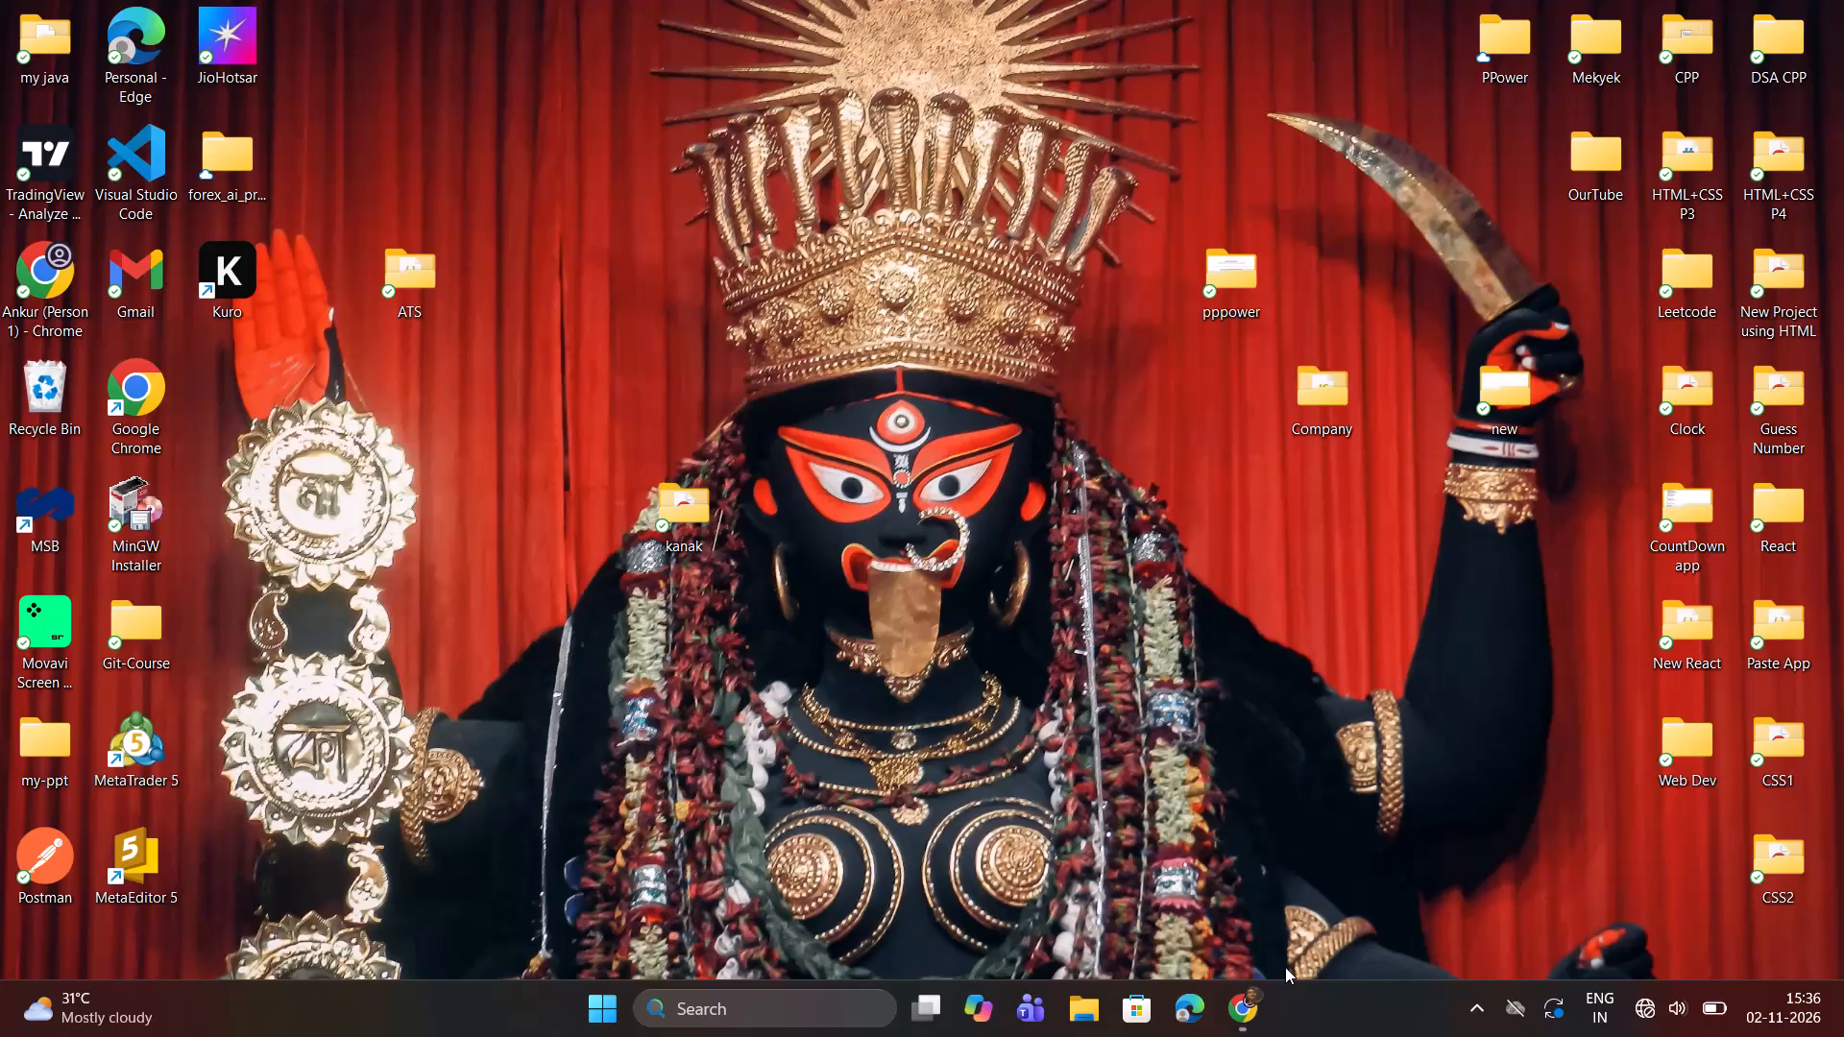
Connect the computer to the secured Wi-Fi network vivo V21e 5G.
{"action": "left_click", "coordinate": [1645, 991]}
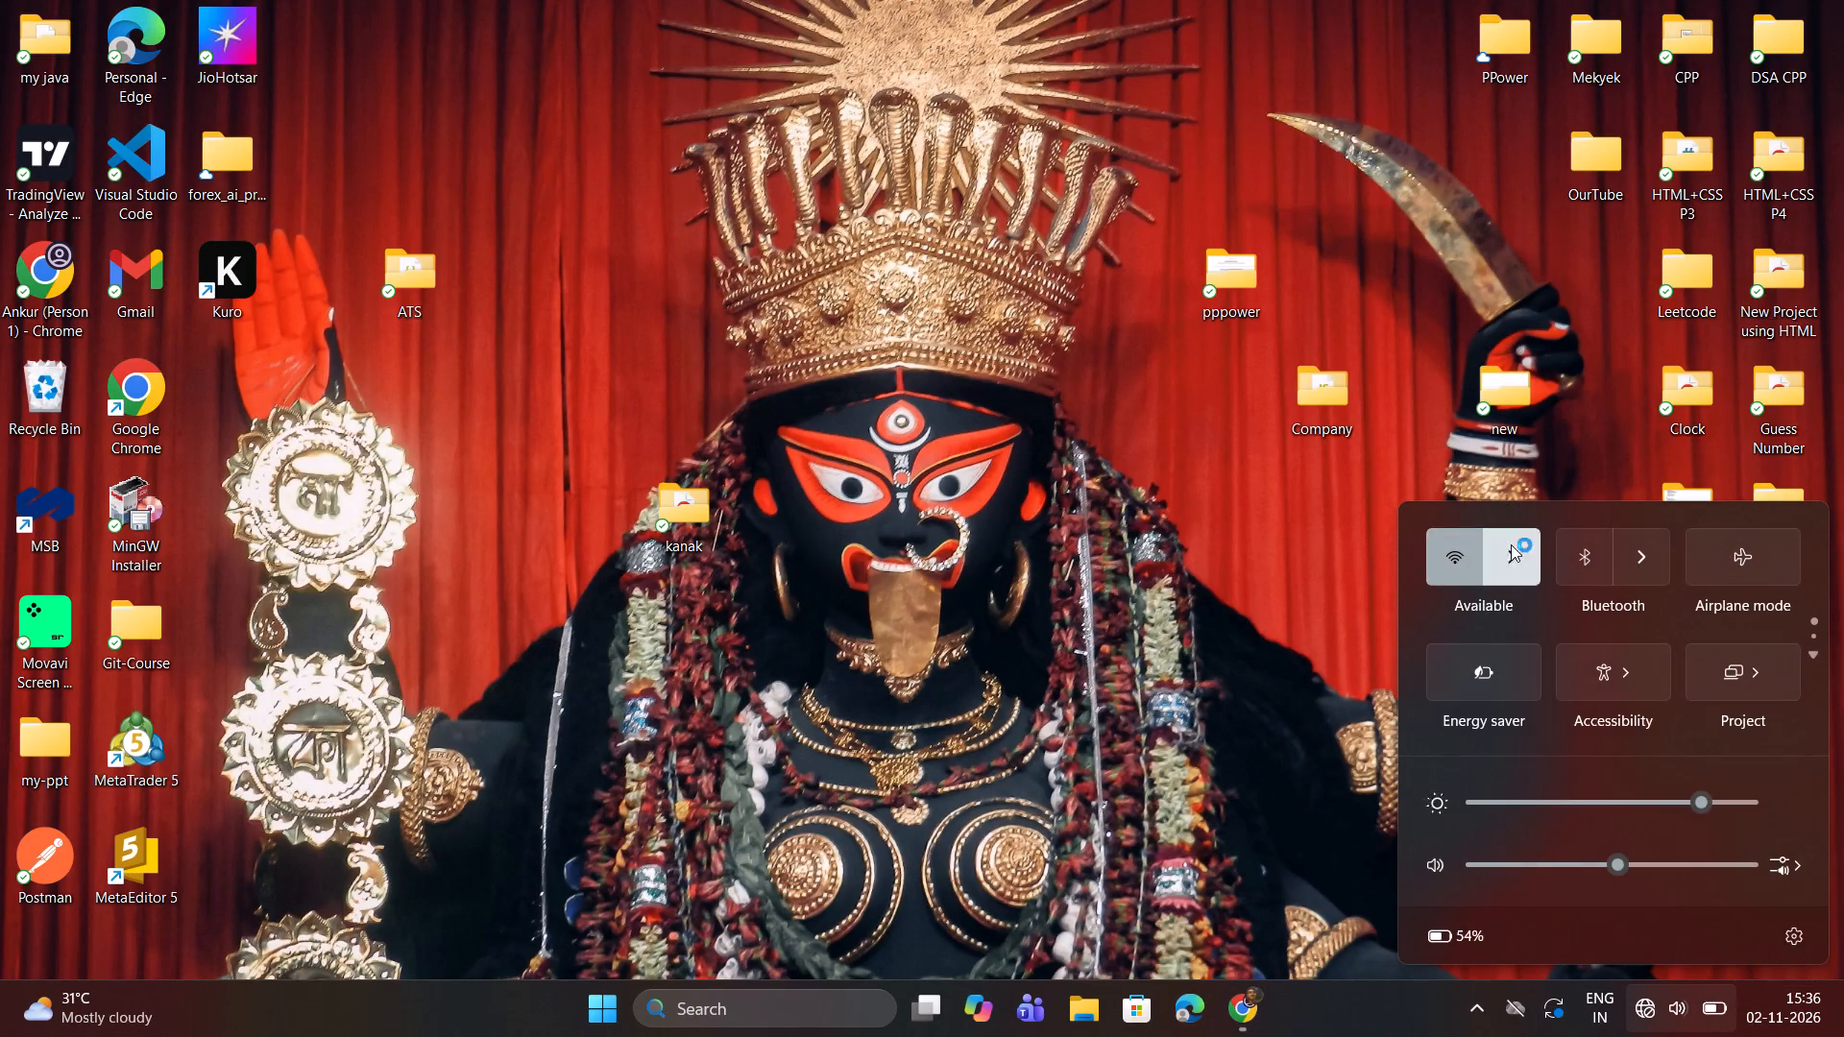
{"action": "left_click", "coordinate": [1512, 544]}
{"action": "left_click", "coordinate": [1547, 591]}
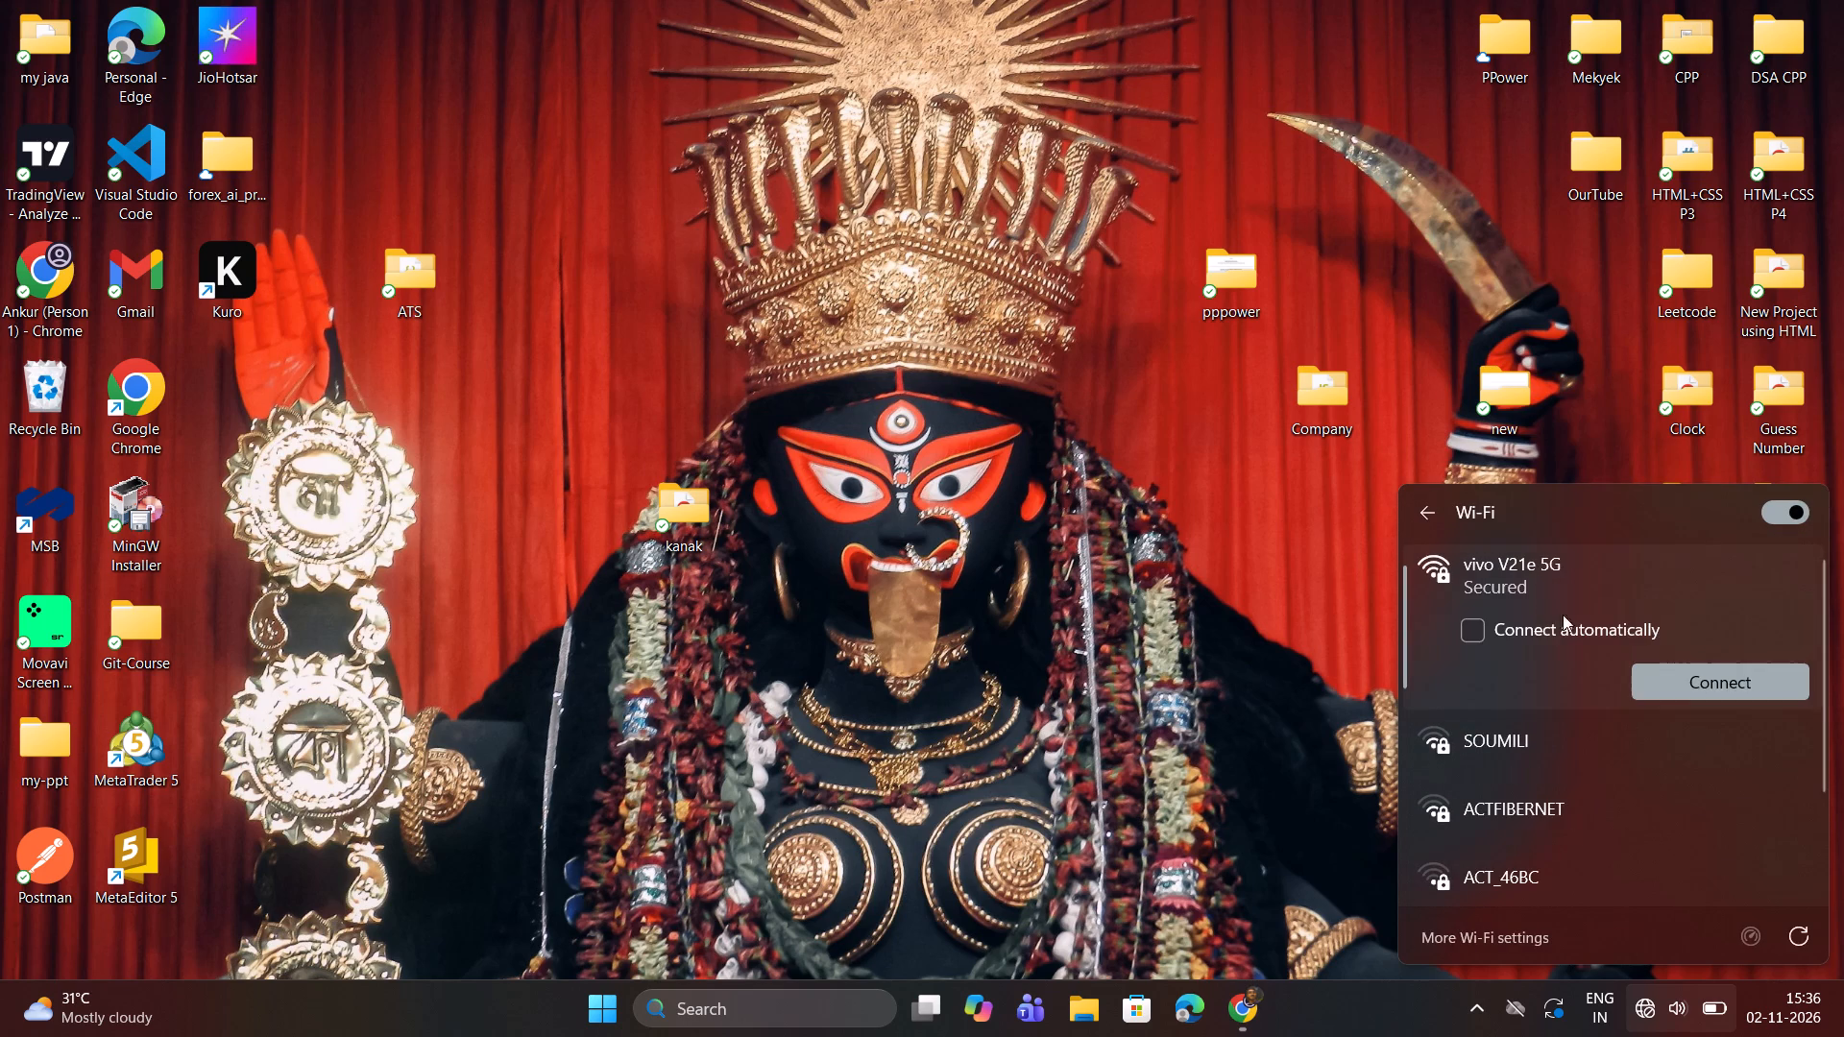
{"action": "left_click", "coordinate": [1646, 683]}
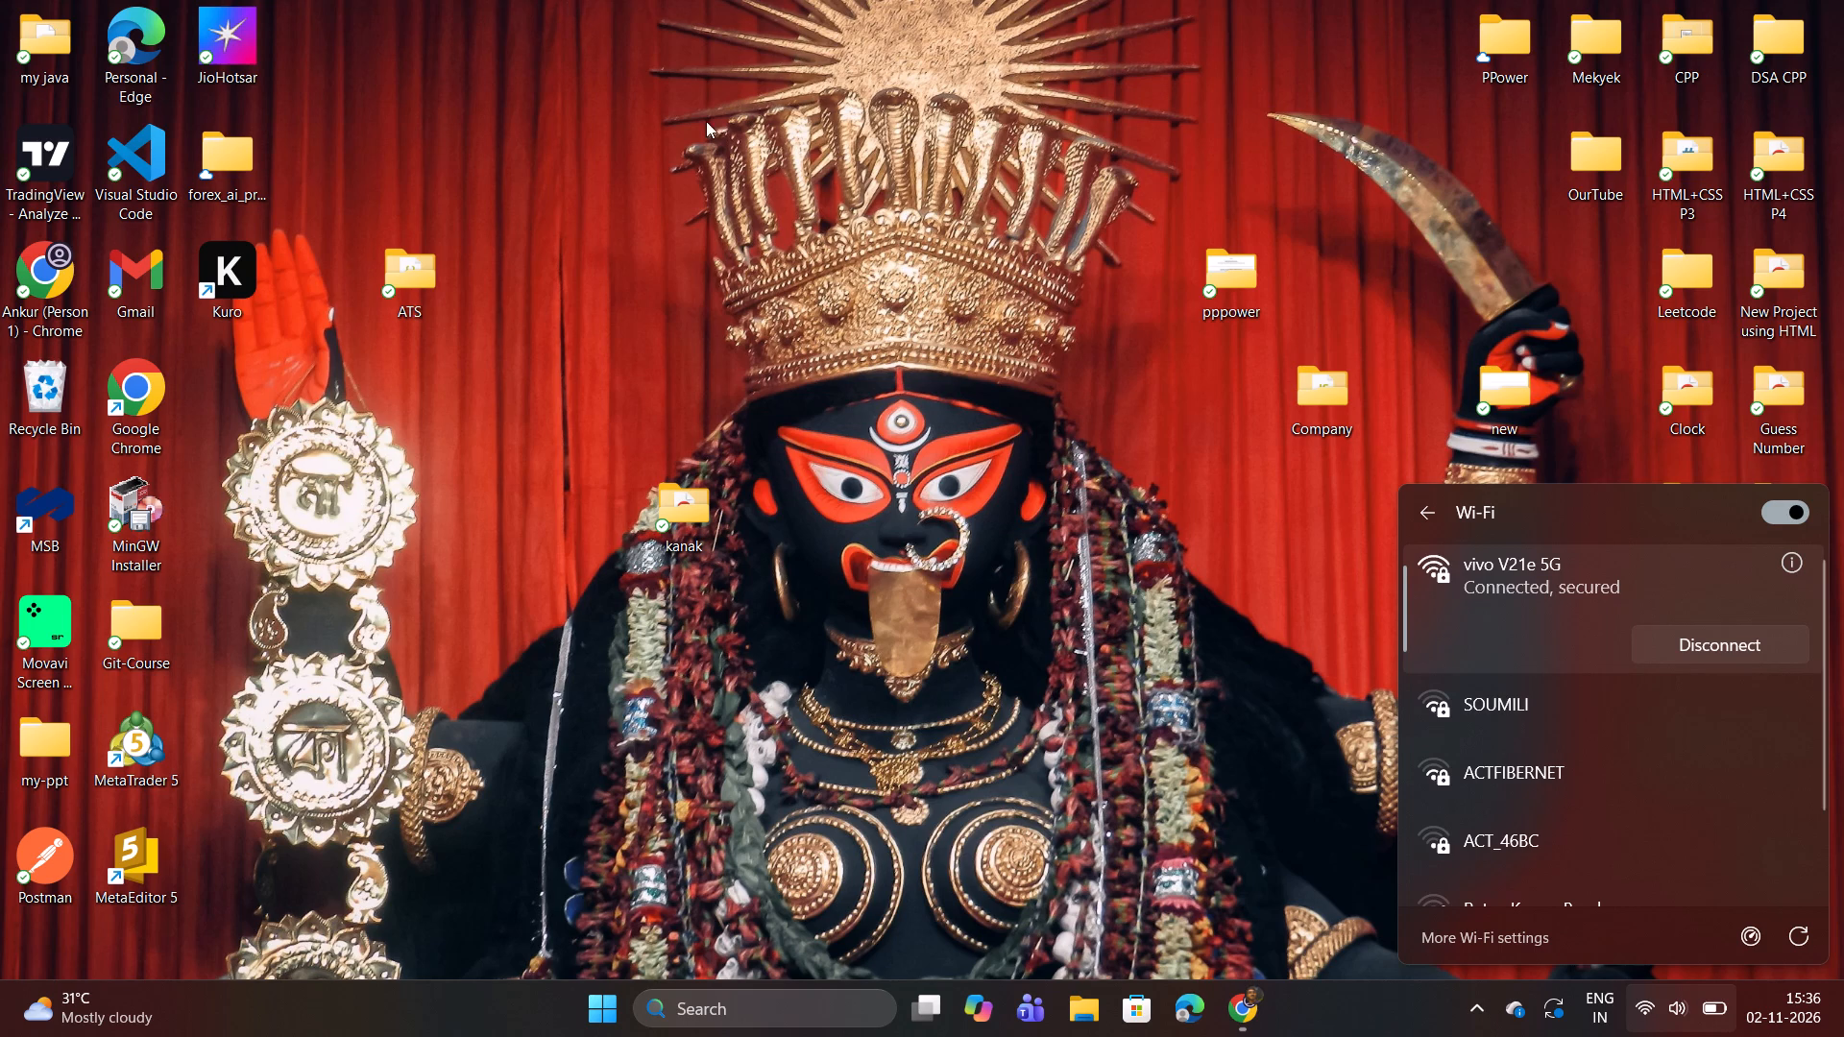
{"action": "left_click", "coordinate": [674, 251]}
Refresh the Windows desktop.
{"action": "right_click", "coordinate": [674, 251]}
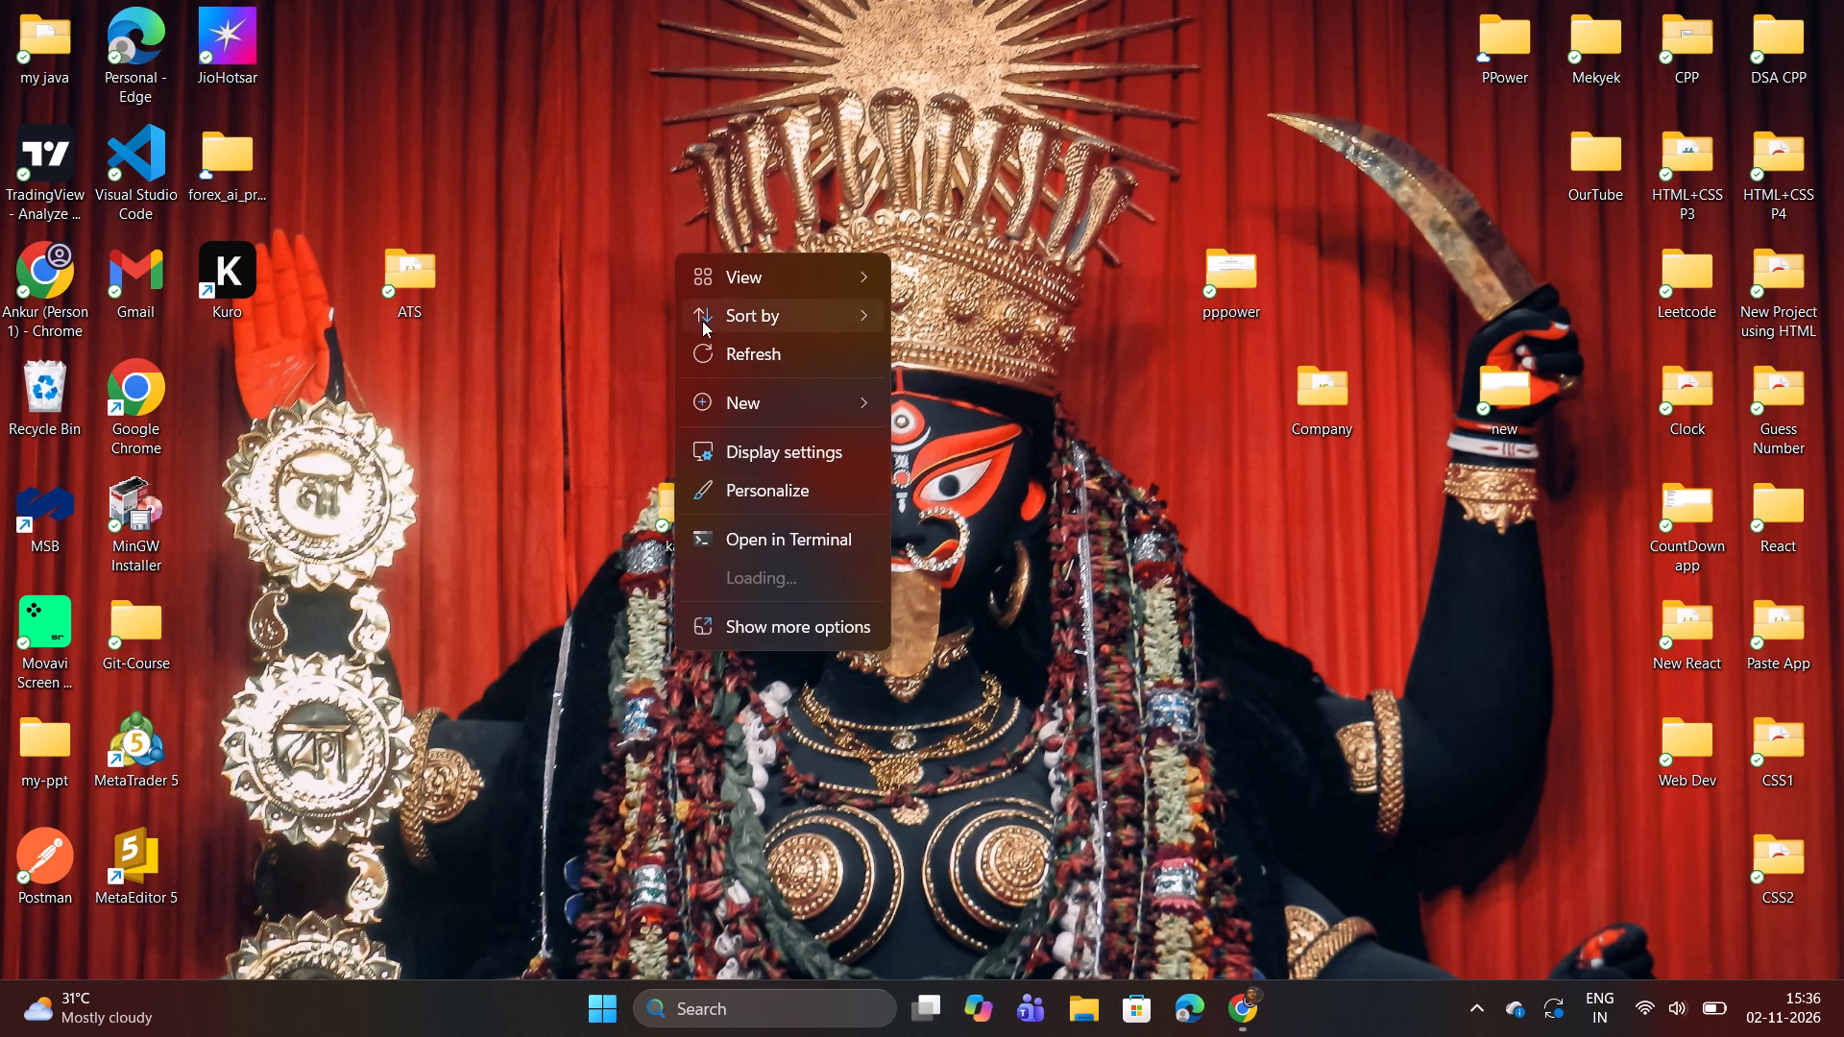
{"action": "left_click", "coordinate": [726, 358]}
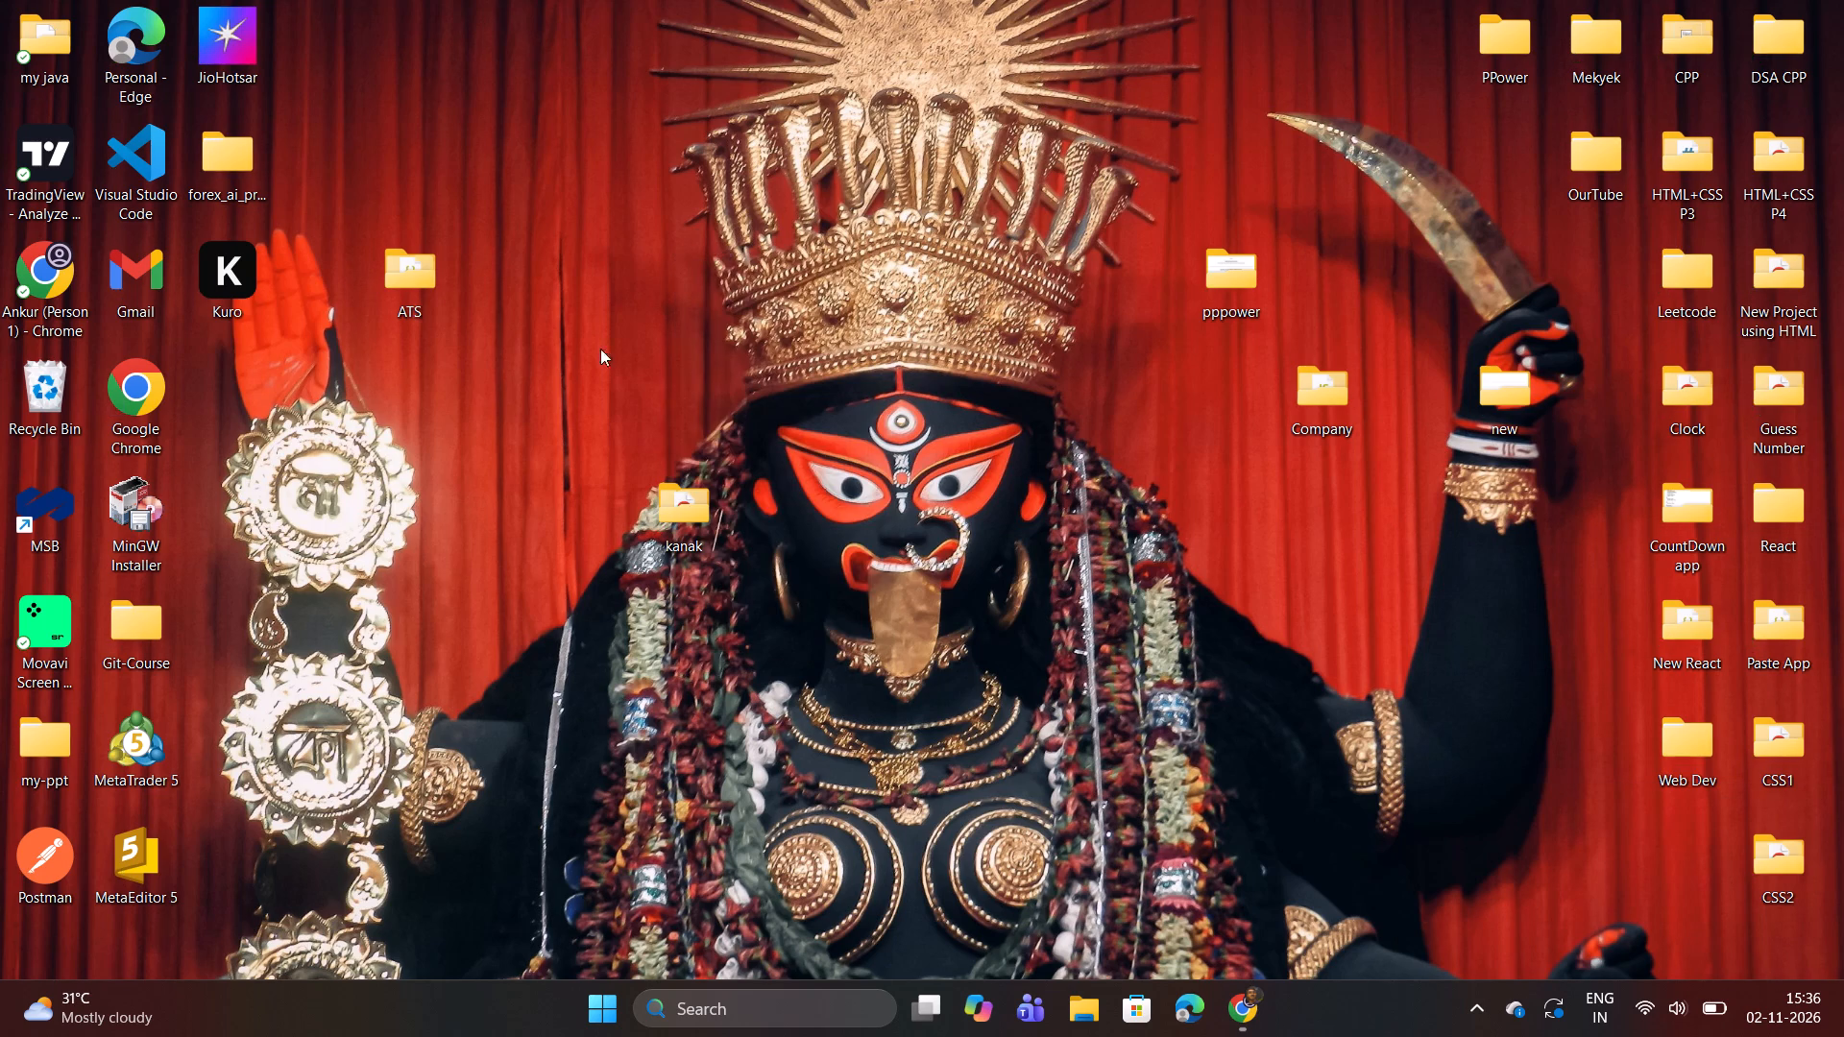
Launch the Kuro application from its desktop shortcut.
{"action": "double_click", "coordinate": [241, 269]}
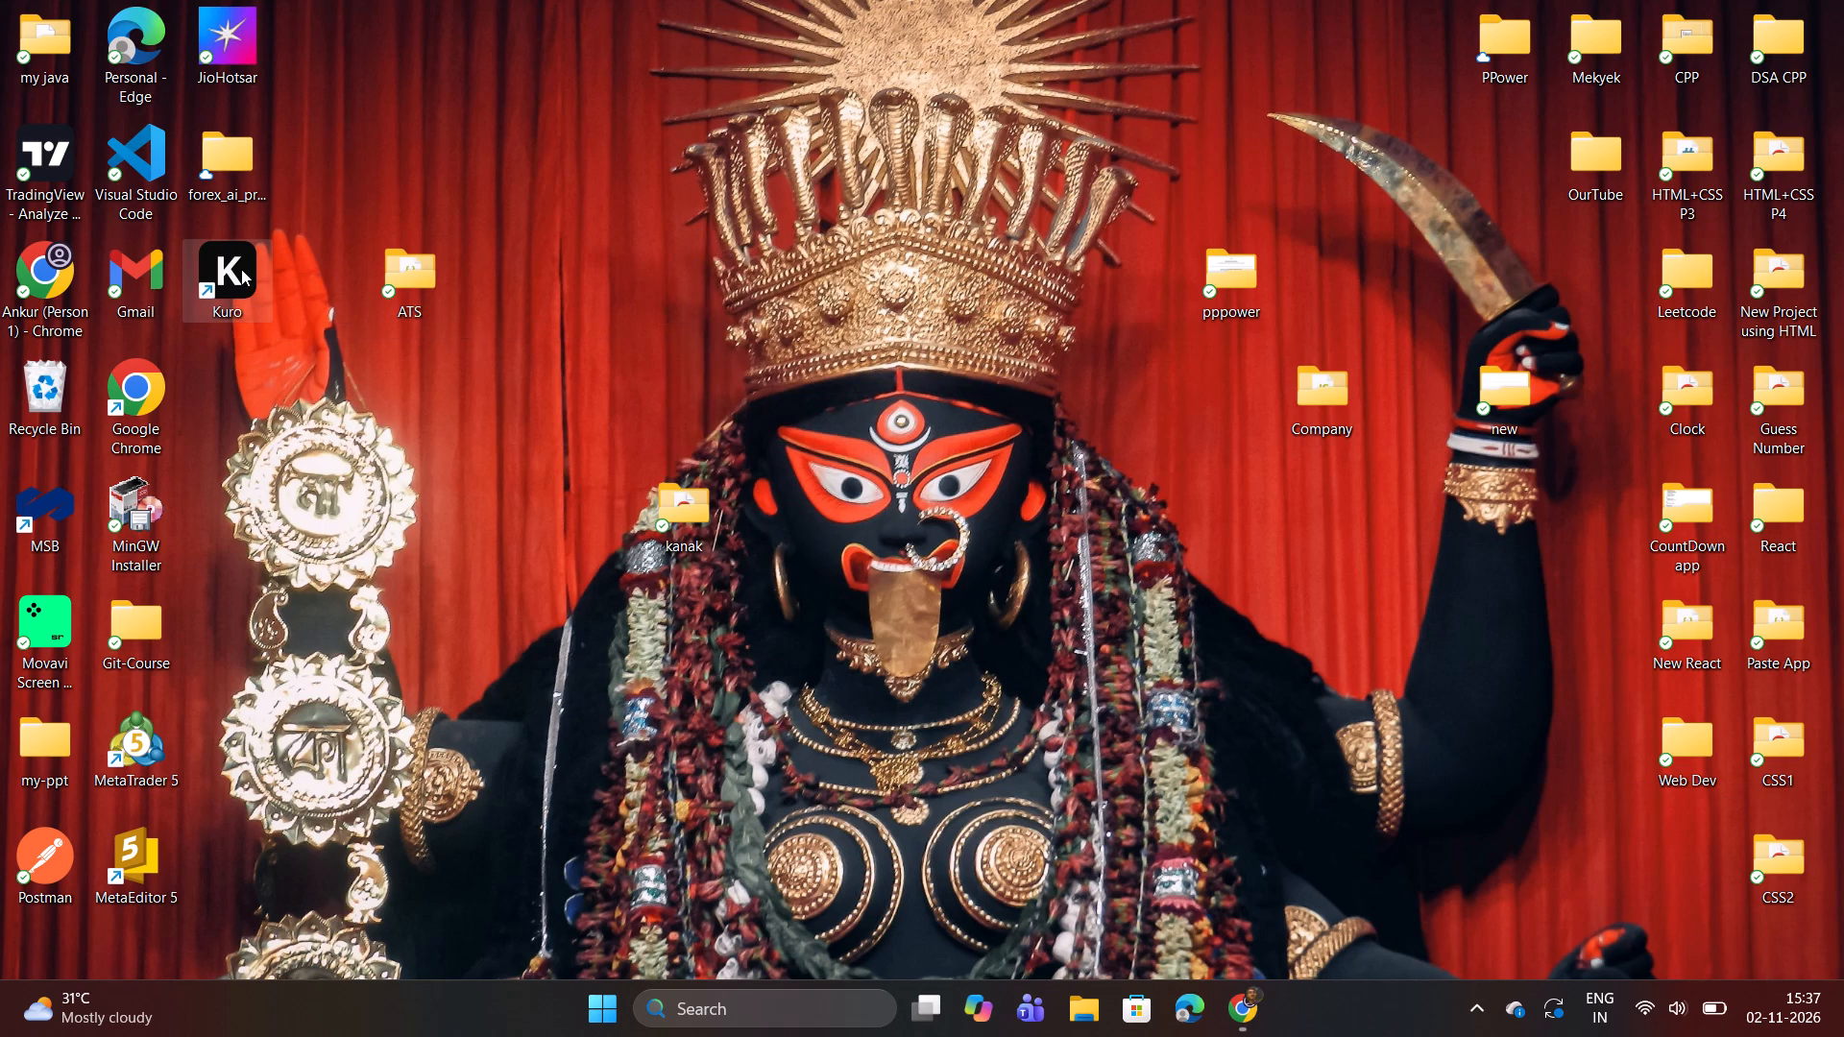
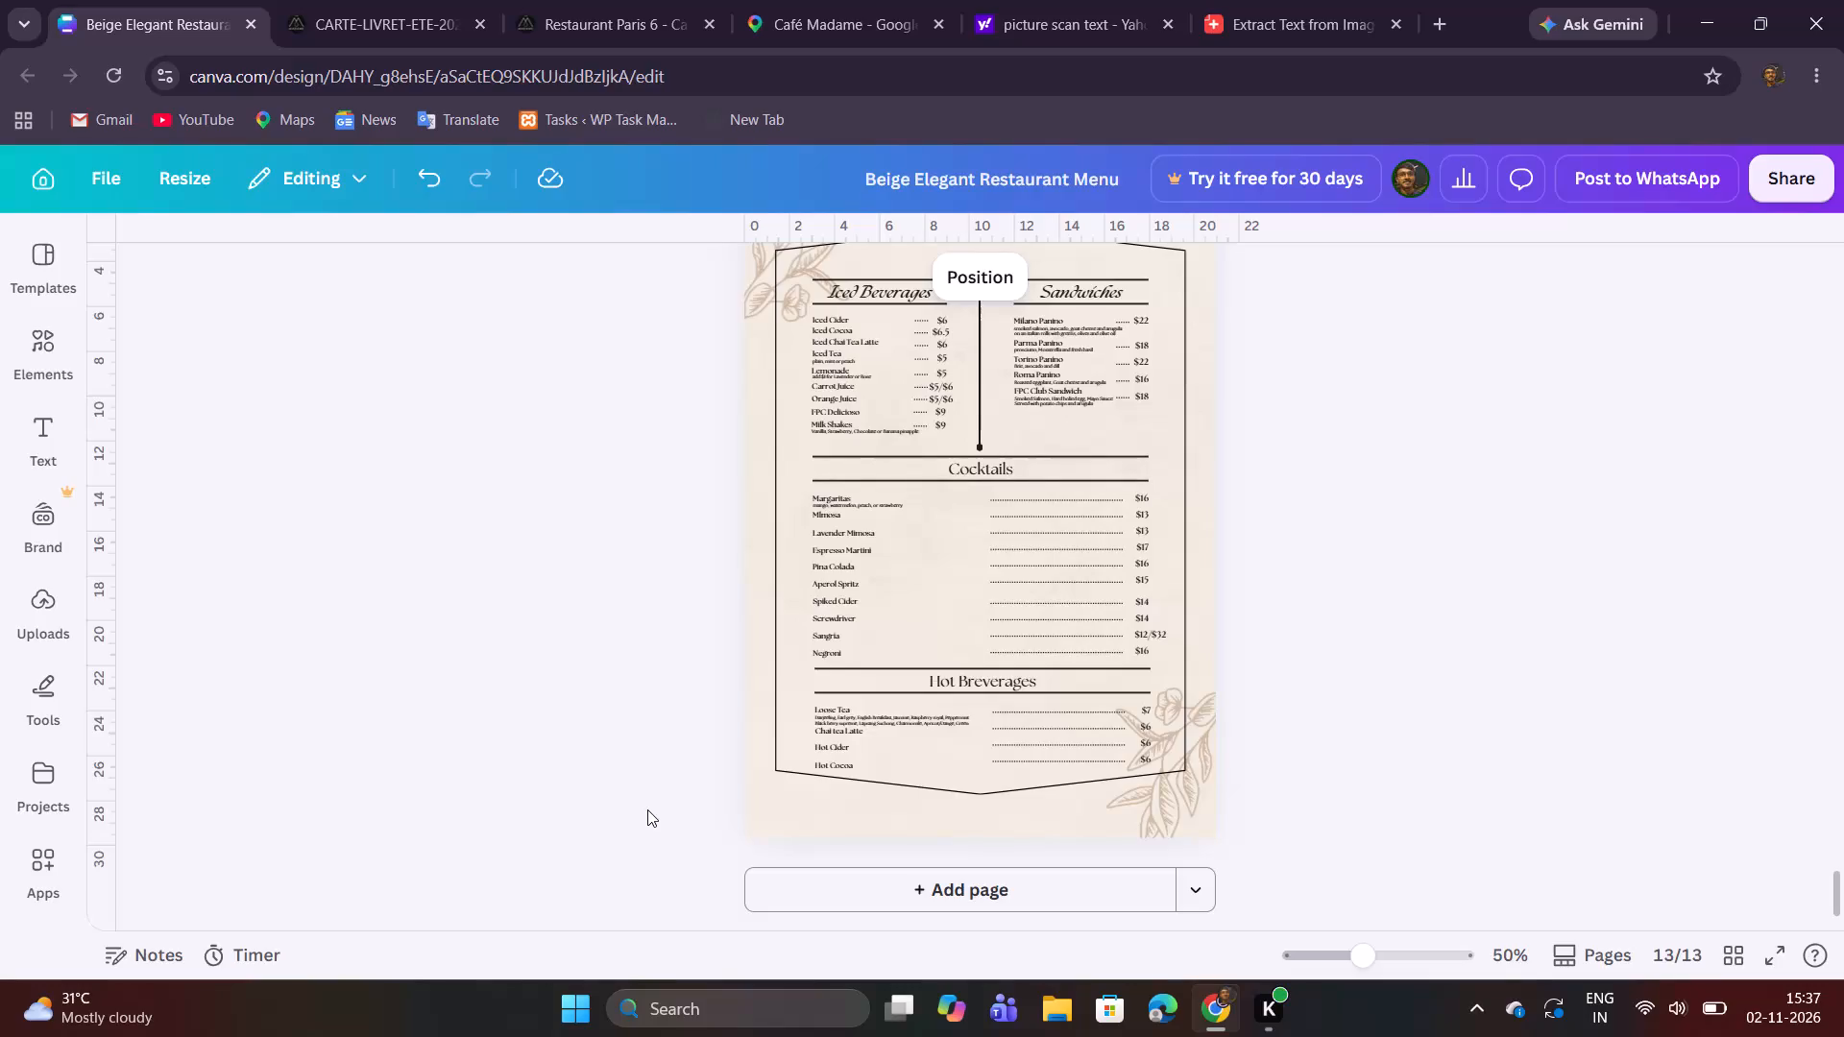
Copy the PROSECCO heading text from the CARTE-LIVRET-ETE-2026 PDF menu.
{"action": "scroll", "coordinate": [1328, 484], "scroll_direction": "up", "scroll_amount": 6}
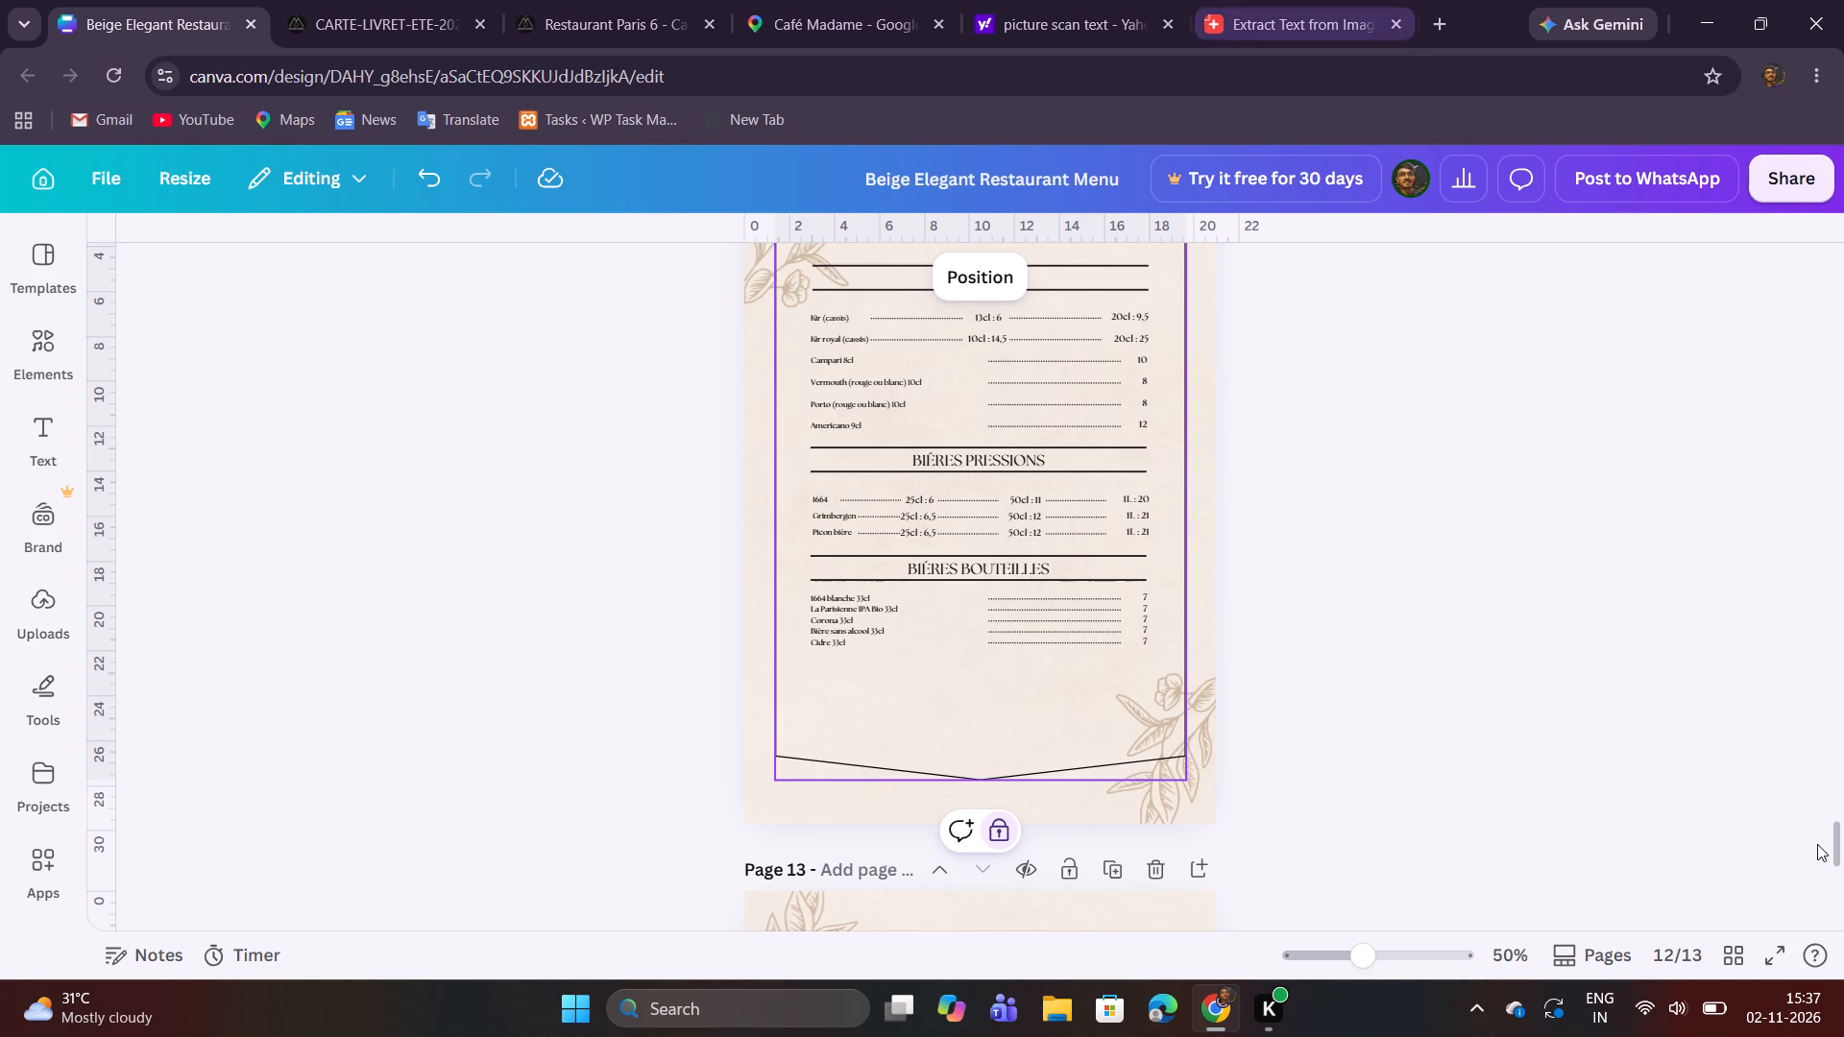
{"action": "left_click", "coordinate": [1401, 957]}
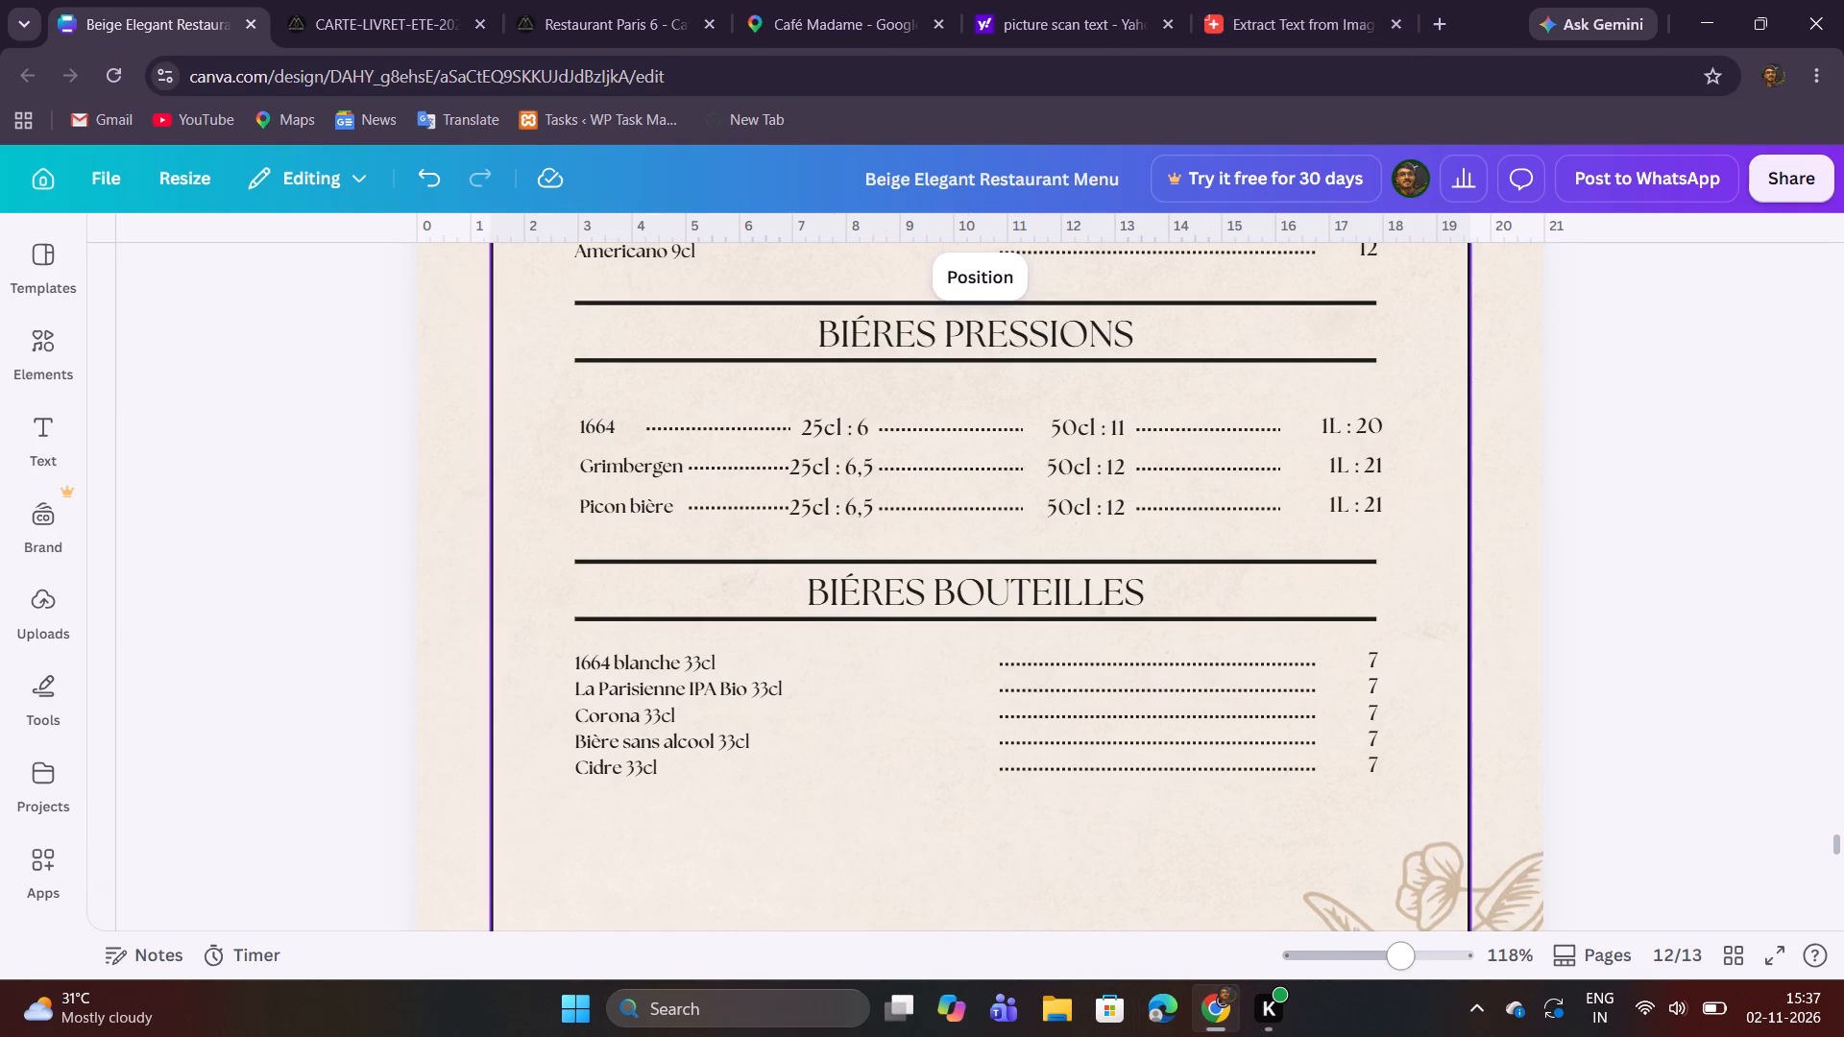
{"action": "scroll", "coordinate": [1261, 735], "scroll_direction": "up", "scroll_amount": 1}
{"action": "scroll", "coordinate": [1261, 732], "scroll_direction": "down", "scroll_amount": 1}
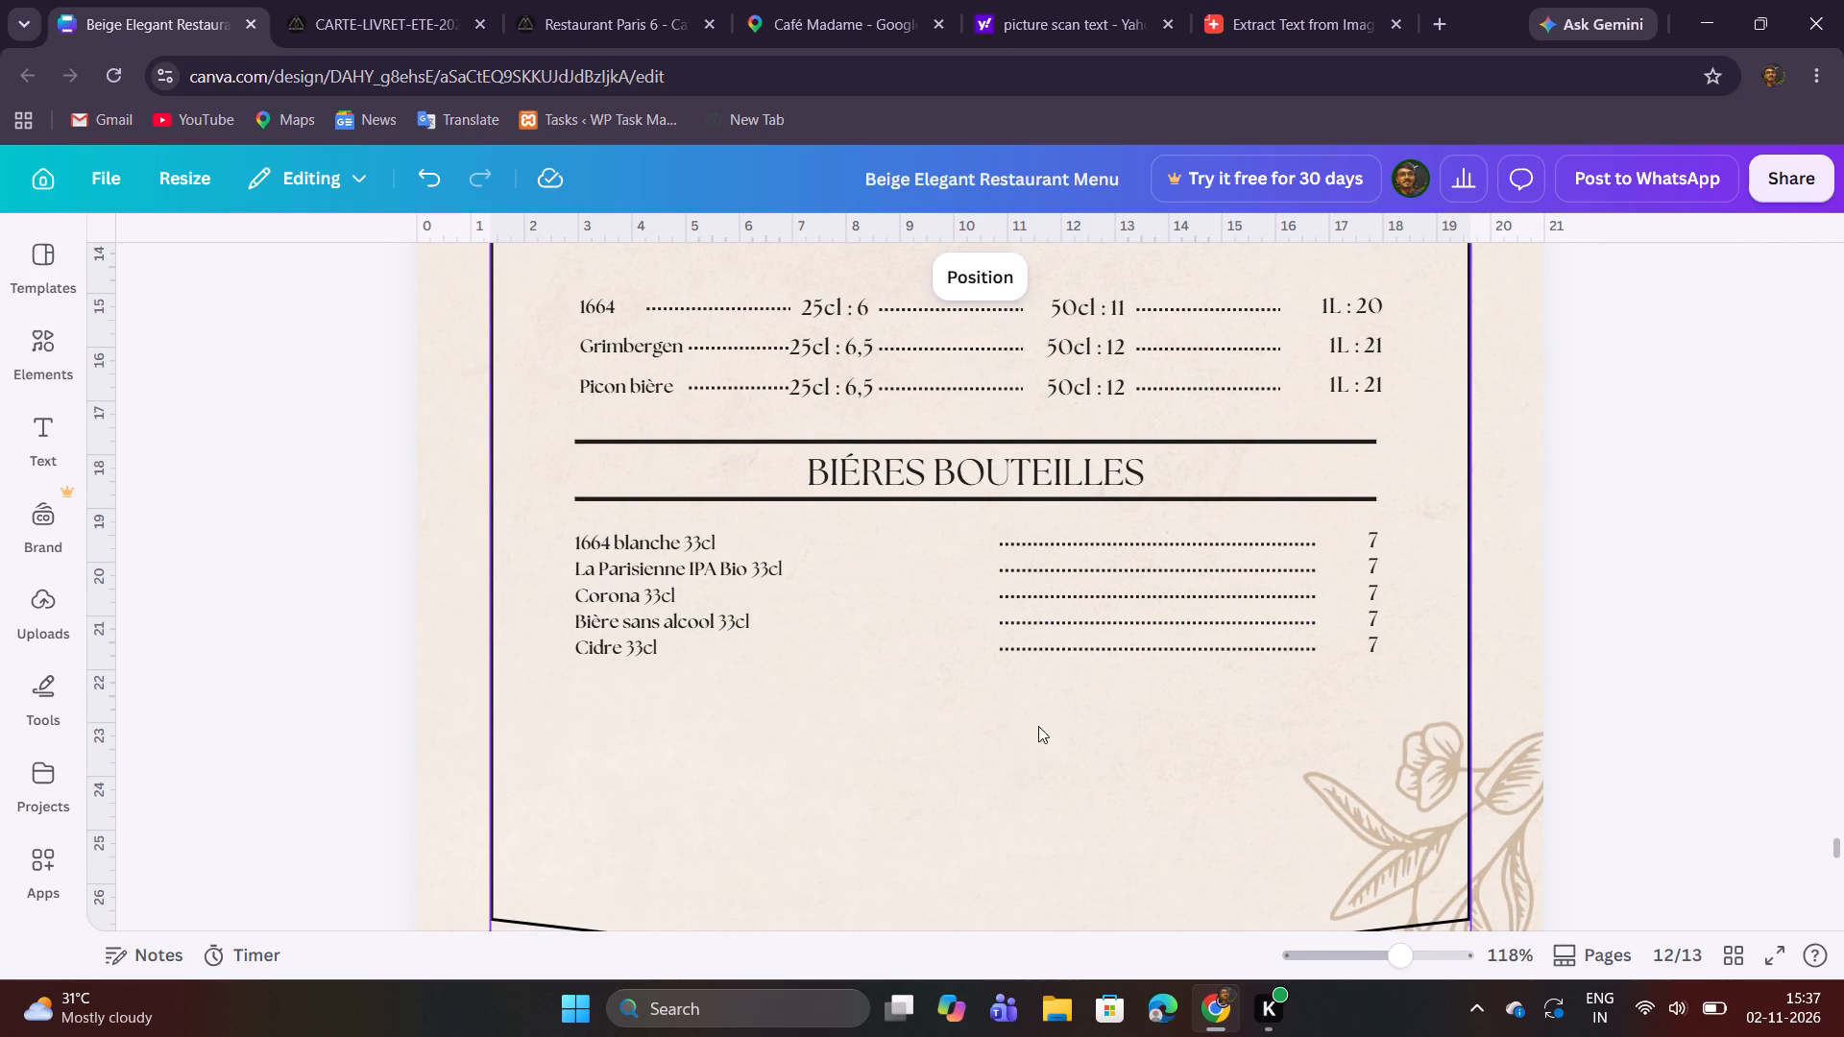
{"action": "left_click", "coordinate": [335, 0]}
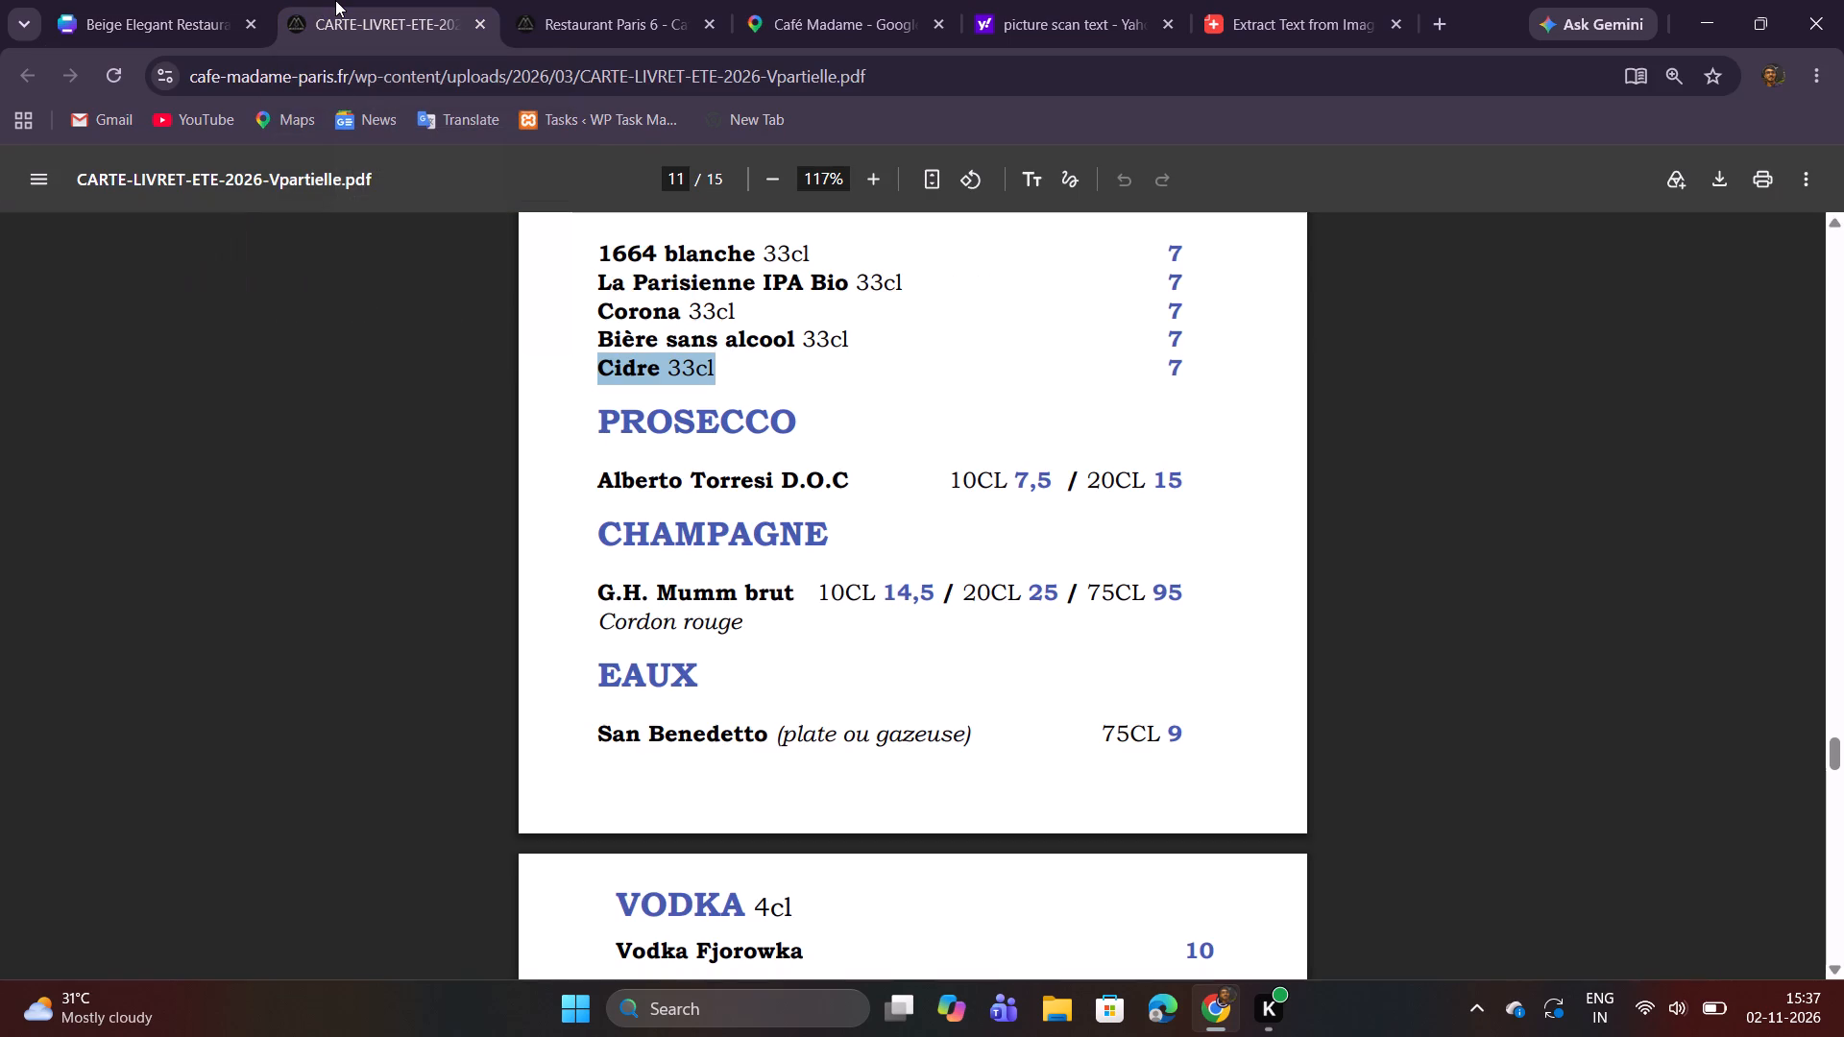
{"action": "left_click_drag", "start_coordinate": [598, 422], "coordinate": [719, 421]}
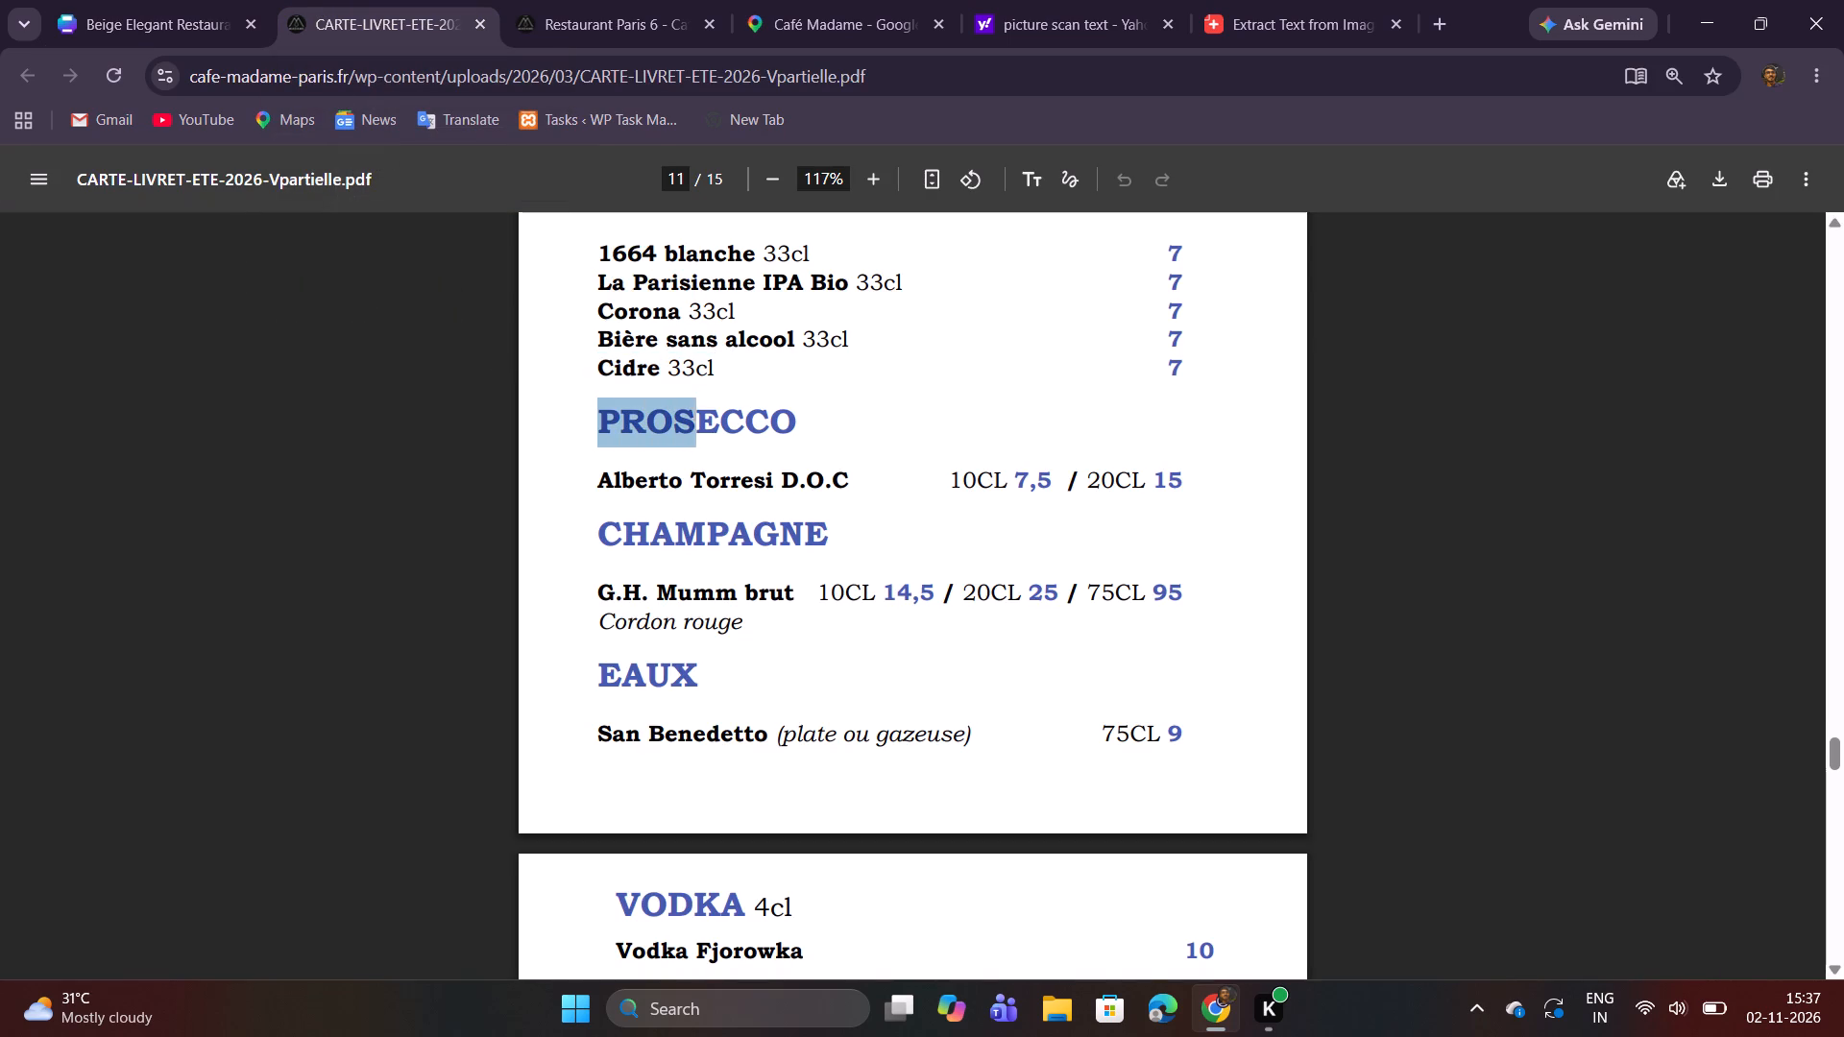
{"action": "left_click_drag", "start_coordinate": [719, 421], "coordinate": [810, 427]}
{"action": "key", "text": "ctrl+c"}
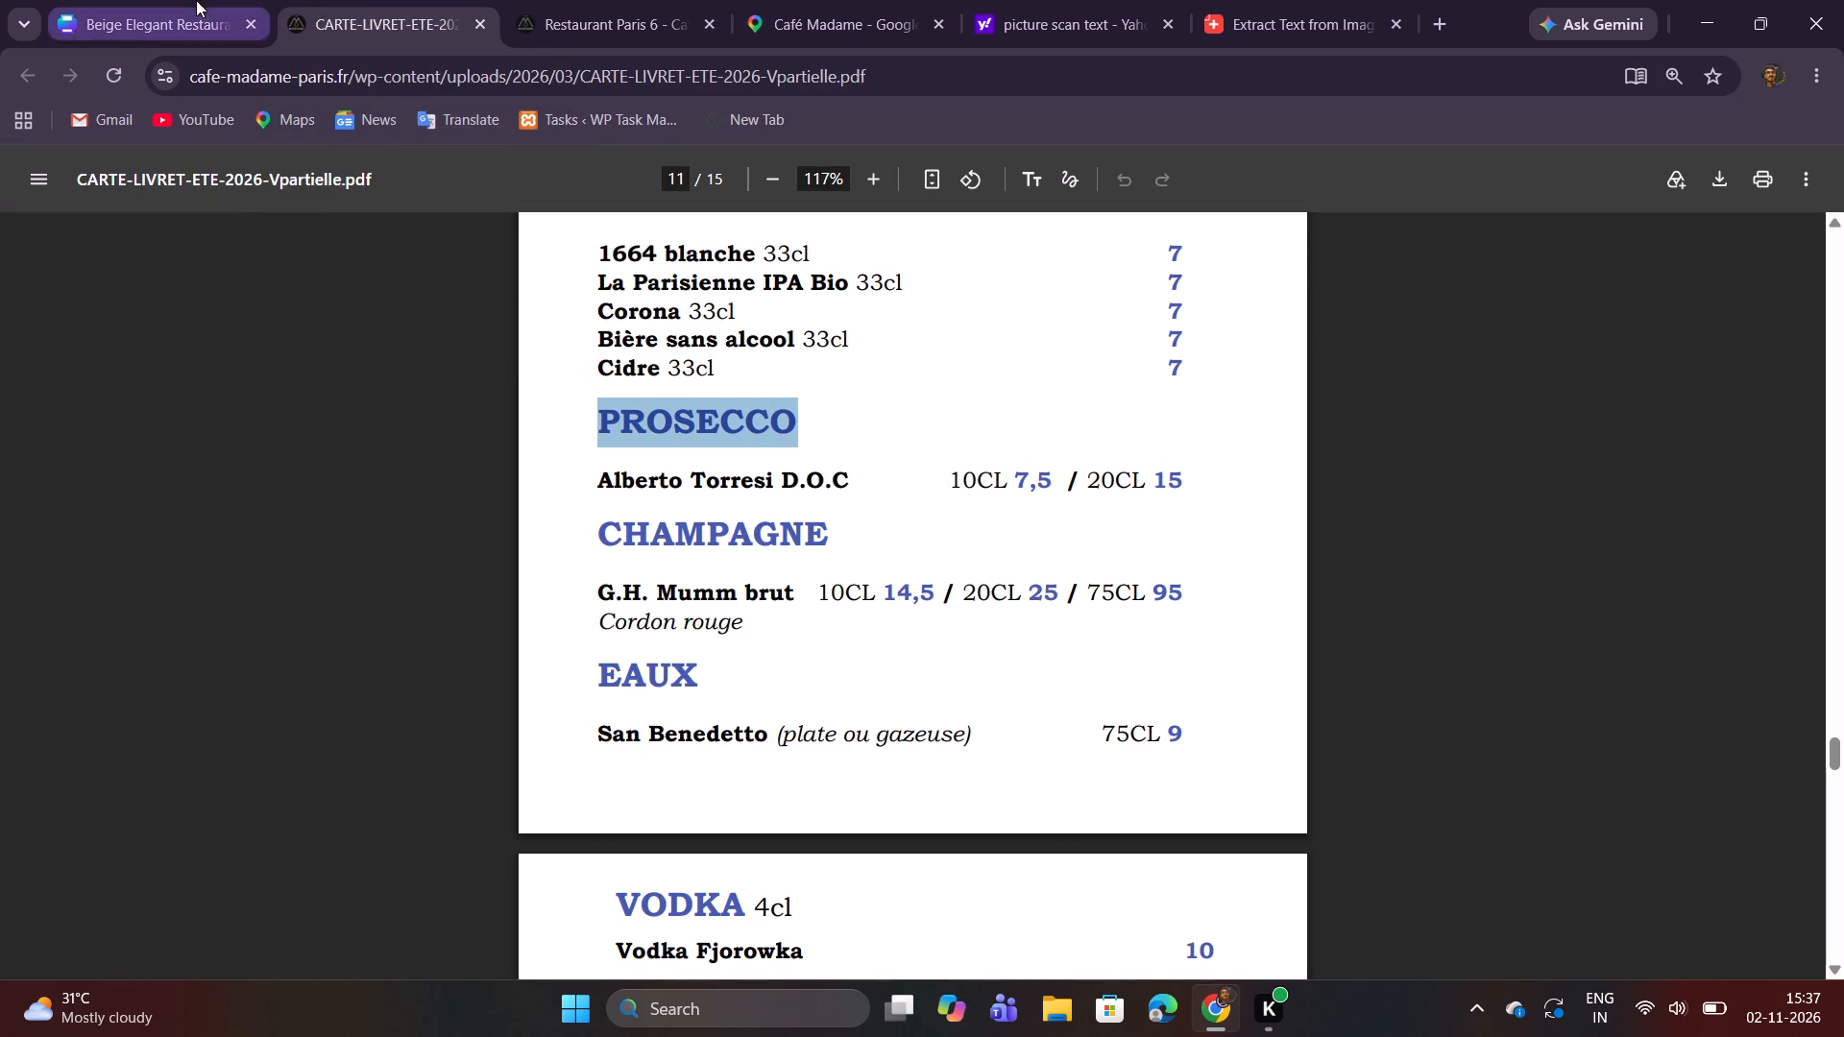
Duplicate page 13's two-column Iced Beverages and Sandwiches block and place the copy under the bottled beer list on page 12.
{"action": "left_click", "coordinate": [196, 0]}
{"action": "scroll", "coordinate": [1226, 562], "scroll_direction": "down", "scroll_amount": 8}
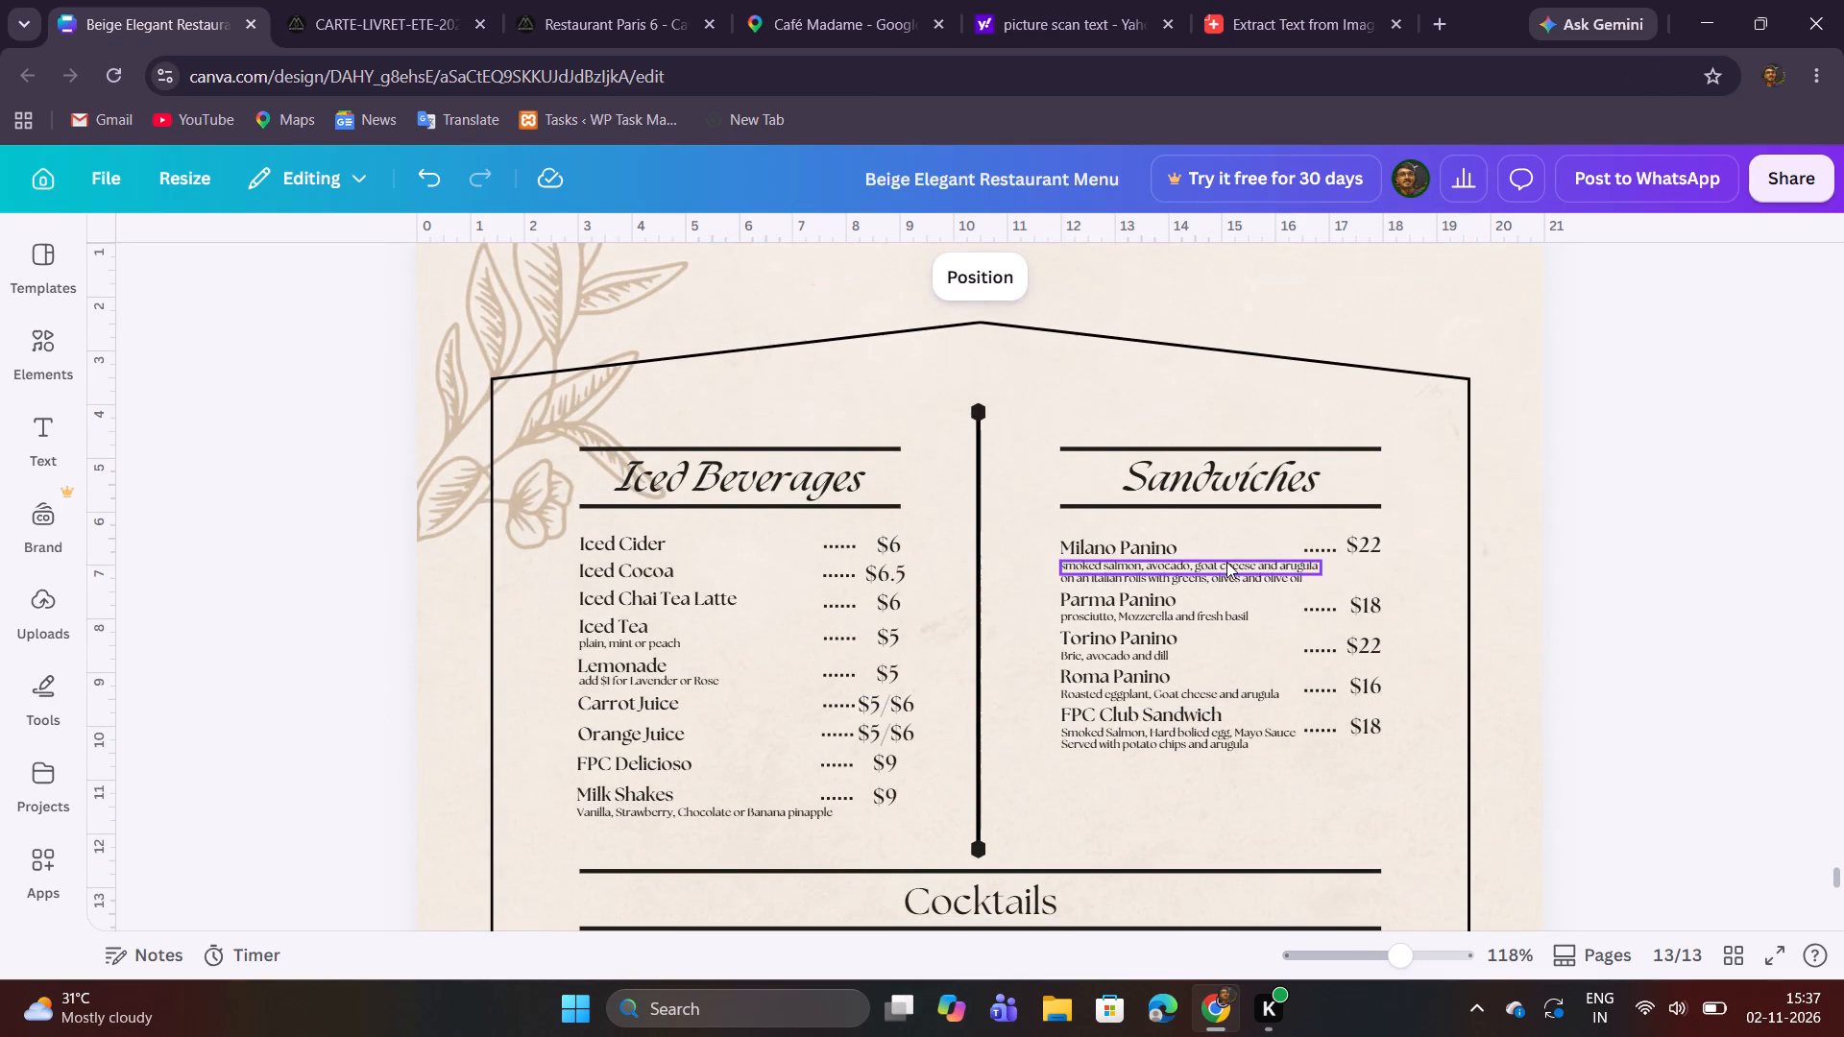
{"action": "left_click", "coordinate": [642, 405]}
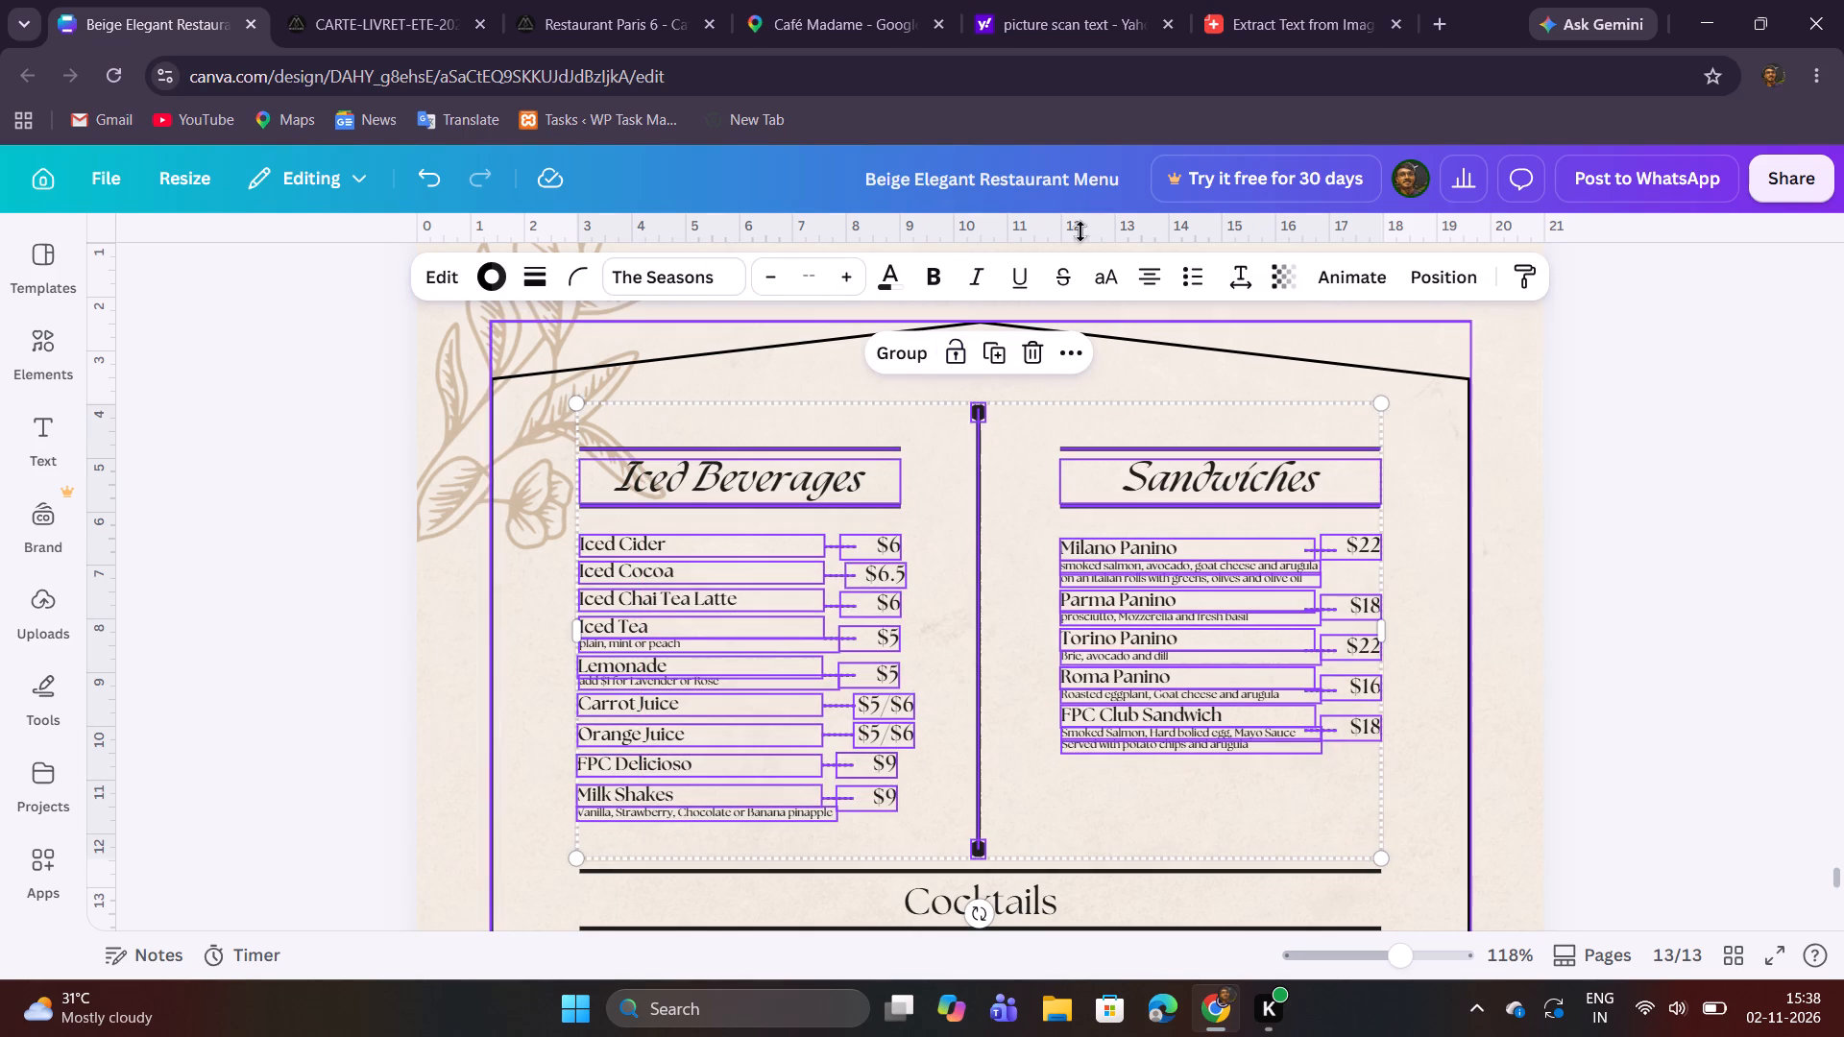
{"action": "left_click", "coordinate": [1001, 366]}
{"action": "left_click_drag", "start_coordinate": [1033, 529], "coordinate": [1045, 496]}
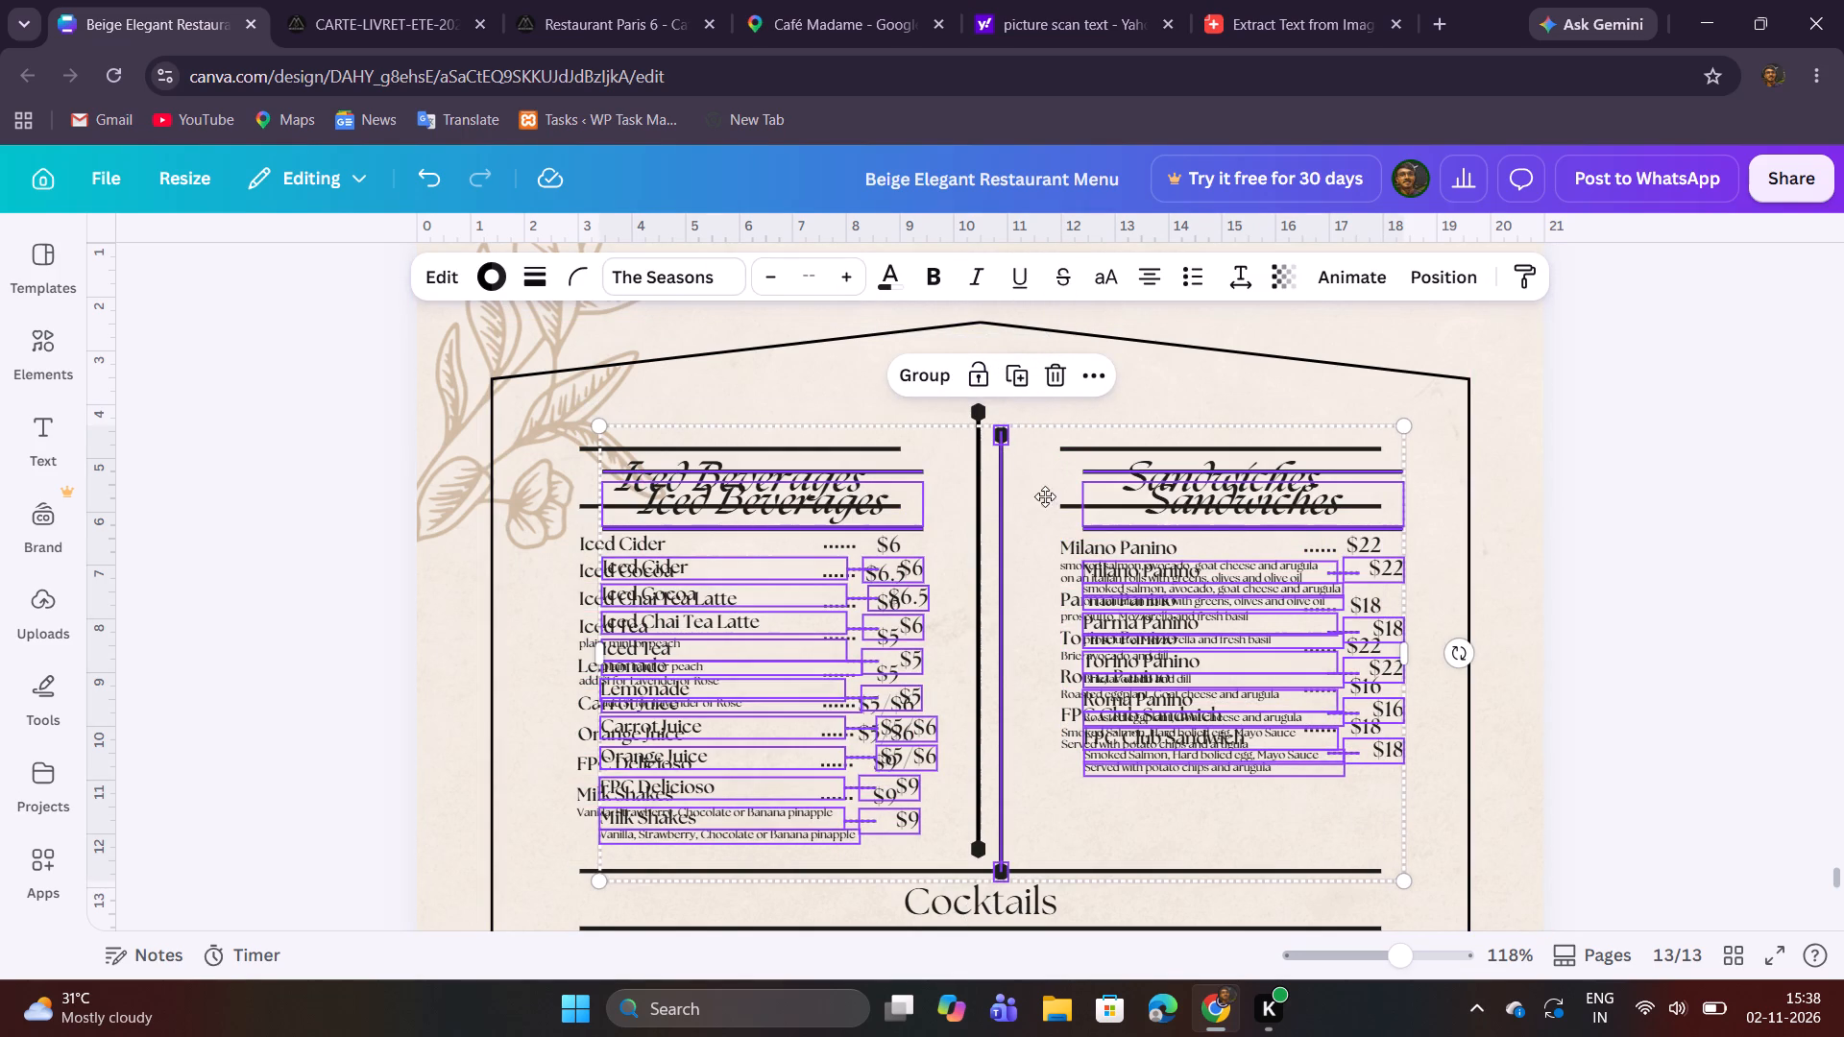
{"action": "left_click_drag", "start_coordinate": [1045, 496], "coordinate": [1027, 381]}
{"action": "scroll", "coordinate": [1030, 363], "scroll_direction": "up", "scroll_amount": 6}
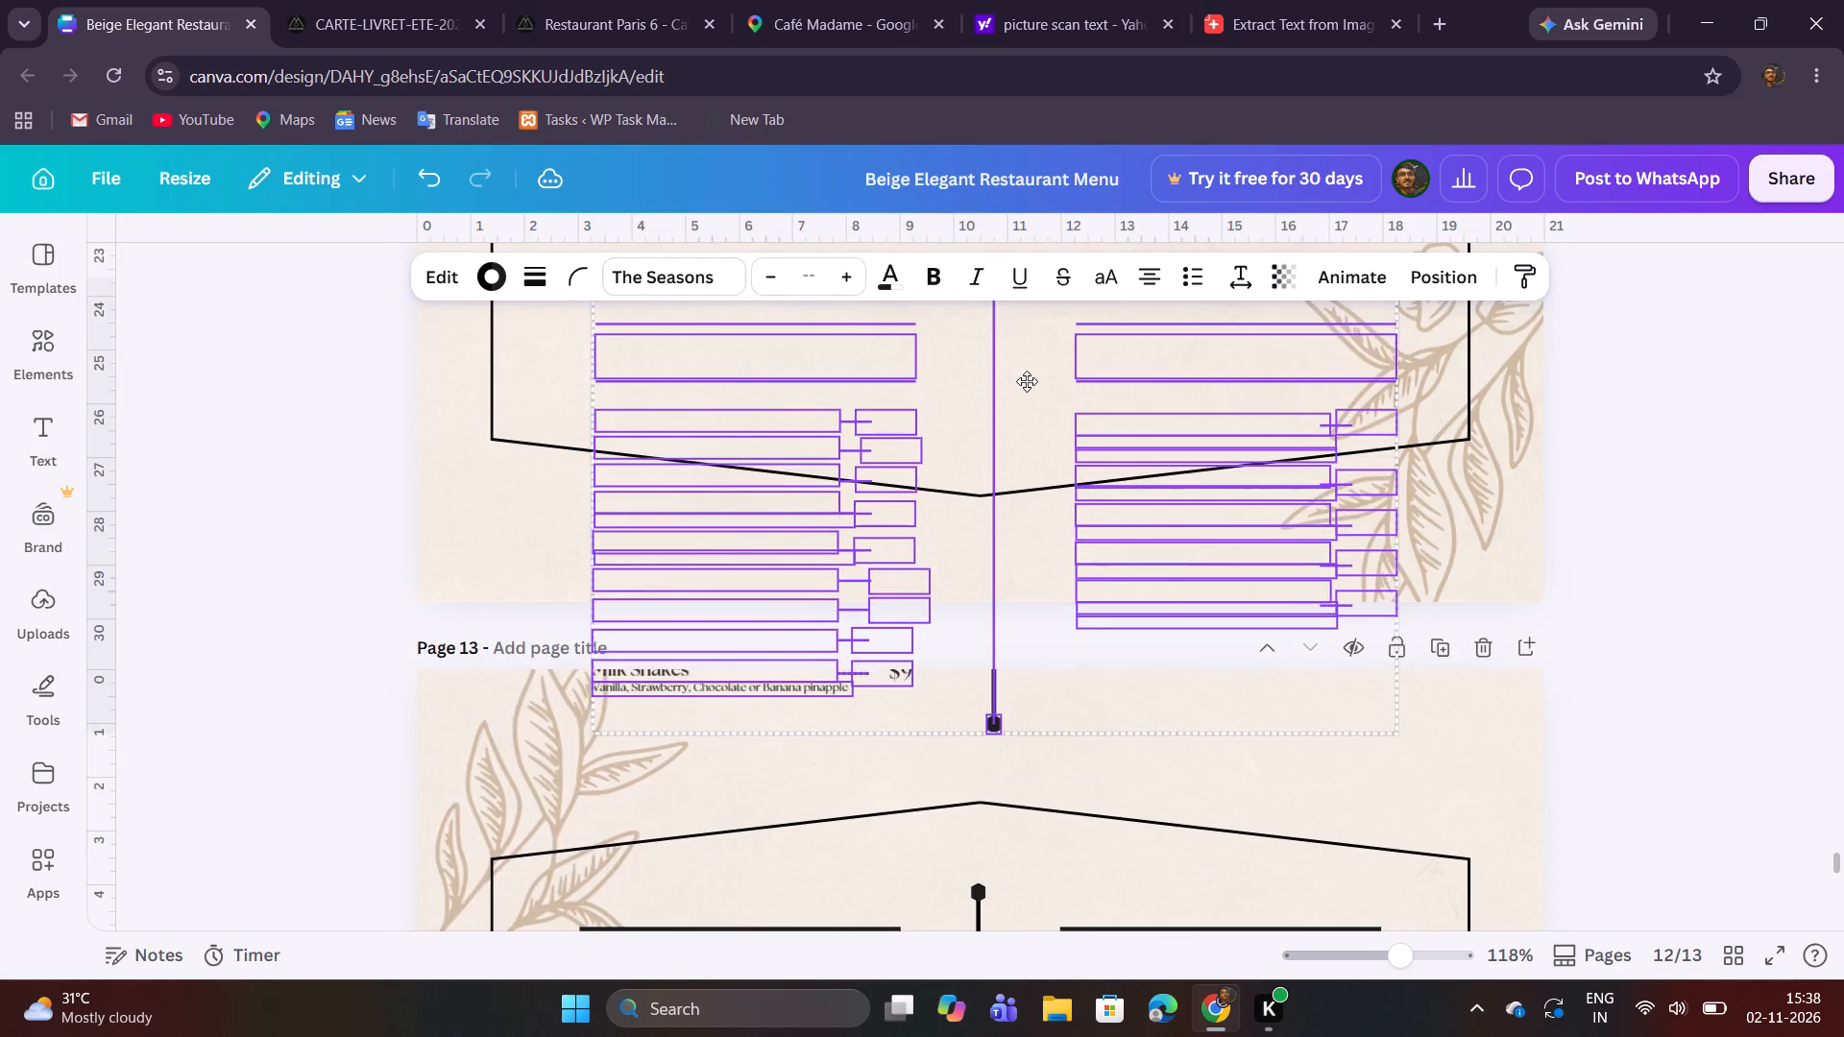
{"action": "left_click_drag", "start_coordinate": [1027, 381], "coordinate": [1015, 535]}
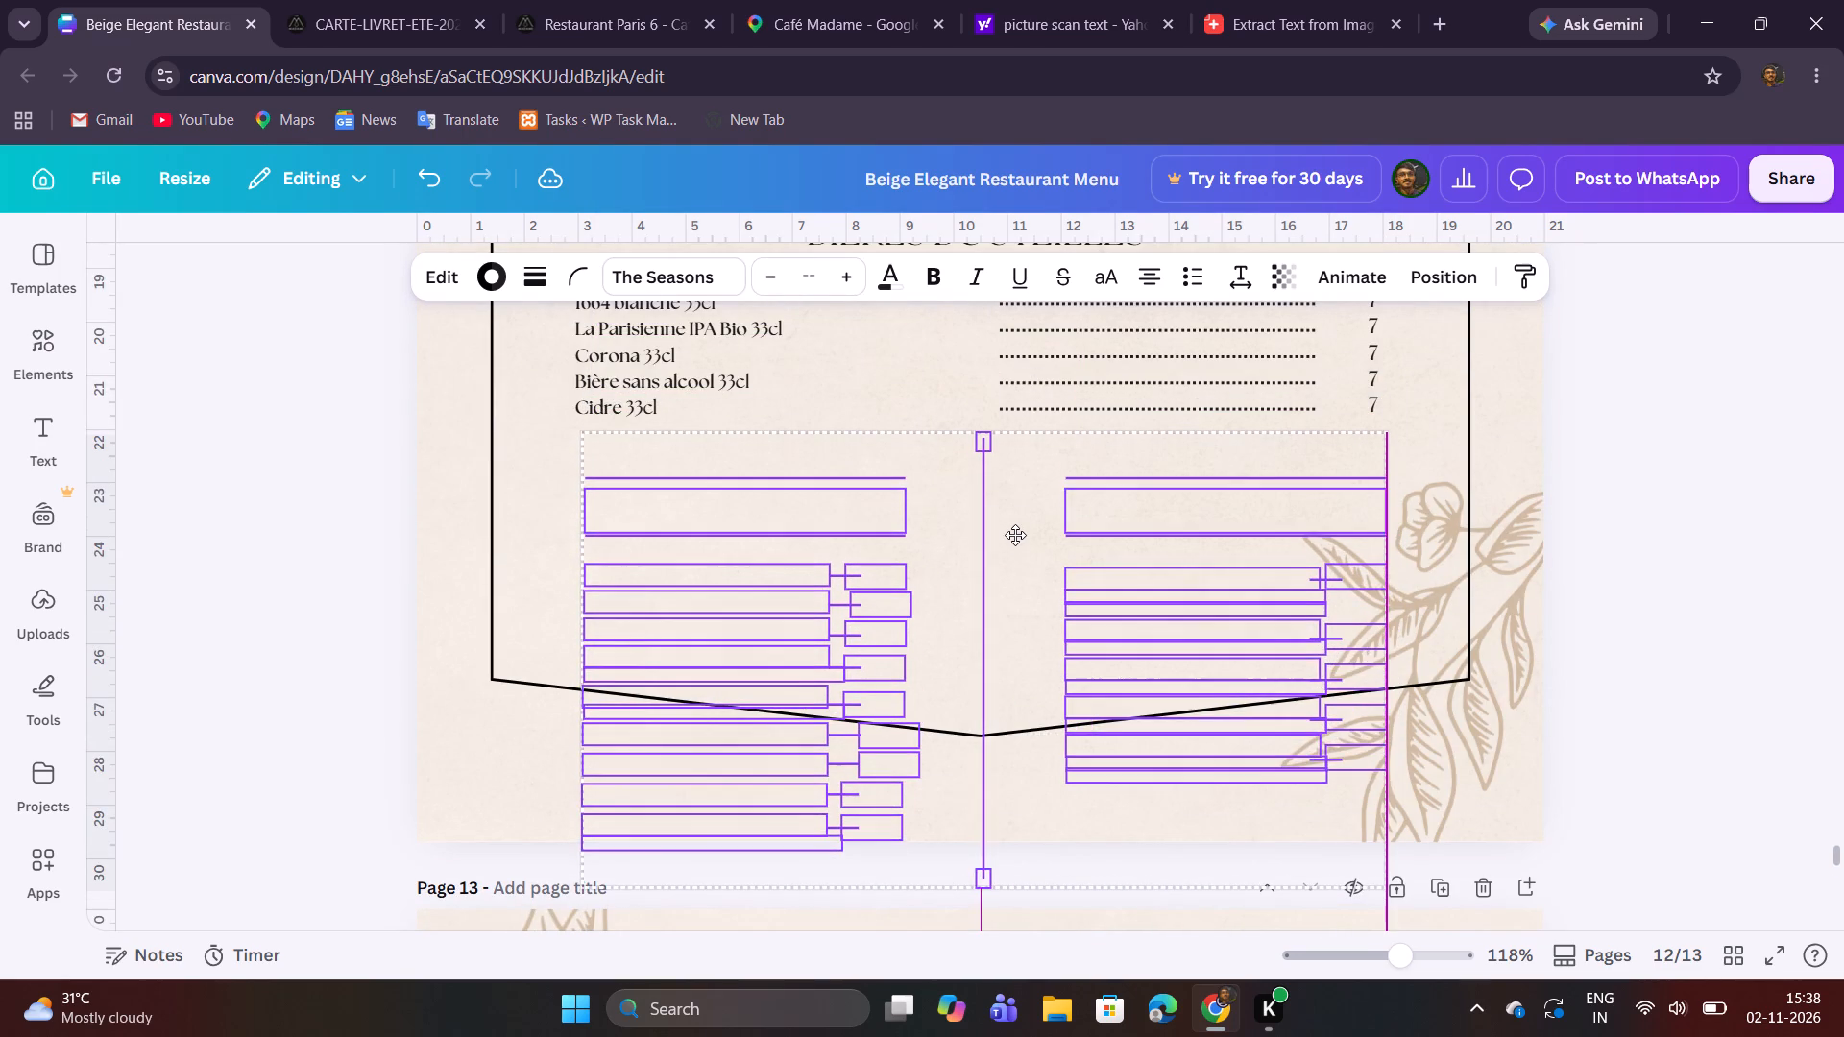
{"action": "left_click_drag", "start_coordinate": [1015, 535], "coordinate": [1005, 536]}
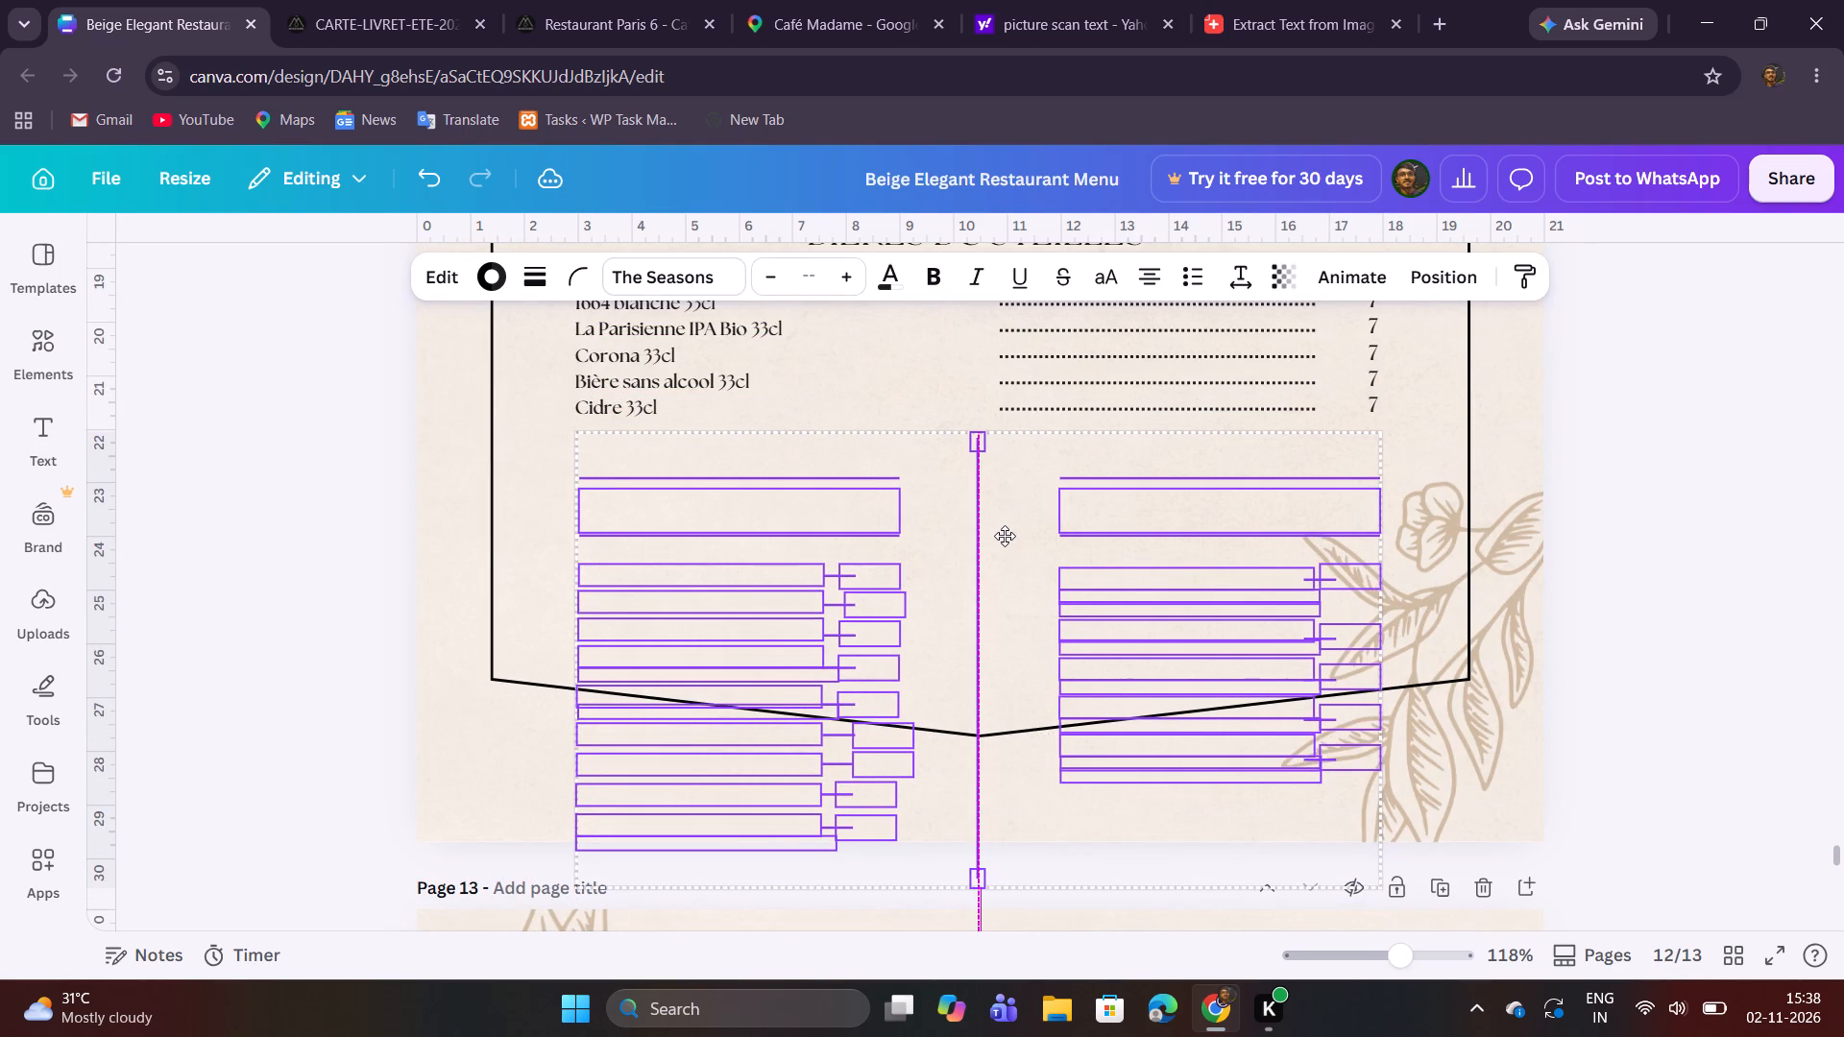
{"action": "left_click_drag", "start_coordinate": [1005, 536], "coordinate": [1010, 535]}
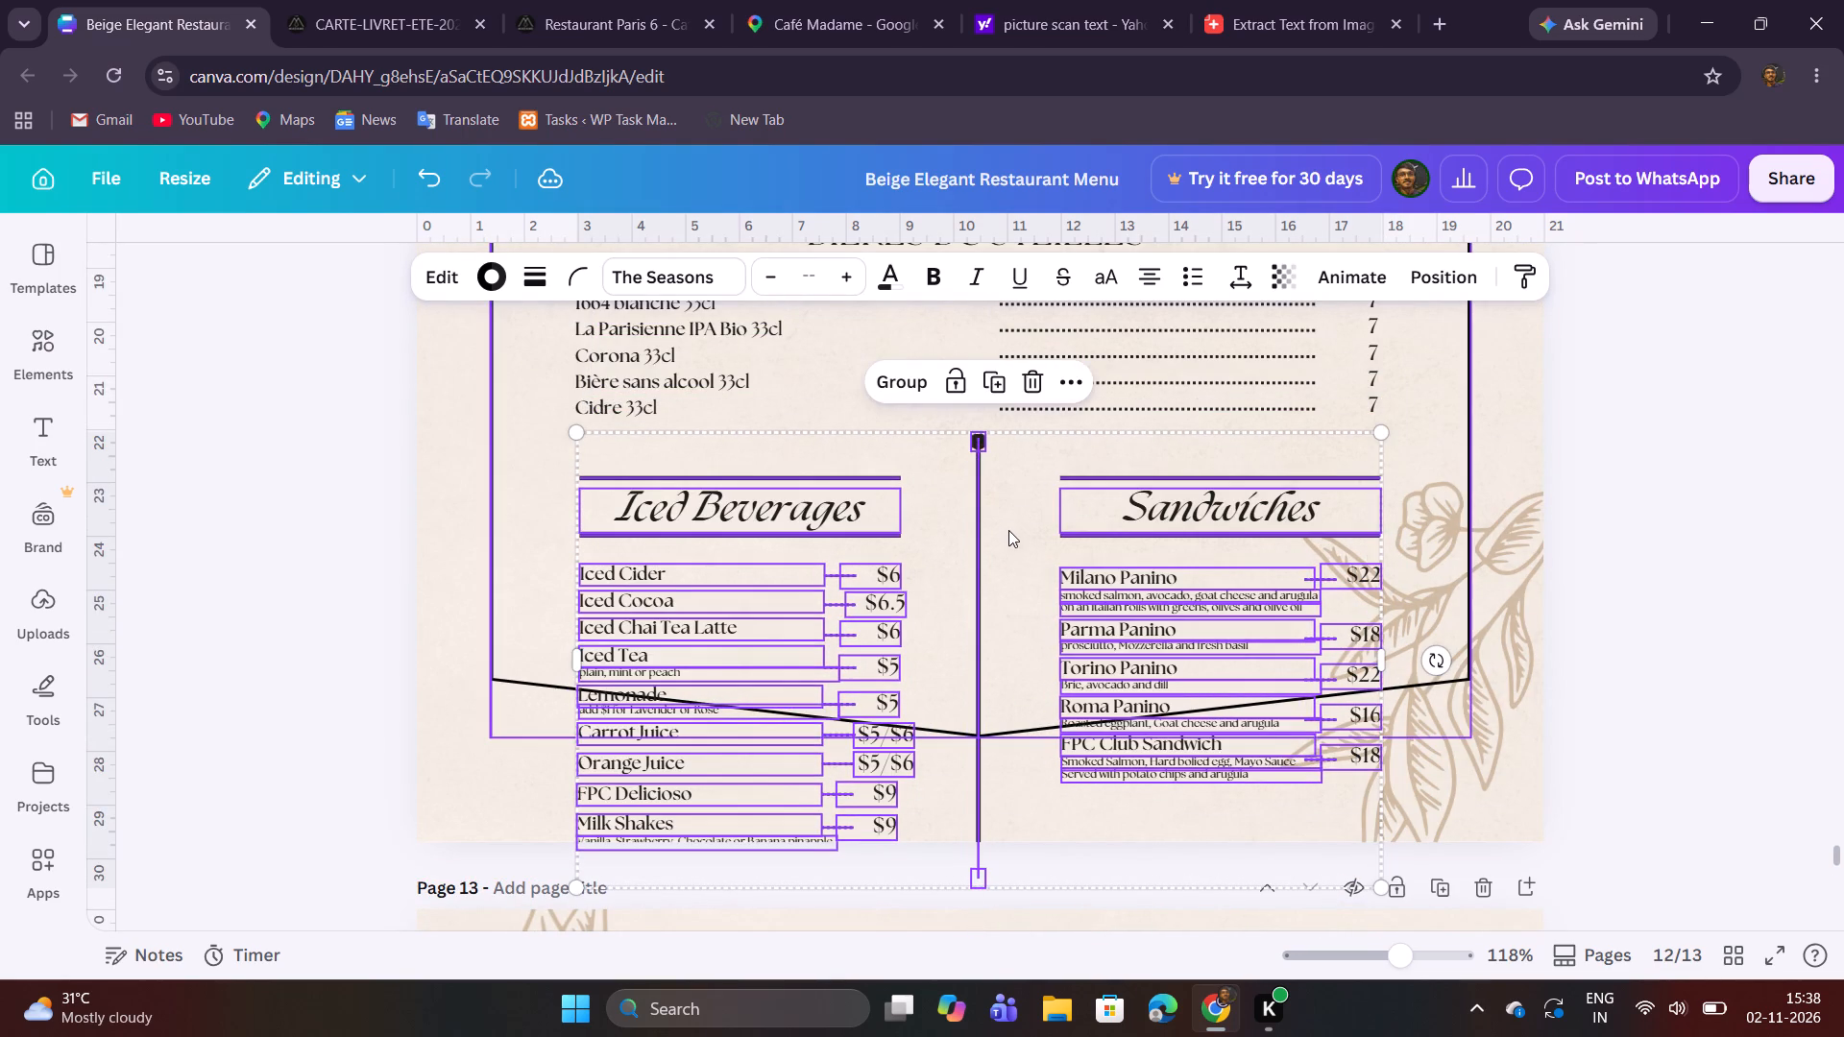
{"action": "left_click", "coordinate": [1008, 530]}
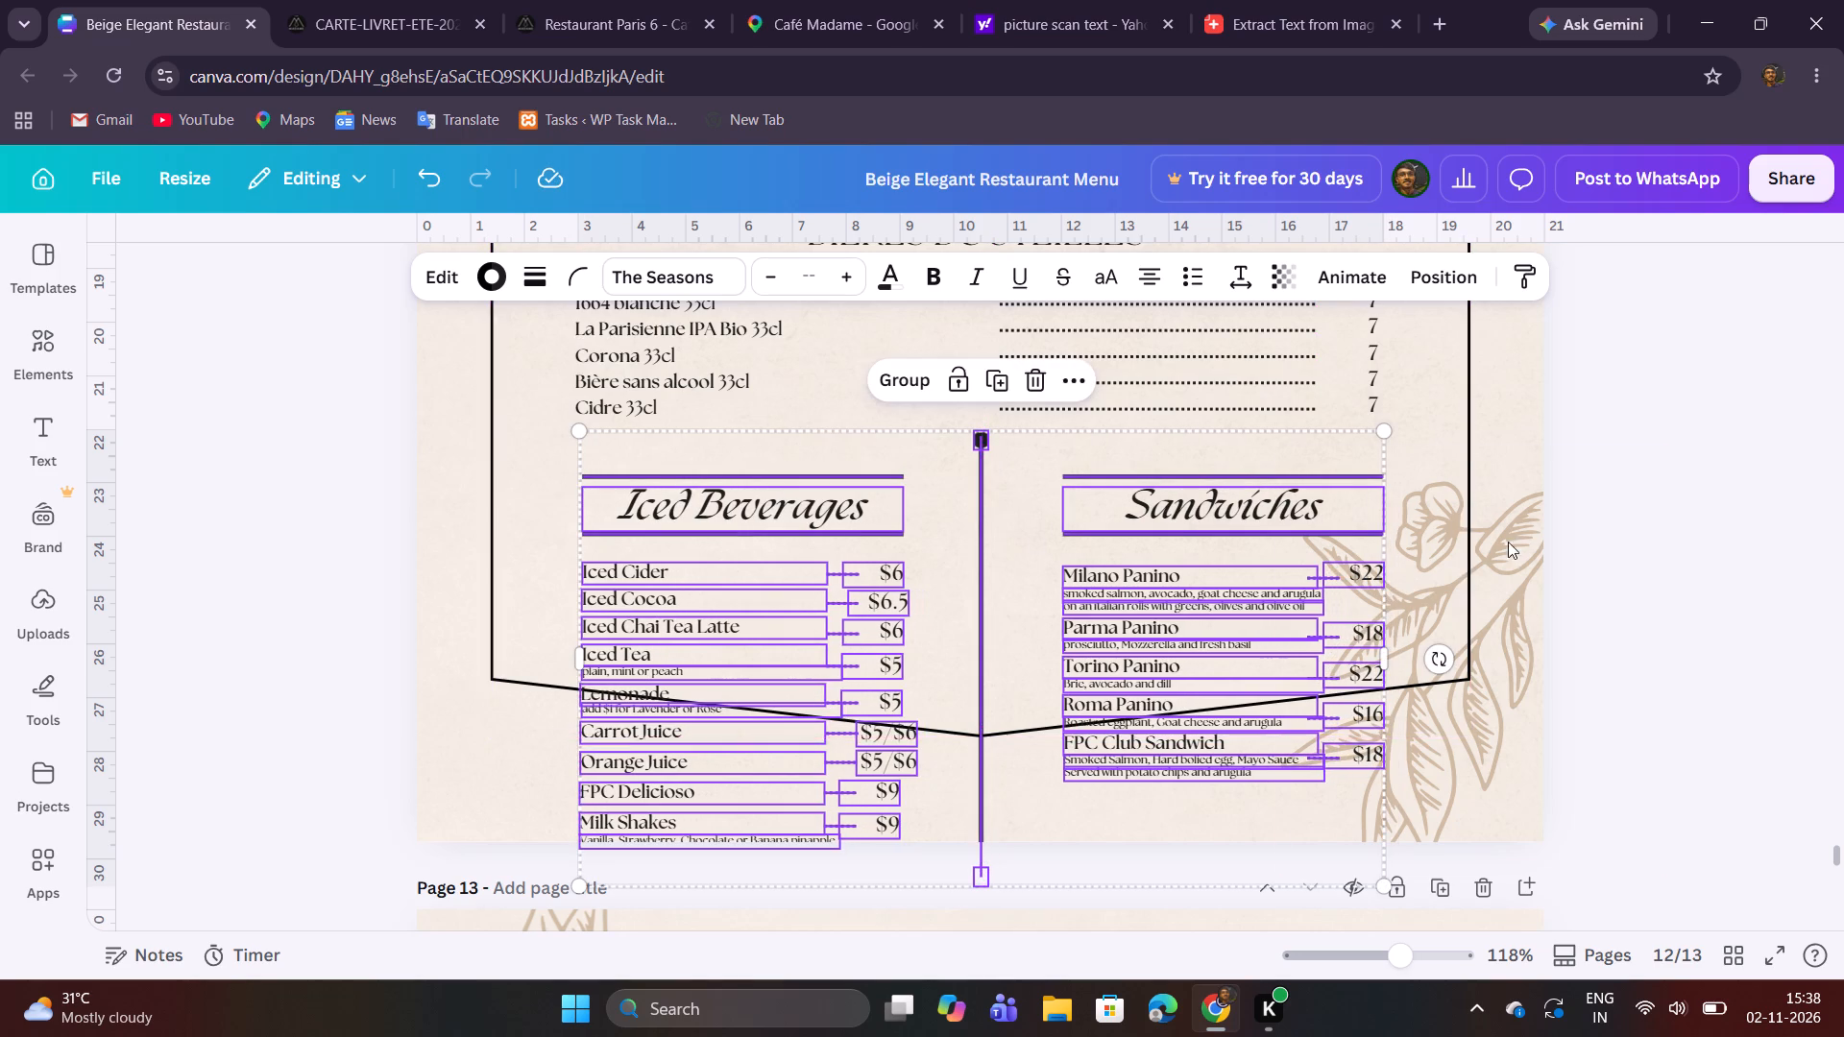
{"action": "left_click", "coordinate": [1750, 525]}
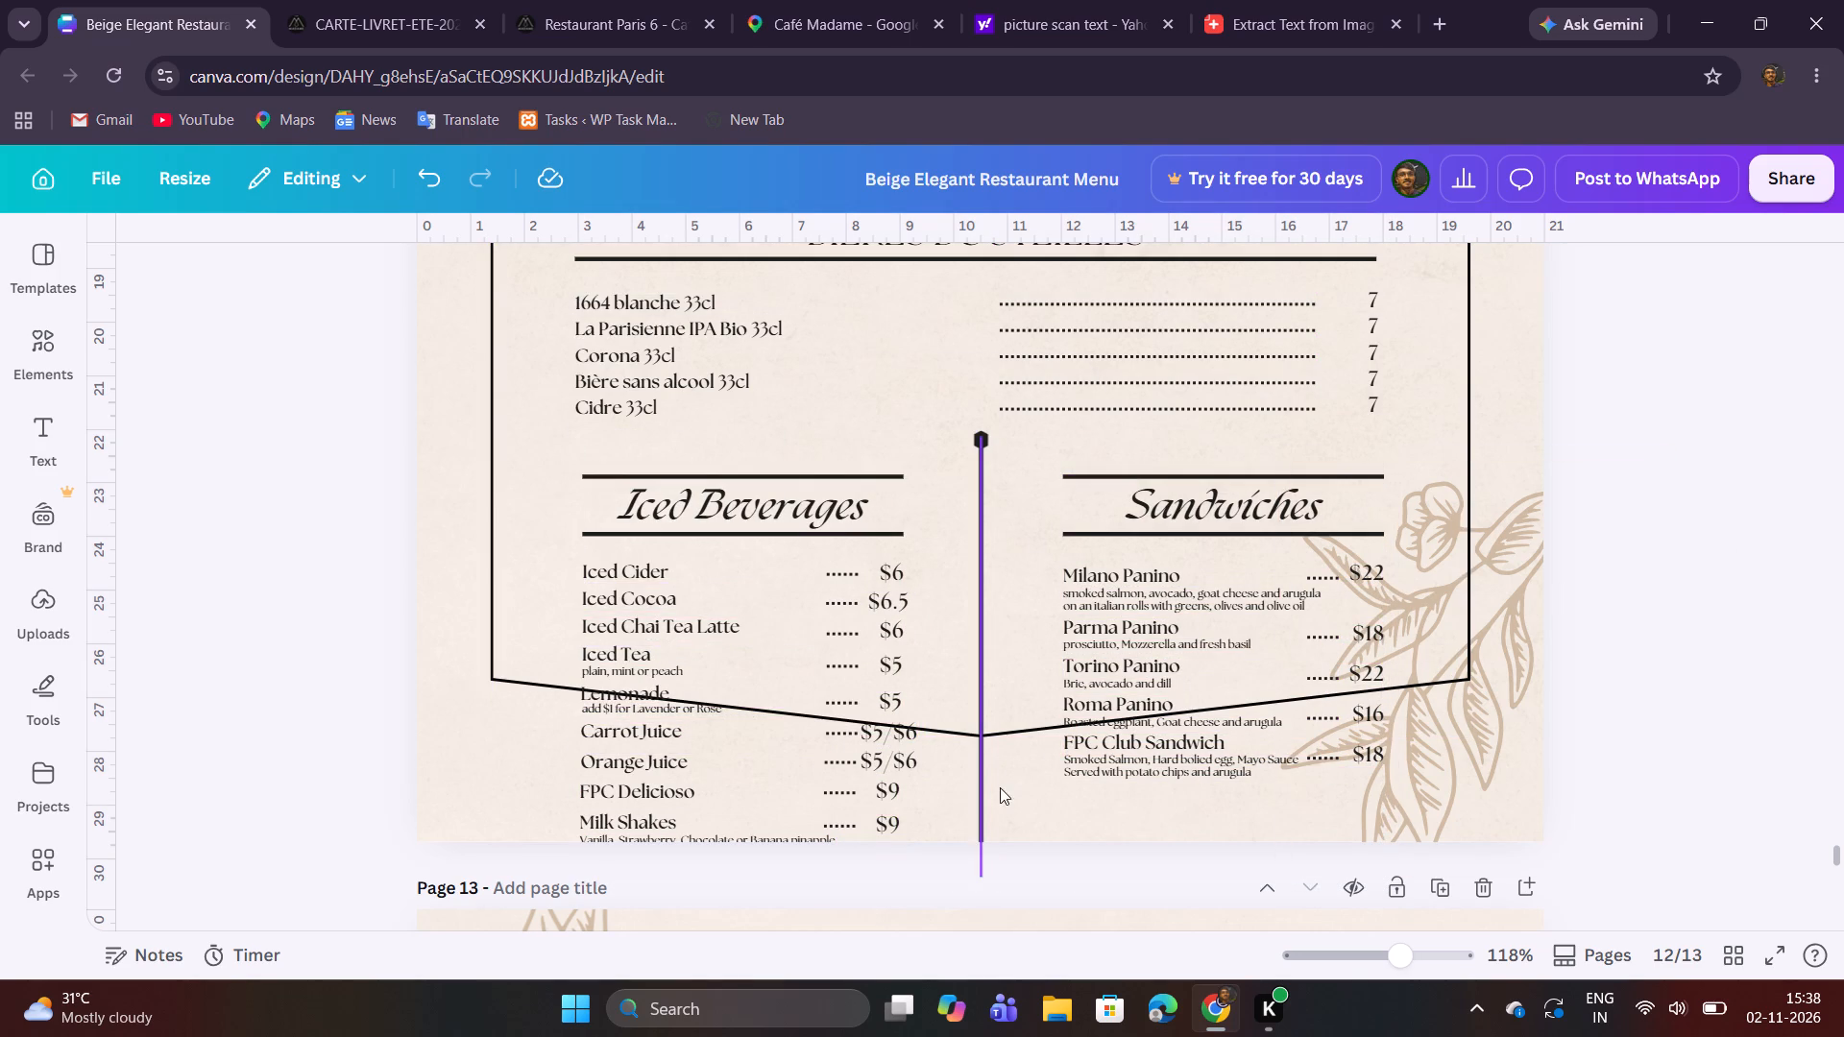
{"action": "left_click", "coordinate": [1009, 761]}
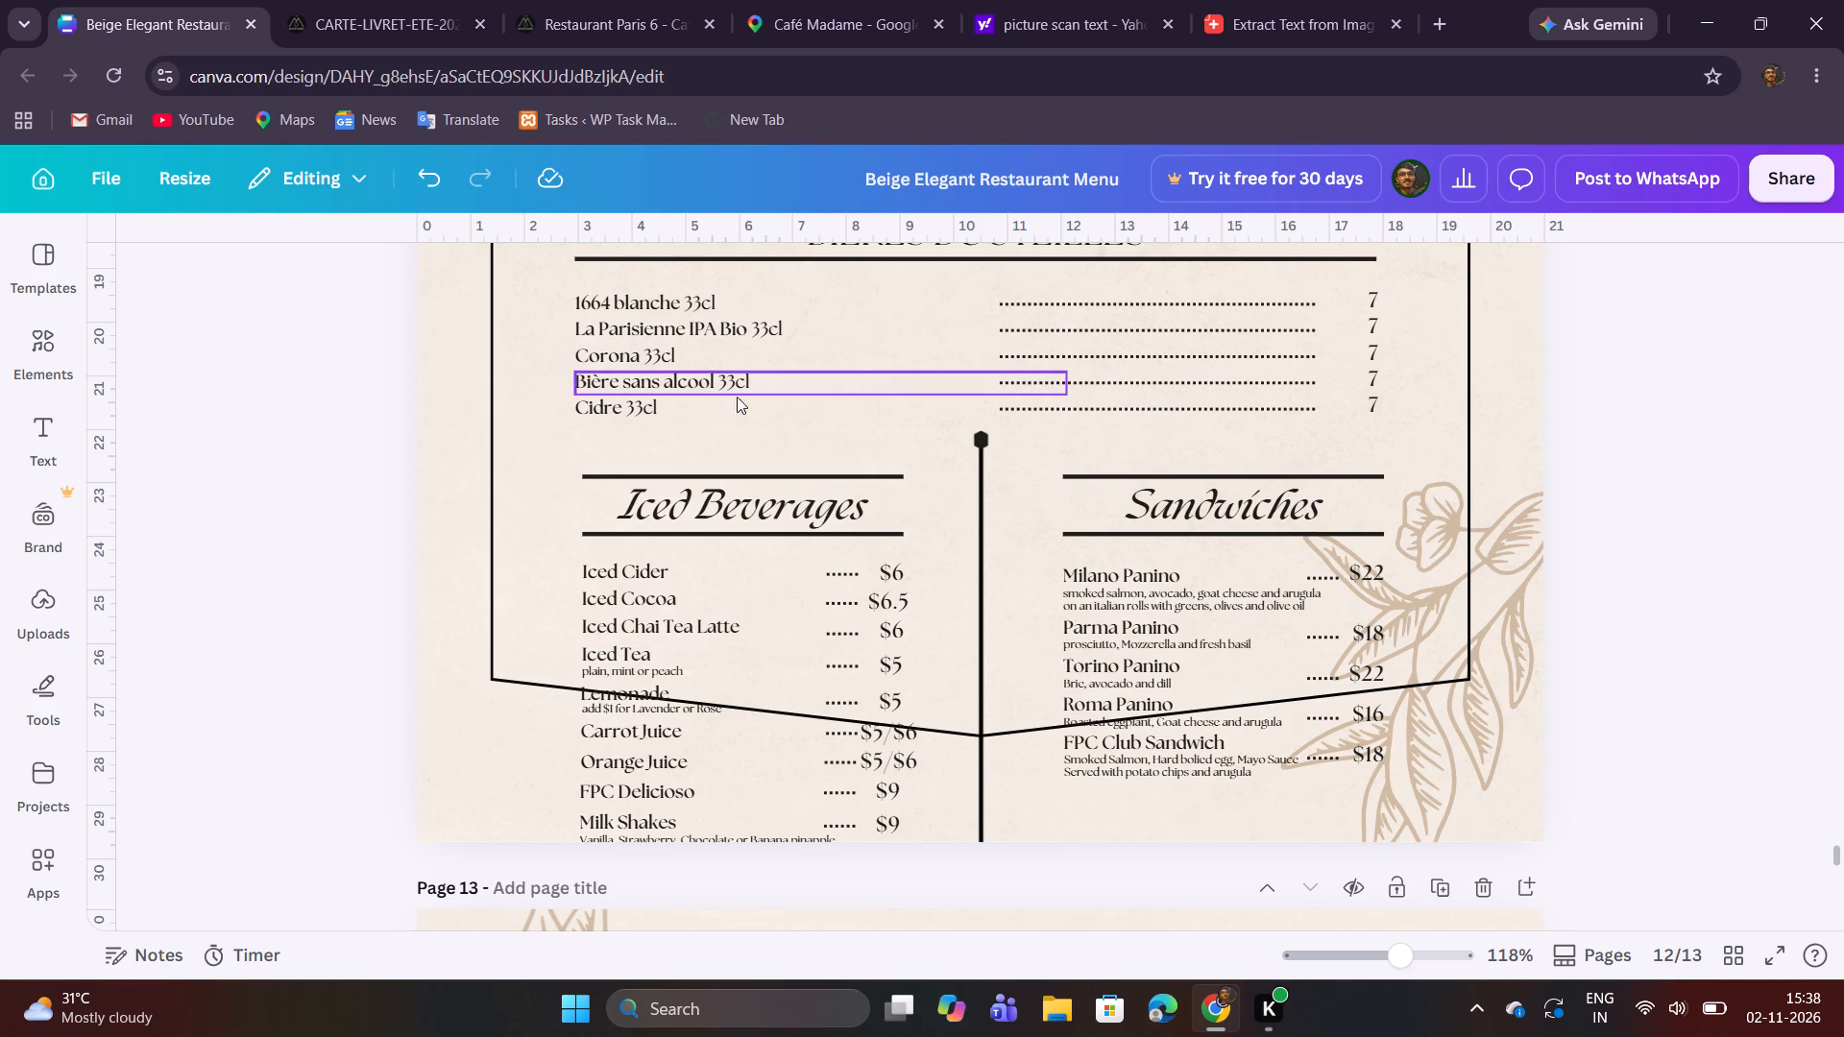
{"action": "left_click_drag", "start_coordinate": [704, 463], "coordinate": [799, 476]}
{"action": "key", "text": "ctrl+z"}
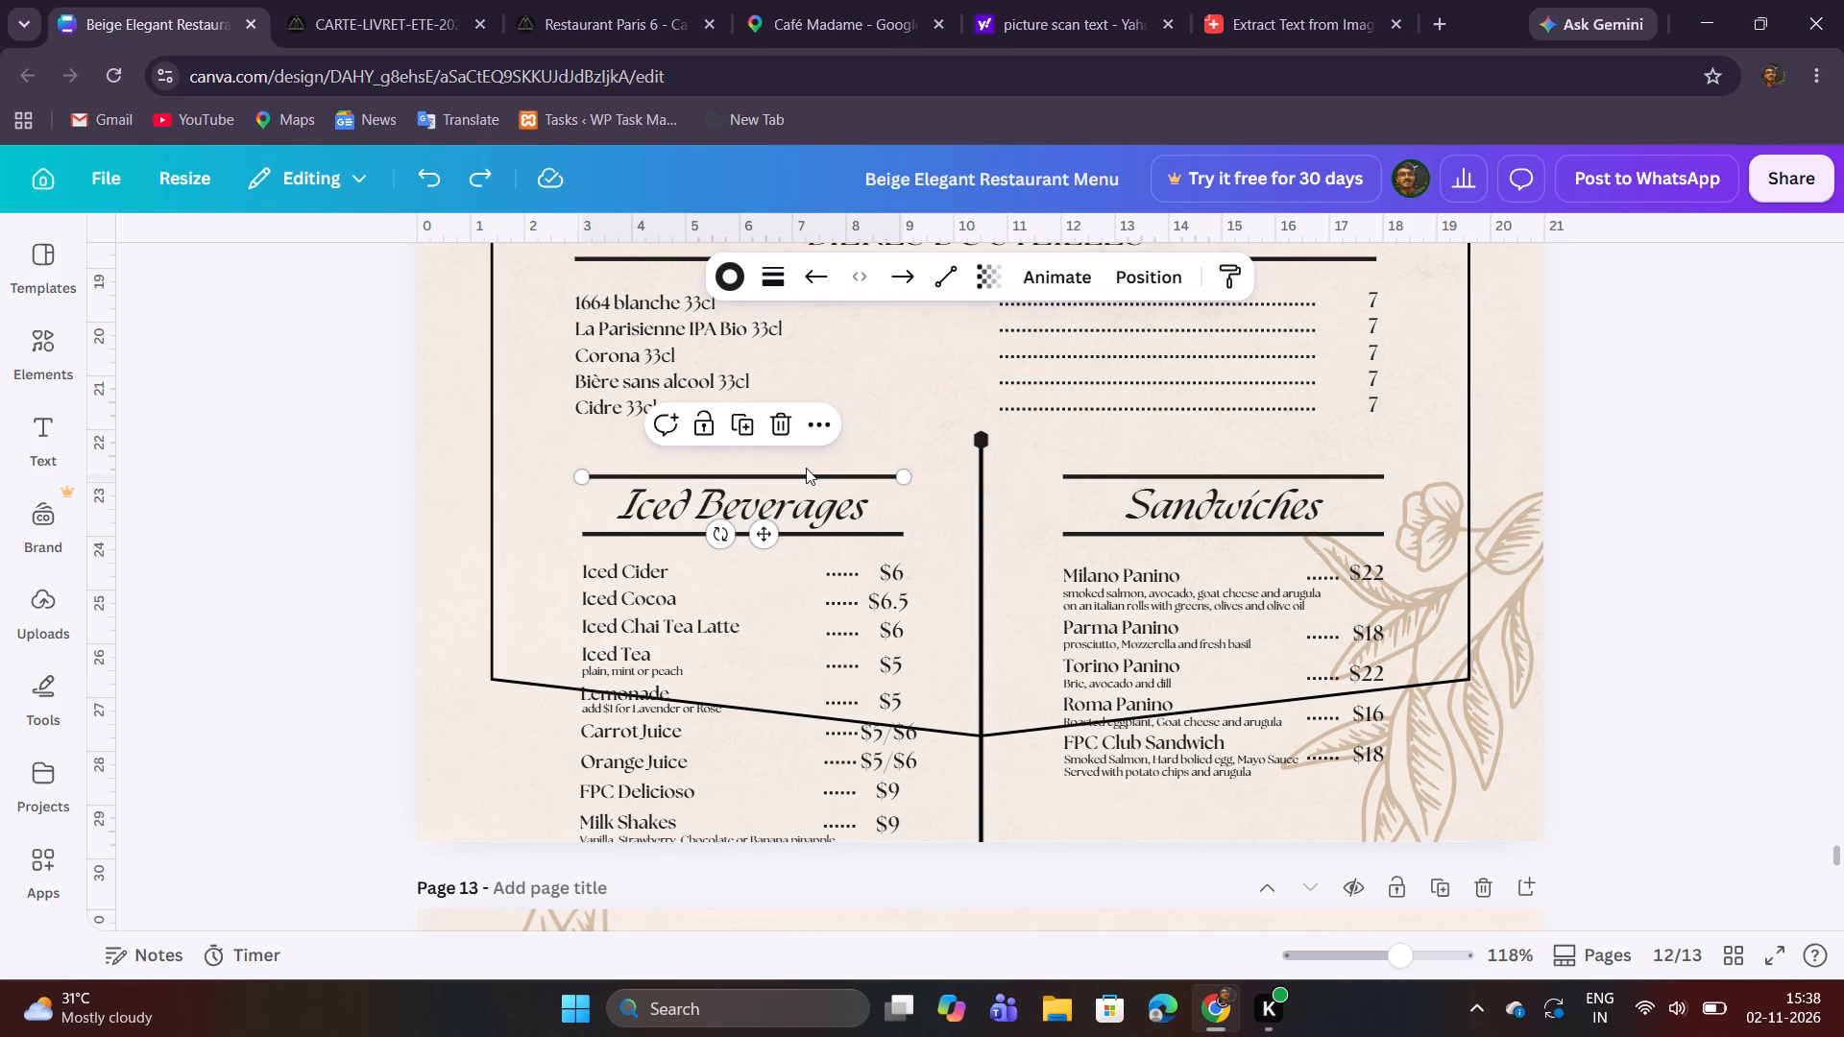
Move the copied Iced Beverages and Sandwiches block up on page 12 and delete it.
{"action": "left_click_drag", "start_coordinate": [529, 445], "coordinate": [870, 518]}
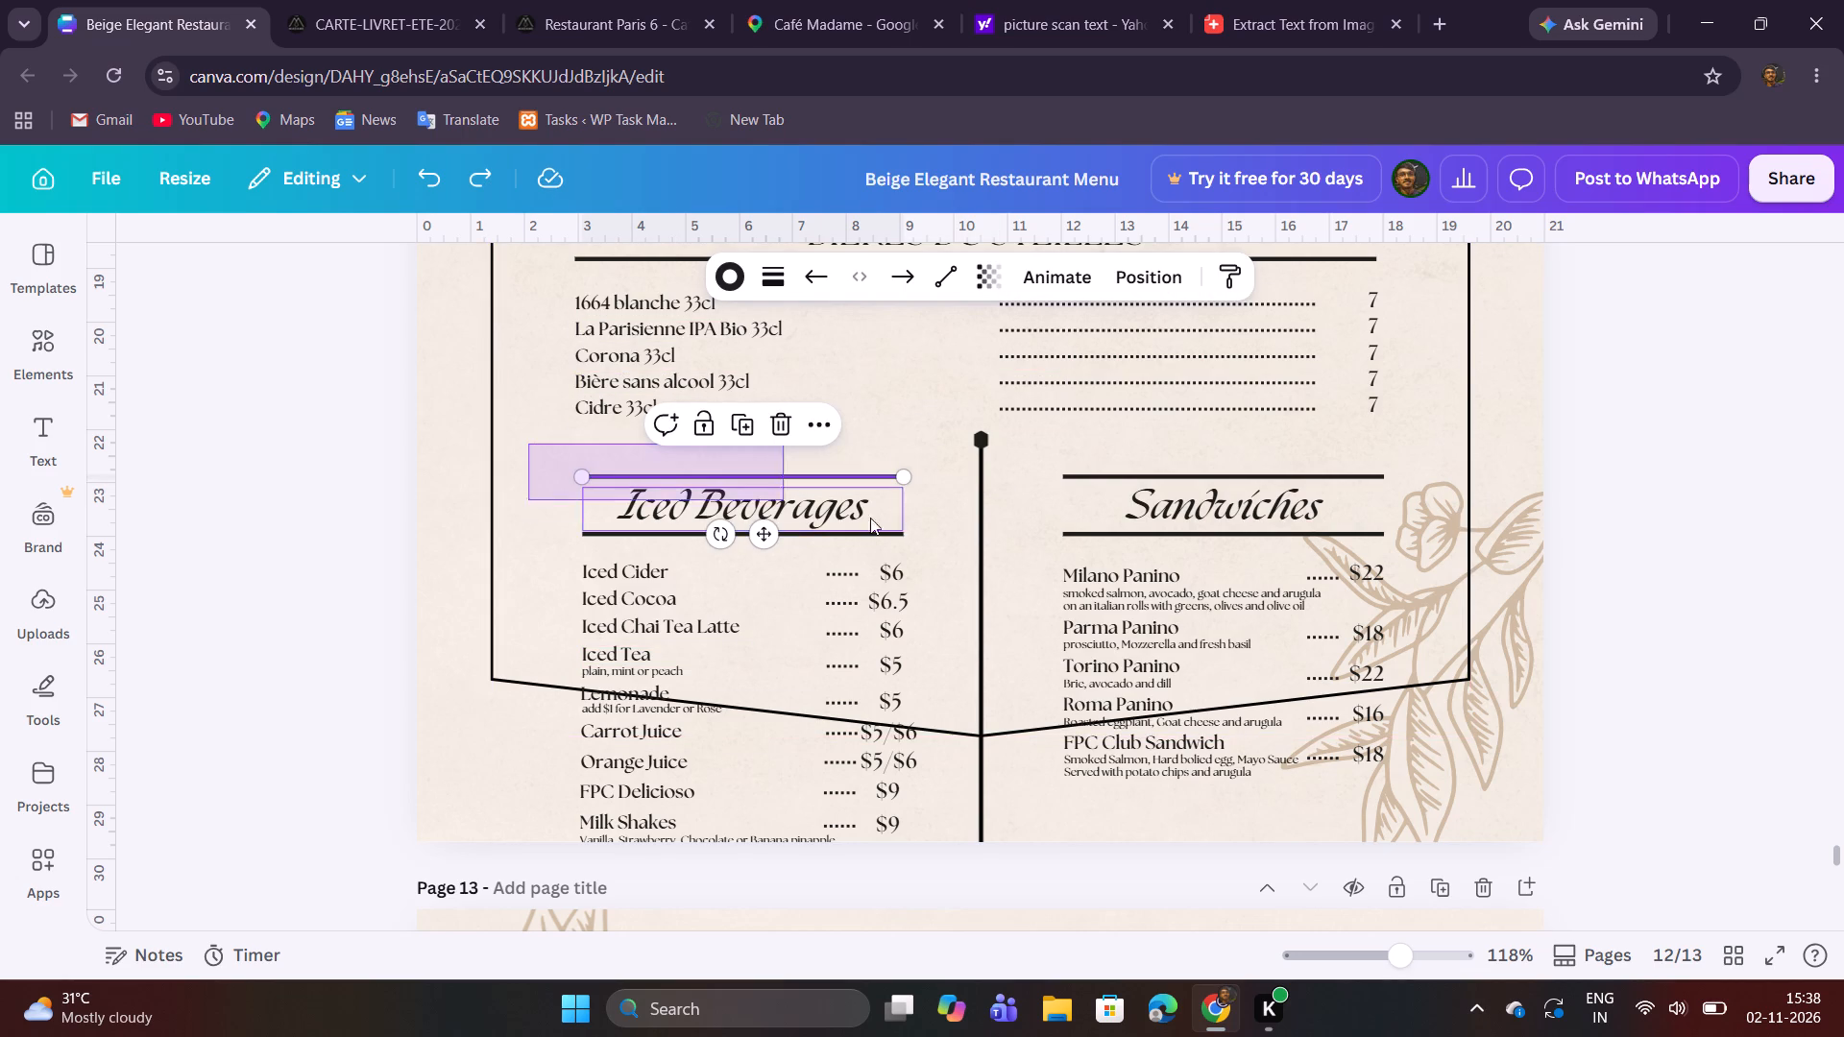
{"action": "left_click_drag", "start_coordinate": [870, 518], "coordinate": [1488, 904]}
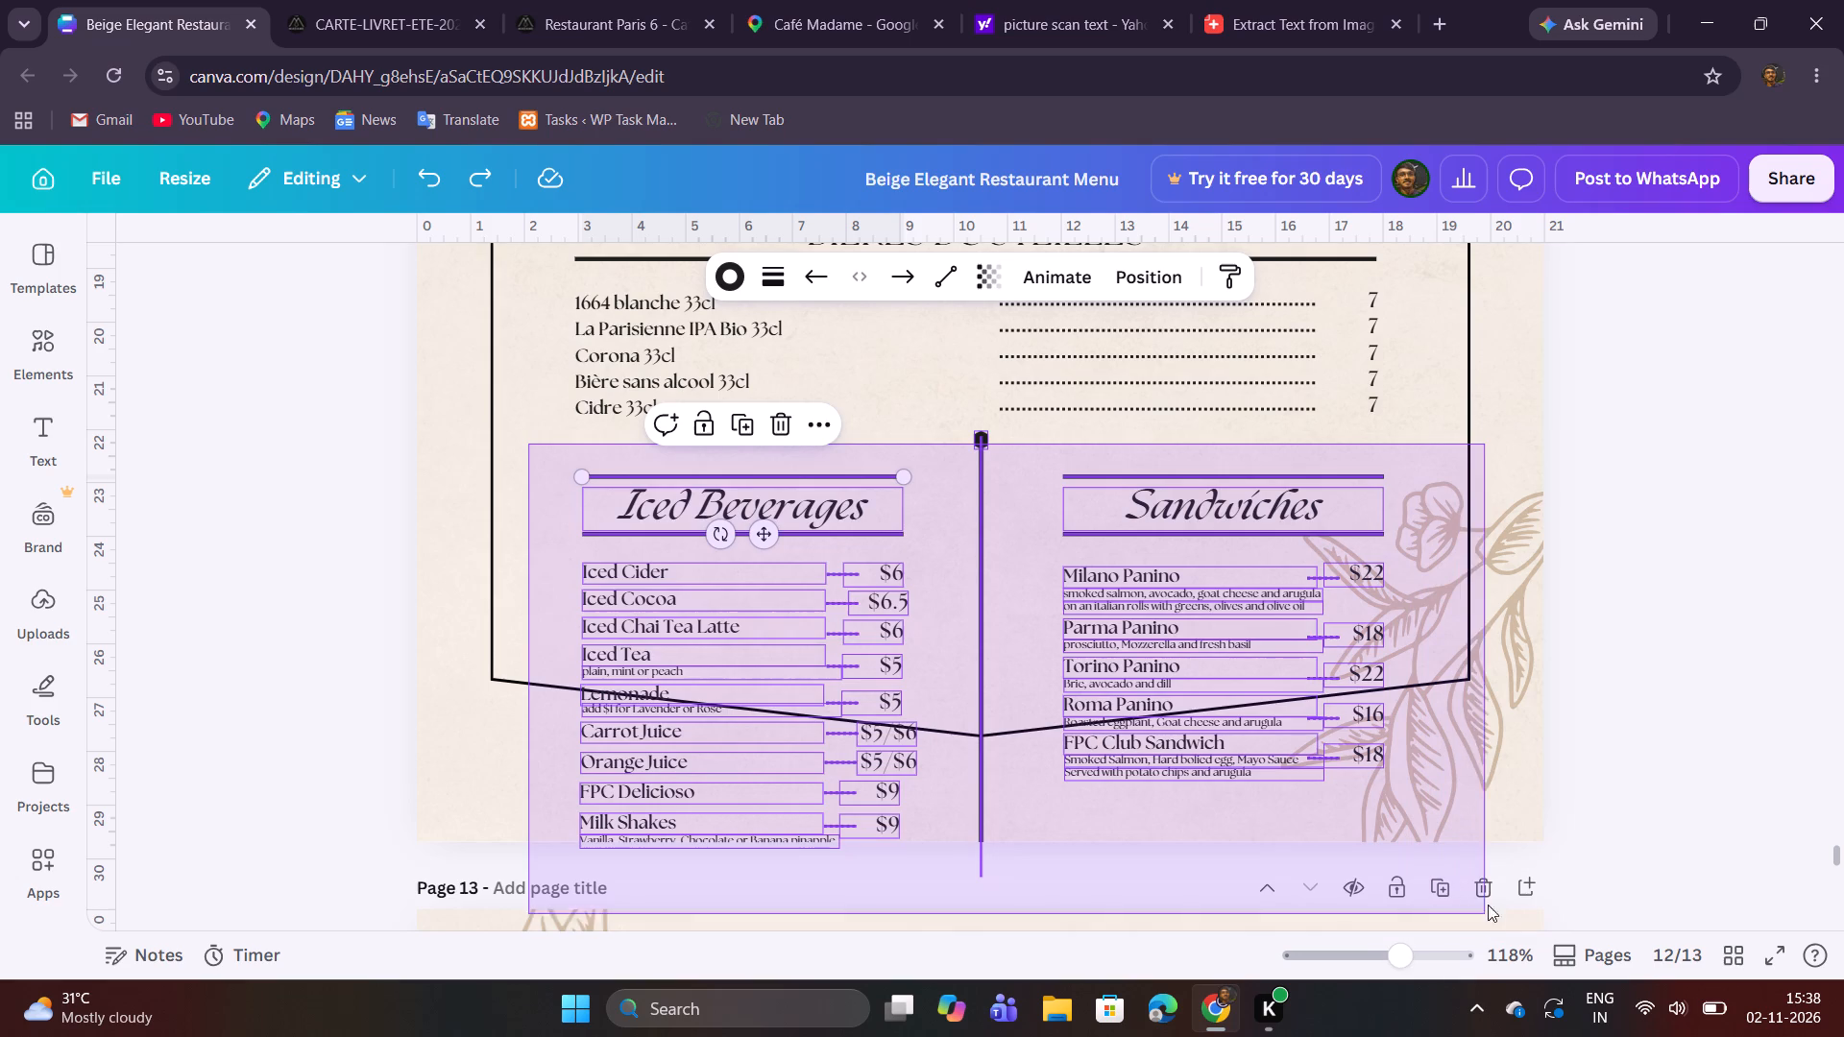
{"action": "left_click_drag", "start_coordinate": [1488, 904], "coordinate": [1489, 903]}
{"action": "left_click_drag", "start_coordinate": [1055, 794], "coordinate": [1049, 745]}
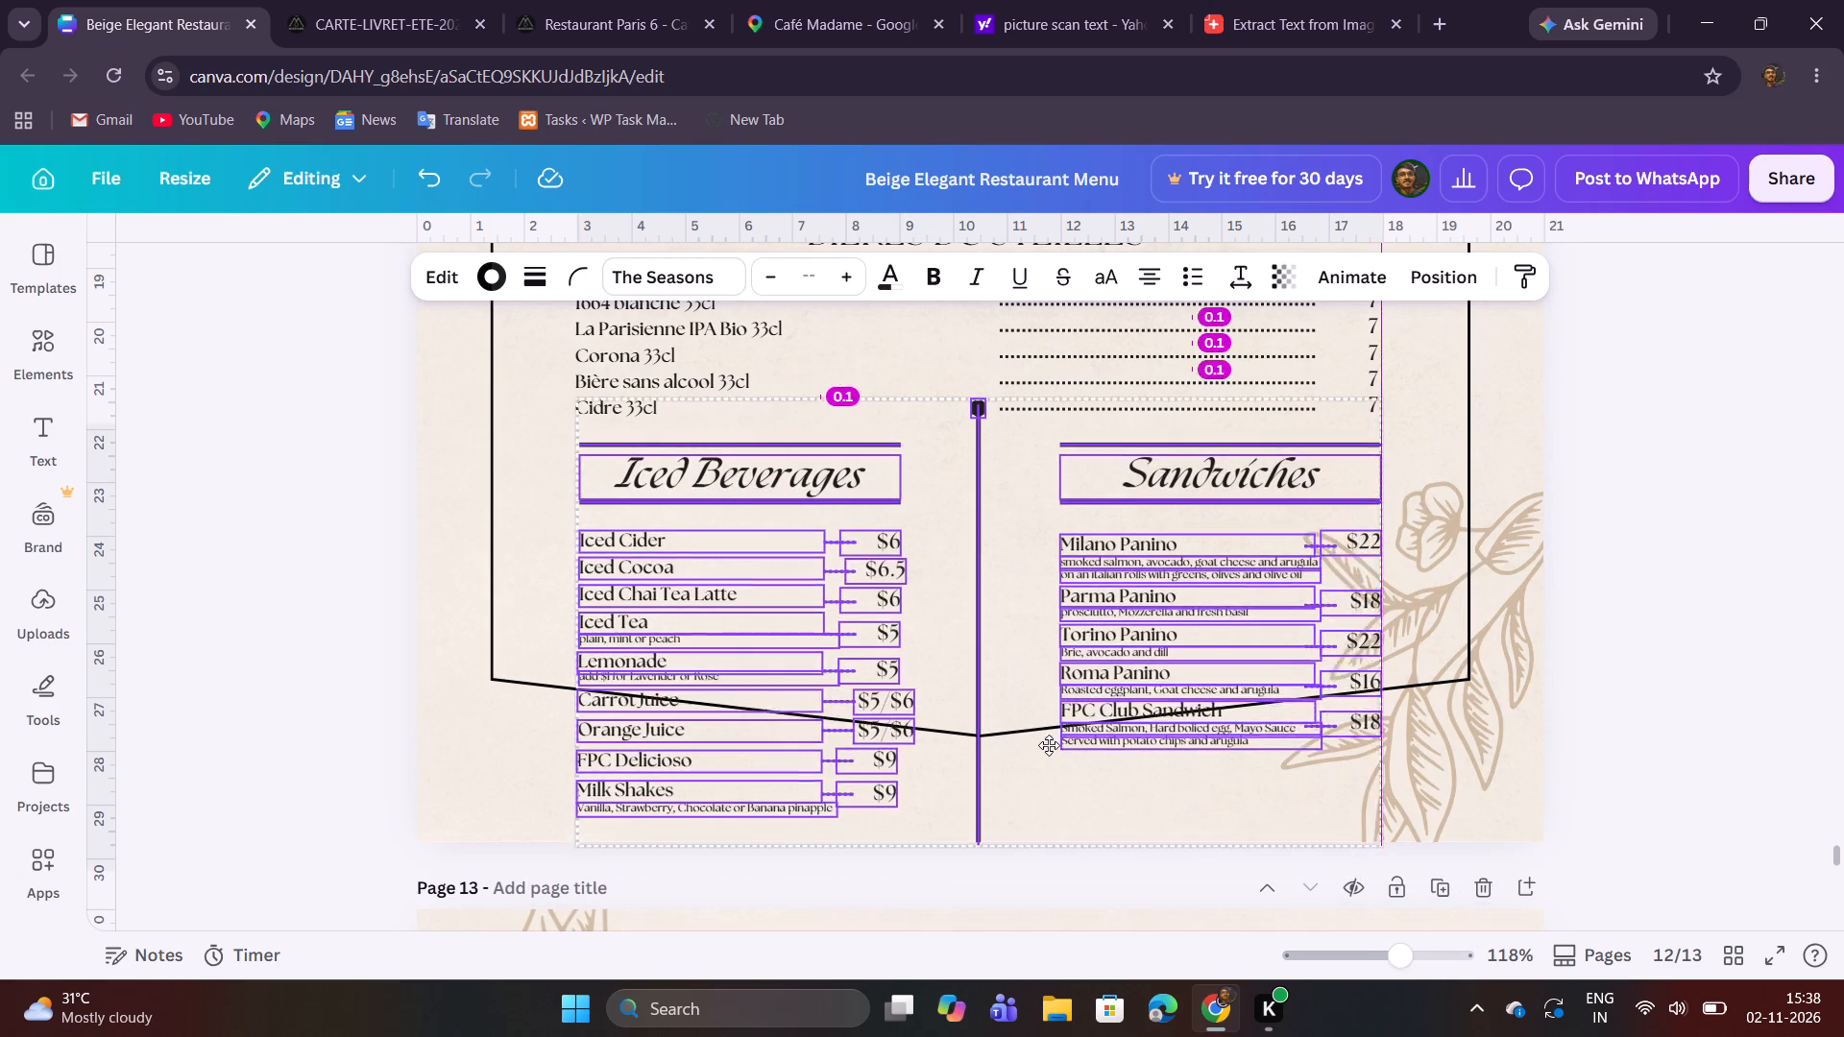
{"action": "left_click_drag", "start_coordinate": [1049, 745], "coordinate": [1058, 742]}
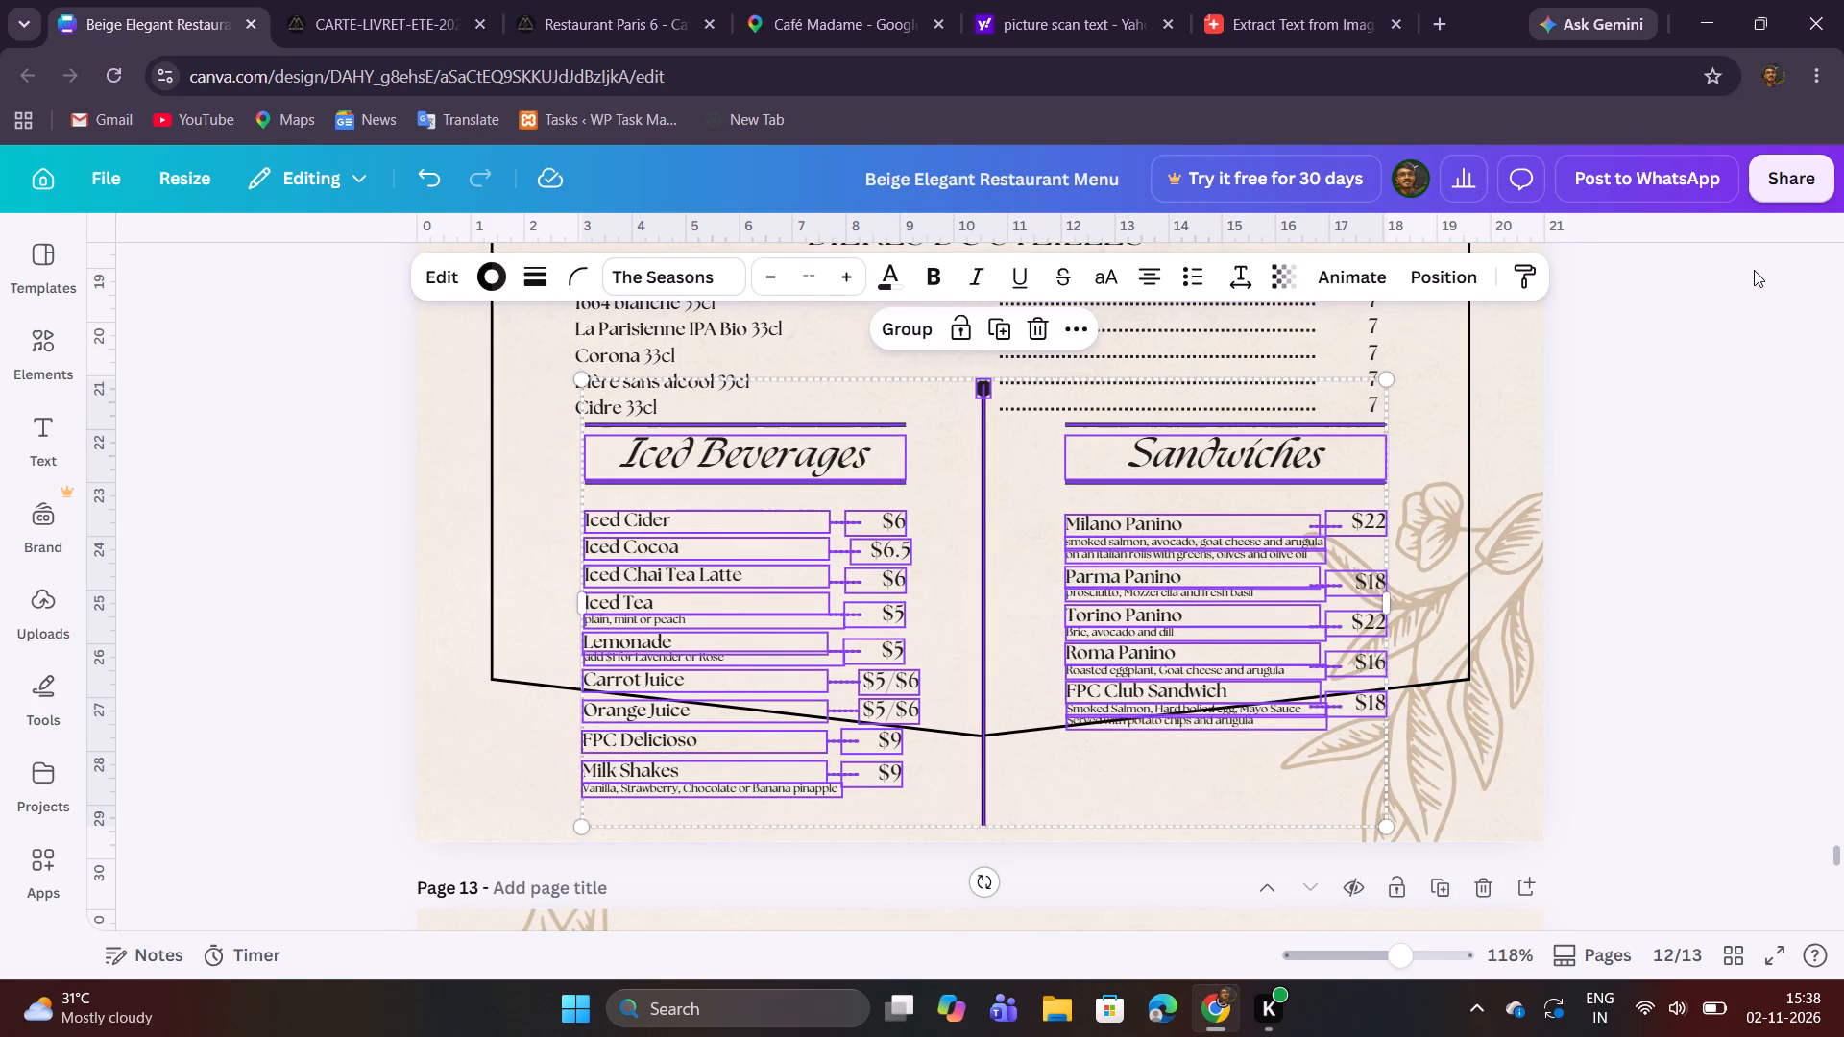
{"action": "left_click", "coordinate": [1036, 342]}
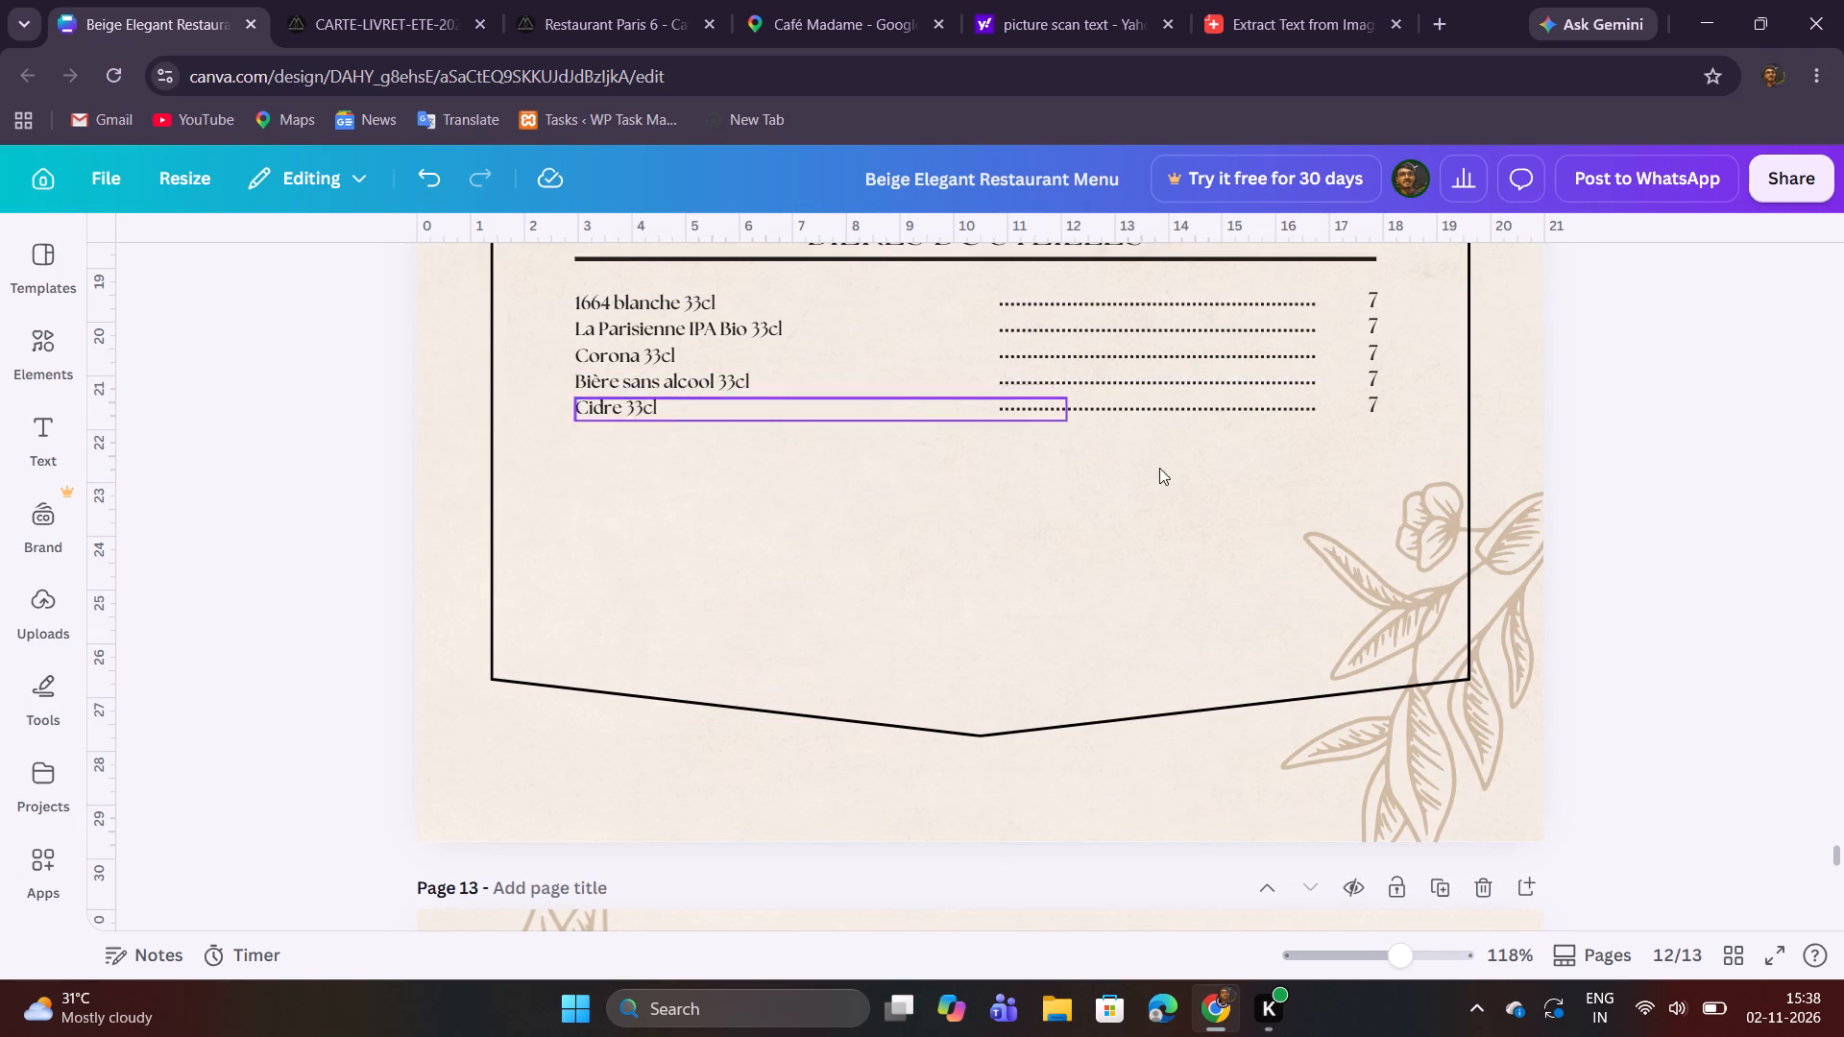
Duplicate the full Iced Beverages and Sandwiches block with its divider on page 13 and move the copy onto page 12 under BIÈRES BOUTEILLES.
{"action": "scroll", "coordinate": [1658, 591], "scroll_direction": "down", "scroll_amount": 6}
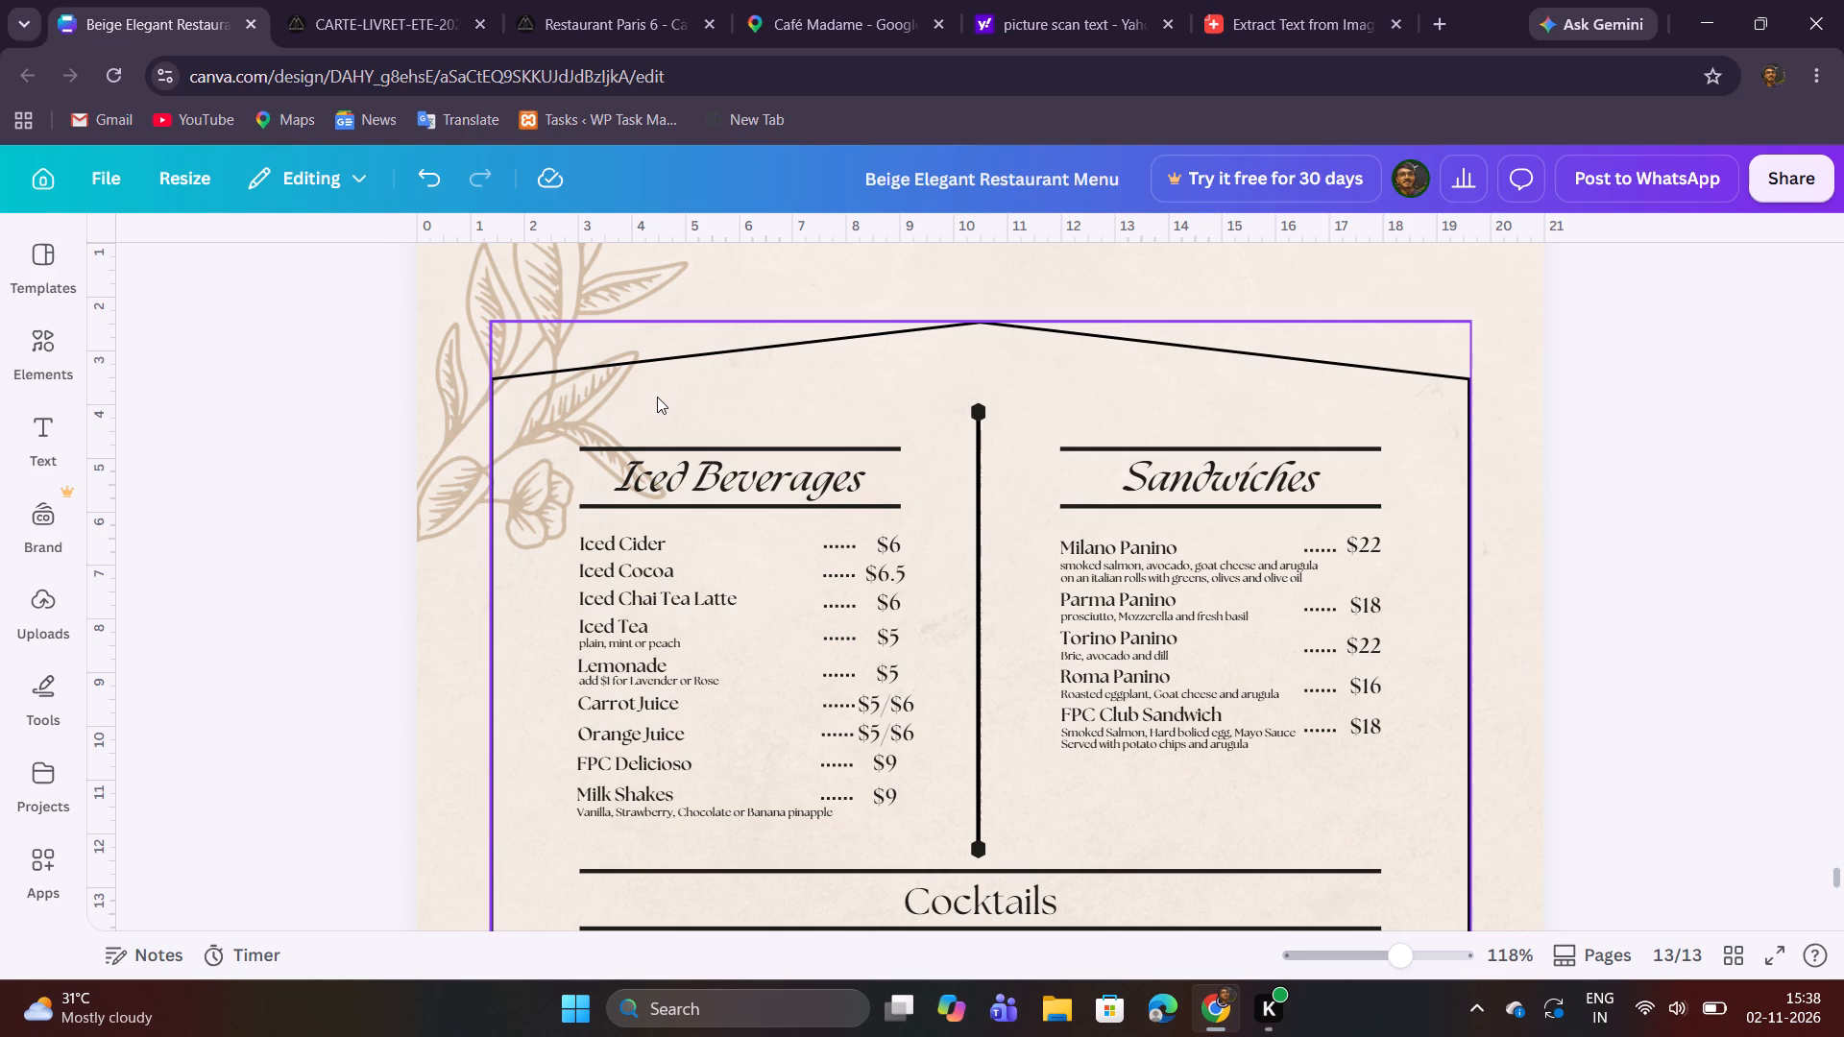
{"action": "left_click_drag", "start_coordinate": [583, 413], "coordinate": [1391, 564]}
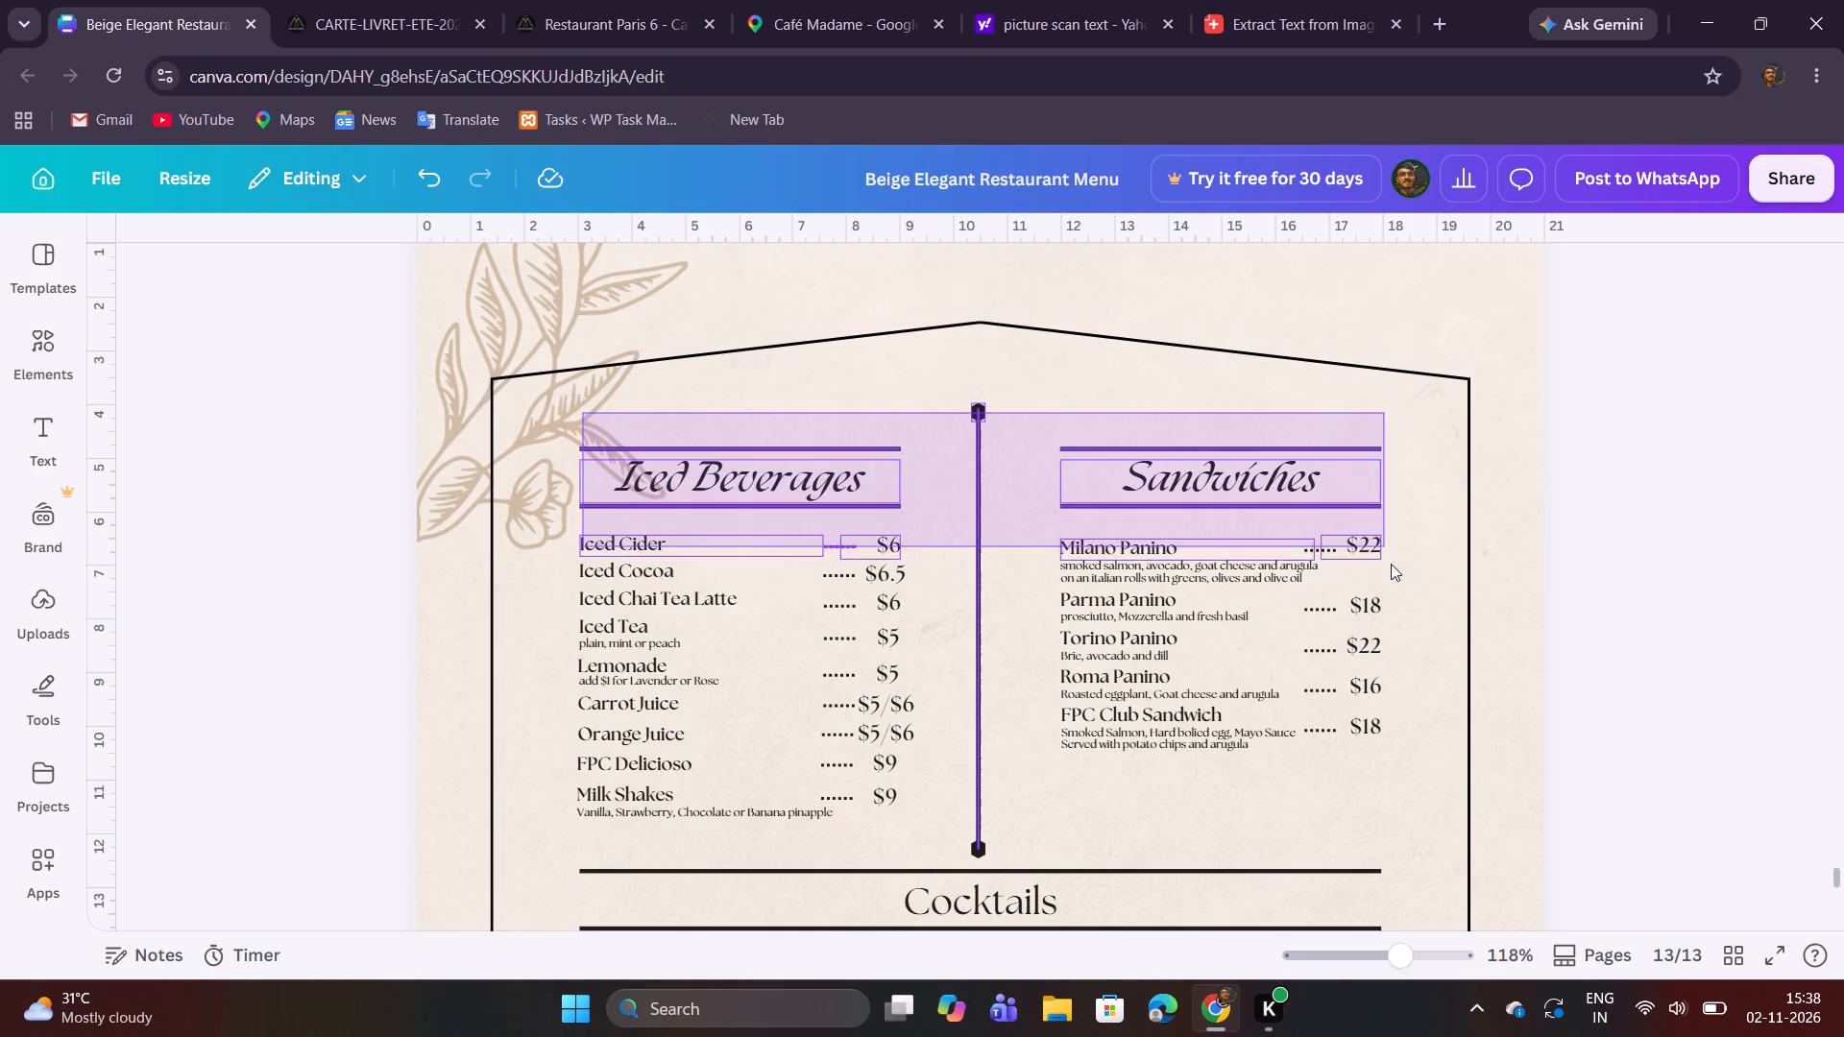
{"action": "left_click_drag", "start_coordinate": [1391, 564], "coordinate": [1394, 852]}
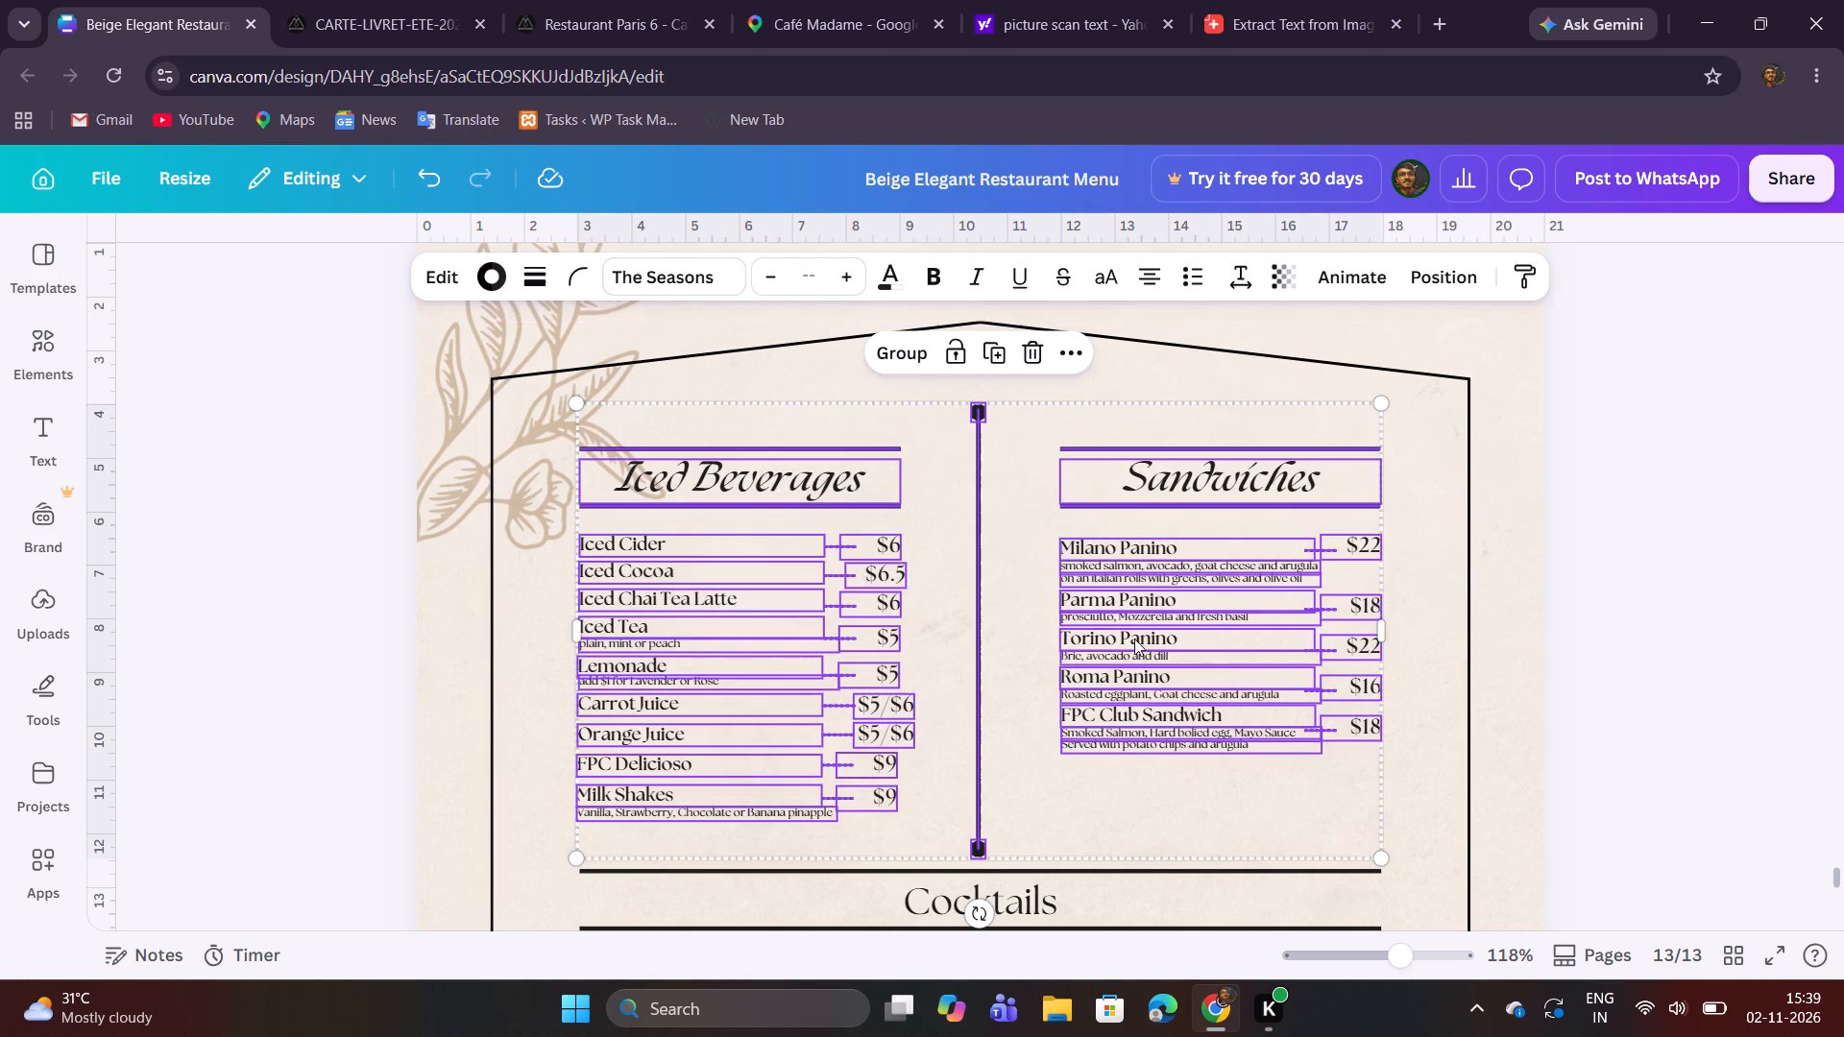
{"action": "left_click", "coordinate": [992, 352]}
{"action": "left_click_drag", "start_coordinate": [1043, 584], "coordinate": [1010, 537]}
{"action": "scroll", "coordinate": [1012, 536], "scroll_direction": "up", "scroll_amount": 5}
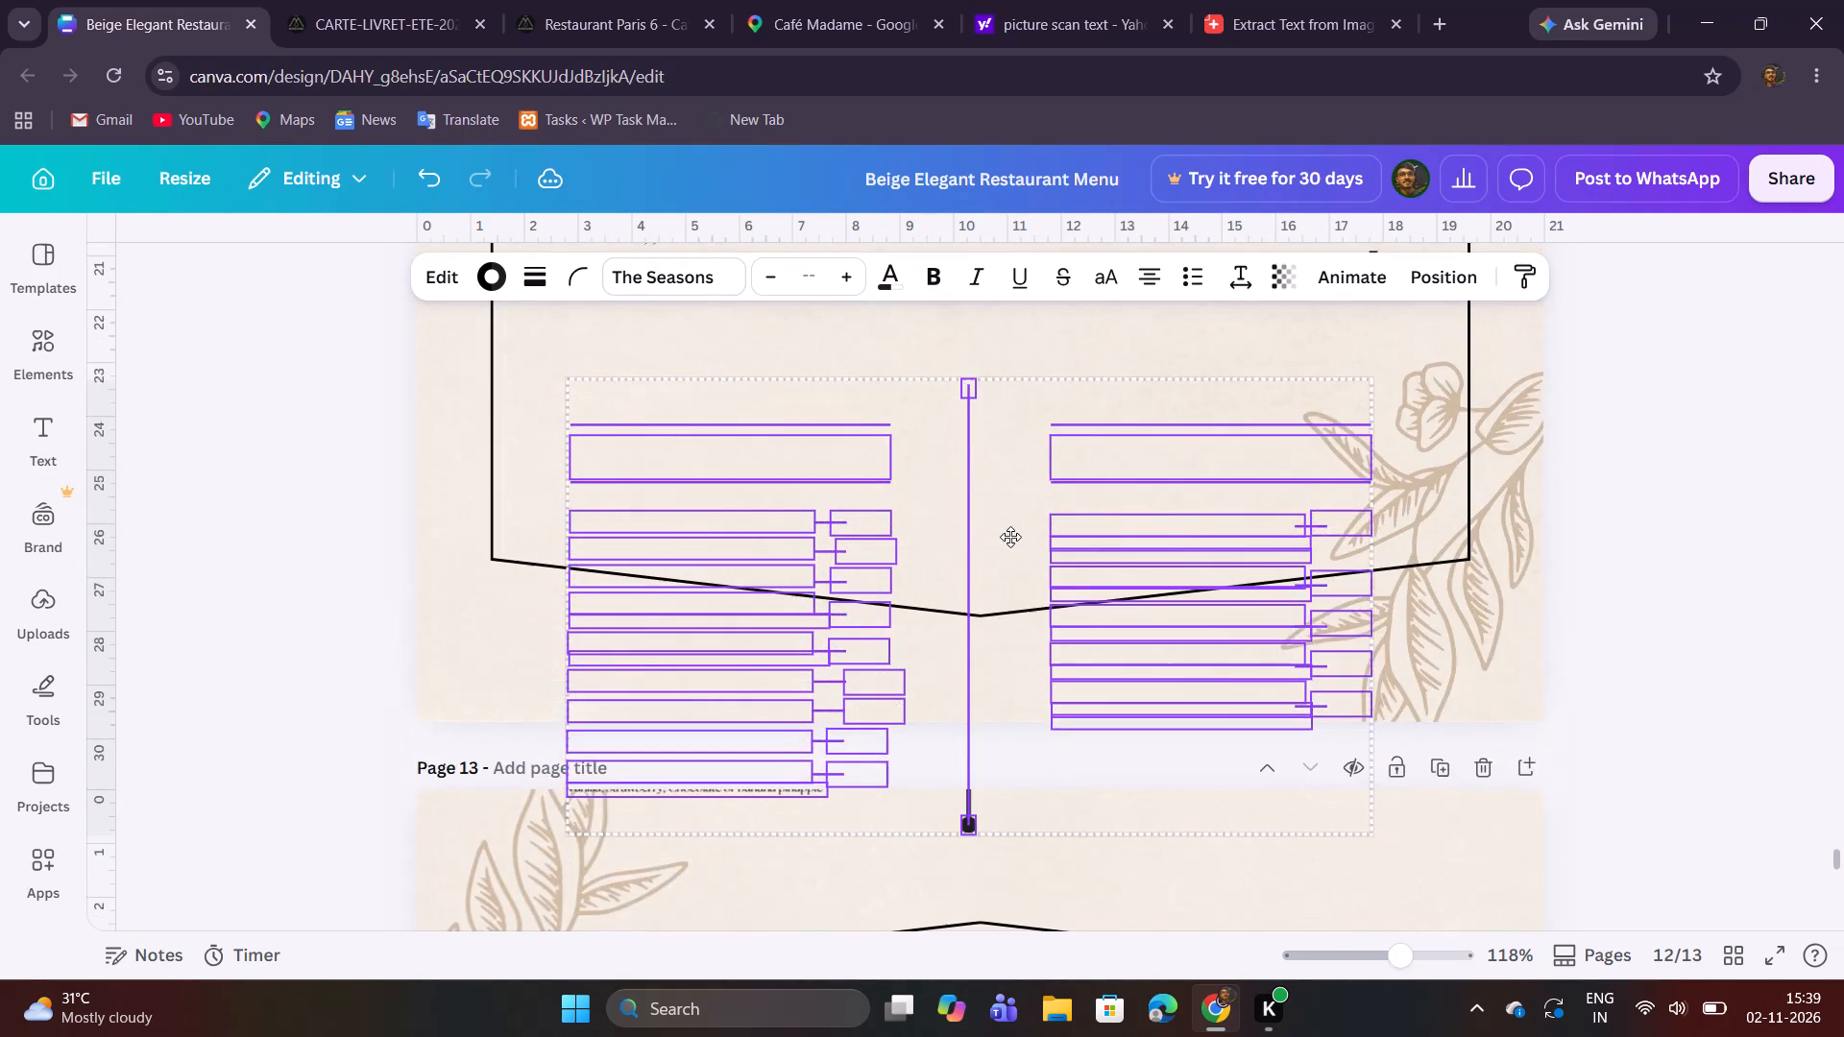
{"action": "left_click_drag", "start_coordinate": [1010, 537], "coordinate": [1004, 561]}
{"action": "scroll", "coordinate": [1011, 532], "scroll_direction": "up", "scroll_amount": 2}
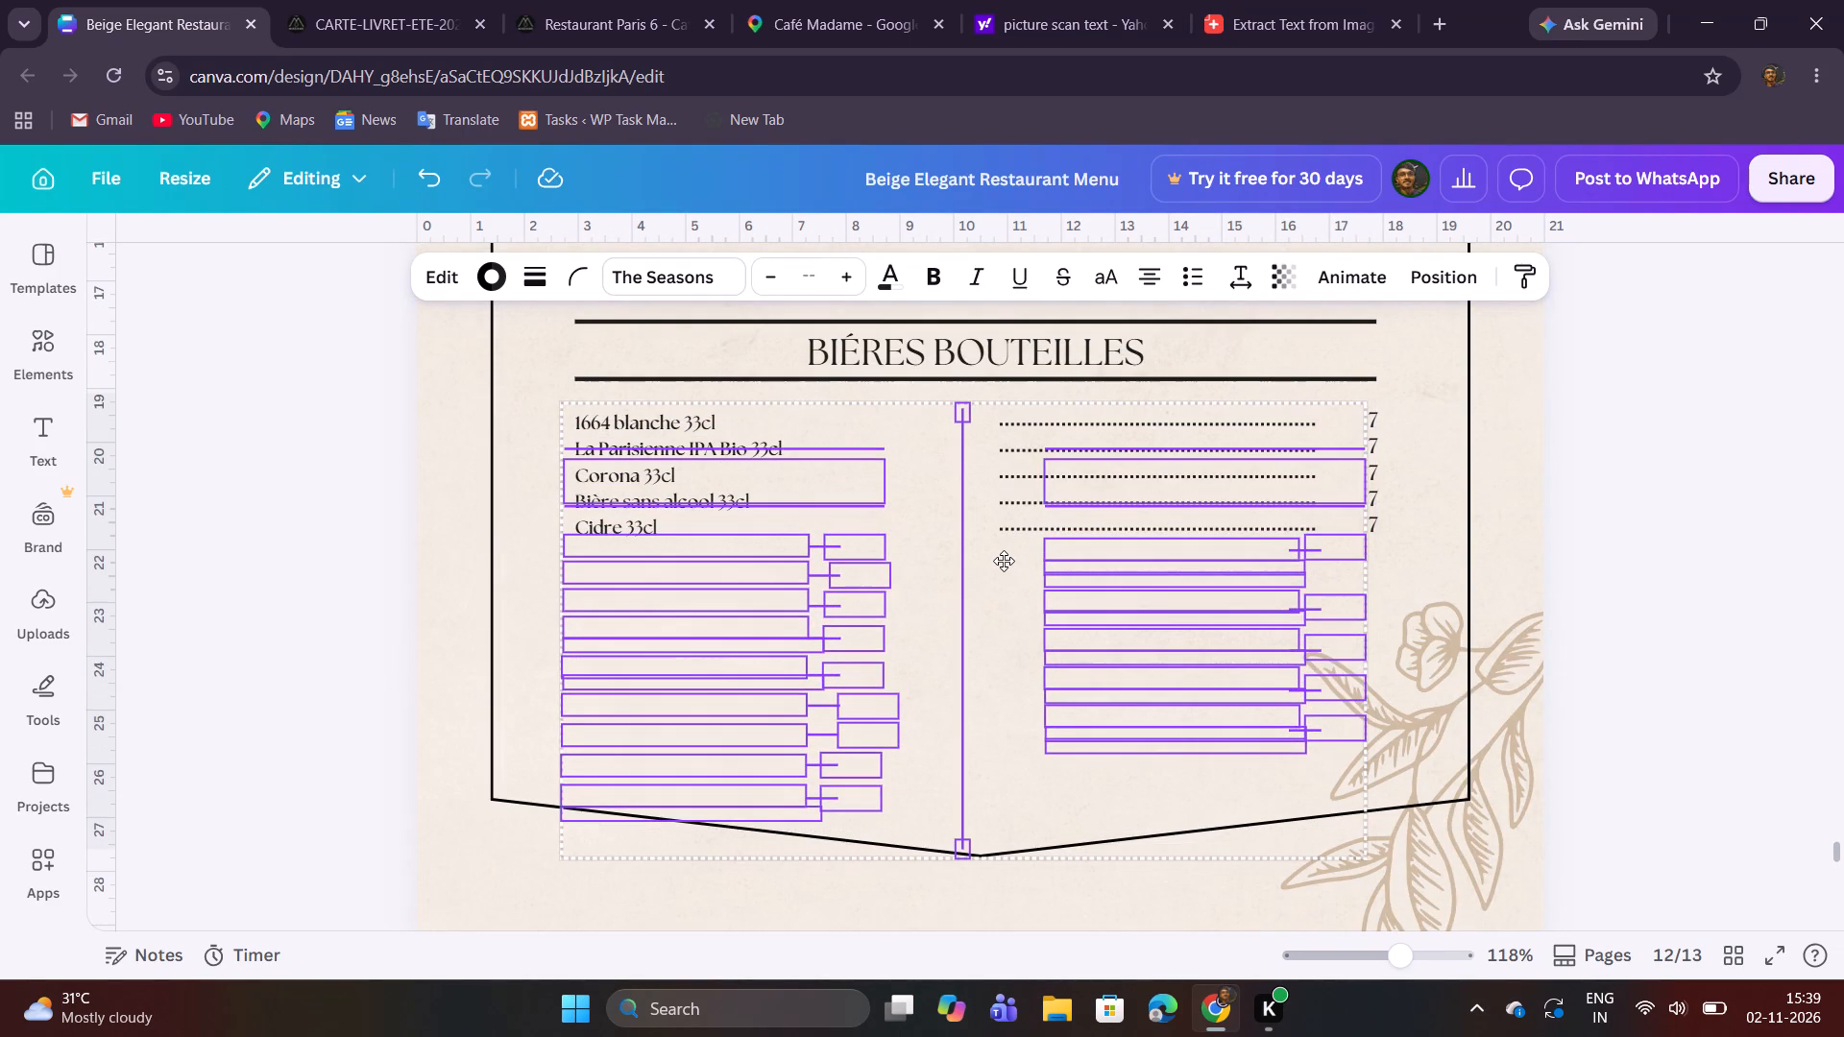
{"action": "left_click_drag", "start_coordinate": [1004, 561], "coordinate": [1006, 617]}
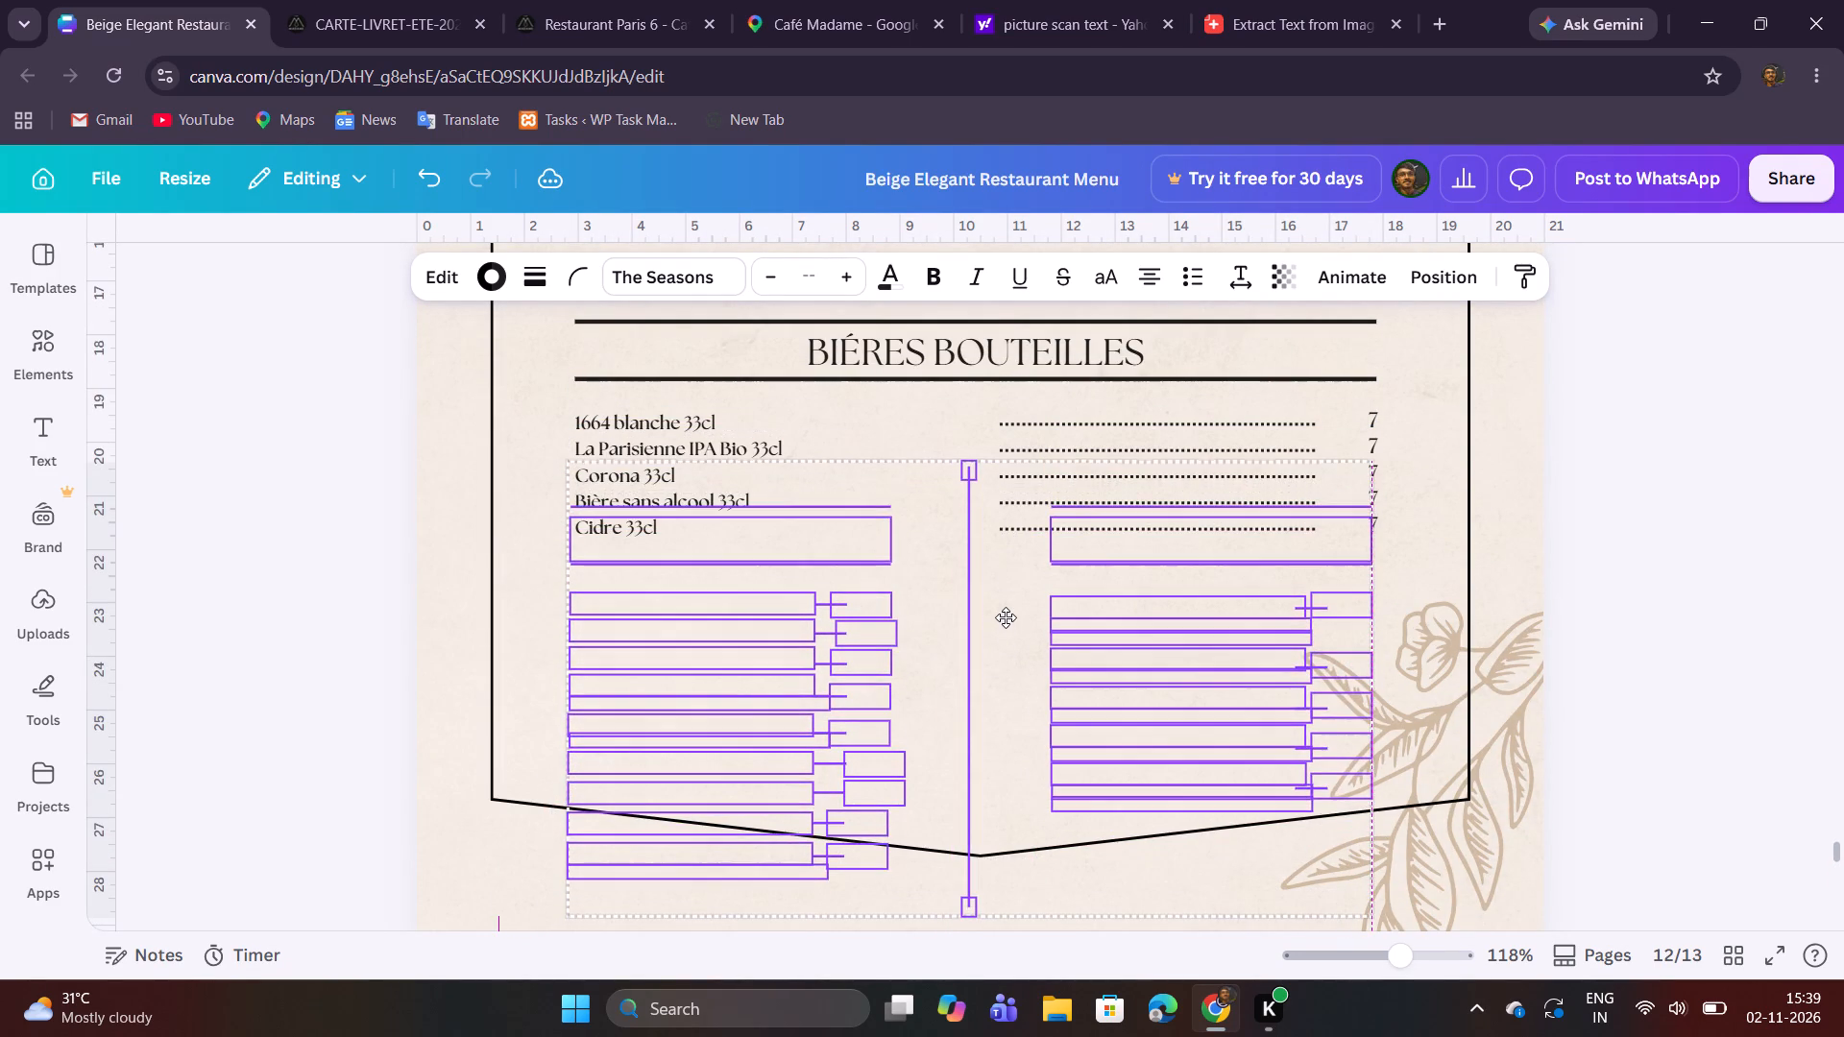
{"action": "left_click_drag", "start_coordinate": [1006, 617], "coordinate": [1020, 615]}
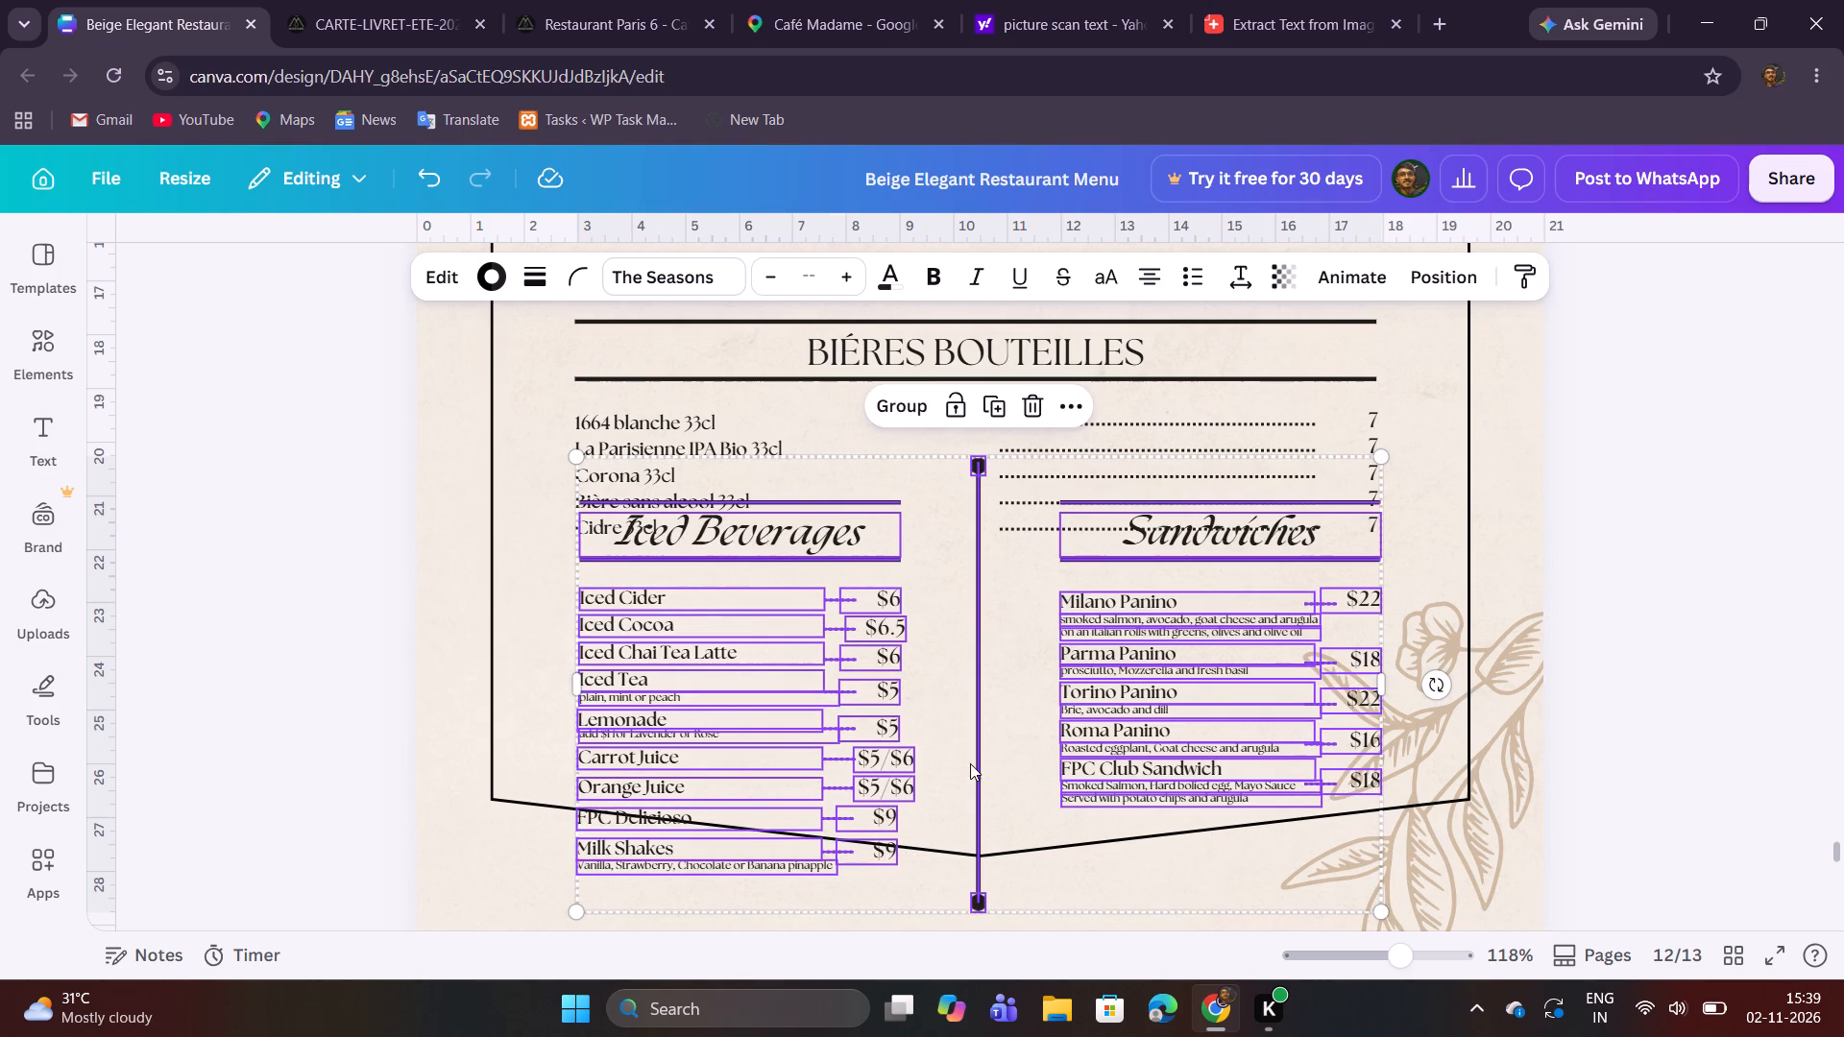
Move the copied Iced Beverages and Sandwiches block directly below the bottled beer list on page 12, aligned with the list's side edges.
{"action": "left_click_drag", "start_coordinate": [1005, 715], "coordinate": [983, 782]}
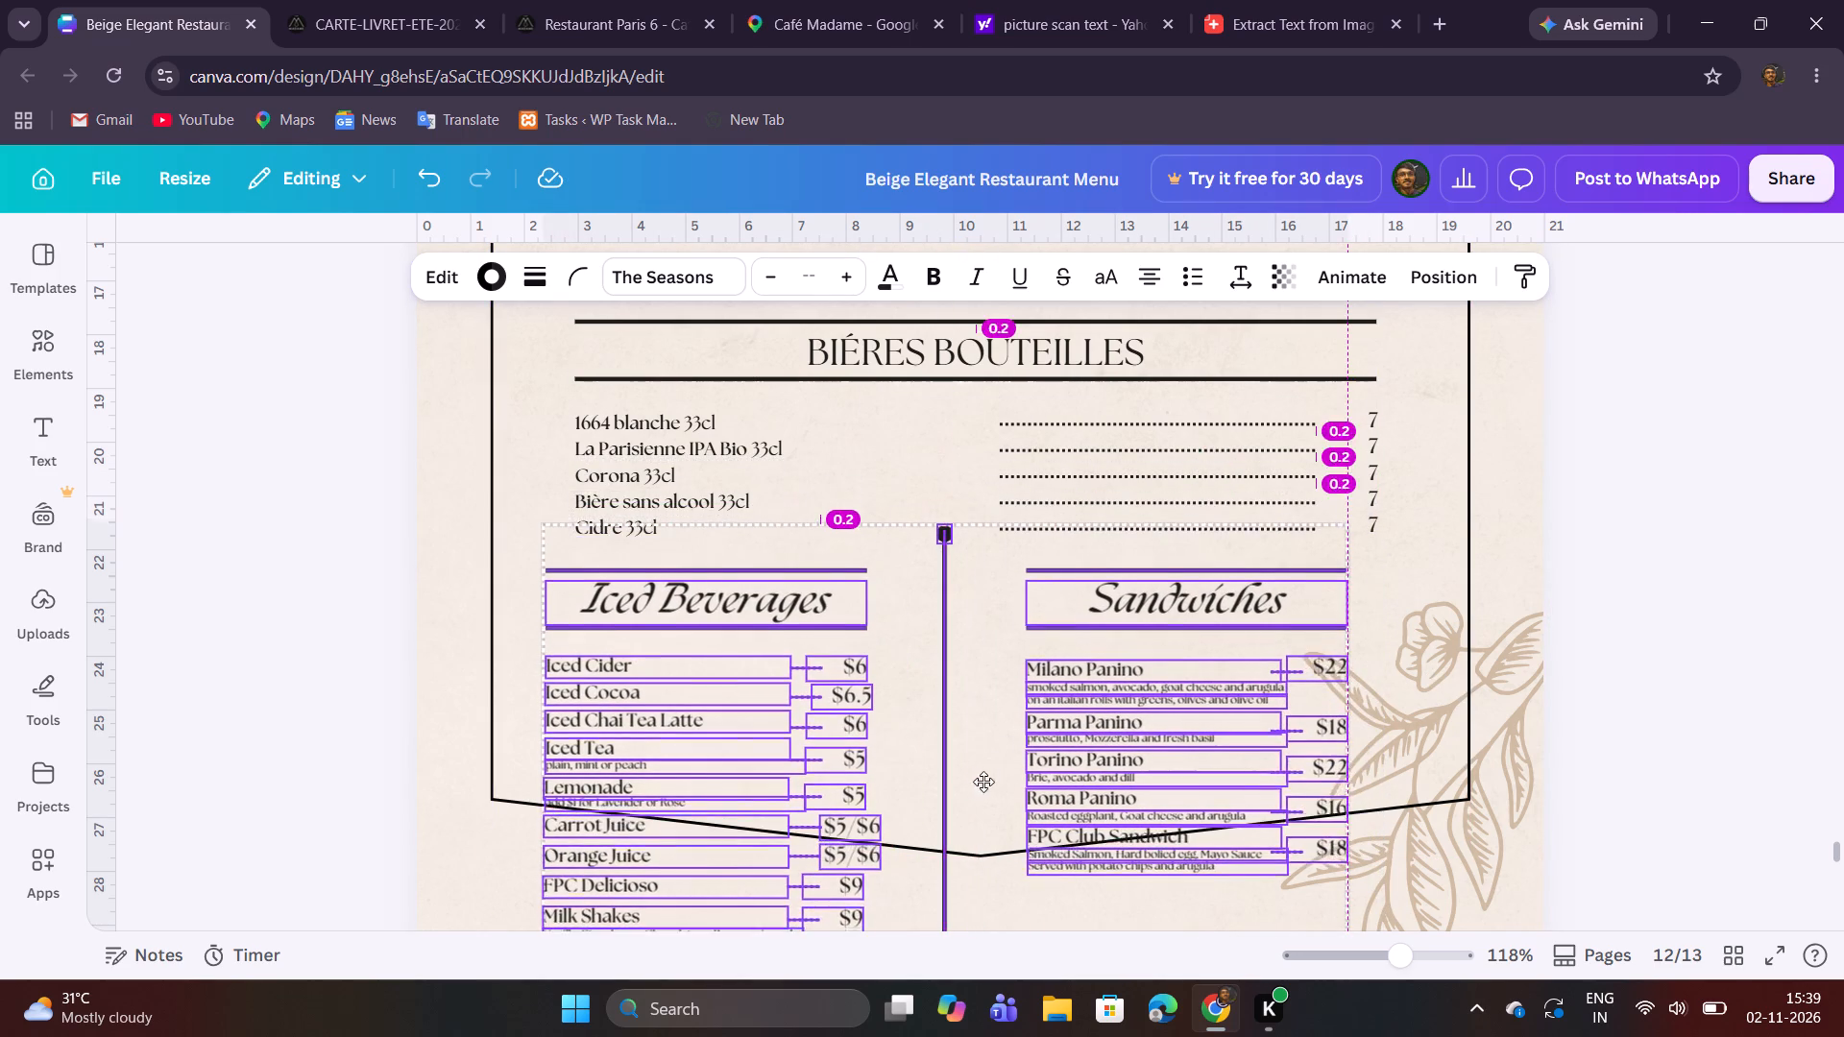
{"action": "left_click_drag", "start_coordinate": [983, 782], "coordinate": [855, 720]}
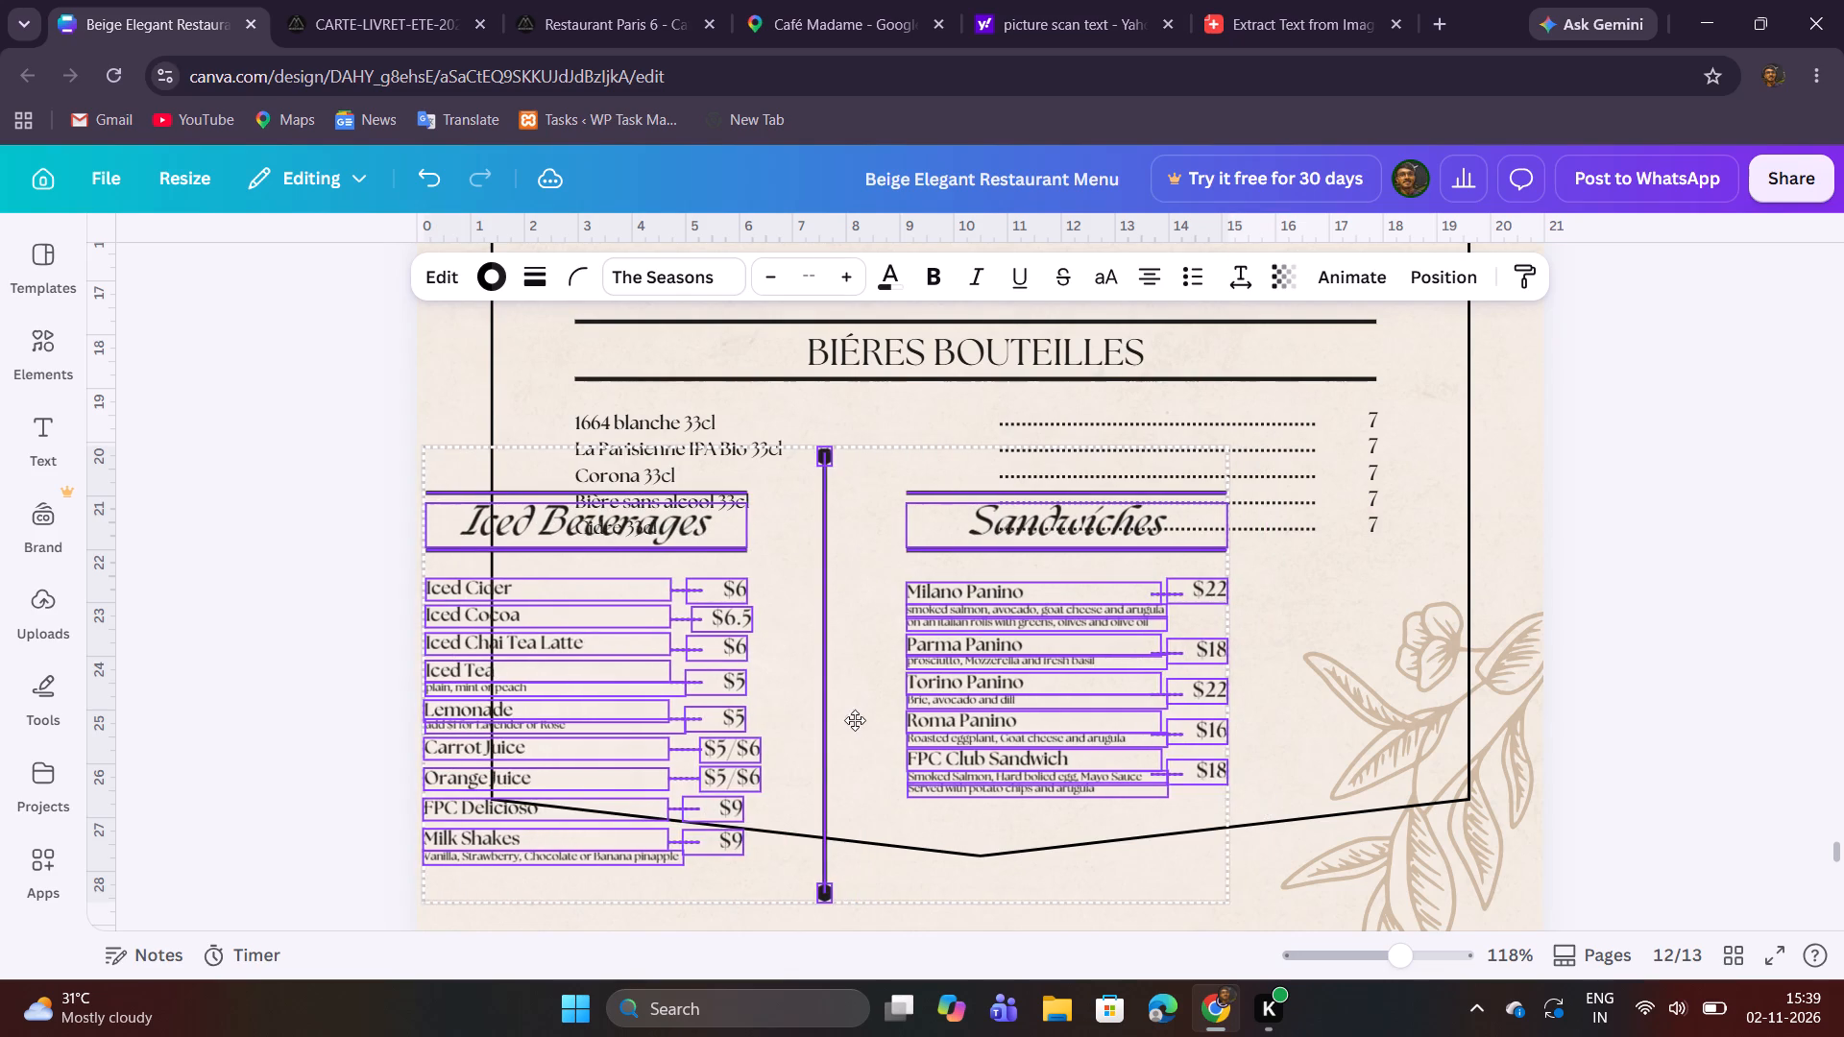
{"action": "left_click_drag", "start_coordinate": [855, 720], "coordinate": [910, 726]}
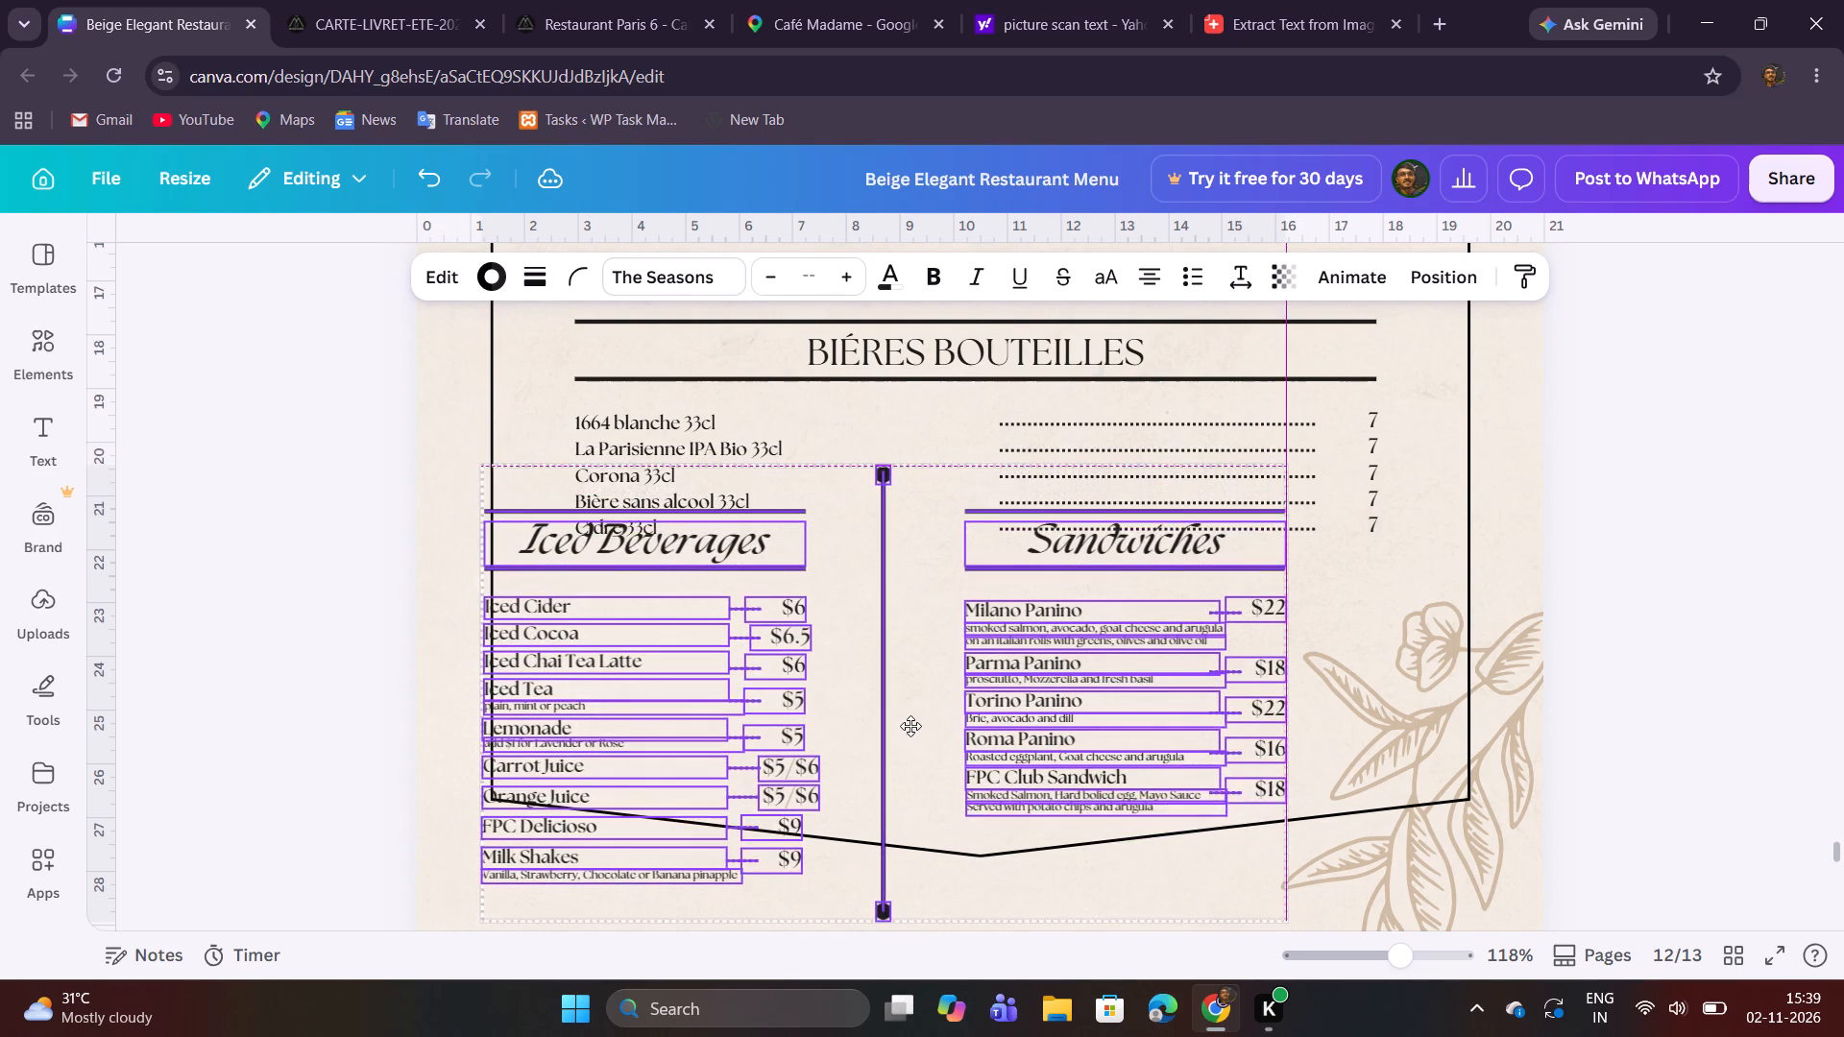
{"action": "left_click_drag", "start_coordinate": [910, 726], "coordinate": [906, 739]}
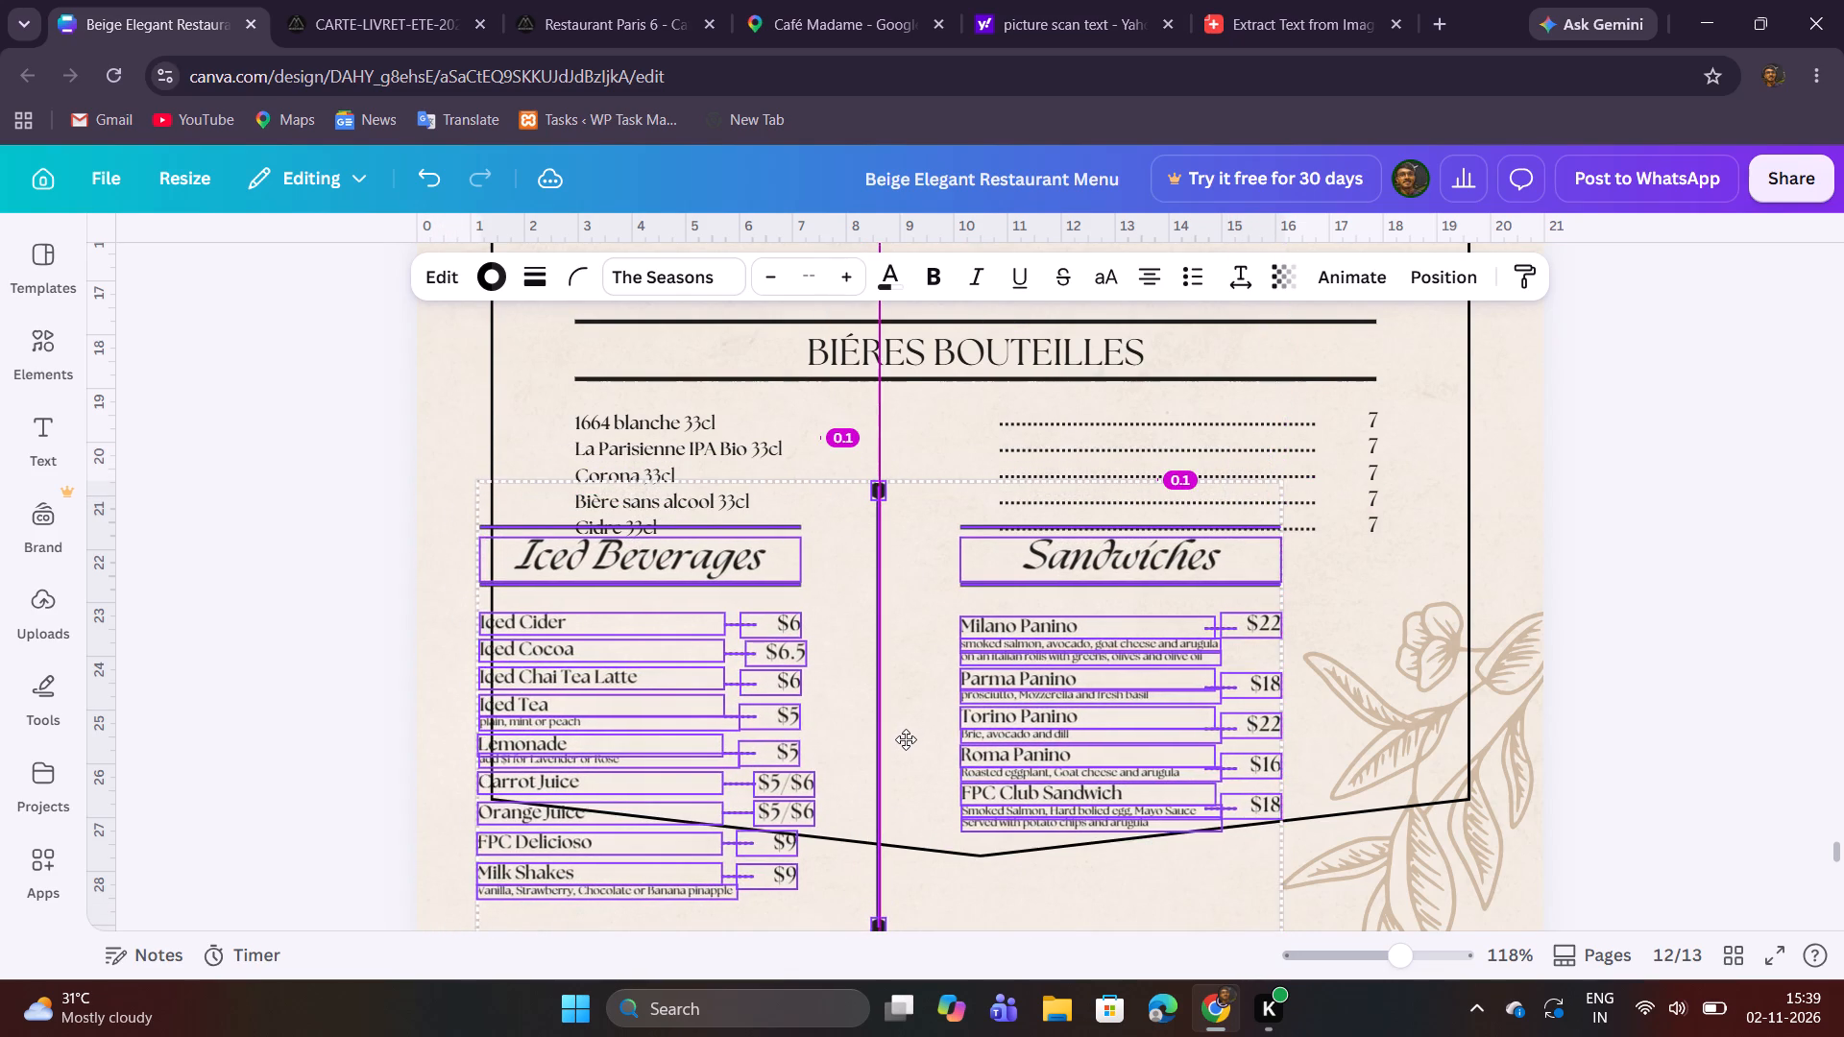
{"action": "left_click_drag", "start_coordinate": [906, 739], "coordinate": [902, 747]}
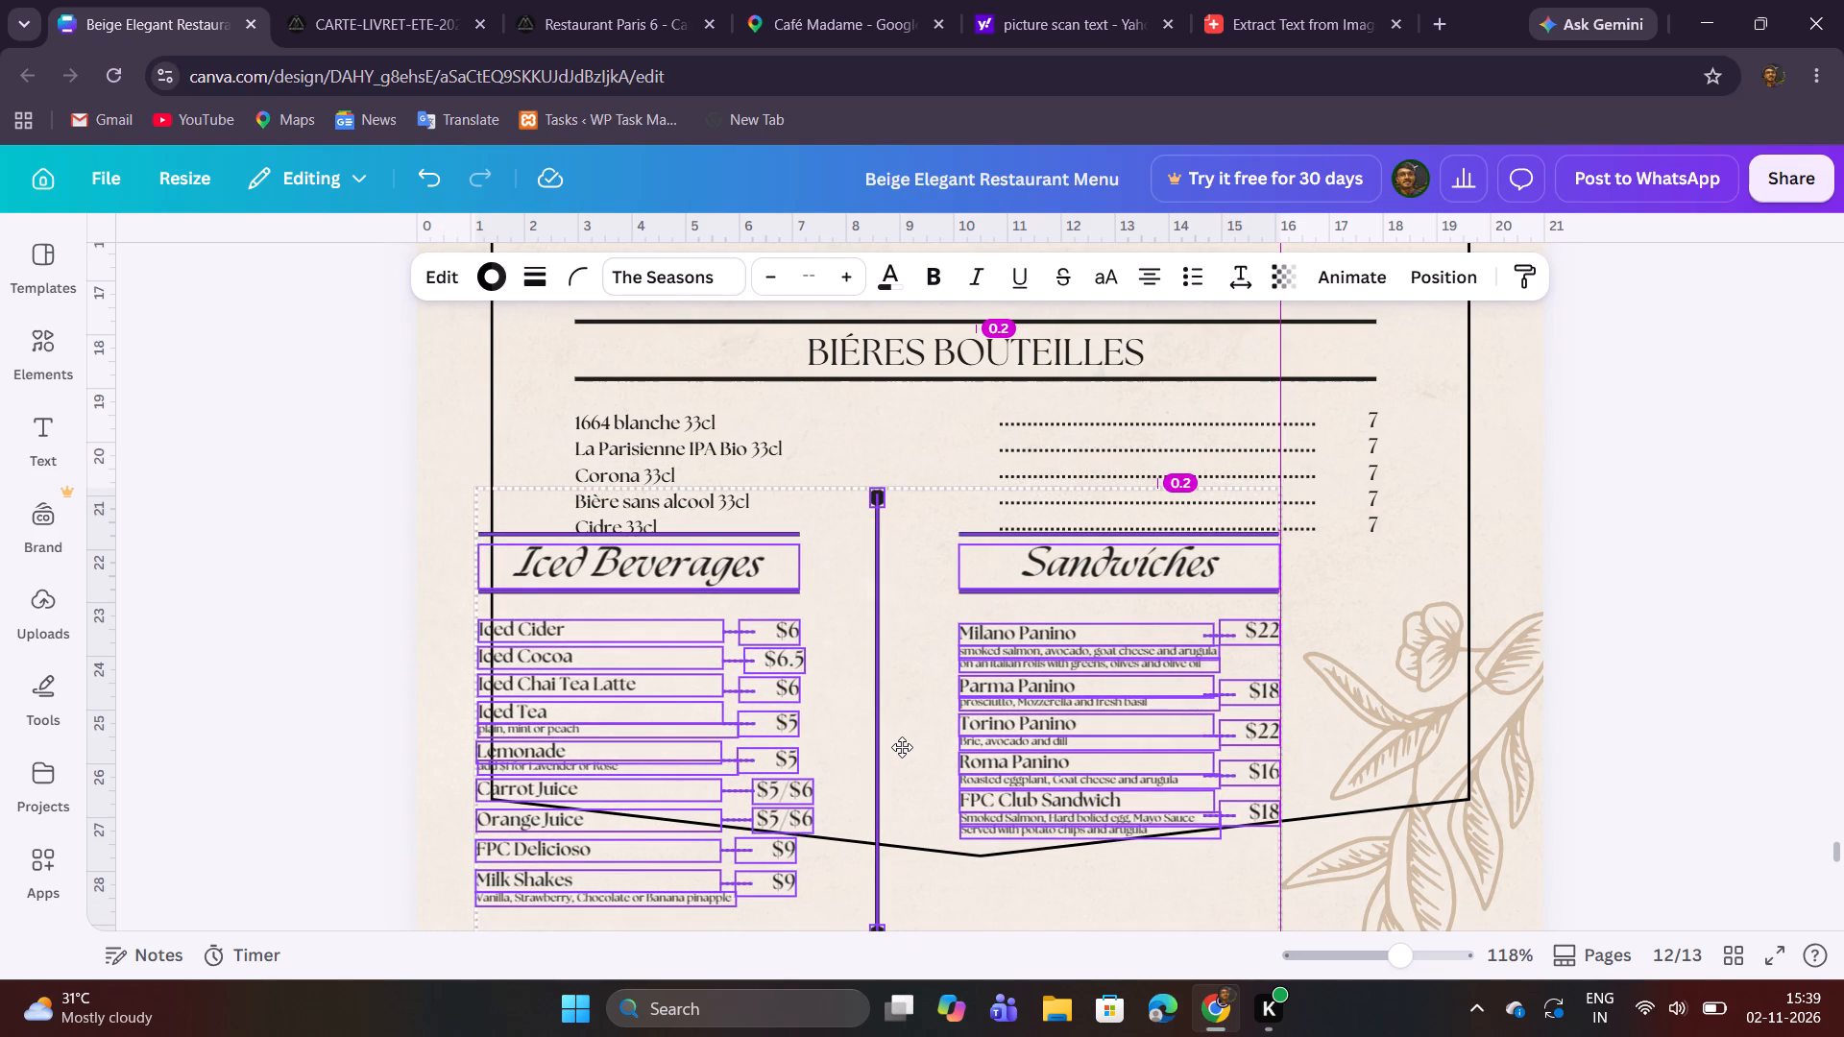
{"action": "left_click_drag", "start_coordinate": [902, 747], "coordinate": [902, 756]}
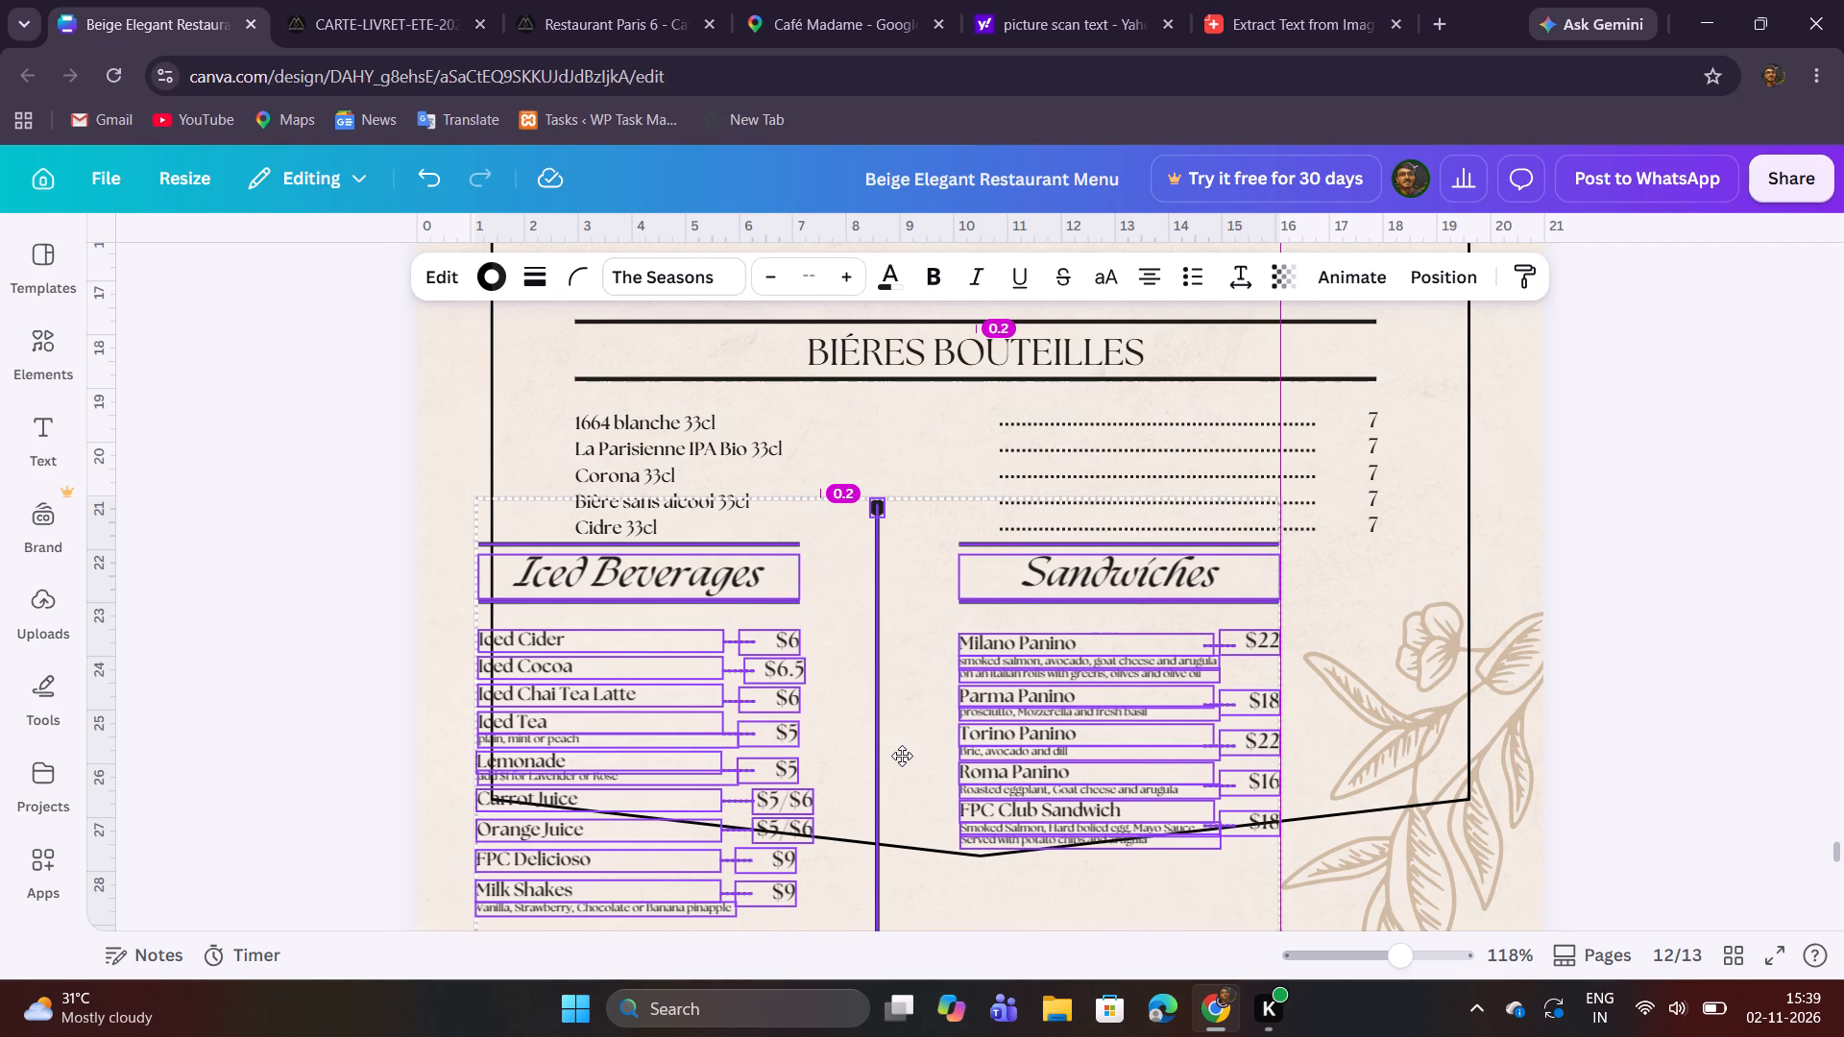
{"action": "left_click_drag", "start_coordinate": [902, 756], "coordinate": [904, 737]}
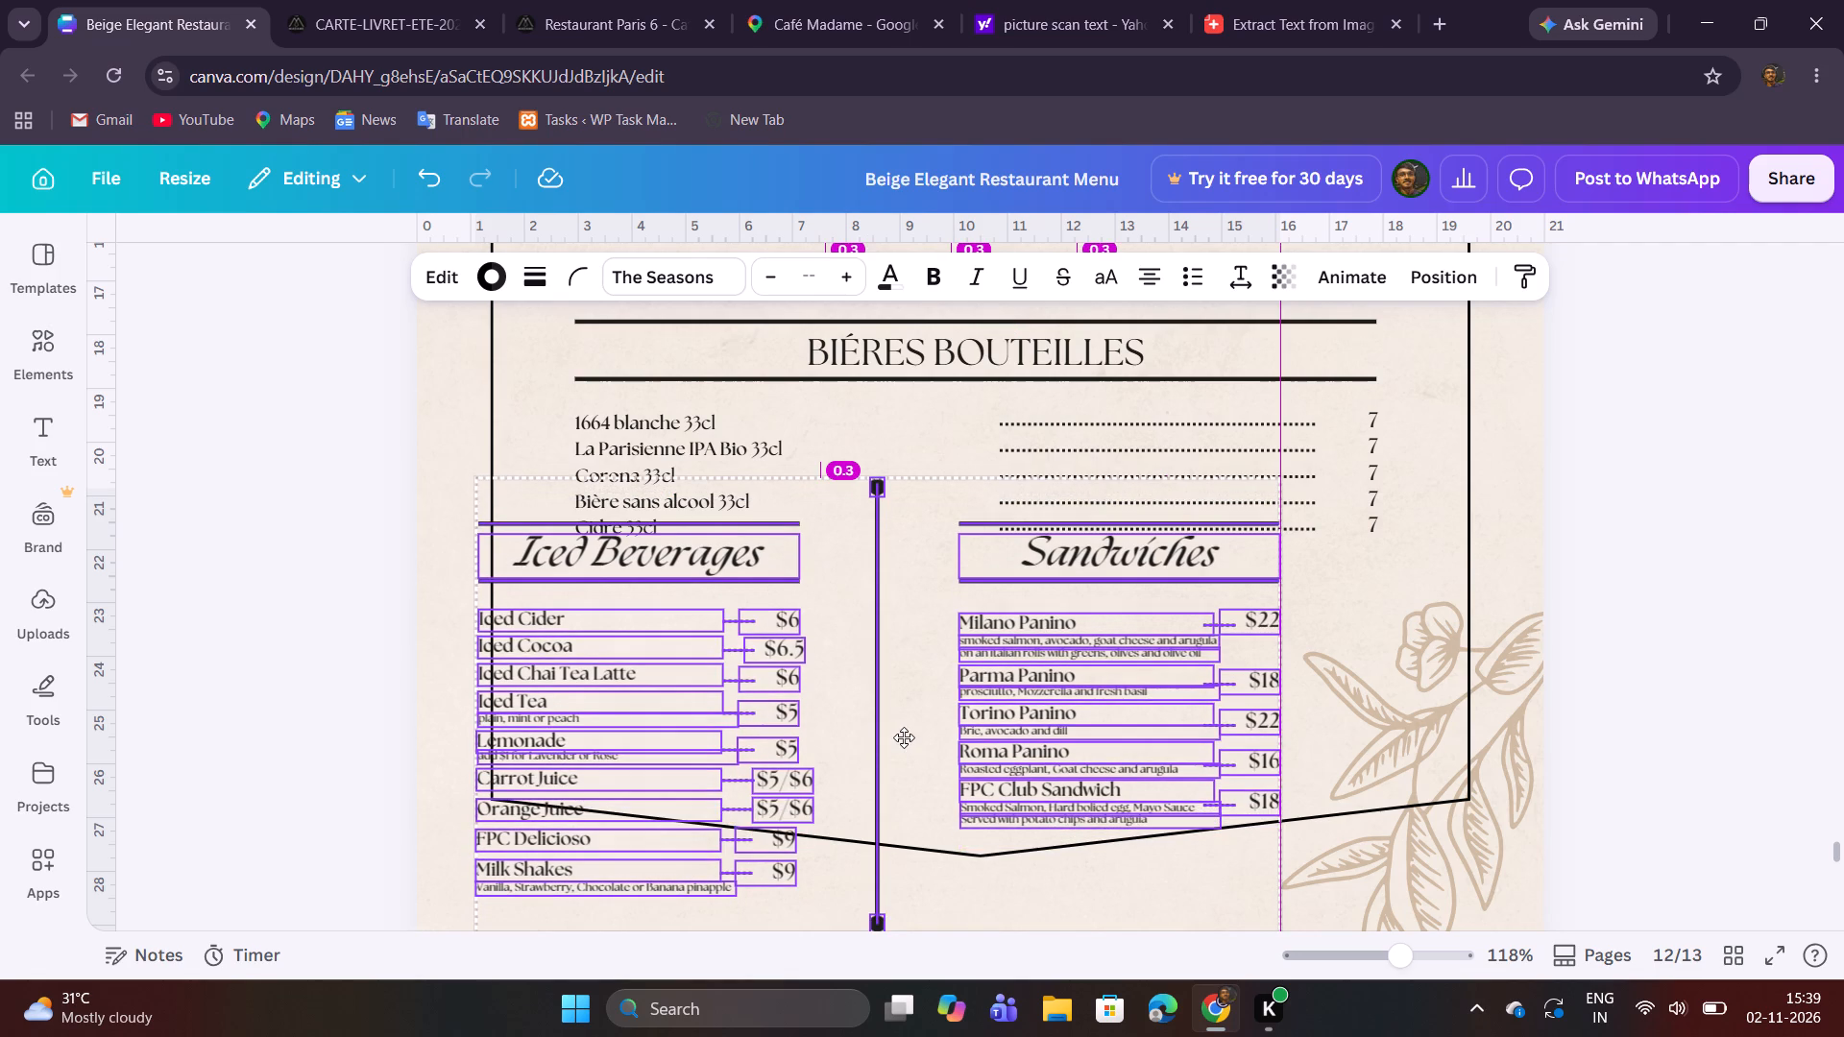
{"action": "left_click_drag", "start_coordinate": [904, 737], "coordinate": [904, 754]}
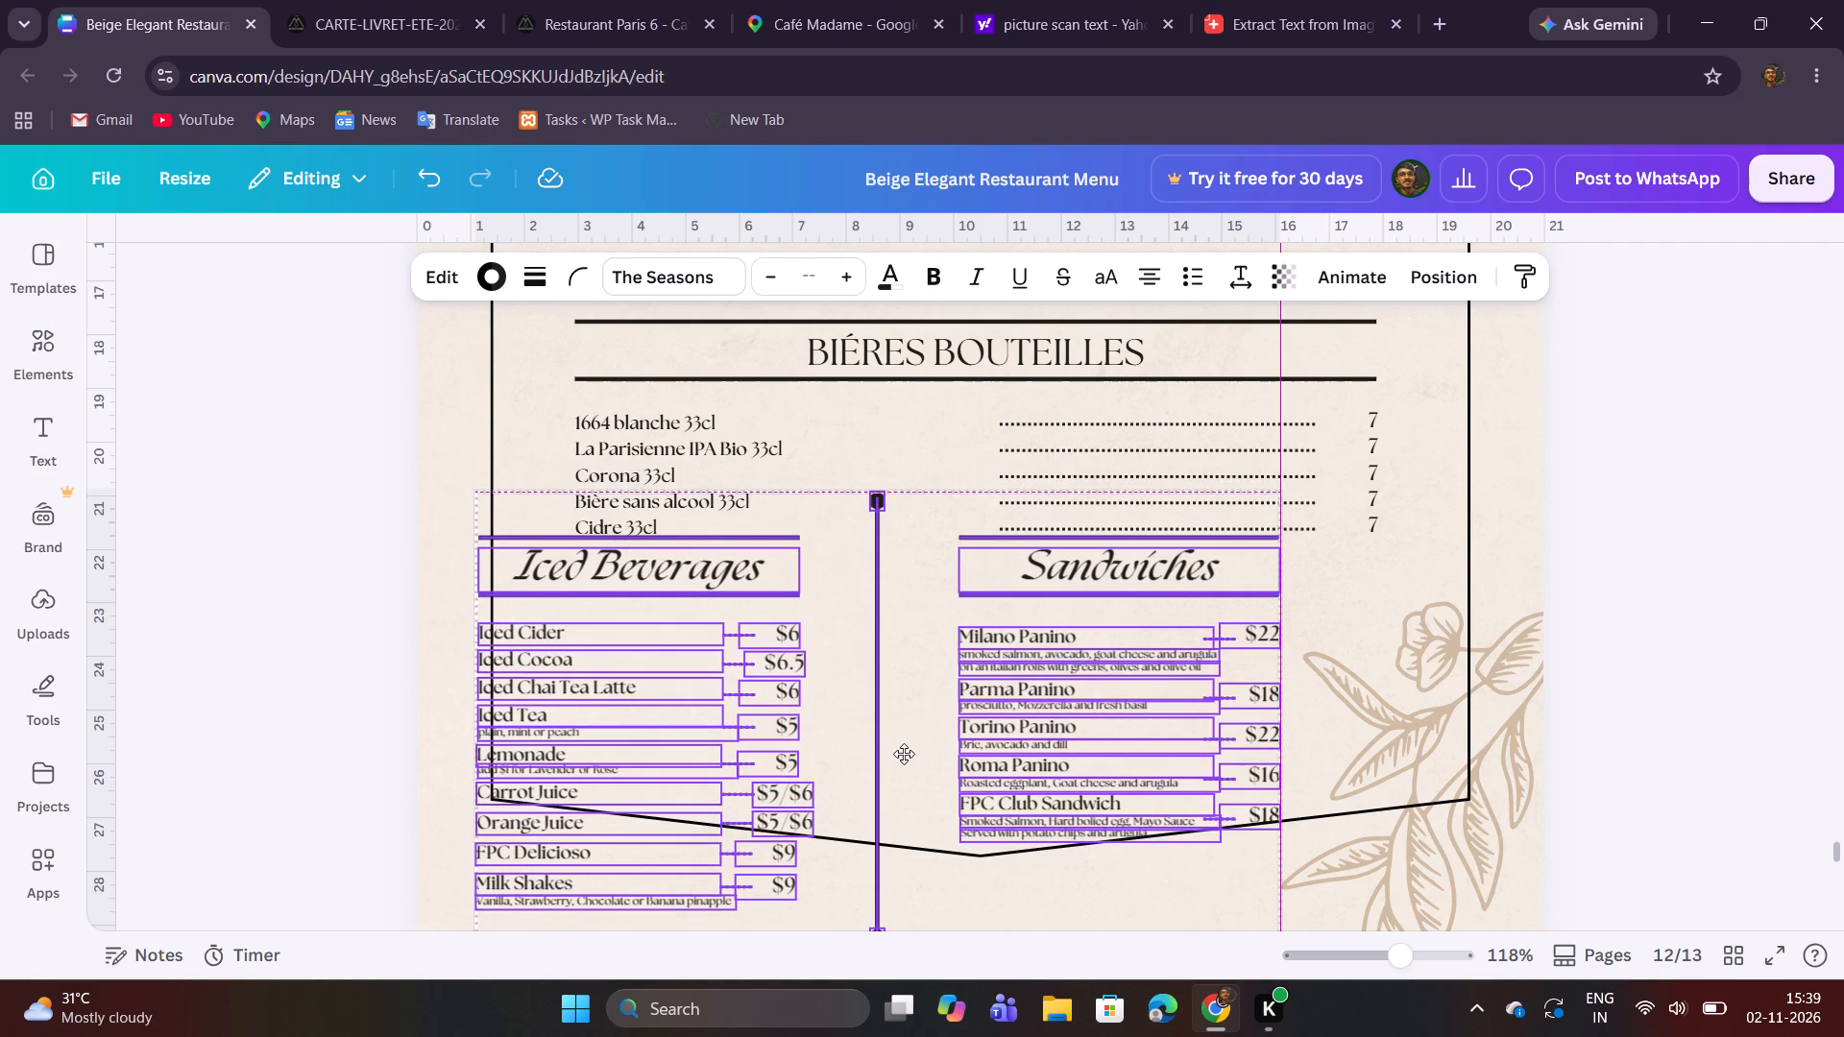
{"action": "left_click_drag", "start_coordinate": [904, 754], "coordinate": [1004, 815]}
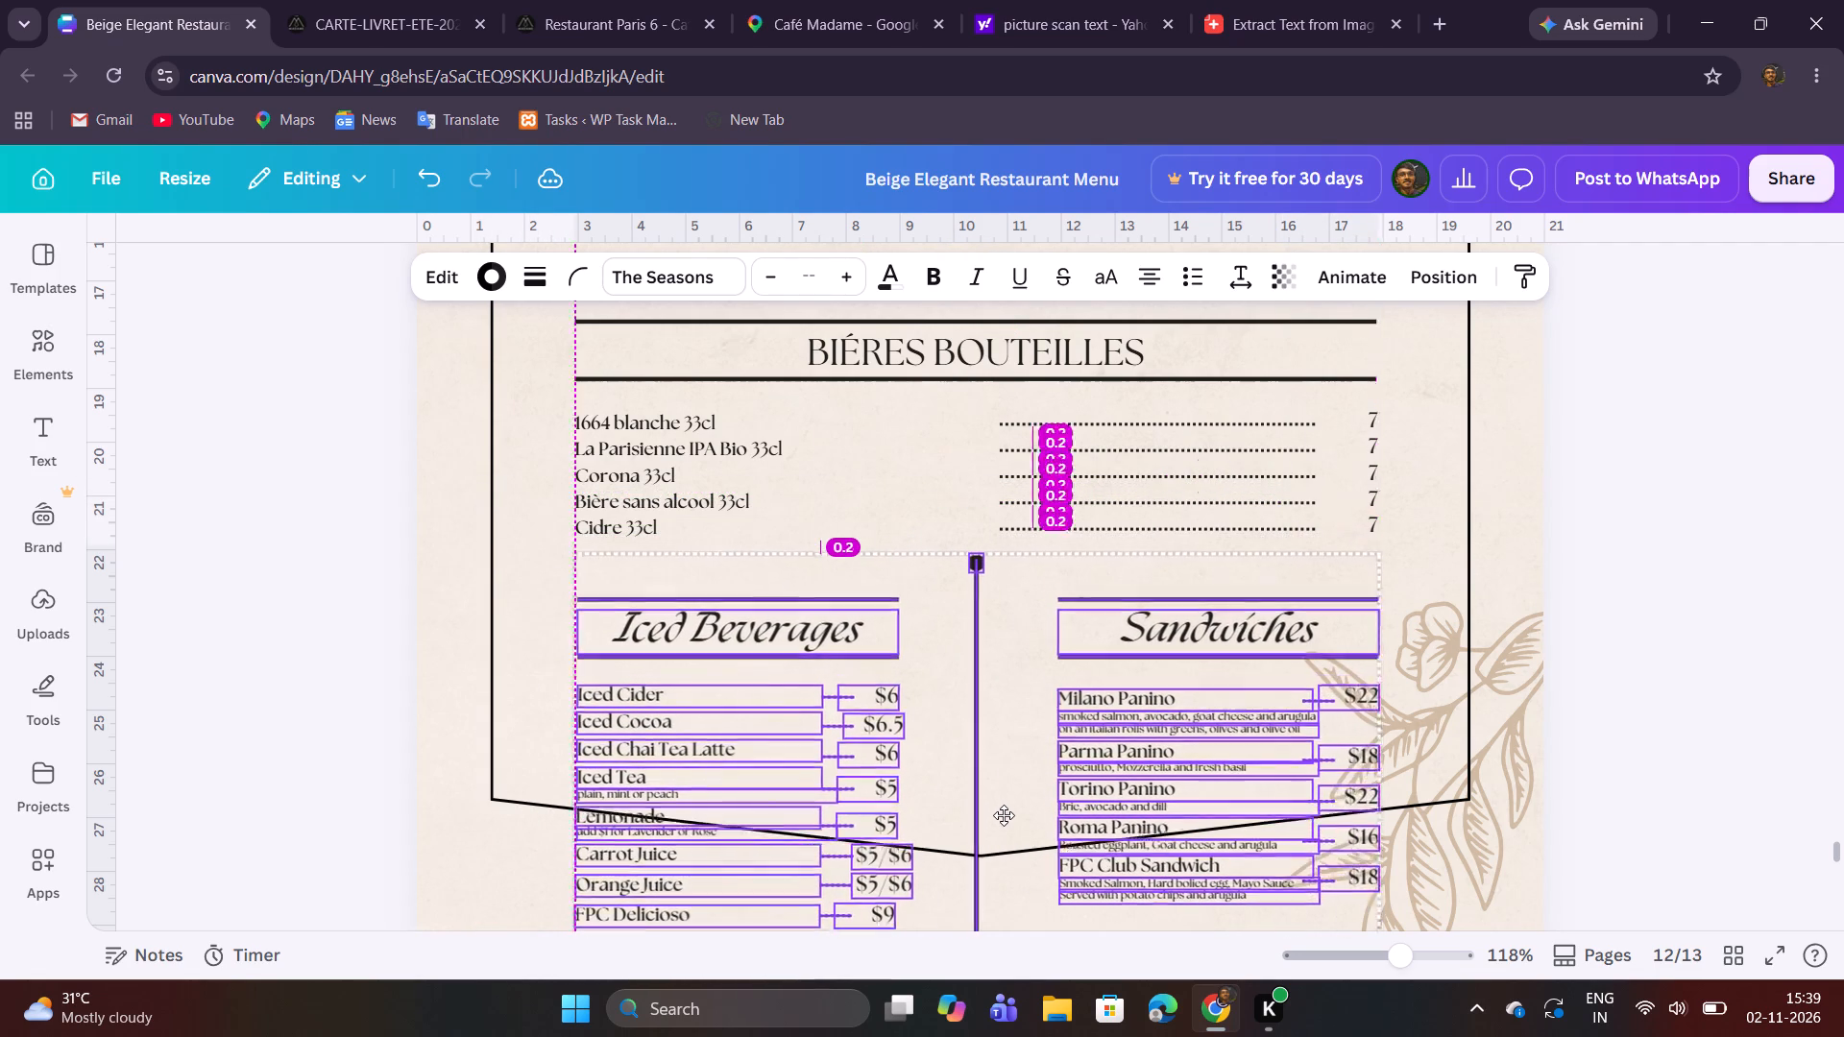
{"action": "left_click_drag", "start_coordinate": [1004, 815], "coordinate": [1004, 811]}
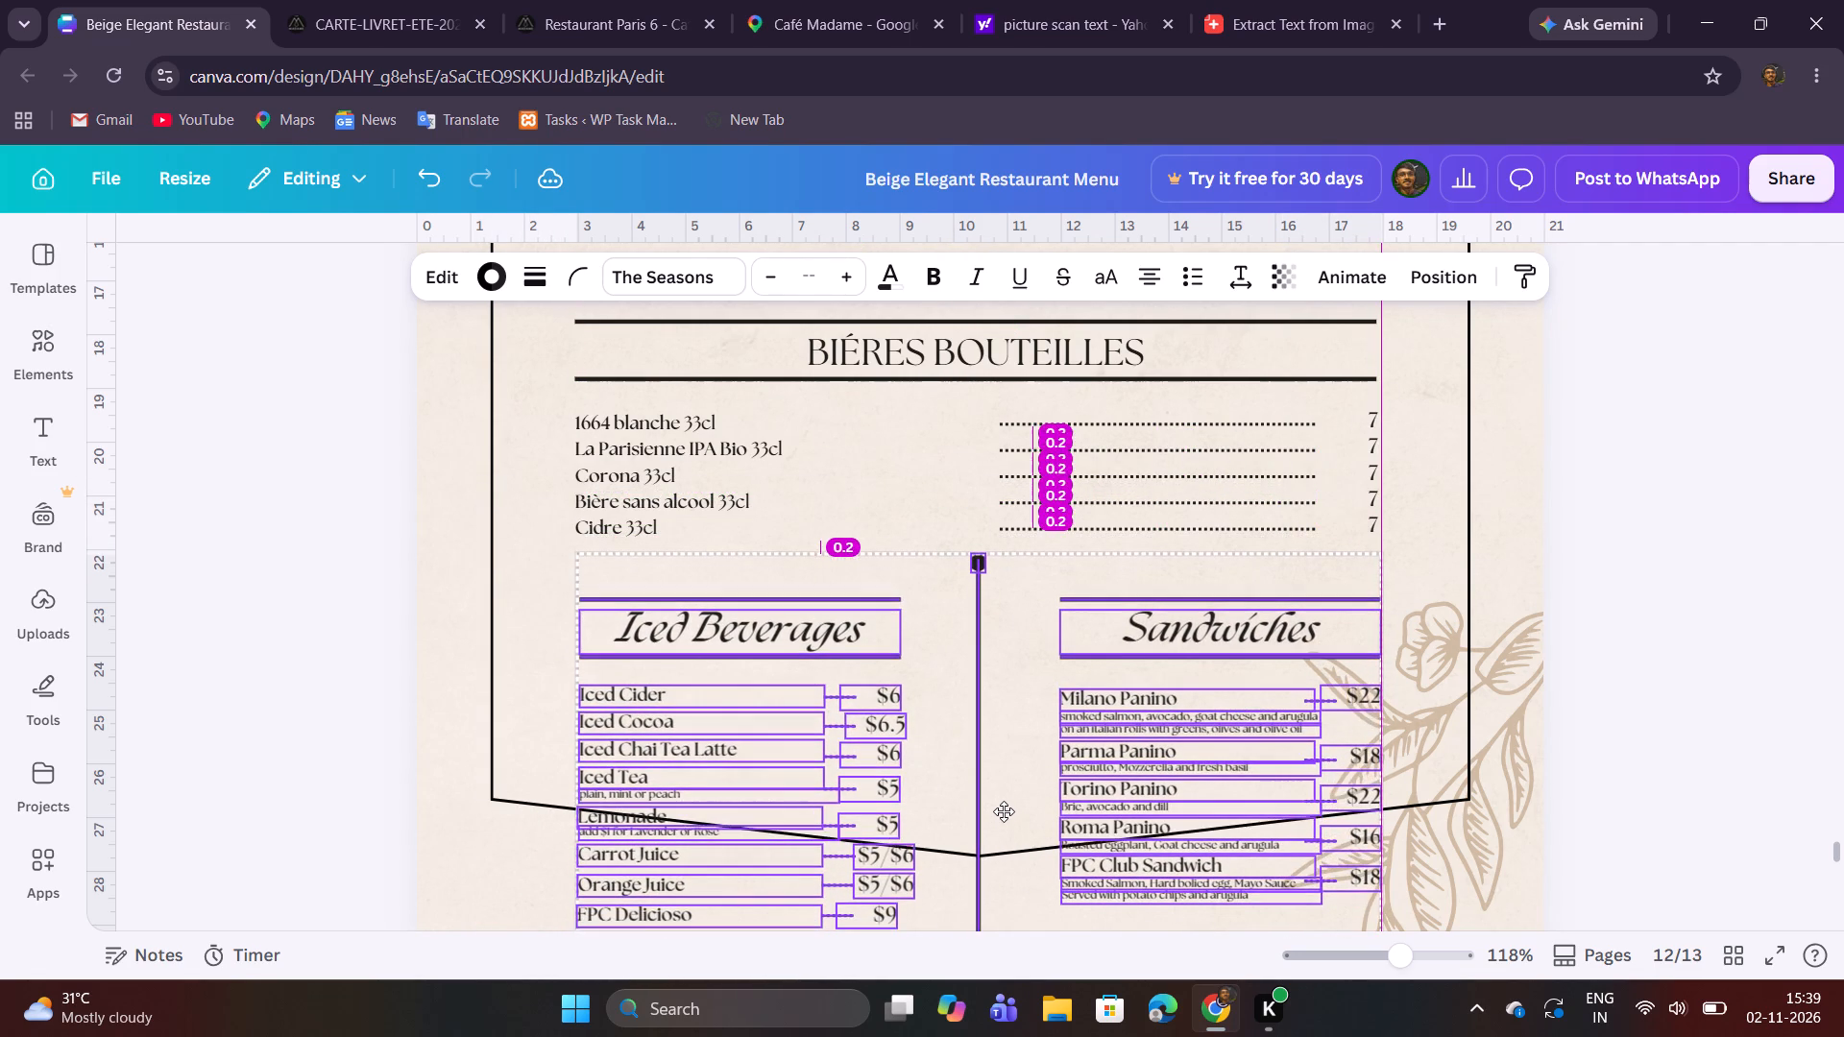
{"action": "left_click_drag", "start_coordinate": [1004, 811], "coordinate": [1004, 808]}
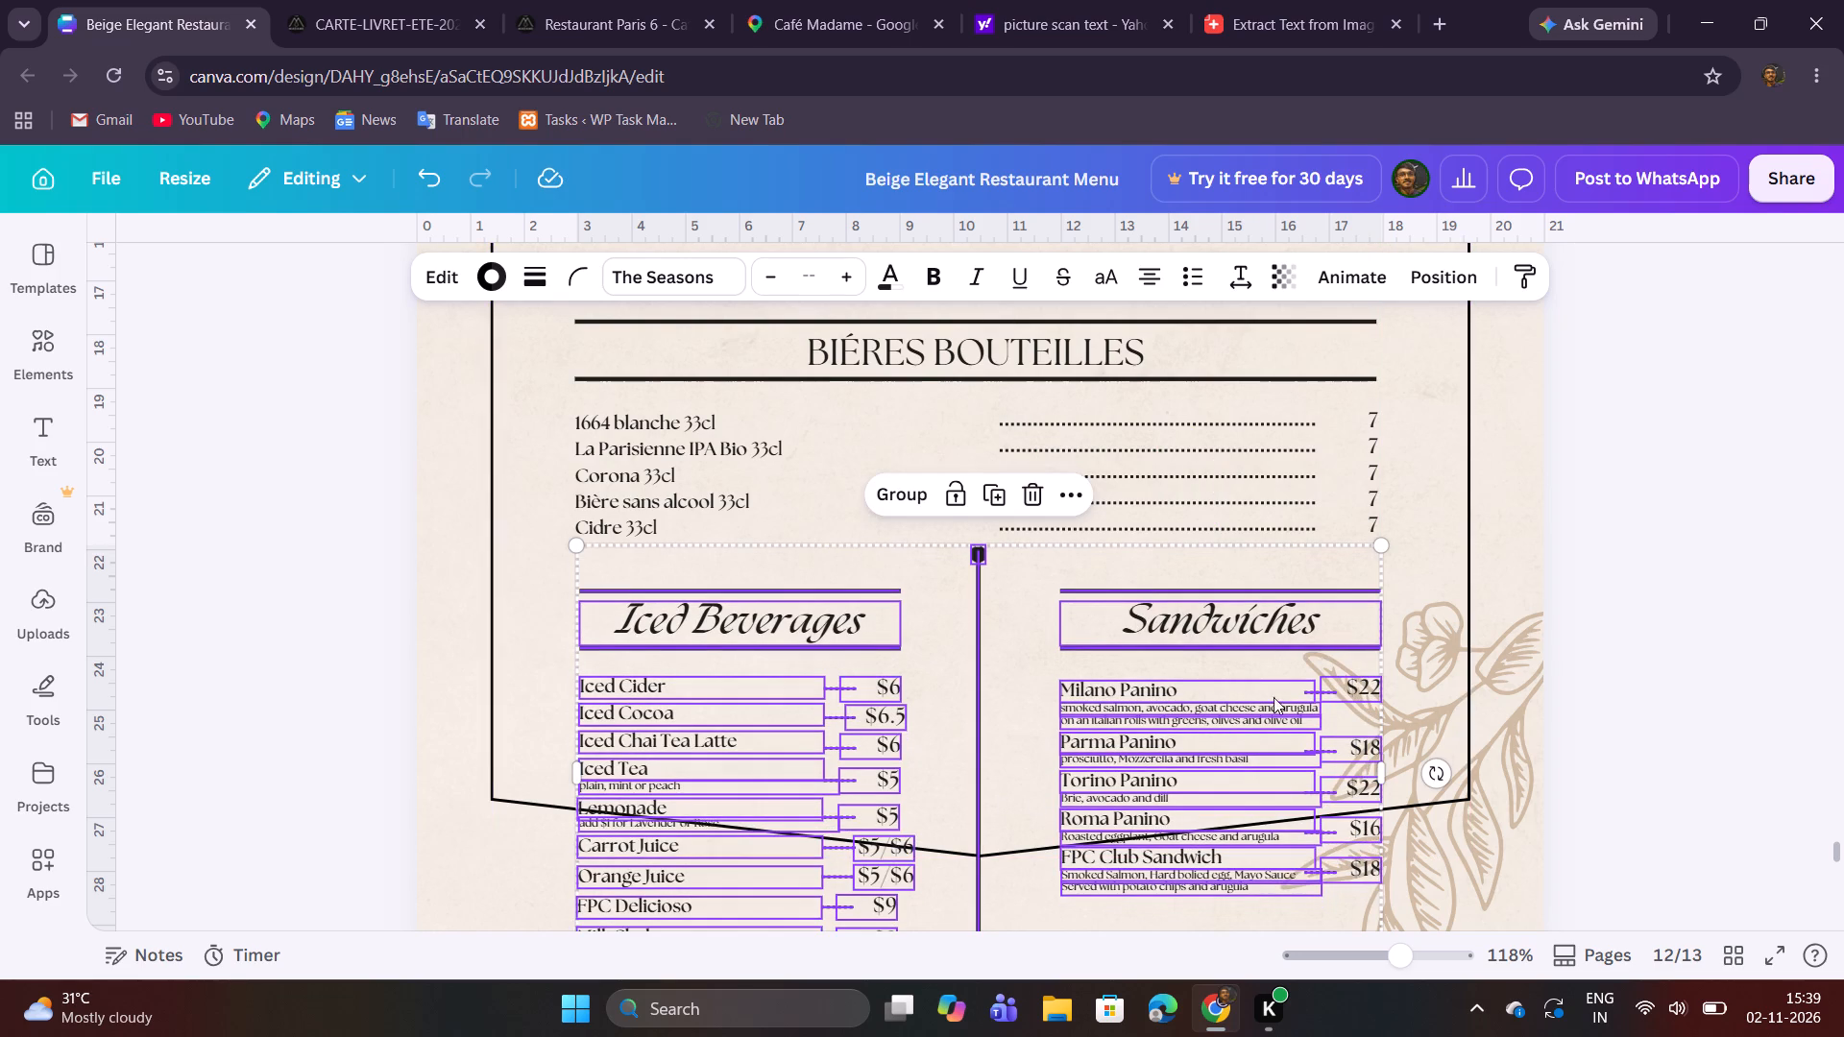
Readjust the whole two-column block on page 12, leaving a slightly larger gap below the Cidre 33cl row and keeping the side edges aligned.
{"action": "scroll", "coordinate": [1681, 585], "scroll_direction": "down", "scroll_amount": 3}
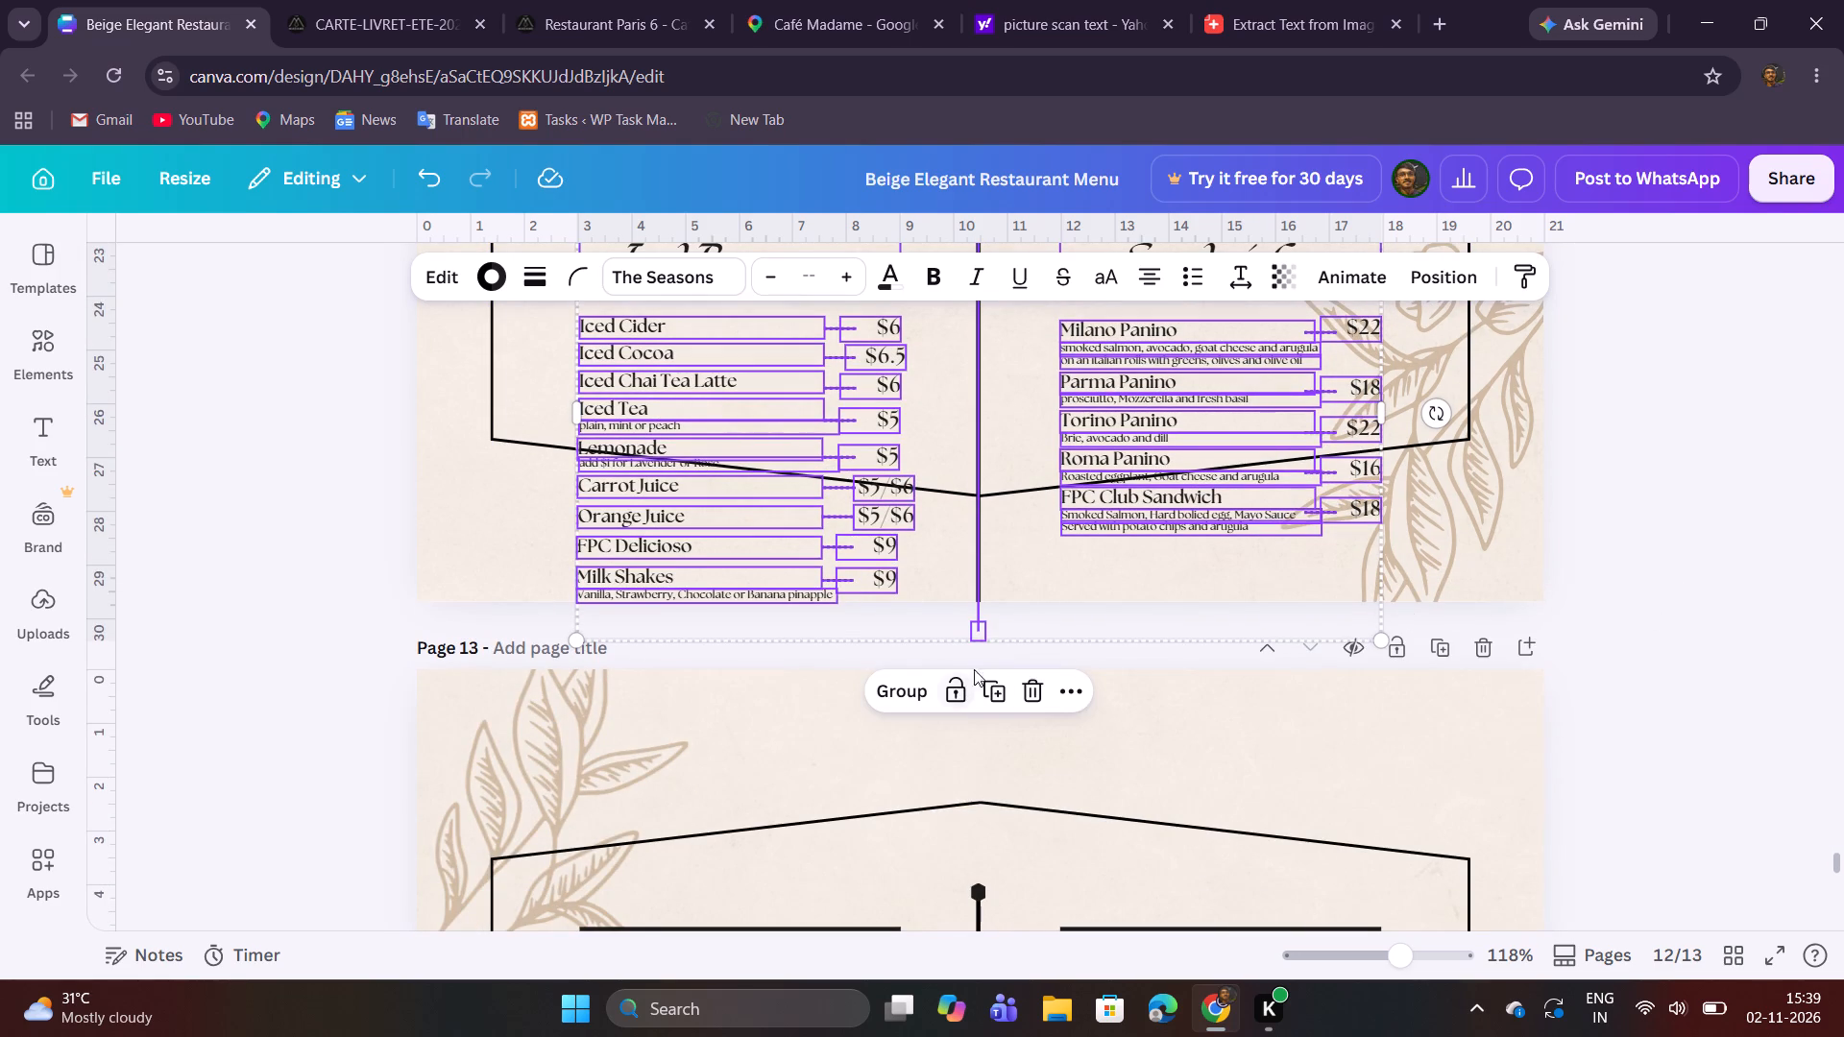
{"action": "left_click_drag", "start_coordinate": [978, 635], "coordinate": [977, 609]}
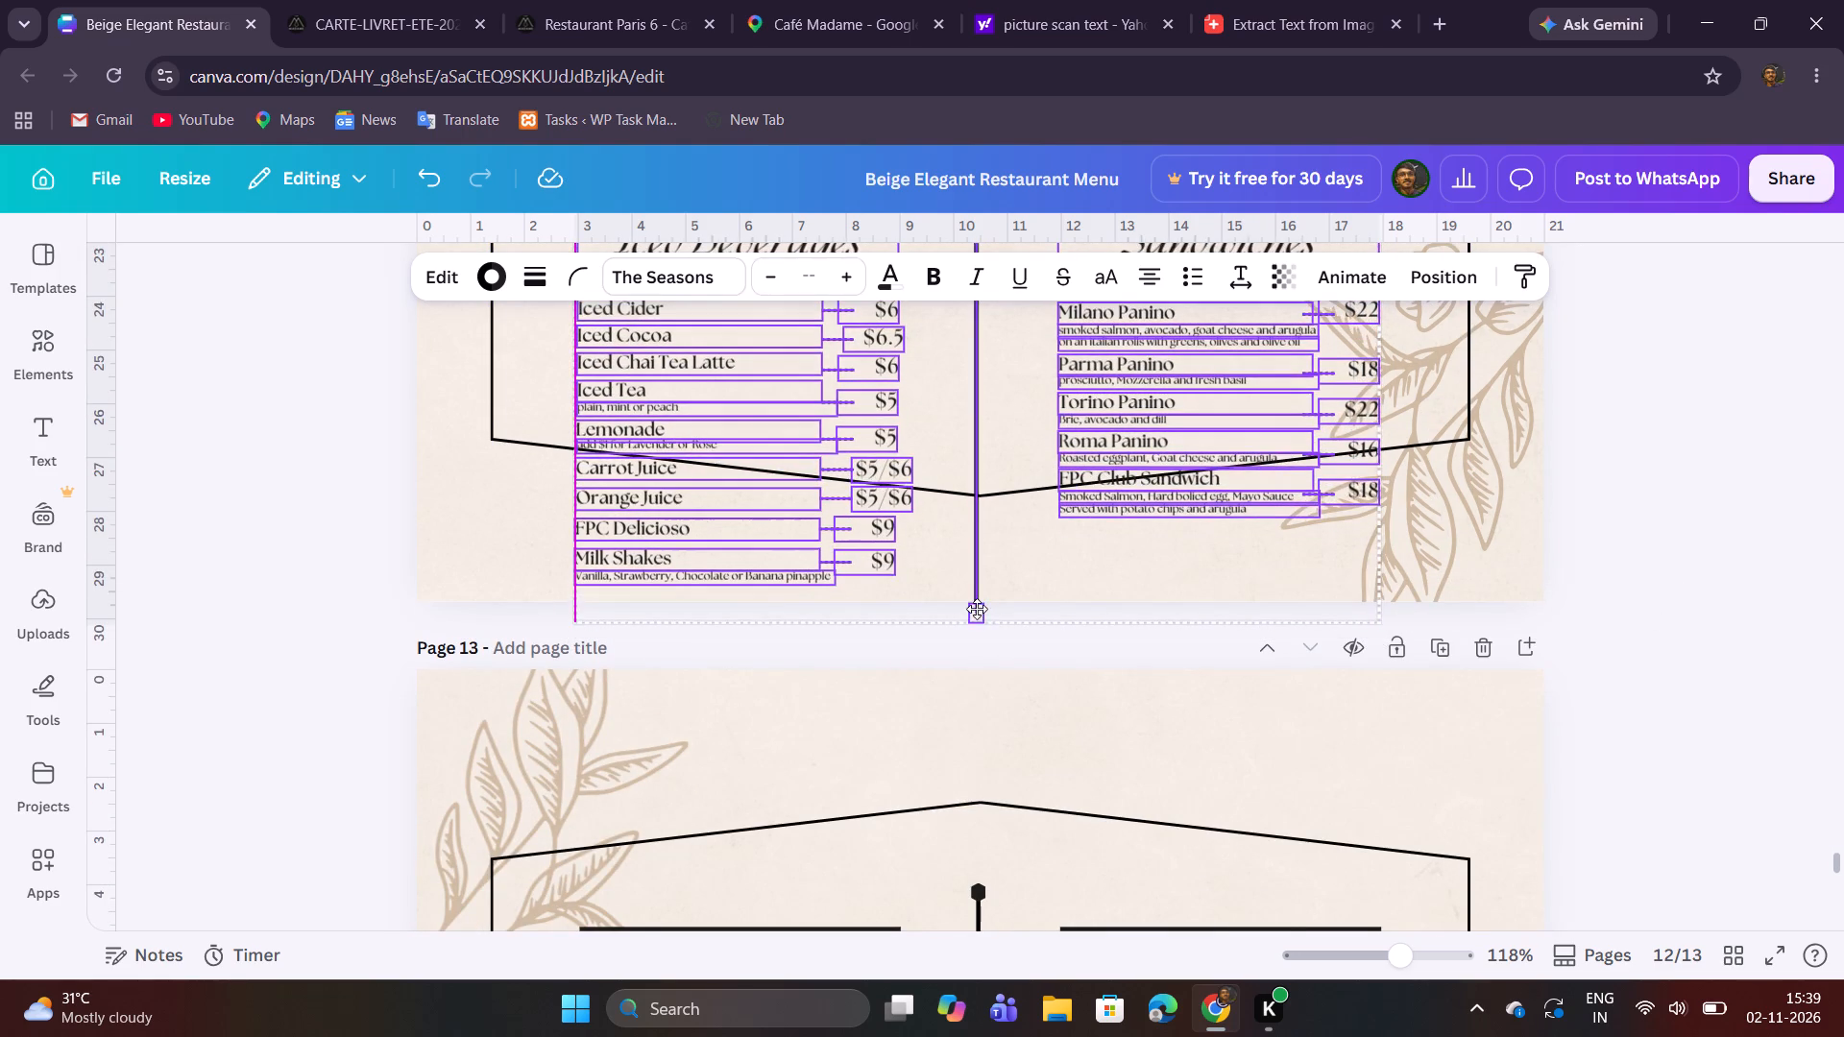
{"action": "left_click_drag", "start_coordinate": [977, 609], "coordinate": [968, 654]}
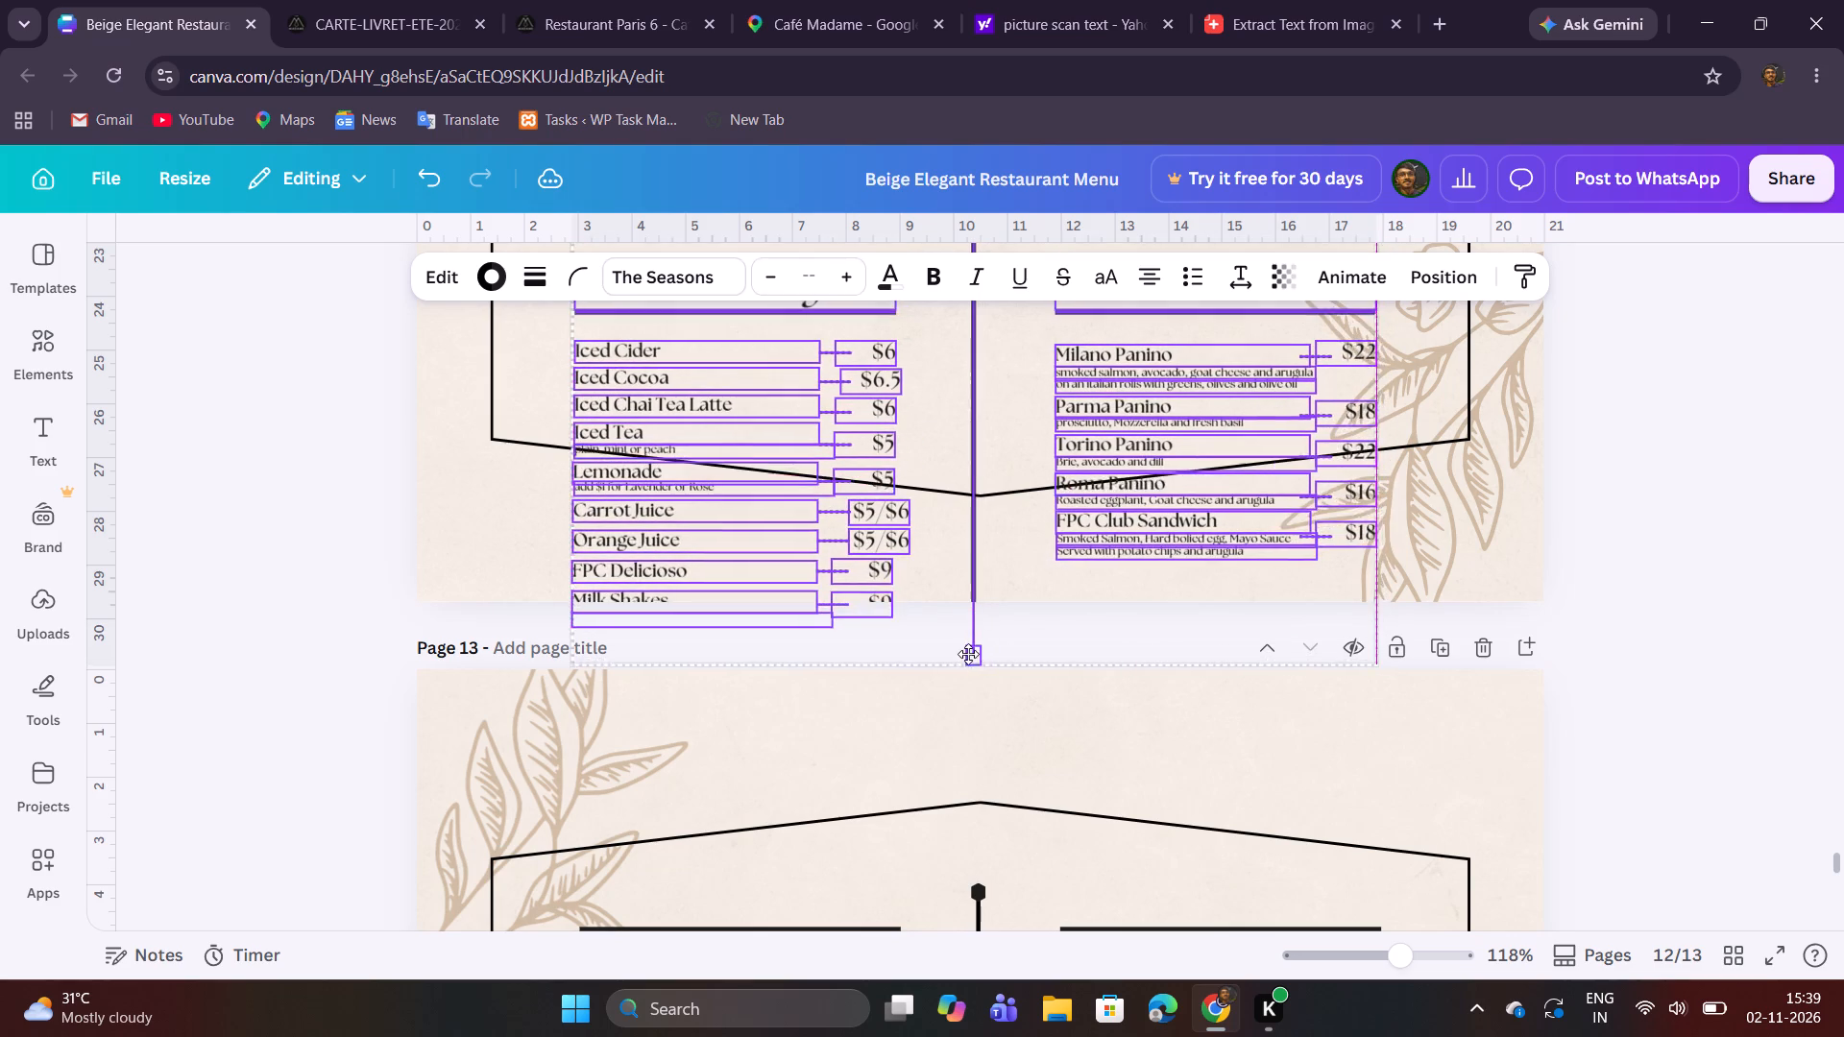
{"action": "left_click_drag", "start_coordinate": [968, 654], "coordinate": [968, 651]}
{"action": "scroll", "coordinate": [968, 653], "scroll_direction": "down", "scroll_amount": 1}
{"action": "scroll", "coordinate": [1538, 438], "scroll_direction": "up", "scroll_amount": 2}
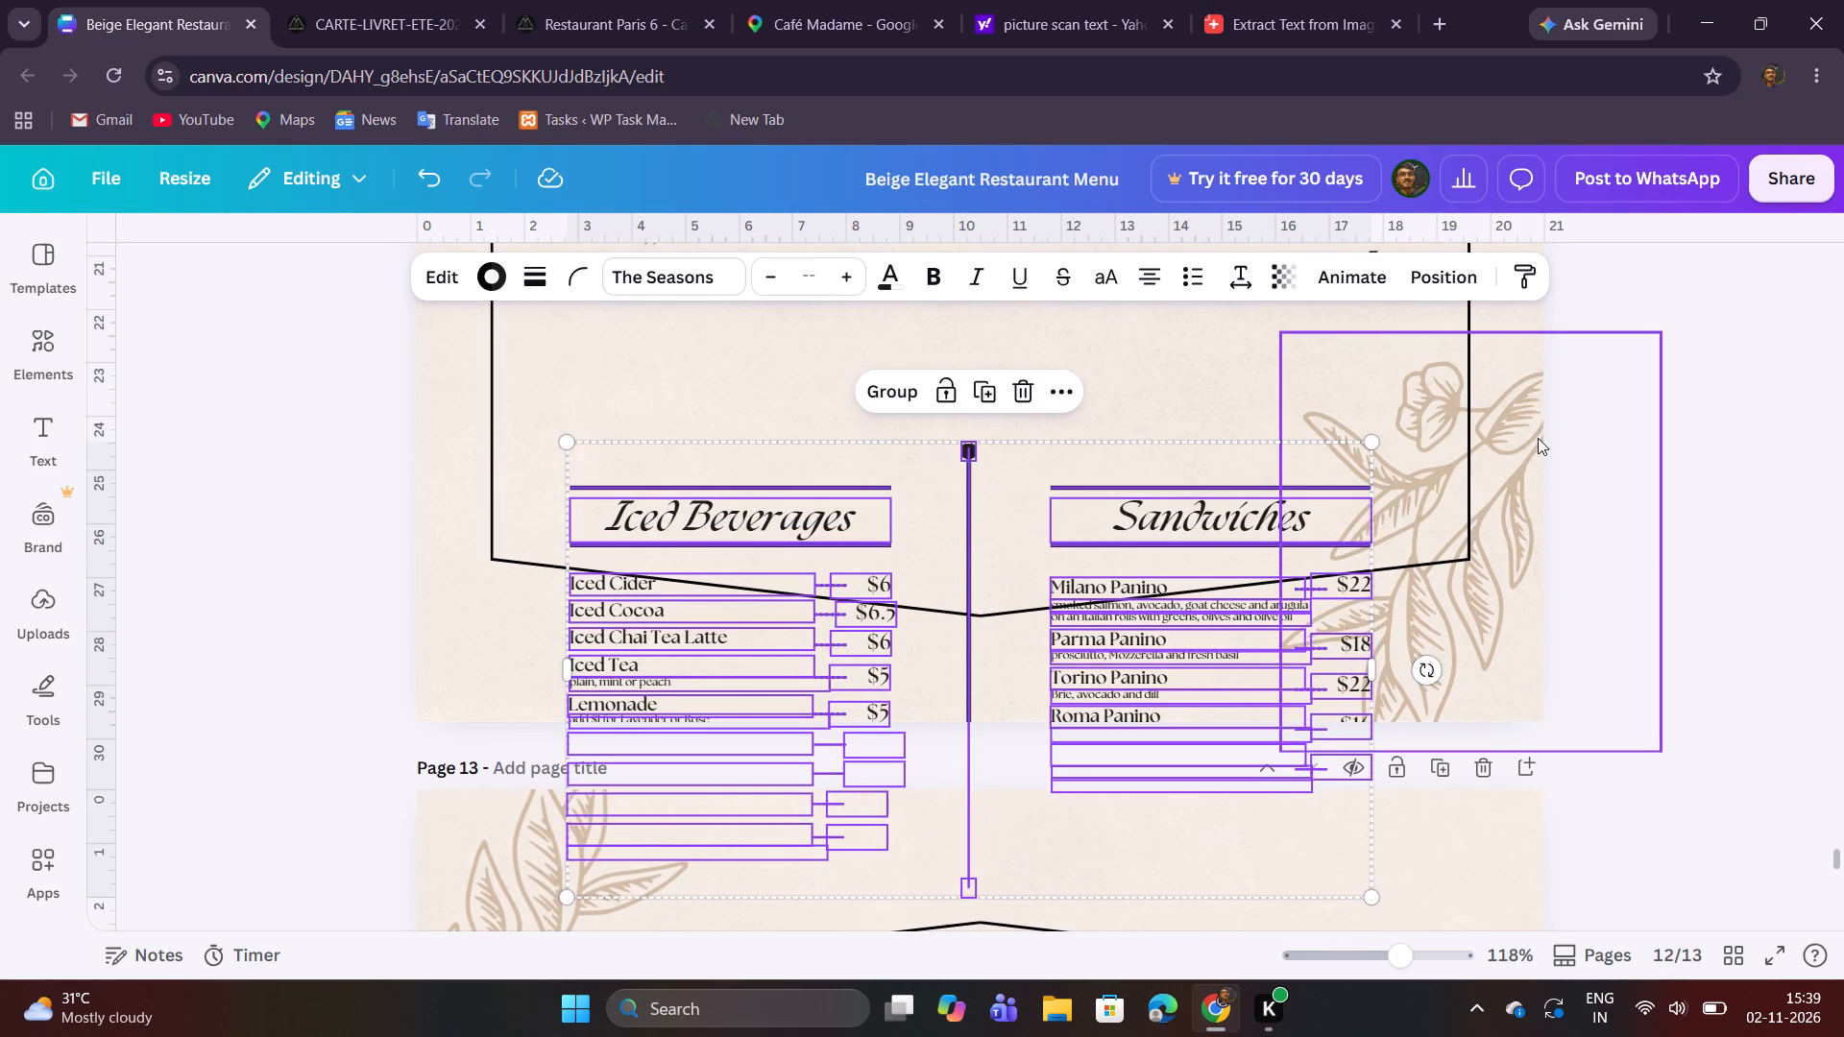
{"action": "scroll", "coordinate": [1449, 474], "scroll_direction": "up", "scroll_amount": 1}
{"action": "left_click_drag", "start_coordinate": [1006, 696], "coordinate": [1003, 626]}
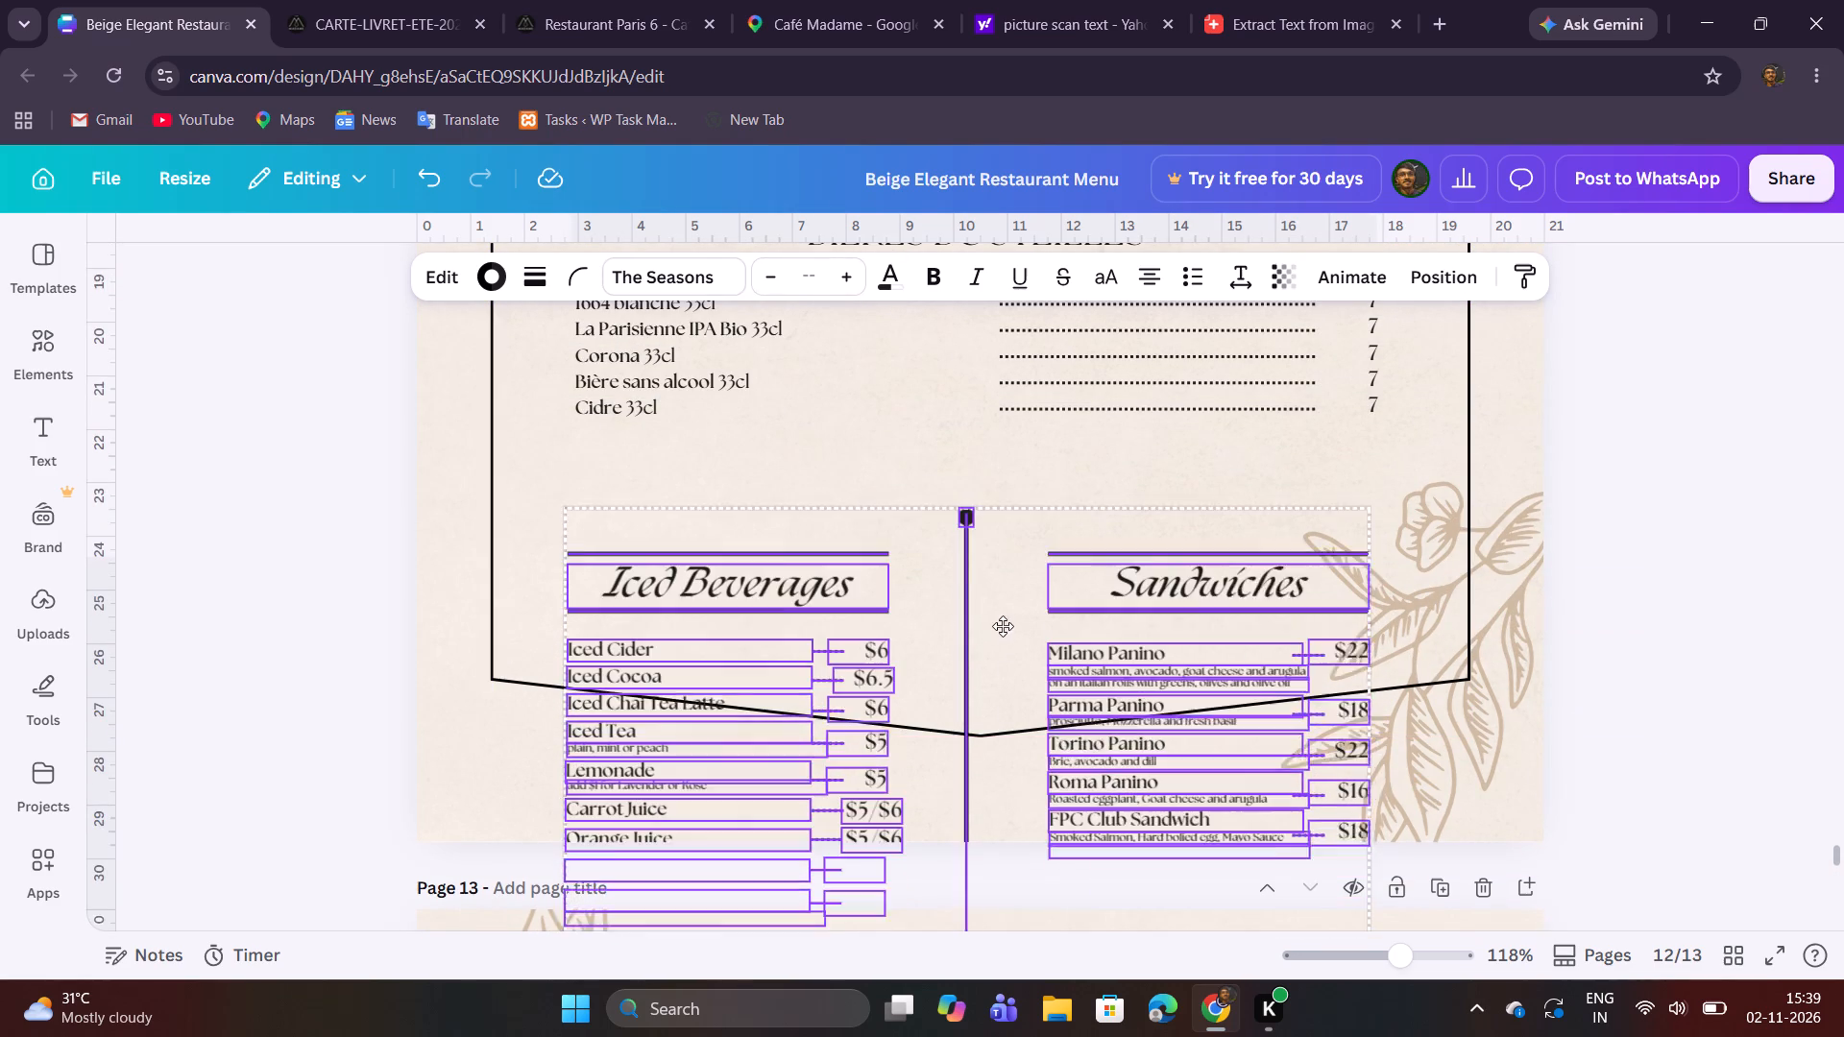
{"action": "left_click_drag", "start_coordinate": [1003, 626], "coordinate": [1013, 580]}
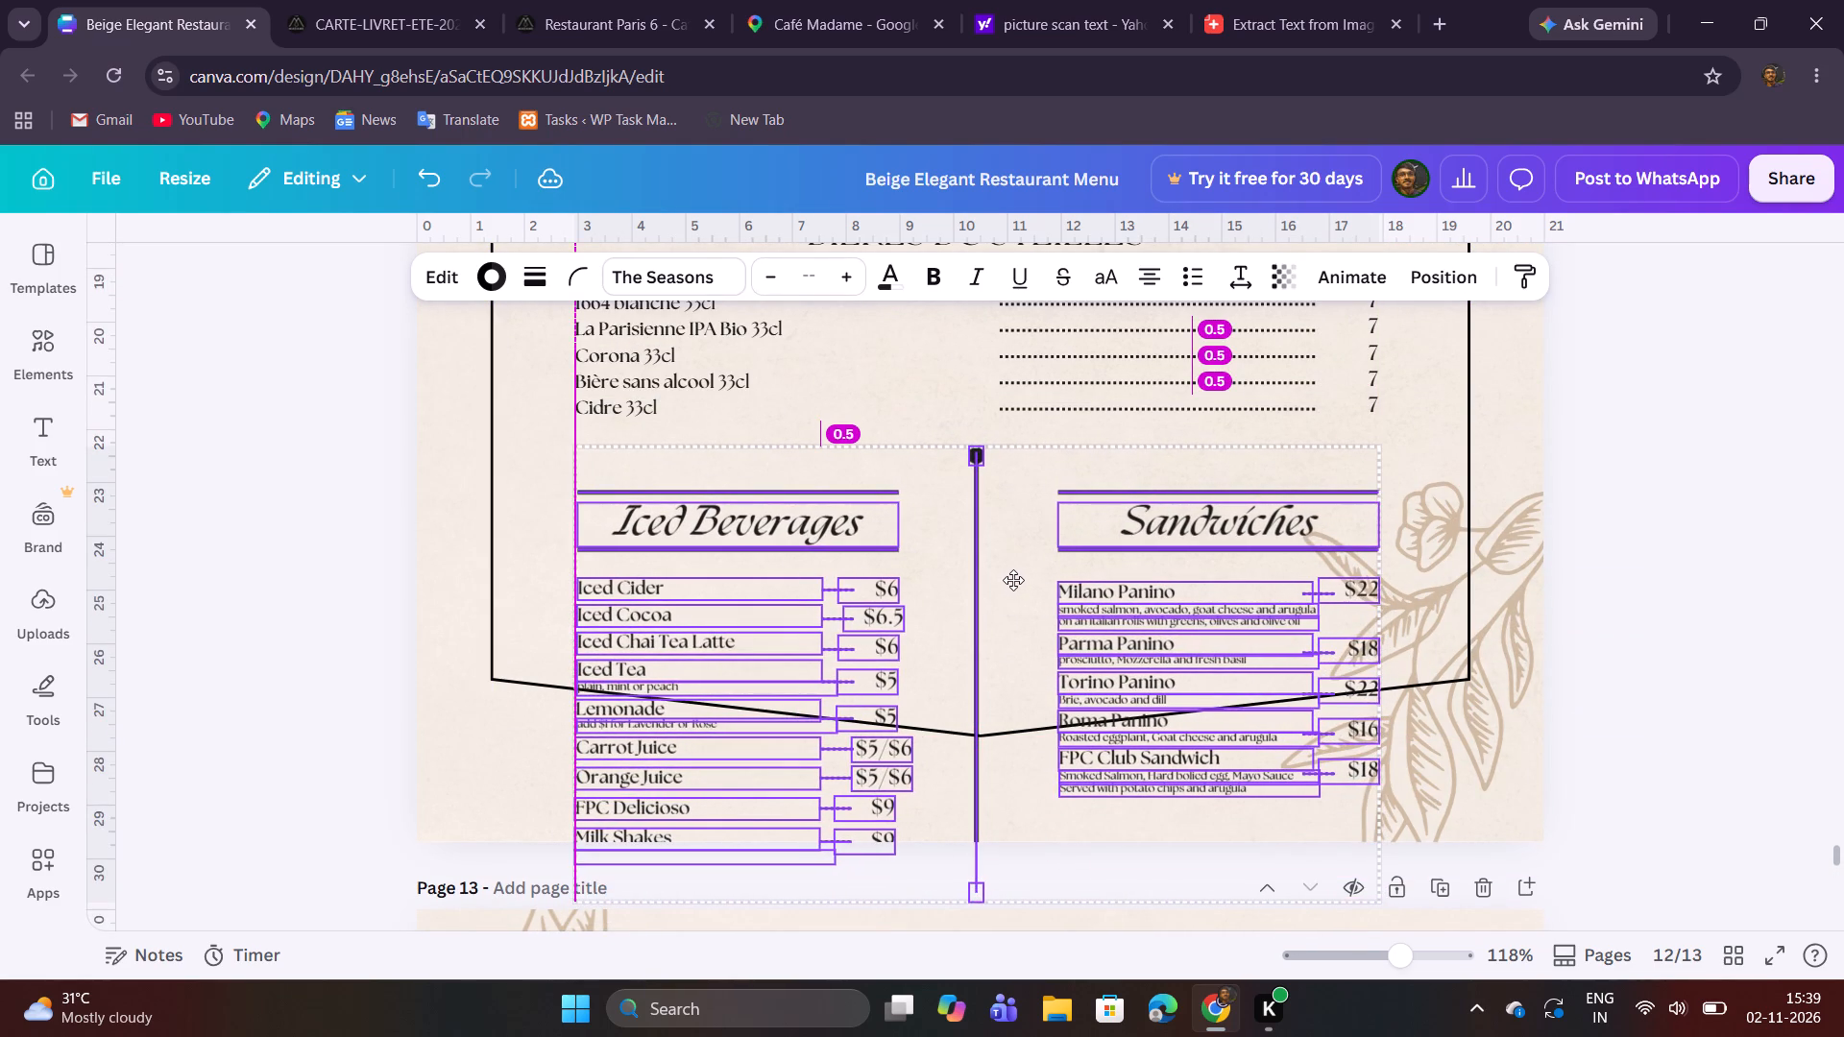
{"action": "left_click_drag", "start_coordinate": [1013, 580], "coordinate": [1013, 574]}
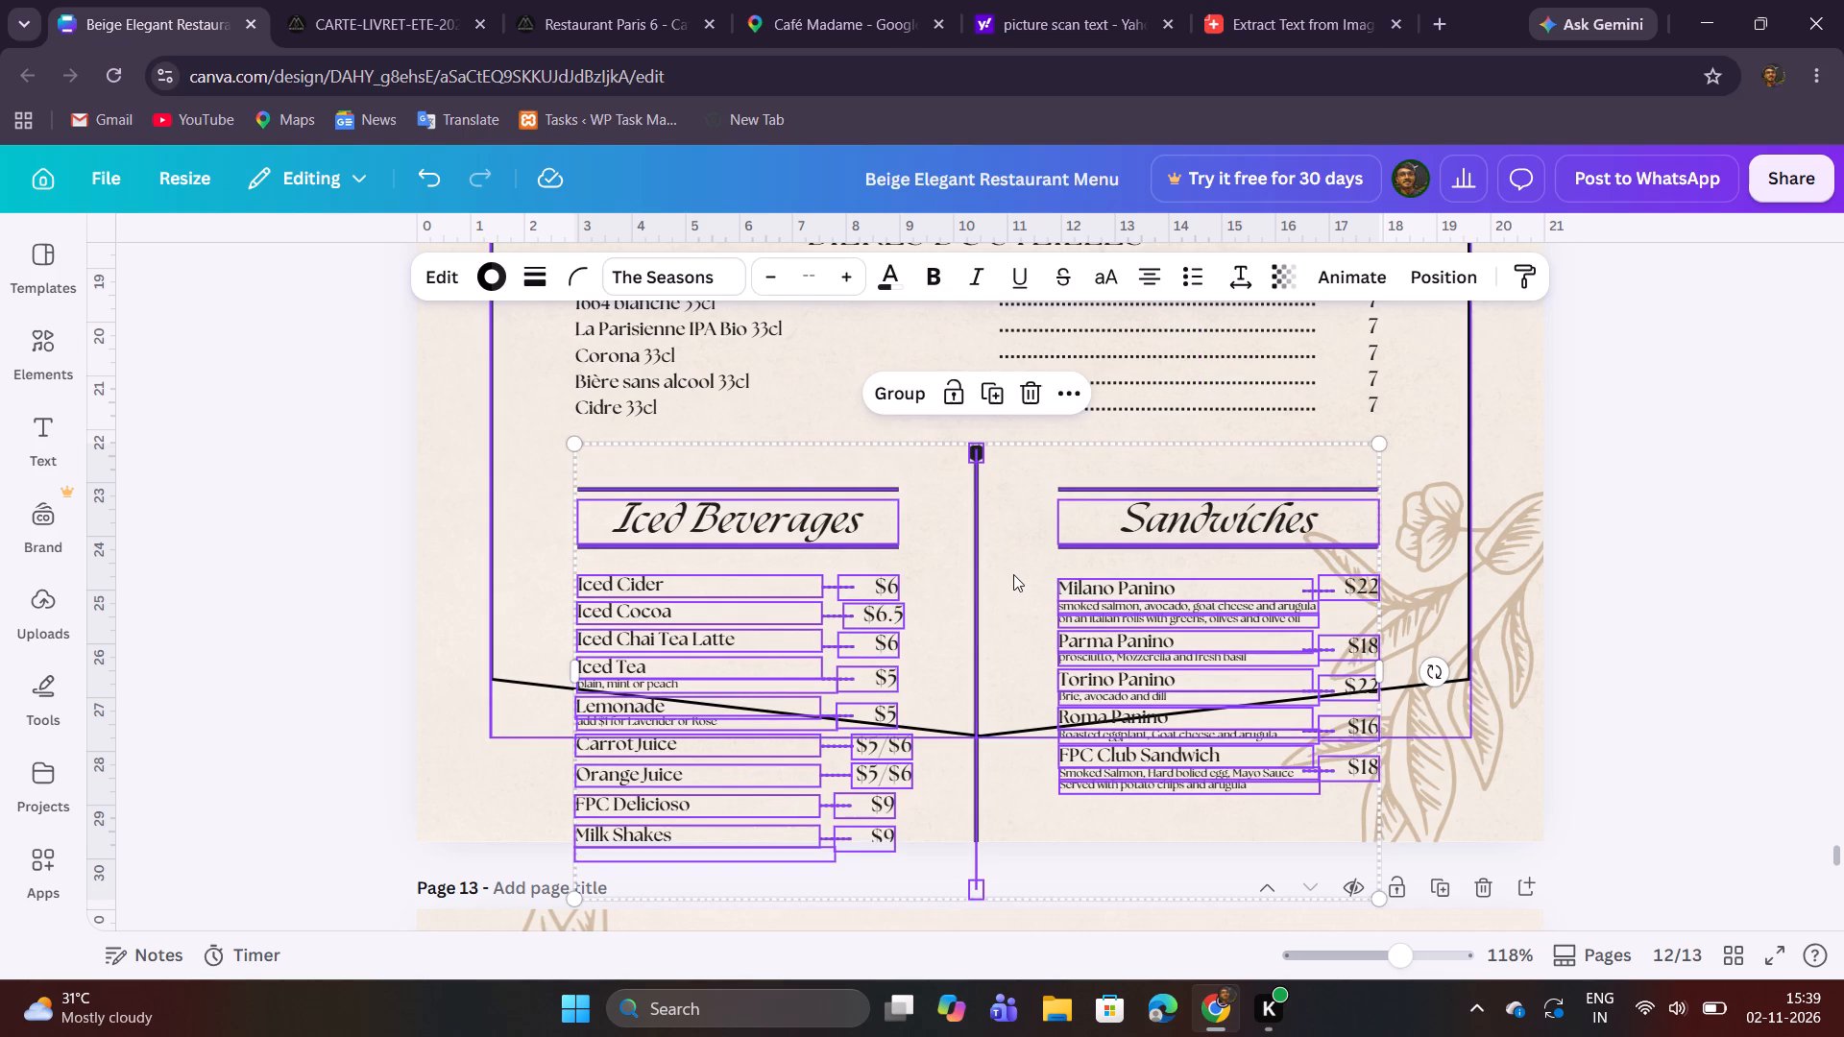
{"action": "left_click", "coordinate": [1618, 562]}
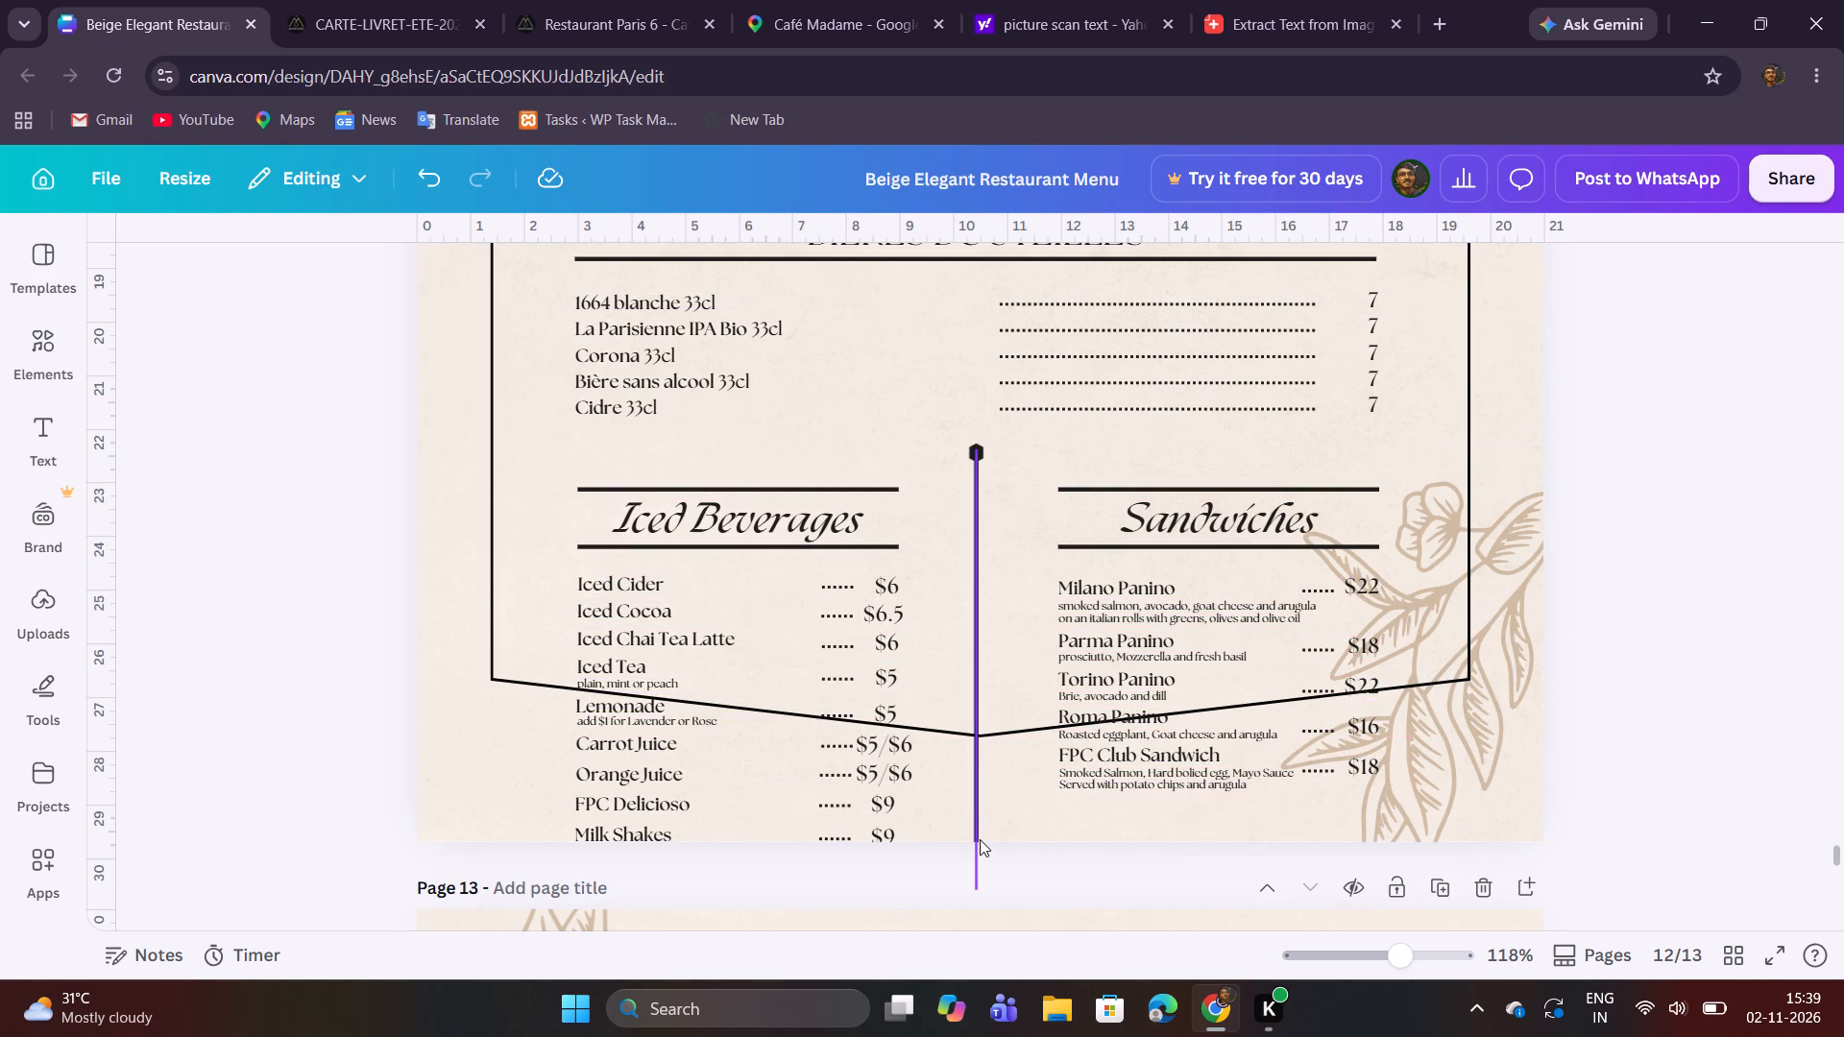
Shorten the vertical divider between the two columns so it ends just above the frame's bottom point.
{"action": "left_click", "coordinate": [980, 839]}
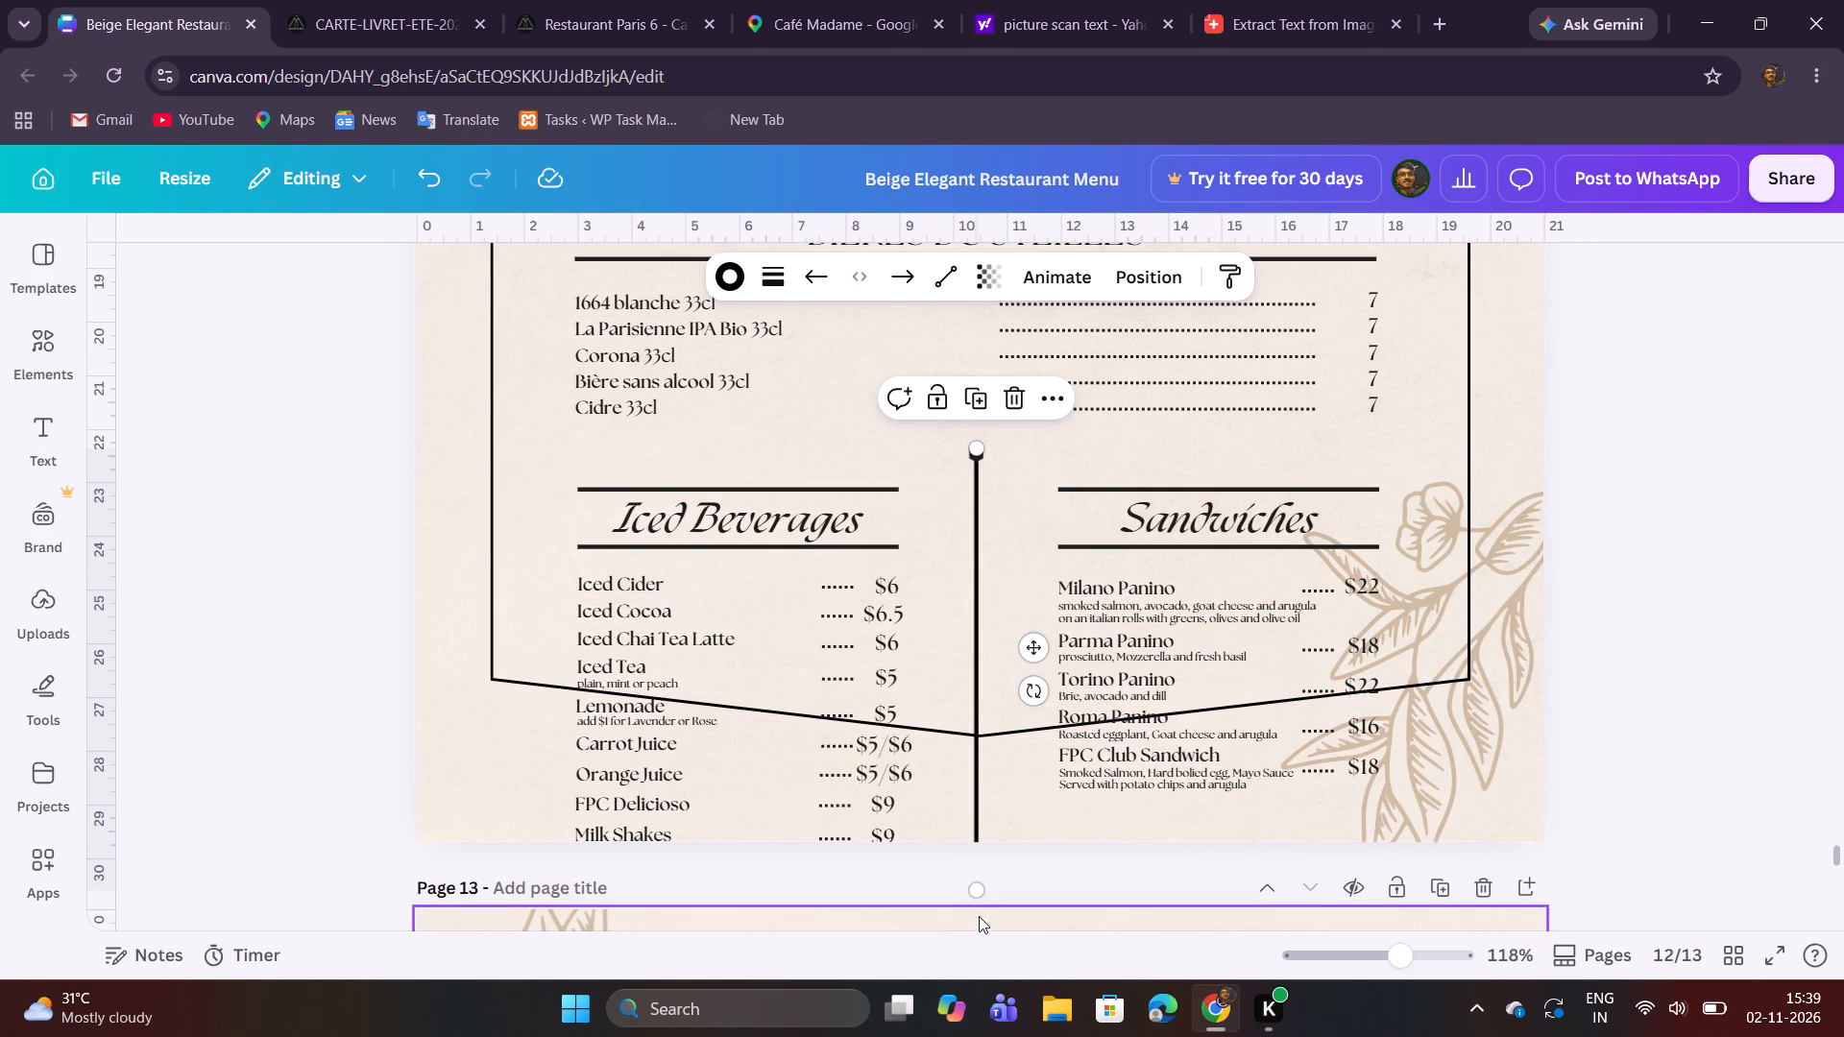
{"action": "left_click_drag", "start_coordinate": [980, 886], "coordinate": [991, 753], "text": "shift"}
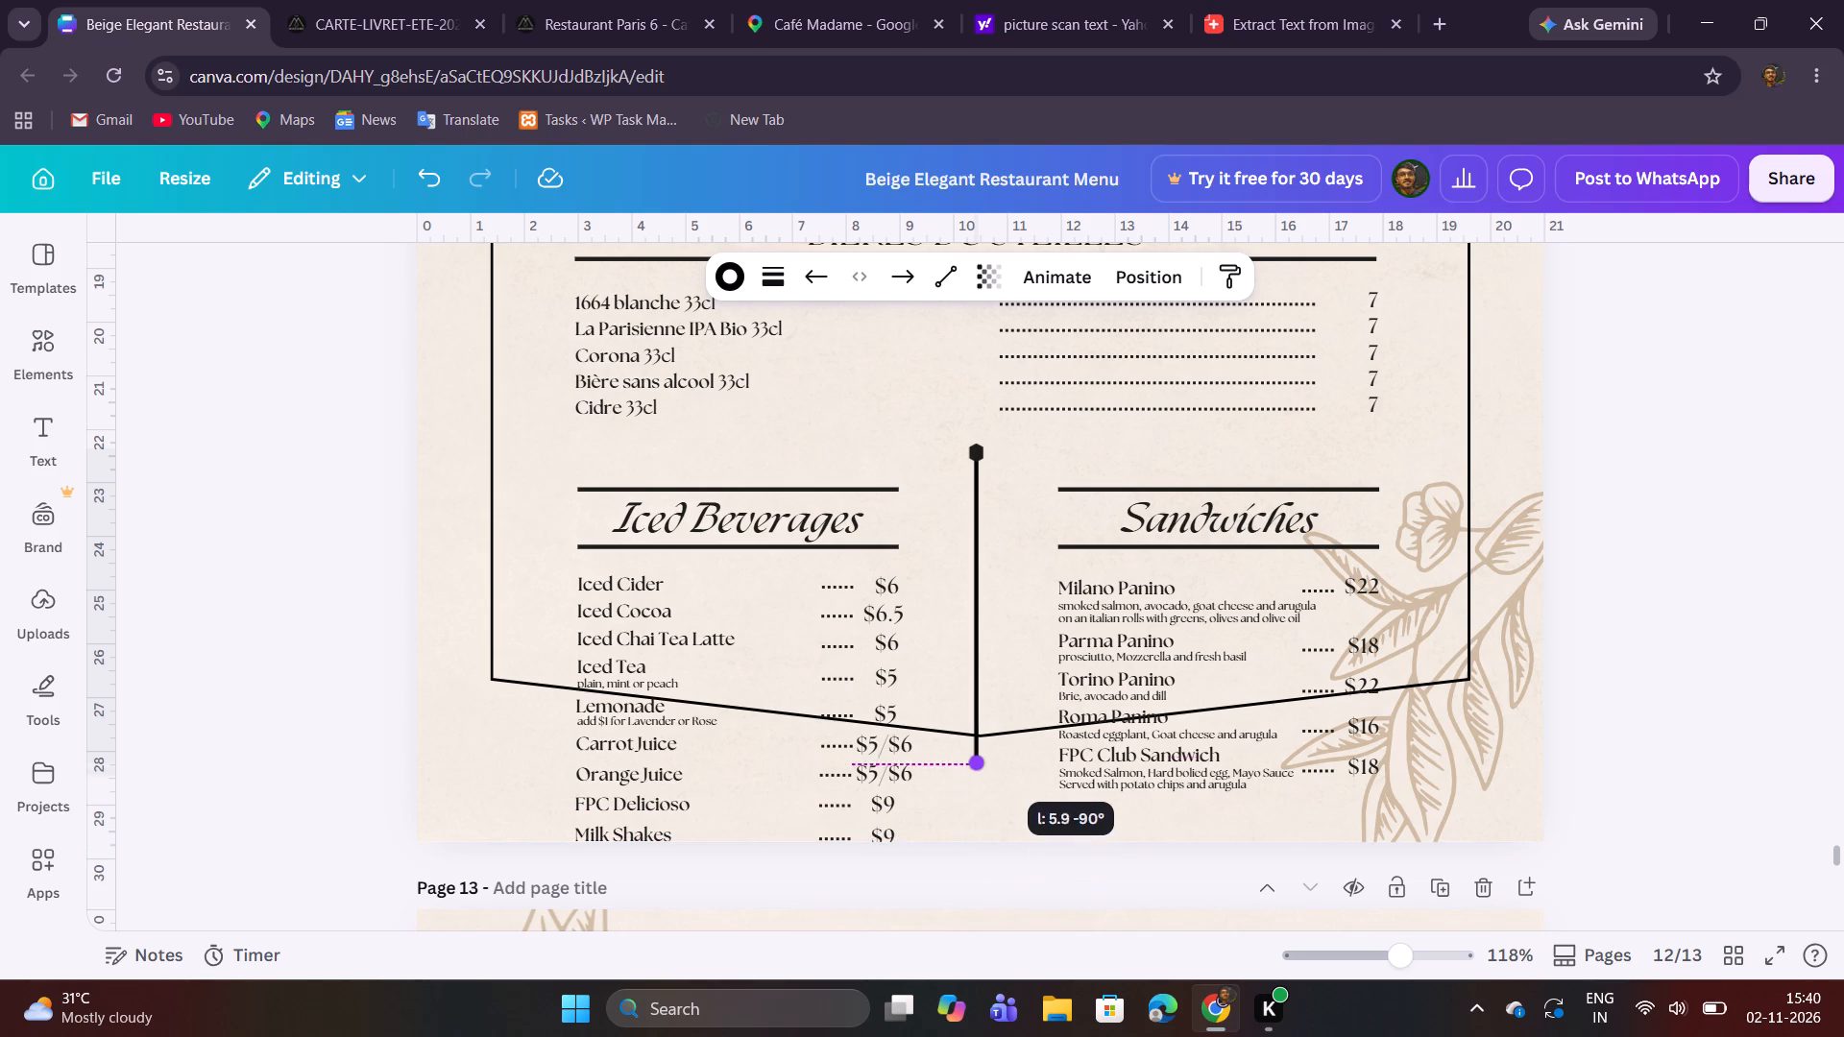
{"action": "left_click_drag", "start_coordinate": [991, 753], "coordinate": [992, 712], "text": "shift"}
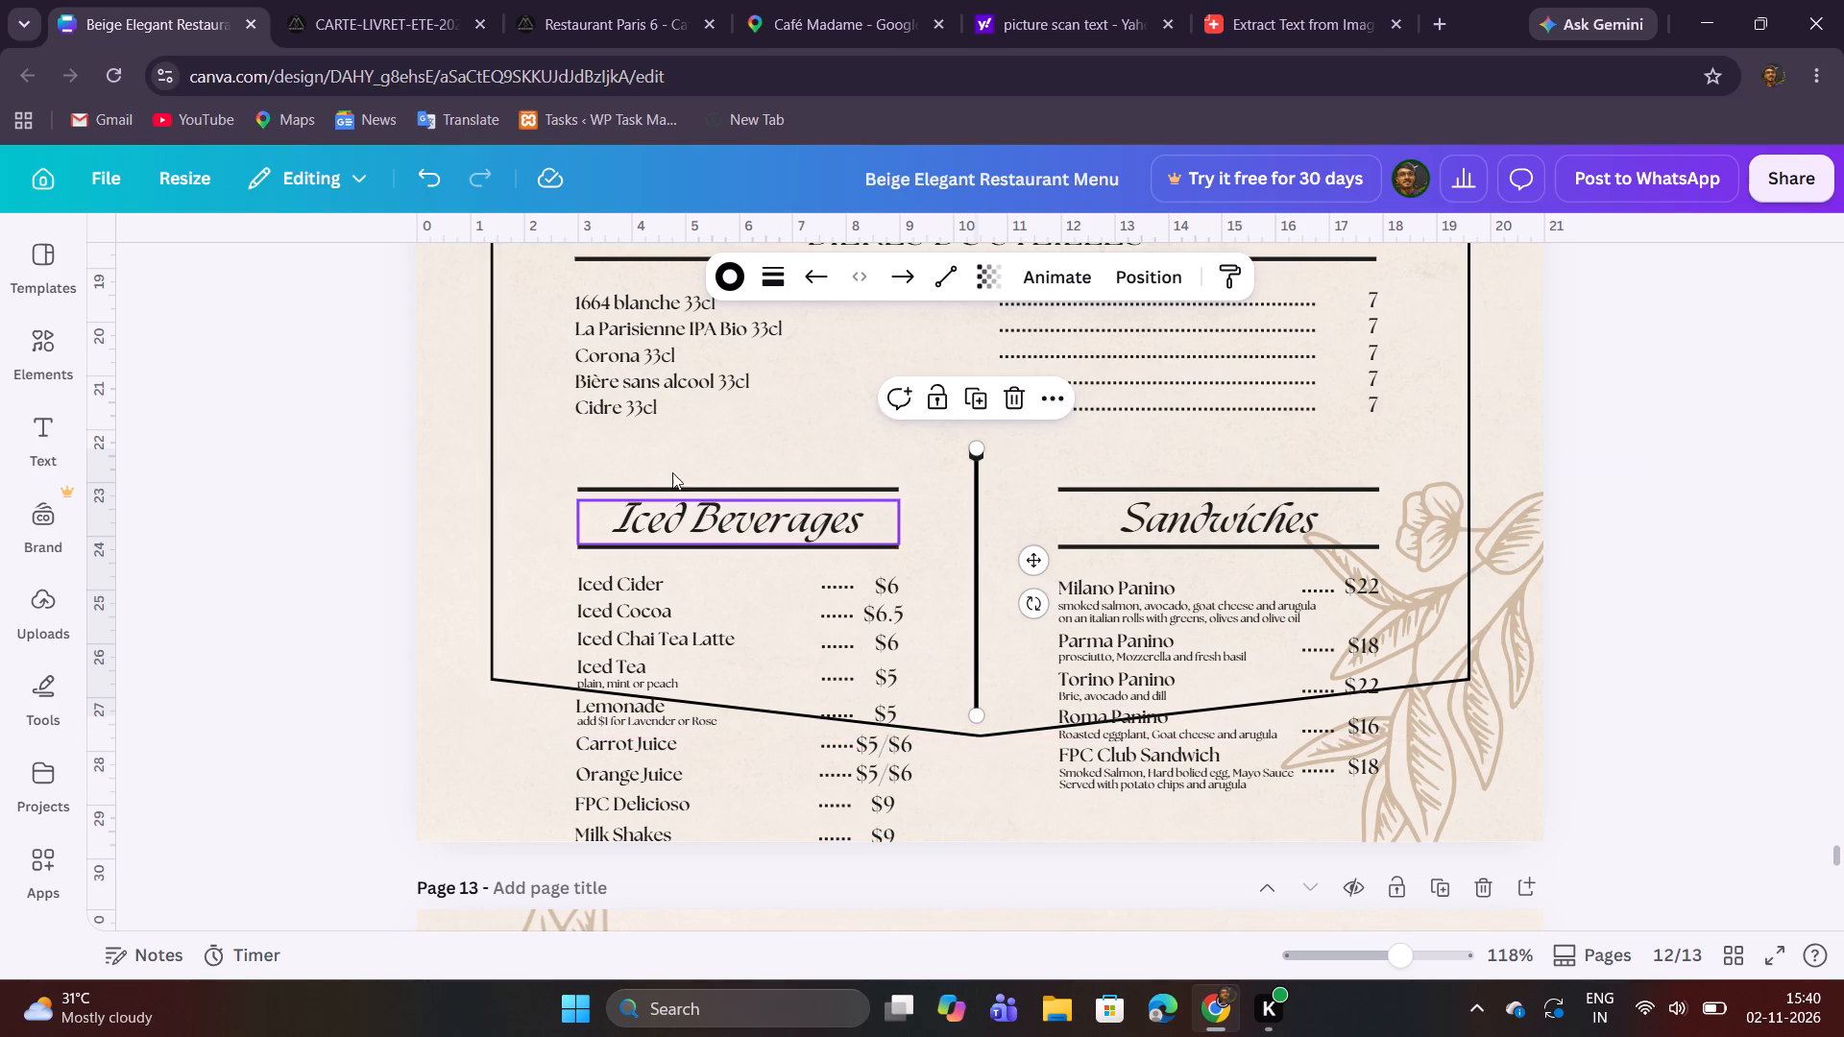
{"action": "left_click", "coordinate": [1700, 558]}
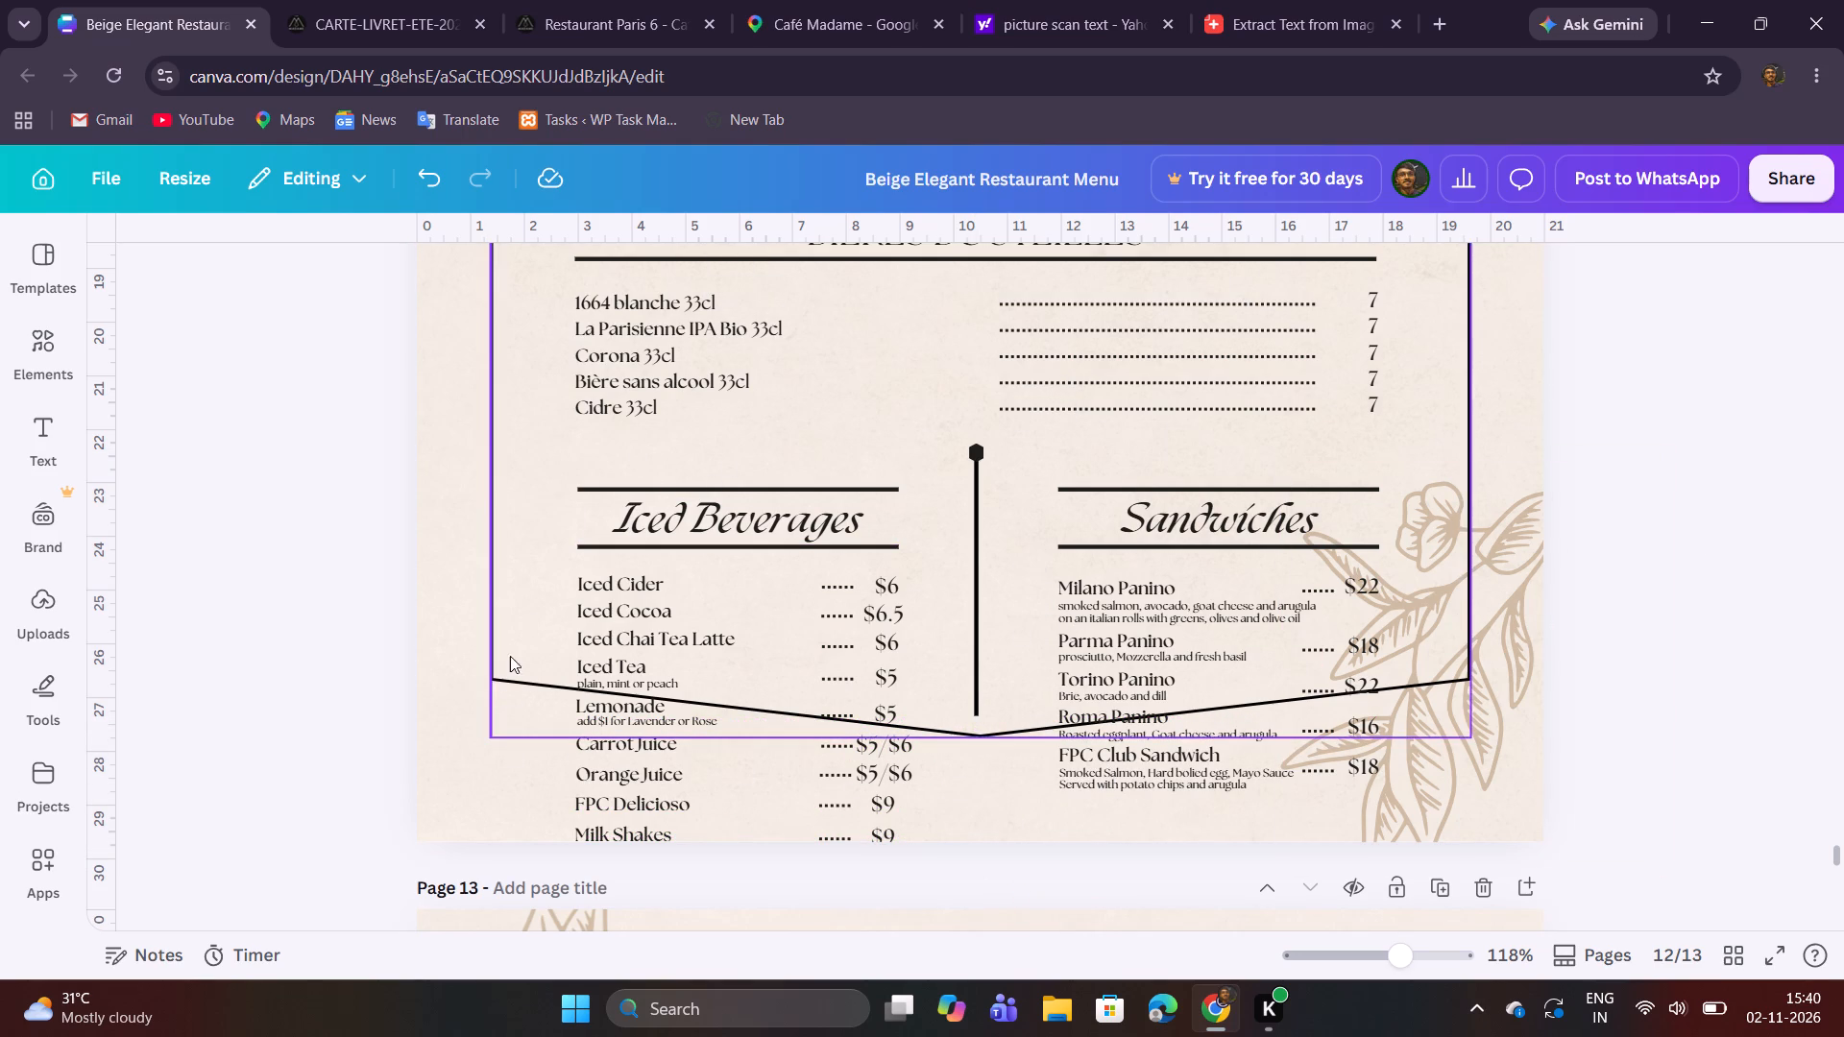
Delete the Iced Beverages rows from Lemonade through Milk Shakes and the "plain, mint or peach" description under Iced Tea on page 12.
{"action": "scroll", "coordinate": [886, 551], "scroll_direction": "down", "scroll_amount": 1}
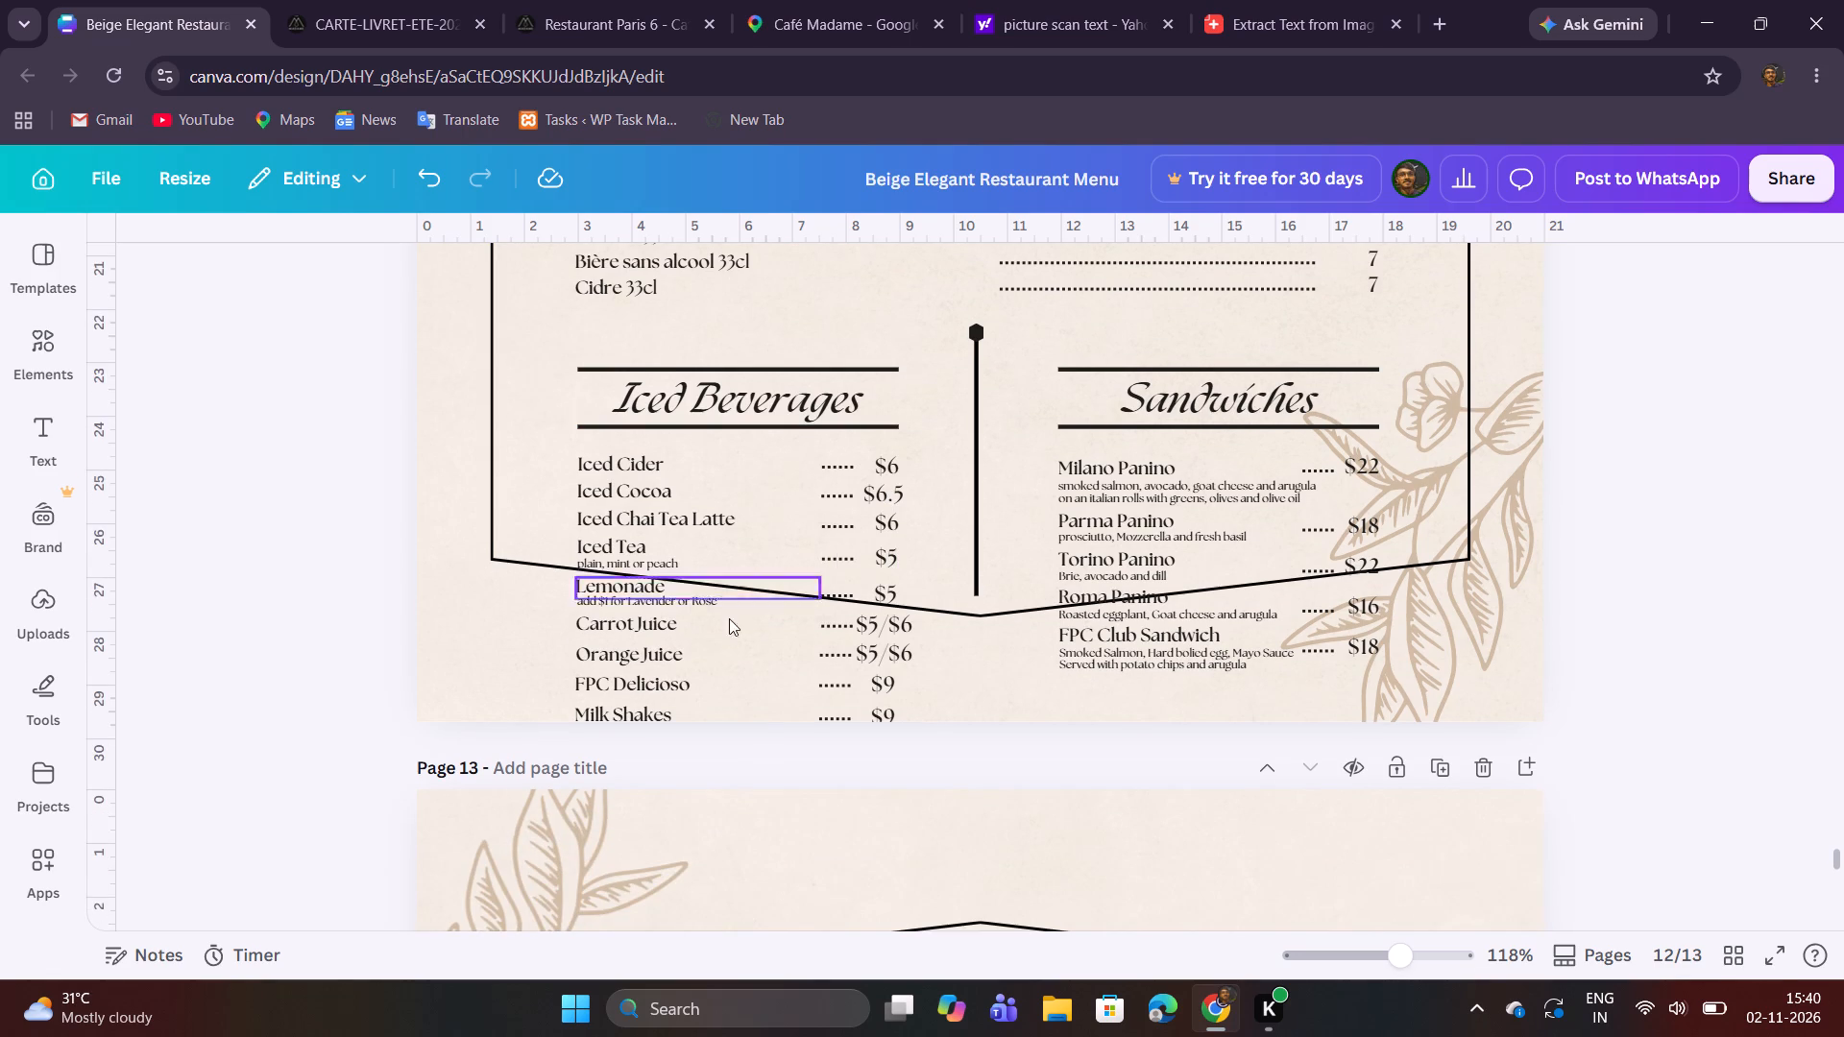
{"action": "left_click_drag", "start_coordinate": [526, 603], "coordinate": [973, 731]}
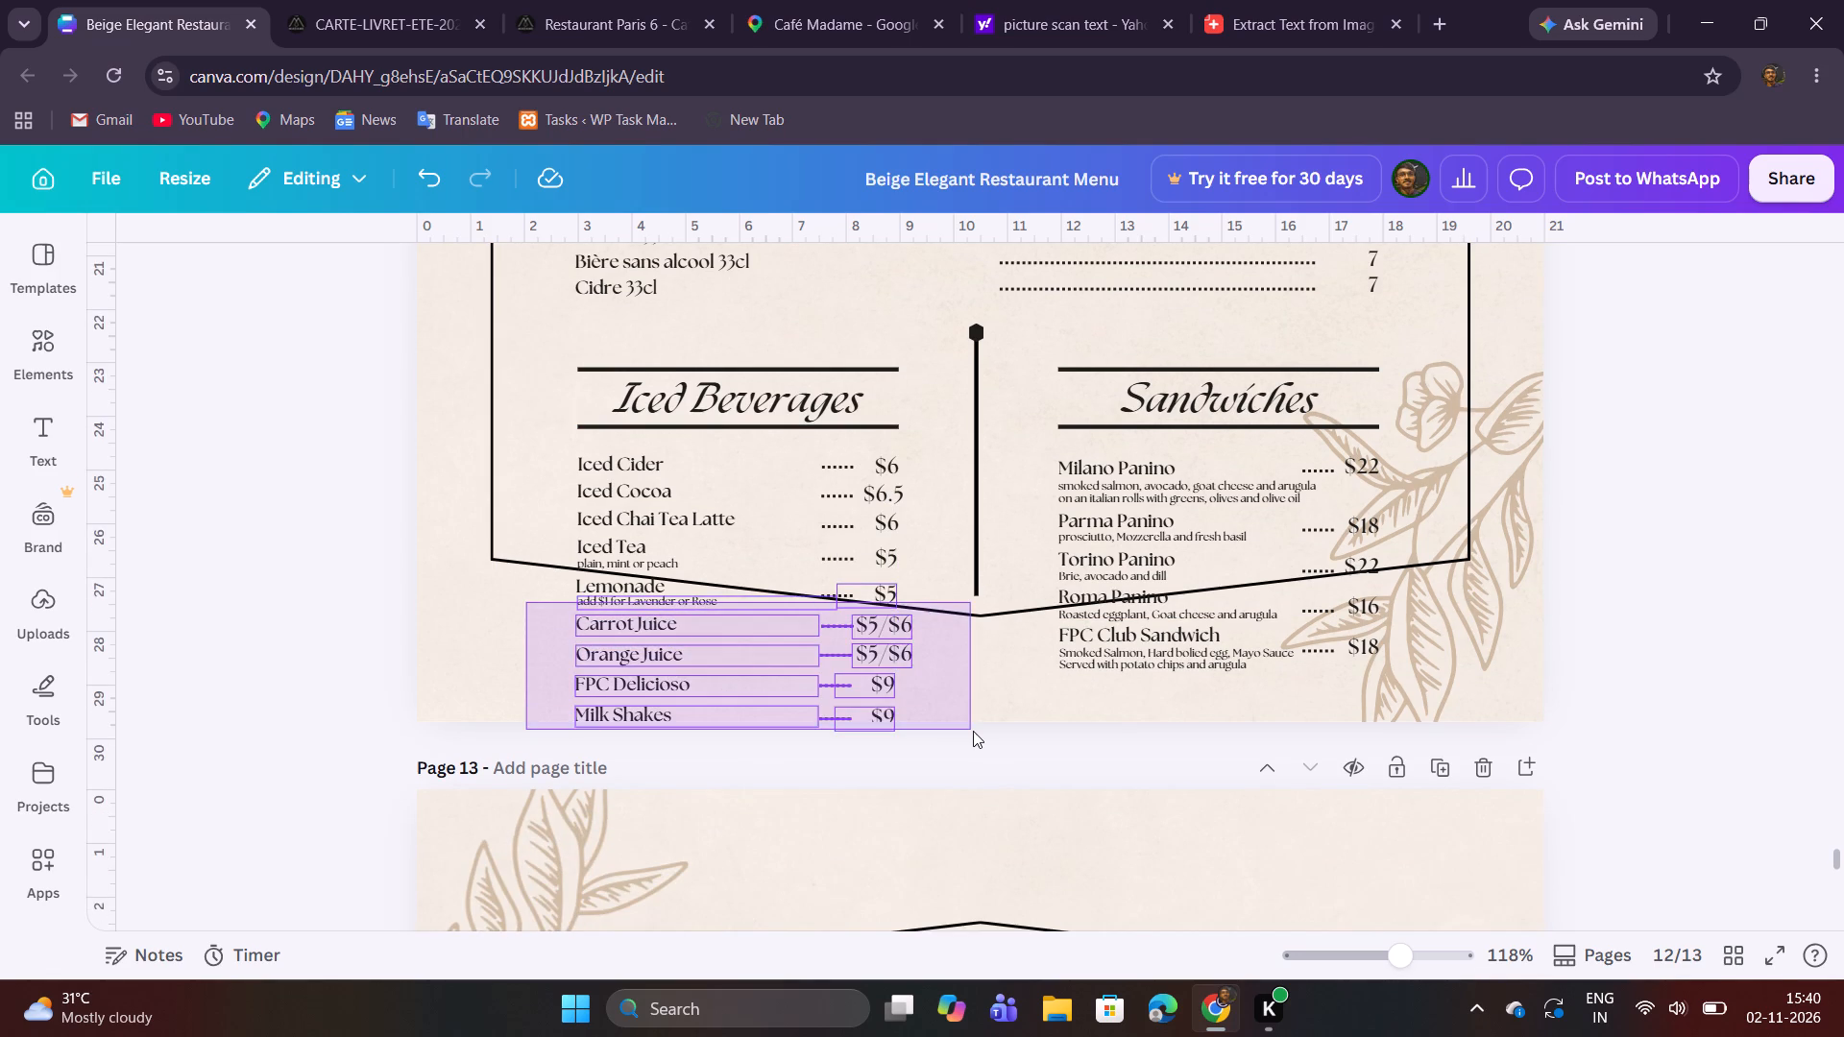
{"action": "left_click", "coordinate": [800, 523]}
{"action": "left_click_drag", "start_coordinate": [570, 625], "coordinate": [572, 622]}
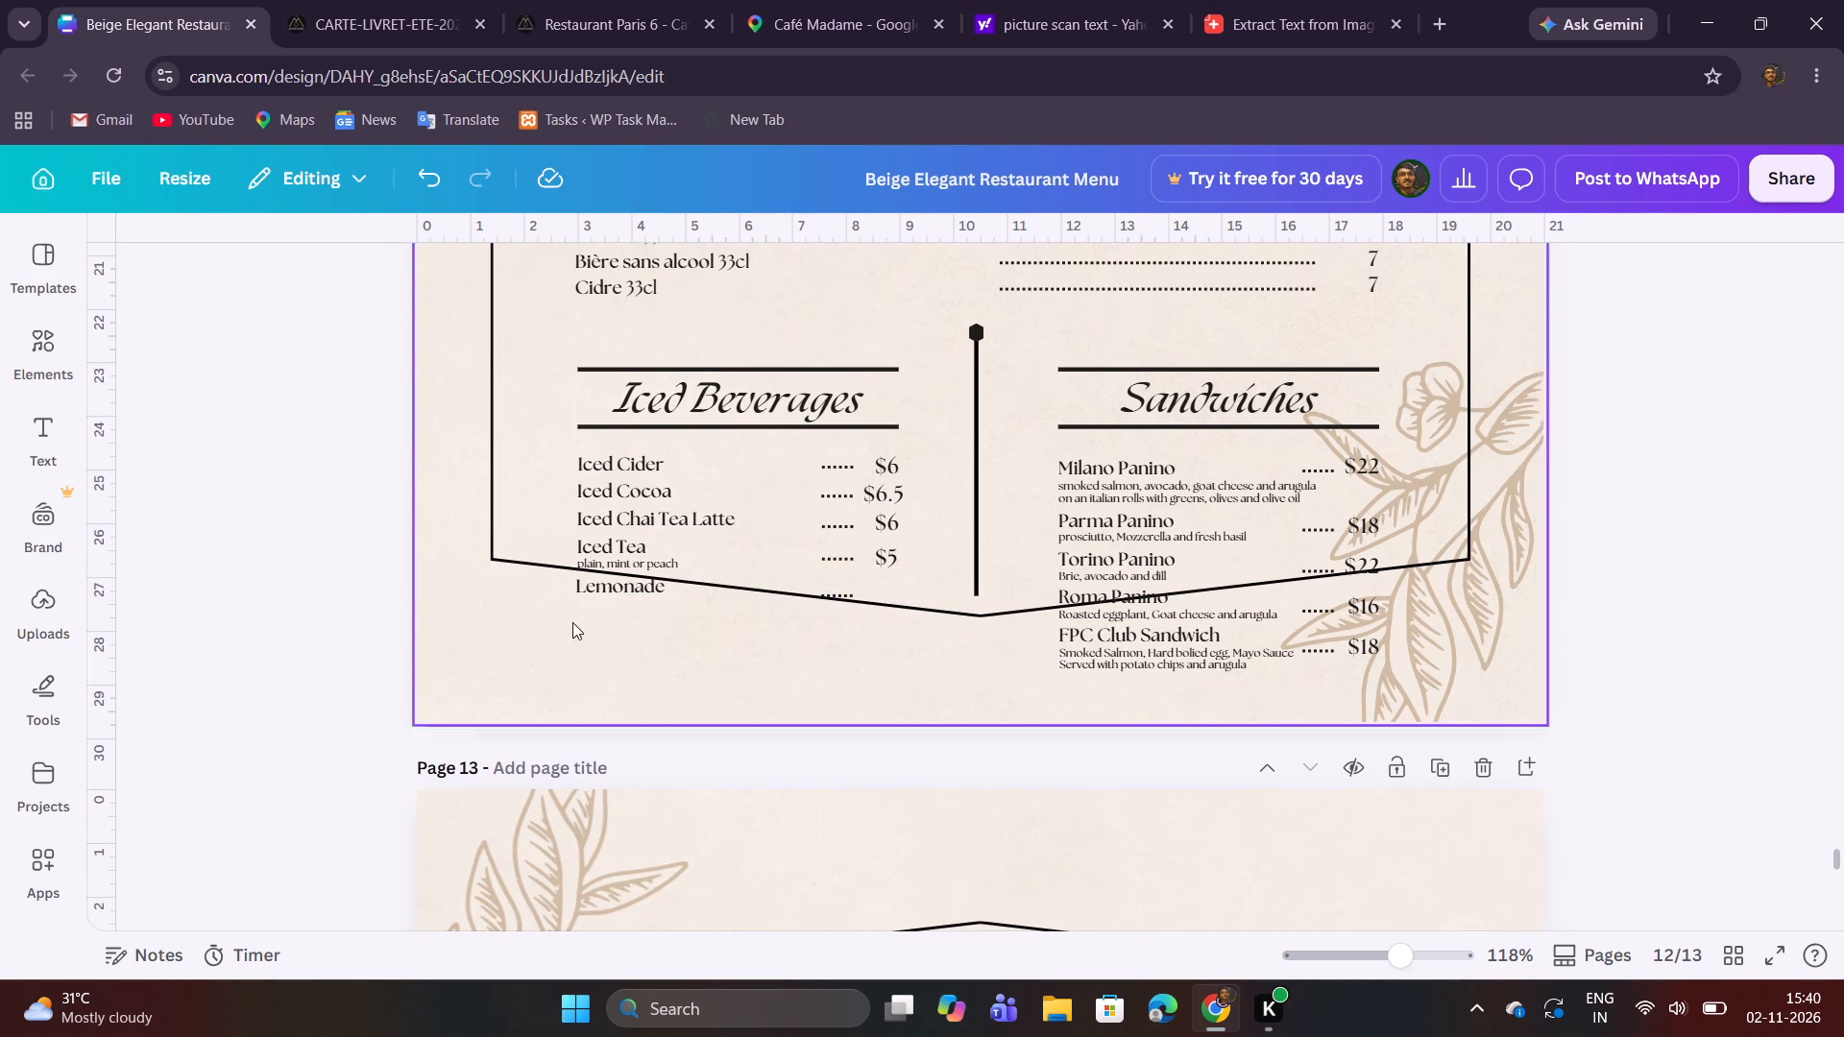
{"action": "left_click_drag", "start_coordinate": [572, 622], "coordinate": [869, 584]}
{"action": "left_click", "coordinate": [760, 527]}
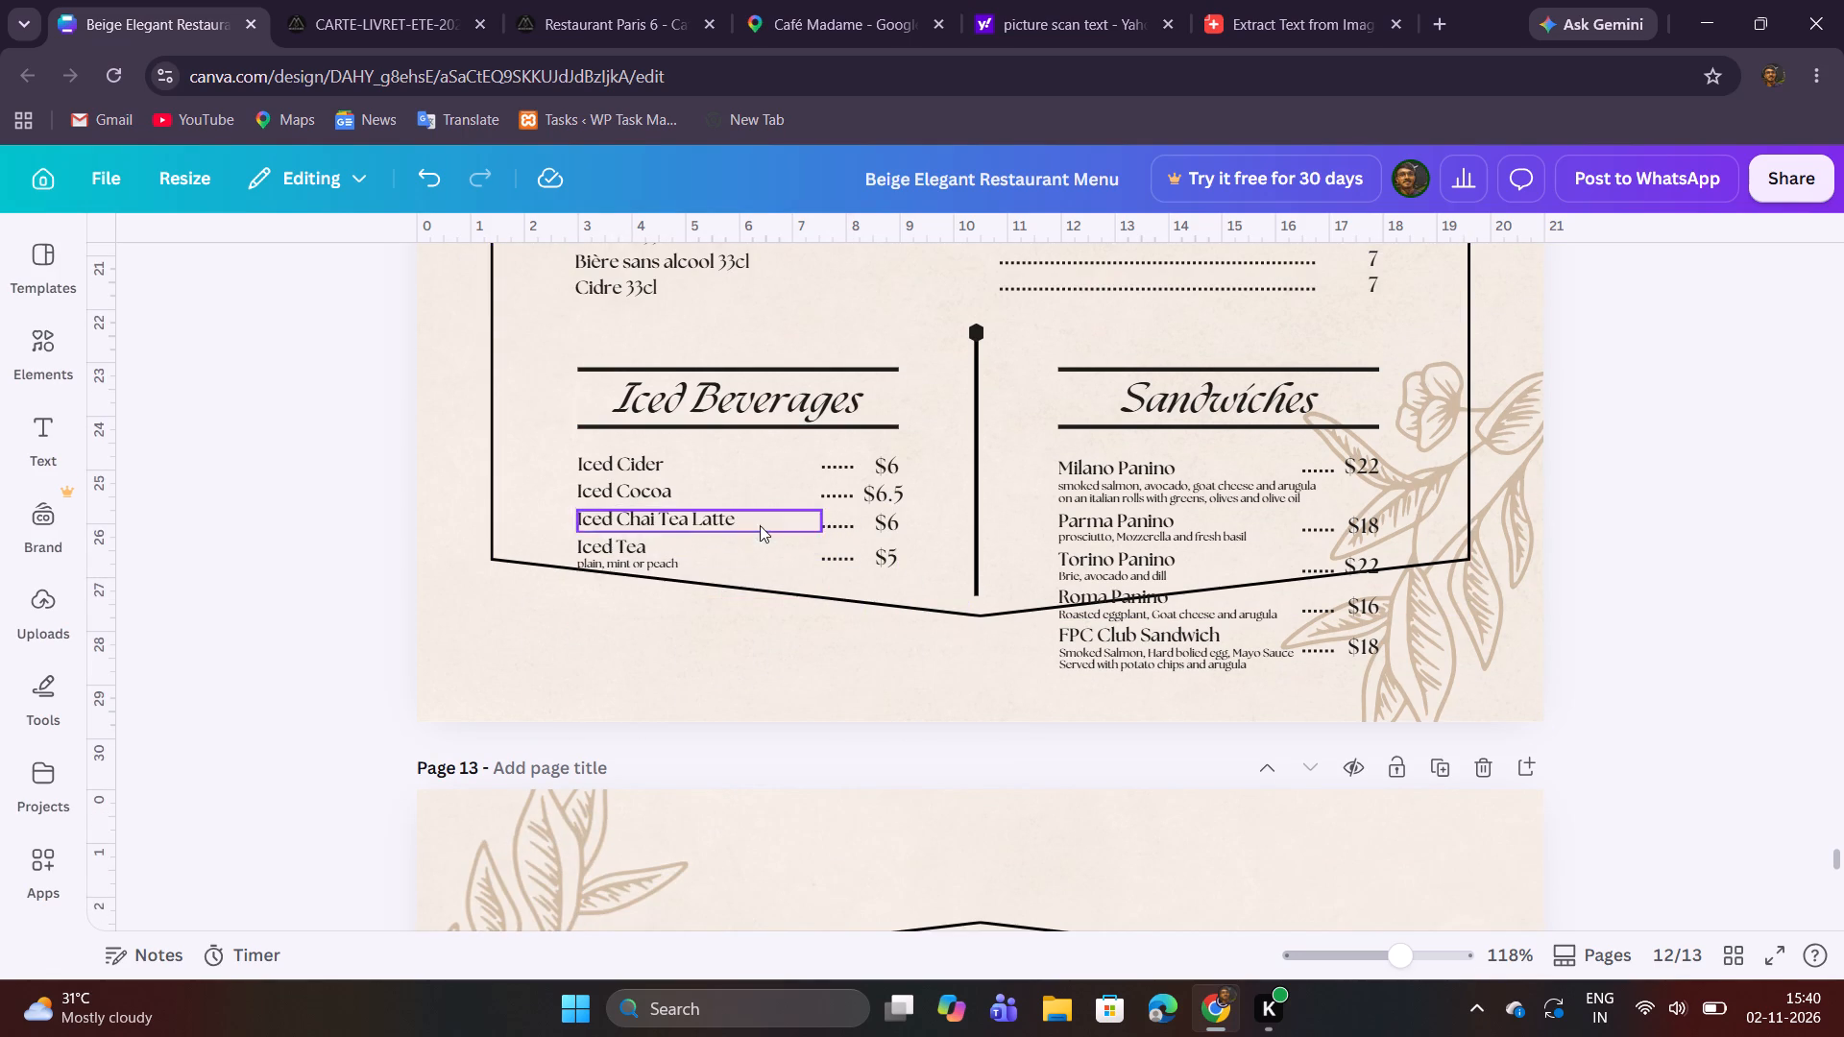
{"action": "left_click_drag", "start_coordinate": [627, 604], "coordinate": [639, 561]}
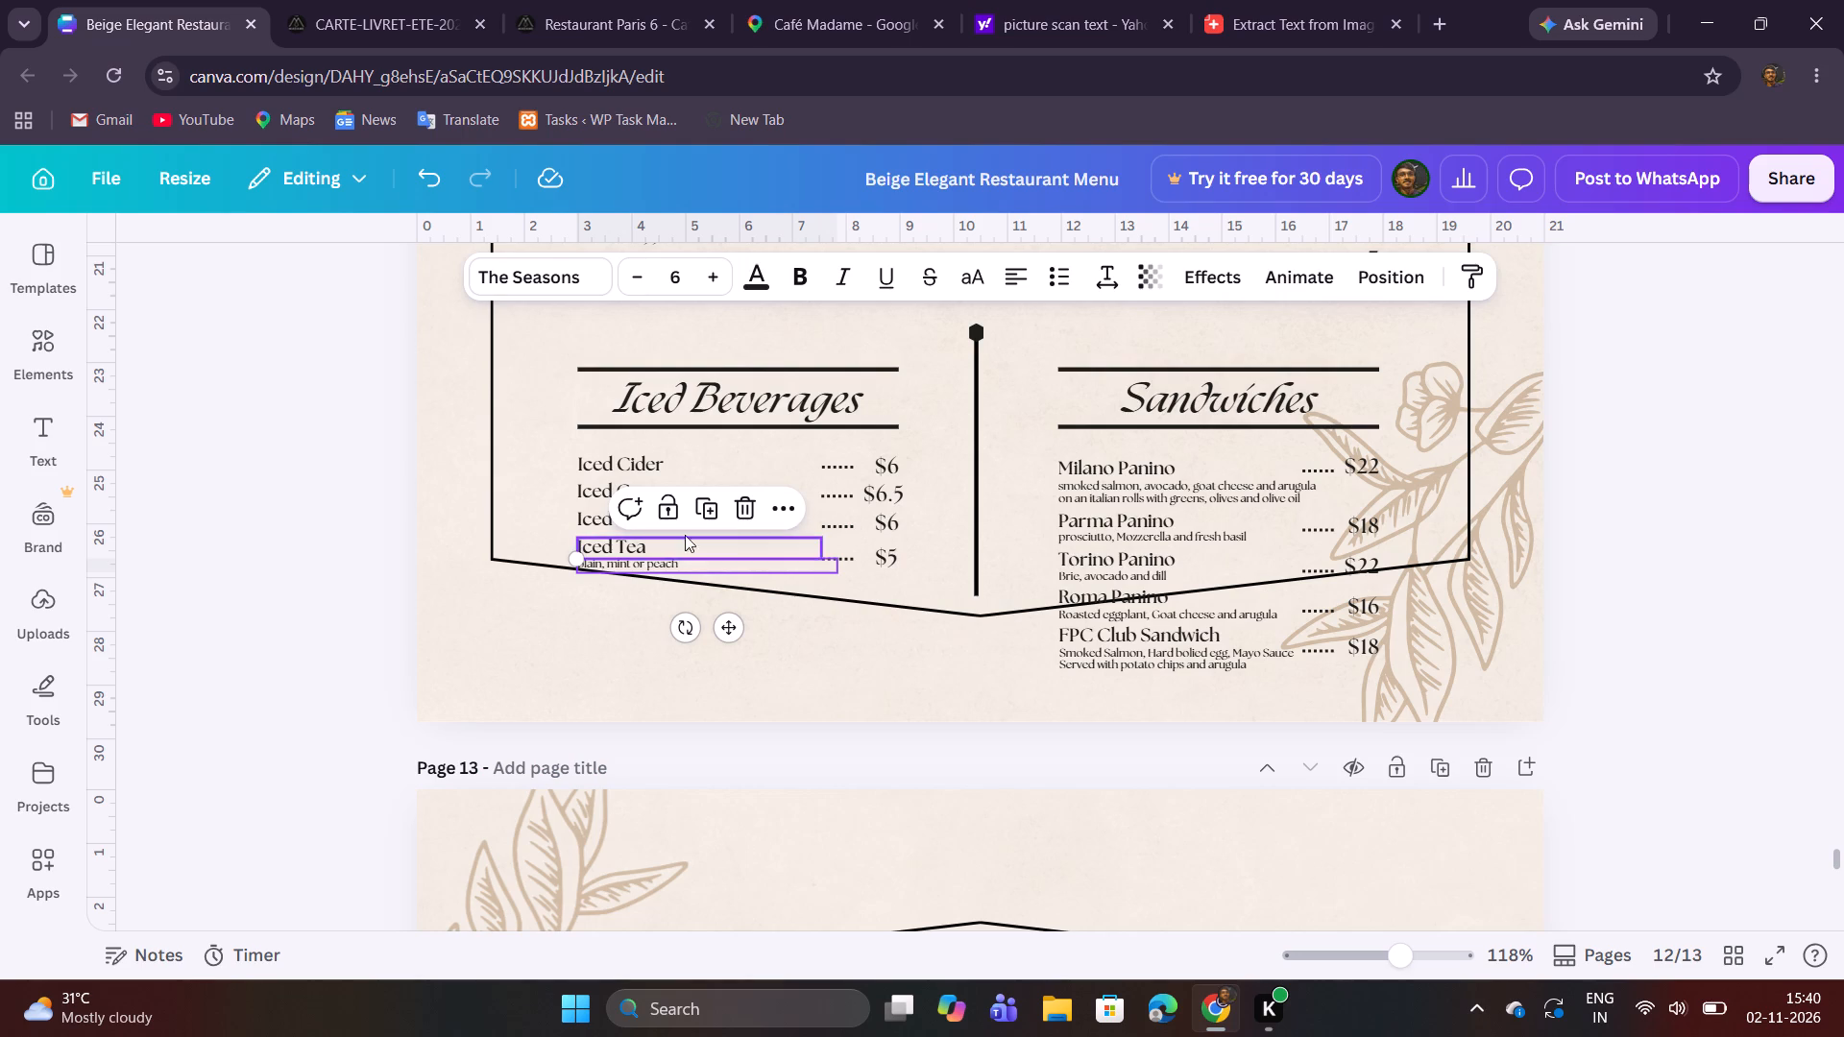
{"action": "left_click", "coordinate": [740, 507]}
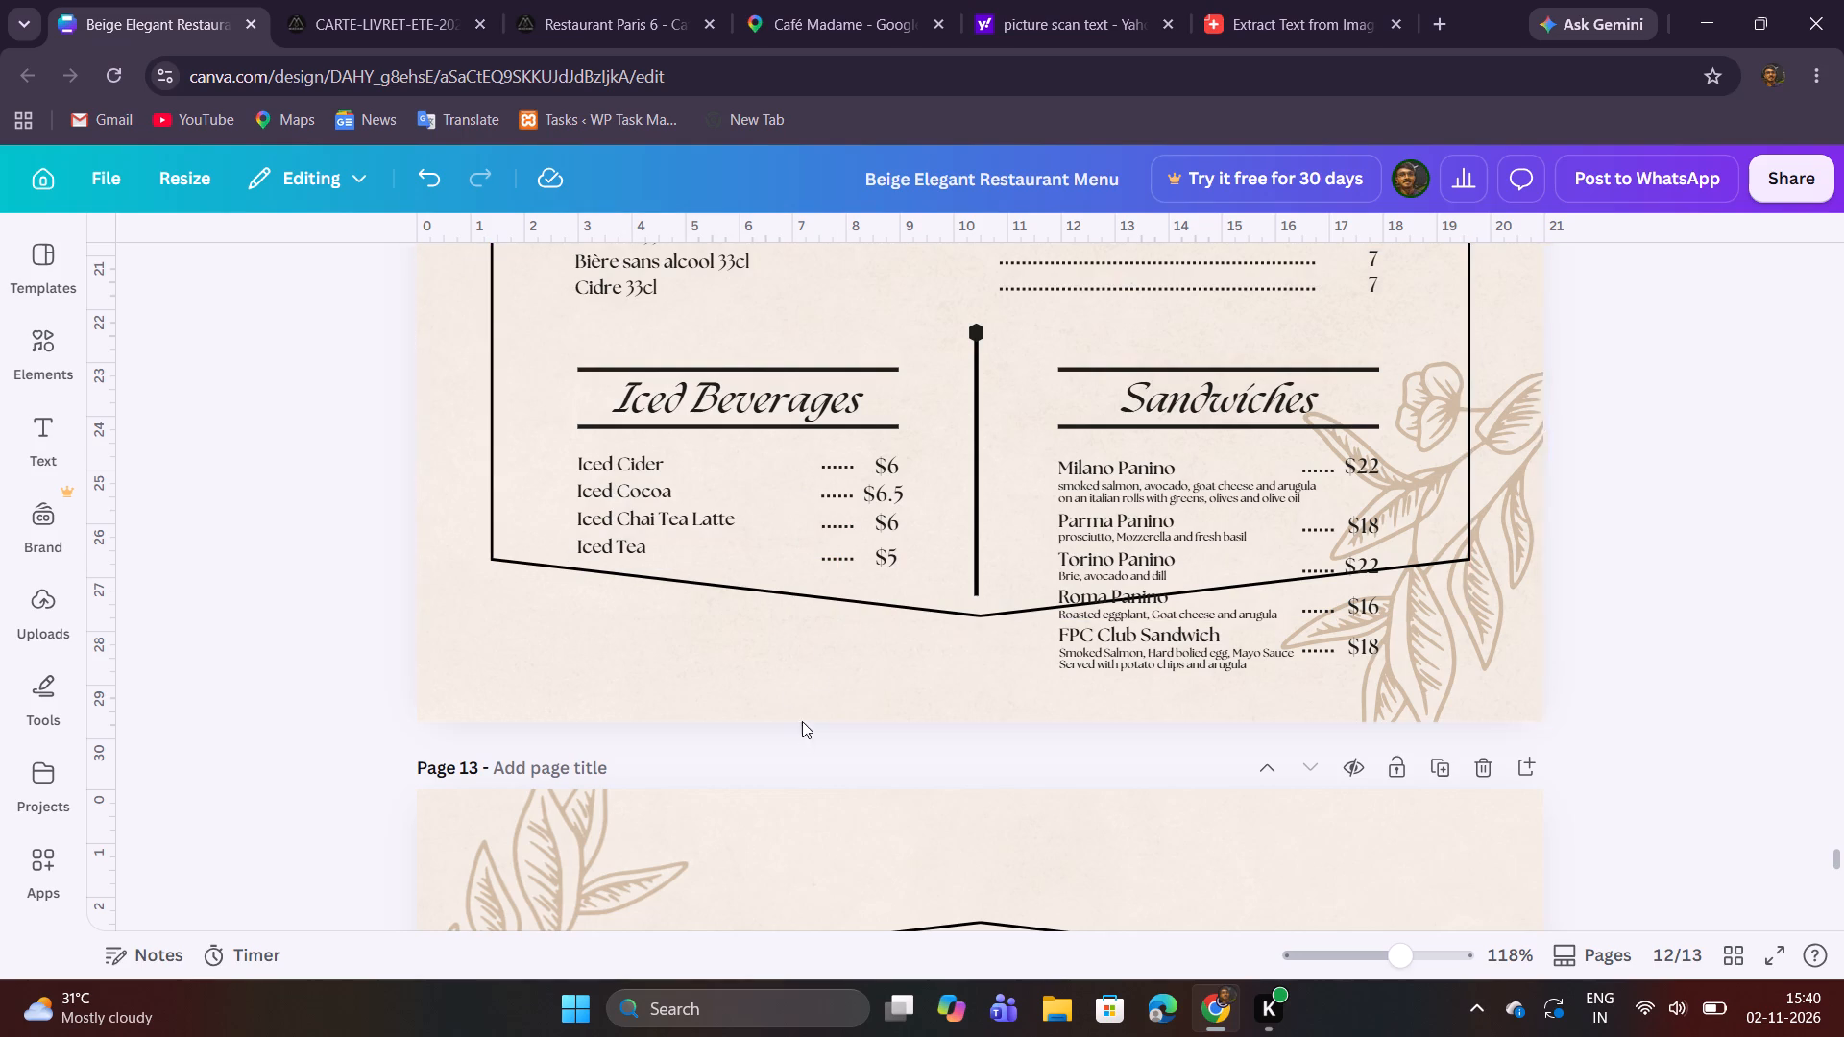
Move the Iced Beverages heading with its four remaining rows and prices up, closer to the bottled beer list.
{"action": "scroll", "coordinate": [1122, 654], "scroll_direction": "up", "scroll_amount": 1}
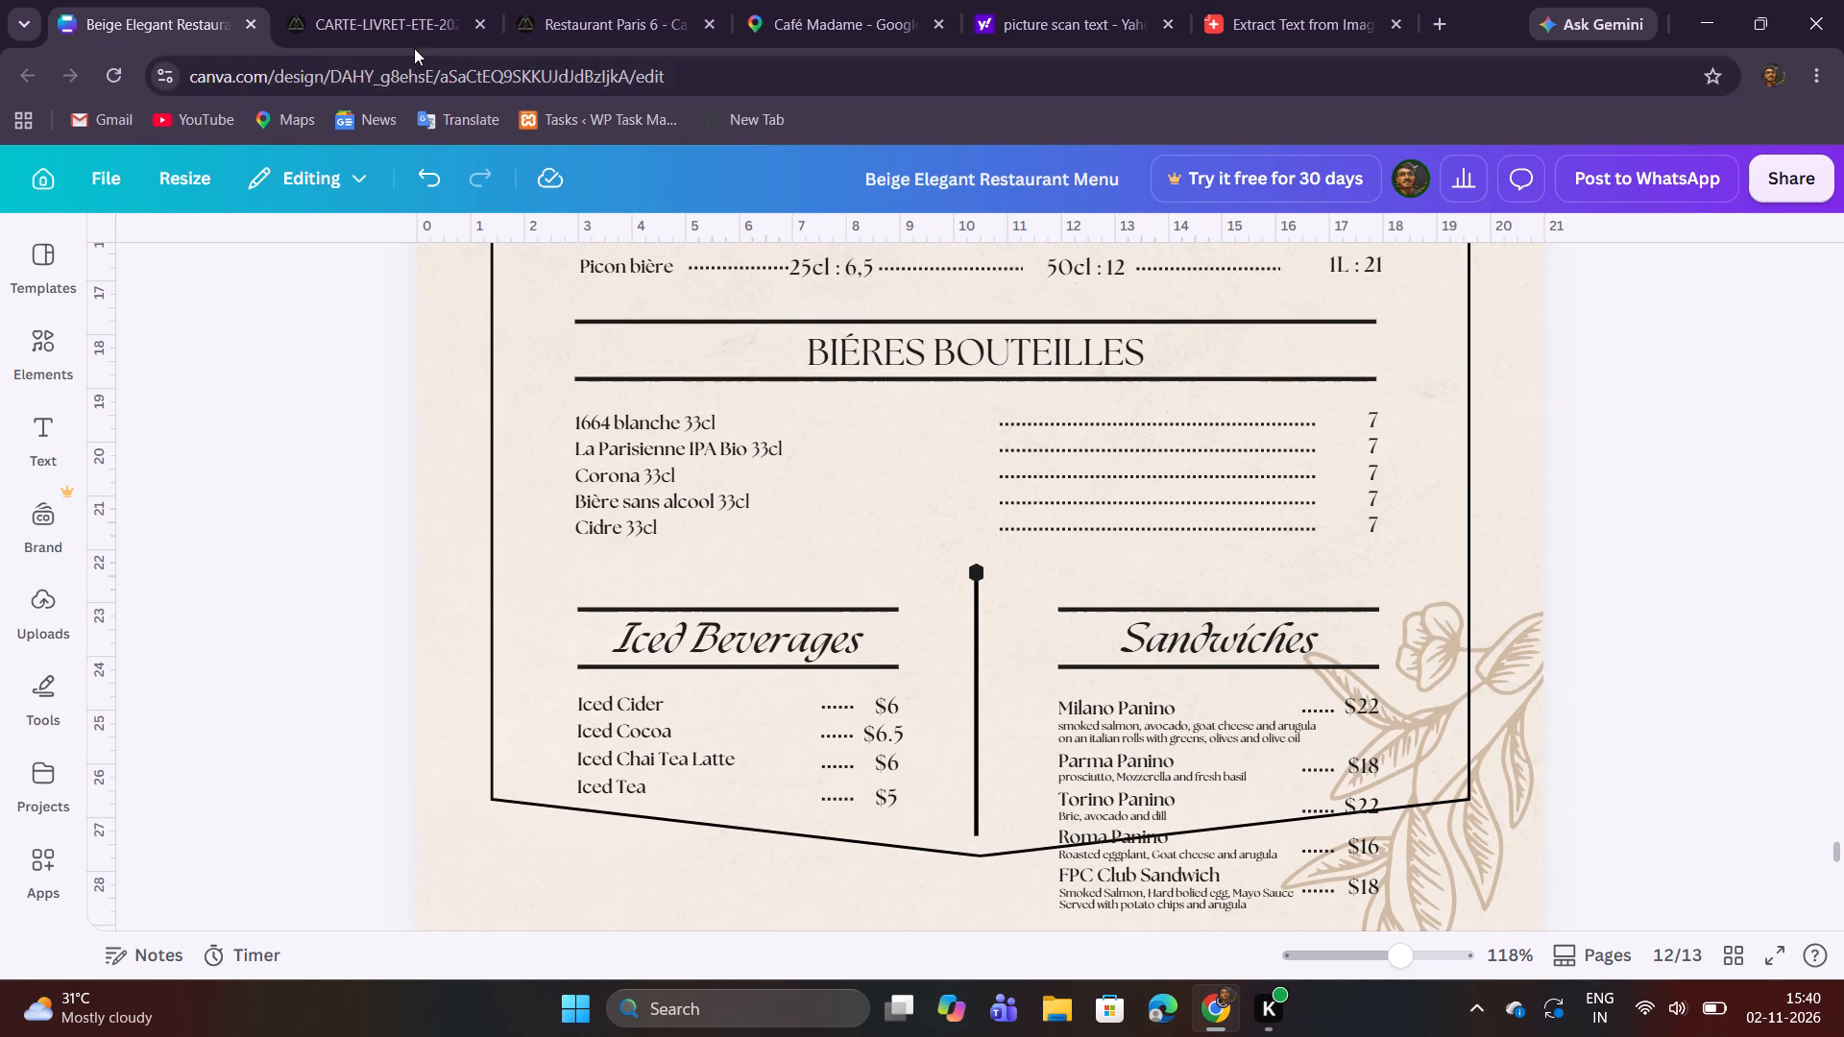
{"action": "left_click_drag", "start_coordinate": [552, 578], "coordinate": [703, 645]}
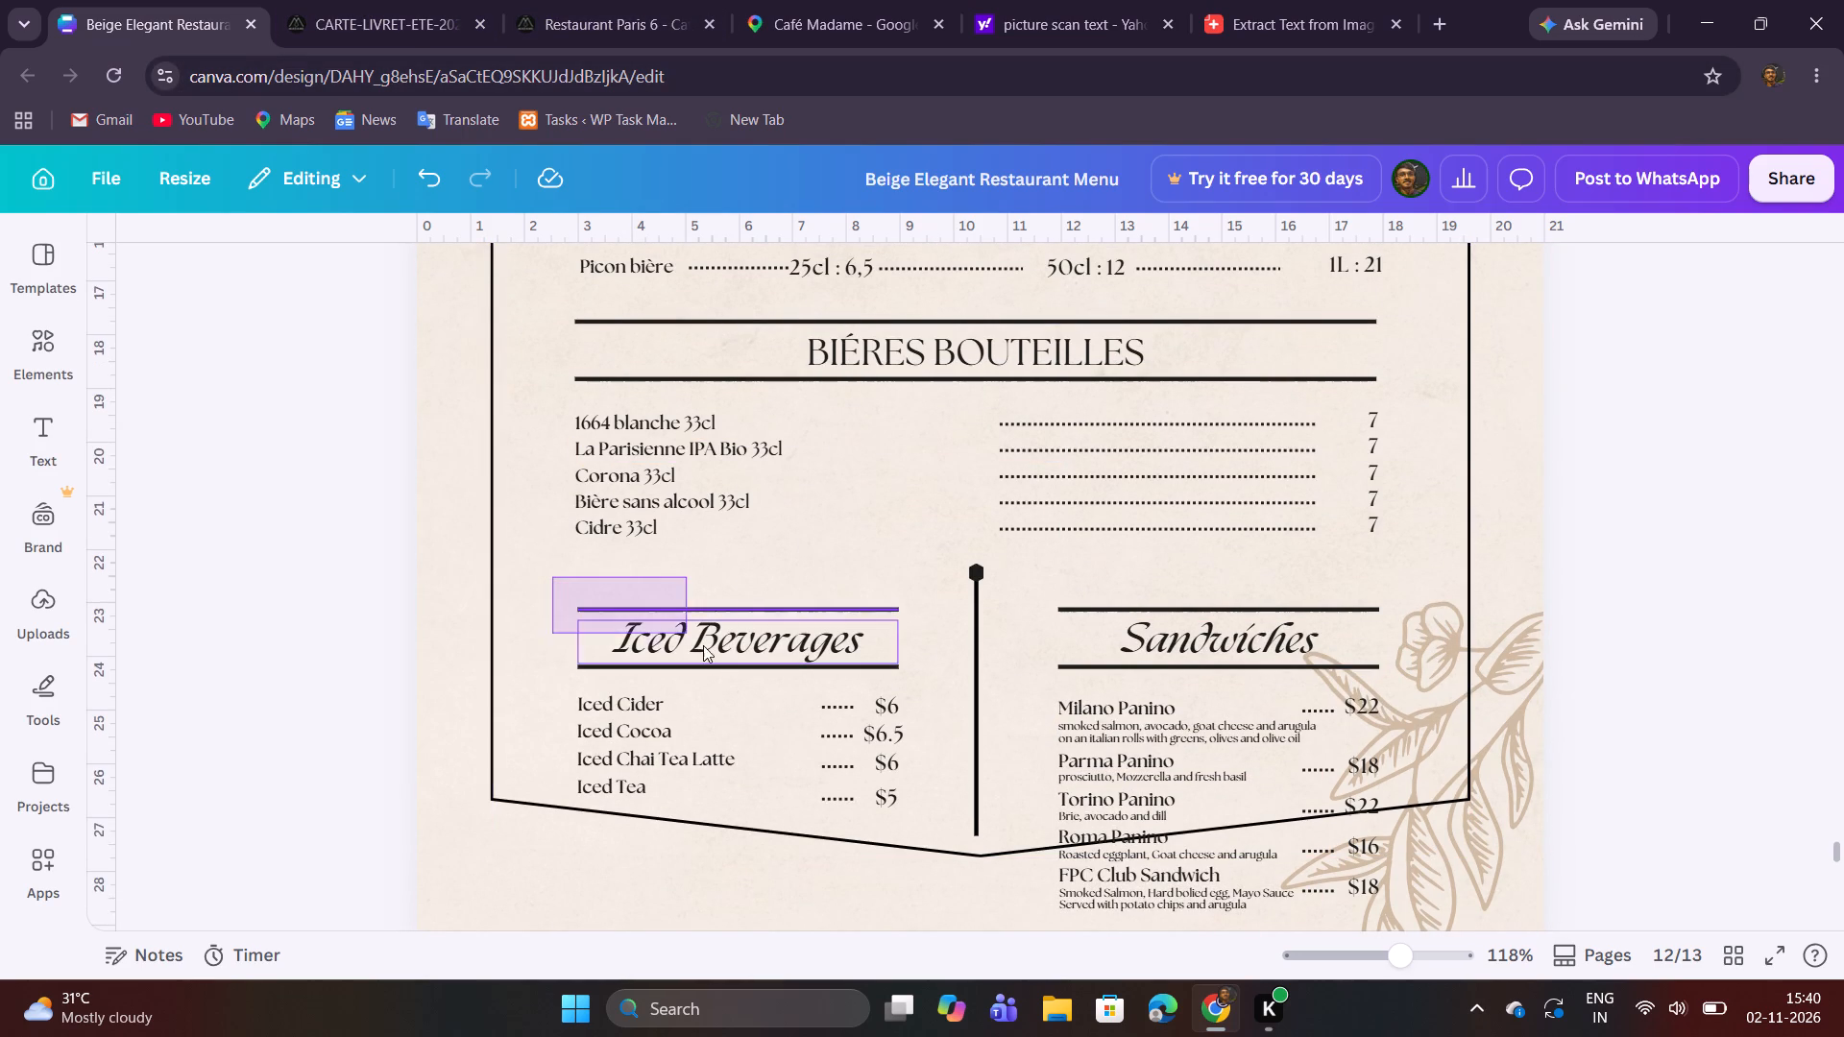
{"action": "left_click_drag", "start_coordinate": [703, 645], "coordinate": [895, 808]}
{"action": "left_click_drag", "start_coordinate": [774, 742], "coordinate": [772, 719]}
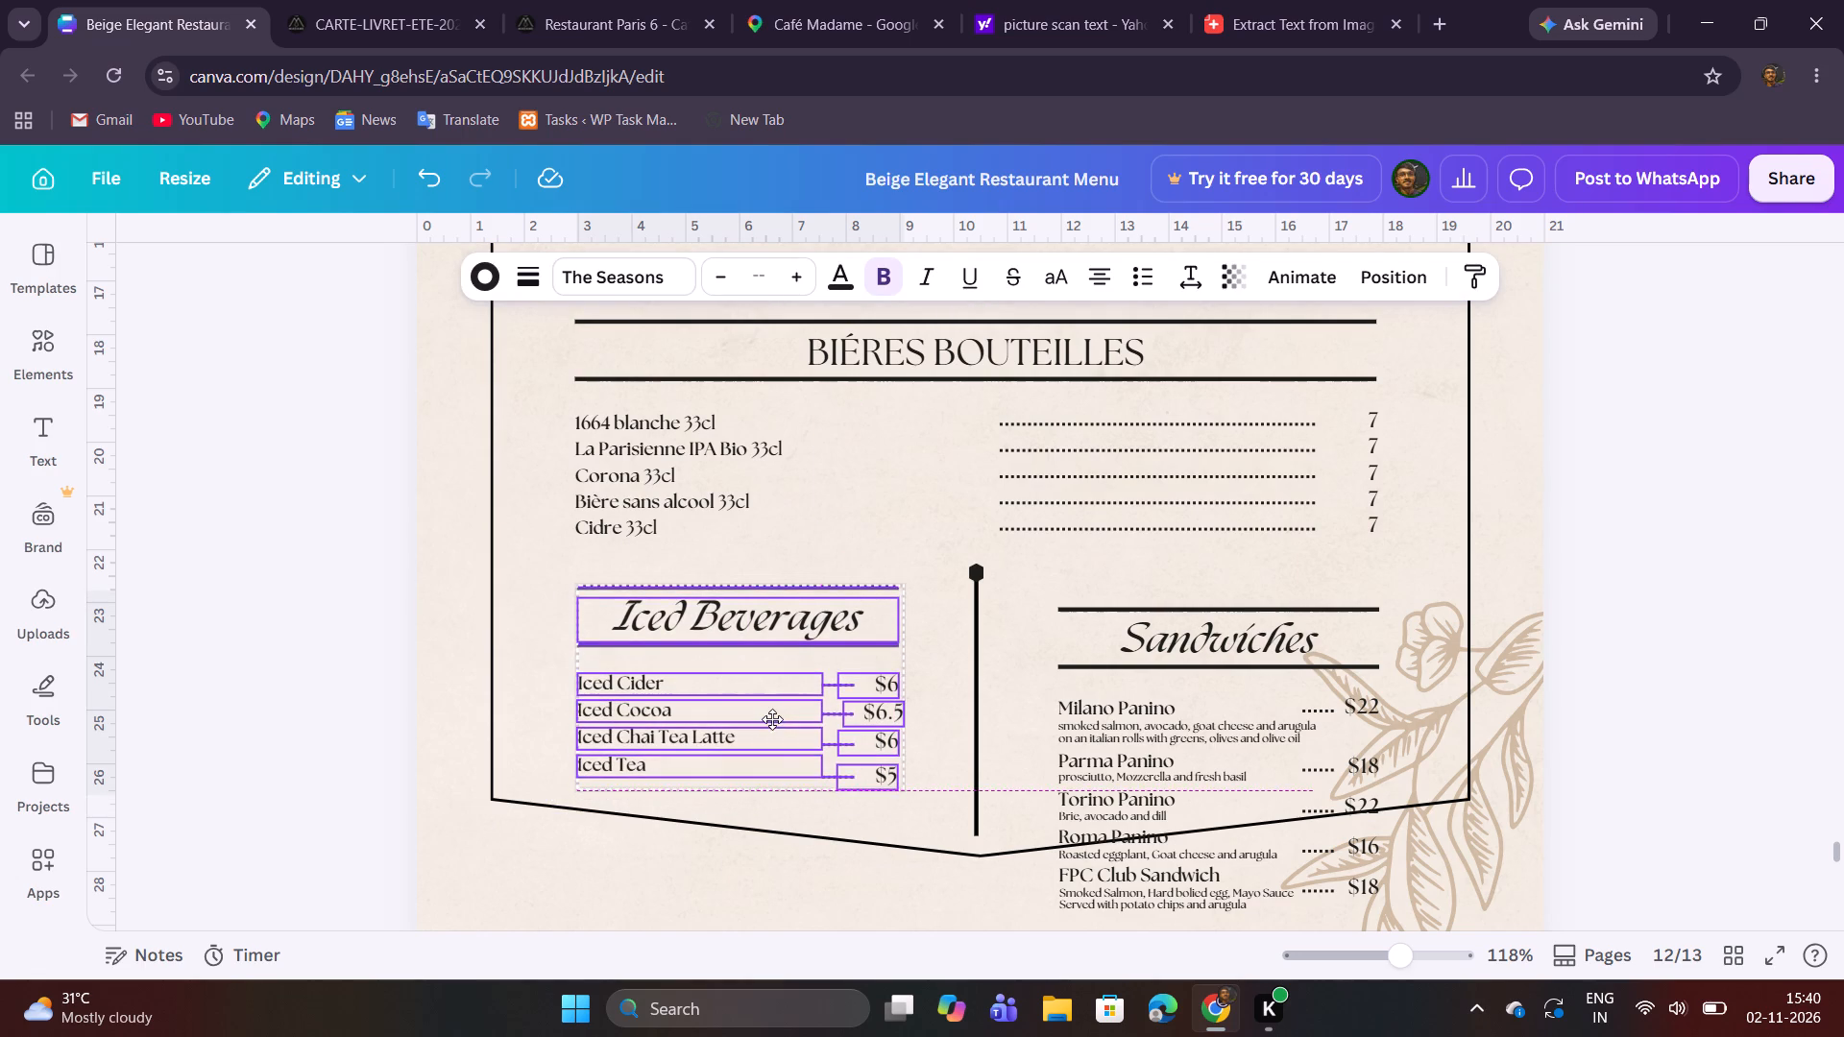
{"action": "left_click_drag", "start_coordinate": [772, 719], "coordinate": [767, 717]}
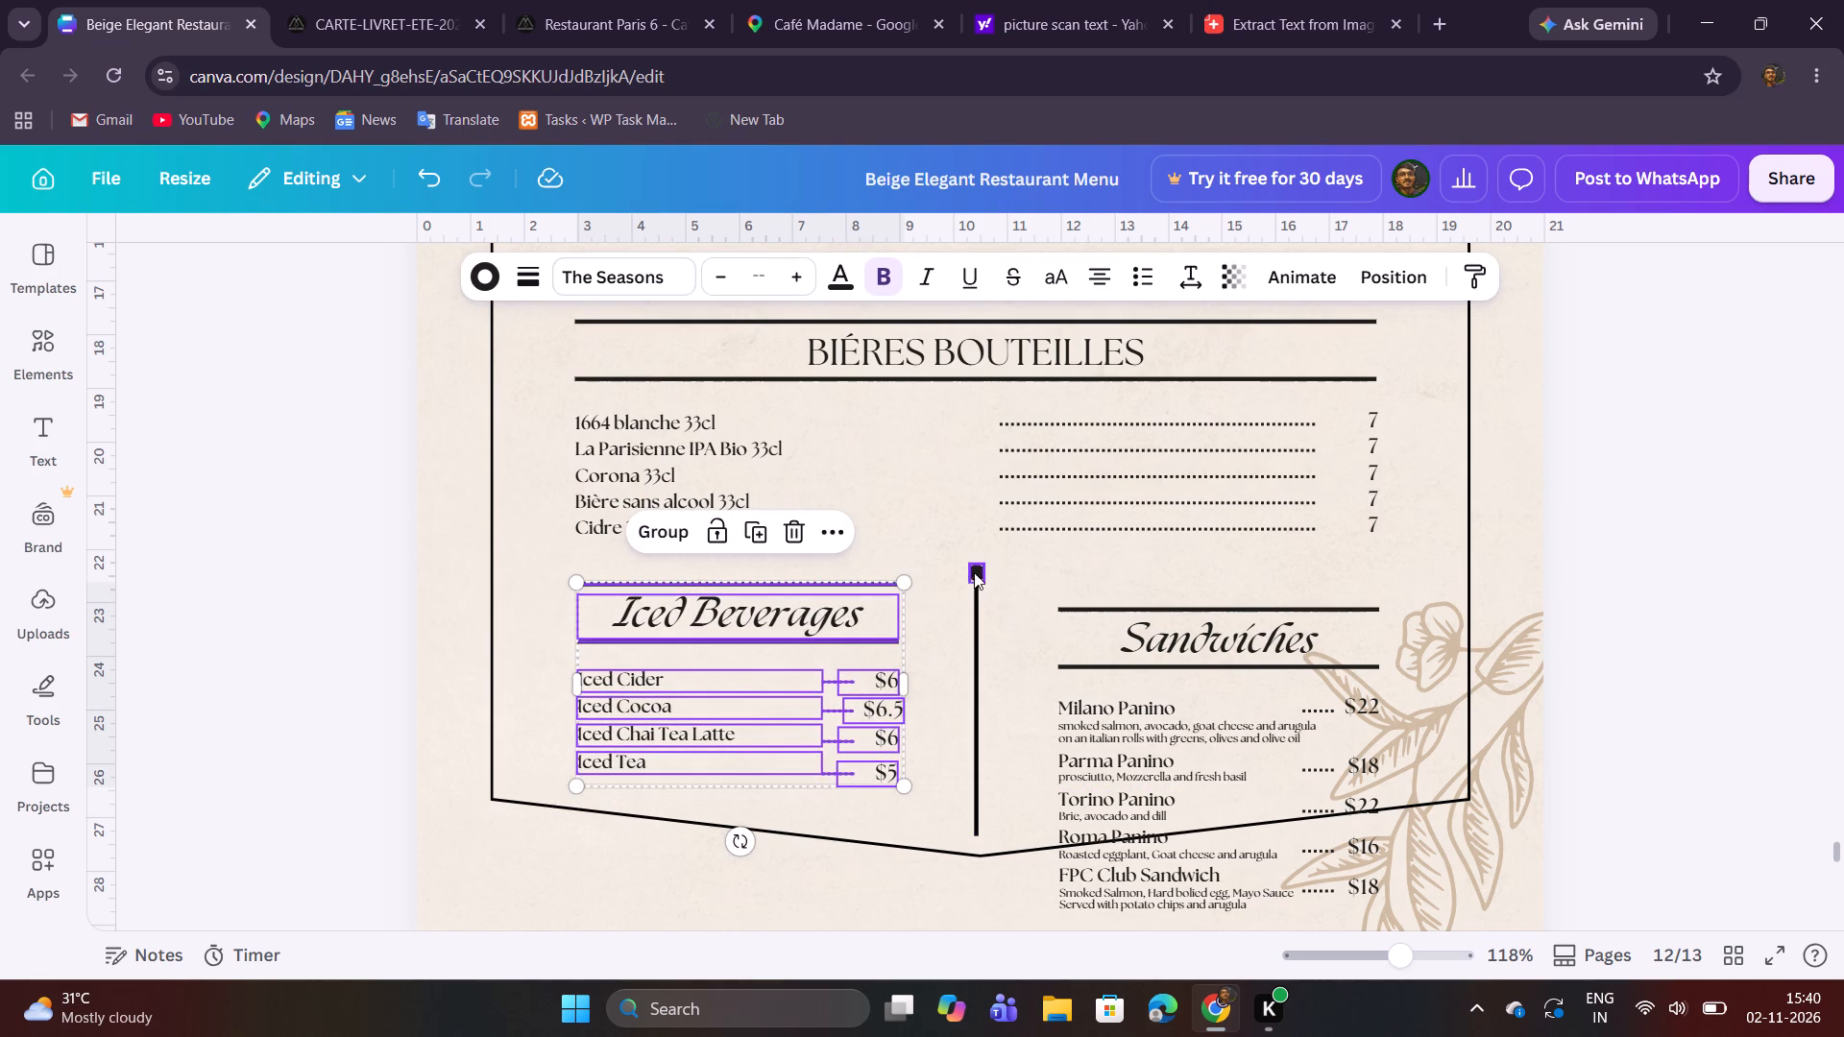
Duplicate the hexagon at the top of the vertical divider and place the copy at the divider's lower end.
{"action": "left_click", "coordinate": [974, 570]}
{"action": "left_click", "coordinate": [979, 522]}
{"action": "left_click_drag", "start_coordinate": [1022, 662], "coordinate": [1016, 696]}
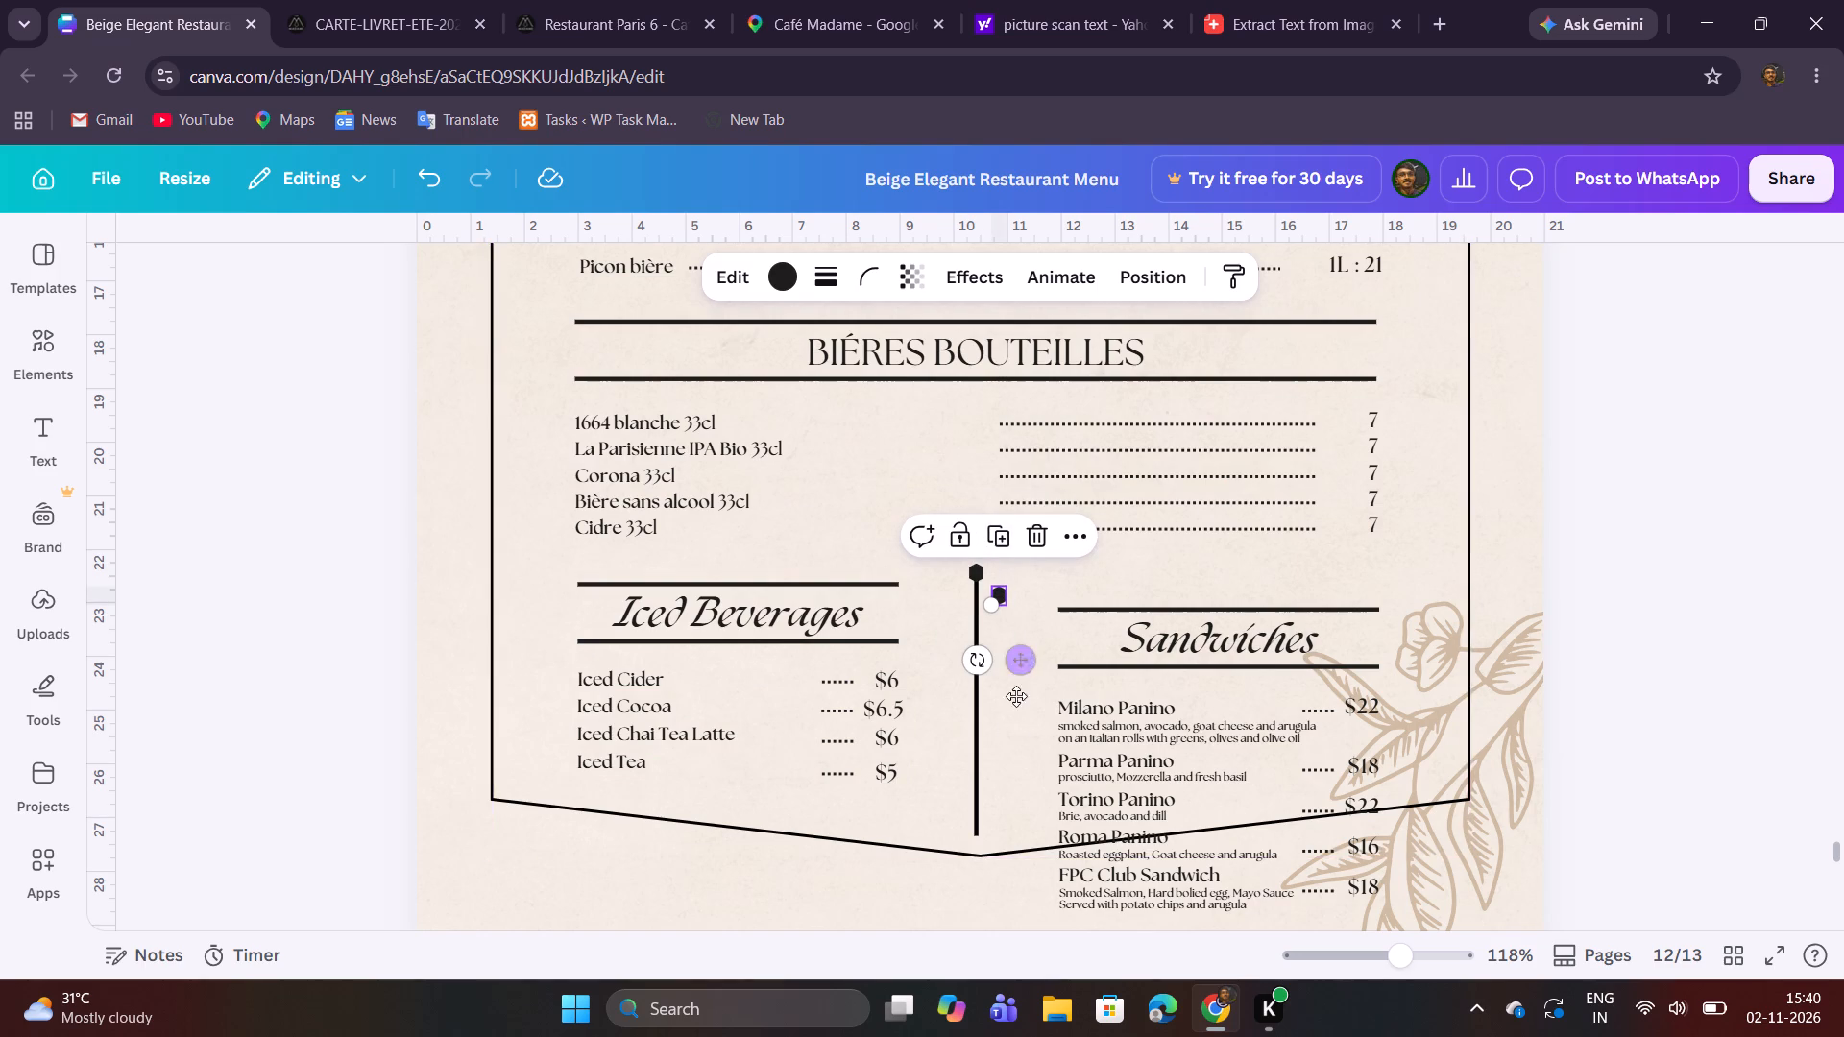
{"action": "left_click_drag", "start_coordinate": [1016, 696], "coordinate": [1001, 900]}
{"action": "left_click", "coordinate": [1007, 682]}
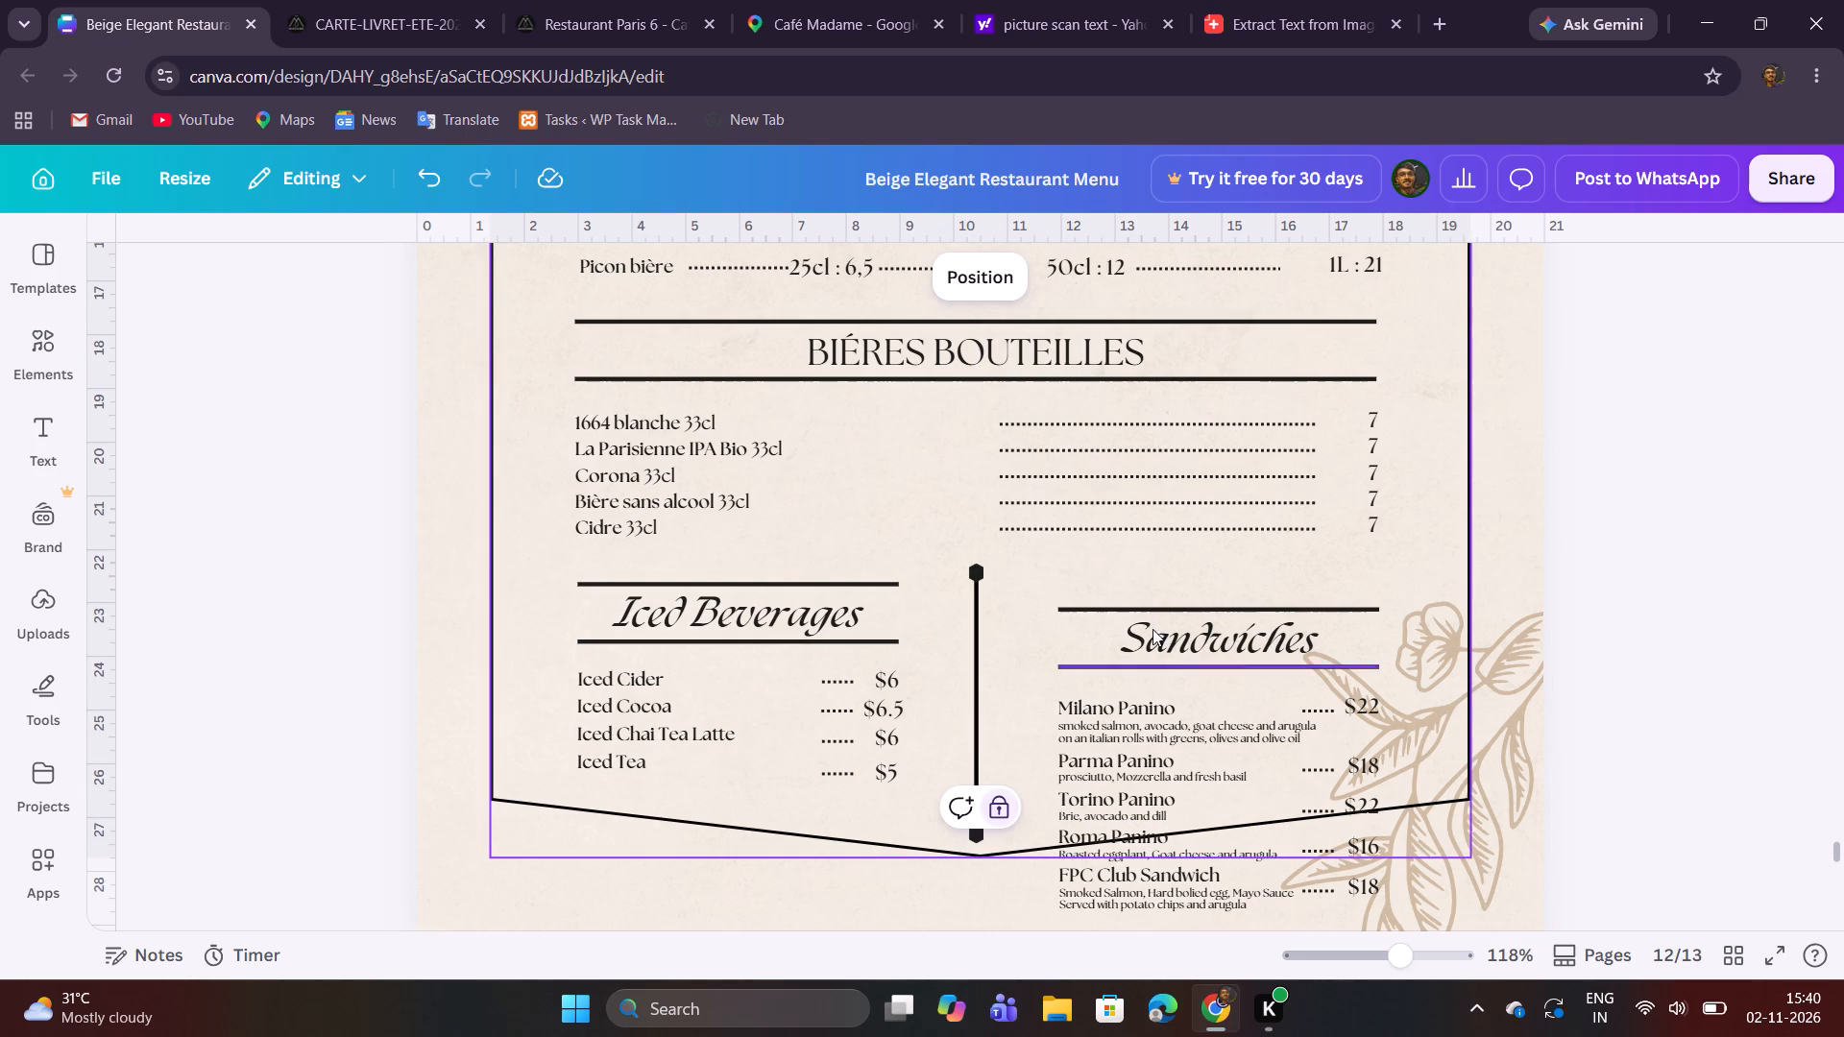
Delete the Torino Panino, Roma Panino and FPC Club Sandwich rows with their descriptions, dotted leaders and prices on page 12.
{"action": "left_click", "coordinate": [1194, 589]}
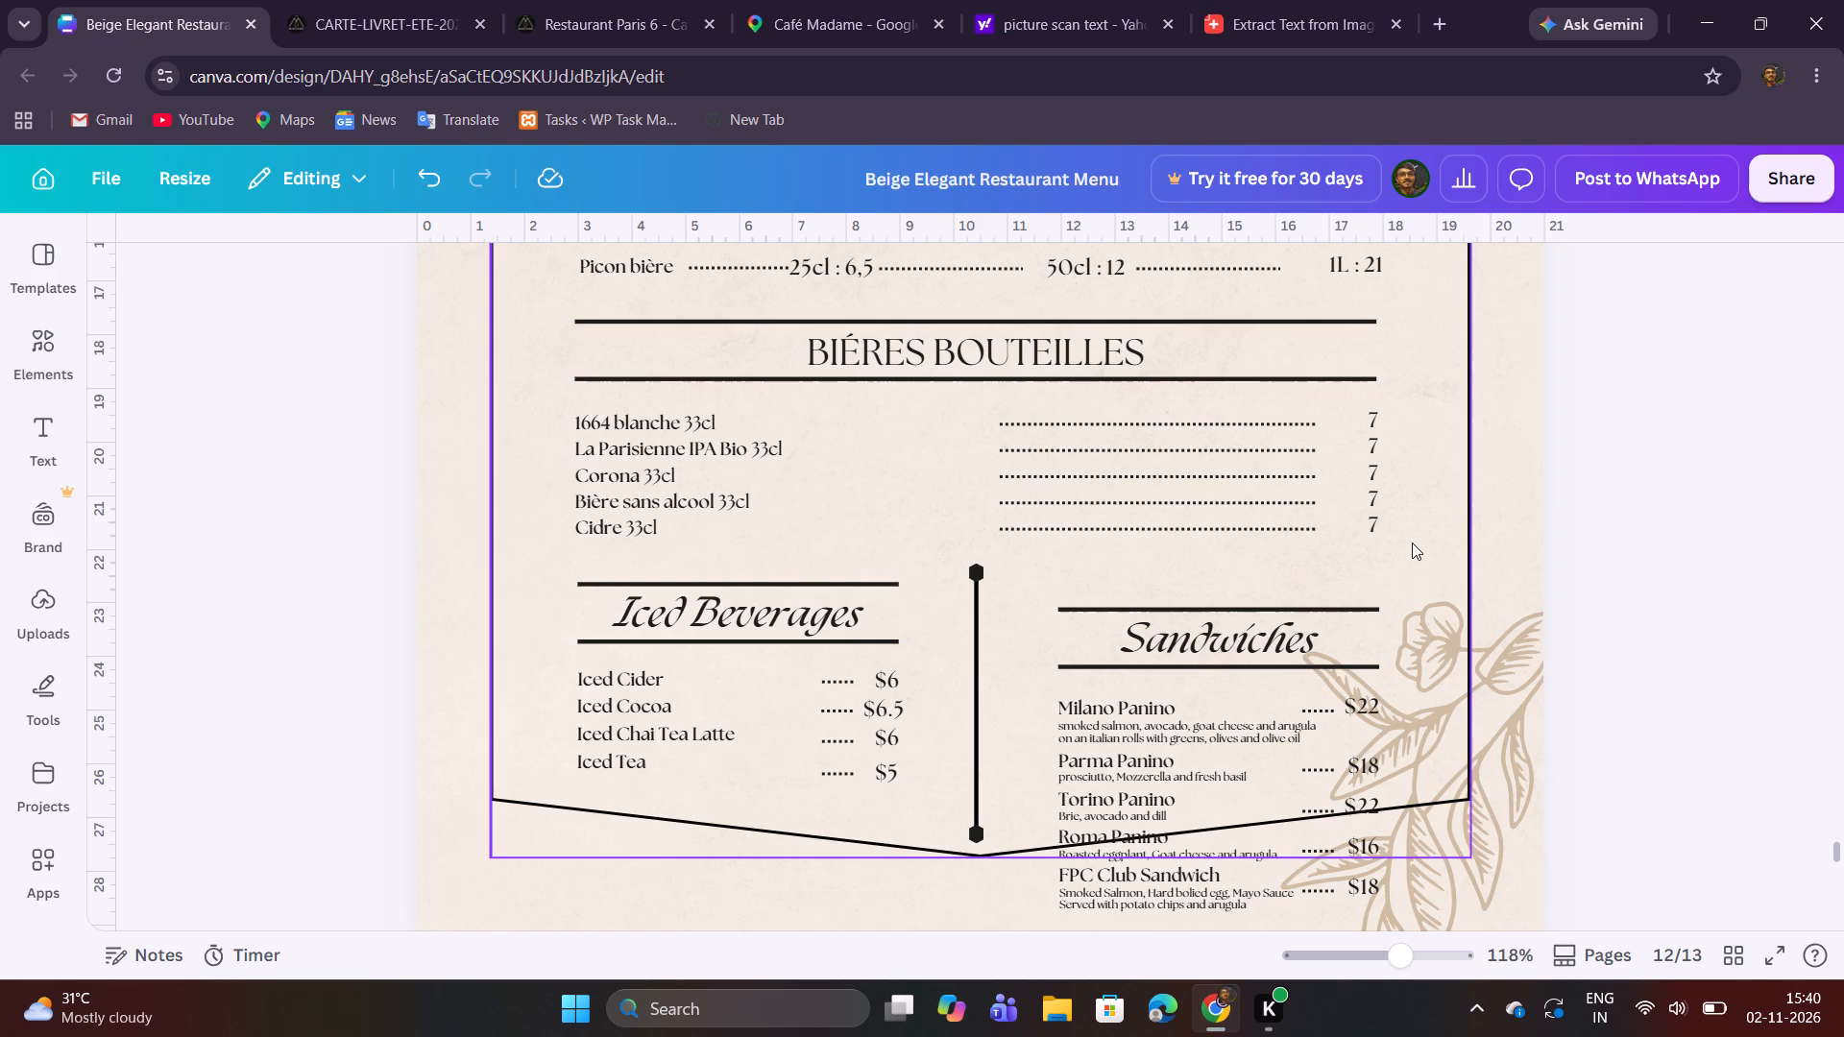
{"action": "scroll", "coordinate": [1311, 625], "scroll_direction": "down", "scroll_amount": 1}
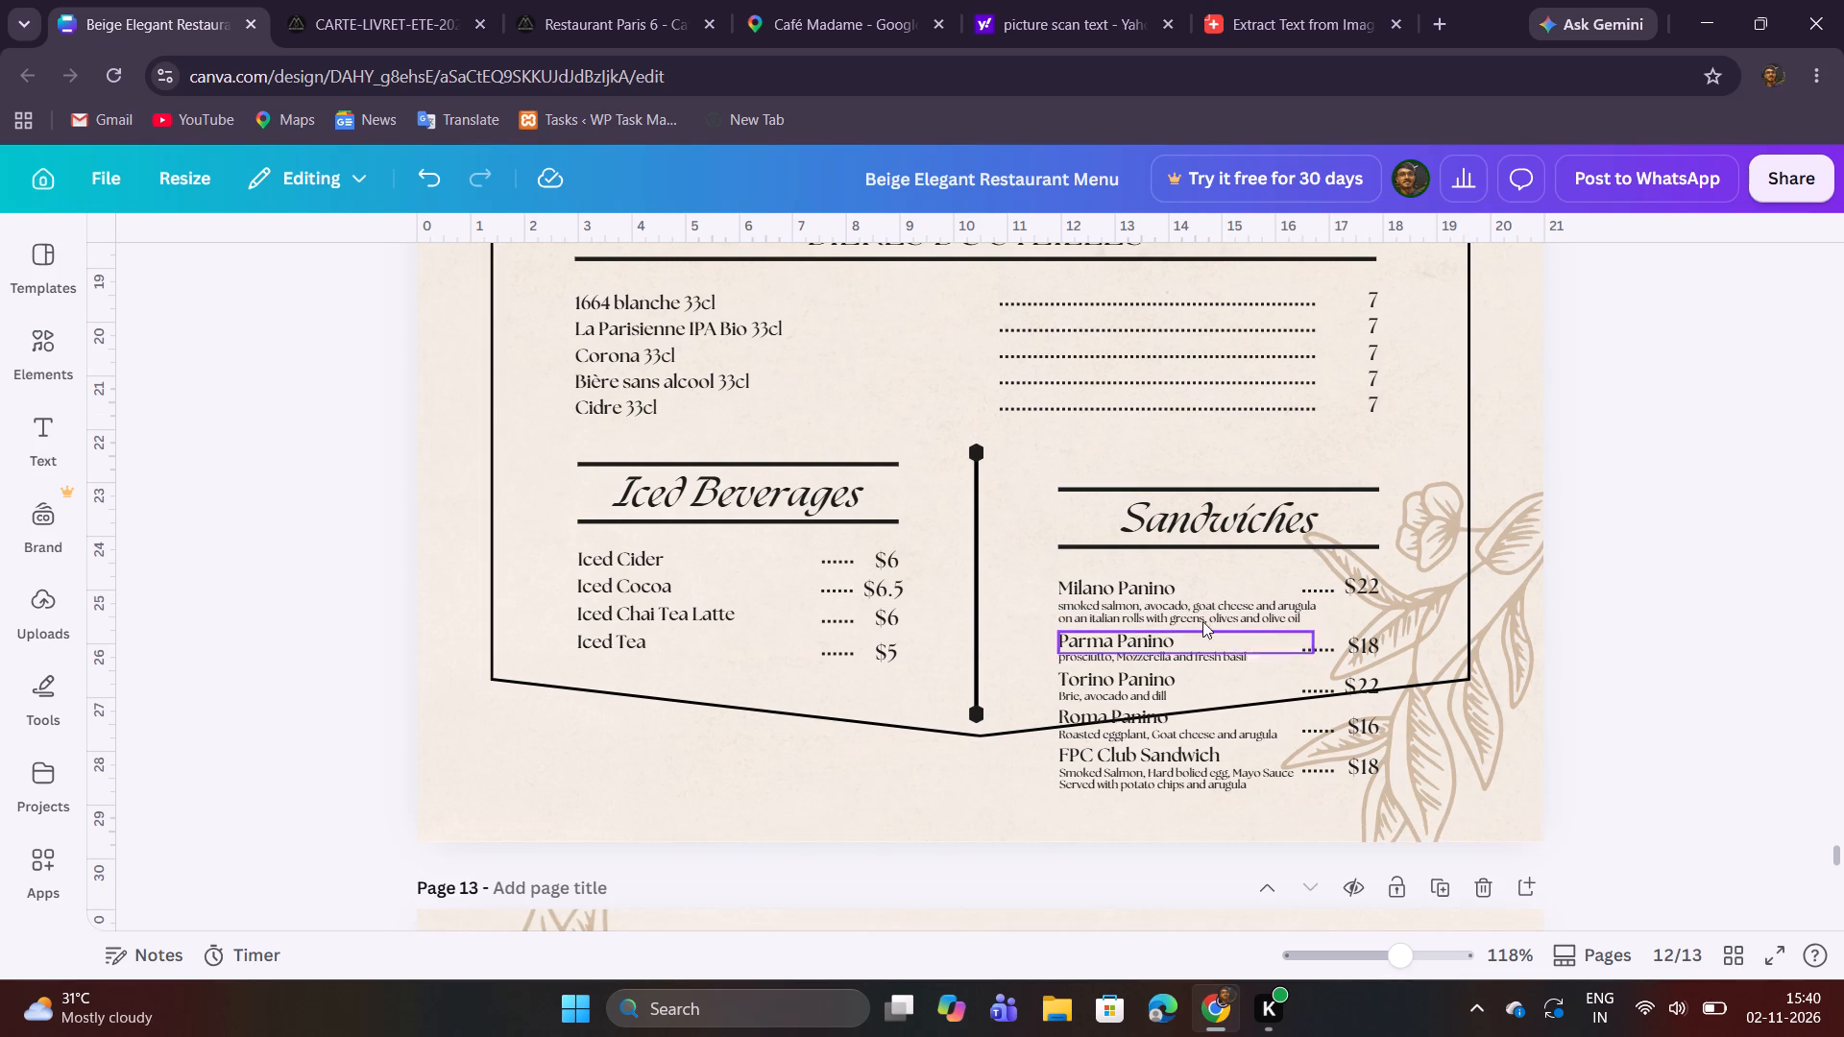
{"action": "left_click_drag", "start_coordinate": [1037, 826], "coordinate": [1249, 705]}
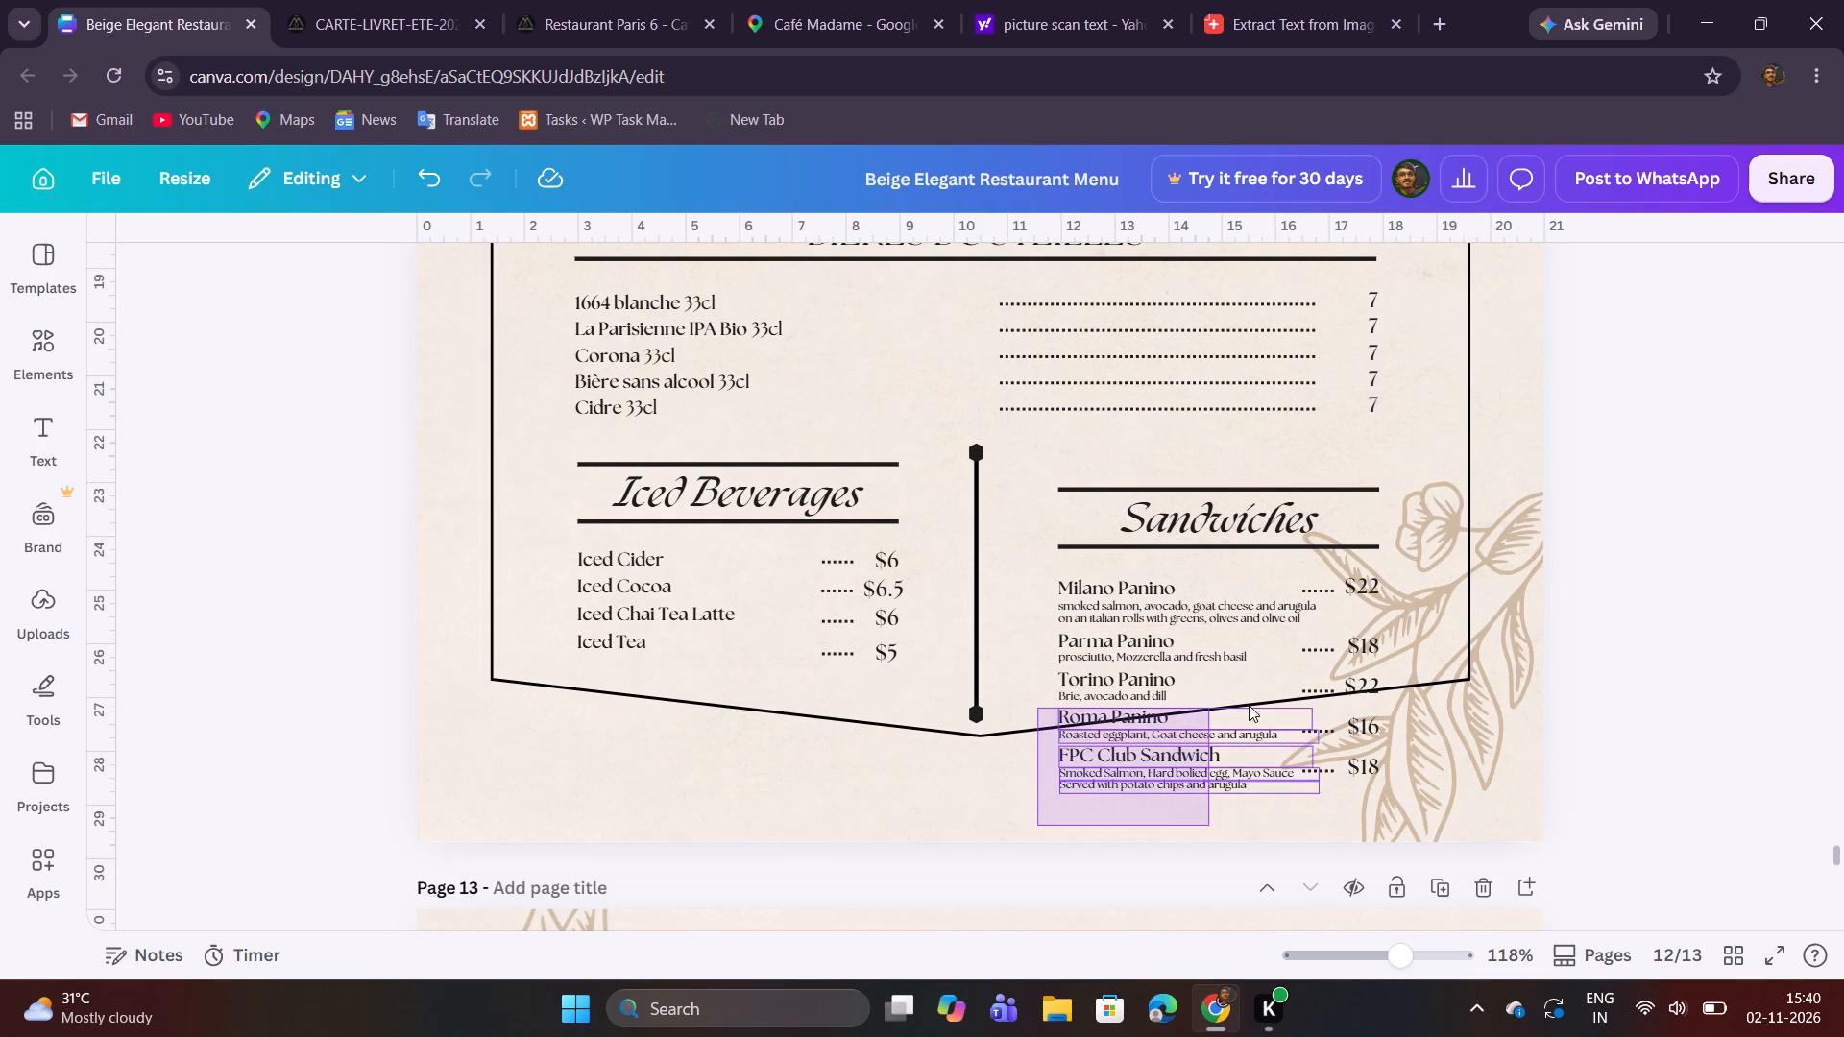
{"action": "left_click_drag", "start_coordinate": [1249, 705], "coordinate": [1403, 678]}
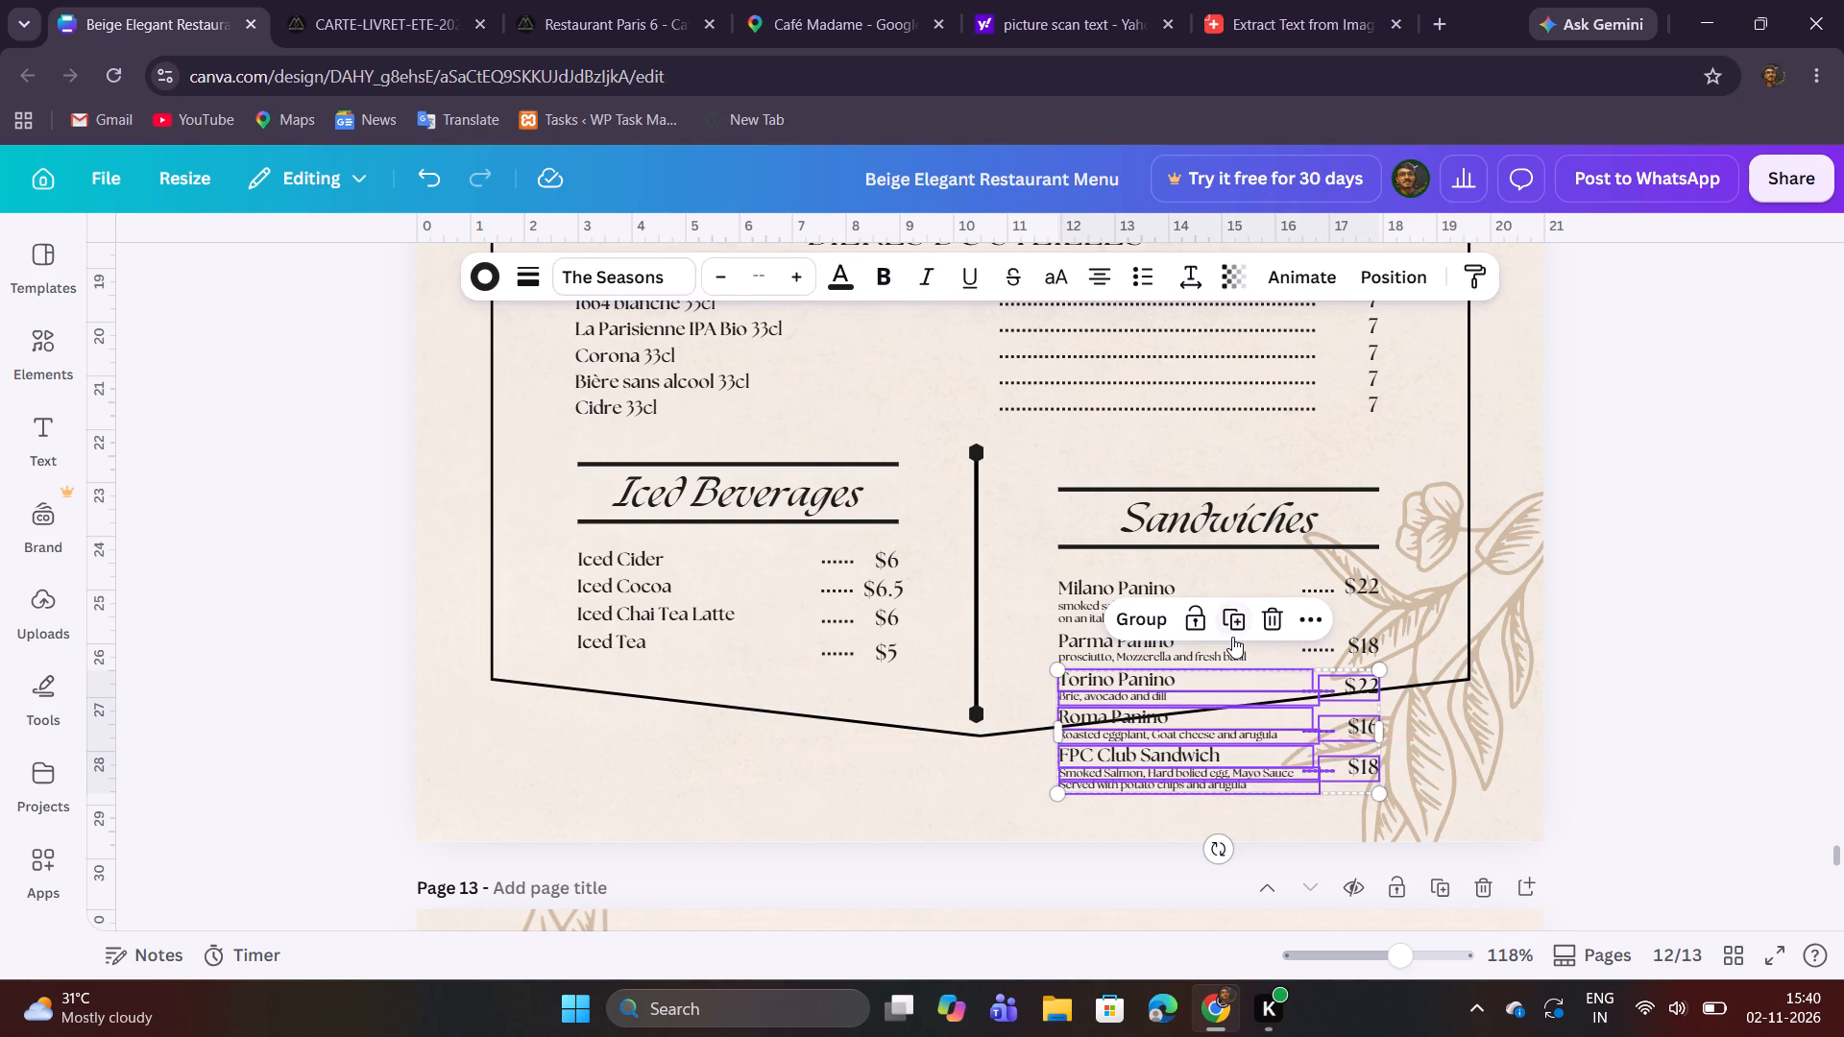
{"action": "left_click", "coordinate": [1271, 607]}
Move the Sandwiches heading with its Milano and Parma Panino rows up, level with the Iced Beverages section.
{"action": "left_click_drag", "start_coordinate": [1076, 459], "coordinate": [1306, 667]}
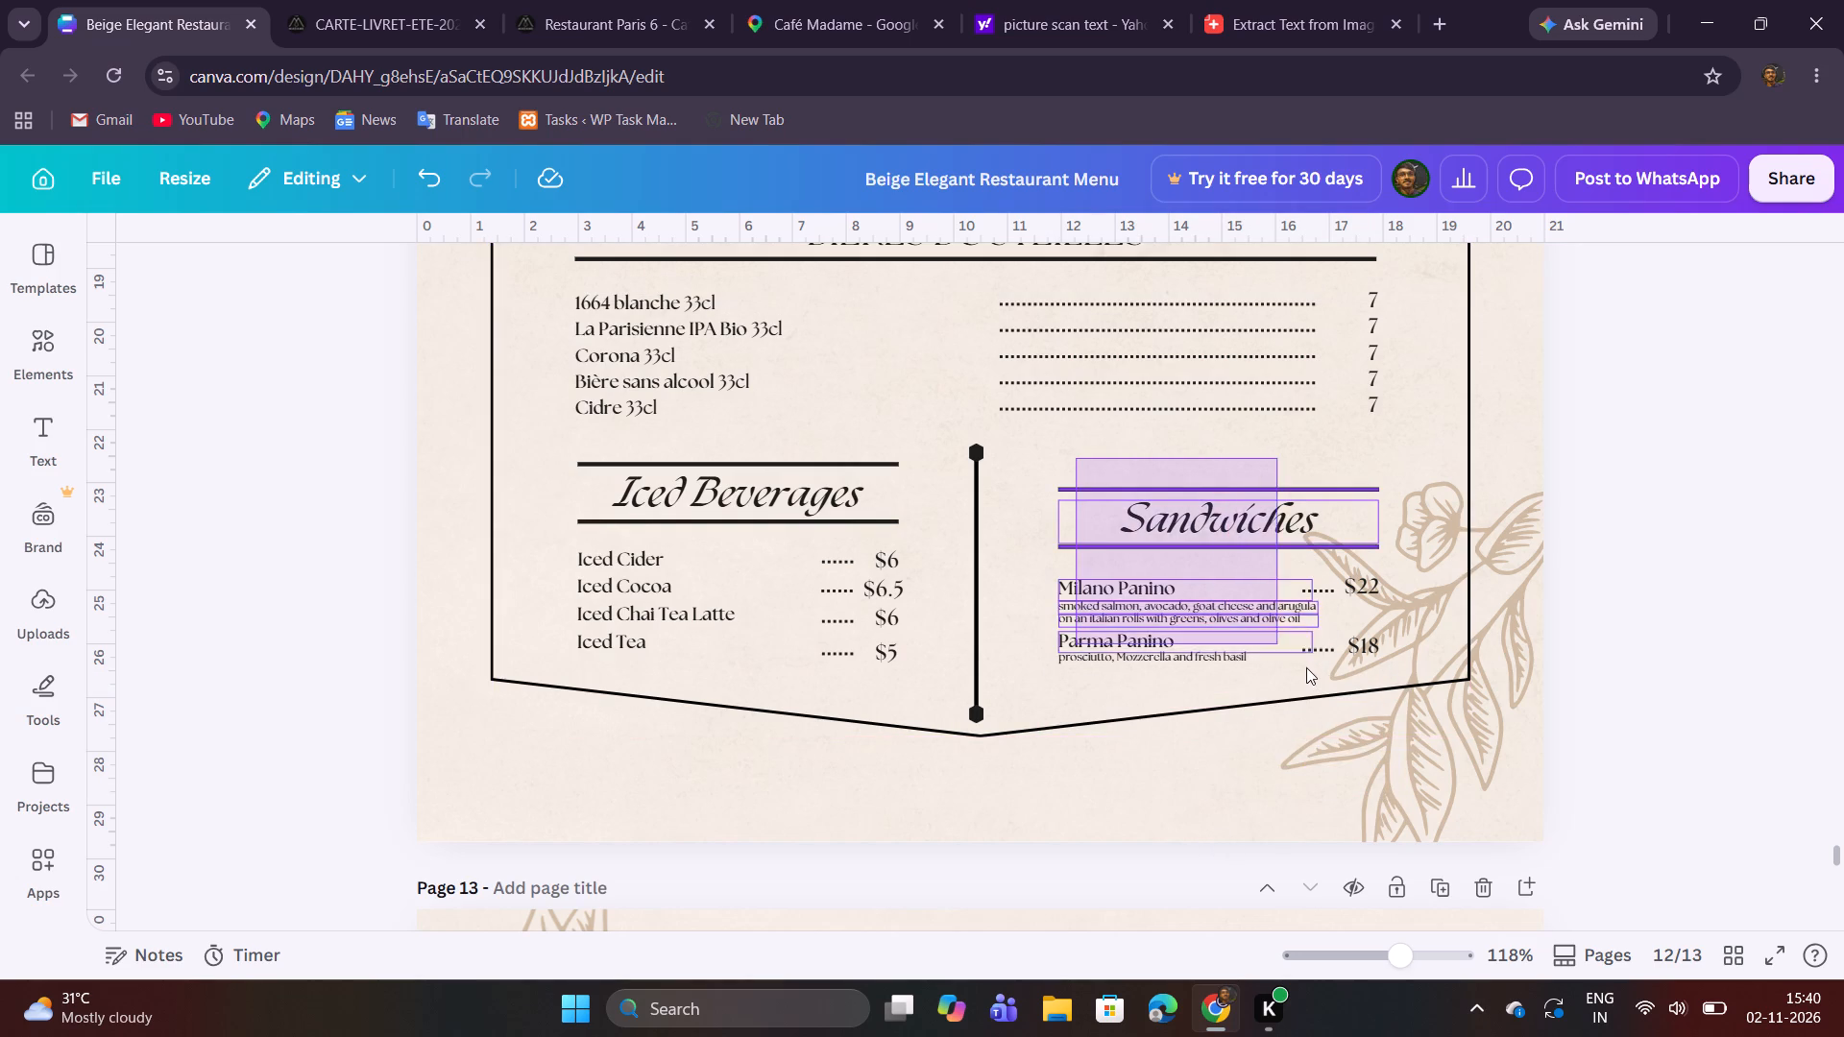
{"action": "left_click_drag", "start_coordinate": [1306, 667], "coordinate": [1382, 675]}
{"action": "left_click_drag", "start_coordinate": [1274, 624], "coordinate": [1269, 597], "text": "shift"}
{"action": "left_click", "coordinate": [1707, 501]}
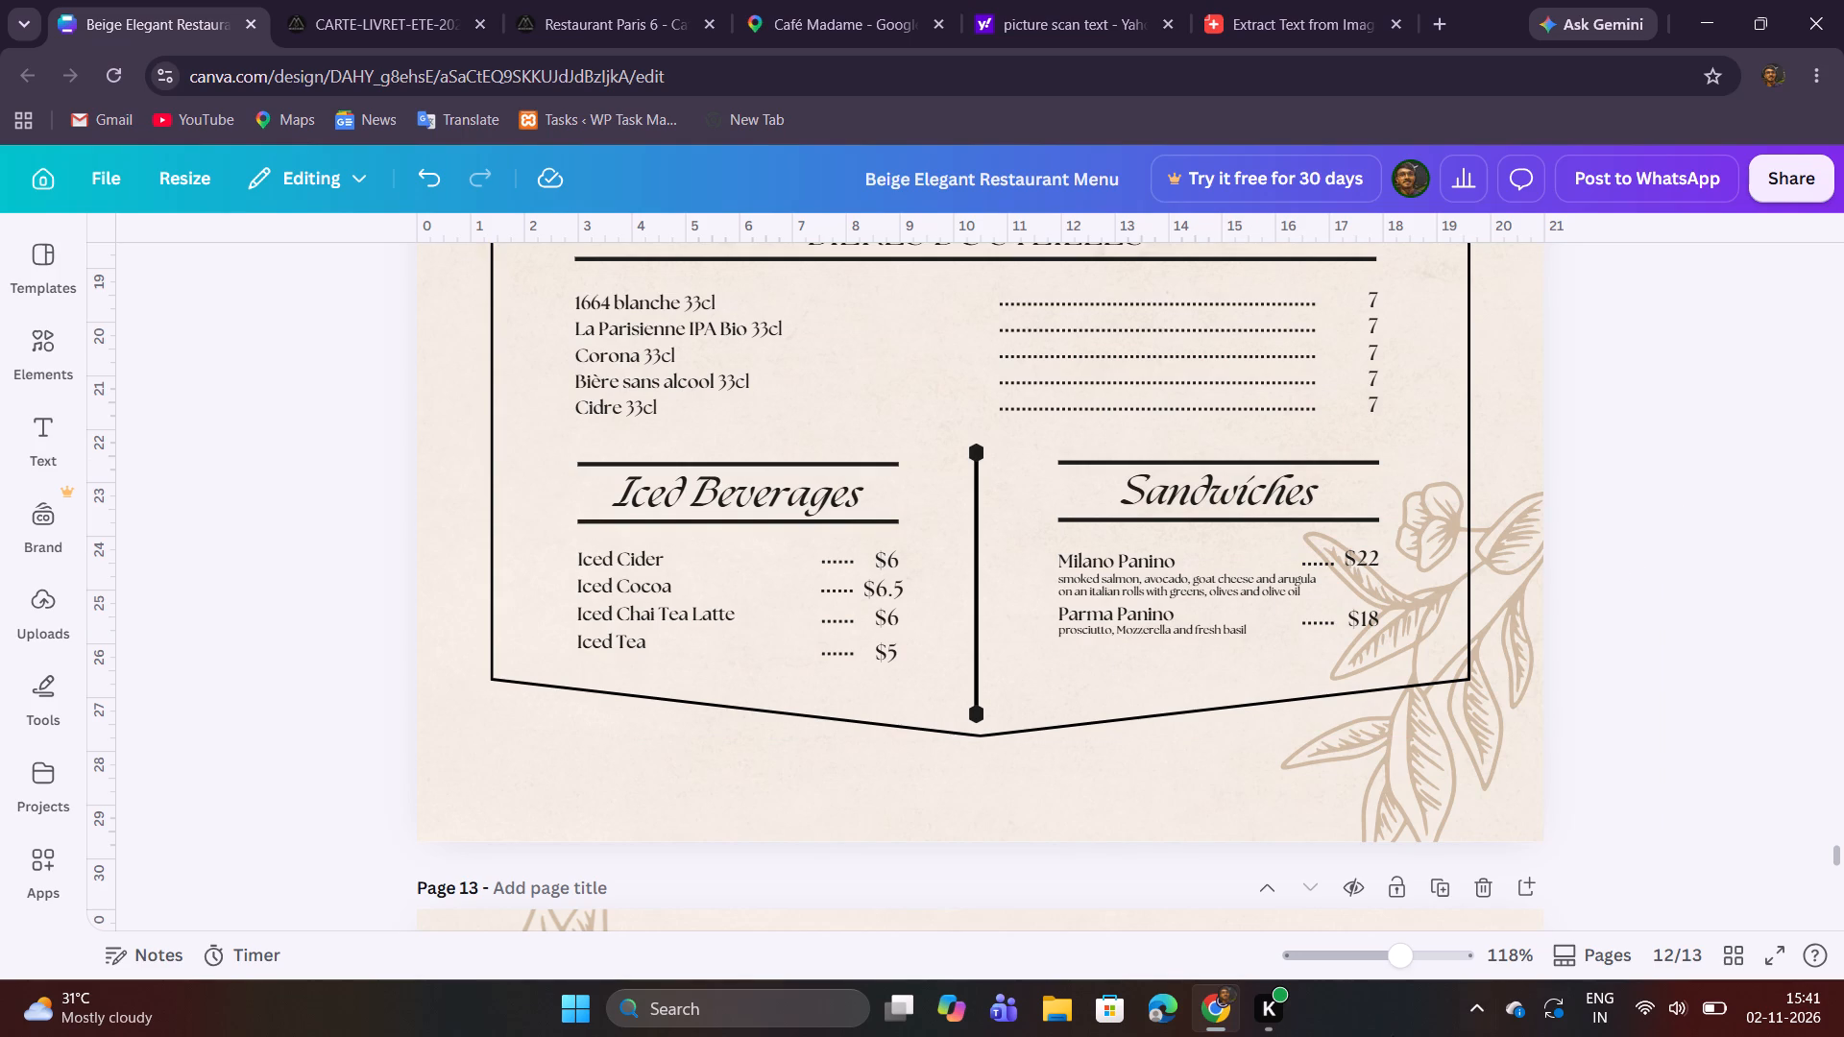
Replace the Iced Beverages heading with "PROSECCO", copied from the CARTE-LIVRET-ETE-2026 PDF.
{"action": "left_click", "coordinate": [1366, 948]}
{"action": "scroll", "coordinate": [1506, 687], "scroll_direction": "up", "scroll_amount": 1}
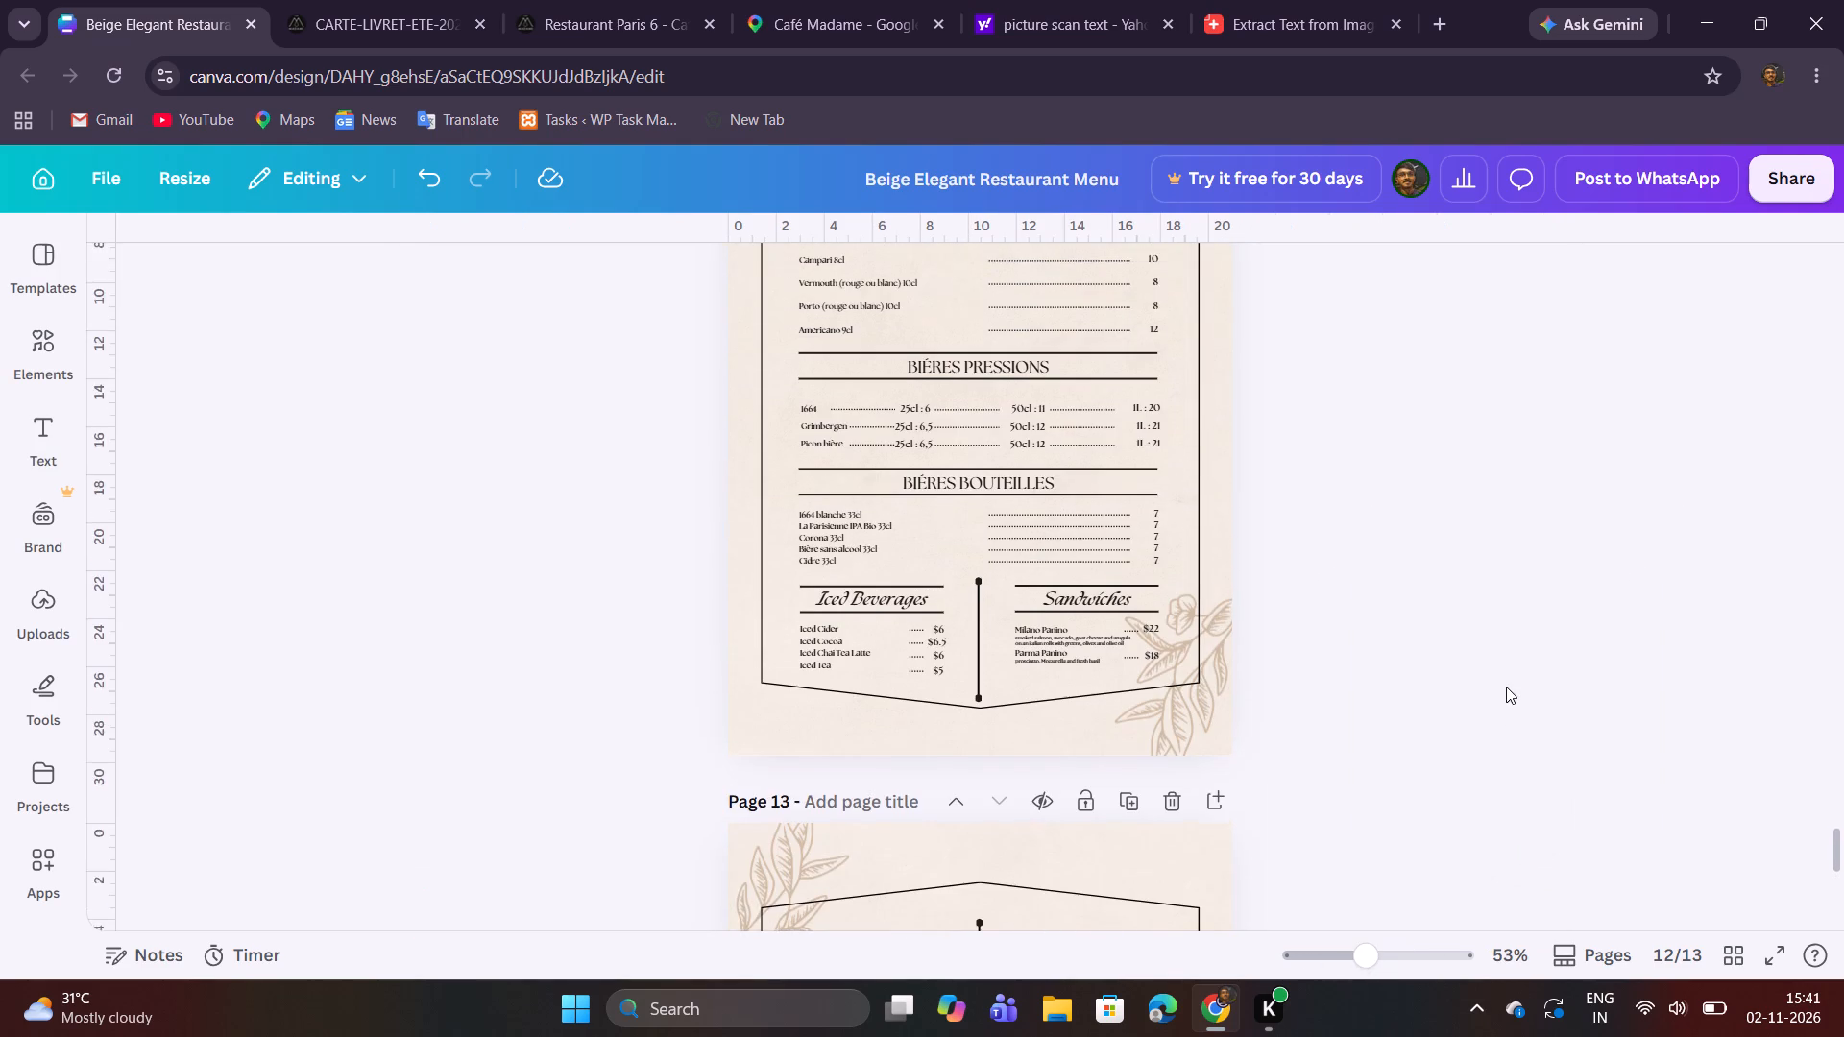
{"action": "scroll", "coordinate": [1506, 687], "scroll_direction": "up", "scroll_amount": 1}
{"action": "scroll", "coordinate": [1506, 687], "scroll_direction": "down", "scroll_amount": 2}
{"action": "left_click", "coordinate": [1393, 951]}
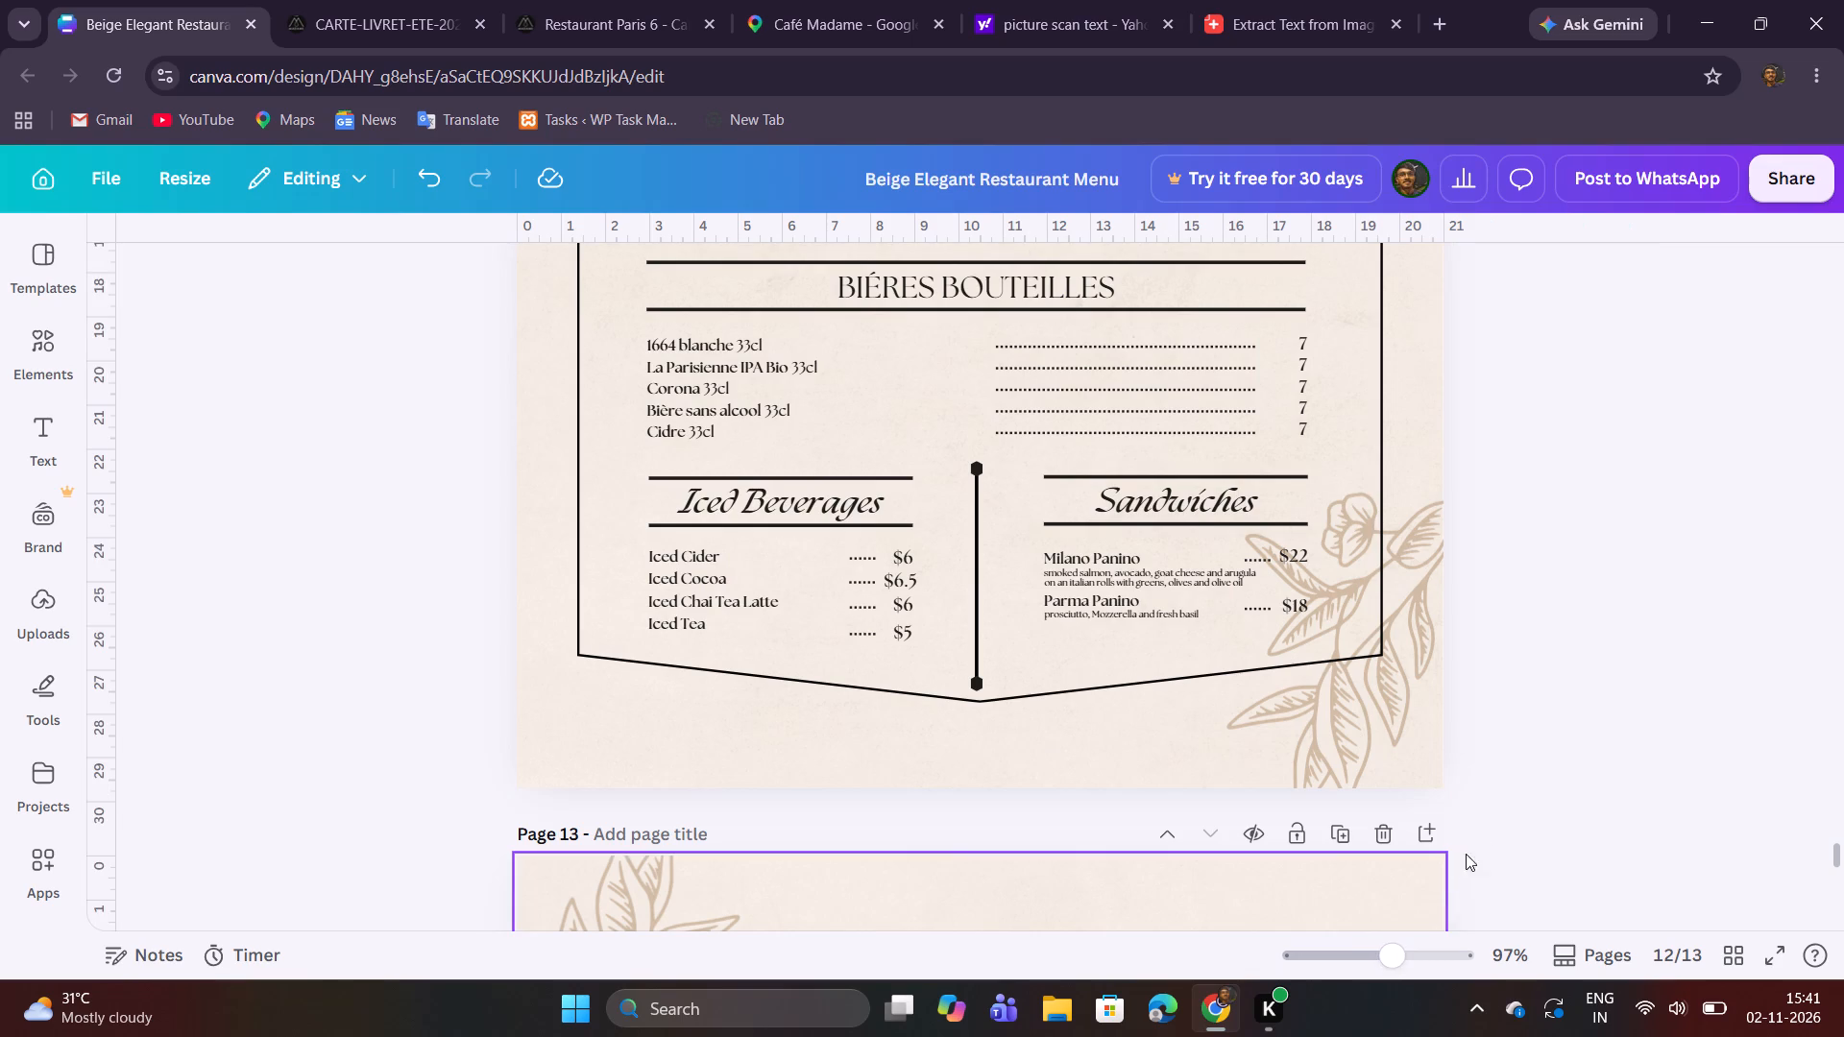
{"action": "left_click_drag", "start_coordinate": [1390, 966], "coordinate": [1417, 969]}
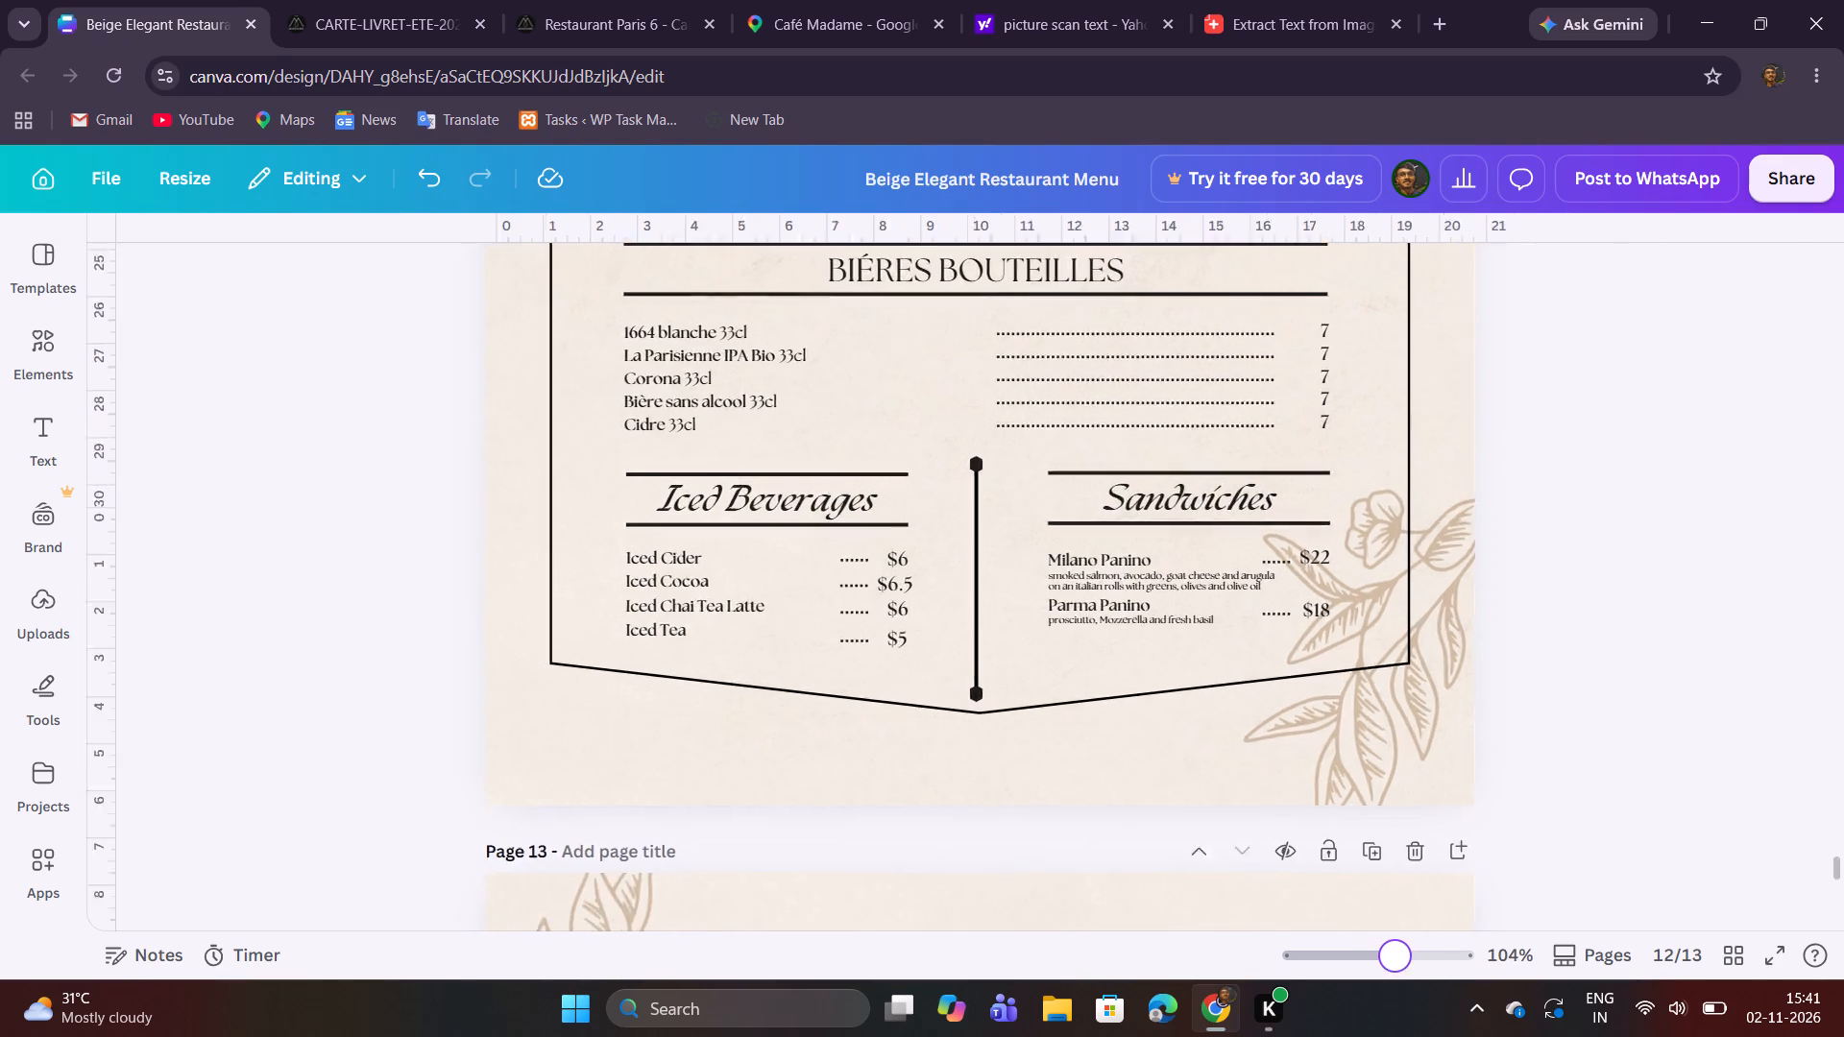
{"action": "left_click_drag", "start_coordinate": [1417, 969], "coordinate": [1418, 969]}
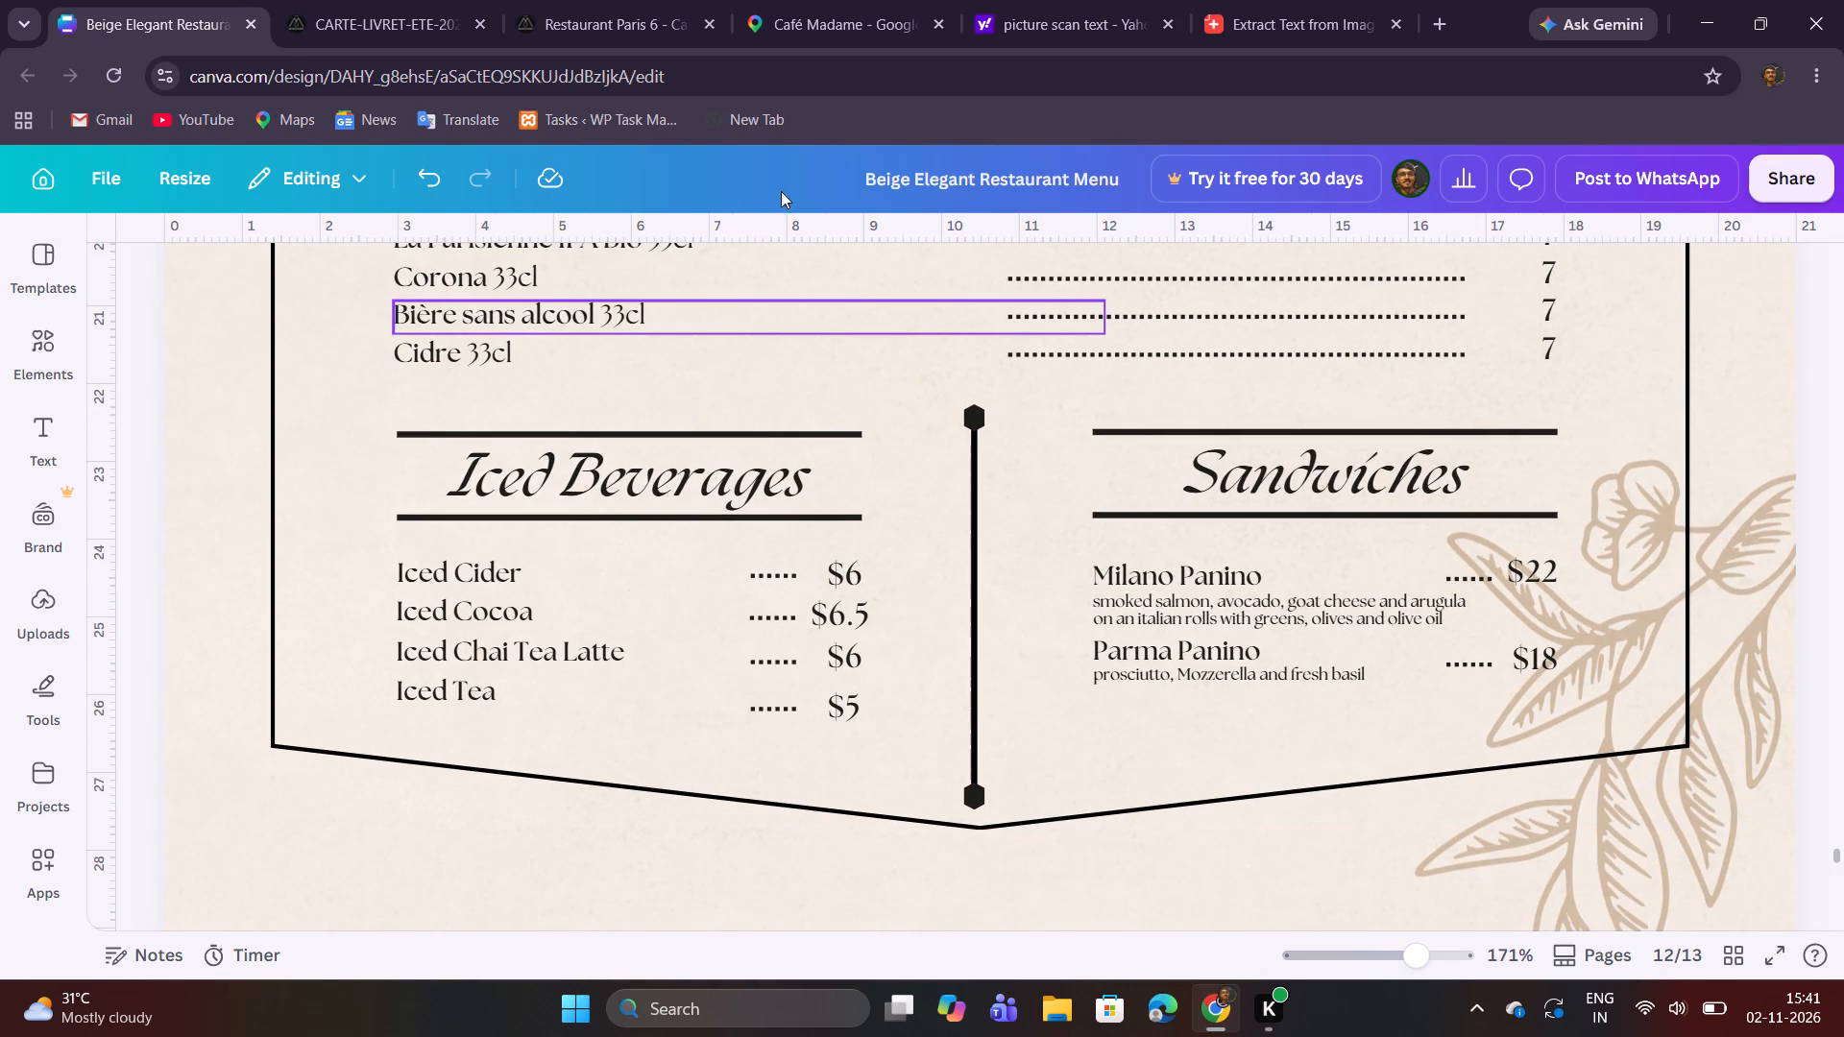
{"action": "left_click", "coordinate": [387, 0]}
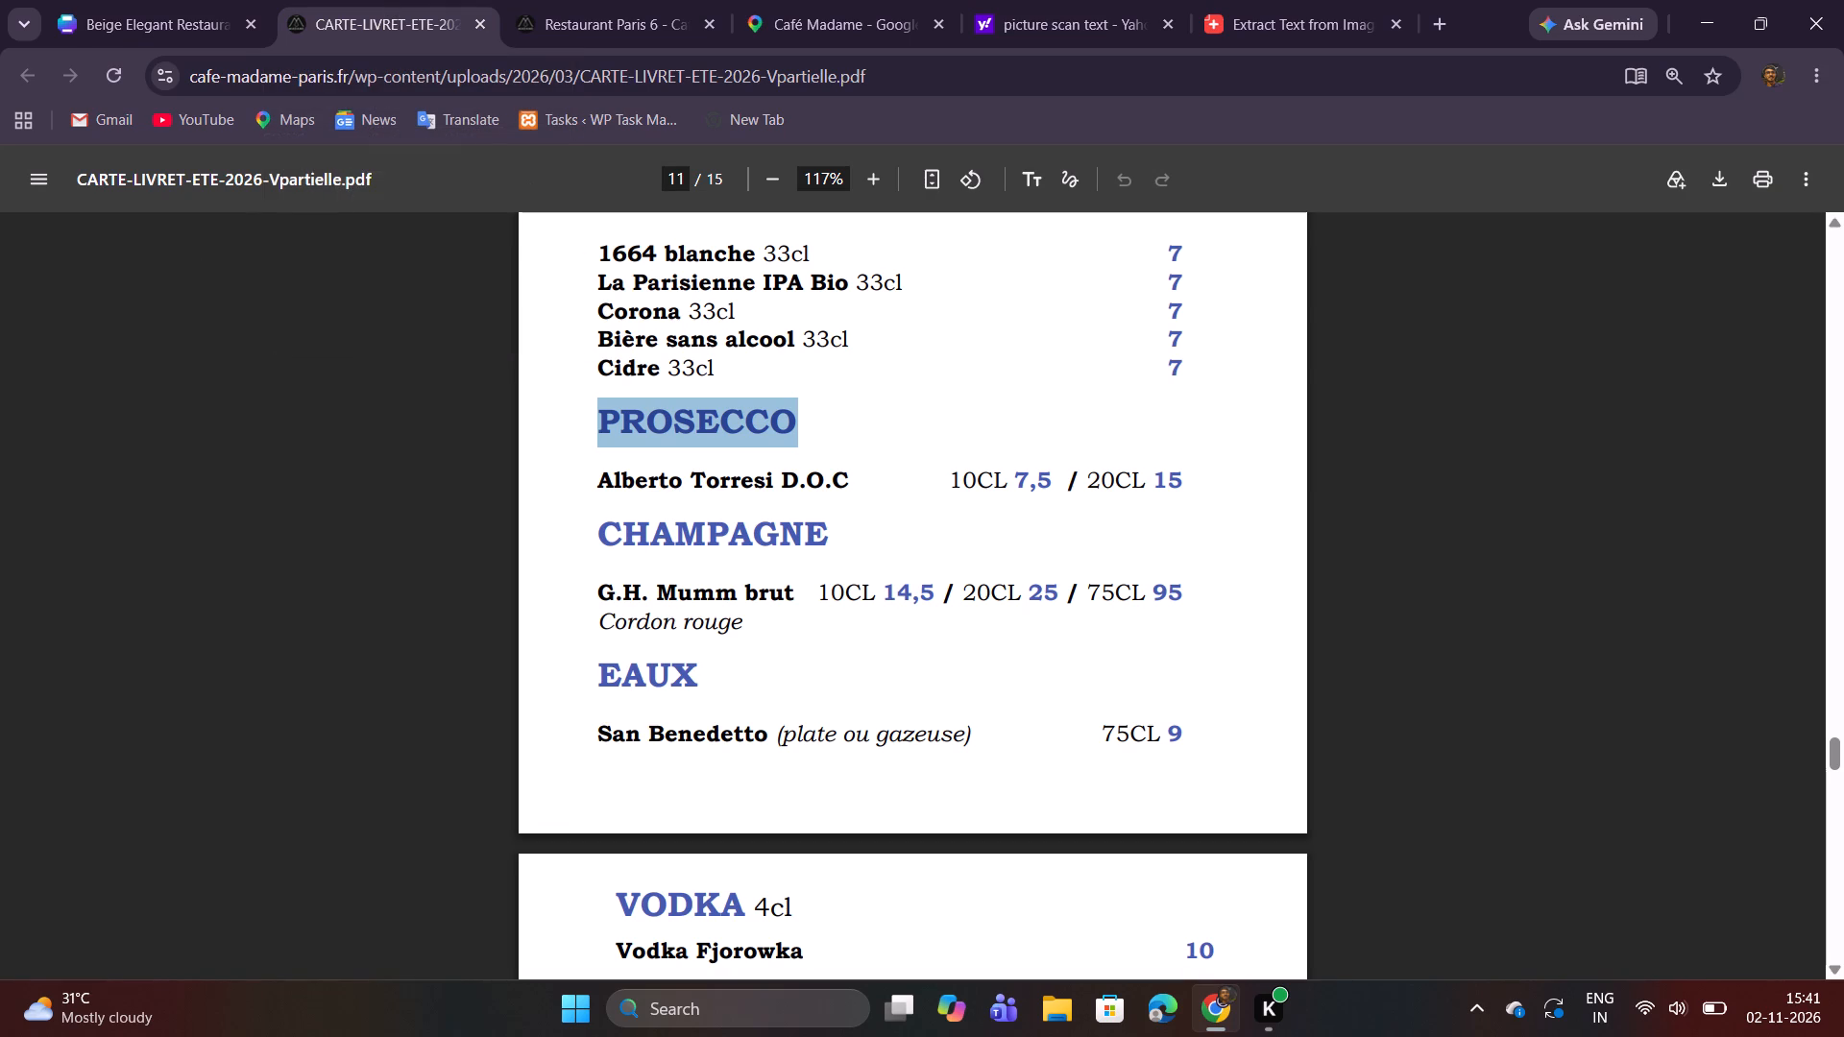
{"action": "key", "text": "ctrl+c"}
{"action": "key", "text": "ctrl+c"}
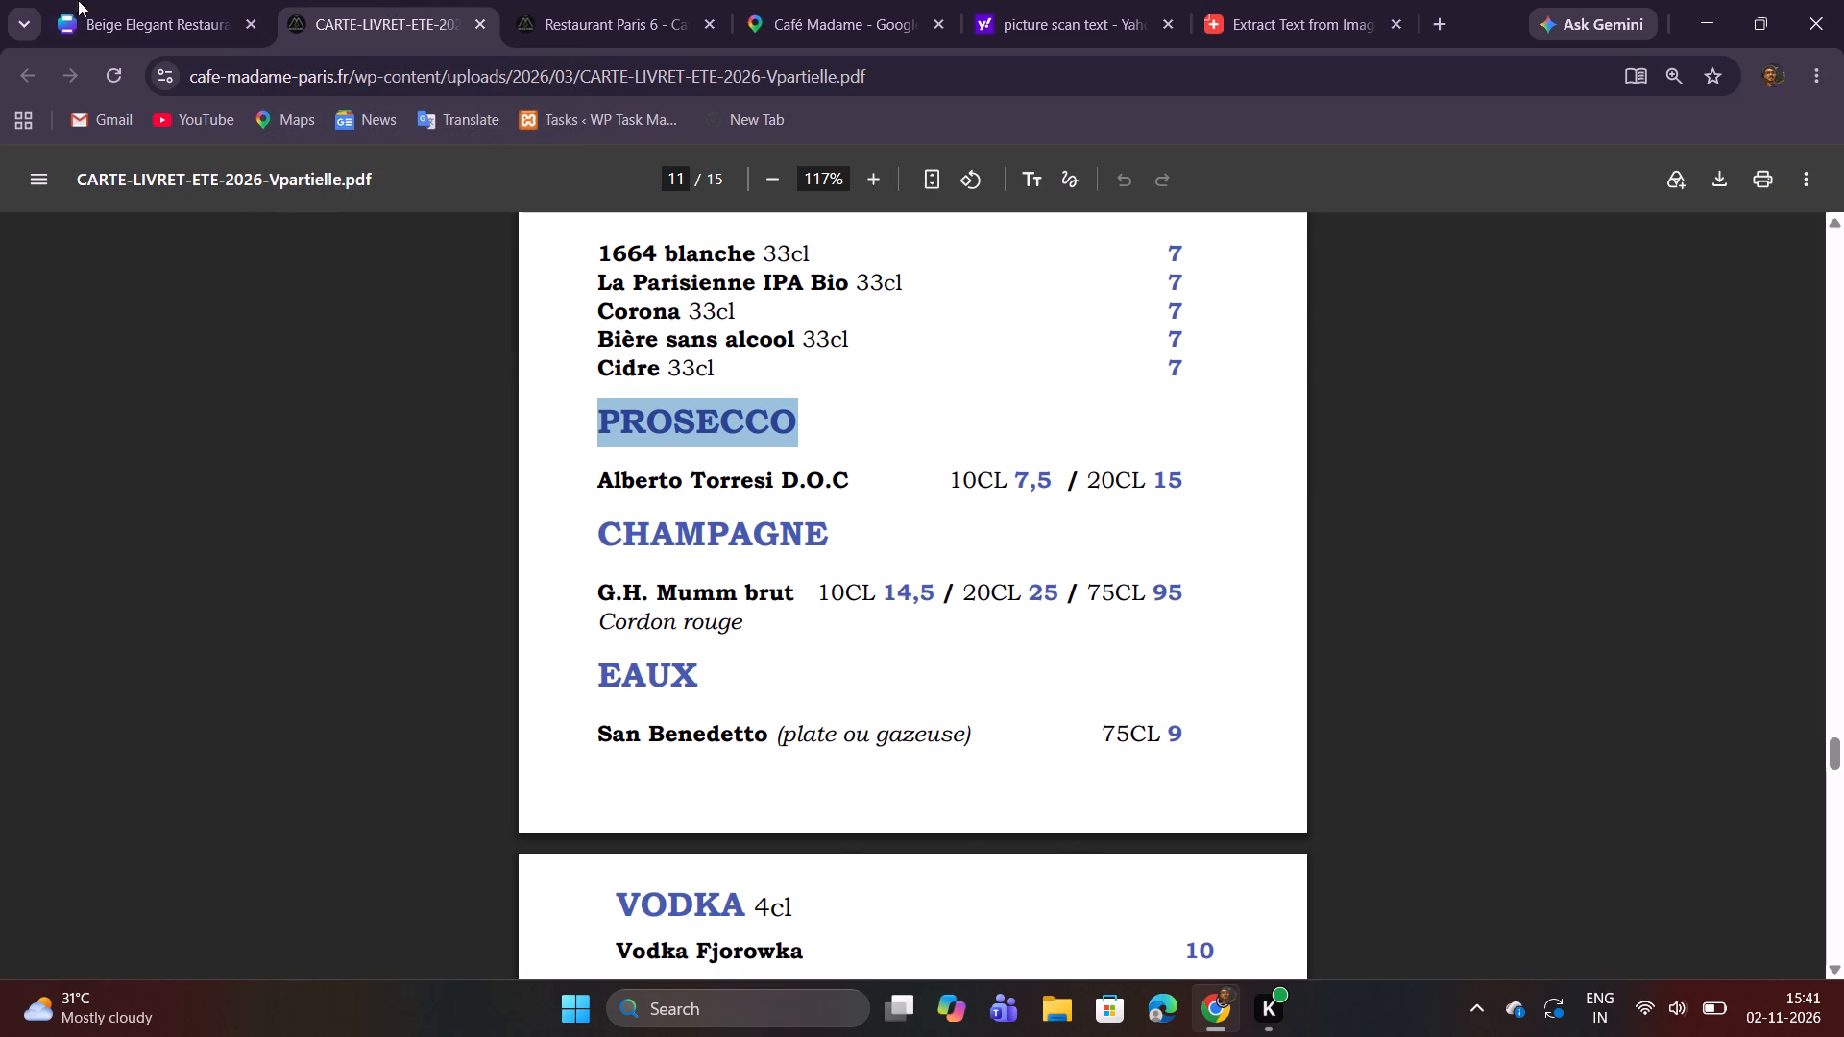
{"action": "left_click", "coordinate": [94, 0]}
{"action": "double_click", "coordinate": [690, 497]}
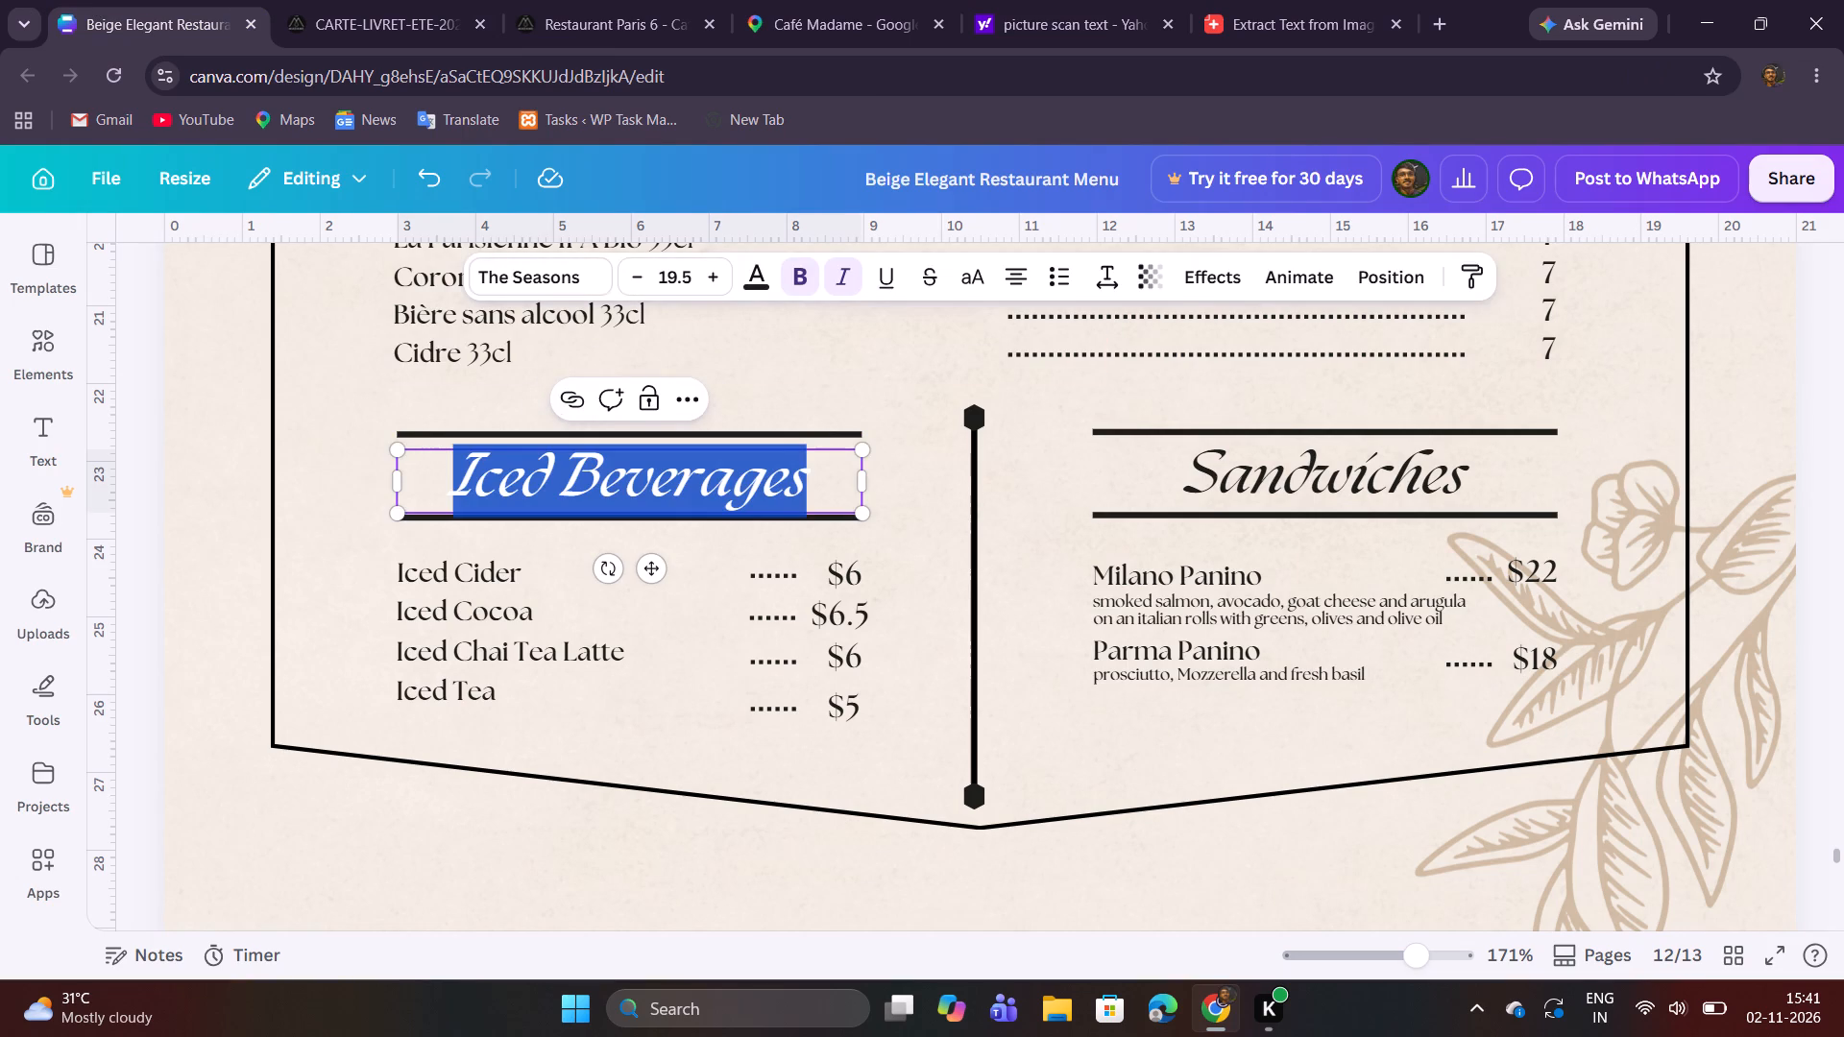
{"action": "key", "text": "ctrl+v"}
{"action": "left_click", "coordinate": [788, 378]}
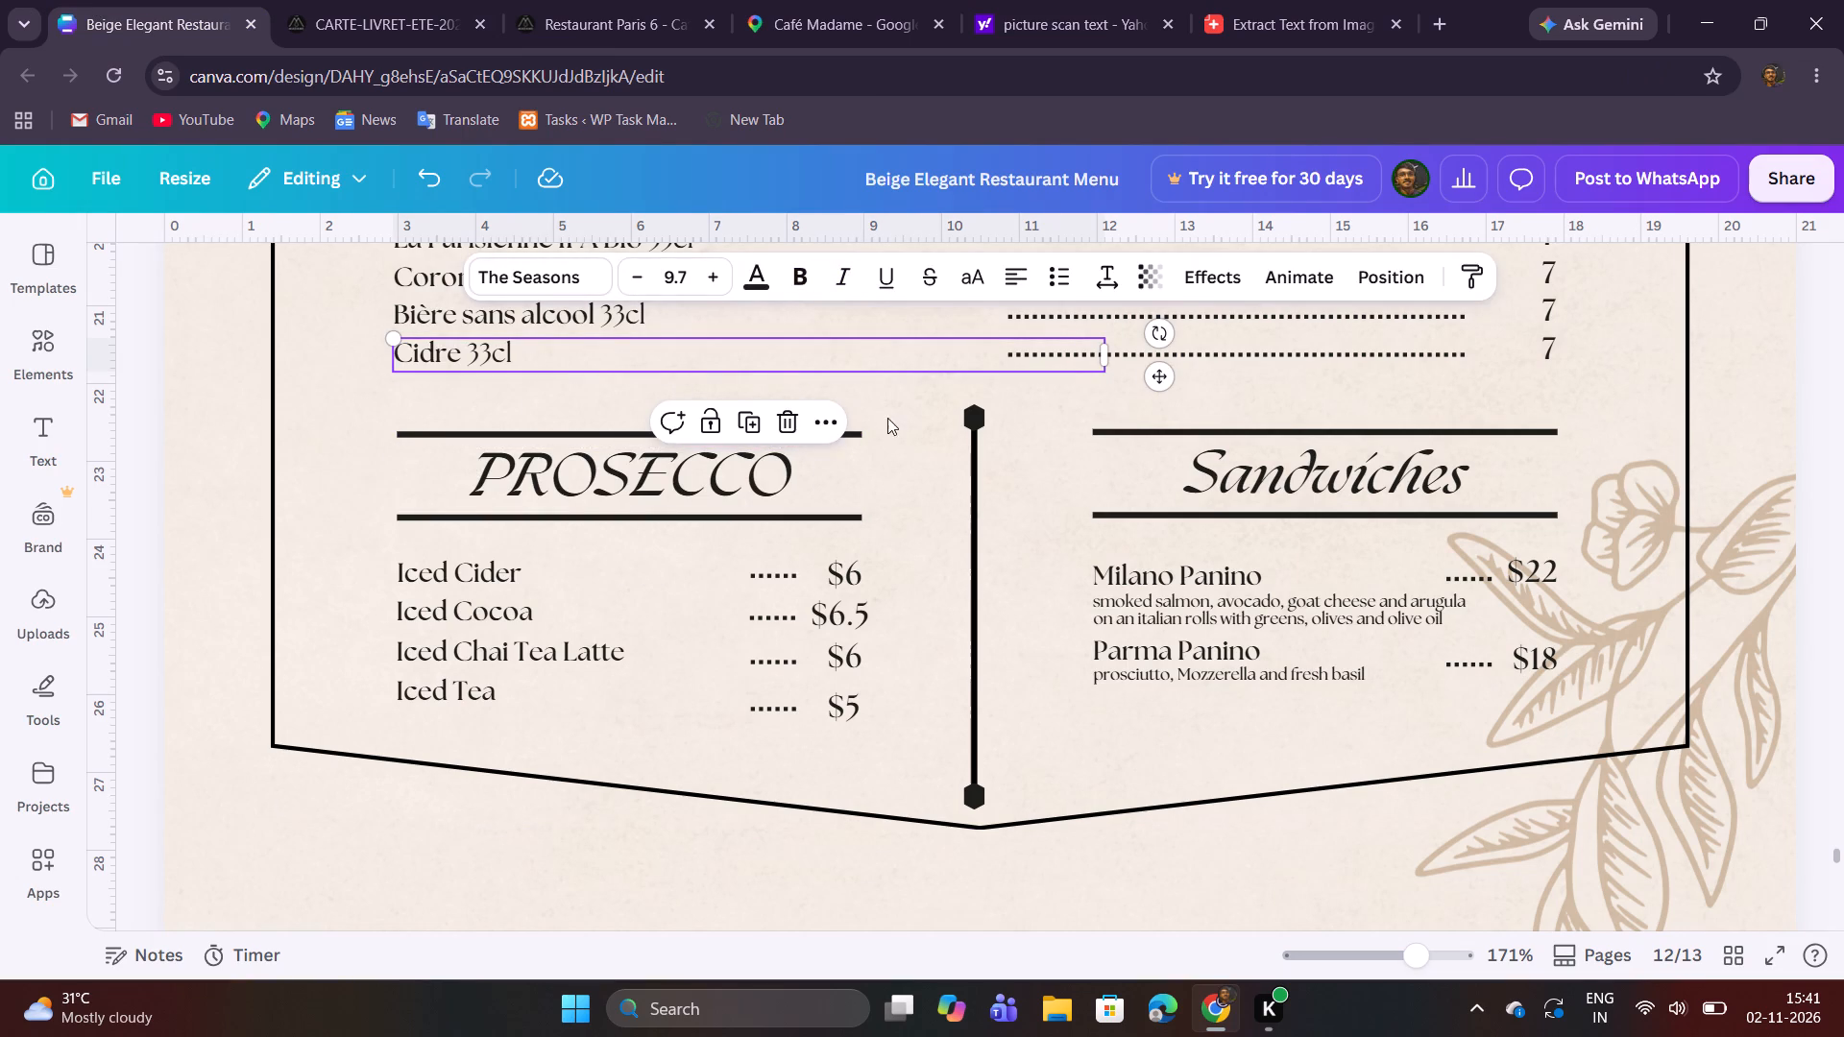
{"action": "left_click", "coordinate": [897, 413]}
Replace the Iced Cider item name with "Alberto Torresi D.O.C", copied from the Prosecco section of the PDF.
{"action": "left_click", "coordinate": [386, 42]}
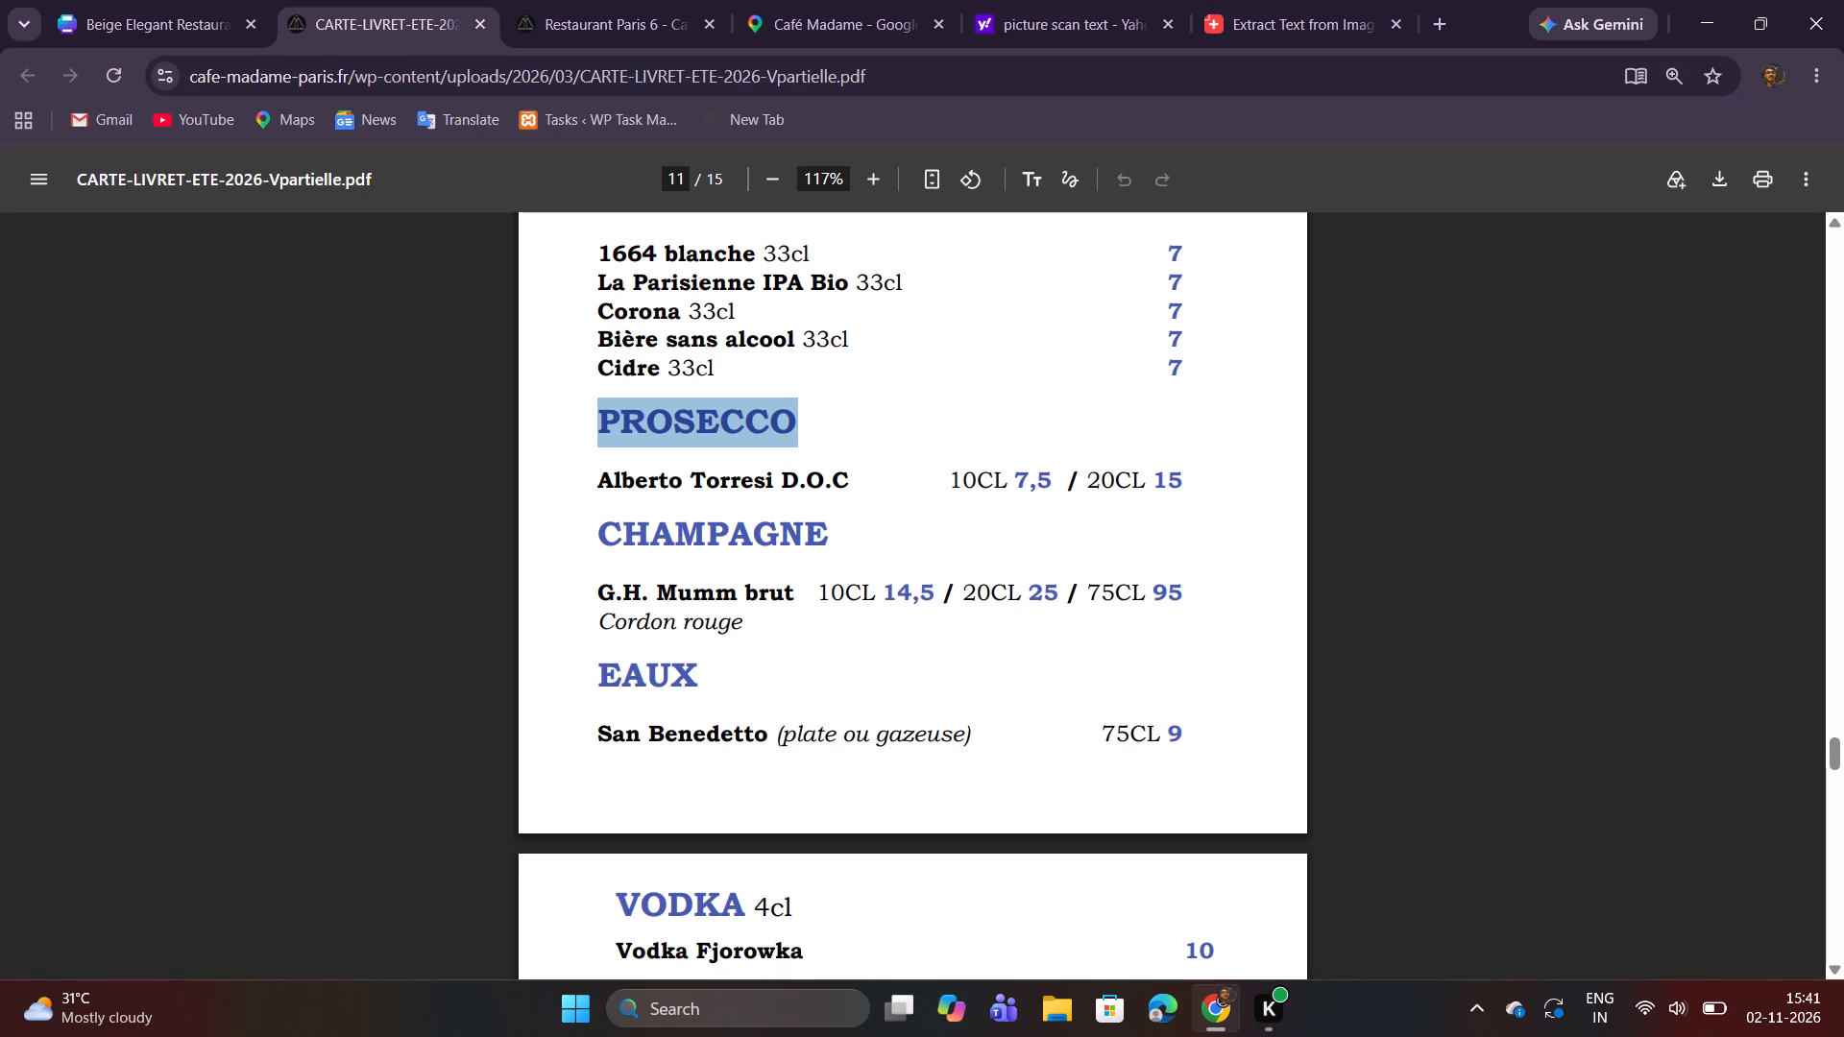
{"action": "left_click_drag", "start_coordinate": [598, 488], "coordinate": [851, 477]}
{"action": "key", "text": "ctrl+c"}
{"action": "left_click", "coordinate": [147, 0]}
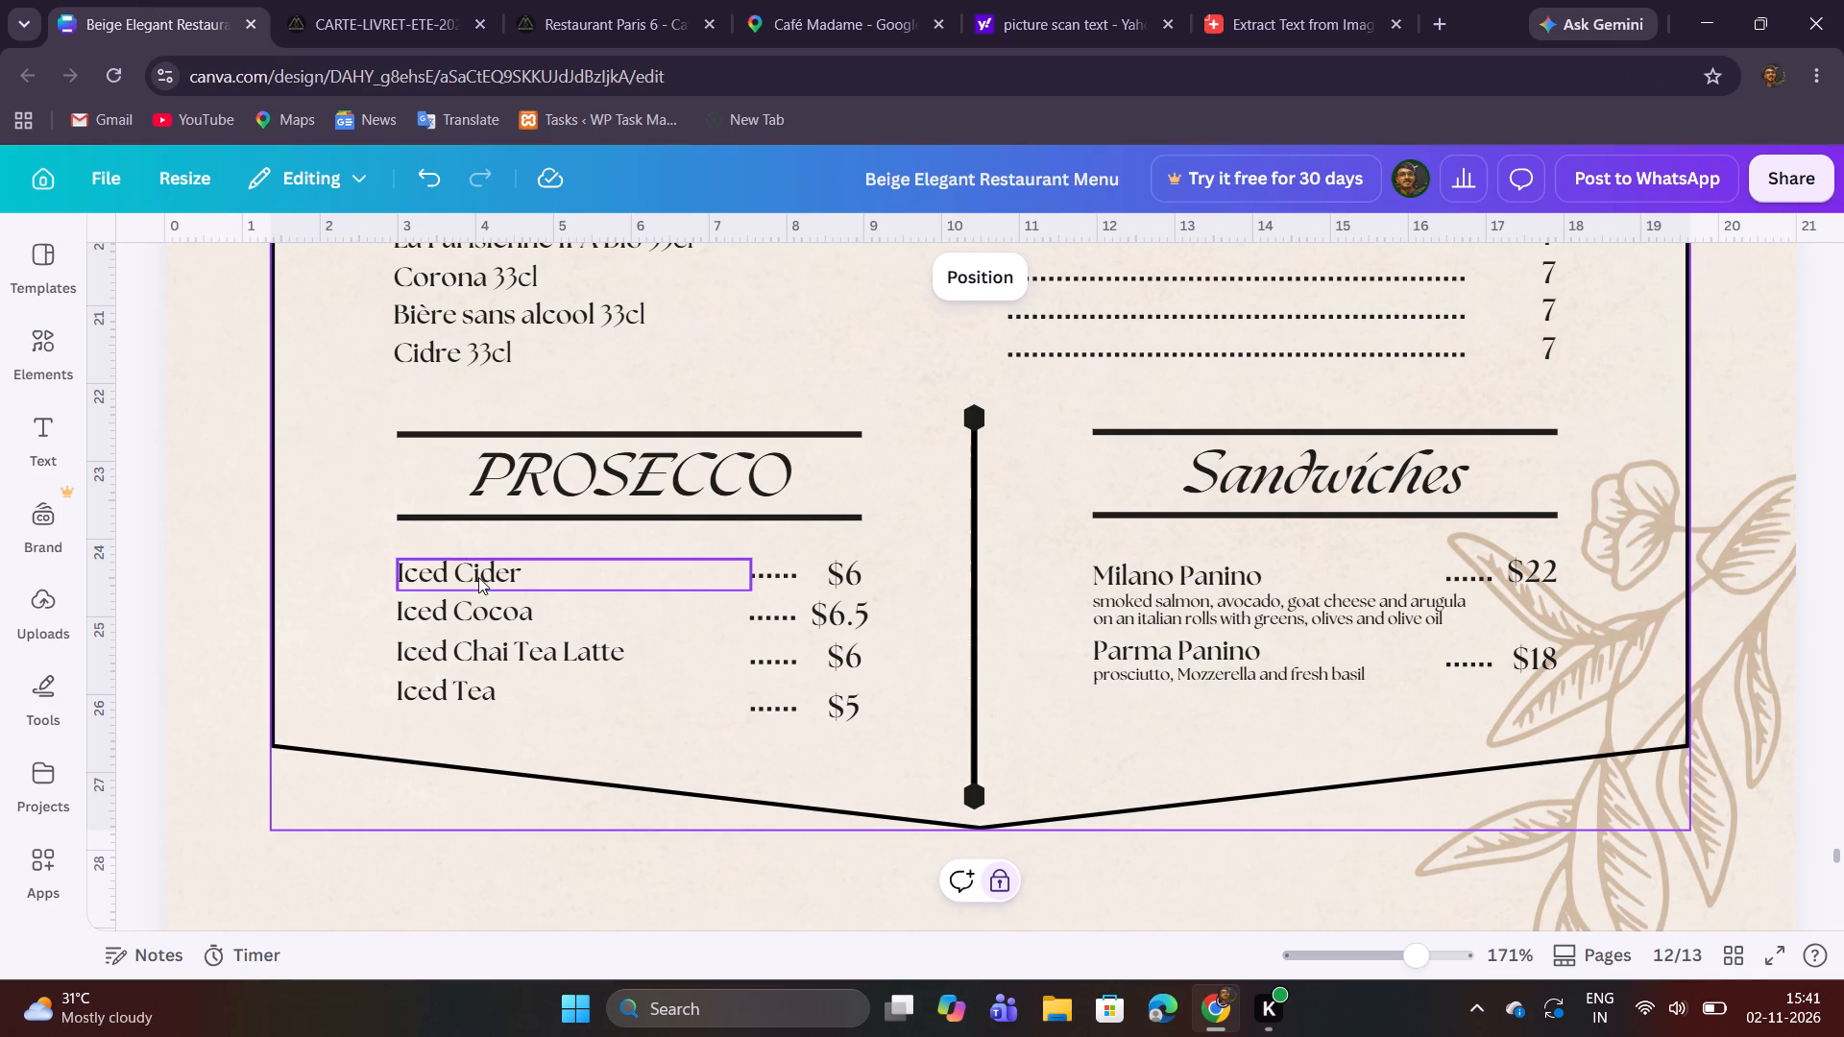
{"action": "double_click", "coordinate": [479, 578]}
{"action": "key", "text": "ctrl+v"}
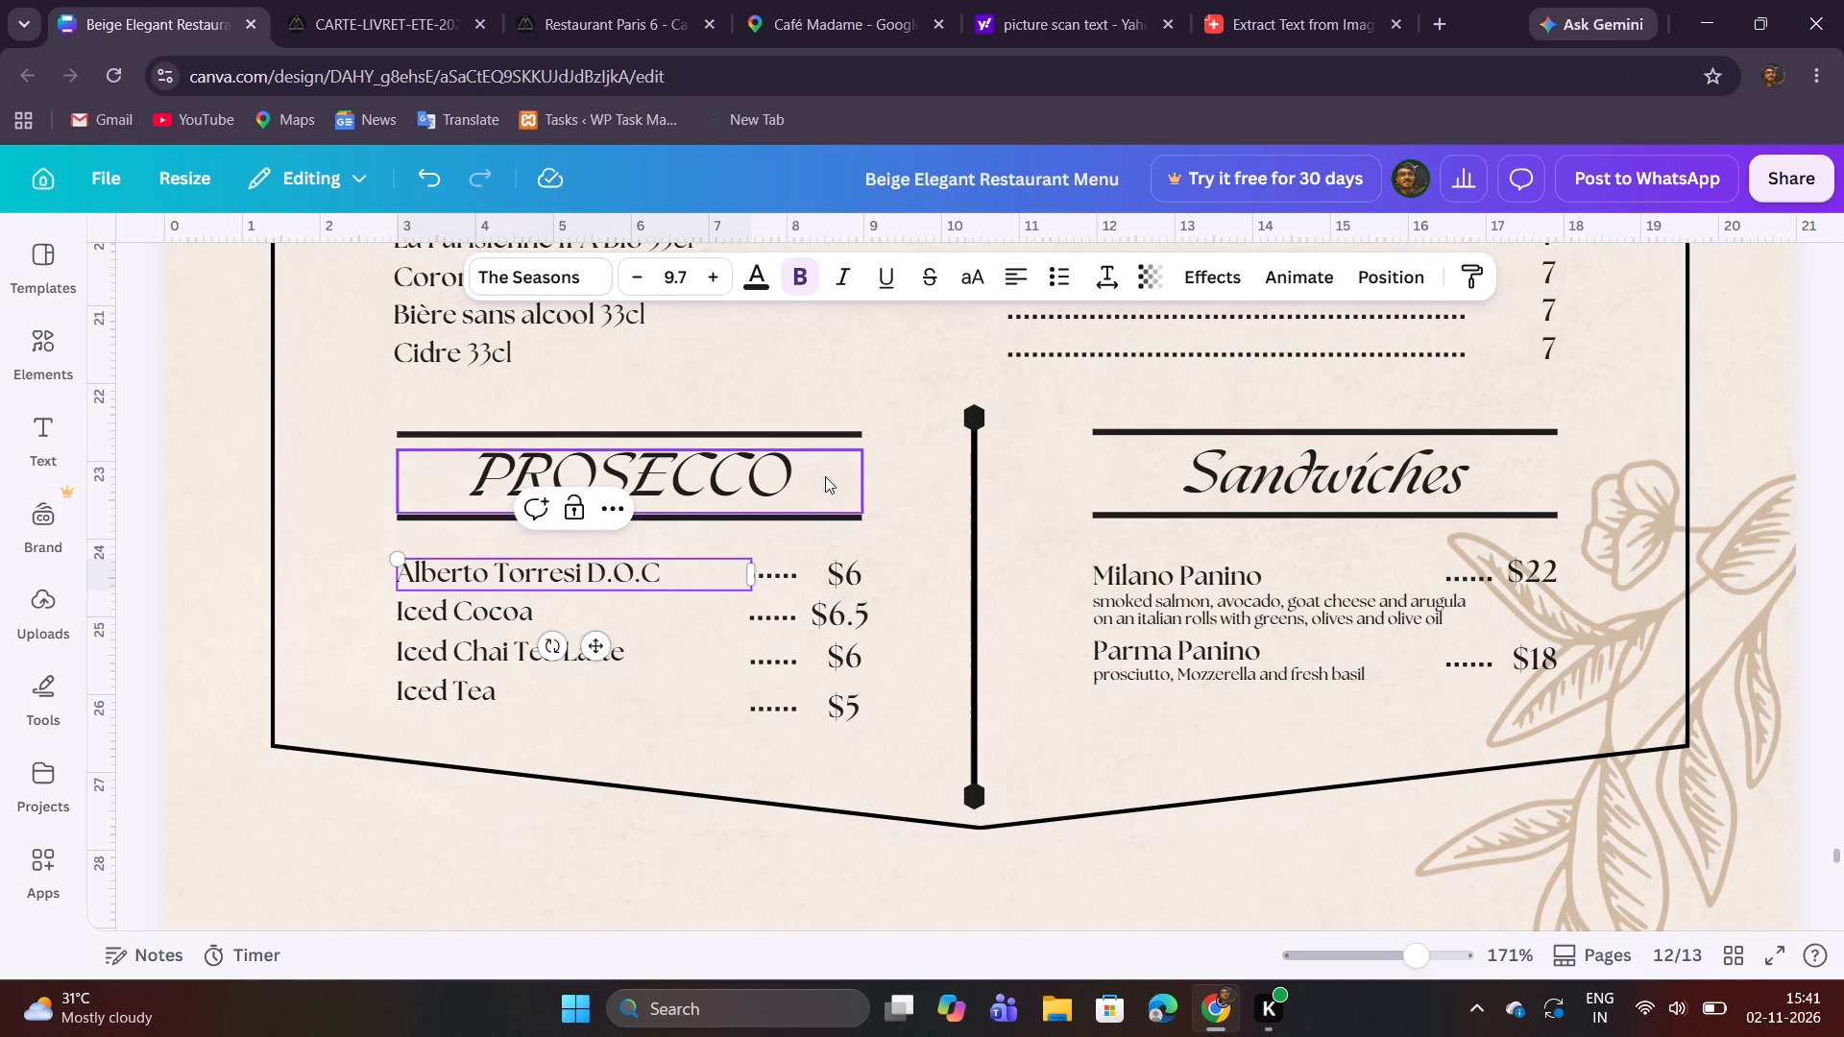
{"action": "left_click", "coordinate": [891, 373]}
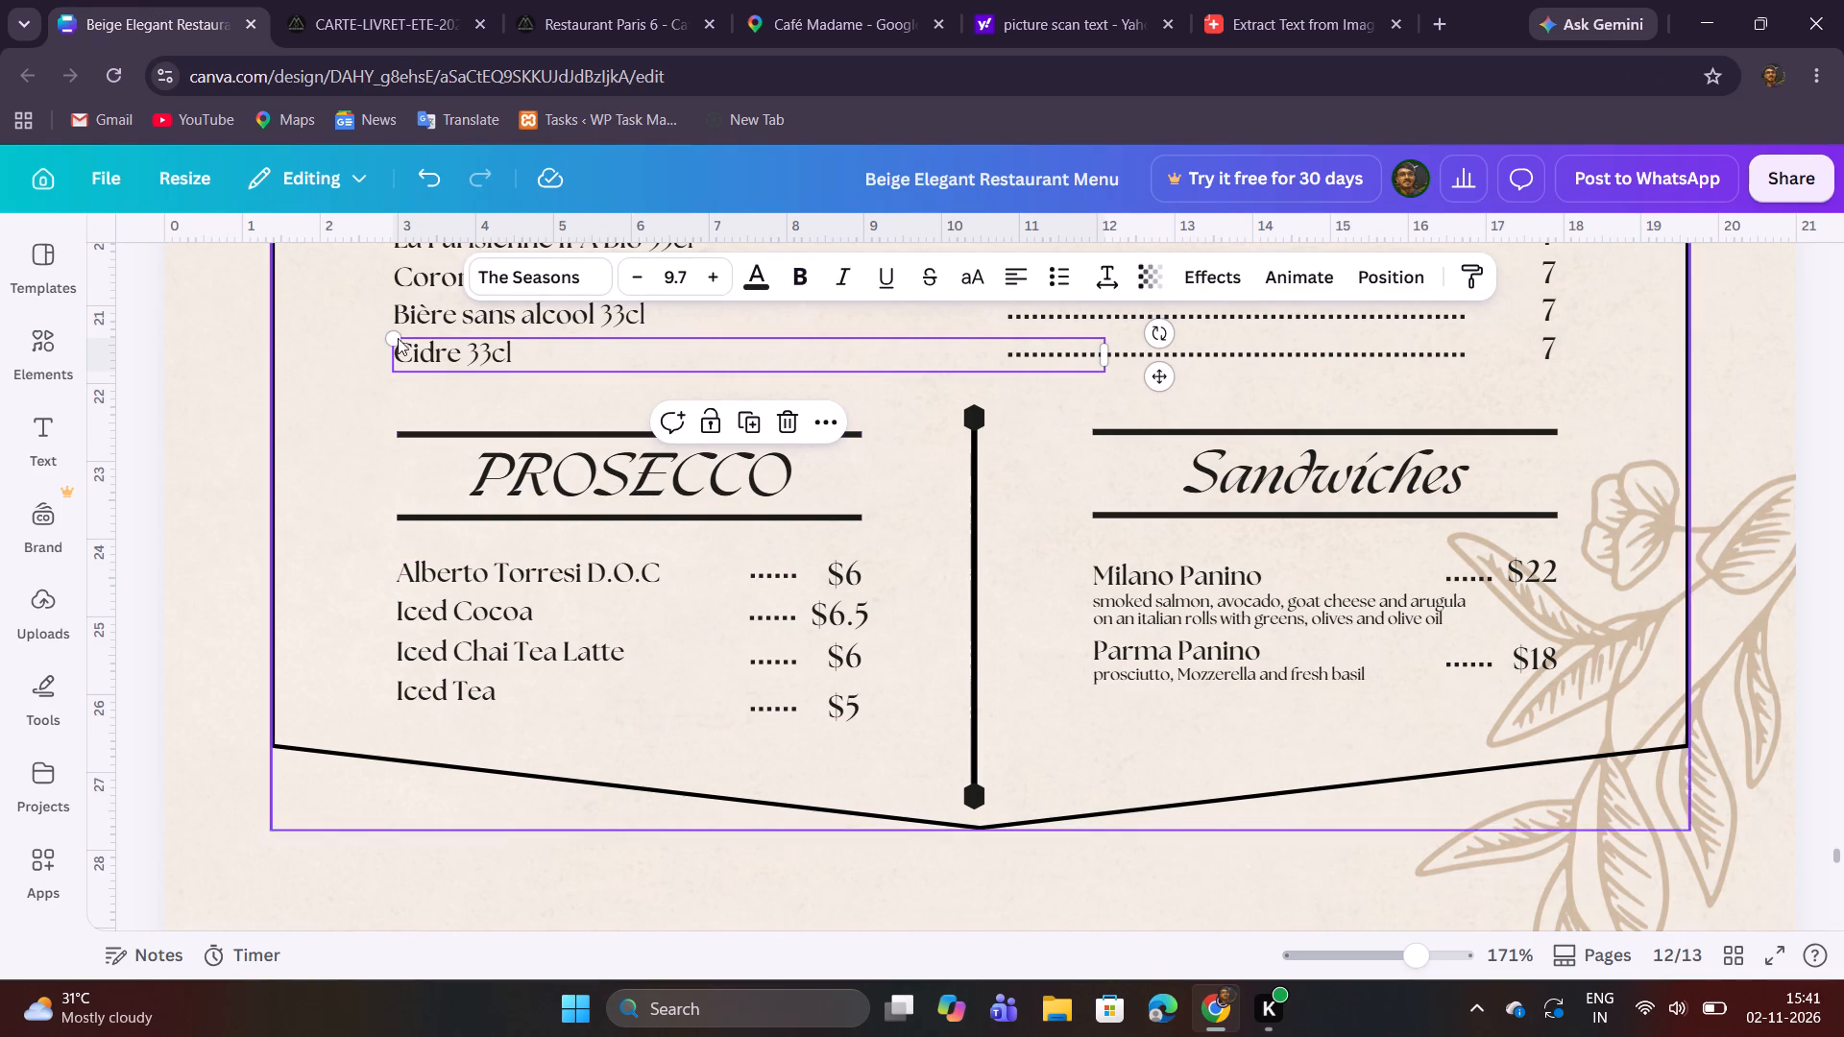
Replace the $6 price beside Alberto Torresi D.O.C with "10CL 7,5 / 20CL 15" from the PDF and widen its text box.
{"action": "left_click", "coordinate": [368, 30]}
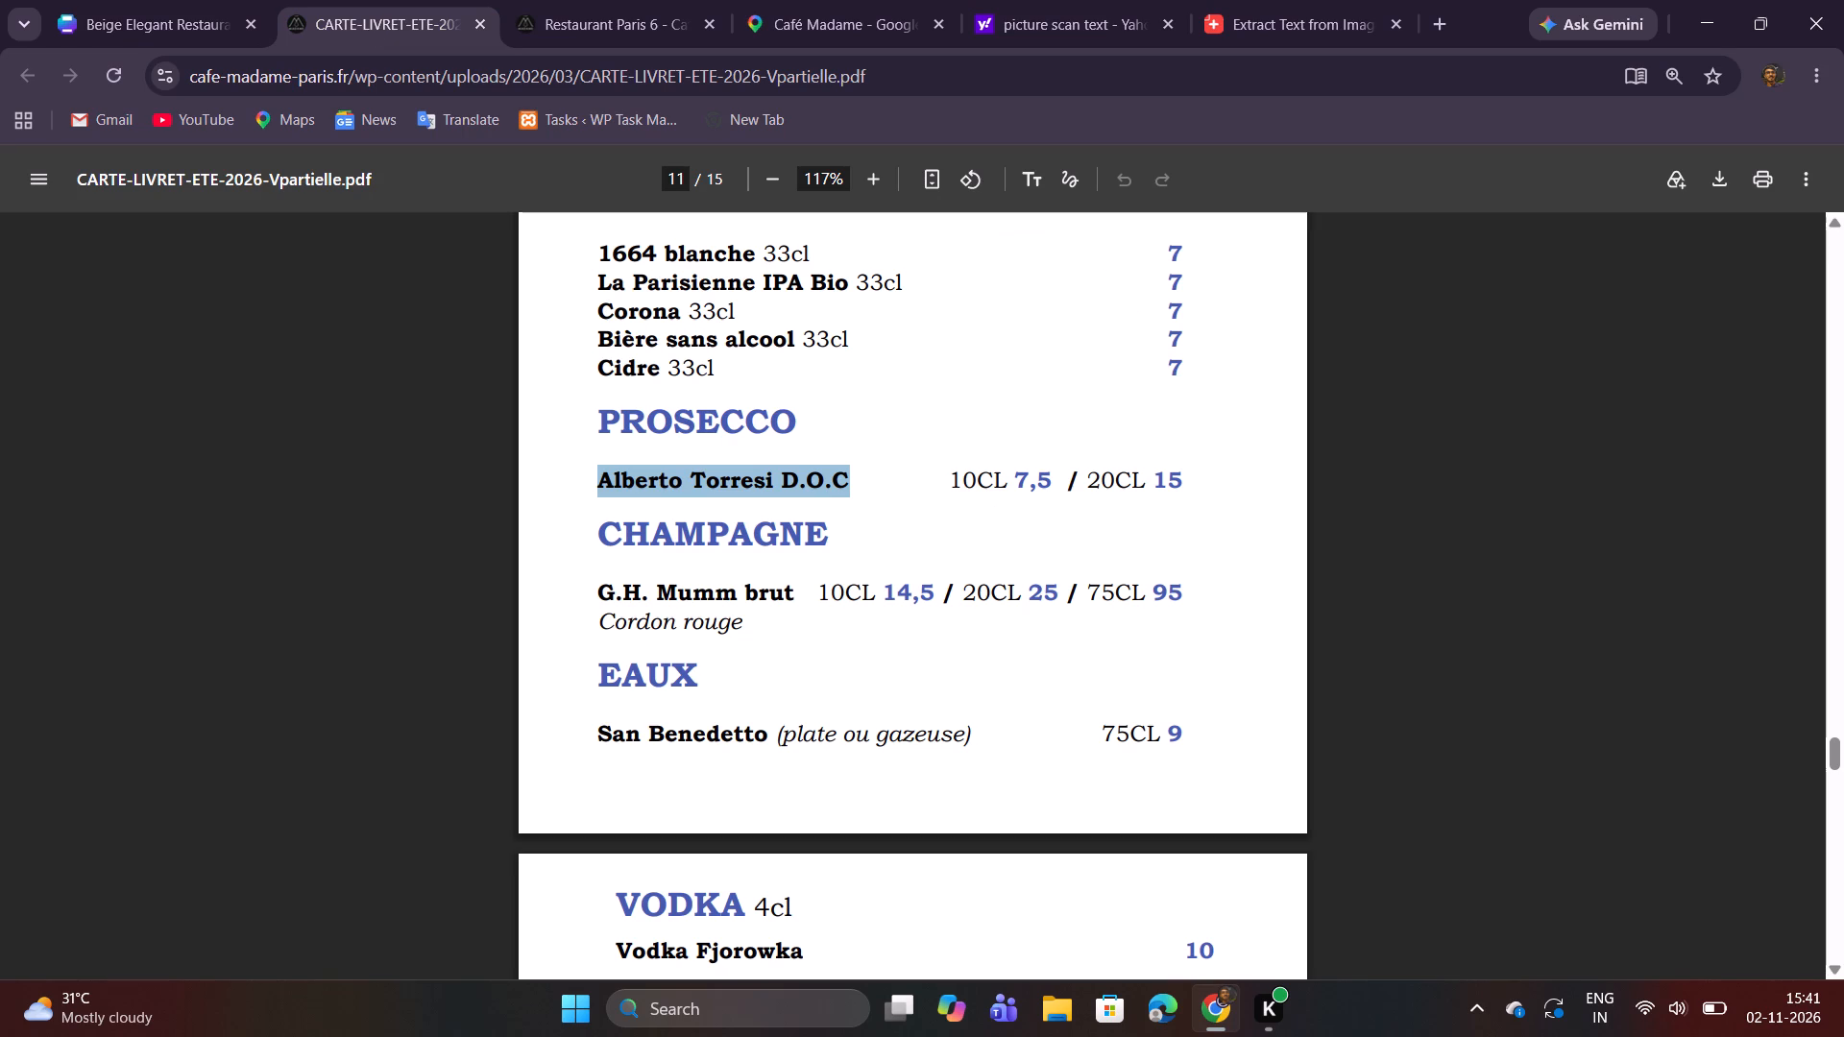
{"action": "left_click_drag", "start_coordinate": [952, 480], "coordinate": [1048, 481]}
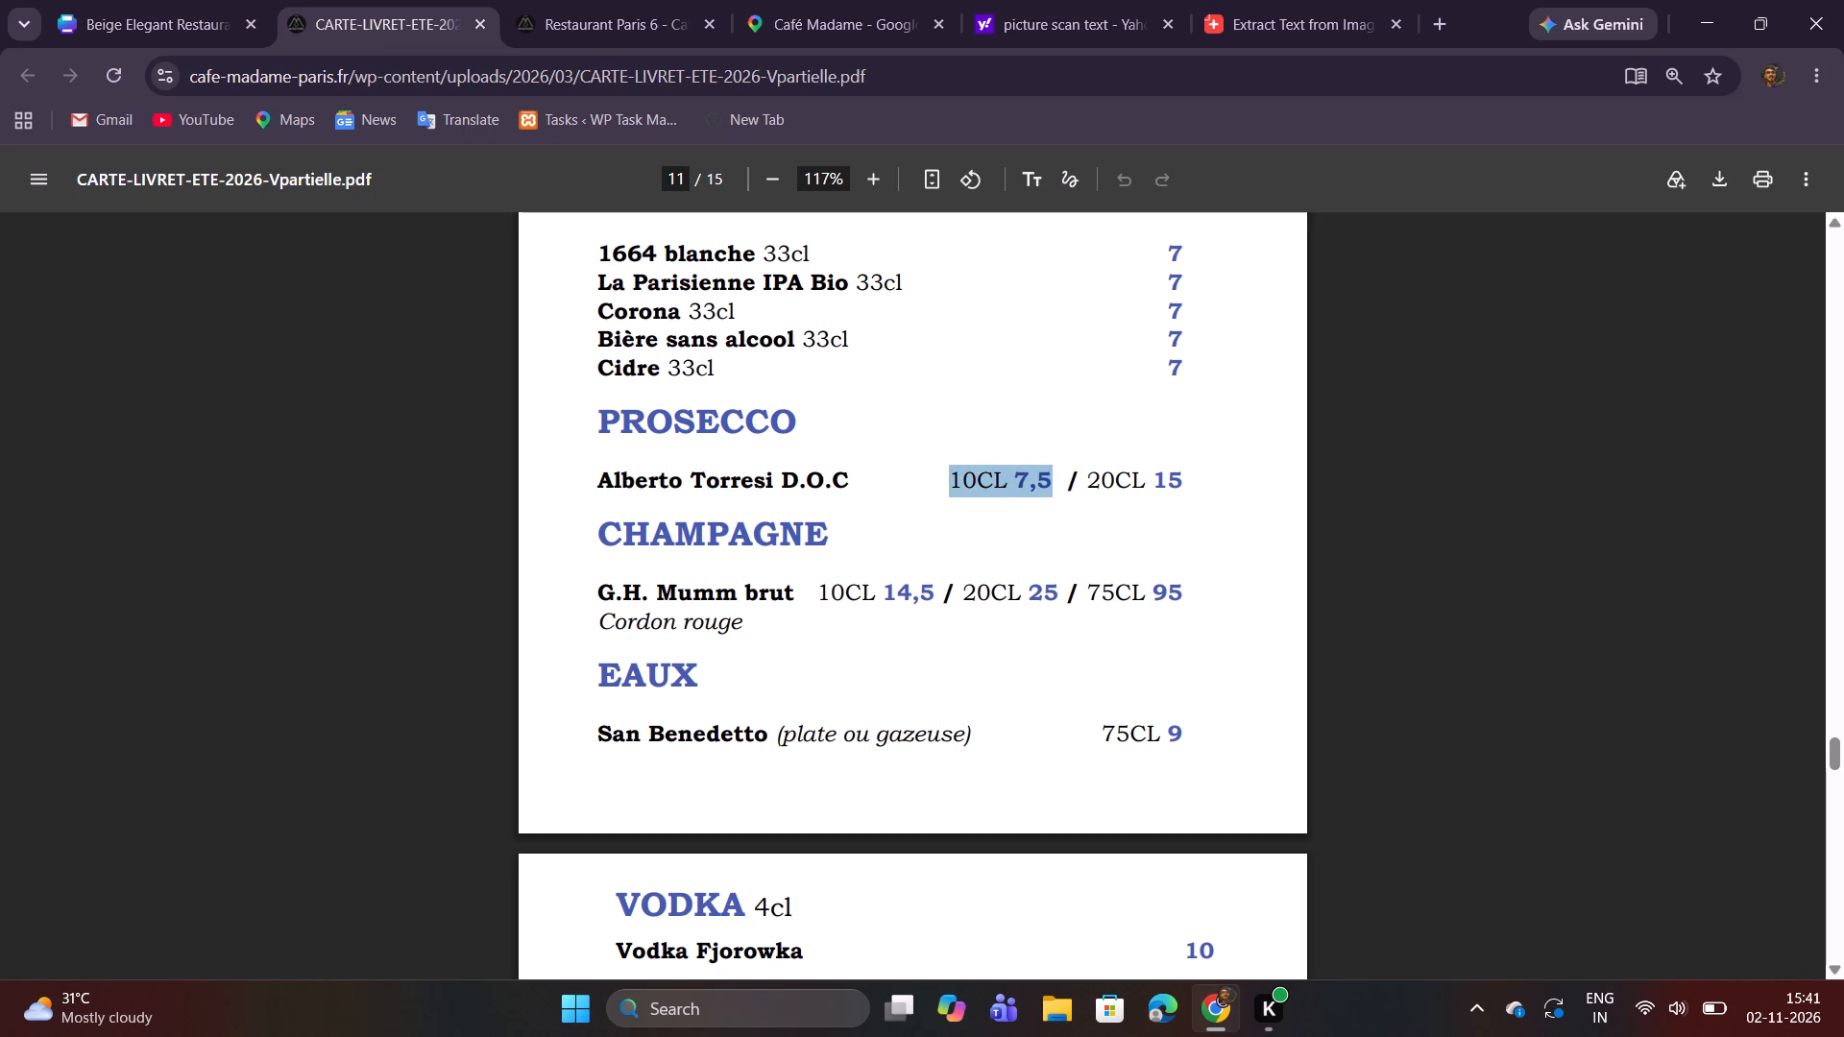
{"action": "left_click_drag", "start_coordinate": [1048, 481], "coordinate": [1204, 479]}
{"action": "key", "text": "ctrl+c"}
{"action": "key", "text": "ctrl+c"}
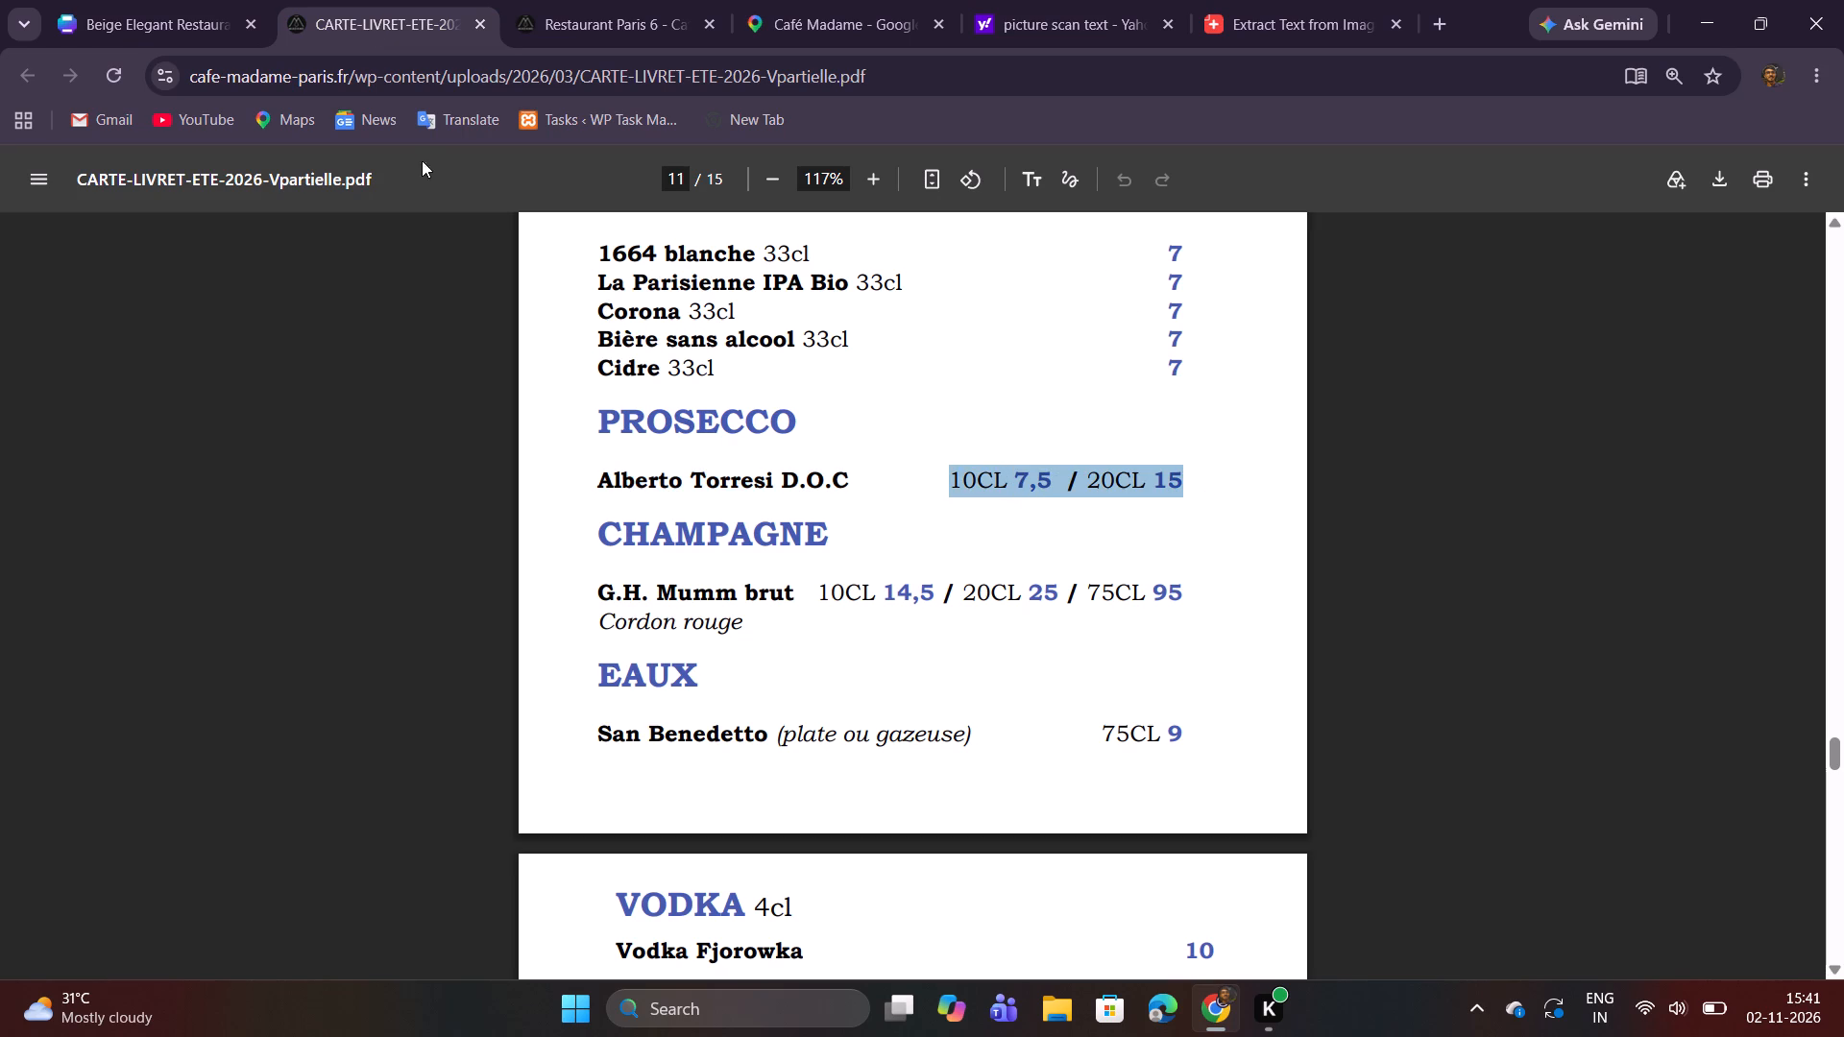
{"action": "left_click", "coordinate": [181, 0]}
{"action": "double_click", "coordinate": [844, 572]}
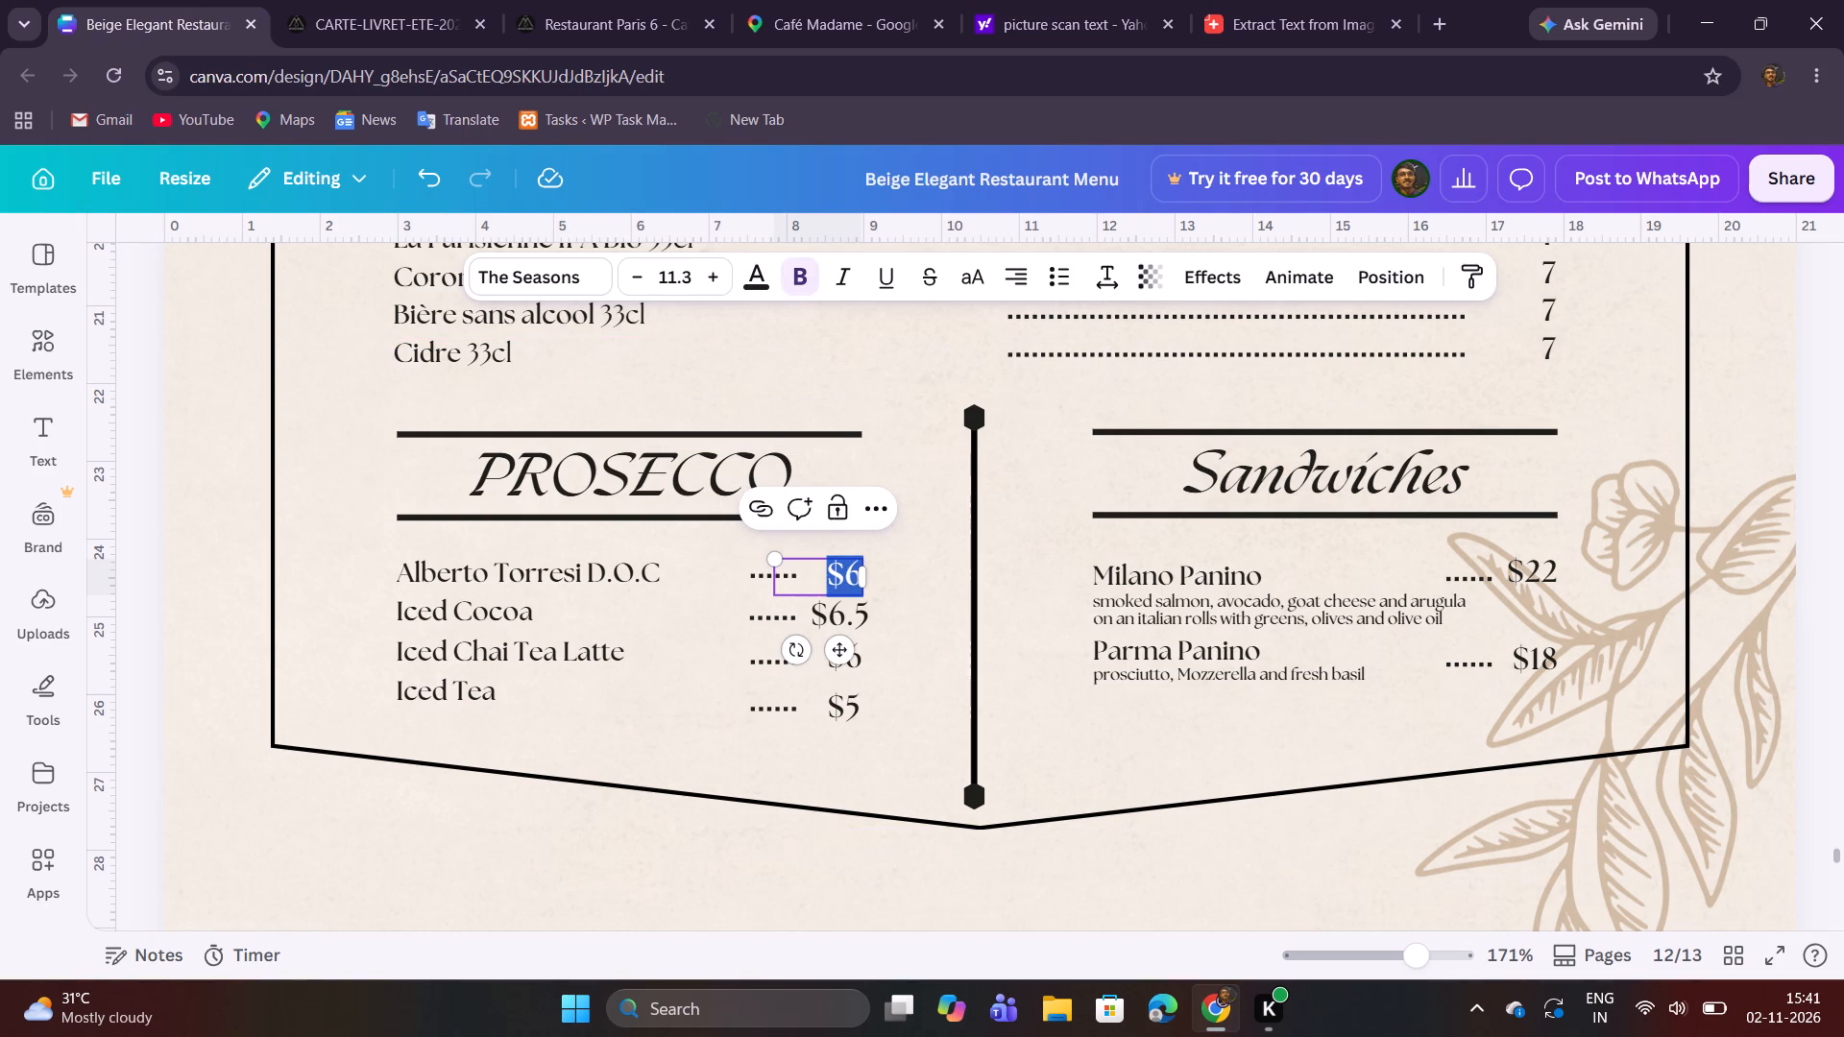
{"action": "key", "text": "ctrl+v"}
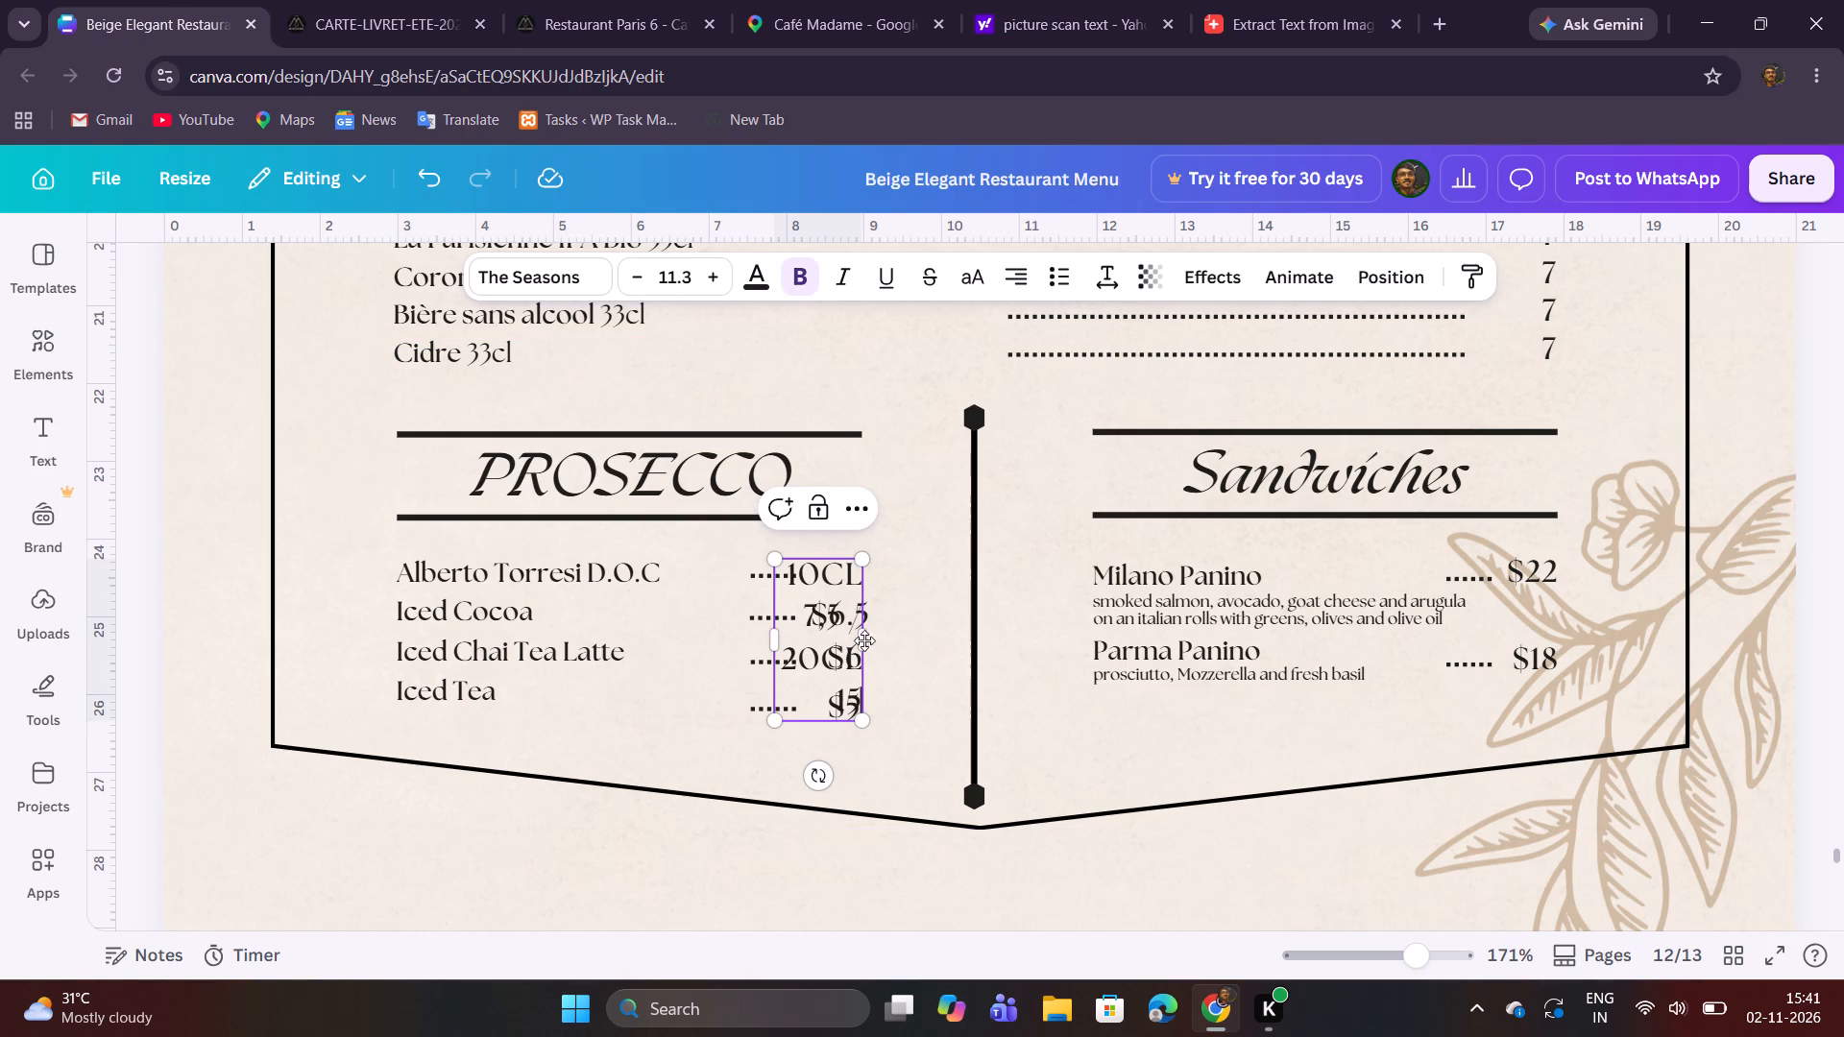
{"action": "left_click_drag", "start_coordinate": [866, 639], "coordinate": [961, 612]}
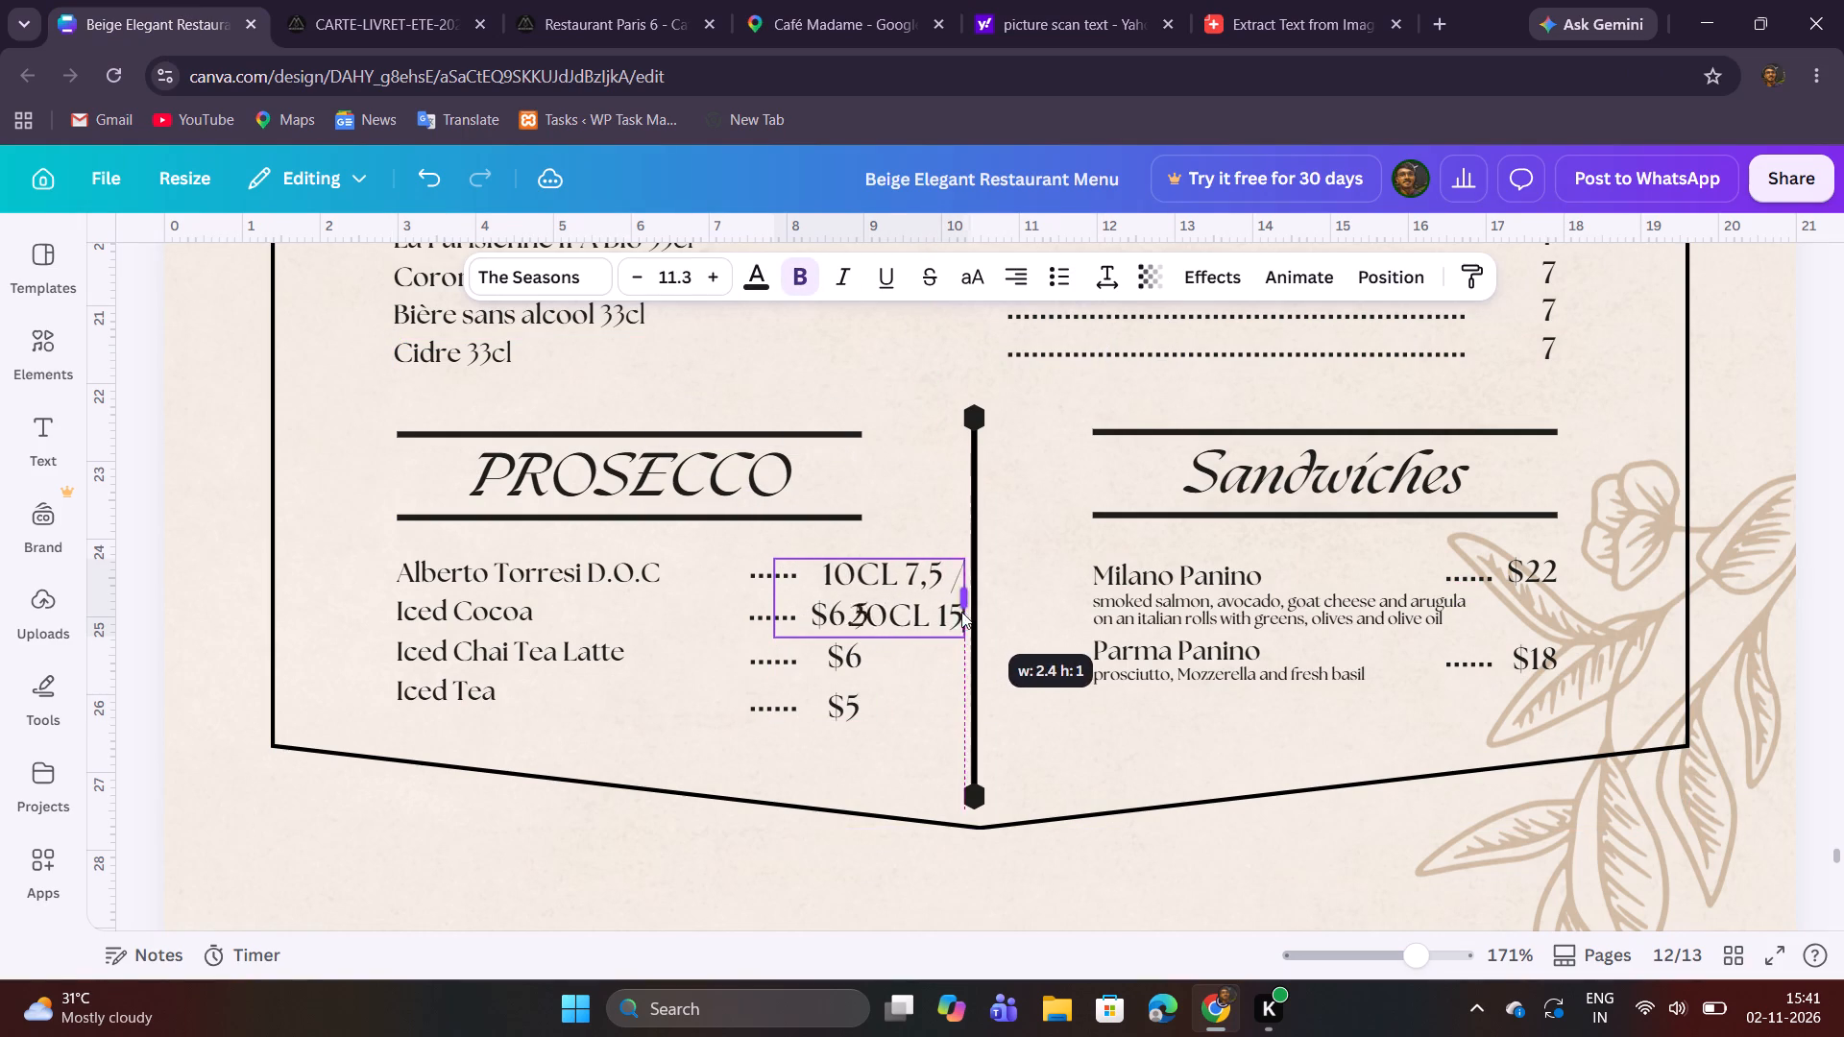
{"action": "left_click_drag", "start_coordinate": [961, 612], "coordinate": [949, 612]}
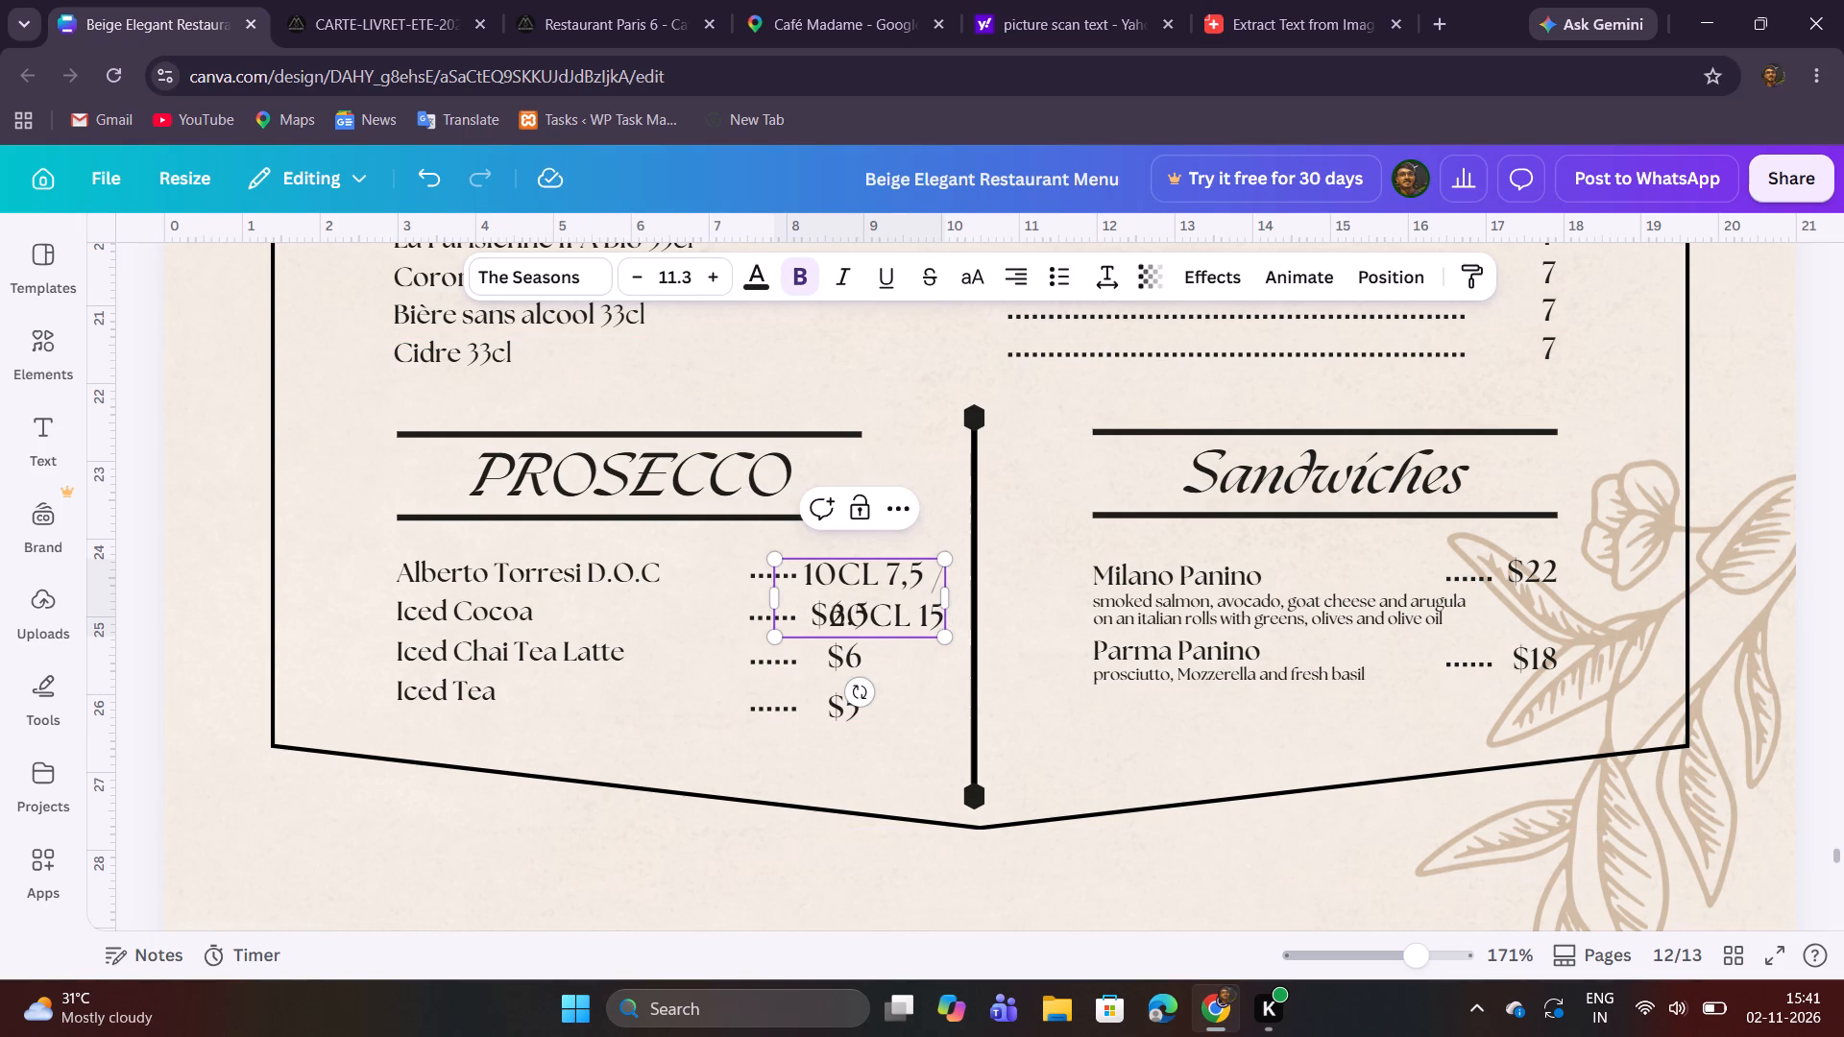
Move the dotted leader in the Alberto Torresi row closer to the item name, clear of the price text.
{"action": "left_click", "coordinate": [733, 596]}
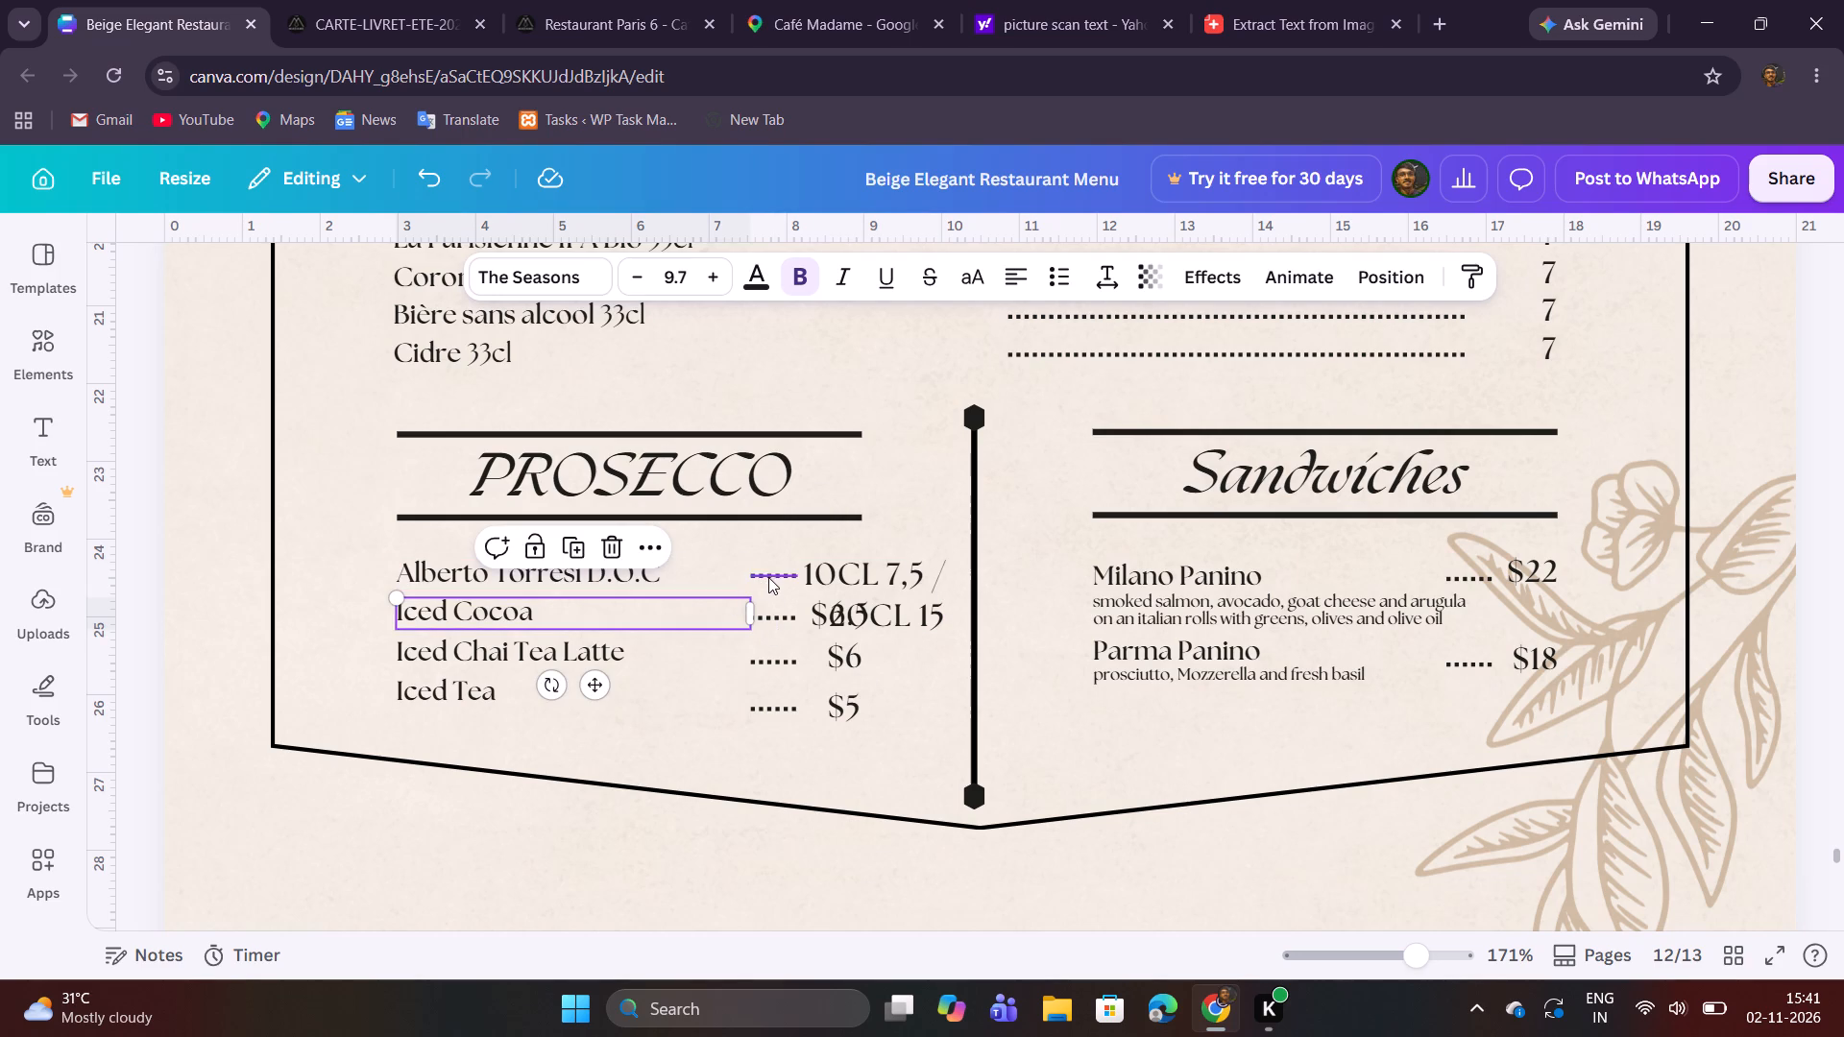
{"action": "left_click", "coordinate": [769, 575]}
{"action": "left_click", "coordinate": [769, 575], "text": "shift"}
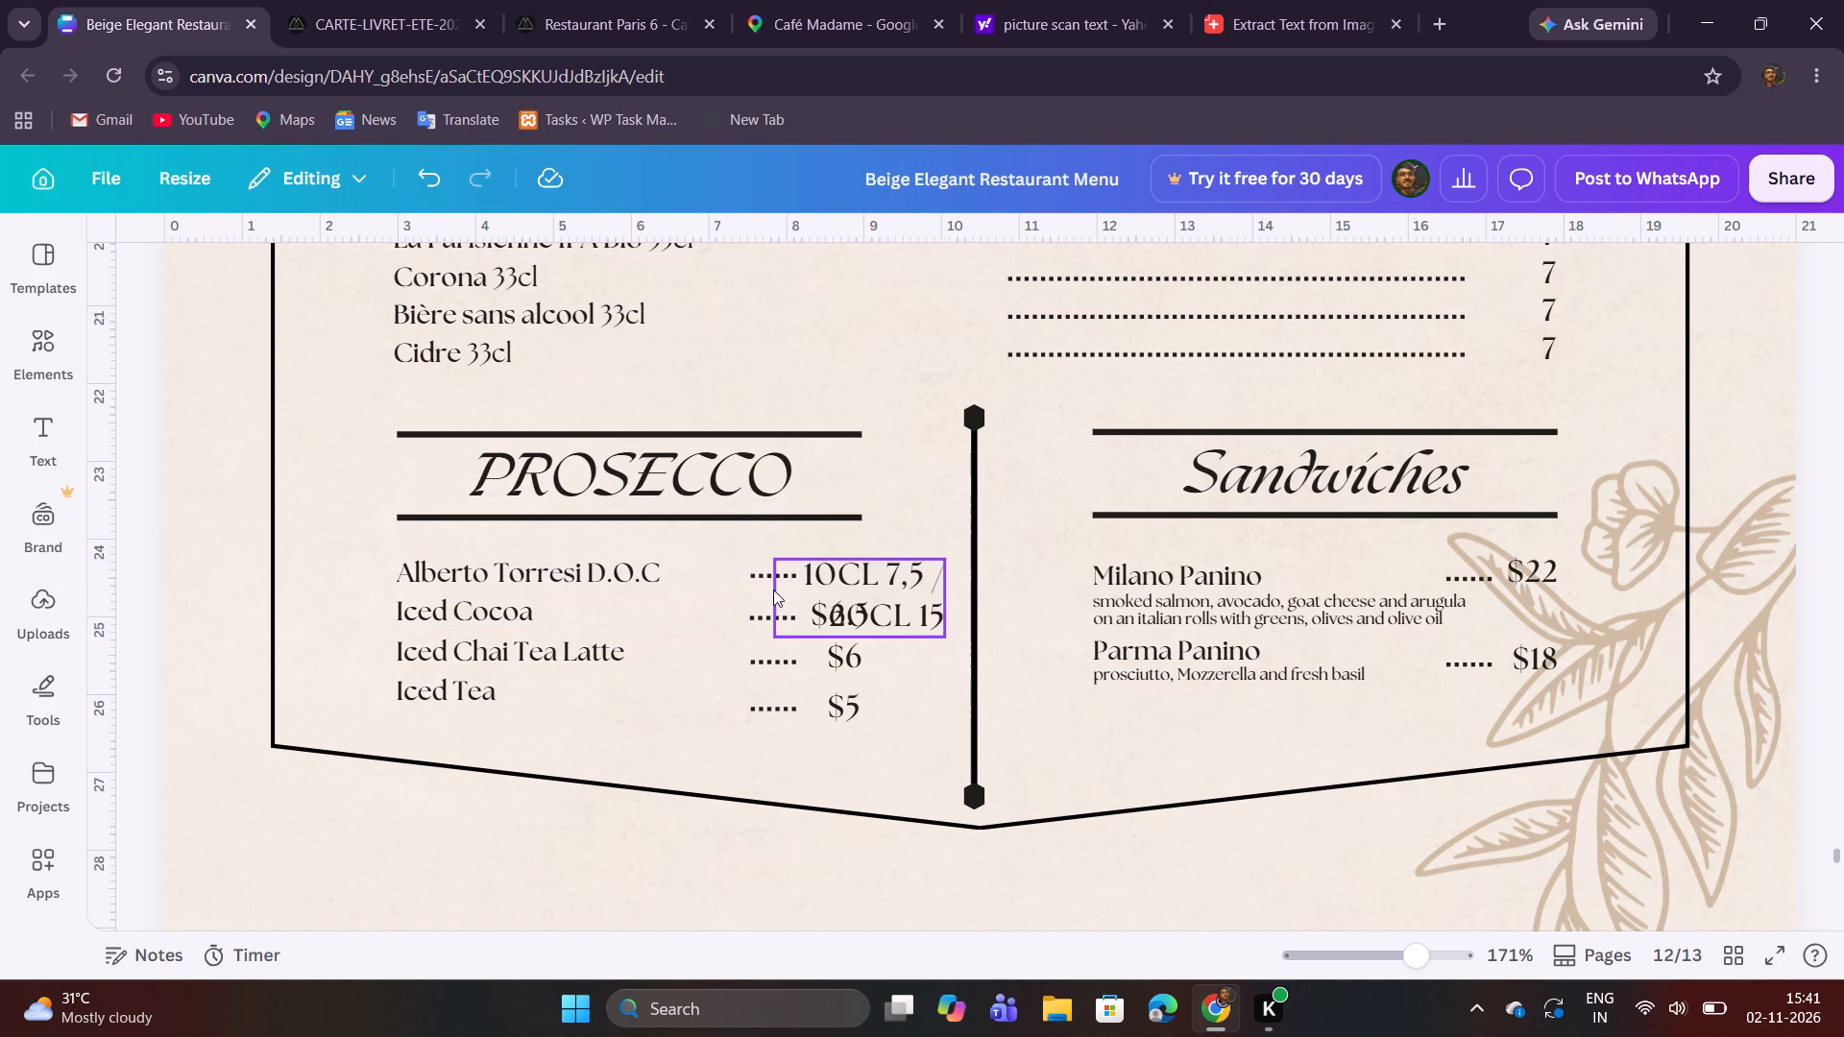
{"action": "left_click", "coordinate": [760, 577], "text": "shift"}
{"action": "left_click_drag", "start_coordinate": [798, 632], "coordinate": [777, 634], "text": "shift"}
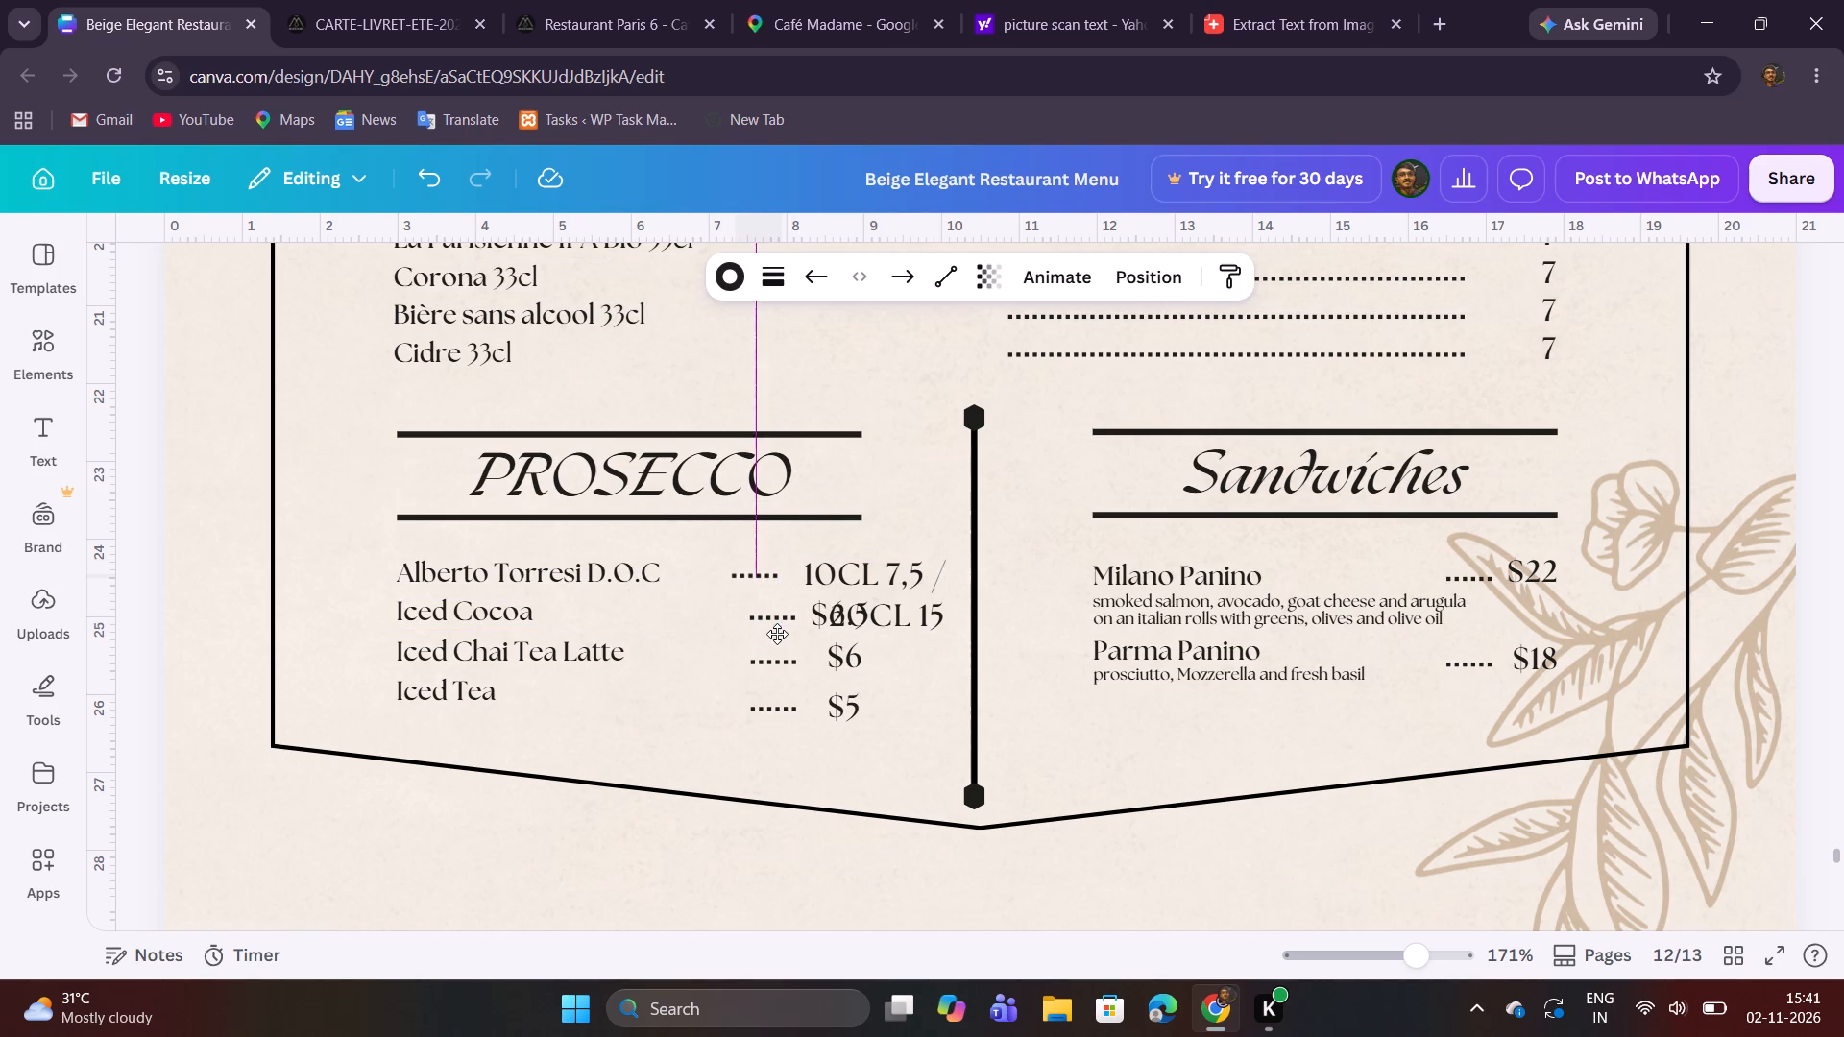
{"action": "left_click_drag", "start_coordinate": [777, 634], "coordinate": [745, 632], "text": "shift"}
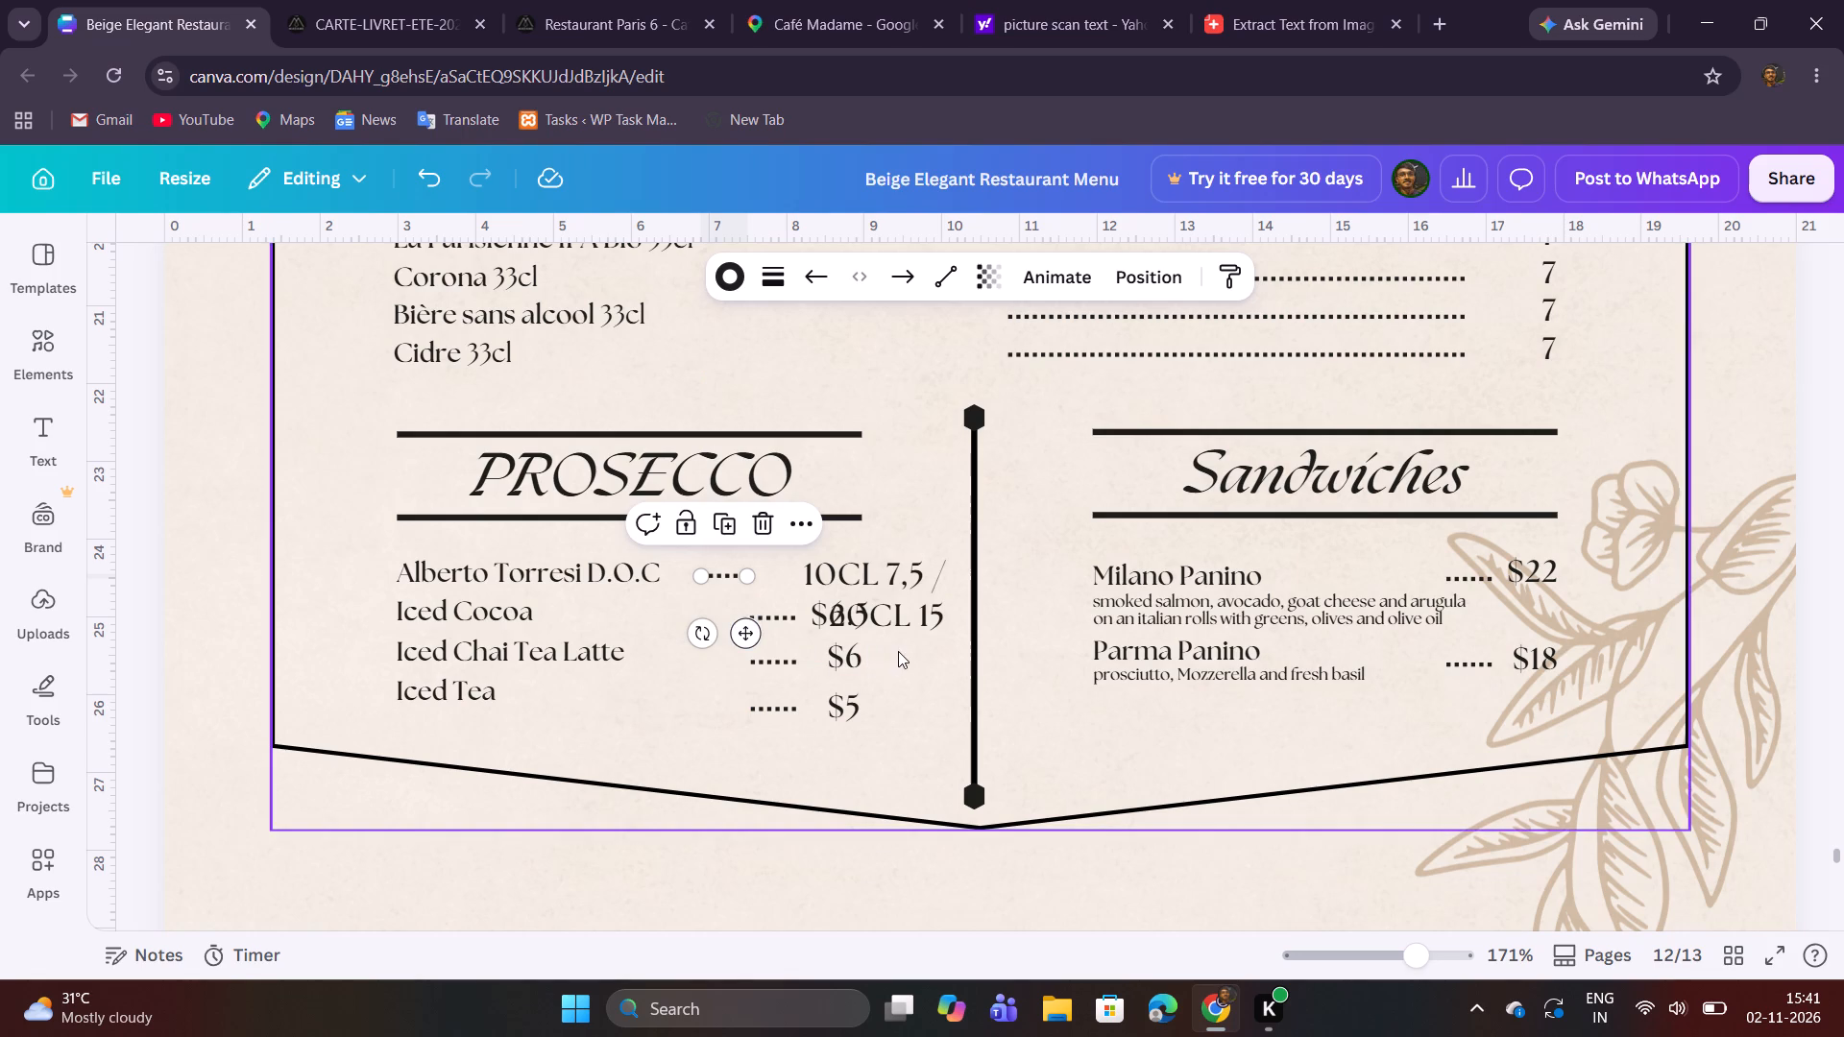
Move the 10CL / 20CL price text closer to its dotted leader and widen its box so the text fits on one line.
{"action": "left_click", "coordinate": [903, 653]}
{"action": "left_click_drag", "start_coordinate": [891, 608], "coordinate": [861, 611]}
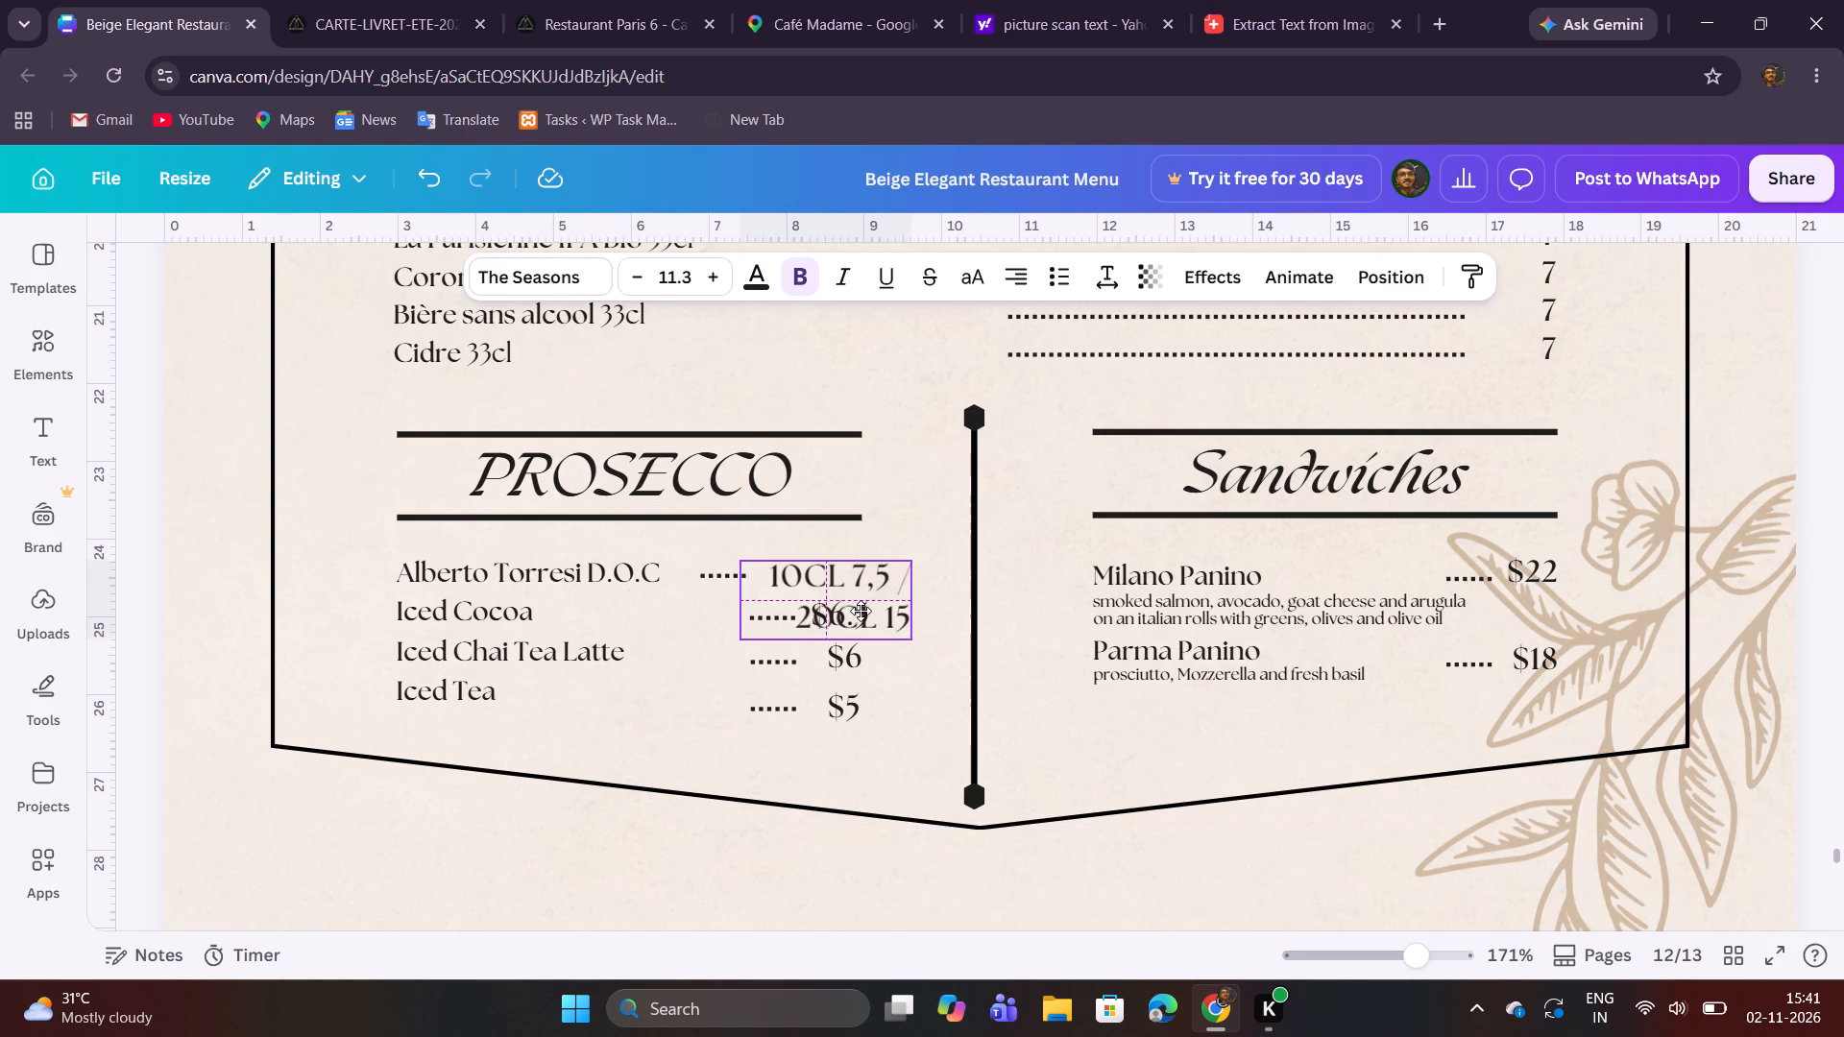
{"action": "left_click_drag", "start_coordinate": [861, 611], "coordinate": [851, 614]}
{"action": "left_click", "coordinate": [850, 614]}
{"action": "left_click", "coordinate": [850, 614]}
{"action": "left_click", "coordinate": [912, 701]}
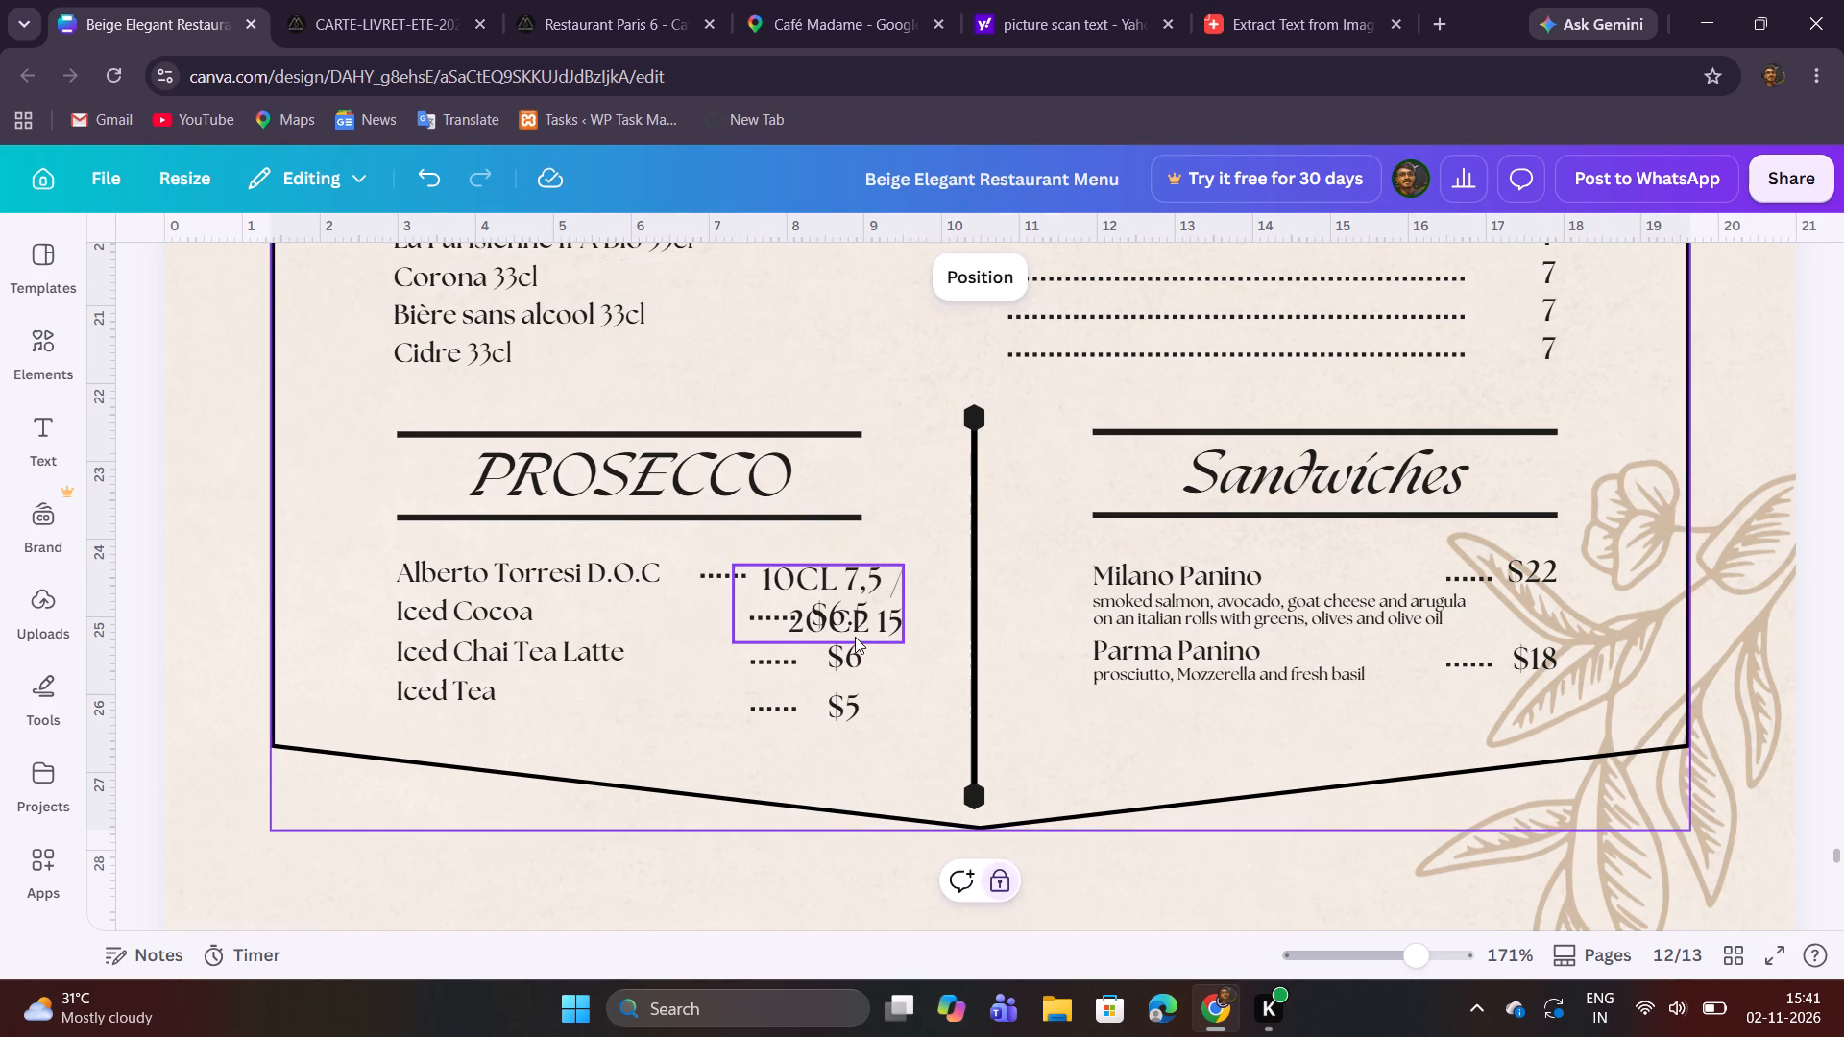
{"action": "left_click_drag", "start_coordinate": [854, 635], "coordinate": [843, 629]}
{"action": "left_click_drag", "start_coordinate": [898, 599], "coordinate": [974, 590]}
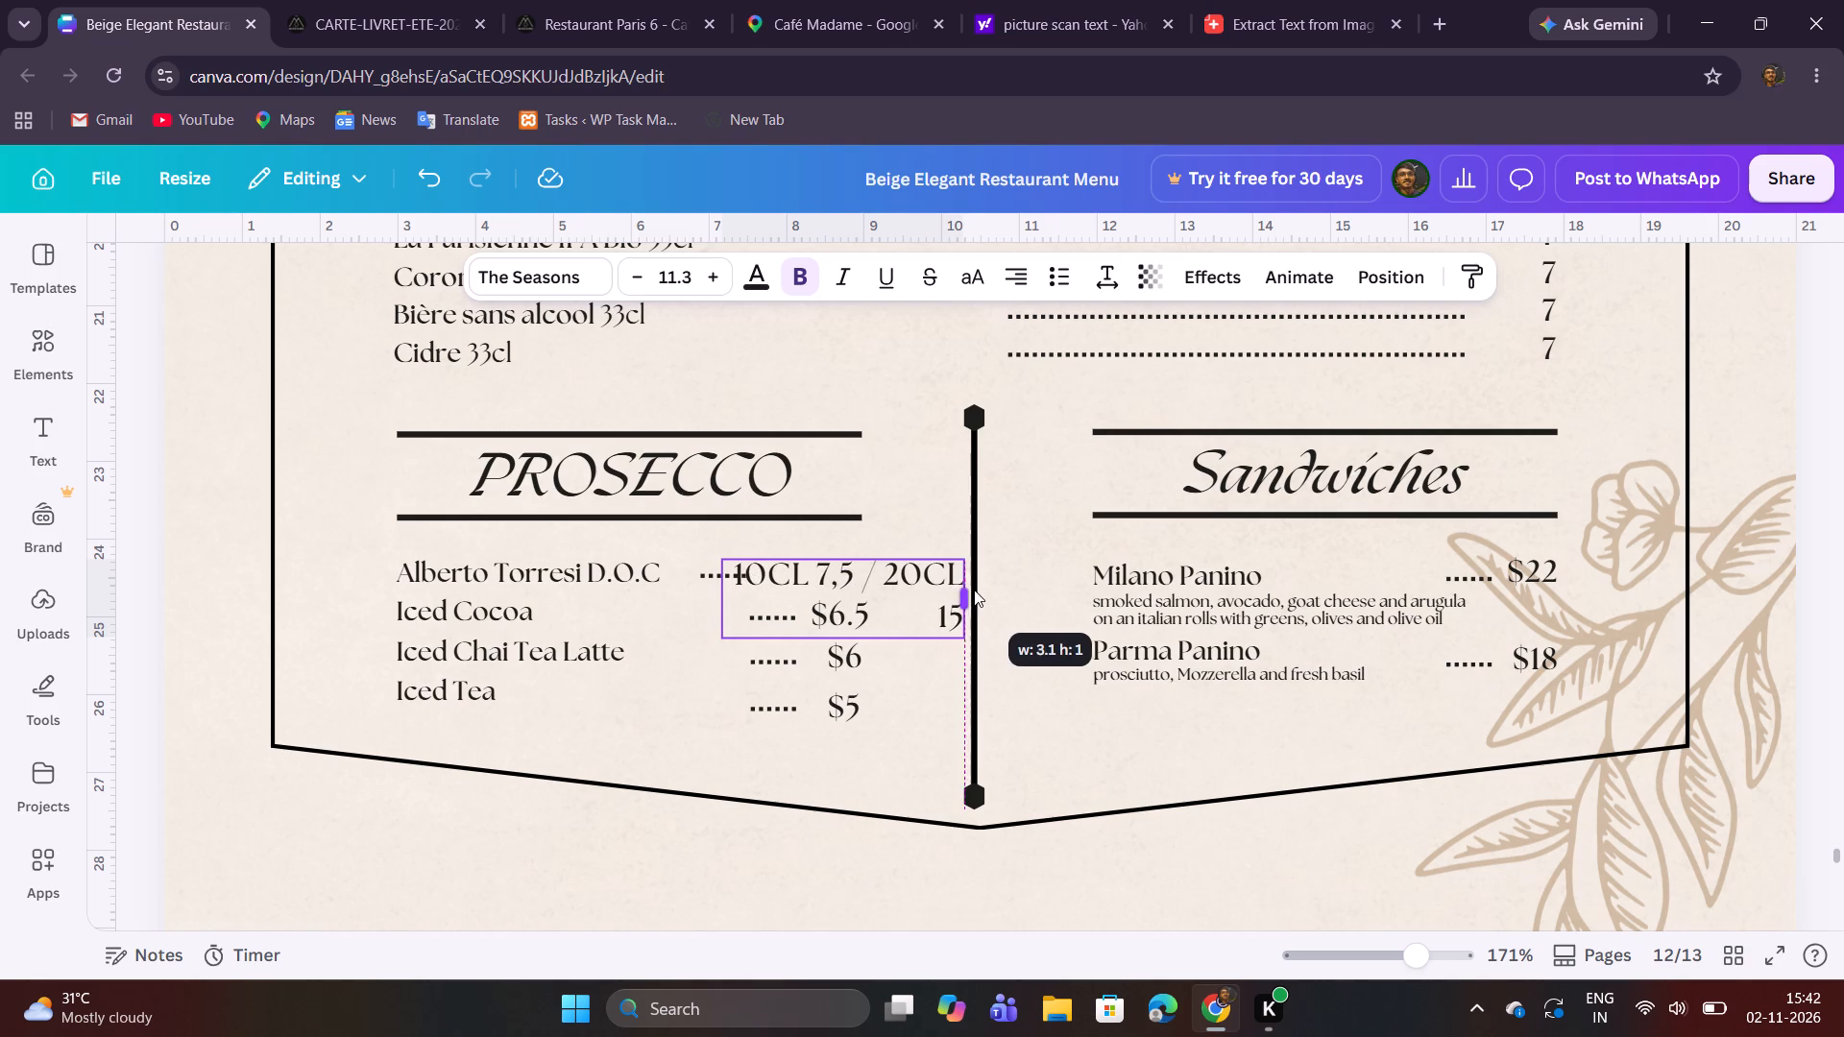
{"action": "left_click_drag", "start_coordinate": [974, 590], "coordinate": [1002, 582]}
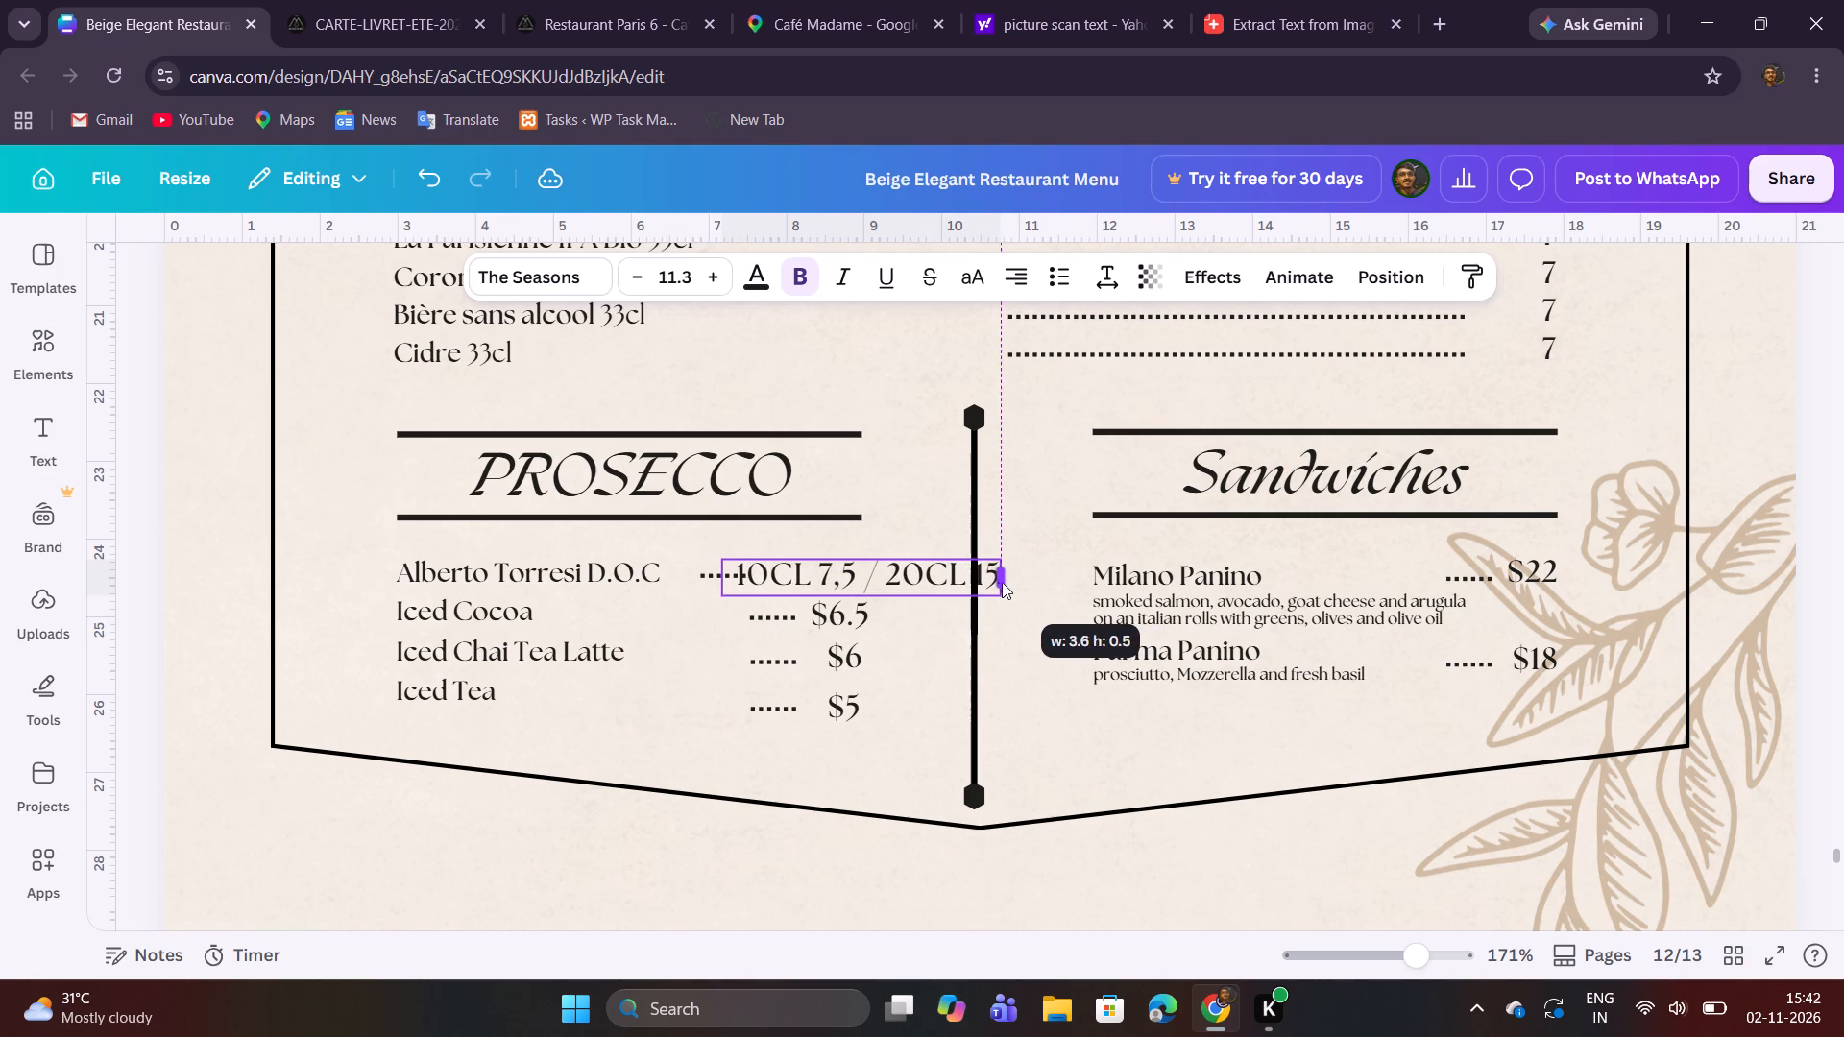
{"action": "left_click_drag", "start_coordinate": [1002, 582], "coordinate": [998, 582]}
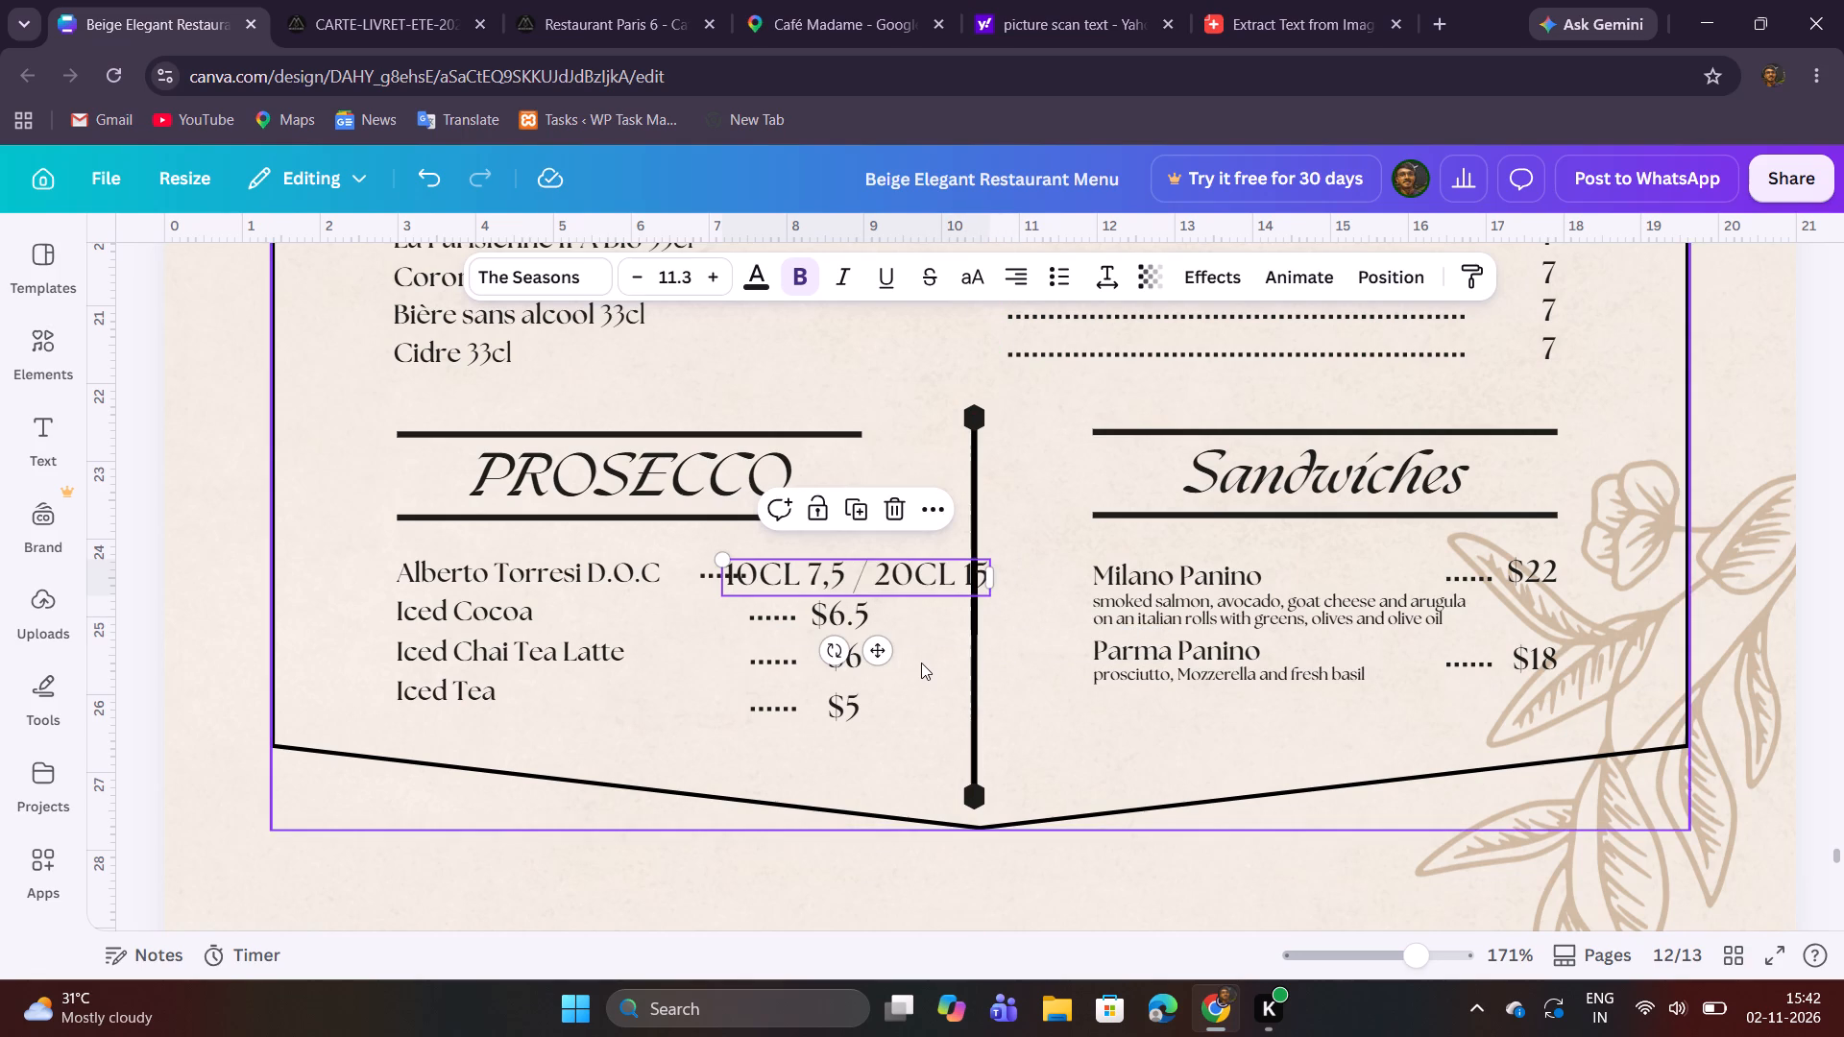
Shift the dotted leader in the Alberto Torresi row closer to the item name, clear of the 10CL / 20CL price text.
{"action": "left_click", "coordinate": [677, 639]}
{"action": "left_click_drag", "start_coordinate": [702, 573], "coordinate": [680, 573]}
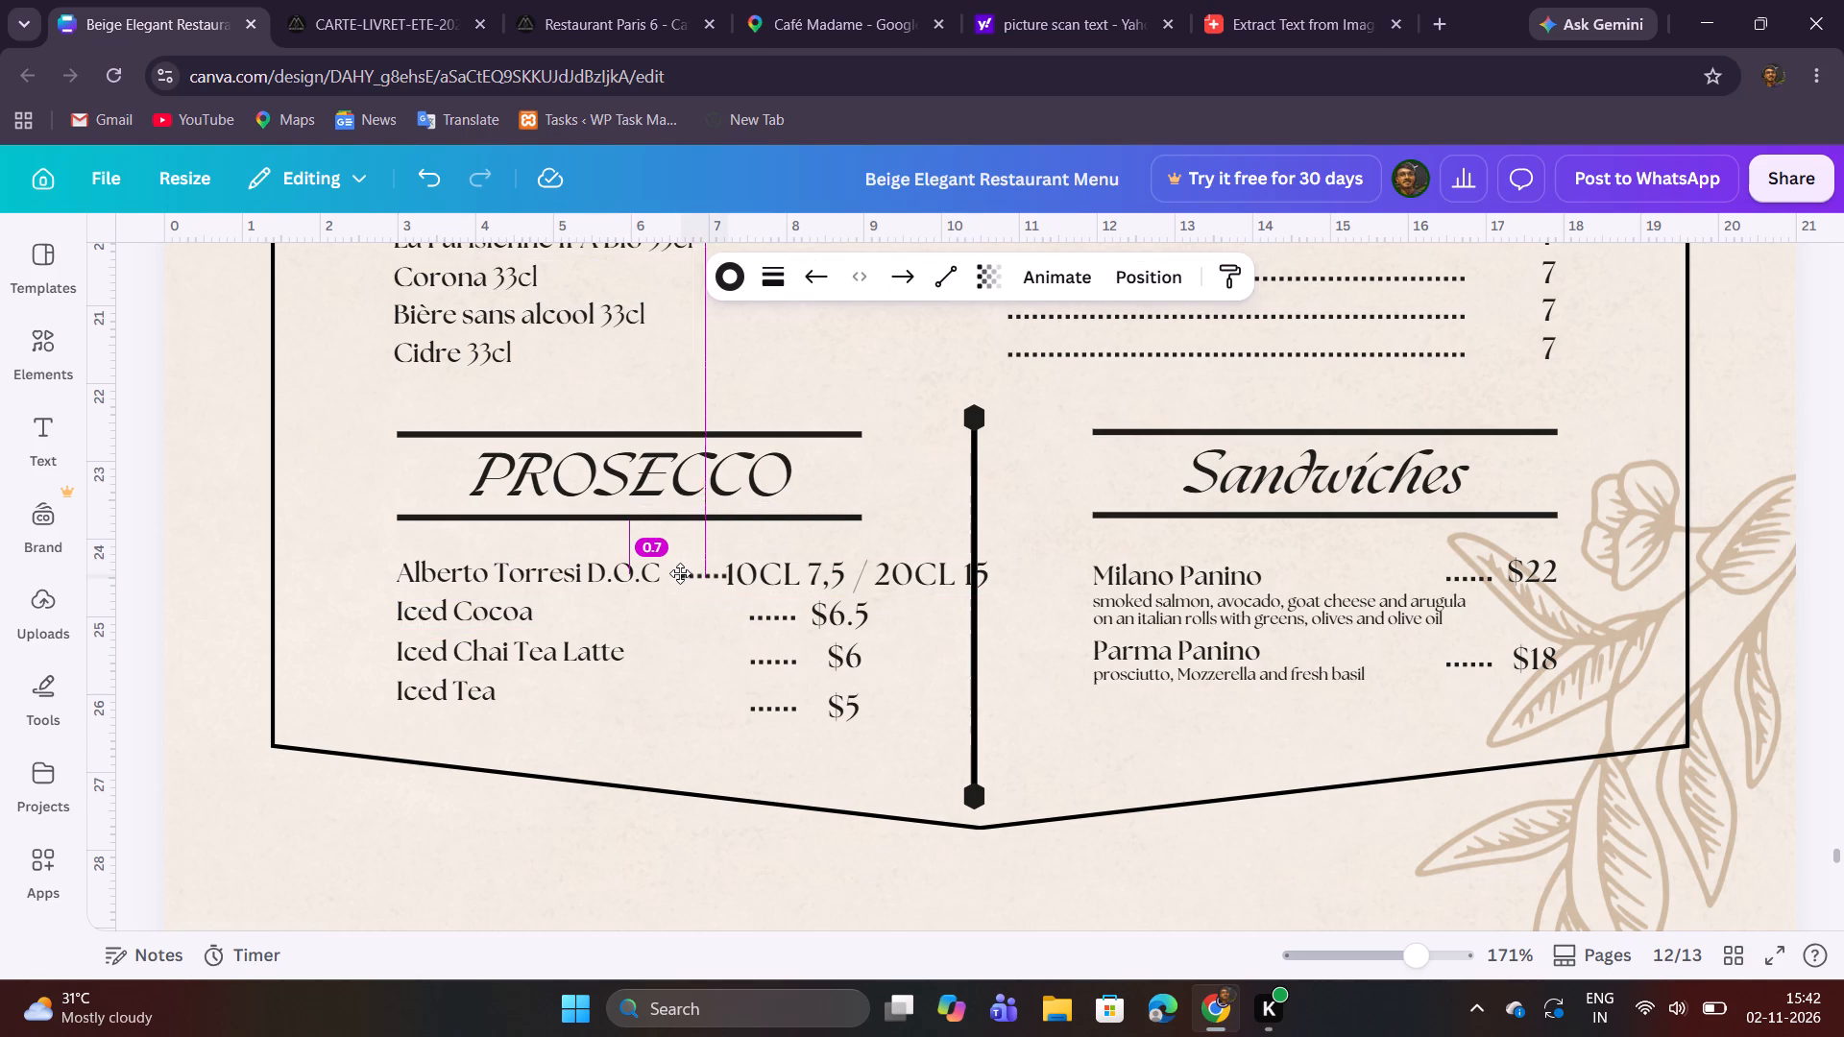
{"action": "left_click_drag", "start_coordinate": [680, 573], "coordinate": [672, 573]}
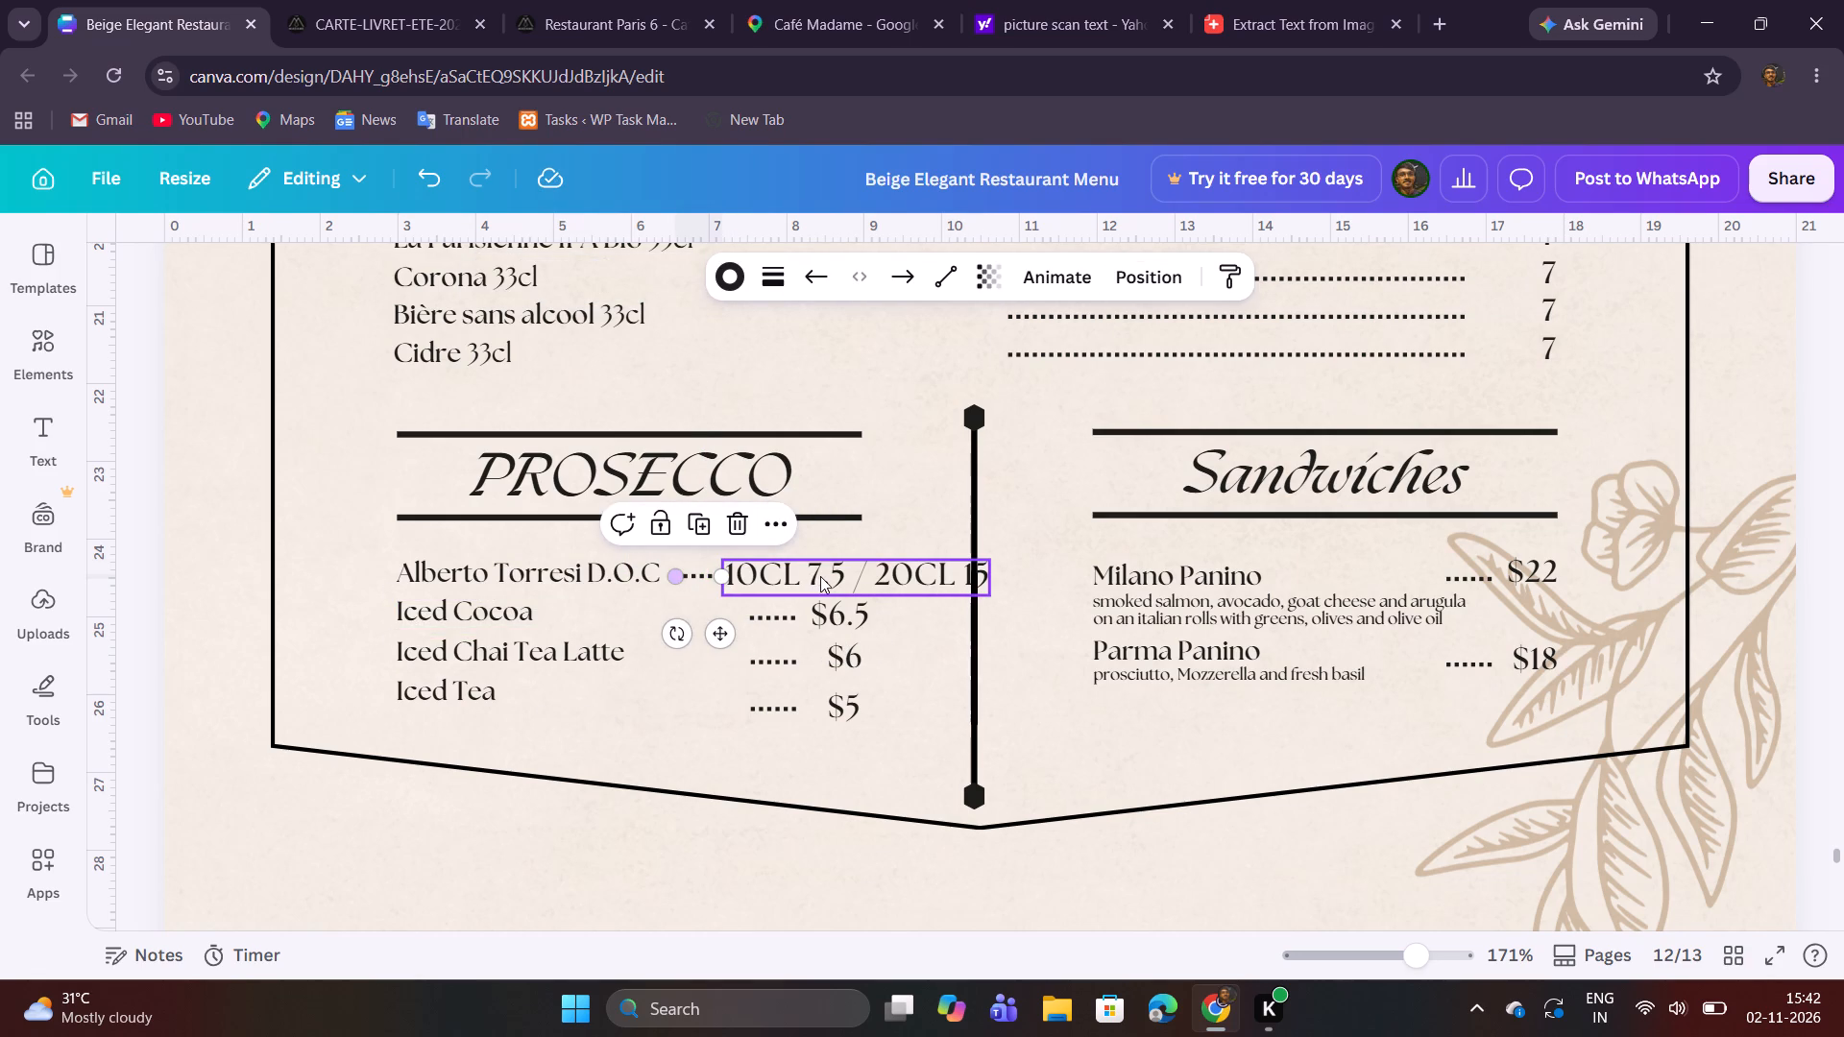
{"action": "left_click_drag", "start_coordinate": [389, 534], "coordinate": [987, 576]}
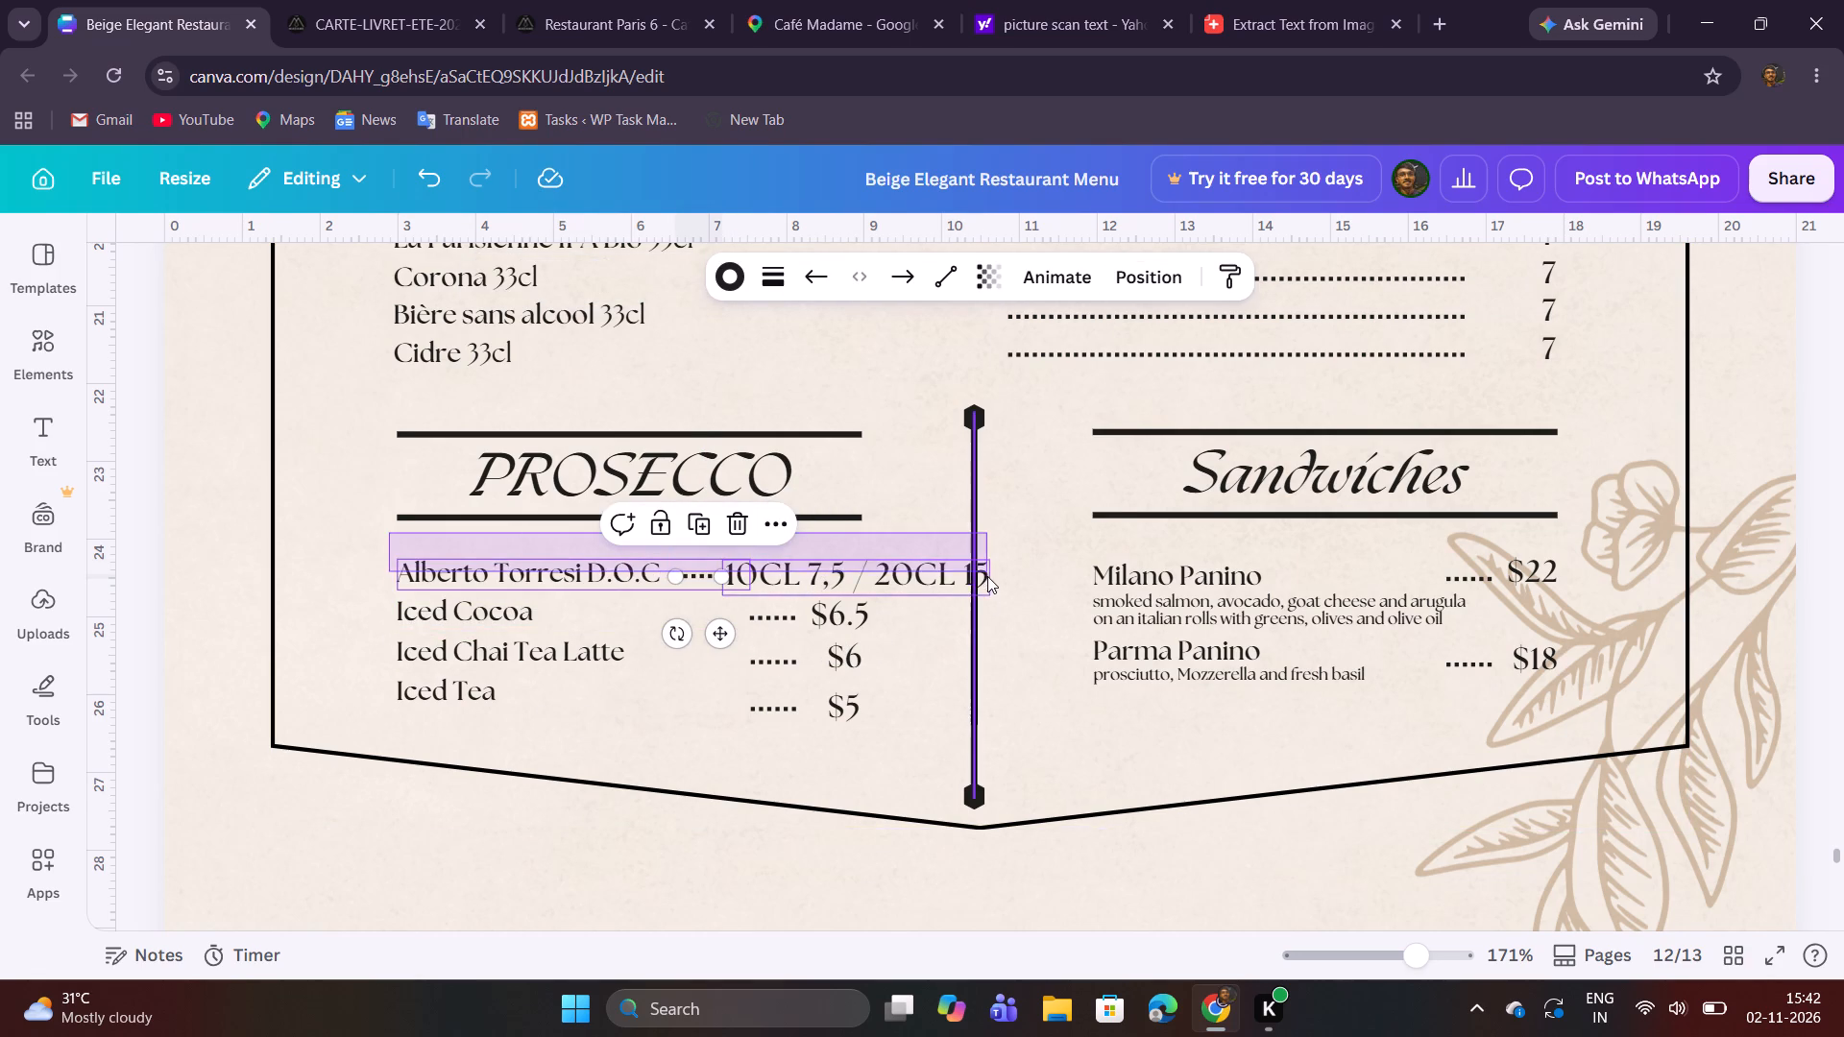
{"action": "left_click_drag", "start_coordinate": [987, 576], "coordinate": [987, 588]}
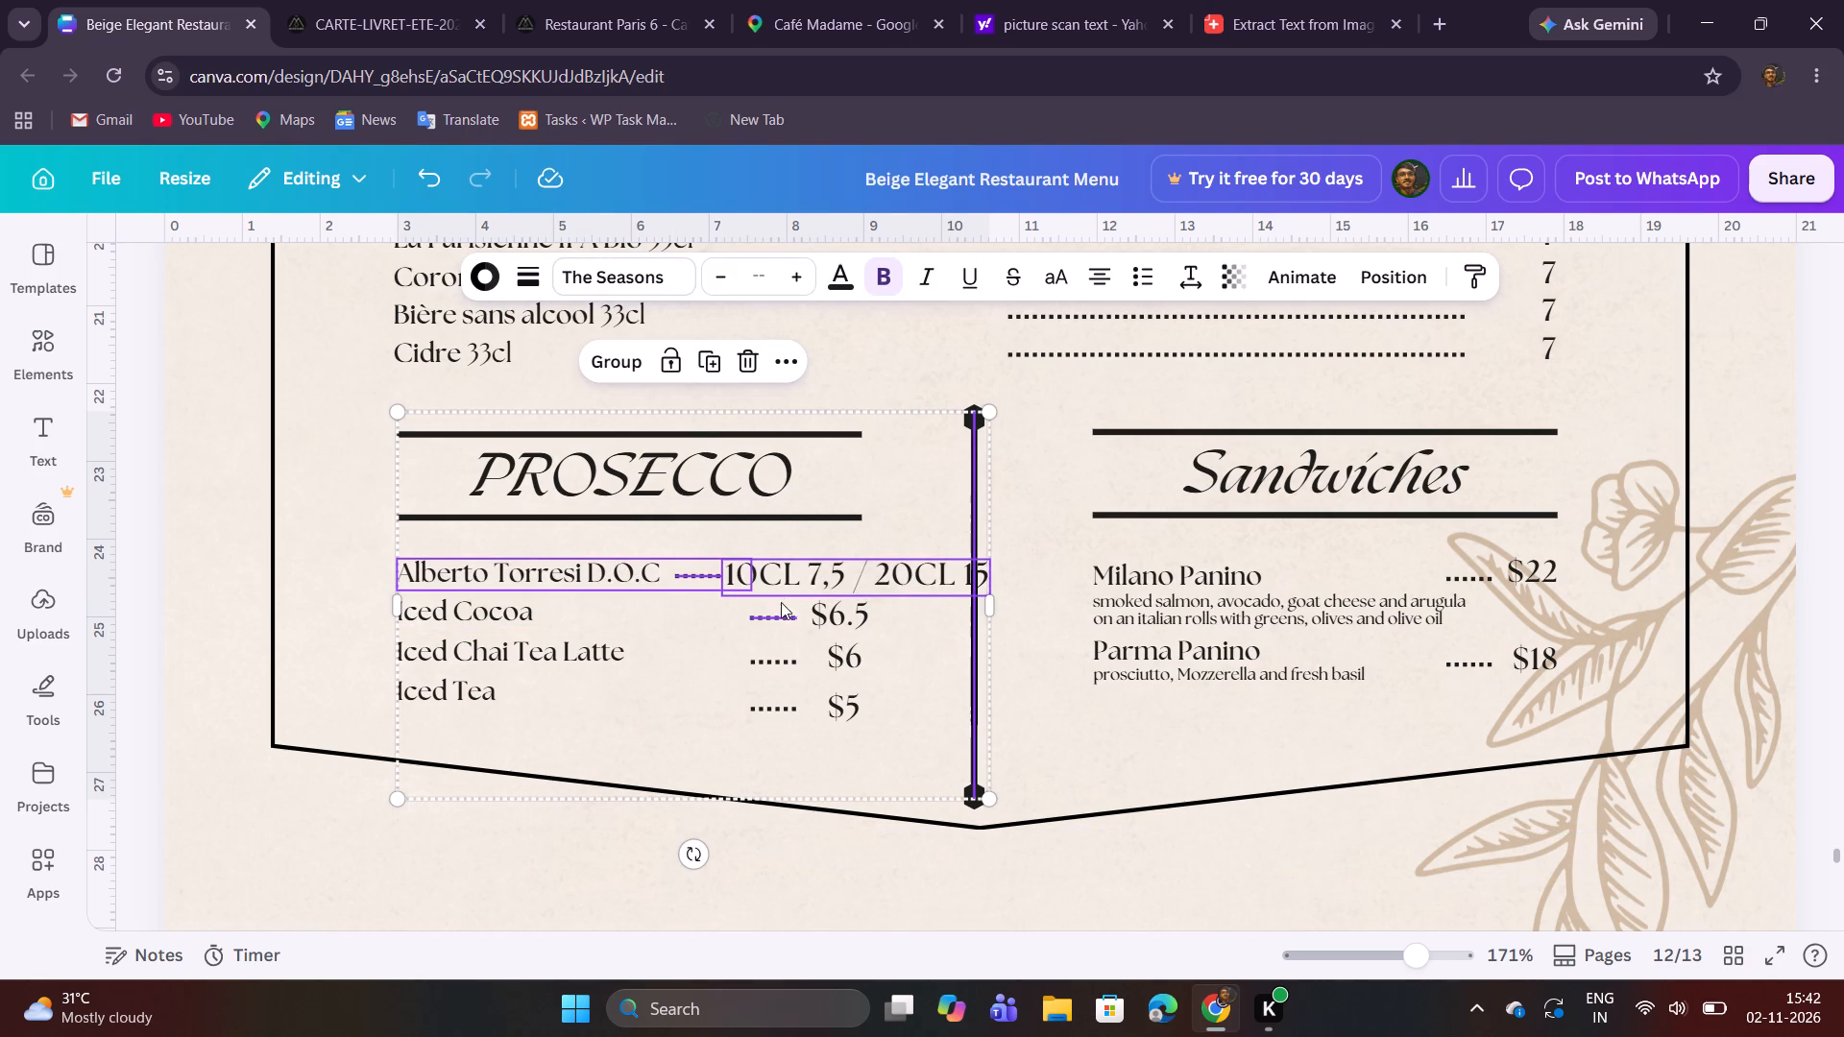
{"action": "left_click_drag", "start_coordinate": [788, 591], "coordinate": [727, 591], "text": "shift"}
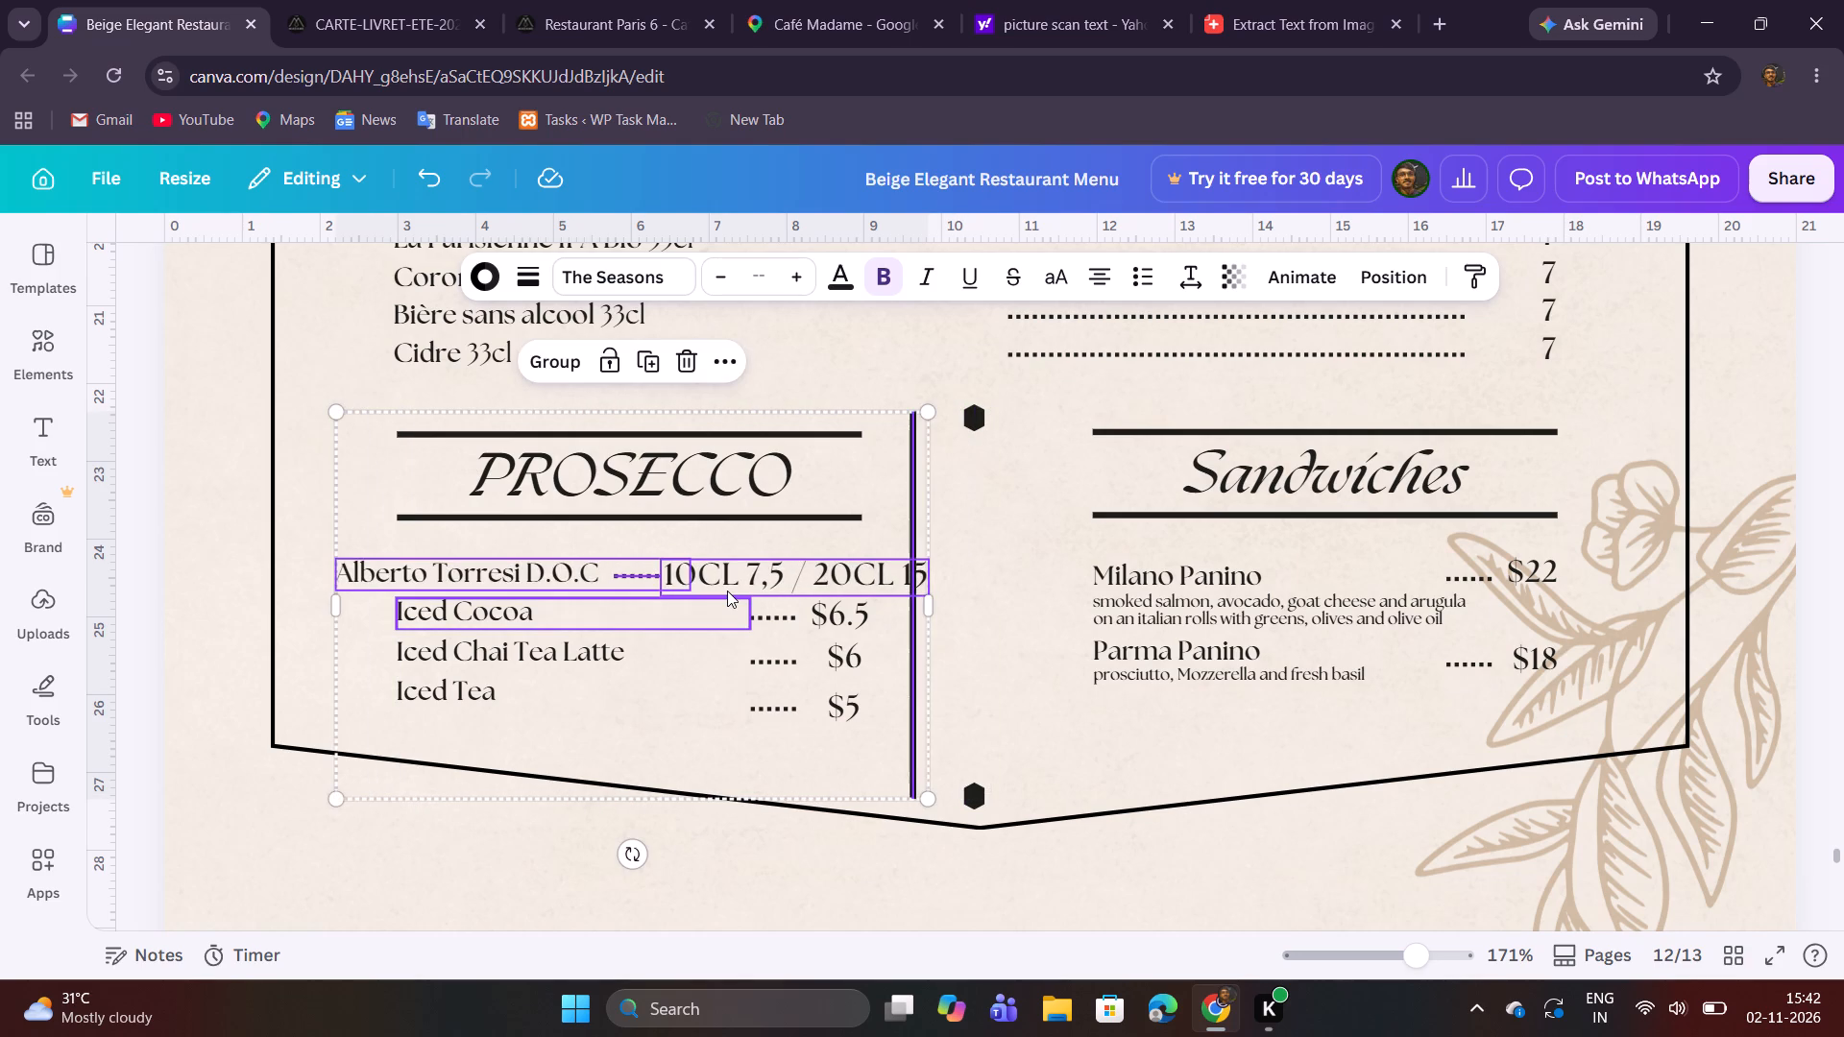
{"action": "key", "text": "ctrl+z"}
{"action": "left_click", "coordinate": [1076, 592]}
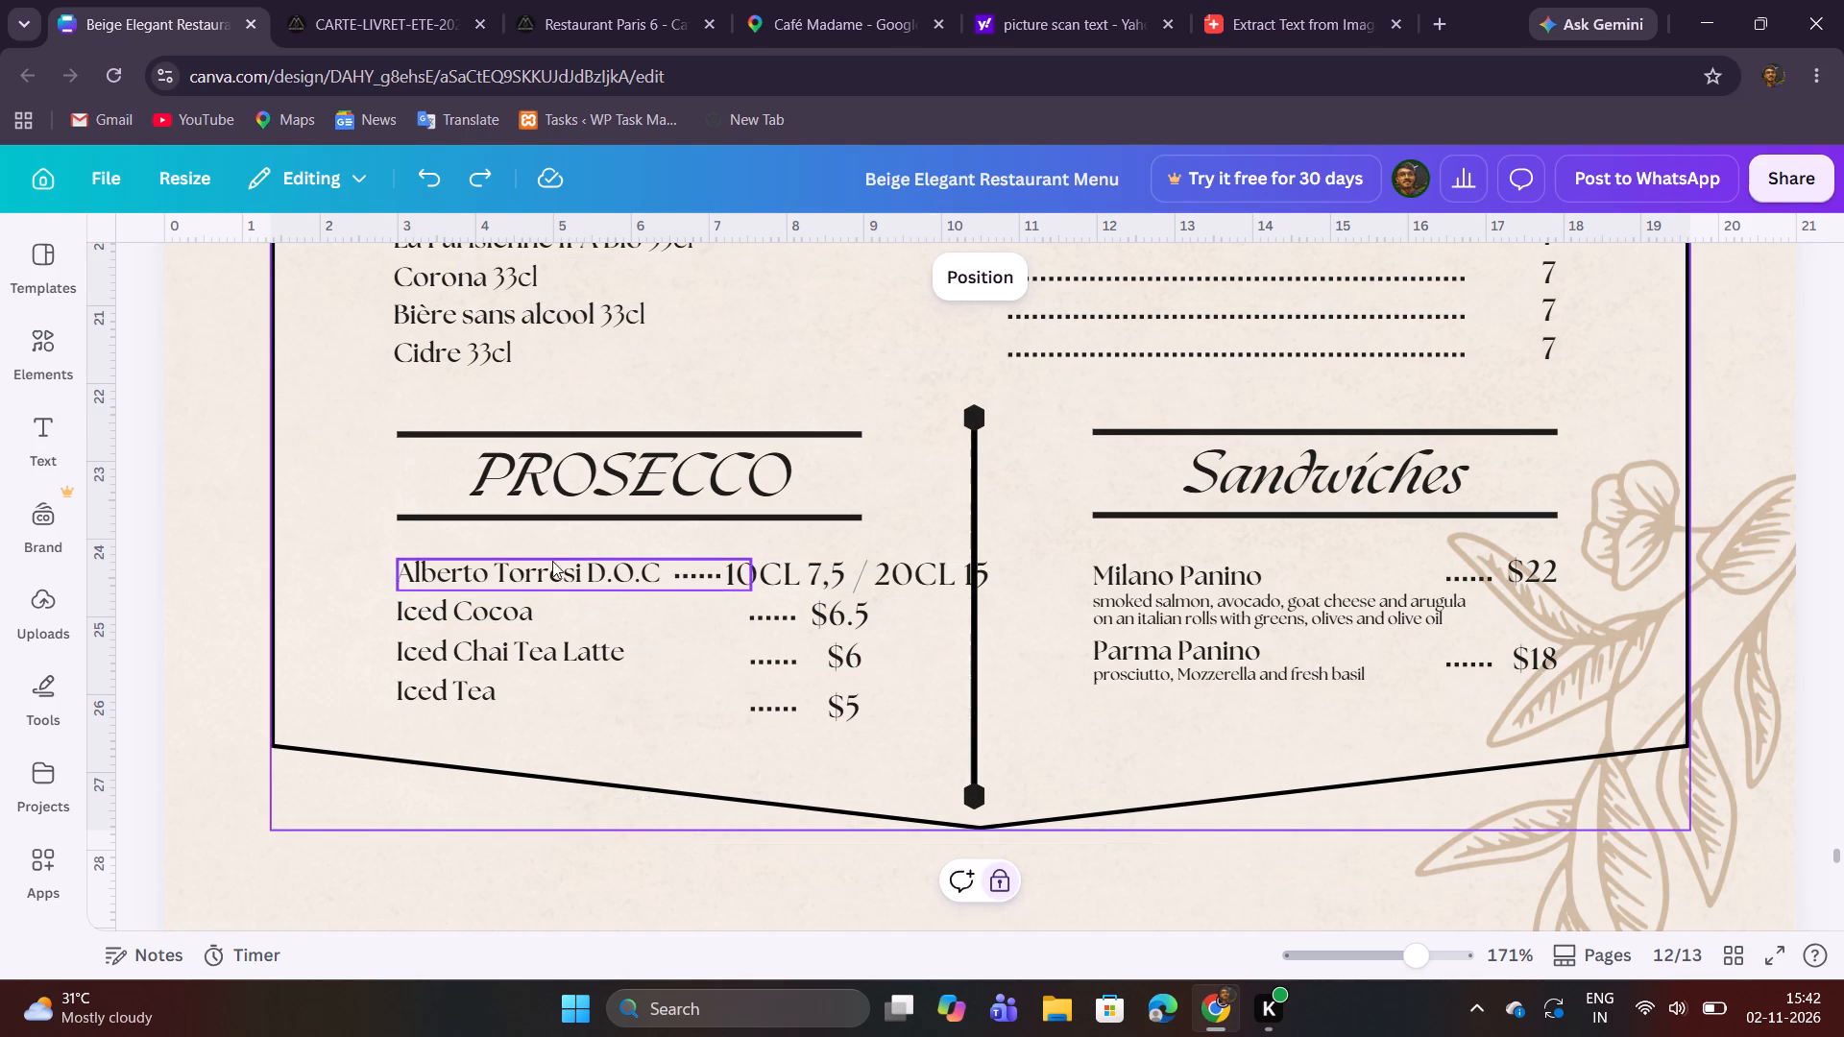
Move the Alberto Torresi name, dotted leader and price together away from the vertical divider so the price clears it.
{"action": "left_click_drag", "start_coordinate": [507, 539], "coordinate": [849, 576]}
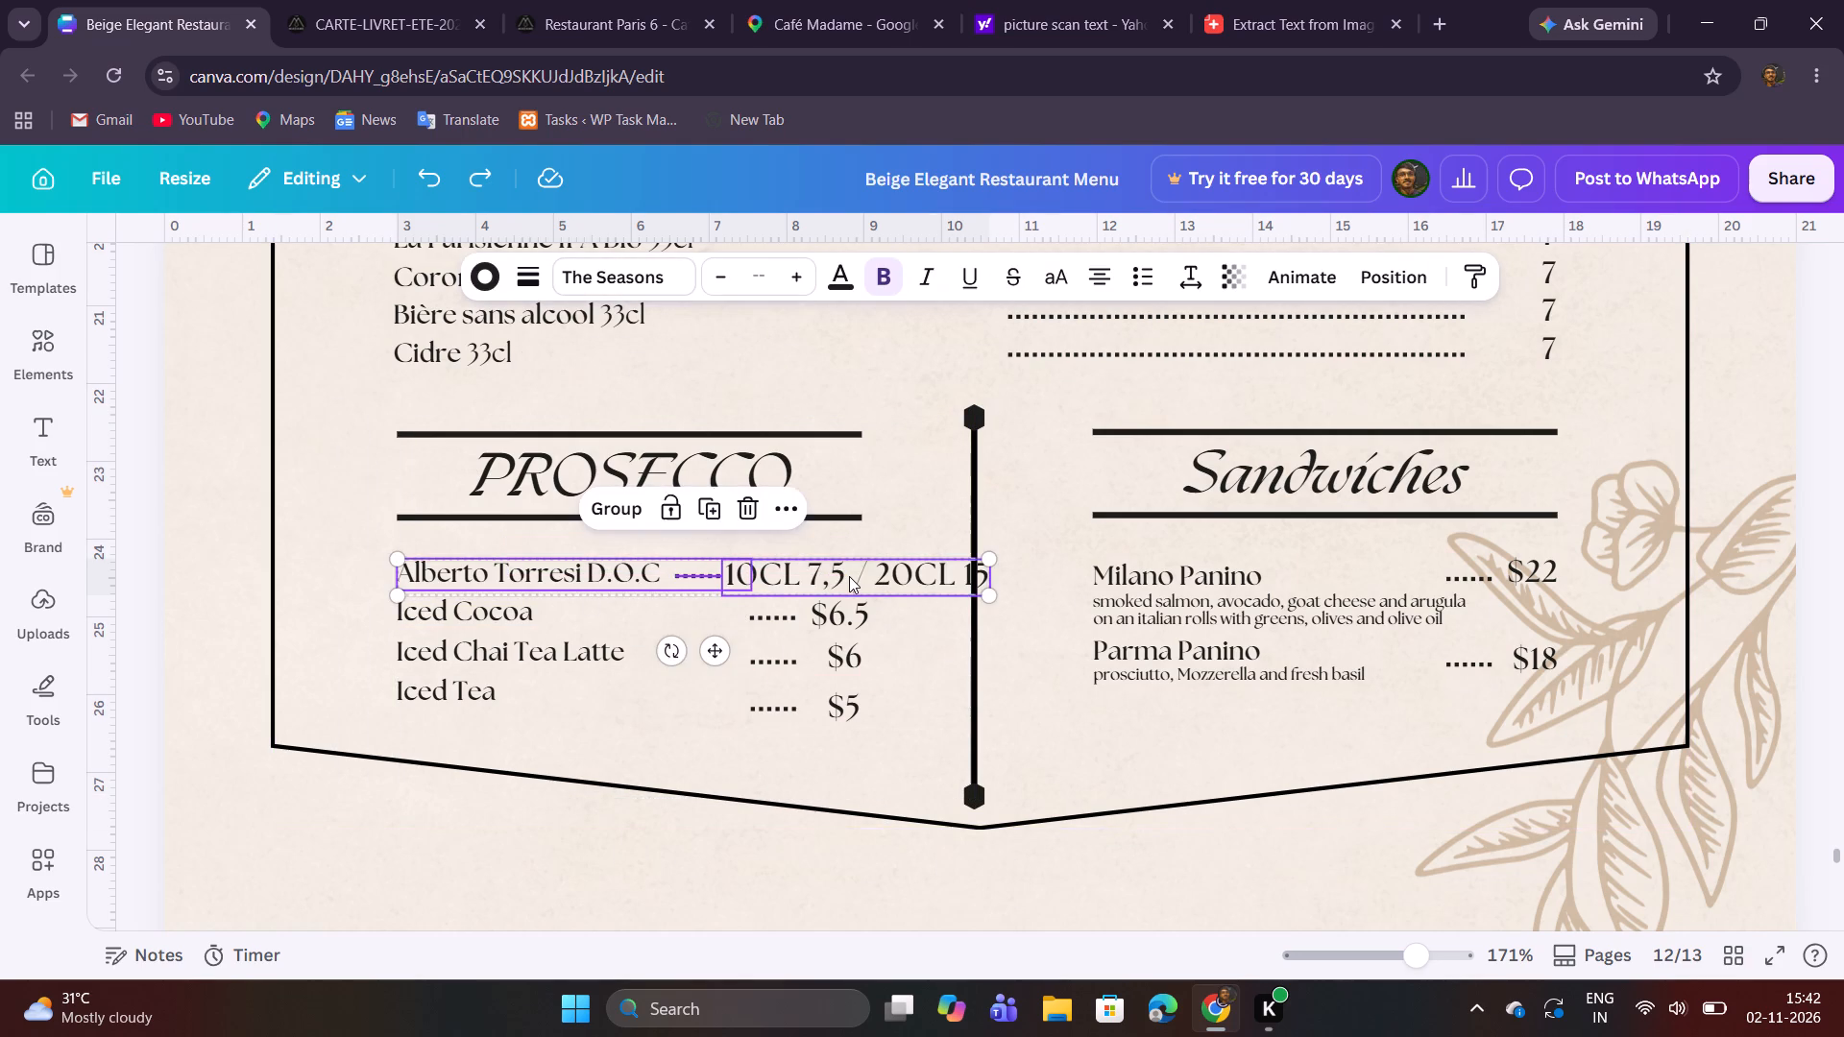
{"action": "left_click_drag", "start_coordinate": [849, 576], "coordinate": [796, 566], "text": "shift"}
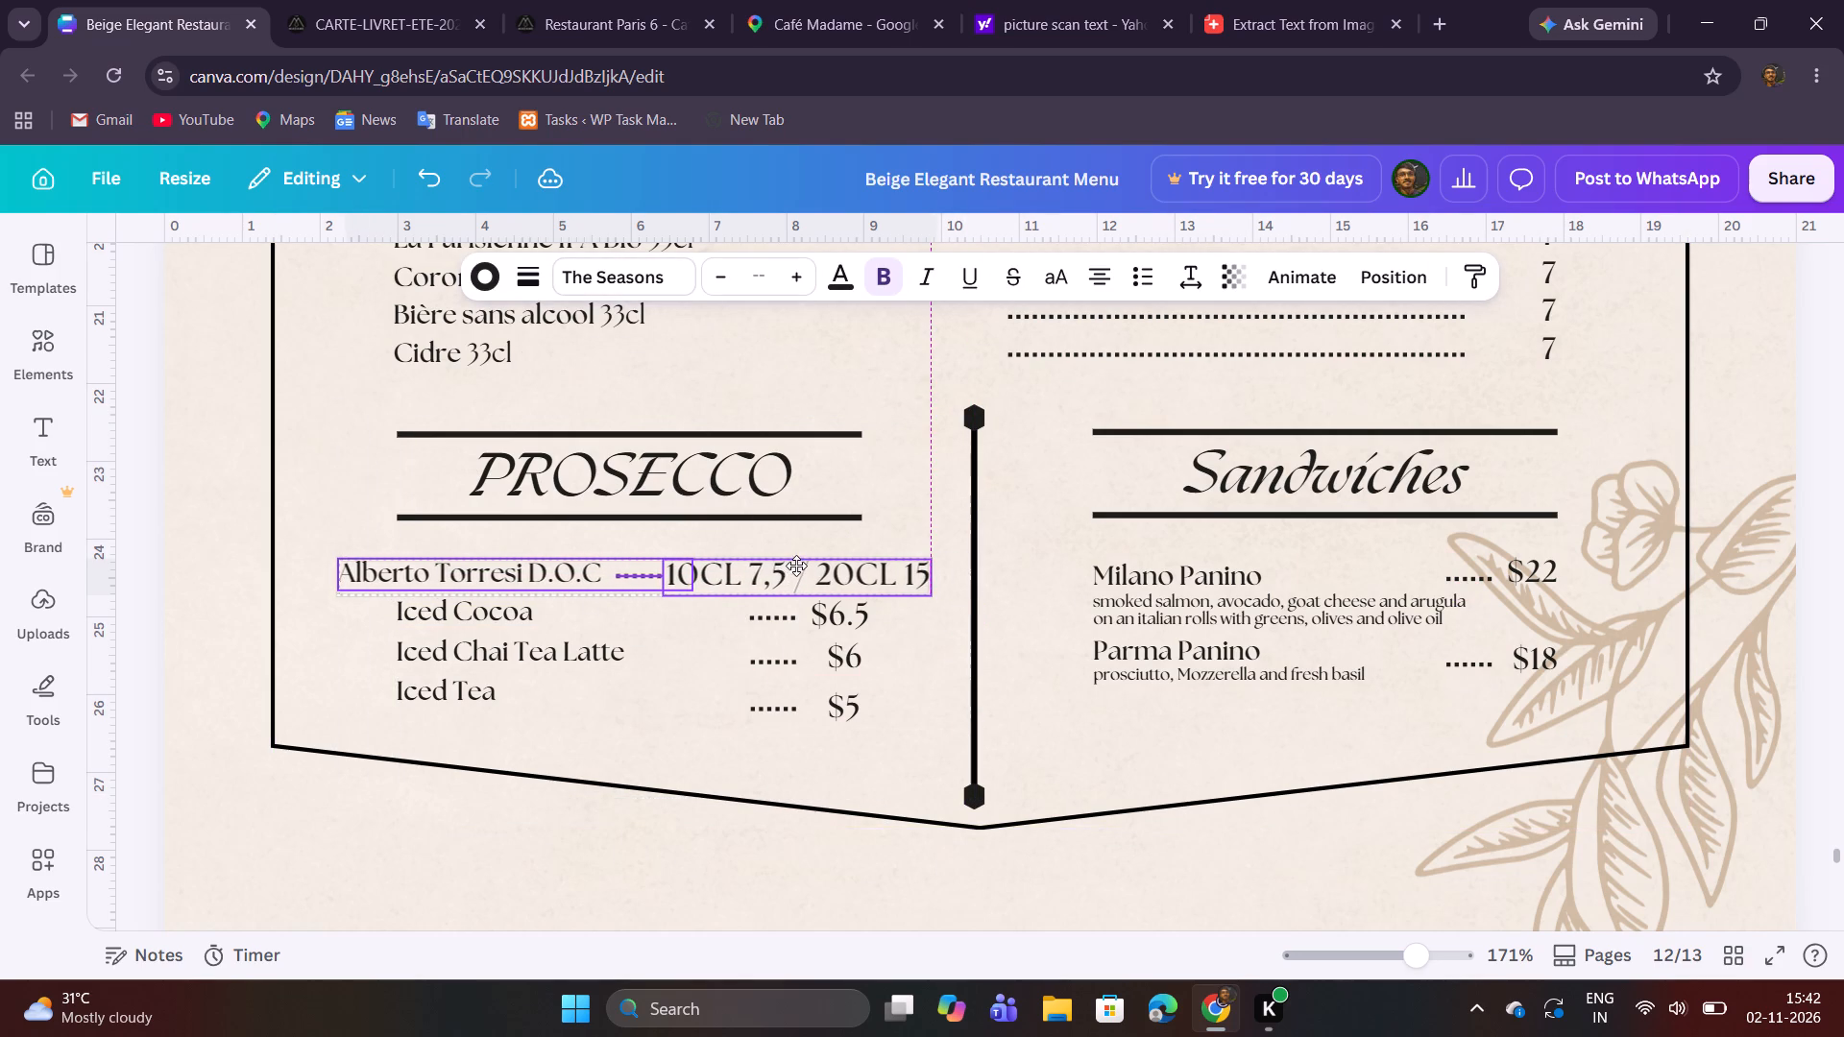
{"action": "left_click_drag", "start_coordinate": [796, 566], "coordinate": [789, 565], "text": "shift"}
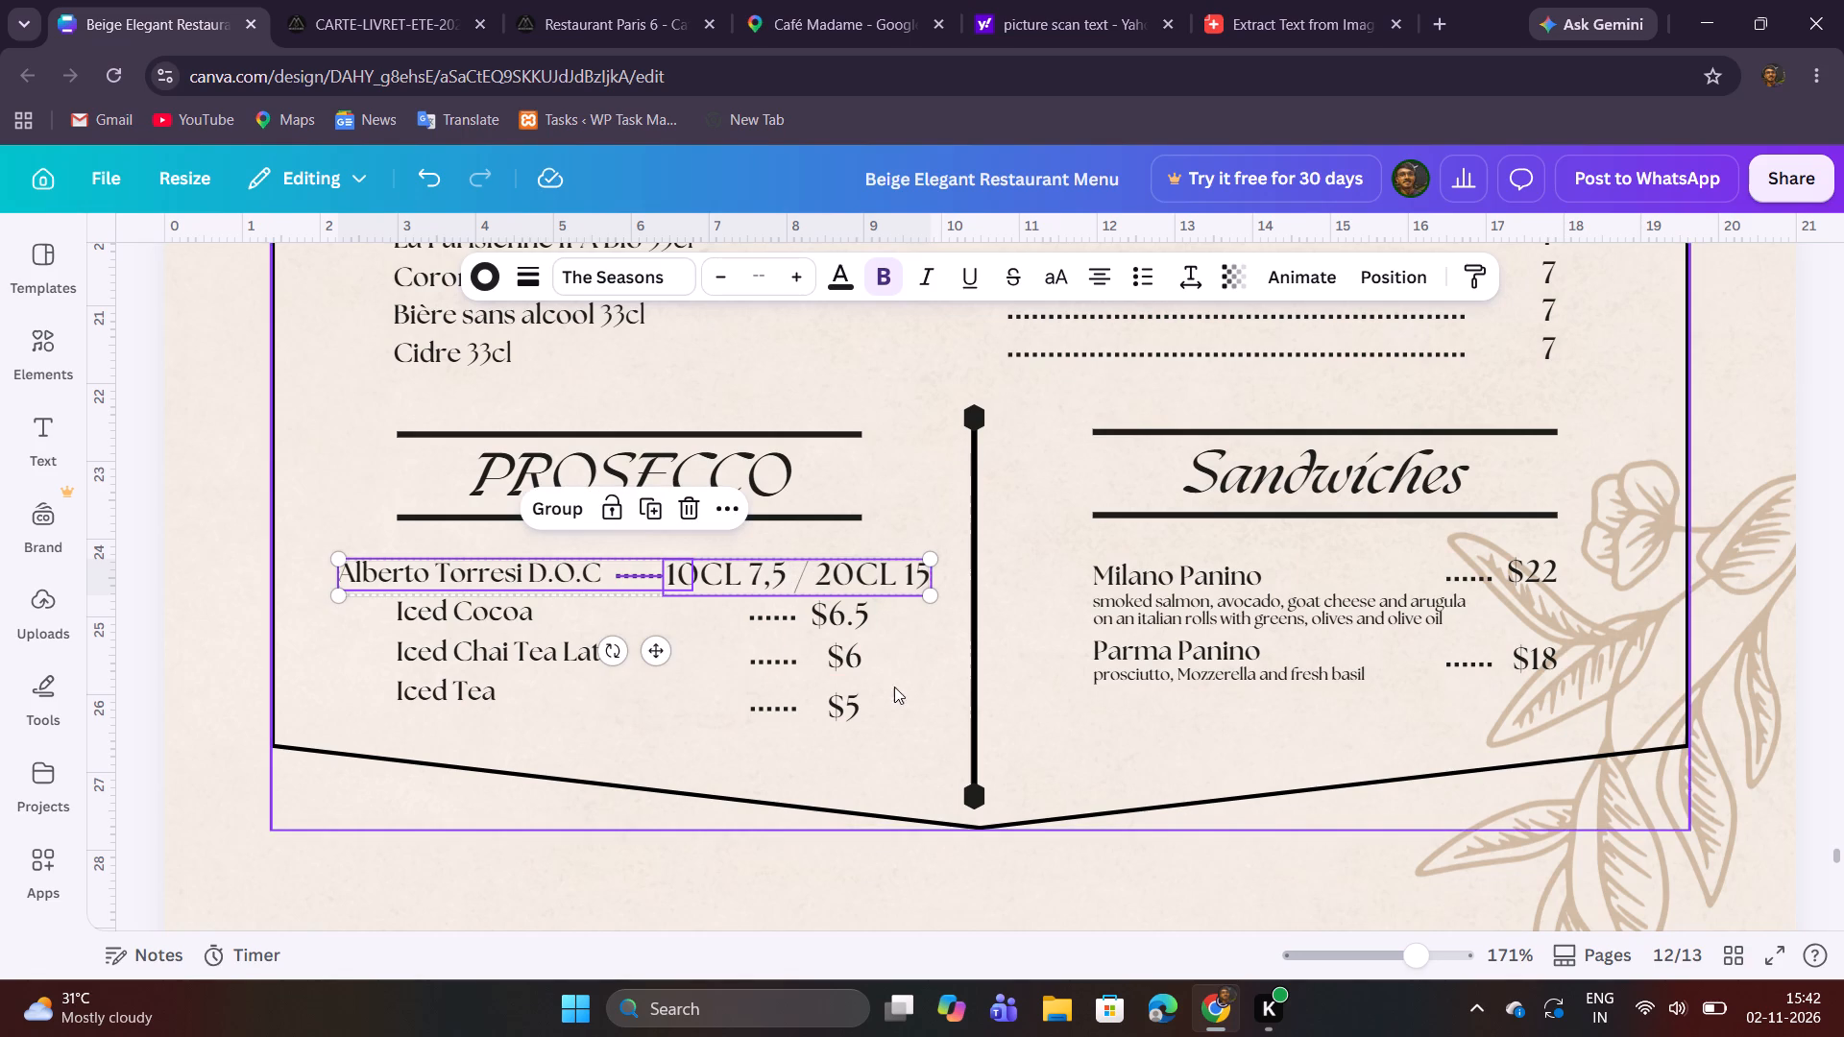
{"action": "left_click", "coordinate": [907, 693]}
Delete the leftover Iced Cocoa, Iced Chai Tea Latte and Iced Tea rows with their leaders and prices.
{"action": "left_click_drag", "start_coordinate": [362, 606], "coordinate": [843, 711]}
{"action": "left_click", "coordinate": [689, 546]}
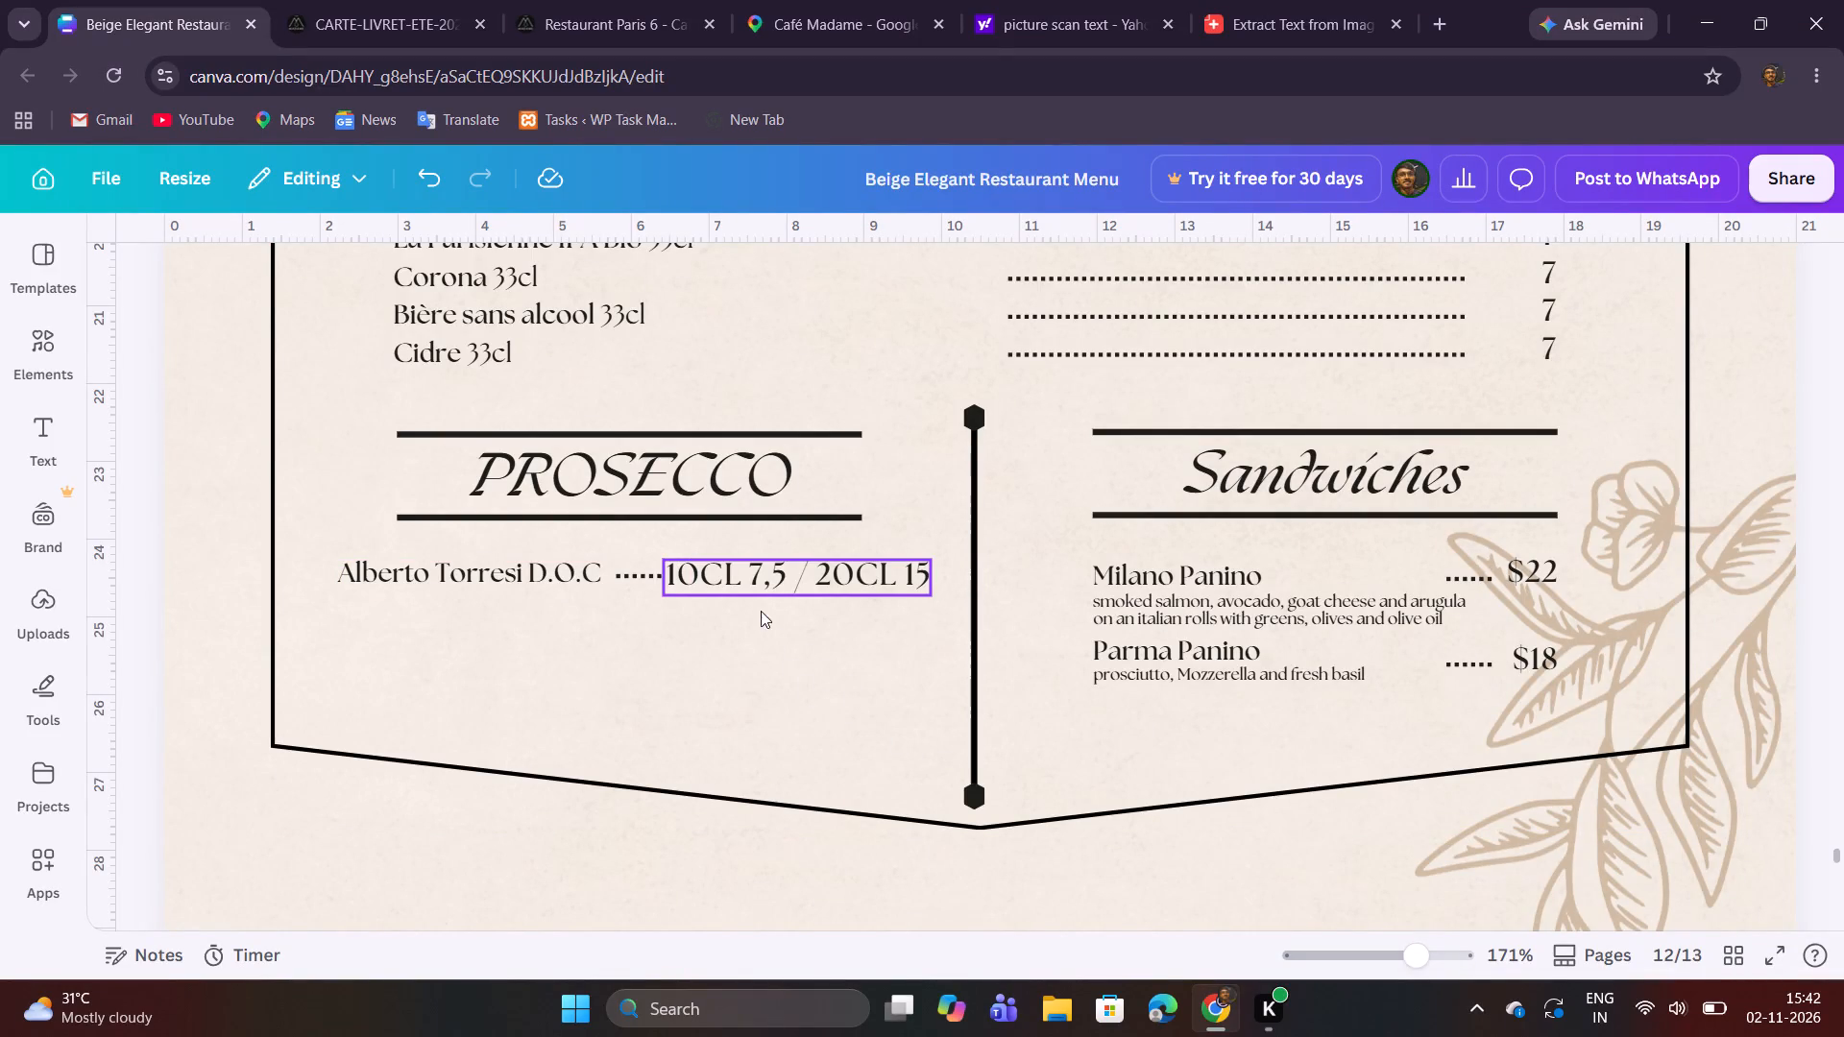
Add colons to the Alberto Torresi price so it reads "10CL: 7,5 / 20CL: 15" and widen its box to fit one line.
{"action": "left_click", "coordinate": [729, 571]}
{"action": "left_click", "coordinate": [740, 576]}
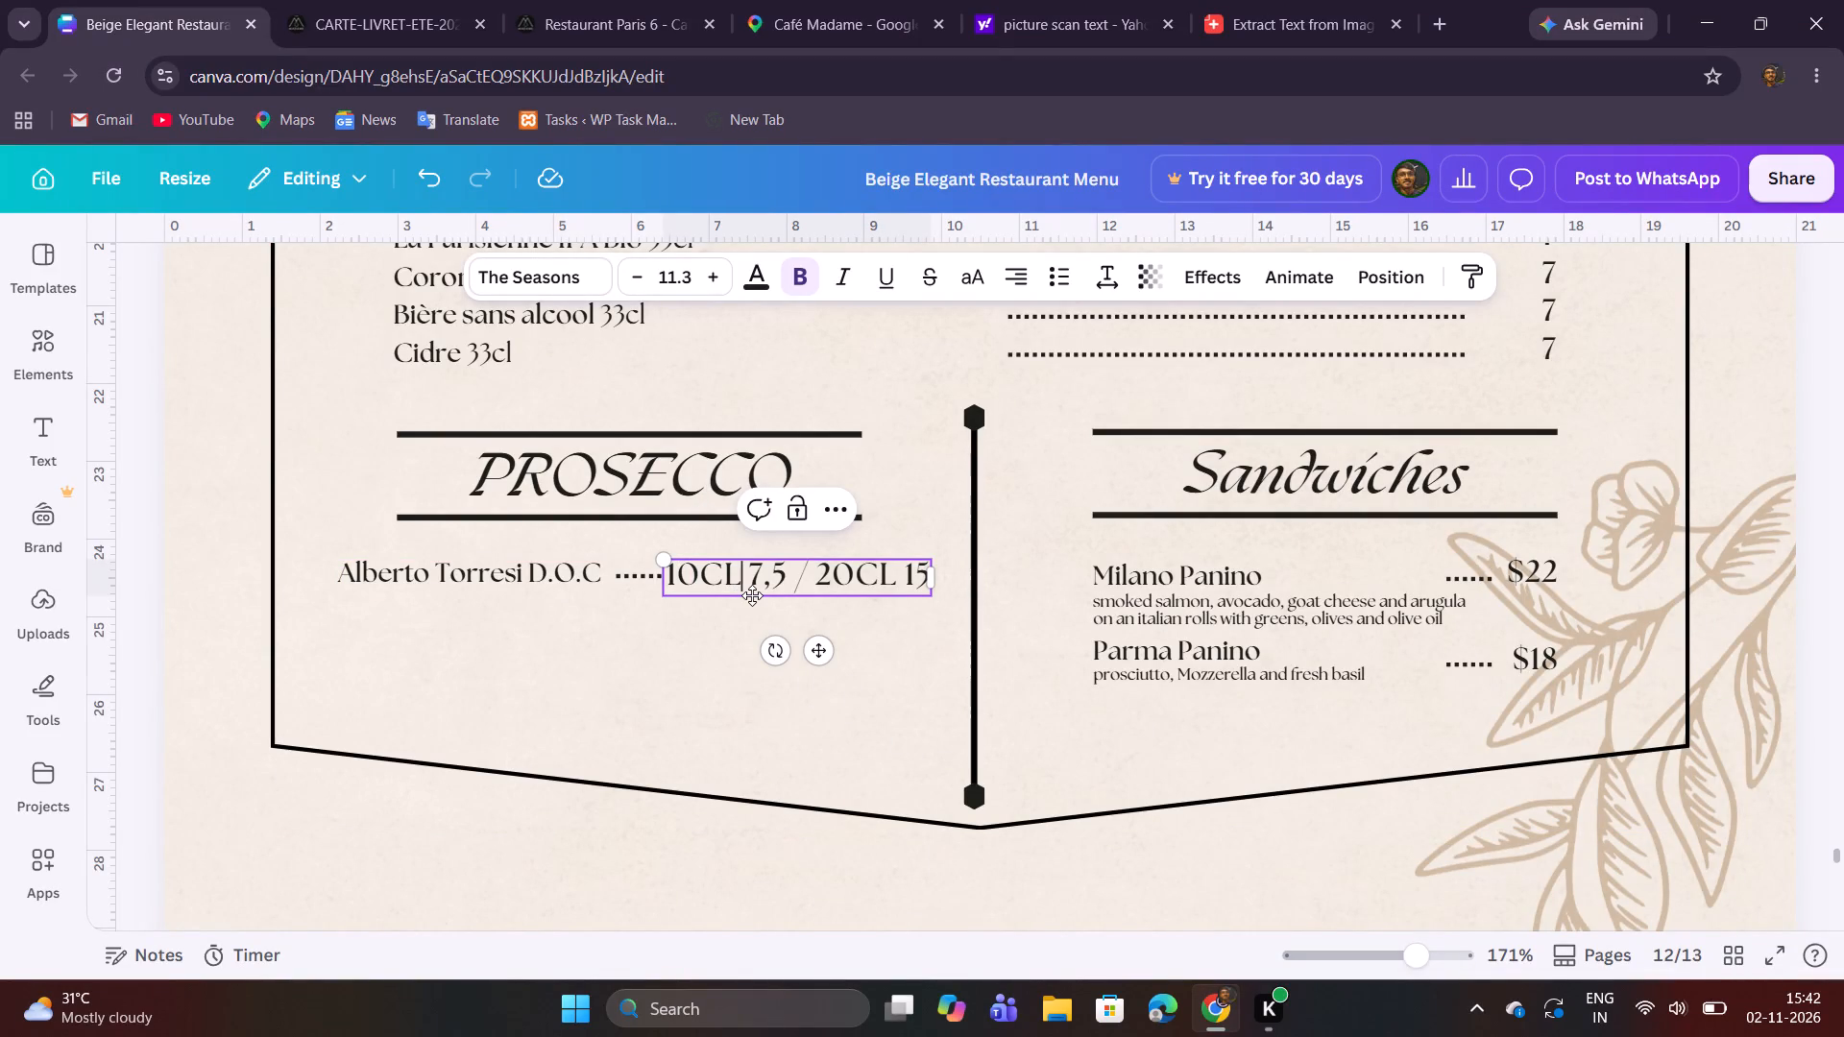
{"action": "key", "text": "shift+colon"}
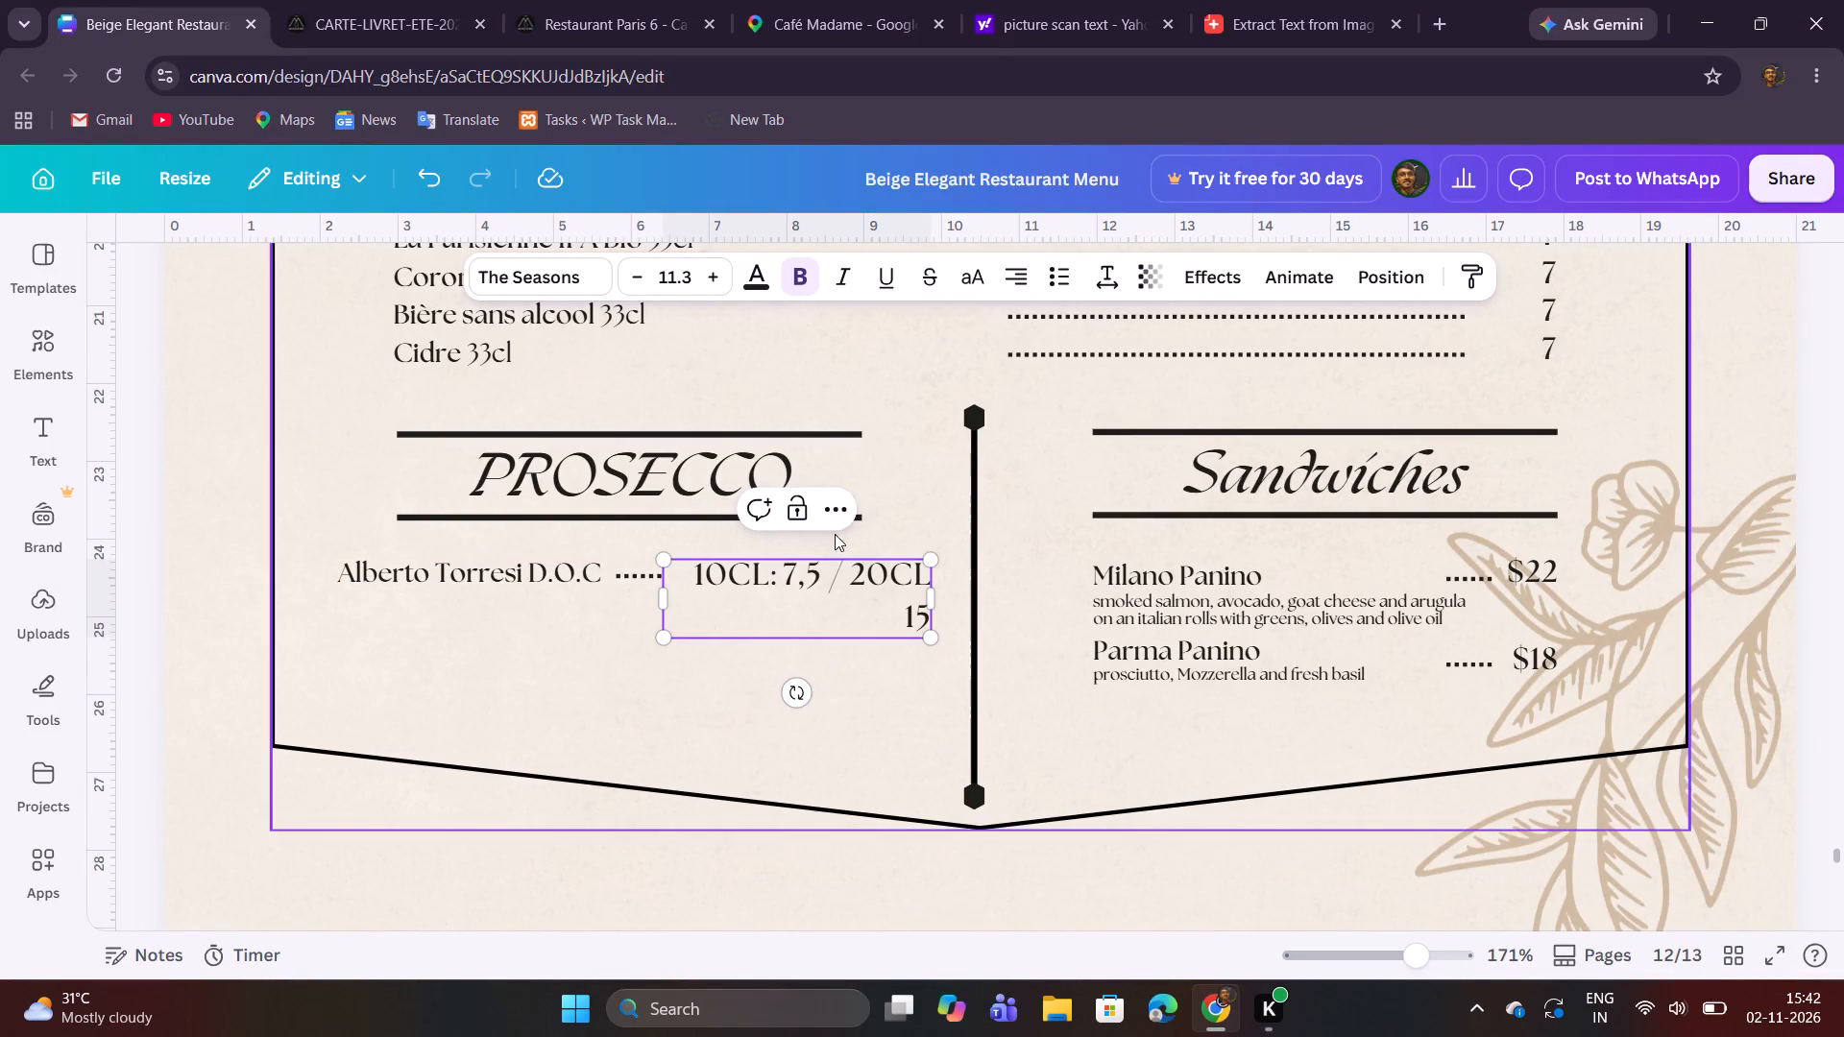
{"action": "left_click", "coordinate": [923, 587]}
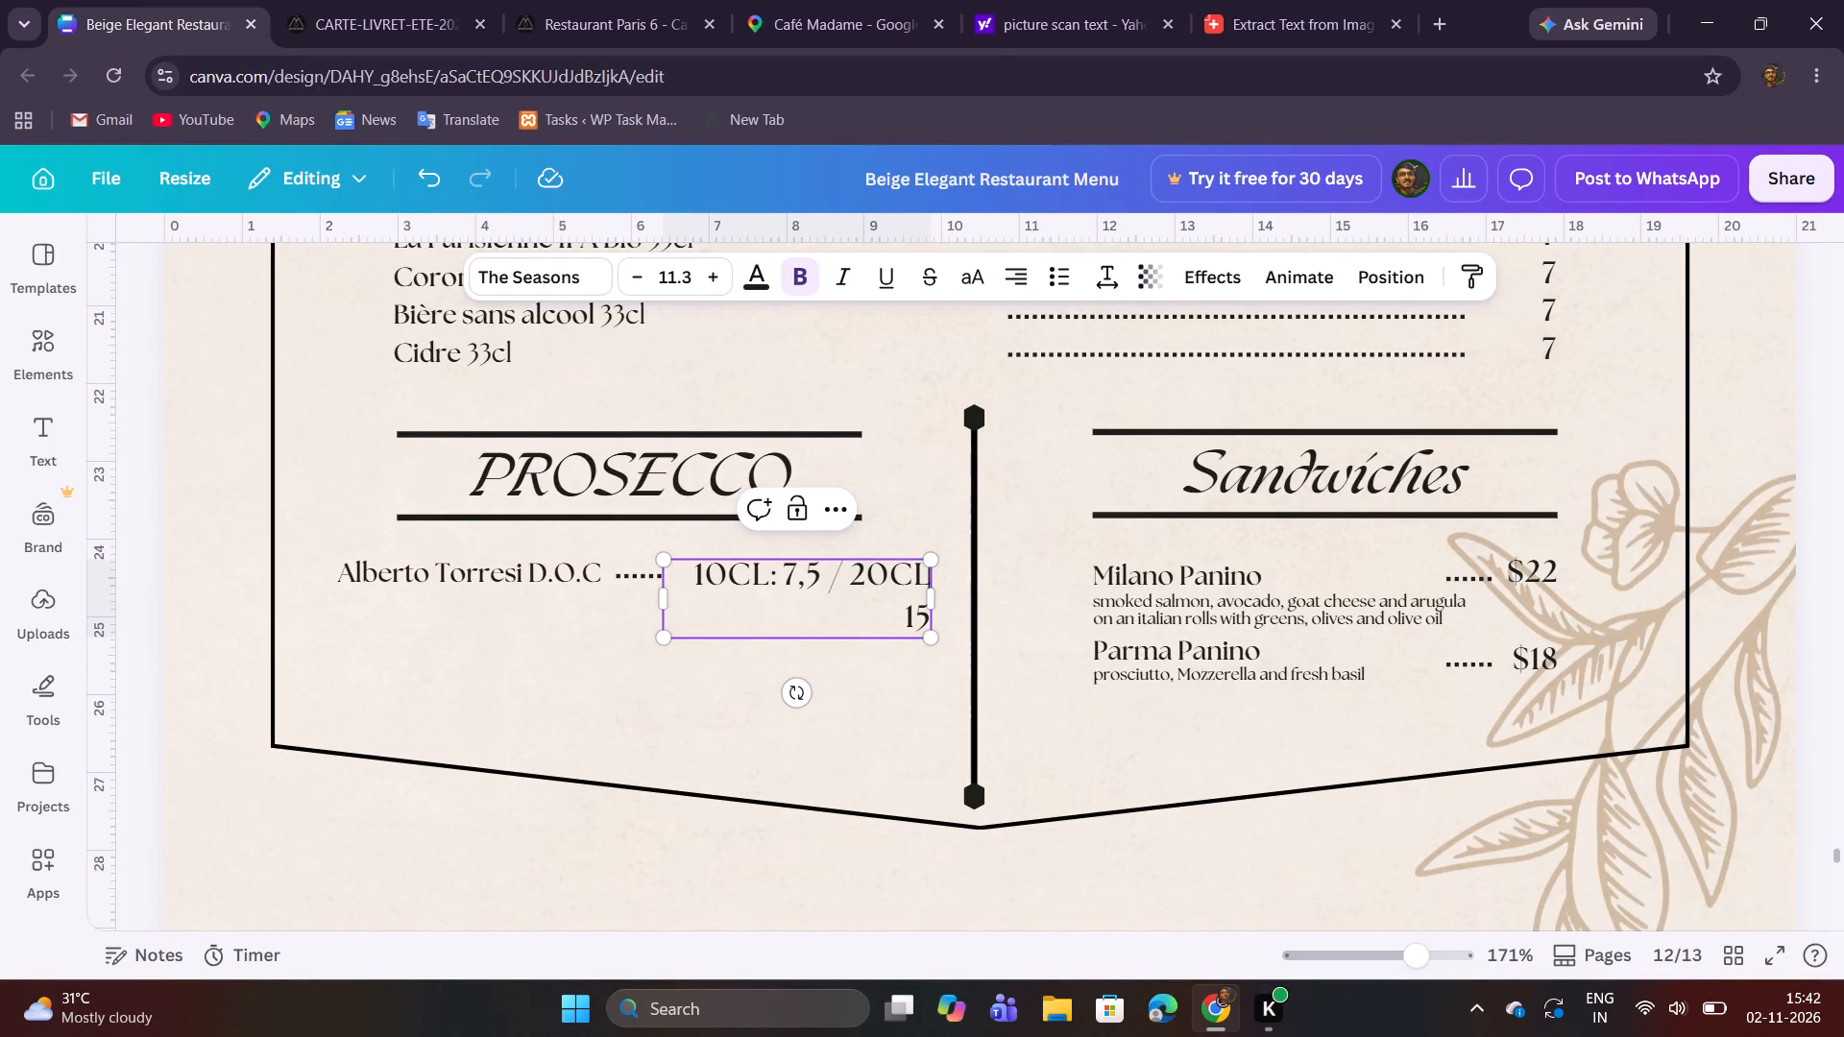
{"action": "key", "text": "shift+colon"}
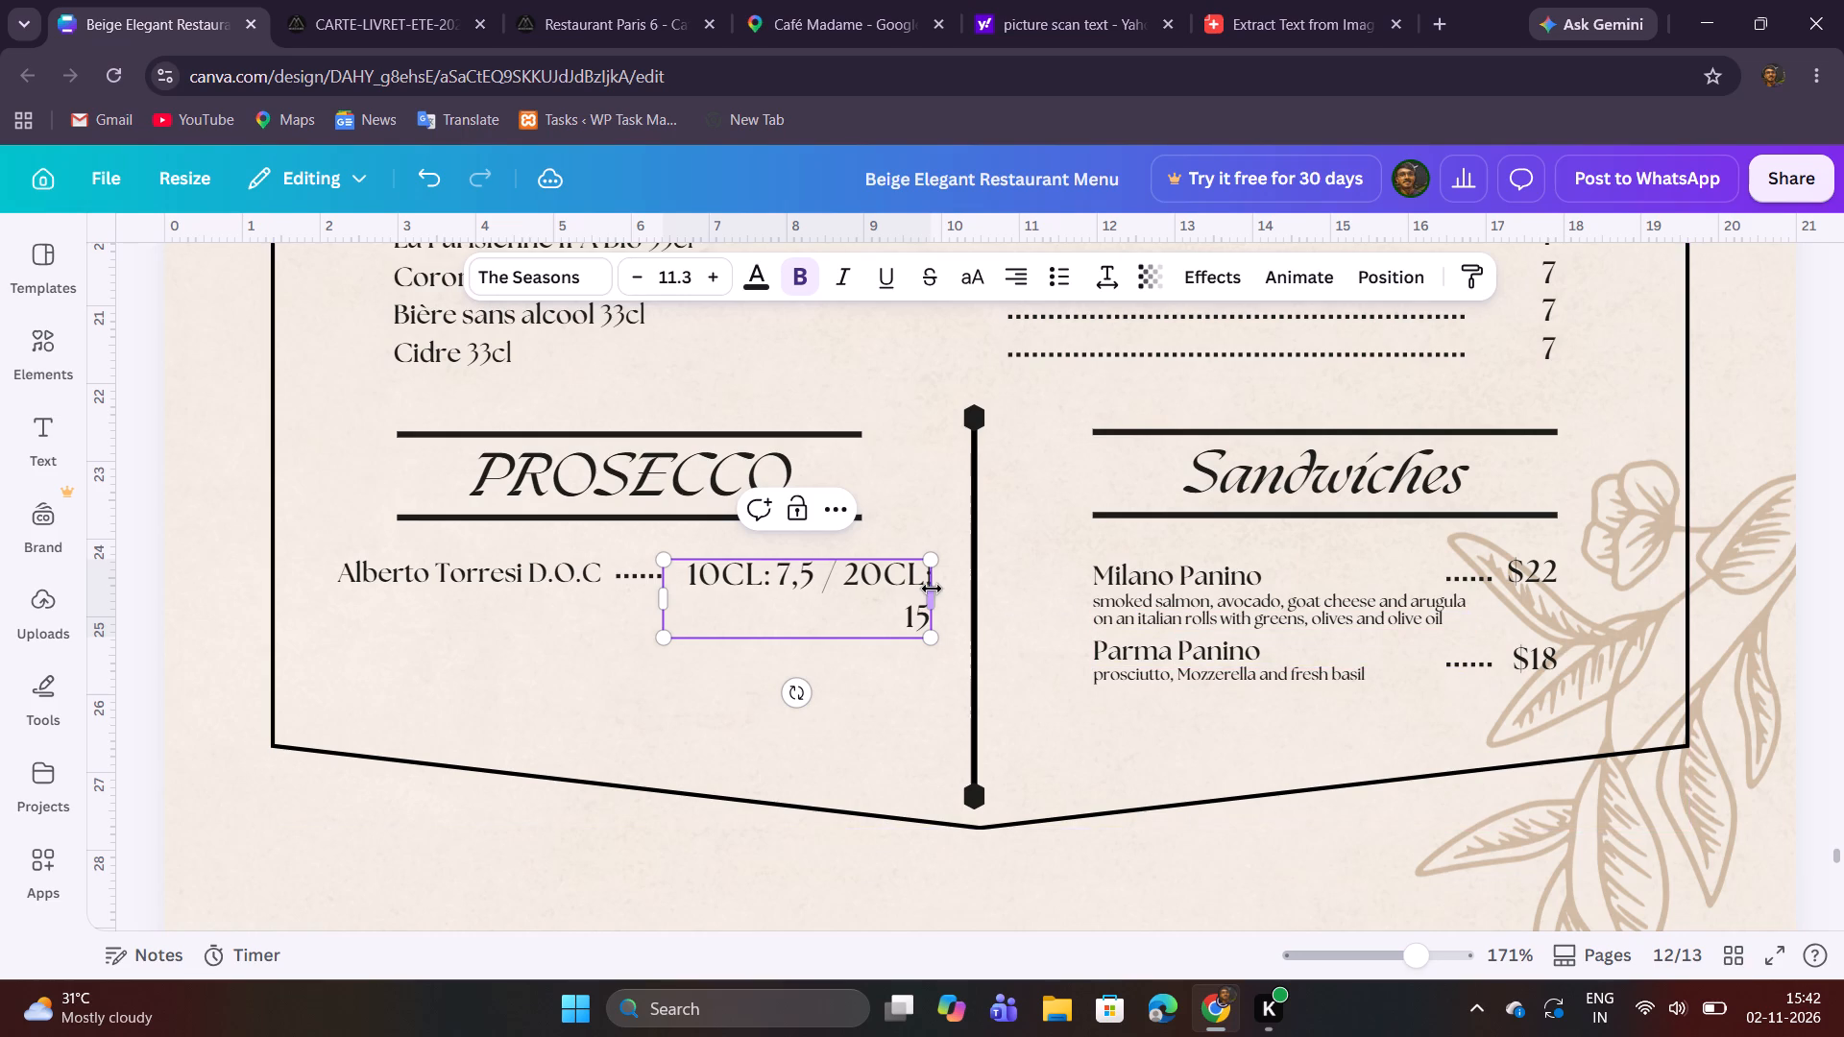
{"action": "left_click_drag", "start_coordinate": [932, 591], "coordinate": [961, 589]}
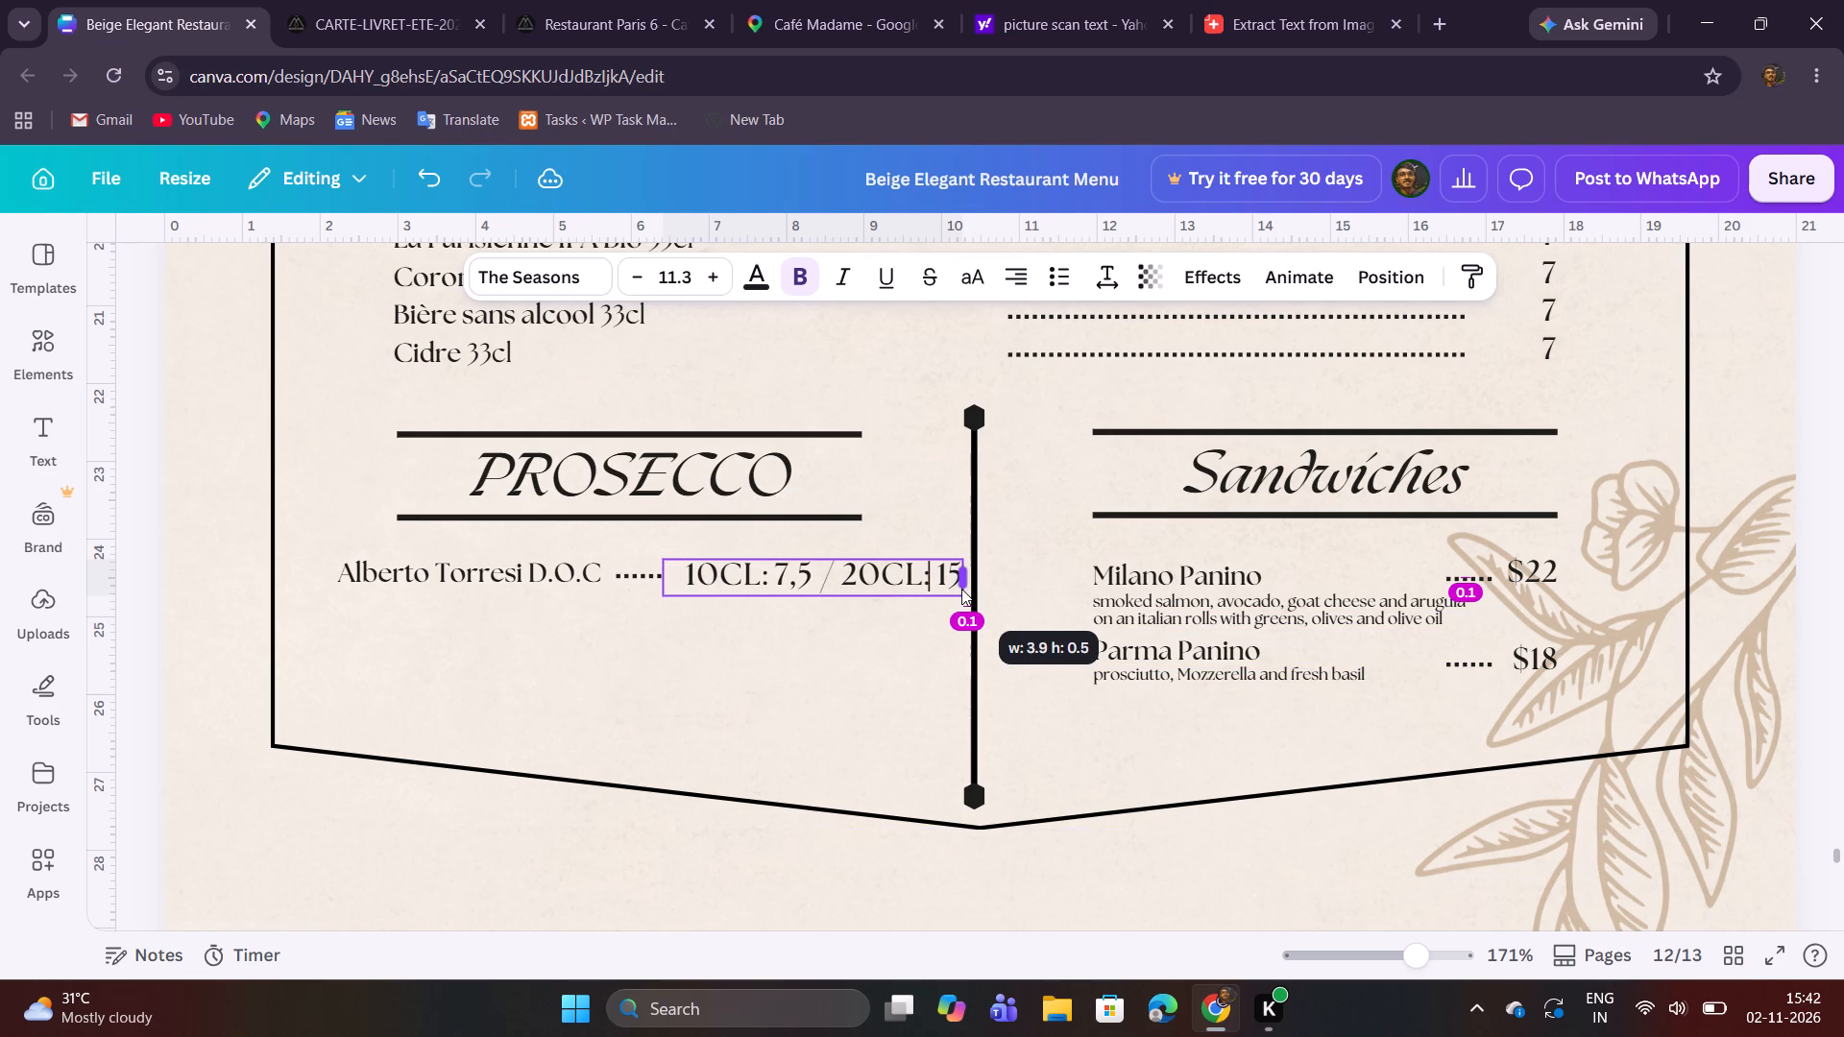
{"action": "left_click_drag", "start_coordinate": [961, 589], "coordinate": [948, 588]}
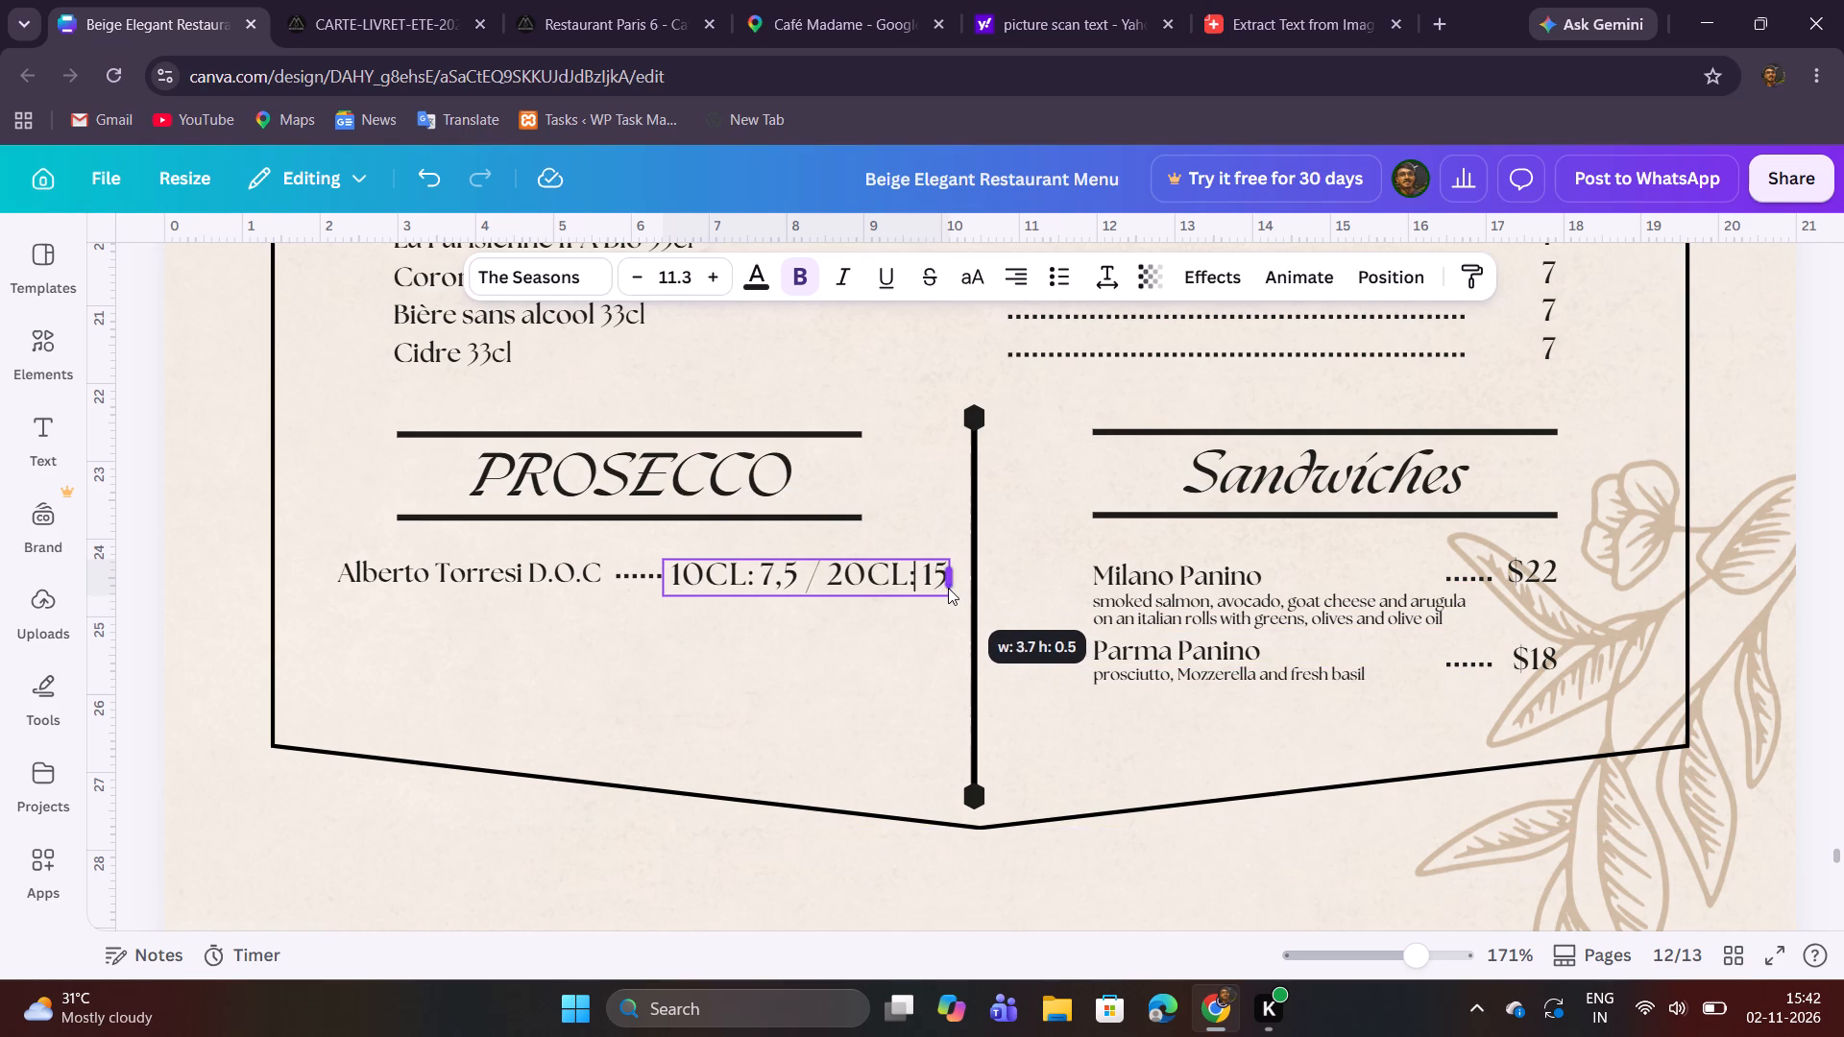
{"action": "left_click_drag", "start_coordinate": [948, 588], "coordinate": [952, 585]}
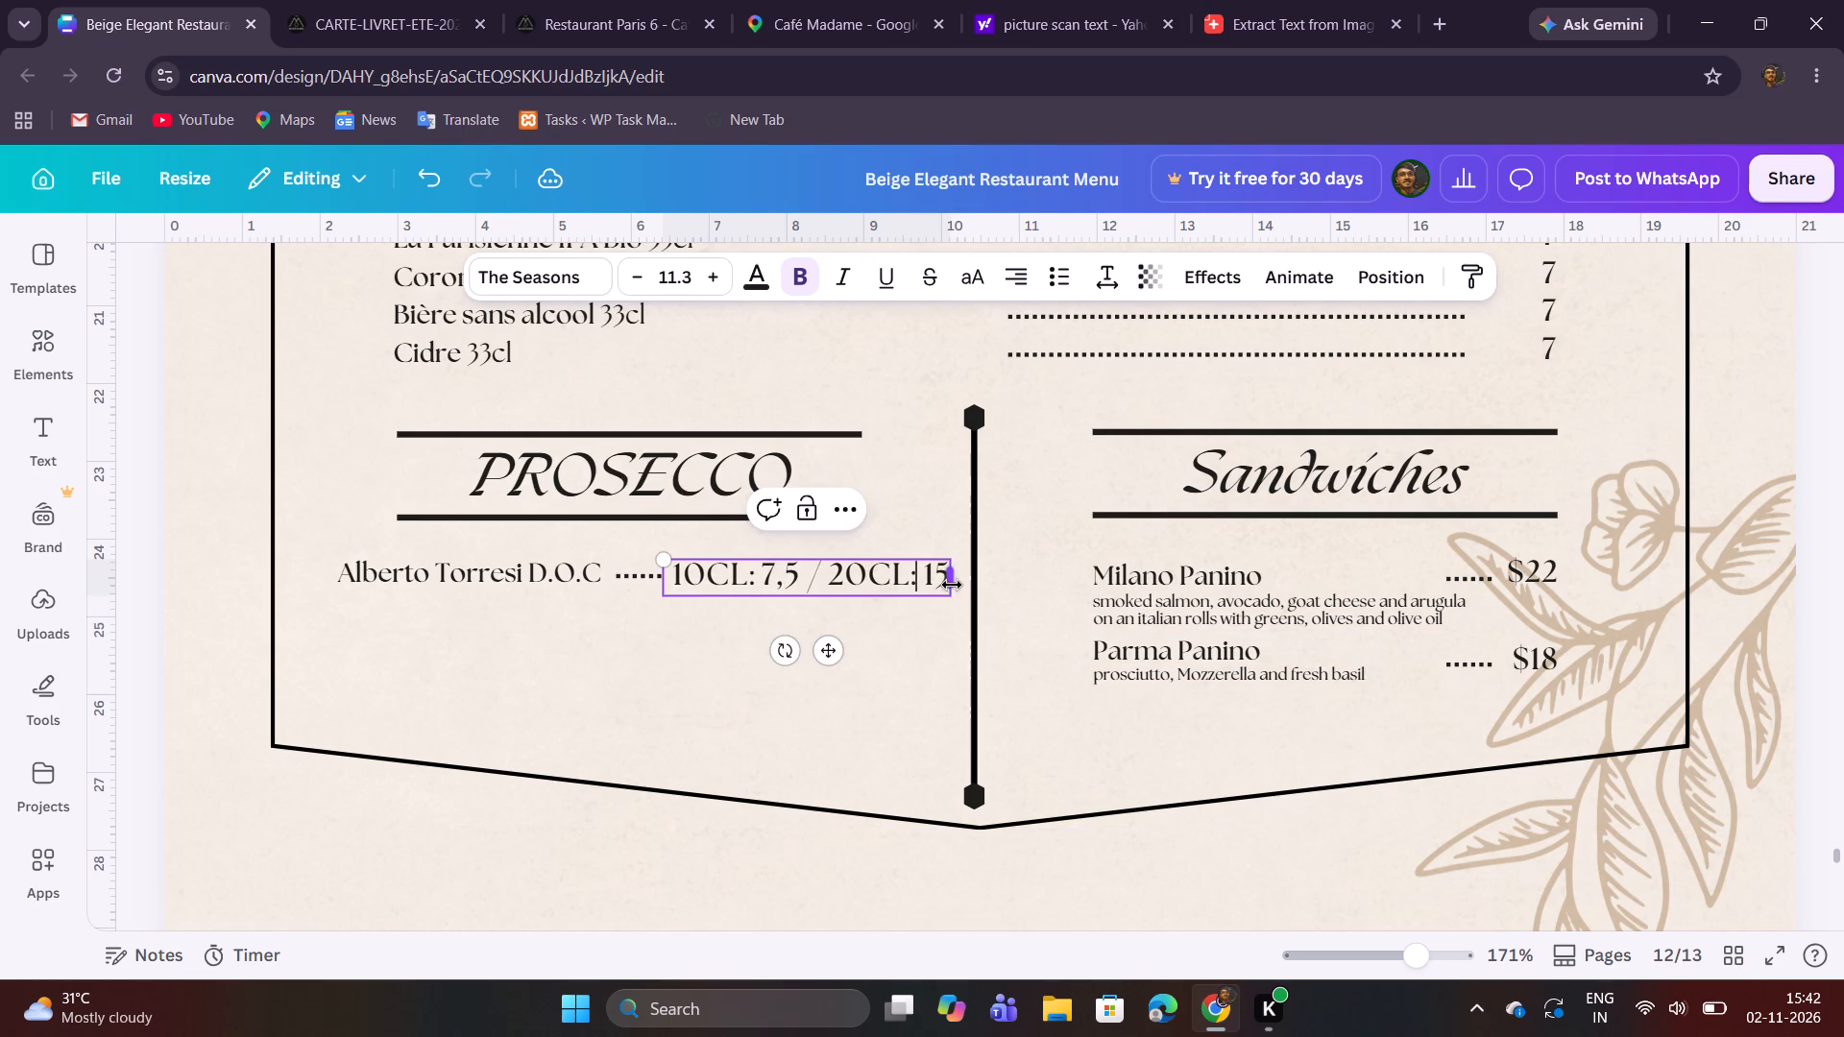
{"action": "left_click", "coordinate": [738, 744]}
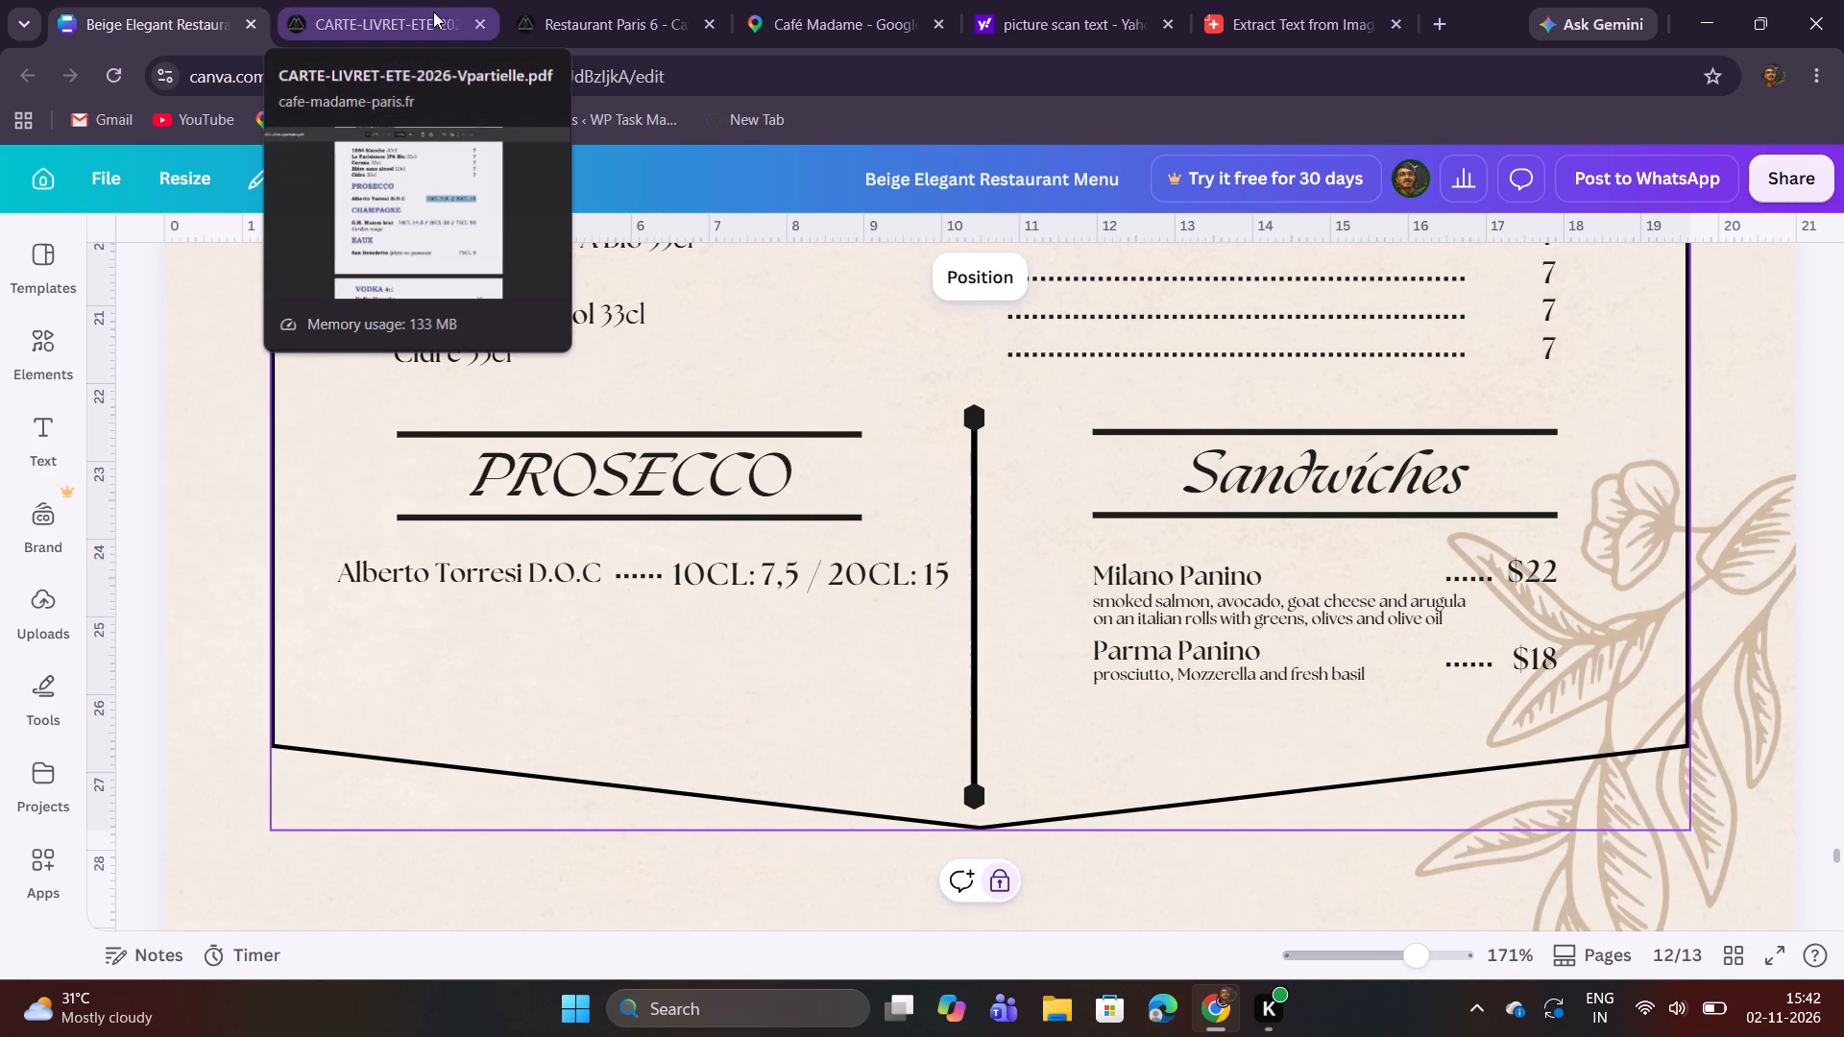
Copy the EAUX heading from page 11 of the CARTE-LIVRET-ETE-2026 PDF.
{"action": "left_click", "coordinate": [337, 0]}
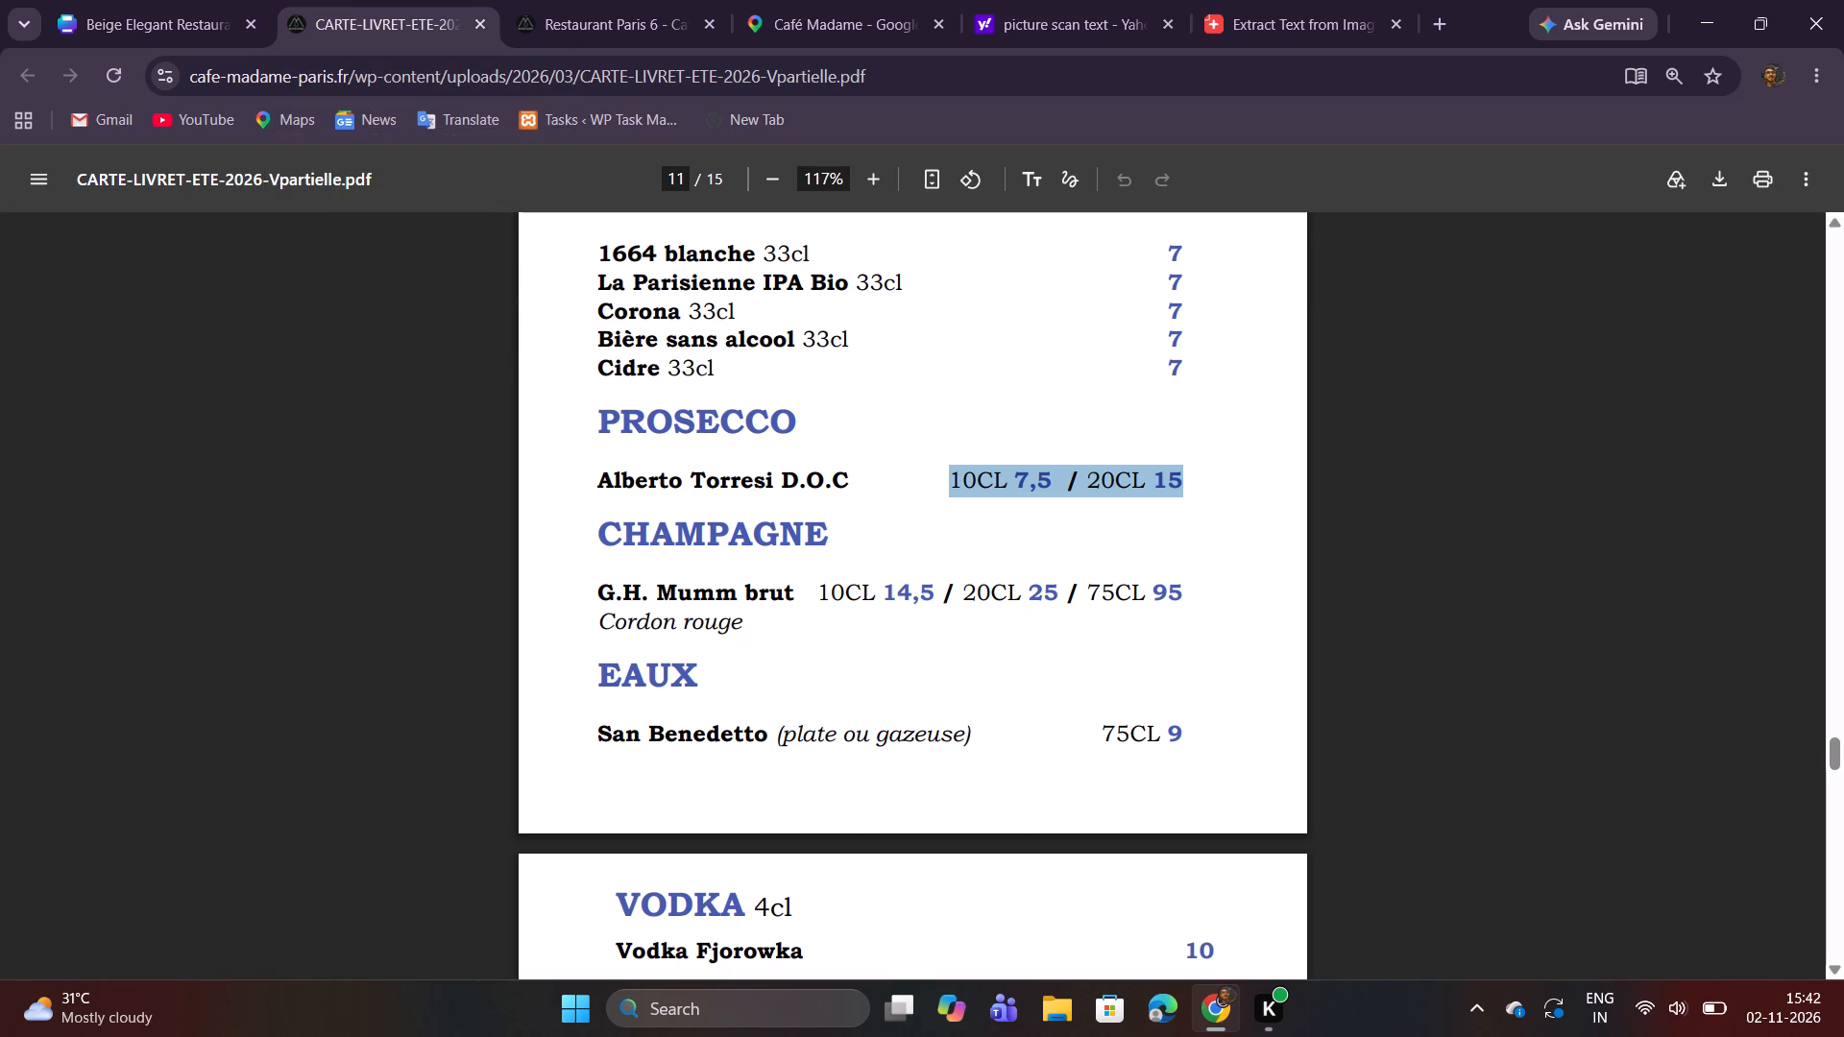
{"action": "left_click_drag", "start_coordinate": [591, 679], "coordinate": [720, 680]}
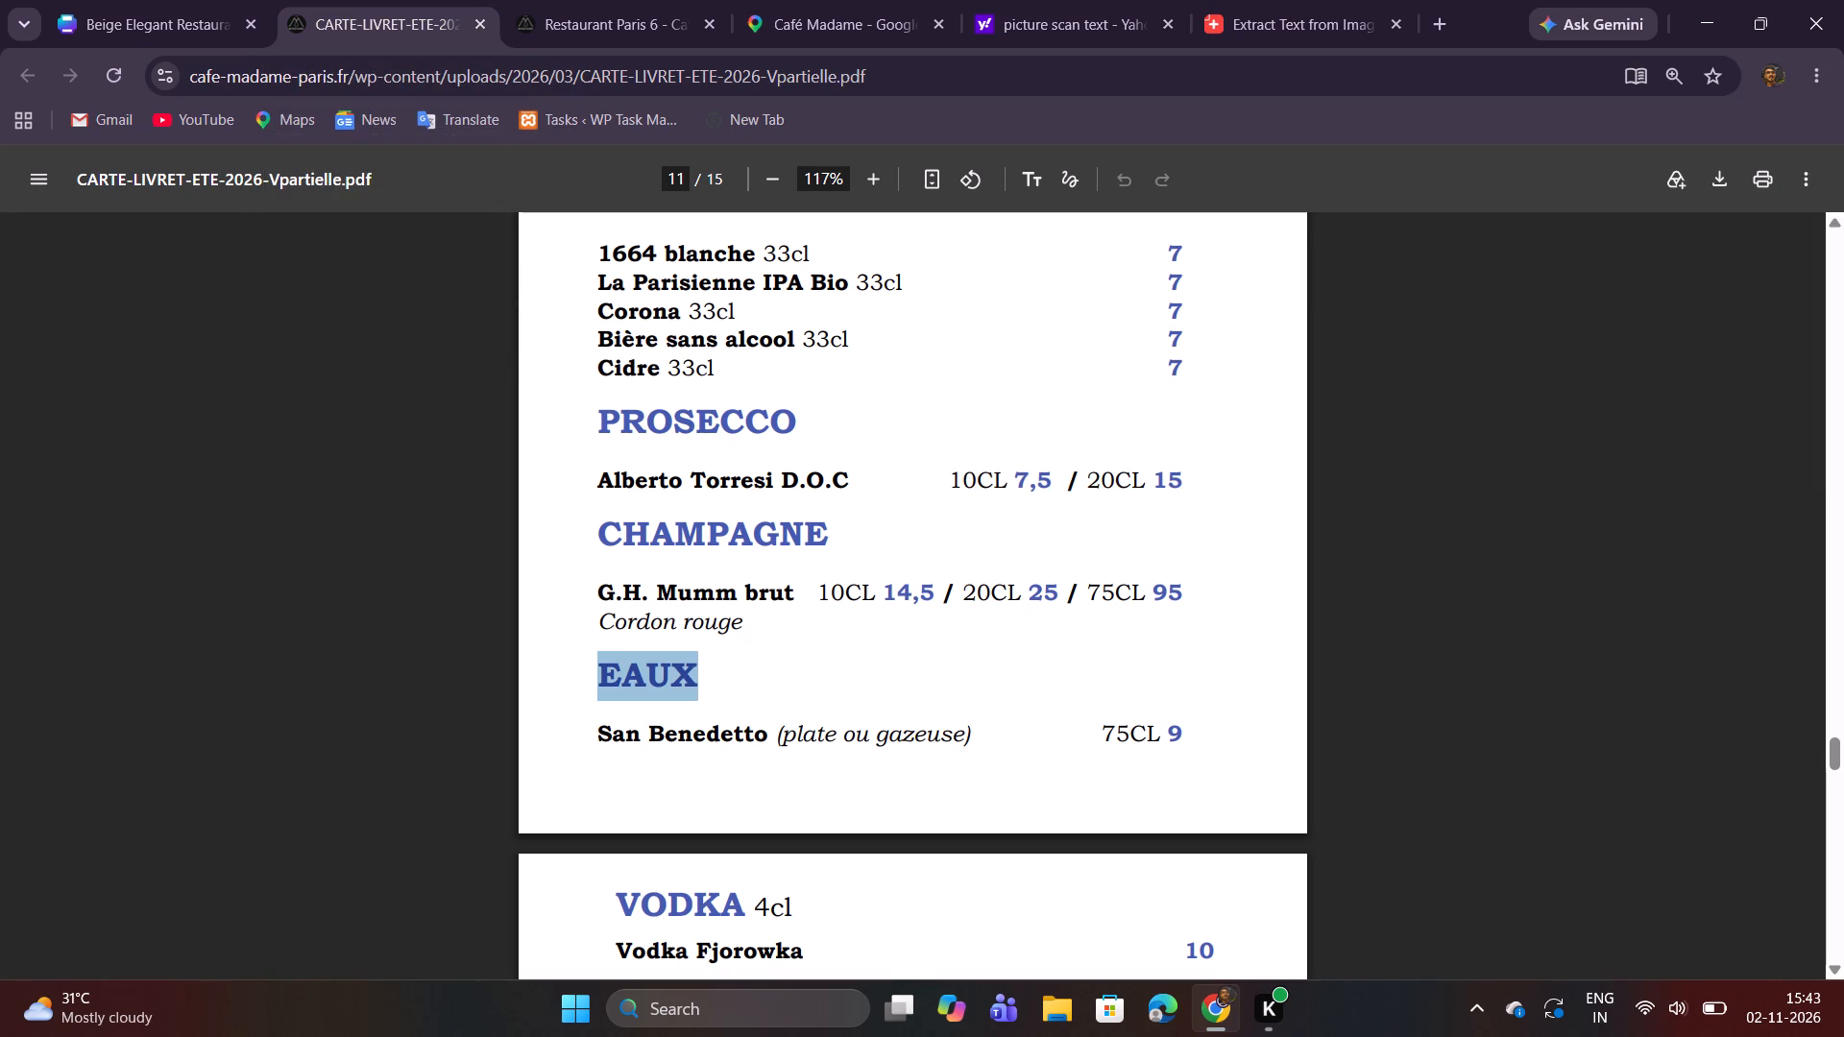
{"action": "left_click_drag", "start_coordinate": [720, 680], "coordinate": [741, 681]}
{"action": "key", "text": "ctrl+c"}
{"action": "key", "text": "ctrl+c"}
Back in the Canva menu, duplicate the whole Prosecco section and align the copy directly beneath the original.
{"action": "left_click", "coordinate": [216, 0]}
{"action": "left_click_drag", "start_coordinate": [387, 399], "coordinate": [456, 443]}
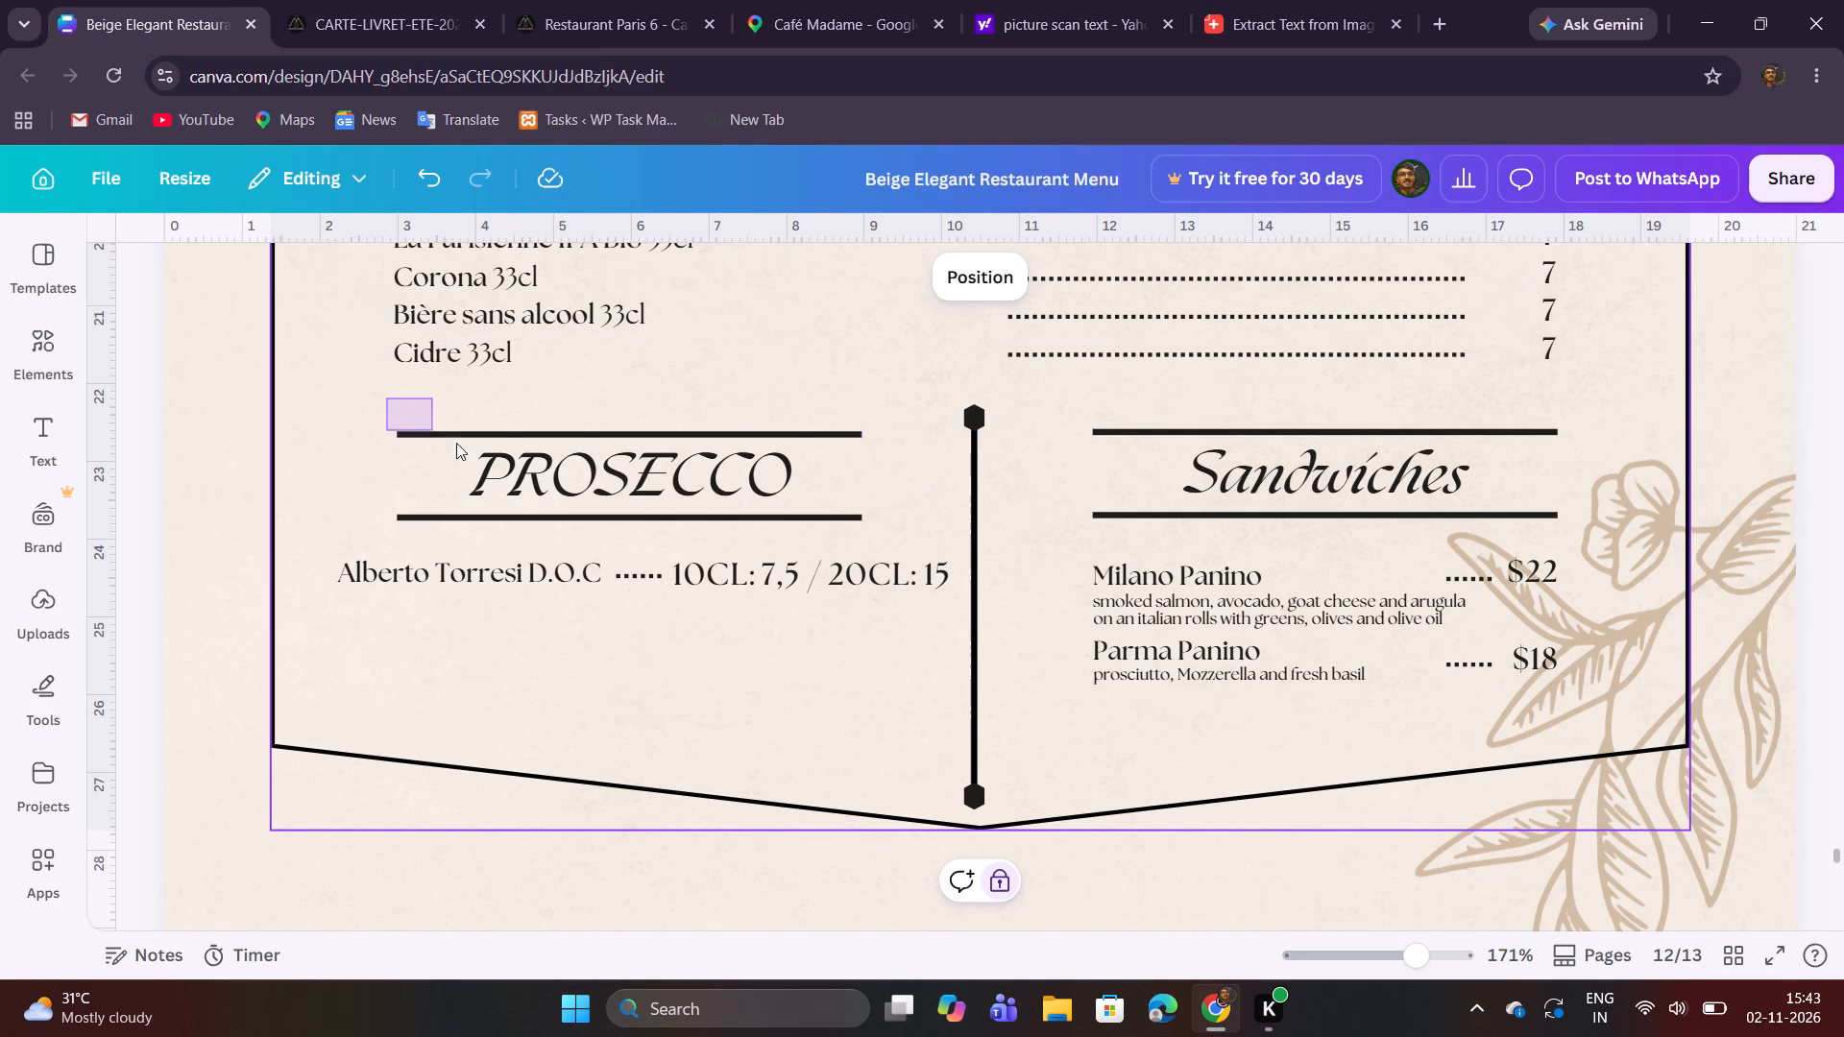
{"action": "left_click_drag", "start_coordinate": [456, 443], "coordinate": [882, 613]}
{"action": "left_click", "coordinate": [667, 388]}
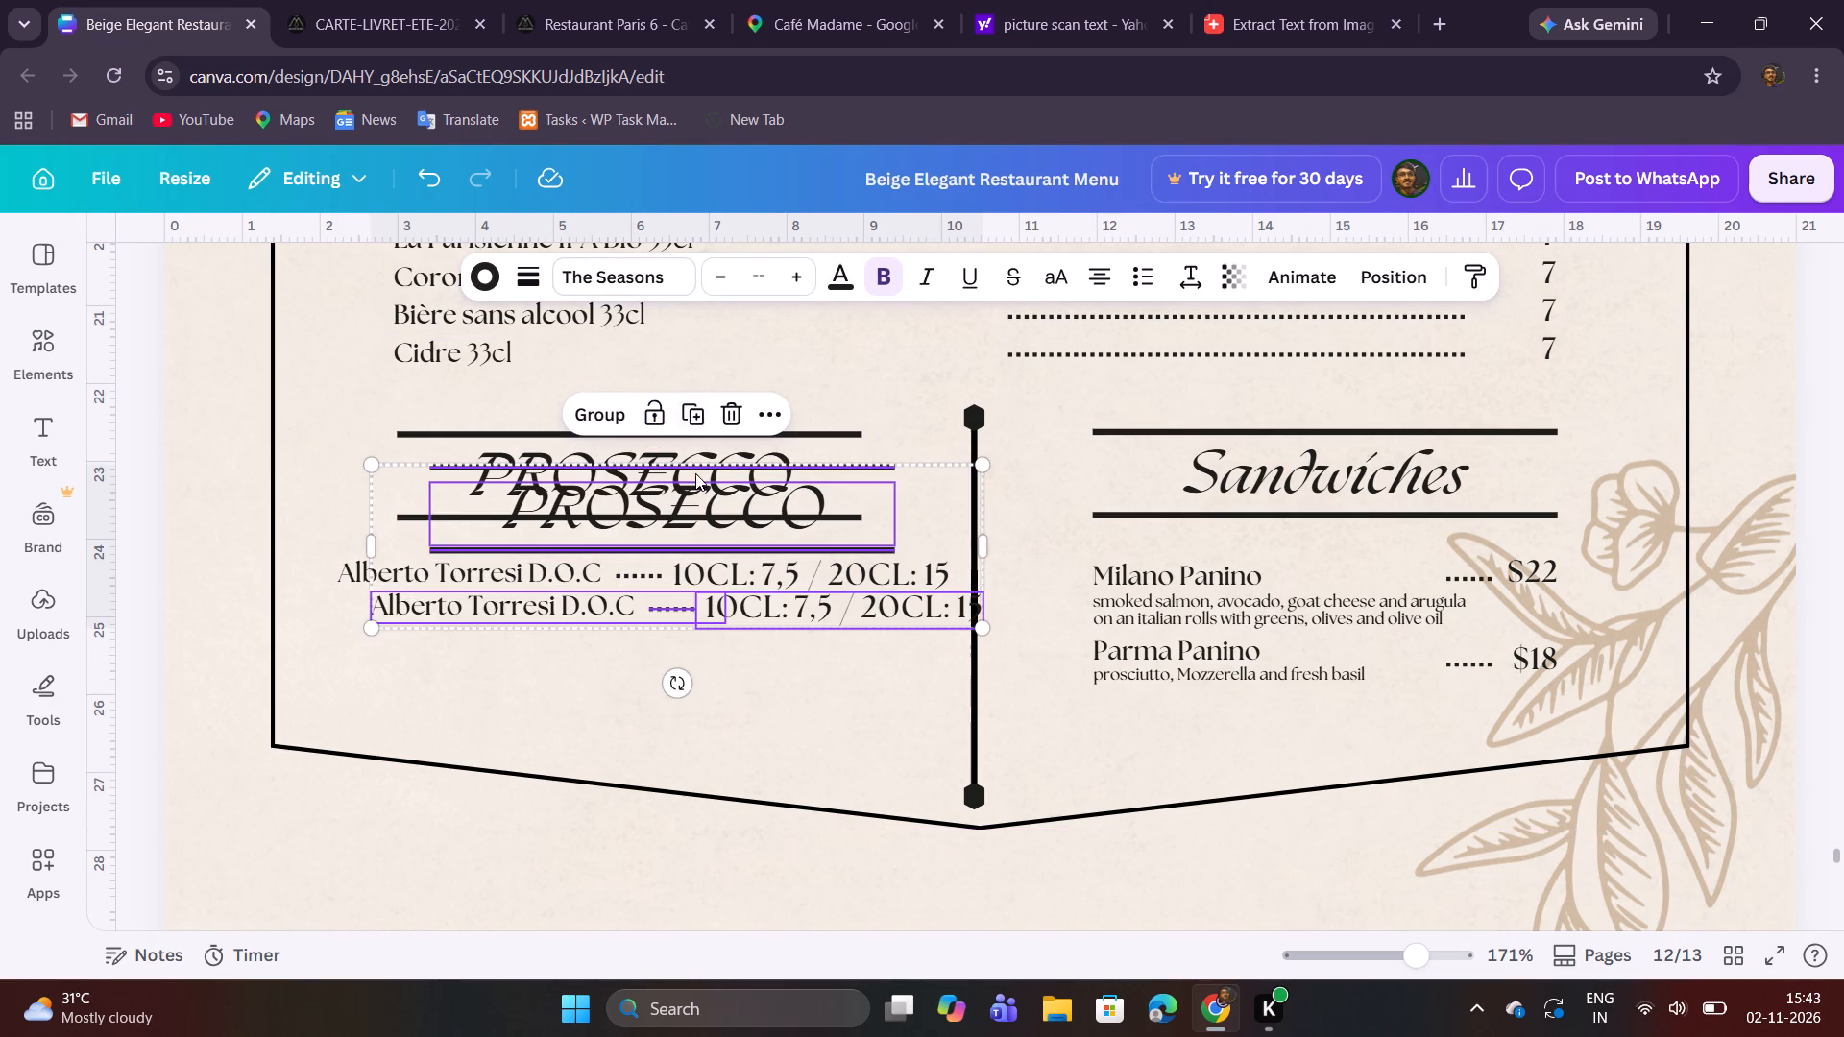
{"action": "left_click_drag", "start_coordinate": [712, 494], "coordinate": [686, 639]}
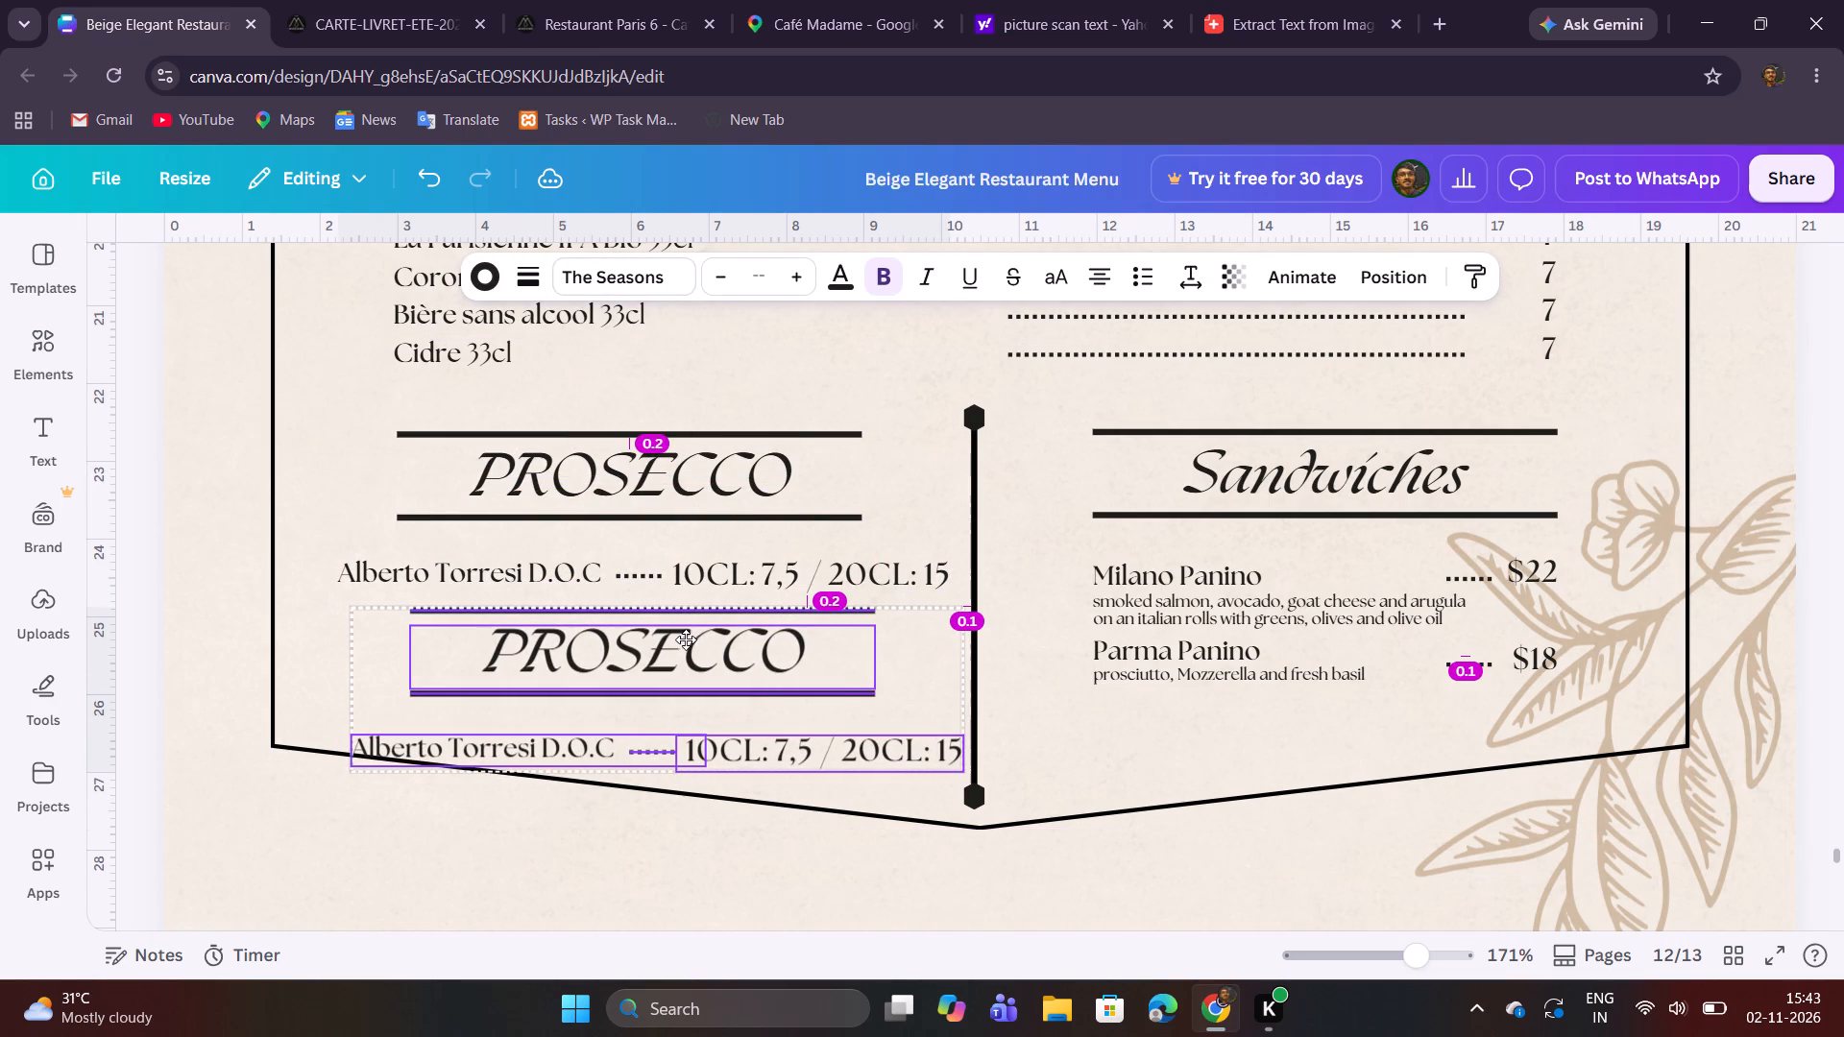
{"action": "left_click_drag", "start_coordinate": [686, 639], "coordinate": [681, 639]}
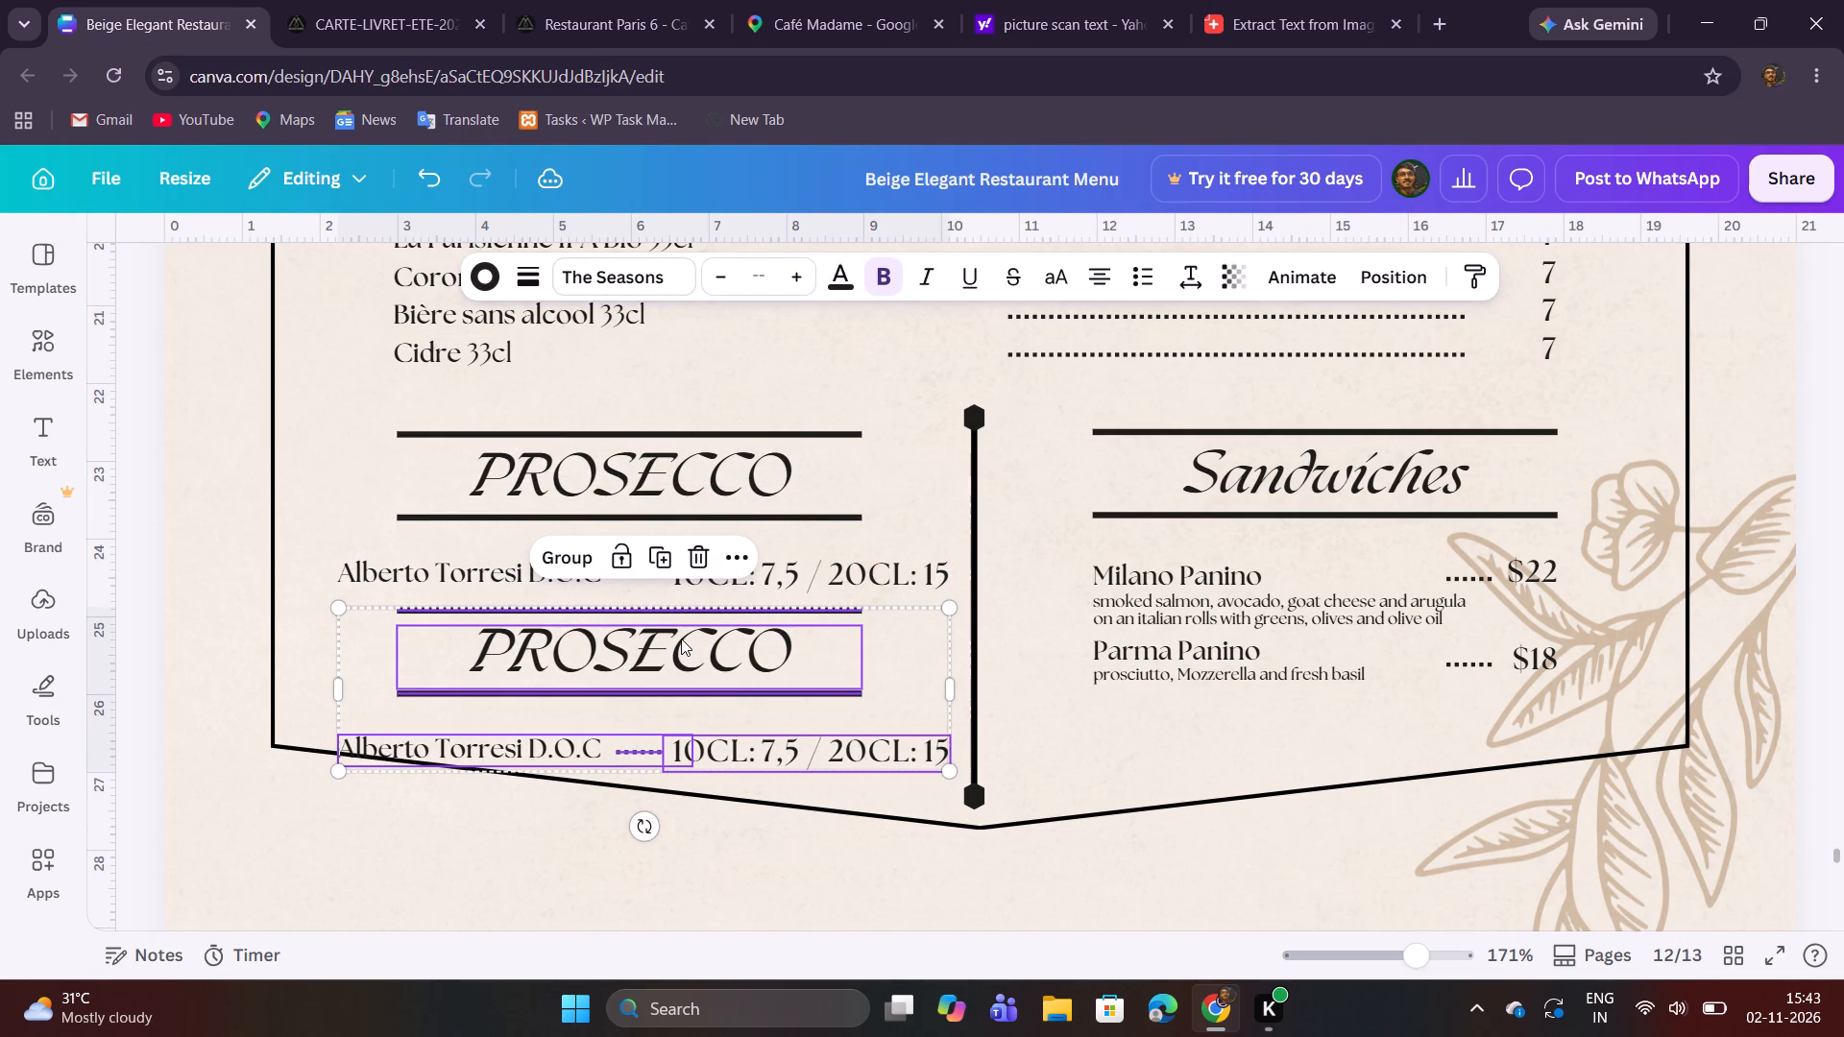
Scale down the duplicated Prosecco section and centre it beneath the original.
{"action": "left_click_drag", "start_coordinate": [951, 770], "coordinate": [872, 725]}
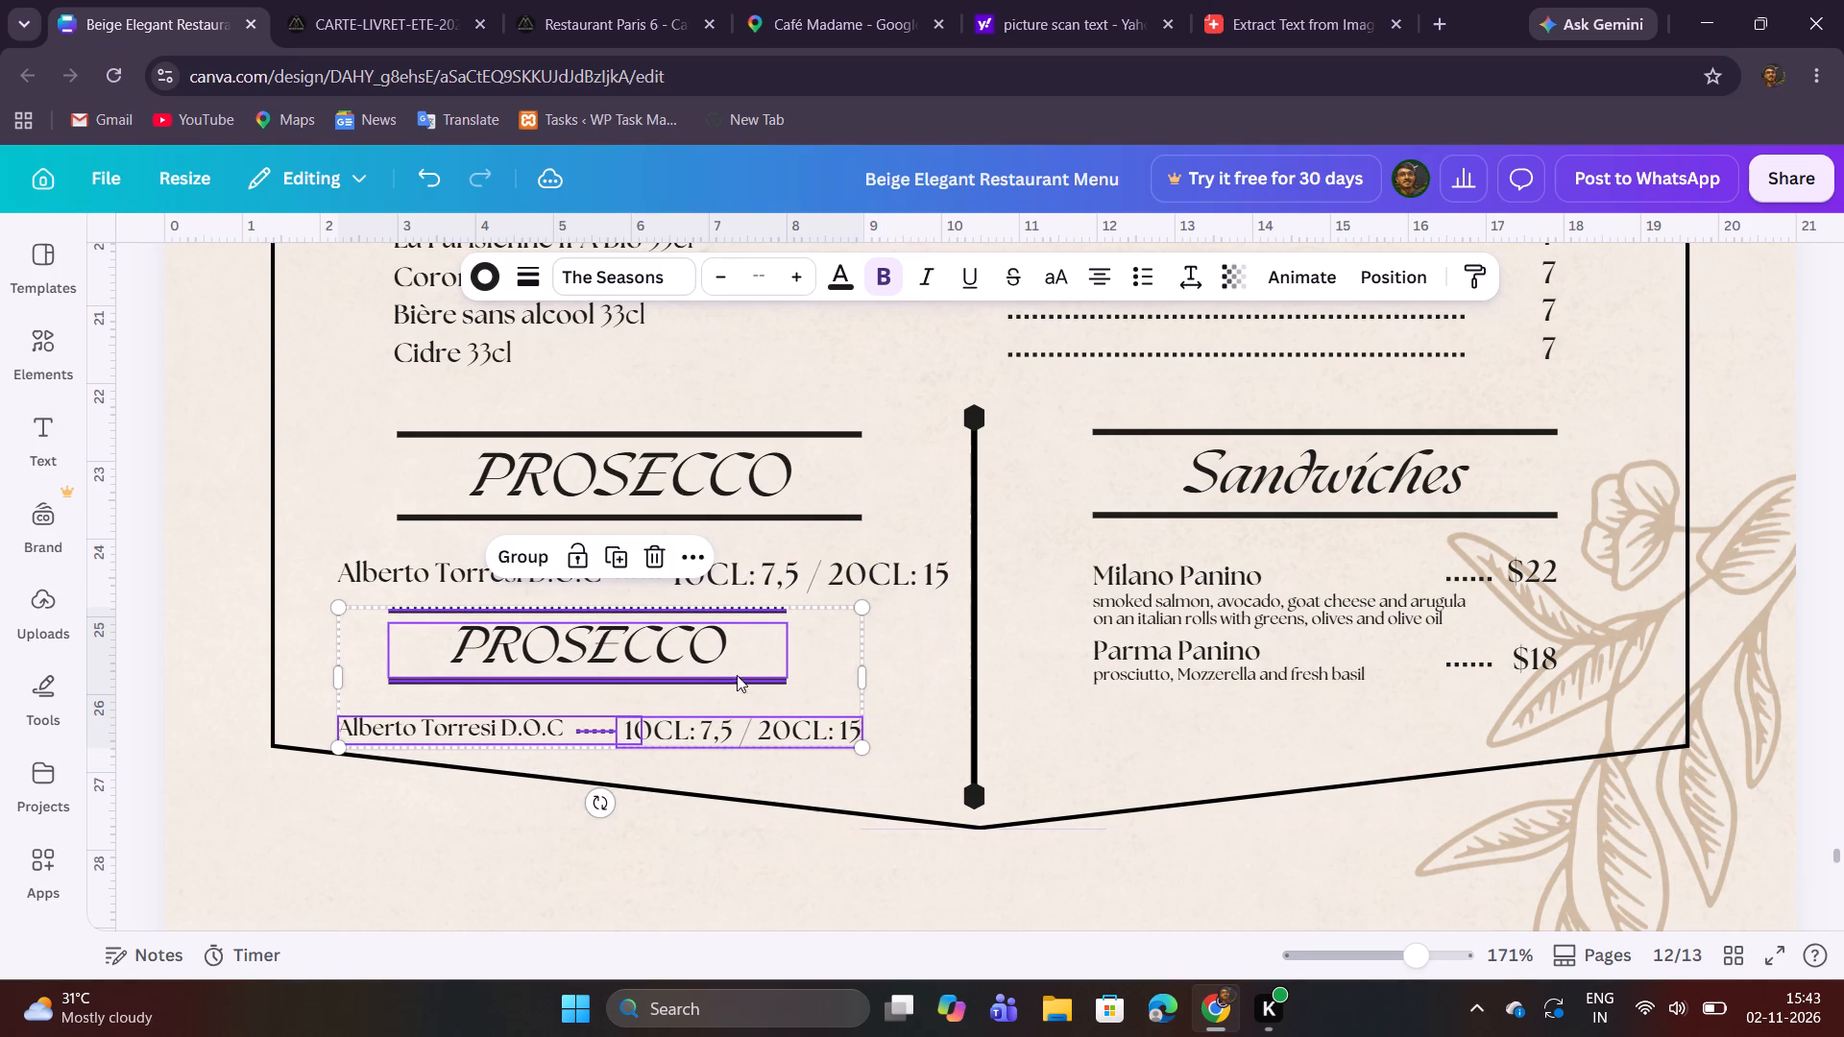
{"action": "left_click_drag", "start_coordinate": [662, 638], "coordinate": [706, 641]}
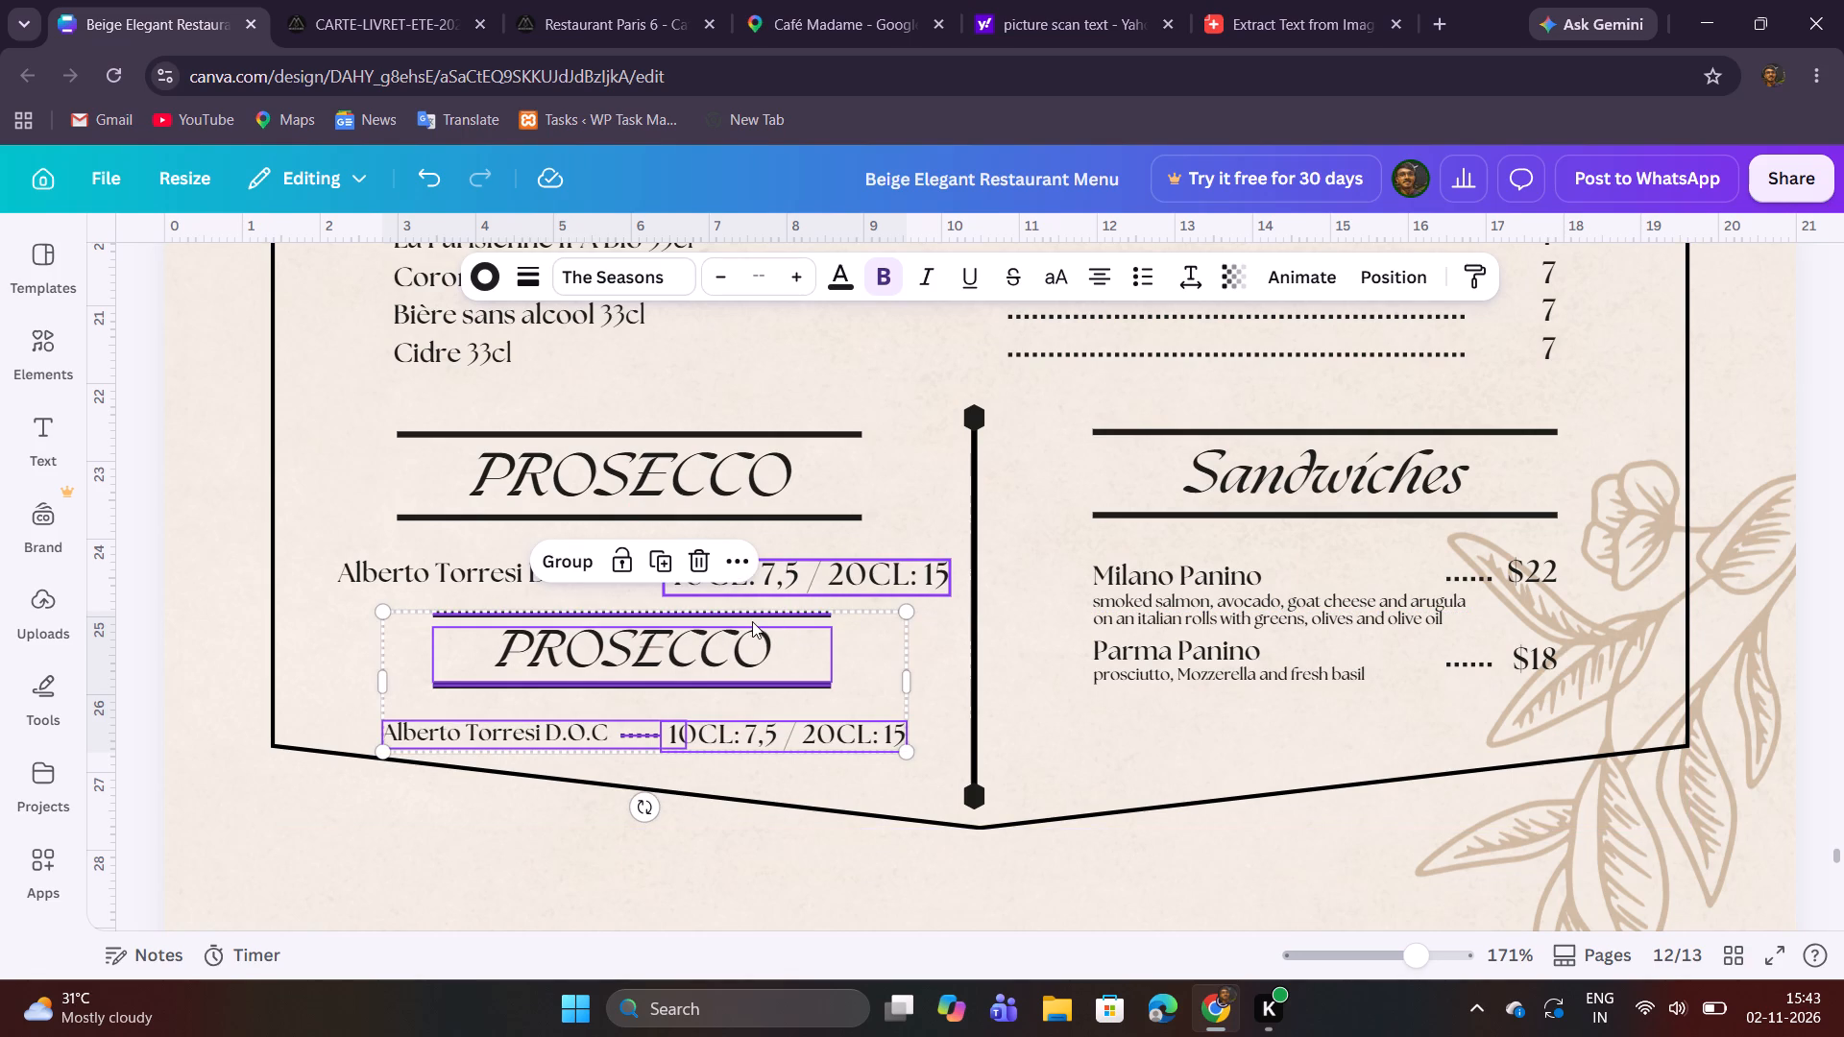
Delete the original larger Prosecco section, including its heading, rules, item name, leader and price.
{"action": "left_click_drag", "start_coordinate": [431, 402], "coordinate": [910, 586]}
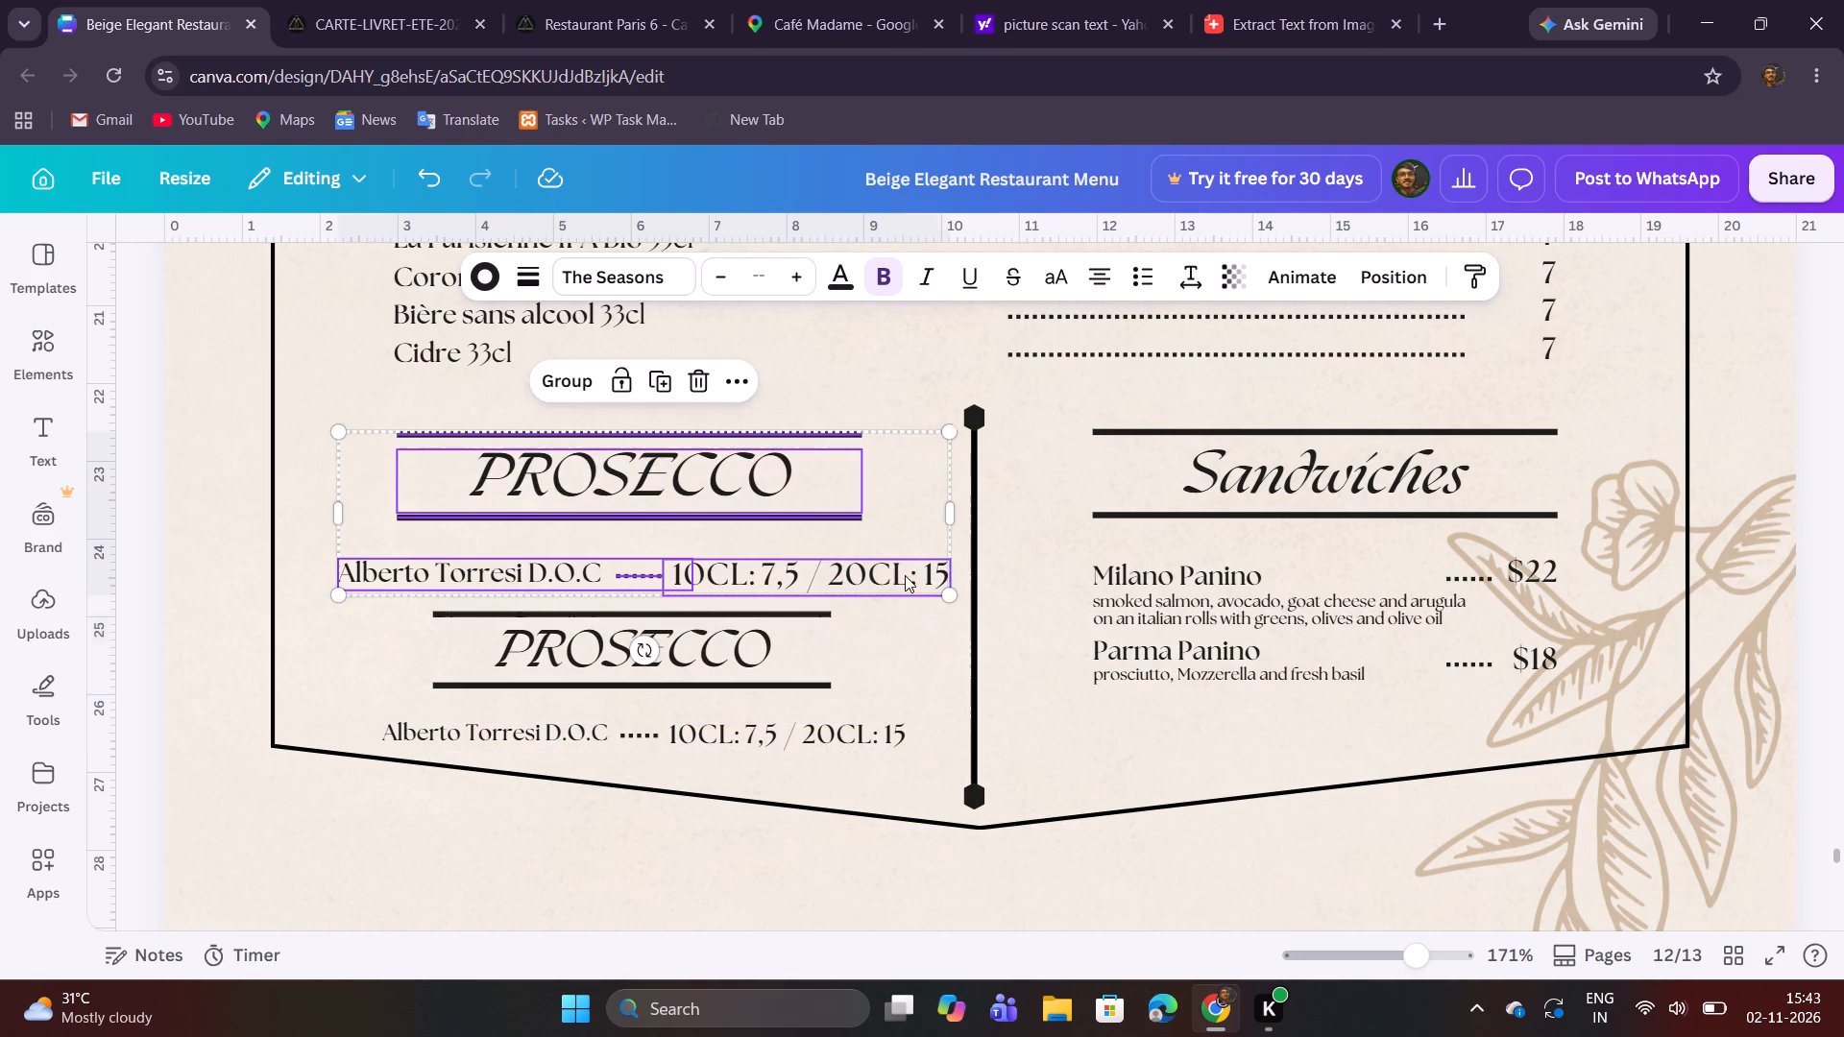
{"action": "left_click", "coordinate": [700, 379]}
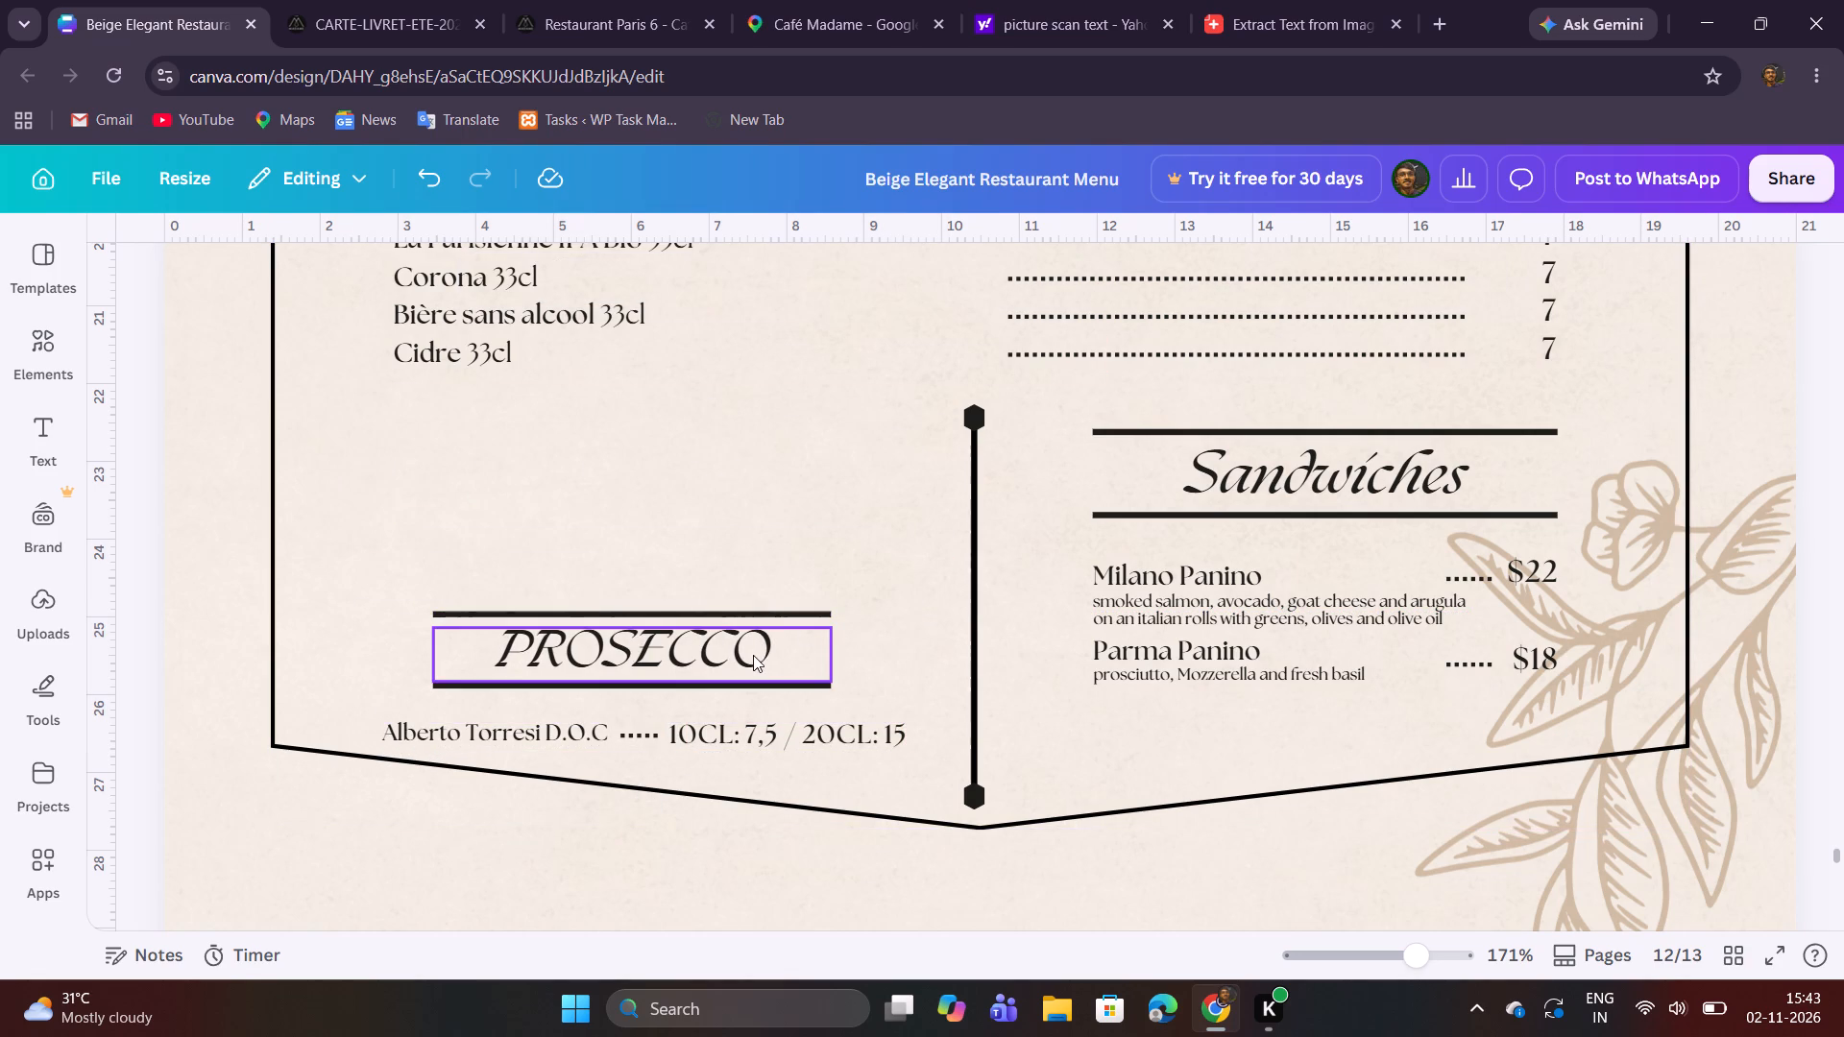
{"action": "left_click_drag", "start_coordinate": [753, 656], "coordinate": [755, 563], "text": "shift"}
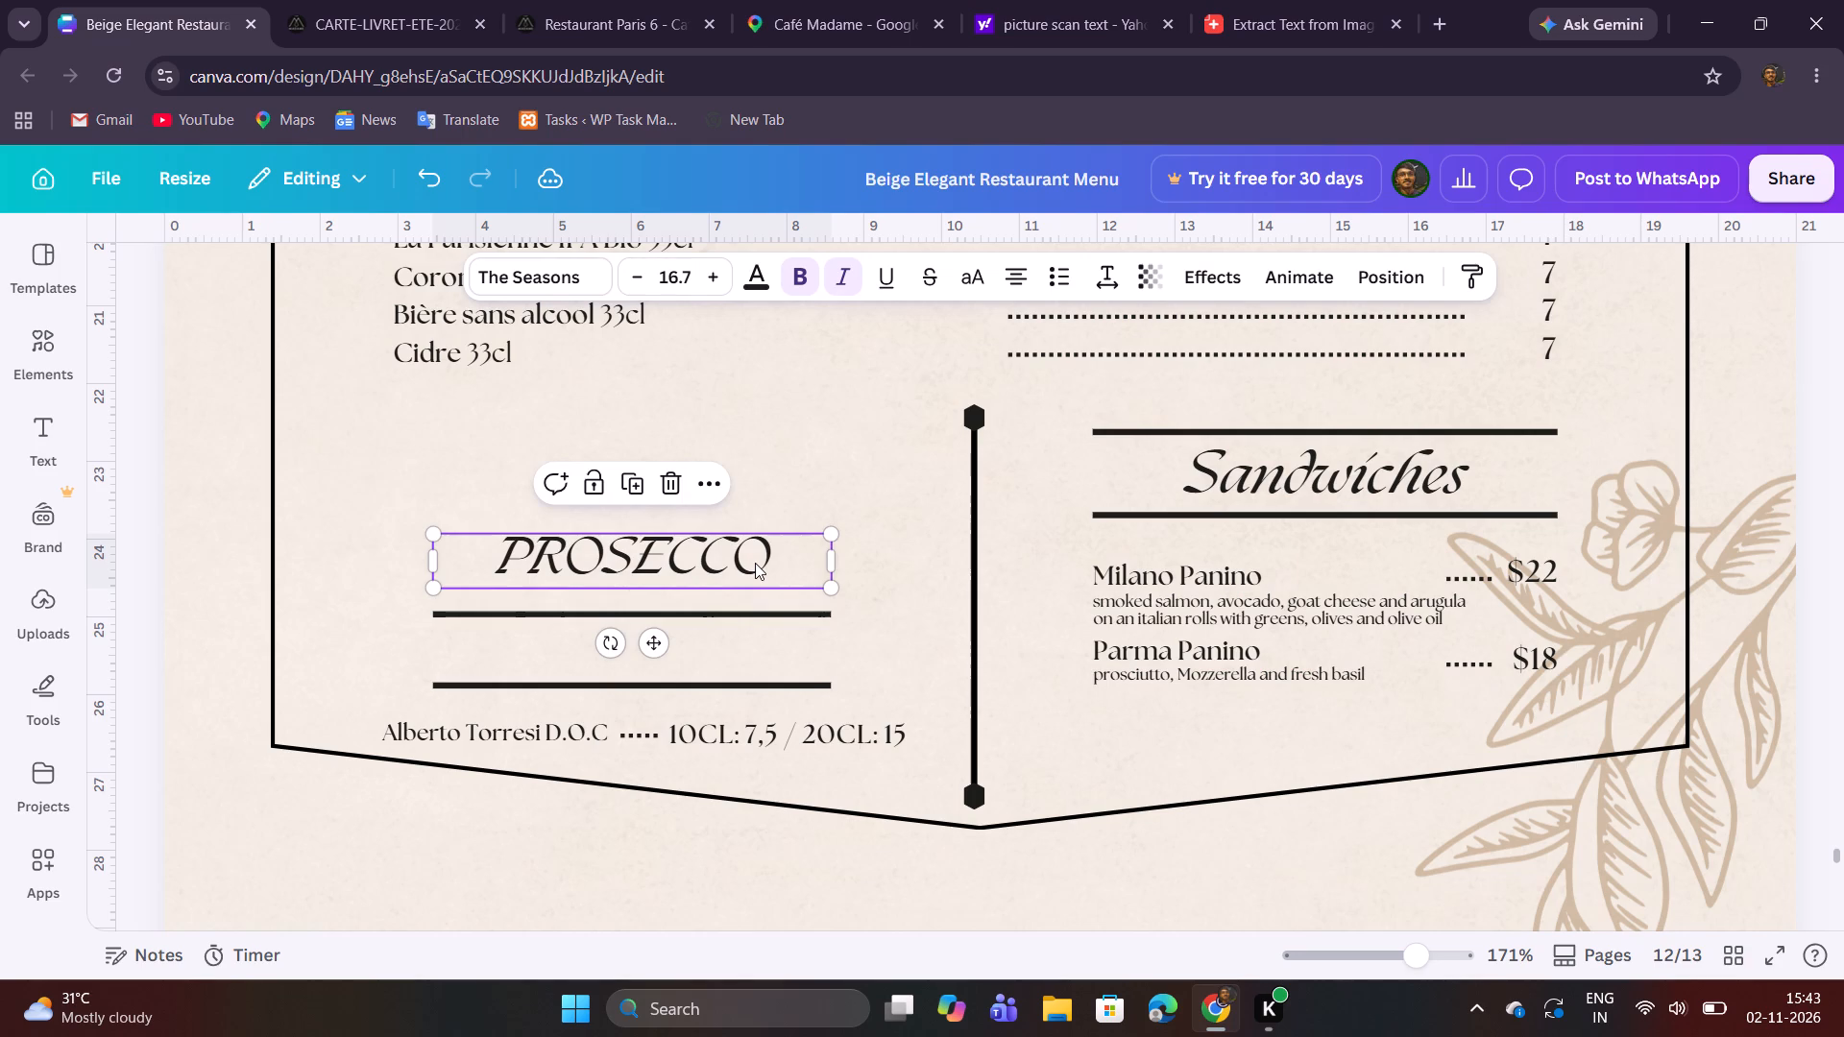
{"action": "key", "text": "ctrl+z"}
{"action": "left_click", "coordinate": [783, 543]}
Move the smaller Prosecco section up below the beer list, with its upper rule level with the Sandwiches heading's.
{"action": "left_click_drag", "start_coordinate": [438, 499], "coordinate": [847, 751]}
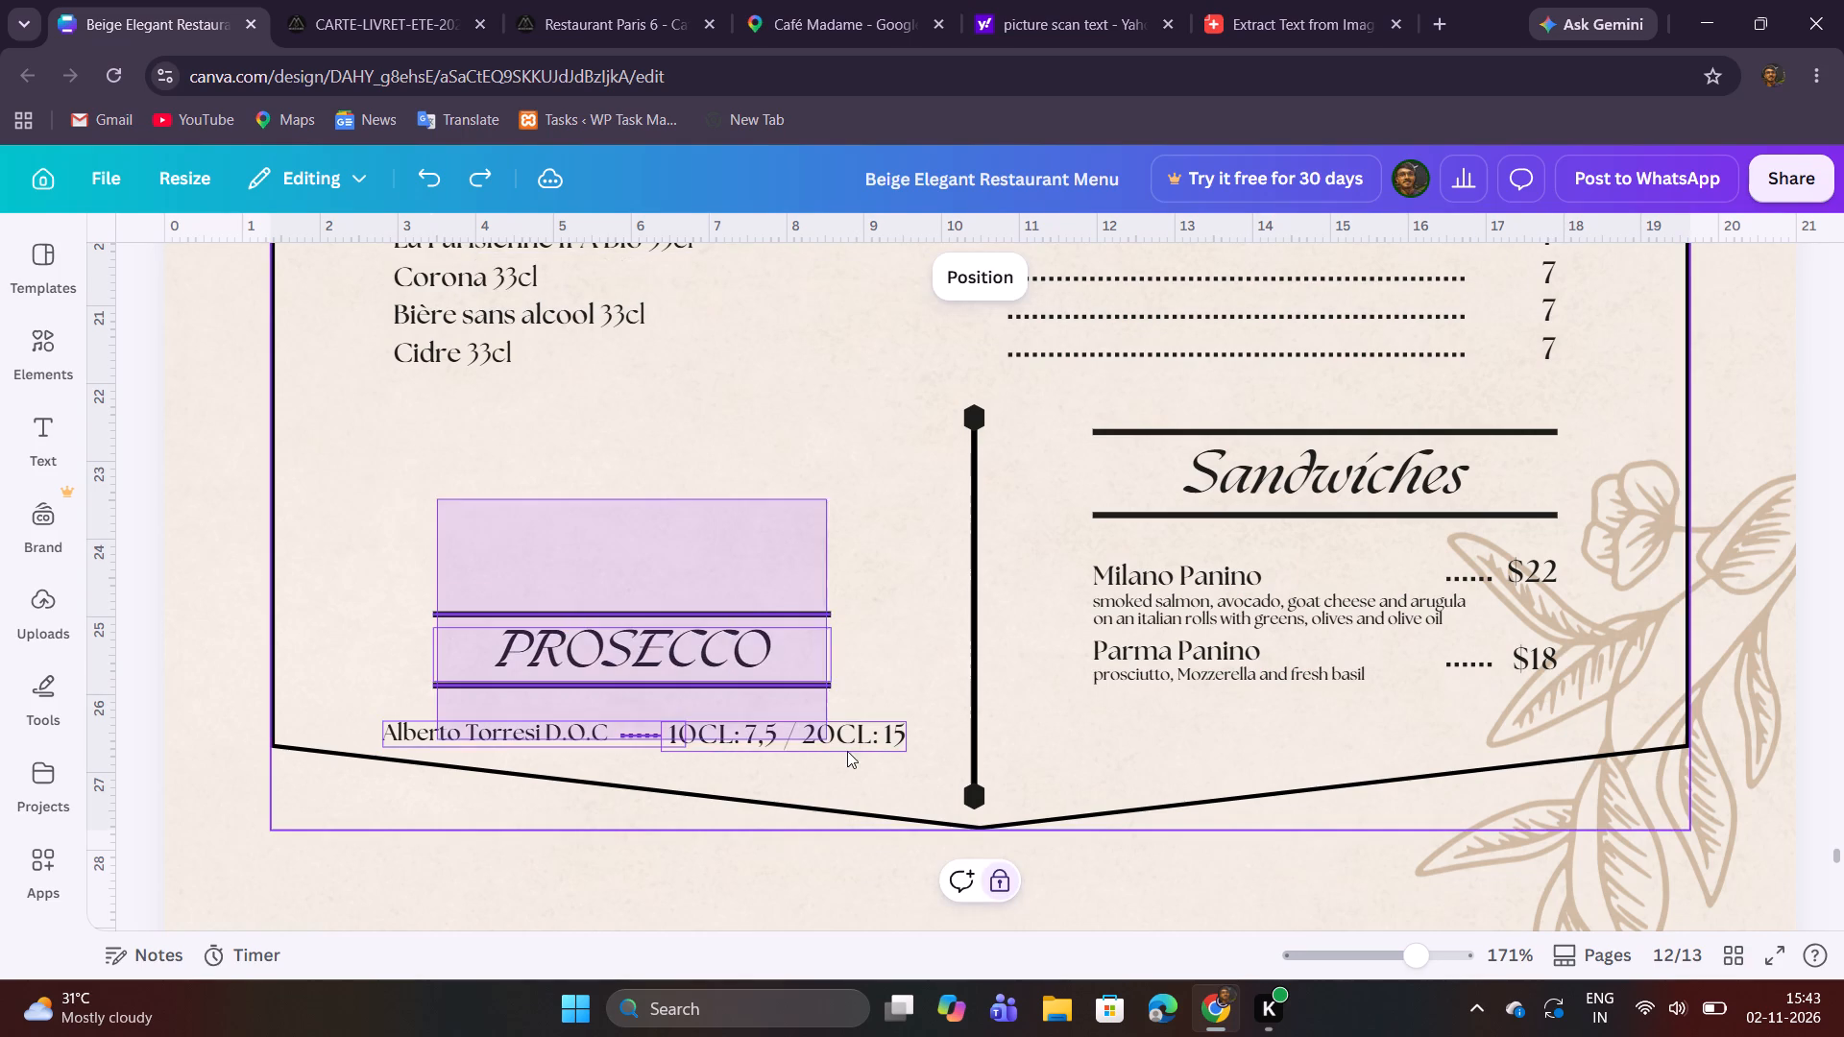
{"action": "left_click_drag", "start_coordinate": [847, 751], "coordinate": [849, 752]}
{"action": "left_click_drag", "start_coordinate": [724, 671], "coordinate": [736, 484], "text": "shift"}
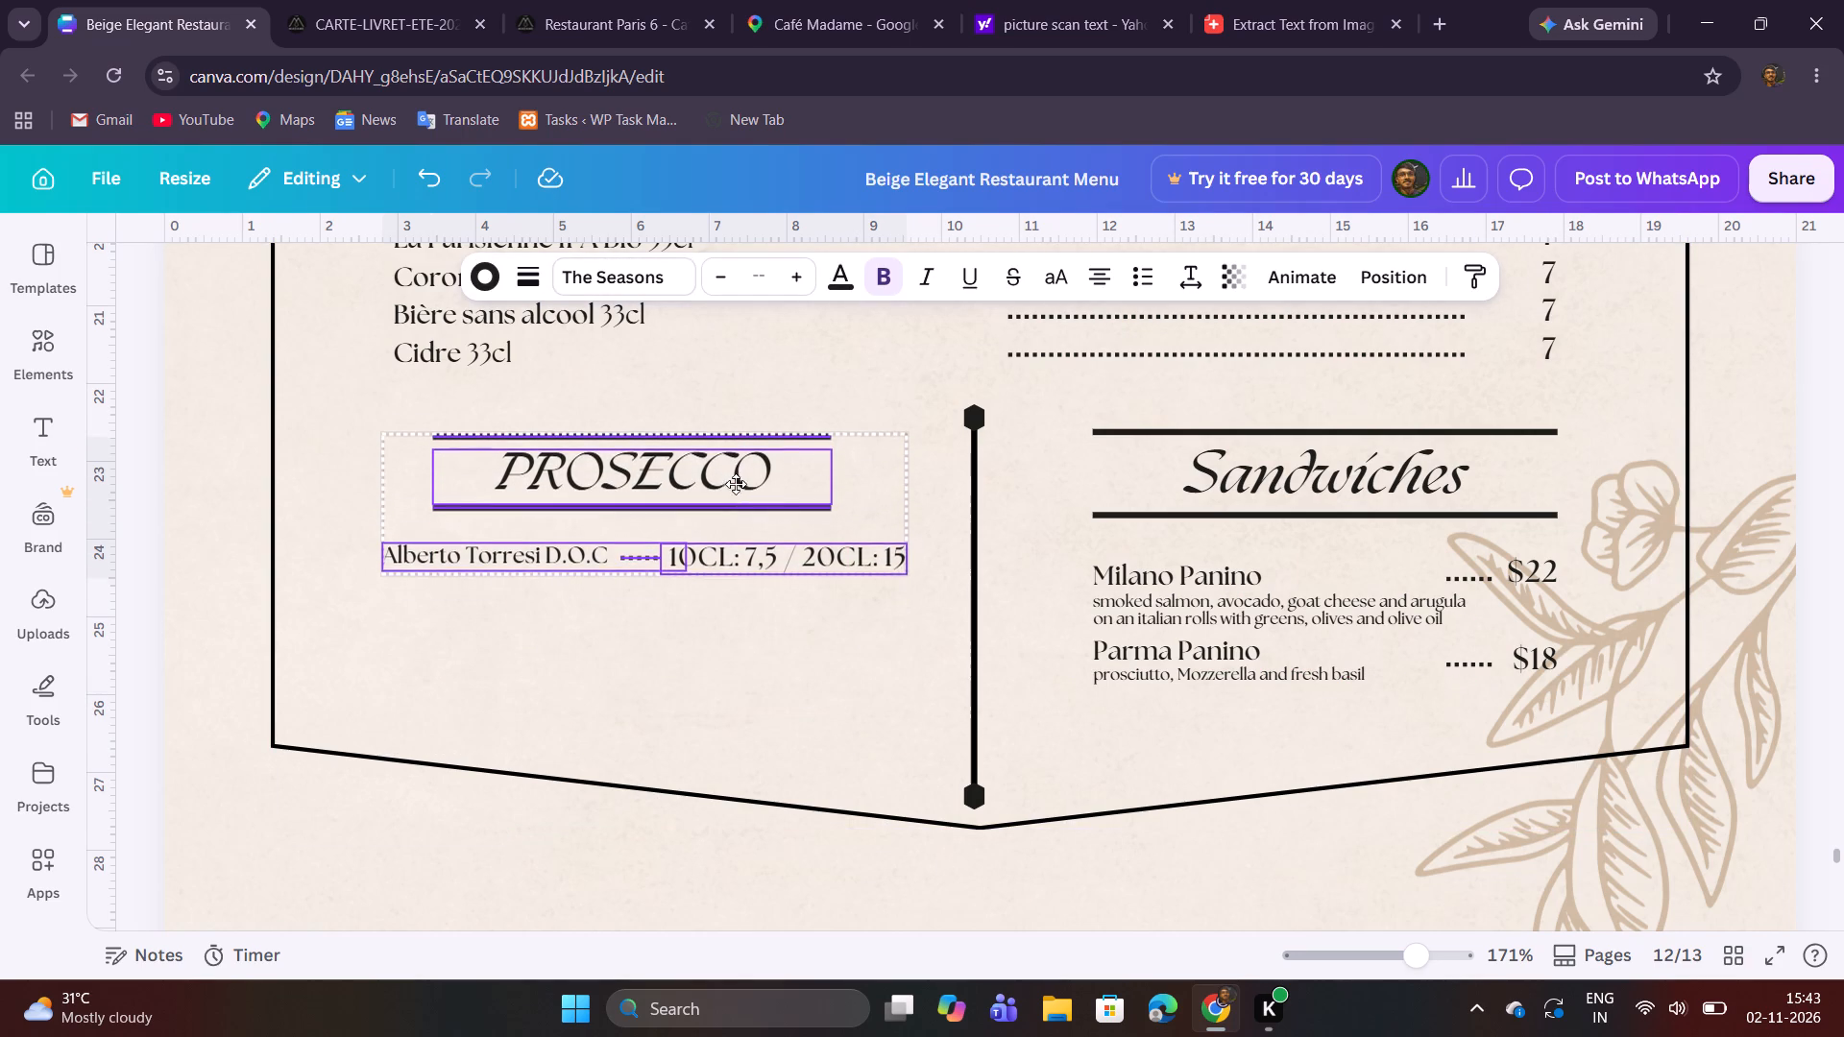
{"action": "left_click_drag", "start_coordinate": [736, 484], "coordinate": [737, 472], "text": "shift"}
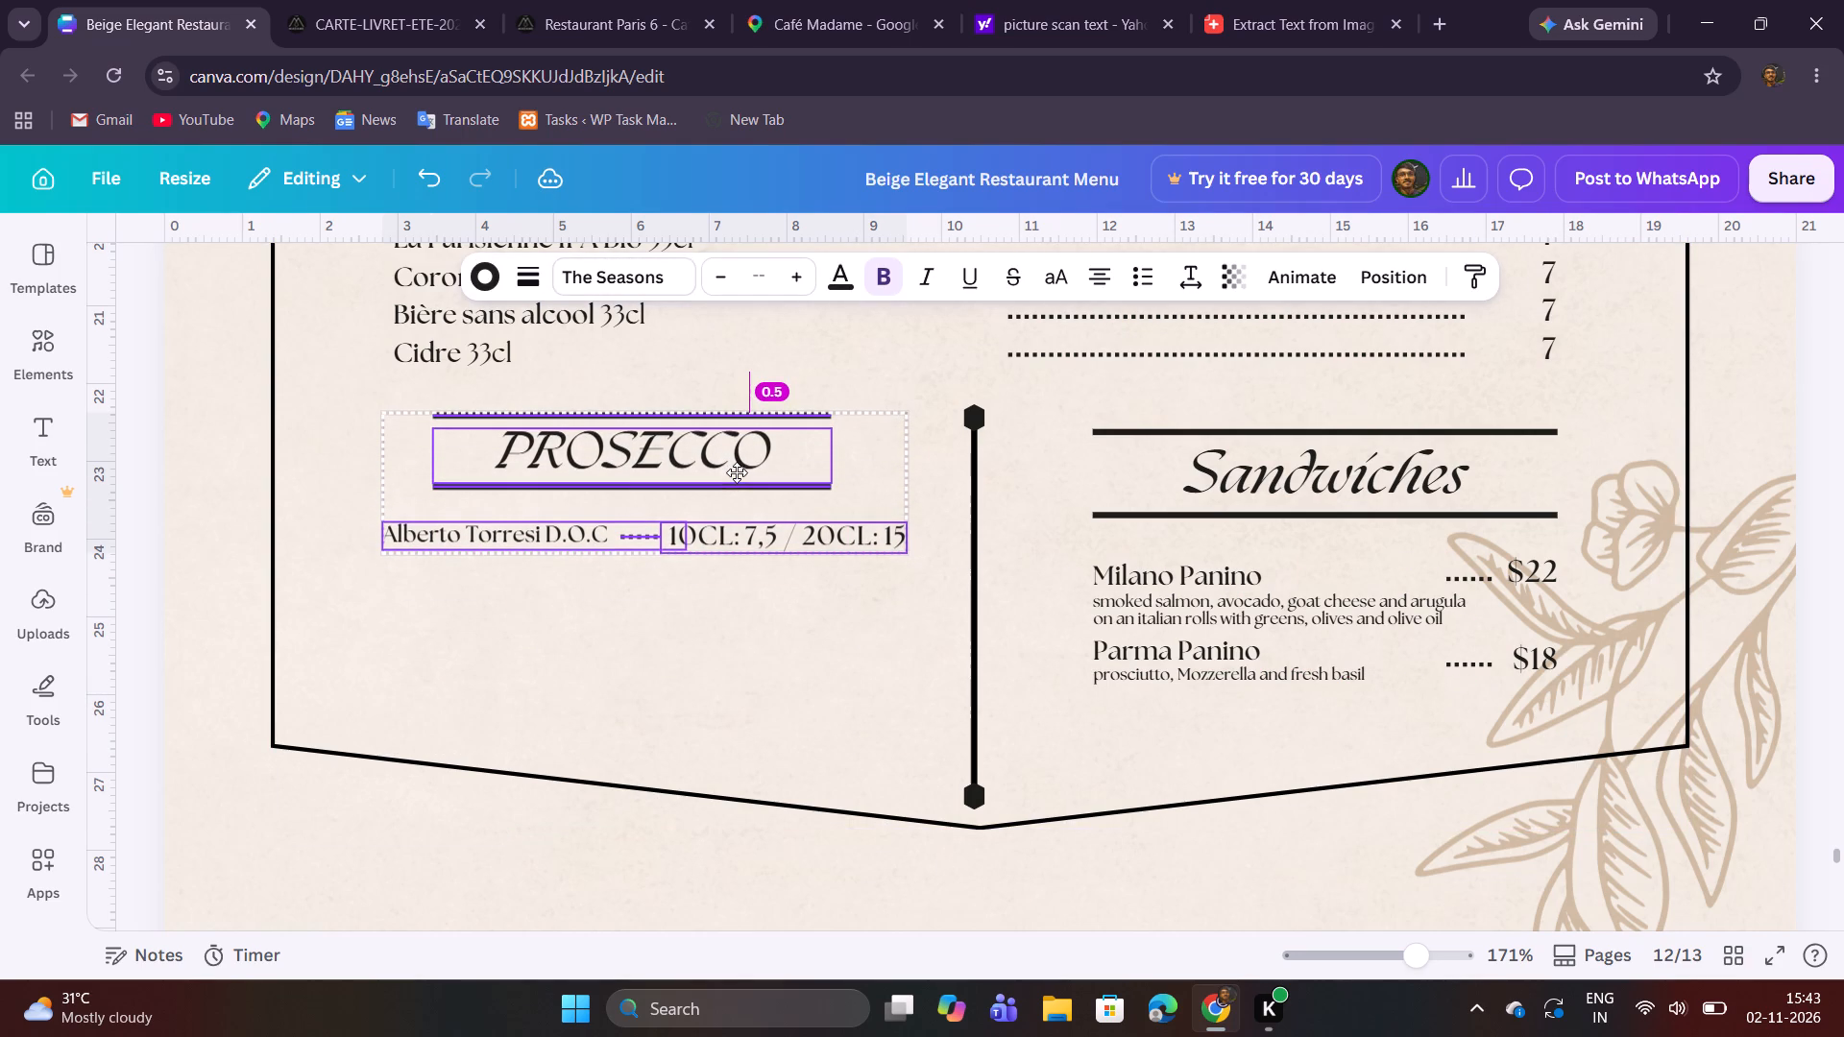
{"action": "left_click_drag", "start_coordinate": [737, 472], "coordinate": [740, 484], "text": "shift"}
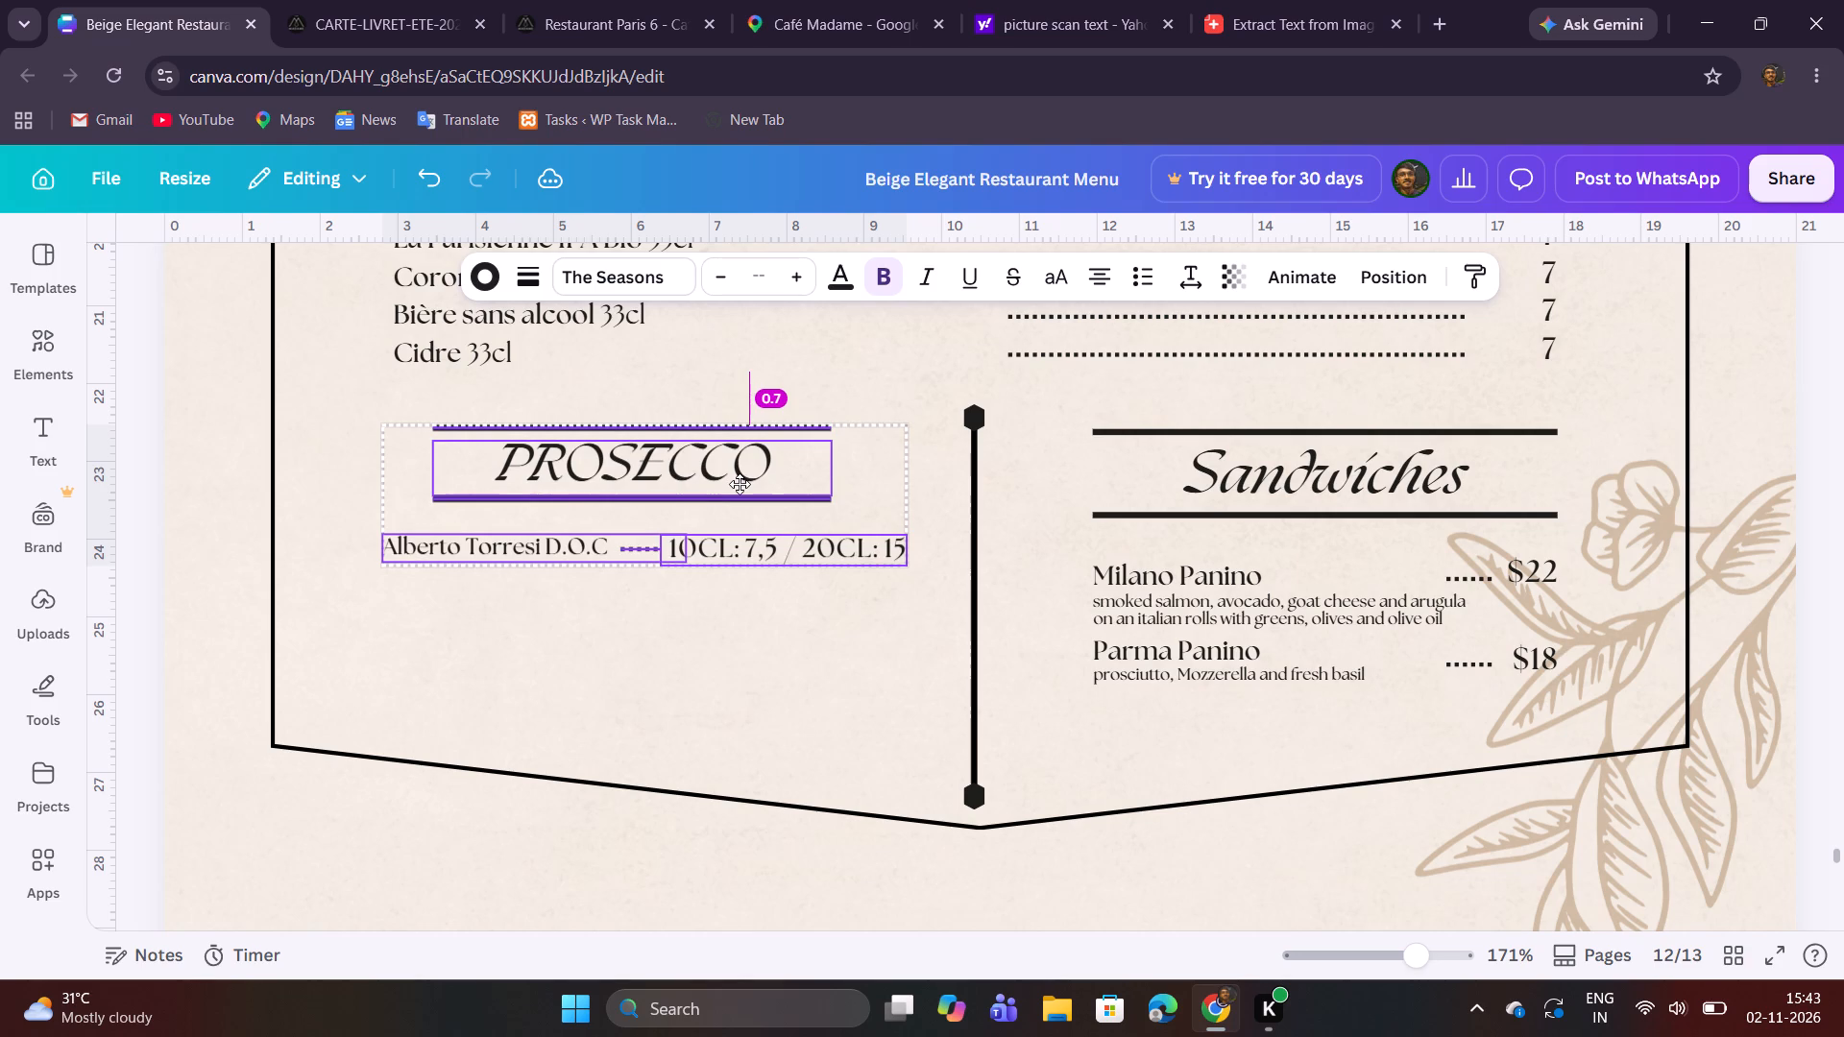
{"action": "left_click_drag", "start_coordinate": [740, 484], "coordinate": [740, 493], "text": "shift"}
{"action": "left_click", "coordinate": [761, 645], "text": "shift"}
{"action": "left_click", "coordinate": [775, 651]}
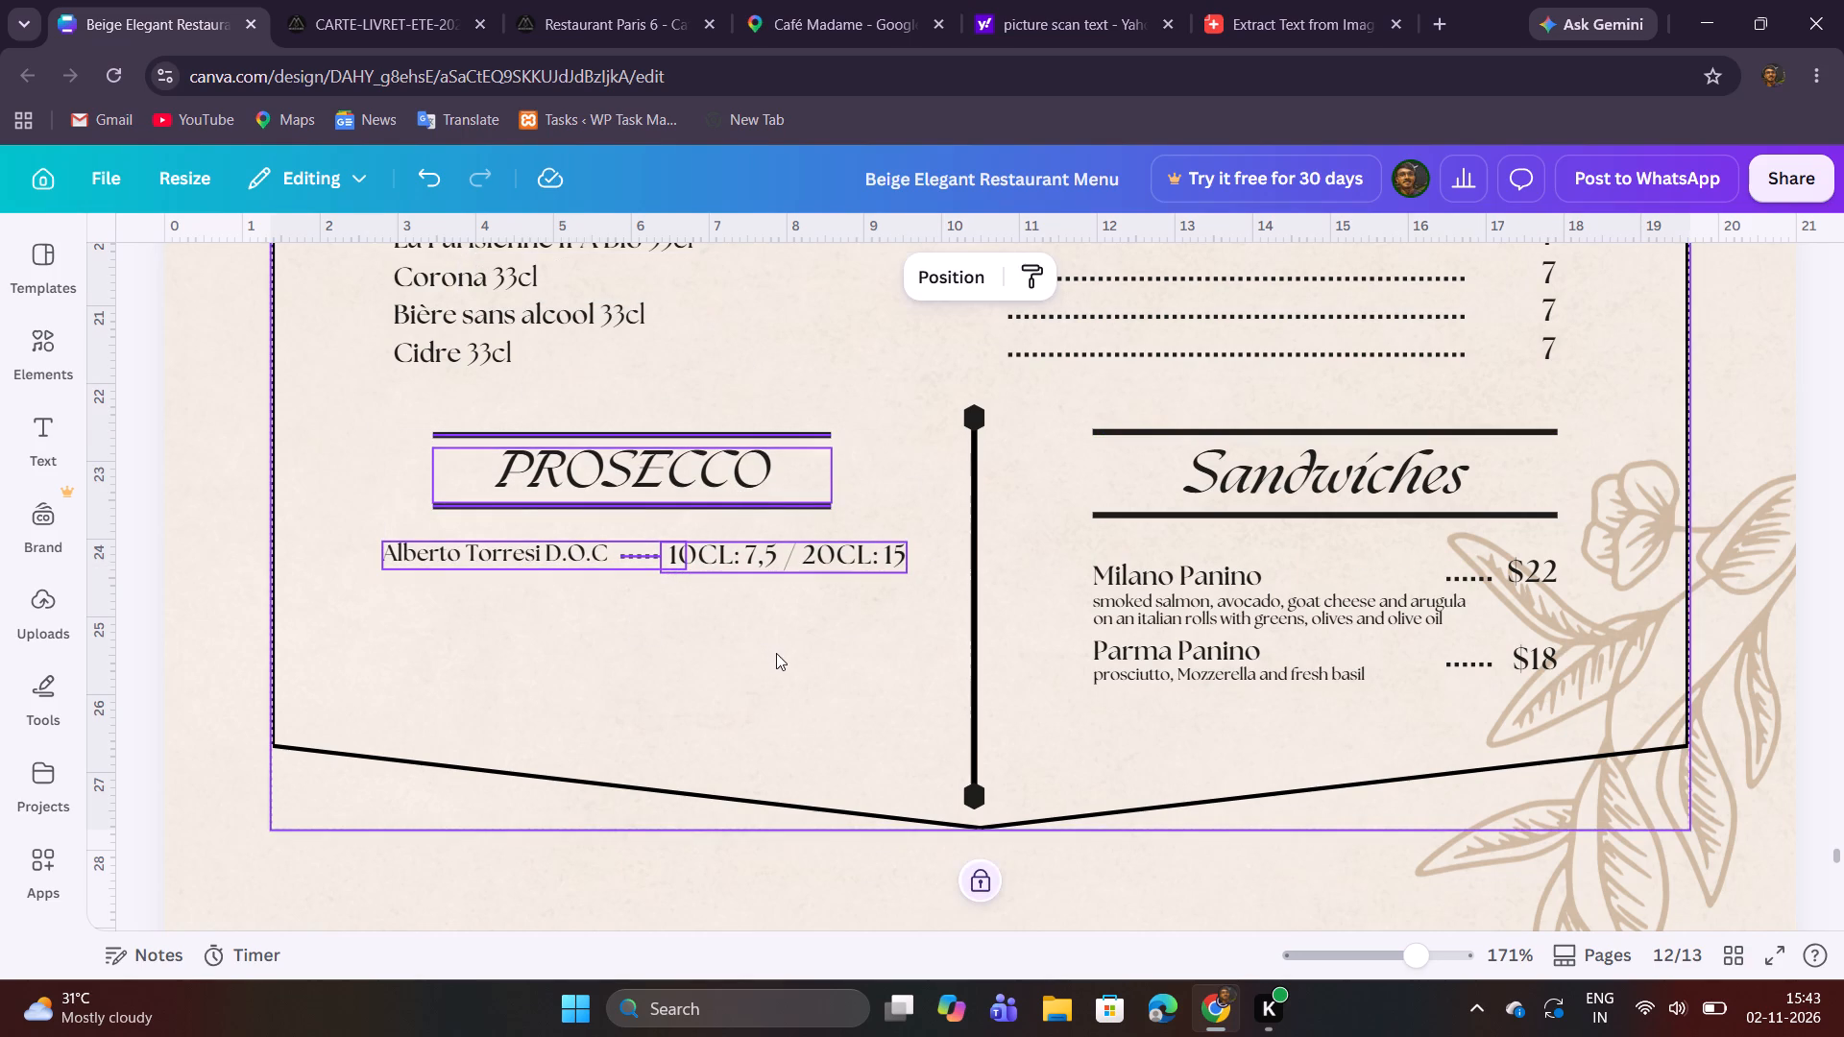
Duplicate the whole Prosecco section and align the copy directly beneath the original, just above the frame's lower edge.
{"action": "left_click", "coordinate": [786, 663]}
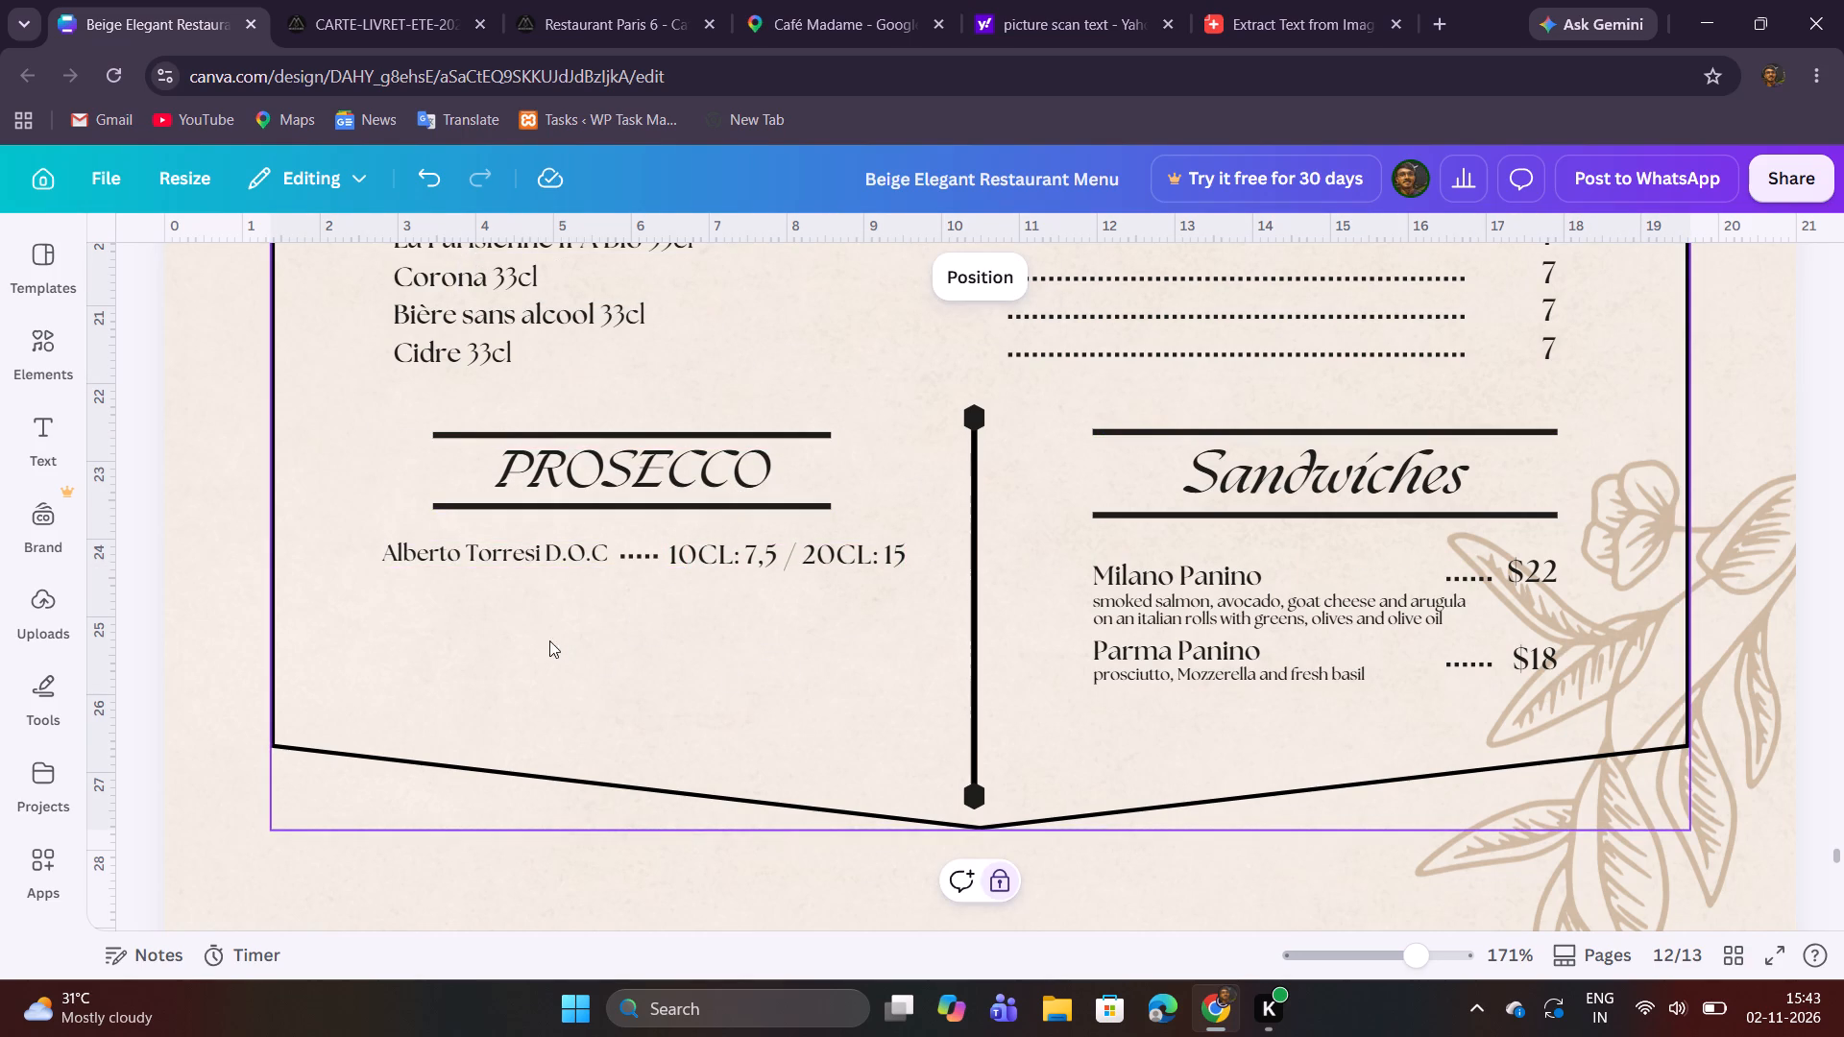
{"action": "left_click_drag", "start_coordinate": [455, 633], "coordinate": [684, 404]}
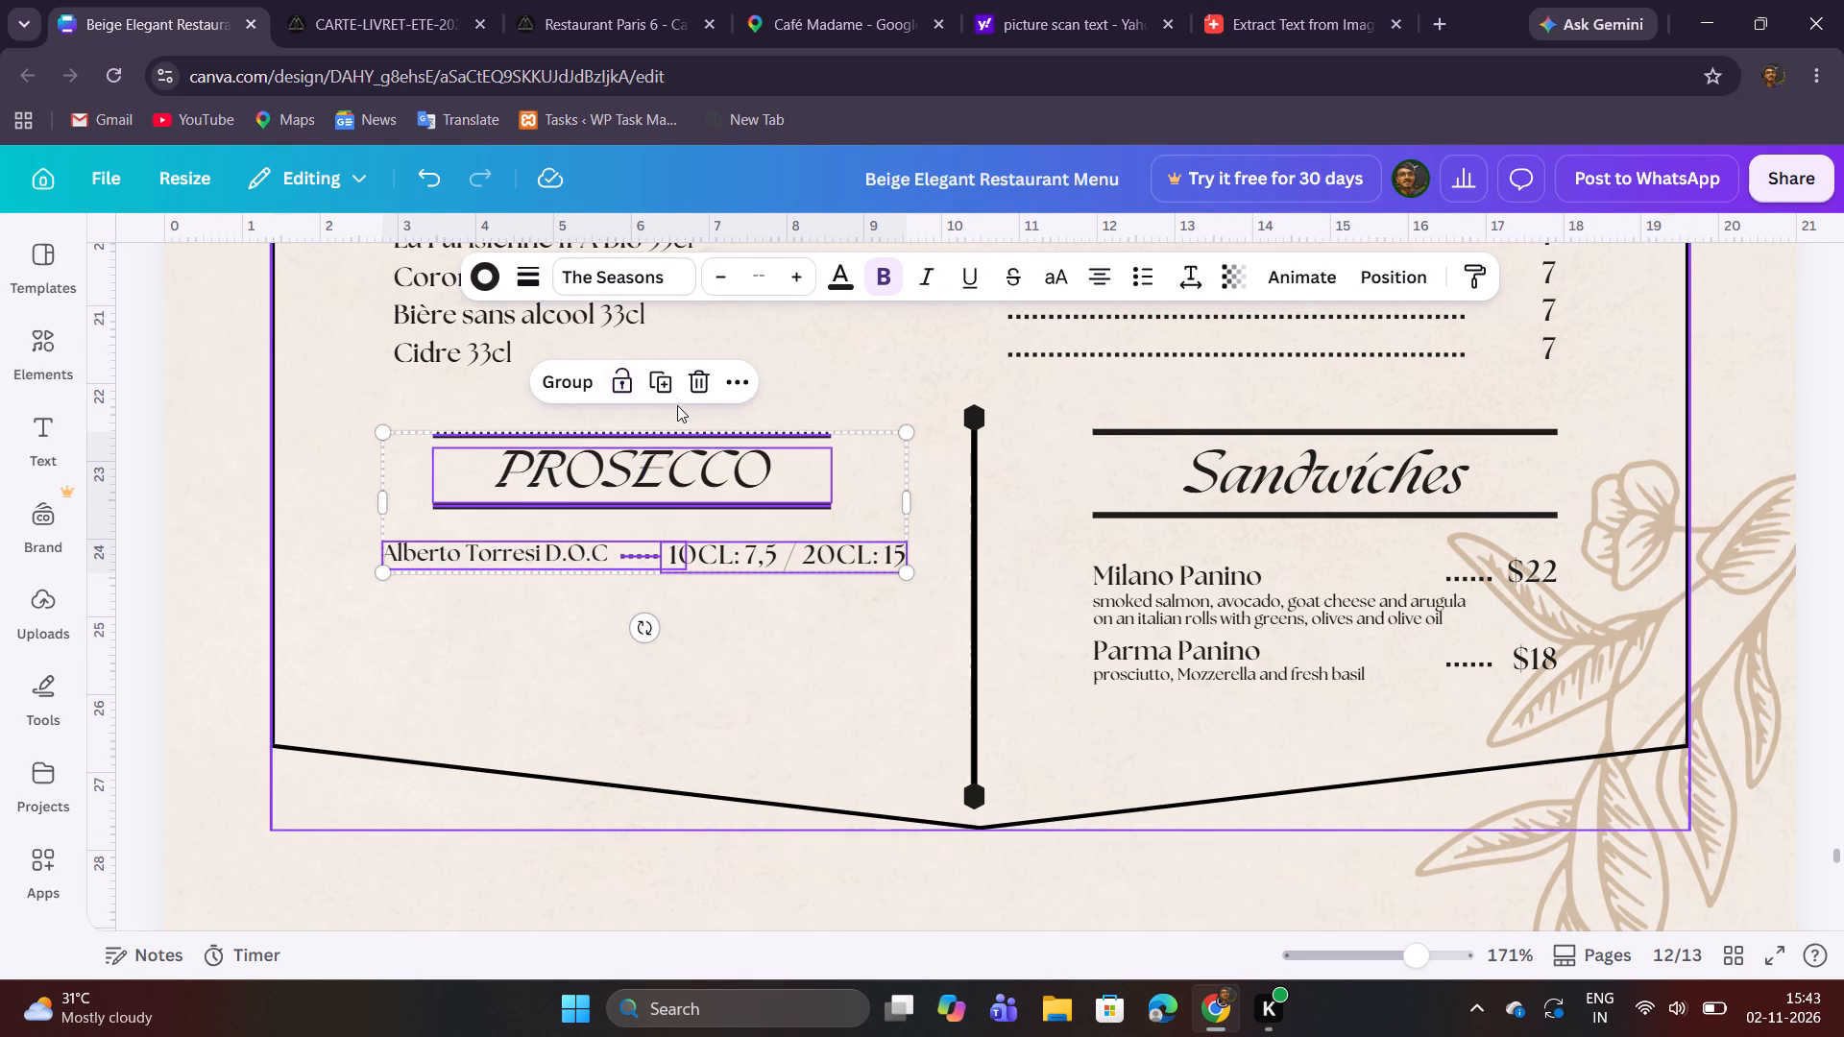
{"action": "left_click", "coordinate": [669, 393]}
{"action": "left_click_drag", "start_coordinate": [713, 454], "coordinate": [682, 624], "text": "shift"}
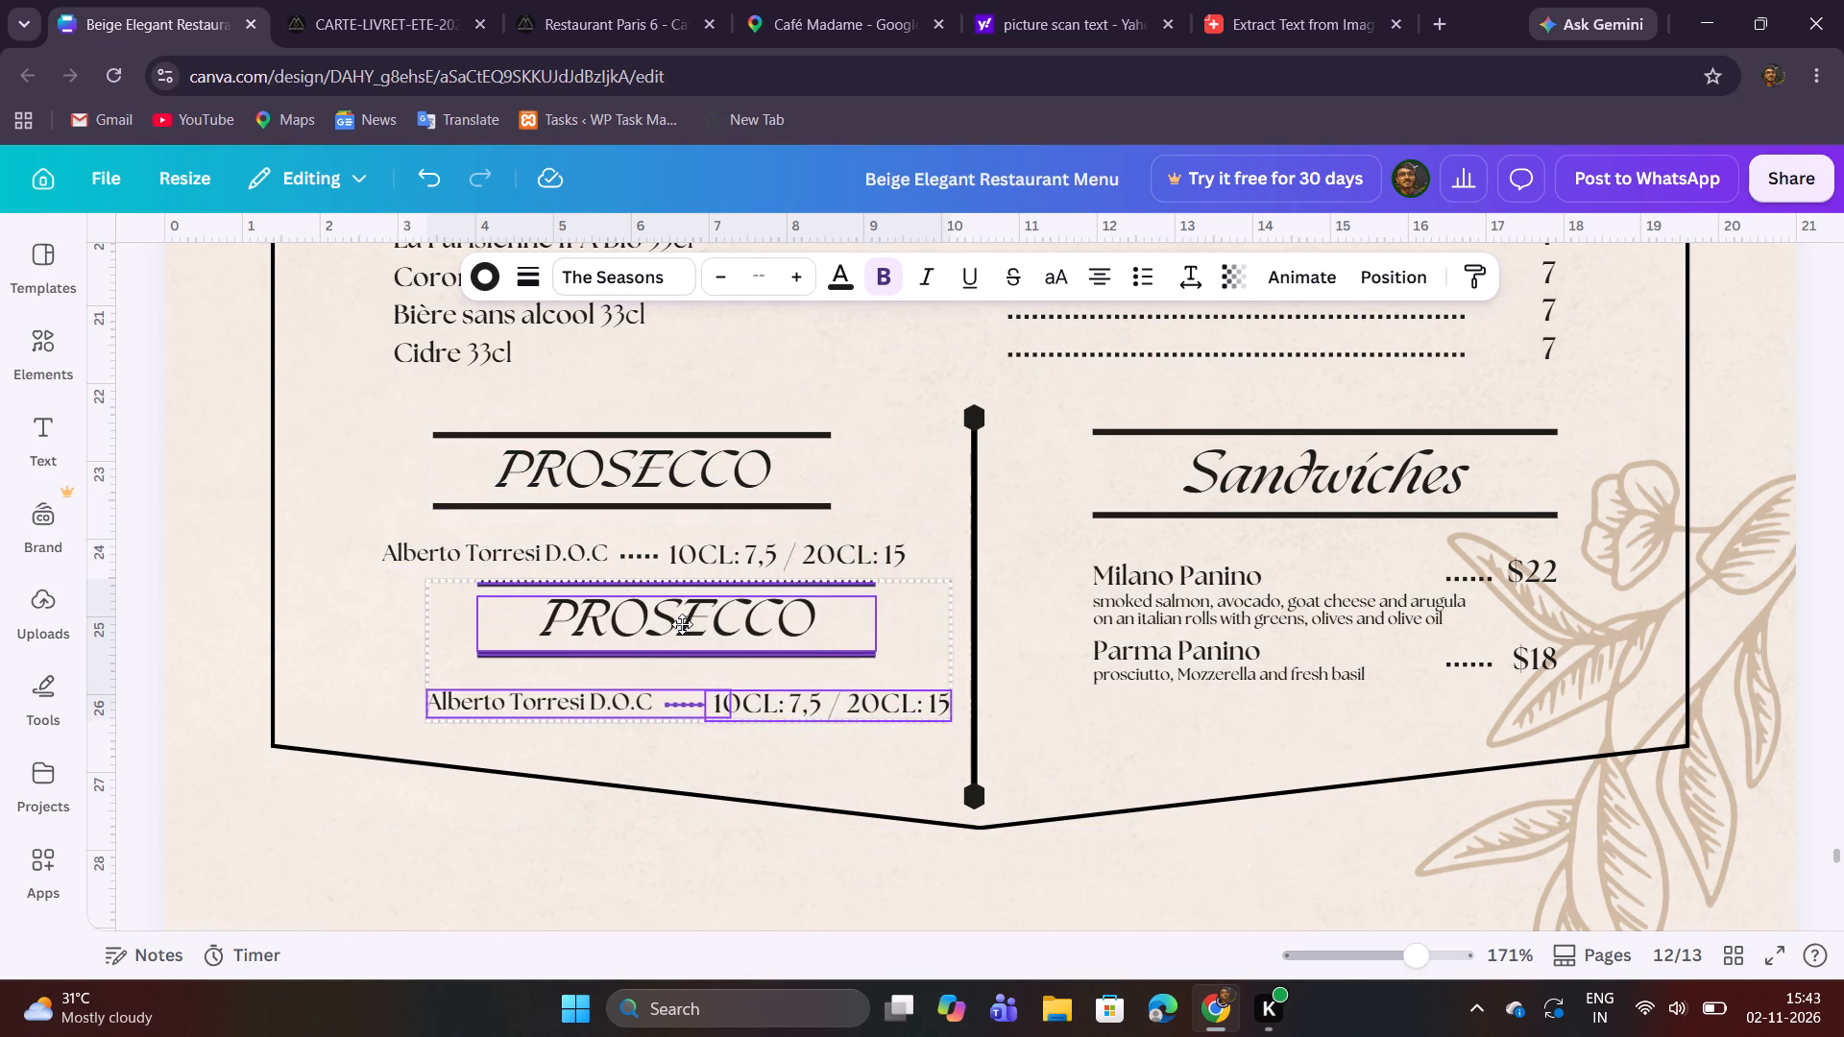
{"action": "left_click_drag", "start_coordinate": [682, 624], "coordinate": [661, 629], "text": "shift"}
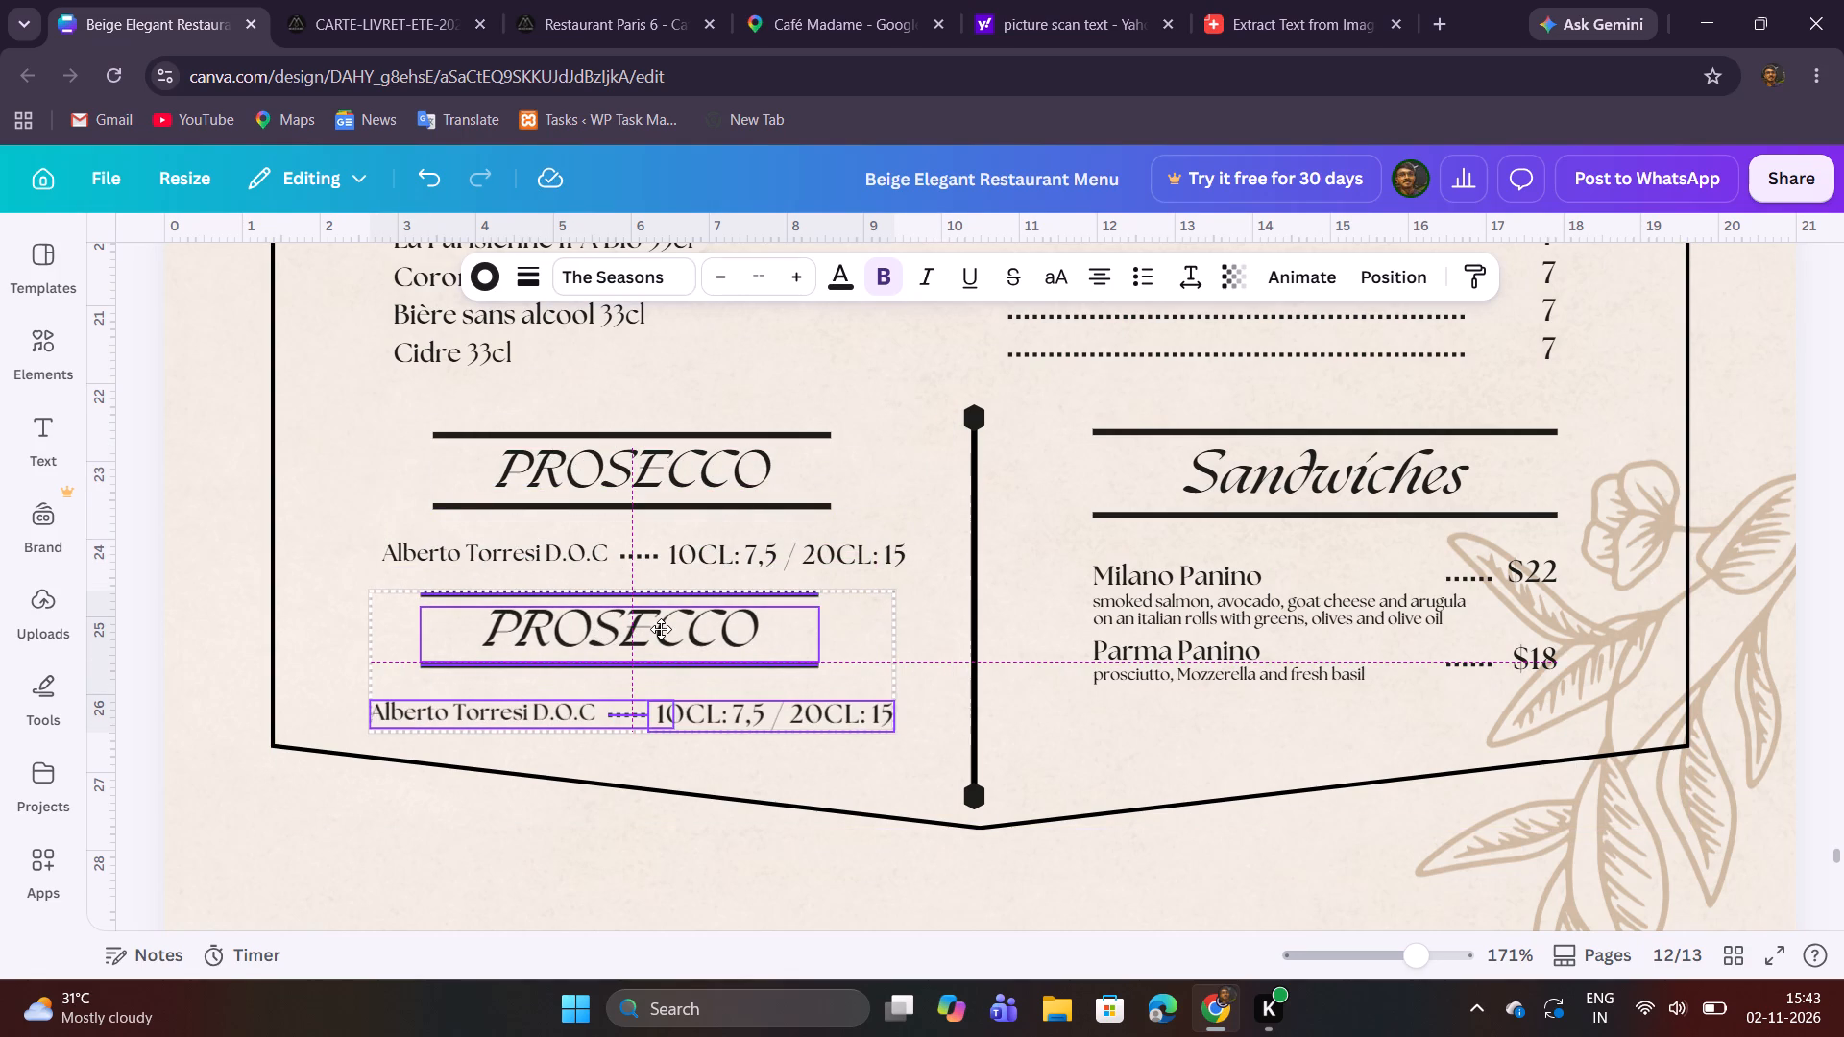
{"action": "left_click_drag", "start_coordinate": [661, 629], "coordinate": [666, 629], "text": "shift"}
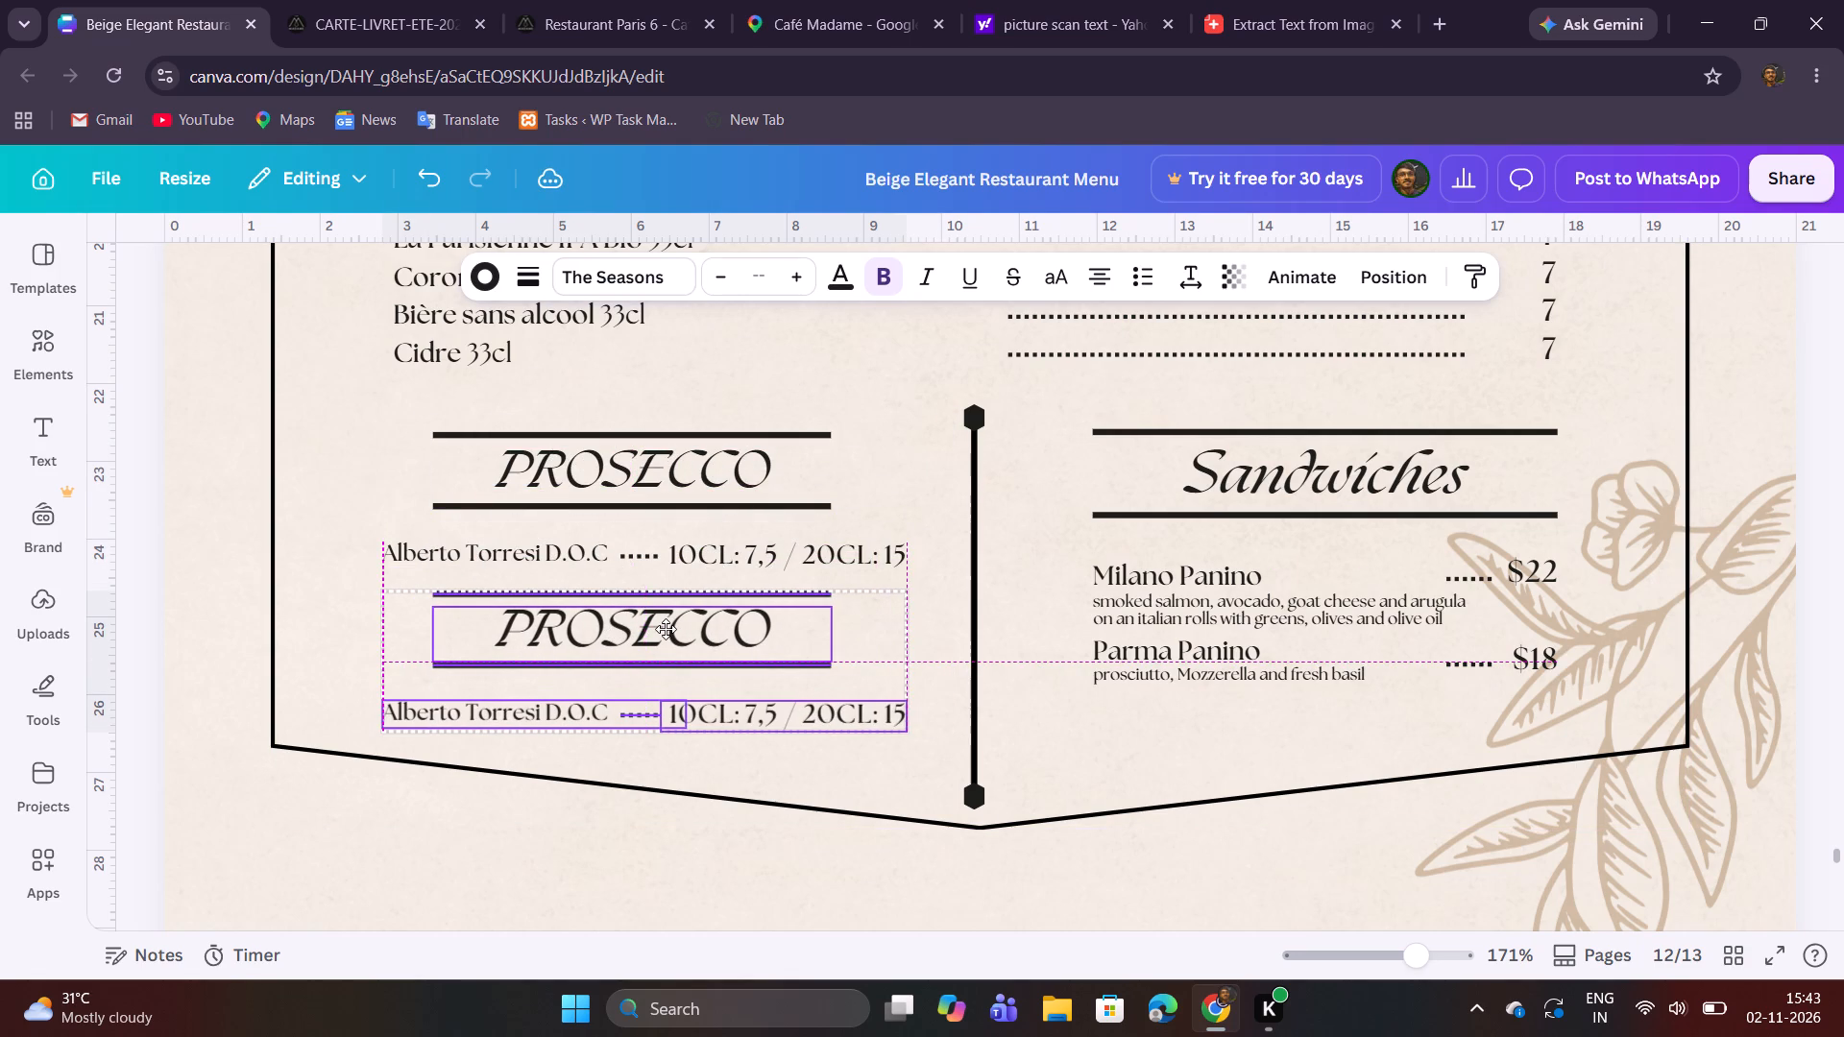
{"action": "left_click_drag", "start_coordinate": [666, 629], "coordinate": [666, 636], "text": "shift"}
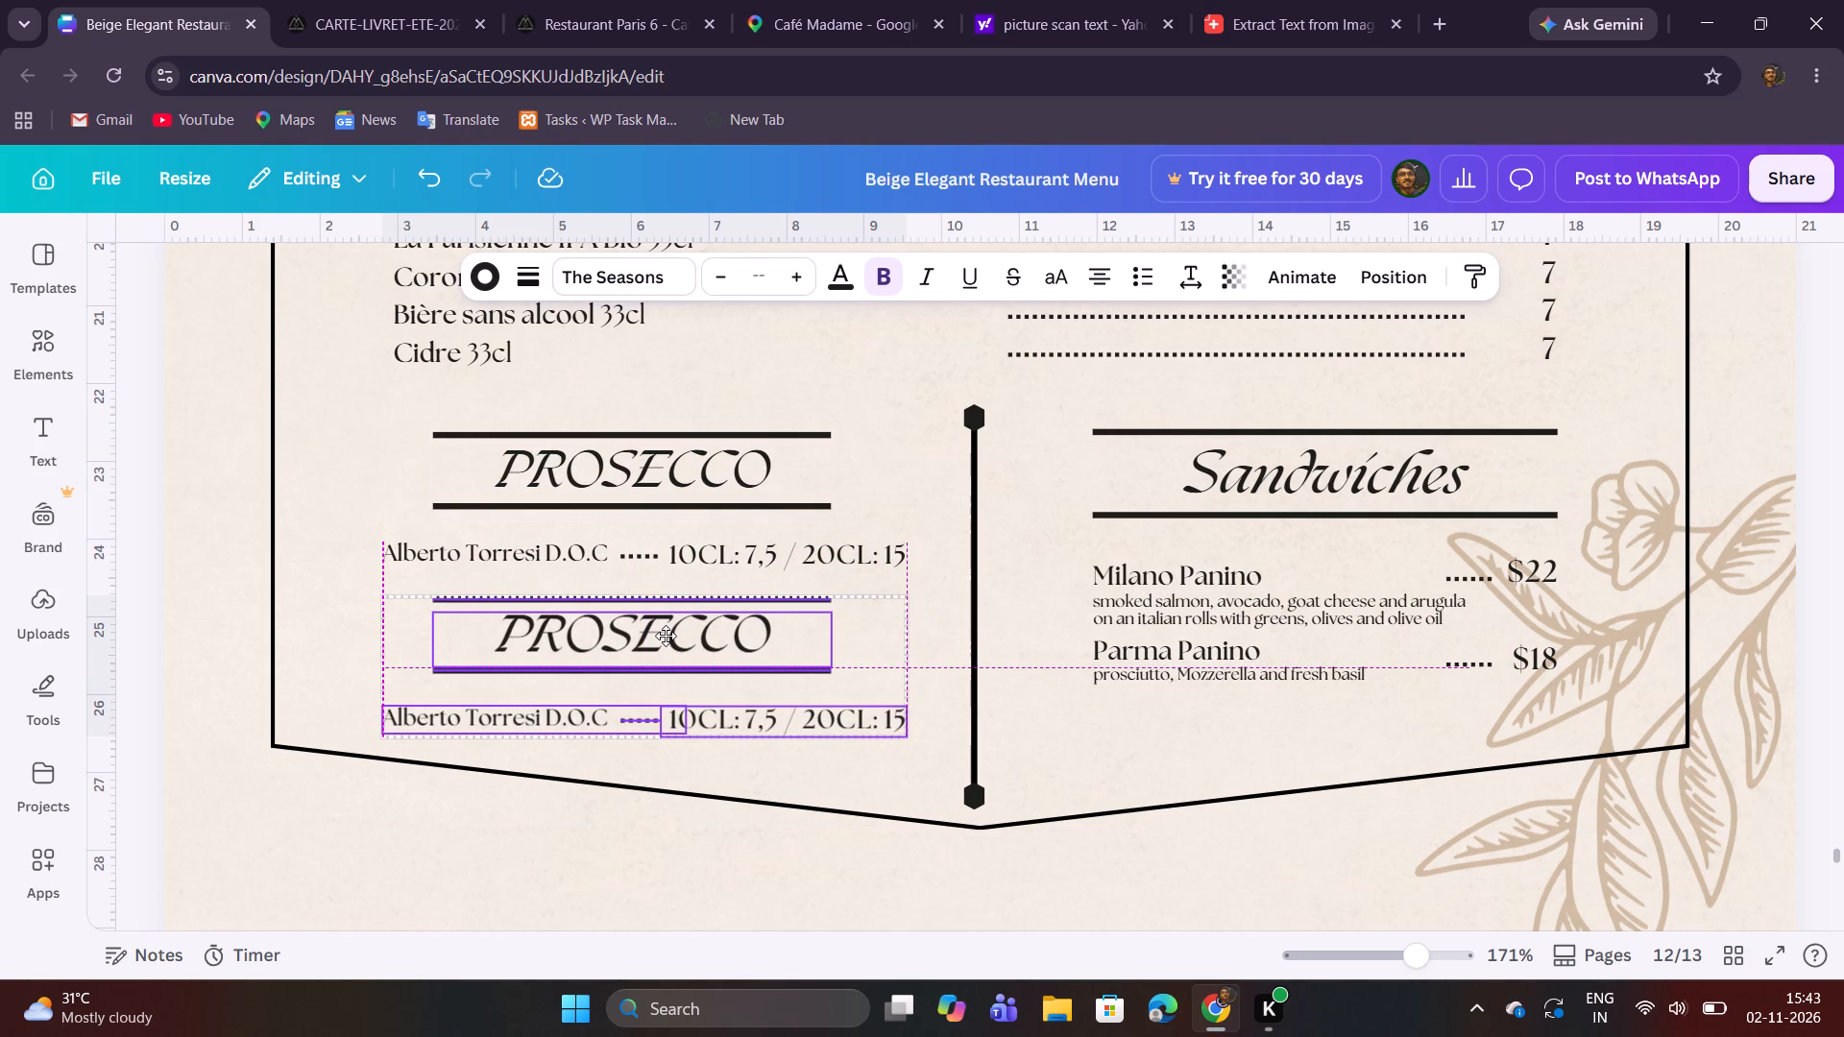
{"action": "left_click_drag", "start_coordinate": [666, 636], "coordinate": [666, 643], "text": "shift"}
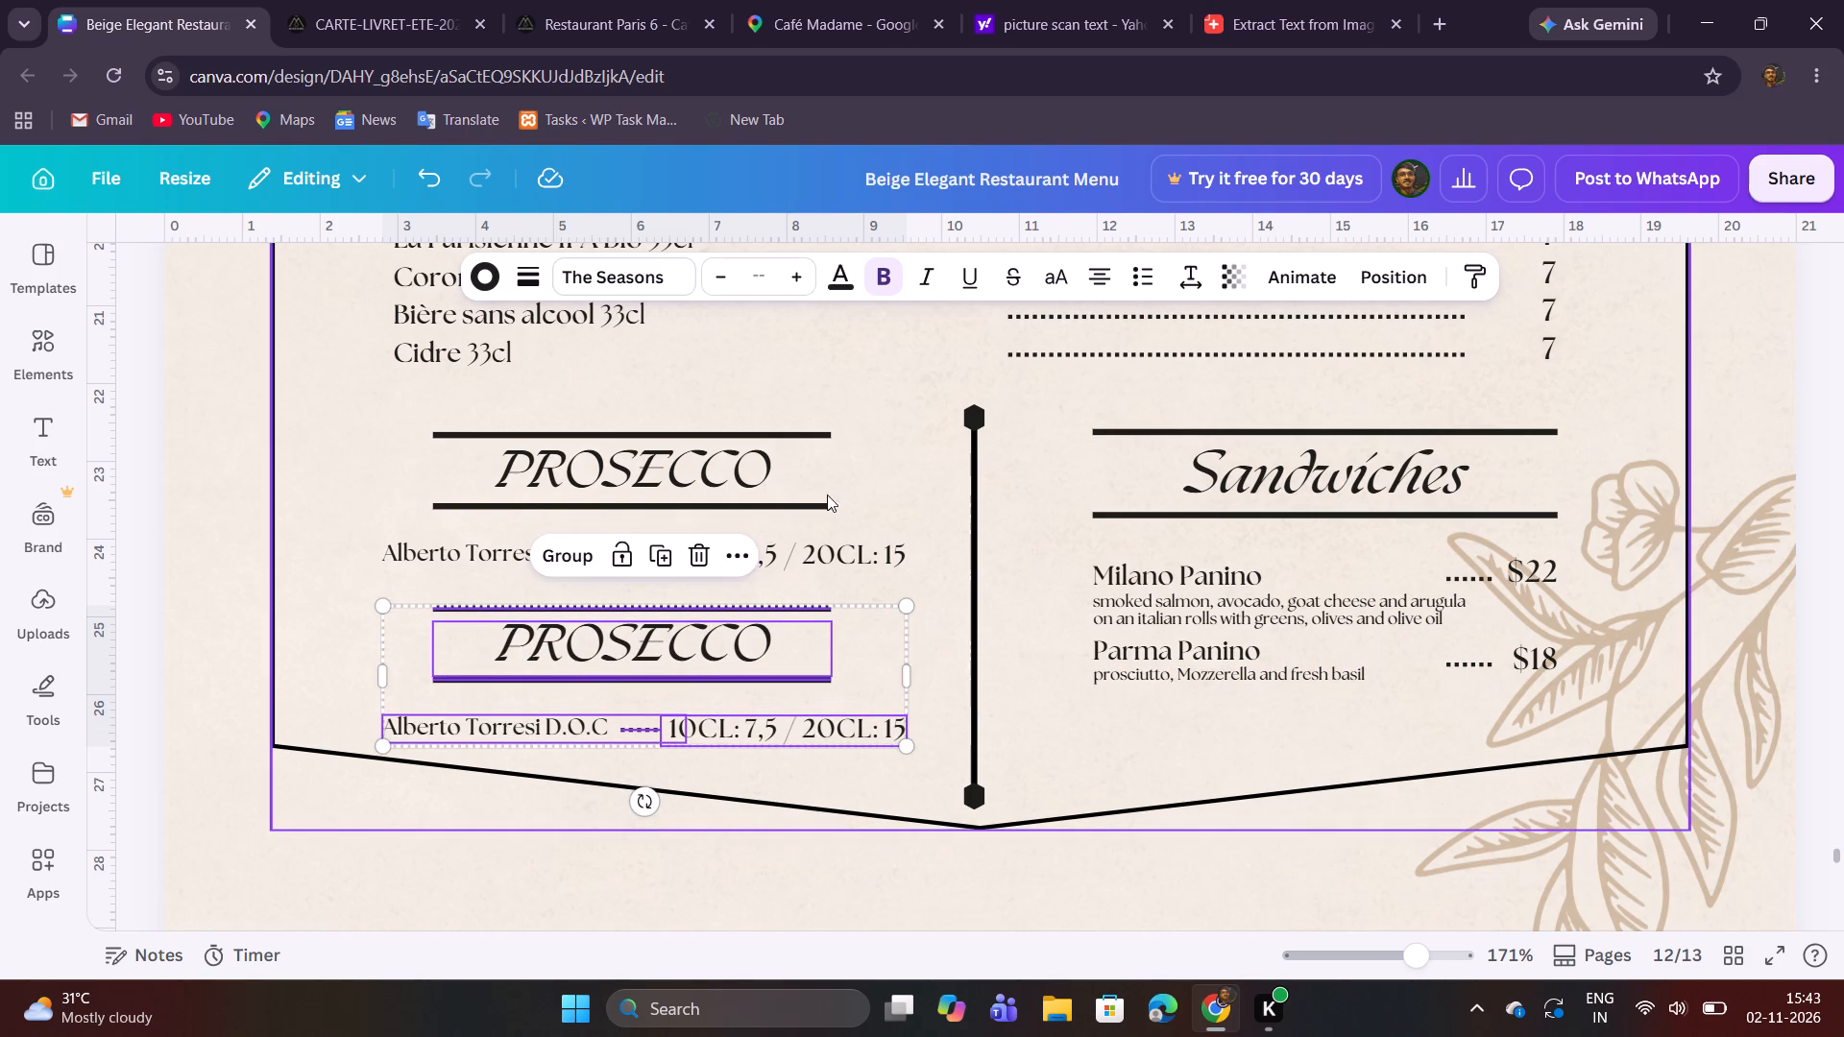
{"action": "left_click", "coordinate": [872, 453]}
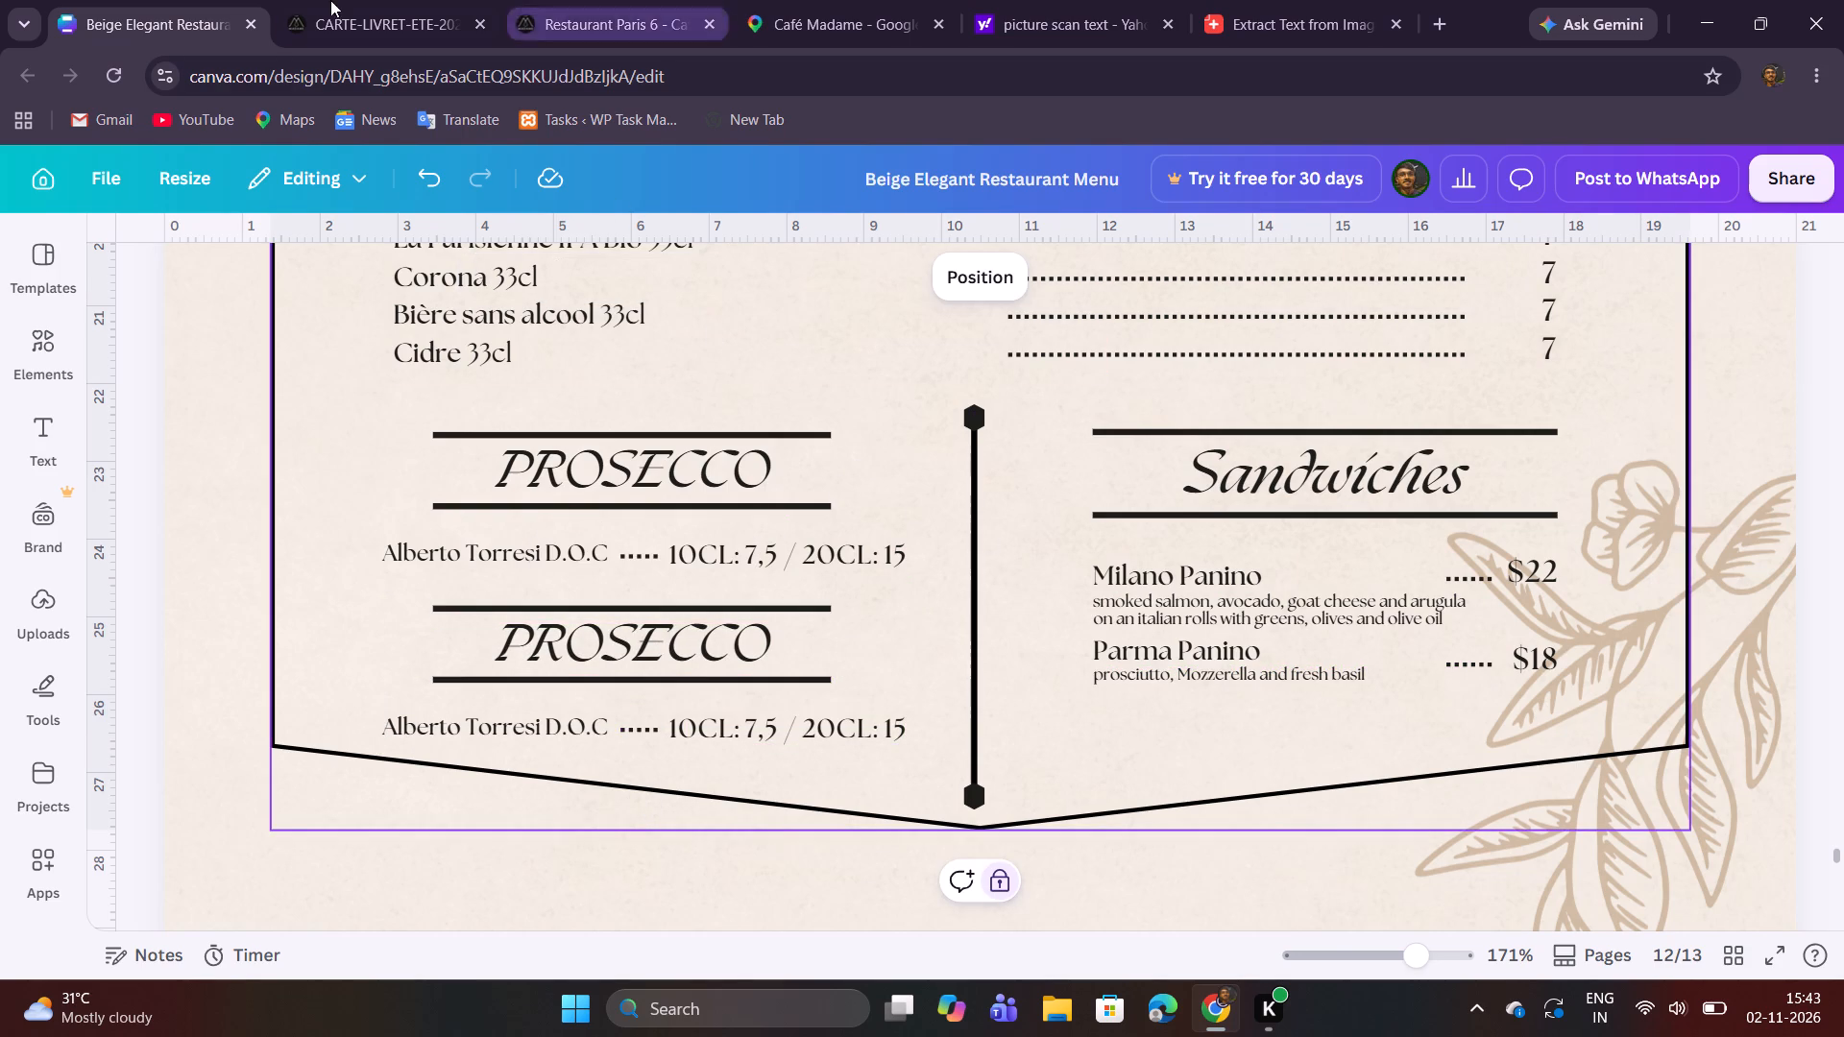
Copy the EAUX heading from the PDF menu and replace the lower Prosecco heading in the Canva design with it.
{"action": "left_click", "coordinate": [331, 0]}
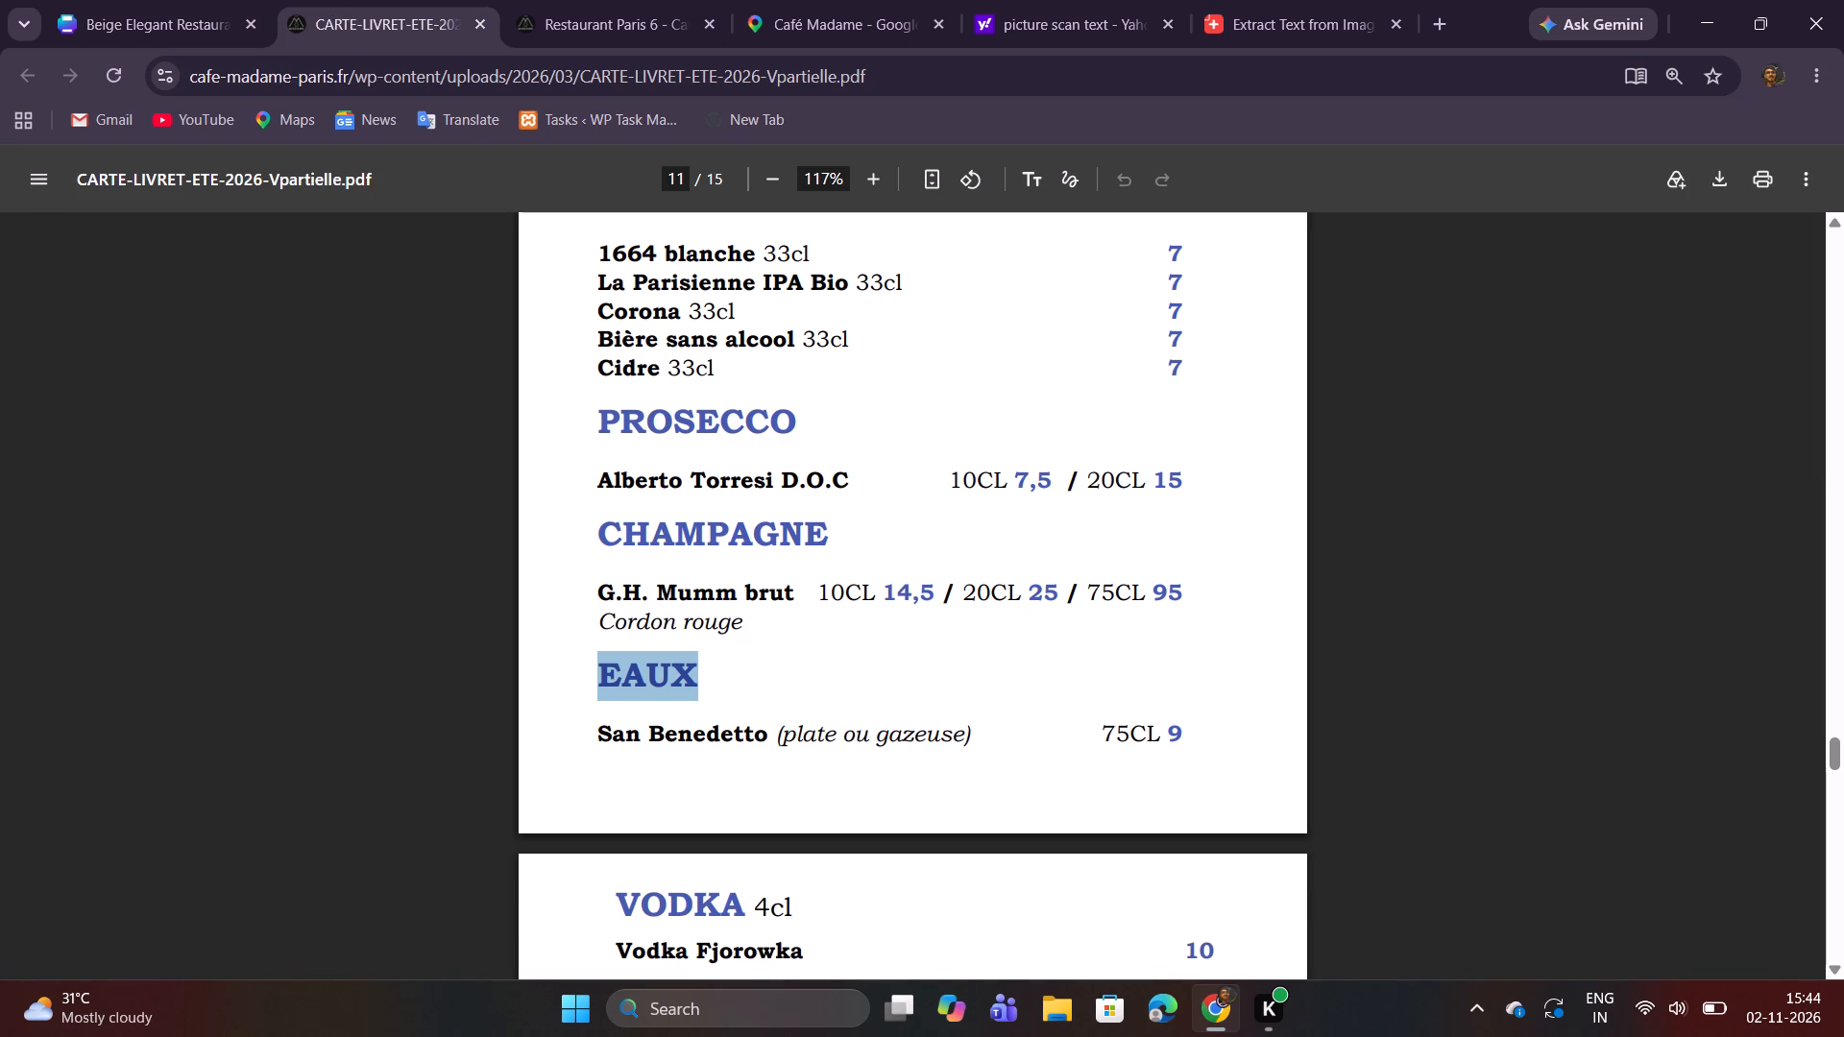
{"action": "left_click_drag", "start_coordinate": [601, 536], "coordinate": [614, 535]}
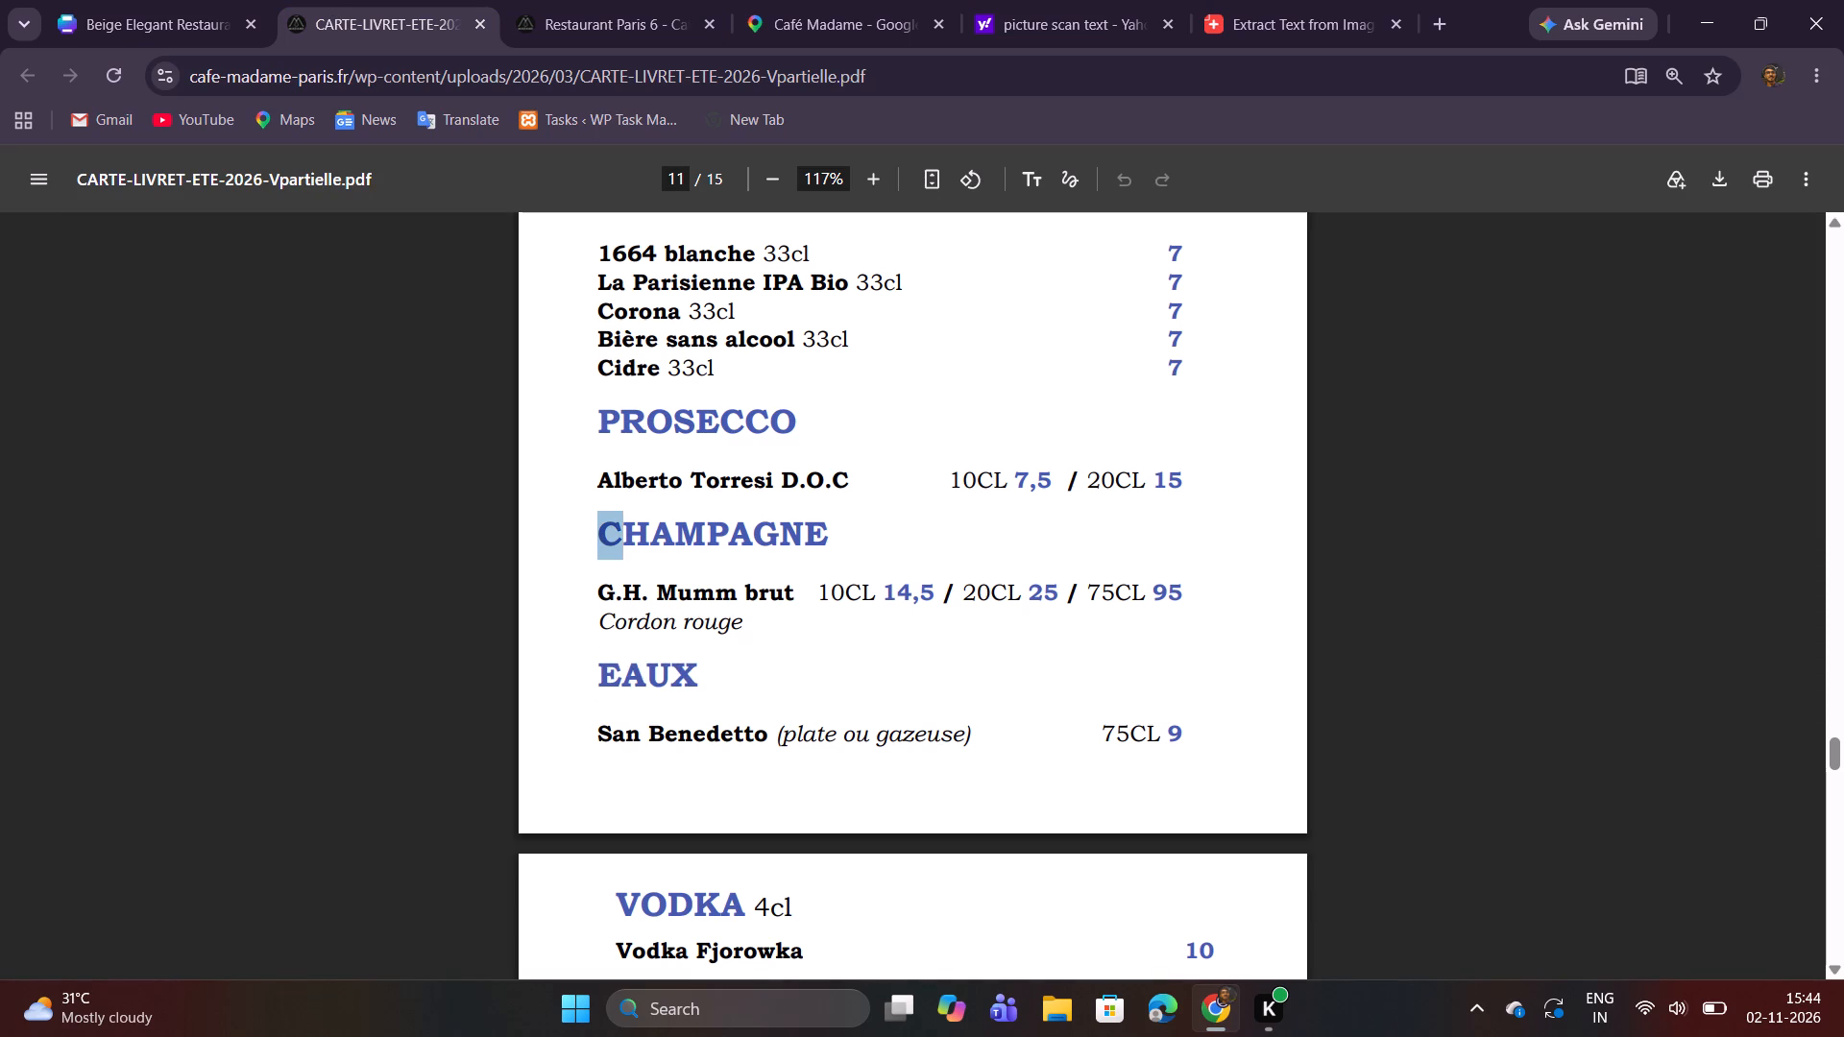
{"action": "left_click_drag", "start_coordinate": [605, 674], "coordinate": [724, 670]}
{"action": "key", "text": "ctrl+c"}
{"action": "key", "text": "ctrl+c"}
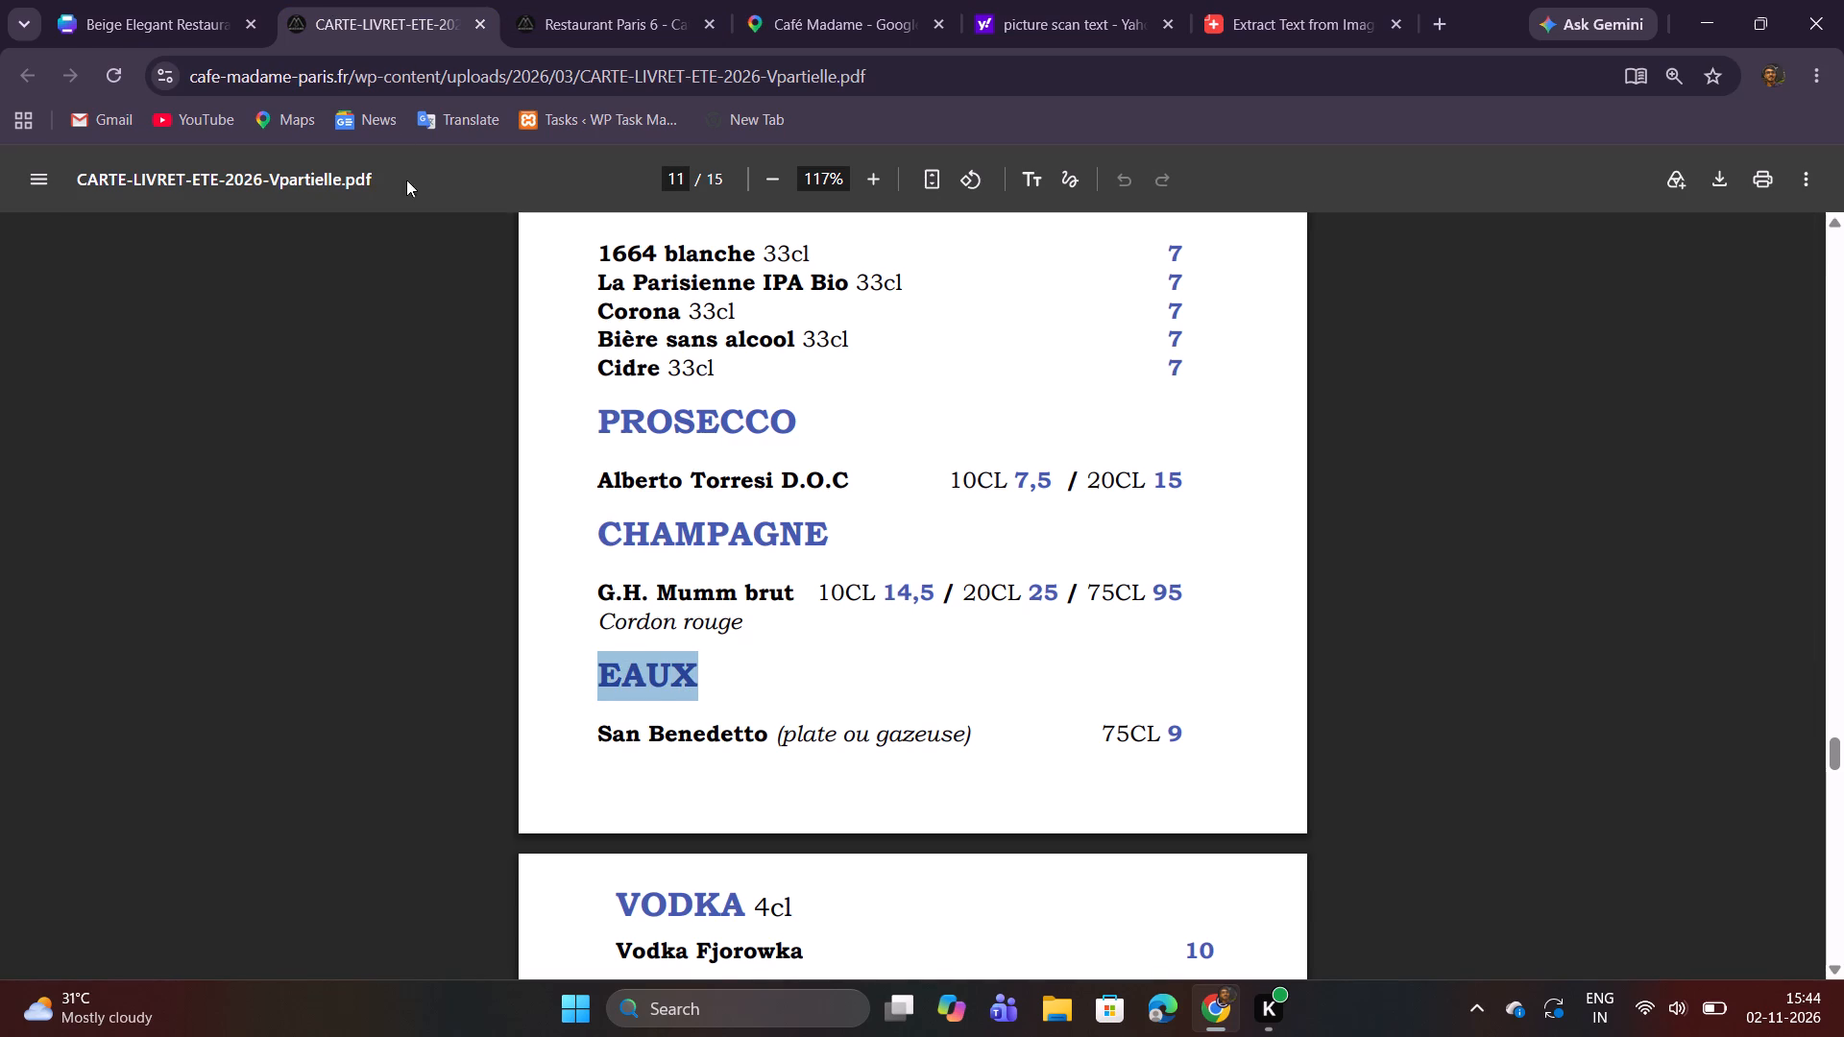
{"action": "left_click", "coordinate": [233, 0]}
{"action": "double_click", "coordinate": [643, 639]}
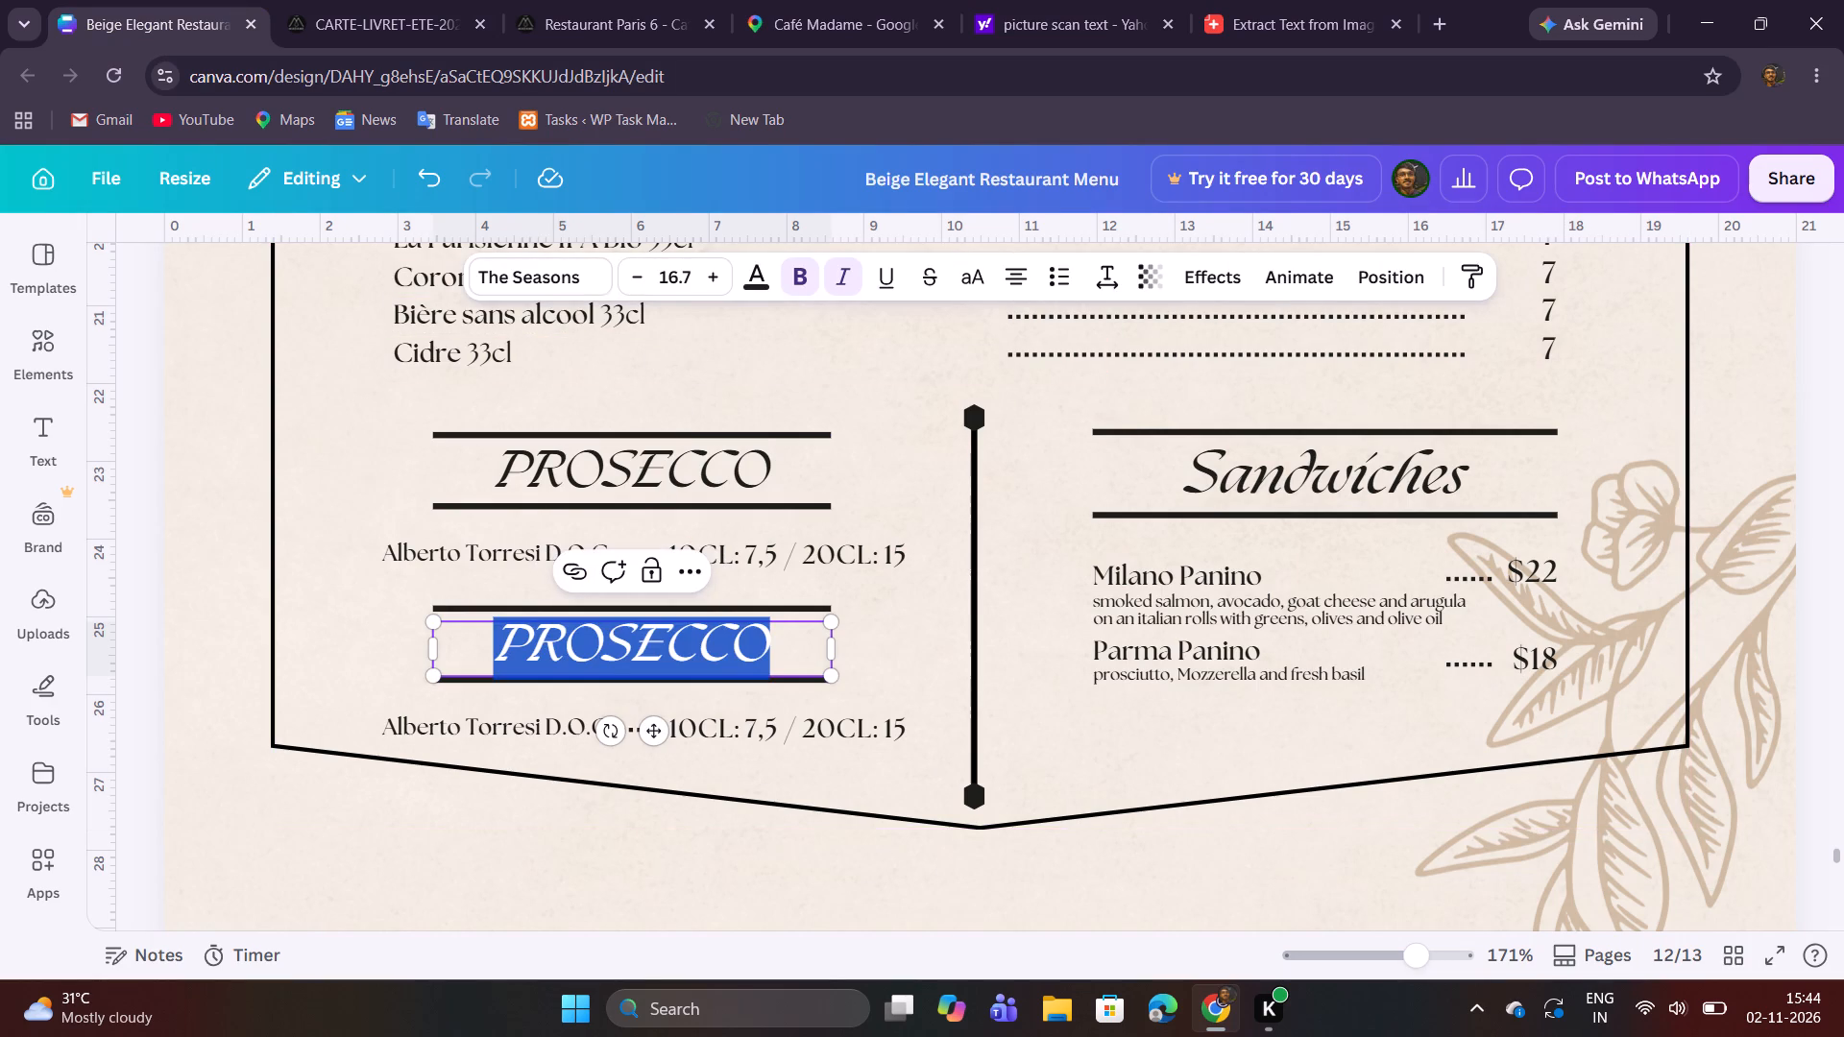
{"action": "key", "text": "ctrl+v"}
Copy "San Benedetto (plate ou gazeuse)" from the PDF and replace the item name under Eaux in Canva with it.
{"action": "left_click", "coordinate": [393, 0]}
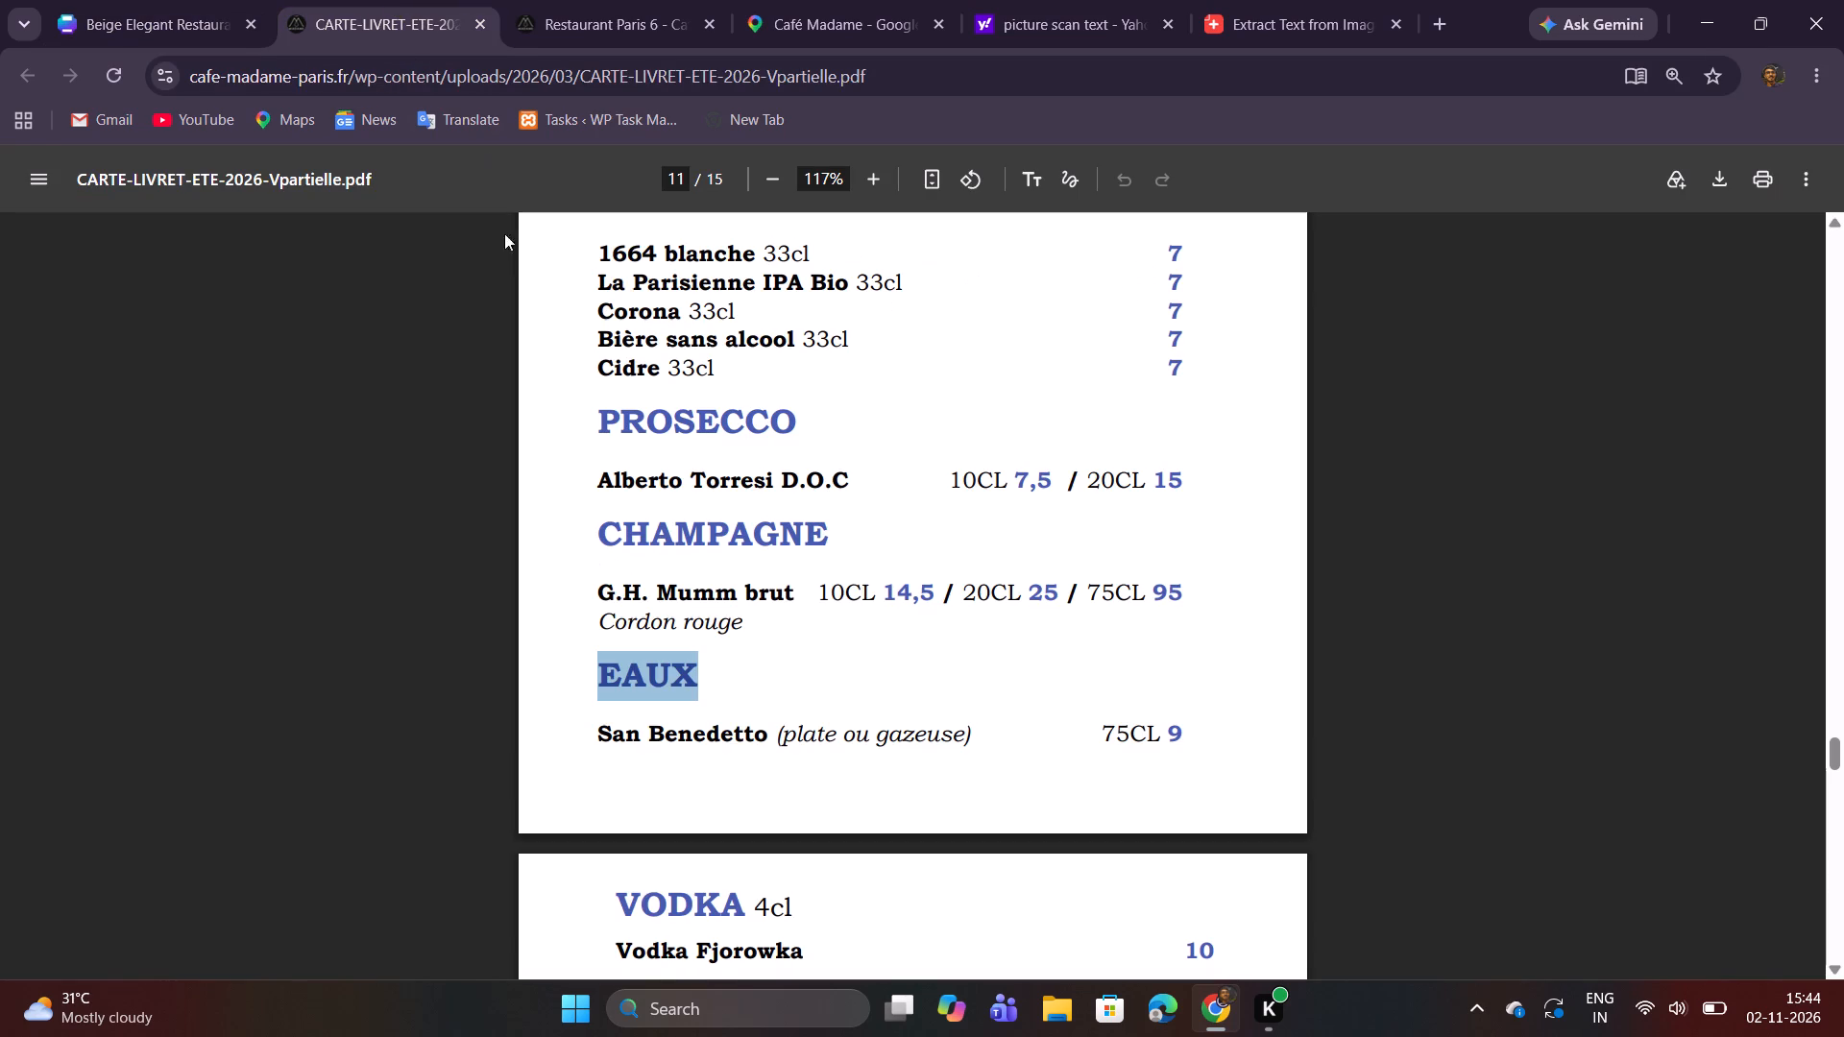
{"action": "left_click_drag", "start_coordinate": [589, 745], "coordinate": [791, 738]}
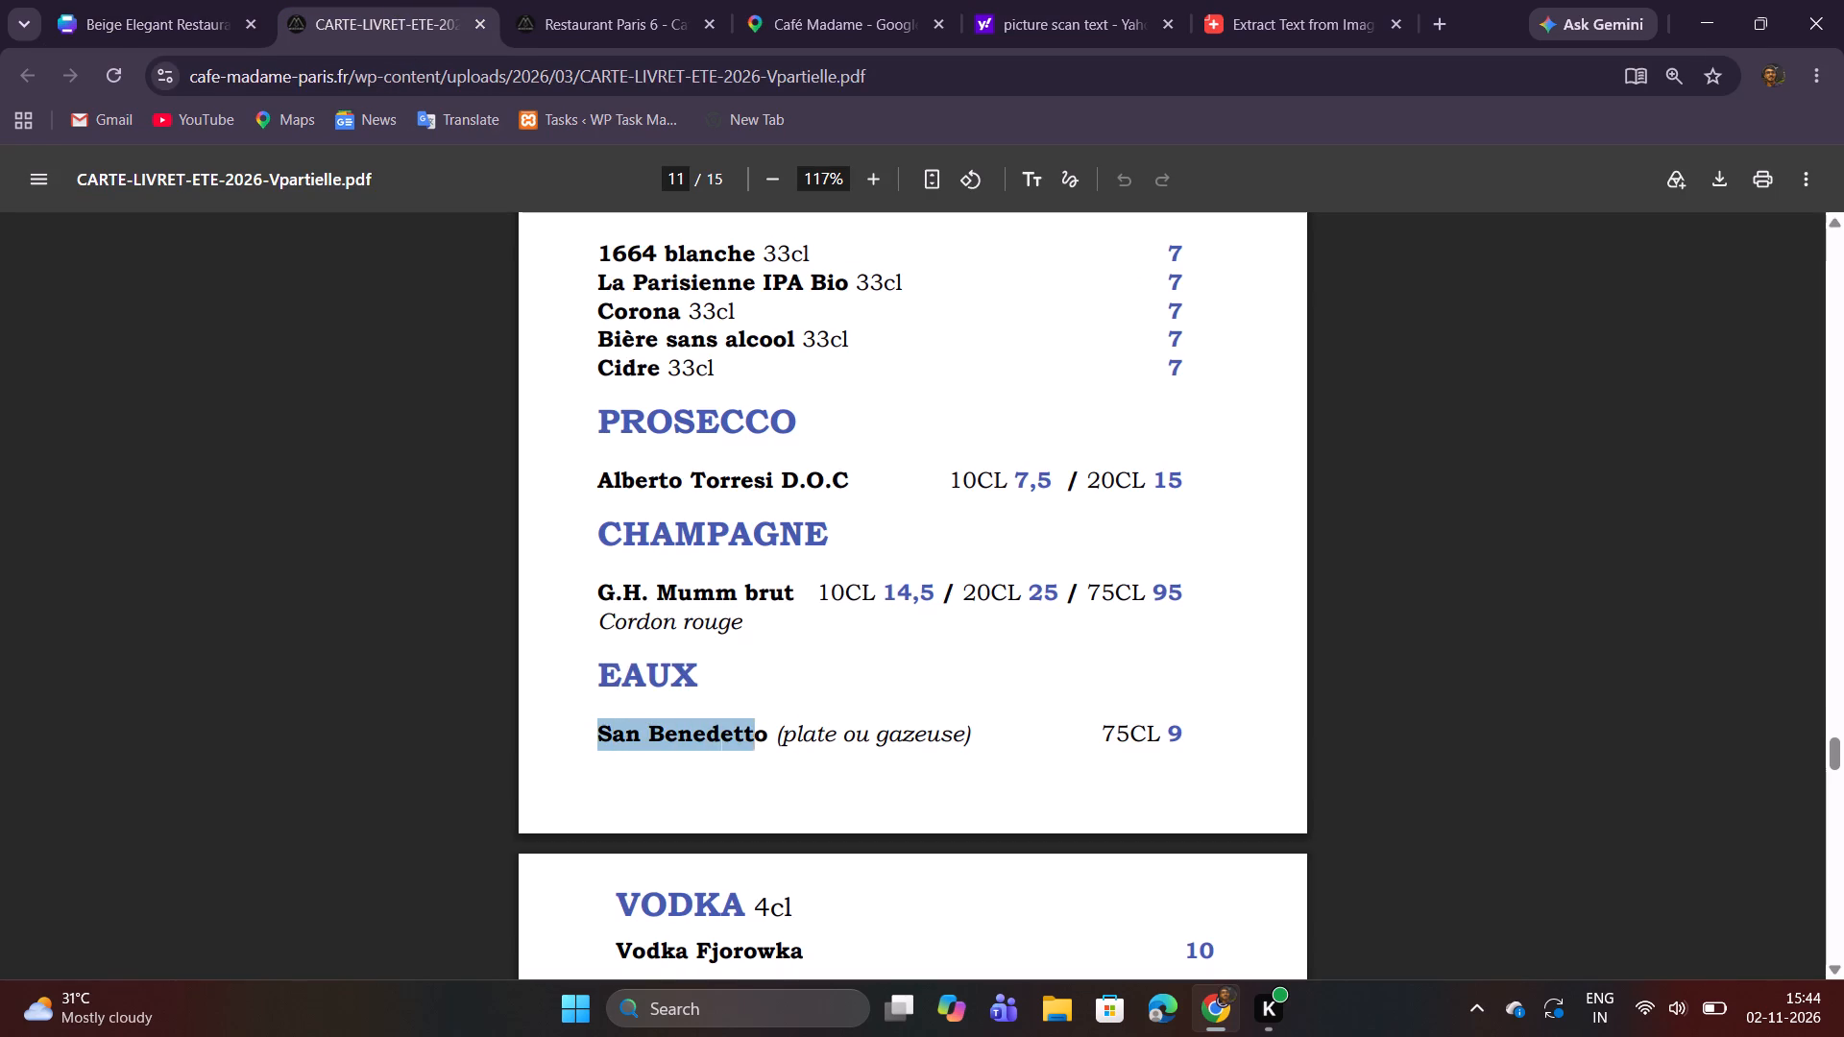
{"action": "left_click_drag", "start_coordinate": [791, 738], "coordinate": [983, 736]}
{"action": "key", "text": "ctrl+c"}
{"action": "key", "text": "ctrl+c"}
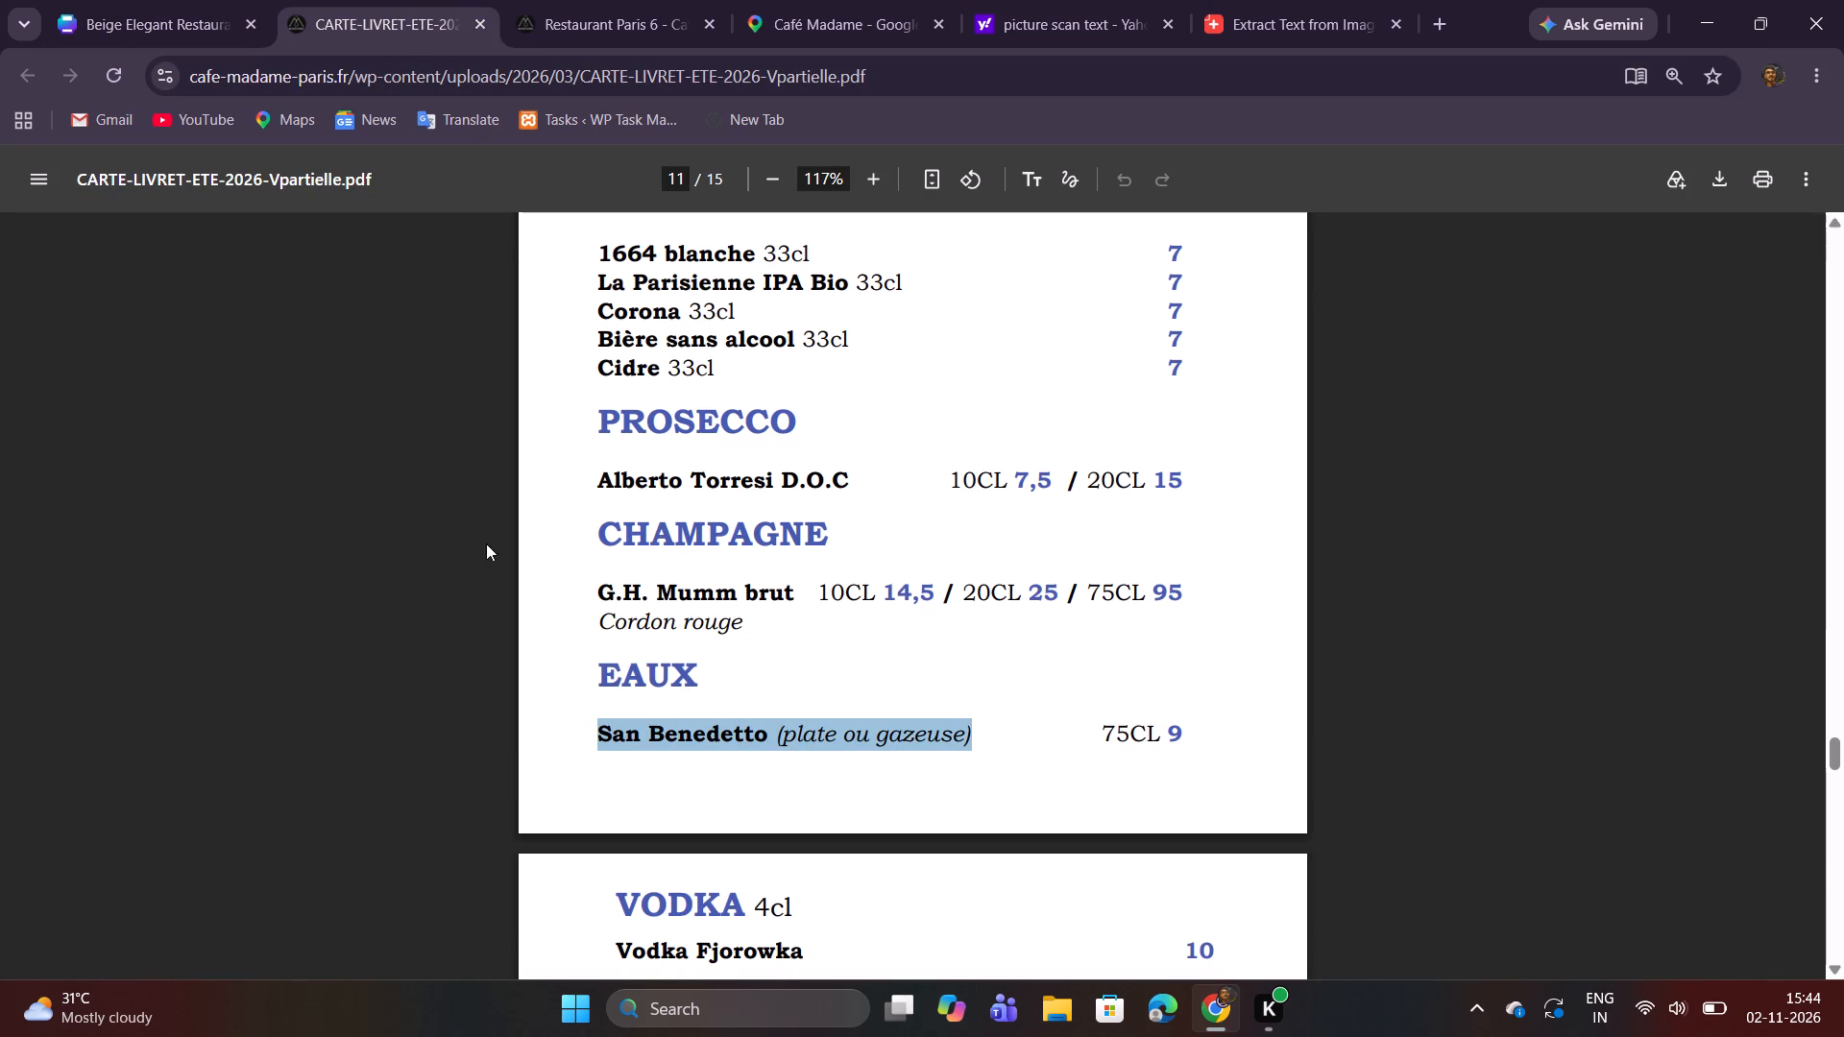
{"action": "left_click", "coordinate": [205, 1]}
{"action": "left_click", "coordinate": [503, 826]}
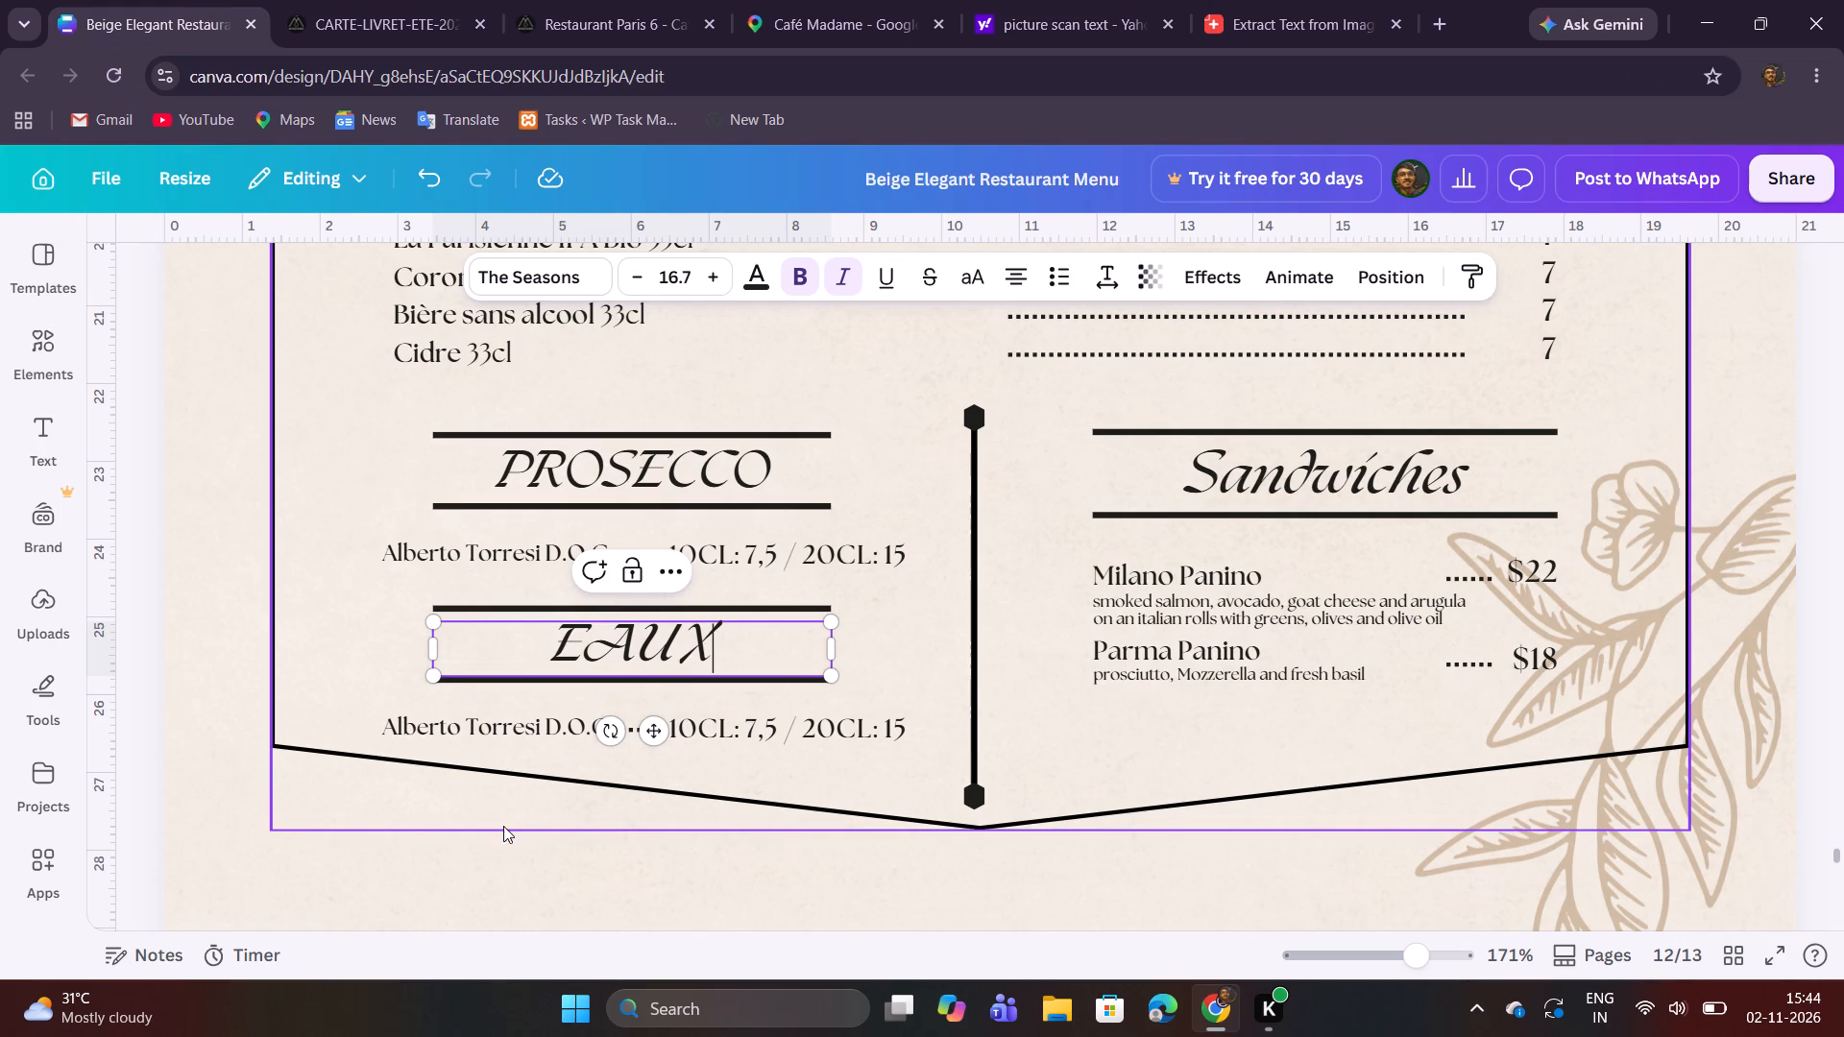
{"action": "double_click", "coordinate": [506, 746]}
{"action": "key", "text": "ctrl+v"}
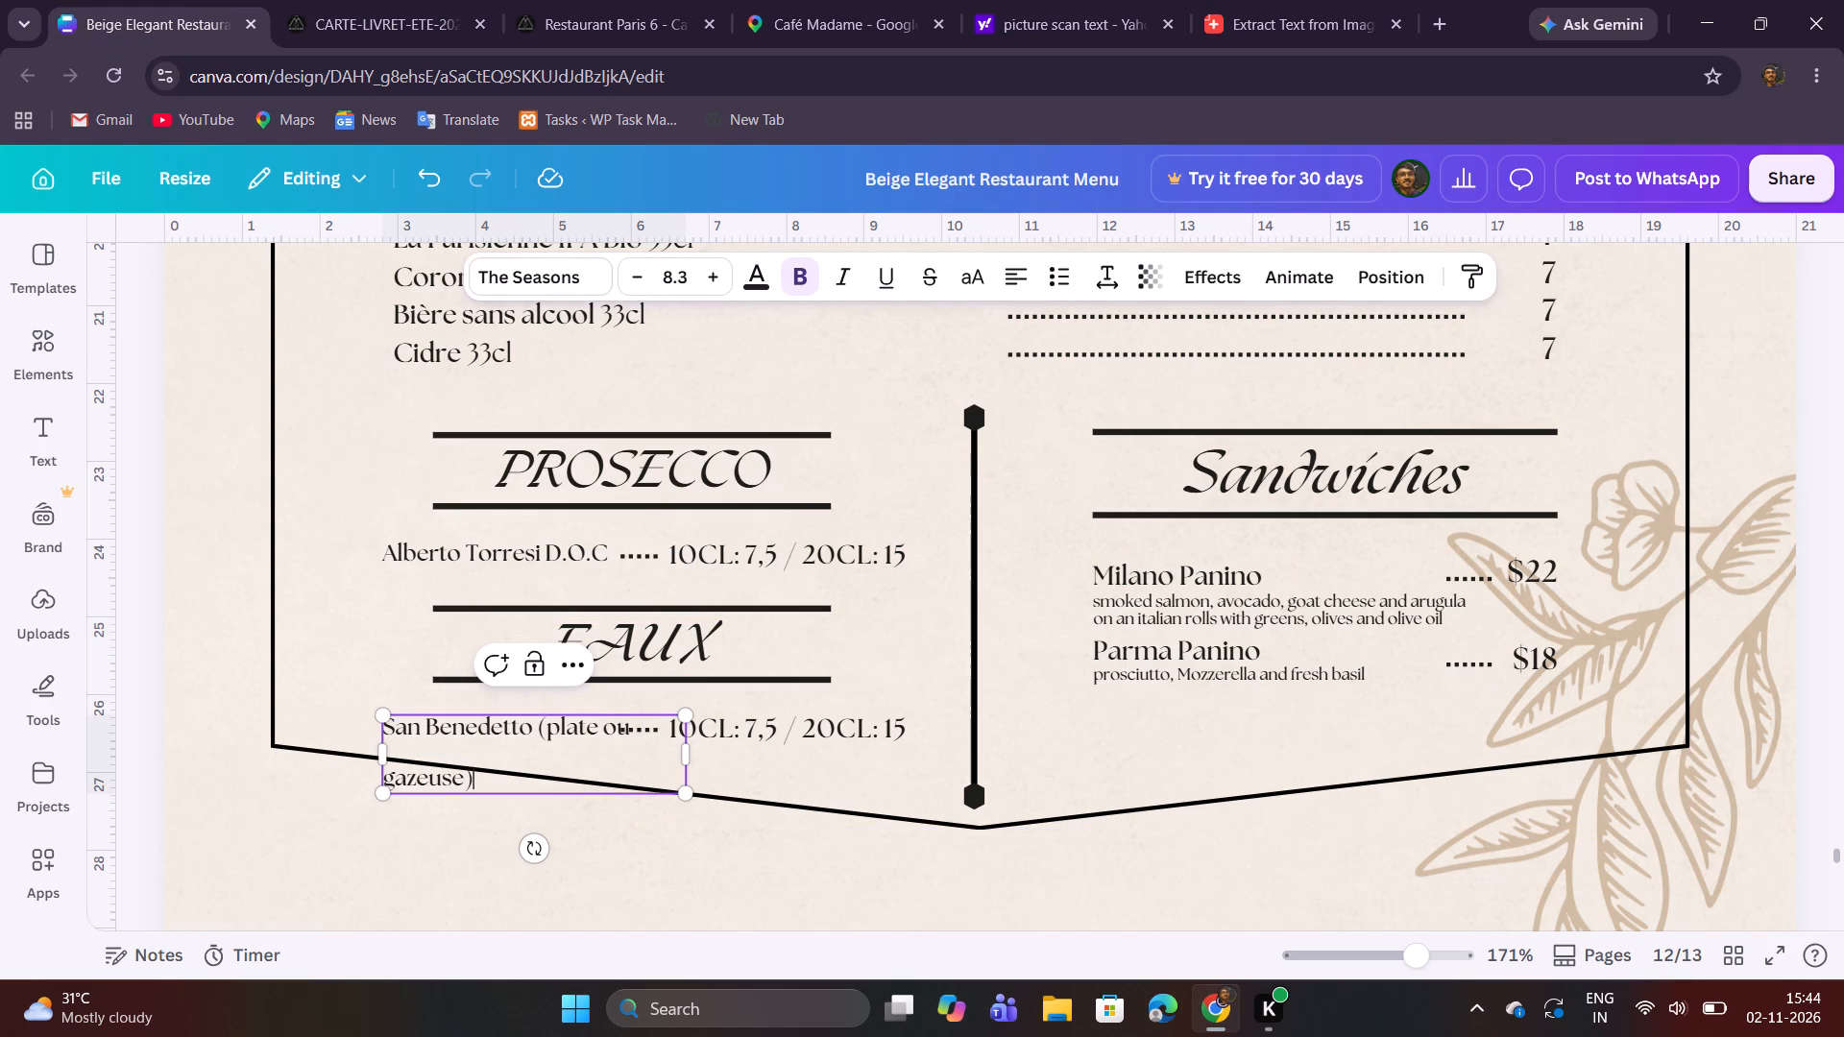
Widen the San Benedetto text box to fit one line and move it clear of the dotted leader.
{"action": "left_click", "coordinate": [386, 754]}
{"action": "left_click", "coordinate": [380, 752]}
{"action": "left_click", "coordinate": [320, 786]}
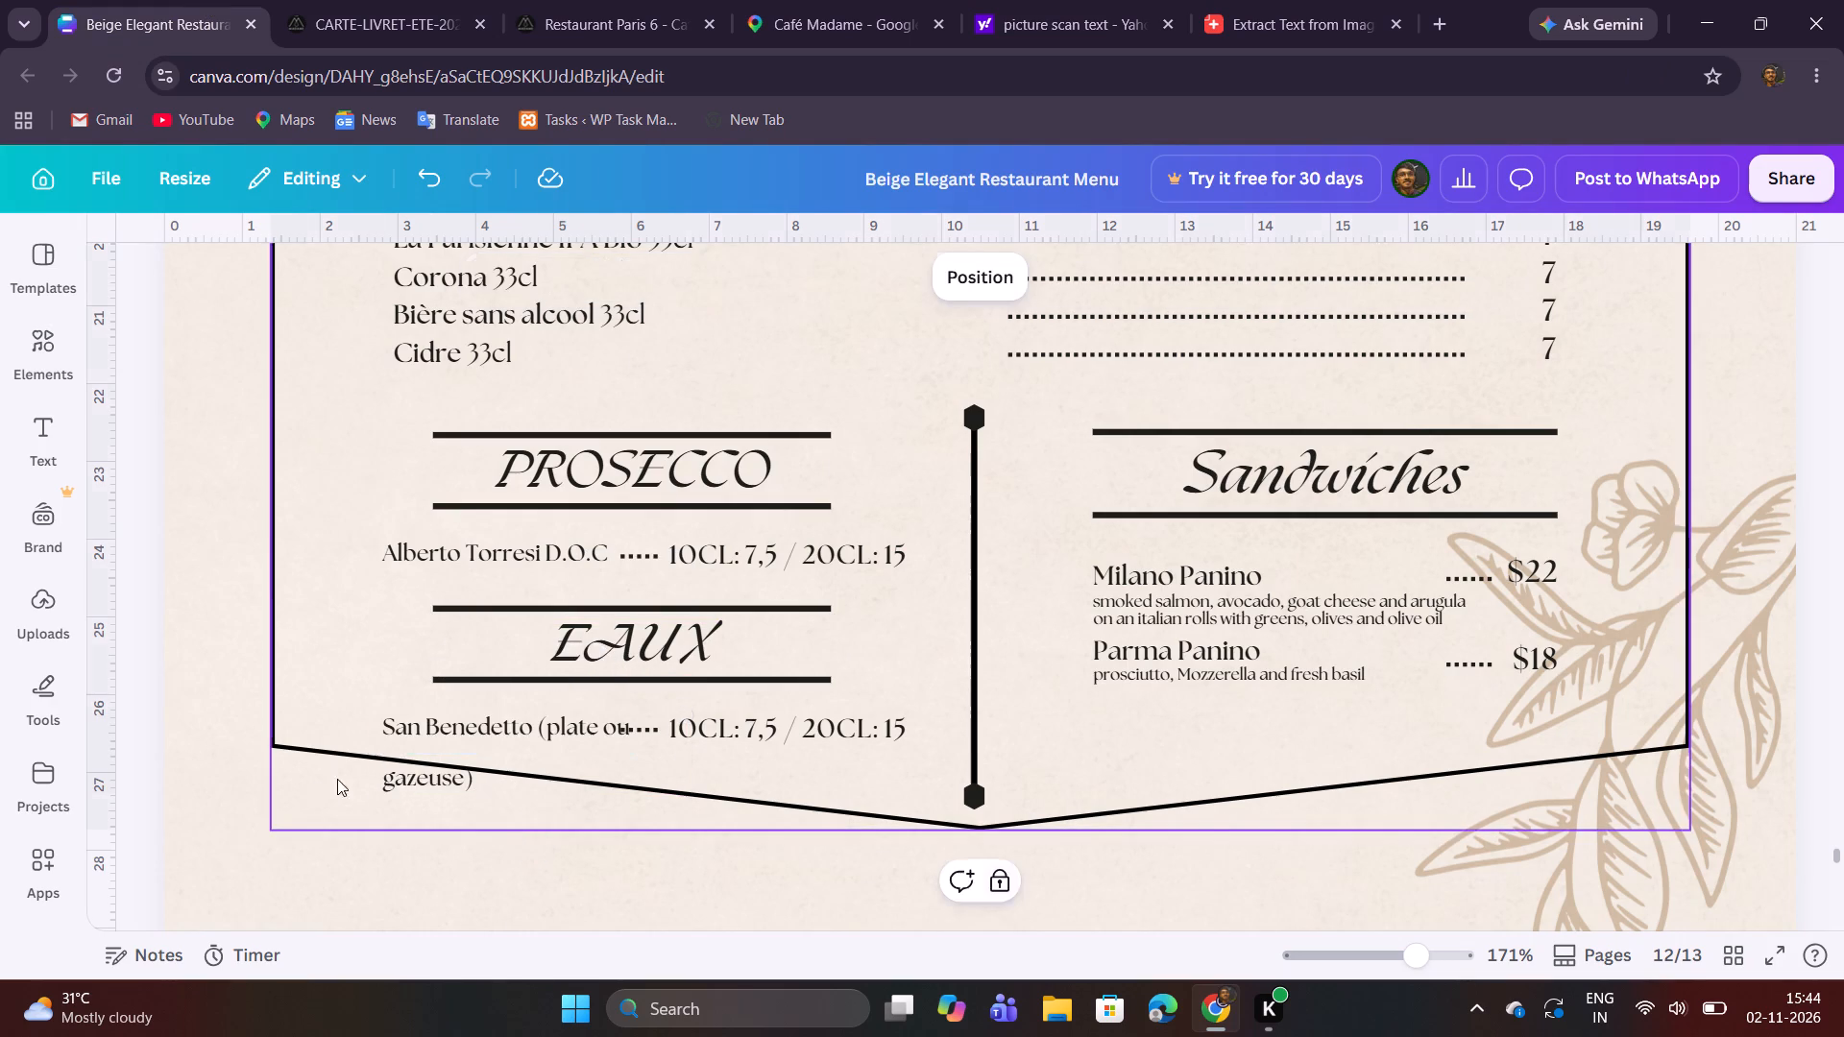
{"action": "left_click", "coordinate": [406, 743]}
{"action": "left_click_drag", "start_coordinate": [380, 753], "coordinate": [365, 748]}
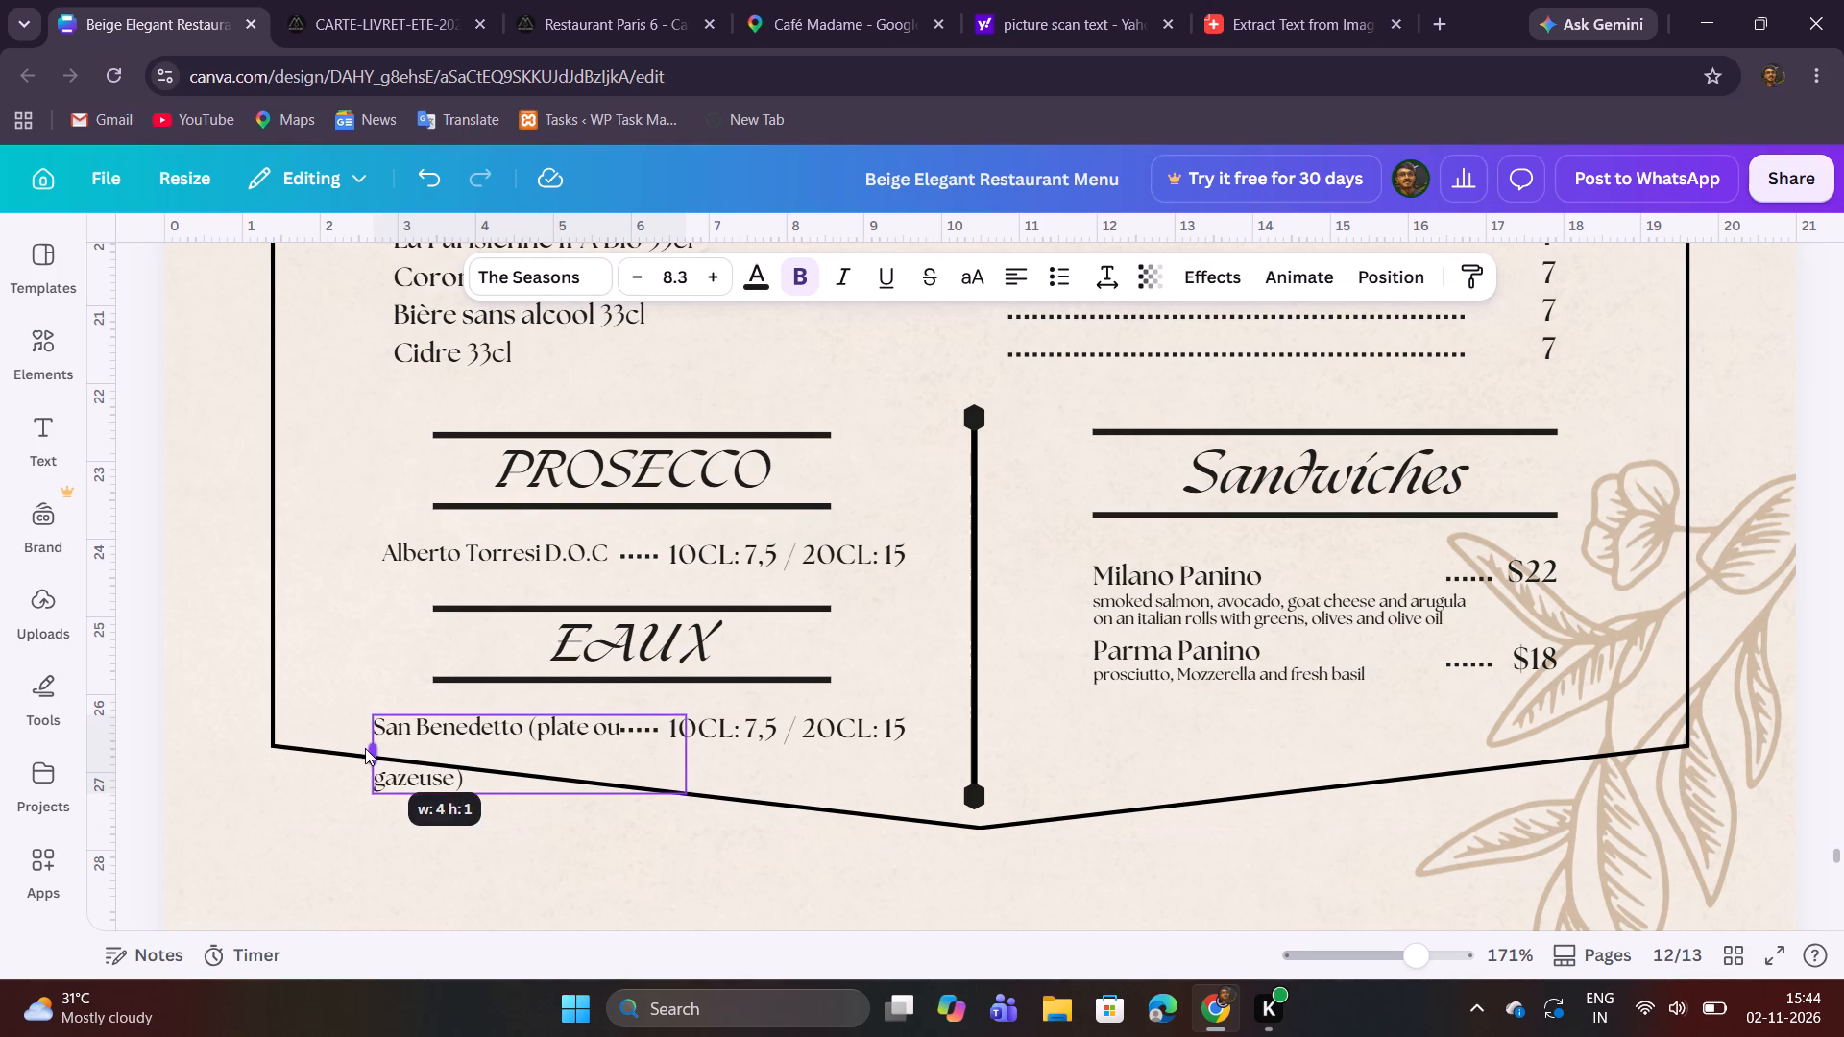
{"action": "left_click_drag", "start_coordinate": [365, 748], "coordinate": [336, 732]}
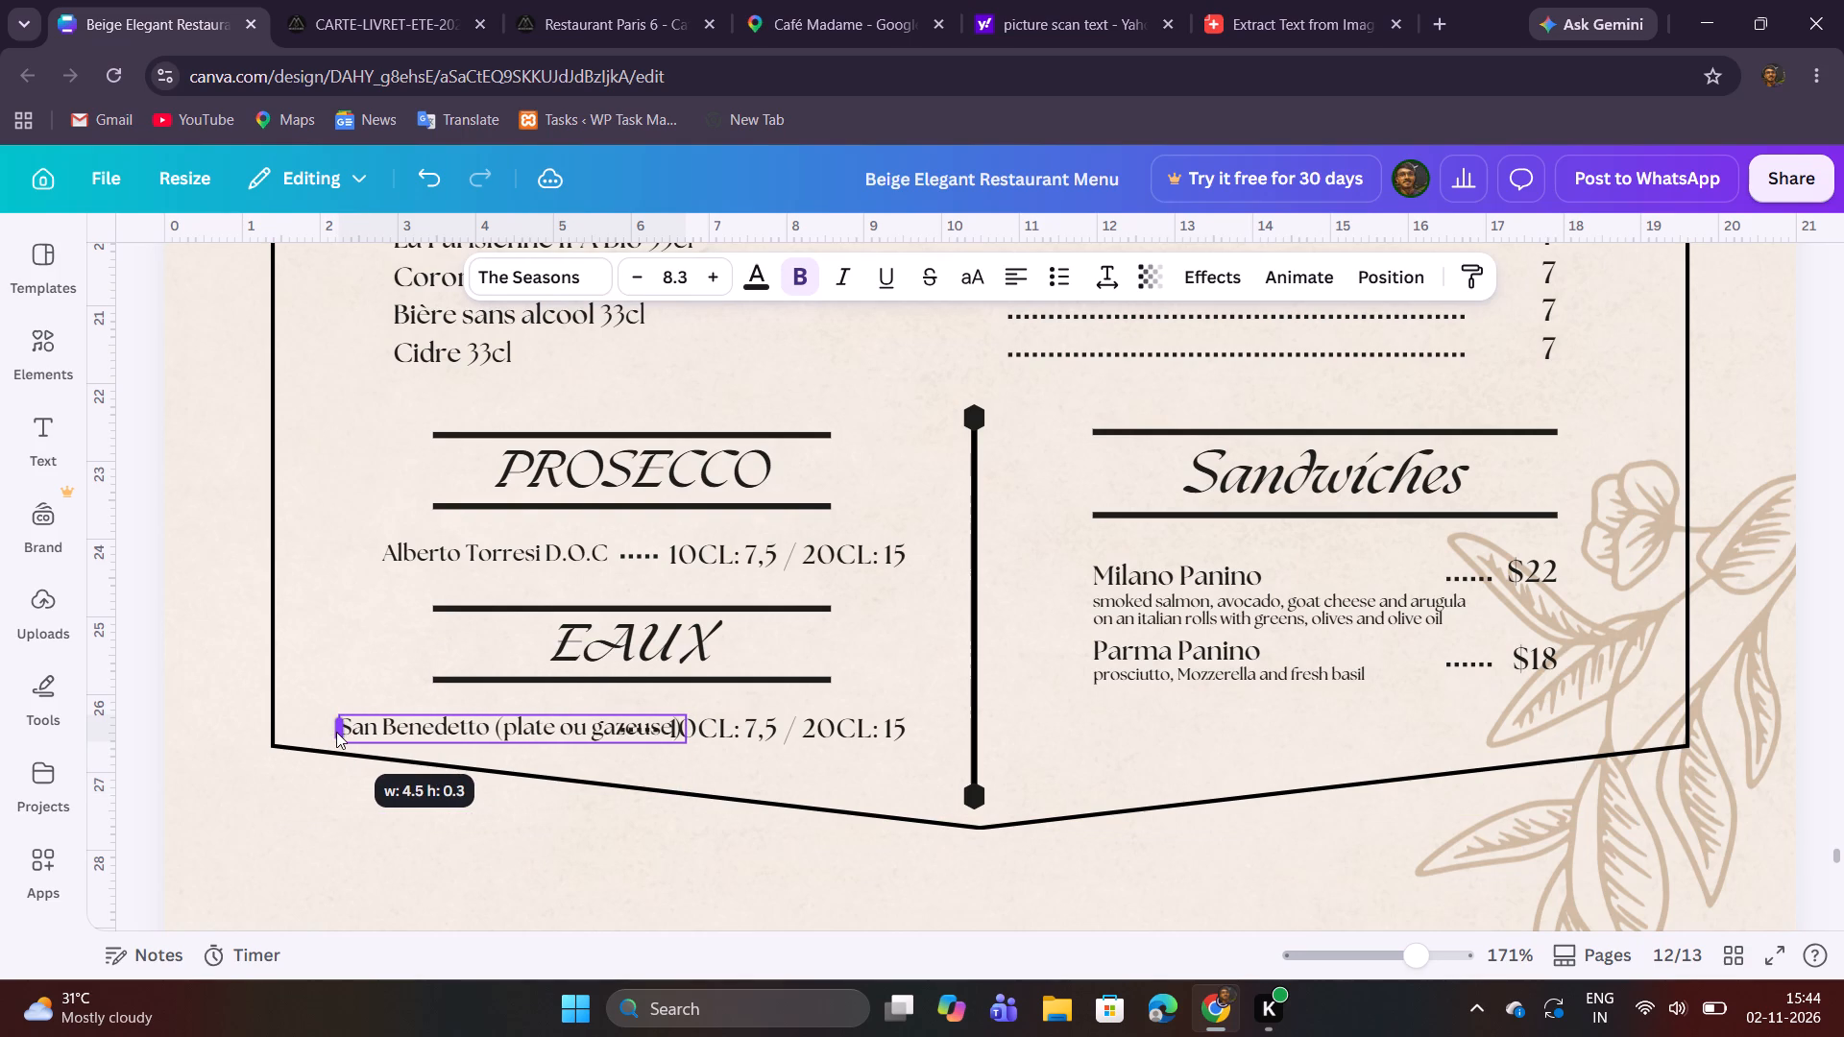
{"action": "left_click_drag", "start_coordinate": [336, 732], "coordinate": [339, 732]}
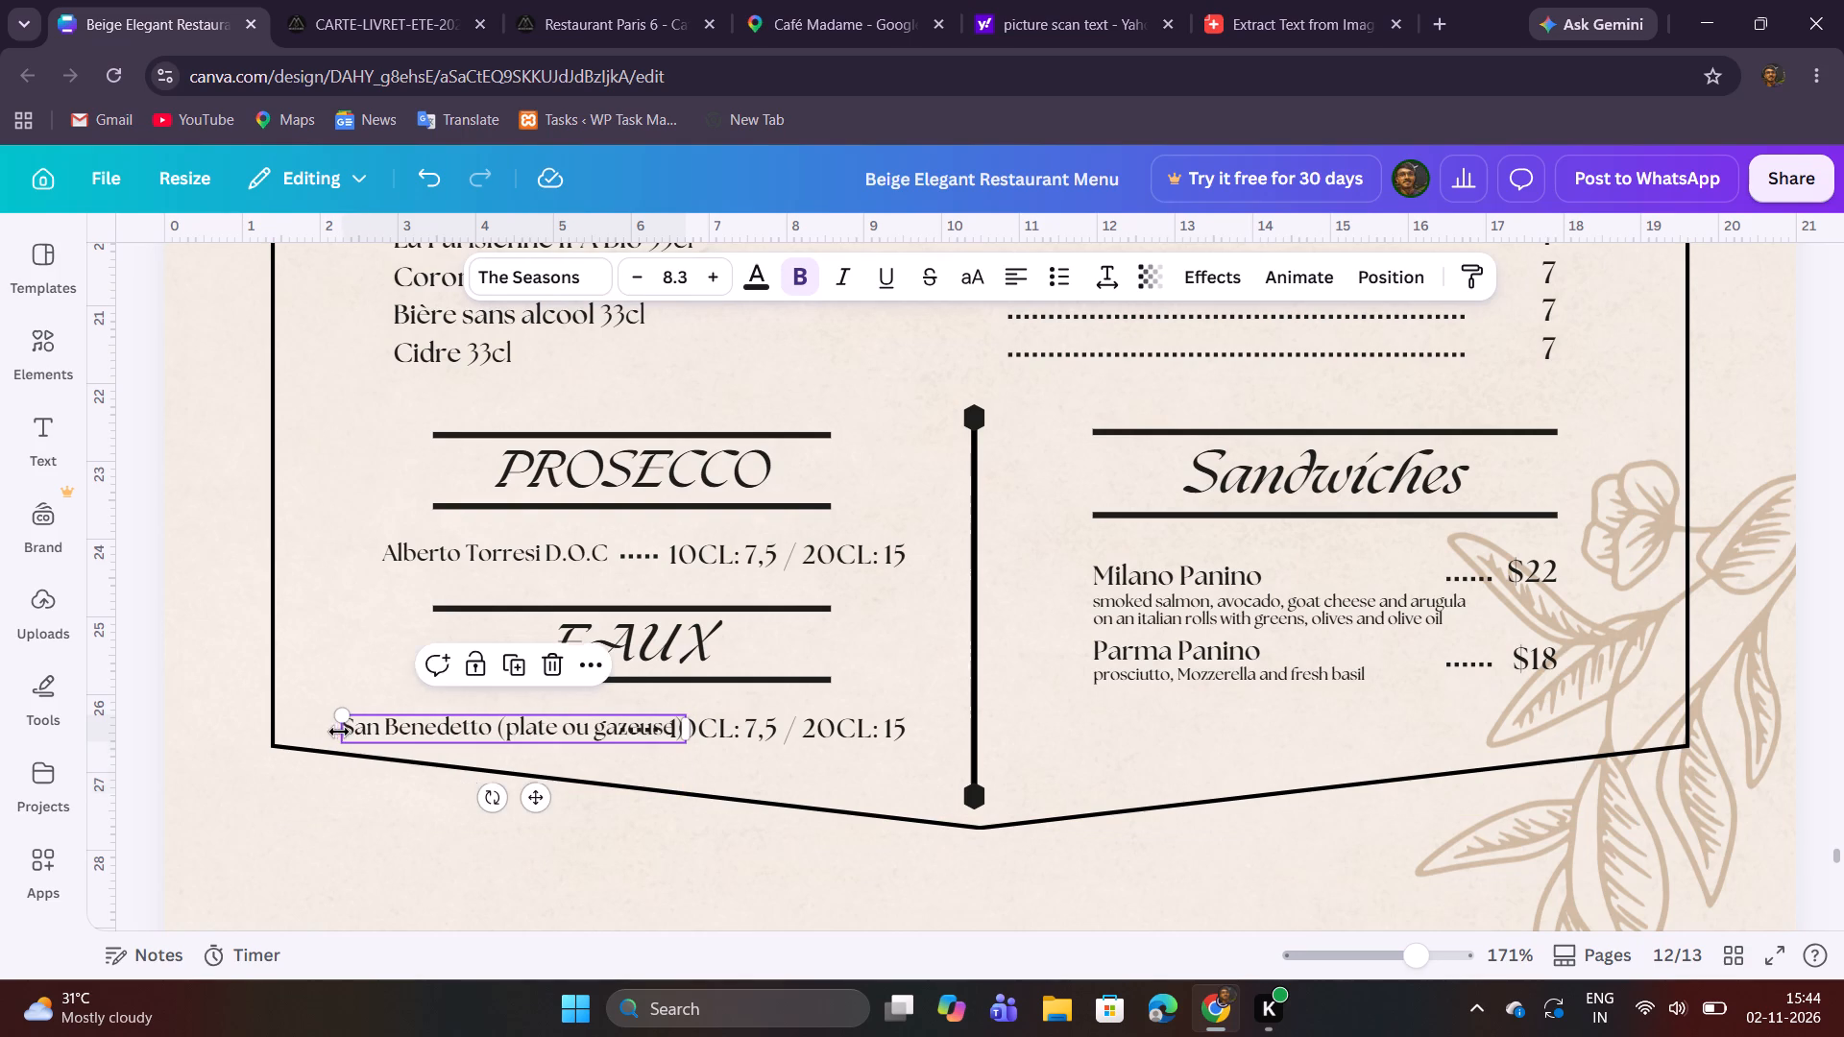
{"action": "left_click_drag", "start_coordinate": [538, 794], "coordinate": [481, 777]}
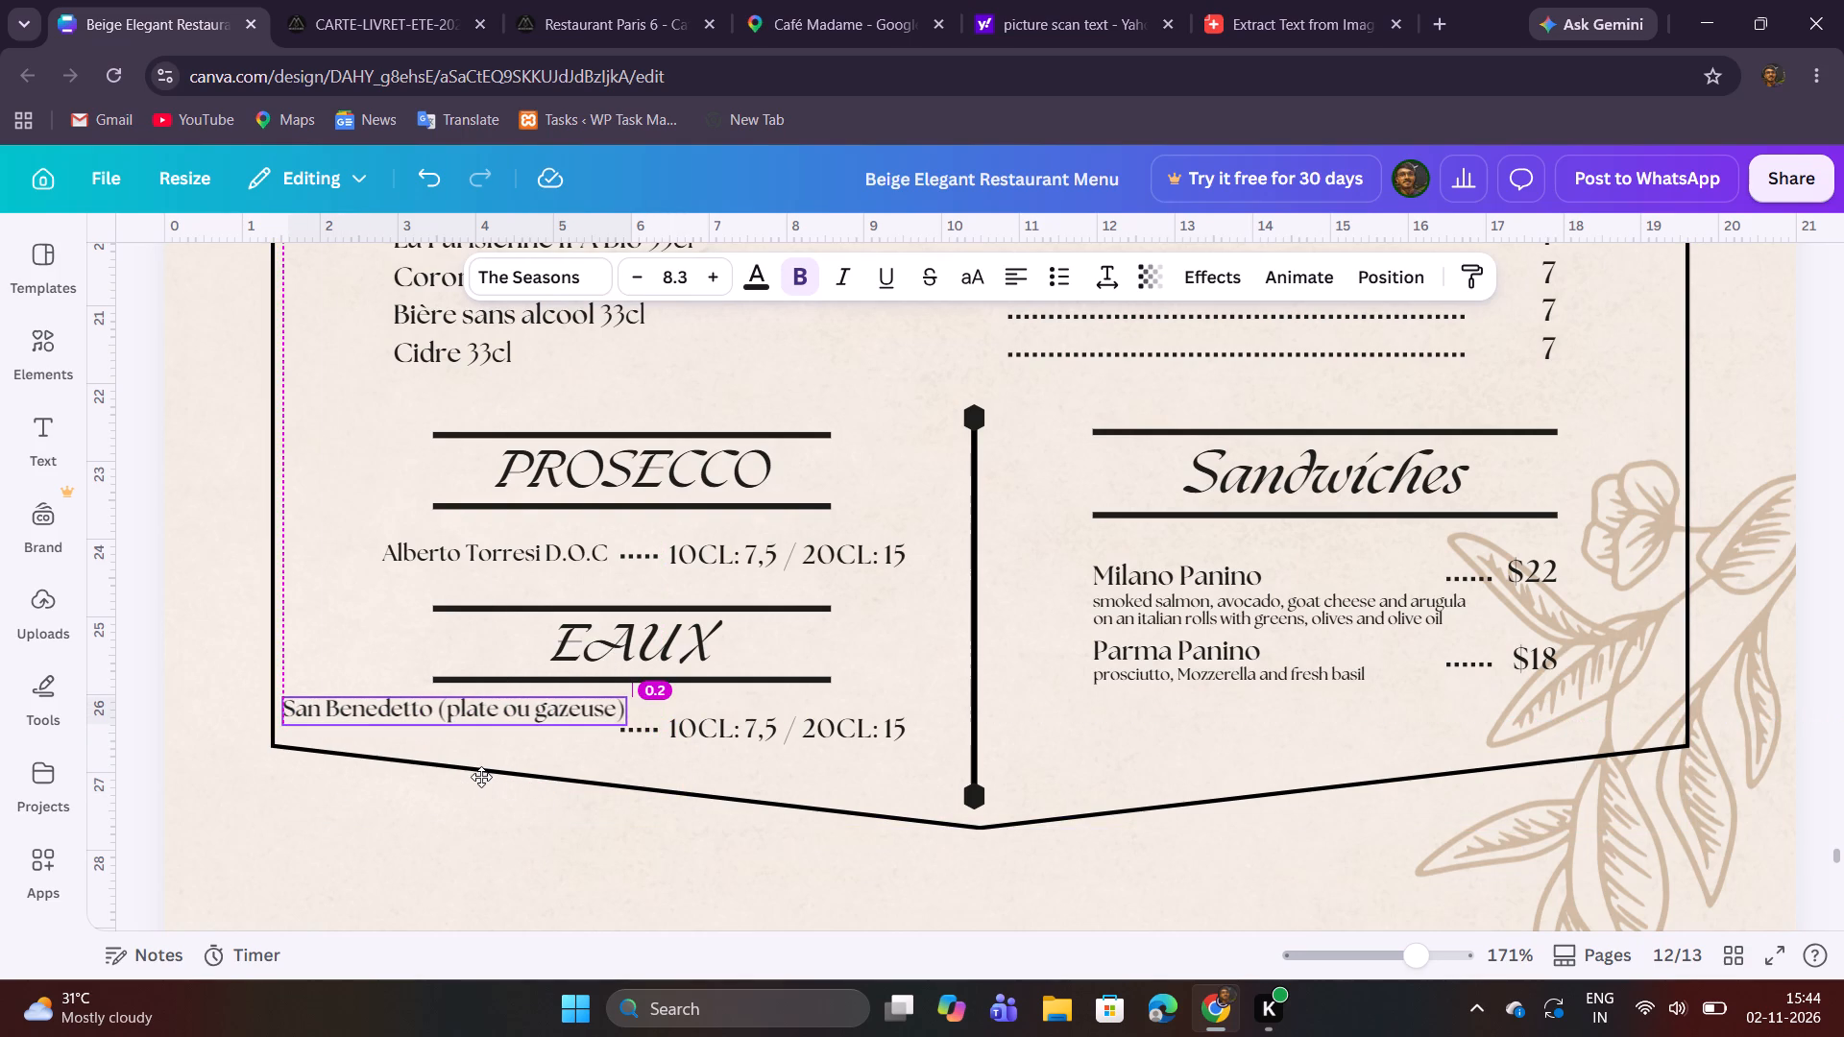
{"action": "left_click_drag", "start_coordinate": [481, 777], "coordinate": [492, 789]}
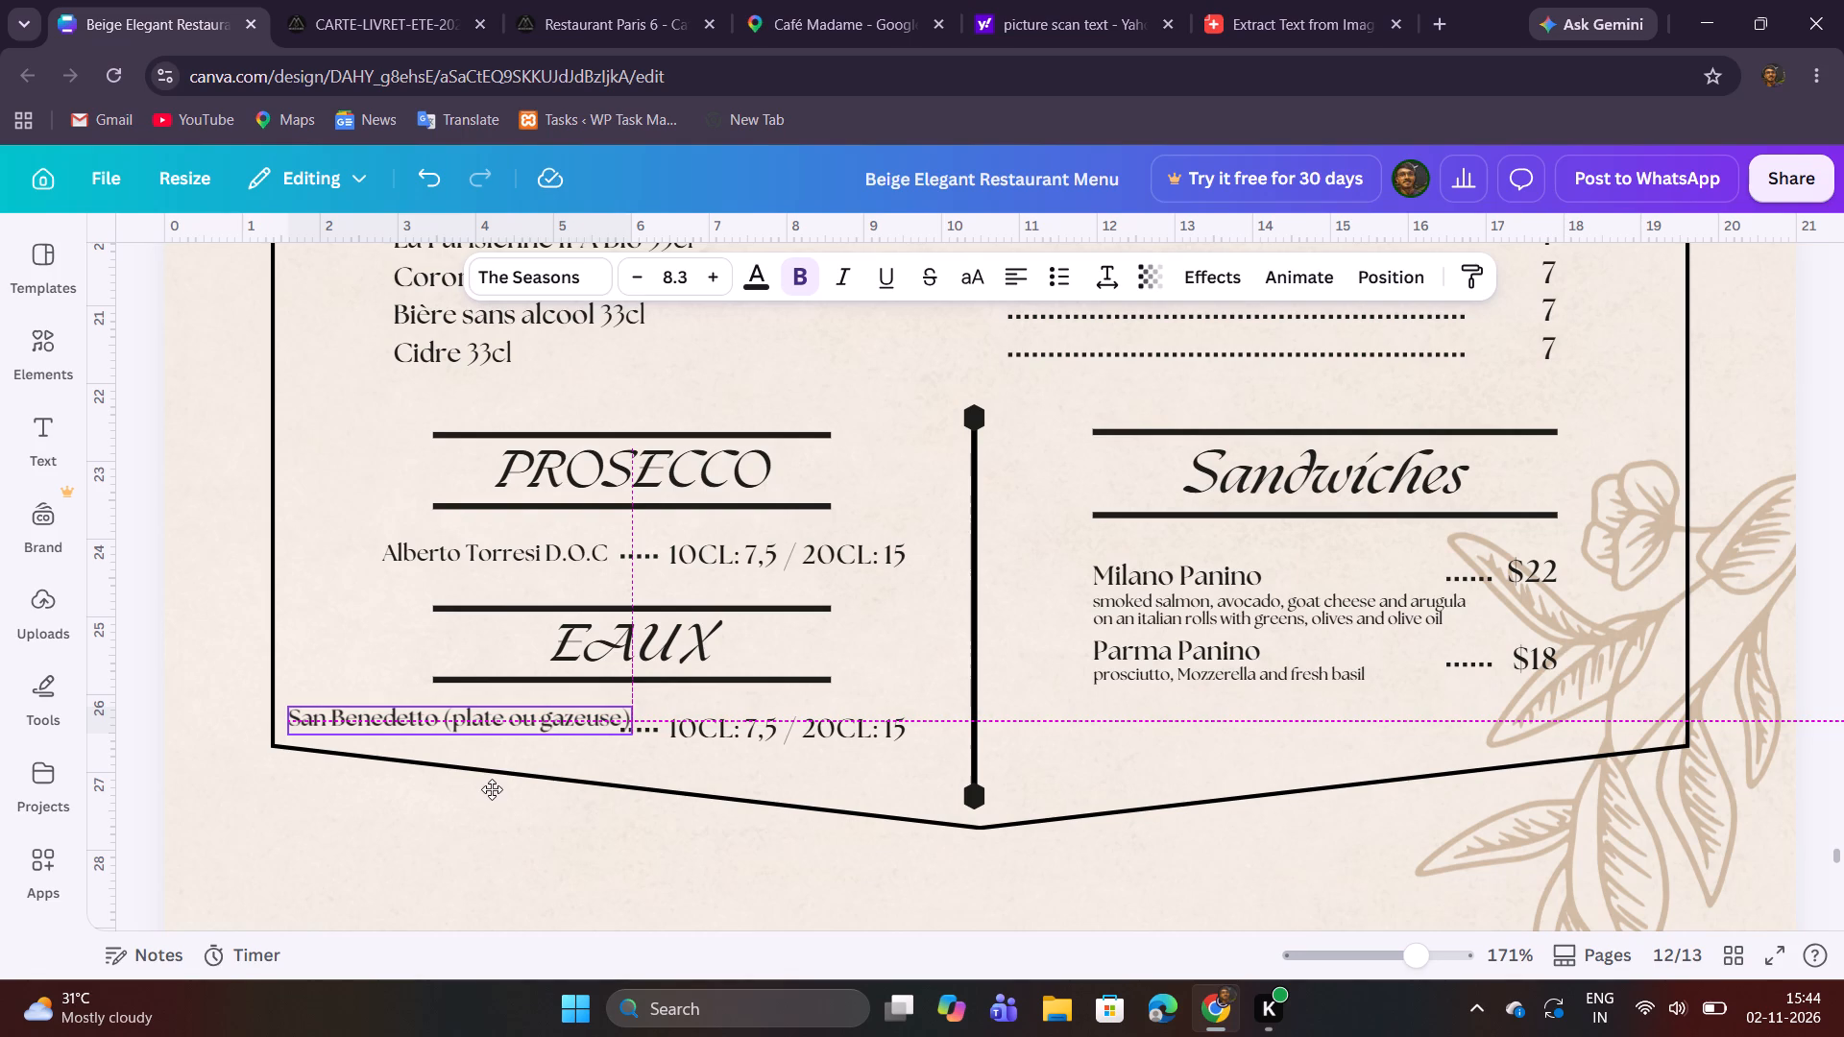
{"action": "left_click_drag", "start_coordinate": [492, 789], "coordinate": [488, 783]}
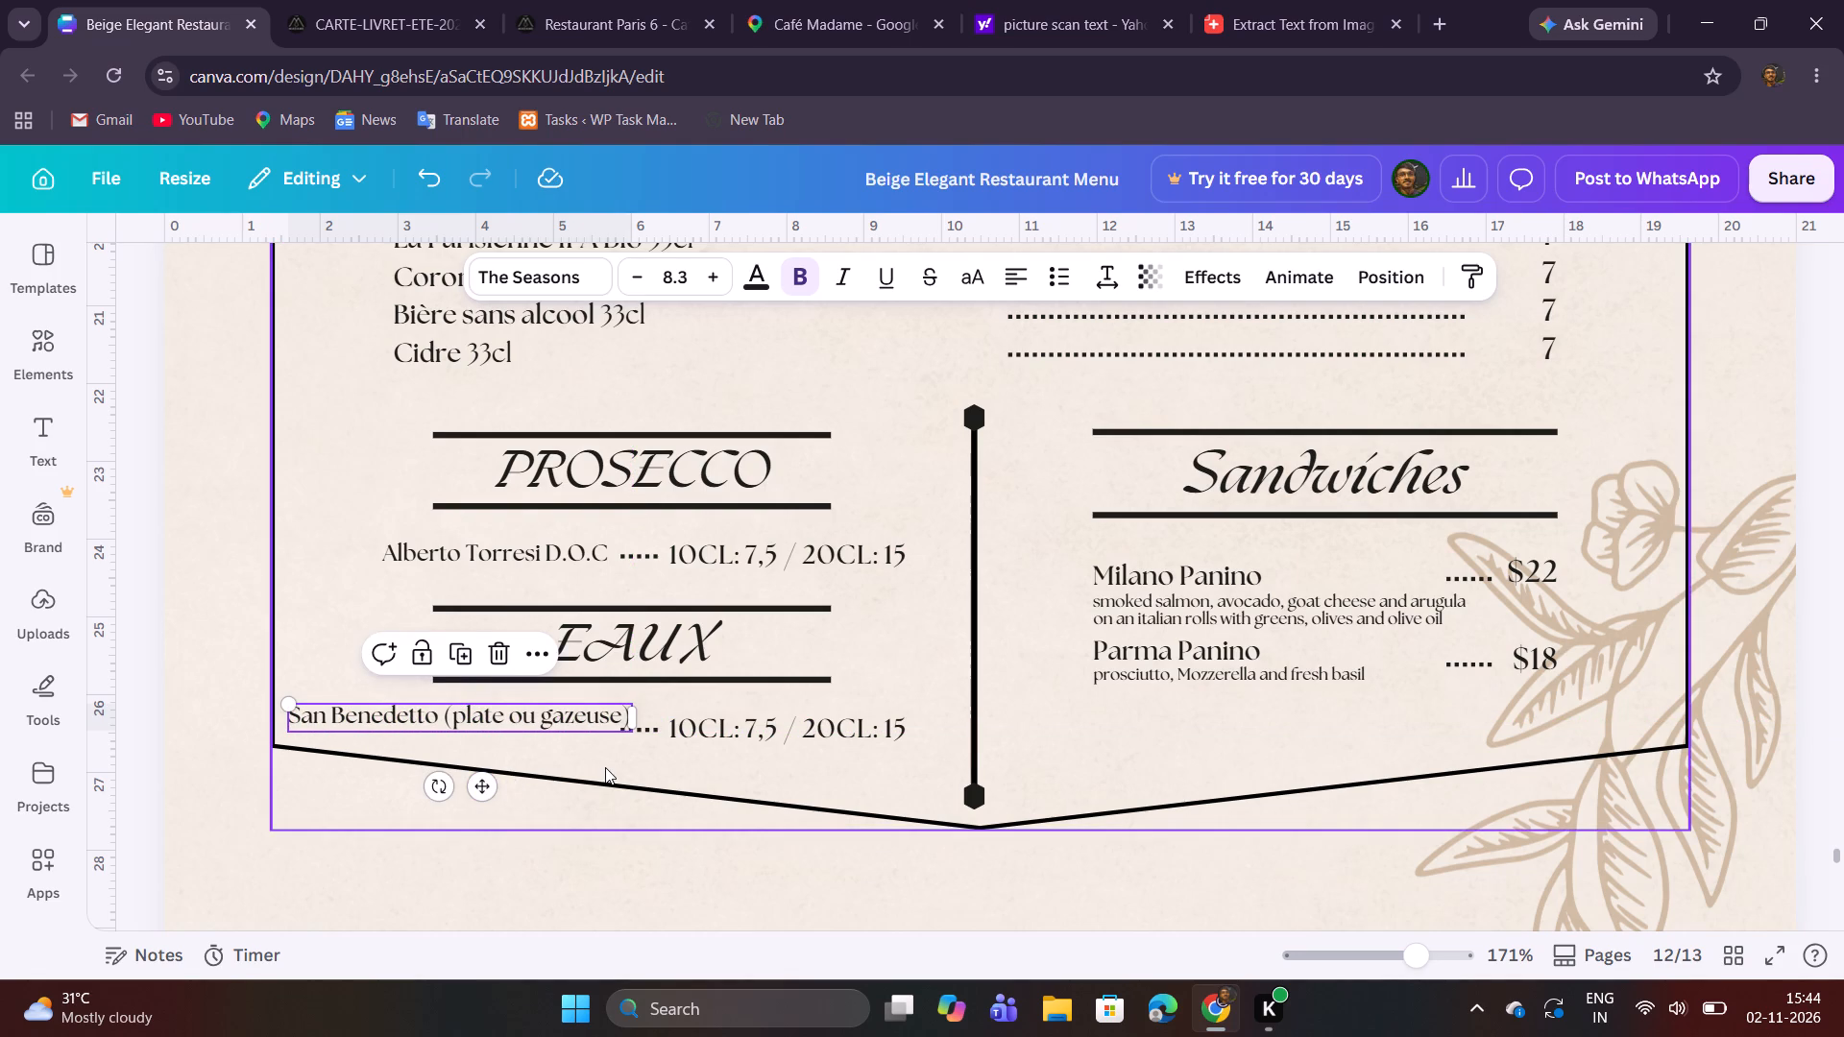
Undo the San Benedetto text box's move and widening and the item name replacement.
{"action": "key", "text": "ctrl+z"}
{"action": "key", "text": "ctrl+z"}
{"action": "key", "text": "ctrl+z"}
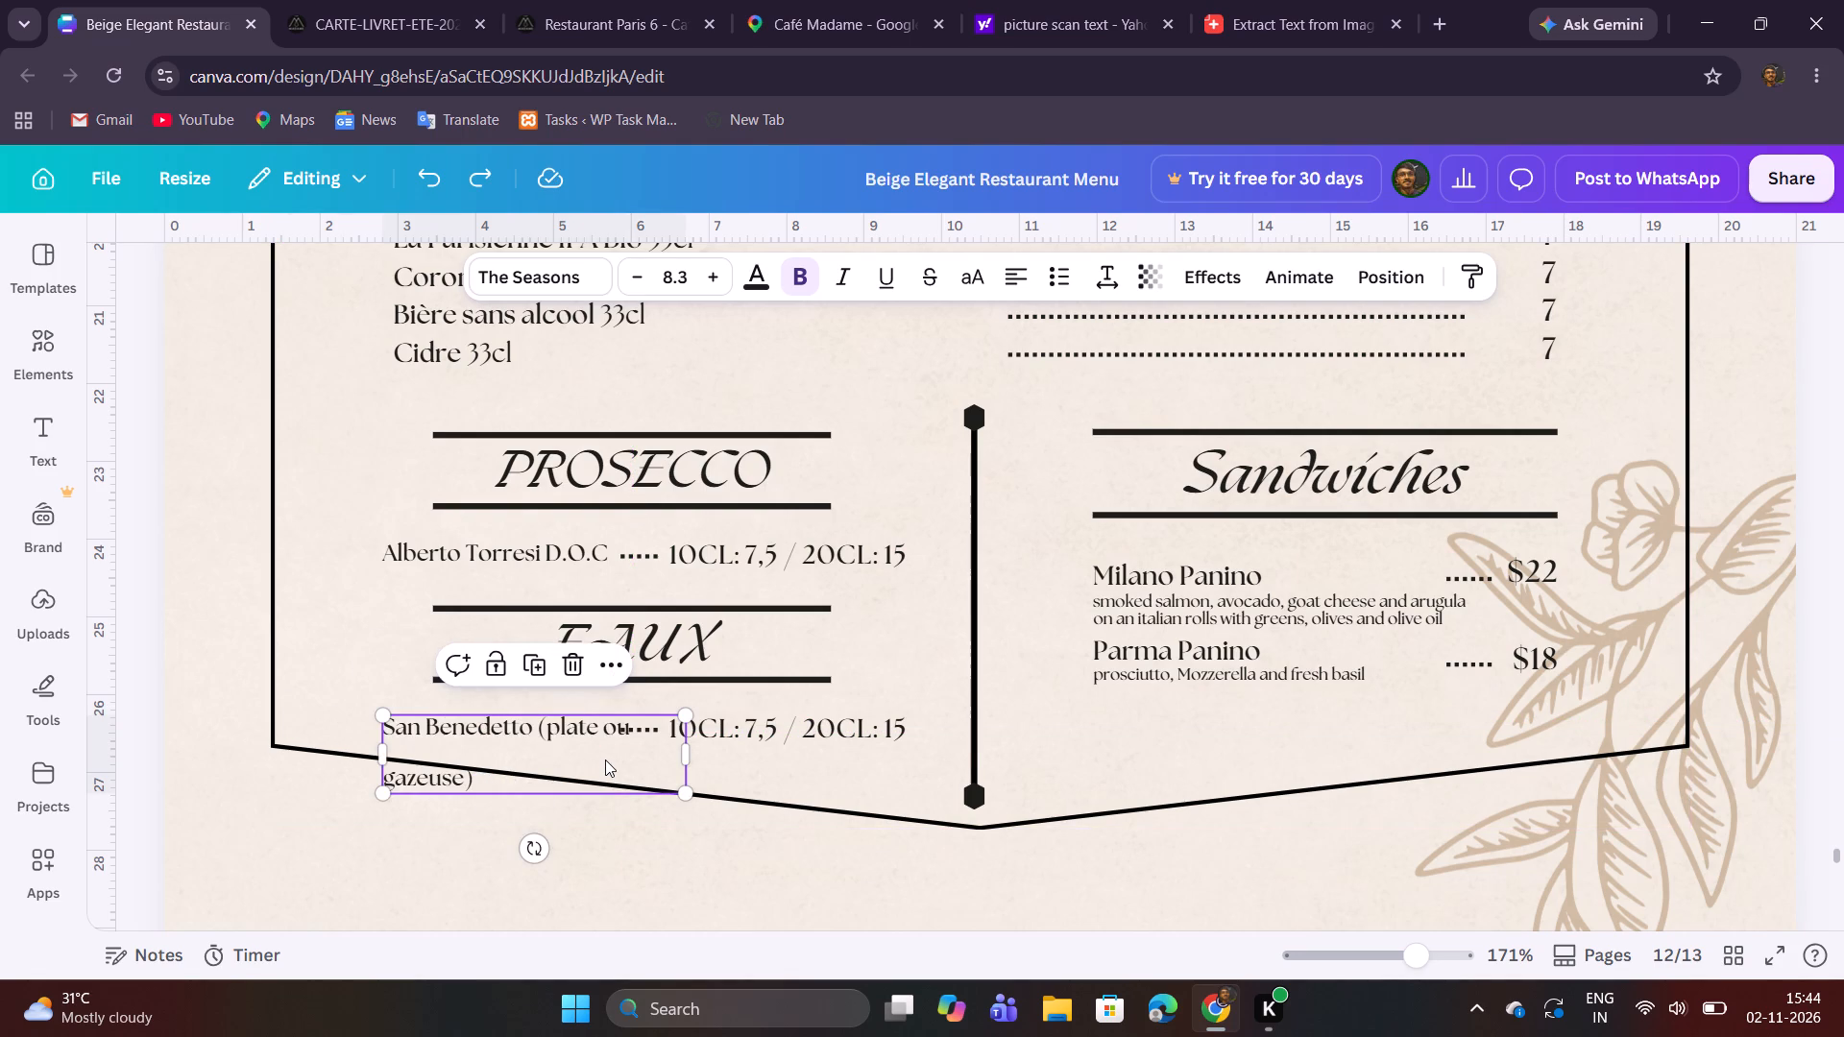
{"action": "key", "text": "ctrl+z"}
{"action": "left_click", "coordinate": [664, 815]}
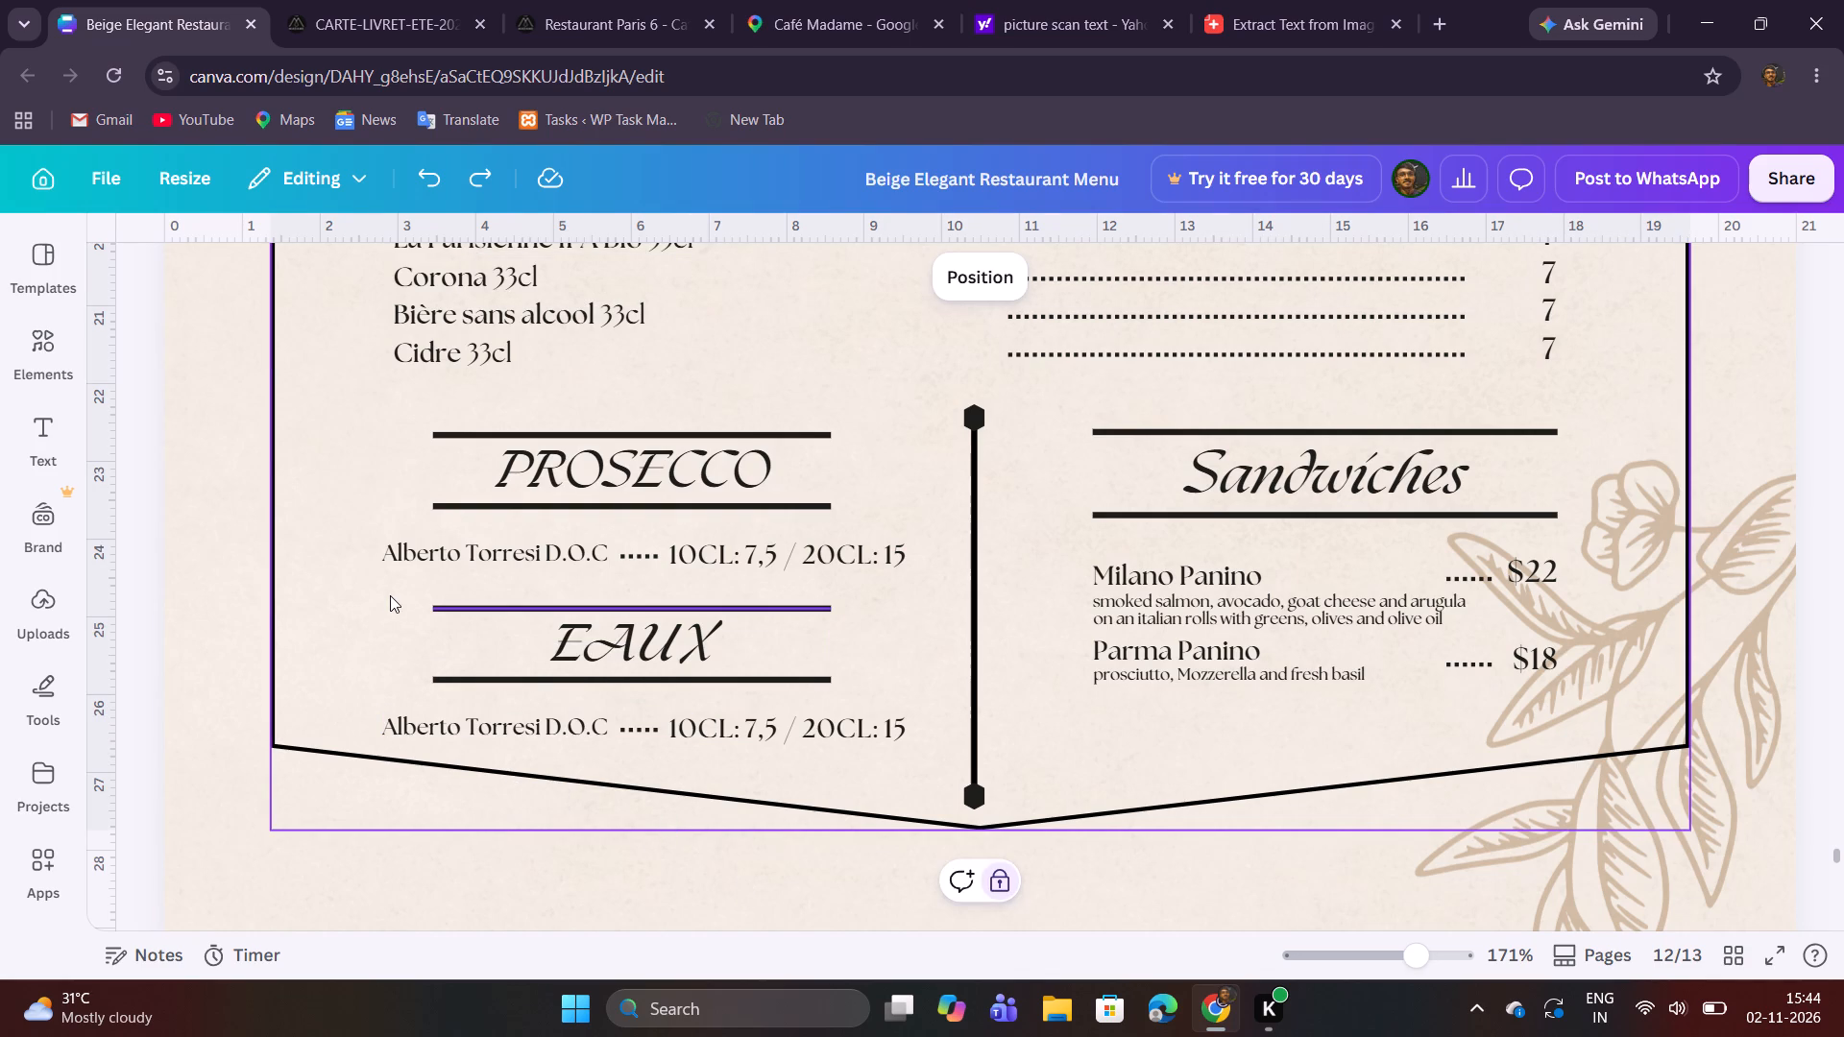
Move the whole Eaux section up, closer beneath the Prosecco item line.
{"action": "left_click_drag", "start_coordinate": [390, 595], "coordinate": [838, 761]}
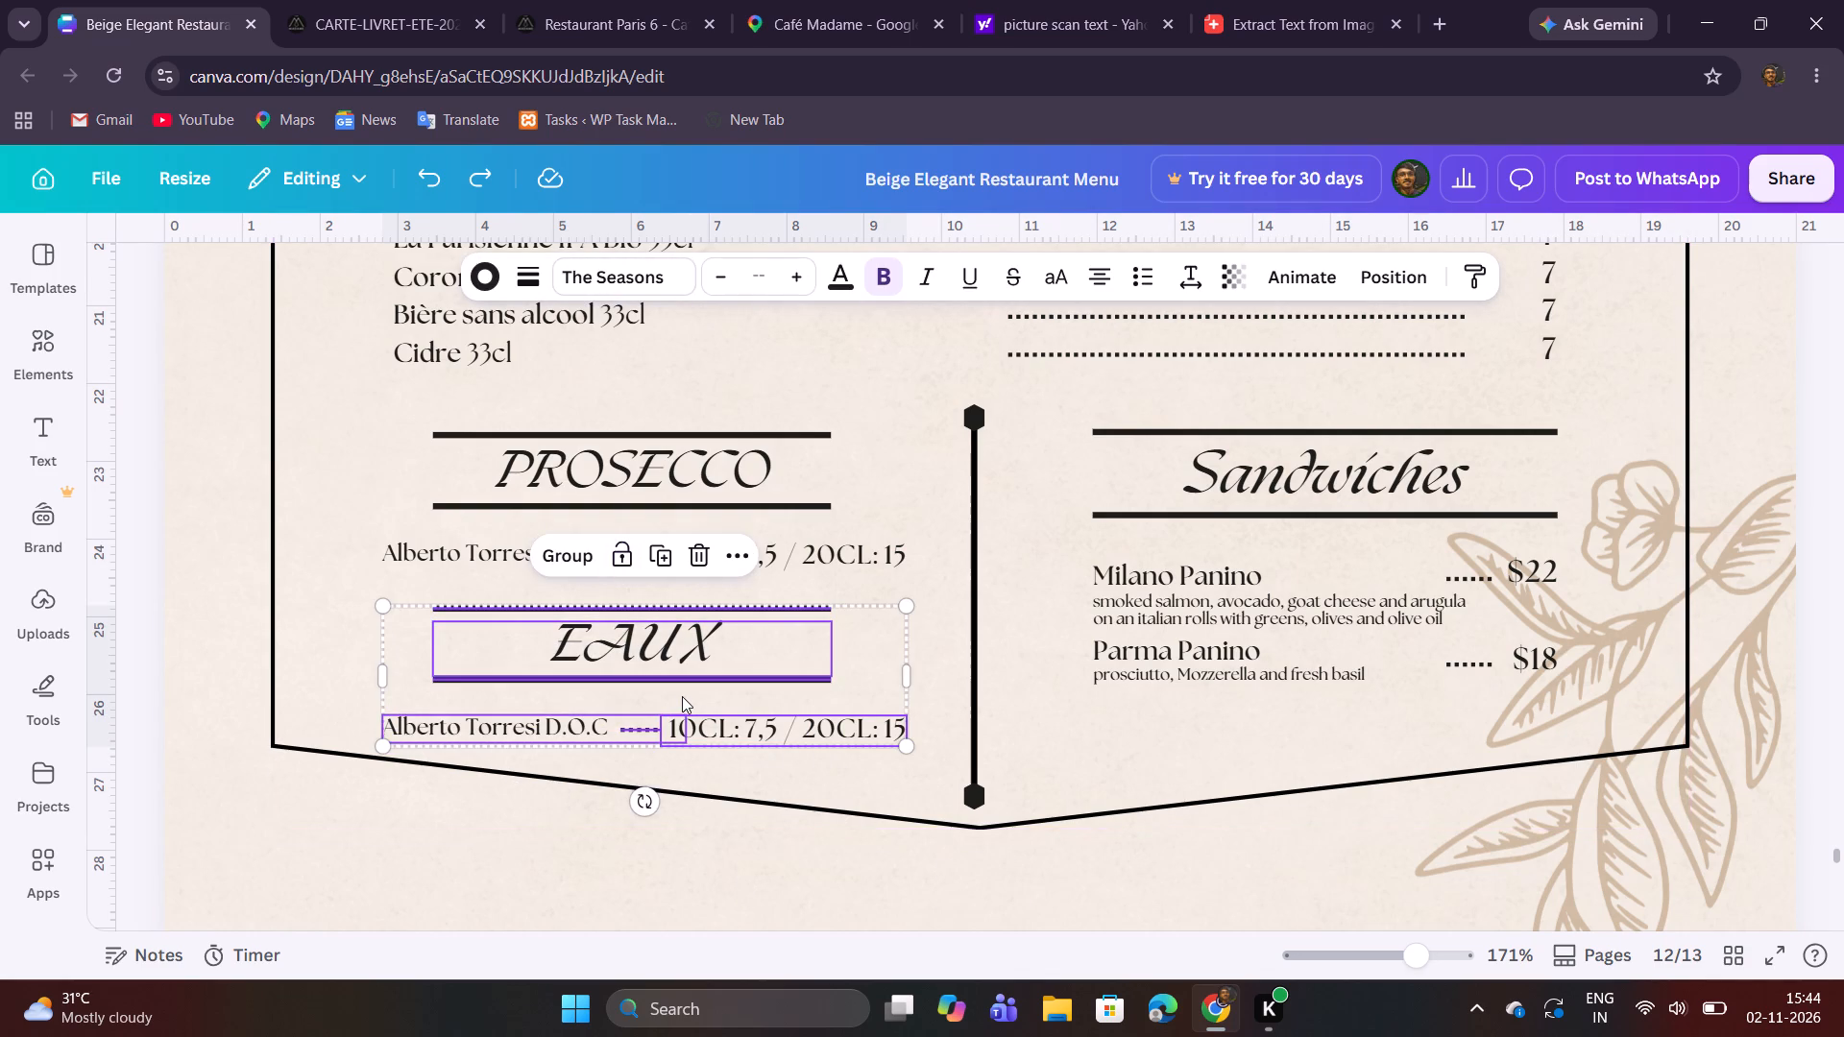
{"action": "left_click_drag", "start_coordinate": [682, 696], "coordinate": [680, 677], "text": "shift"}
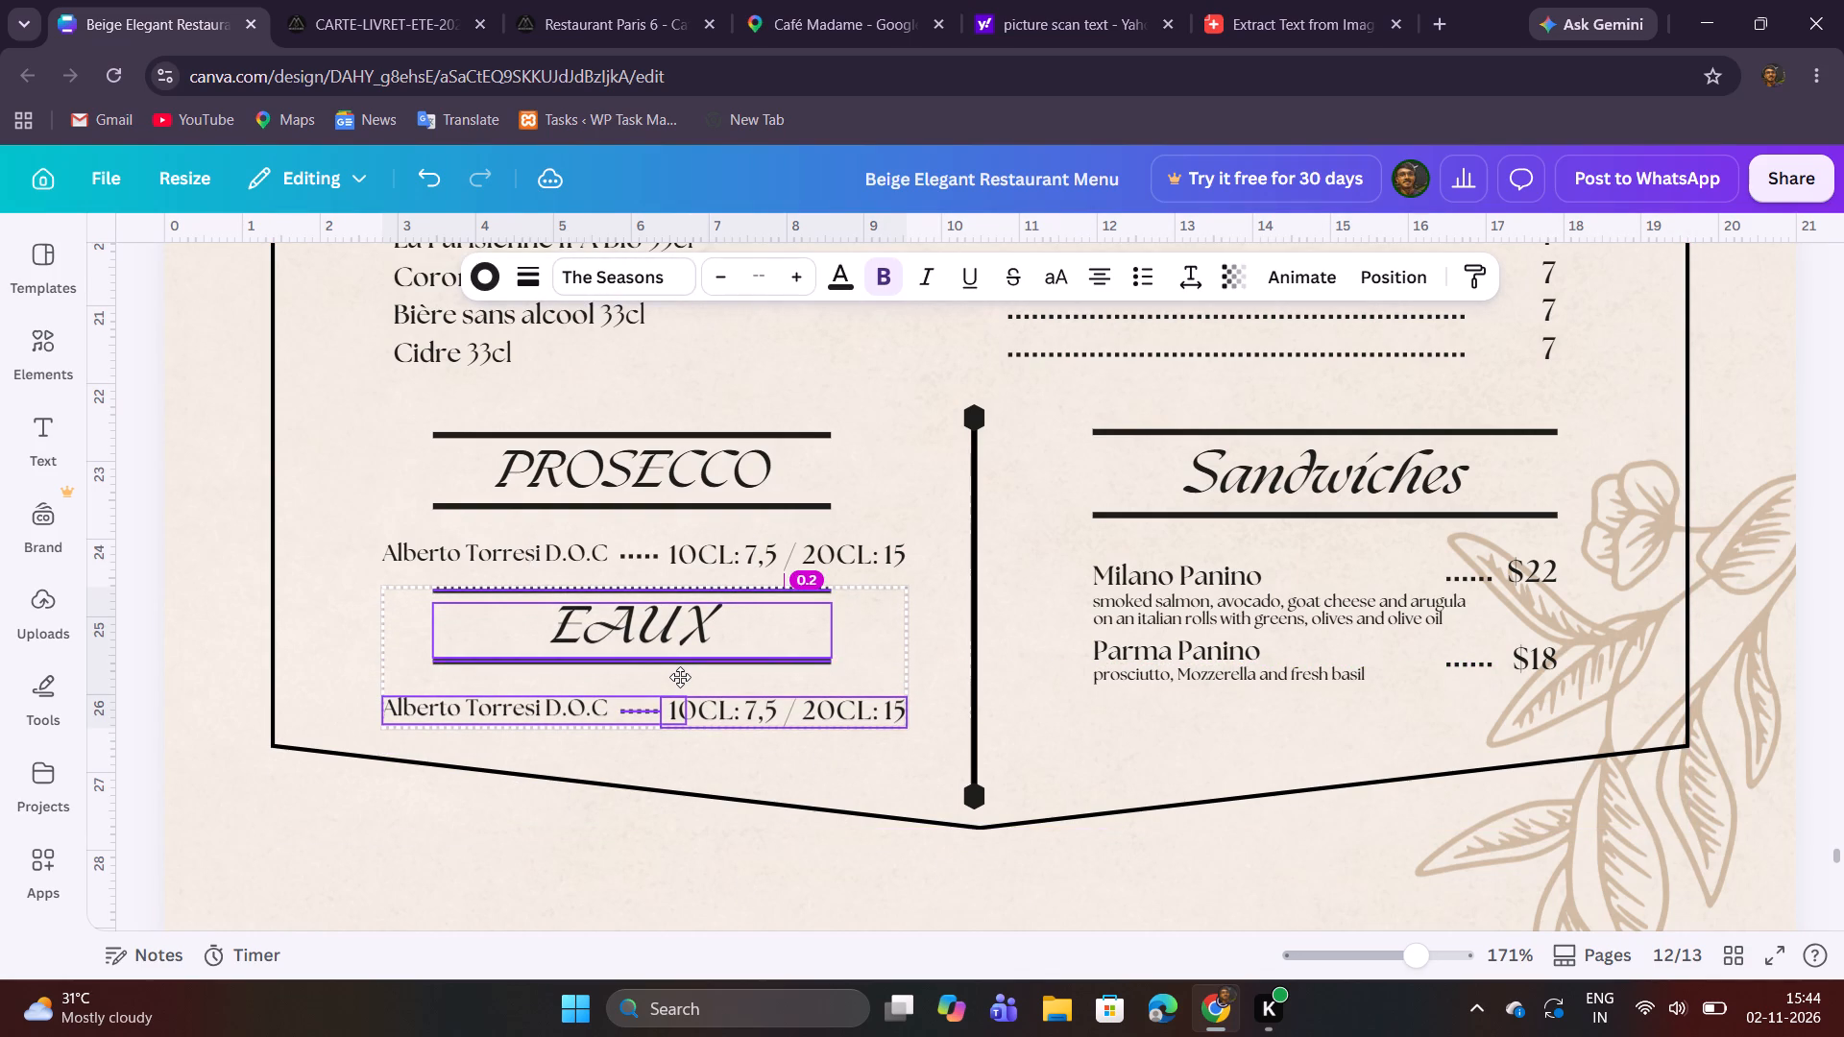
{"action": "left_click_drag", "start_coordinate": [680, 677], "coordinate": [680, 668], "text": "shift"}
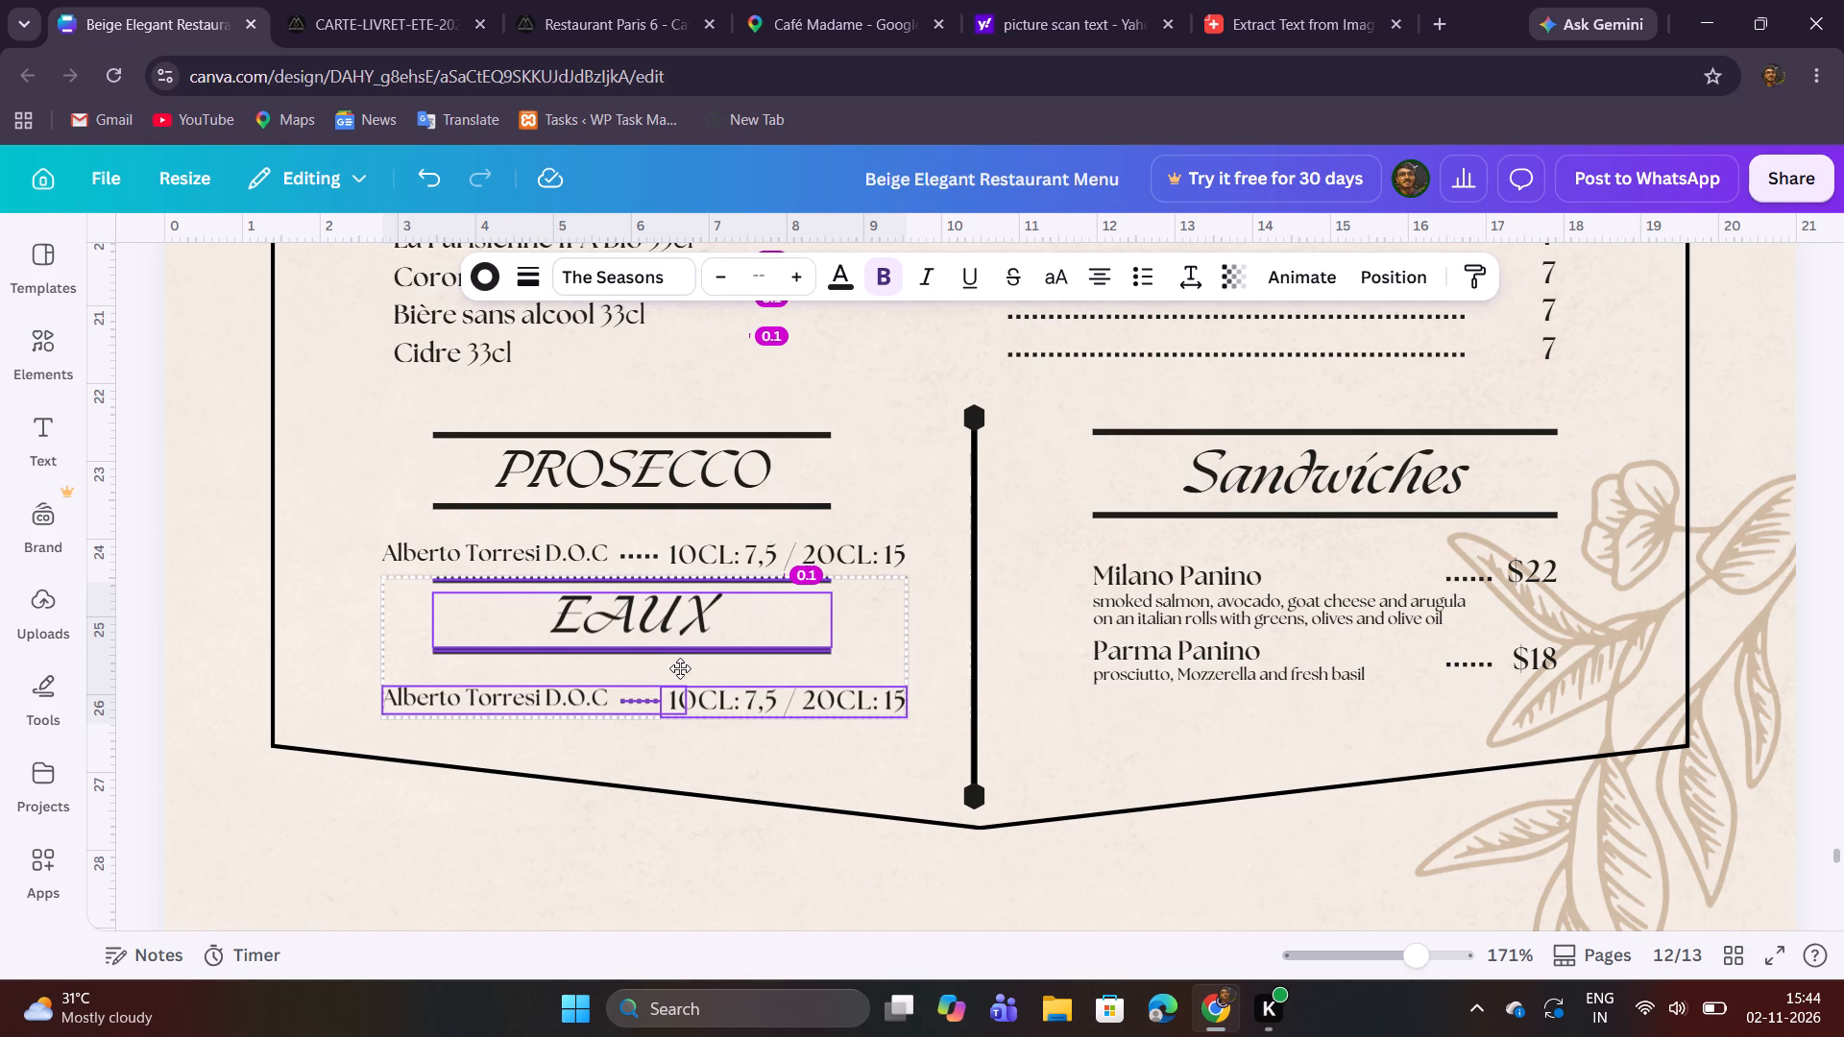
{"action": "left_click_drag", "start_coordinate": [680, 668], "coordinate": [680, 671], "text": "shift"}
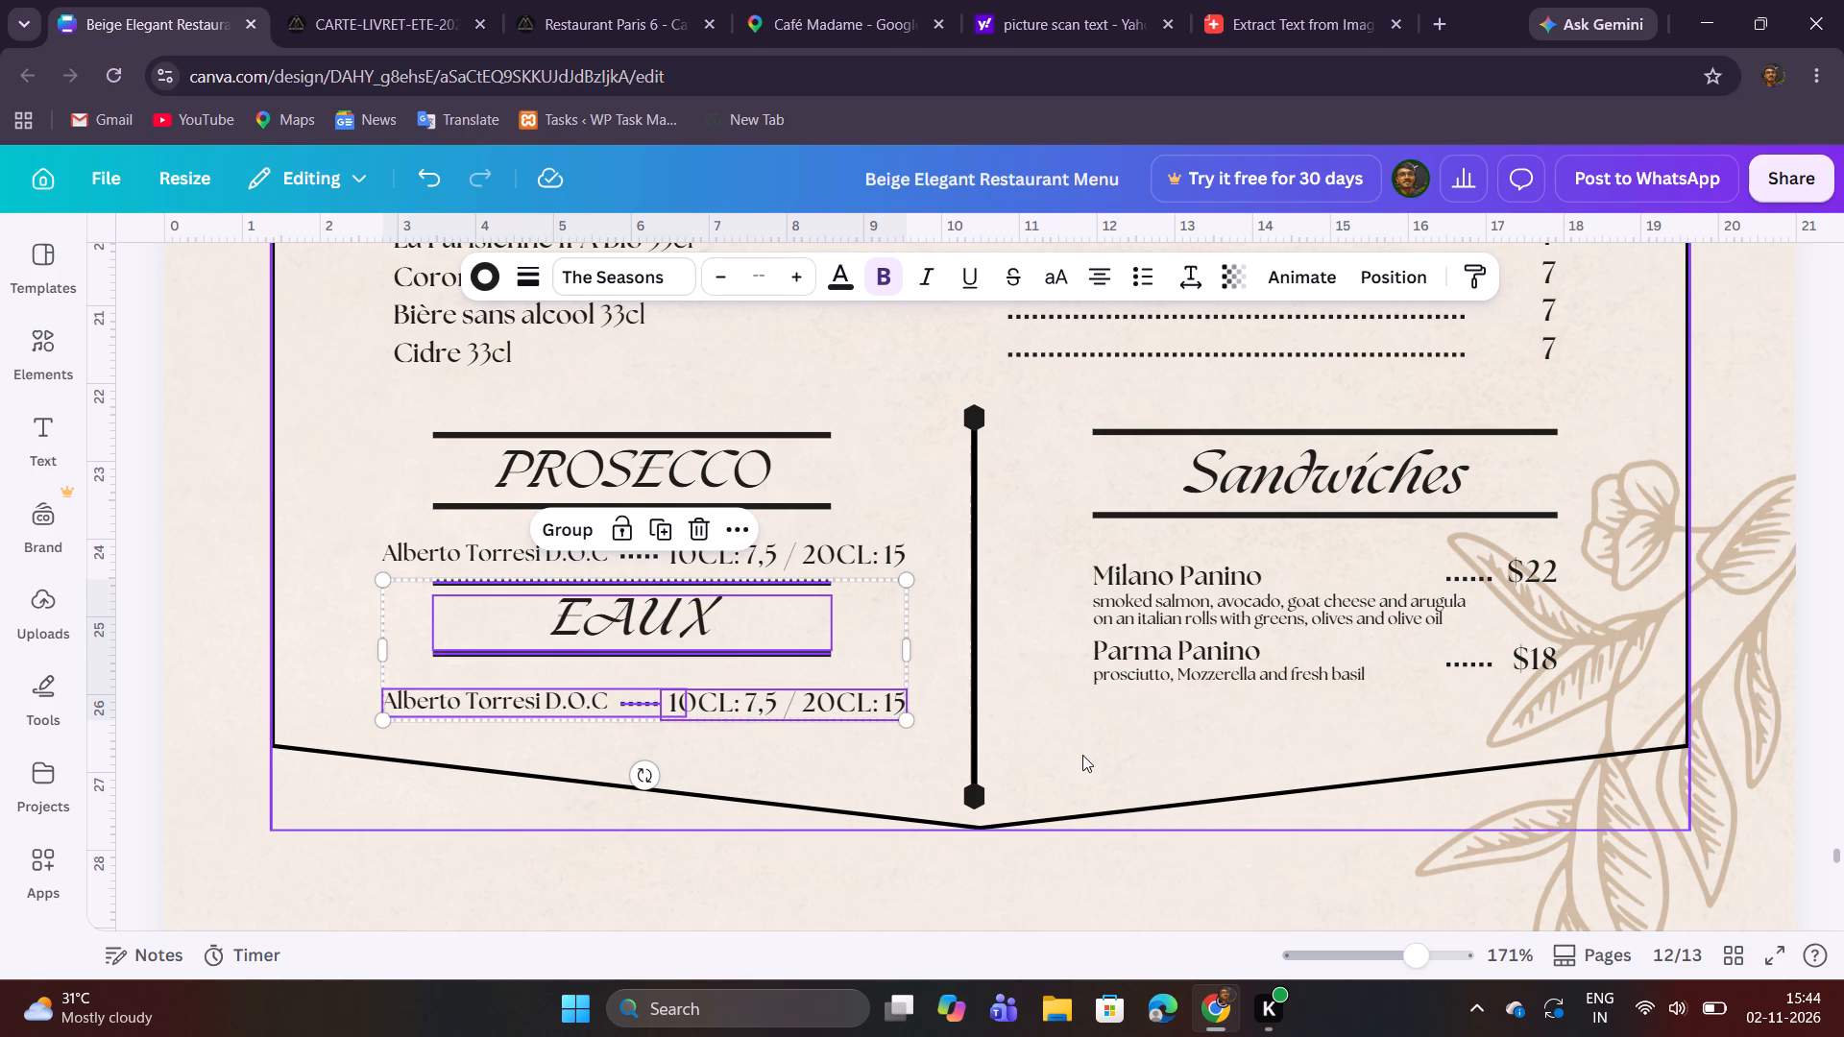
{"action": "left_click", "coordinate": [1082, 755]}
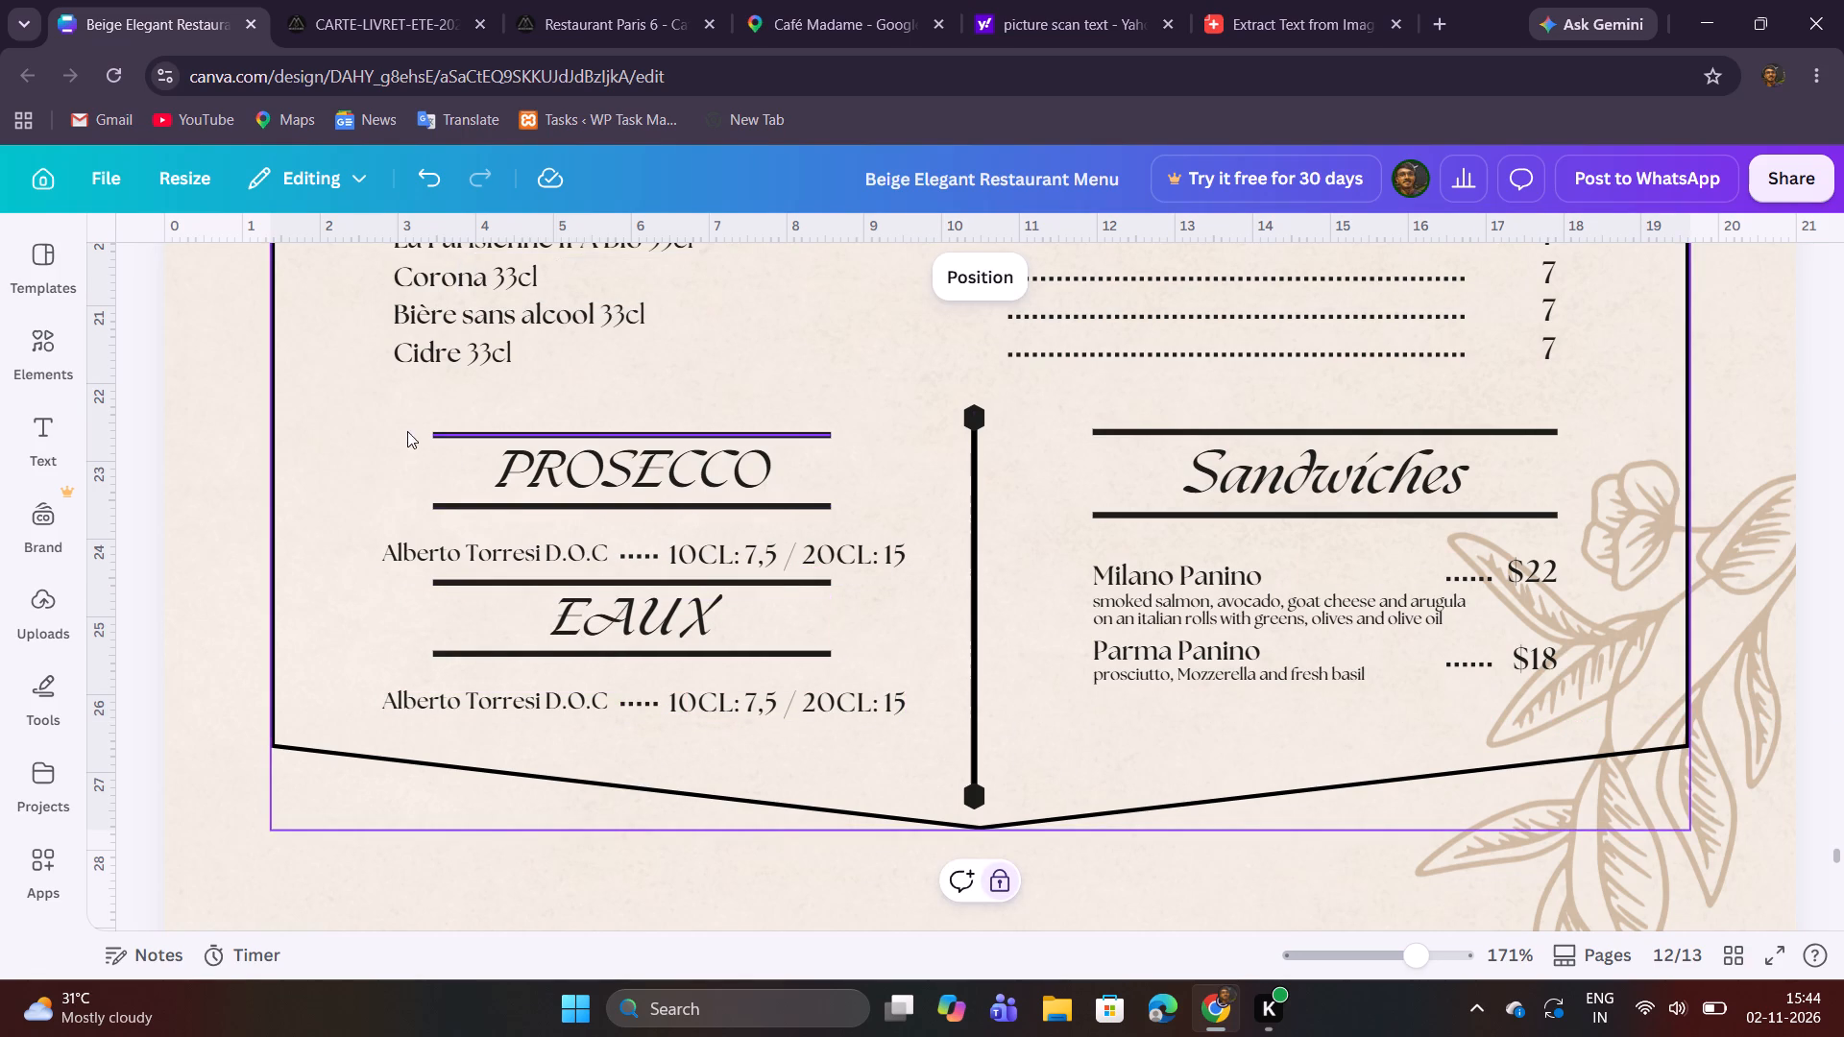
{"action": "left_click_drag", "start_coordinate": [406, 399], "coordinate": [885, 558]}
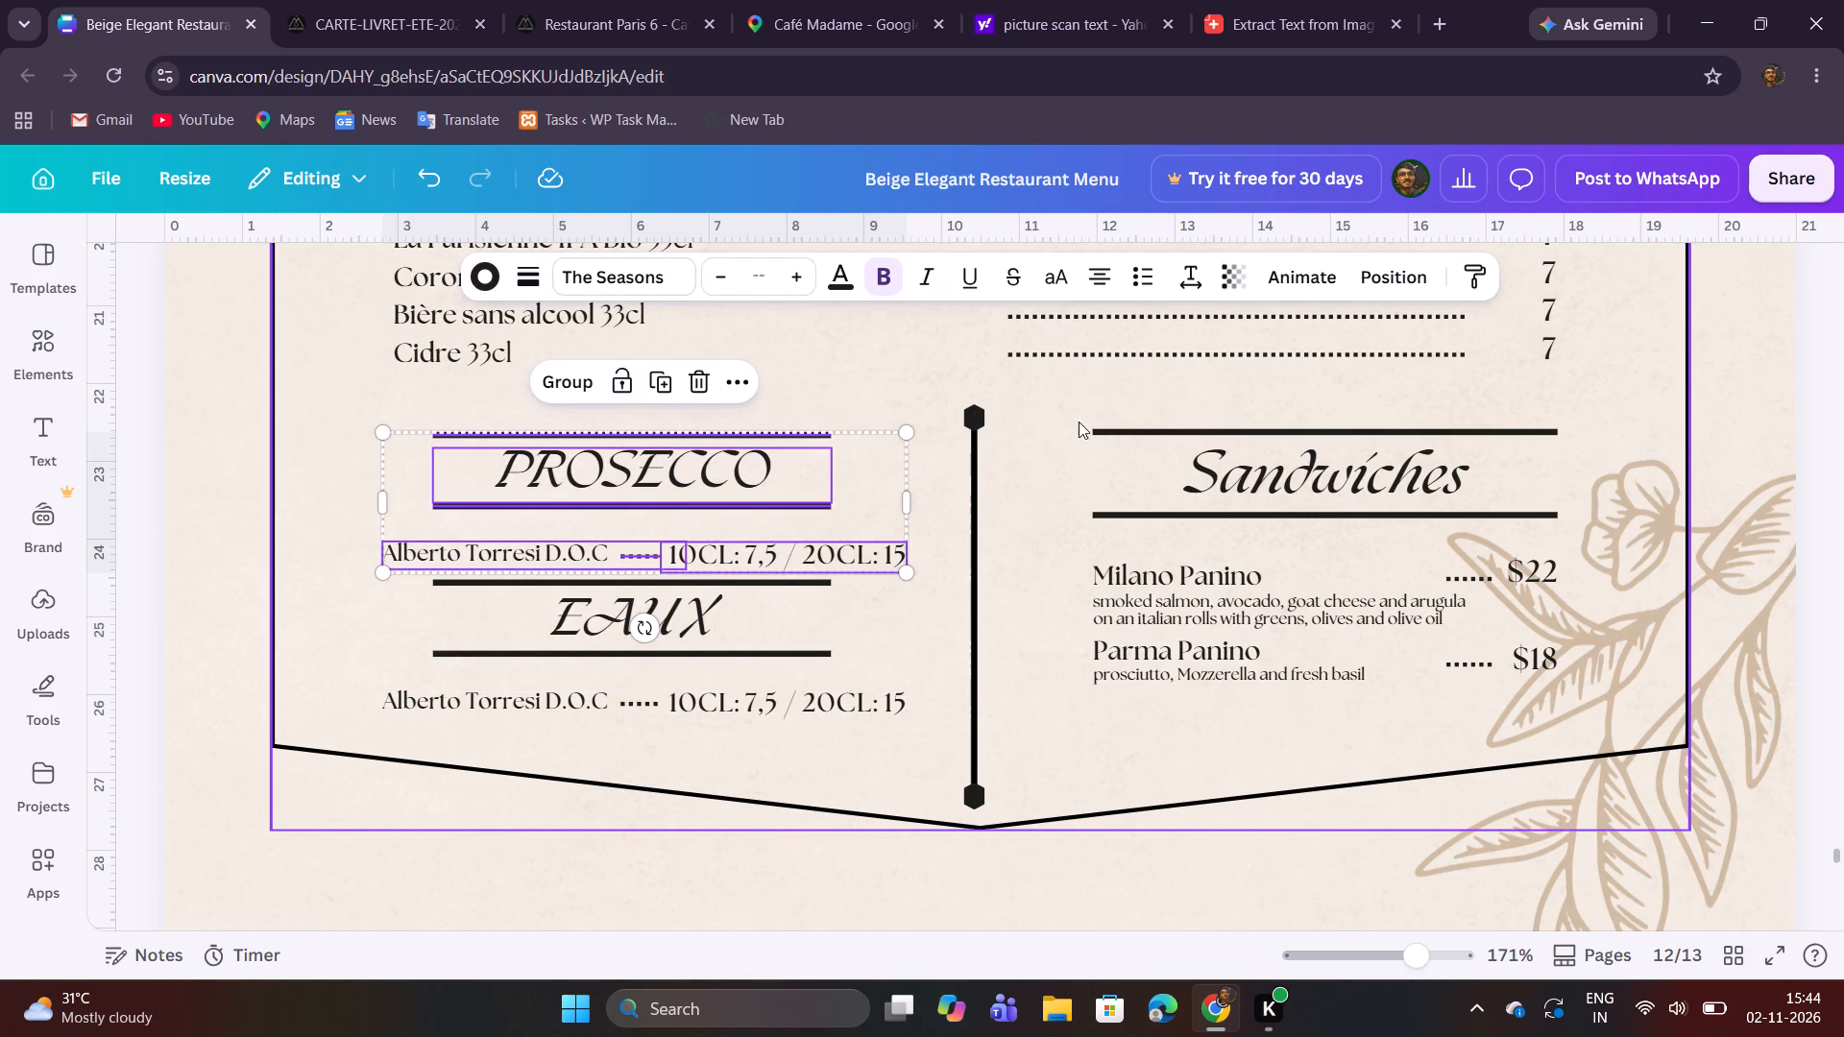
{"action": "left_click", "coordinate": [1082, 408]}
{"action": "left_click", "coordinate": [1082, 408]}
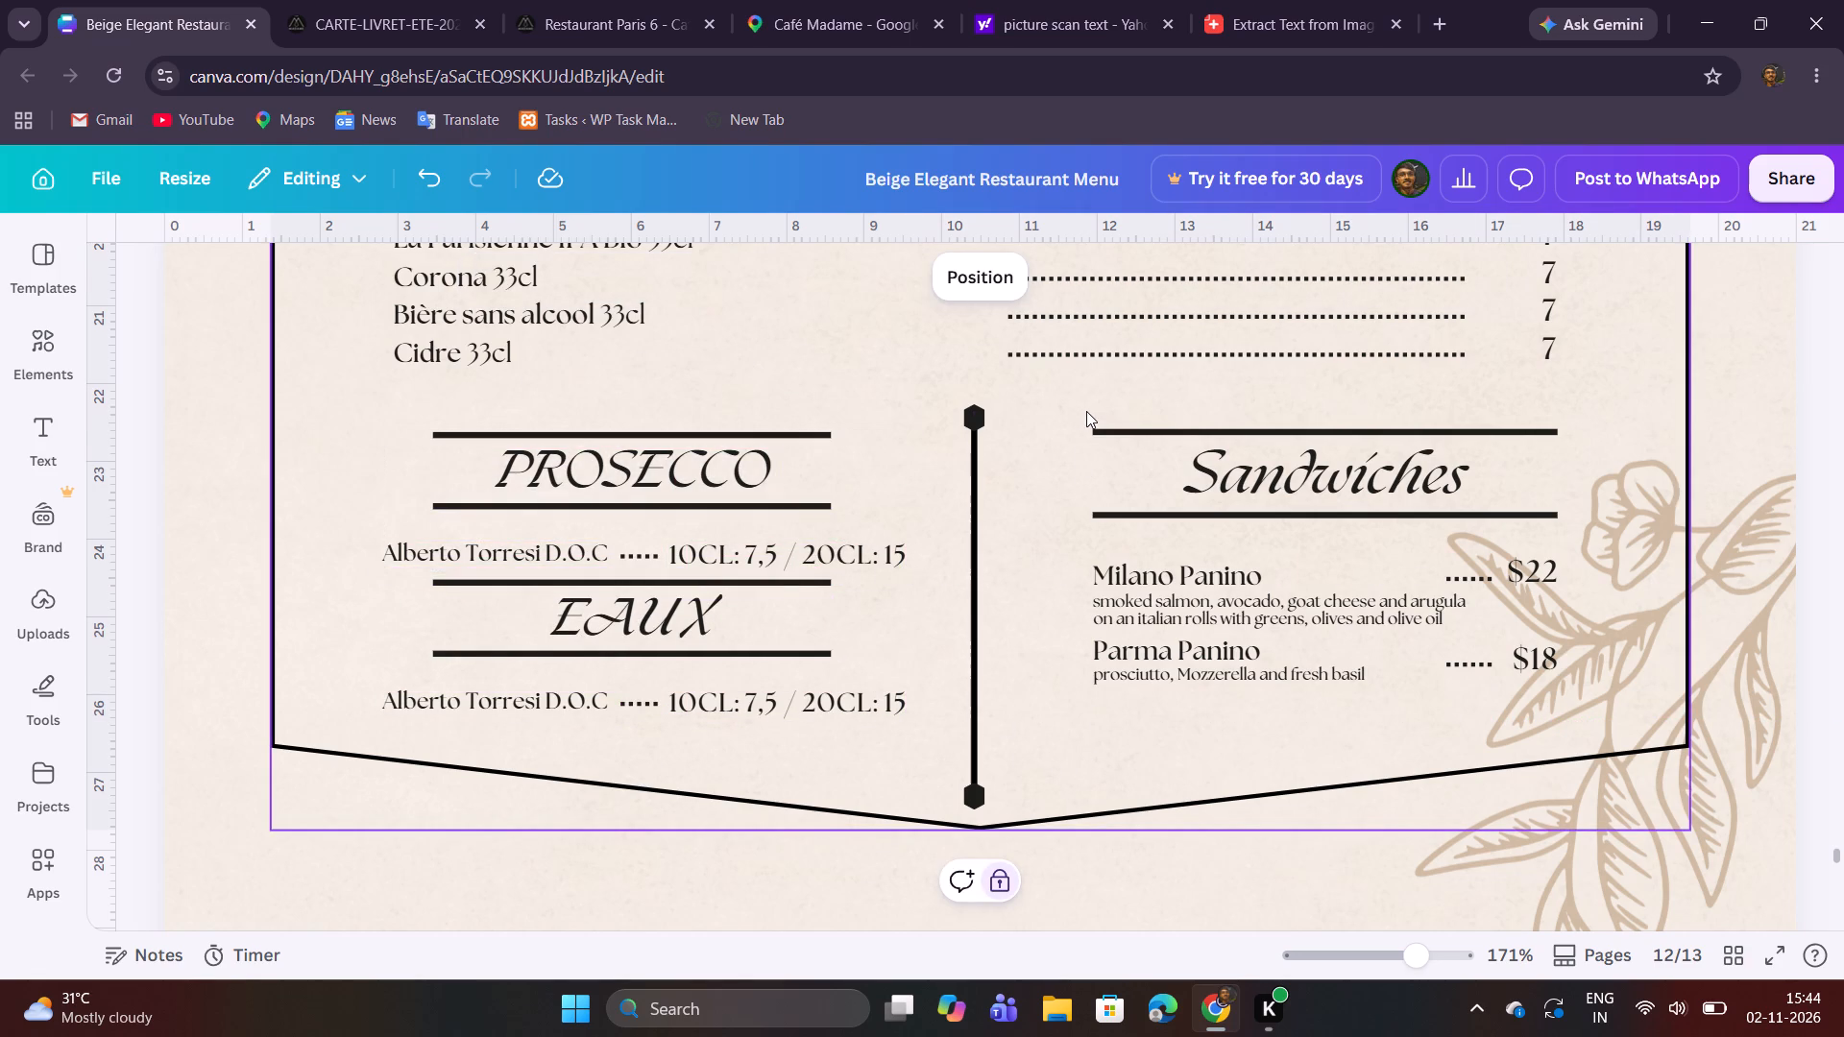
Clear the right column by moving the Parma Panino item down to the frame's bottom edge and deleting the Sandwiches heading with the Milano Panino item.
{"action": "left_click_drag", "start_coordinate": [1136, 720], "coordinate": [1602, 641]}
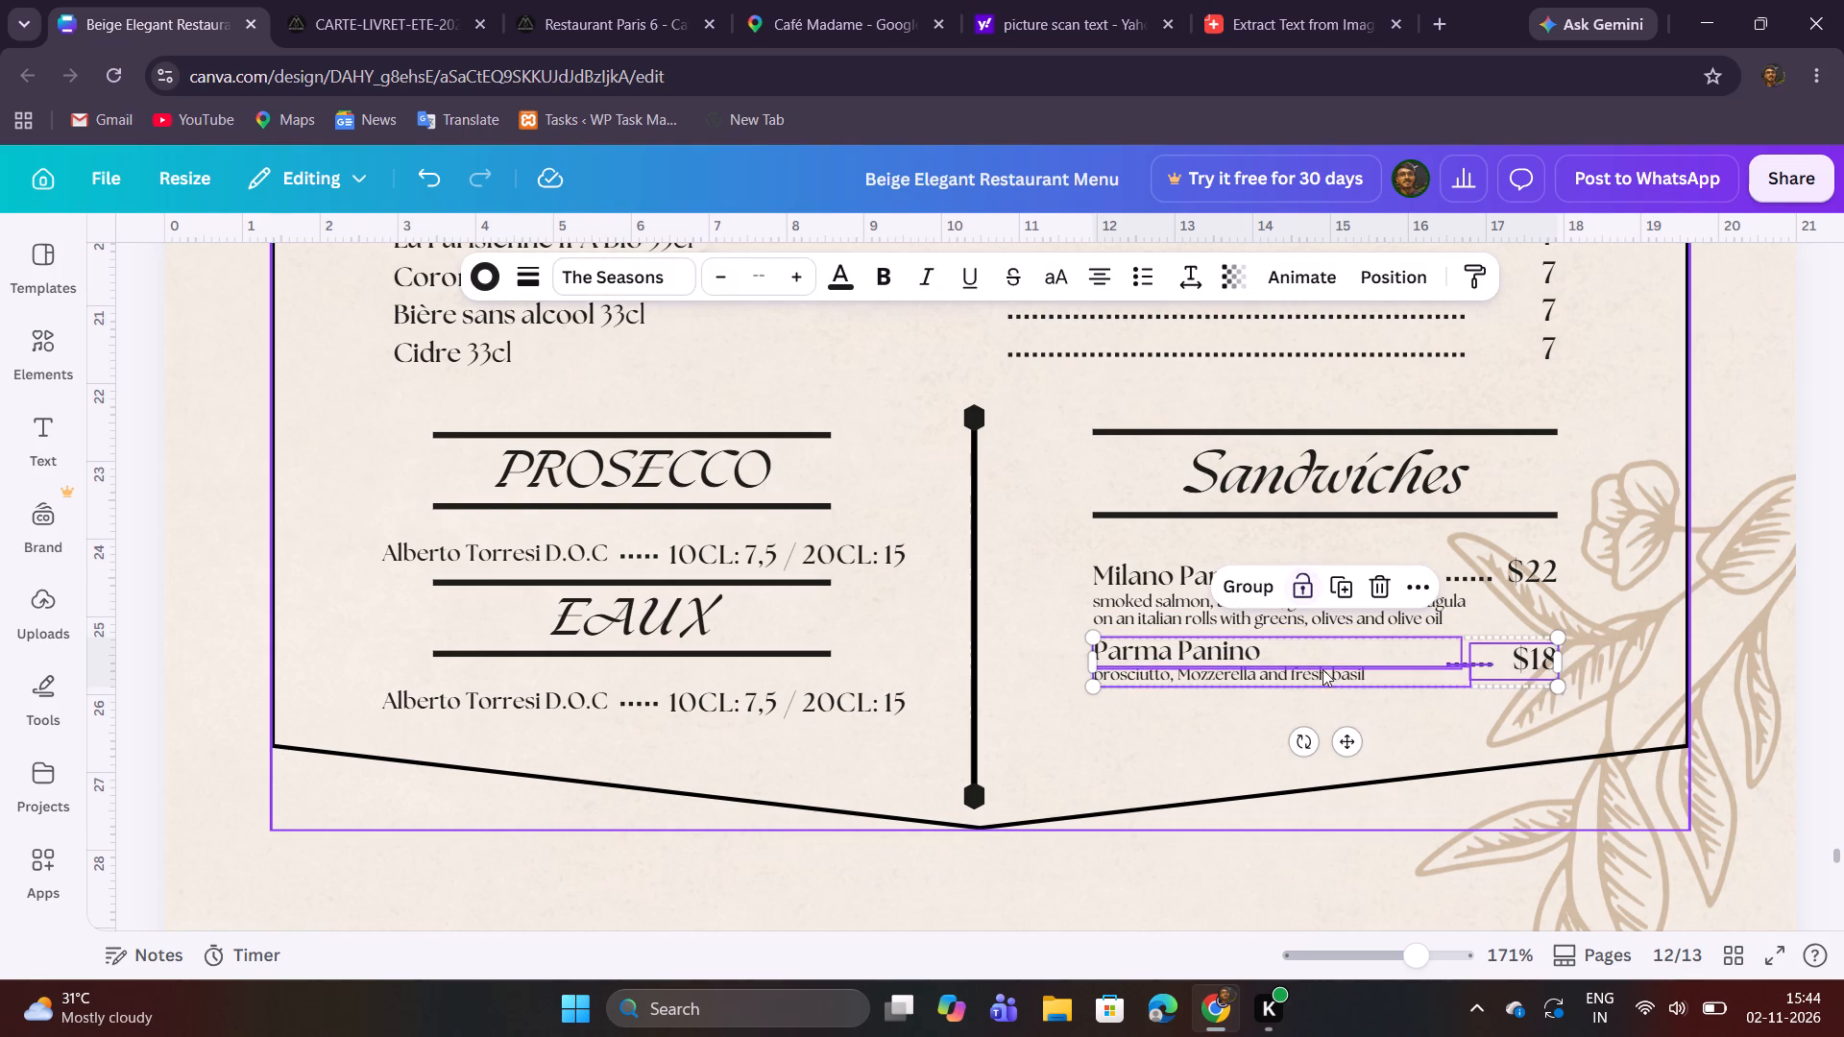
{"action": "left_click_drag", "start_coordinate": [1311, 665], "coordinate": [1306, 780]}
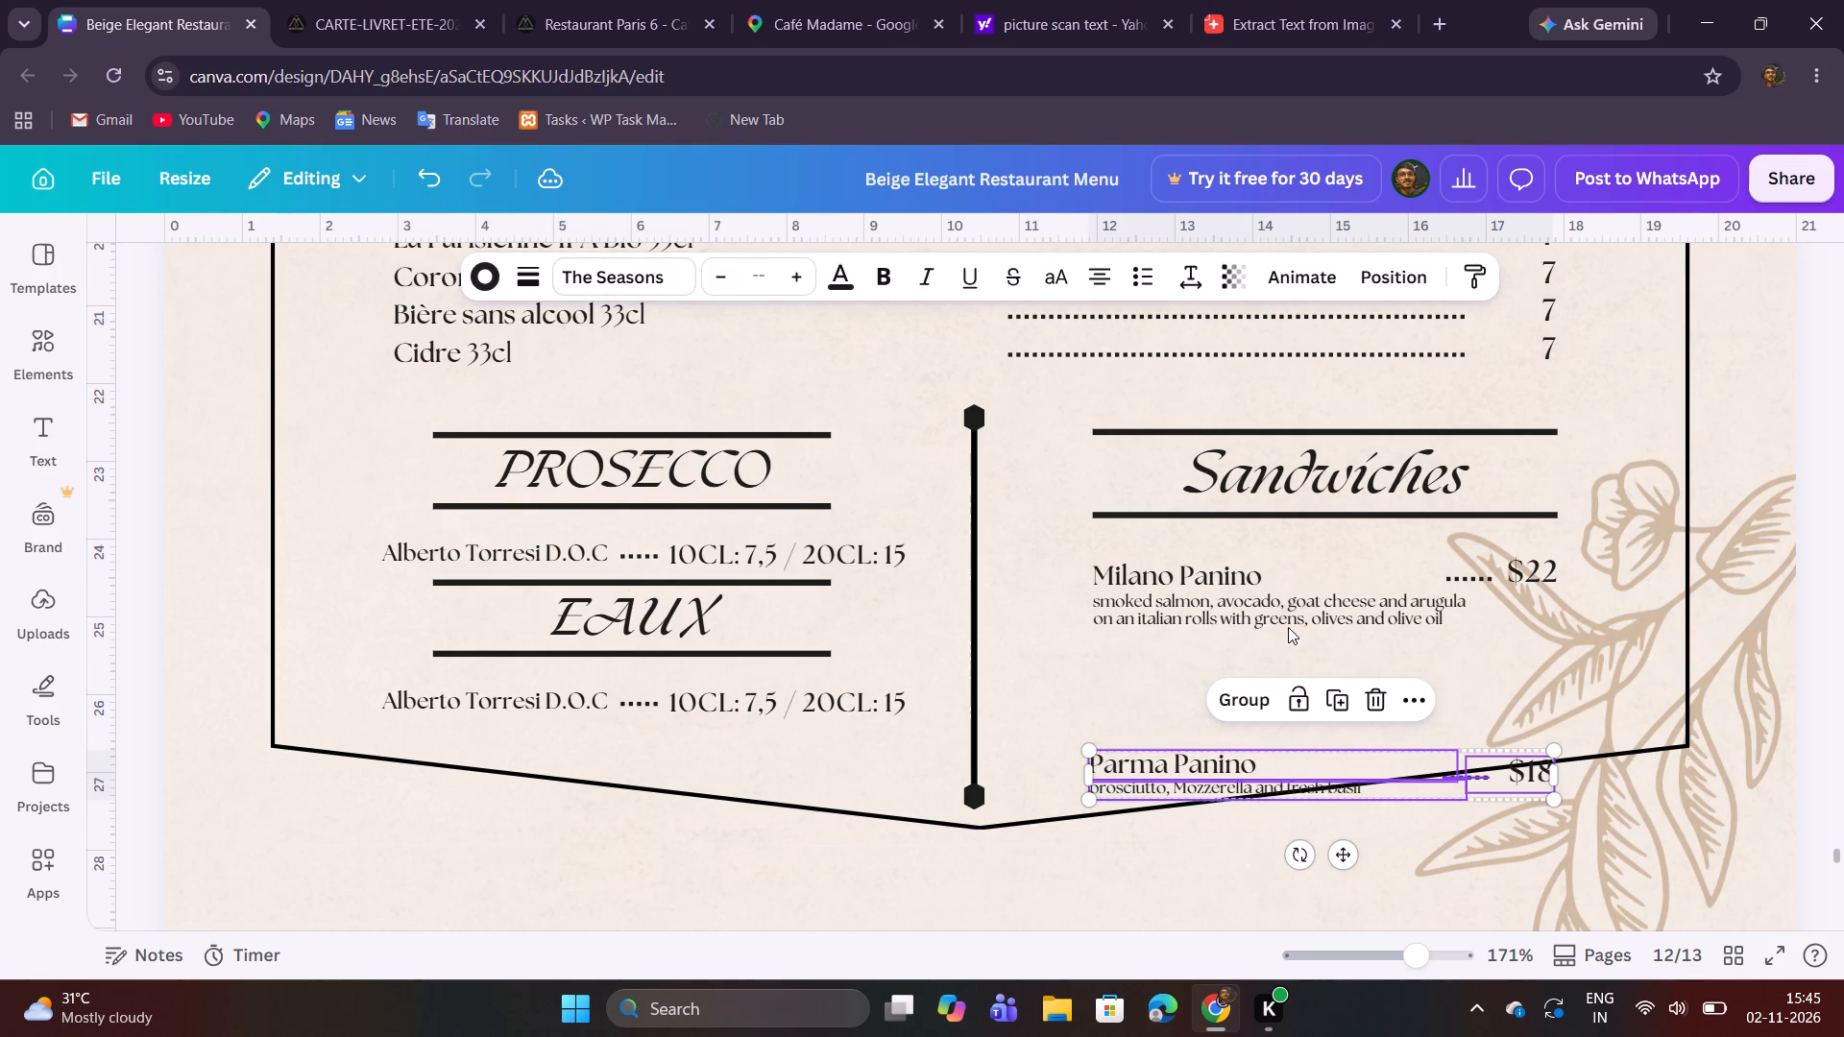
{"action": "left_click_drag", "start_coordinate": [1128, 404], "coordinate": [1599, 622]}
{"action": "left_click", "coordinate": [1382, 385]}
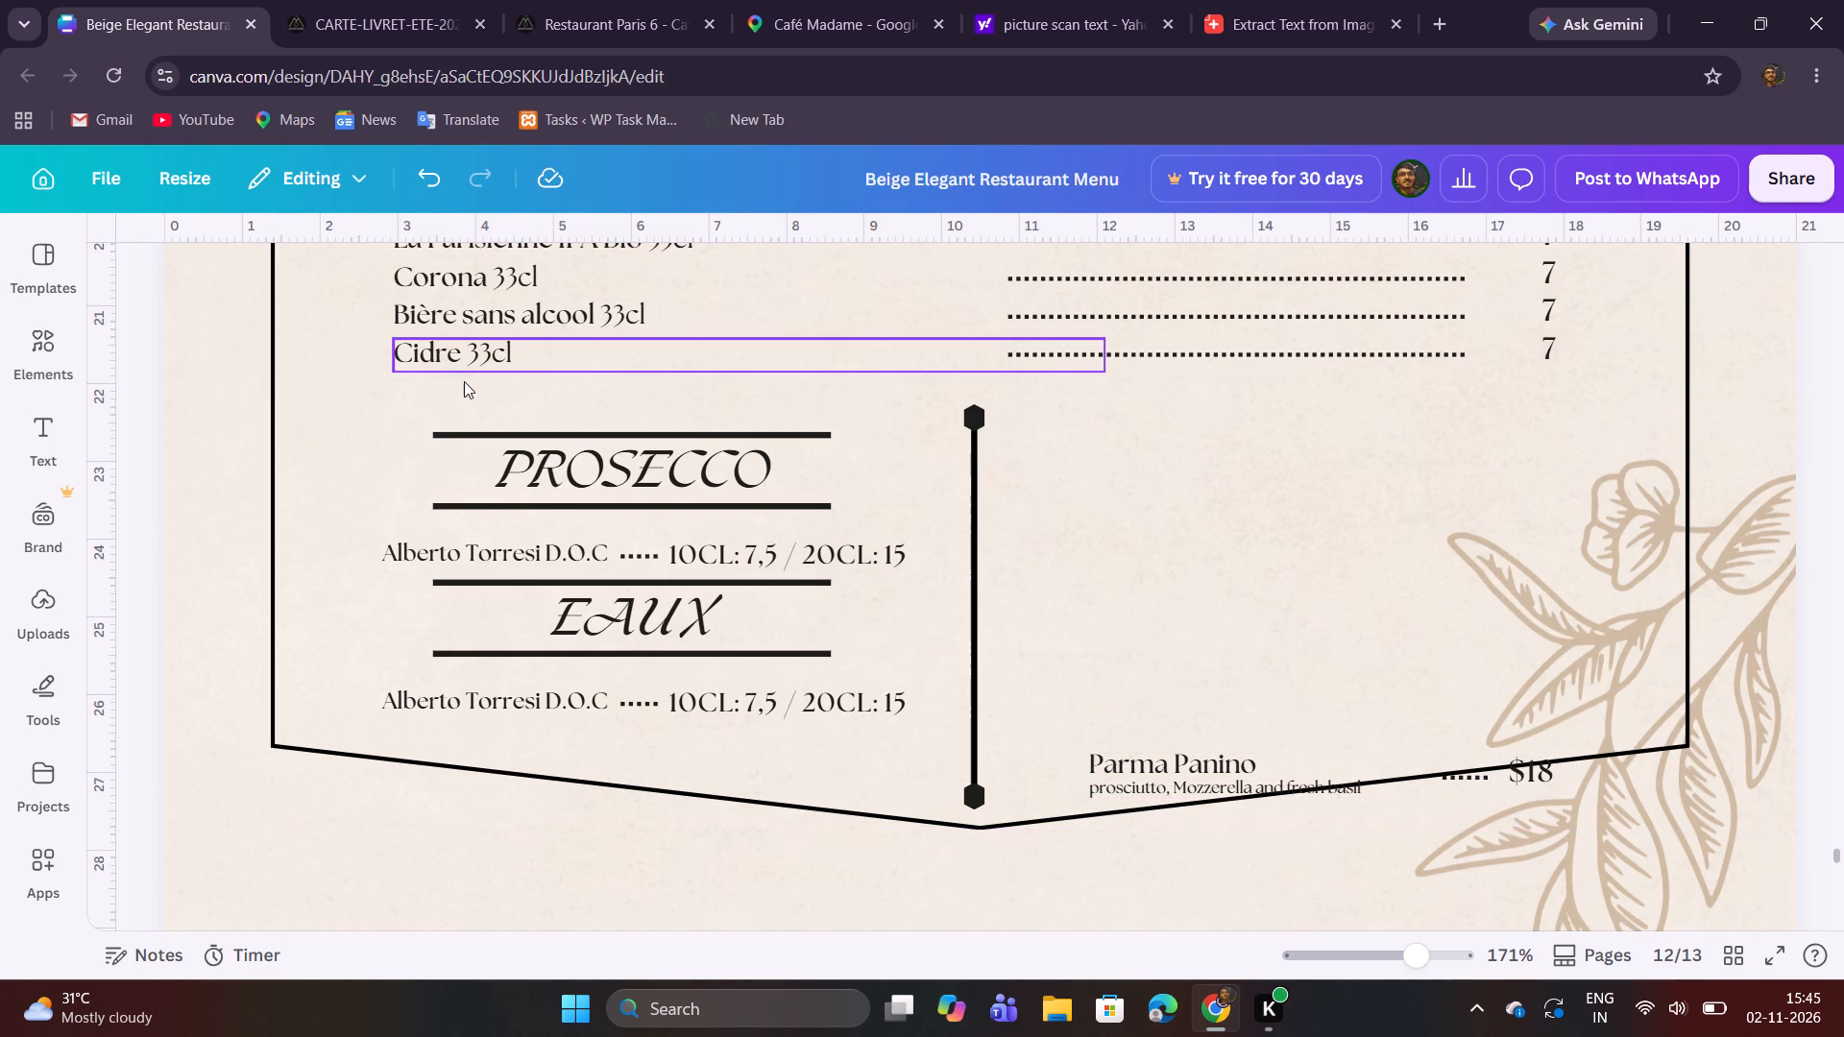
Duplicate the Prosecco heading and its item line, placing the copy in the right column level with the original.
{"action": "left_click_drag", "start_coordinate": [370, 409], "coordinate": [895, 563]}
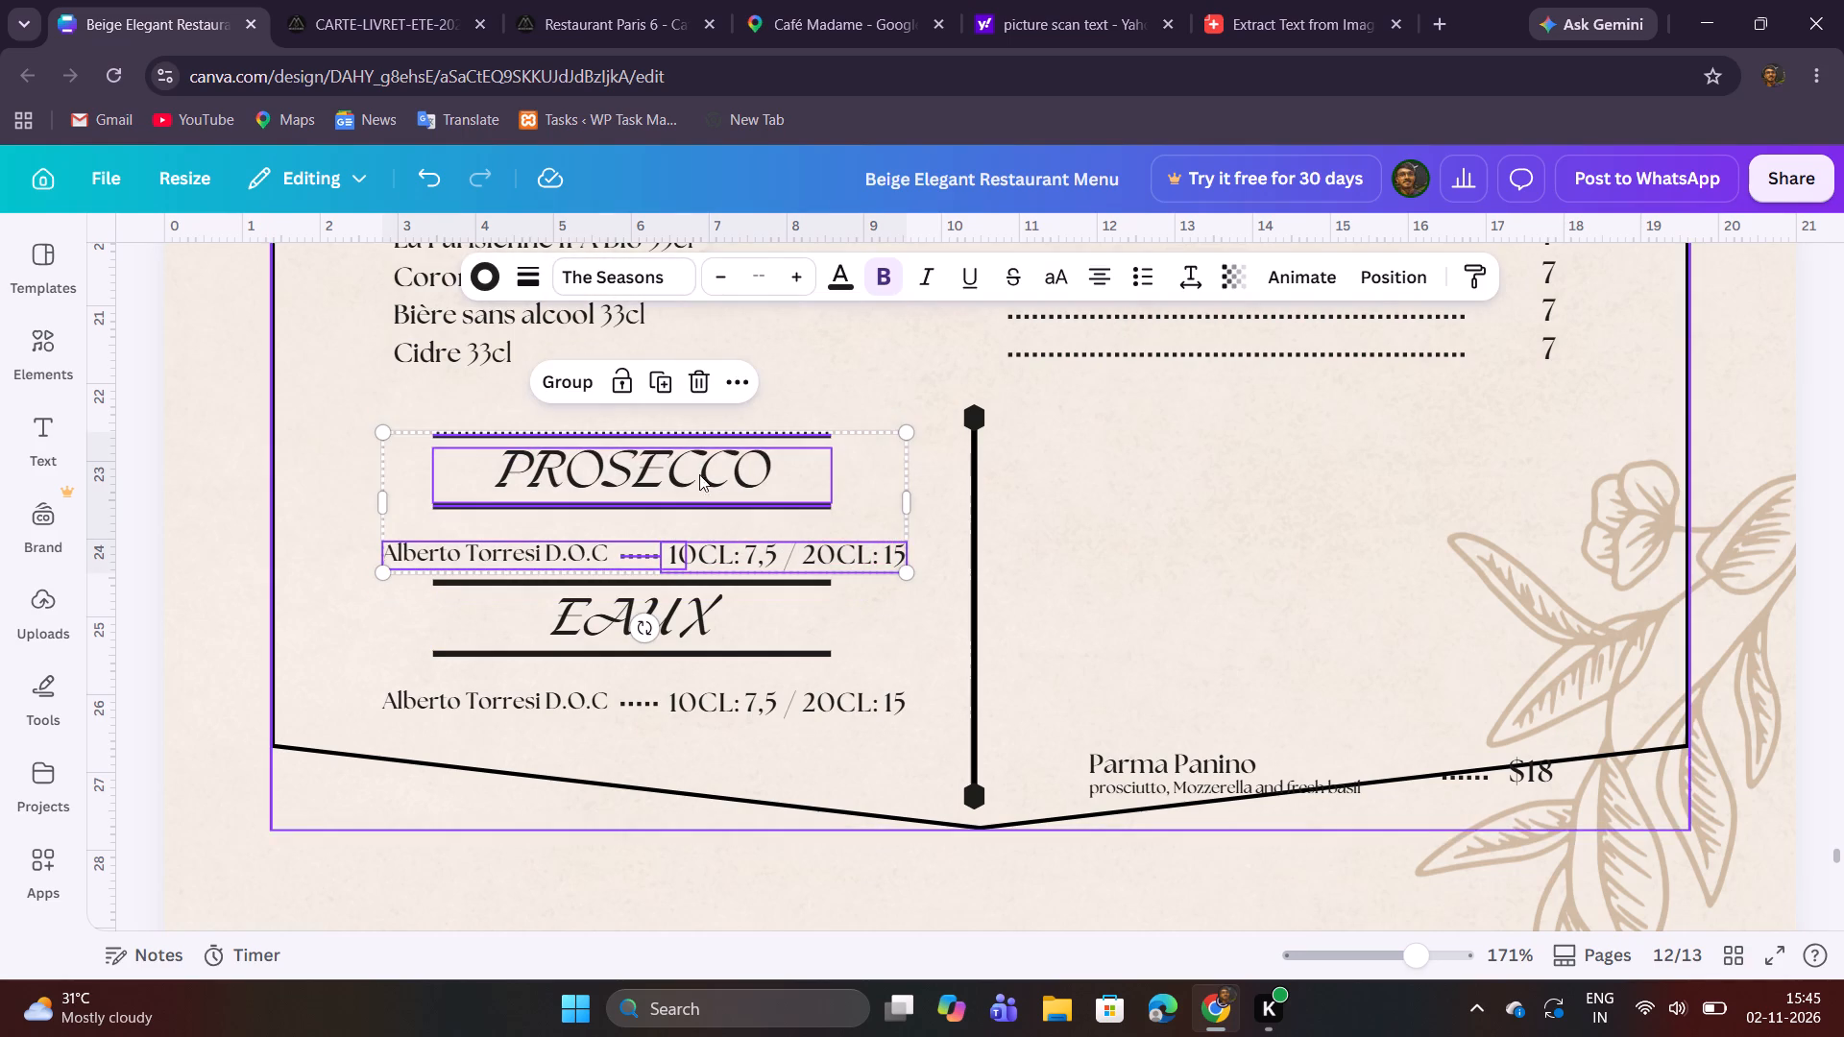
{"action": "left_click", "coordinate": [663, 373]}
{"action": "left_click_drag", "start_coordinate": [696, 505], "coordinate": [1245, 482]}
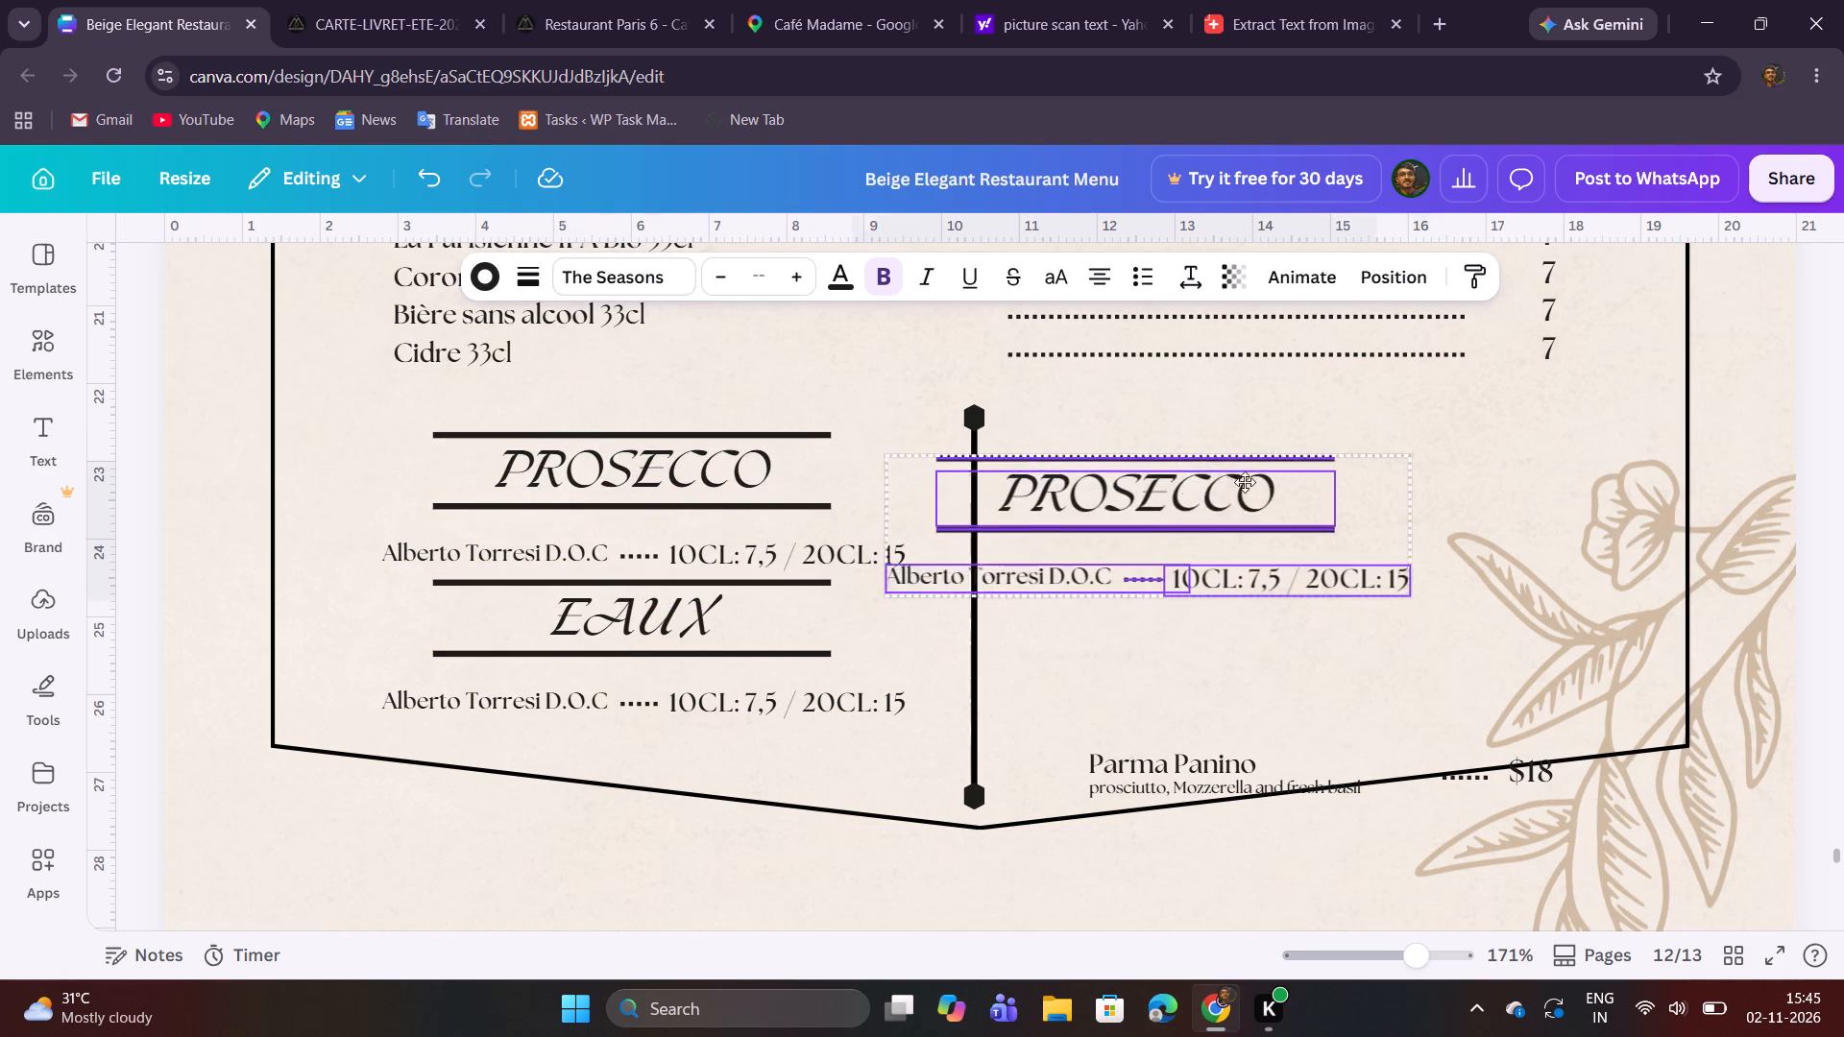
{"action": "left_click_drag", "start_coordinate": [1245, 482], "coordinate": [1327, 474]}
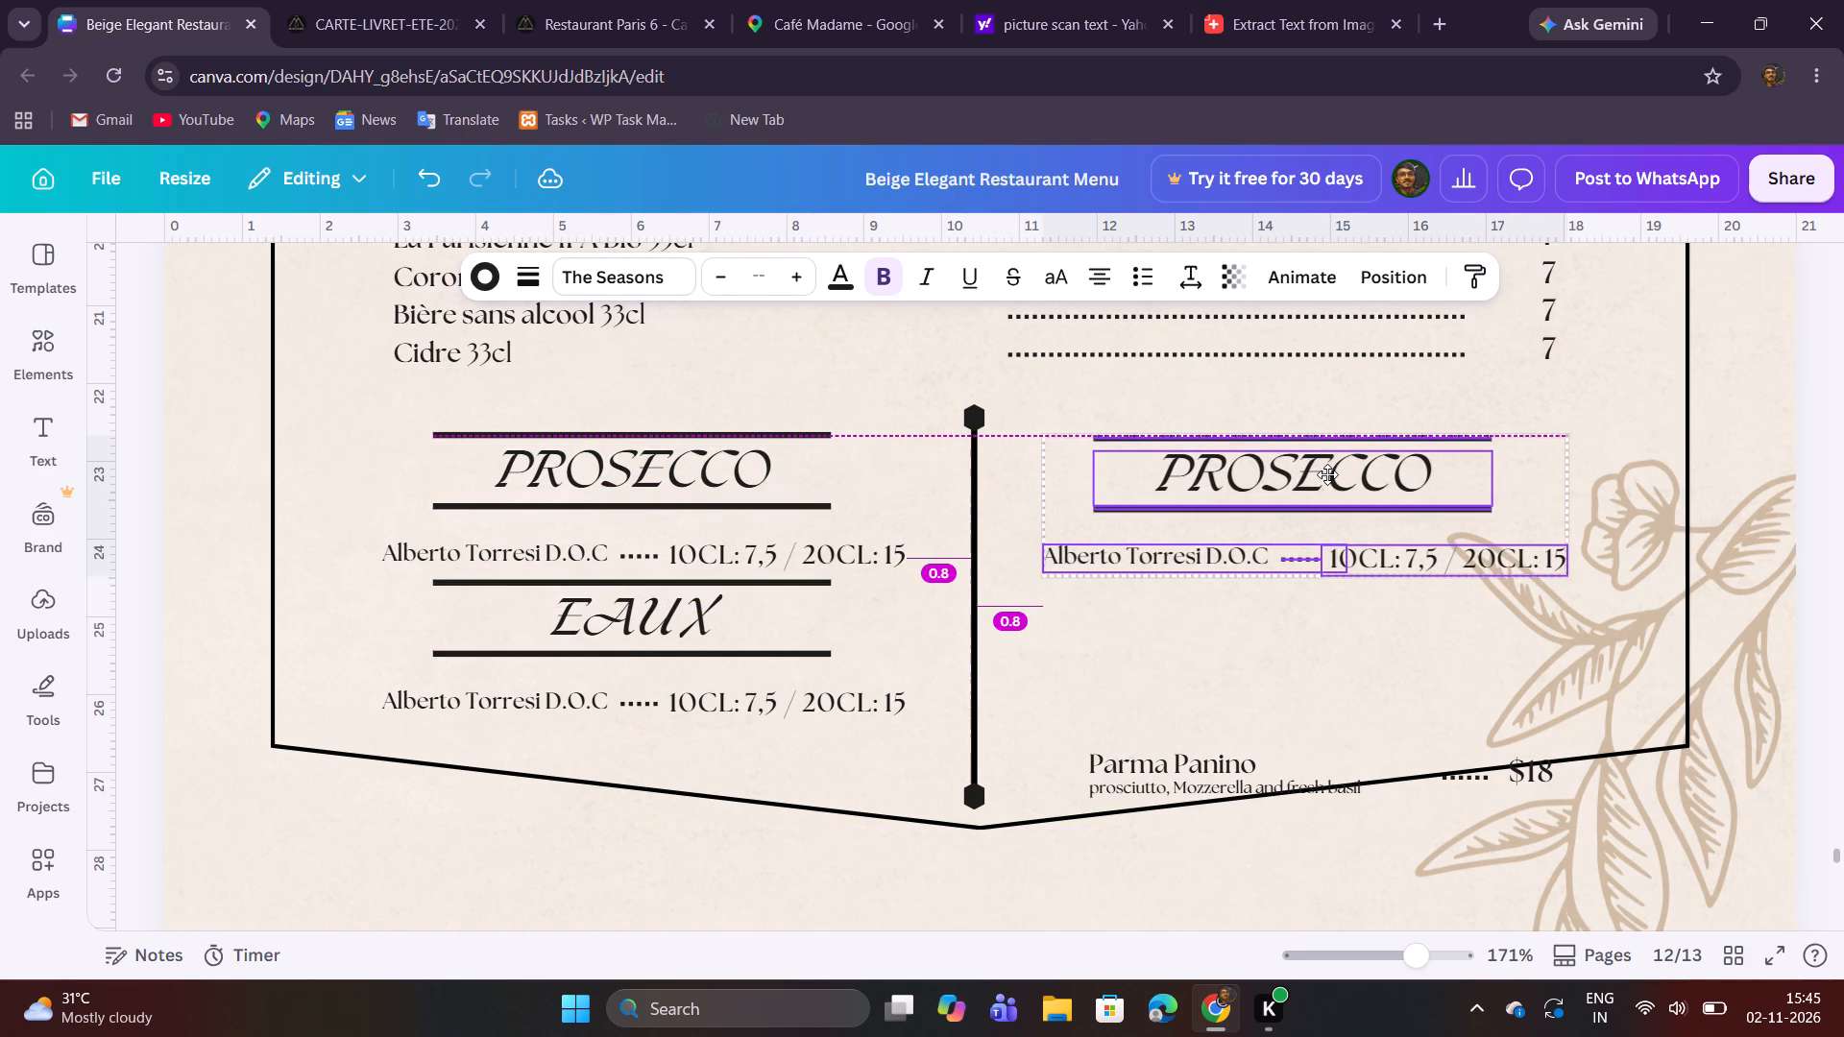
{"action": "left_click_drag", "start_coordinate": [1327, 474], "coordinate": [1324, 471]}
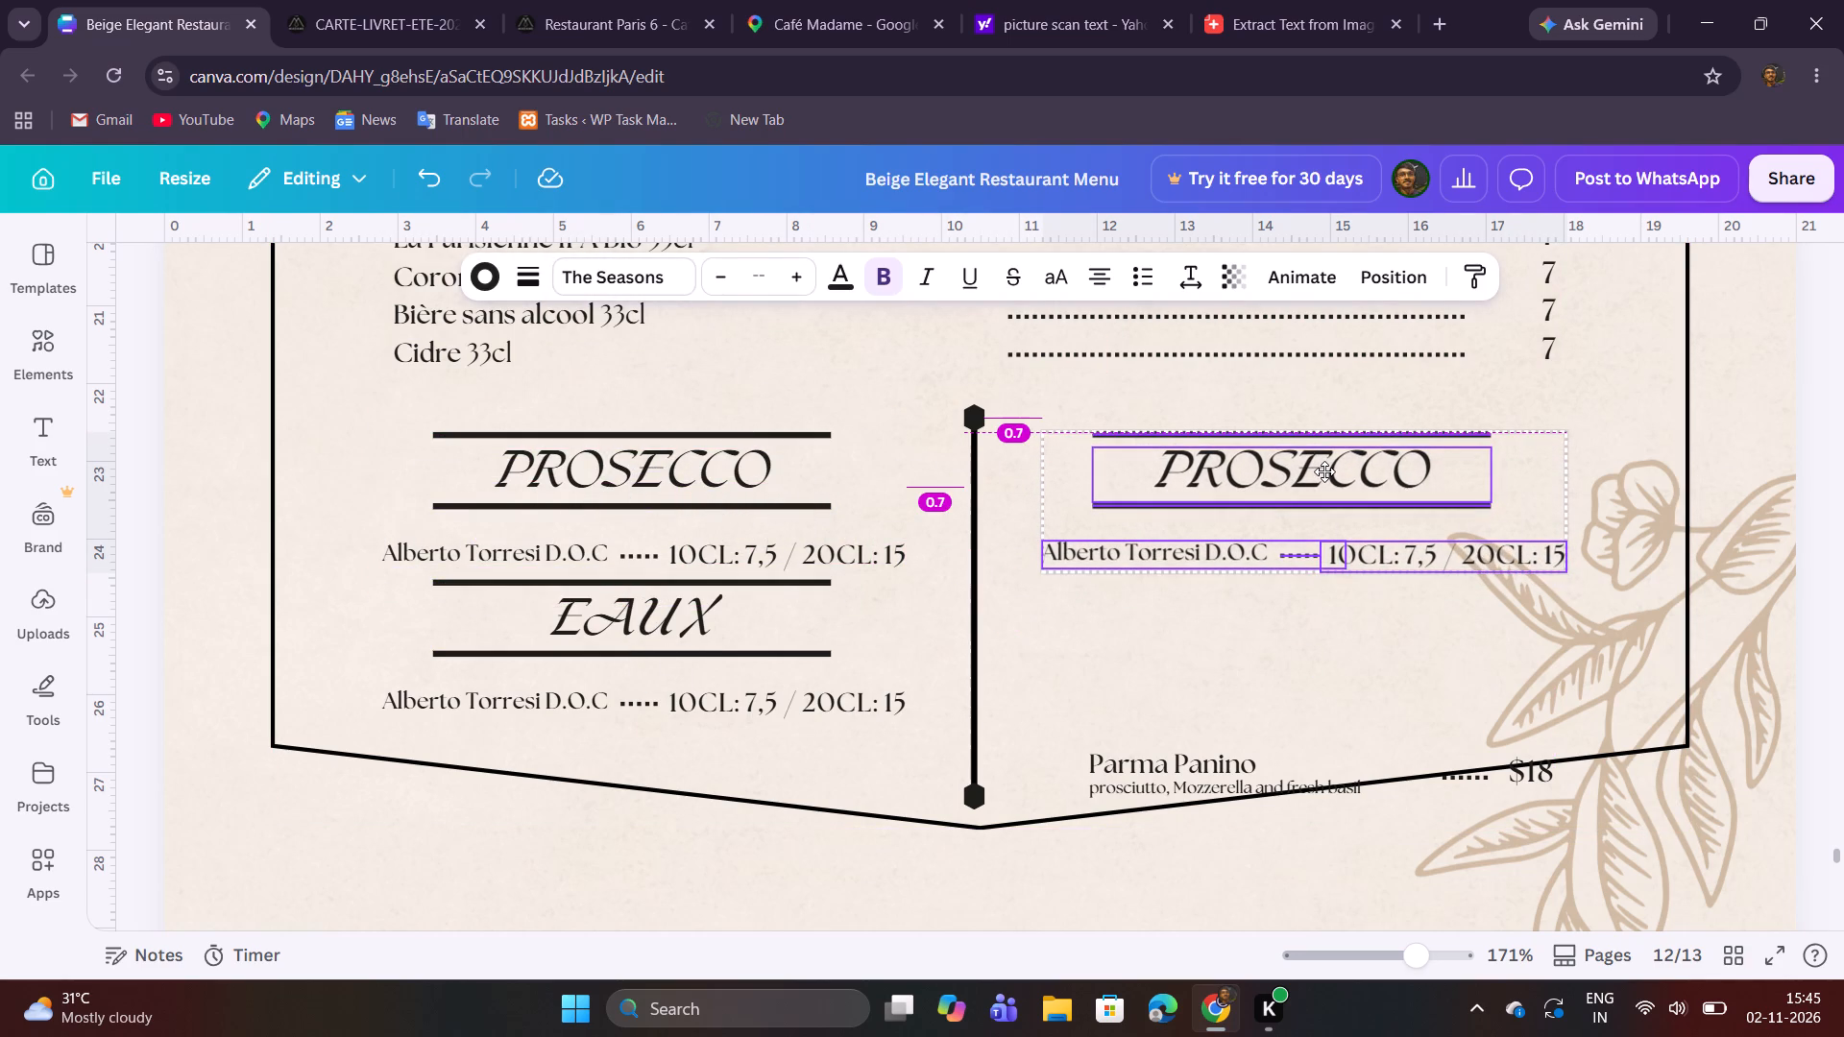
{"action": "left_click_drag", "start_coordinate": [1324, 471], "coordinate": [1325, 473]}
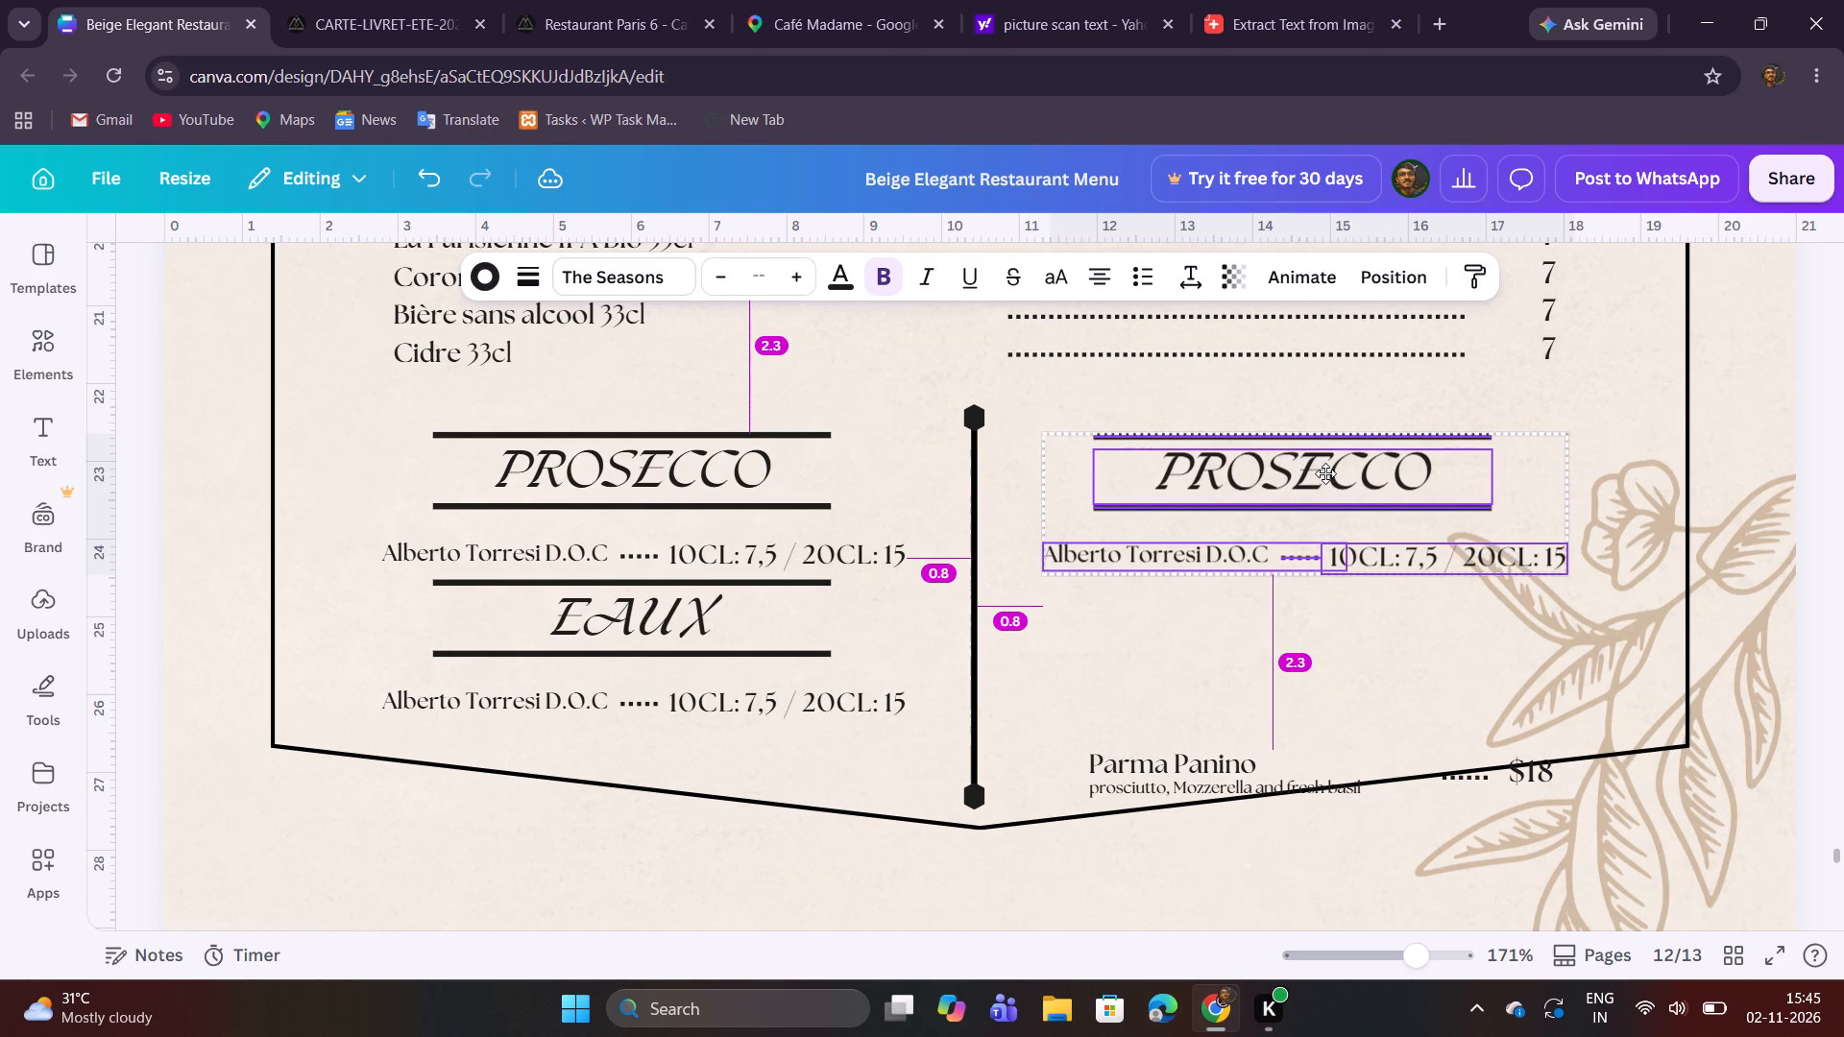
{"action": "left_click_drag", "start_coordinate": [1325, 473], "coordinate": [1324, 468]}
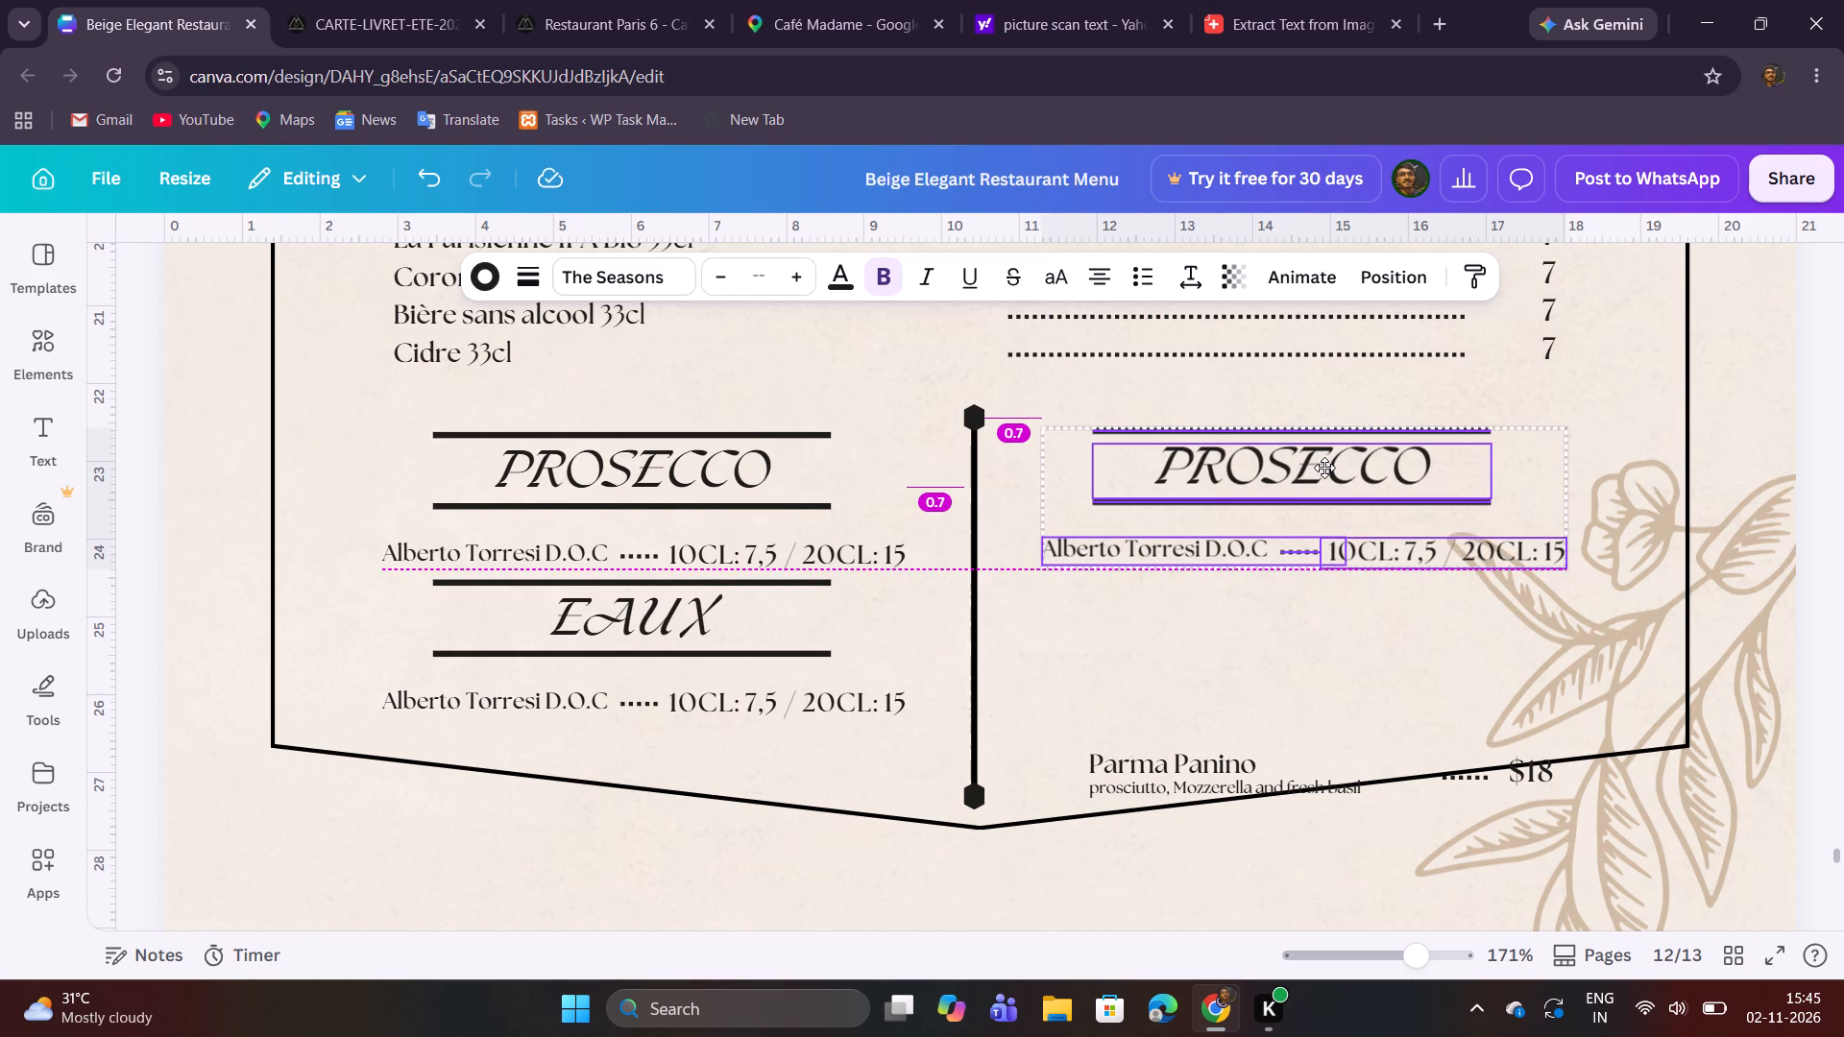
{"action": "left_click_drag", "start_coordinate": [1324, 468], "coordinate": [1331, 468]}
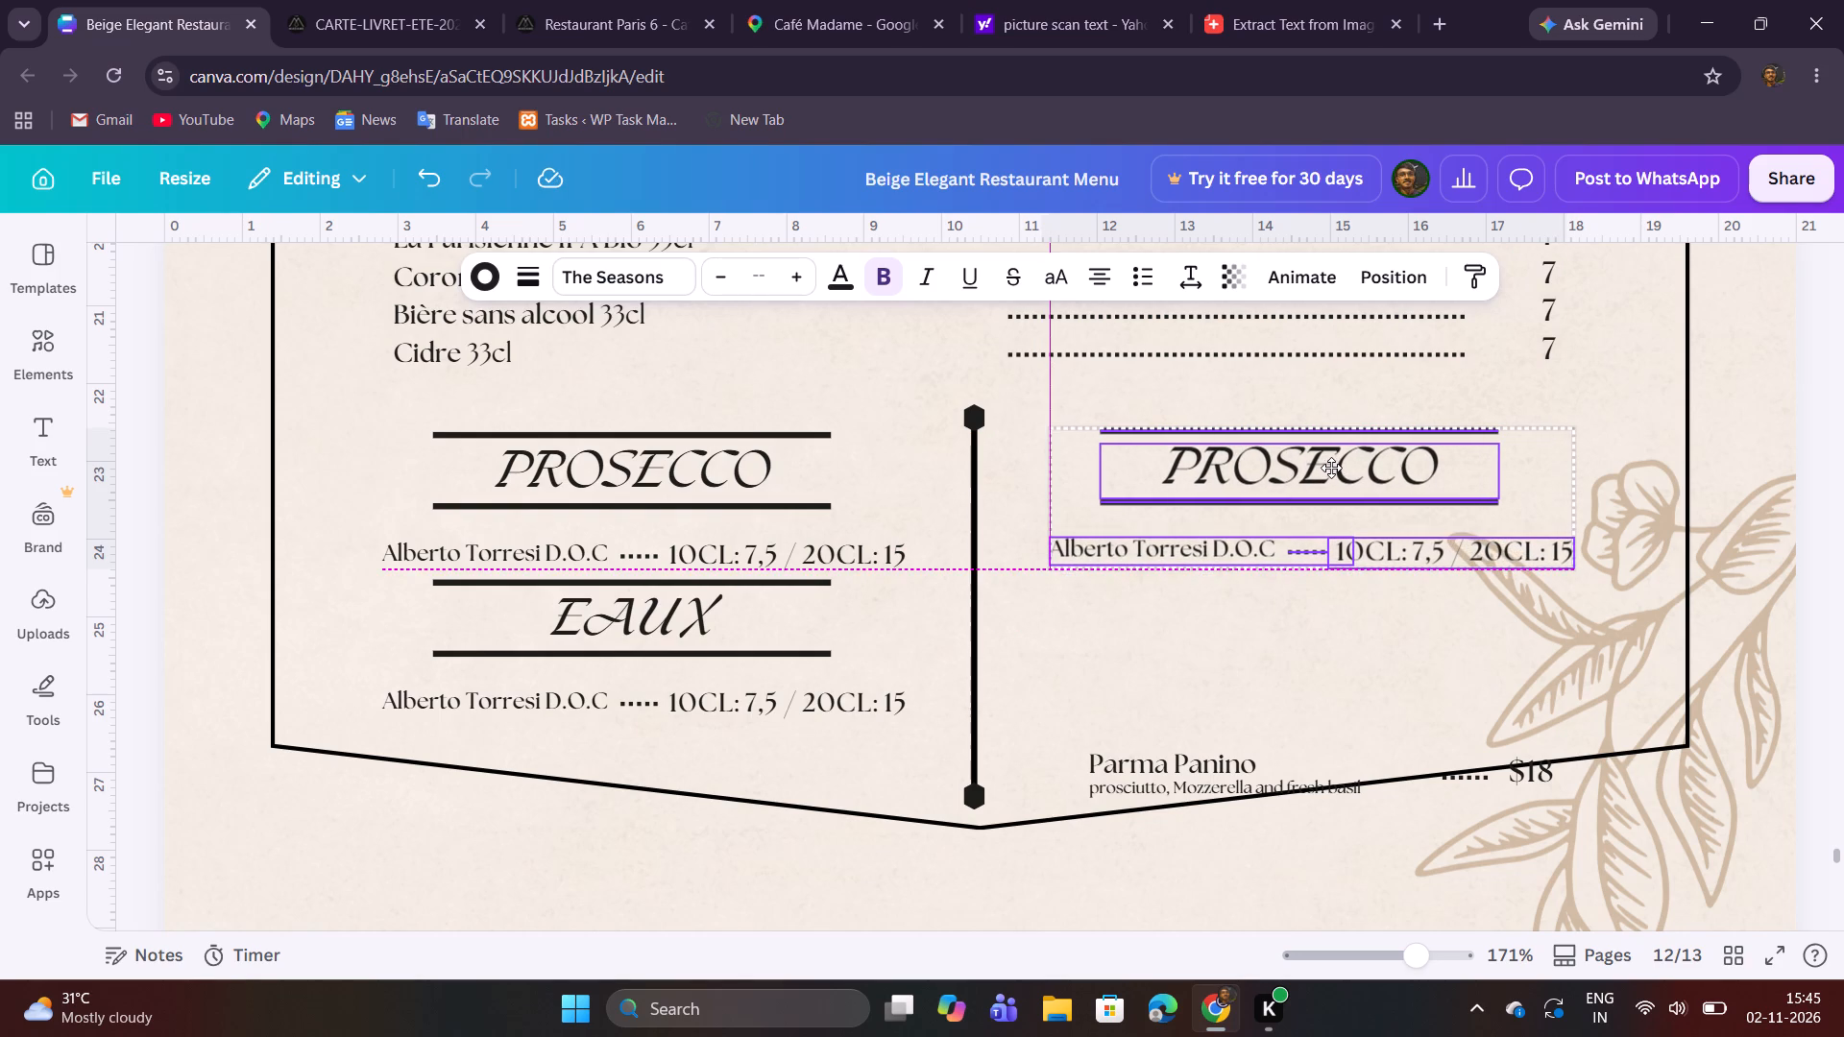
{"action": "left_click_drag", "start_coordinate": [1331, 468], "coordinate": [1330, 468]}
{"action": "left_click_drag", "start_coordinate": [1330, 468], "coordinate": [1325, 463]}
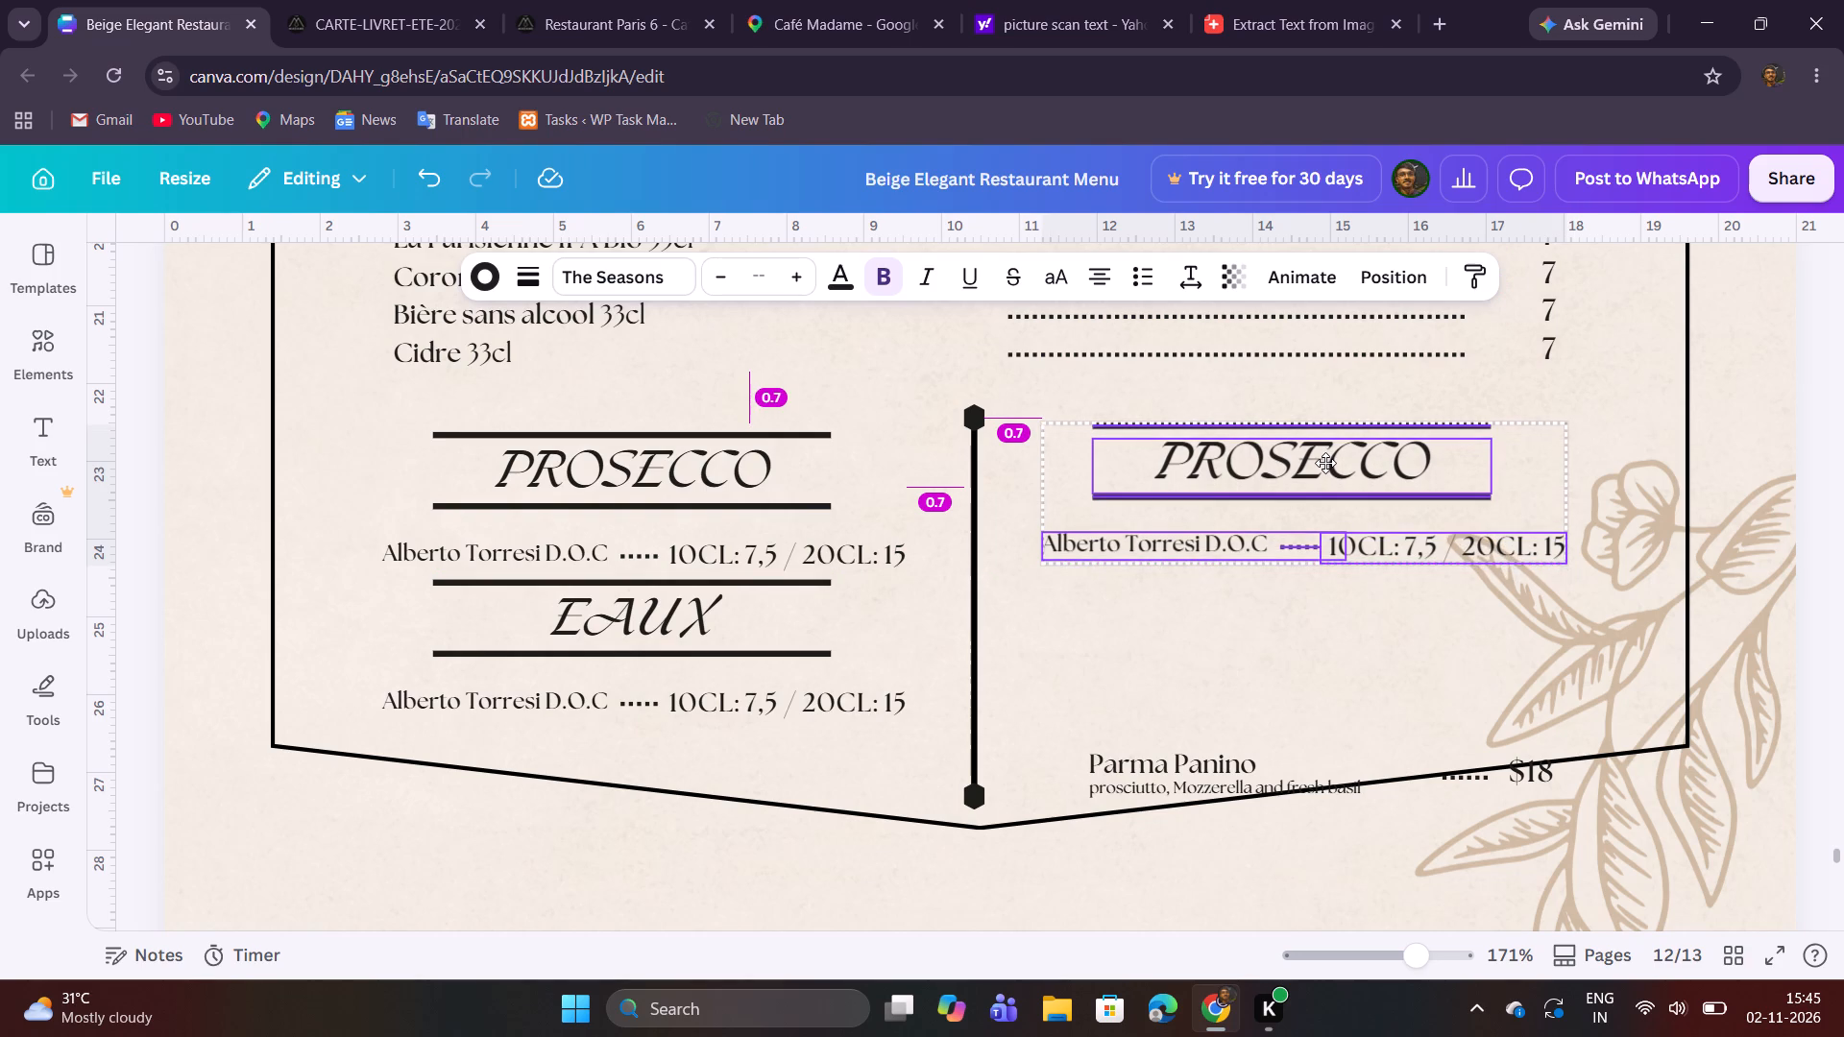
{"action": "left_click_drag", "start_coordinate": [1325, 463], "coordinate": [1330, 474]}
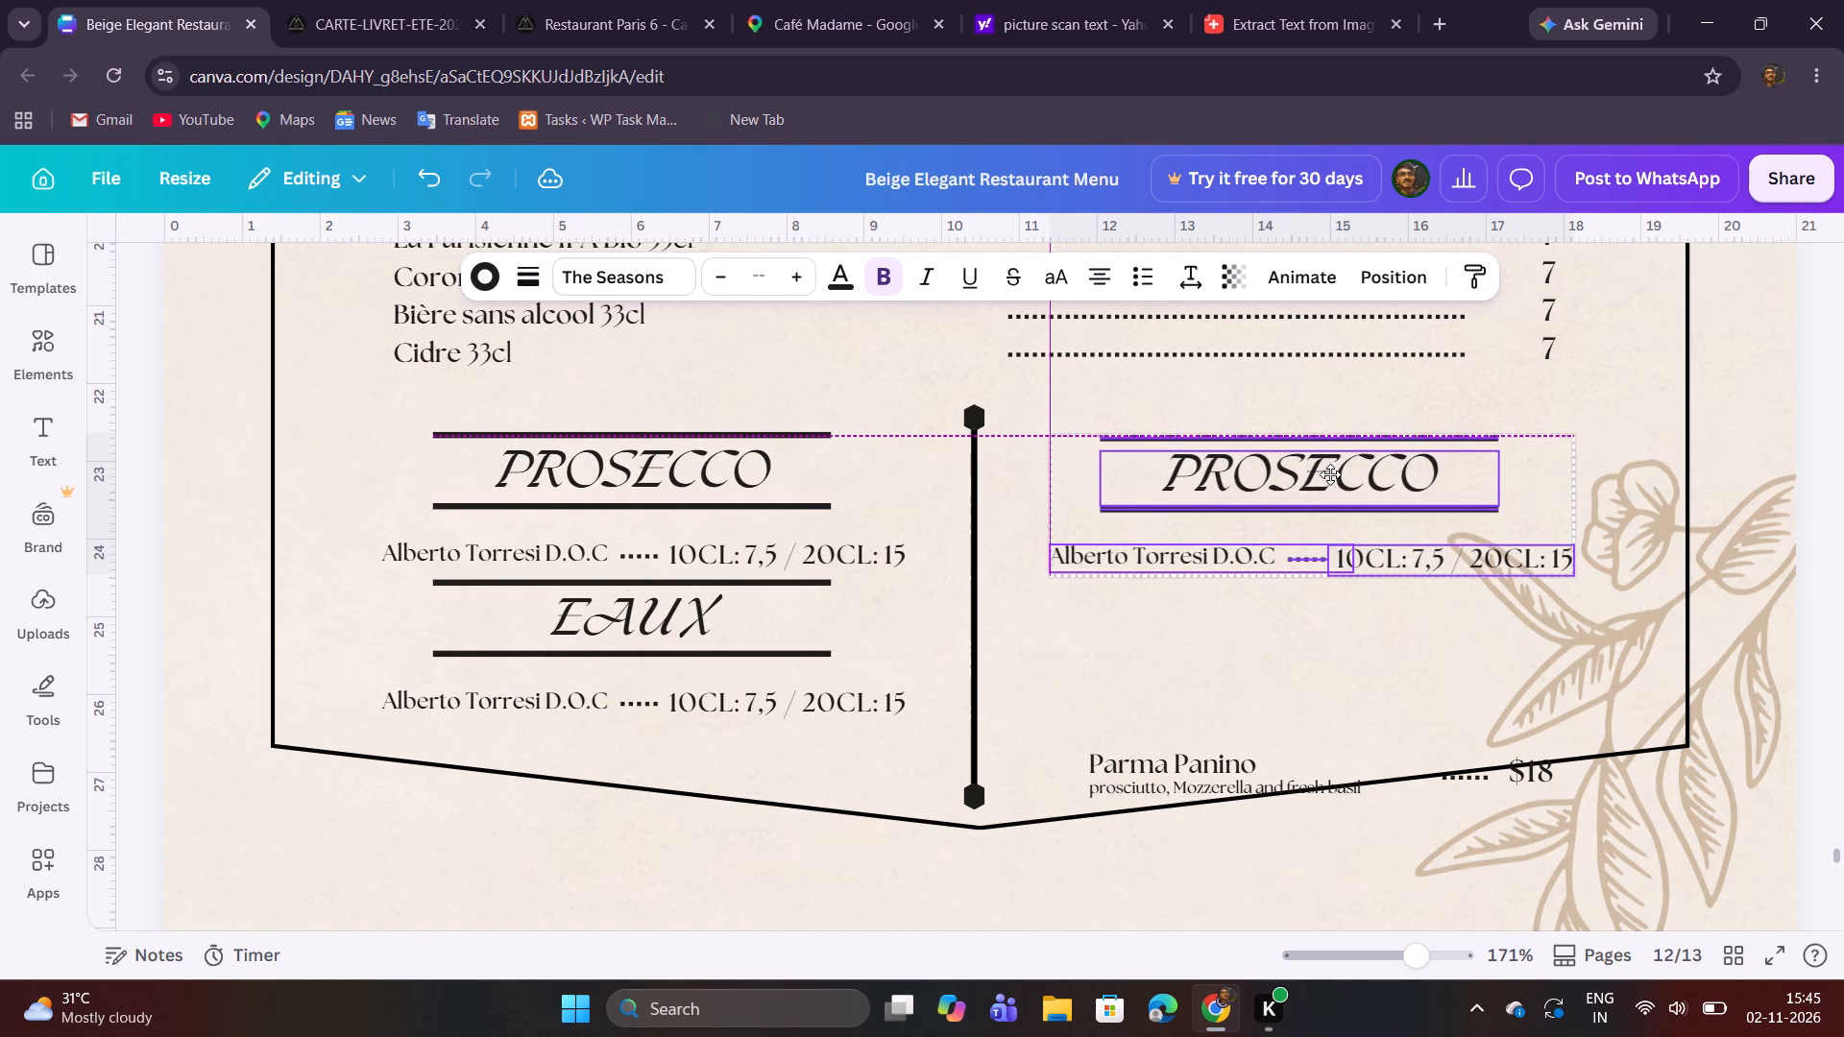
{"action": "left_click_drag", "start_coordinate": [1330, 474], "coordinate": [1330, 473]}
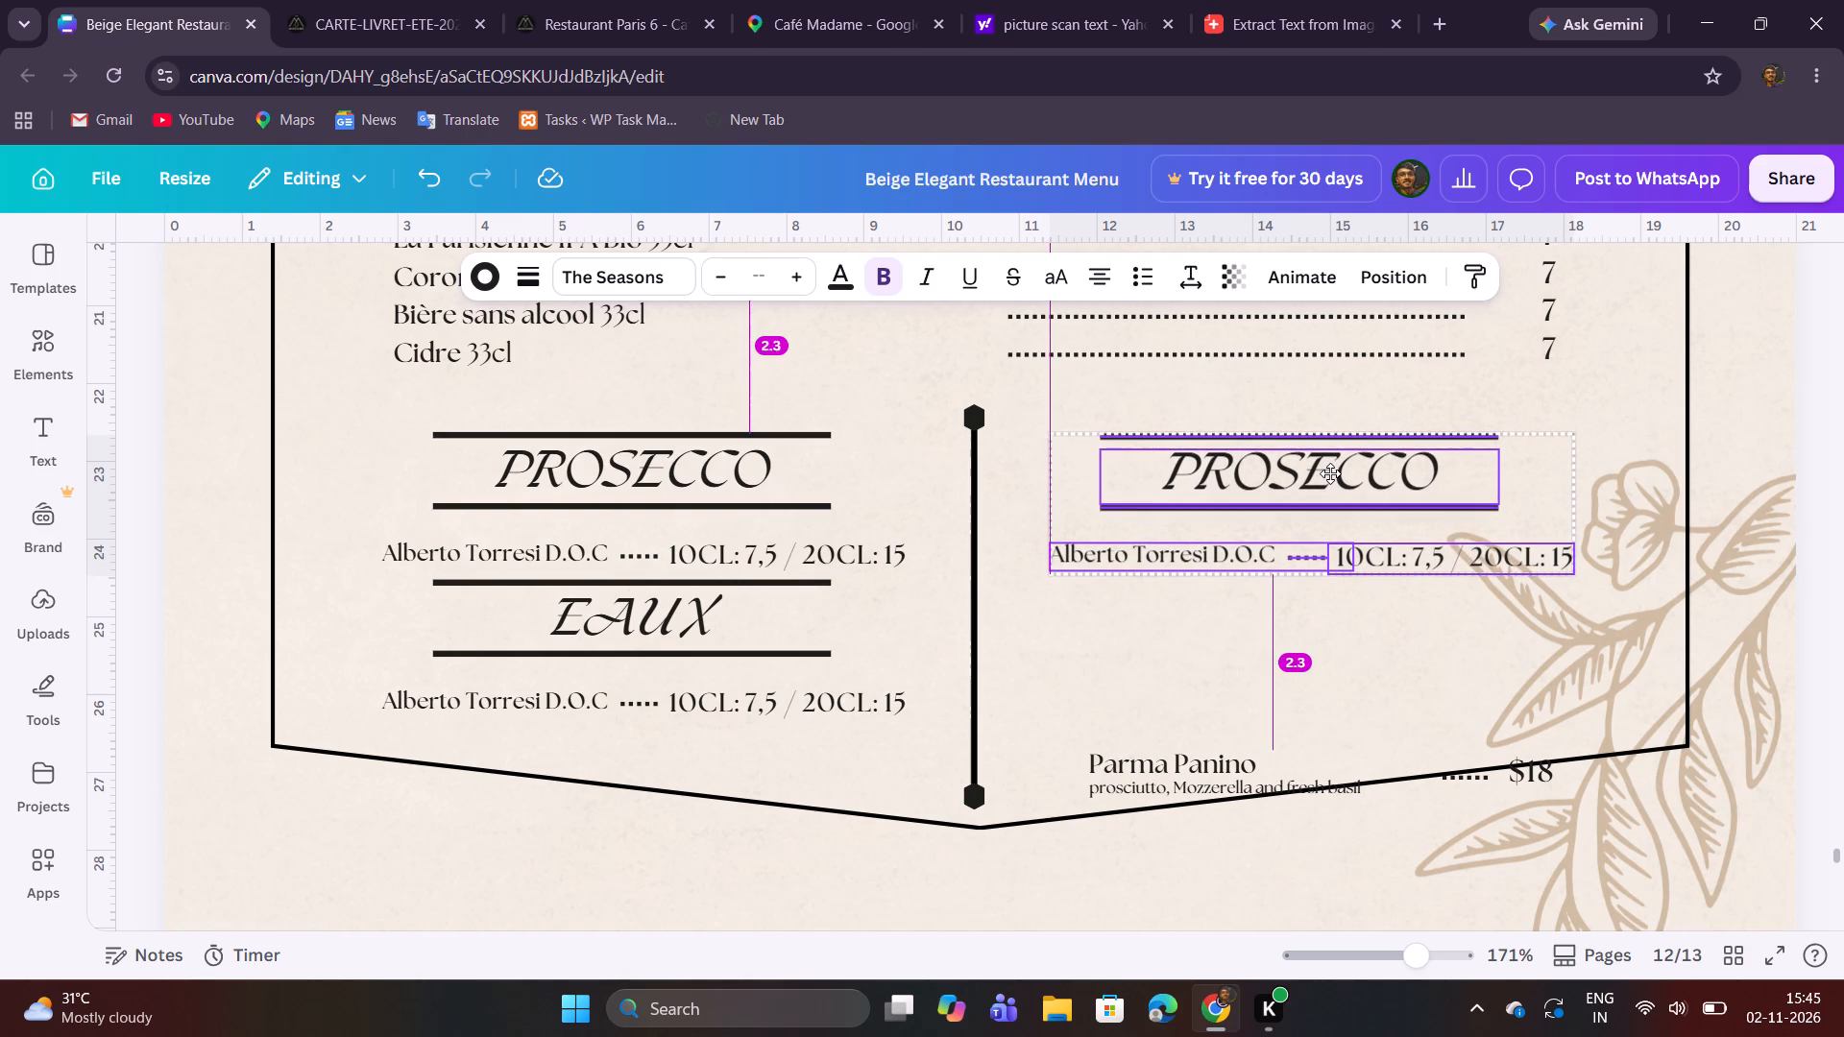
{"action": "left_click_drag", "start_coordinate": [1330, 473], "coordinate": [1329, 470]}
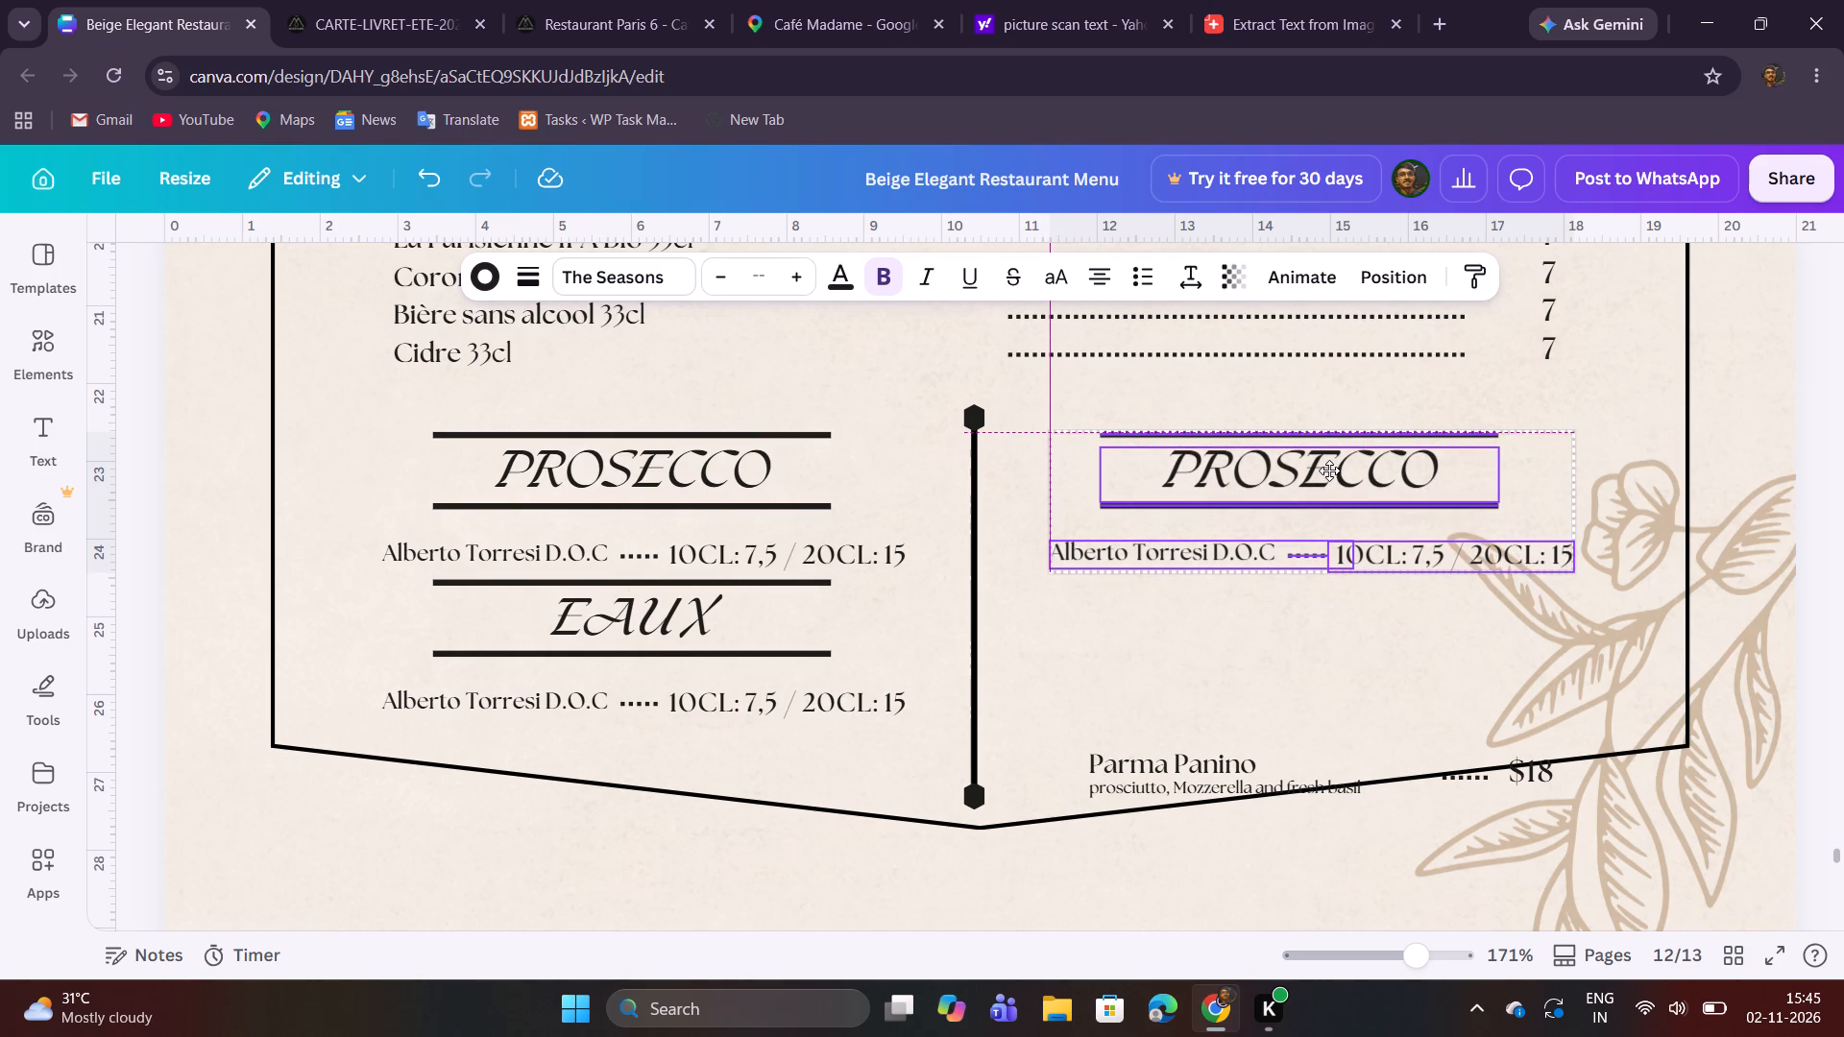
{"action": "left_click_drag", "start_coordinate": [1329, 470], "coordinate": [1326, 470]}
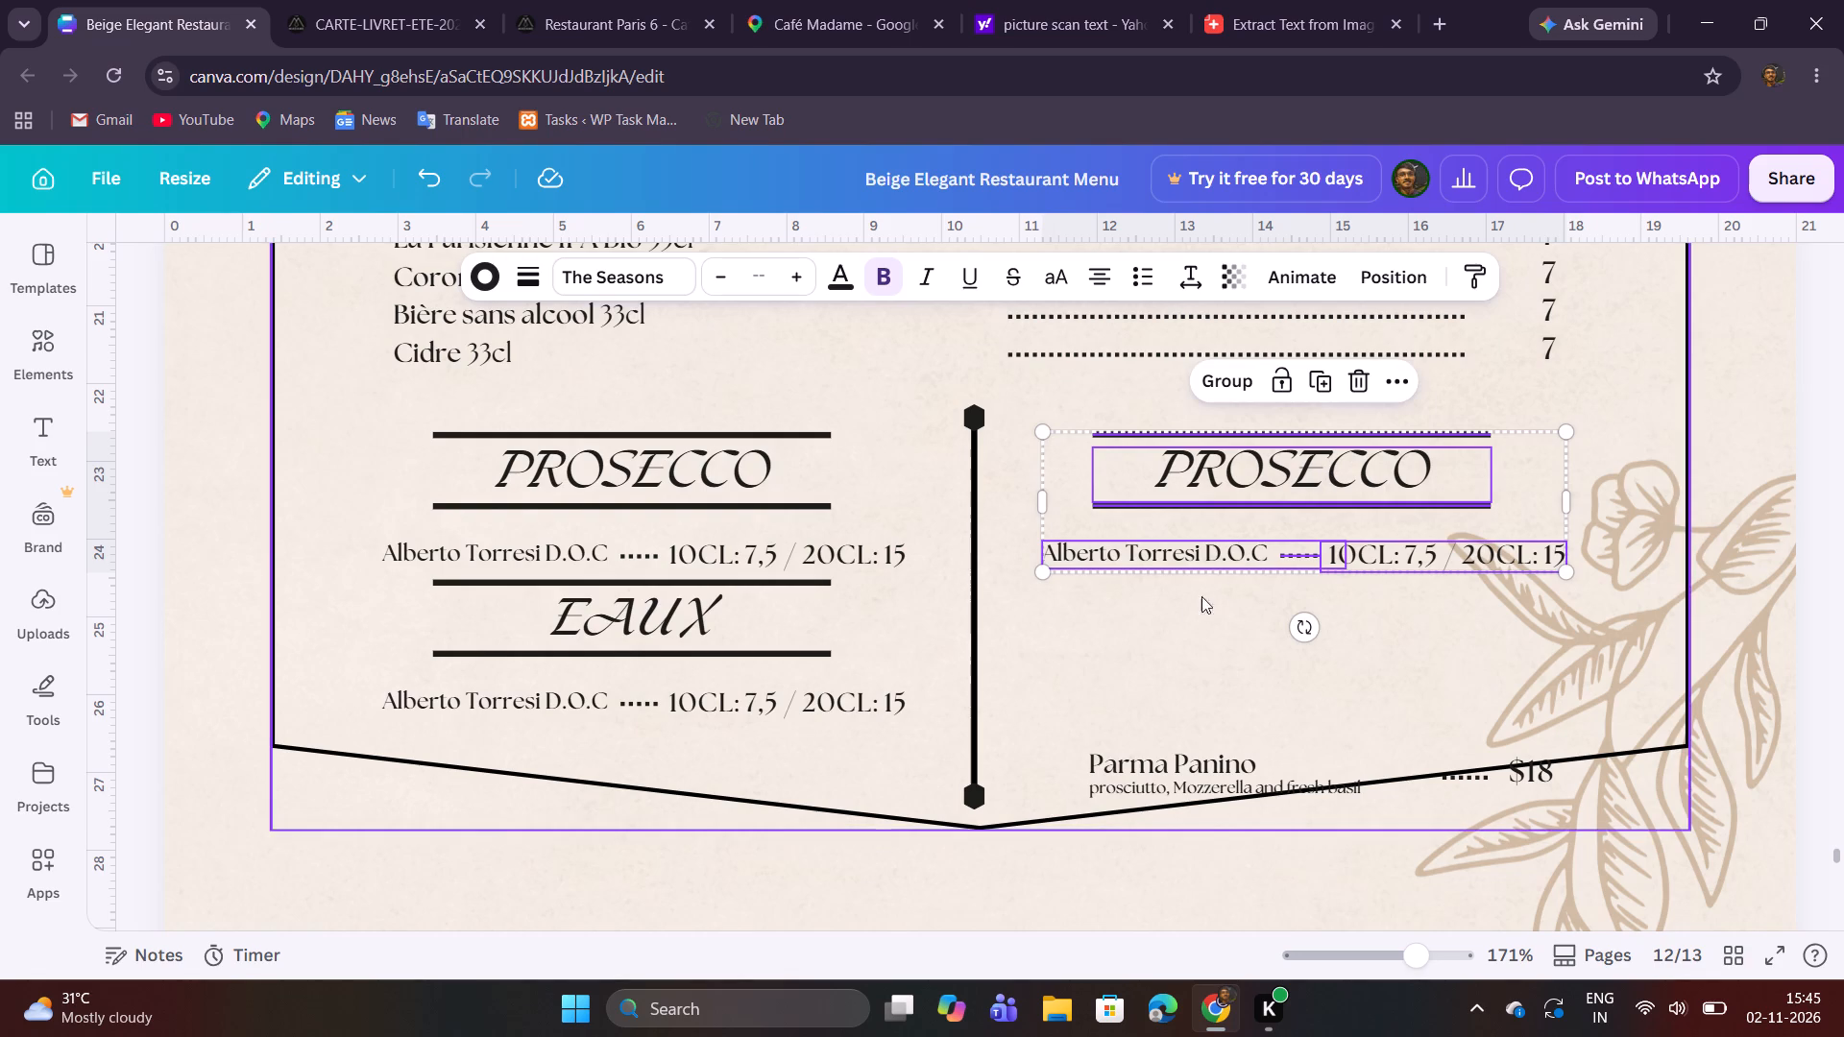
{"action": "left_click", "coordinate": [1188, 606]}
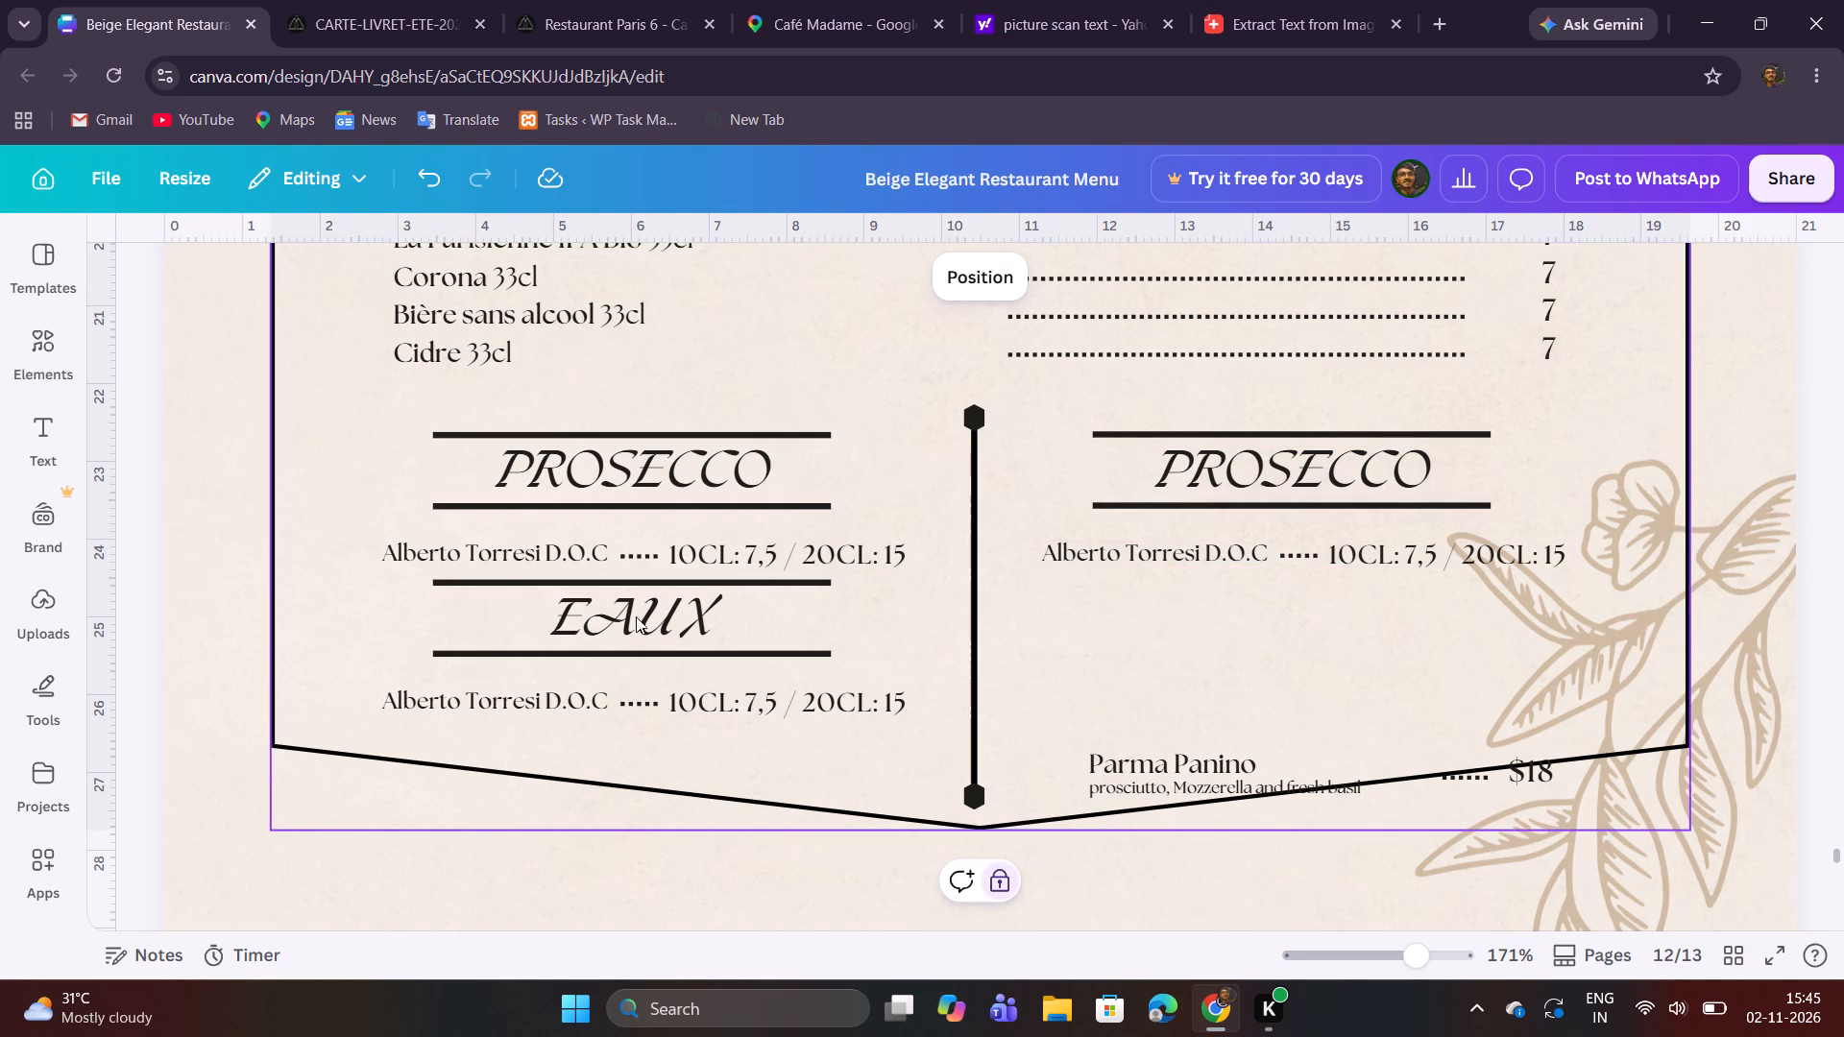
Copy "CHAMPAGNE" from the PDF menu and replace the right column's duplicated Prosecco heading in Canva with it.
{"action": "left_click", "coordinate": [401, 0]}
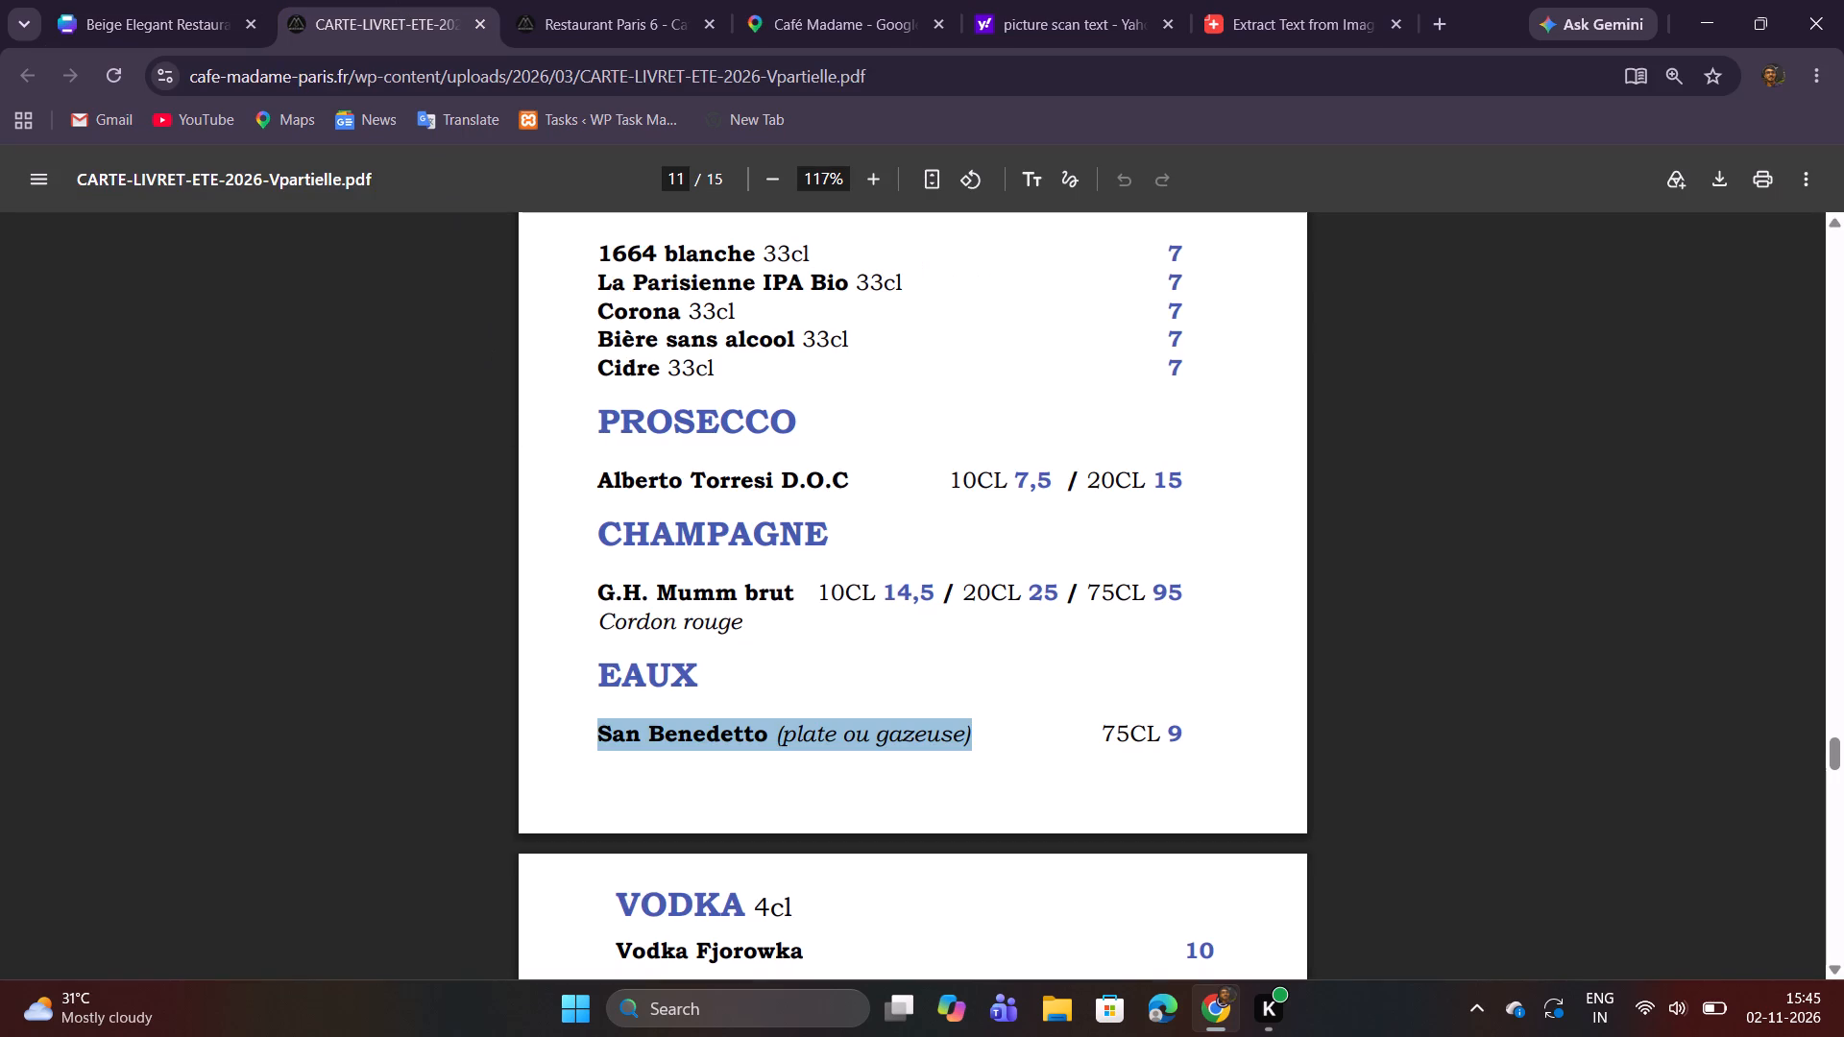
{"action": "left_click_drag", "start_coordinate": [599, 532], "coordinate": [838, 526]}
{"action": "key", "text": "ctrl+c"}
{"action": "left_click", "coordinate": [204, 0]}
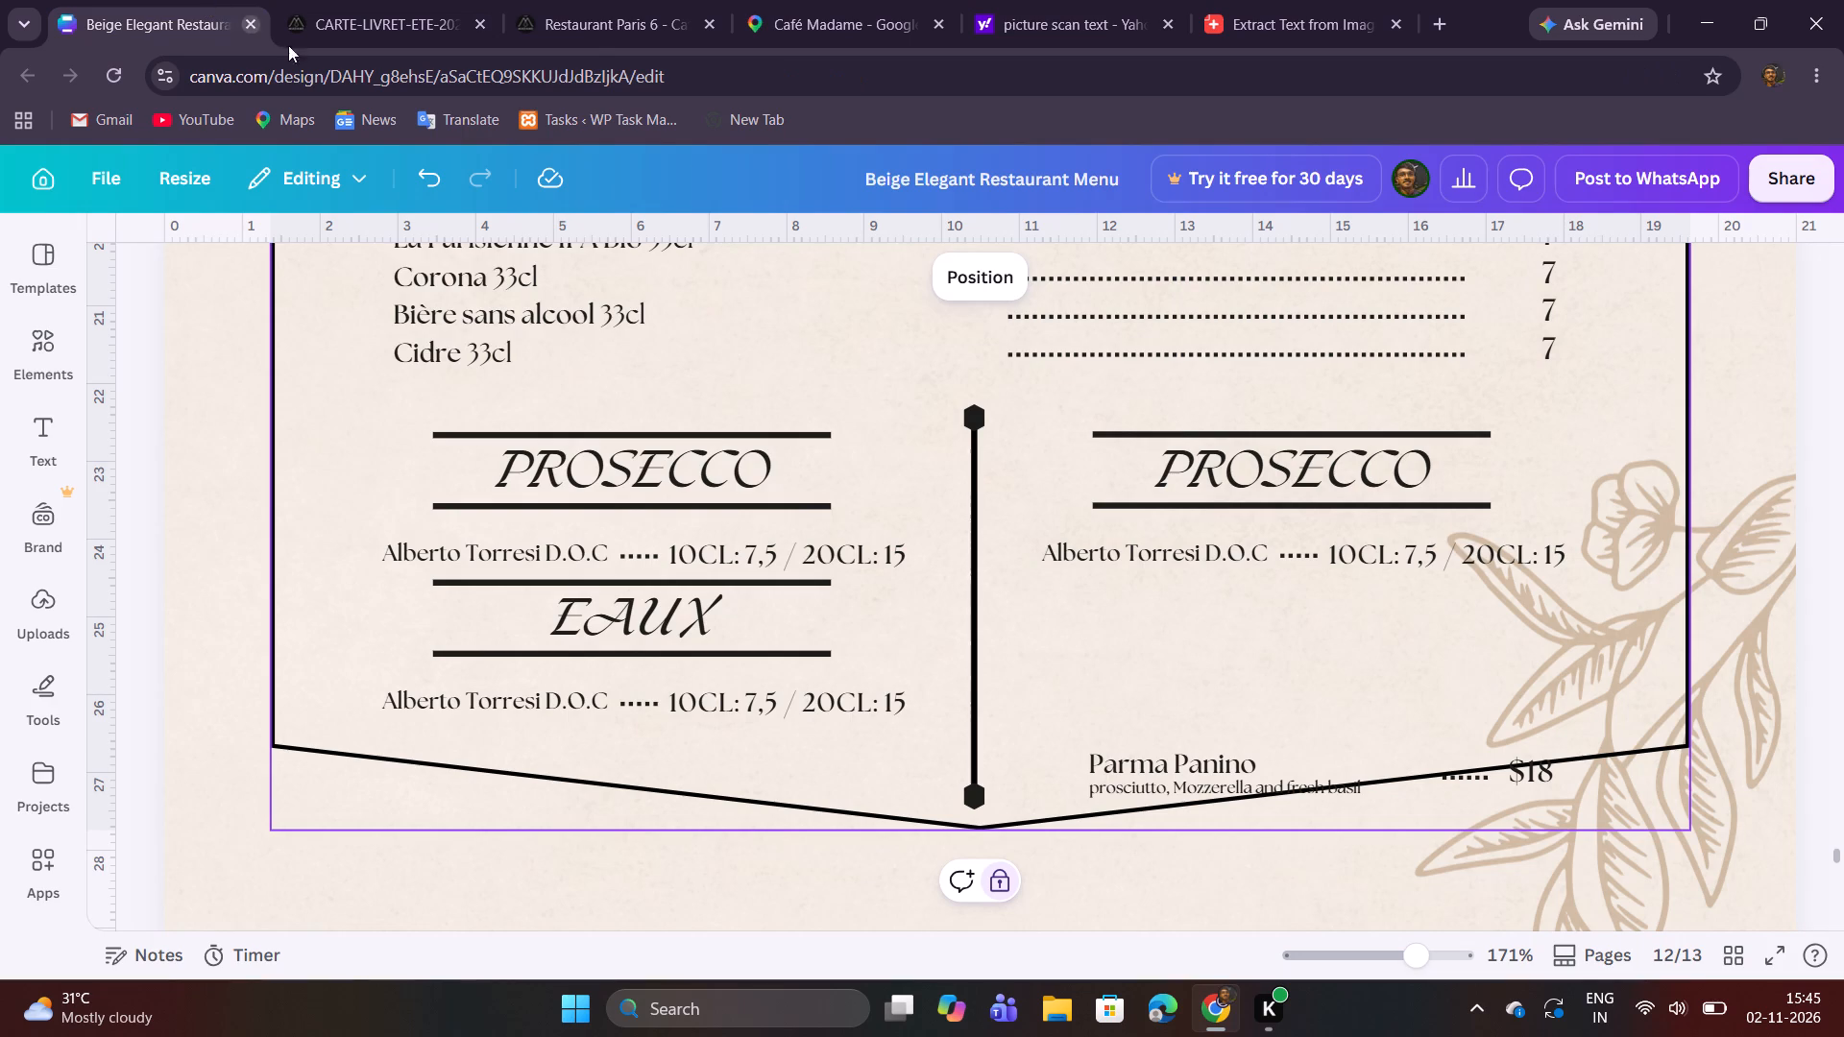
{"action": "double_click", "coordinate": [1256, 469]}
{"action": "key", "text": "ctrl+v"}
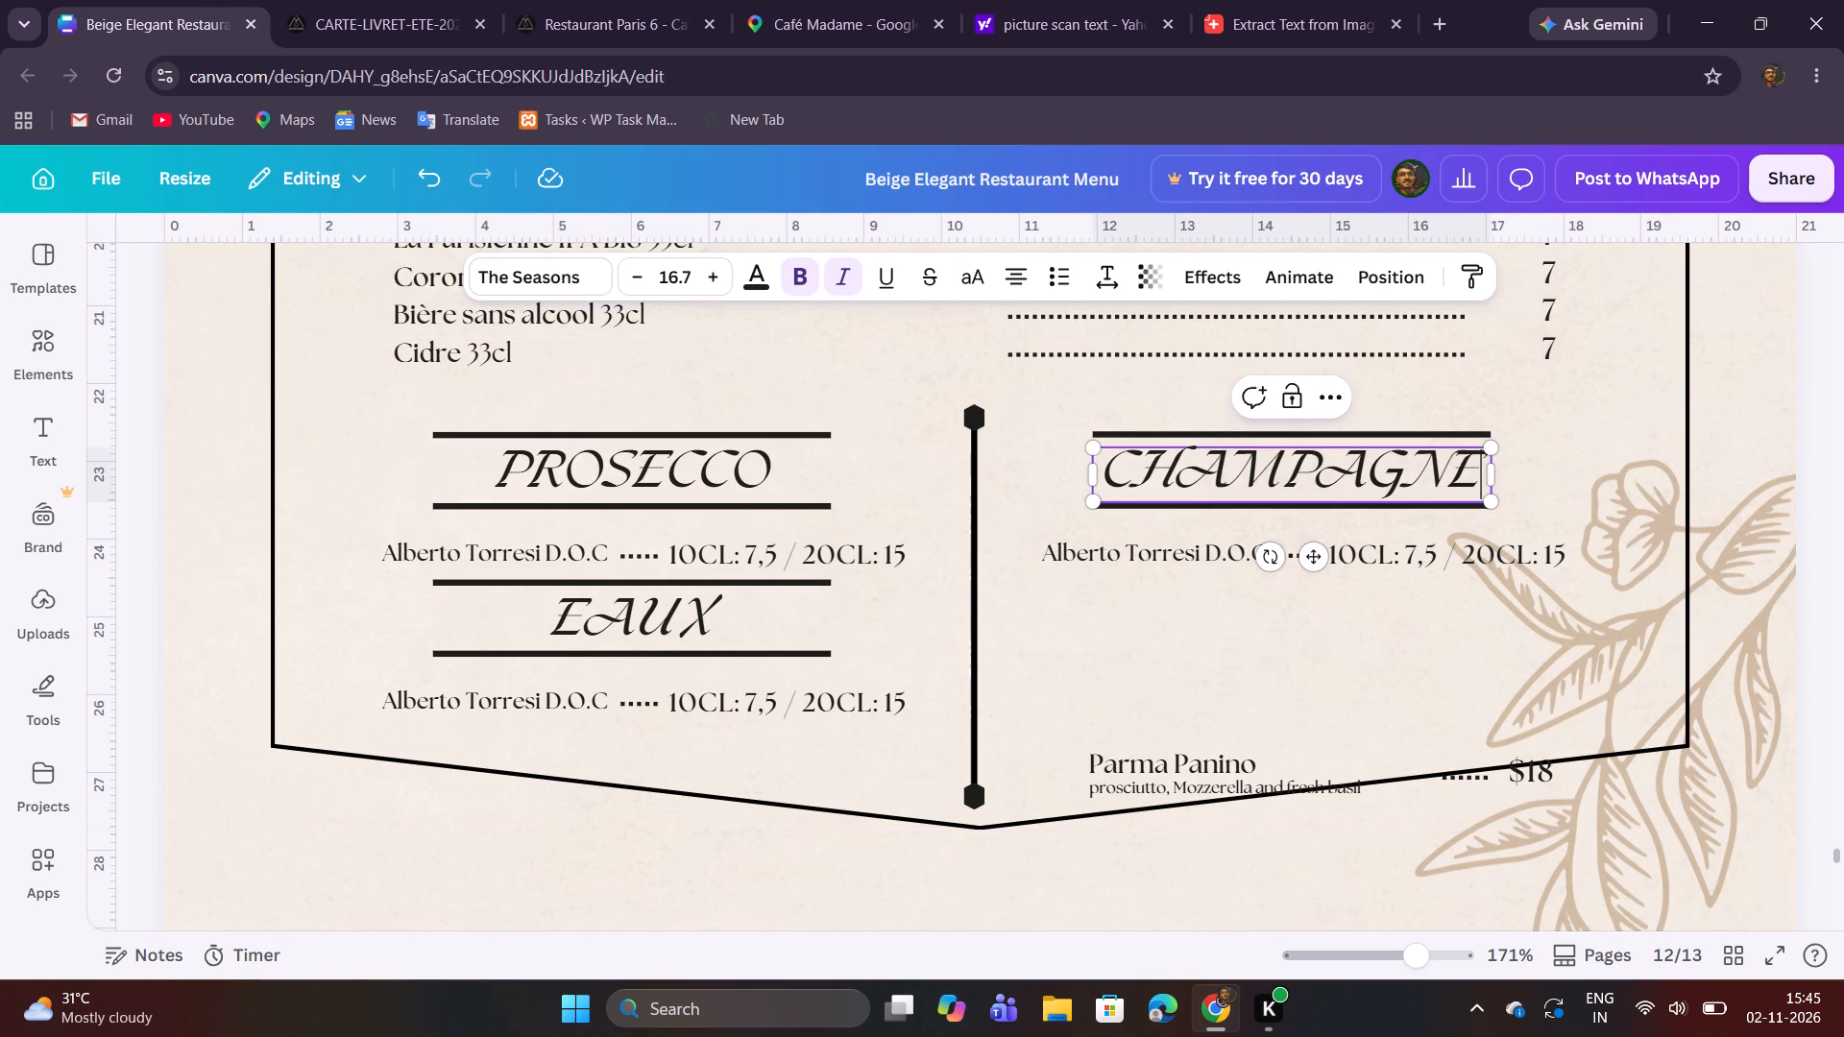
Copy "G.H. Mumm brut" from the PDF and replace the item name under Champagne in Canva with it.
{"action": "left_click", "coordinate": [326, 0]}
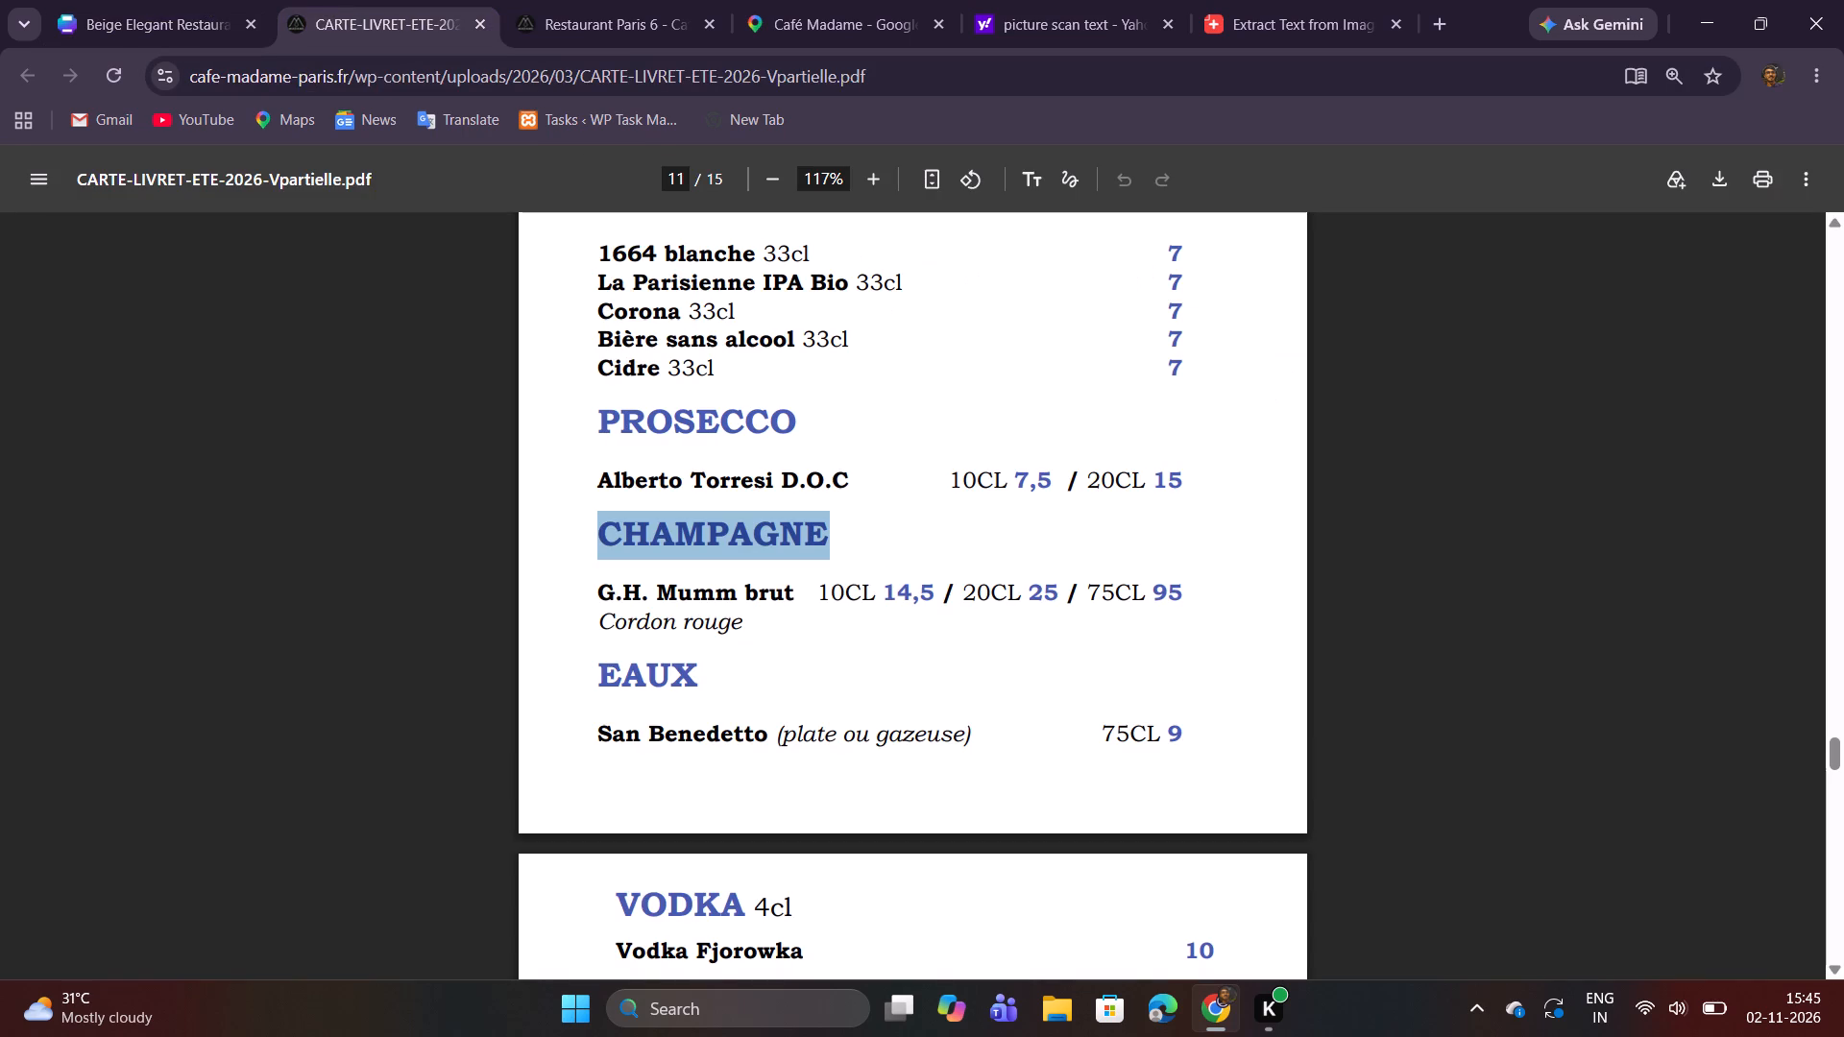
{"action": "left_click_drag", "start_coordinate": [594, 596], "coordinate": [795, 592]}
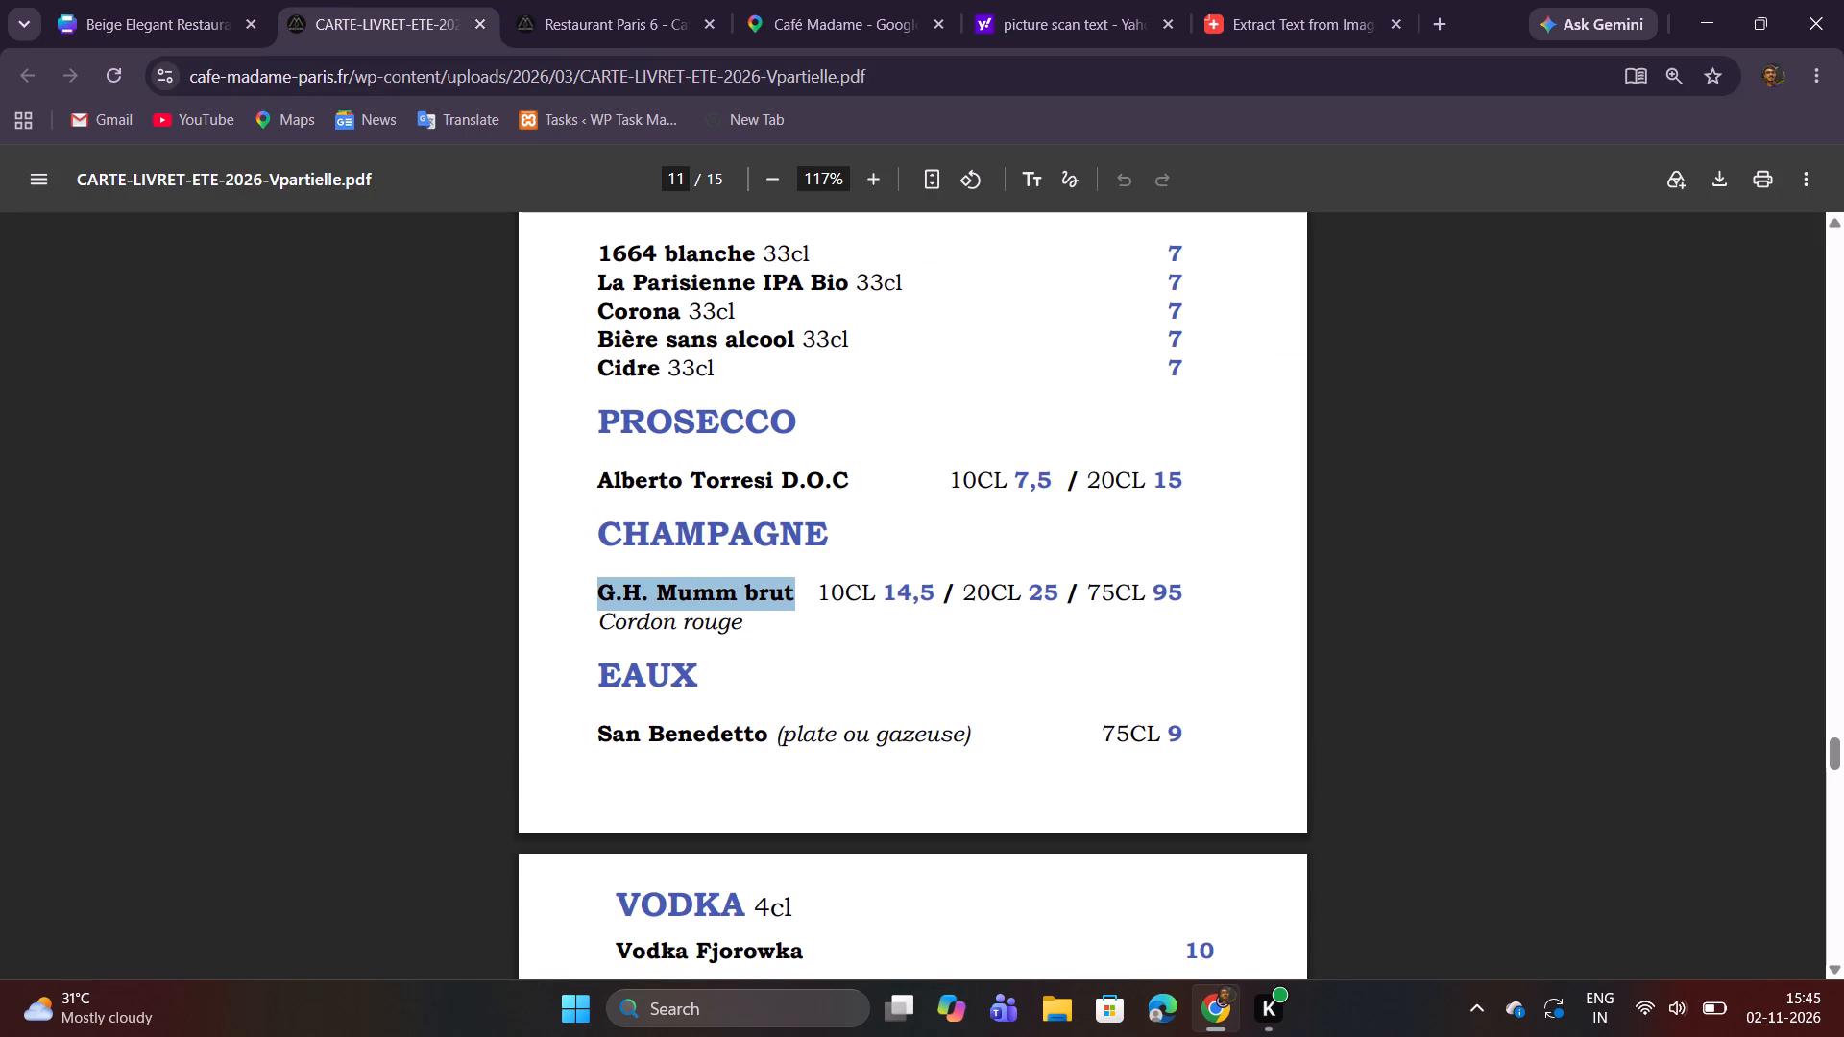
{"action": "key", "text": "ctrl+c"}
{"action": "key", "text": "ctrl+c"}
{"action": "left_click", "coordinate": [181, 0]}
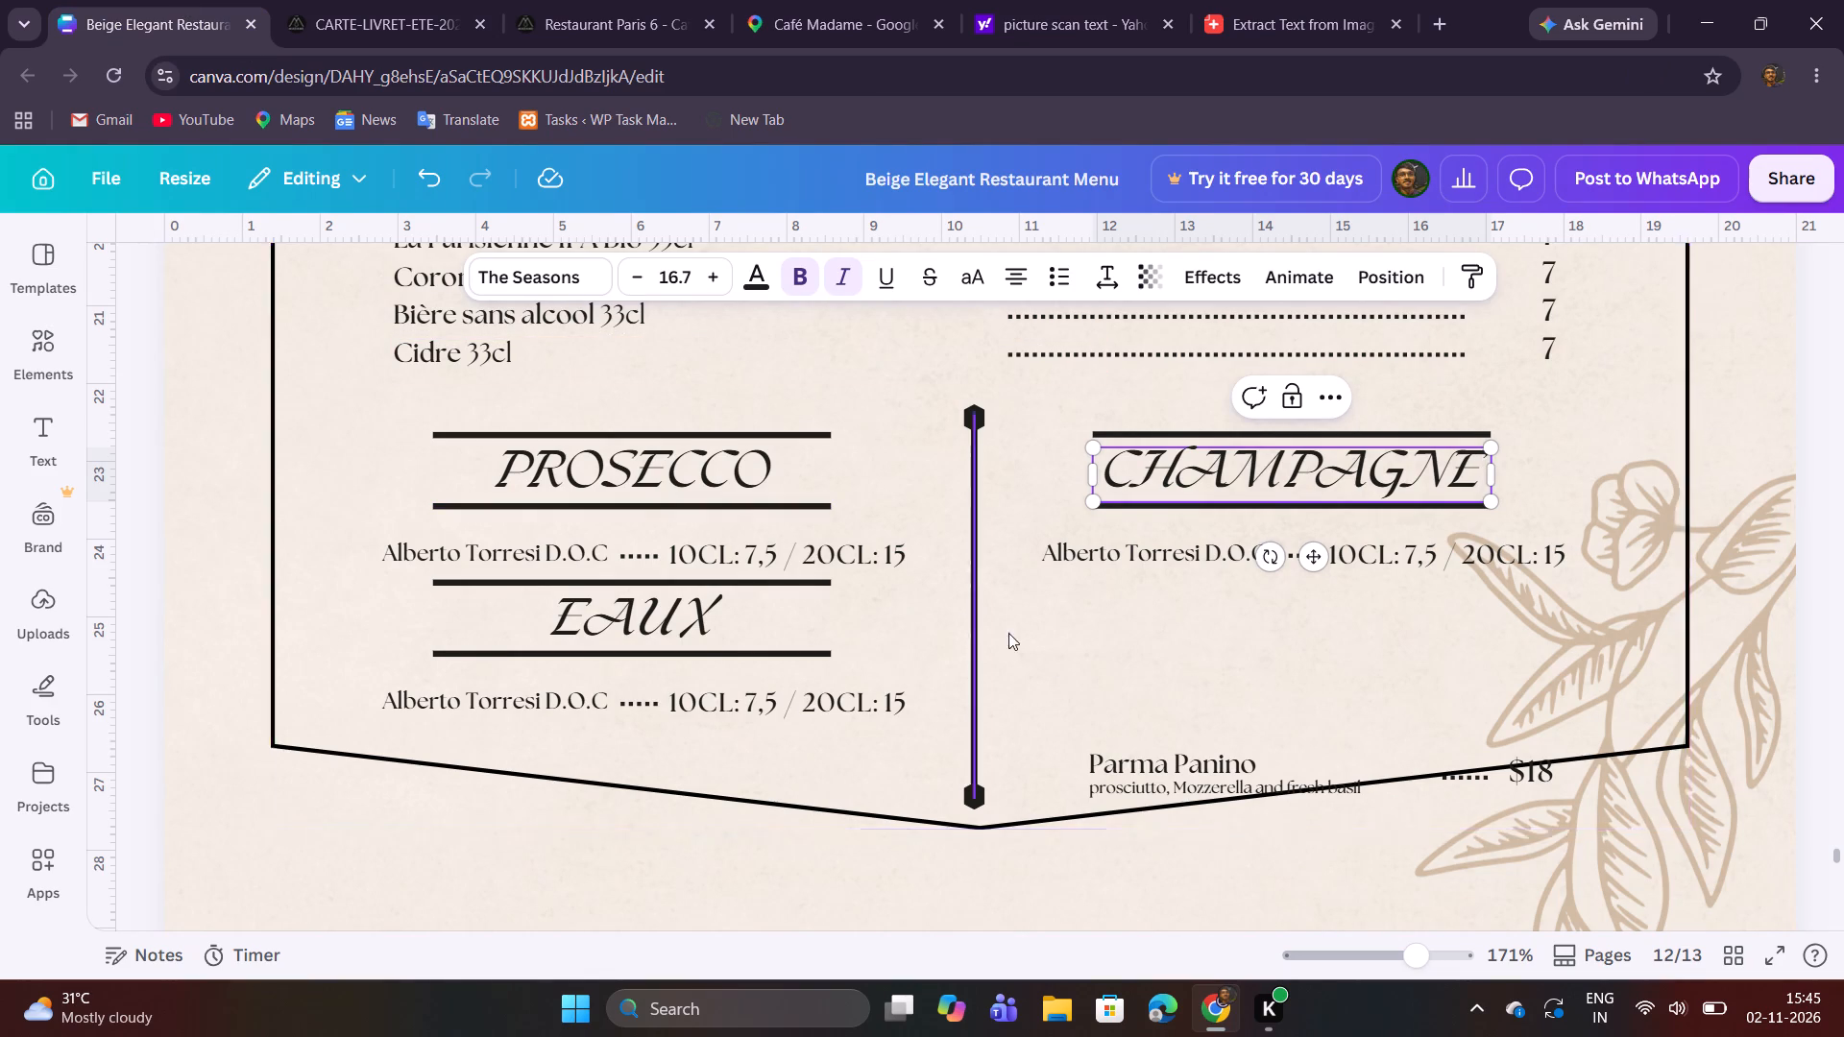
{"action": "left_click", "coordinate": [1171, 634]}
{"action": "double_click", "coordinate": [1151, 565]}
{"action": "key", "text": "ctrl+v"}
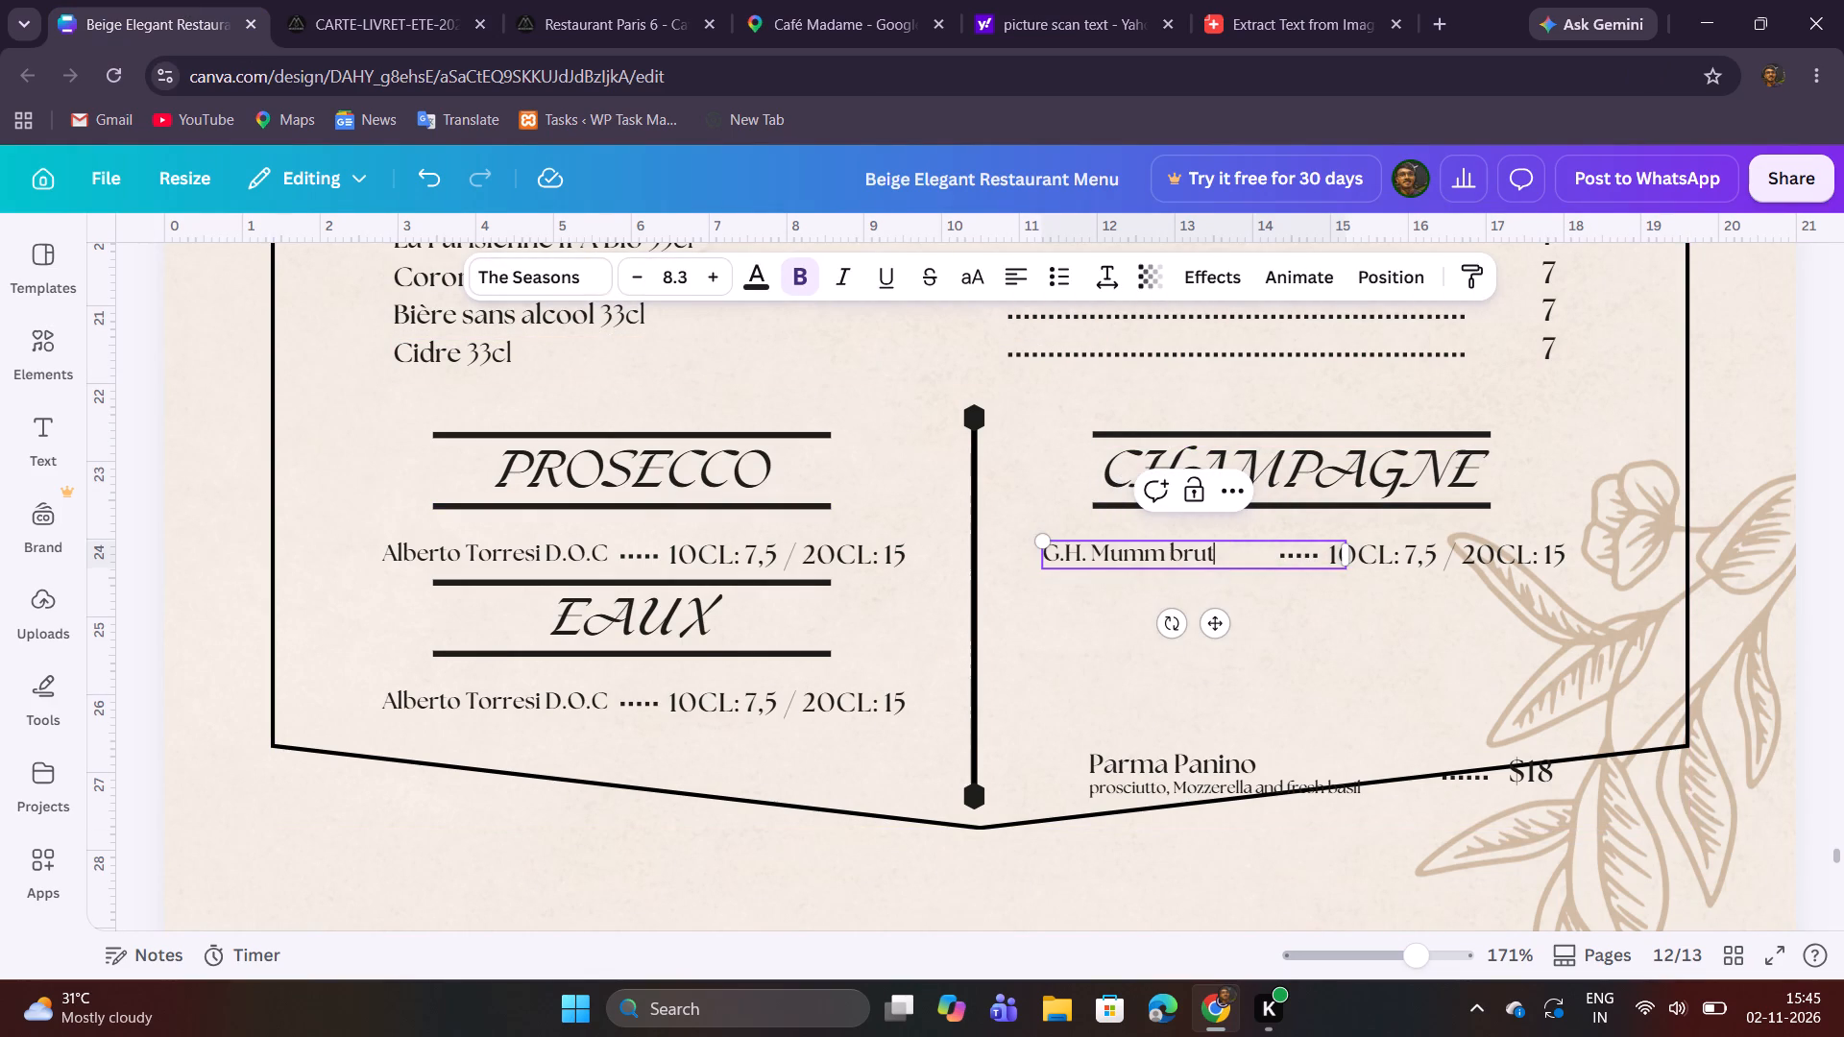
{"action": "left_click", "coordinate": [1094, 642]}
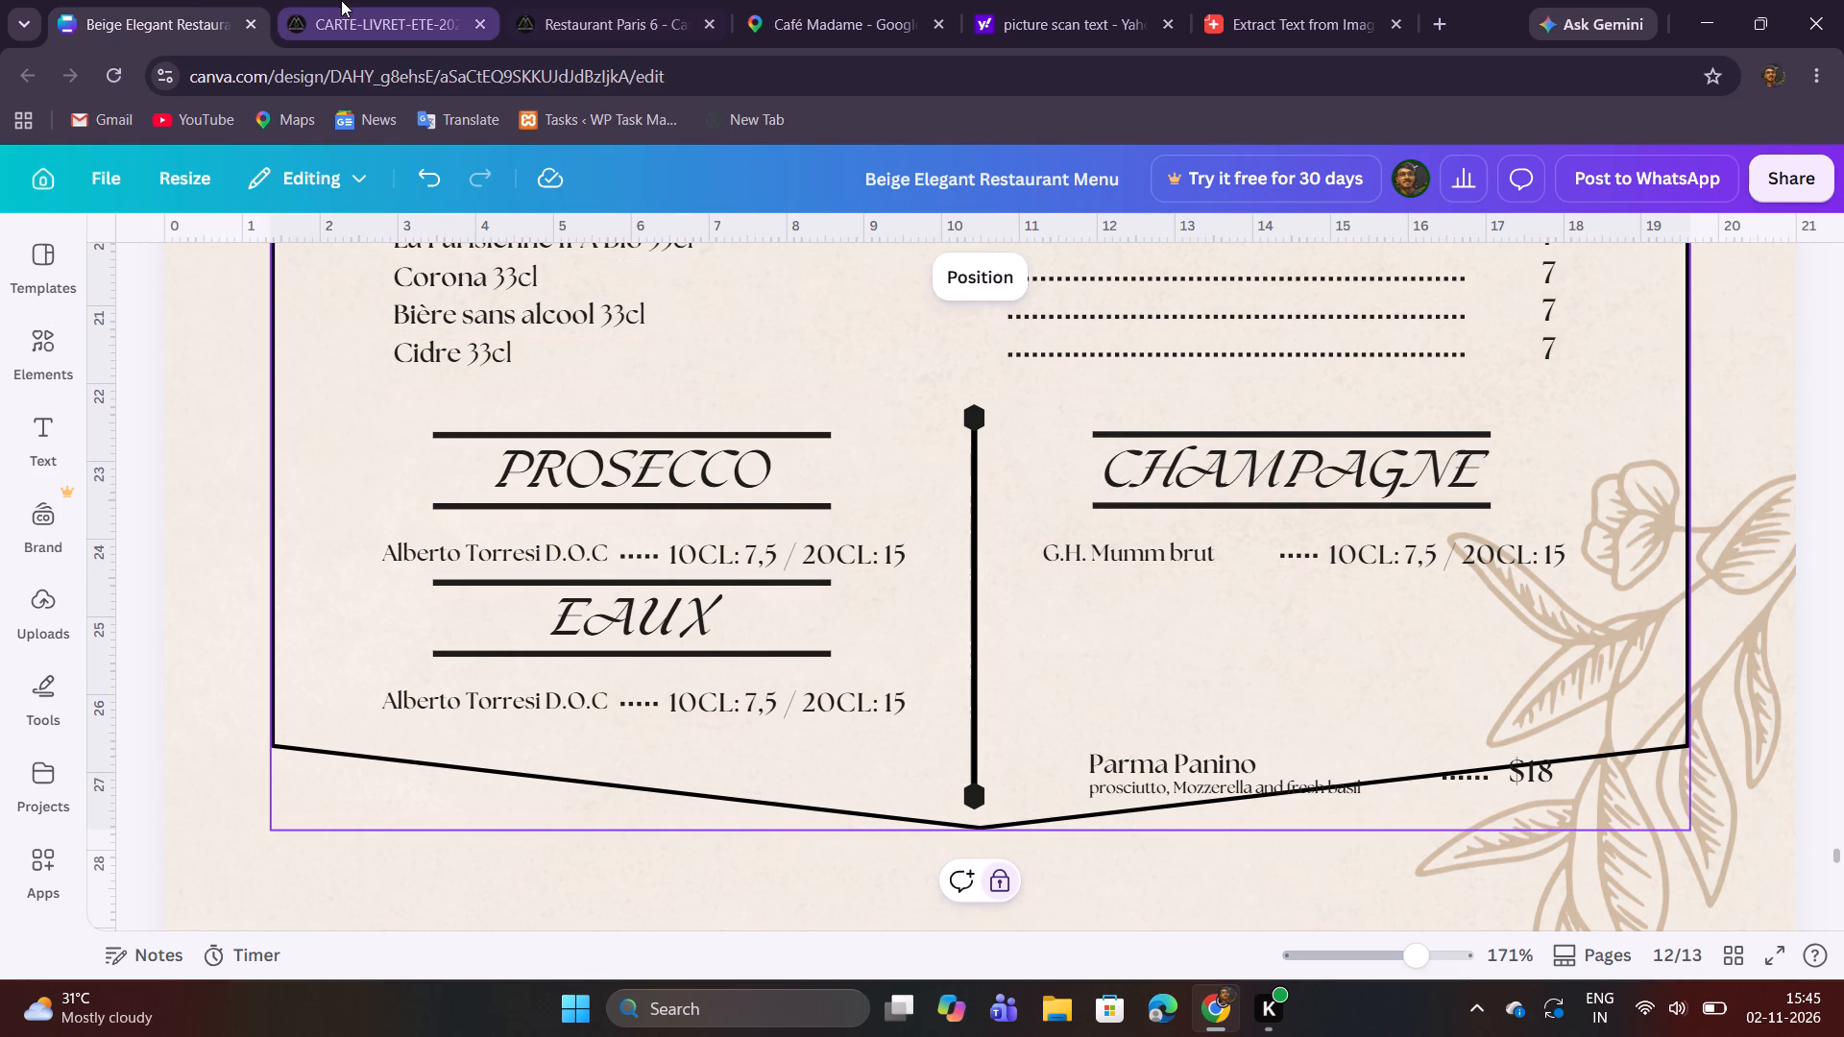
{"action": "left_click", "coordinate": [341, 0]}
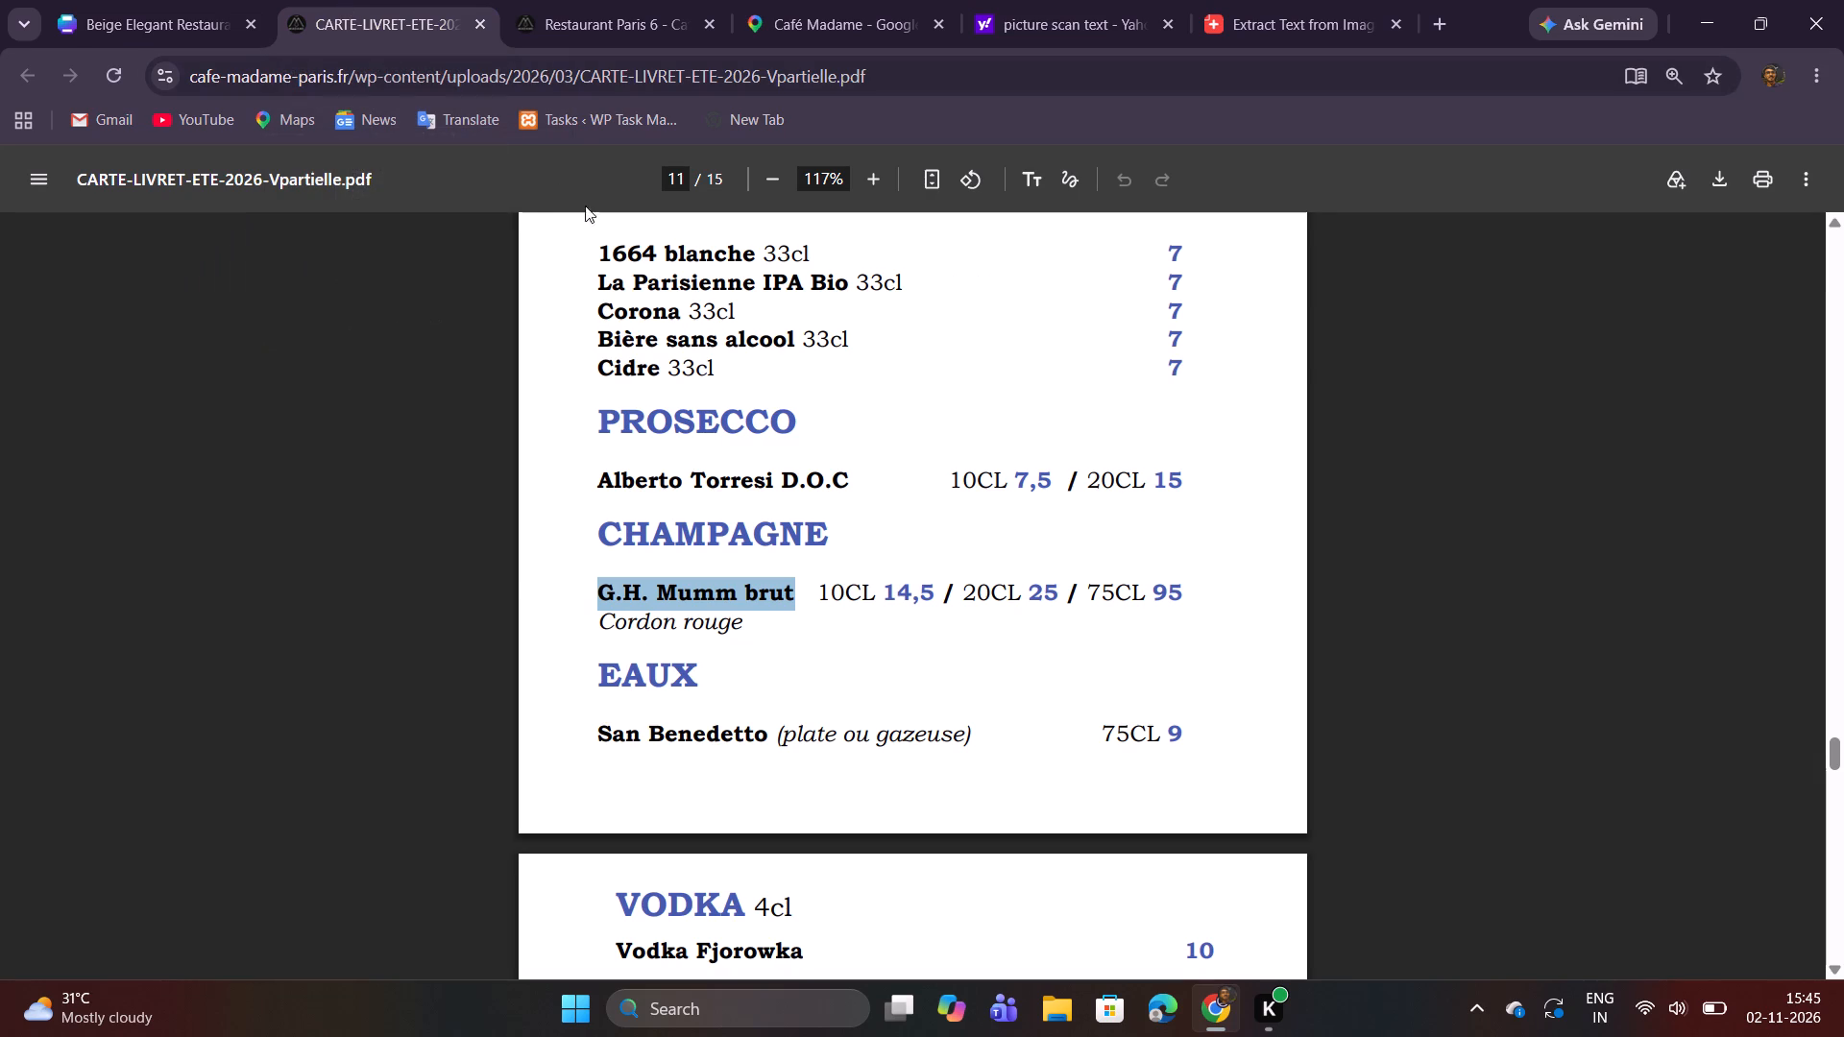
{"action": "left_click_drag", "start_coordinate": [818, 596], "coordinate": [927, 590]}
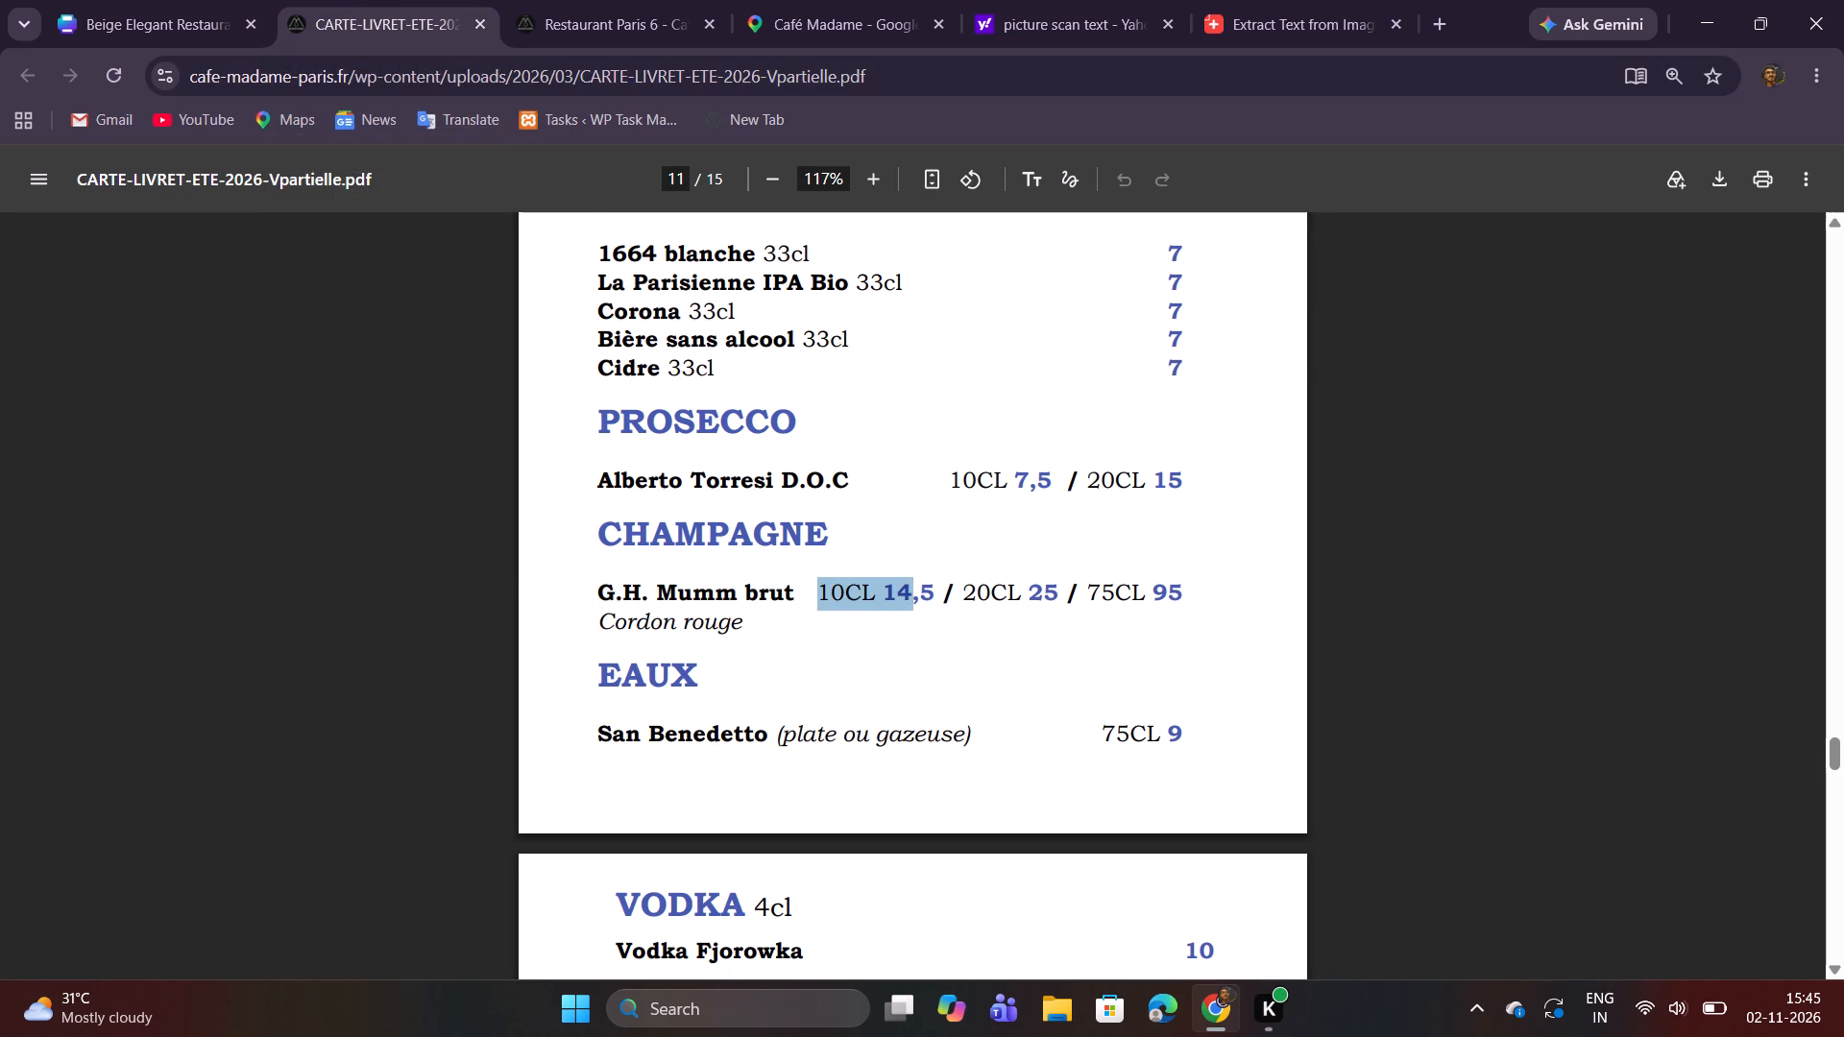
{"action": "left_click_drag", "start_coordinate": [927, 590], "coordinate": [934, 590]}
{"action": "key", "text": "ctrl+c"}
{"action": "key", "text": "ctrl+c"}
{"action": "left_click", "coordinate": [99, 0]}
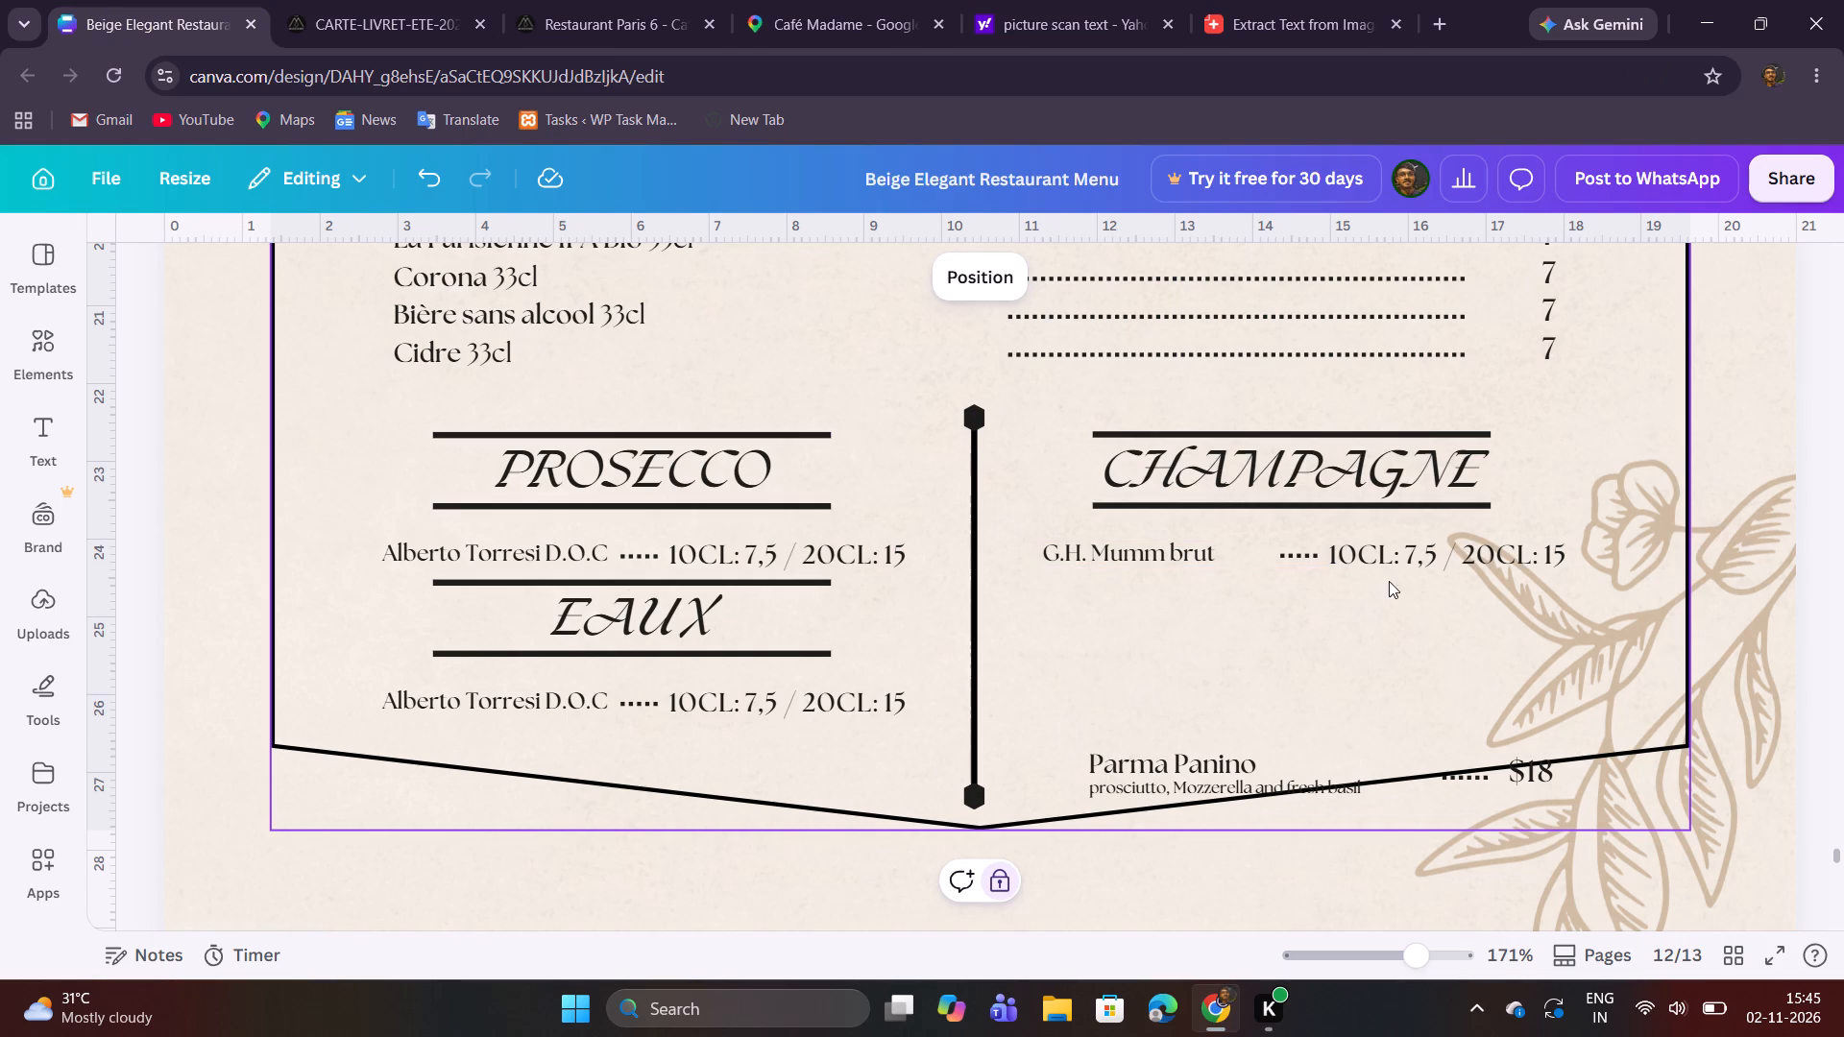
Widen the Champagne price text box to the frame's edge and replace its text with "10CL 14,5 / 20CL 25 / 75CL 95" copied from the PDF.
{"action": "double_click", "coordinate": [1400, 559]}
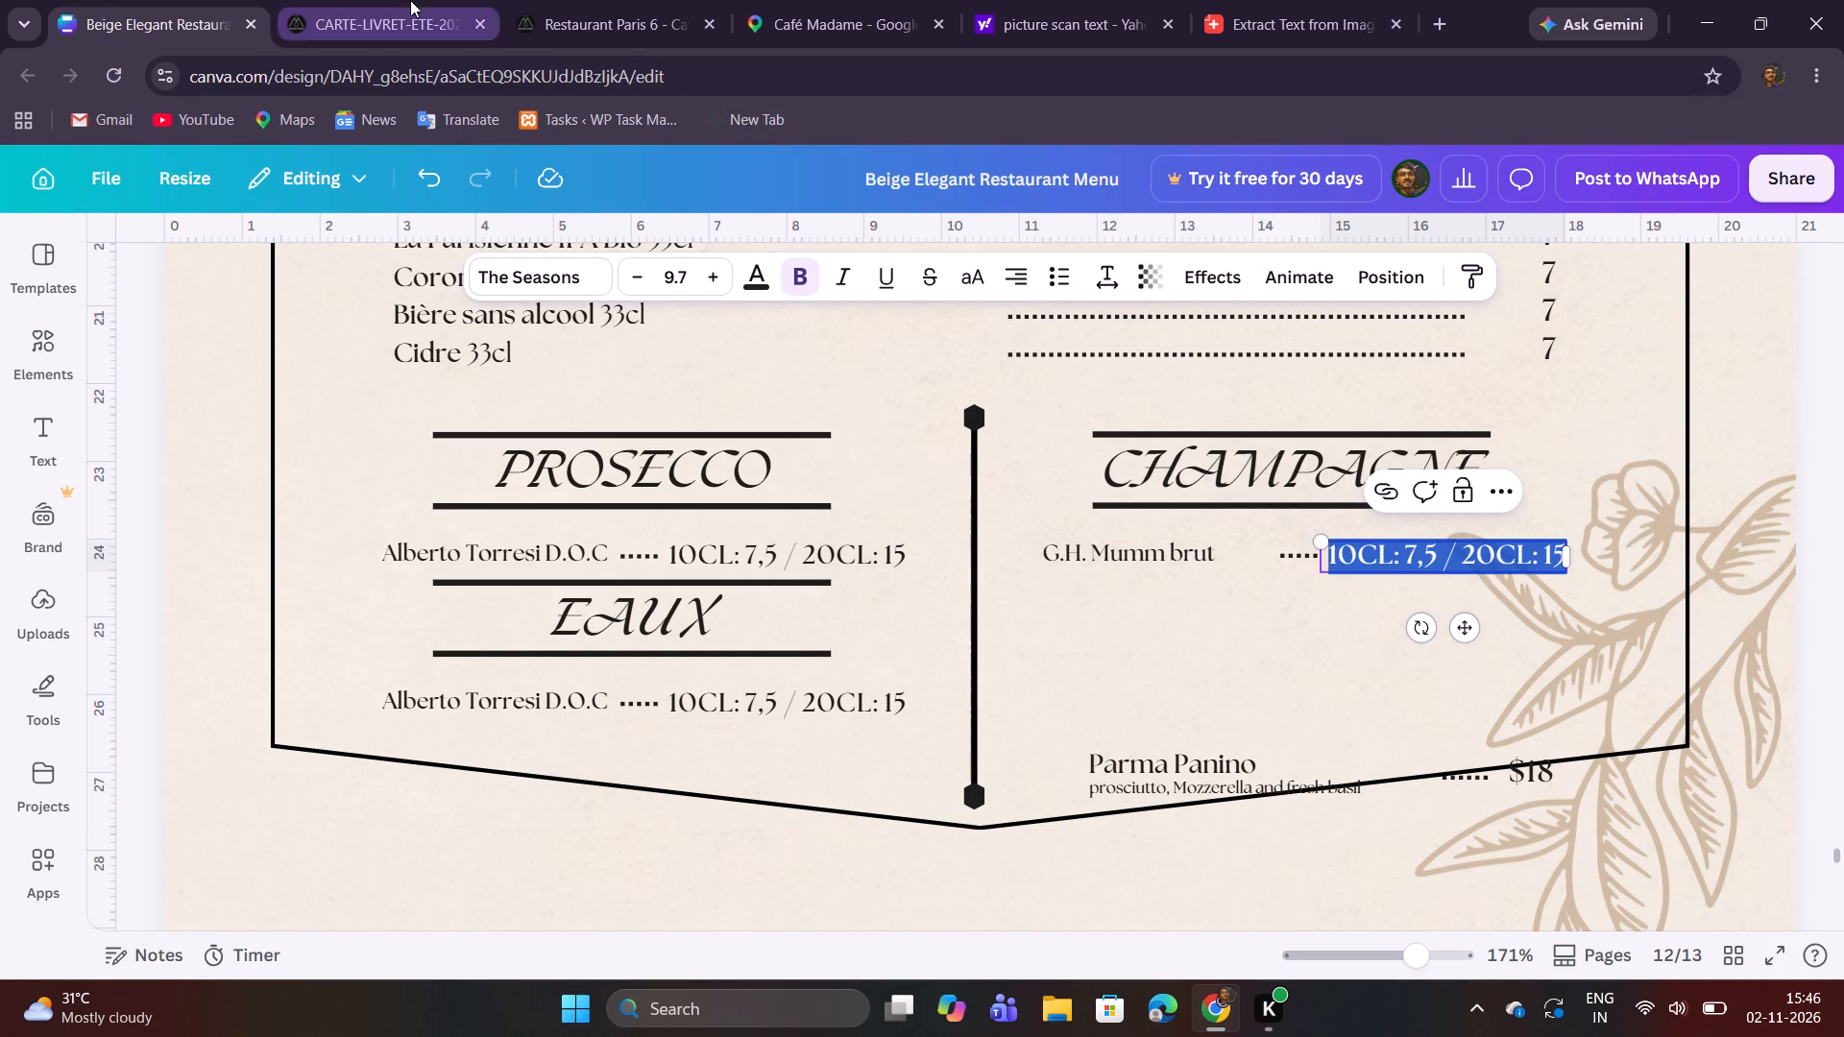
{"action": "left_click", "coordinate": [410, 0]}
{"action": "left_click", "coordinate": [819, 592]}
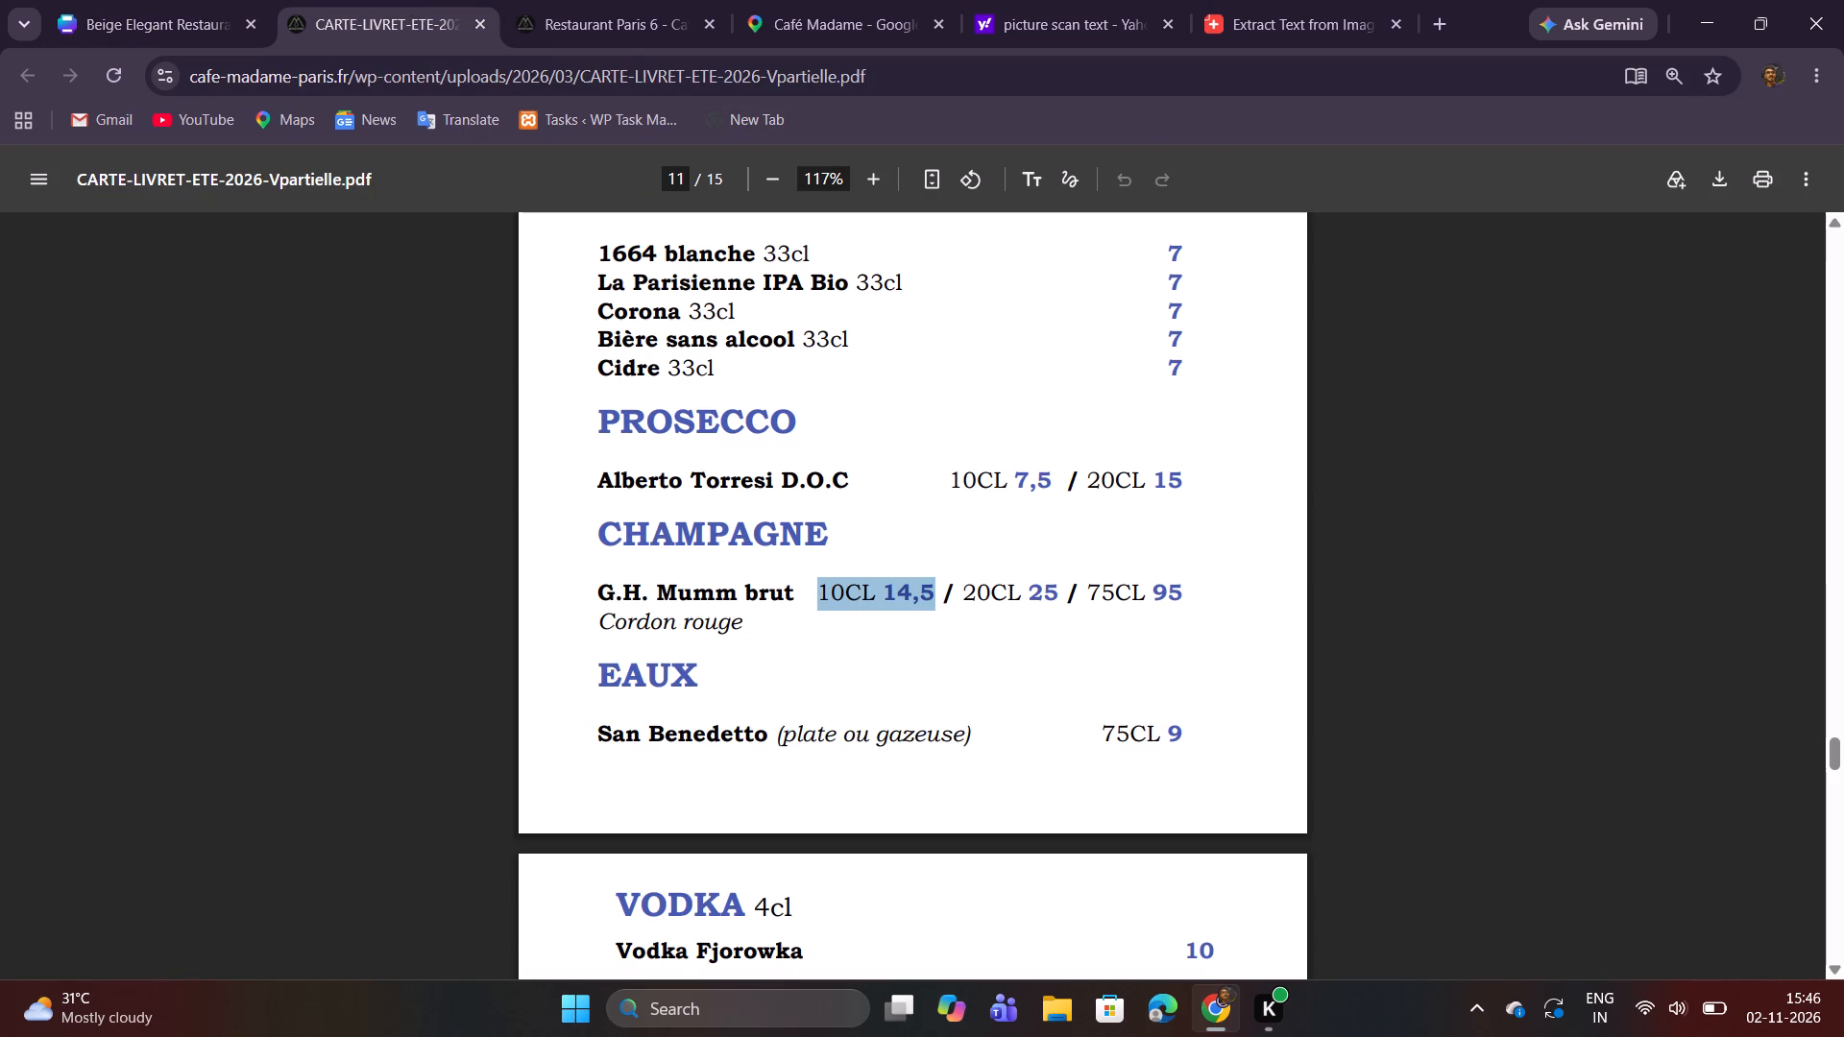
{"action": "left_click_drag", "start_coordinate": [818, 589], "coordinate": [1203, 578]}
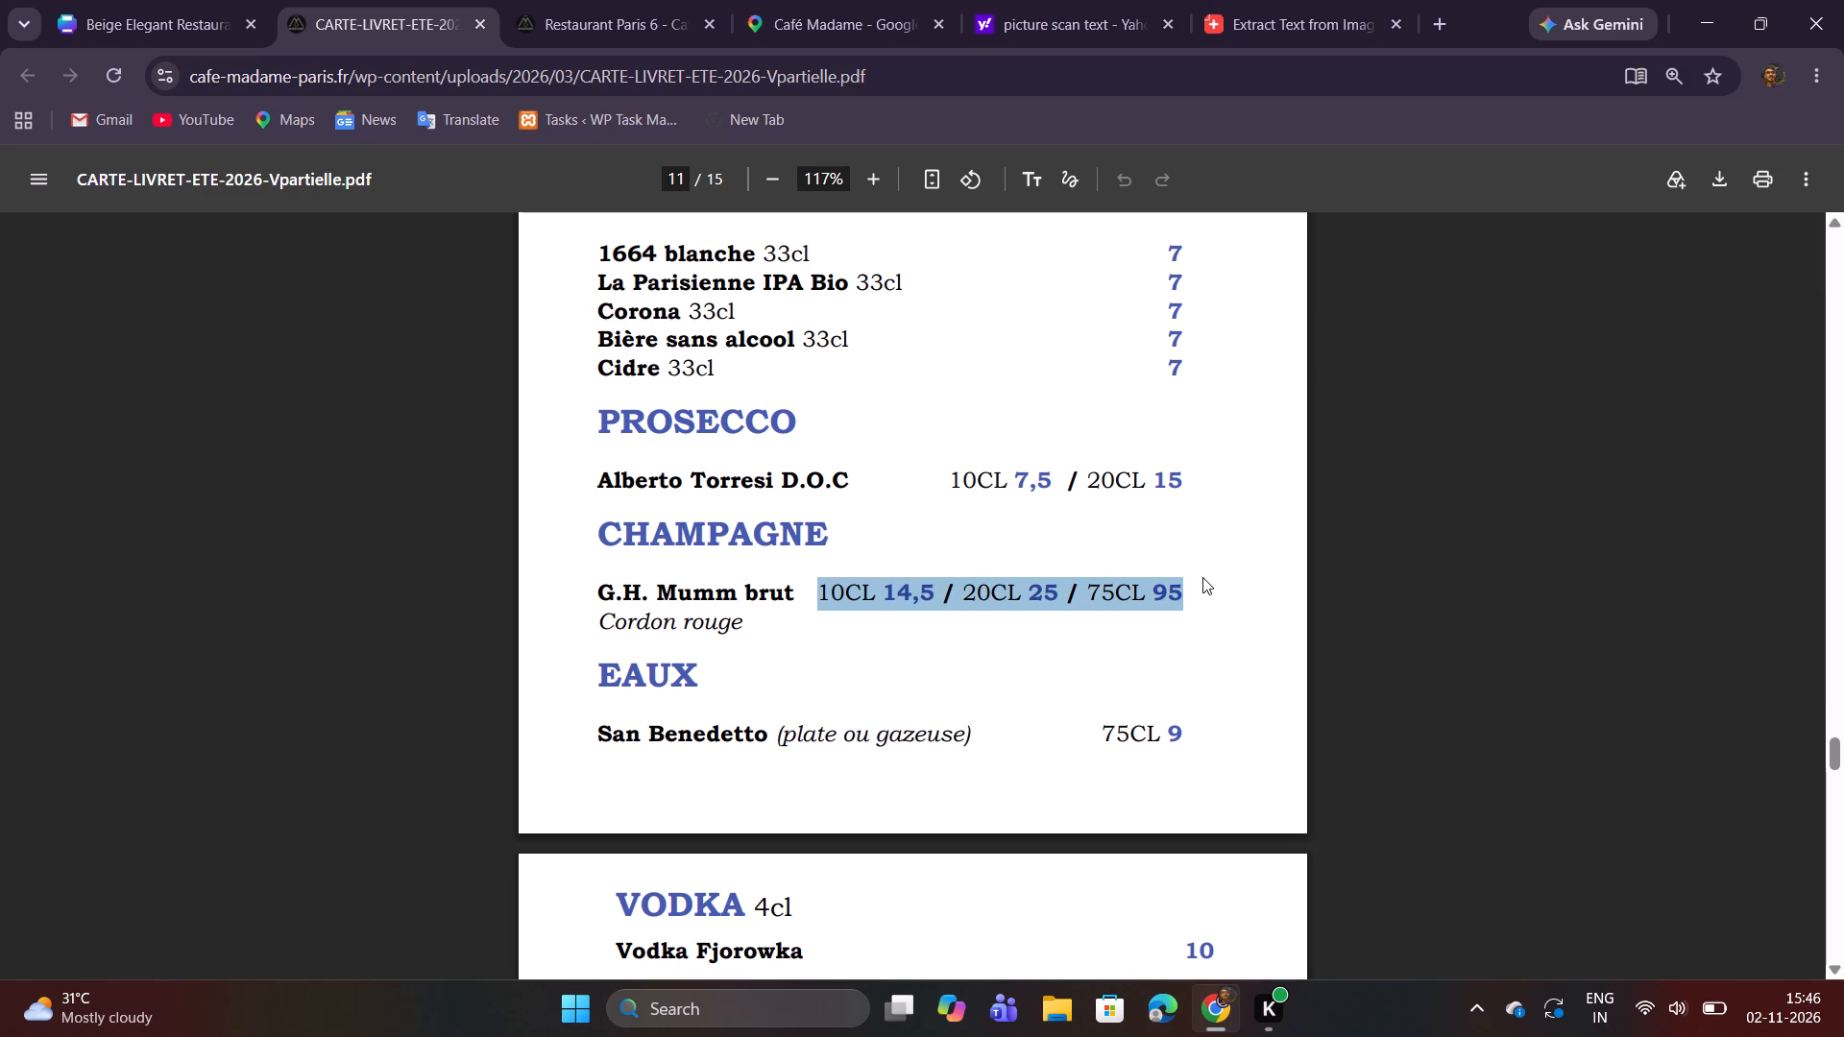
{"action": "key", "text": "ctrl+c"}
{"action": "key", "text": "ctrl+c"}
{"action": "left_click", "coordinate": [162, 0]}
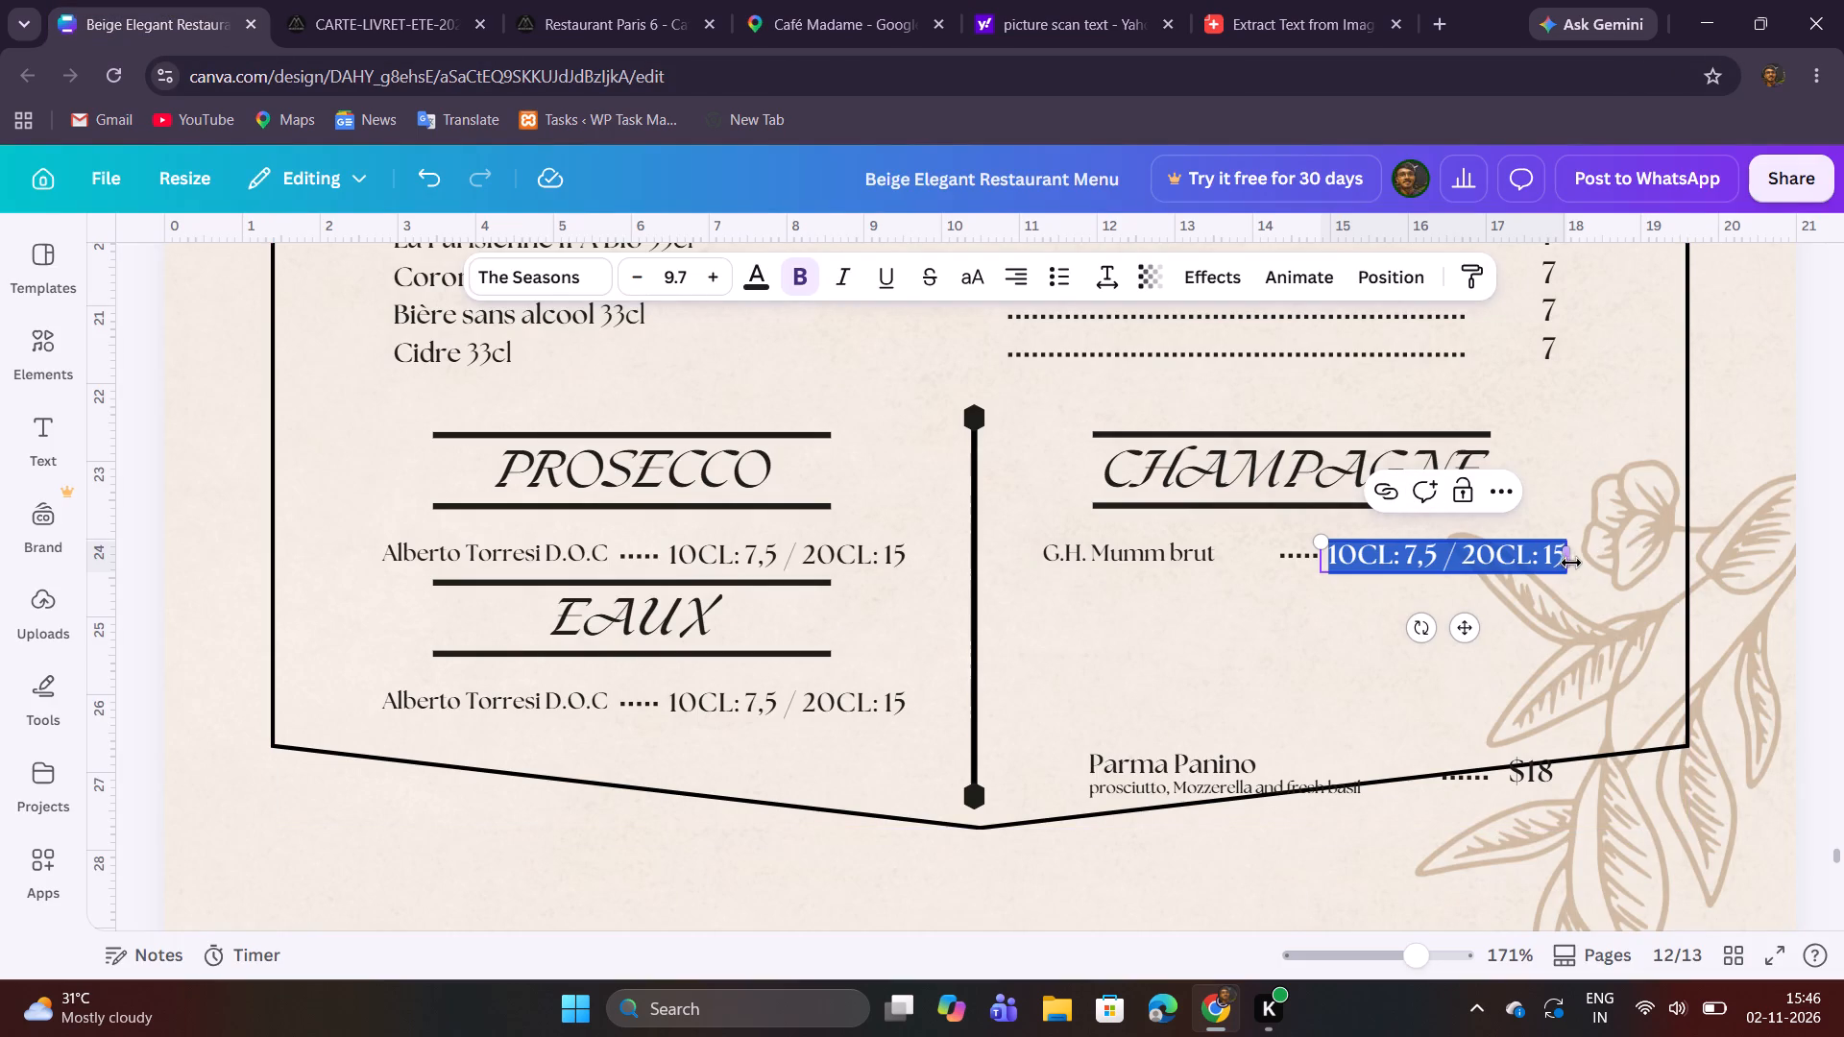
{"action": "left_click_drag", "start_coordinate": [1569, 562], "coordinate": [1698, 543]}
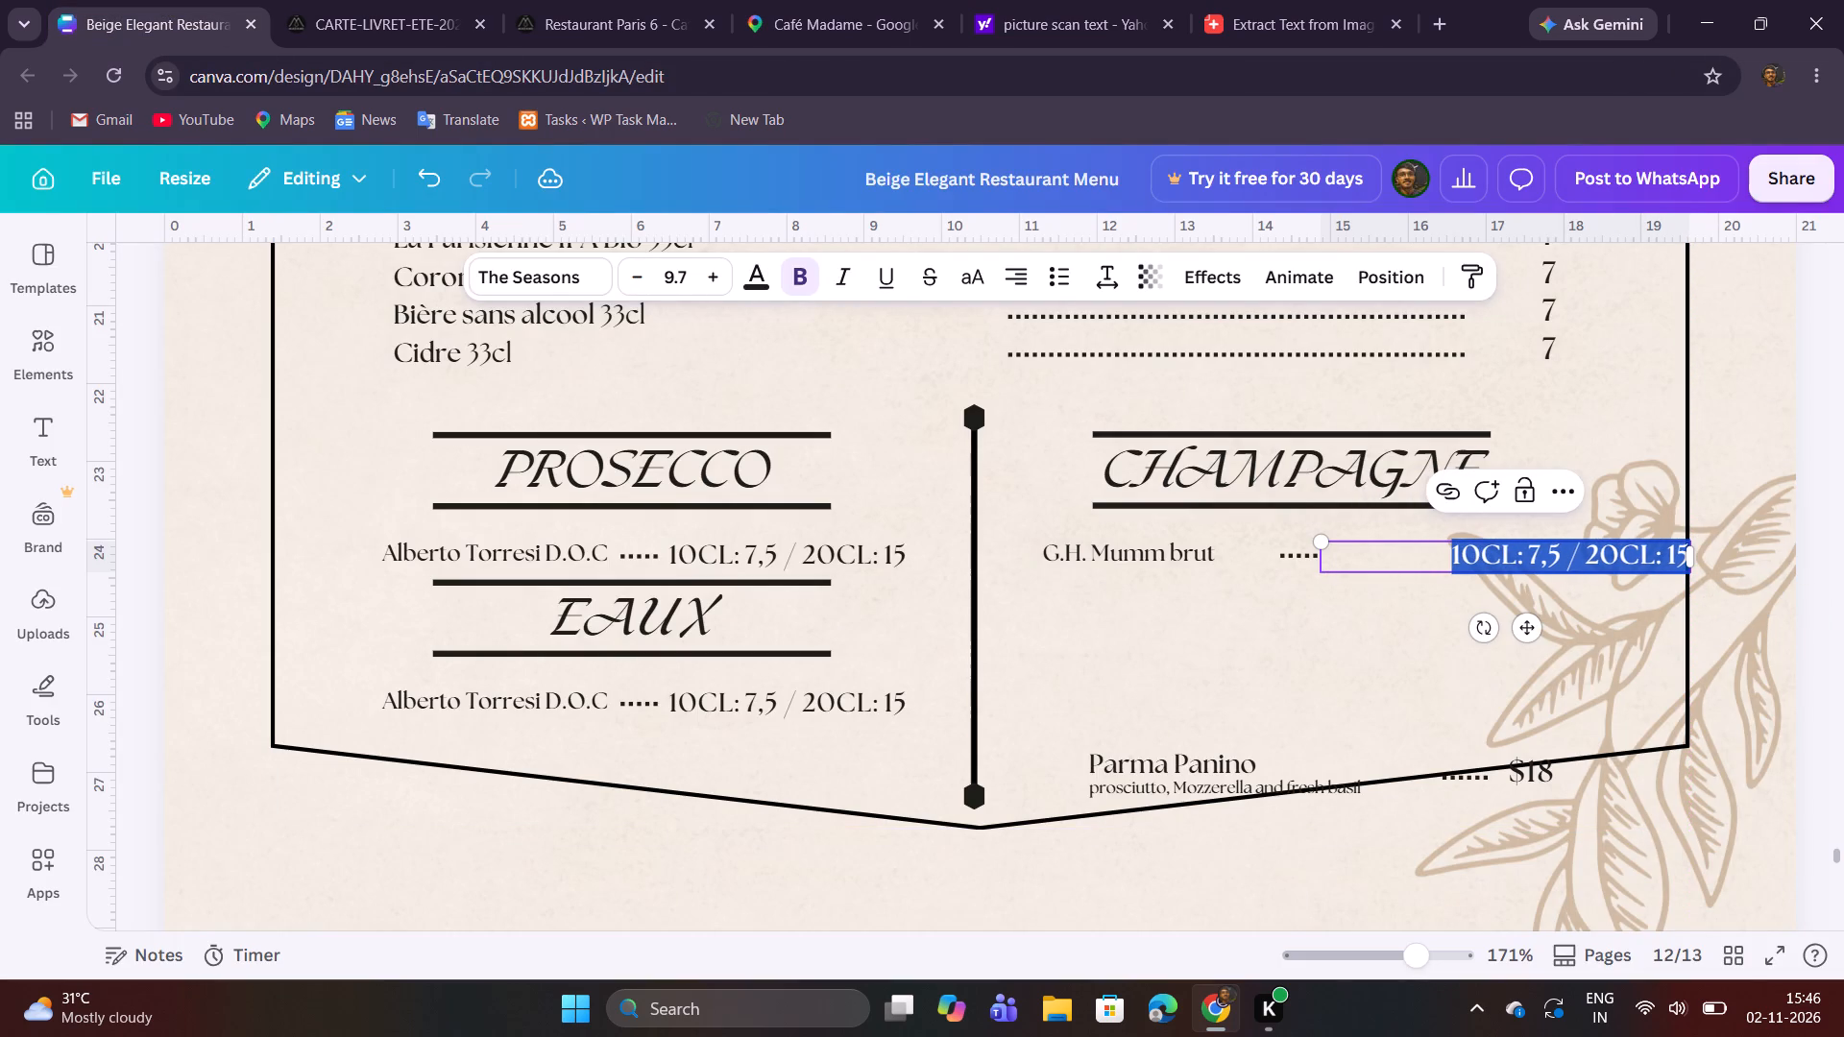
{"action": "key", "text": "ctrl+v"}
{"action": "left_click", "coordinate": [1633, 629]}
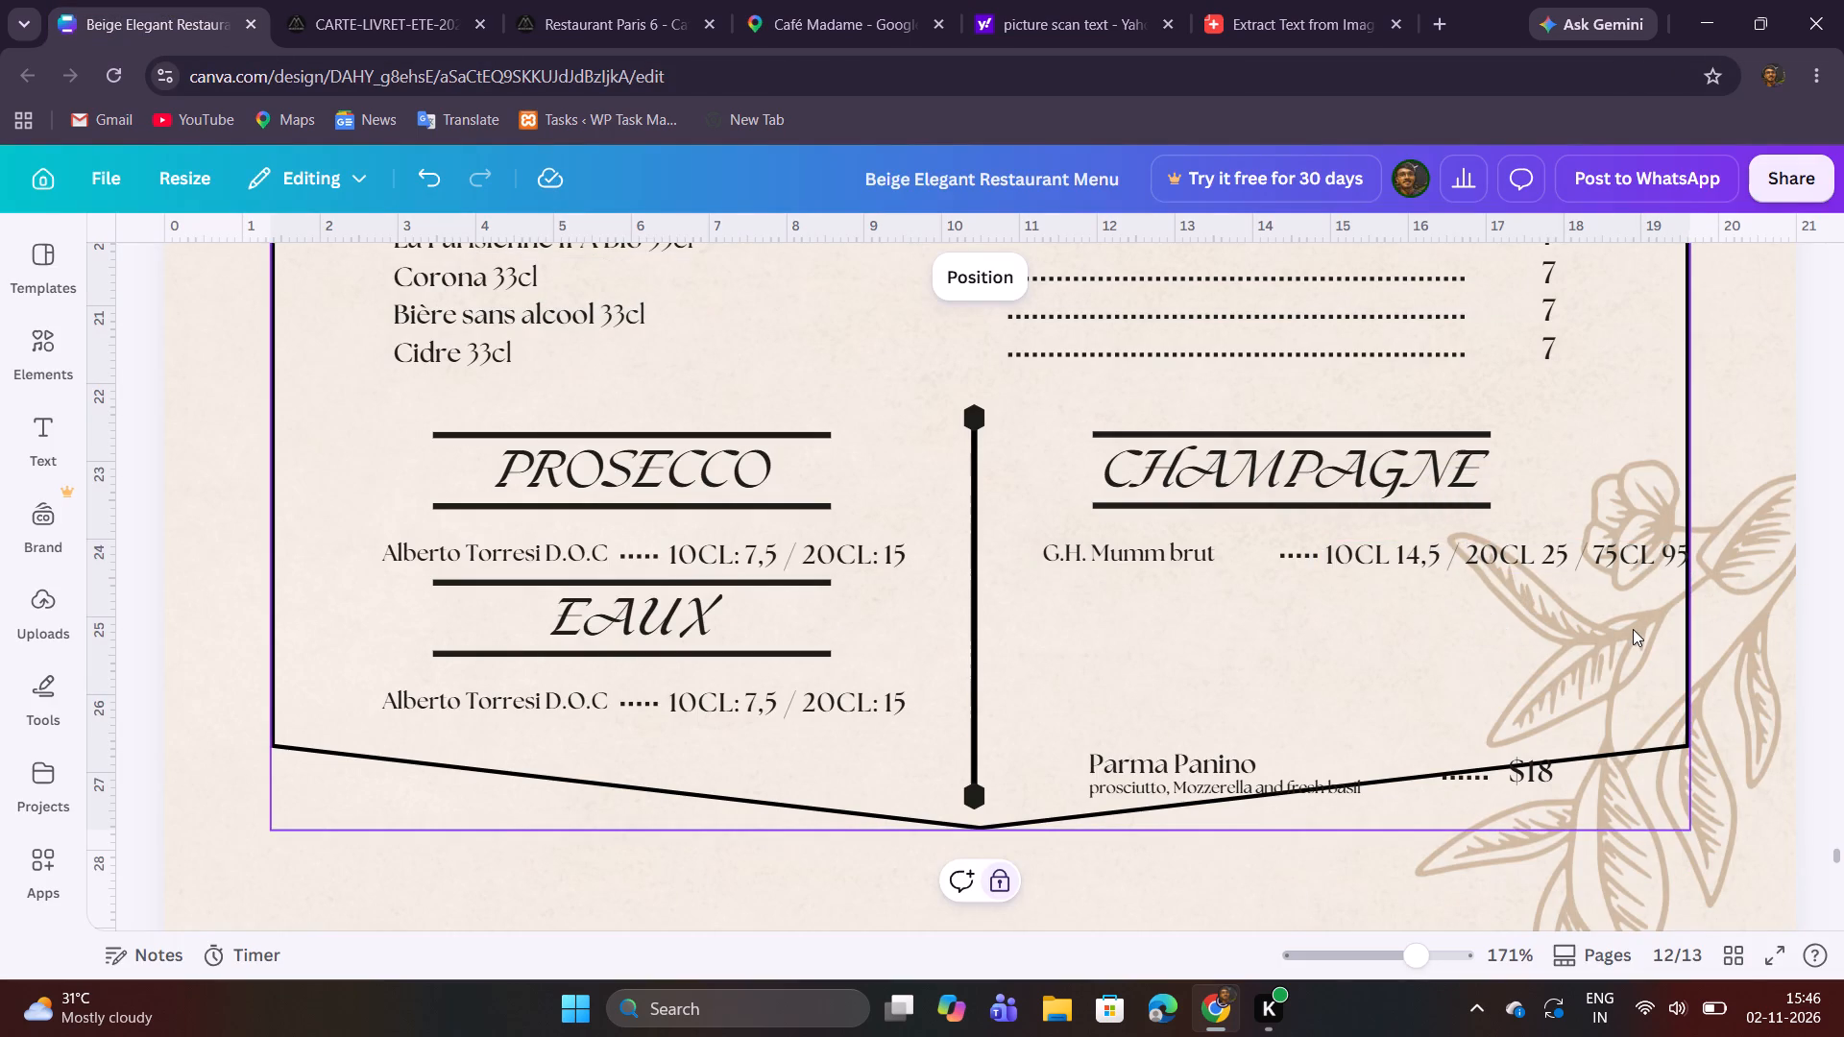
Move the Champagne item's dotted leader and price text closer to "G.H. Mumm brut", keeping the price inside the frame.
{"action": "left_click_drag", "start_coordinate": [1300, 560], "coordinate": [1262, 558]}
{"action": "left_click", "coordinate": [1391, 590]}
{"action": "left_click_drag", "start_coordinate": [1421, 563], "coordinate": [1401, 562], "text": "shift"}
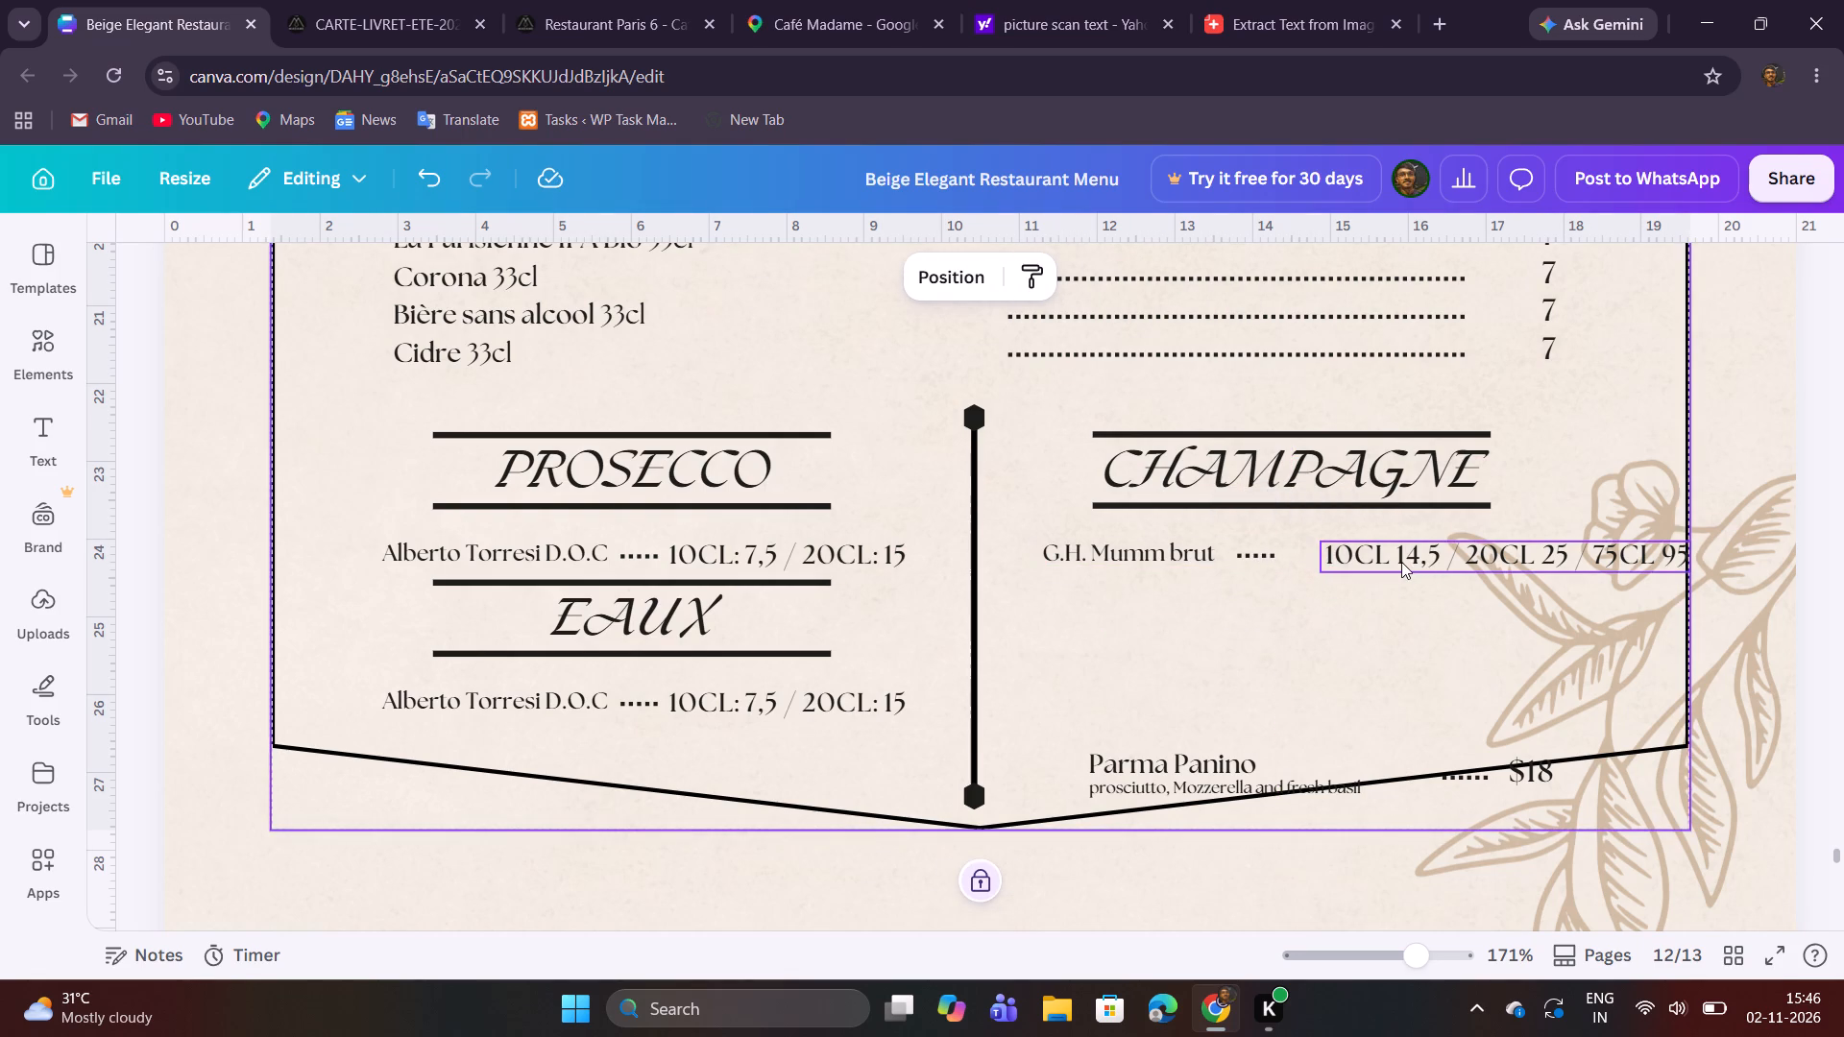
{"action": "left_click_drag", "start_coordinate": [1401, 562], "coordinate": [1384, 562], "text": "shift"}
{"action": "left_click_drag", "start_coordinate": [1417, 556], "coordinate": [1382, 555], "text": "shift"}
{"action": "left_click", "coordinate": [1442, 555]}
{"action": "left_click", "coordinate": [1456, 621]}
{"action": "left_click", "coordinate": [1528, 683]}
{"action": "left_click", "coordinate": [1388, 676]}
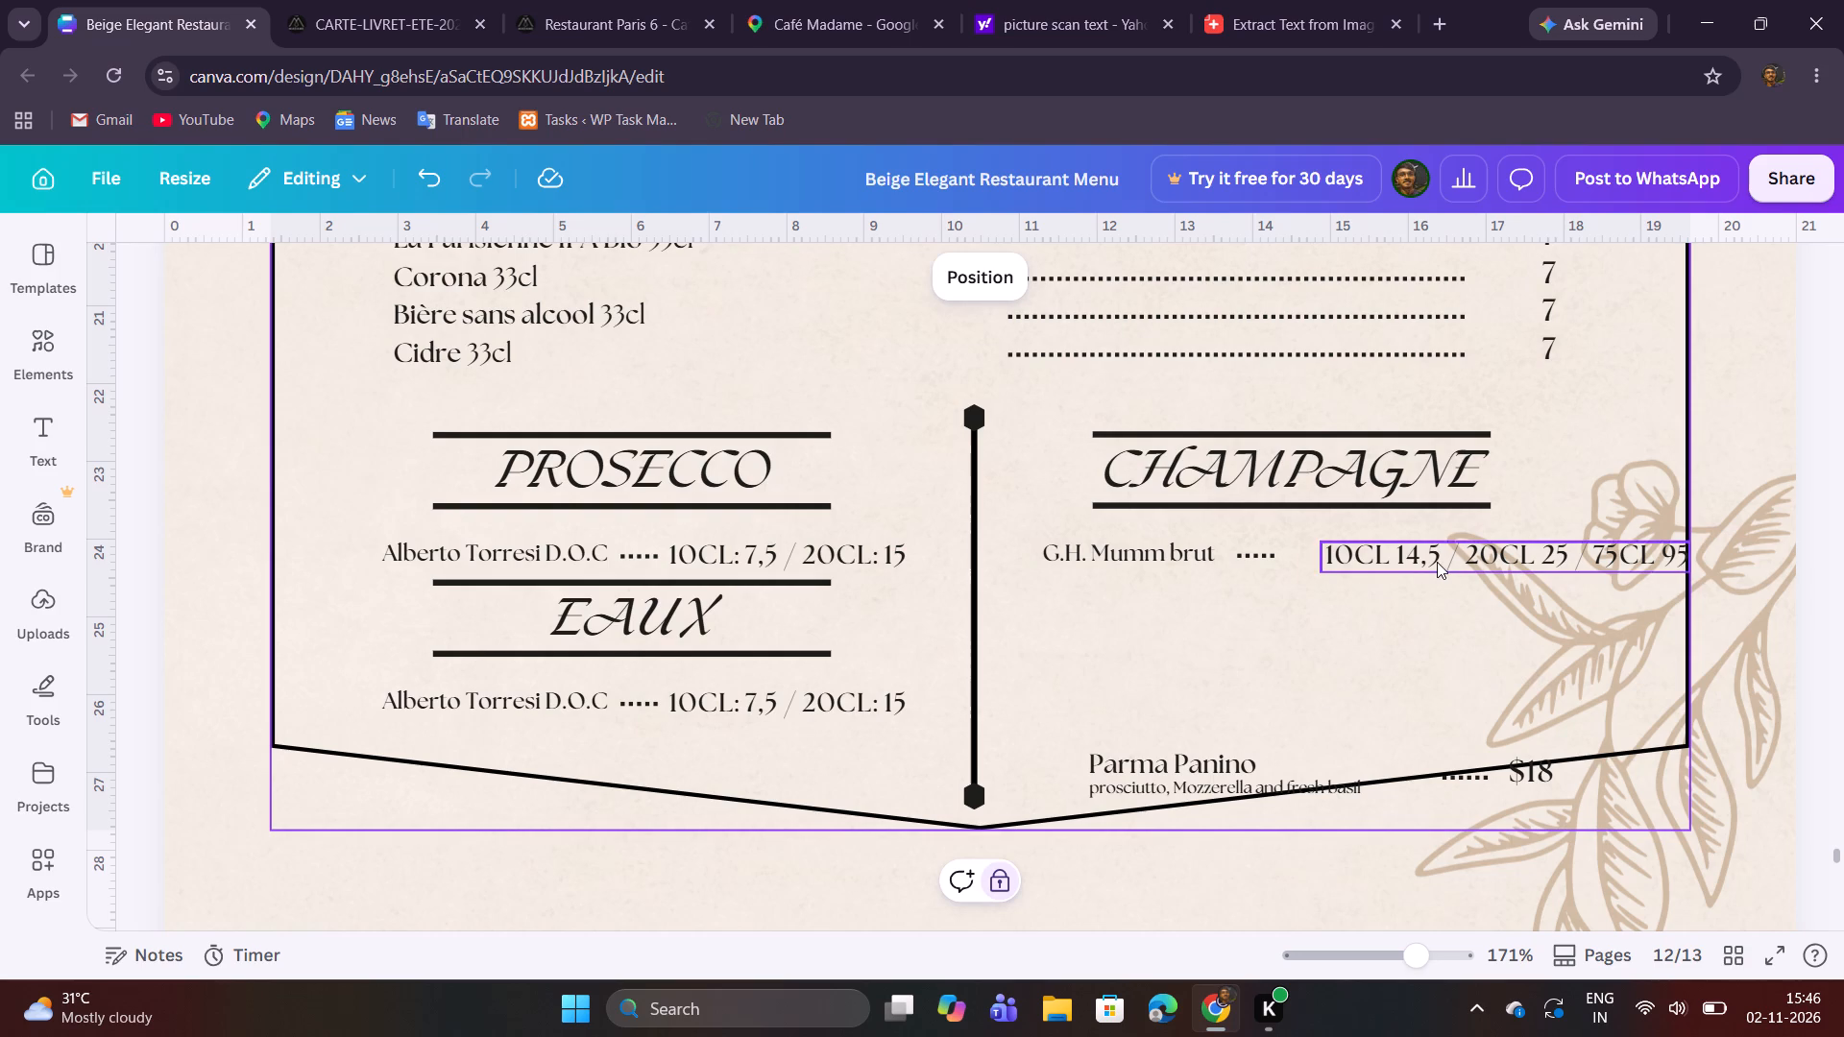
{"action": "left_click_drag", "start_coordinate": [1438, 562], "coordinate": [1411, 562]}
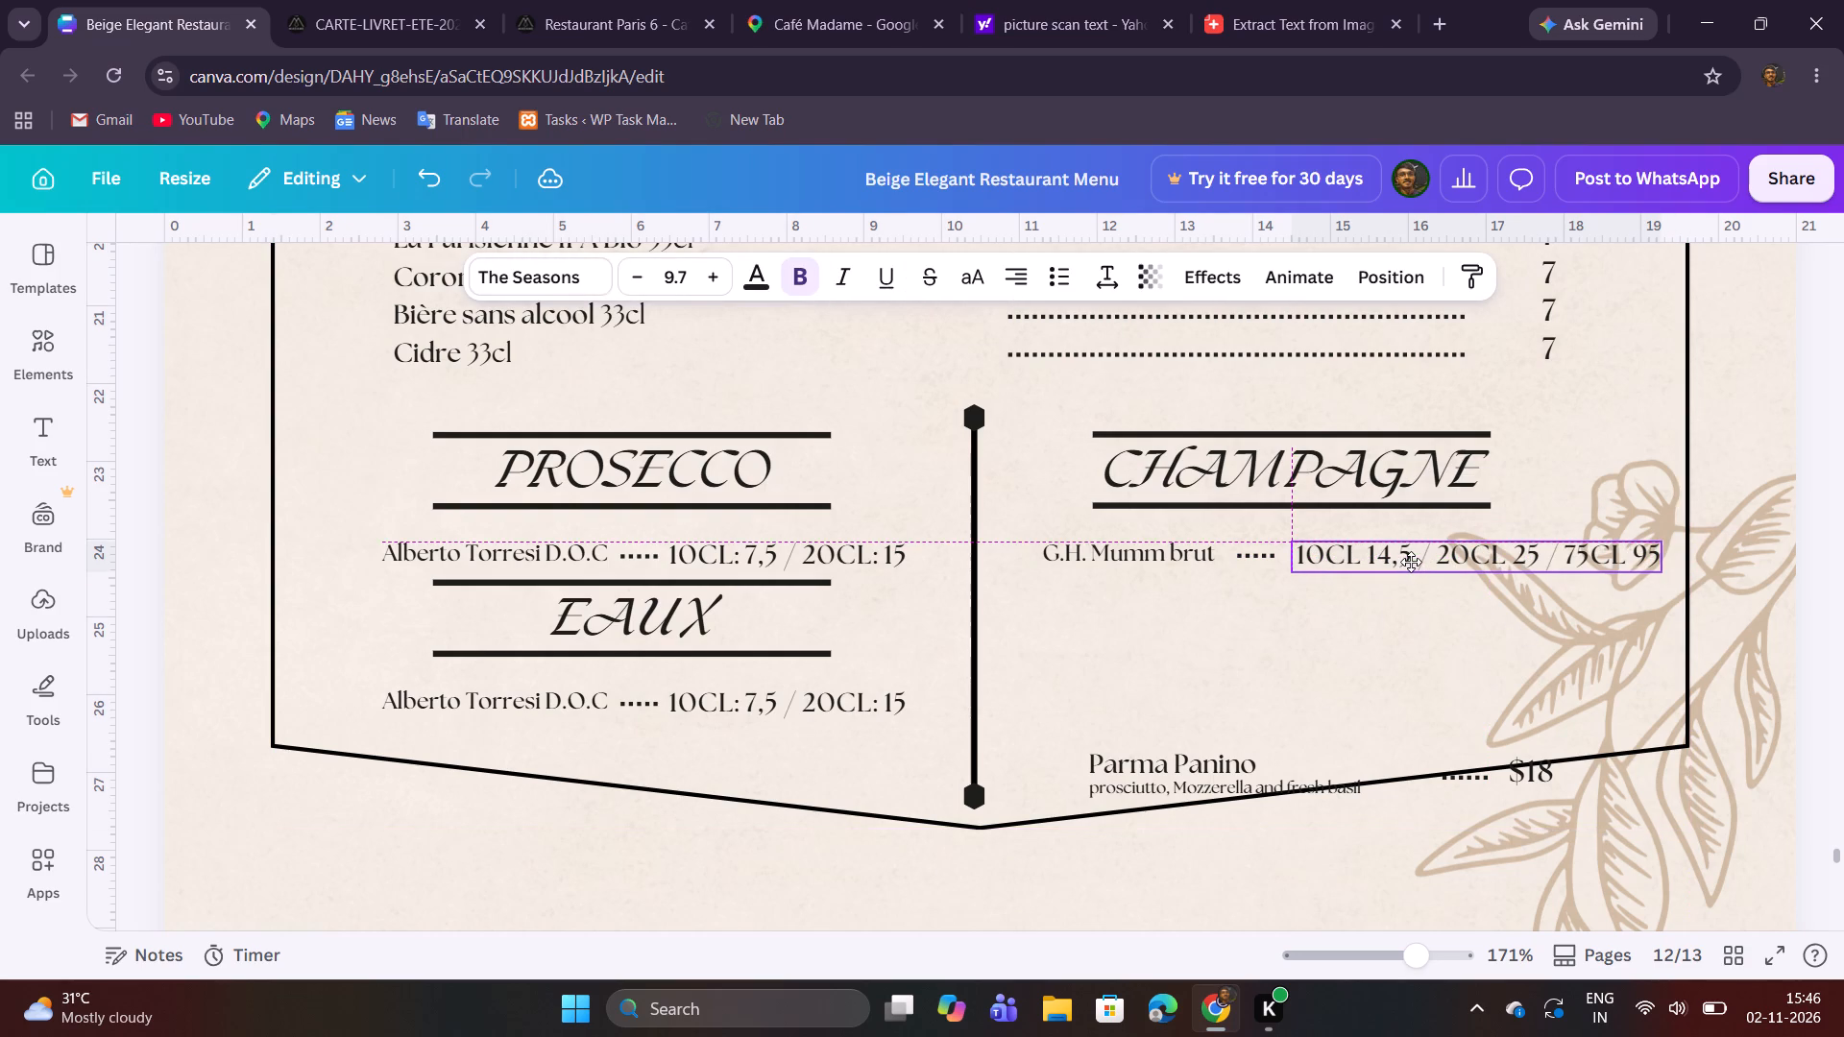
{"action": "left_click_drag", "start_coordinate": [1411, 562], "coordinate": [1408, 564]}
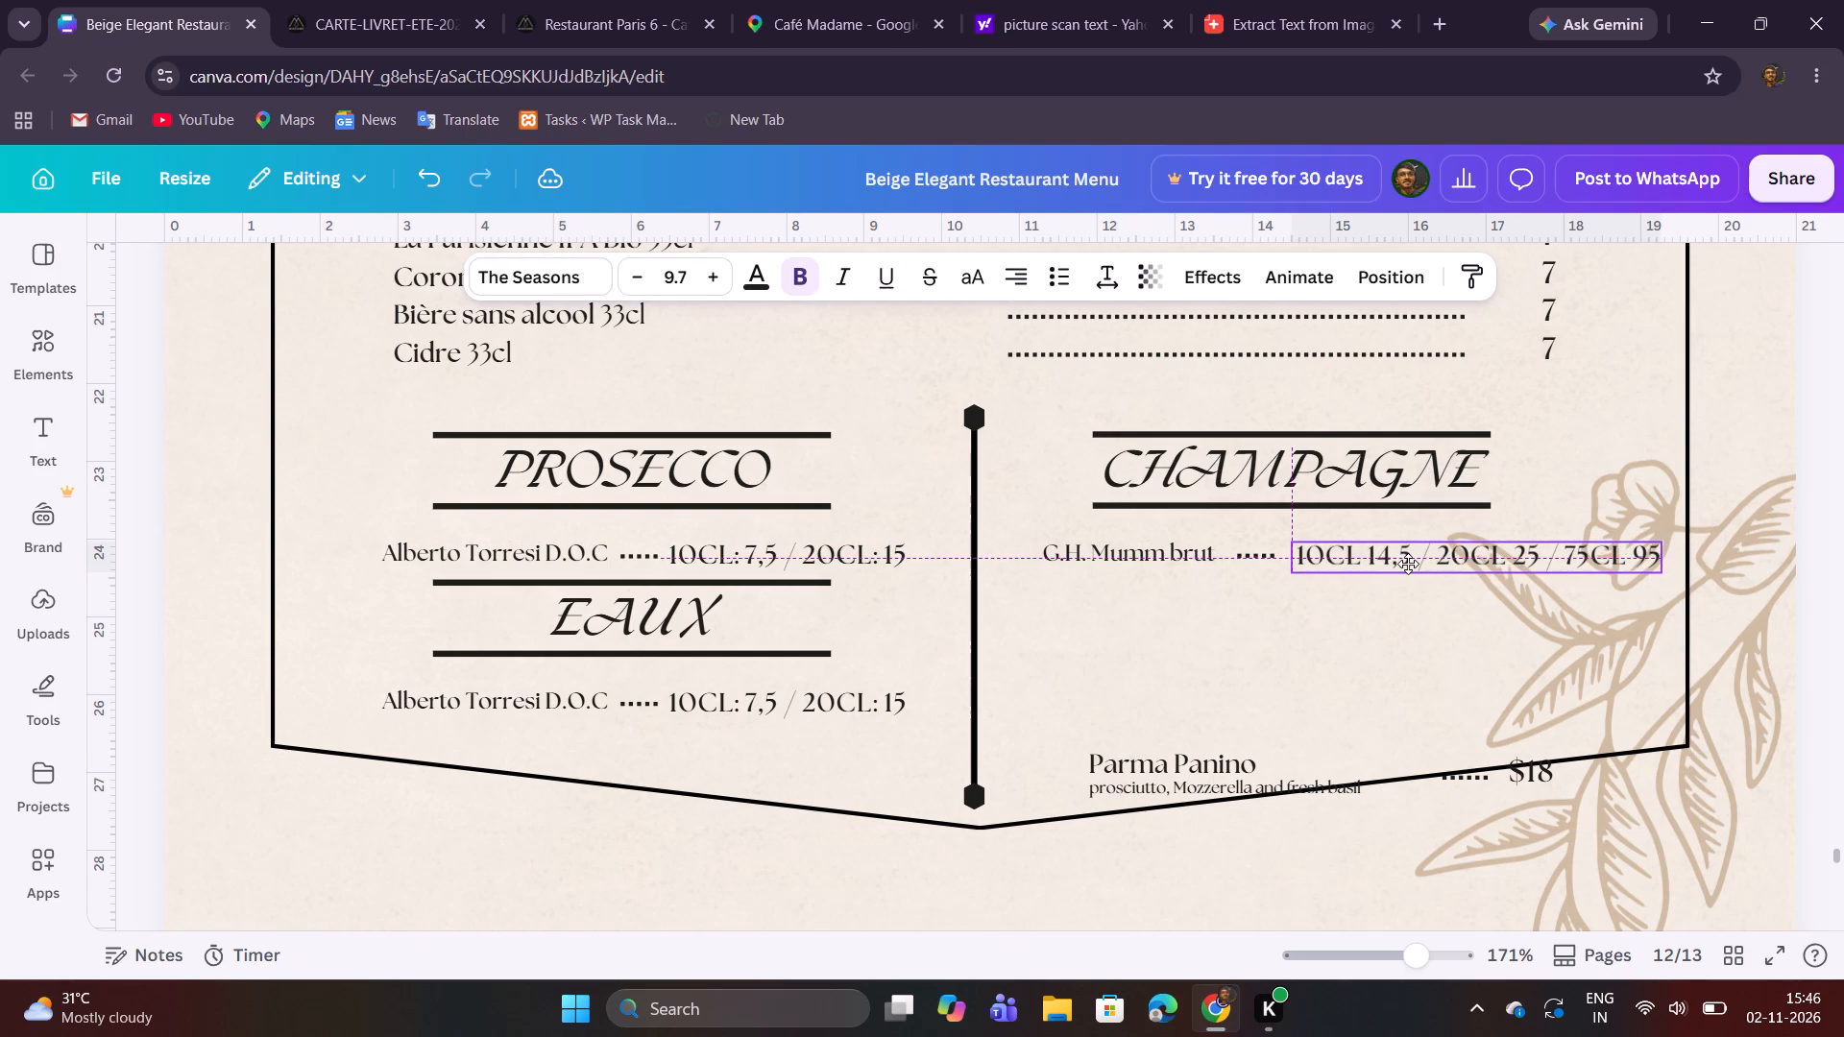
{"action": "left_click_drag", "start_coordinate": [1408, 564], "coordinate": [1404, 561]}
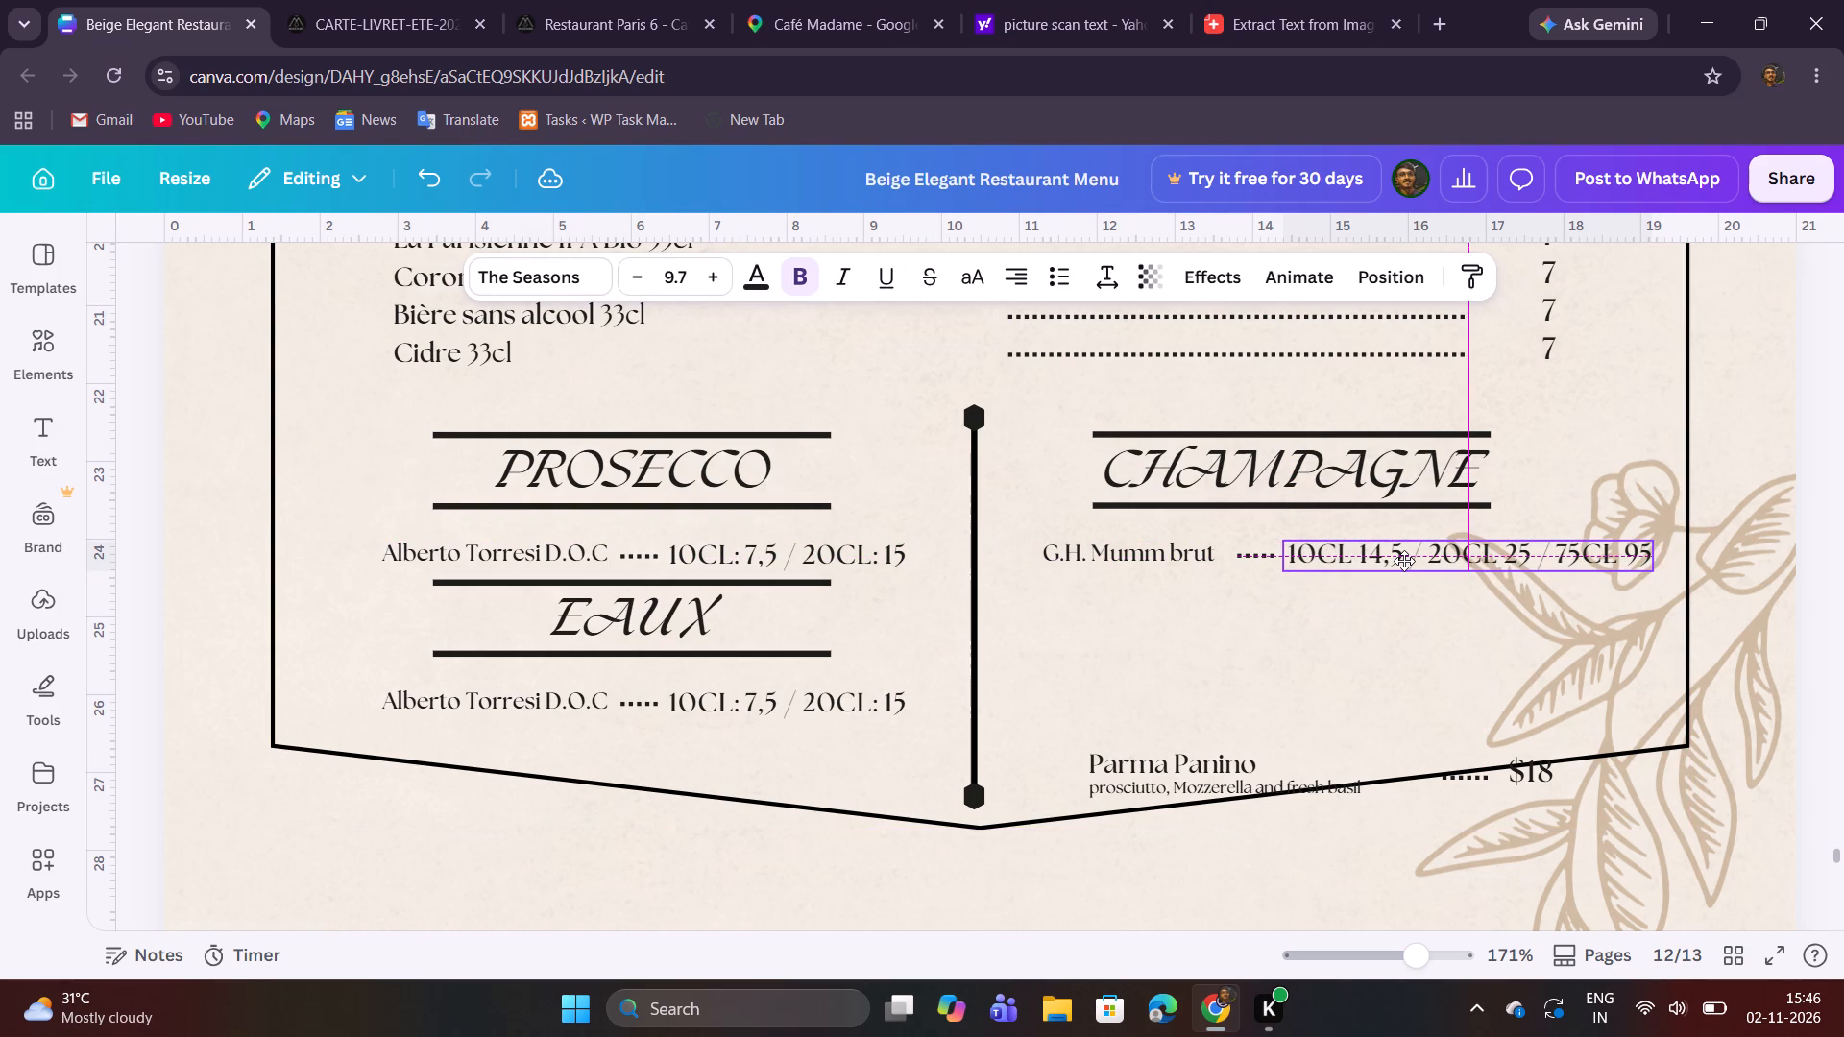
{"action": "left_click_drag", "start_coordinate": [1404, 561], "coordinate": [1401, 561]}
{"action": "left_click", "coordinate": [1356, 654]}
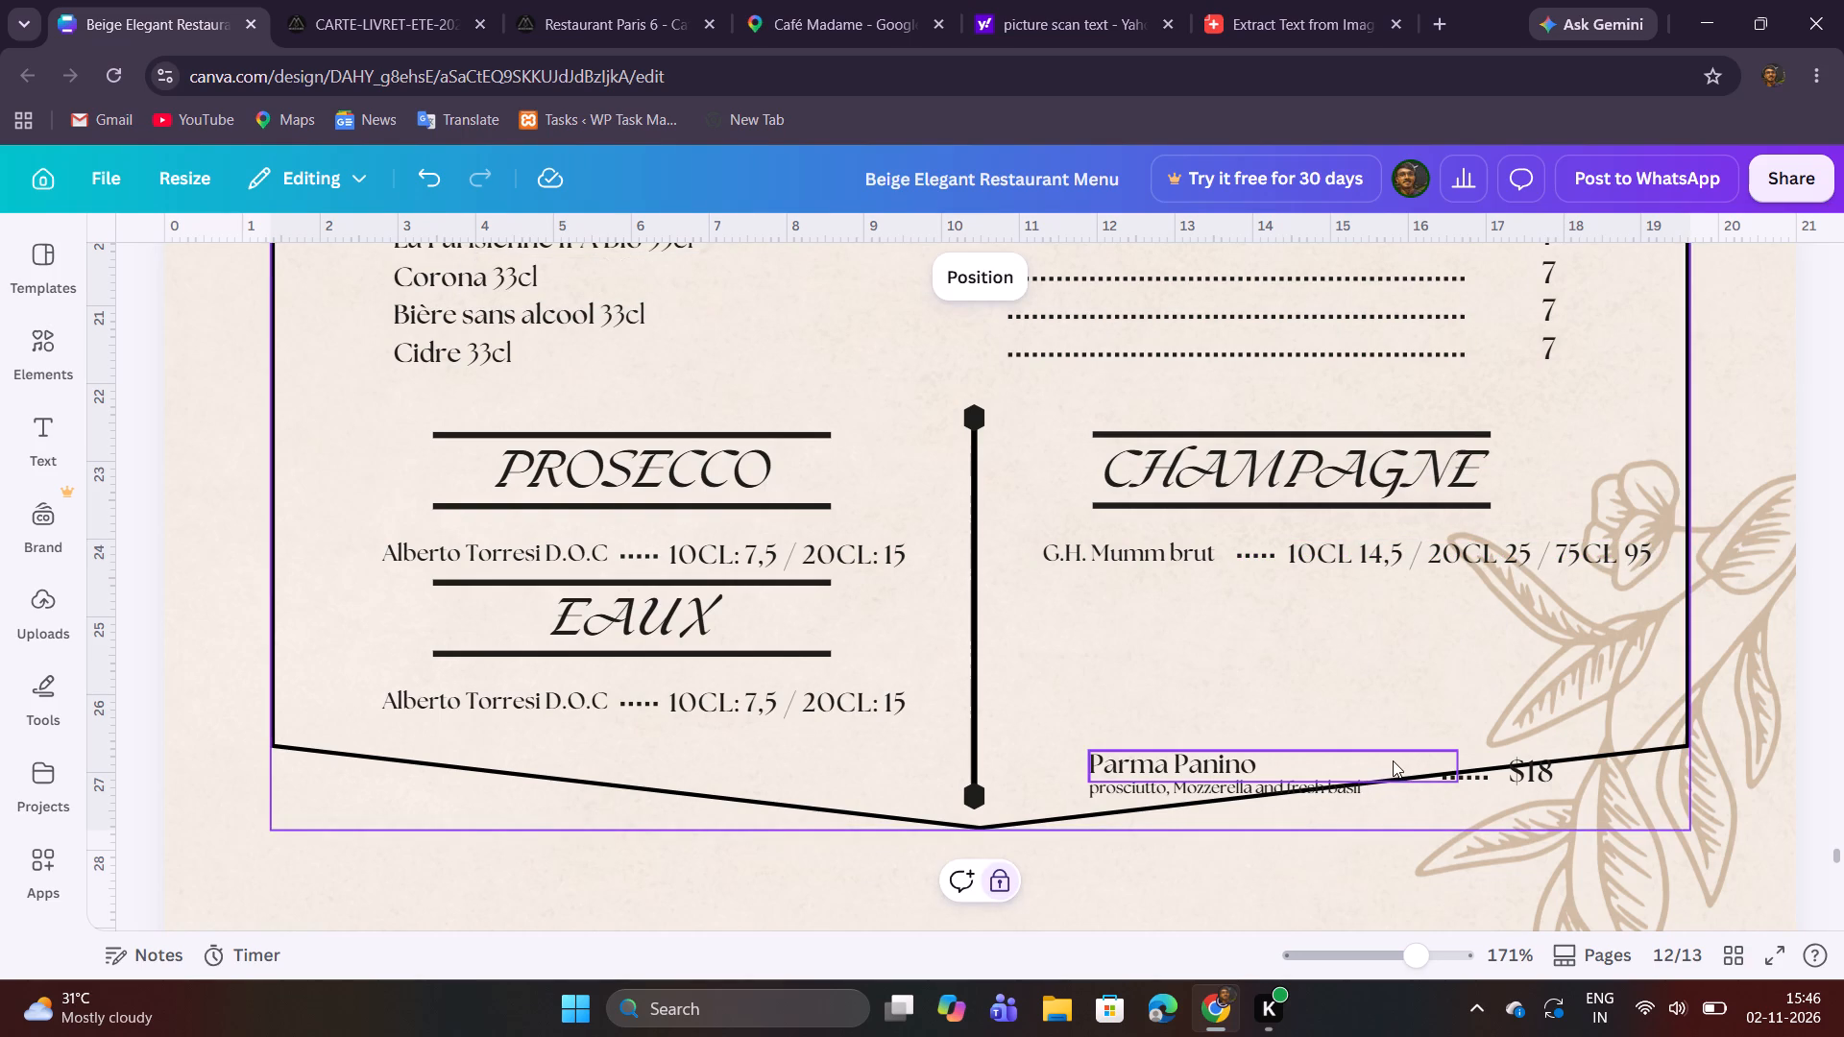
Move the "prosciutto, Mozzerella and fresh basil" description directly beneath "G.H. Mumm brut", aligned with the start of that name.
{"action": "left_click", "coordinate": [1316, 915]}
{"action": "left_click_drag", "start_coordinate": [1260, 797], "coordinate": [1223, 668]}
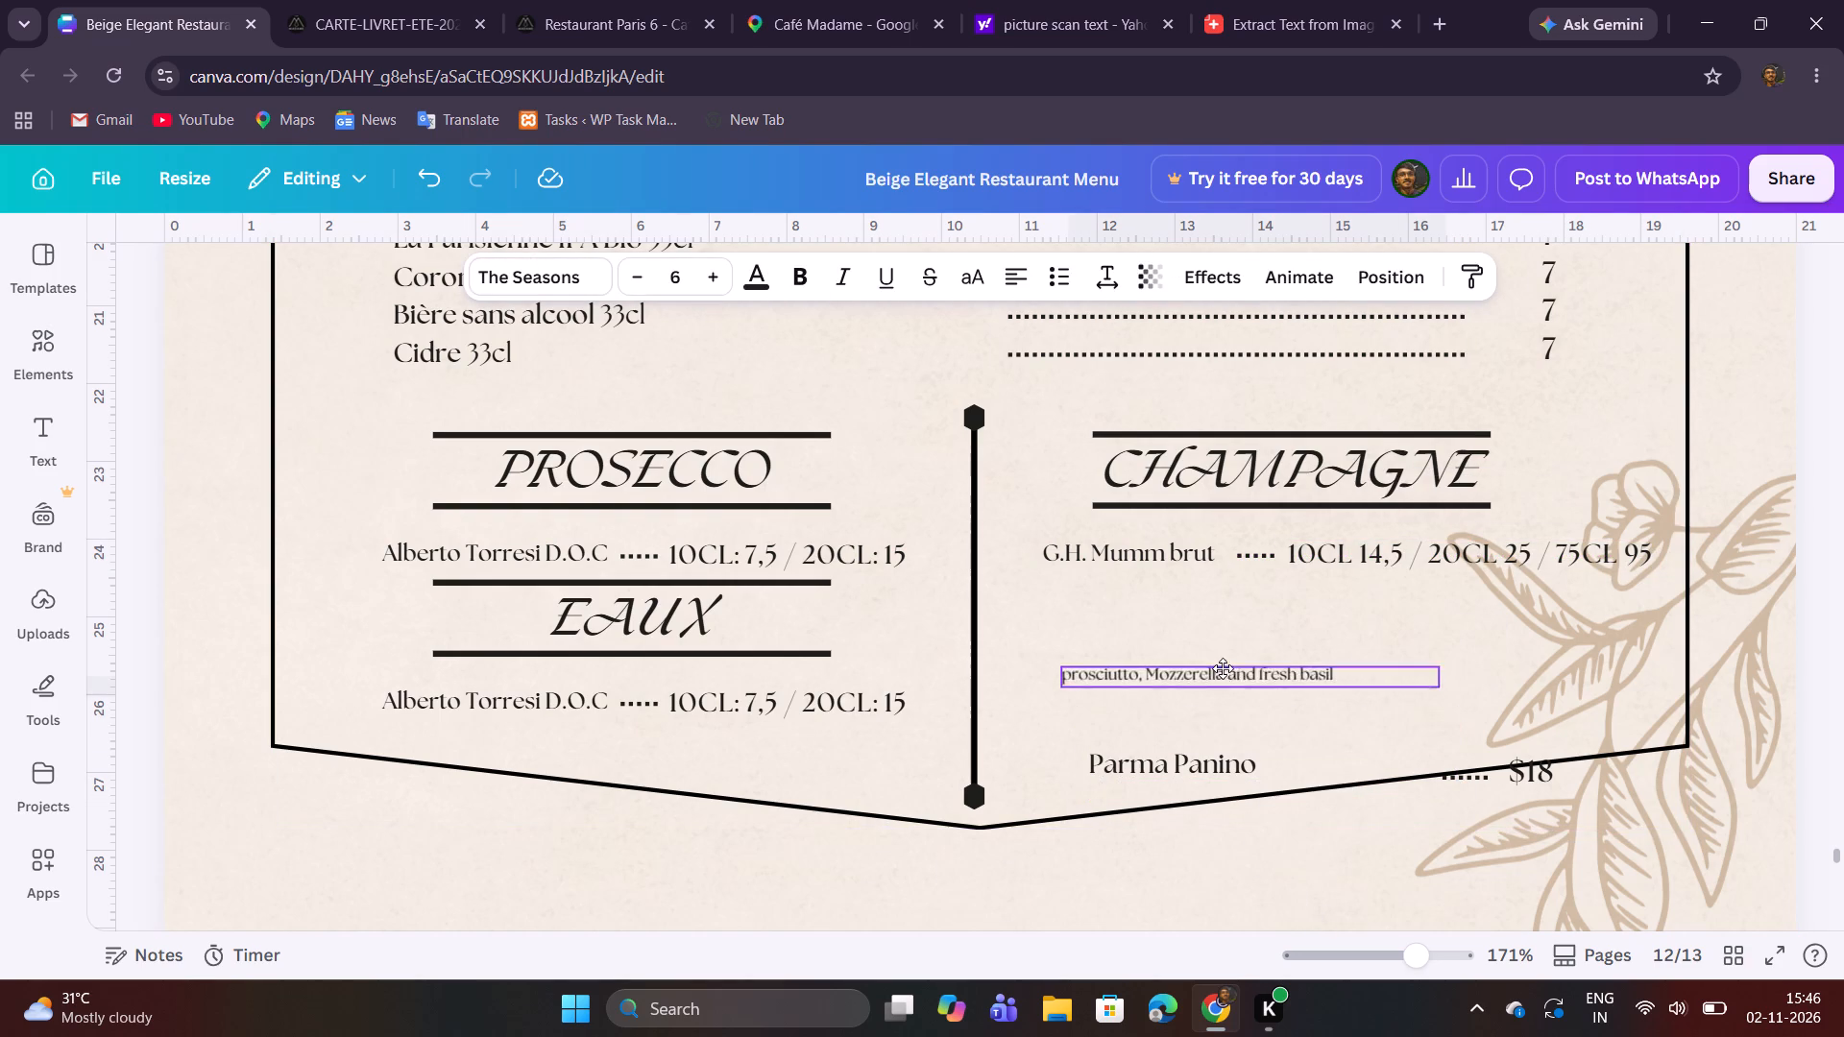
{"action": "left_click_drag", "start_coordinate": [1223, 668], "coordinate": [1218, 588]}
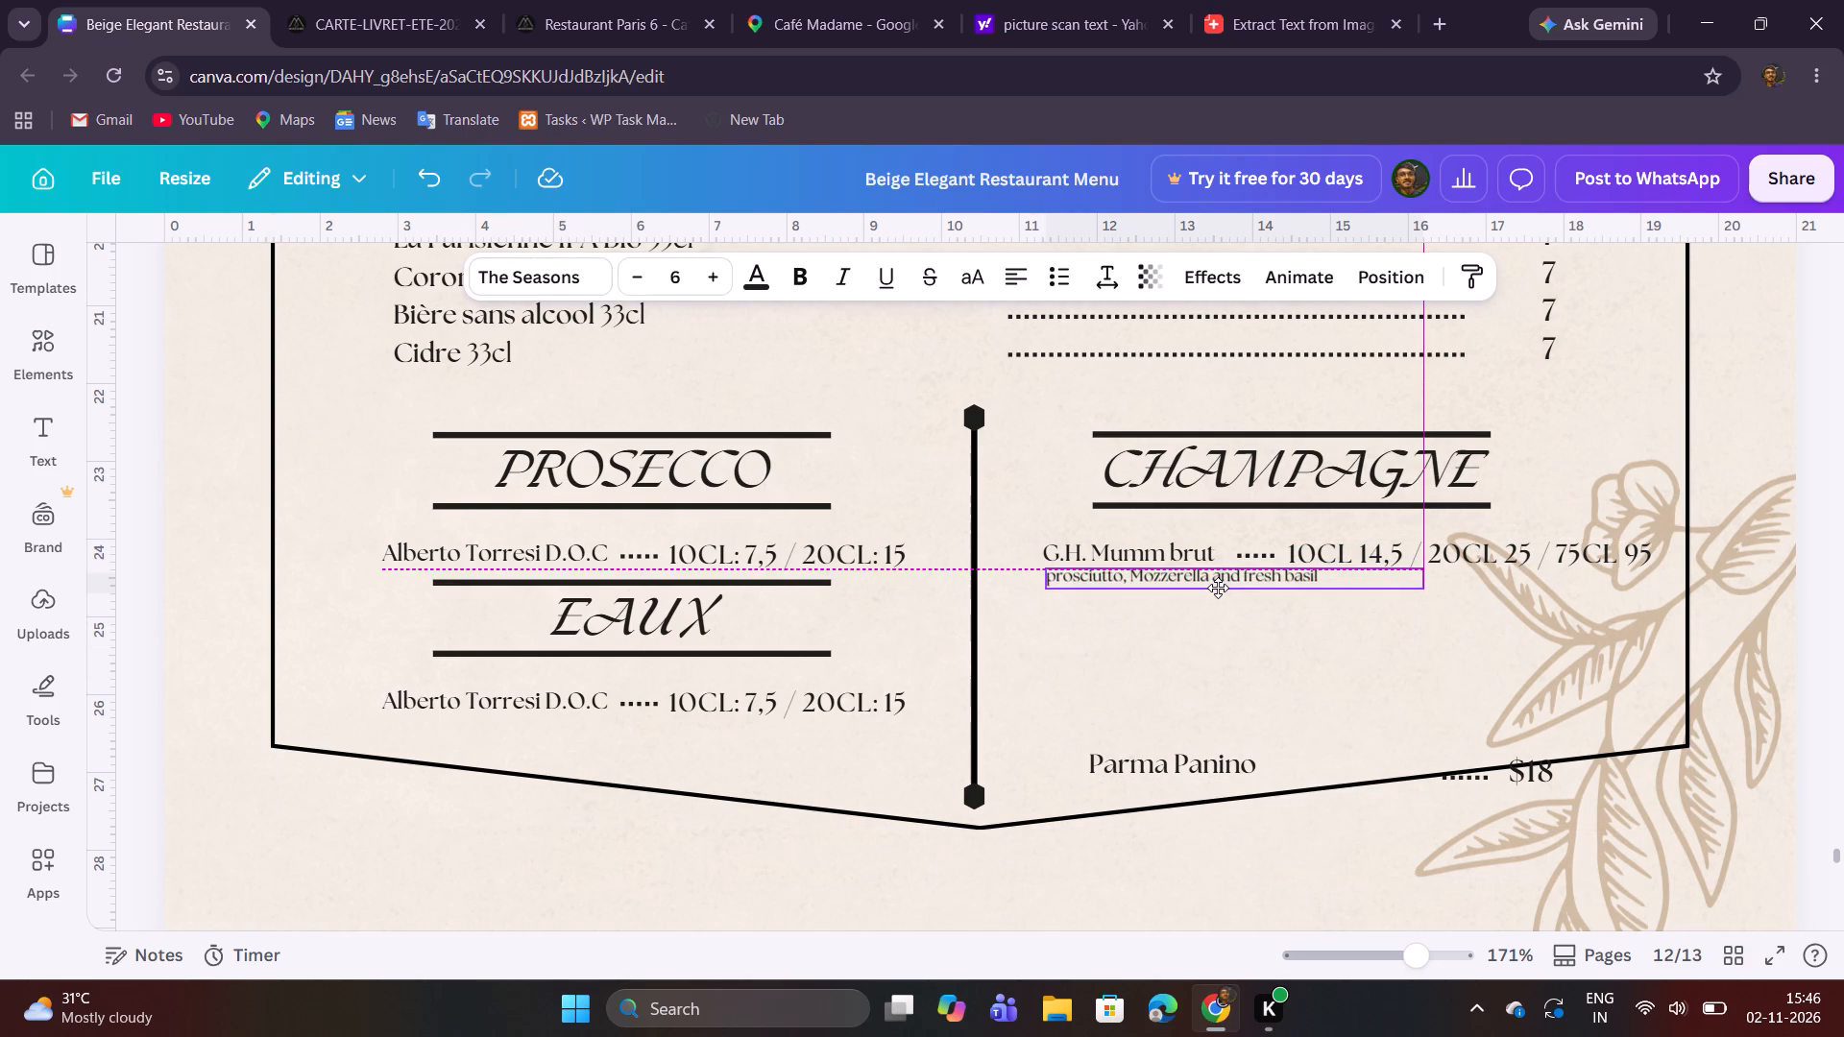
{"action": "left_click_drag", "start_coordinate": [1218, 588], "coordinate": [1214, 588]}
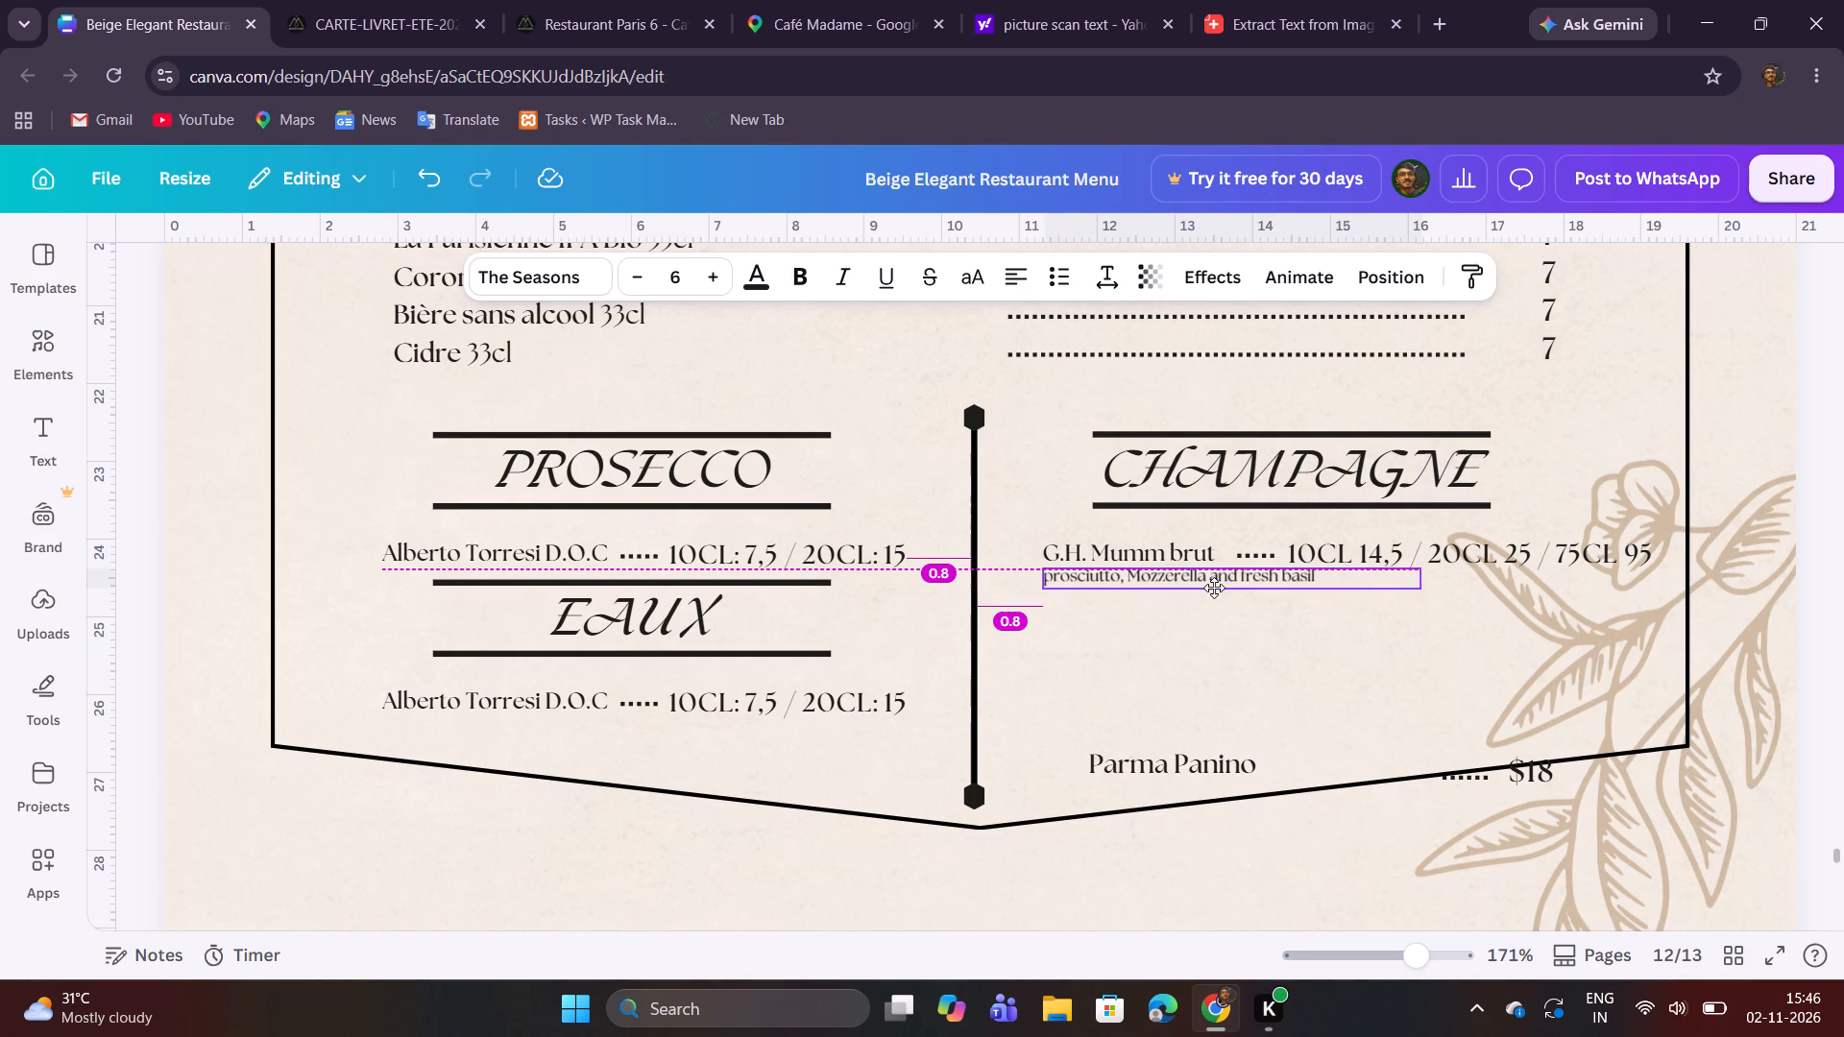
{"action": "left_click_drag", "start_coordinate": [1214, 588], "coordinate": [1218, 587]}
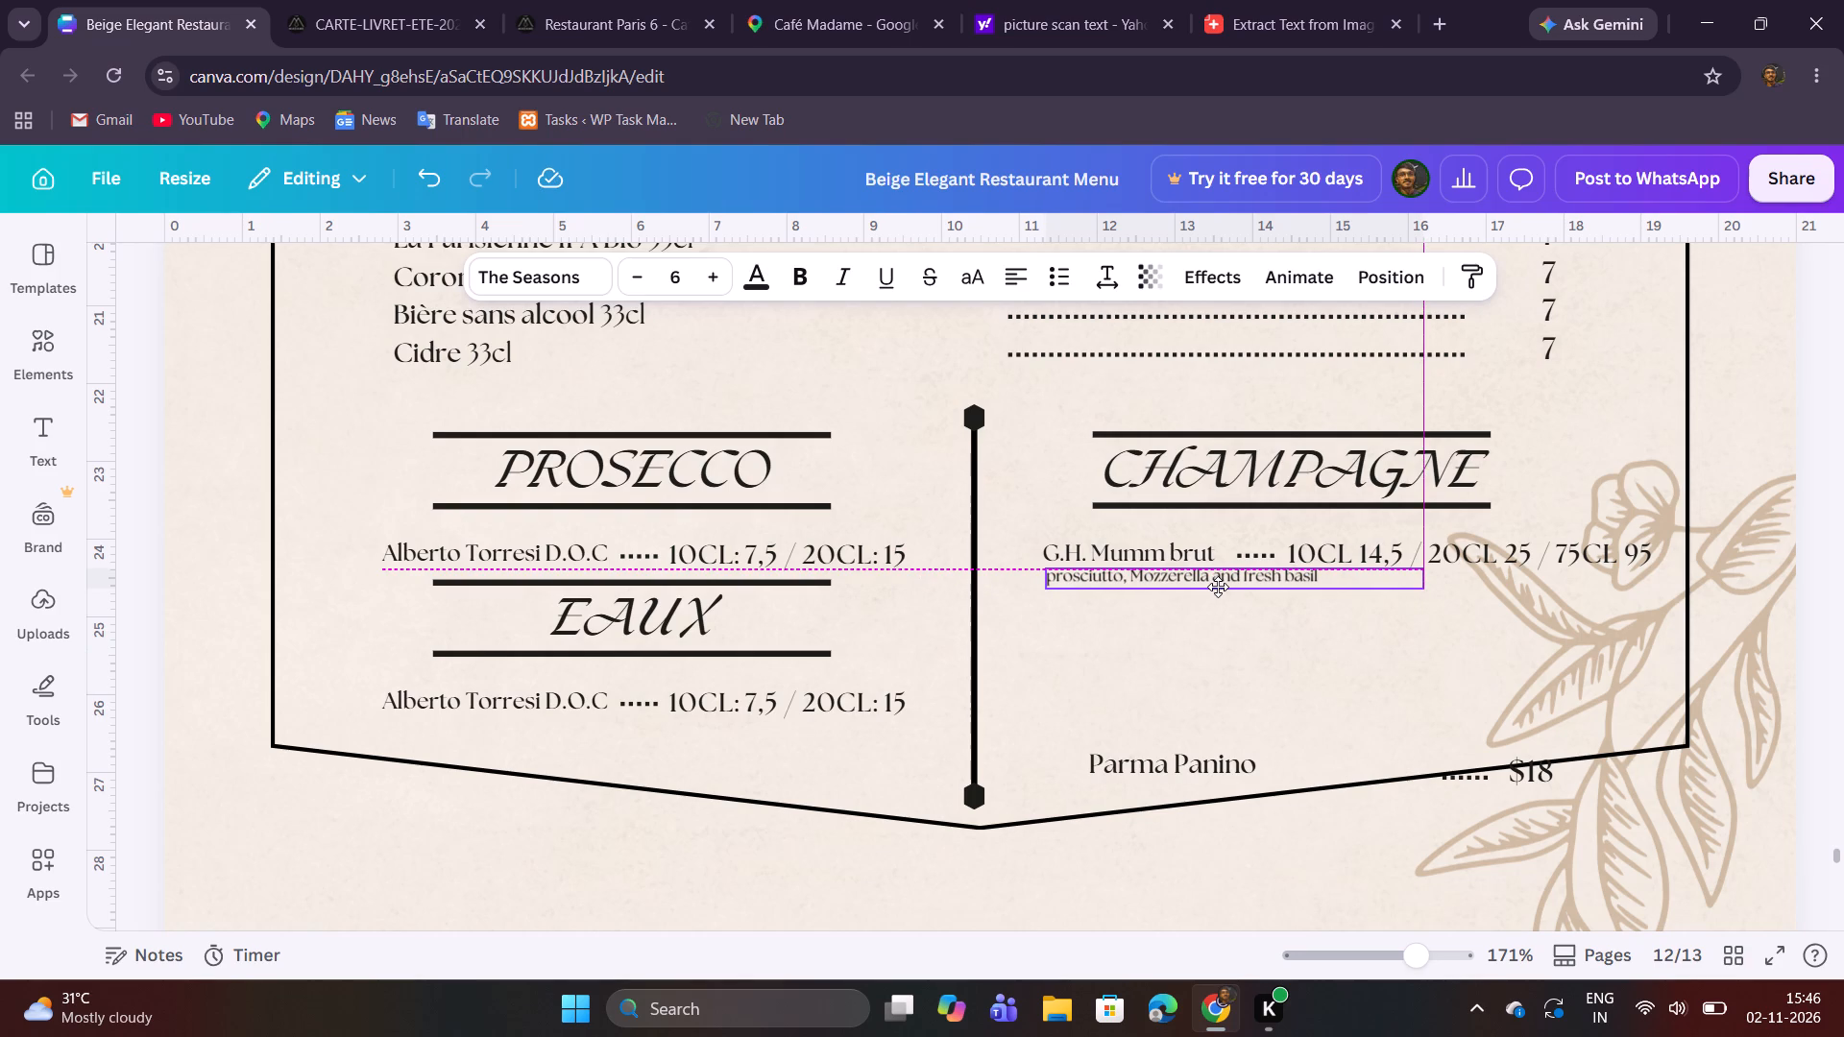
{"action": "left_click_drag", "start_coordinate": [1218, 587], "coordinate": [1214, 587]}
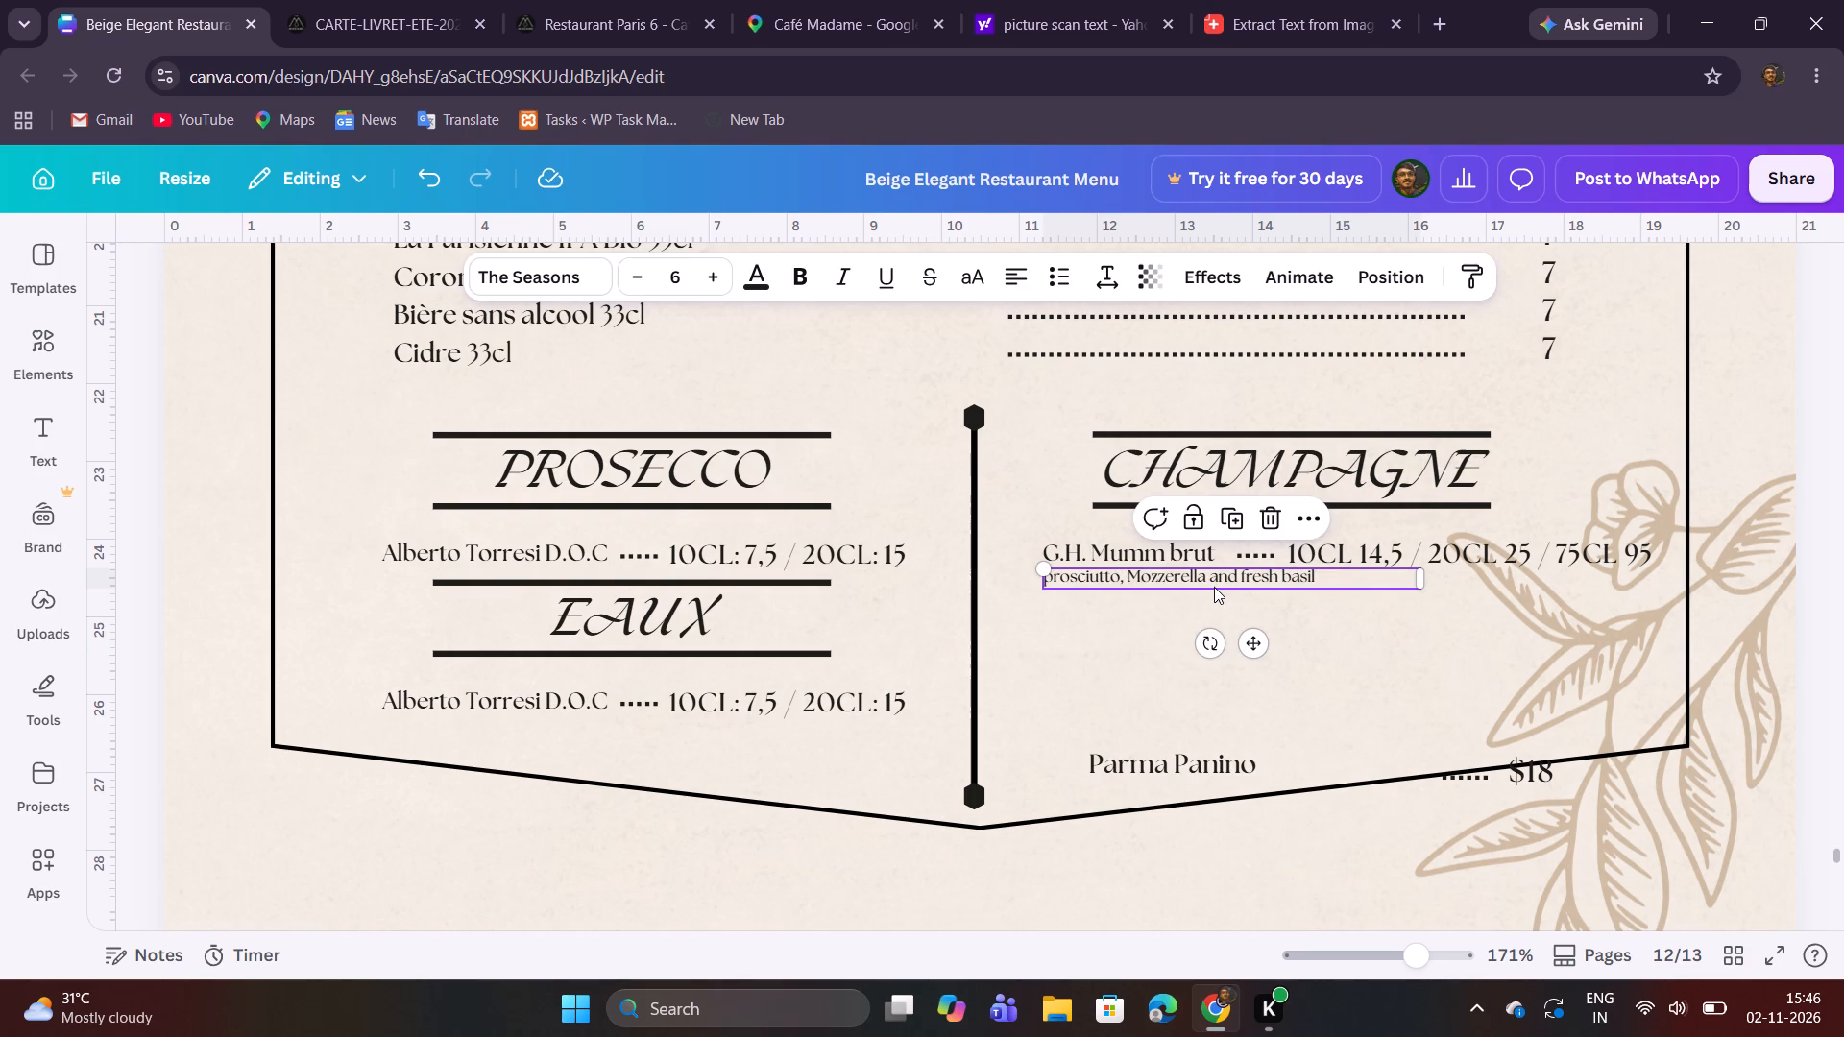
Copy "Cordon rouge" from the PDF menu and replace the description under G.H. Mumm brut in Canva with it.
{"action": "left_click", "coordinate": [421, 0]}
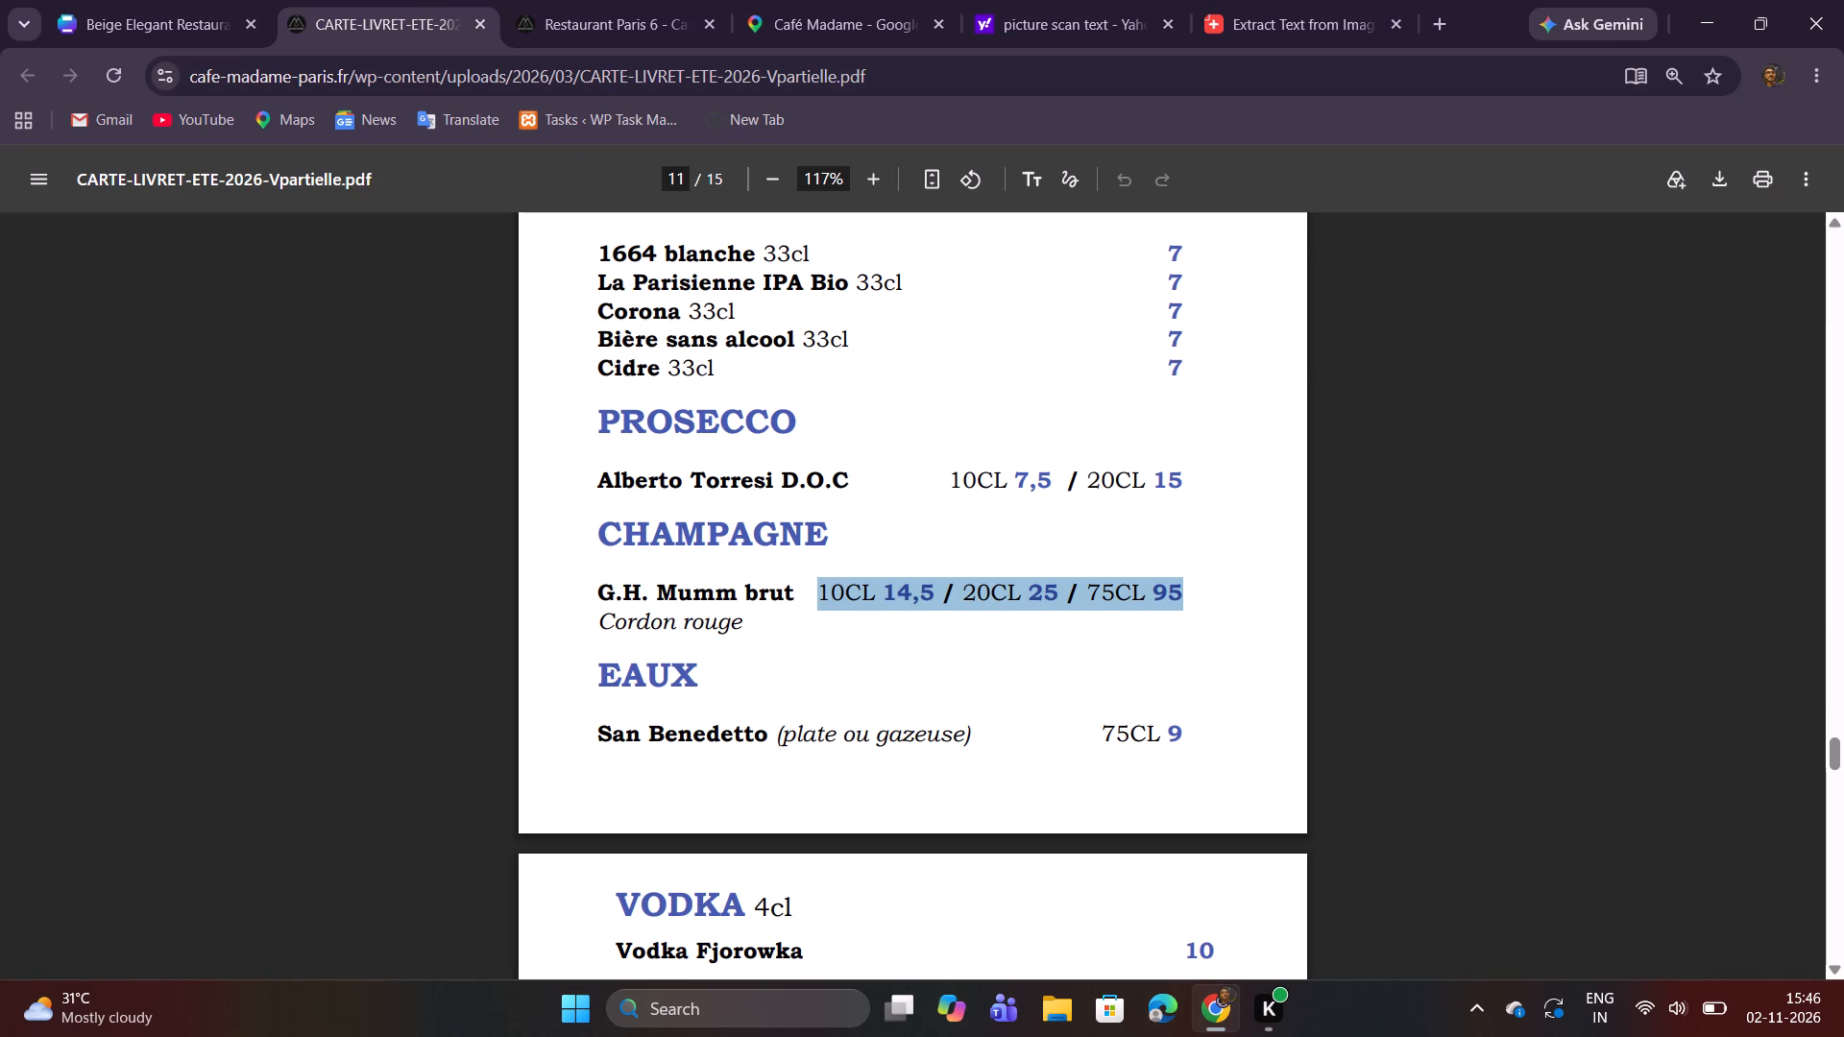
{"action": "left_click_drag", "start_coordinate": [594, 627], "coordinate": [757, 616]}
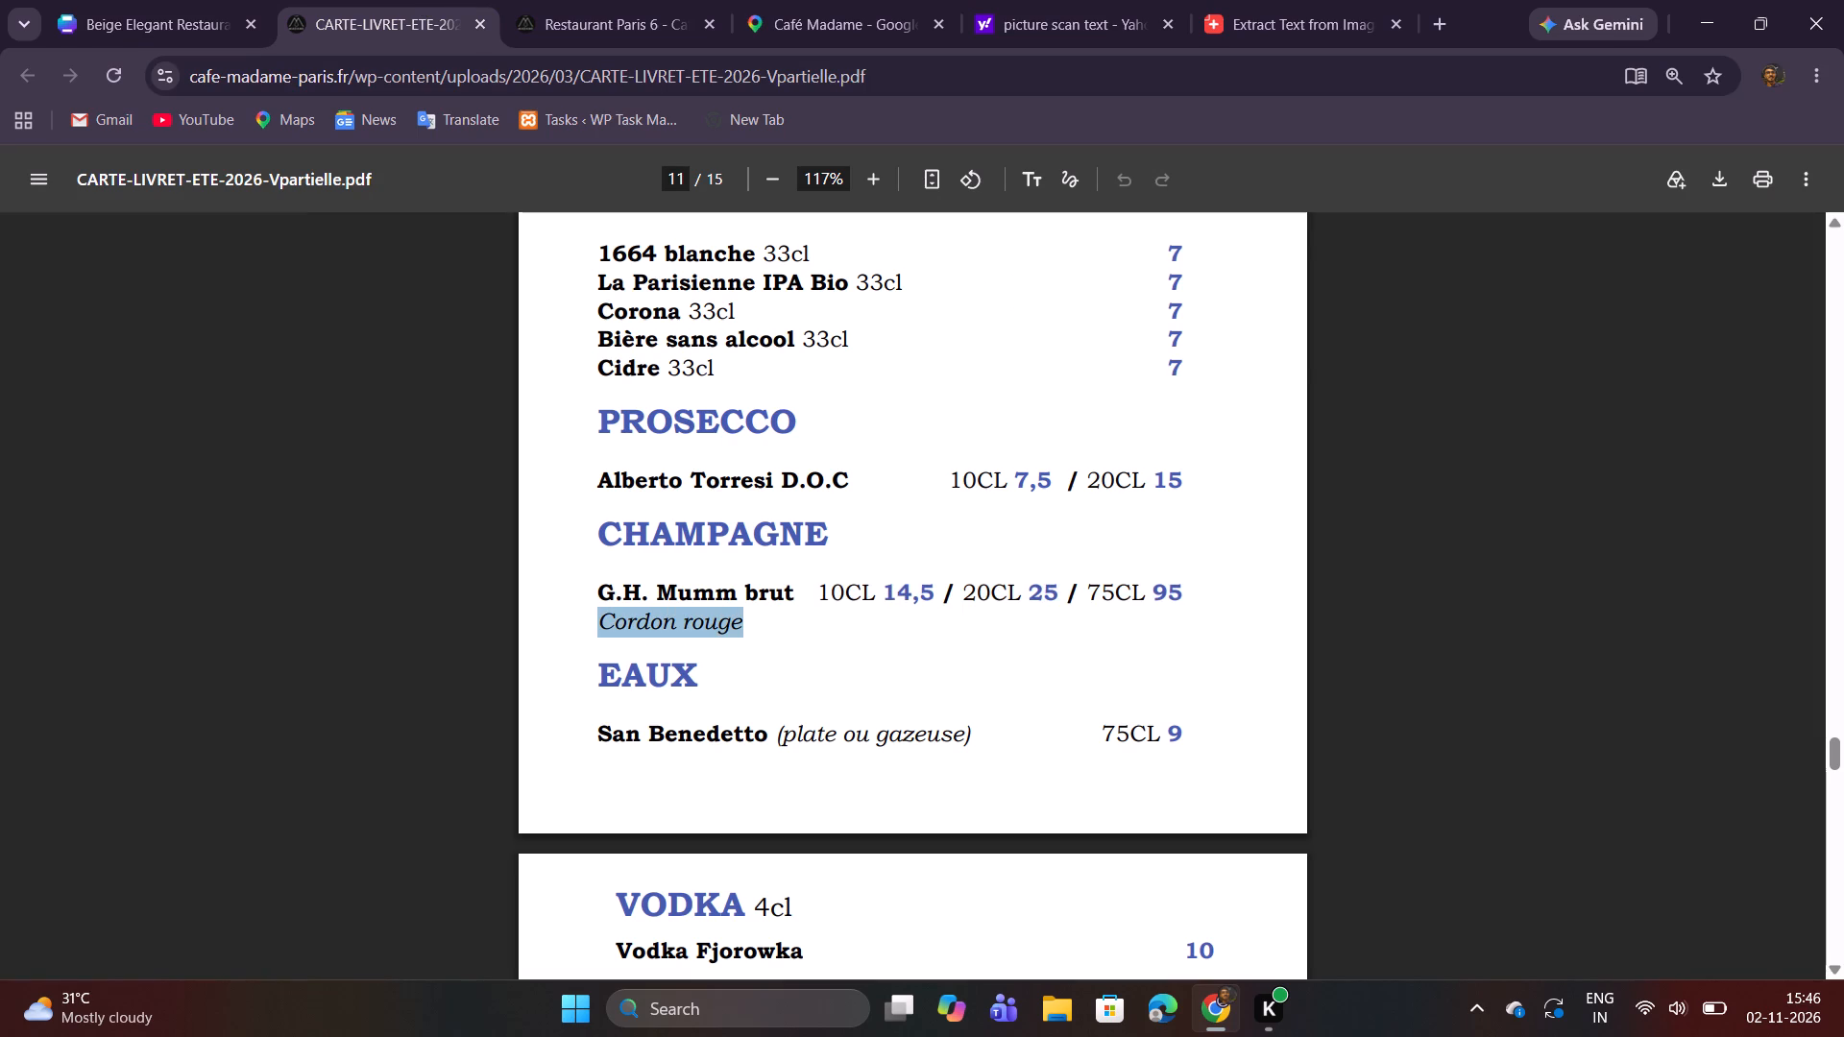
{"action": "key", "text": "ctrl+c"}
{"action": "left_click", "coordinate": [173, 41]}
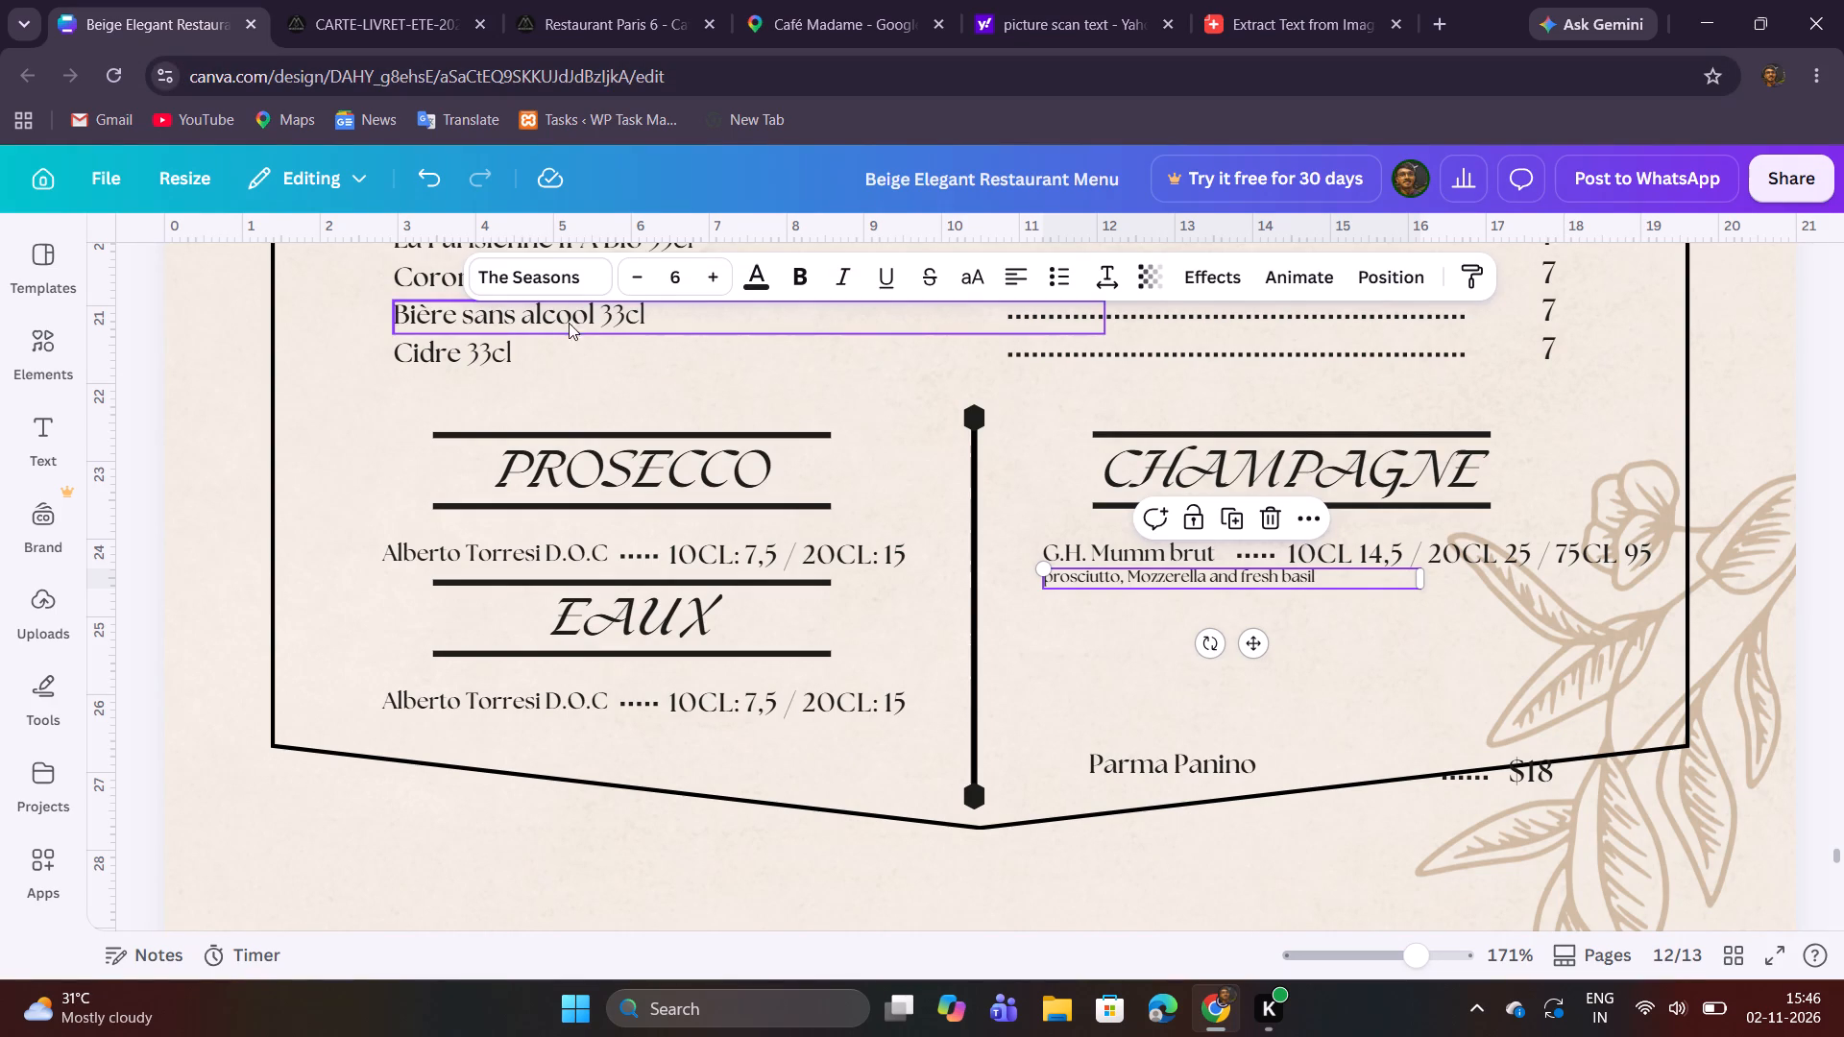
{"action": "left_click", "coordinate": [1142, 633]}
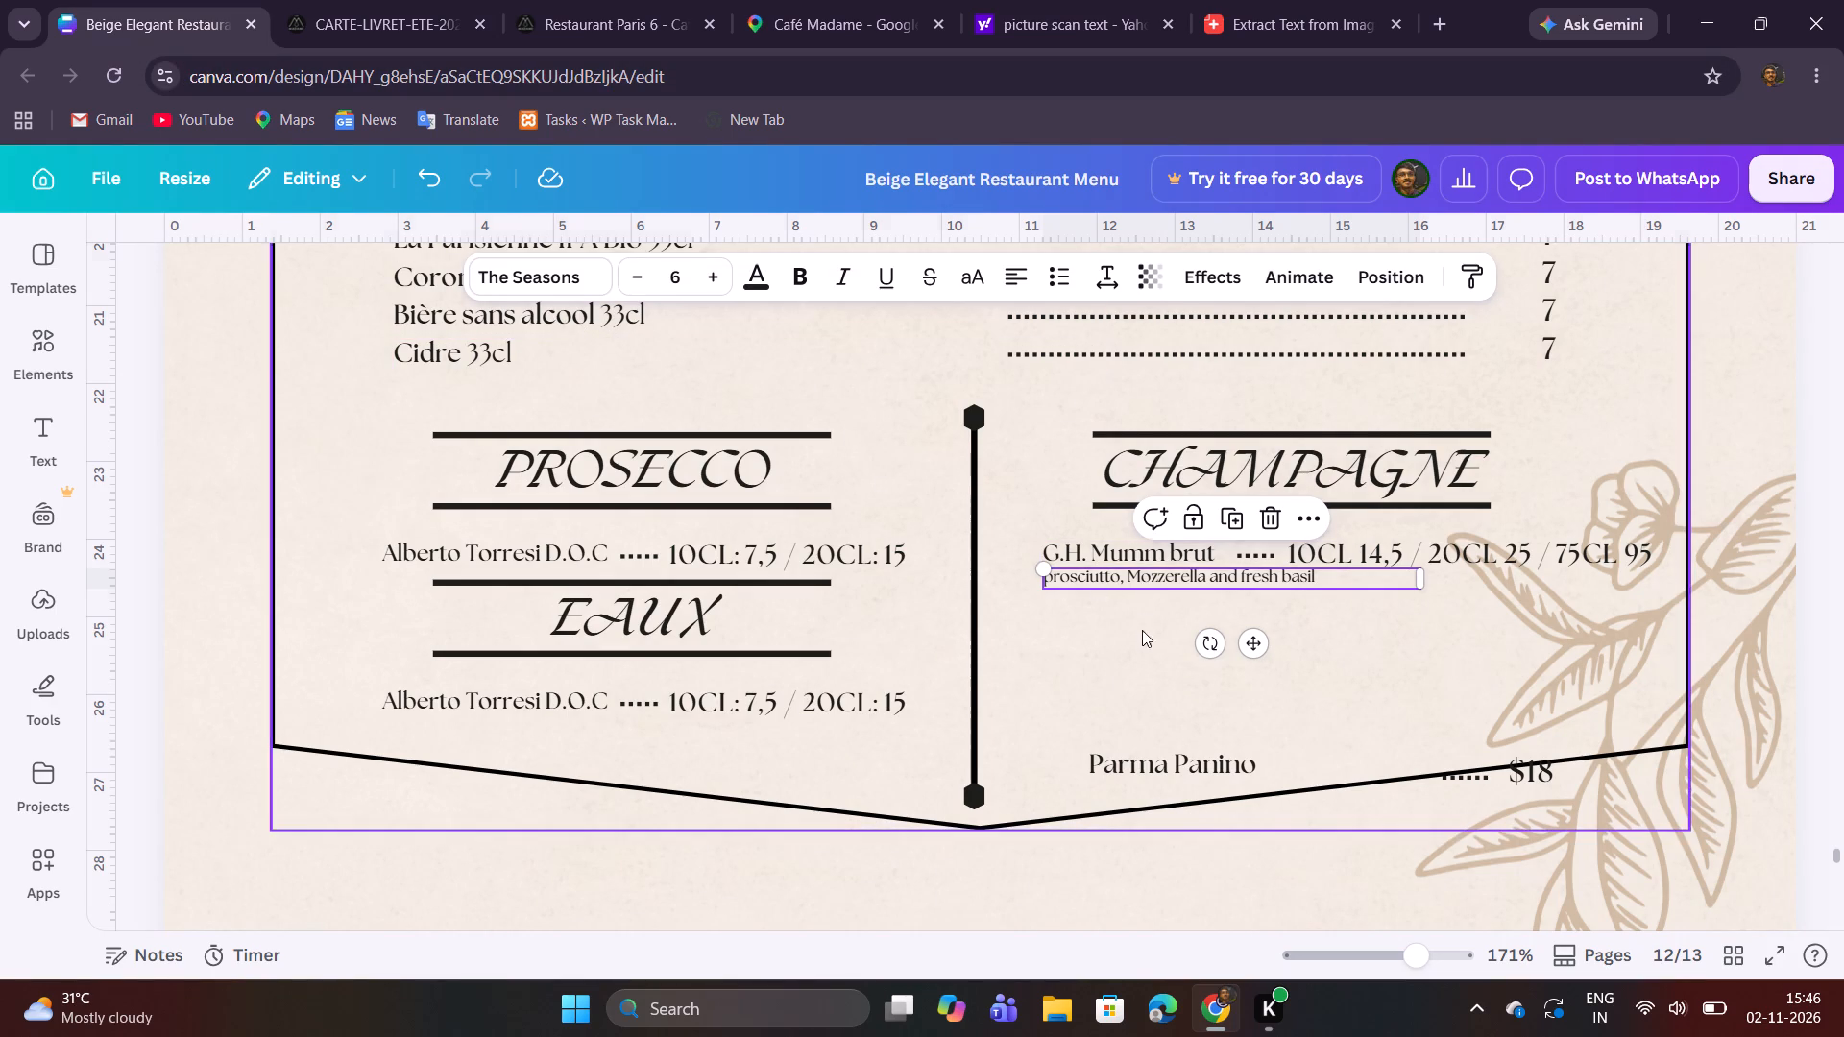
{"action": "double_click", "coordinate": [1152, 576]}
{"action": "left_click", "coordinate": [1132, 615]}
{"action": "double_click", "coordinate": [1153, 586]}
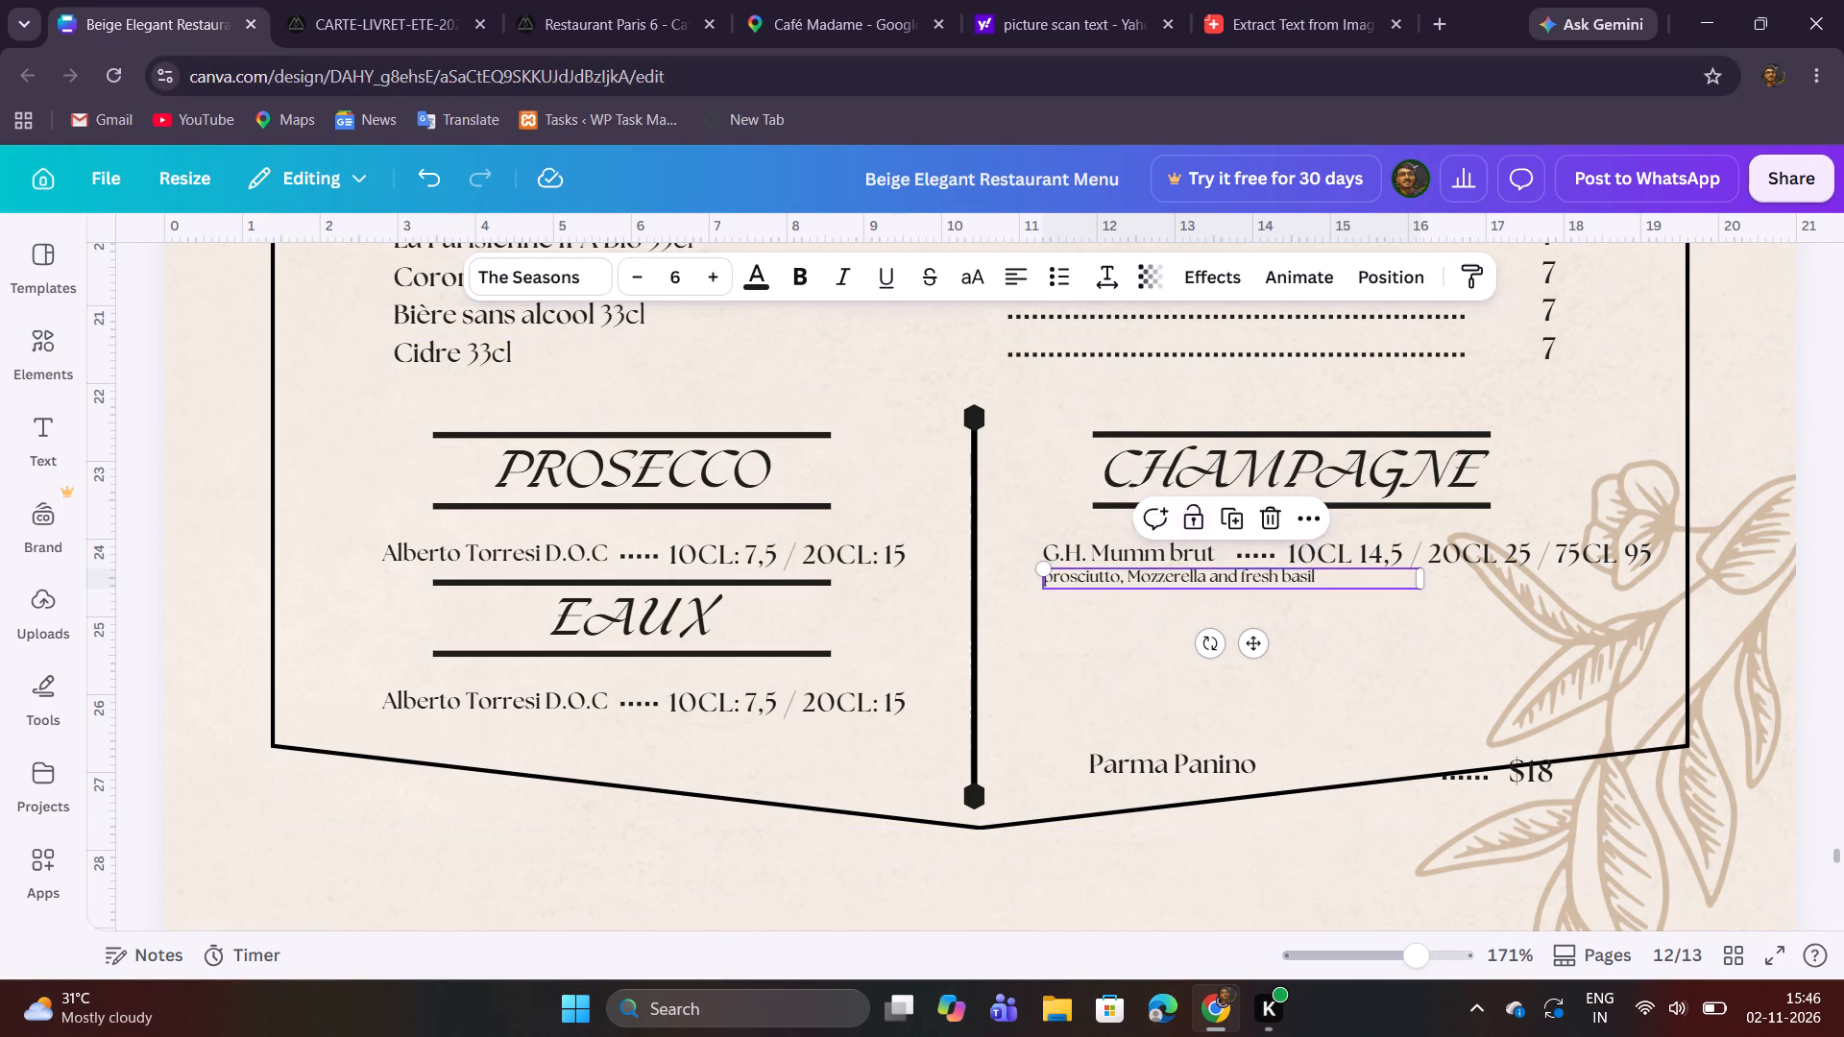
{"action": "key", "text": "ctrl+v"}
{"action": "left_click", "coordinate": [1193, 694]}
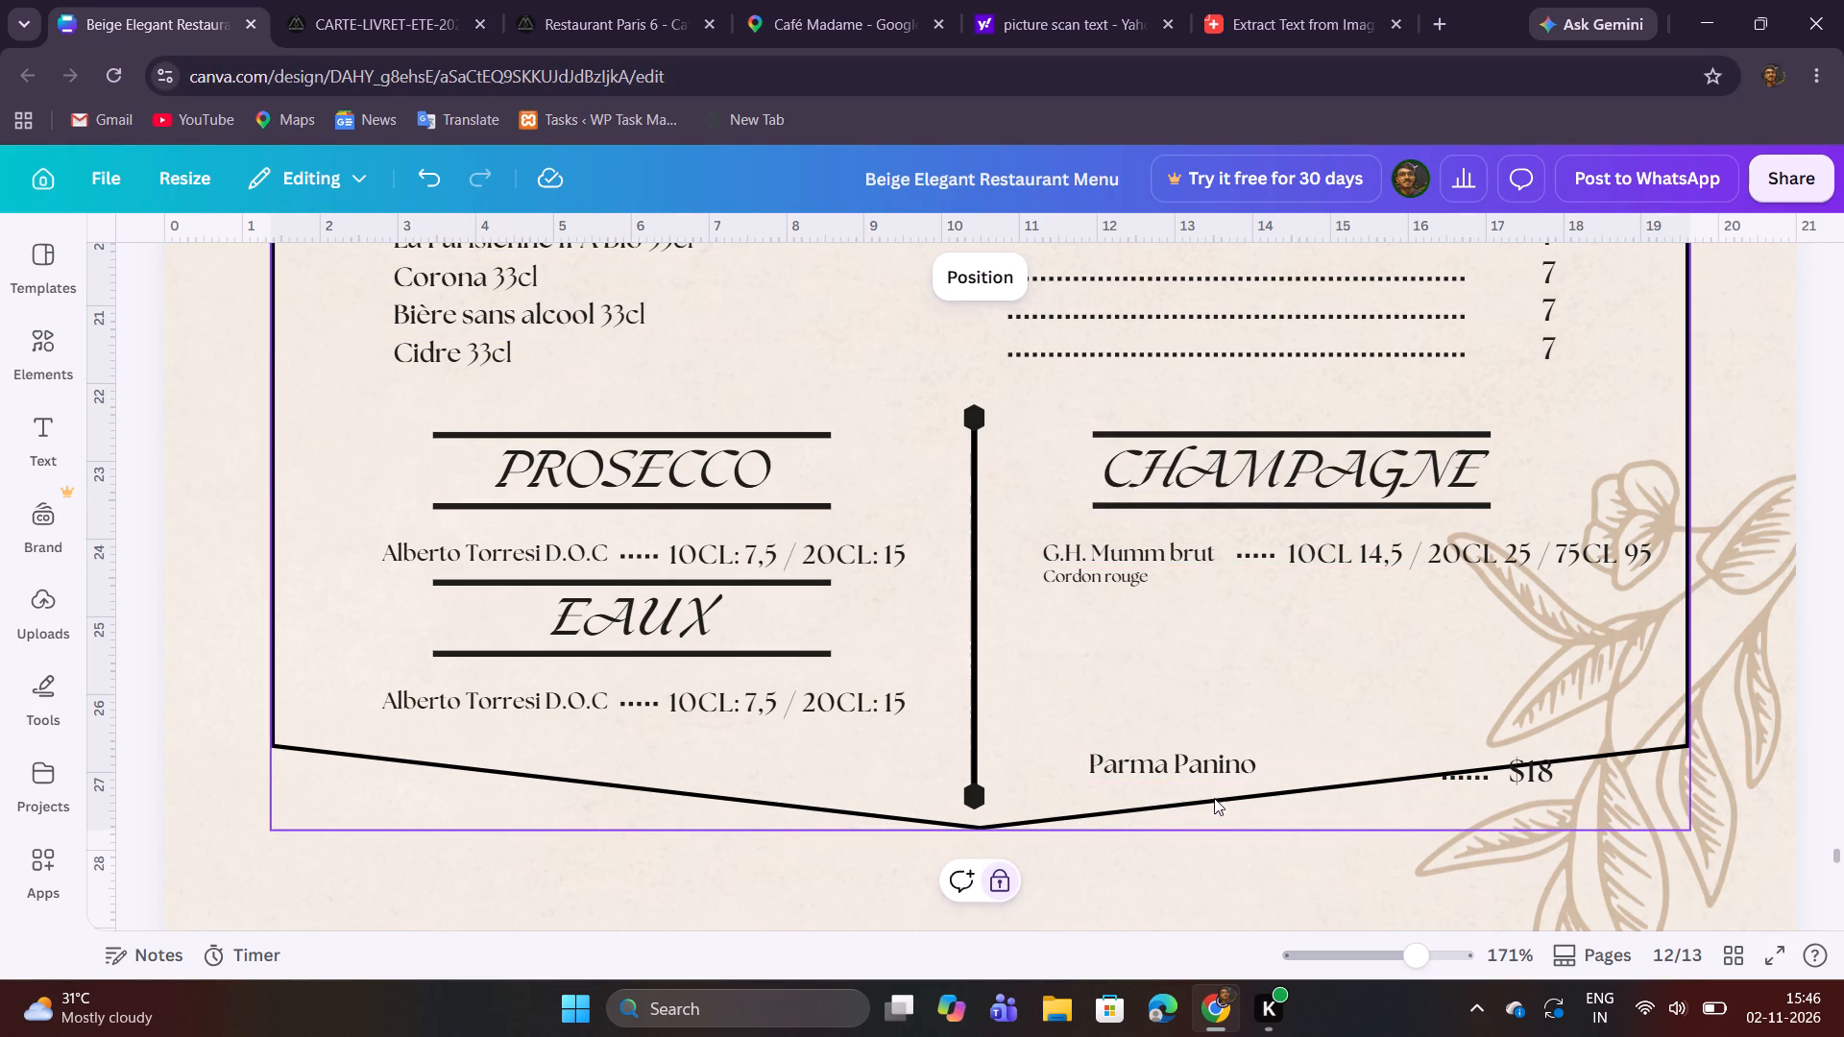
Delete the leftover "Parma Panino" template item together with its dots and $18 price.
{"action": "left_click_drag", "start_coordinate": [1128, 722], "coordinate": [1555, 783]}
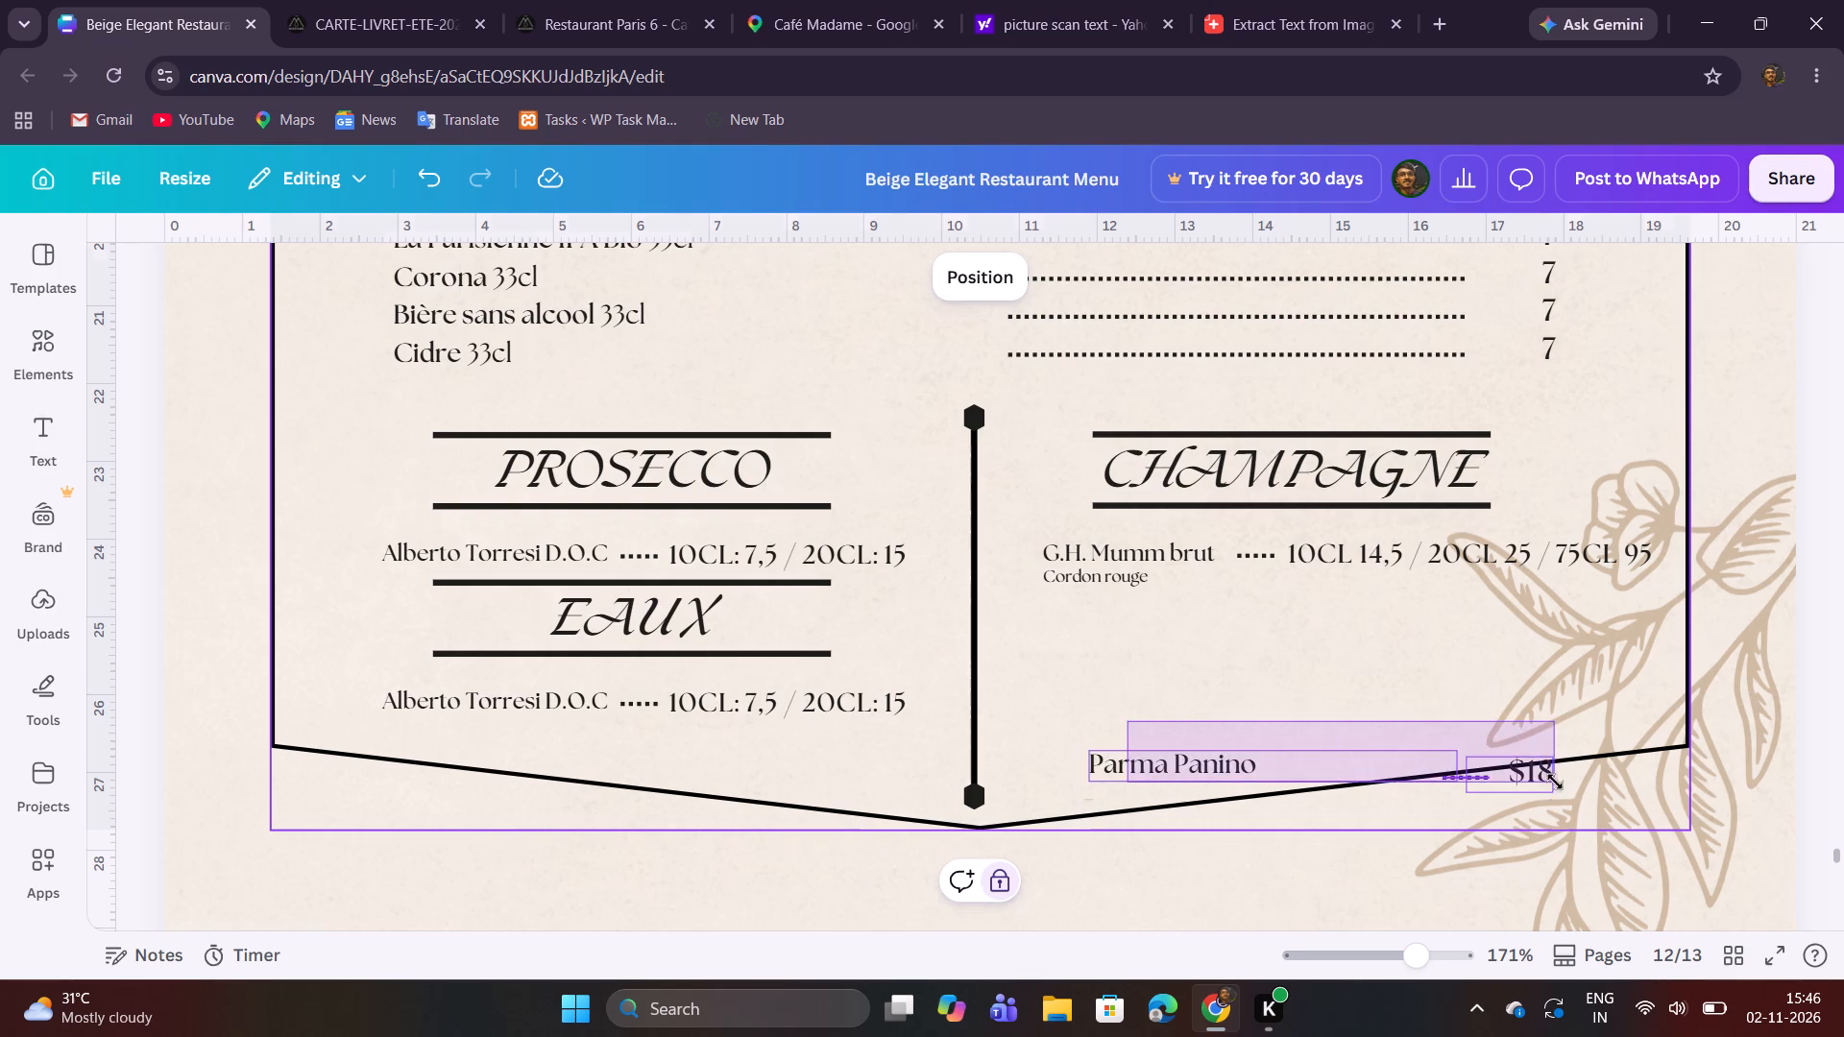
{"action": "left_click", "coordinate": [1371, 707]}
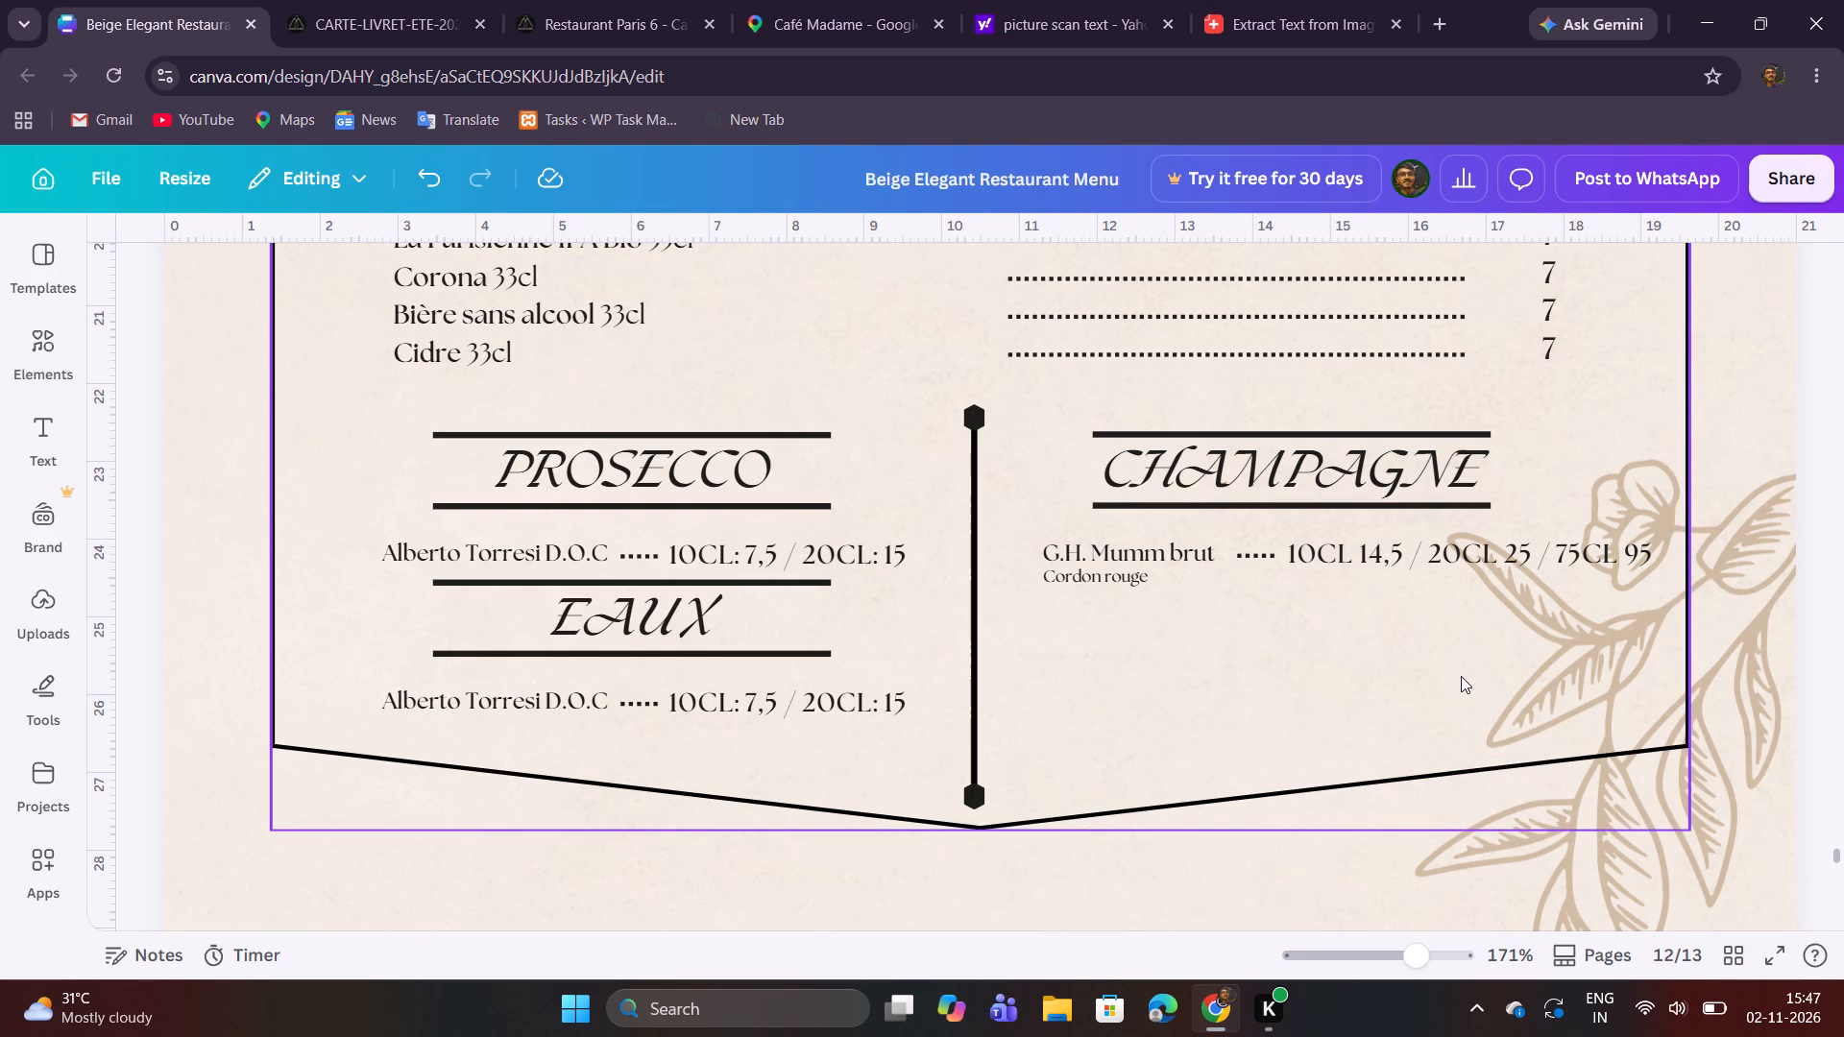
Check the Eaux section in the PDF, and delete the Eaux heading and its duplicated Alberto Torresi line in Canva.
{"action": "left_click", "coordinate": [393, 0]}
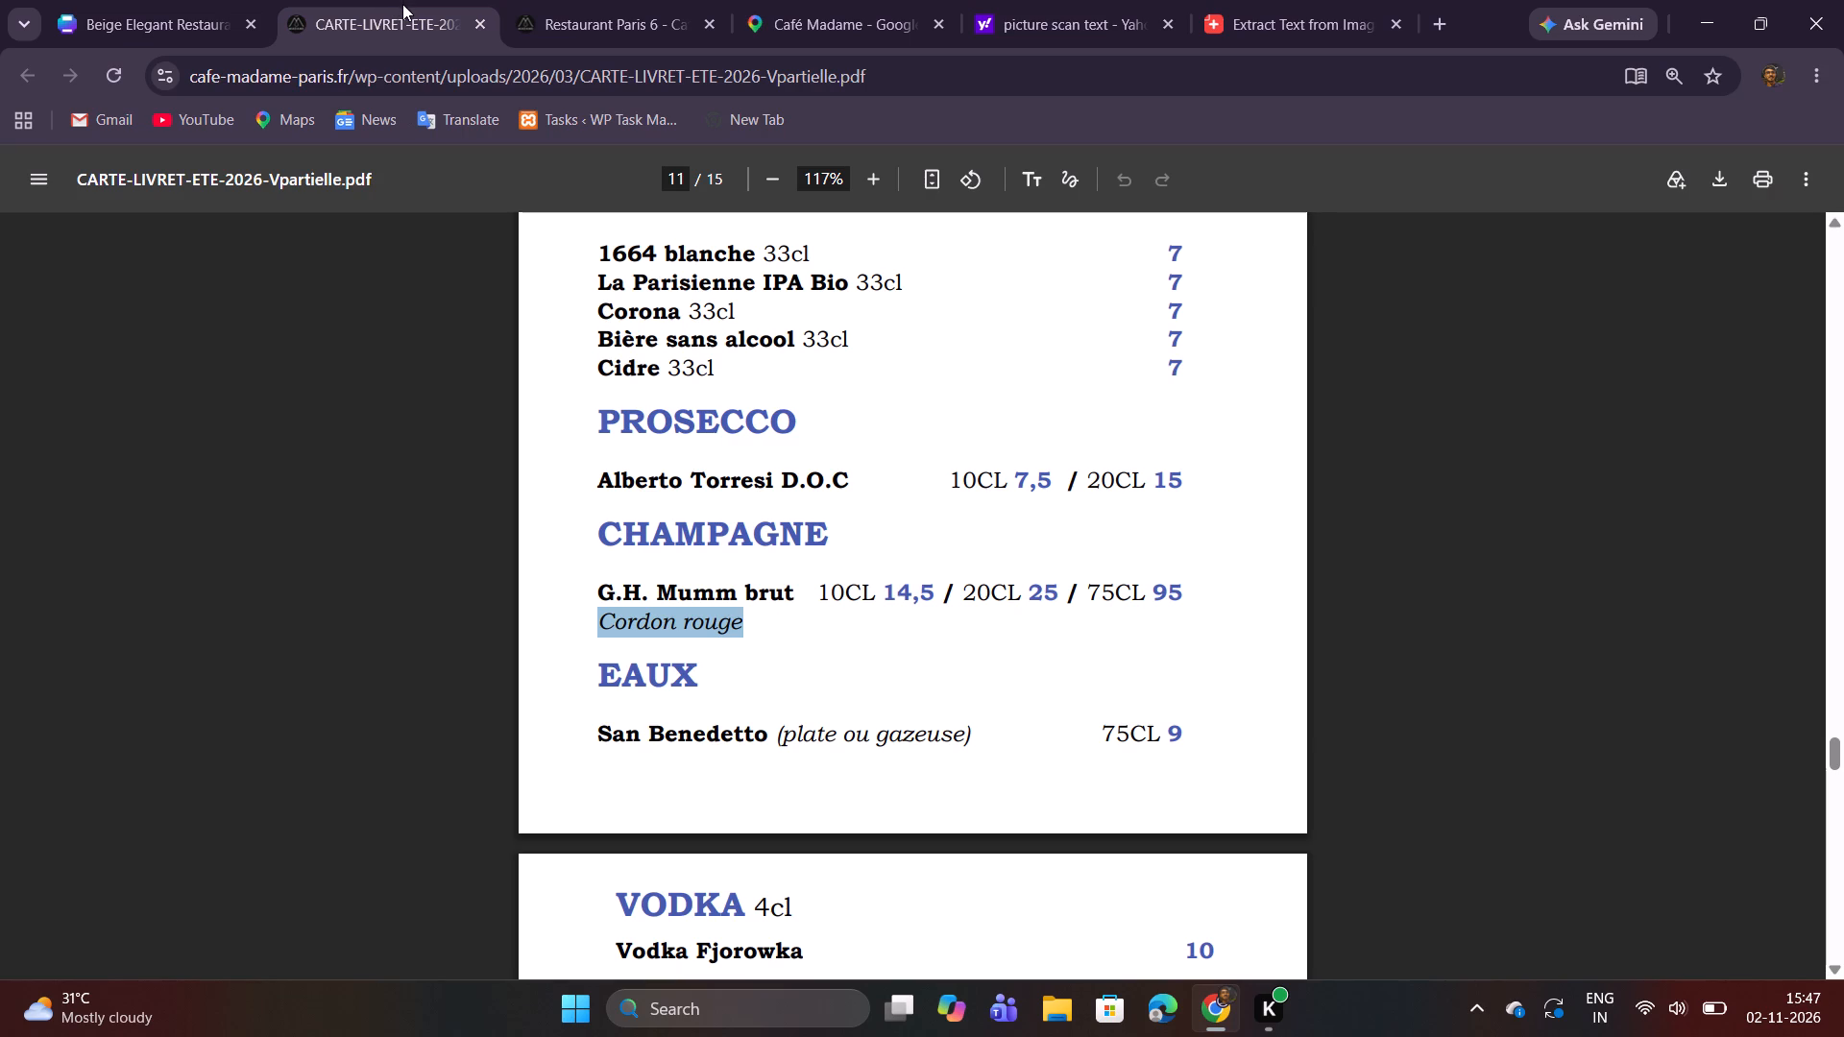
{"action": "left_click", "coordinate": [184, 6]}
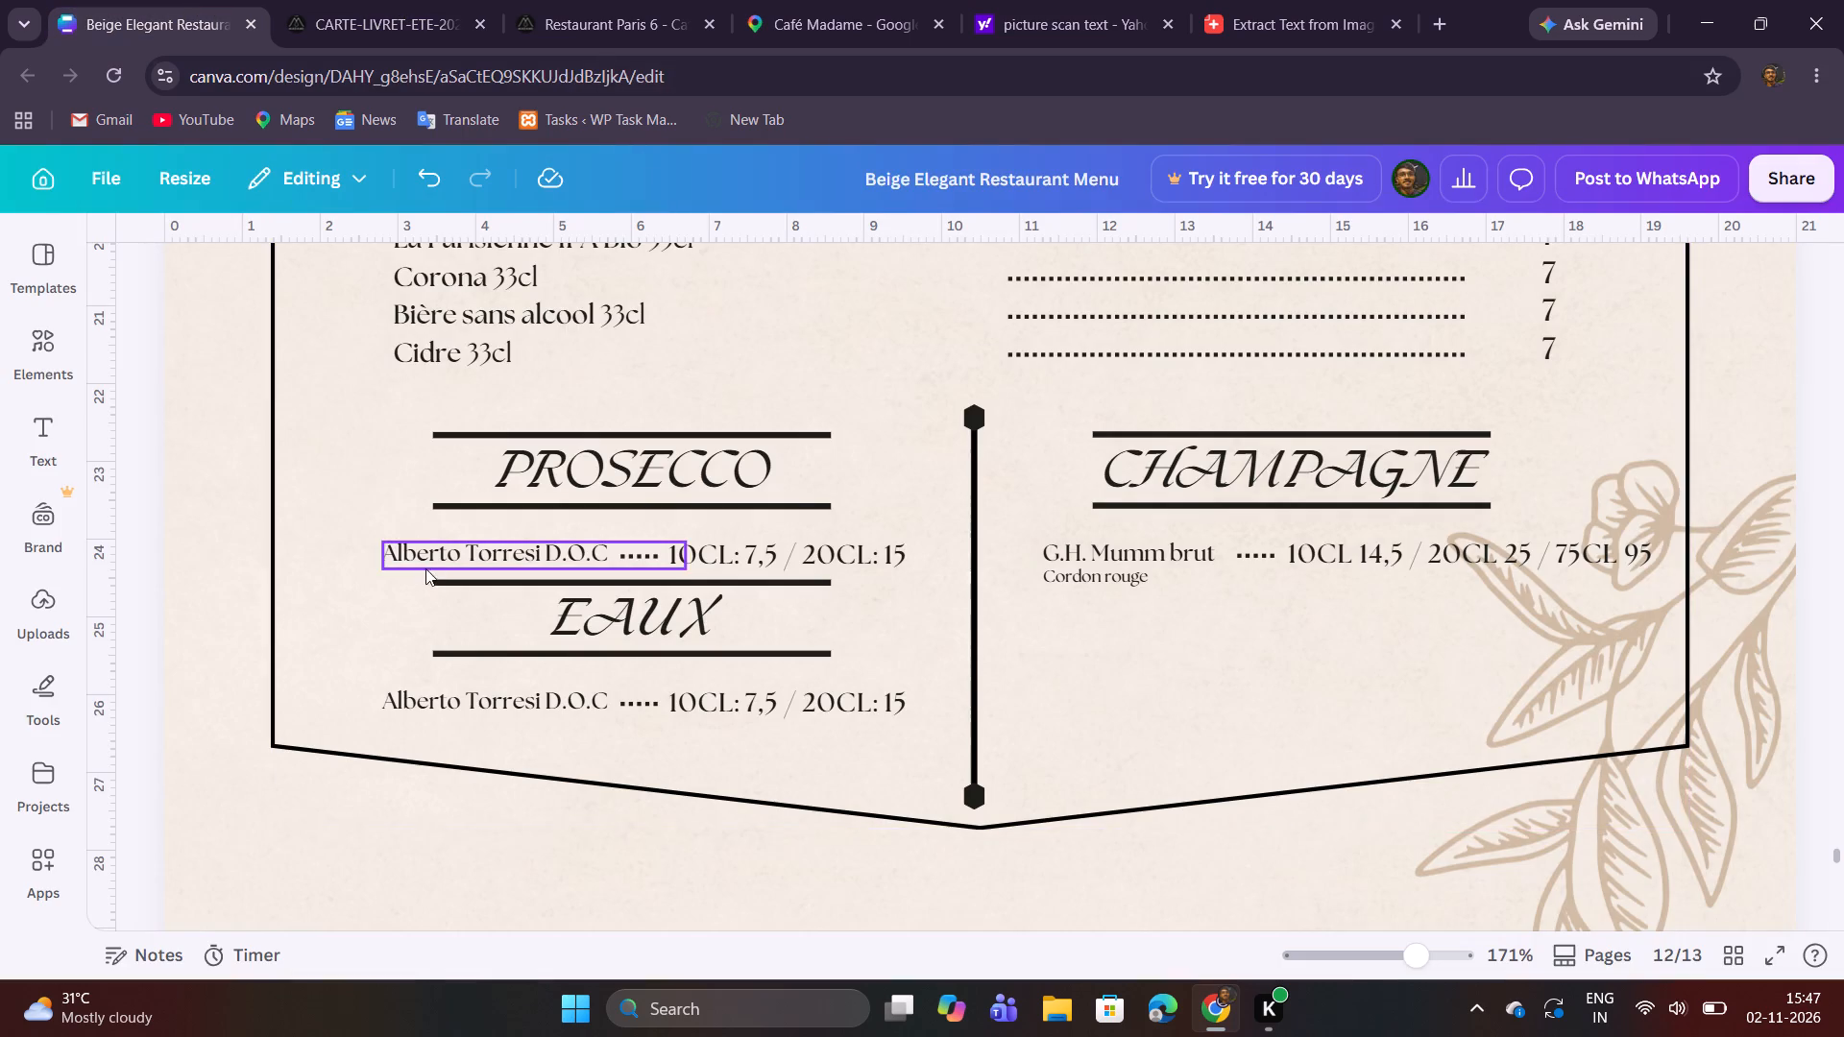
{"action": "left_click_drag", "start_coordinate": [387, 585], "coordinate": [856, 737]}
{"action": "left_click", "coordinate": [694, 536]}
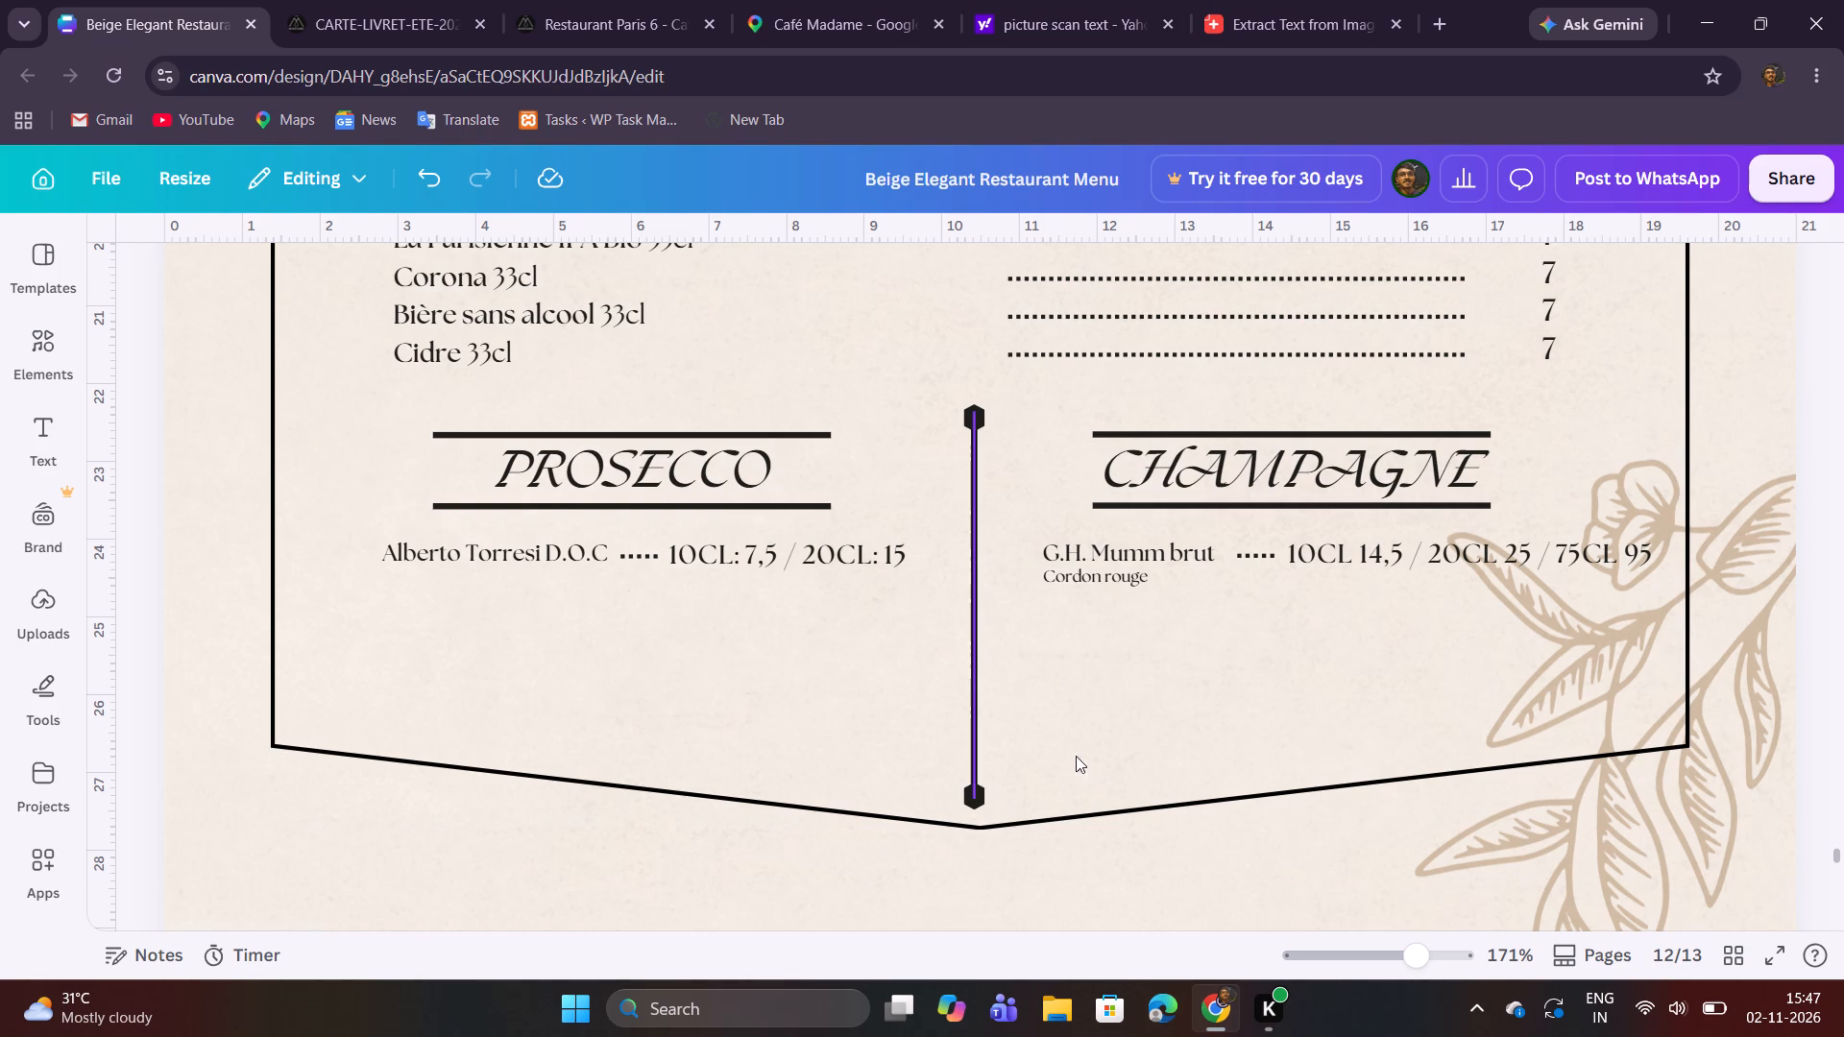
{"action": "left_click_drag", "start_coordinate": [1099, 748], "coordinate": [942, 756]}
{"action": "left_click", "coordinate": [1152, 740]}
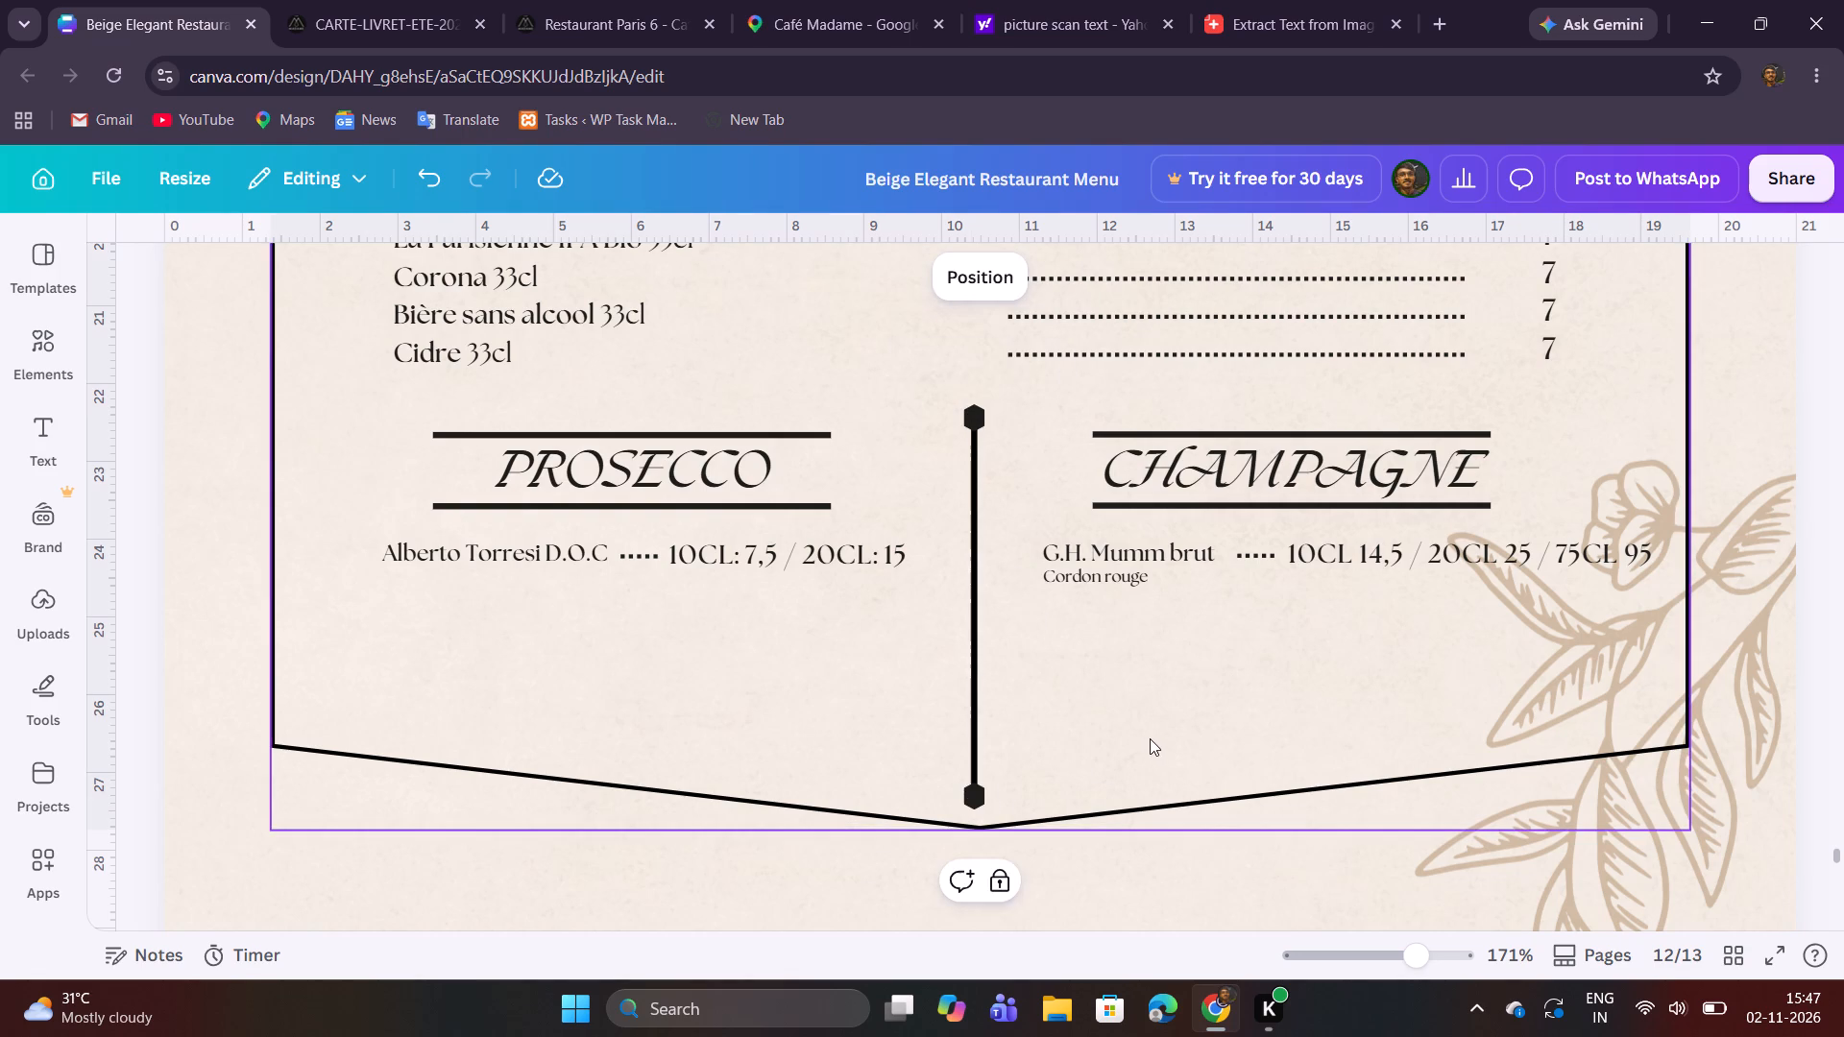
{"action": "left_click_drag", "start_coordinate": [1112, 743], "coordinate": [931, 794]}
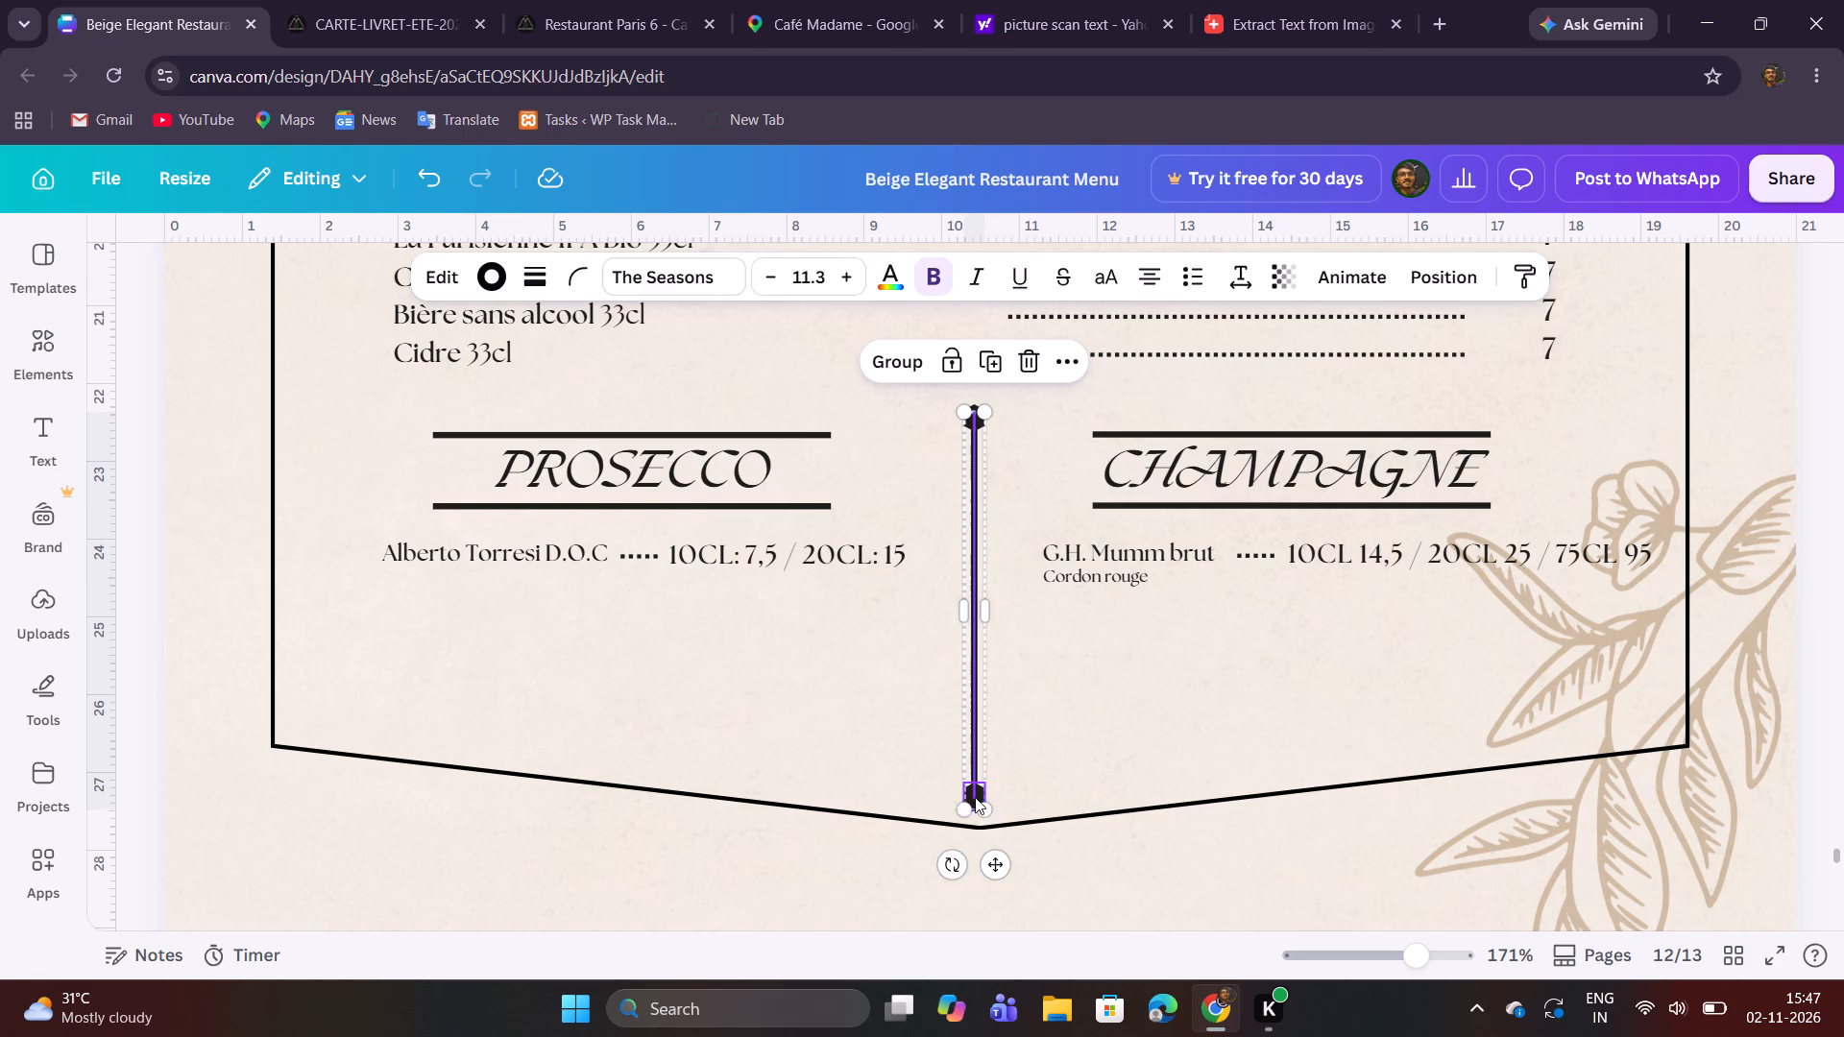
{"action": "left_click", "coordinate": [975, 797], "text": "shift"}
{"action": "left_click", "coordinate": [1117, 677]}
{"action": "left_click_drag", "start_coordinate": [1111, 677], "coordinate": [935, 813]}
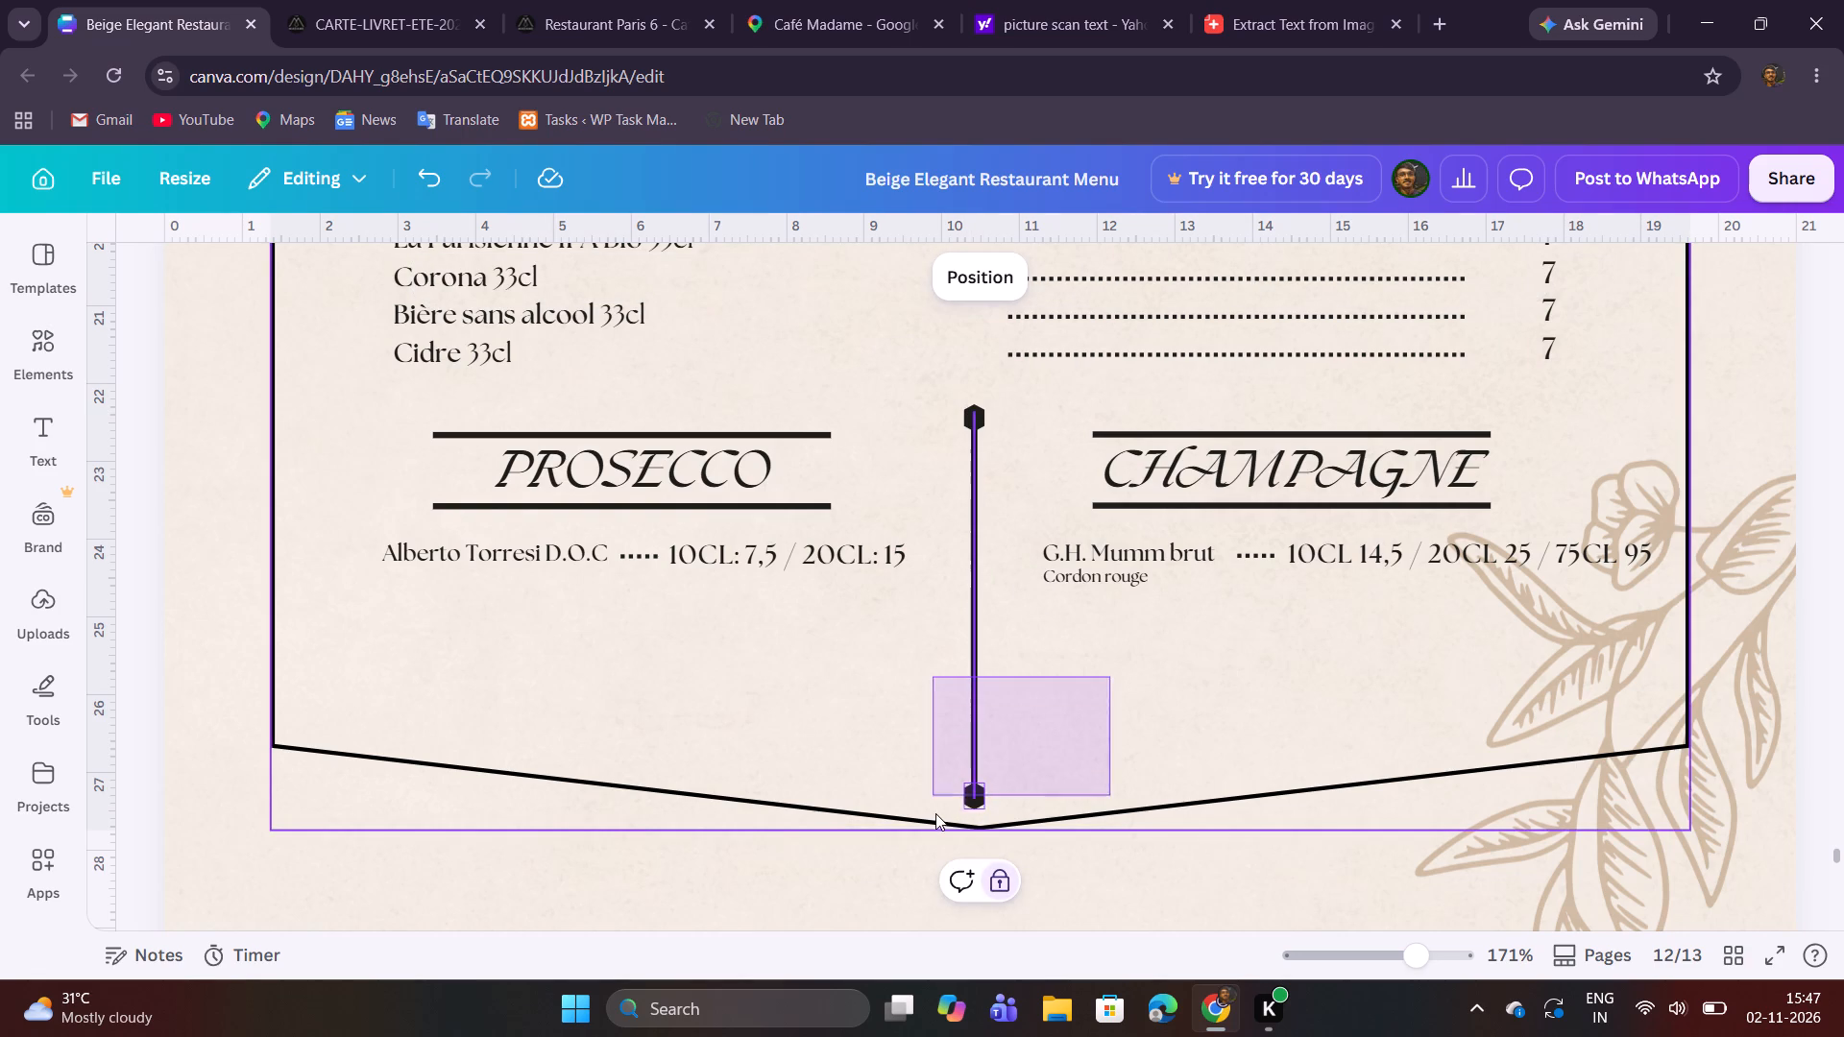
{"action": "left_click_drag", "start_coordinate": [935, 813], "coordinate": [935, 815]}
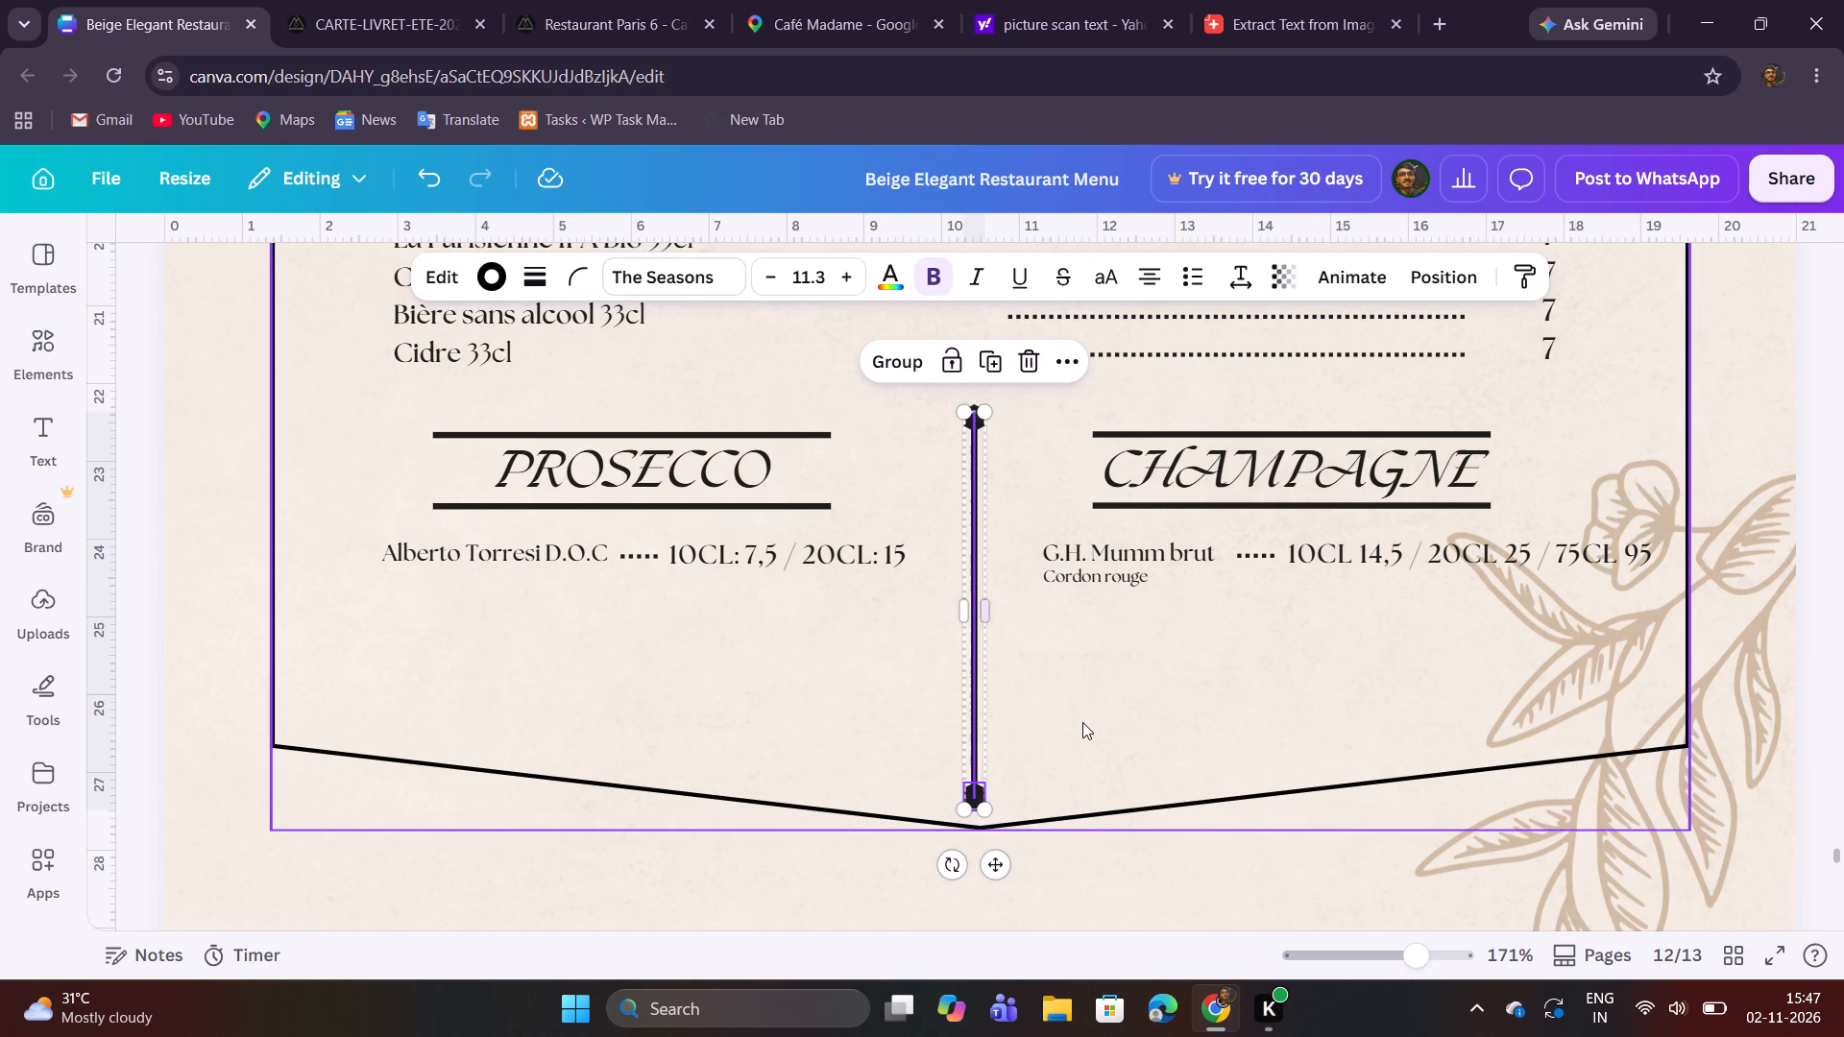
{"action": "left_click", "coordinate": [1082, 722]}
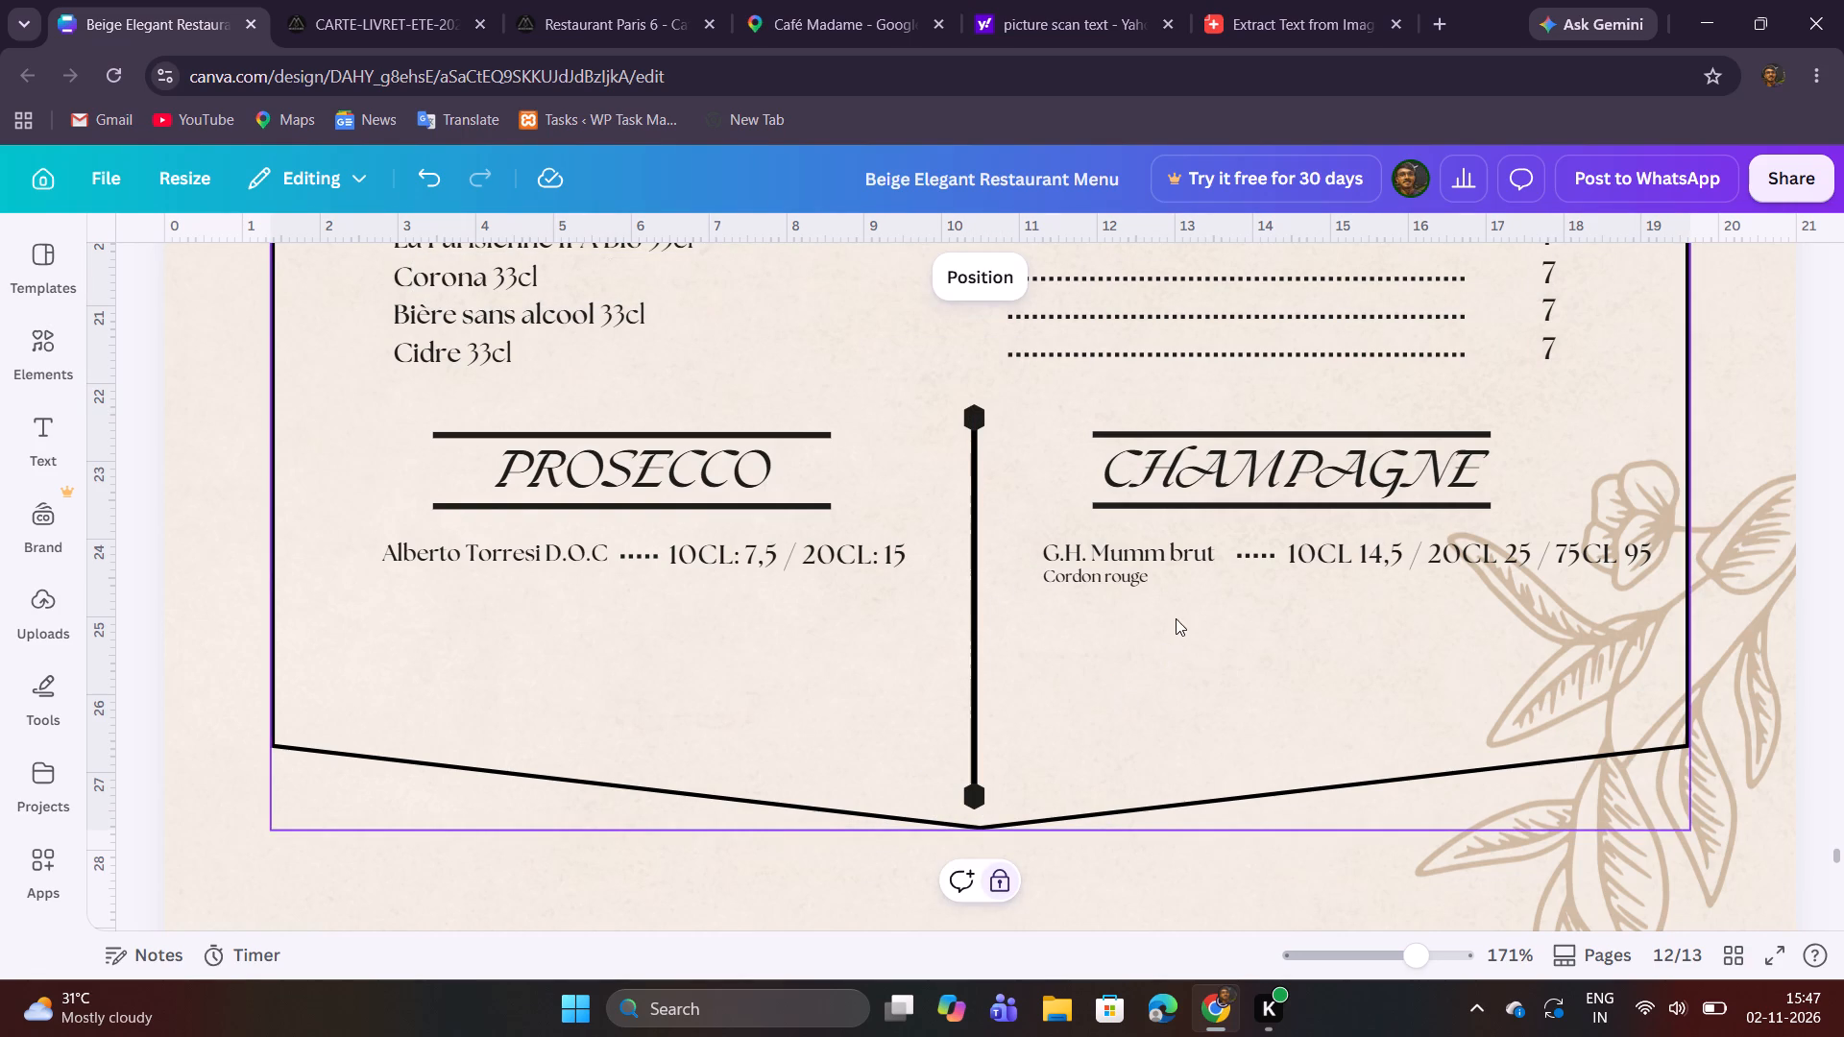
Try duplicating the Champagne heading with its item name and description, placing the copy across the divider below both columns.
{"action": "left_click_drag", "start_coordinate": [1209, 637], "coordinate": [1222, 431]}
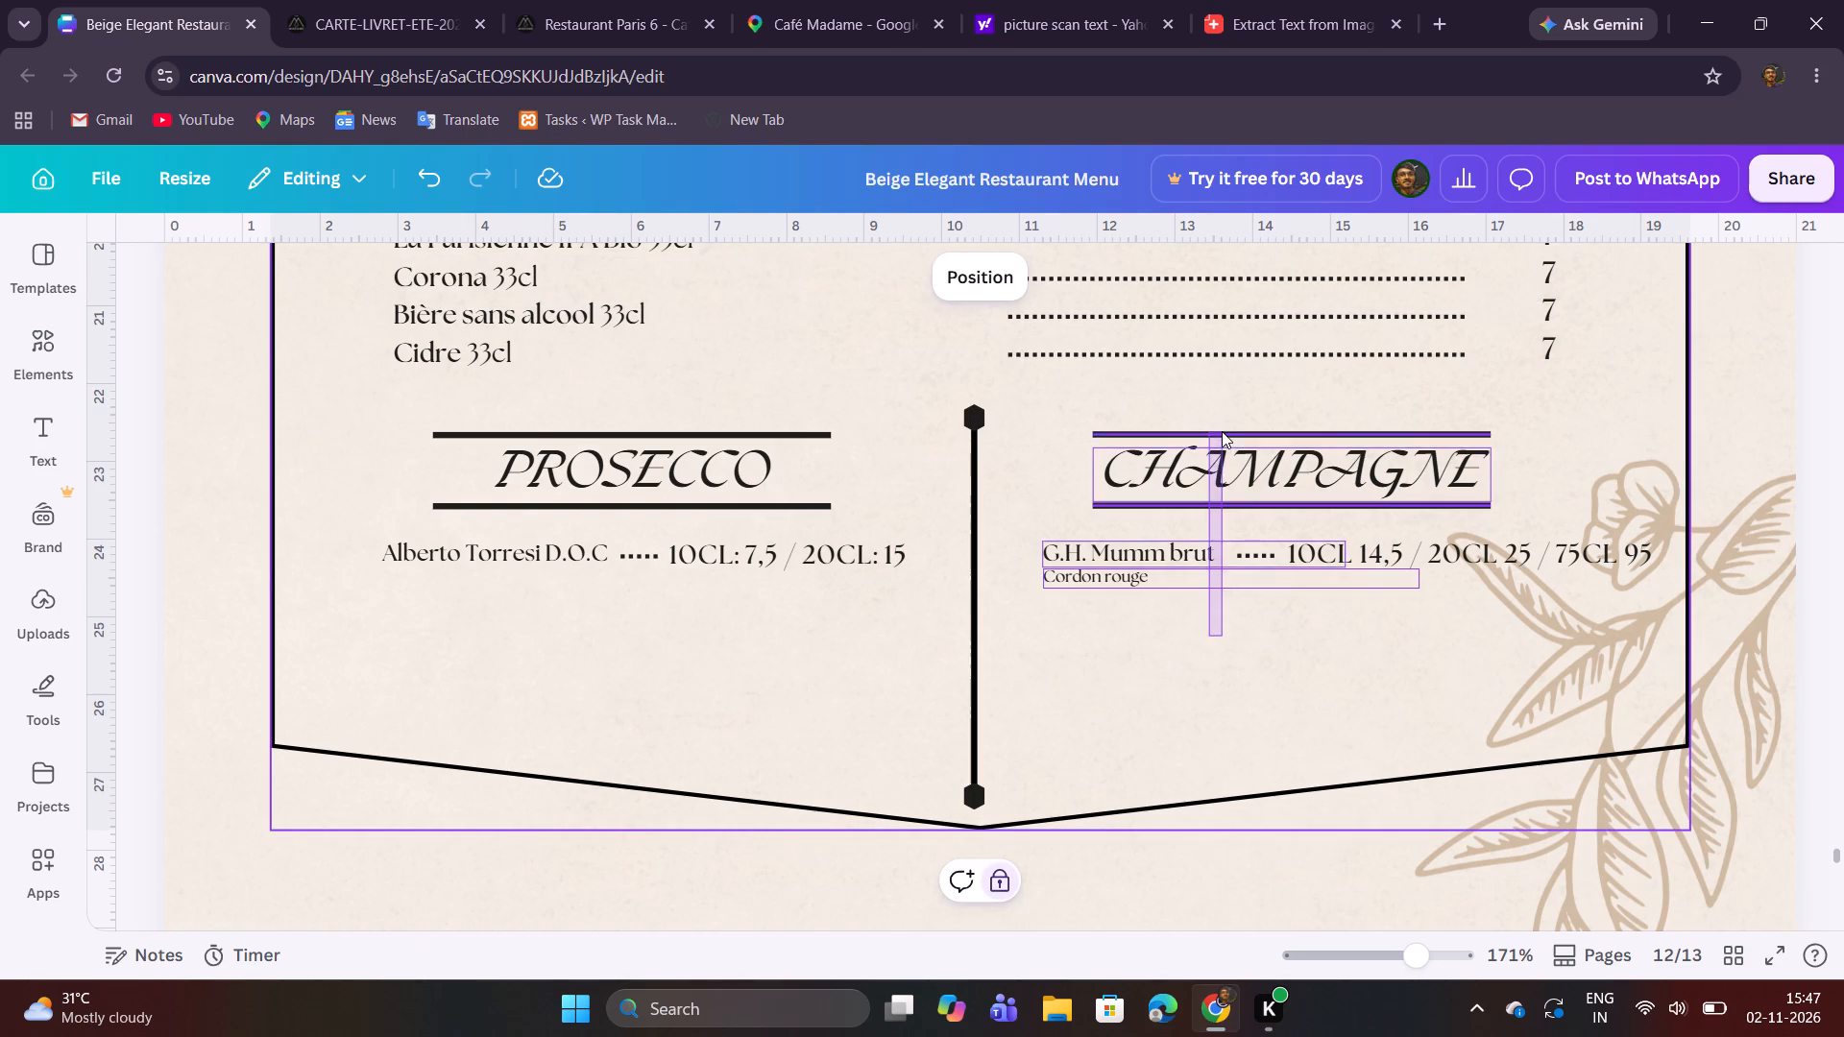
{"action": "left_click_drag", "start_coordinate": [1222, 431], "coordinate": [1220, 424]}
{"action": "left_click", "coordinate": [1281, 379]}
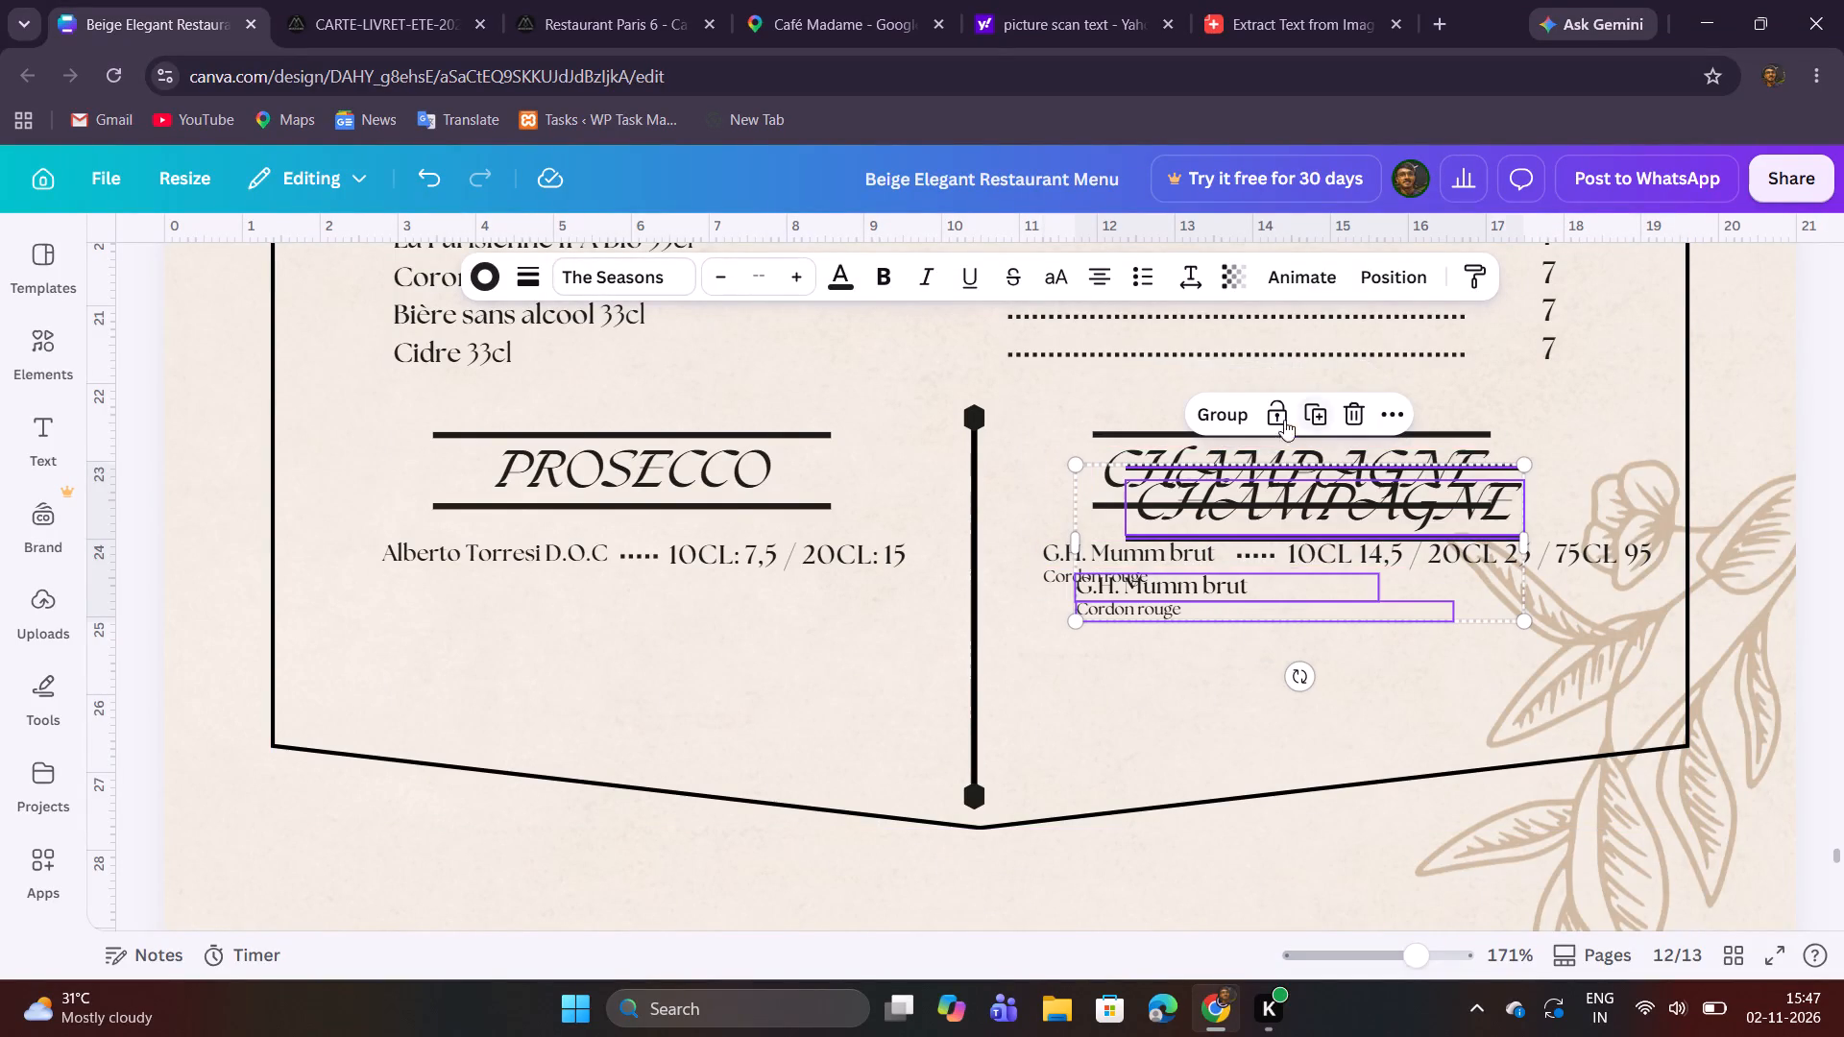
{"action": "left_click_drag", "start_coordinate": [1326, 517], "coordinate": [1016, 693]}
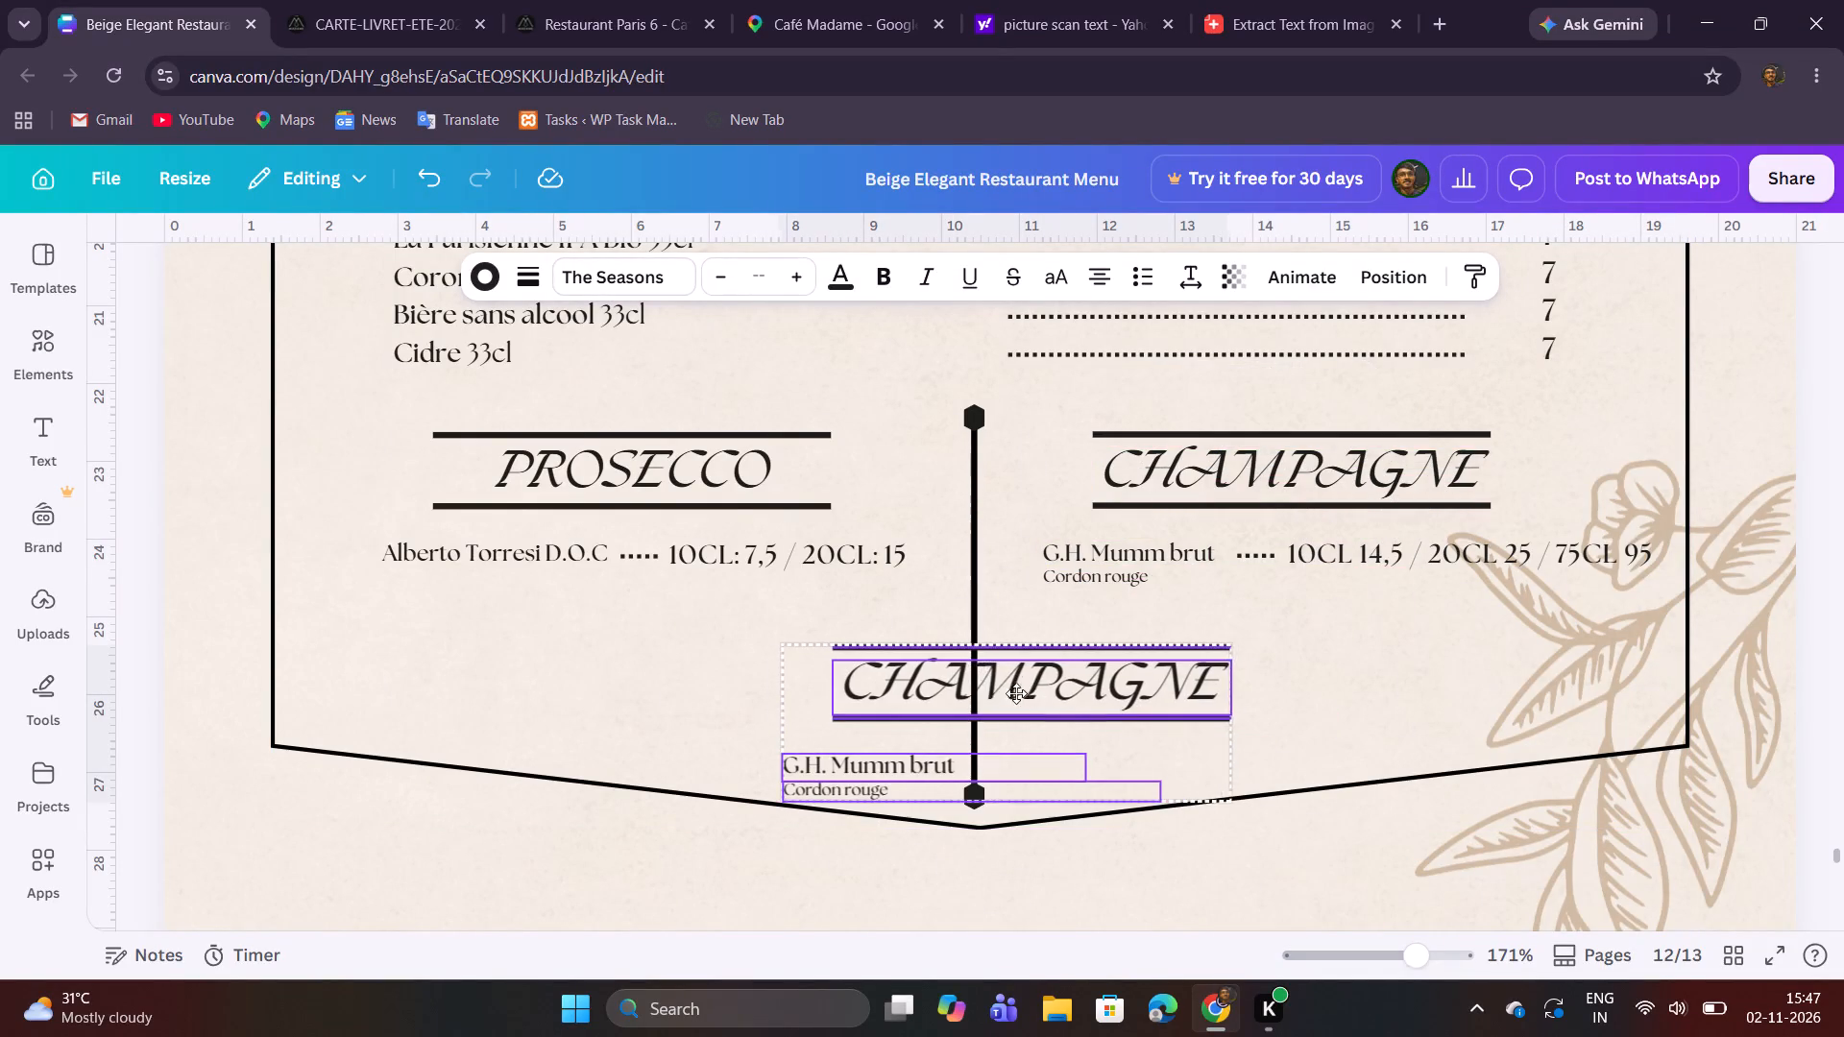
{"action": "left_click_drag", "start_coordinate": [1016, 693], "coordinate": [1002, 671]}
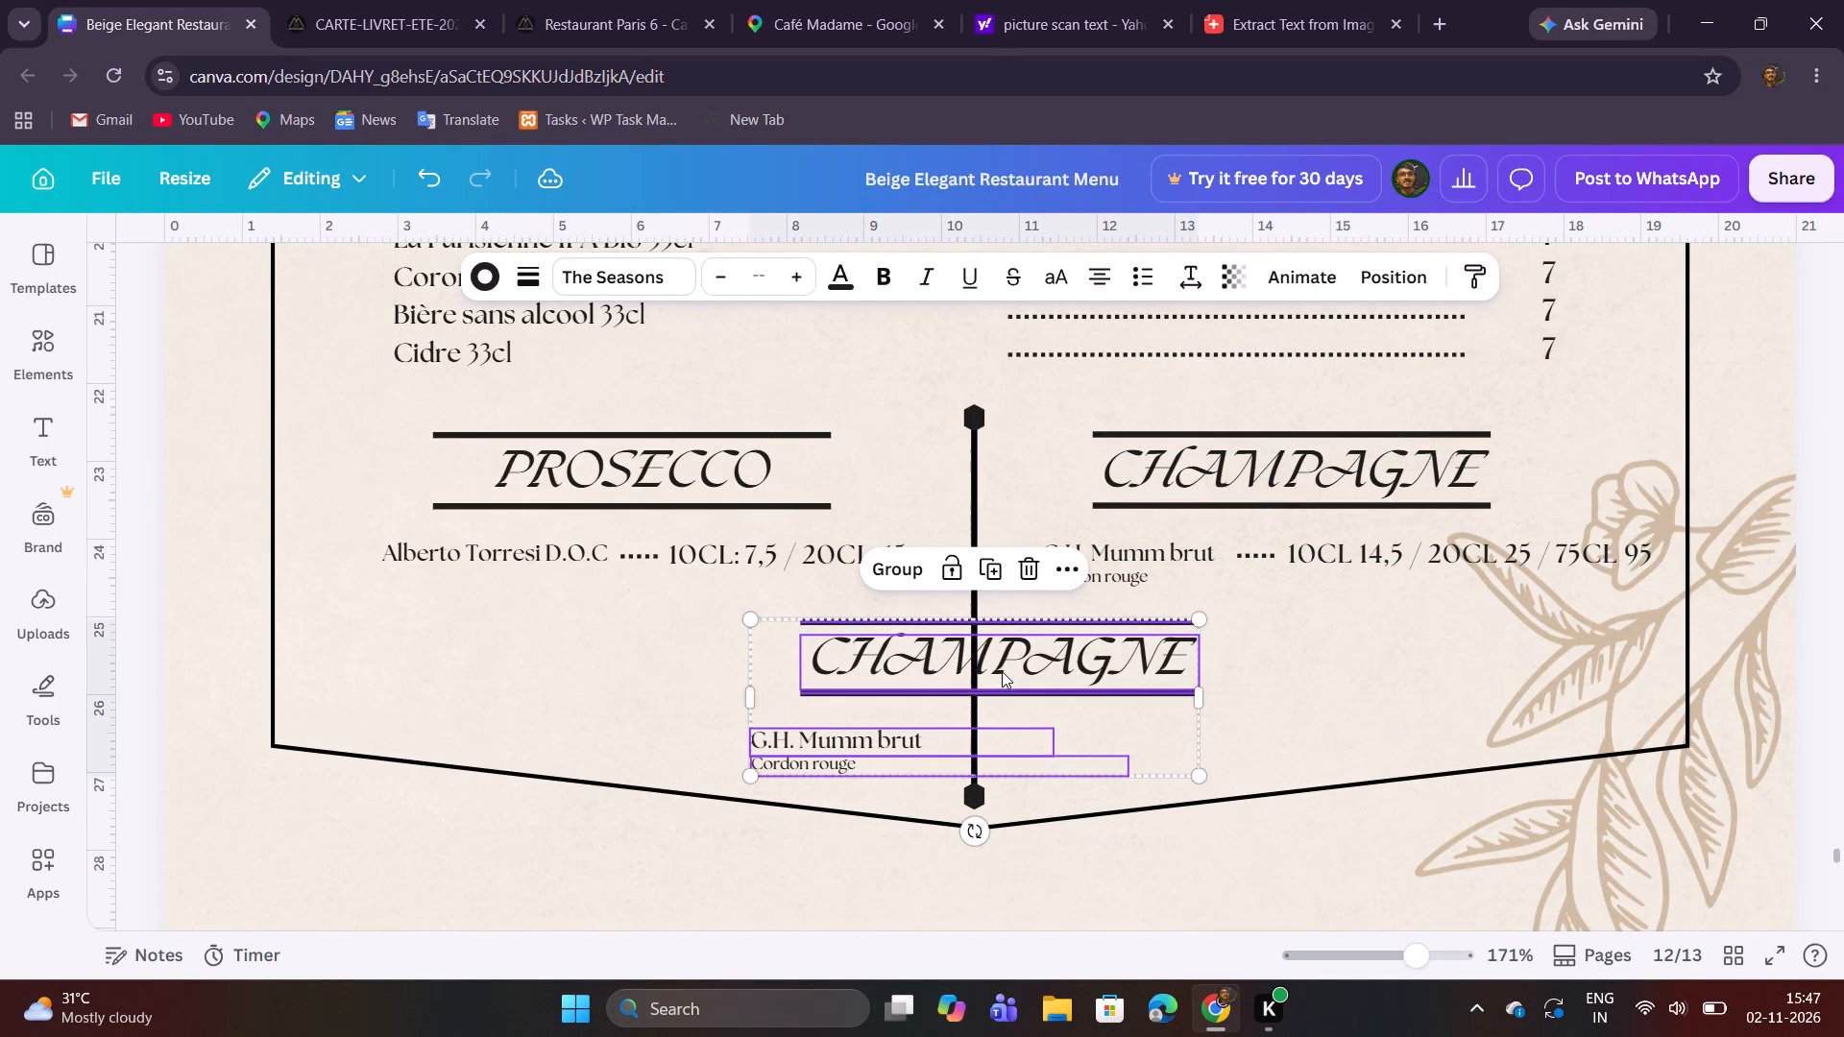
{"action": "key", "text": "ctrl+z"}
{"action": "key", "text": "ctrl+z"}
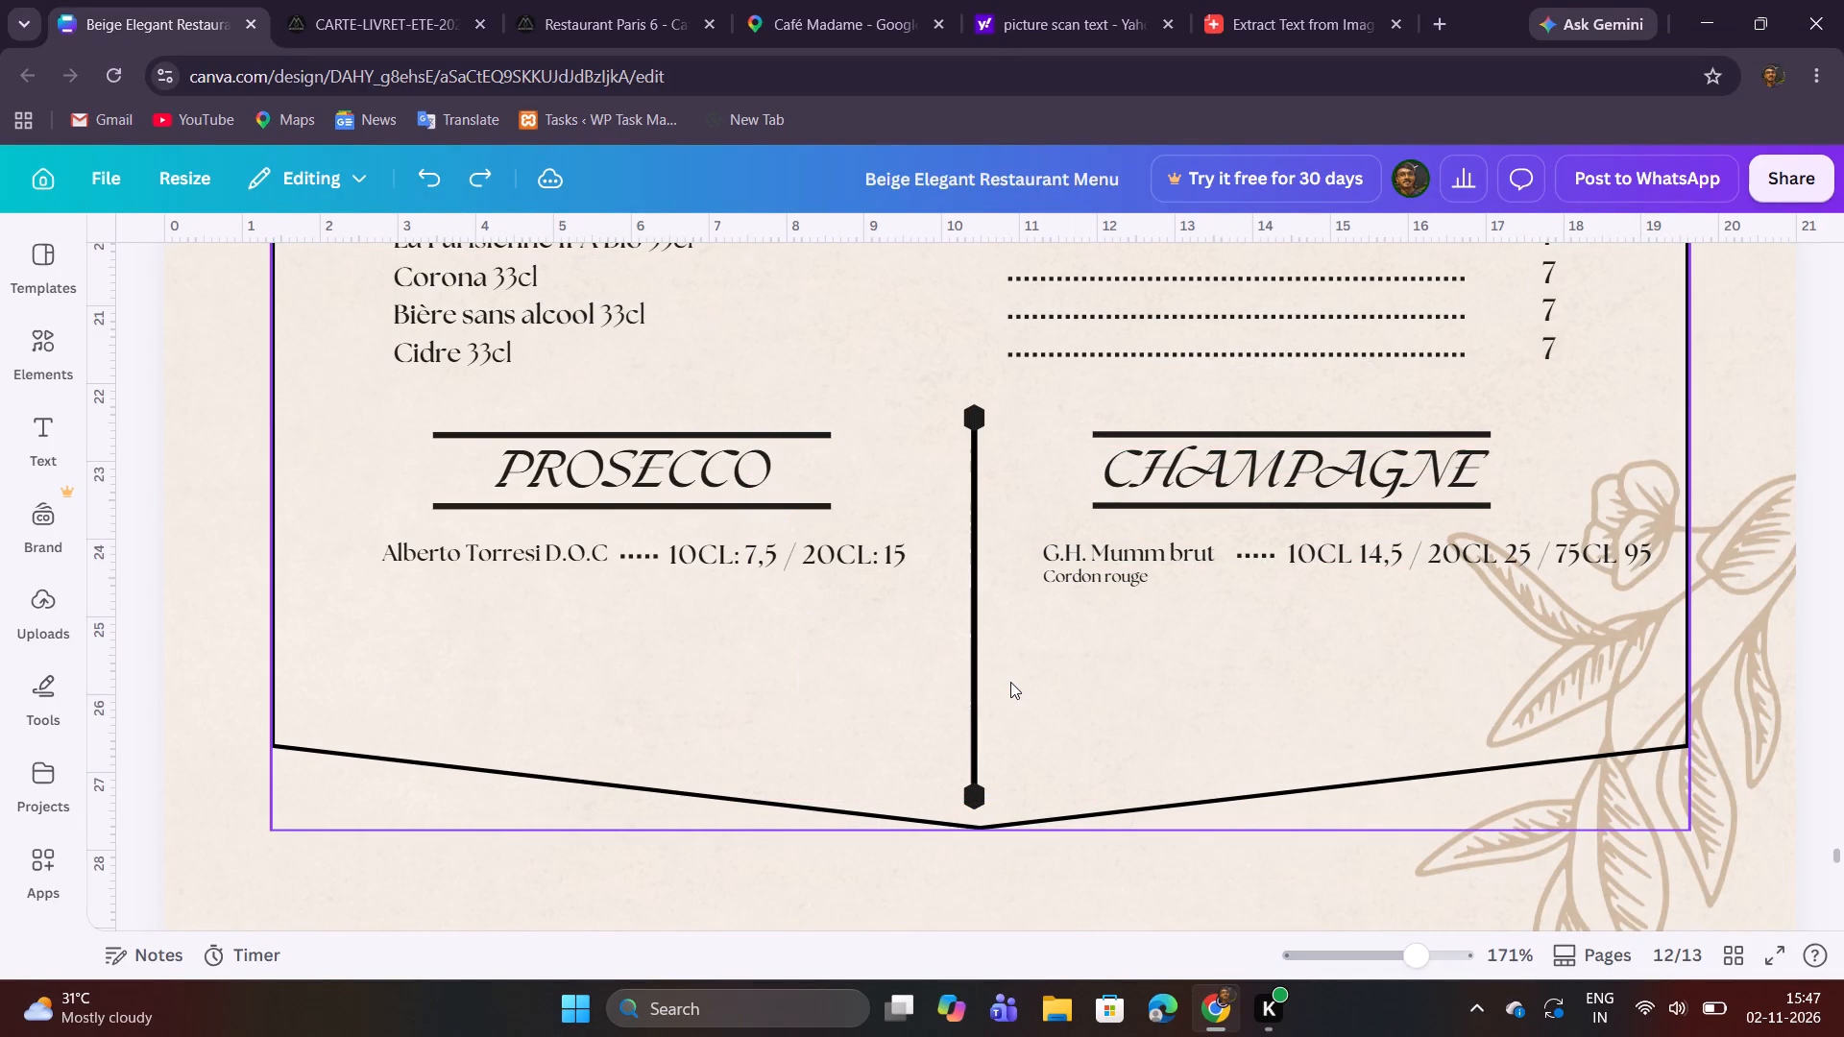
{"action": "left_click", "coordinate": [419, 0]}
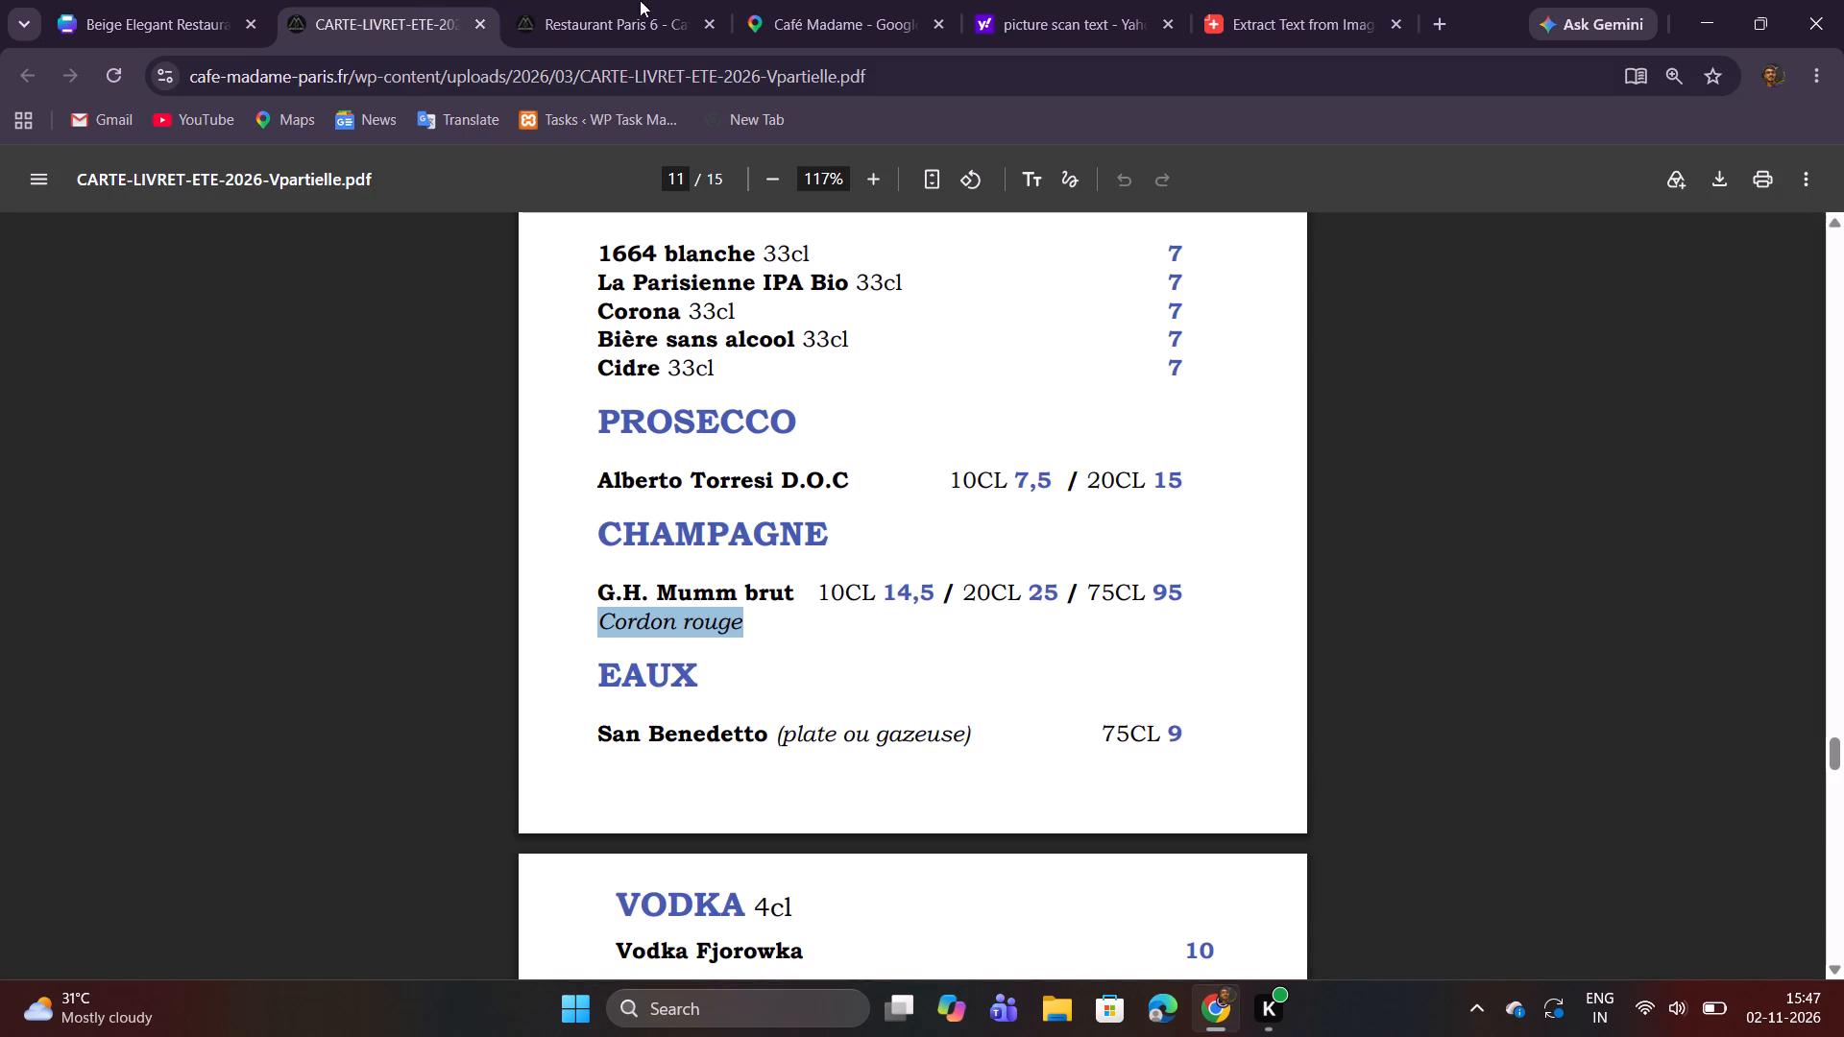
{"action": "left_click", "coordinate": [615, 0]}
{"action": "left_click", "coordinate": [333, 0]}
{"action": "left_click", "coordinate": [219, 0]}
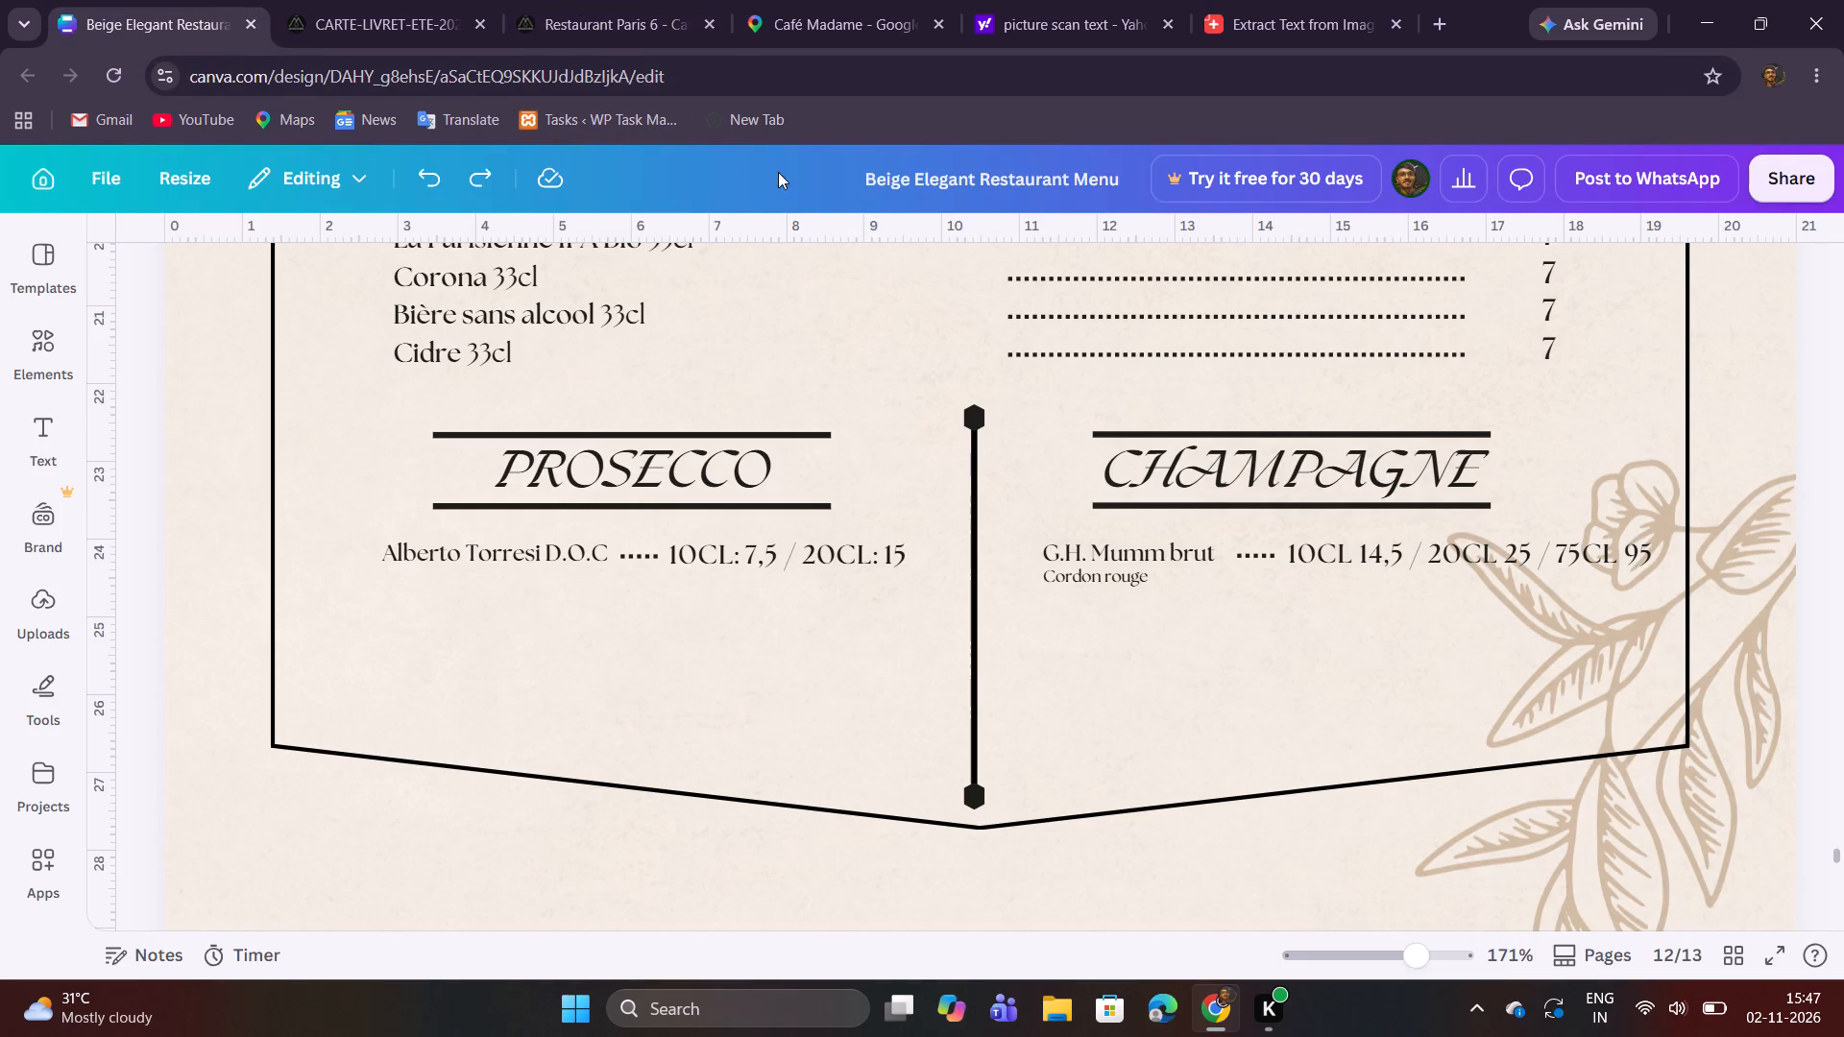
Duplicate the Prosecco heading with its Alberto Torresi line and place the copy under Cordon rouge, aligned with the Champagne heading.
{"action": "left_click_drag", "start_coordinate": [507, 408], "coordinate": [773, 585]}
{"action": "left_click", "coordinate": [666, 382]}
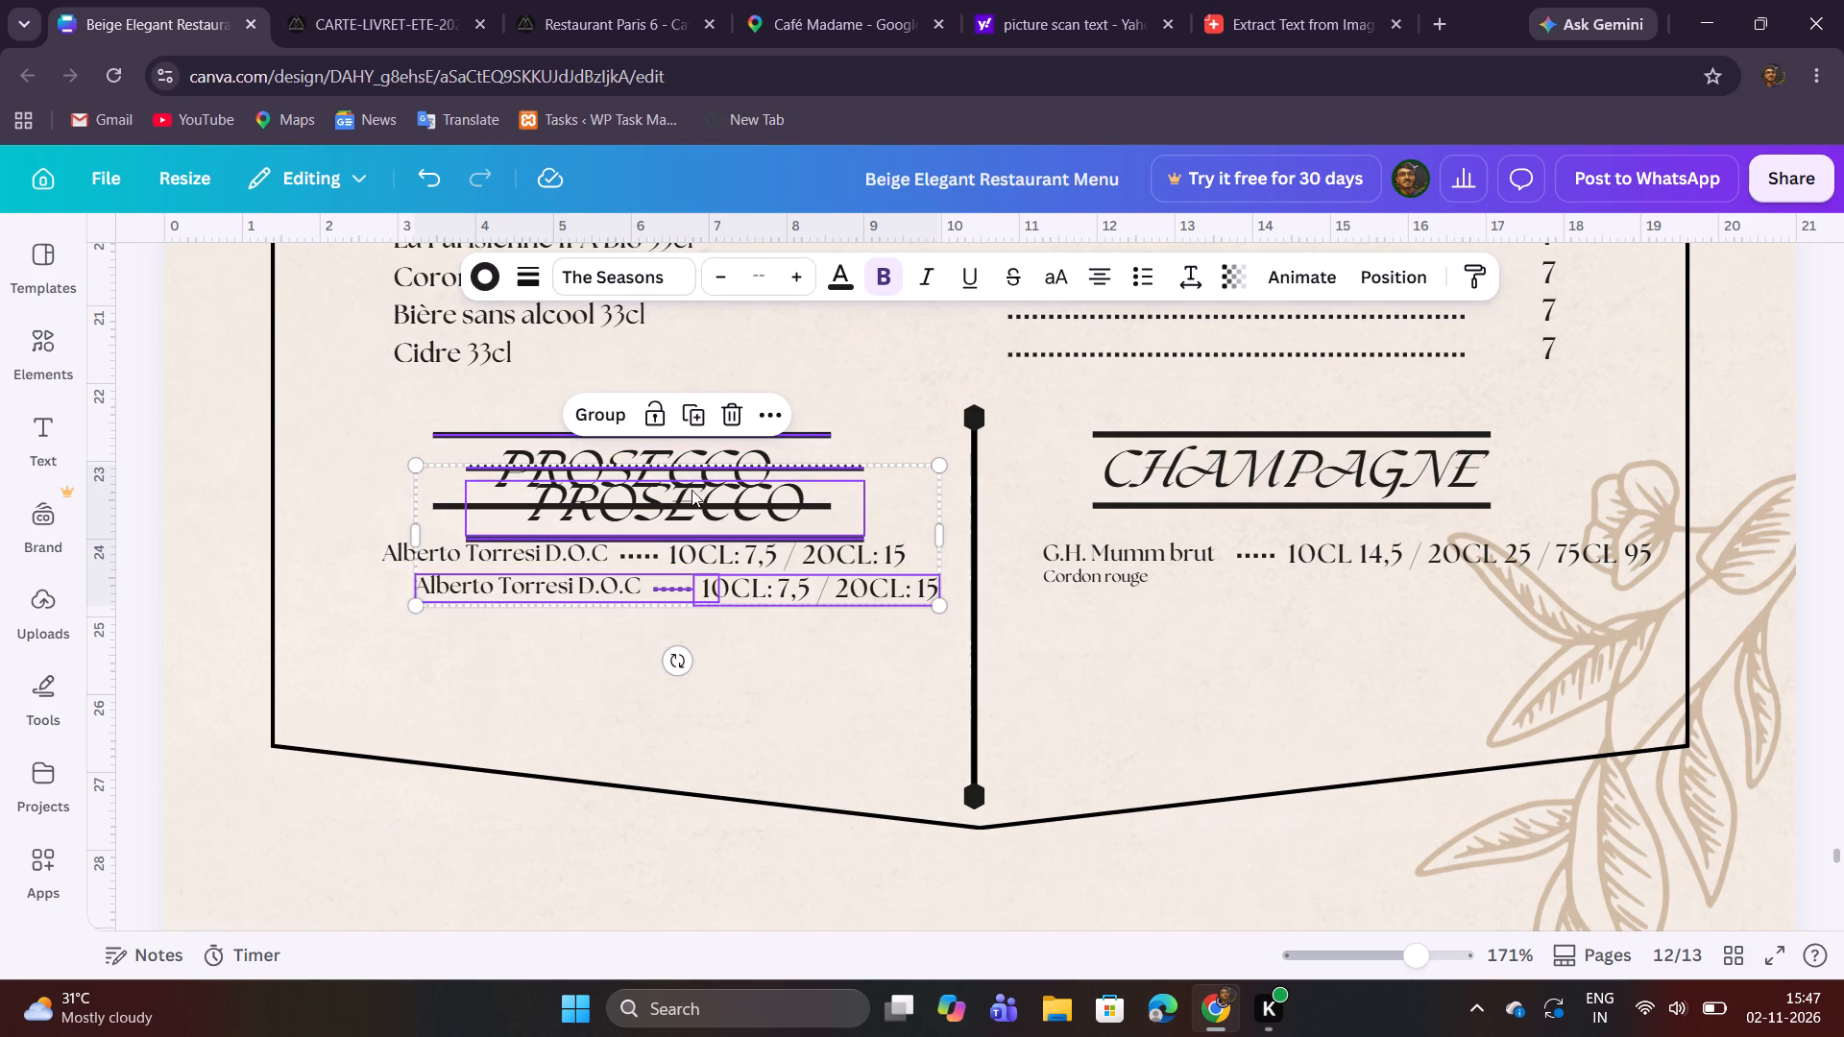
{"action": "left_click_drag", "start_coordinate": [691, 497], "coordinate": [1326, 635]}
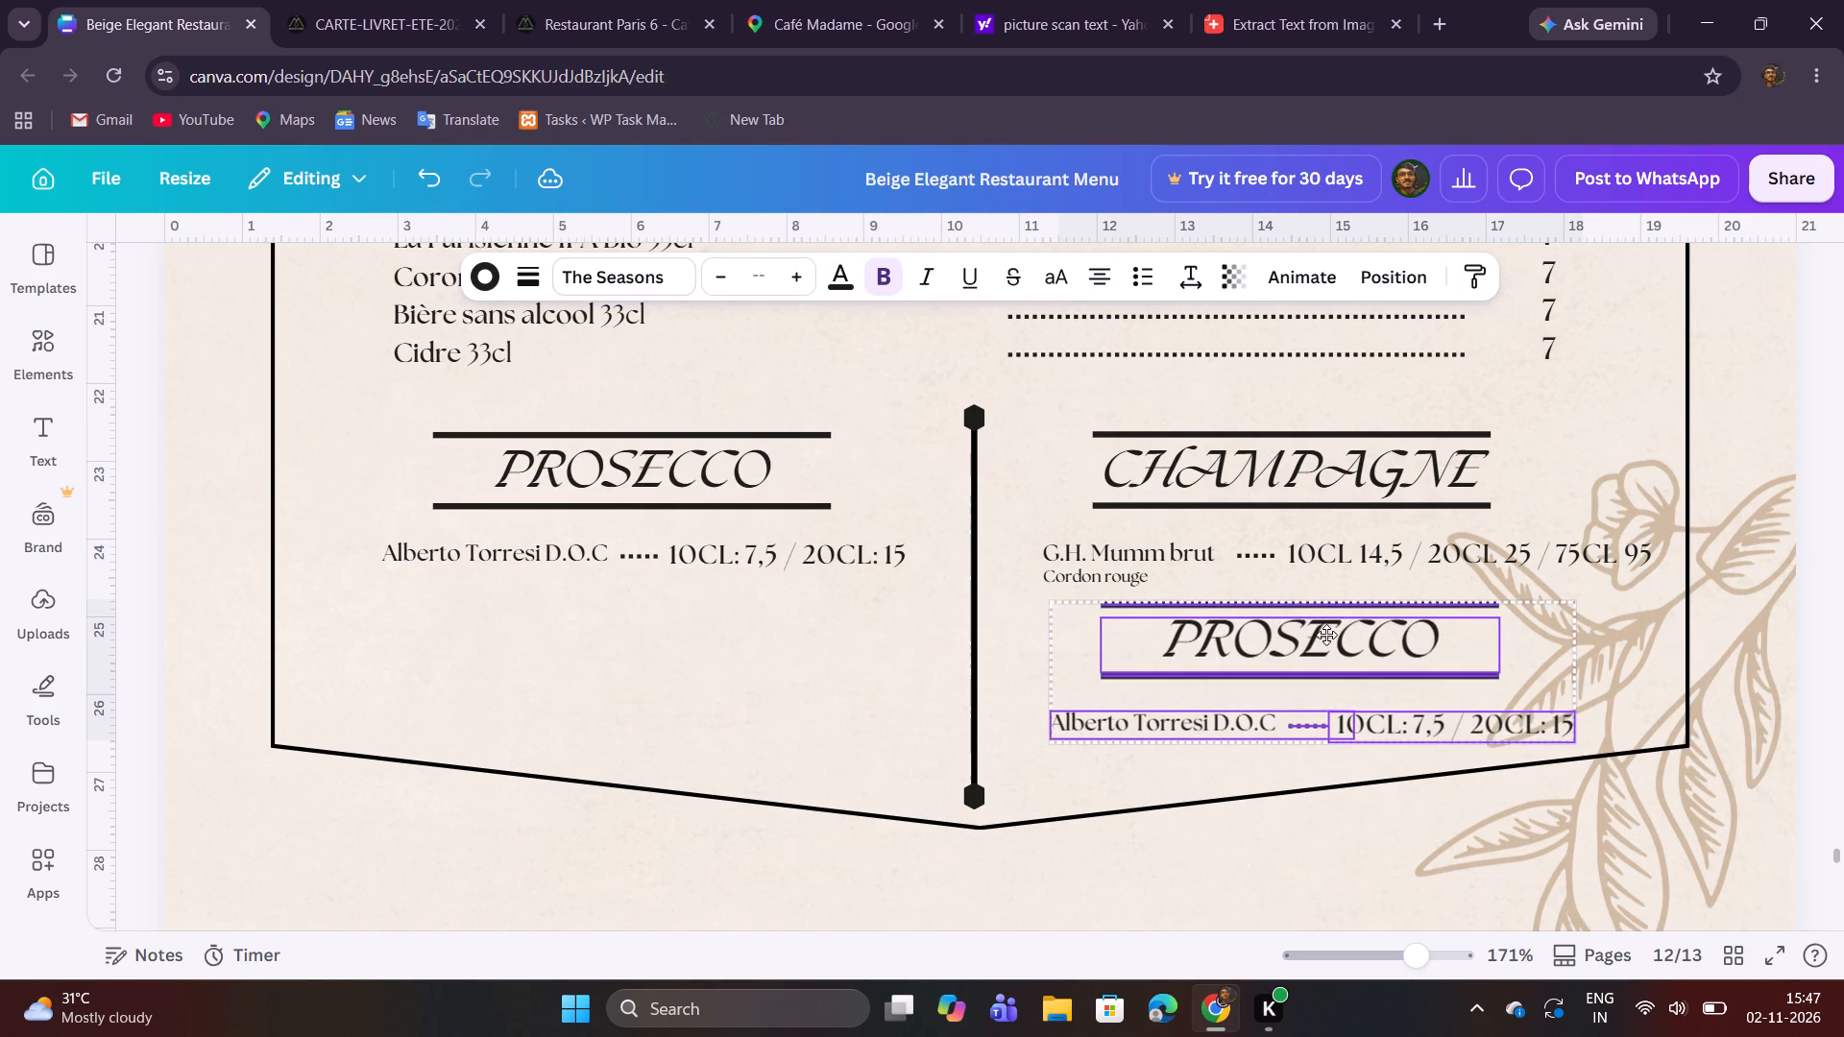
{"action": "left_click_drag", "start_coordinate": [1326, 635], "coordinate": [1334, 645]}
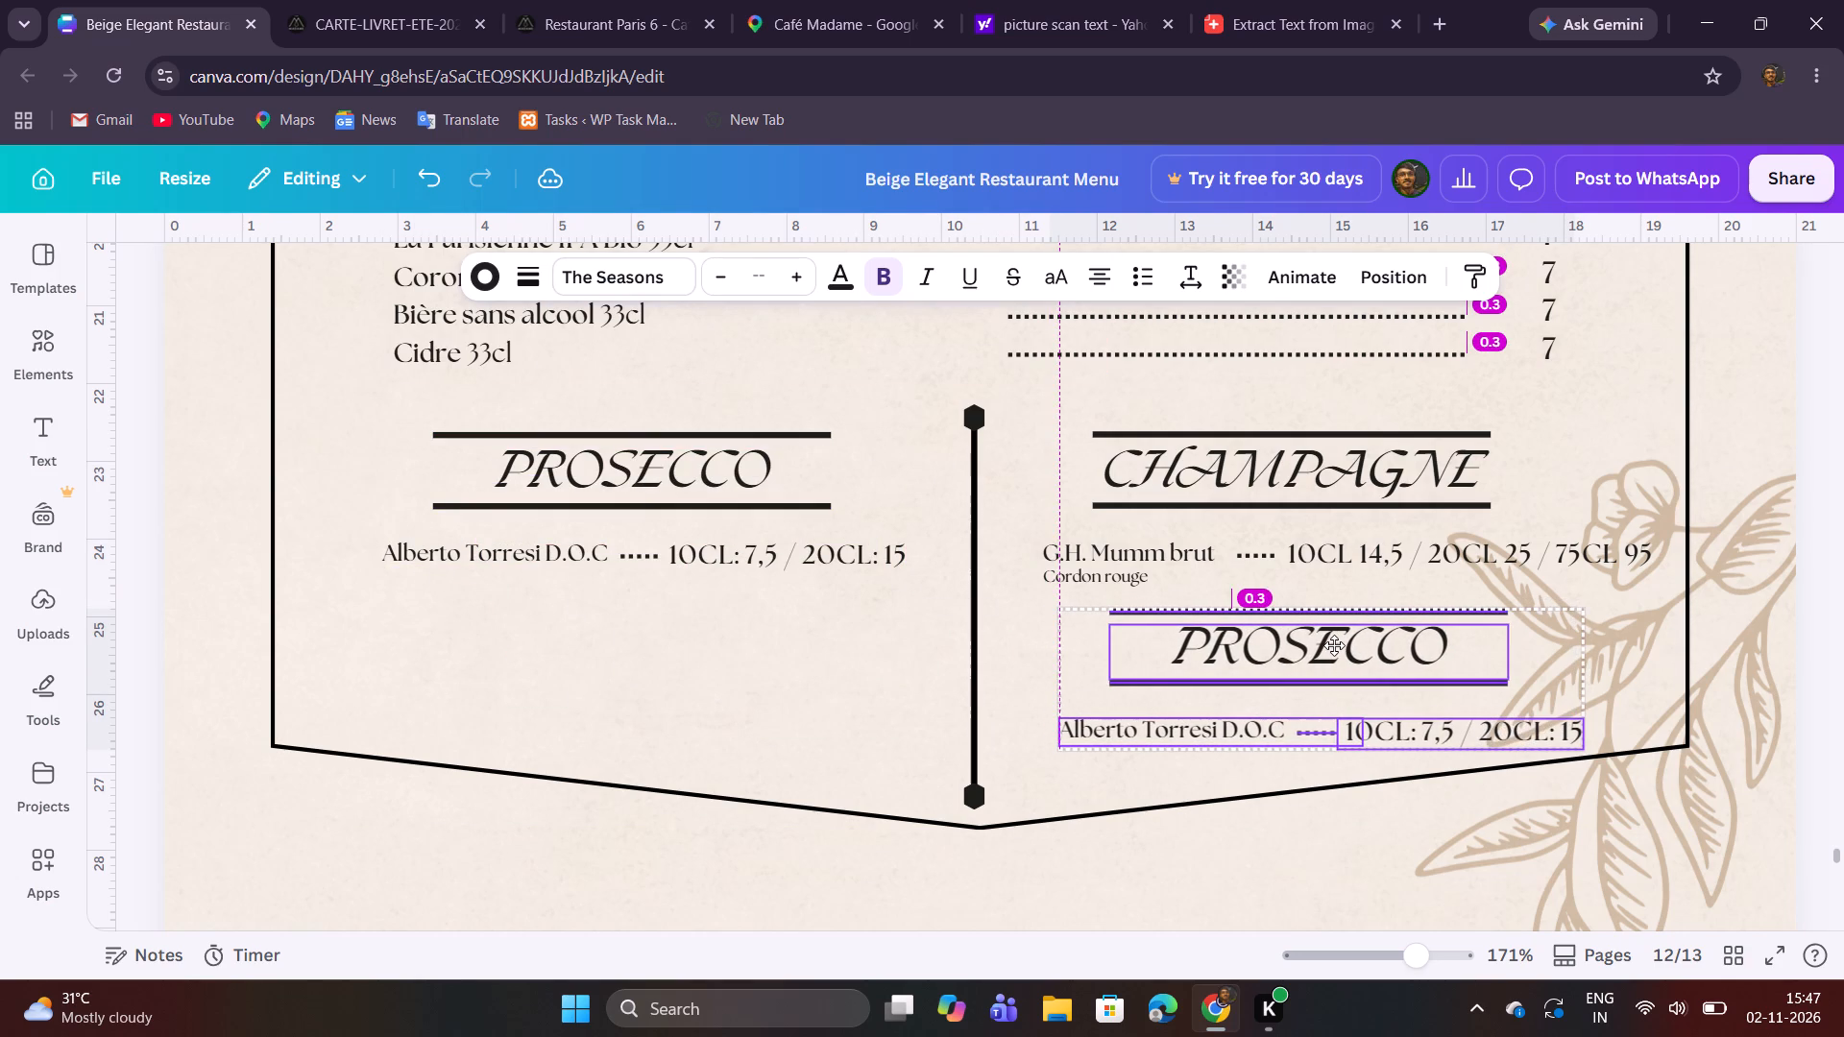
{"action": "left_click_drag", "start_coordinate": [1334, 645], "coordinate": [1329, 645]}
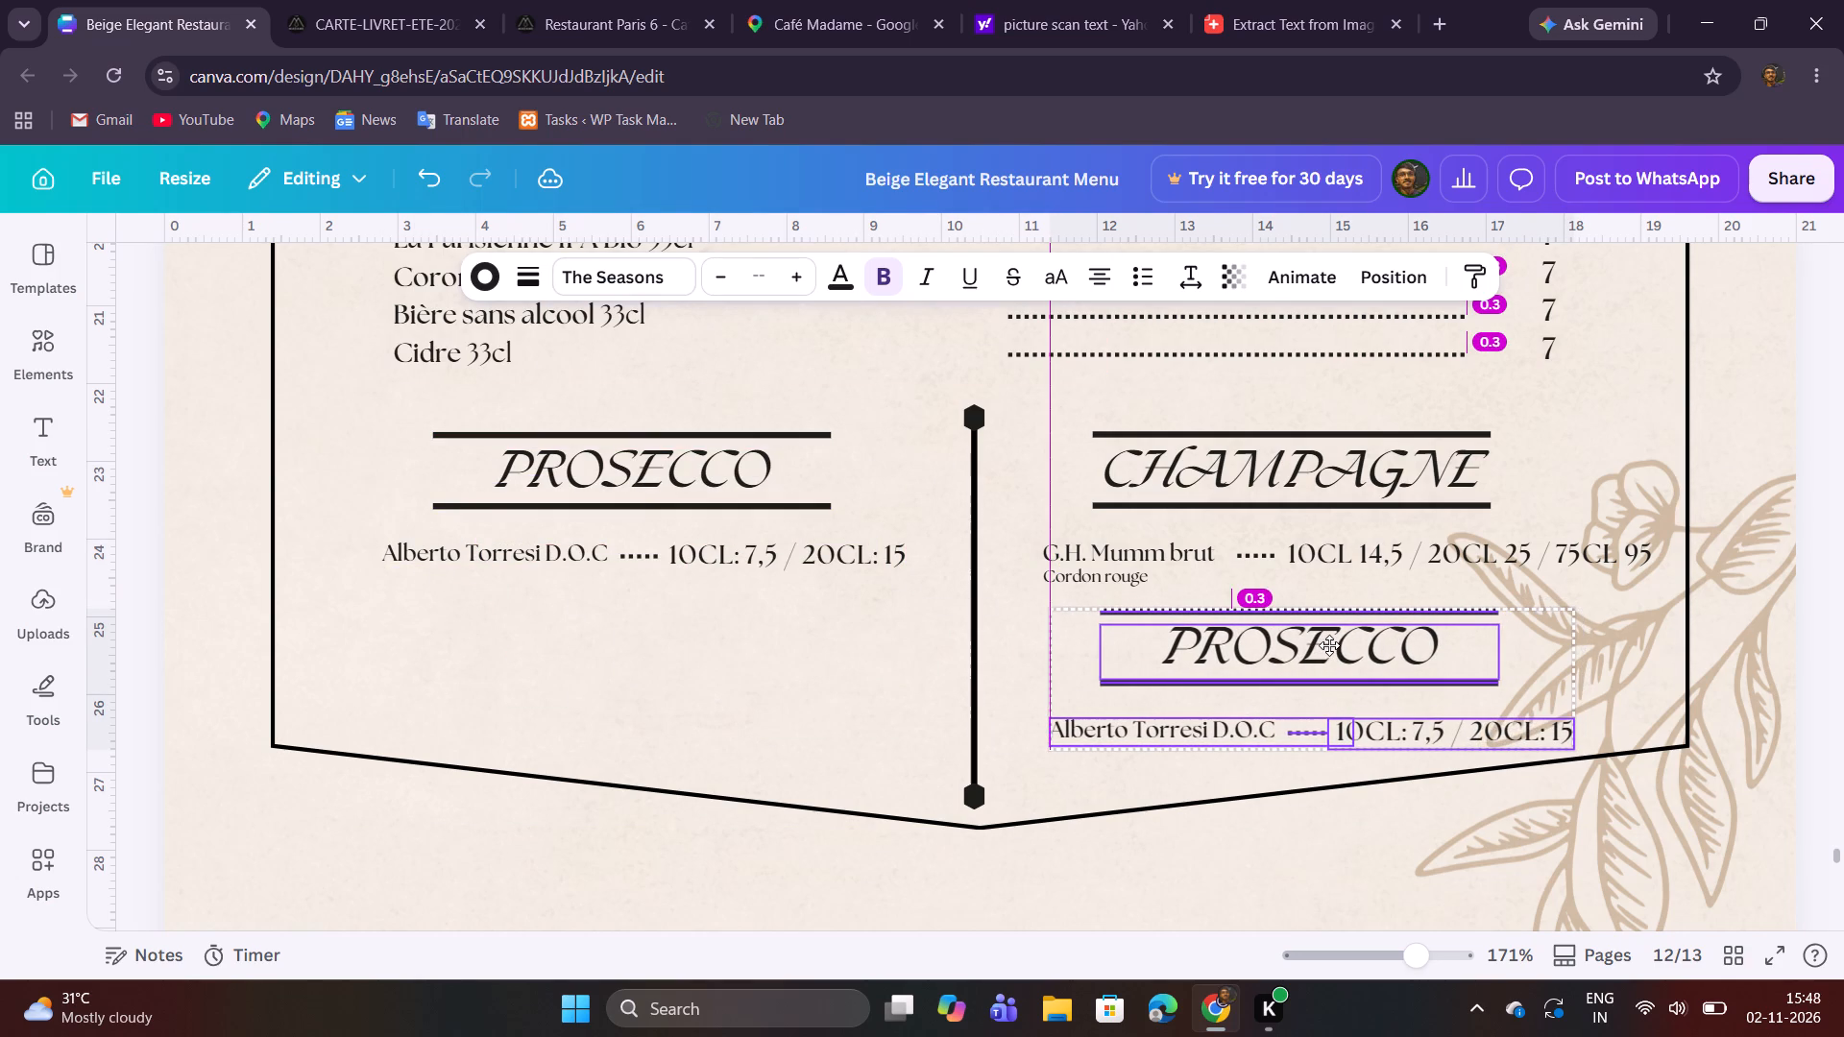
{"action": "left_click_drag", "start_coordinate": [1329, 645], "coordinate": [1315, 642]}
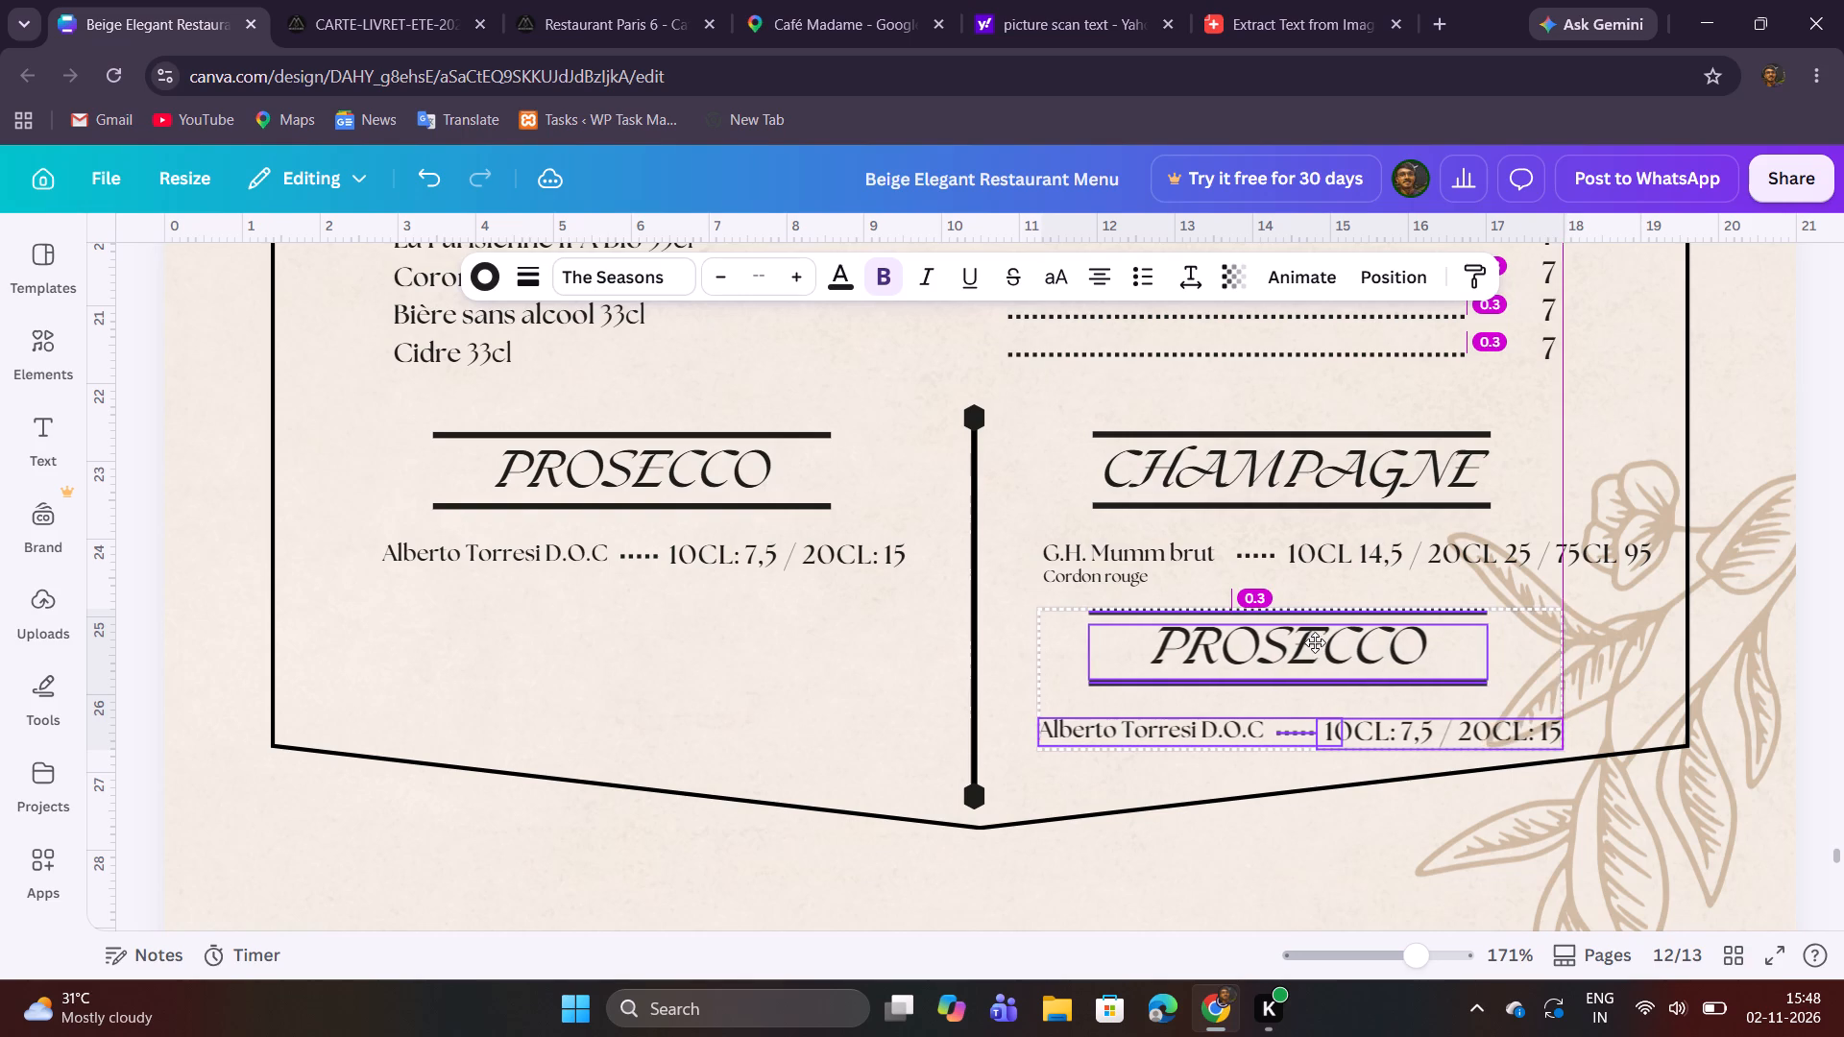
{"action": "left_click_drag", "start_coordinate": [1315, 642], "coordinate": [1318, 641]}
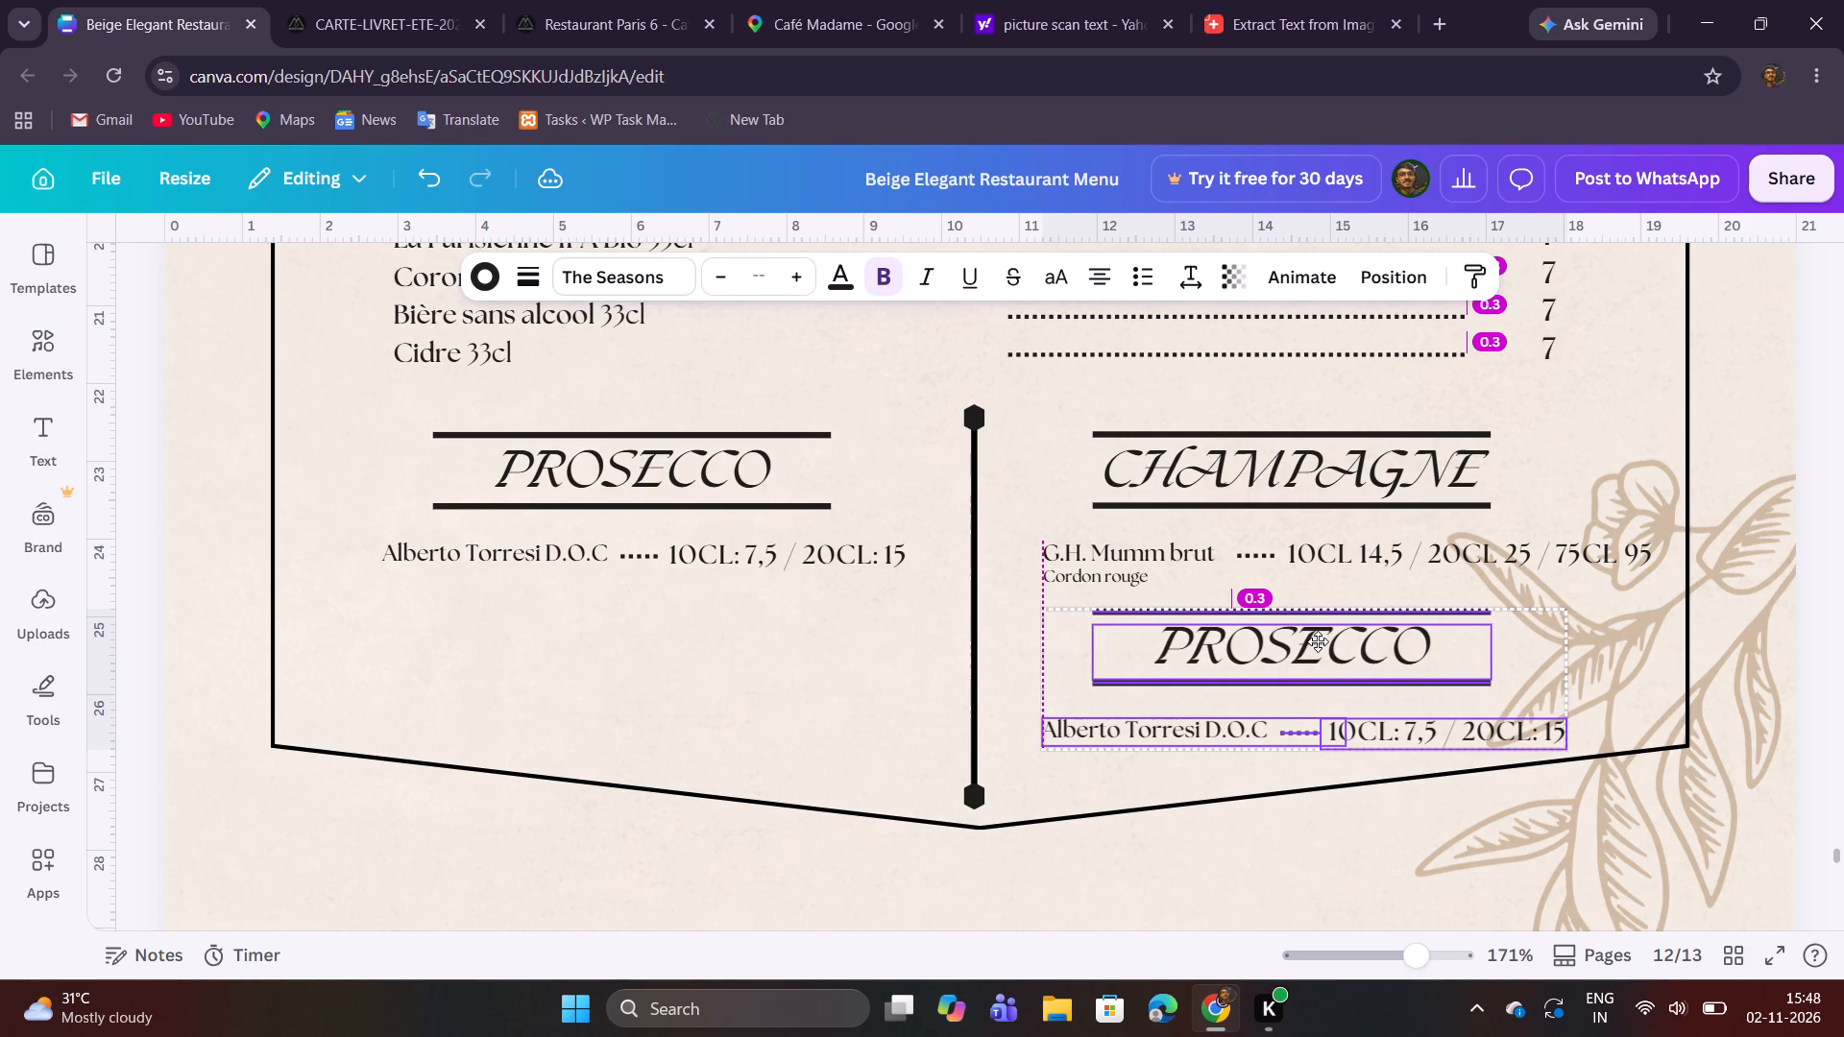
{"action": "left_click_drag", "start_coordinate": [1318, 641], "coordinate": [1323, 640]}
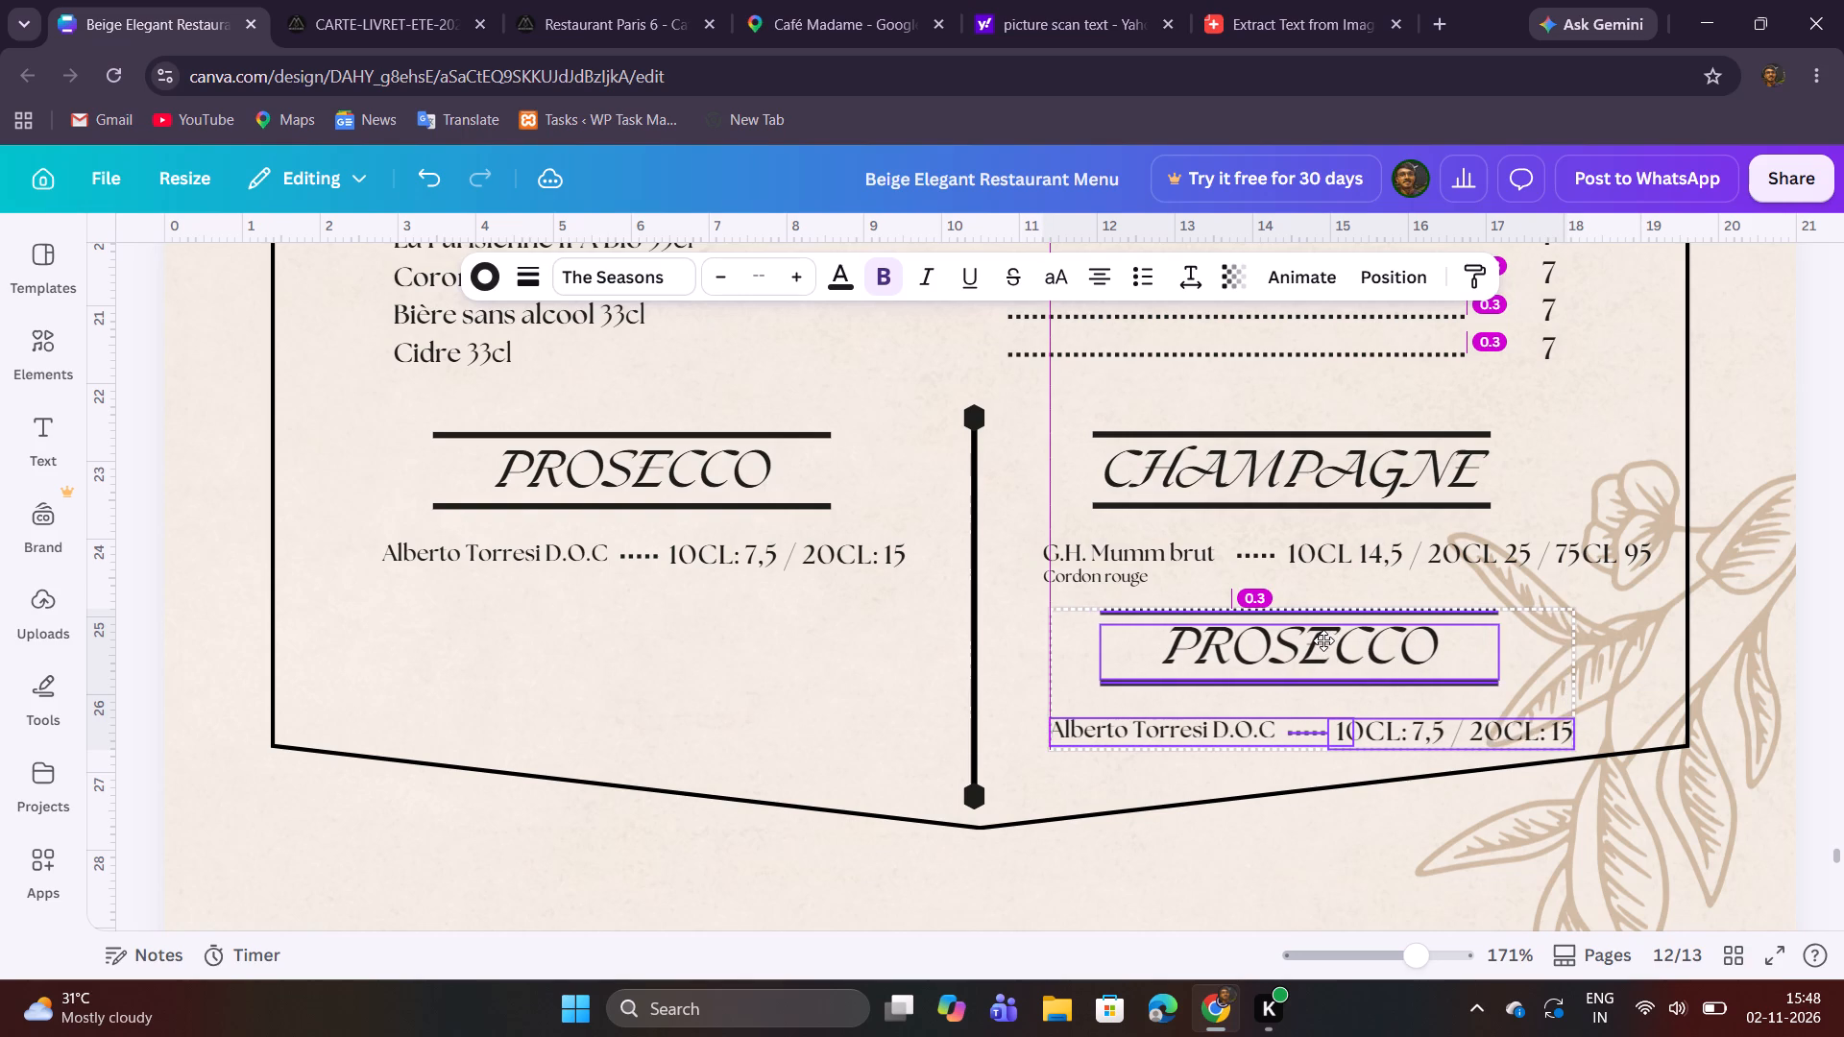
{"action": "left_click_drag", "start_coordinate": [1323, 640], "coordinate": [1321, 639]}
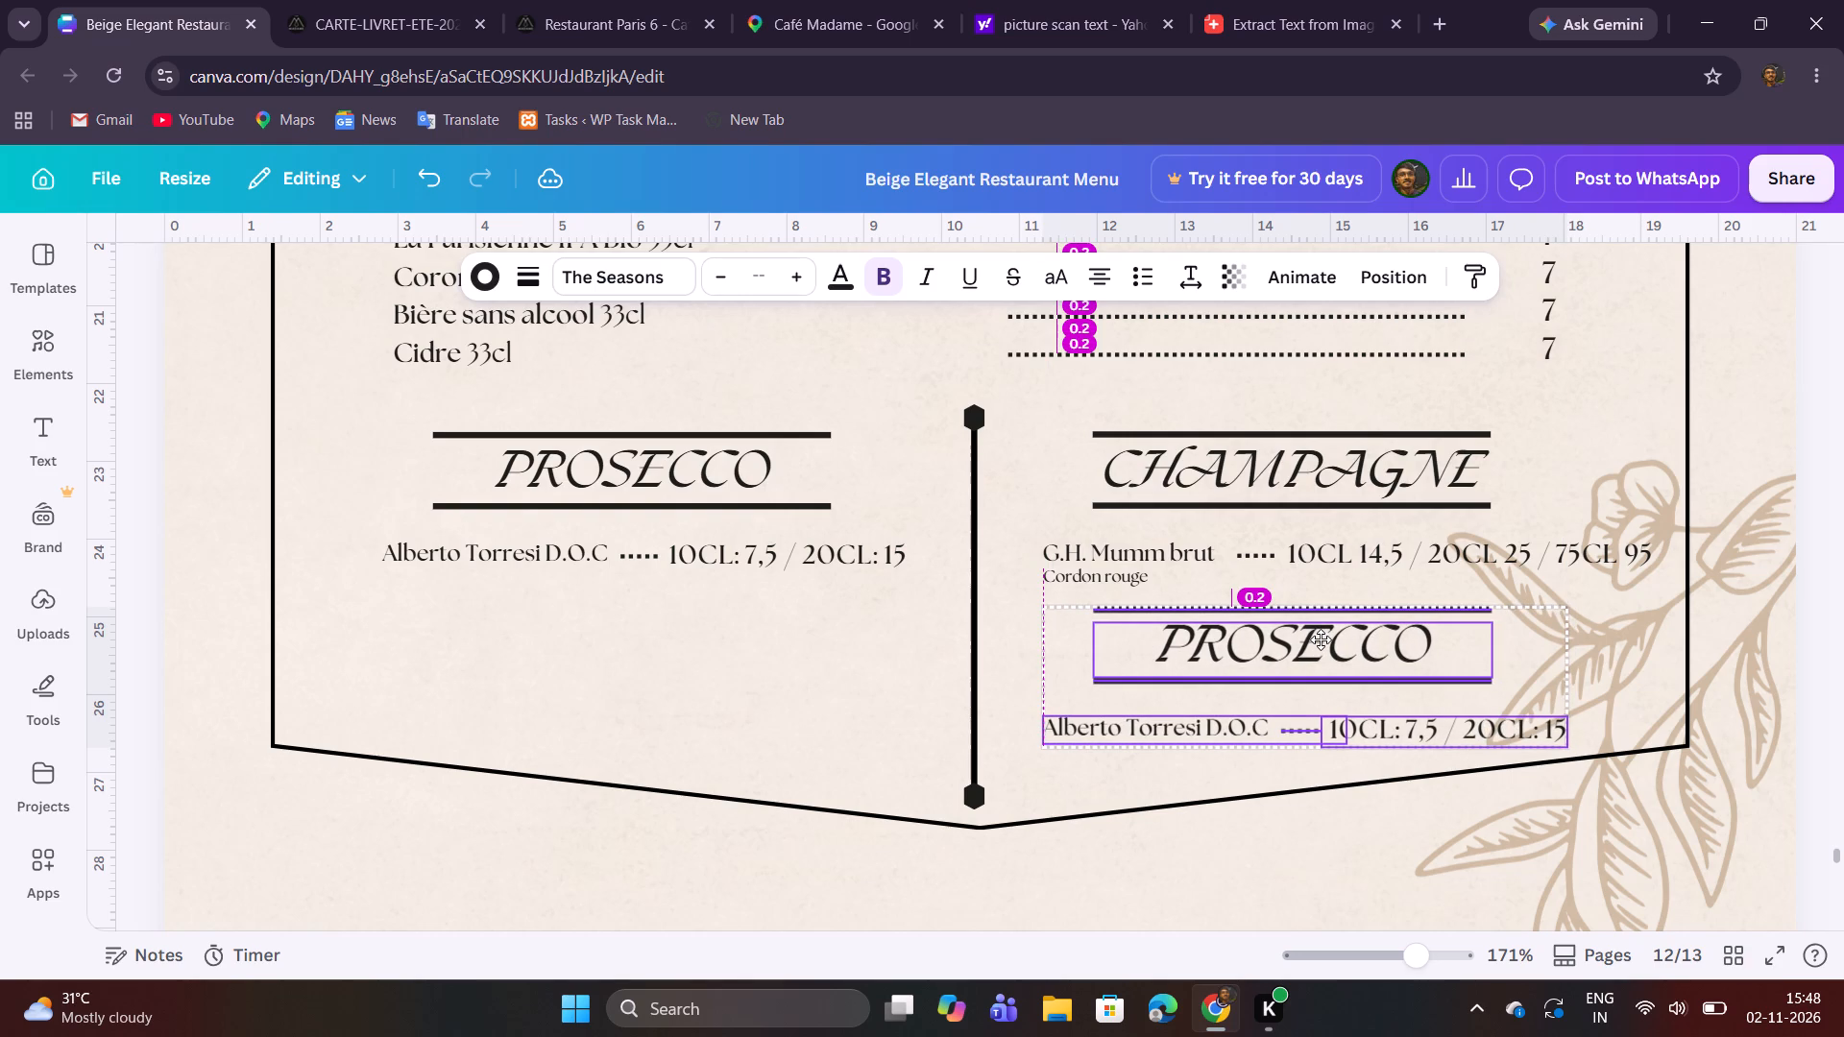
{"action": "left_click_drag", "start_coordinate": [1321, 639], "coordinate": [1319, 640]}
{"action": "left_click", "coordinate": [1603, 600]}
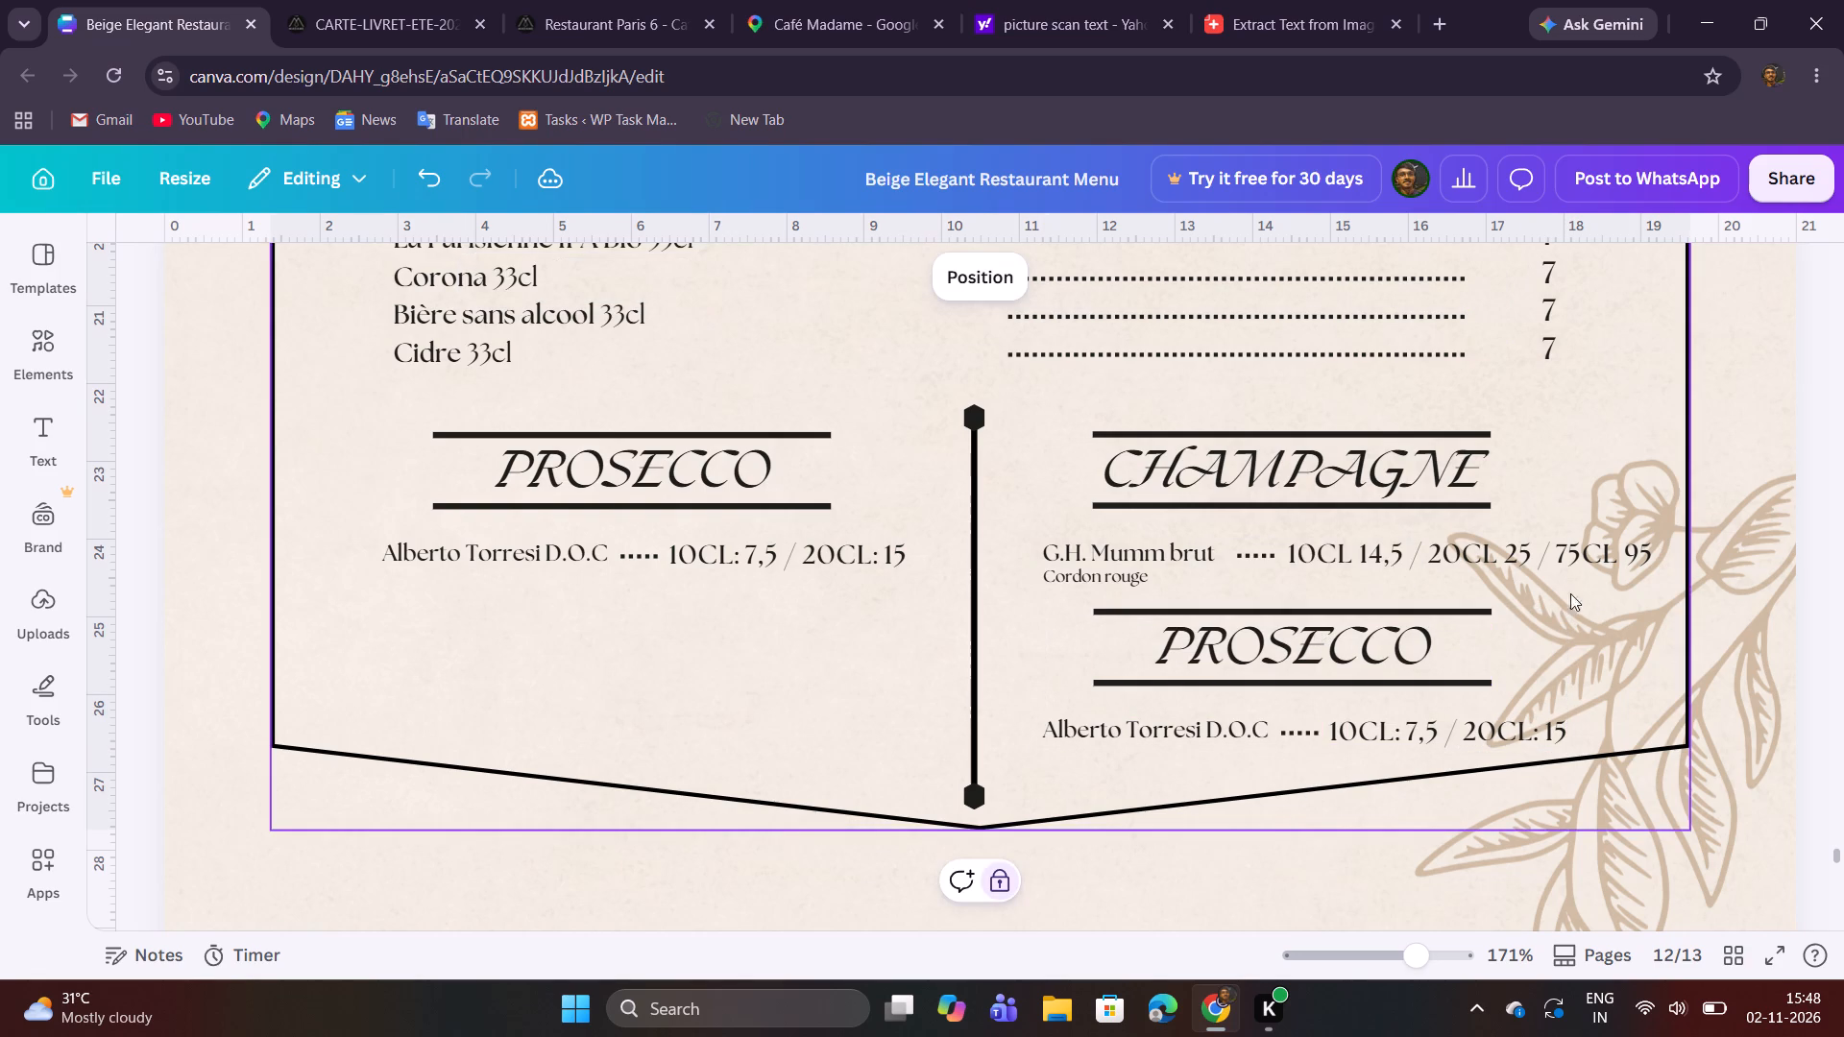
Copy the "EAUX" heading from the PDF menu and replace the duplicated Prosecco heading below Champagne in Canva with it.
{"action": "left_click", "coordinate": [407, 0]}
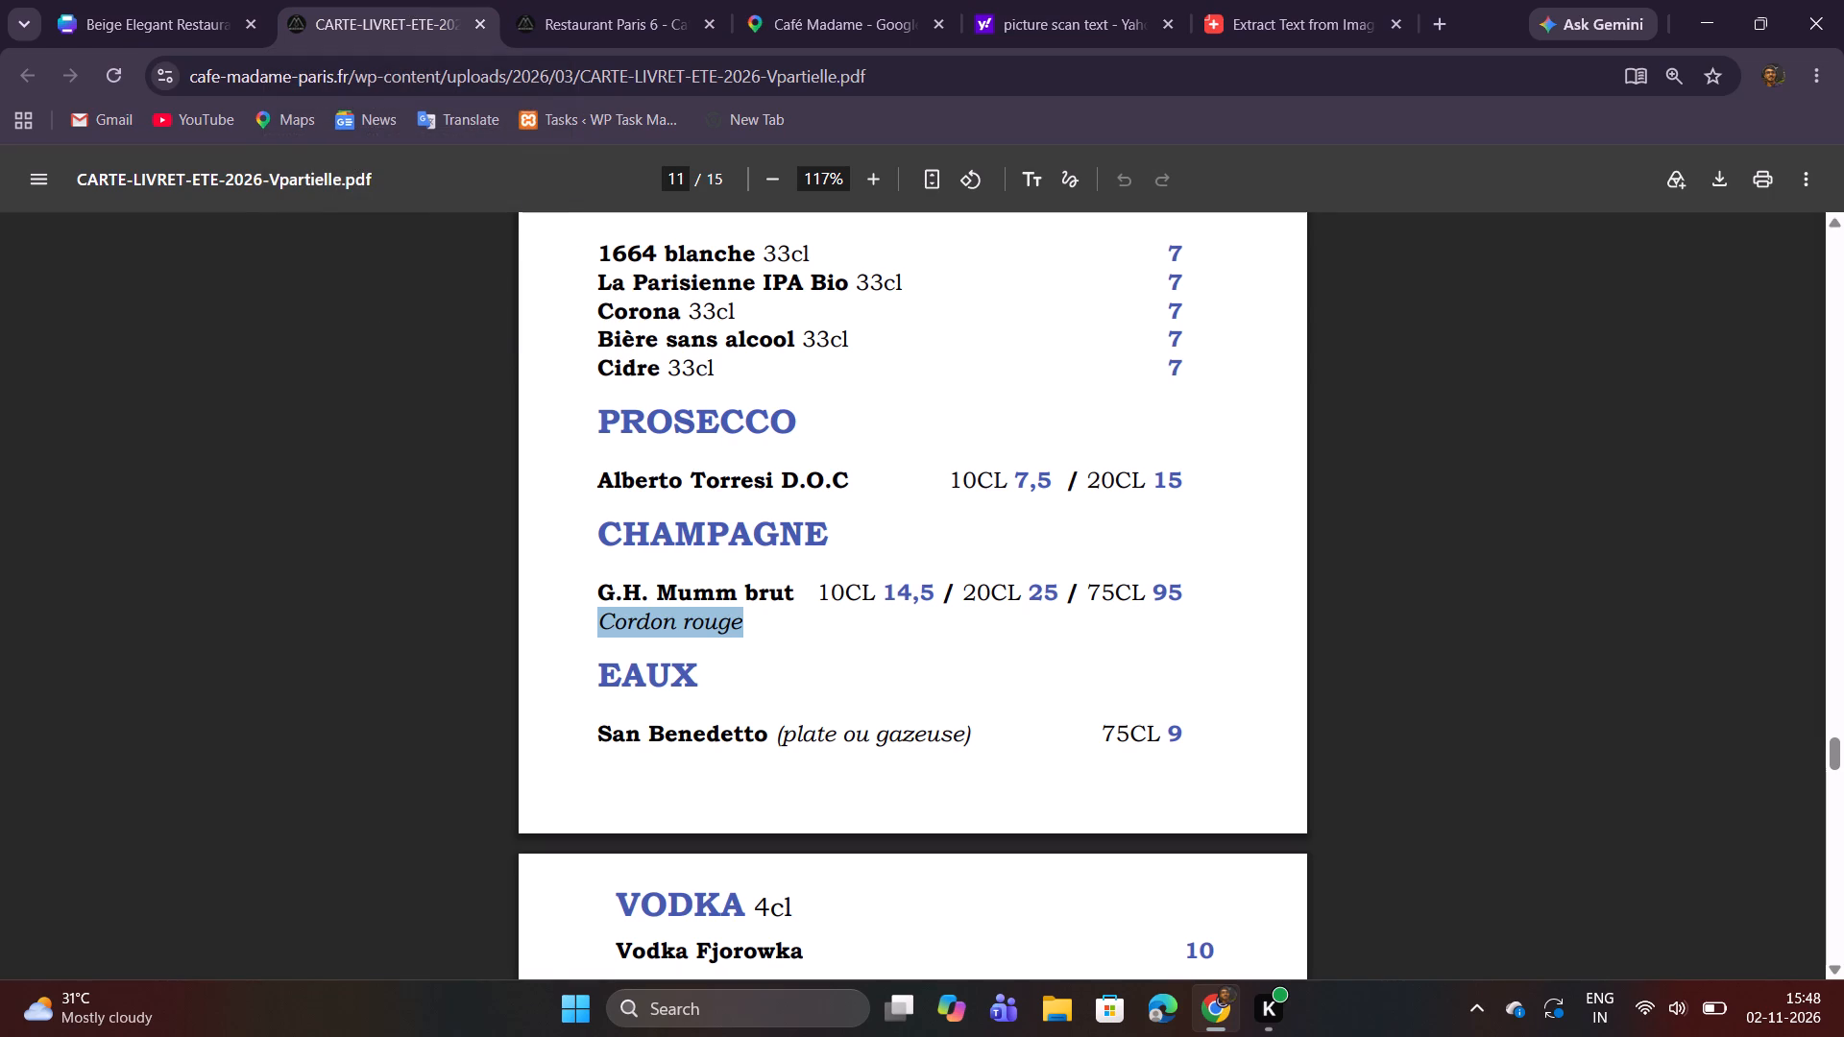
{"action": "left_click", "coordinate": [600, 669]}
{"action": "left_click_drag", "start_coordinate": [604, 669], "coordinate": [614, 671]}
{"action": "double_click", "coordinate": [614, 671]}
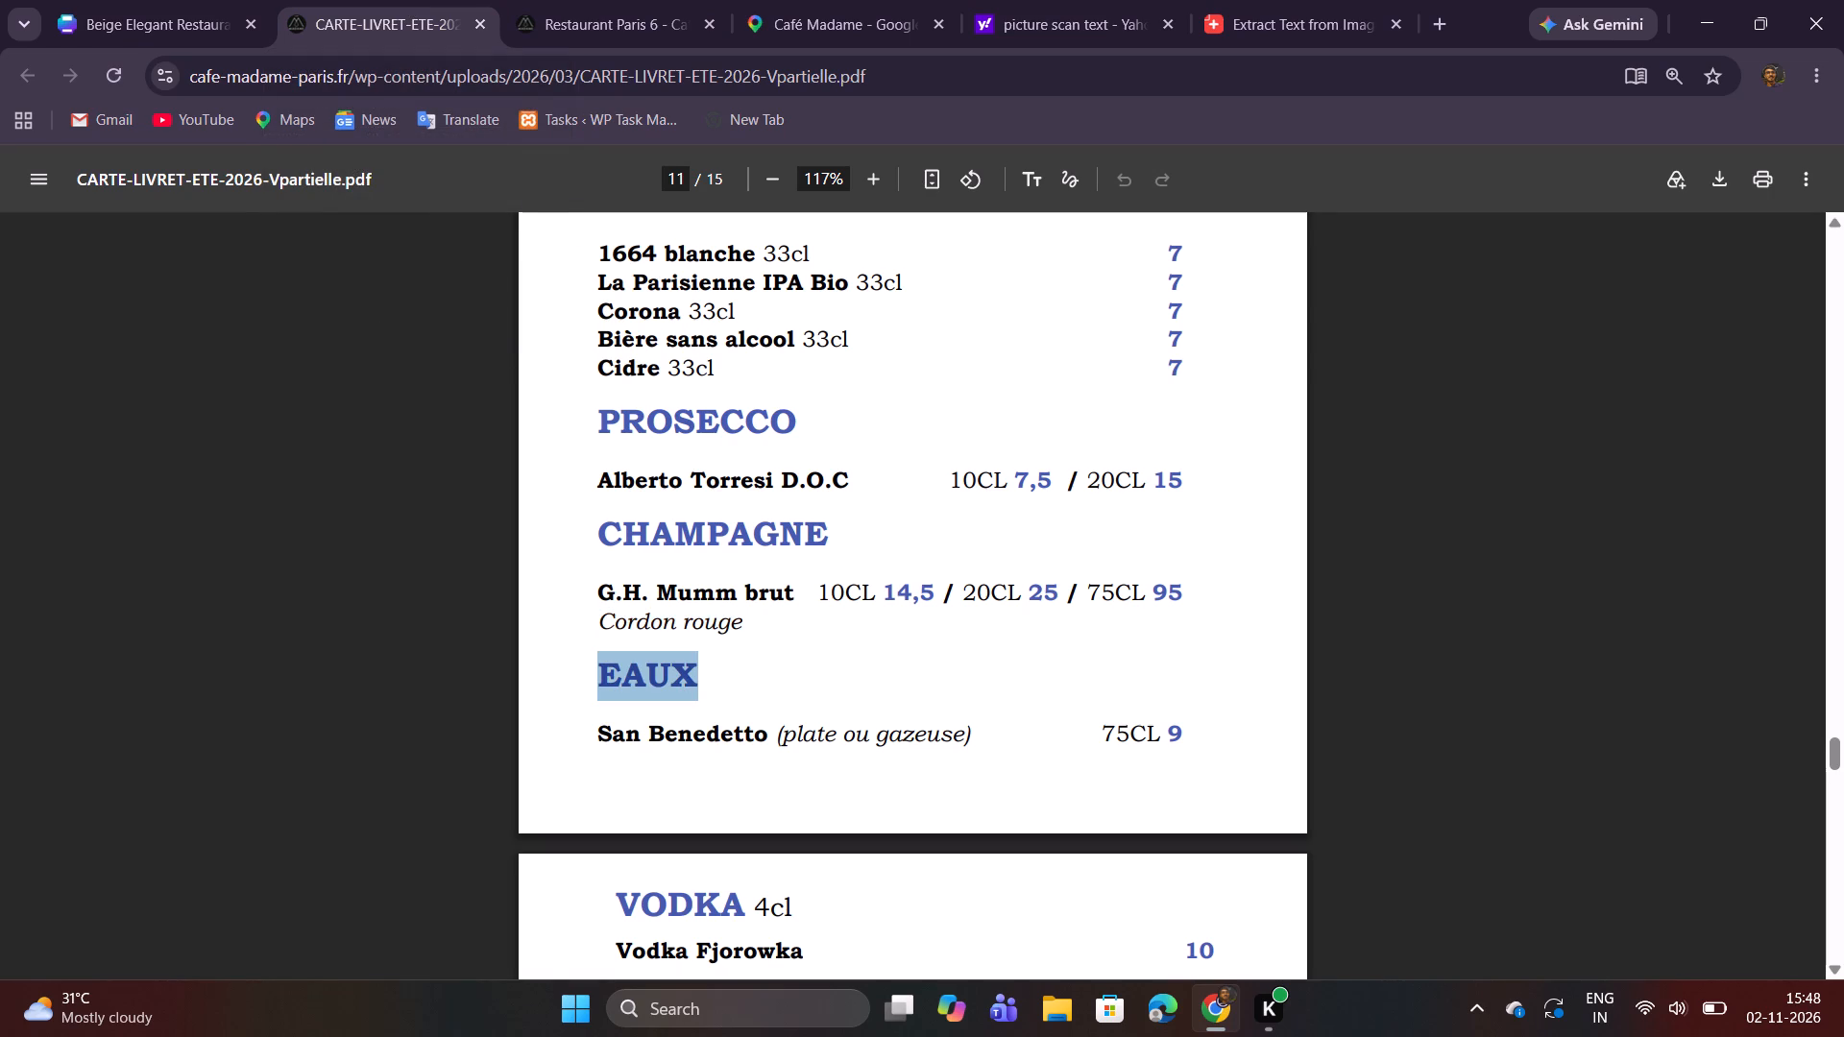
{"action": "key", "text": "ctrl+c"}
{"action": "key", "text": "ctrl+c"}
{"action": "left_click", "coordinate": [100, 0]}
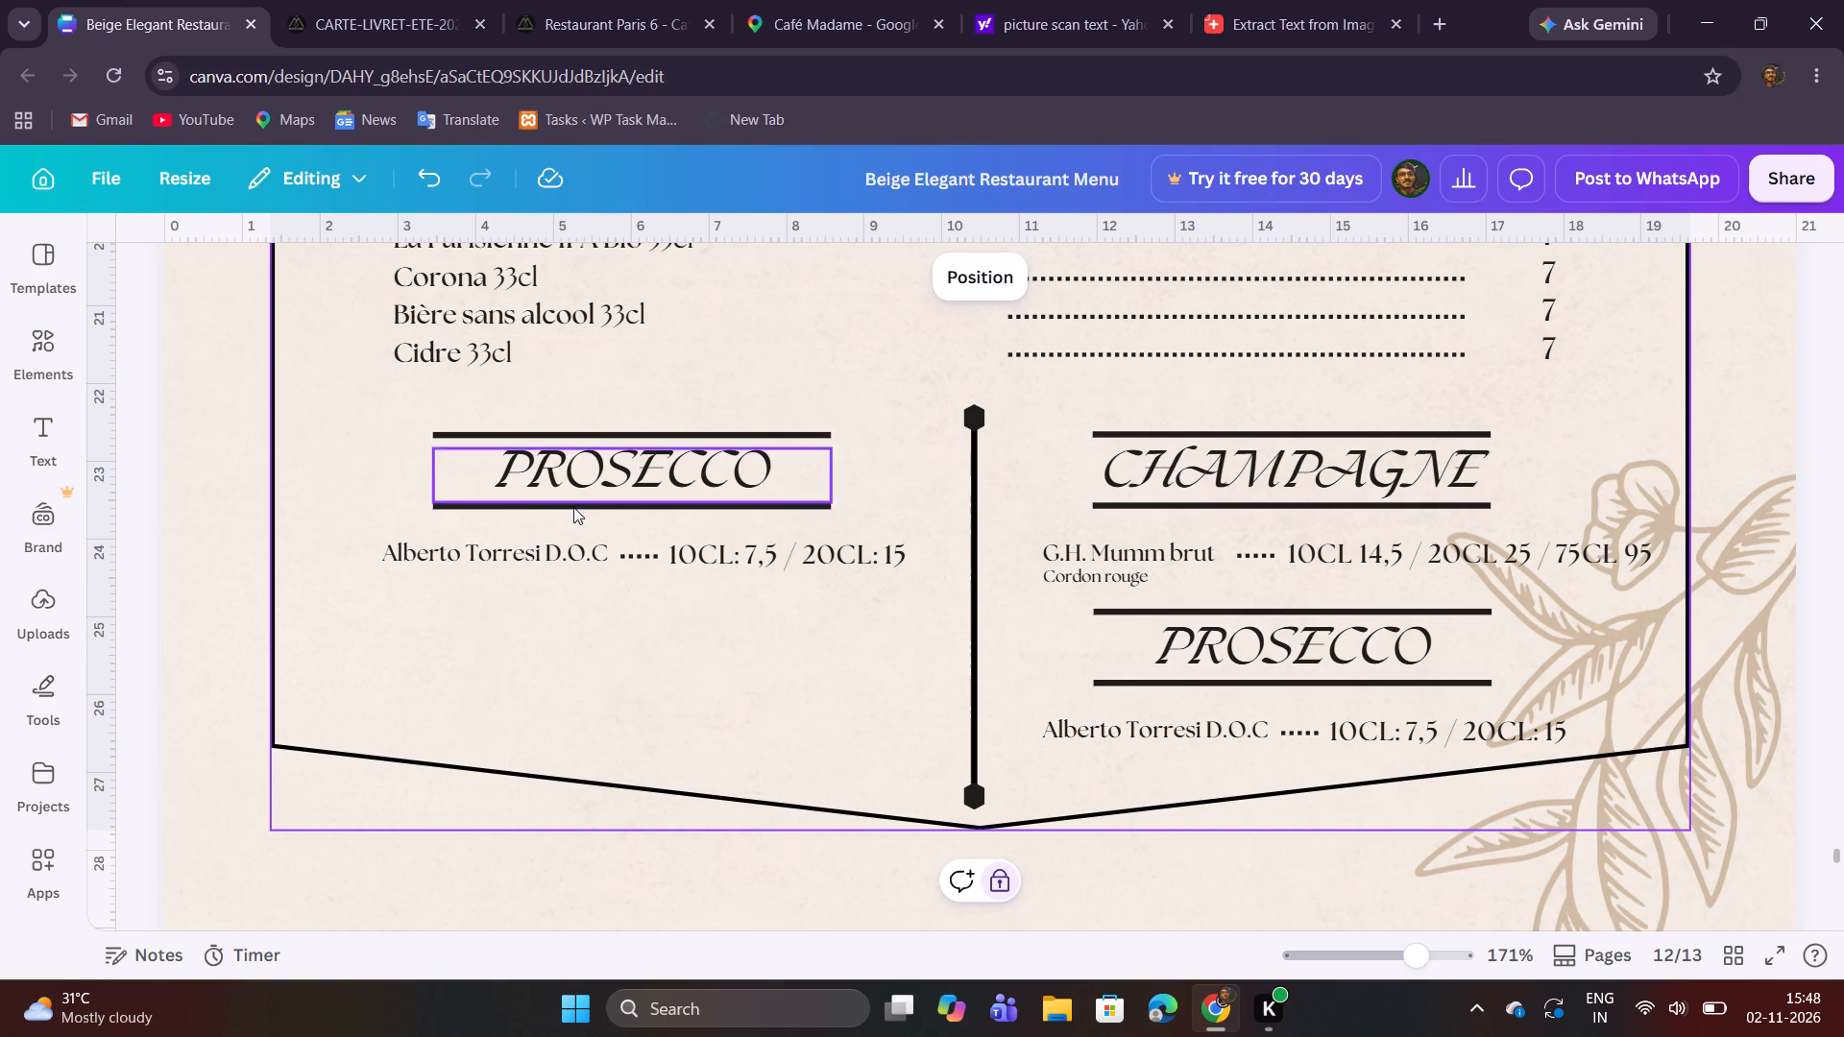
{"action": "double_click", "coordinate": [1247, 646]}
{"action": "key", "text": "ctrl+v"}
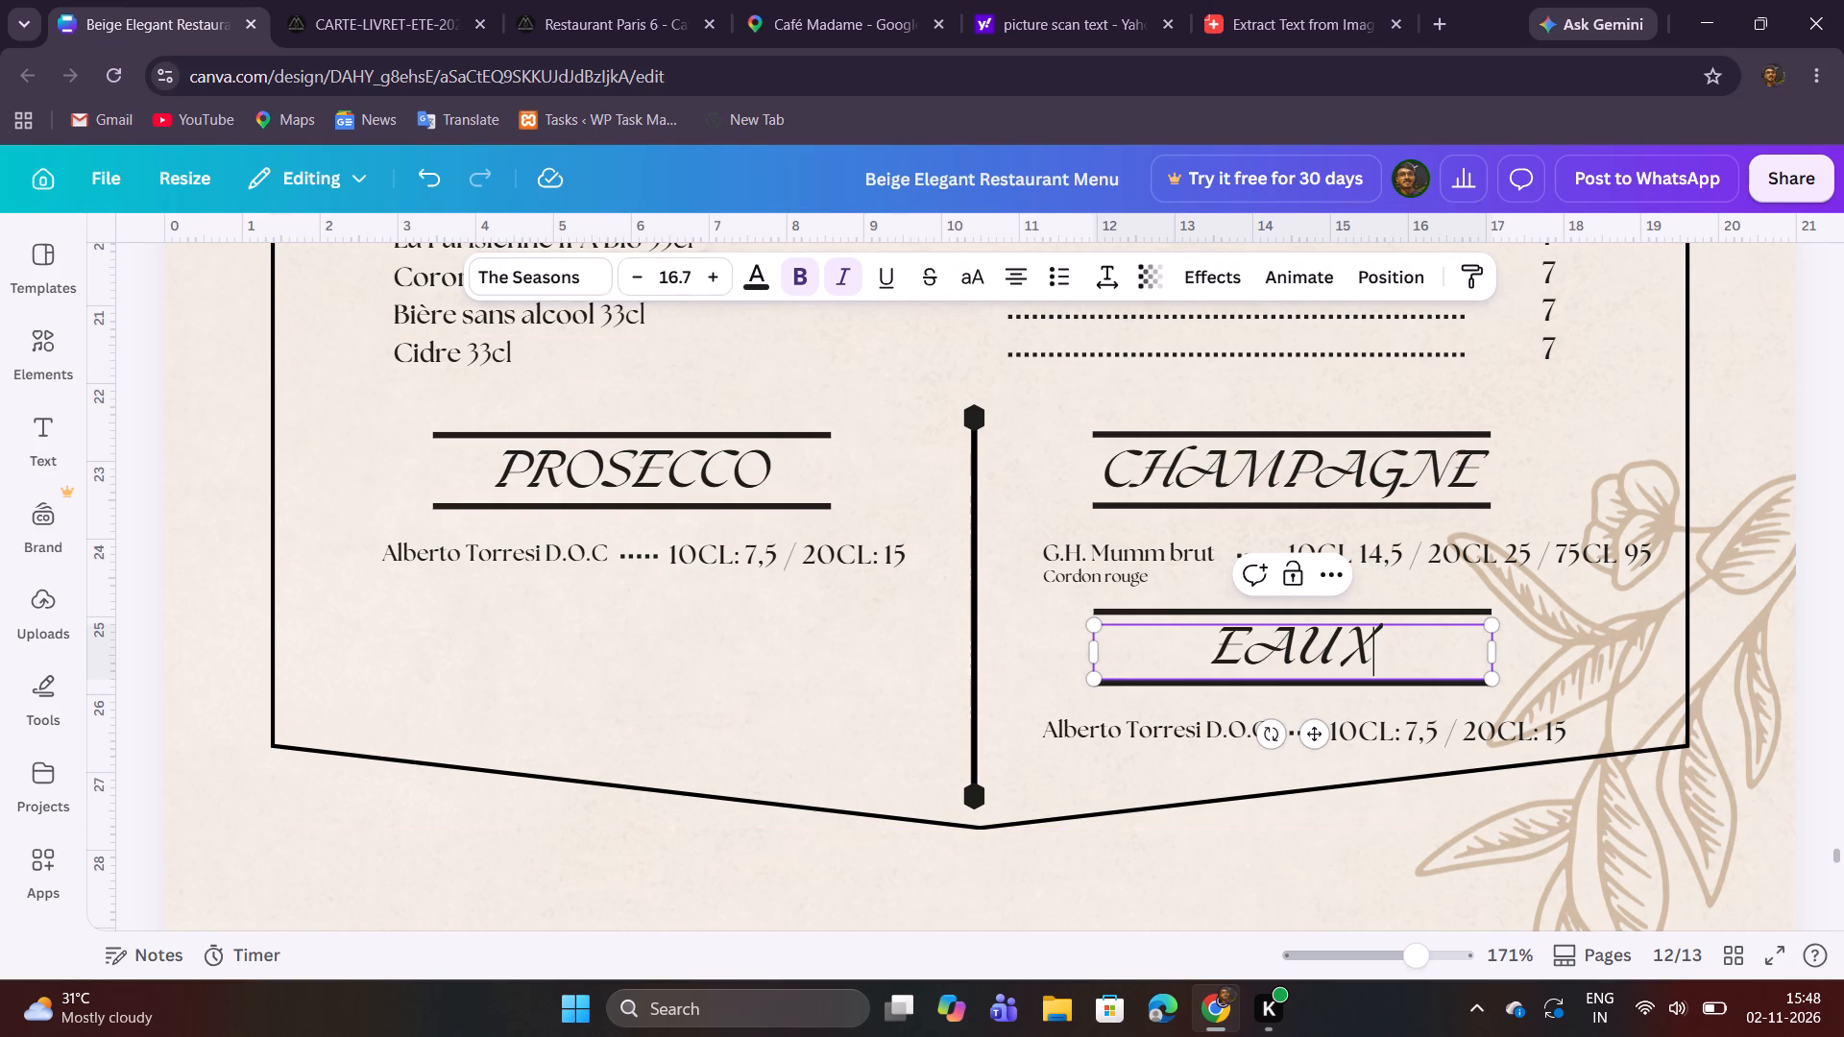
Copy "San Benedetto (plate ou gazeuse)" from the PDF and replace the Alberto Torresi D.O.C name under Eaux in Canva with it.
{"action": "left_click", "coordinate": [435, 0]}
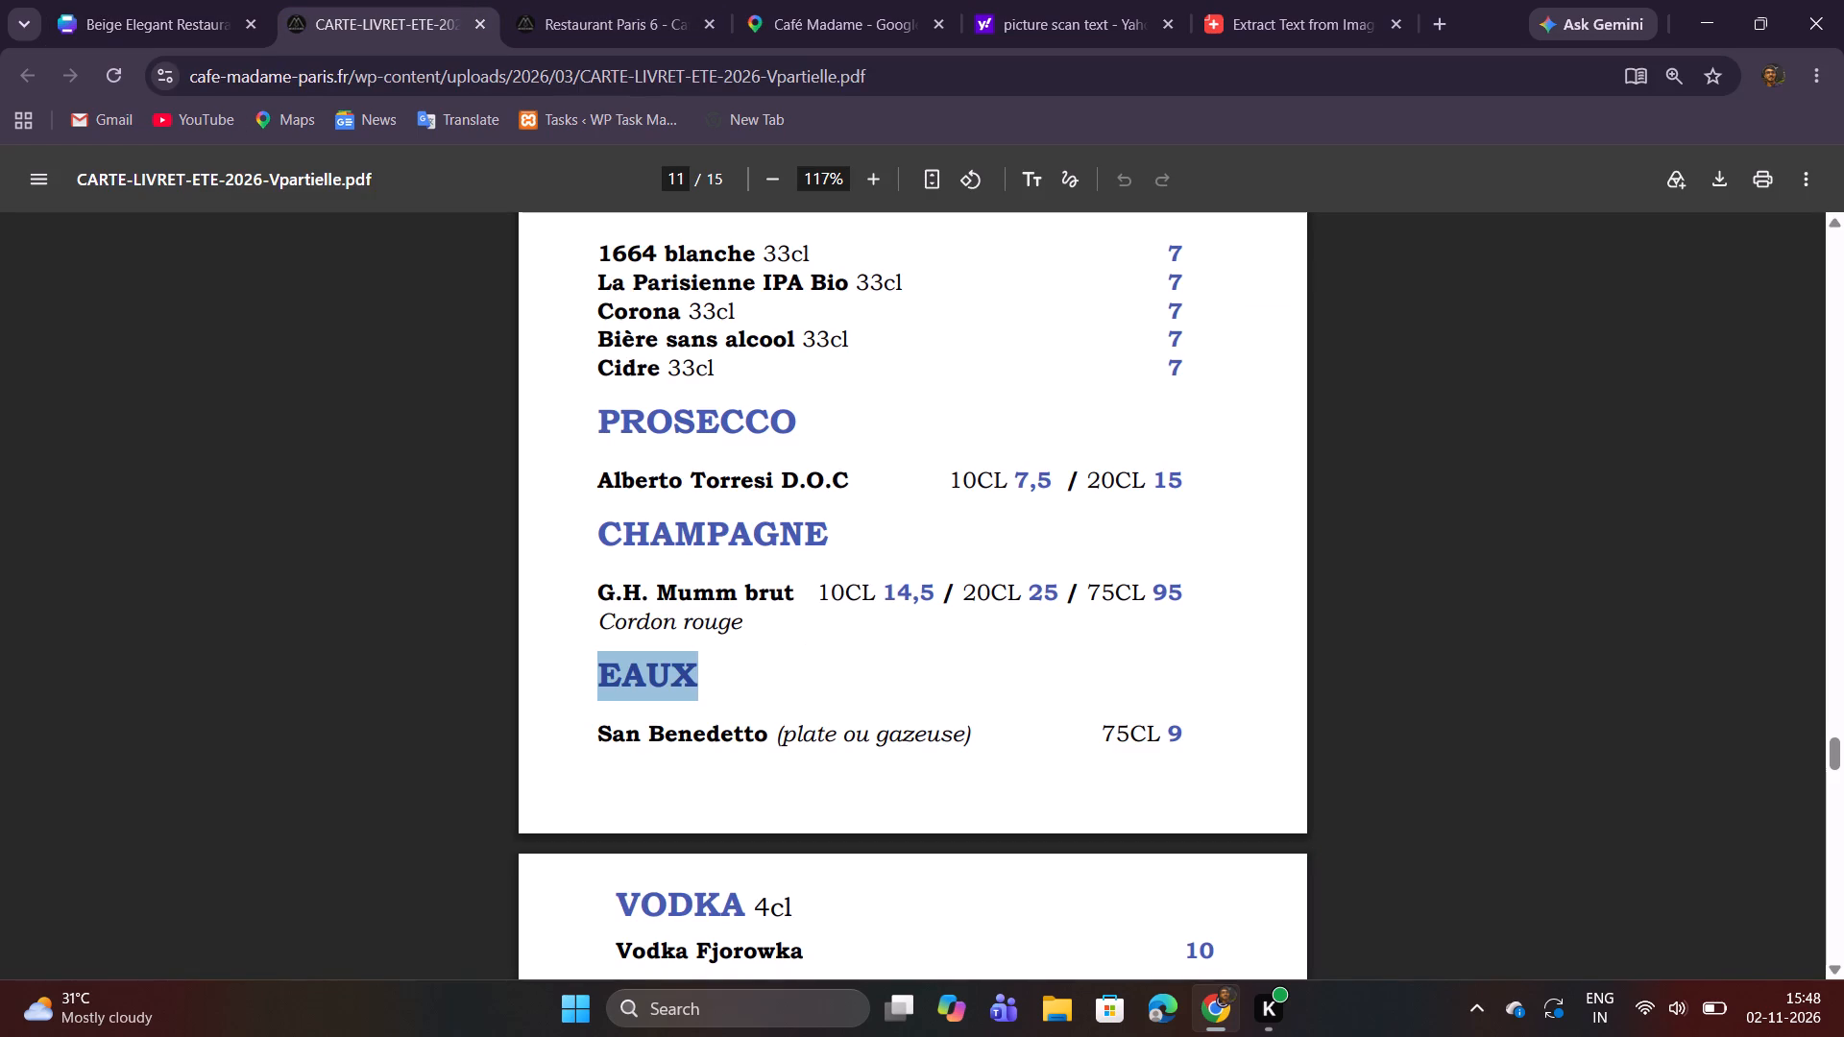
{"action": "left_click_drag", "start_coordinate": [598, 729], "coordinate": [983, 729]}
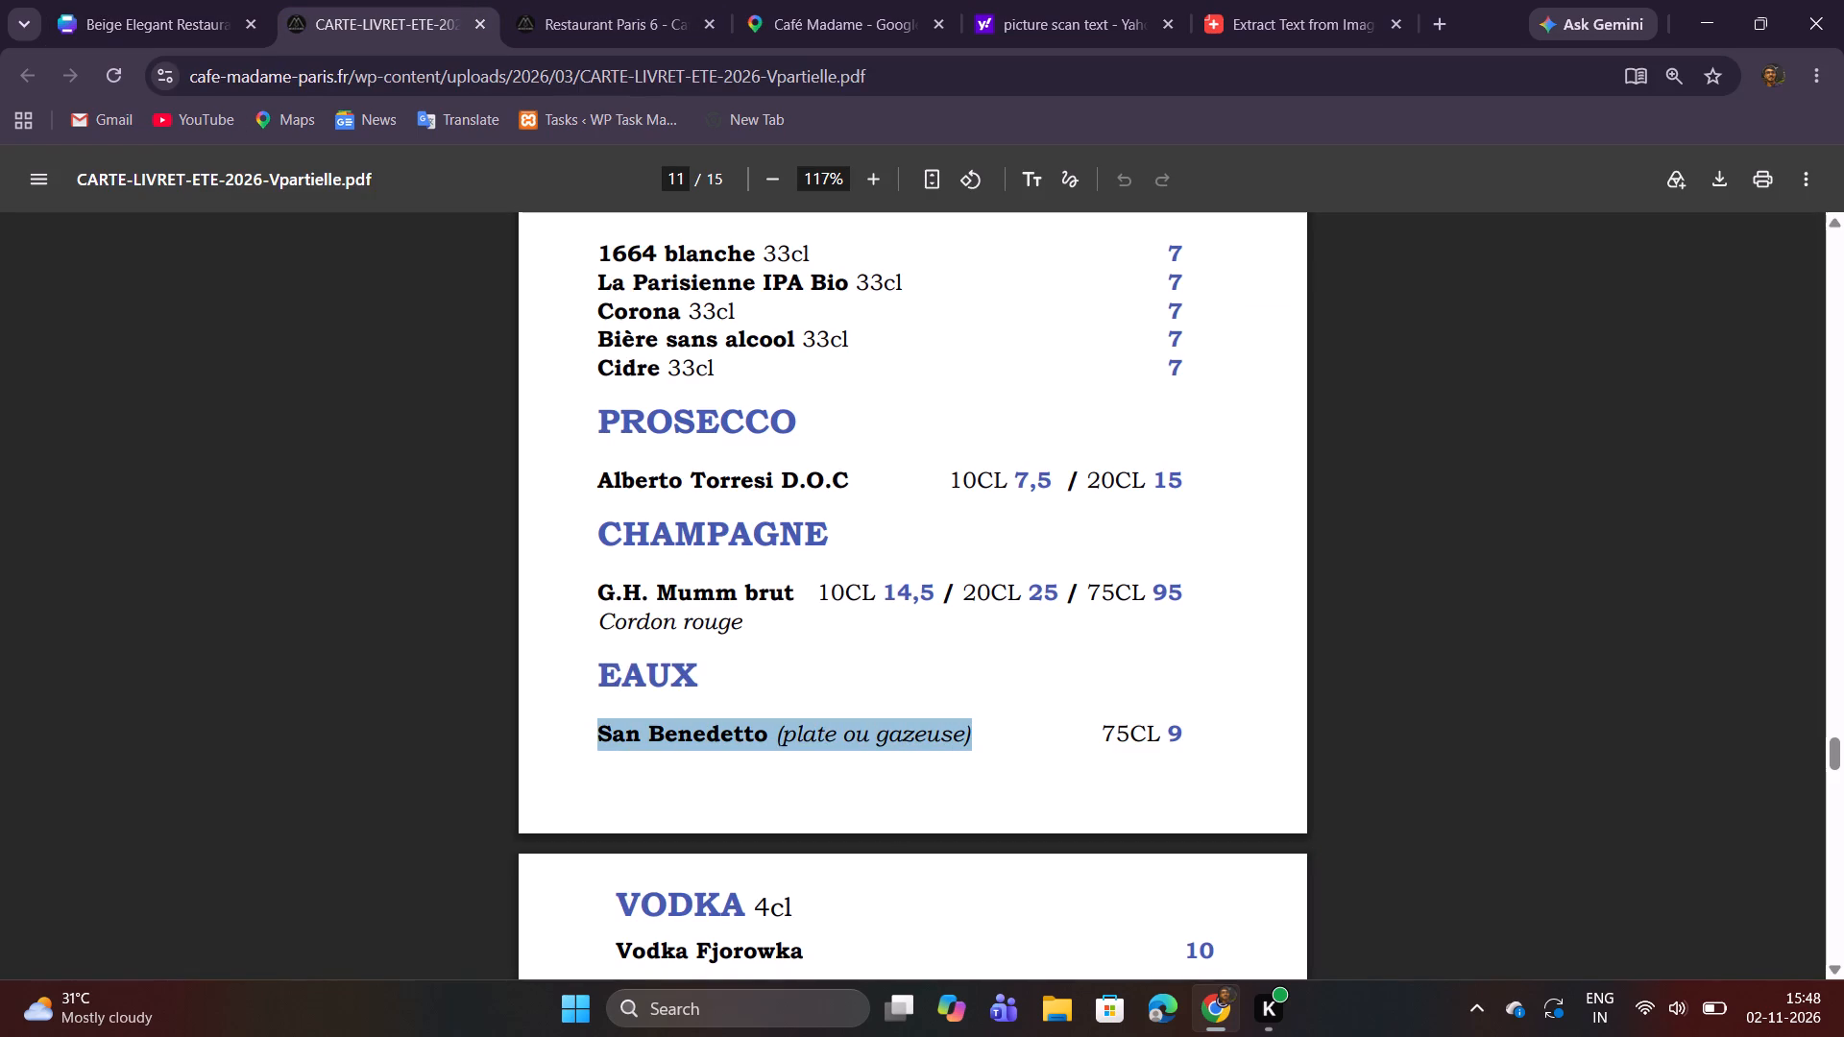
{"action": "key", "text": "ctrl+c"}
{"action": "left_click", "coordinate": [198, 0]}
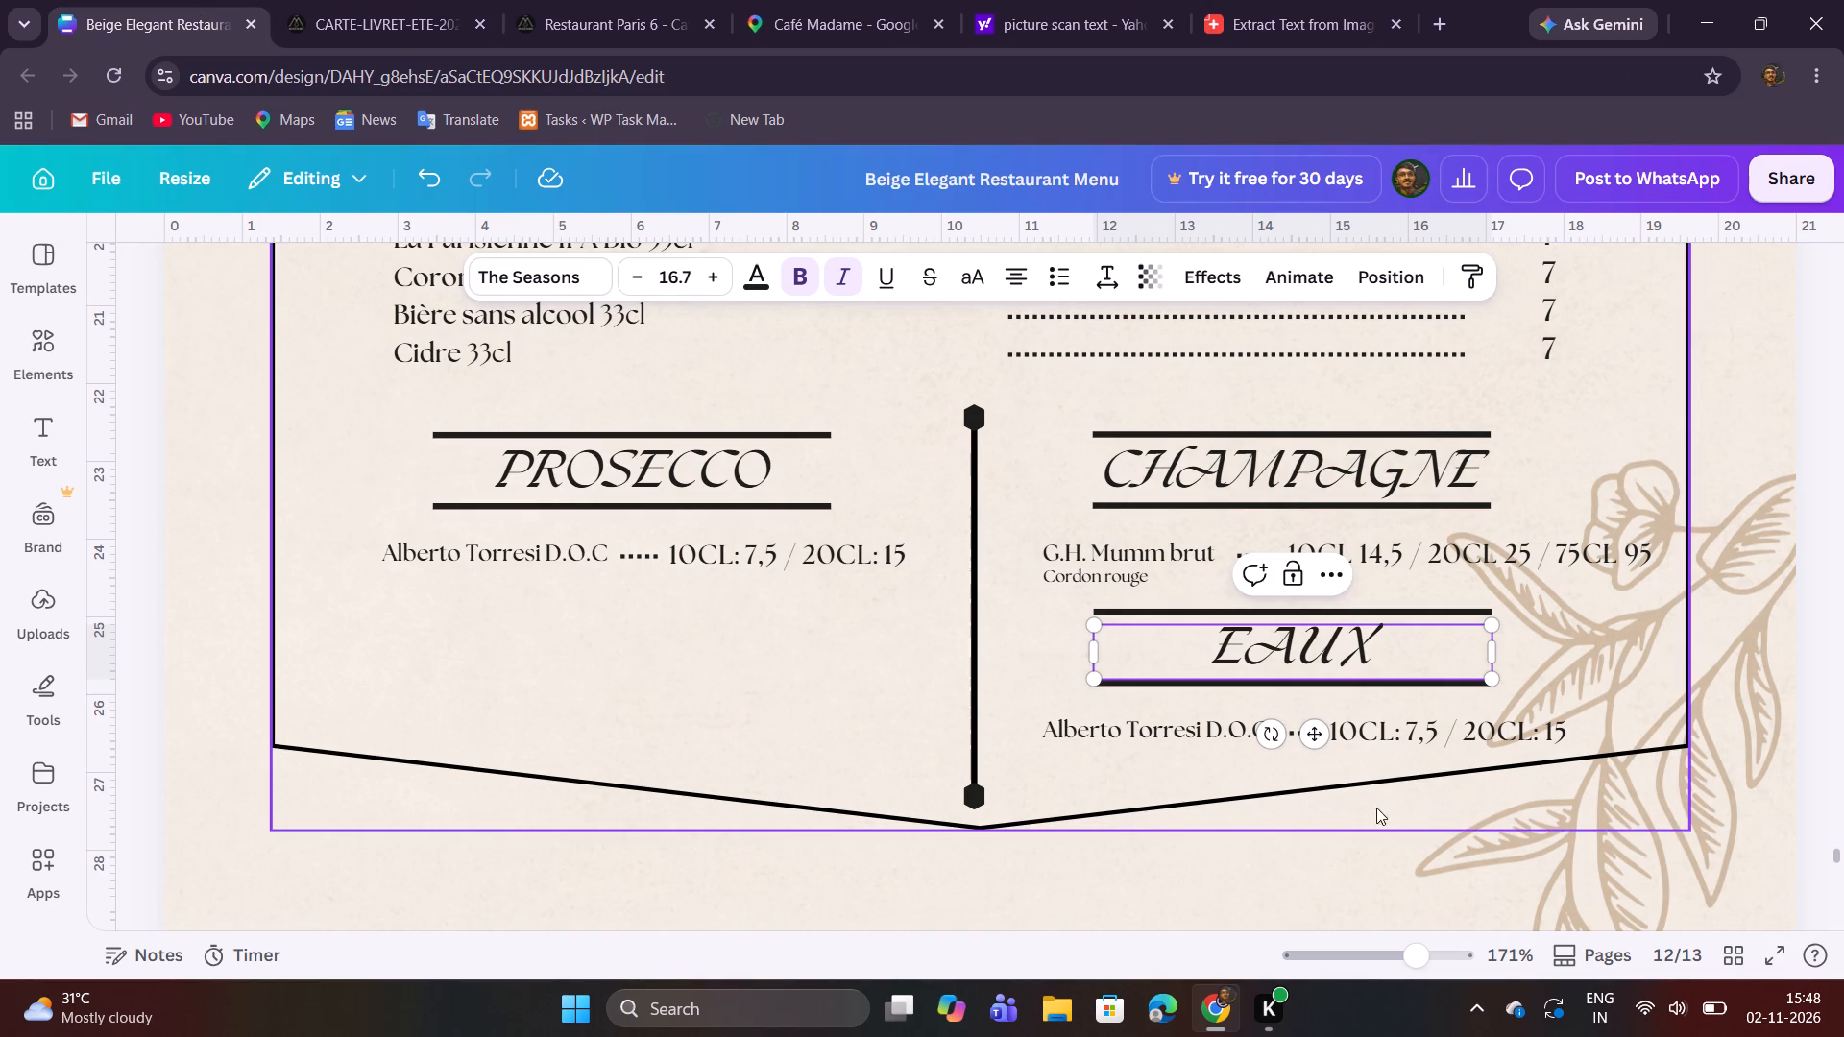
{"action": "left_click", "coordinate": [1287, 806]}
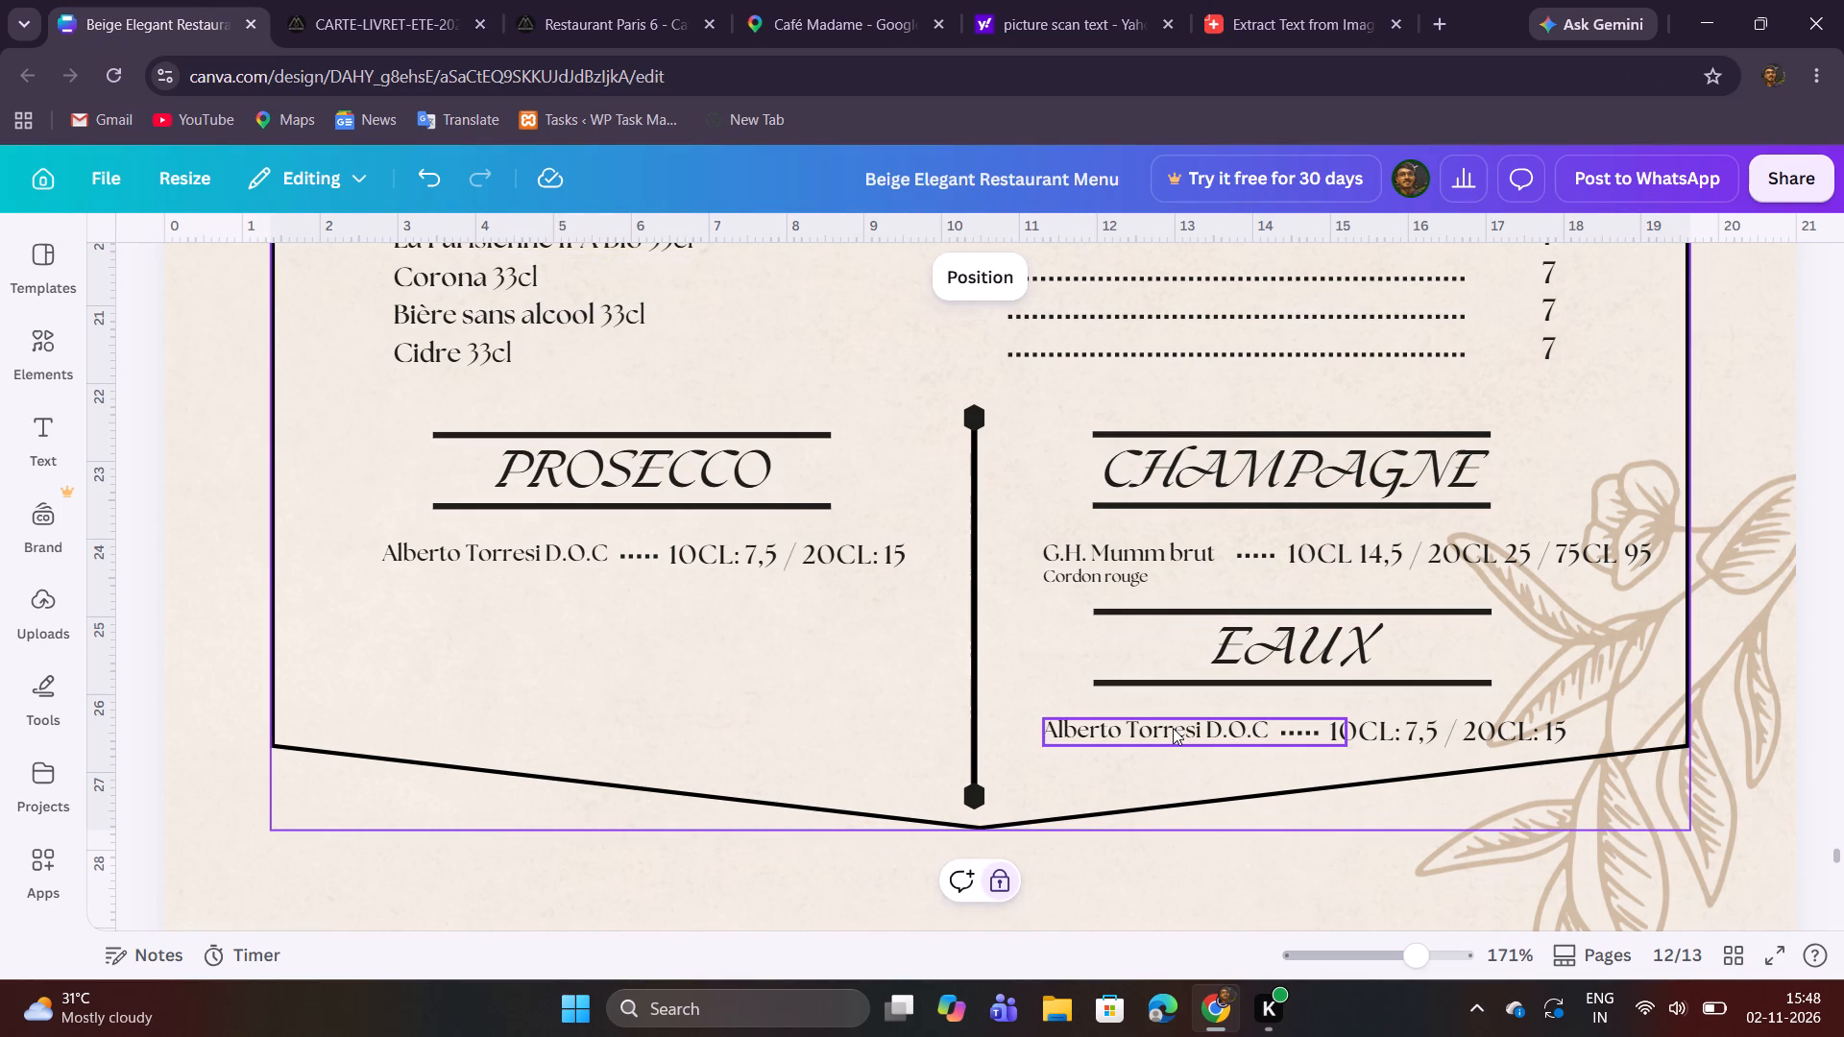
{"action": "double_click", "coordinate": [1173, 728]}
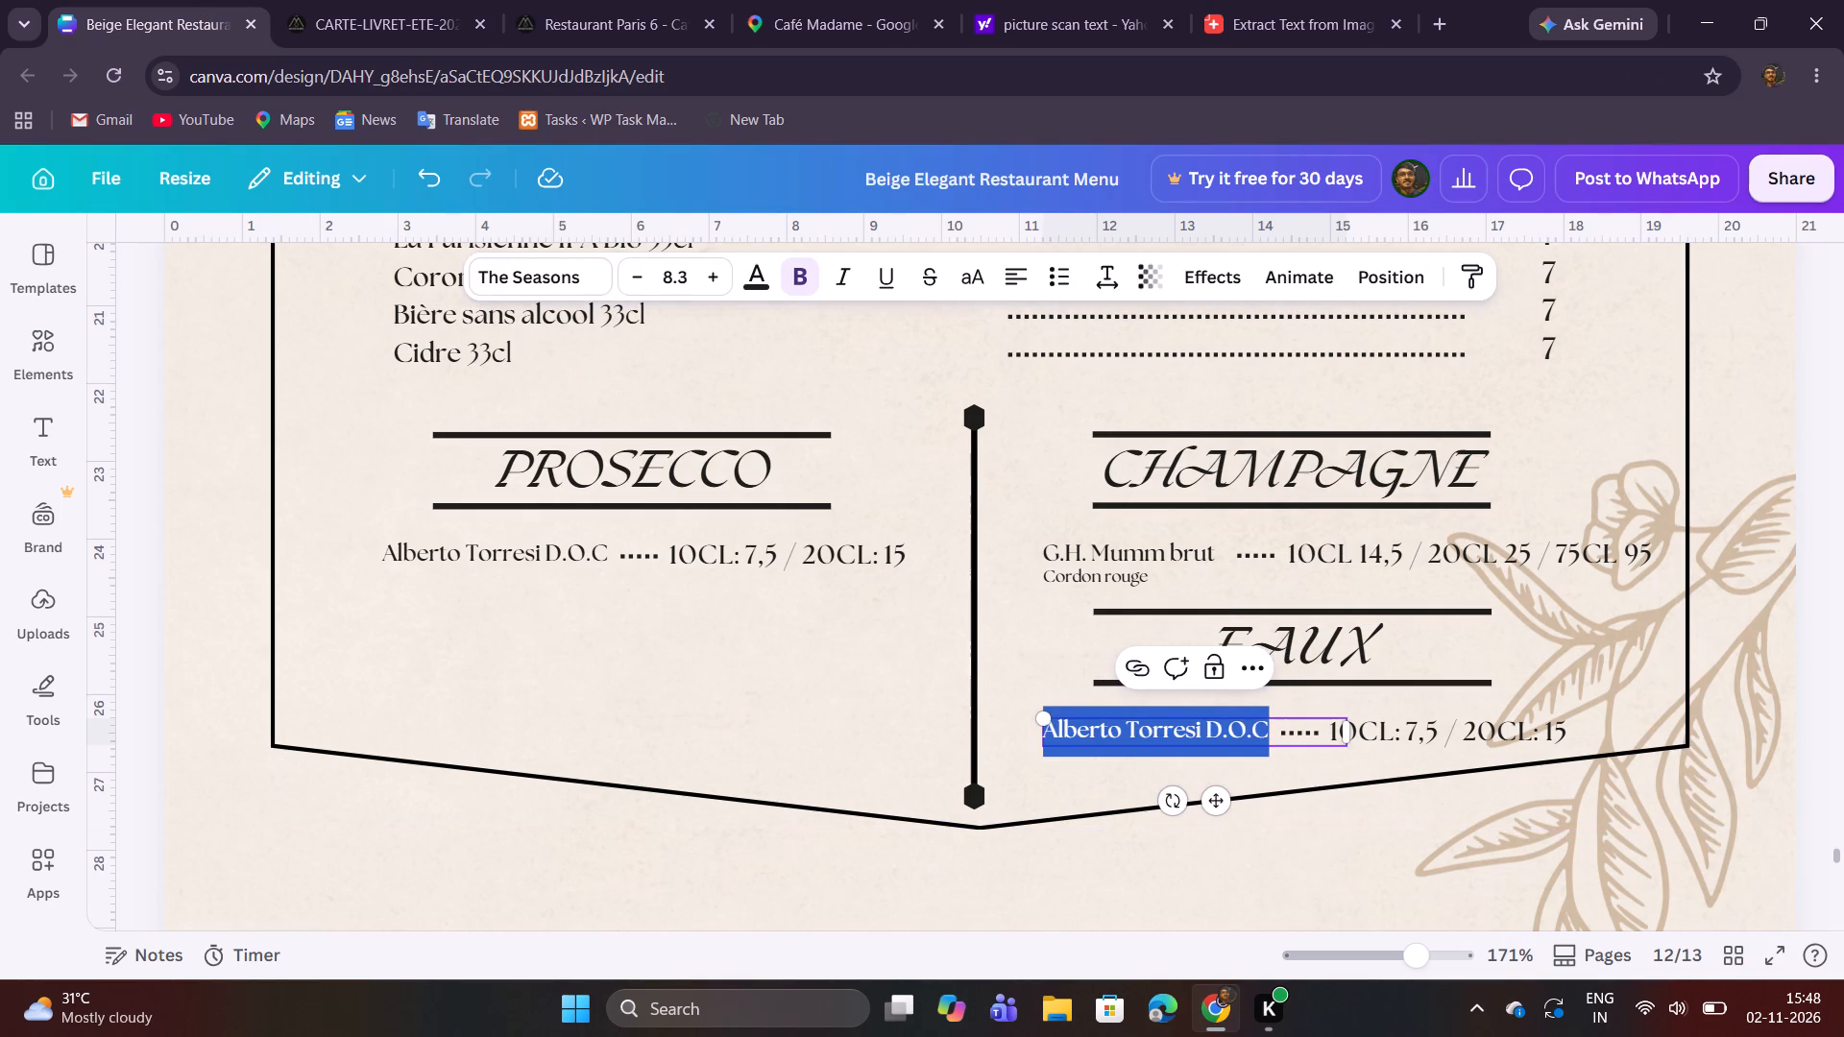
{"action": "key", "text": "ctrl+v"}
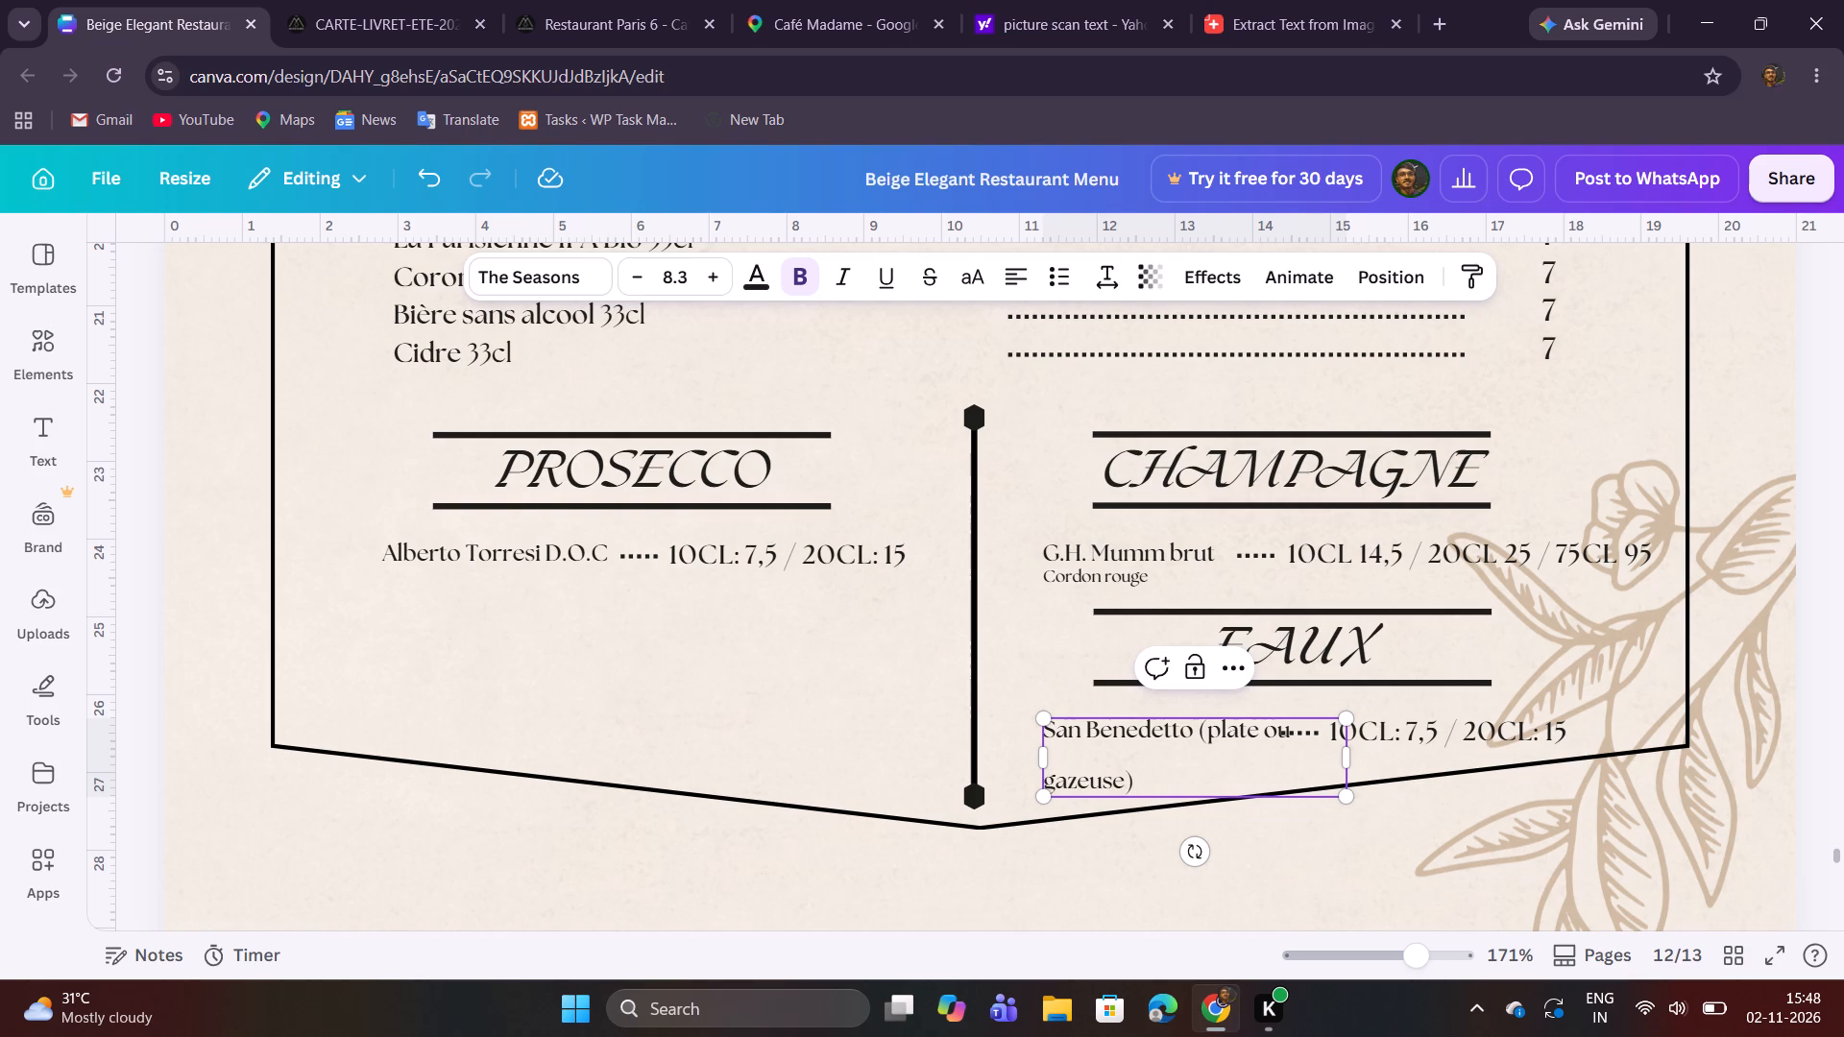
Cut "(plate ou gazeuse)" out of the San Benedetto item name.
{"action": "double_click", "coordinate": [1201, 736]}
{"action": "left_click", "coordinate": [1197, 730]}
{"action": "left_click_drag", "start_coordinate": [1196, 729], "coordinate": [1245, 745]}
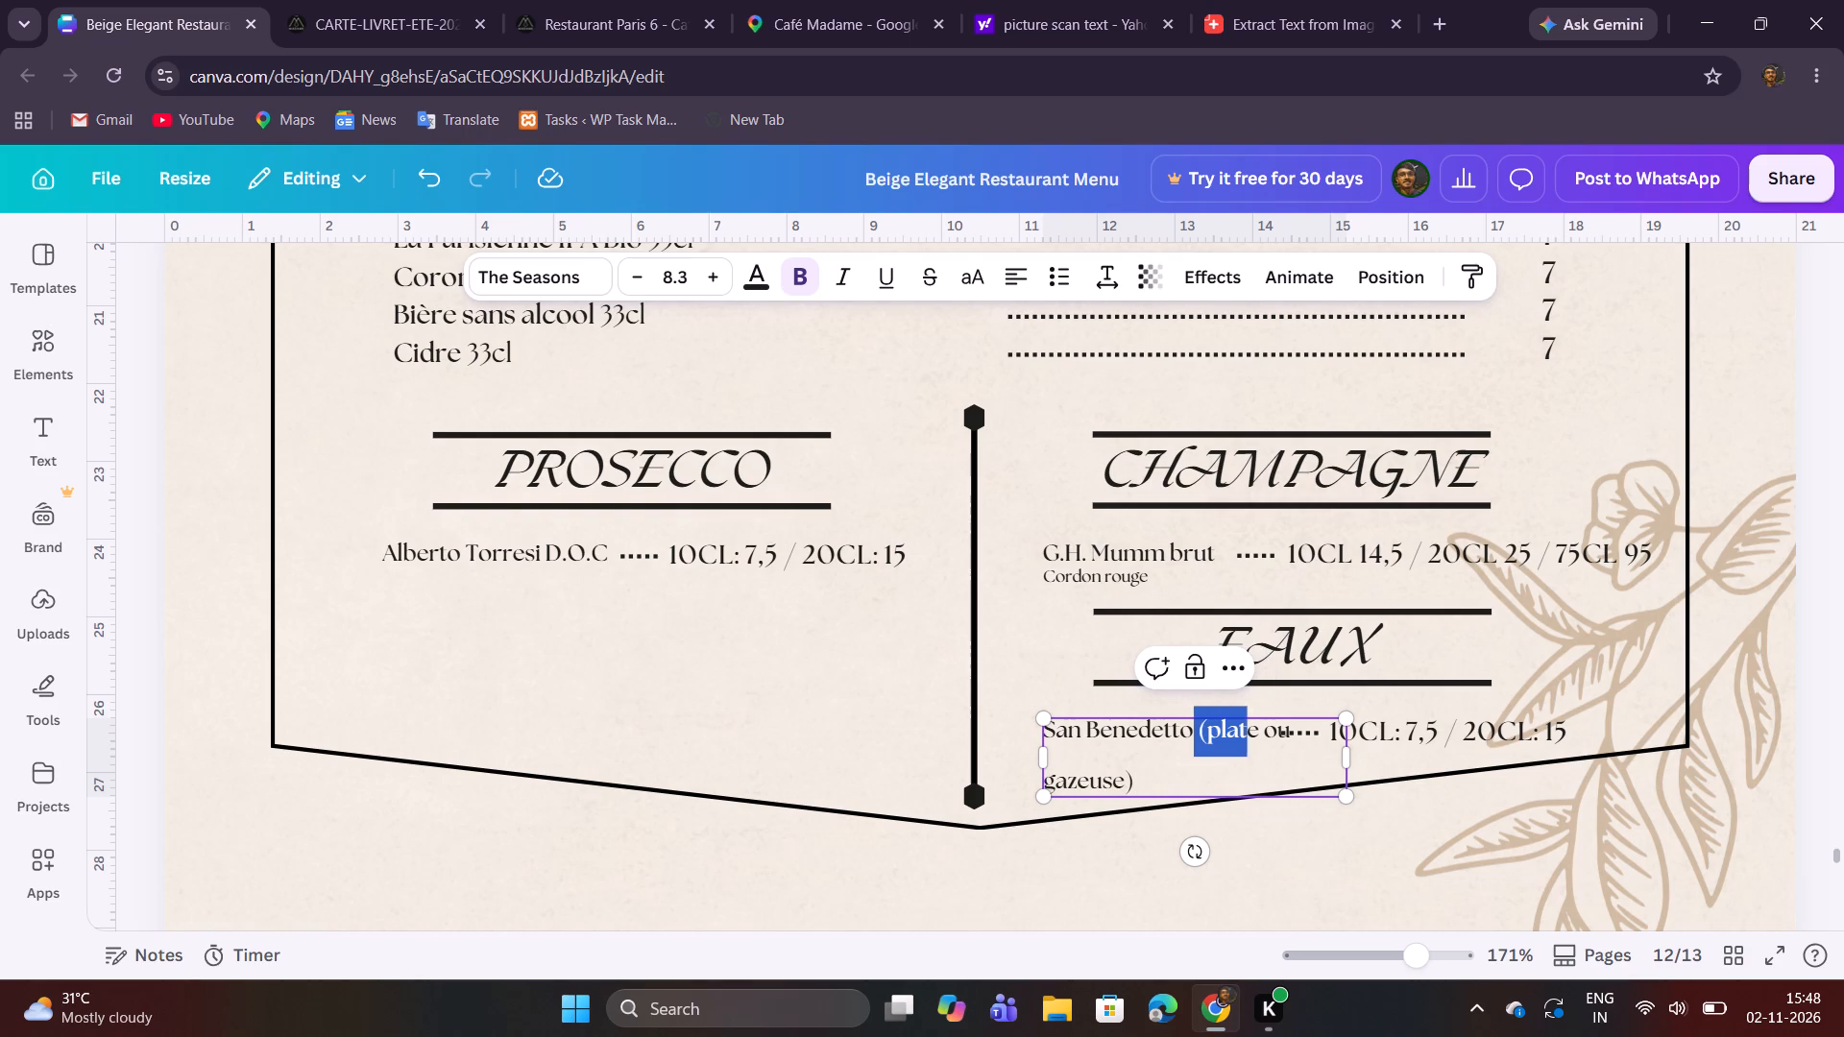
{"action": "left_click_drag", "start_coordinate": [1245, 745], "coordinate": [1199, 773]}
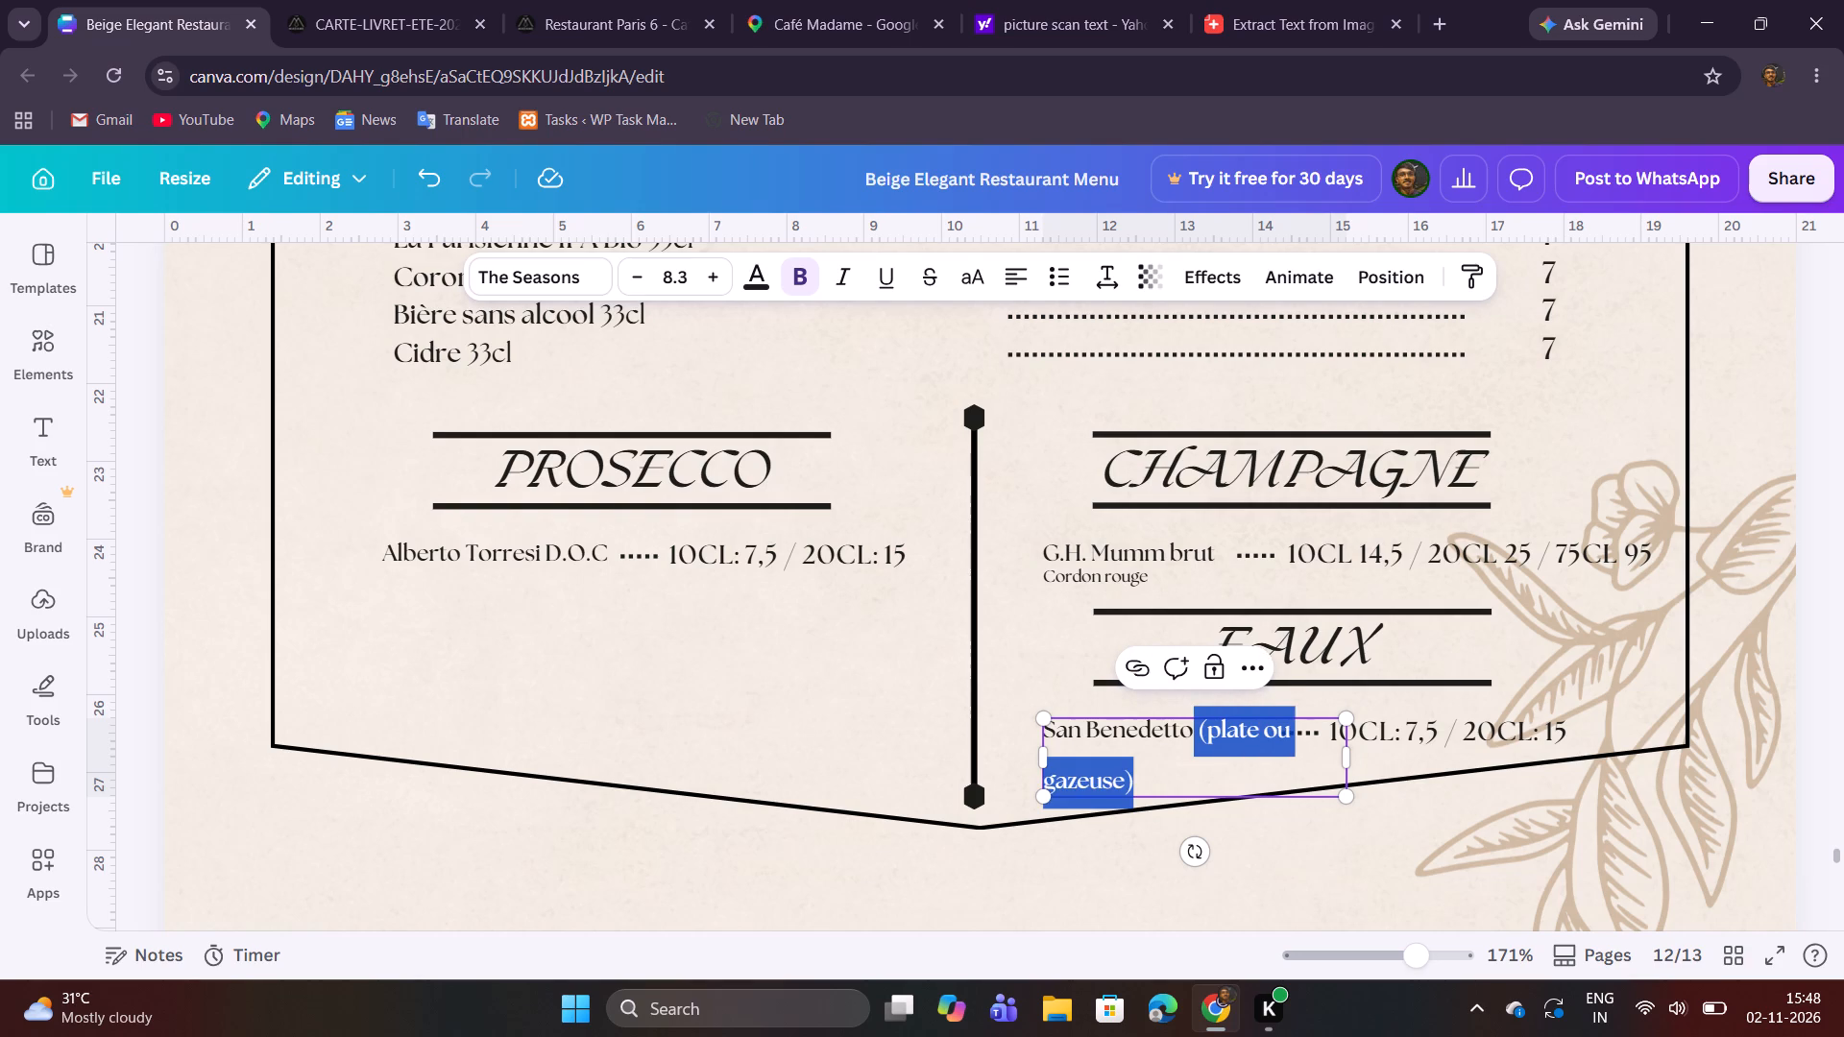
{"action": "key", "text": "ctrl+x"}
{"action": "left_click", "coordinate": [1336, 830]}
Duplicate the San Benedetto text directly beneath itself and replace the copy's wording with the cut "(plate ou gazeuse)", aligned with the name.
{"action": "left_click", "coordinate": [1170, 745]}
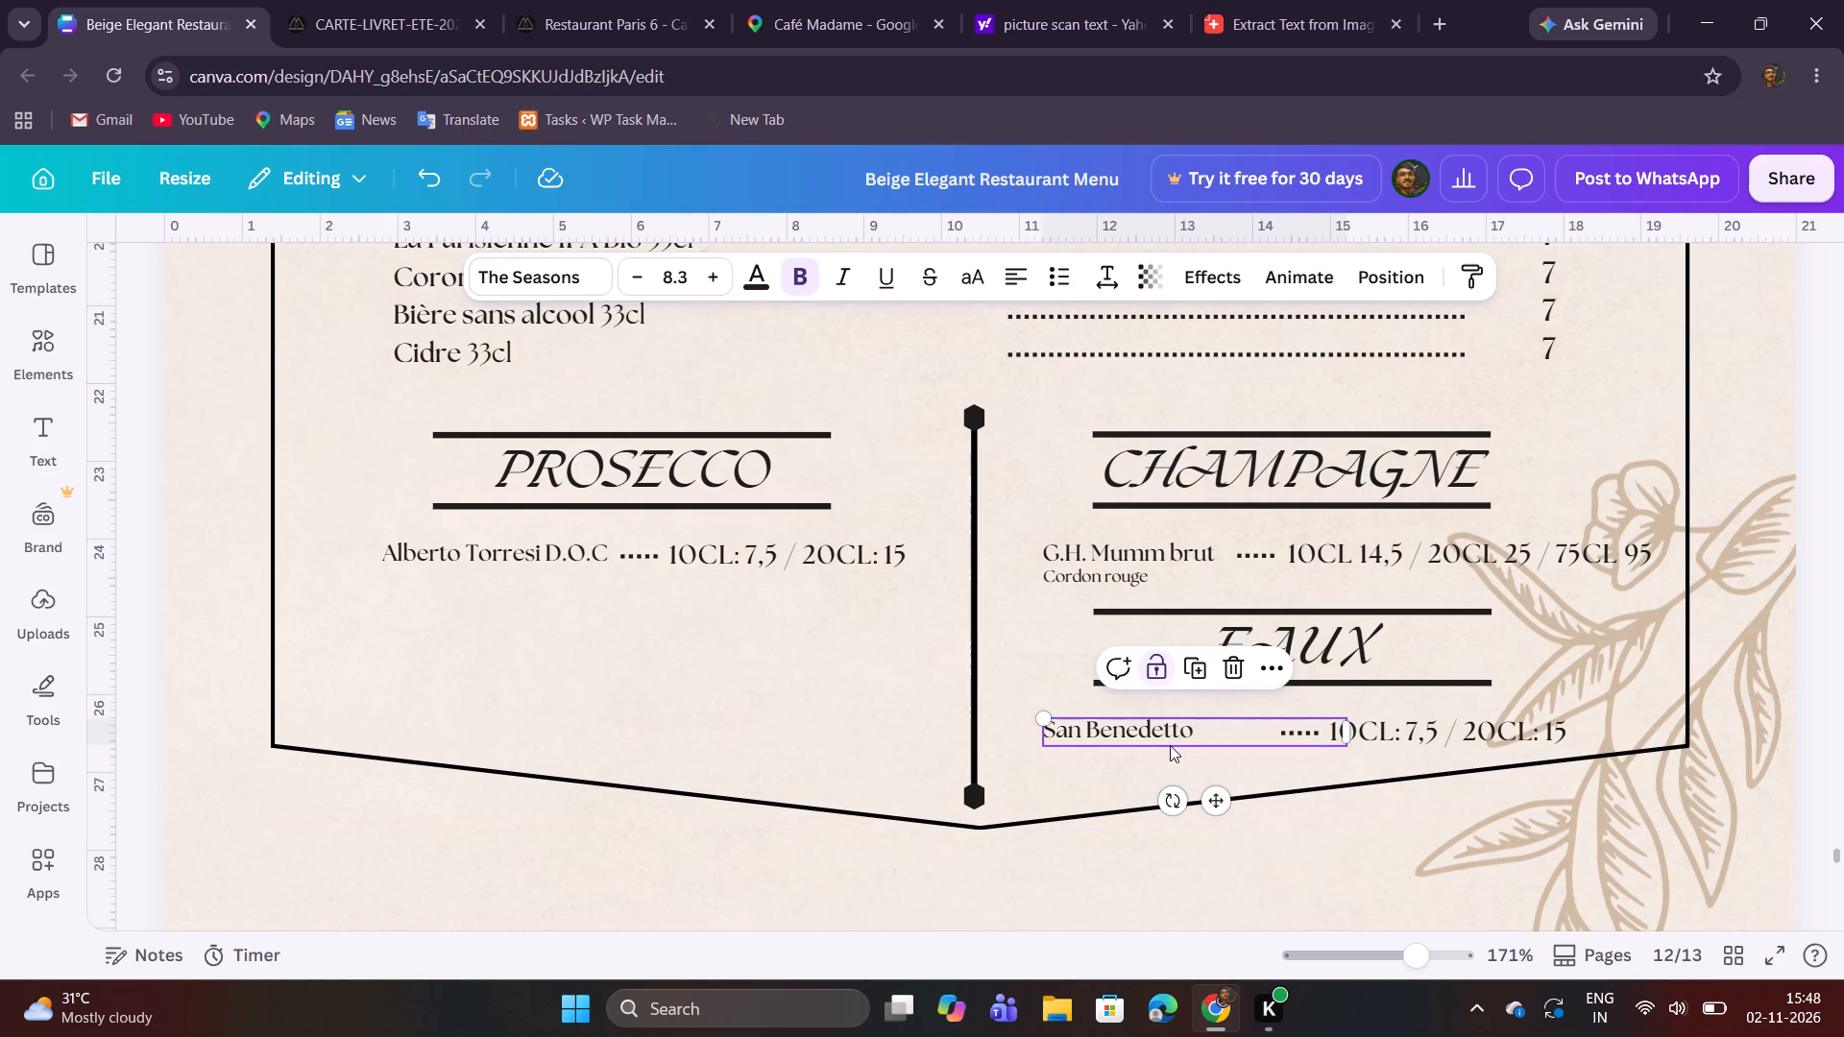
{"action": "left_click", "coordinate": [1201, 670]}
{"action": "left_click_drag", "start_coordinate": [1247, 831], "coordinate": [1213, 824]}
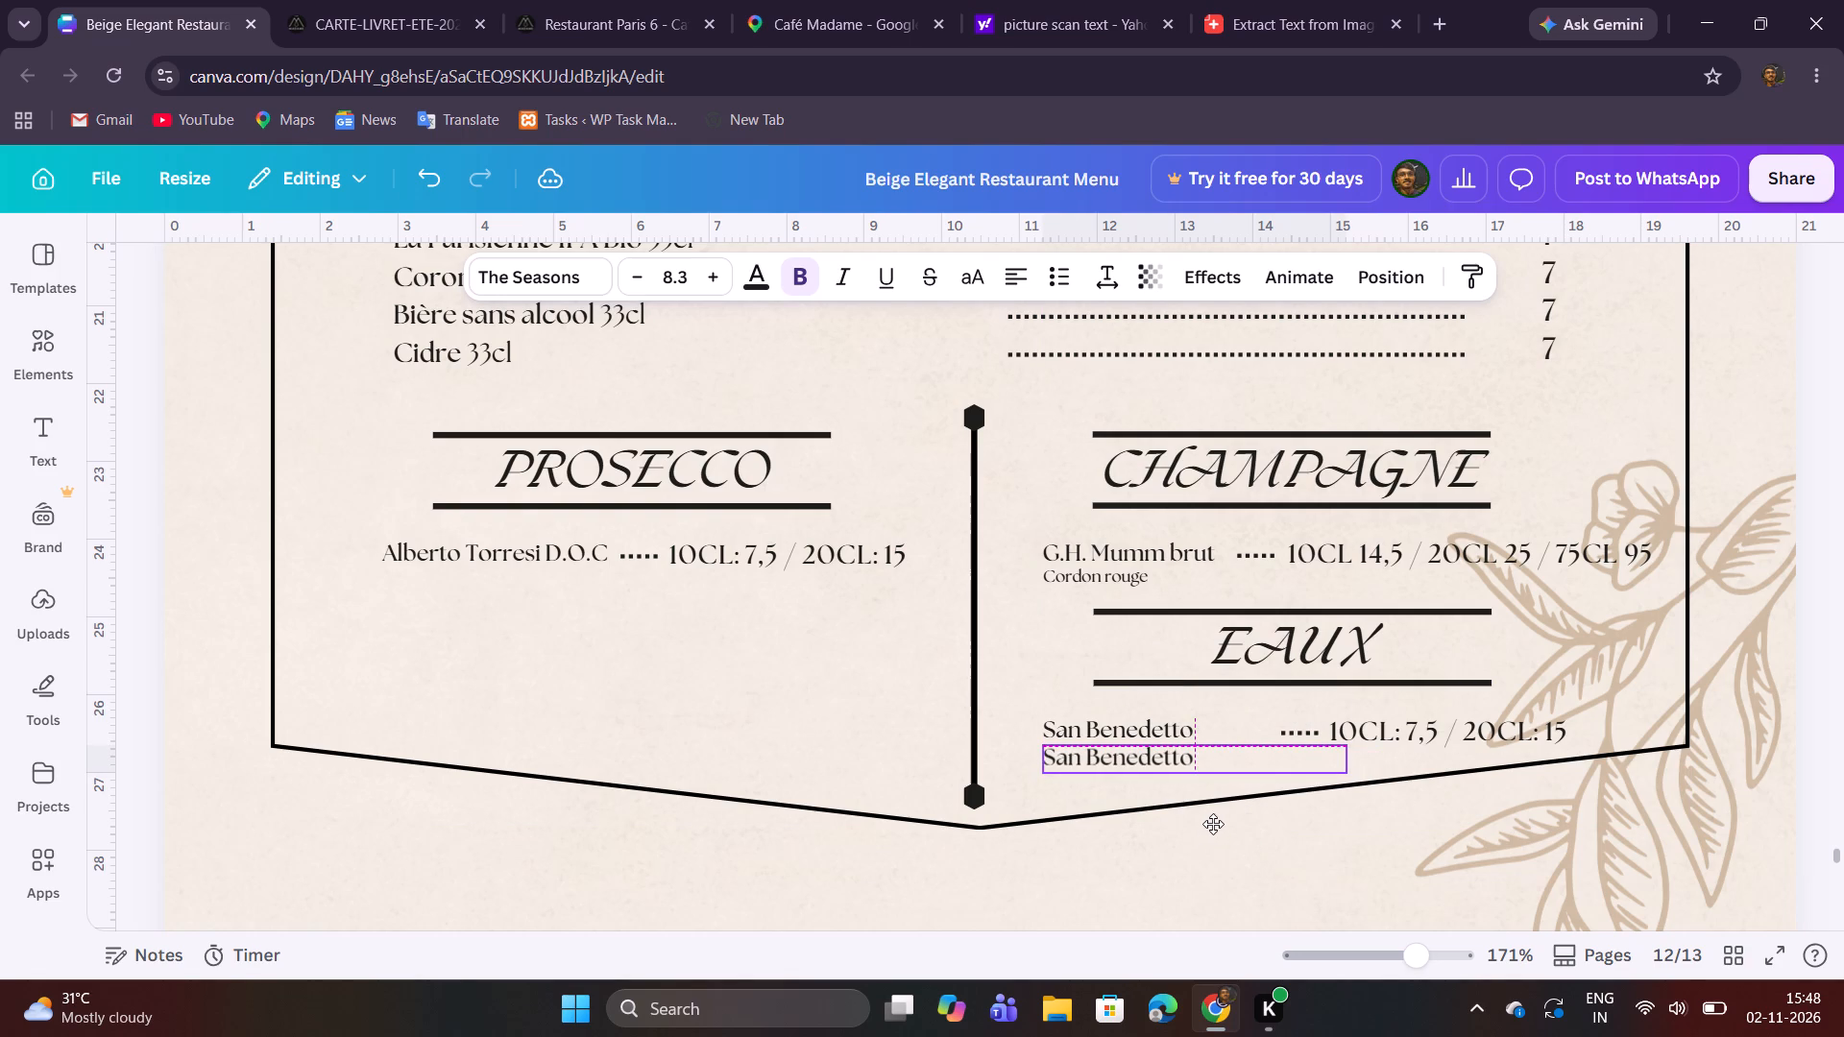
{"action": "left_click_drag", "start_coordinate": [1213, 824], "coordinate": [1212, 824]}
{"action": "left_click", "coordinate": [1053, 879]}
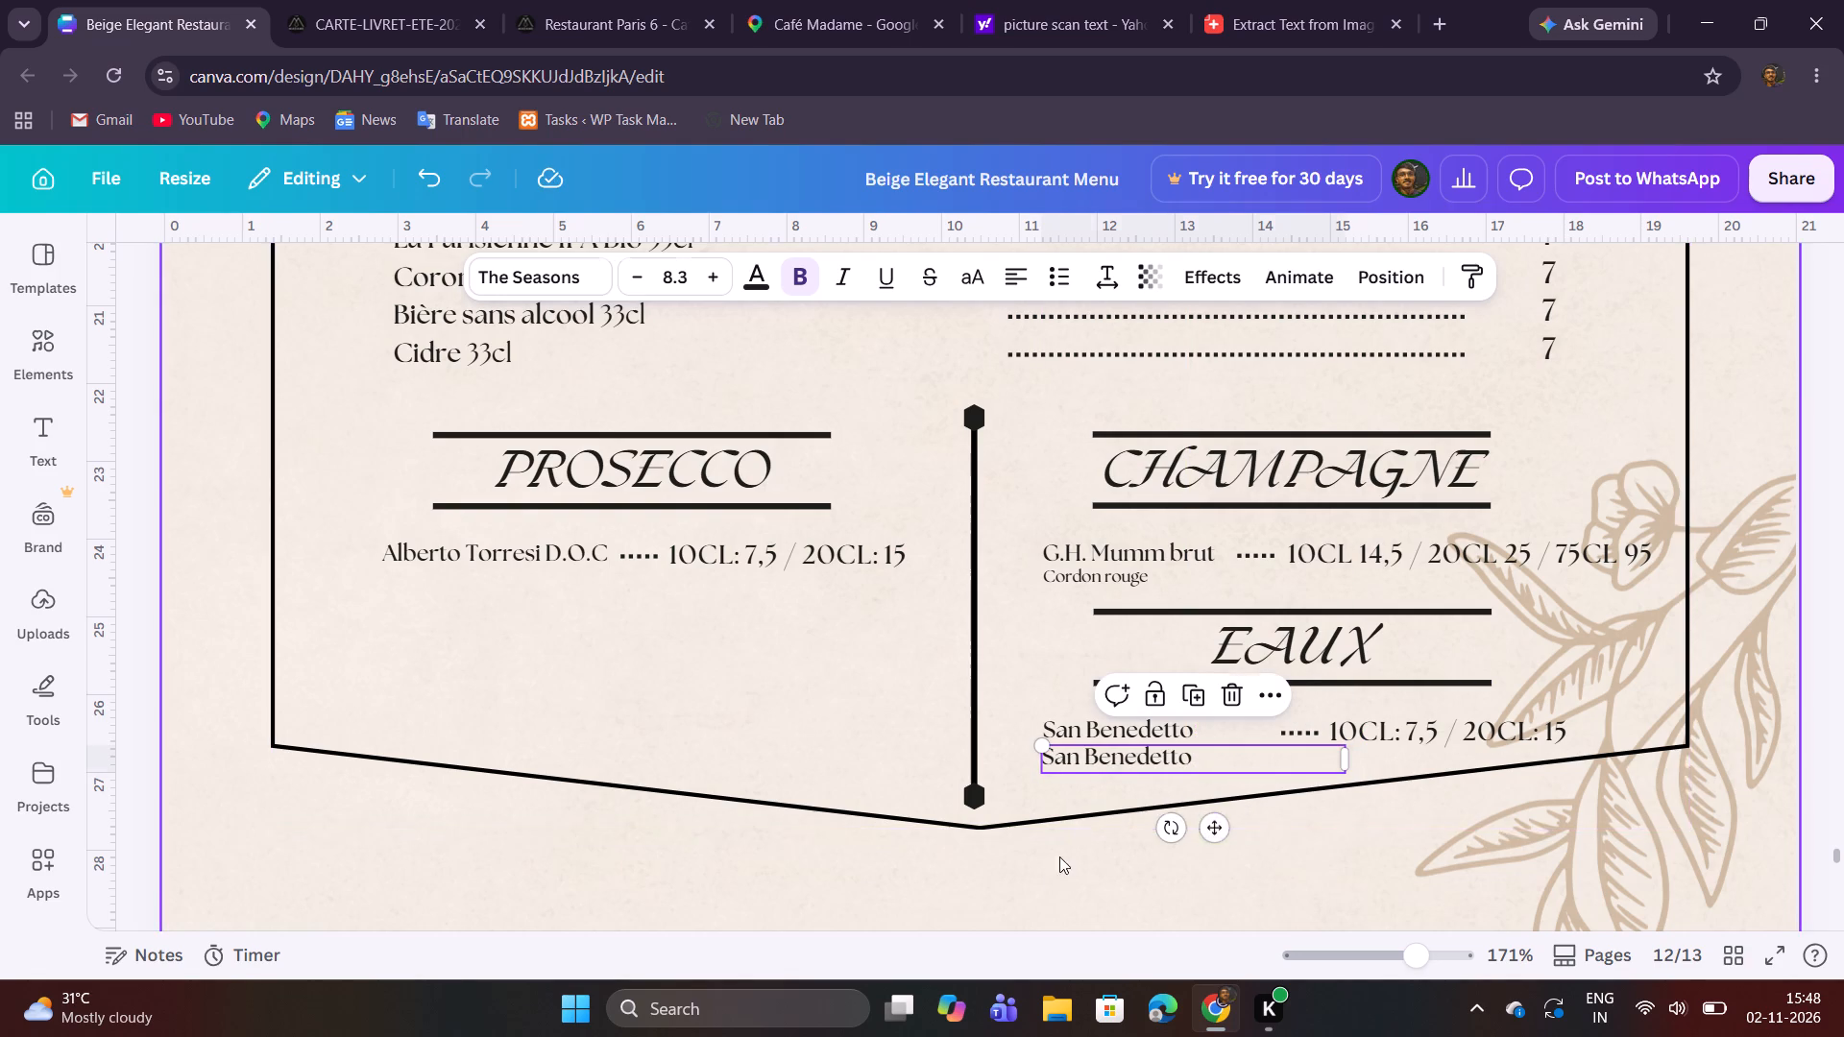
{"action": "double_click", "coordinate": [1128, 758]}
{"action": "key", "text": "ctrl+v"}
{"action": "left_click", "coordinate": [1224, 874]}
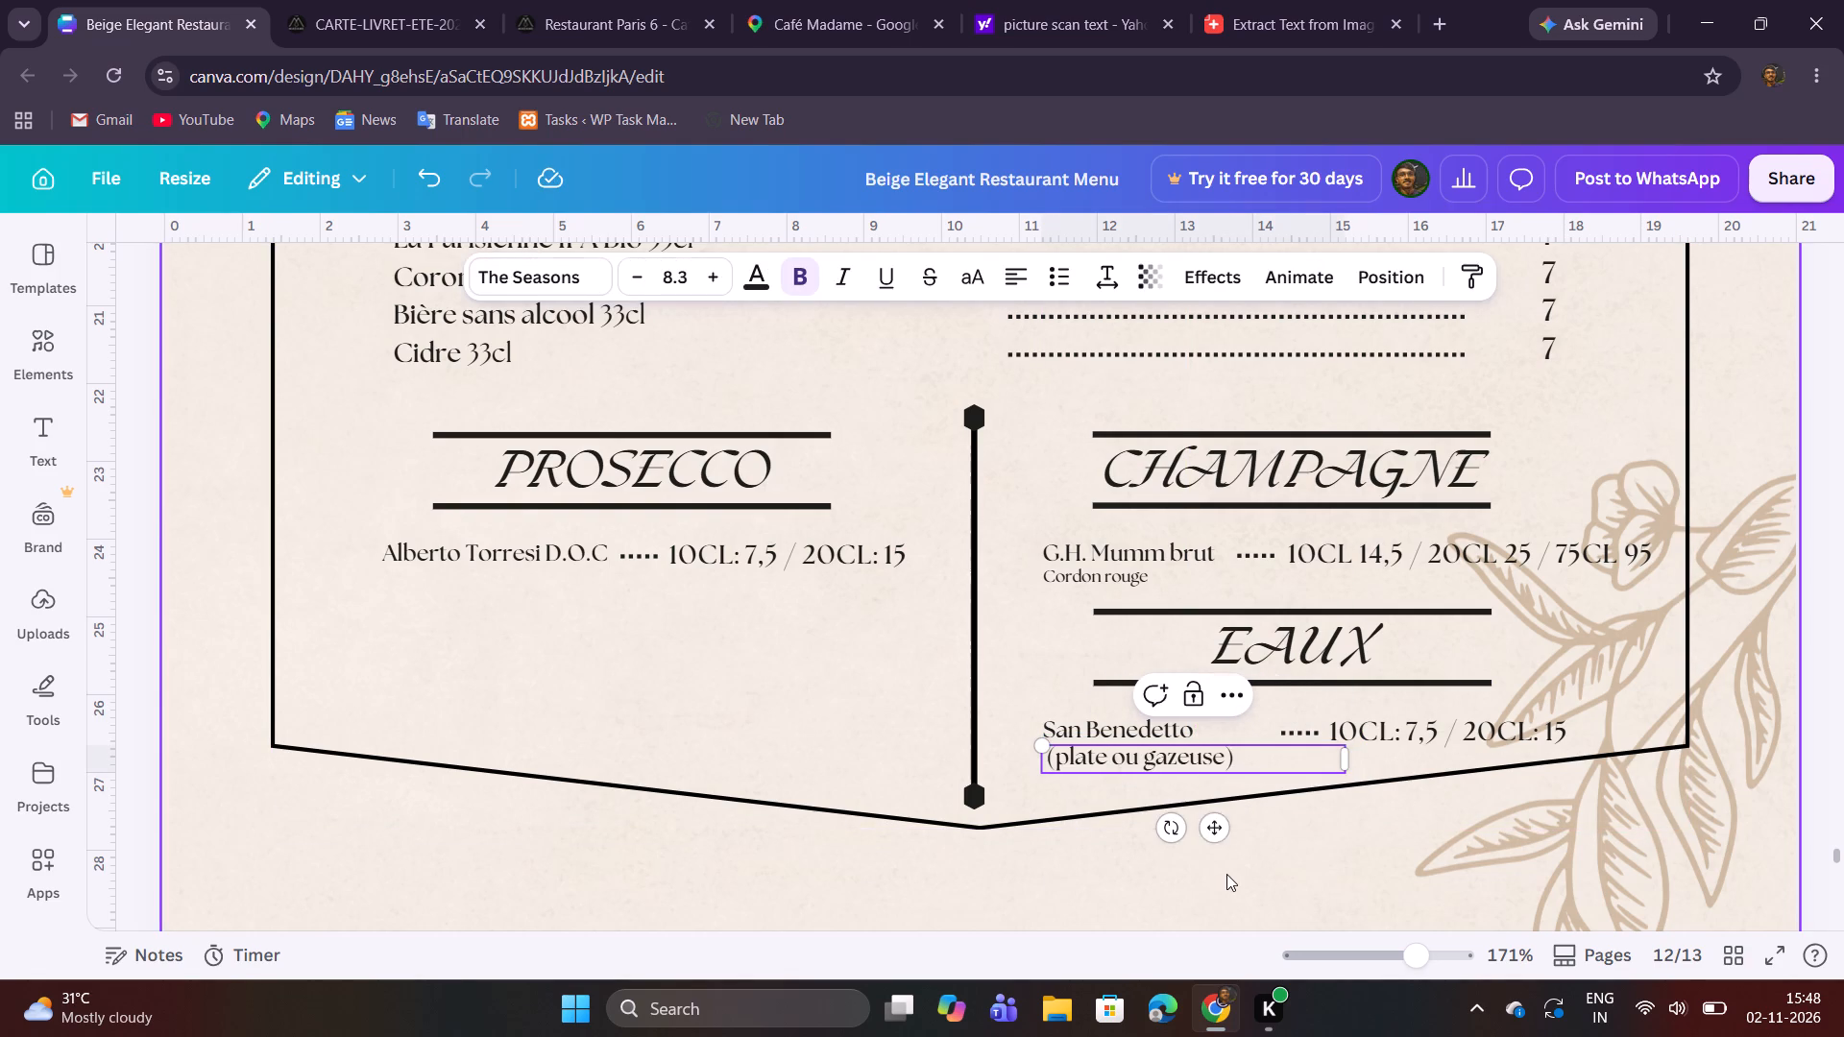
{"action": "left_click", "coordinate": [1132, 776]}
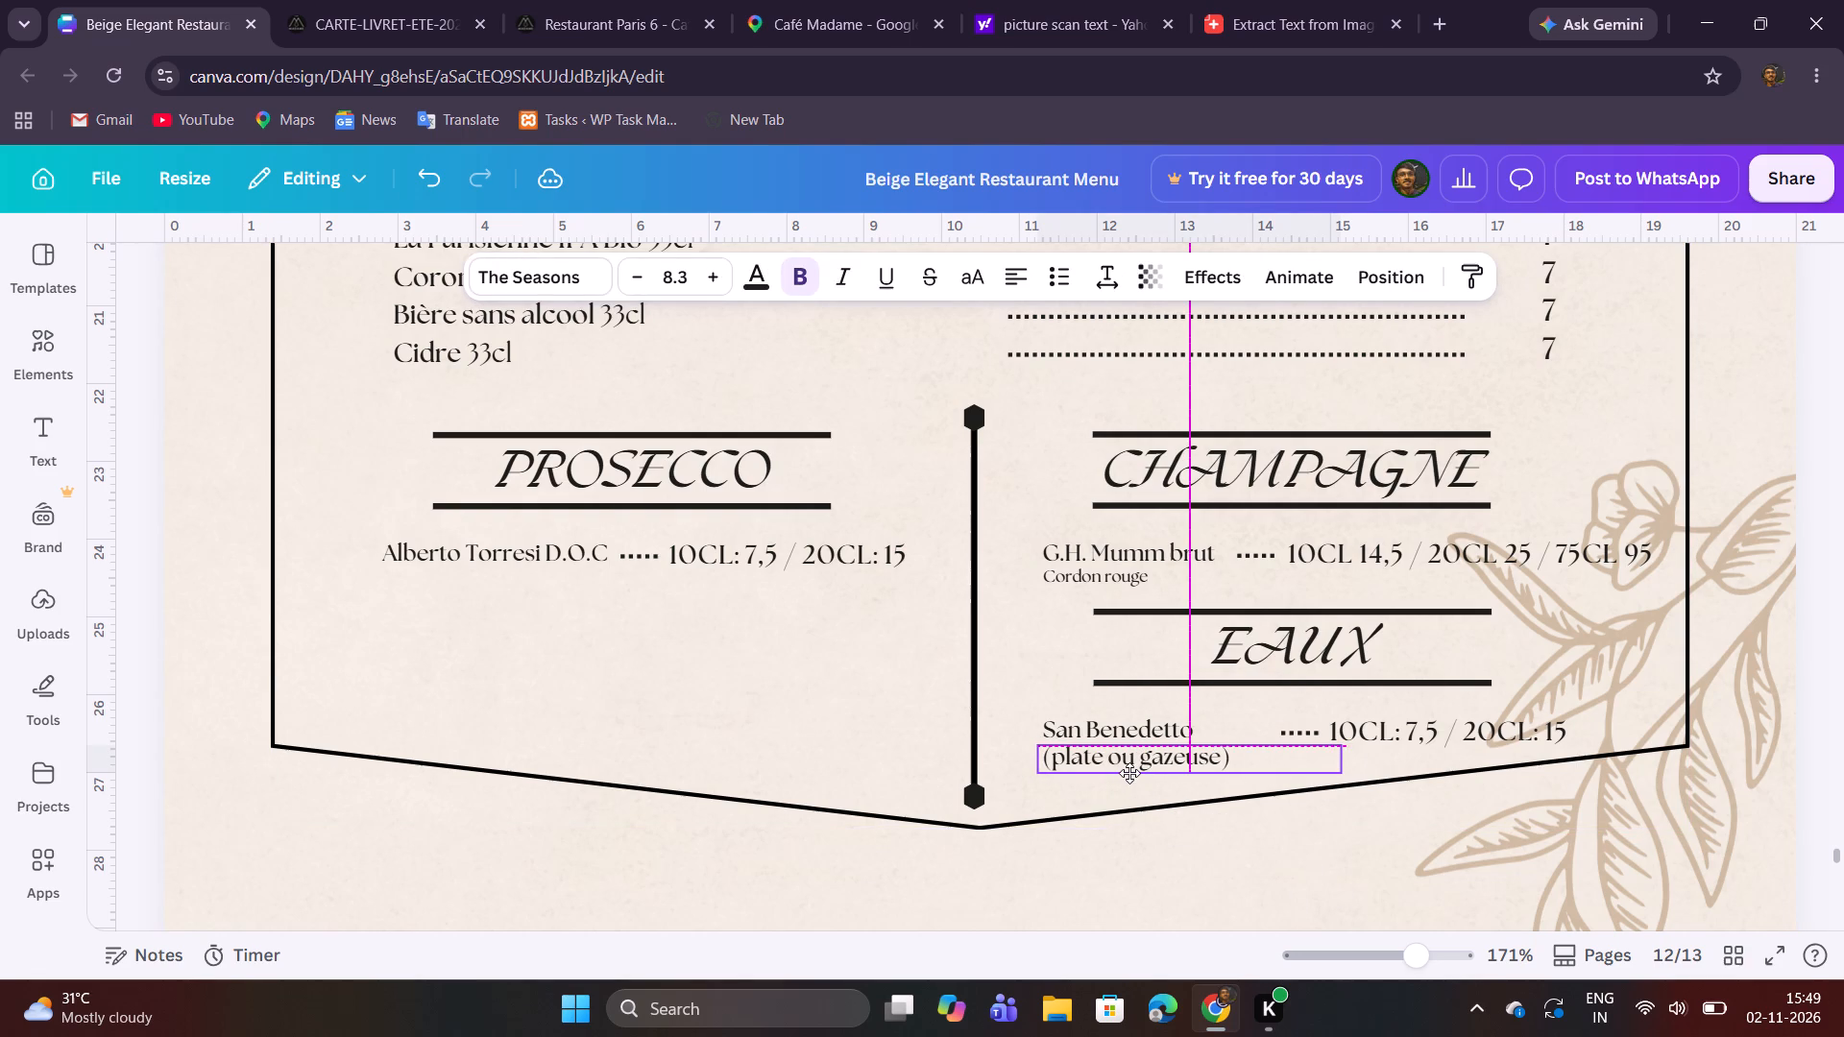
{"action": "left_click", "coordinate": [1132, 833]}
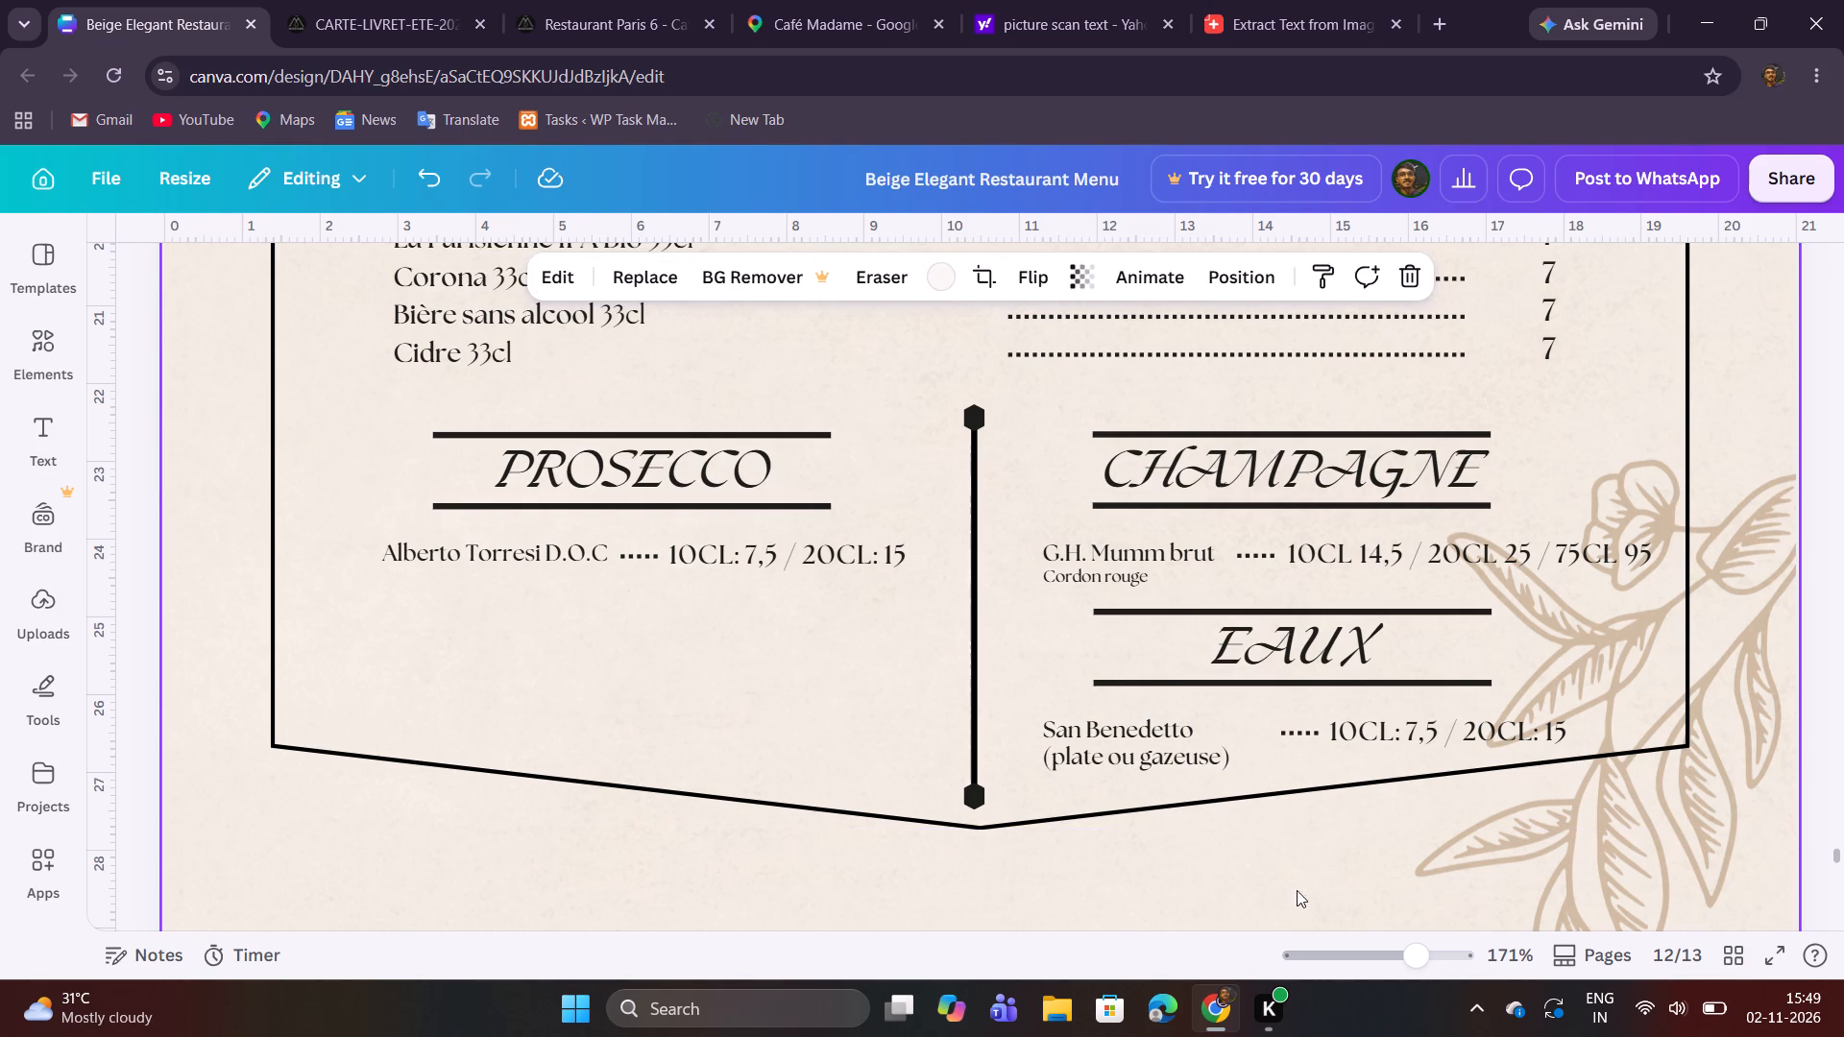
Move the dots and the price text on the San Benedetto line closer to the item name.
{"action": "left_click_drag", "start_coordinate": [1318, 732], "coordinate": [1316, 732]}
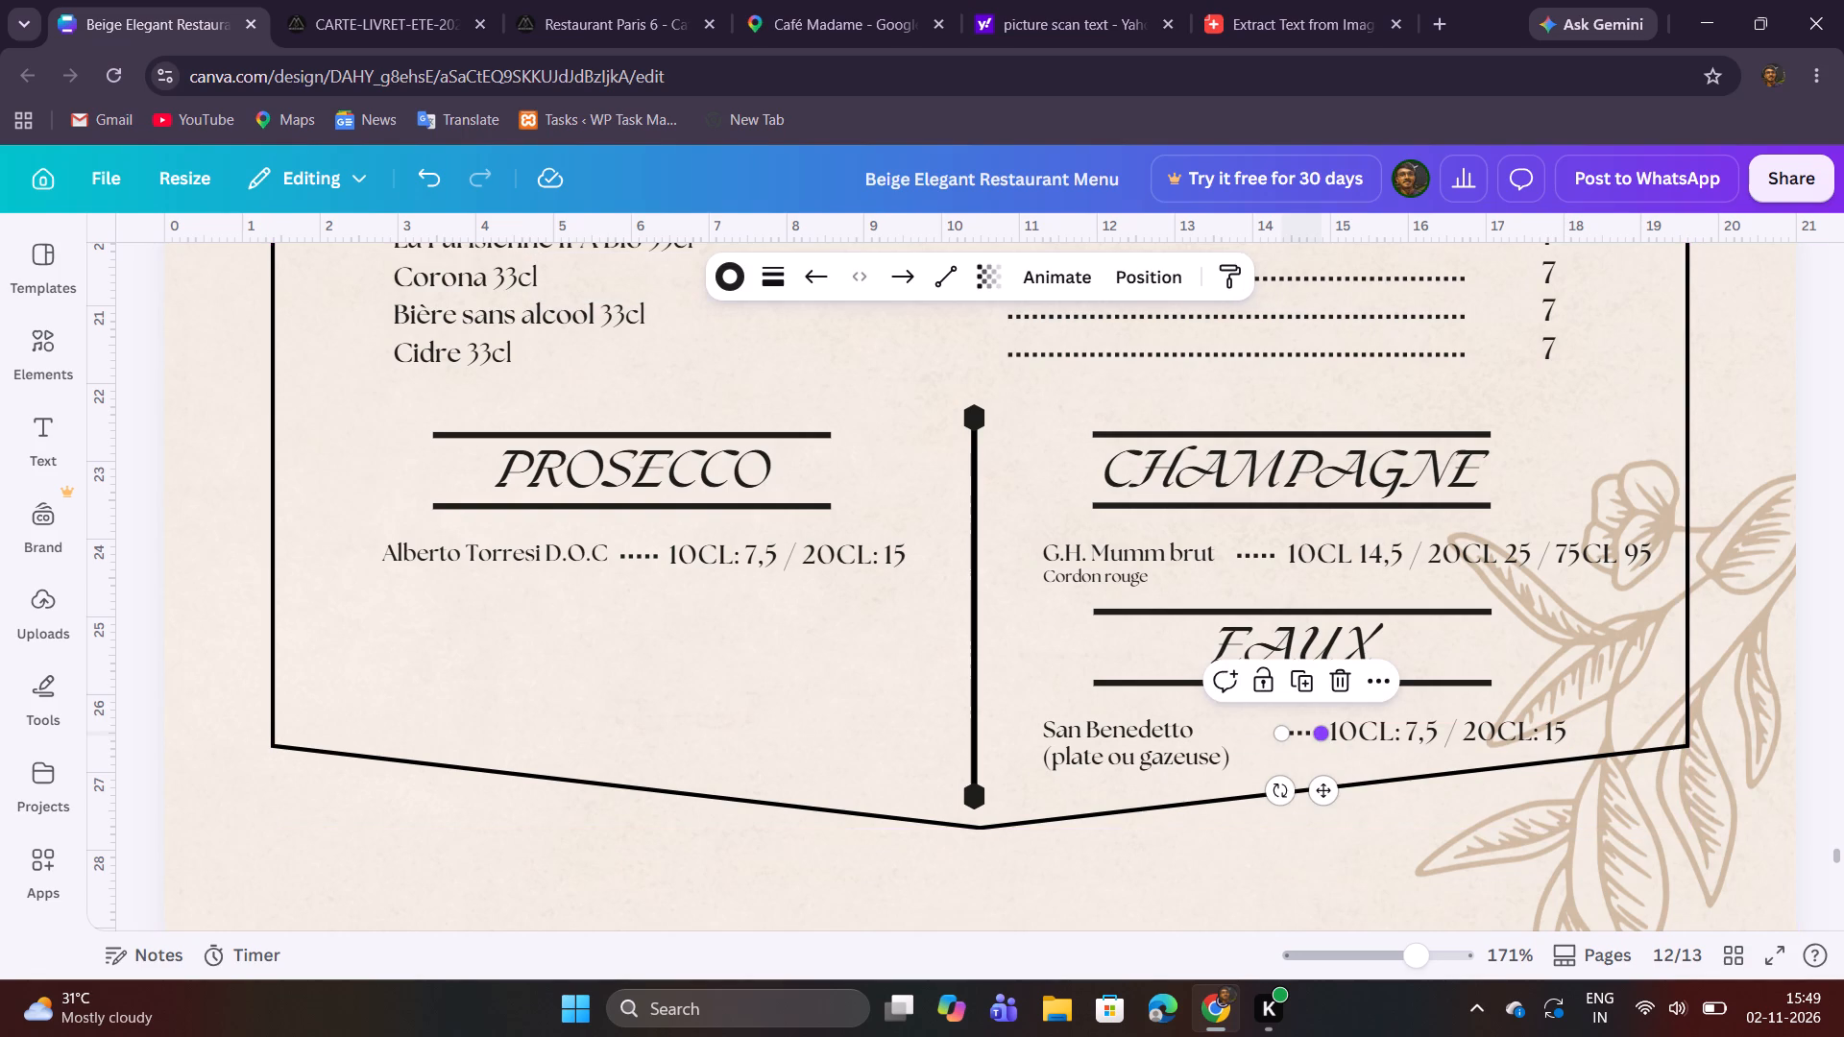
{"action": "left_click_drag", "start_coordinate": [1316, 732], "coordinate": [1287, 735]}
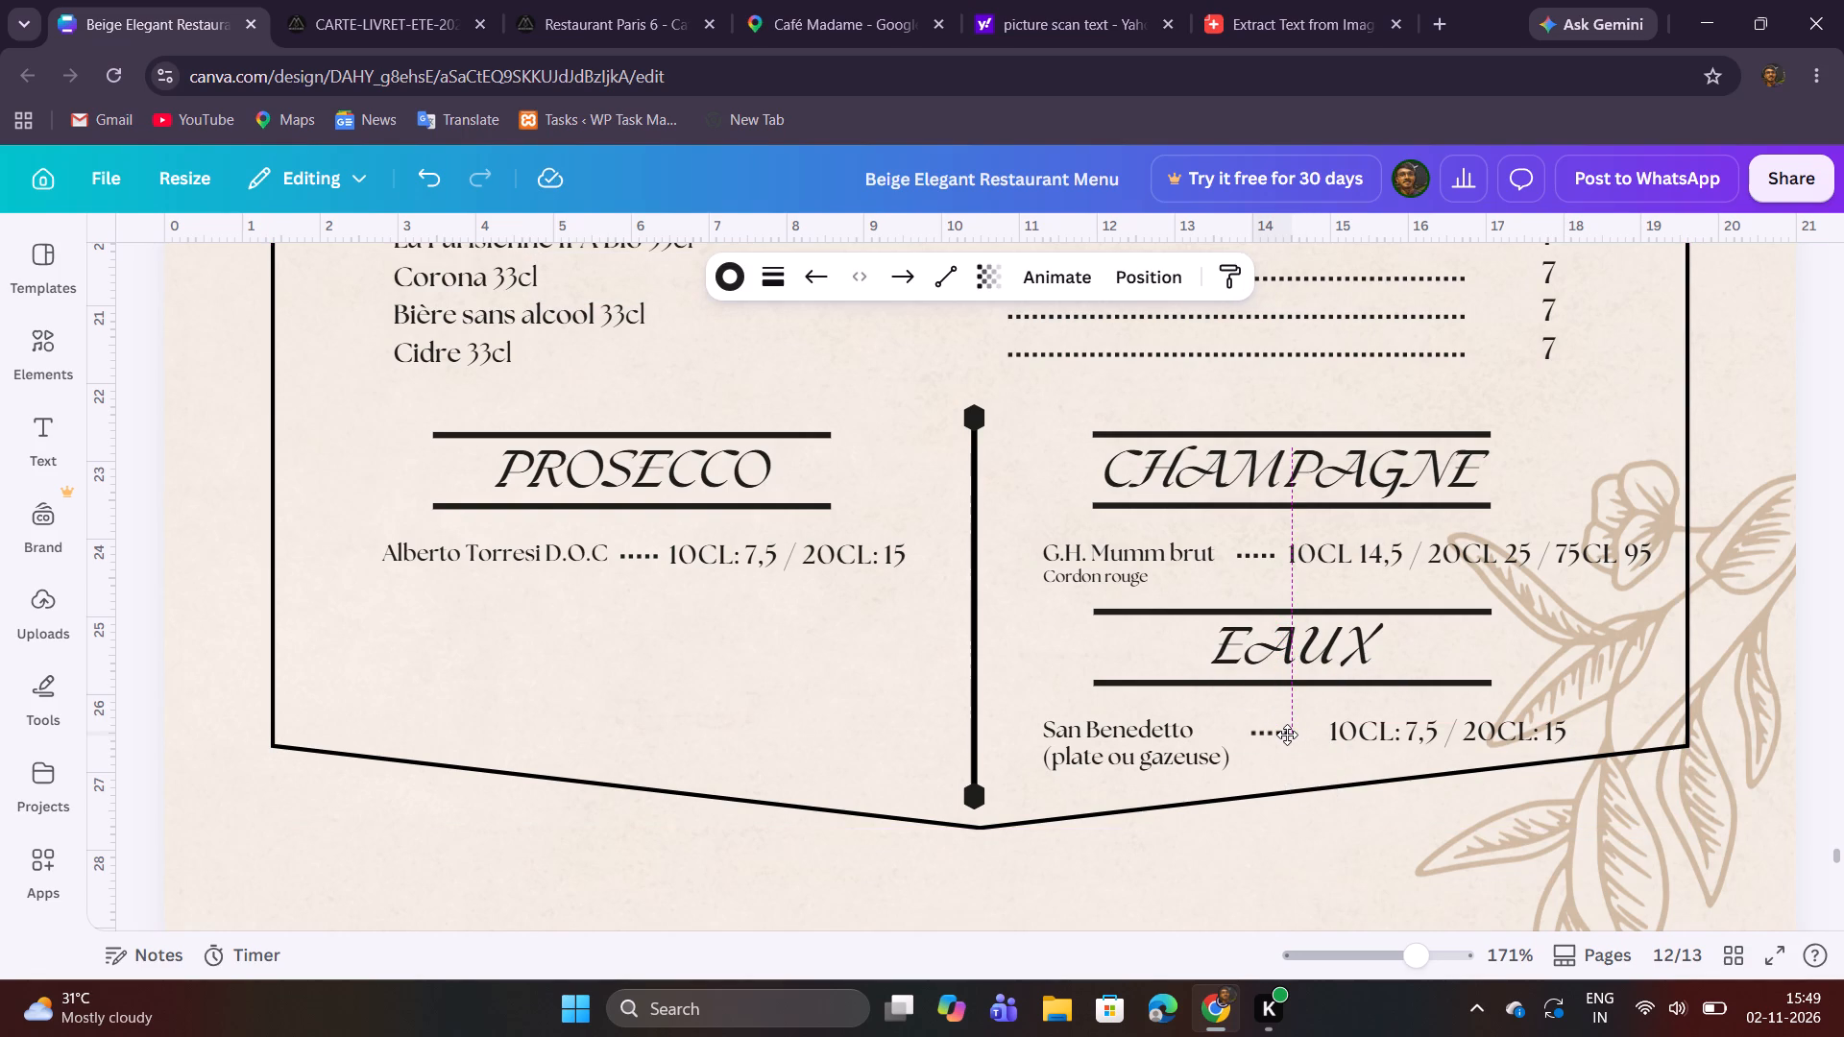
{"action": "left_click_drag", "start_coordinate": [1287, 735], "coordinate": [1267, 735]}
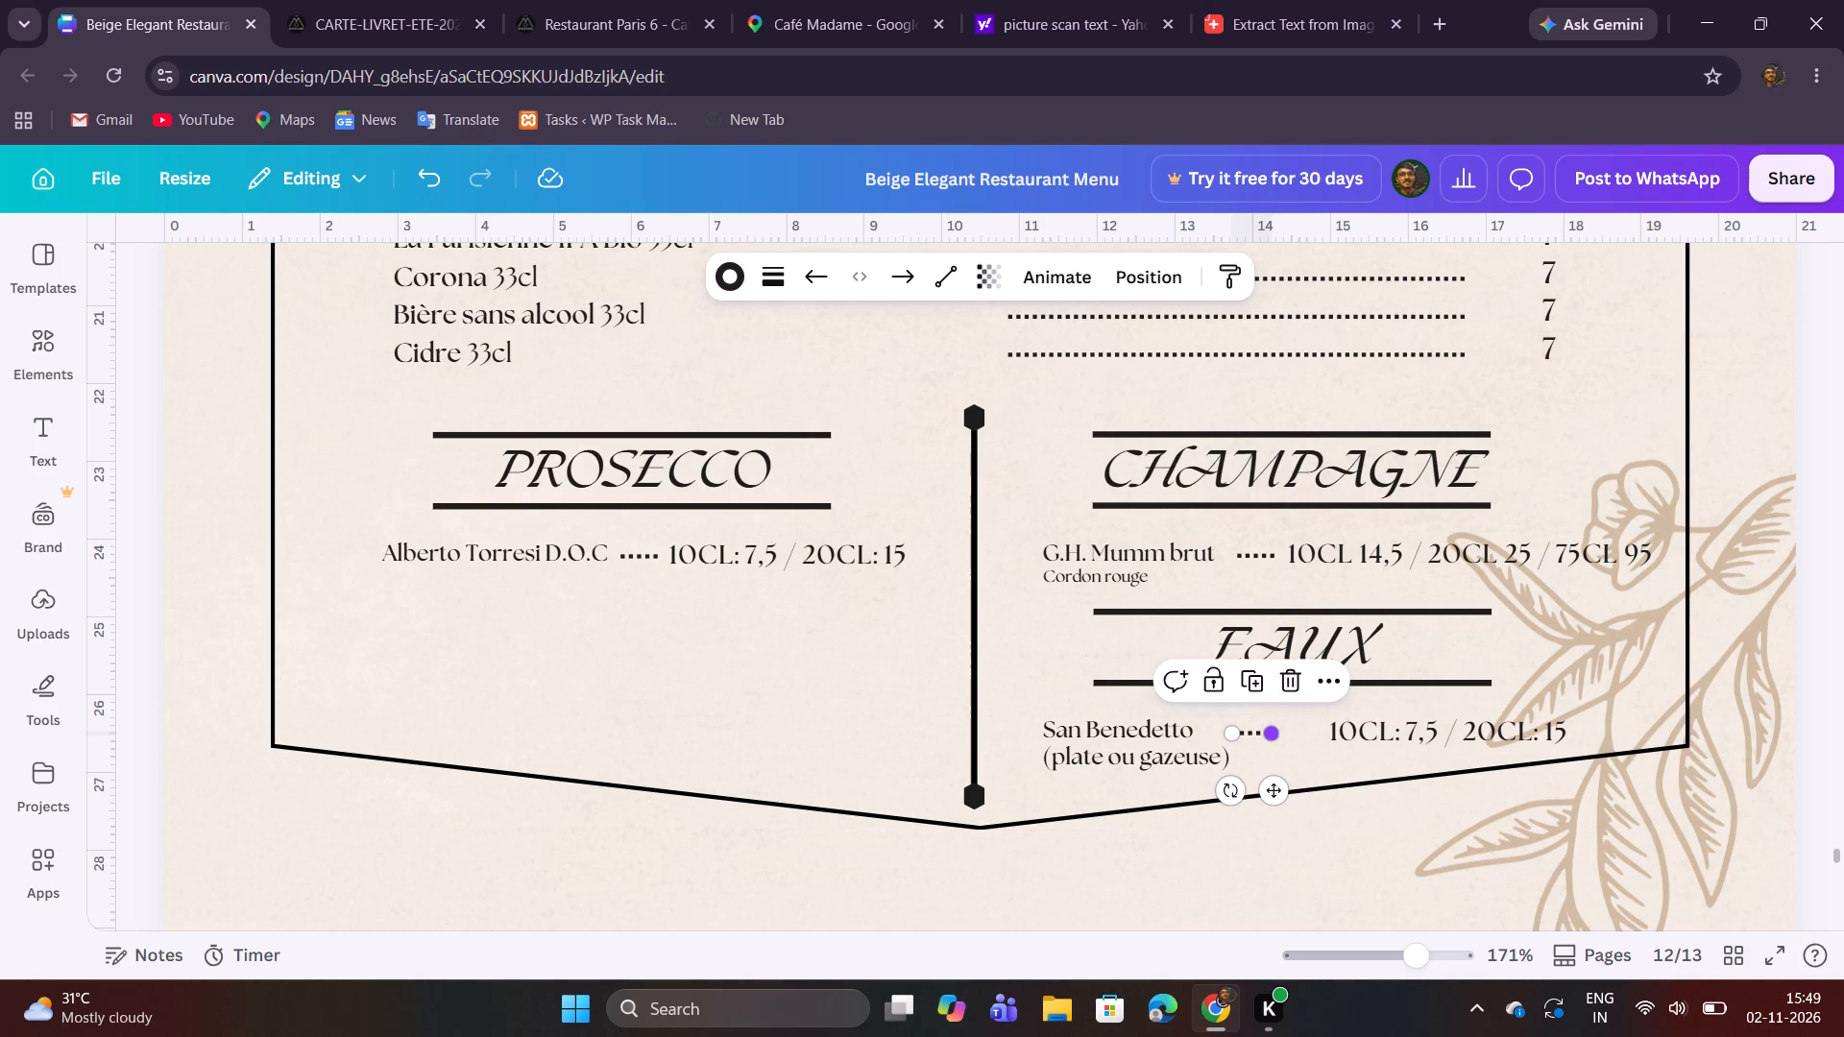
{"action": "left_click", "coordinate": [1334, 845]}
{"action": "left_click_drag", "start_coordinate": [1430, 740], "coordinate": [1431, 737], "text": "shift"}
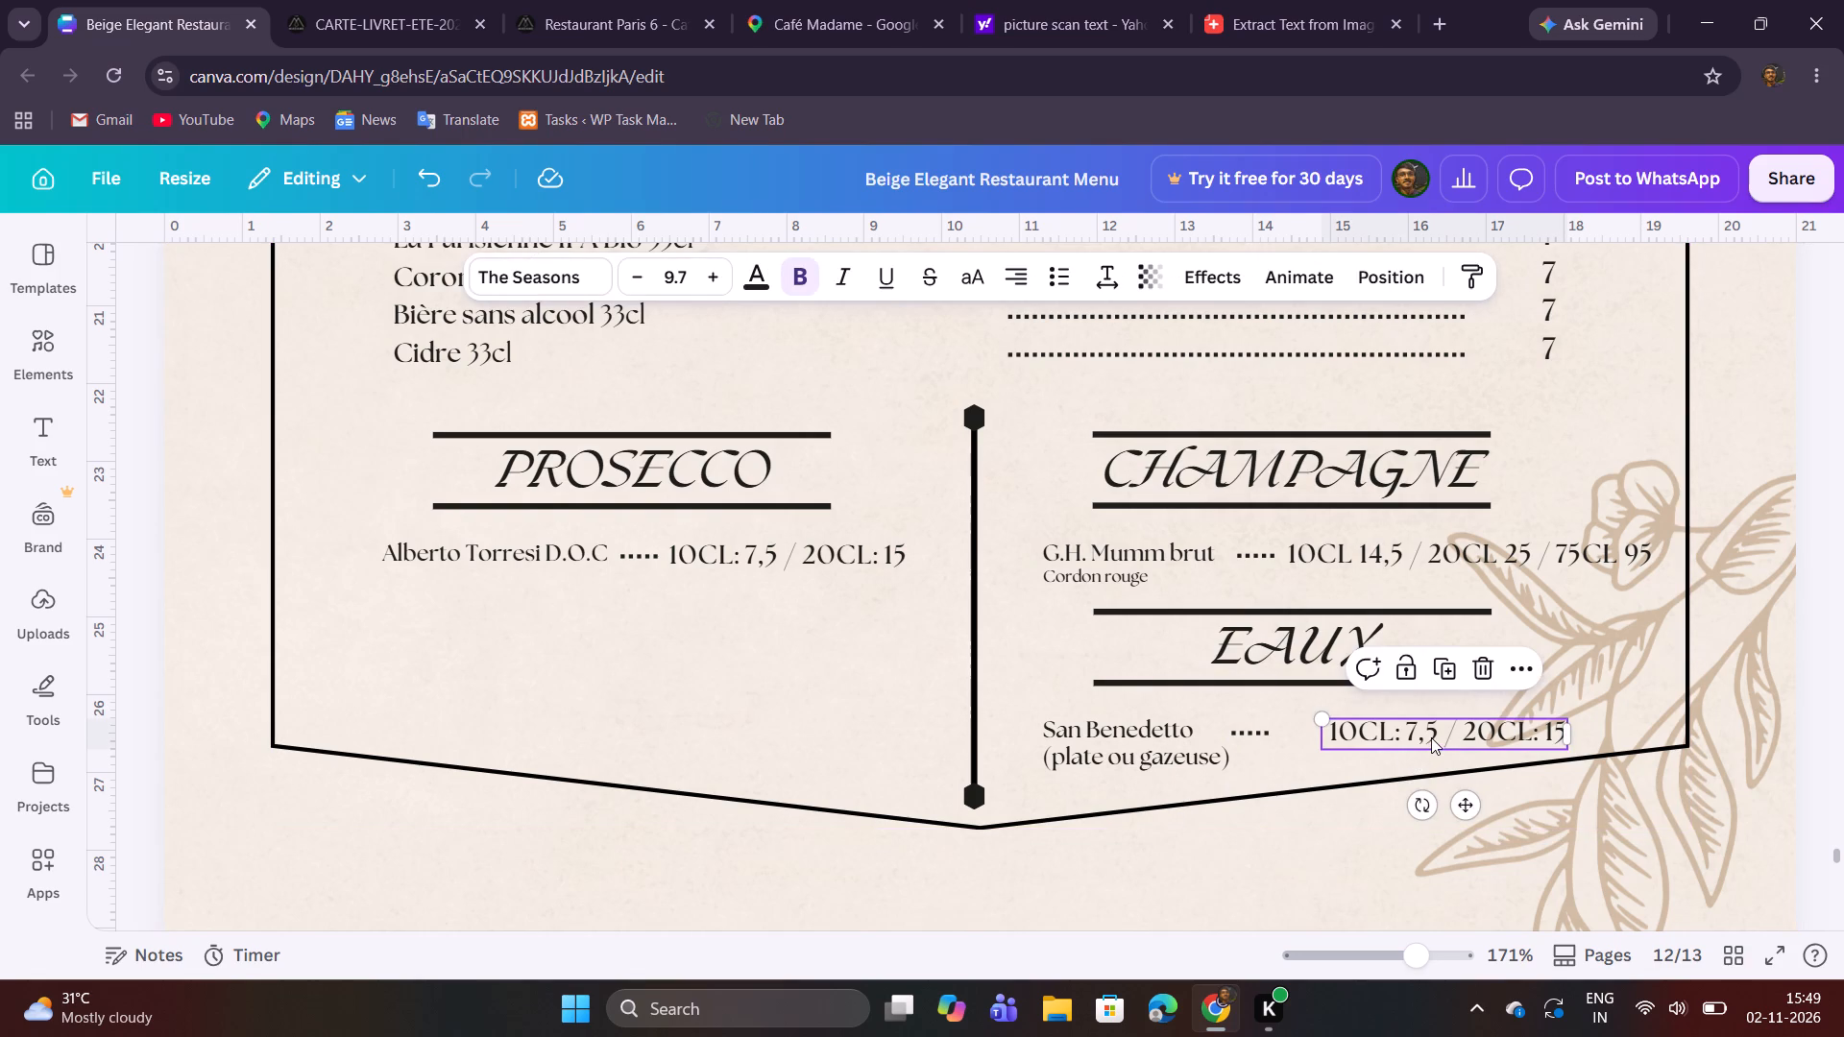
{"action": "left_click_drag", "start_coordinate": [1431, 737], "coordinate": [1381, 737], "text": "shift"}
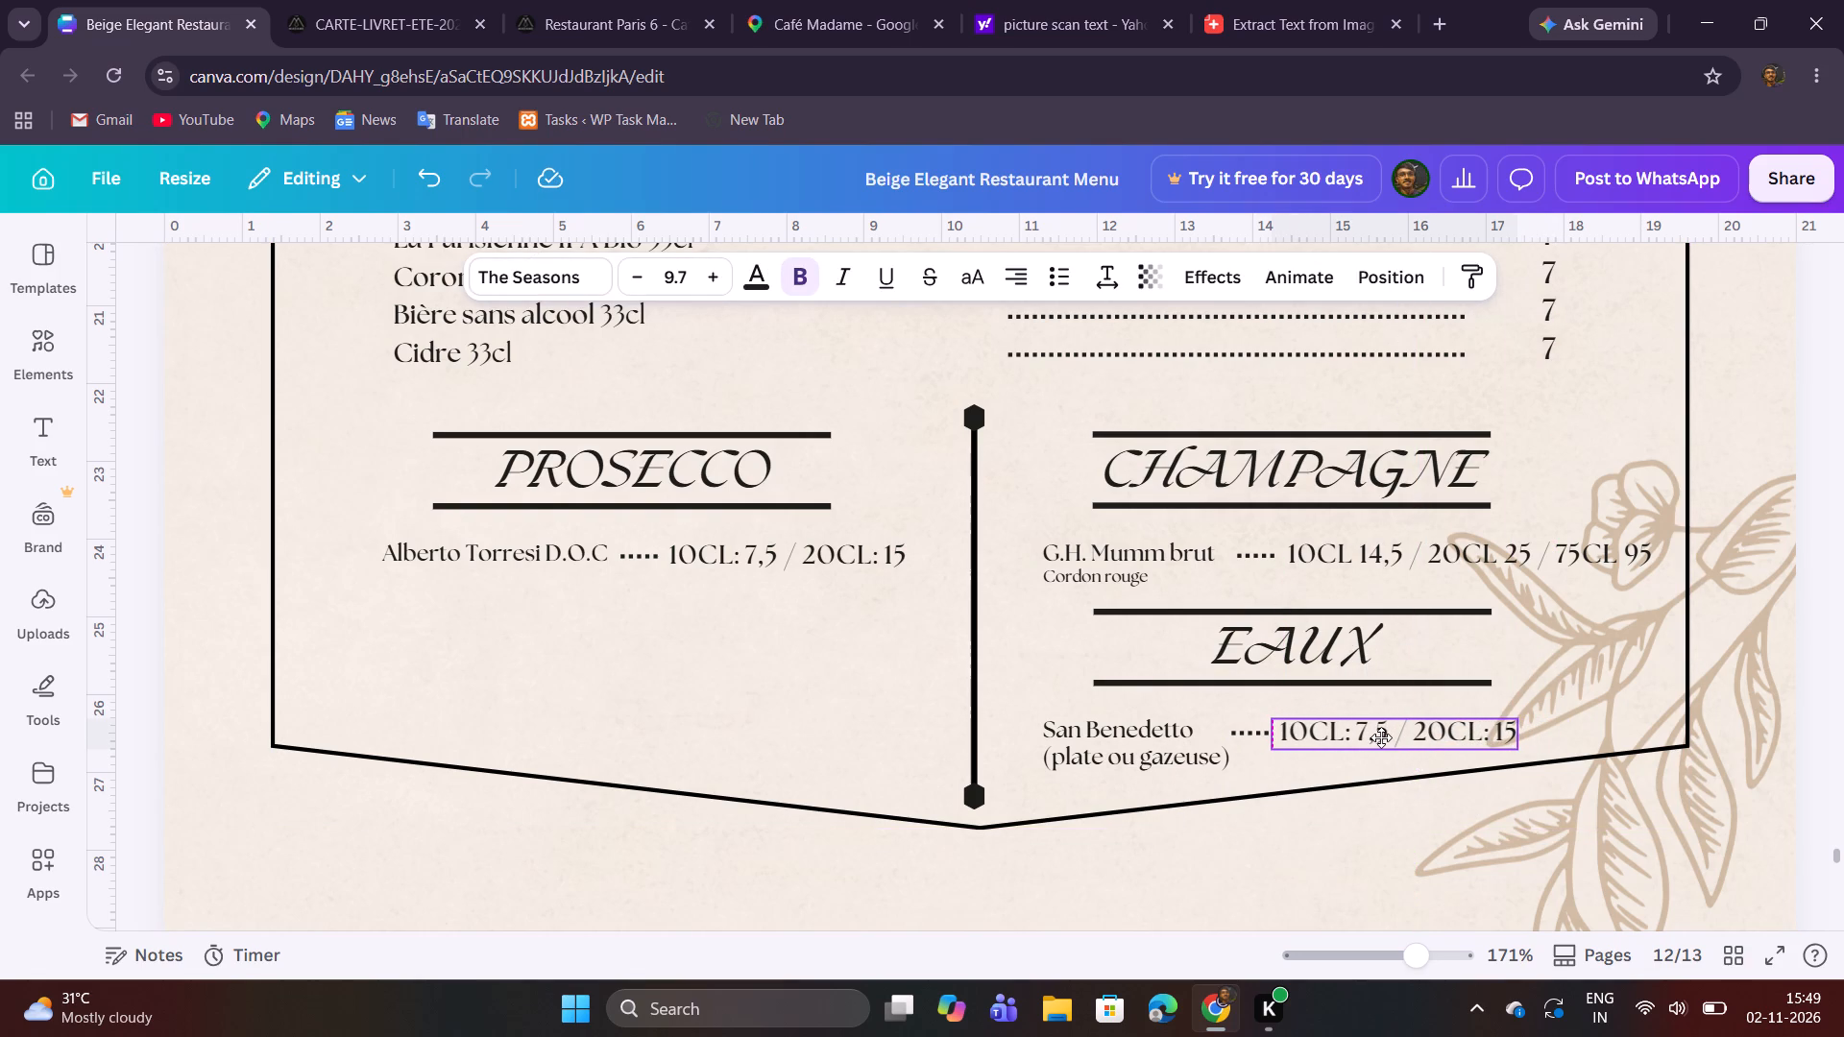
{"action": "left_click_drag", "start_coordinate": [1381, 737], "coordinate": [1387, 736], "text": "shift"}
{"action": "left_click", "coordinate": [1306, 844]}
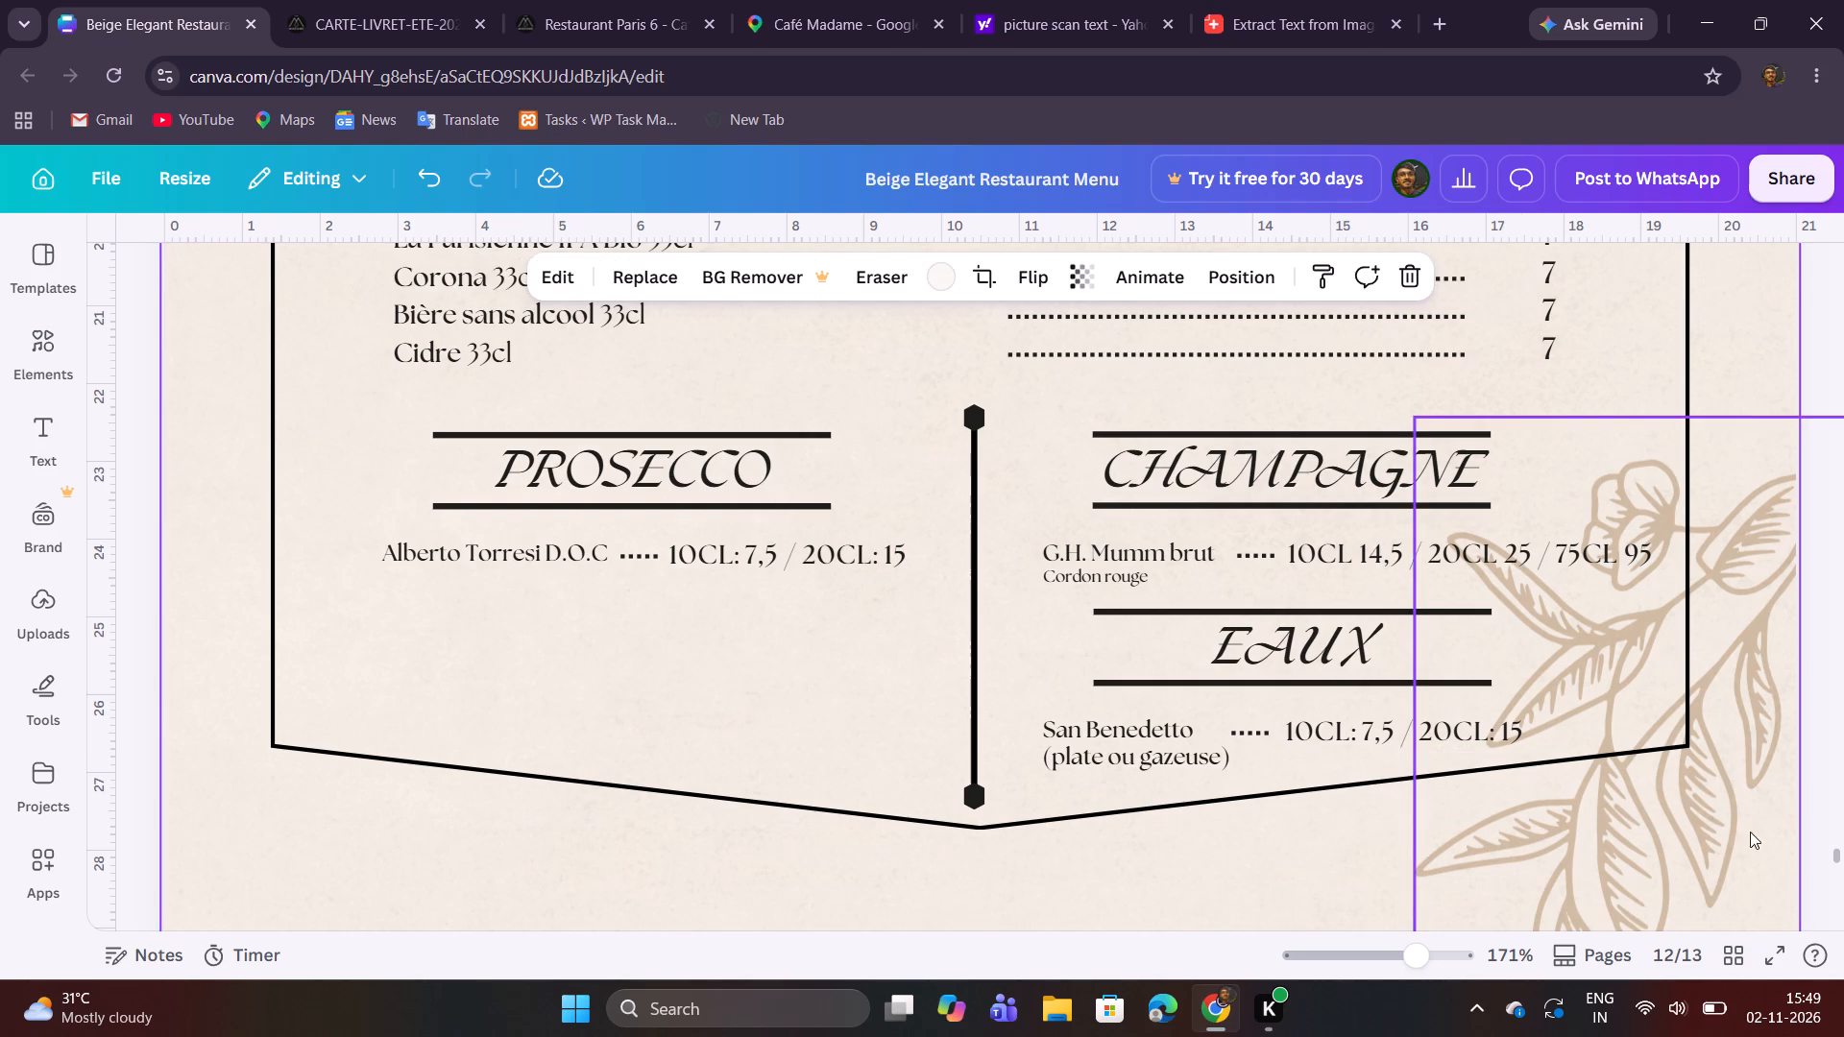
Copy "75CL 9" from the PDF's Eaux section and replace the price text on the San Benedetto line in Canva with it.
{"action": "left_click", "coordinate": [399, 0]}
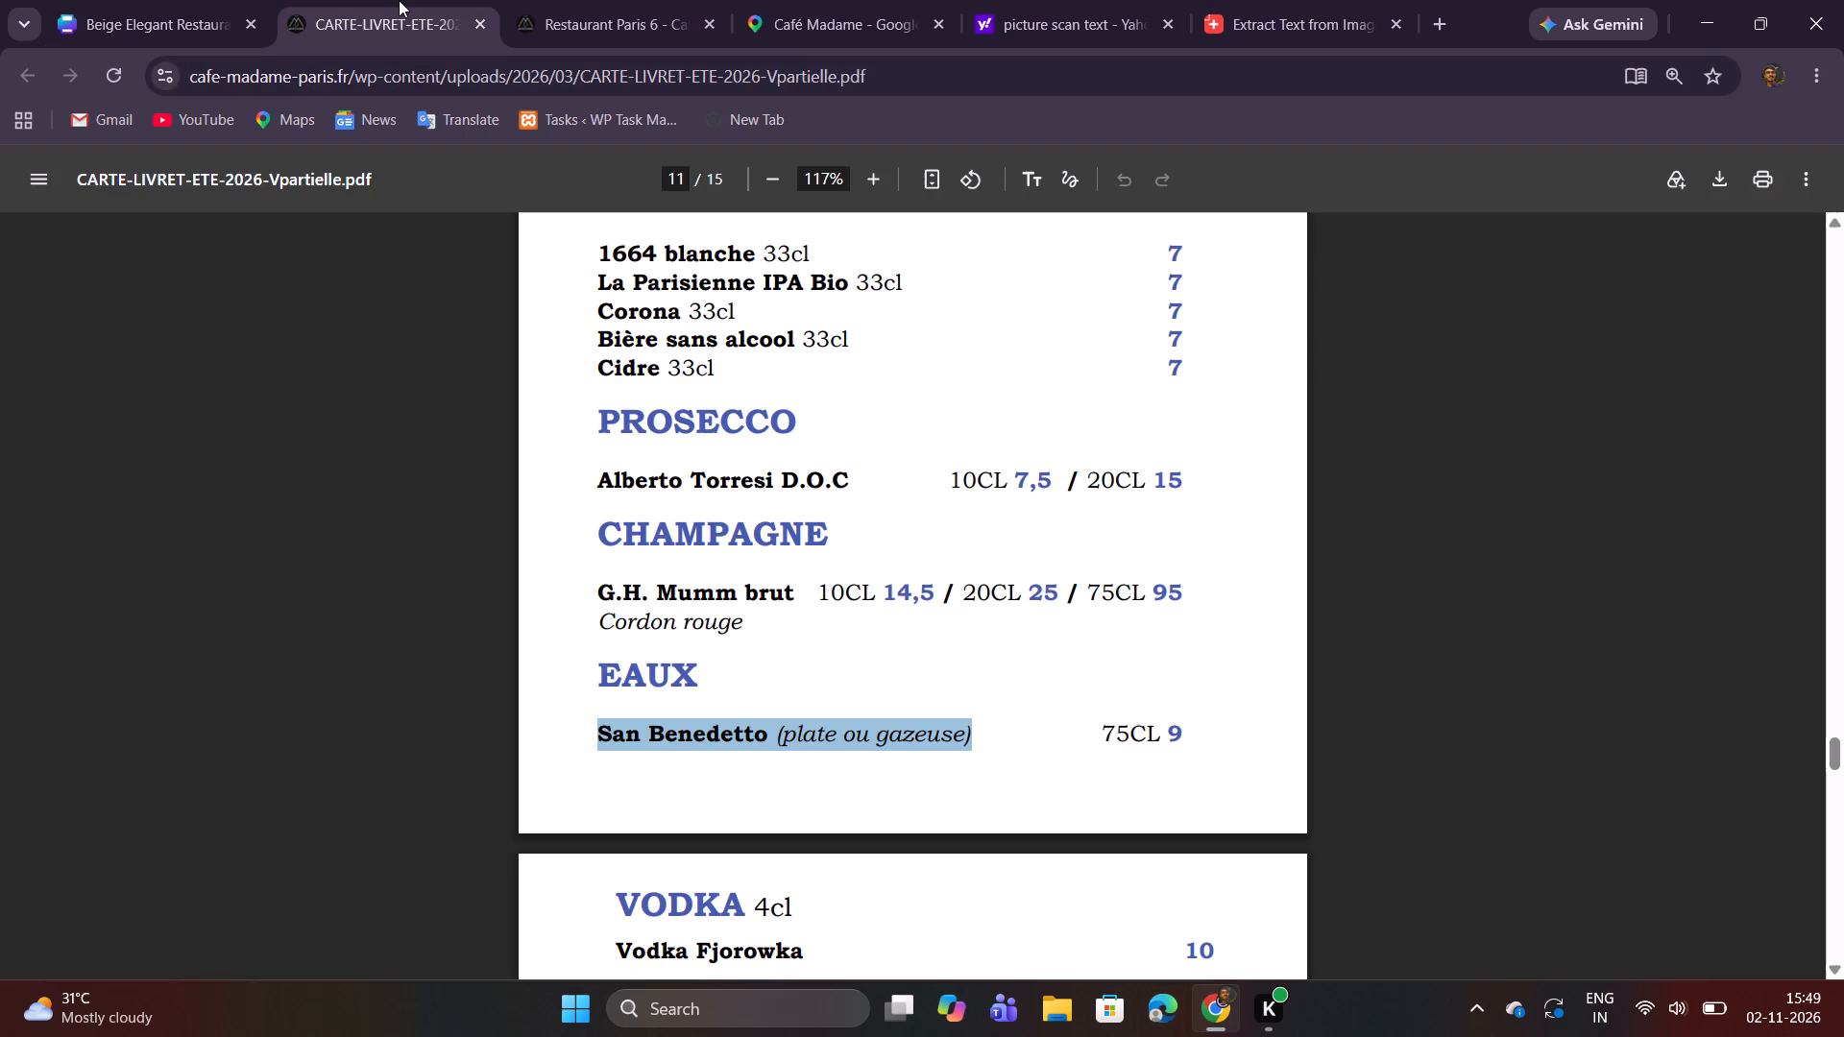
{"action": "left_click_drag", "start_coordinate": [1104, 733], "coordinate": [1177, 728]}
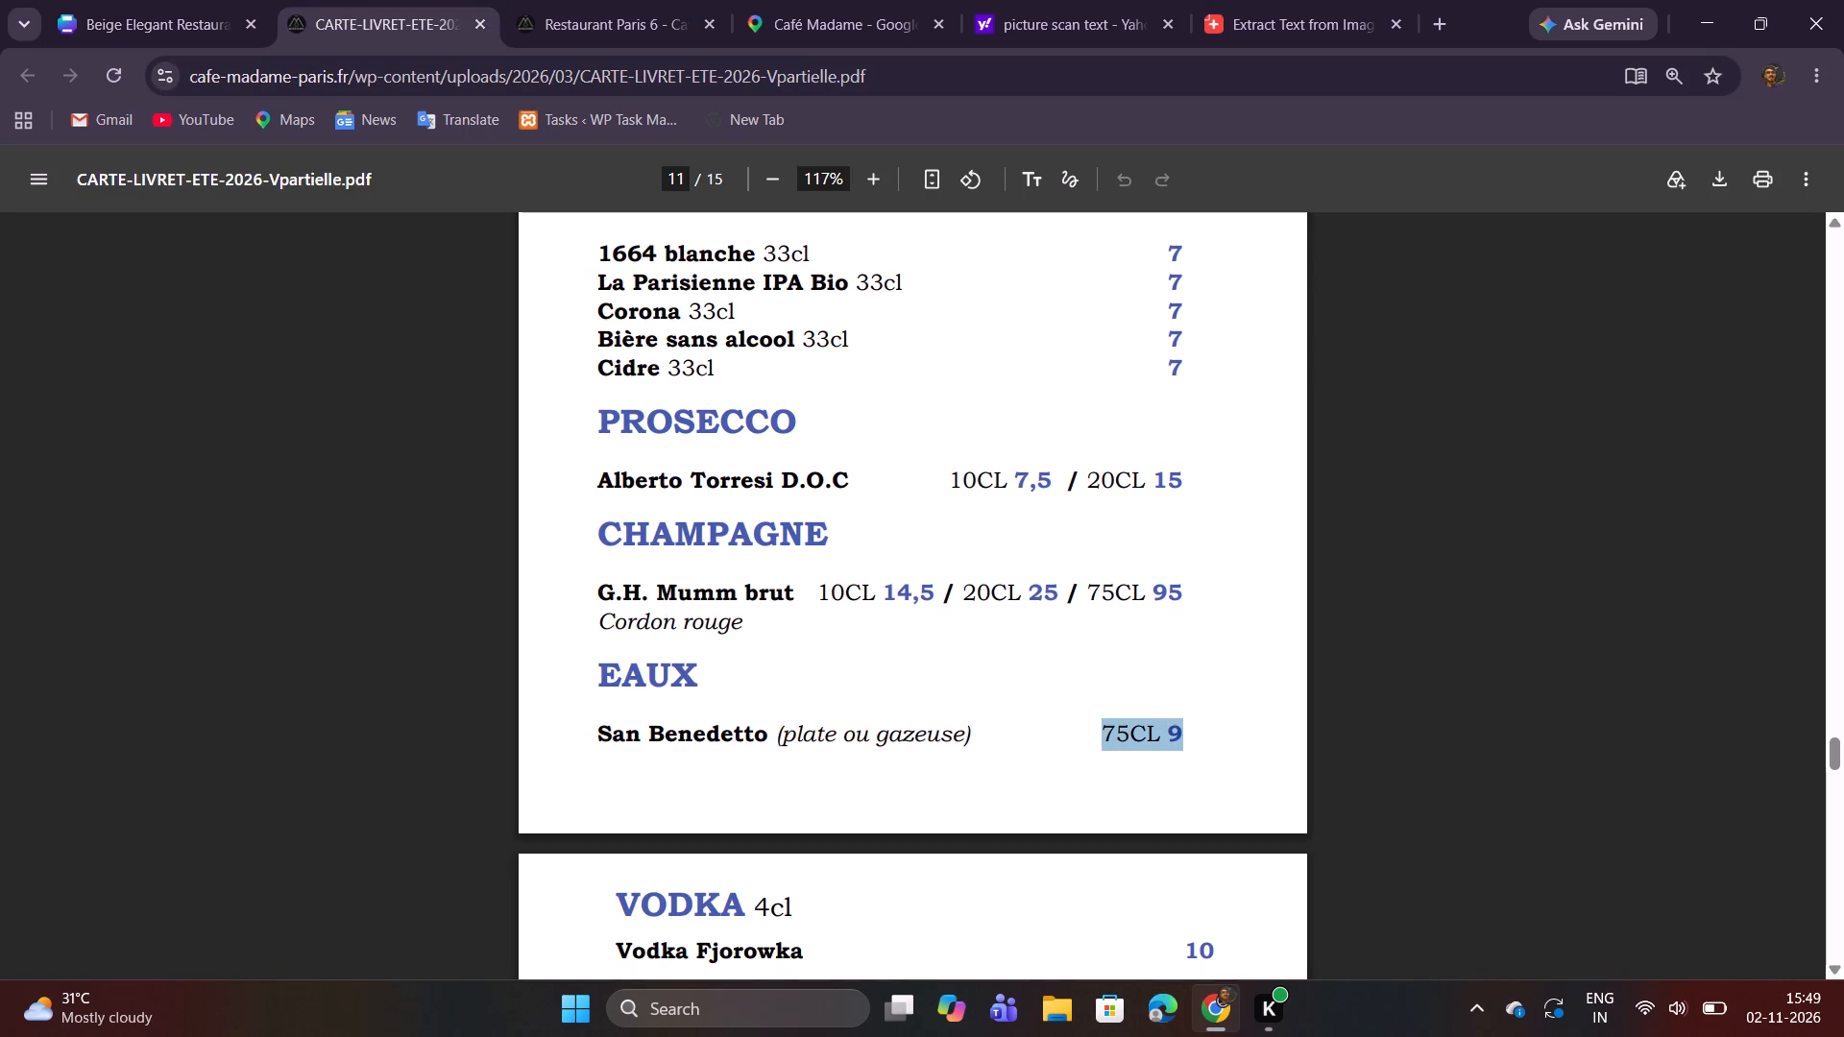
{"action": "left_click_drag", "start_coordinate": [1177, 728], "coordinate": [1207, 731]}
{"action": "key", "text": "ctrl+c"}
{"action": "left_click", "coordinate": [182, 0]}
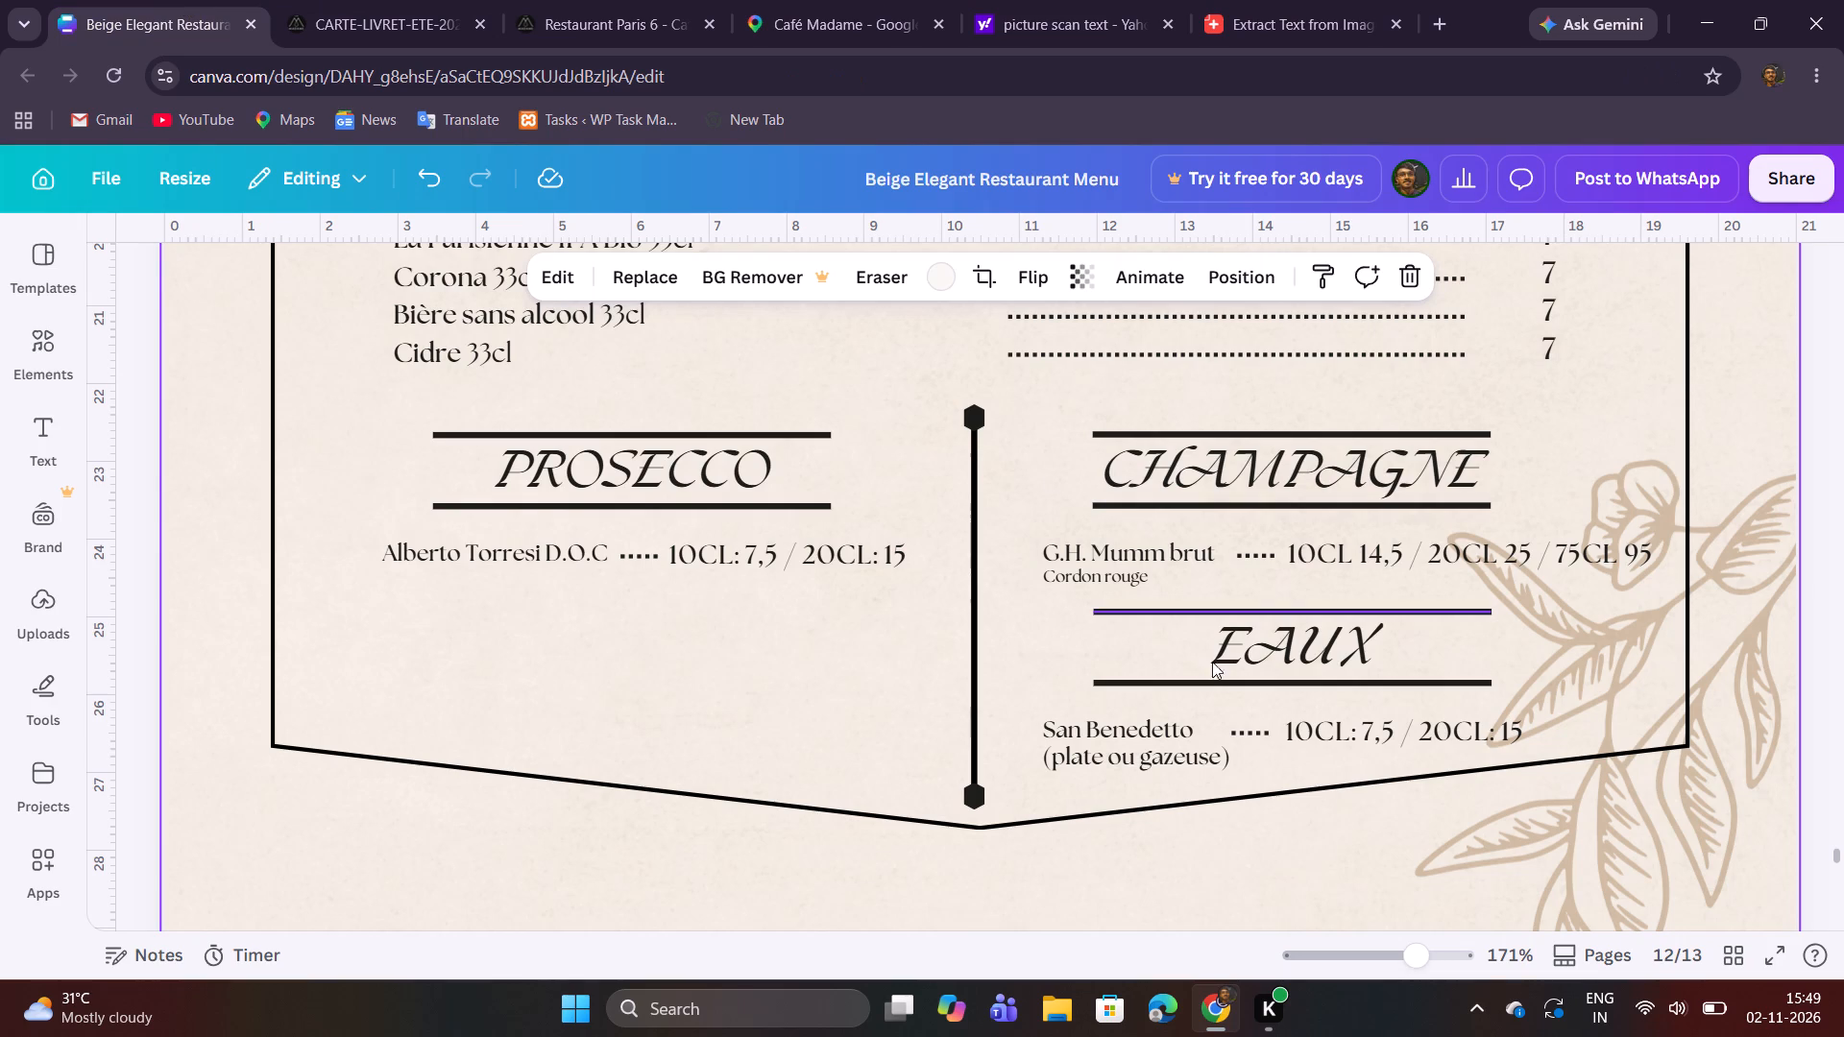
{"action": "double_click", "coordinate": [1370, 735]}
{"action": "key", "text": "ctrl+v"}
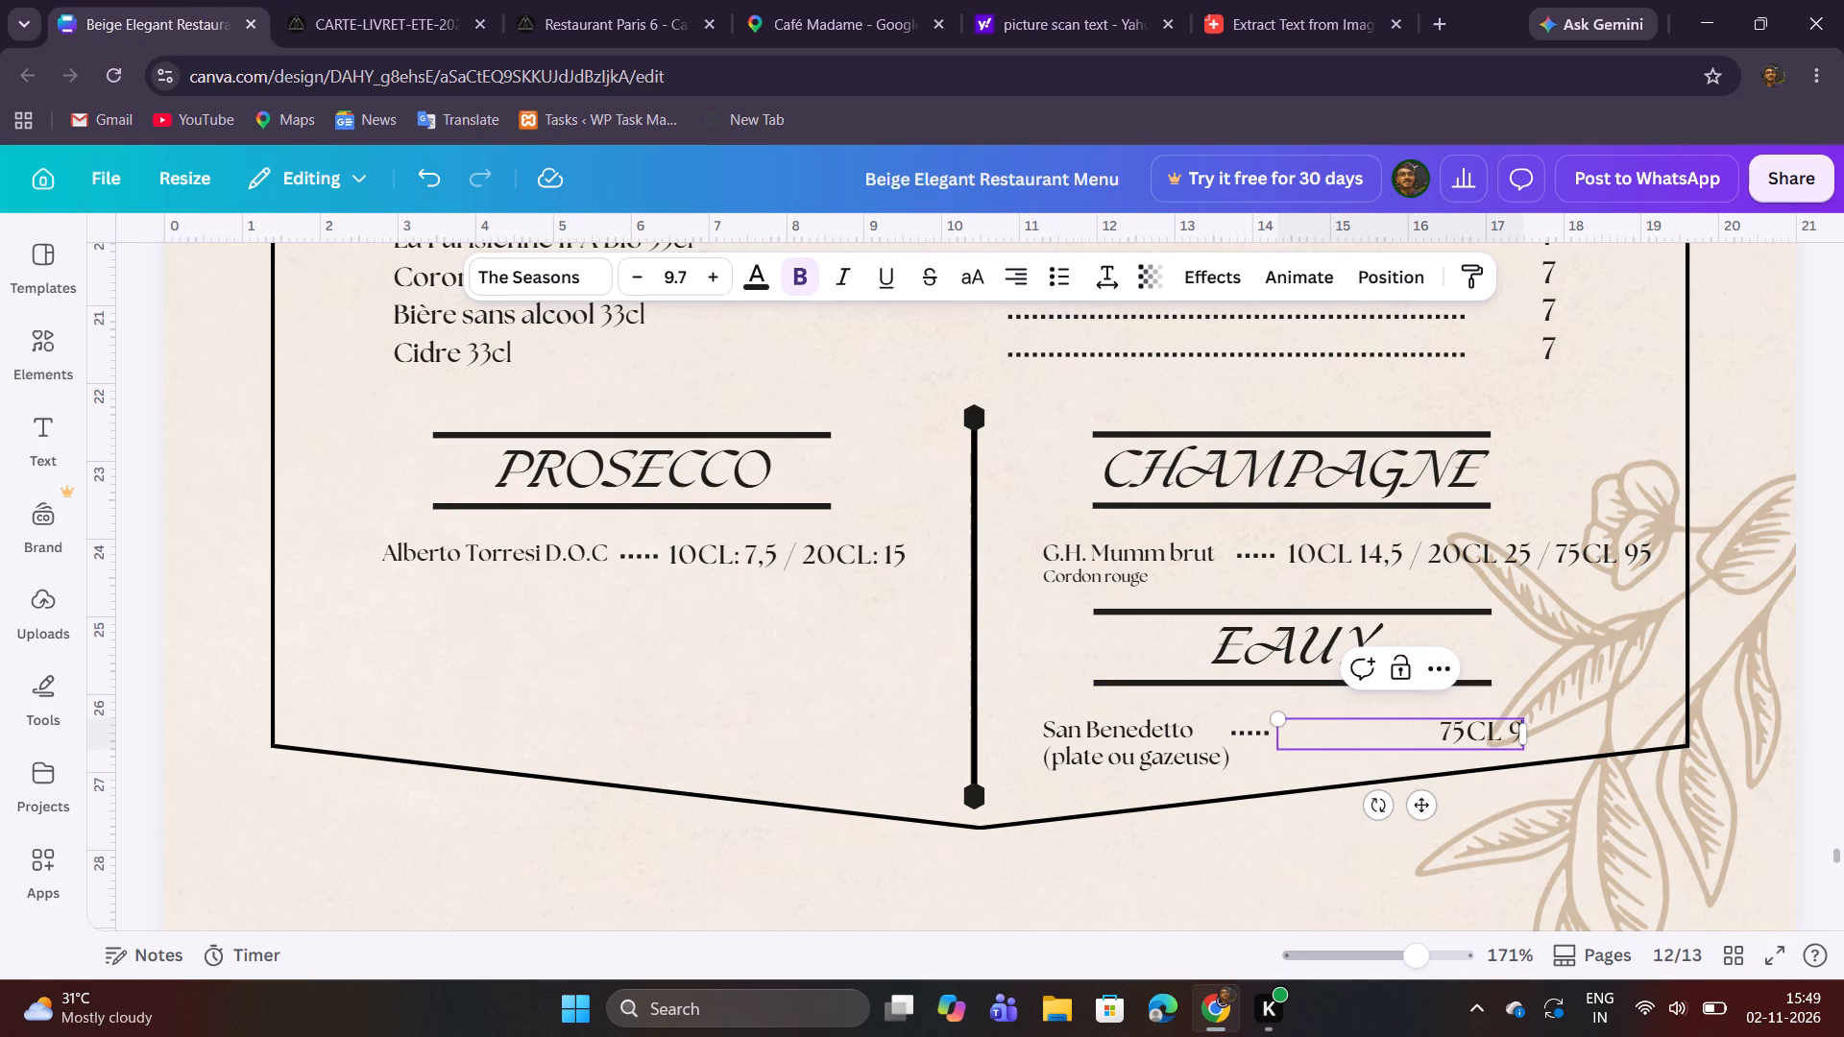
{"action": "left_click", "coordinate": [1536, 823]}
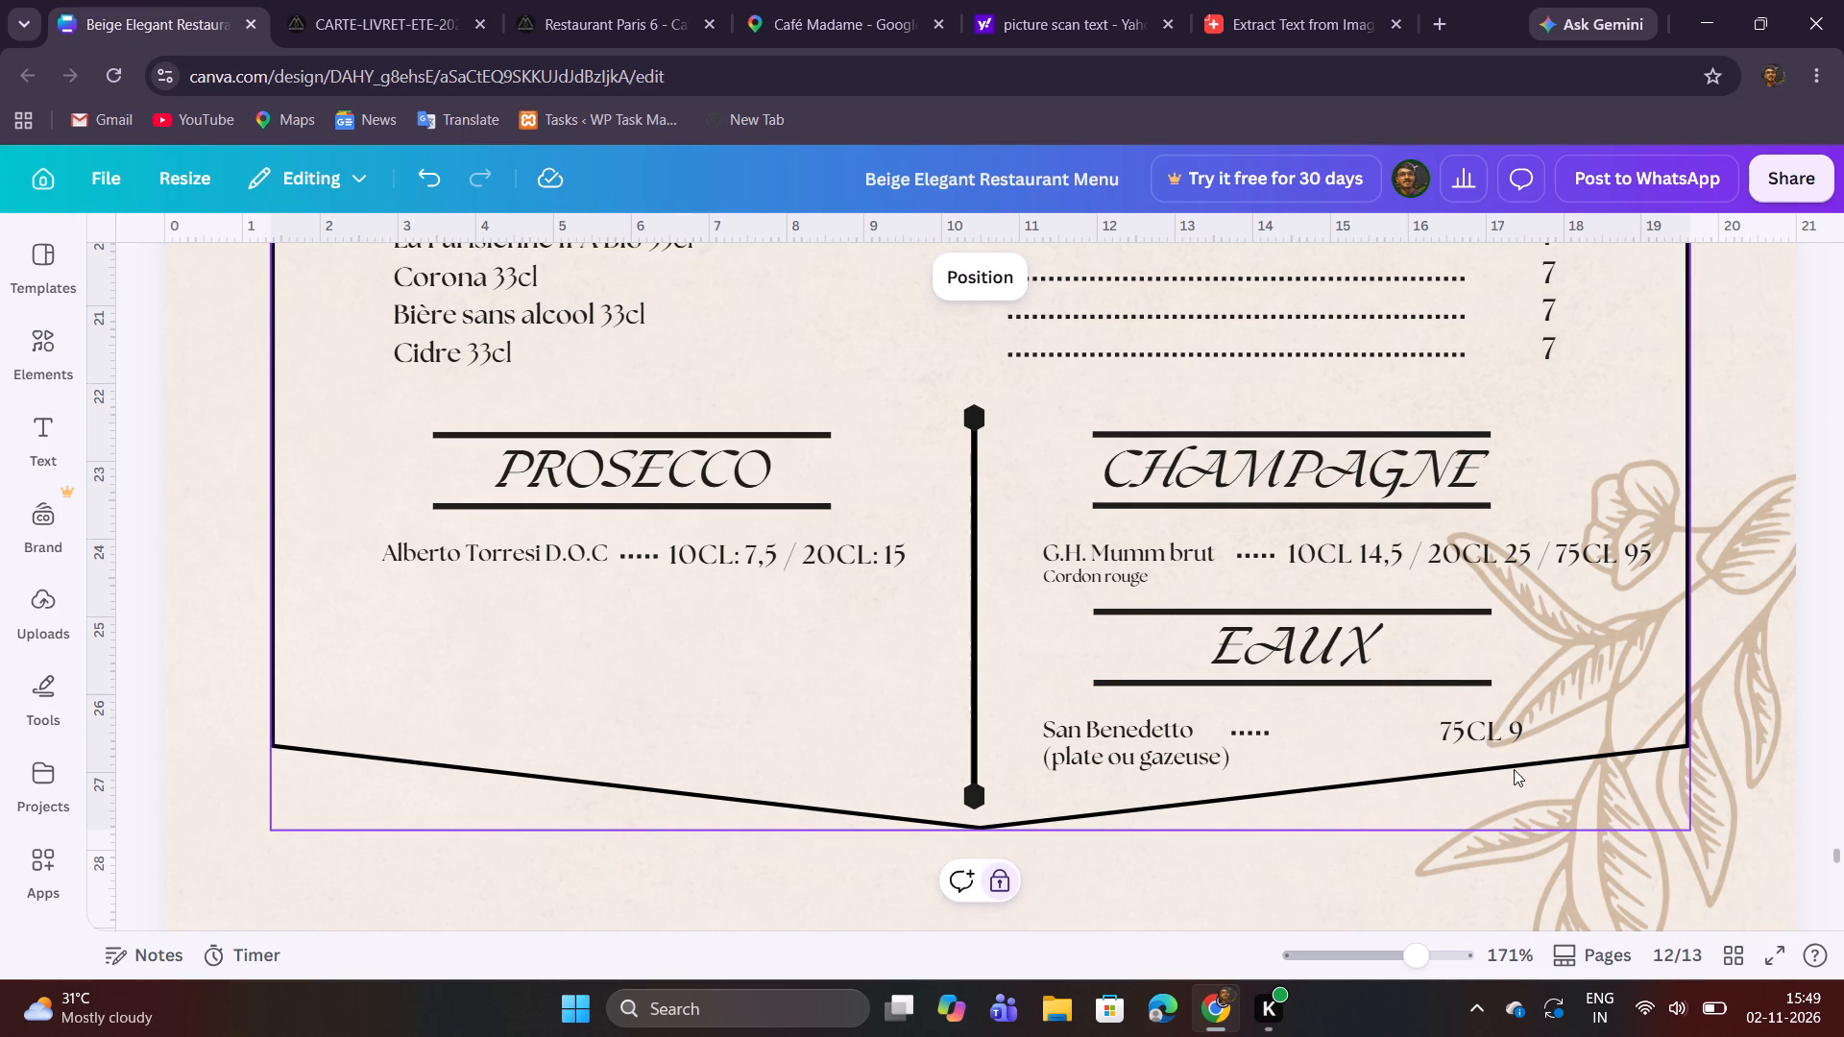
Lengthen the dotted line after San Benedetto to about 2.4, ending just short of the 75CL 9 price.
{"action": "left_click", "coordinate": [1489, 738]}
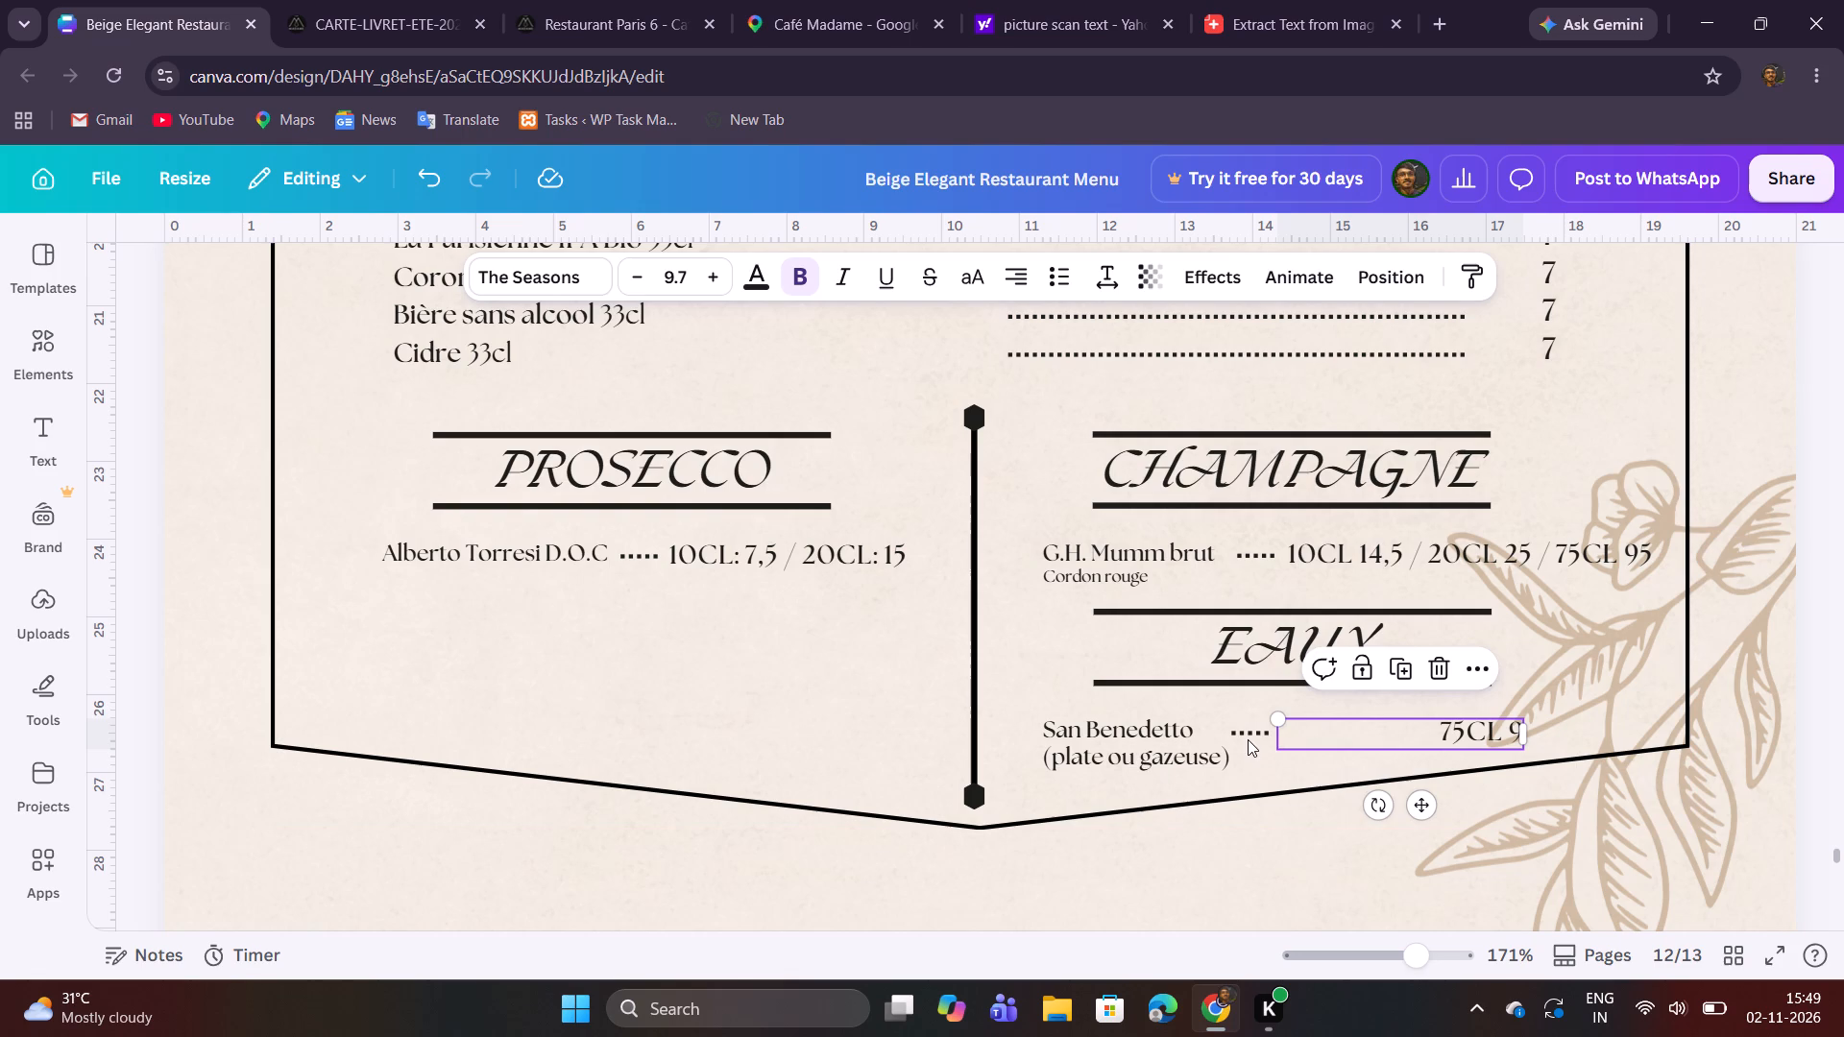
{"action": "left_click", "coordinate": [1376, 882]}
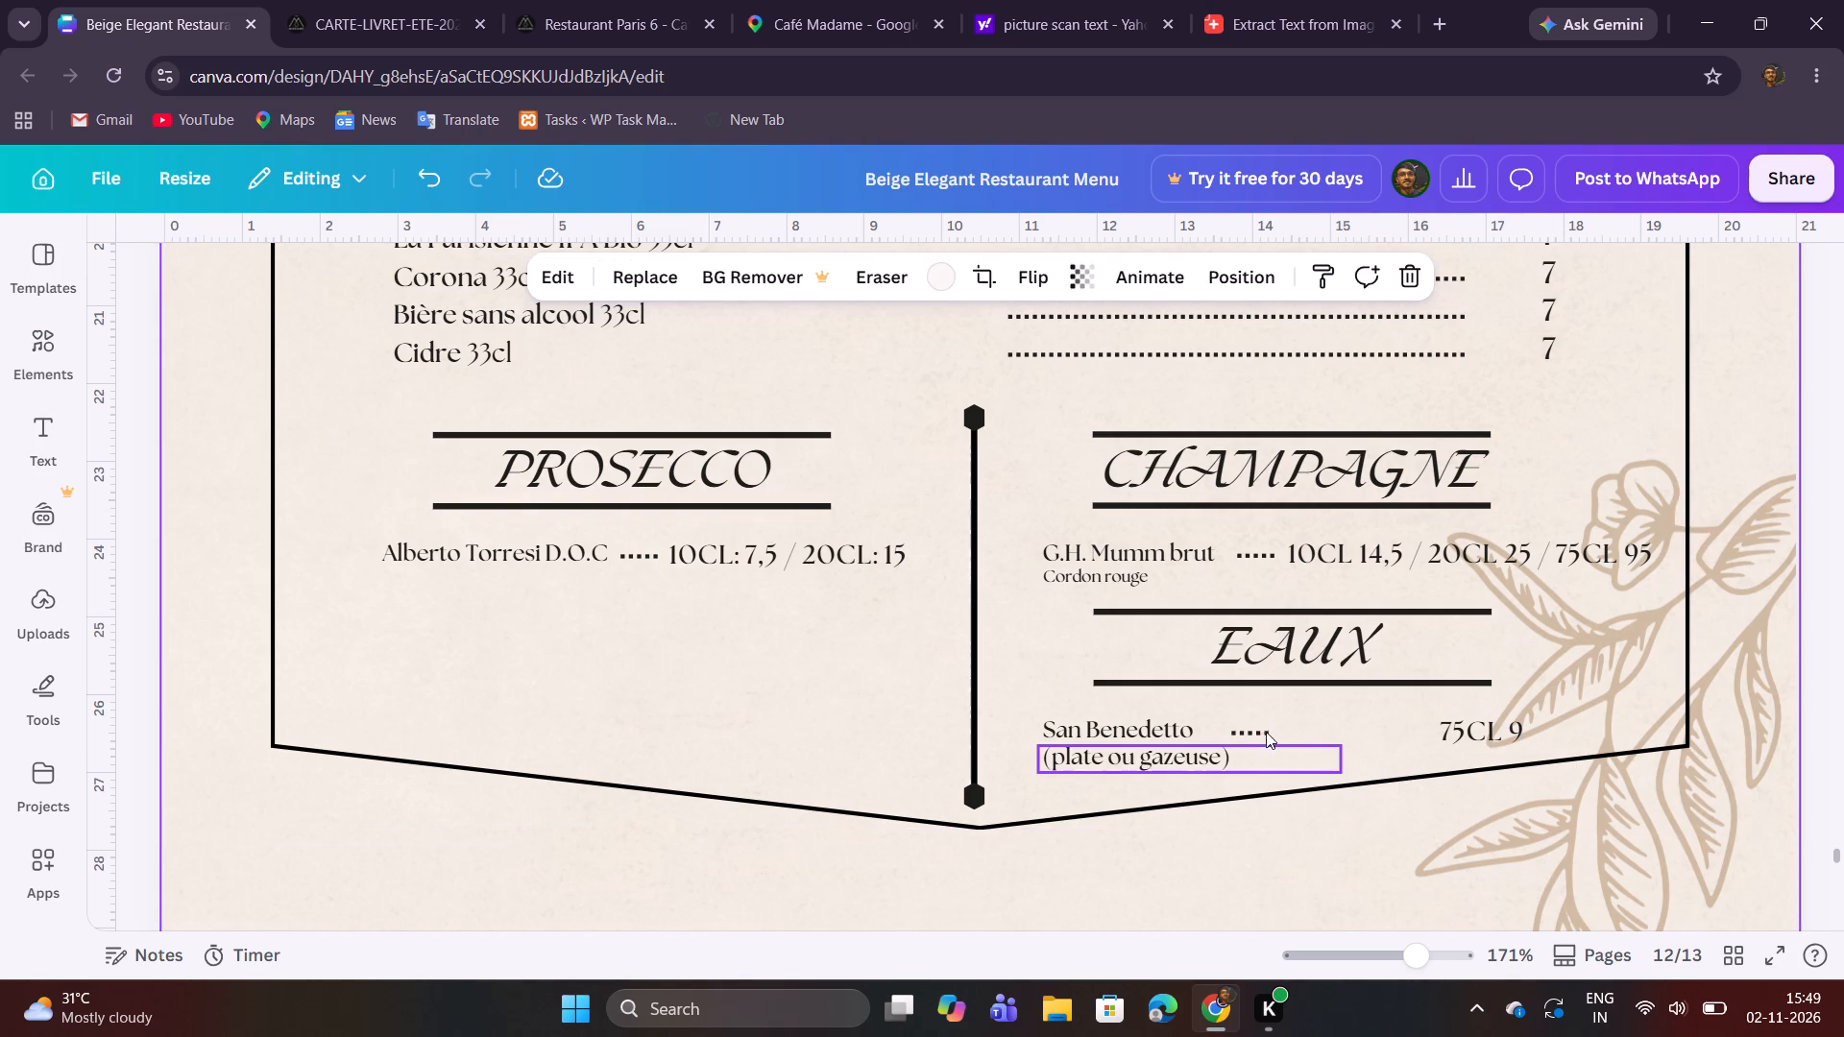
{"action": "left_click", "coordinate": [1262, 727]}
{"action": "left_click_drag", "start_coordinate": [1271, 733], "coordinate": [1419, 736], "text": "shift"}
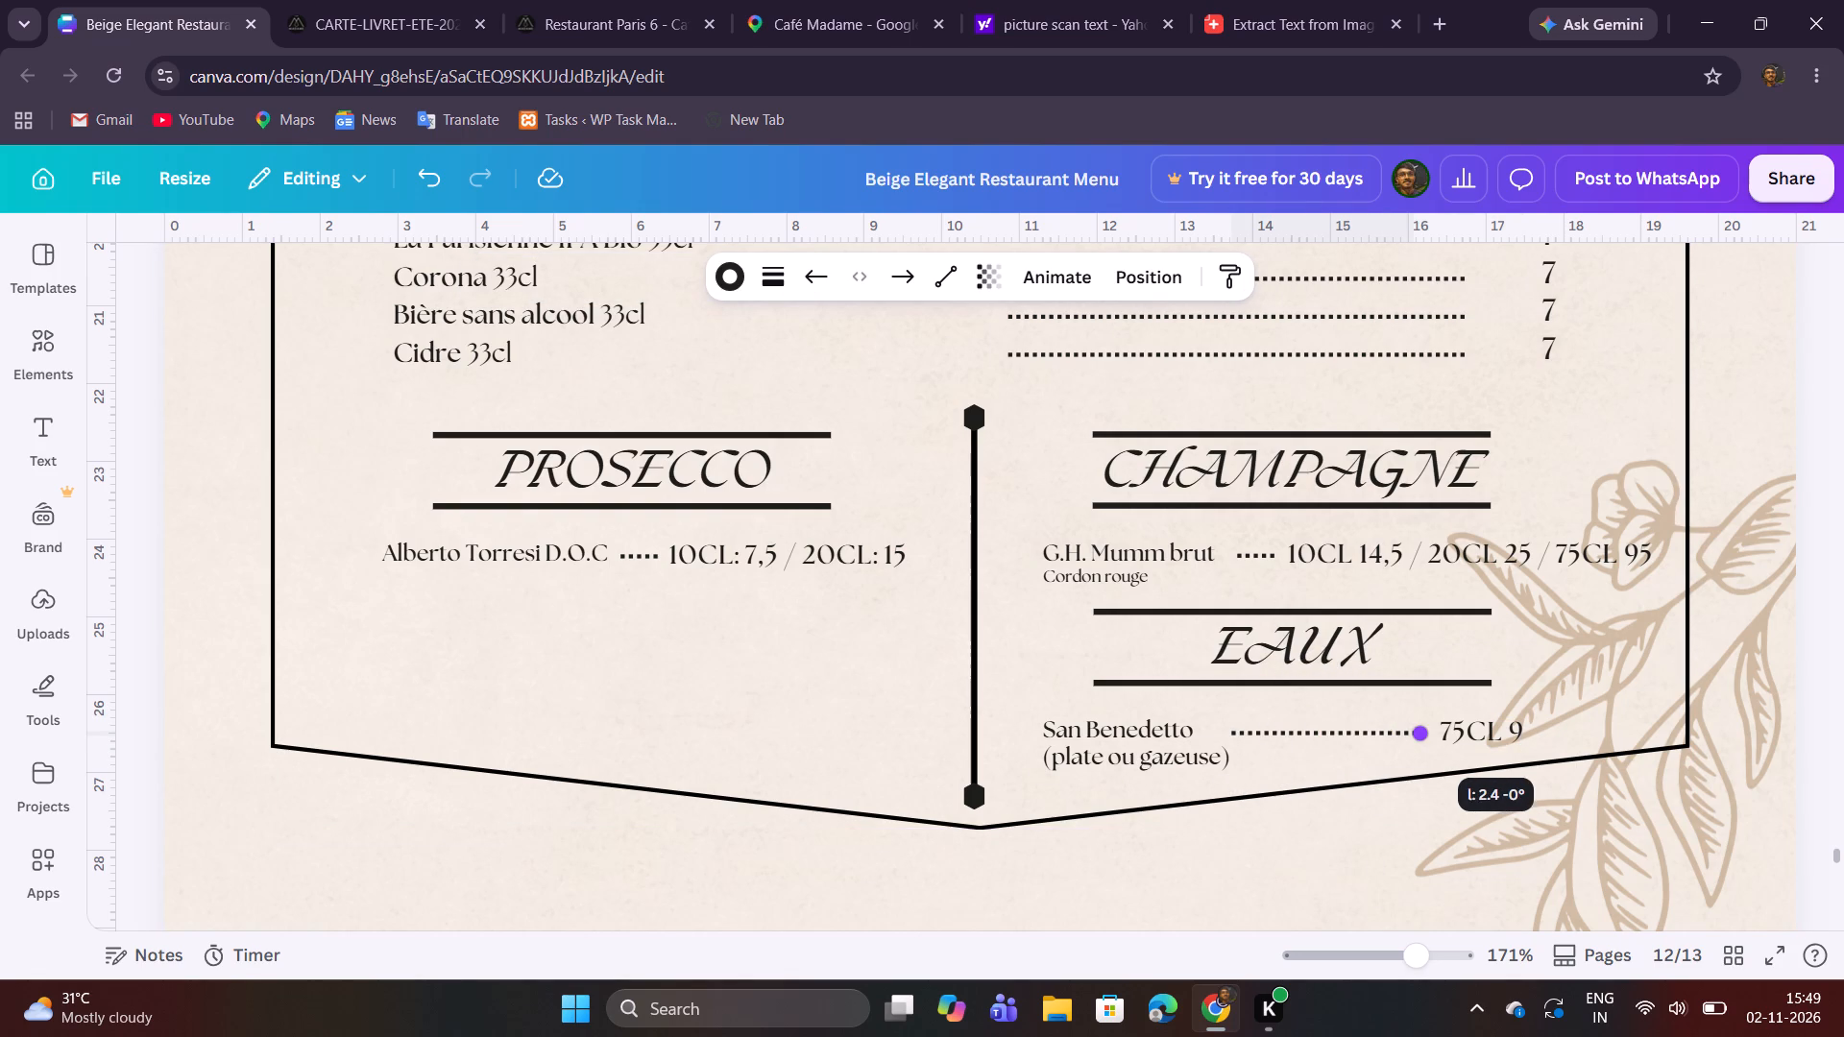
{"action": "left_click_drag", "start_coordinate": [1419, 736], "coordinate": [1410, 736], "text": "shift"}
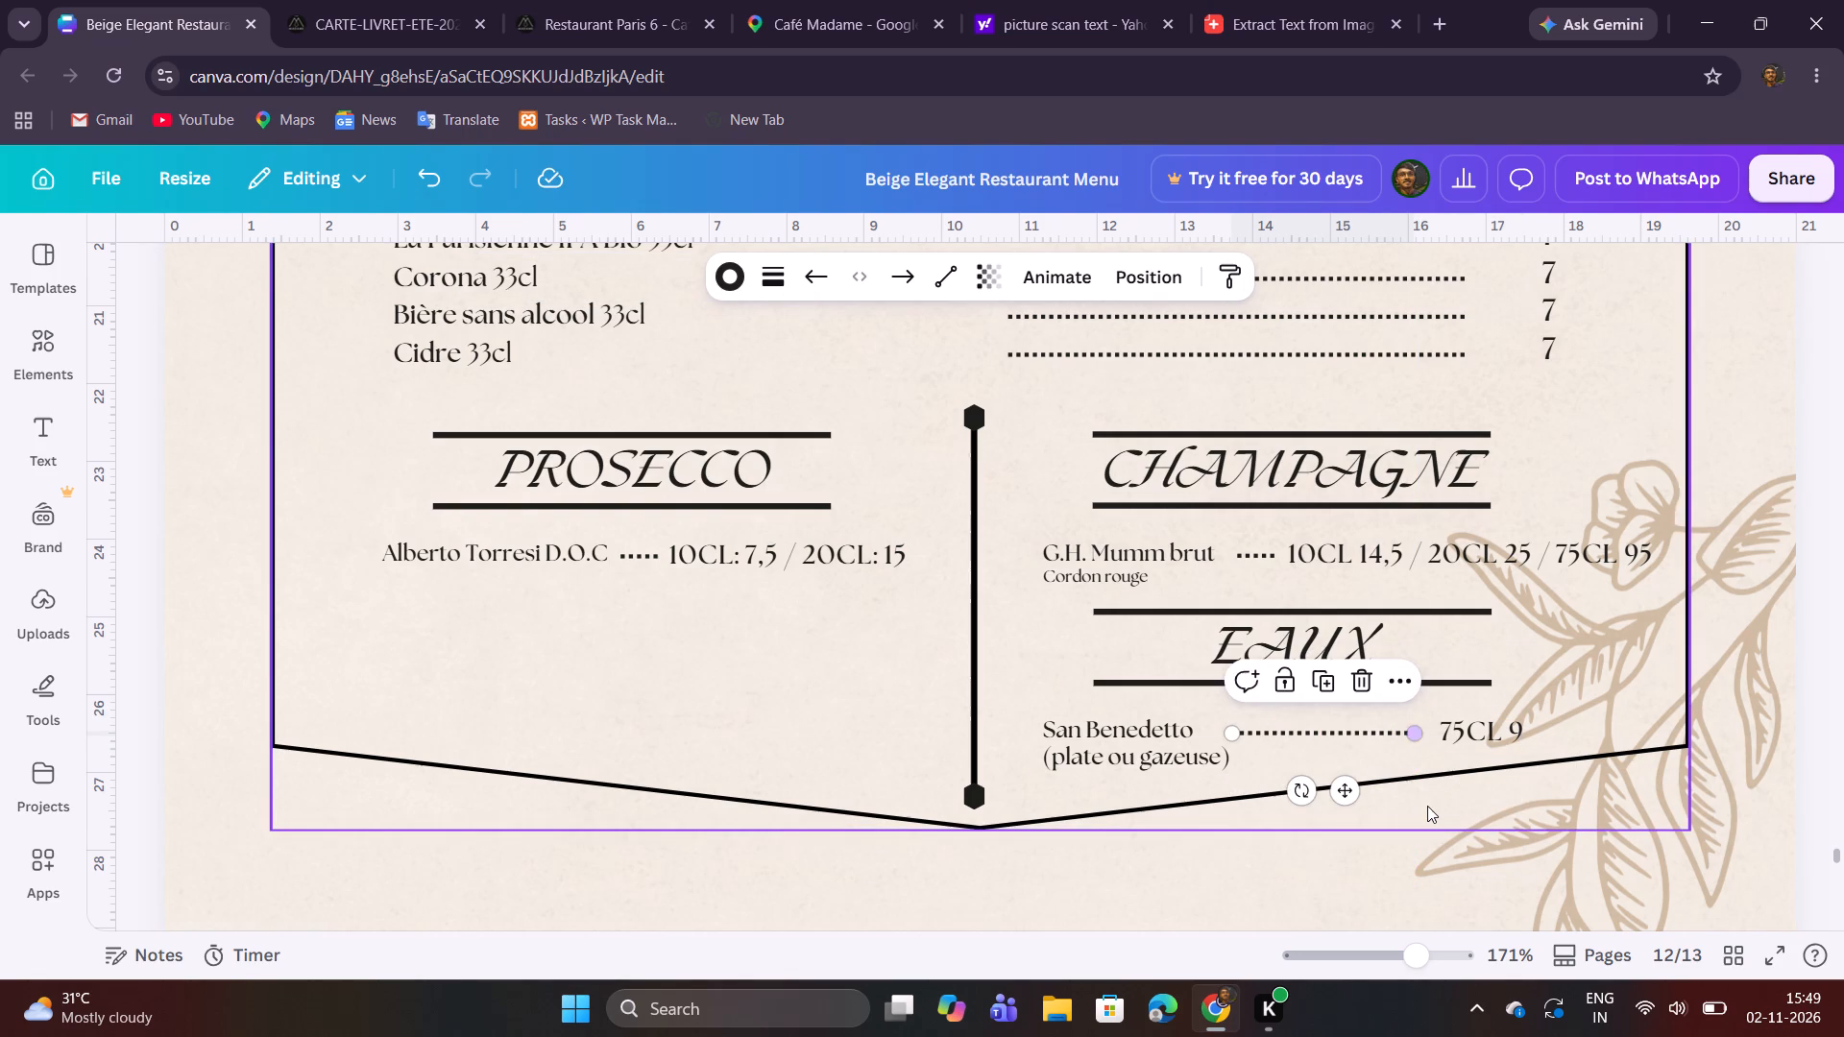
{"action": "left_click", "coordinate": [1427, 806]}
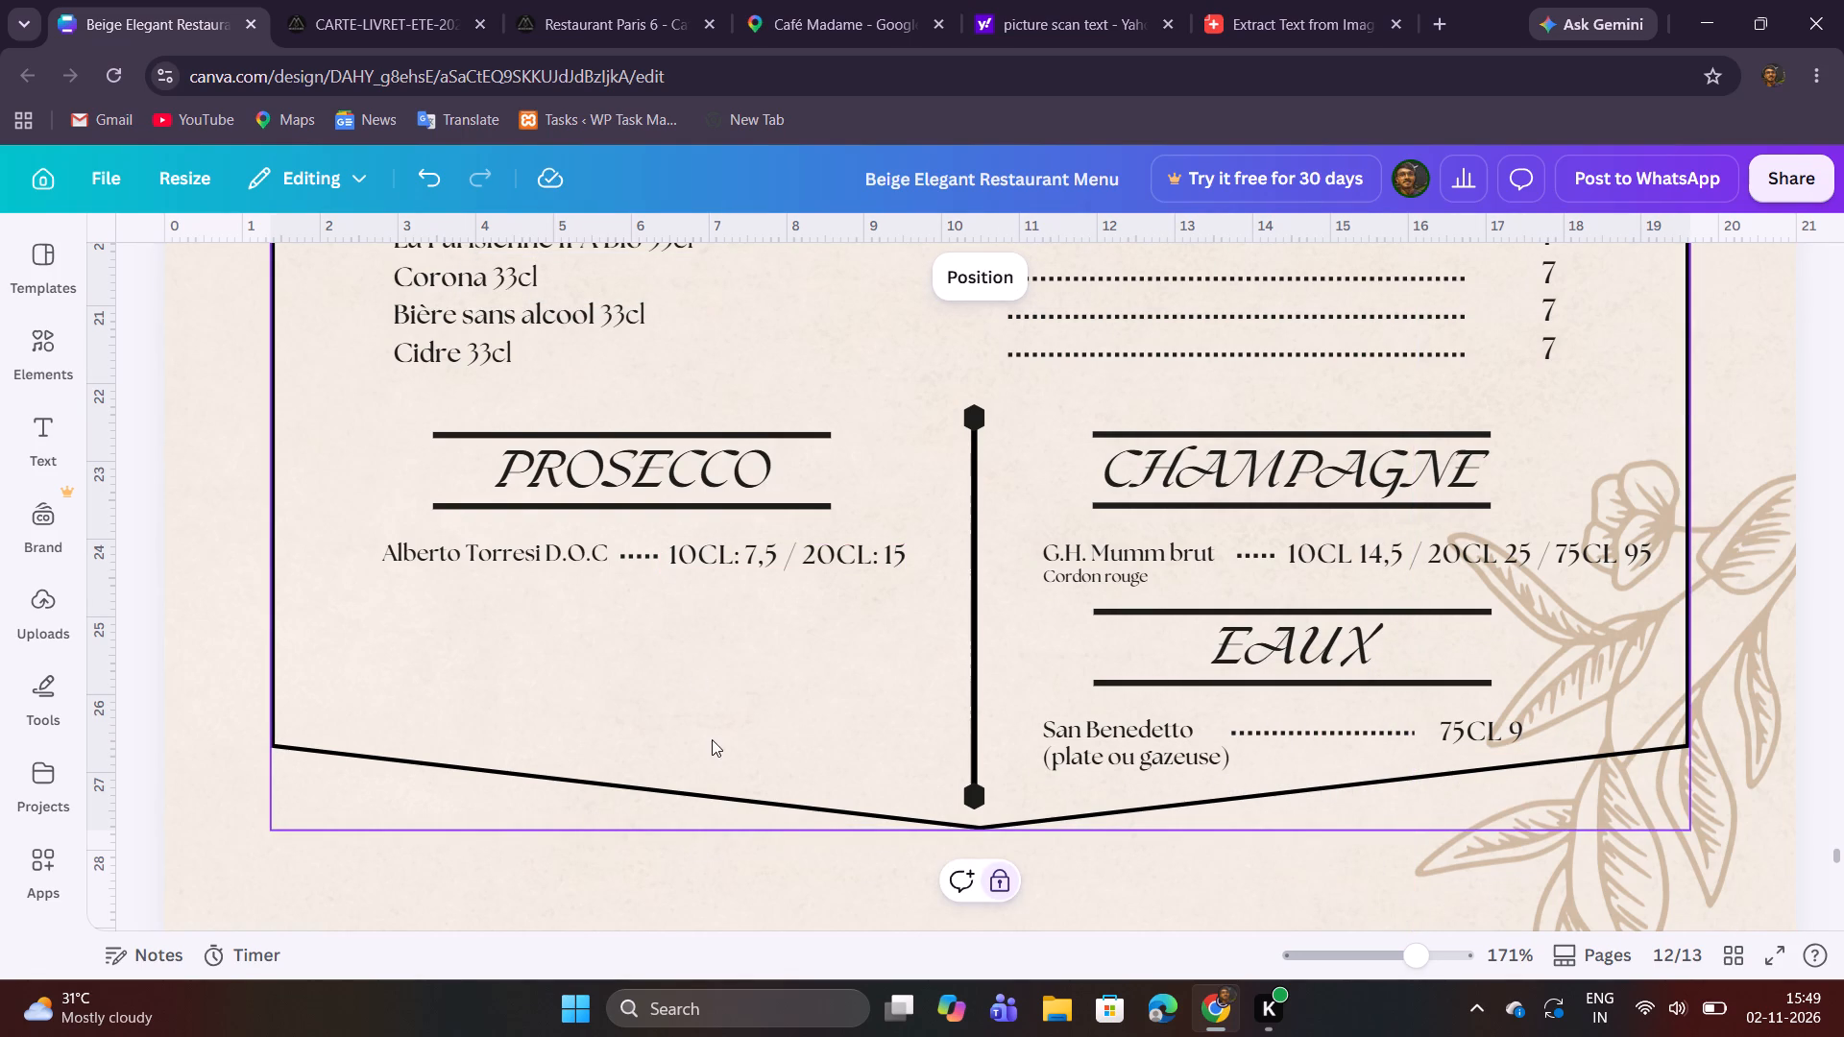
Move the Prosecco heading, its rules and the Alberto Torresi D.O.C name and price down, level midway between the Champagne and Eaux headings.
{"action": "scroll", "coordinate": [716, 709], "scroll_direction": "down", "scroll_amount": 1}
{"action": "left_click_drag", "start_coordinate": [686, 528], "coordinate": [665, 312]}
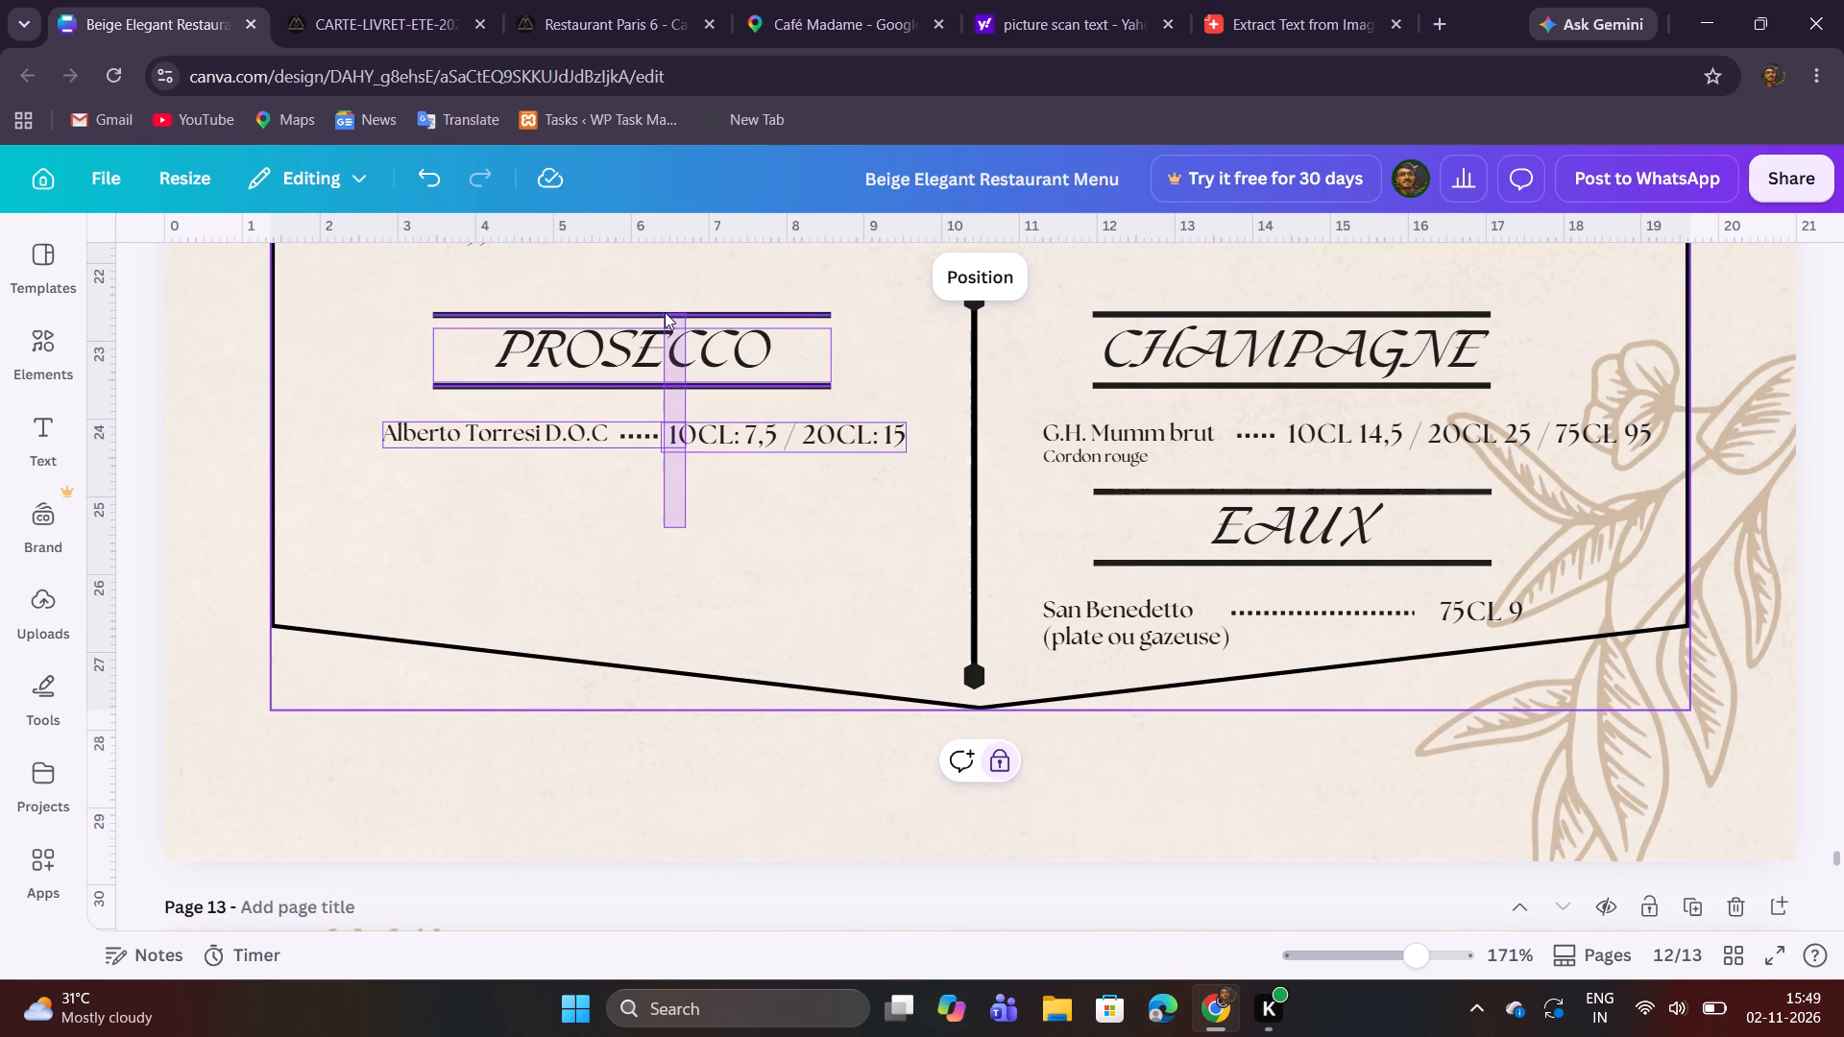
{"action": "left_click_drag", "start_coordinate": [665, 312], "coordinate": [665, 292]}
{"action": "left_click_drag", "start_coordinate": [688, 373], "coordinate": [687, 387], "text": "shift"}
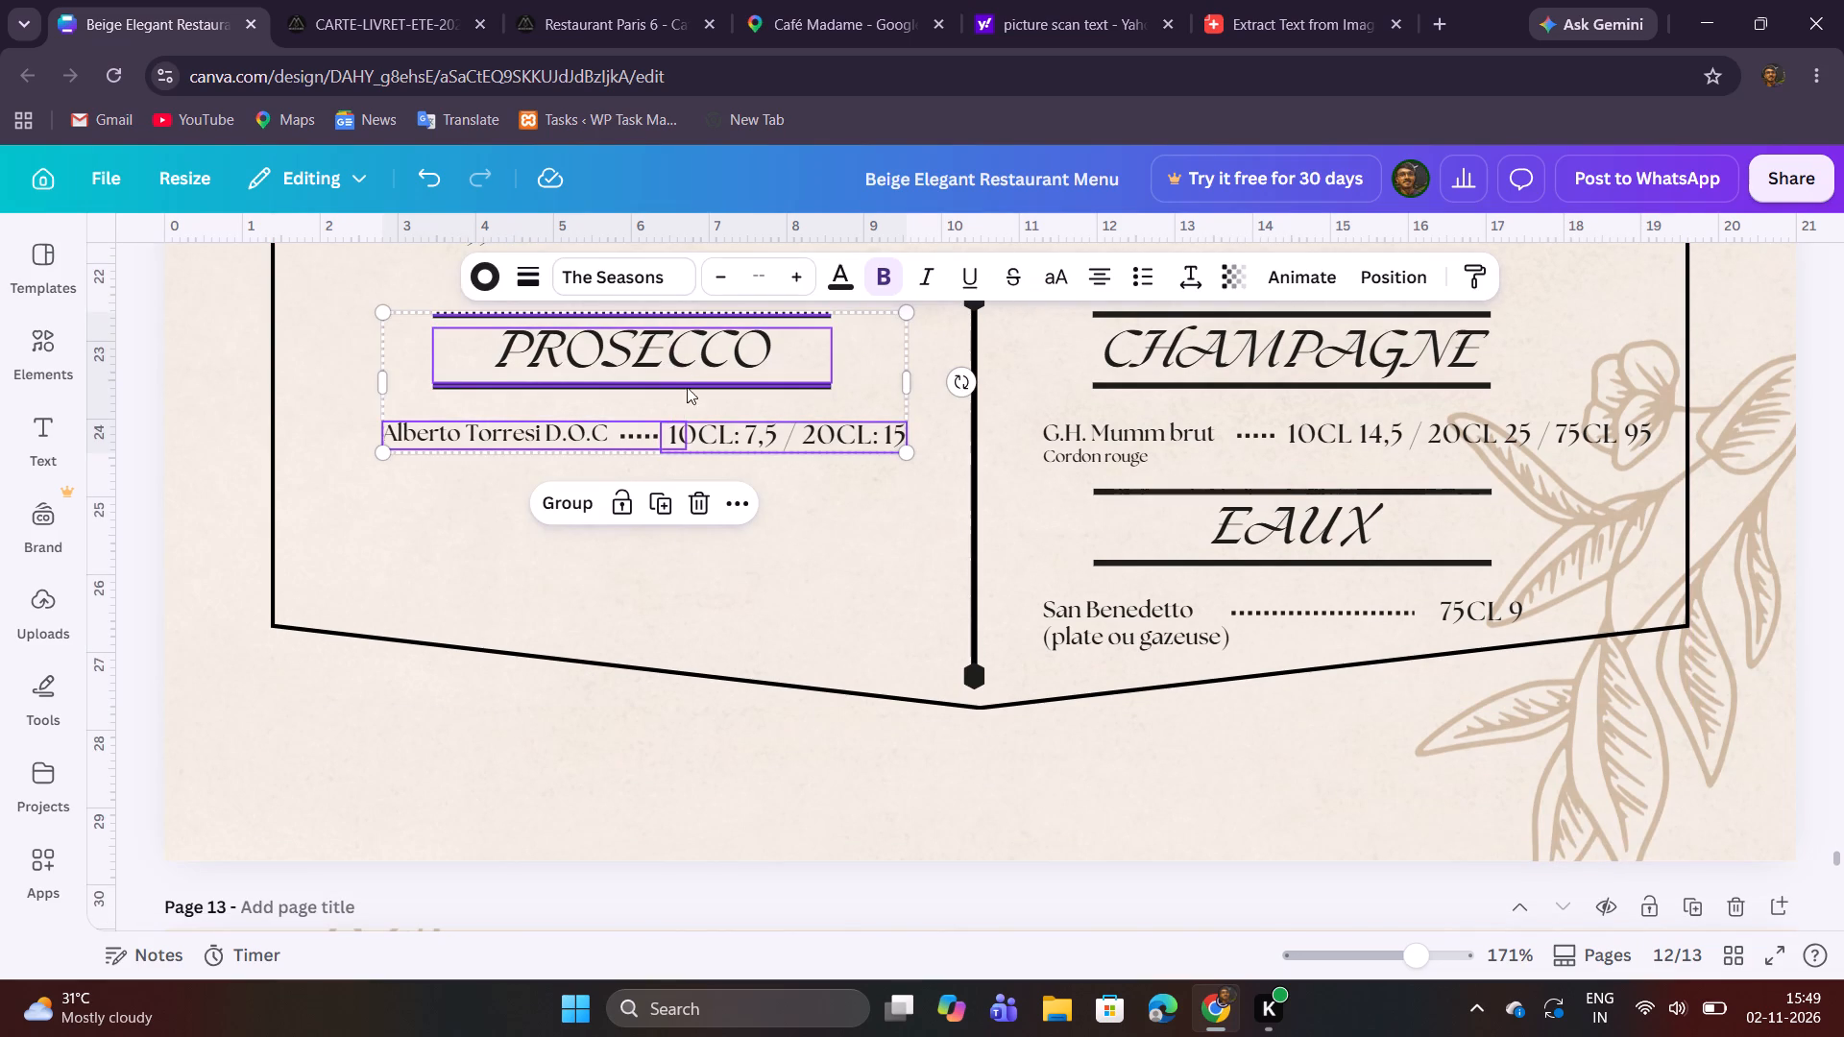
{"action": "left_click_drag", "start_coordinate": [687, 387], "coordinate": [680, 458], "text": "shift"}
{"action": "left_click", "coordinate": [724, 583]}
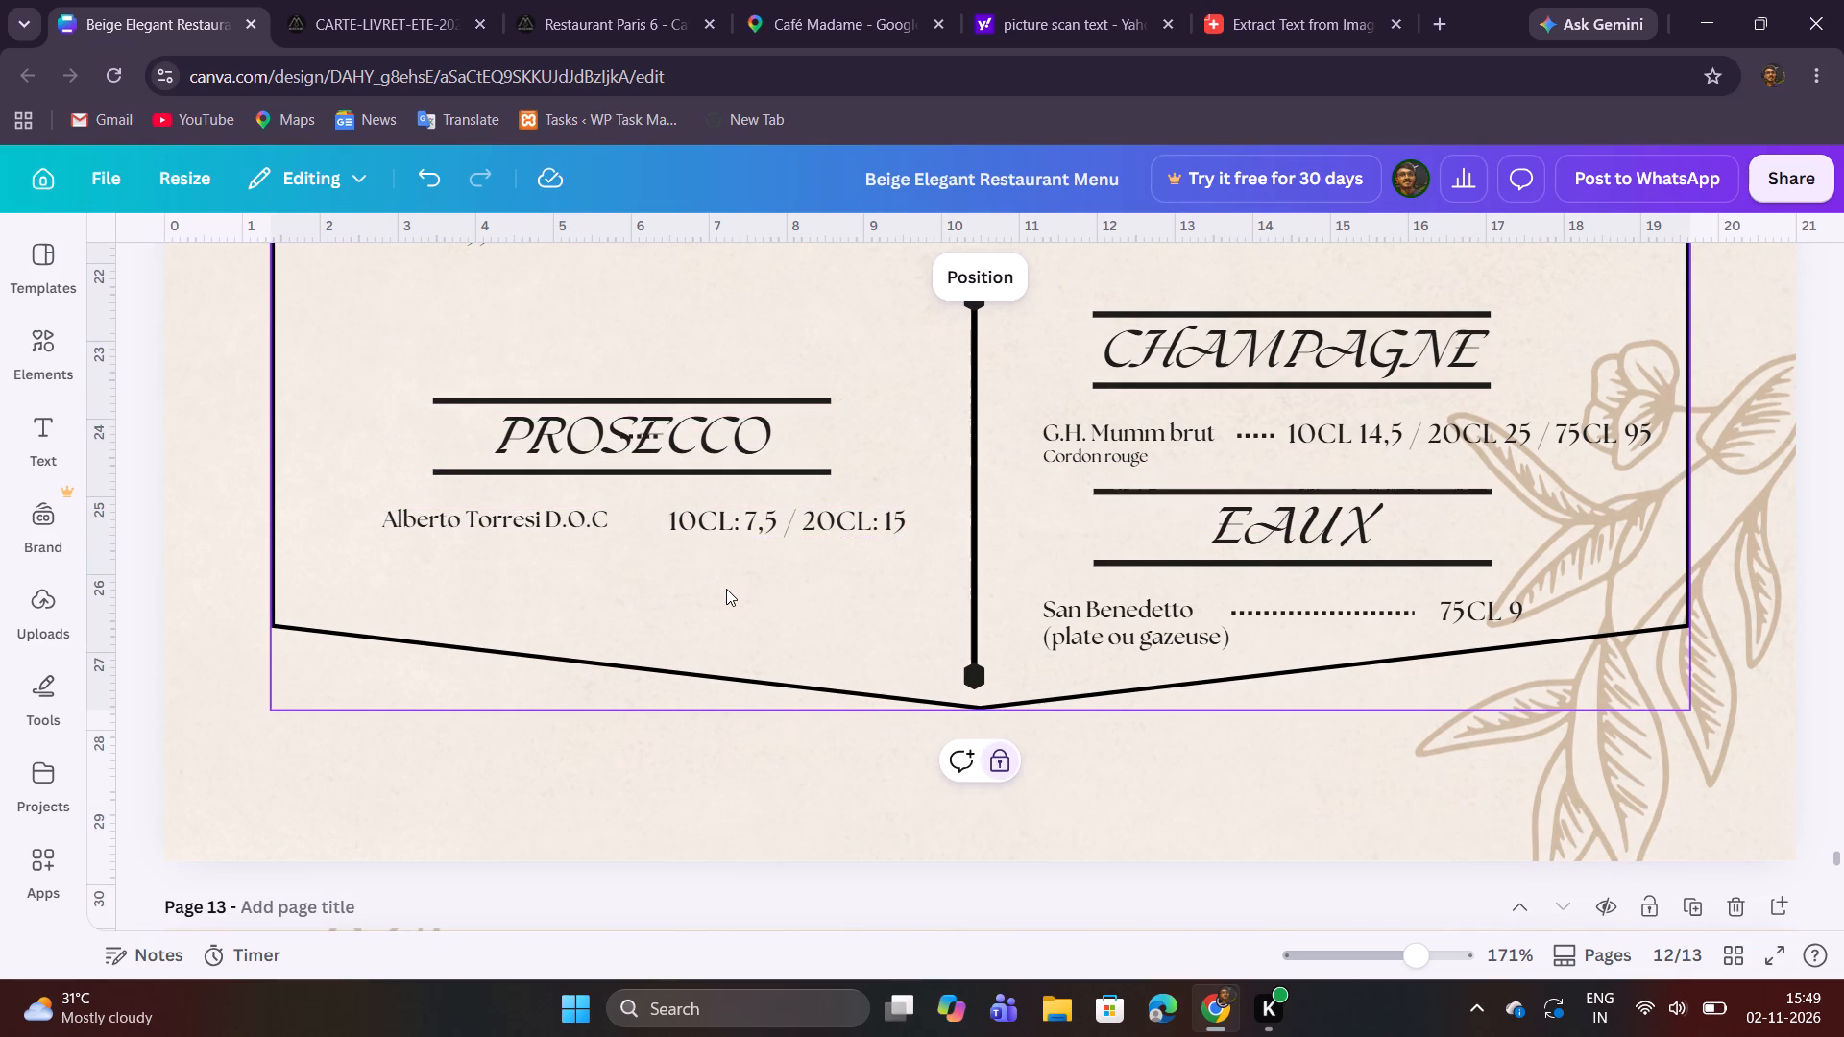
{"action": "scroll", "coordinate": [752, 641], "scroll_direction": "up", "scroll_amount": 1}
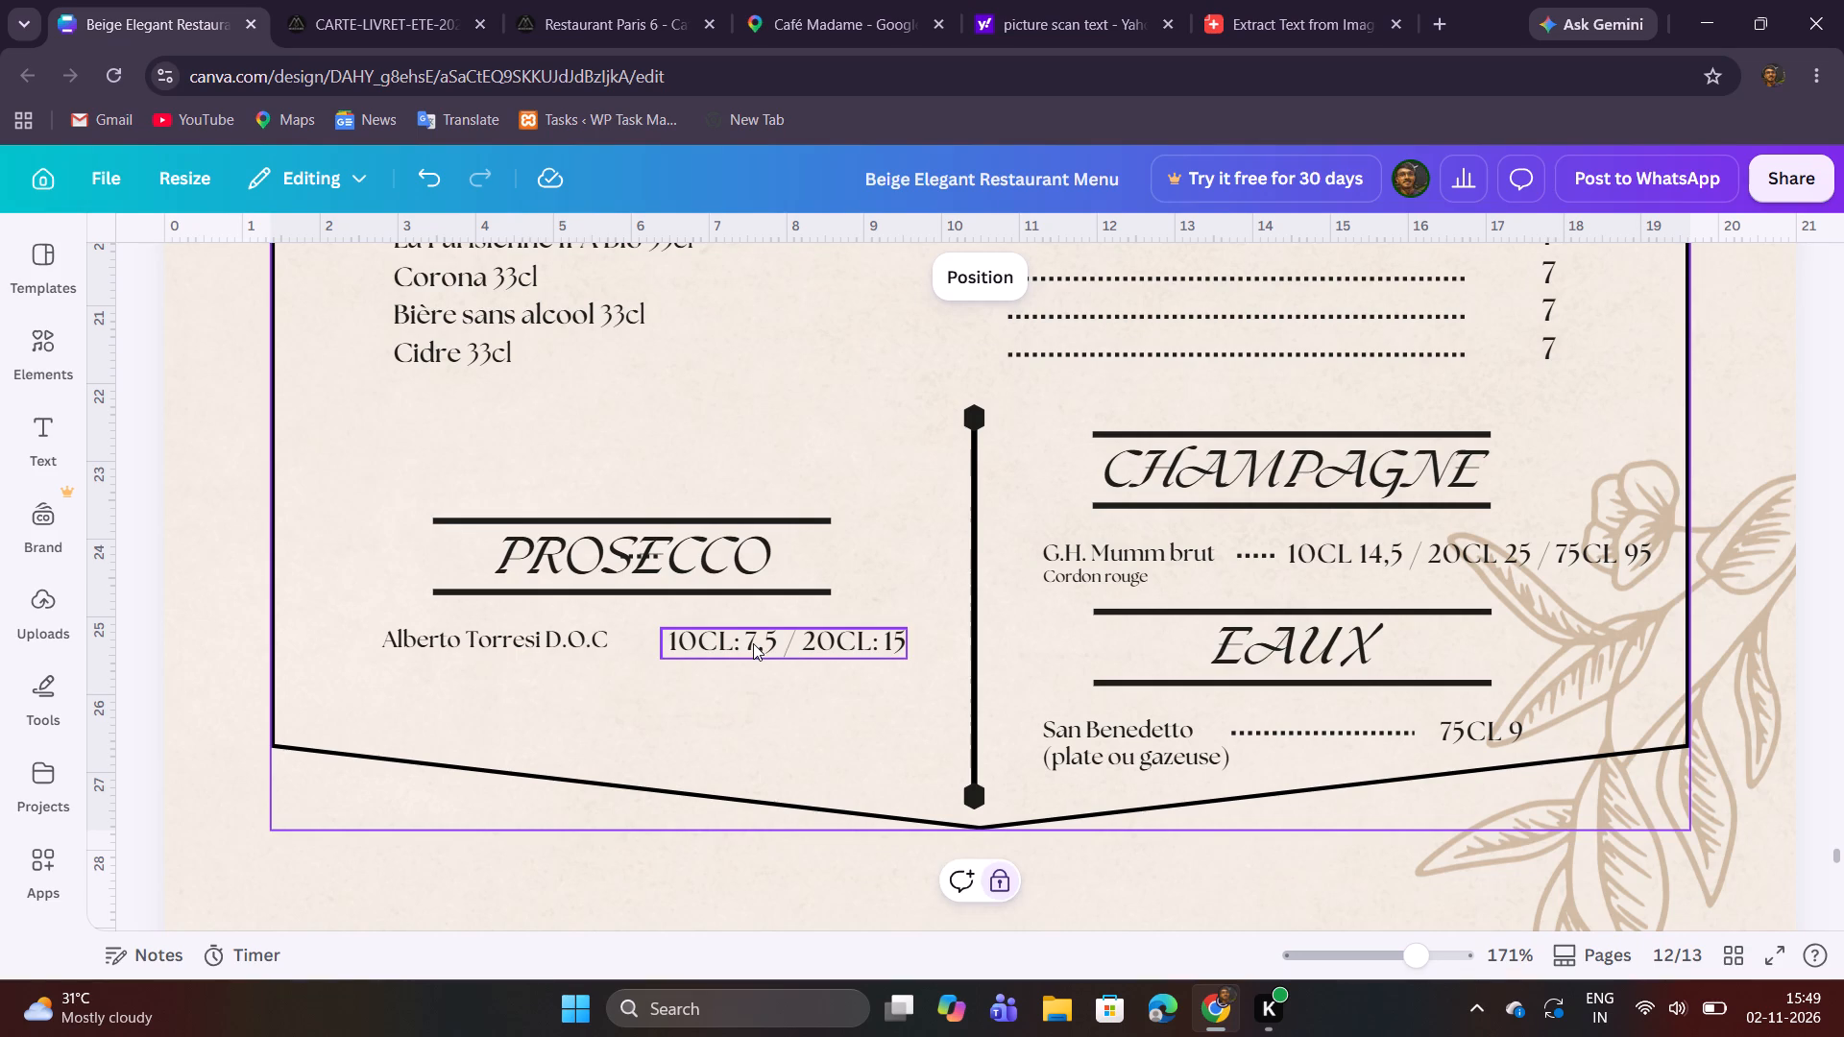
{"action": "left_click", "coordinate": [885, 909]}
Review page 12's layout in Canva against the PDF, and examine the PDF's following Vodka, Rhum, Whiskies, Digestifs and wine sections.
{"action": "scroll", "coordinate": [1340, 877], "scroll_direction": "down", "scroll_amount": 1}
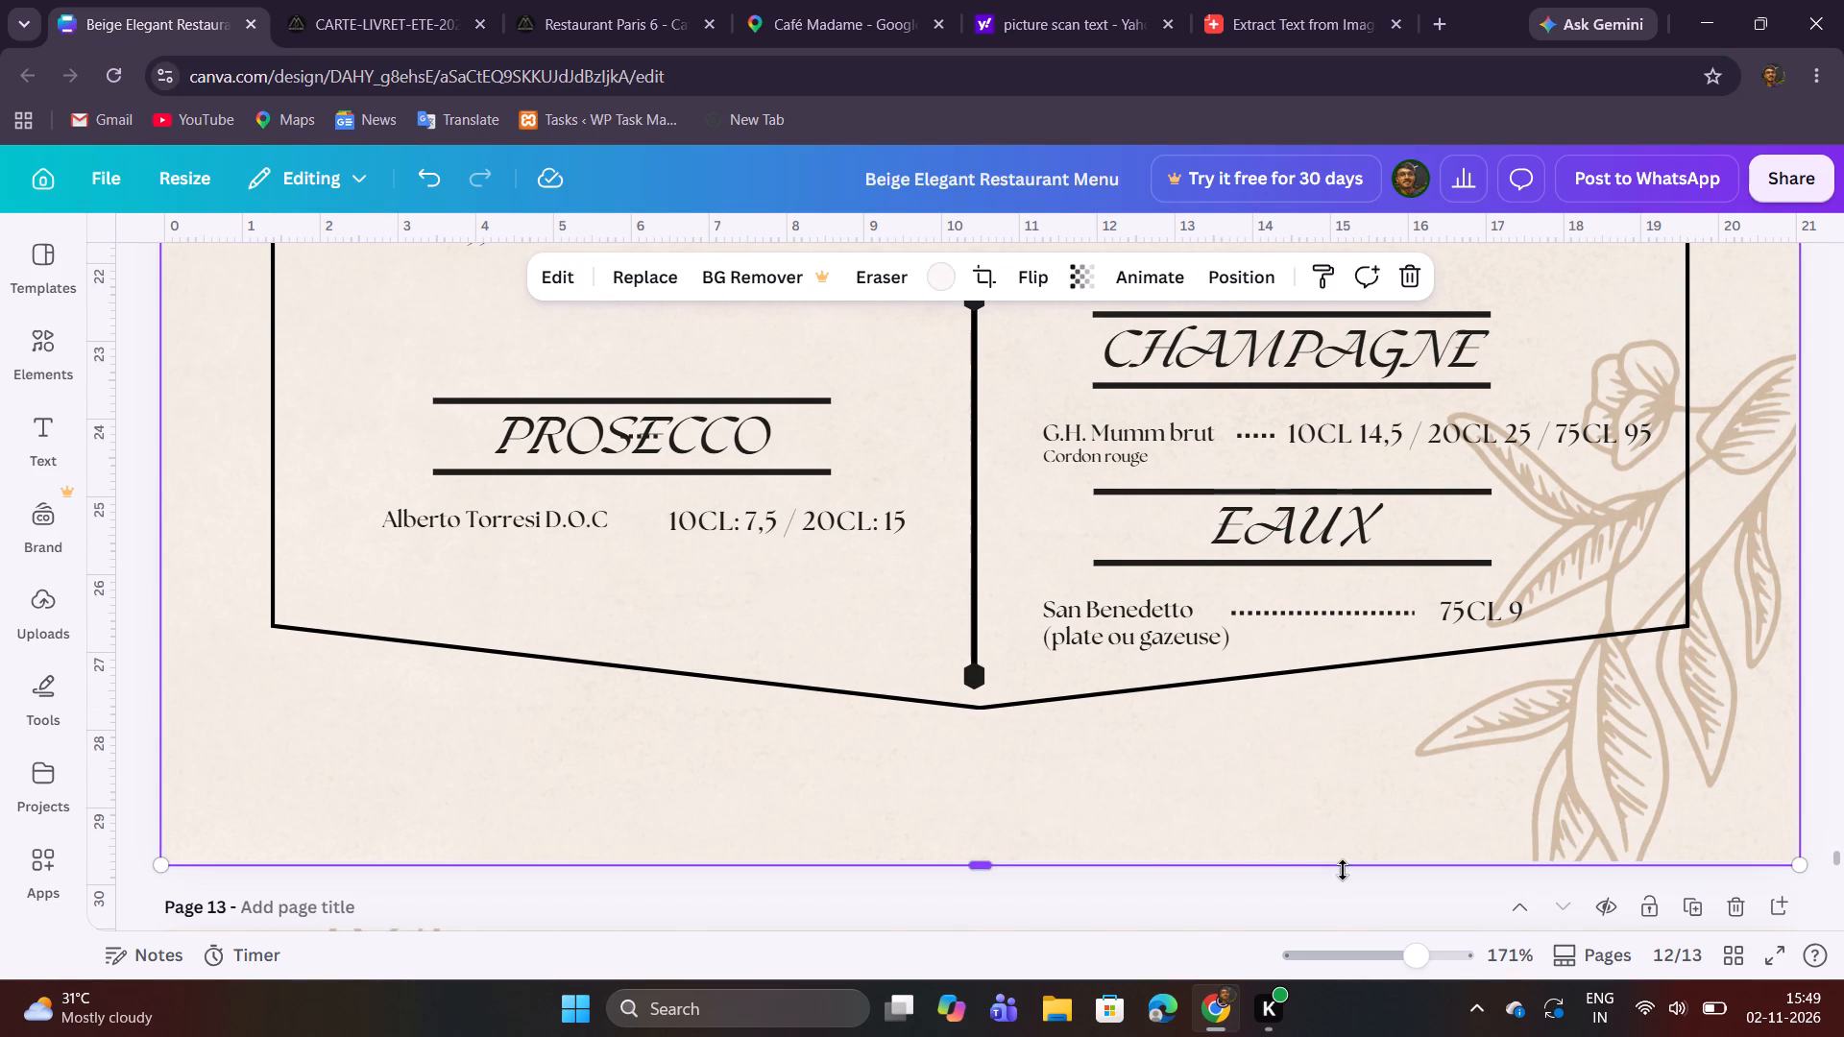
{"action": "left_click", "coordinate": [1395, 950]}
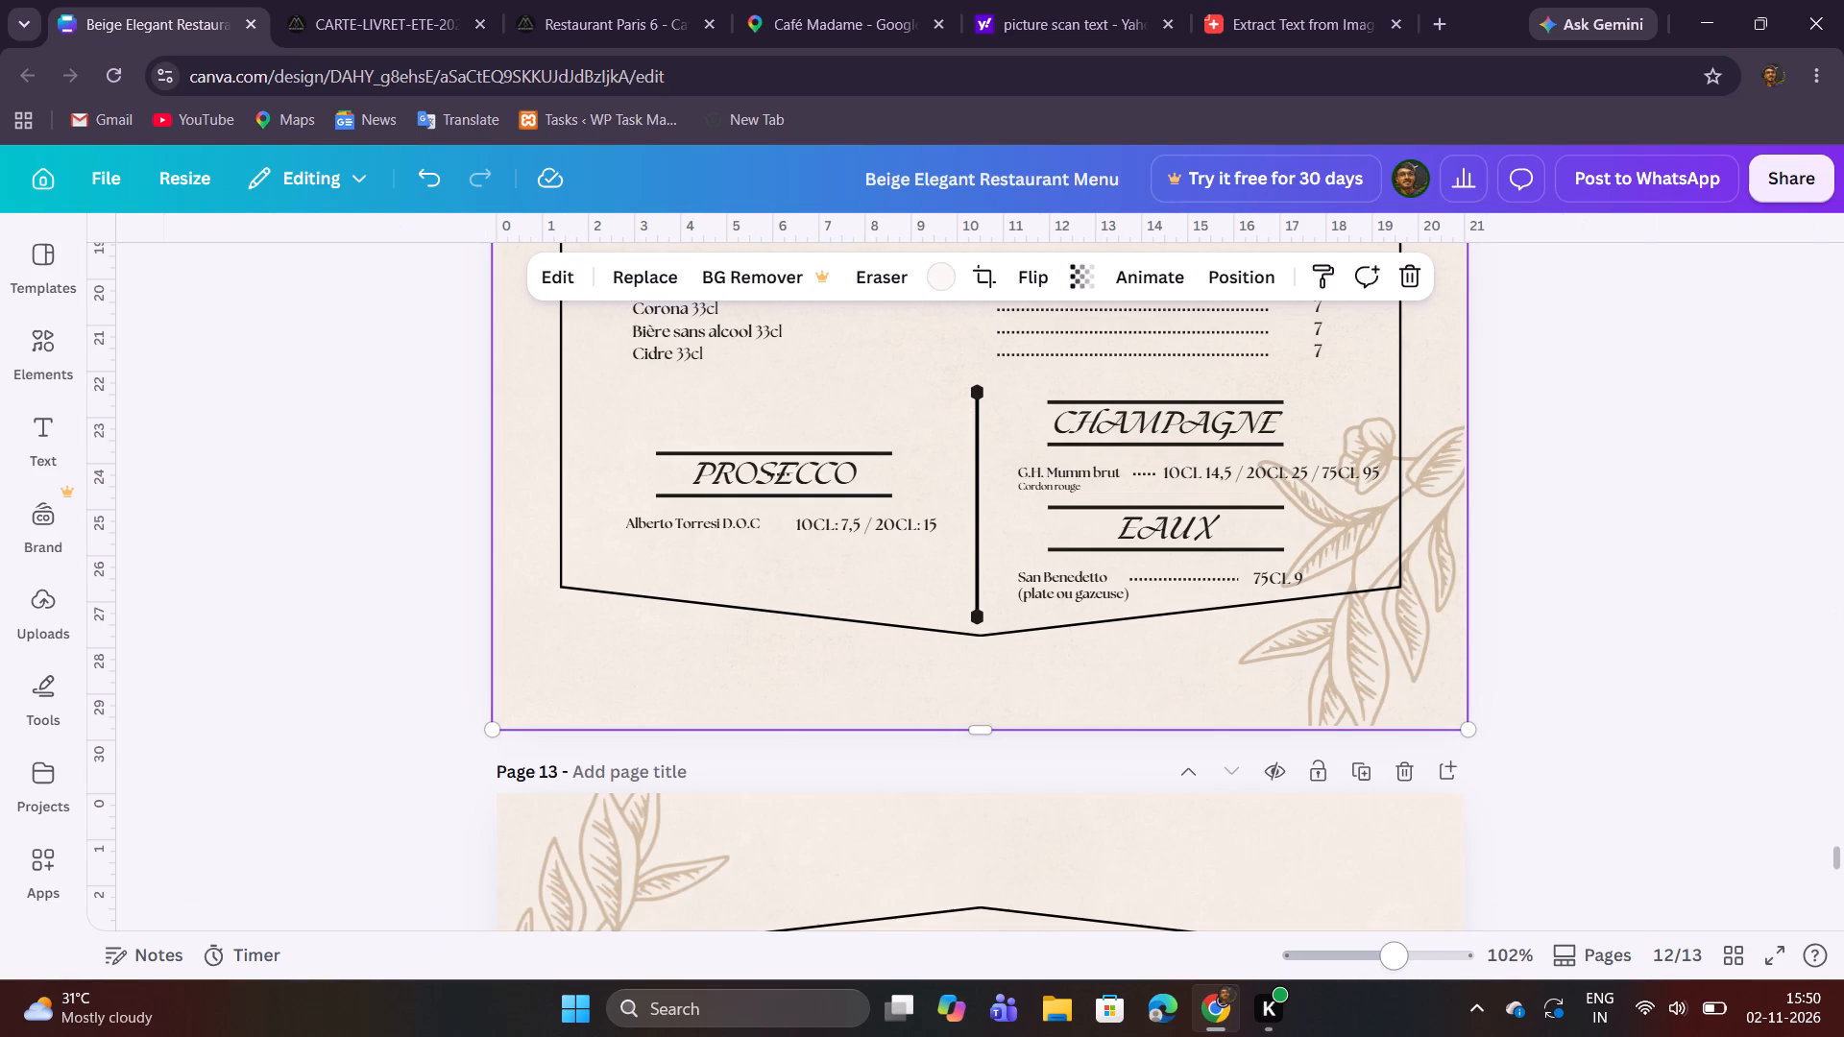
{"action": "scroll", "coordinate": [1361, 760], "scroll_direction": "up", "scroll_amount": 9}
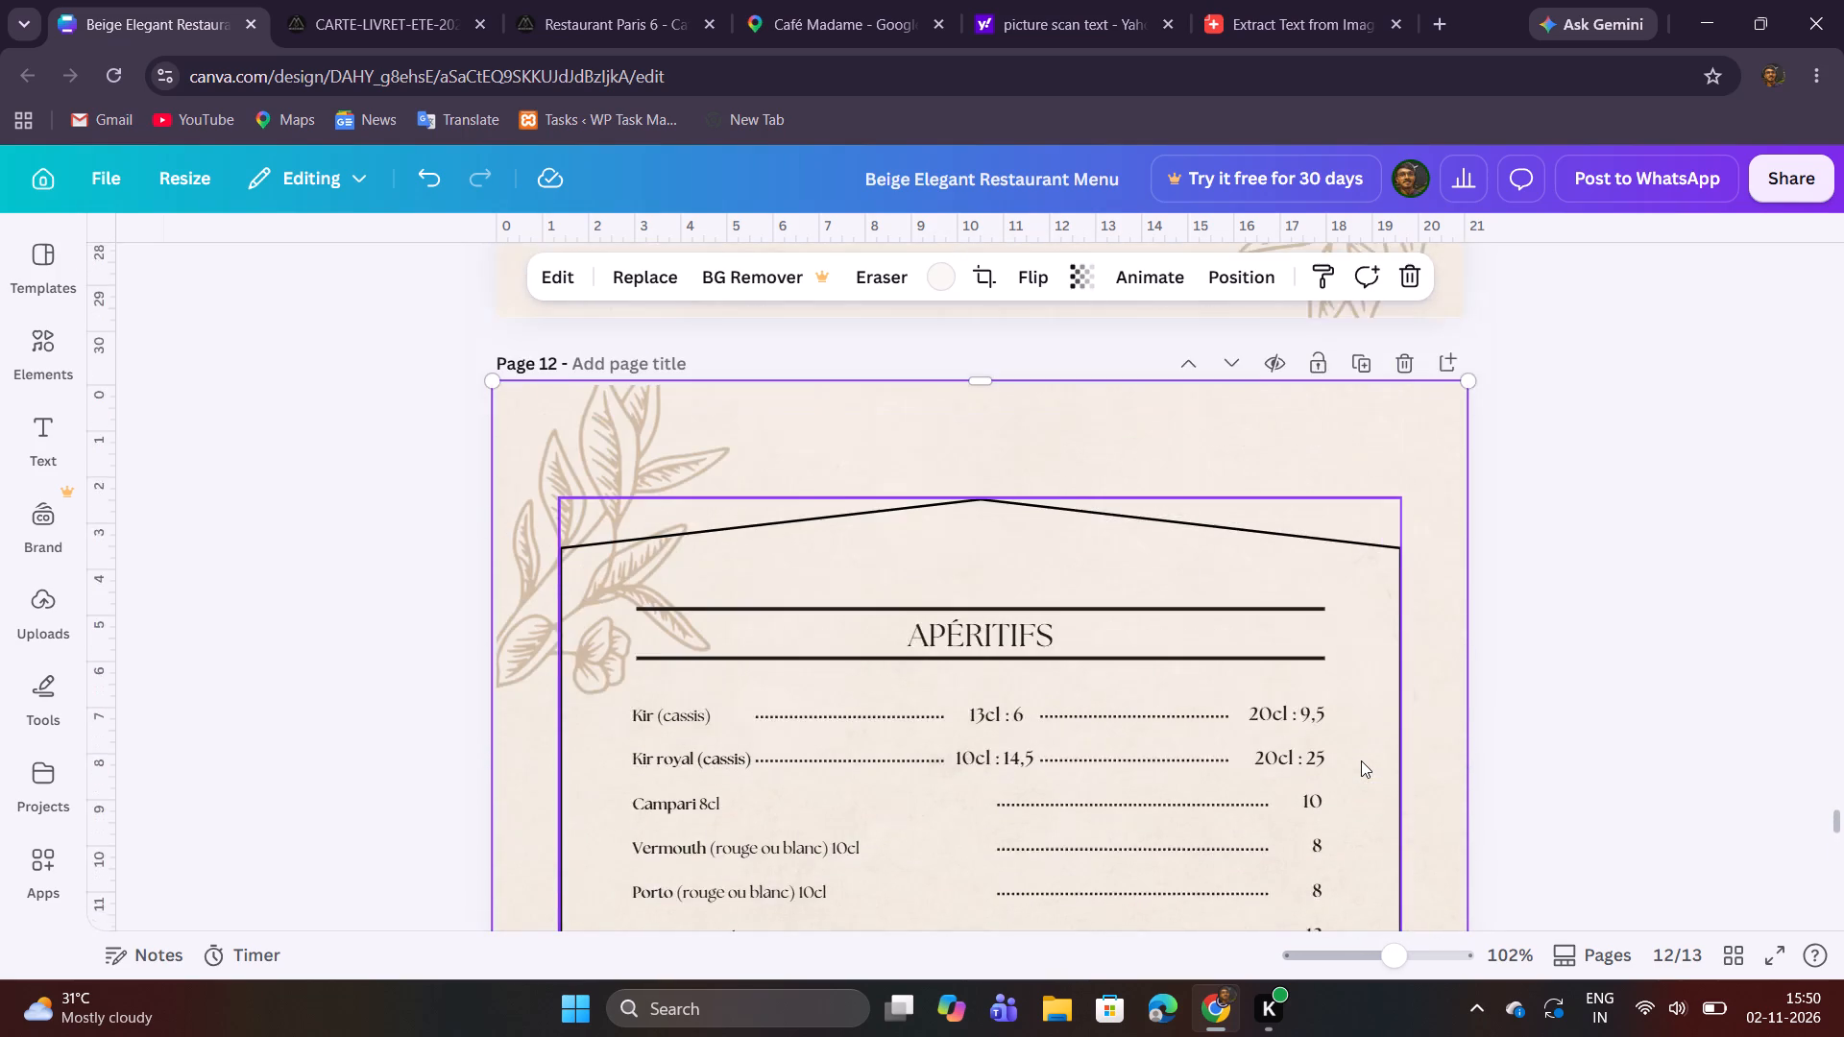
{"action": "scroll", "coordinate": [1361, 760], "scroll_direction": "up", "scroll_amount": 1}
{"action": "left_click", "coordinate": [373, 0]}
{"action": "scroll", "coordinate": [995, 563], "scroll_direction": "down", "scroll_amount": 3}
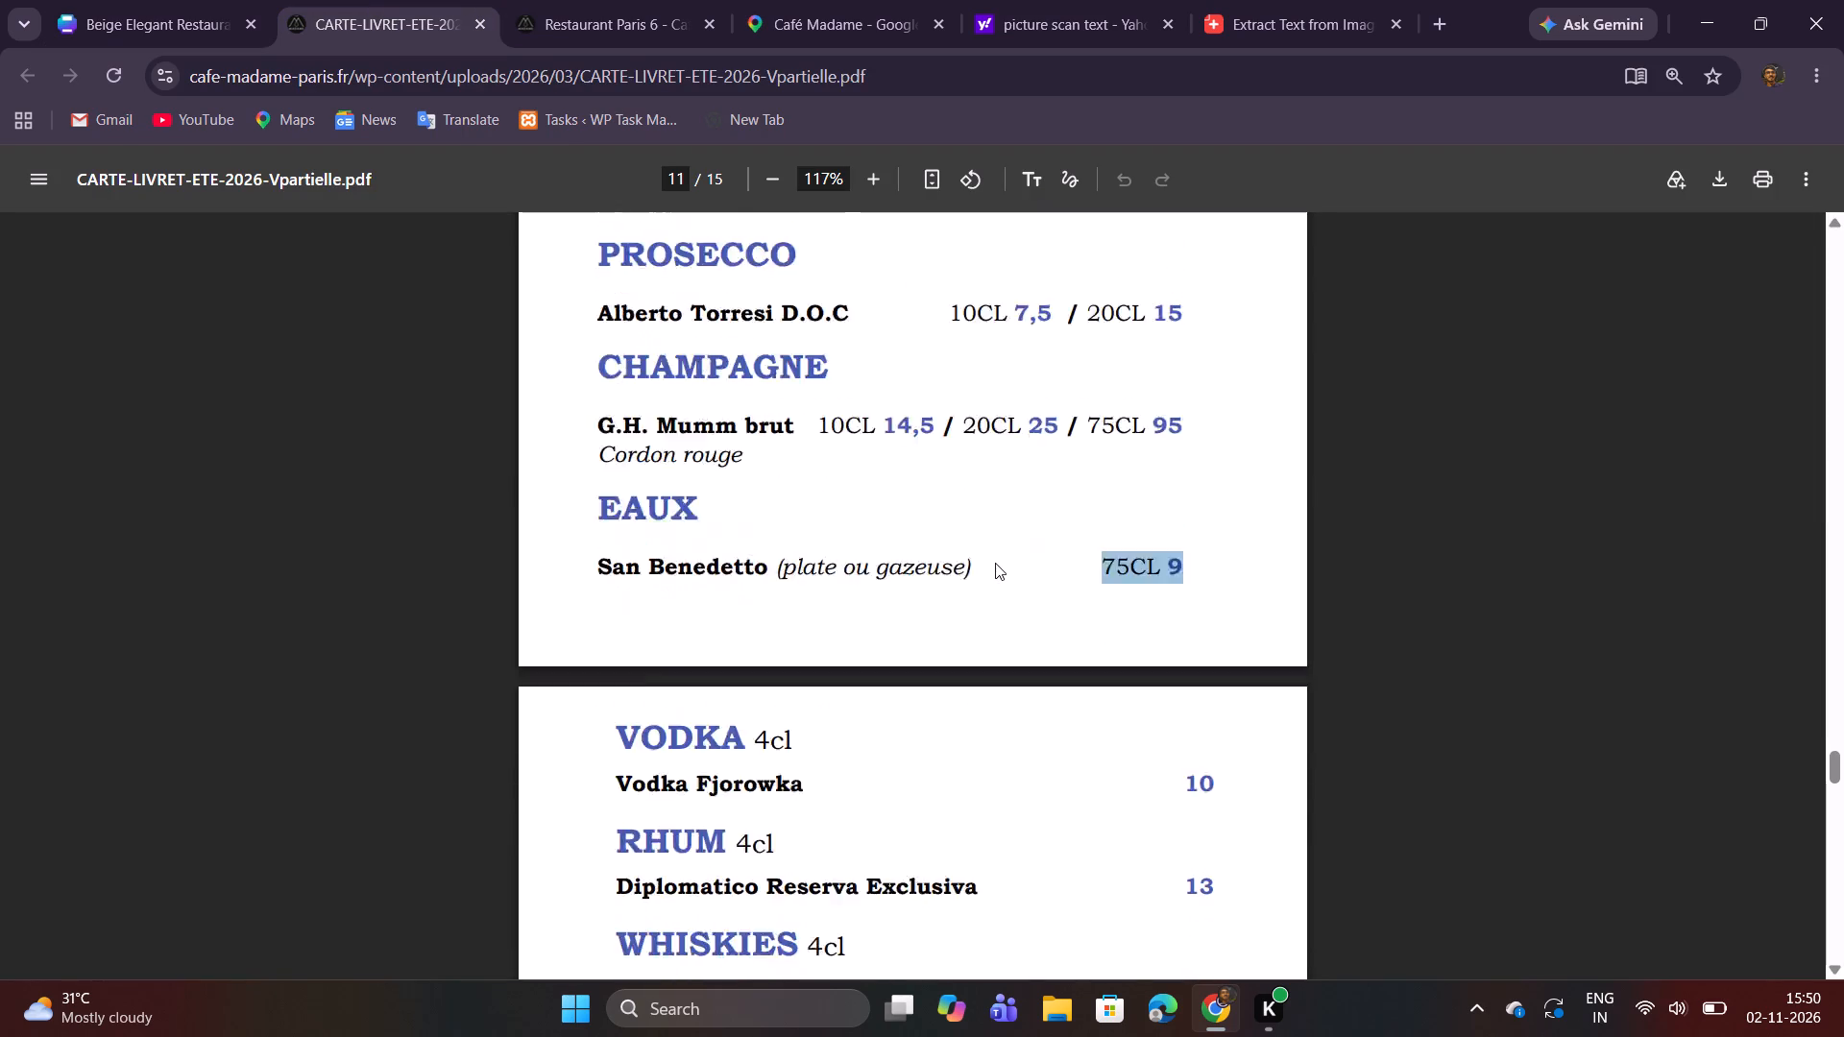
{"action": "scroll", "coordinate": [995, 563], "scroll_direction": "down", "scroll_amount": 3}
{"action": "scroll", "coordinate": [996, 562], "scroll_direction": "up", "scroll_amount": 1}
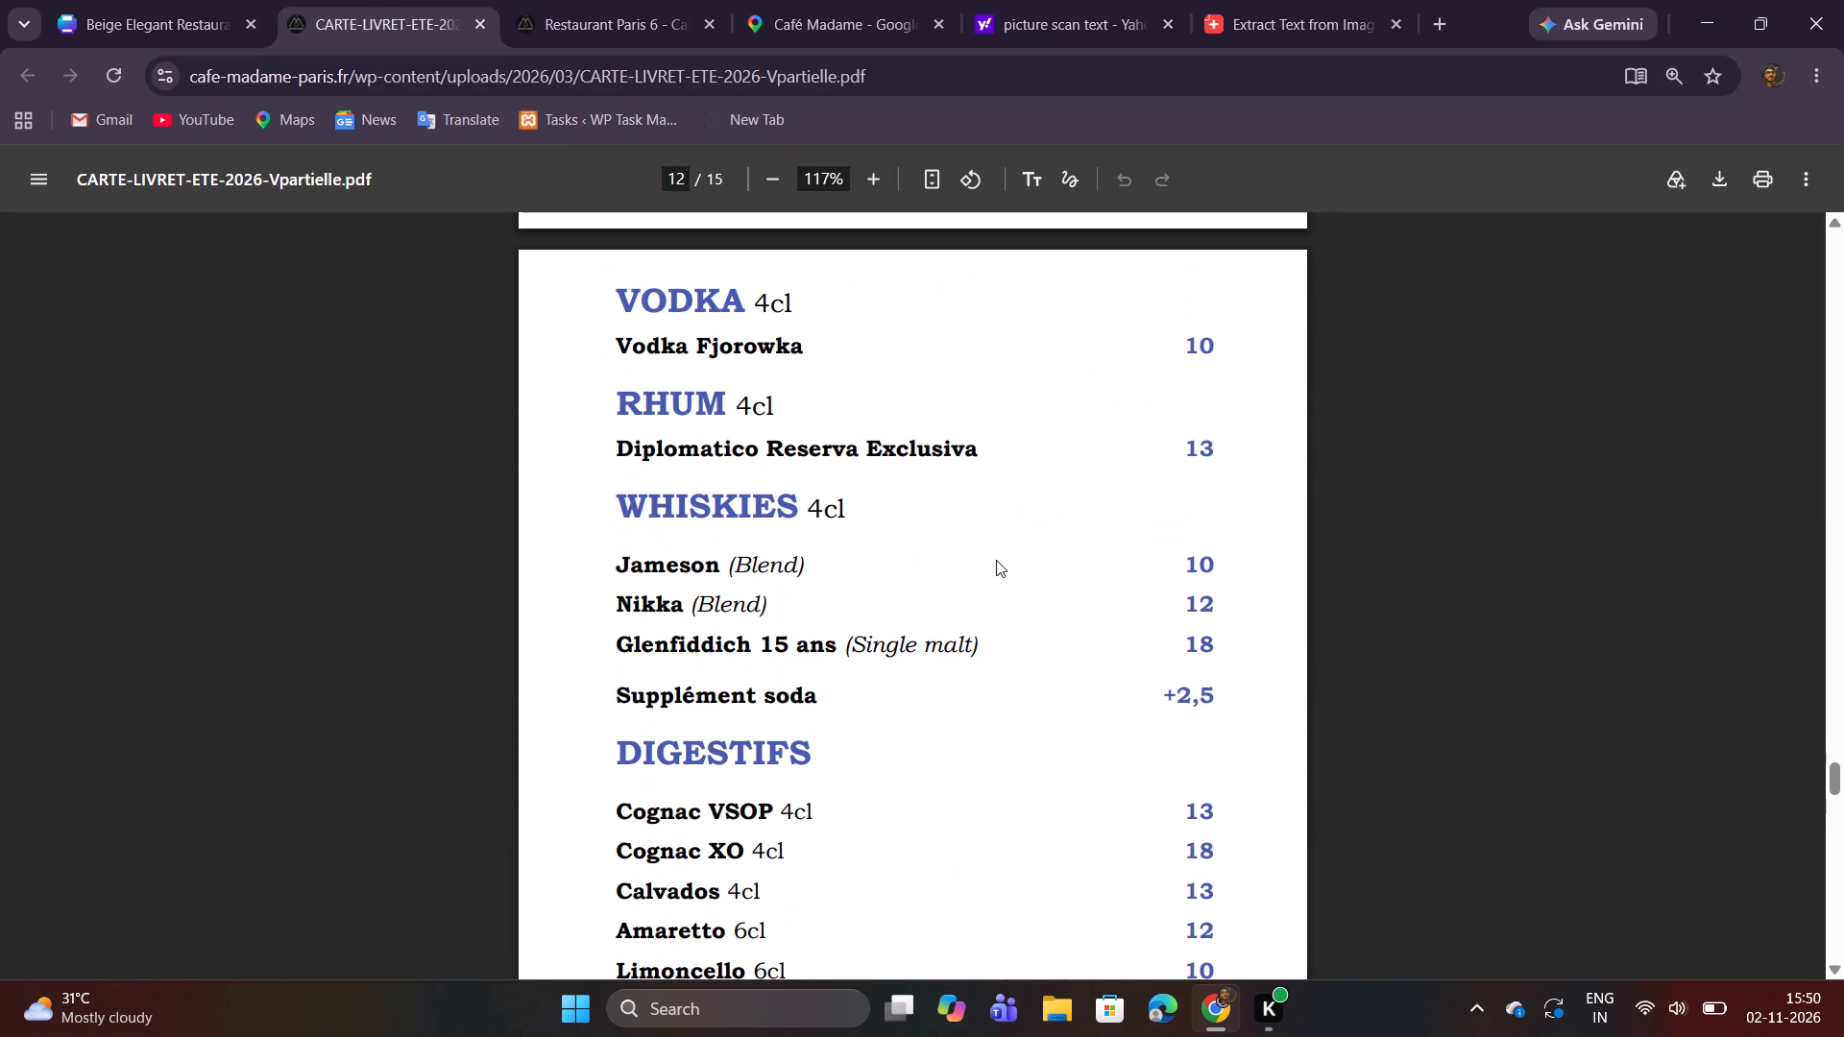
{"action": "scroll", "coordinate": [998, 555], "scroll_direction": "down", "scroll_amount": 8}
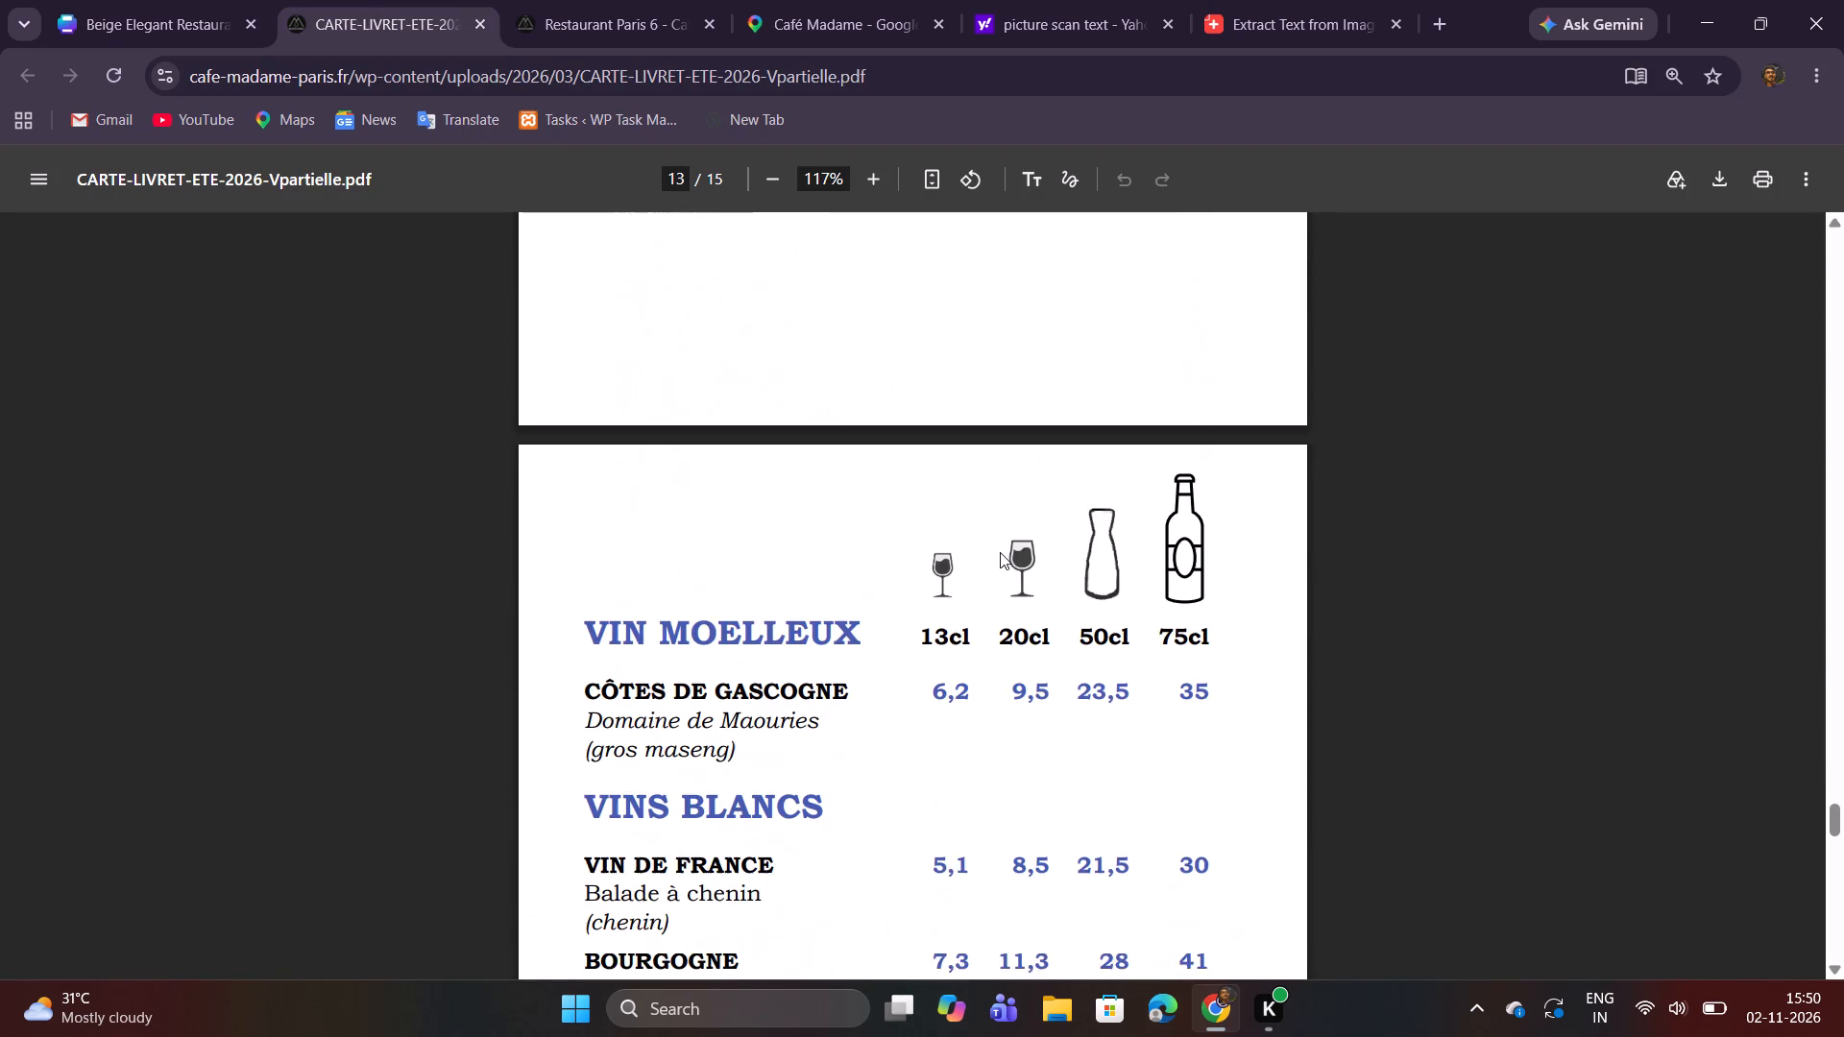
{"action": "scroll", "coordinate": [1000, 552], "scroll_direction": "up", "scroll_amount": 10}
{"action": "scroll", "coordinate": [1002, 550], "scroll_direction": "down", "scroll_amount": 2}
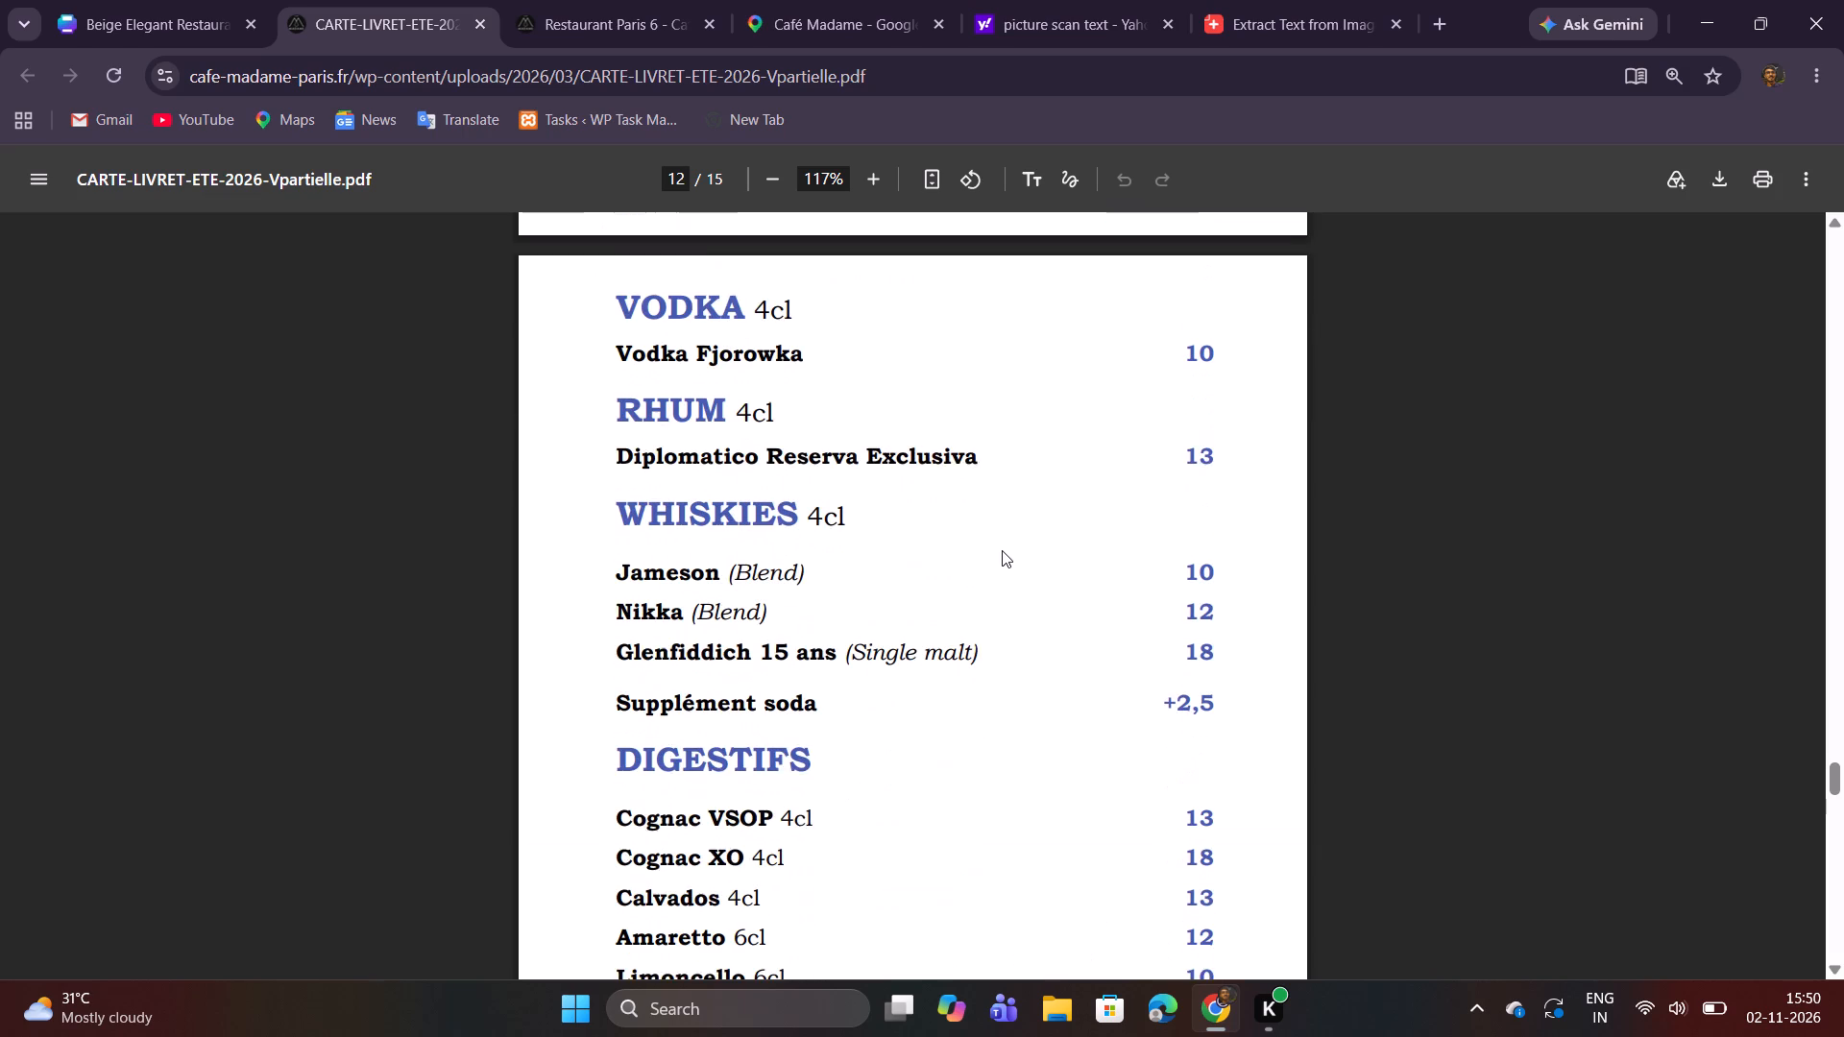
{"action": "left_click", "coordinate": [169, 21]}
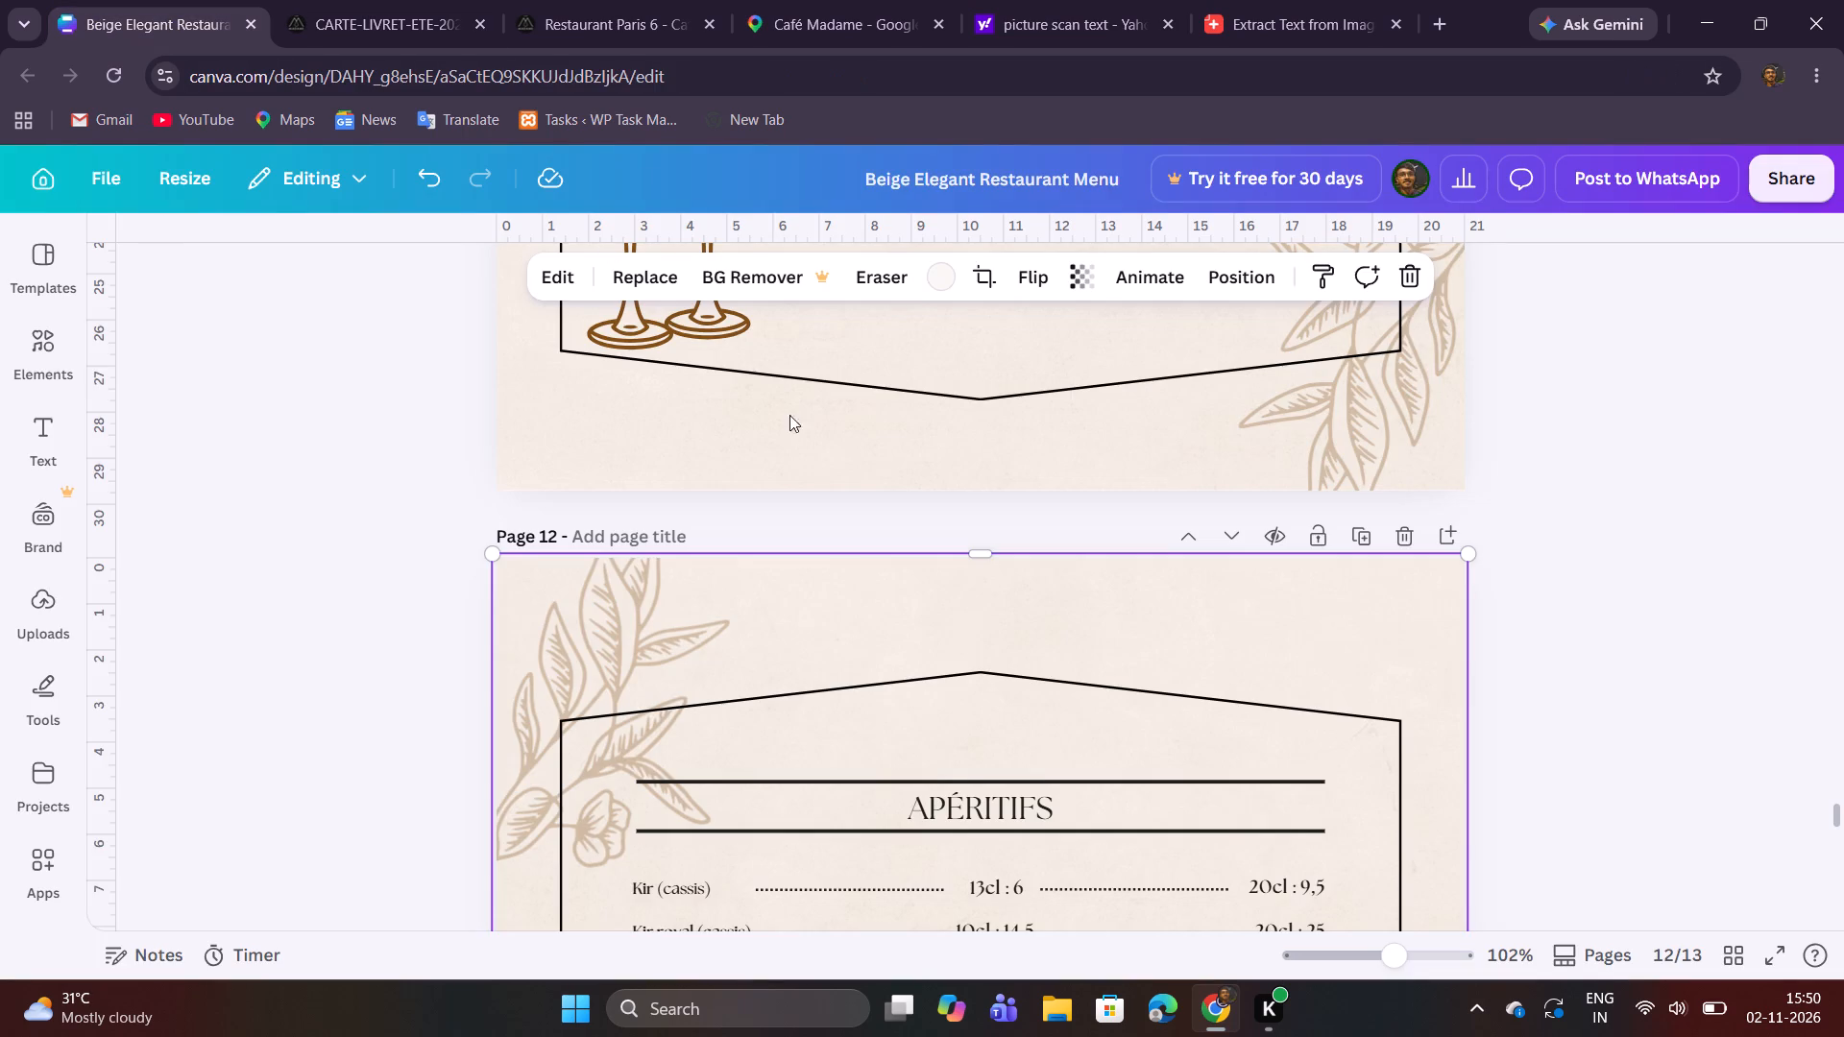
{"action": "scroll", "coordinate": [893, 530], "scroll_direction": "down", "scroll_amount": 8}
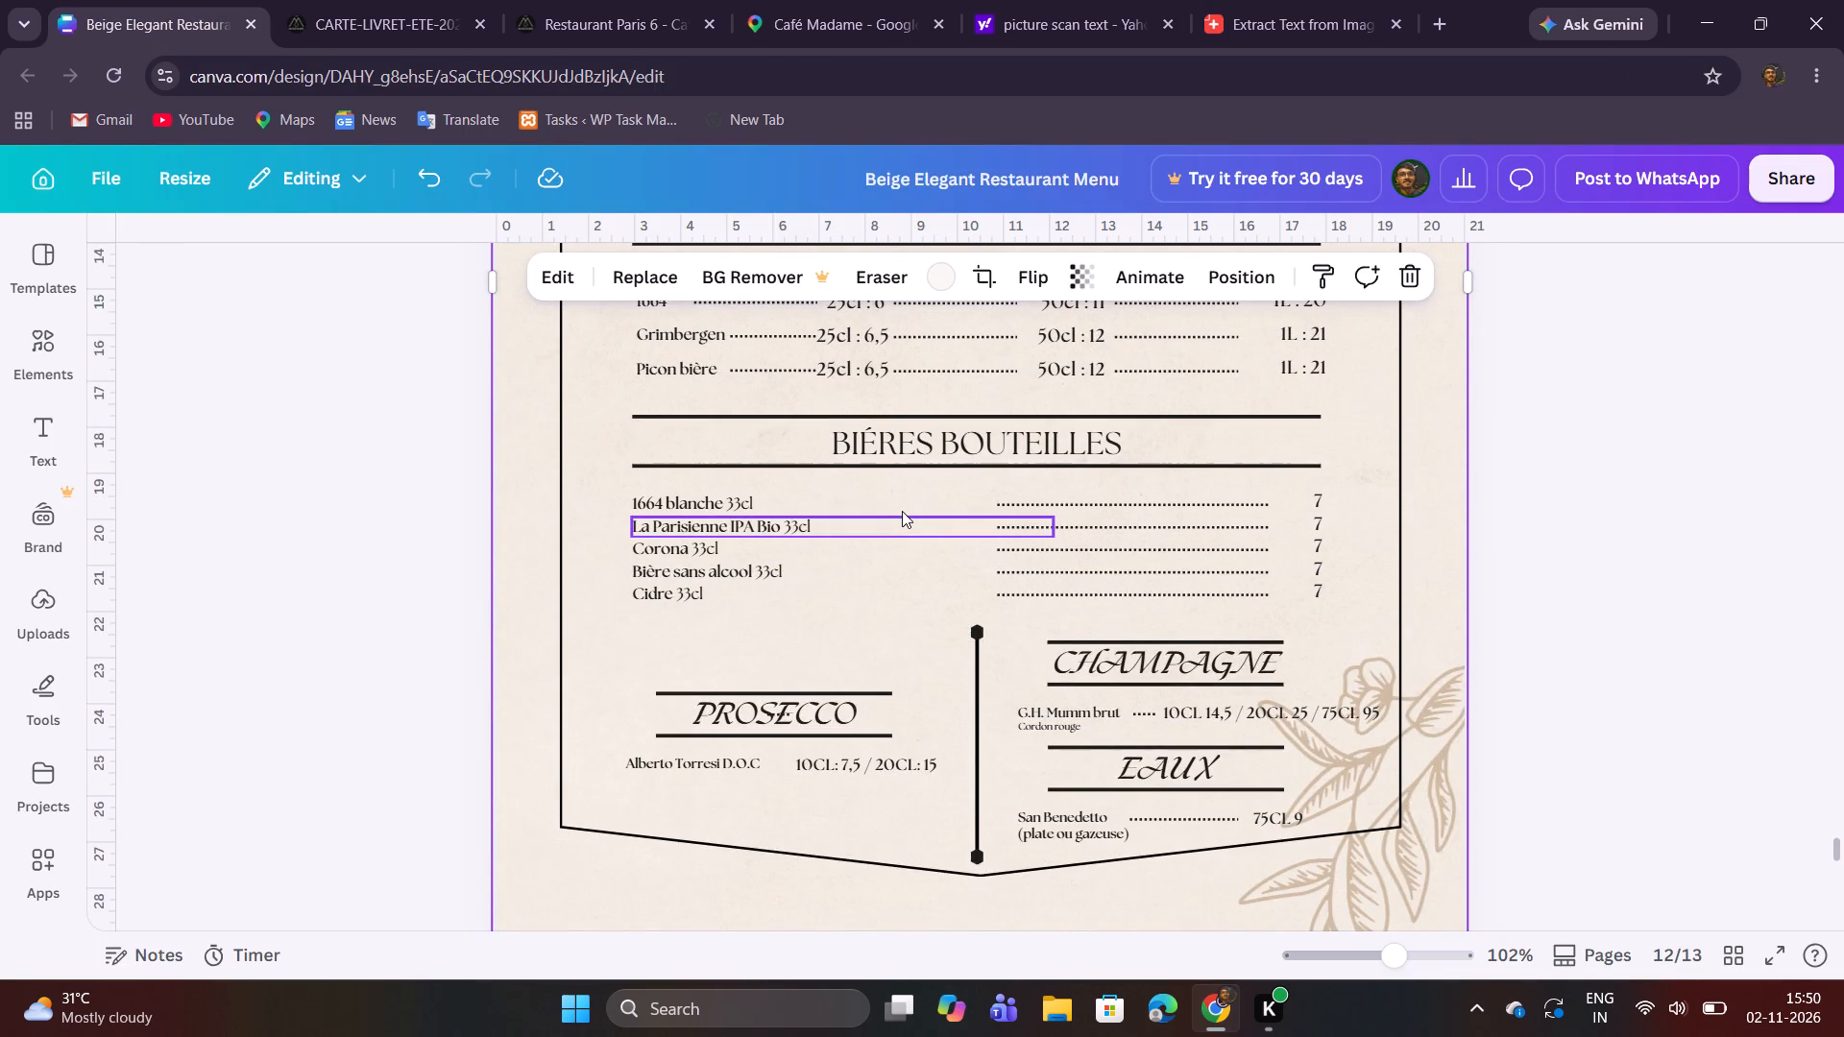
{"action": "scroll", "coordinate": [902, 511], "scroll_direction": "up", "scroll_amount": 2}
{"action": "left_click", "coordinate": [316, 0]}
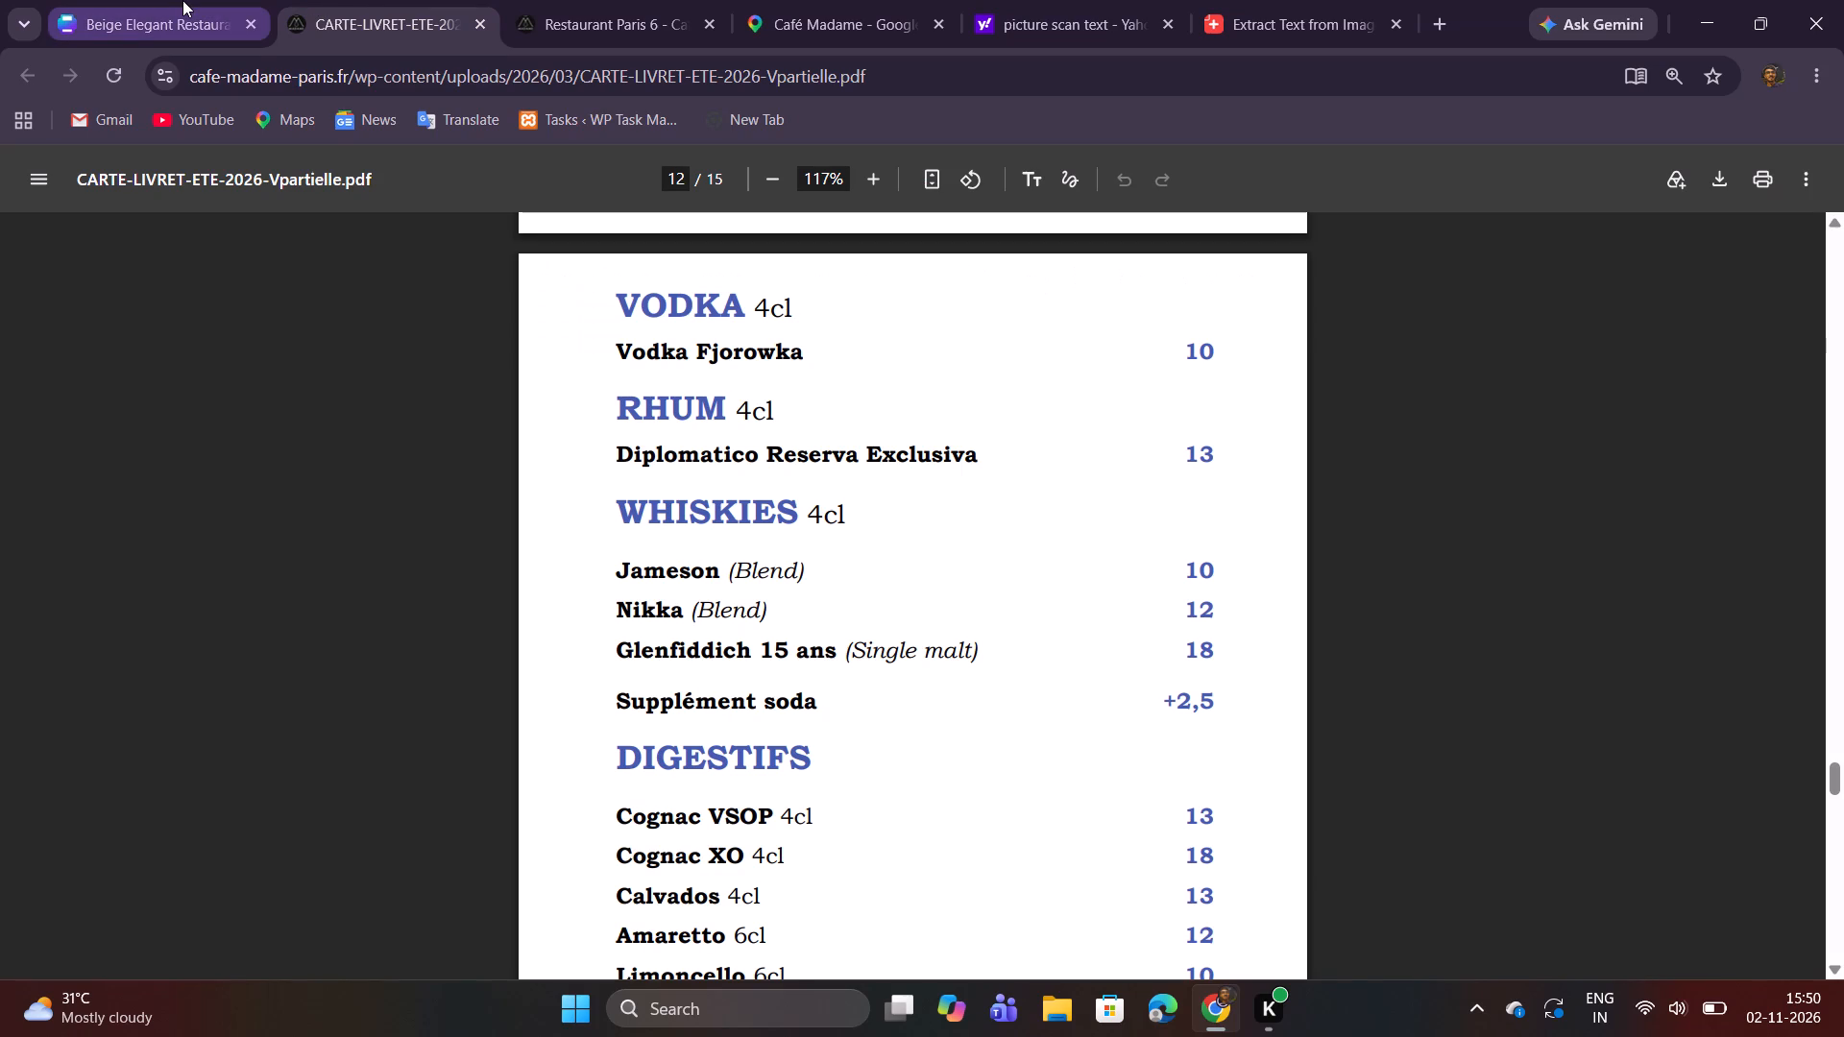
{"action": "left_click", "coordinate": [182, 0]}
Duplicate page 10, the Cocktails sans alcool page, as a base for a new drinks page.
{"action": "scroll", "coordinate": [785, 543], "scroll_direction": "up", "scroll_amount": 2}
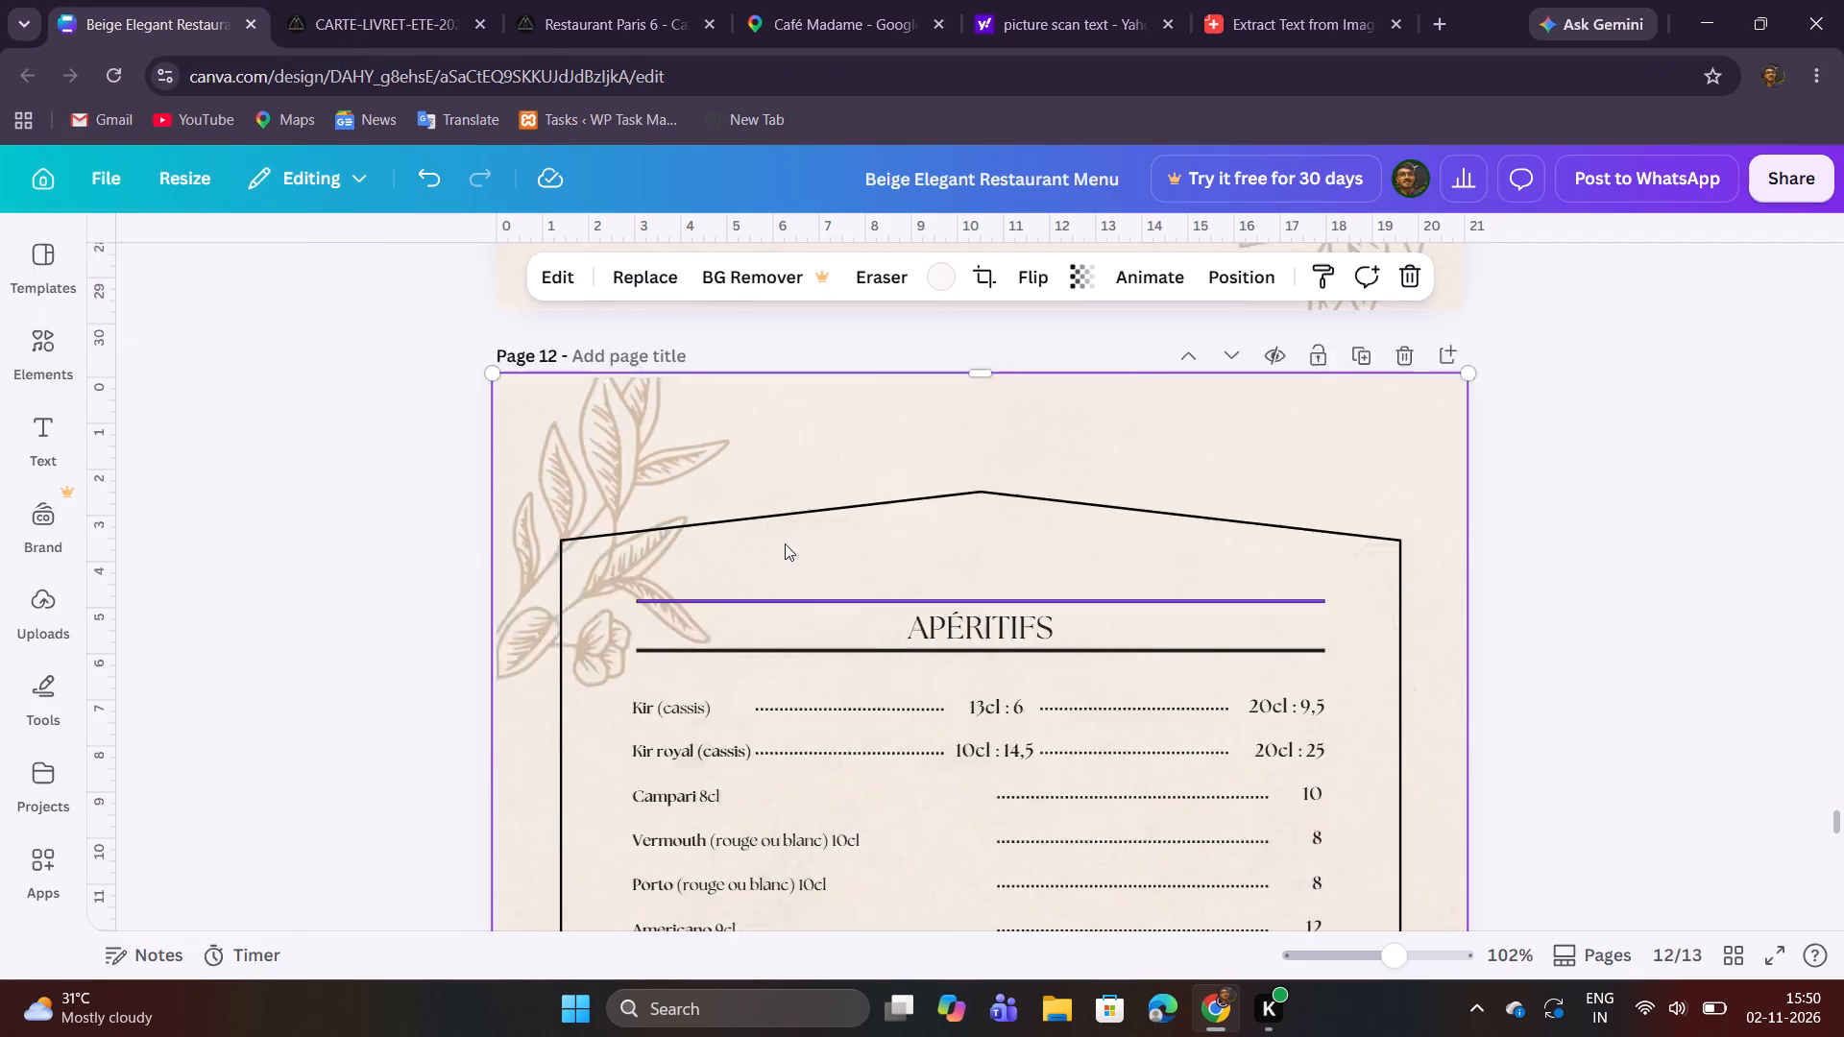
{"action": "scroll", "coordinate": [1152, 629], "scroll_direction": "down", "scroll_amount": 3}
{"action": "scroll", "coordinate": [1152, 629], "scroll_direction": "up", "scroll_amount": 3}
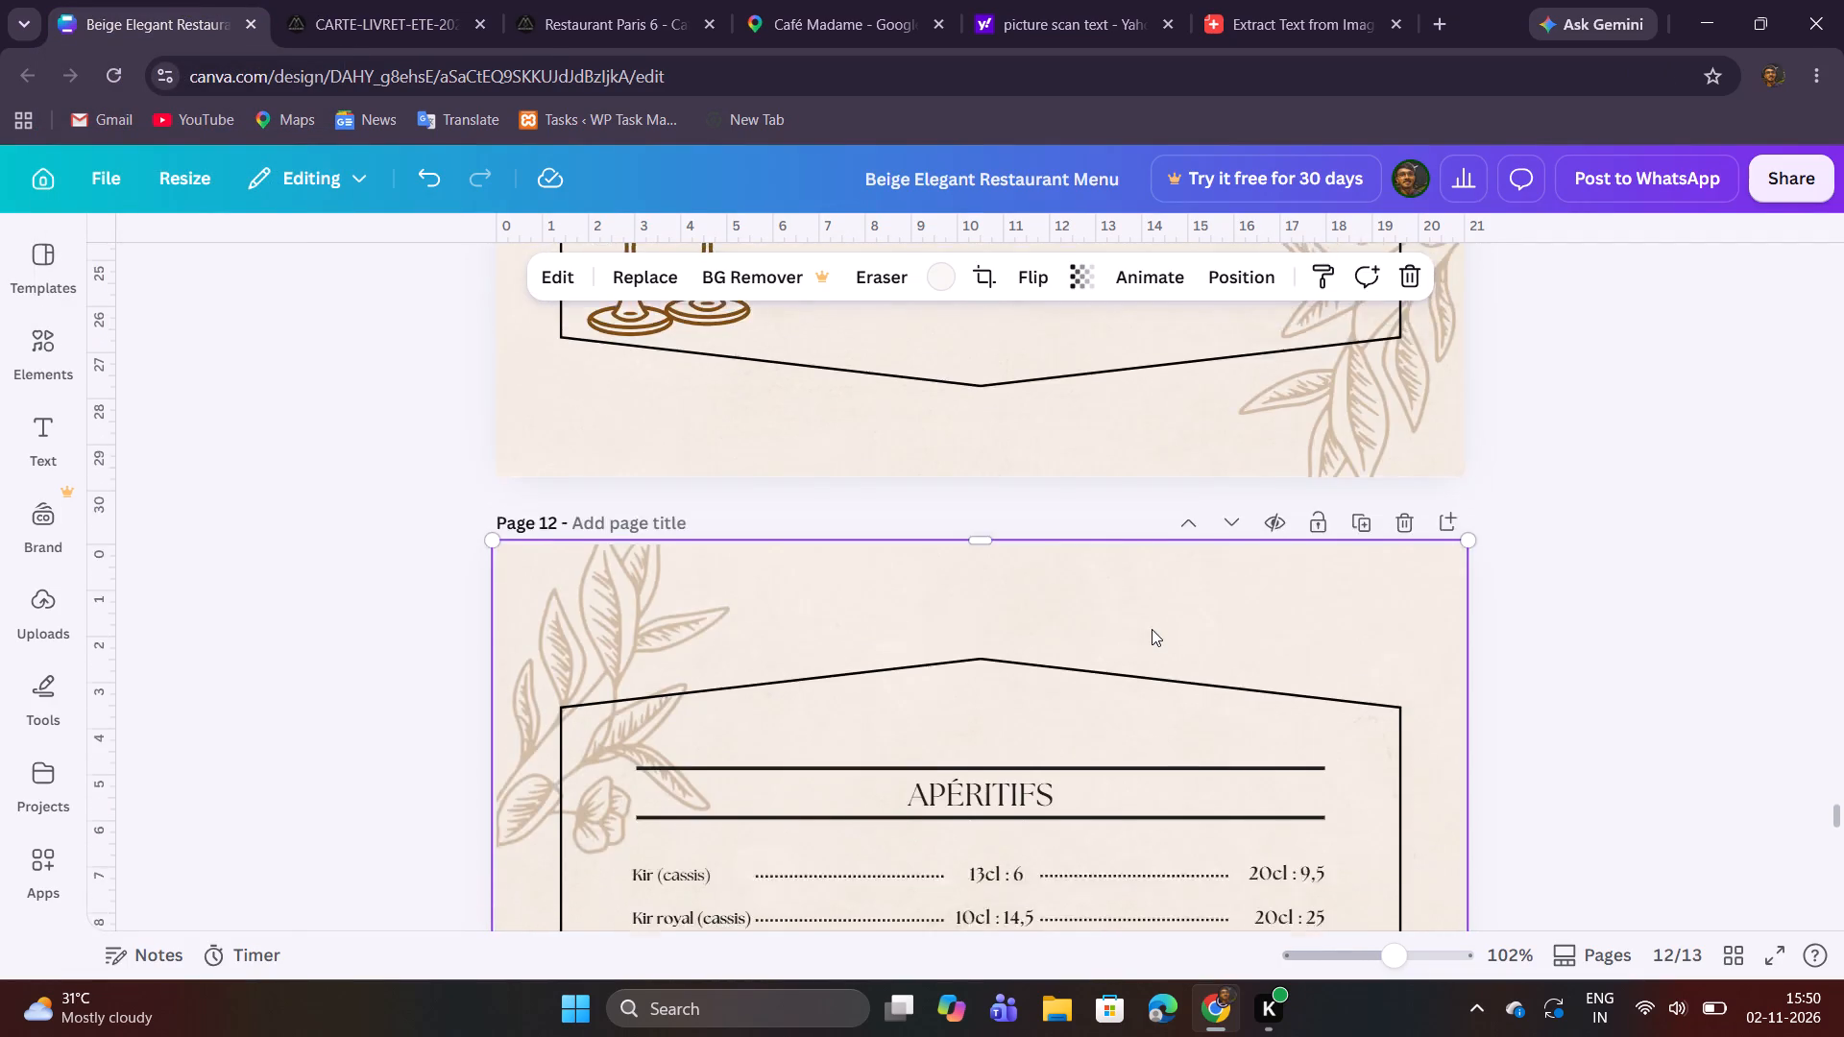
{"action": "scroll", "coordinate": [1152, 629], "scroll_direction": "up", "scroll_amount": 18}
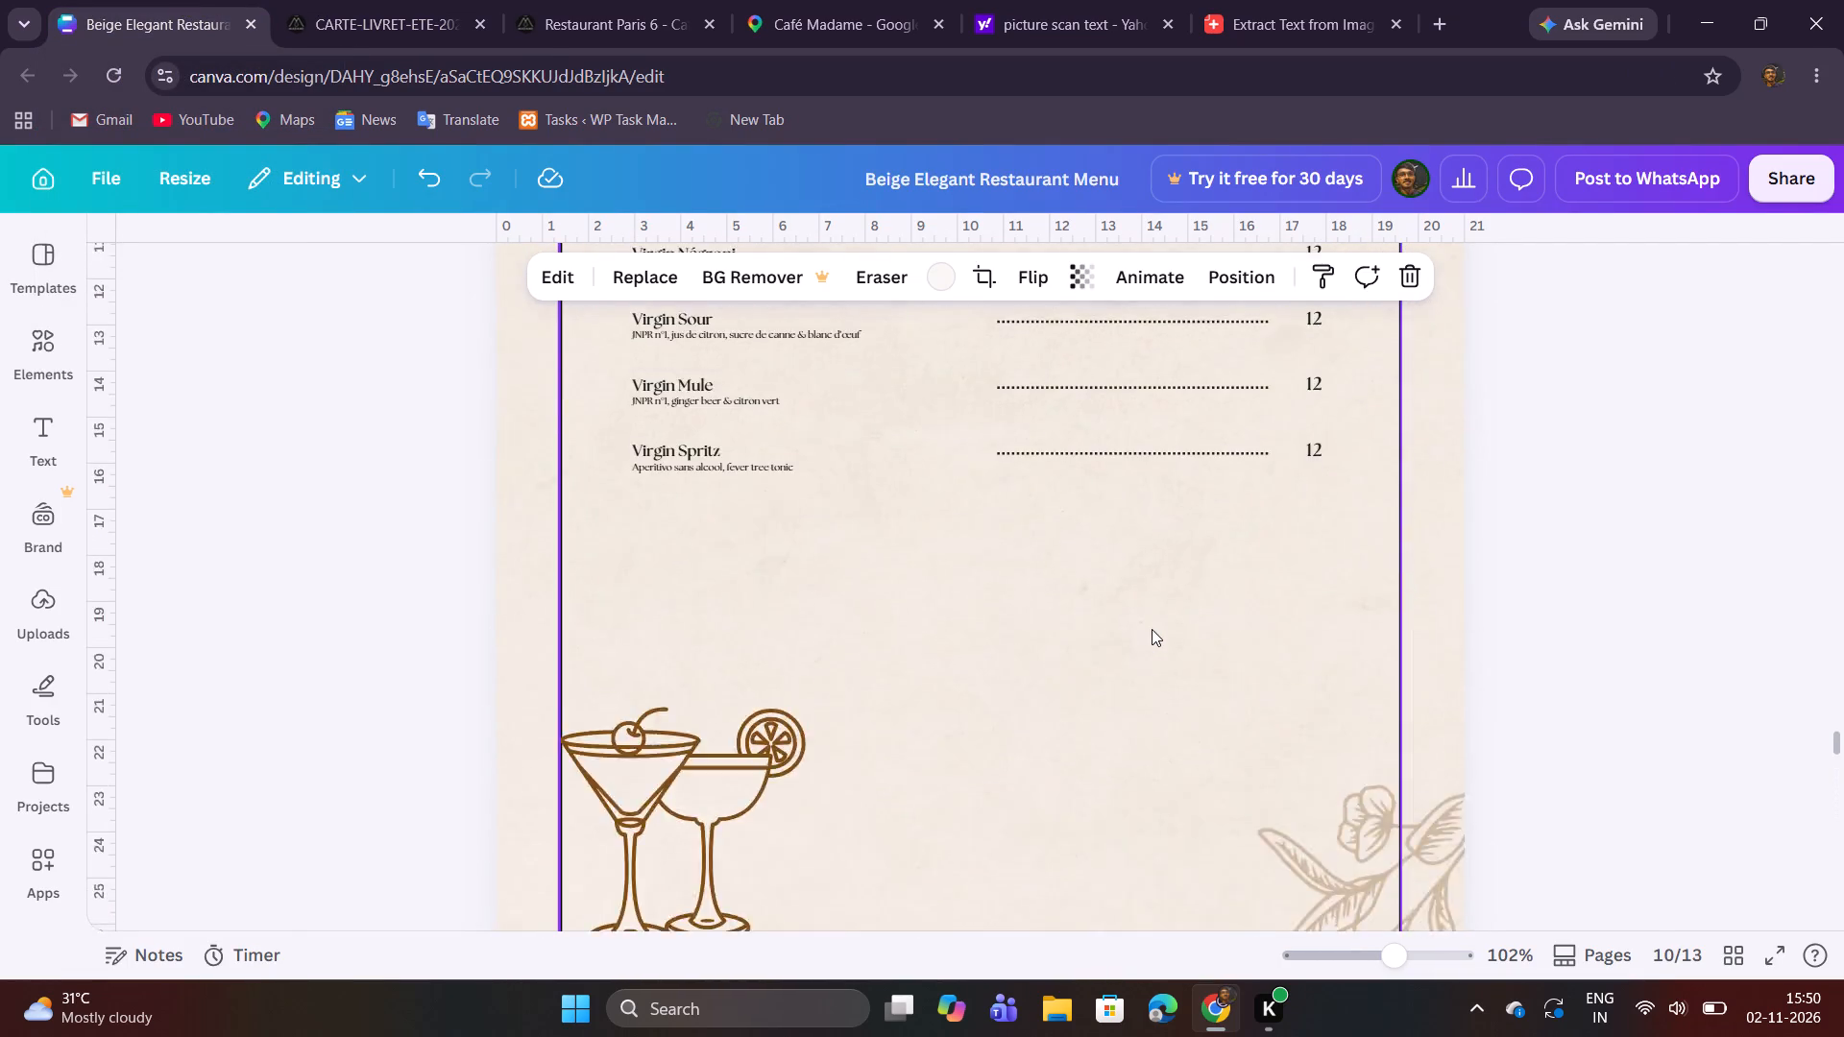
{"action": "scroll", "coordinate": [1152, 629], "scroll_direction": "up", "scroll_amount": 5}
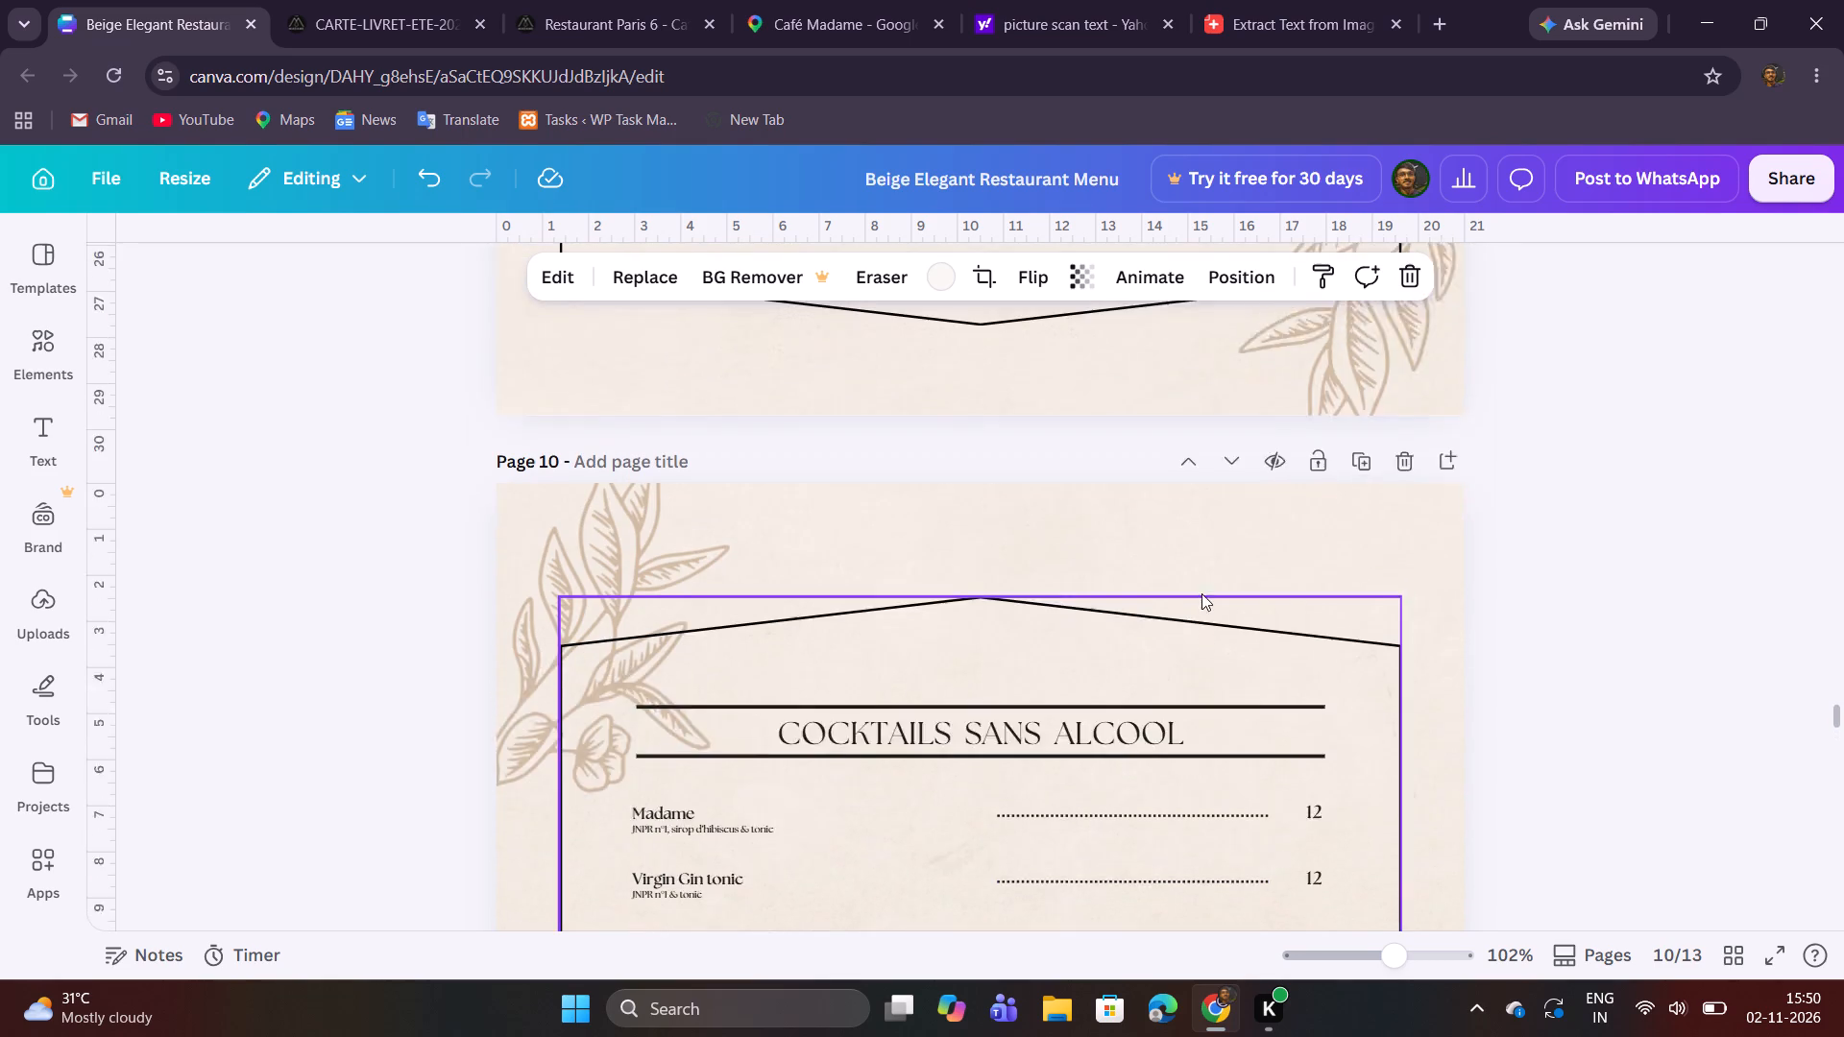
{"action": "left_click", "coordinate": [1367, 547]}
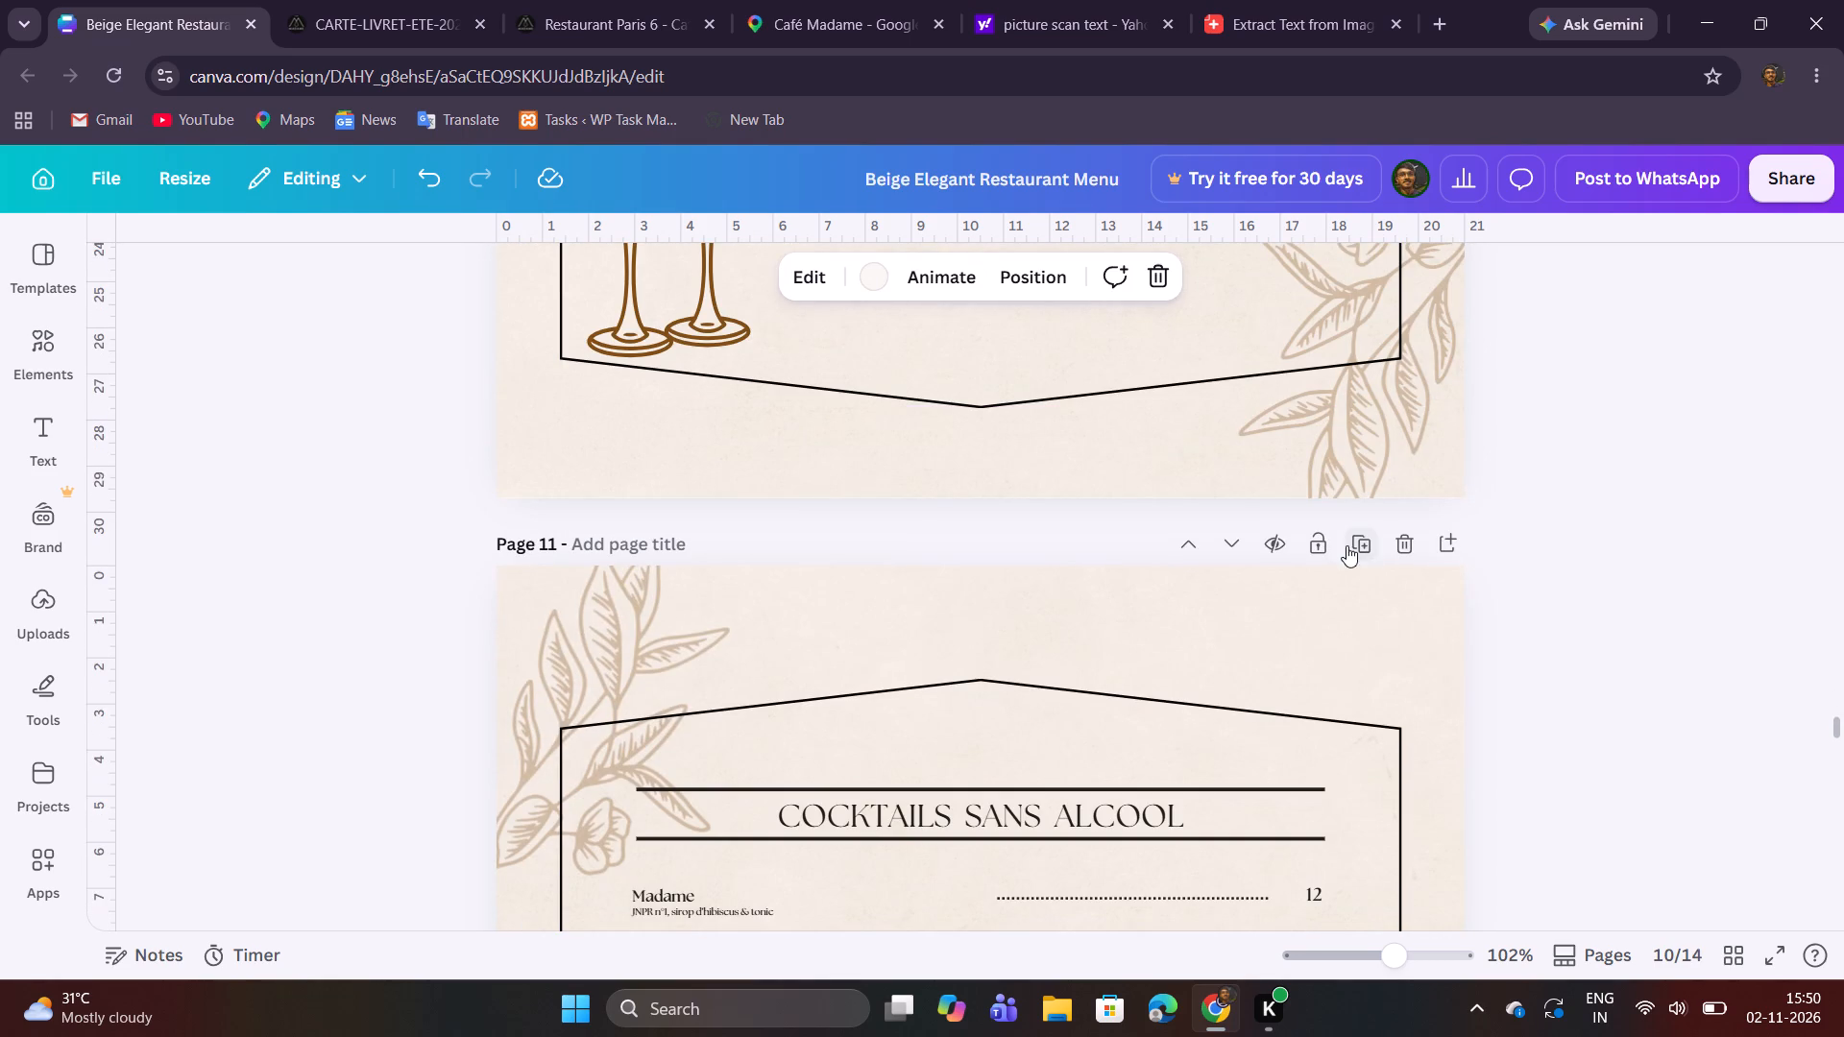
Move the duplicated Cocktails sans alcool page to position 13, directly after the Apéritifs page and before the Iced Beverages template page.
{"action": "left_click", "coordinate": [1248, 548]}
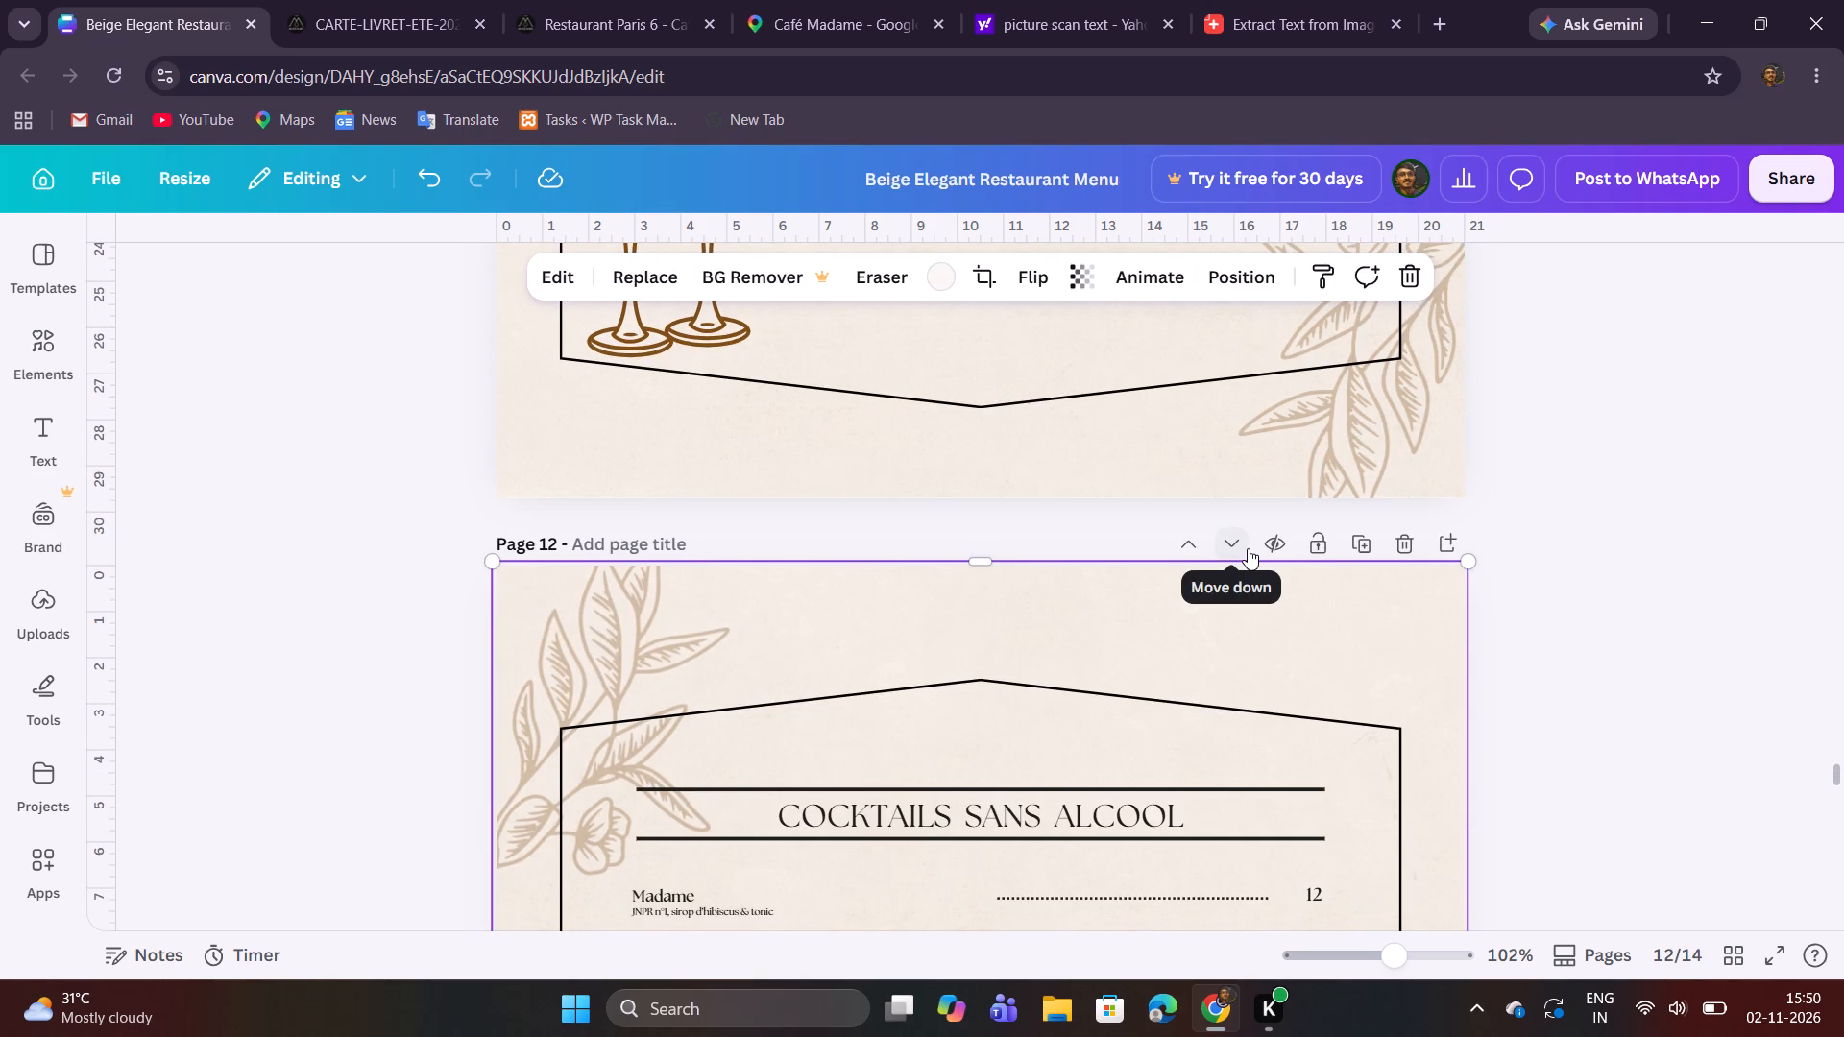
{"action": "left_click", "coordinate": [1248, 548]}
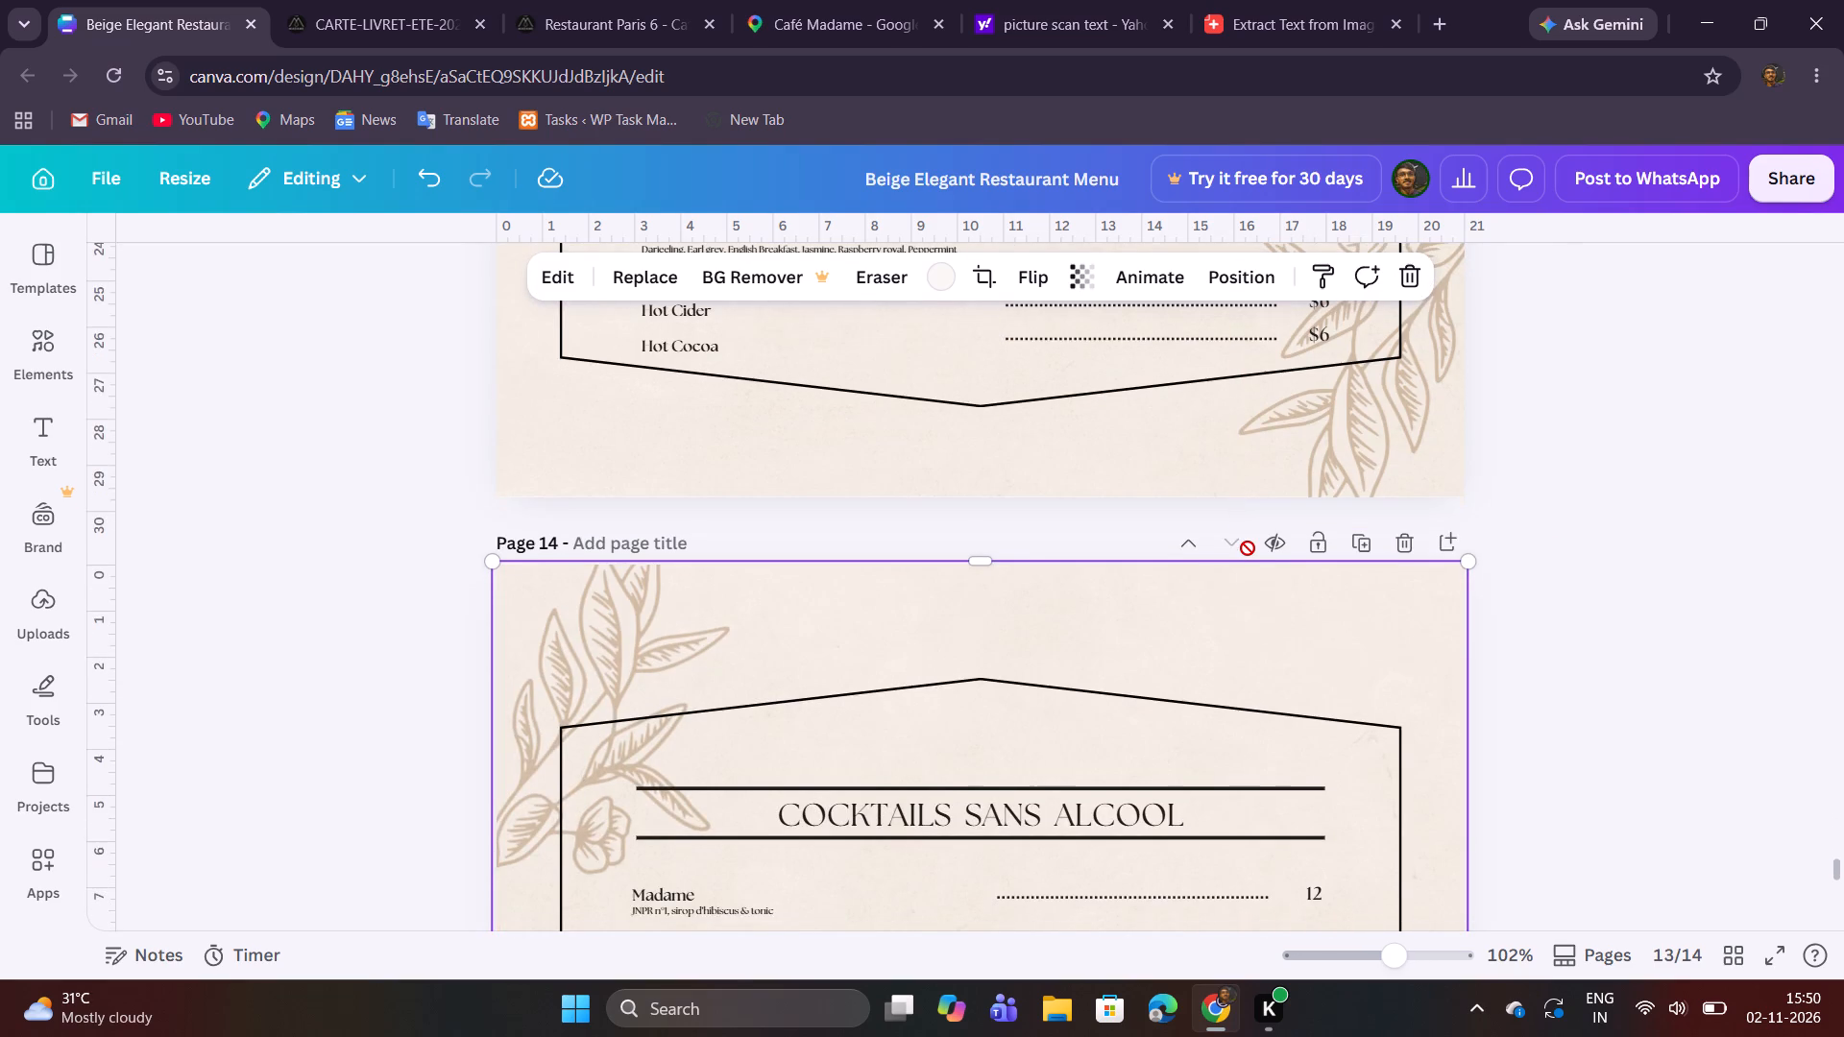
{"action": "scroll", "coordinate": [1248, 548], "scroll_direction": "up", "scroll_amount": 8}
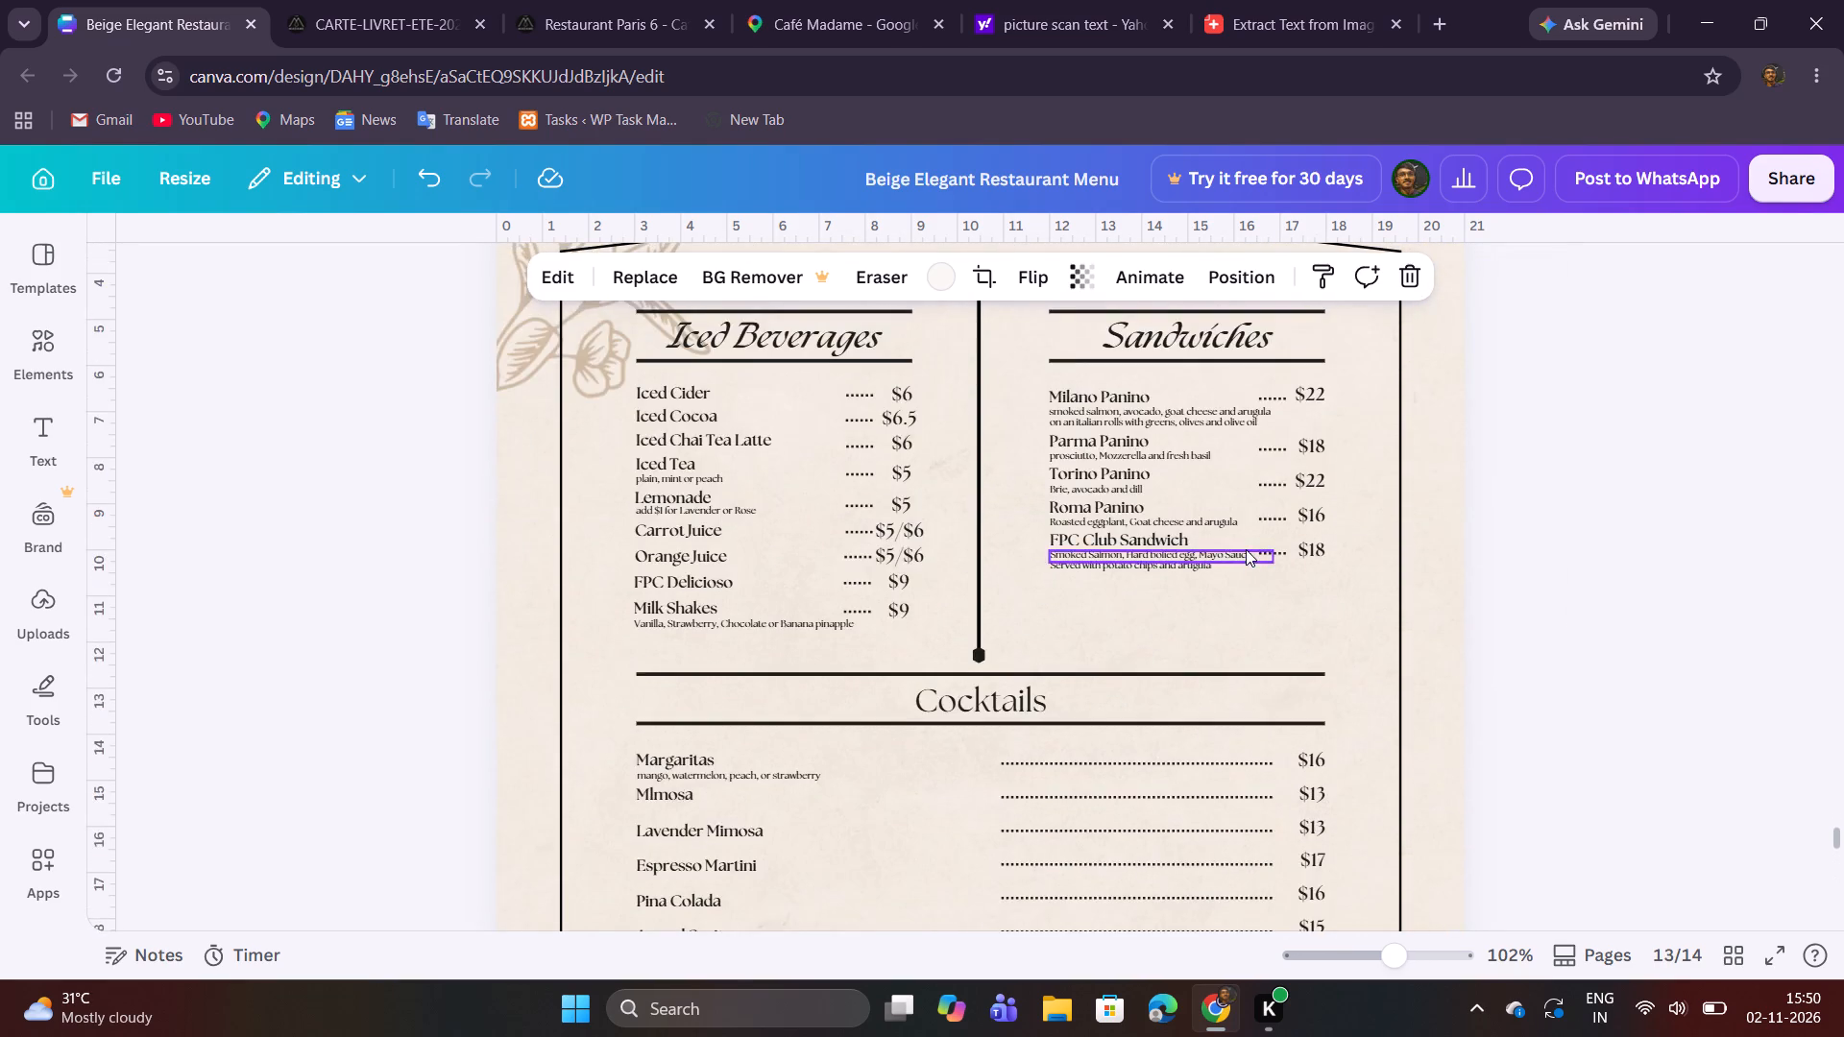
{"action": "scroll", "coordinate": [1246, 549], "scroll_direction": "up", "scroll_amount": 2}
{"action": "scroll", "coordinate": [1246, 549], "scroll_direction": "down", "scroll_amount": 7}
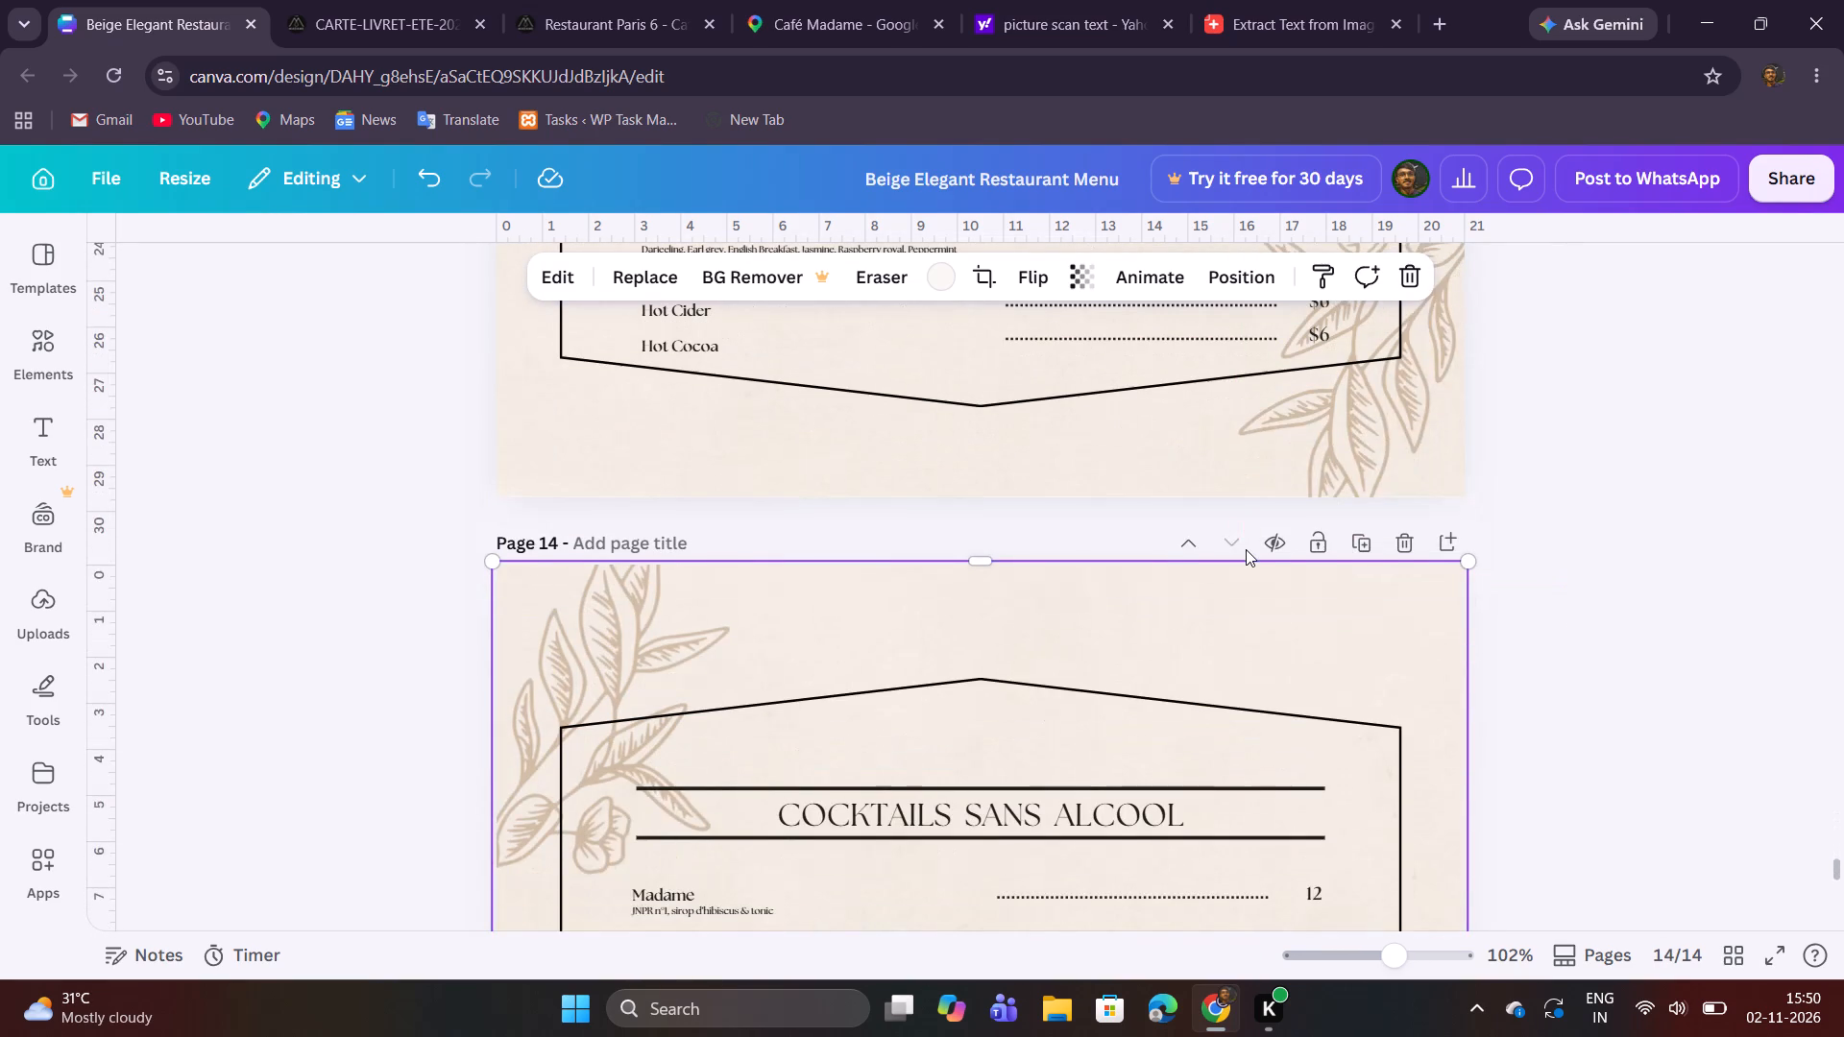
{"action": "left_click", "coordinate": [1194, 424]}
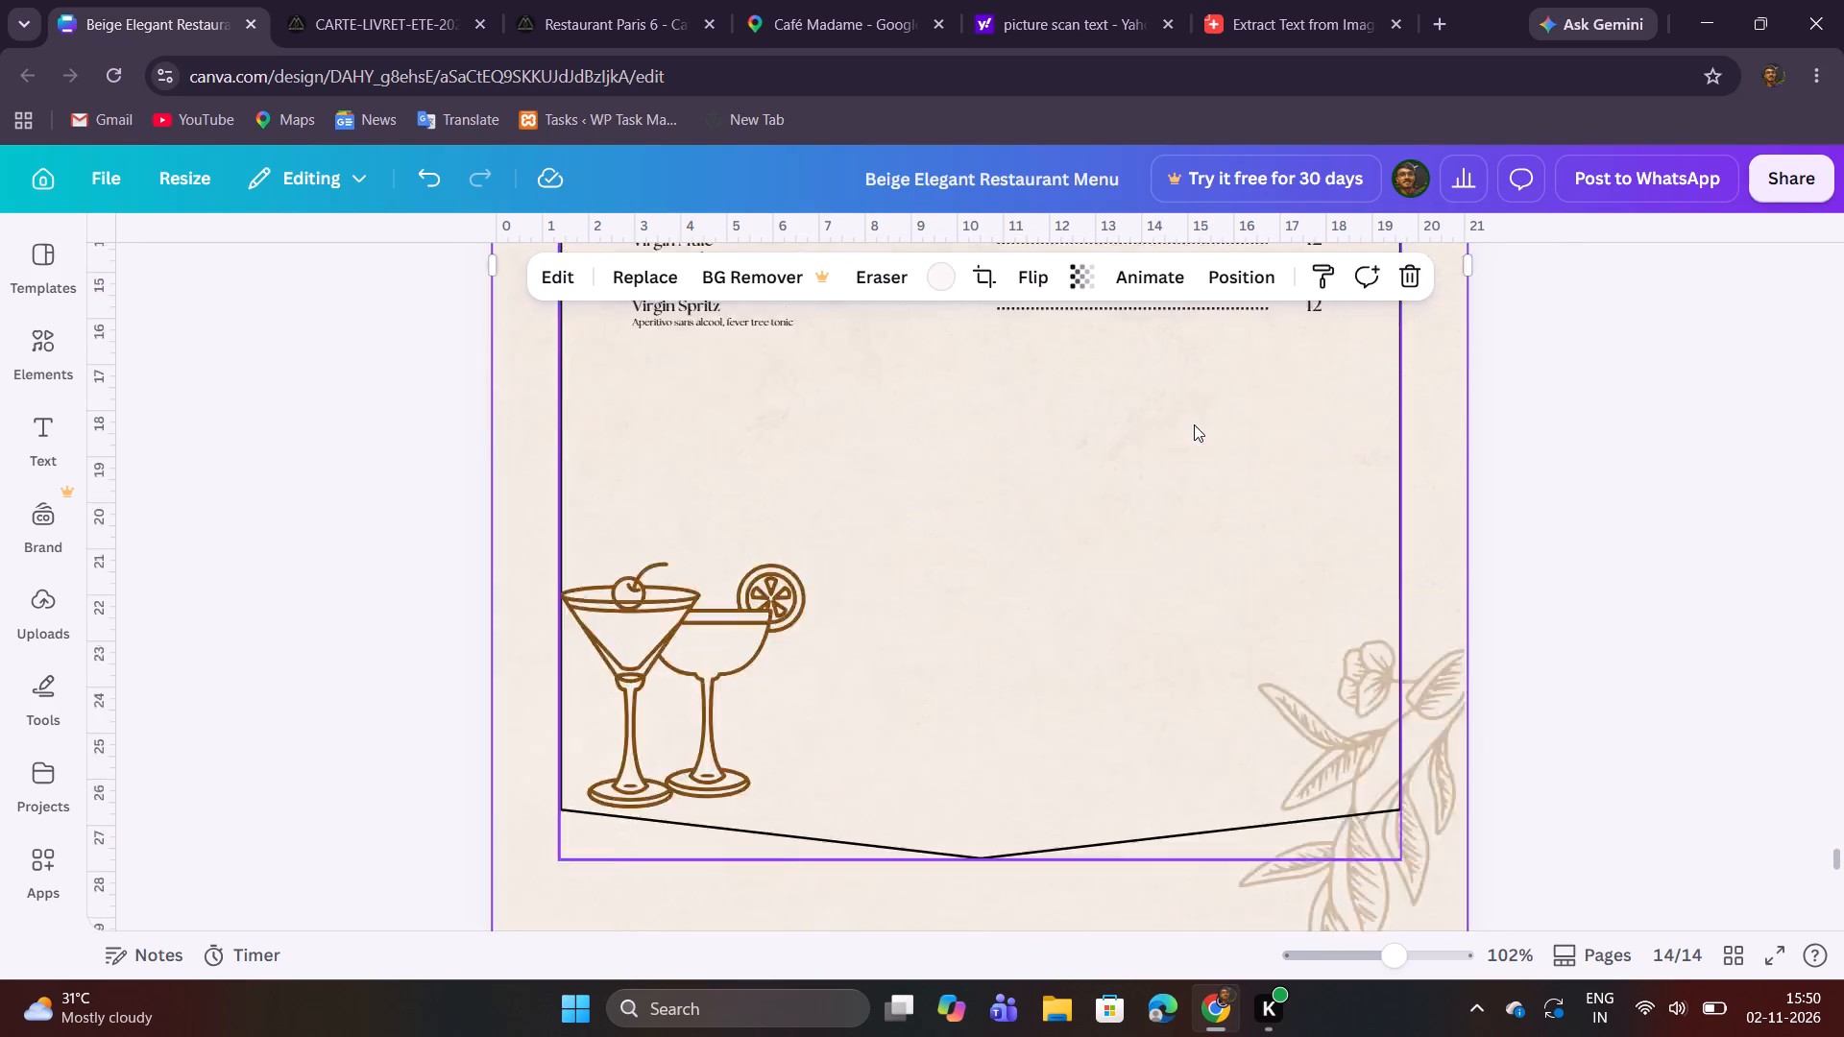
{"action": "scroll", "coordinate": [1165, 559], "scroll_direction": "up", "scroll_amount": 2}
{"action": "scroll", "coordinate": [1165, 559], "scroll_direction": "down", "scroll_amount": 3}
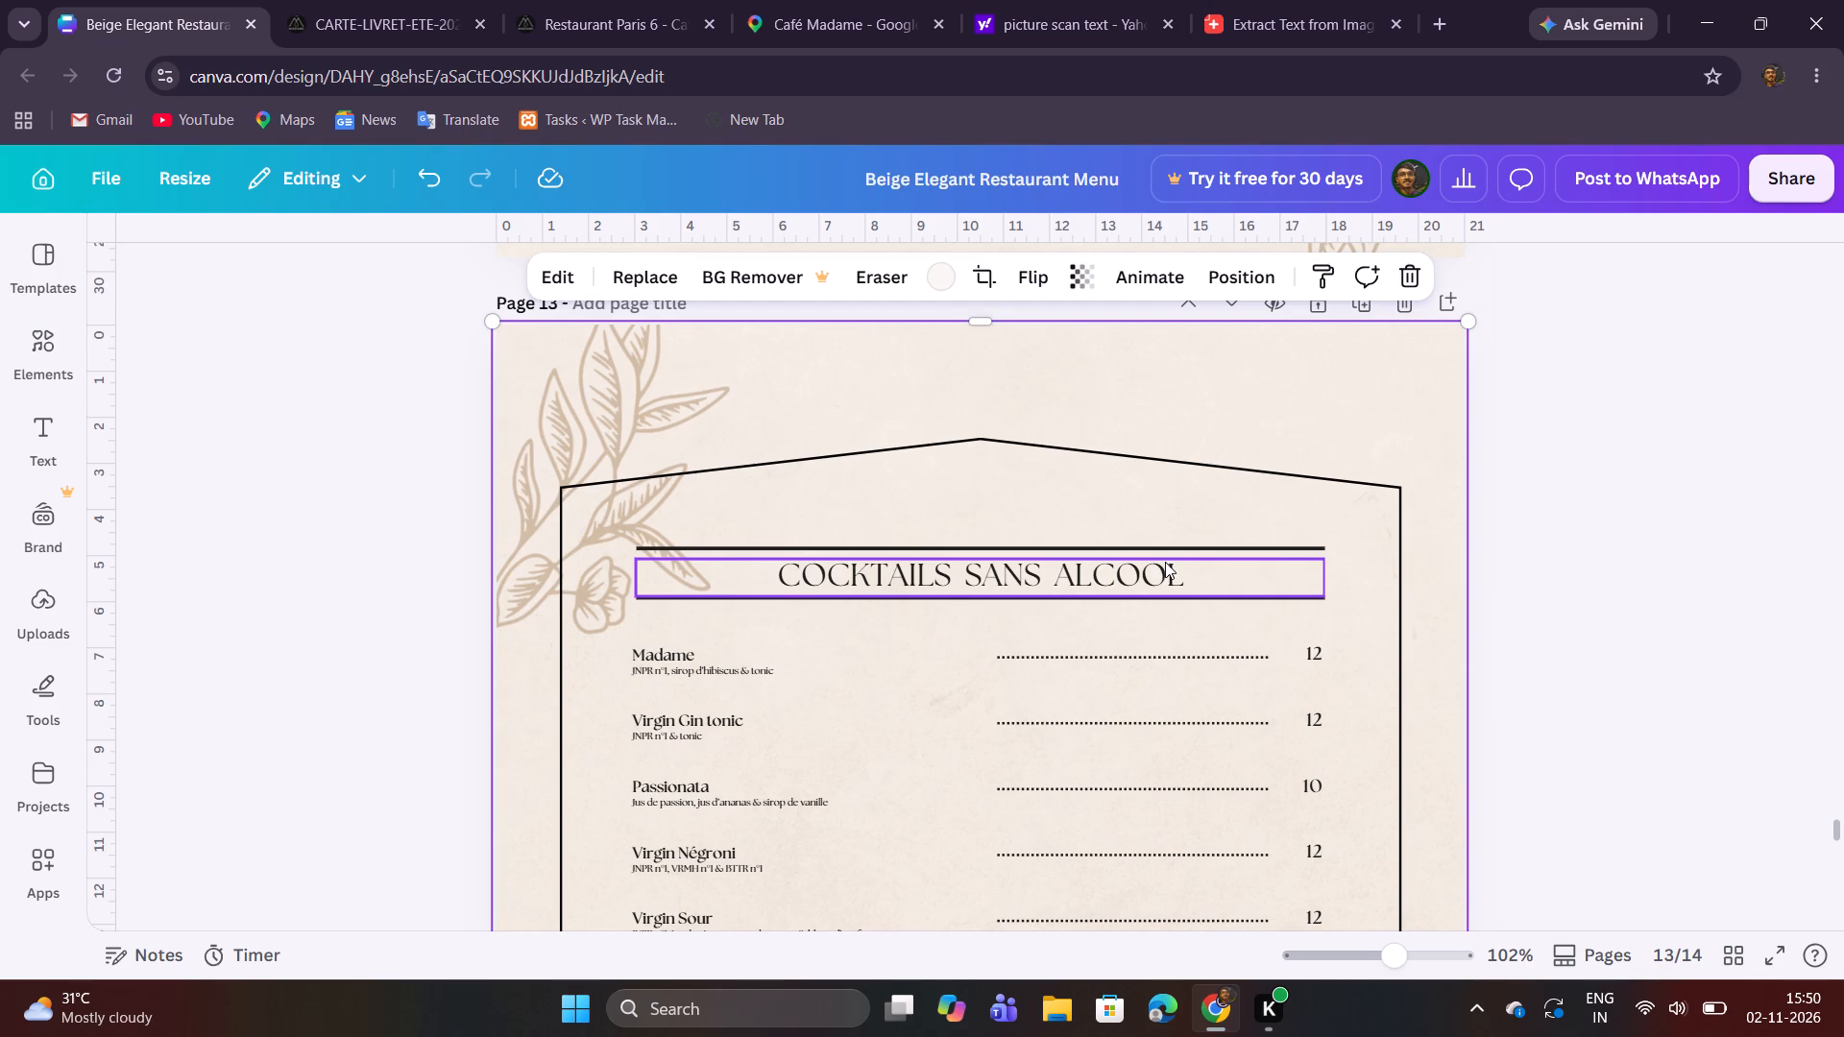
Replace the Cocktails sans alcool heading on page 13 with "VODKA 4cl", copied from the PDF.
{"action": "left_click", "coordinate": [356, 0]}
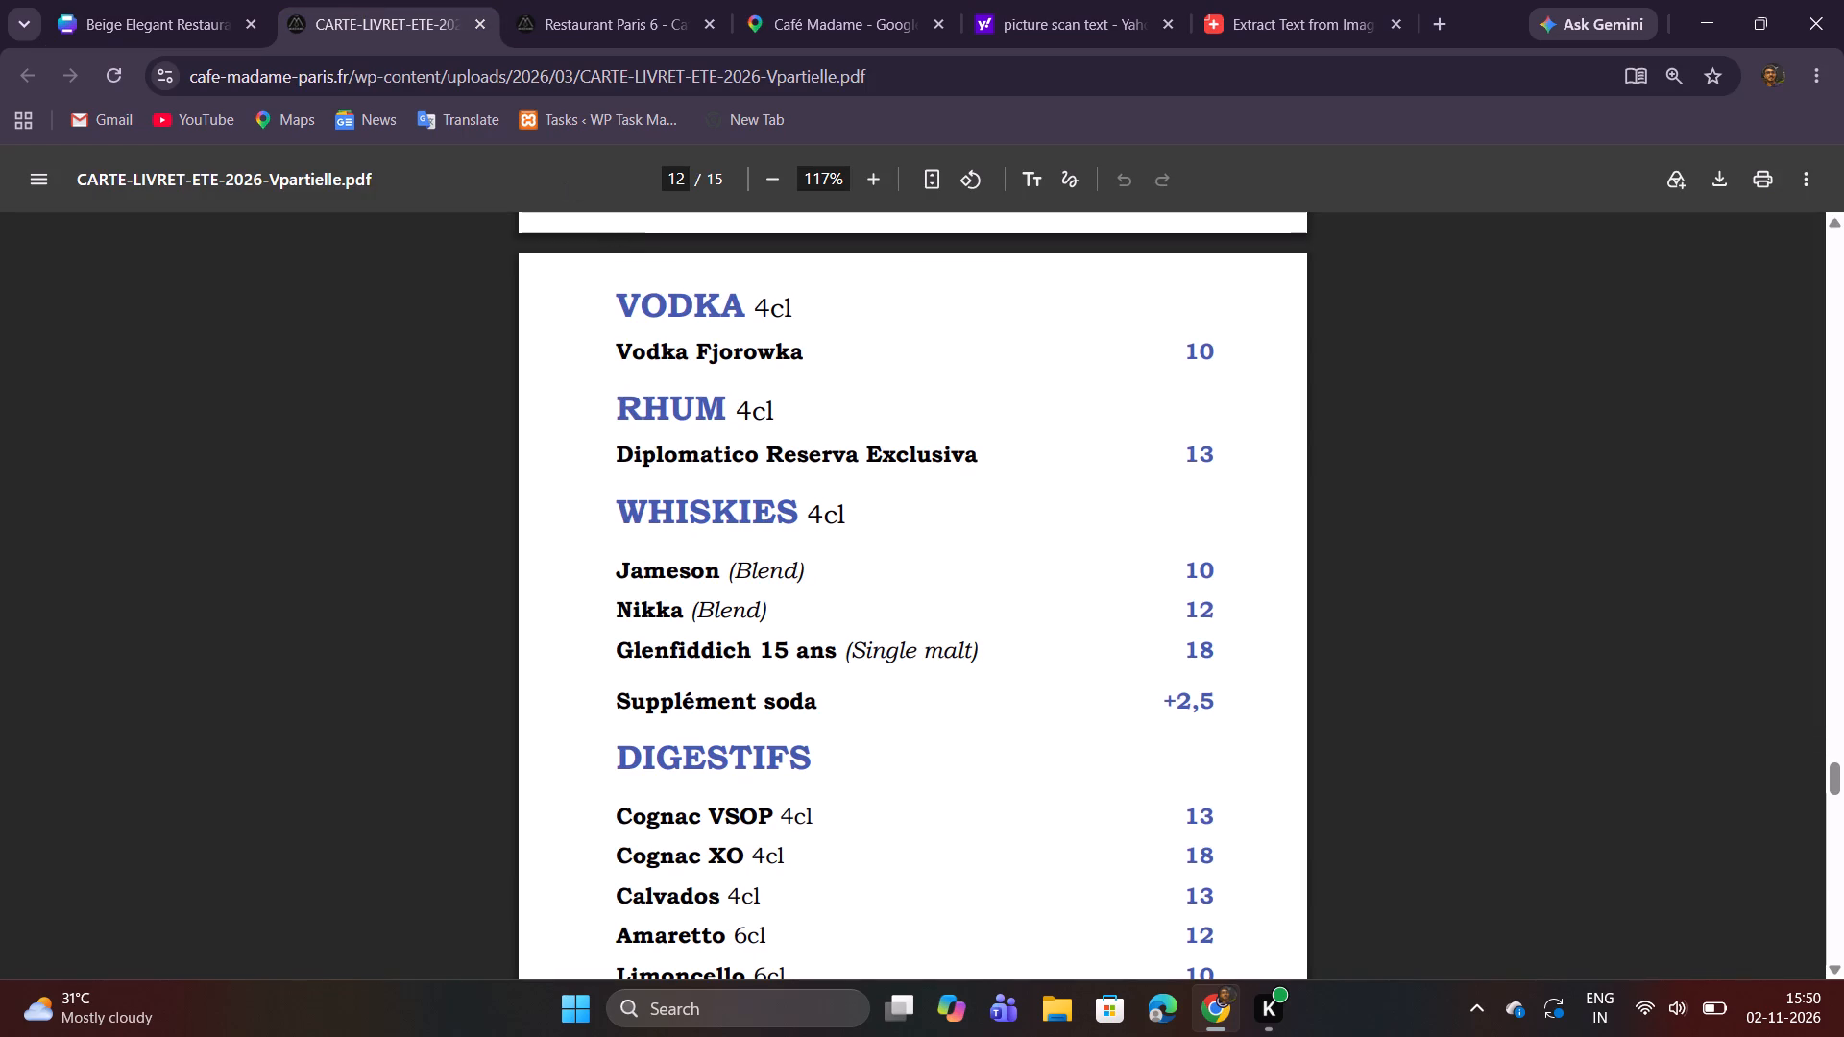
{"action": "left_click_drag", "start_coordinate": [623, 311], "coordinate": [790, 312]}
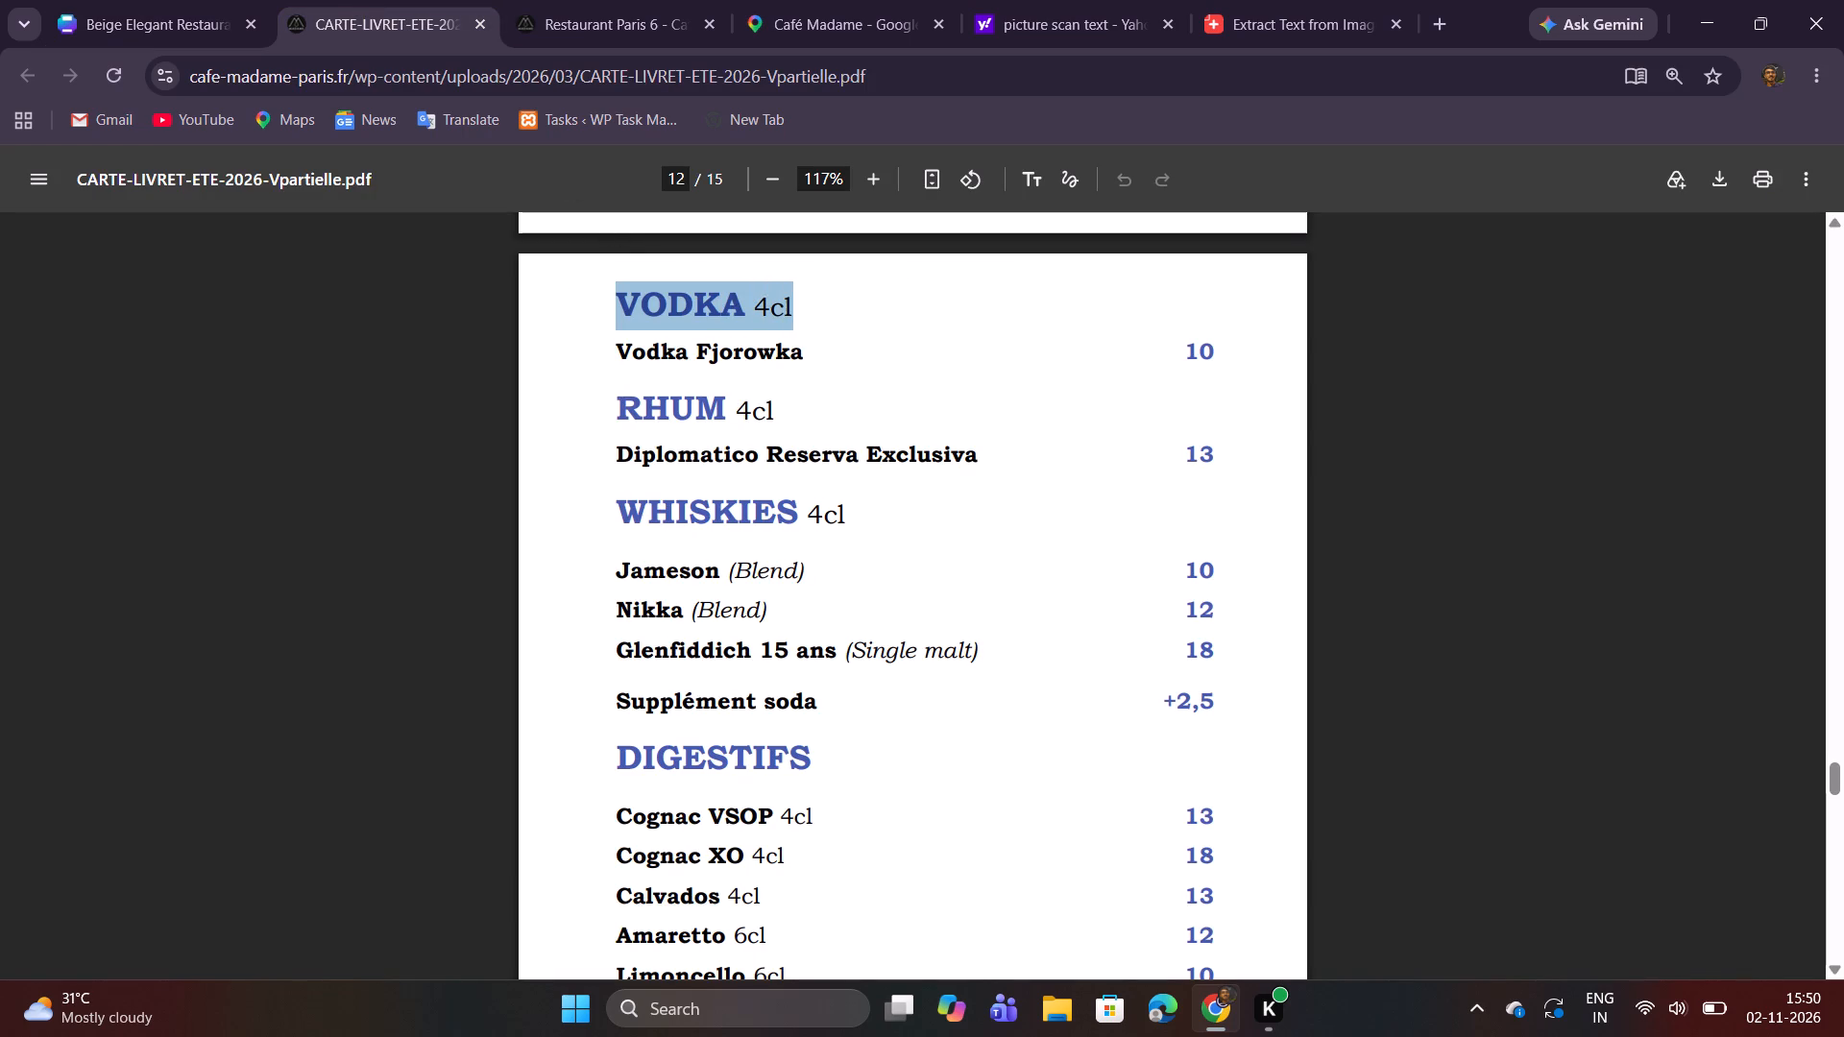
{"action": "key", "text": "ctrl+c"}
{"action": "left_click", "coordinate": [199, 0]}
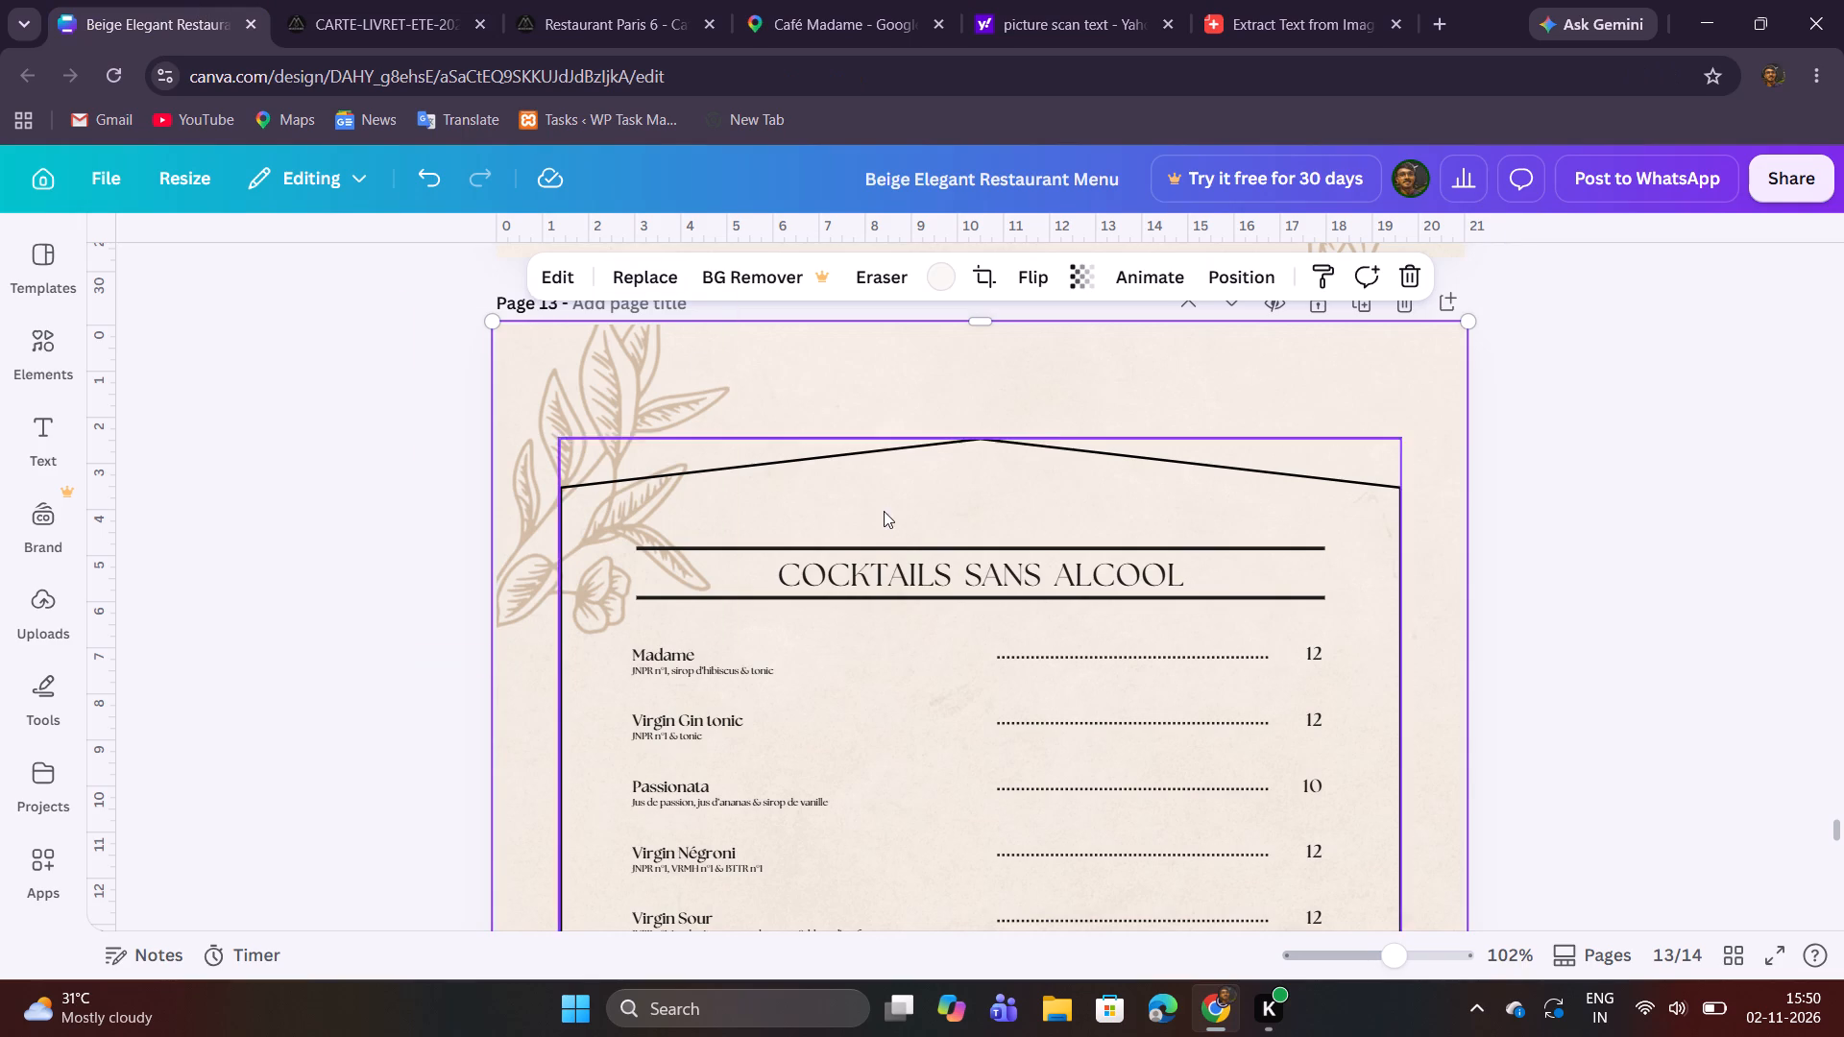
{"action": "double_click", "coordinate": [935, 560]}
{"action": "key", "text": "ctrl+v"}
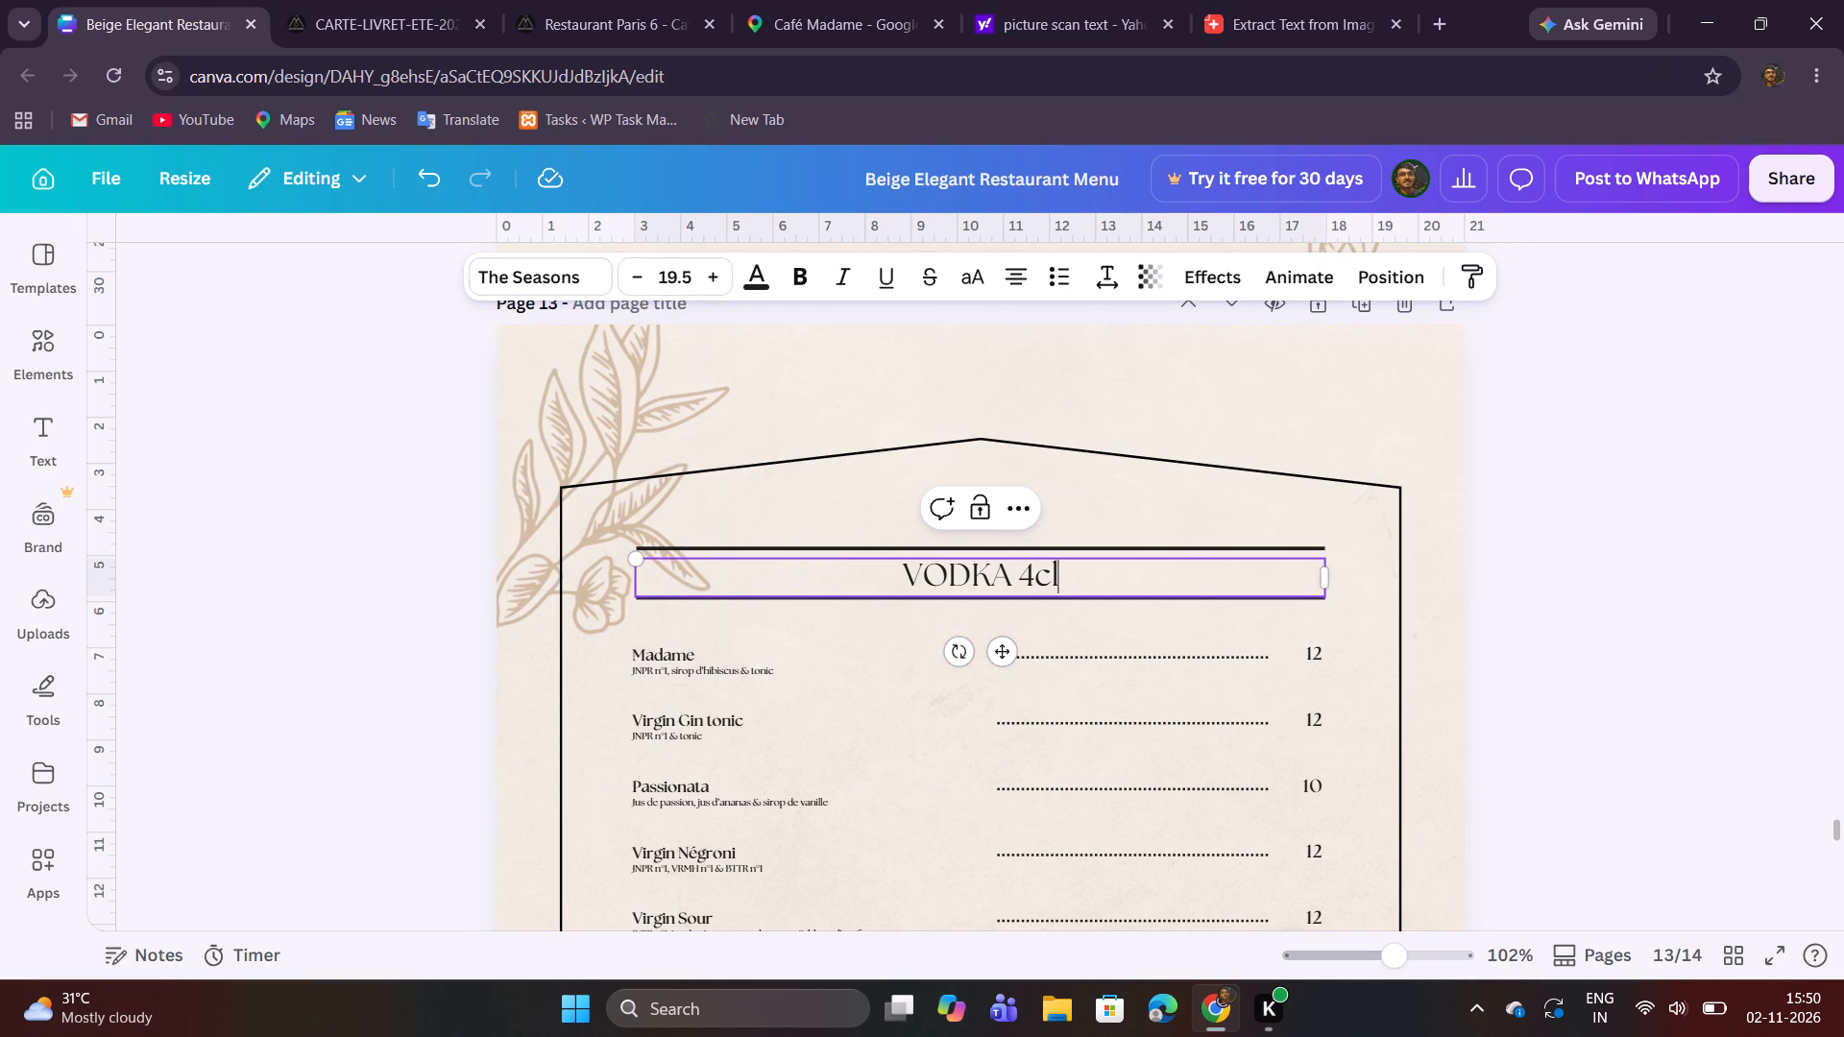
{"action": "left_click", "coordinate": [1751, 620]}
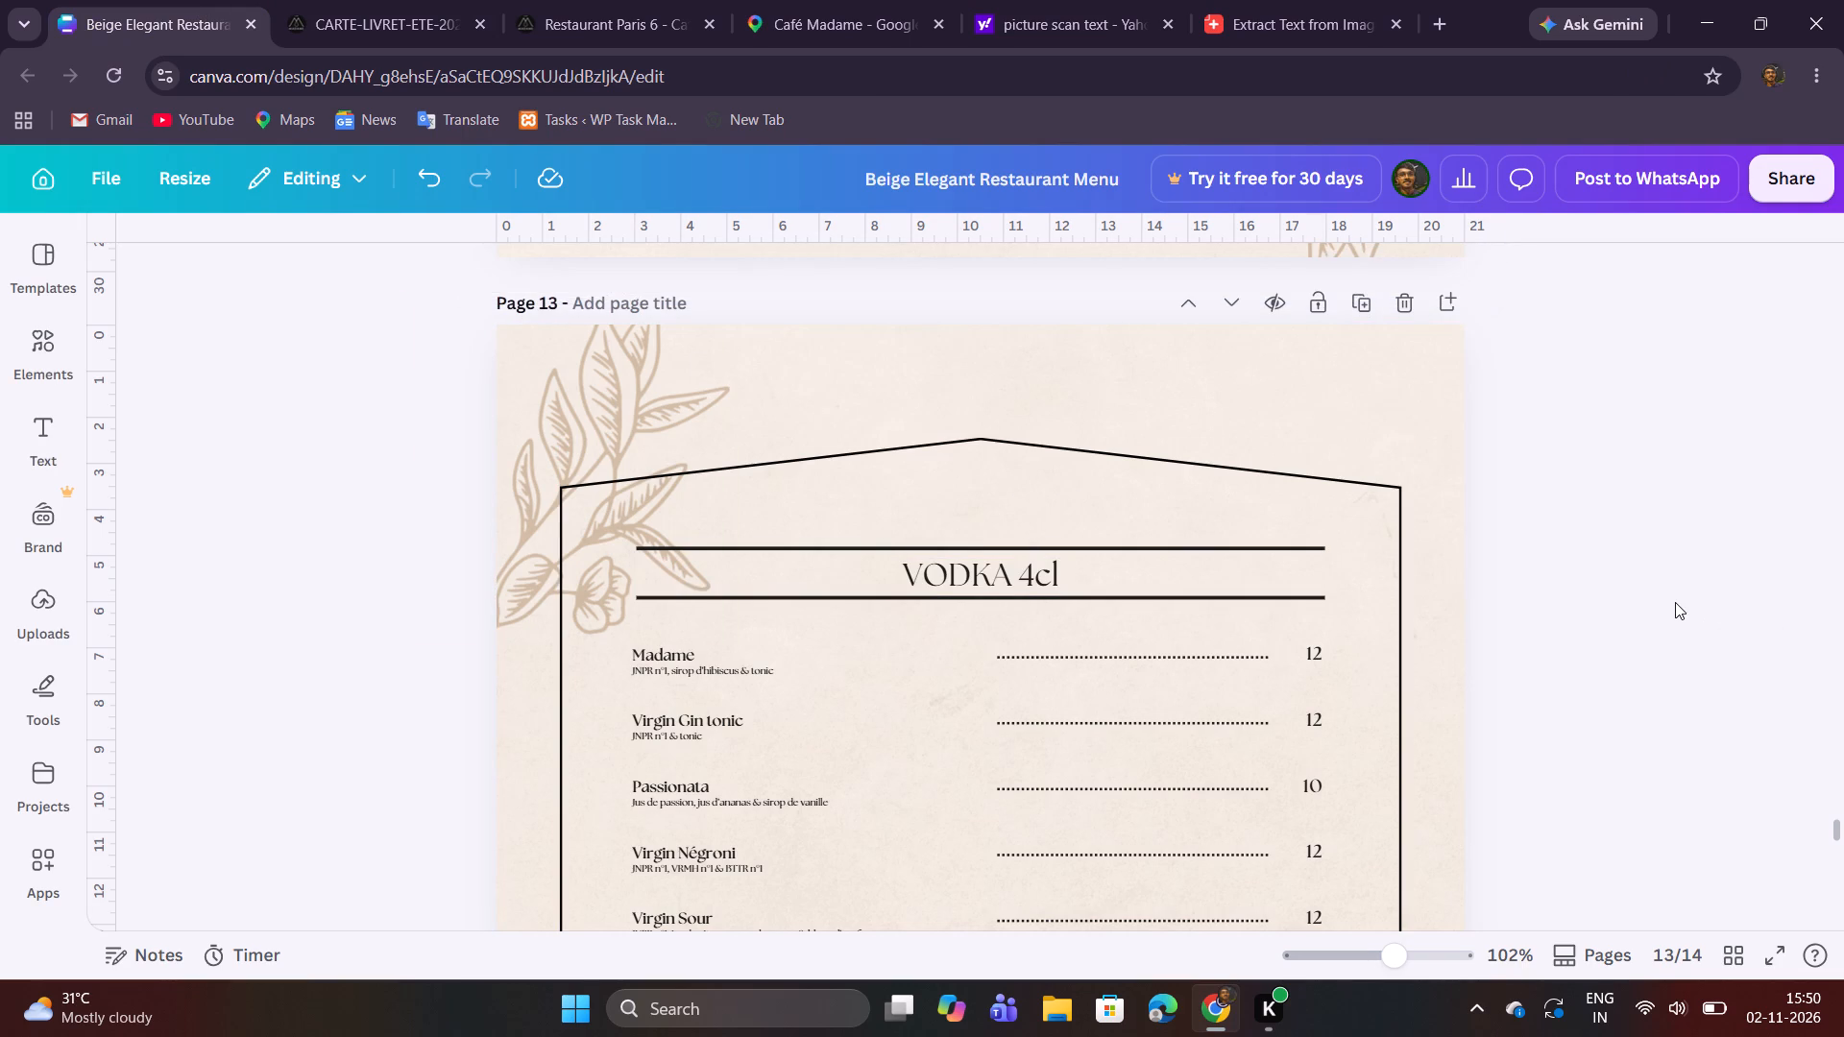
Copy Vodka Fjorowka from the PDF, and compare the PDF's Vodka to Digestifs list with the item rows on page 13.
{"action": "left_click", "coordinate": [302, 0]}
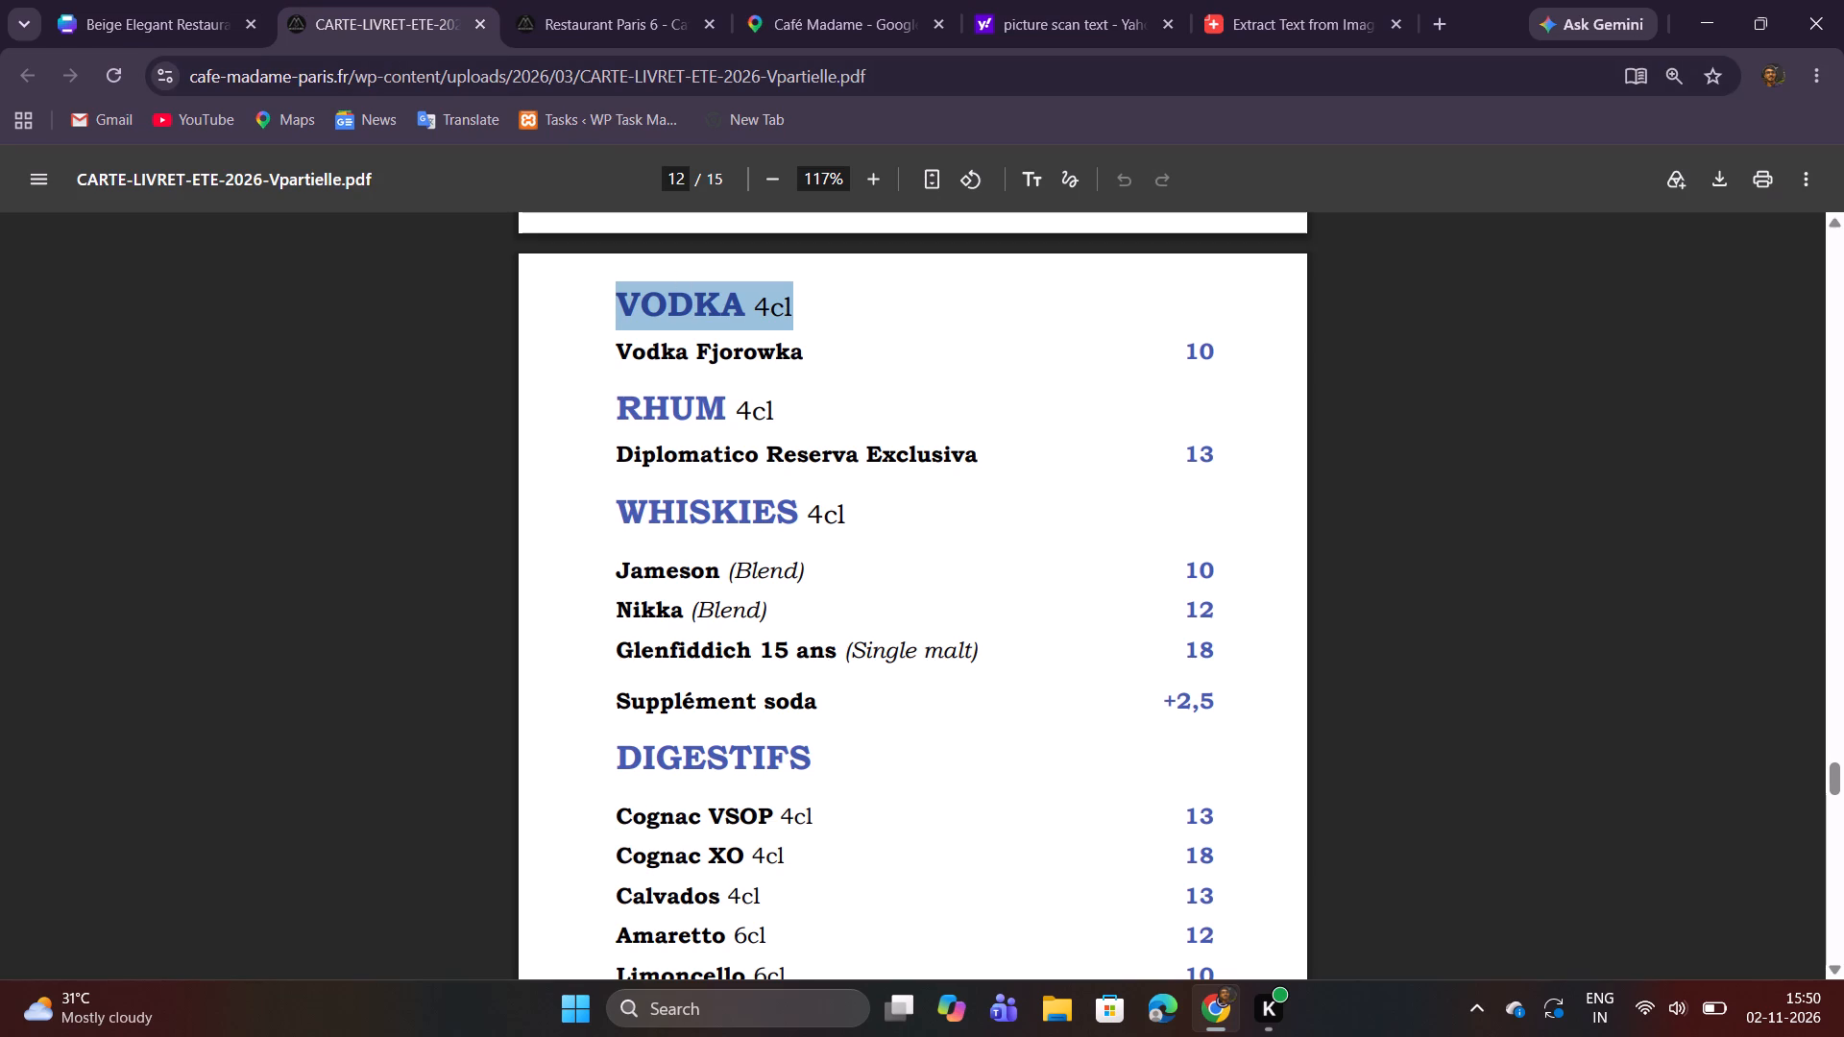
{"action": "left_click_drag", "start_coordinate": [609, 353], "coordinate": [824, 358]}
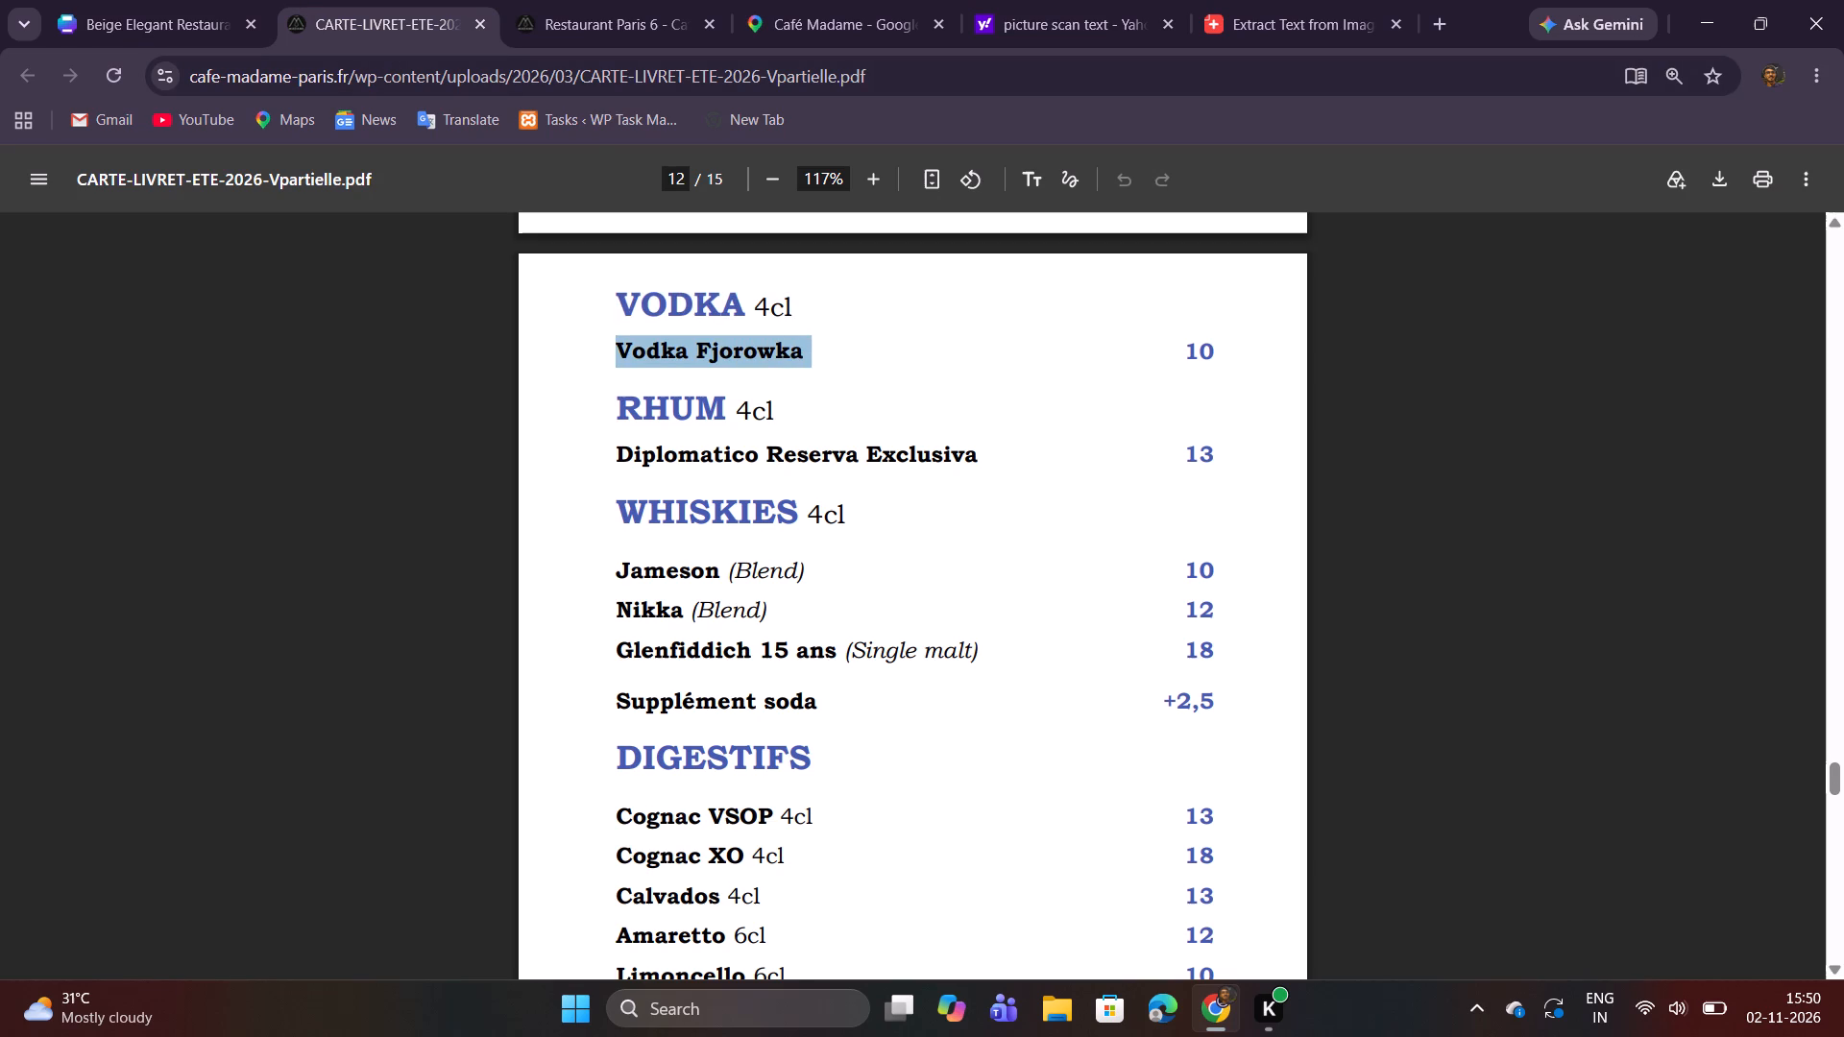
{"action": "key", "text": "ctrl+c"}
{"action": "left_click", "coordinate": [145, 7]}
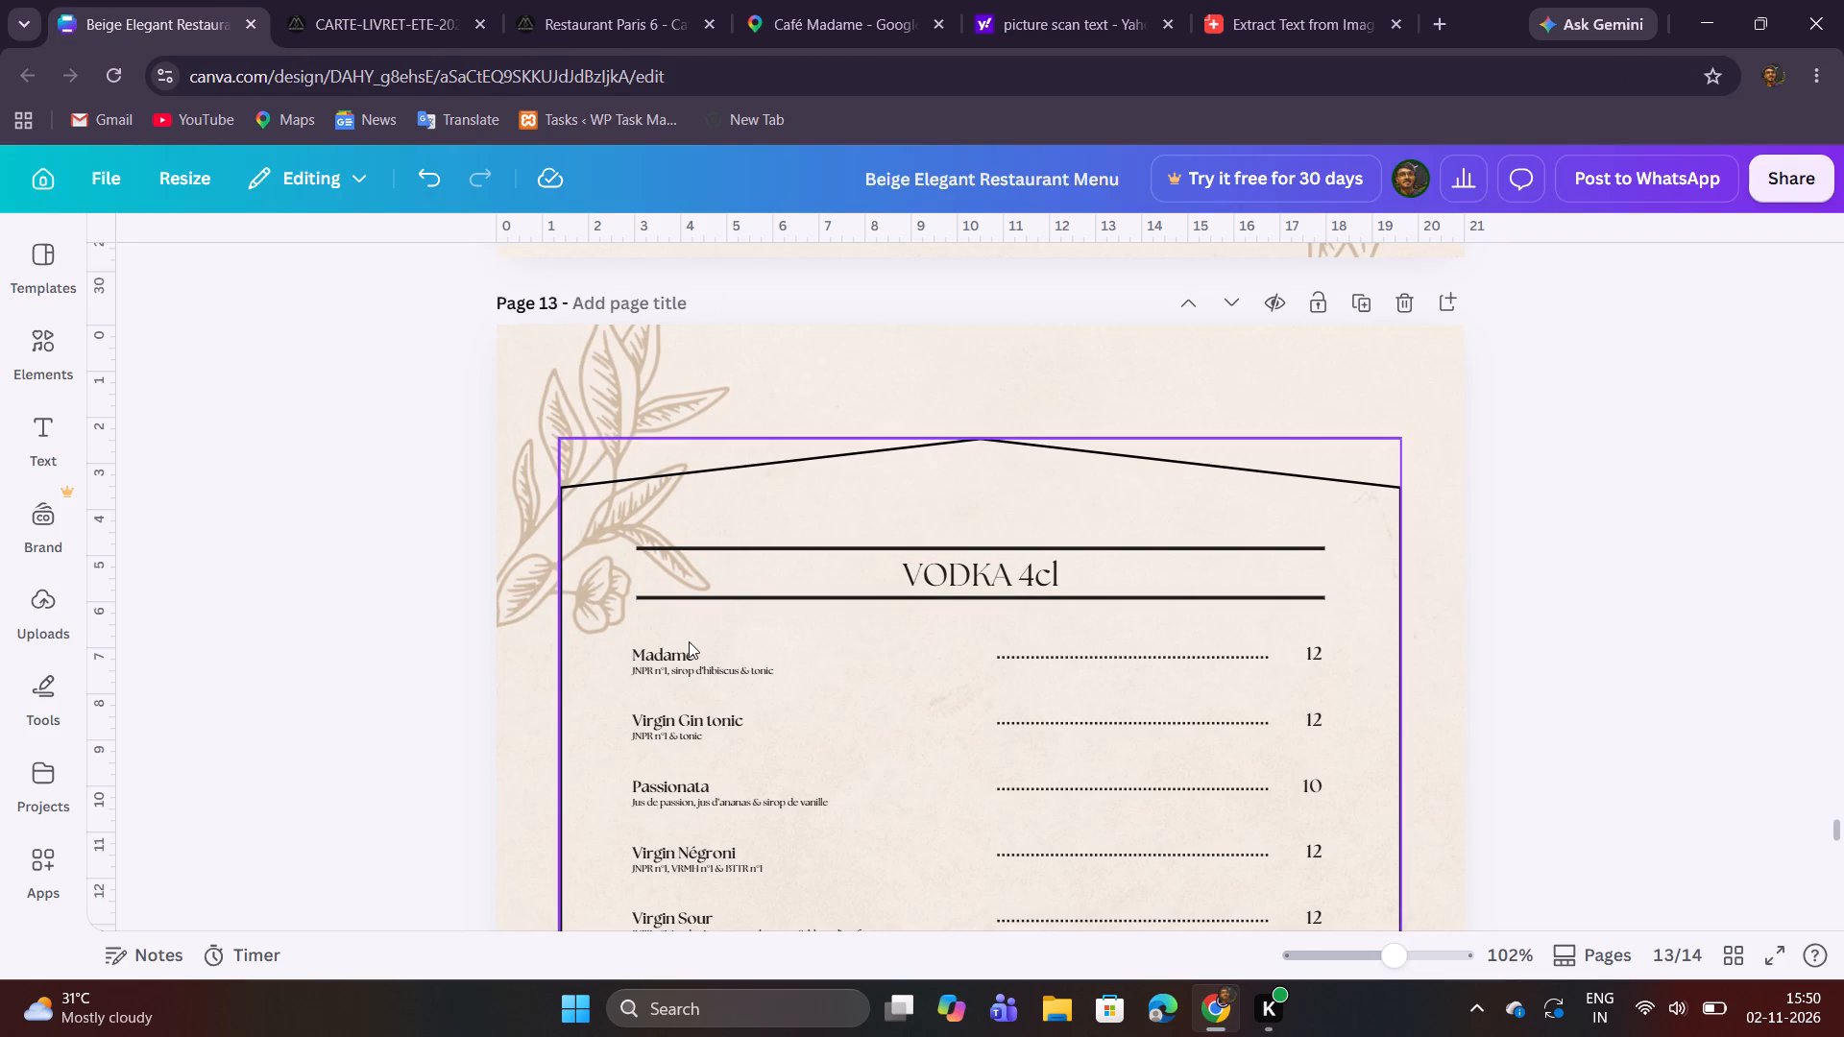
{"action": "left_click", "coordinate": [1410, 962]}
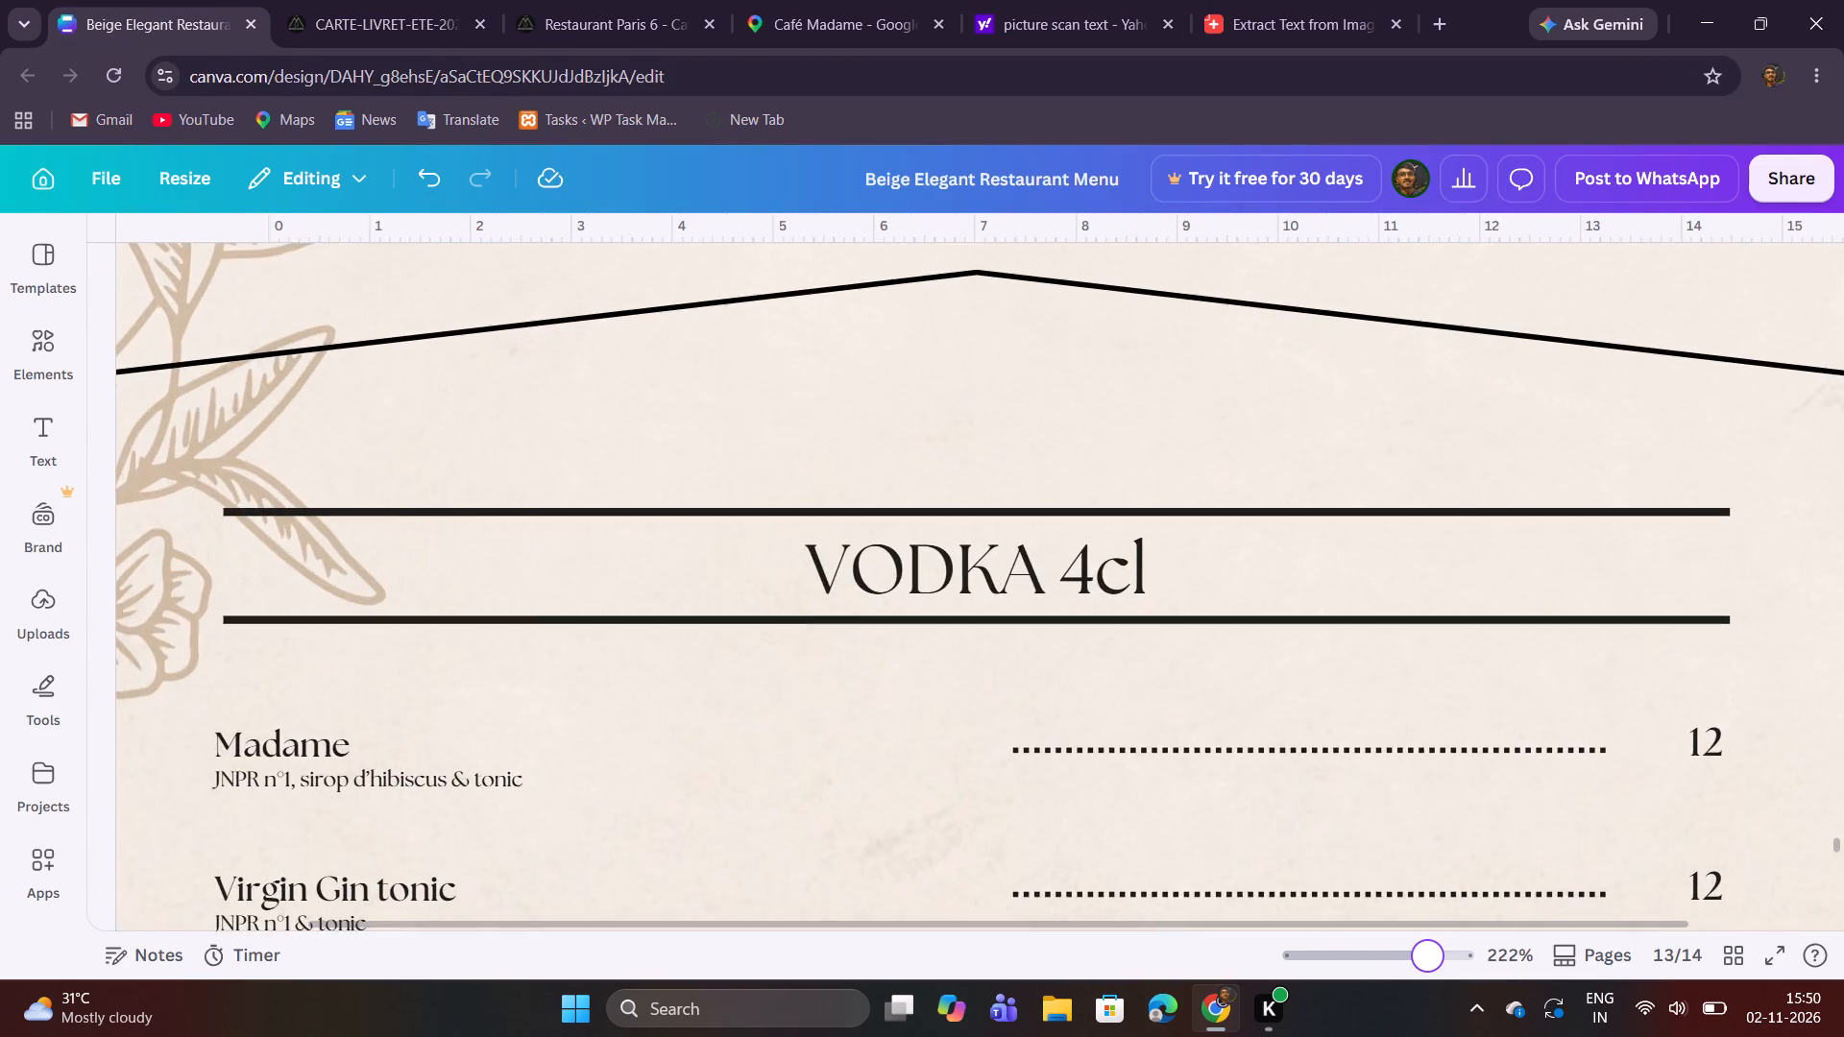
{"action": "scroll", "coordinate": [1348, 756], "scroll_direction": "down", "scroll_amount": 2}
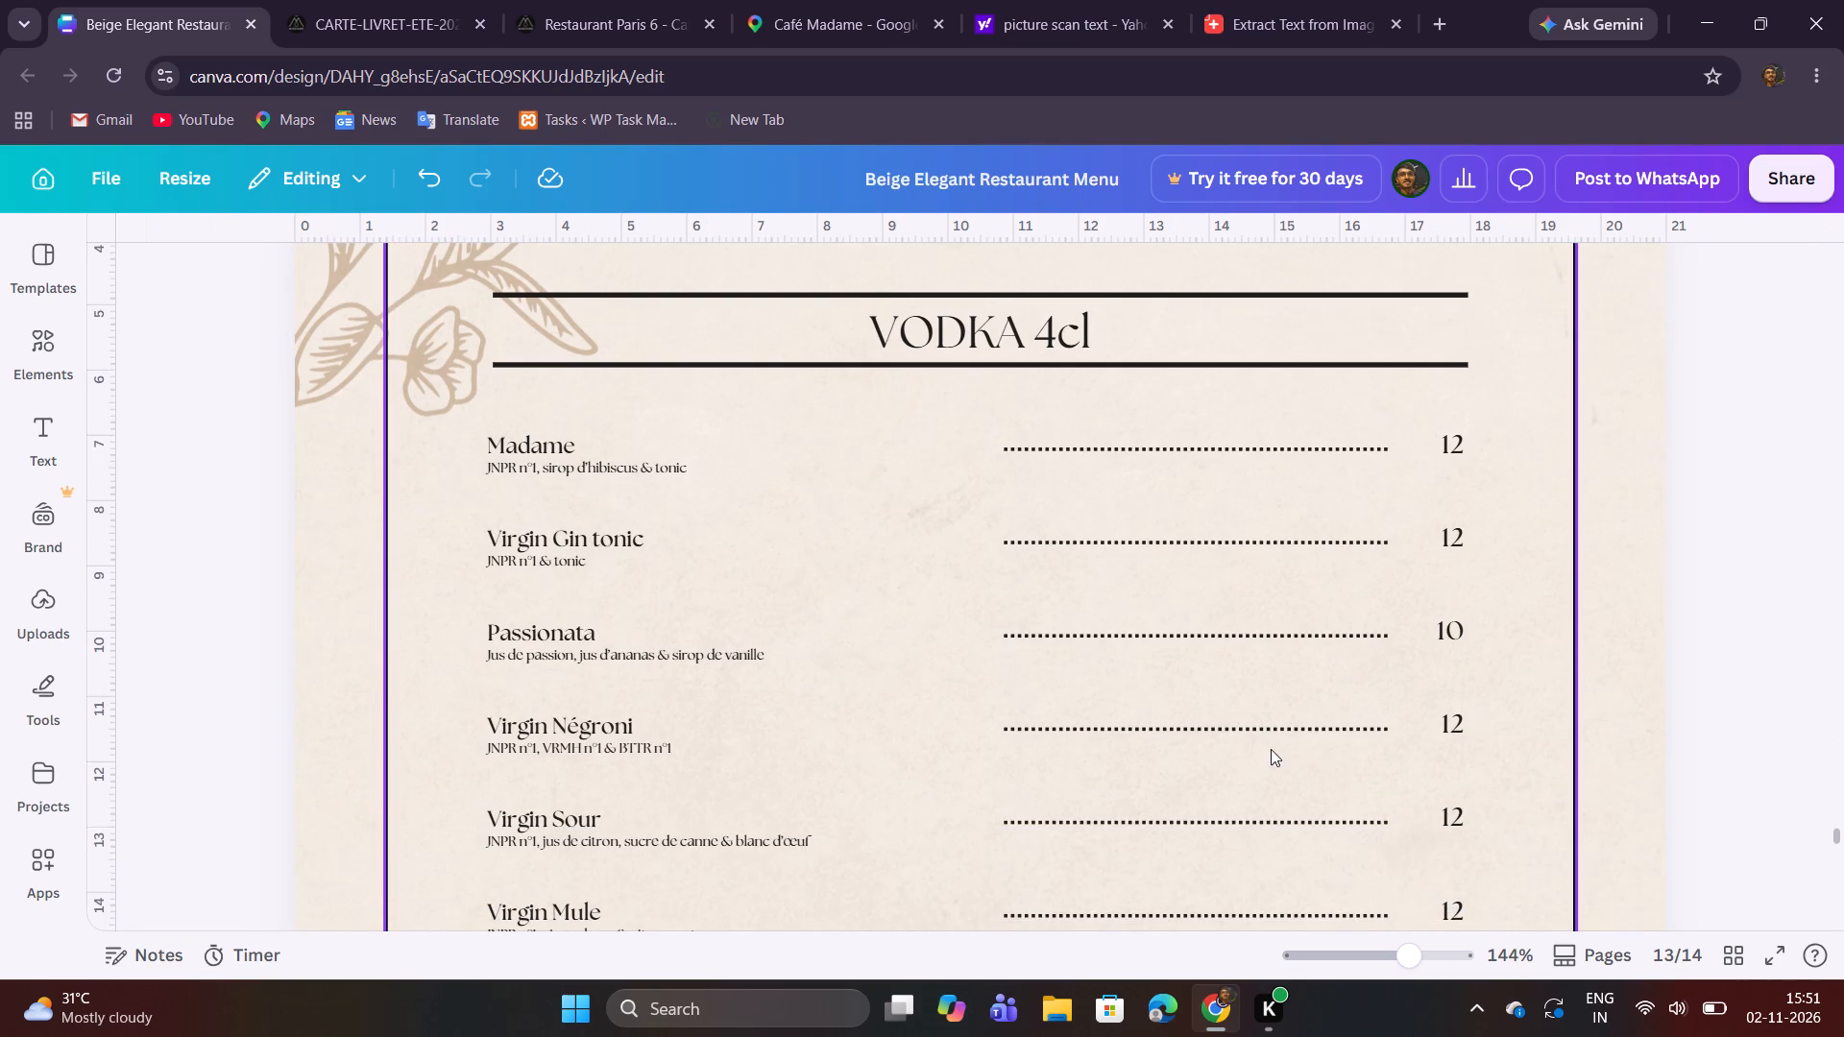
{"action": "left_click", "coordinate": [375, 0]}
{"action": "scroll", "coordinate": [795, 500], "scroll_direction": "down", "scroll_amount": 3}
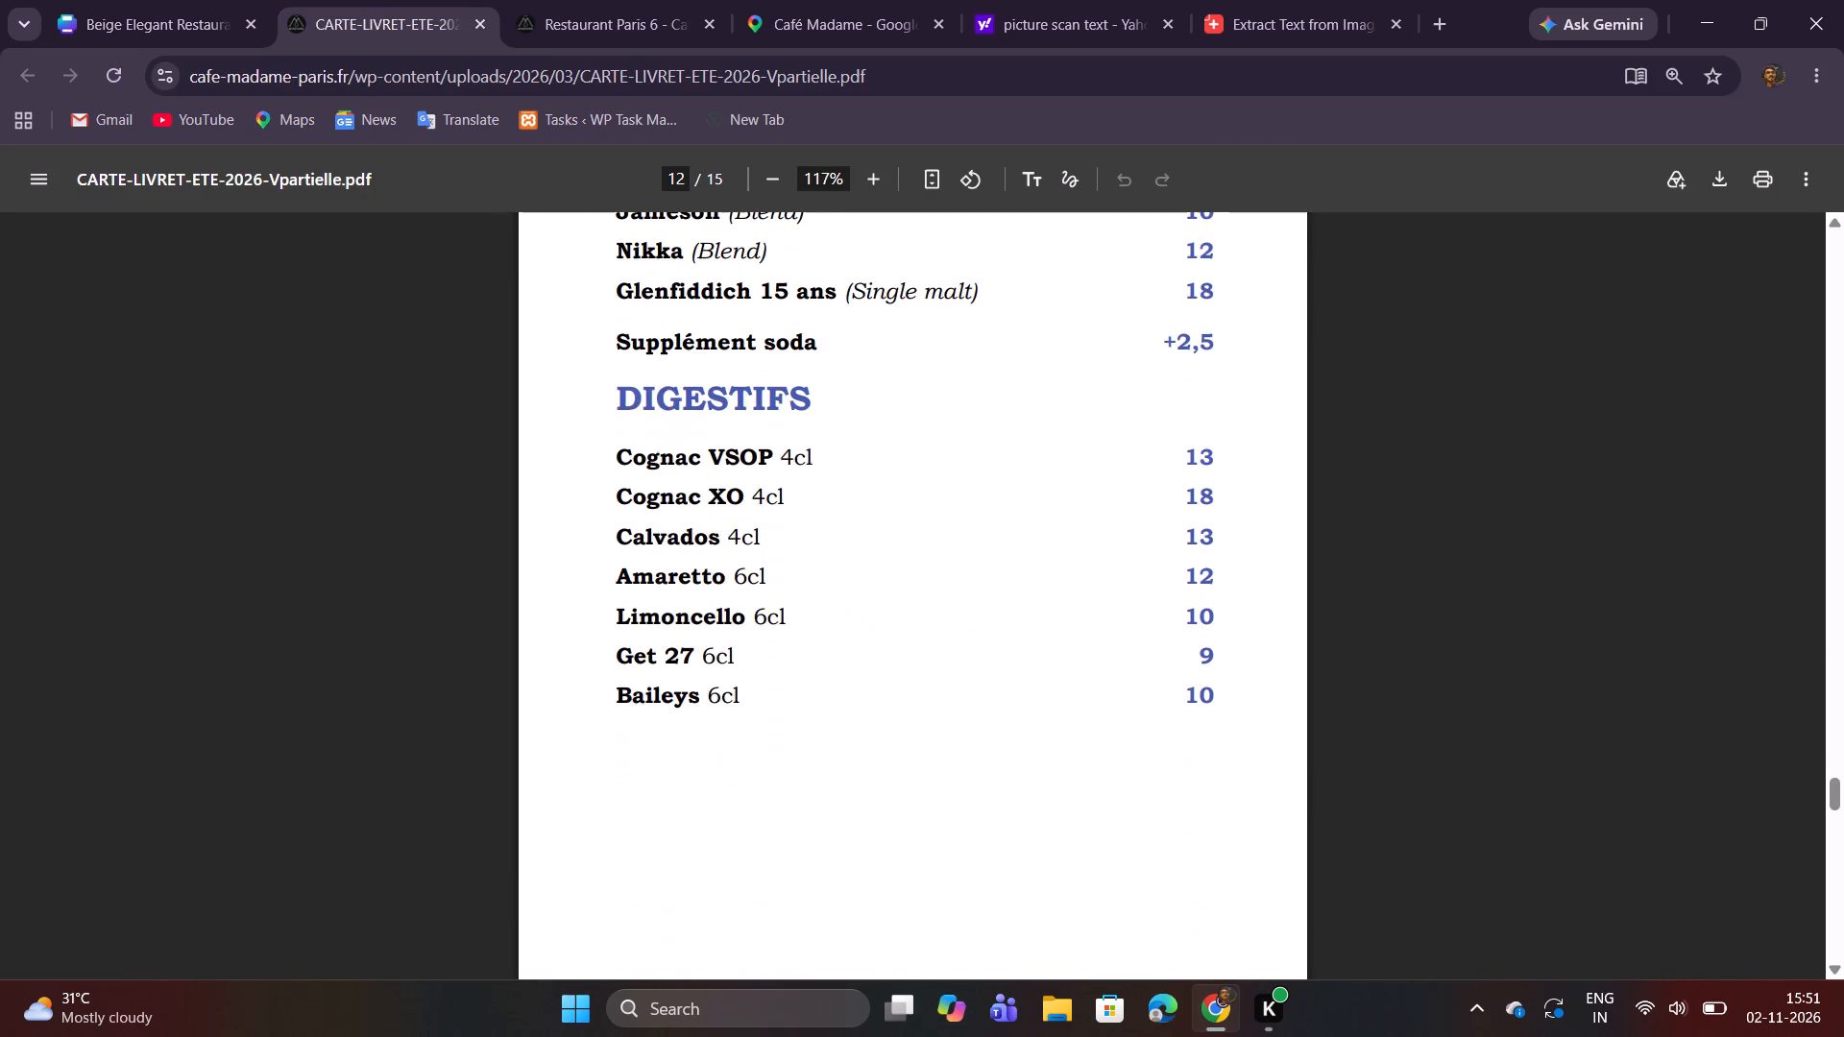
{"action": "scroll", "coordinate": [795, 500], "scroll_direction": "up", "scroll_amount": 3}
{"action": "left_click", "coordinate": [175, 0]}
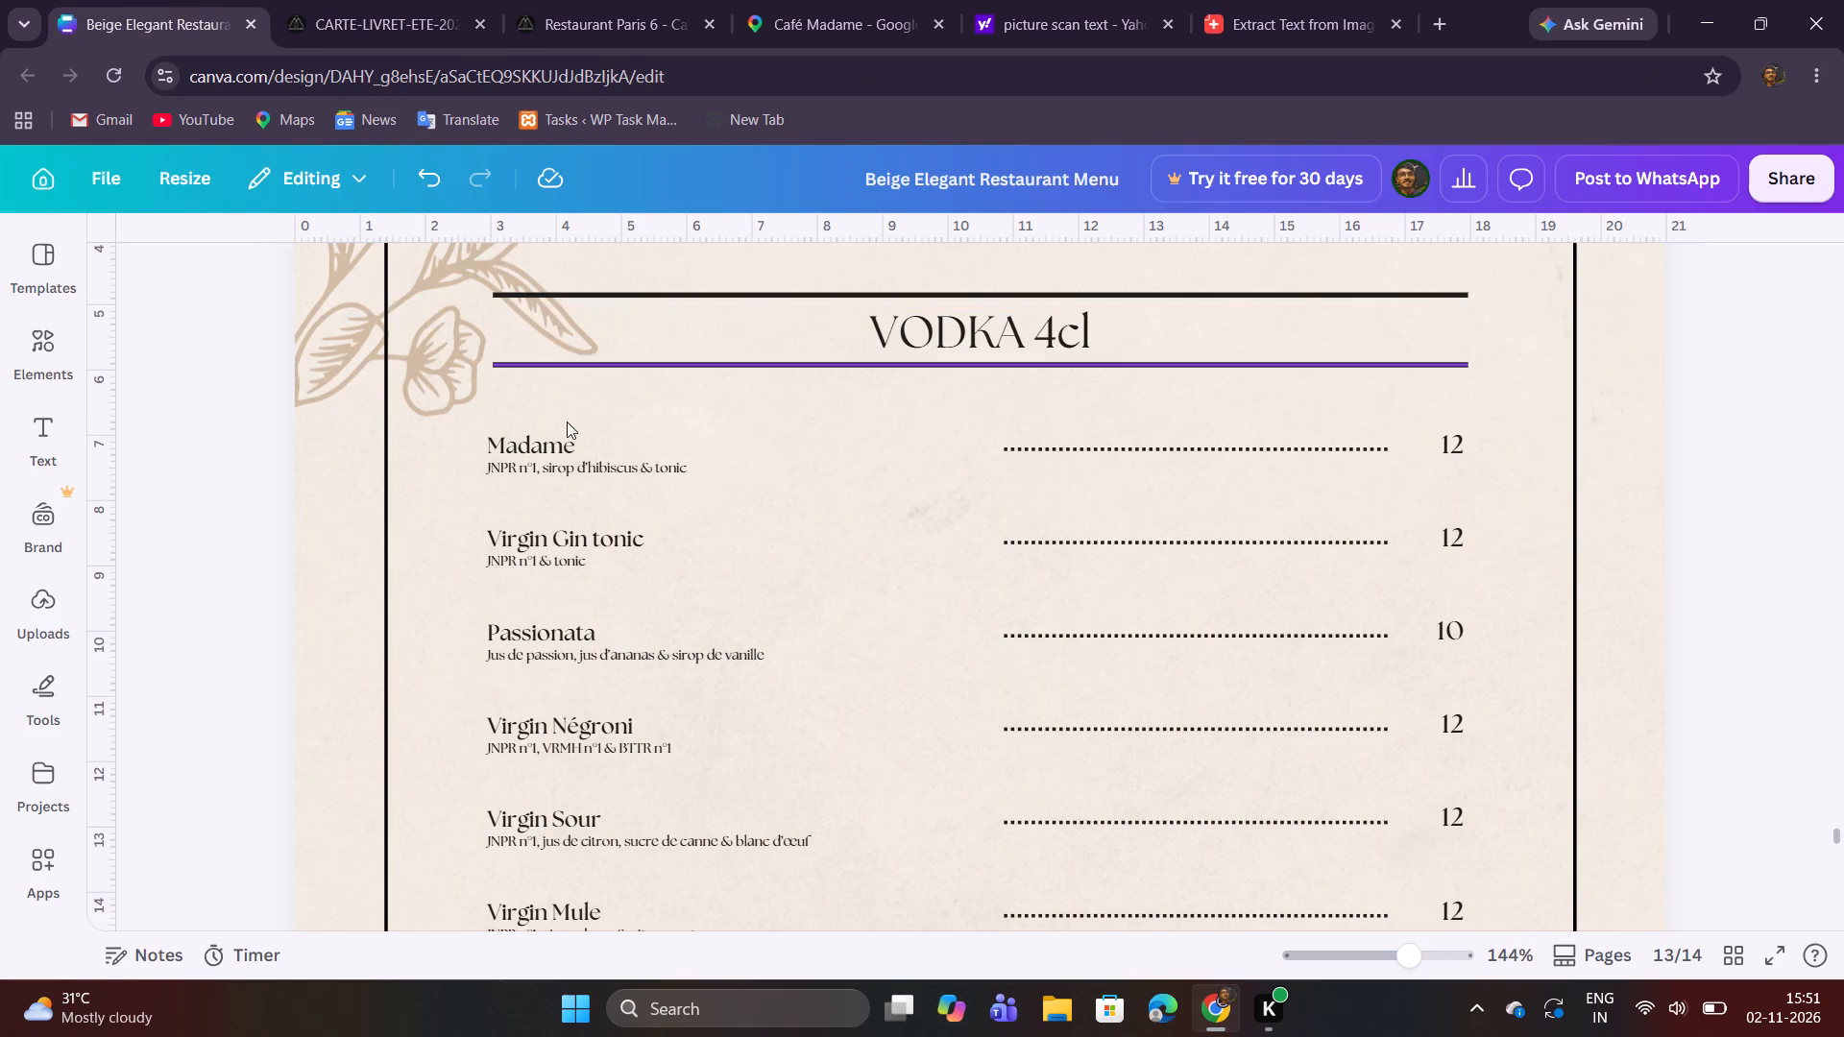
Duplicate page 9, the Boissons Fraîches page, as a new base for the spirits page.
{"action": "scroll", "coordinate": [584, 454], "scroll_direction": "up", "scroll_amount": 3}
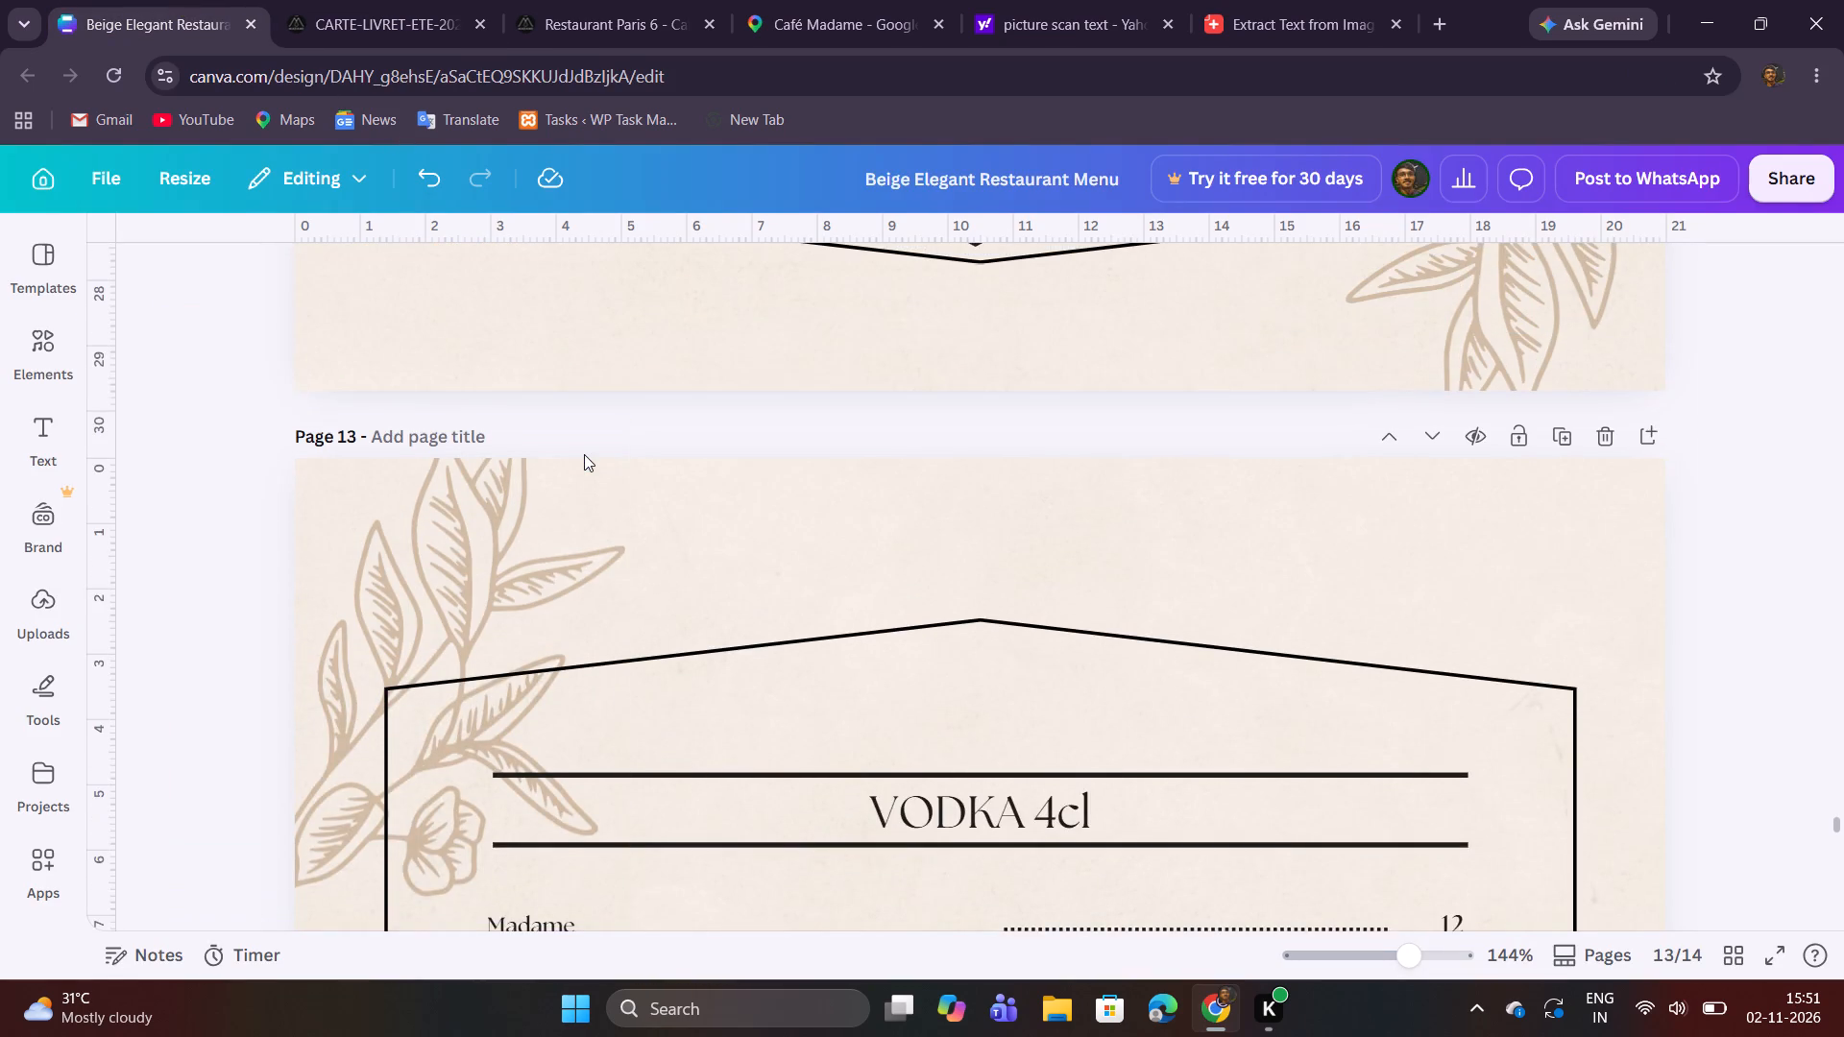
{"action": "scroll", "coordinate": [584, 454], "scroll_direction": "up", "scroll_amount": 20}
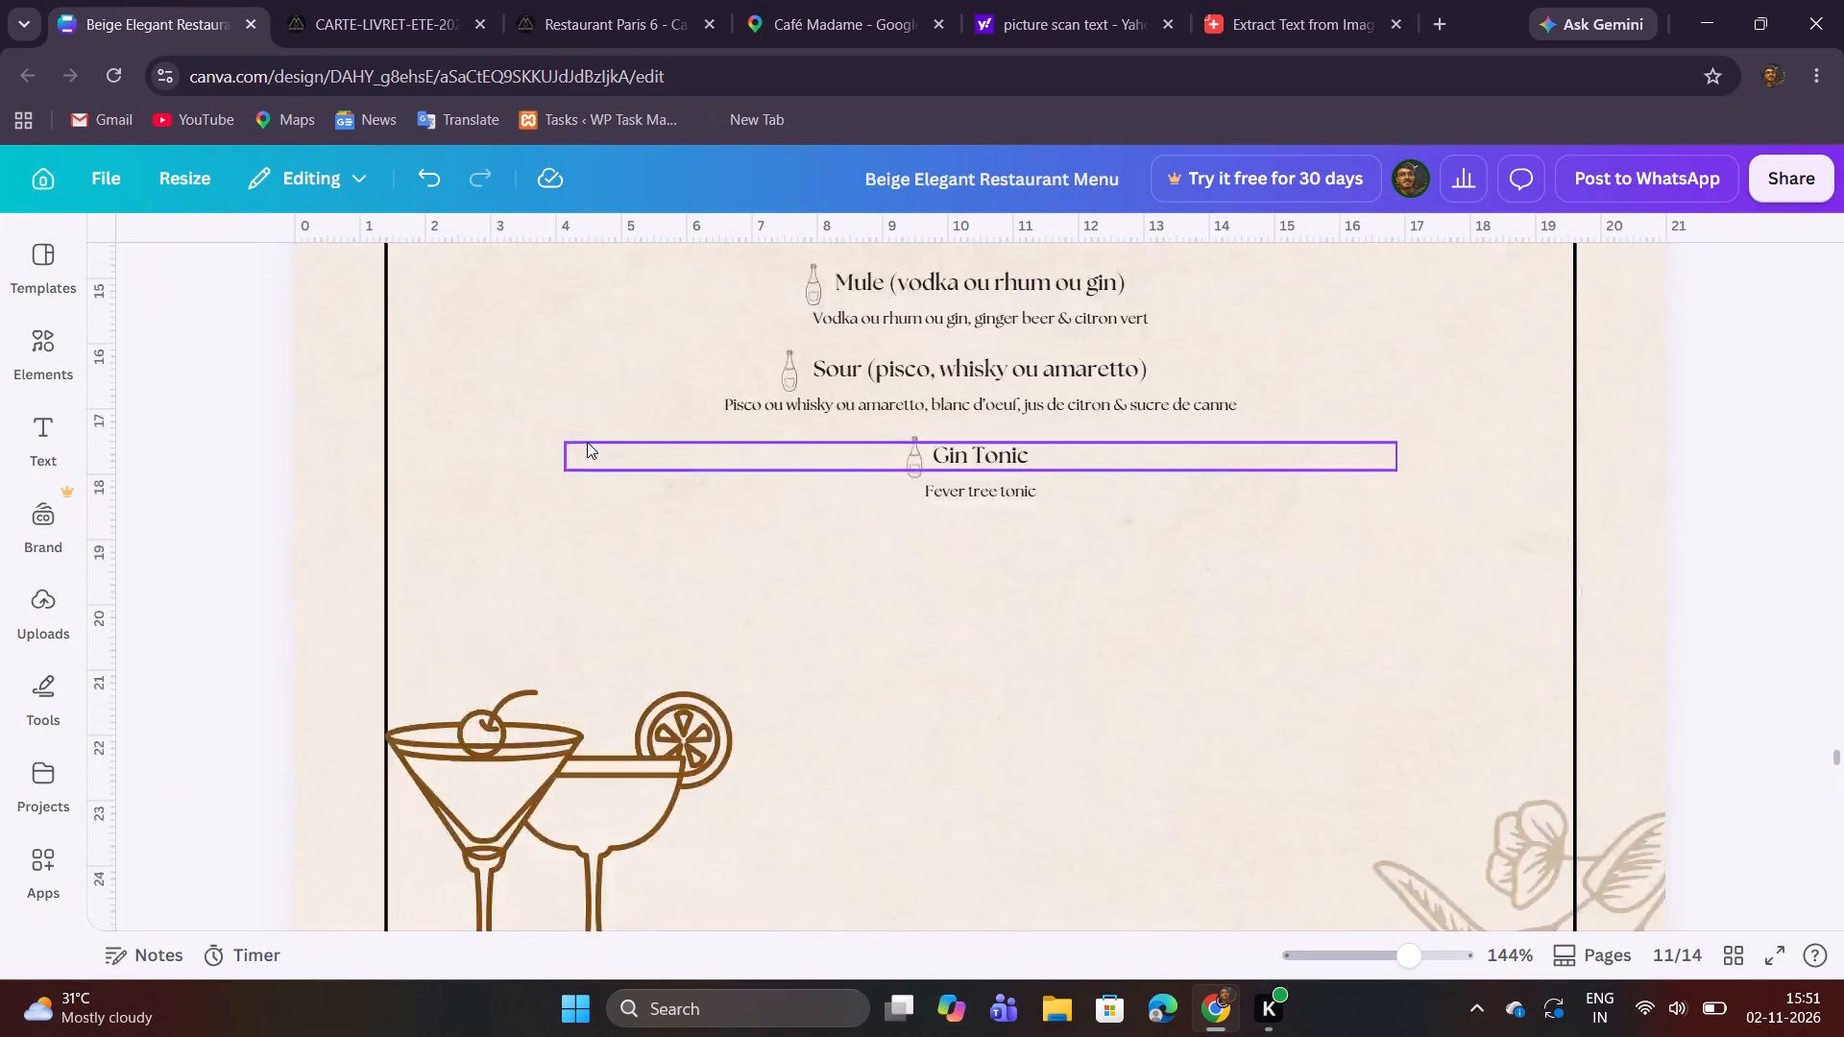
{"action": "scroll", "coordinate": [587, 442], "scroll_direction": "up", "scroll_amount": 2}
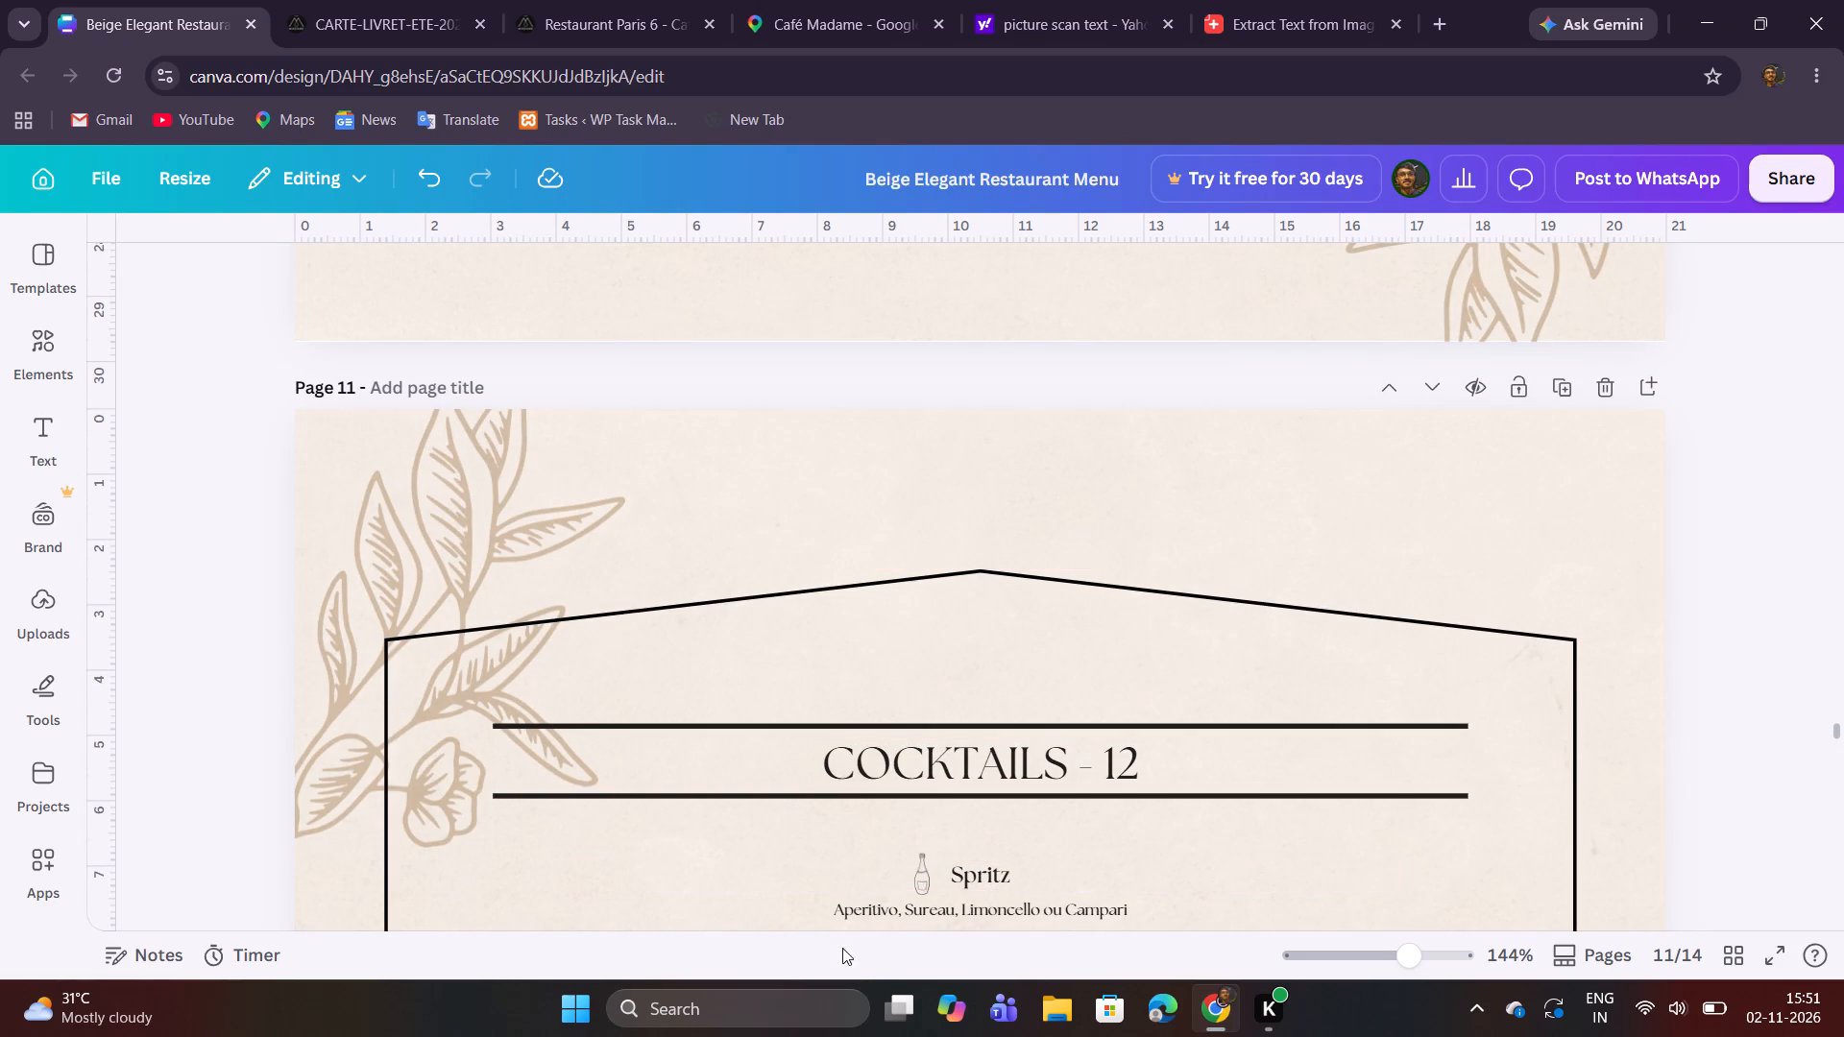
{"action": "left_click", "coordinate": [1384, 964]}
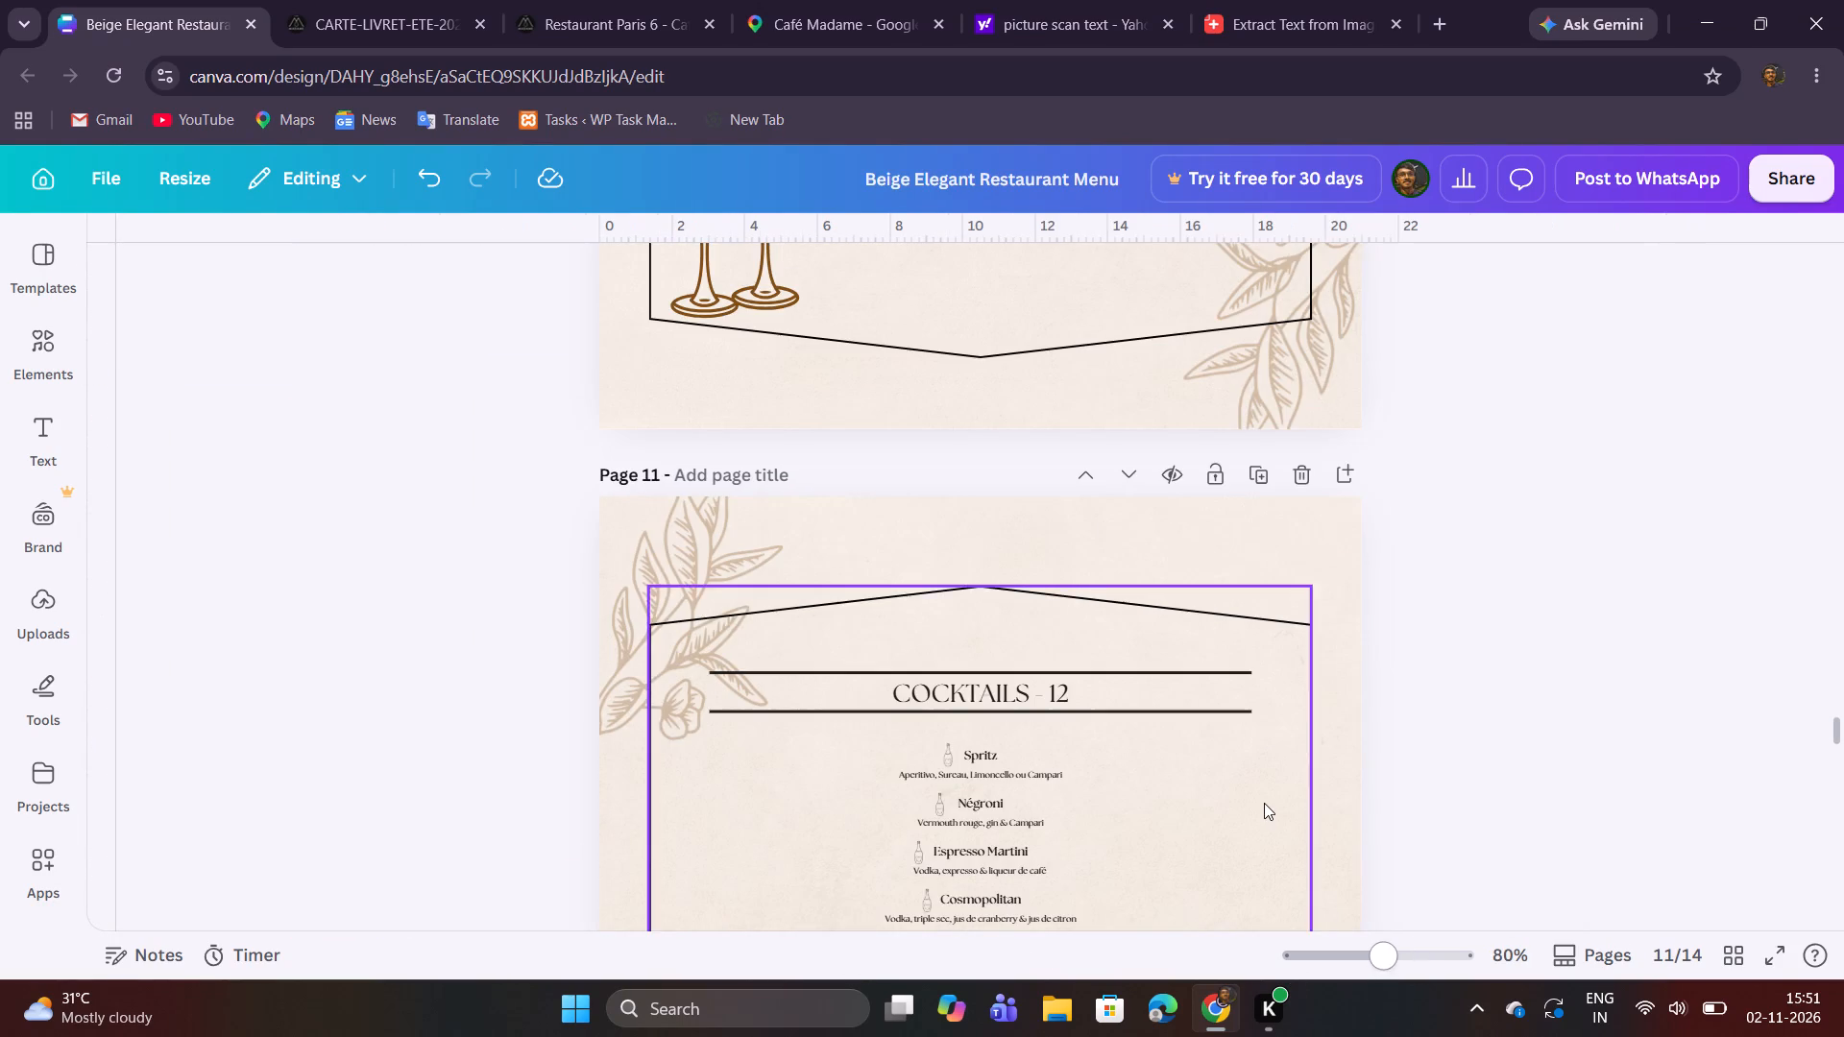
{"action": "scroll", "coordinate": [1264, 790], "scroll_direction": "up", "scroll_amount": 15}
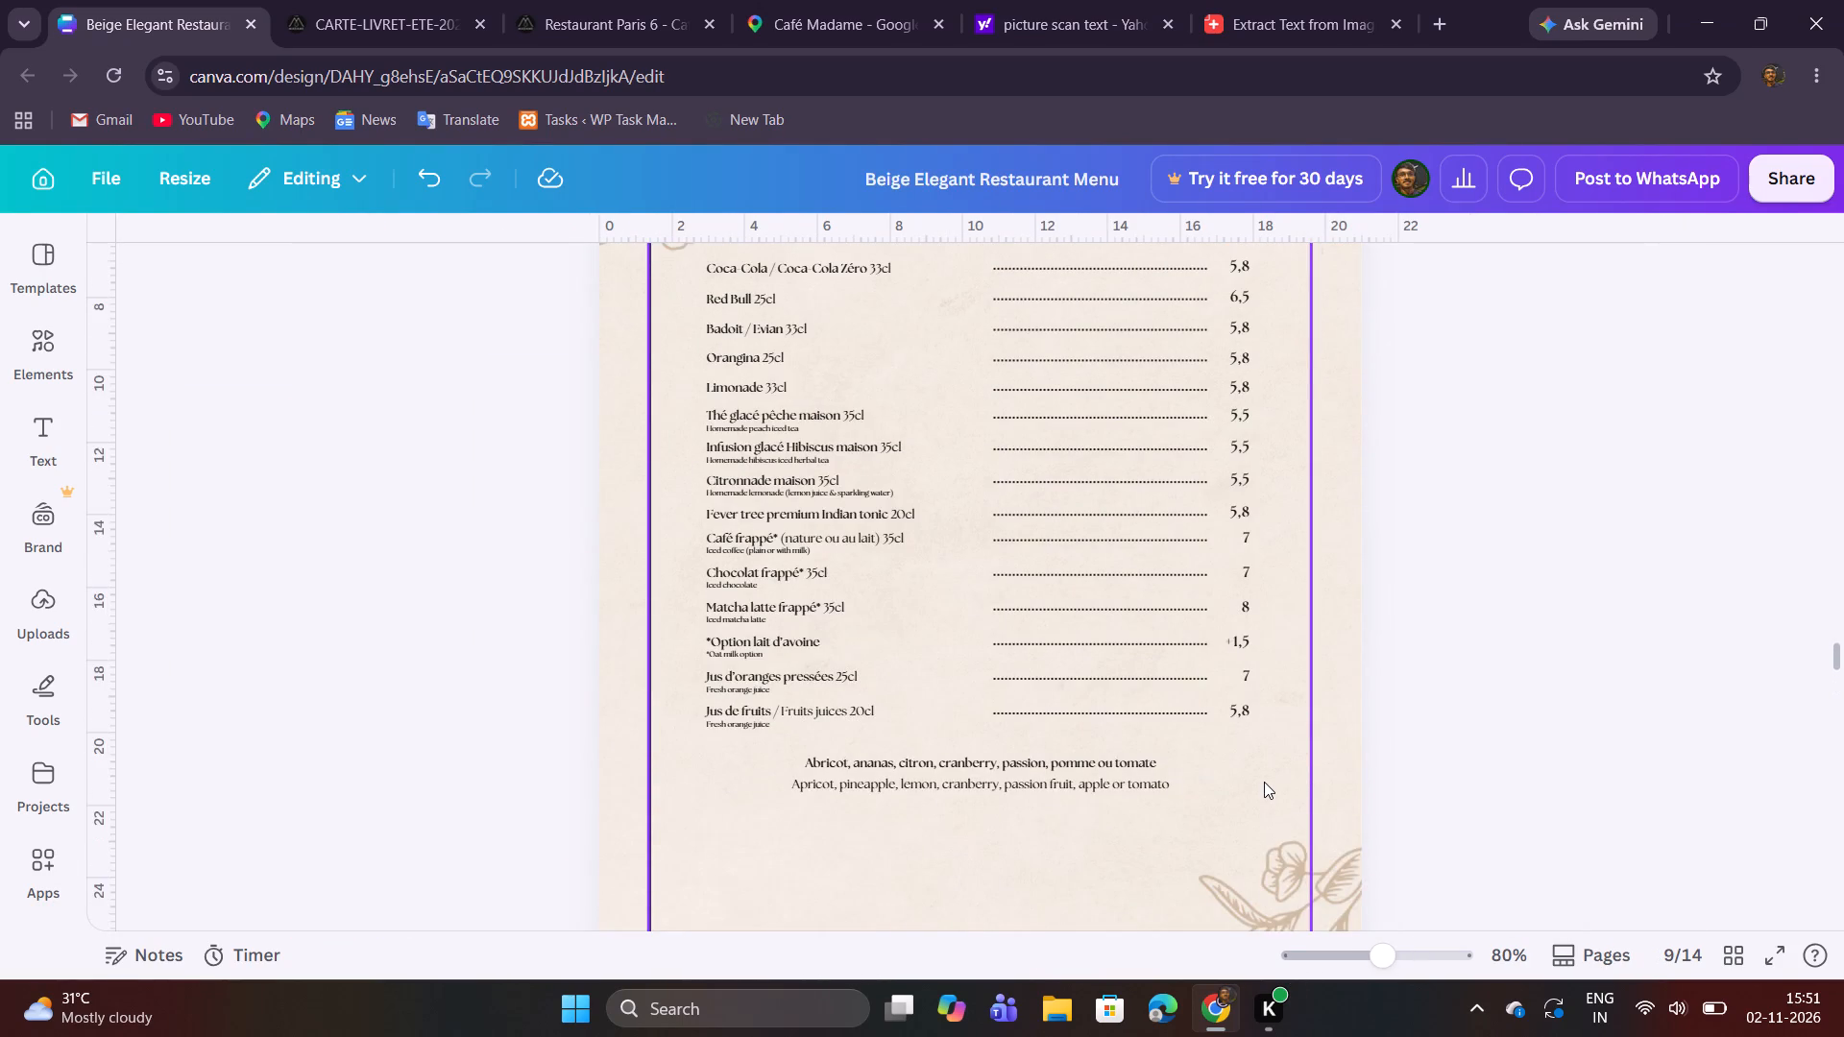
{"action": "scroll", "coordinate": [1264, 782], "scroll_direction": "up", "scroll_amount": 1}
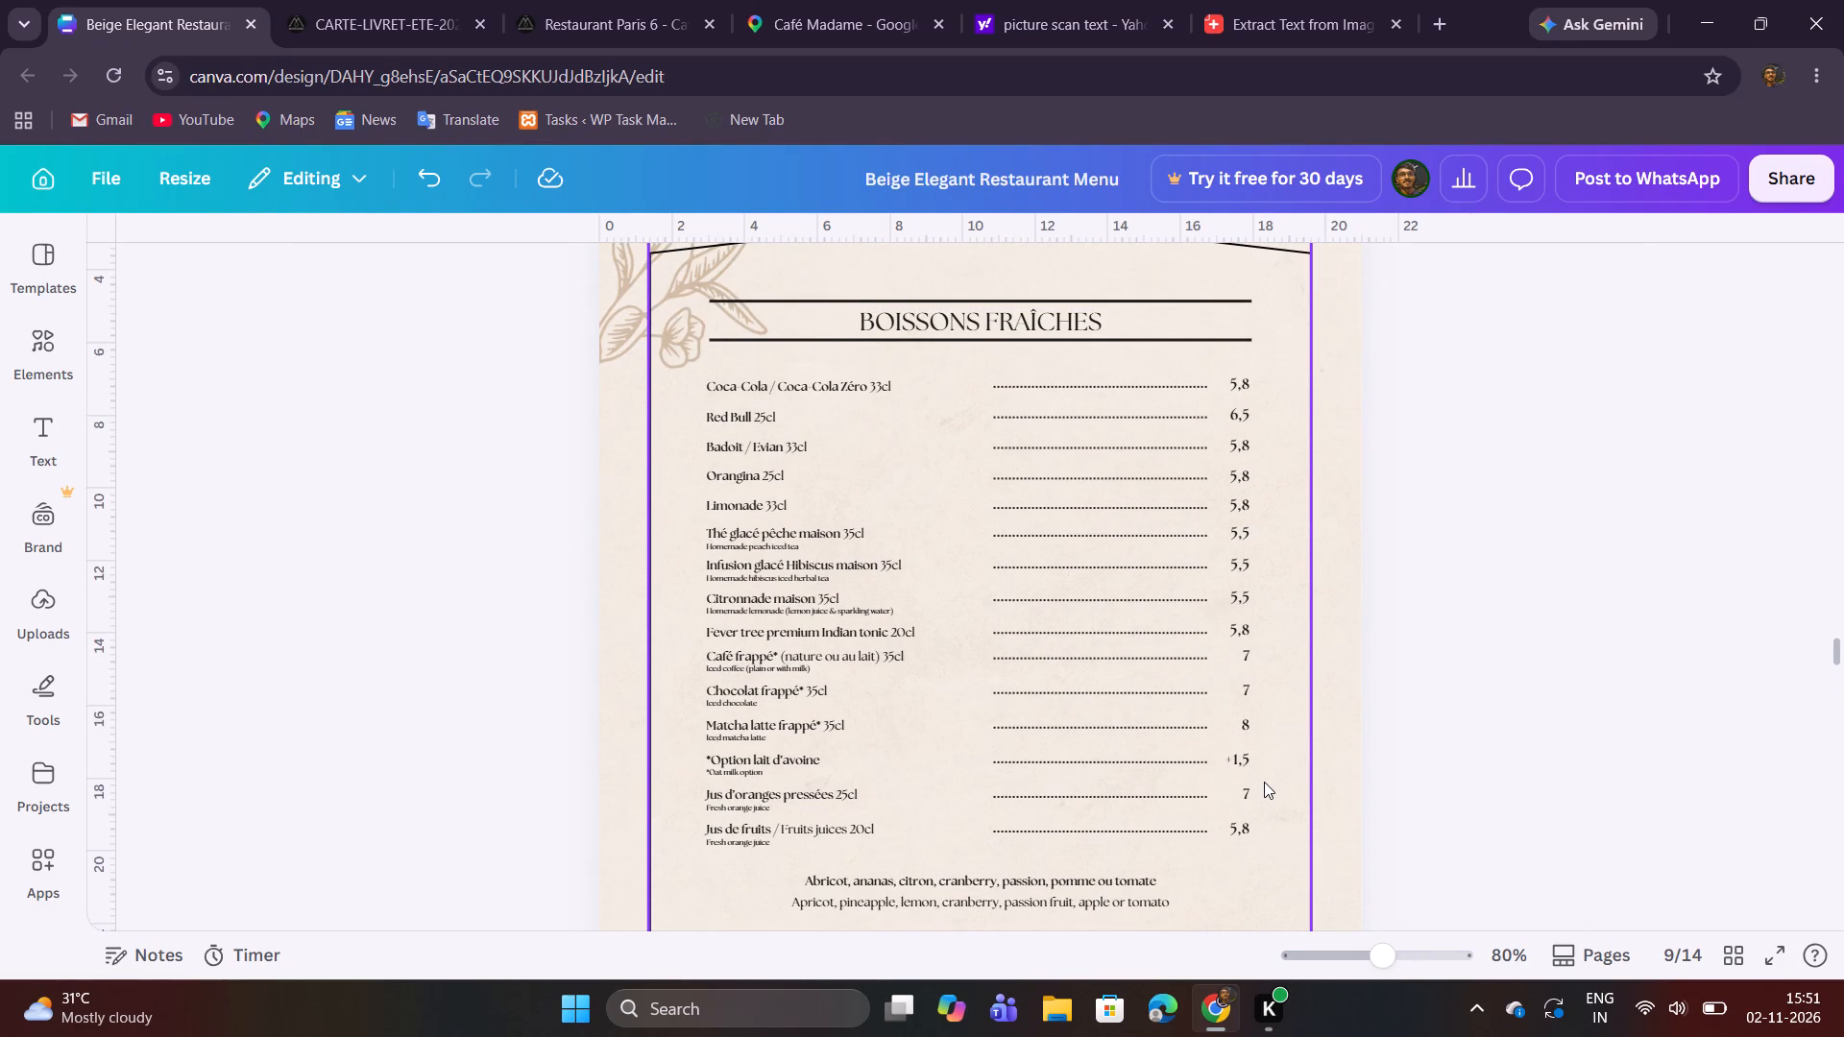
{"action": "scroll", "coordinate": [1264, 782], "scroll_direction": "up", "scroll_amount": 1}
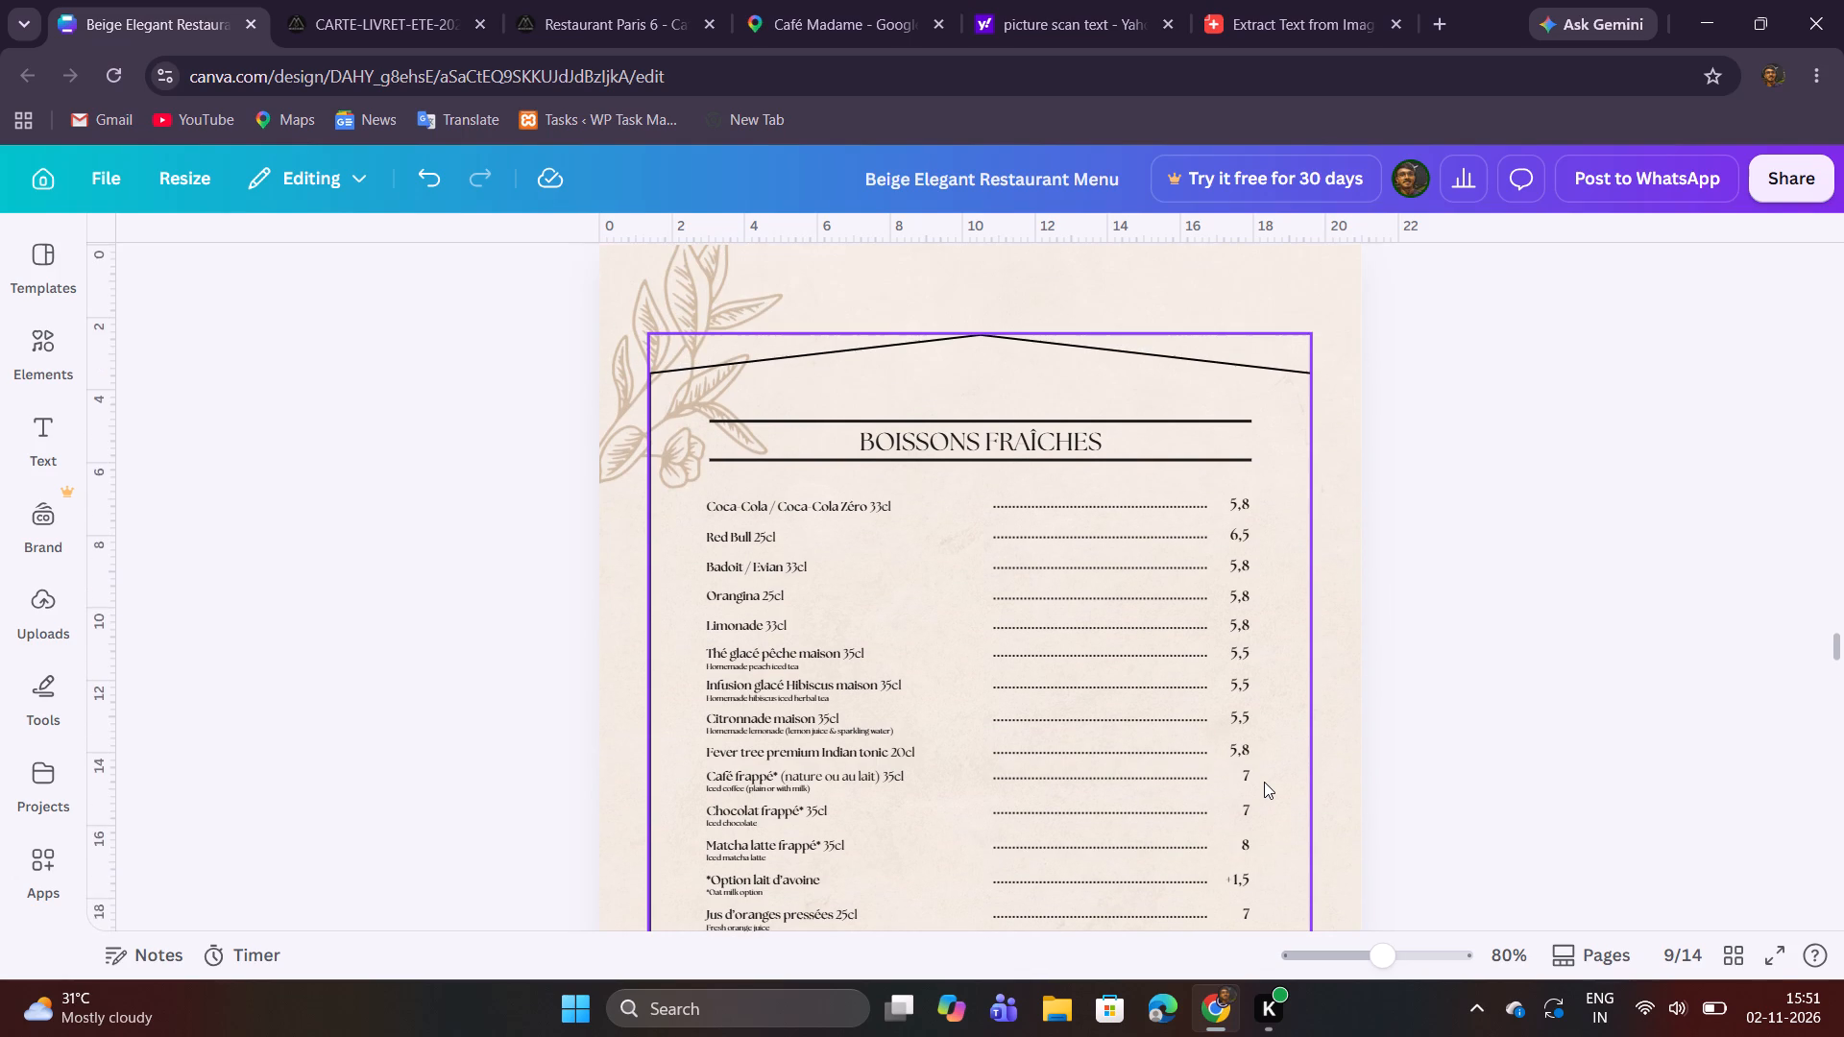
{"action": "scroll", "coordinate": [1264, 782], "scroll_direction": "up", "scroll_amount": 1}
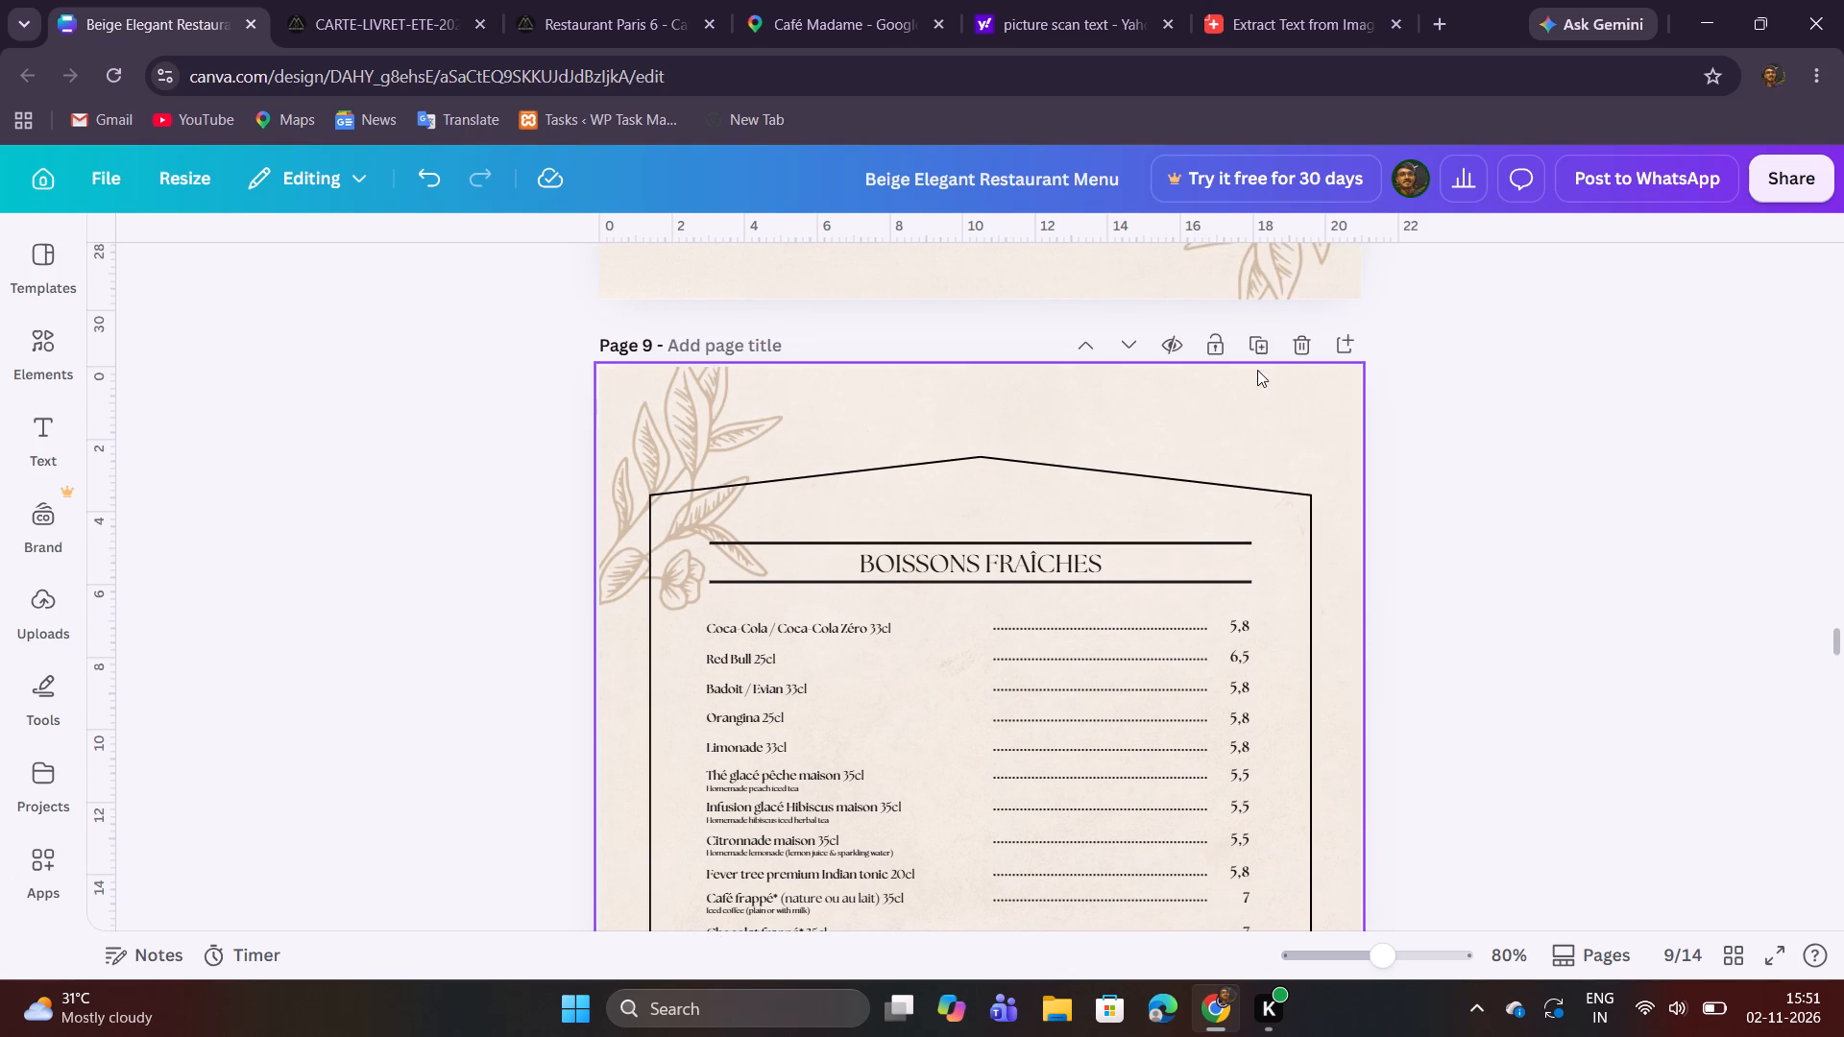
{"action": "left_click", "coordinate": [1253, 350]}
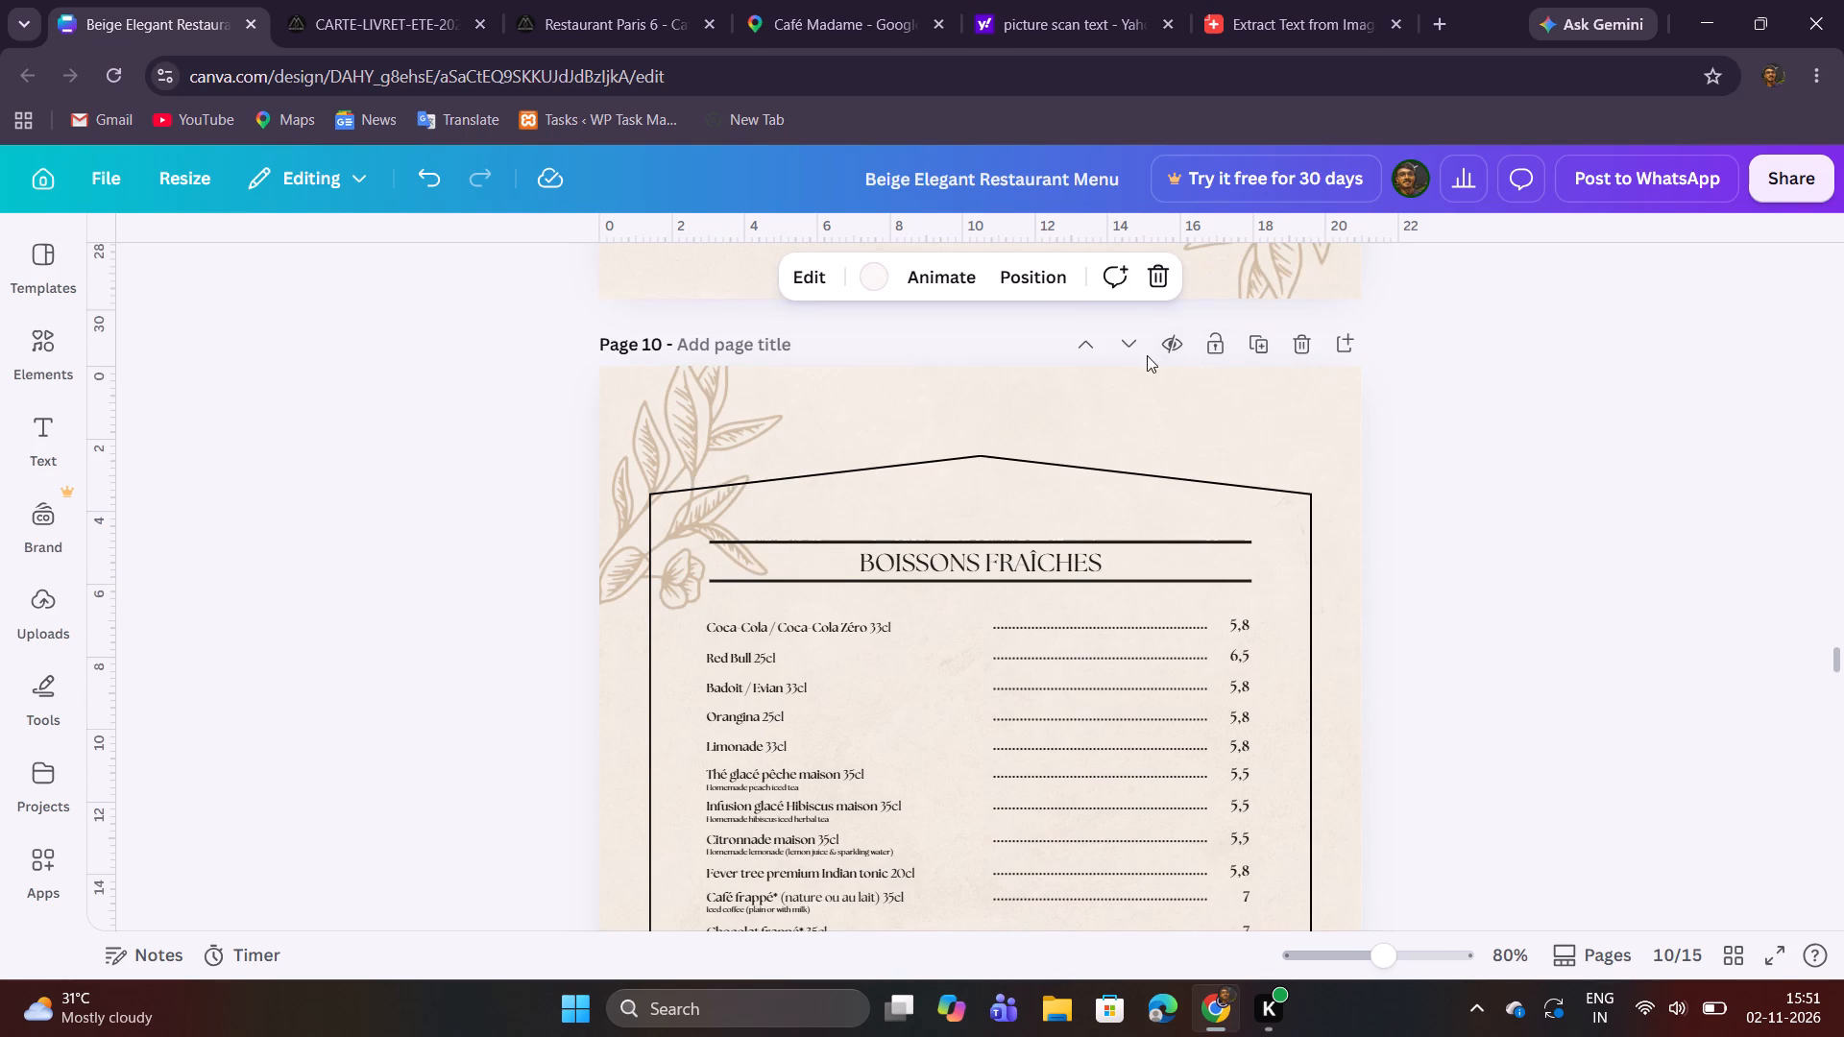
Move the duplicated Boissons Fraîches page to position 14, directly after the page headed VODKA 4cl.
{"action": "left_click", "coordinate": [1124, 347]}
{"action": "left_click", "coordinate": [1122, 345]}
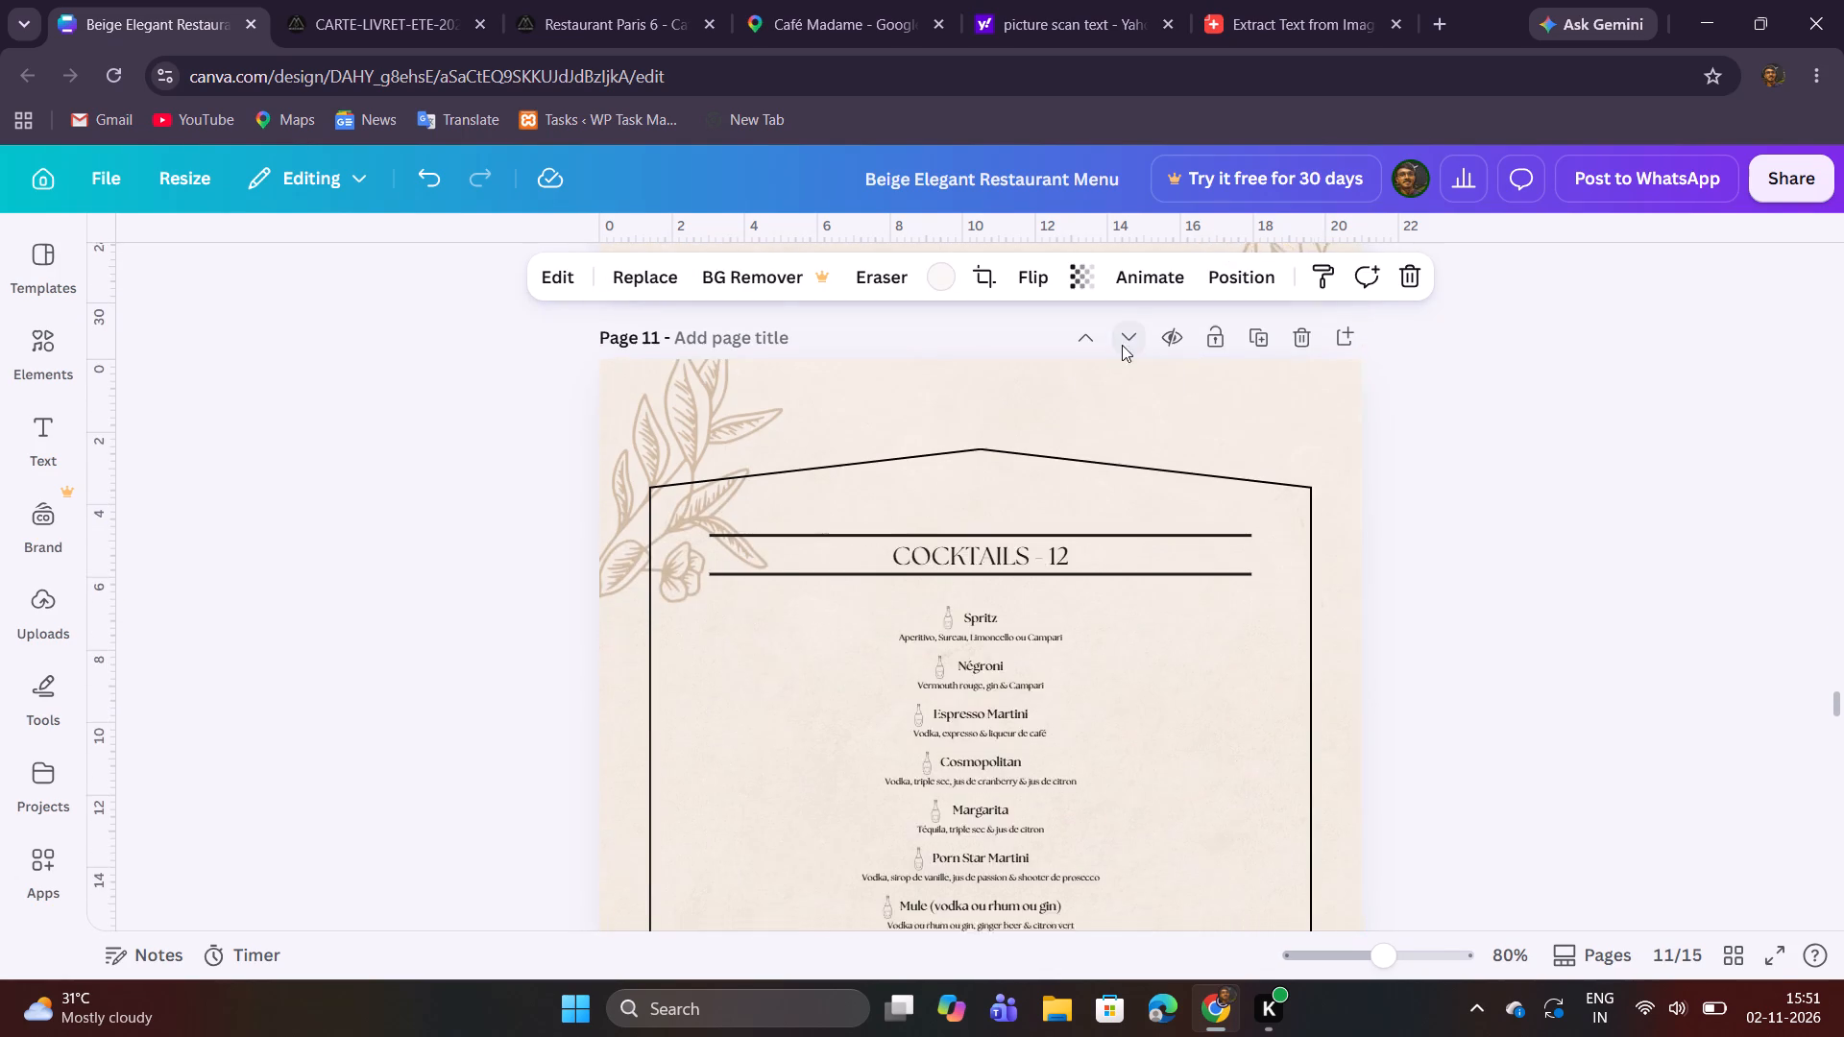
{"action": "left_click", "coordinate": [1122, 345]}
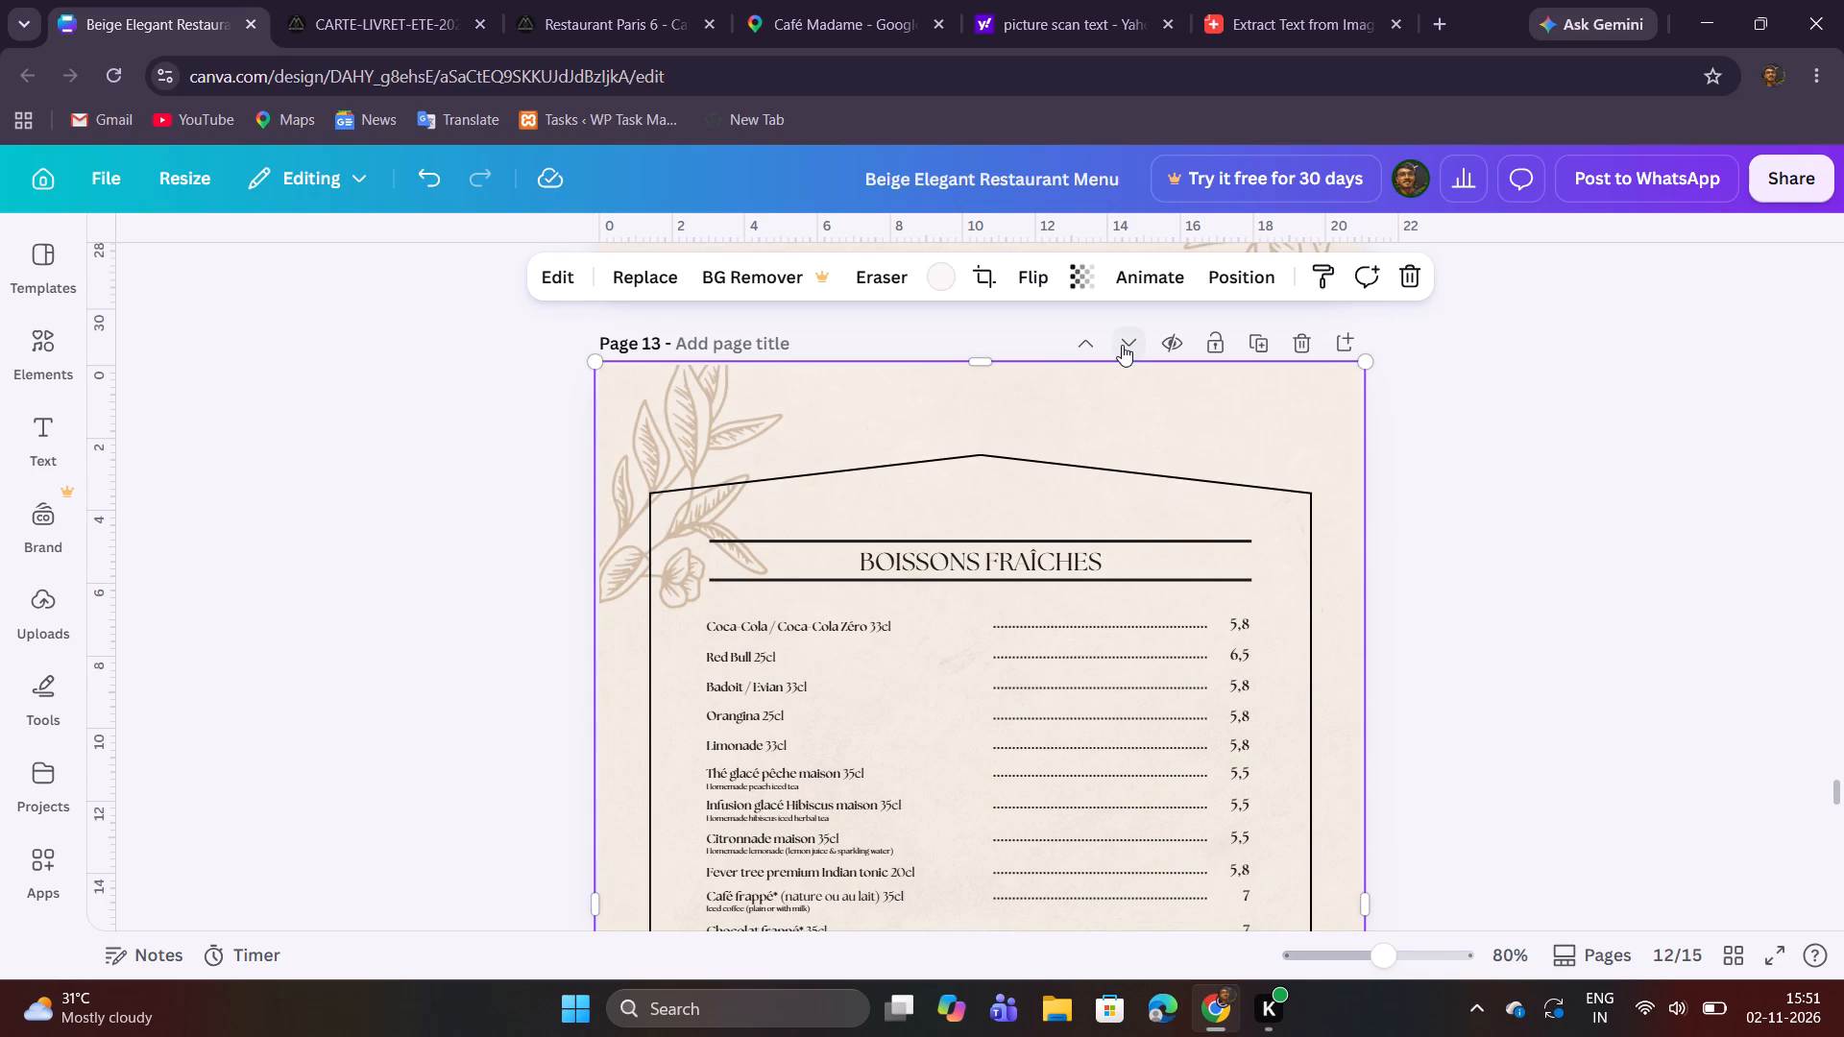
{"action": "left_click", "coordinate": [1122, 345]}
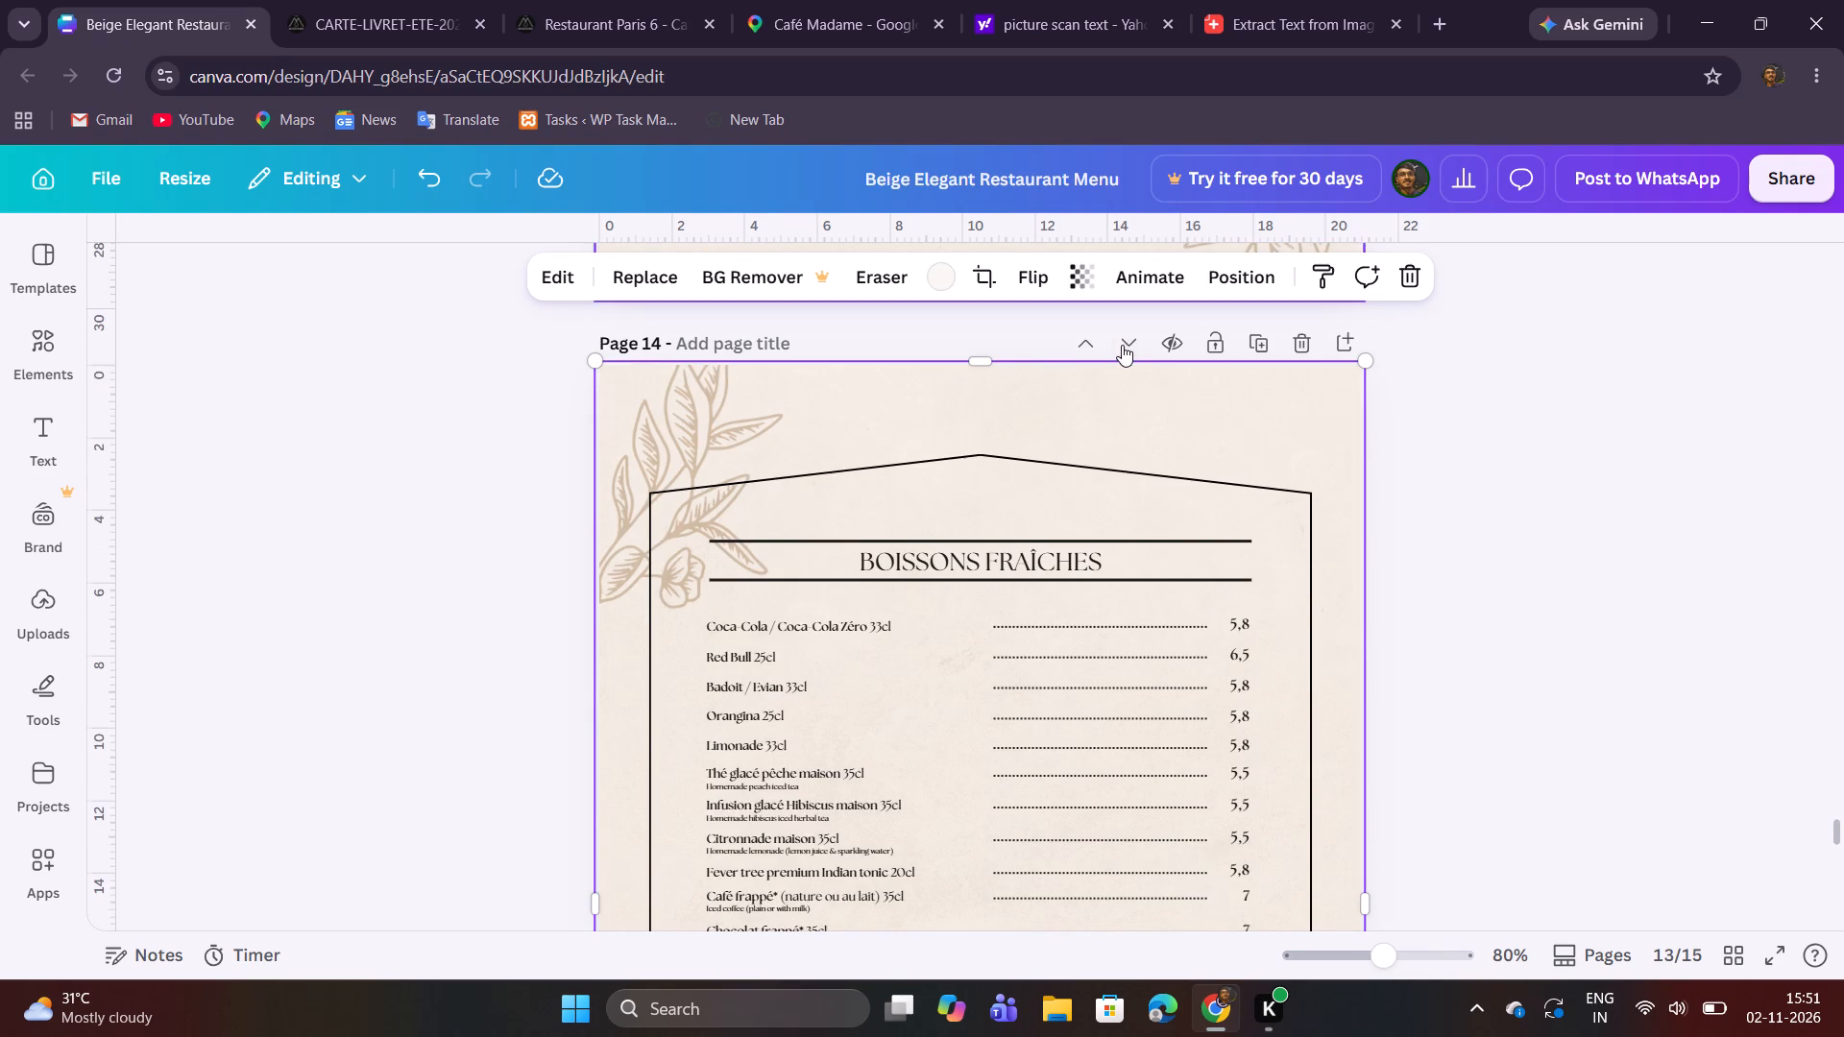
{"action": "left_click", "coordinate": [1122, 345]}
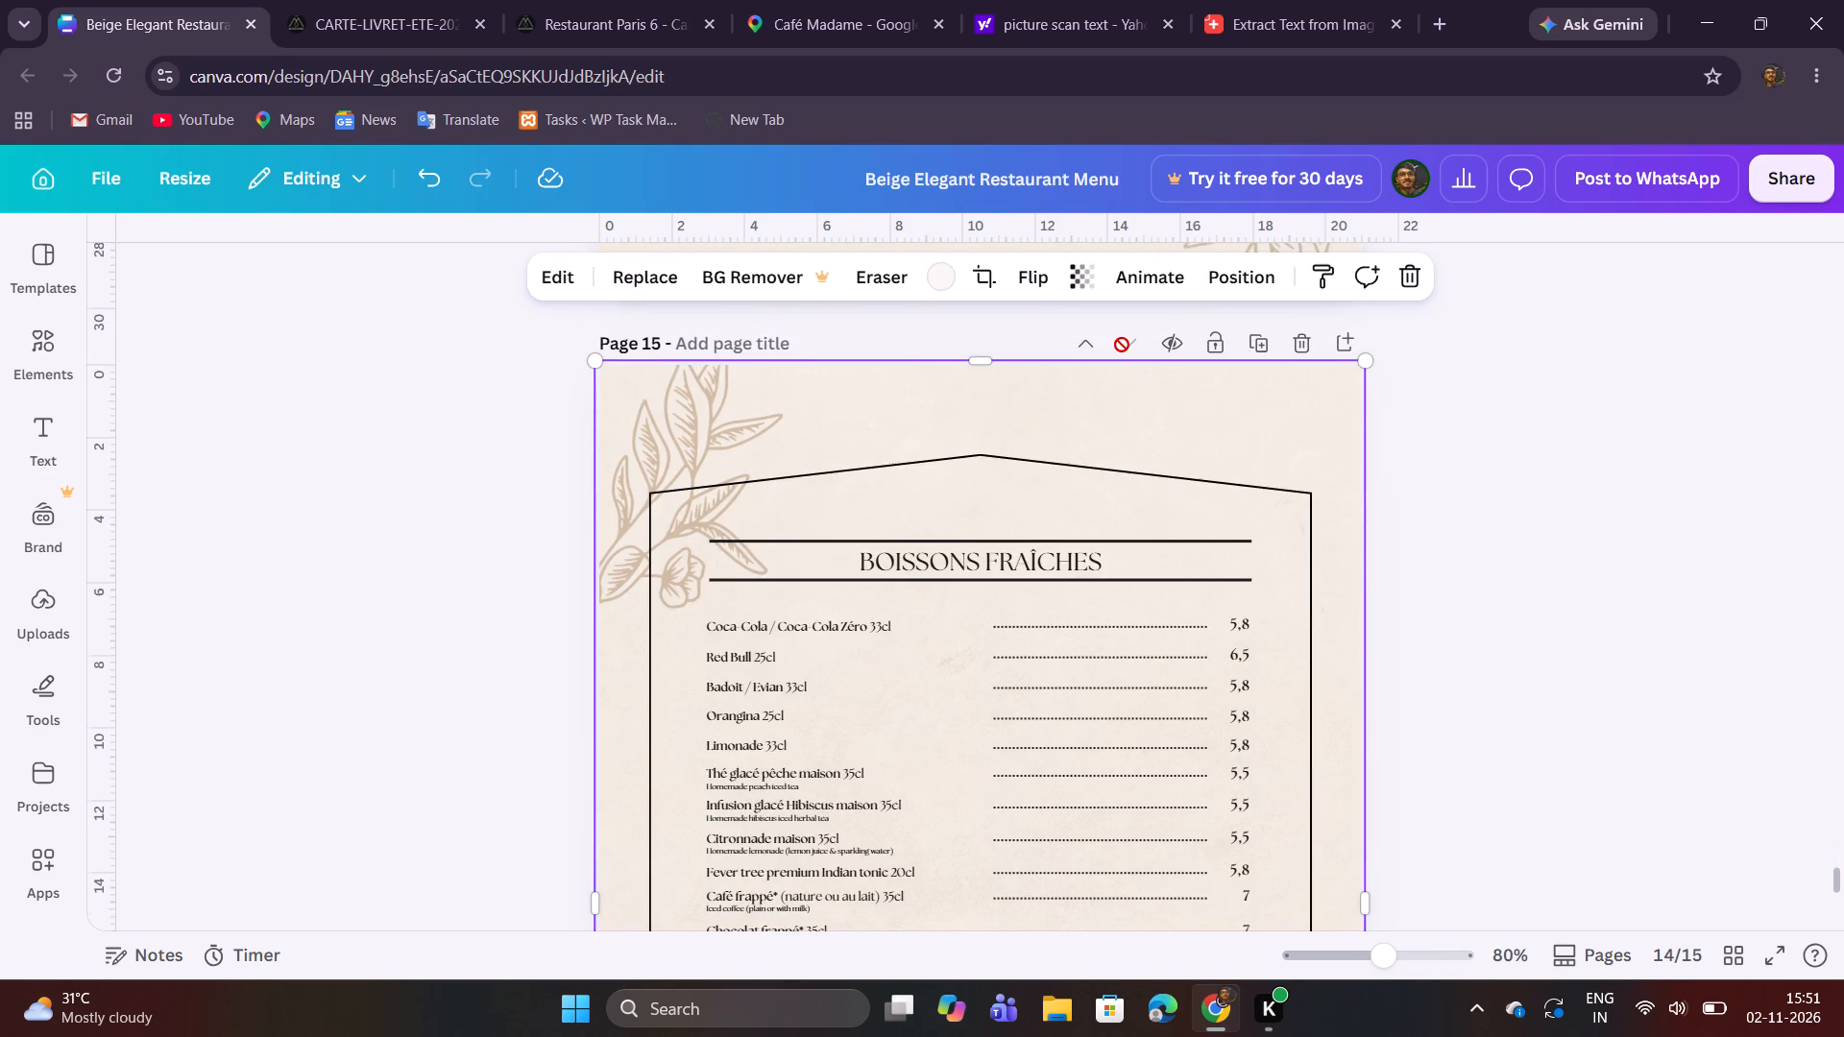
{"action": "left_click", "coordinate": [1094, 348]}
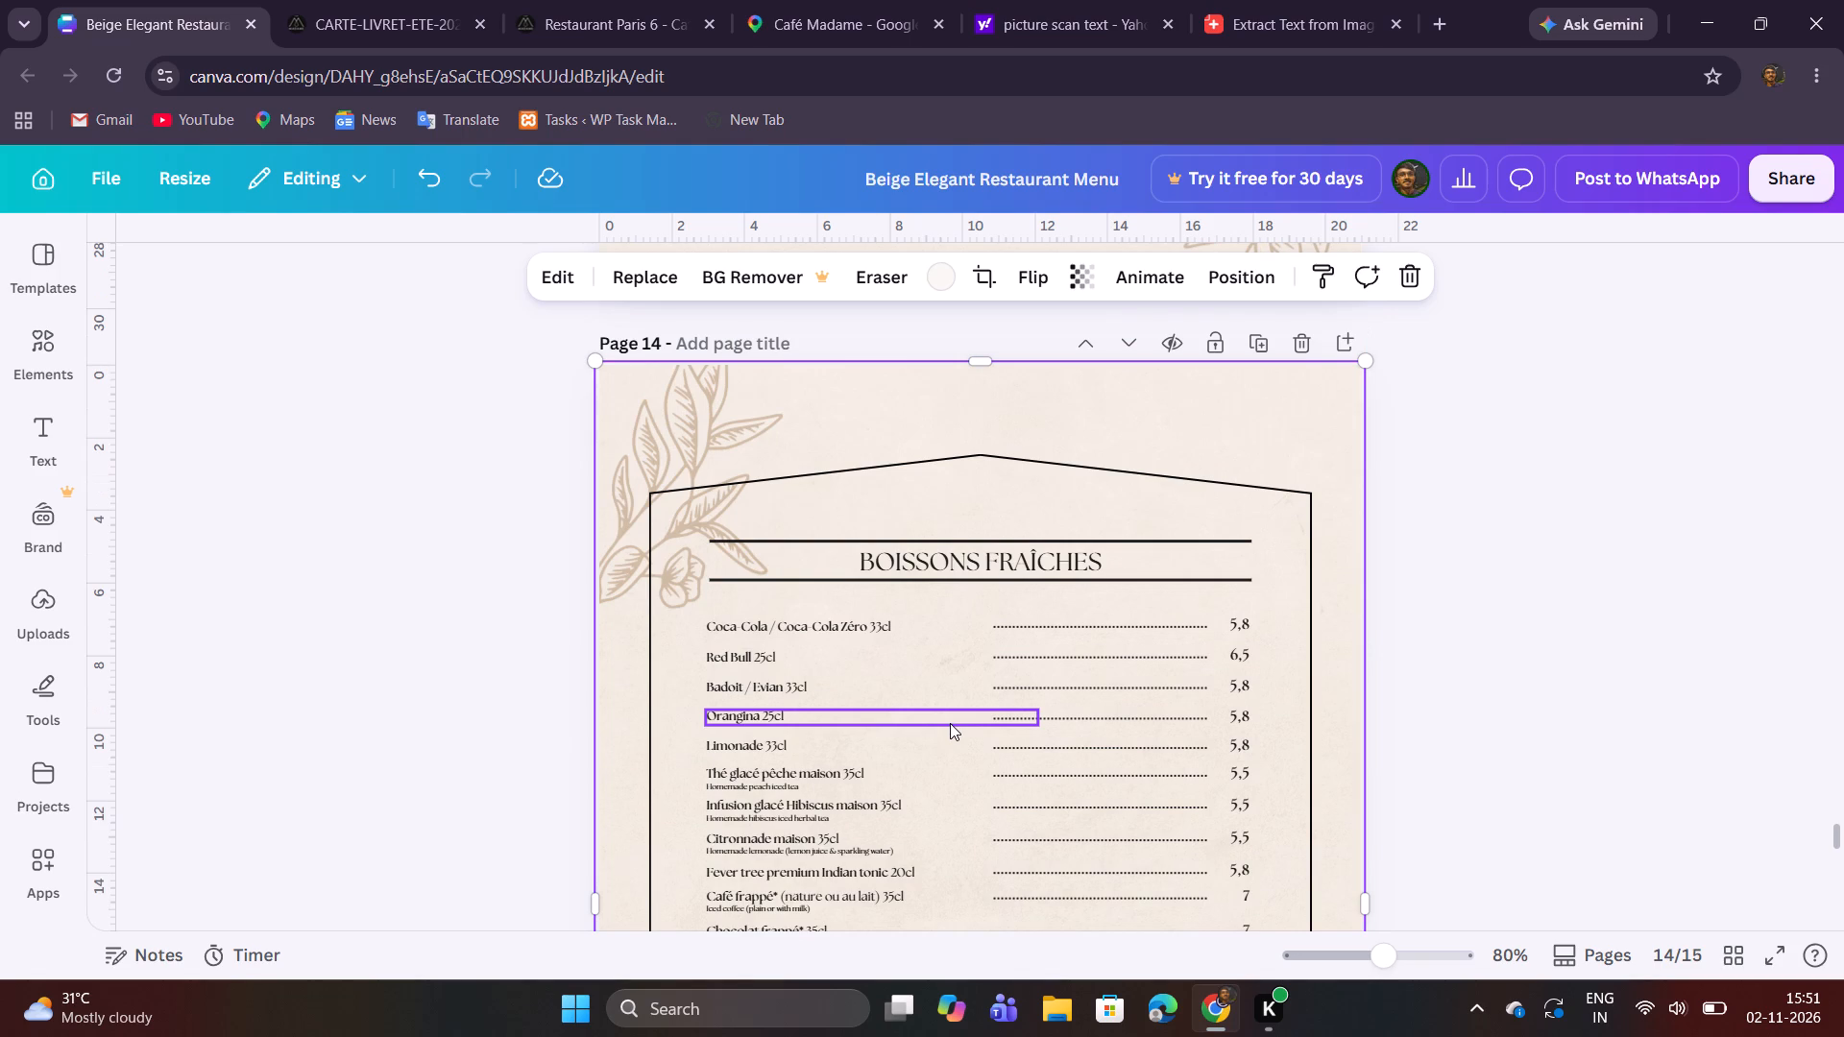
Delete page 13, the Cocktails sans alcool copy headed VODKA 4cl.
{"action": "scroll", "coordinate": [938, 611], "scroll_direction": "up", "scroll_amount": 6}
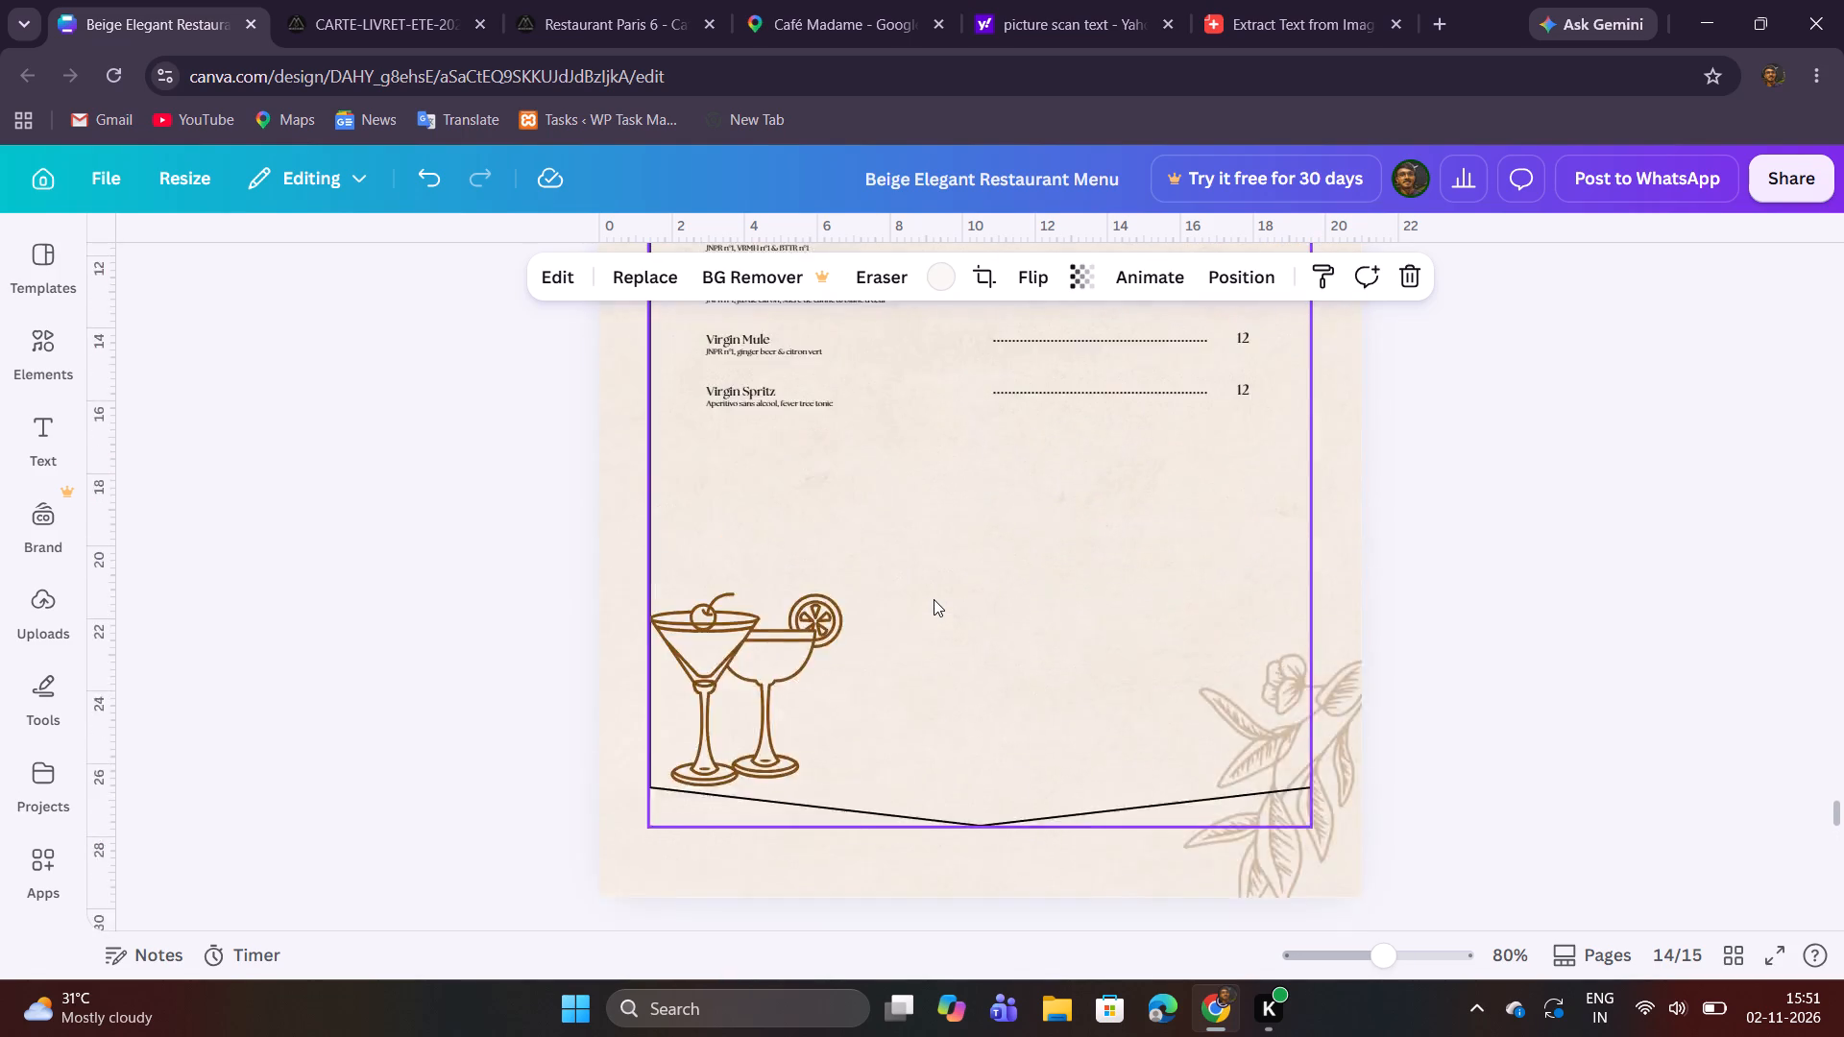
{"action": "scroll", "coordinate": [934, 599], "scroll_direction": "up", "scroll_amount": 4}
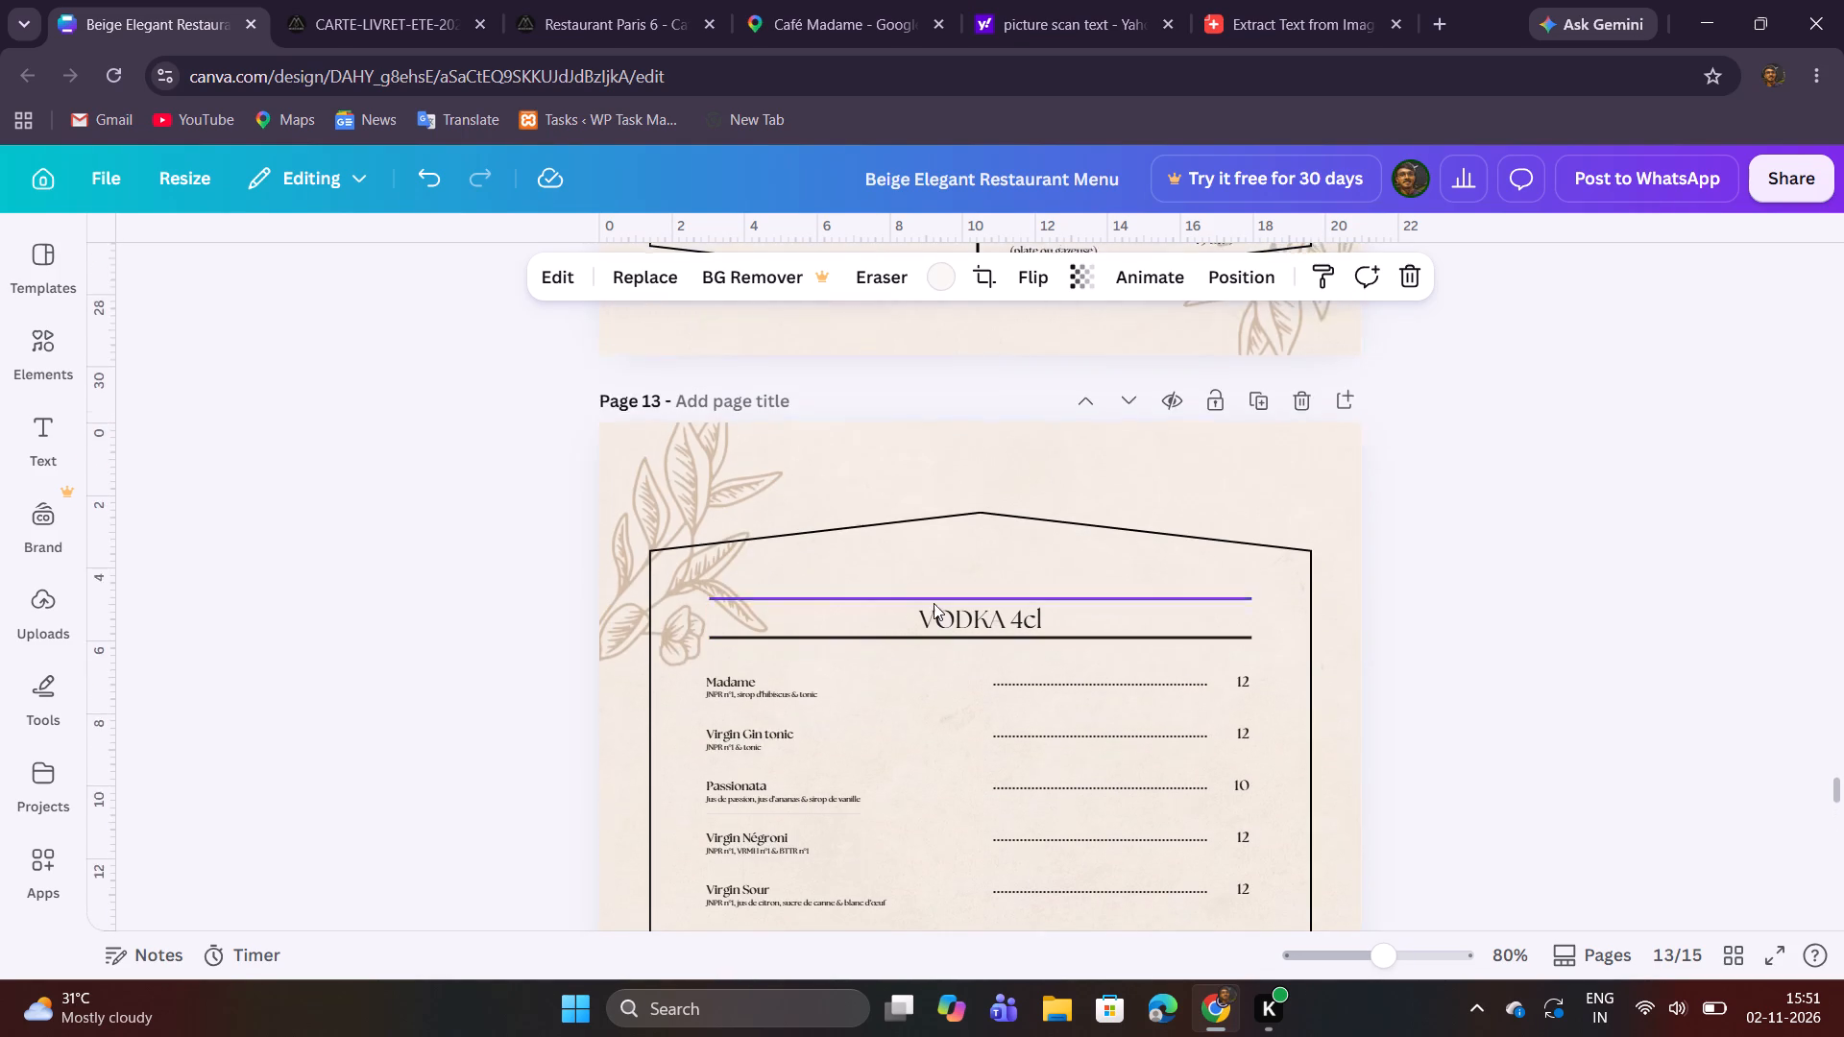
{"action": "left_click", "coordinate": [1310, 525]}
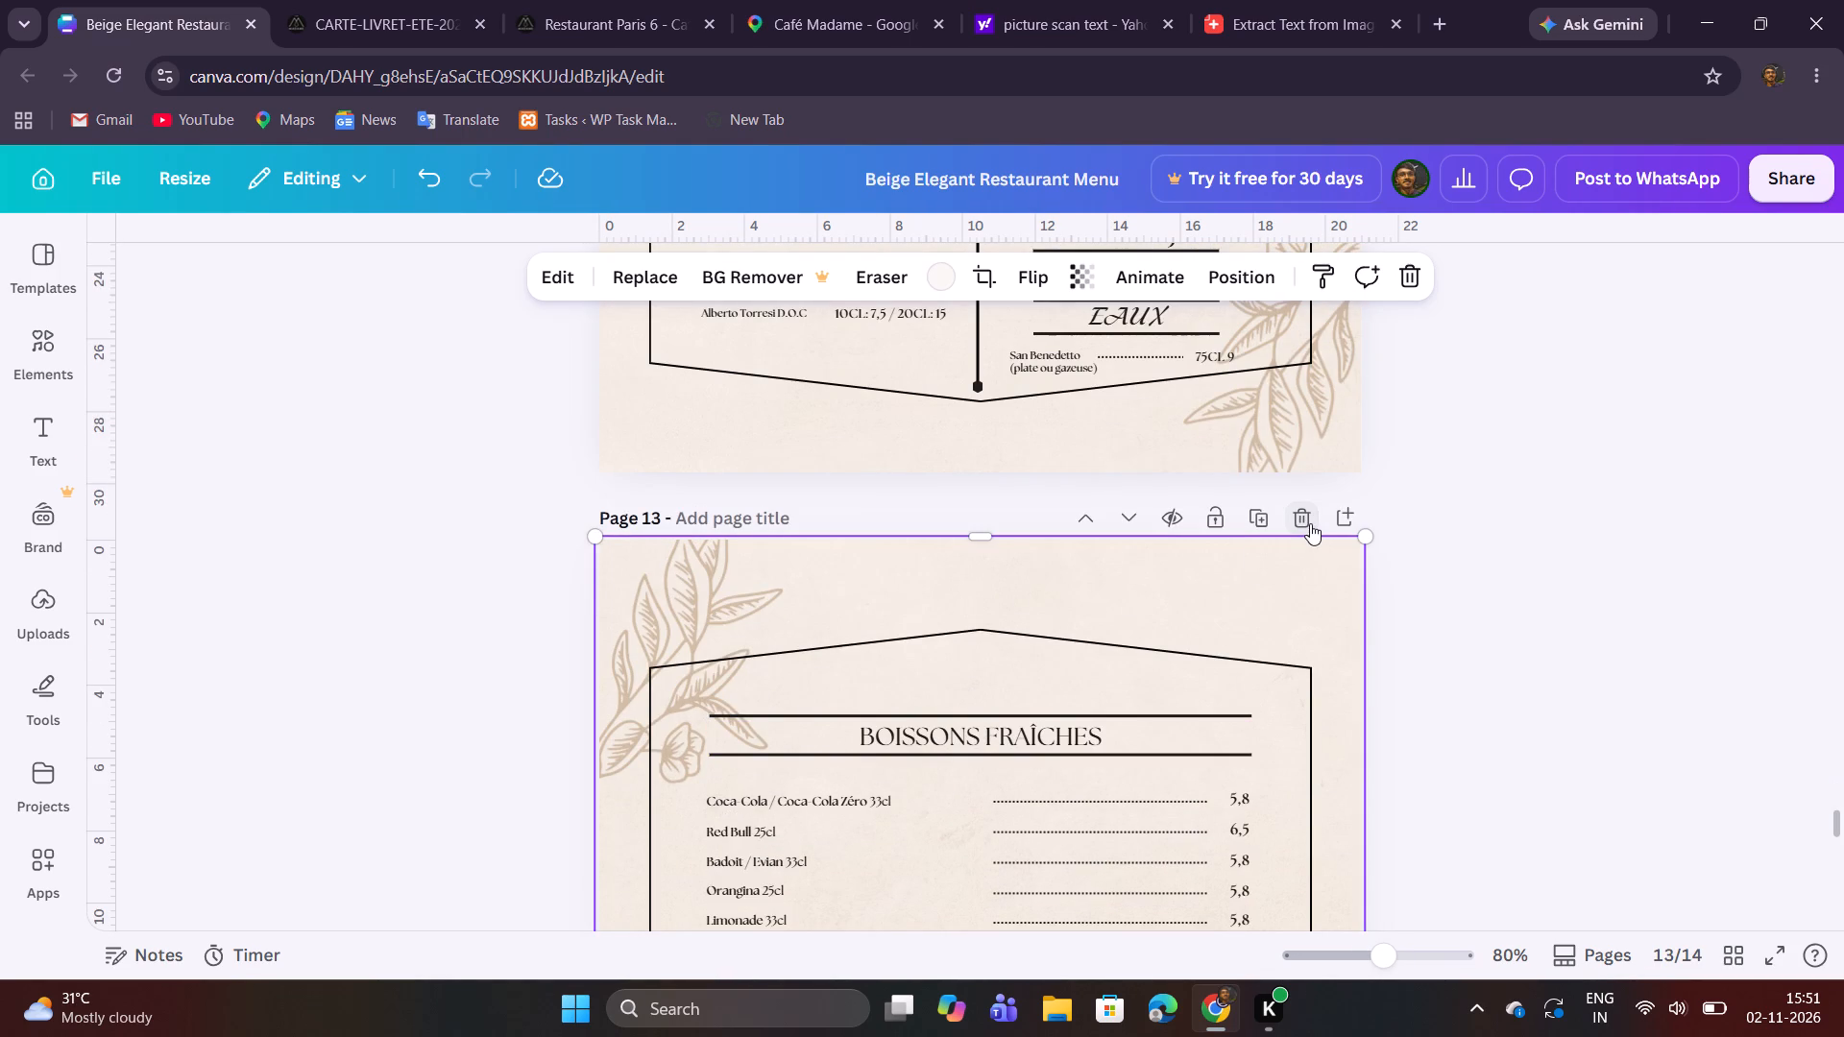
Replace the BOISSONS FRAÎCHES heading on page 13 with VODKA 4cl, copied from the PDF.
{"action": "double_click", "coordinate": [1080, 740]}
{"action": "key", "text": "v"}
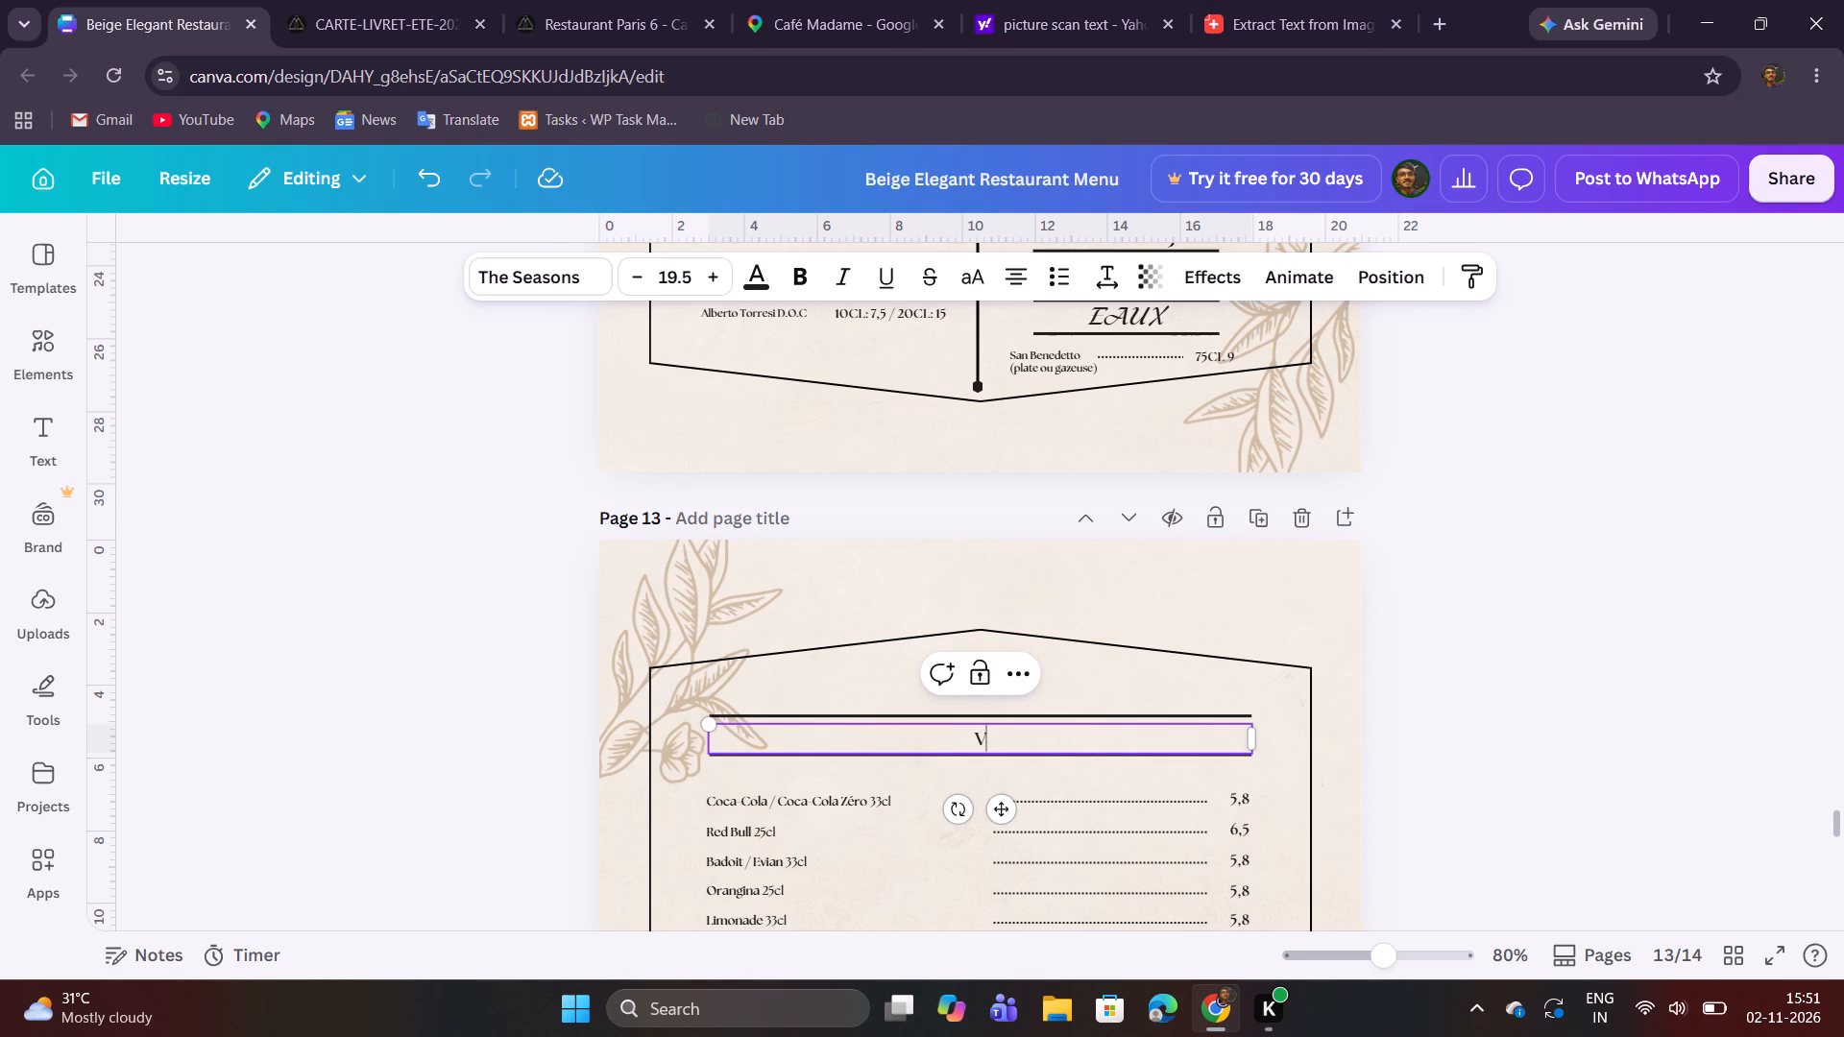
{"action": "key", "text": "BackSpace"}
{"action": "key", "text": "ctrl+v"}
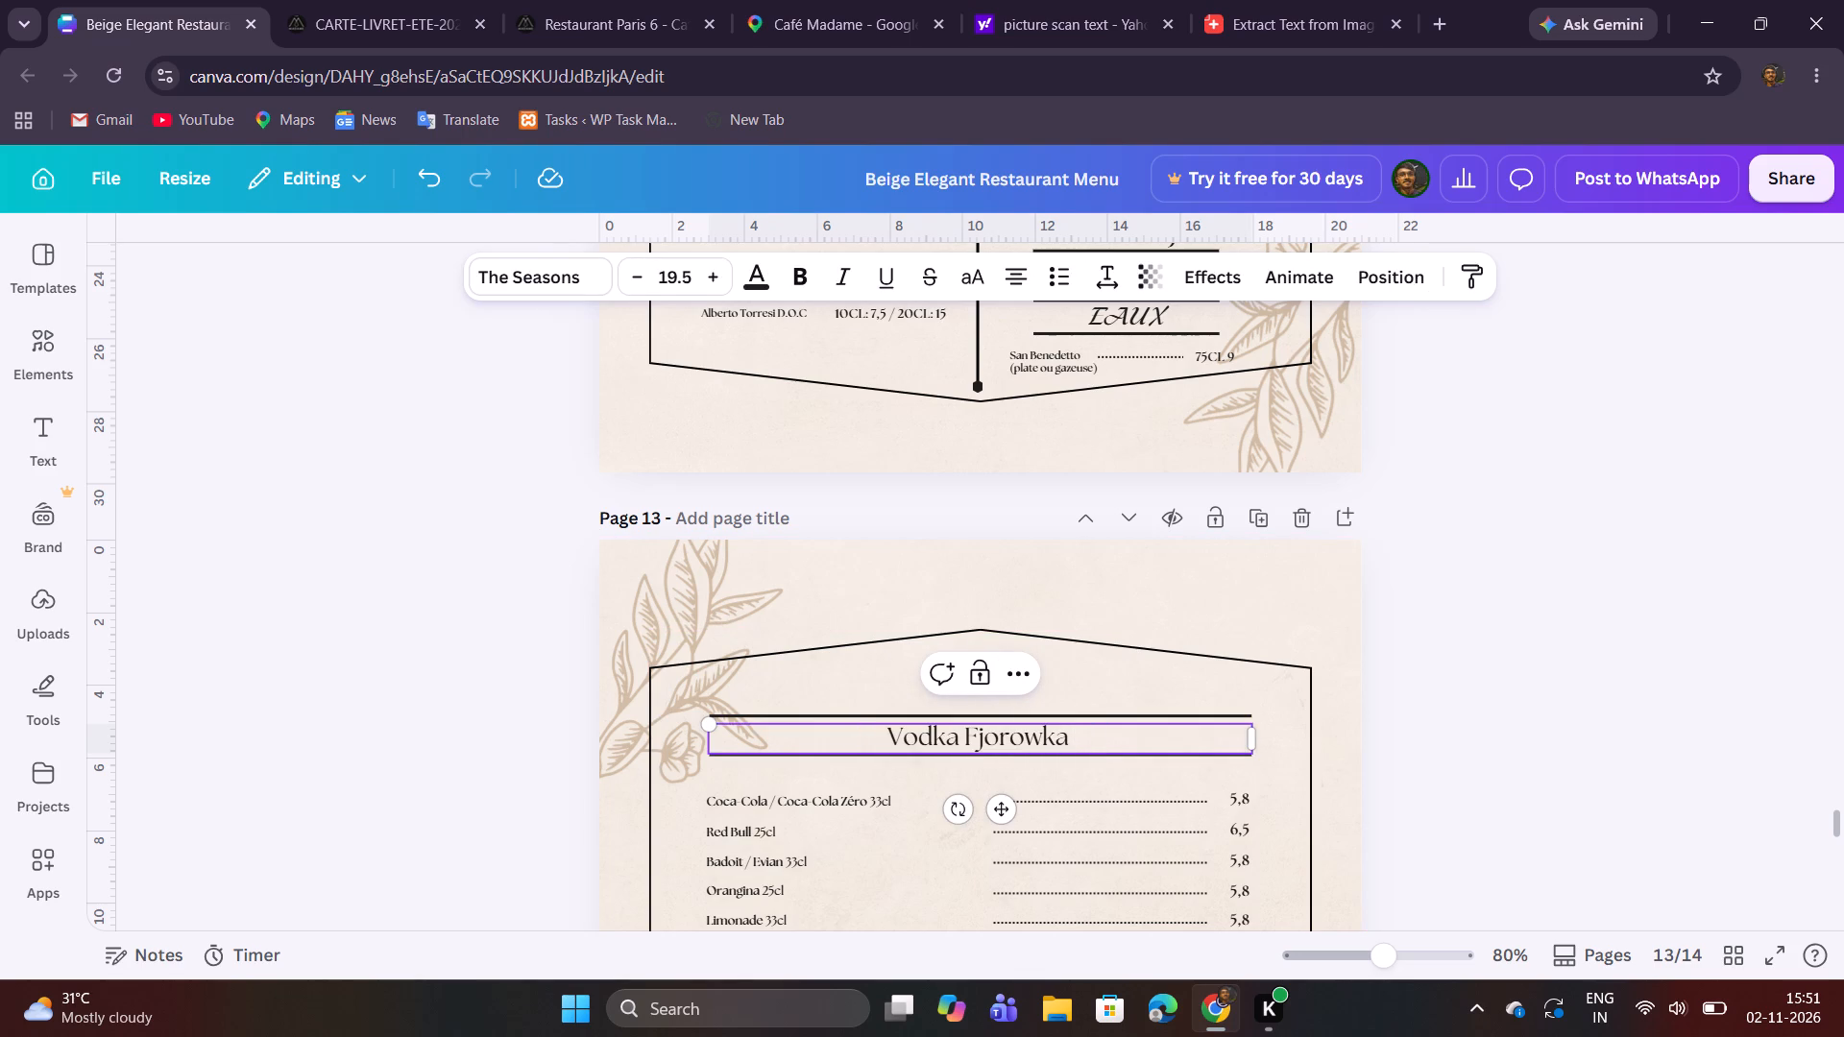
{"action": "left_click", "coordinate": [401, 0]}
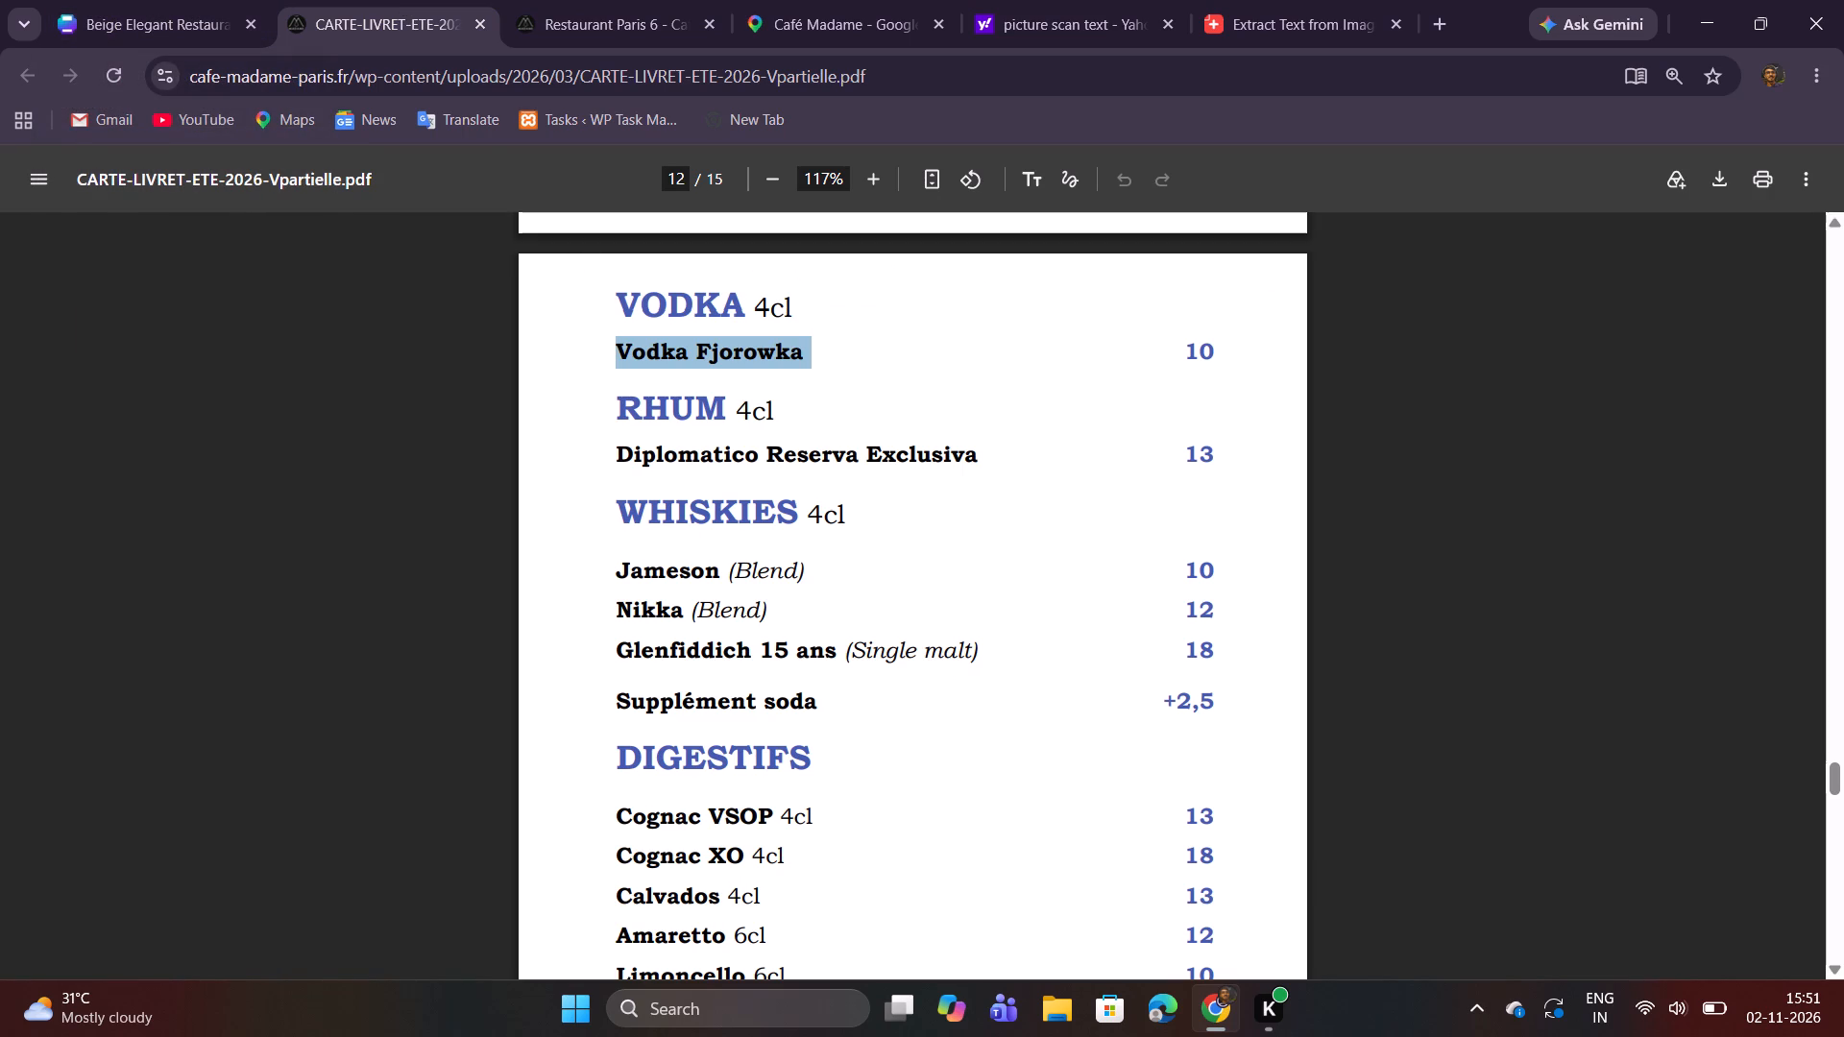
{"action": "left_click_drag", "start_coordinate": [618, 298], "coordinate": [829, 294]}
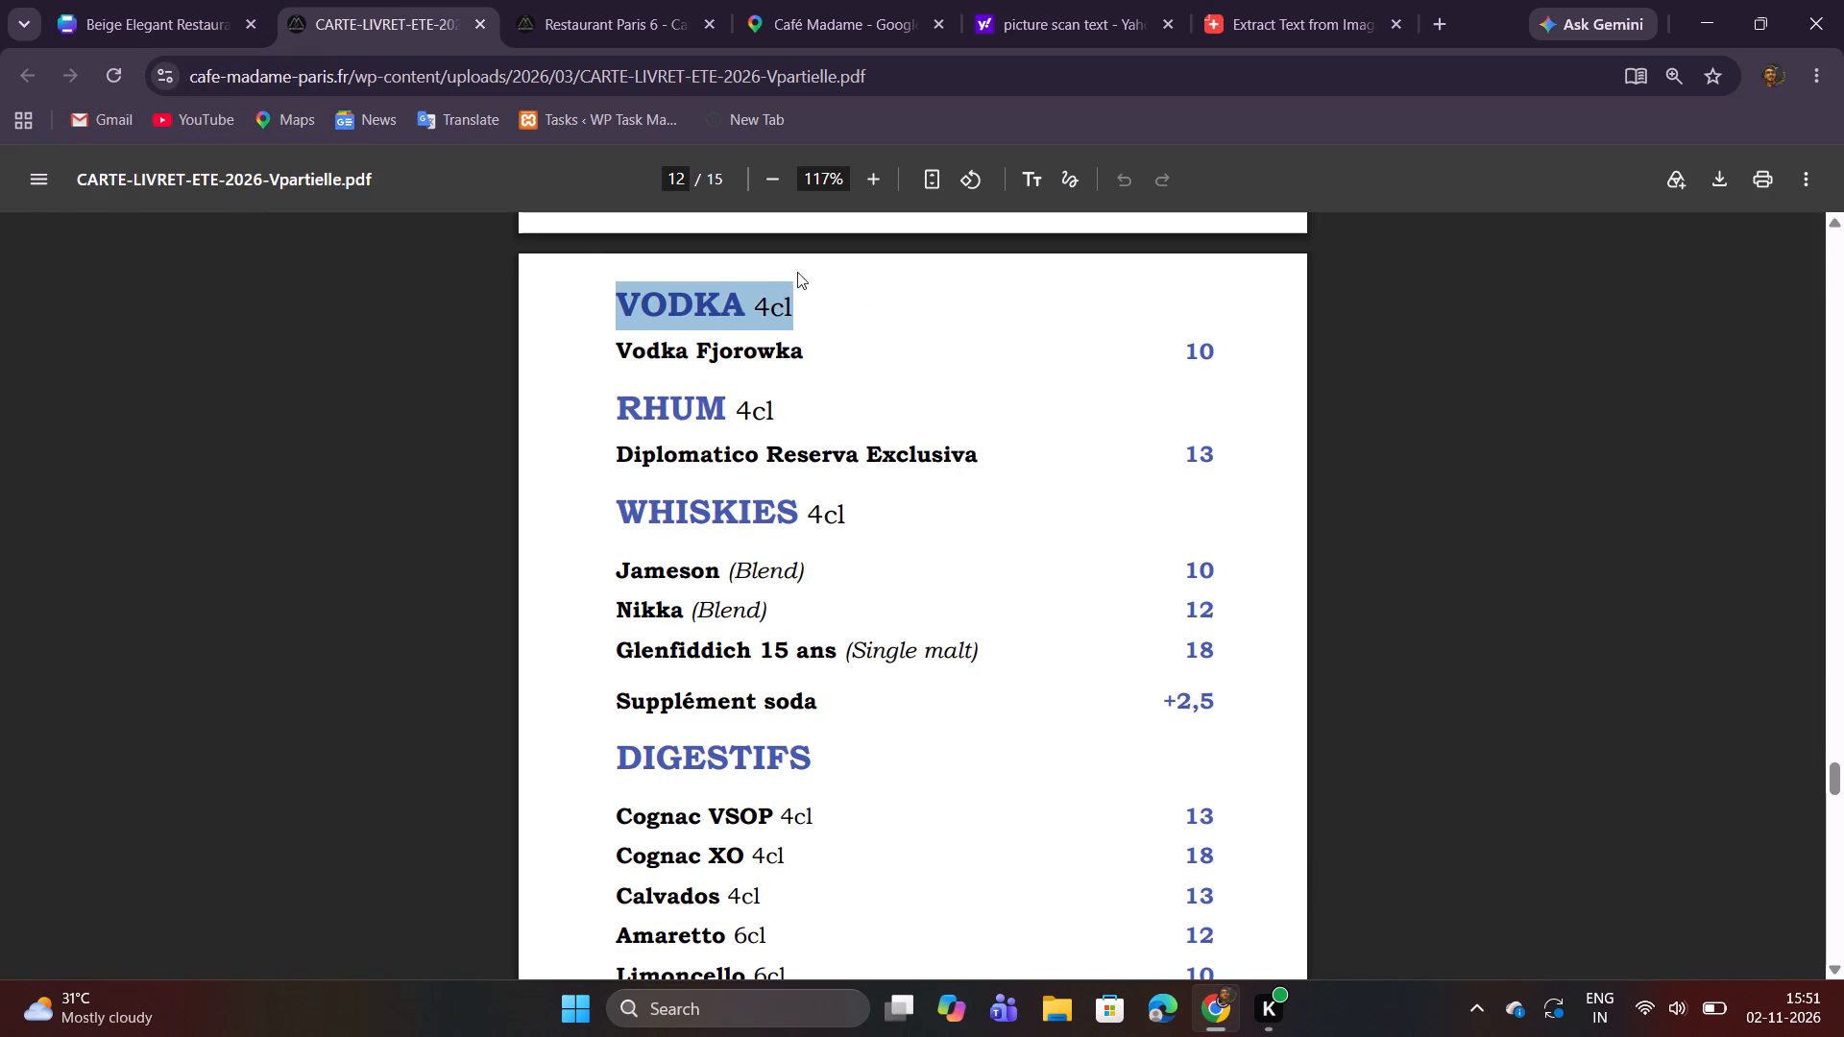
{"action": "key", "text": "ctrl+c"}
{"action": "left_click", "coordinate": [200, 0]}
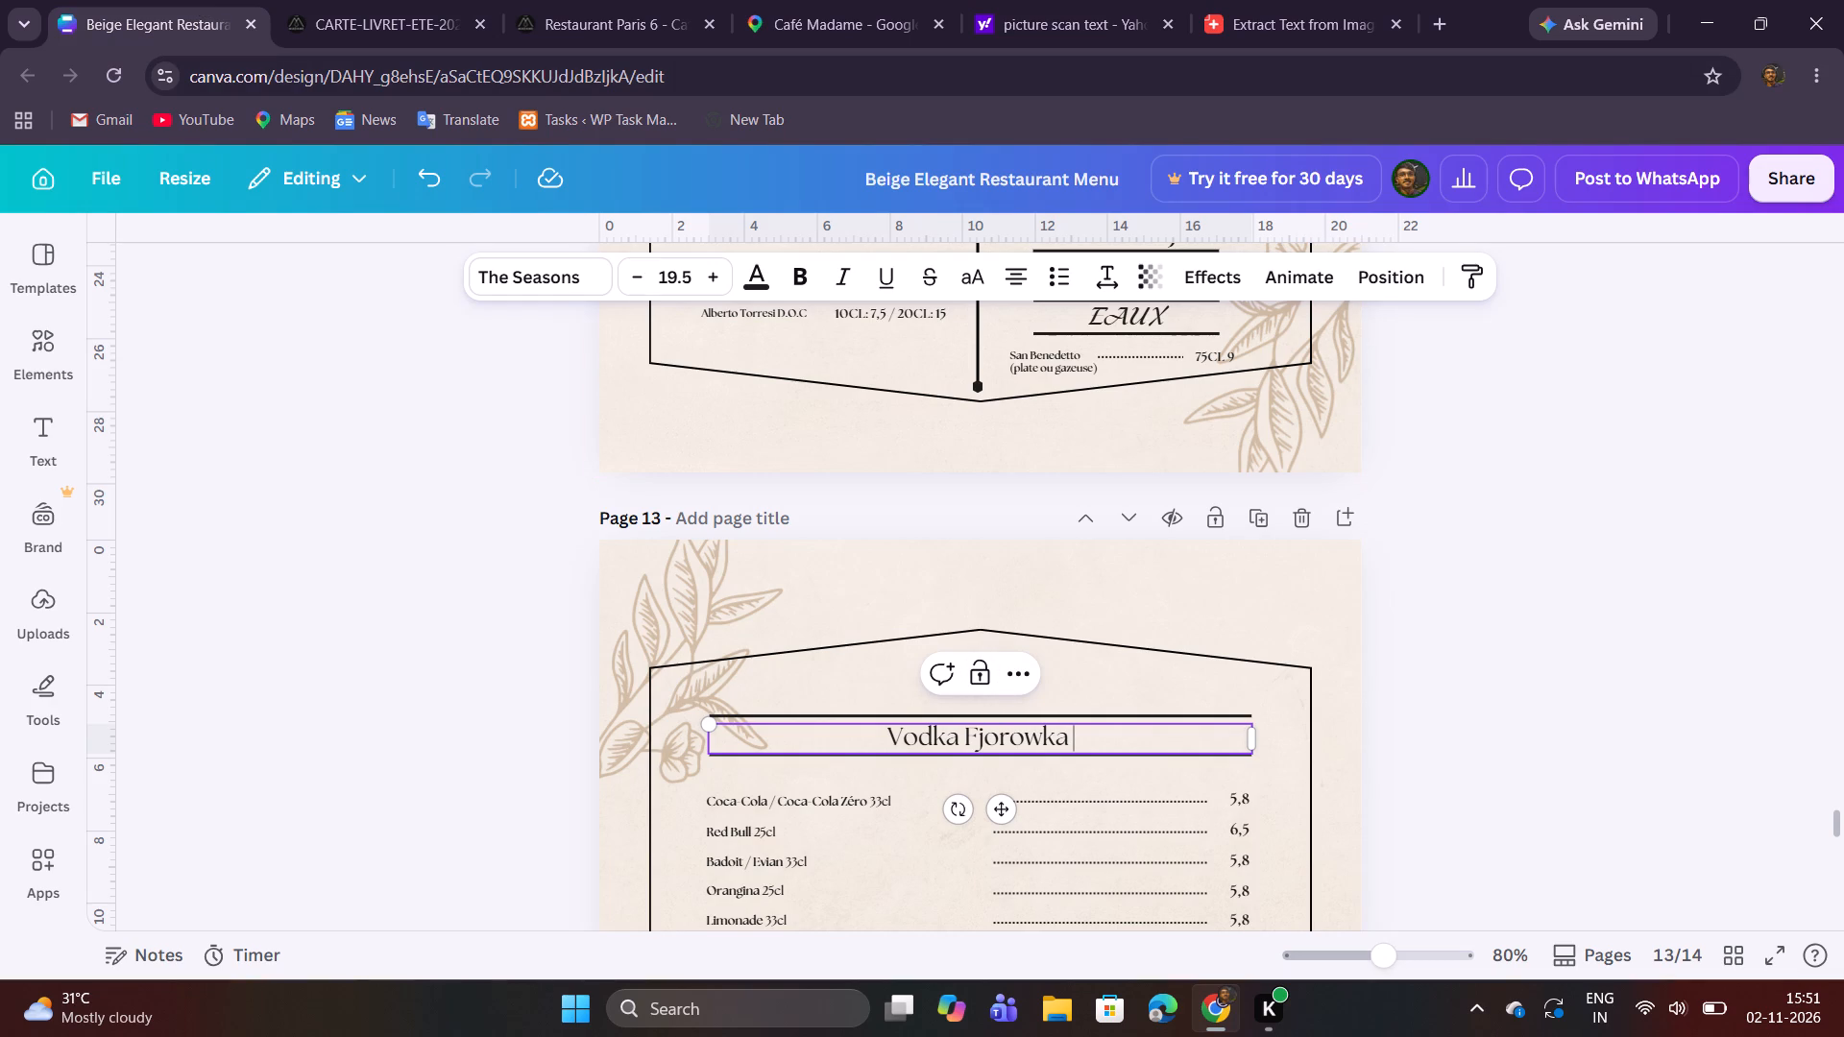
{"action": "key", "text": "ctrl+a"}
{"action": "key", "text": "ctrl+v"}
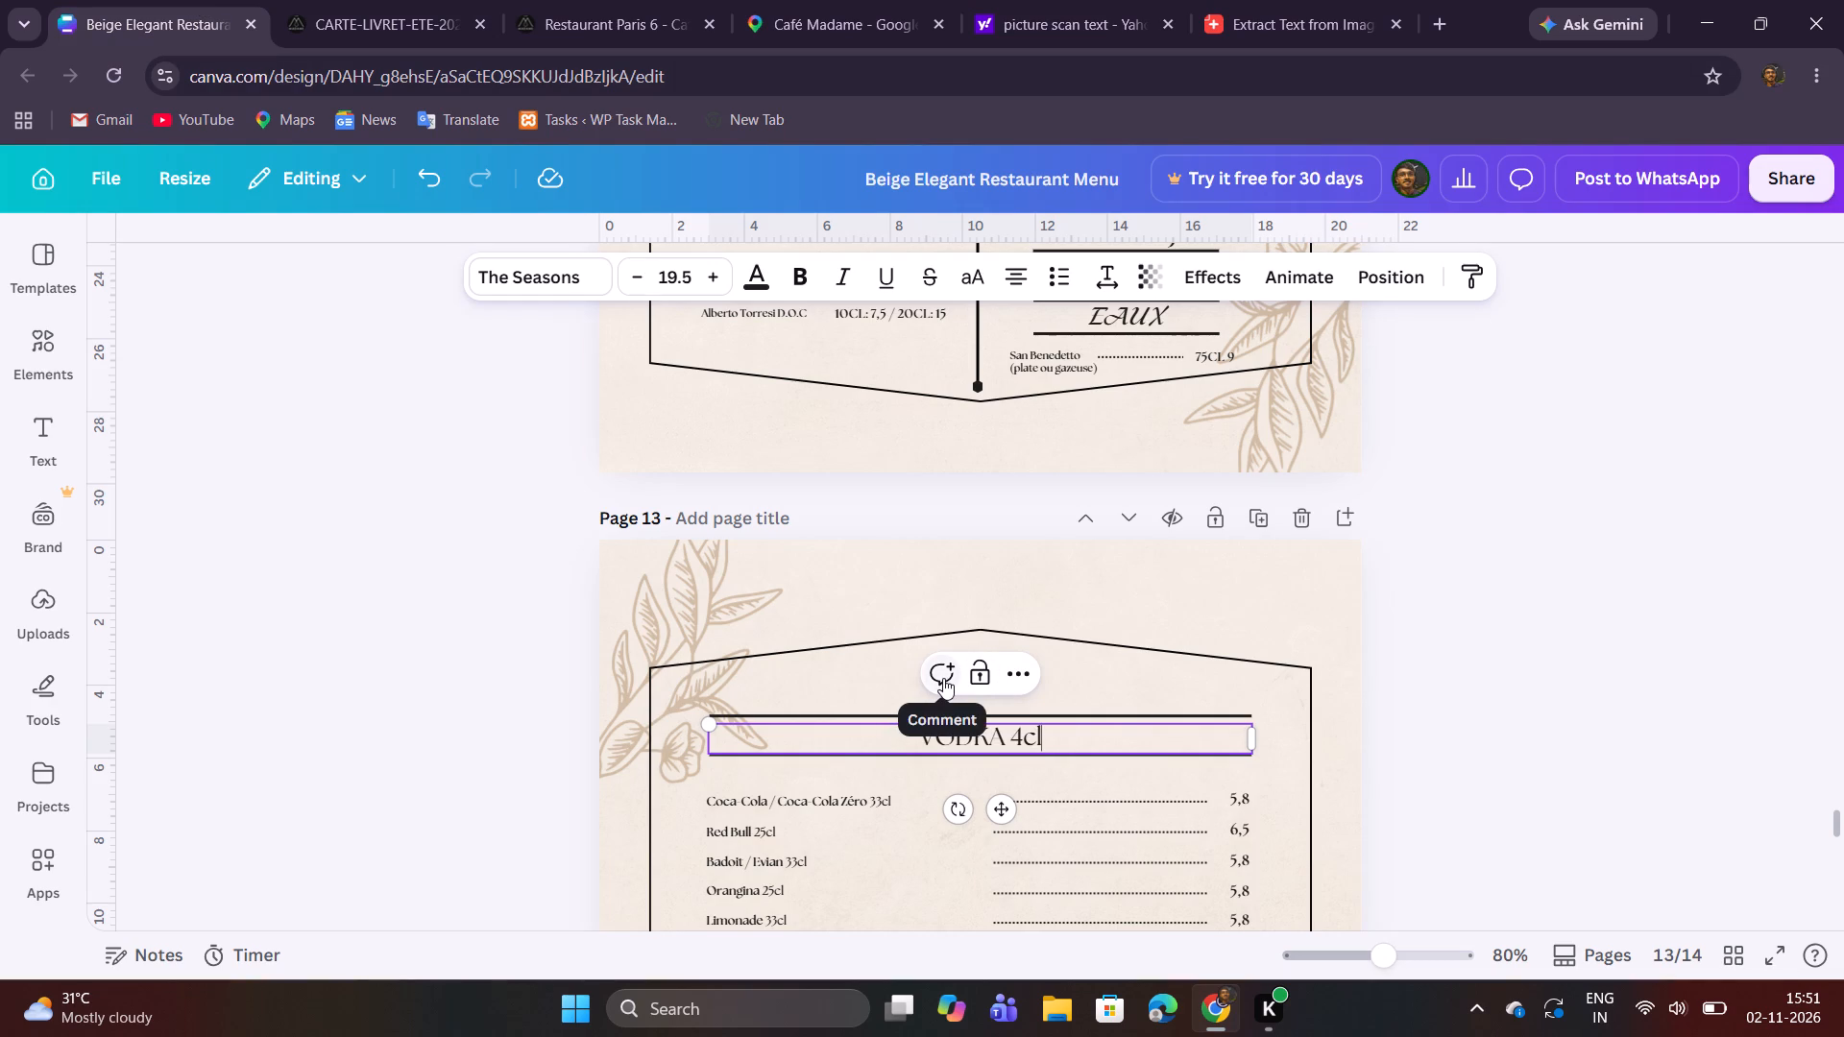
Replace the Coca-Cola / Coca-Cola Zéro 33cl item name on page 13 with Vodka Fjorowka, copied from the PDF.
{"action": "left_click_drag", "start_coordinate": [1384, 961], "coordinate": [1400, 964]}
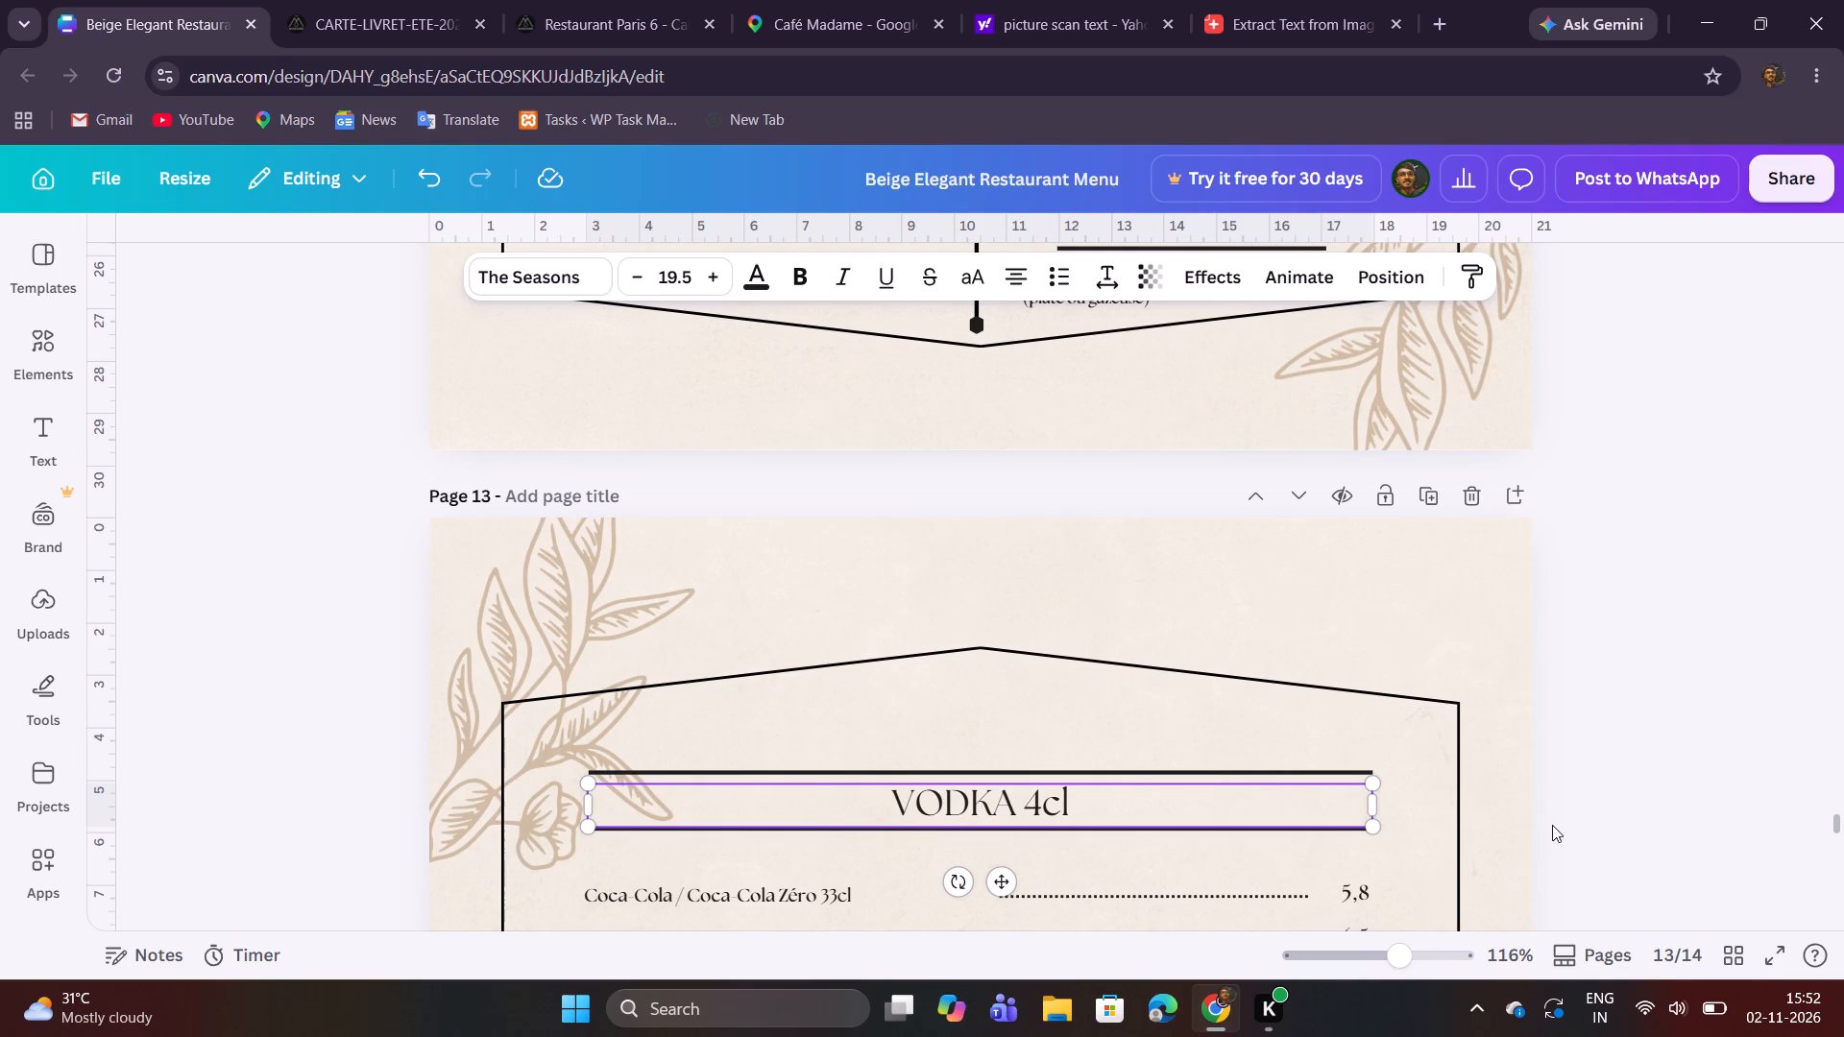
{"action": "scroll", "coordinate": [1525, 812], "scroll_direction": "down", "scroll_amount": 2}
{"action": "left_click", "coordinate": [1620, 791]}
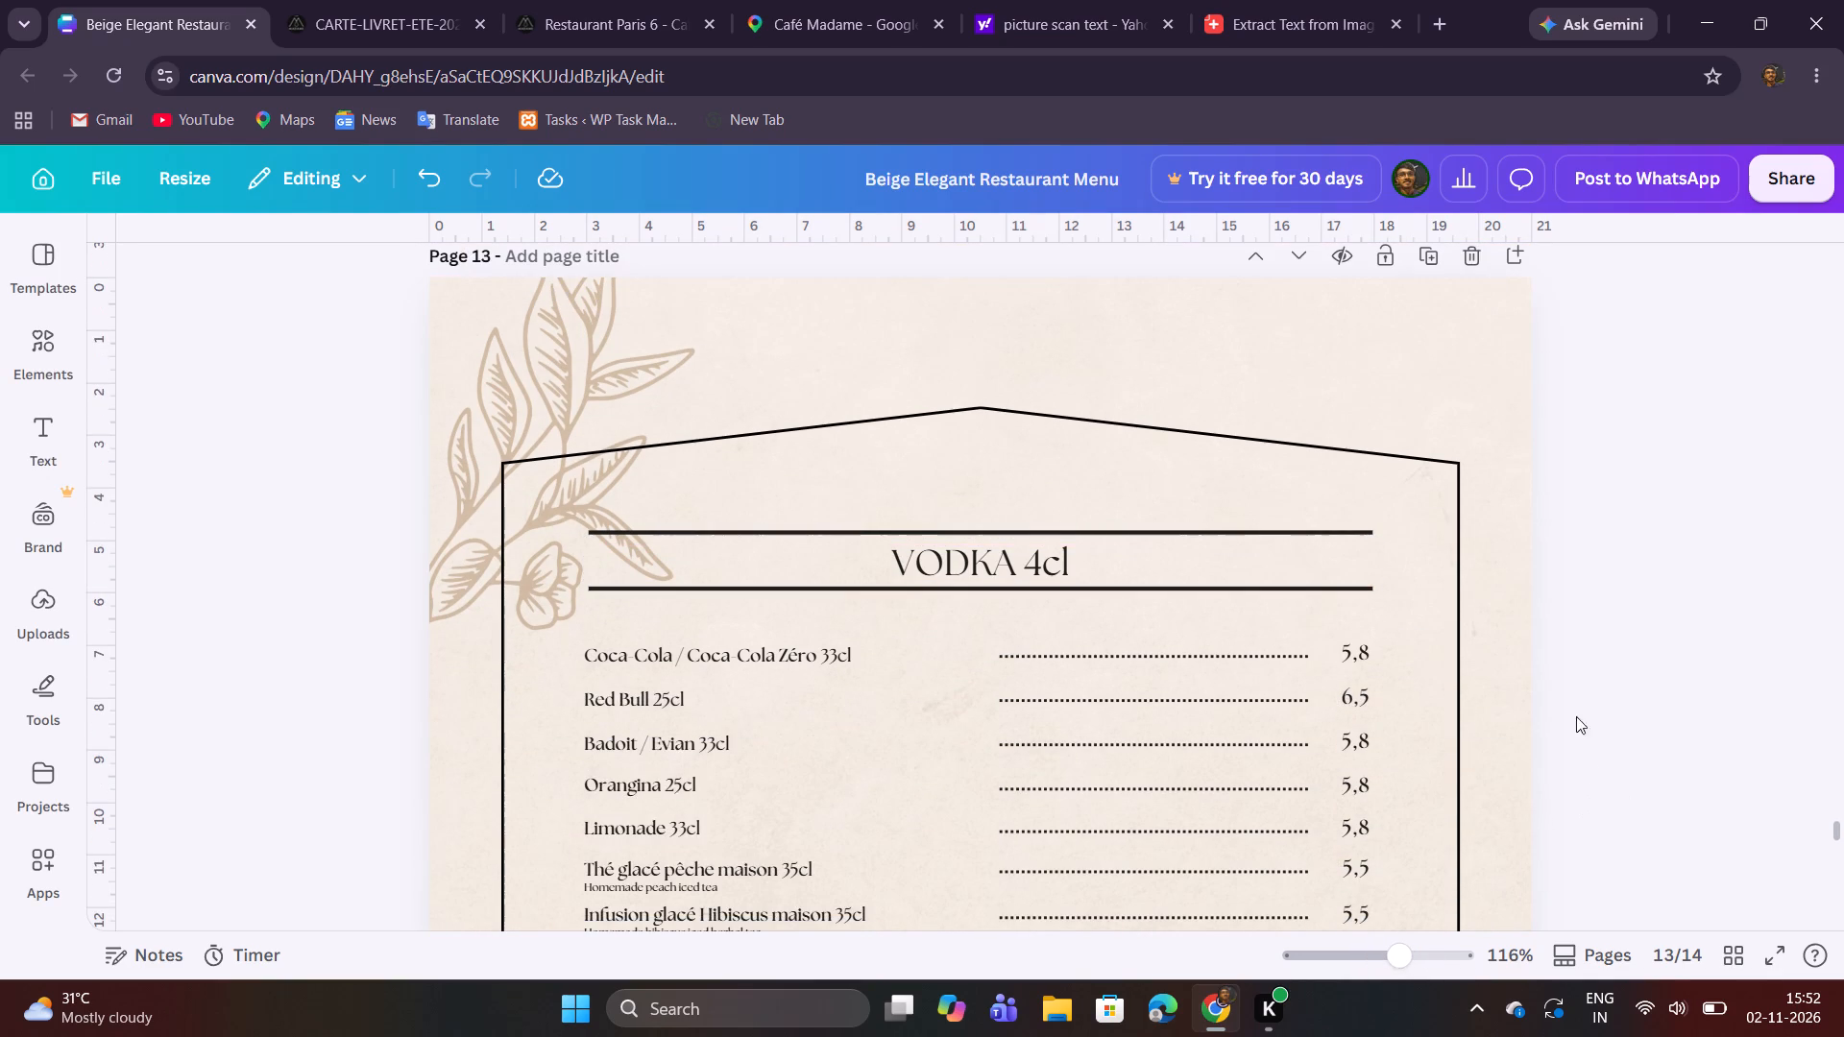
{"action": "scroll", "coordinate": [1527, 616], "scroll_direction": "down", "scroll_amount": 2}
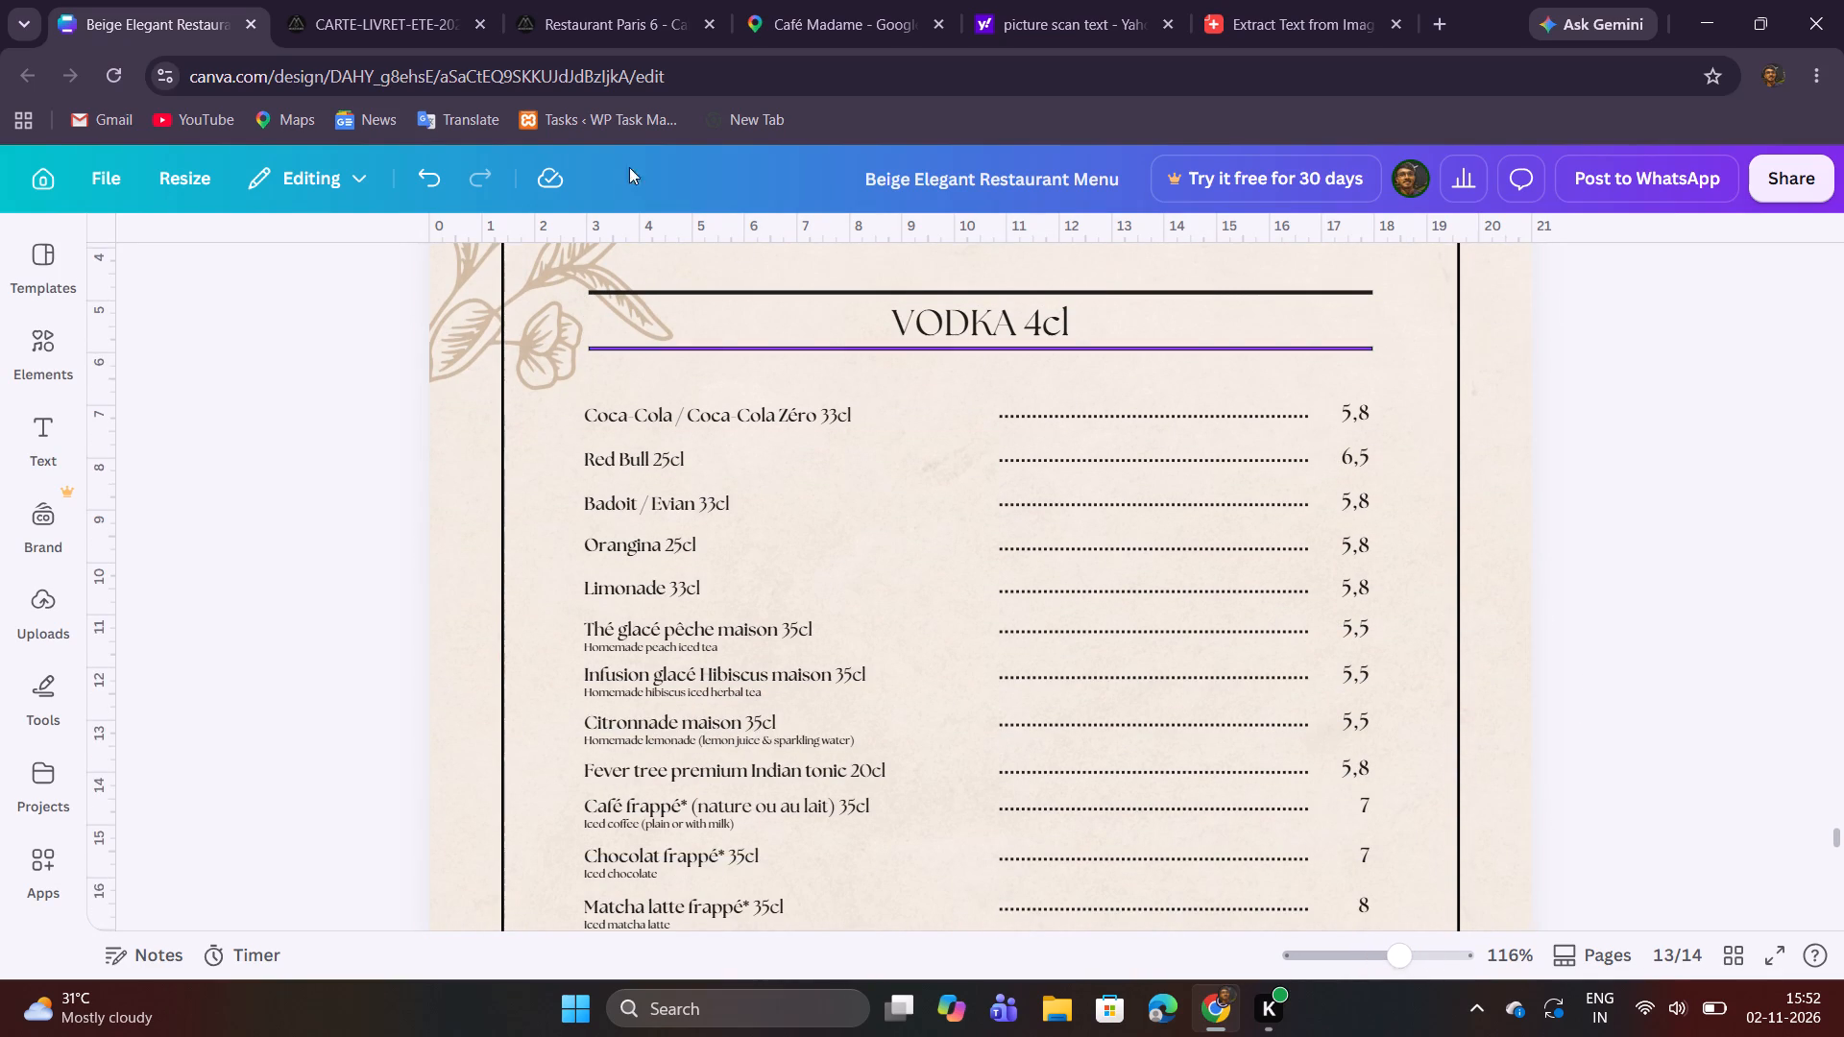
{"action": "left_click", "coordinate": [422, 0]}
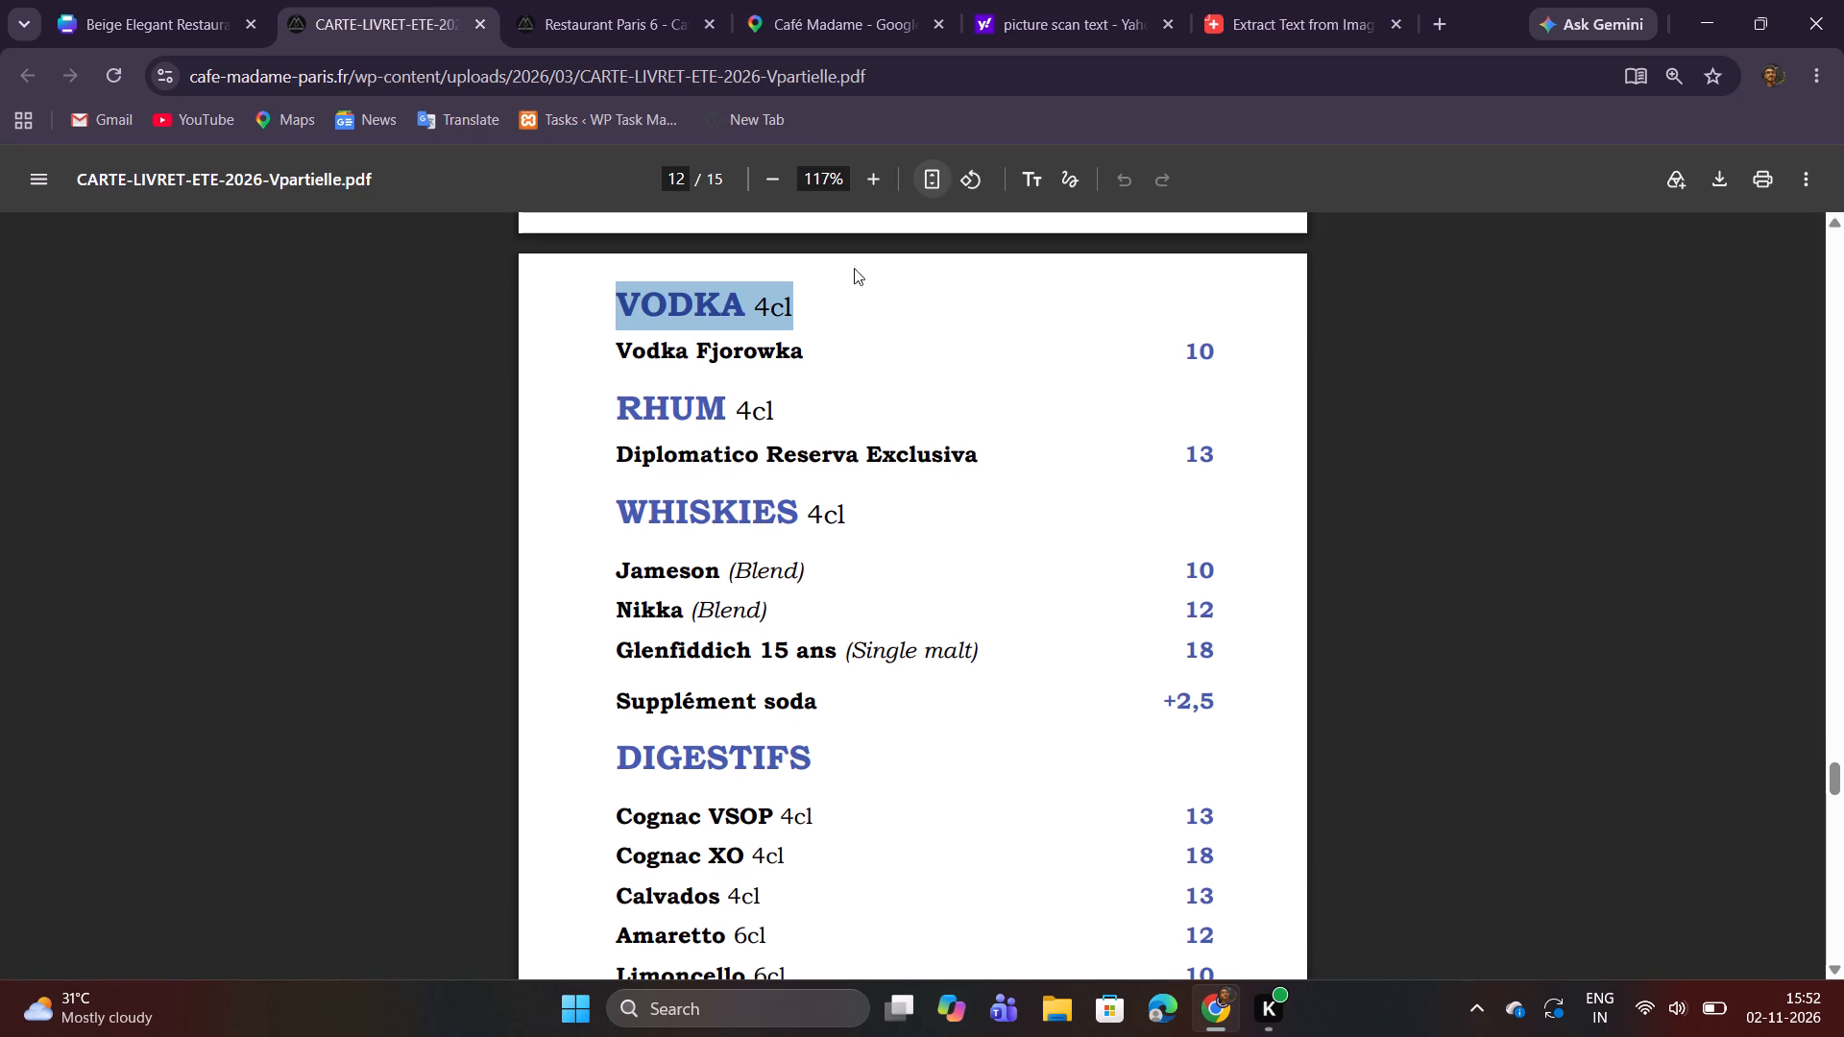
{"action": "left_click_drag", "start_coordinate": [617, 343], "coordinate": [817, 350]}
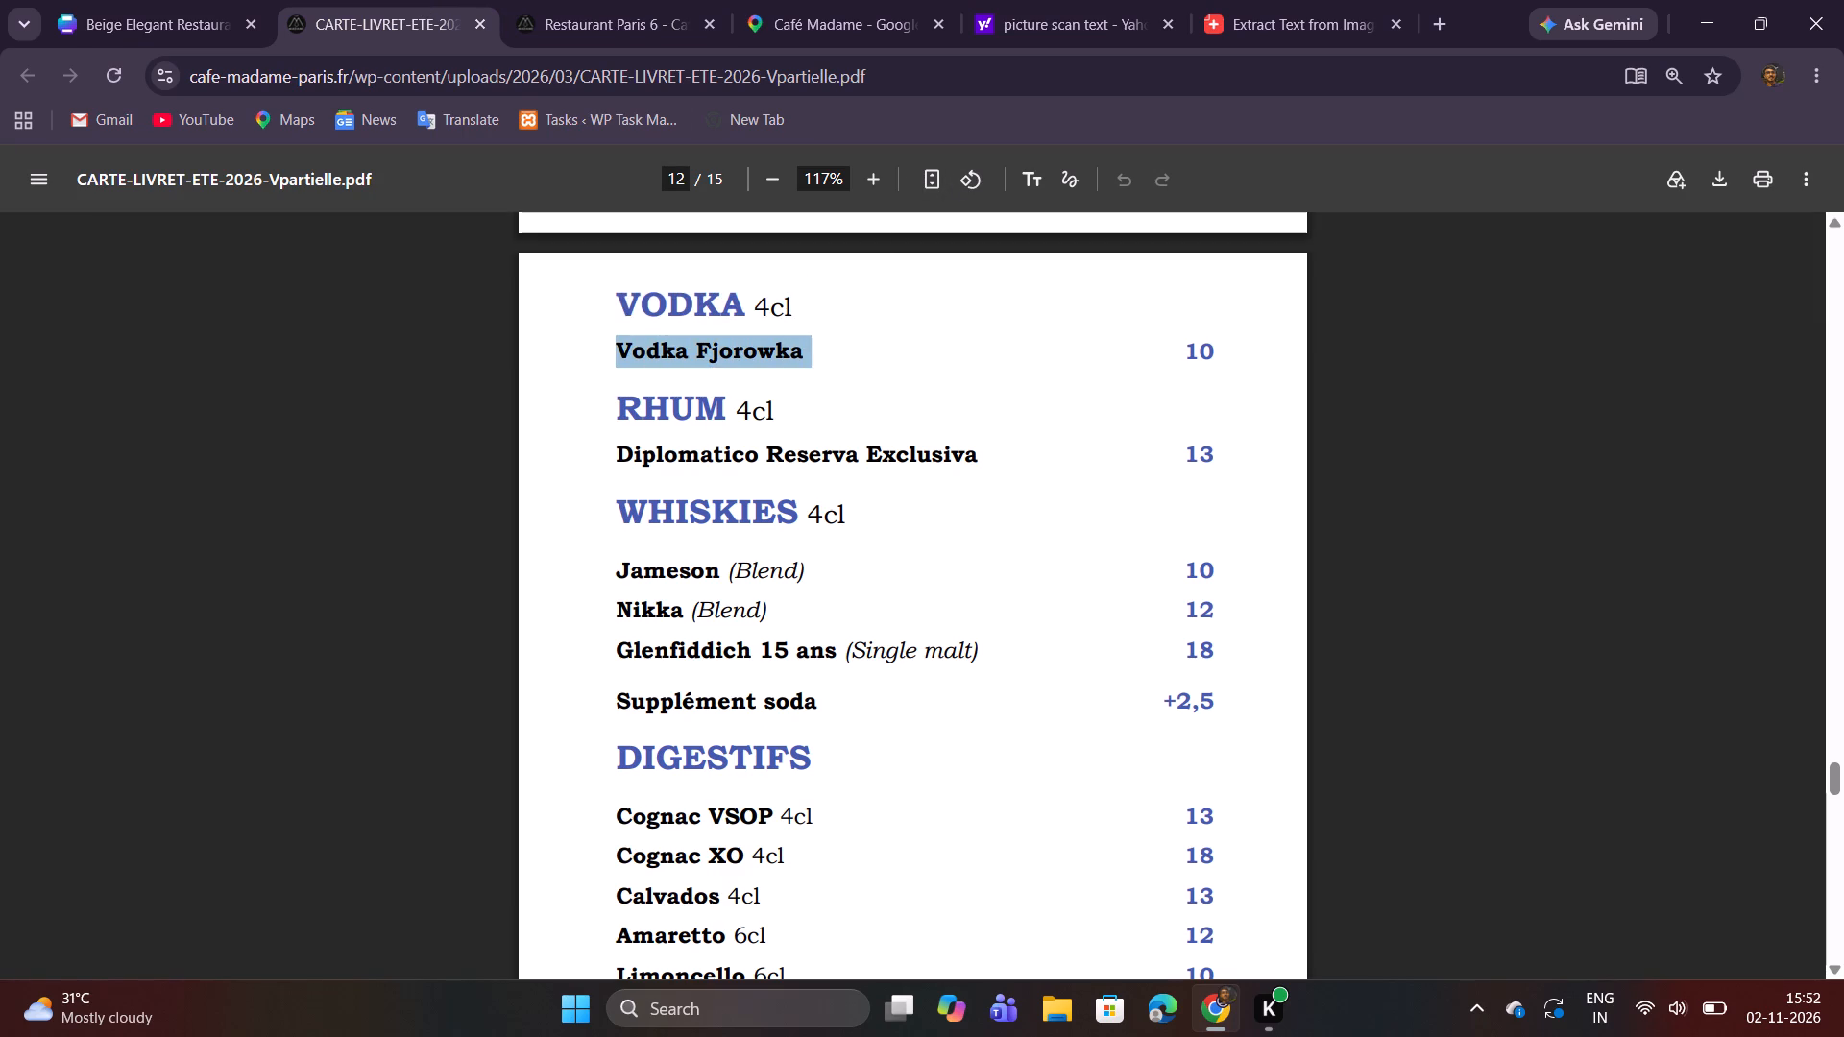
{"action": "key", "text": "ctrl+c"}
{"action": "left_click", "coordinate": [207, 0]}
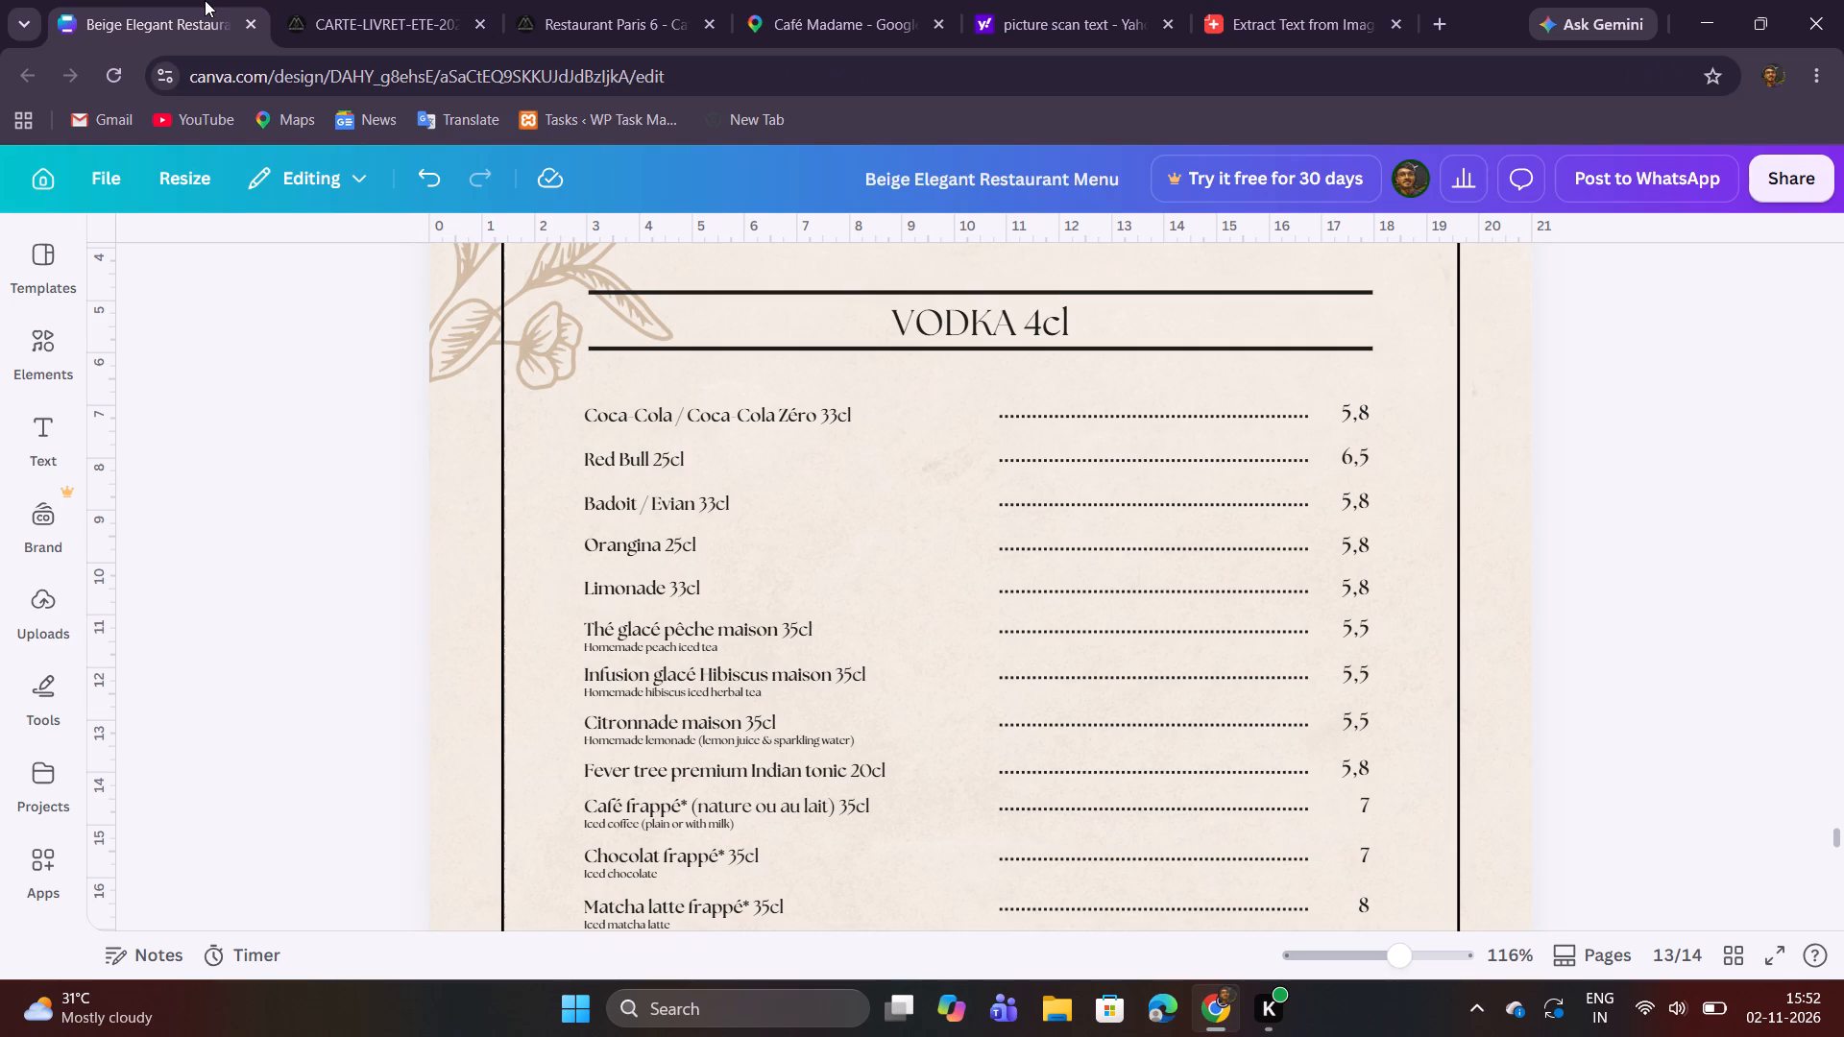
{"action": "double_click", "coordinate": [739, 422]}
{"action": "key", "text": "ctrl+v"}
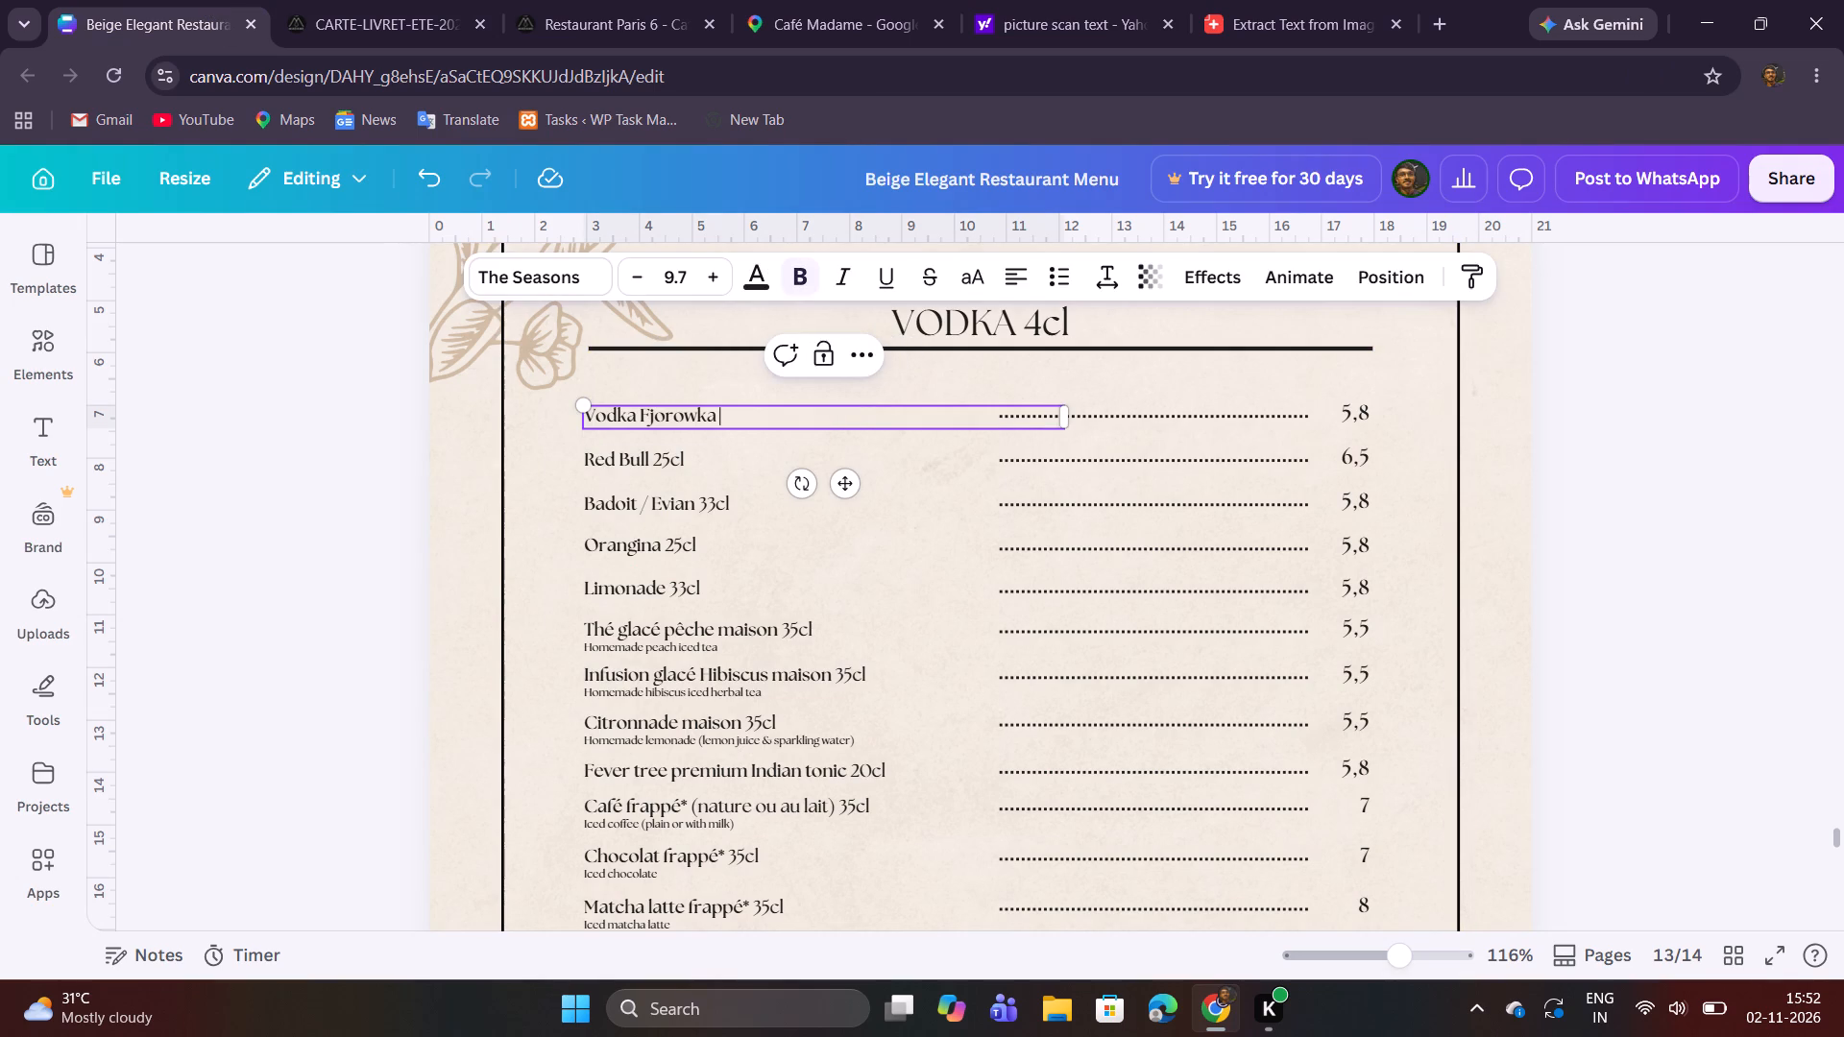
Copy Vodka Fjorowka's price, 10, from the PDF and return to the Canva design.
{"action": "left_click", "coordinate": [379, 29]}
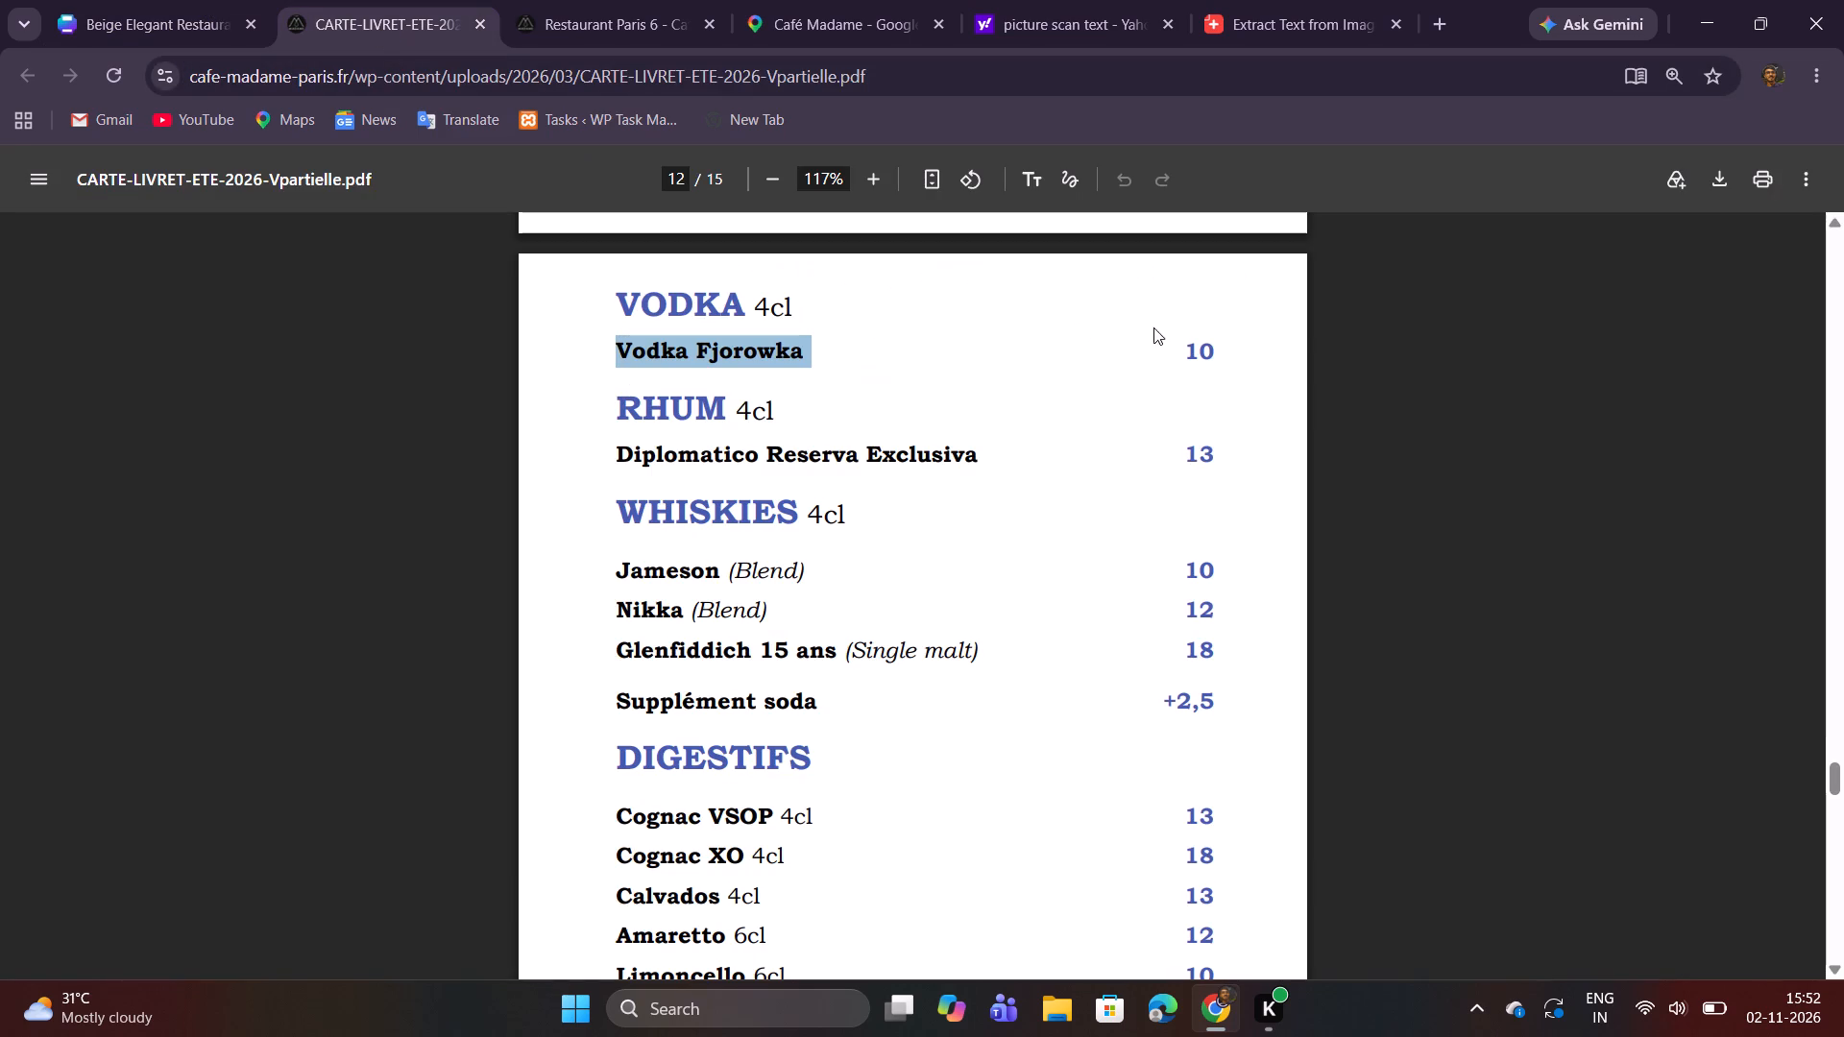
{"action": "left_click_drag", "start_coordinate": [1179, 344], "coordinate": [1225, 351]}
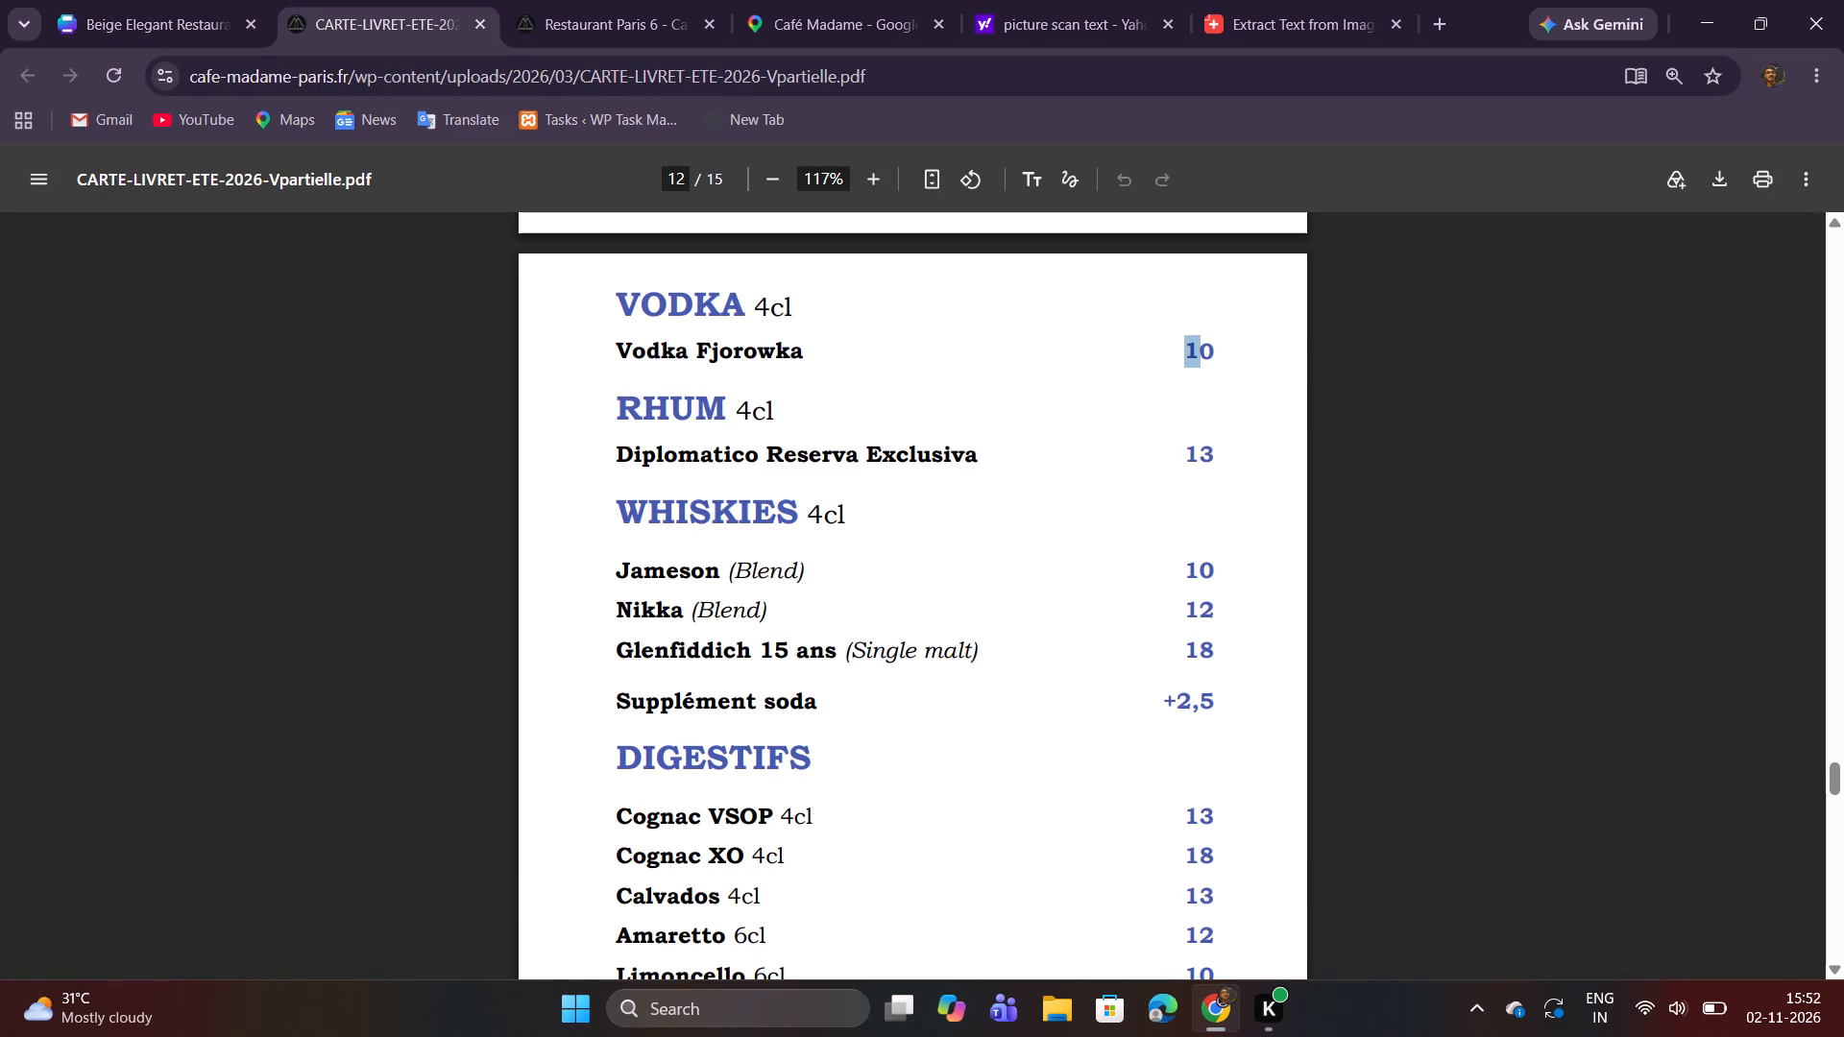
{"action": "key", "text": "ctrl+c"}
{"action": "left_click", "coordinate": [33, 0]}
{"action": "left_click", "coordinate": [88, 0]}
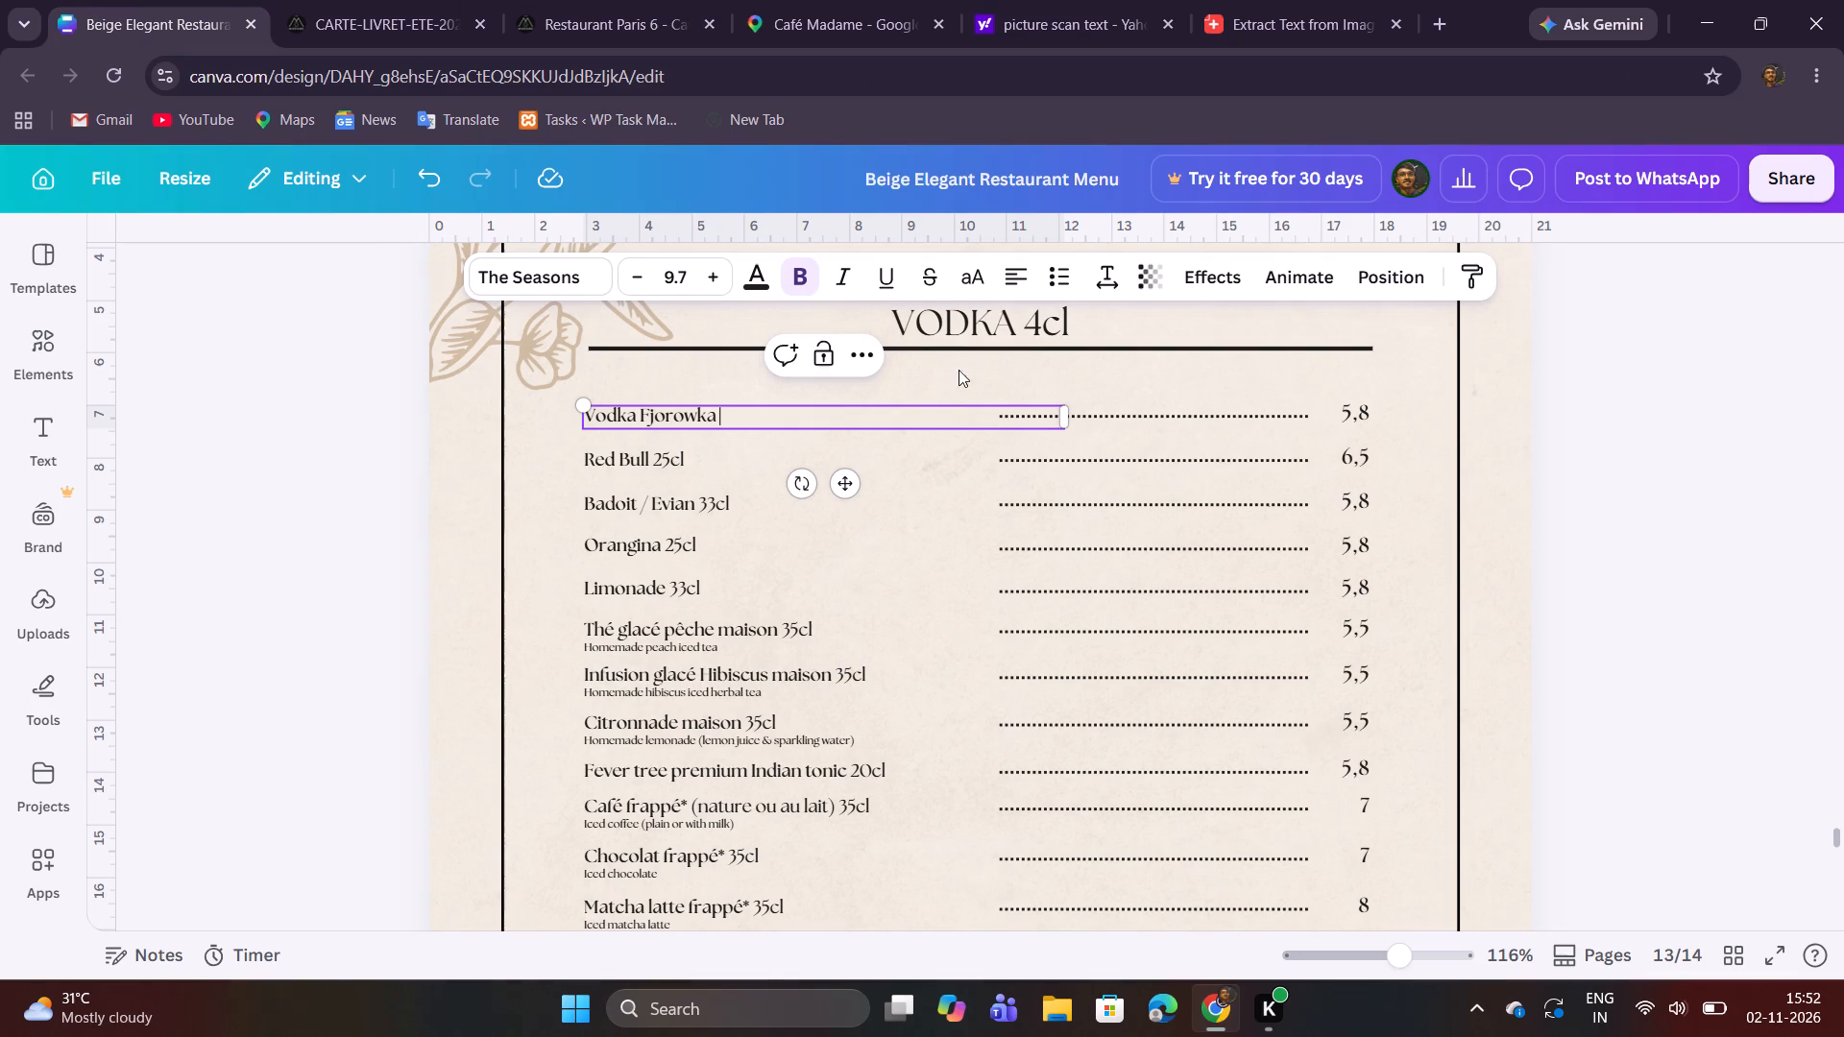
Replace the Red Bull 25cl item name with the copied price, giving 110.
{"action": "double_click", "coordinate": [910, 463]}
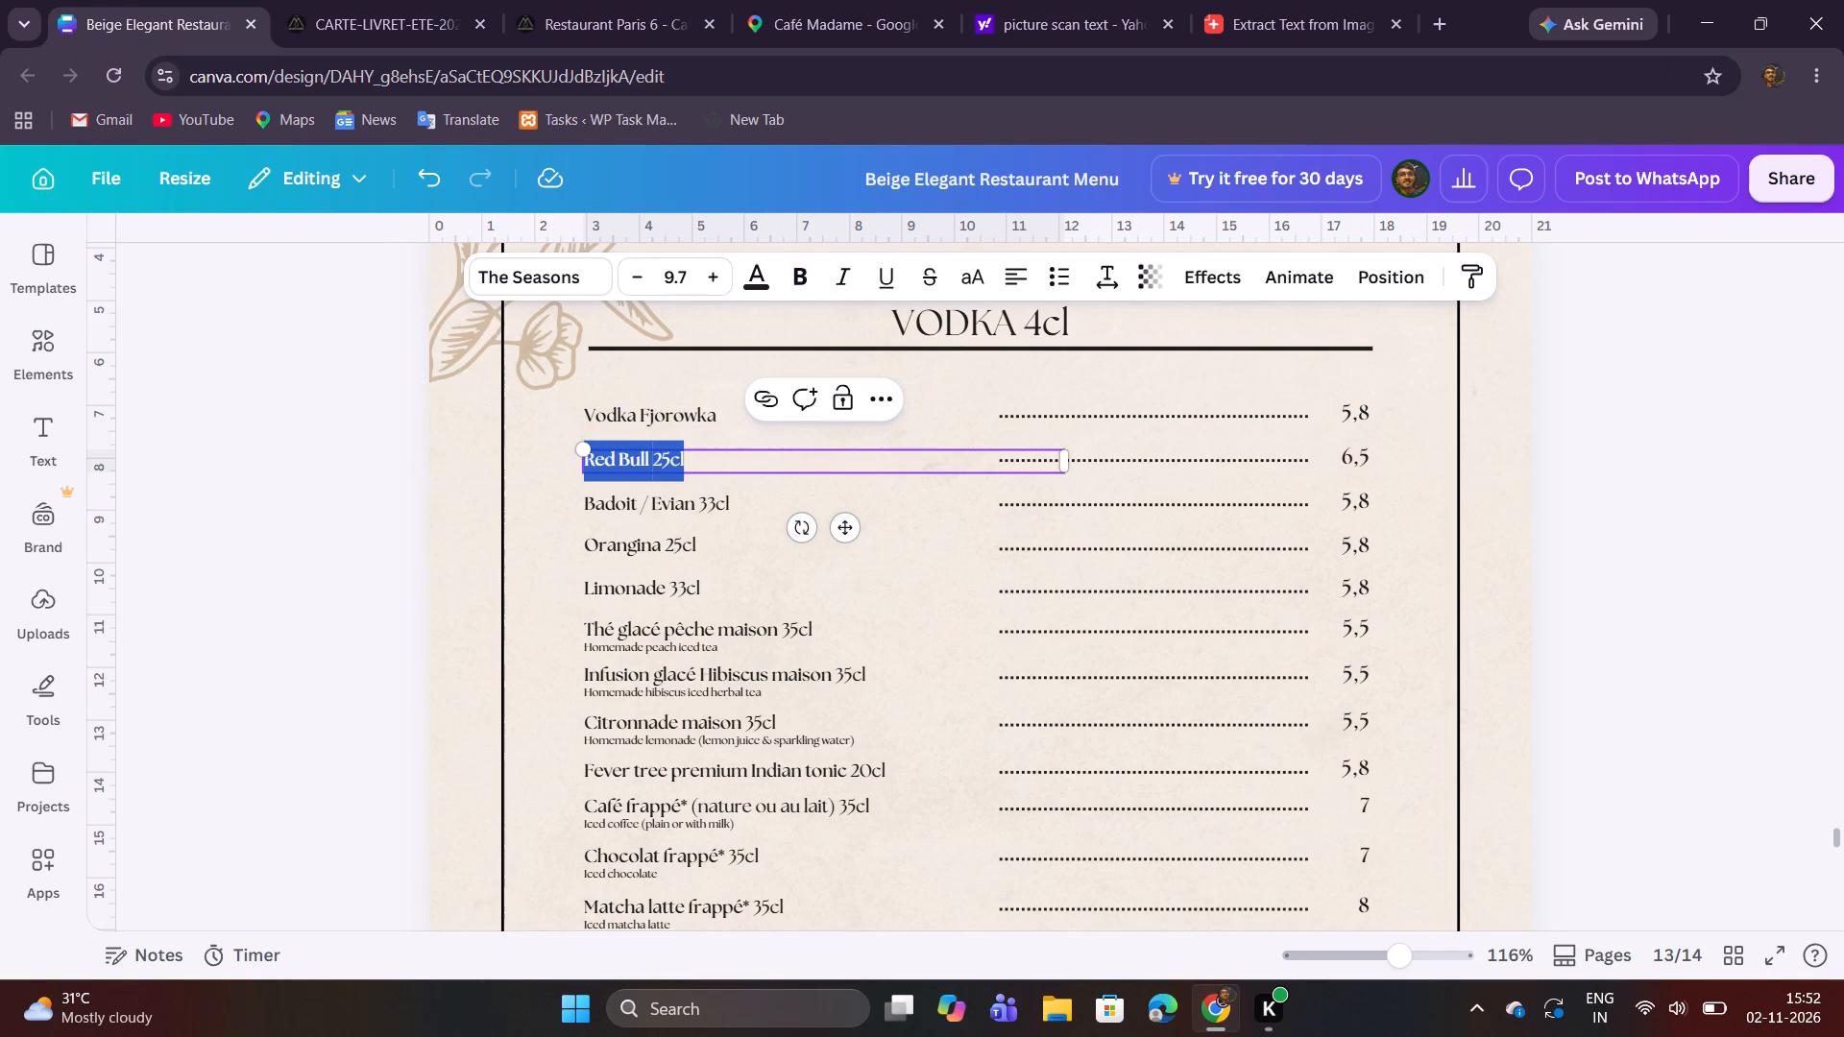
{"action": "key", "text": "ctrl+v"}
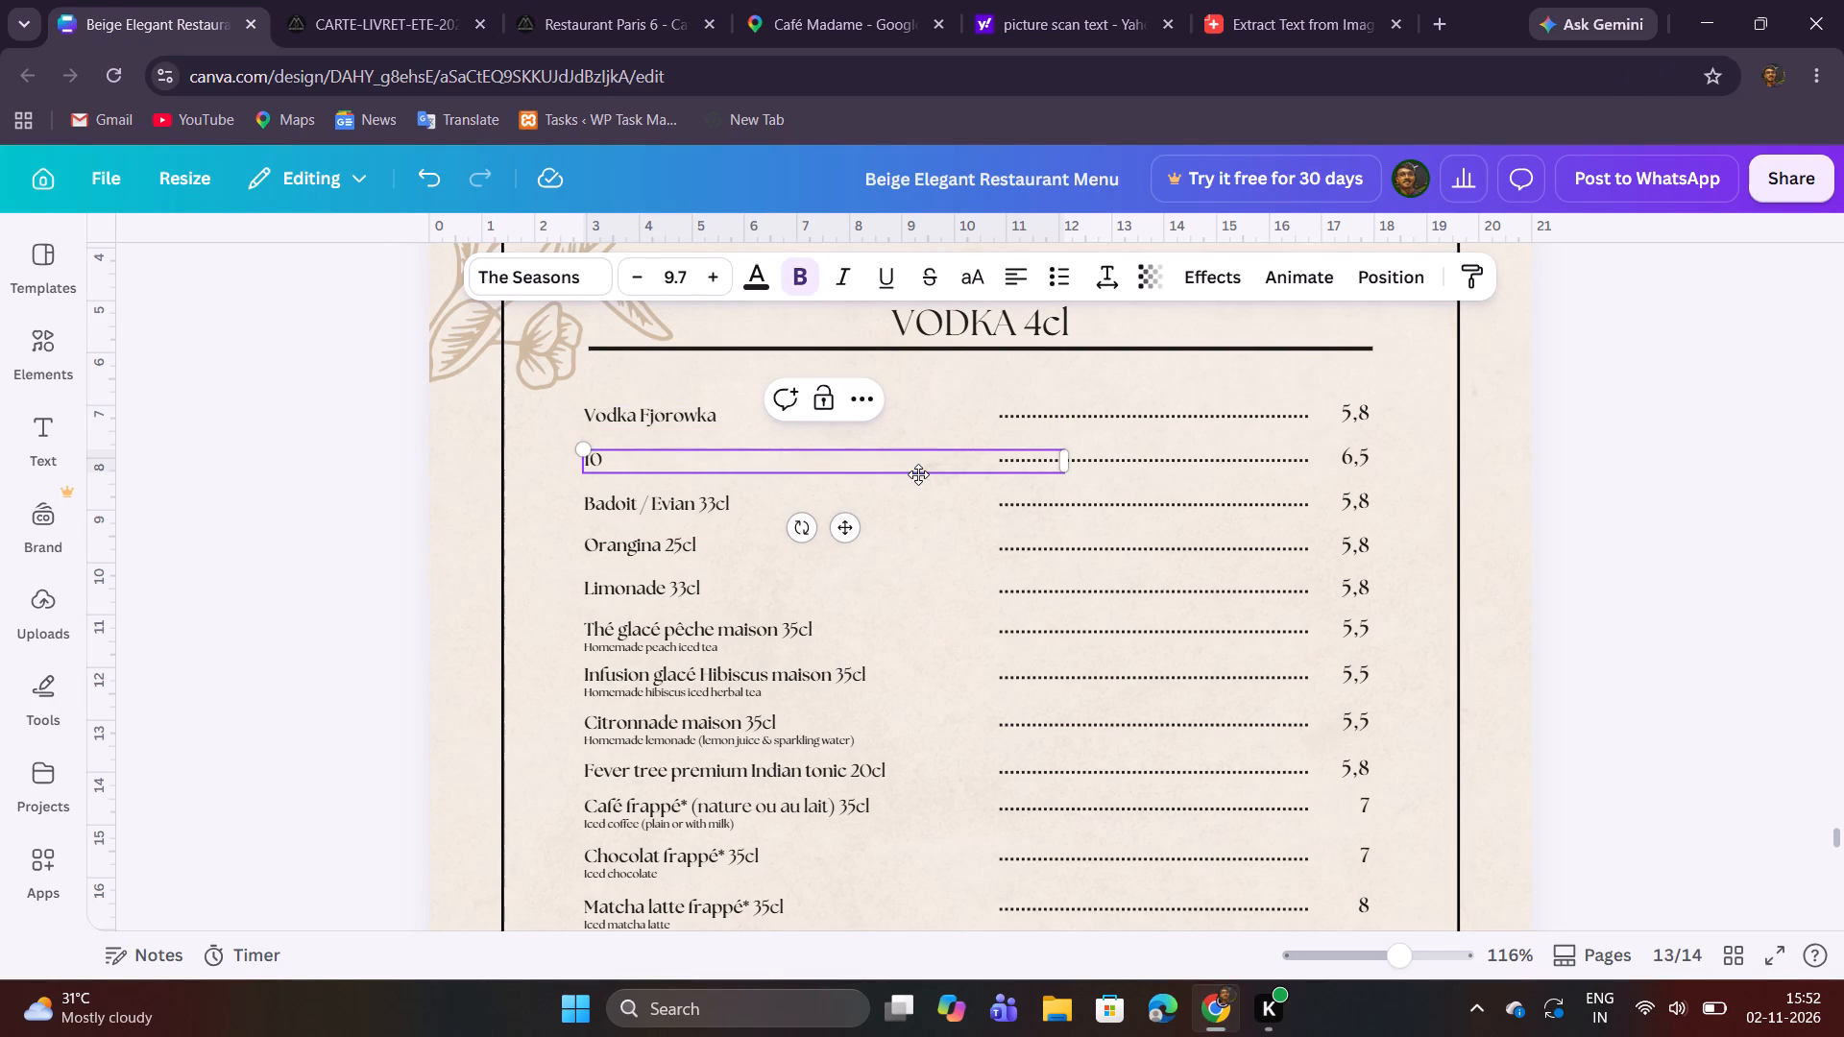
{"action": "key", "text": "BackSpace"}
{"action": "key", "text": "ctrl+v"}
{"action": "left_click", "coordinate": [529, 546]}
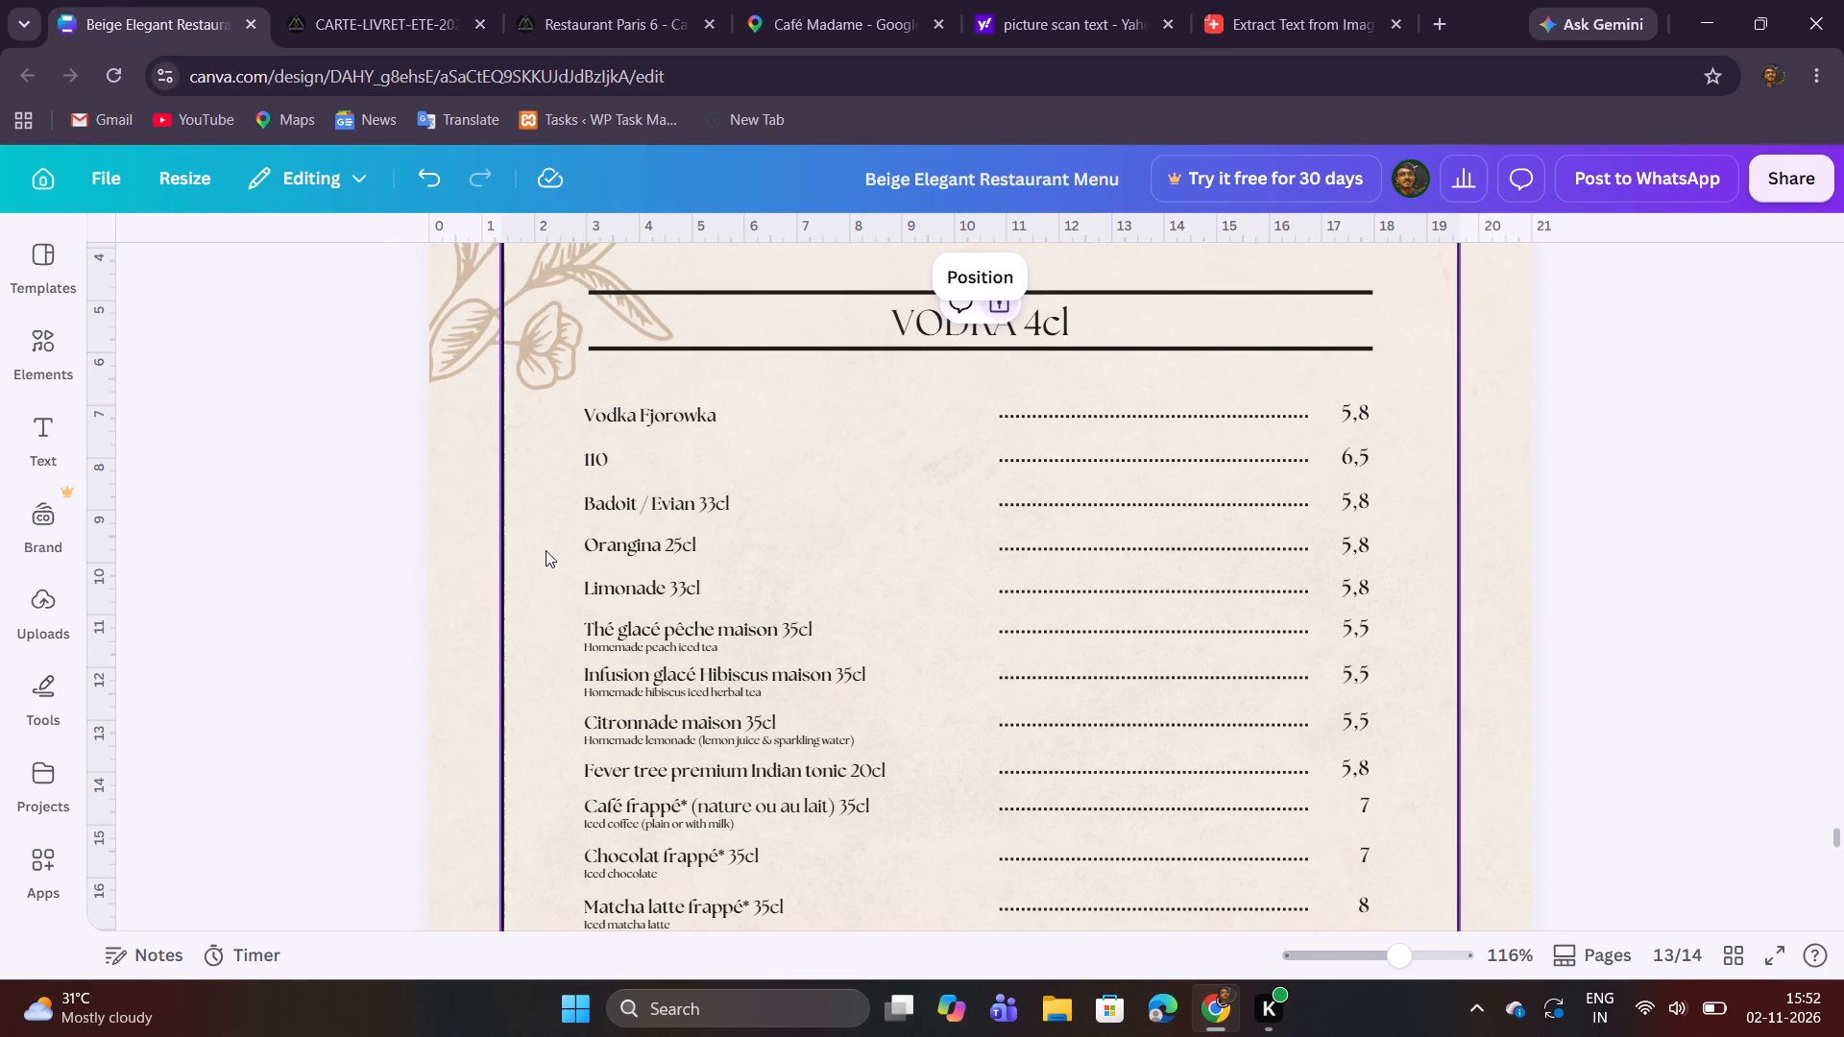
Check the PDF's vodka price and set Vodka Fjorowka's price on page 13 to 10.
{"action": "left_click", "coordinate": [412, 0]}
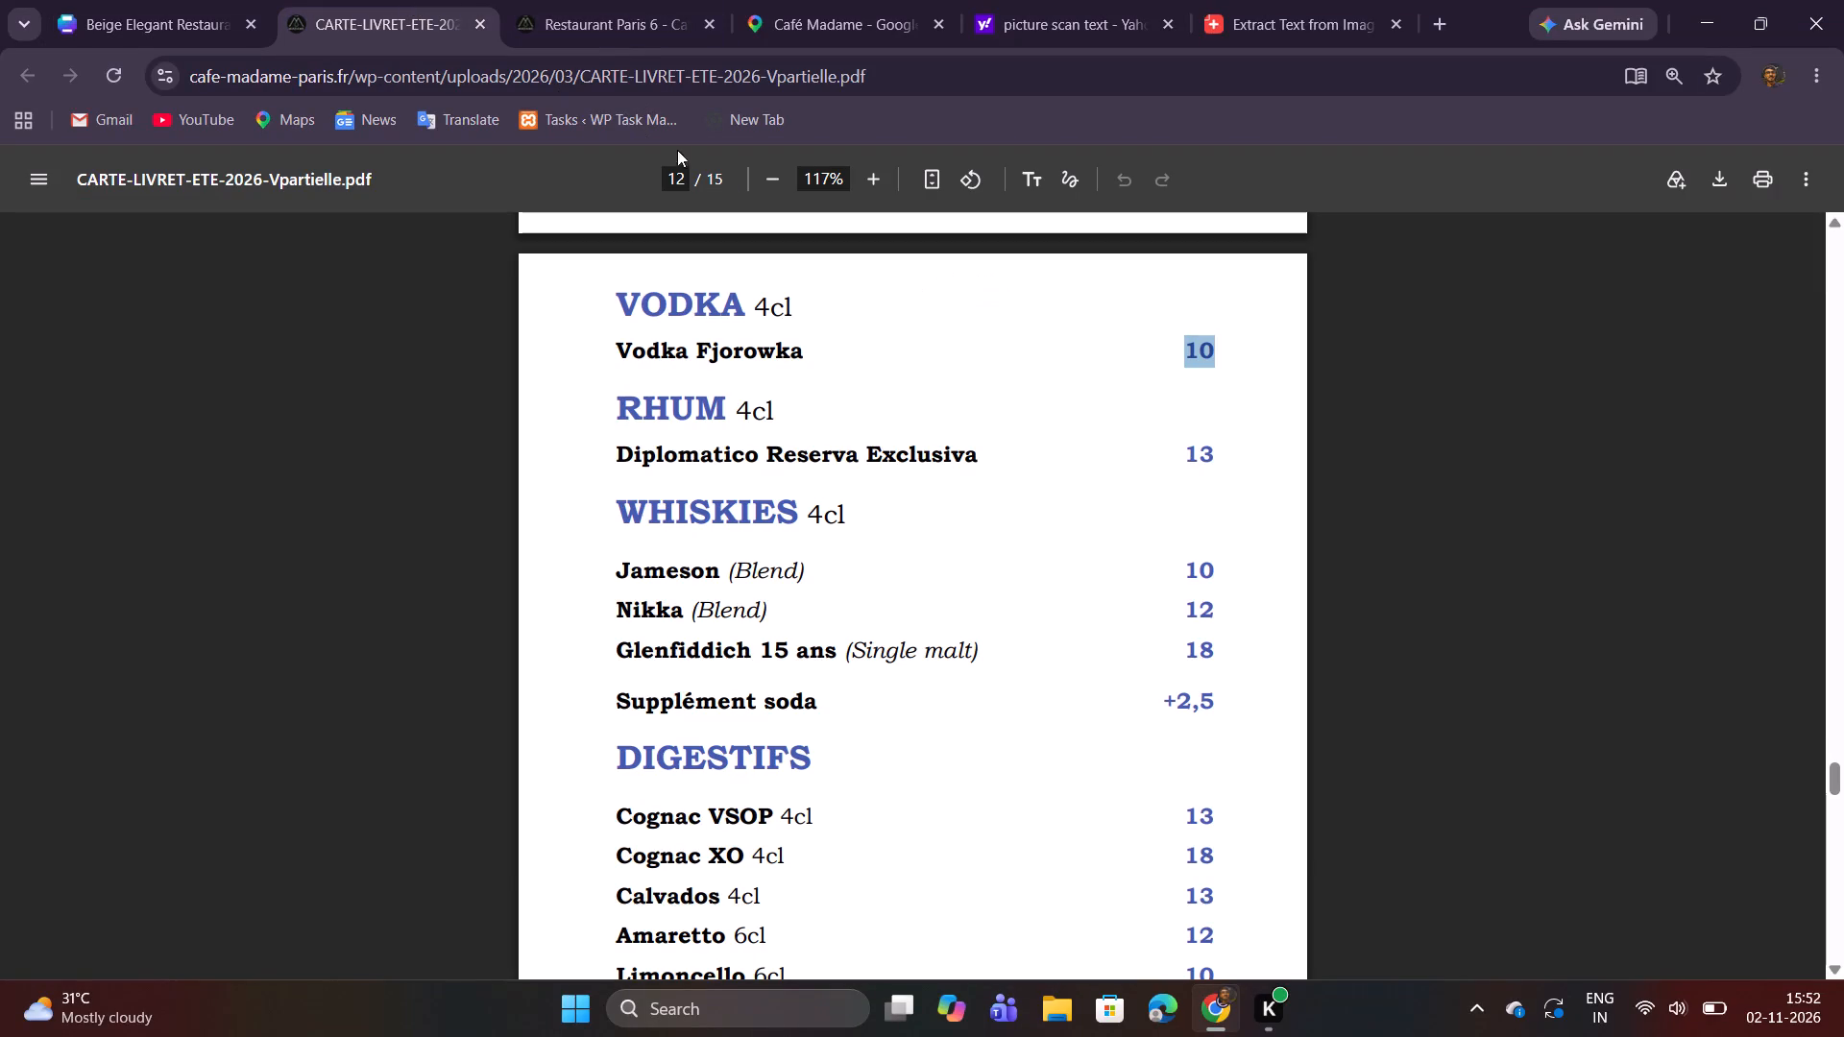
{"action": "left_click", "coordinate": [88, 14]}
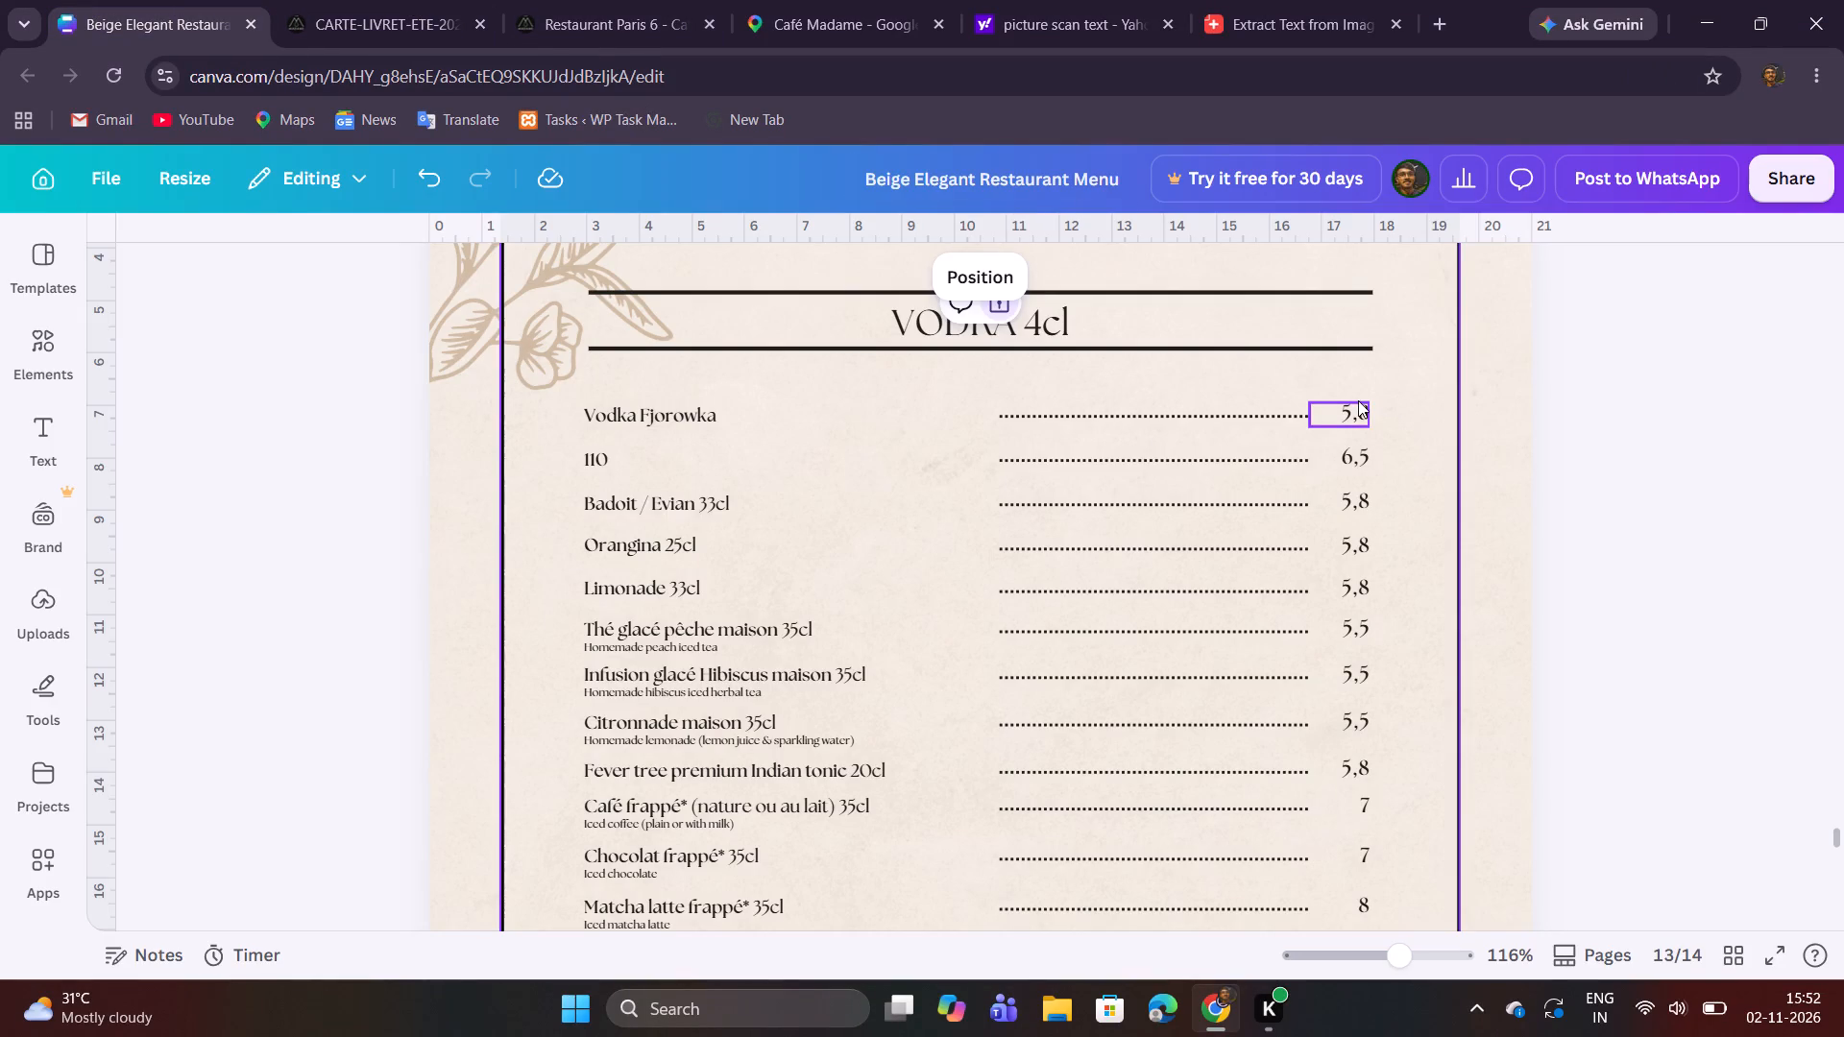
{"action": "double_click", "coordinate": [1358, 400]}
{"action": "key", "text": "ctrl+v"}
{"action": "left_click", "coordinate": [1574, 452]}
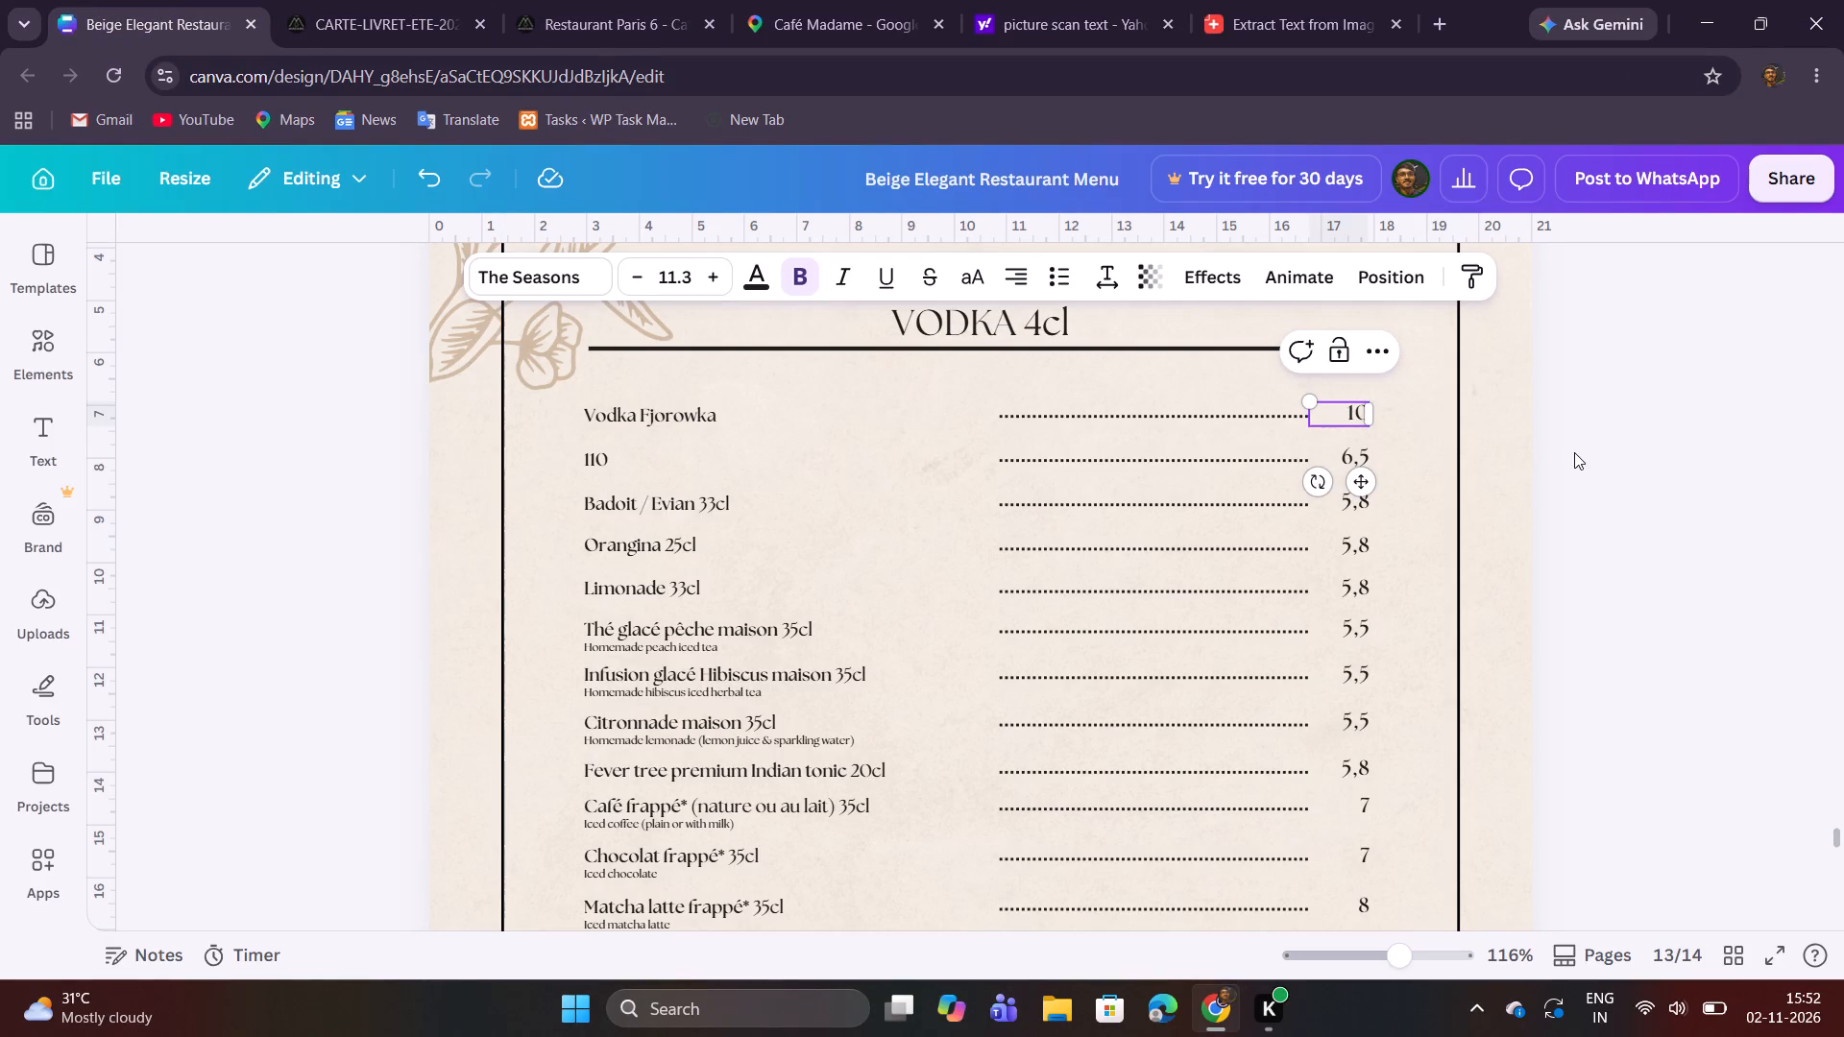
Copy the RHUM 4cl heading from the PDF and return to the Canva design.
{"action": "left_click", "coordinate": [332, 5]}
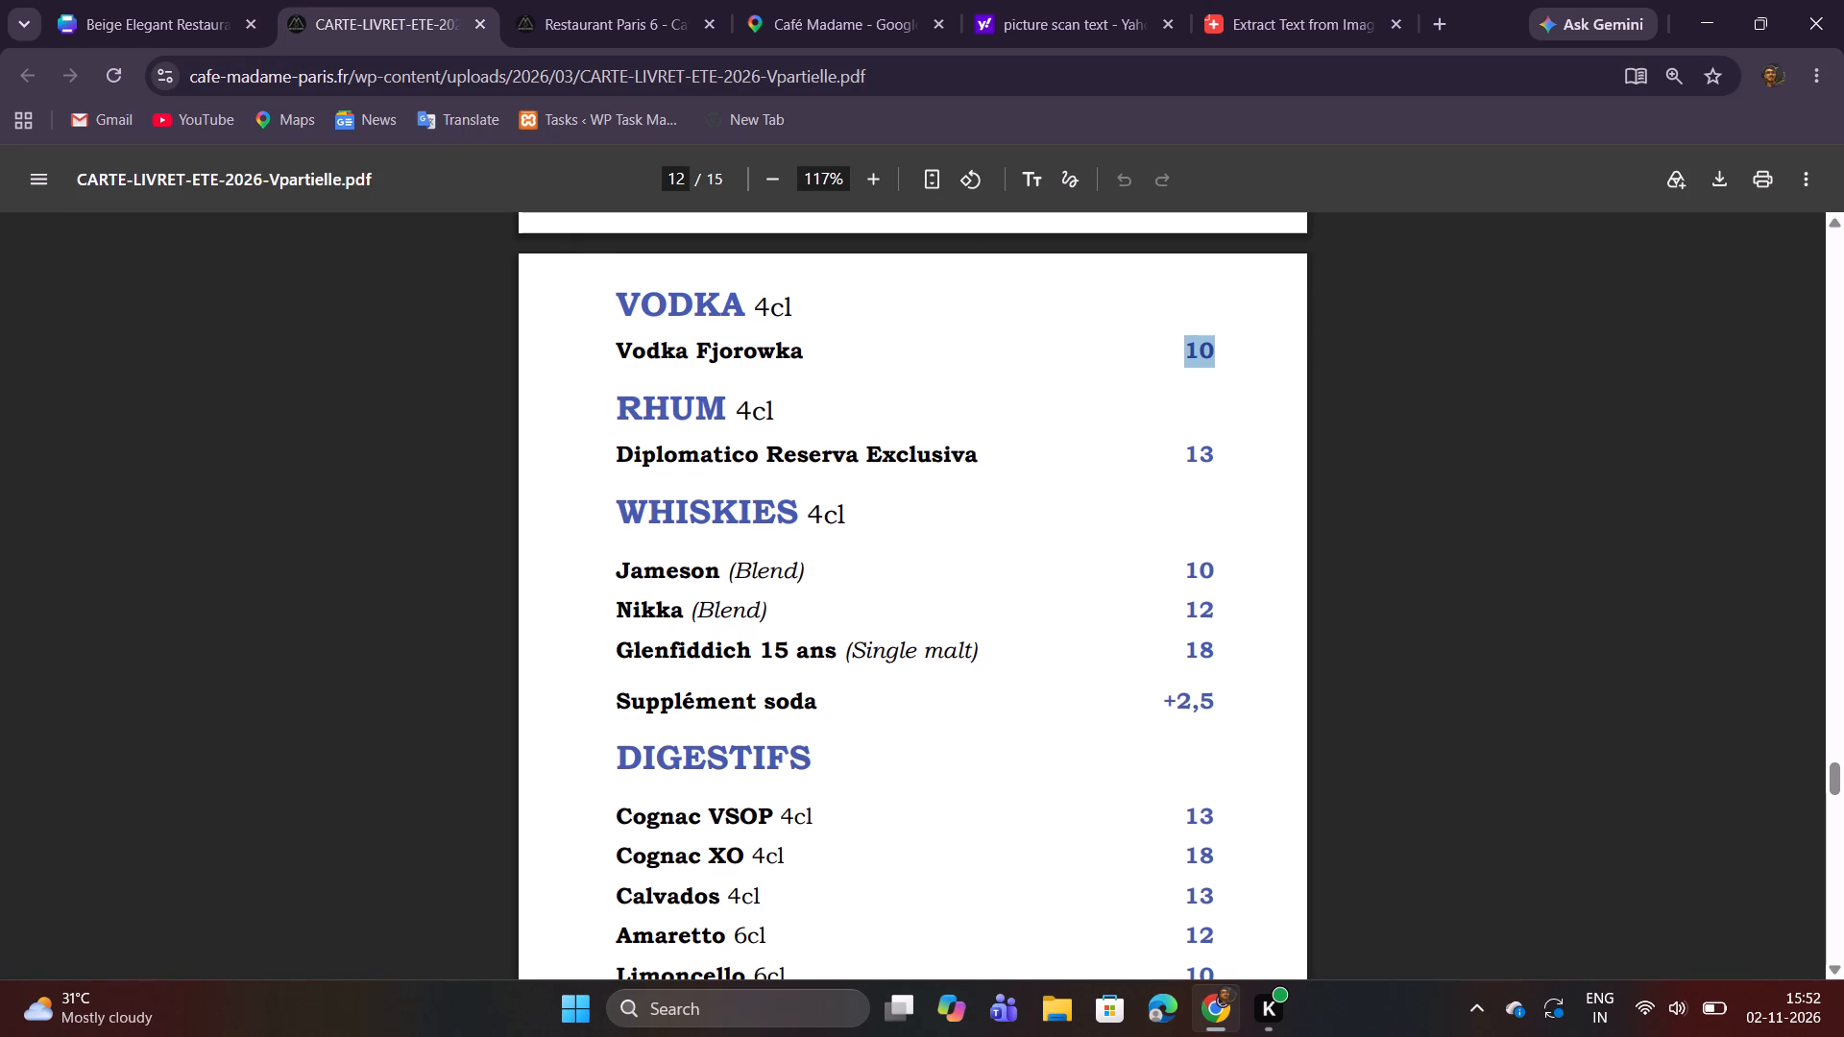
{"action": "left_click_drag", "start_coordinate": [612, 408], "coordinate": [779, 410]}
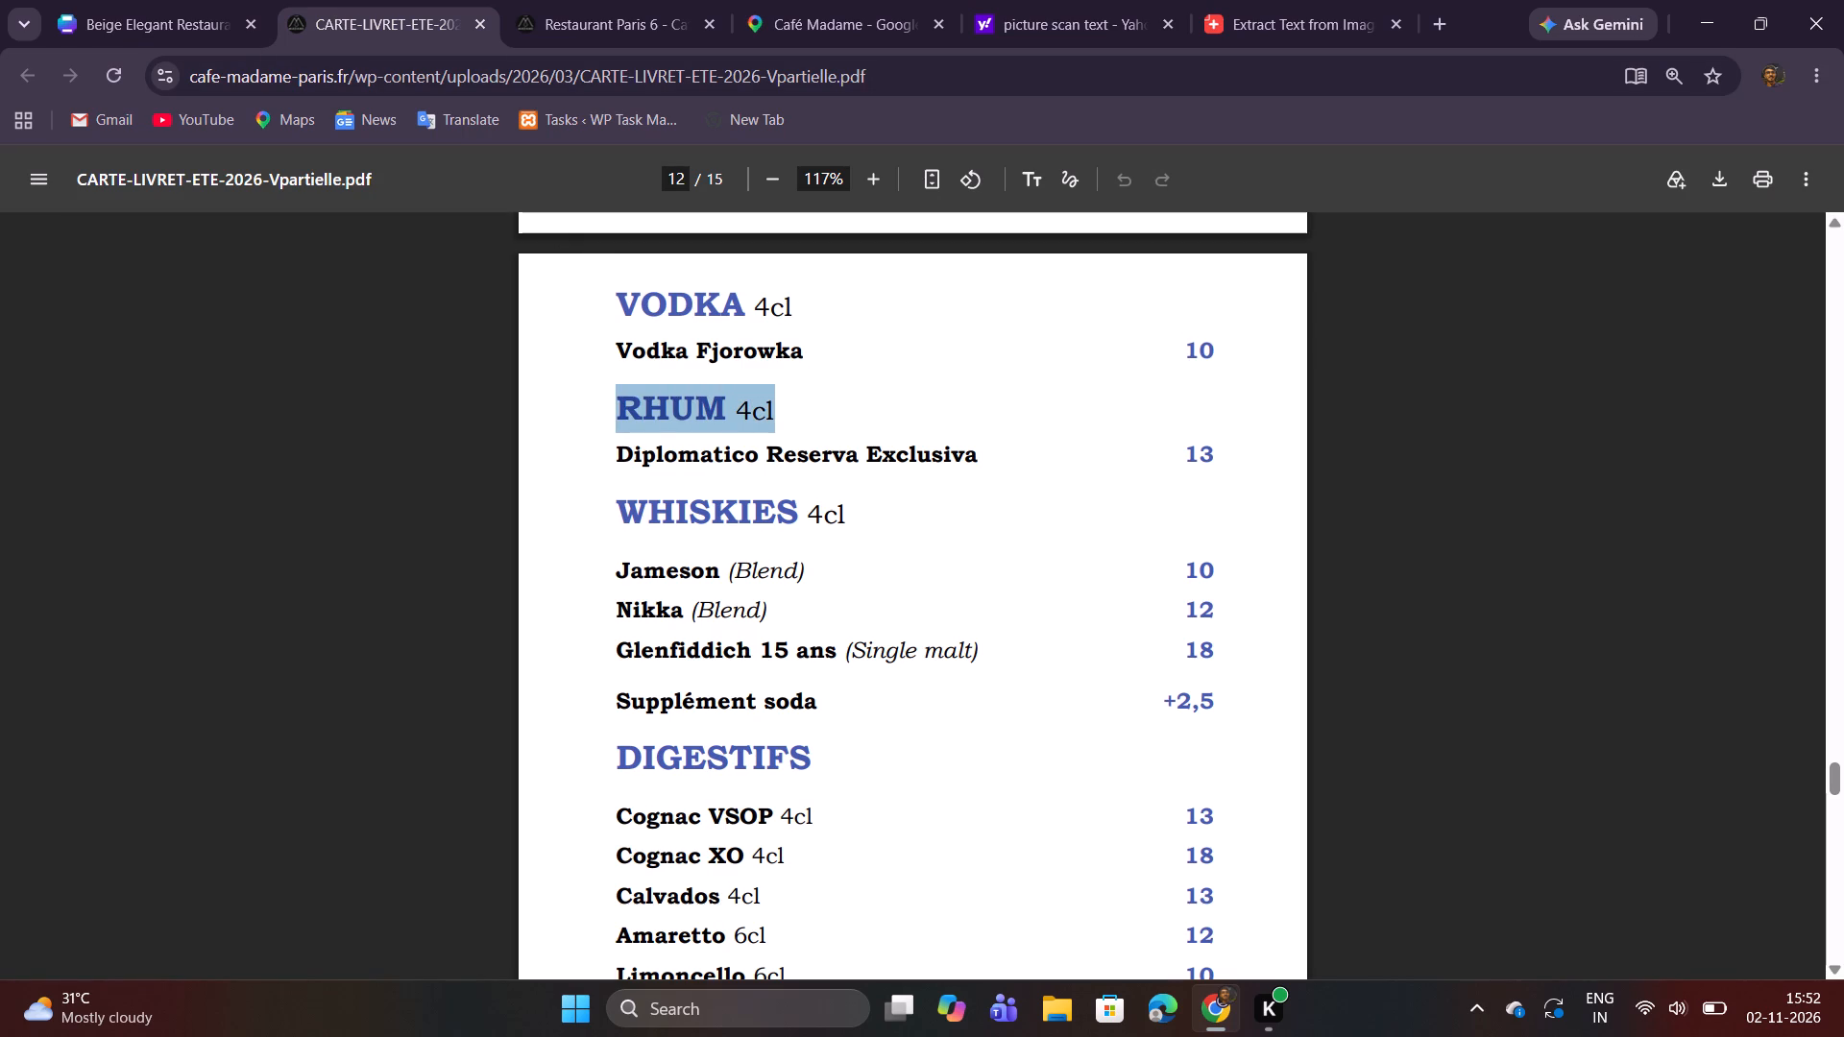
{"action": "key", "text": "ctrl+c"}
{"action": "left_click", "coordinate": [121, 0]}
Delete the rows below Vodka Fjorowka through Citronnade maison 35cl, together with the price of Fever tree premium Indian tonic.
{"action": "scroll", "coordinate": [845, 357], "scroll_direction": "down", "scroll_amount": 1}
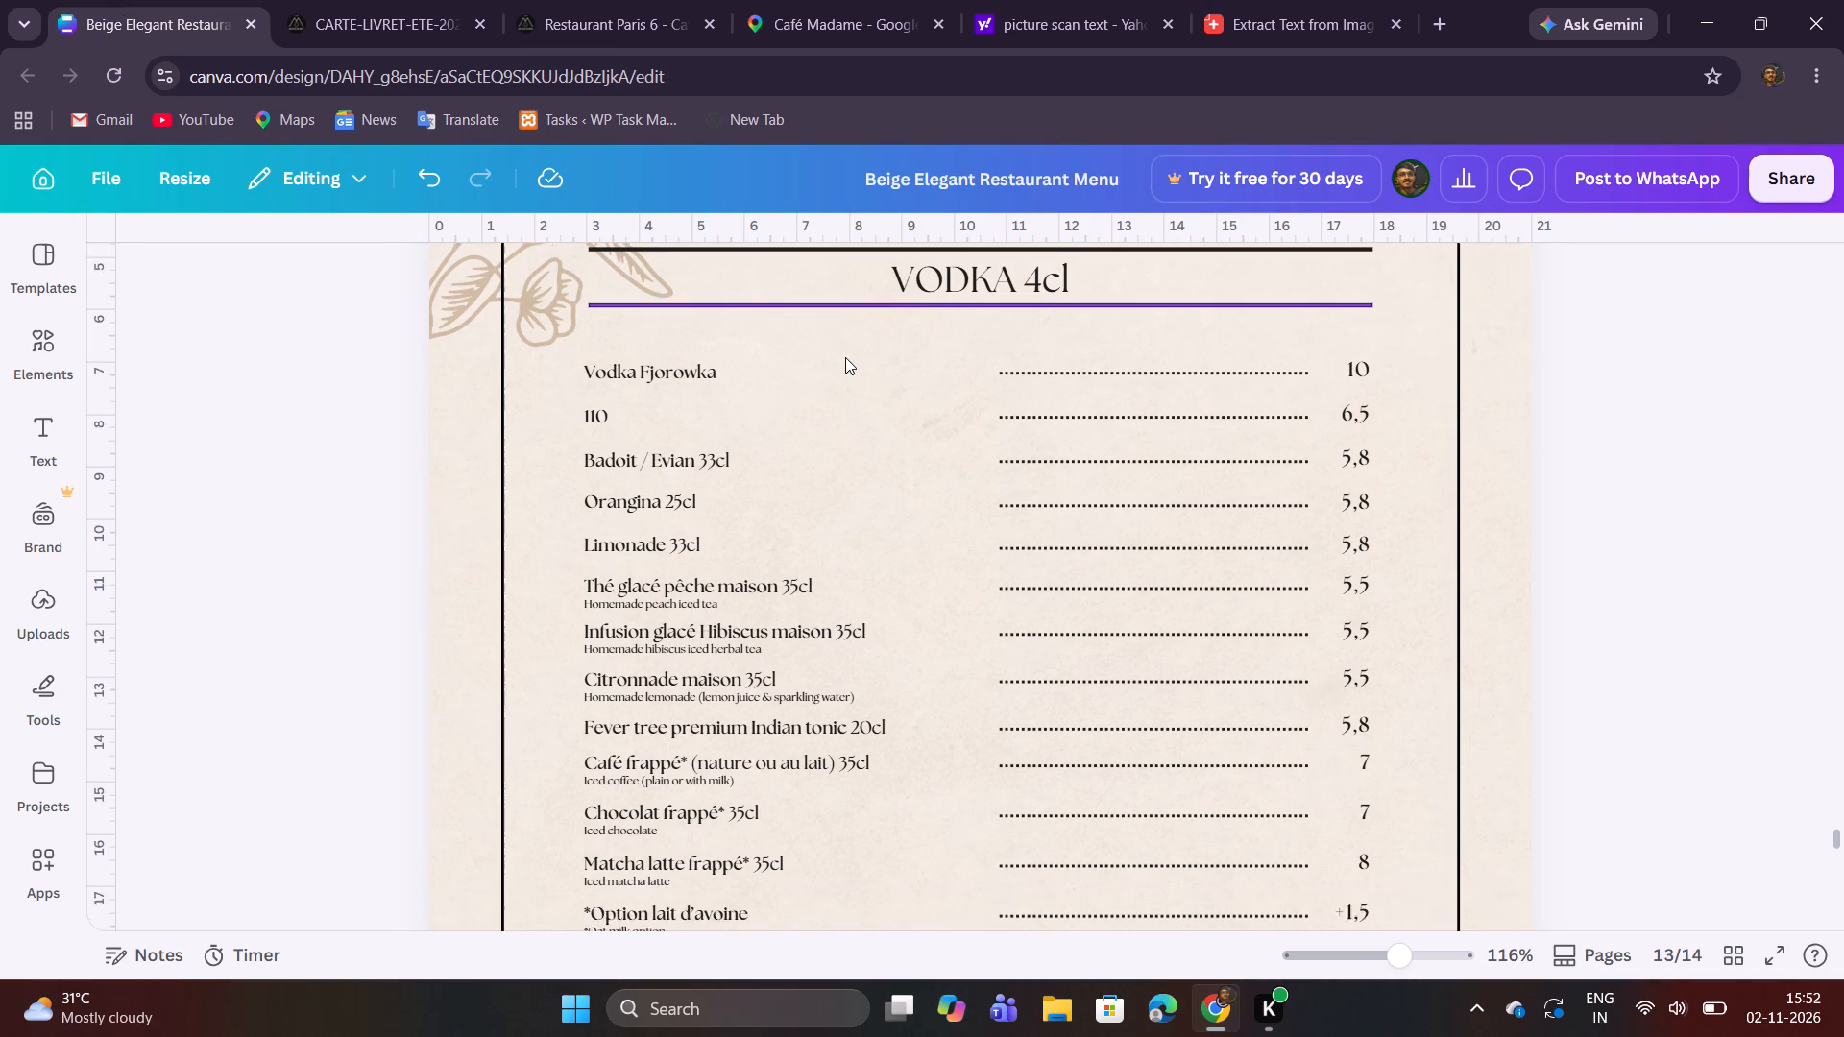
{"action": "left_click_drag", "start_coordinate": [557, 337], "coordinate": [1060, 447]}
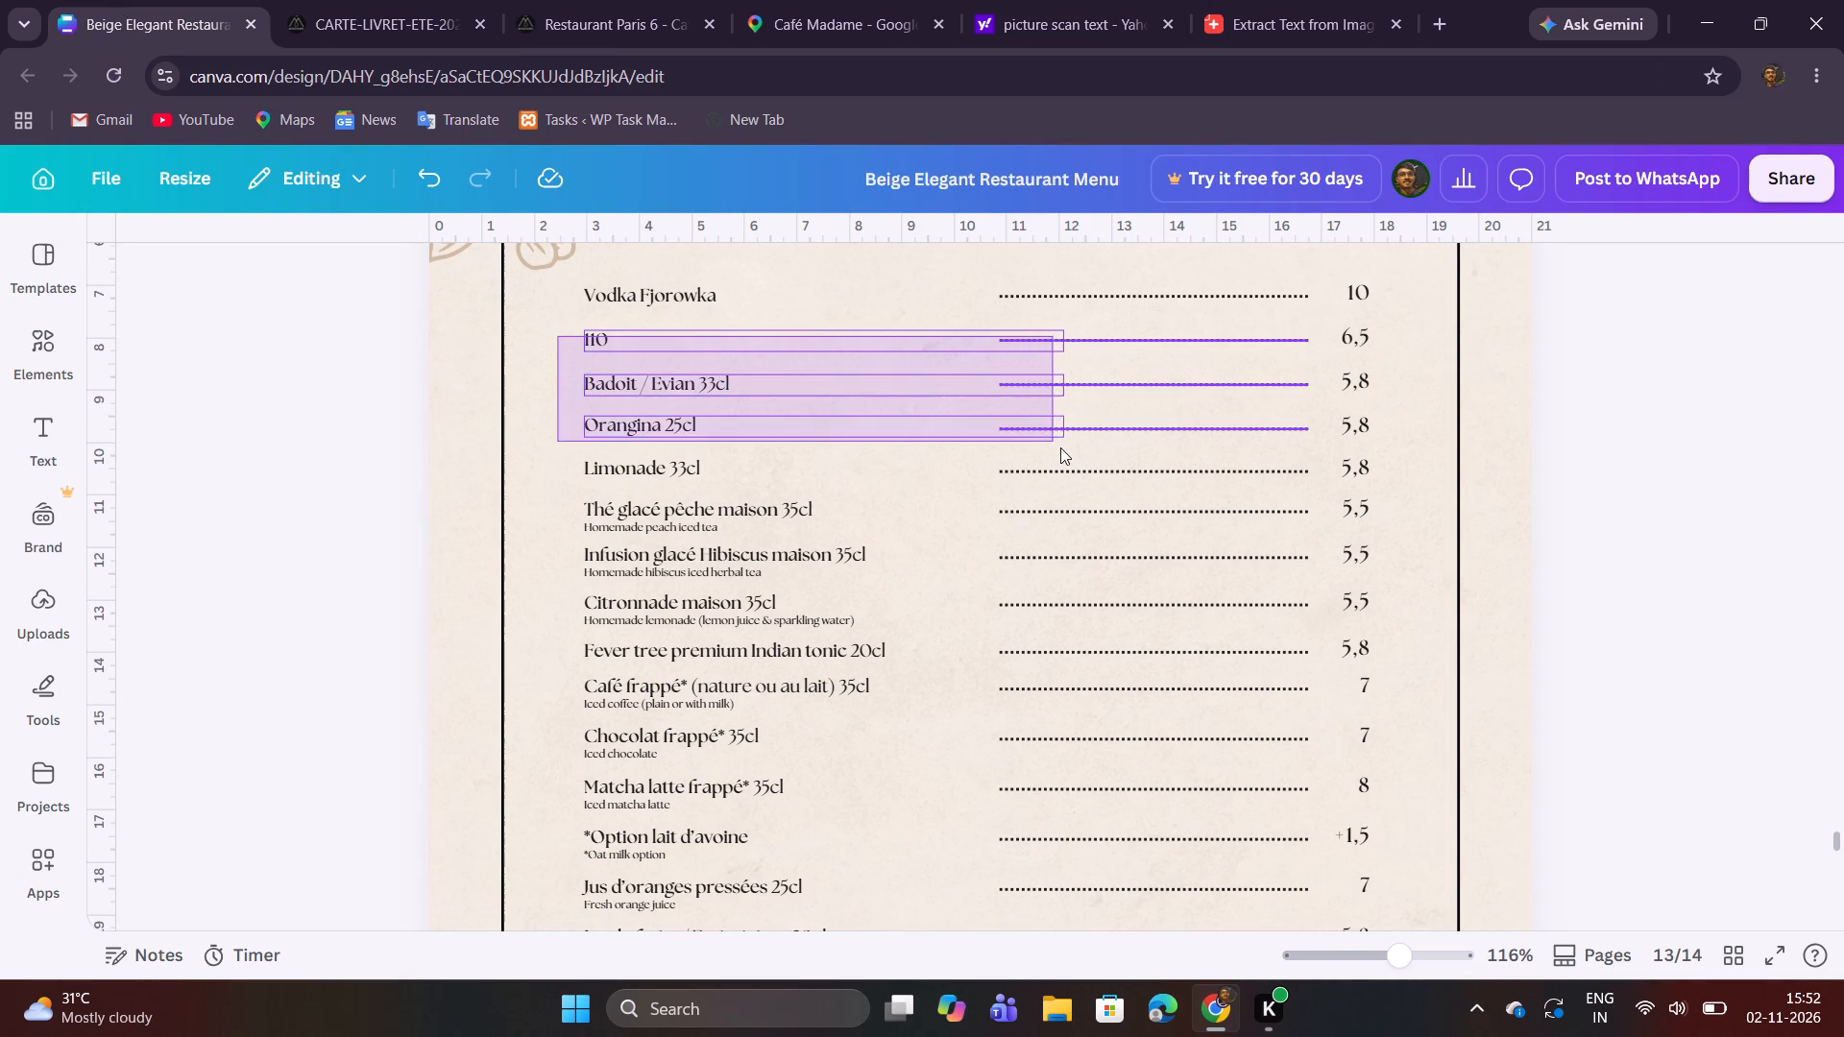
{"action": "left_click_drag", "start_coordinate": [1060, 447], "coordinate": [972, 567]}
{"action": "left_click", "coordinate": [688, 882]}
{"action": "left_click", "coordinate": [542, 460]}
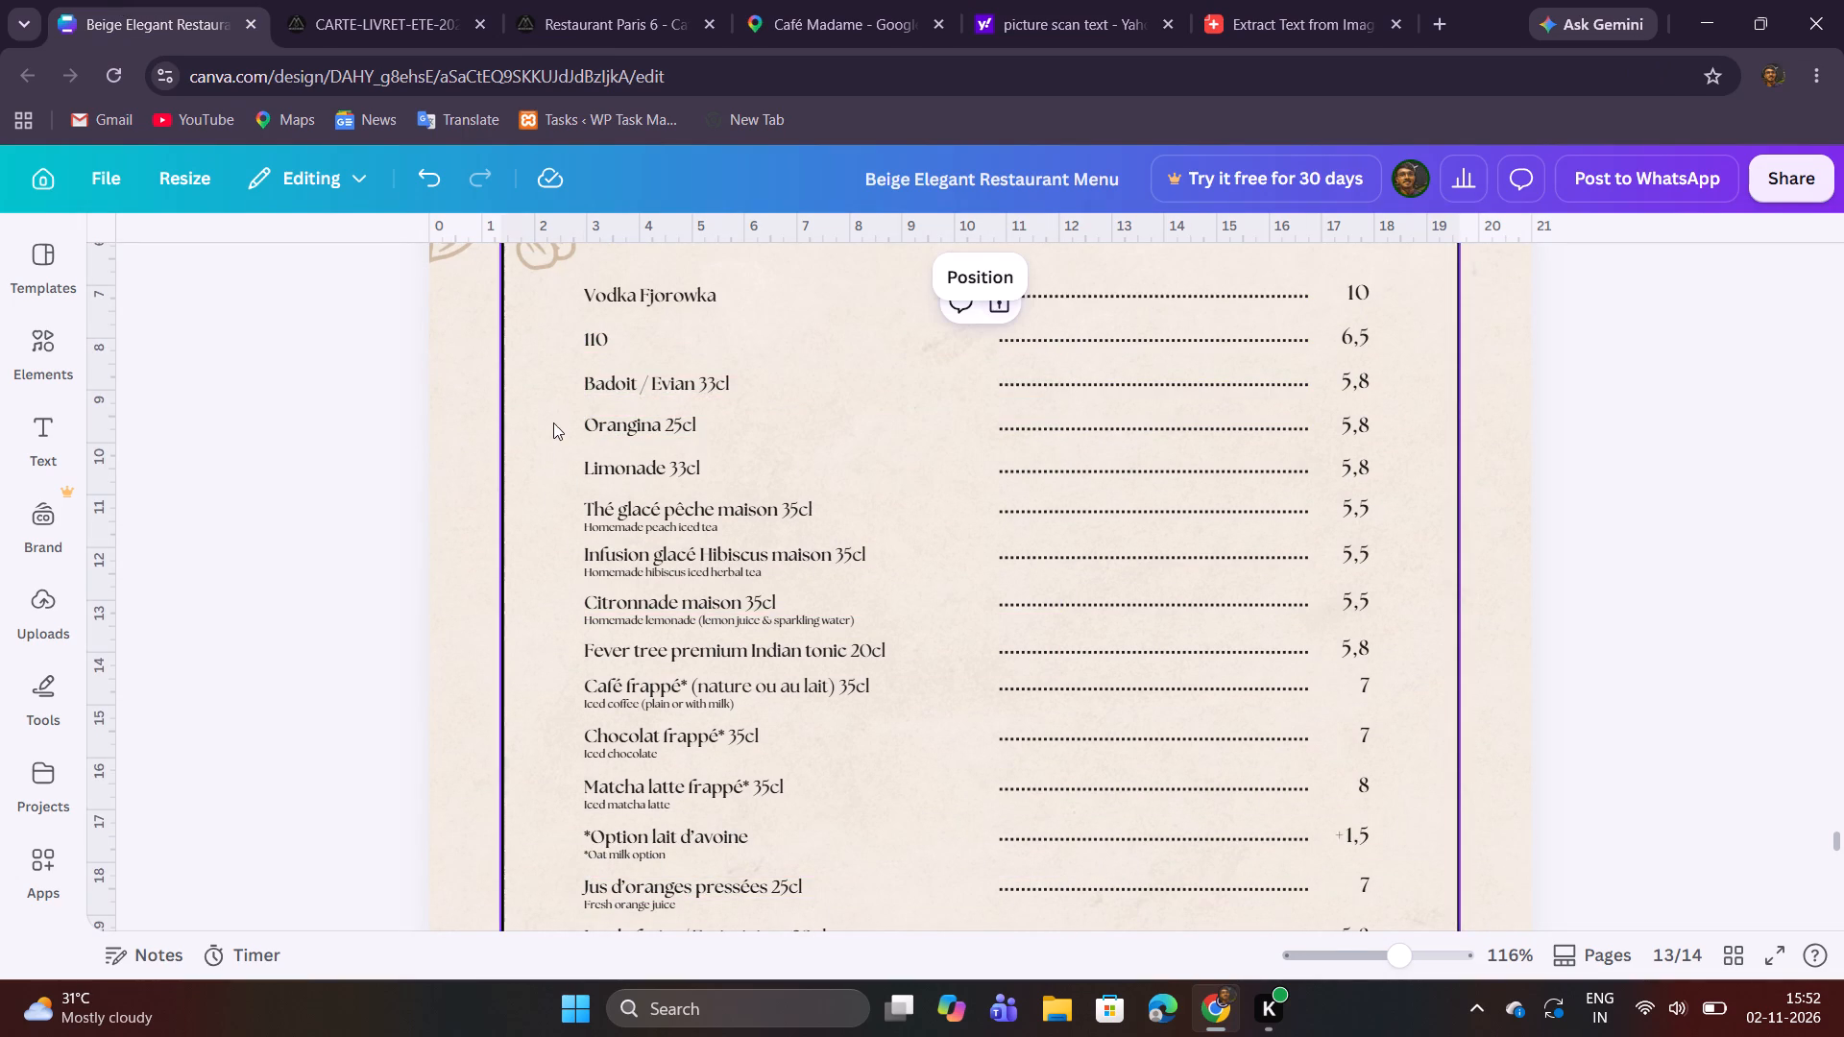
{"action": "left_click_drag", "start_coordinate": [565, 335], "coordinate": [1263, 303]}
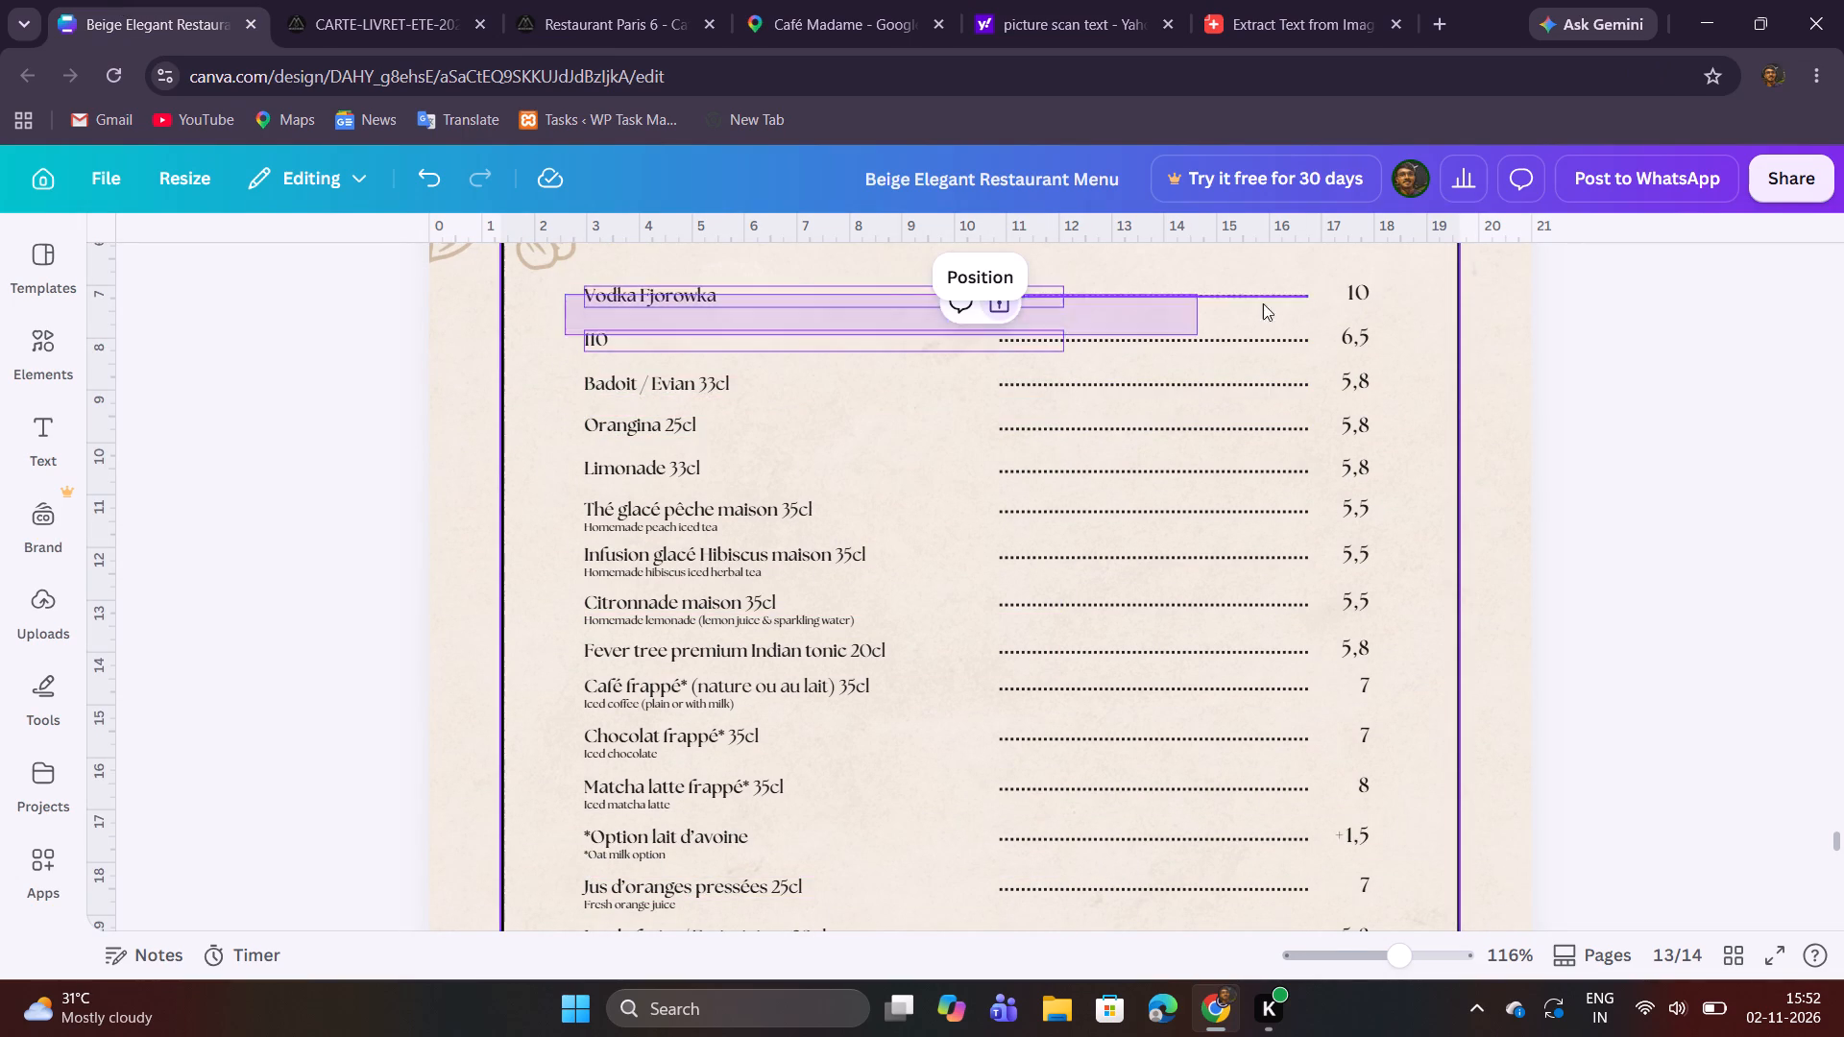
{"action": "left_click_drag", "start_coordinate": [1263, 303], "coordinate": [1414, 585]}
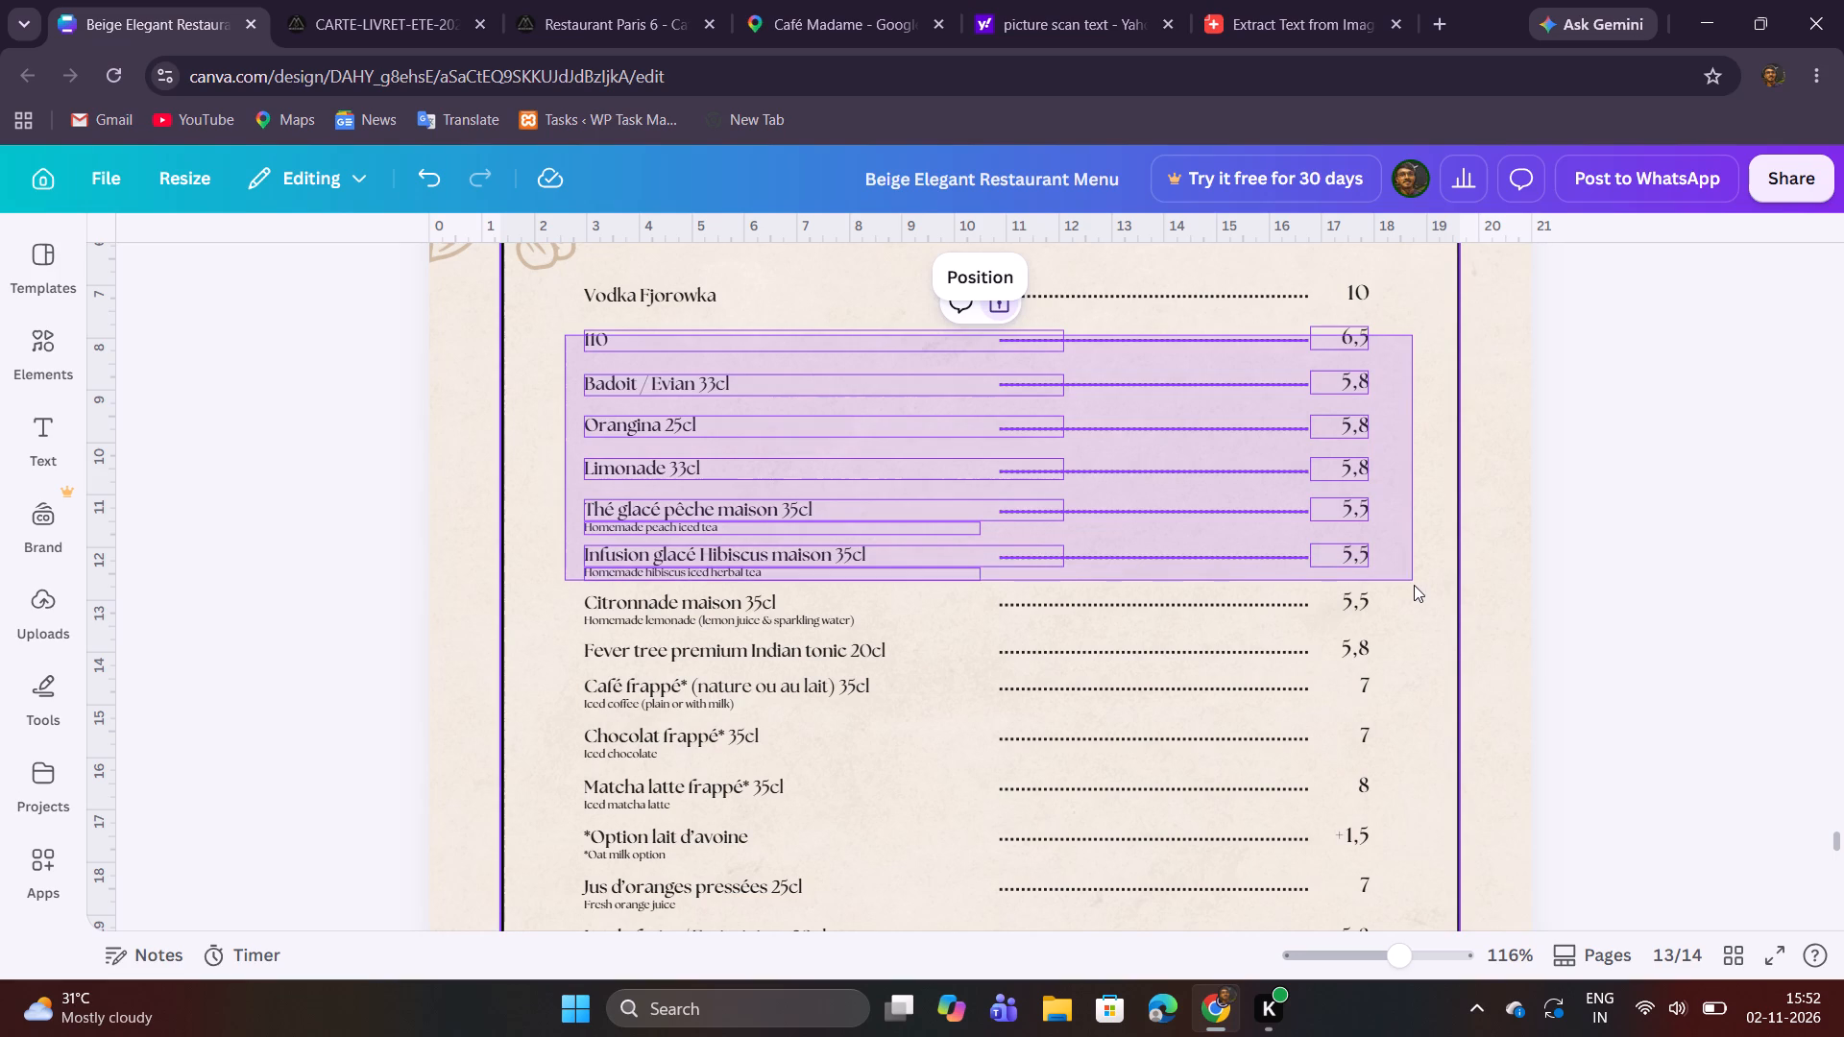
{"action": "left_click_drag", "start_coordinate": [1414, 585], "coordinate": [1422, 640]}
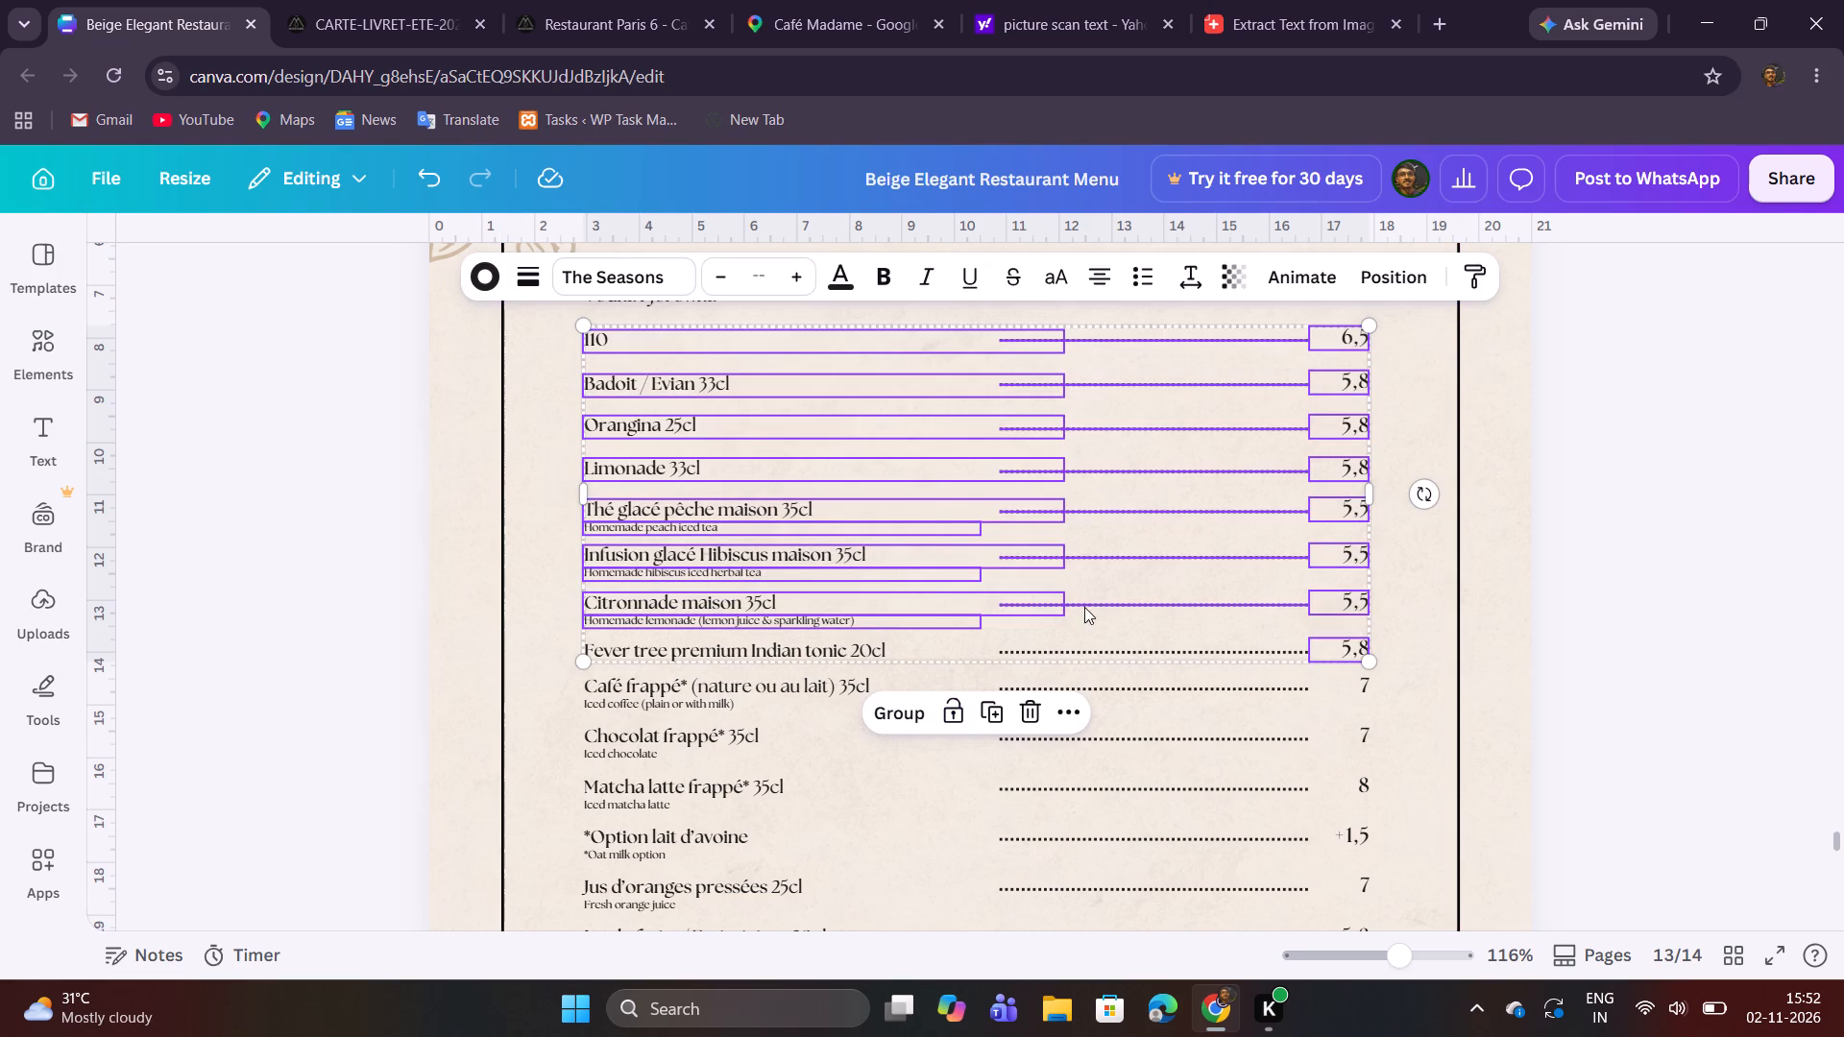
{"action": "left_click", "coordinate": [1031, 720]}
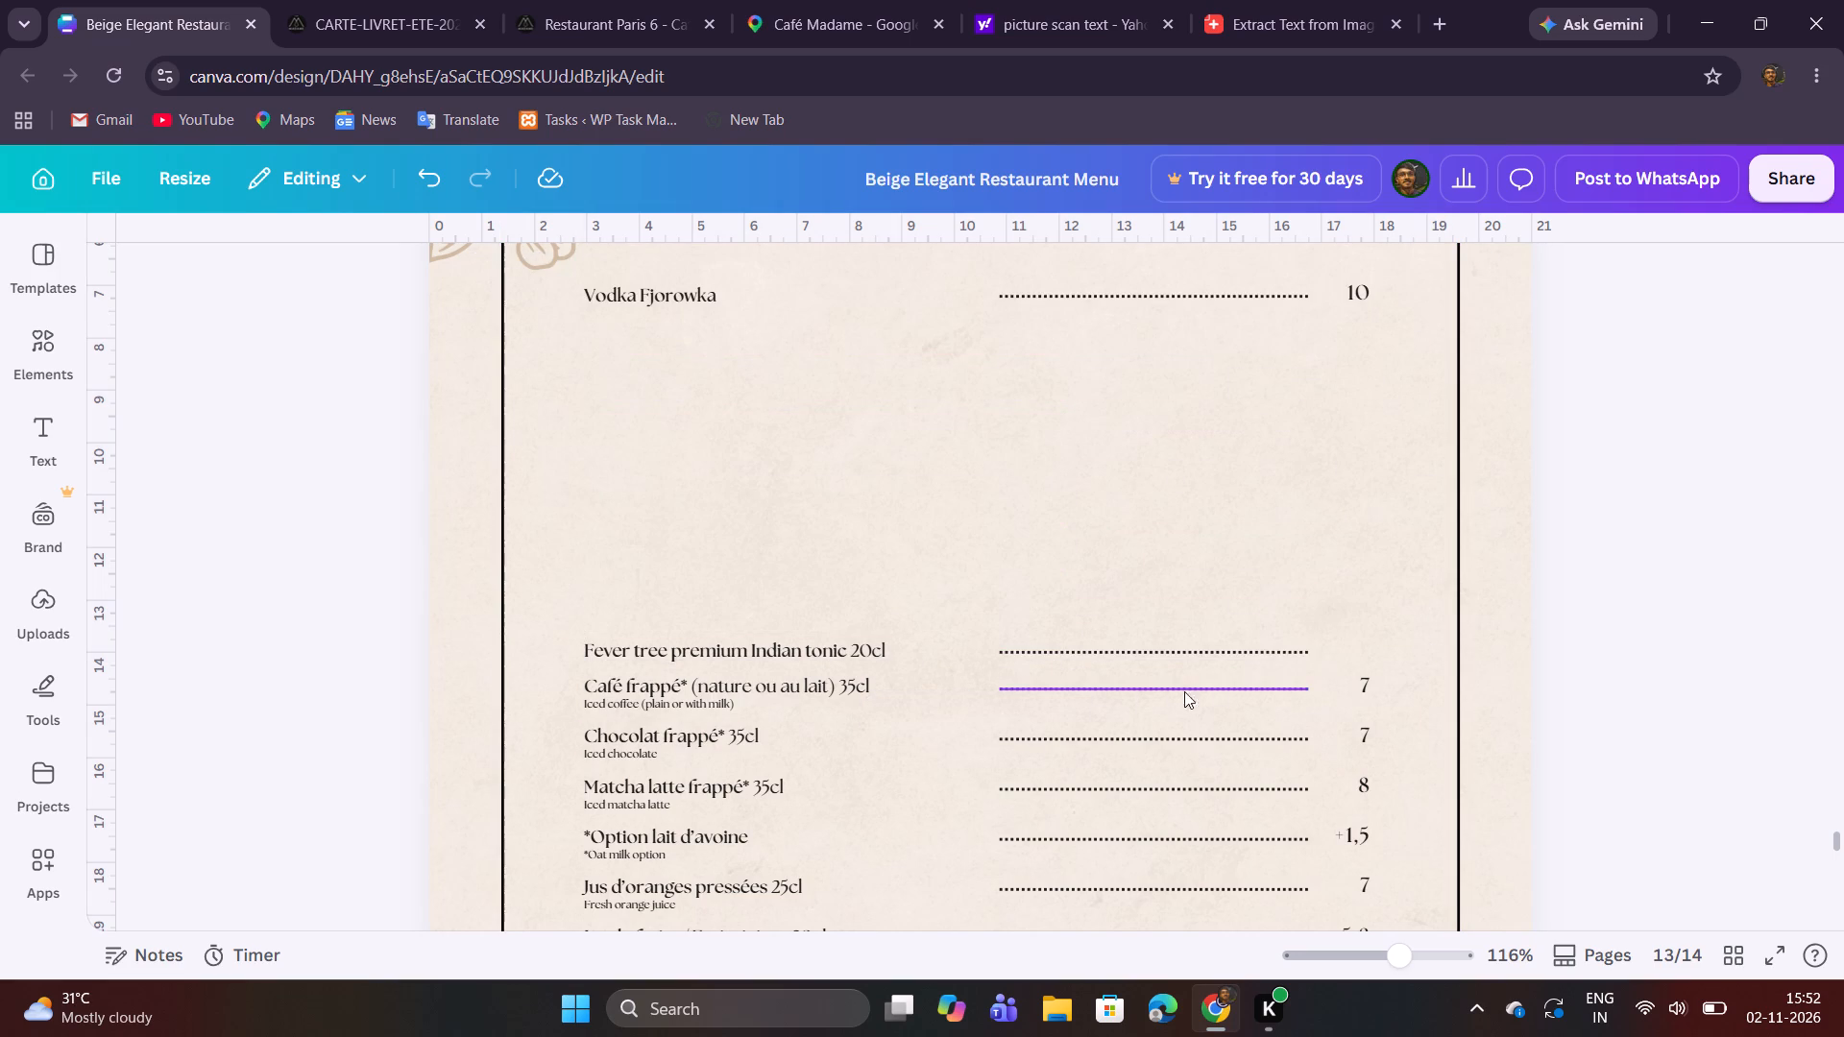
Duplicate the VODKA 4cl heading with its lines and the Vodka Fjorowka row, and align the copy directly below the original on page 13.
{"action": "scroll", "coordinate": [1247, 573], "scroll_direction": "up", "scroll_amount": 2}
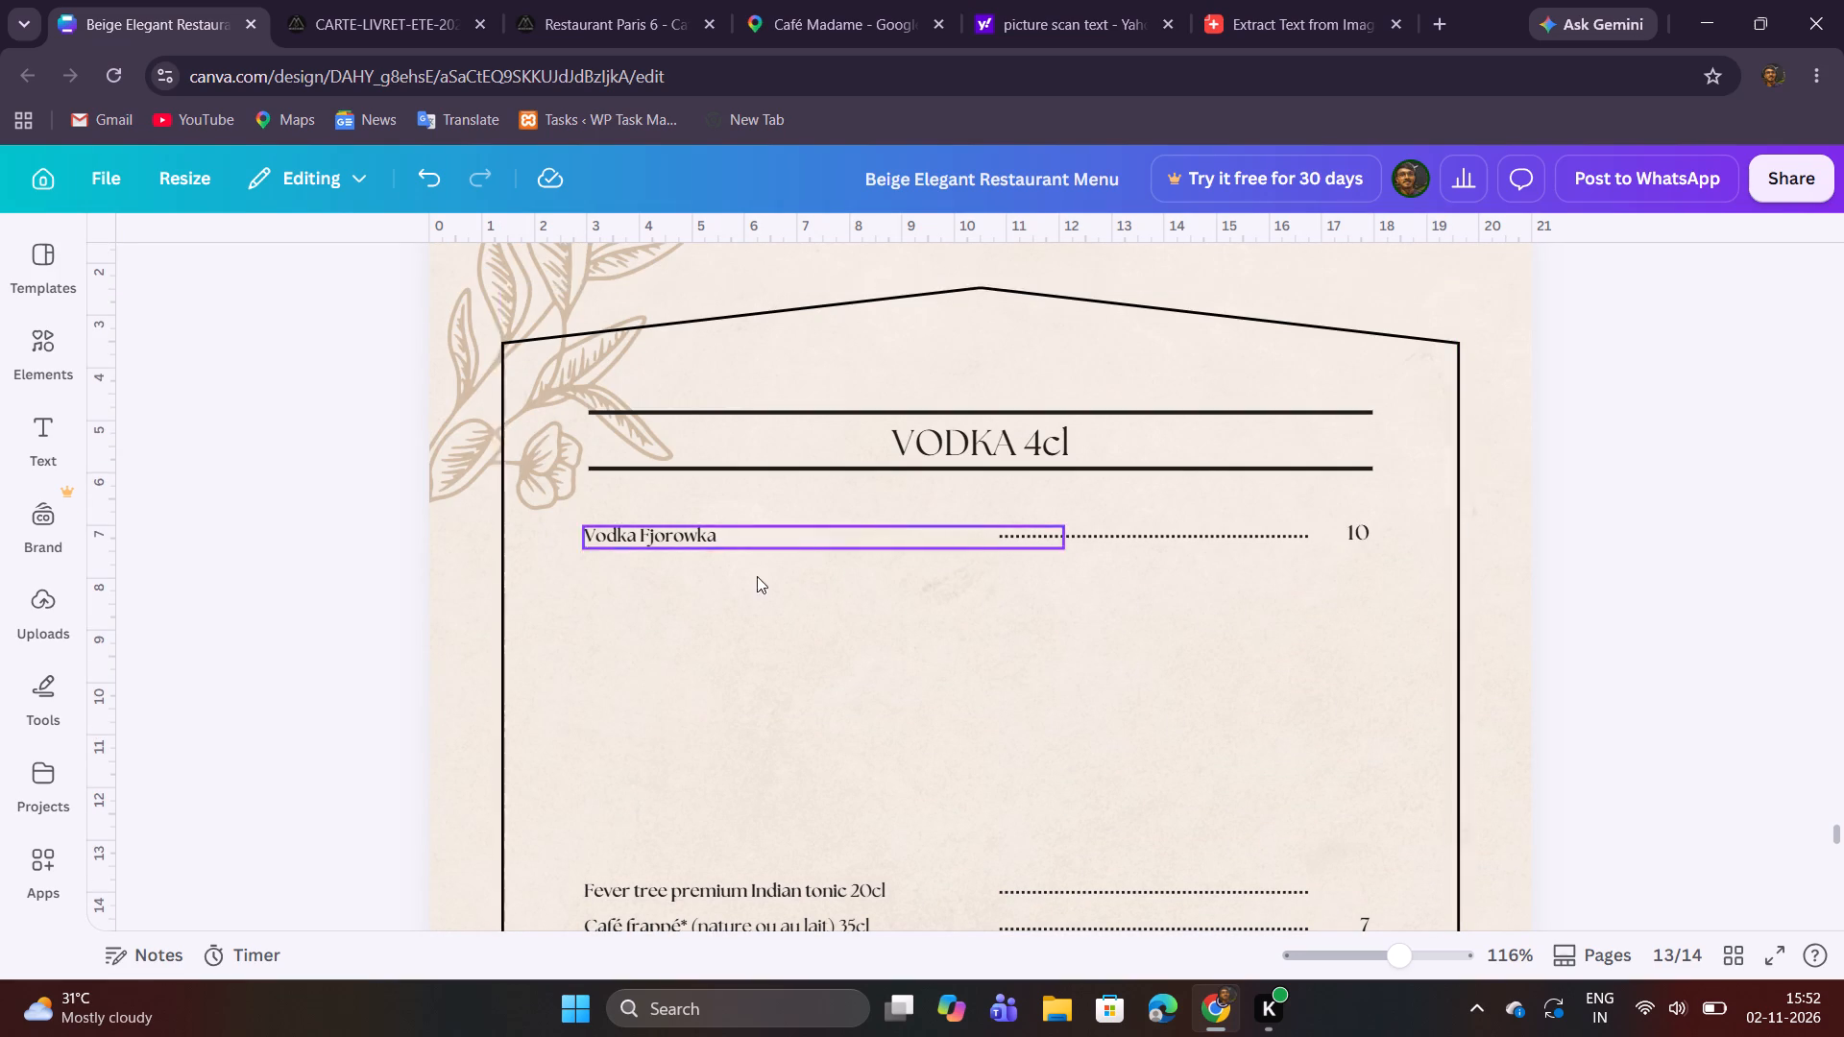
{"action": "left_click", "coordinate": [741, 614]}
{"action": "left_click_drag", "start_coordinate": [693, 628], "coordinate": [1315, 419]}
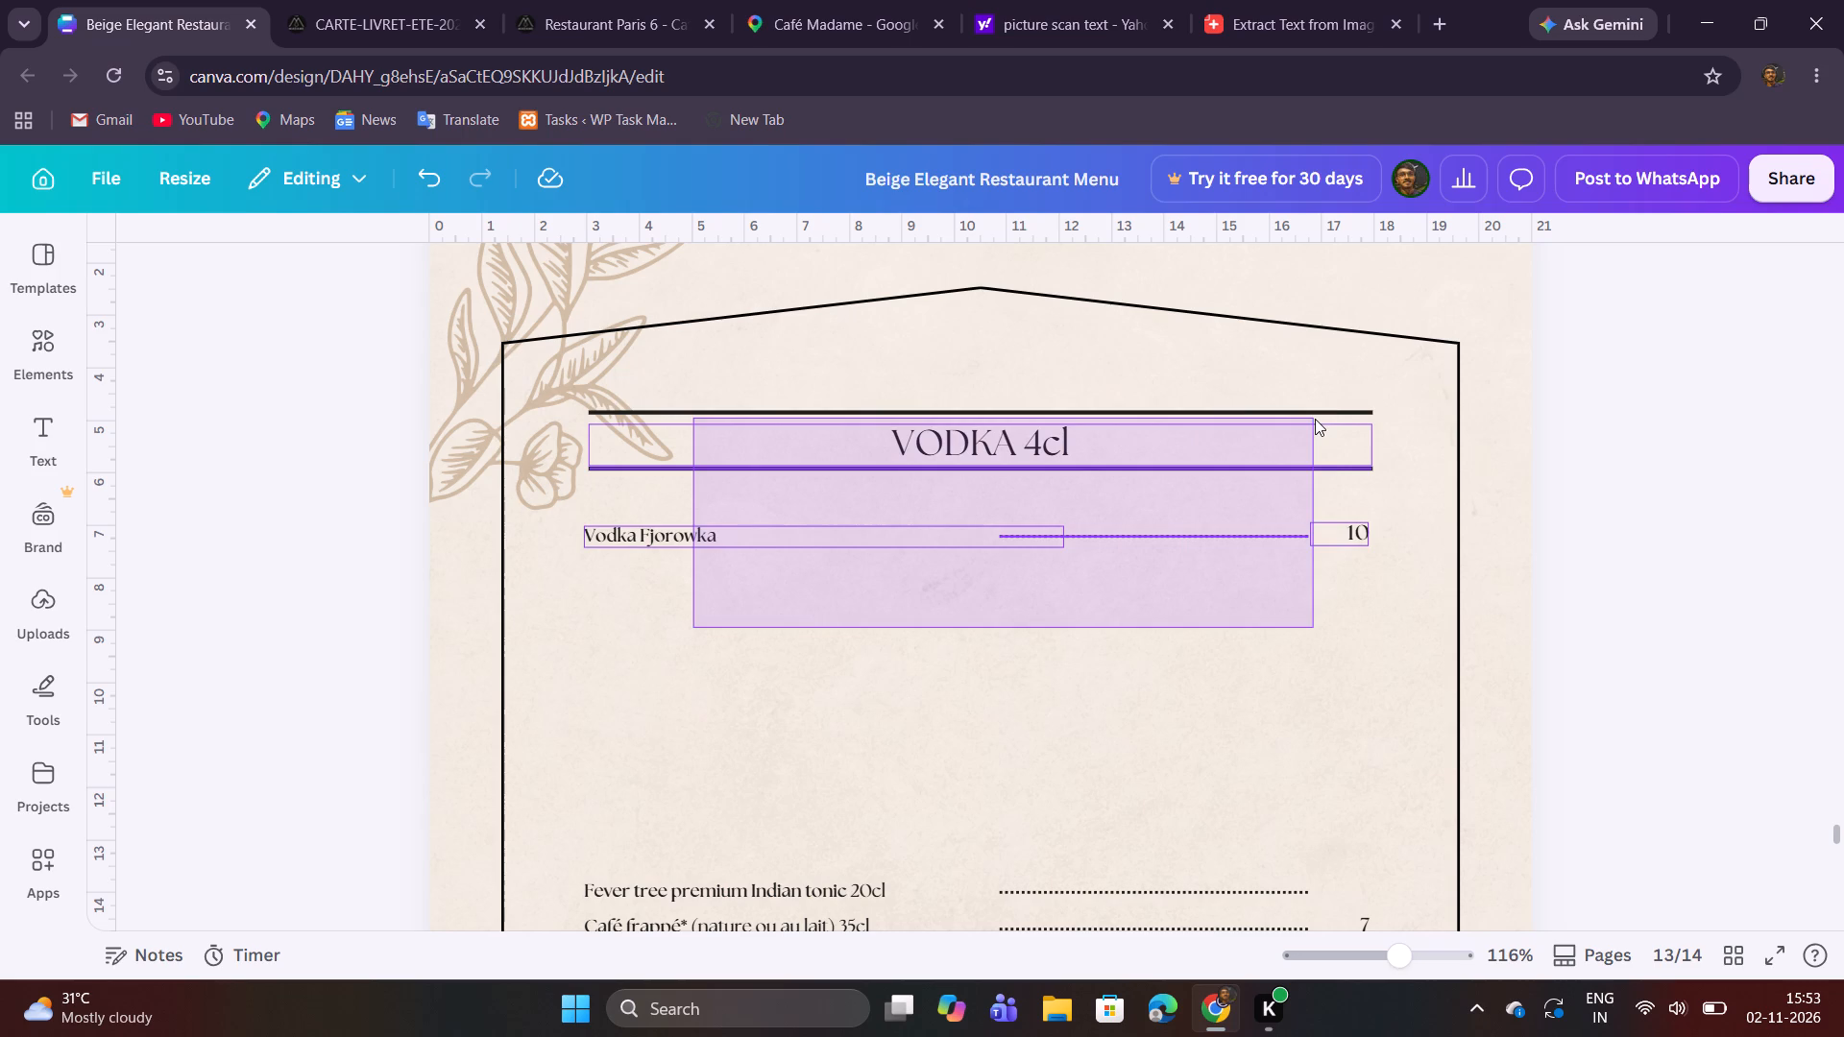
{"action": "left_click_drag", "start_coordinate": [1315, 419], "coordinate": [1339, 400]}
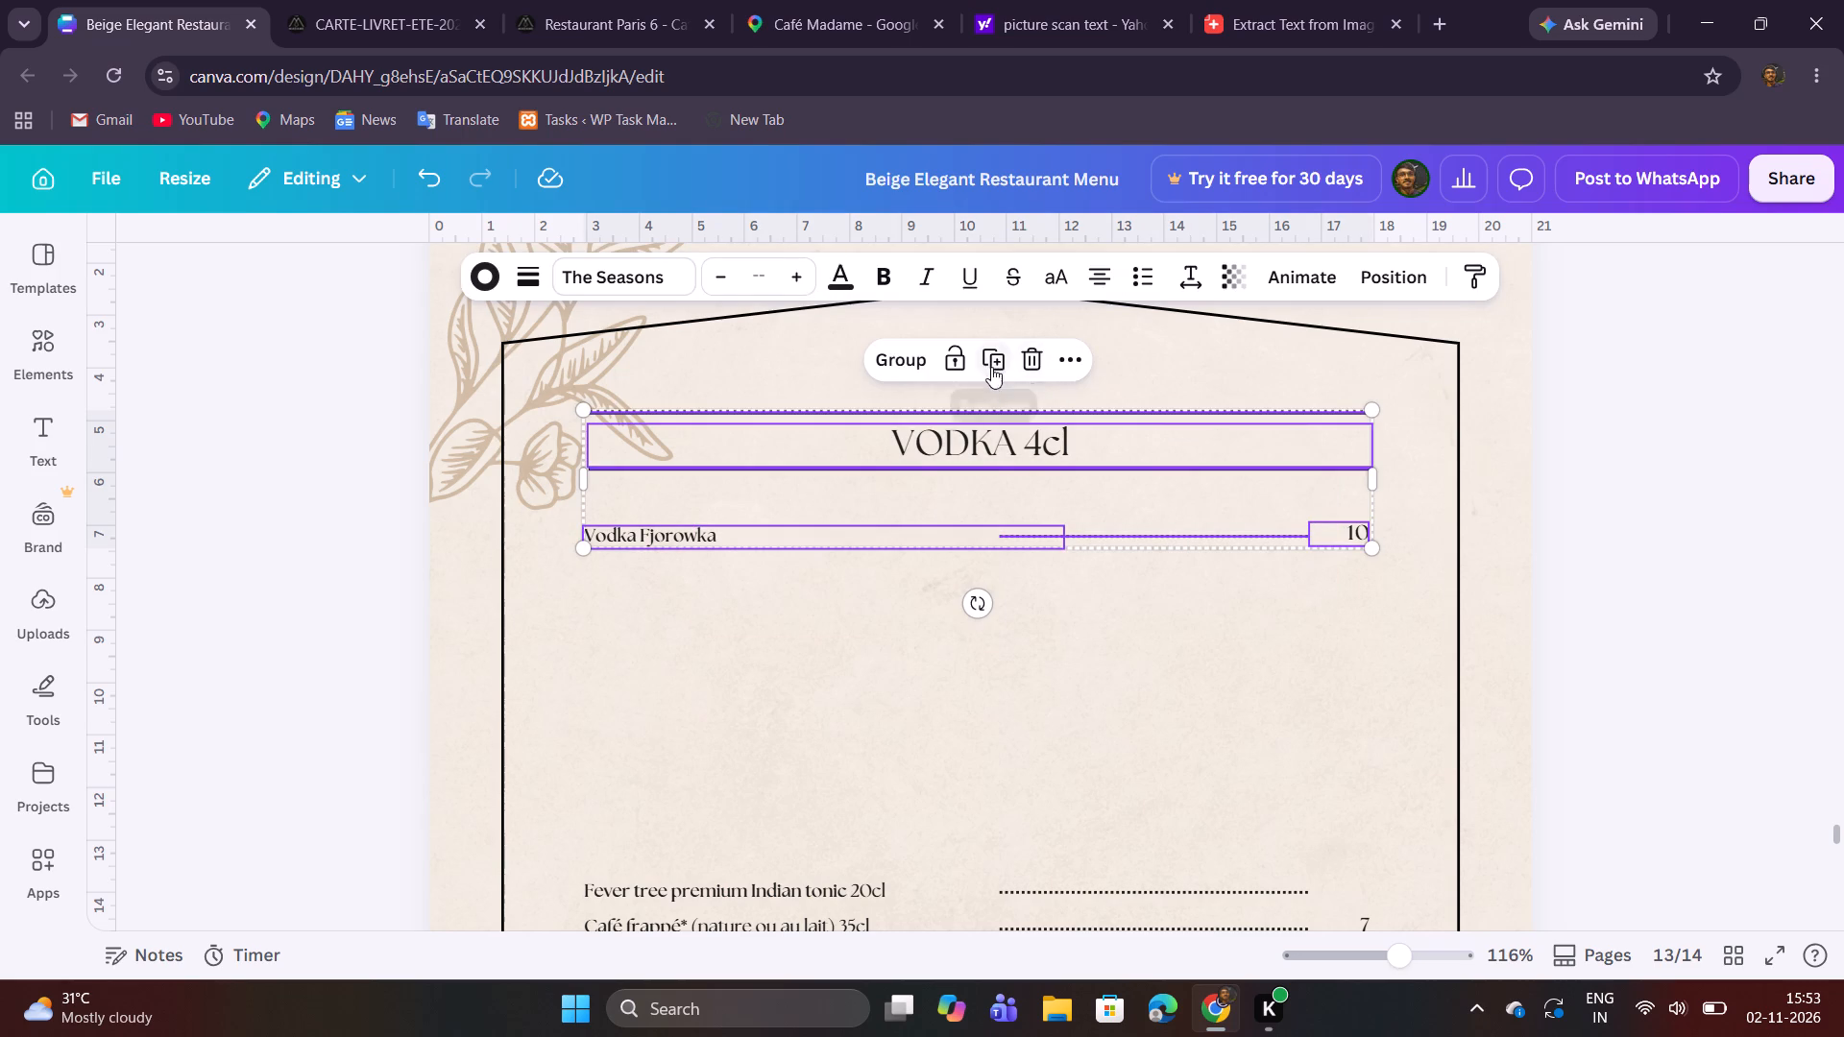
{"action": "left_click", "coordinate": [991, 367]}
{"action": "left_click_drag", "start_coordinate": [1065, 502], "coordinate": [1045, 643]}
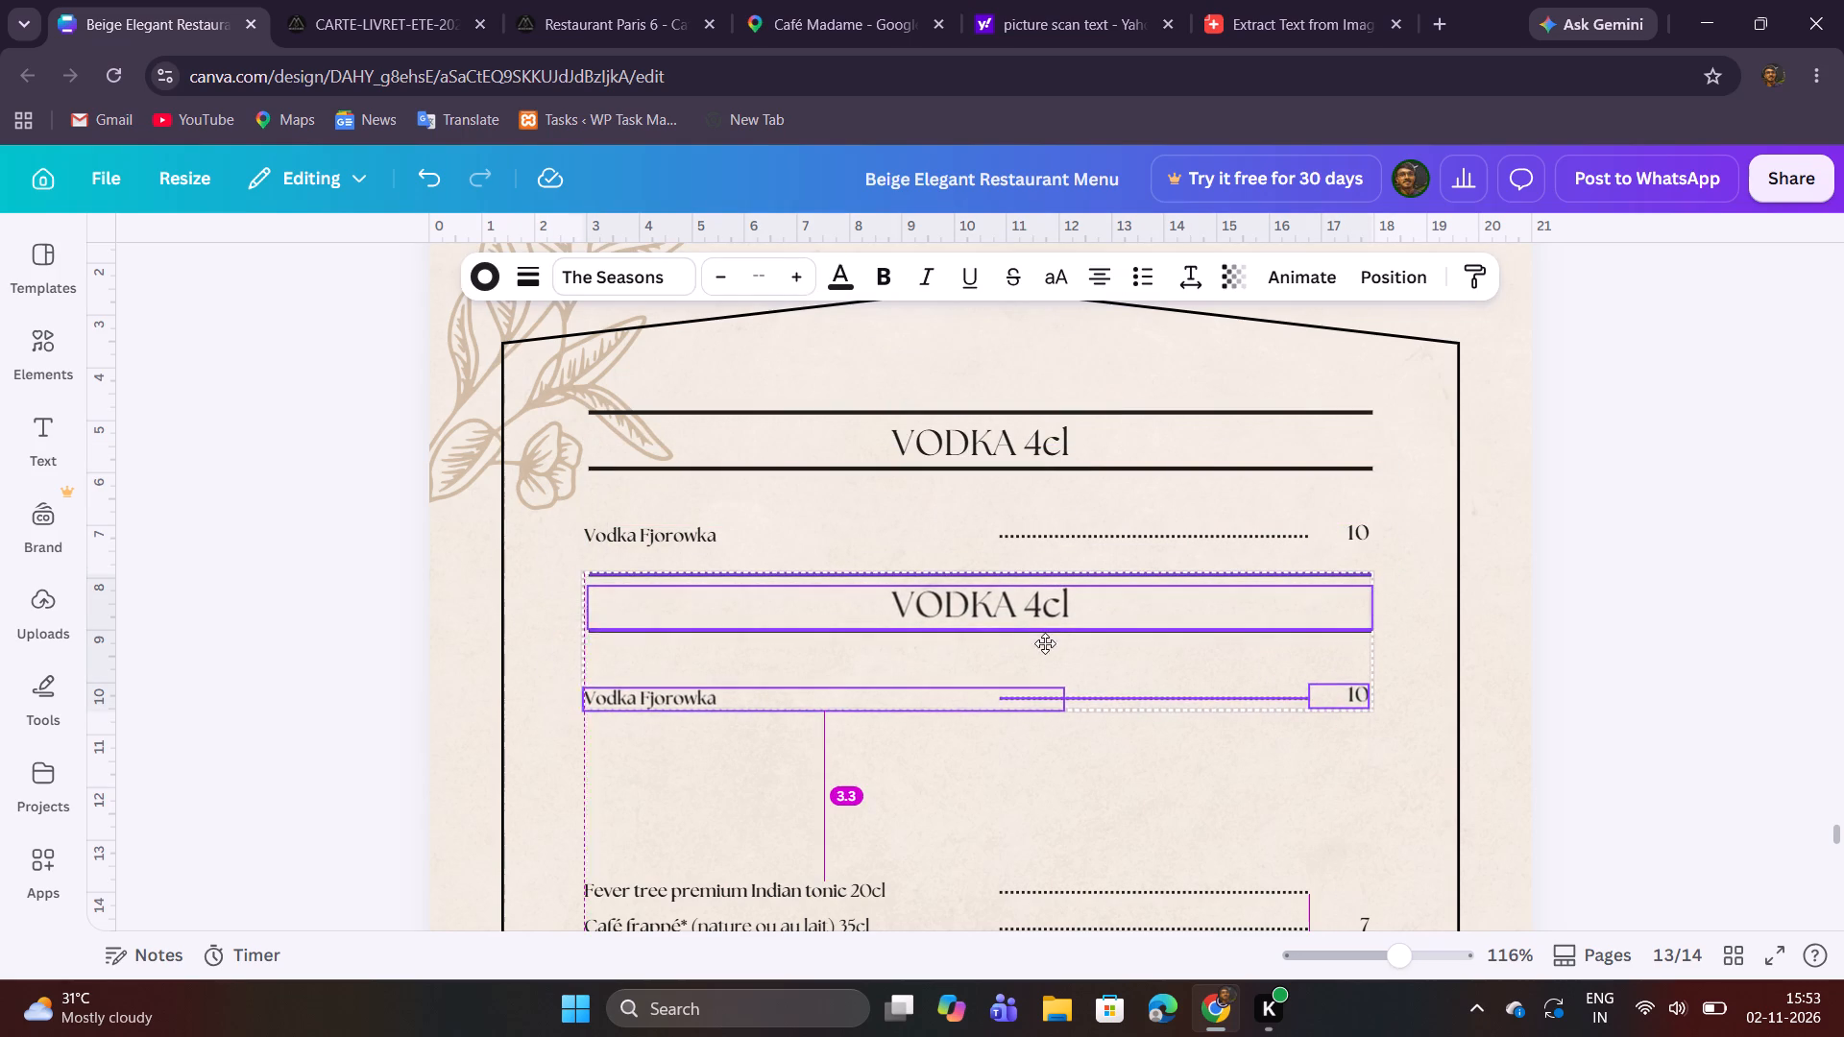
{"action": "left_click_drag", "start_coordinate": [1045, 643], "coordinate": [1048, 640]}
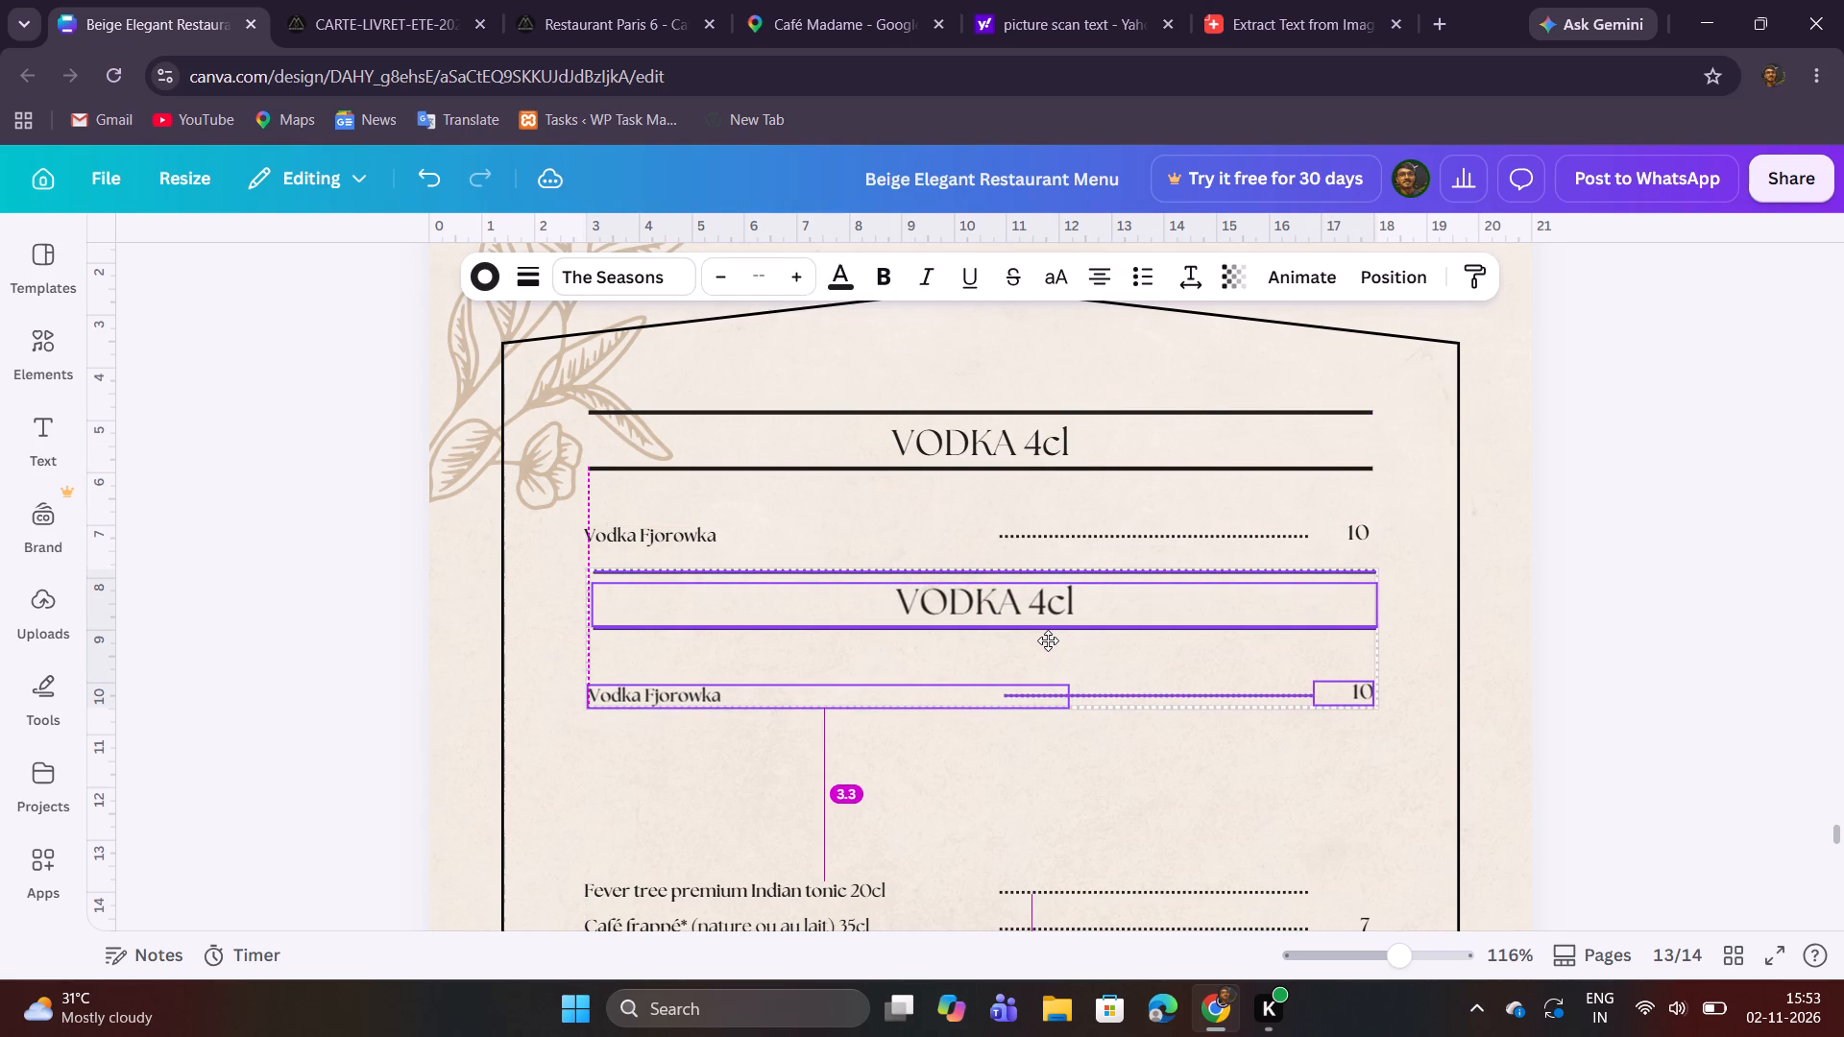
{"action": "left_click_drag", "start_coordinate": [1048, 640], "coordinate": [1040, 639]}
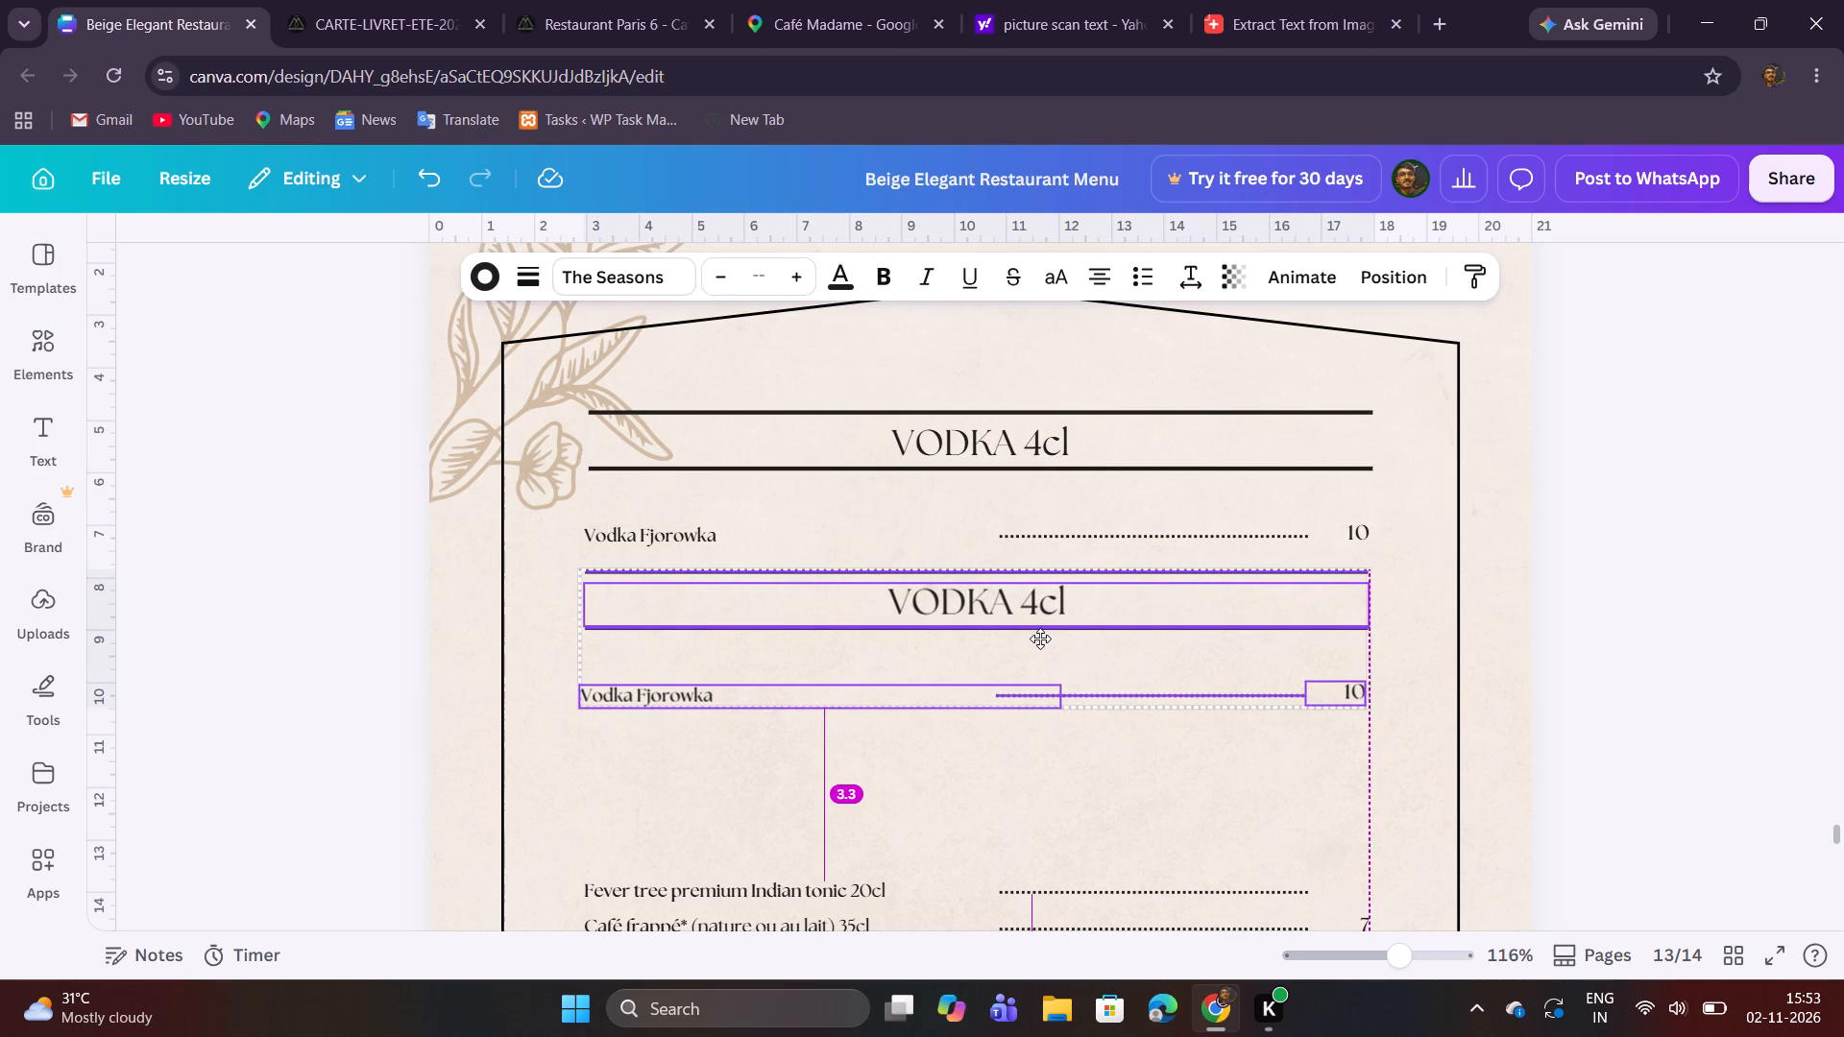
{"action": "left_click_drag", "start_coordinate": [1040, 639], "coordinate": [1041, 642]}
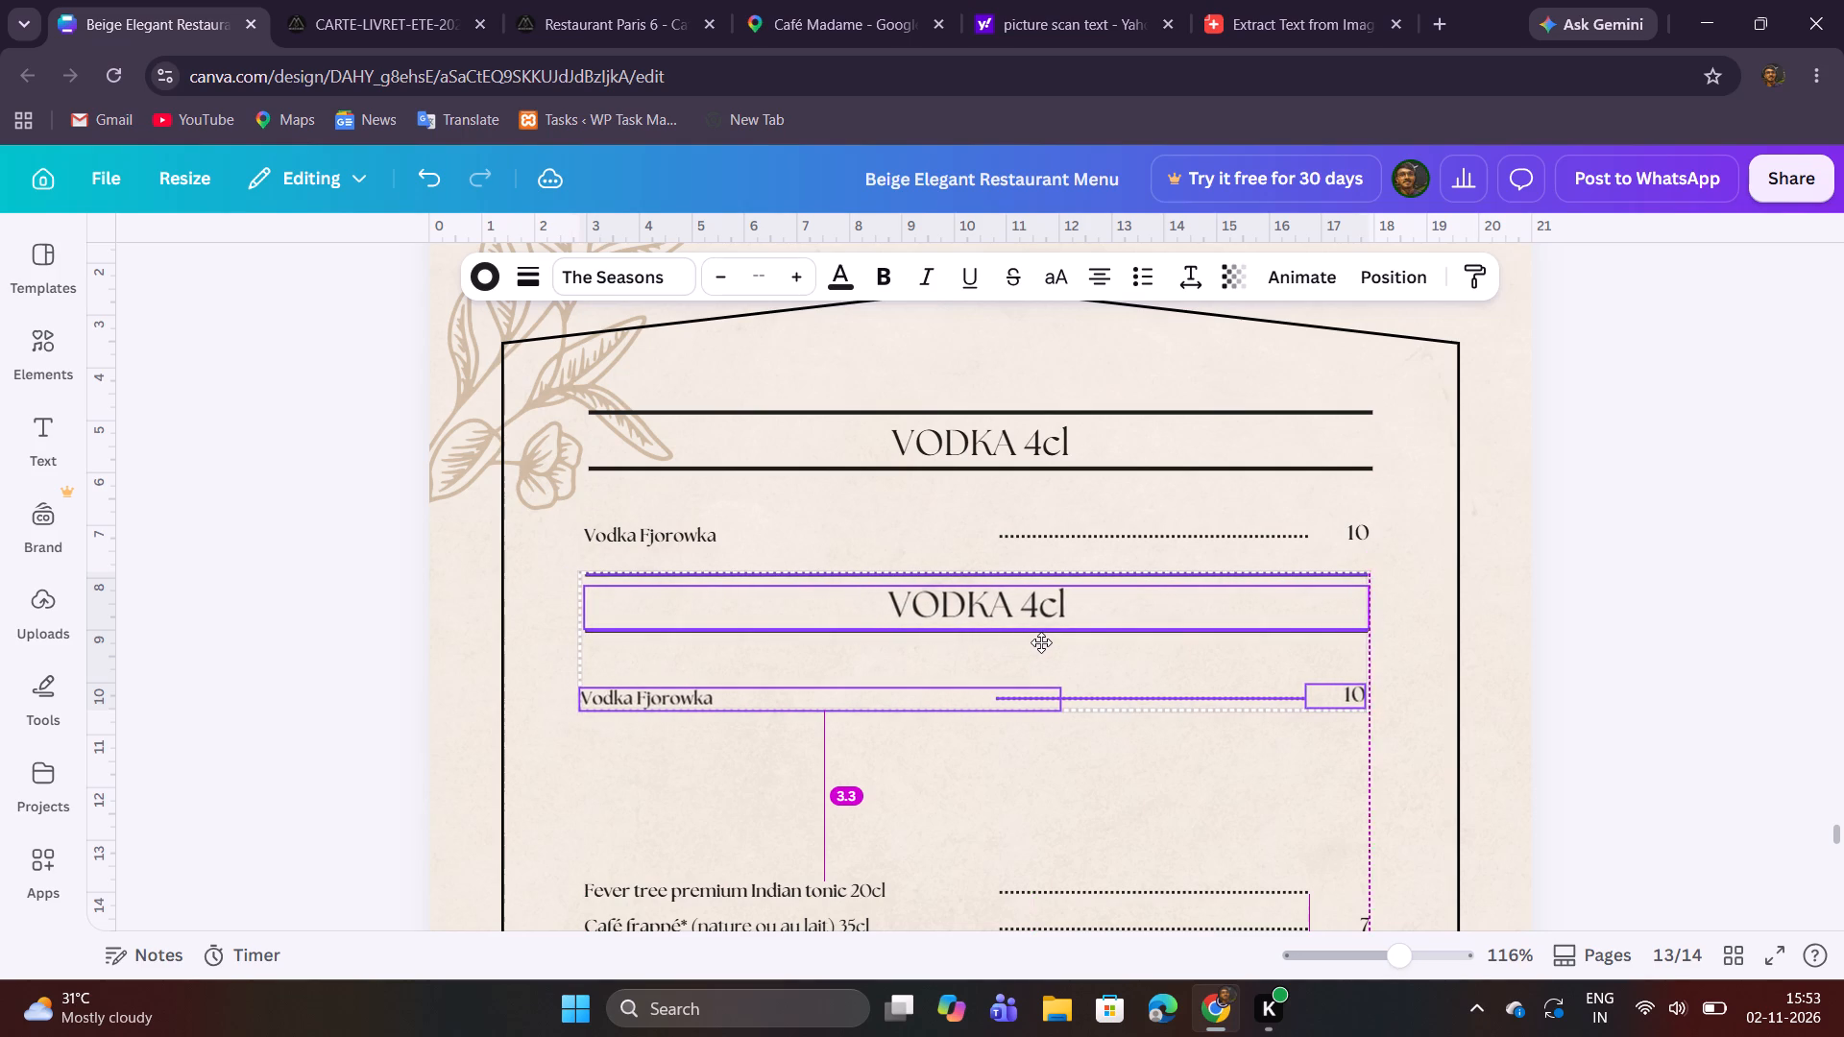
{"action": "left_click_drag", "start_coordinate": [1041, 642], "coordinate": [1043, 640]}
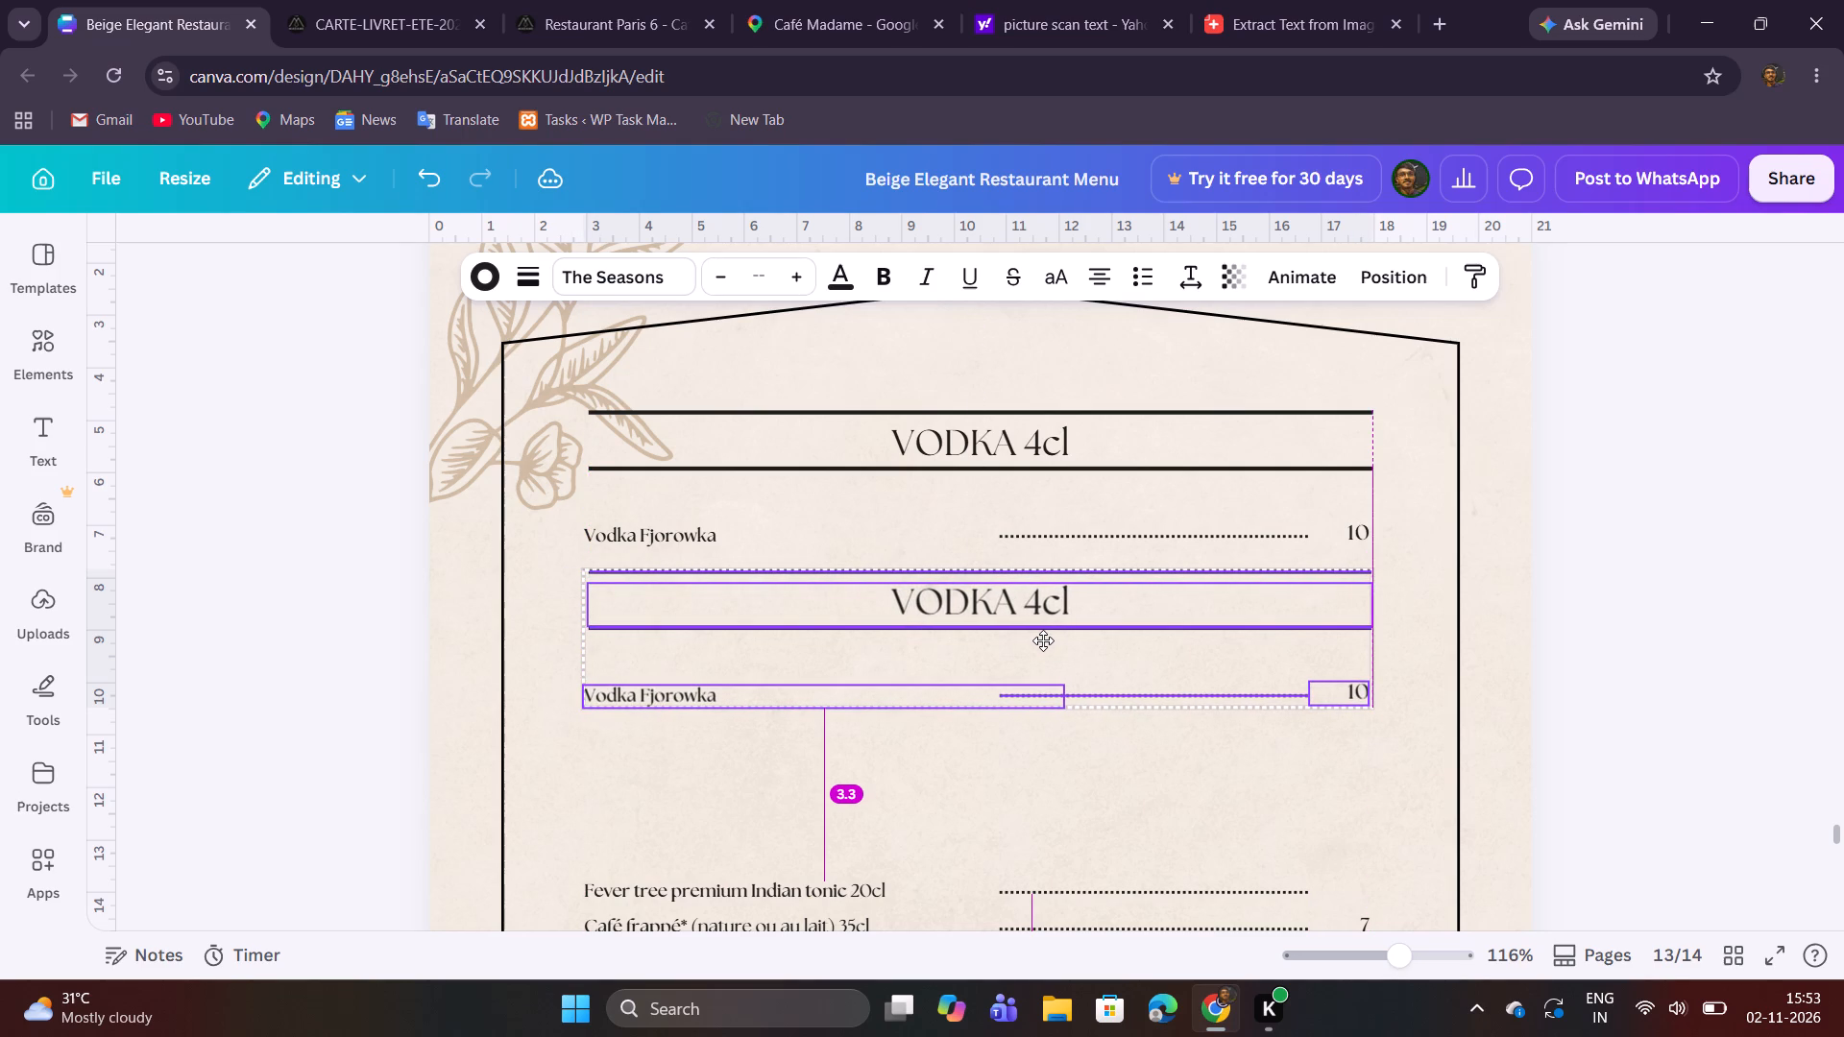
{"action": "left_click_drag", "start_coordinate": [1043, 640], "coordinate": [1032, 641]}
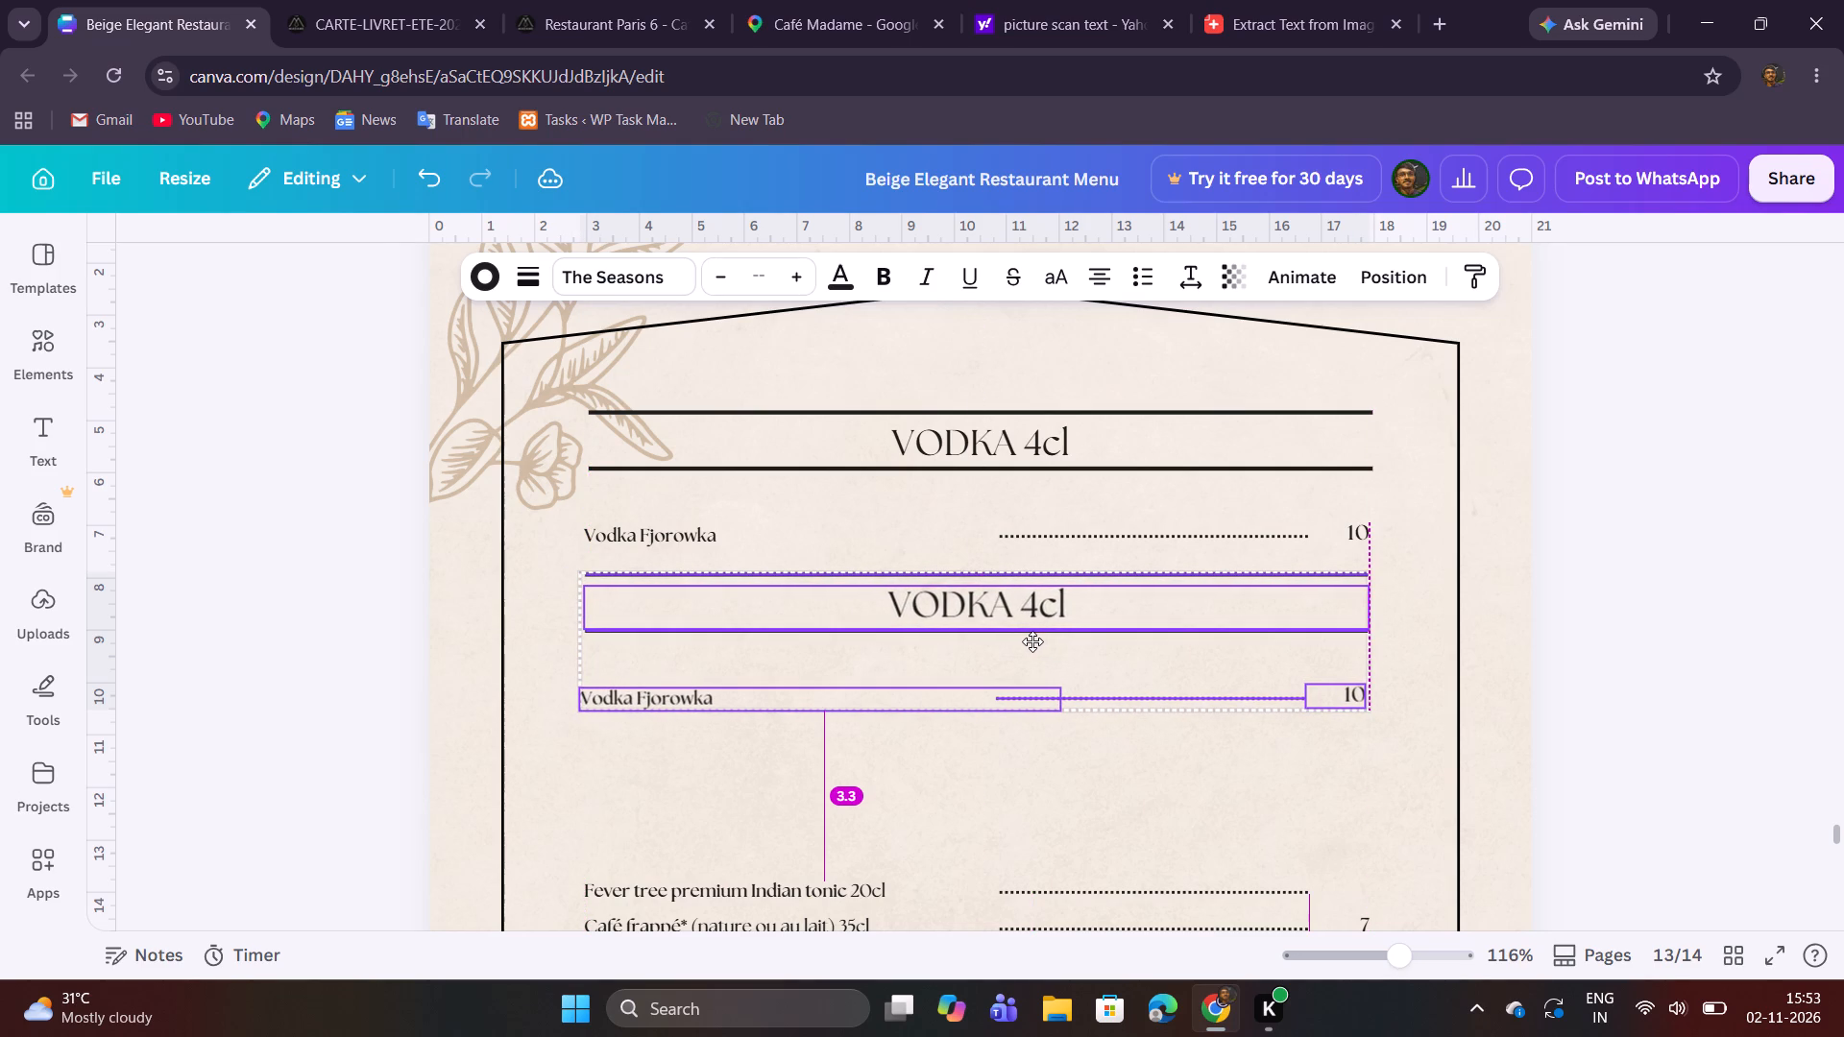
{"action": "left_click_drag", "start_coordinate": [1032, 641], "coordinate": [1048, 641]}
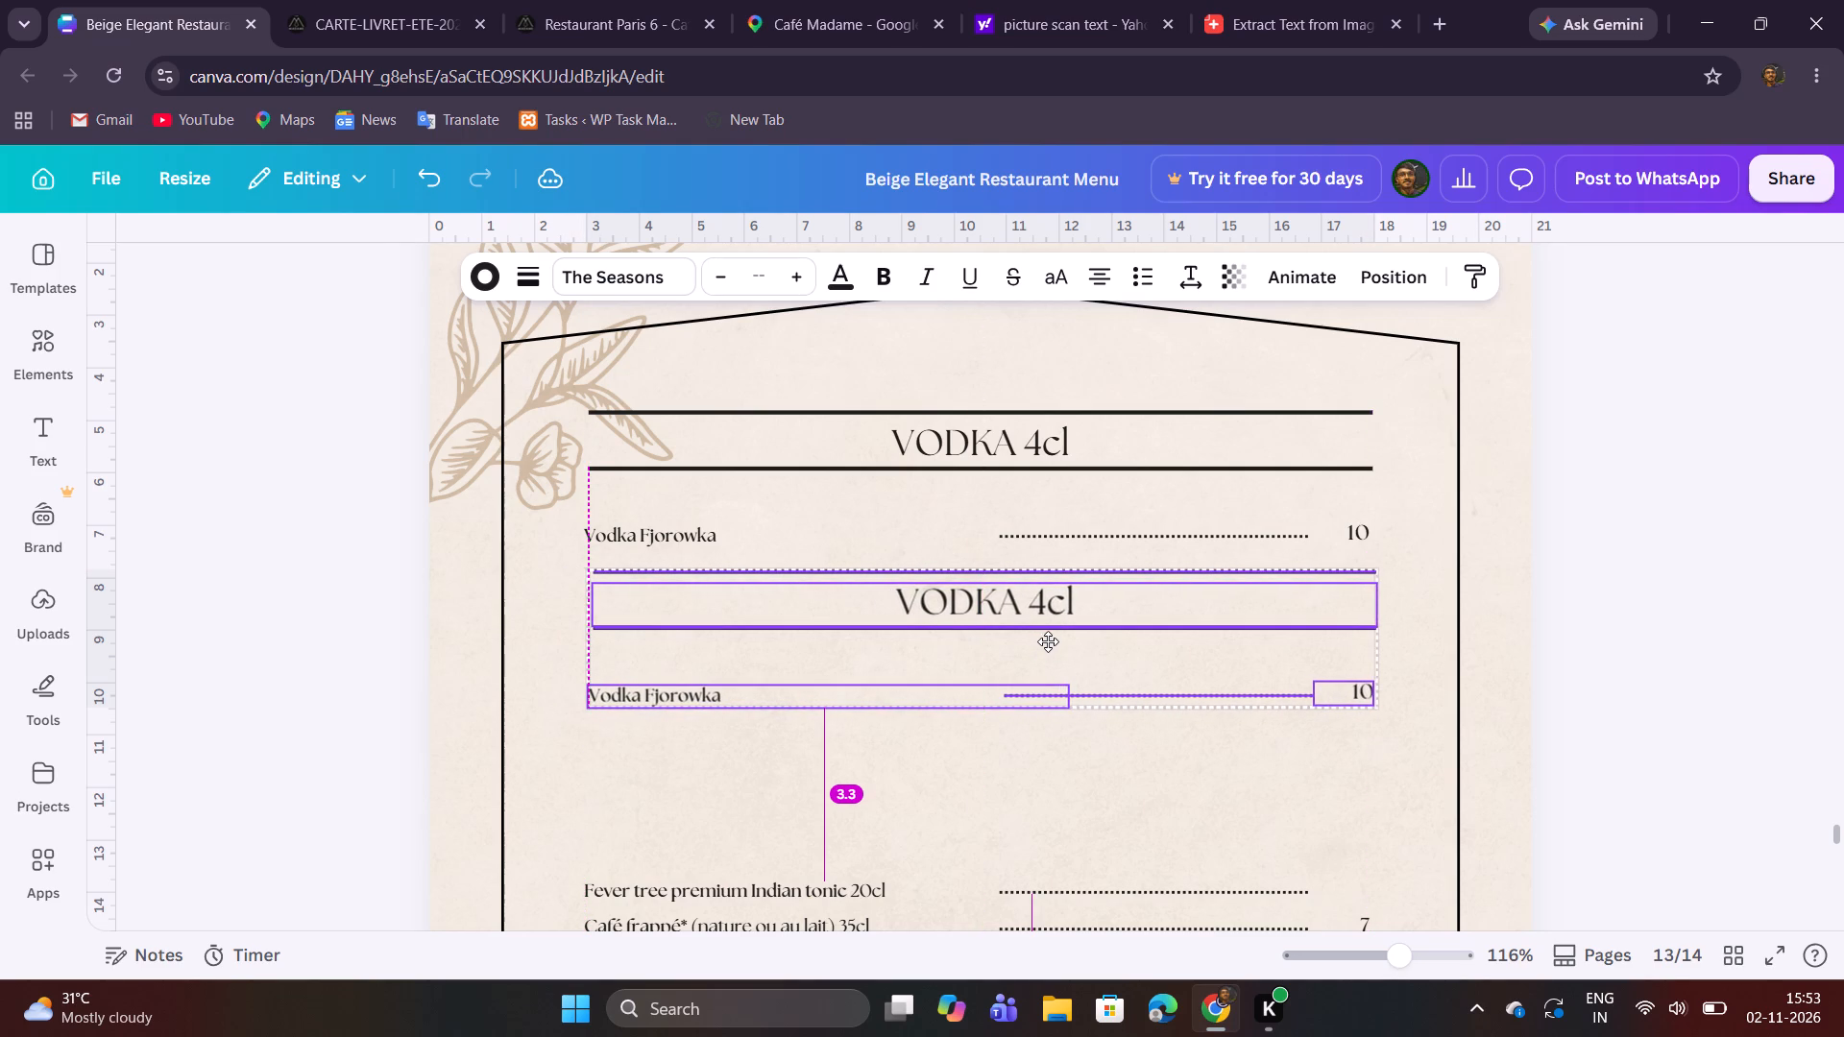
{"action": "left_click_drag", "start_coordinate": [1048, 641], "coordinate": [1043, 641]}
{"action": "left_click", "coordinate": [1151, 697]}
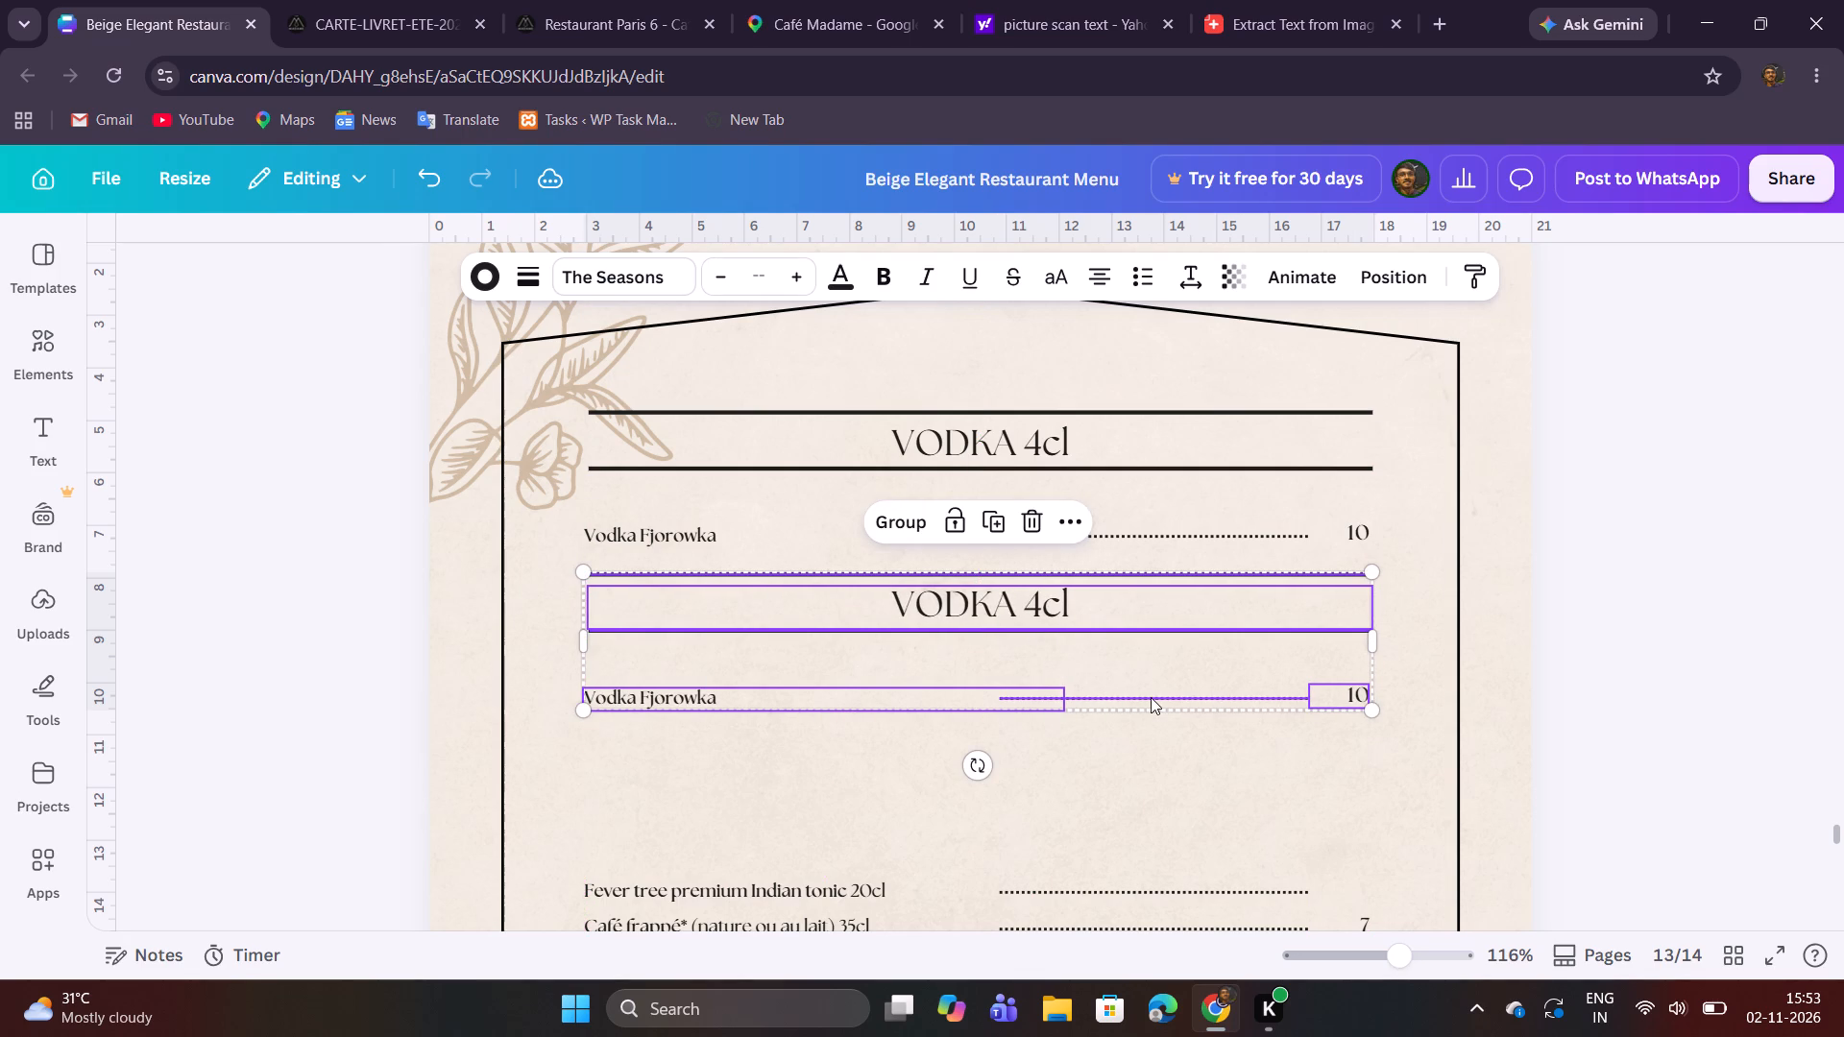
{"action": "left_click", "coordinate": [1151, 753]}
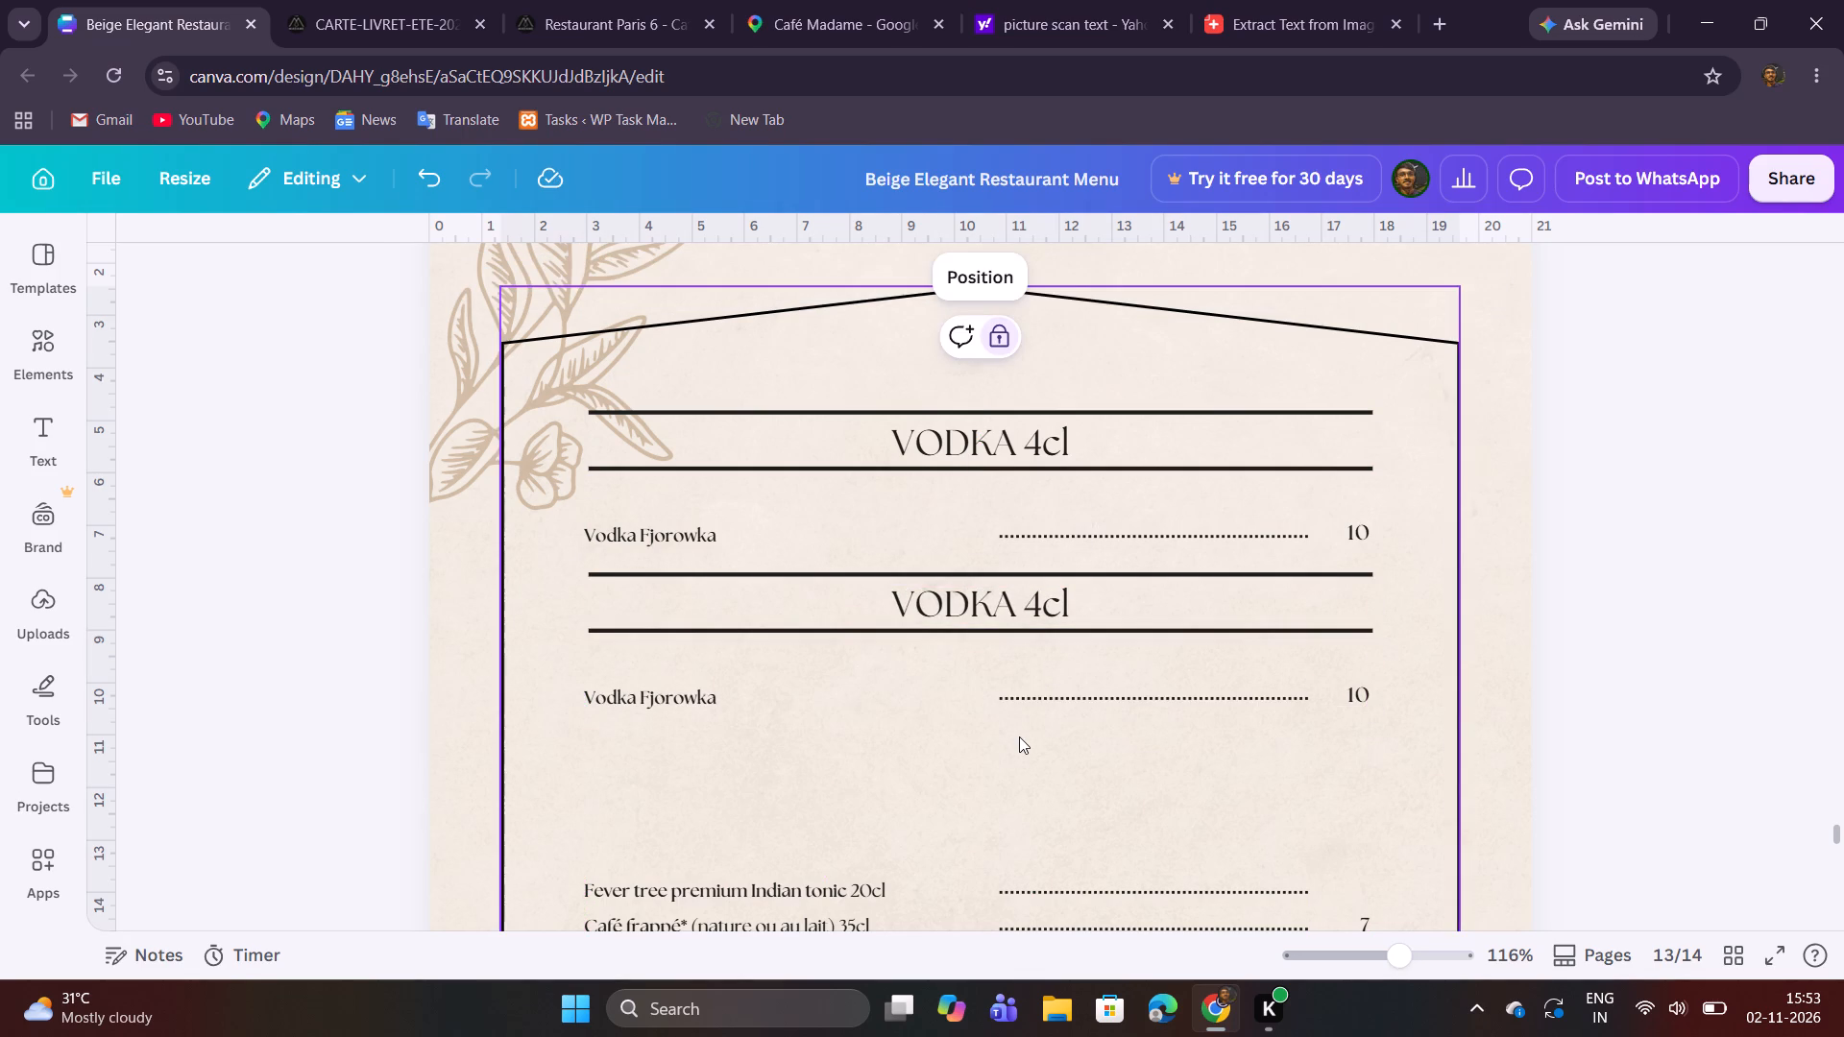
Copy Diplomatico Reserva Exclusiva from the PDF and use it to replace the duplicated Vodka Fjorowka item name.
{"action": "left_click", "coordinate": [324, 15]}
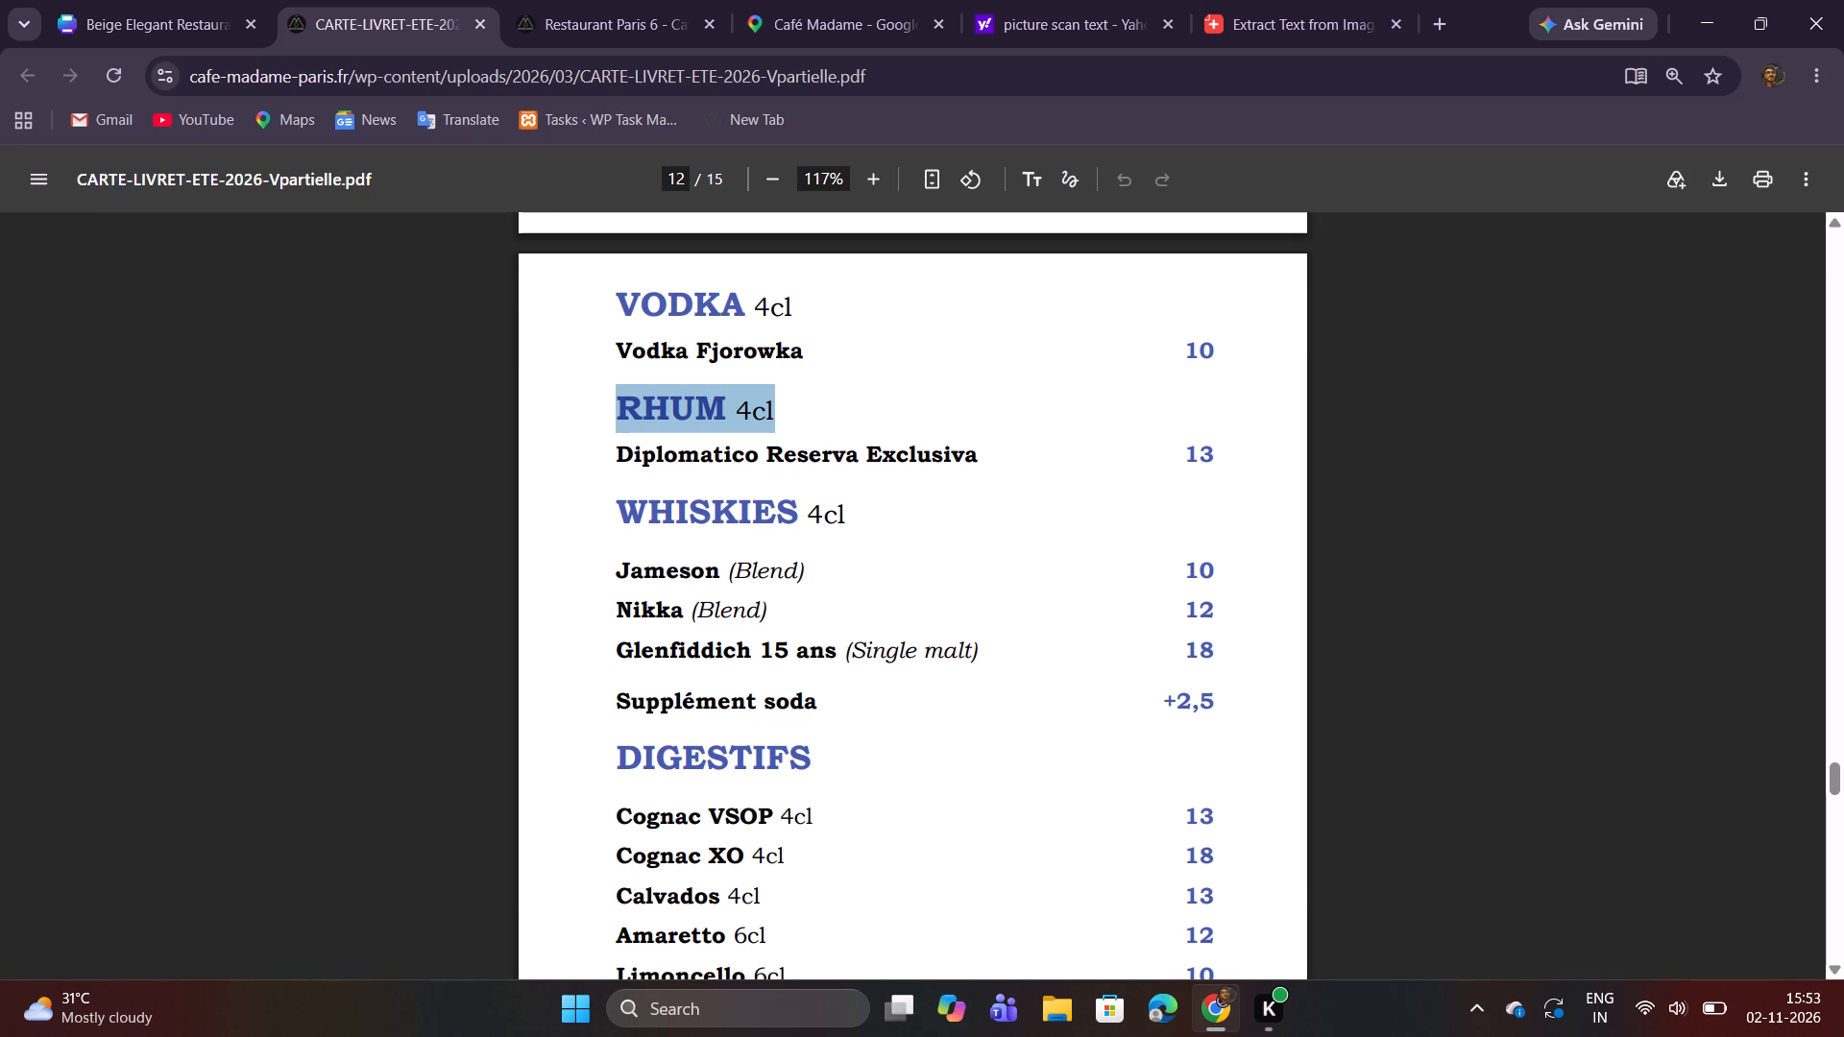
{"action": "left_click_drag", "start_coordinate": [612, 466], "coordinate": [1003, 461]}
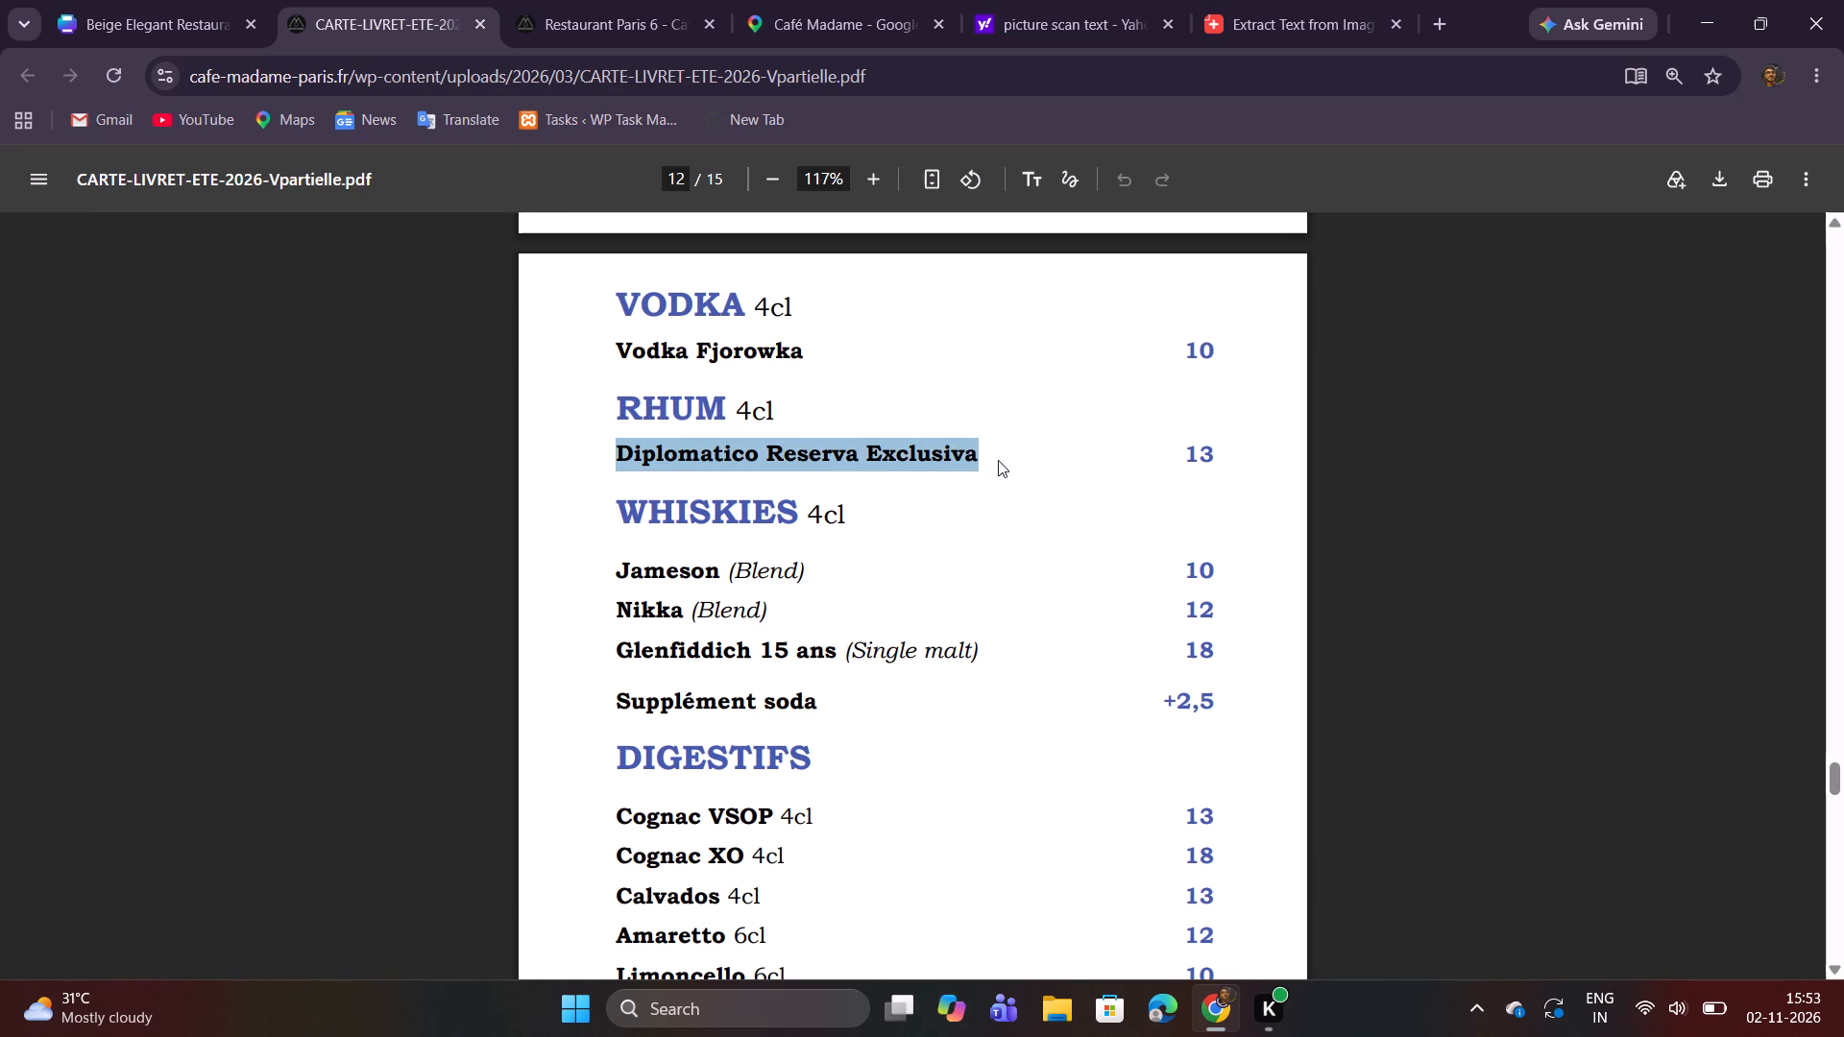
{"action": "key", "text": "ctrl+c"}
{"action": "left_click", "coordinate": [166, 0]}
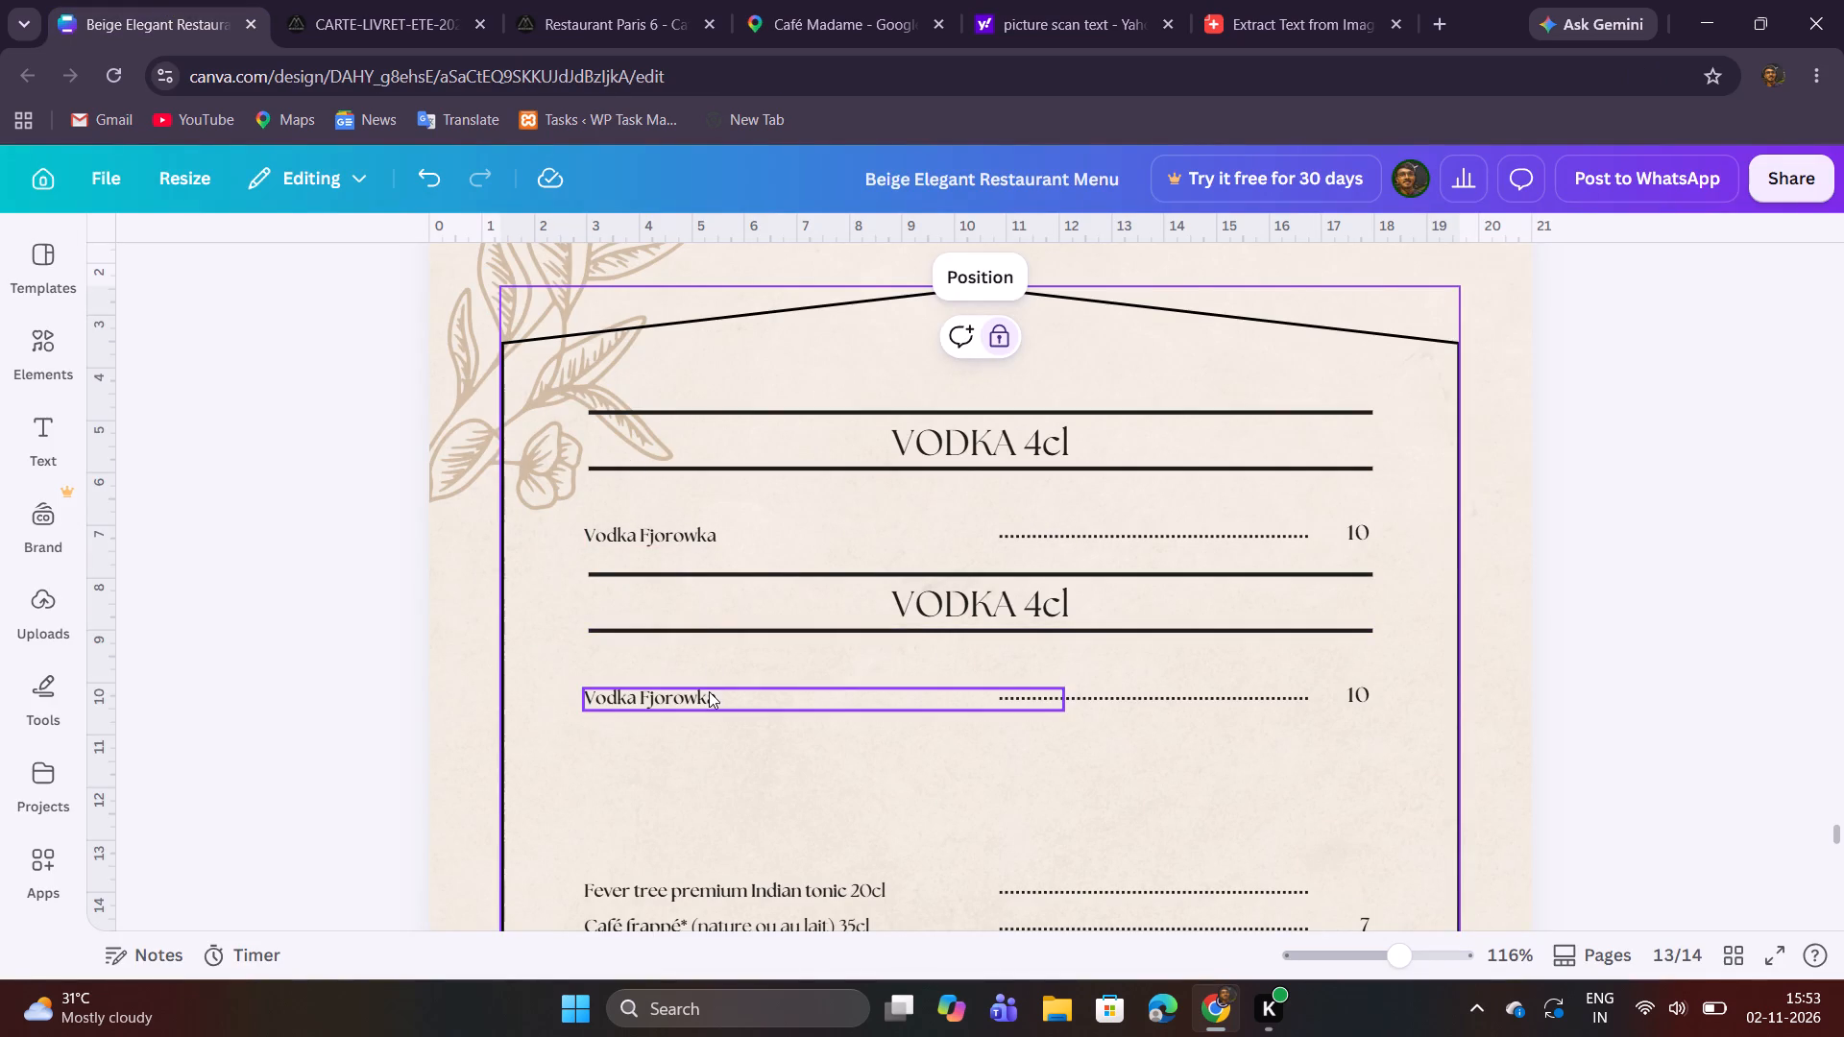
{"action": "double_click", "coordinate": [709, 691]}
{"action": "key", "text": "ctrl+v"}
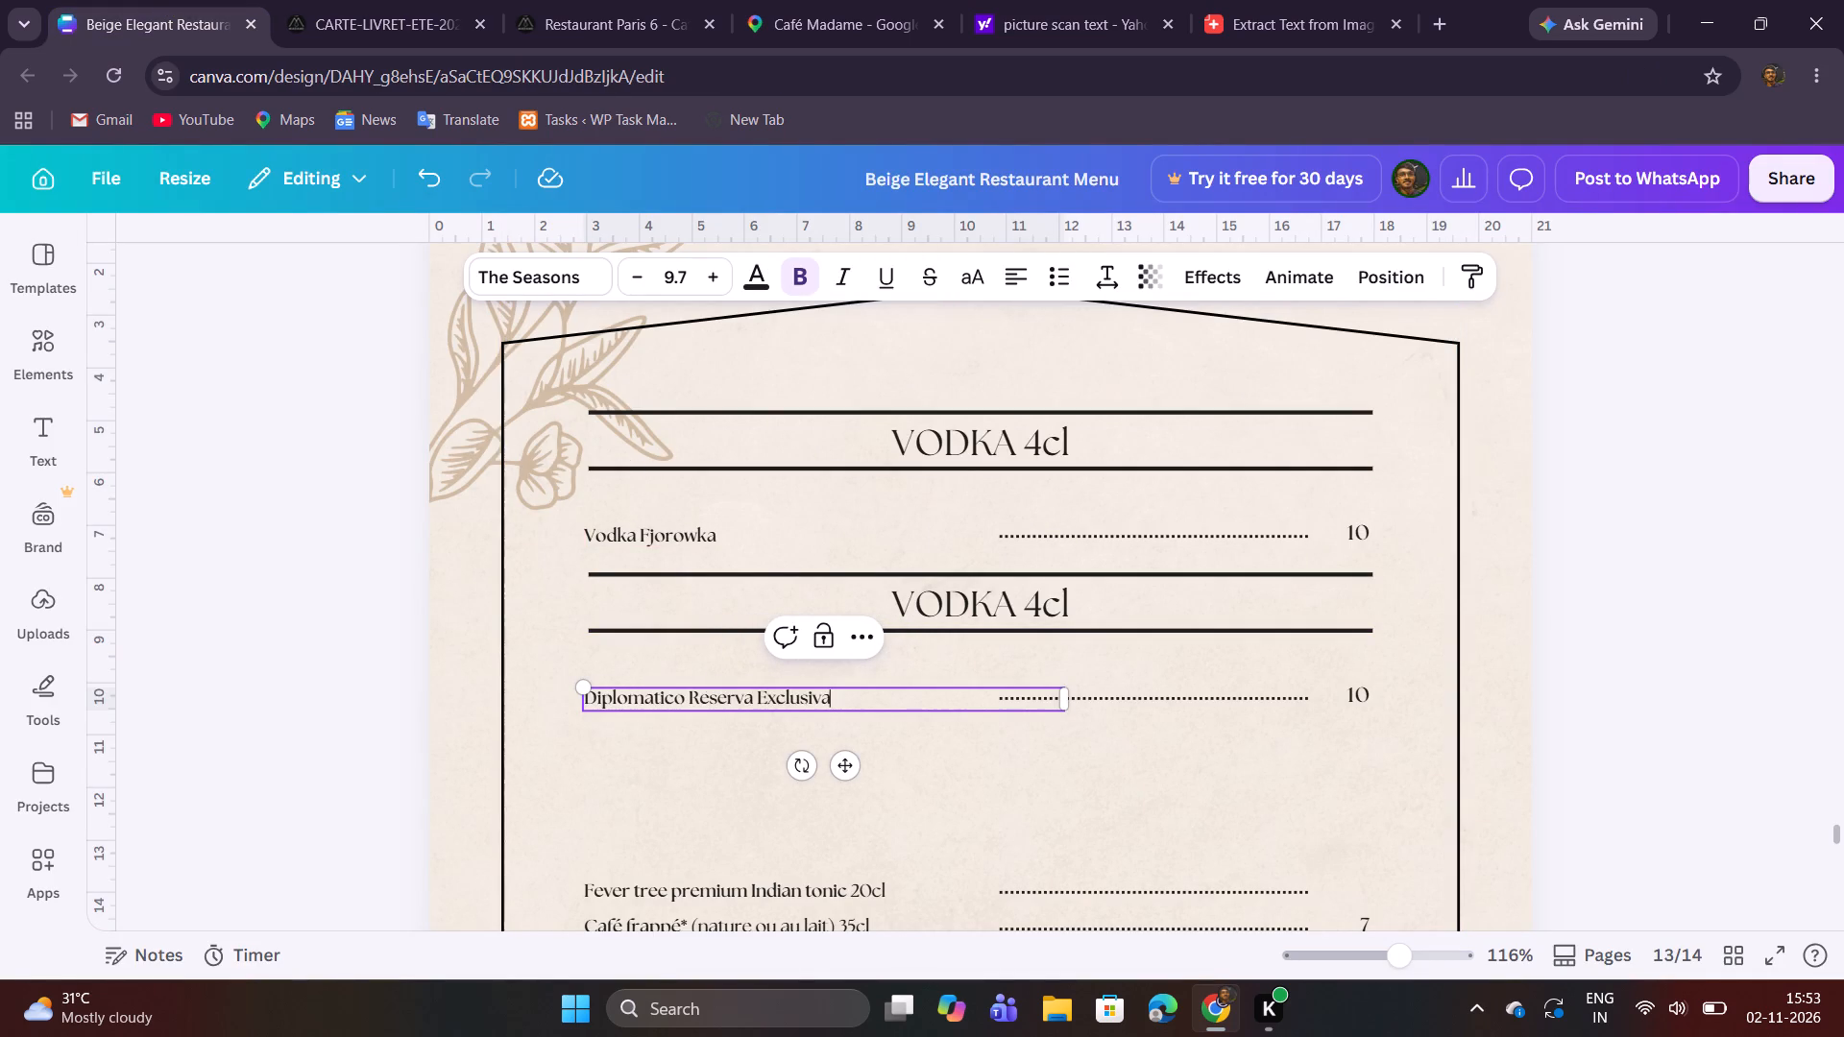
Copy the rum's price from the PDF and set Diplomatico Reserva Exclusiva's price on page 13 to 13.
{"action": "left_click", "coordinate": [357, 11]}
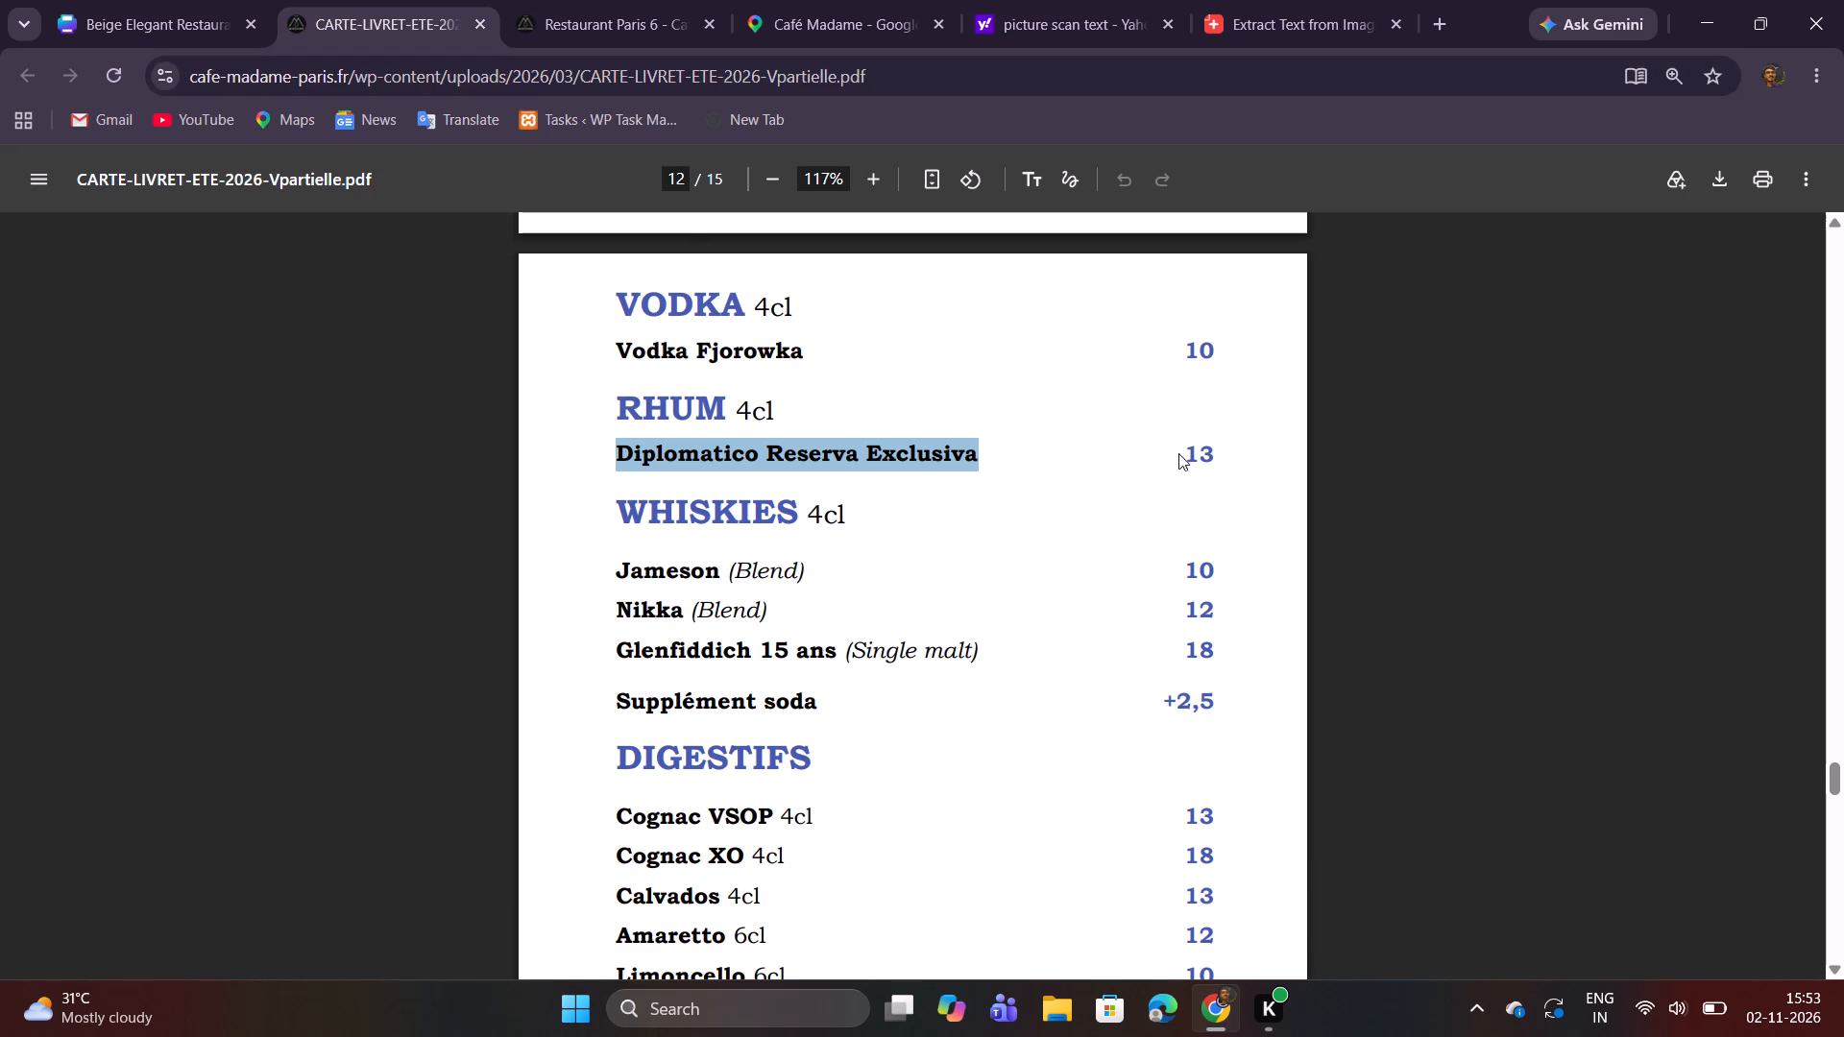
{"action": "double_click", "coordinate": [1200, 457]}
{"action": "key", "text": "ctrl+c"}
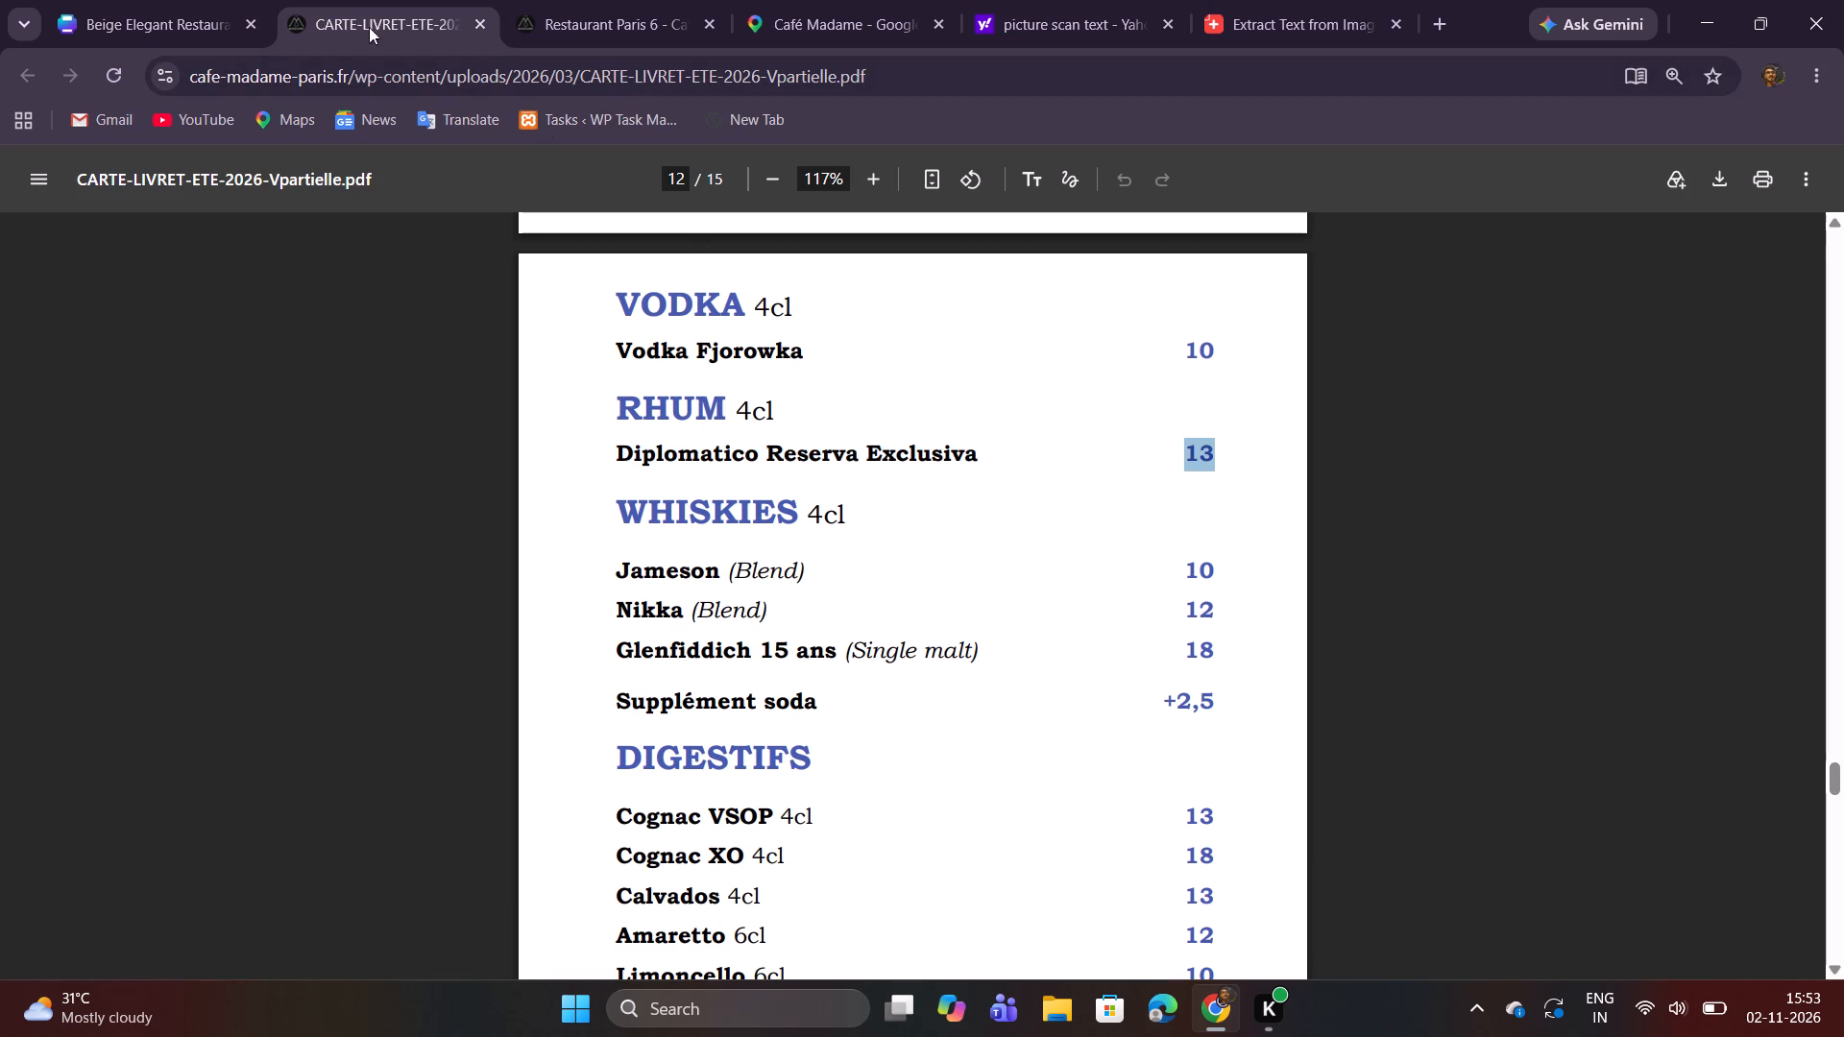
{"action": "left_click", "coordinate": [158, 0]}
{"action": "double_click", "coordinate": [1348, 704]}
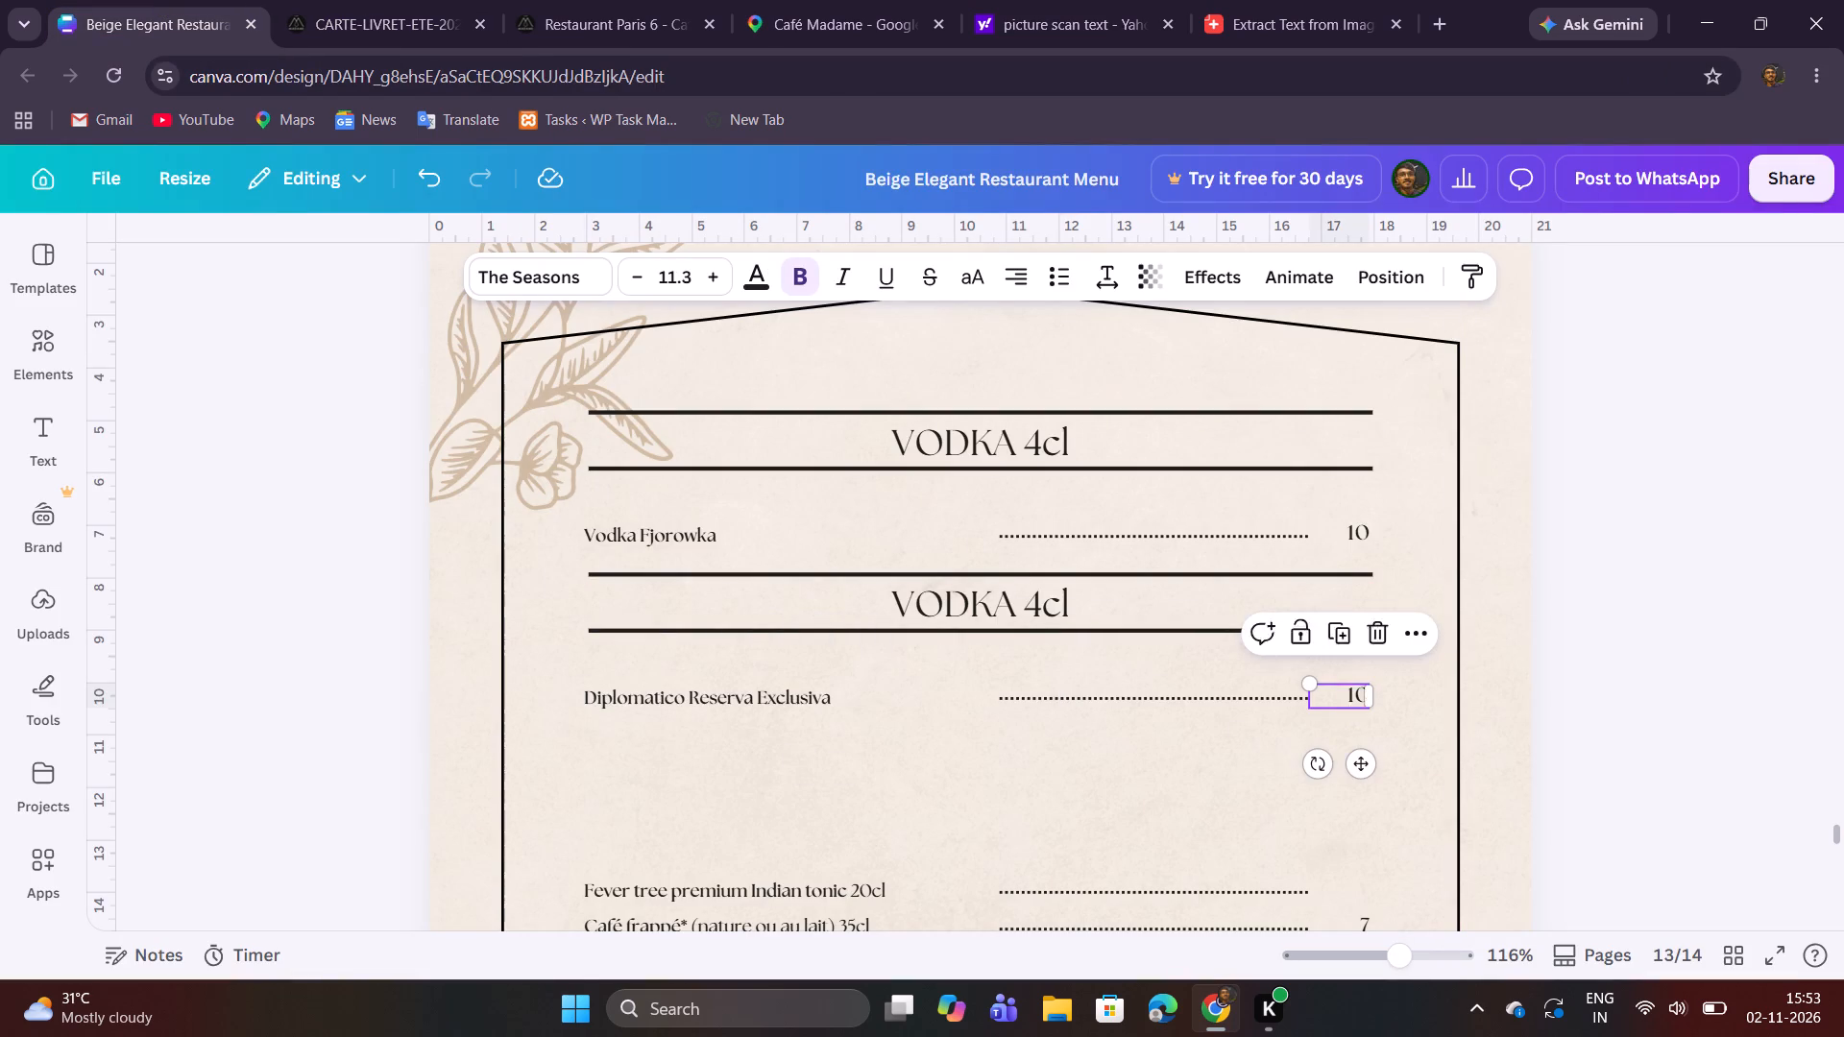
{"action": "key", "text": "ctrl+v"}
{"action": "left_click", "coordinate": [1593, 730]}
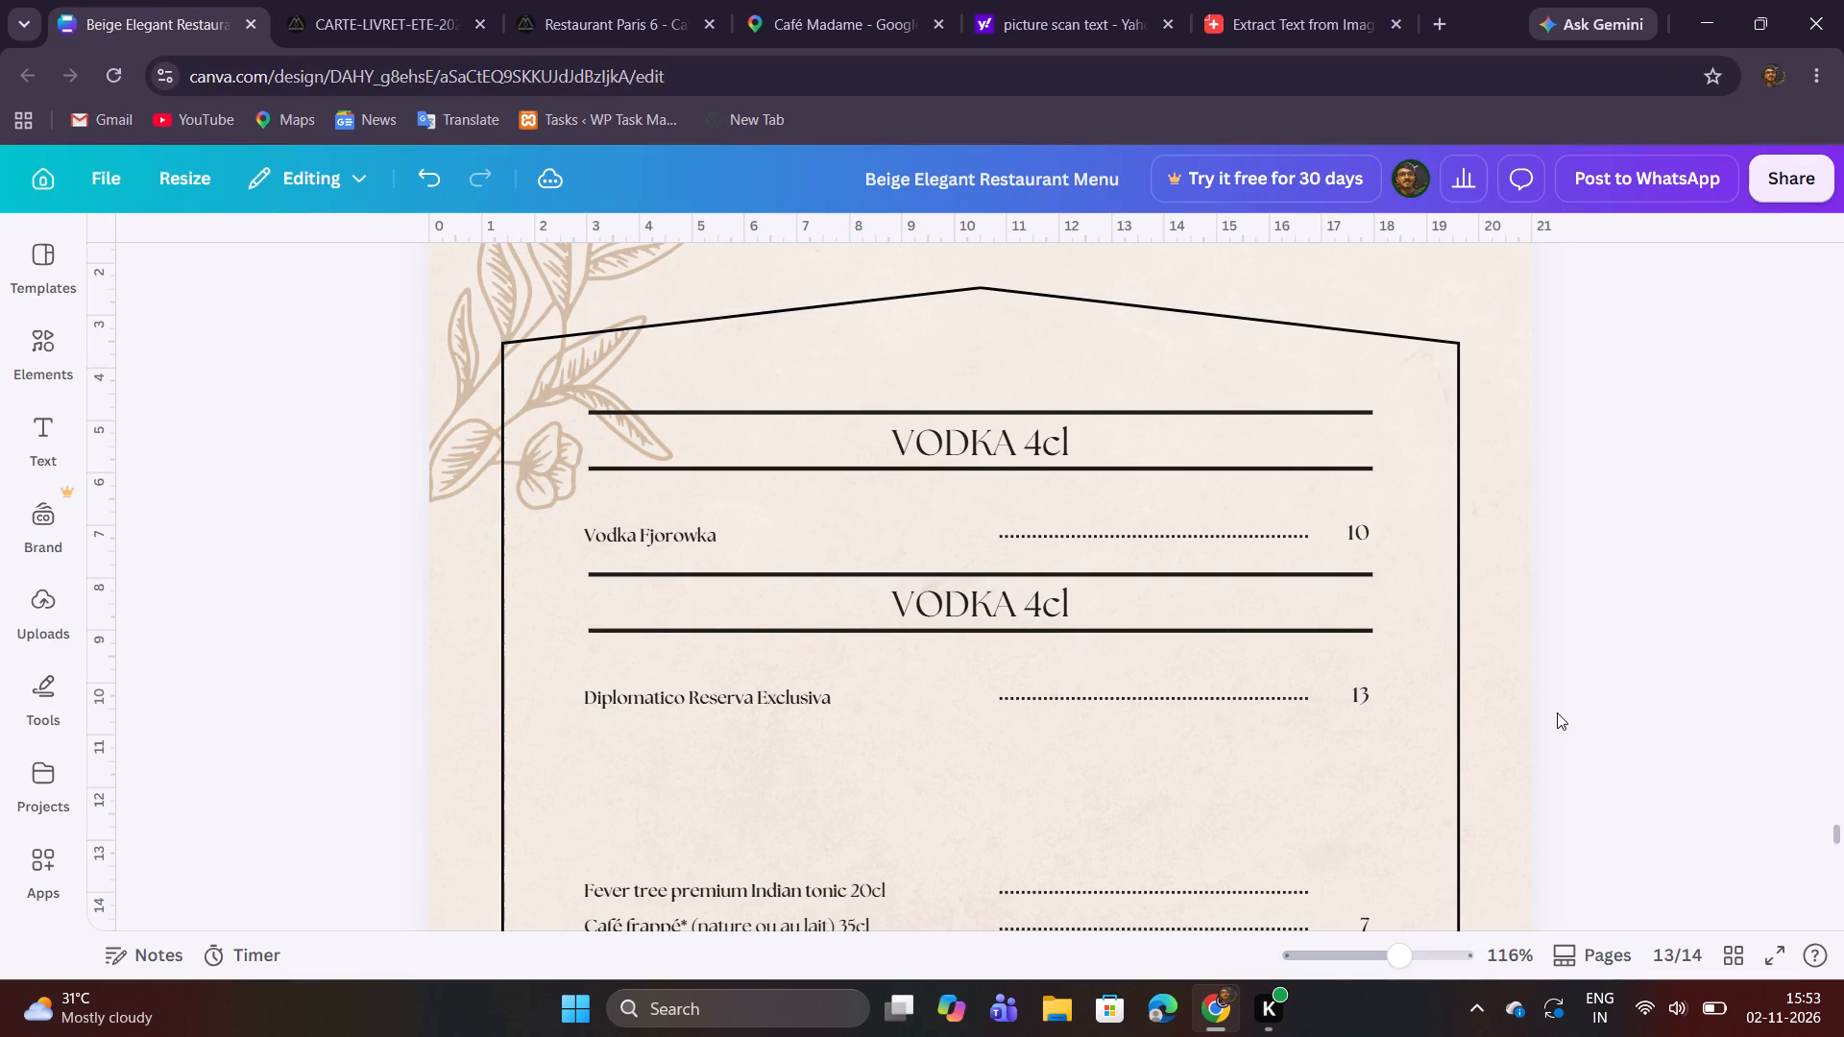
Copy the RHUM 4cl heading from the PDF and replace the duplicated VODKA 4cl heading with it.
{"action": "scroll", "coordinate": [1560, 698], "scroll_direction": "down", "scroll_amount": 2}
{"action": "scroll", "coordinate": [1559, 688], "scroll_direction": "up", "scroll_amount": 1}
{"action": "left_click", "coordinate": [306, 0]}
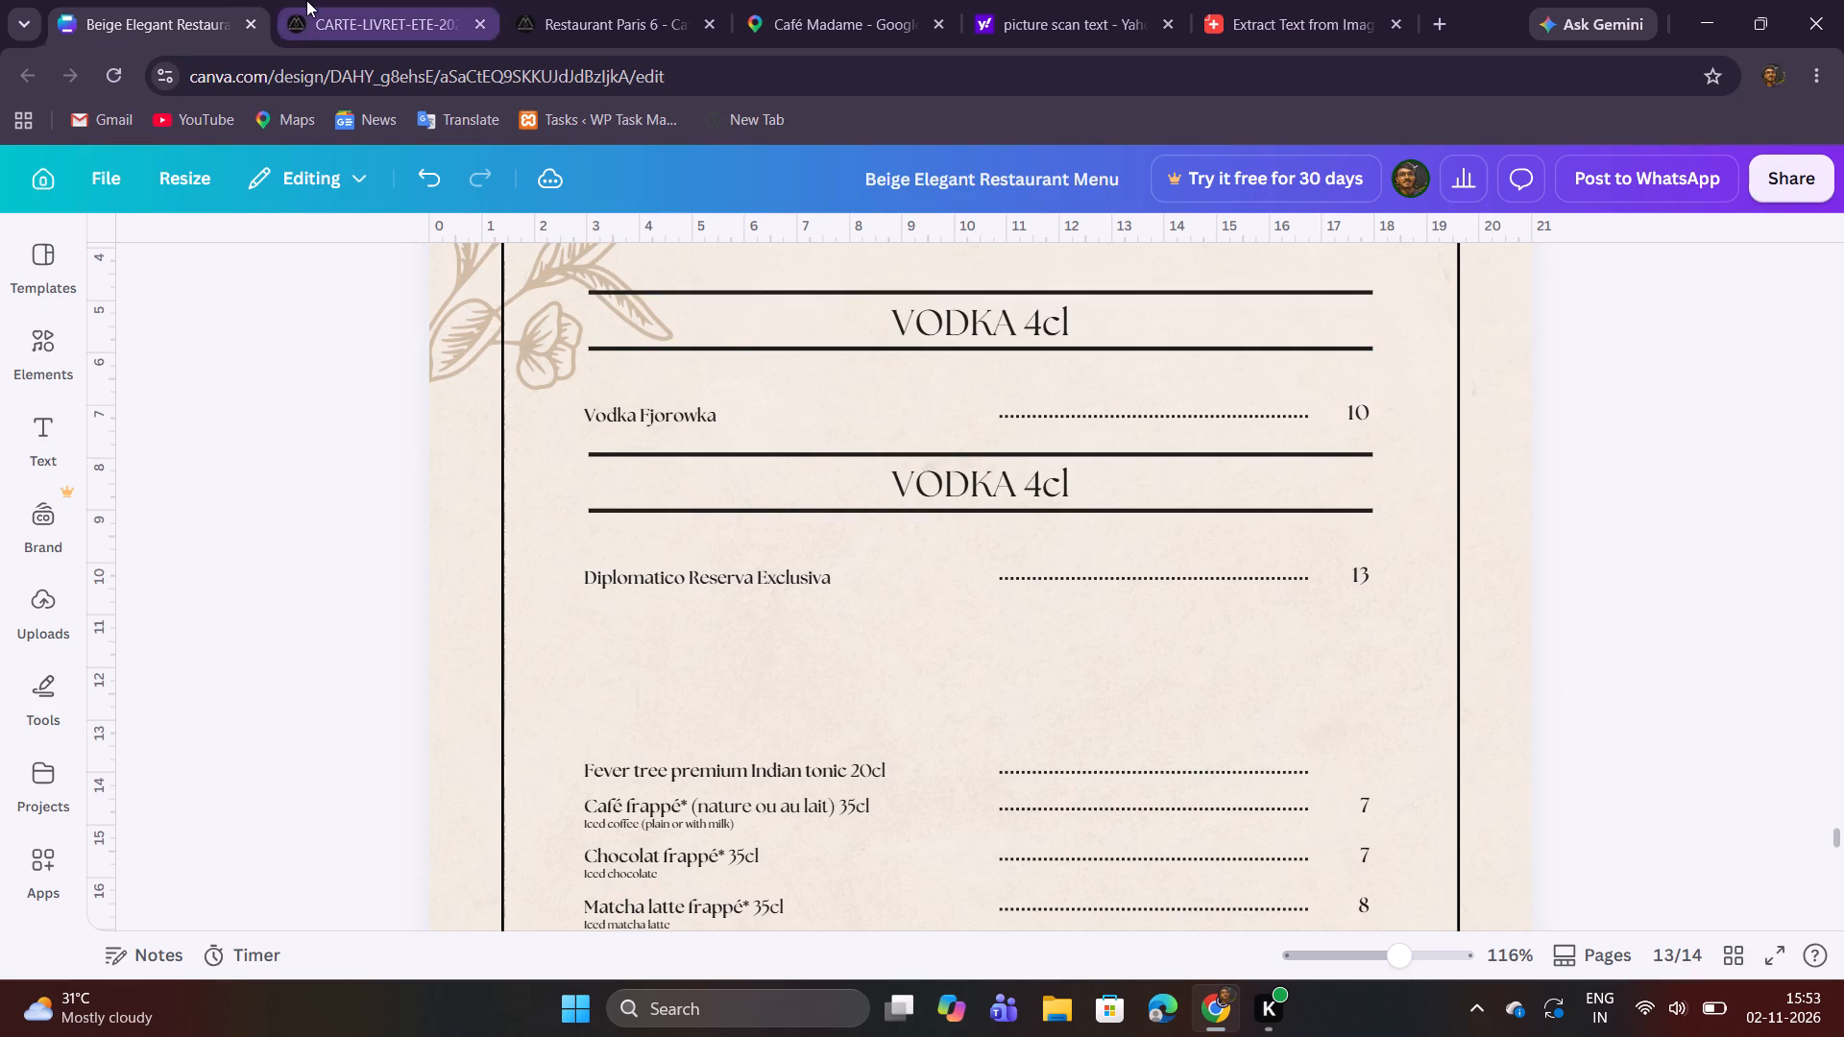
{"action": "left_click_drag", "start_coordinate": [617, 398], "coordinate": [797, 418]}
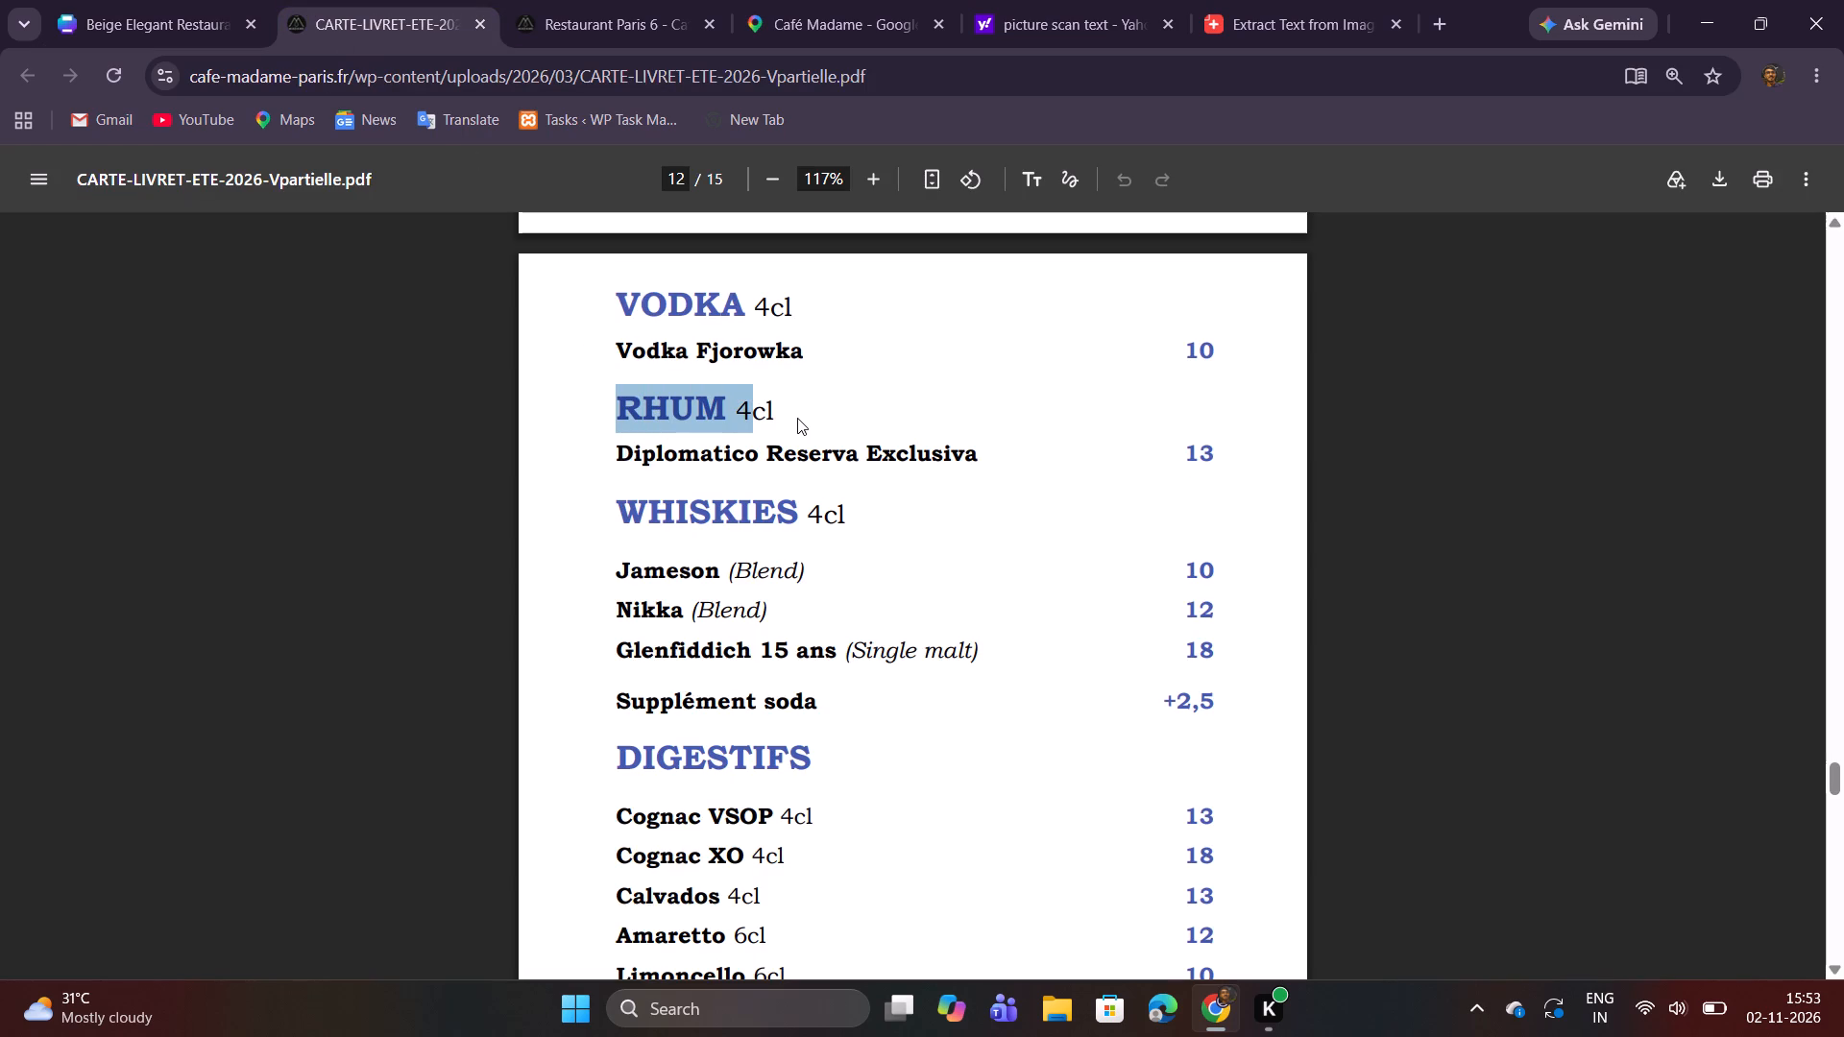
{"action": "key", "text": "ctrl+c"}
{"action": "left_click", "coordinate": [82, 0]}
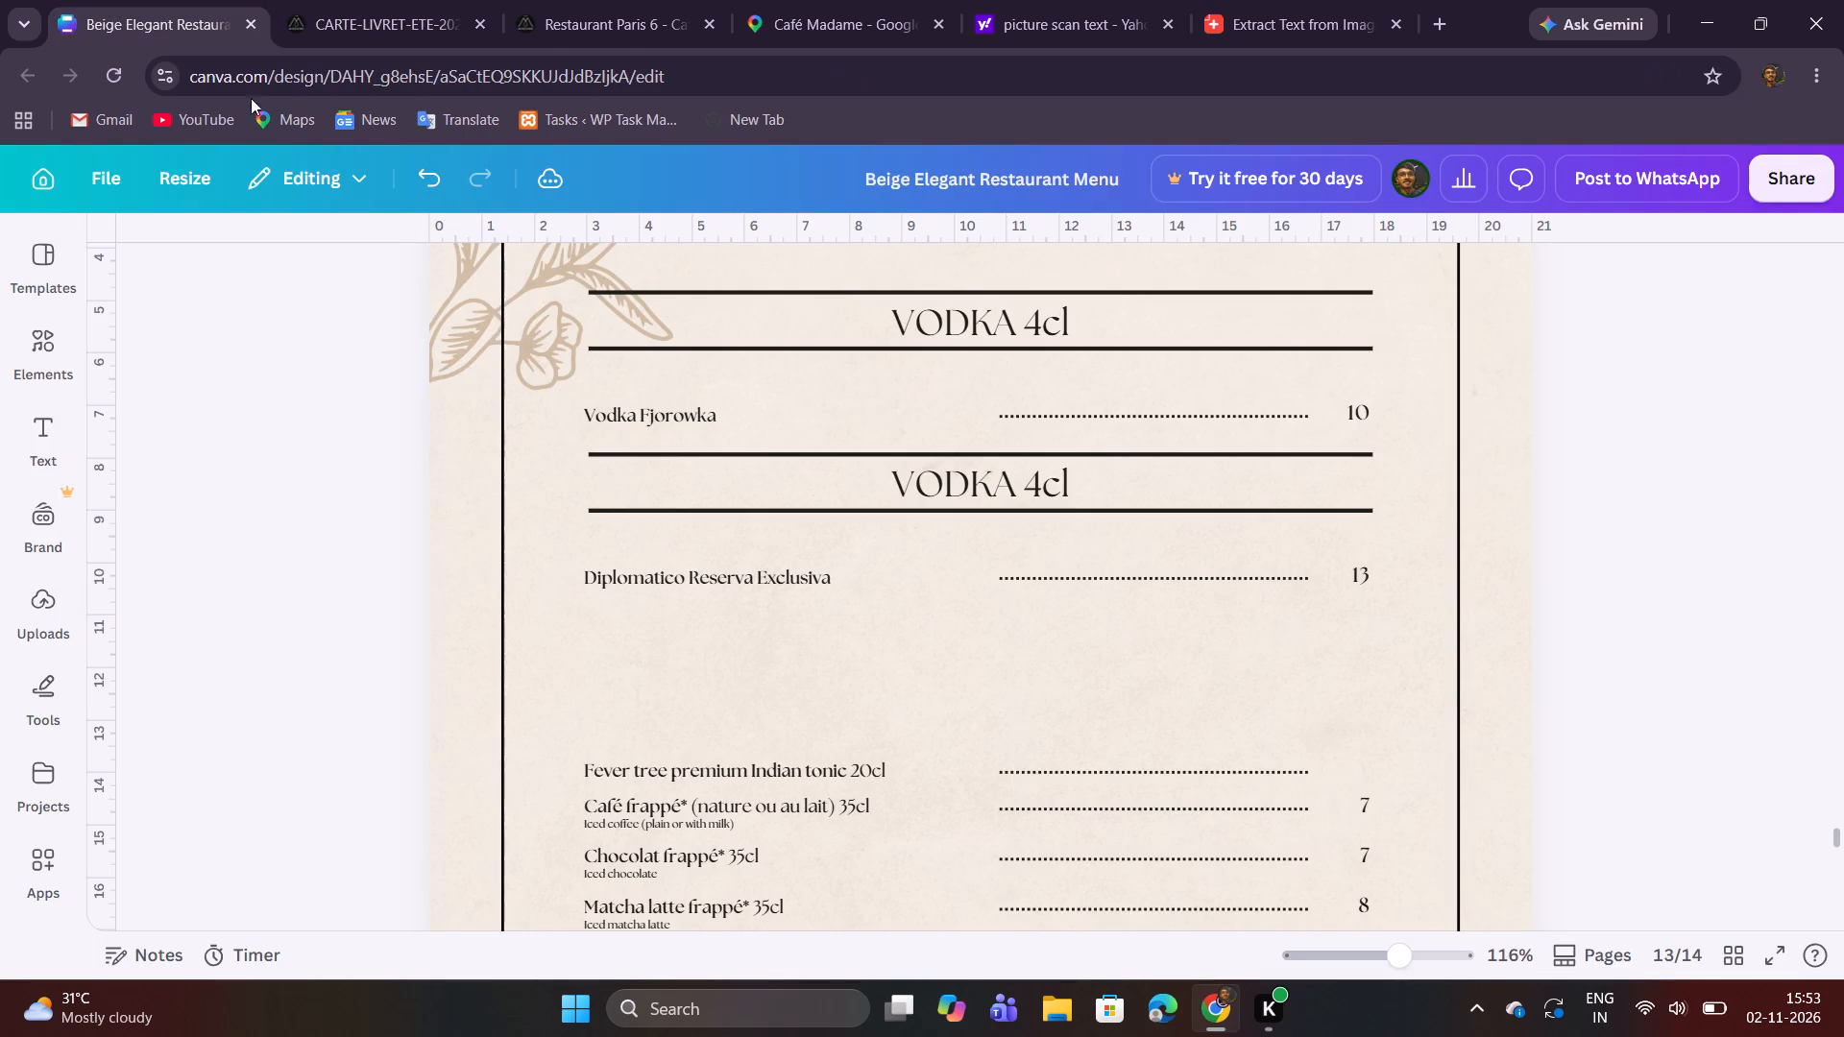
{"action": "double_click", "coordinate": [934, 484]}
{"action": "key", "text": "ctrl+v"}
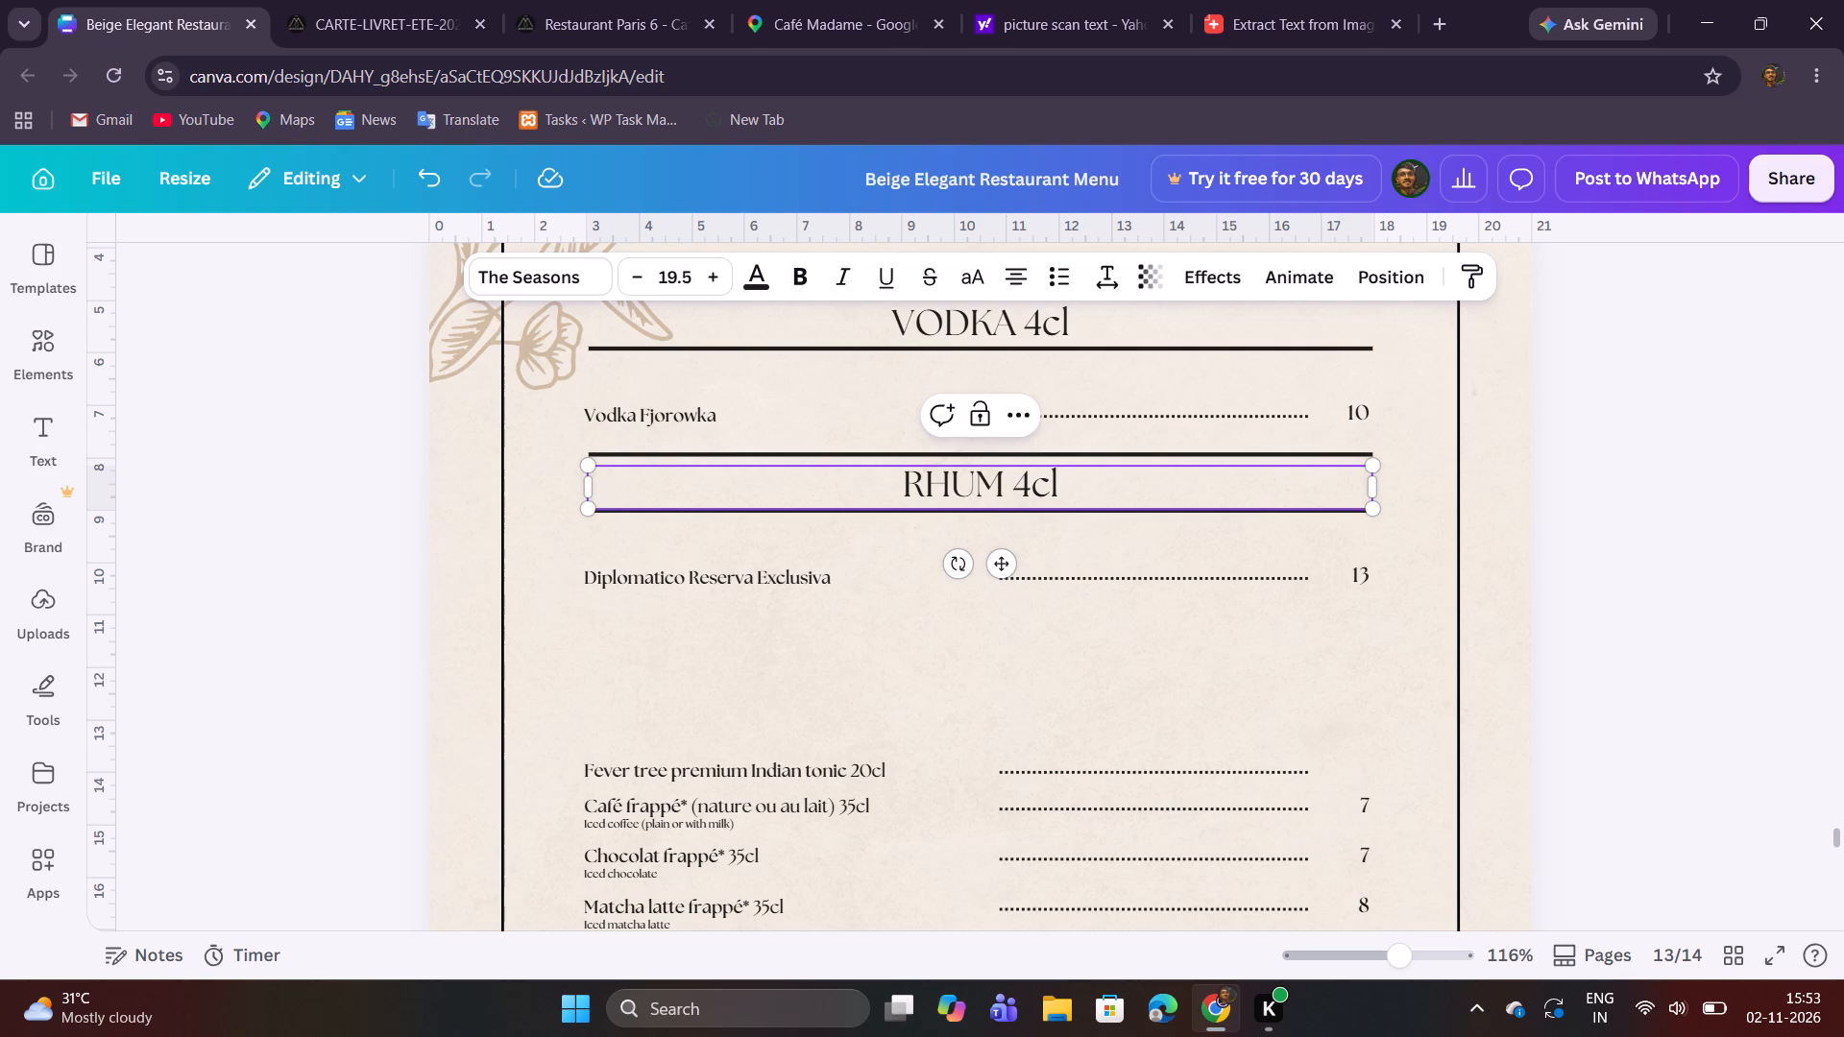
Copy the WHISKIES 4cl heading from the PDF and return to the Canva design.
{"action": "left_click", "coordinate": [388, 0]}
{"action": "left_click_drag", "start_coordinate": [627, 514], "coordinate": [735, 511]}
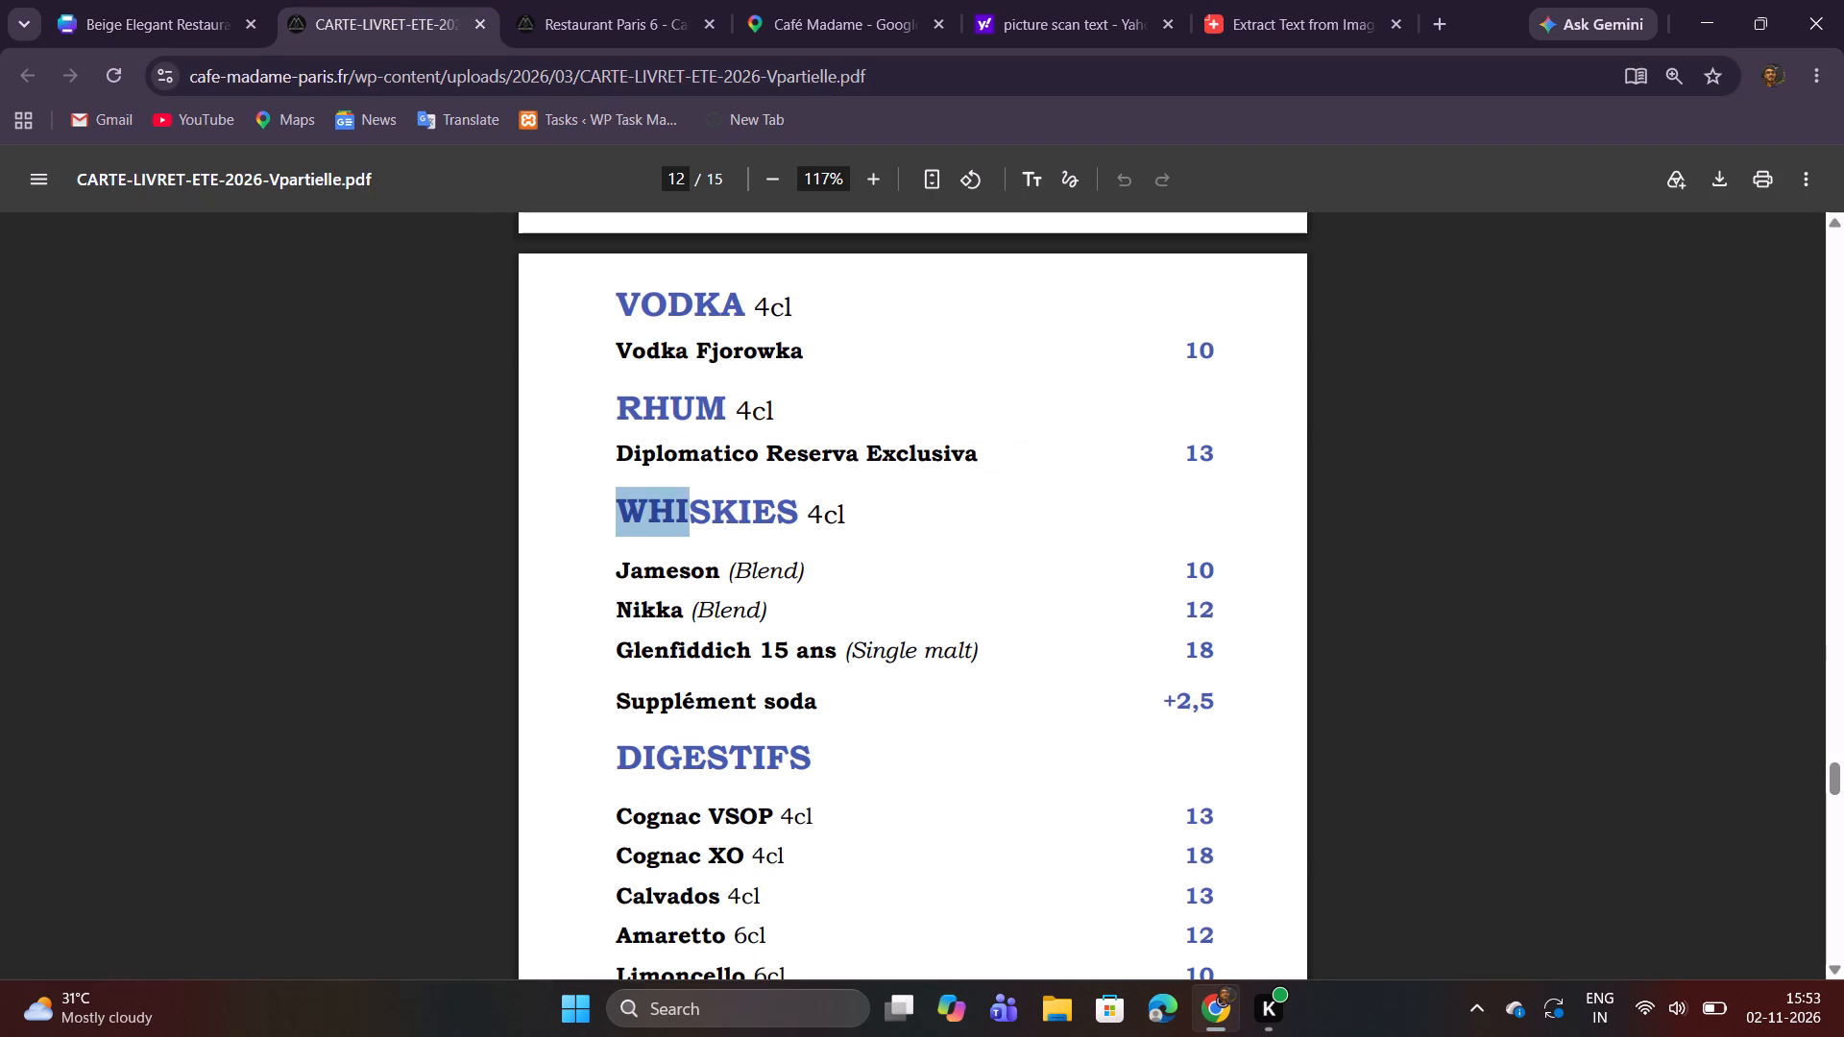
{"action": "left_click_drag", "start_coordinate": [735, 511], "coordinate": [863, 510]}
{"action": "key", "text": "ctrl+c"}
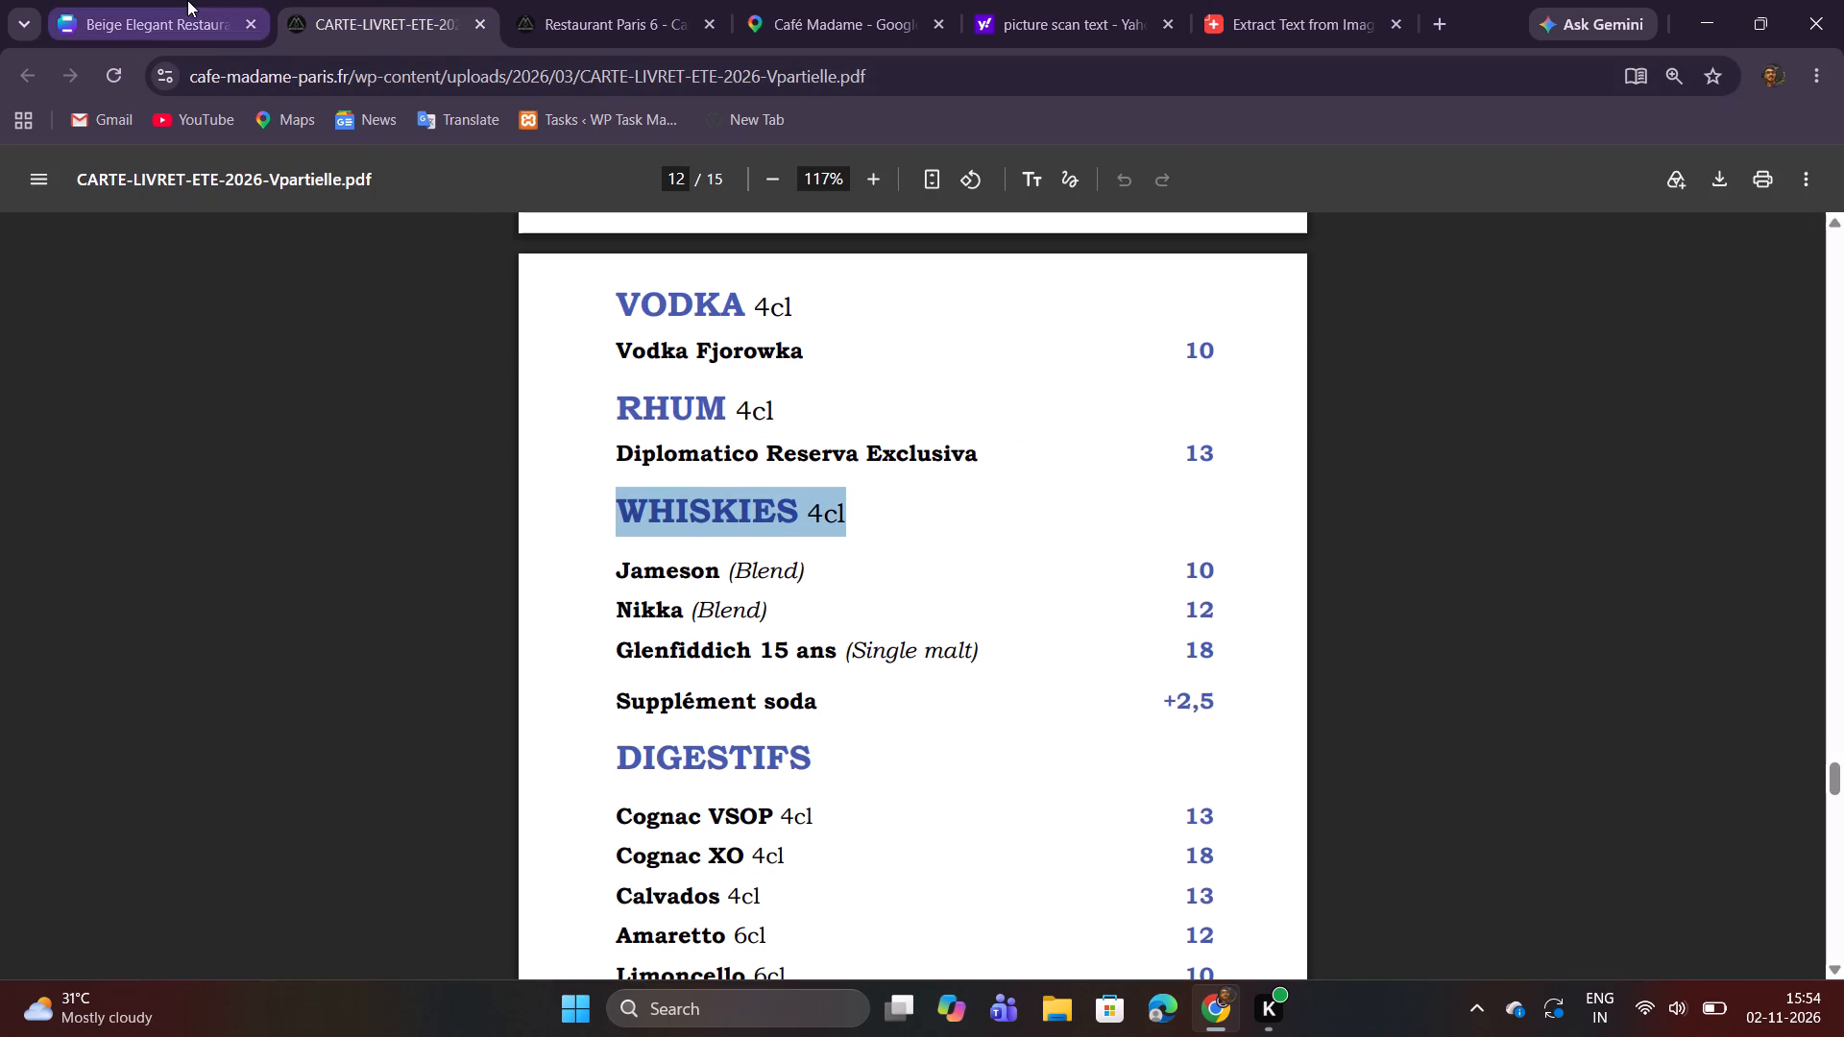
{"action": "left_click", "coordinate": [187, 0]}
Delete the rows from Fever tree premium Indian tonic 20cl through Jus d'oranges pressées 25cl, with their leader lines and prices.
{"action": "scroll", "coordinate": [1250, 667], "scroll_direction": "down", "scroll_amount": 2}
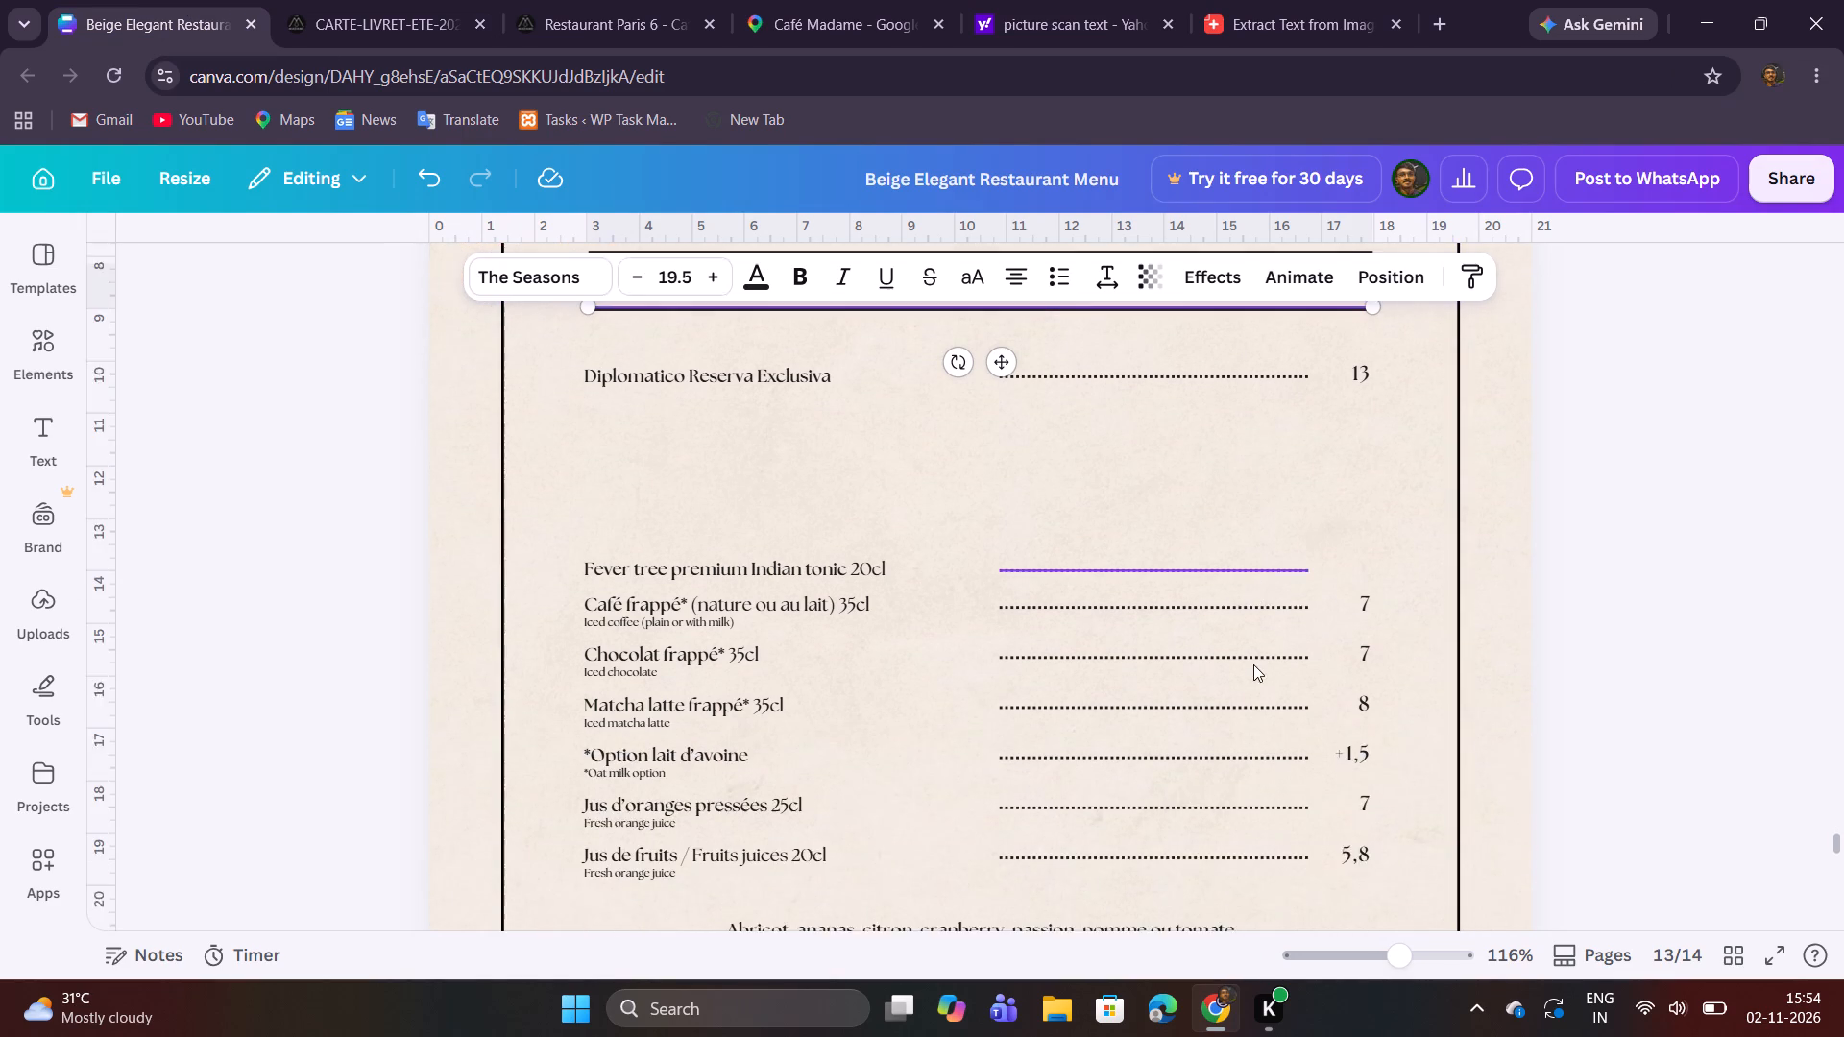
{"action": "left_click_drag", "start_coordinate": [535, 488], "coordinate": [894, 608]}
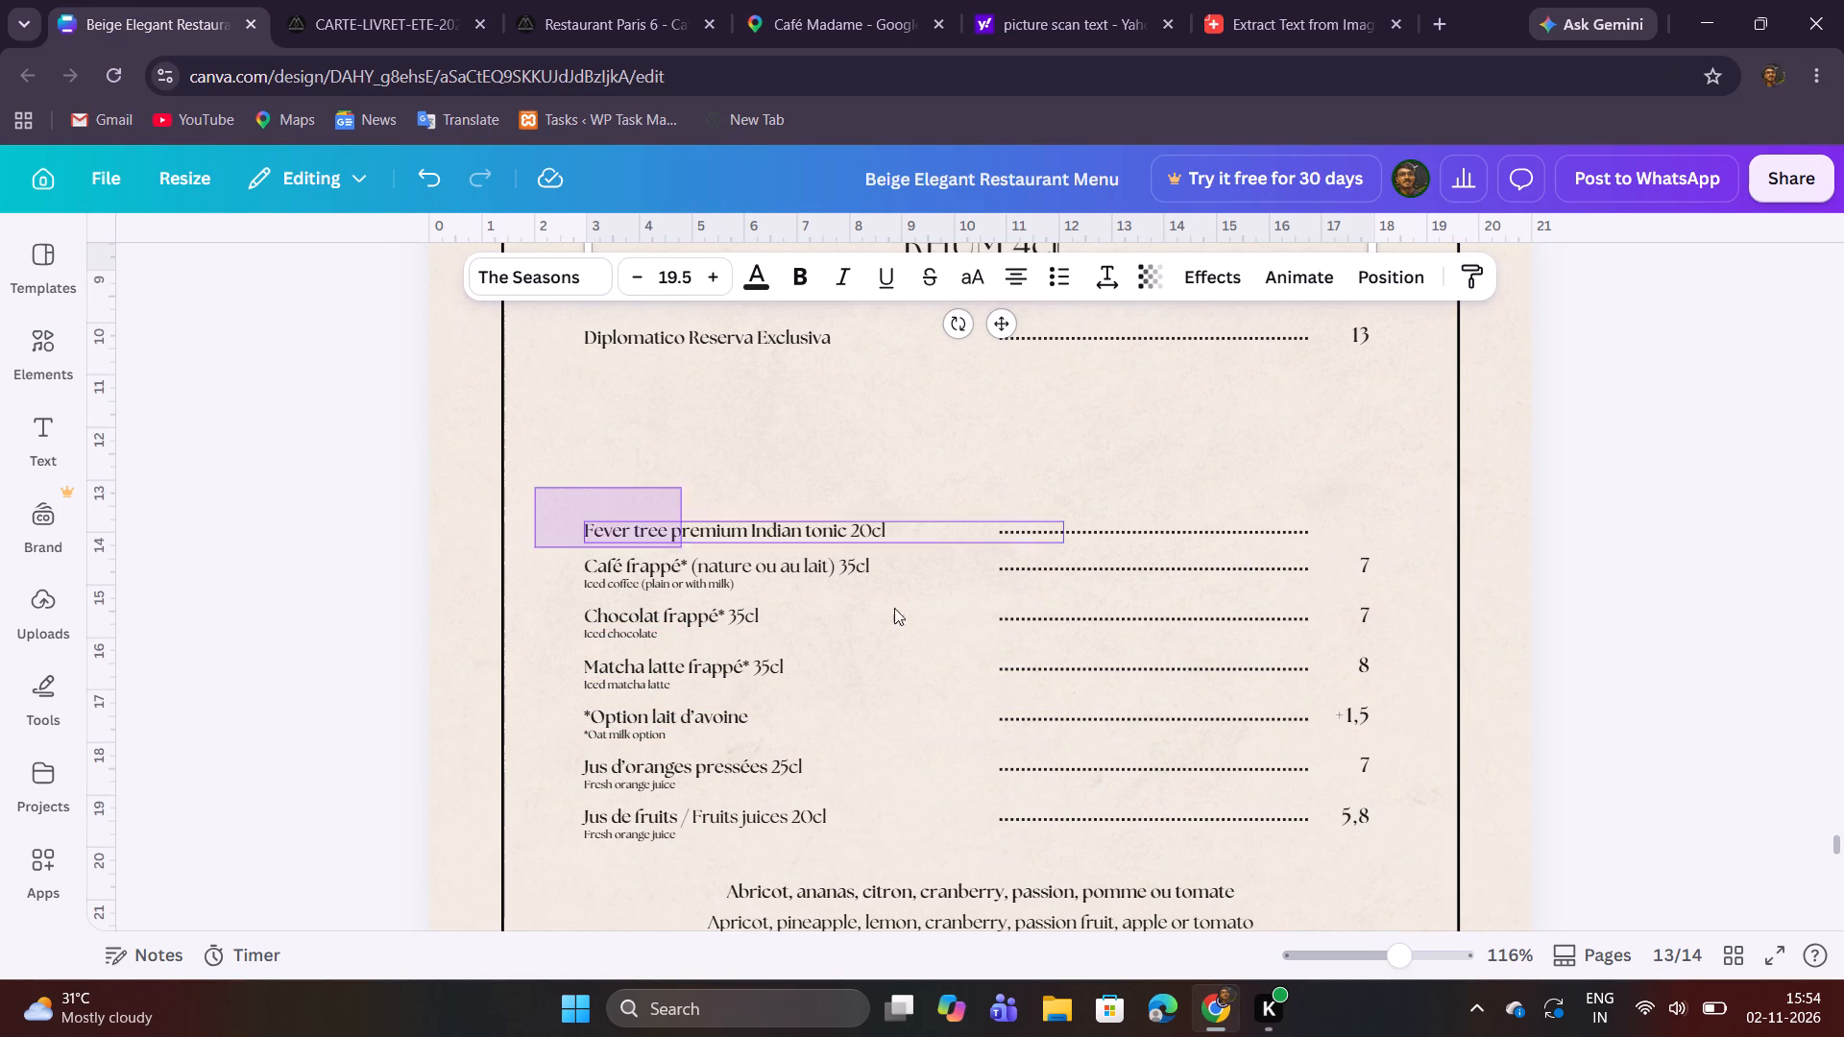
{"action": "left_click_drag", "start_coordinate": [894, 608], "coordinate": [1395, 772]}
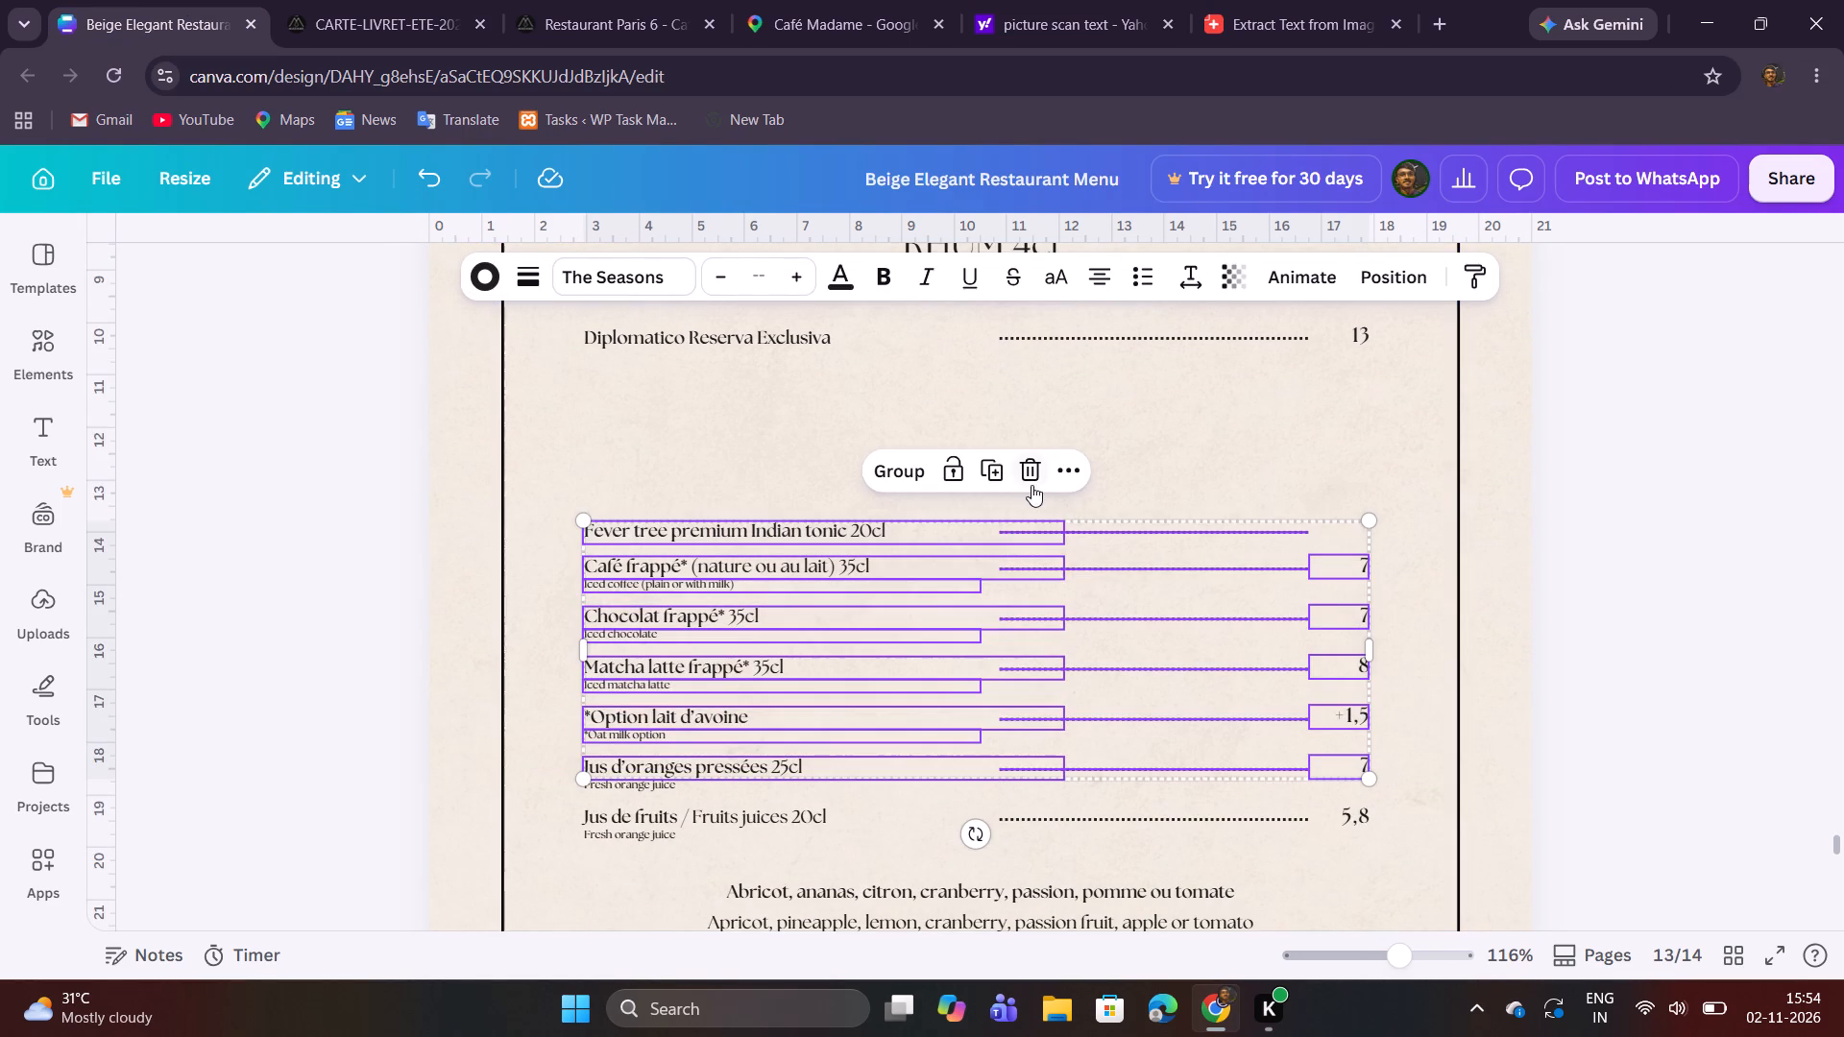
{"action": "left_click", "coordinate": [1031, 480]}
Duplicate the RHUM 4cl heading with its rules, item name and leader line, and align the copy about 0.7 cm below the Diplomatico row.
{"action": "scroll", "coordinate": [1144, 694], "scroll_direction": "up", "scroll_amount": 2}
{"action": "left_click_drag", "start_coordinate": [885, 736], "coordinate": [1178, 459]}
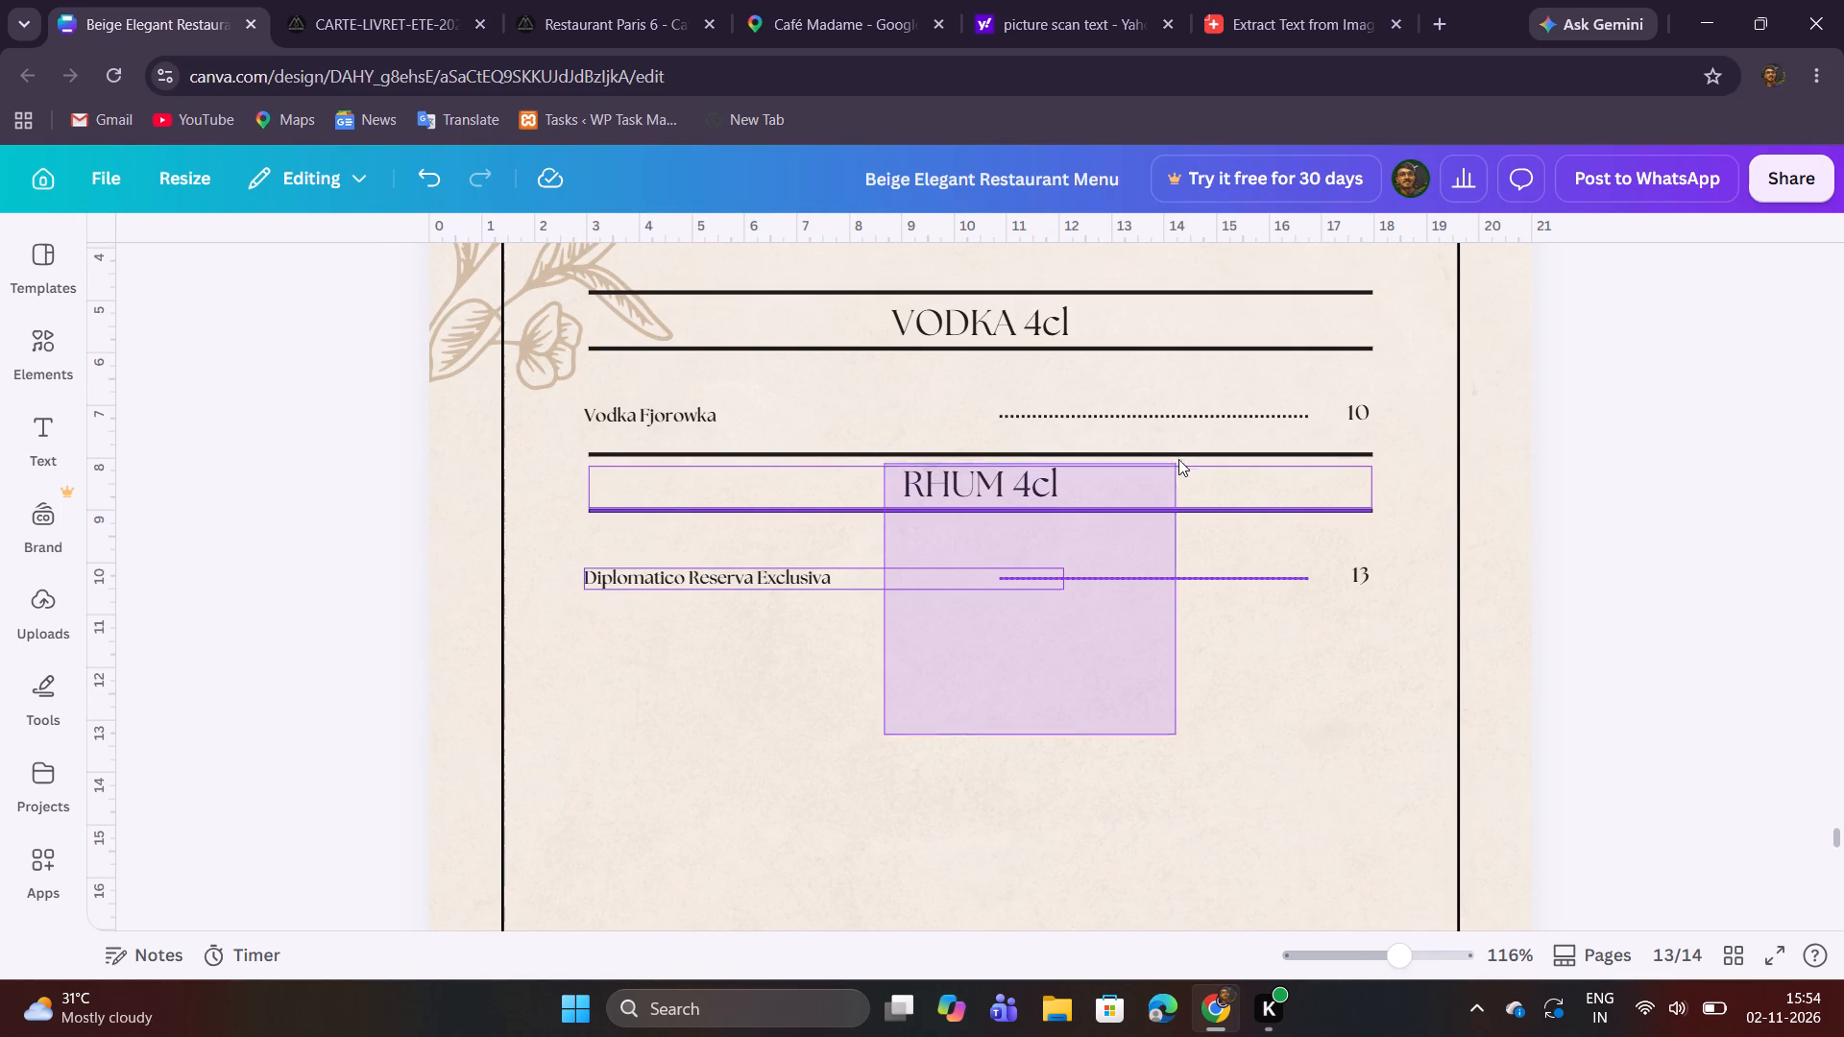
{"action": "left_click_drag", "start_coordinate": [1178, 459], "coordinate": [1186, 441]}
{"action": "left_click", "coordinate": [991, 403]}
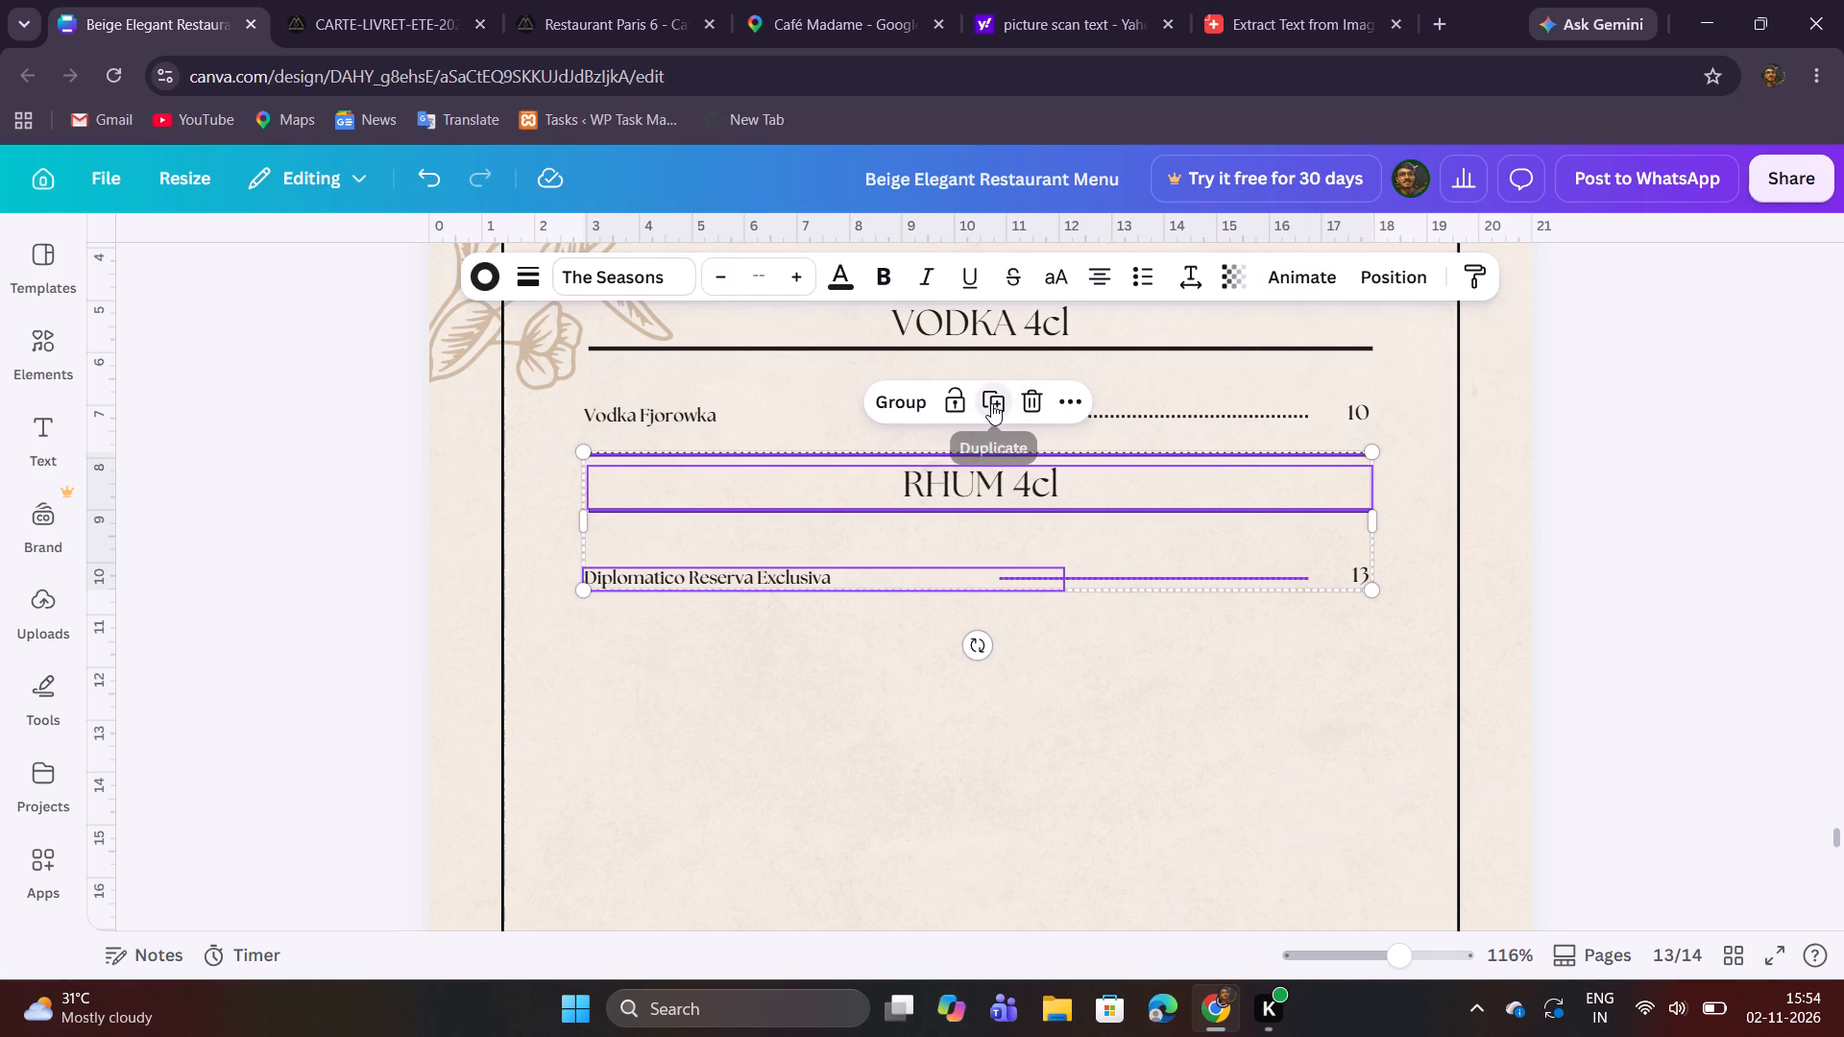
{"action": "left_click_drag", "start_coordinate": [1048, 549], "coordinate": [1031, 690]}
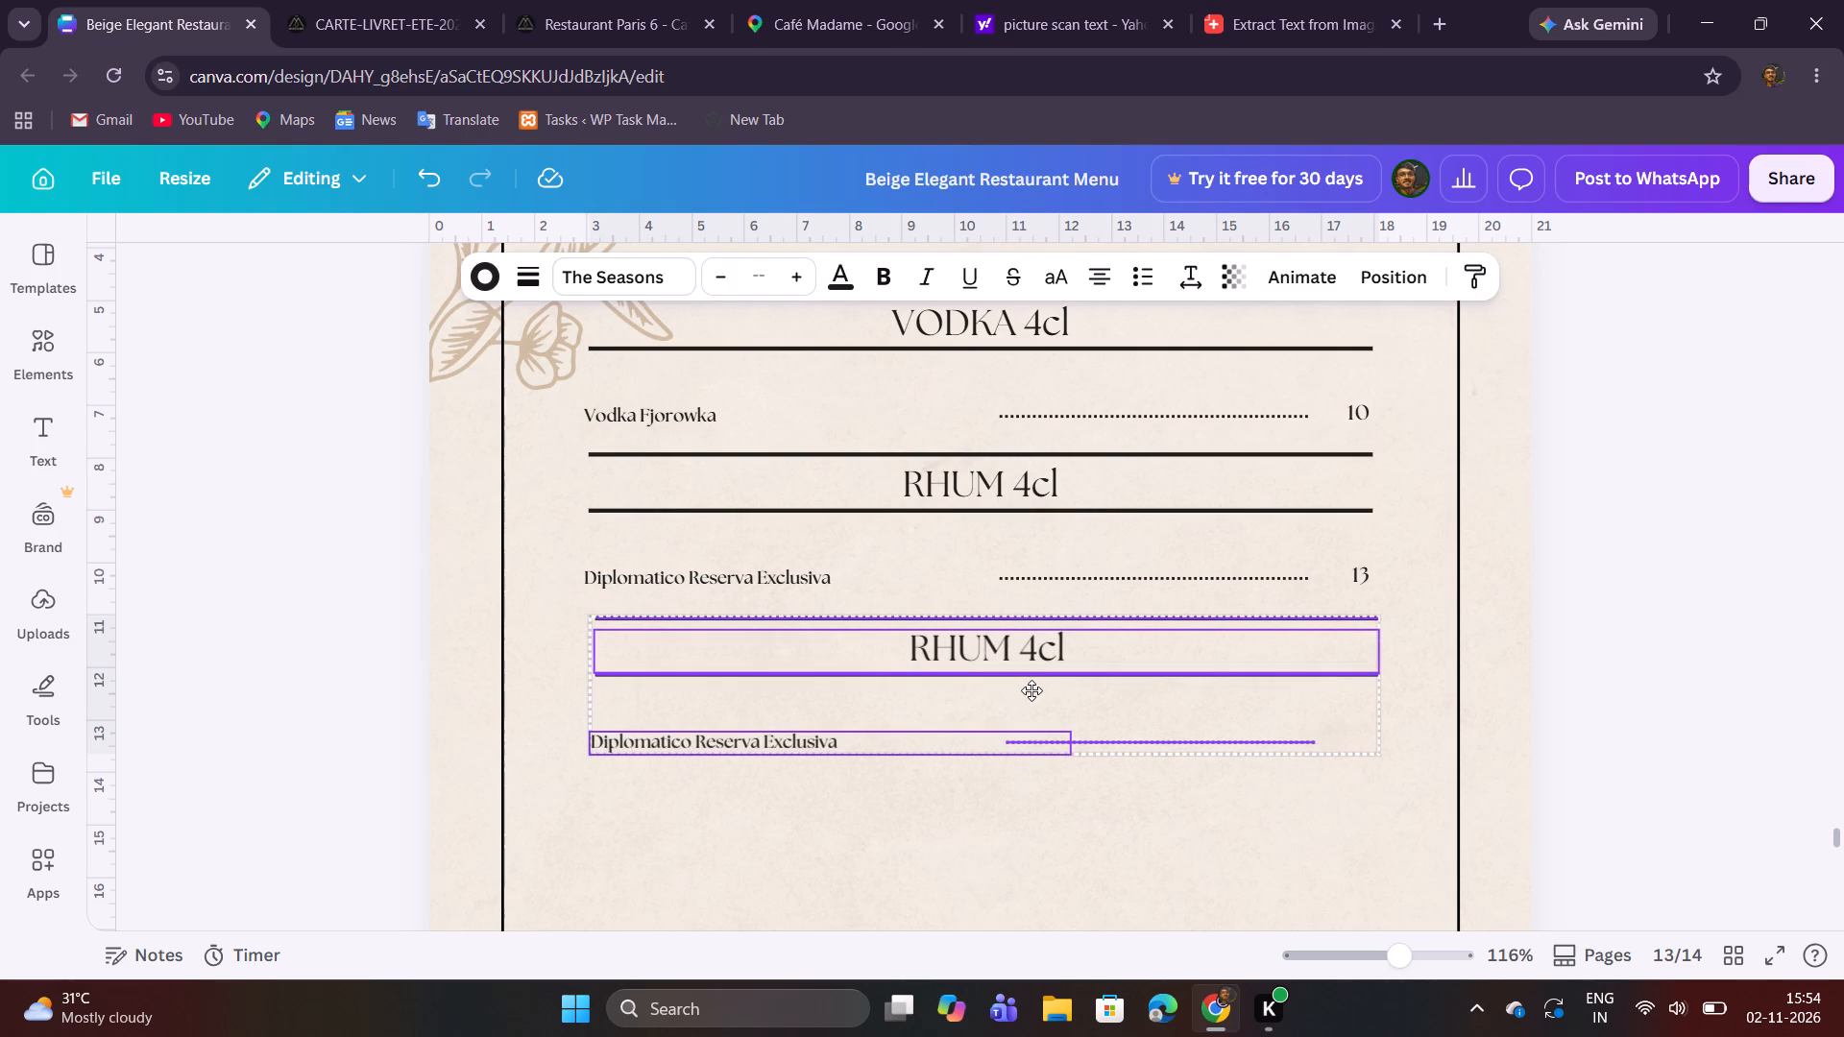
{"action": "left_click_drag", "start_coordinate": [1031, 690], "coordinate": [1026, 695]}
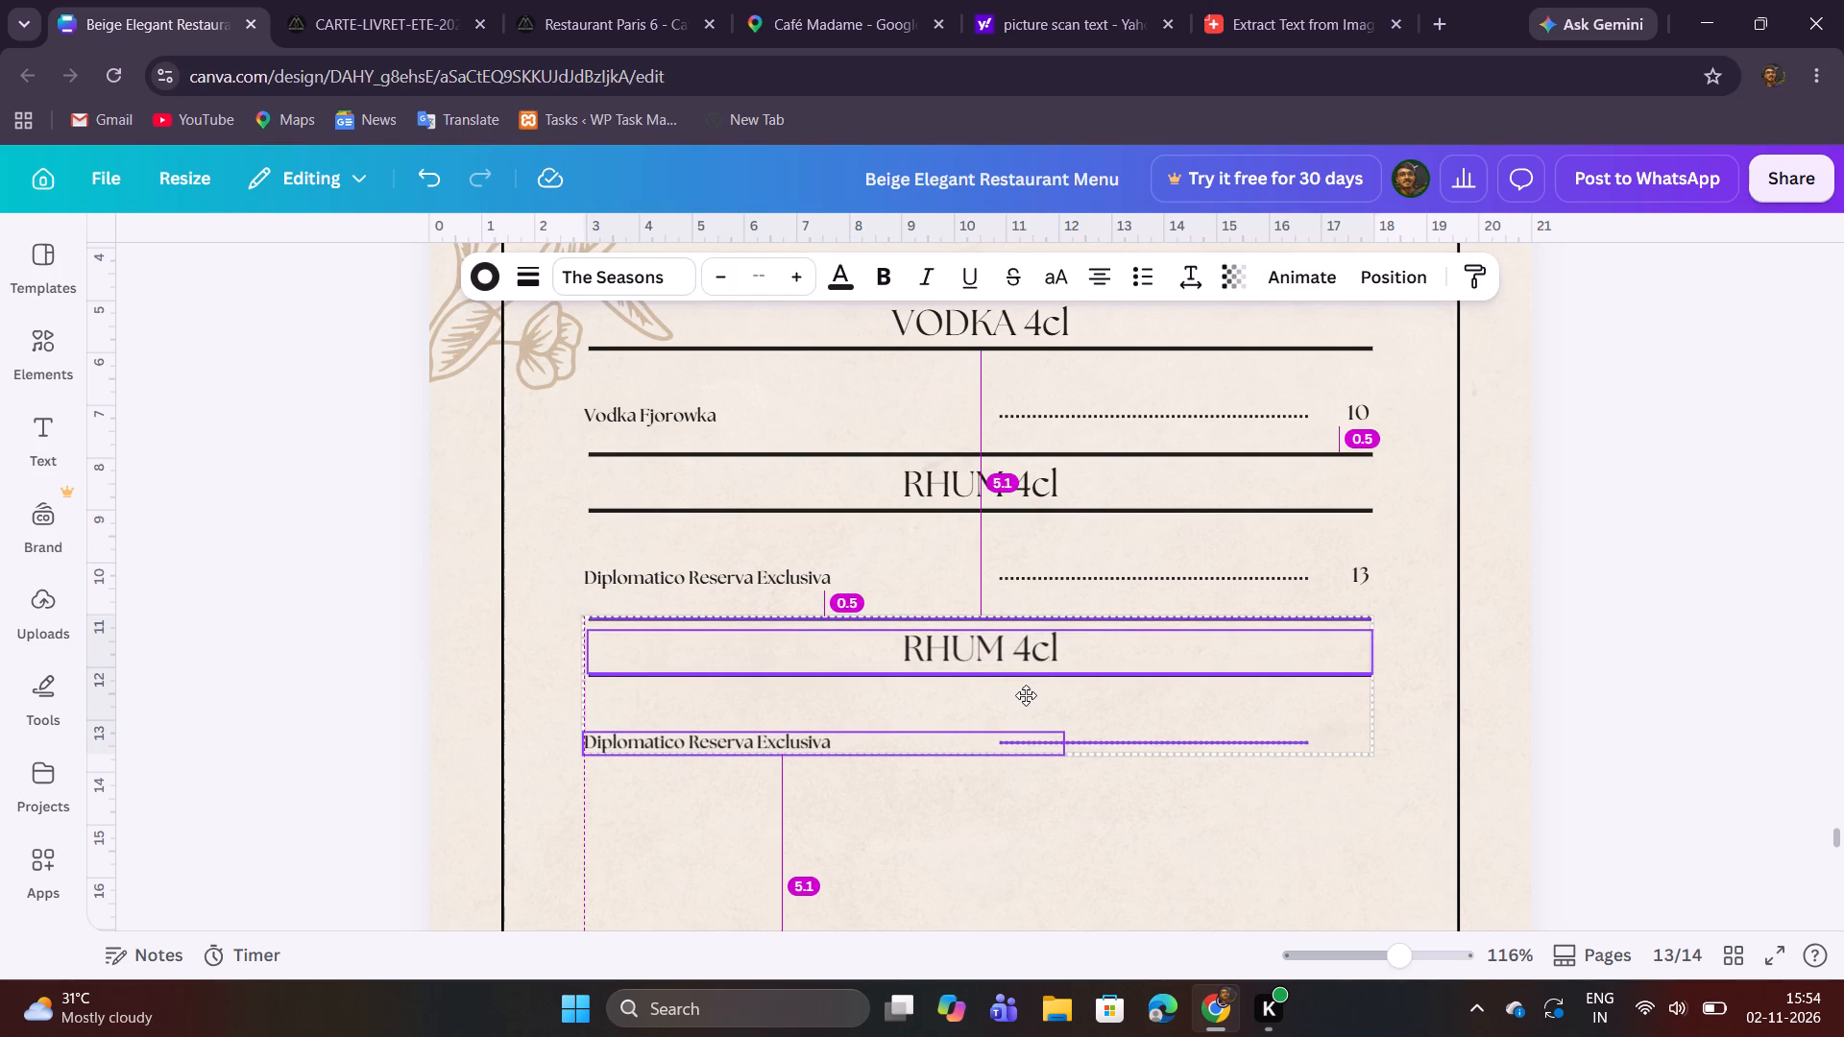
{"action": "left_click_drag", "start_coordinate": [1026, 695], "coordinate": [1026, 696]}
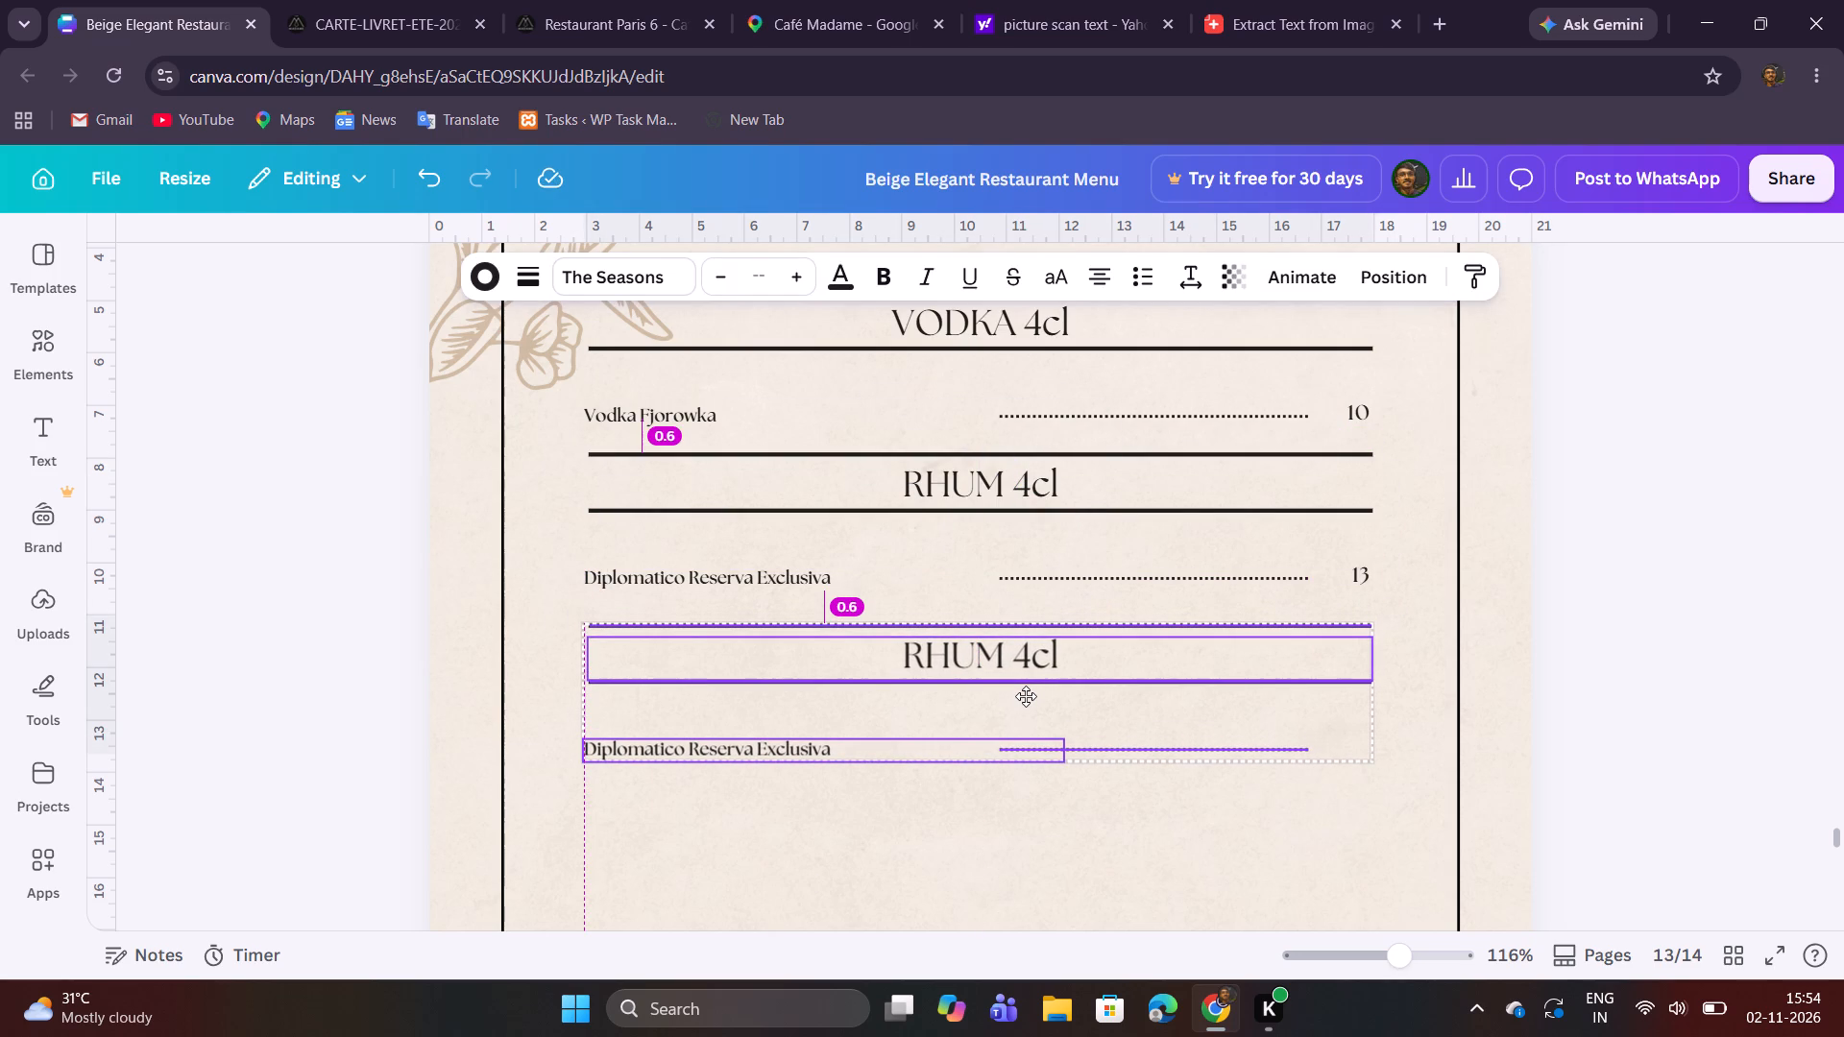
{"action": "left_click_drag", "start_coordinate": [1026, 696], "coordinate": [1030, 698]}
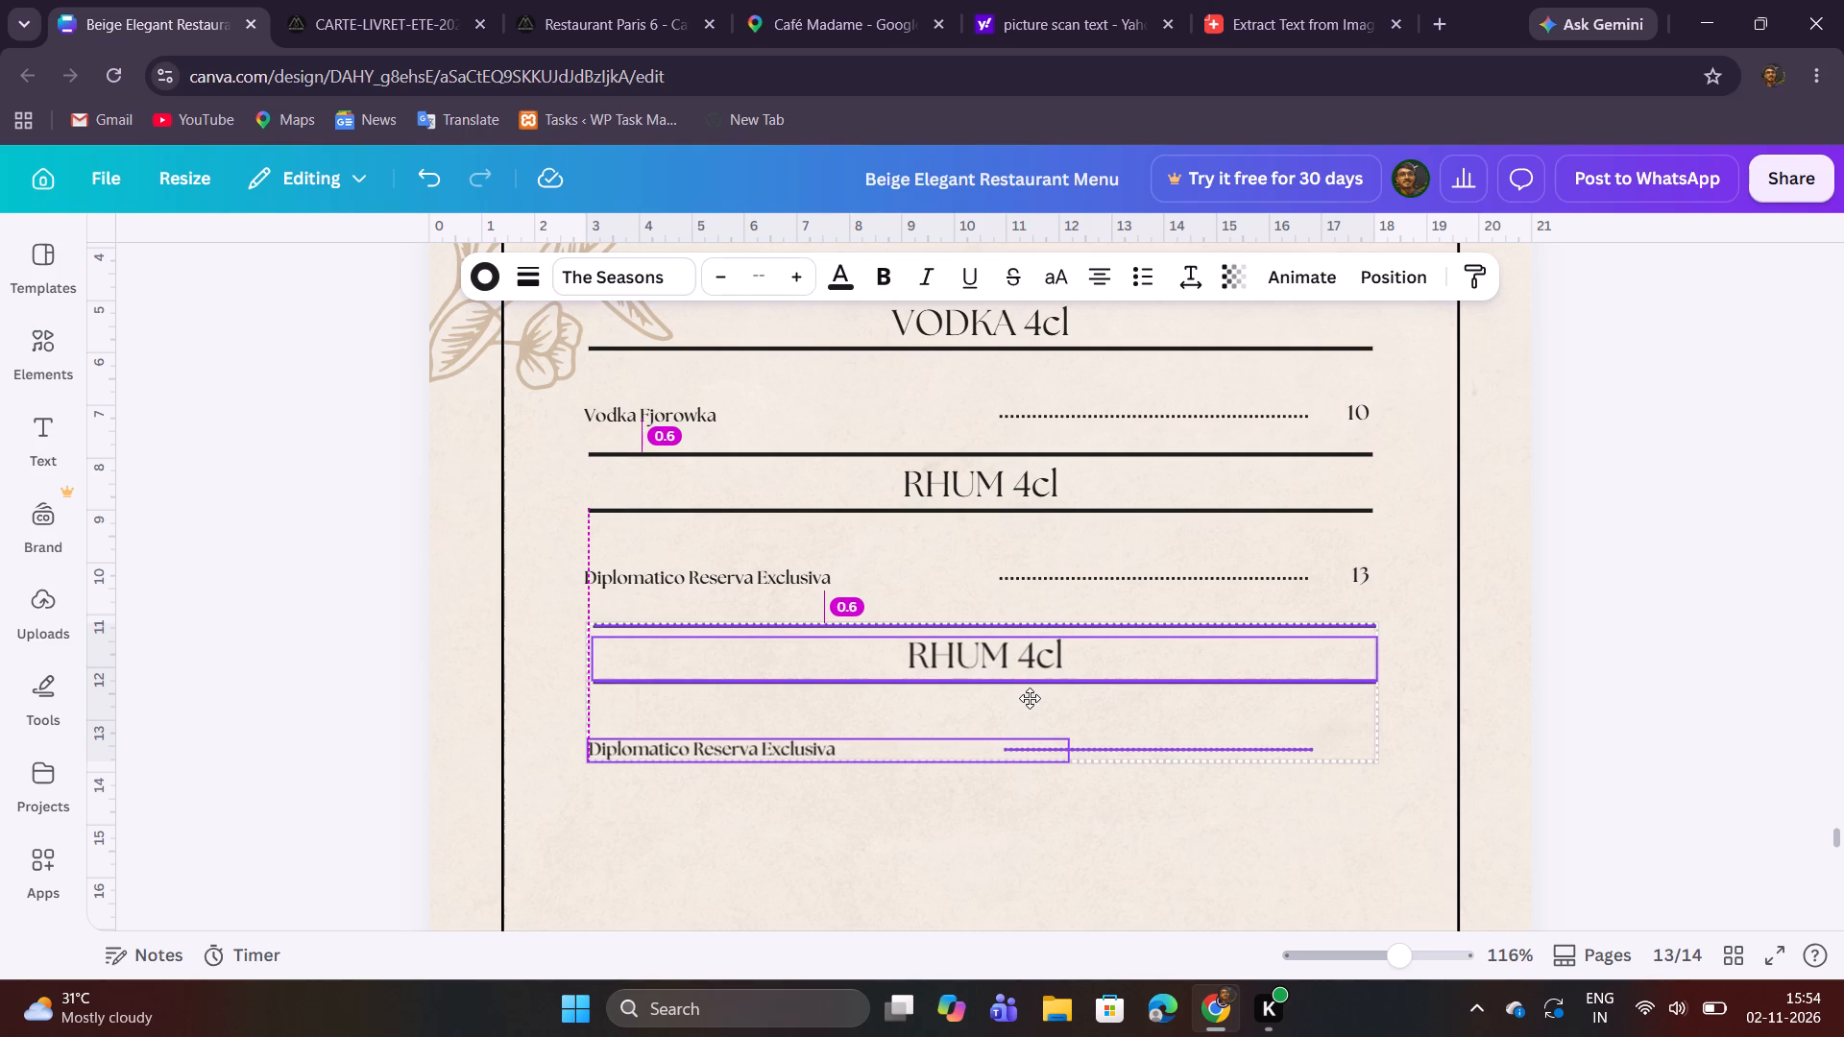
{"action": "left_click_drag", "start_coordinate": [1030, 698], "coordinate": [1028, 698]}
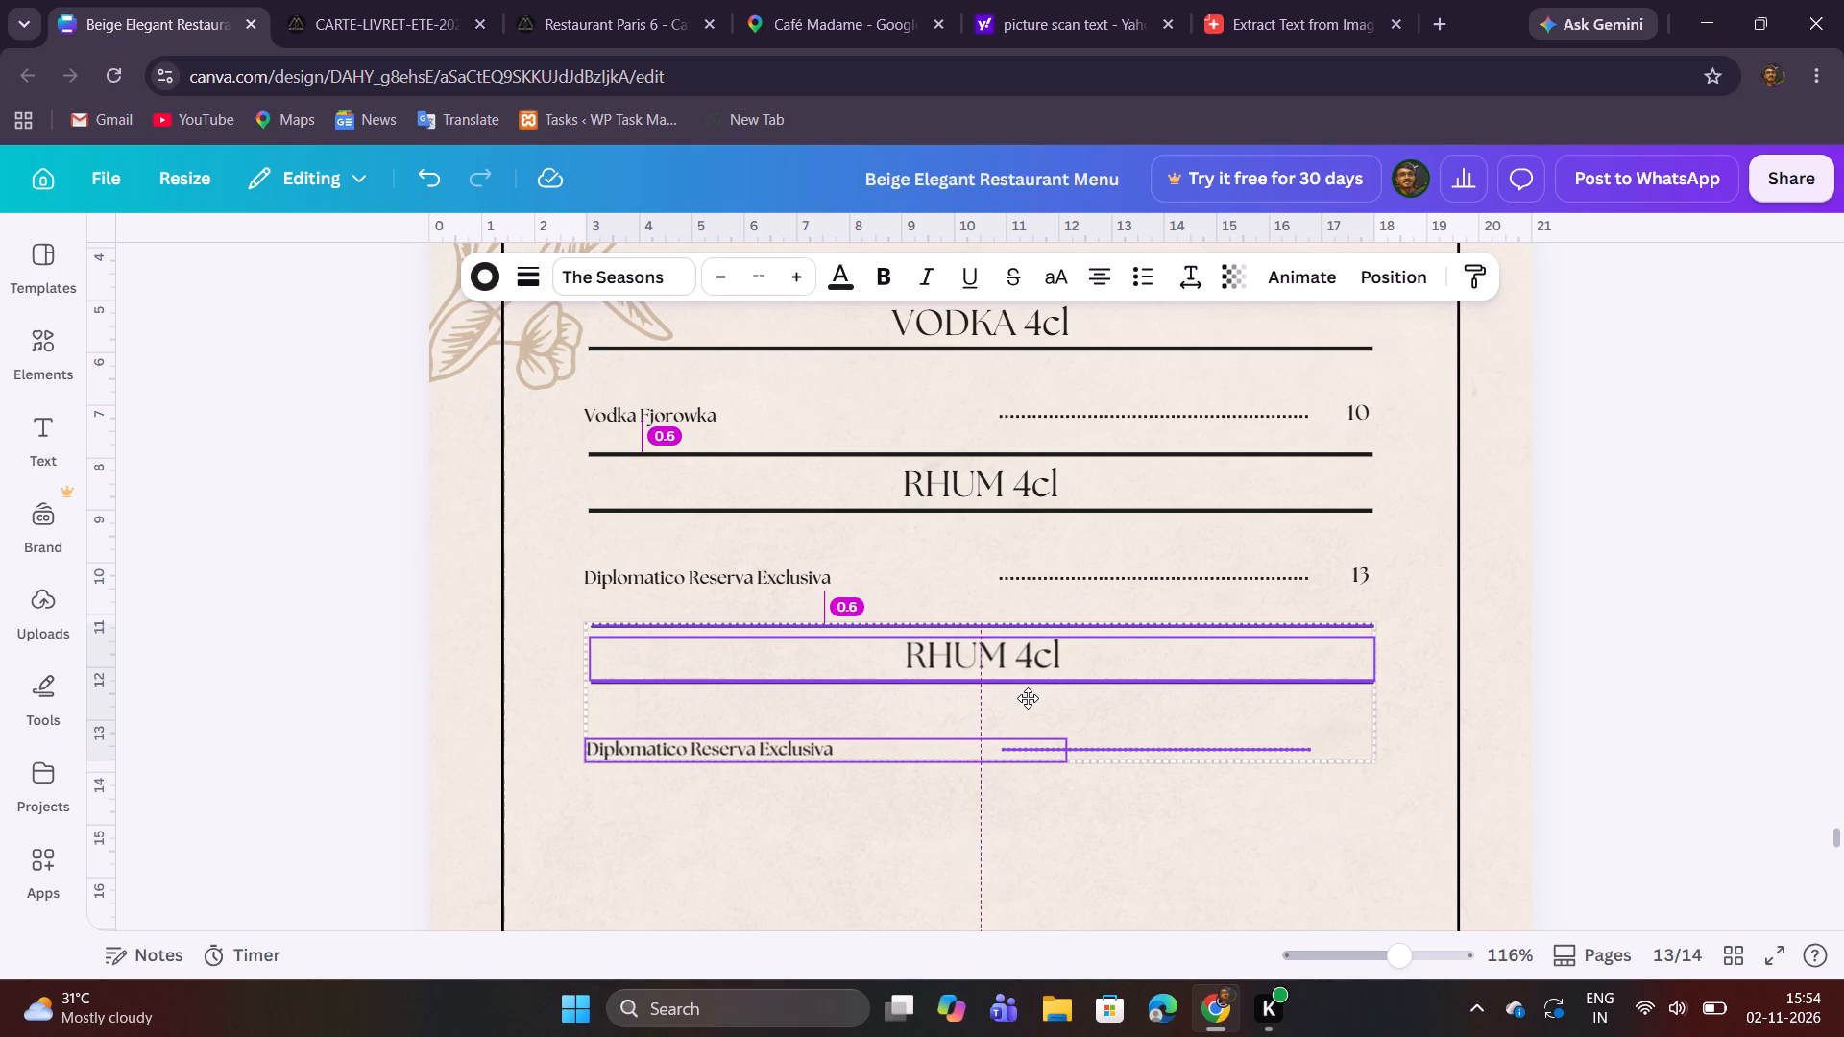
{"action": "left_click_drag", "start_coordinate": [1028, 698], "coordinate": [1029, 702]}
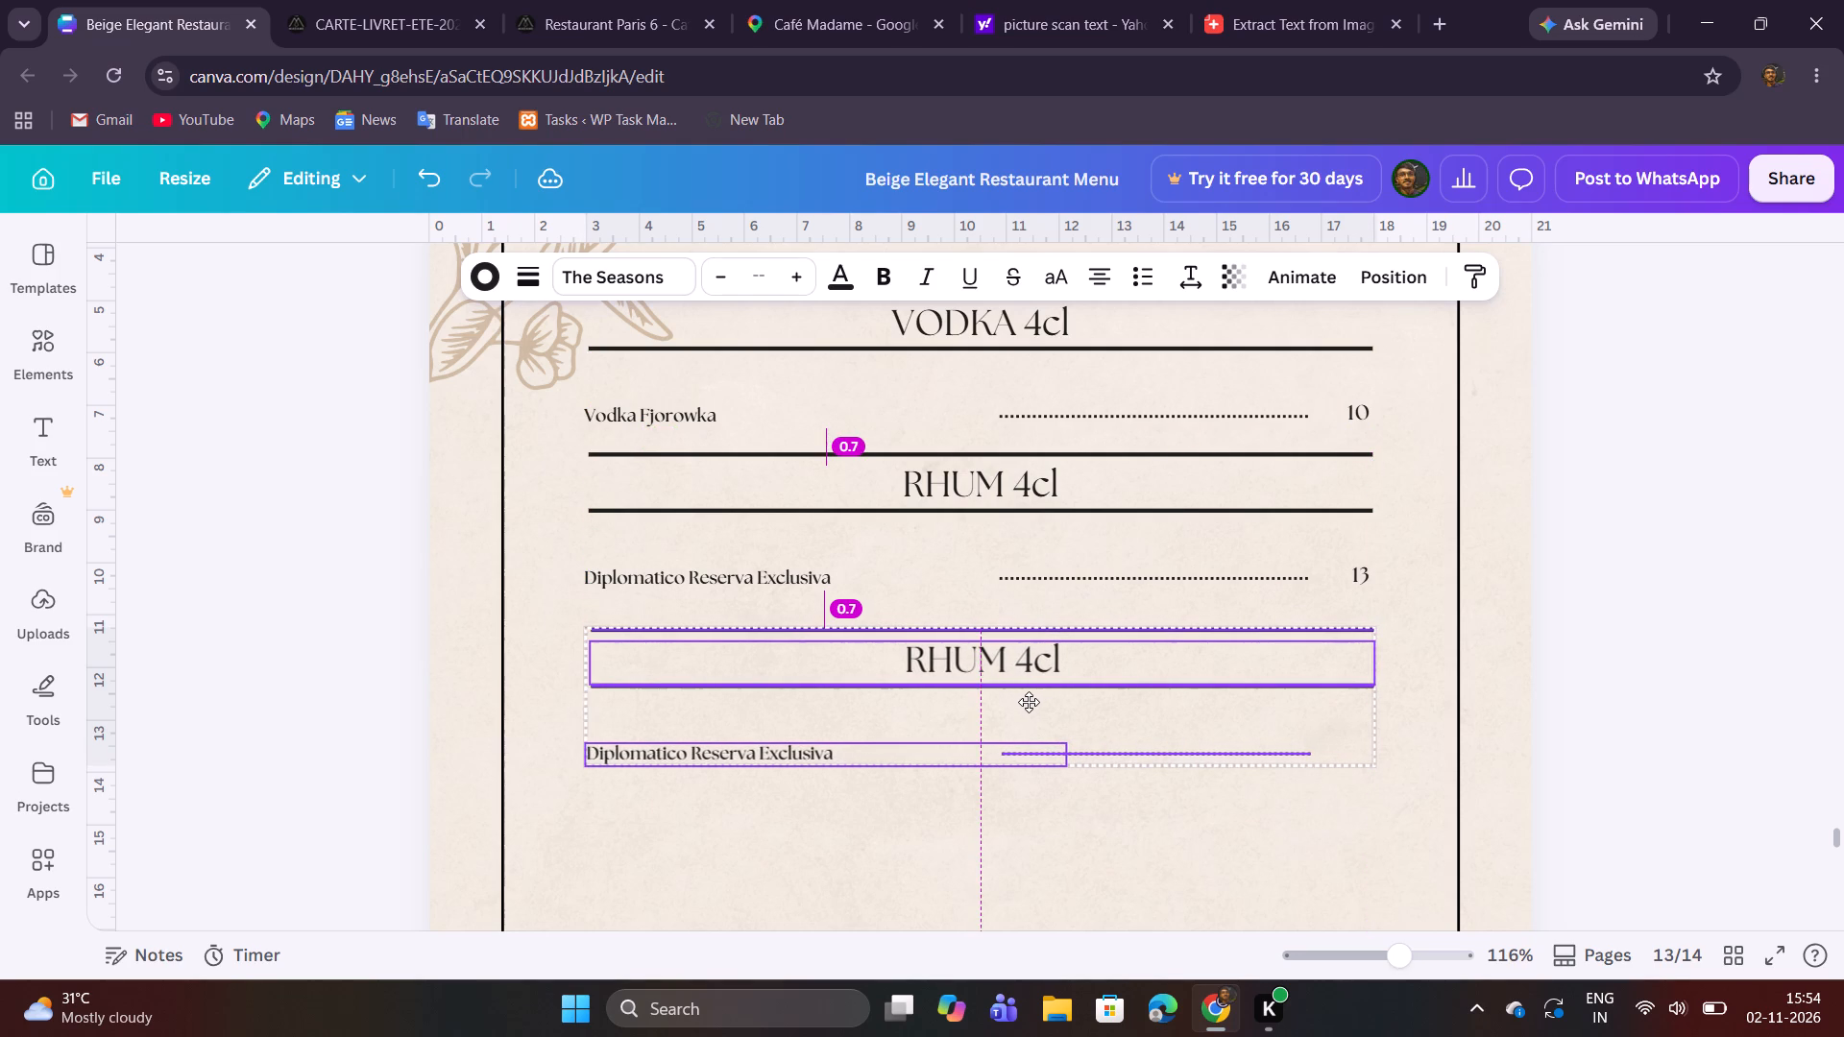
{"action": "left_click_drag", "start_coordinate": [1029, 702], "coordinate": [1031, 702]}
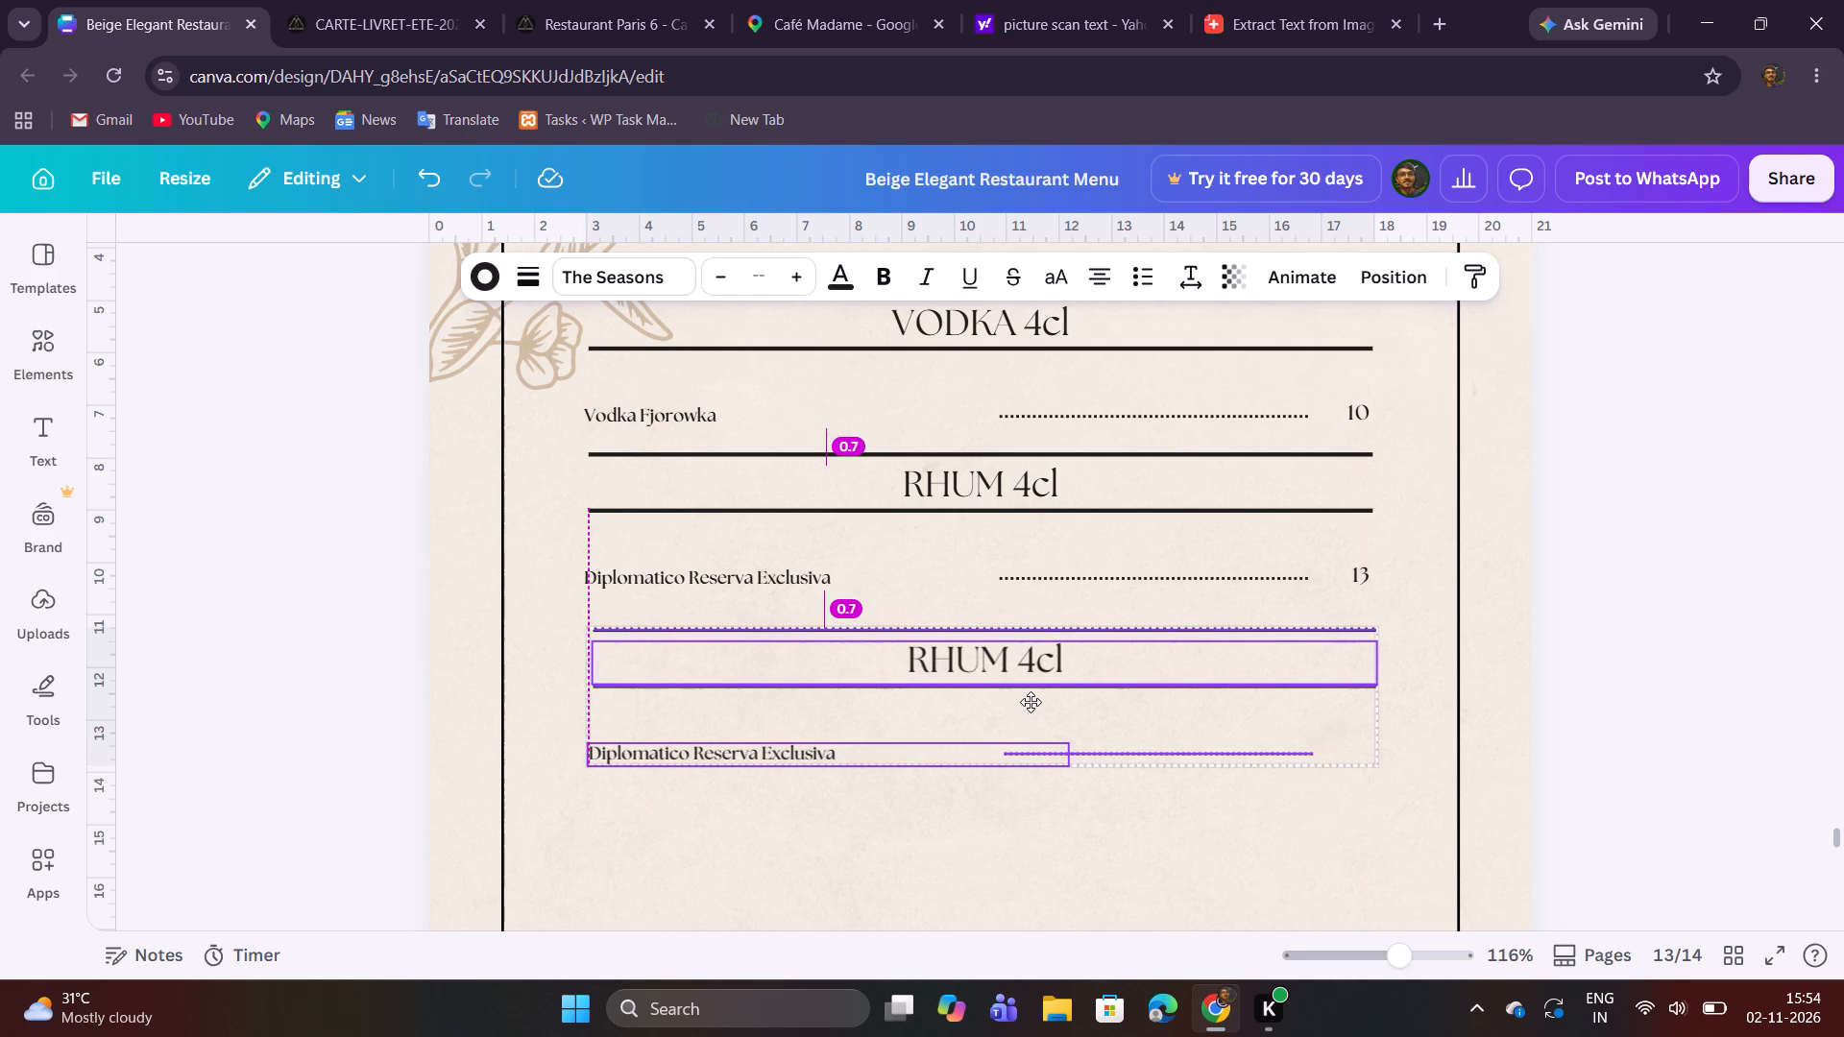
{"action": "left_click_drag", "start_coordinate": [1031, 702], "coordinate": [1029, 702]}
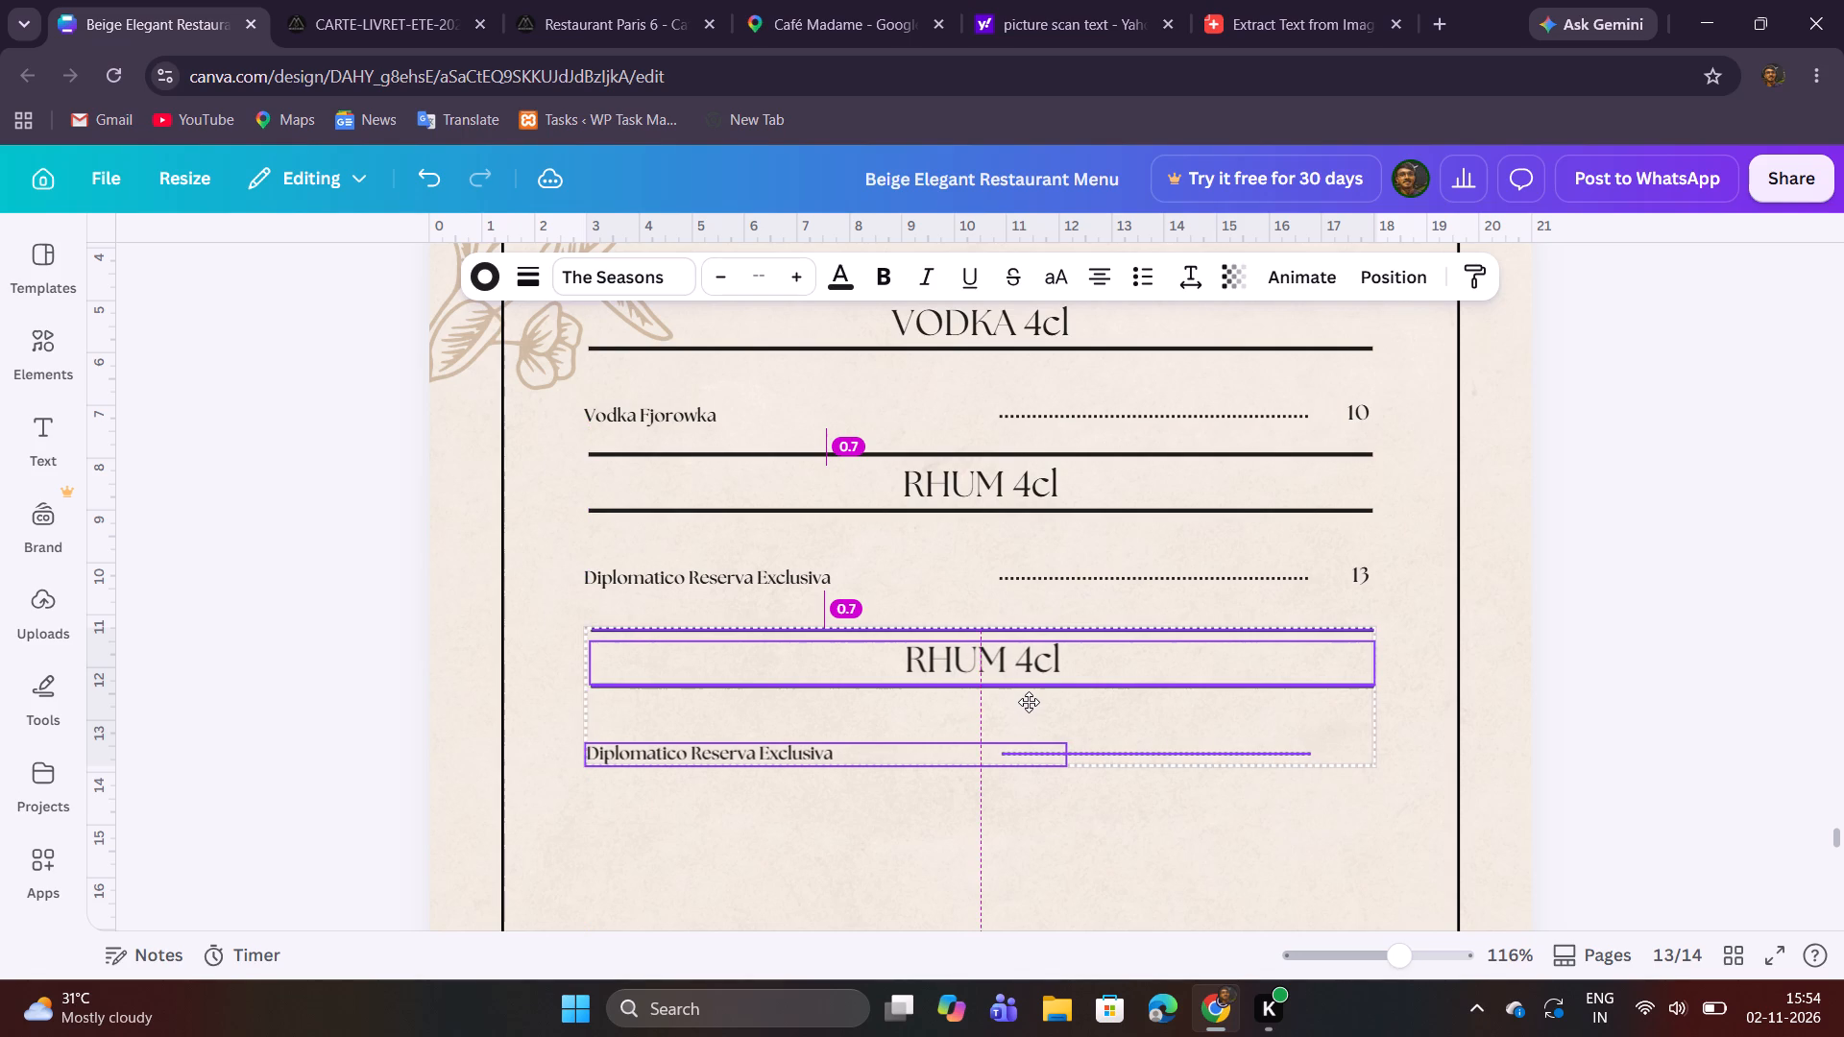
{"action": "left_click_drag", "start_coordinate": [1029, 702], "coordinate": [1025, 701]}
{"action": "left_click", "coordinate": [1063, 814]}
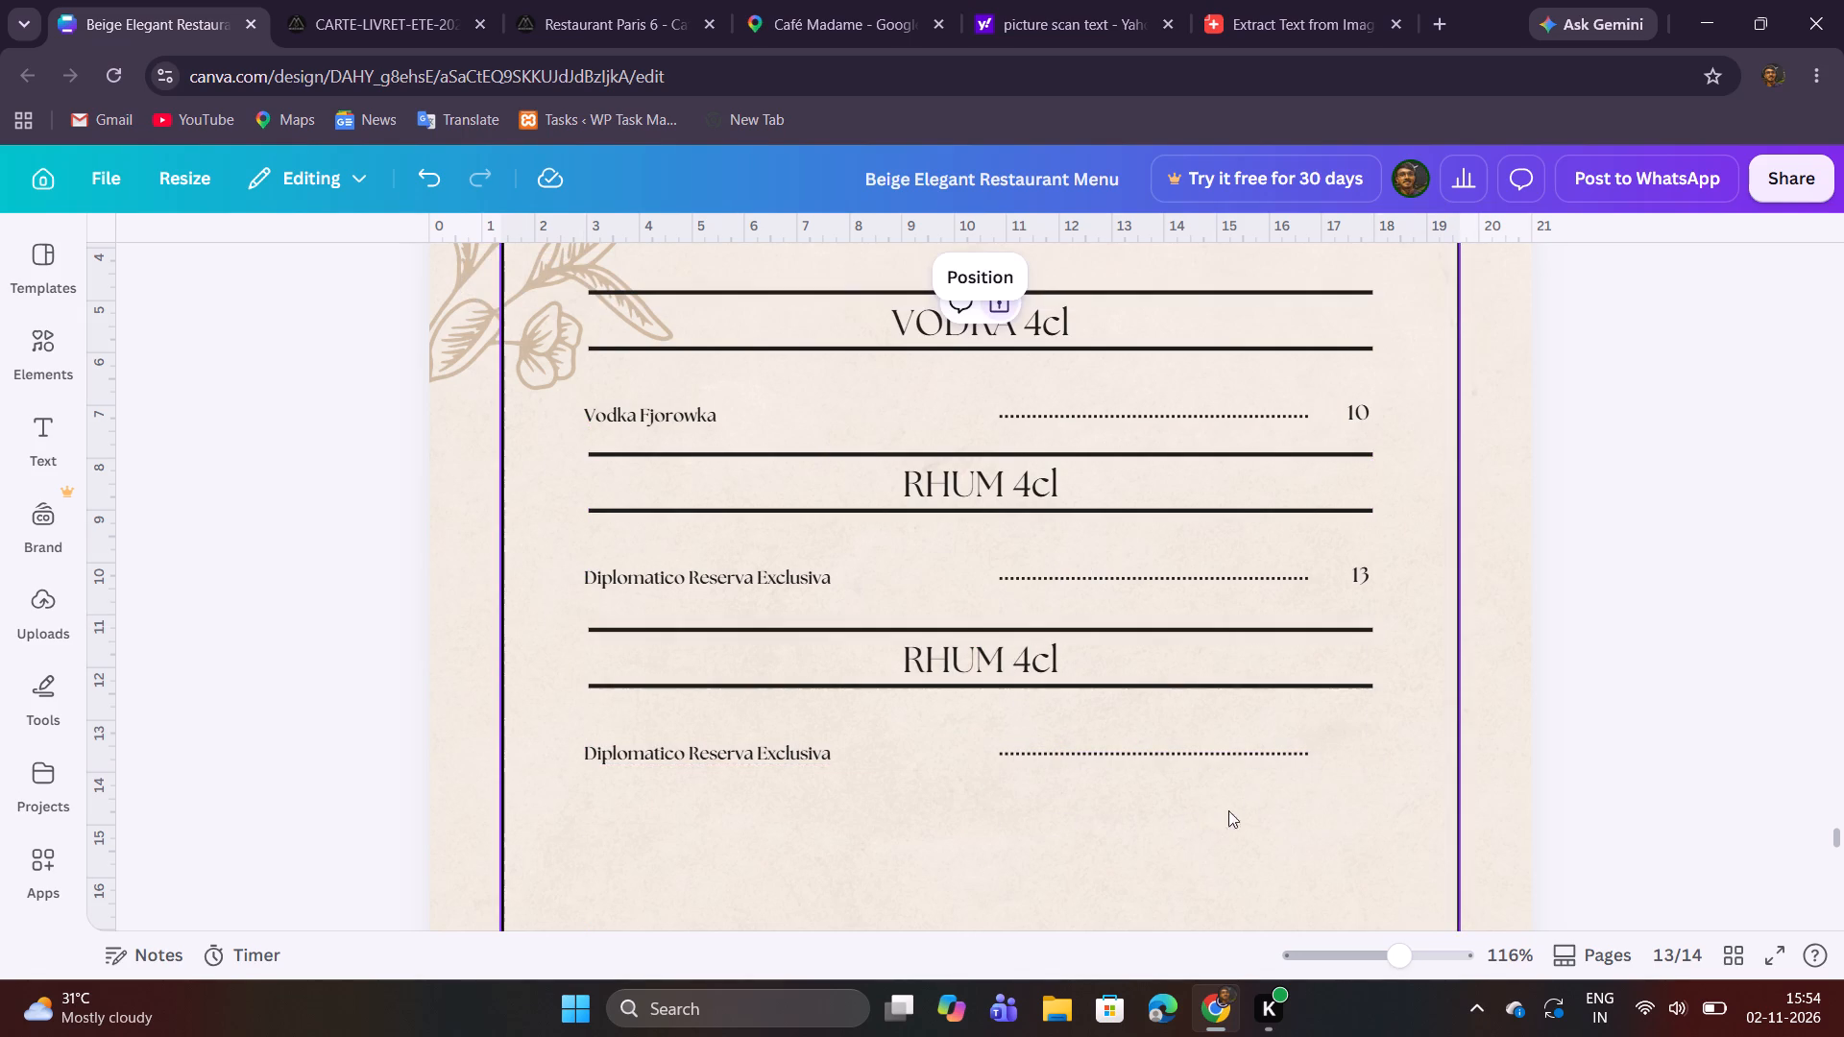
Copy the WHISKIES 4cl heading from the PDF and replace the duplicated RHUM 4cl heading with it.
{"action": "left_click", "coordinate": [337, 0]}
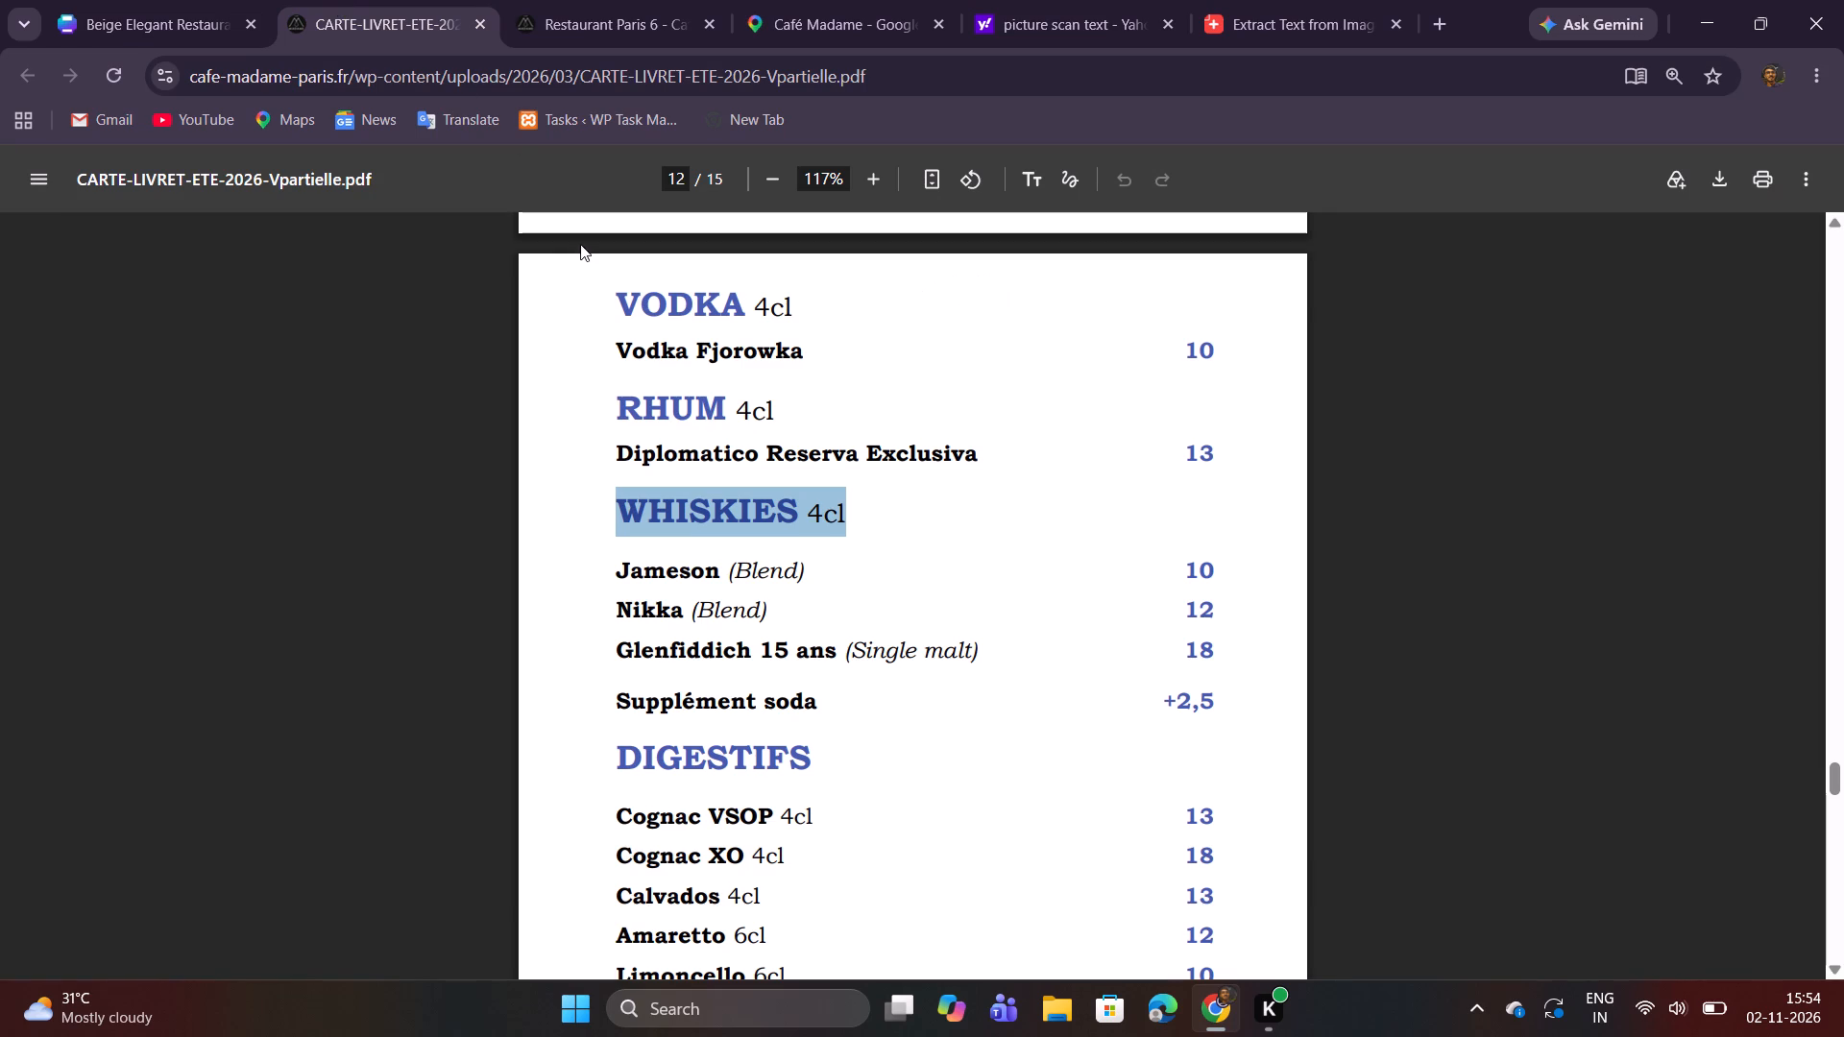
{"action": "key", "text": "ctrl+c"}
{"action": "key", "text": "ctrl+c"}
{"action": "left_click", "coordinate": [114, 0]}
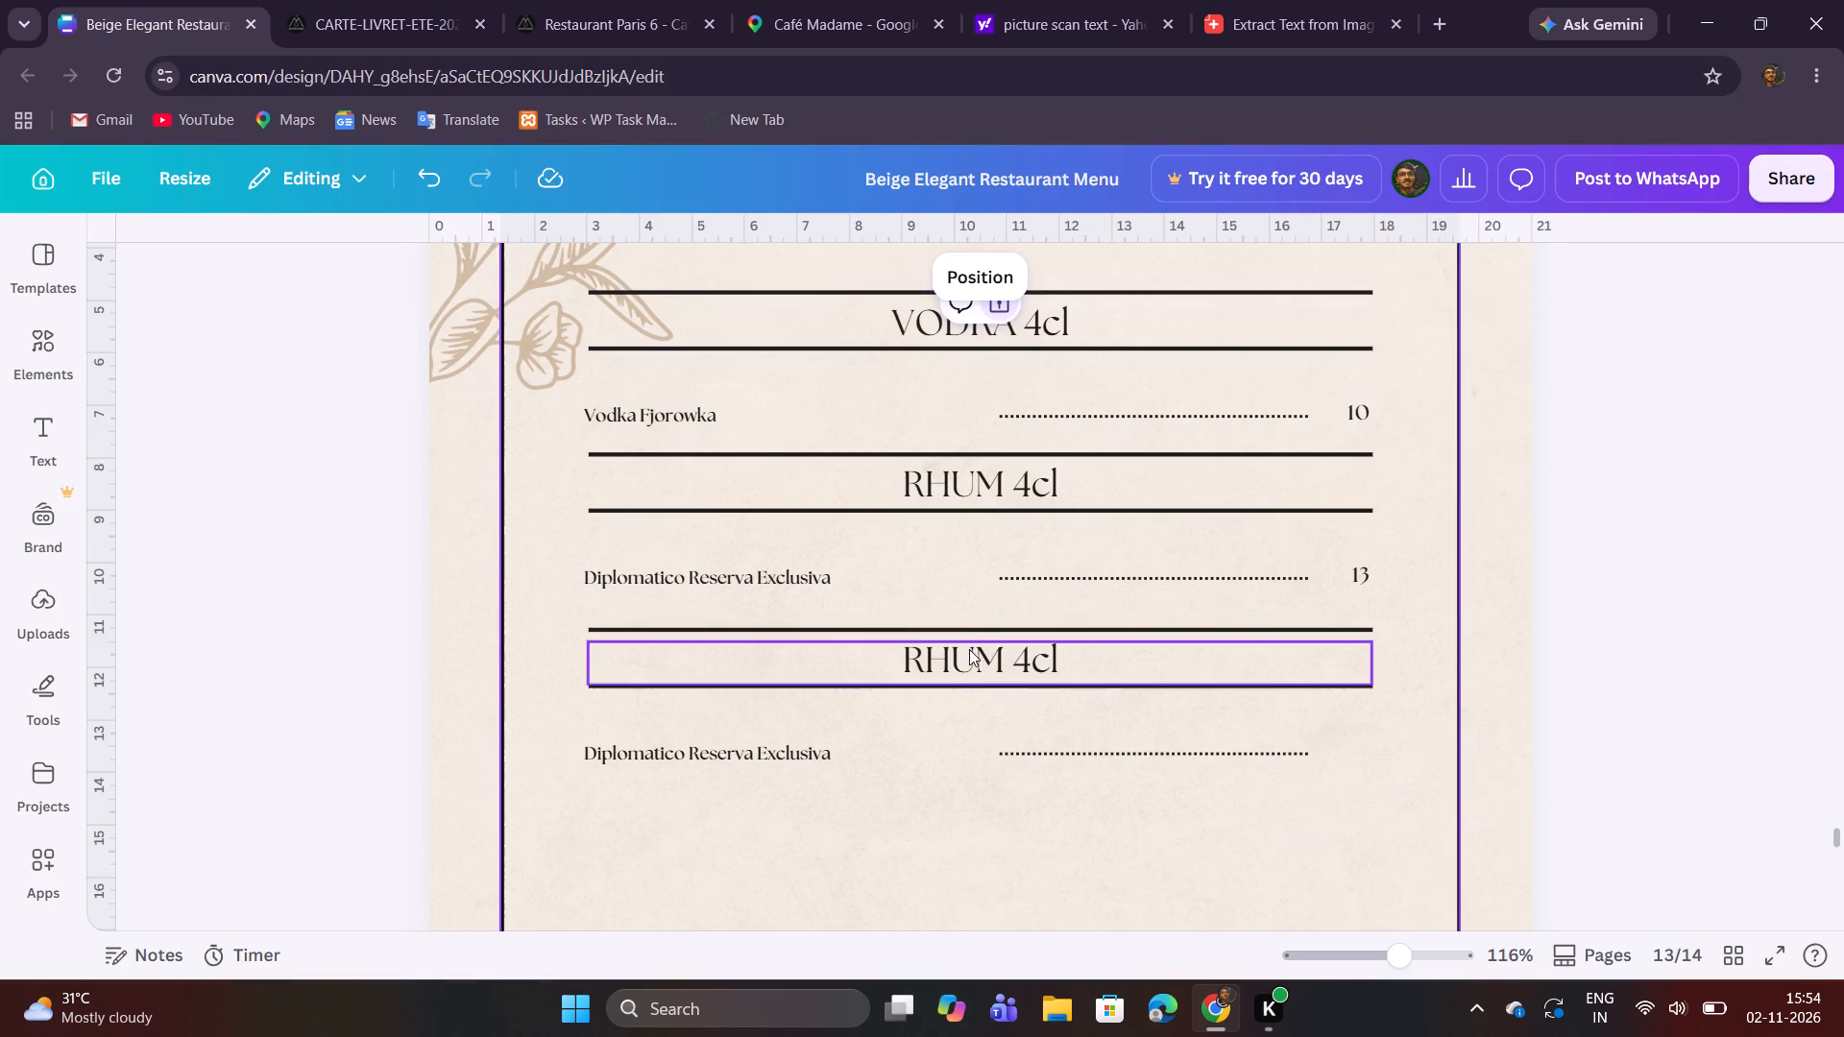
{"action": "double_click", "coordinate": [970, 651]}
{"action": "key", "text": "ctrl+v"}
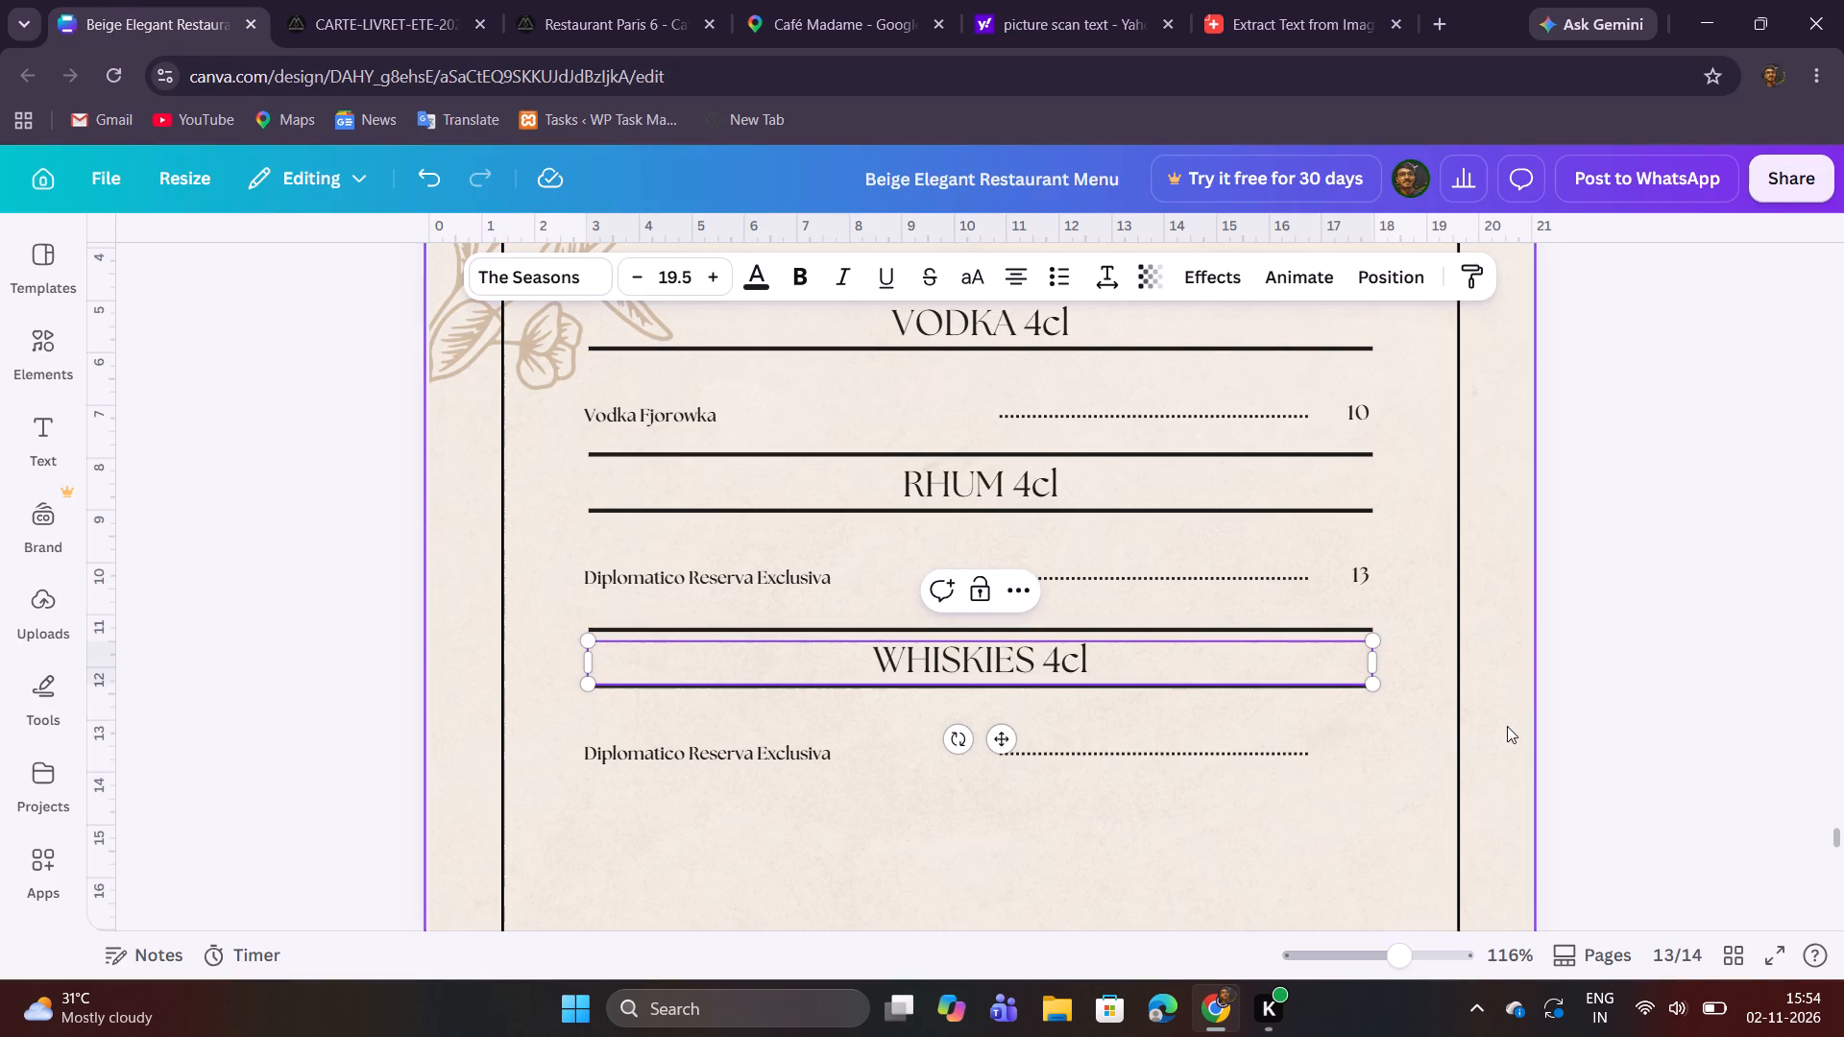
{"action": "left_click", "coordinate": [1681, 679]}
Duplicate the rum's price 13 and align the copy at the end of the leader line under WHISKIES 4cl.
{"action": "scroll", "coordinate": [1687, 499], "scroll_direction": "down", "scroll_amount": 1}
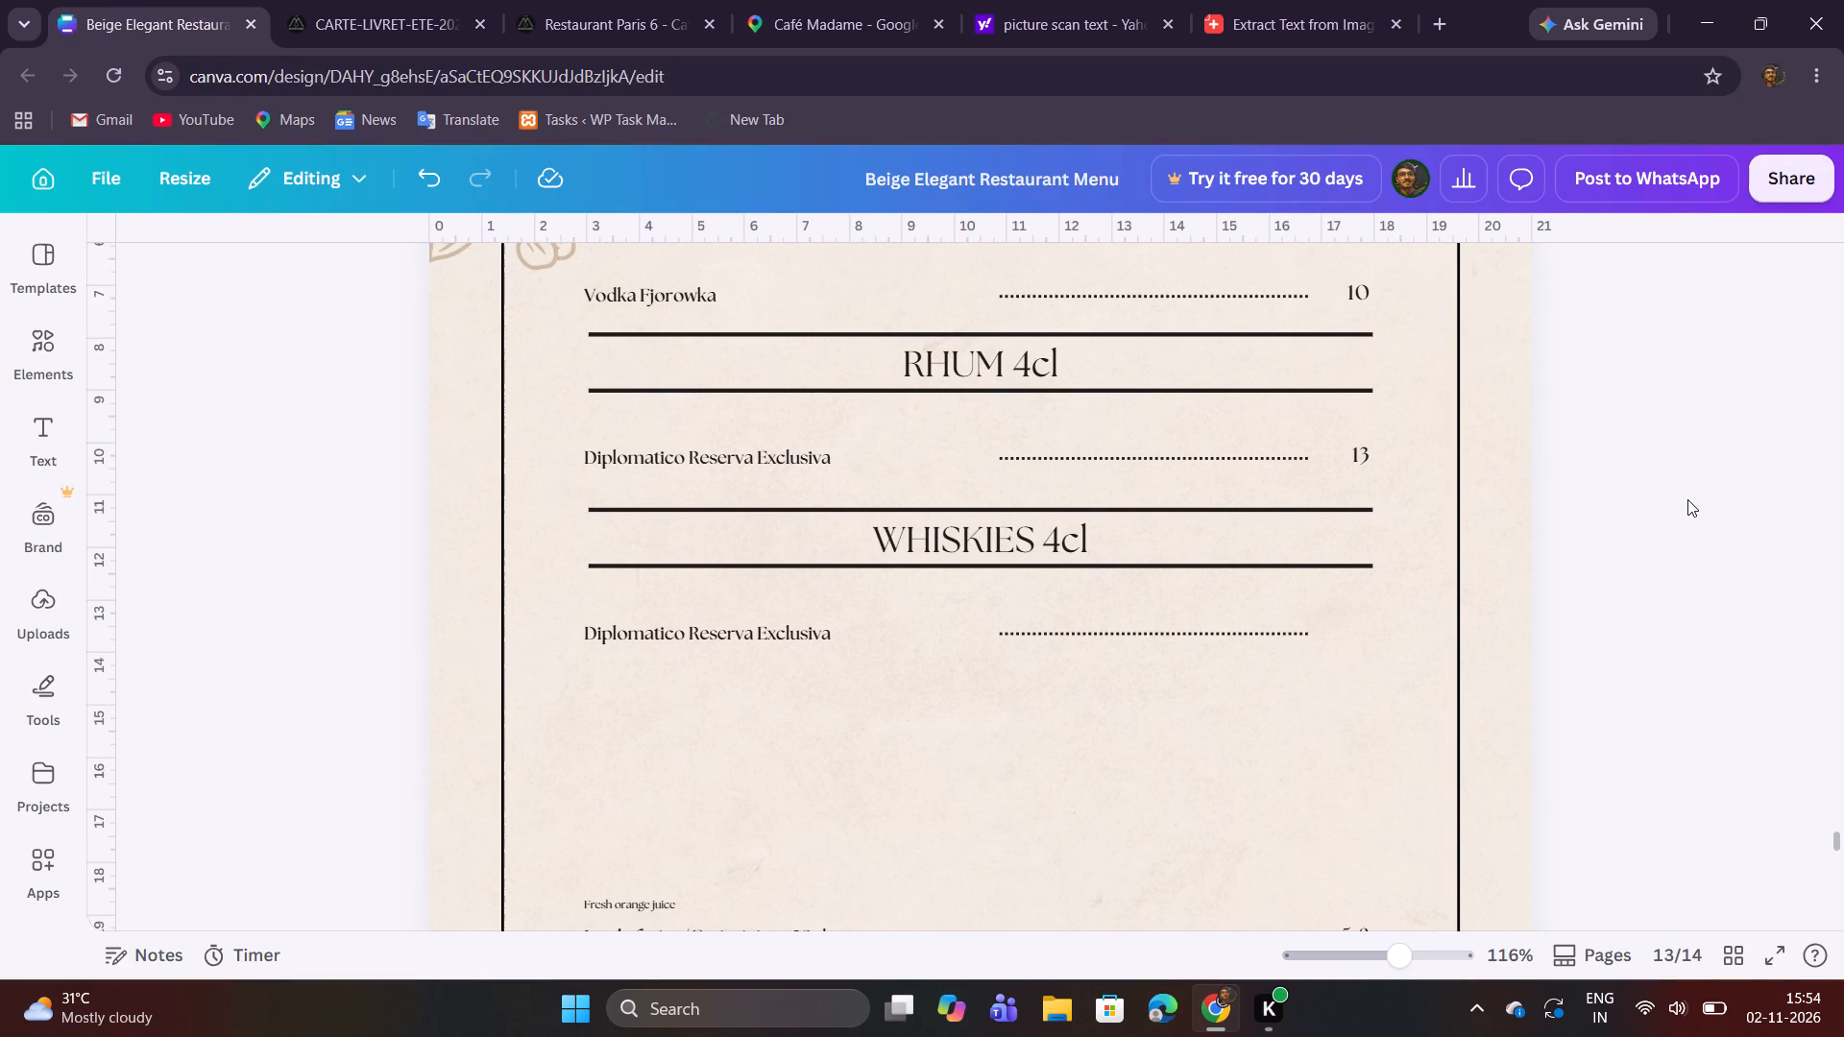
{"action": "left_click", "coordinate": [1356, 454]}
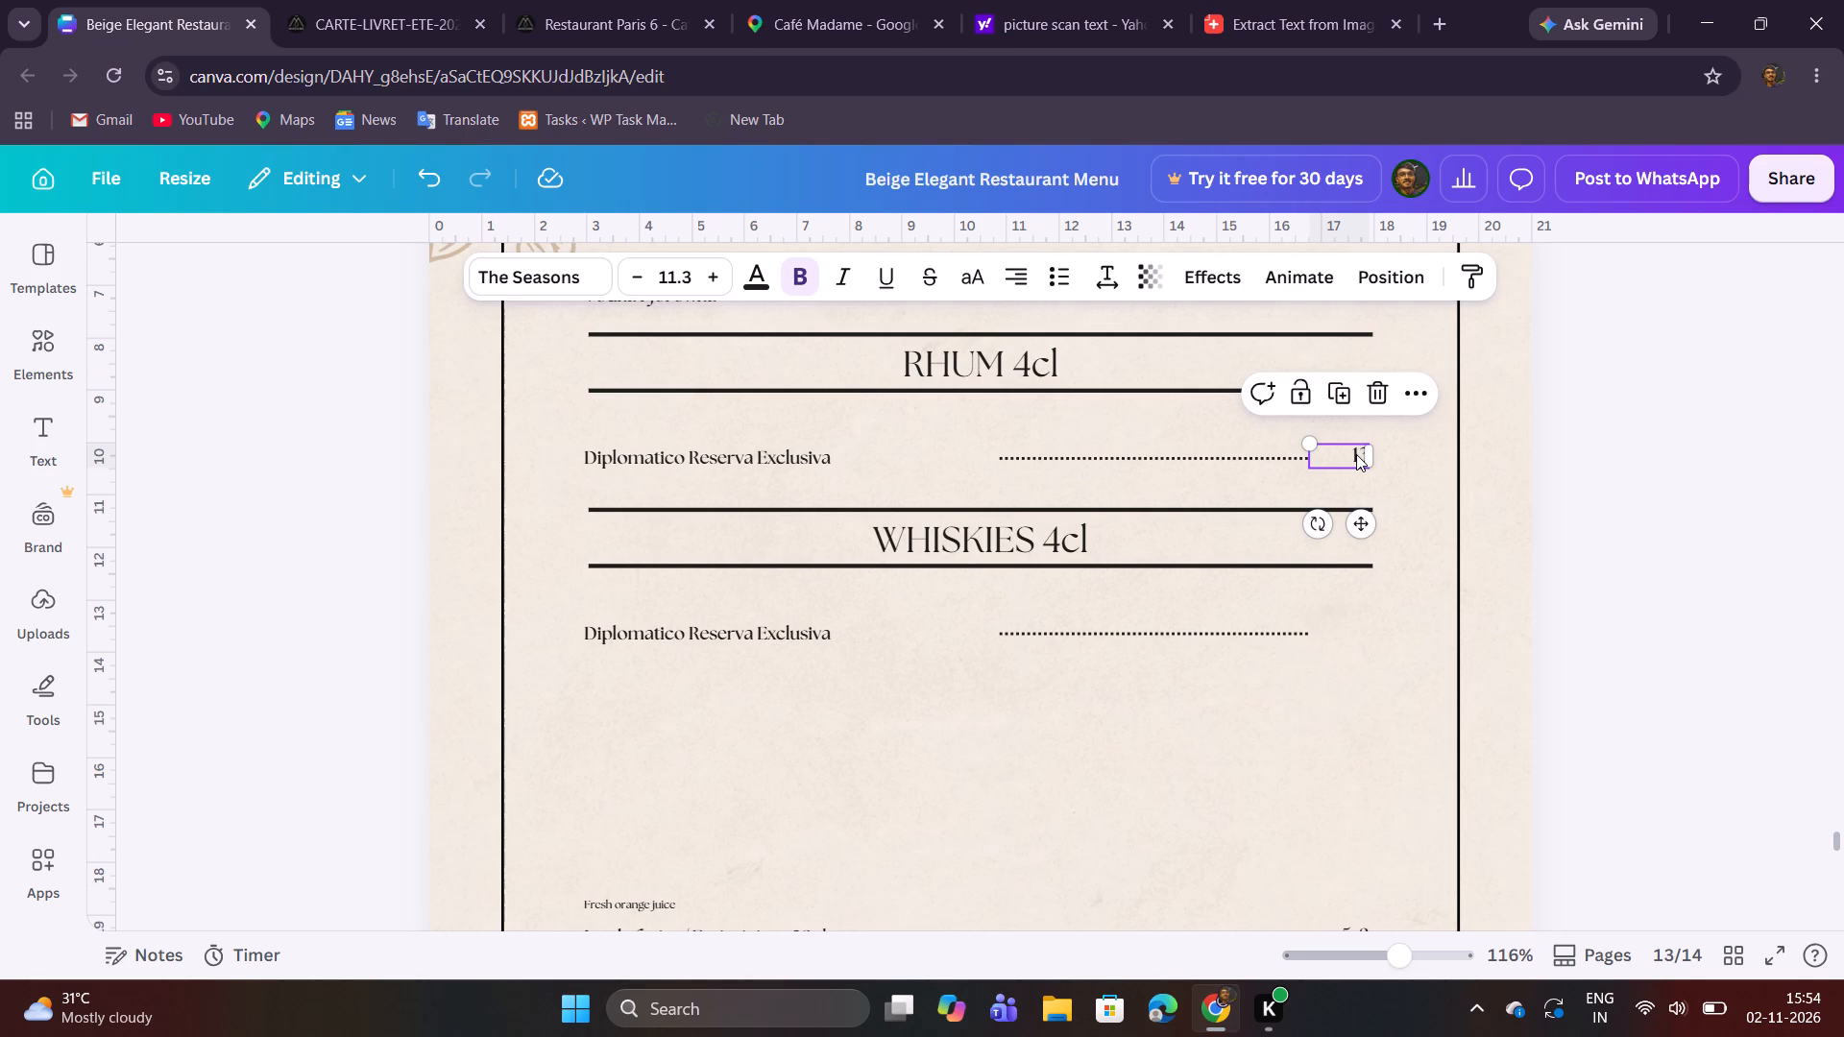
{"action": "left_click", "coordinate": [1337, 396]}
{"action": "left_click", "coordinate": [1388, 544]}
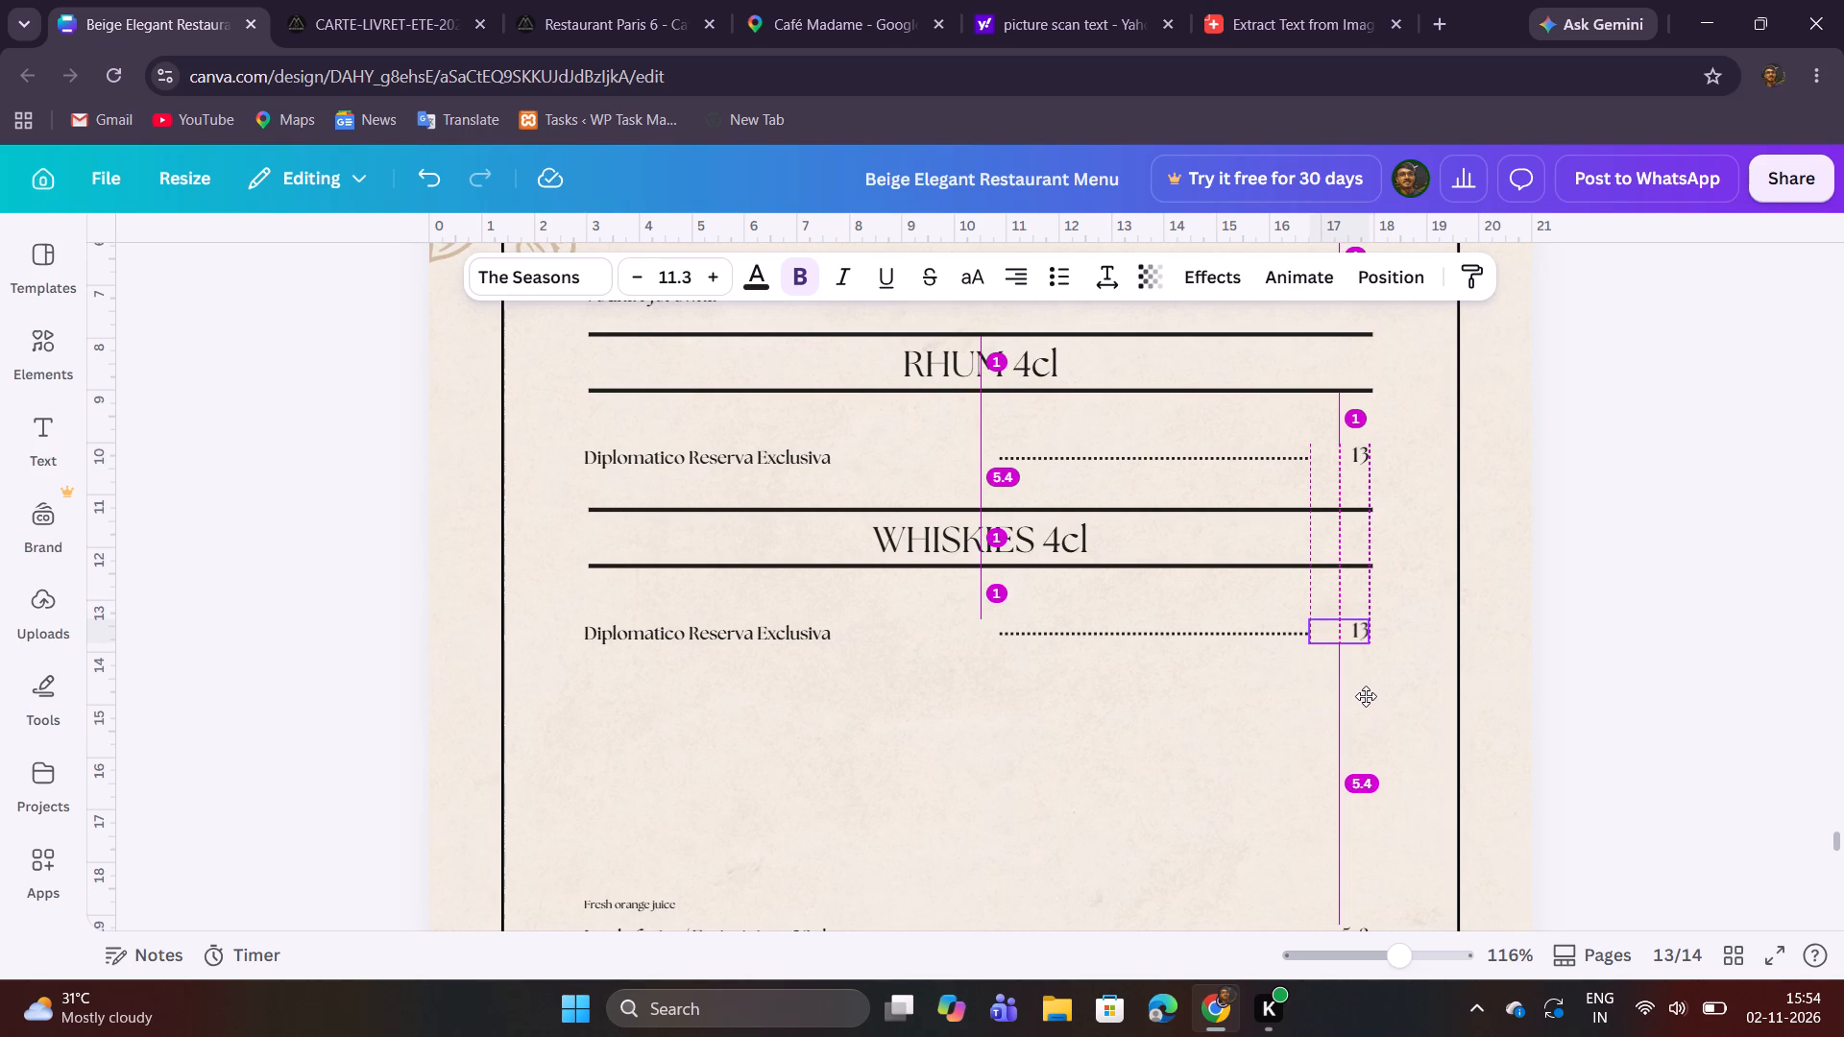
{"action": "left_click", "coordinate": [1409, 694]}
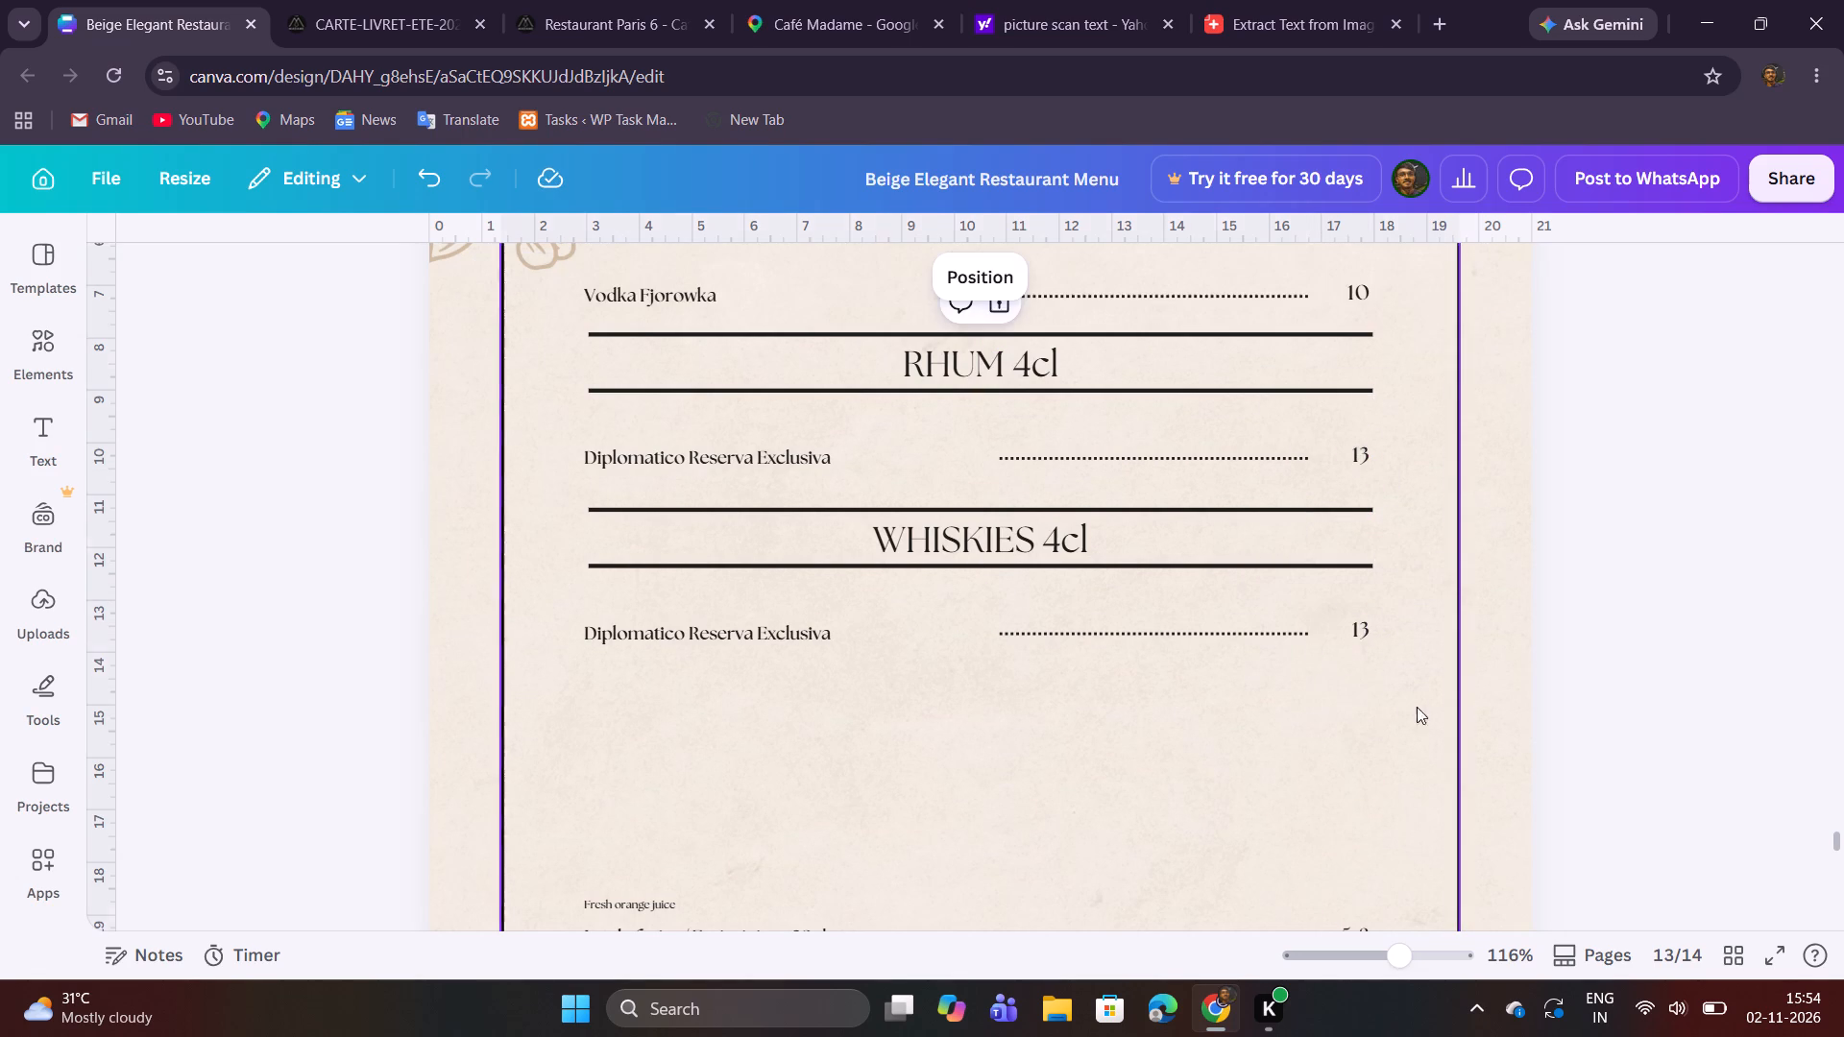
{"action": "left_click", "coordinate": [1373, 637]}
{"action": "left_click", "coordinate": [1361, 634]}
{"action": "left_click", "coordinate": [1362, 692]}
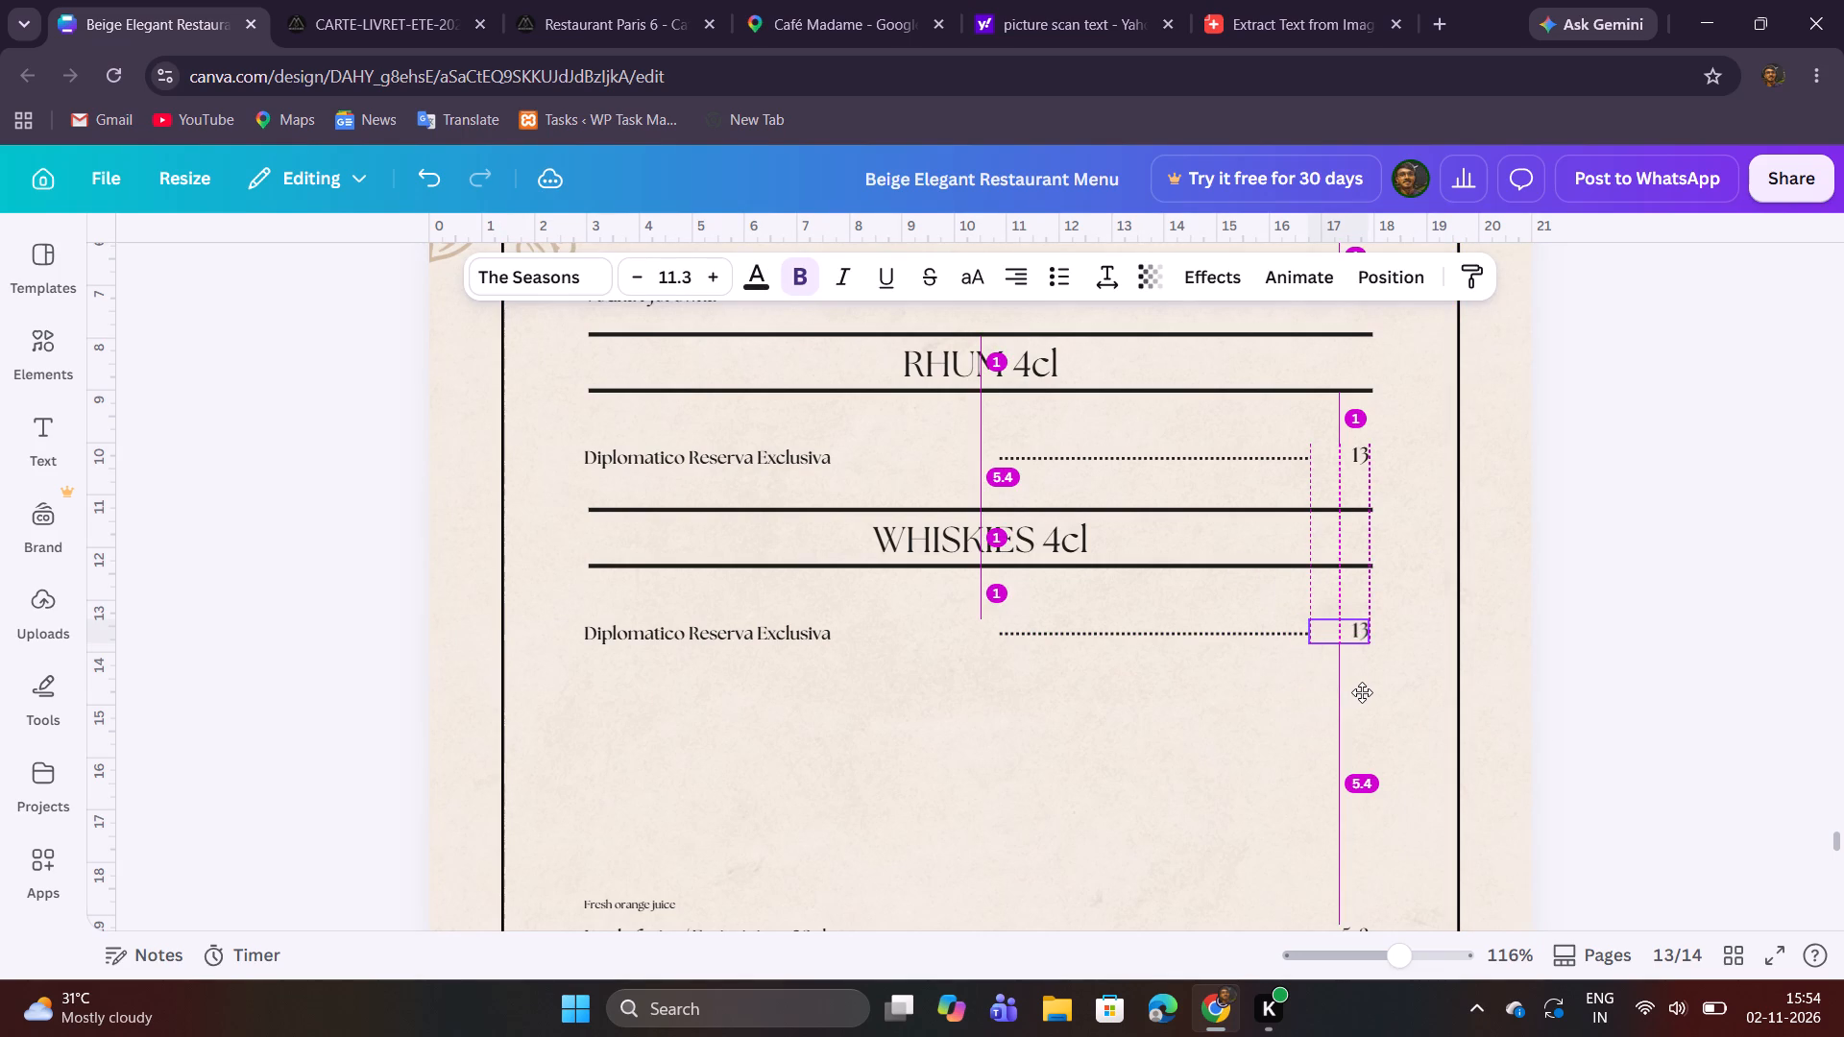
{"action": "left_click", "coordinate": [1403, 686]}
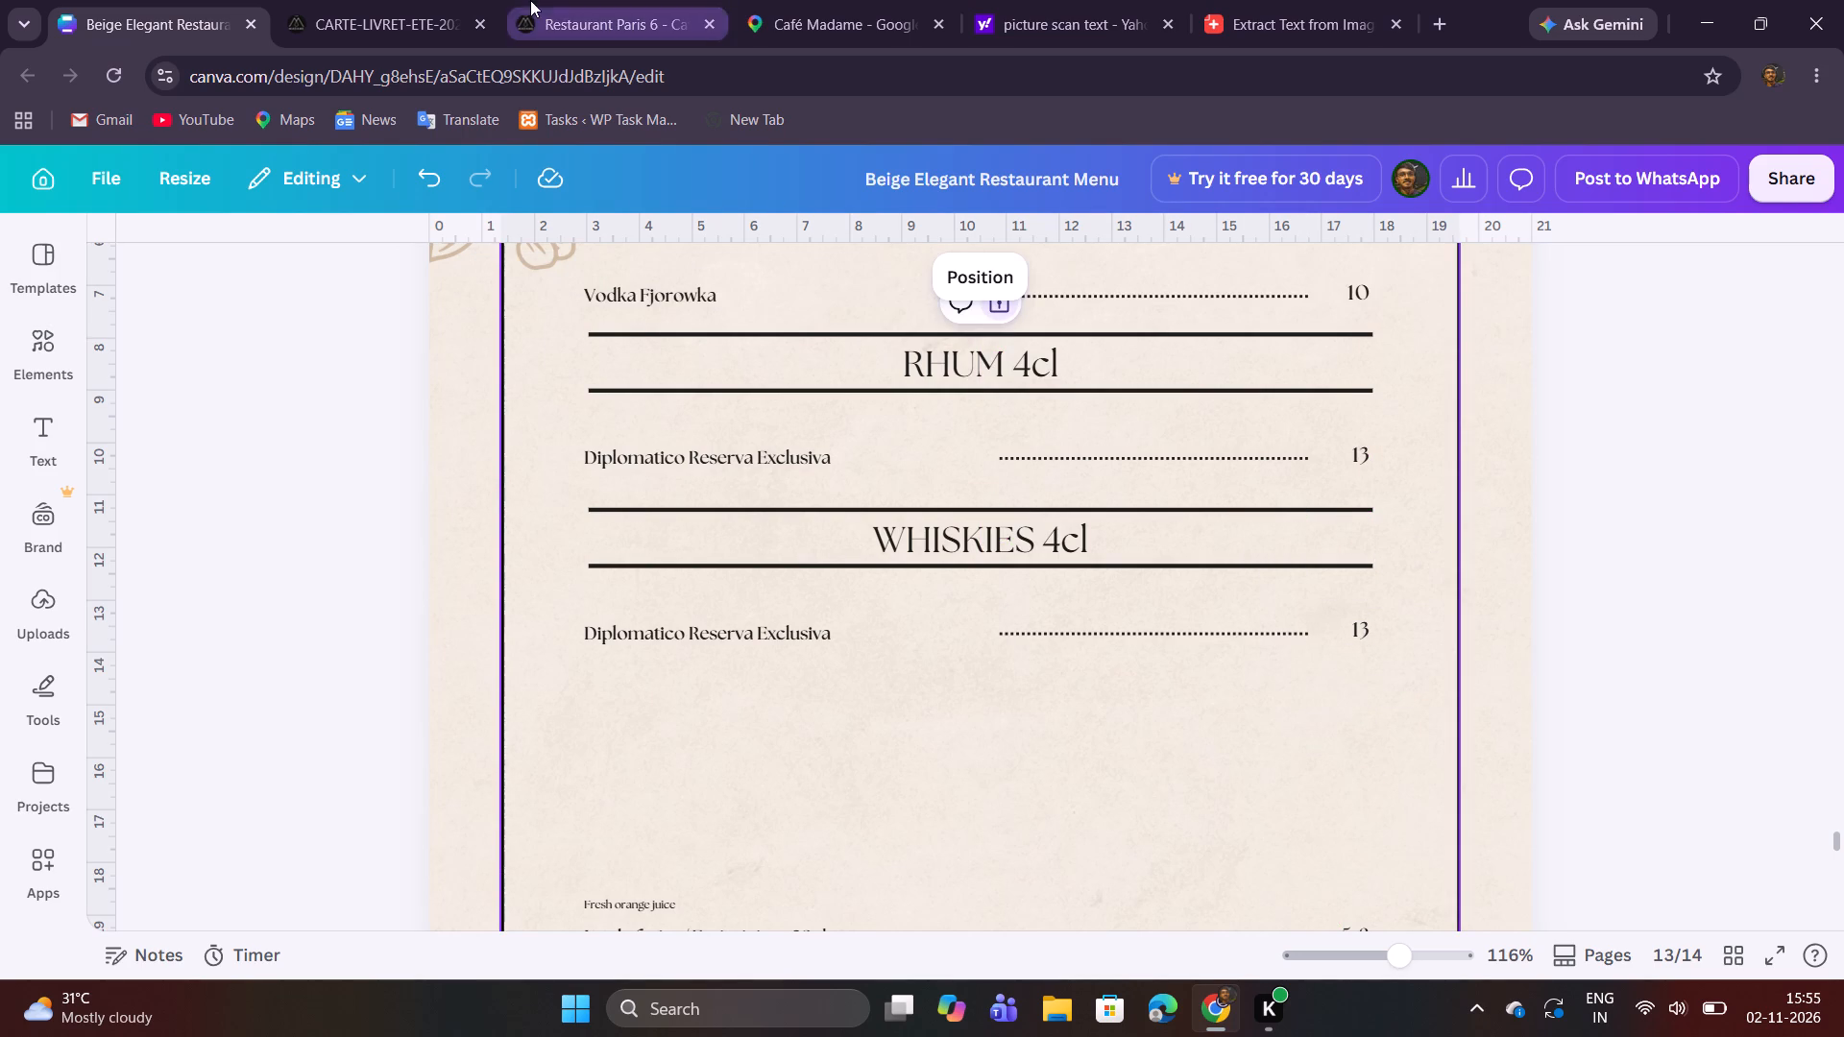
Copy Jameson (Blend) from the PDF and replace the duplicated Diplomatico Reserva Exclusiva name under WHISKIES 4cl with it.
{"action": "left_click", "coordinate": [393, 0]}
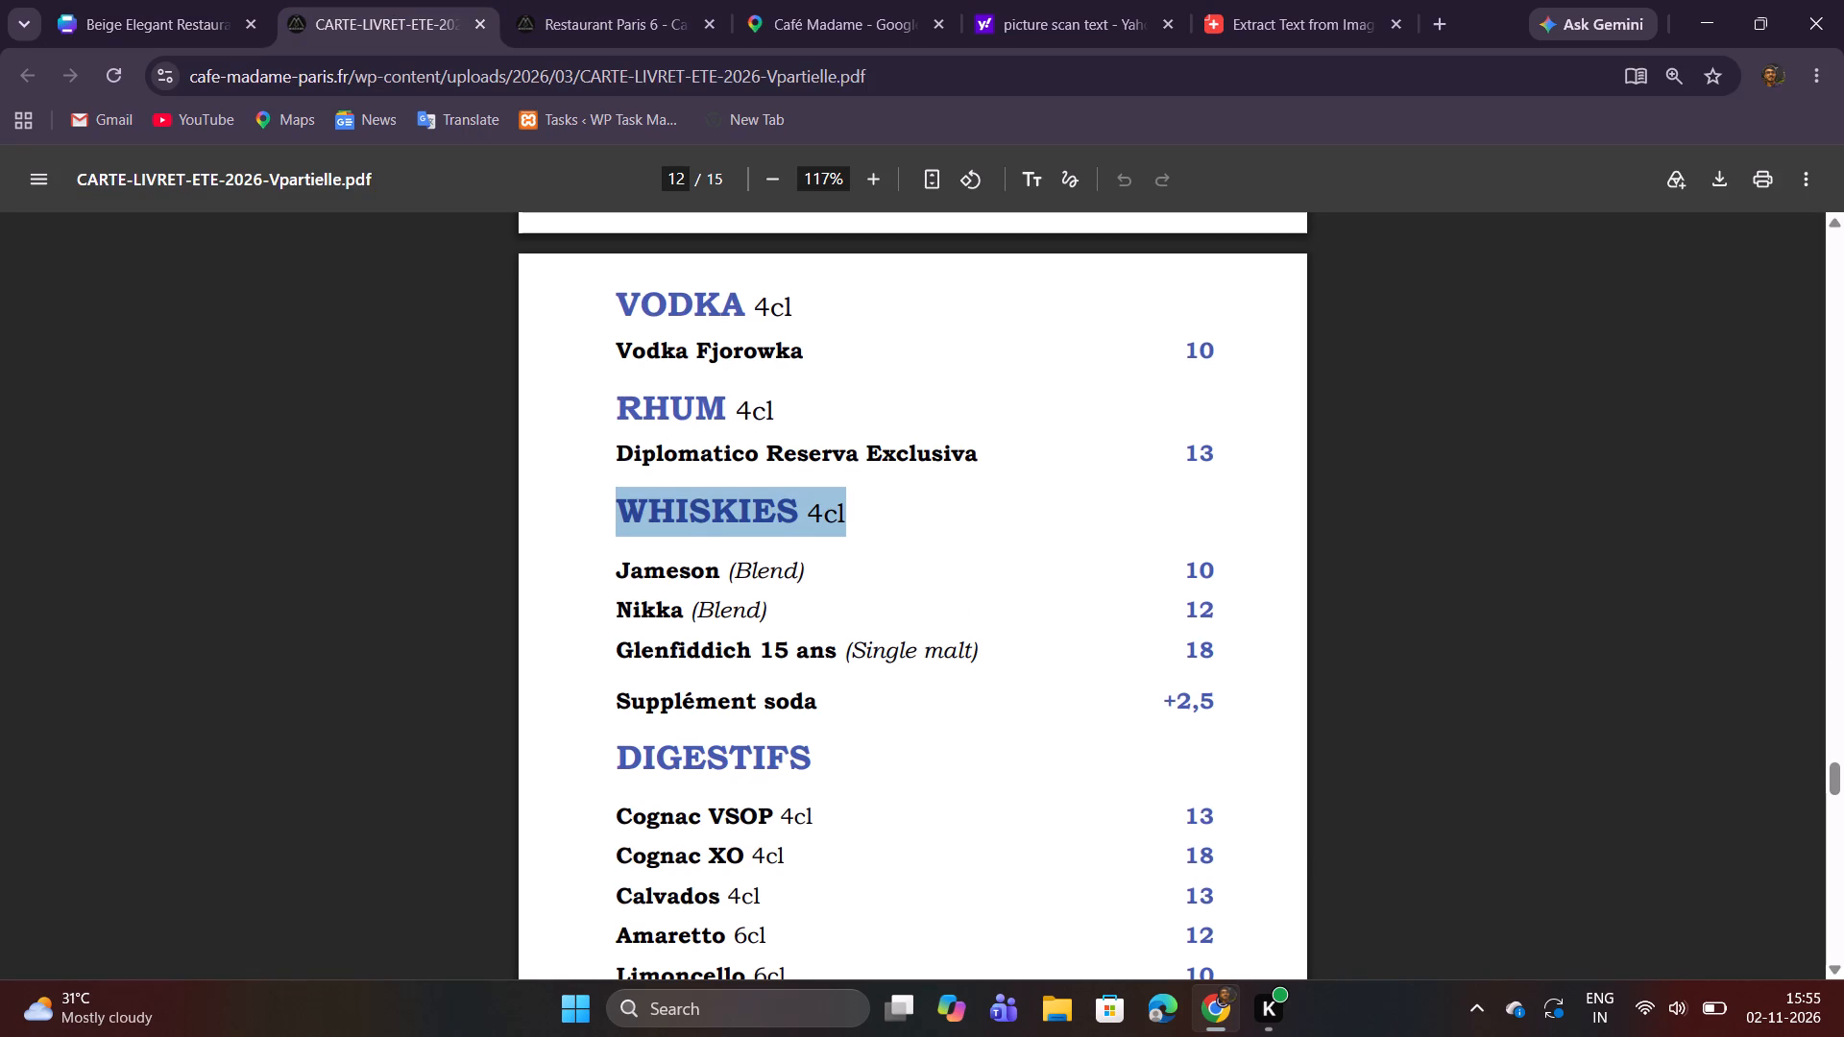
{"action": "left_click_drag", "start_coordinate": [619, 571], "coordinate": [813, 567]}
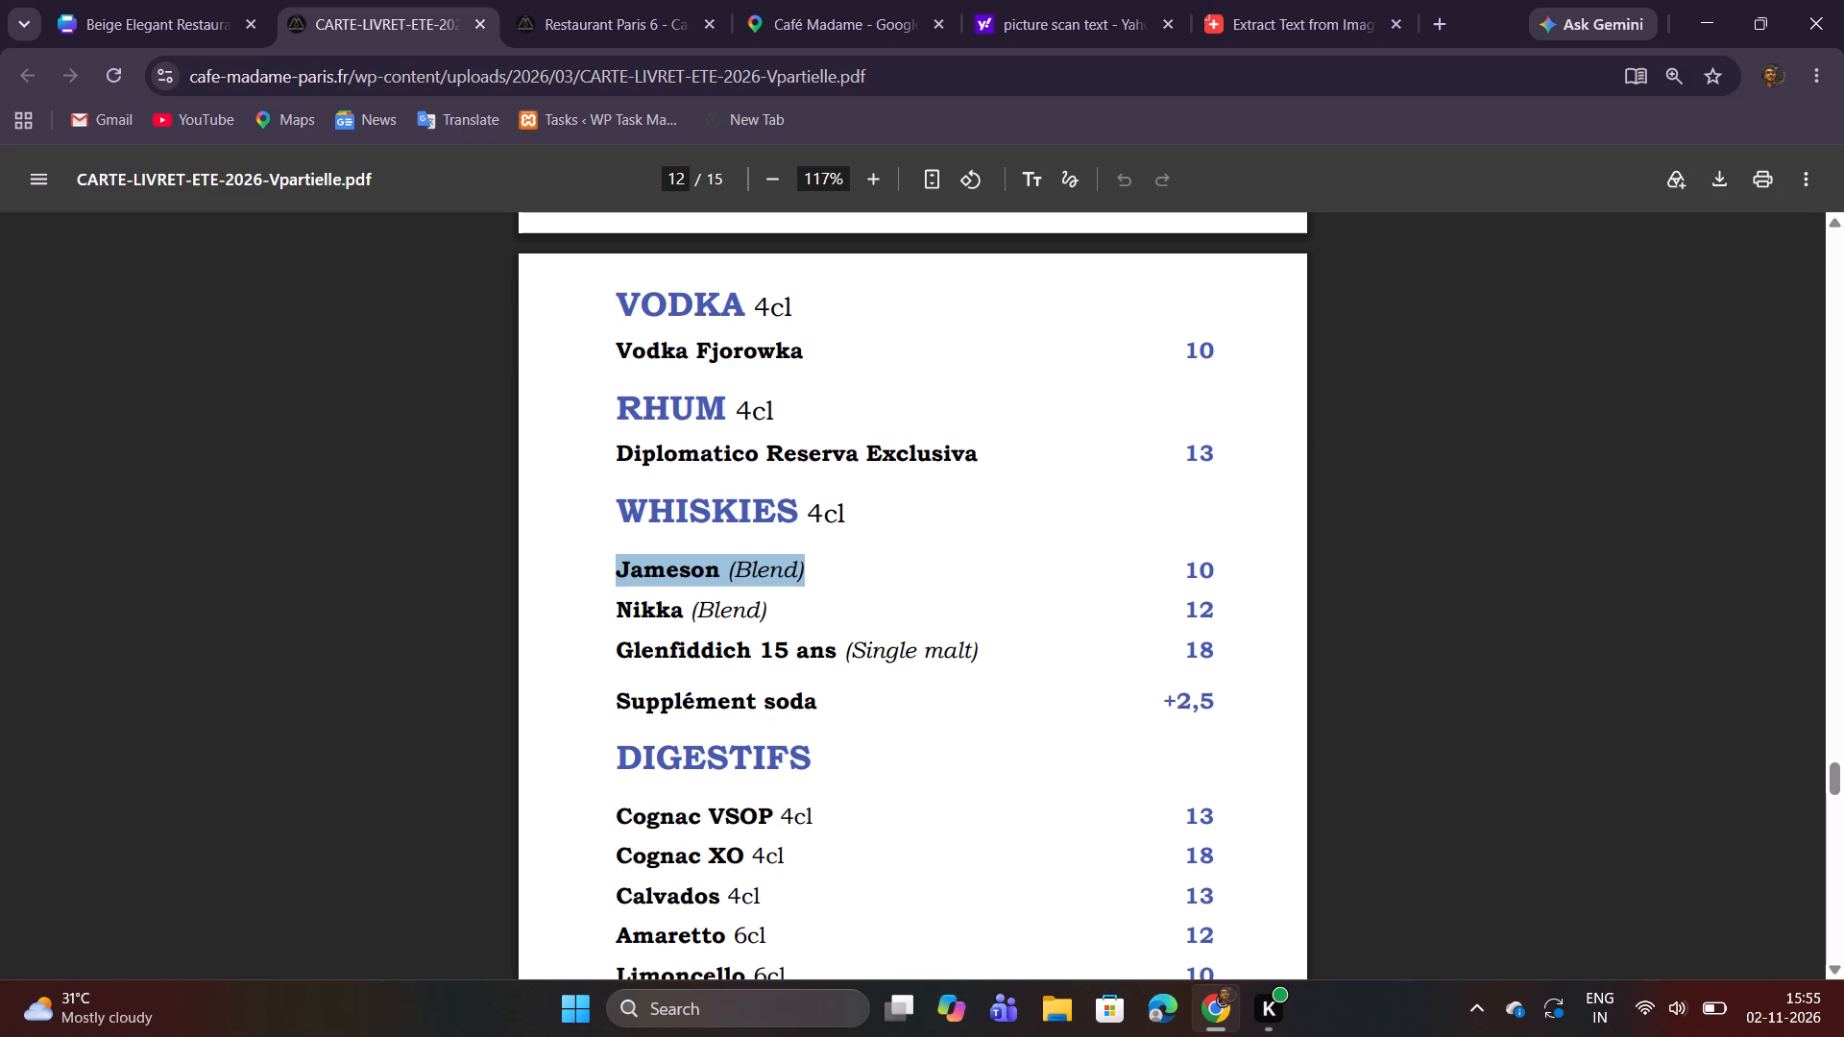
{"action": "key", "text": "ctrl+c"}
{"action": "left_click", "coordinate": [102, 0]}
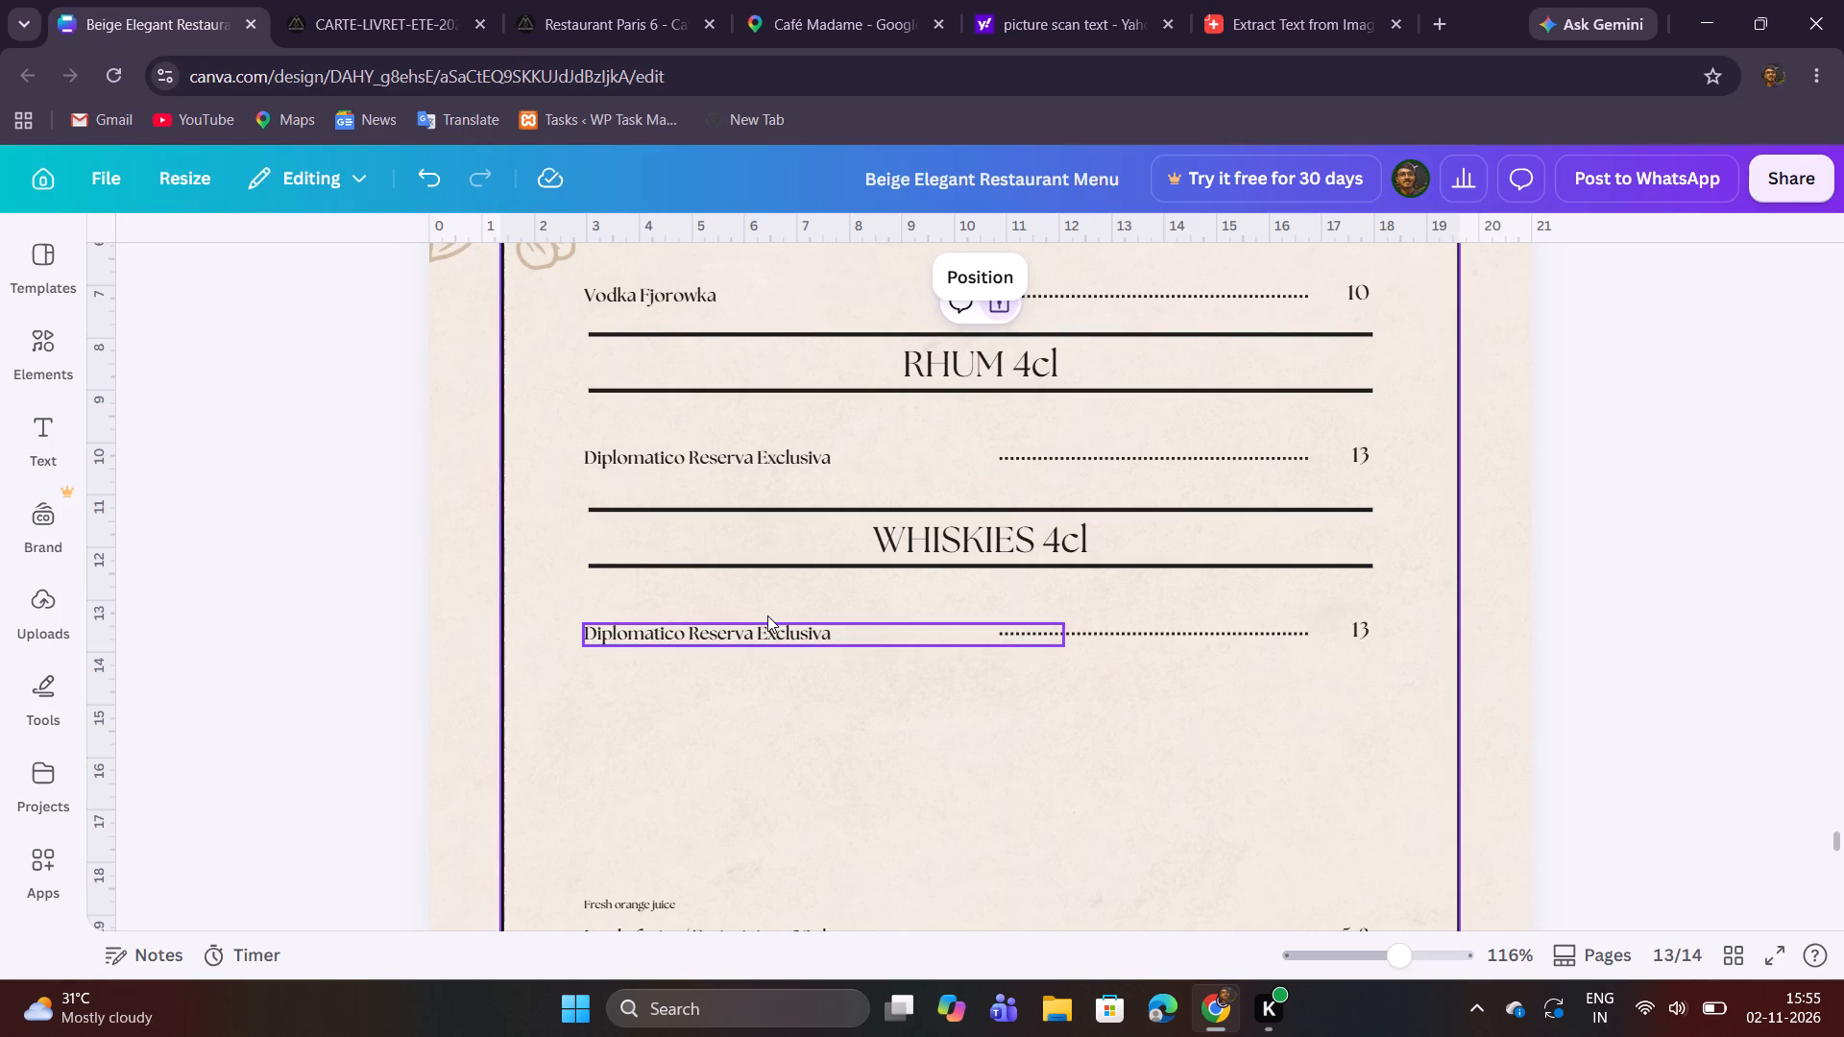
{"action": "double_click", "coordinate": [767, 615]}
{"action": "key", "text": "ctrl+v"}
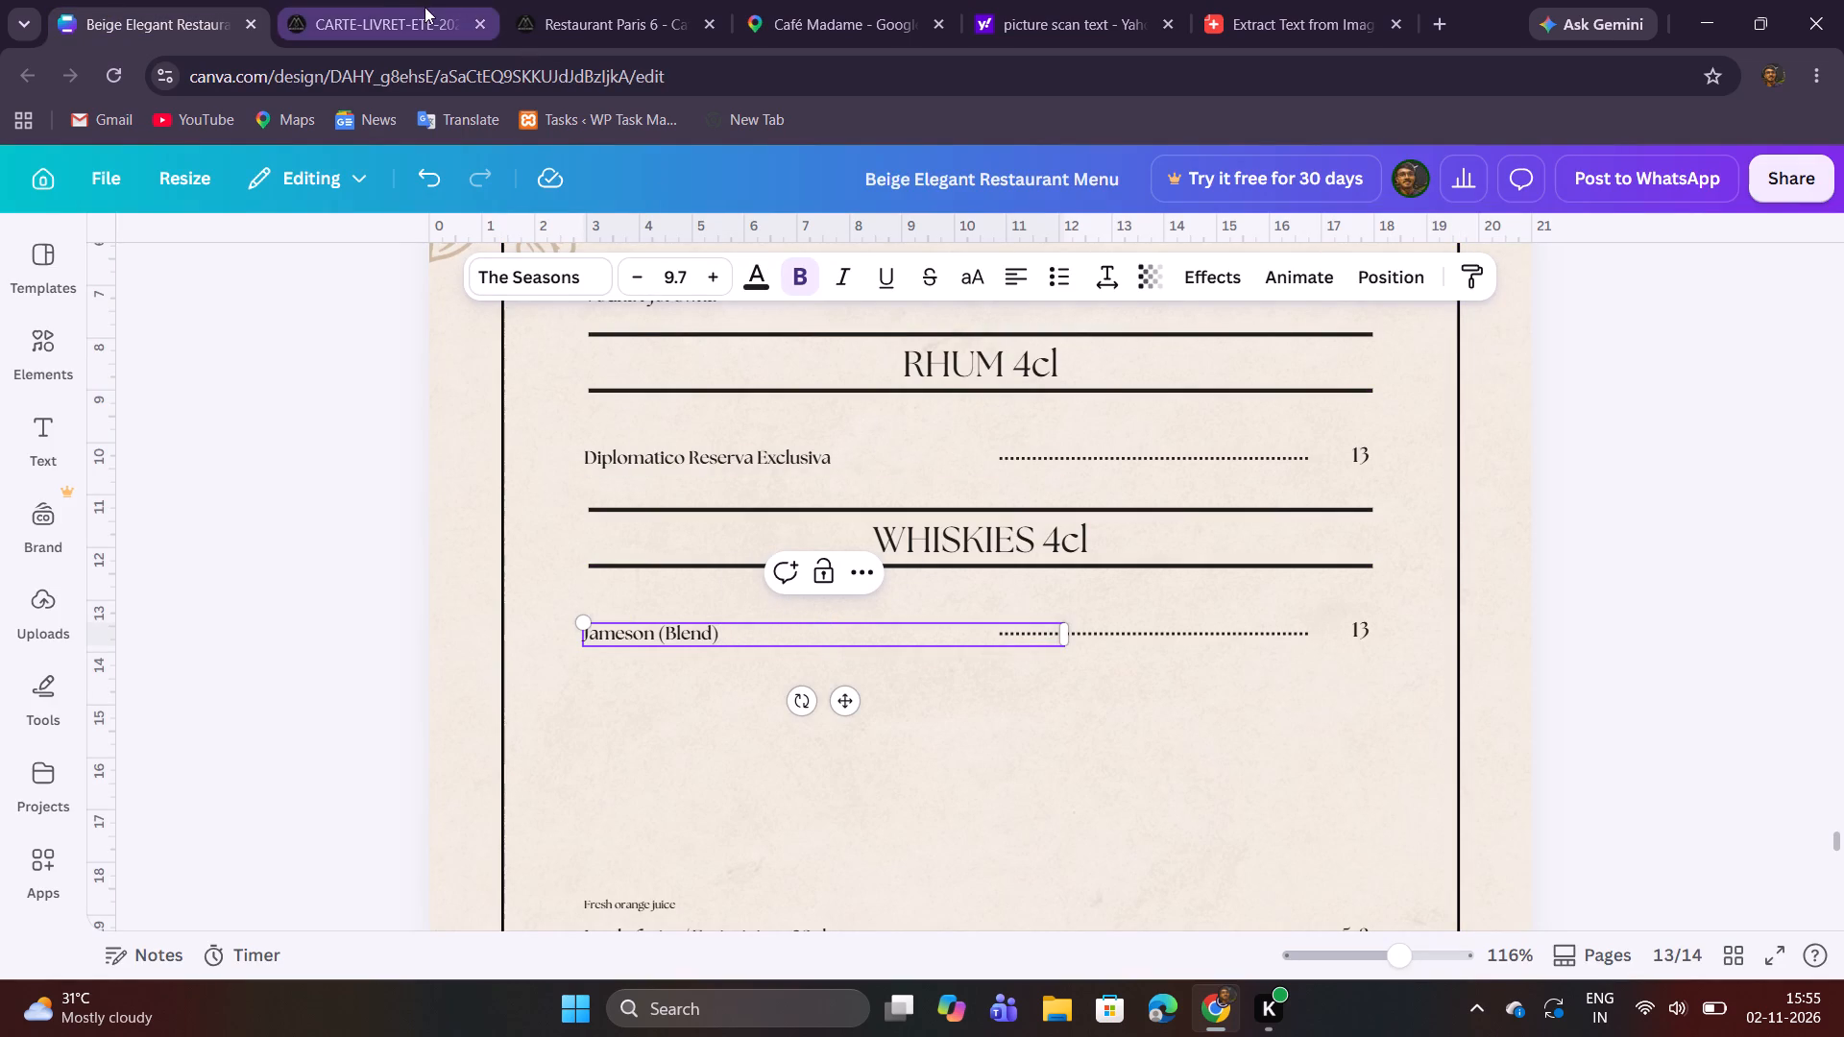
Remove the bold formatting from (Blend) in the Jameson item name.
{"action": "left_click_drag", "start_coordinate": [658, 633], "coordinate": [672, 633]}
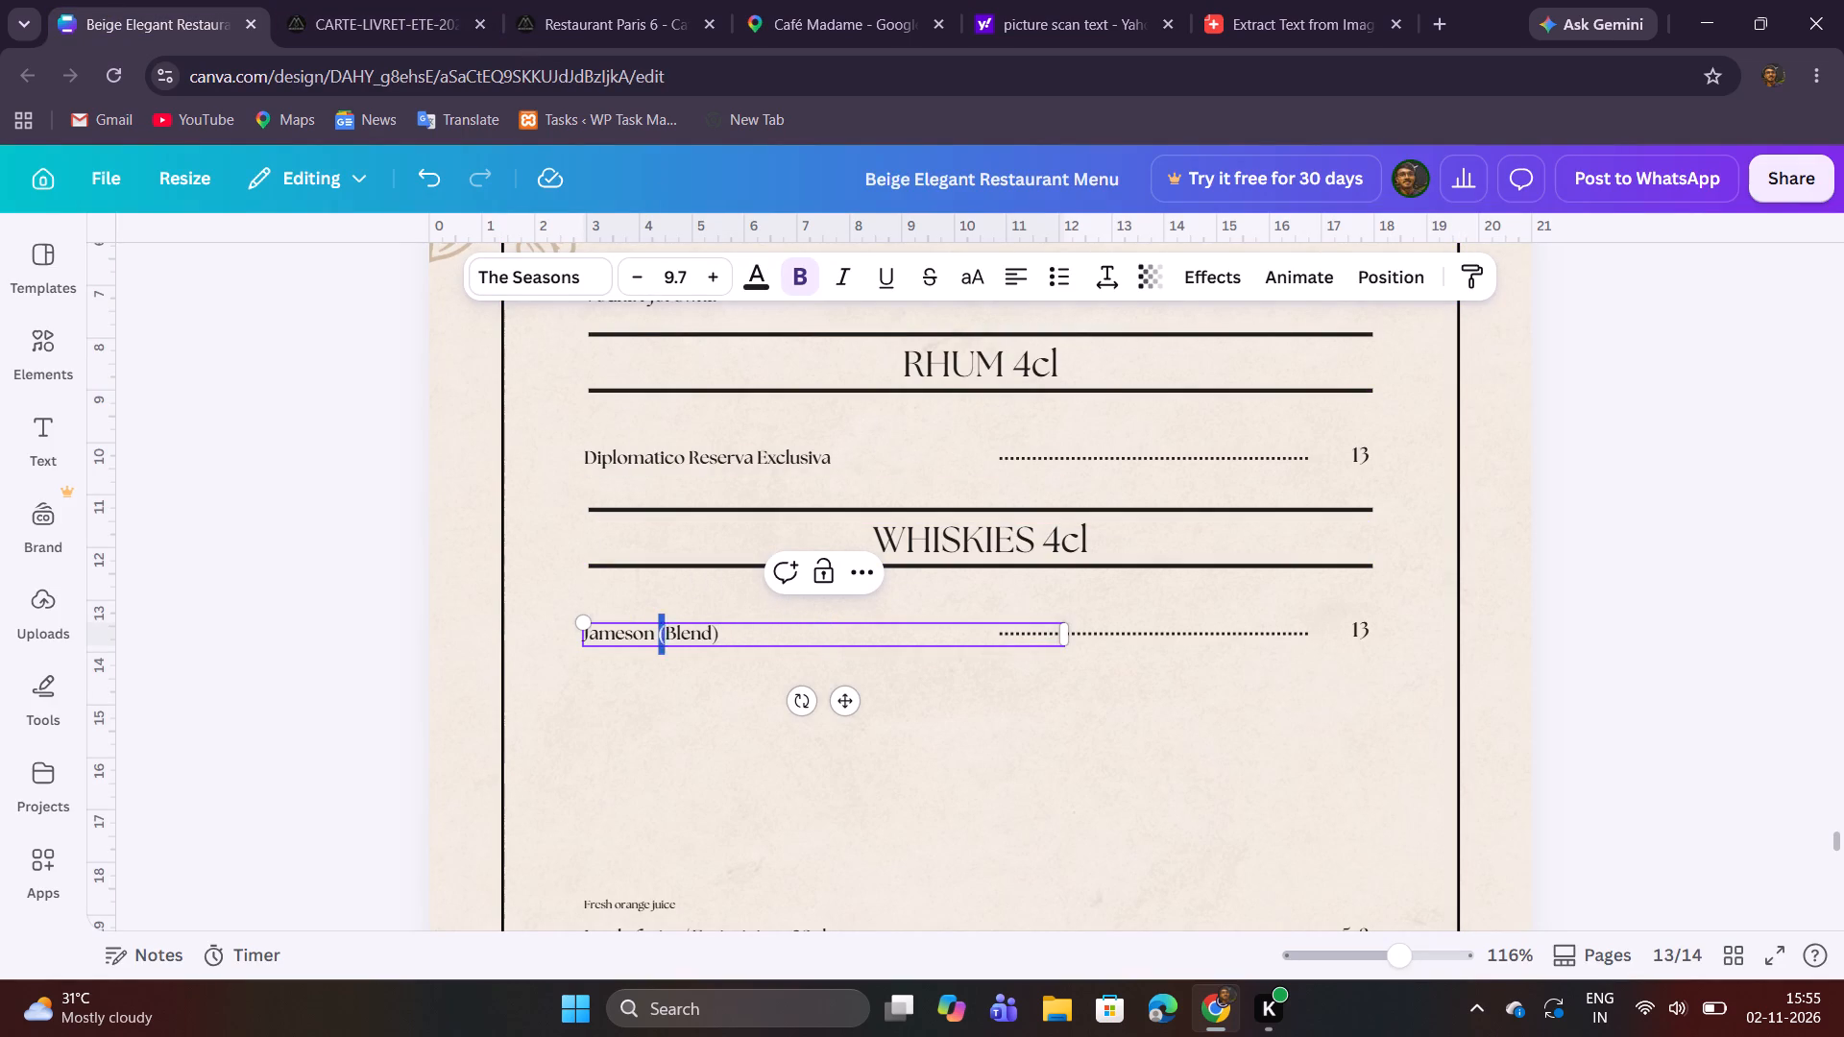
{"action": "left_click_drag", "start_coordinate": [672, 633], "coordinate": [719, 637]}
{"action": "left_click", "coordinate": [797, 291]}
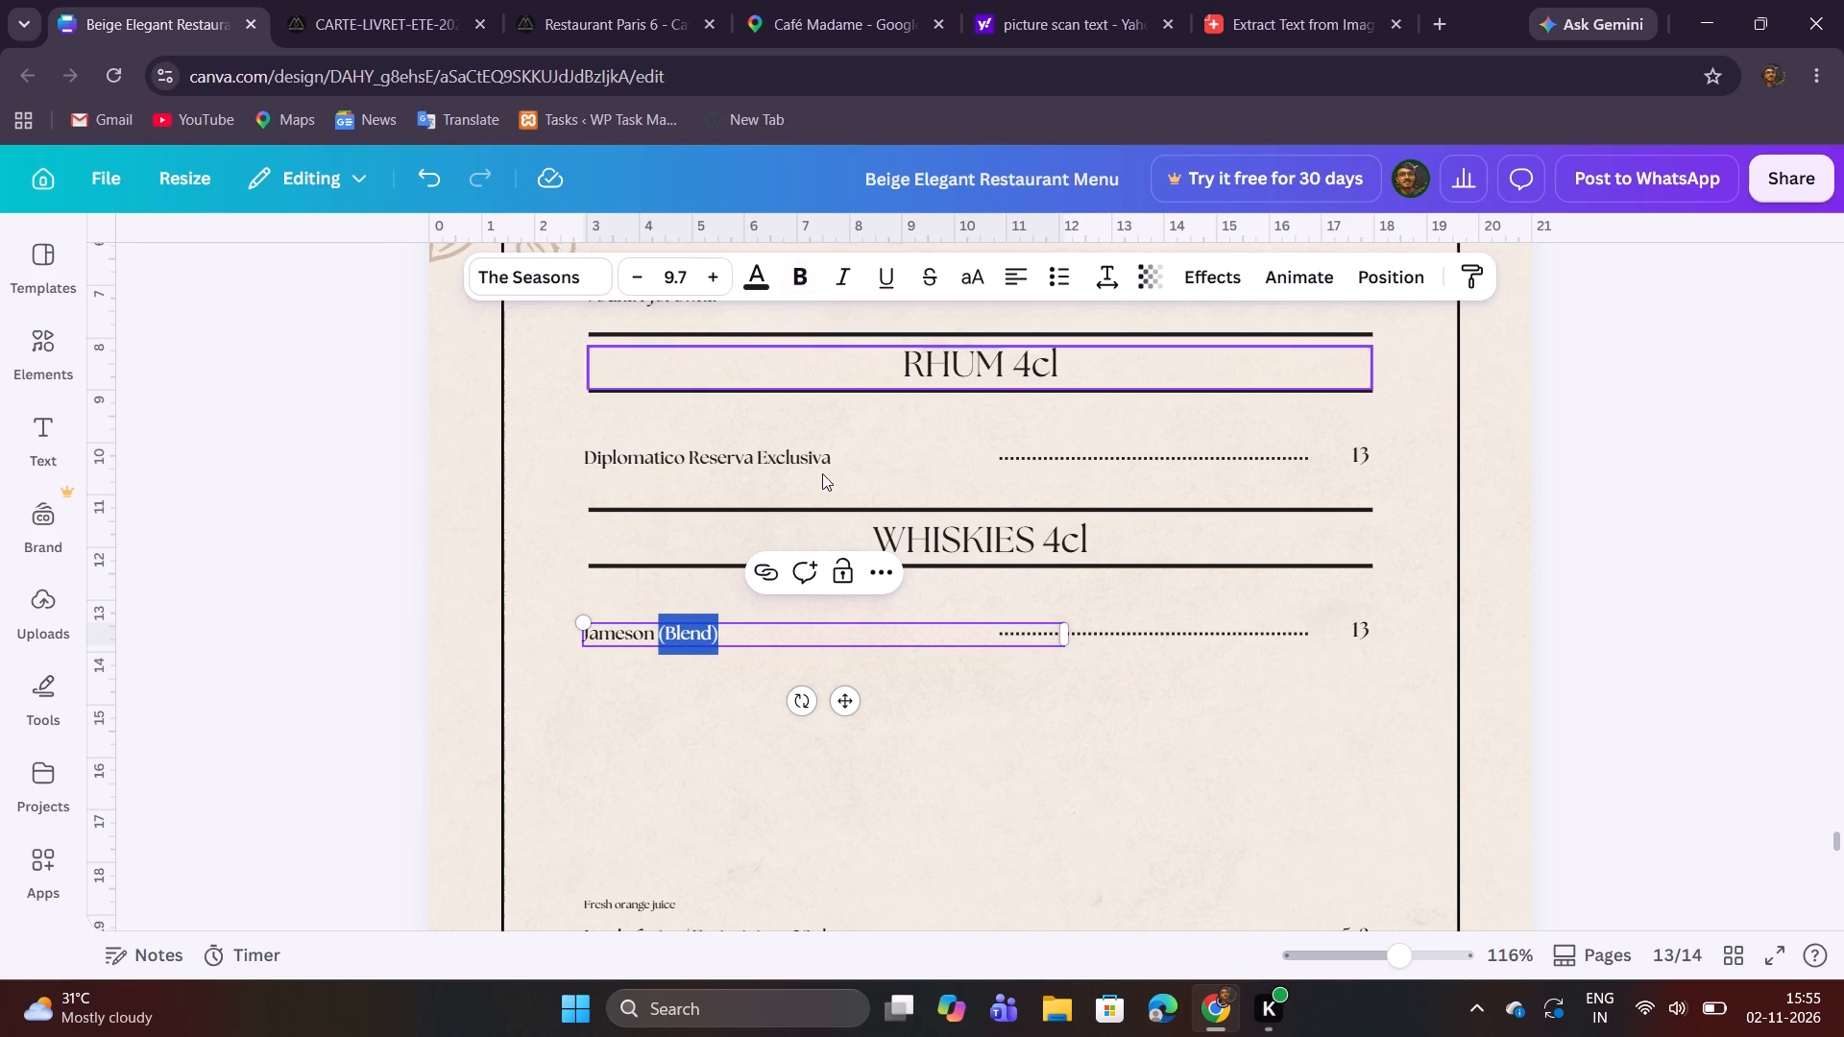
{"action": "left_click", "coordinate": [777, 679]}
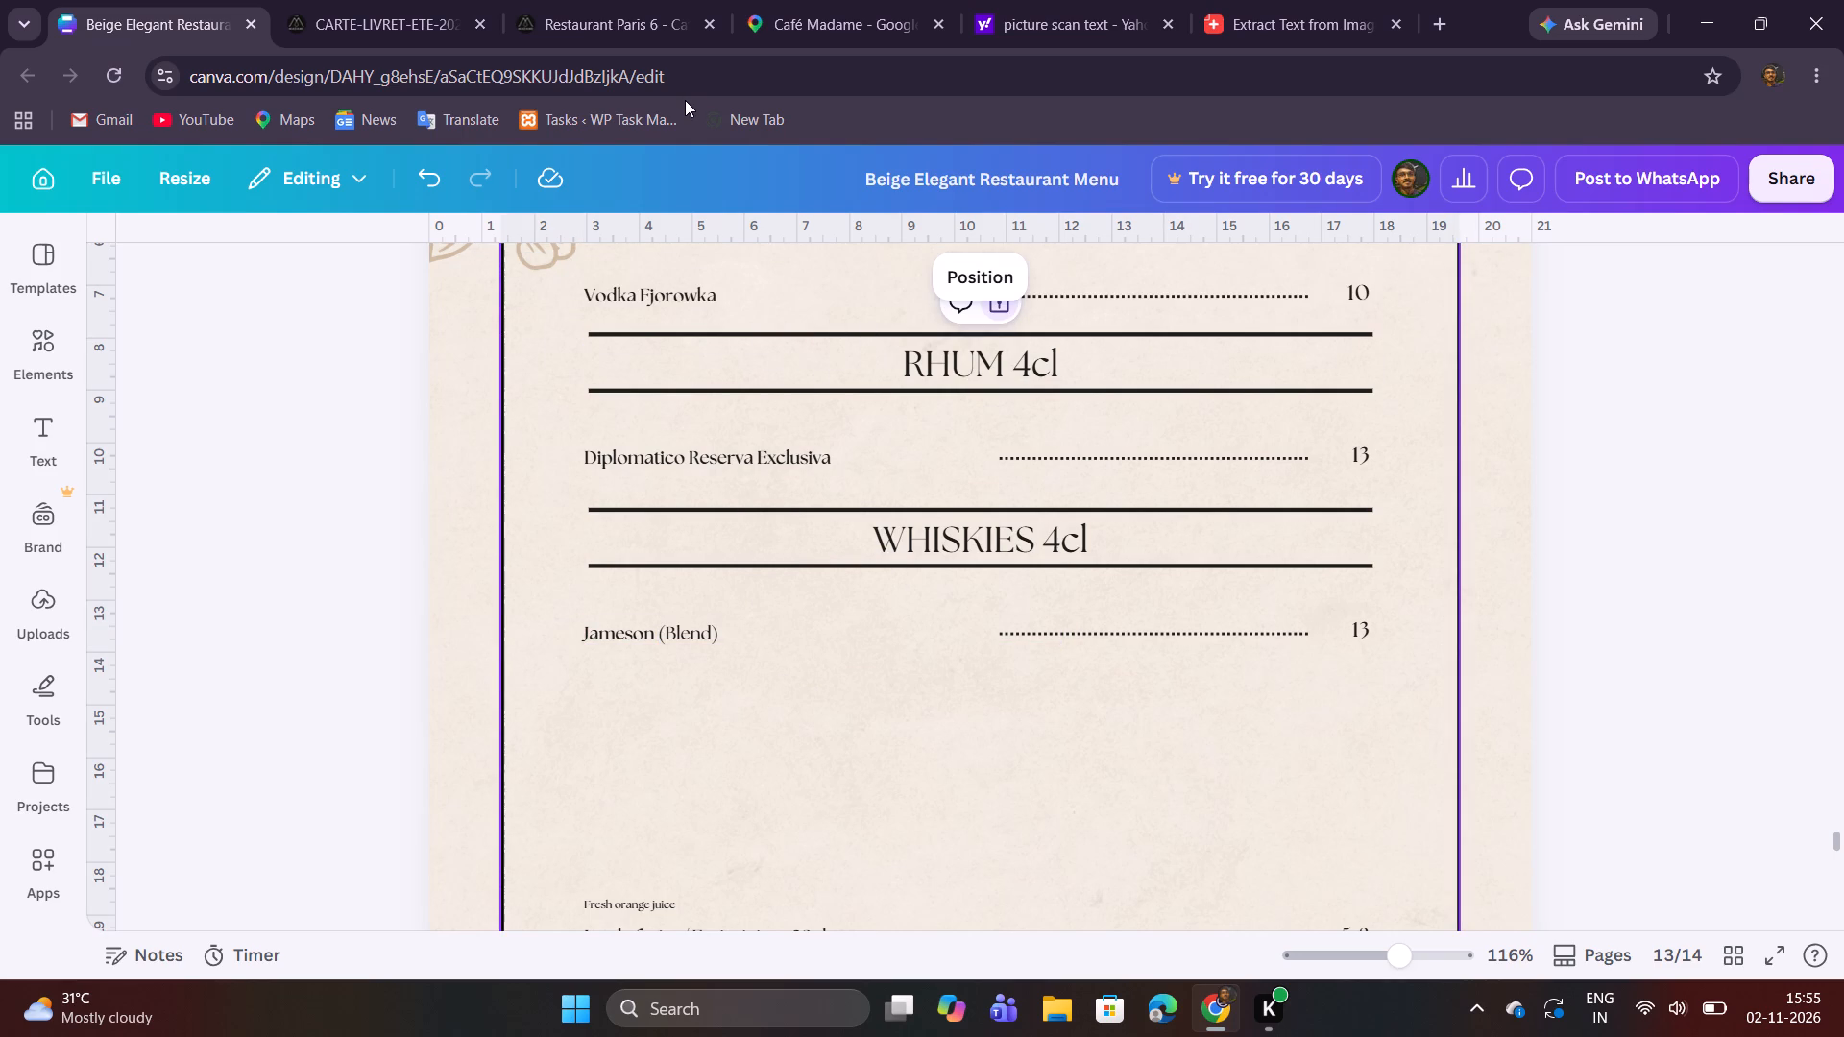
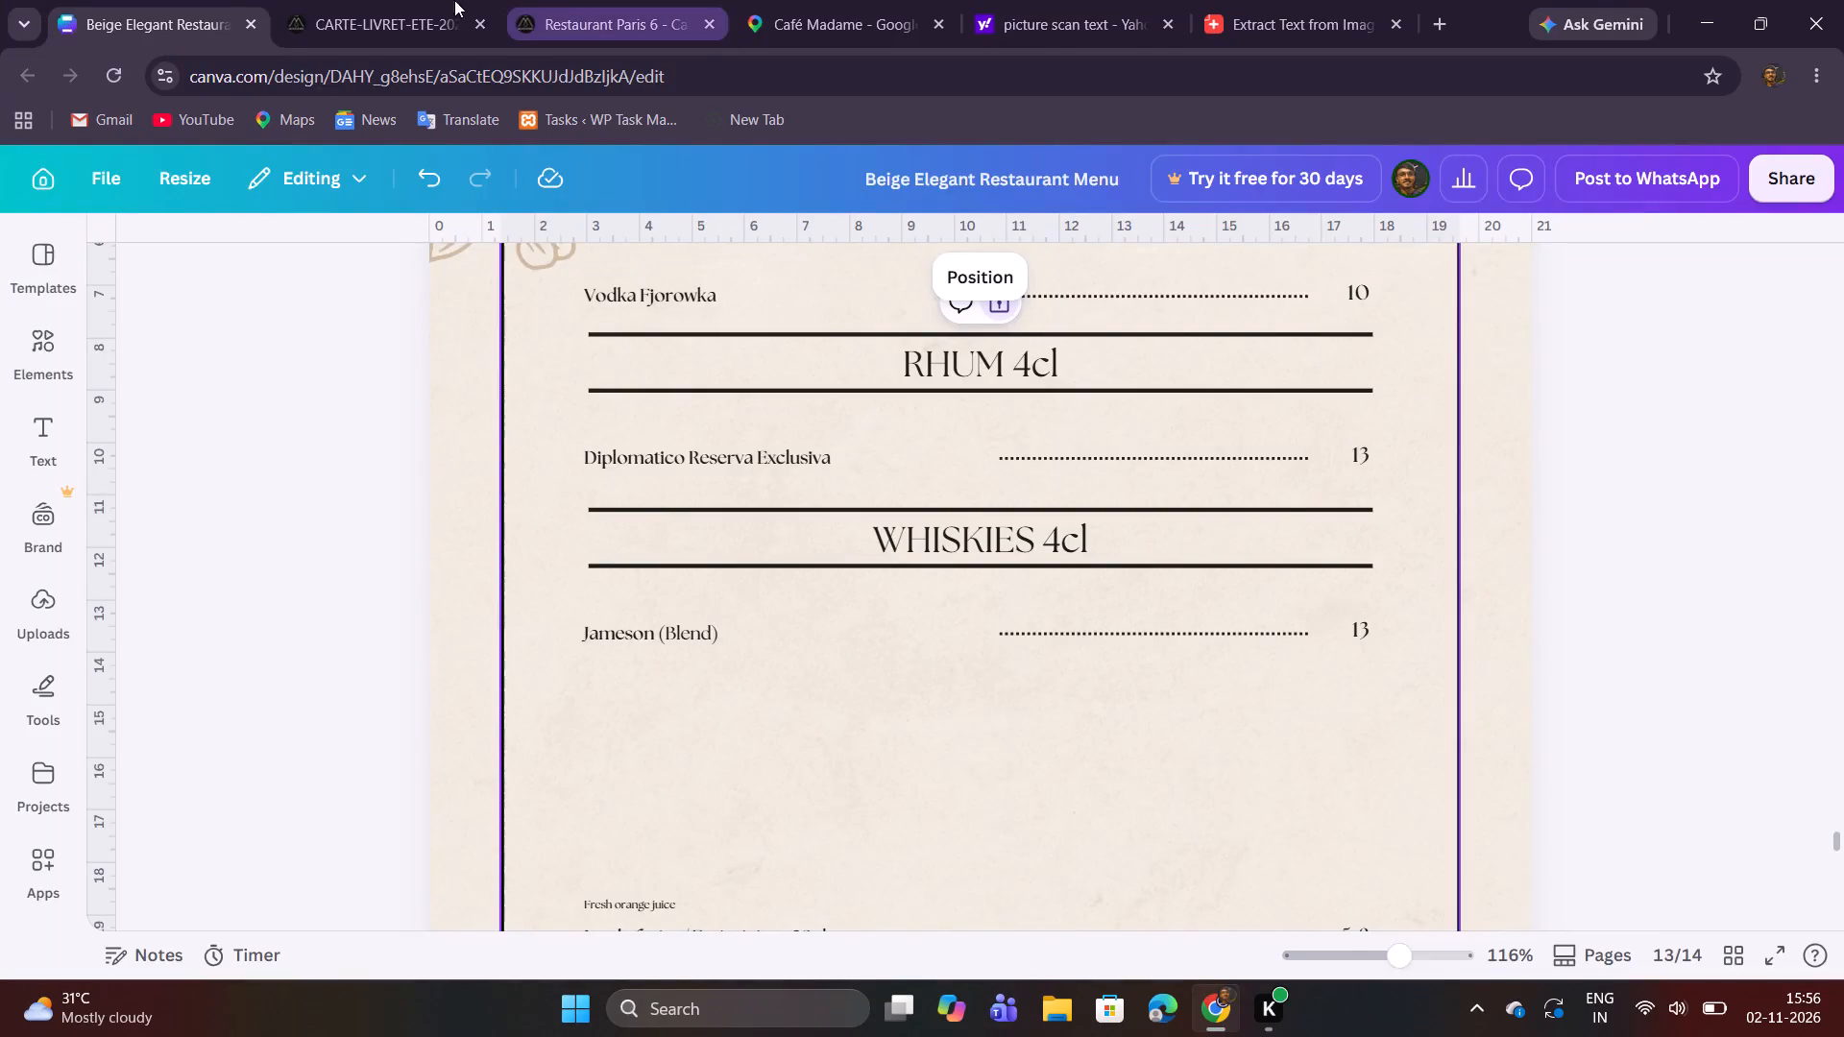
Copy the Jameson price 10 from the PDF and replace the duplicated price on the Jameson (Blend) line with it.
{"action": "left_click", "coordinate": [329, 0]}
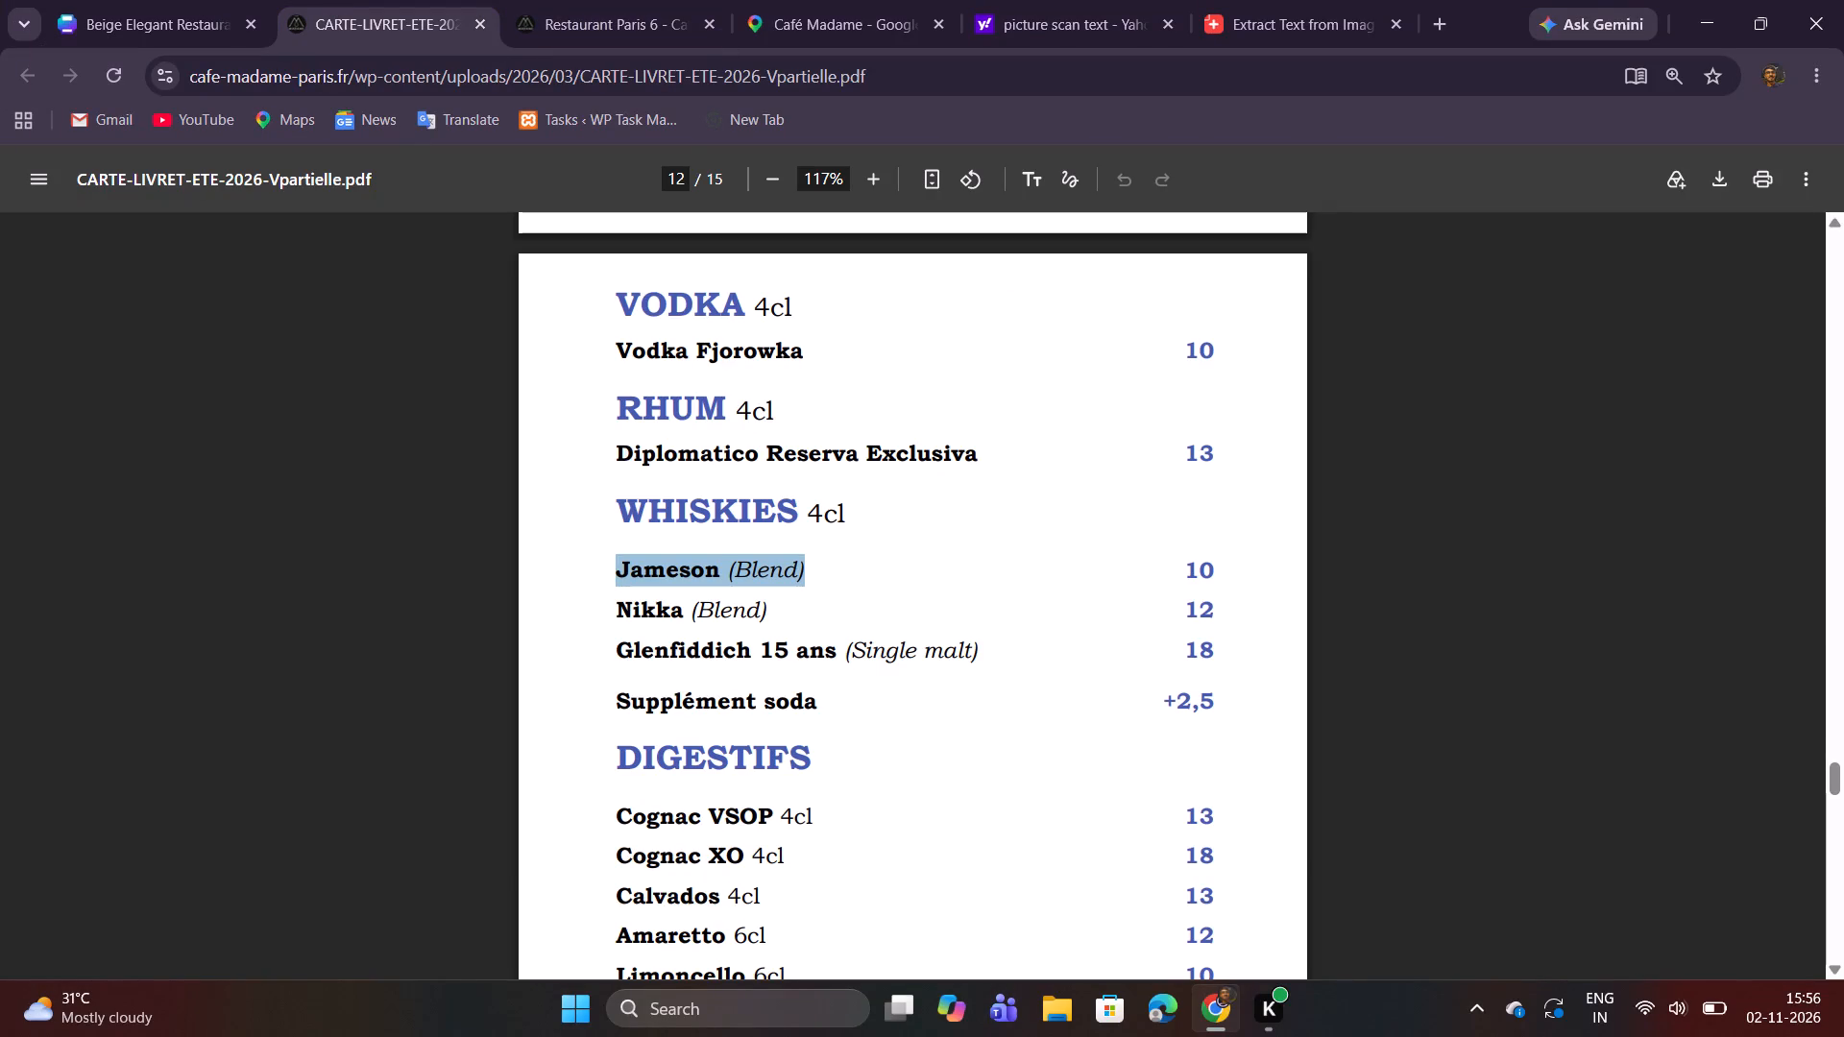
{"action": "key", "text": "ctrl+c"}
{"action": "key", "text": "ctrl+c"}
{"action": "left_click", "coordinate": [144, 0]}
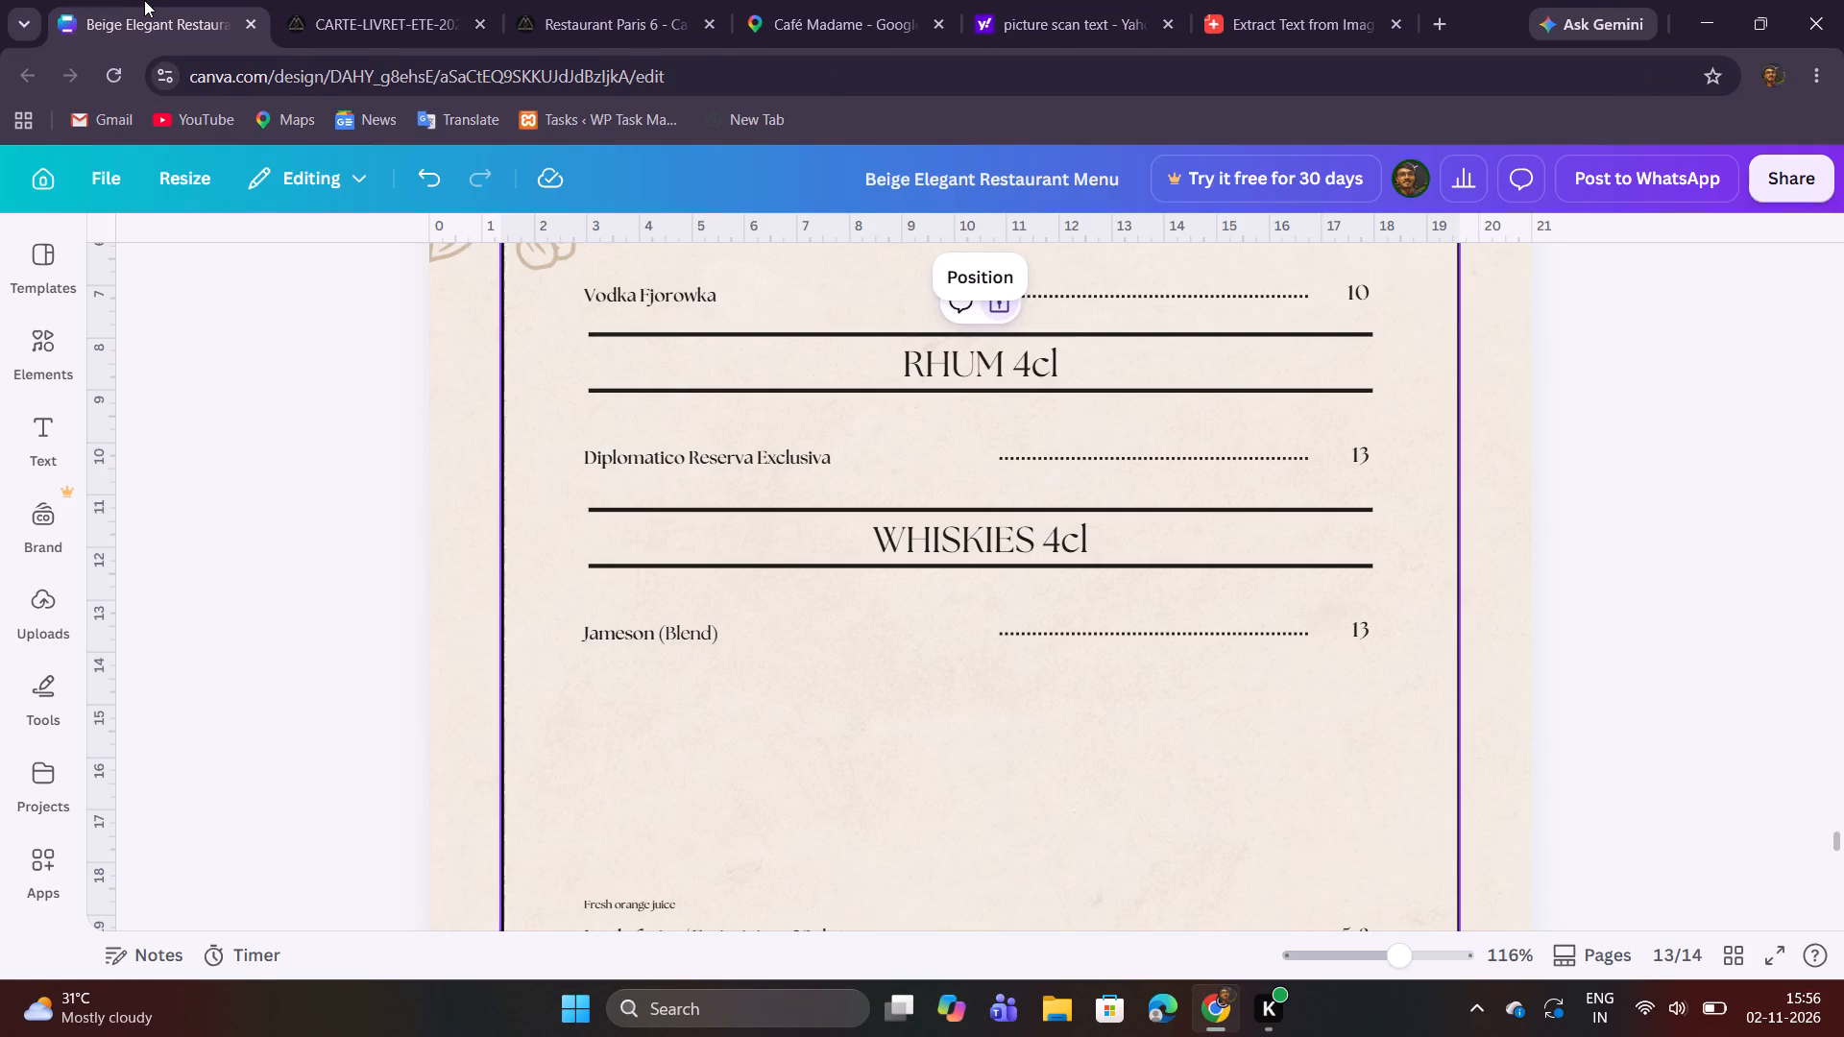
{"action": "left_click", "coordinate": [306, 0]}
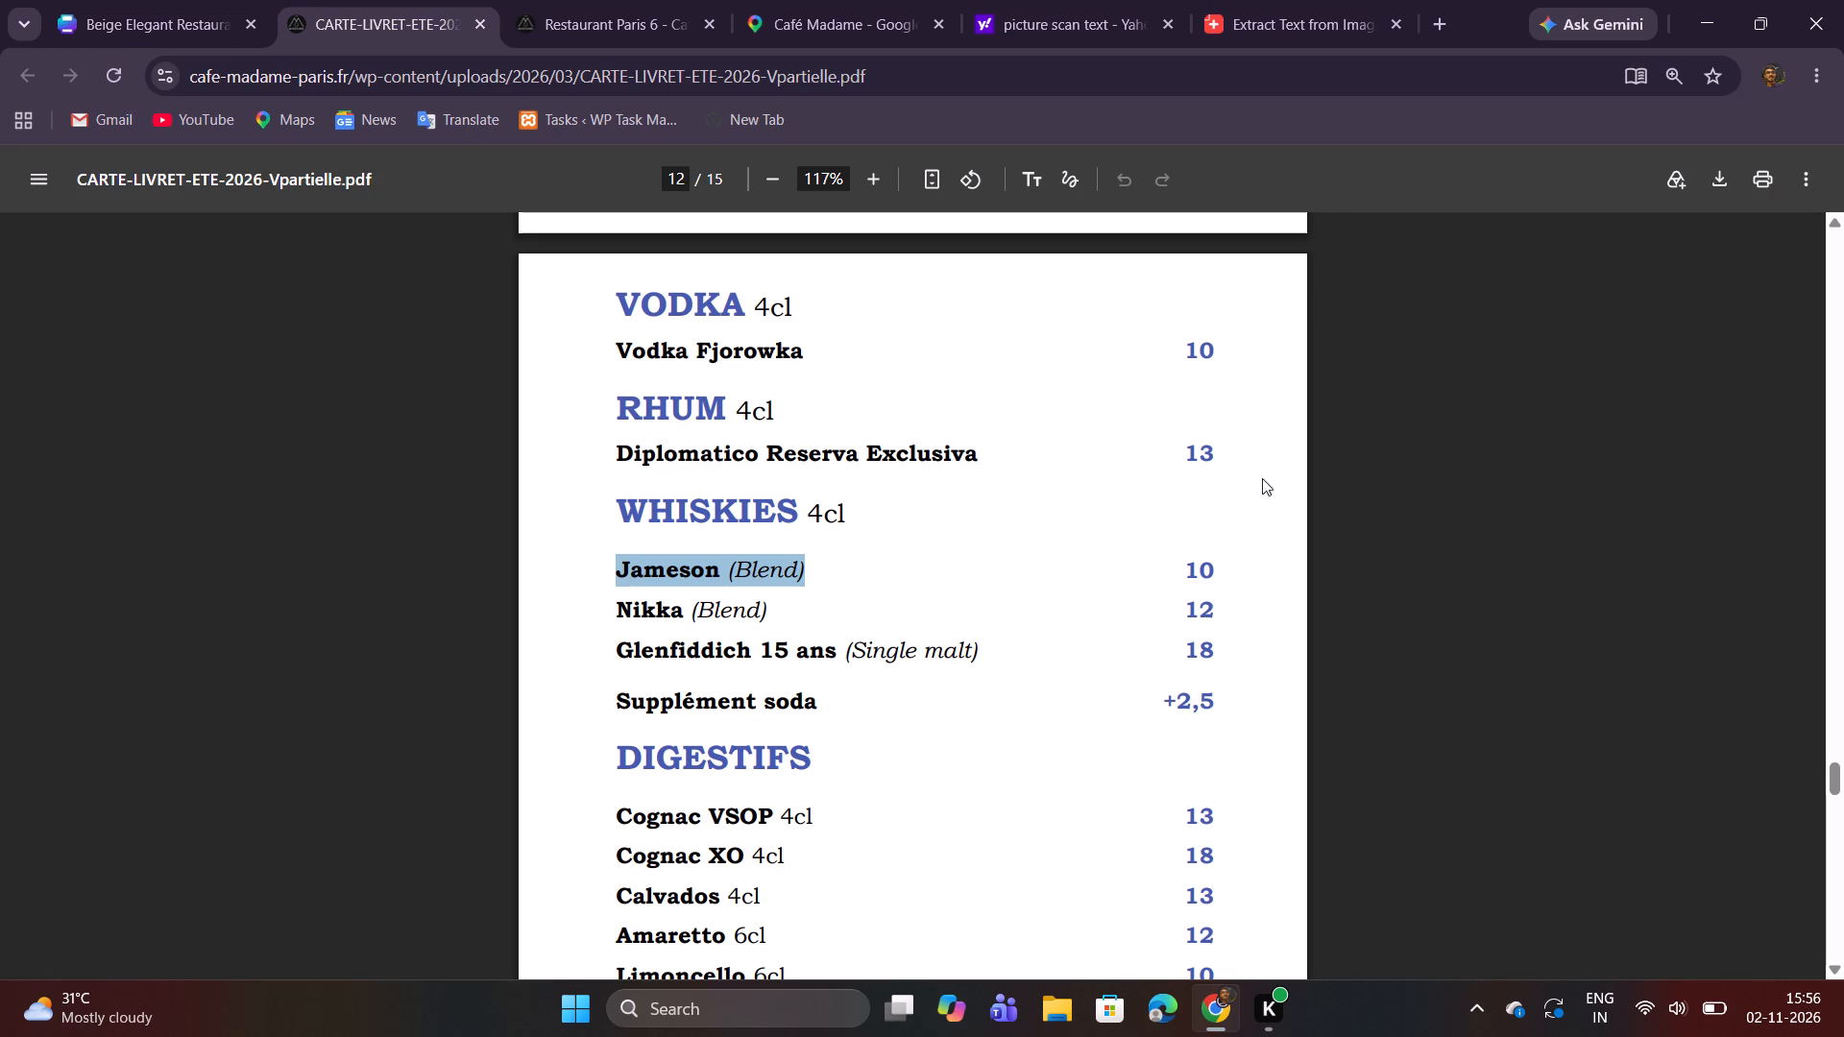
{"action": "double_click", "coordinate": [1202, 568]}
{"action": "key", "text": "ctrl+c"}
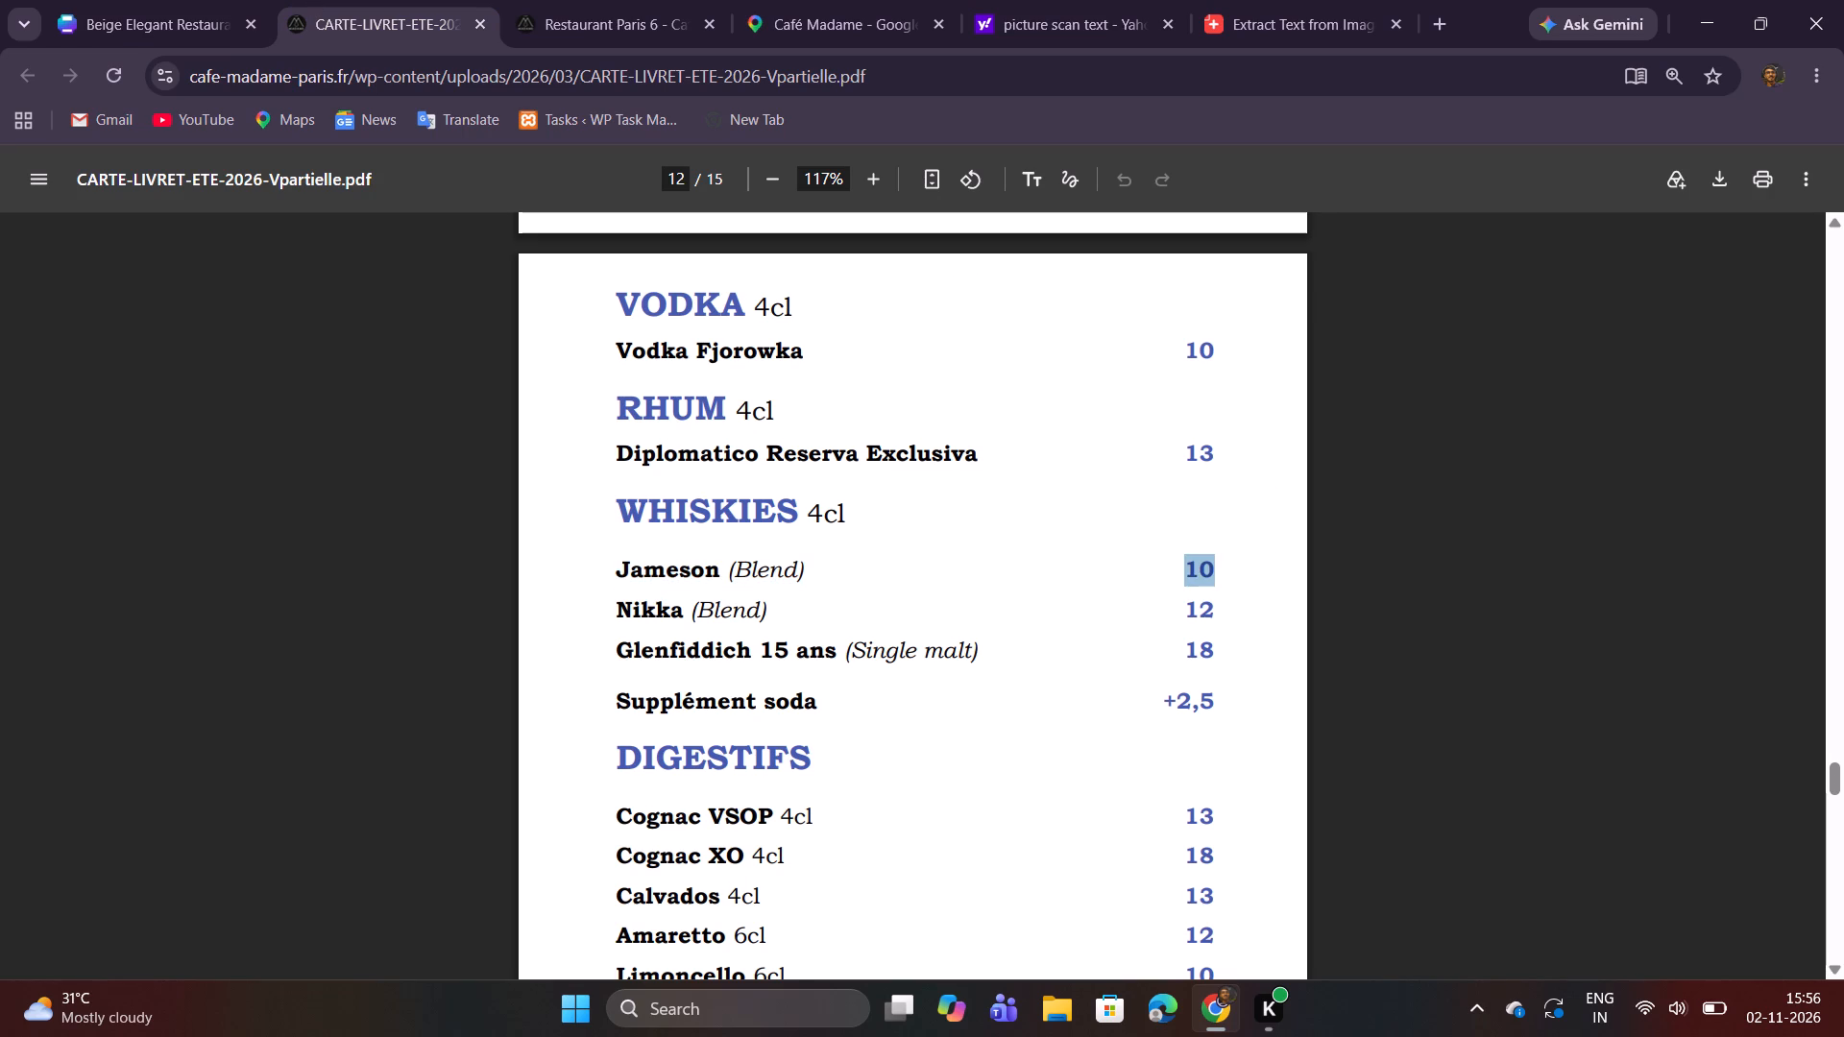
{"action": "left_click", "coordinate": [239, 0]}
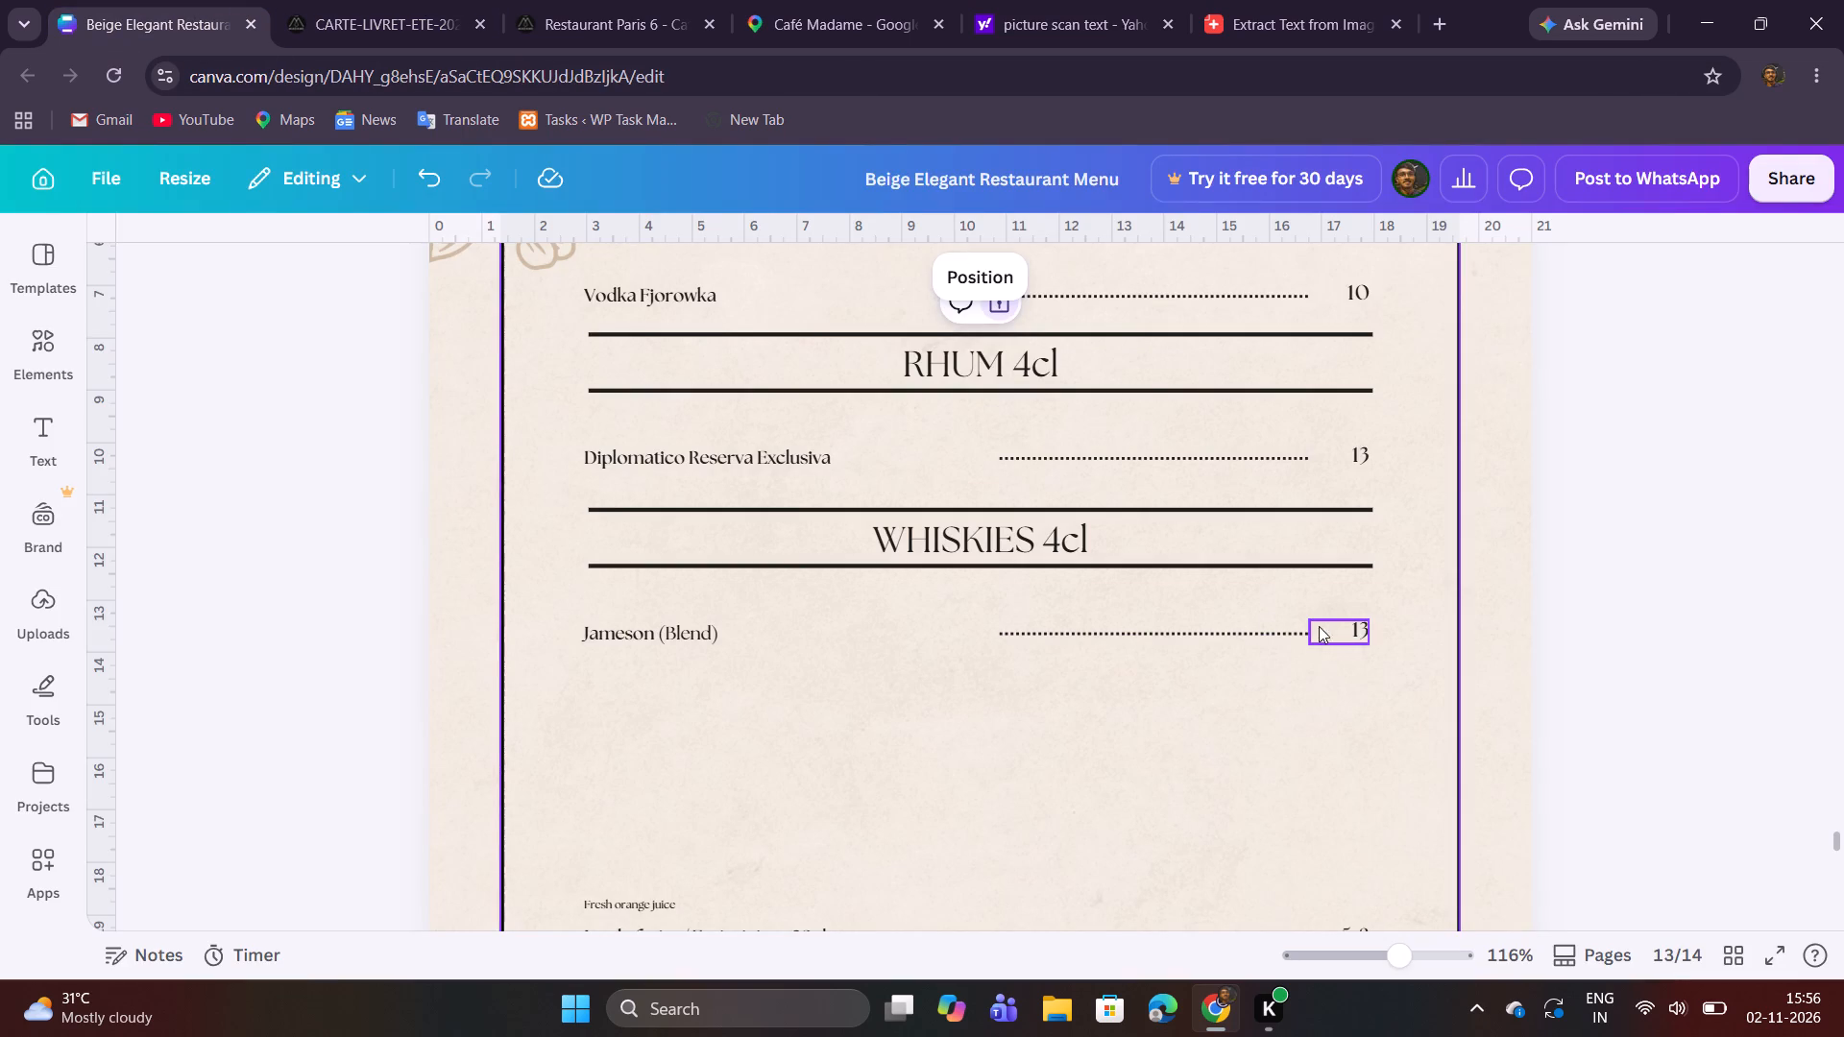
{"action": "double_click", "coordinate": [1343, 625]}
{"action": "key", "text": "ctrl+v"}
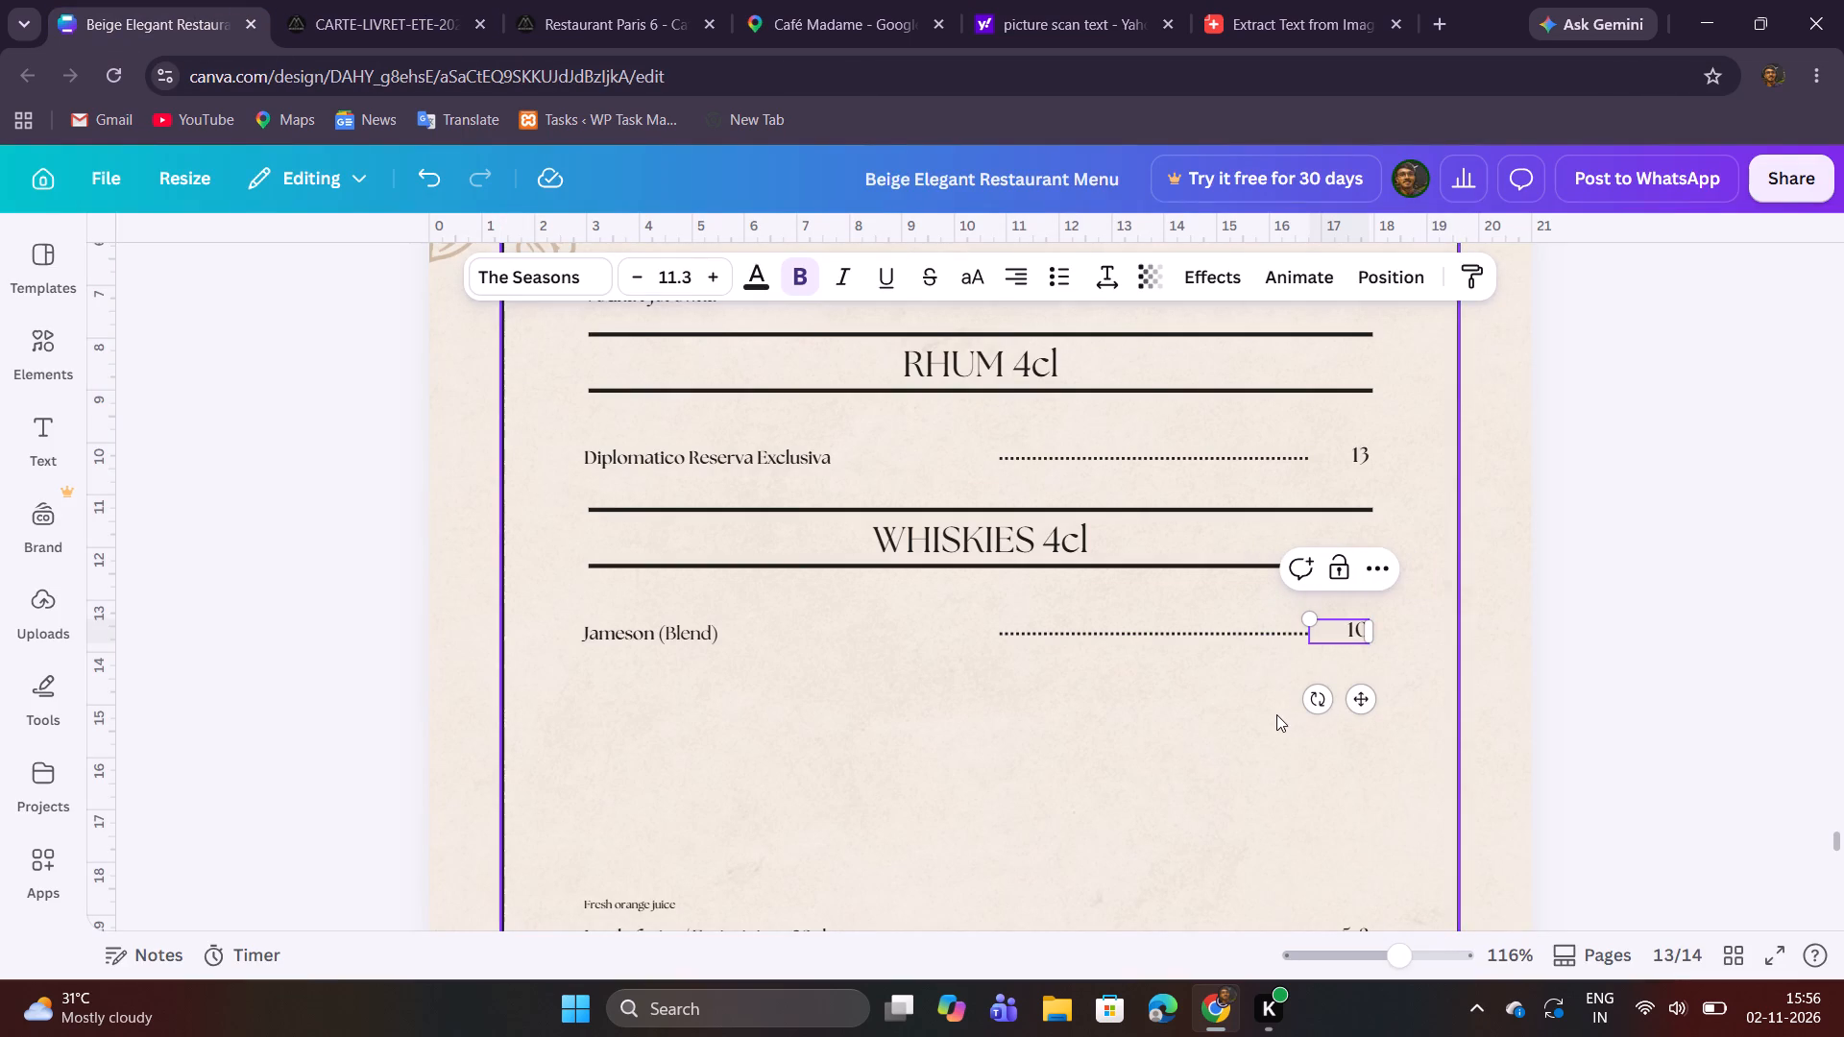
{"action": "left_click", "coordinate": [1276, 712]}
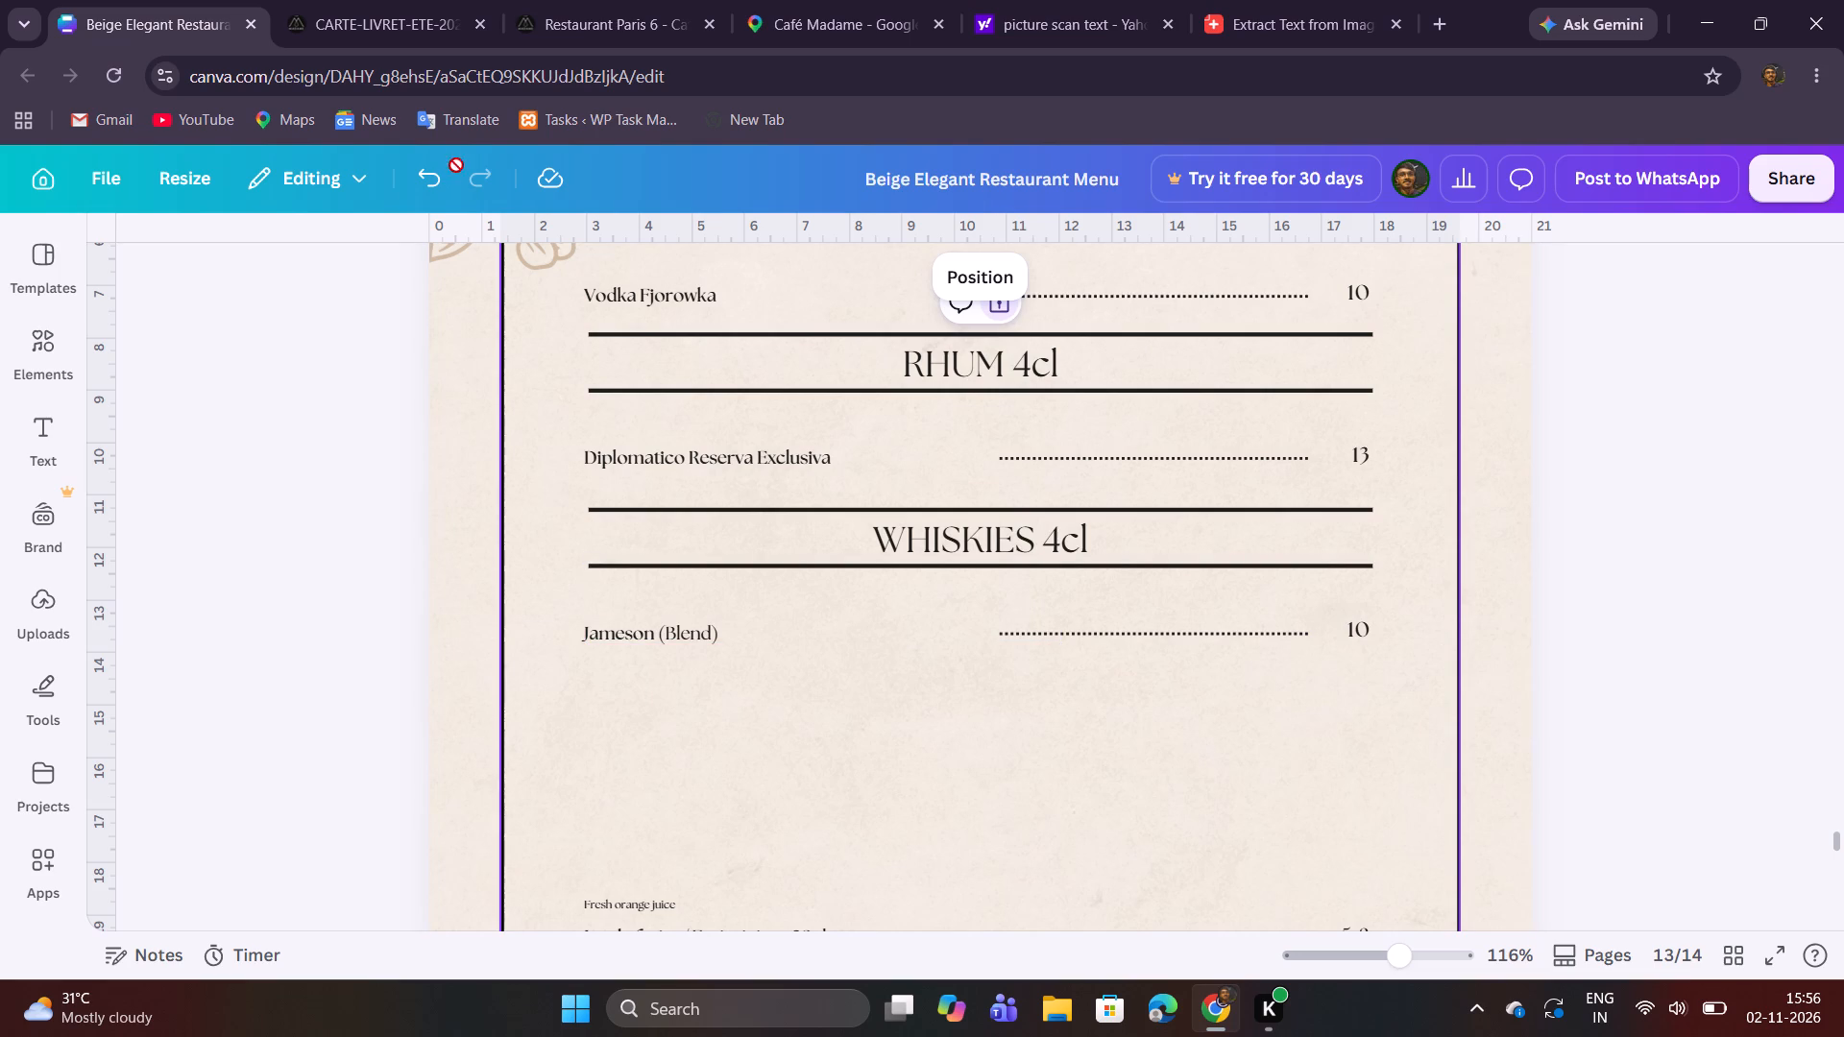
Add a Nikka (Blend) row below Jameson by duplicating the Jameson row and replacing its name with the PDF text.
{"action": "left_click", "coordinate": [403, 2]}
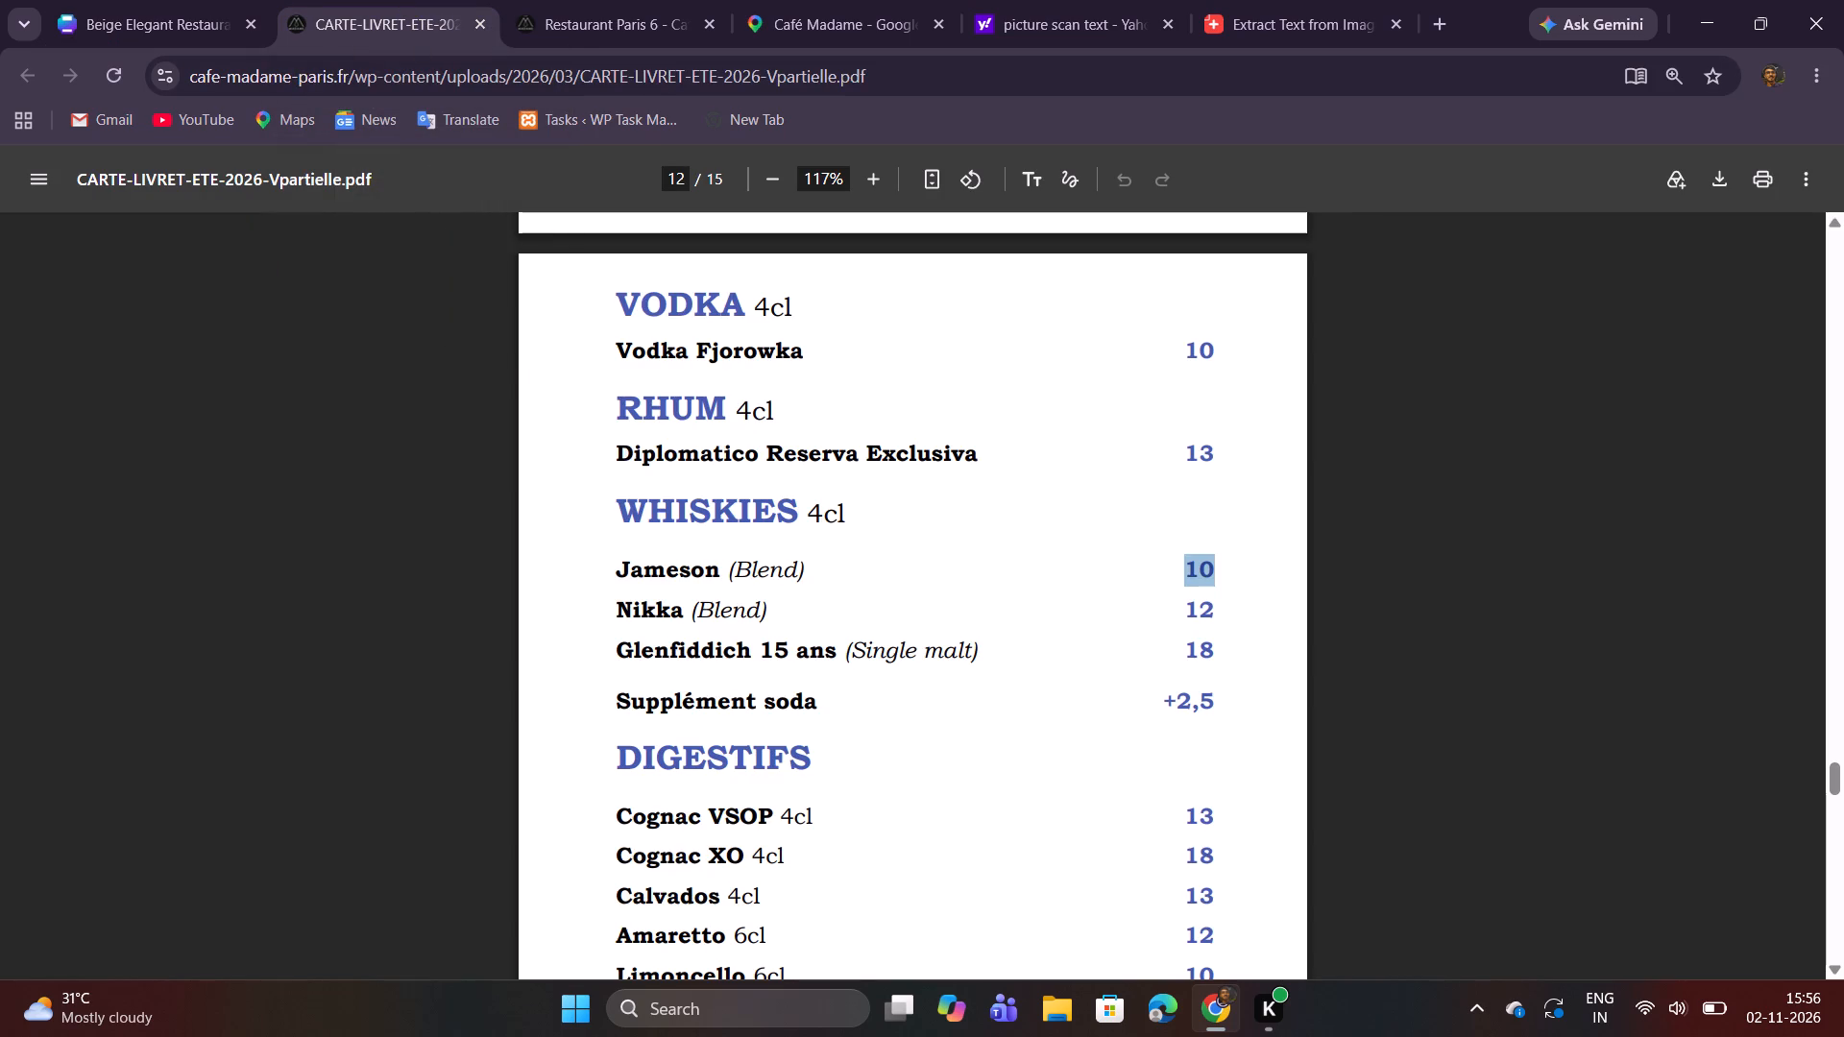
{"action": "left_click_drag", "start_coordinate": [622, 610], "coordinate": [785, 617]}
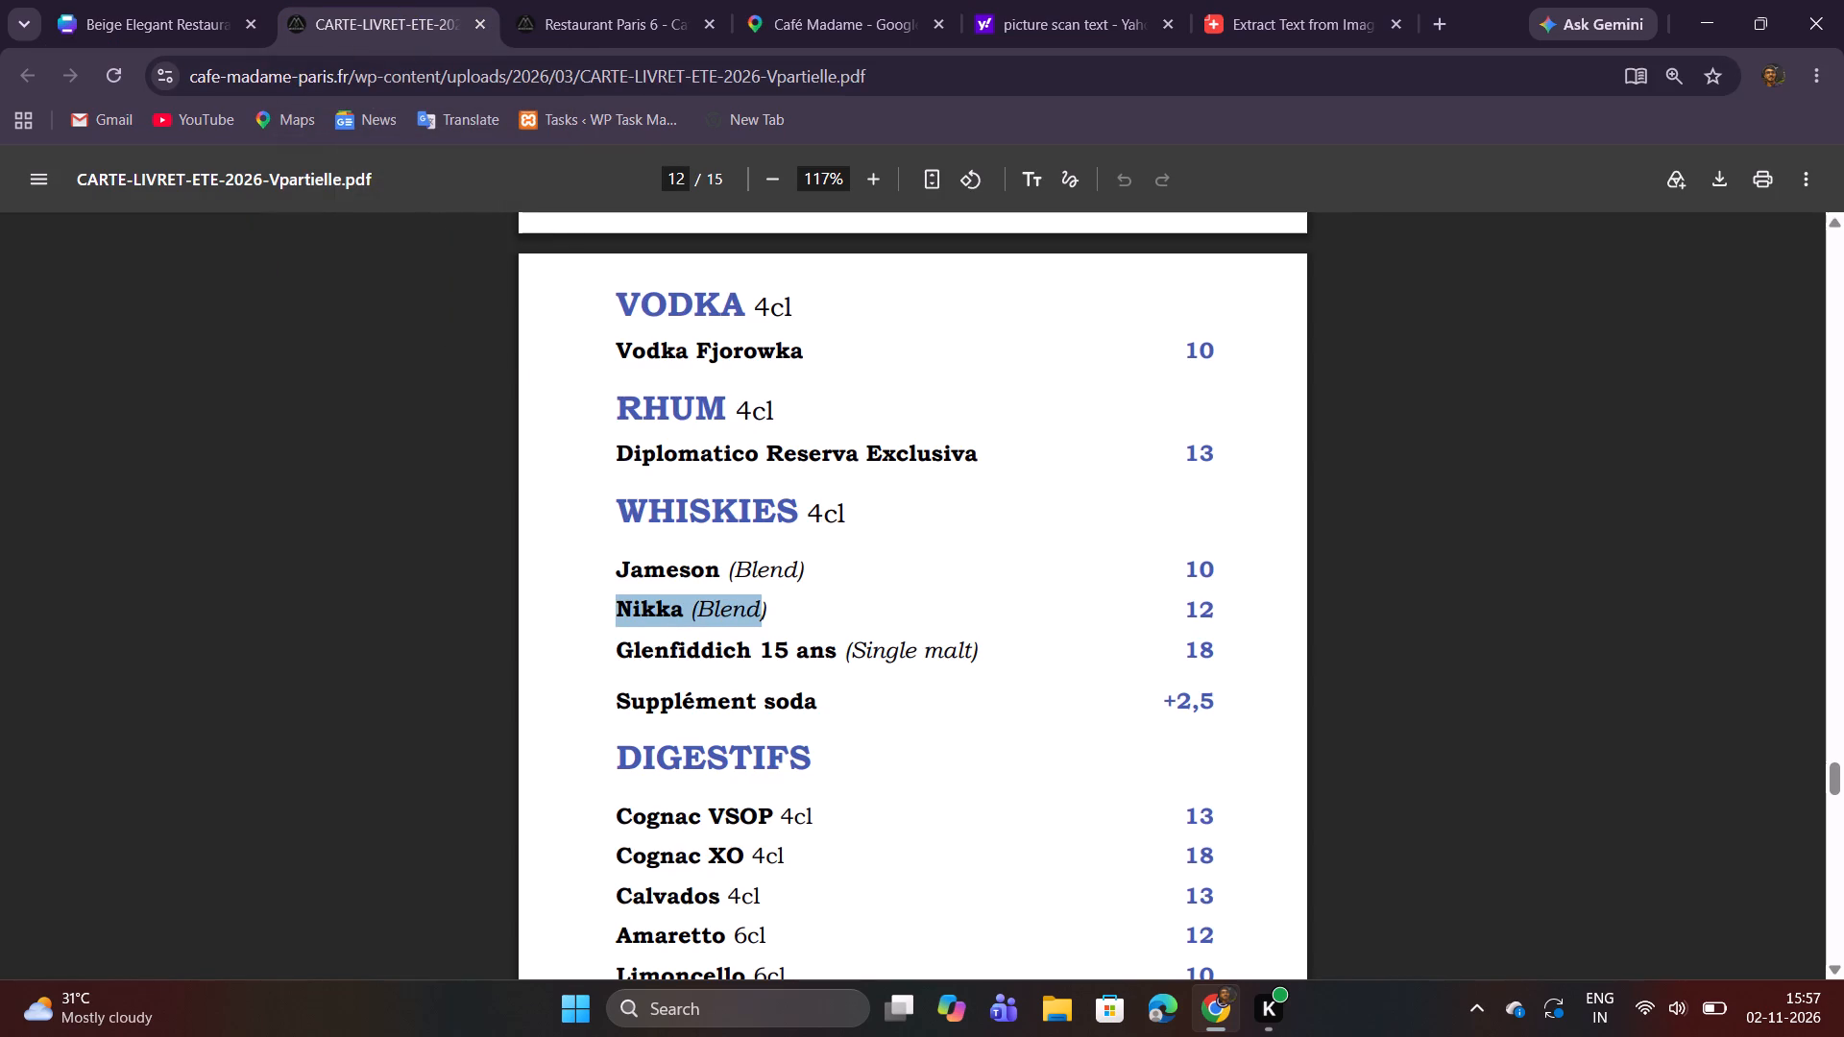
{"action": "key", "text": "ctrl+c"}
{"action": "left_click", "coordinate": [111, 0]}
{"action": "left_click_drag", "start_coordinate": [649, 713], "coordinate": [681, 674]}
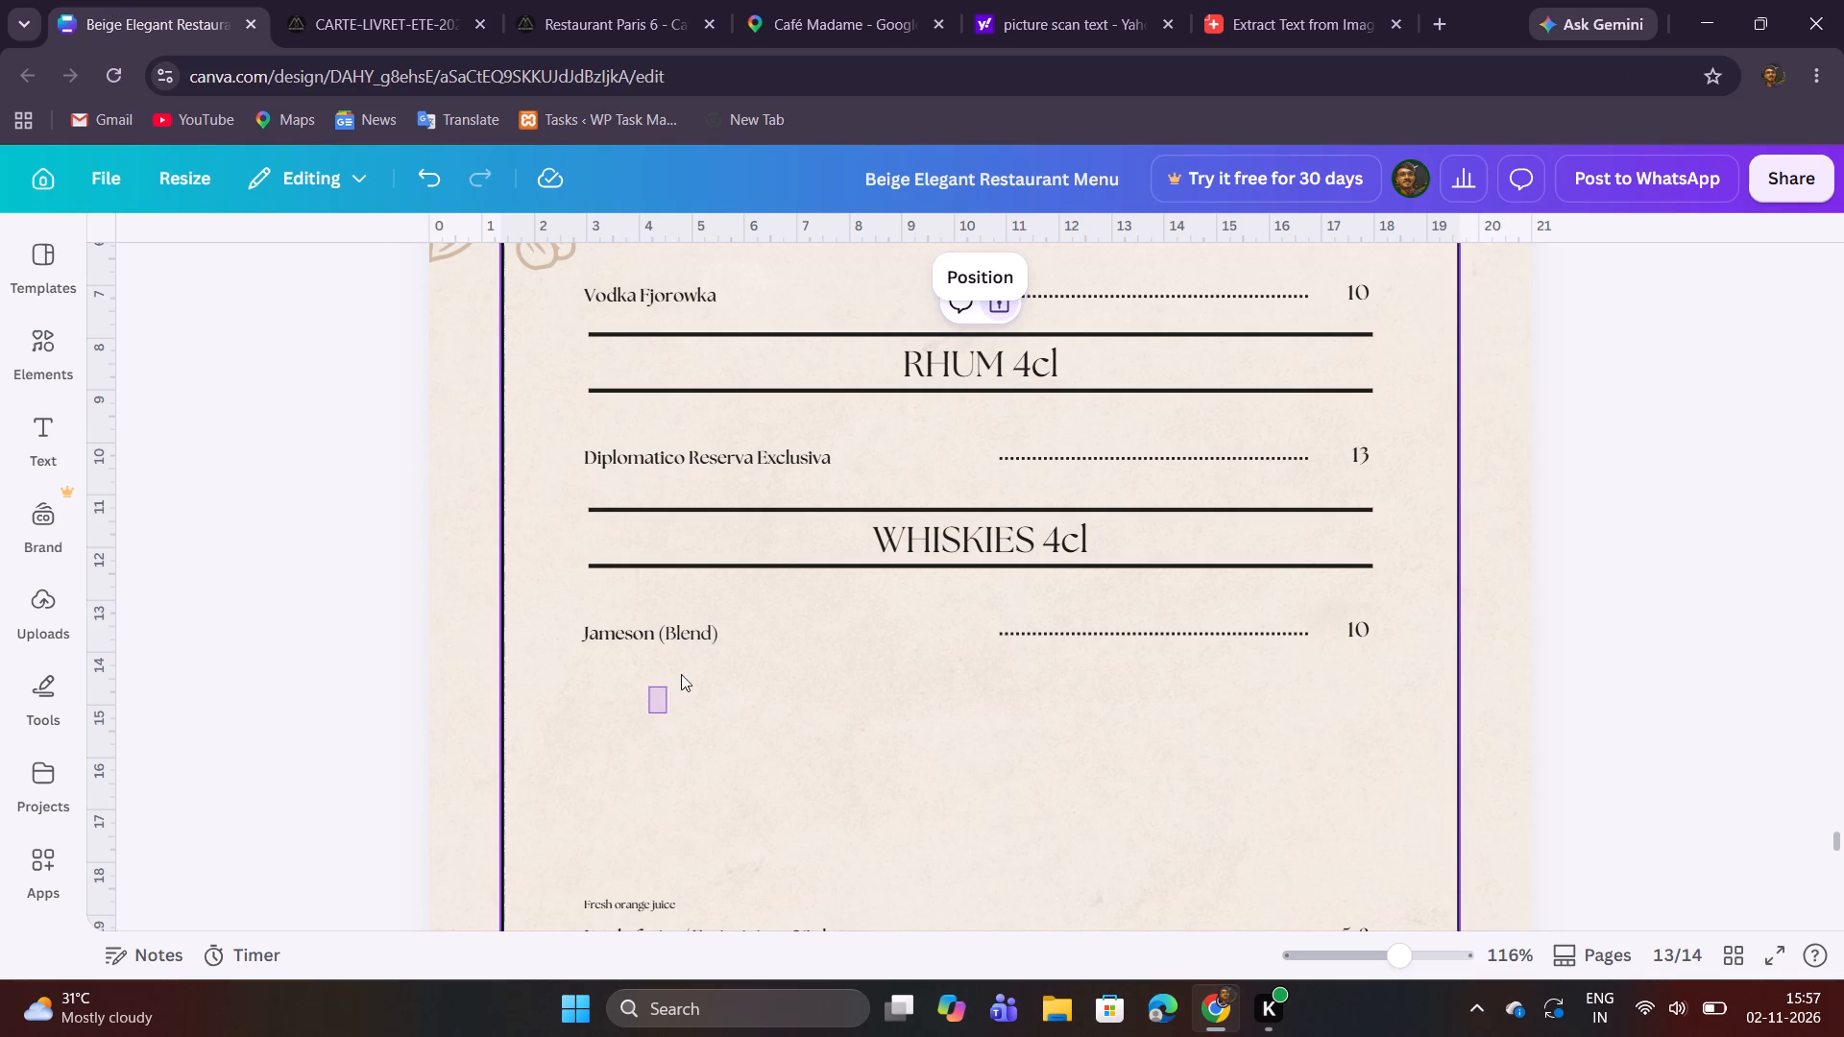
{"action": "left_click_drag", "start_coordinate": [681, 674], "coordinate": [1350, 624]}
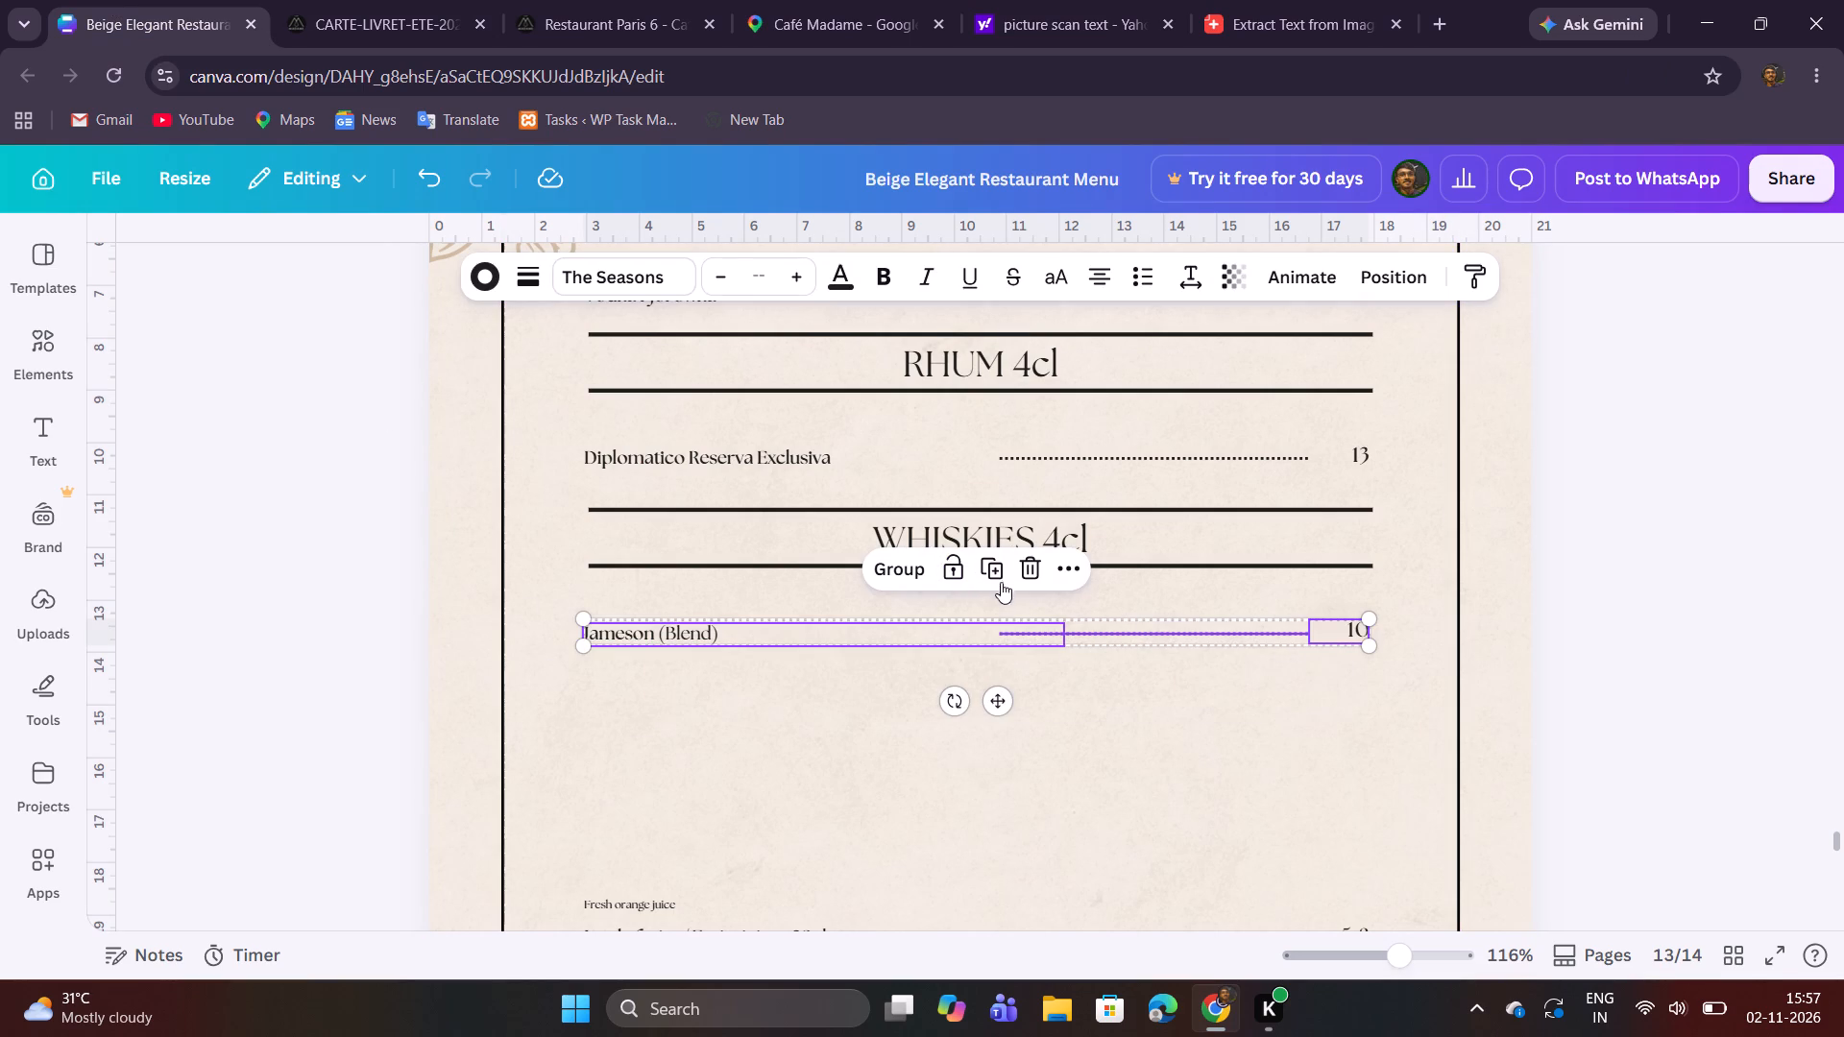
{"action": "left_click", "coordinate": [1001, 575]}
{"action": "left_click_drag", "start_coordinate": [1020, 721], "coordinate": [1002, 733]}
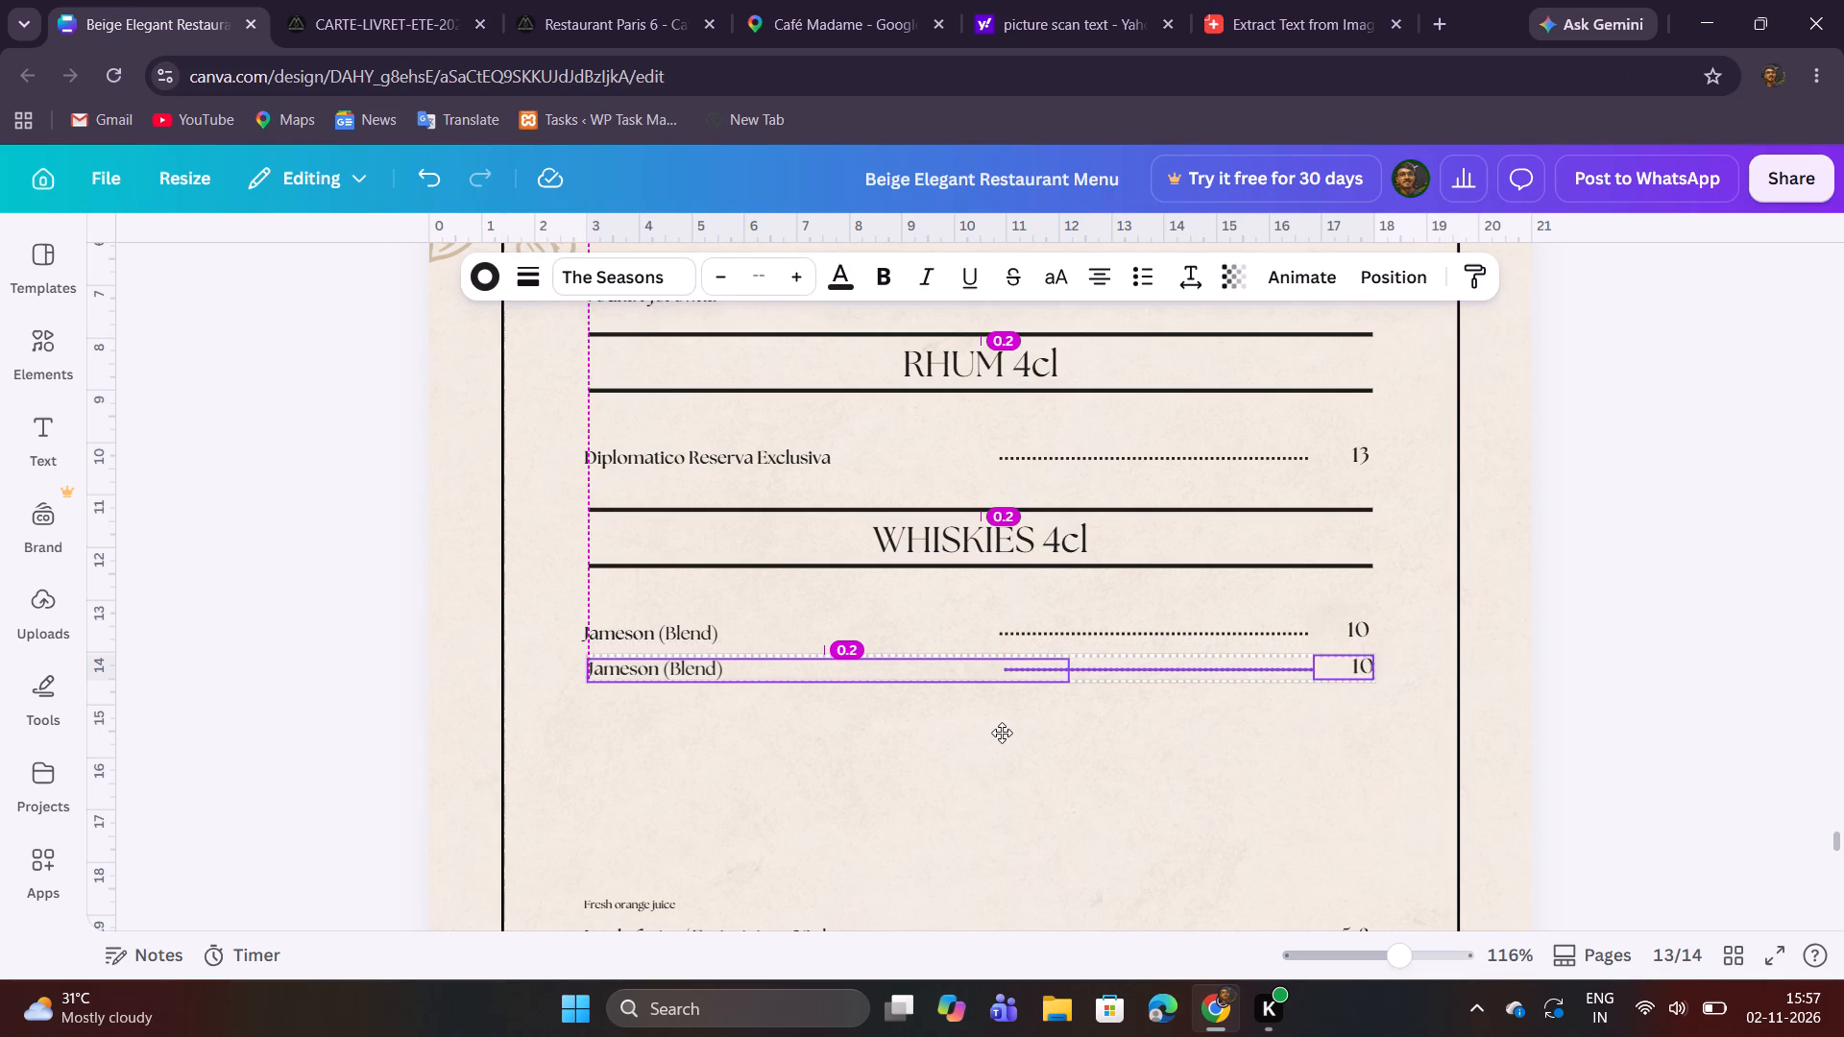
{"action": "left_click_drag", "start_coordinate": [1002, 733], "coordinate": [993, 730]}
{"action": "left_click", "coordinate": [904, 747]}
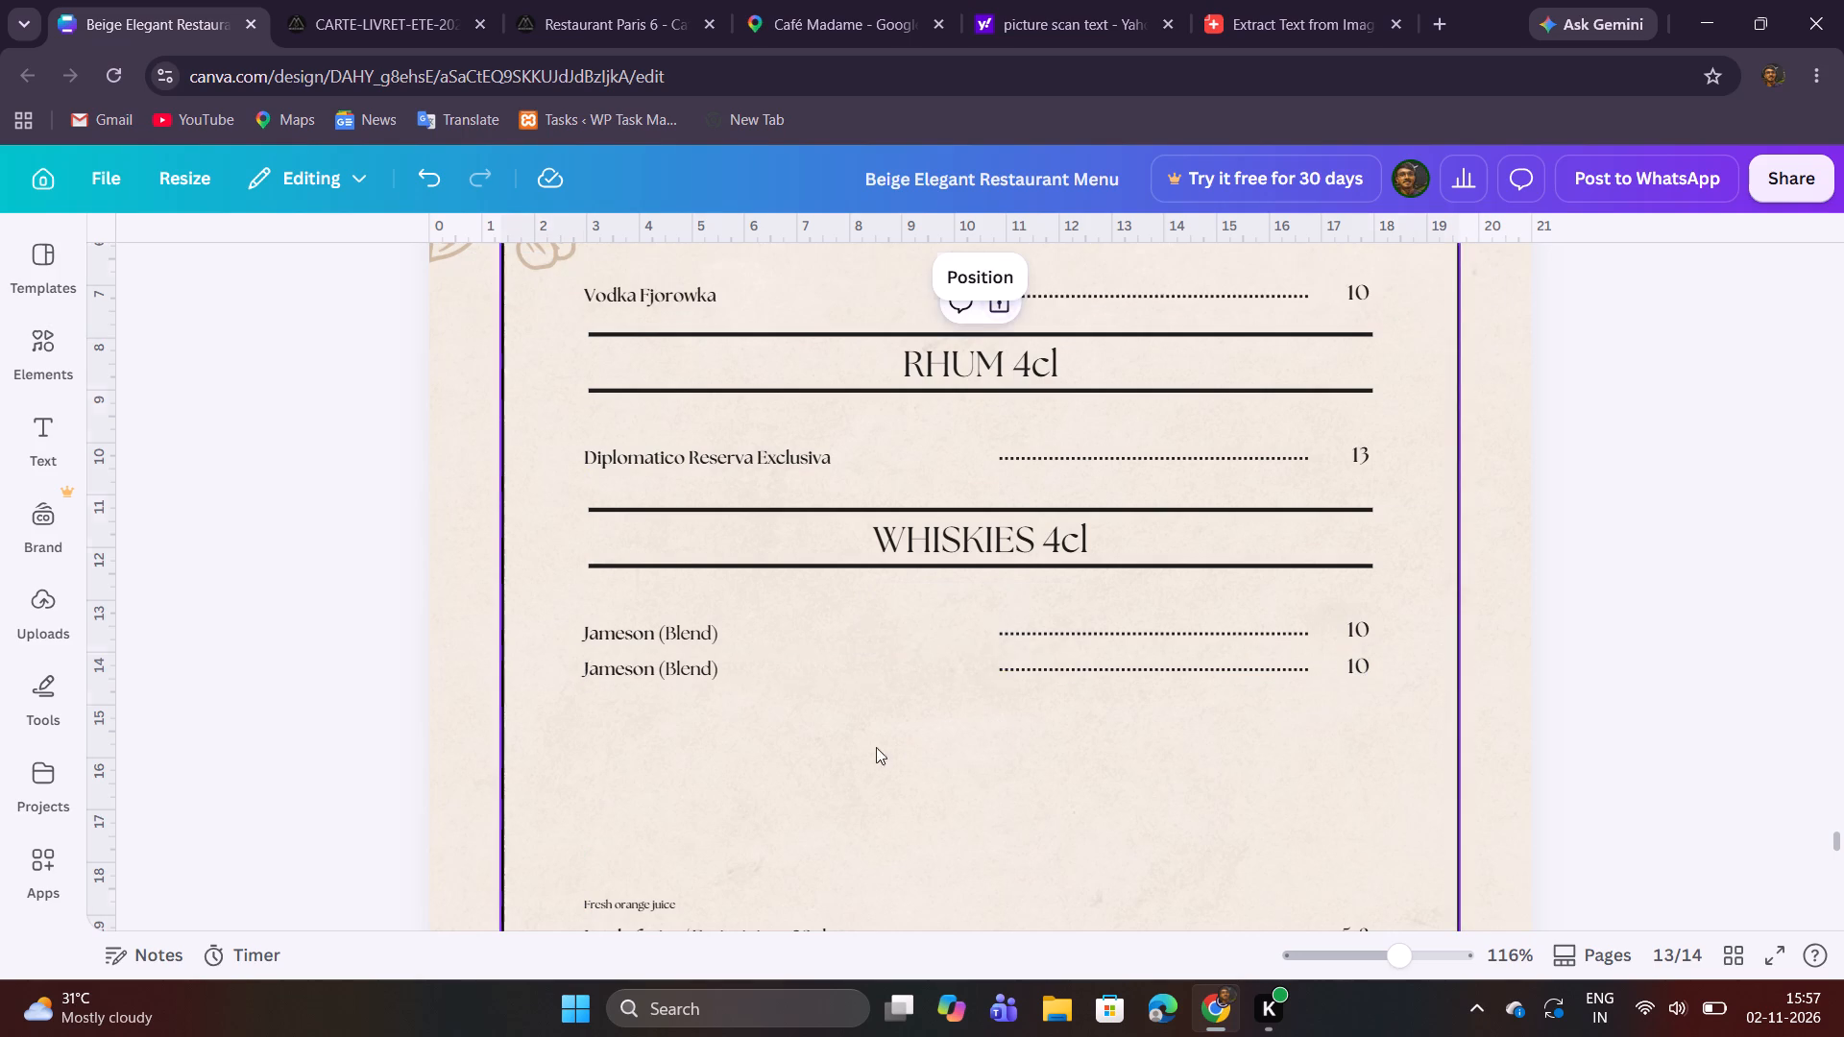
{"action": "double_click", "coordinate": [666, 680]}
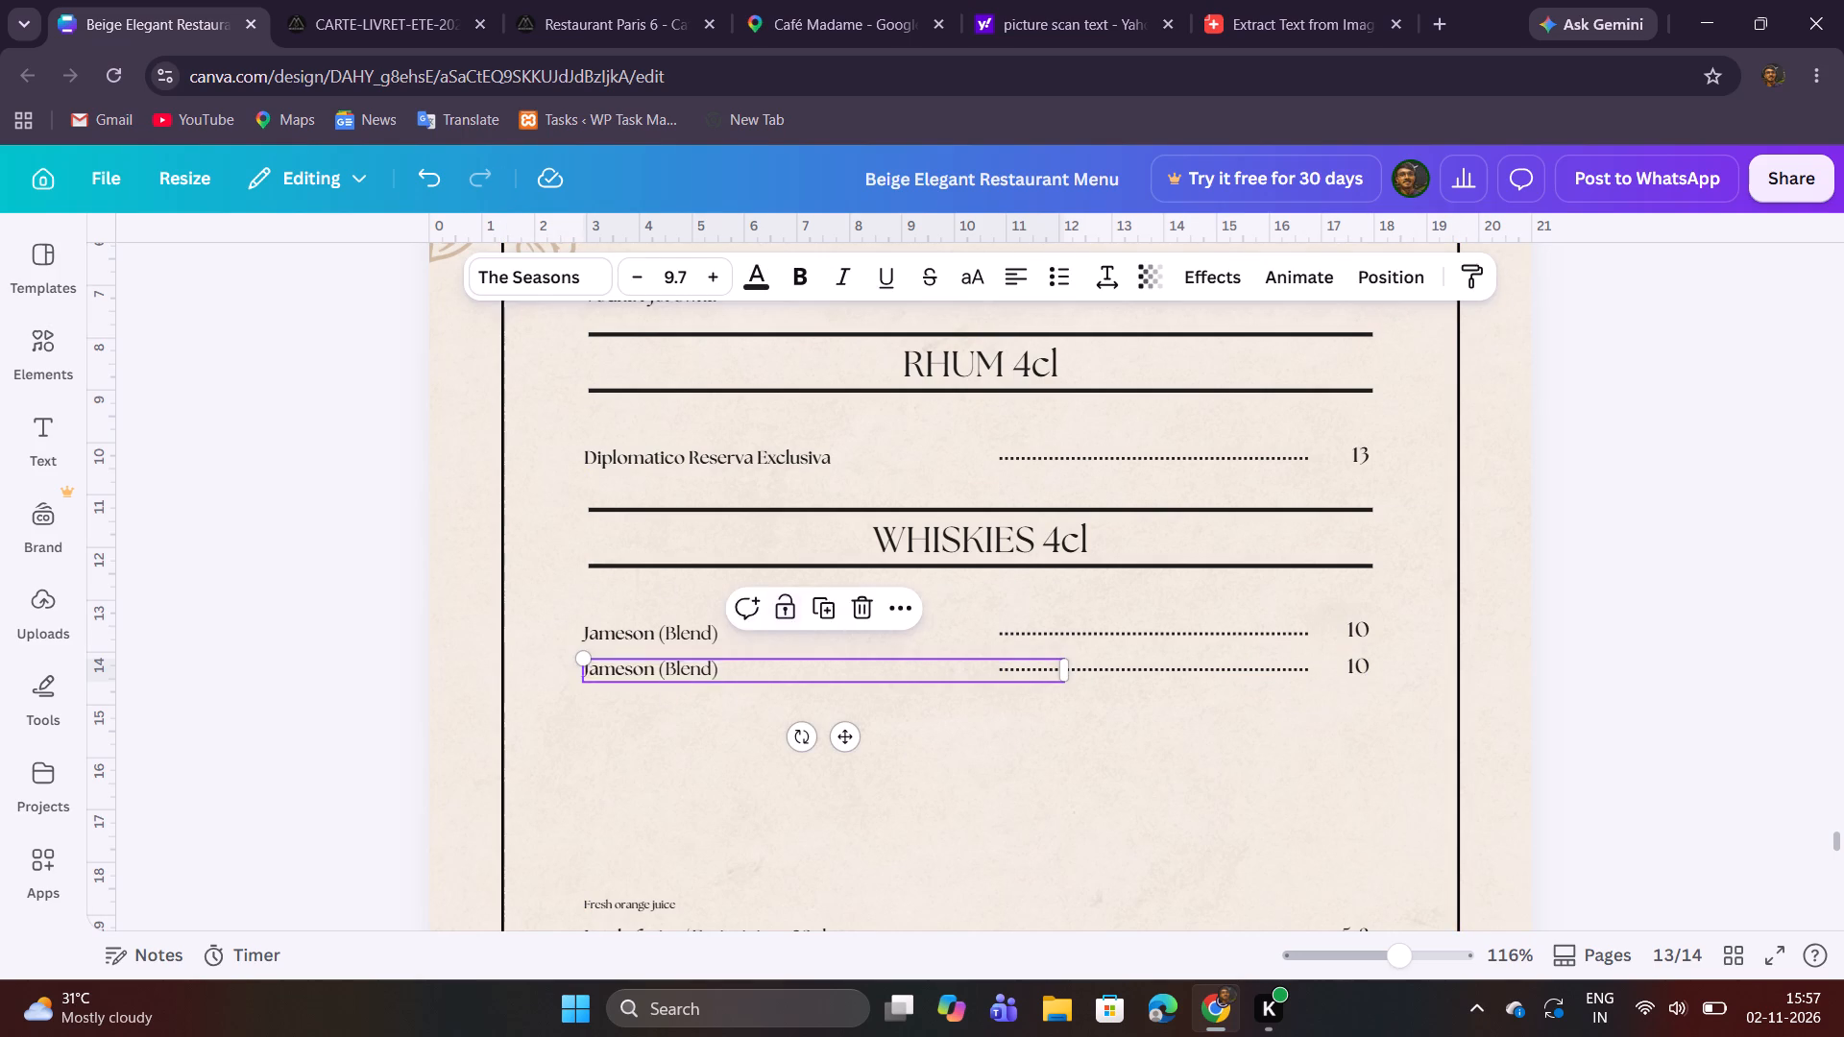
{"action": "key", "text": "ctrl+v"}
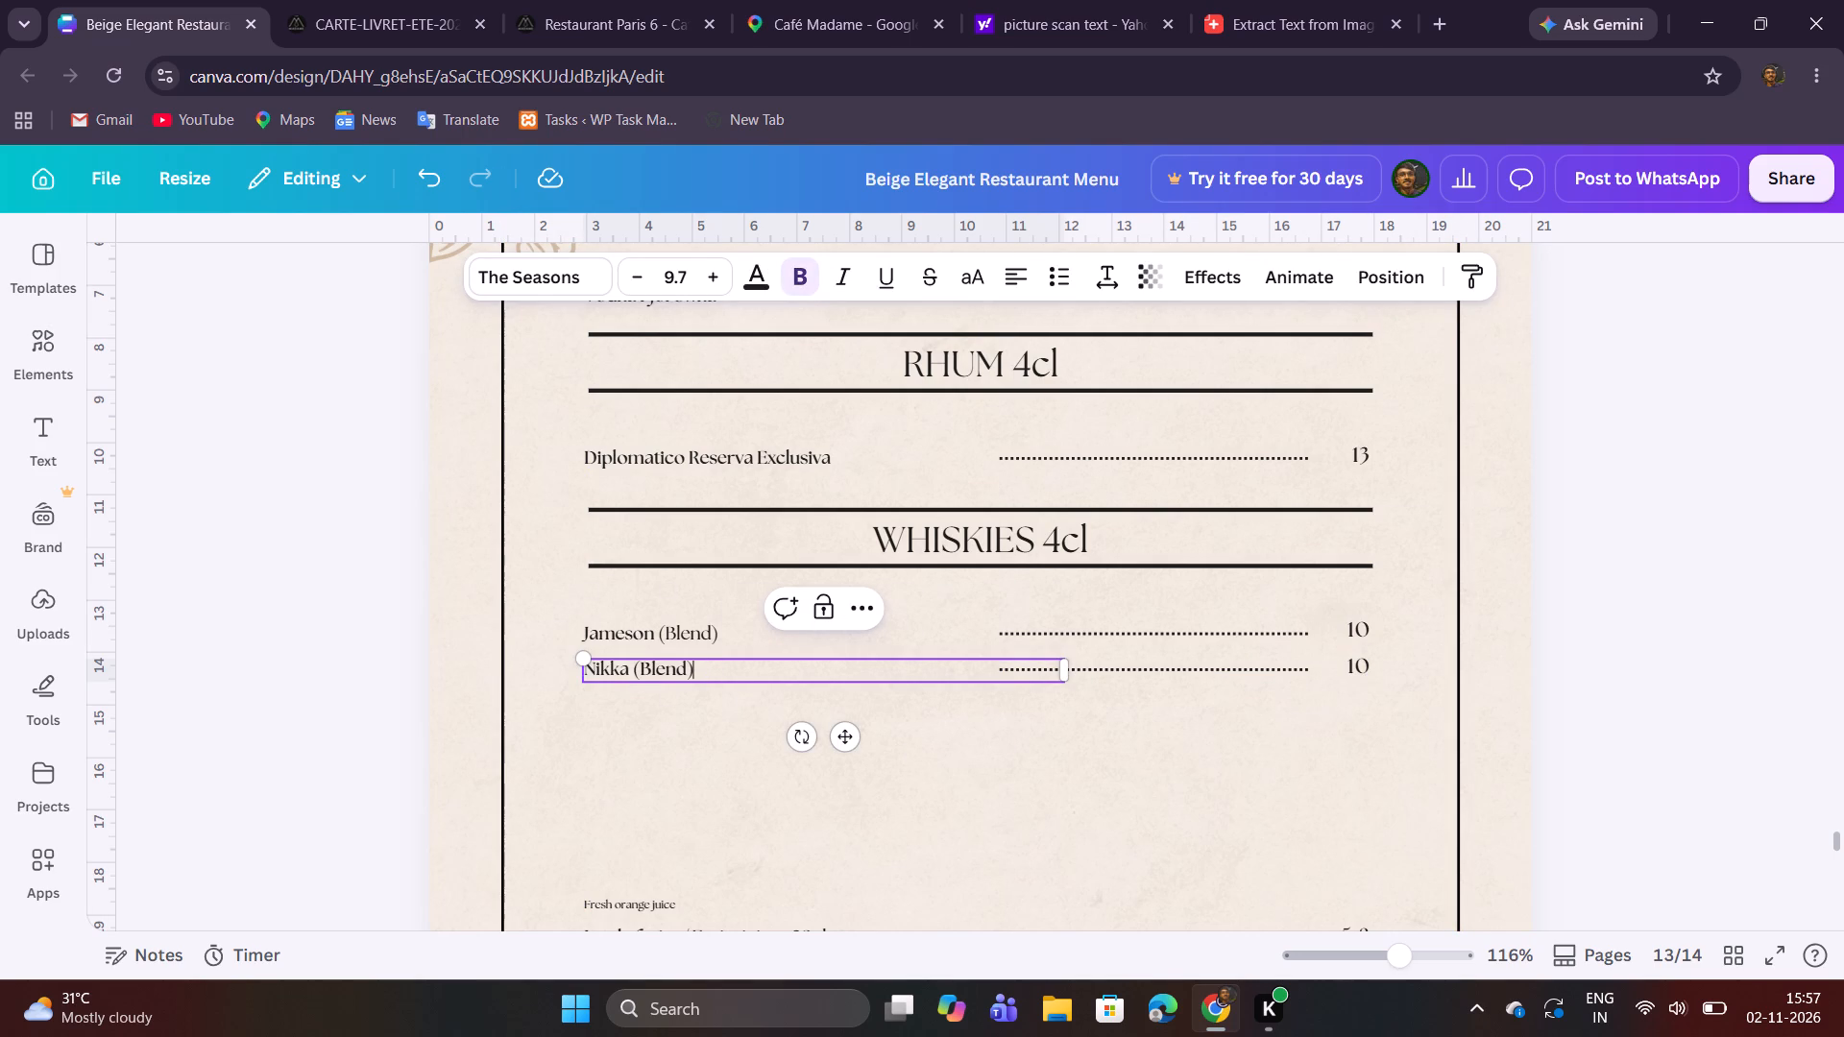
Remove the bold formatting from (Blend) in the Nikka item name.
{"action": "left_click_drag", "start_coordinate": [635, 668], "coordinate": [700, 666]}
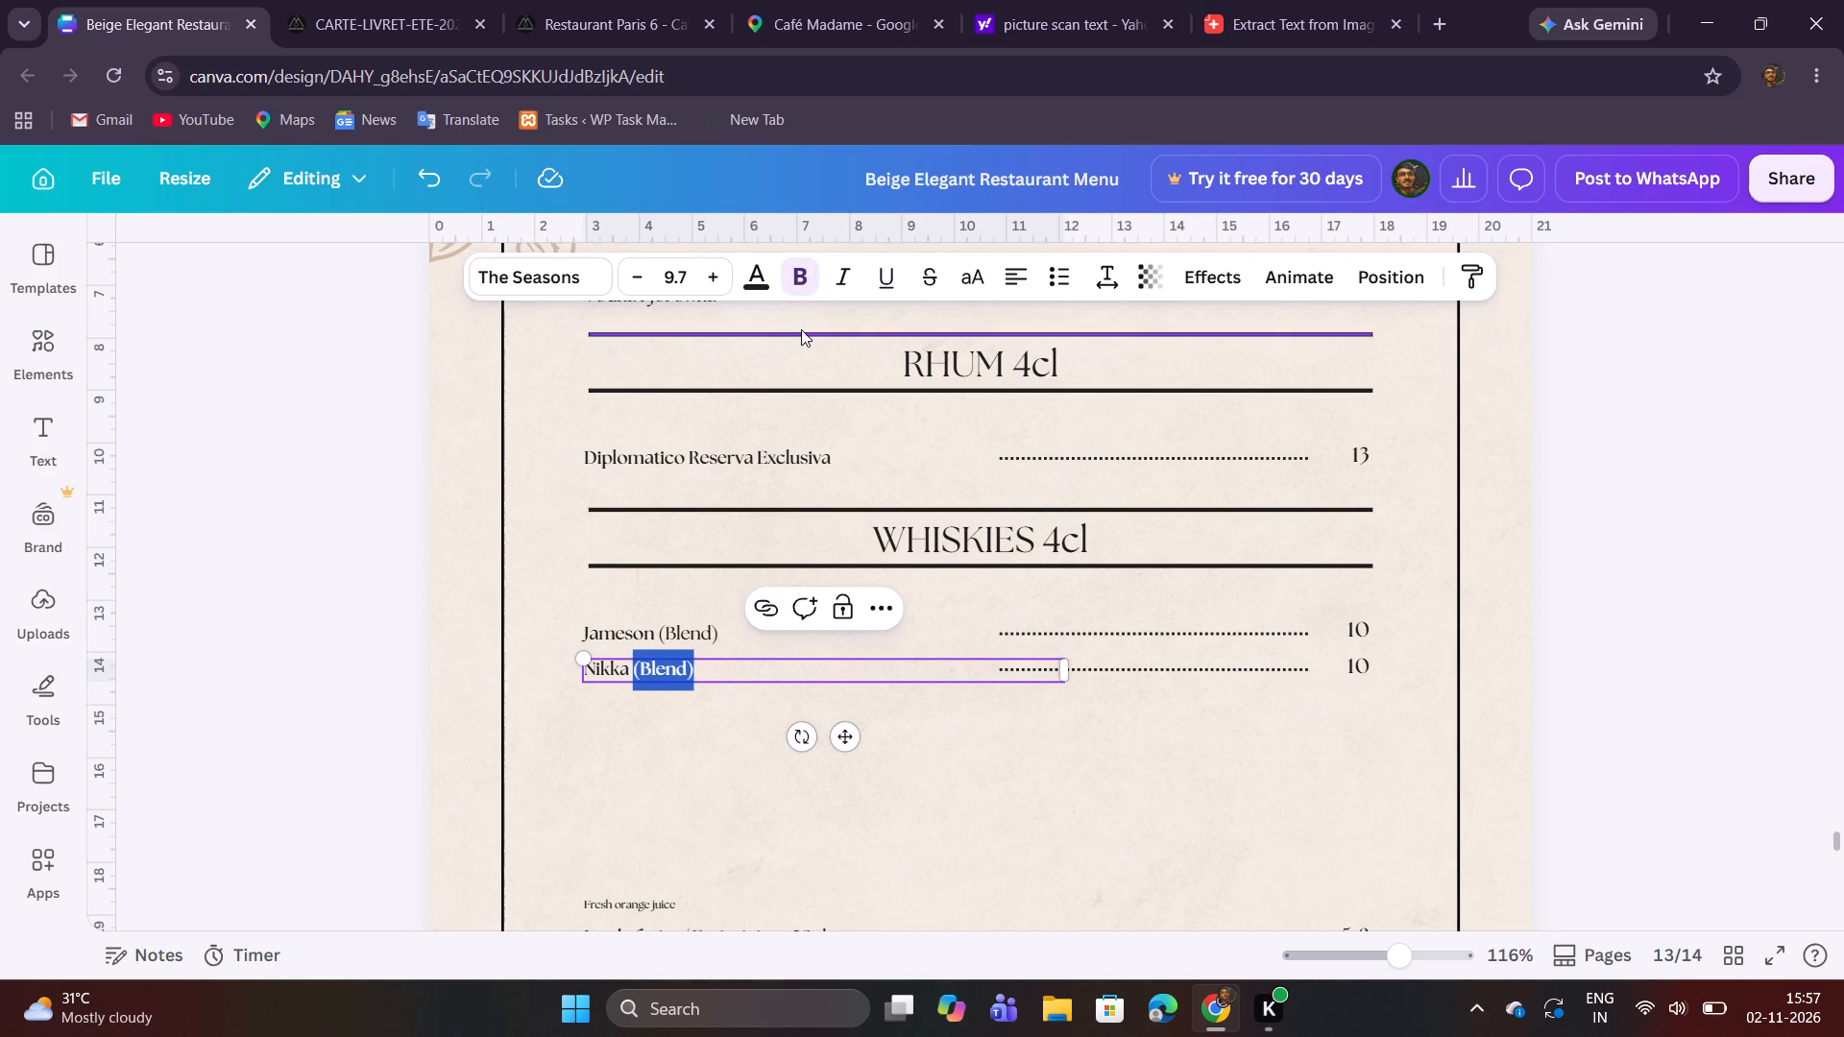
{"action": "left_click", "coordinate": [808, 287]}
{"action": "left_click", "coordinate": [911, 784]}
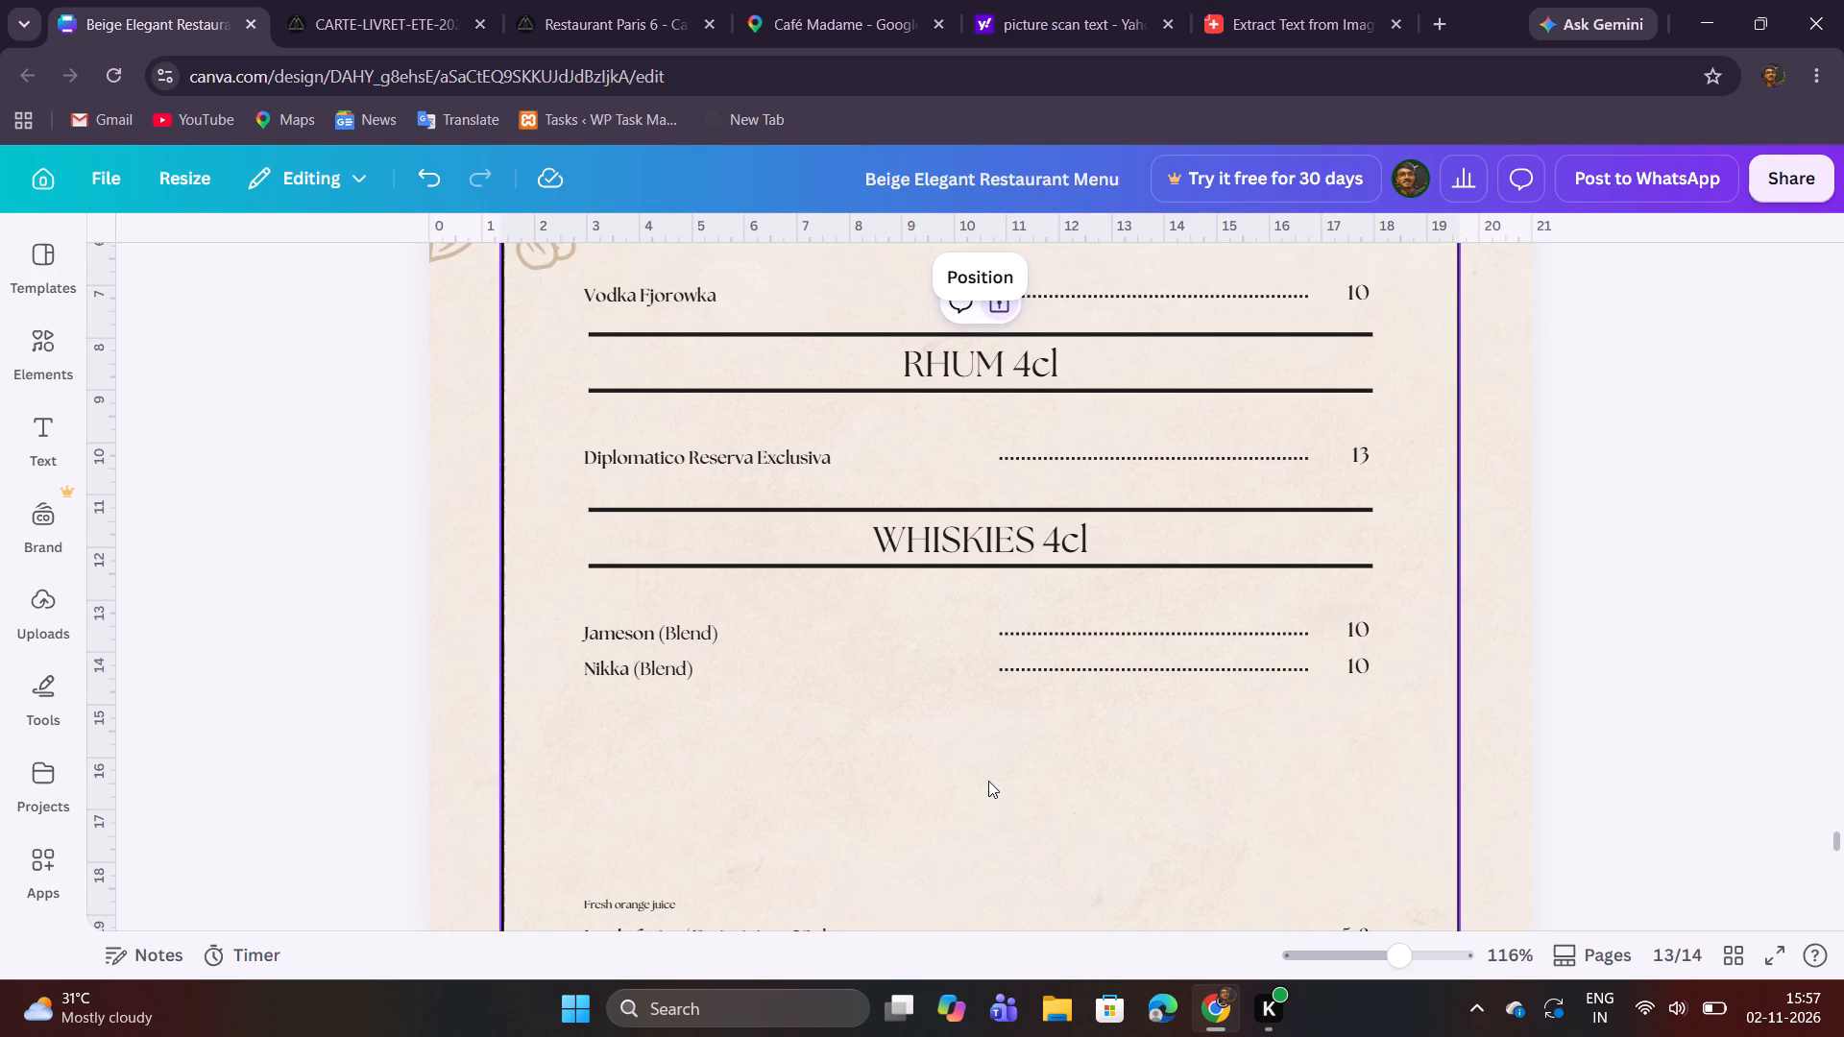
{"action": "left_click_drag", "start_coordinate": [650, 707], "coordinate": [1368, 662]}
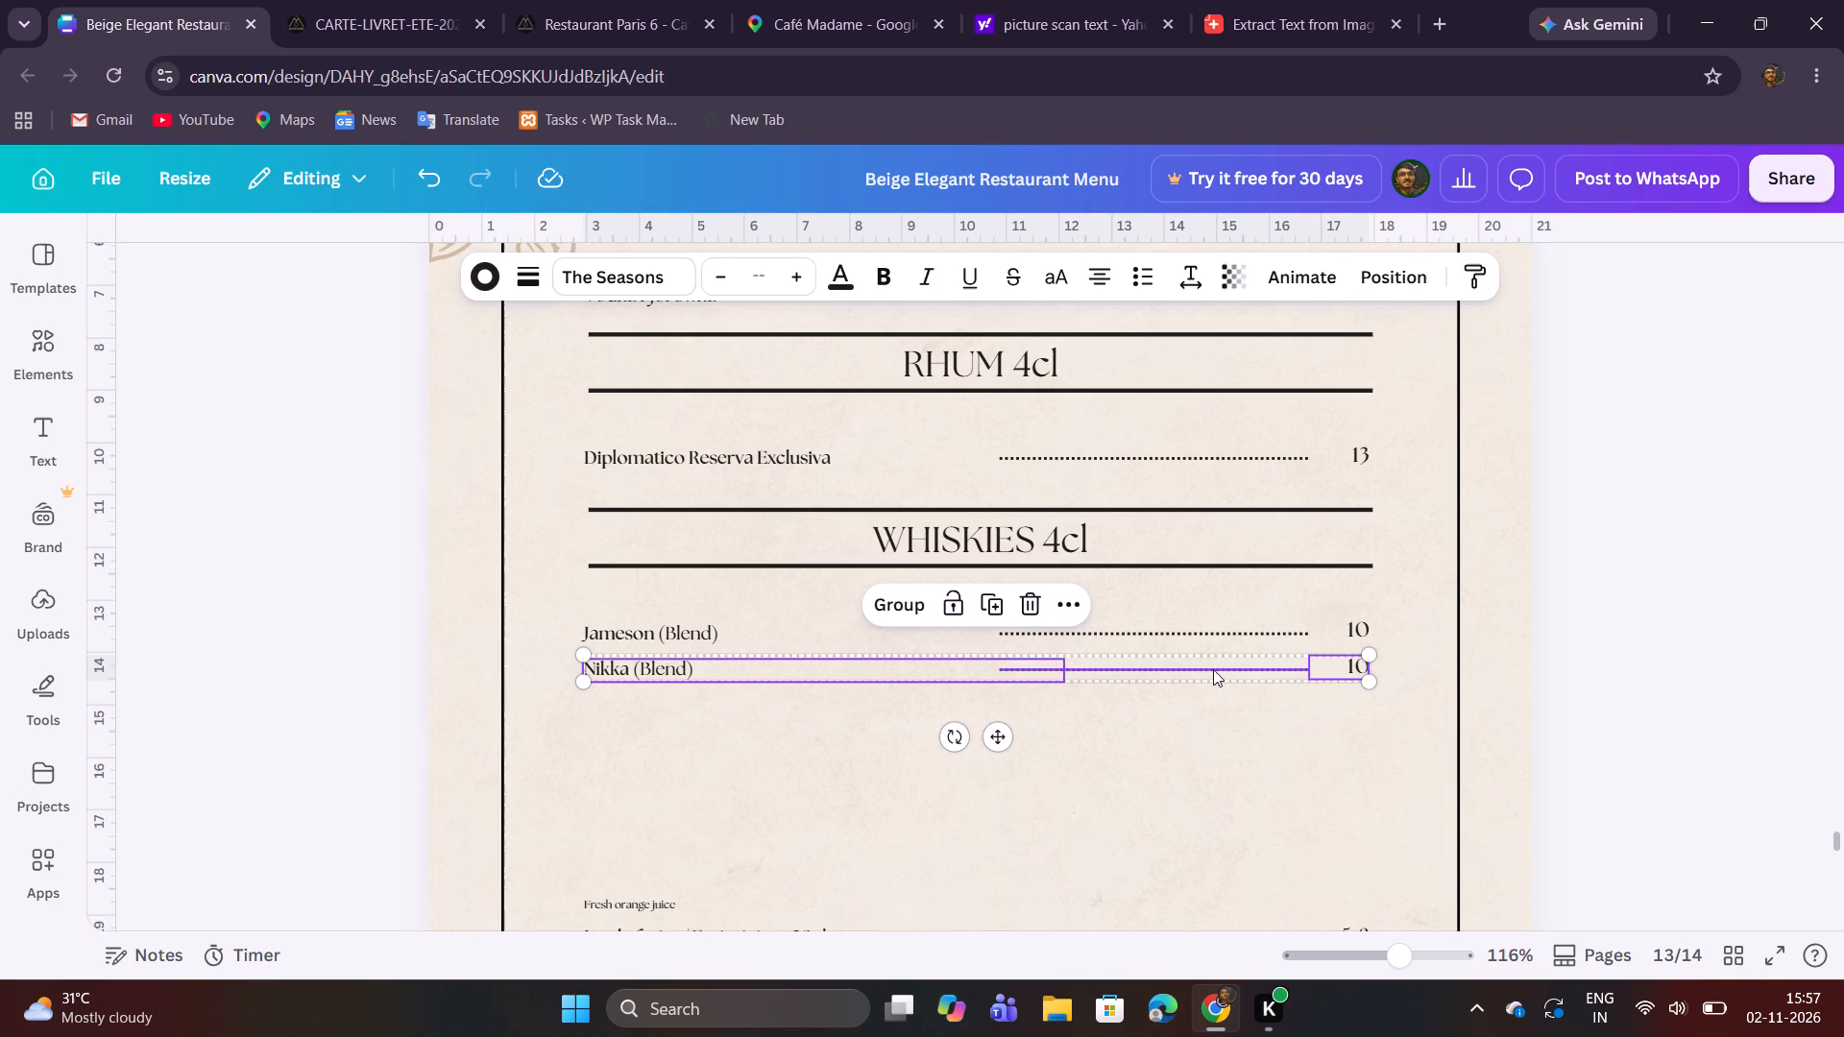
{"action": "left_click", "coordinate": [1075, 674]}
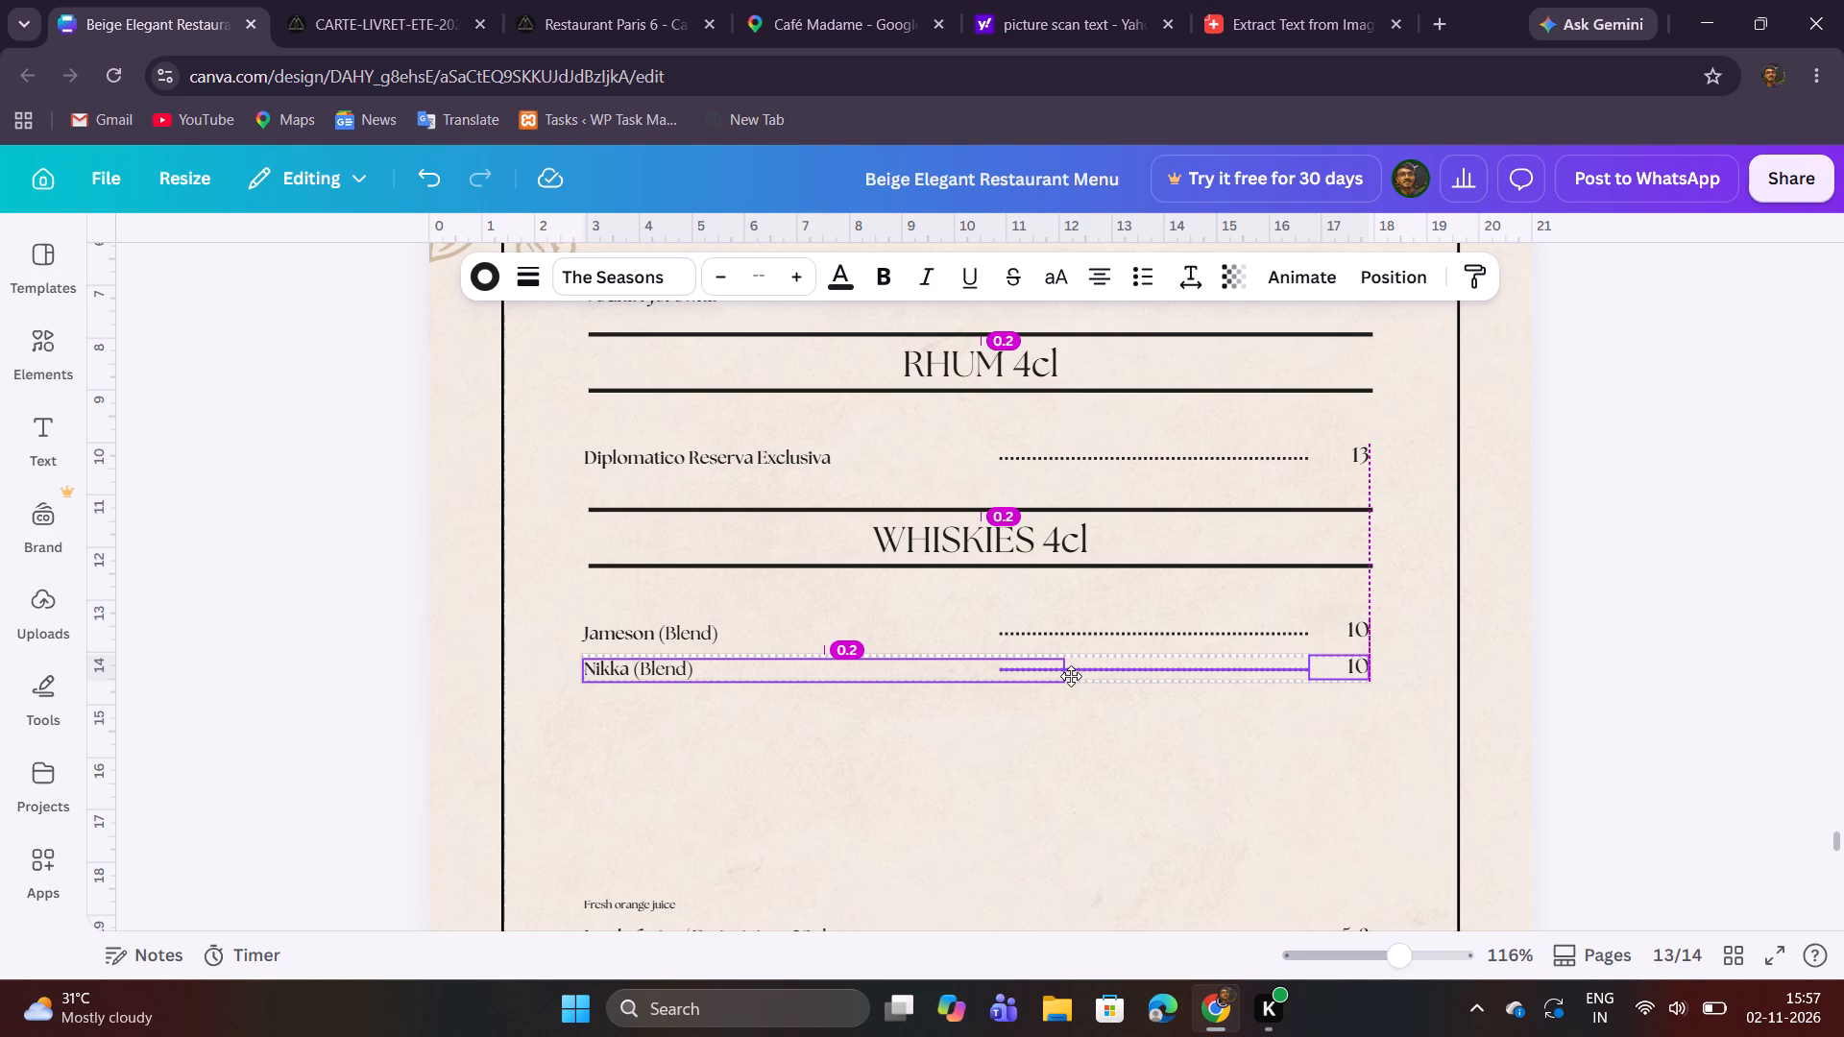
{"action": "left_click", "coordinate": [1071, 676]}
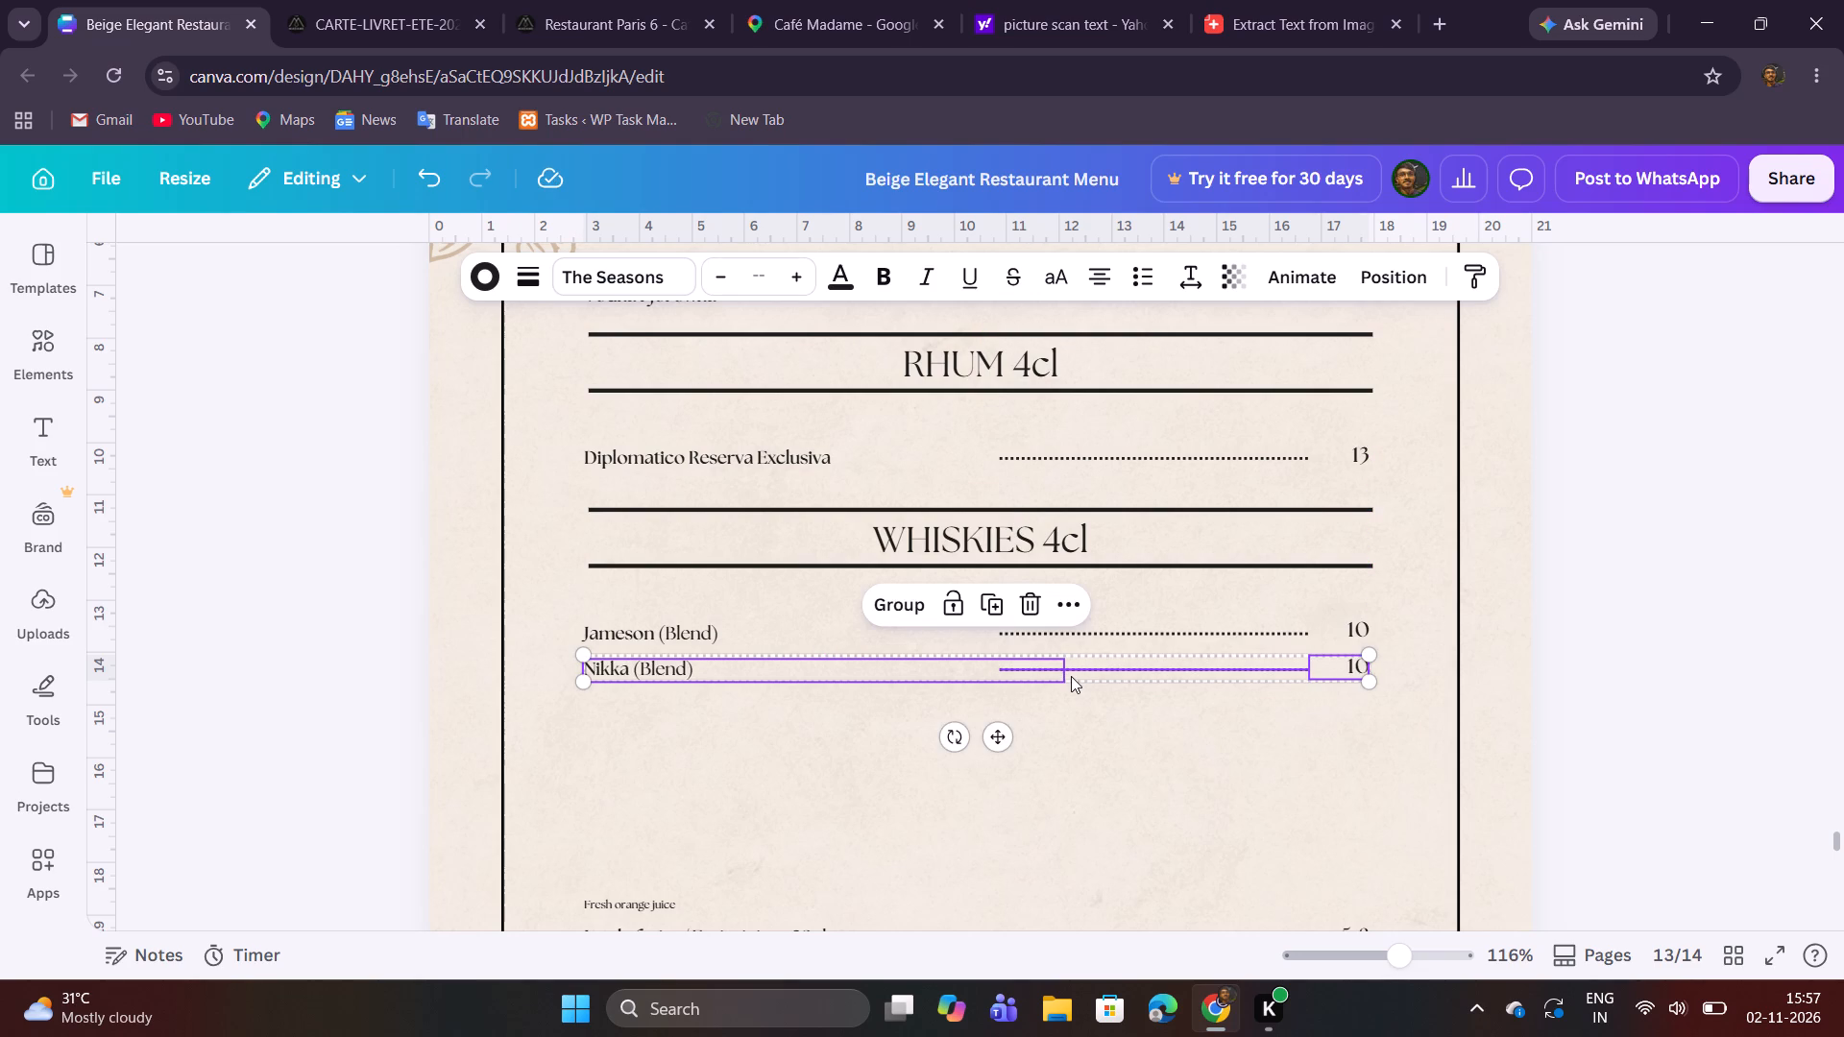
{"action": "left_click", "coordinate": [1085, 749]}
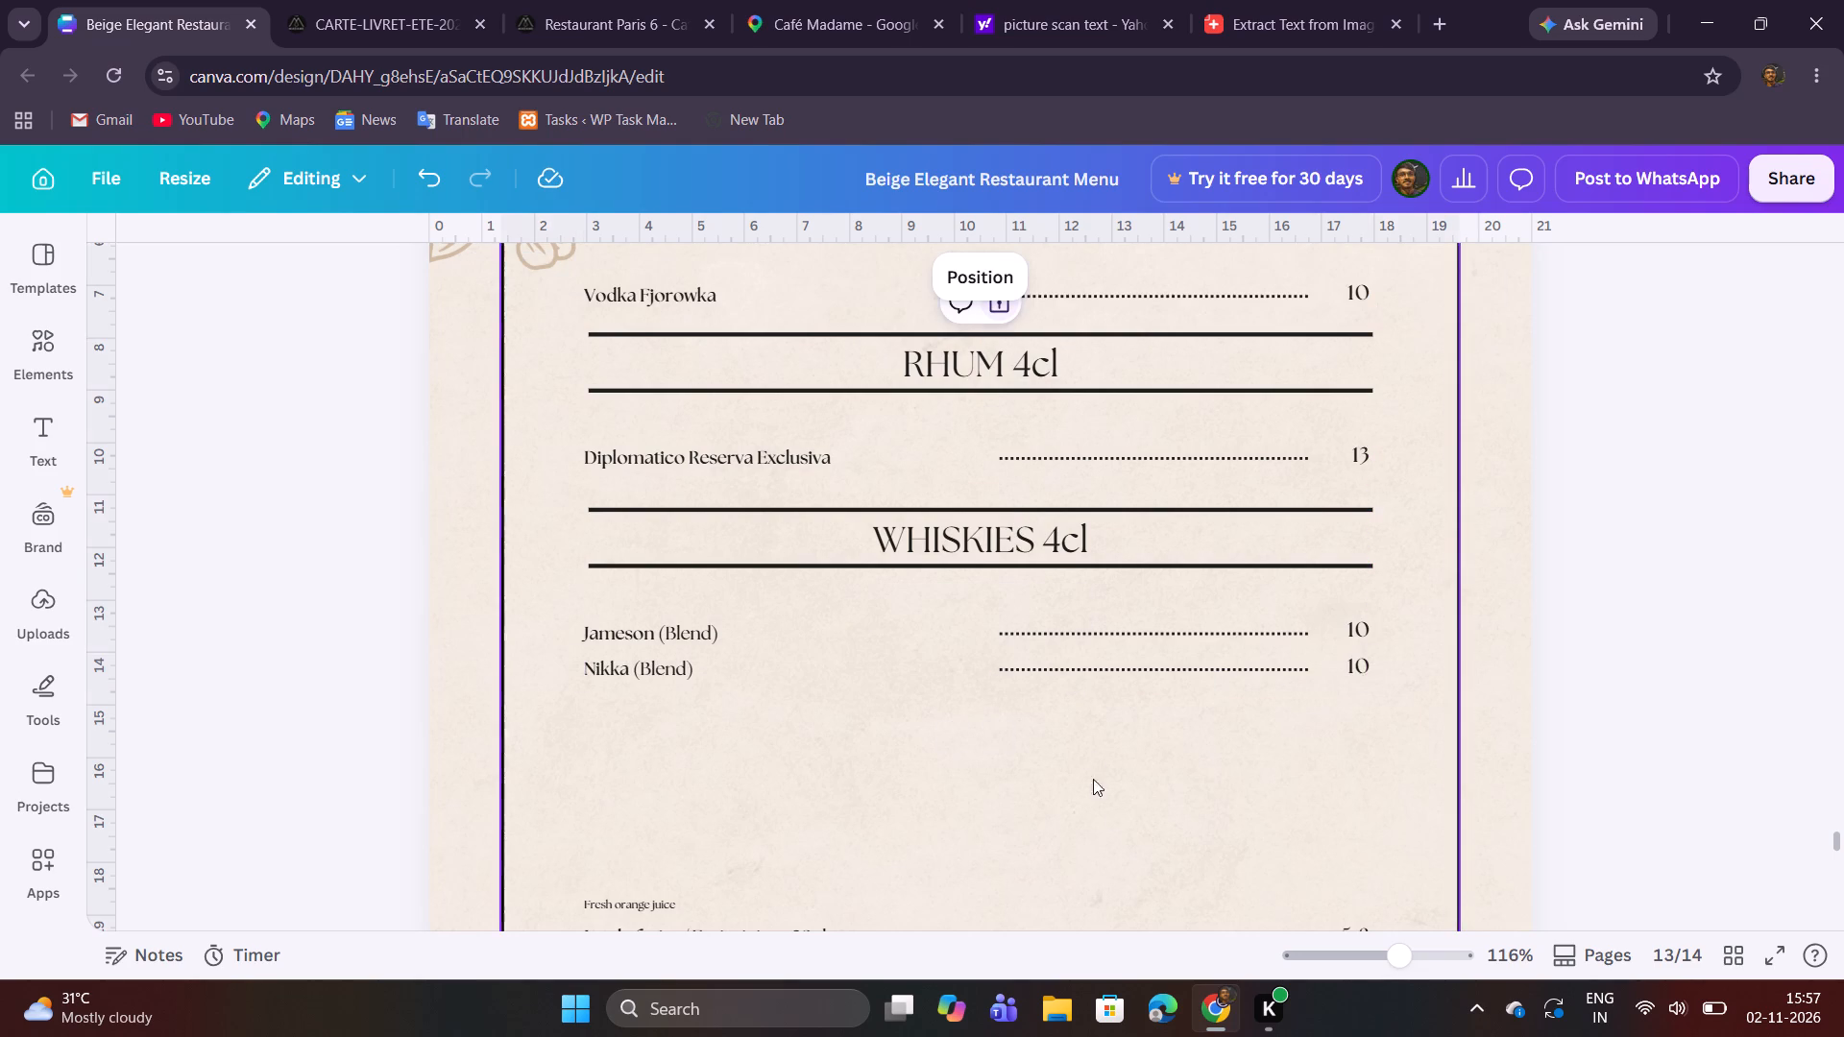
Add a Glenfiddich 15 ans (Single malt) row below Nikka by duplicating the Nikka row and replacing its name with the PDF text.
{"action": "left_click", "coordinate": [386, 0]}
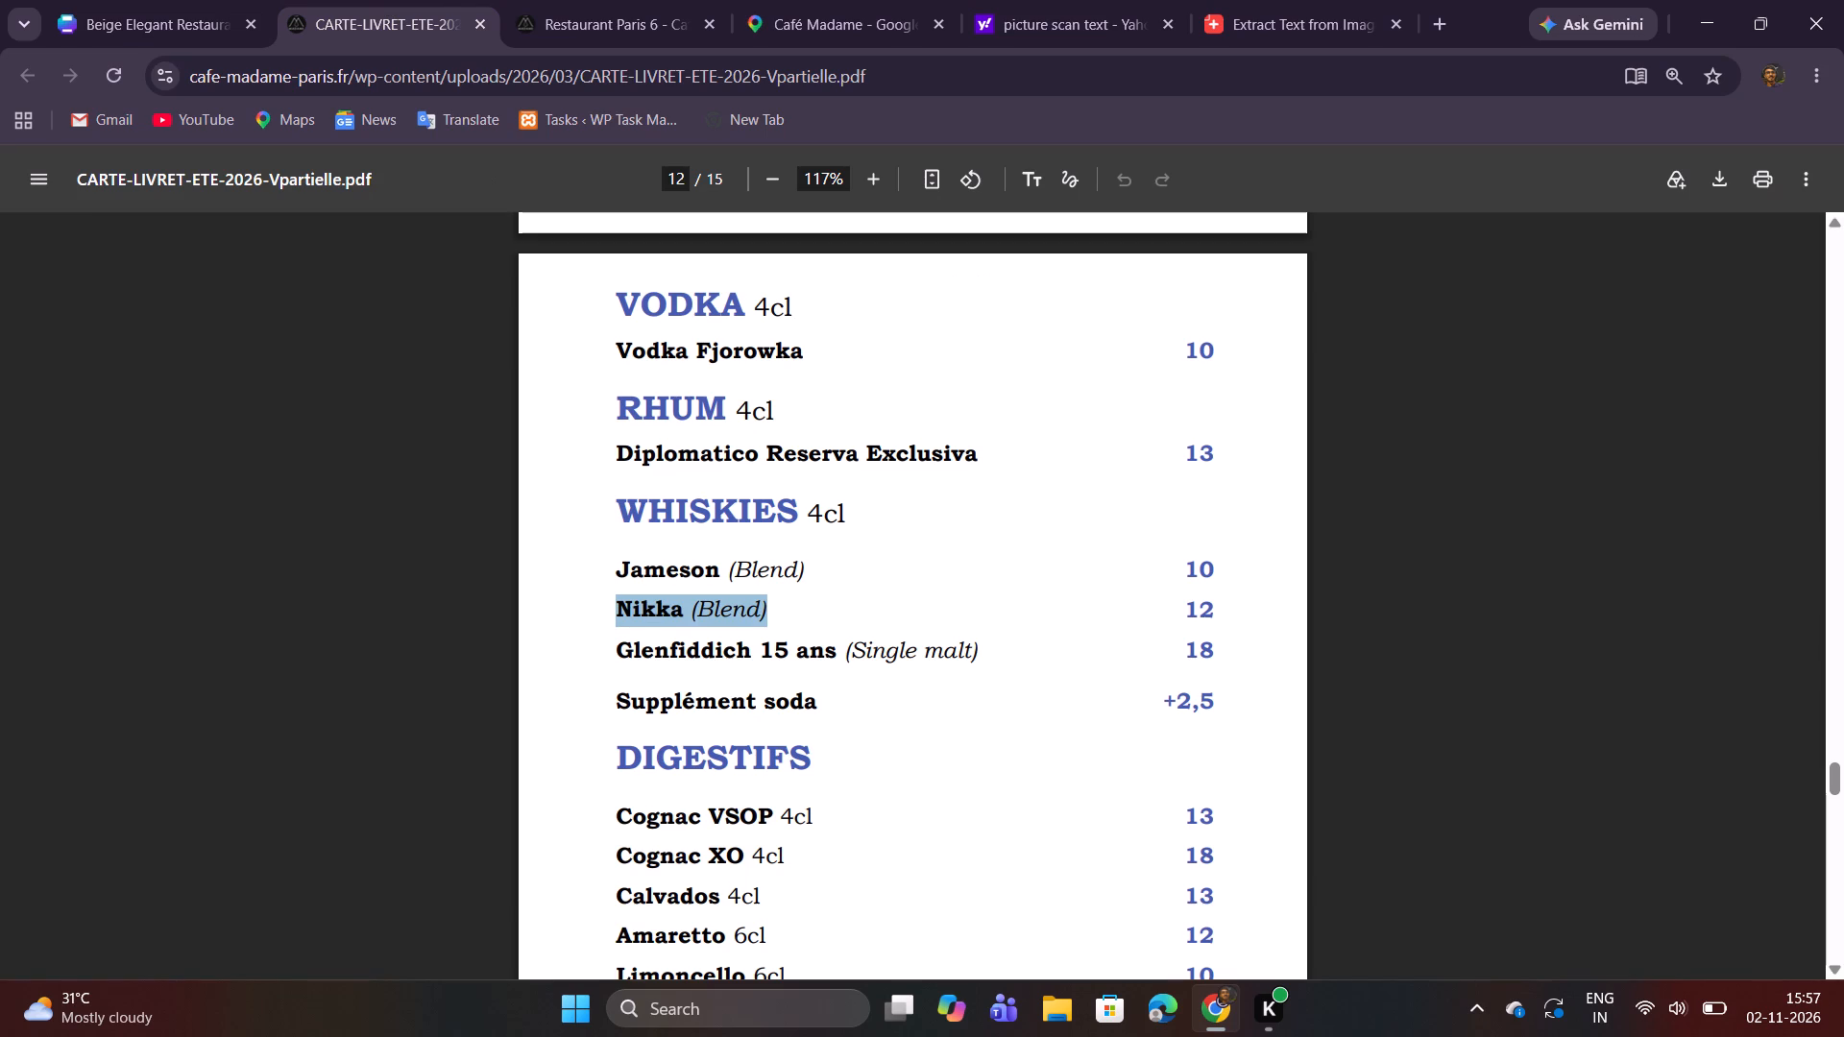
{"action": "left_click_drag", "start_coordinate": [615, 650], "coordinate": [988, 642]}
{"action": "key", "text": "ctrl+c"}
{"action": "left_click", "coordinate": [111, 0]}
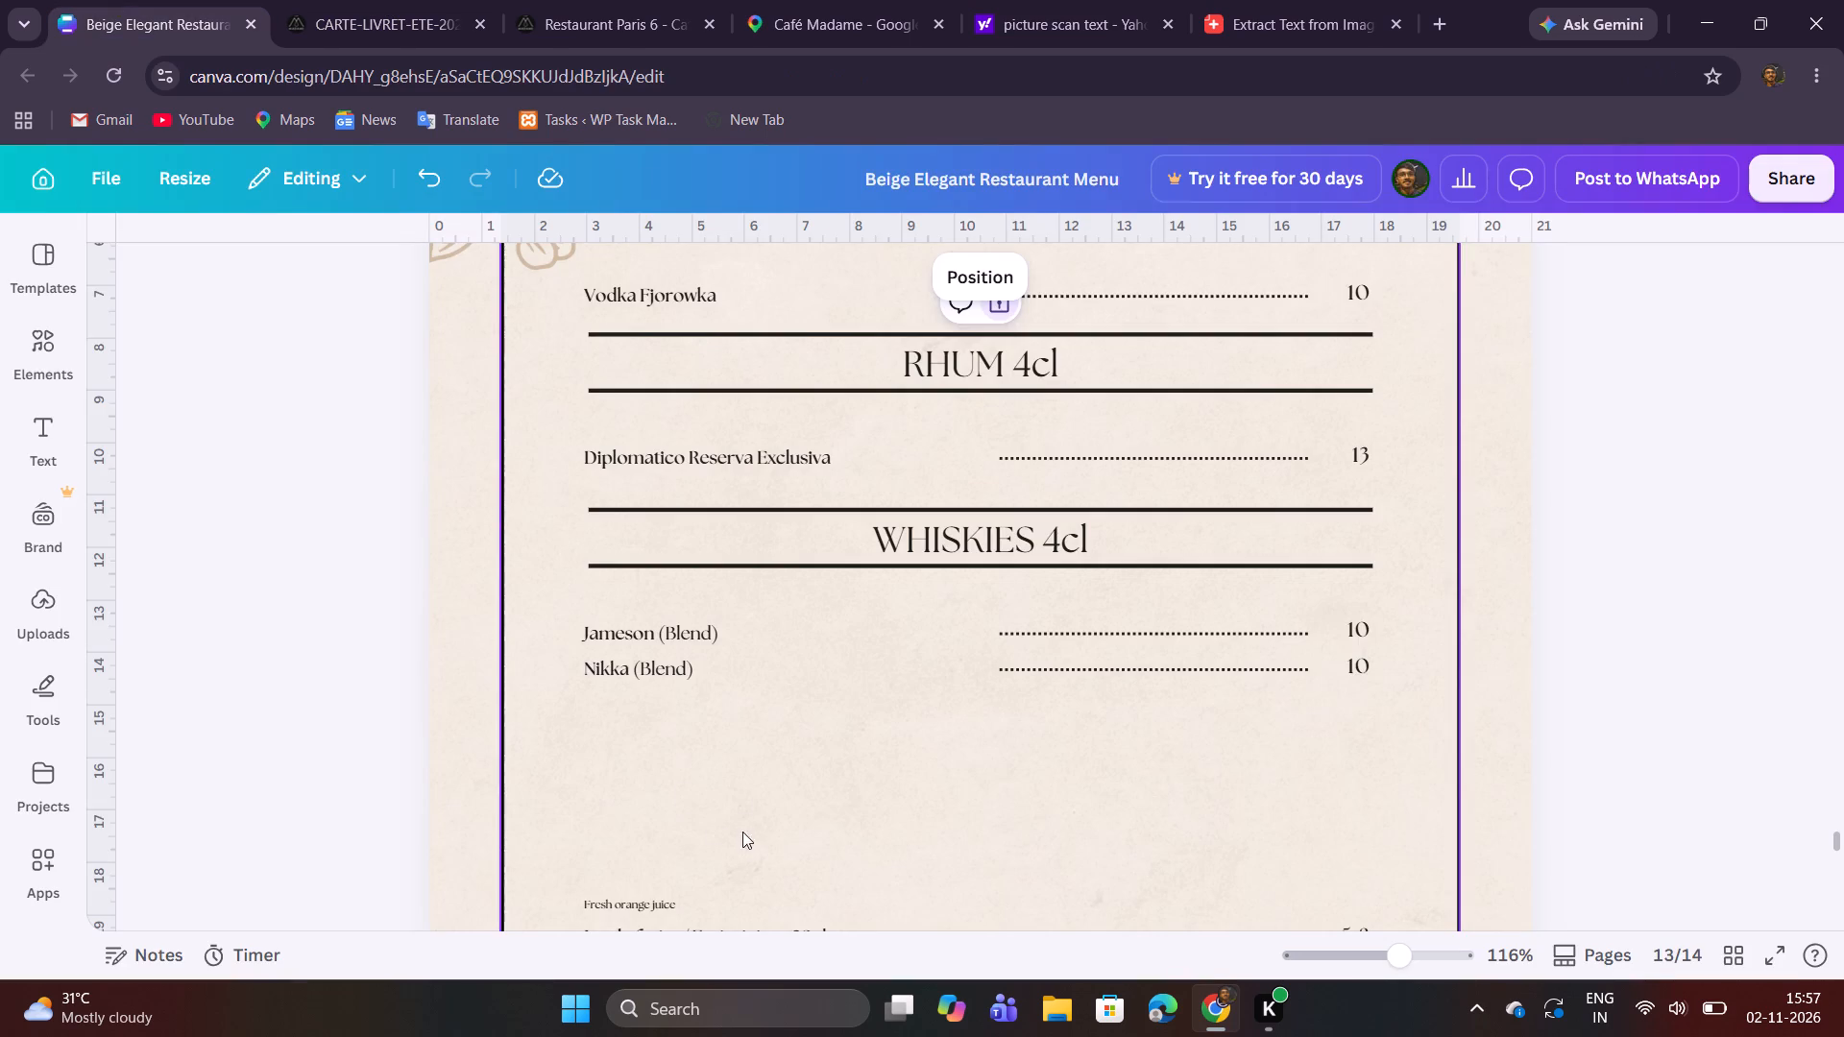
{"action": "left_click_drag", "start_coordinate": [676, 762], "coordinate": [1339, 663]}
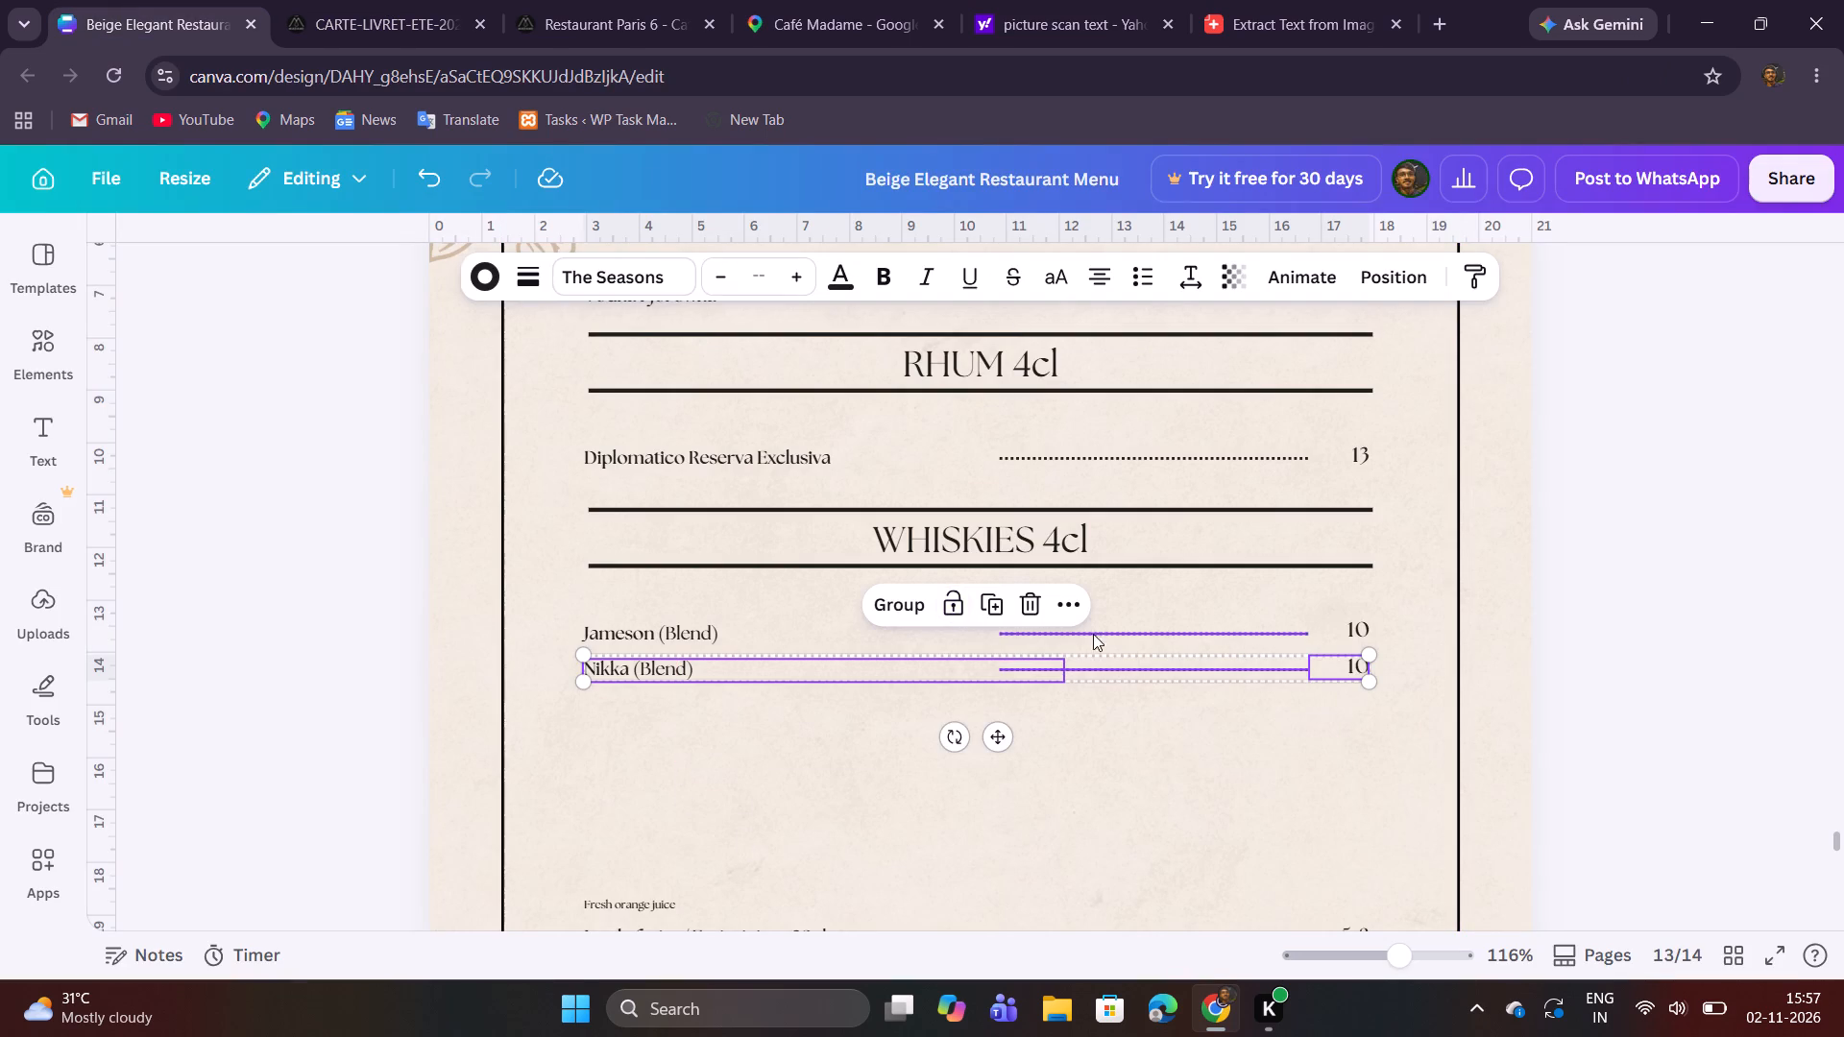
{"action": "left_click", "coordinate": [998, 609]}
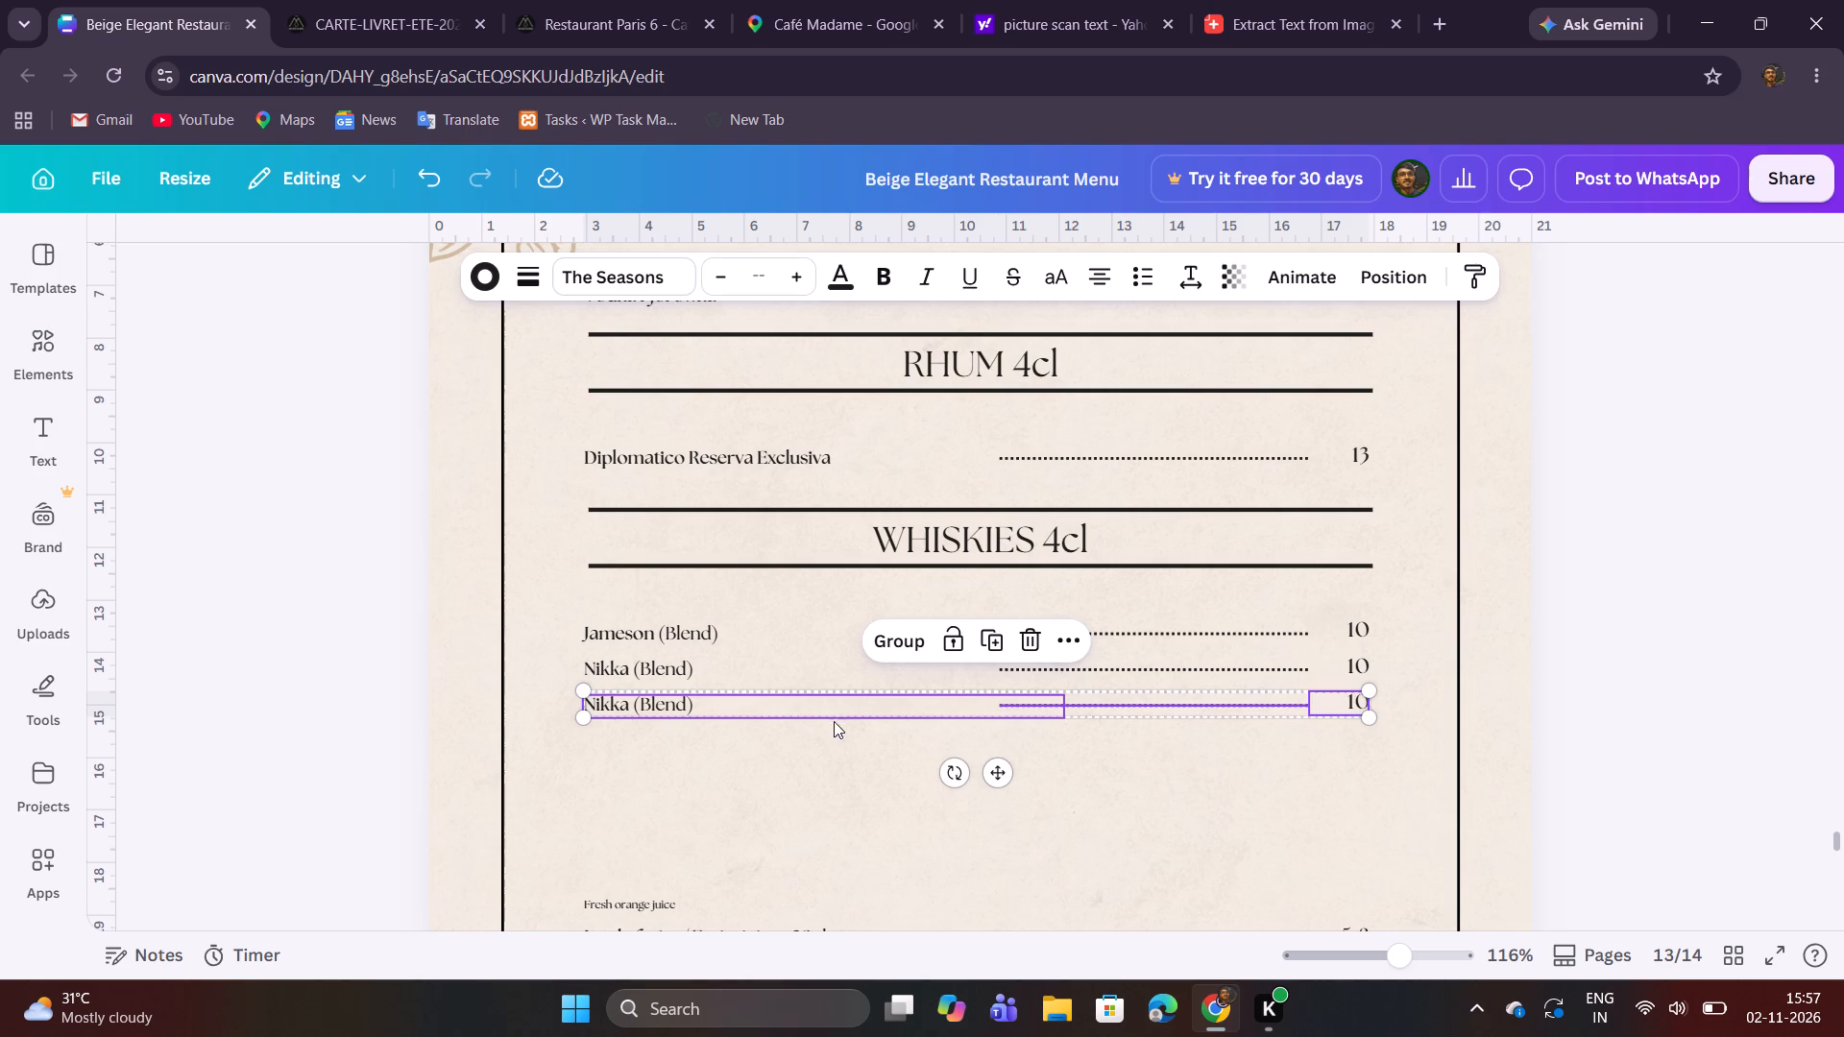
{"action": "left_click", "coordinate": [797, 777]}
{"action": "double_click", "coordinate": [798, 721]}
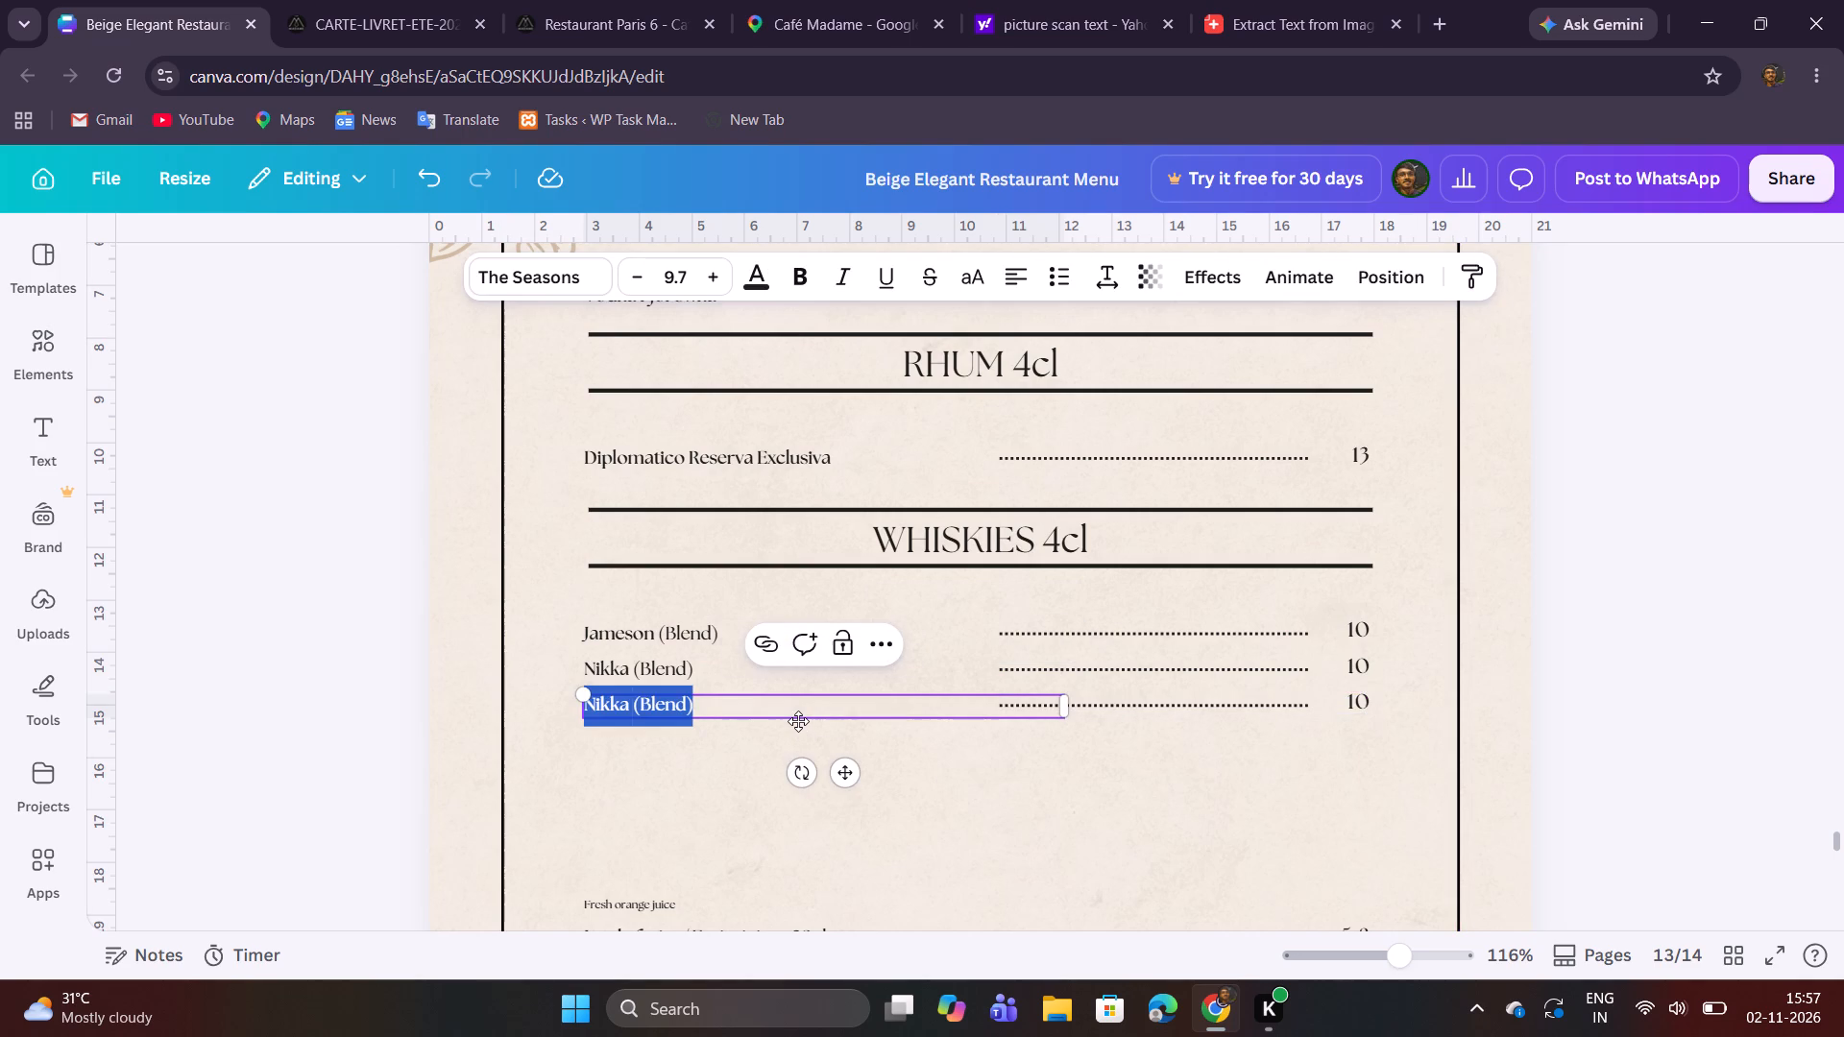
{"action": "key", "text": "ctrl+v"}
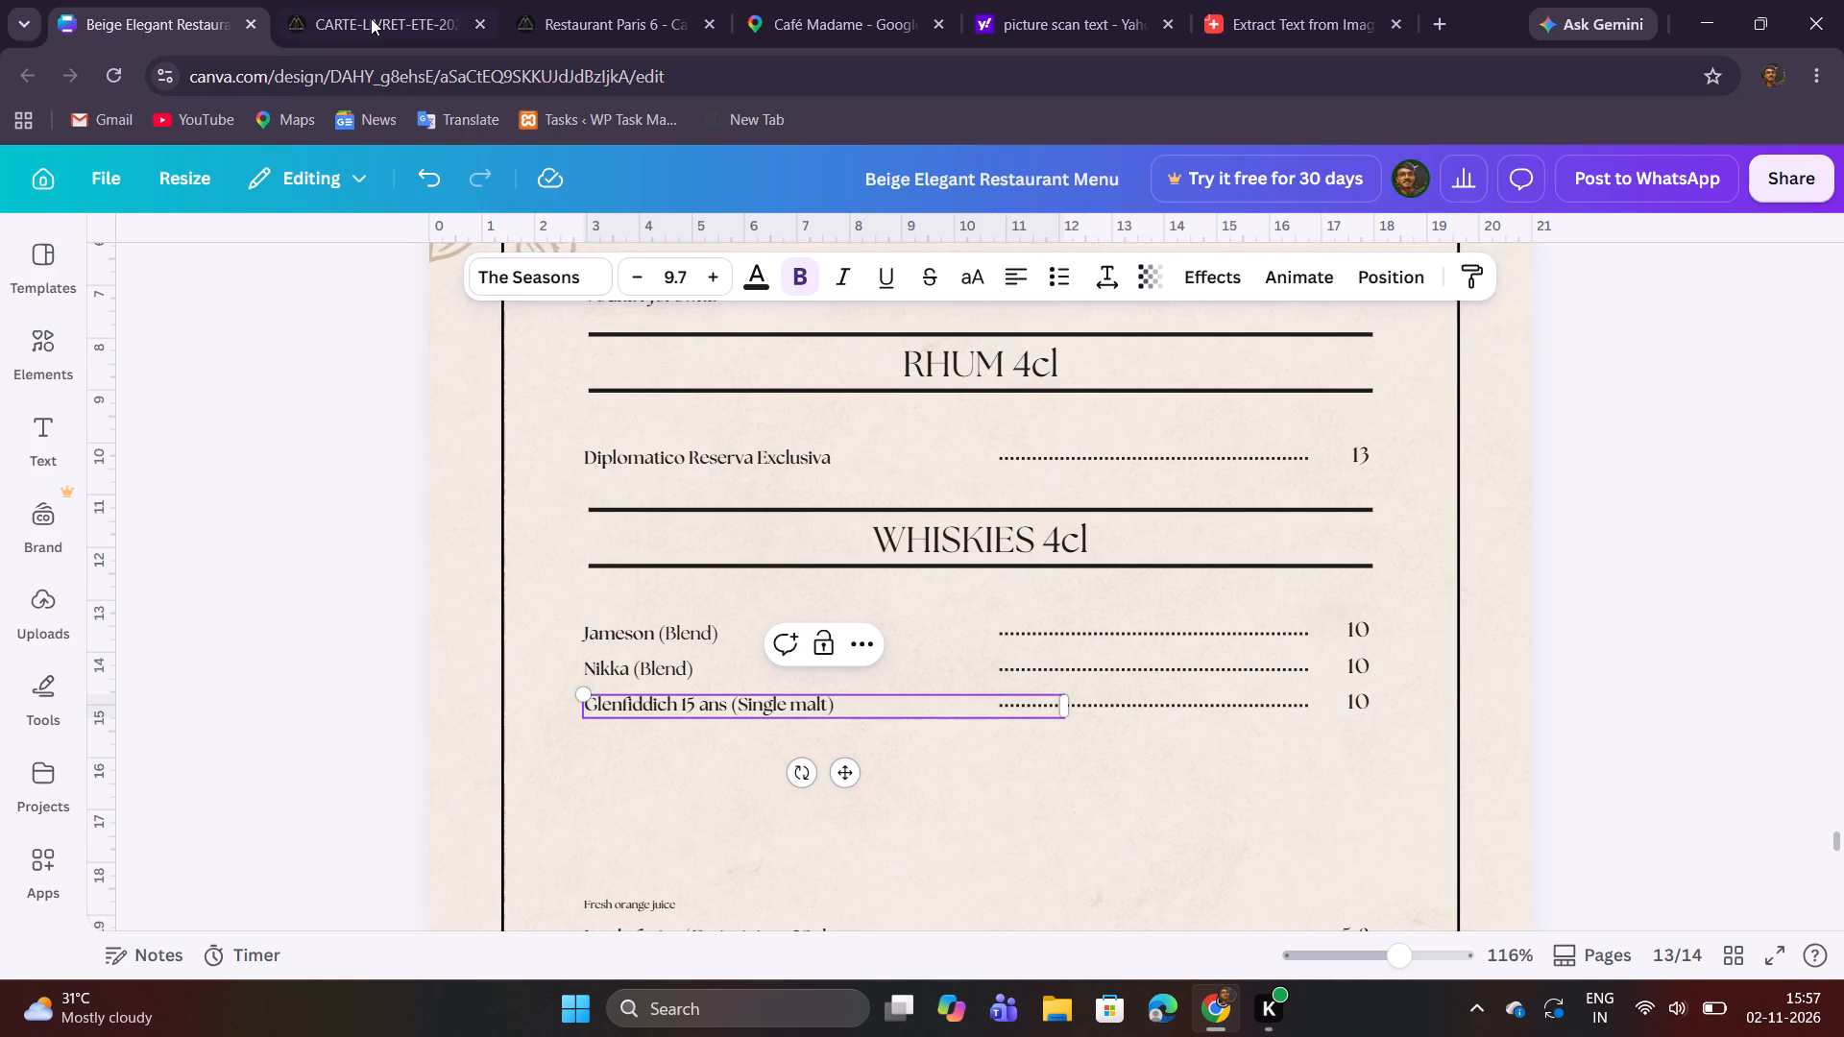
Remove the bold formatting from (Single malt) in the Glenfiddich 15 ans item name.
{"action": "left_click", "coordinate": [370, 12]}
{"action": "left_click", "coordinate": [156, 0]}
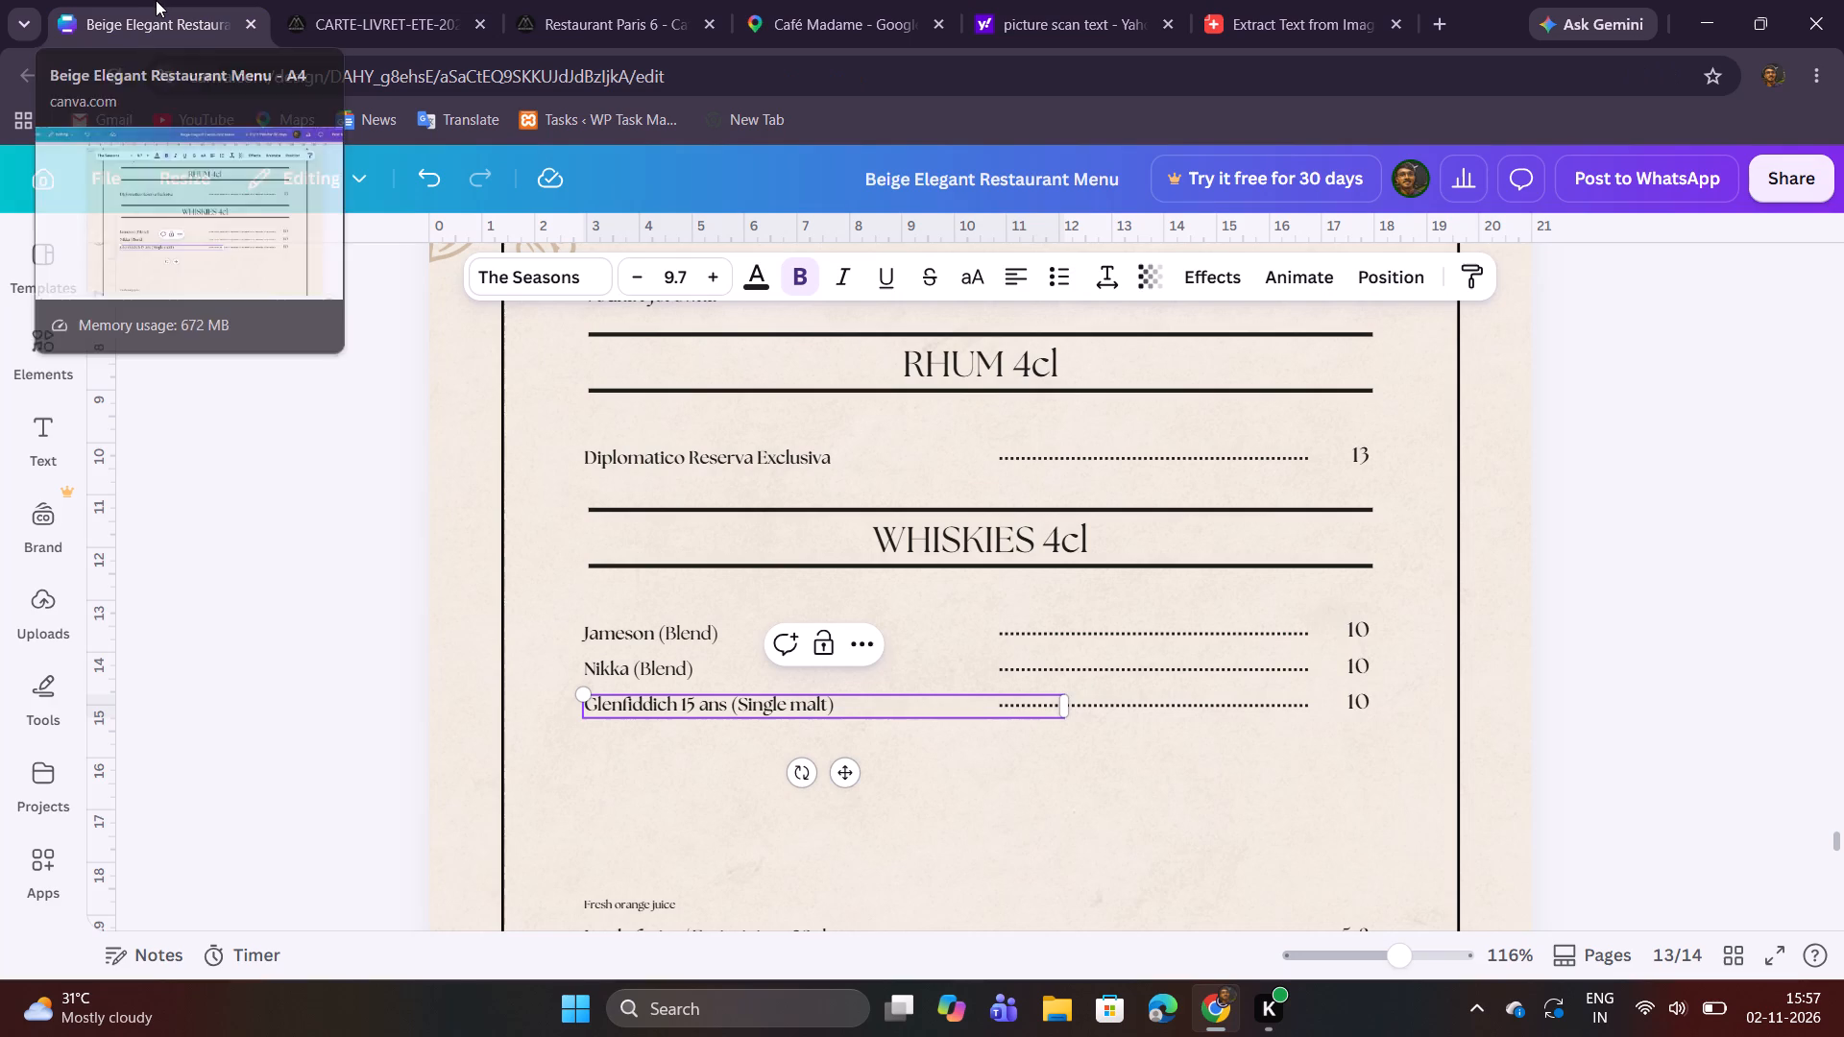
{"action": "left_click_drag", "start_coordinate": [730, 701], "coordinate": [747, 704]}
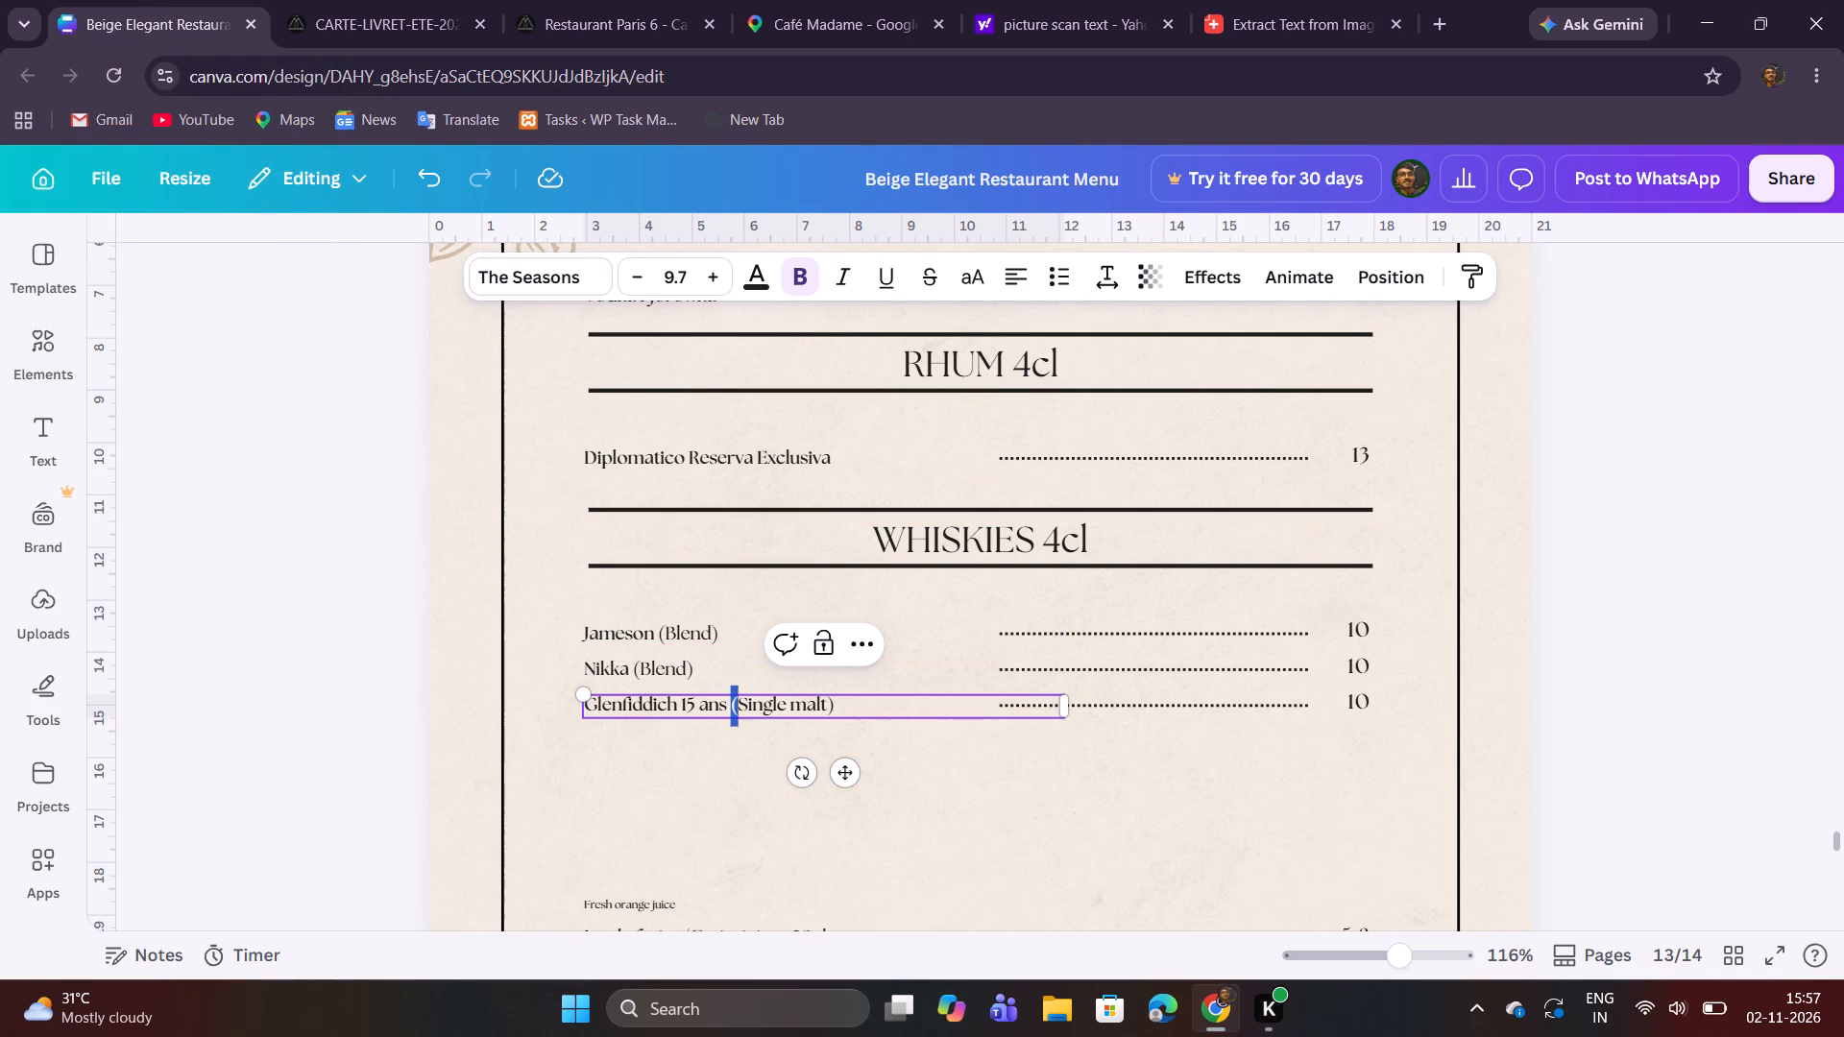
{"action": "left_click_drag", "start_coordinate": [747, 704], "coordinate": [855, 705]}
{"action": "left_click", "coordinate": [793, 260]}
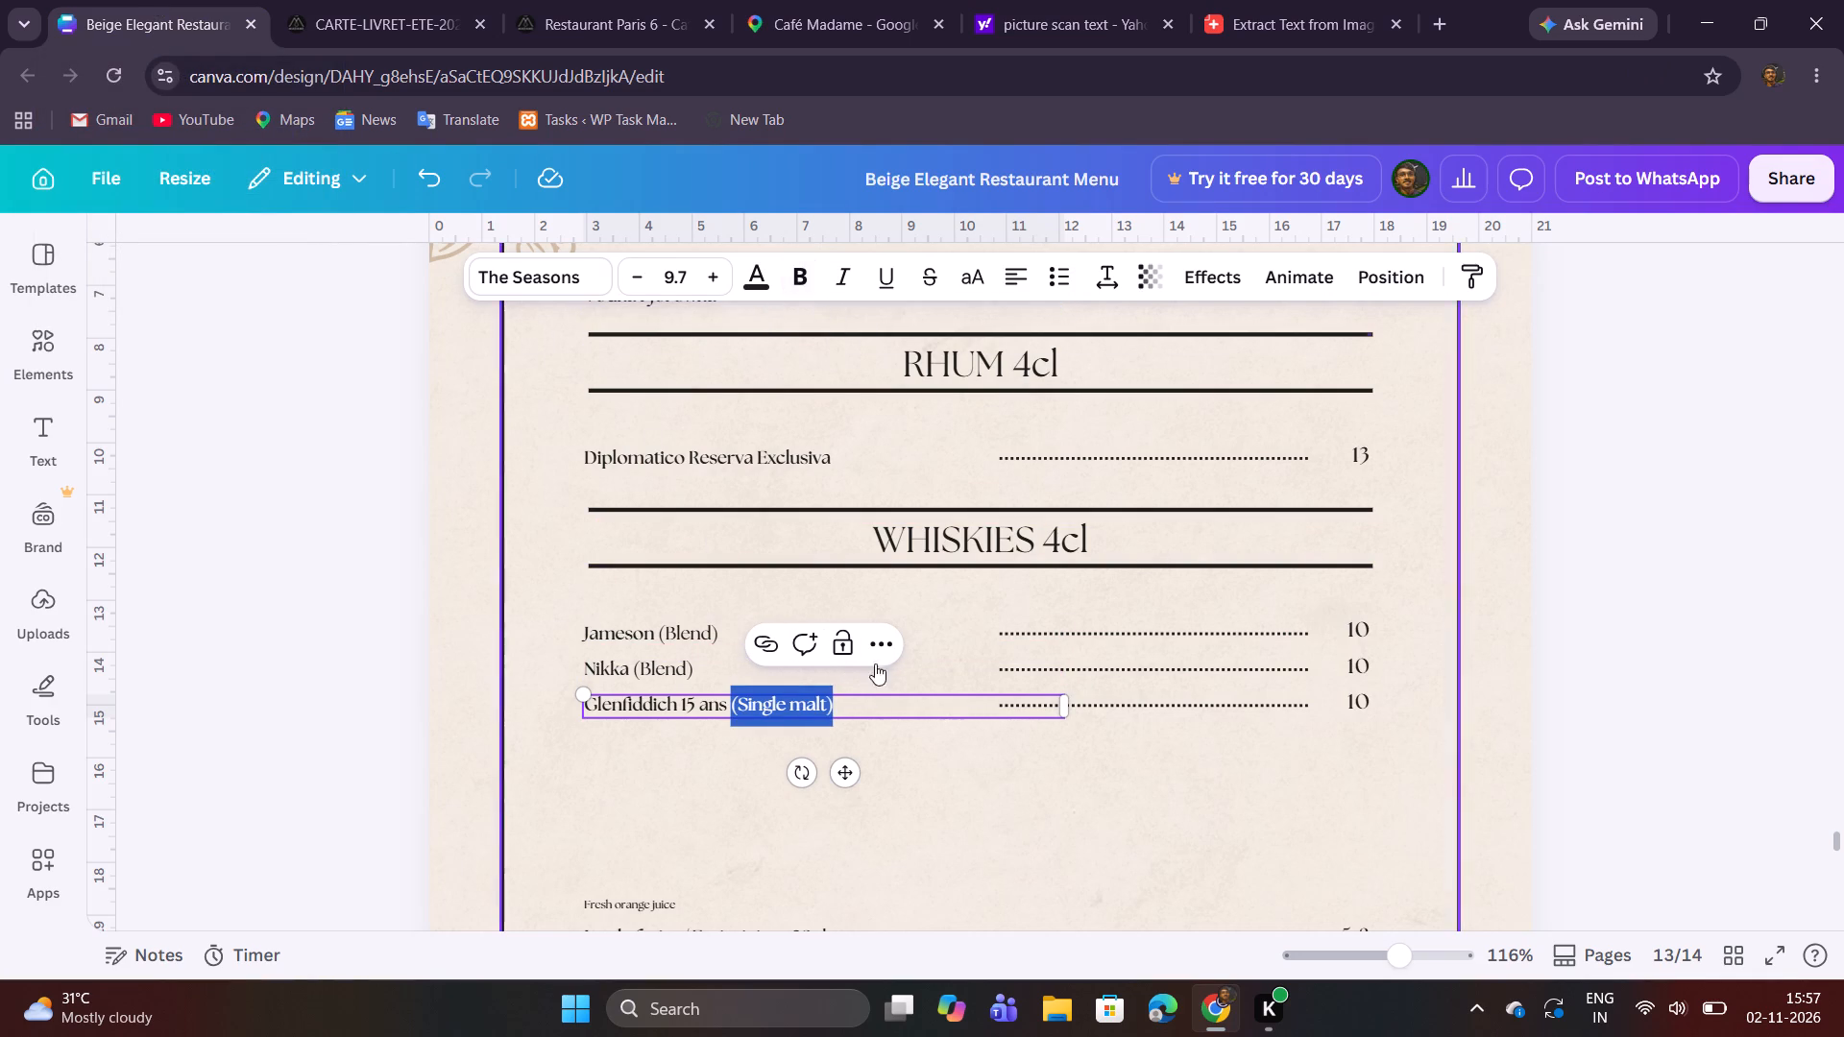
{"action": "left_click", "coordinate": [962, 829]}
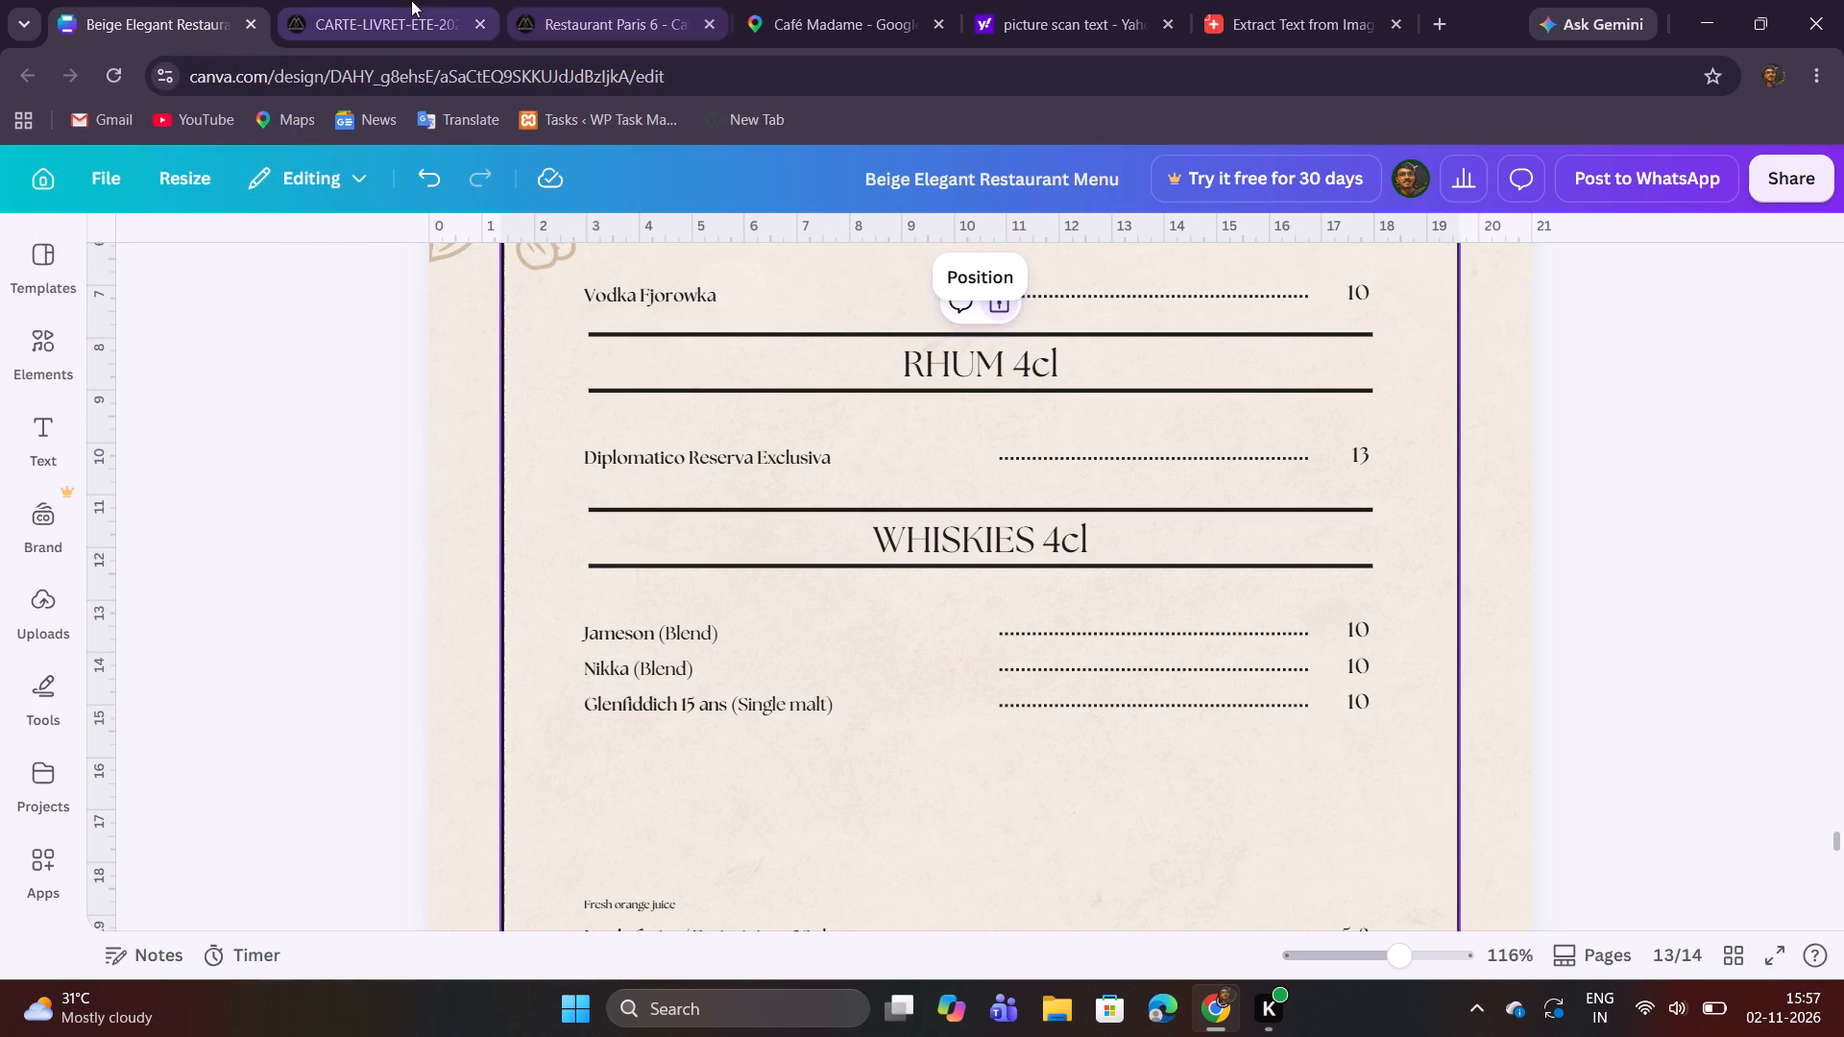
Copy the Nikka price 12 from the PDF and replace the duplicated price on the Nikka (Blend) line with it.
{"action": "left_click", "coordinate": [411, 0]}
{"action": "double_click", "coordinate": [1187, 610]}
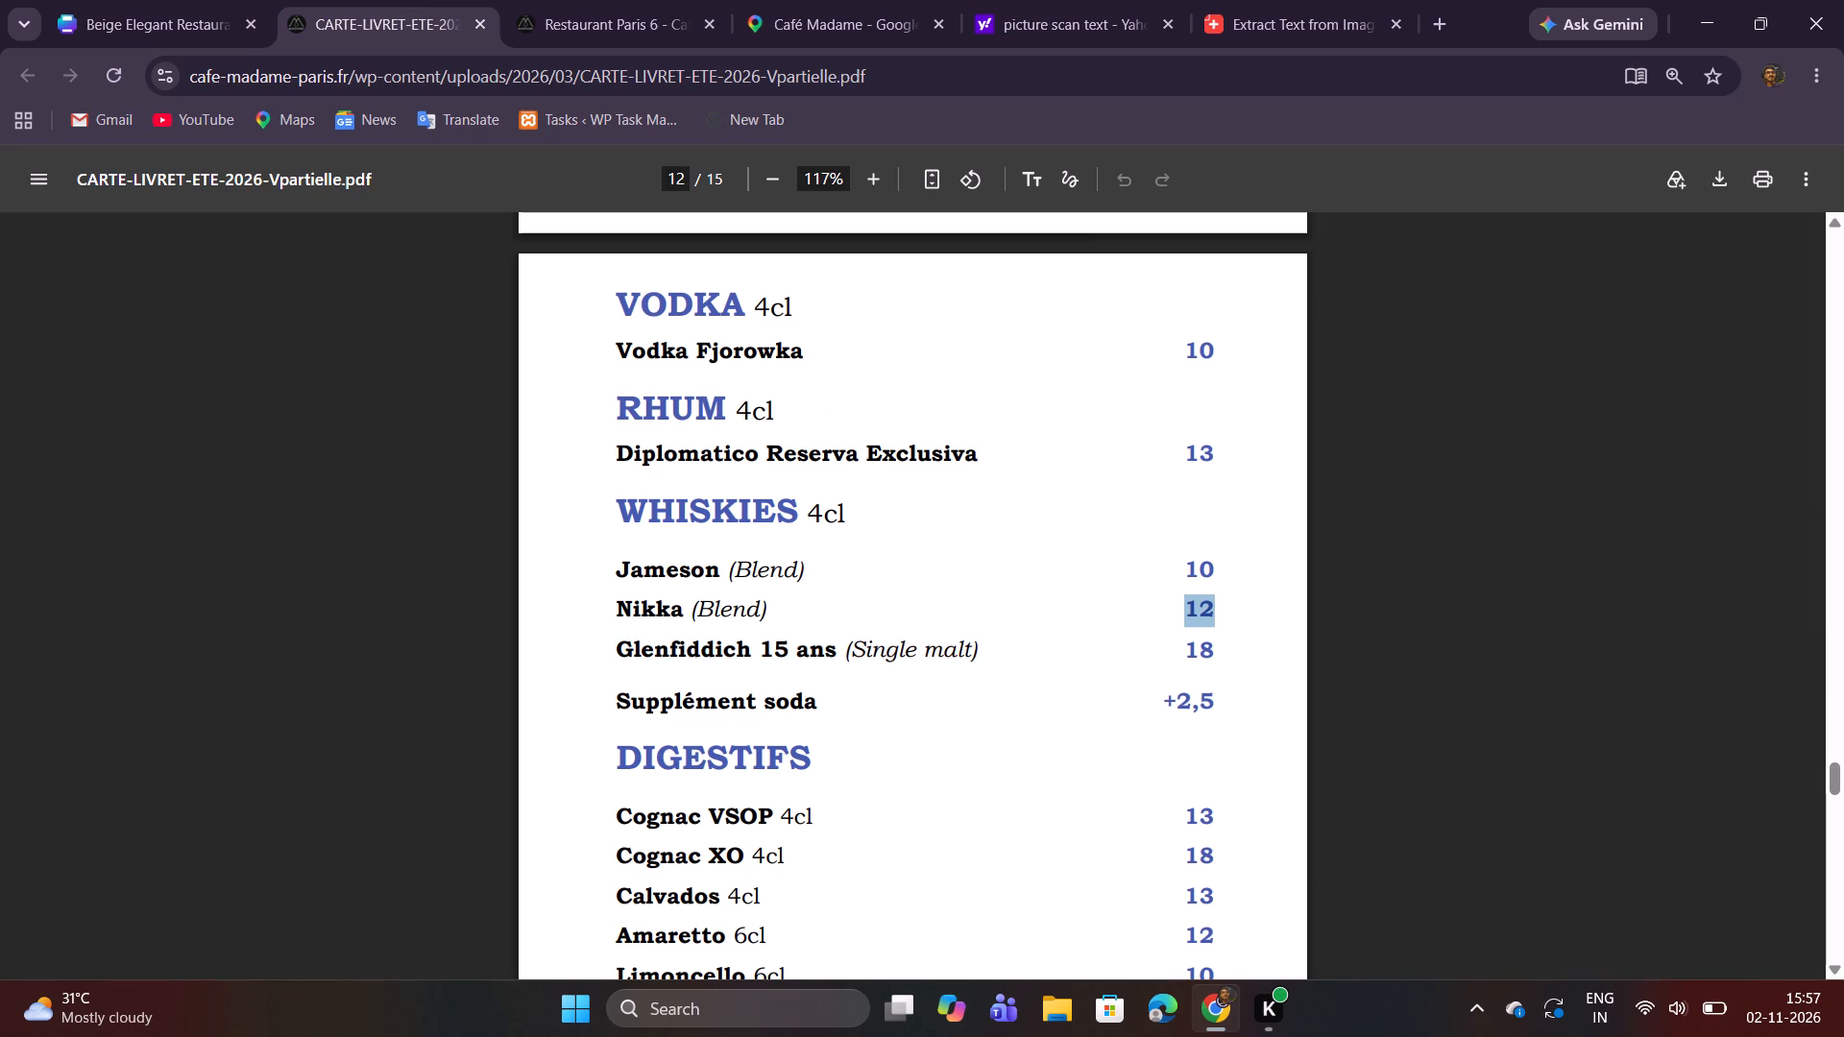
{"action": "key", "text": "ctrl+c"}
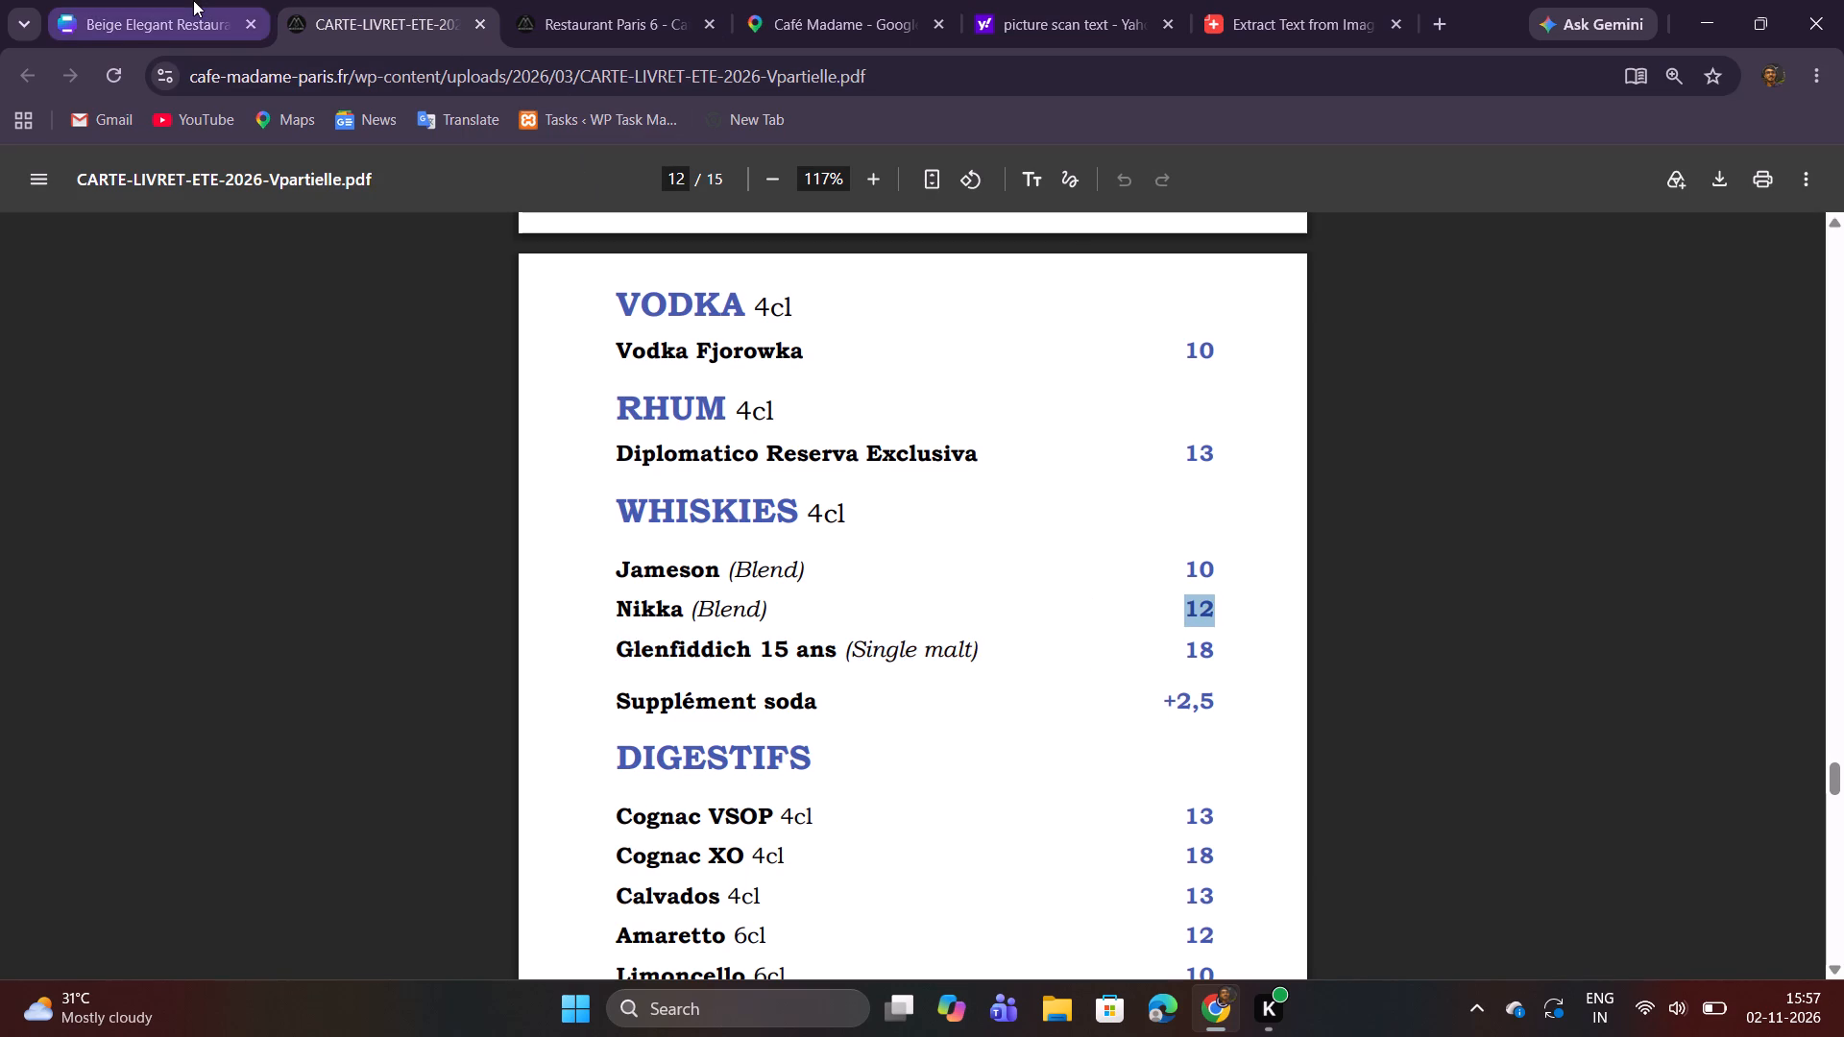
{"action": "left_click", "coordinate": [193, 0]}
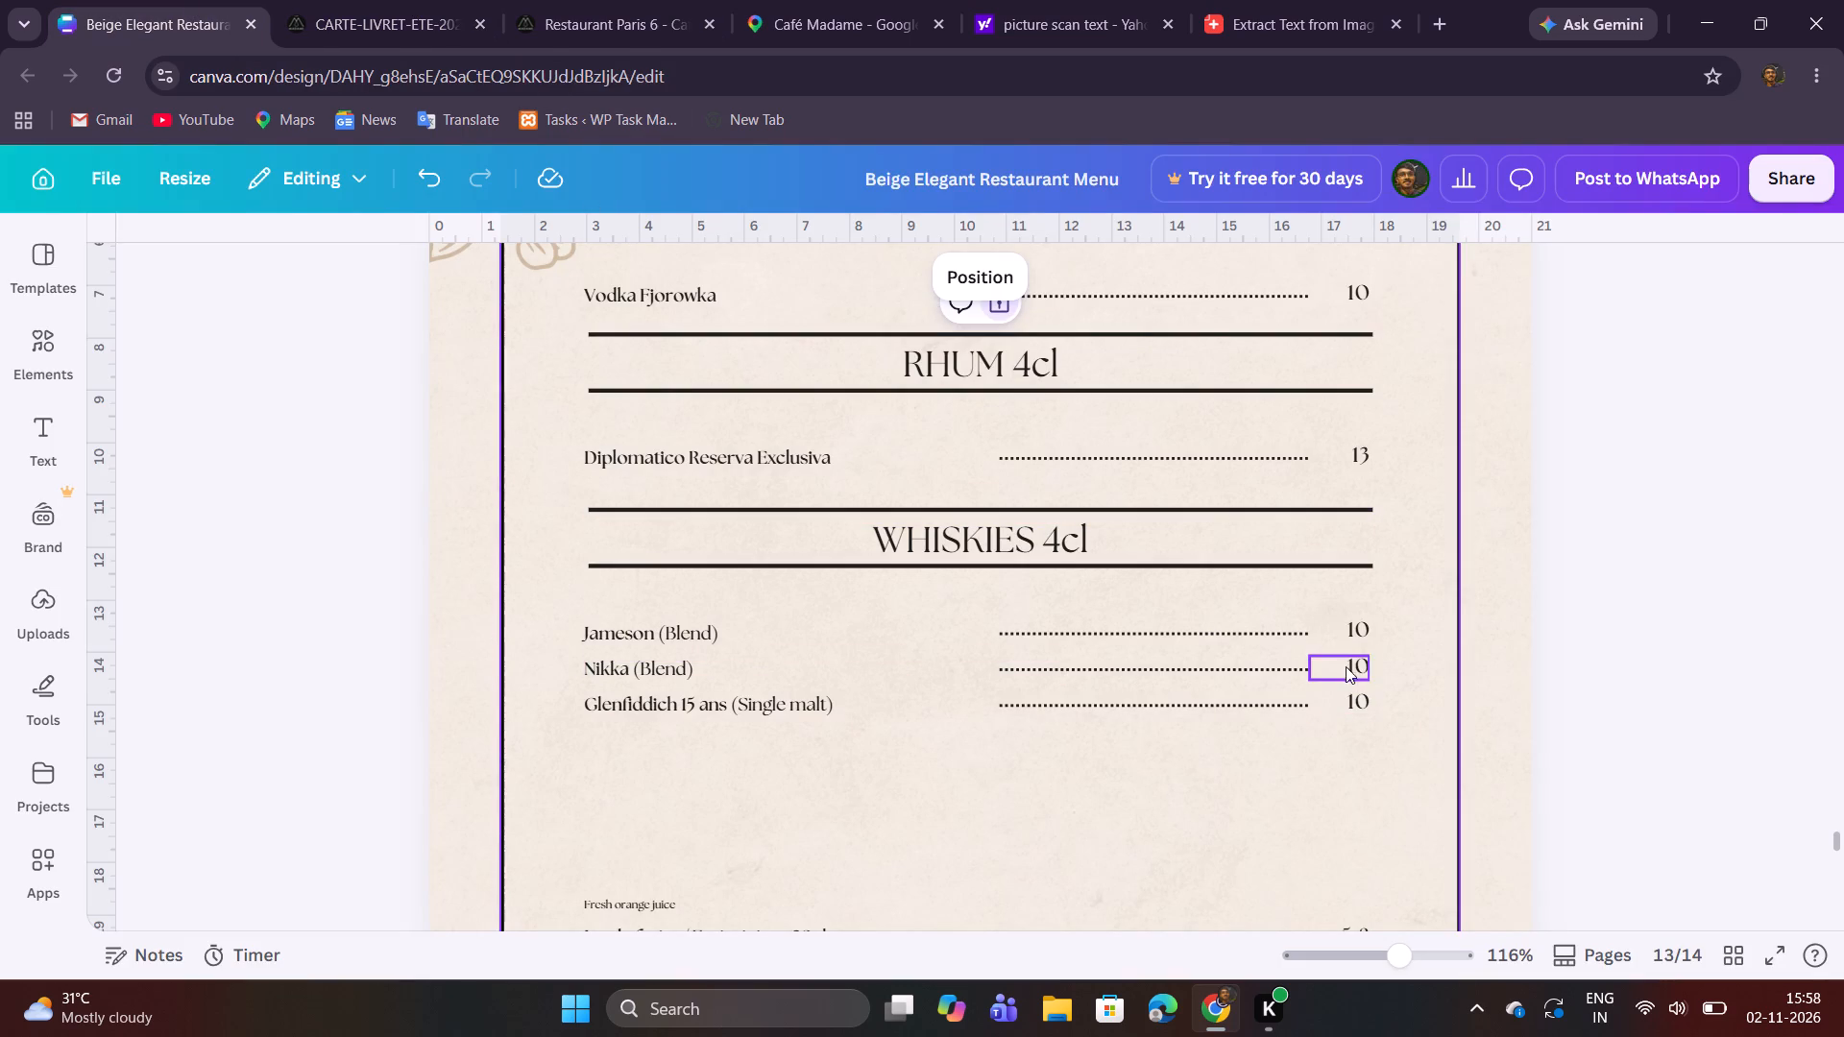
{"action": "double_click", "coordinate": [1347, 663]}
{"action": "key", "text": "ctrl+v"}
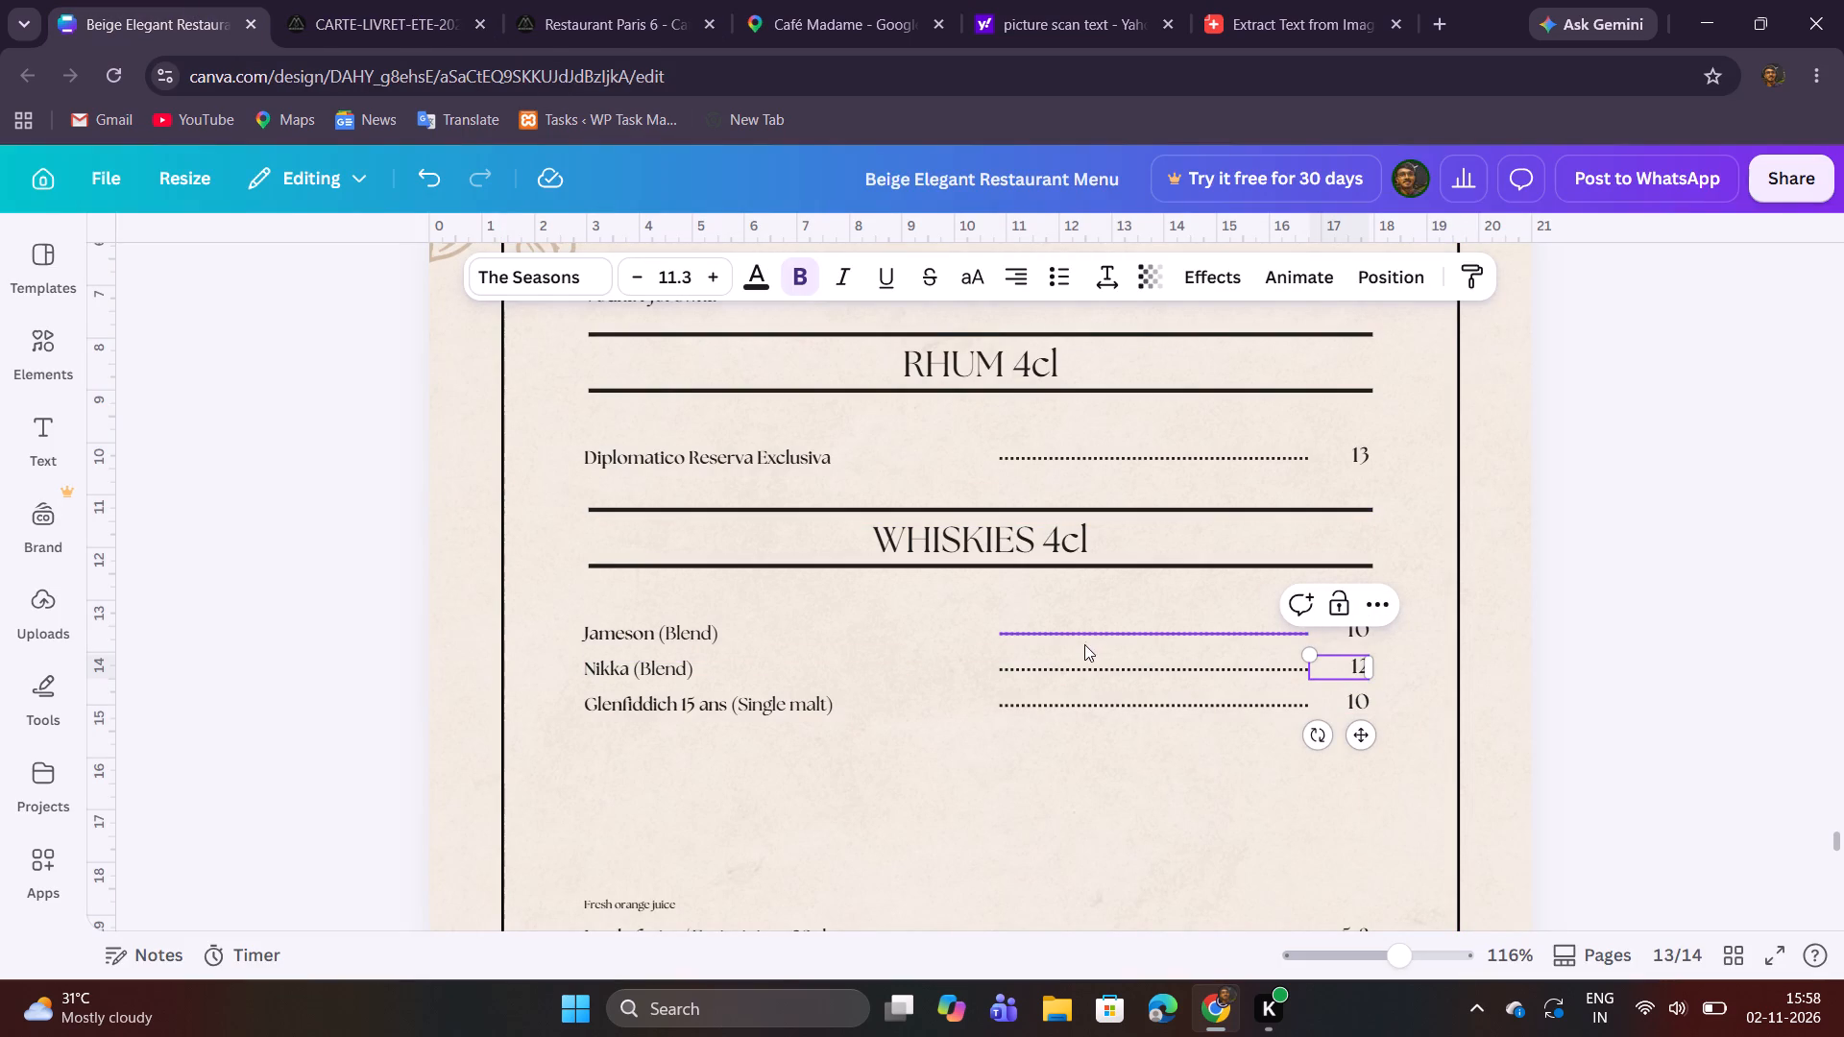
Copy the Glenfiddich price 18 from the PDF and replace the price on the Glenfiddich 15 ans line with it.
{"action": "left_click", "coordinate": [405, 0]}
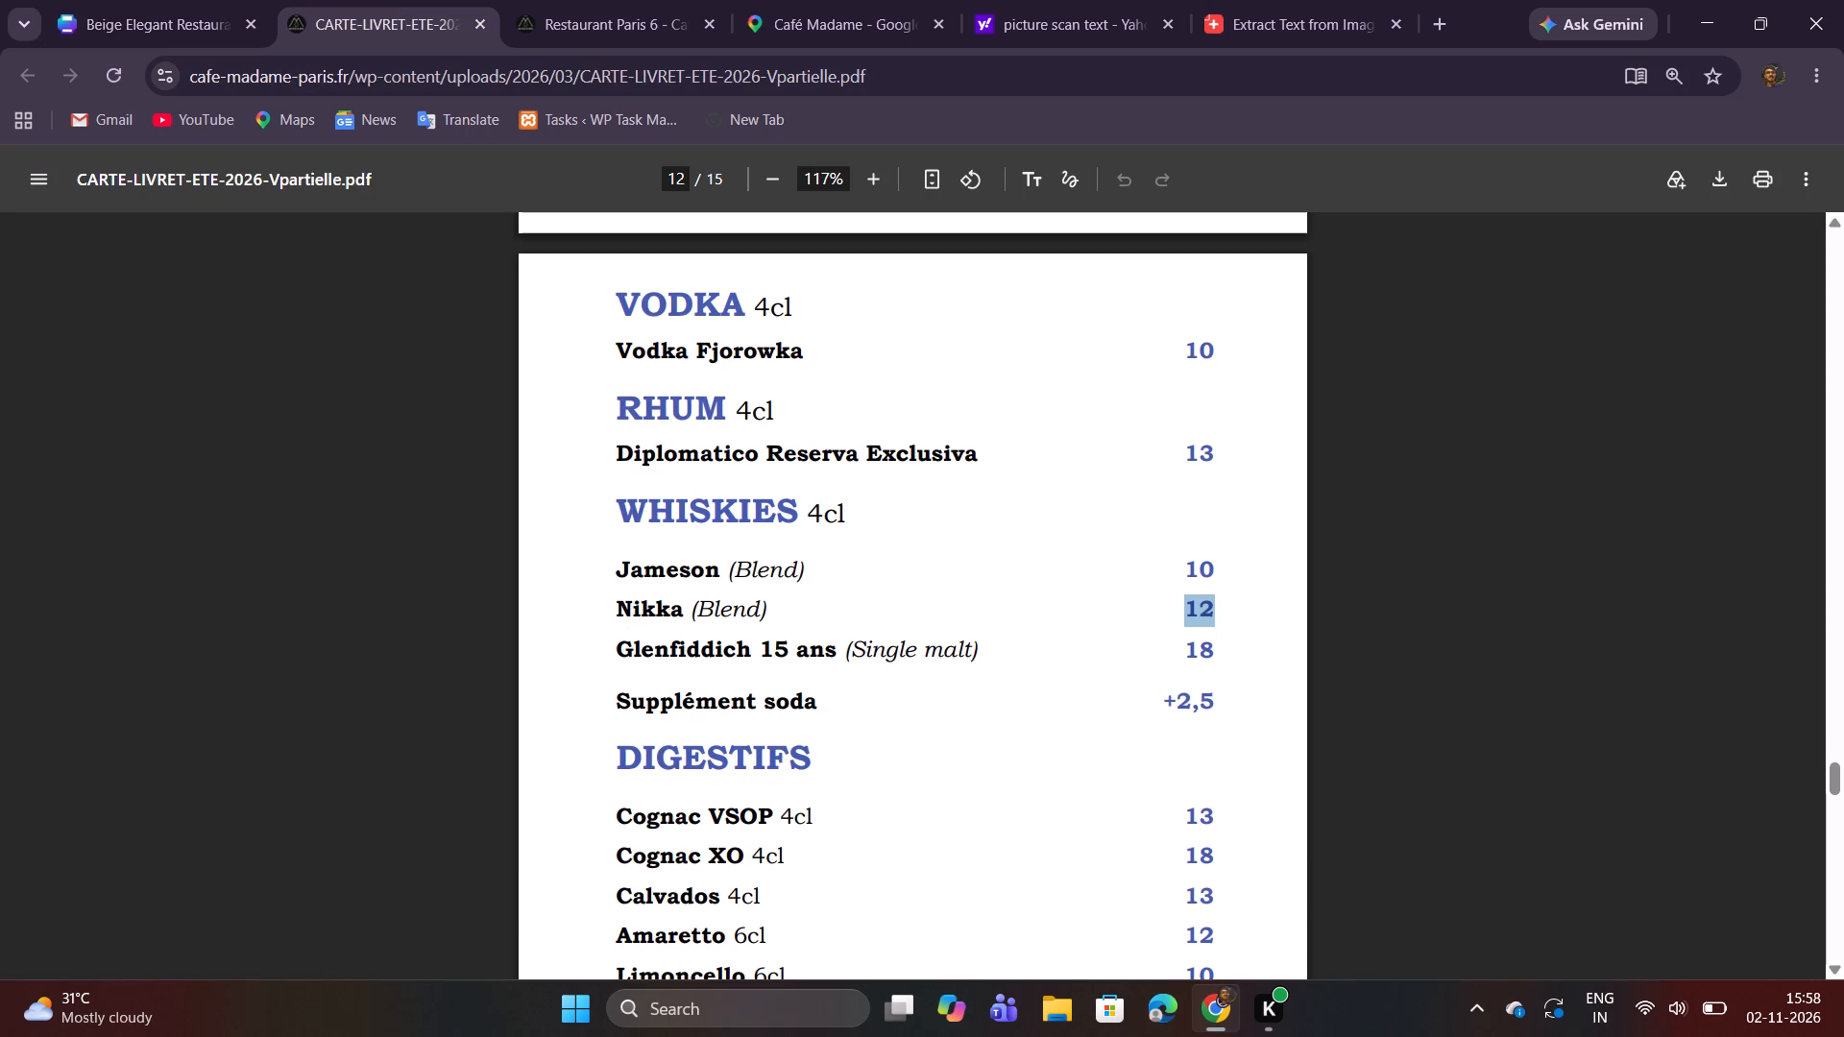
{"action": "double_click", "coordinate": [1201, 655]}
{"action": "key", "text": "ctrl+c"}
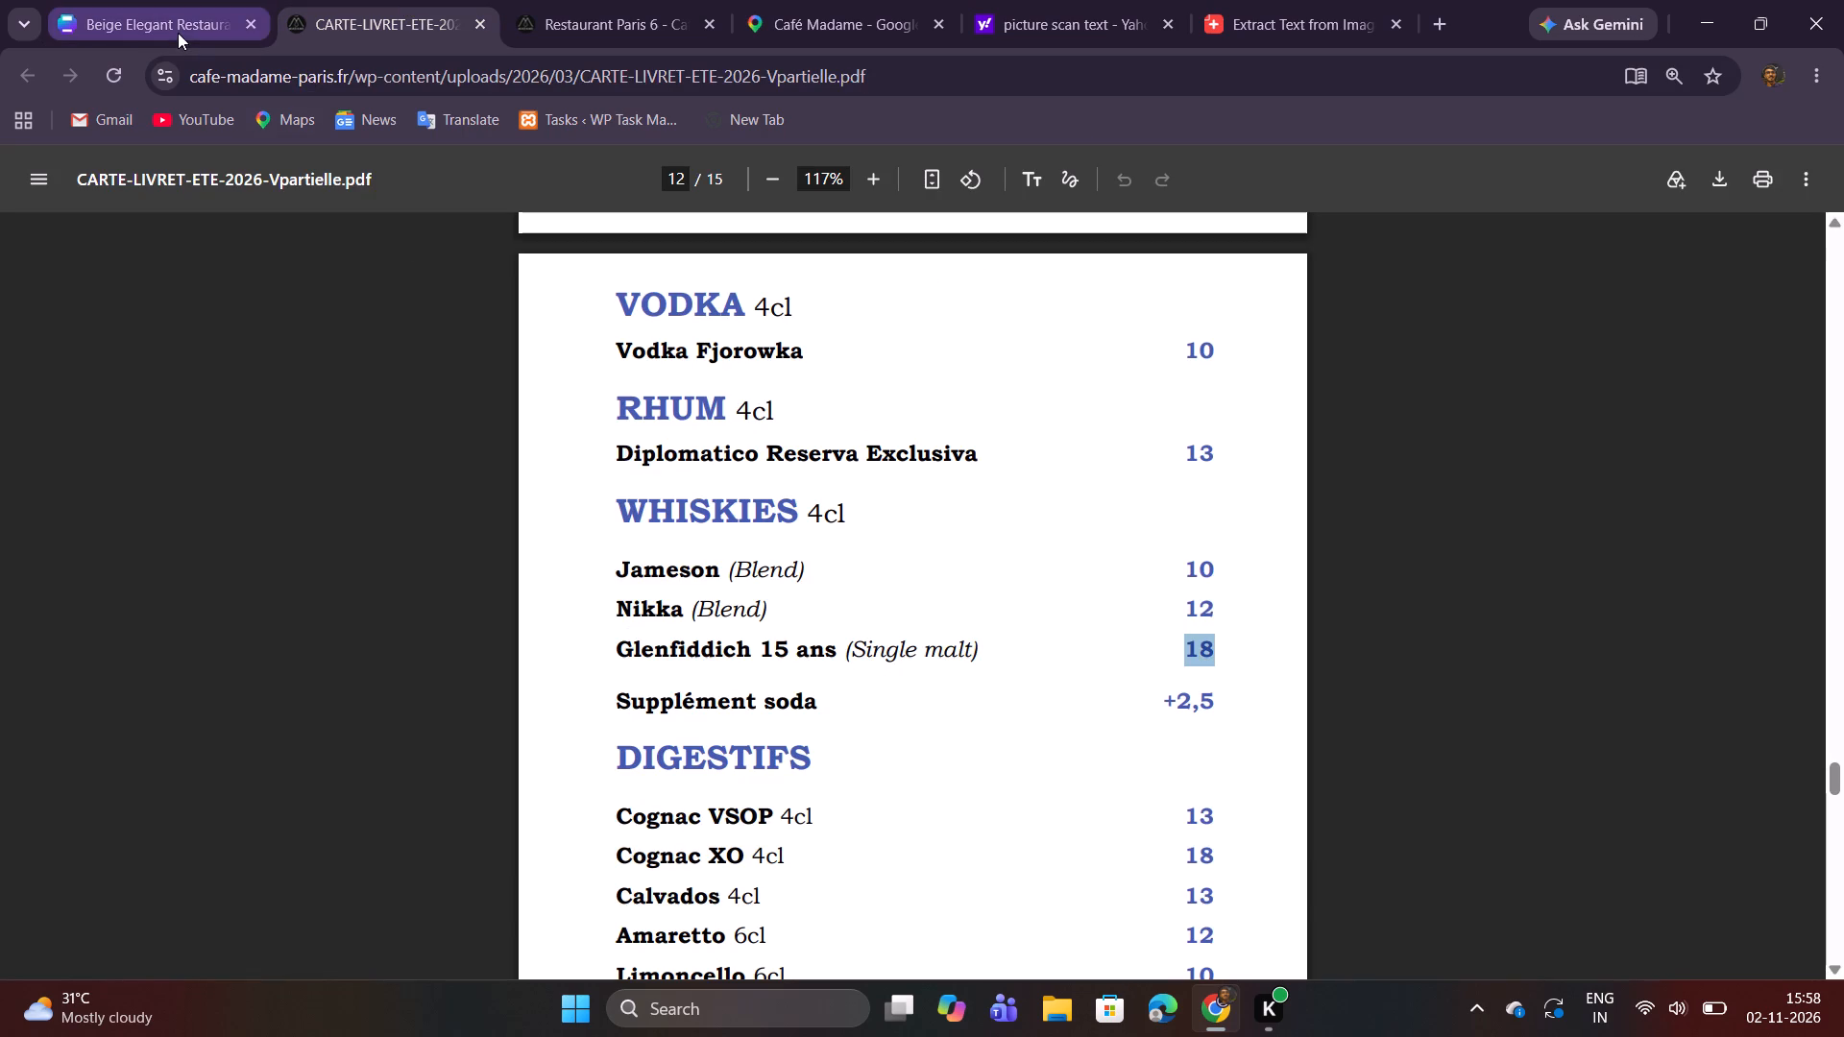
{"action": "left_click", "coordinate": [178, 33]}
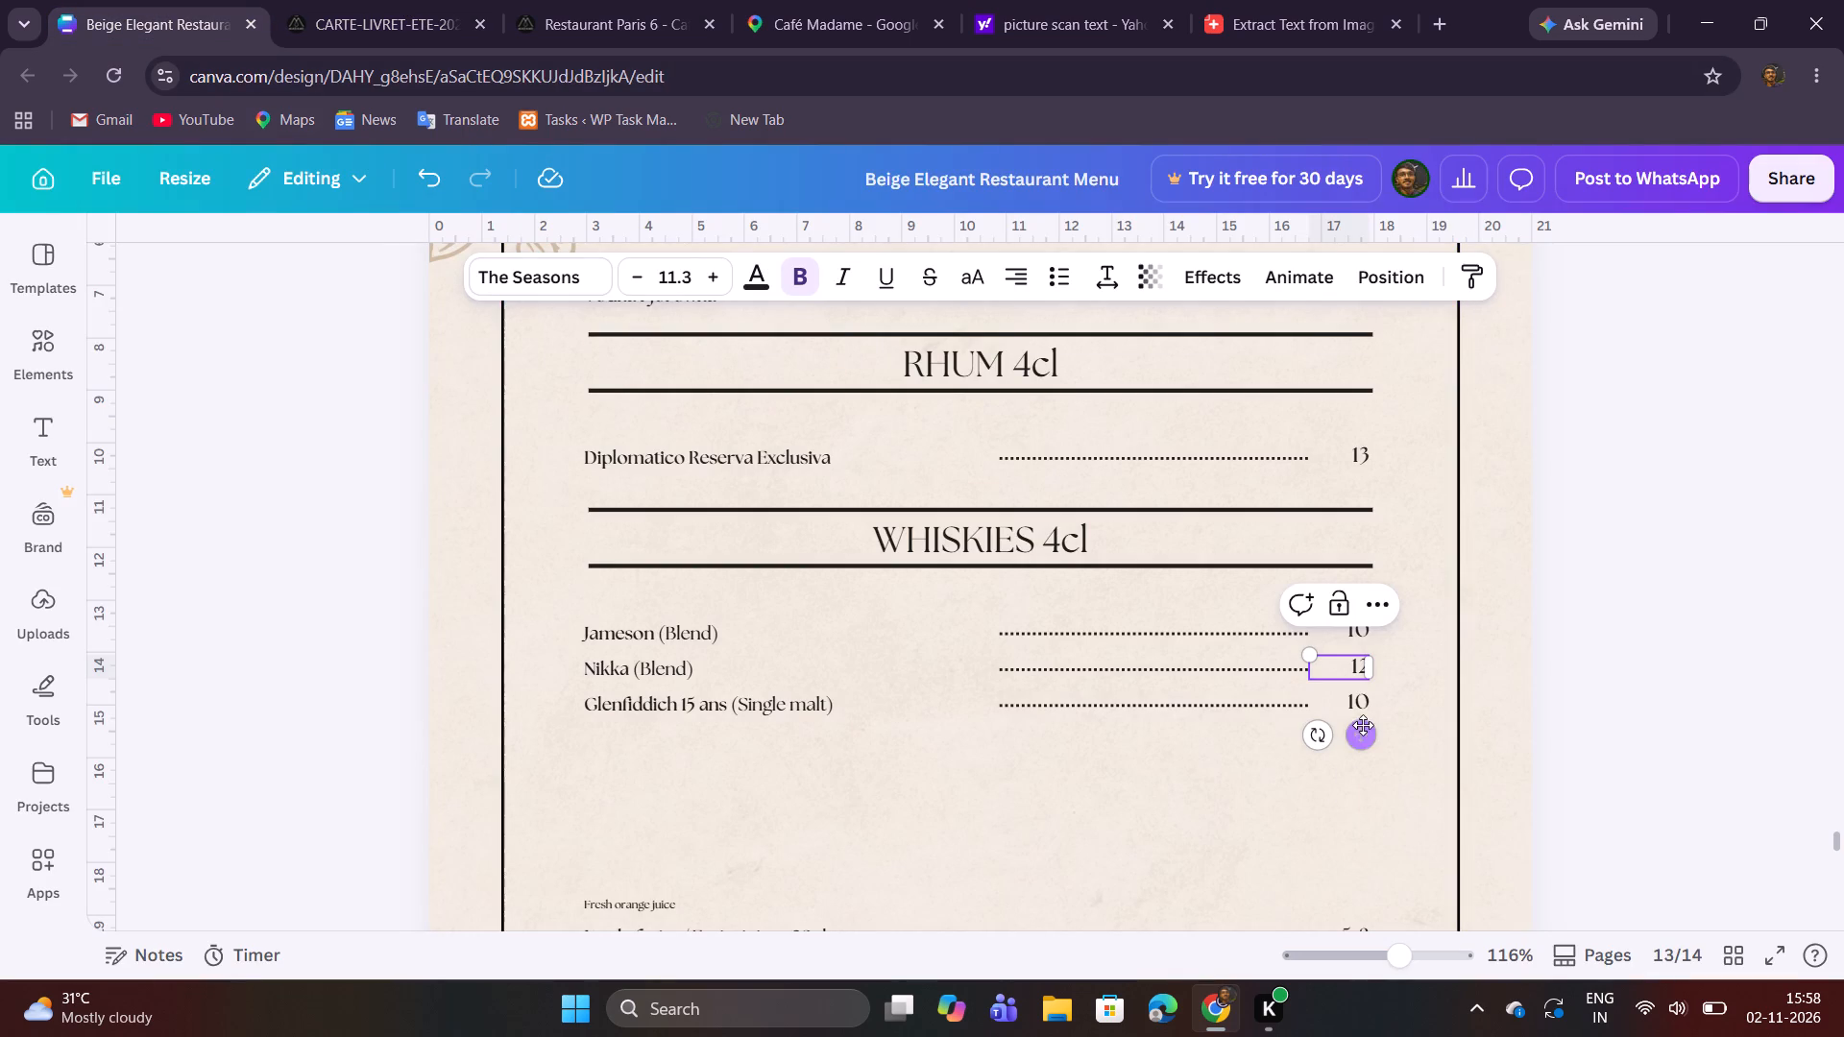
{"action": "double_click", "coordinate": [1354, 705]}
{"action": "key", "text": "ctrl+v"}
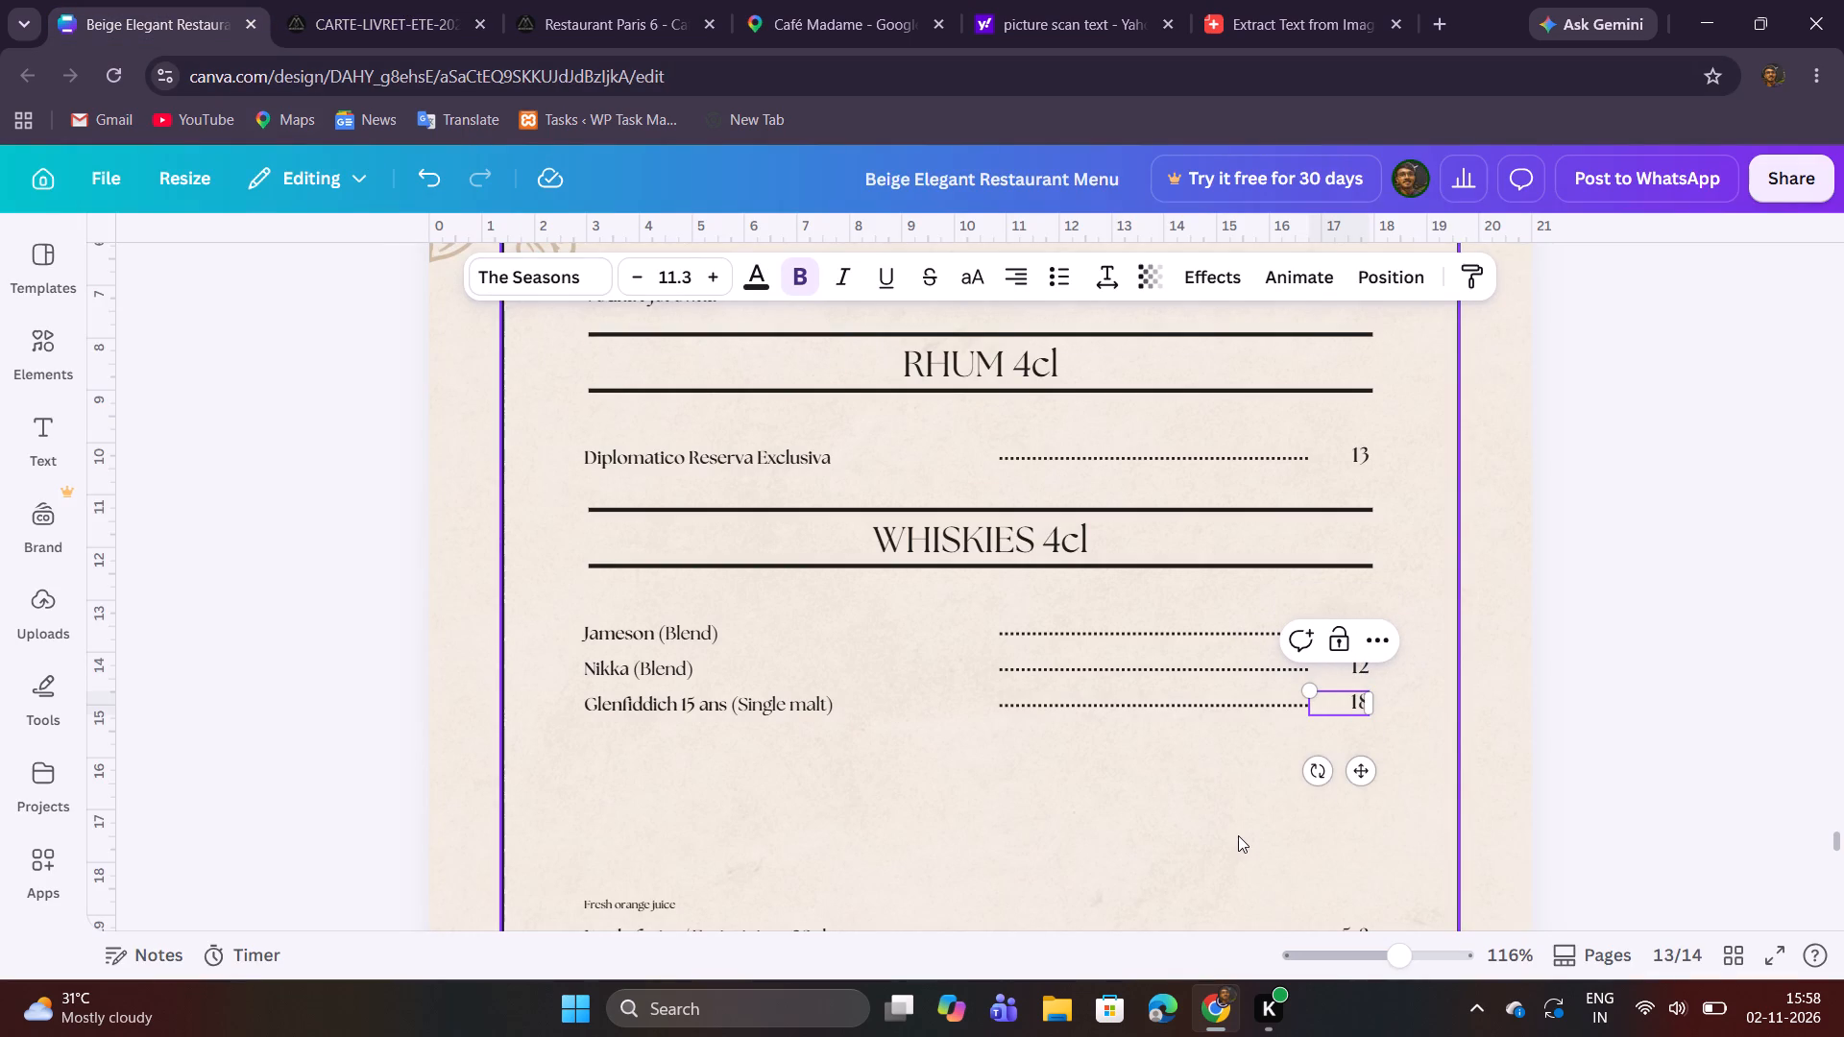
{"action": "left_click", "coordinate": [1238, 835]}
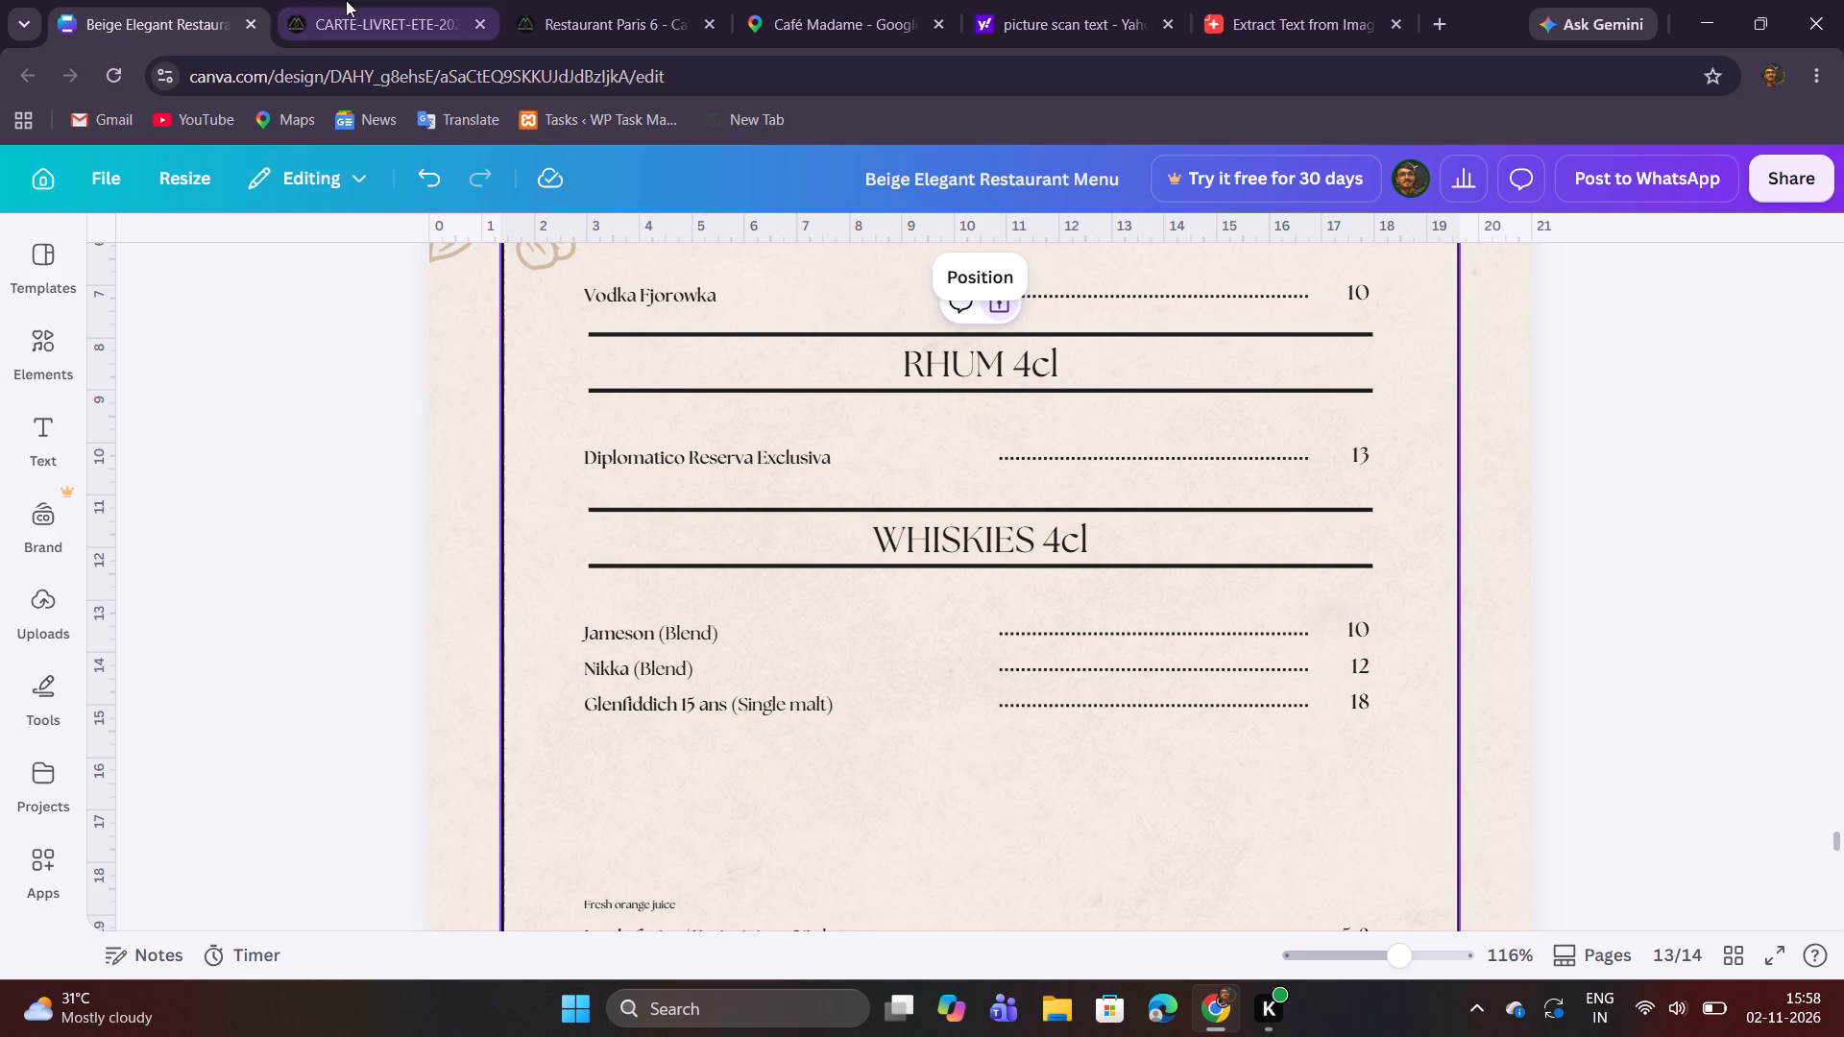
Duplicate the Glenfiddich 15 ans row, including its dotted line and price, directly below the original.
{"action": "left_click", "coordinate": [346, 0]}
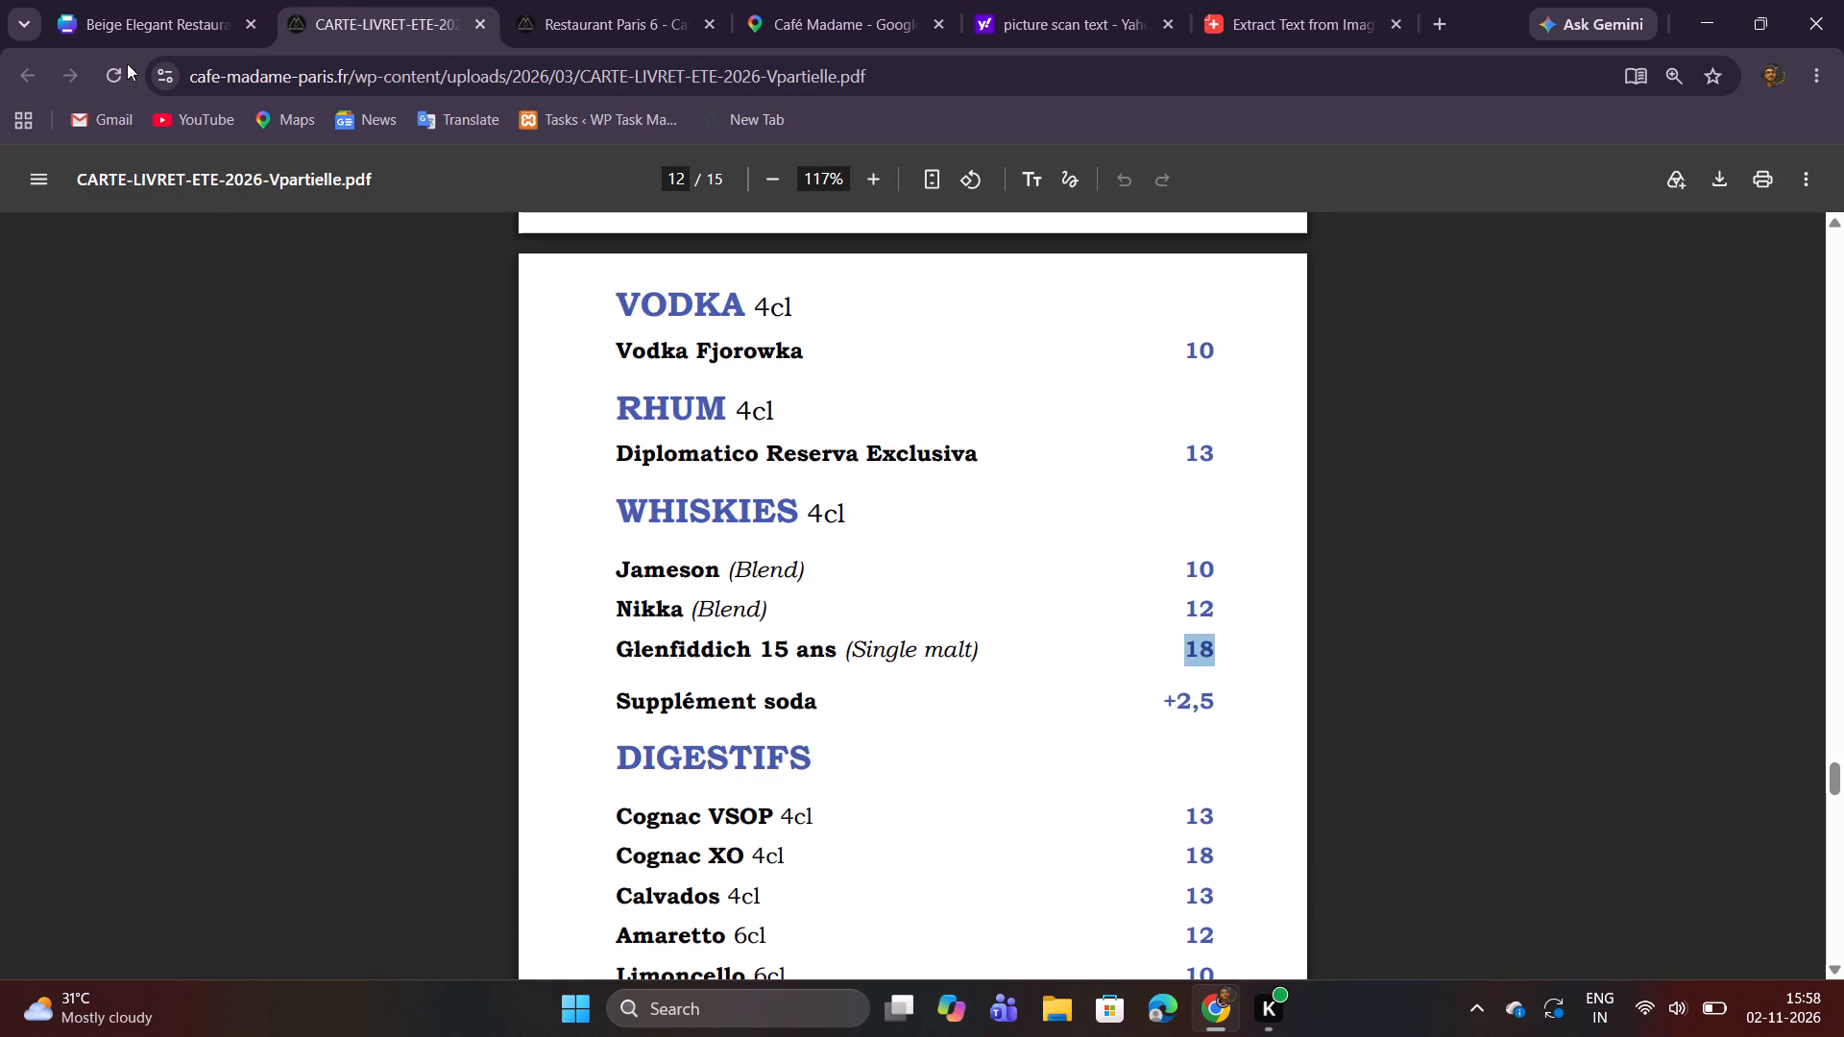
{"action": "left_click", "coordinate": [168, 15]}
{"action": "left_click_drag", "start_coordinate": [723, 738], "coordinate": [1161, 705]}
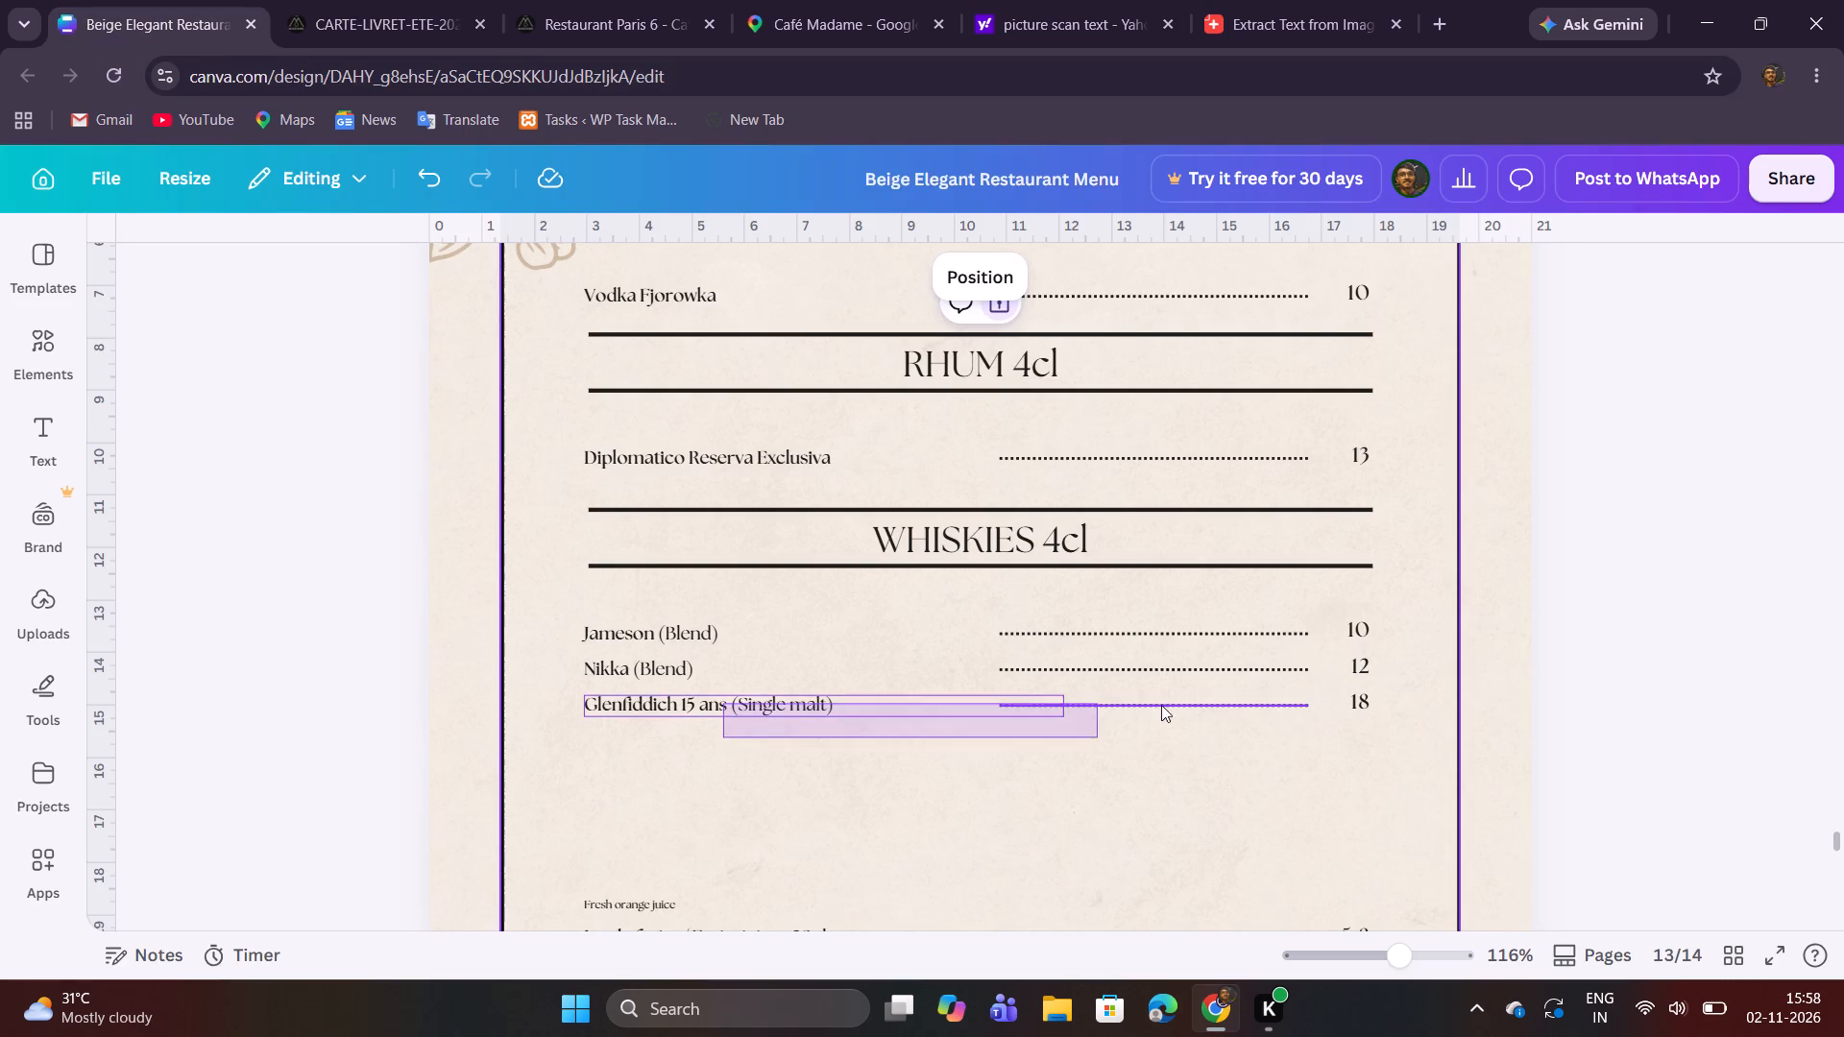
{"action": "left_click_drag", "start_coordinate": [1161, 705], "coordinate": [1372, 696]}
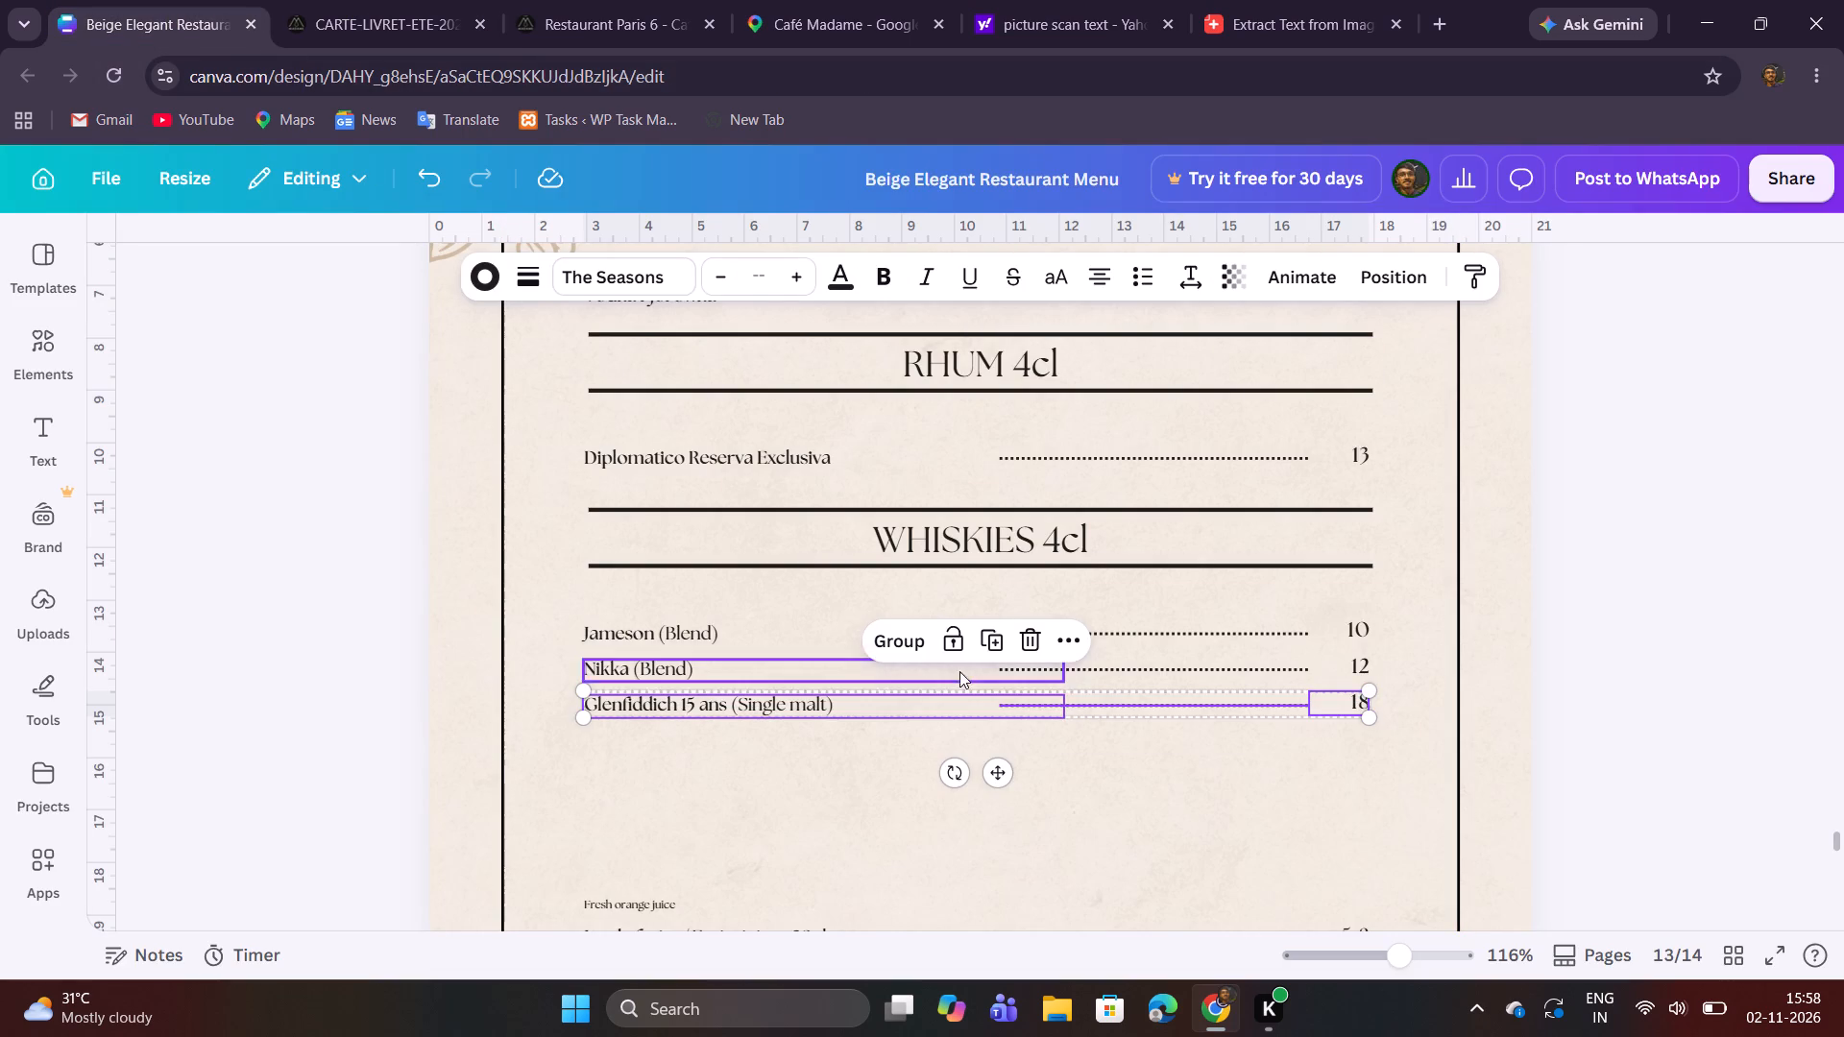
{"action": "left_click", "coordinate": [997, 639]}
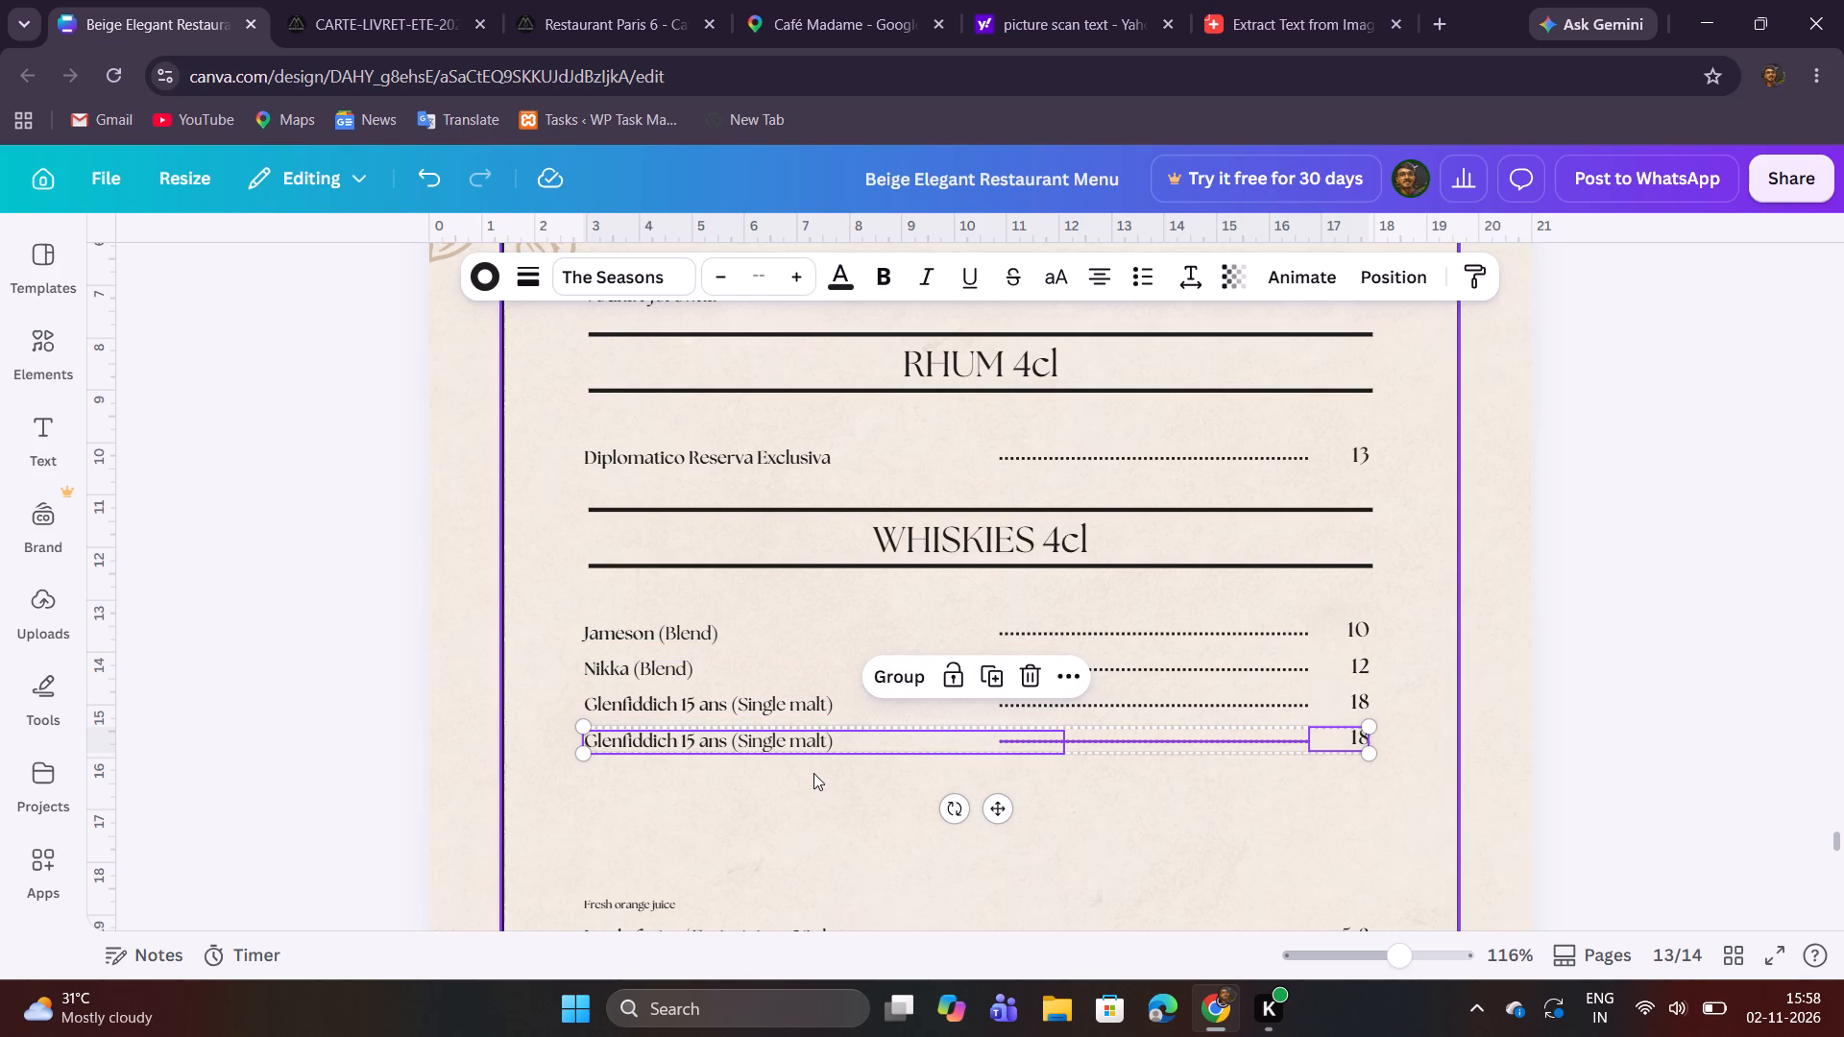
{"action": "left_click", "coordinate": [812, 780]}
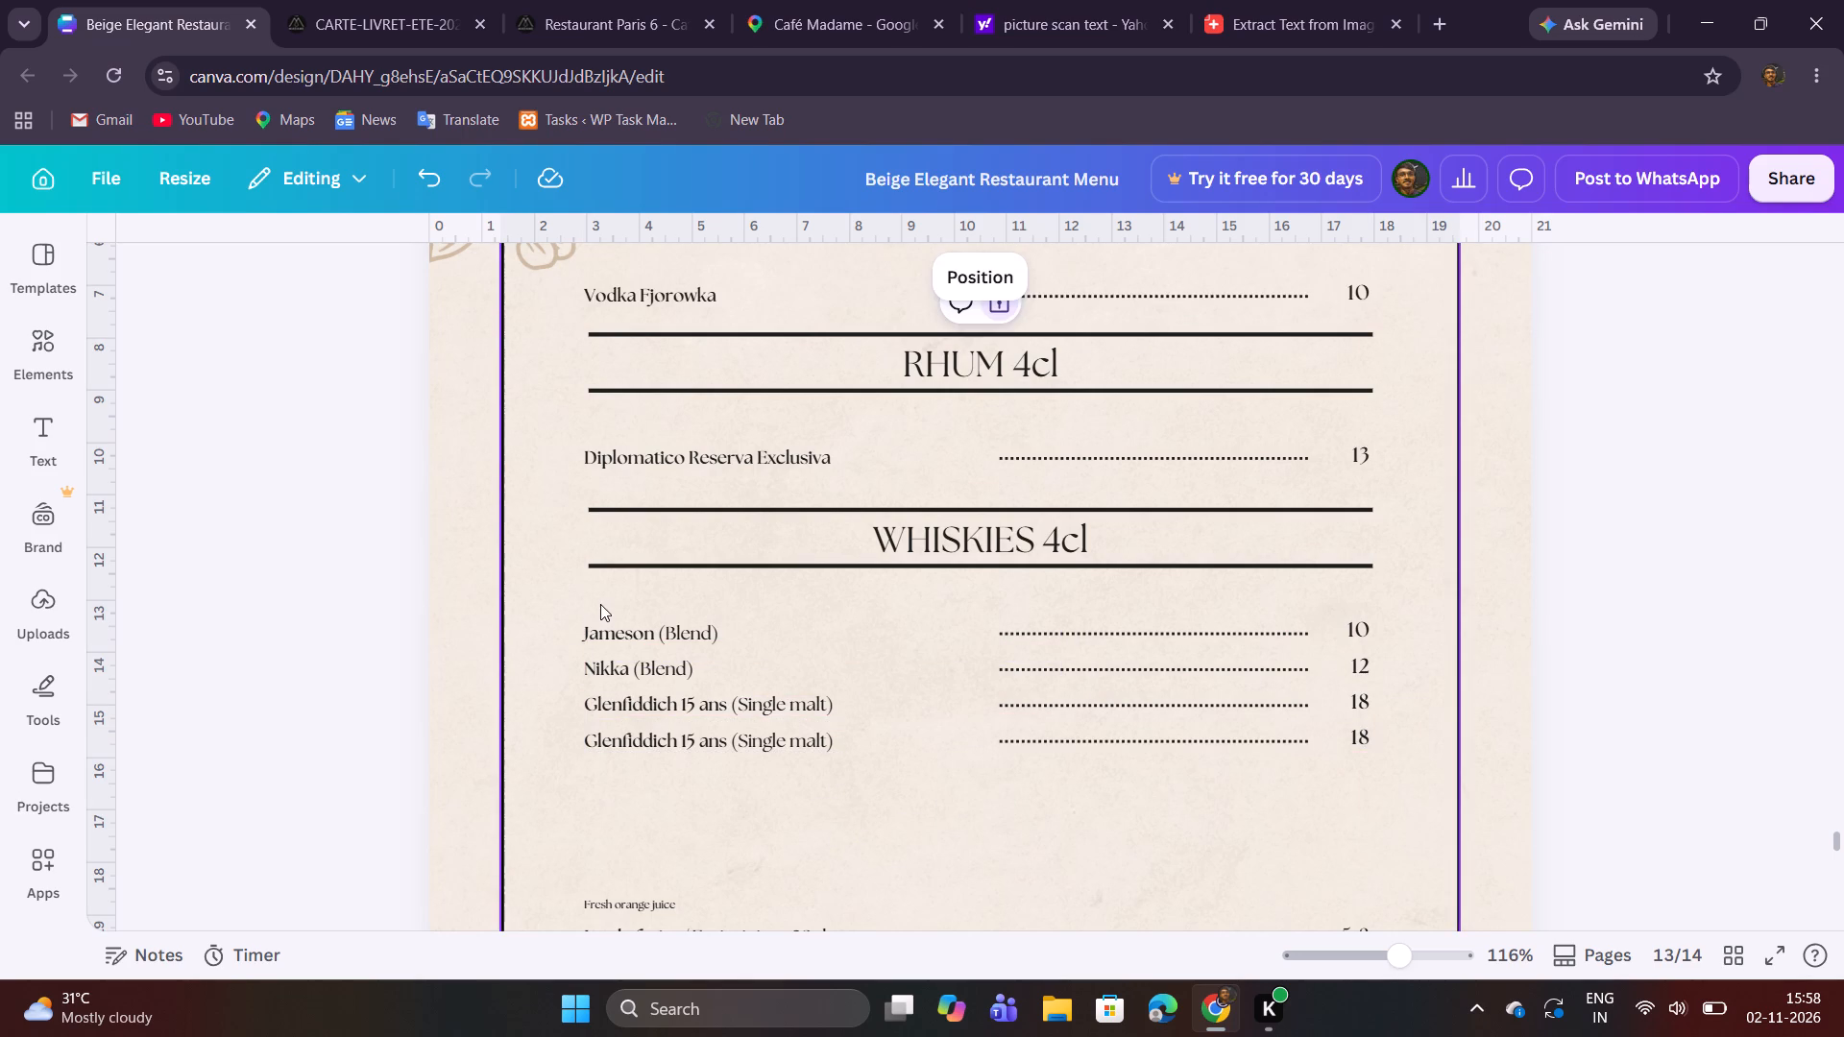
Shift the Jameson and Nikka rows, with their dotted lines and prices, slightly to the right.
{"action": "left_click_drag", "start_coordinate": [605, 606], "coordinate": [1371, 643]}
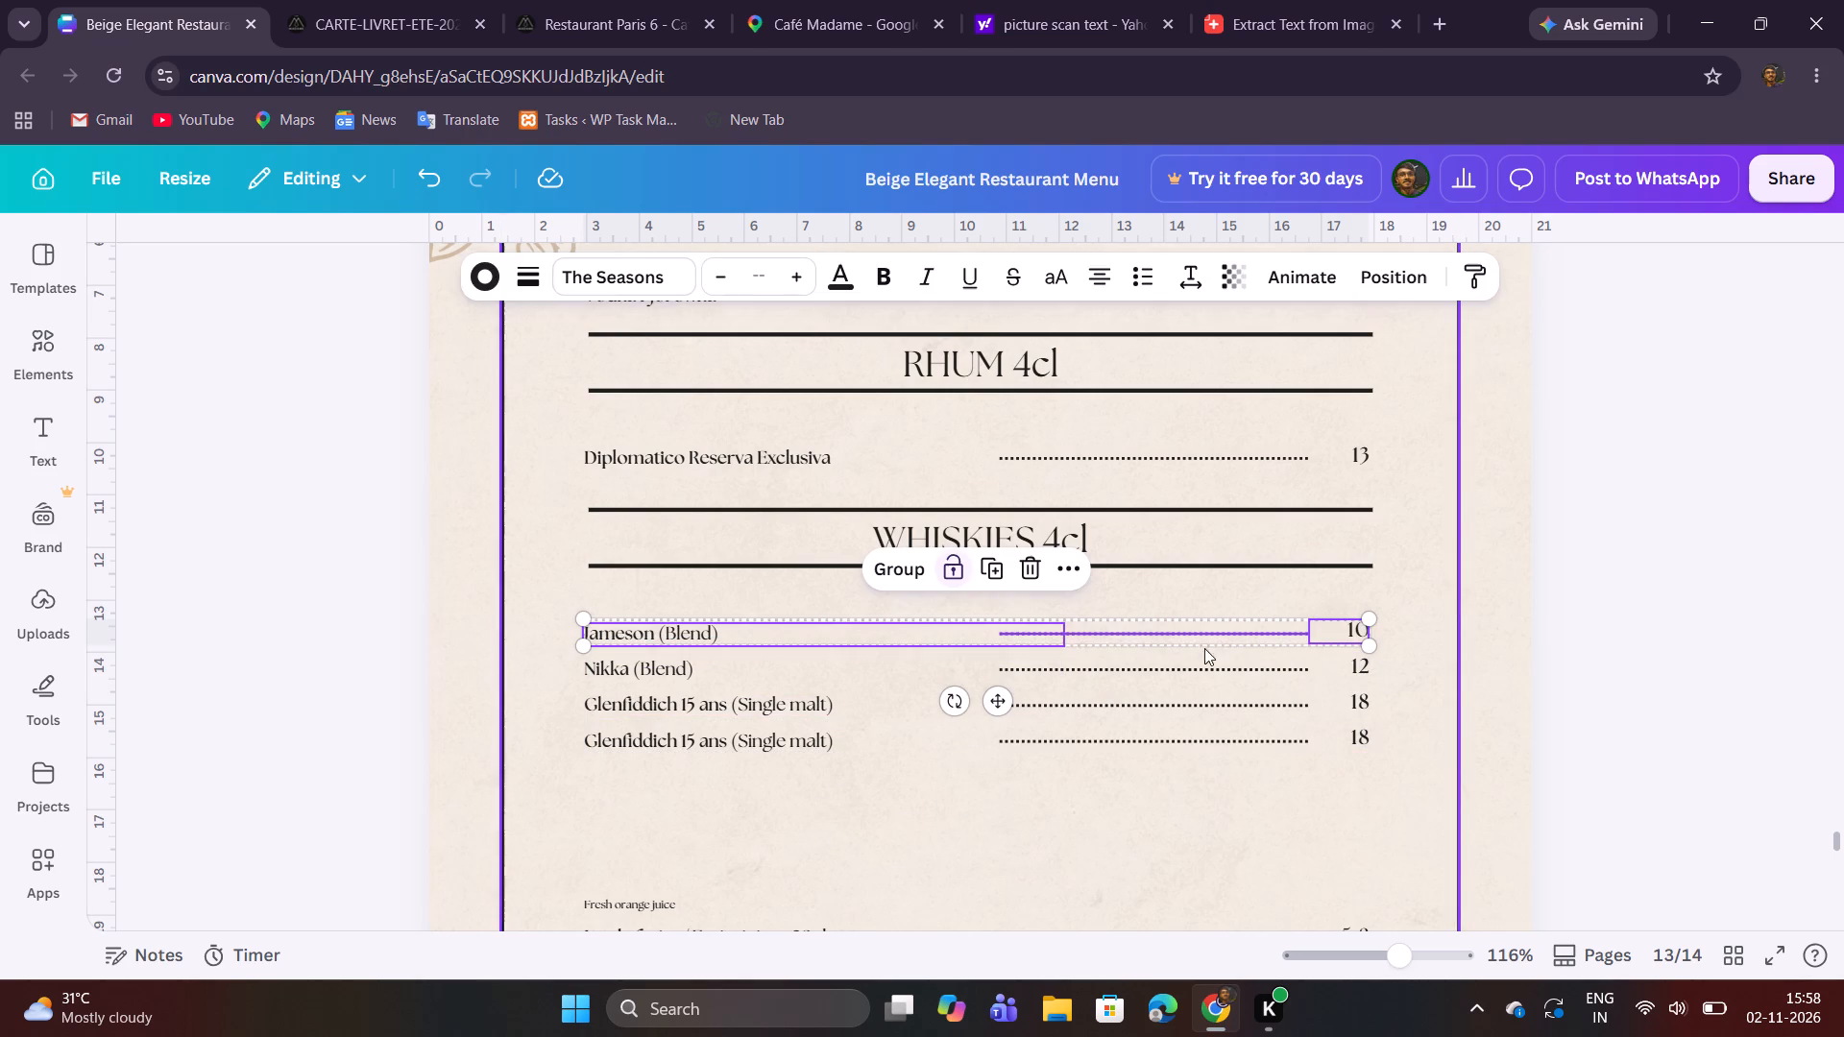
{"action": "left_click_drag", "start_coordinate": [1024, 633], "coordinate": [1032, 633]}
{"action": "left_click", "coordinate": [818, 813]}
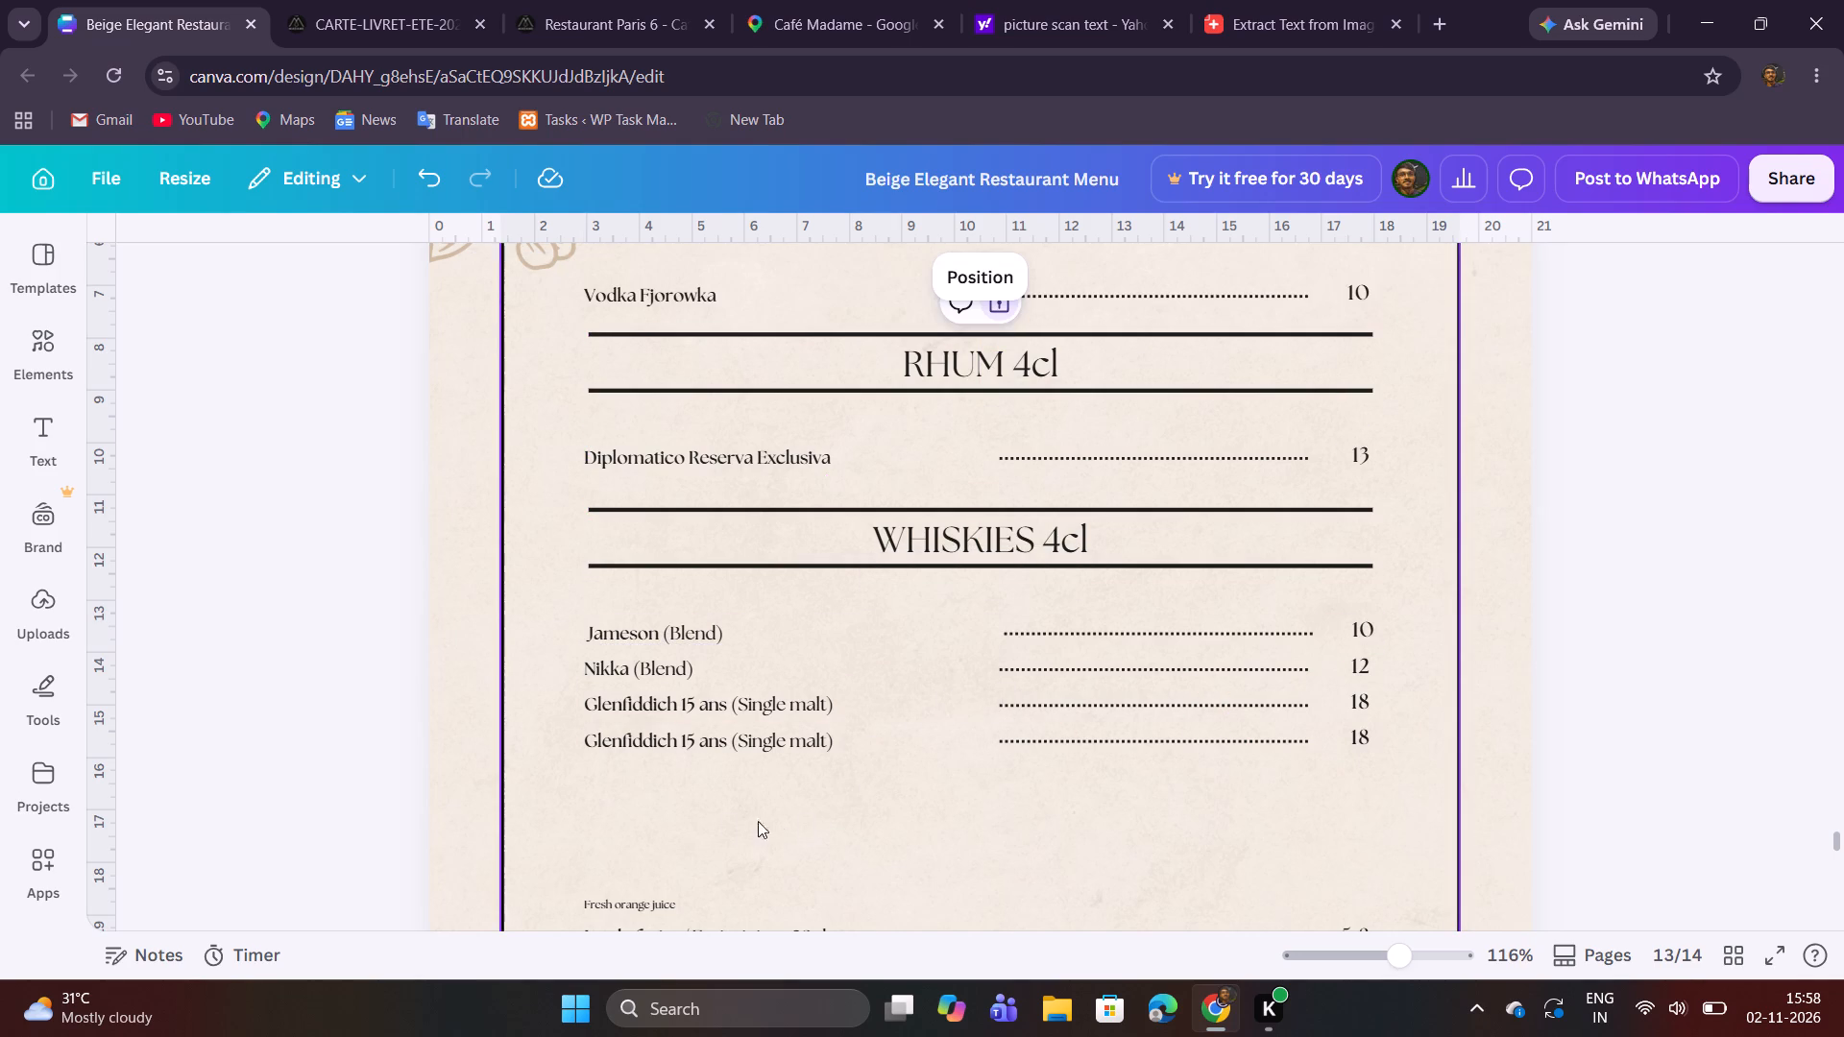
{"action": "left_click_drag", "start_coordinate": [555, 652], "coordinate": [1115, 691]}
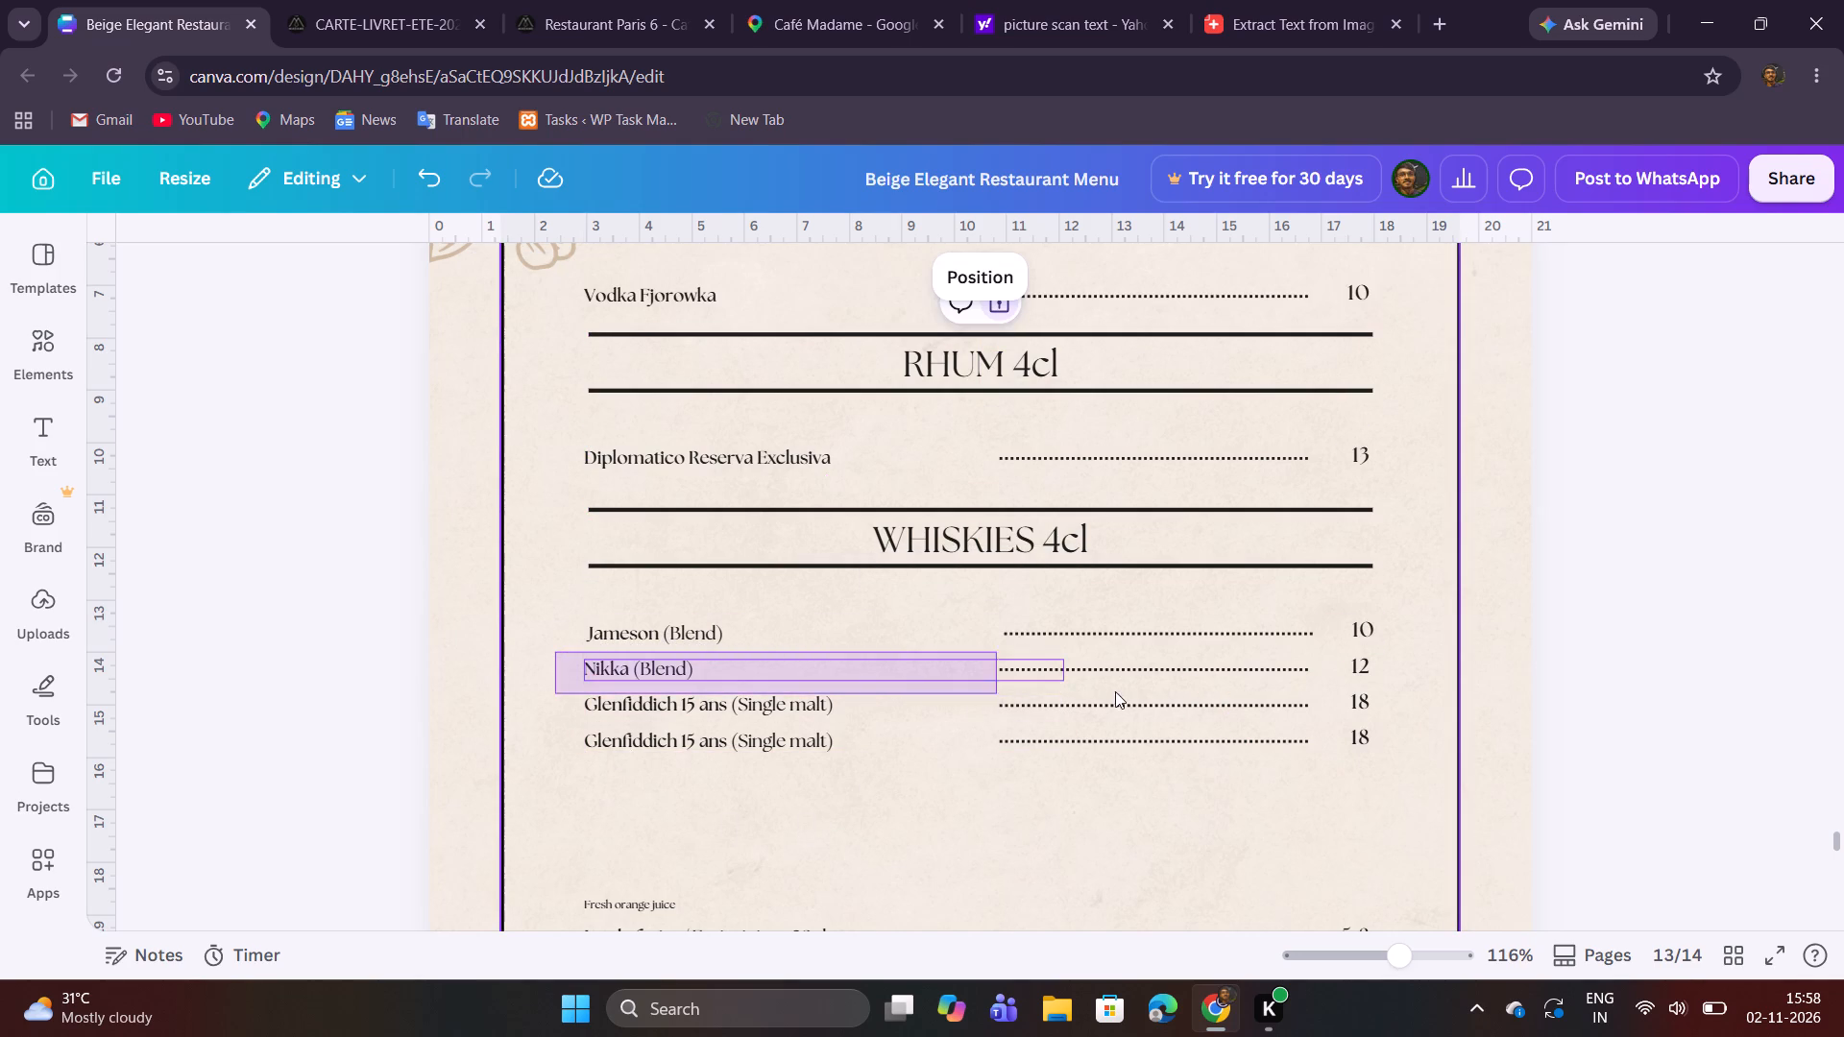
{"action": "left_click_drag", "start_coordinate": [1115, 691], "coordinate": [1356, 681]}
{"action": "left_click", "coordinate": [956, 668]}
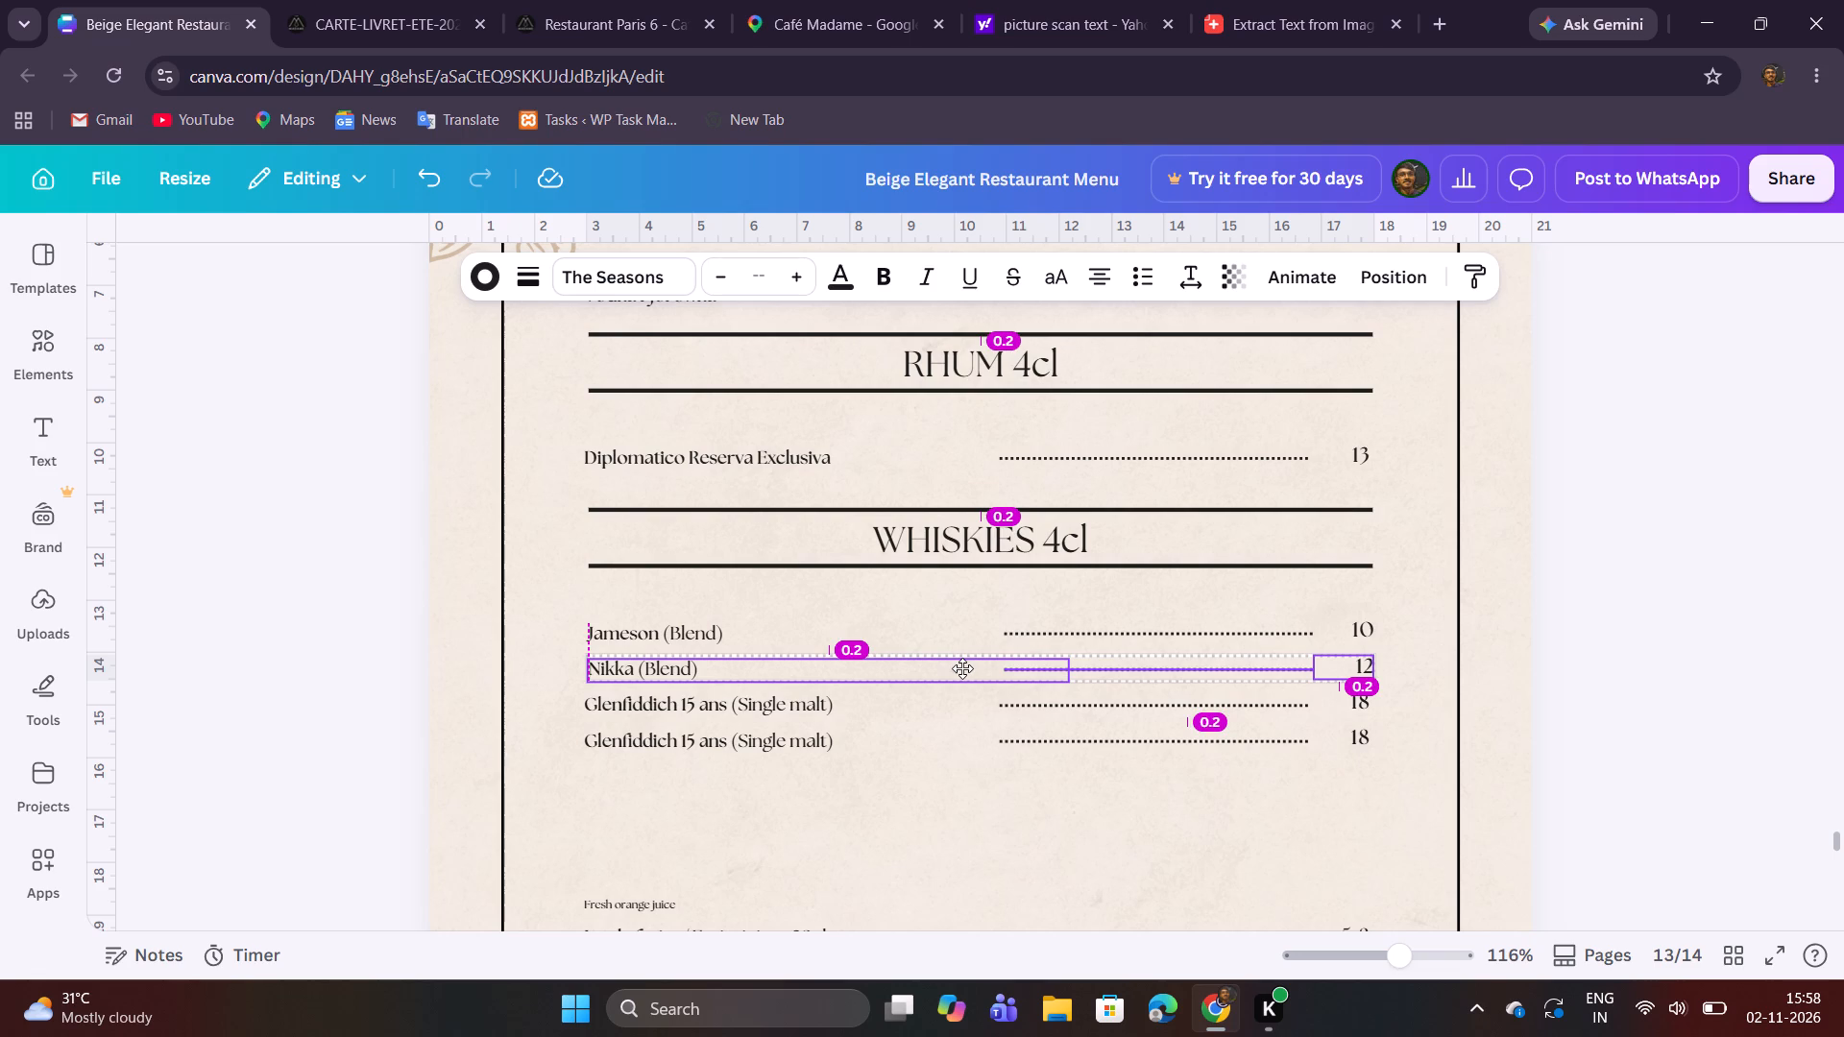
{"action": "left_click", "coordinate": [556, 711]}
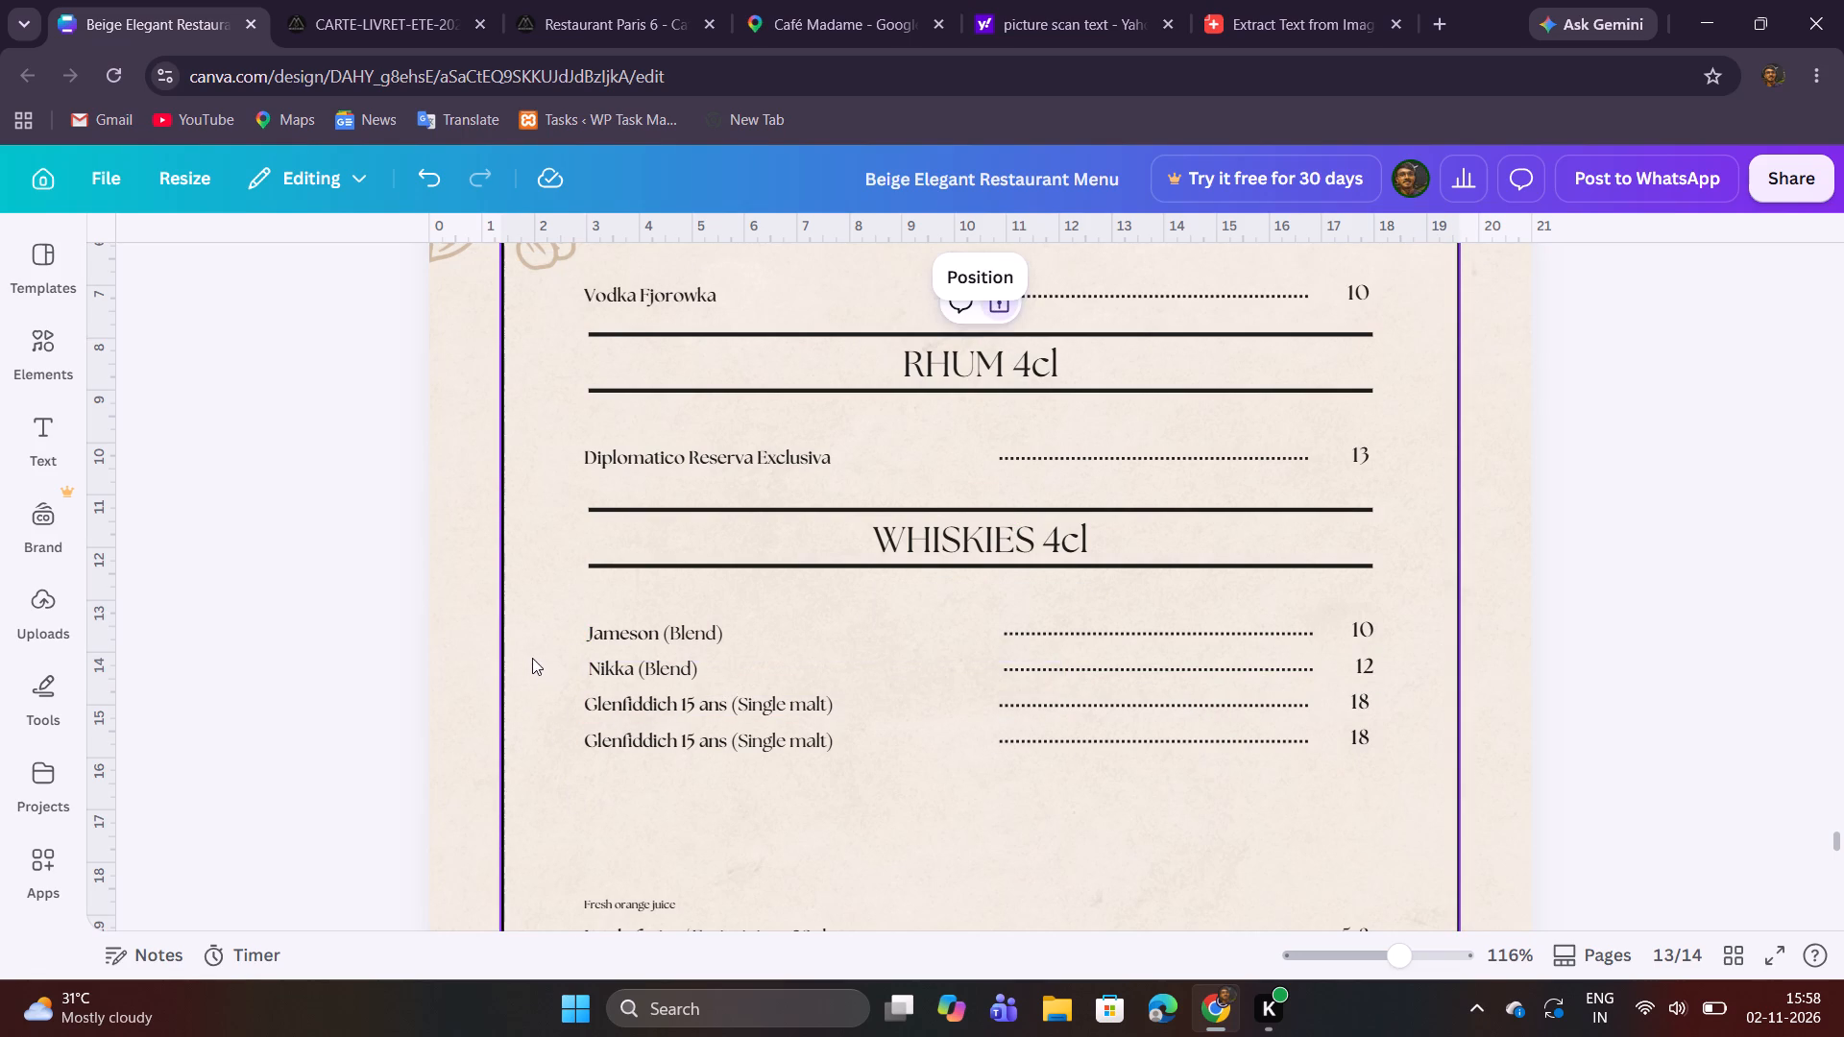
Realign the Nikka and Jameson rows with the left edge of the Glenfiddich rows, keeping even spacing between the whisky lines.
{"action": "left_click_drag", "start_coordinate": [532, 658], "coordinate": [1399, 686]}
{"action": "left_click", "coordinate": [1080, 666]}
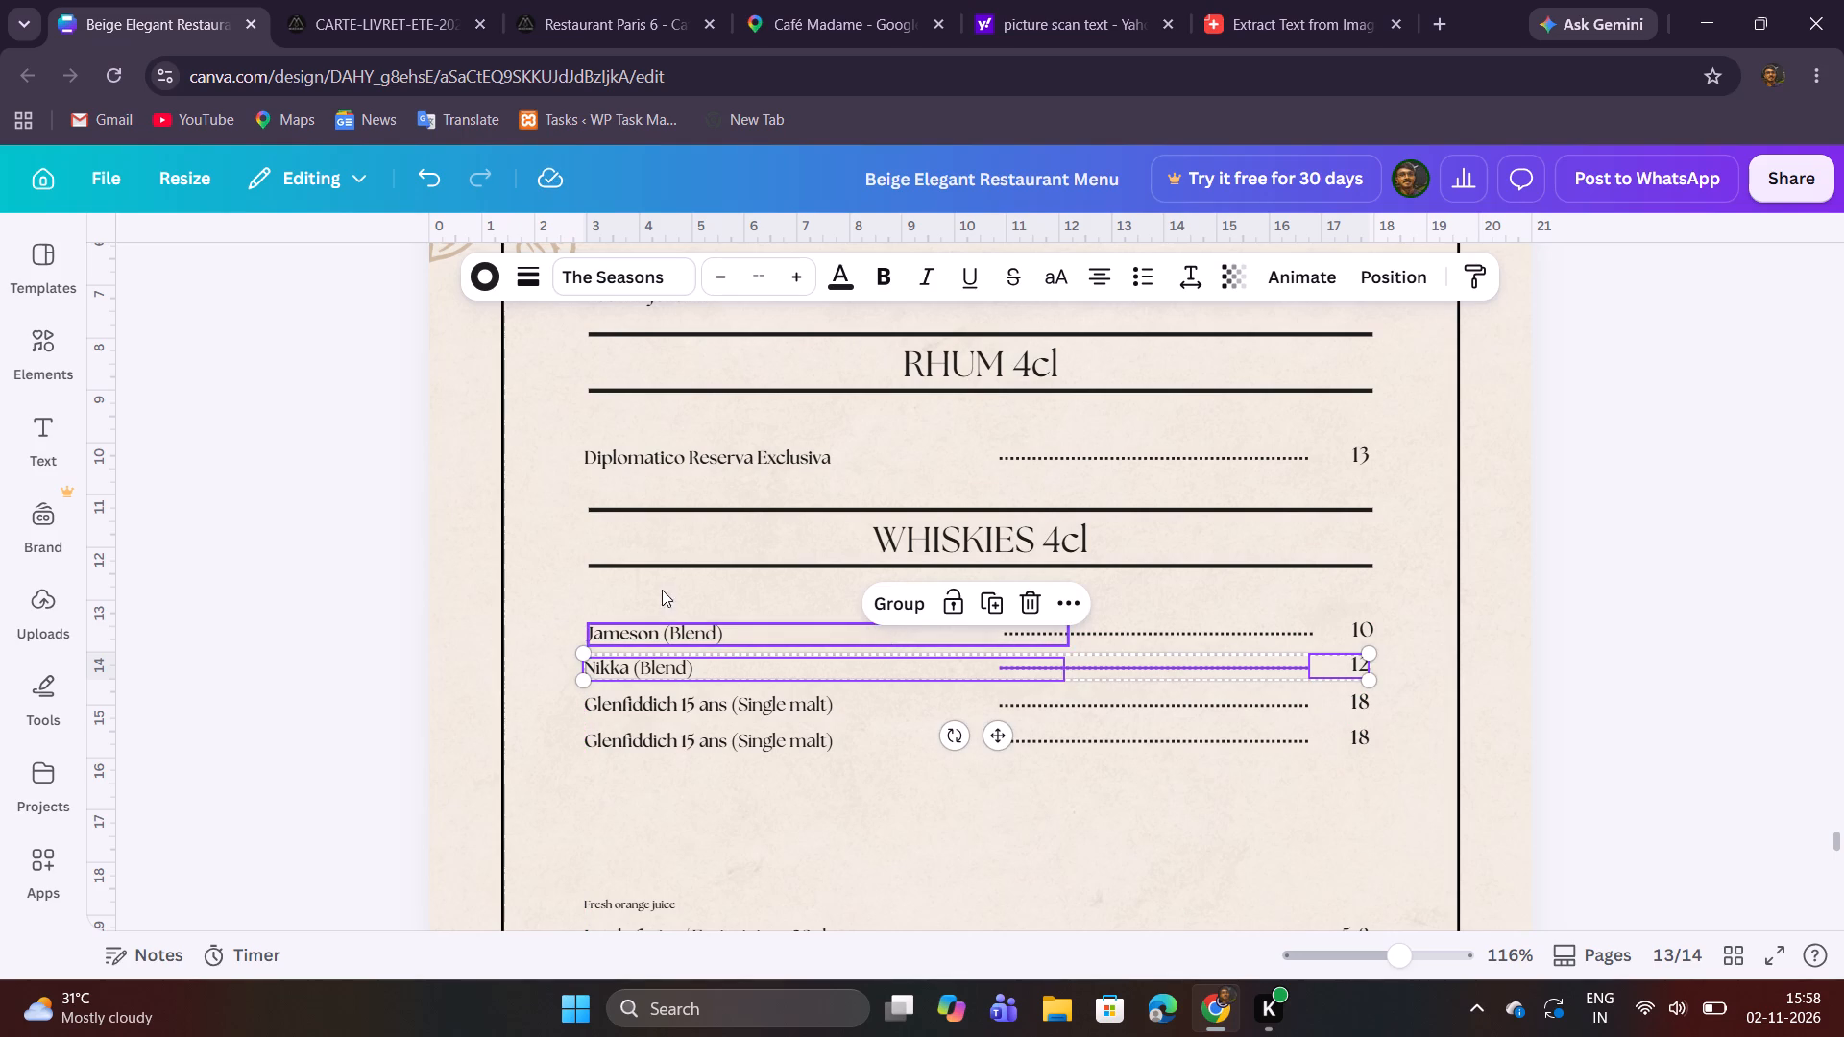
{"action": "left_click_drag", "start_coordinate": [662, 587], "coordinate": [1359, 643]}
{"action": "left_click", "coordinate": [1177, 627]}
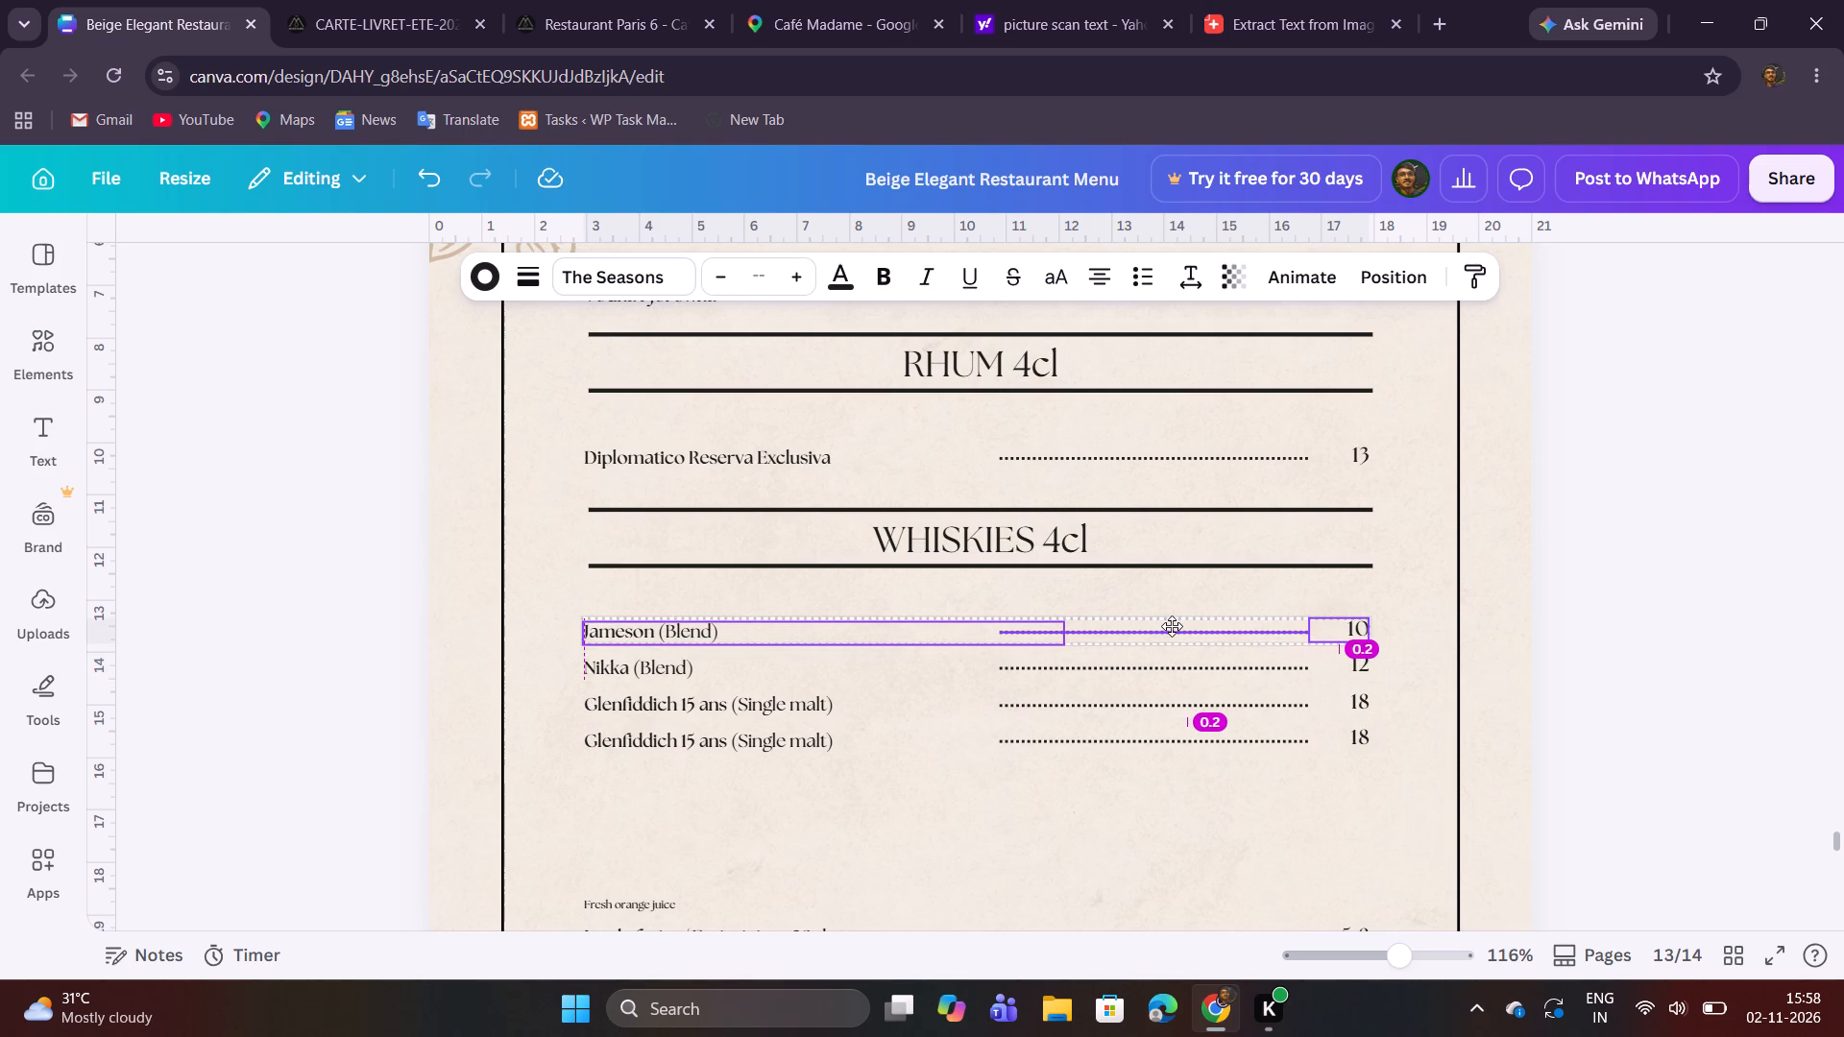
{"action": "left_click", "coordinate": [997, 815]}
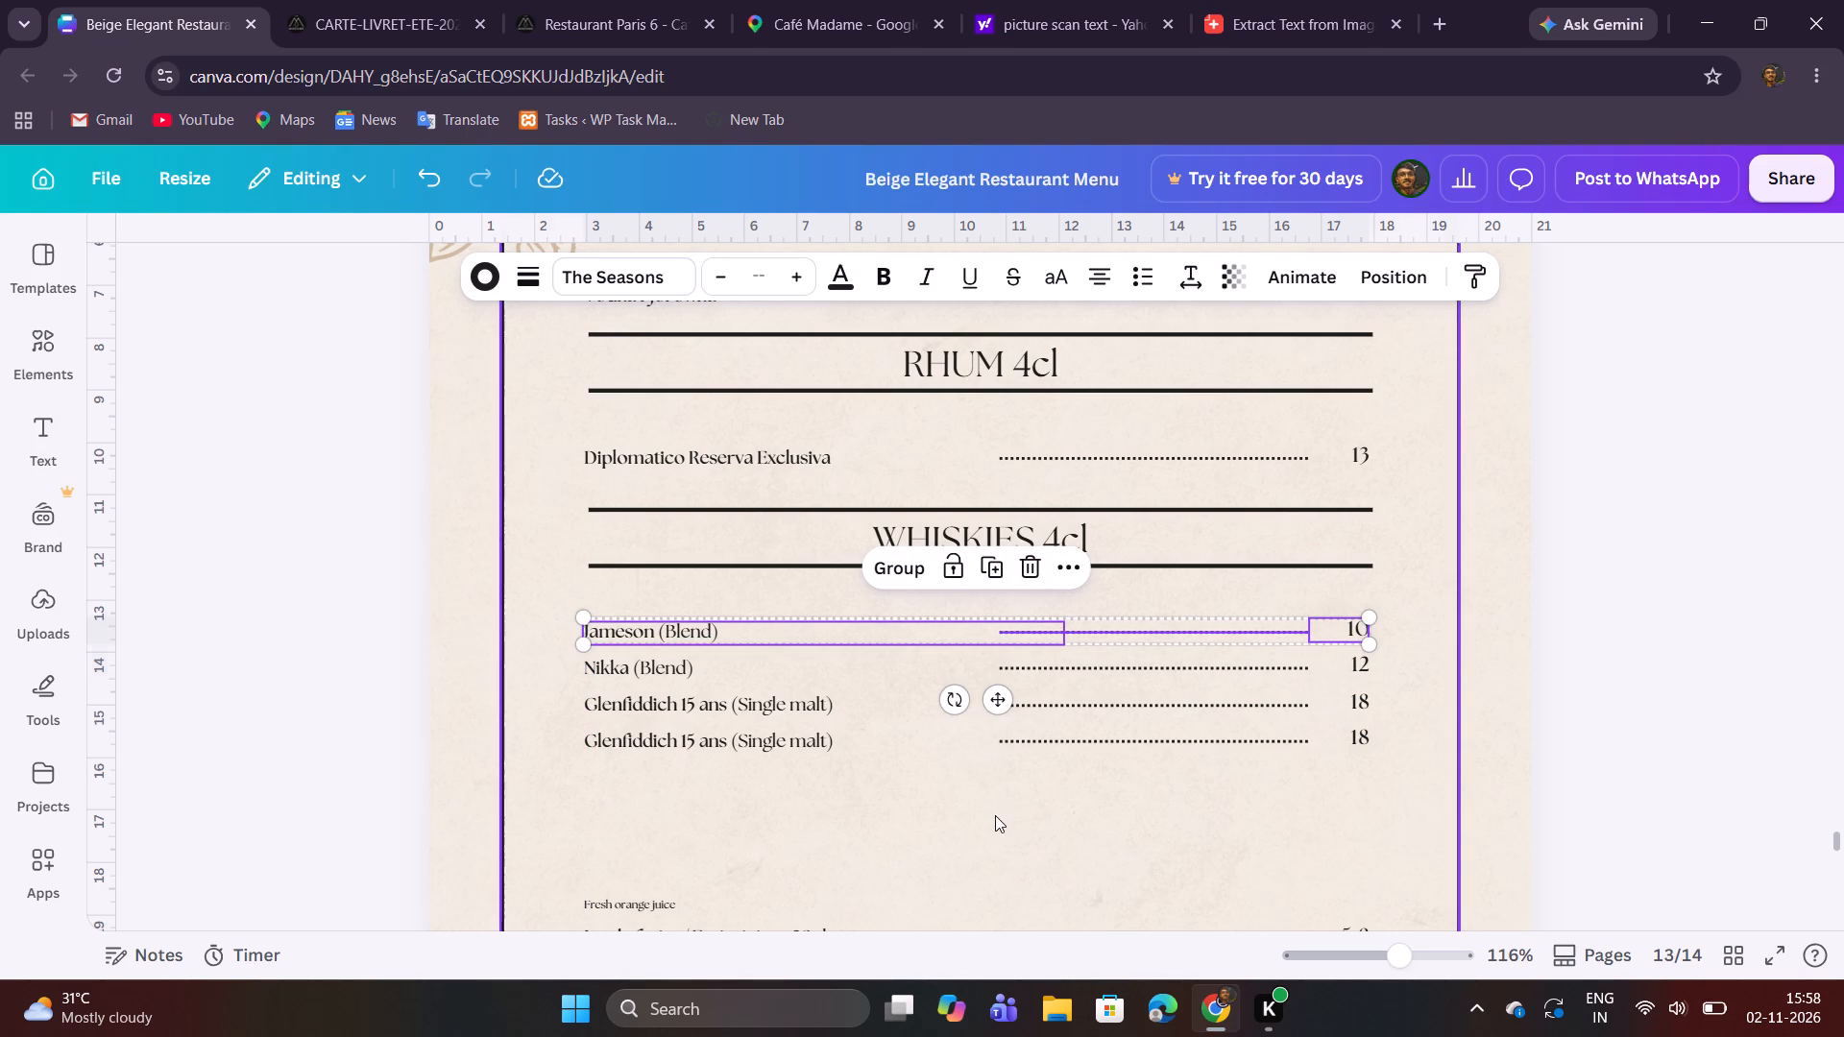
Copy Supplément soda from the PDF and replace the item name in the duplicated Glenfiddich row with it.
{"action": "left_click", "coordinate": [315, 3]}
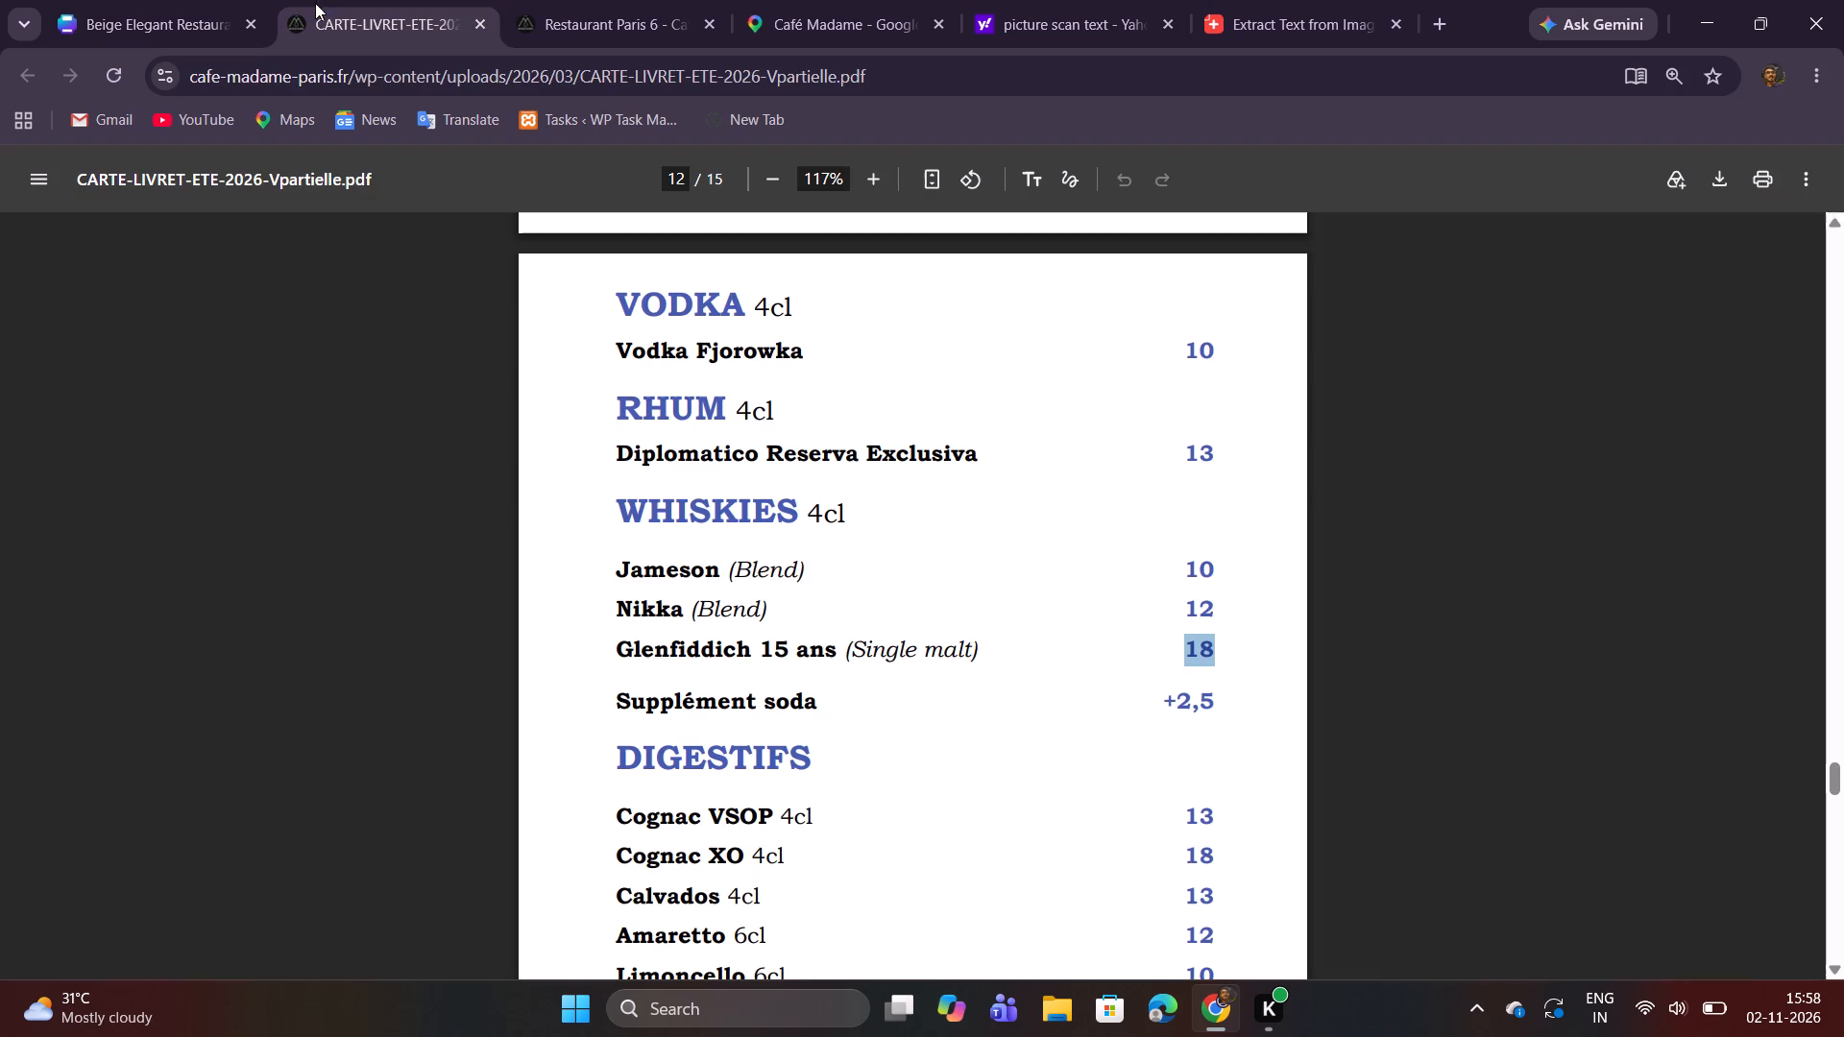
{"action": "left_click_drag", "start_coordinate": [611, 708], "coordinate": [839, 701]}
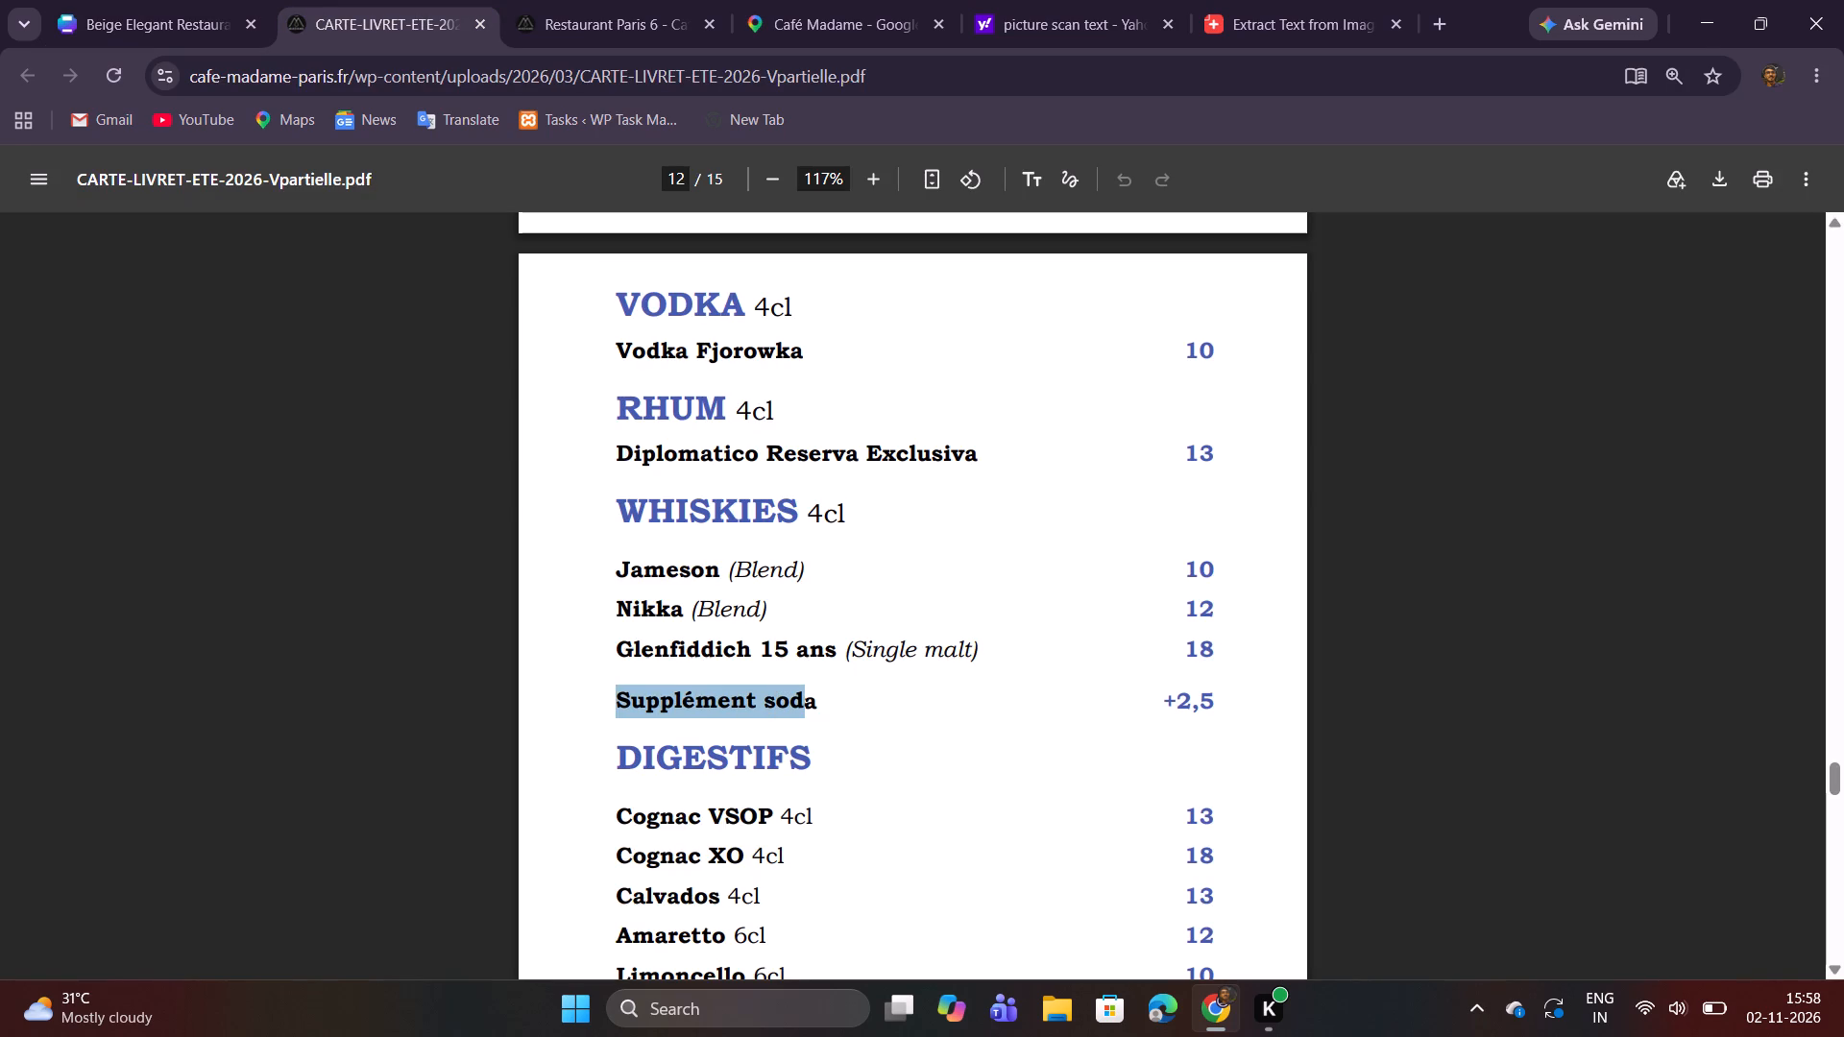
{"action": "left_click_drag", "start_coordinate": [839, 701], "coordinate": [843, 701]}
{"action": "key", "text": "ctrl+c"}
{"action": "left_click", "coordinate": [136, 2]}
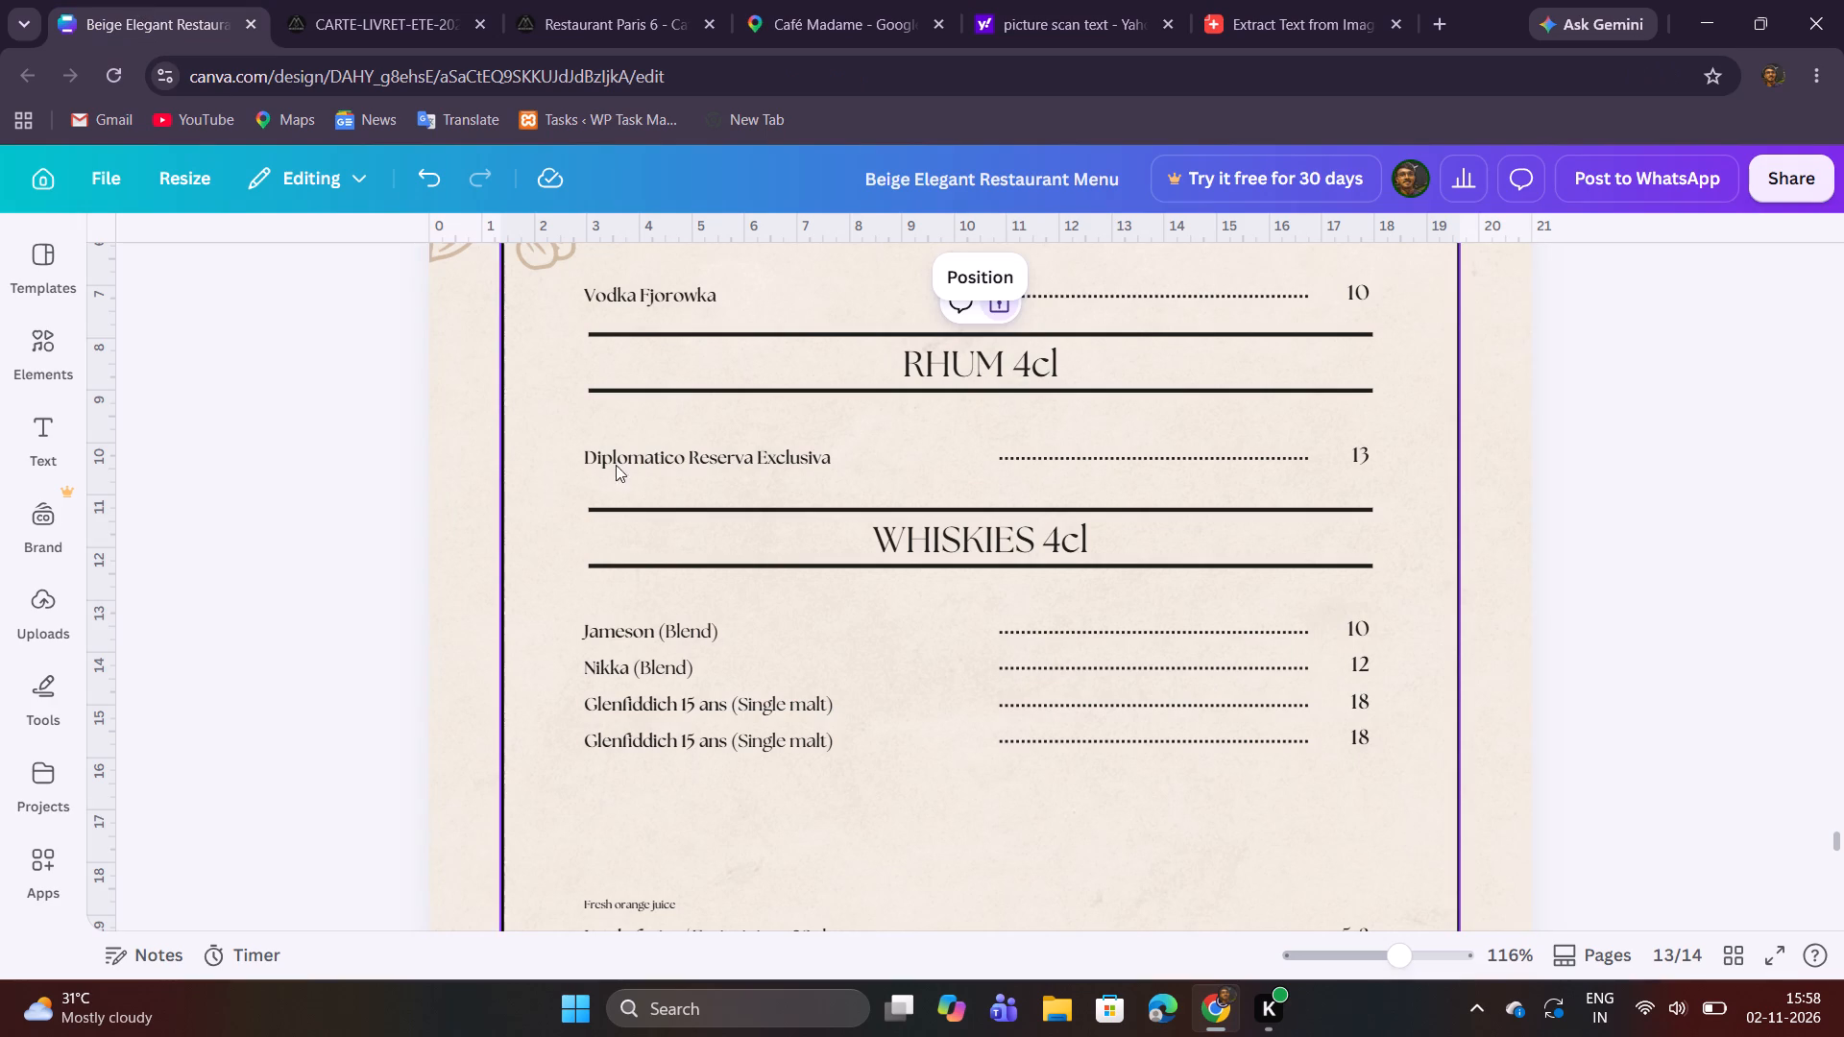
{"action": "double_click", "coordinate": [732, 735]}
{"action": "key", "text": "ctrl+v"}
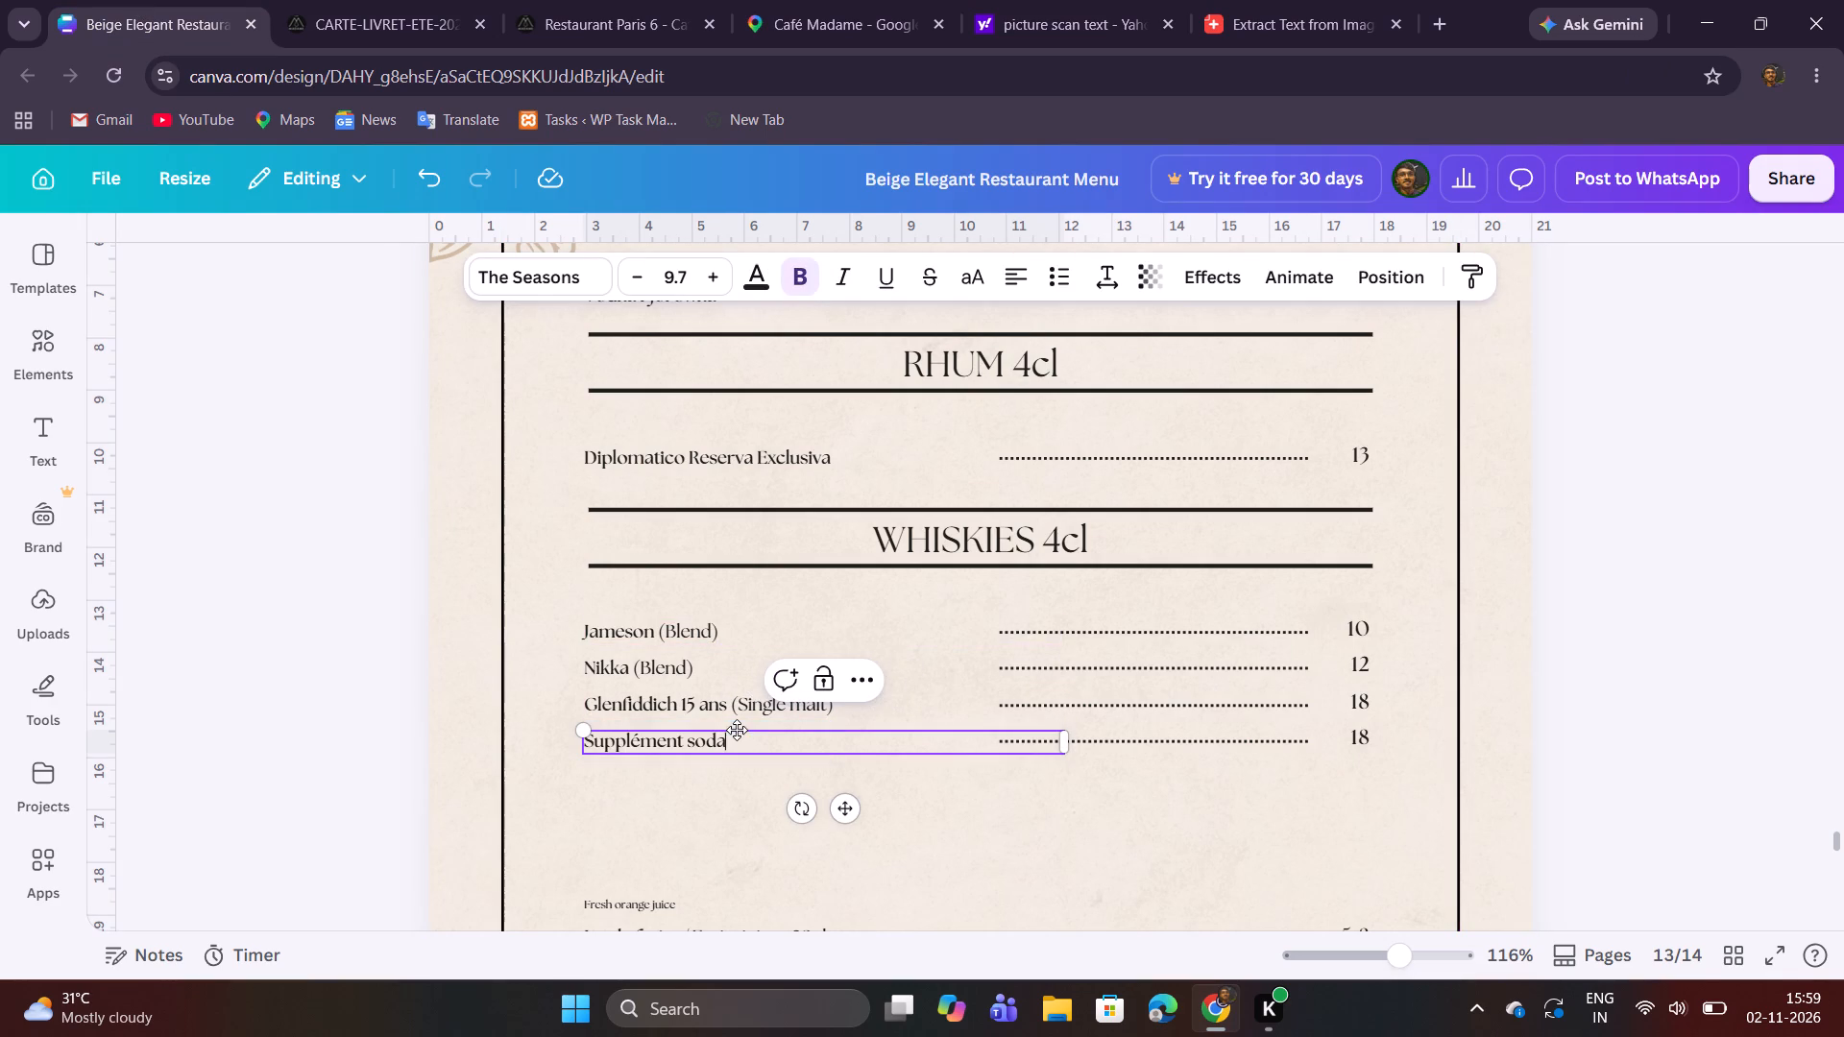
Copy the price +2,5 from the PDF and replace the price on the Supplément soda line with it.
{"action": "left_click", "coordinate": [319, 11]}
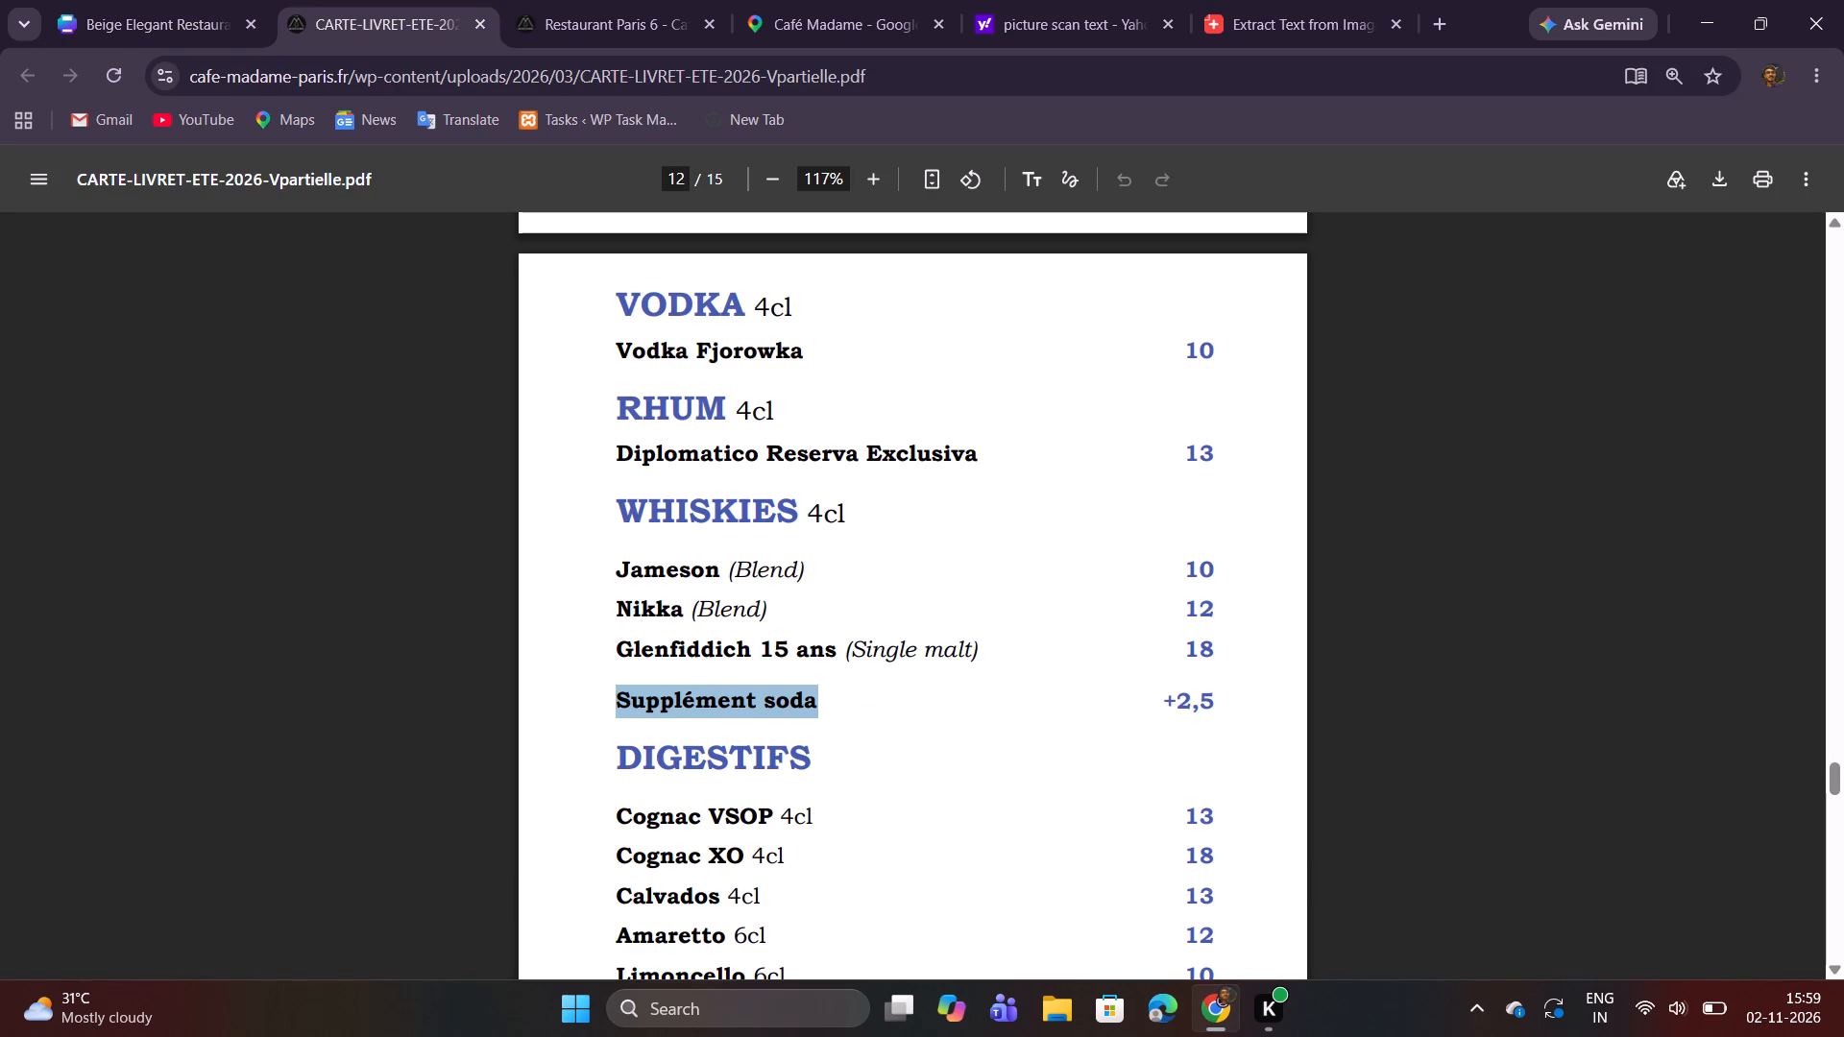
{"action": "left_click_drag", "start_coordinate": [1155, 708], "coordinate": [1216, 708]}
{"action": "key", "text": "ctrl+c"}
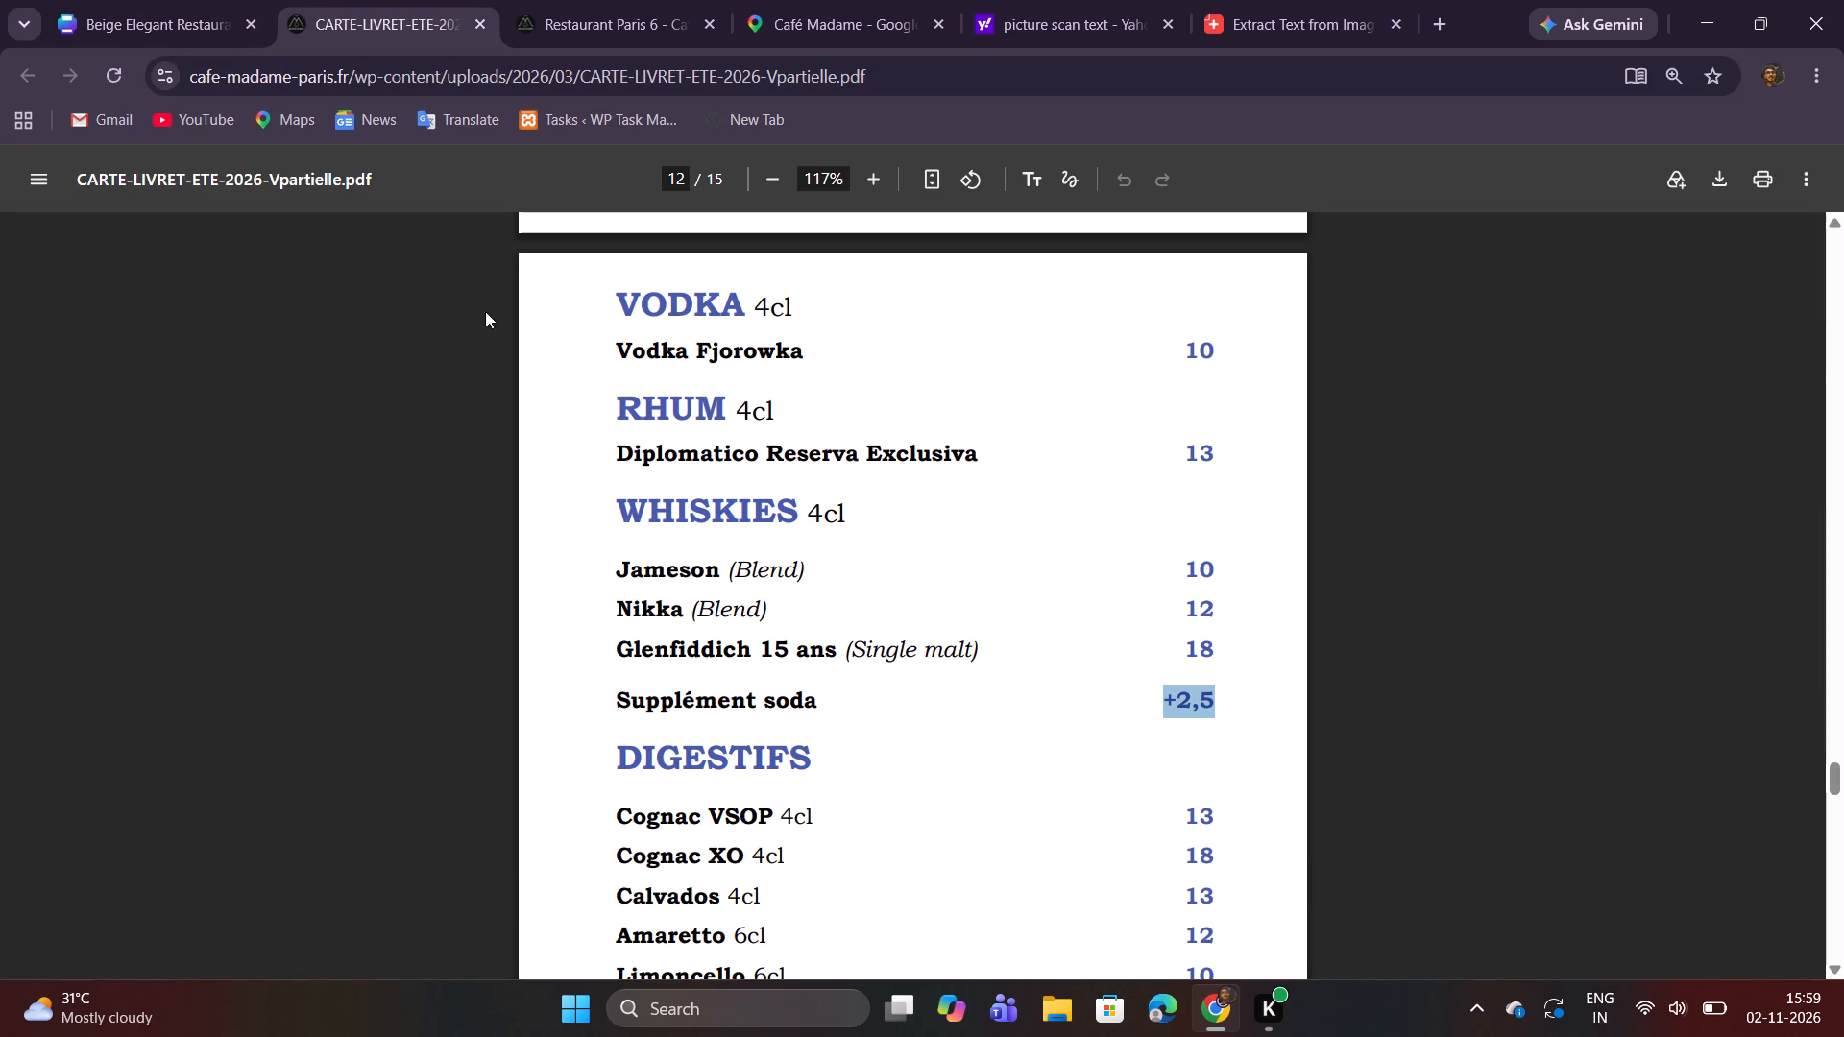
{"action": "left_click", "coordinate": [225, 0]}
{"action": "double_click", "coordinate": [1362, 746]}
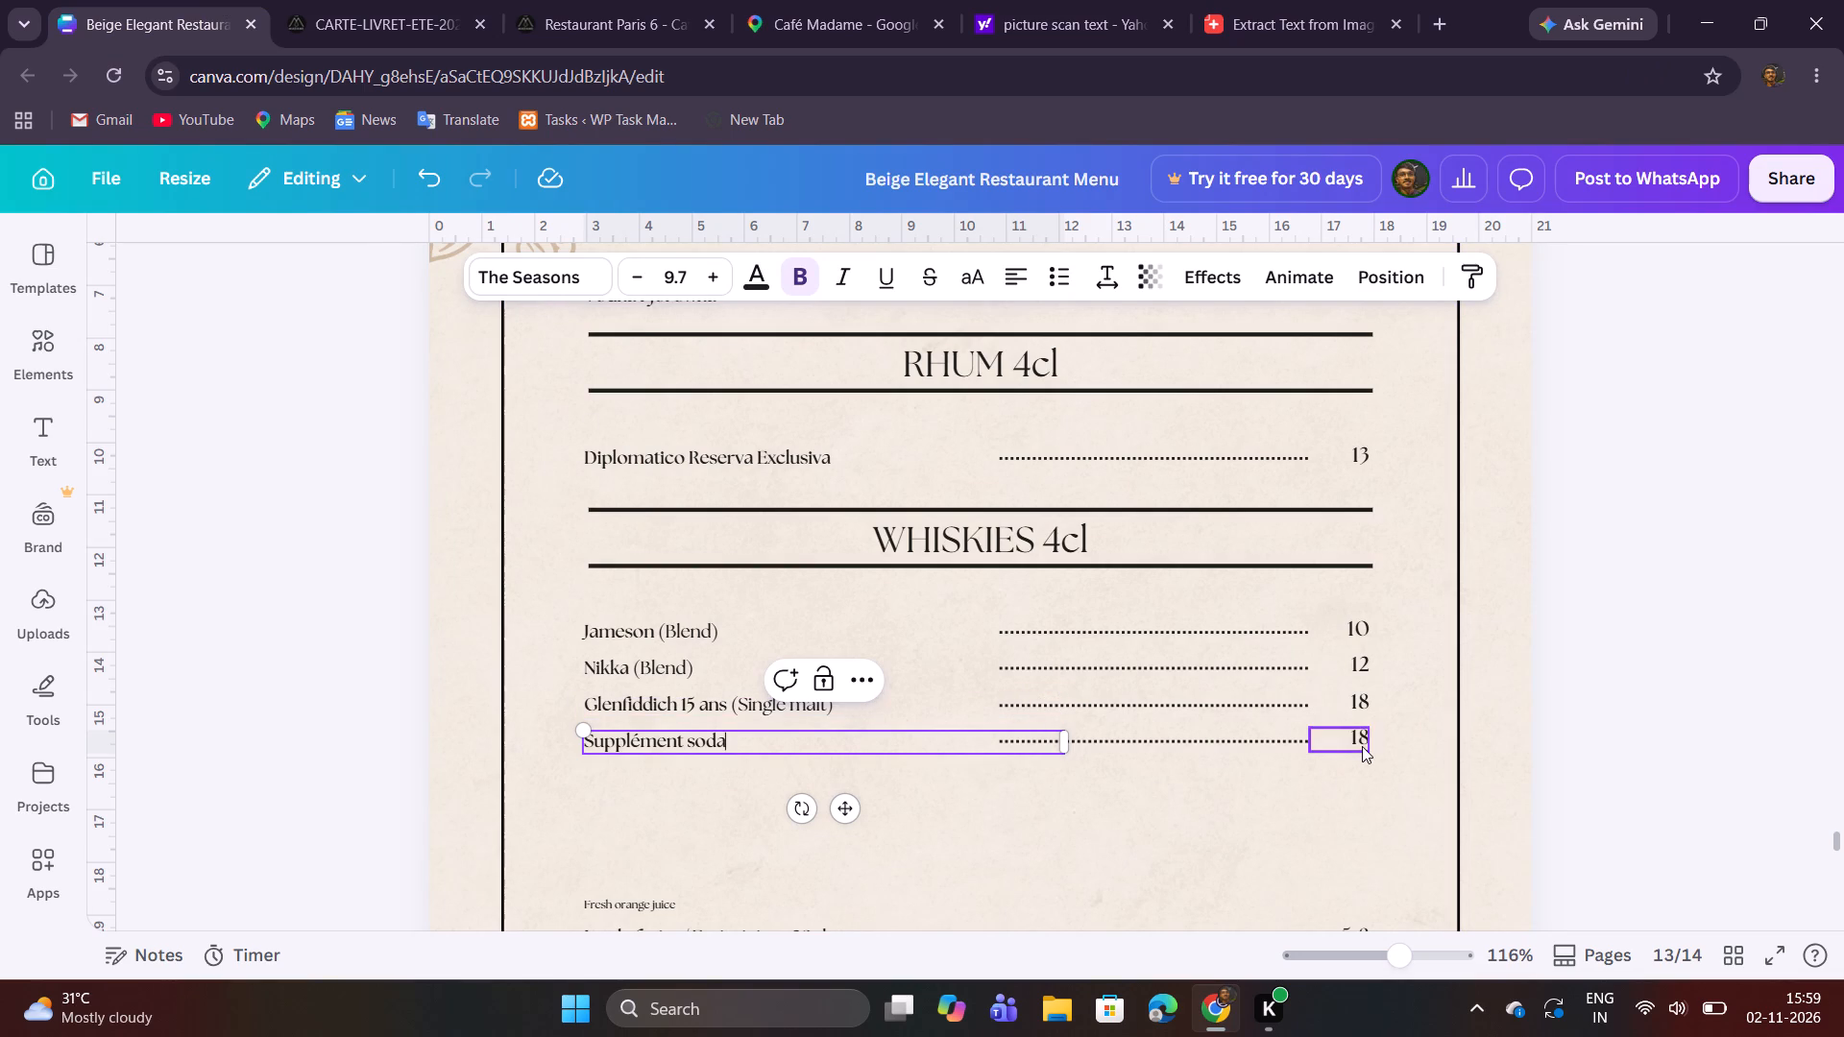
{"action": "key", "text": "ctrl+v"}
{"action": "left_click", "coordinate": [1153, 814]}
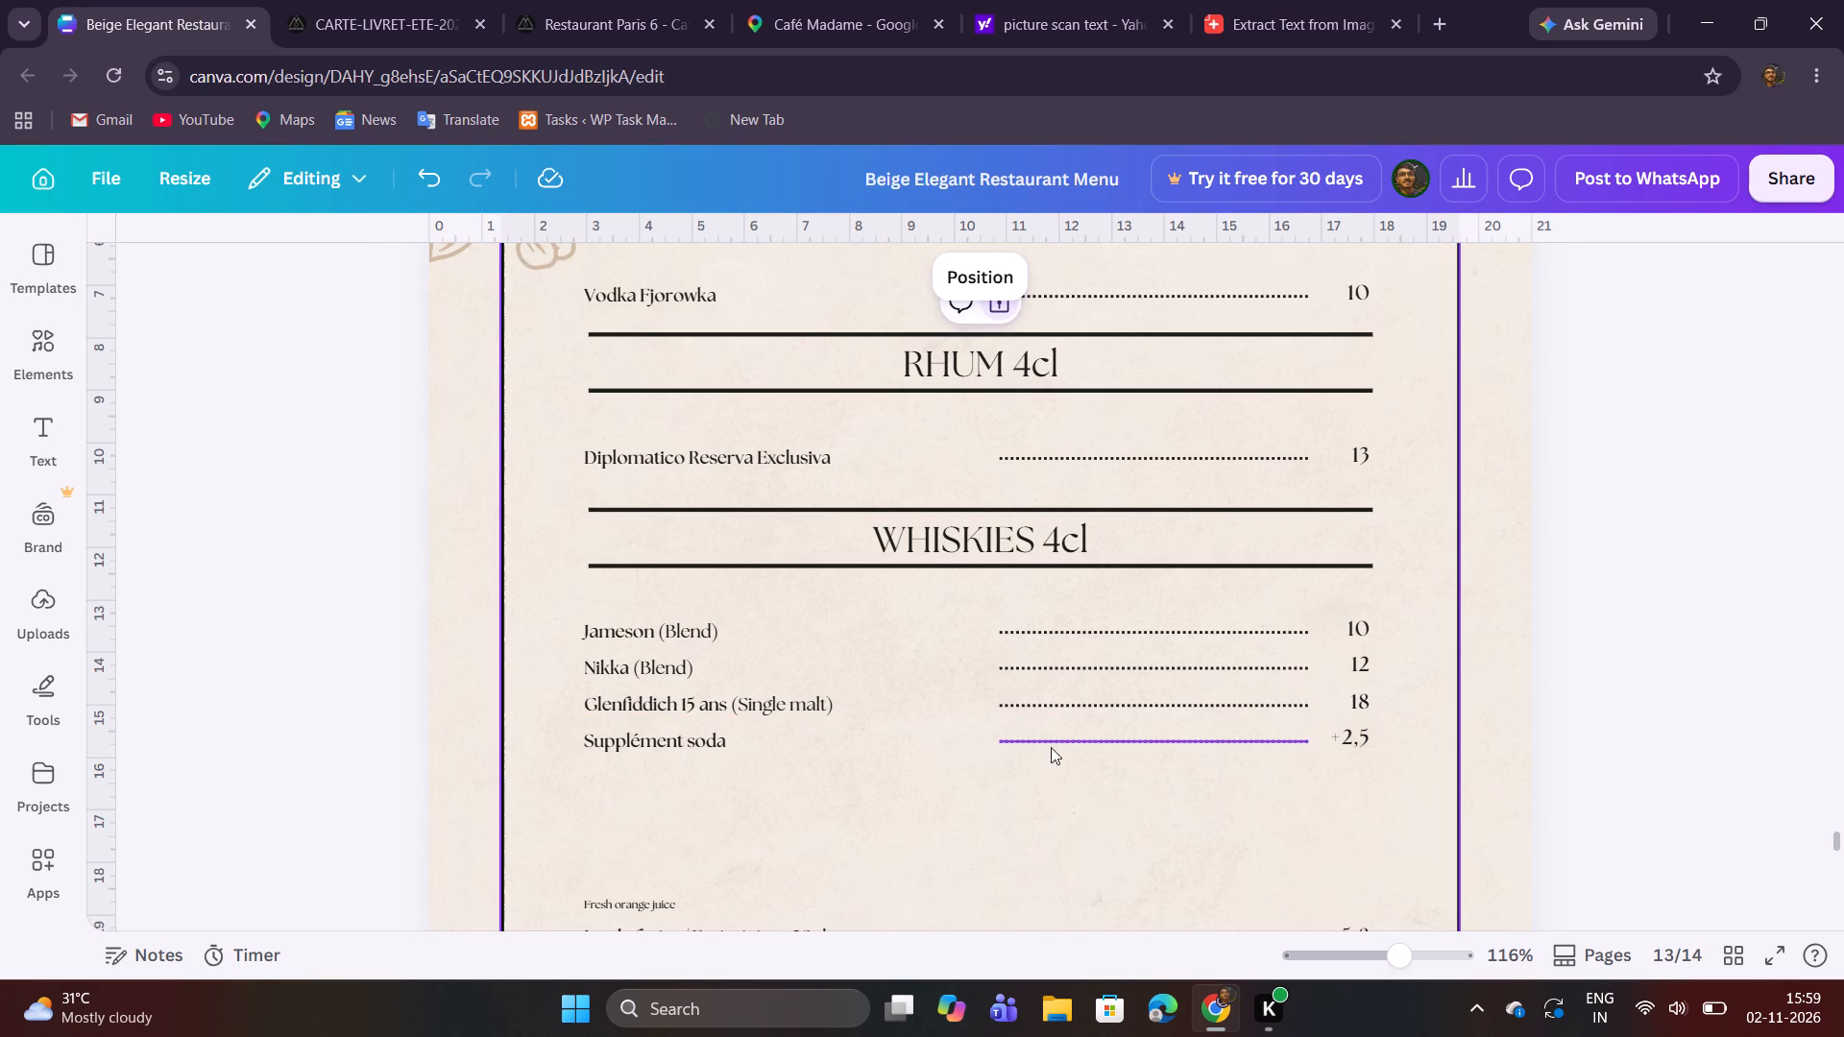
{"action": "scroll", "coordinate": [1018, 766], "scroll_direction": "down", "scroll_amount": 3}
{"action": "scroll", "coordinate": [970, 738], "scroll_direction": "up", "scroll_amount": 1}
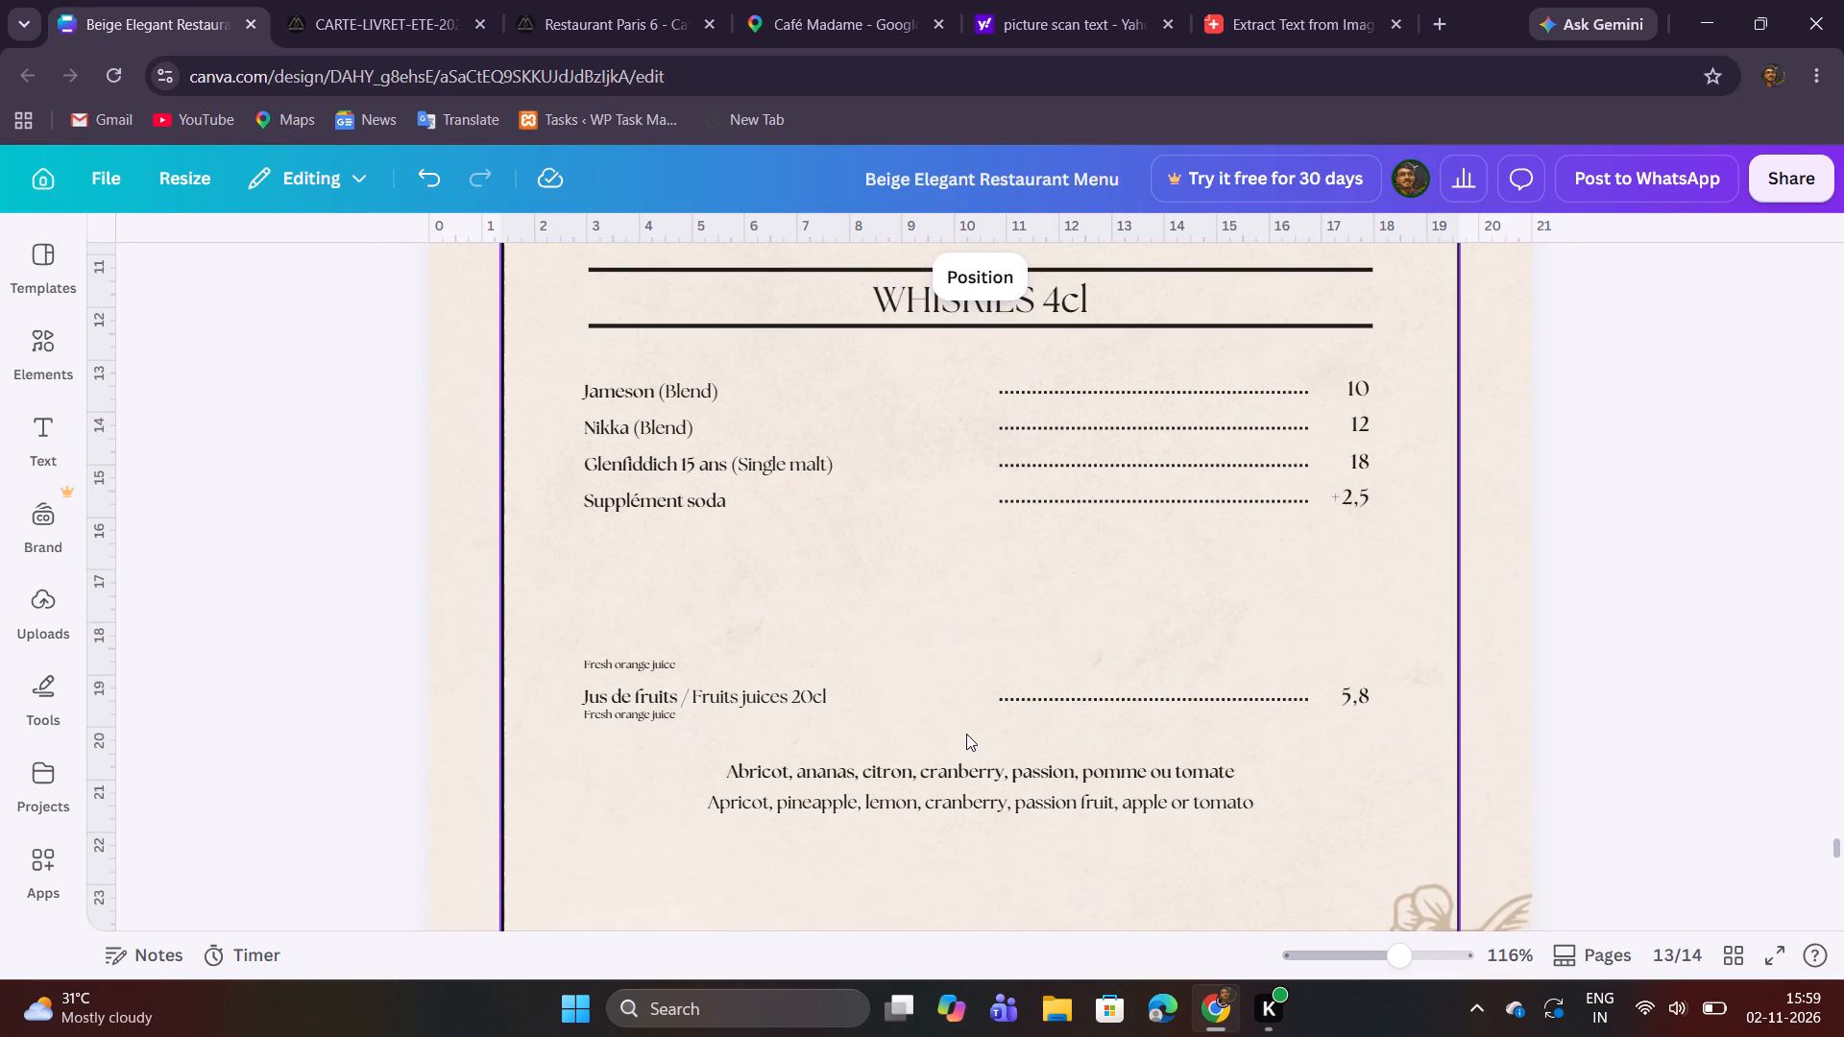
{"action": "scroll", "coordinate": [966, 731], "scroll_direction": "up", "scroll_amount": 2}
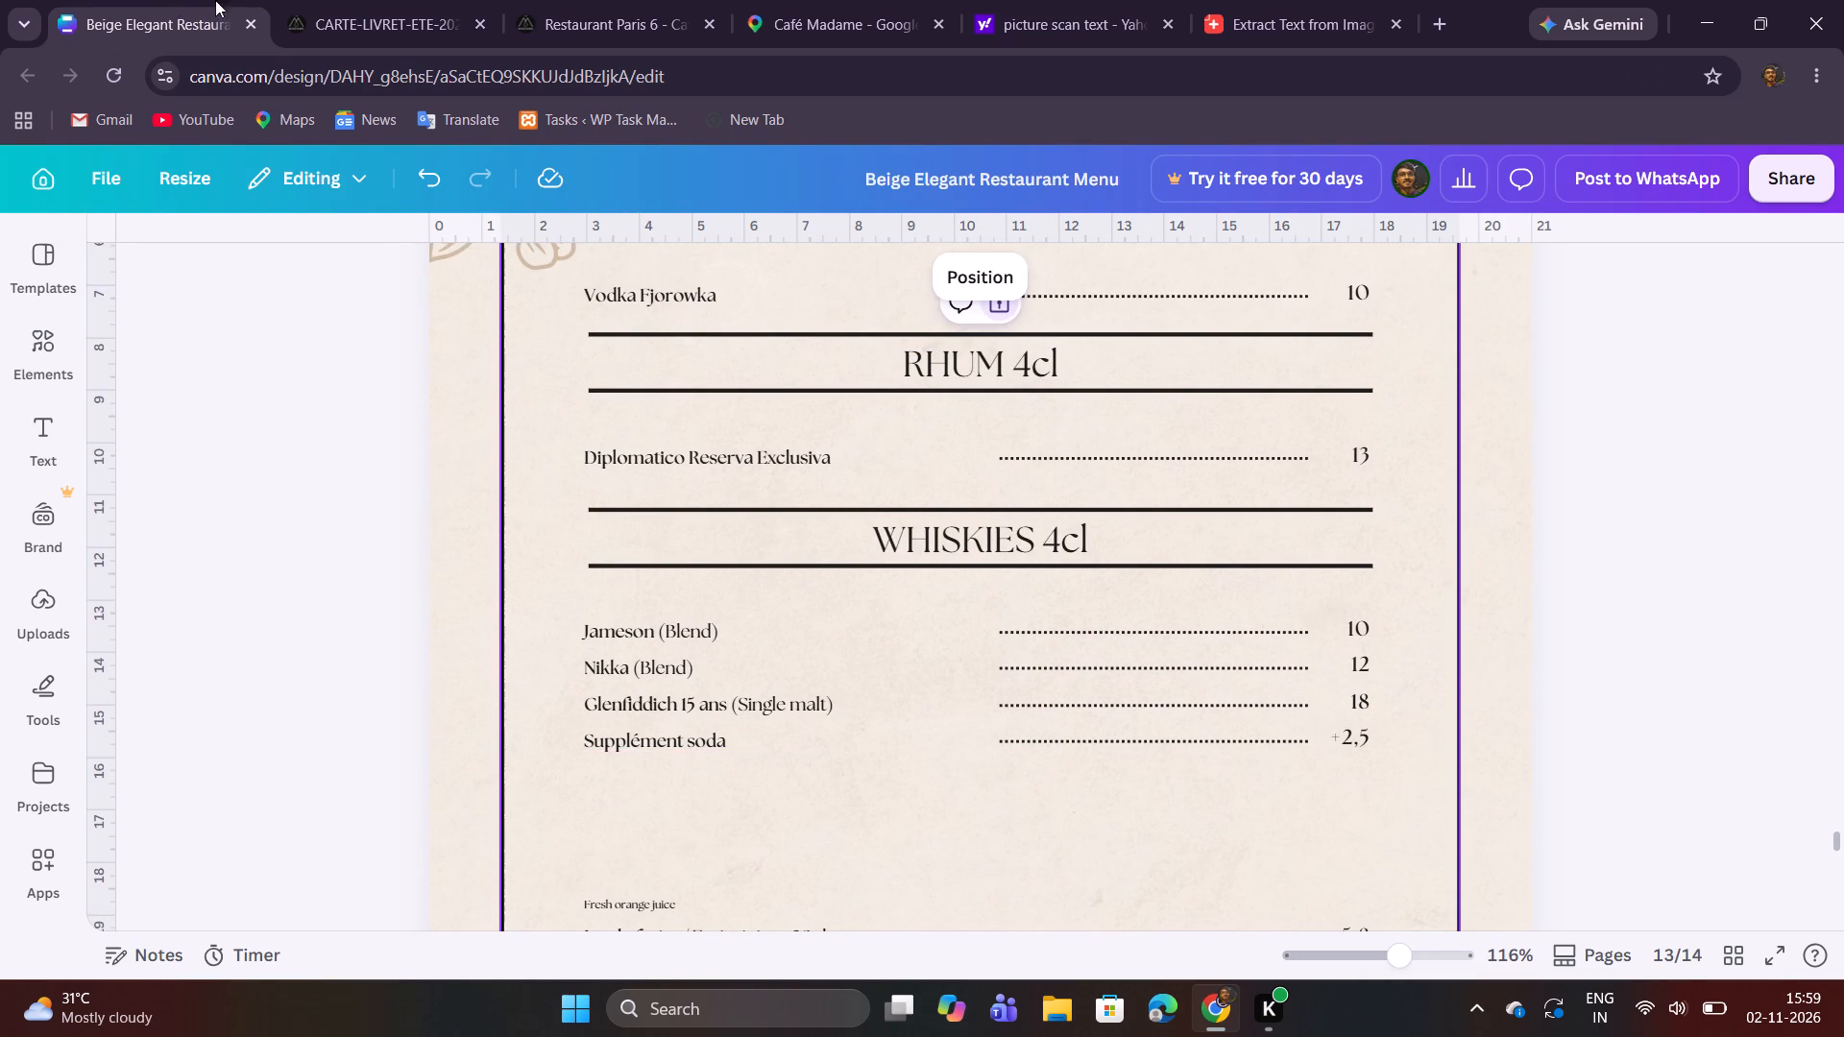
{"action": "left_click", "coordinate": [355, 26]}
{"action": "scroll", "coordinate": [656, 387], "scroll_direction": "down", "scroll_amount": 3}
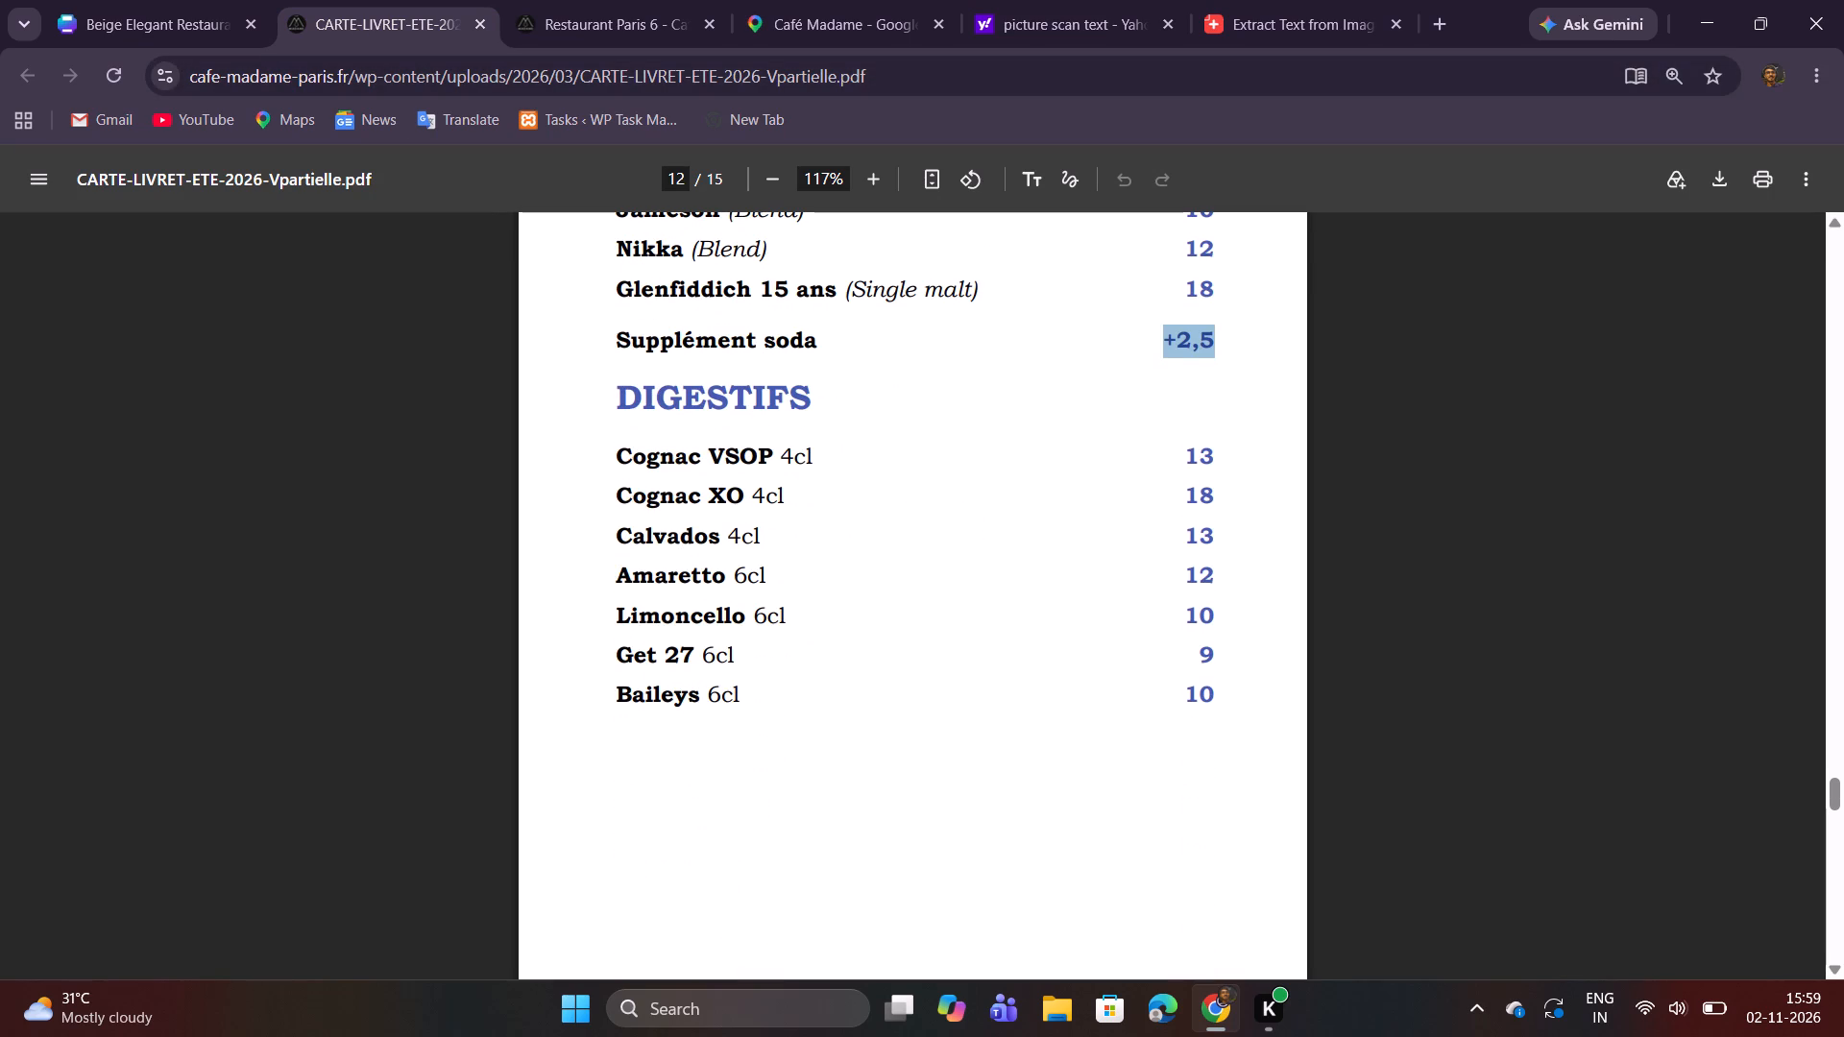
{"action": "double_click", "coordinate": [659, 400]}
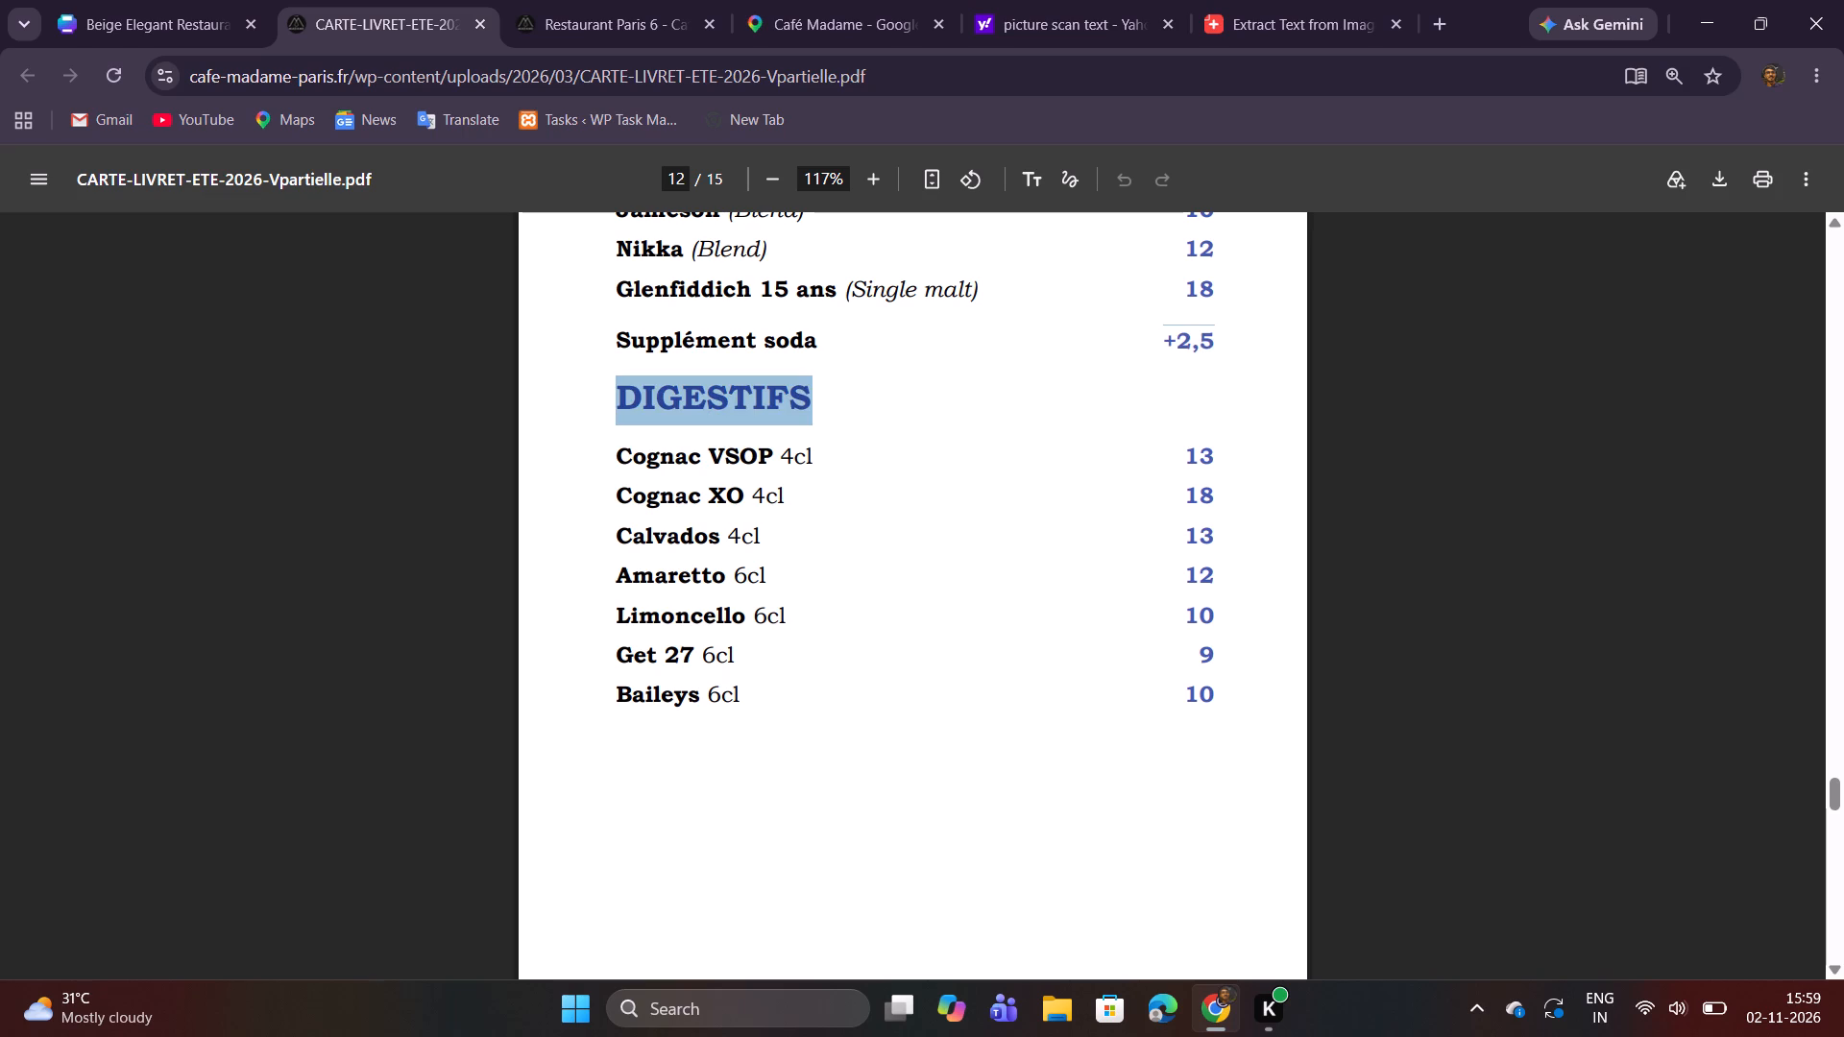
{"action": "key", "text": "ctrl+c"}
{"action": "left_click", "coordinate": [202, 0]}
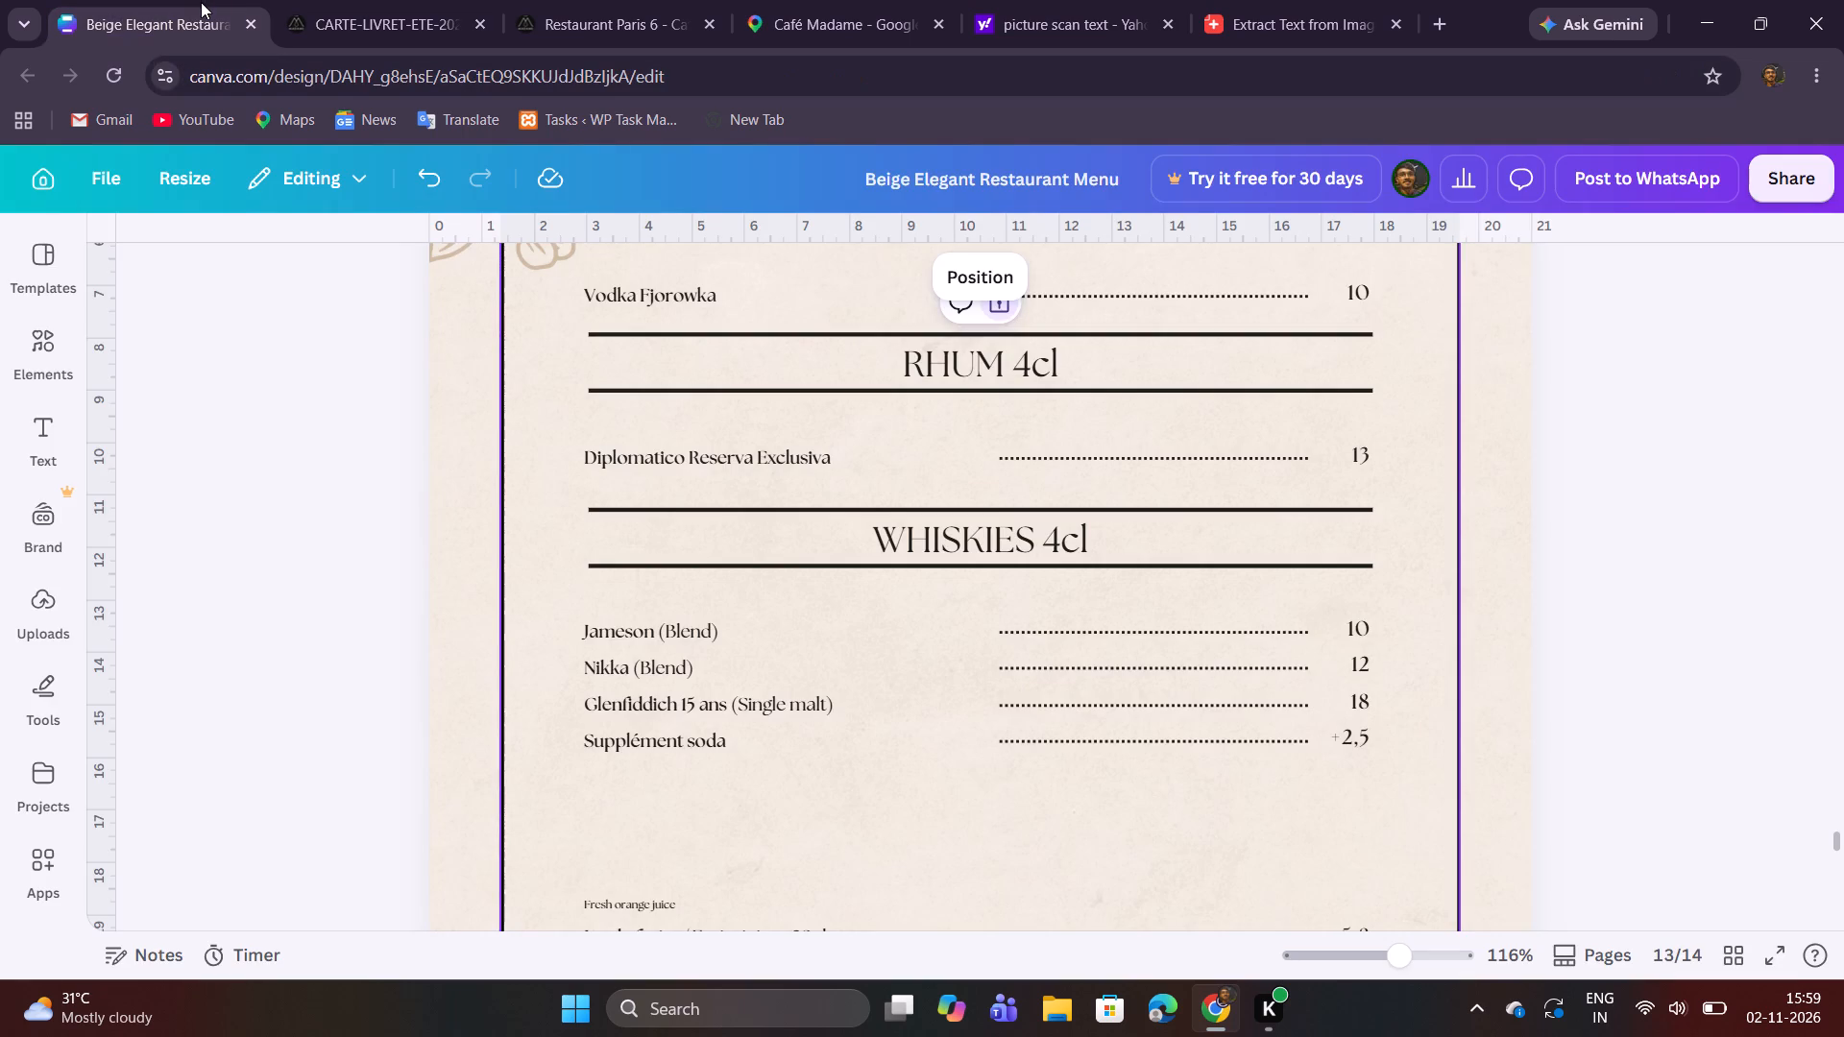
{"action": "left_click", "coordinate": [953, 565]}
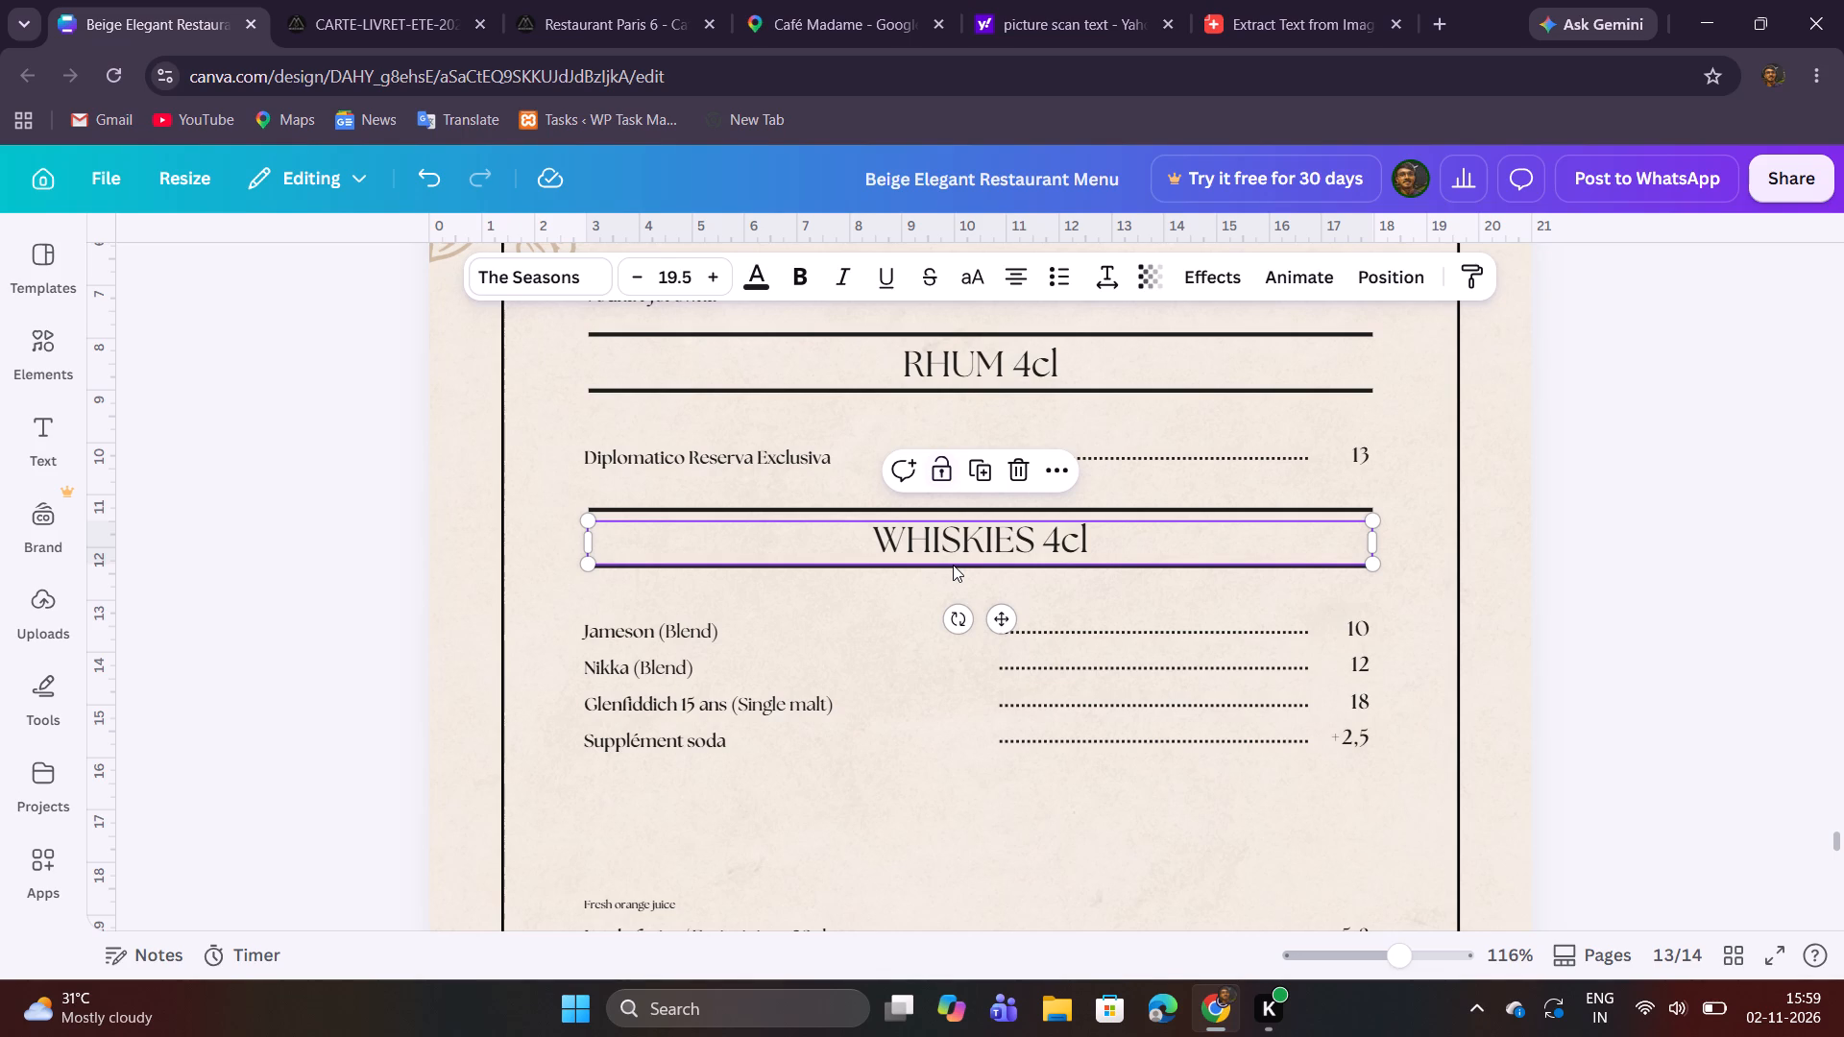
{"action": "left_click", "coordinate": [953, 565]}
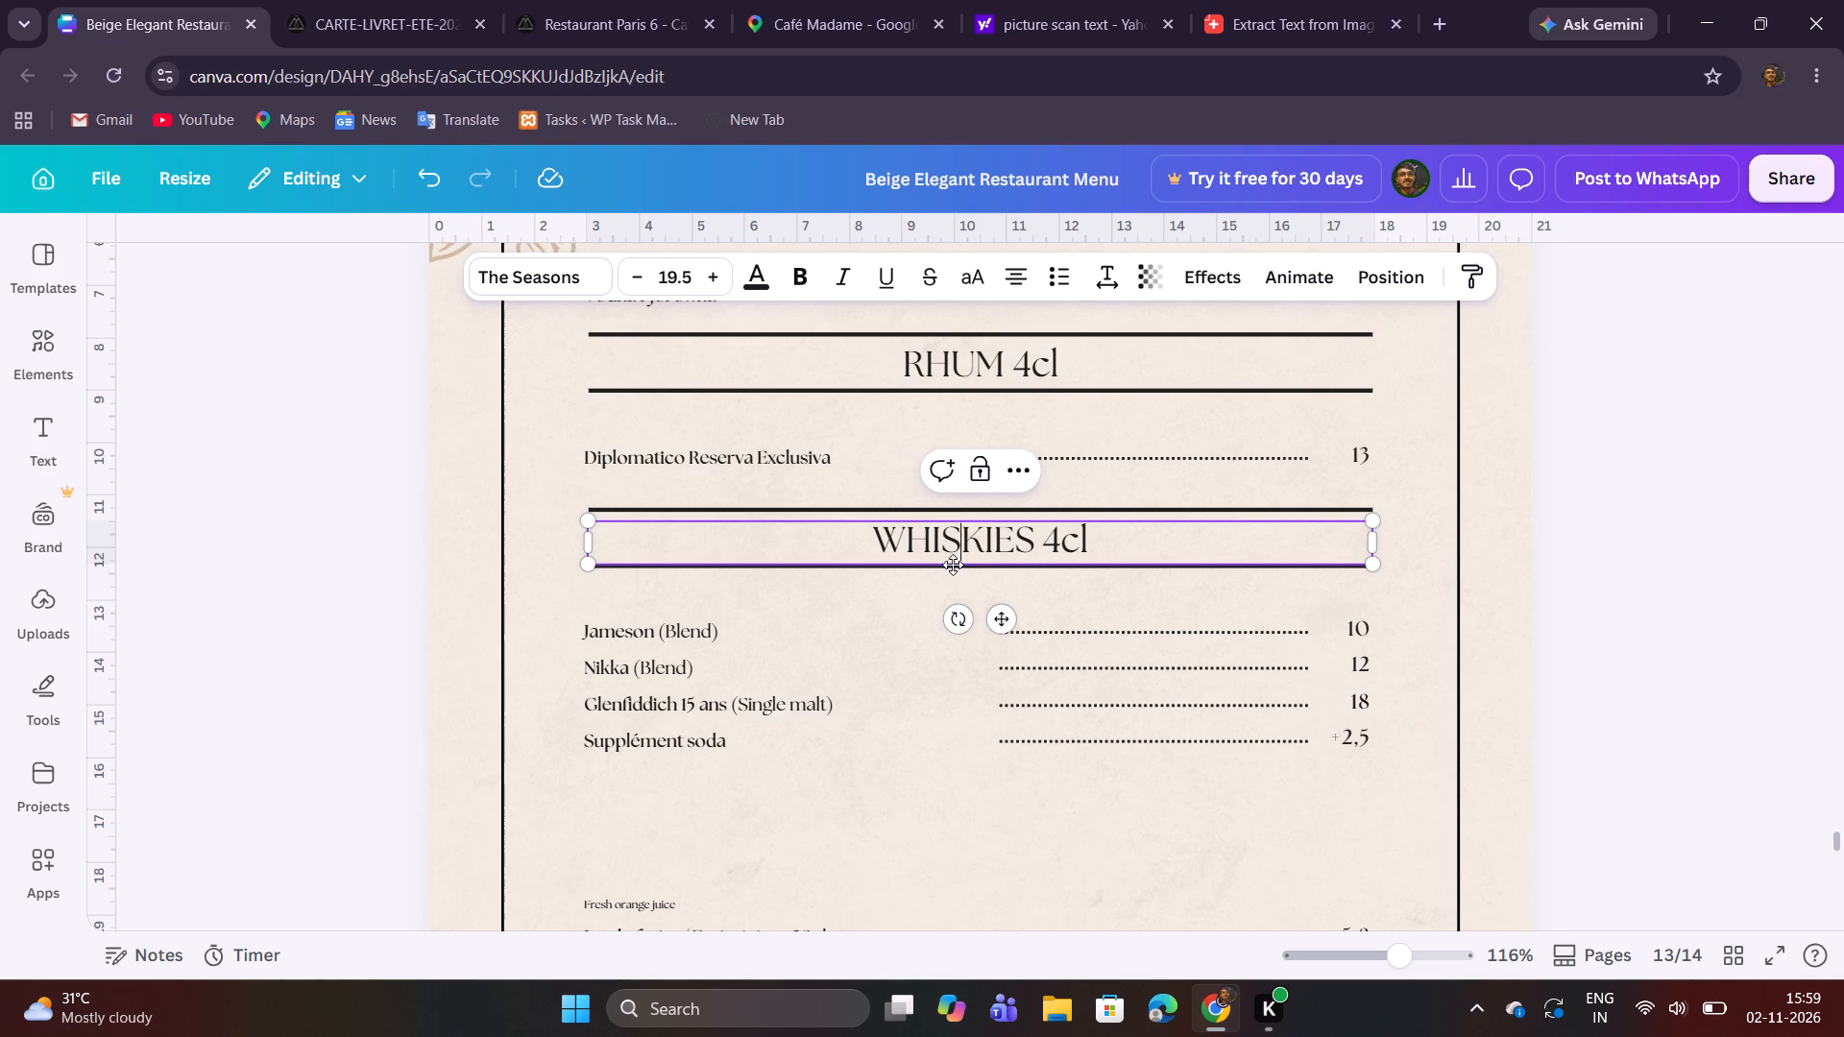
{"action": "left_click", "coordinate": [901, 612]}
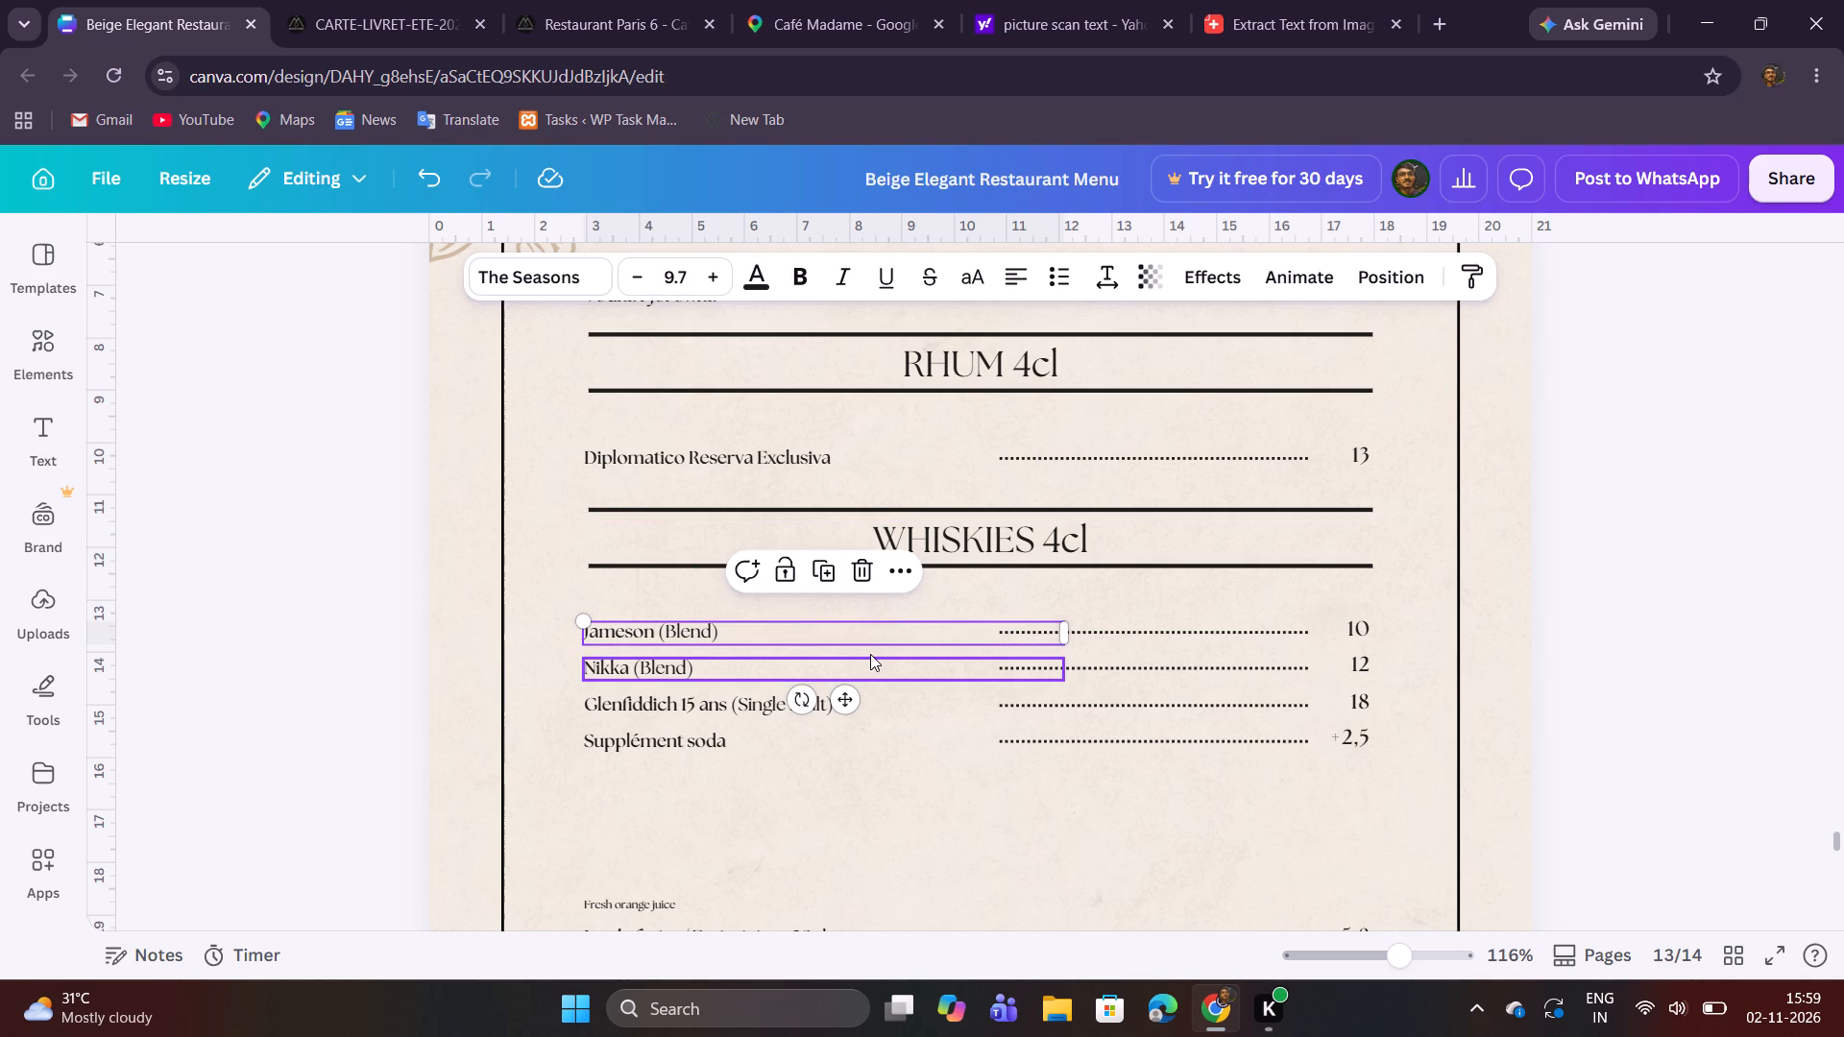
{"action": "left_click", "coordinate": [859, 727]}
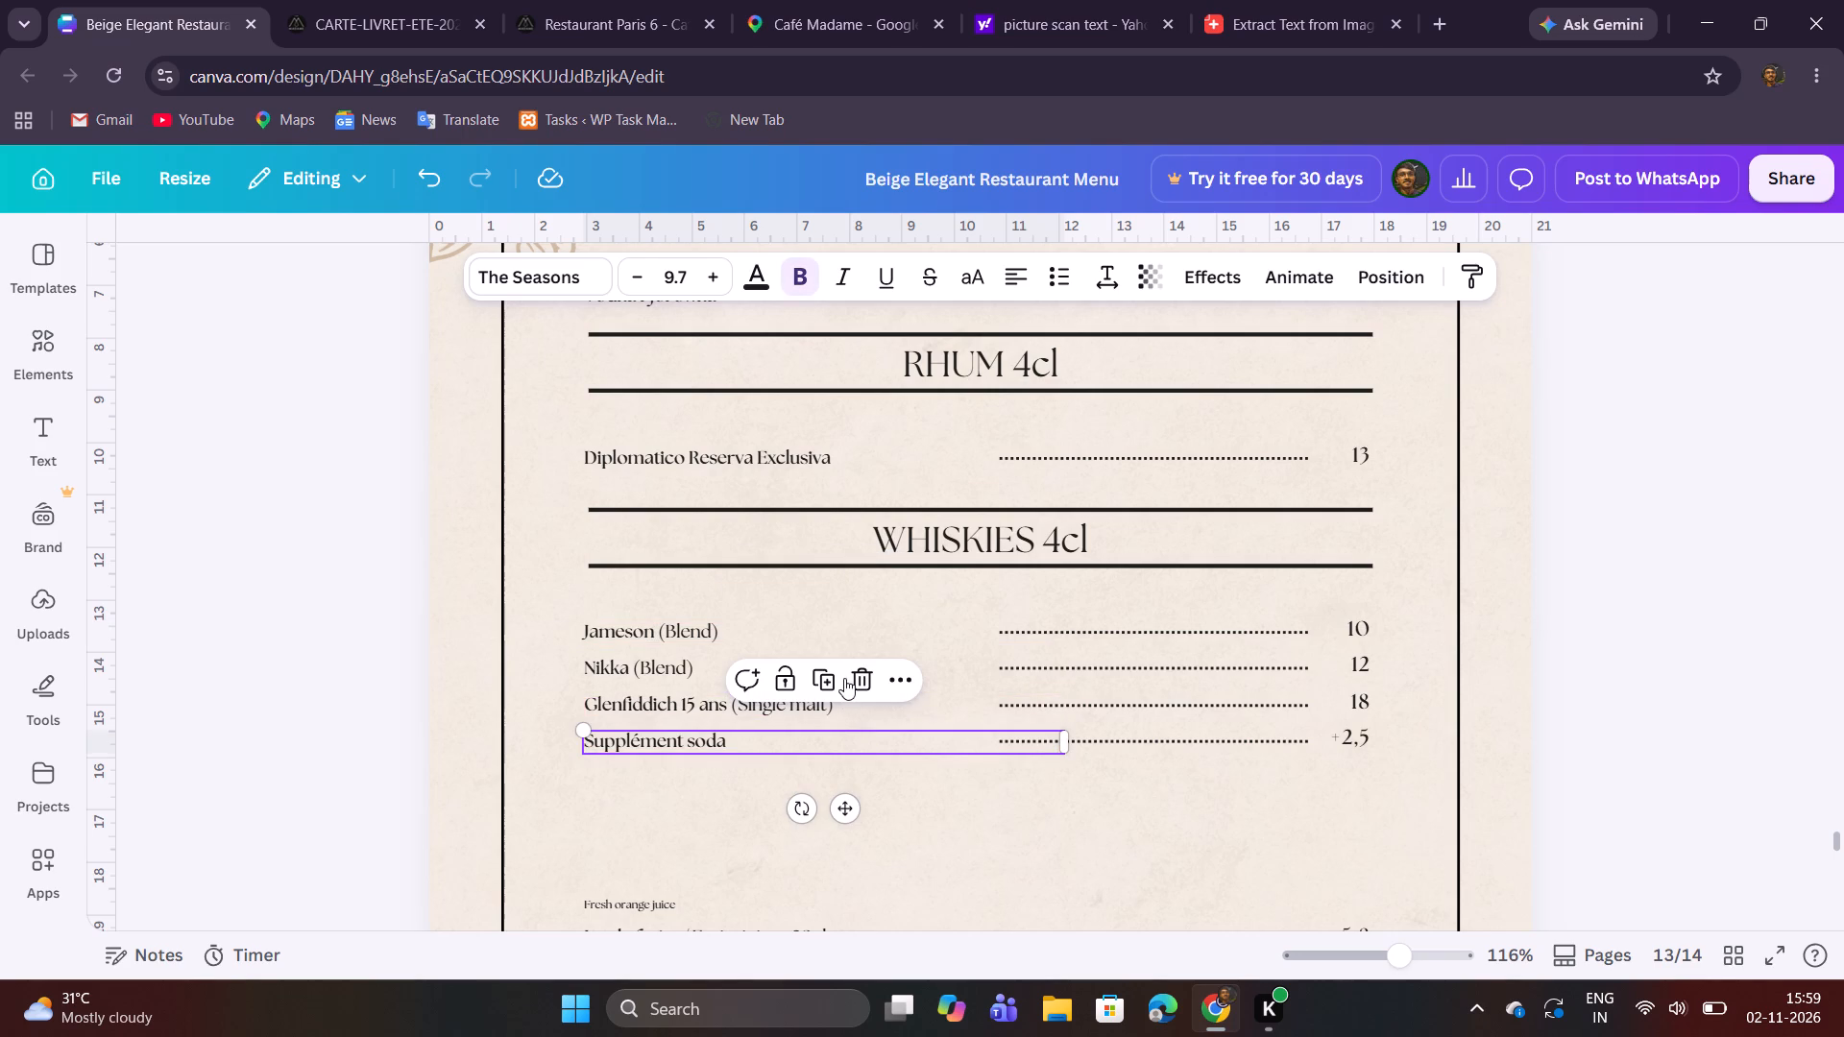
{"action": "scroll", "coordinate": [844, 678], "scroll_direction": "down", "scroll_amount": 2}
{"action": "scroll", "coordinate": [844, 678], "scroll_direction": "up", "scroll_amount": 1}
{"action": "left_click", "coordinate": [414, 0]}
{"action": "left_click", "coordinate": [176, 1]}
Delete the leftover Fresh orange juice, Jus de fruits and fruit-list lines, with their dotted line and price, below the Whiskies section.
{"action": "scroll", "coordinate": [492, 412], "scroll_direction": "down", "scroll_amount": 2}
{"action": "left_click_drag", "start_coordinate": [603, 621], "coordinate": [1277, 853]}
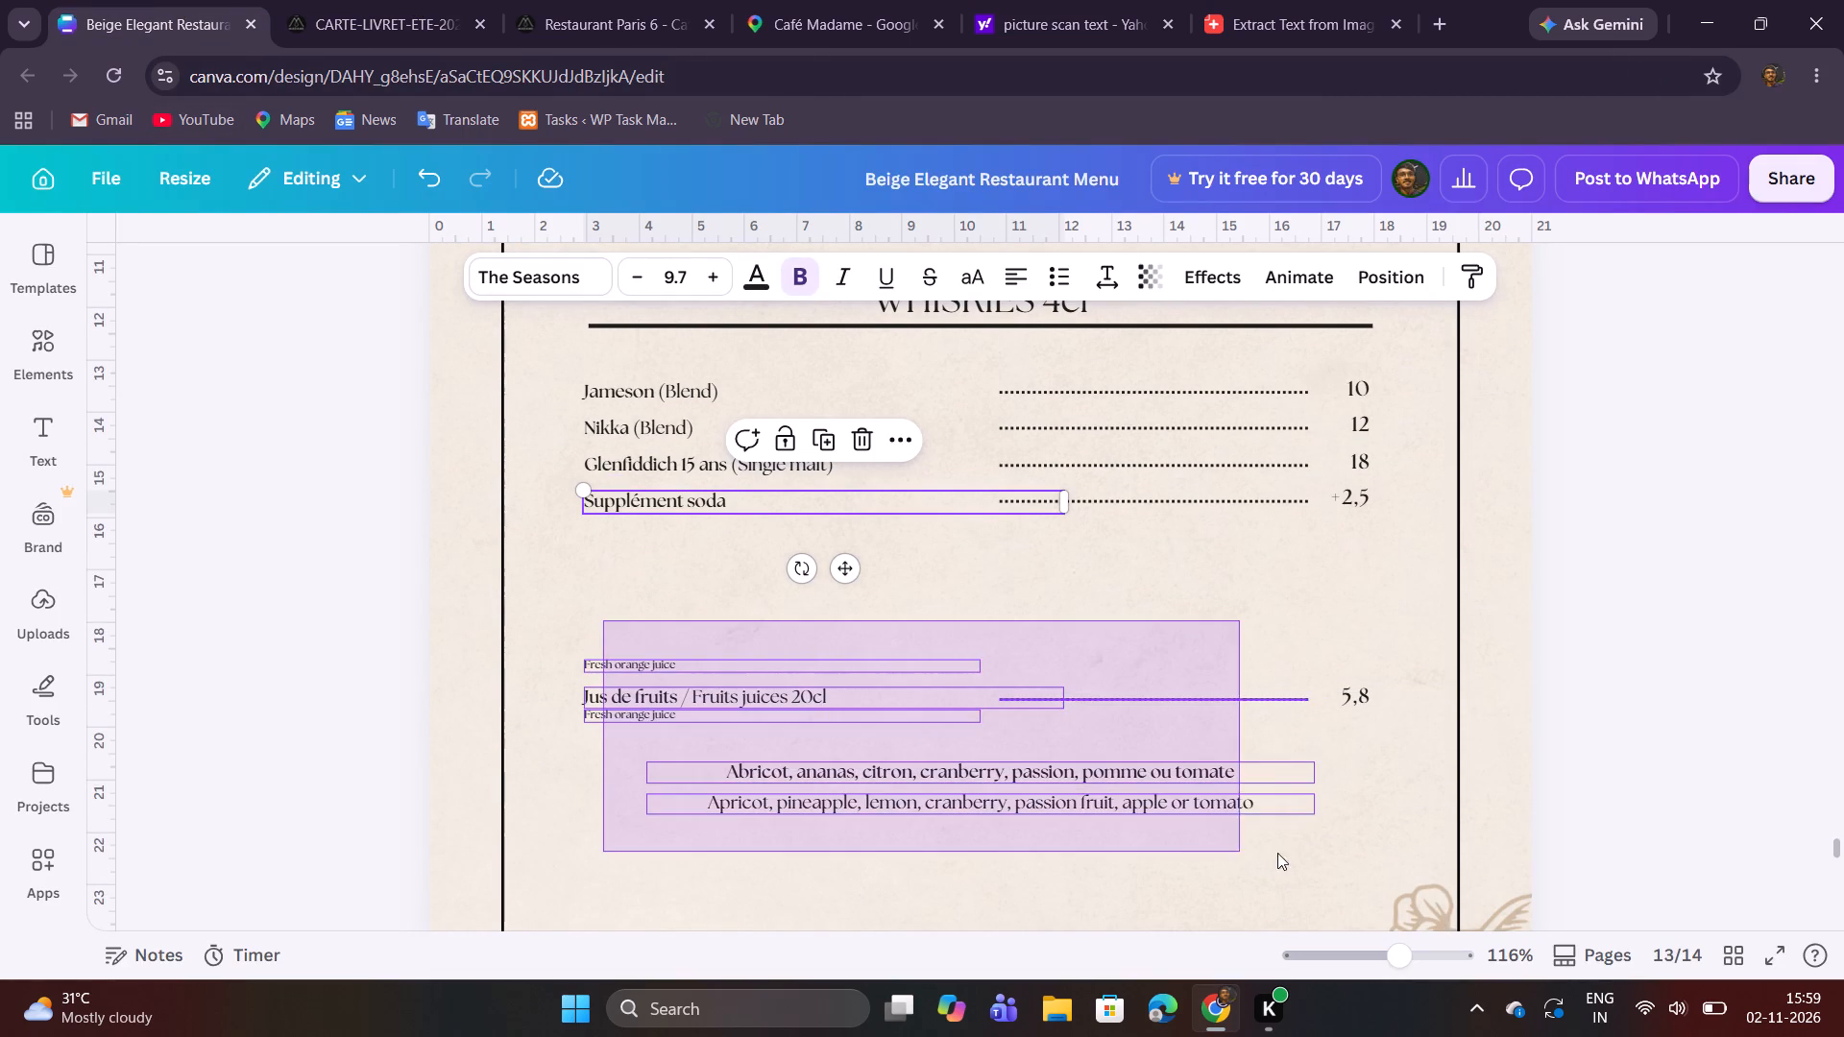
{"action": "left_click_drag", "start_coordinate": [1277, 853], "coordinate": [1334, 848]}
{"action": "left_click", "coordinate": [1030, 615]}
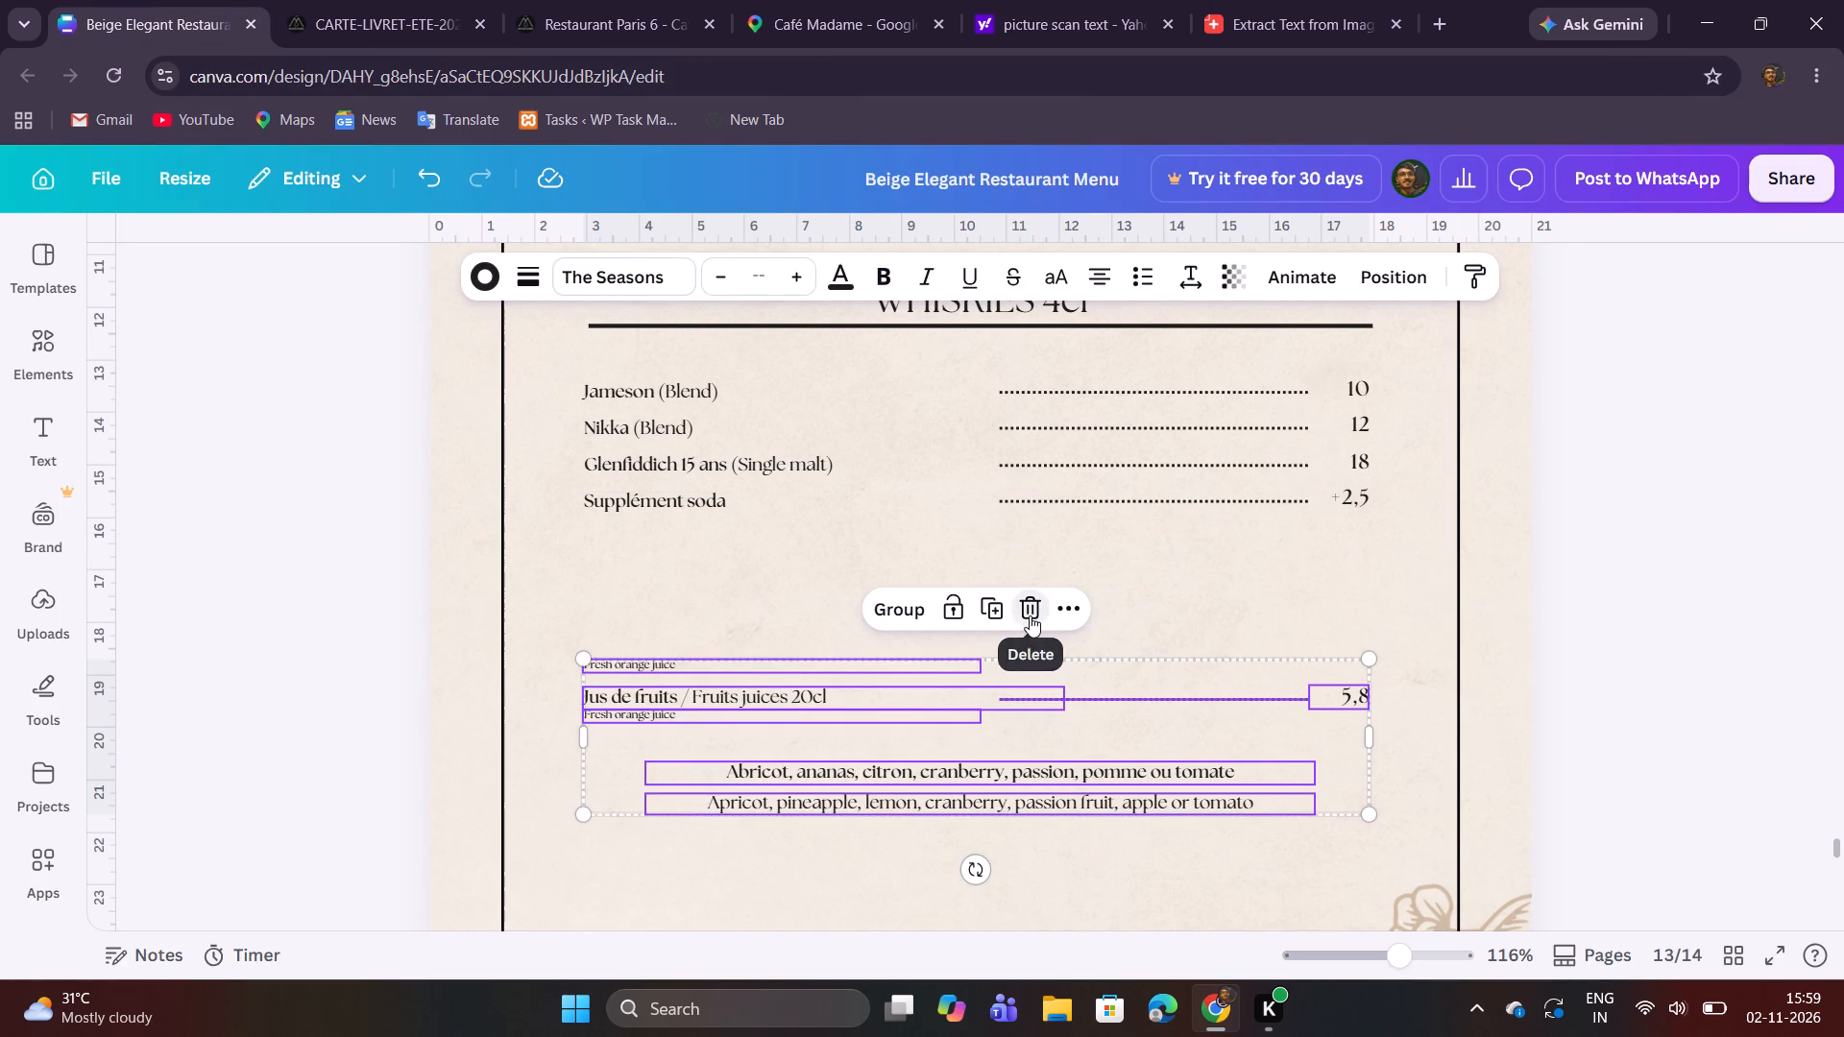
Duplicate the whole WHISKIES 4cl section, heading, rules and four rows, and place the copy just below the Supplément soda line.
{"action": "scroll", "coordinate": [1027, 615], "scroll_direction": "up", "scroll_amount": 1}
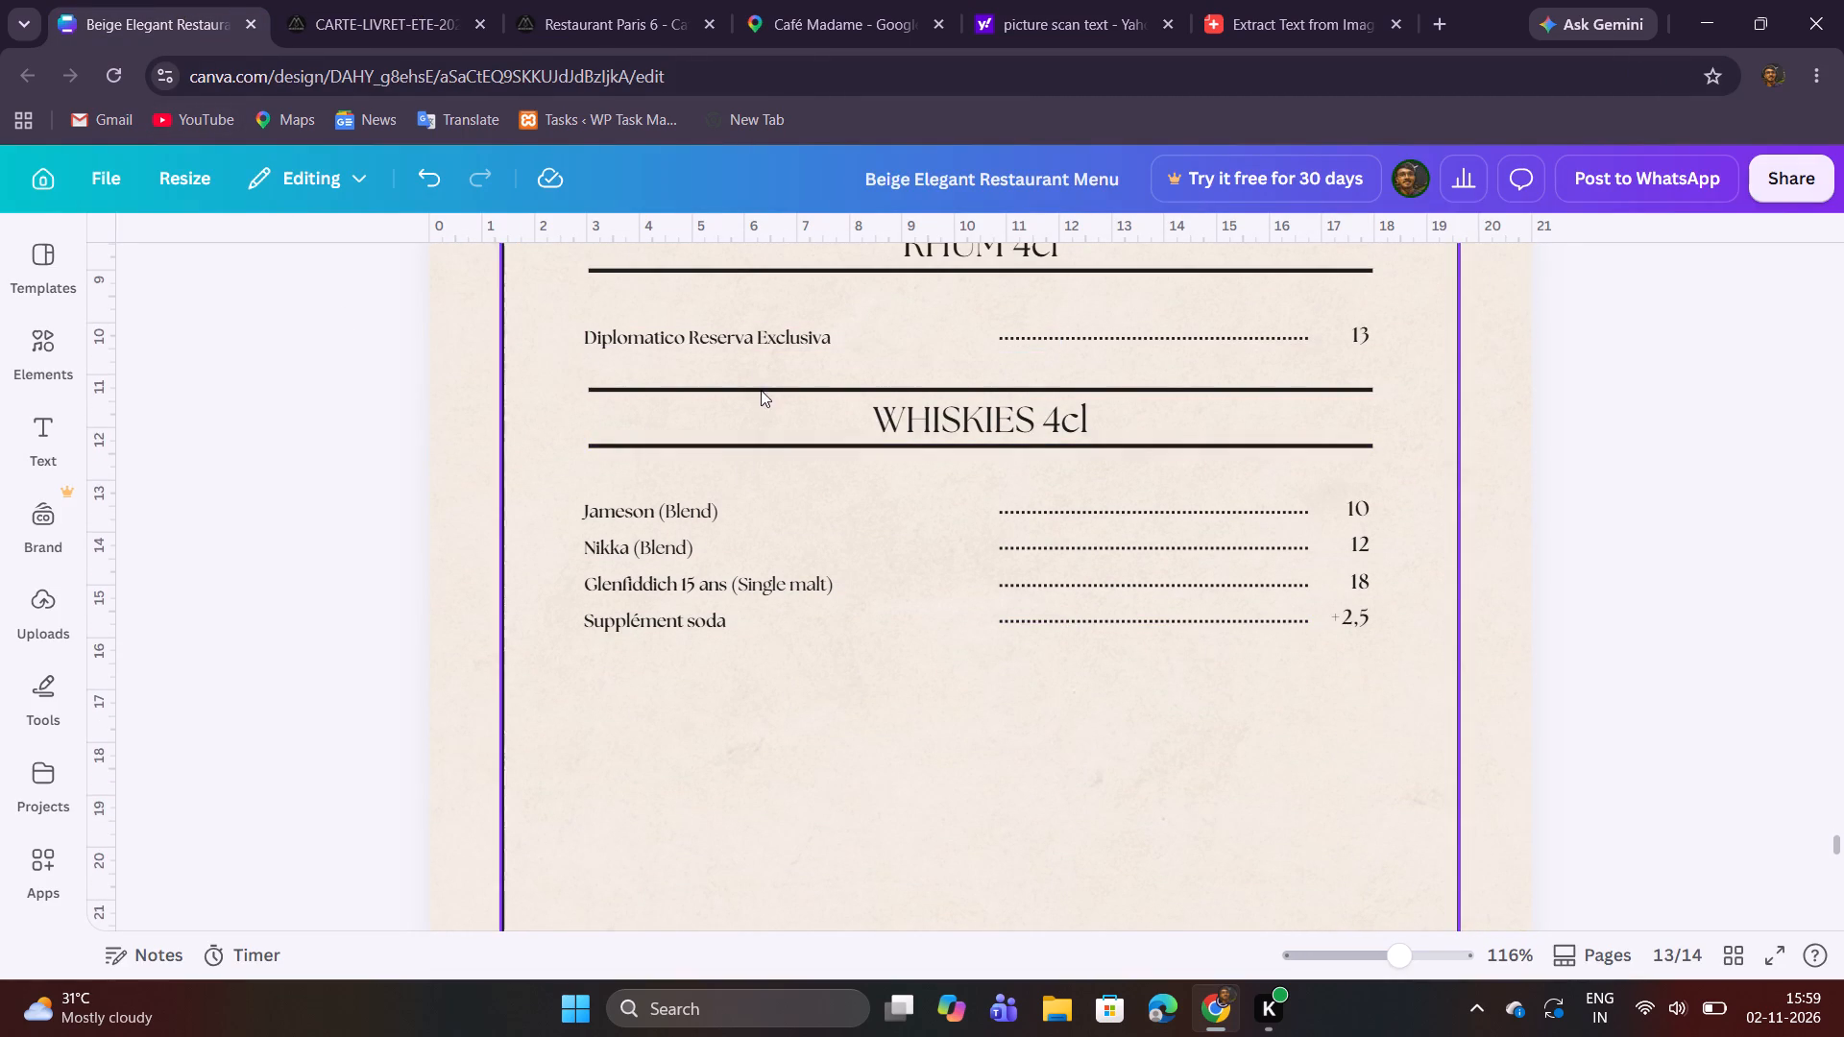
{"action": "left_click_drag", "start_coordinate": [760, 367], "coordinate": [1335, 647]}
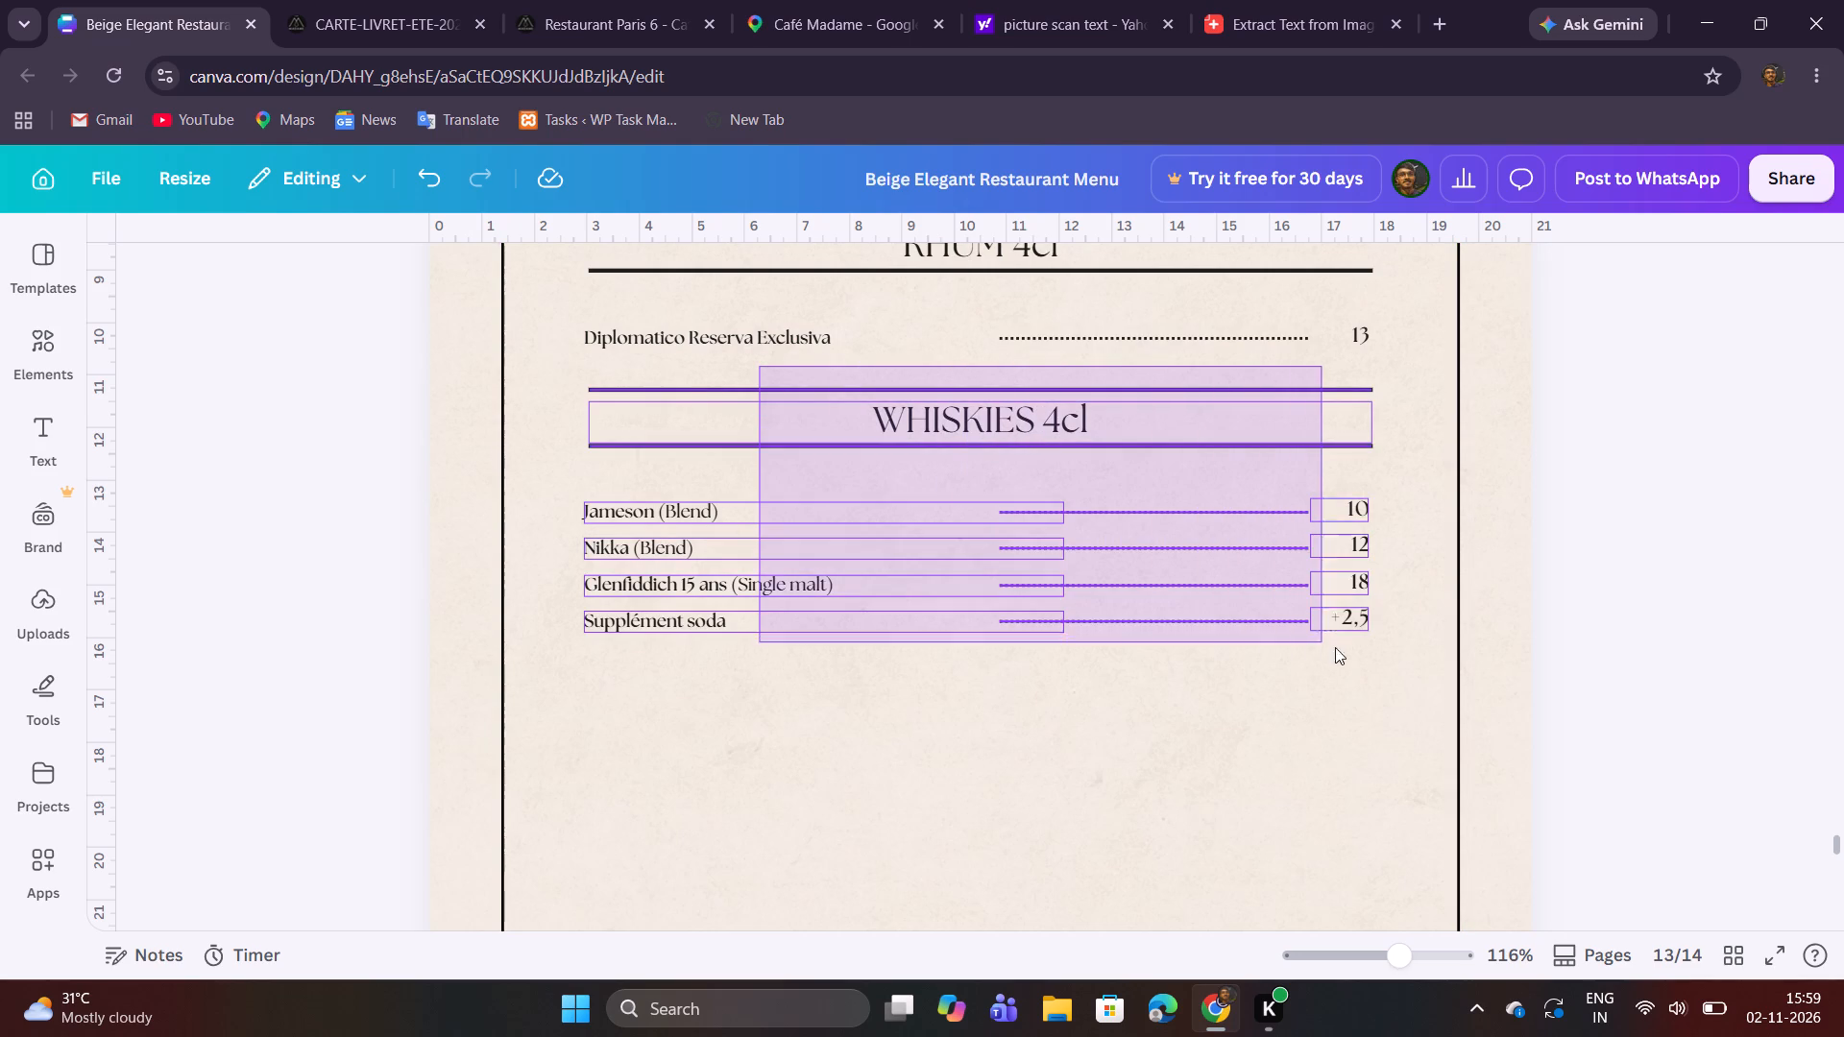
{"action": "left_click_drag", "start_coordinate": [1335, 647], "coordinate": [1361, 658]}
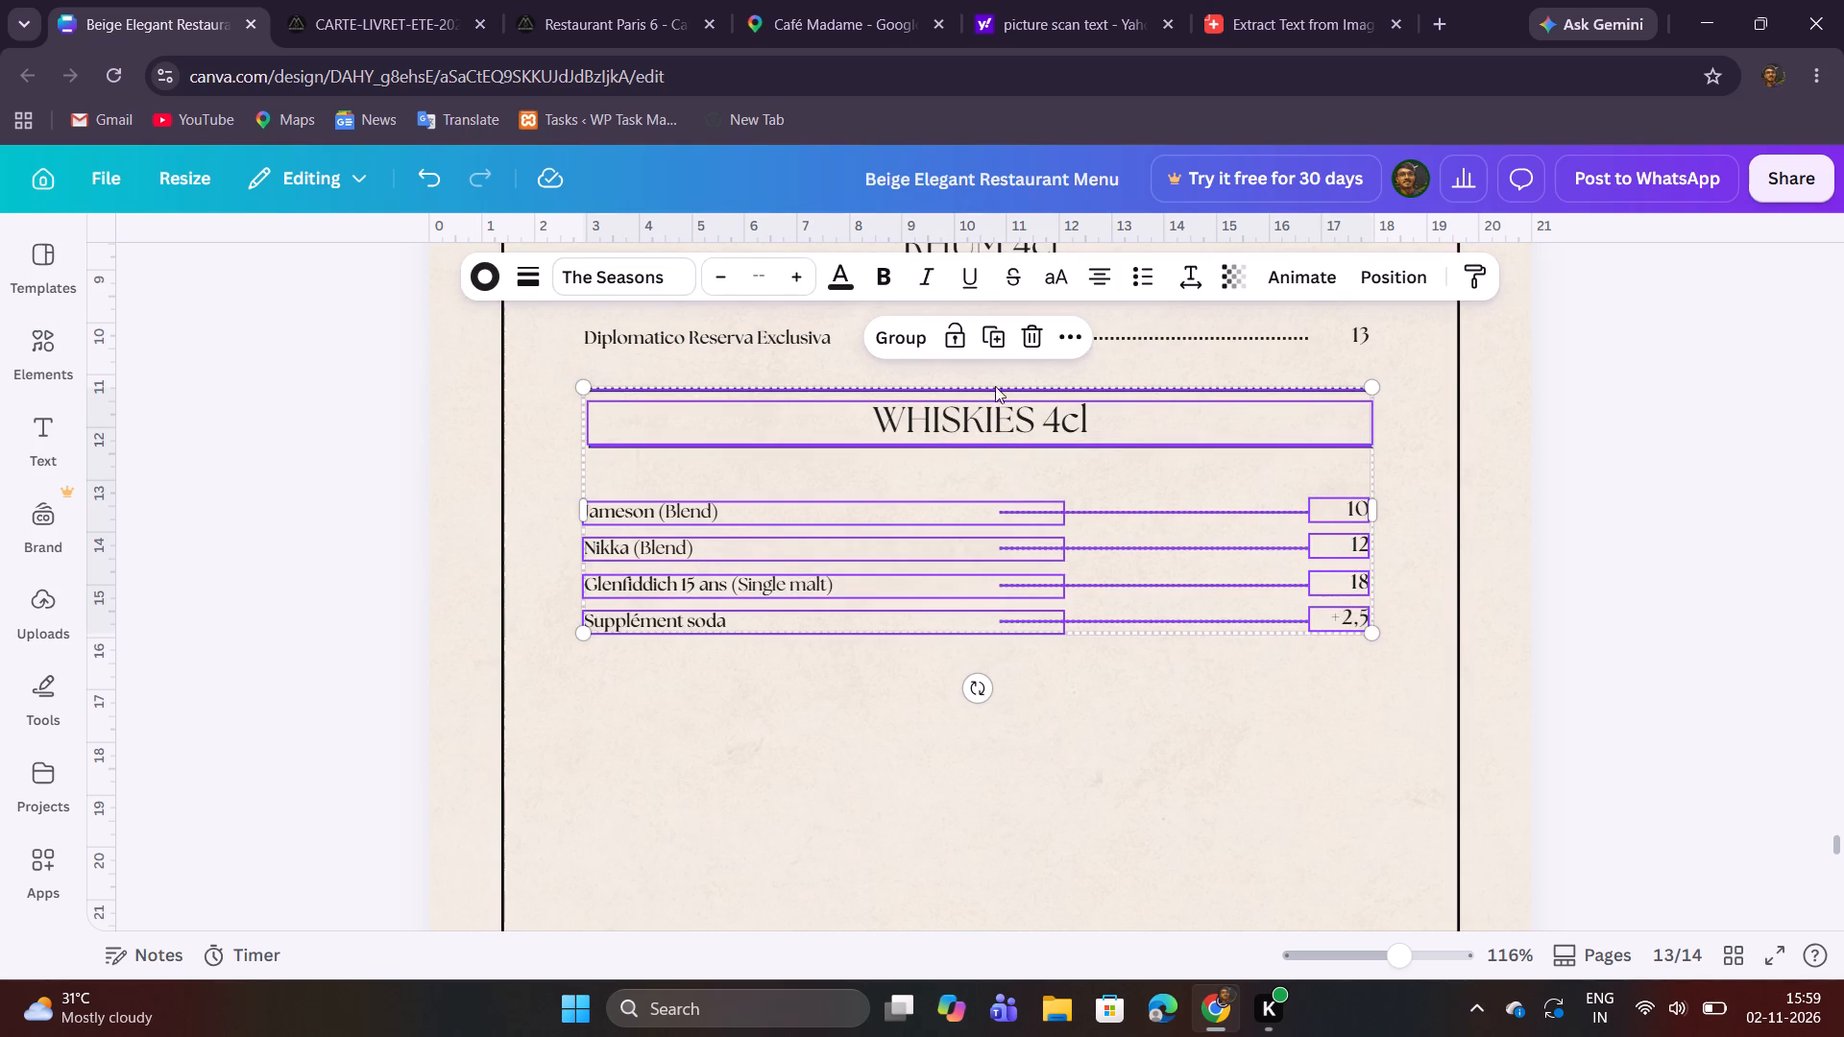
{"action": "left_click", "coordinate": [1004, 340]}
{"action": "left_click_drag", "start_coordinate": [1027, 498], "coordinate": [1002, 729]}
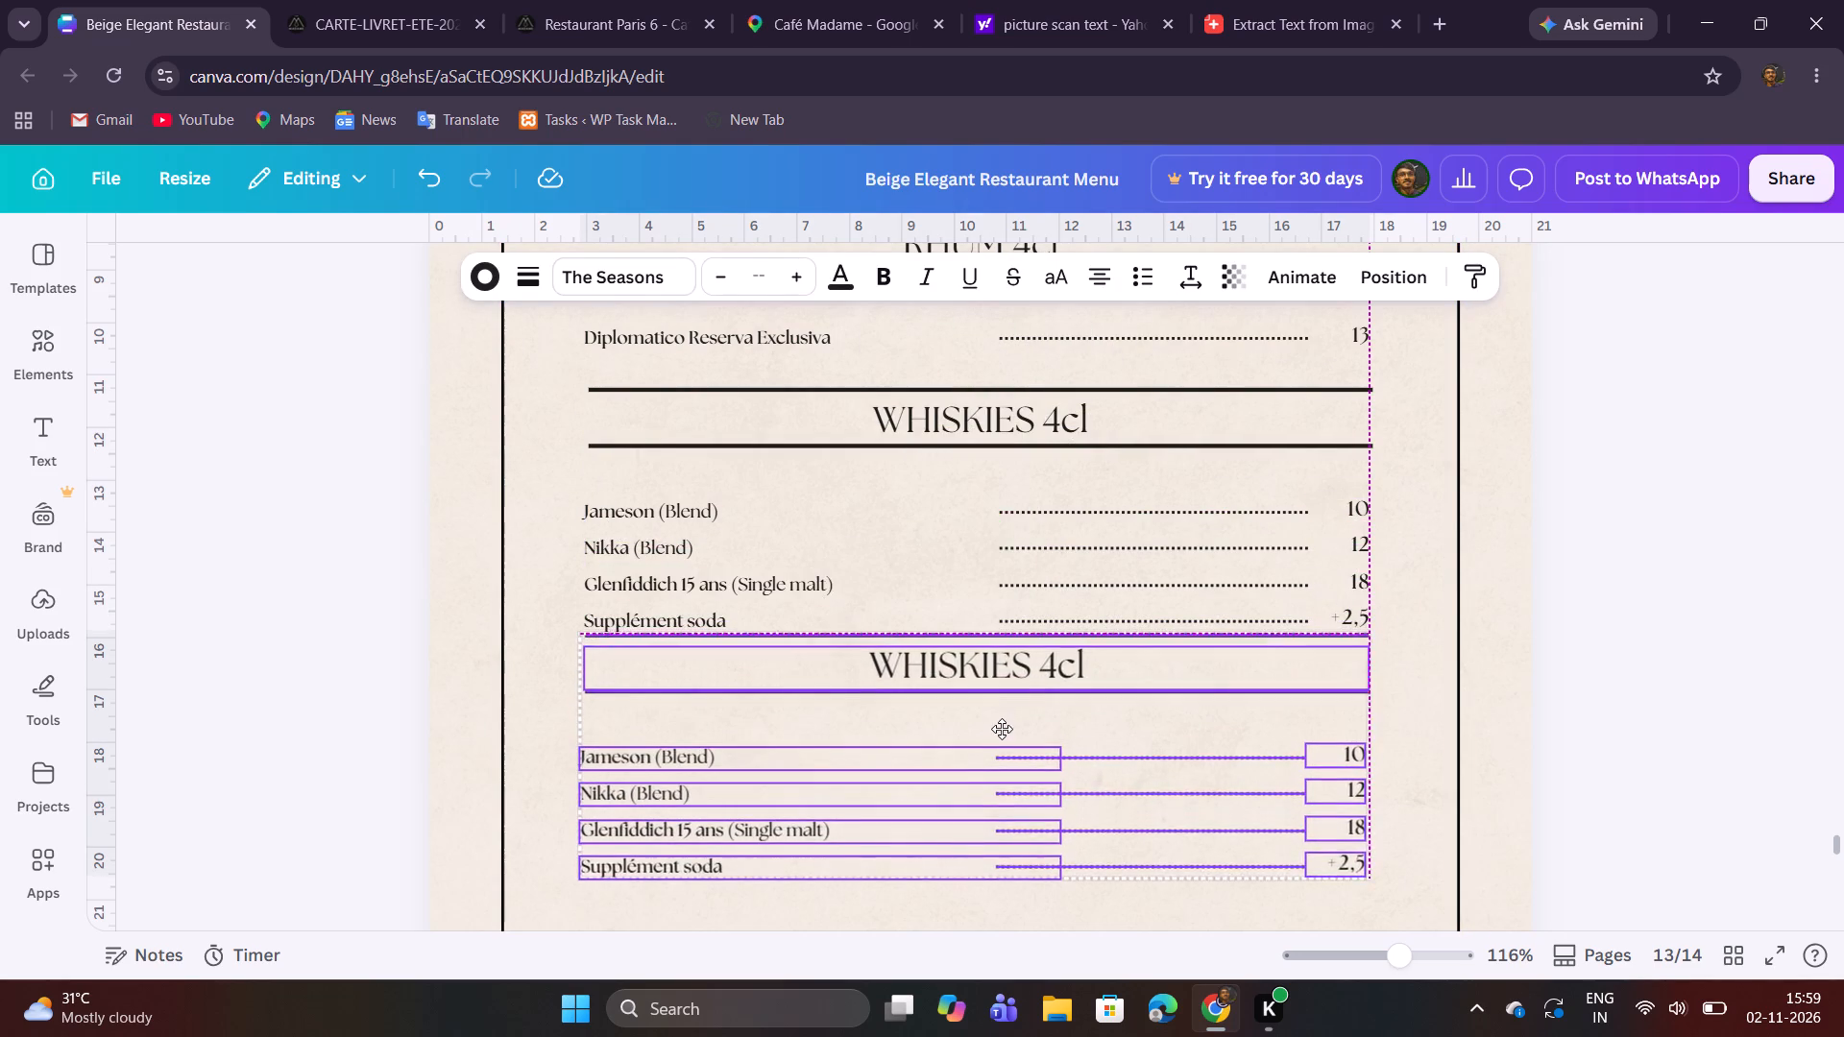
{"action": "left_click_drag", "start_coordinate": [1002, 729], "coordinate": [995, 746]}
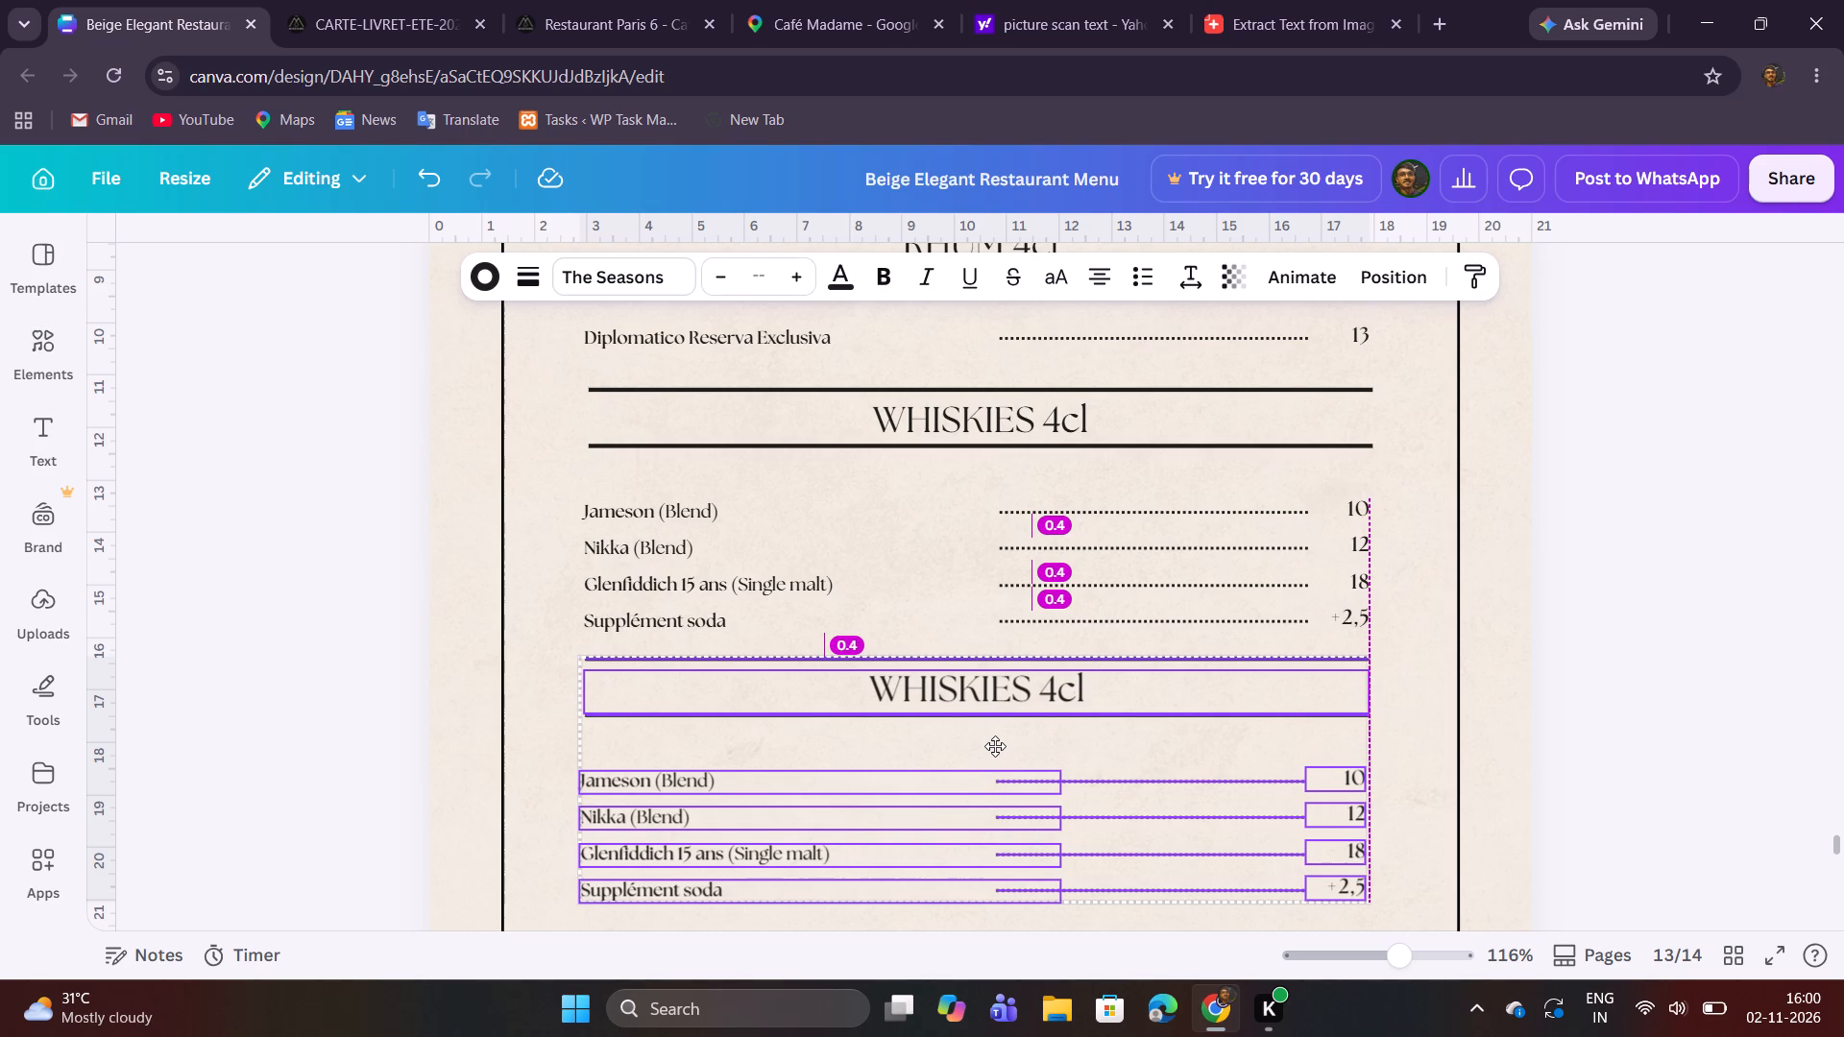
{"action": "left_click_drag", "start_coordinate": [995, 746], "coordinate": [995, 759]}
{"action": "scroll", "coordinate": [1383, 634], "scroll_direction": "down", "scroll_amount": 2}
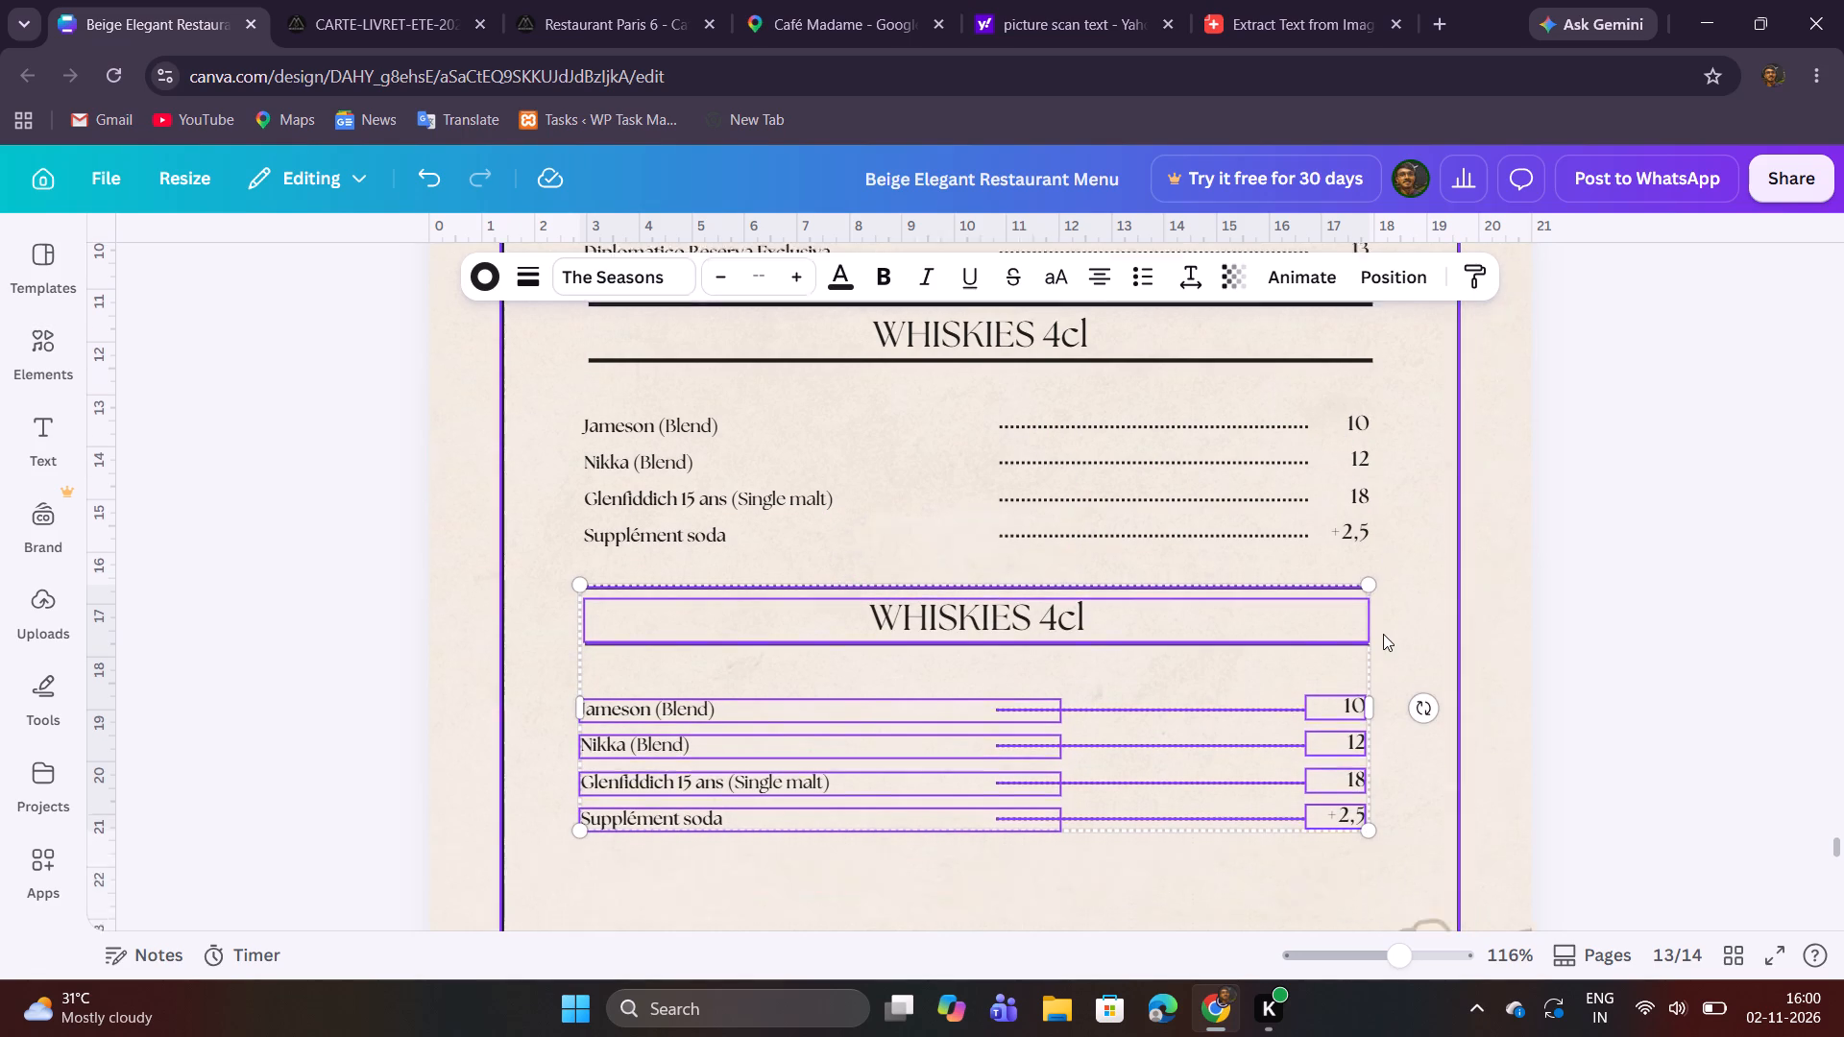
{"action": "left_click", "coordinate": [1187, 768]}
Copy the DIGESTIFS heading from the PDF and replace the duplicated WHISKIES 4cl heading with it.
{"action": "scroll", "coordinate": [1056, 739], "scroll_direction": "up", "scroll_amount": 3}
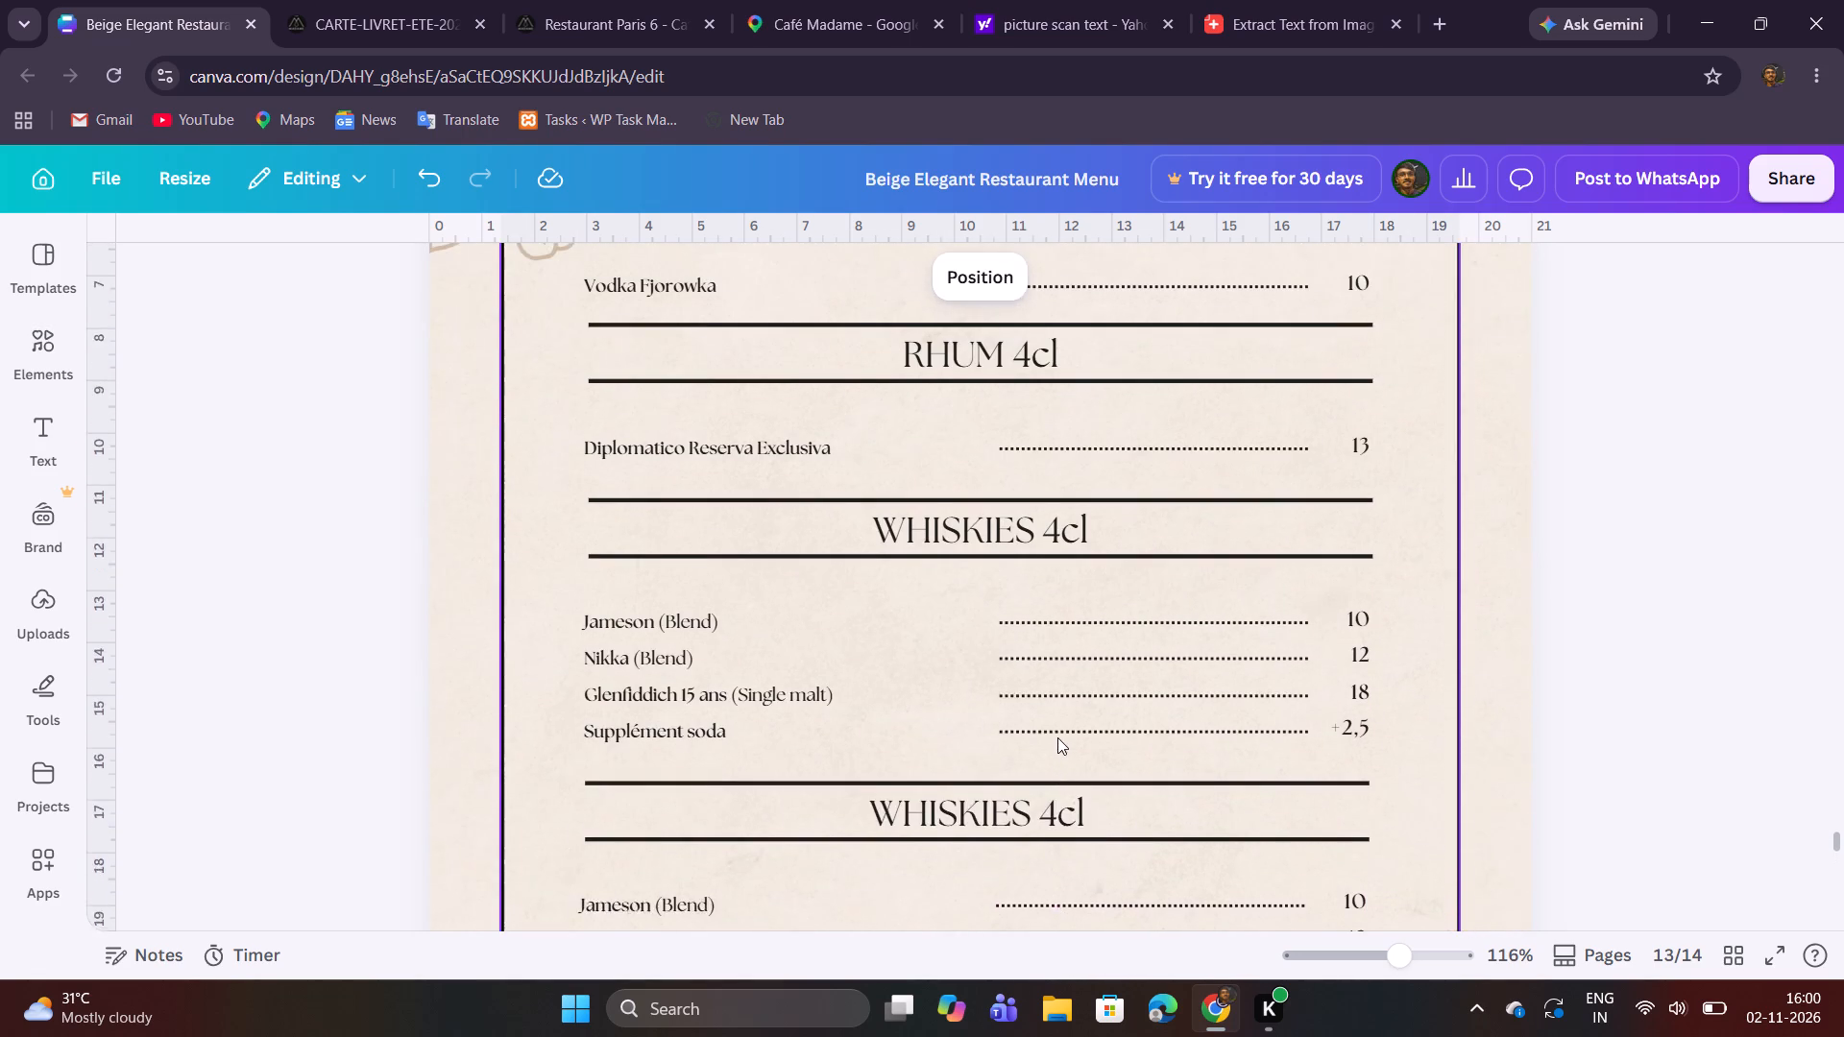
{"action": "scroll", "coordinate": [1058, 736], "scroll_direction": "up", "scroll_amount": 1}
{"action": "scroll", "coordinate": [1060, 728], "scroll_direction": "down", "scroll_amount": 1}
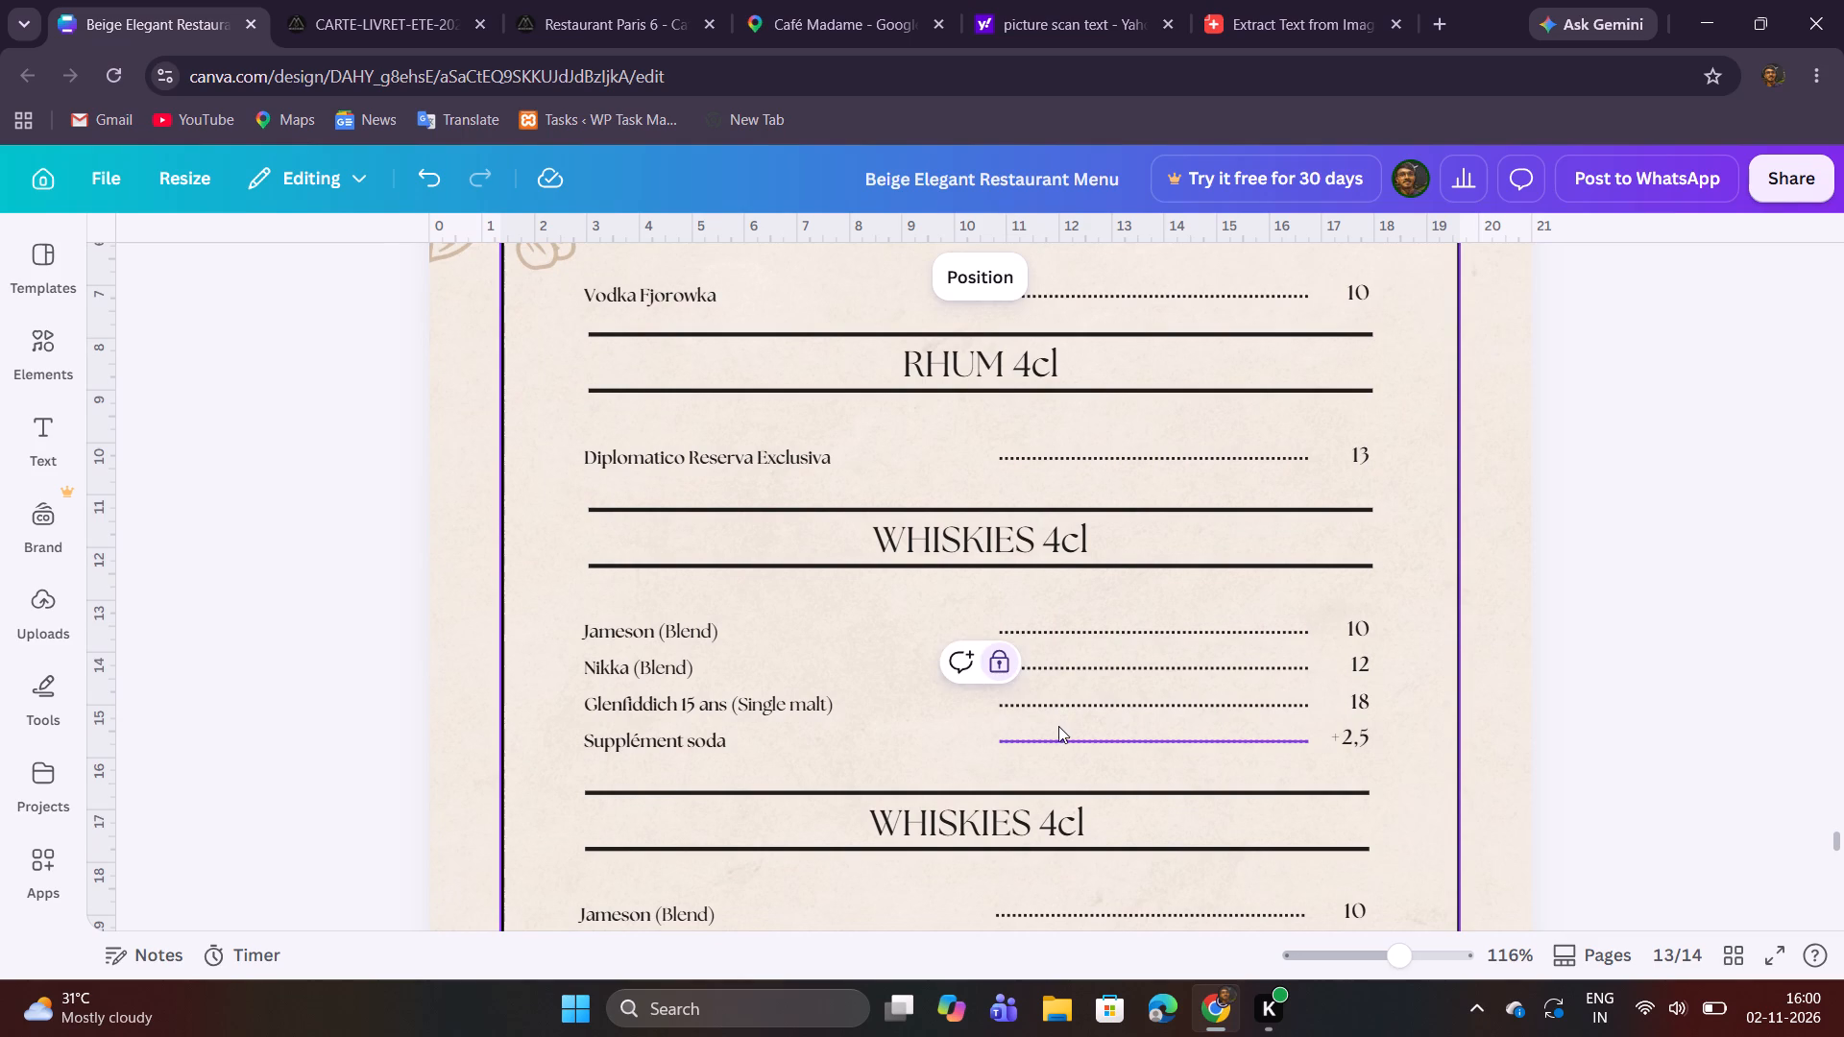
{"action": "left_click", "coordinate": [399, 0]}
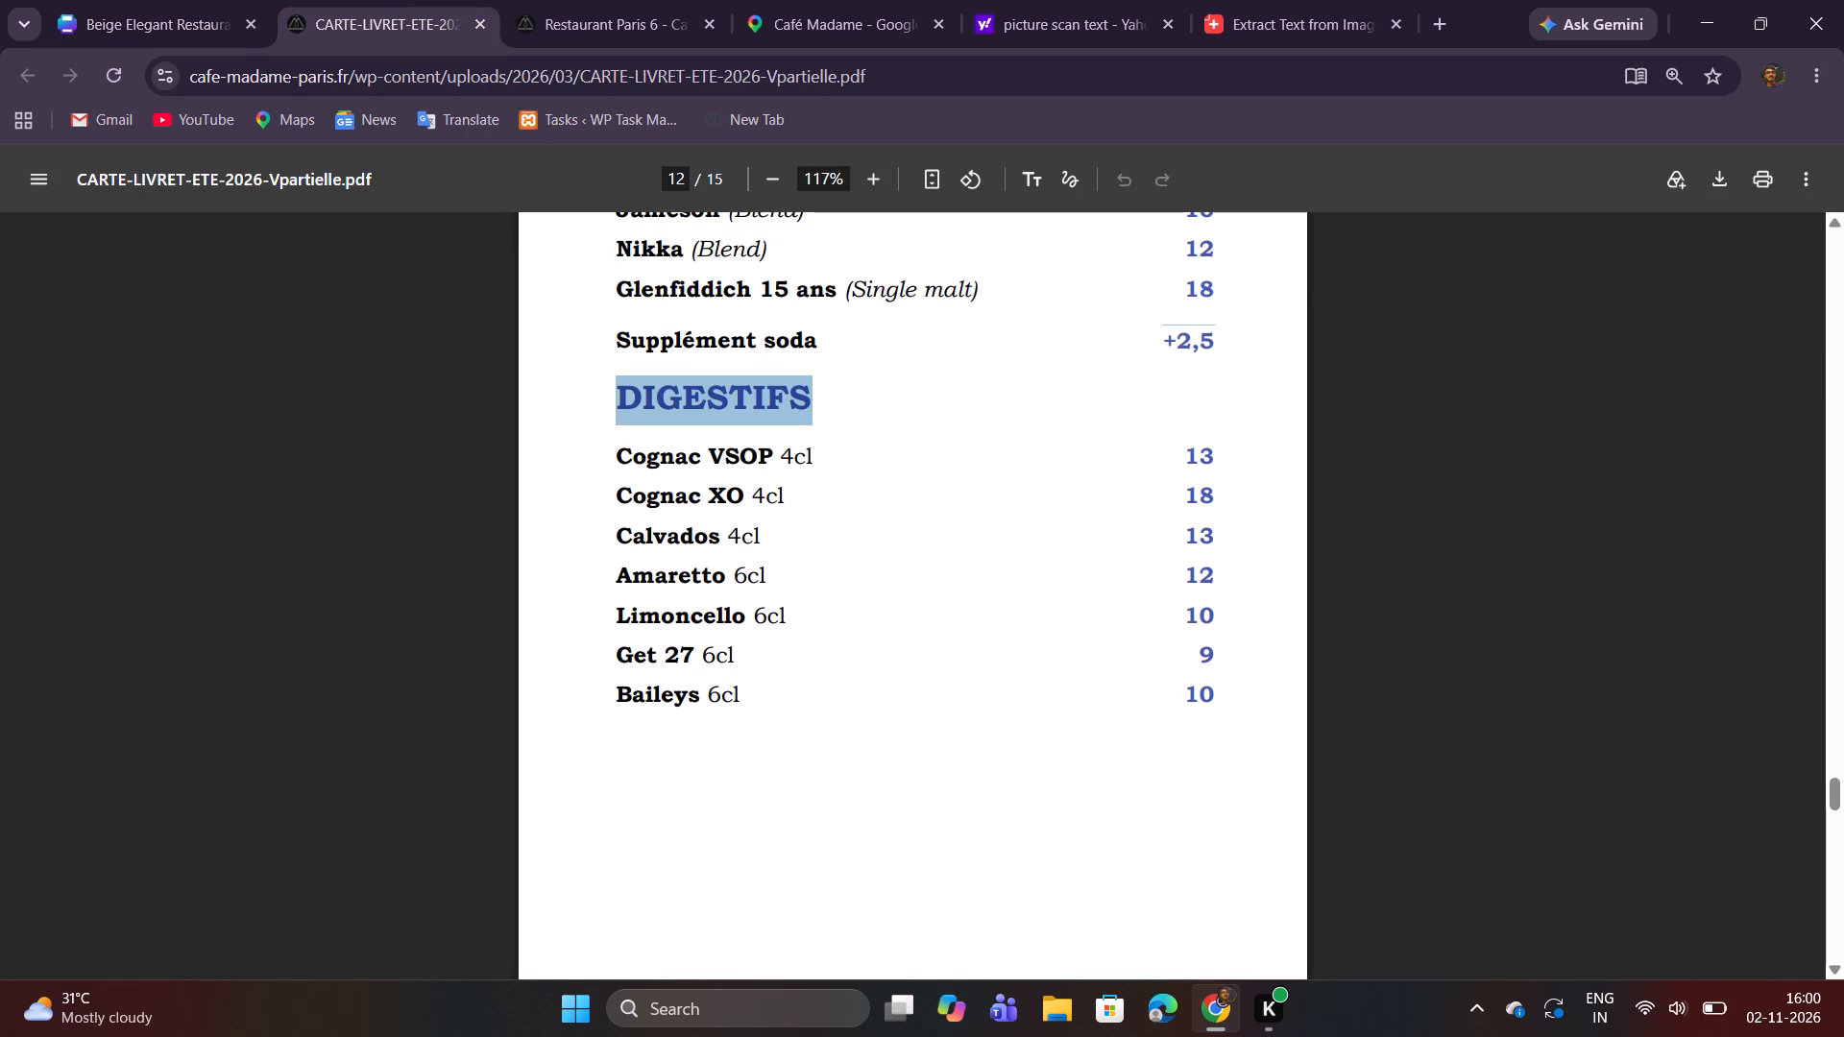
{"action": "key", "text": "ctrl+c"}
{"action": "left_click", "coordinate": [141, 0]}
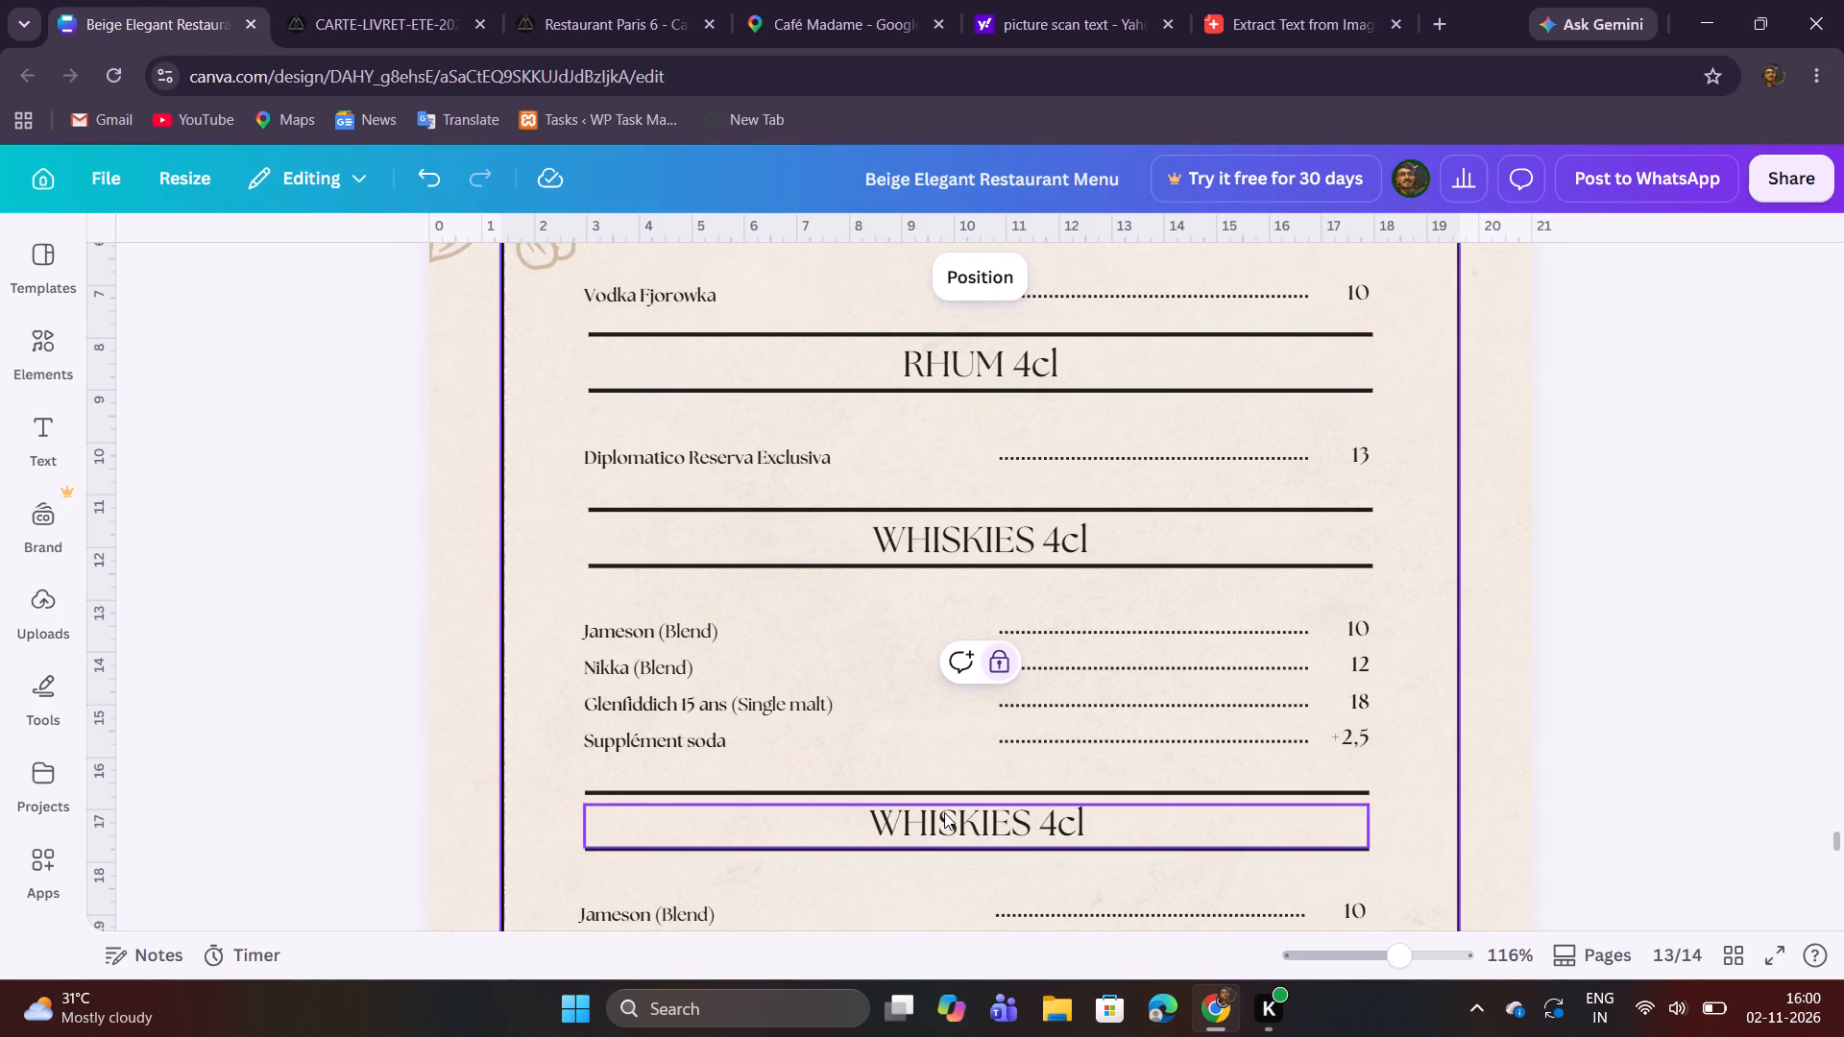
{"action": "double_click", "coordinate": [944, 812]}
{"action": "key", "text": "ctrl+v"}
{"action": "scroll", "coordinate": [949, 795], "scroll_direction": "down", "scroll_amount": 2}
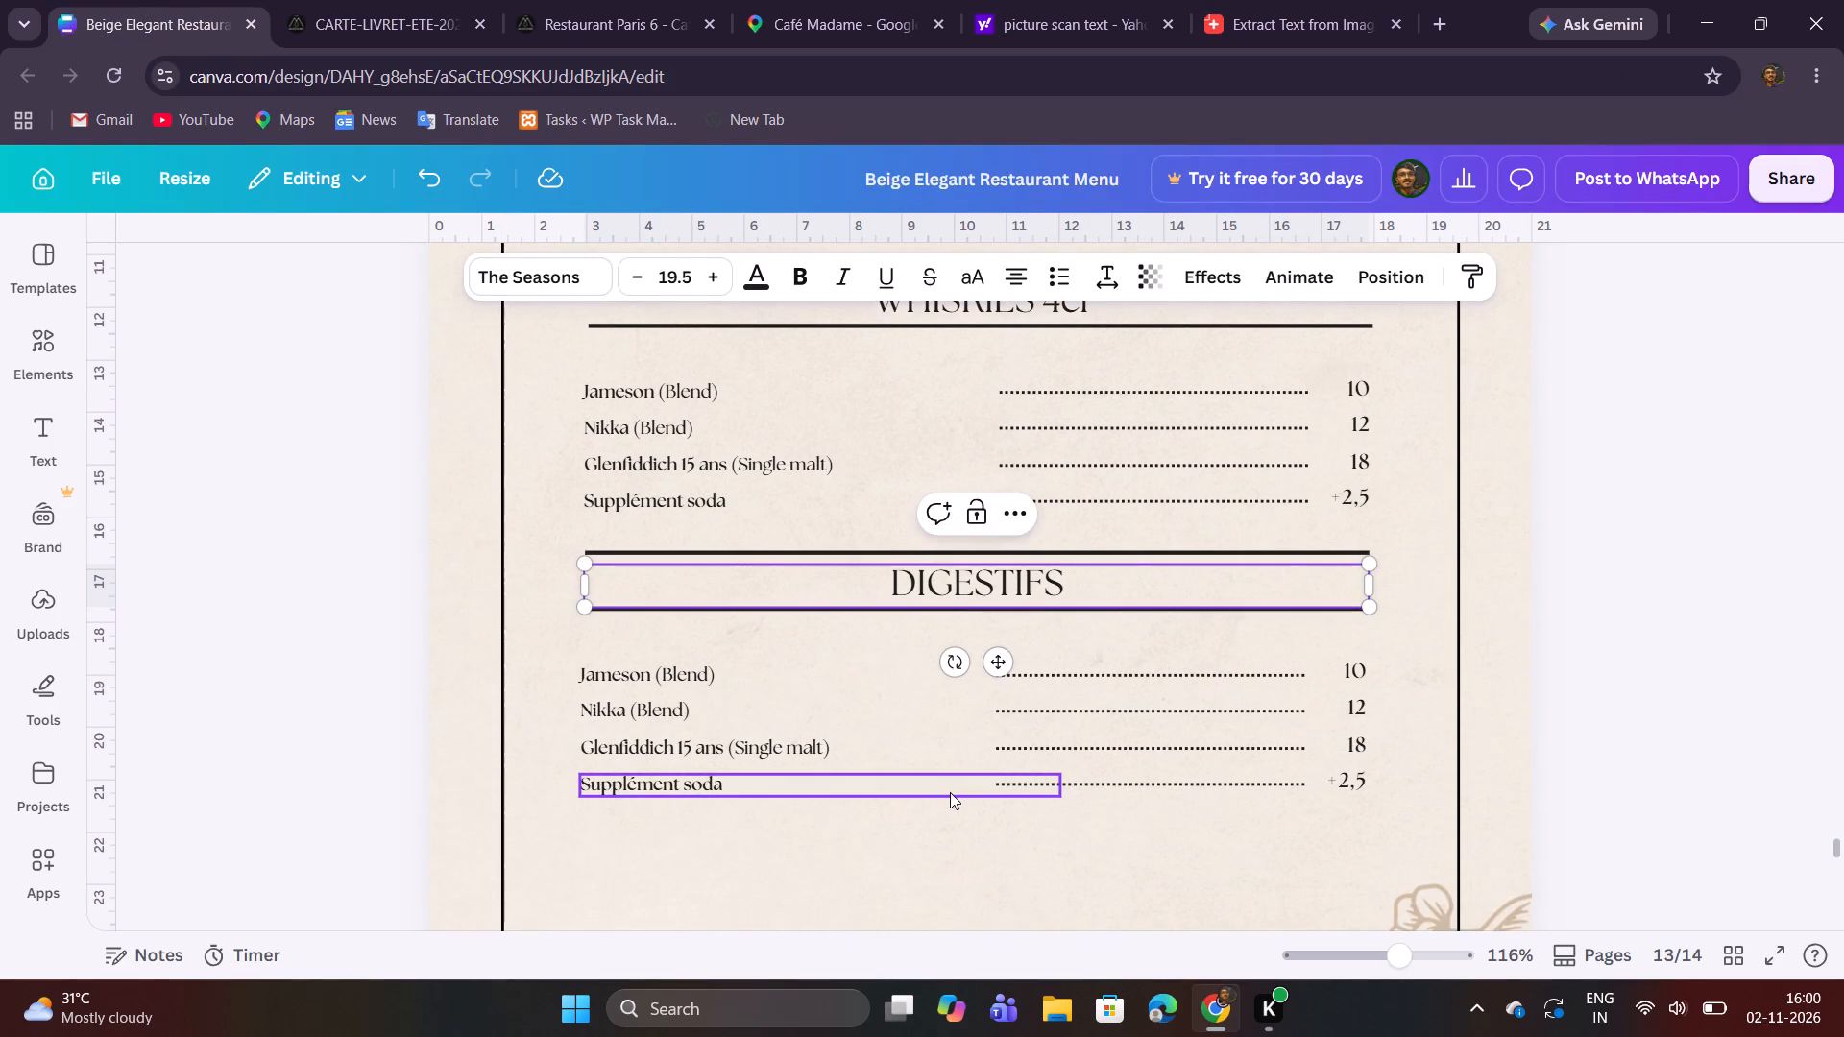
Copy Cognac VSOP 4cl from the PDF over the Jameson name under Digestifs, and remove the bold from 4cl.
{"action": "left_click", "coordinate": [363, 0]}
{"action": "left_click_drag", "start_coordinate": [617, 463], "coordinate": [688, 470]}
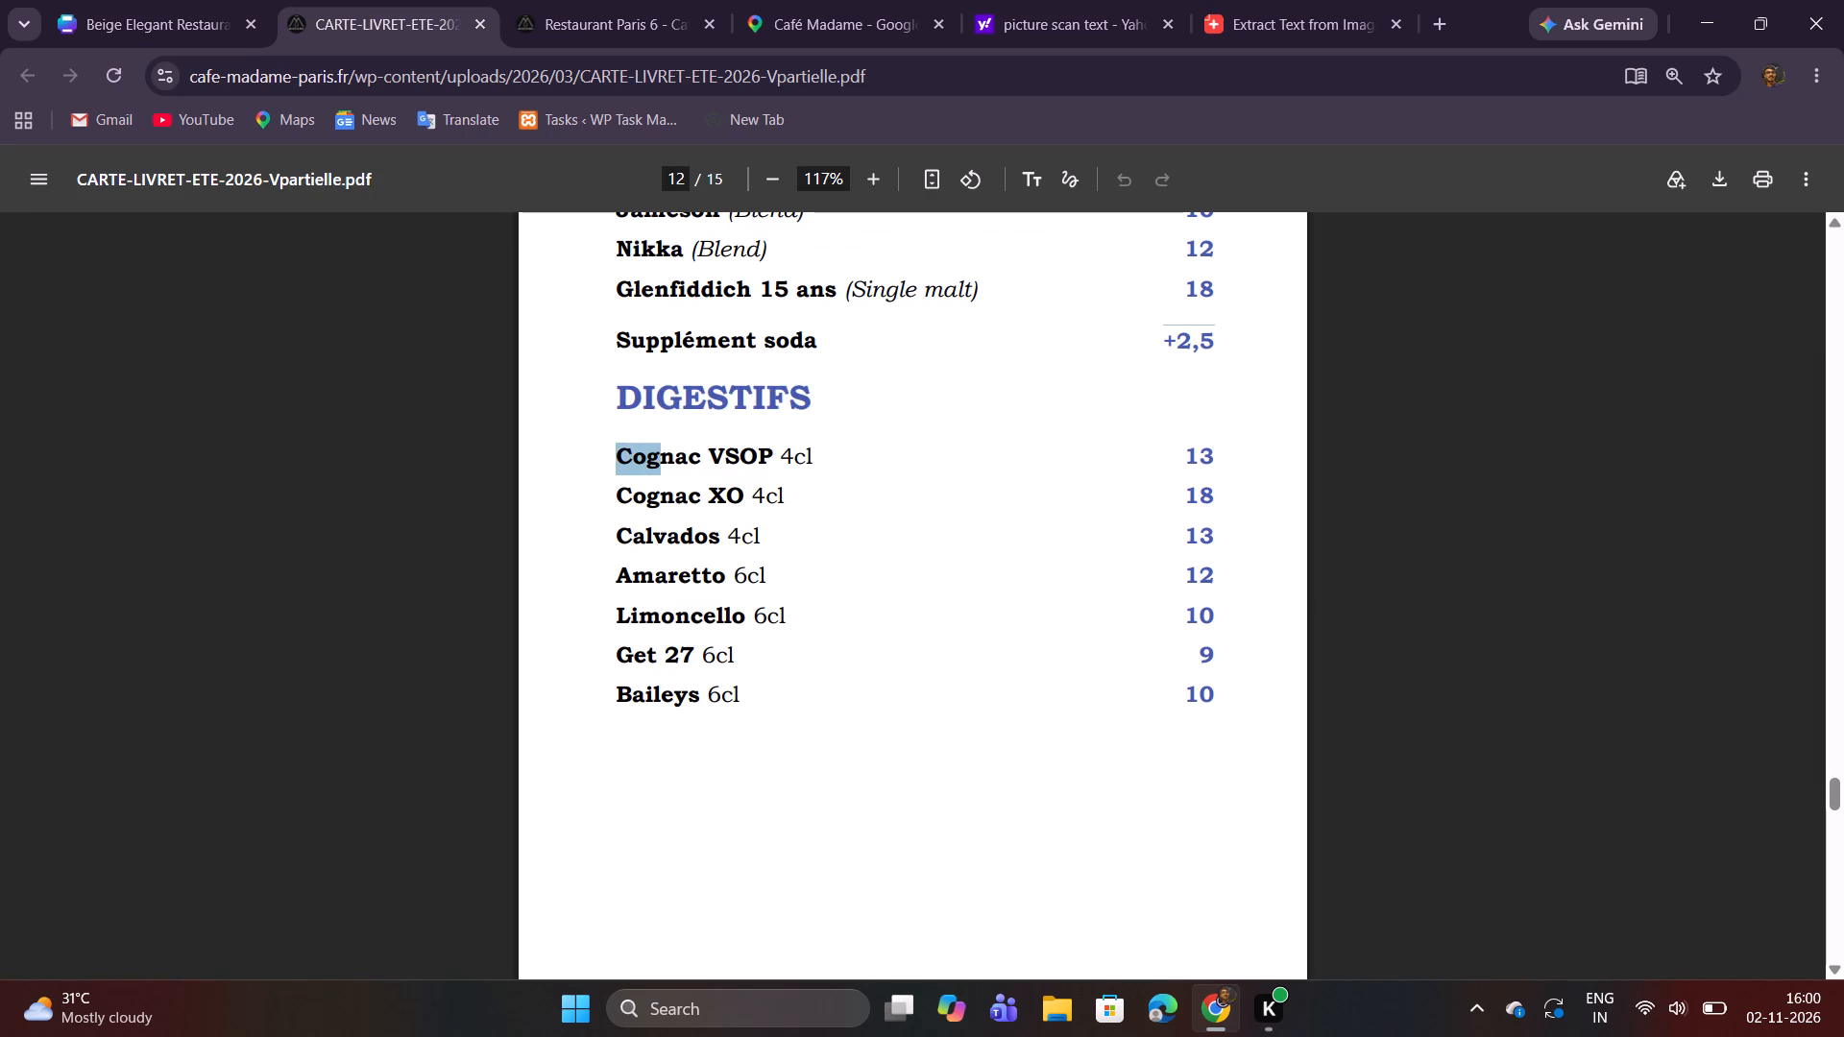
{"action": "left_click_drag", "start_coordinate": [688, 470], "coordinate": [822, 465]}
{"action": "key", "text": "ctrl+c"}
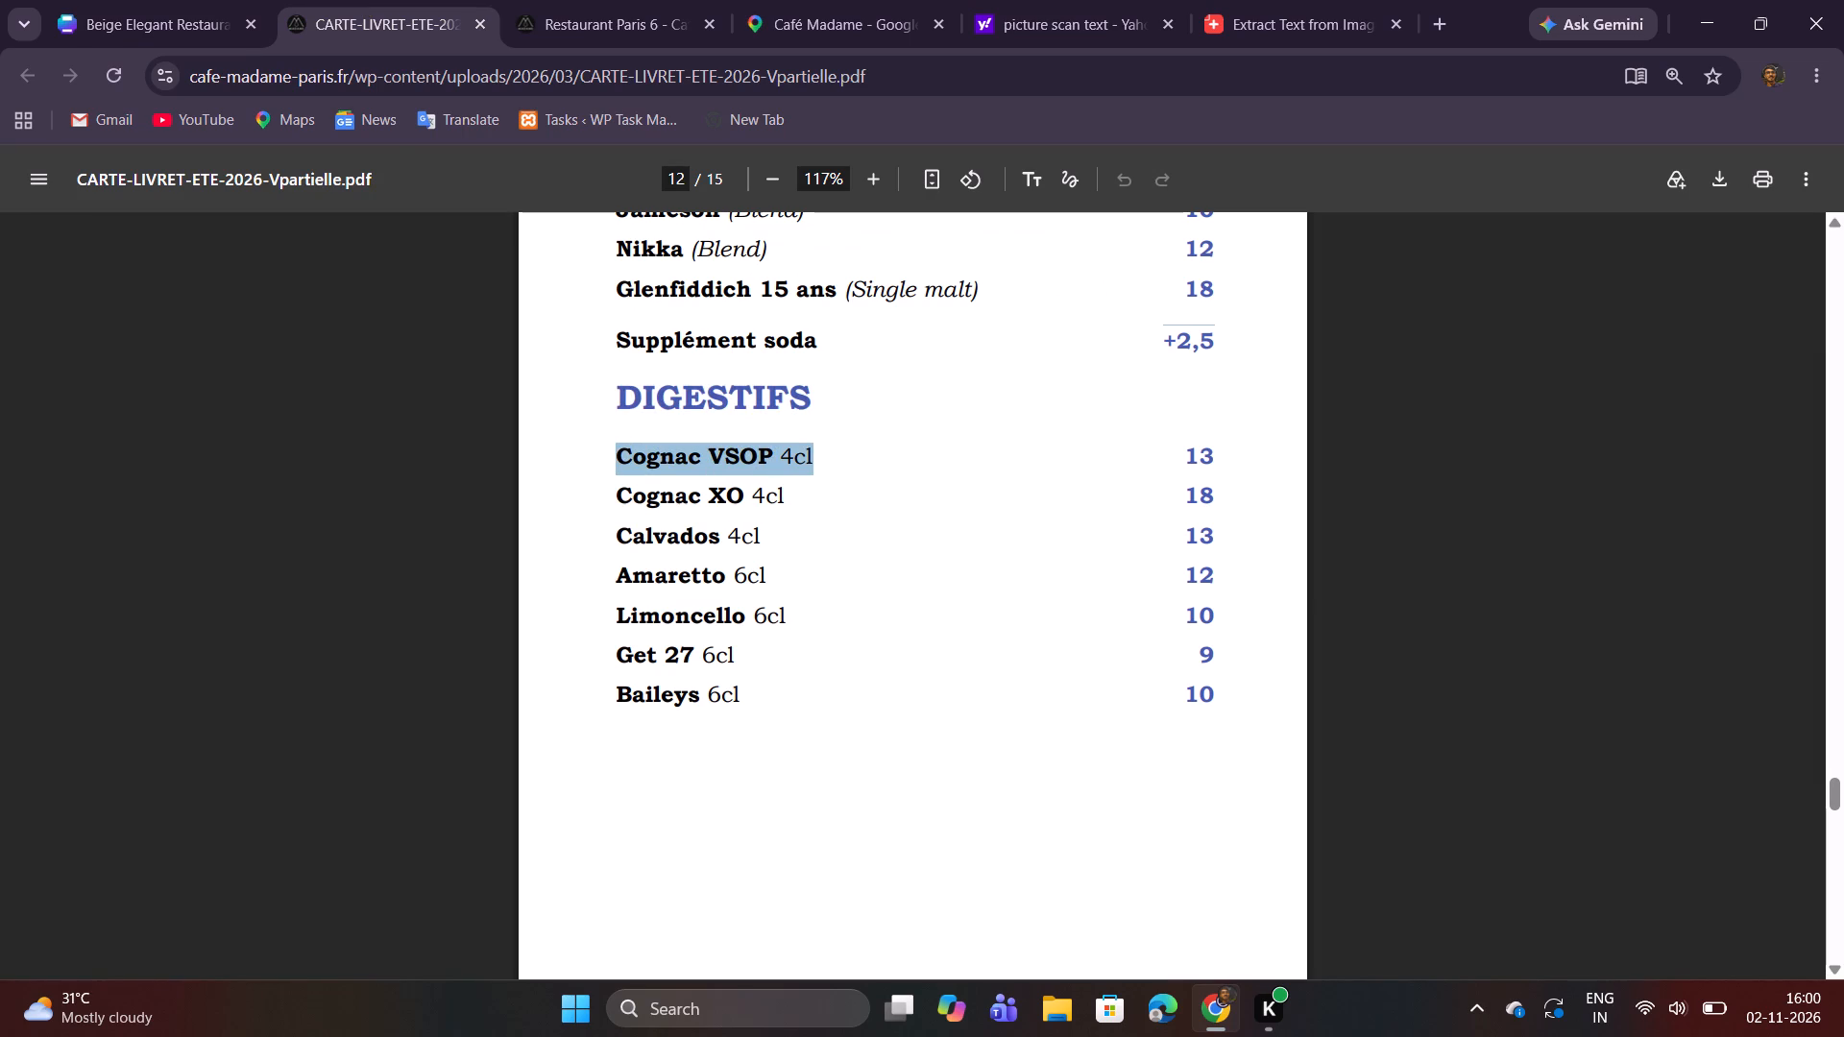
{"action": "left_click", "coordinate": [208, 0]}
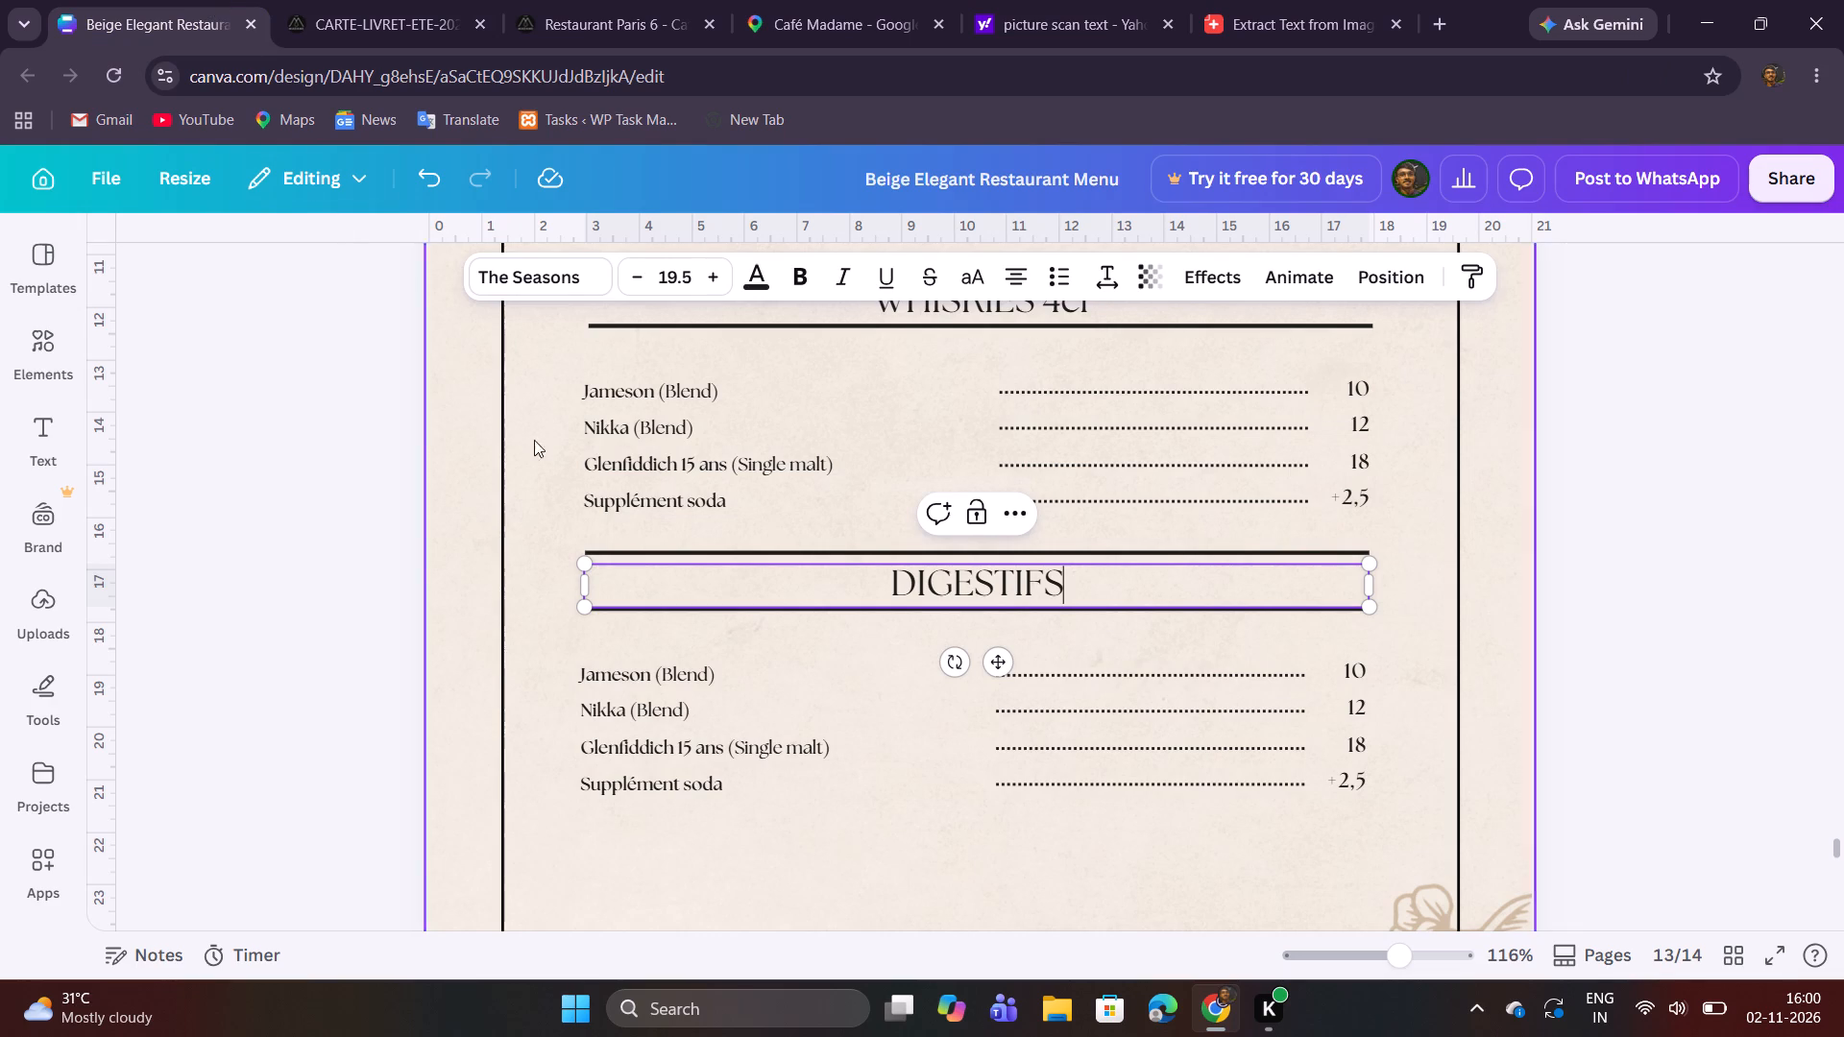
{"action": "double_click", "coordinate": [705, 681]}
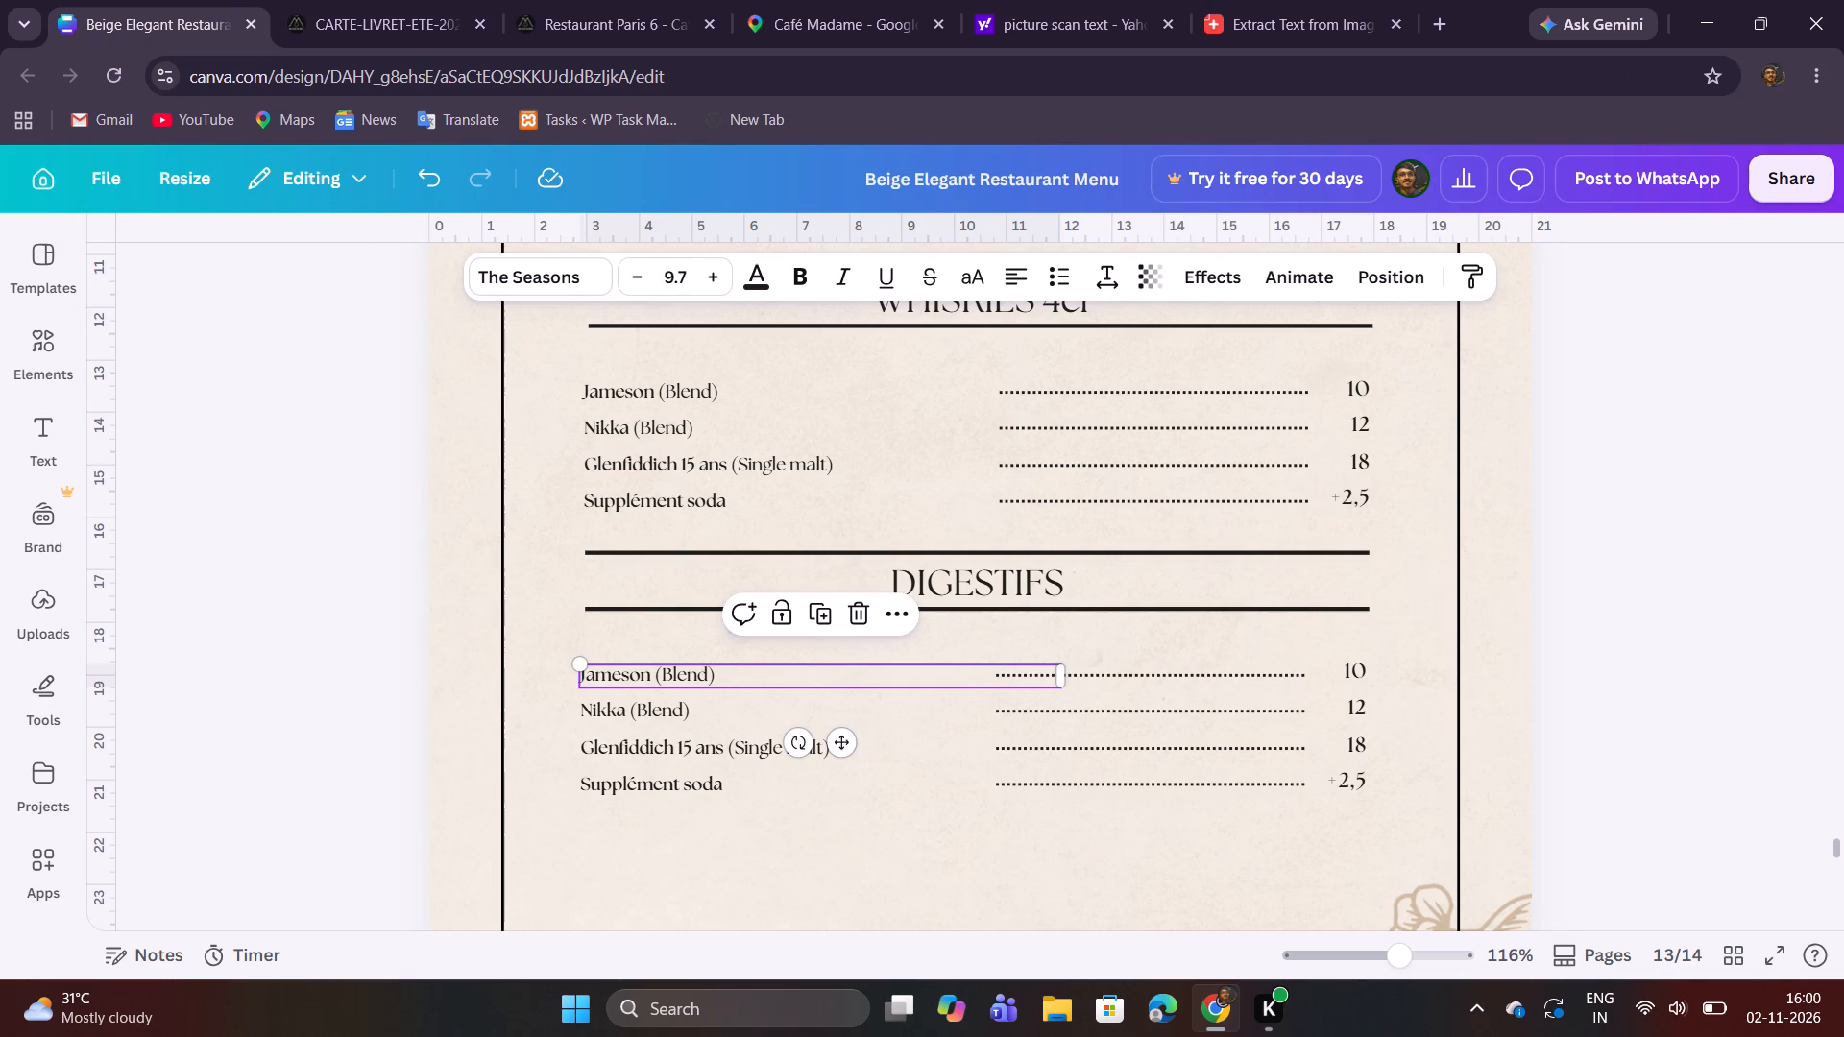
{"action": "key", "text": "ctrl+v"}
{"action": "left_click_drag", "start_coordinate": [698, 678], "coordinate": [700, 678]}
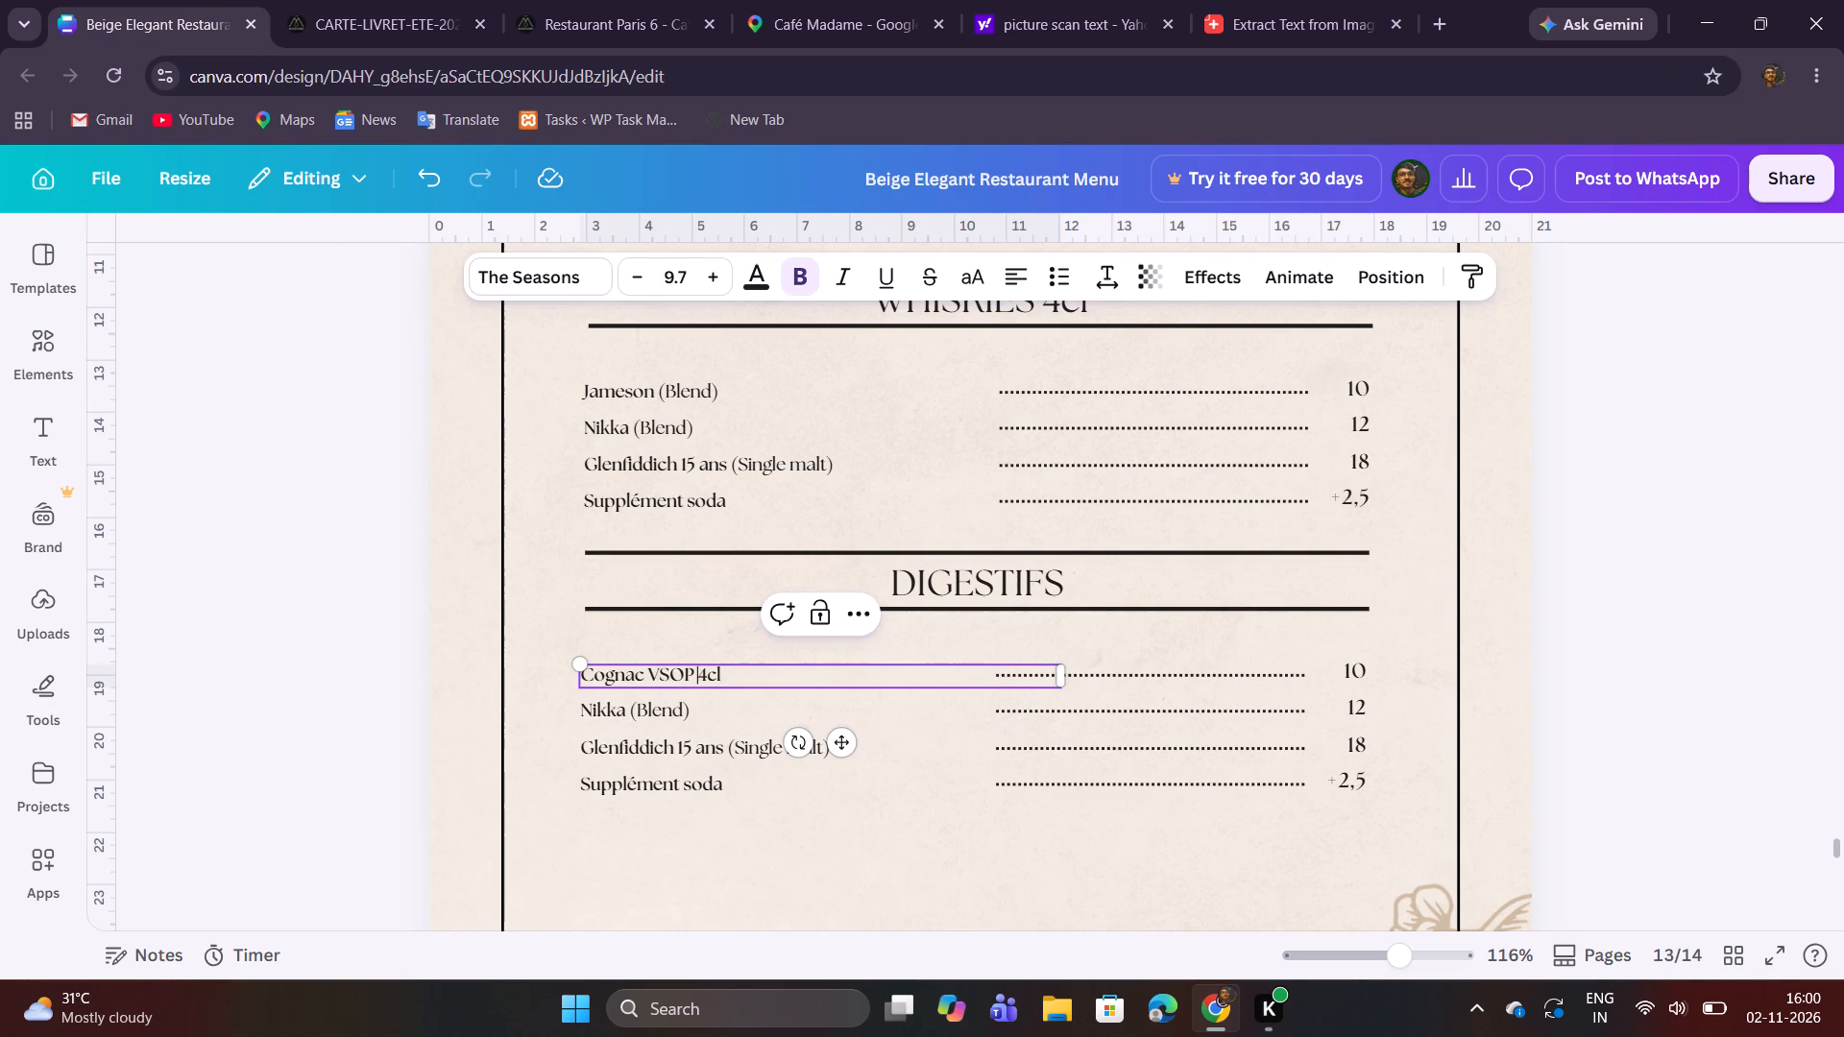
{"action": "left_click_drag", "start_coordinate": [700, 678], "coordinate": [739, 675]}
{"action": "left_click", "coordinate": [799, 292]}
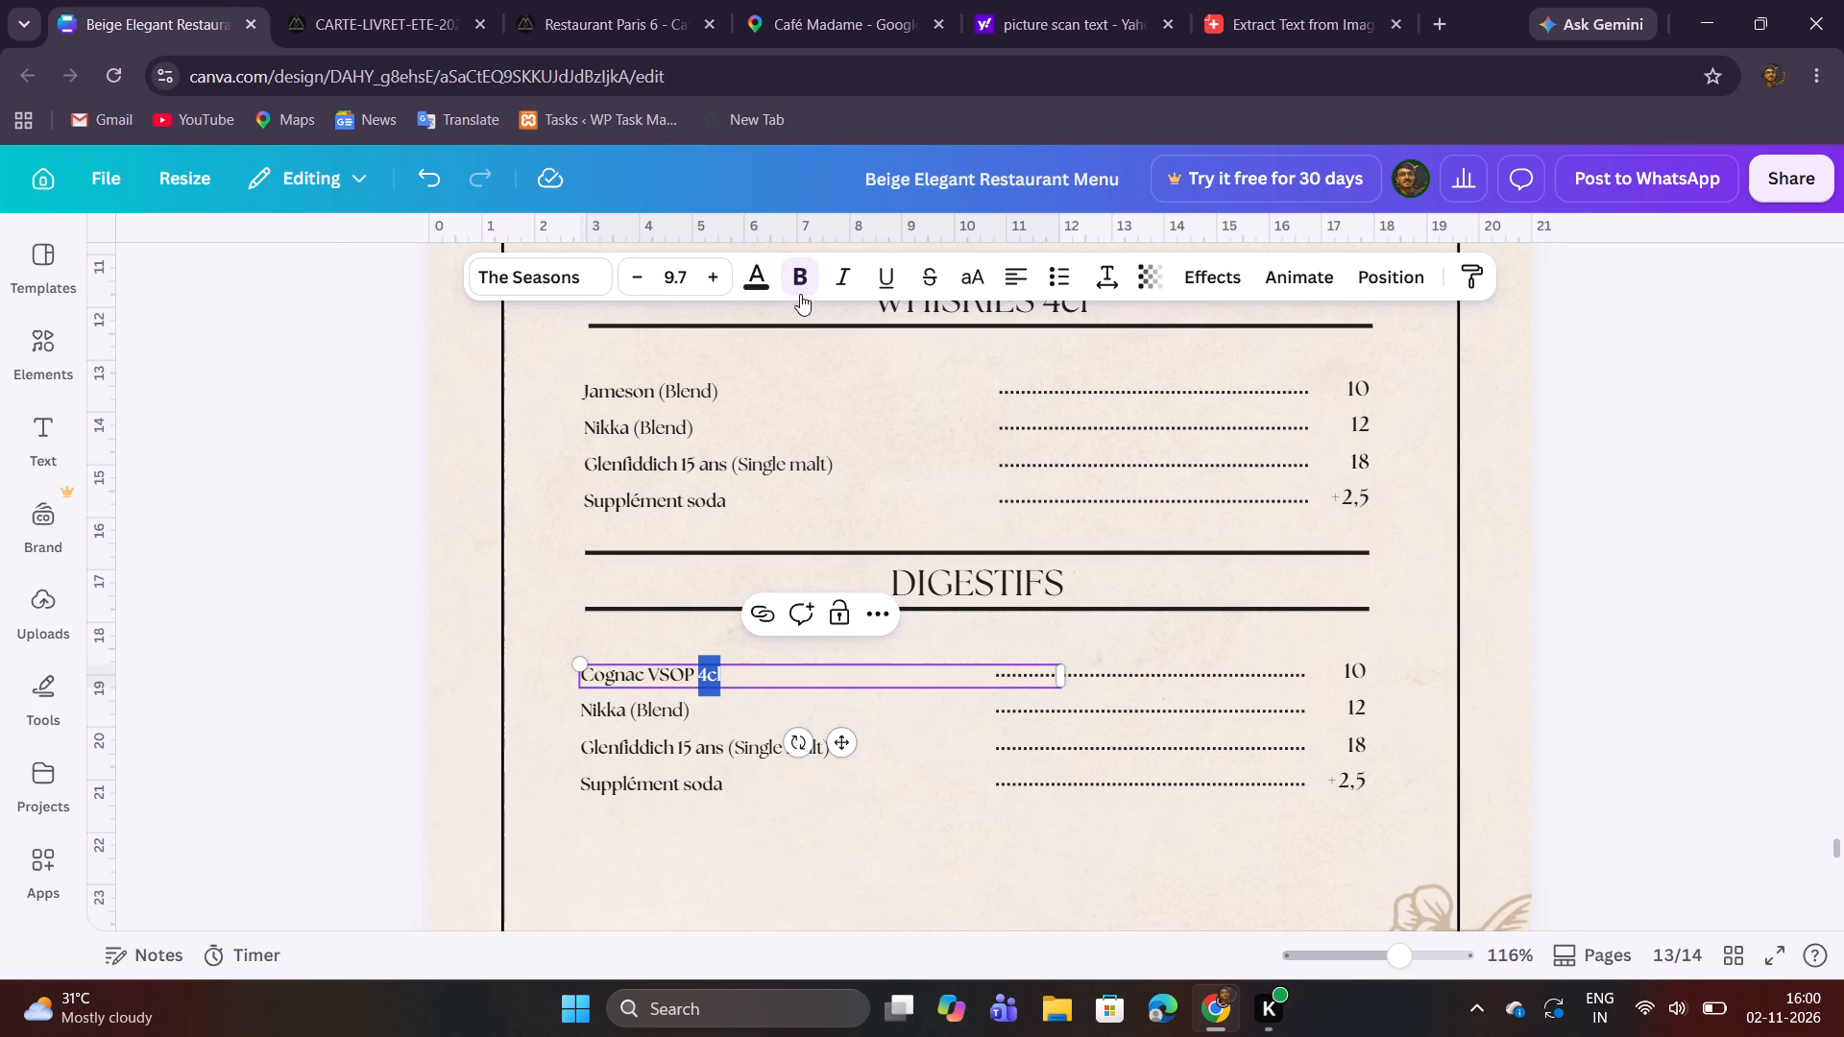
{"action": "left_click", "coordinate": [769, 832]}
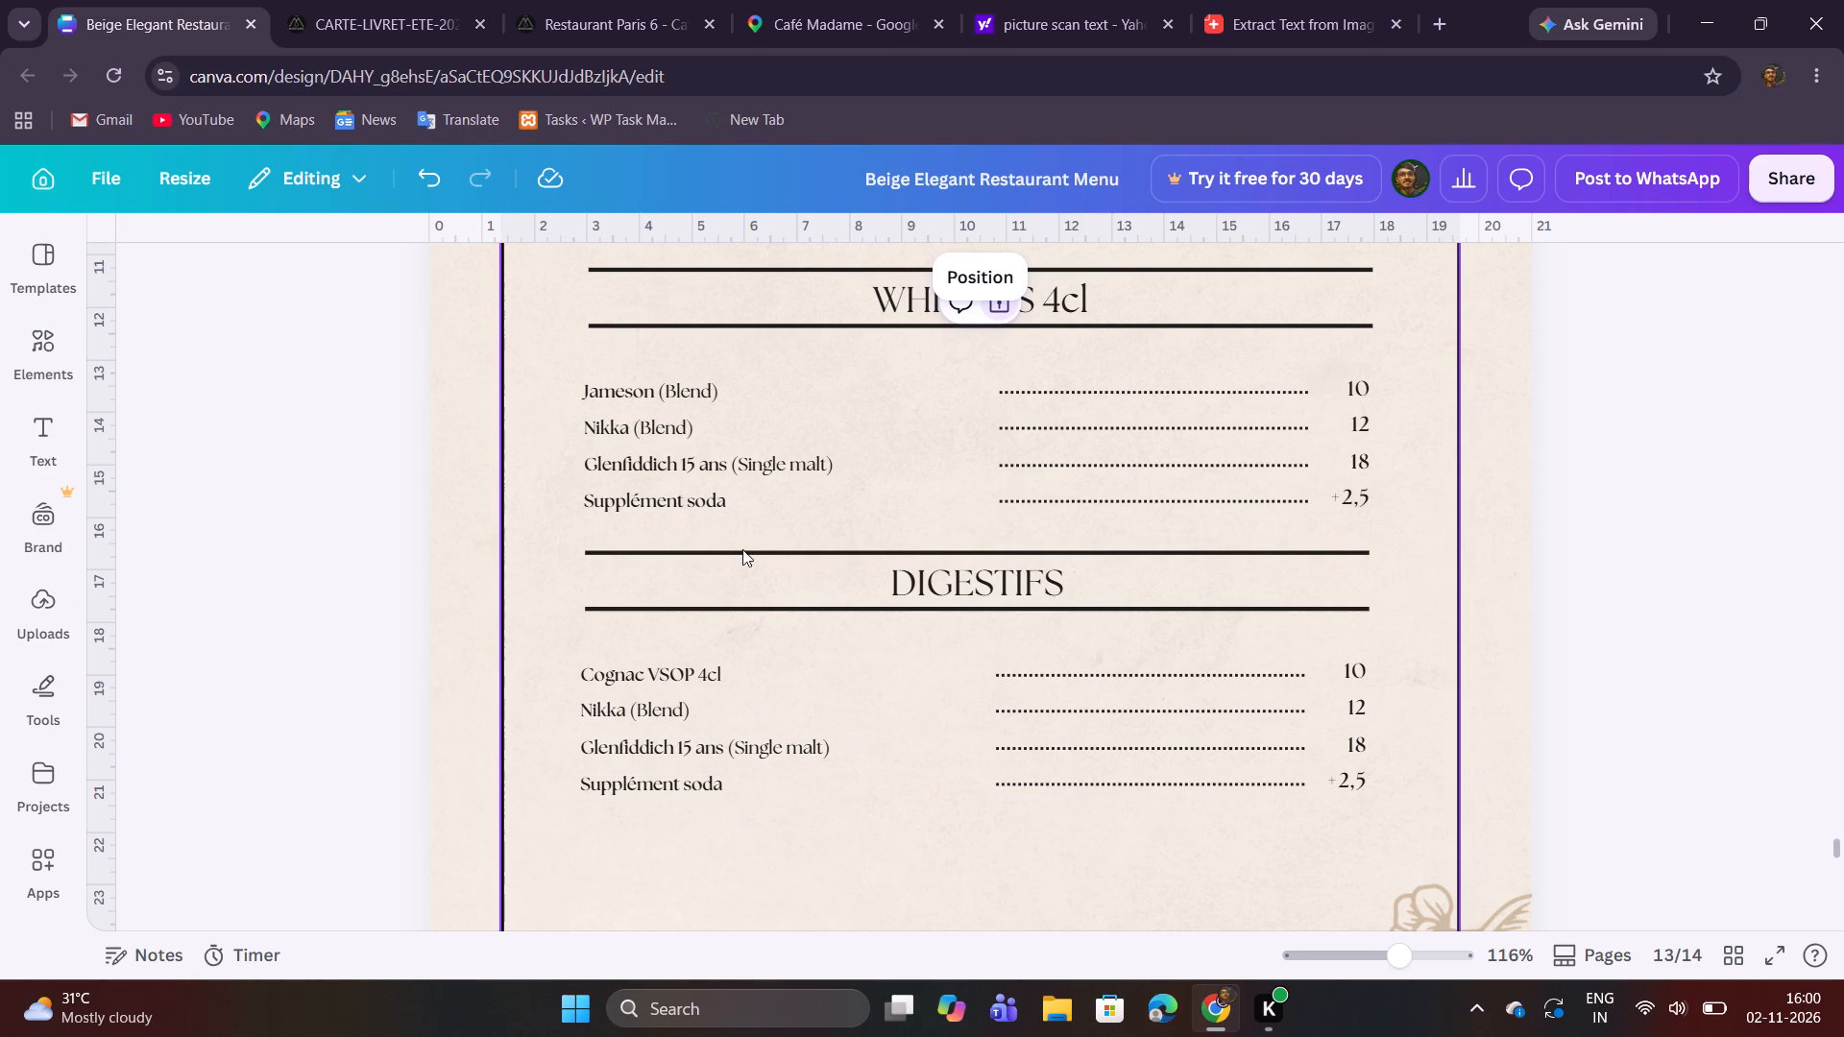
Copy the price 13 from the PDF and replace the price on the Cognac VSOP line with it.
{"action": "left_click", "coordinate": [314, 0]}
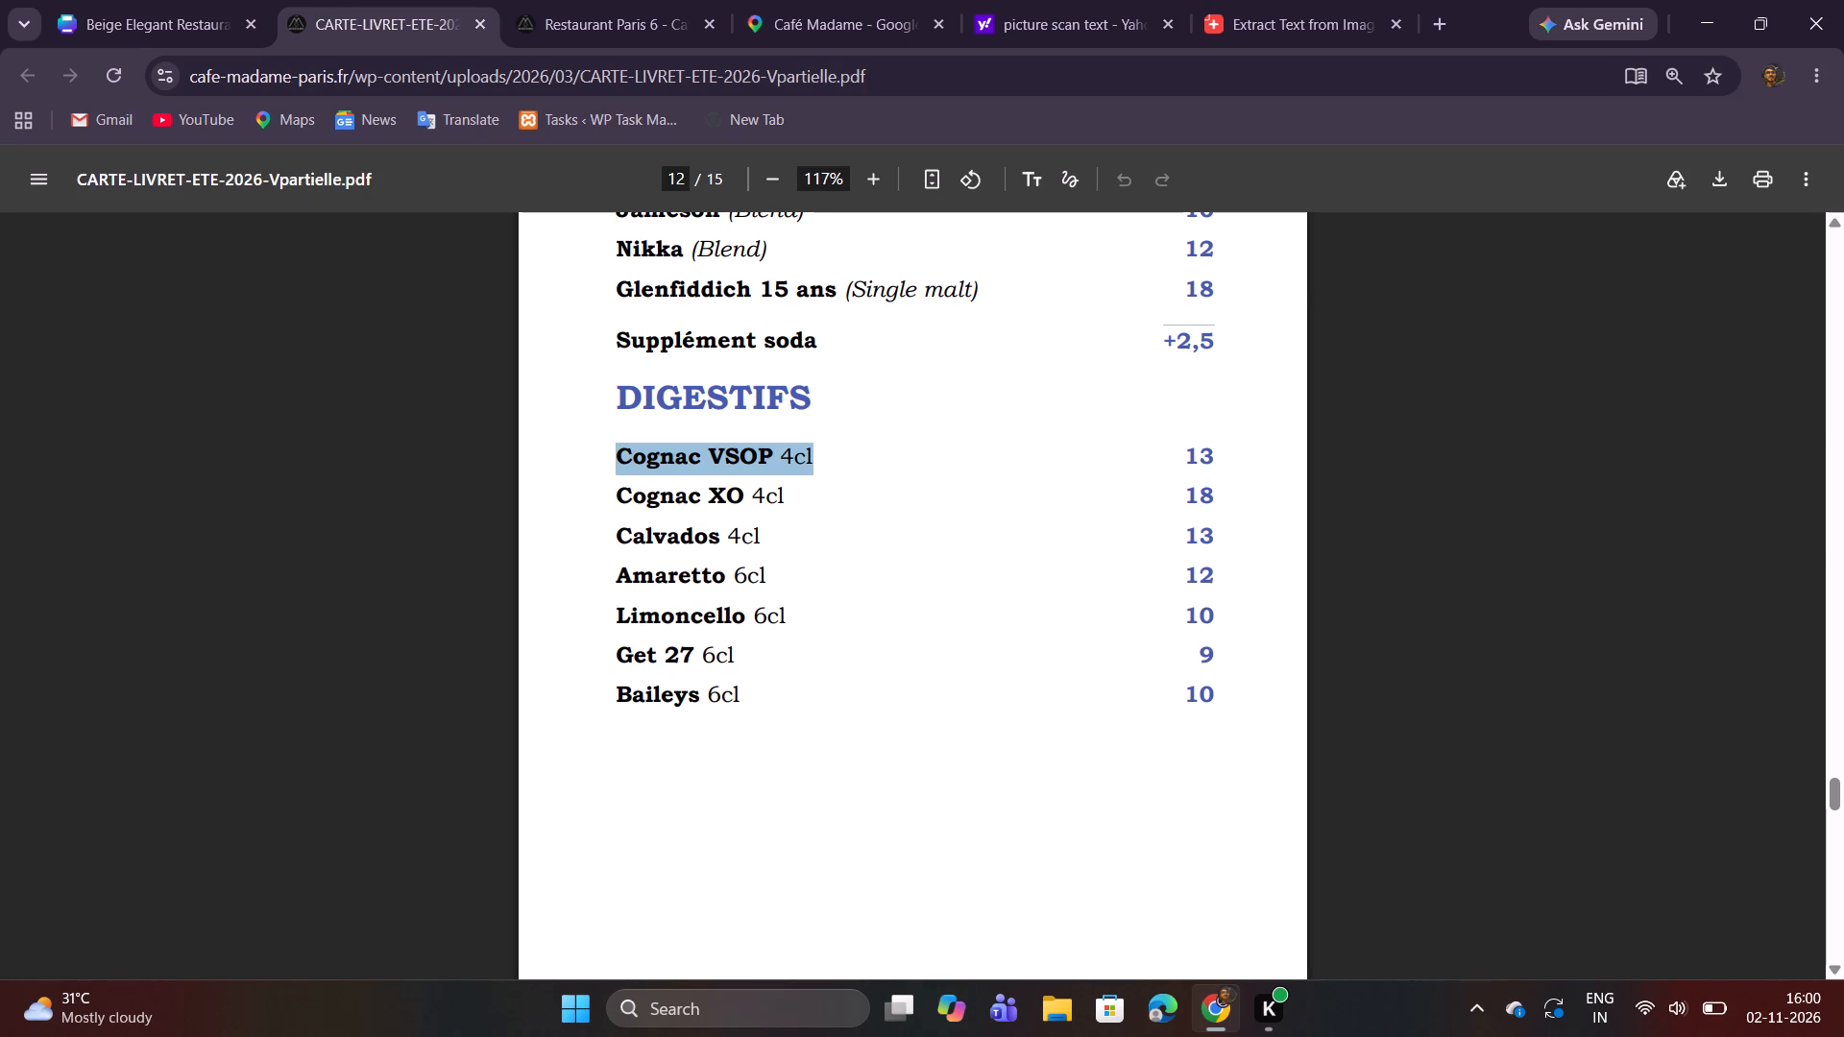
{"action": "double_click", "coordinate": [1201, 463]}
{"action": "key", "text": "ctrl+c"}
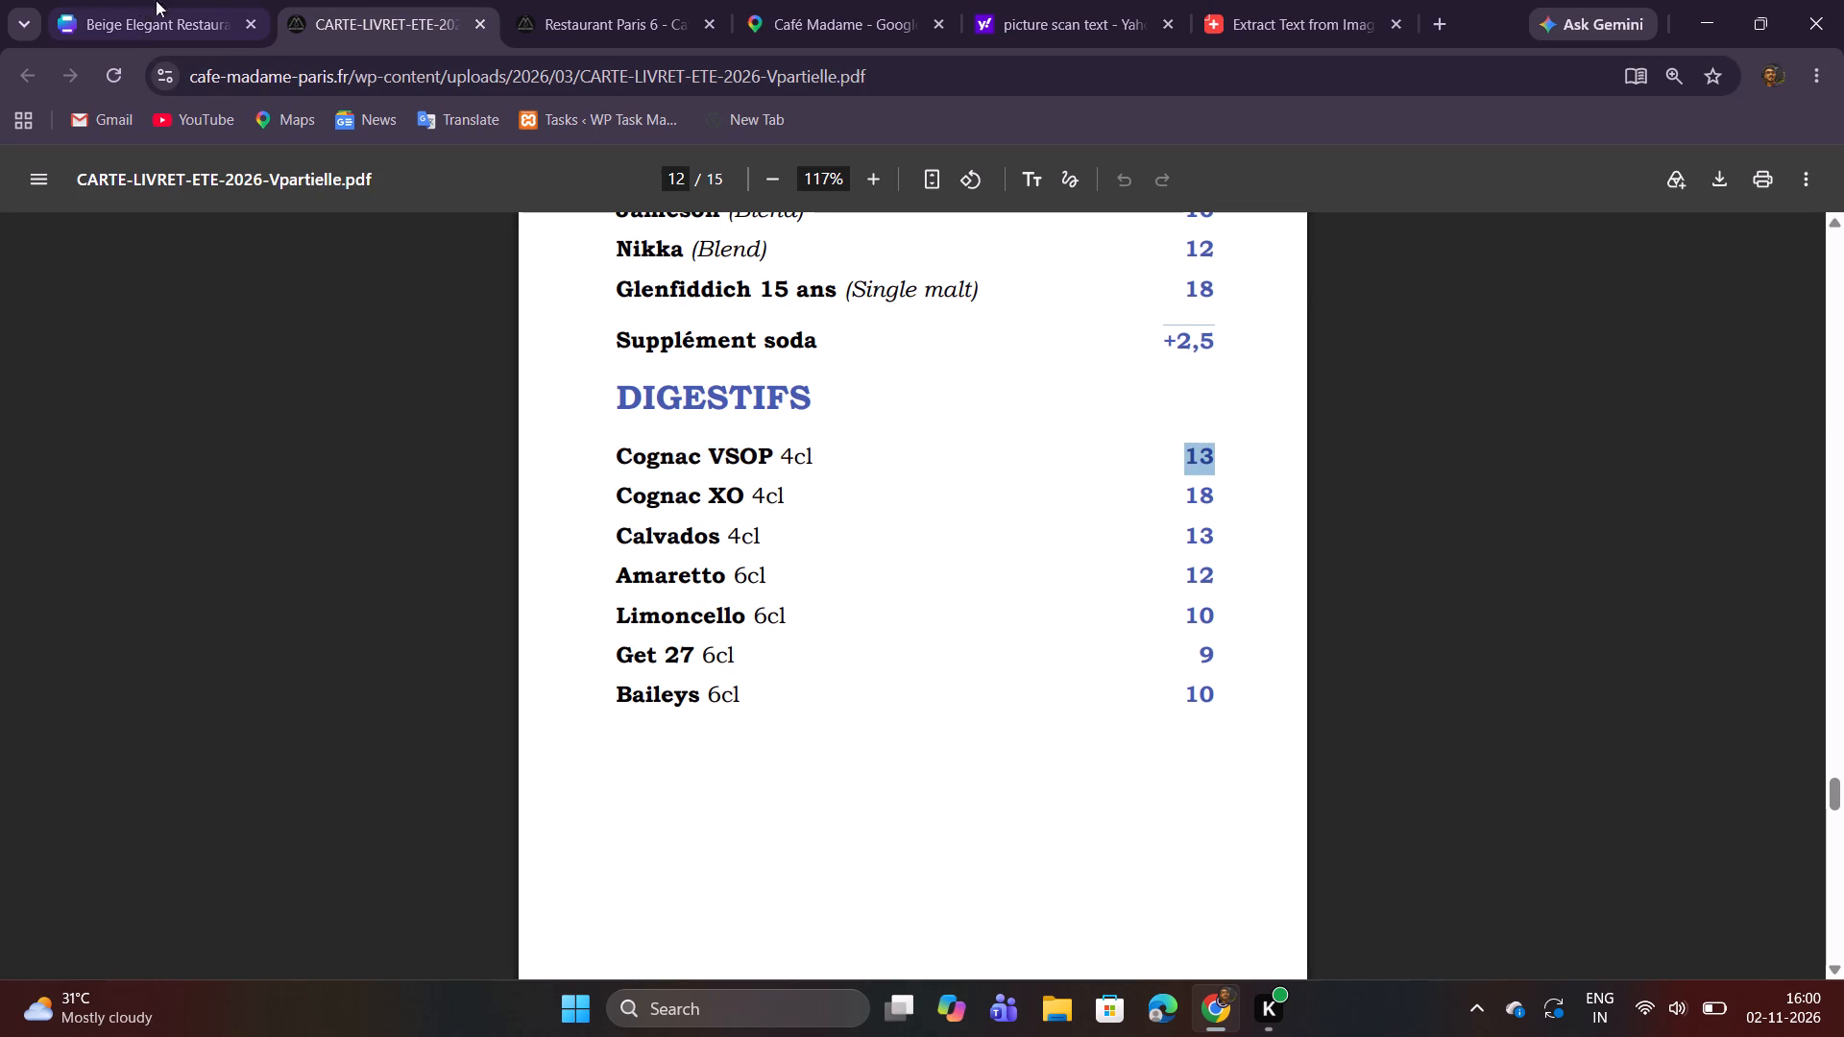
{"action": "left_click", "coordinate": [139, 0]}
{"action": "double_click", "coordinate": [1336, 671]}
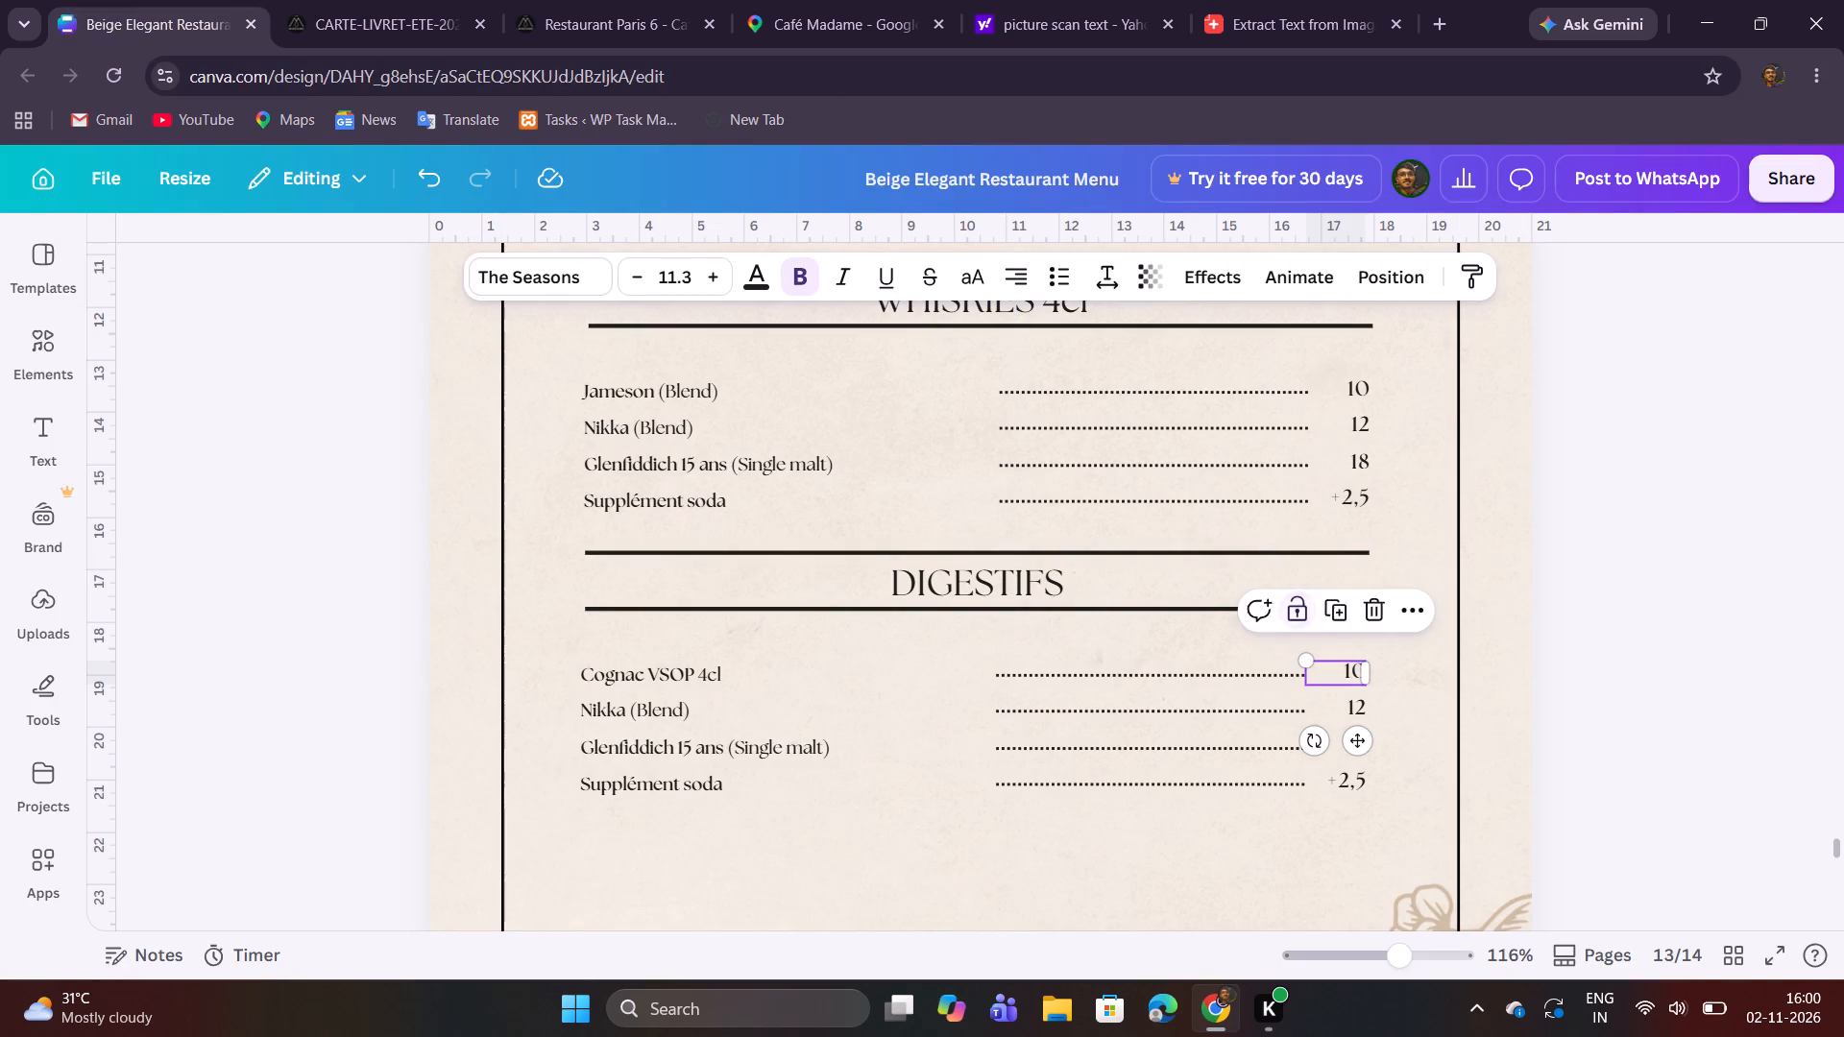
{"action": "key", "text": "ctrl+v"}
{"action": "left_click", "coordinate": [1155, 822]}
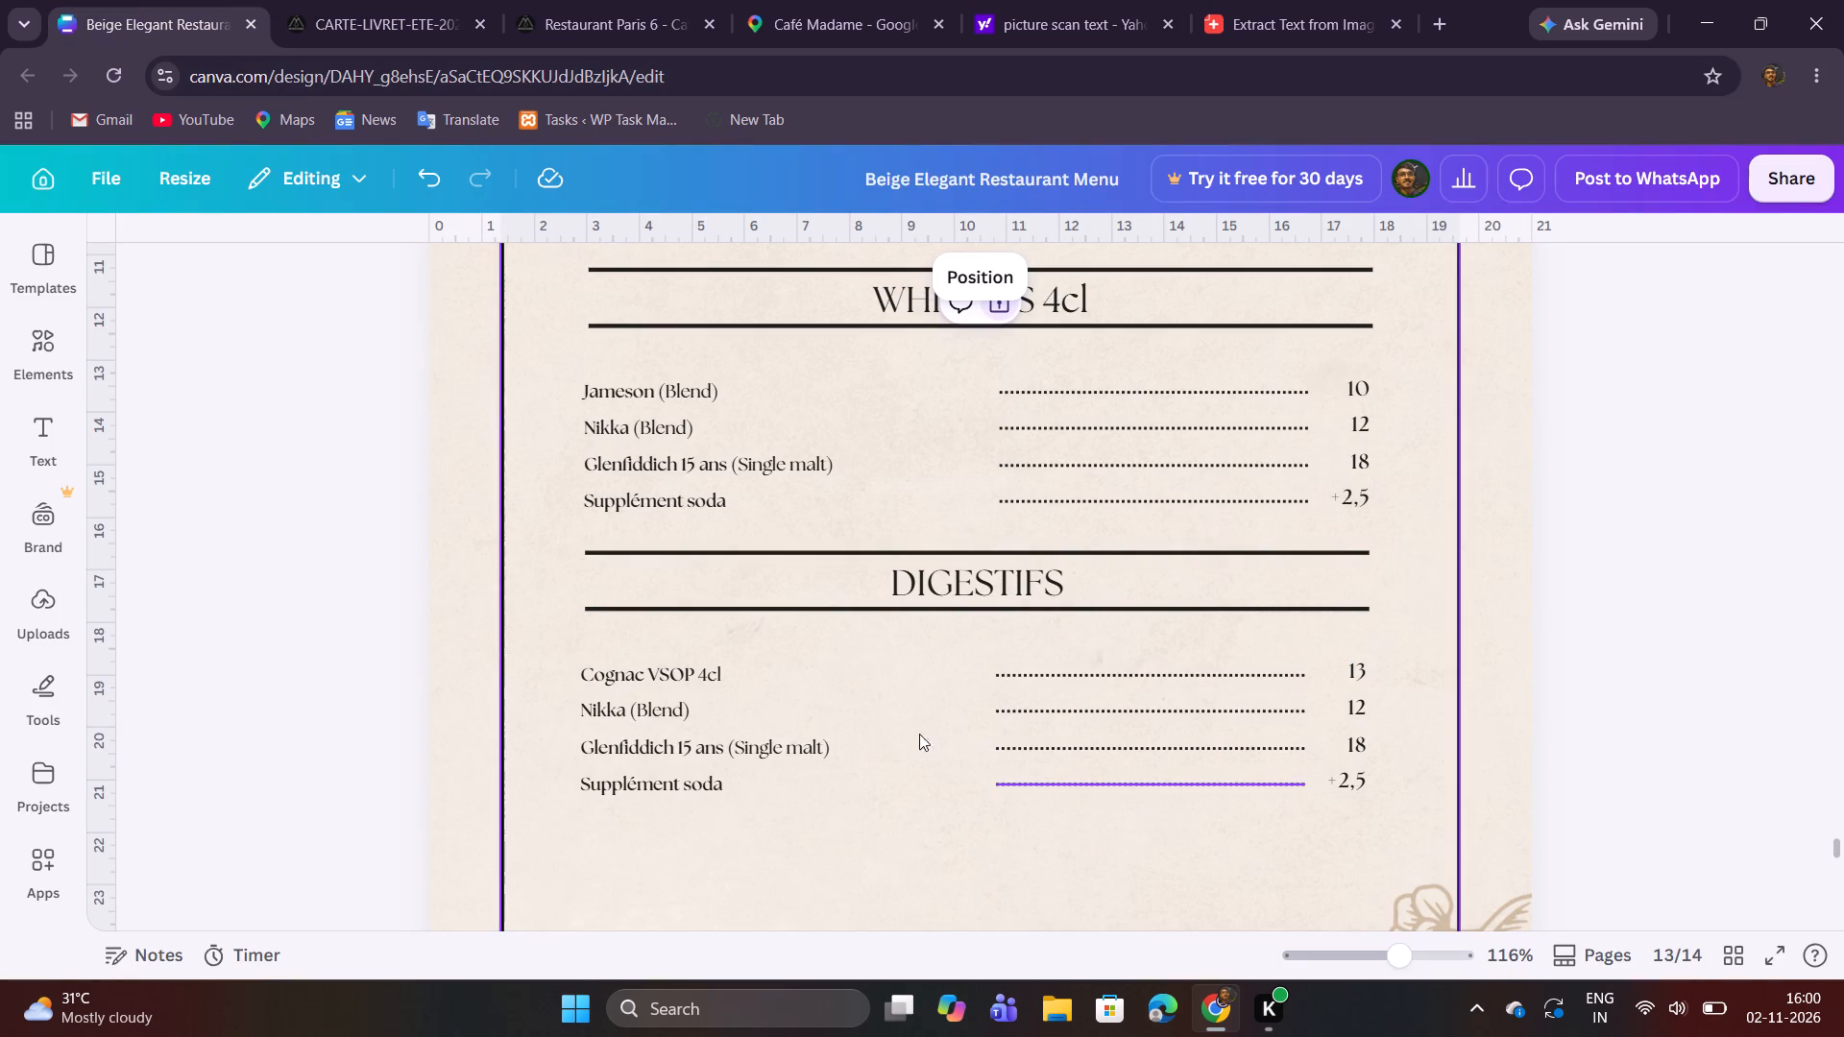
Copy Cognac XO 4cl from the PDF over the Nikka name under Digestifs, and remove the bold from 4cl.
{"action": "left_click", "coordinate": [418, 0]}
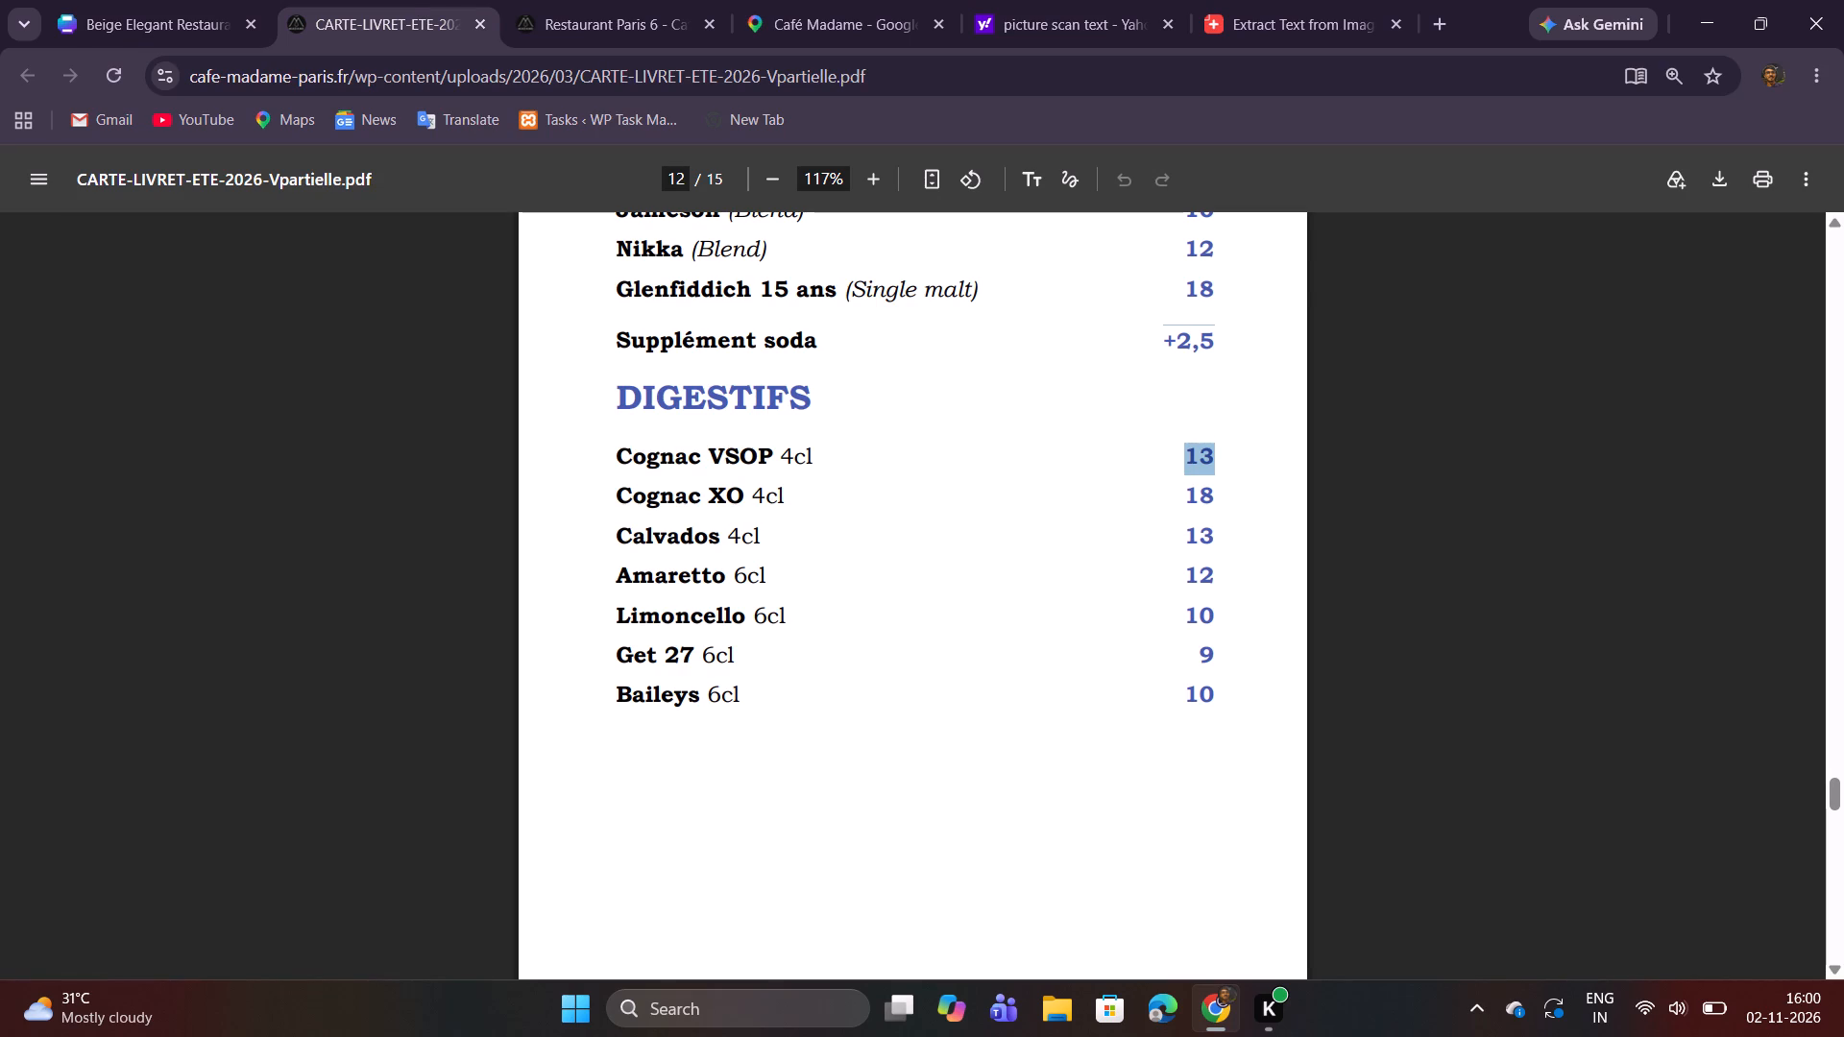
{"action": "left_click_drag", "start_coordinate": [620, 499], "coordinate": [790, 494]}
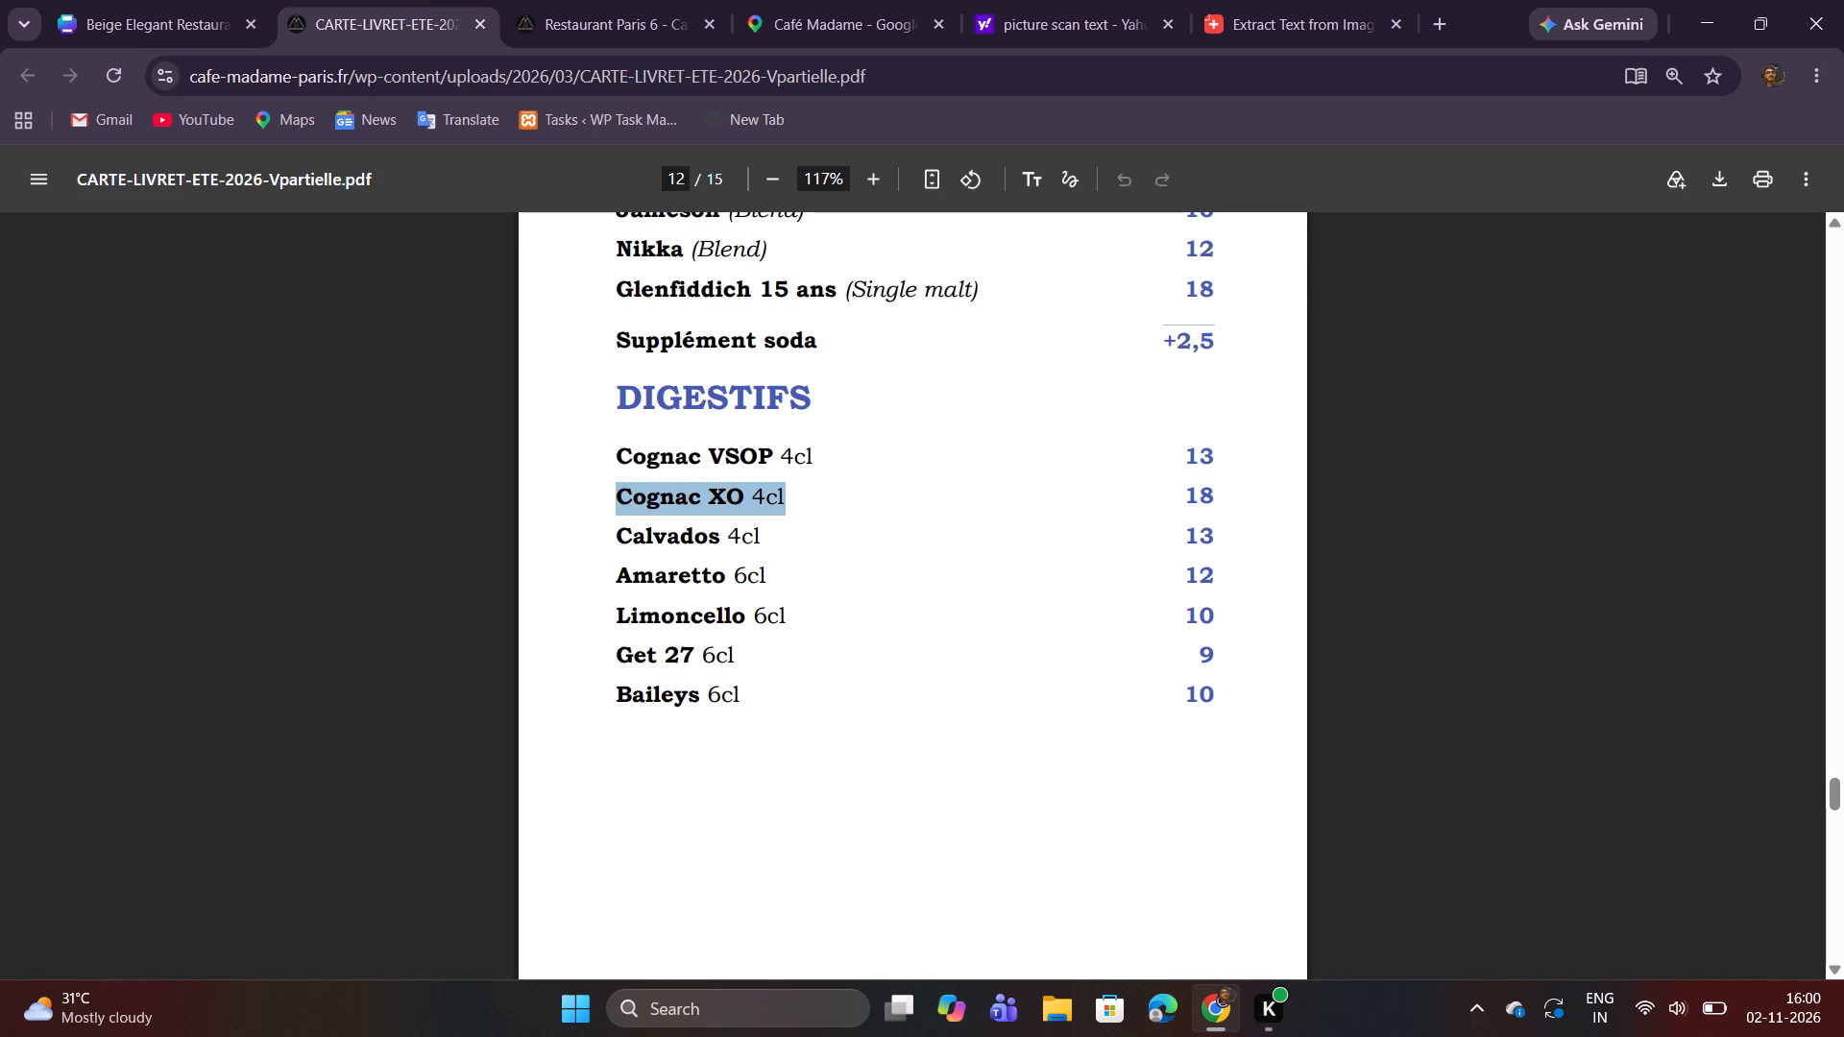
{"action": "key", "text": "ctrl+c"}
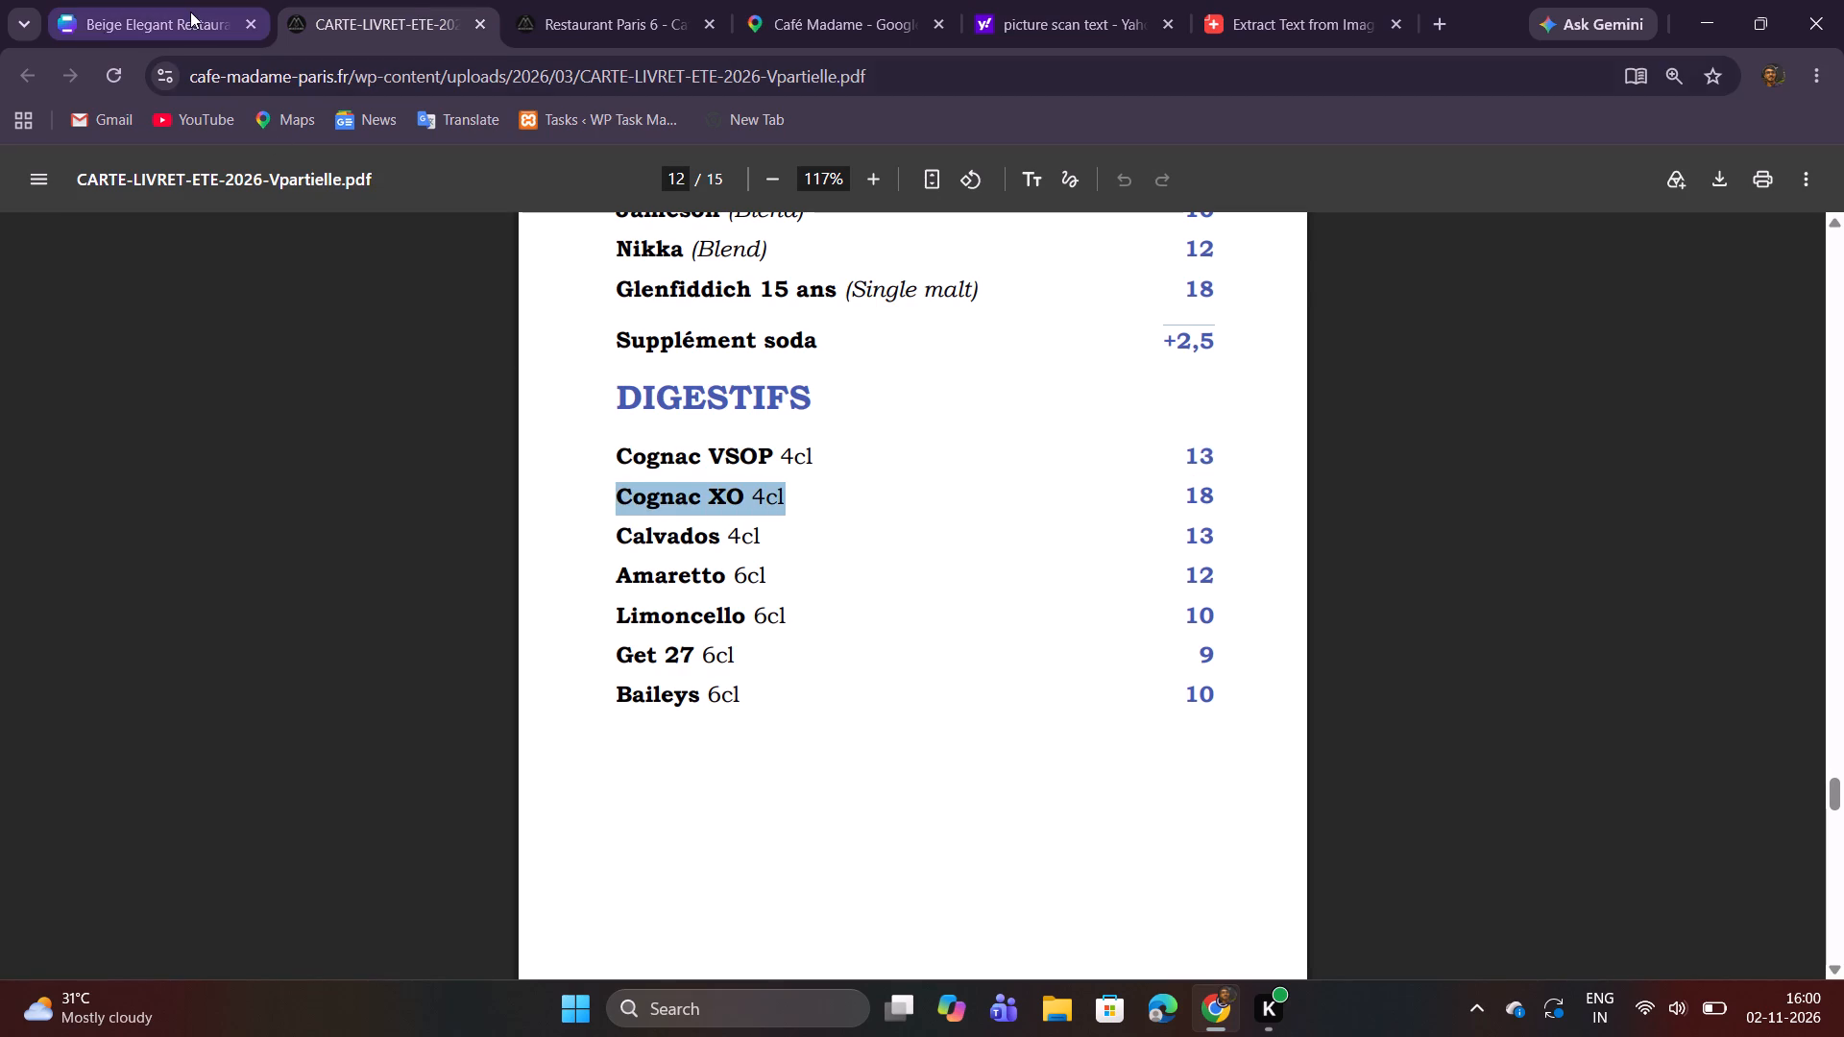
{"action": "left_click", "coordinate": [189, 14]}
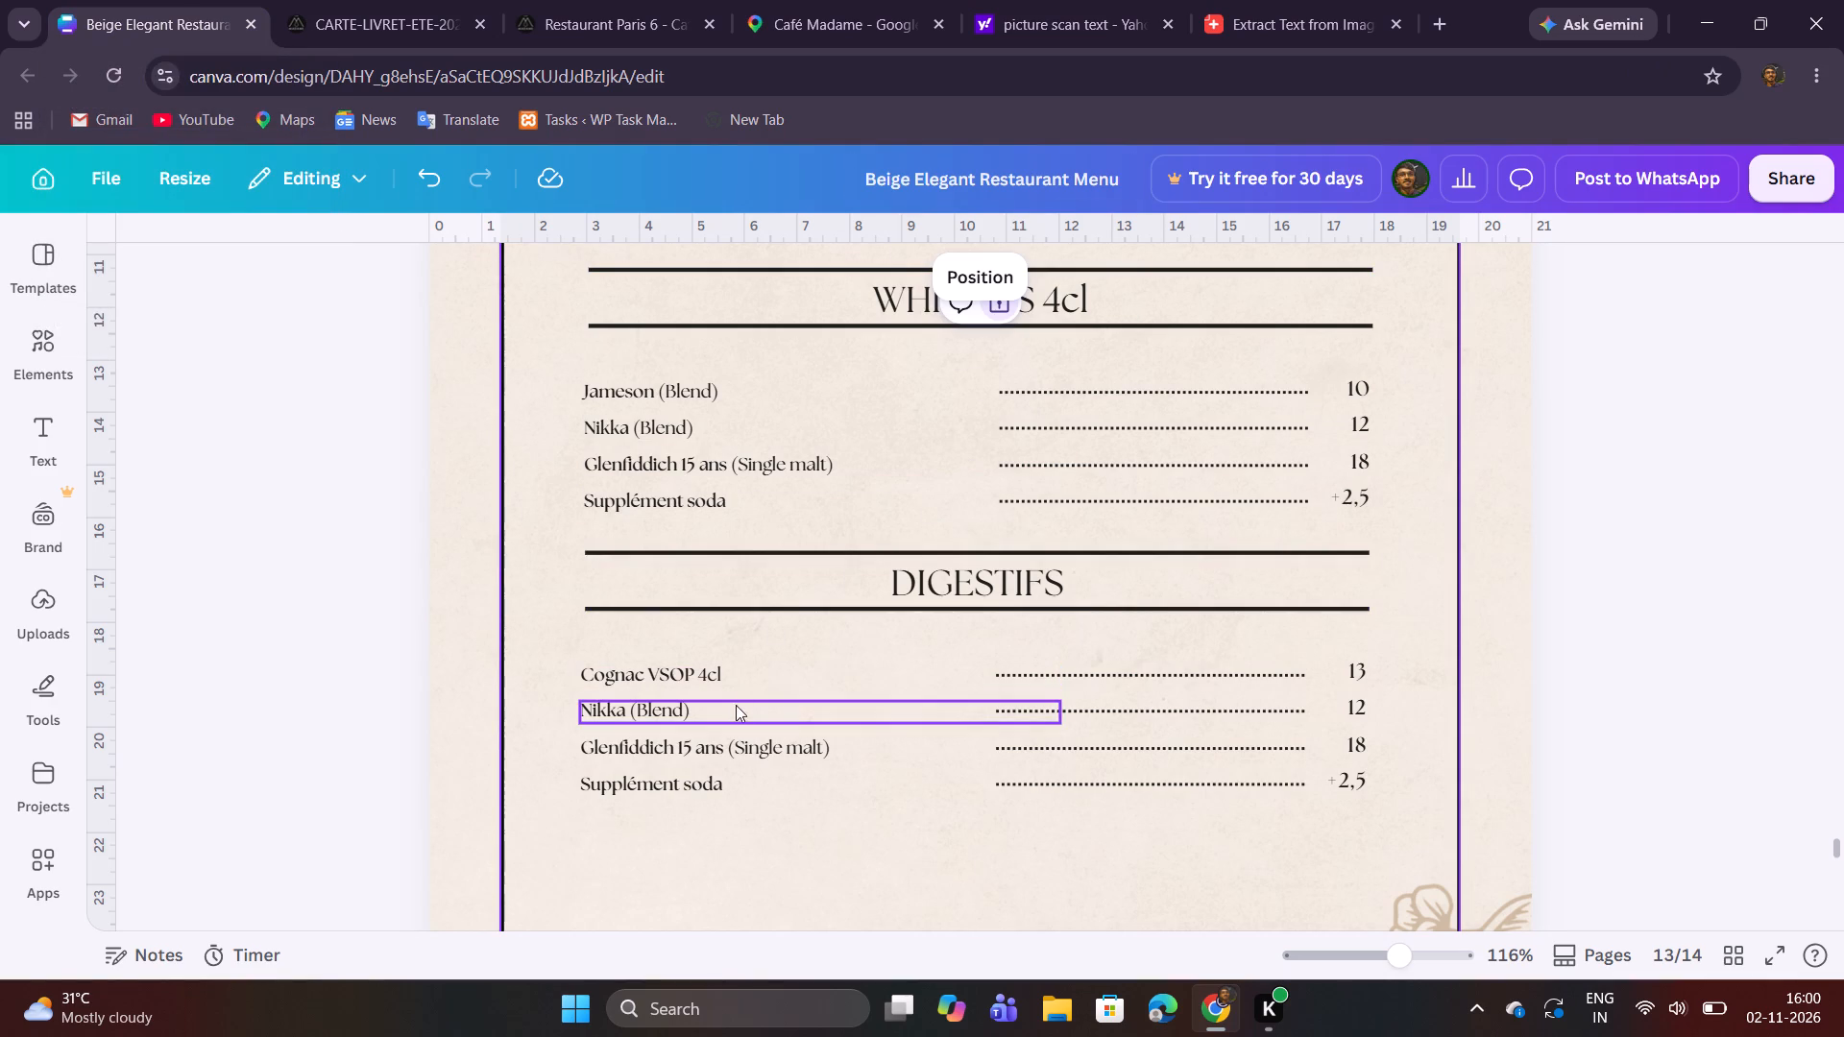
{"action": "double_click", "coordinate": [733, 708]}
{"action": "key", "text": "ctrl+v"}
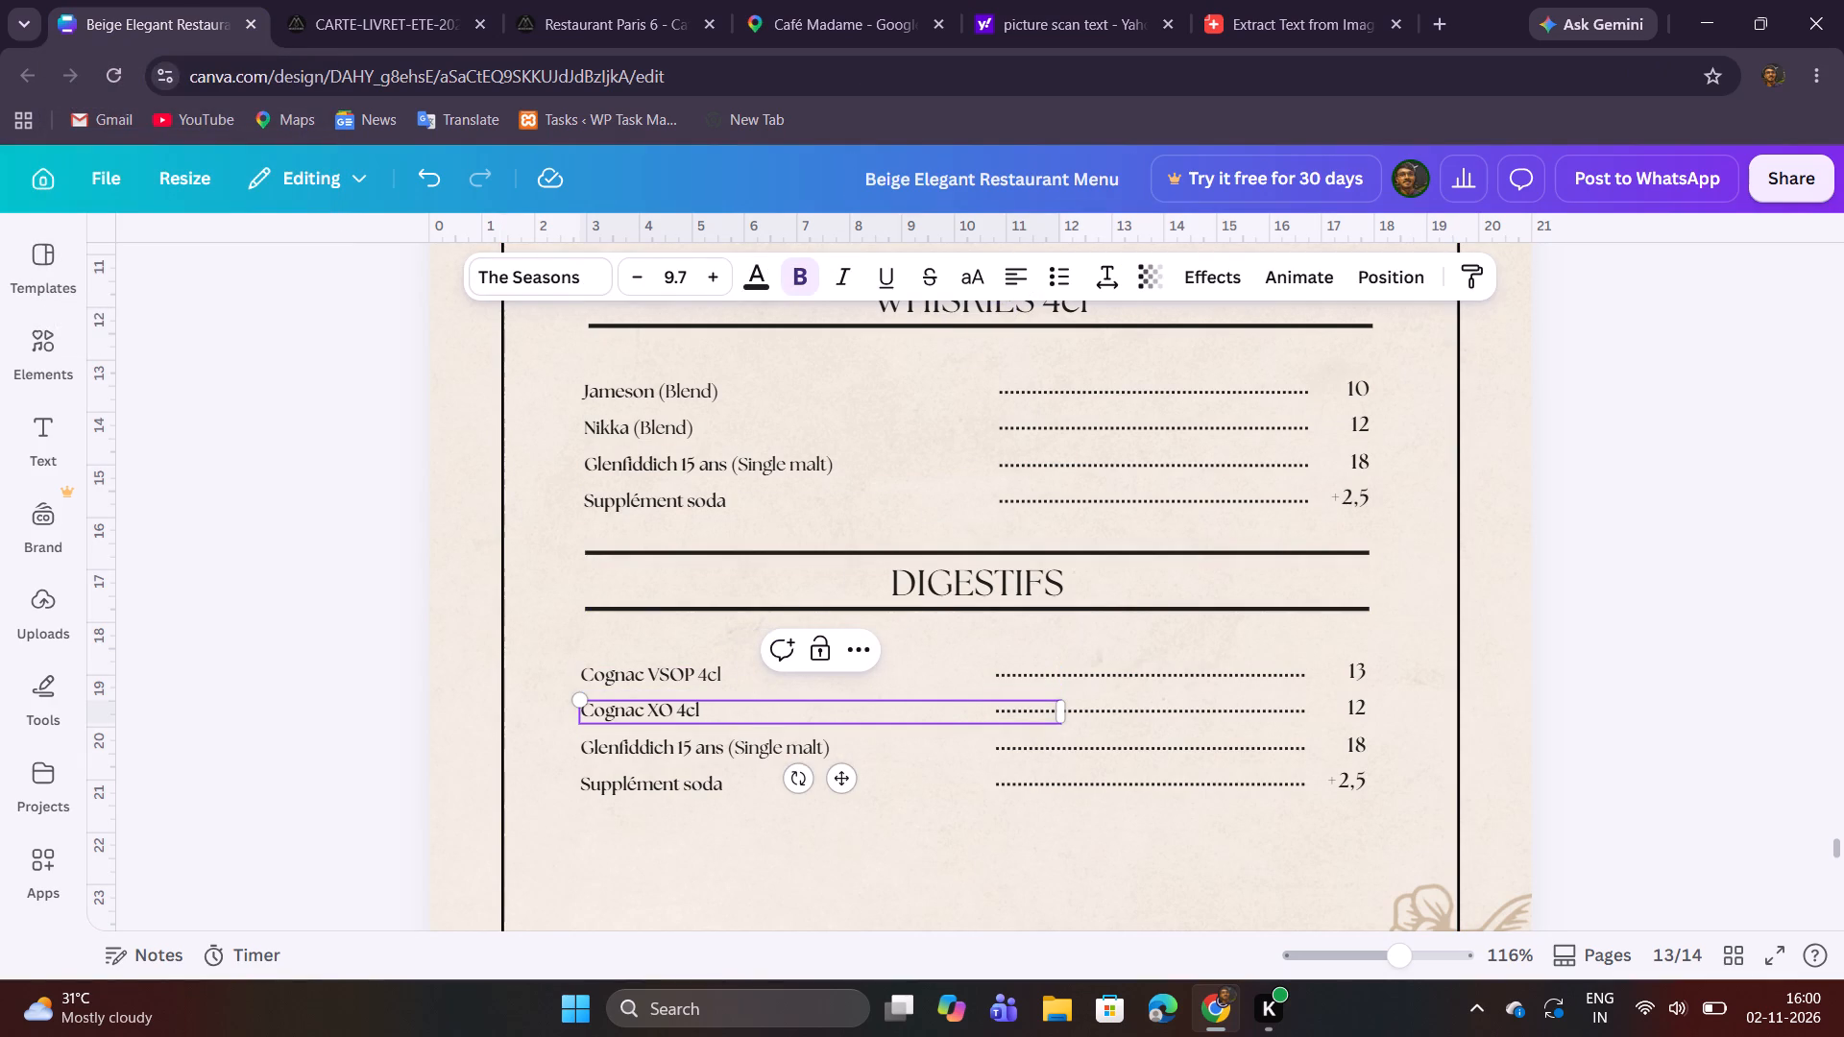
{"action": "left_click_drag", "start_coordinate": [676, 711], "coordinate": [704, 711]}
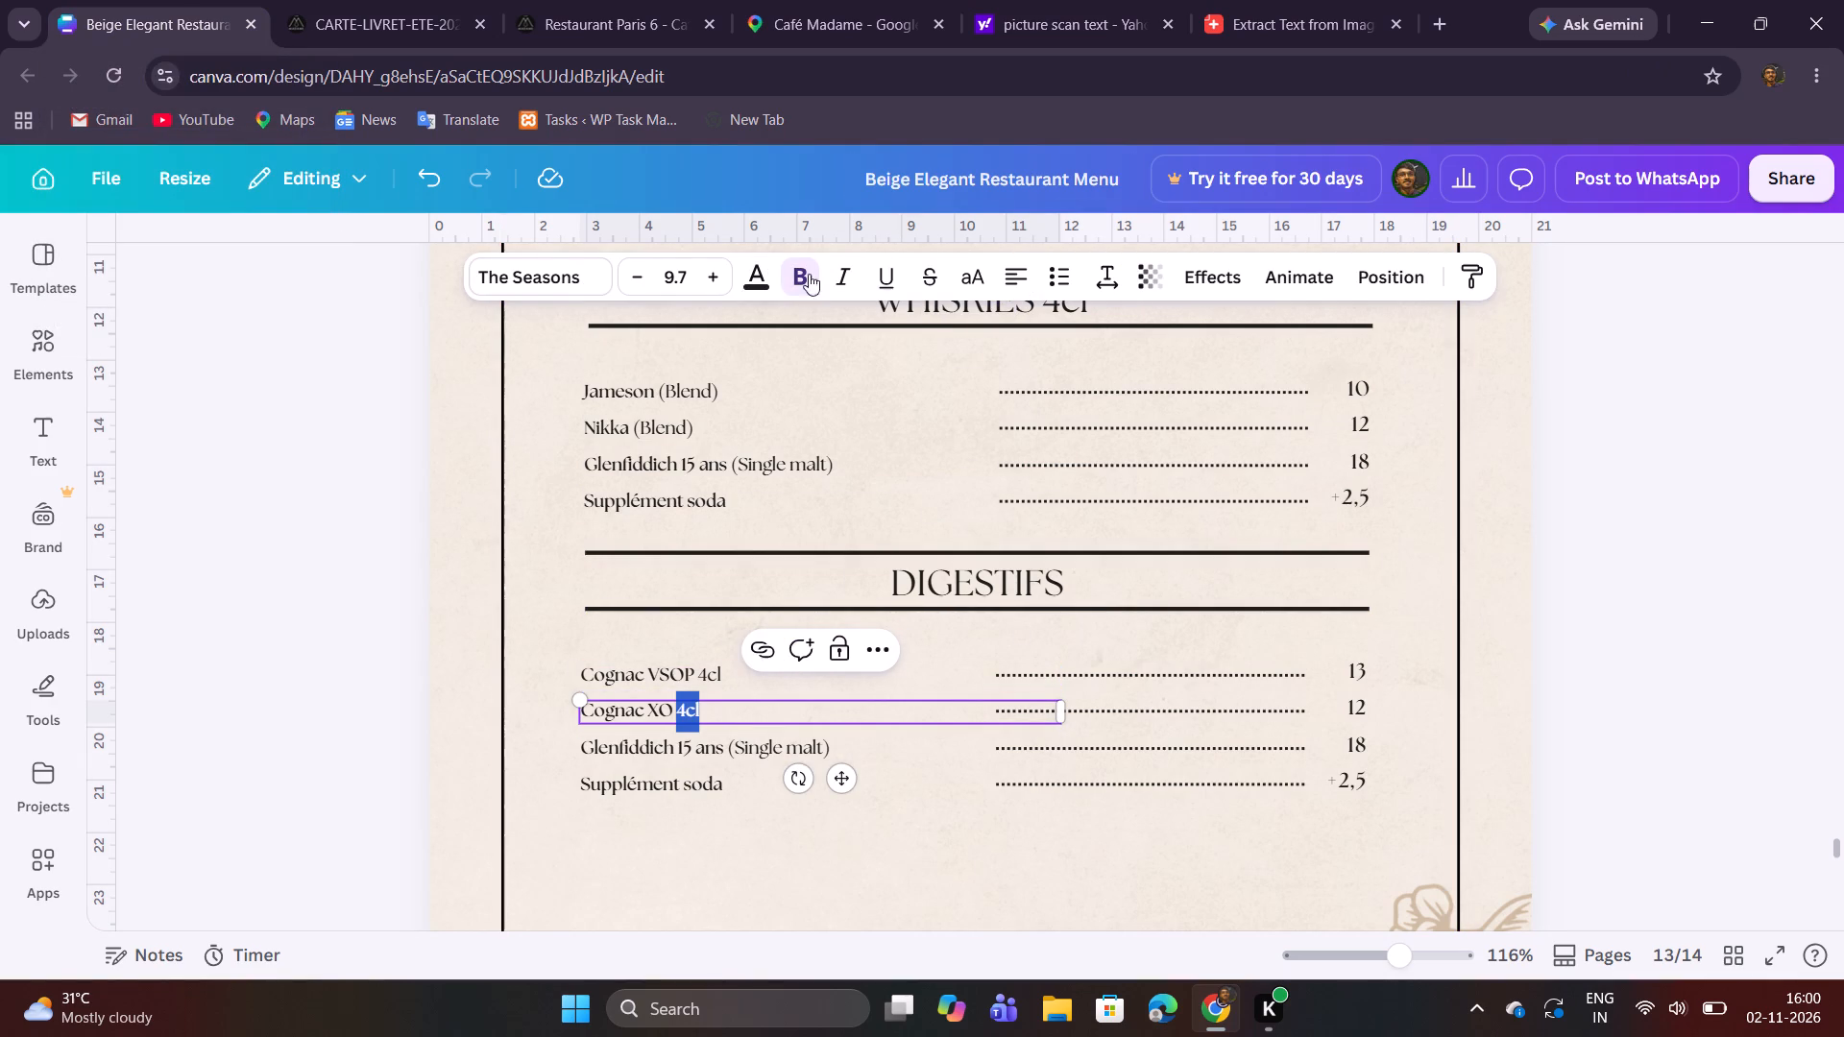
{"action": "left_click", "coordinate": [803, 281]}
Copy the price 18 from the PDF and replace the price on the Cognac XO line with it.
{"action": "left_click", "coordinate": [373, 0]}
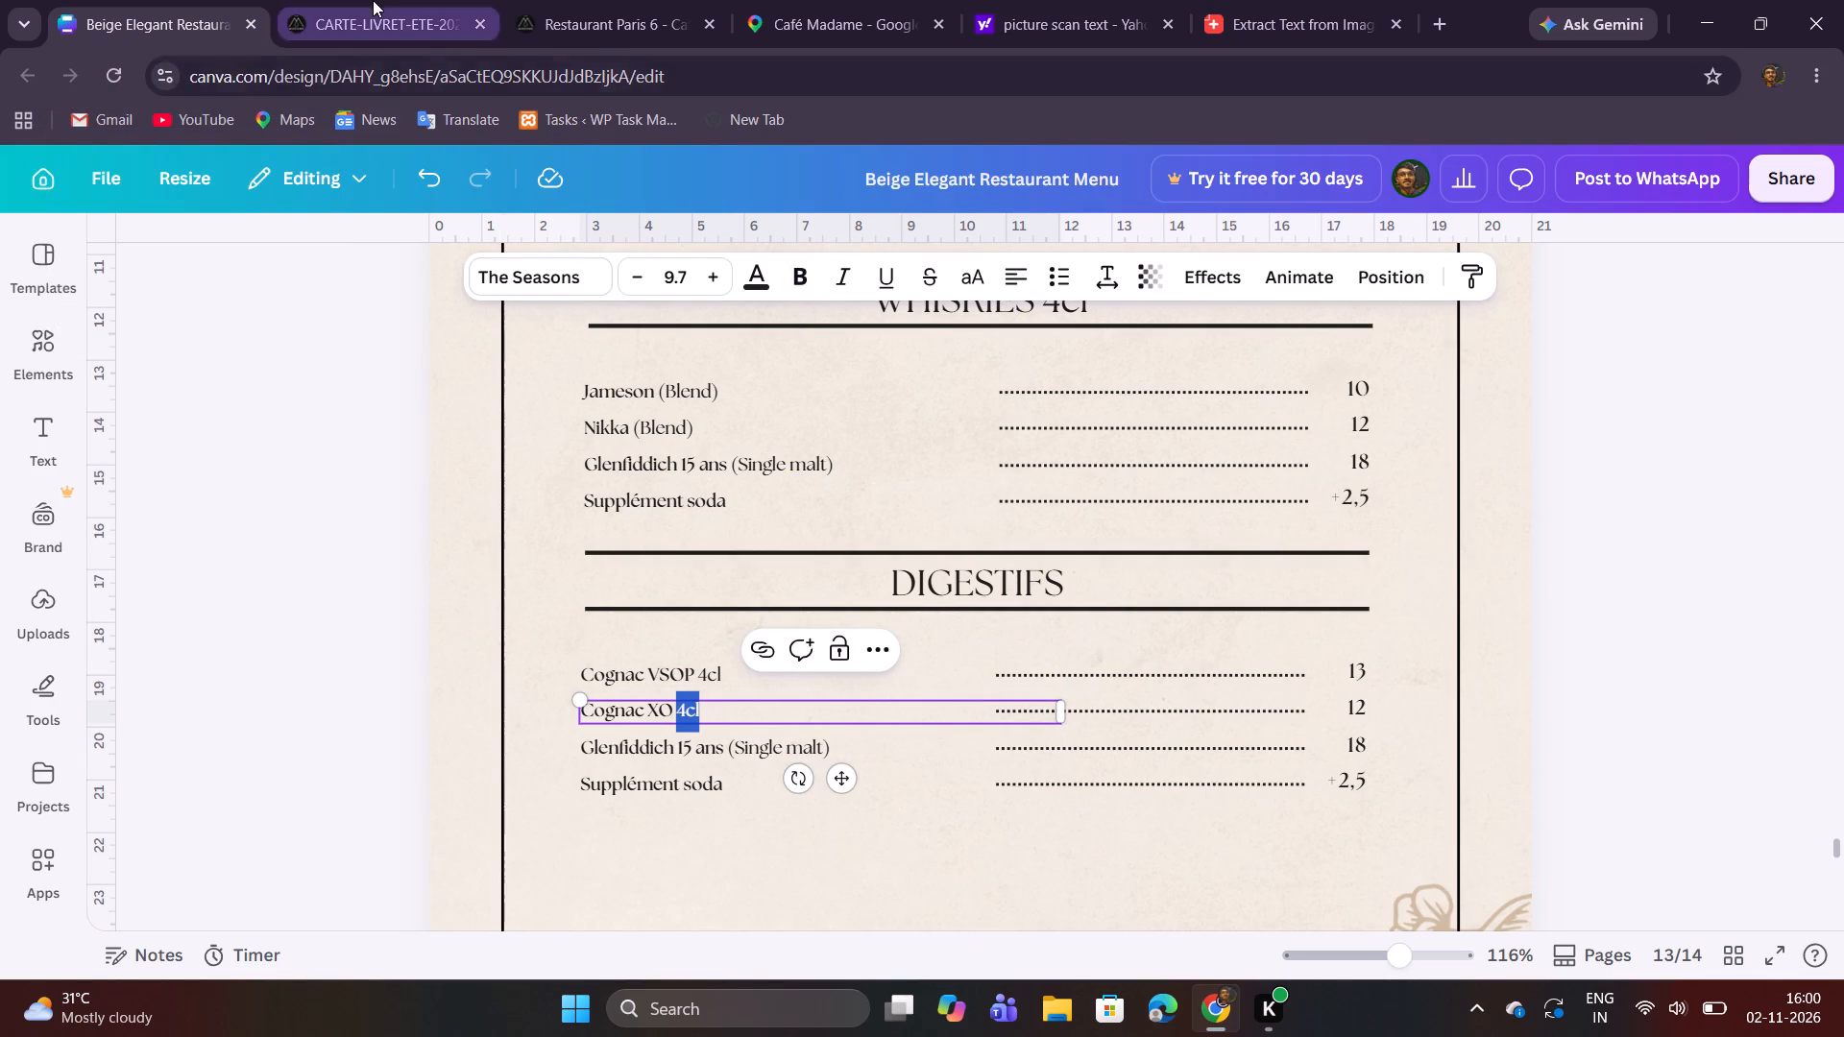
{"action": "double_click", "coordinate": [1198, 491]}
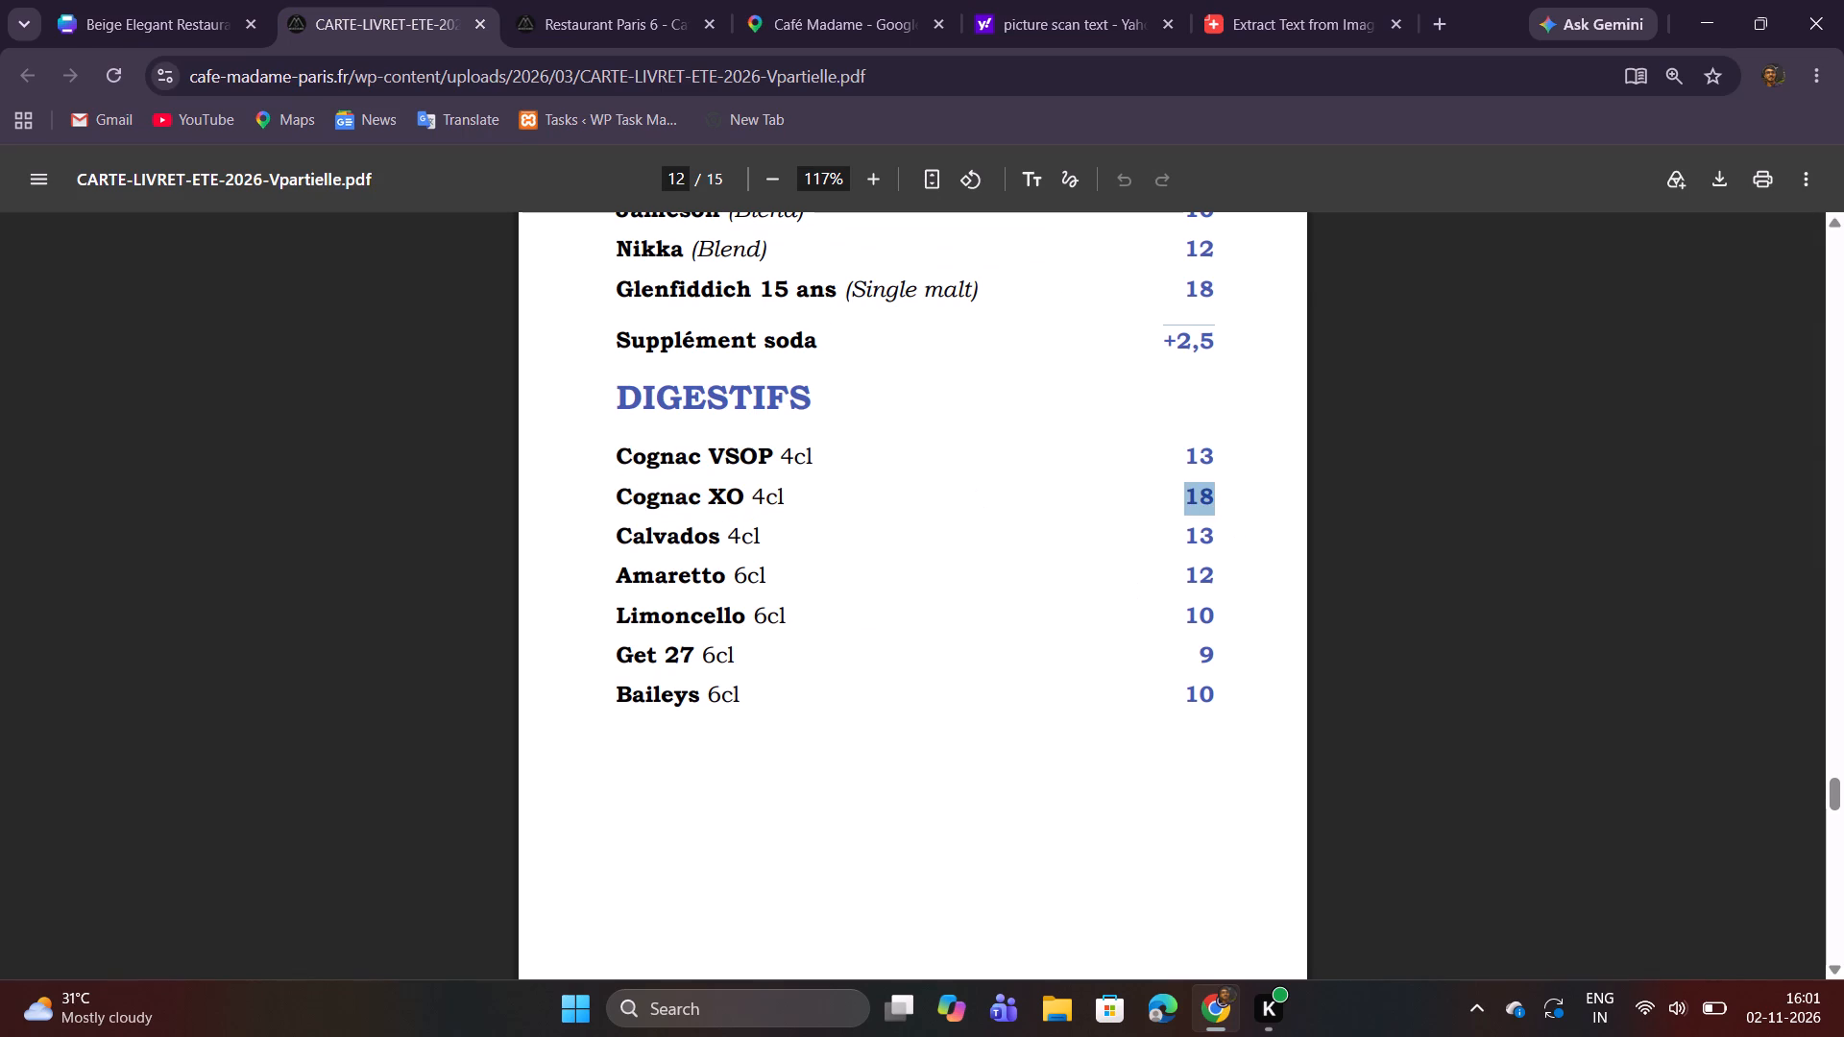
{"action": "key", "text": "ctrl+c"}
{"action": "left_click", "coordinate": [99, 4]}
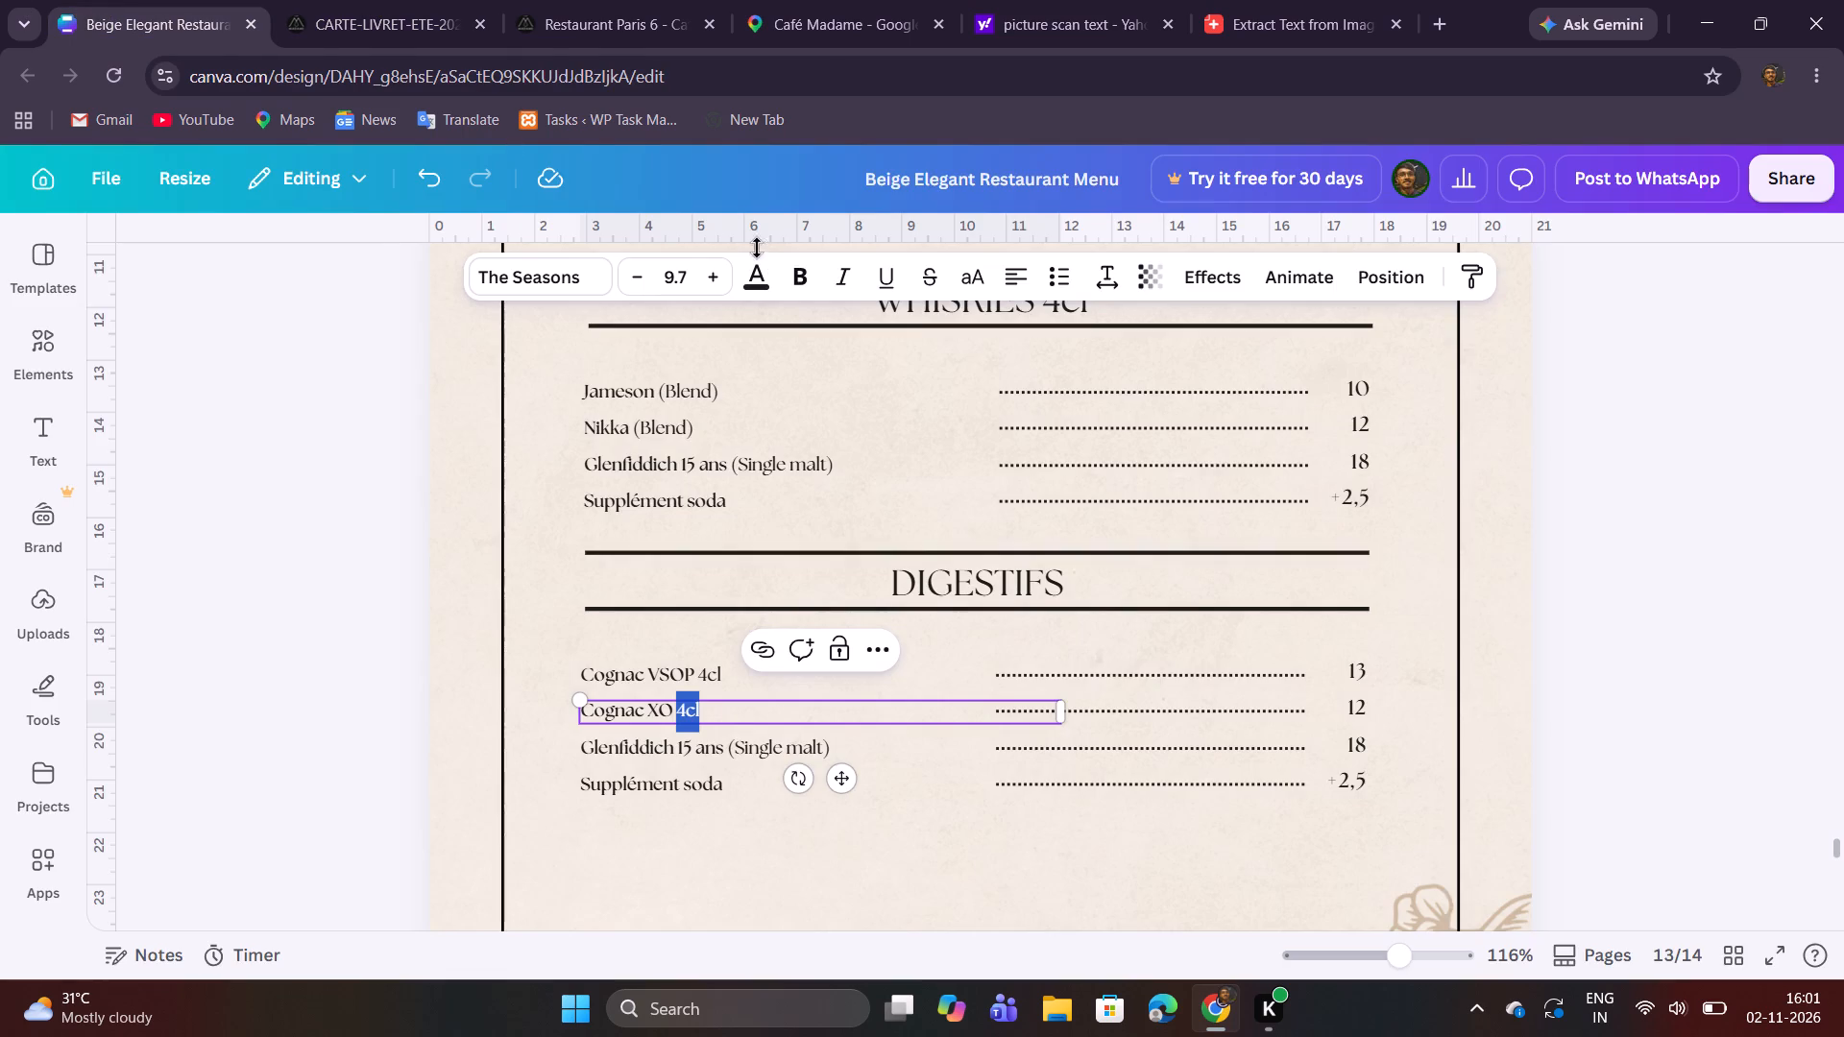
{"action": "double_click", "coordinate": [1361, 703]}
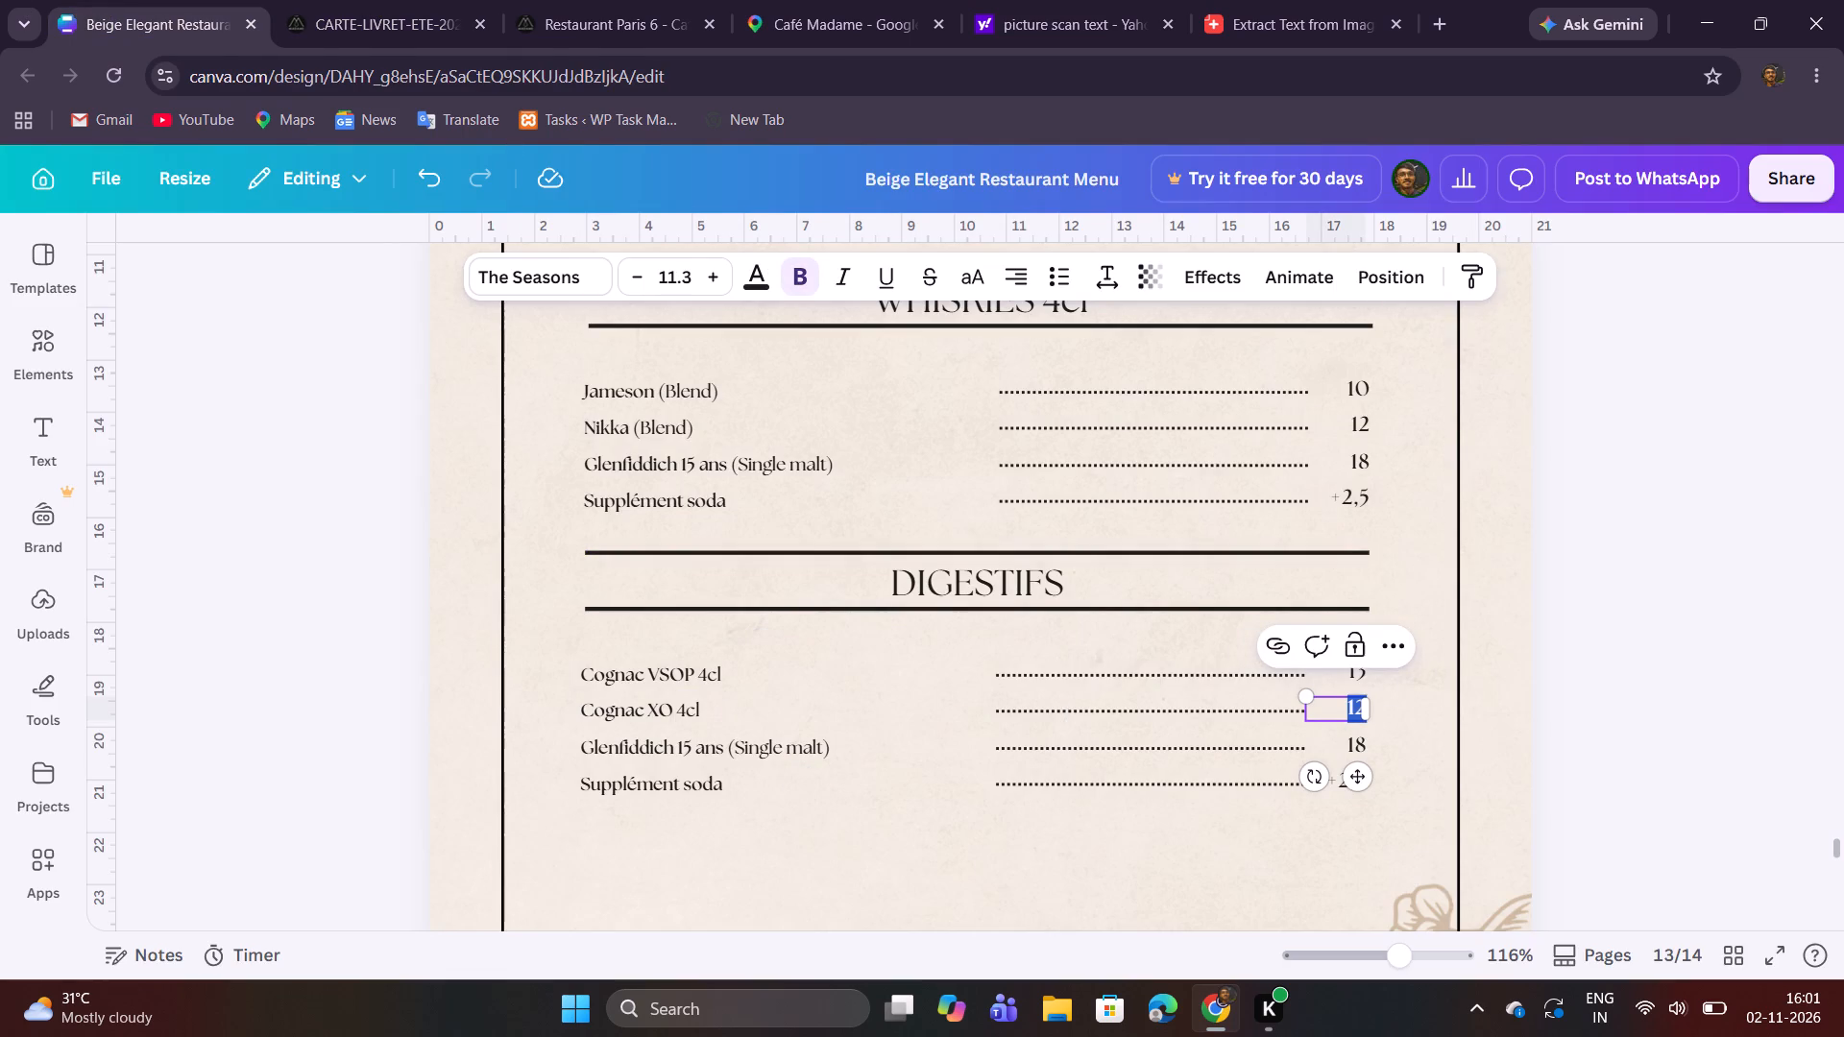
{"action": "key", "text": "ctrl+v"}
{"action": "left_click", "coordinate": [1419, 732]}
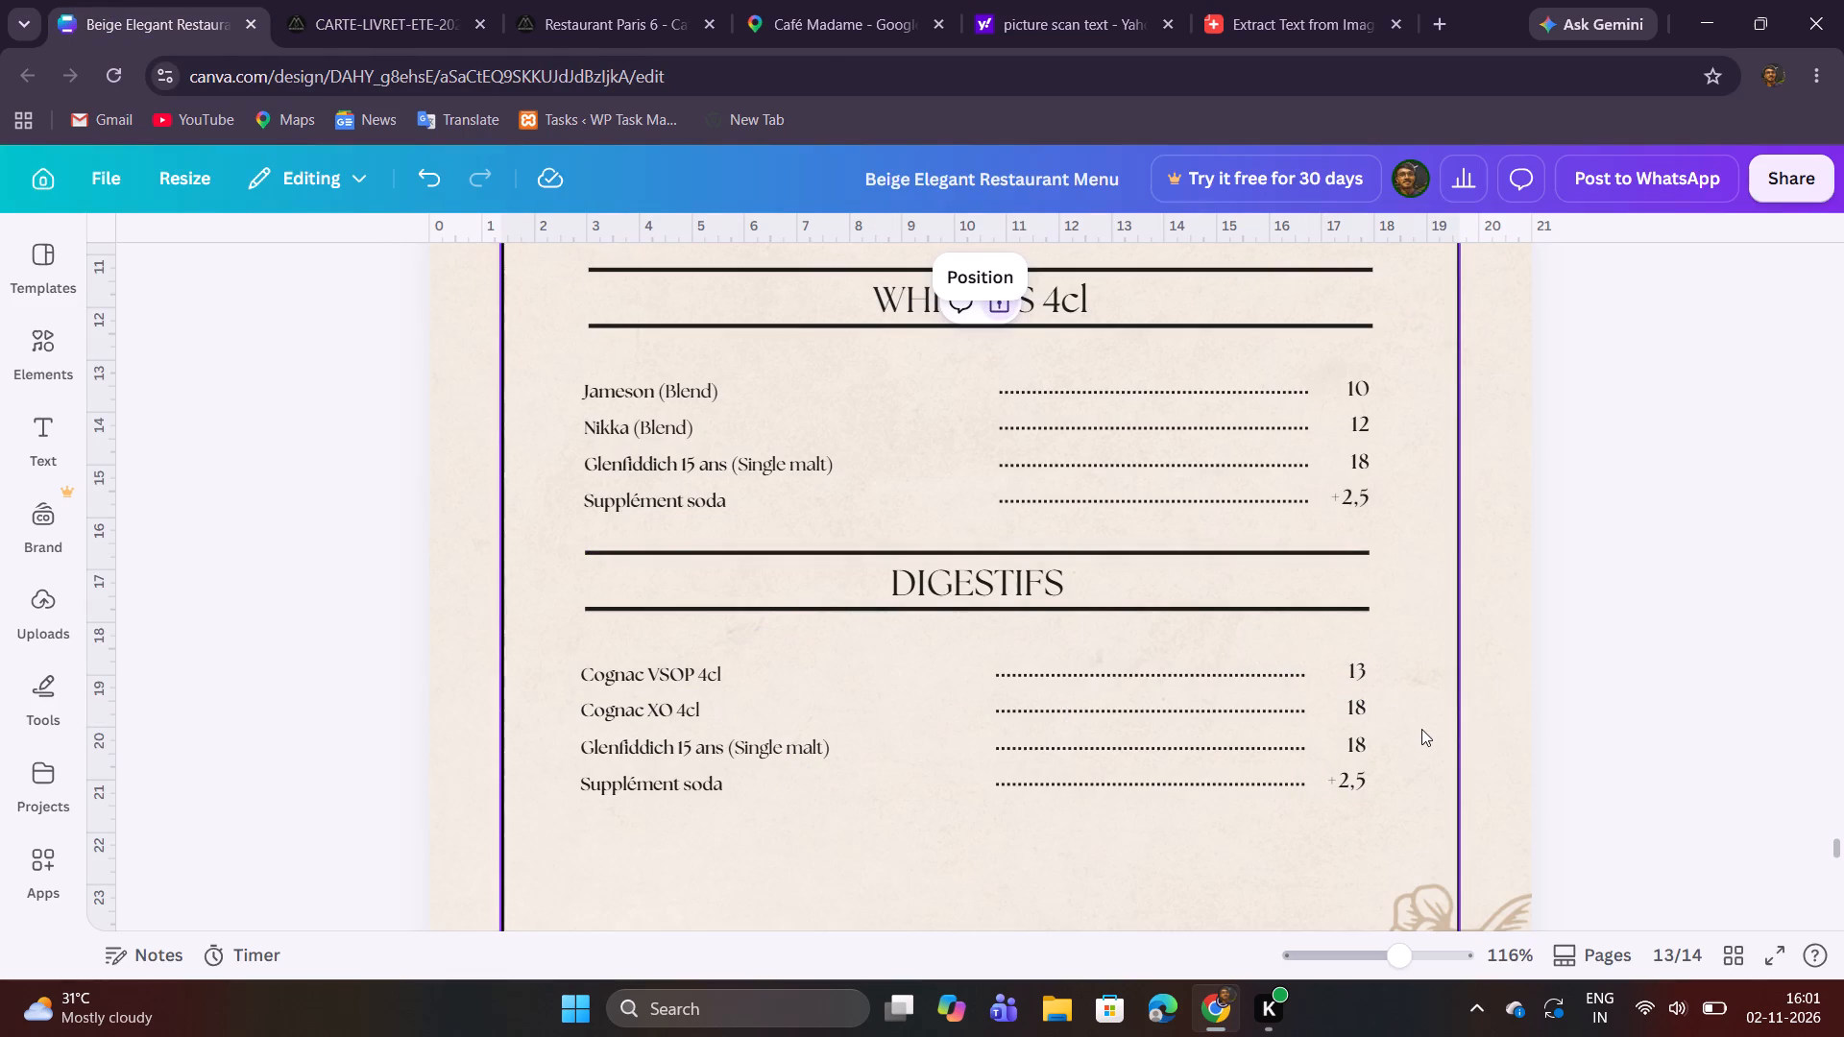
Copy Calvados 4cl from the PDF over the Glenfiddich name under Digestifs, and remove the bold from 4cl.
{"action": "scroll", "coordinate": [1421, 721], "scroll_direction": "down", "scroll_amount": 1}
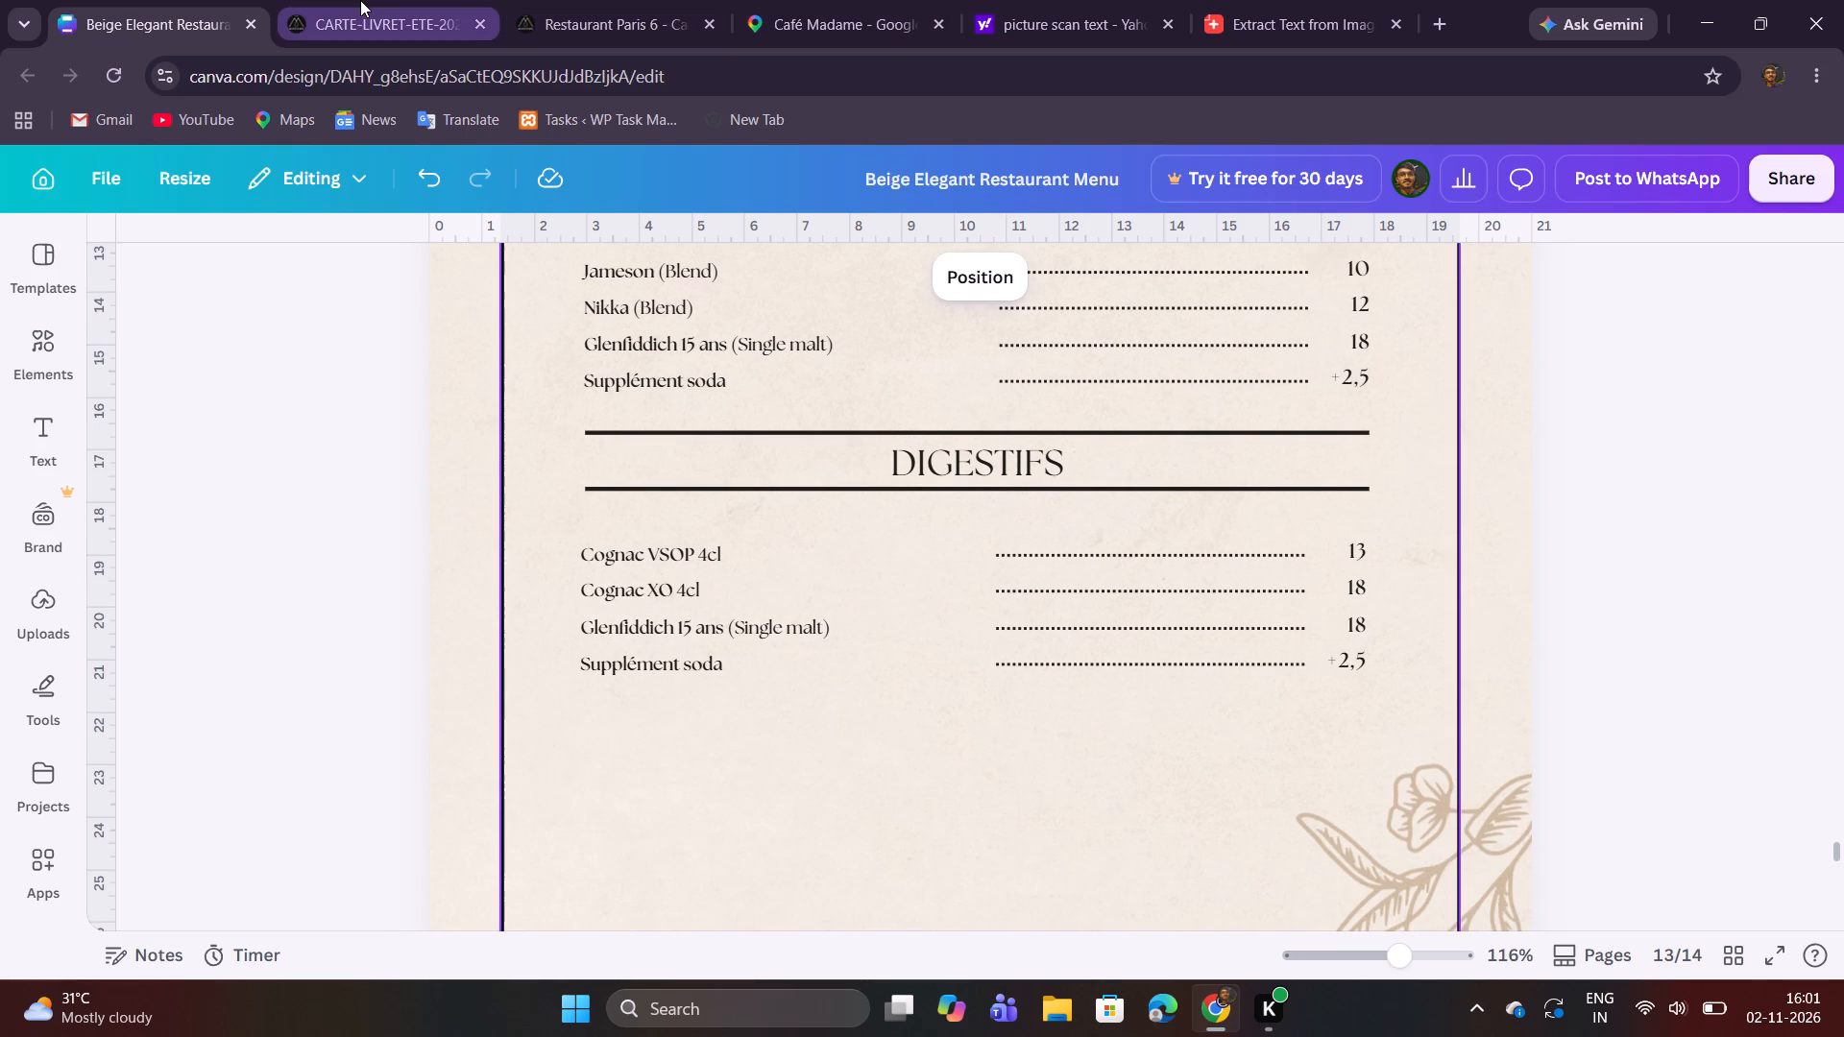
{"action": "left_click", "coordinate": [360, 0]}
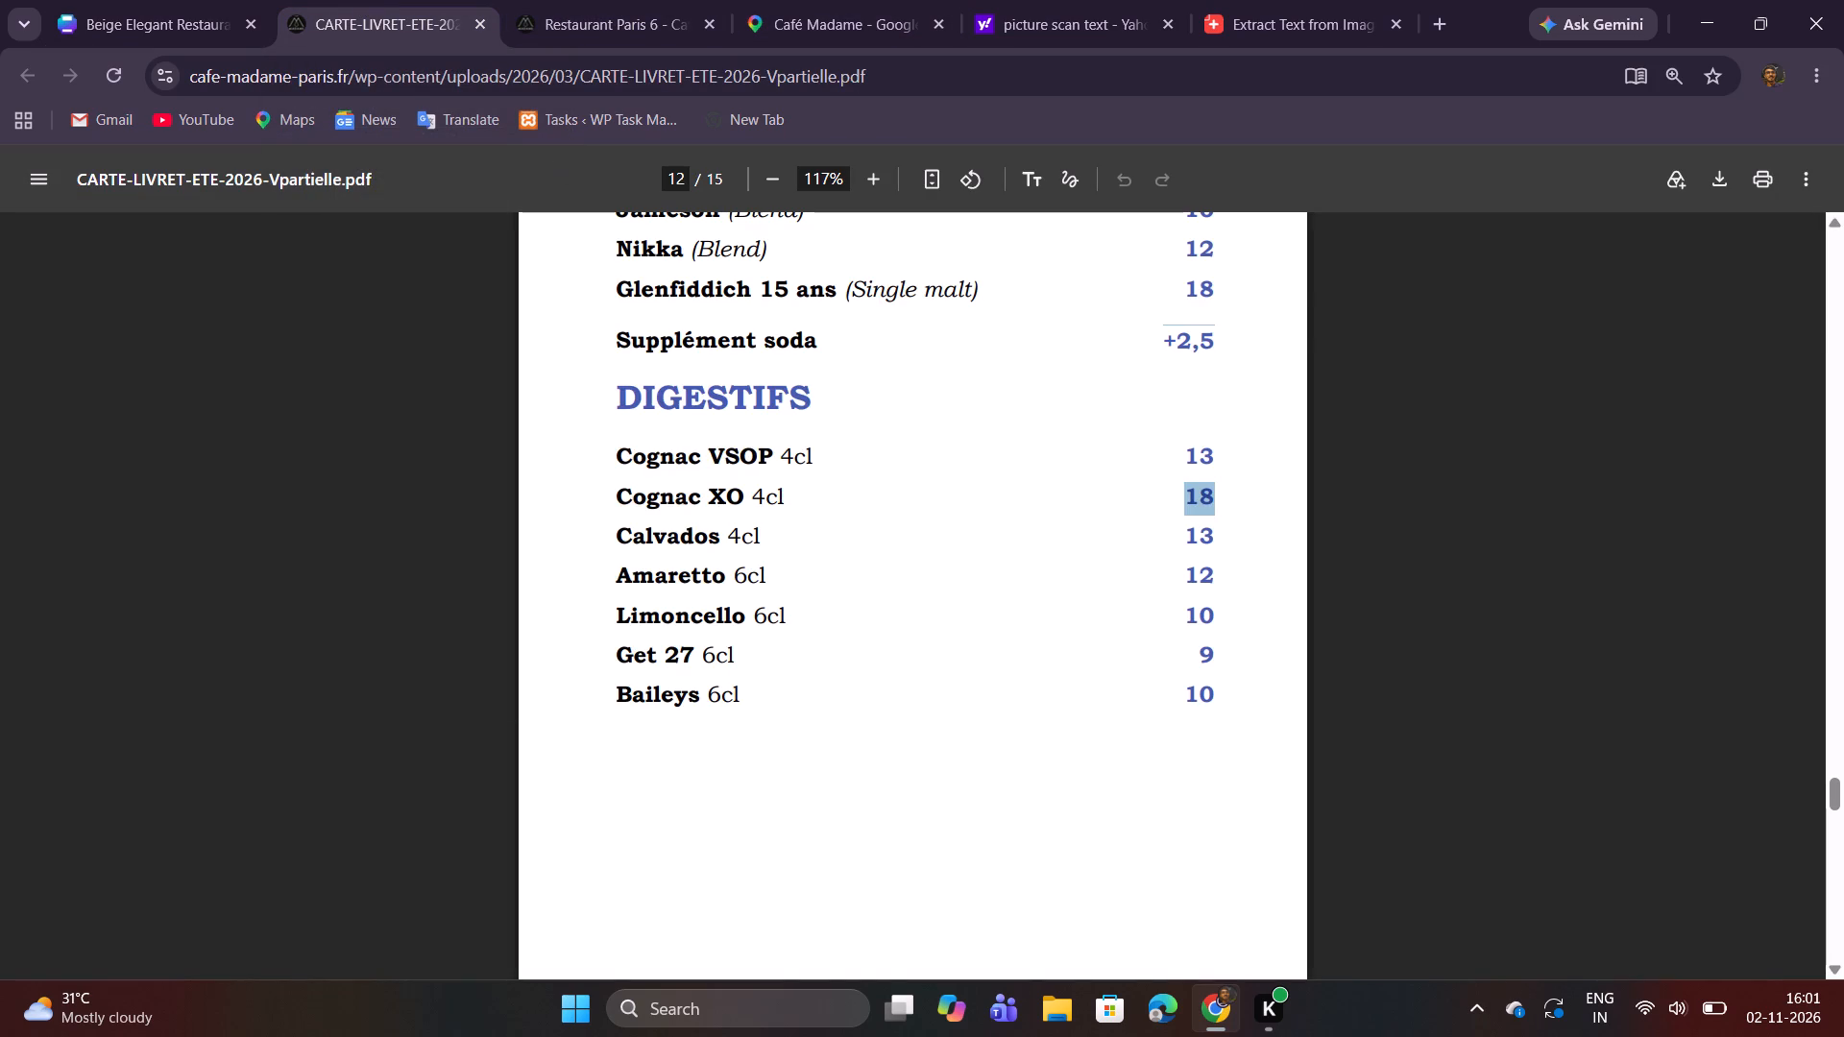
{"action": "left_click_drag", "start_coordinate": [614, 537], "coordinate": [764, 532]}
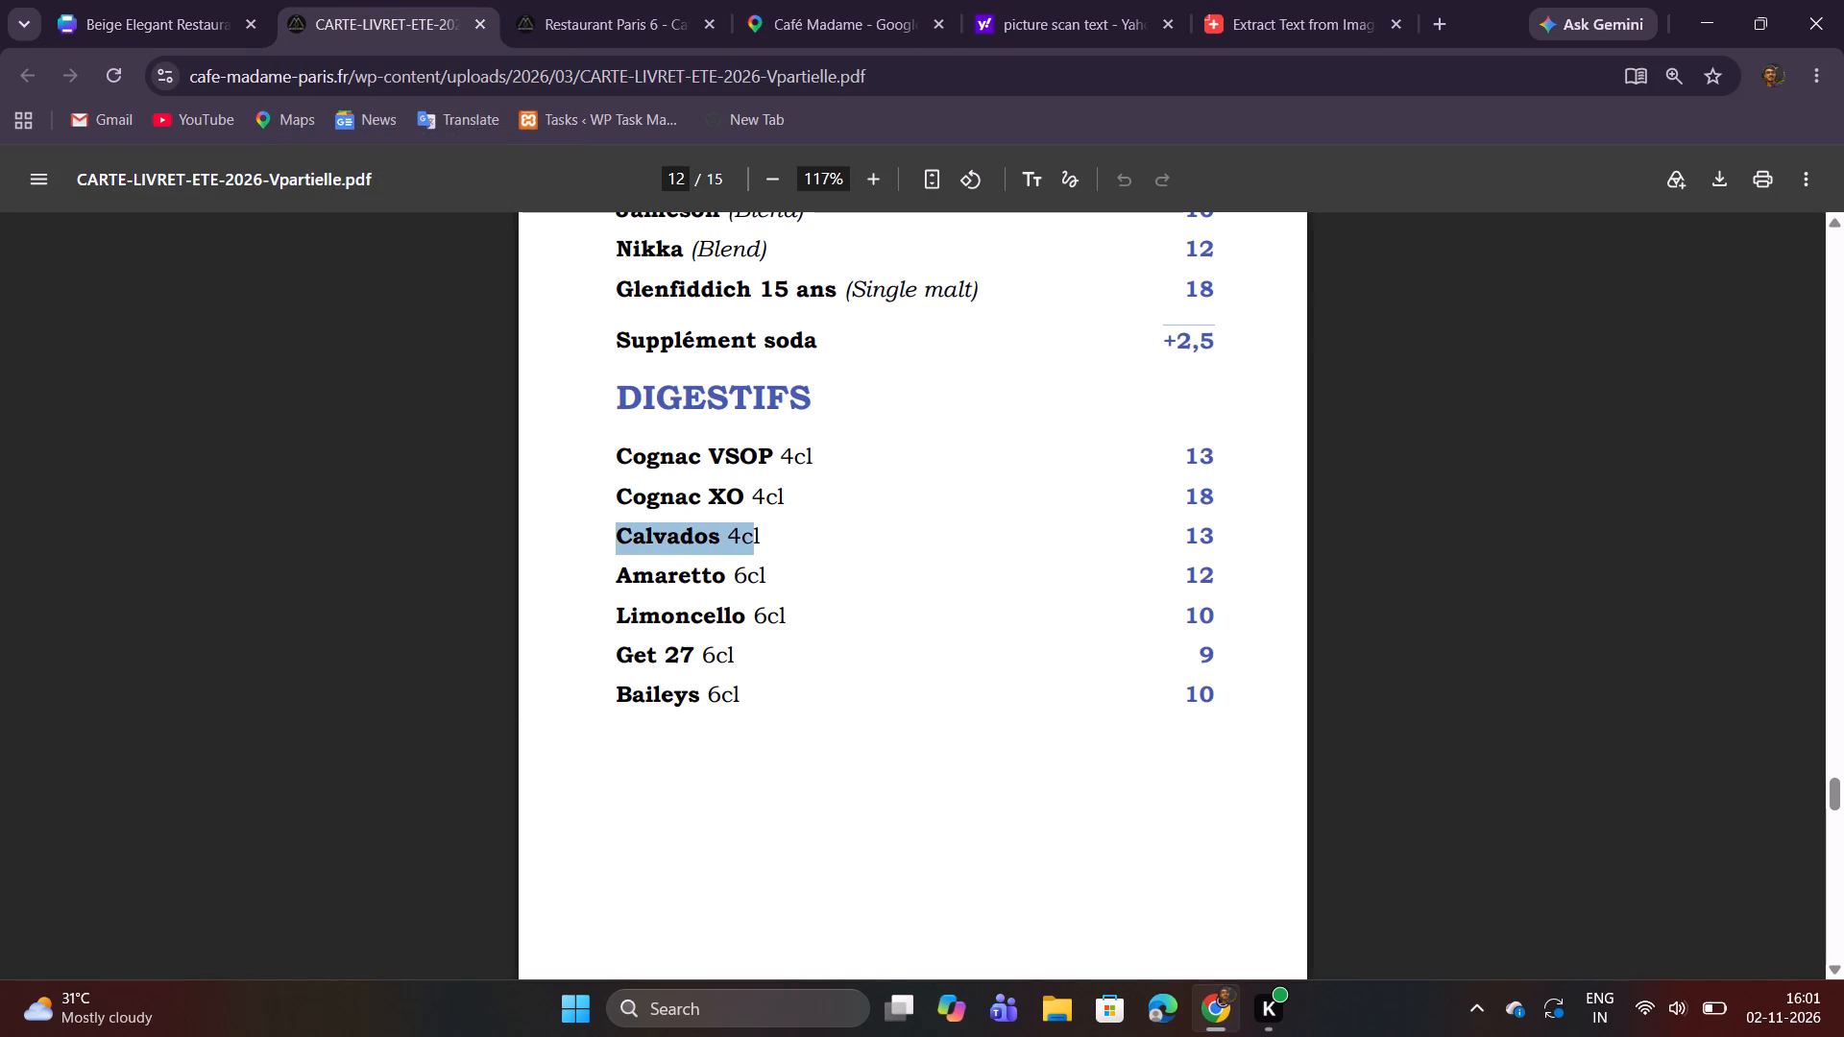
{"action": "key", "text": "ctrl+c"}
{"action": "left_click", "coordinate": [157, 0]}
{"action": "left_click", "coordinate": [769, 630]}
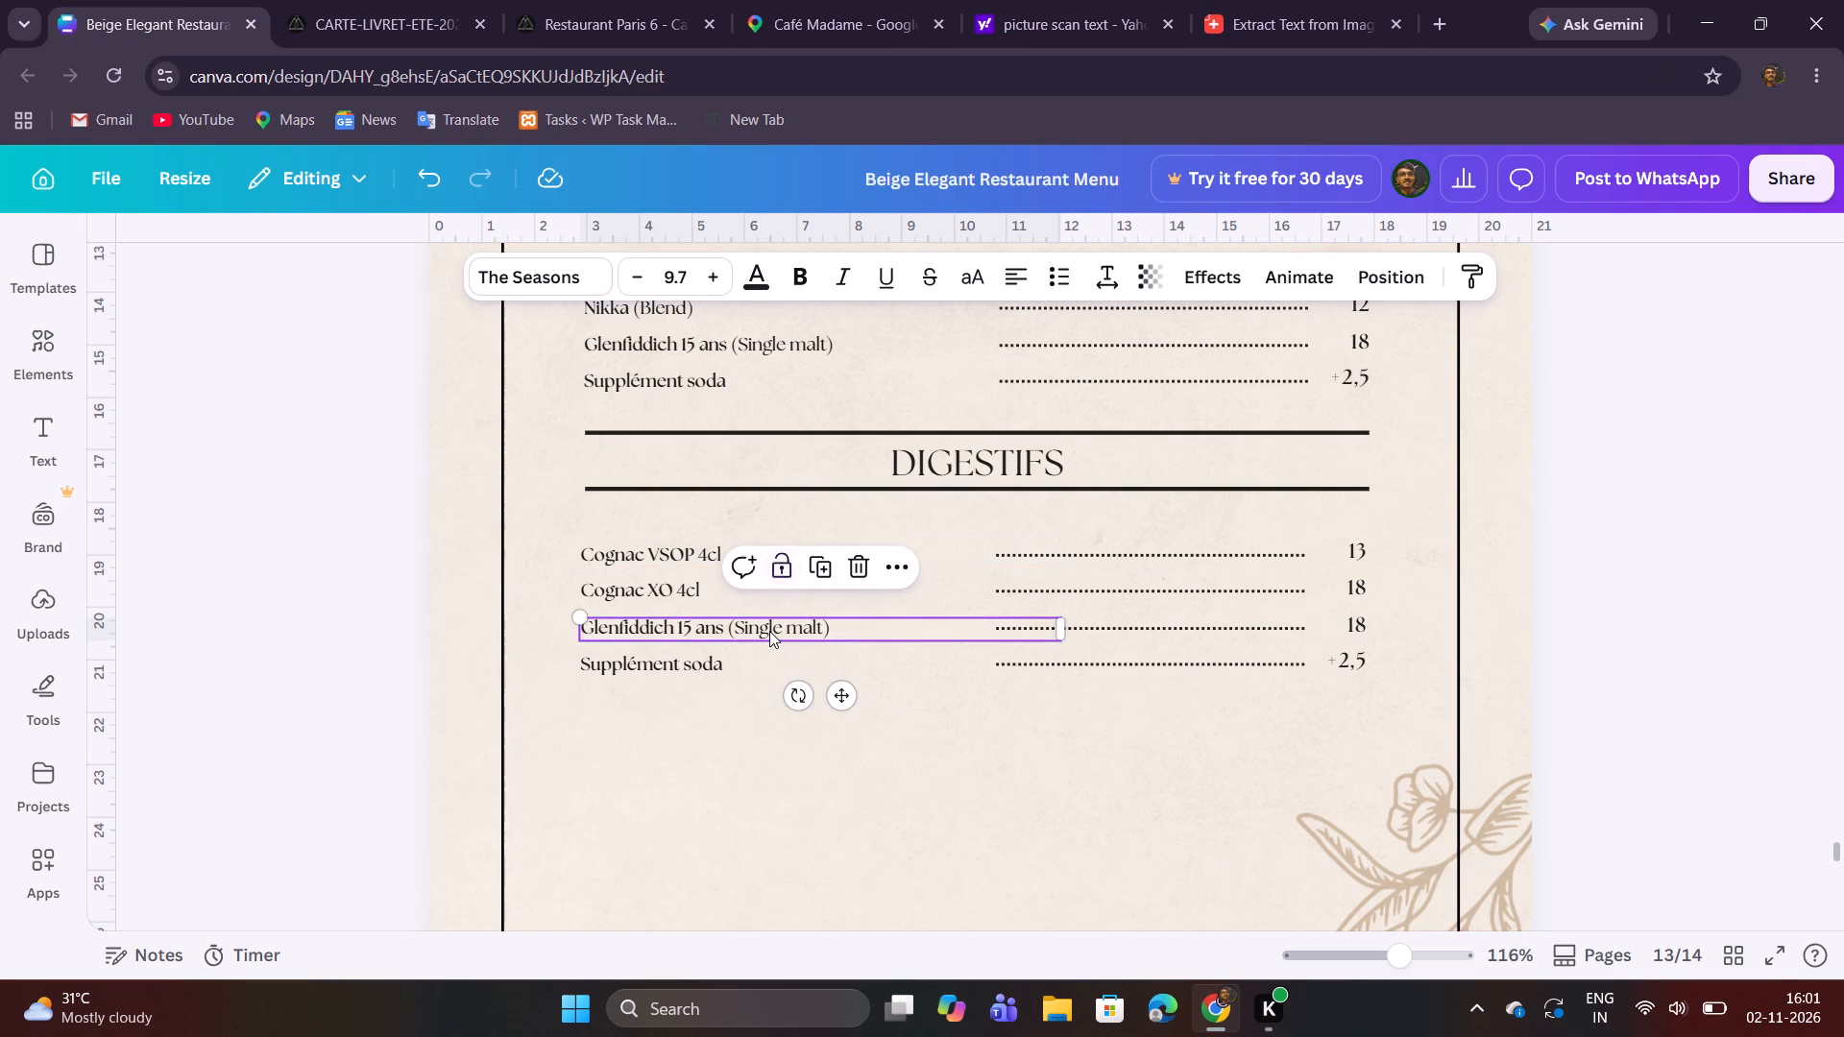
{"action": "left_click", "coordinate": [769, 631]}
{"action": "key", "text": "ctrl+v"}
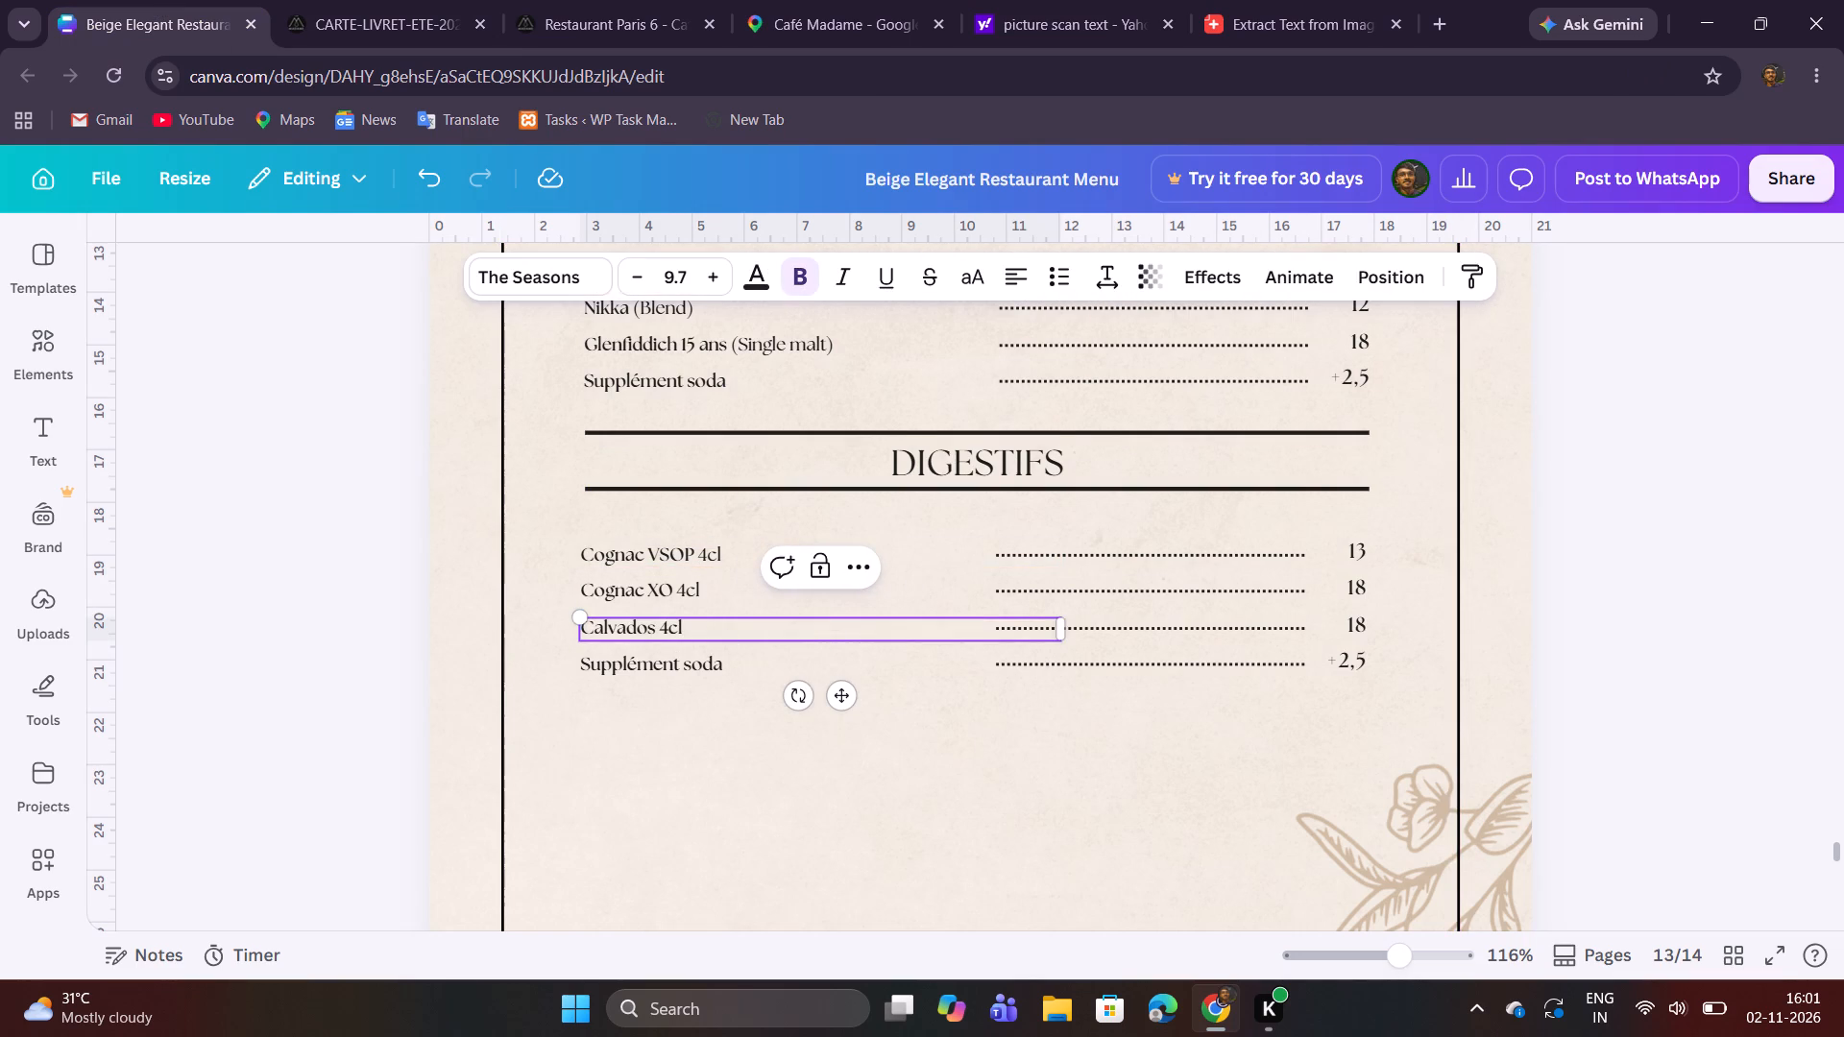
{"action": "left_click_drag", "start_coordinate": [657, 627], "coordinate": [706, 627]}
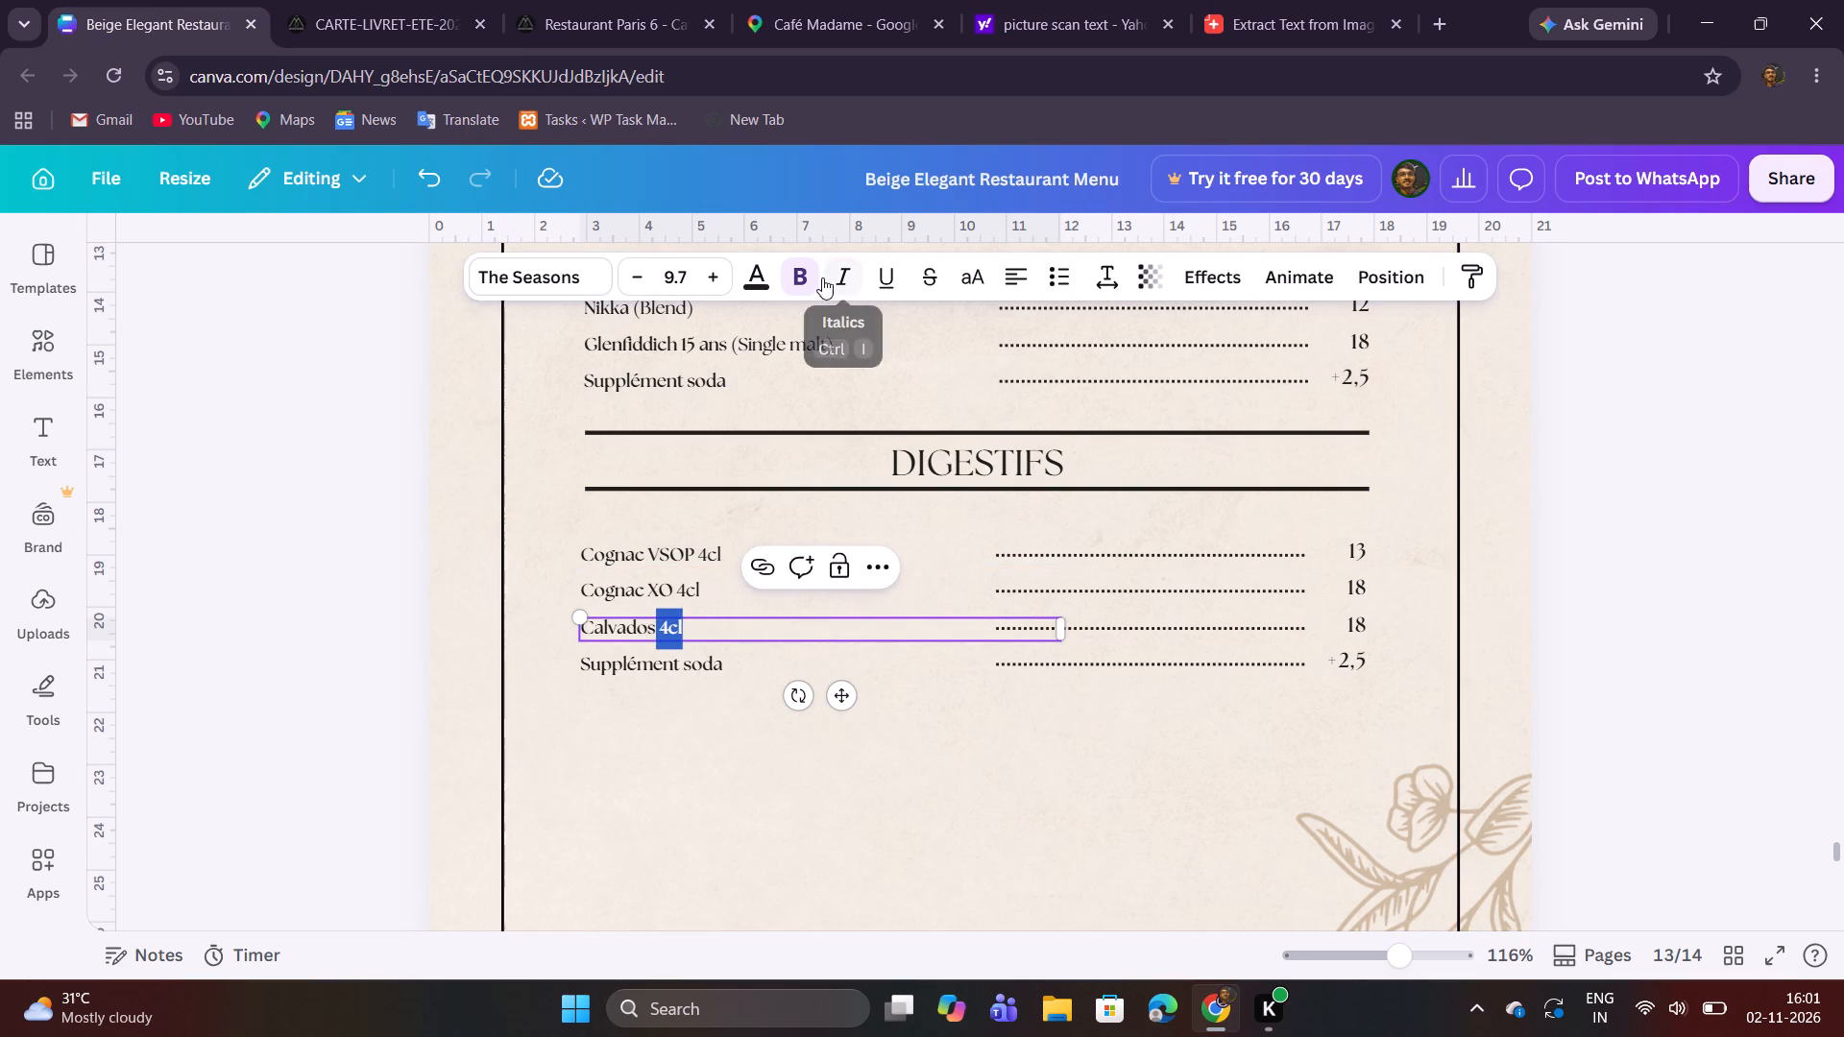
{"action": "left_click", "coordinate": [809, 278]}
{"action": "left_click", "coordinate": [742, 696]}
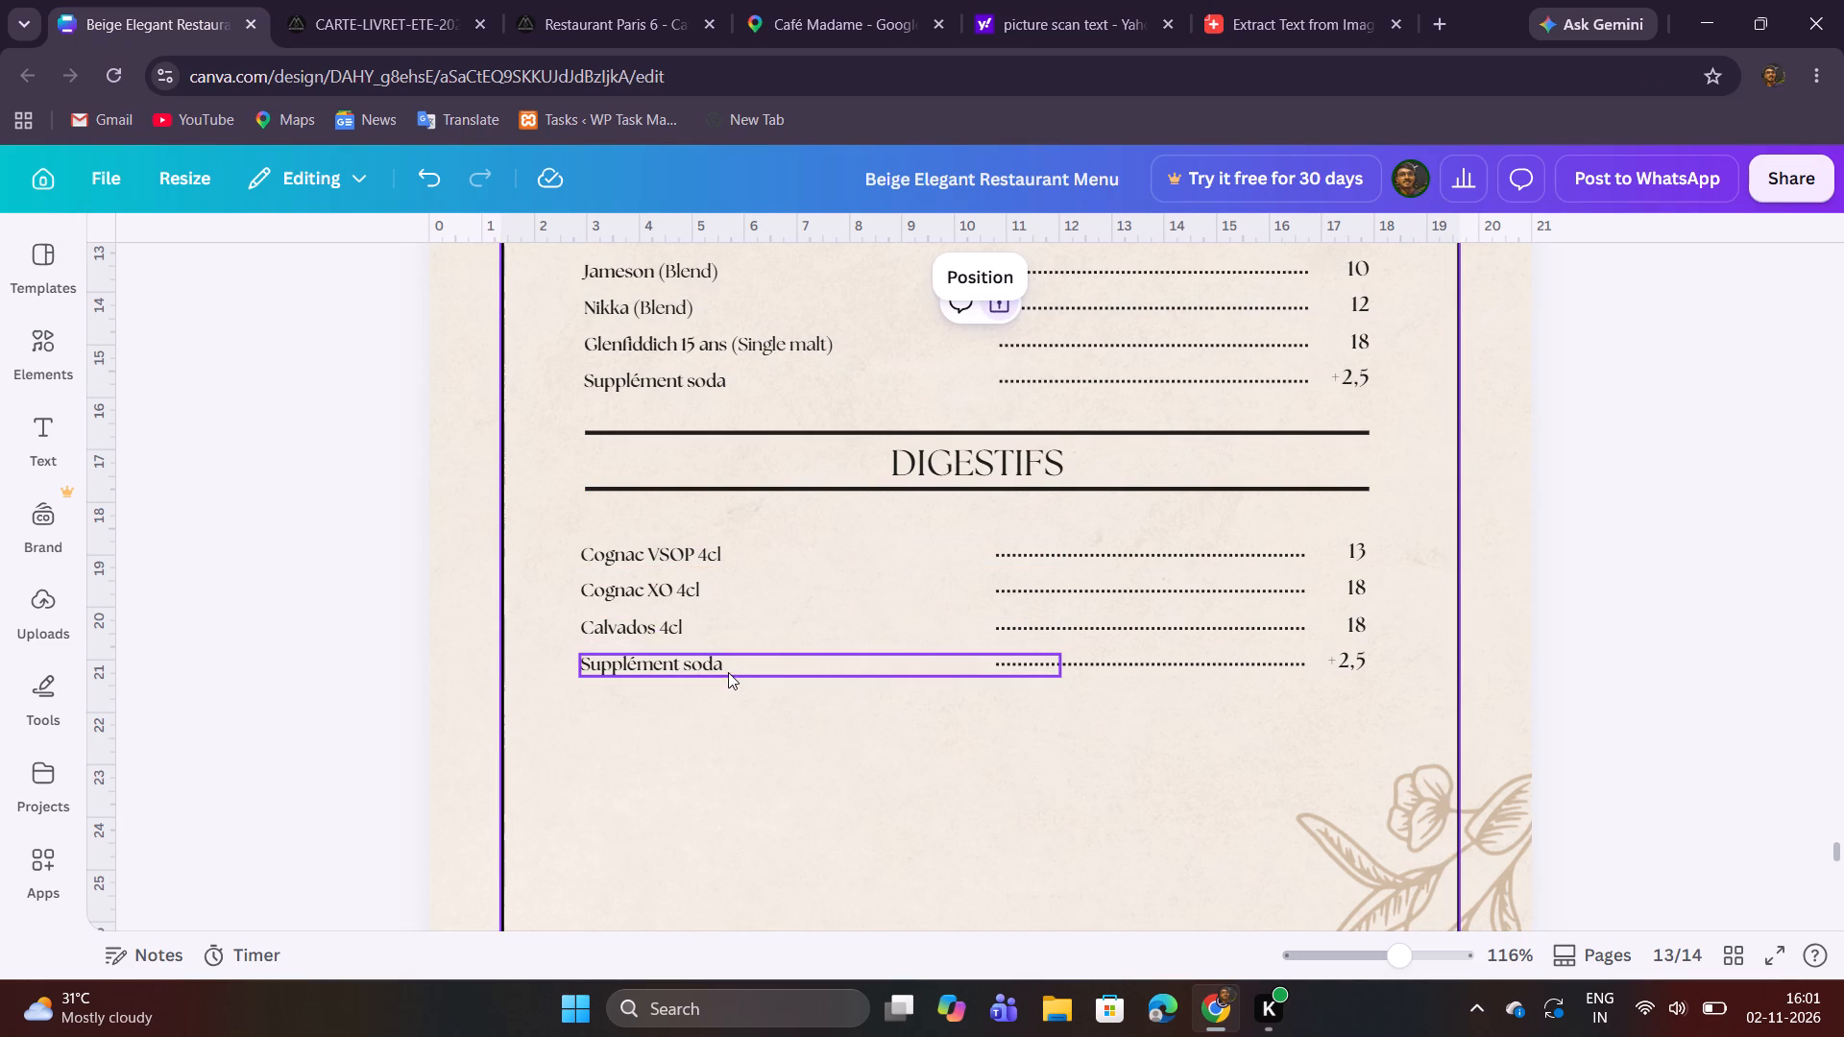
Copy the Calvados price 13 from the PDF and replace the price on the Calvados line with it.
{"action": "left_click", "coordinate": [366, 20]}
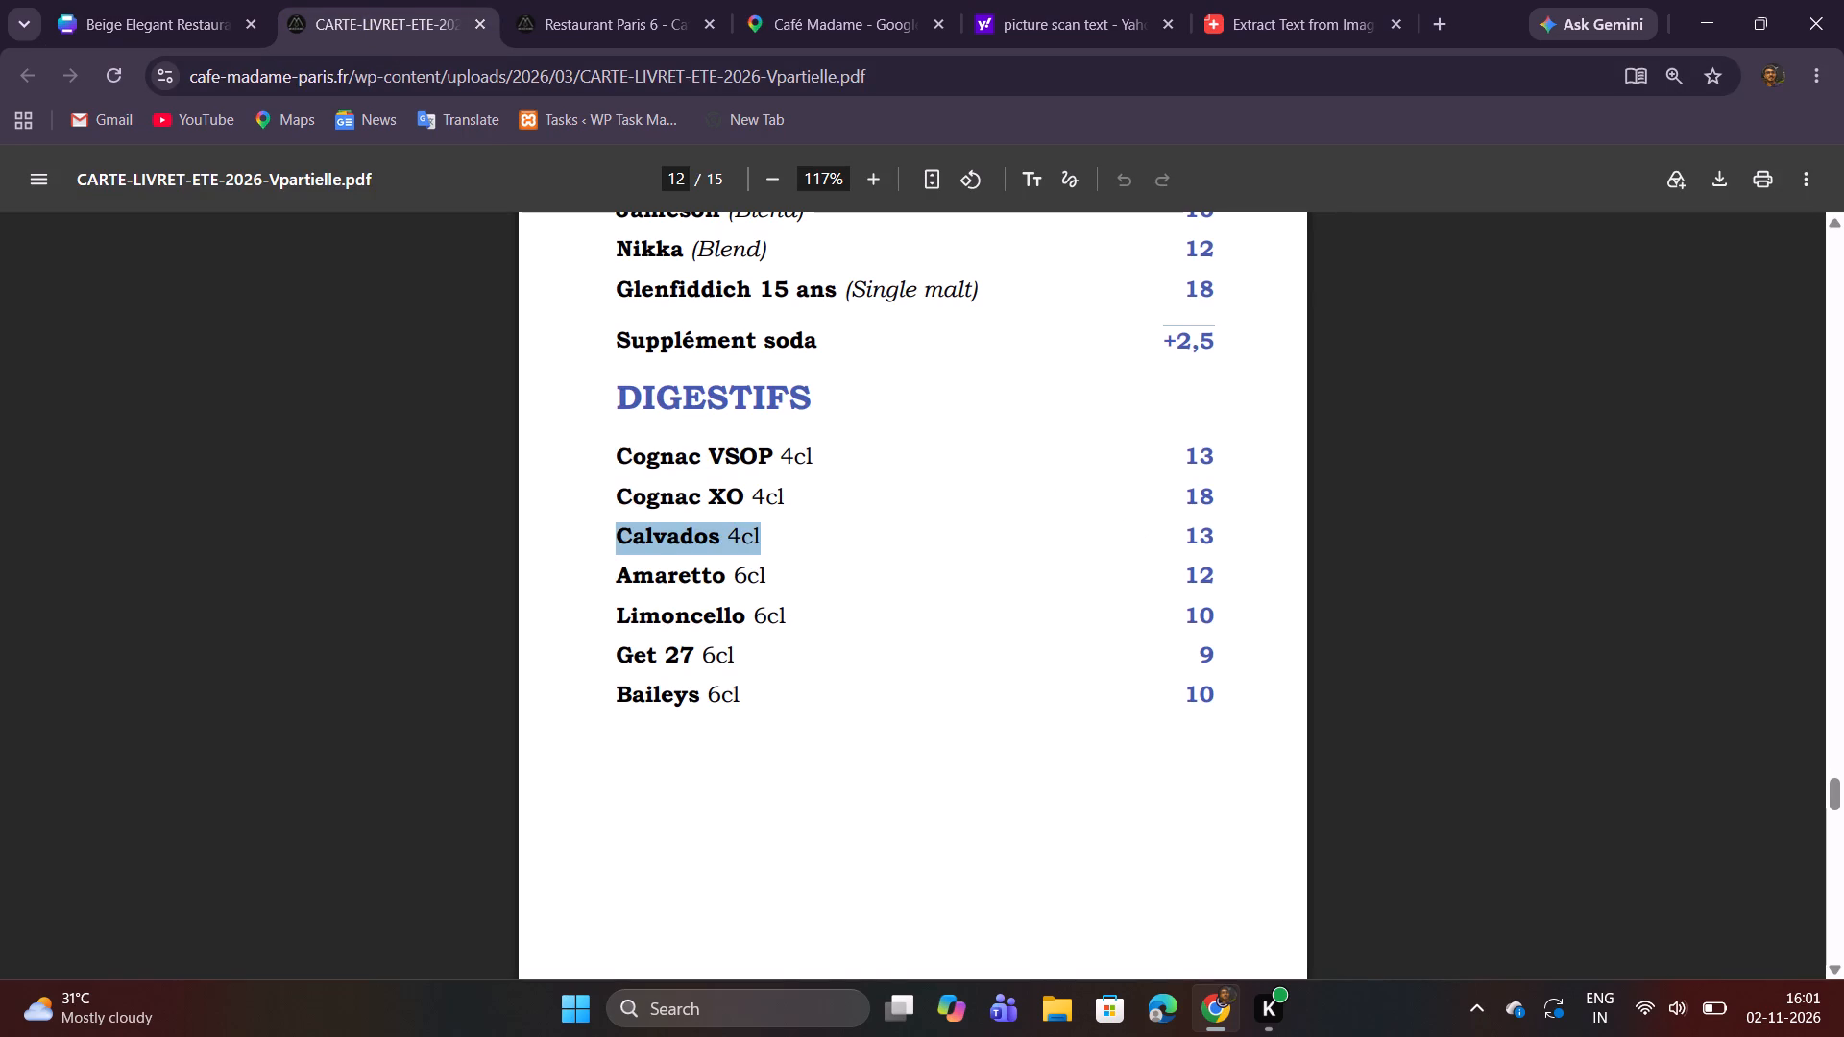
{"action": "double_click", "coordinate": [1196, 537]}
{"action": "key", "text": "ctrl+c"}
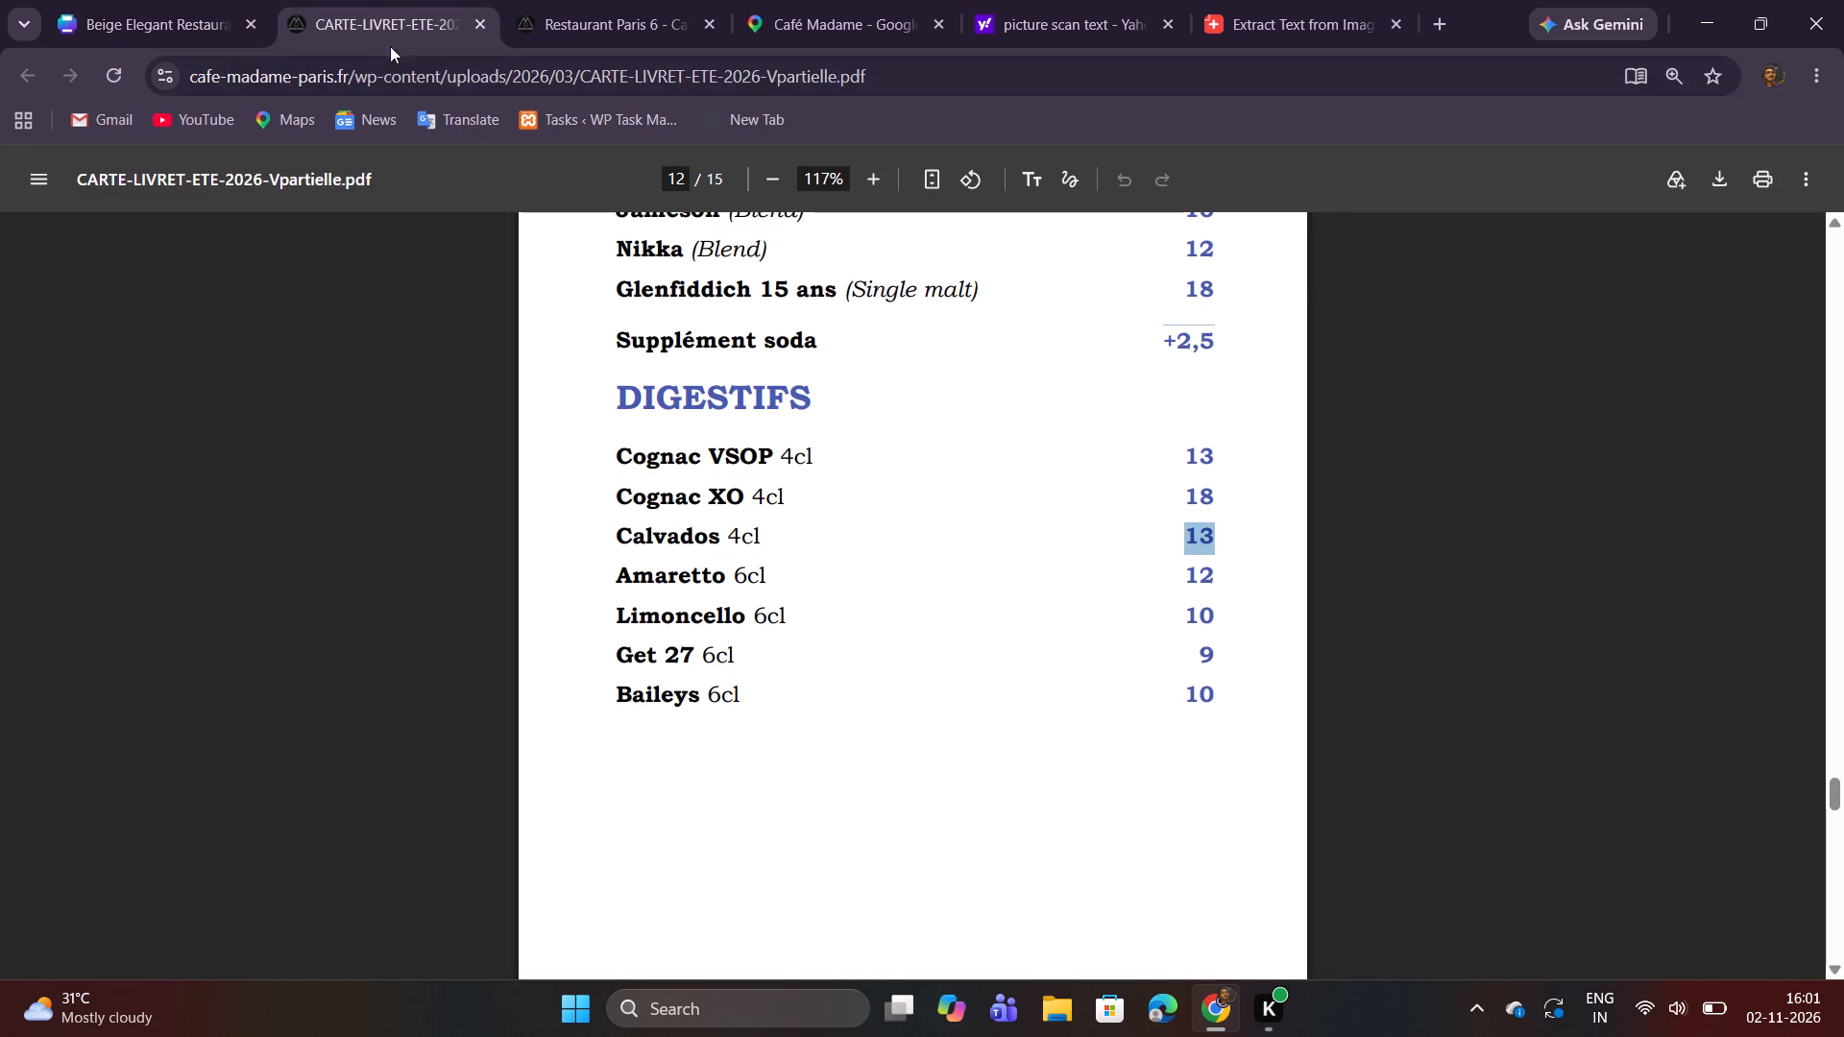
{"action": "left_click", "coordinate": [156, 0]}
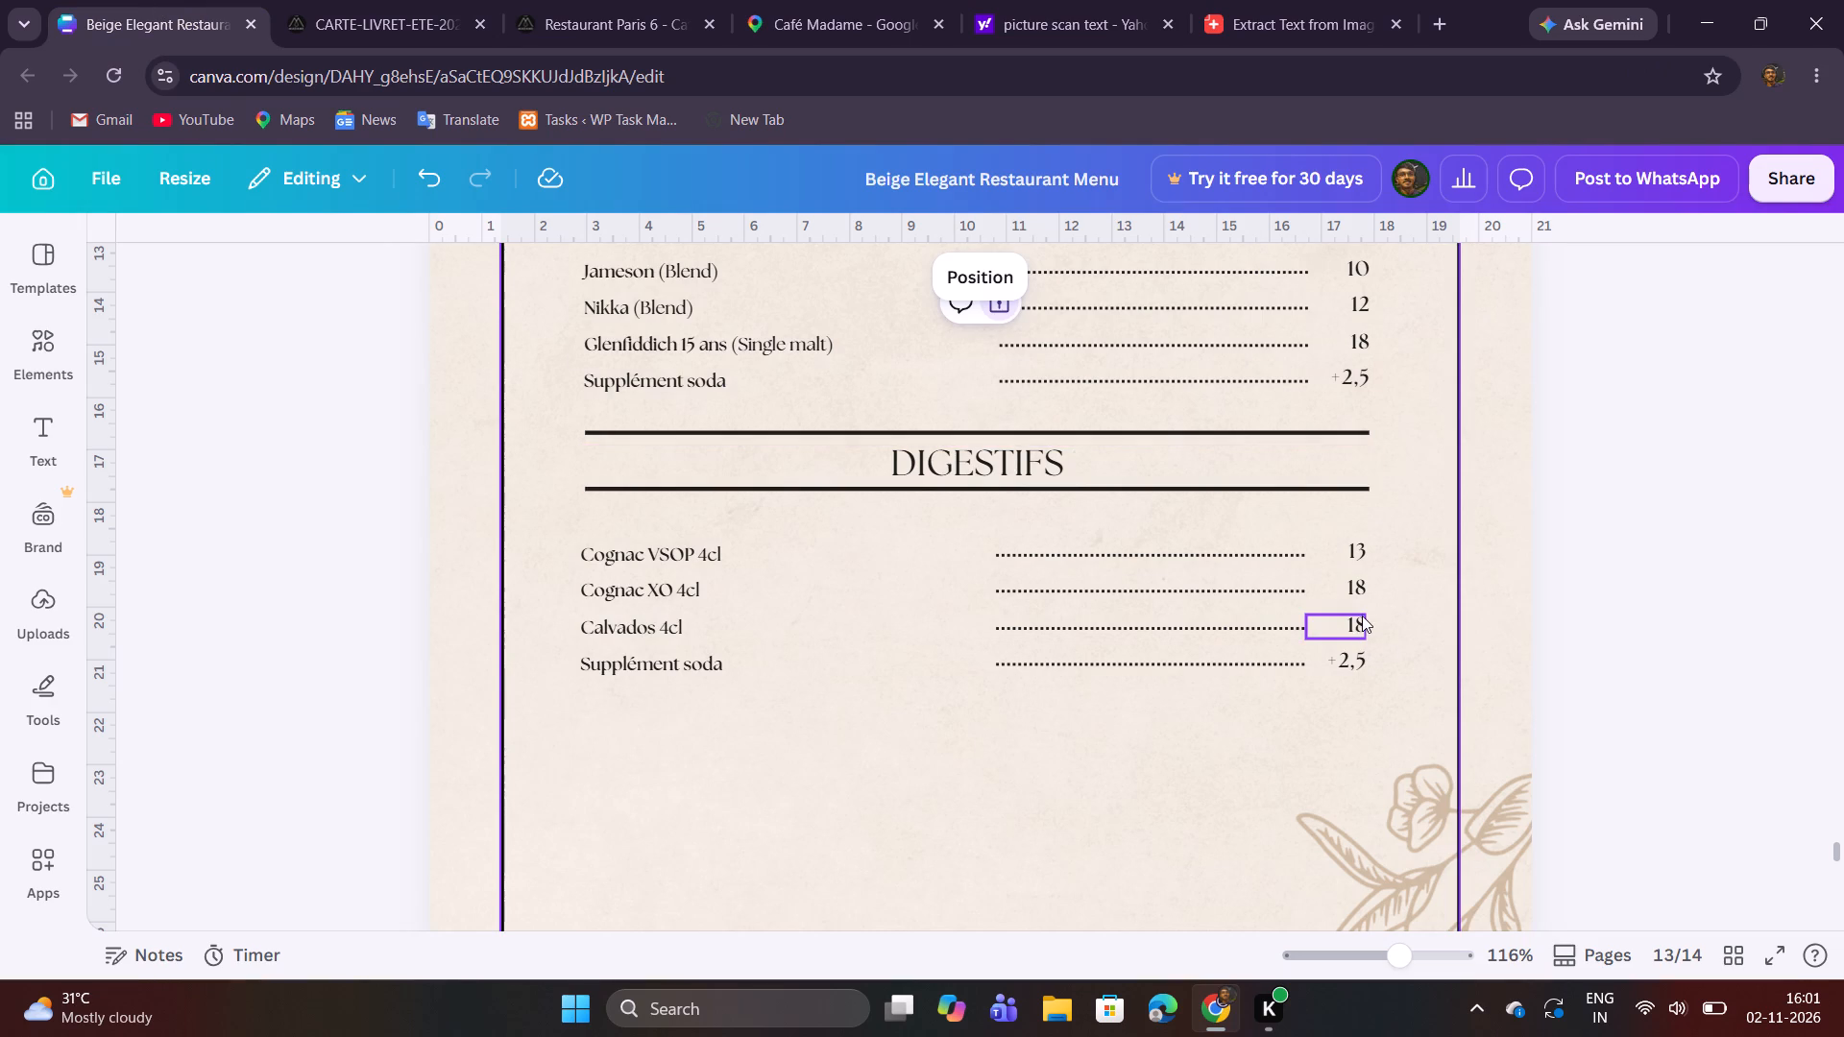
{"action": "double_click", "coordinate": [1362, 614]}
{"action": "double_click", "coordinate": [1353, 618]}
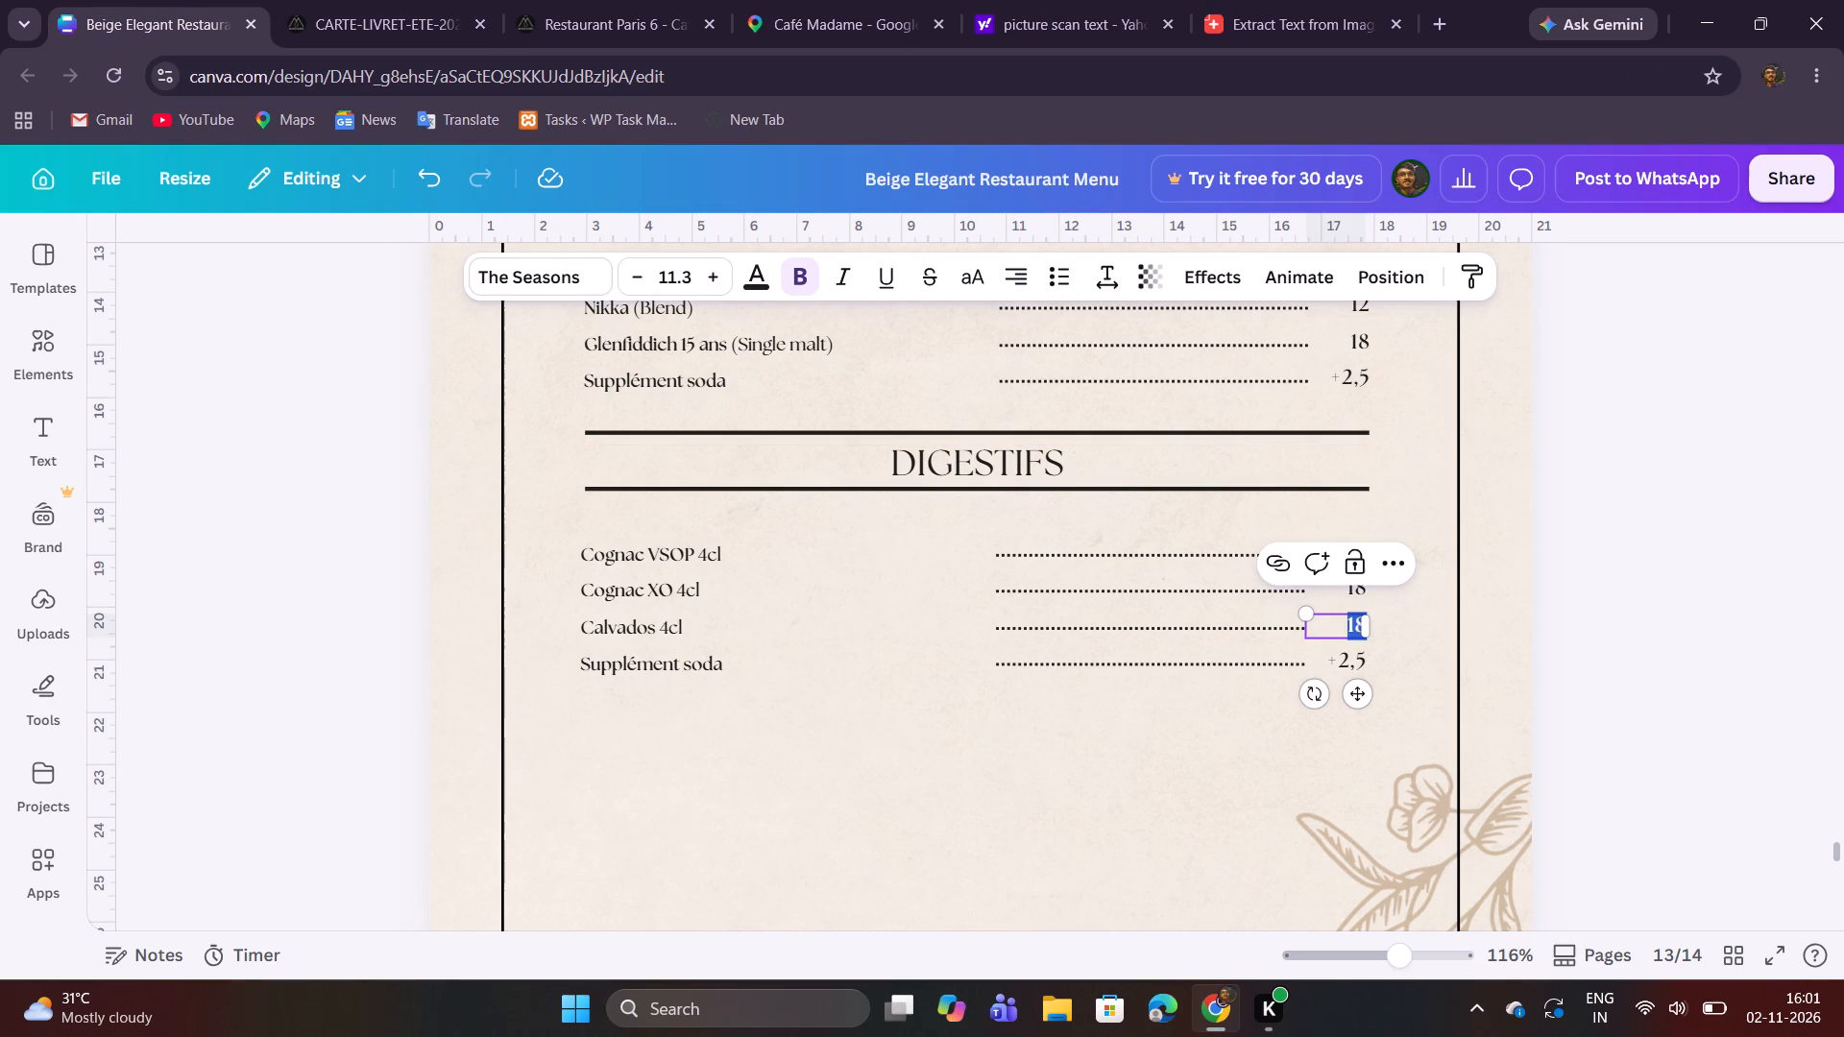
{"action": "key", "text": "ctrl+v"}
{"action": "left_click", "coordinate": [1282, 774]}
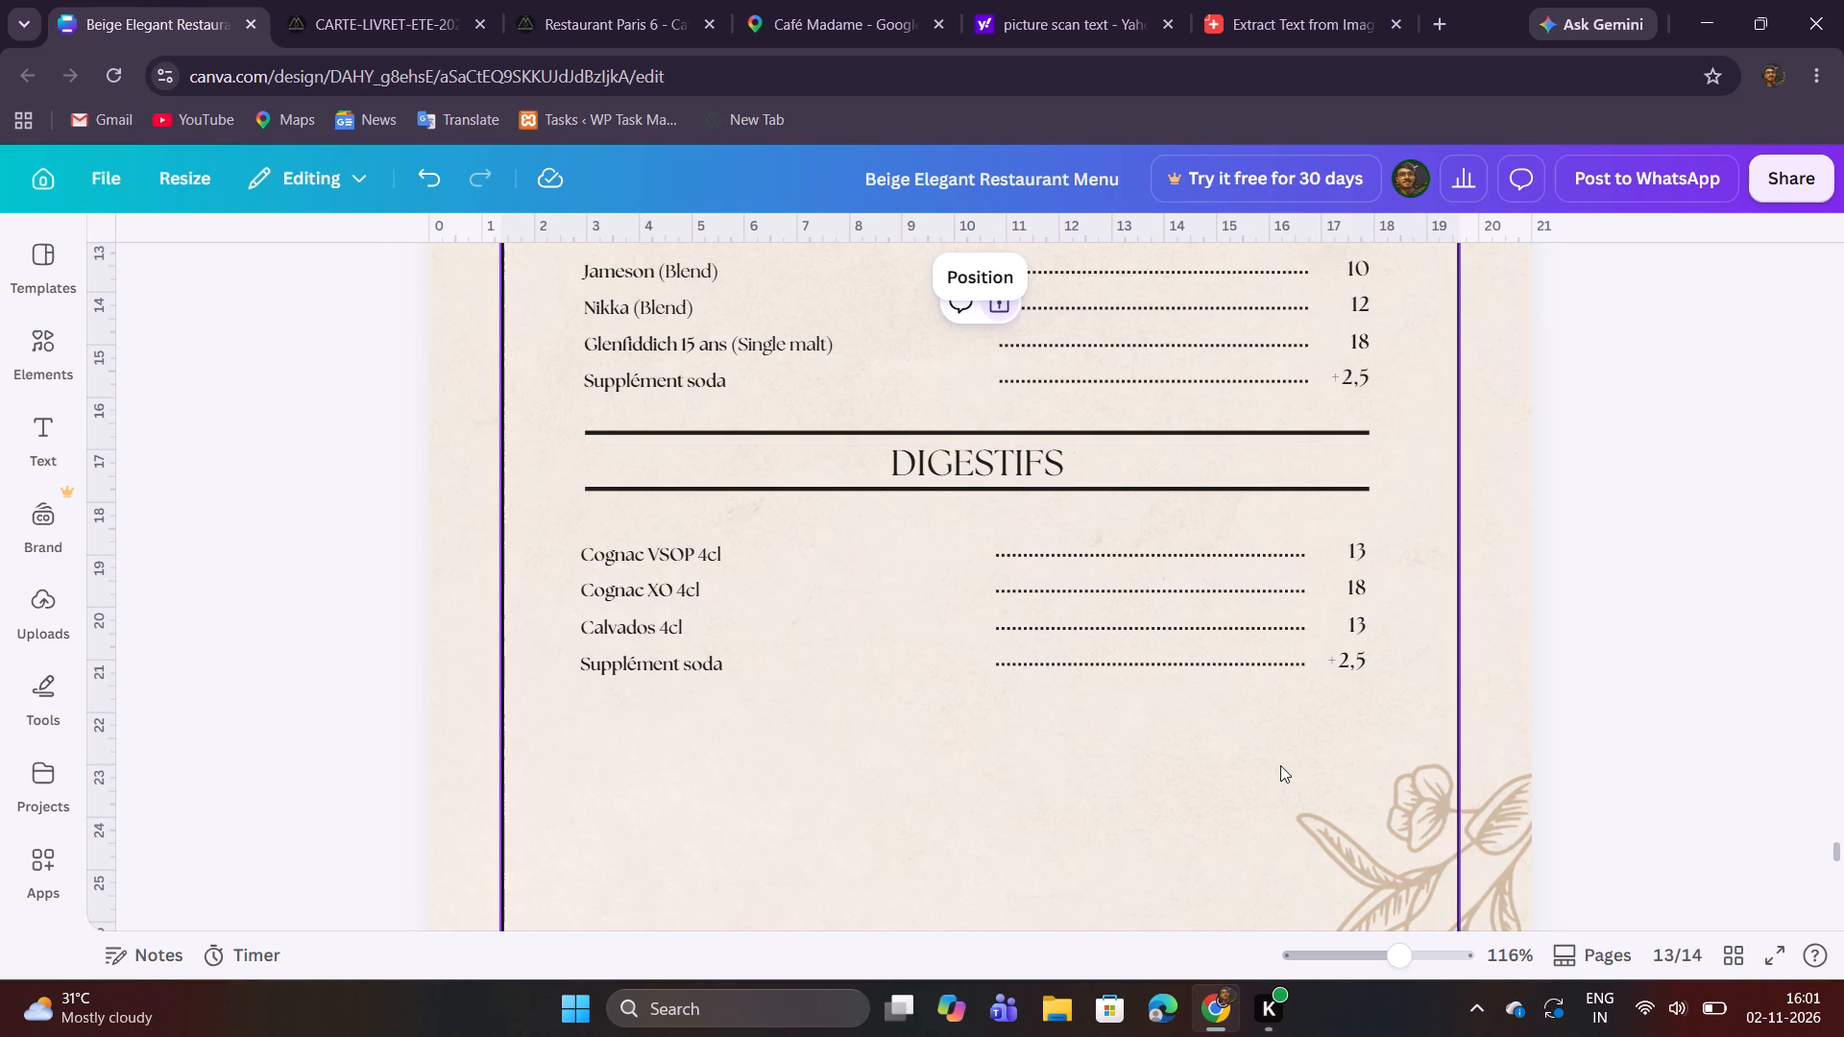
Copy Amaretto 6cl from the PDF over the Supplément soda name under Digestifs, and remove the bold from 6cl.
{"action": "left_click", "coordinate": [352, 7]}
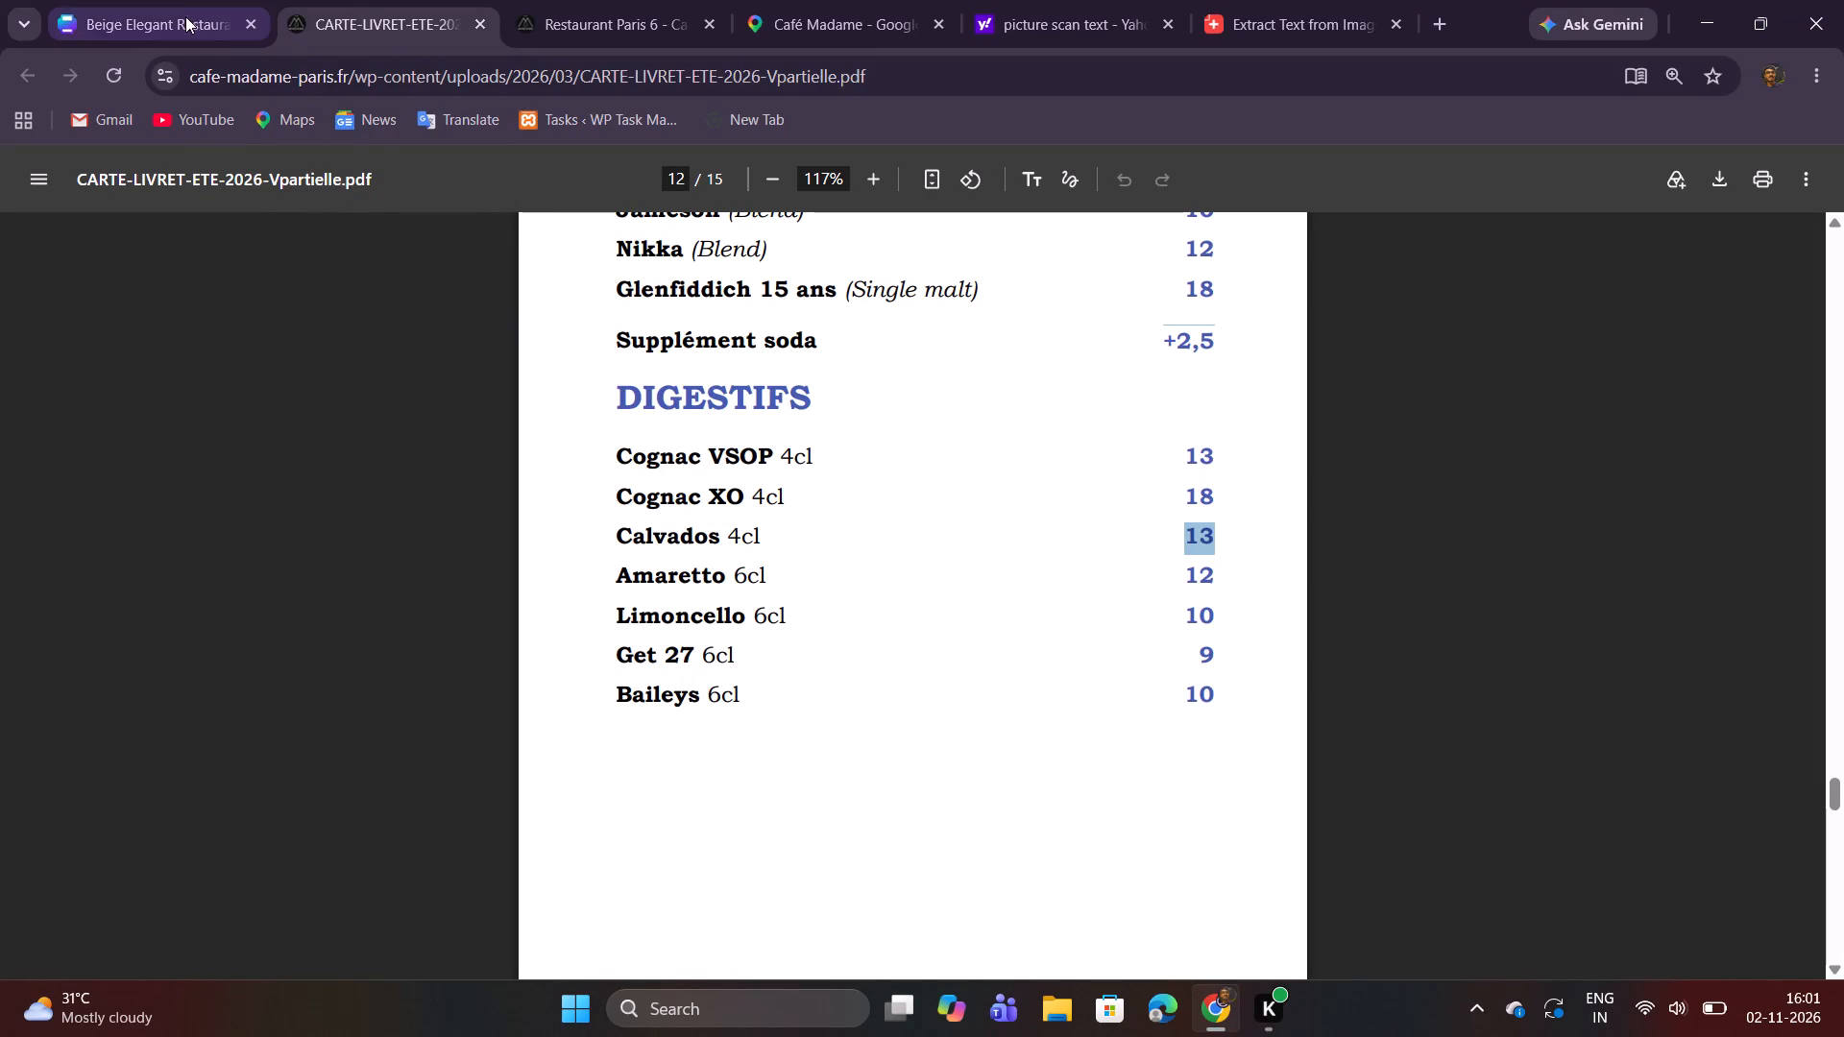
{"action": "left_click", "coordinate": [176, 0]}
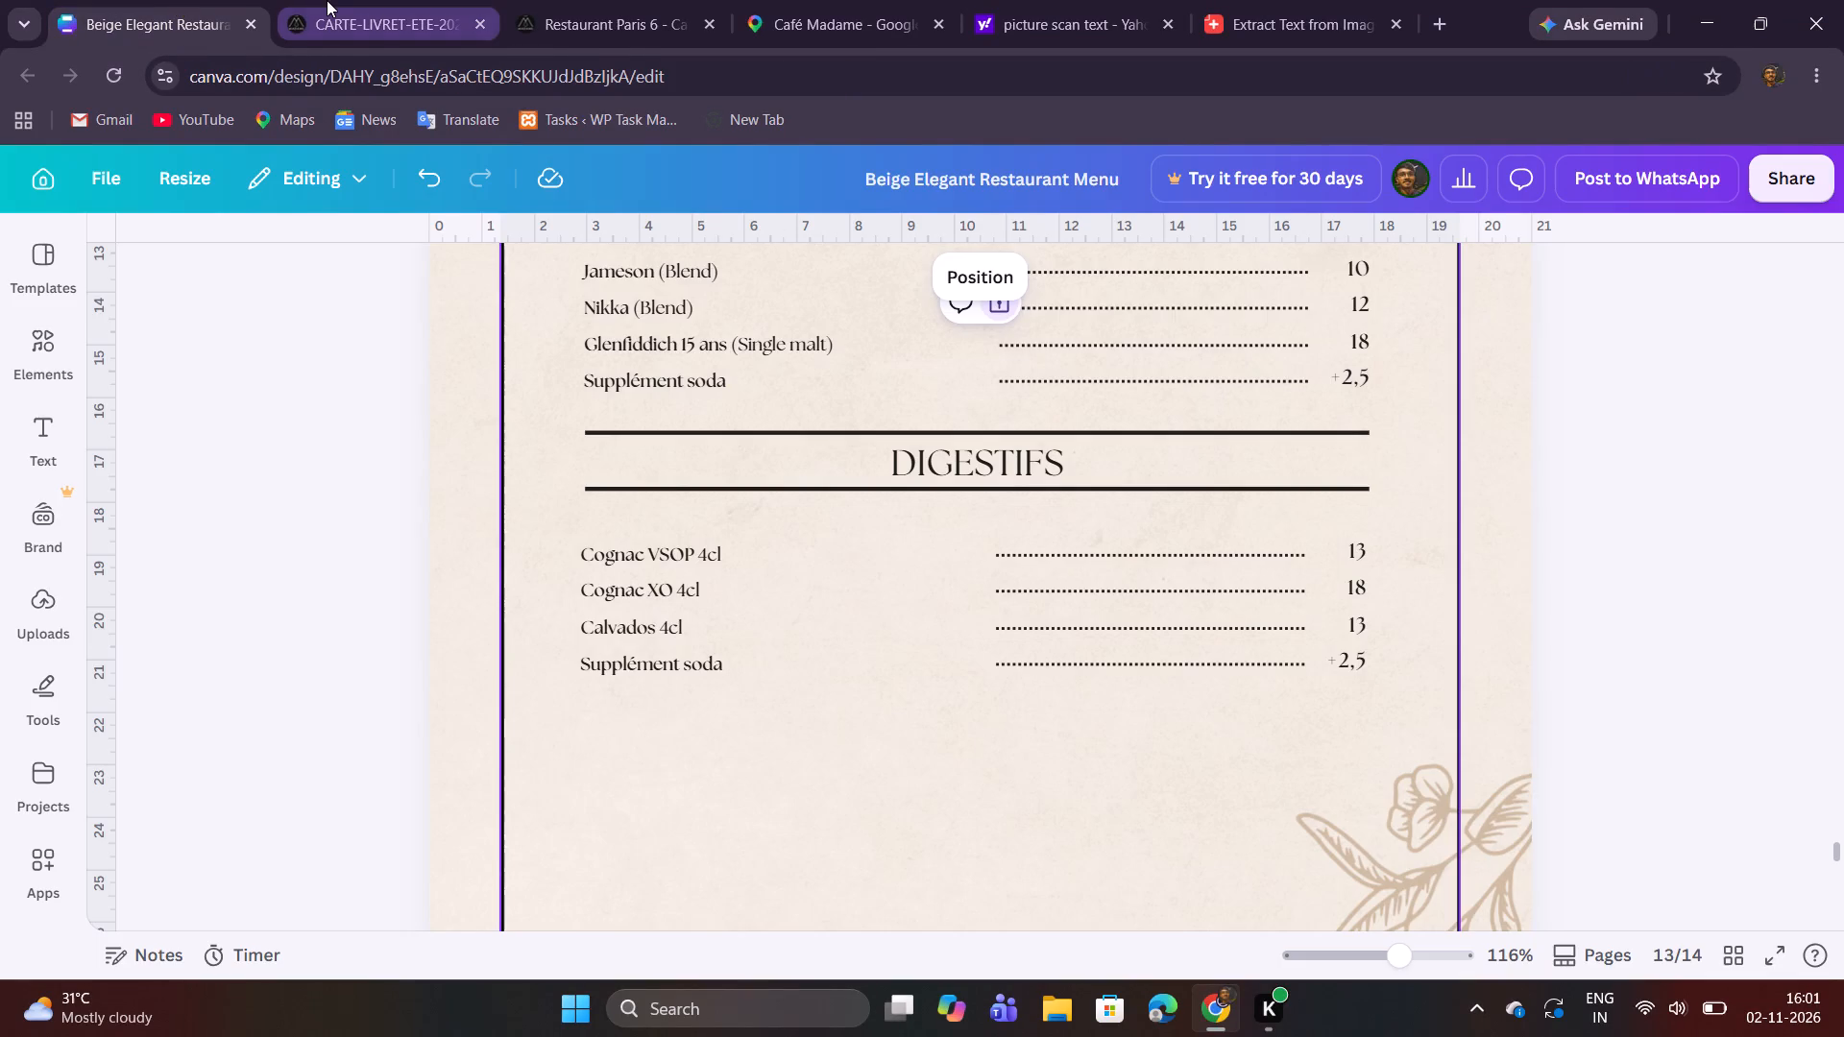
{"action": "left_click", "coordinate": [327, 0]}
{"action": "left_click_drag", "start_coordinate": [620, 578], "coordinate": [651, 578]}
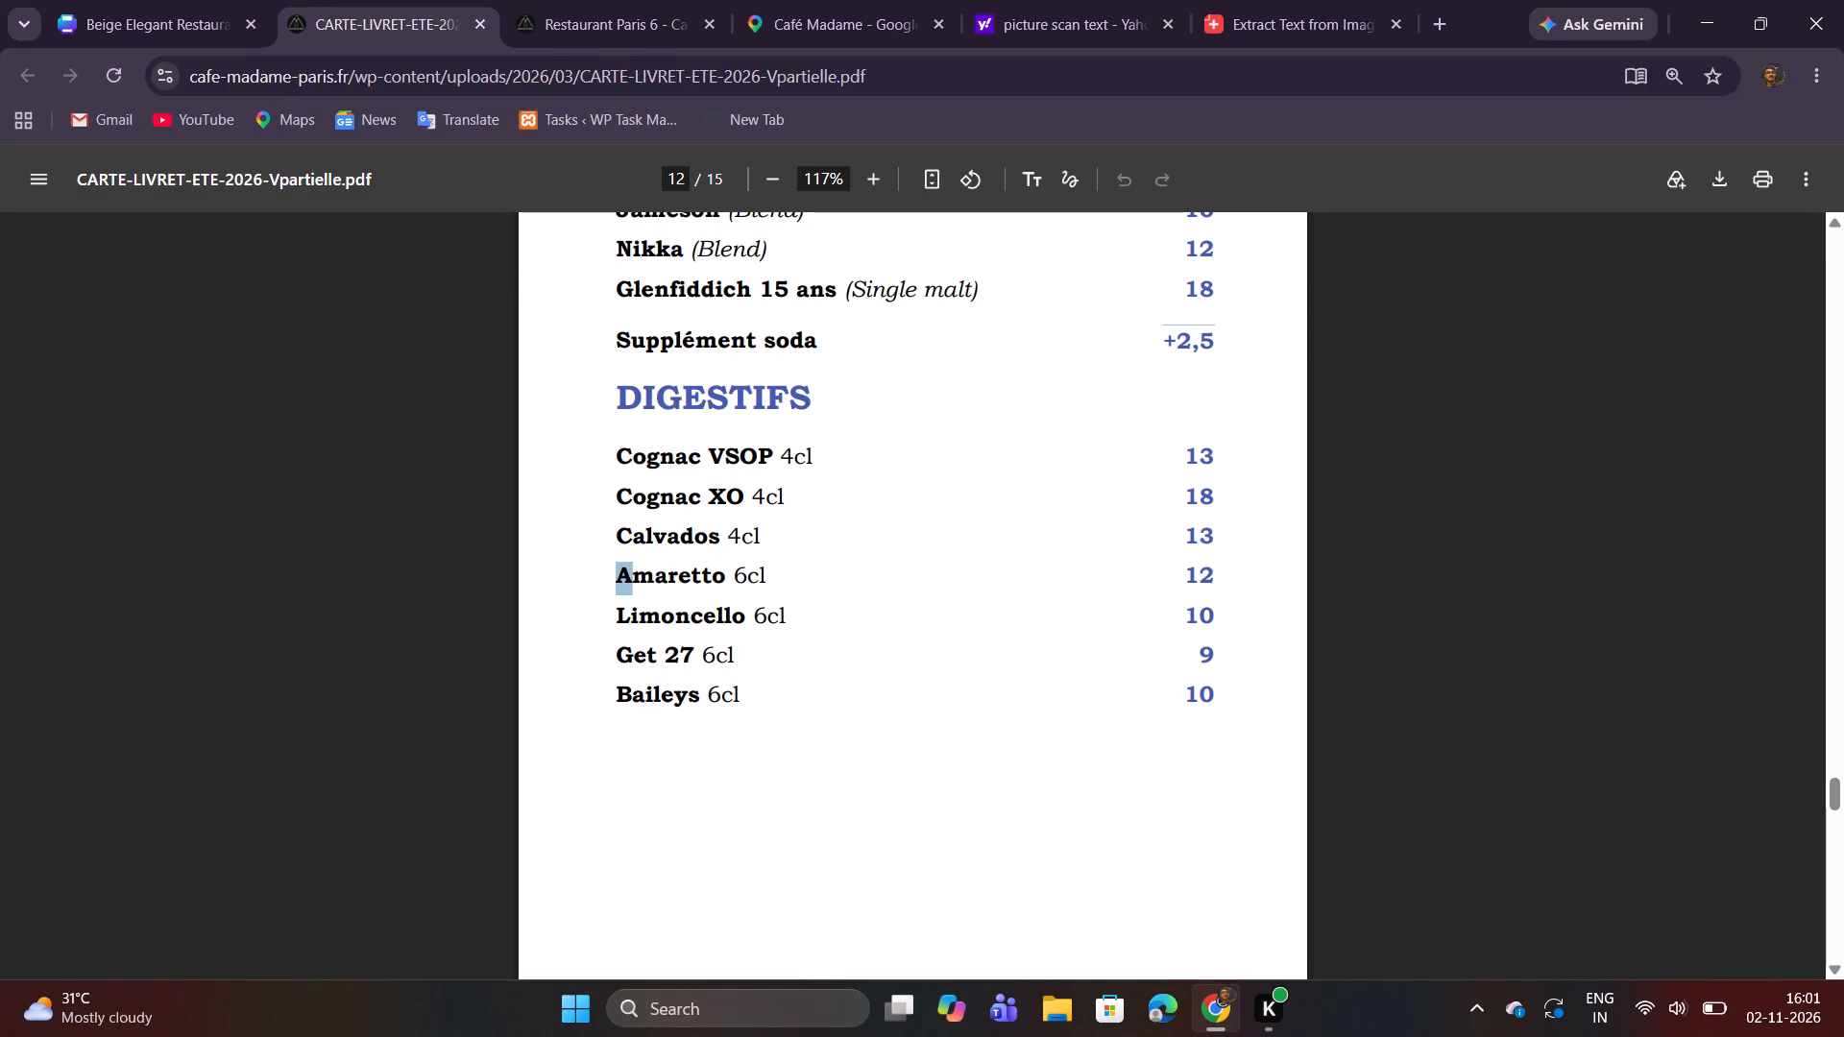
{"action": "left_click_drag", "start_coordinate": [651, 578], "coordinate": [774, 577]}
{"action": "key", "text": "ctrl+c"}
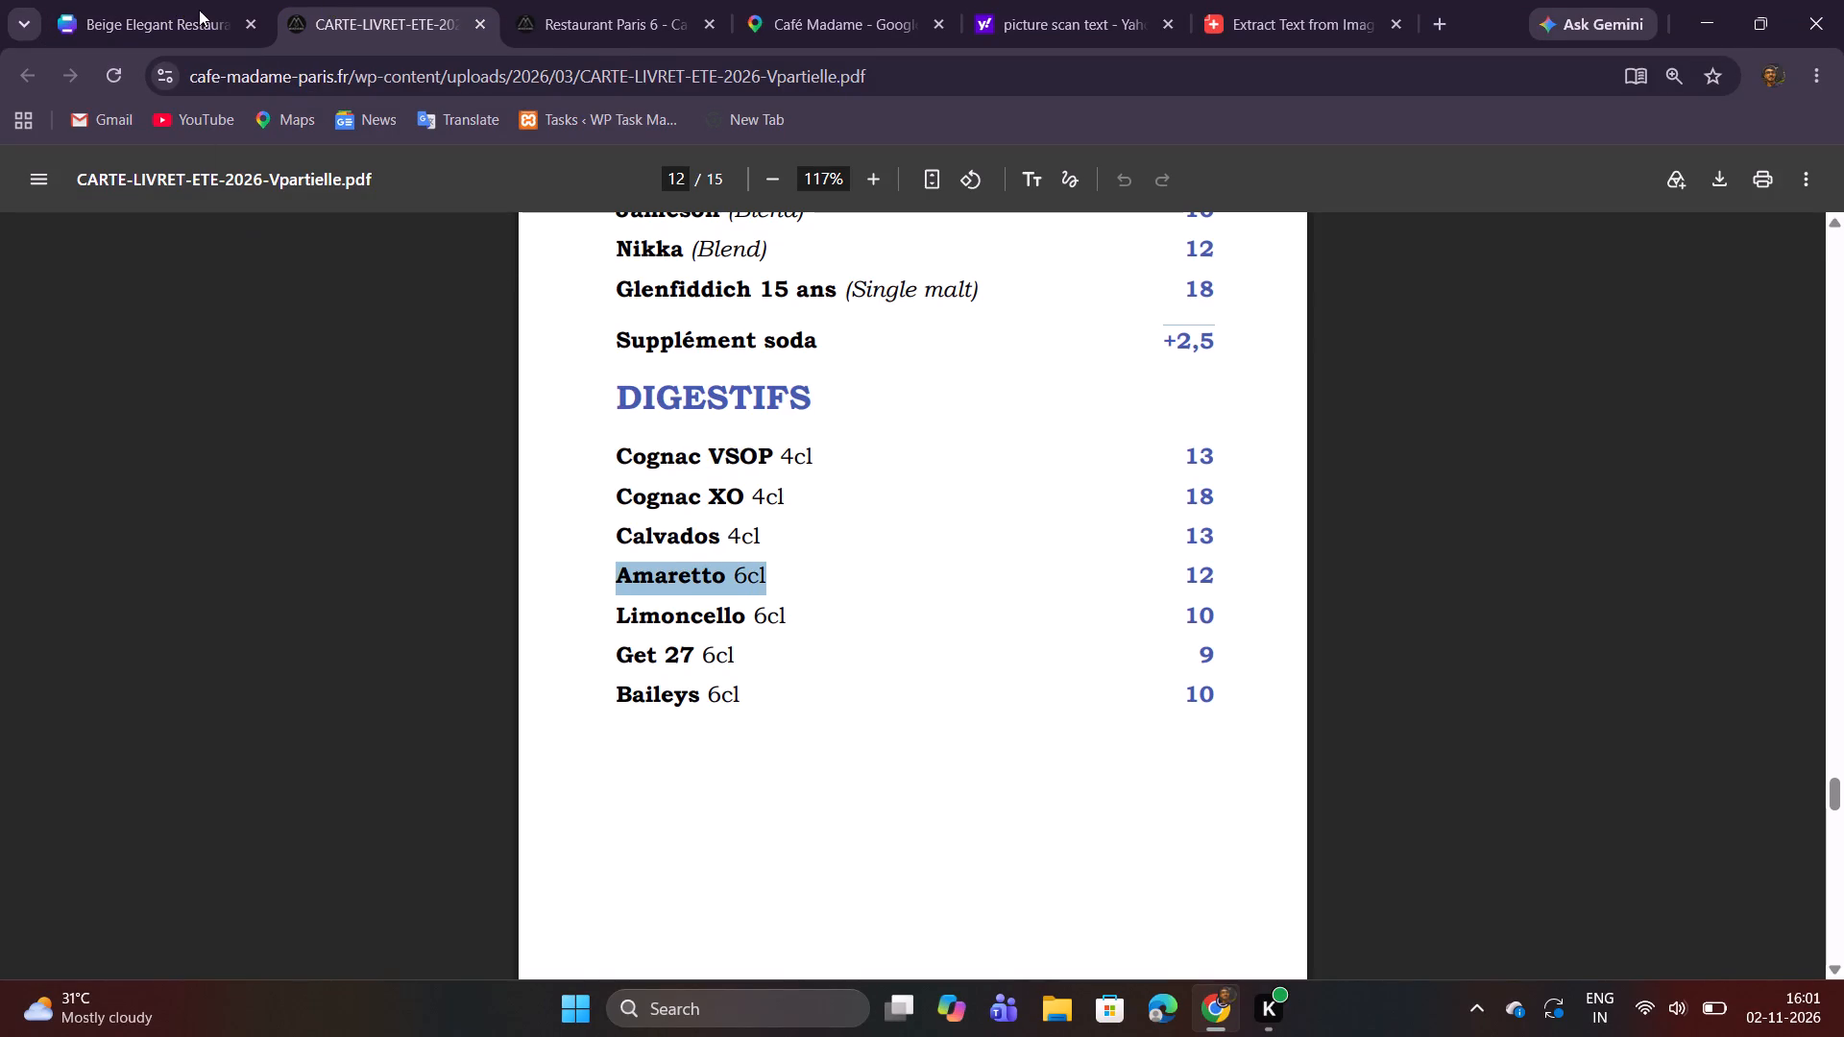
{"action": "left_click", "coordinate": [197, 1]}
{"action": "double_click", "coordinate": [683, 660]}
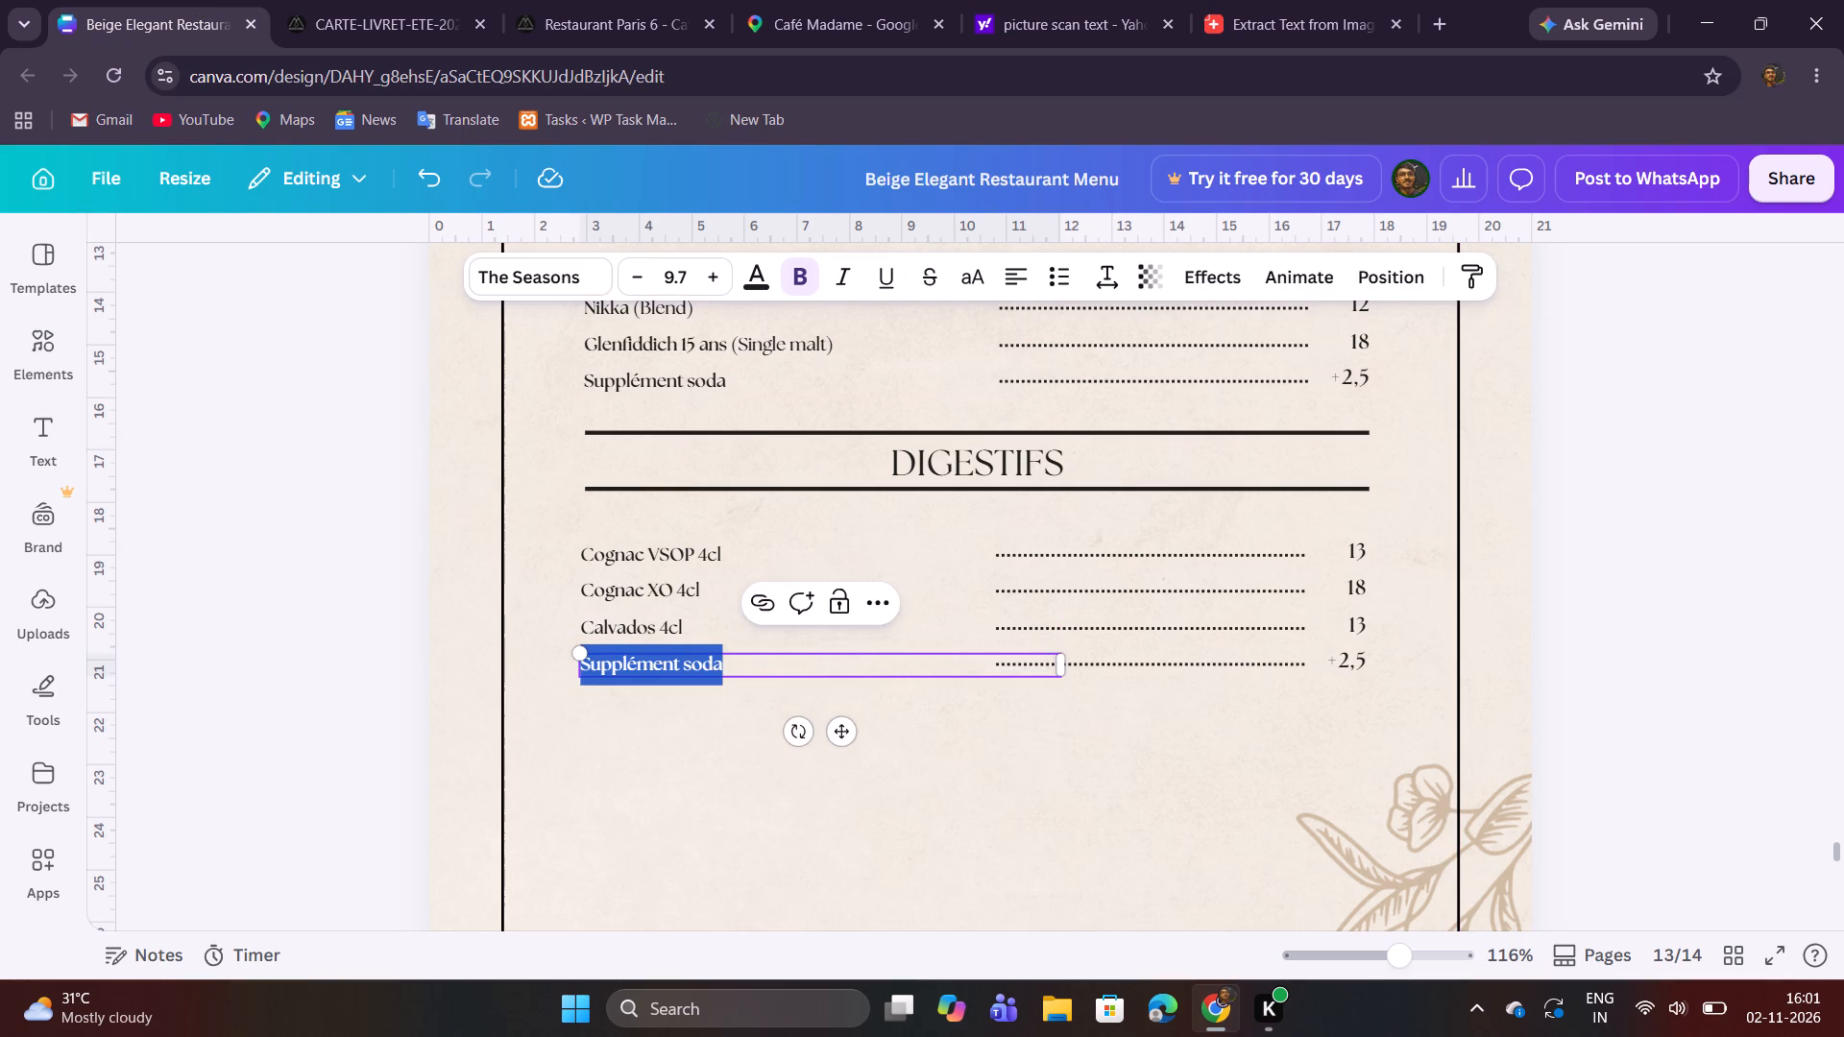
{"action": "key", "text": "ctrl+v"}
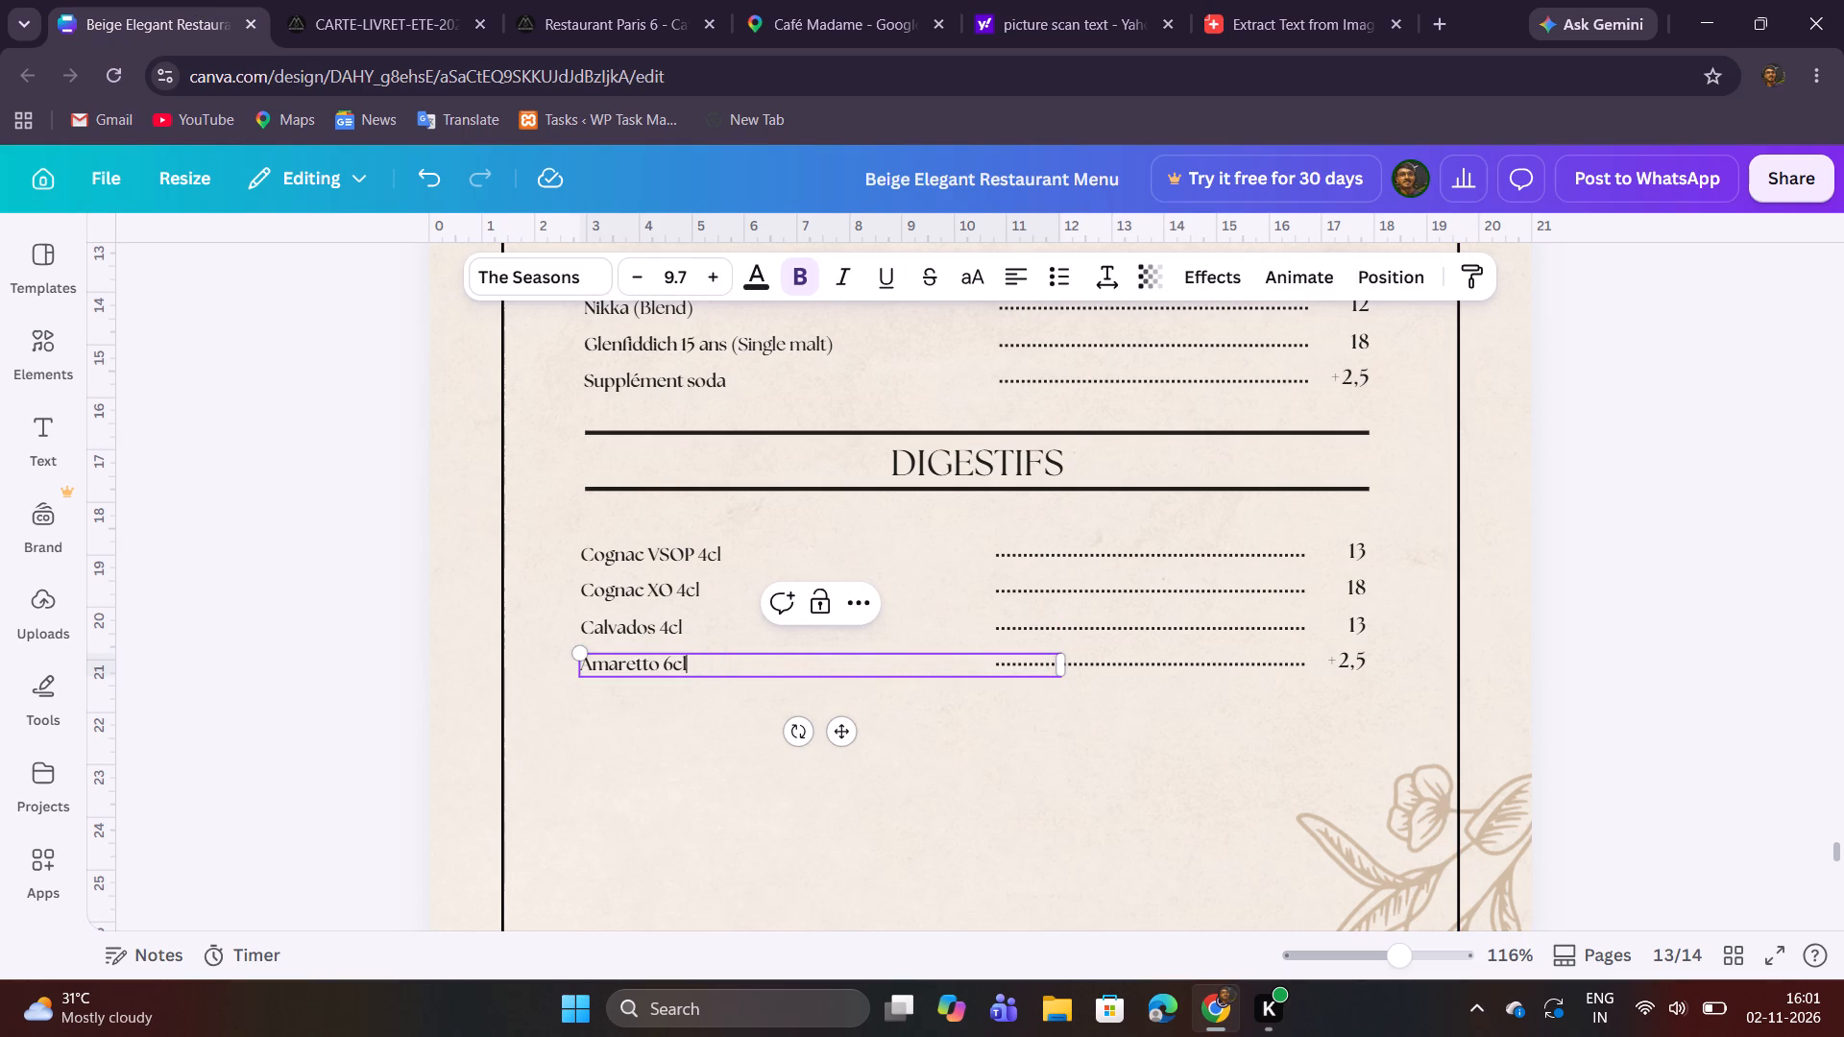
{"action": "left_click_drag", "start_coordinate": [667, 663], "coordinate": [693, 665]}
{"action": "left_click", "coordinate": [799, 290]}
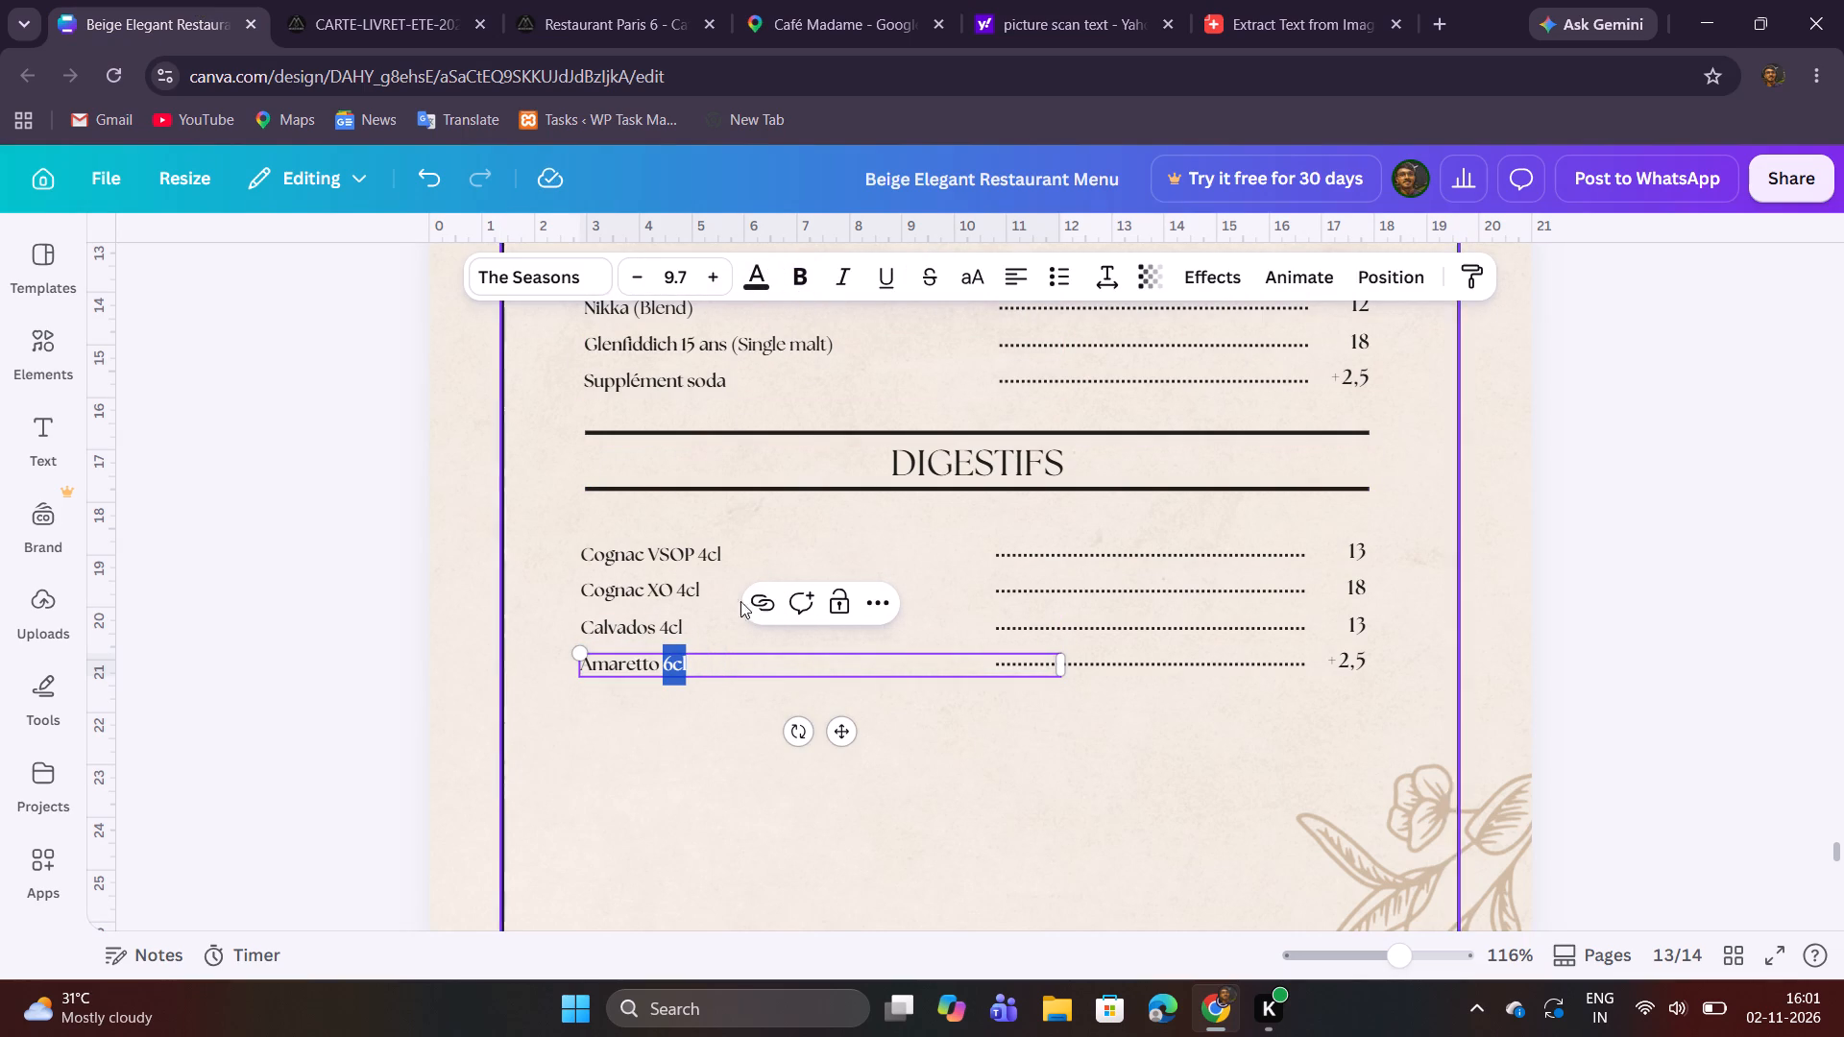
{"action": "left_click", "coordinate": [677, 754]}
Copy the Amaretto price 12 from the PDF and replace the price on the Amaretto line with it.
{"action": "left_click", "coordinate": [378, 24]}
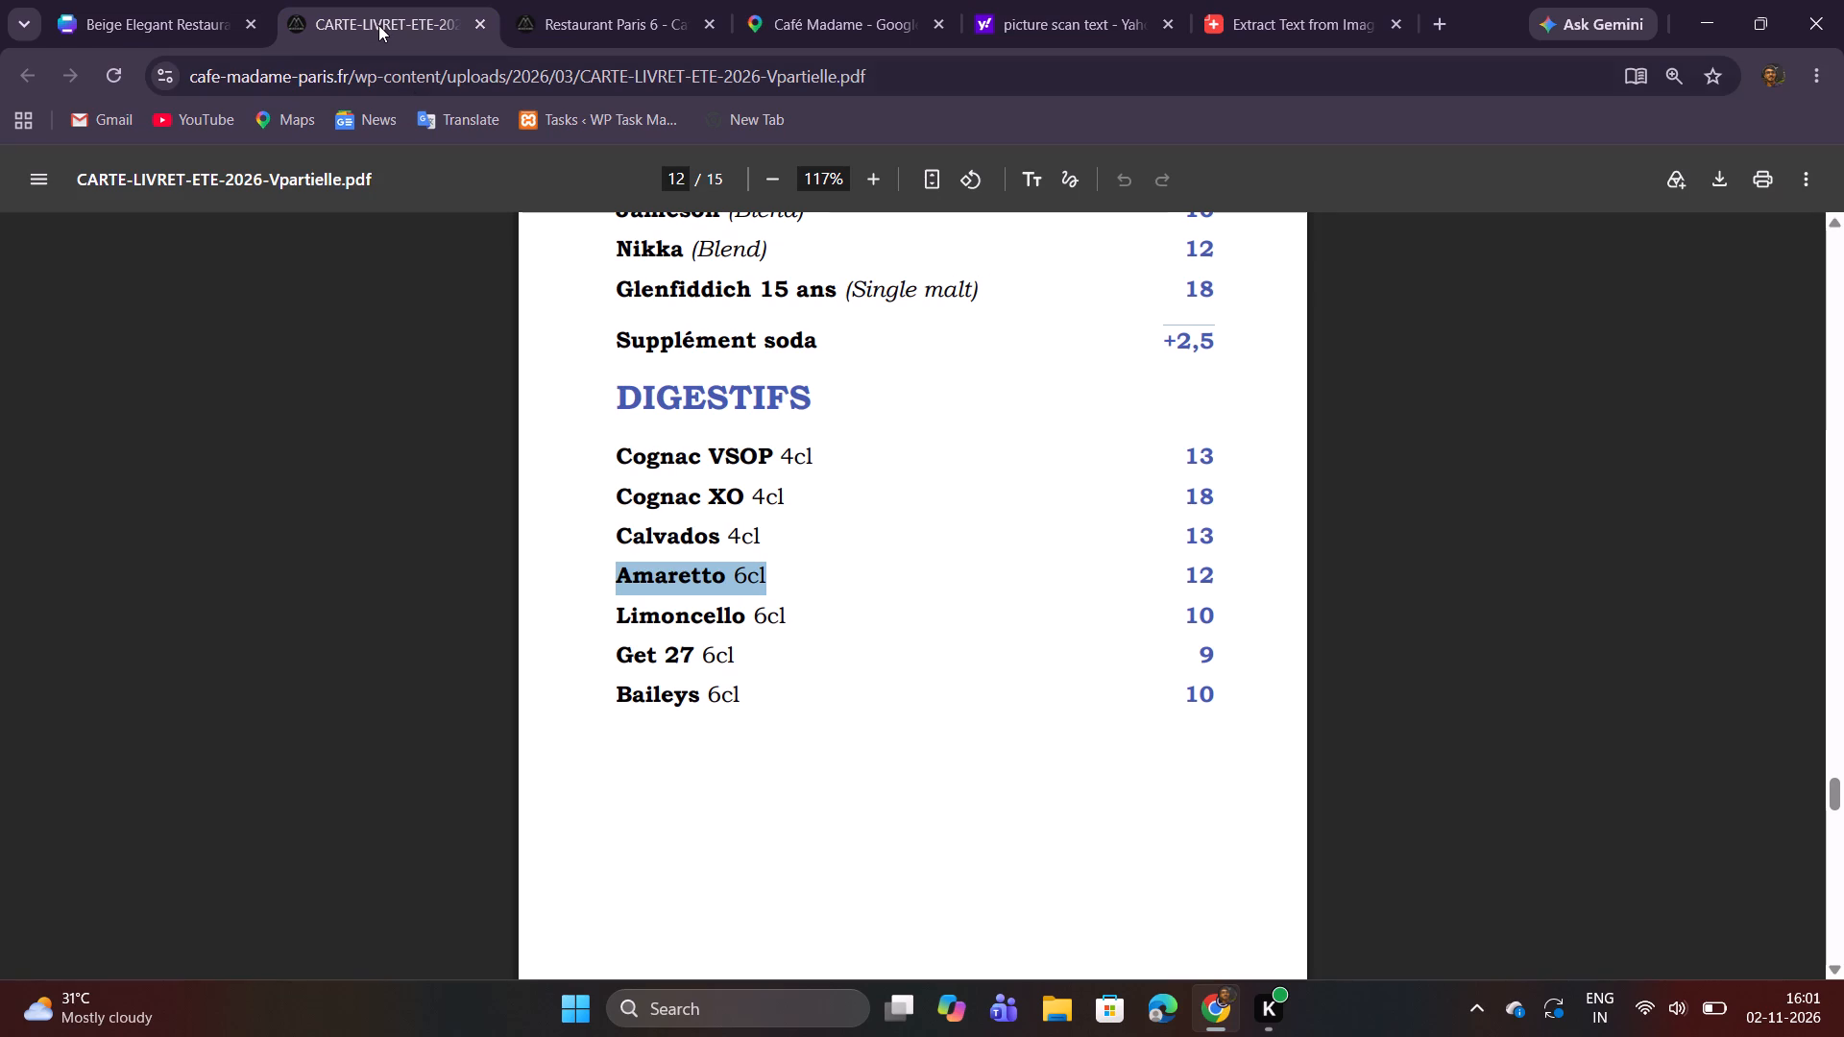
{"action": "double_click", "coordinate": [1201, 585]}
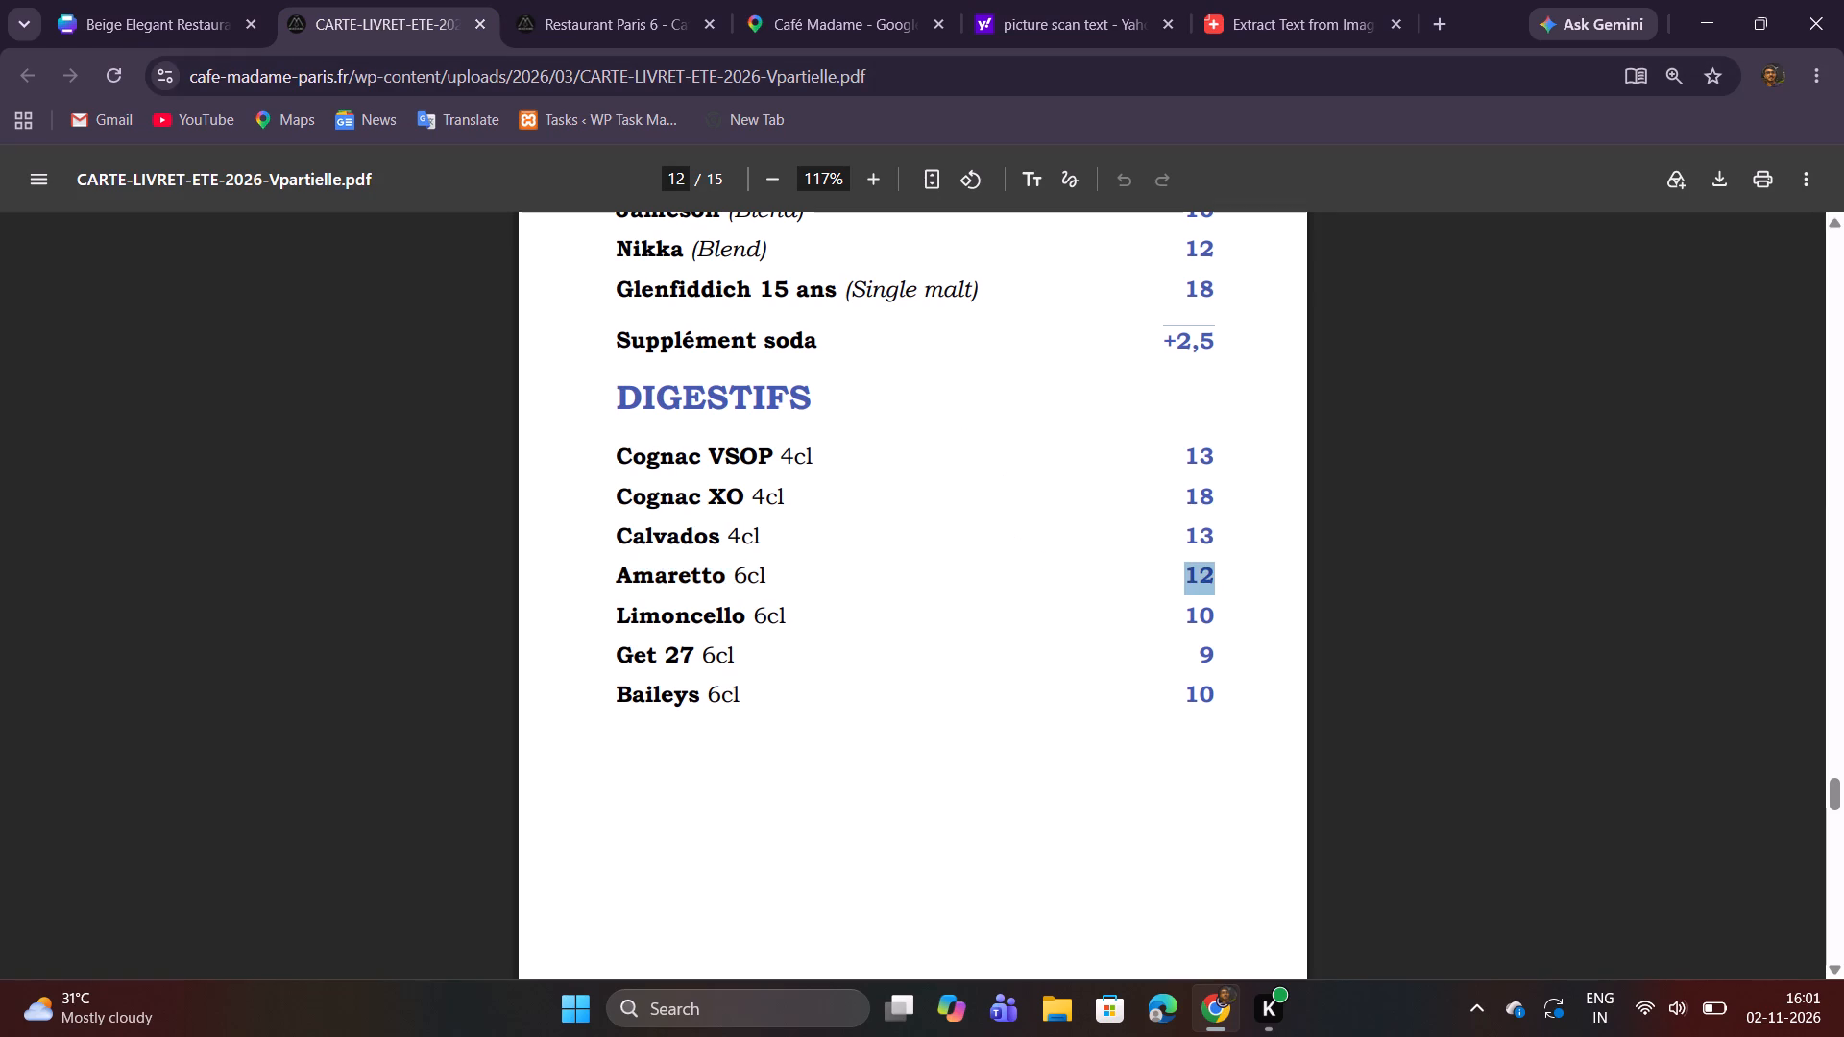
{"action": "key", "text": "ctrl+c"}
{"action": "left_click", "coordinate": [179, 0]}
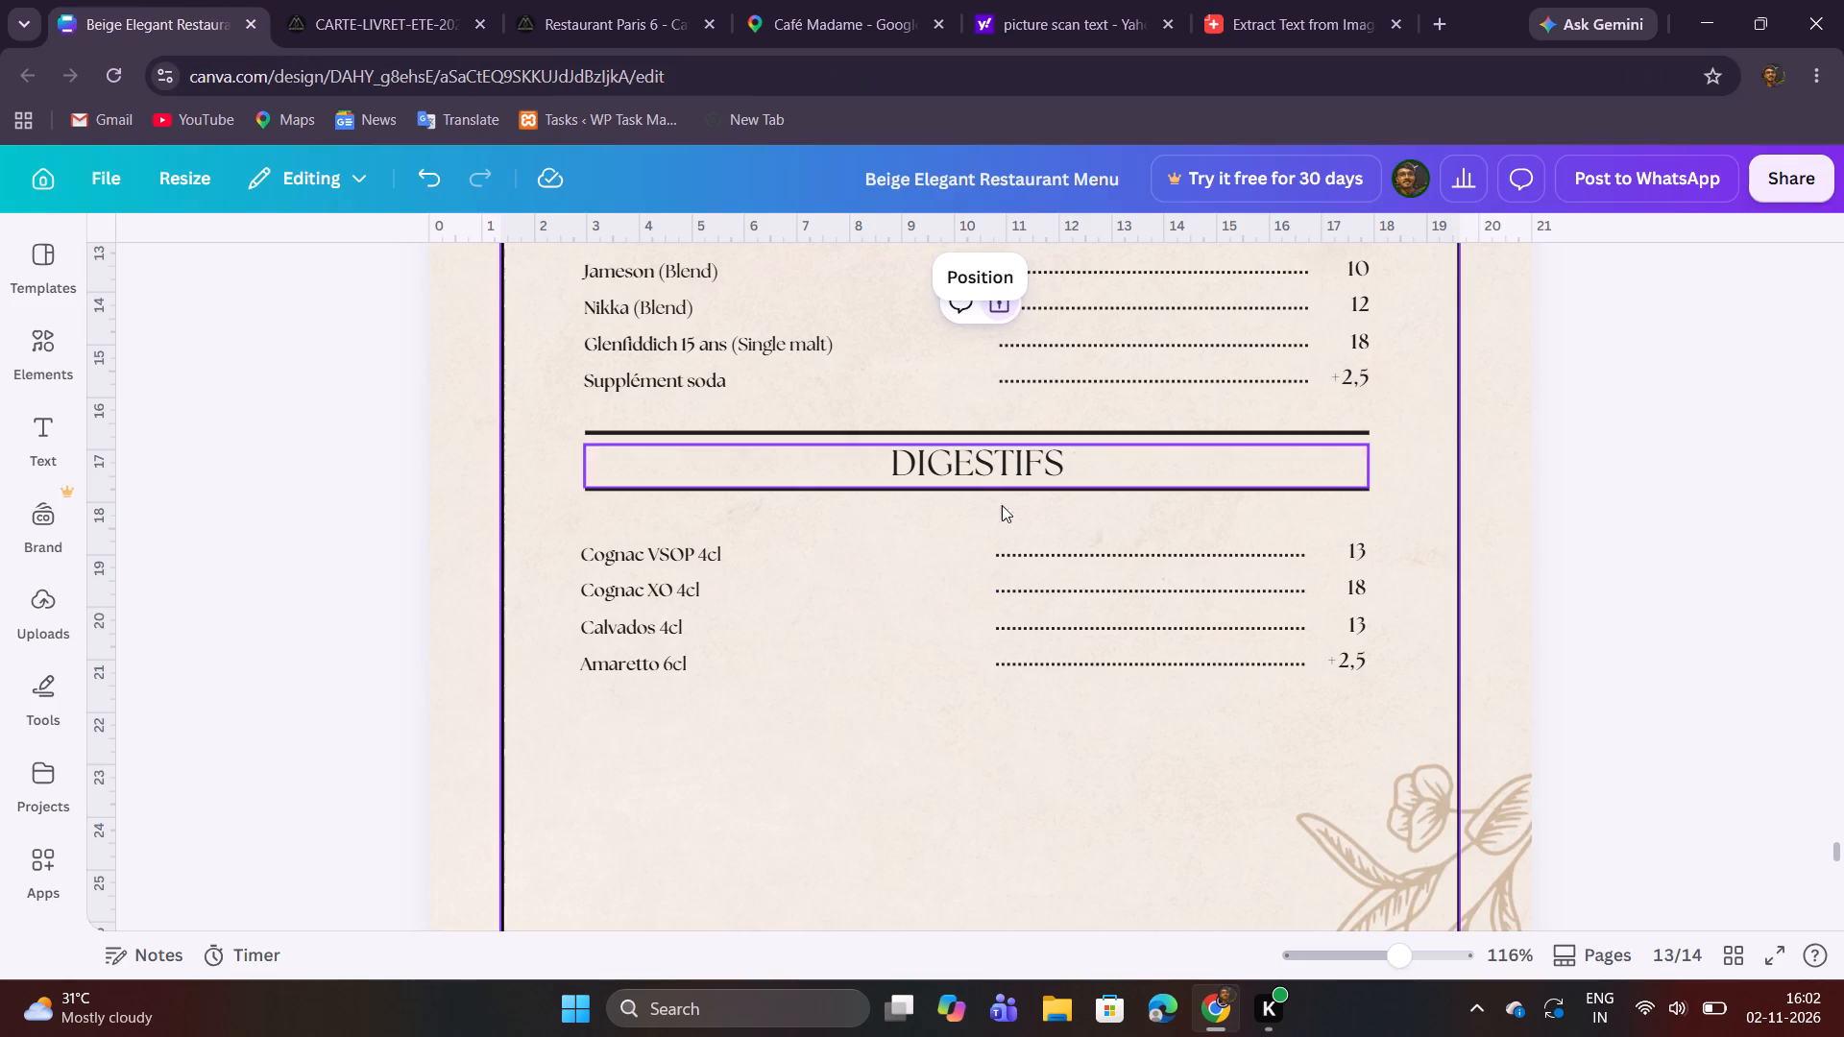
{"action": "double_click", "coordinate": [1348, 663]}
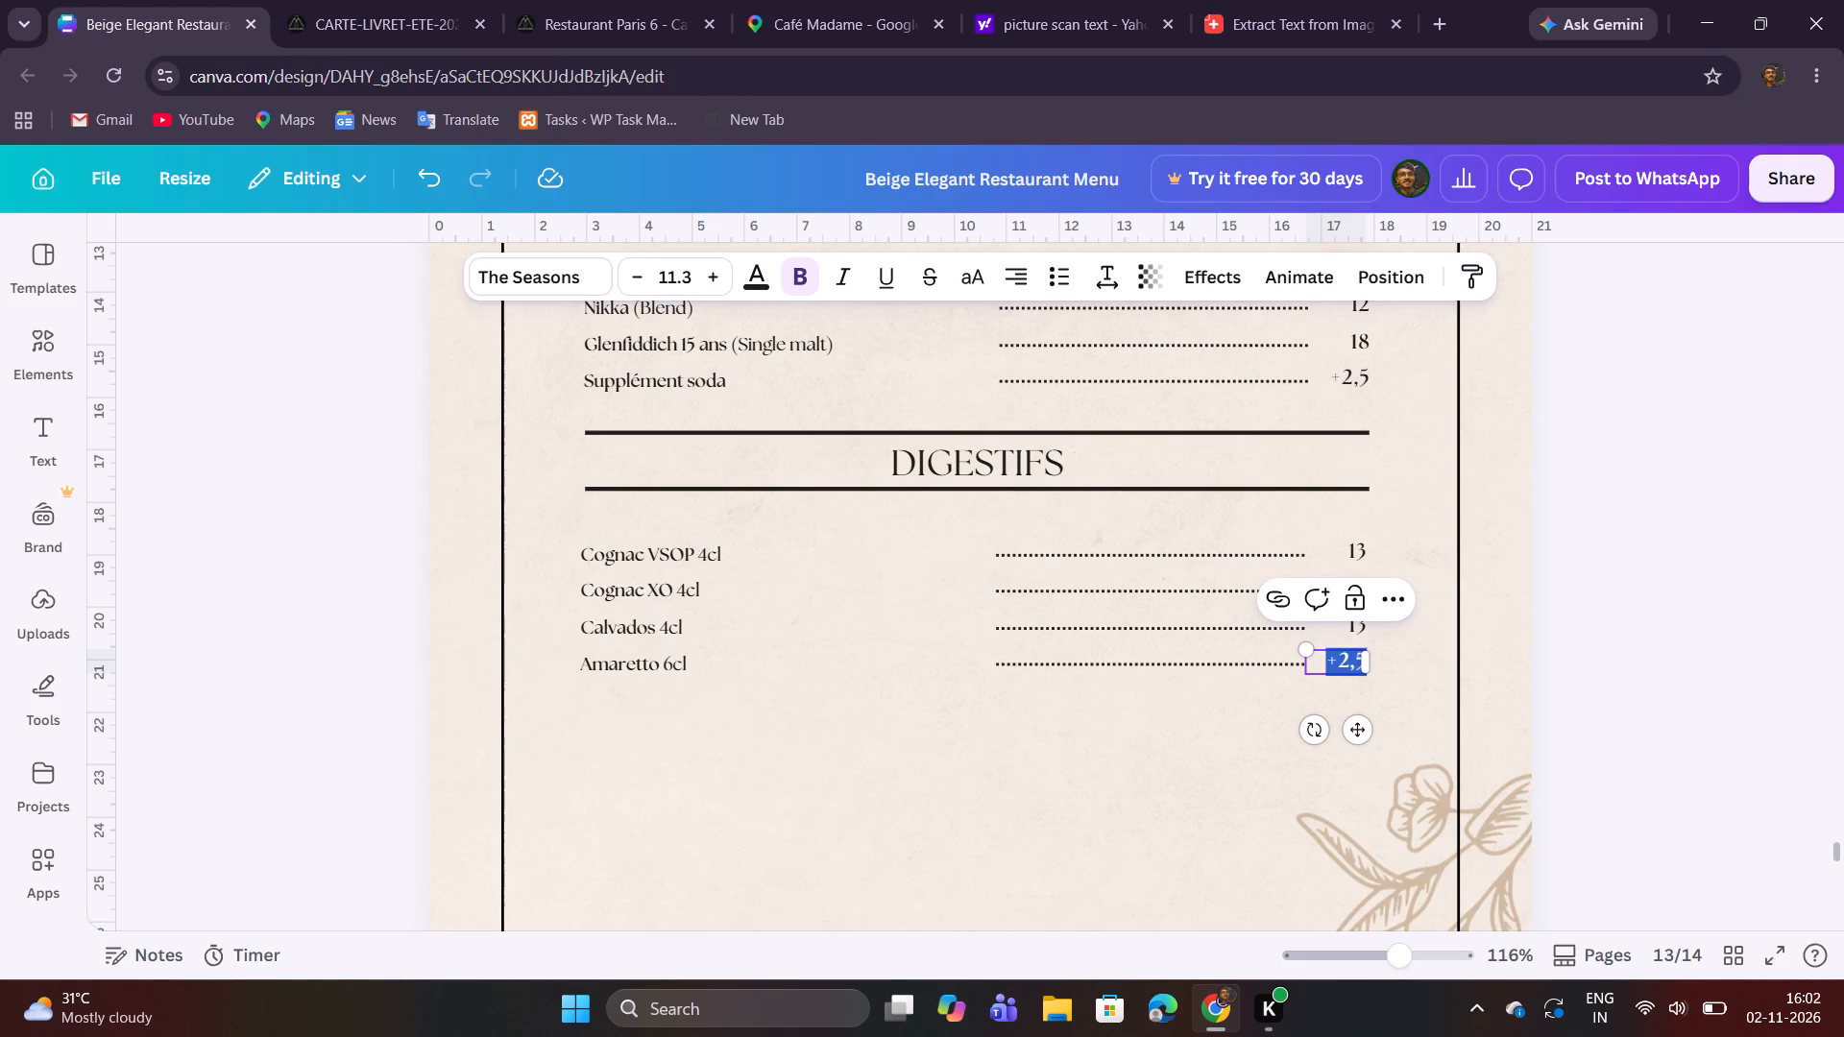
{"action": "key", "text": "ctrl+v"}
{"action": "left_click", "coordinate": [1196, 765]}
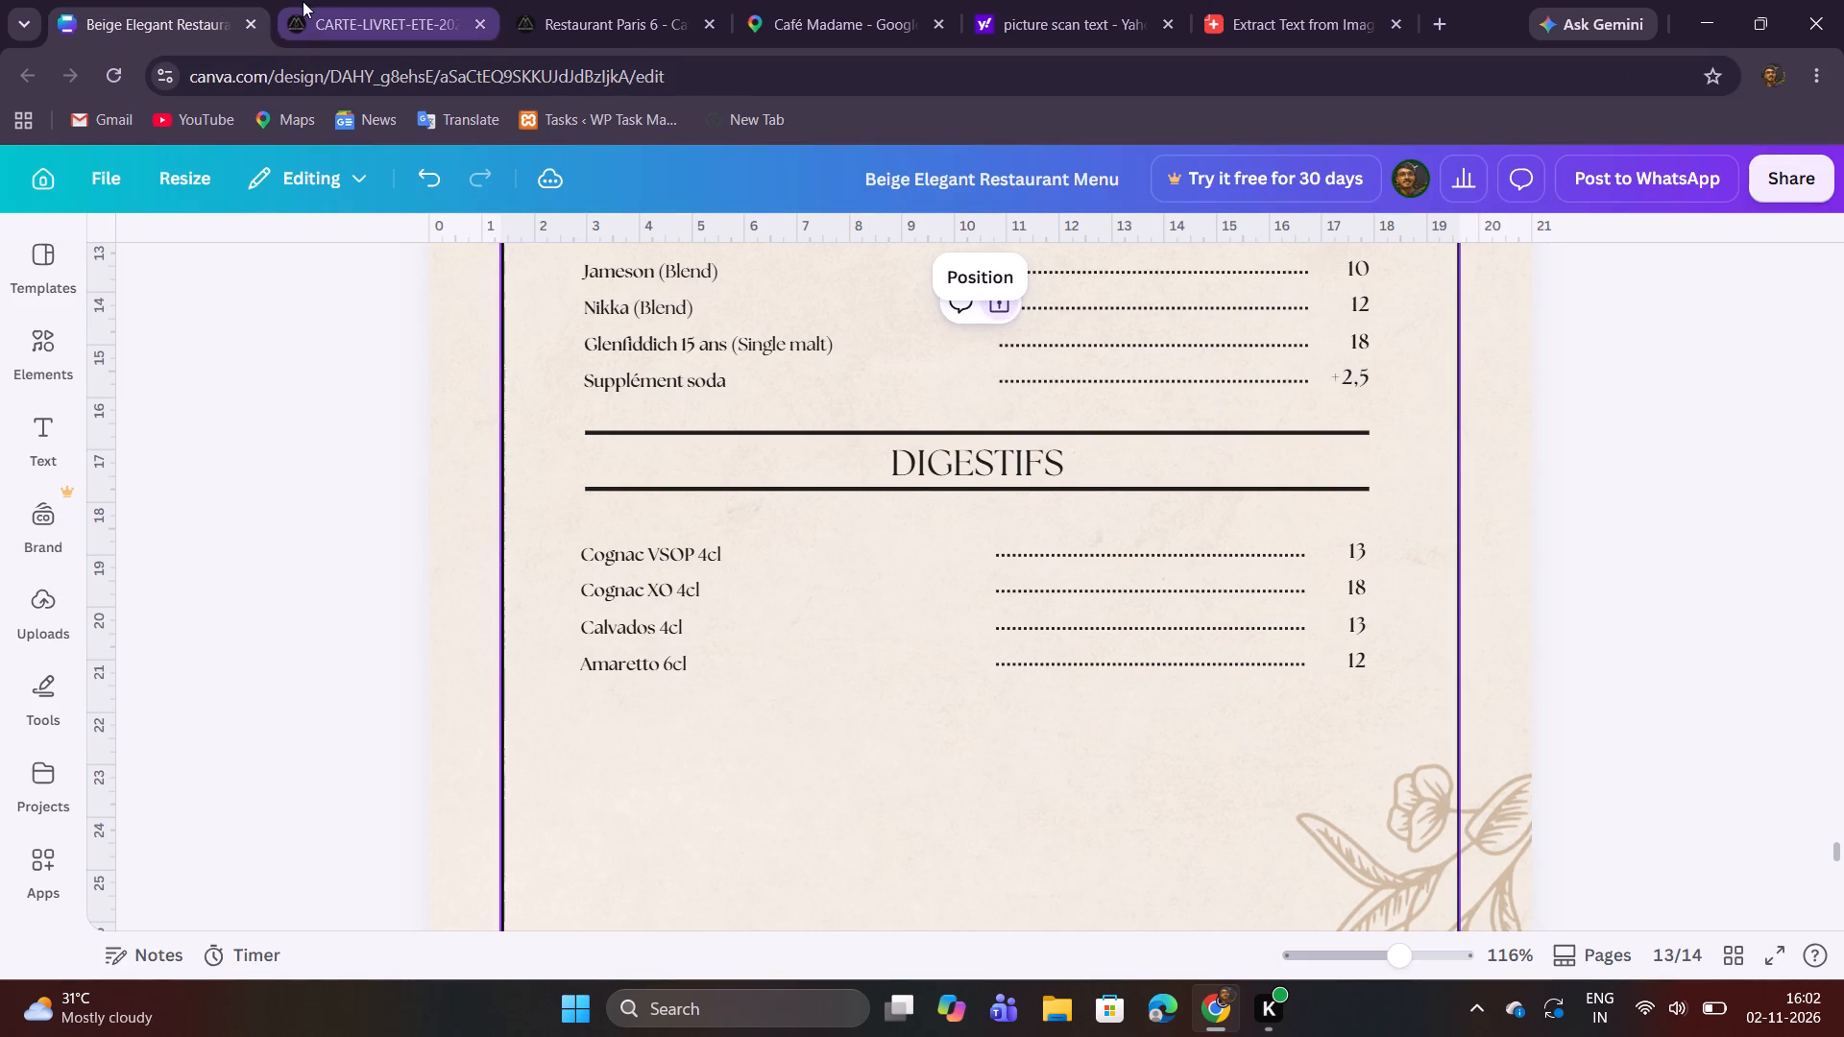
Copy Limoncello 6cl from the Digestifs list in the PDF and return to the Canva menu.
{"action": "left_click", "coordinate": [303, 1]}
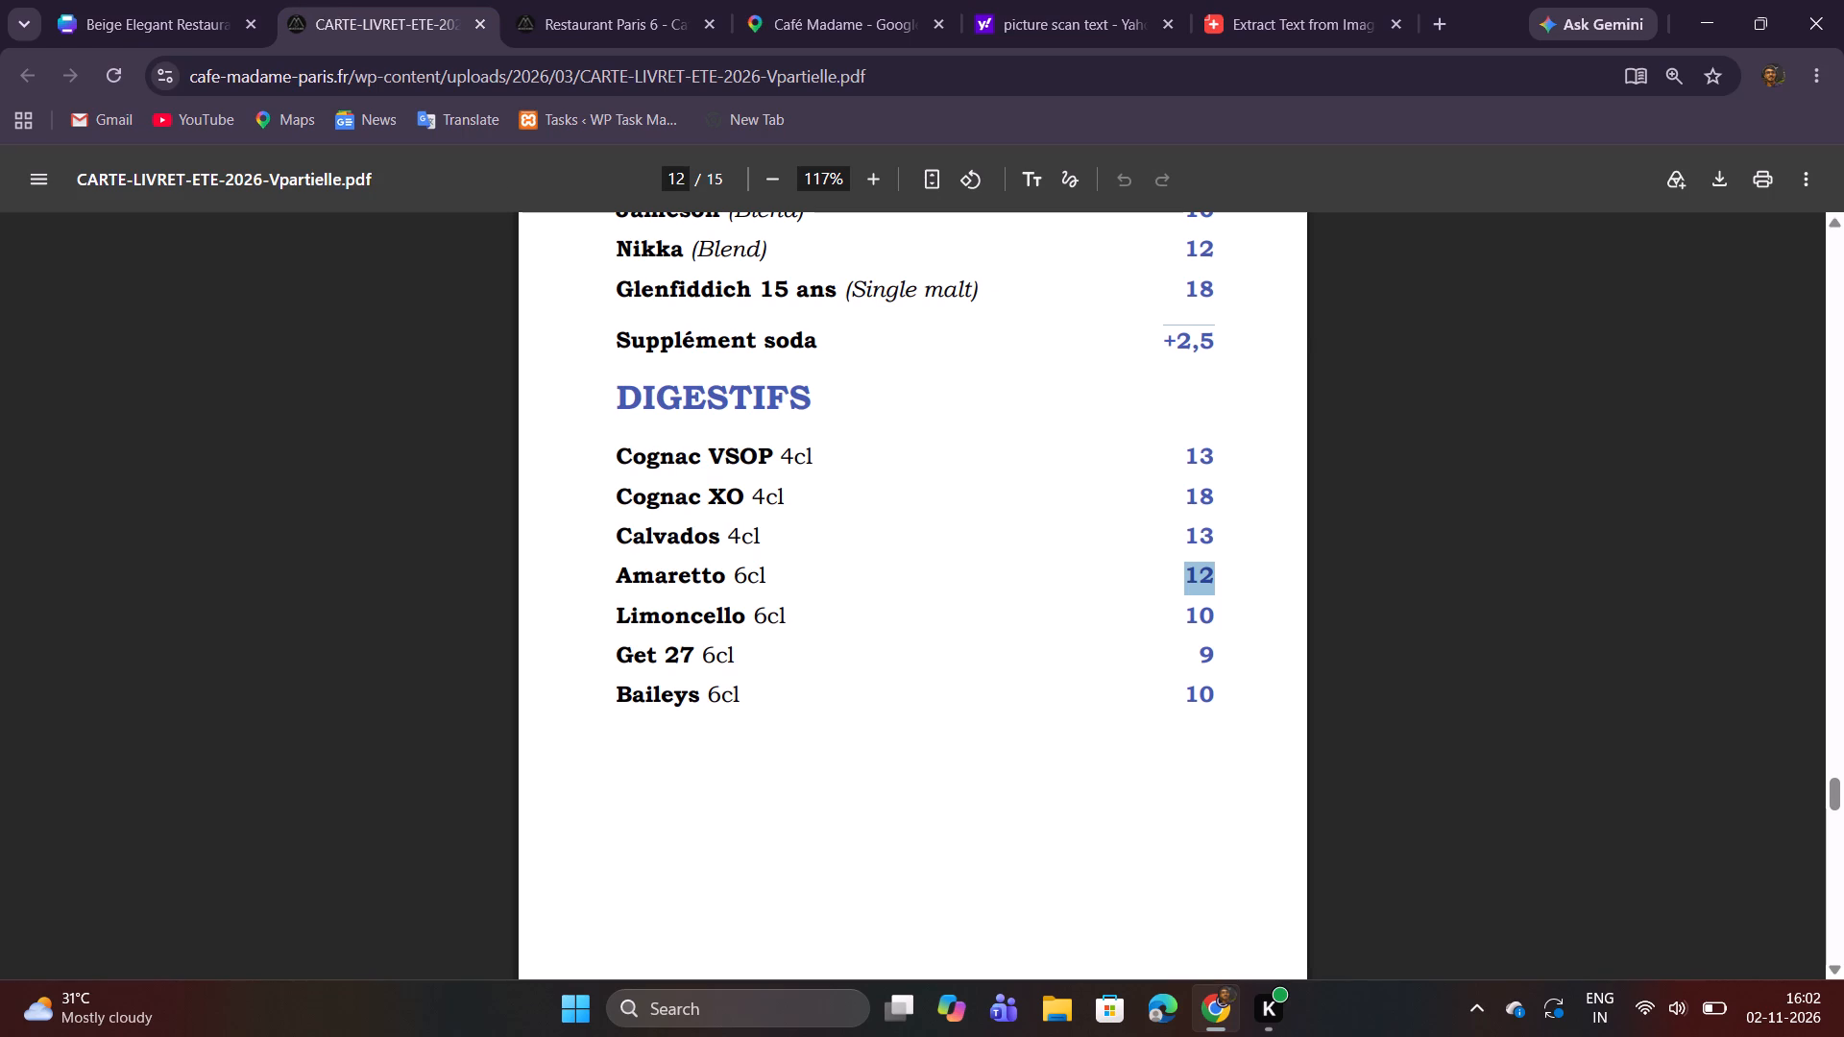
{"action": "left_click_drag", "start_coordinate": [620, 619], "coordinate": [784, 616]}
{"action": "left_click", "coordinate": [784, 616]}
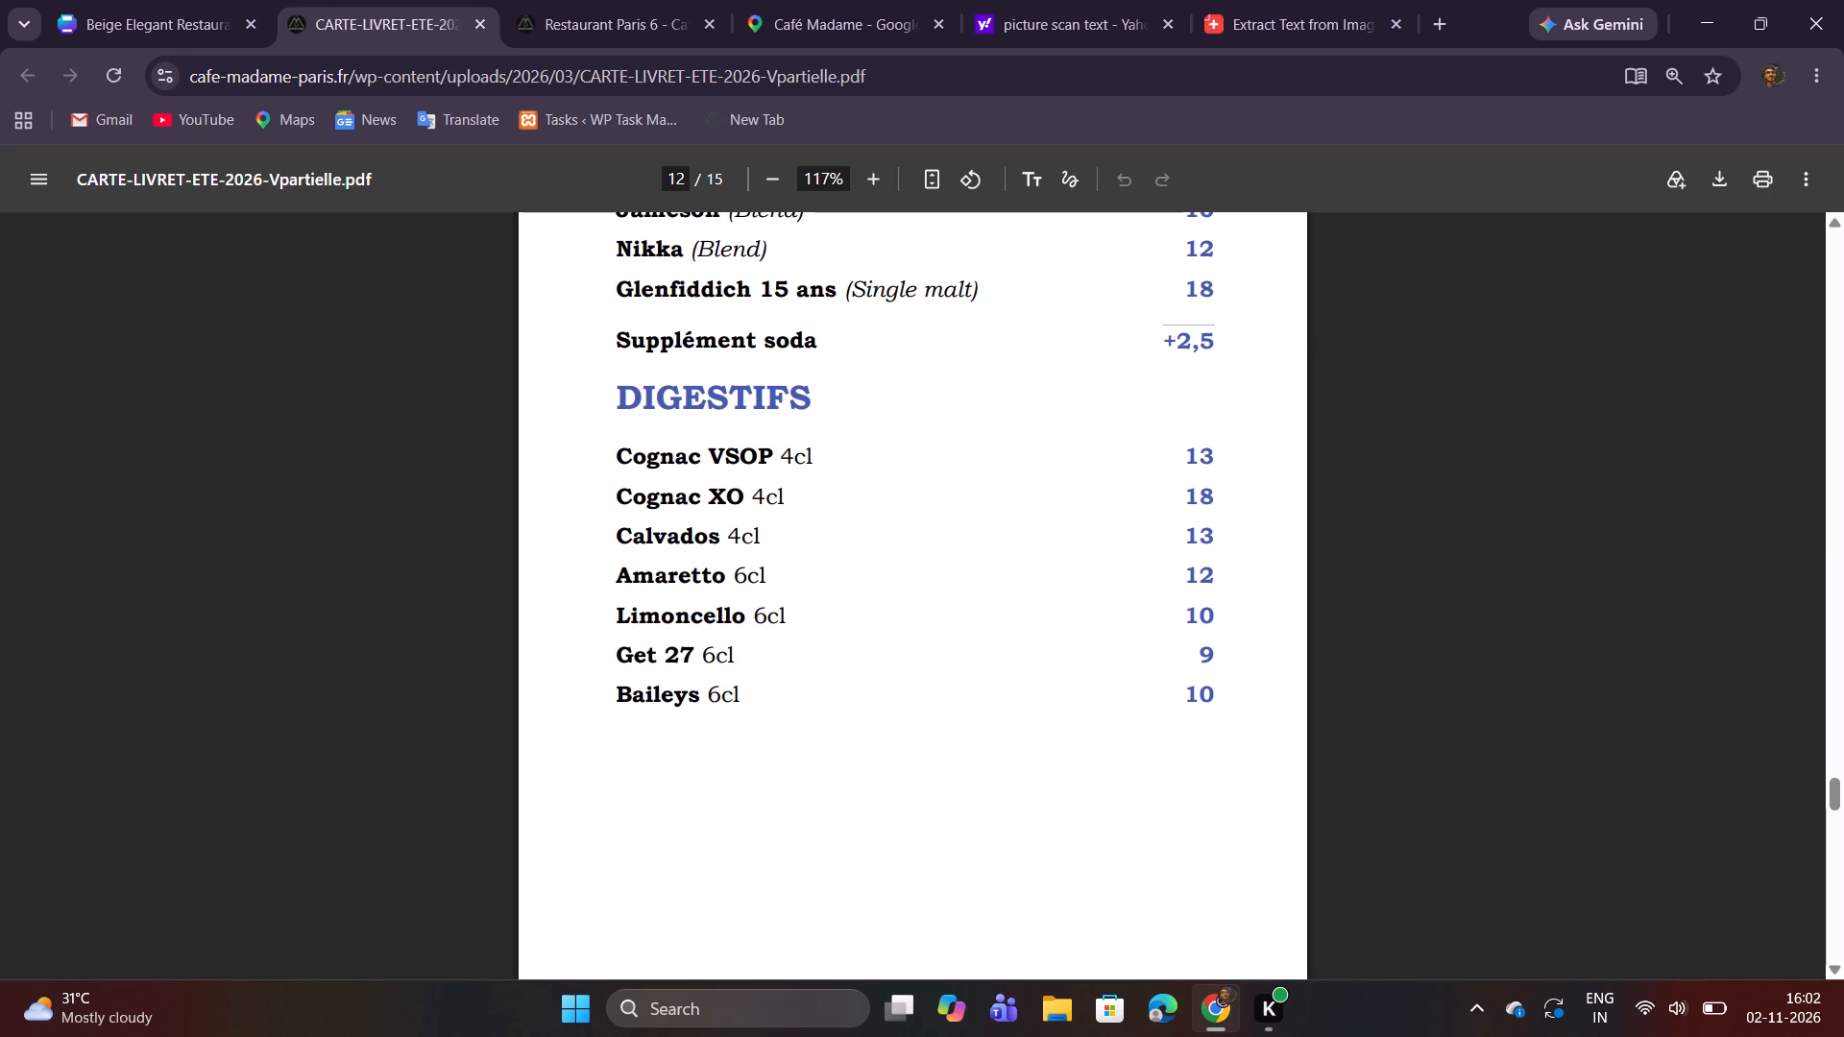
{"action": "left_click_drag", "start_coordinate": [616, 615], "coordinate": [802, 613]}
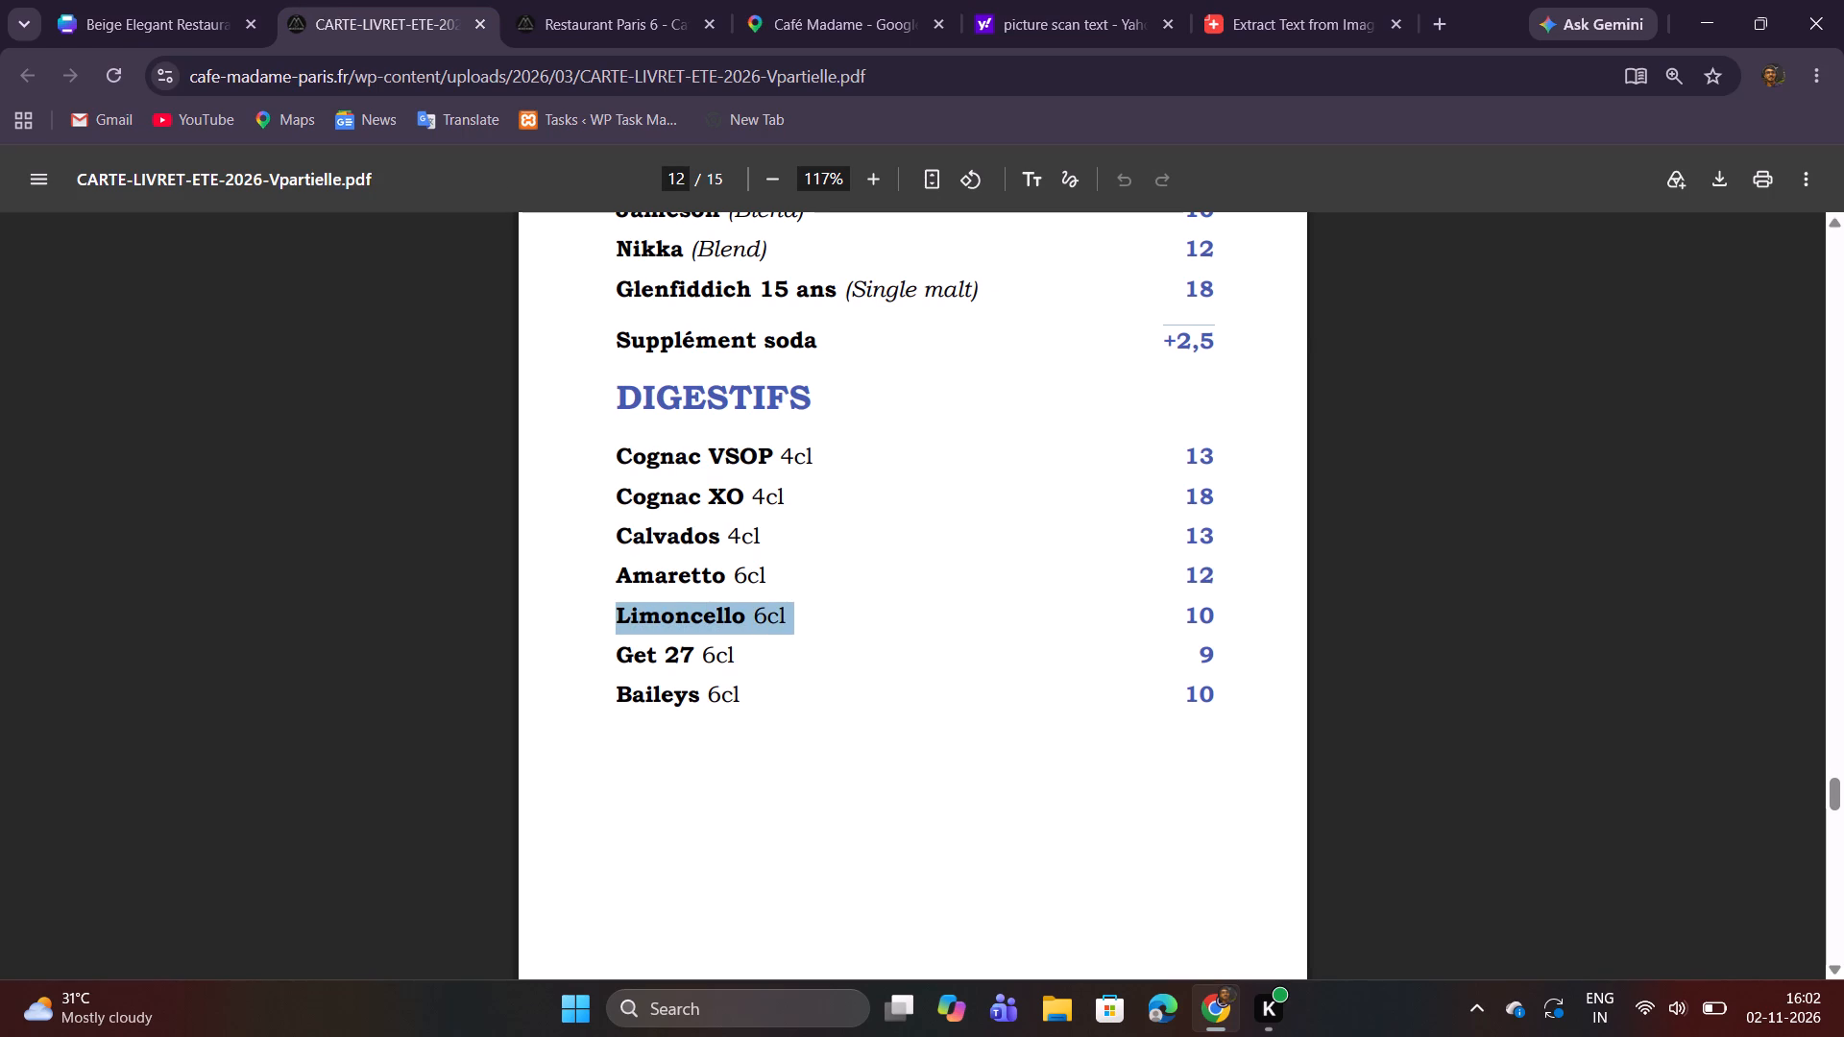
{"action": "key", "text": "ctrl+c"}
{"action": "left_click", "coordinate": [98, 1]}
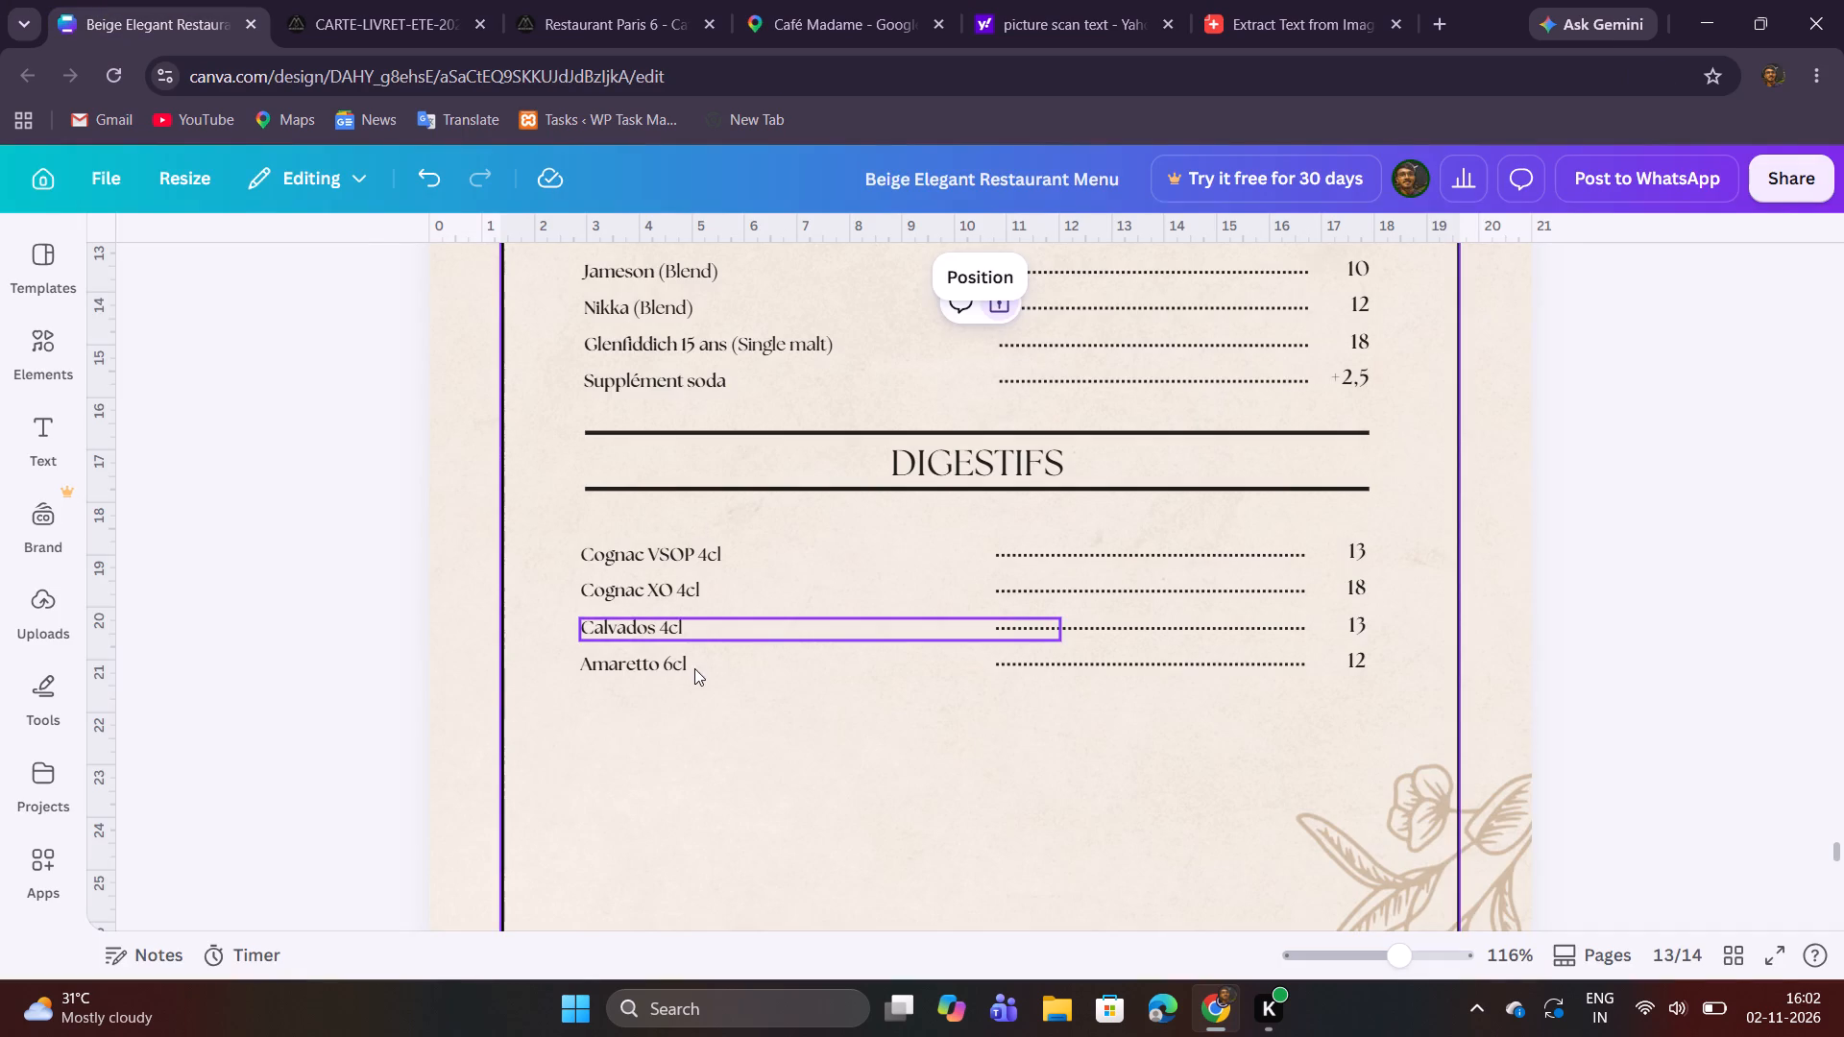
{"action": "left_click", "coordinate": [386, 0]}
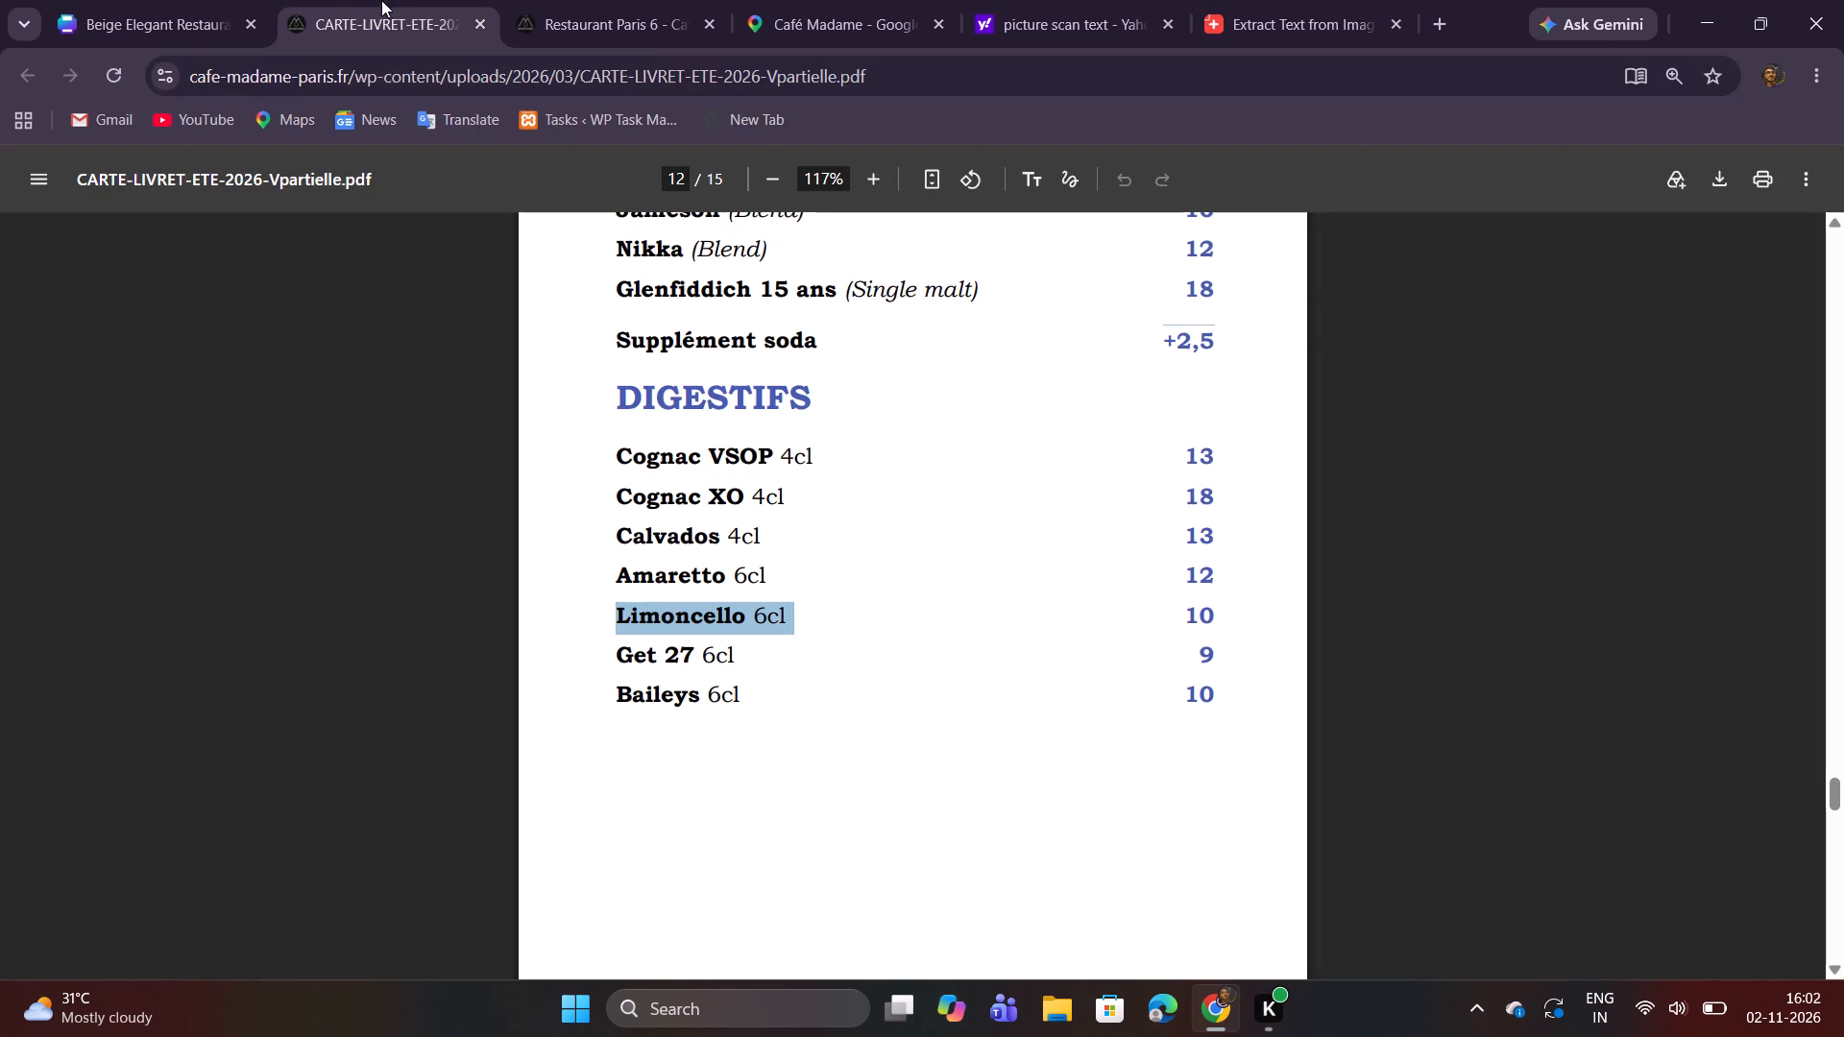
{"action": "left_click", "coordinate": [242, 0]}
Duplicate the Calvados and Amaretto lines with their dots and prices, and align the copies below the Amaretto line with matching row spacing.
{"action": "left_click_drag", "start_coordinate": [596, 716], "coordinate": [610, 690]}
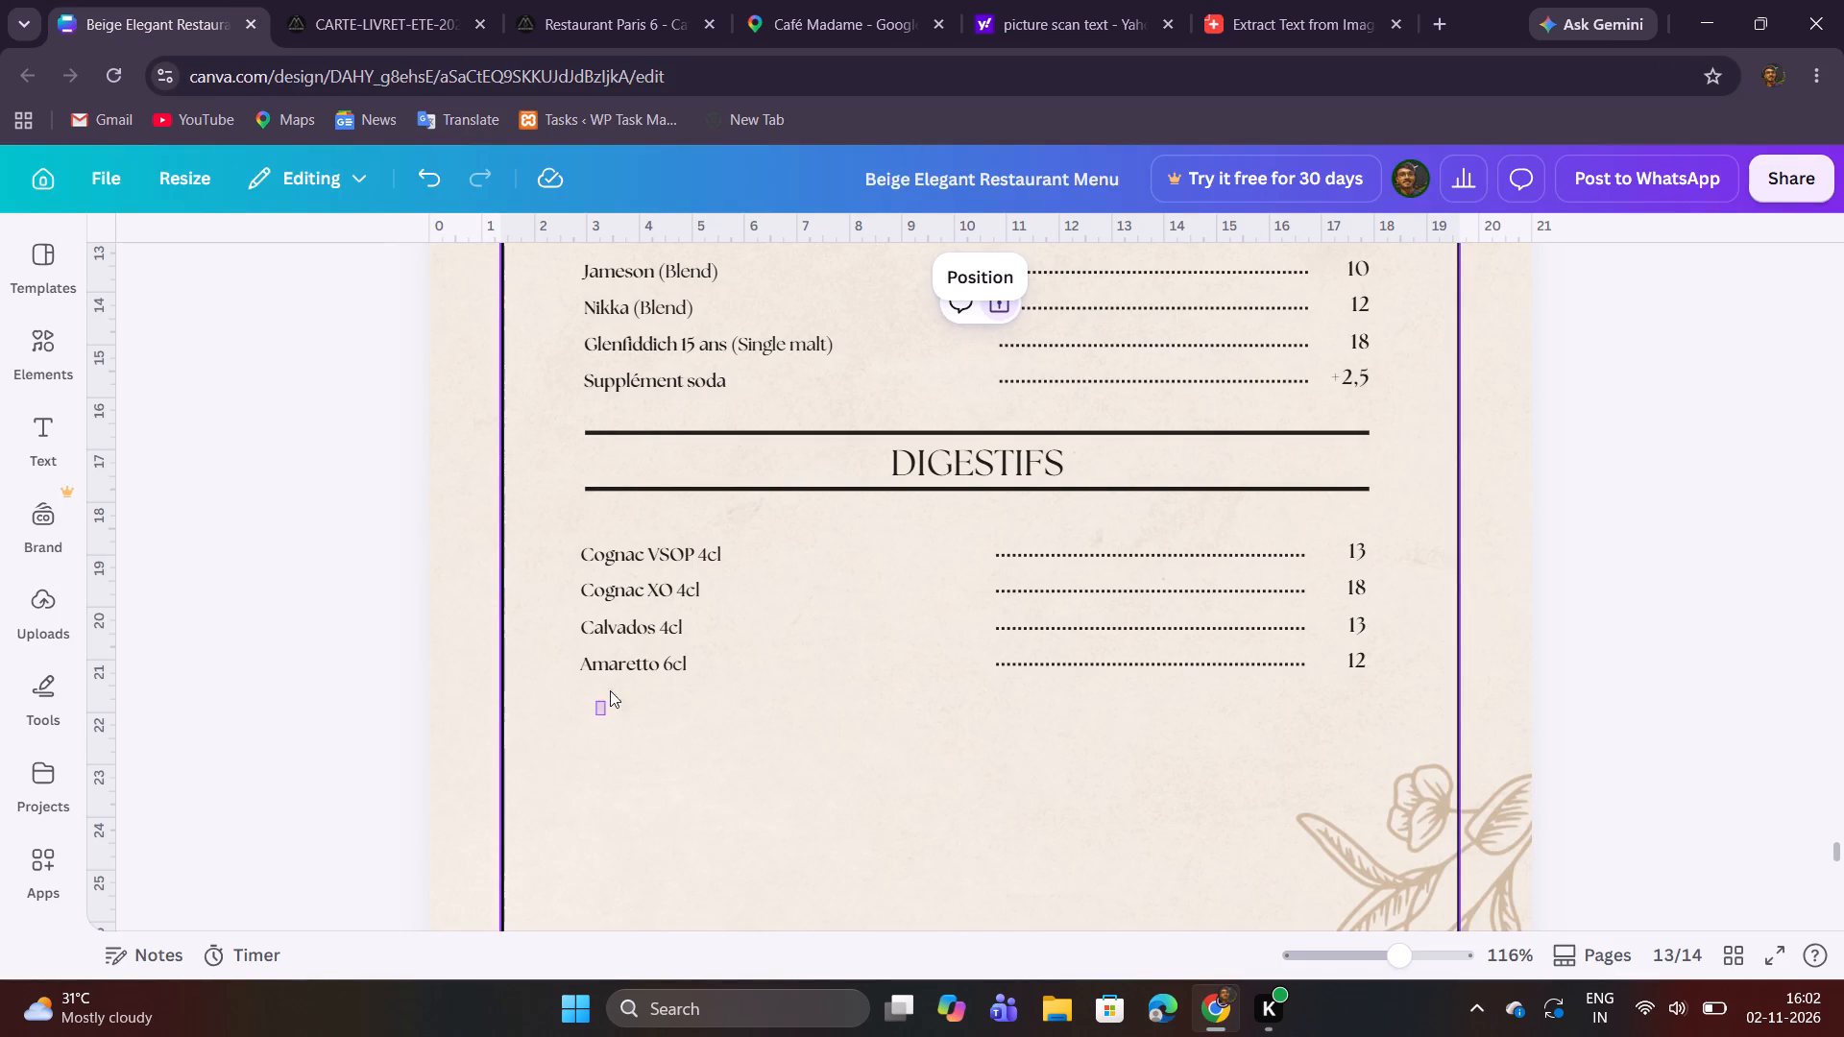
{"action": "left_click_drag", "start_coordinate": [610, 690], "coordinate": [1346, 624]}
{"action": "left_click", "coordinate": [986, 567]}
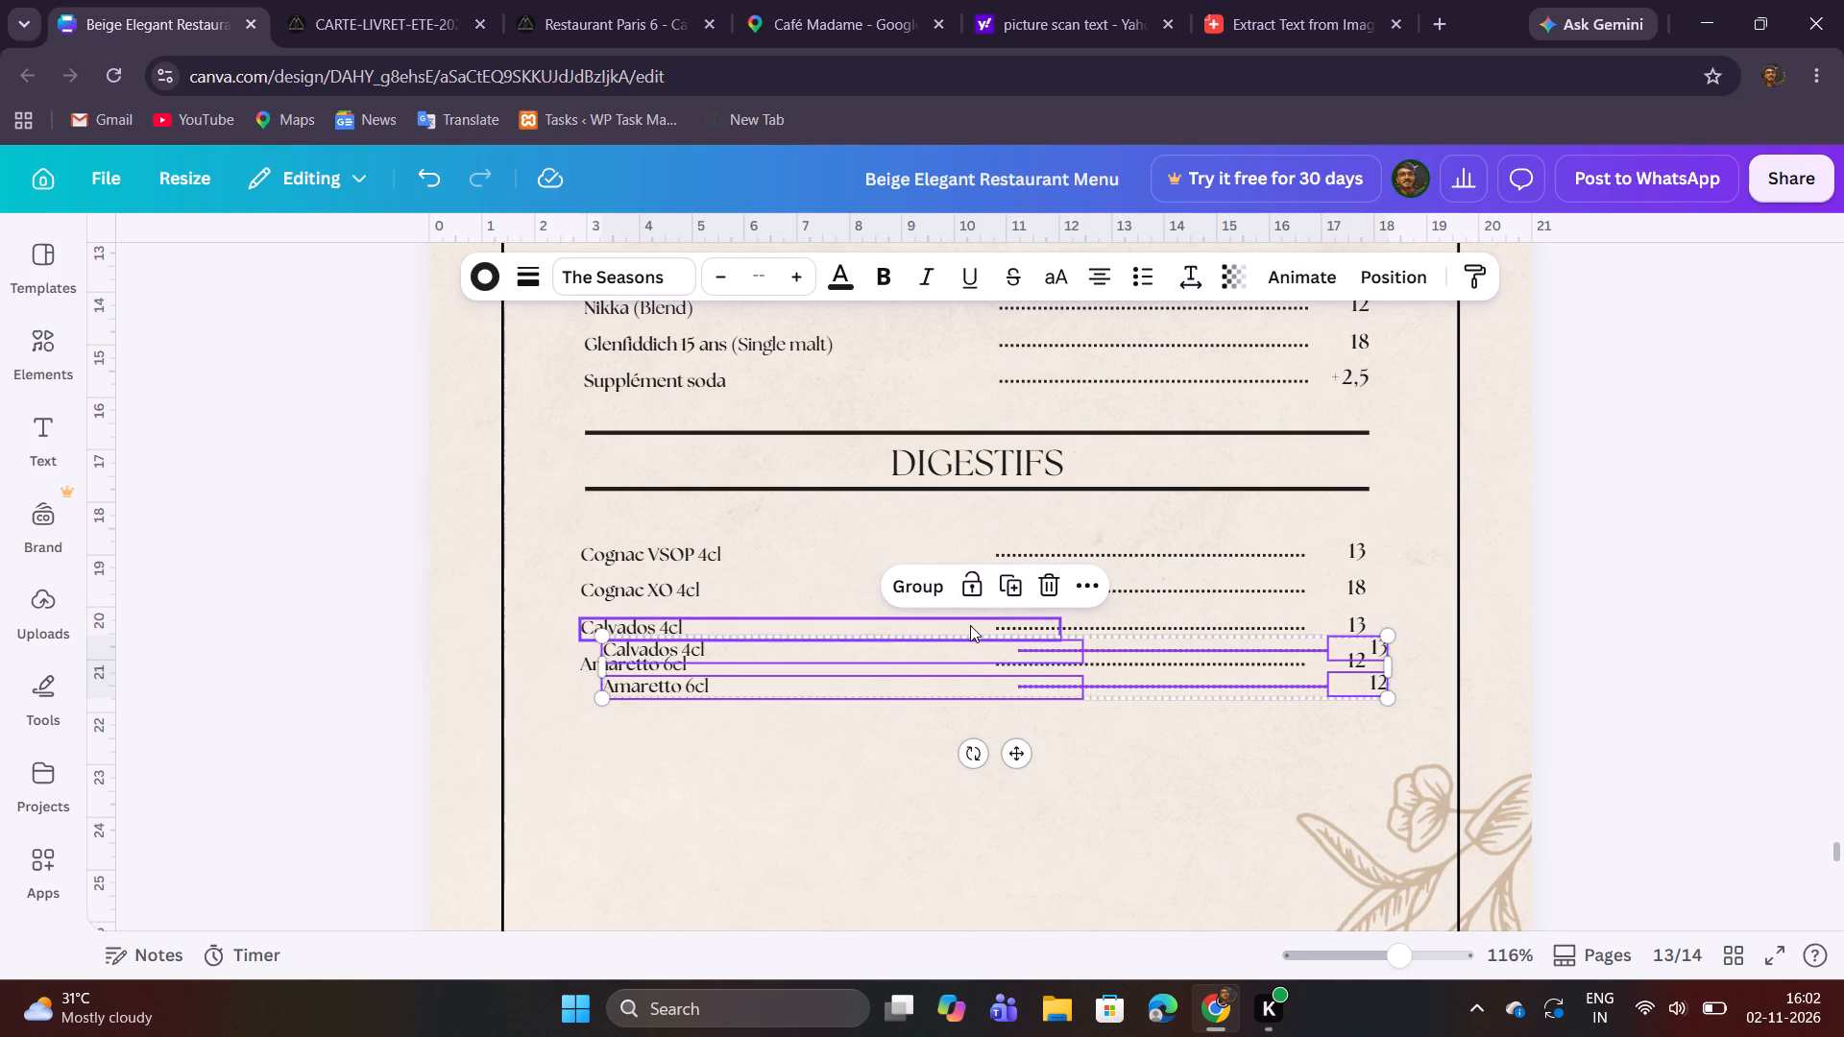
{"action": "left_click_drag", "start_coordinate": [957, 654], "coordinate": [934, 701]}
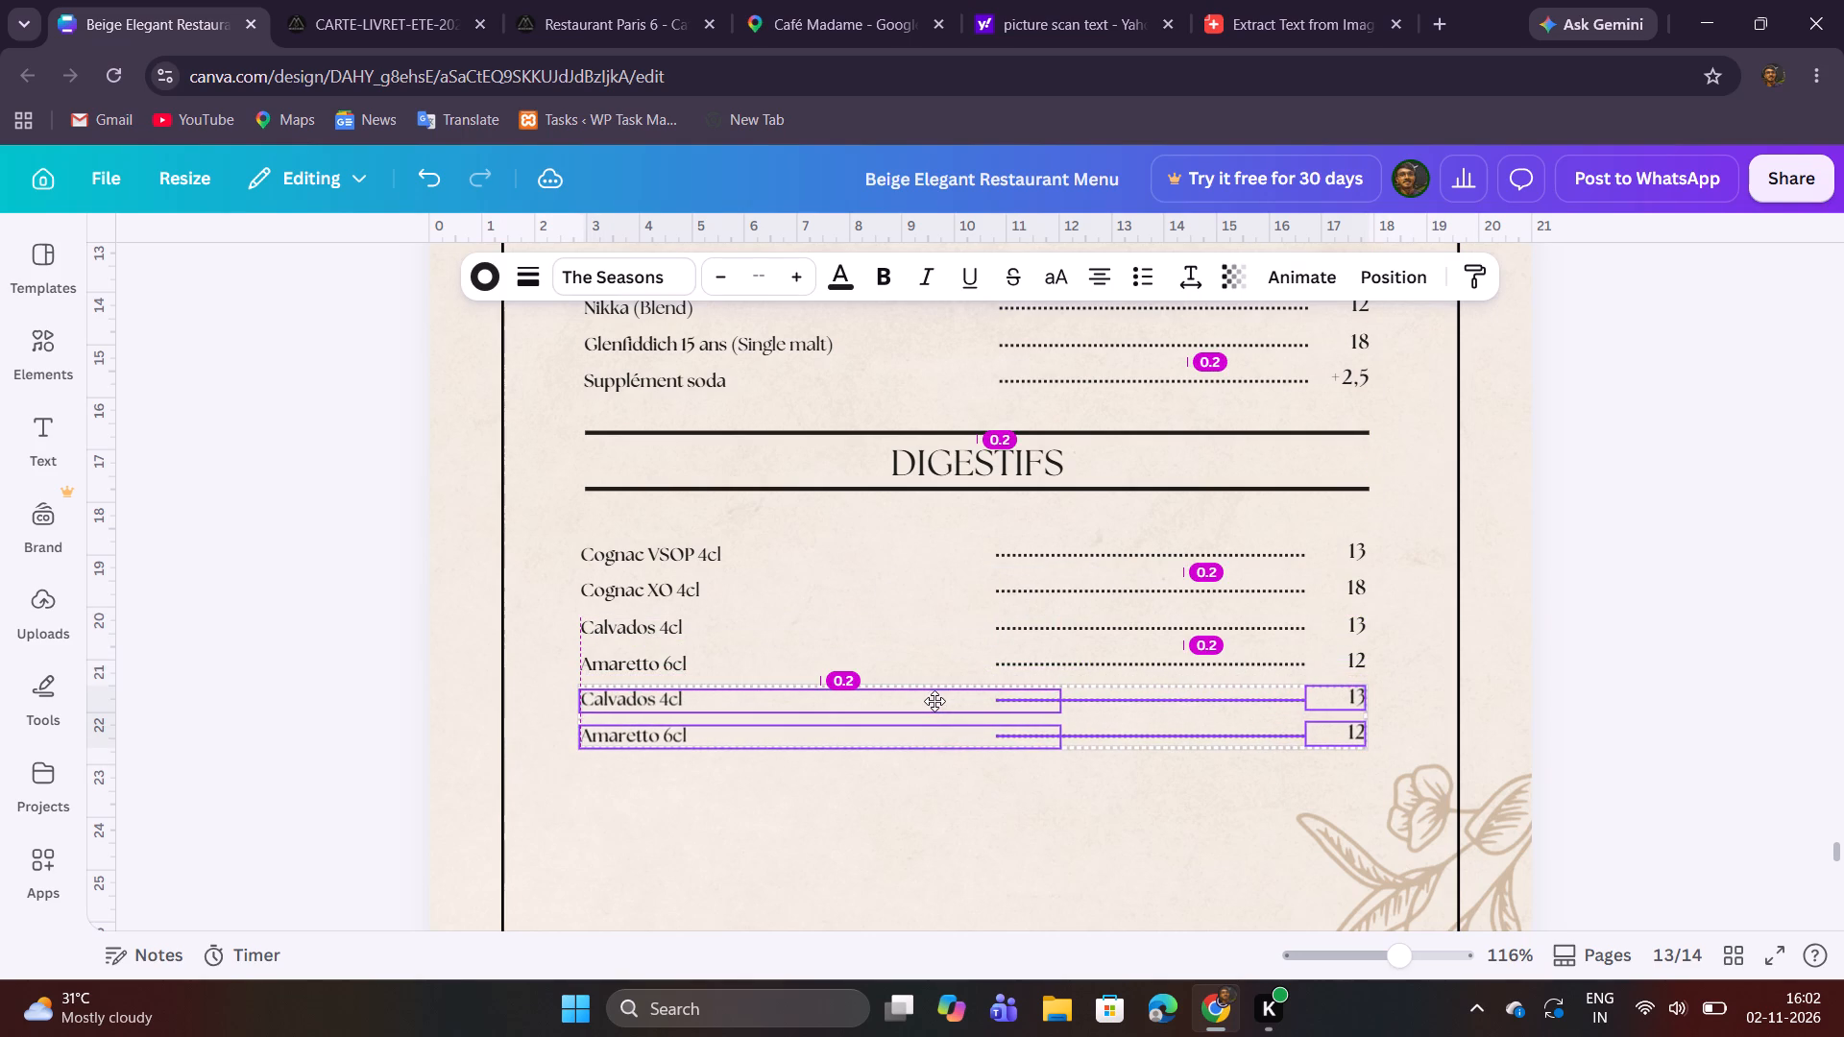
{"action": "left_click_drag", "start_coordinate": [934, 701], "coordinate": [935, 700]}
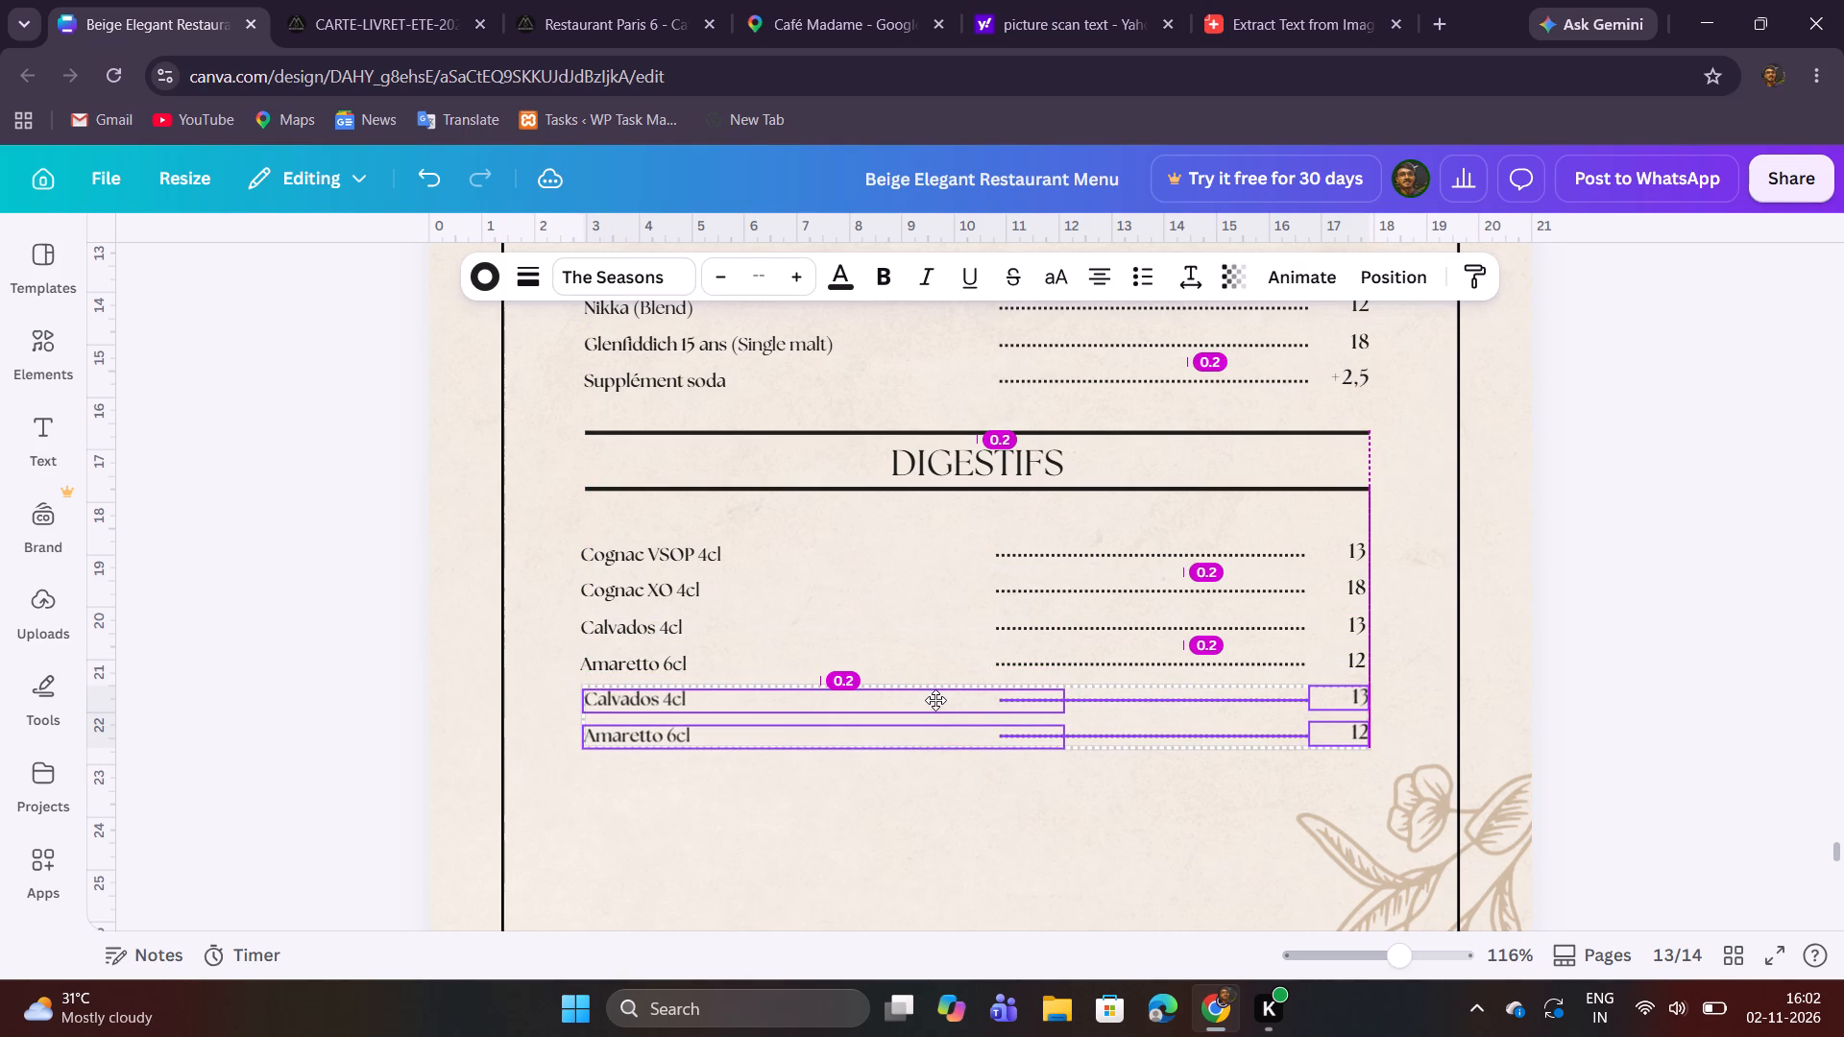
{"action": "left_click_drag", "start_coordinate": [935, 700], "coordinate": [932, 699]}
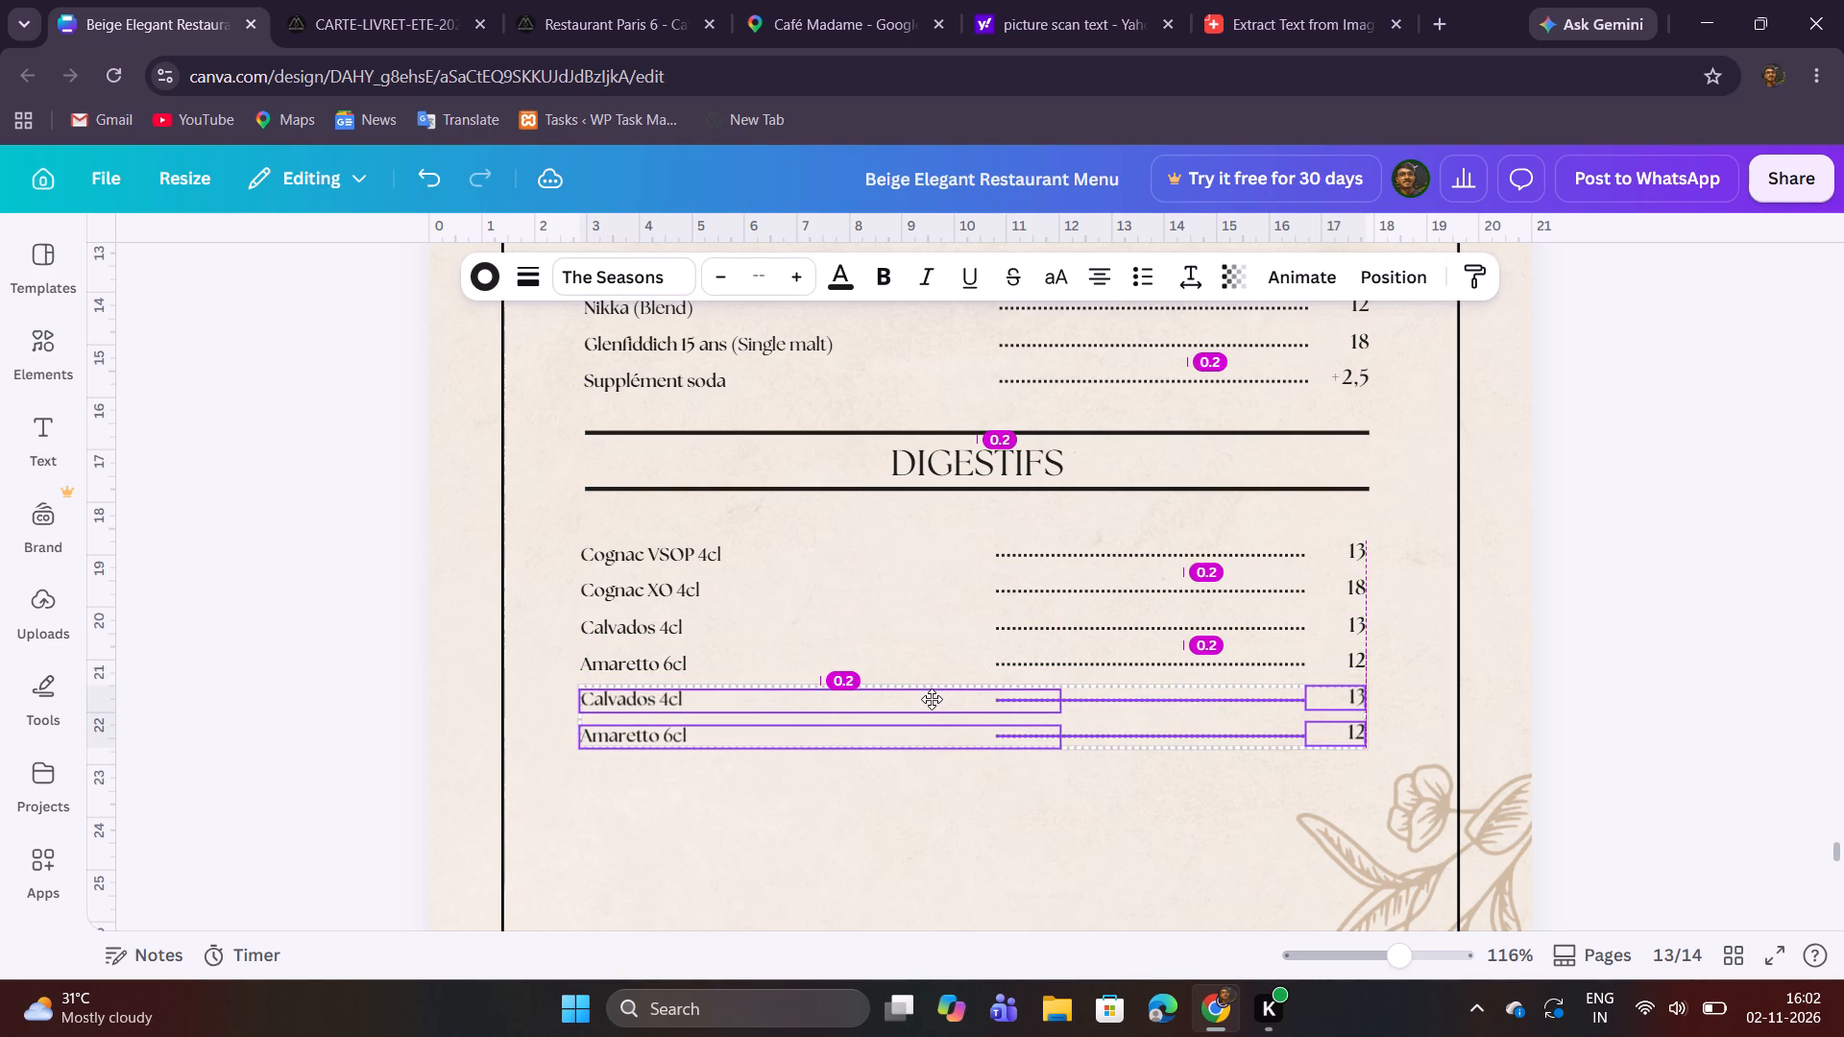
{"action": "left_click_drag", "start_coordinate": [932, 699], "coordinate": [934, 706]}
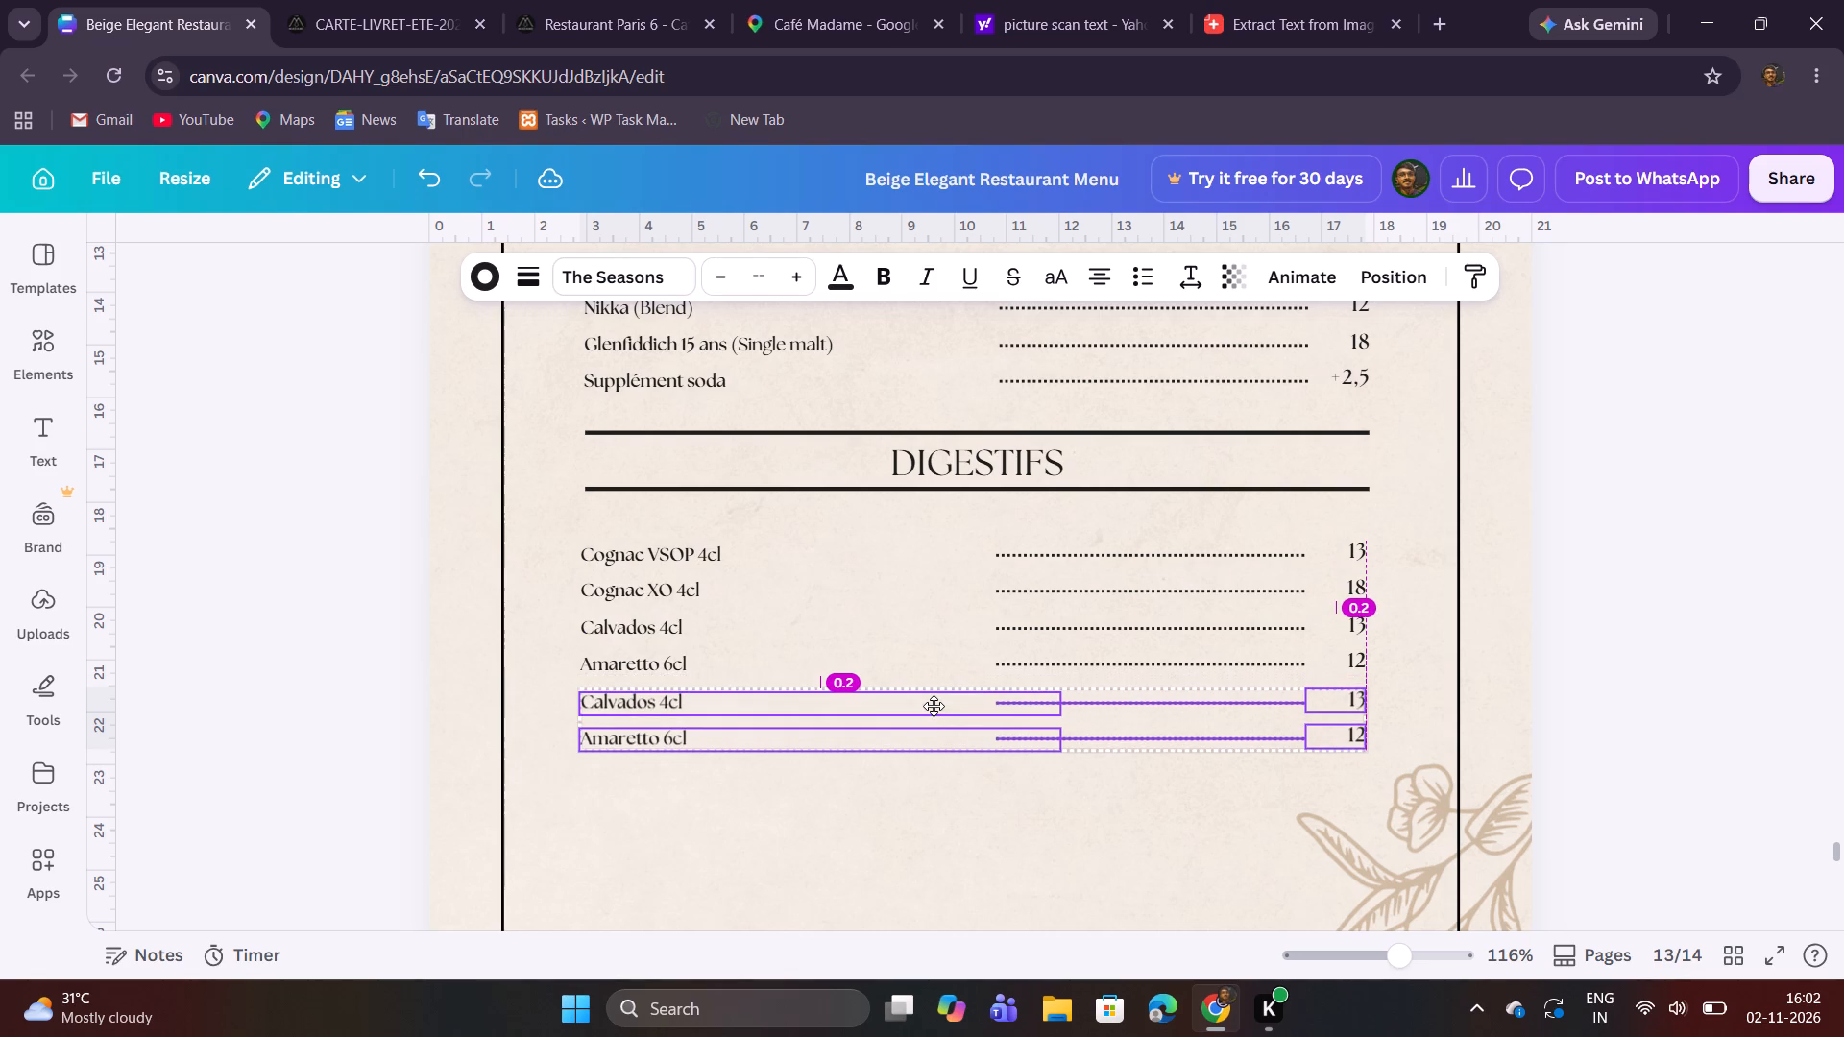
{"action": "left_click_drag", "start_coordinate": [934, 706], "coordinate": [934, 705]}
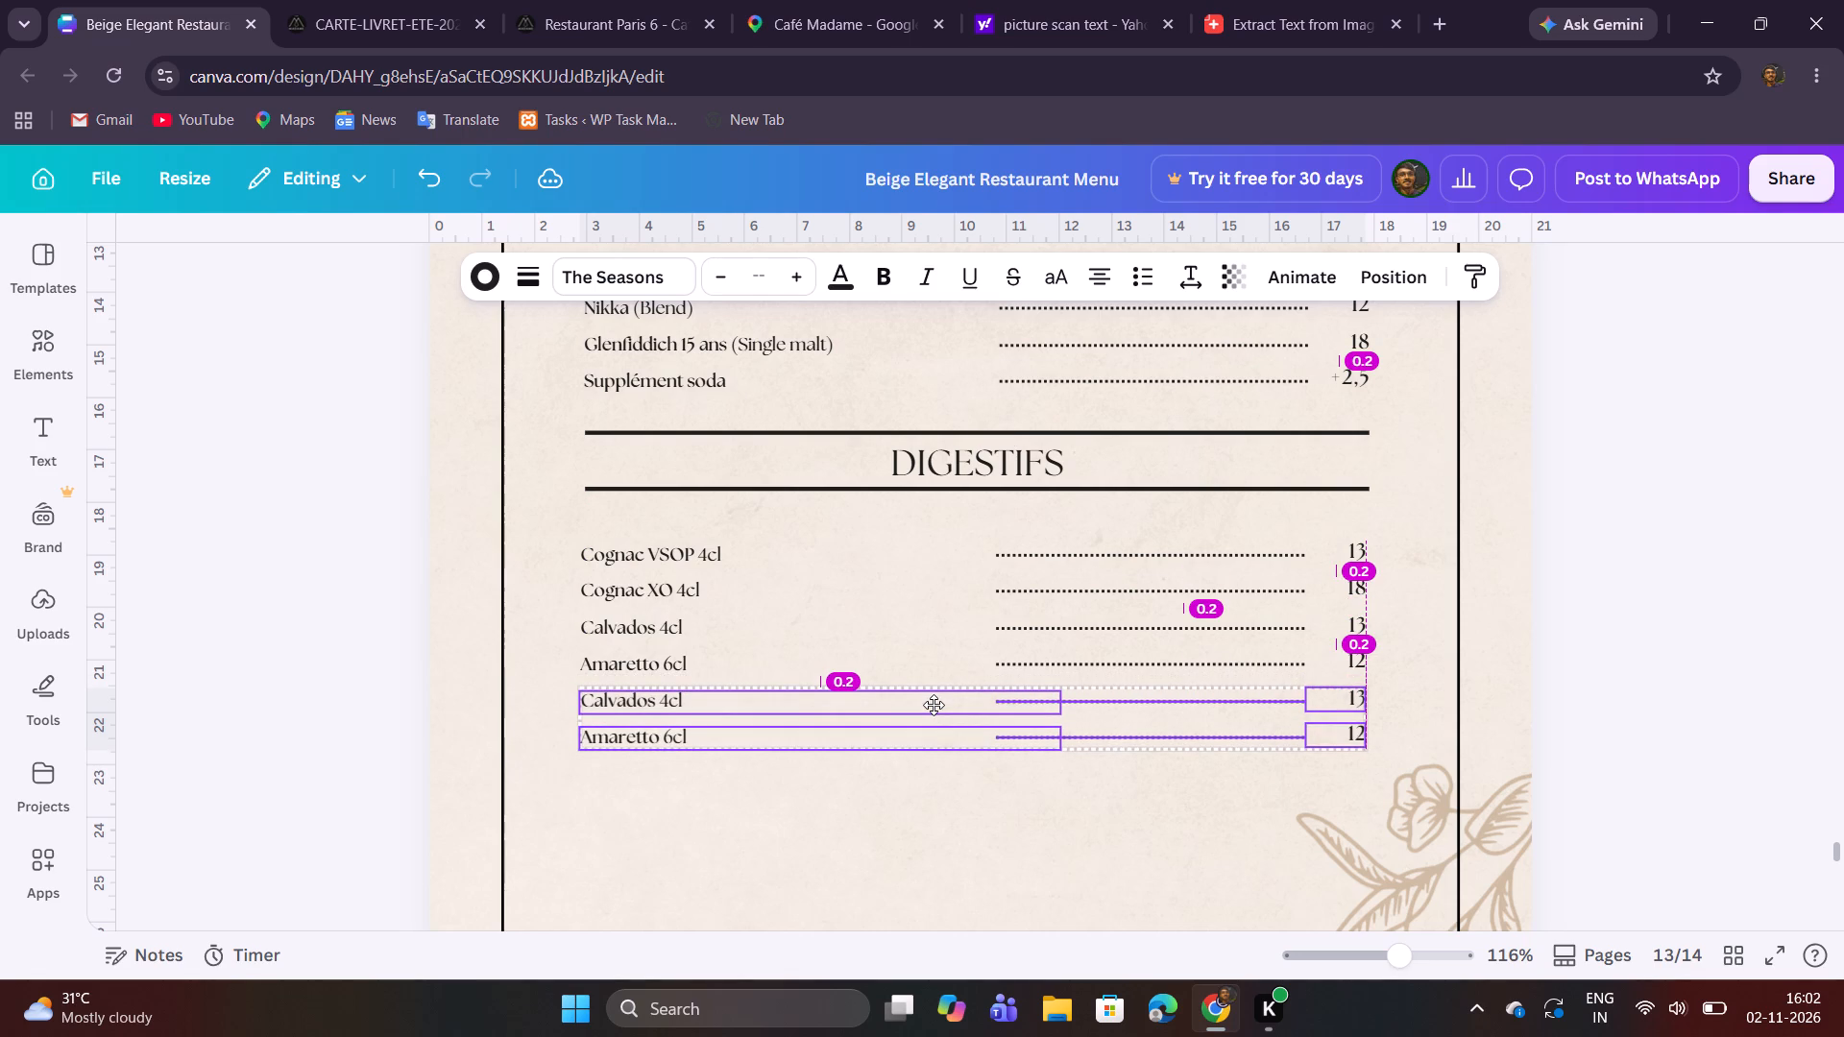
{"action": "left_click_drag", "start_coordinate": [934, 705], "coordinate": [934, 702]}
{"action": "left_click", "coordinate": [890, 787]}
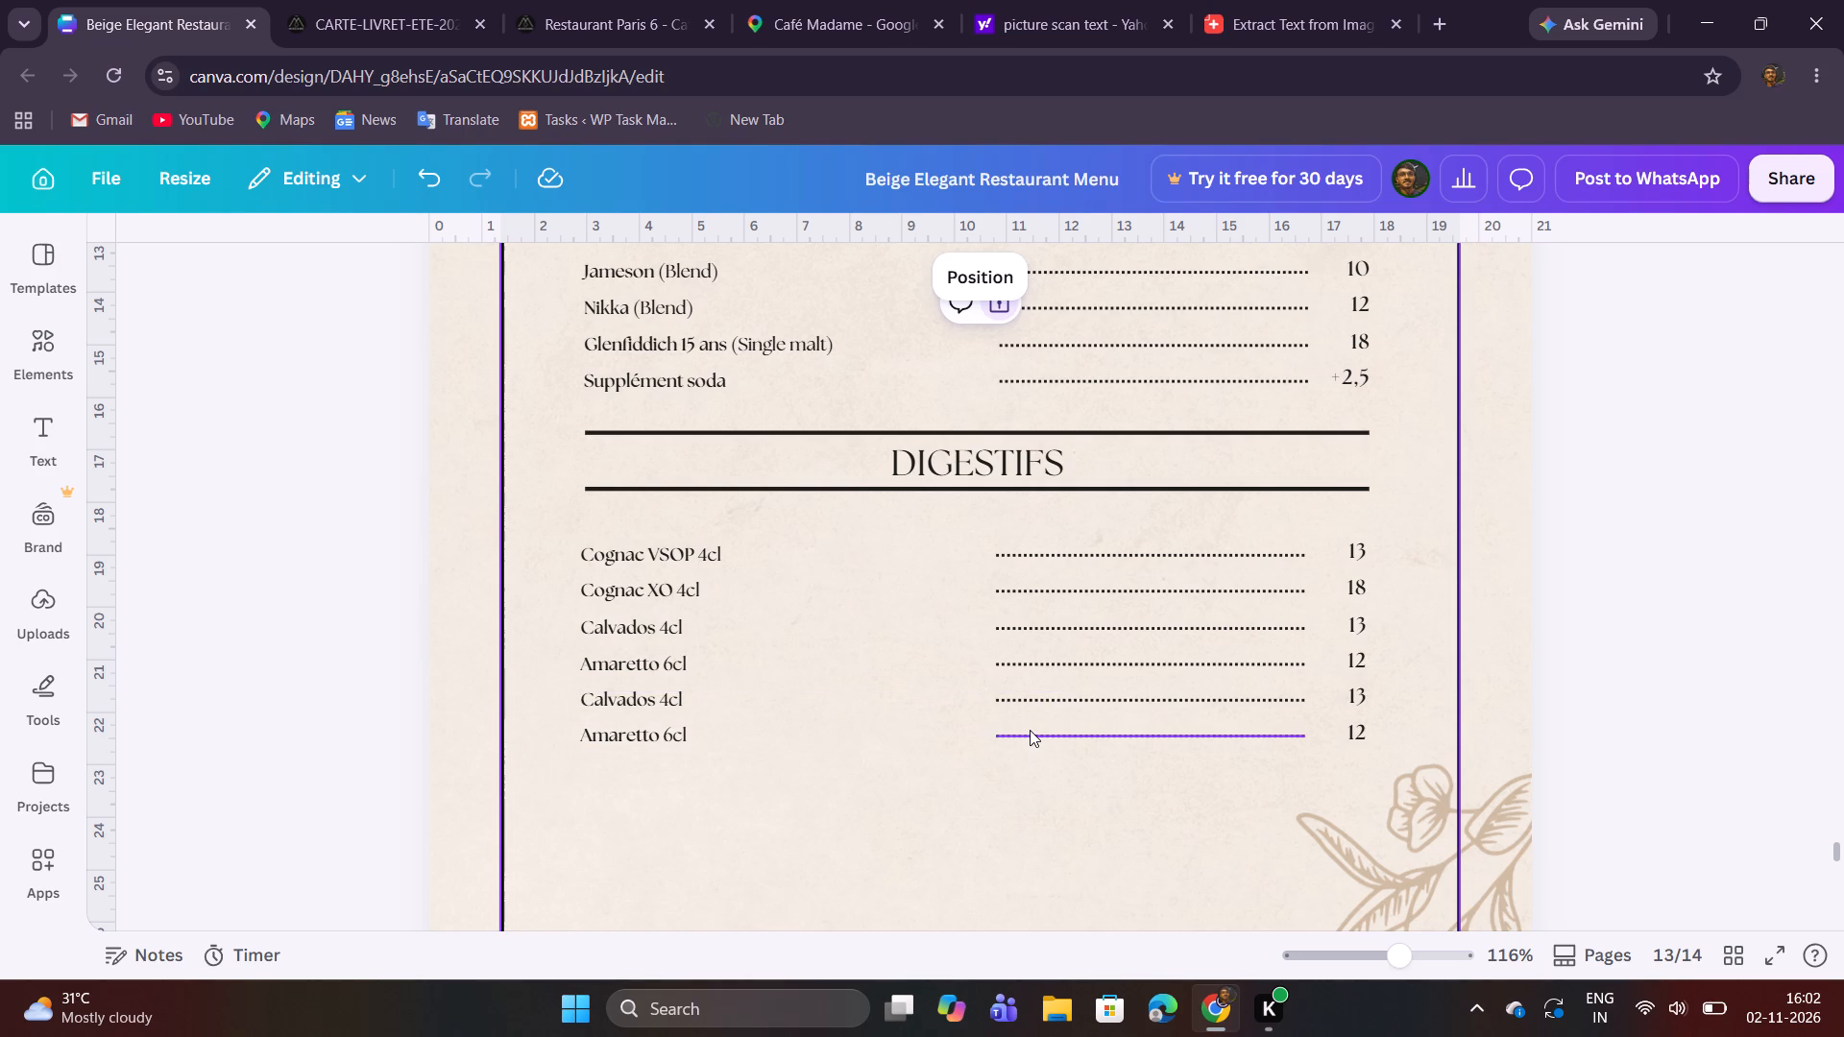
Copy Limoncello 6cl from the PDF over the duplicated Calvados name under Digestifs, and remove the bold from 6cl.
{"action": "left_click", "coordinate": [434, 0]}
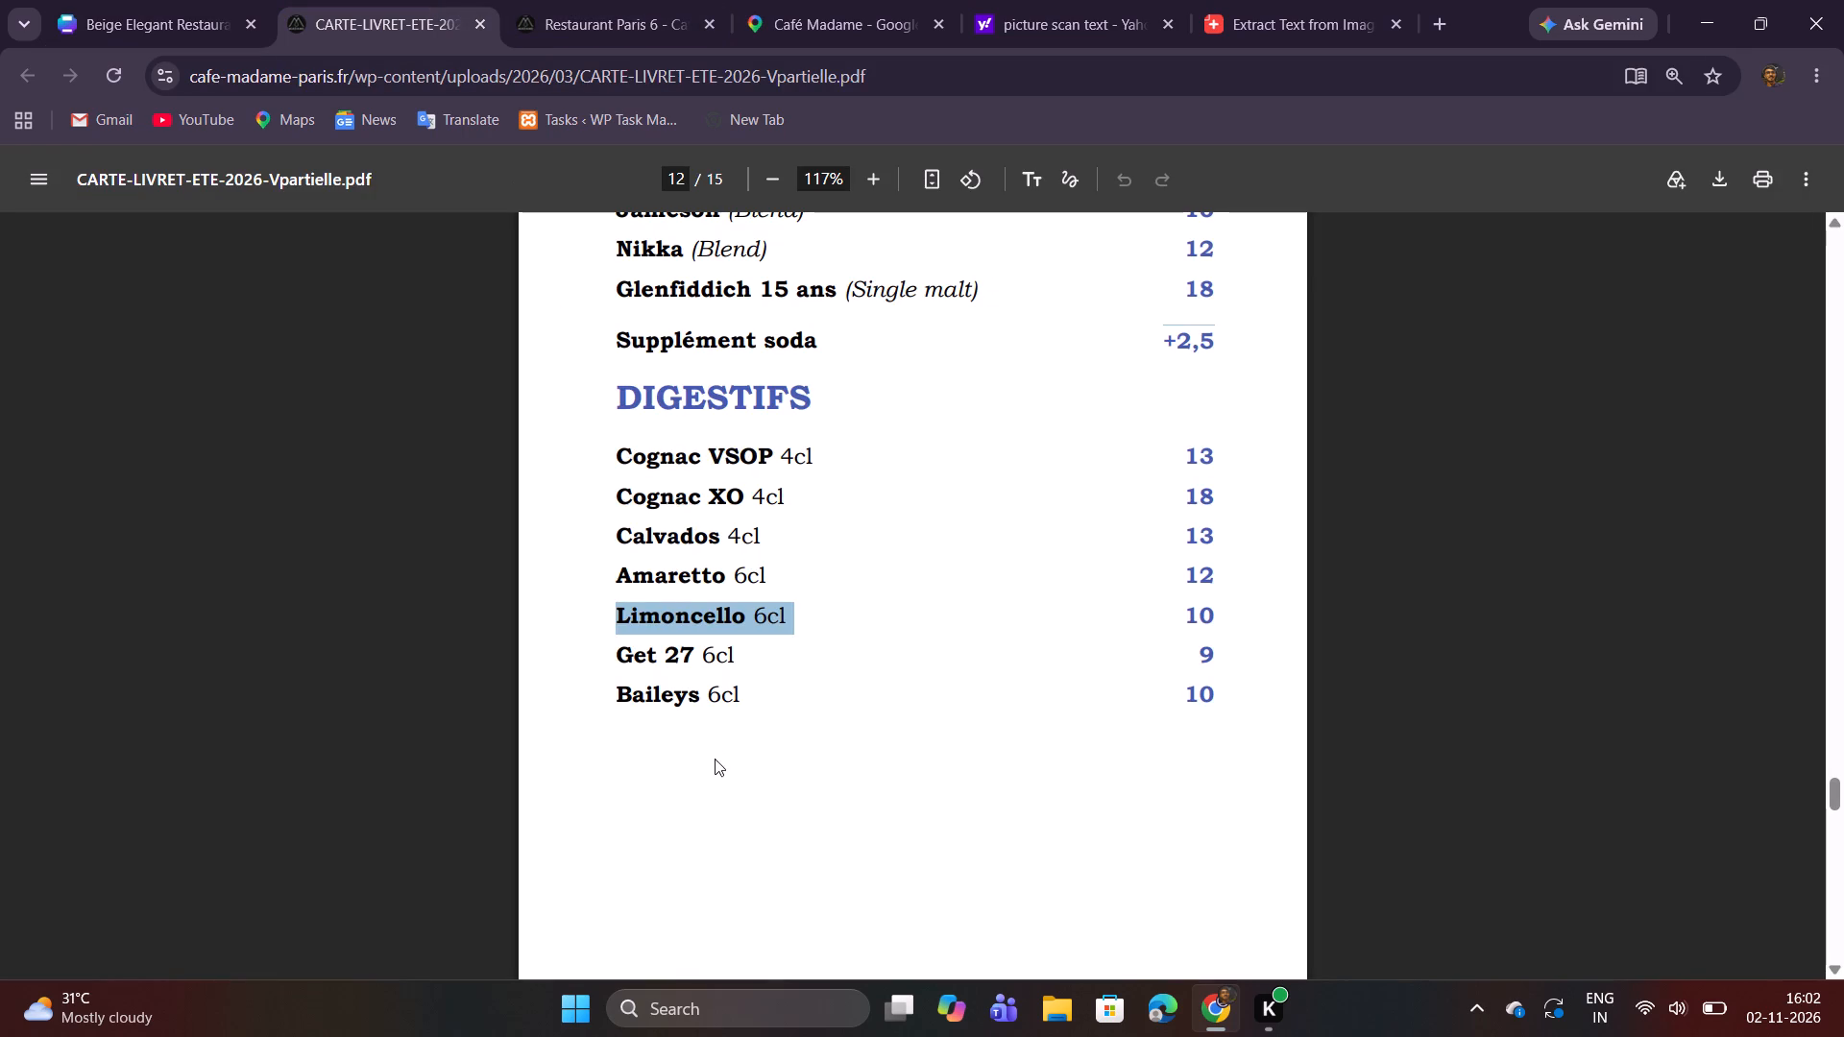
{"action": "left_click", "coordinate": [113, 0]}
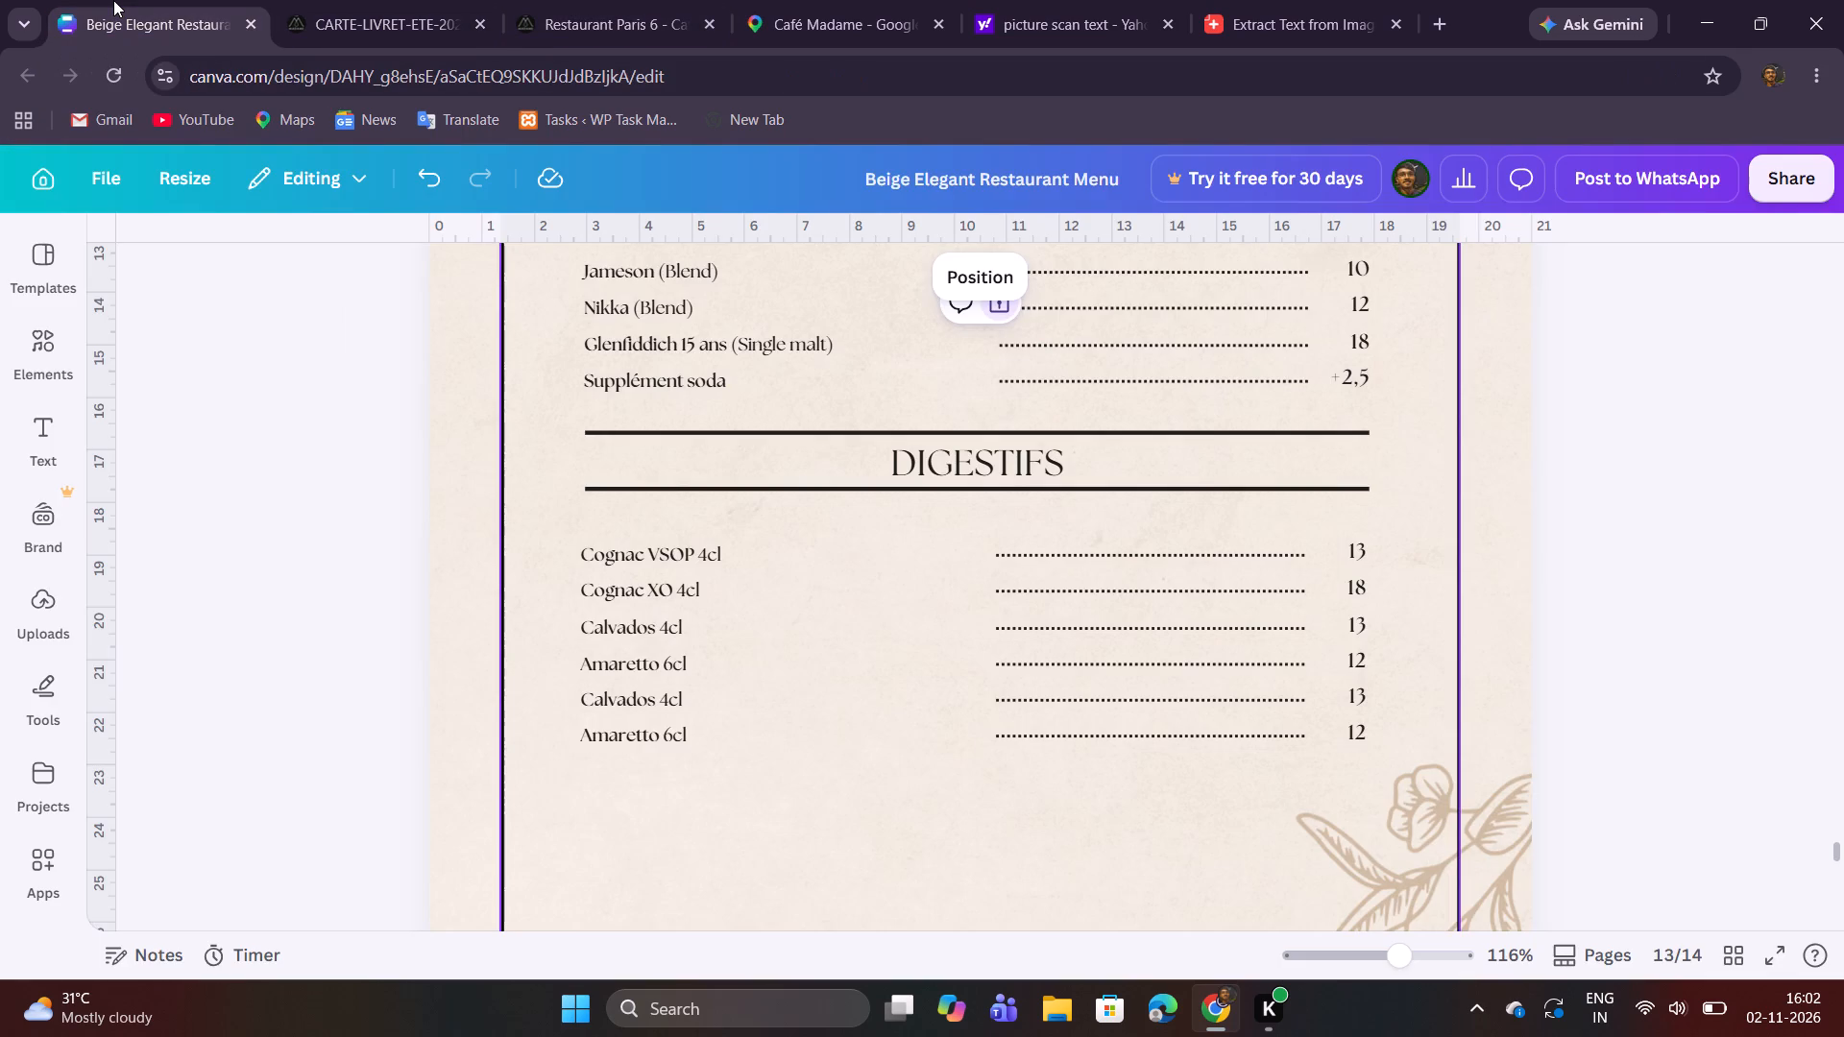
{"action": "left_click", "coordinate": [288, 8]}
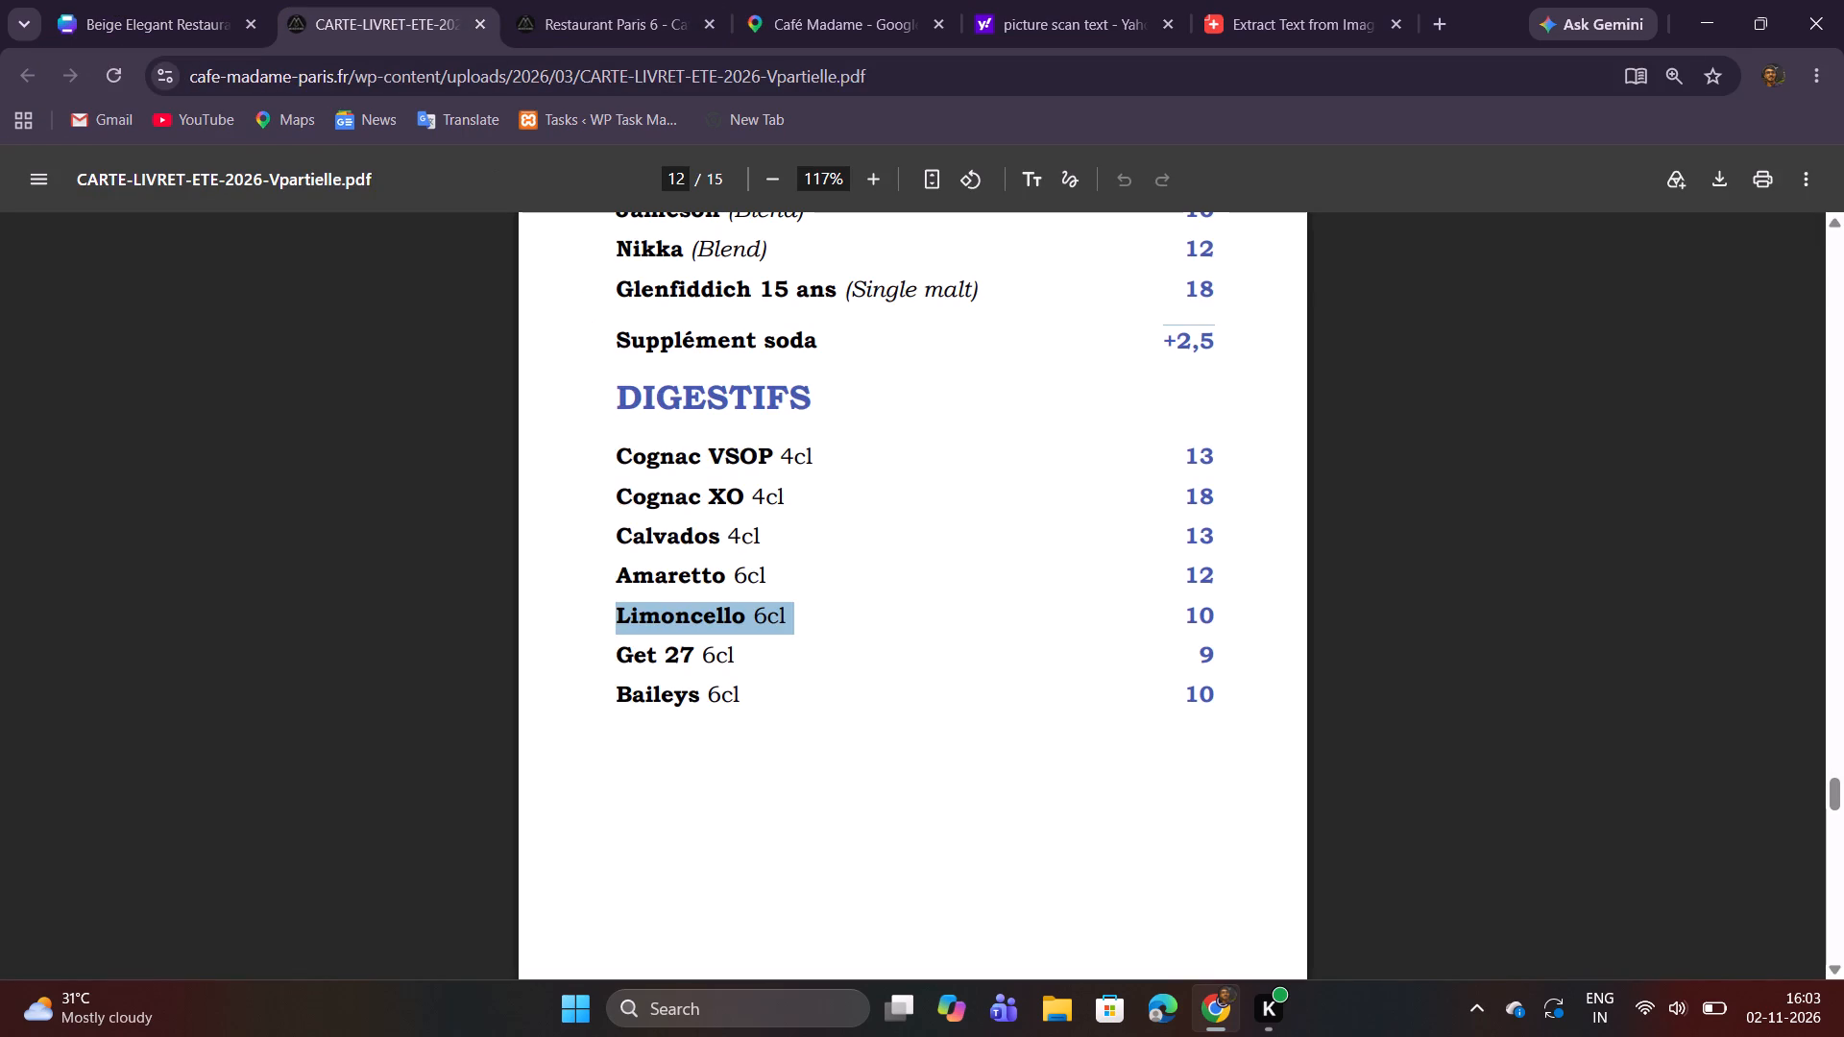
{"action": "key", "text": "ctrl+c"}
{"action": "left_click", "coordinate": [133, 0]}
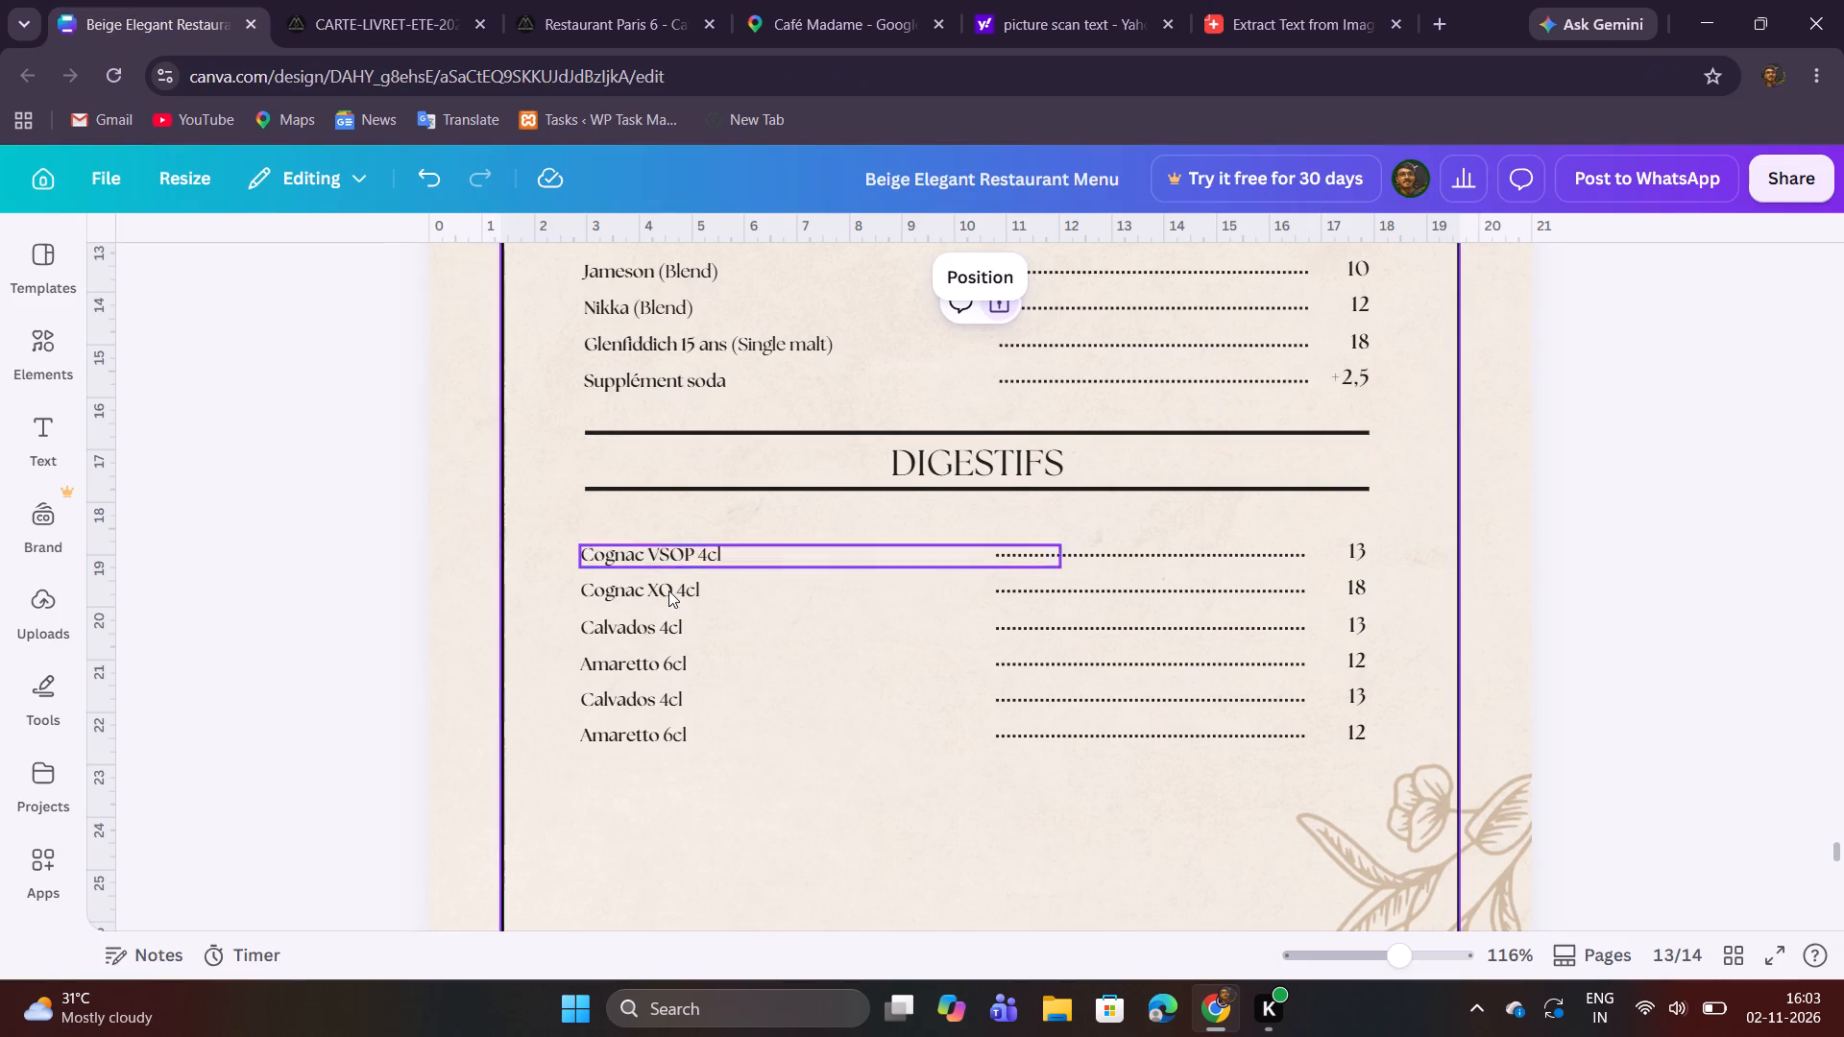
{"action": "double_click", "coordinate": [651, 705]}
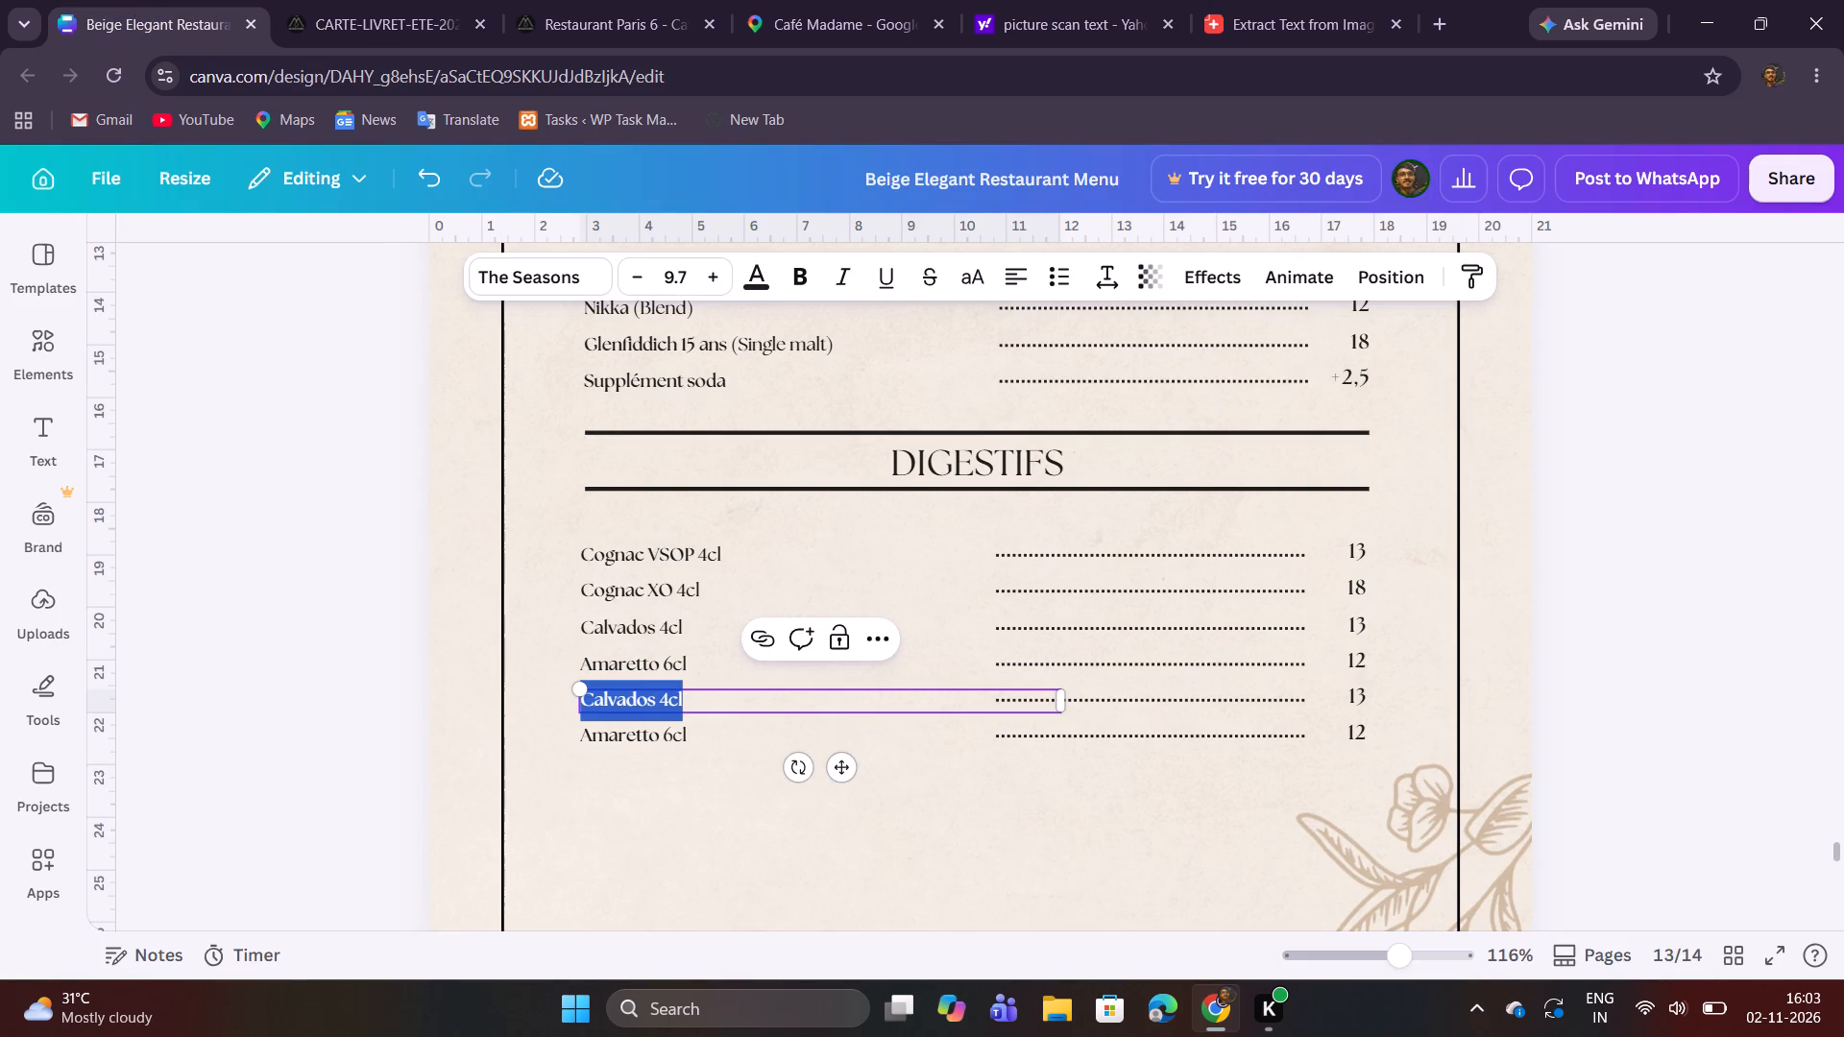
{"action": "key", "text": "ctrl+v"}
{"action": "left_click_drag", "start_coordinate": [675, 704], "coordinate": [702, 703]}
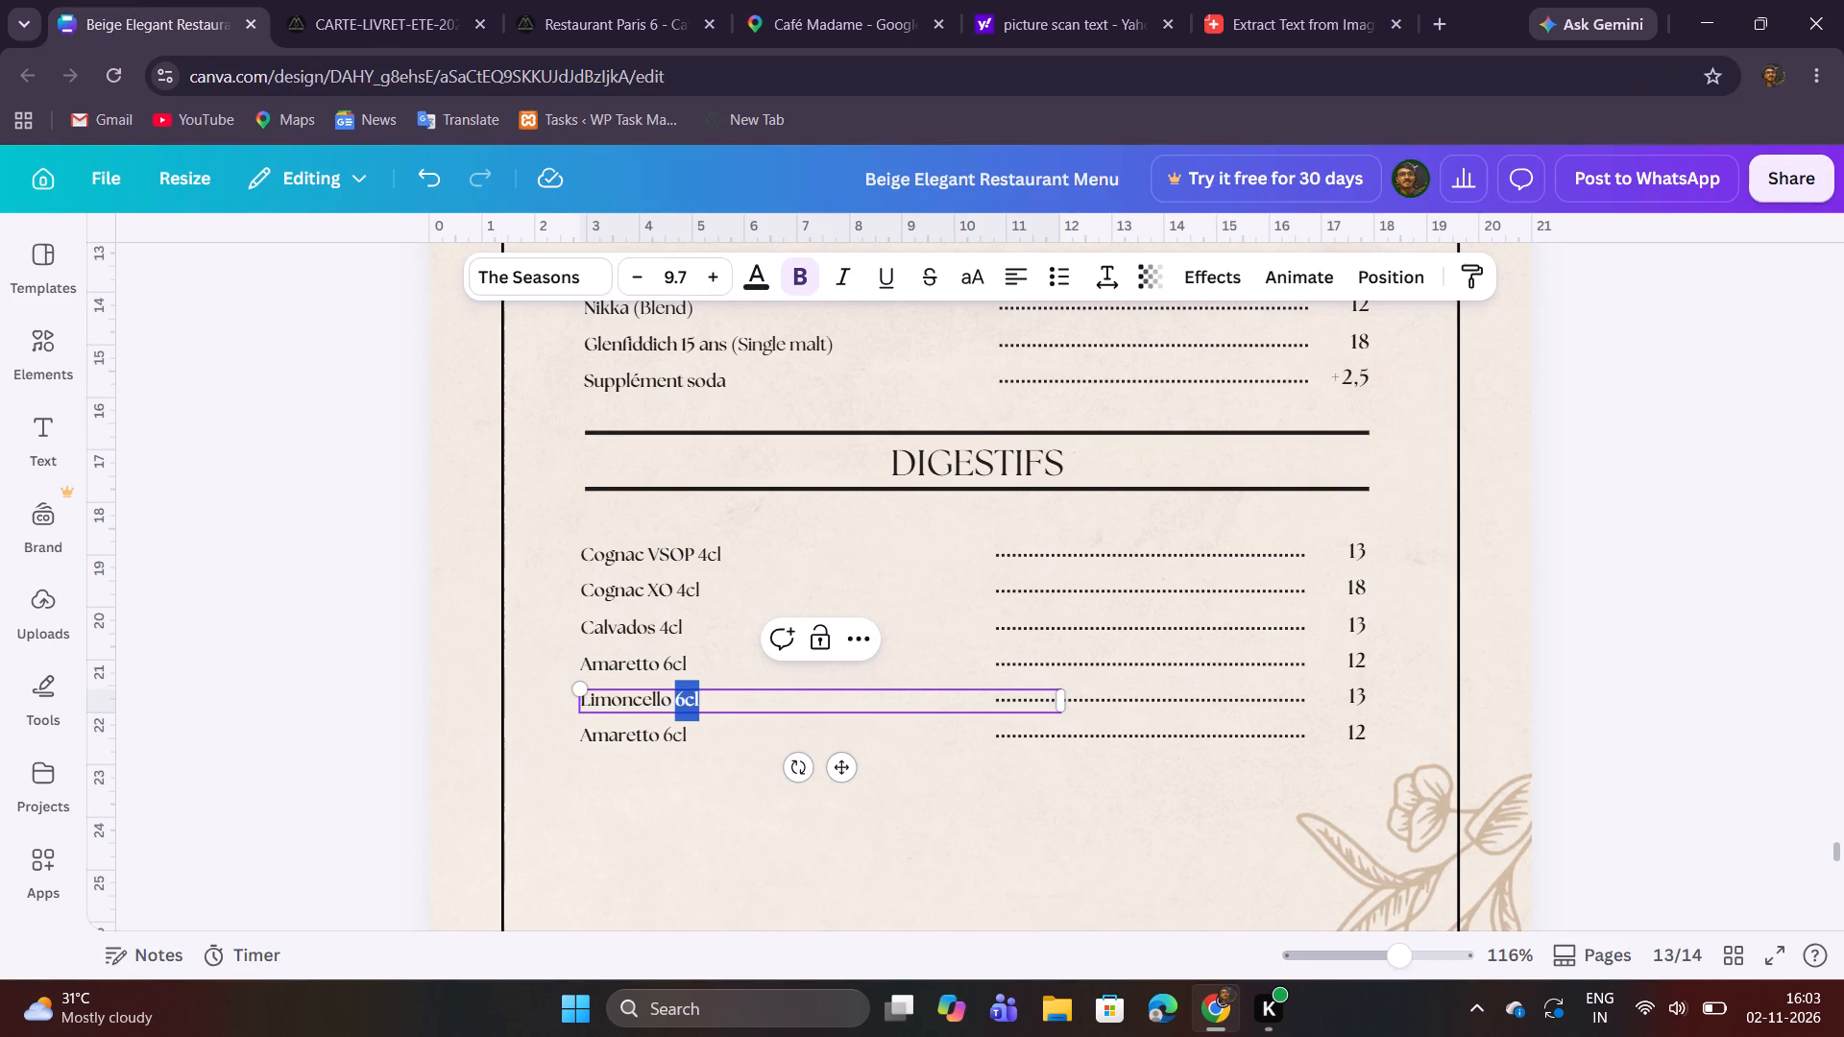
{"action": "left_click_drag", "start_coordinate": [702, 703], "coordinate": [705, 703]}
{"action": "left_click", "coordinate": [803, 287]}
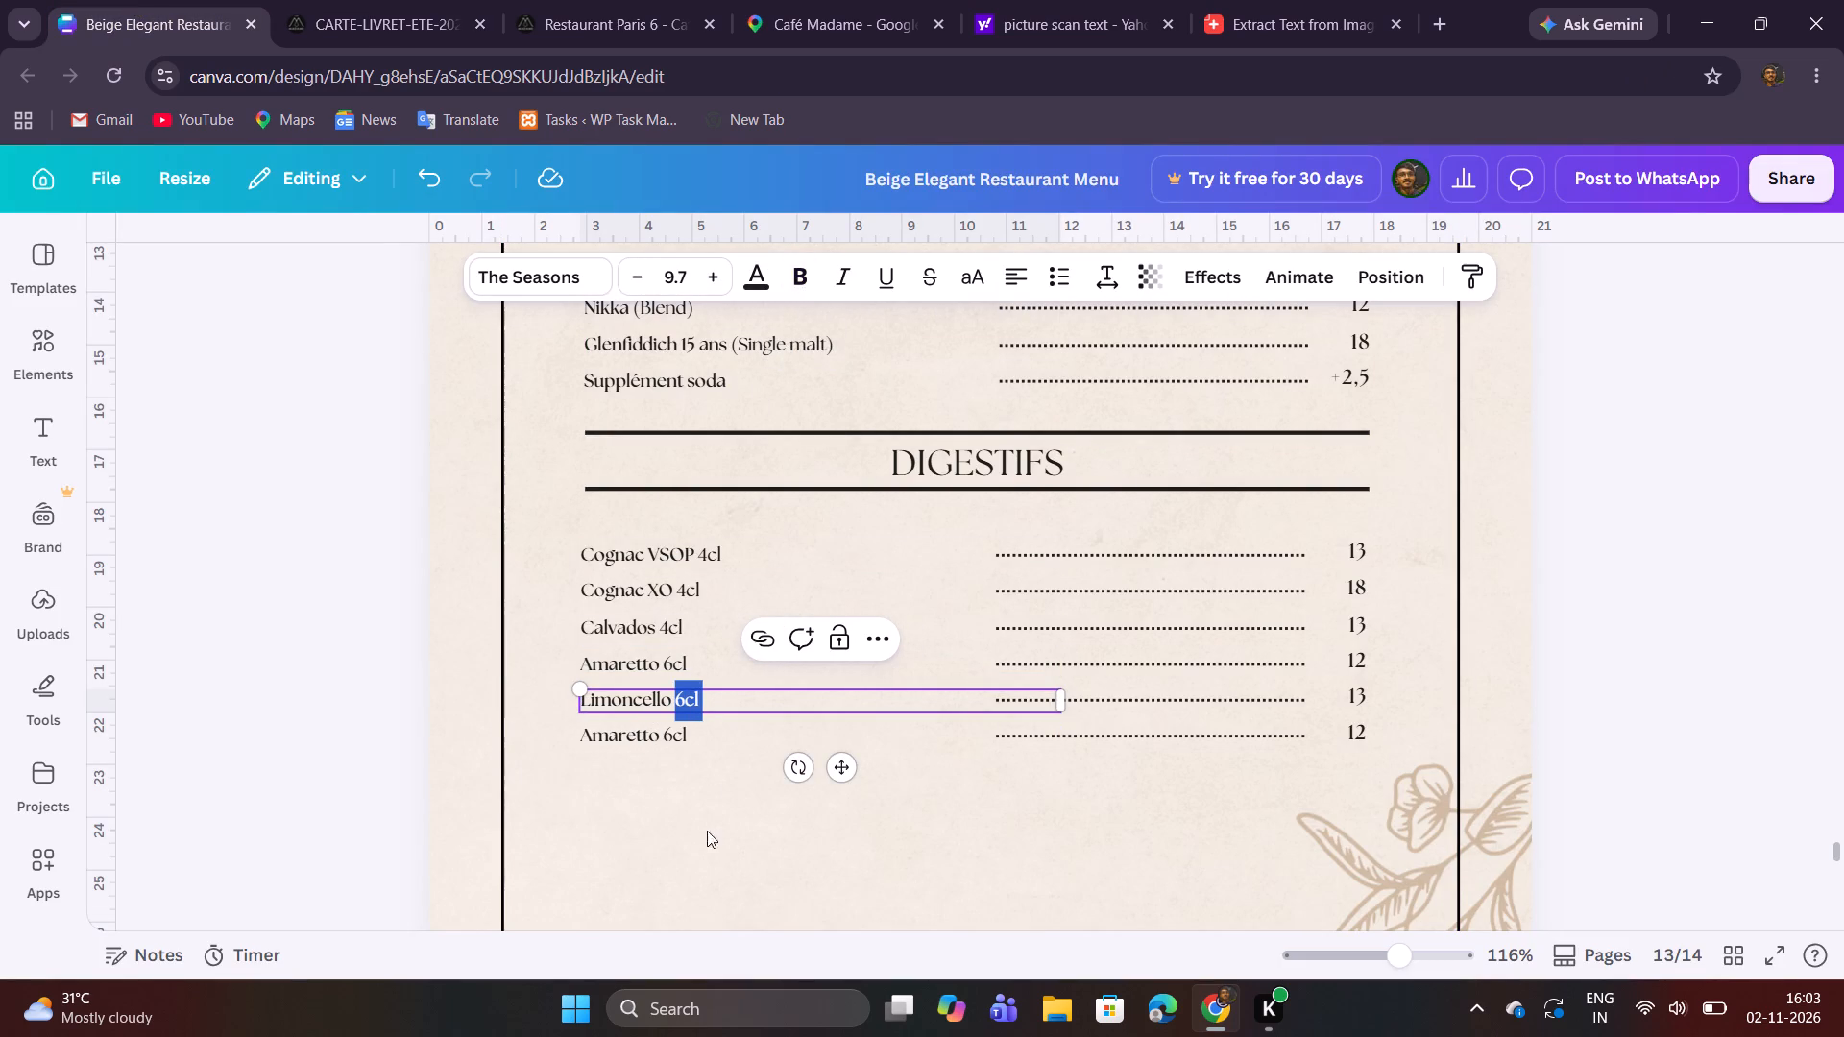
{"action": "left_click", "coordinate": [693, 859]}
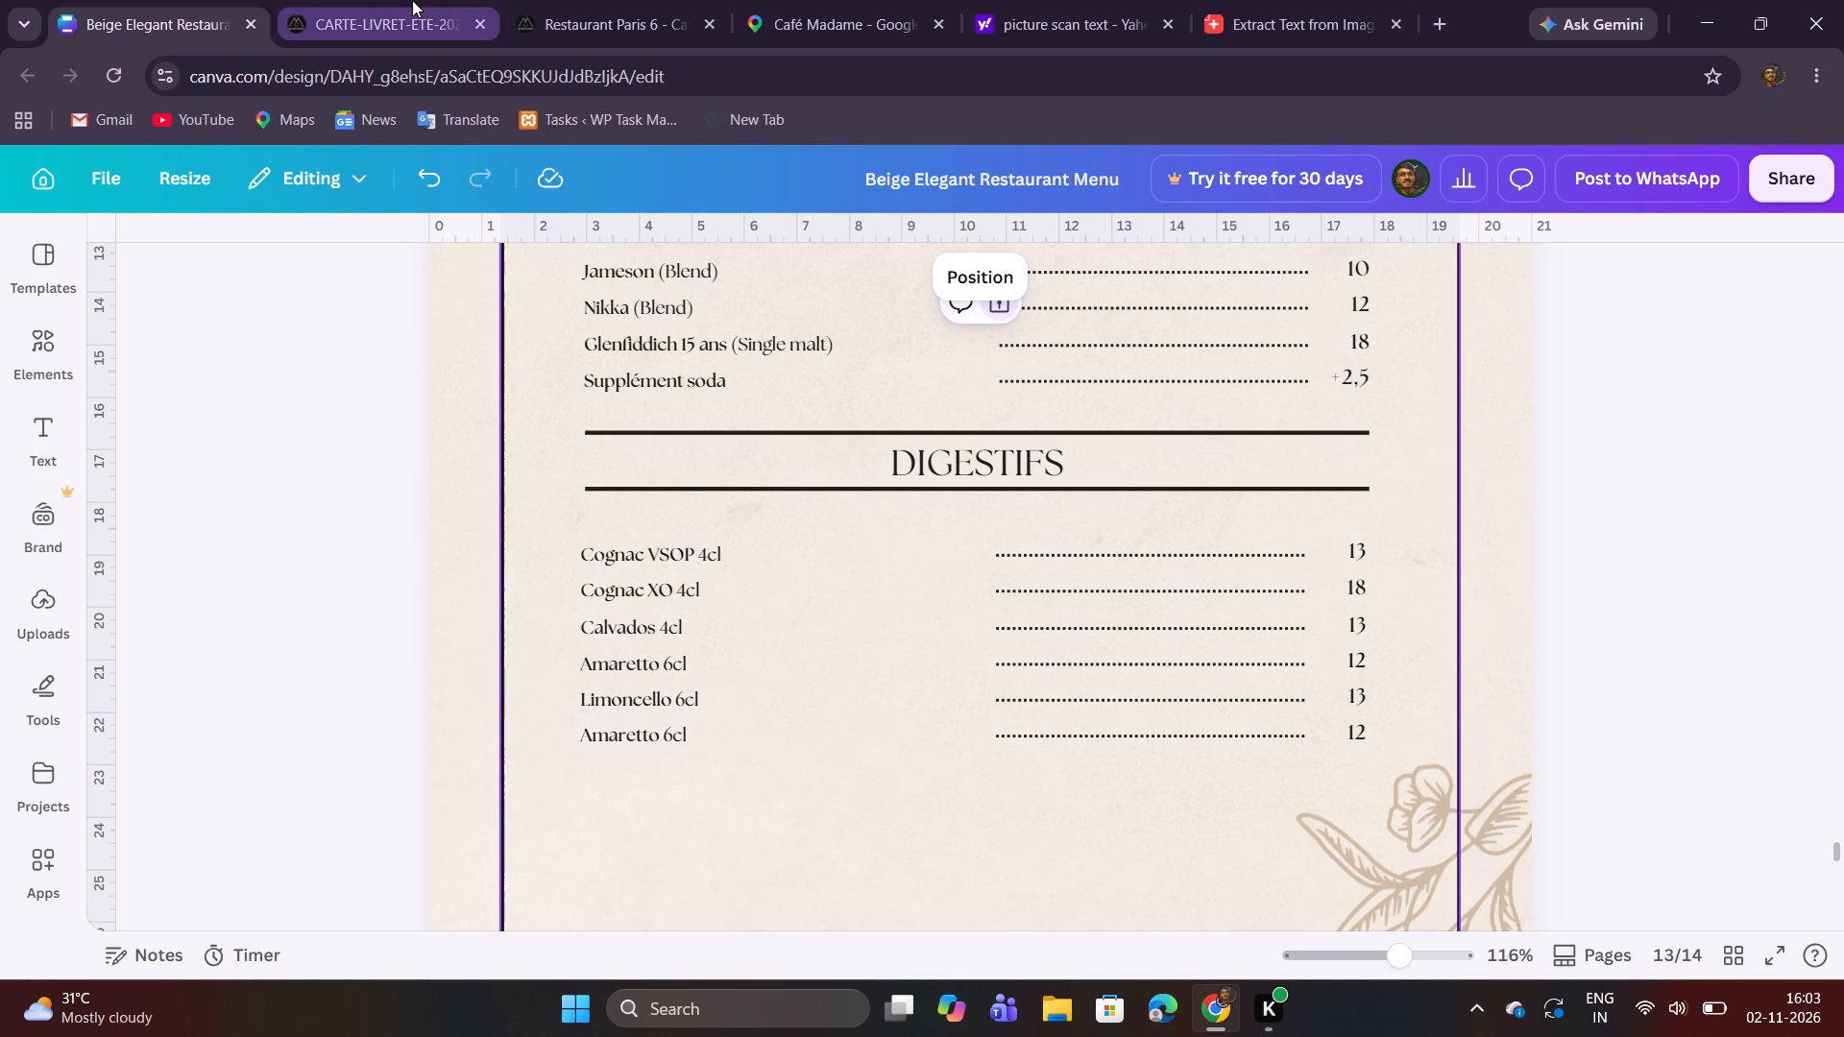
Copy the Limoncello price 10 from the PDF and replace the price on the Limoncello line with it.
{"action": "left_click", "coordinate": [412, 0]}
{"action": "double_click", "coordinate": [1198, 622]}
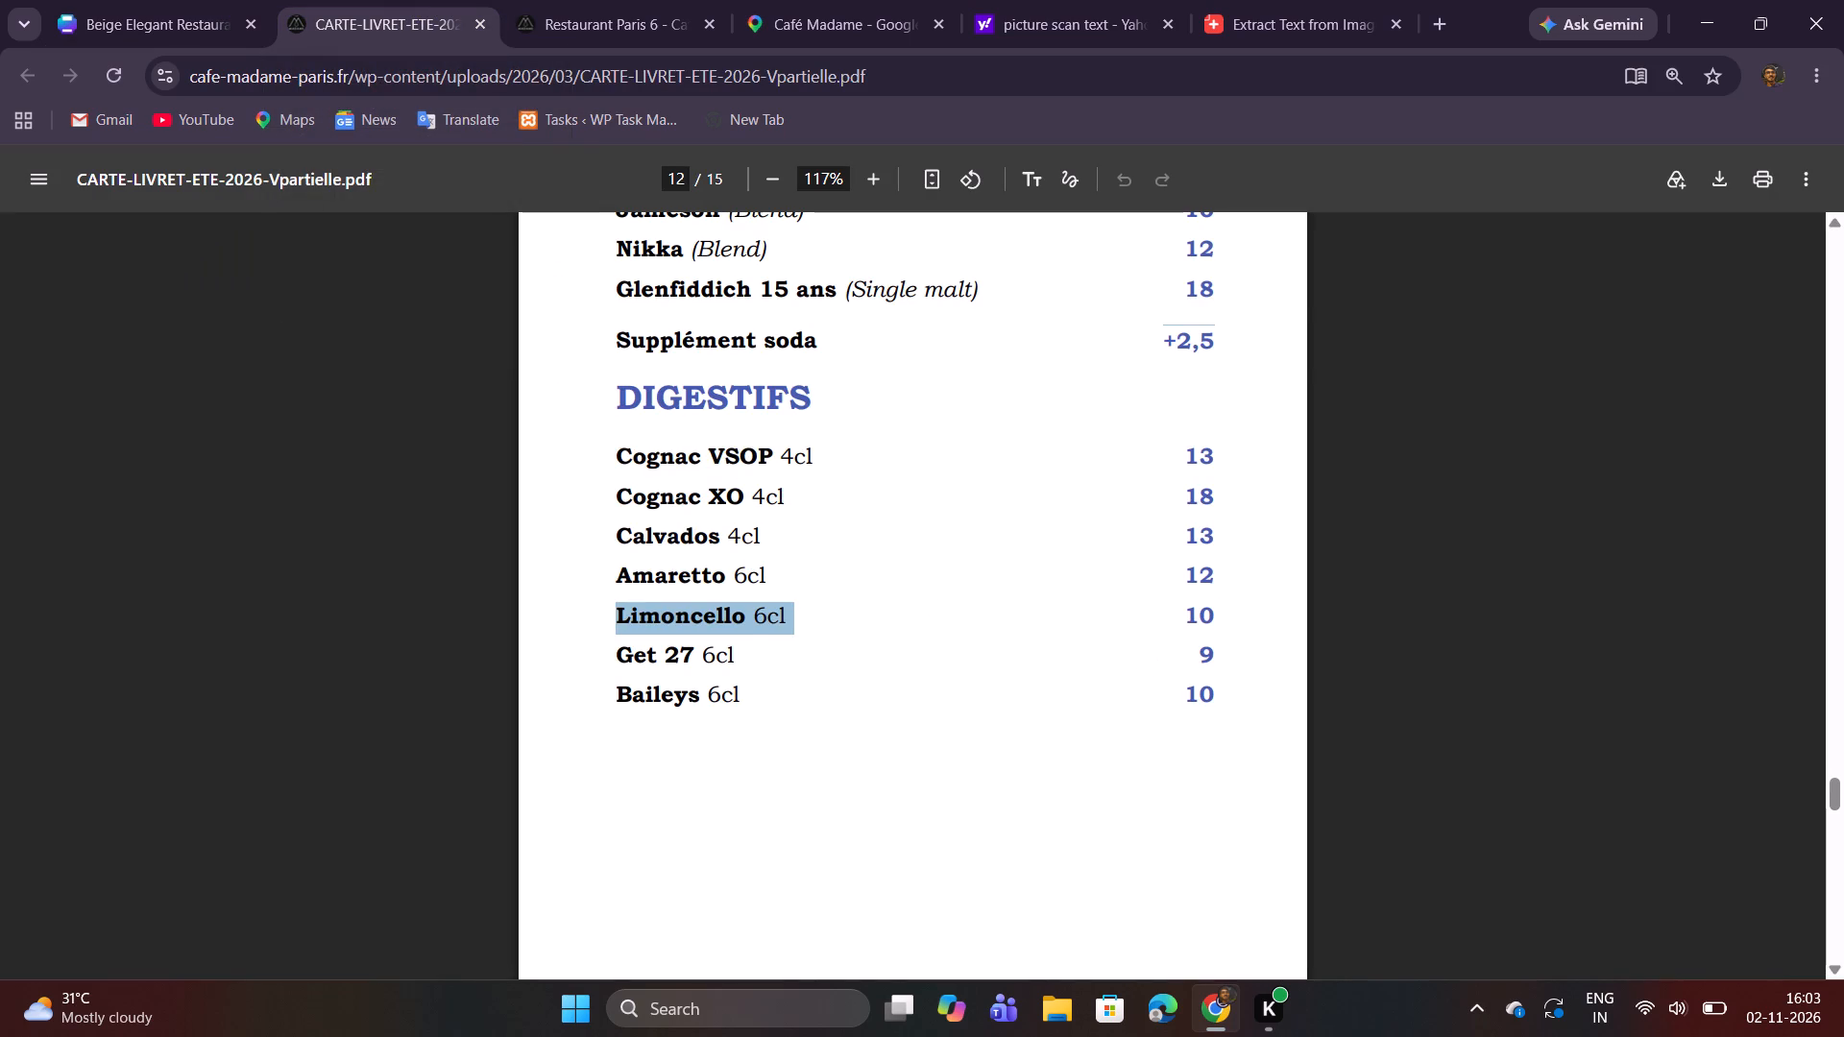
{"action": "key", "text": "ctrl+c"}
{"action": "left_click", "coordinate": [200, 0]}
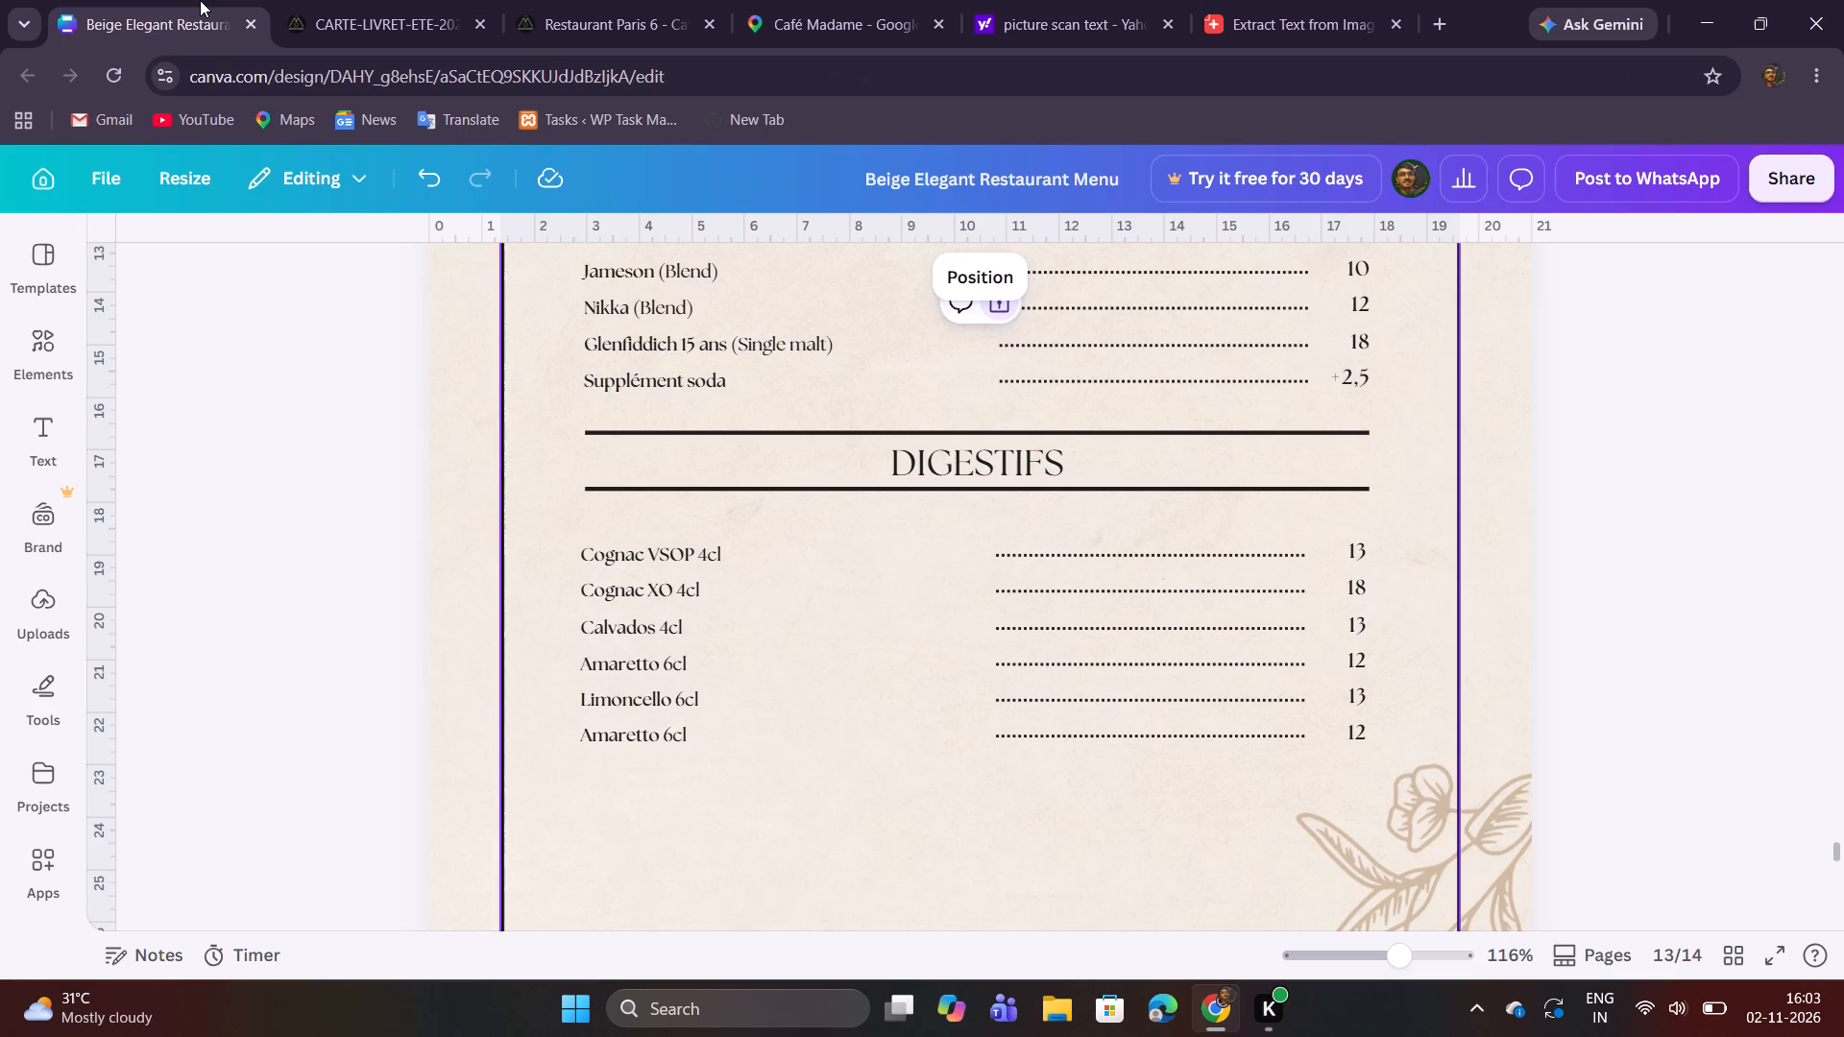
{"action": "double_click", "coordinate": [1353, 702]}
{"action": "key", "text": "ctrl+v"}
{"action": "left_click", "coordinate": [1201, 800]}
Copy Get 27 6cl from the PDF over the duplicated Amaretto name below Limoncello, and remove the bold from 6cl.
{"action": "left_click", "coordinate": [373, 0]}
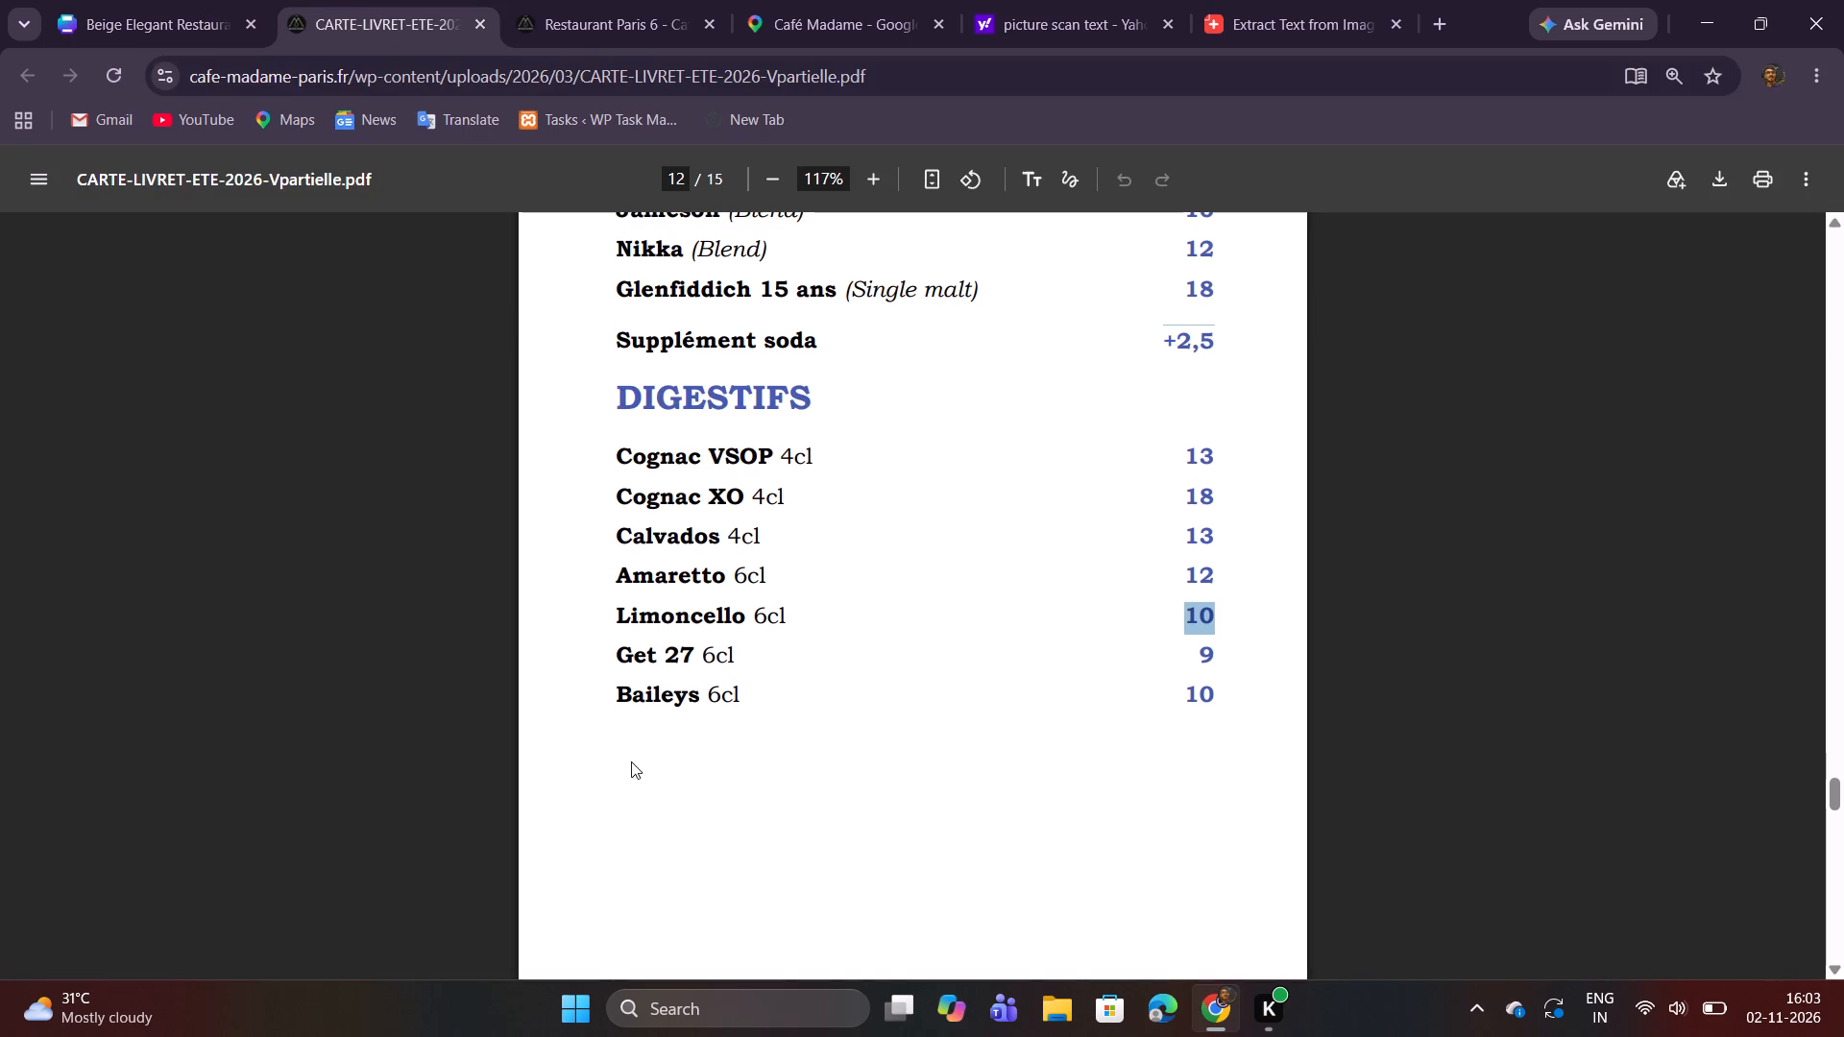
{"action": "left_click_drag", "start_coordinate": [606, 661], "coordinate": [760, 659]}
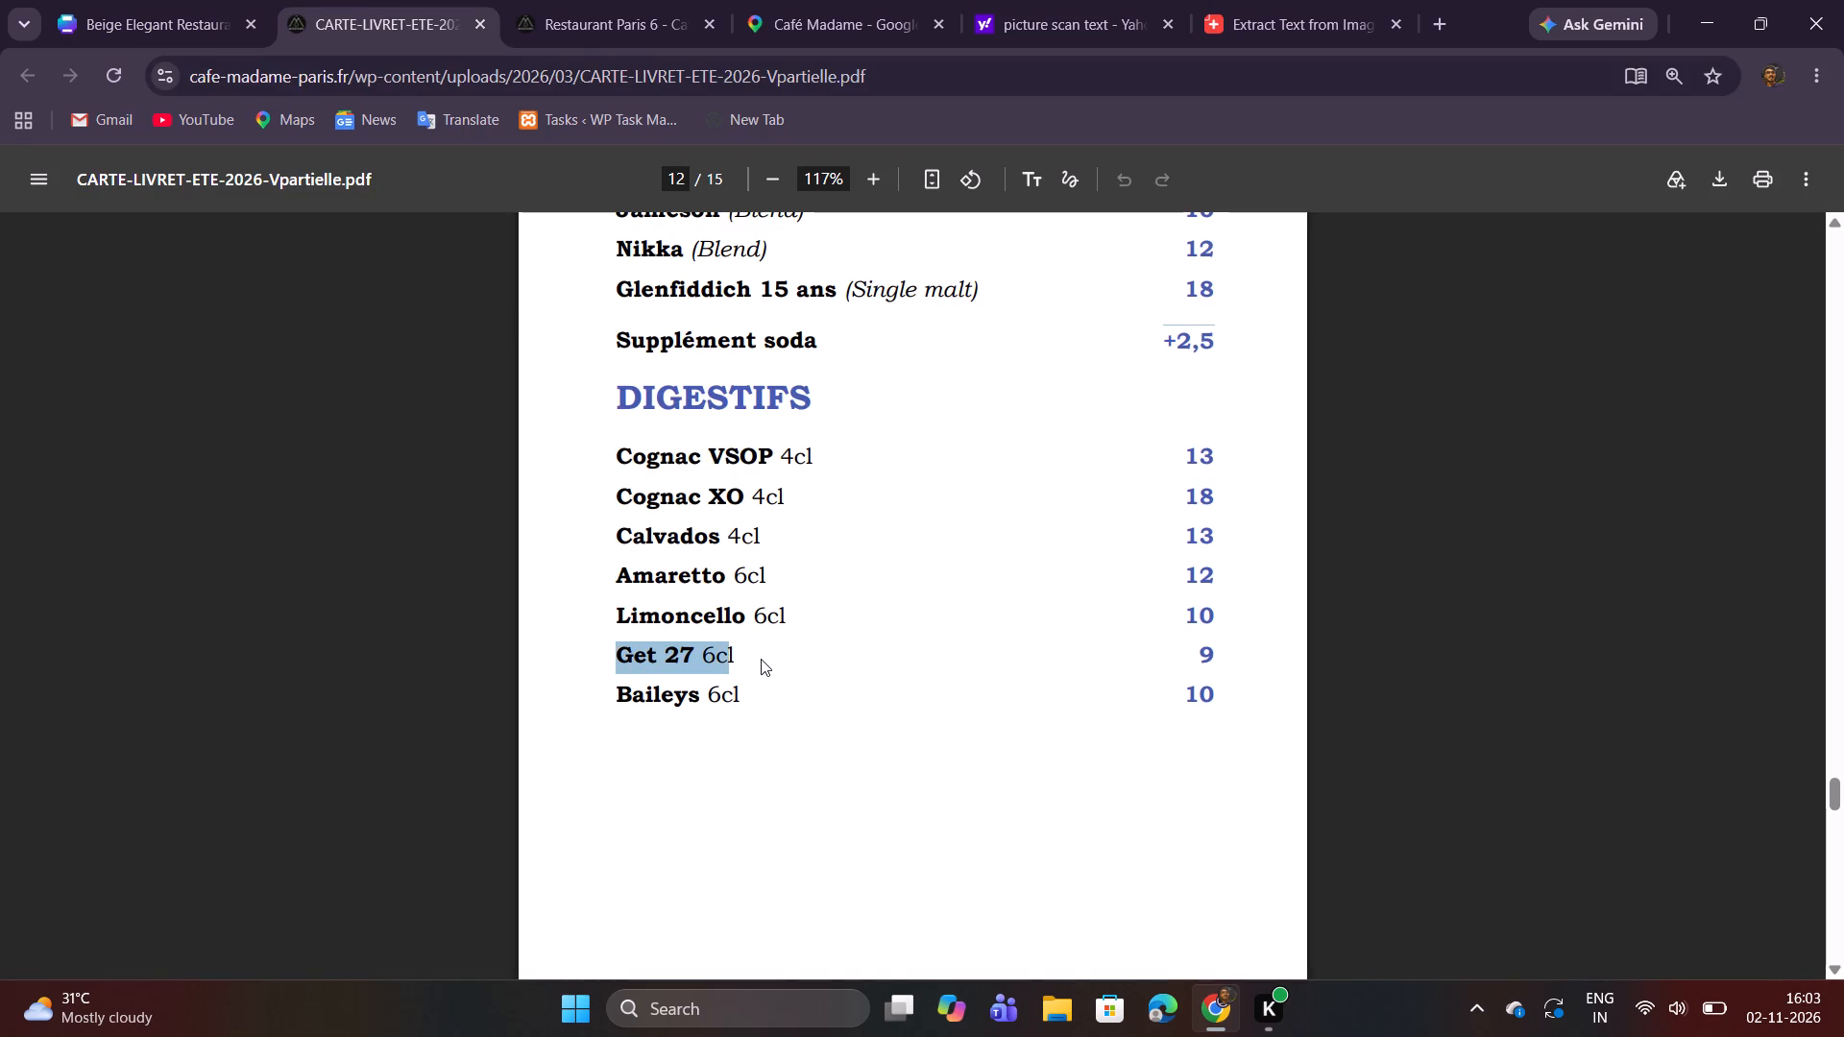
{"action": "key", "text": "ctrl+c"}
{"action": "left_click", "coordinate": [168, 18]}
{"action": "double_click", "coordinate": [666, 746]}
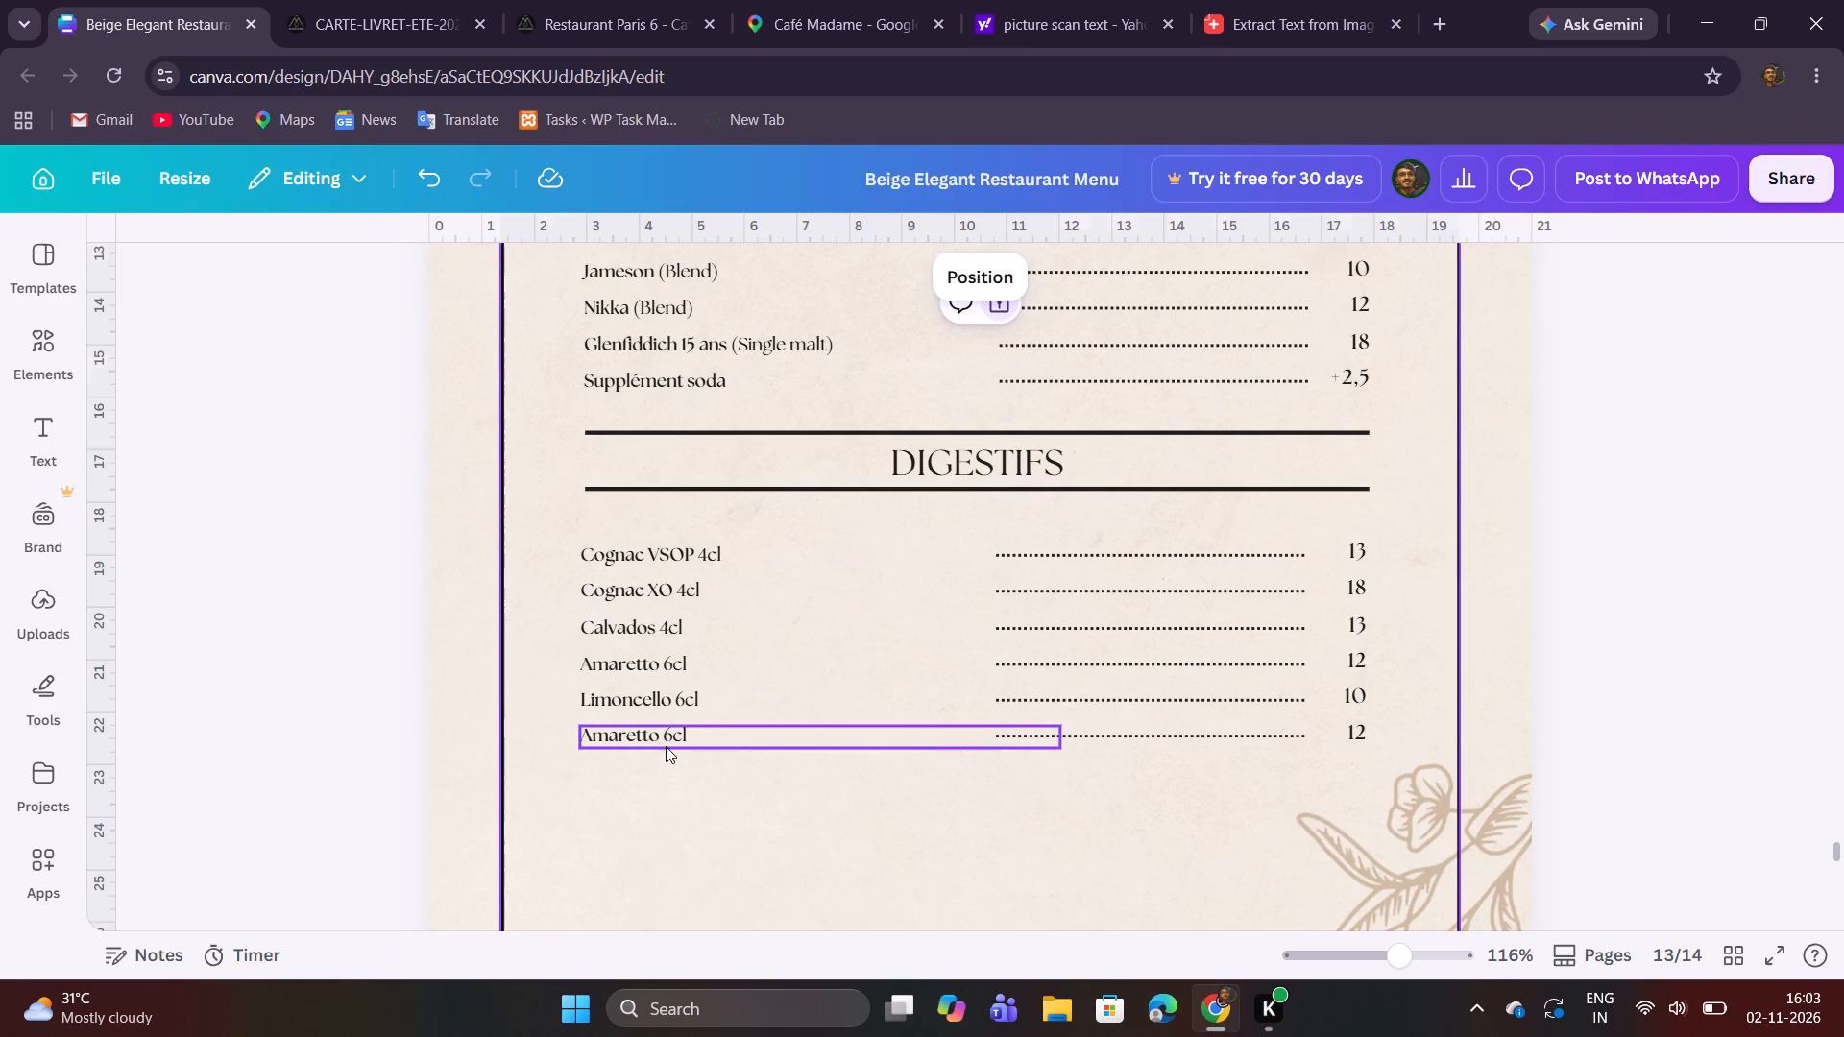
{"action": "key", "text": "ctrl+v"}
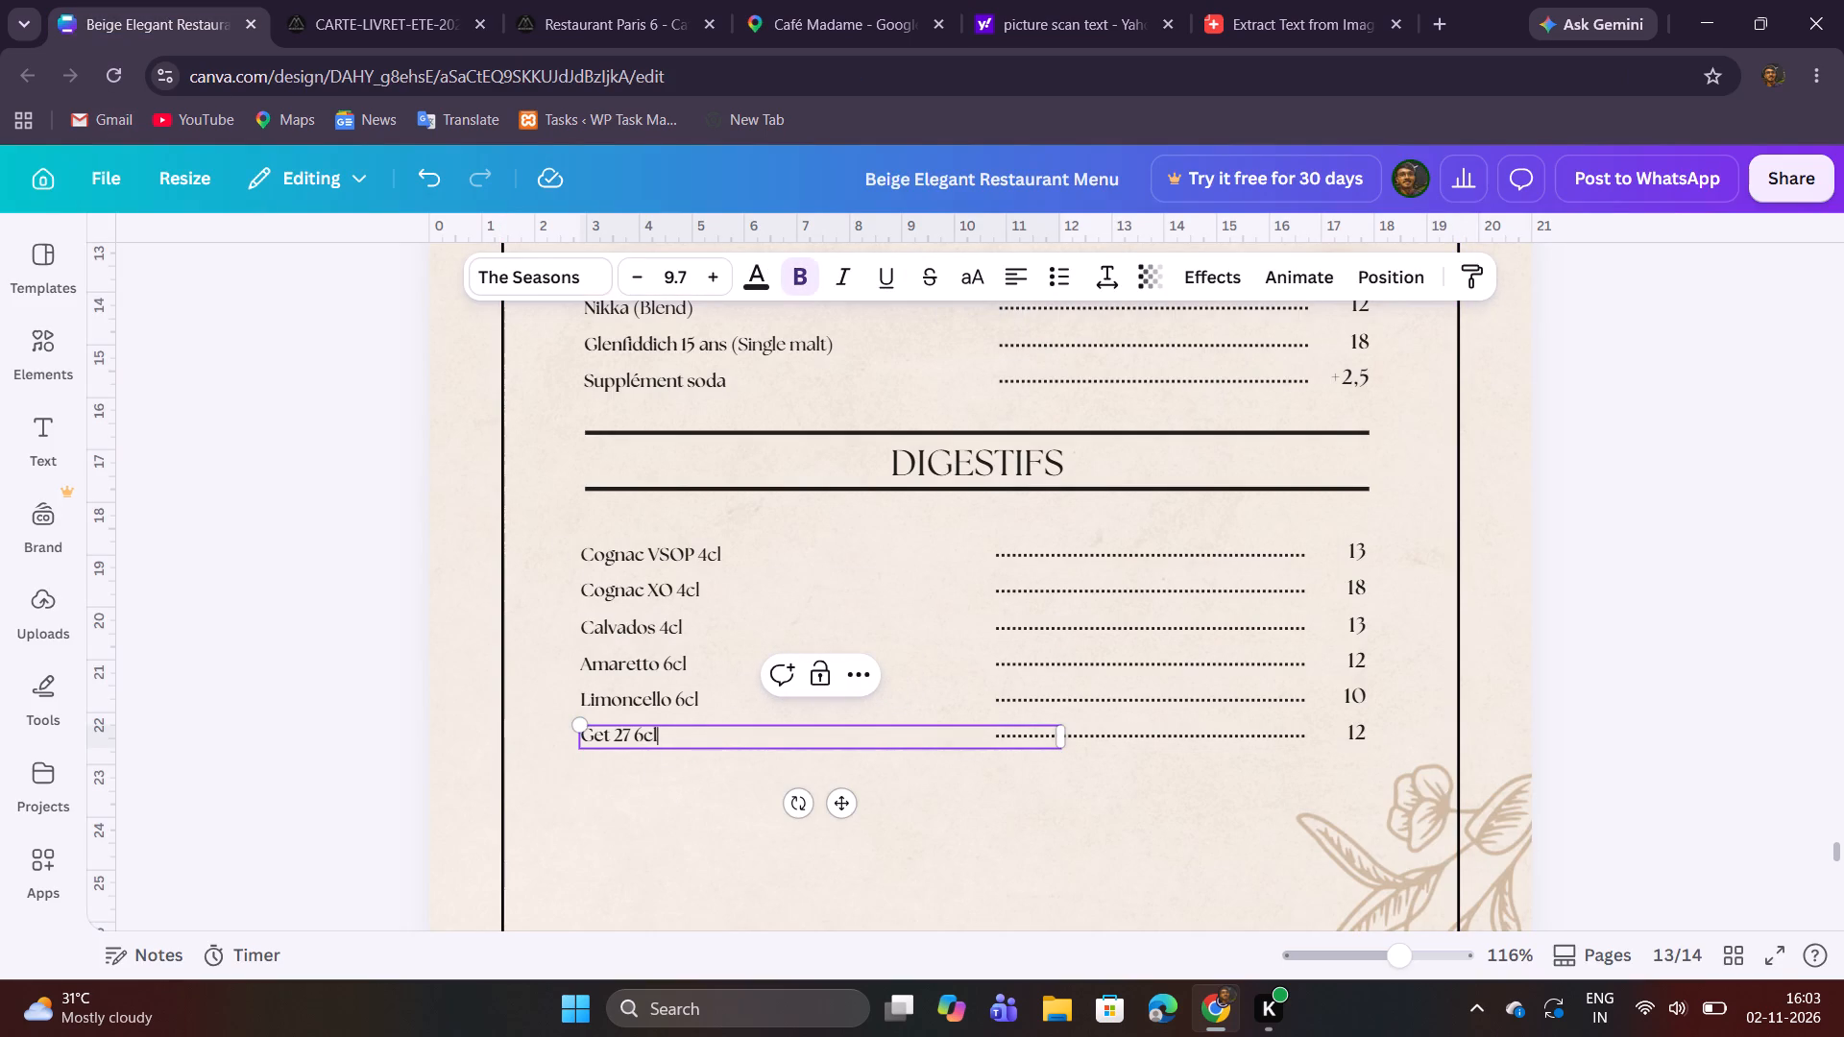
{"action": "left_click_drag", "start_coordinate": [631, 735], "coordinate": [669, 736]}
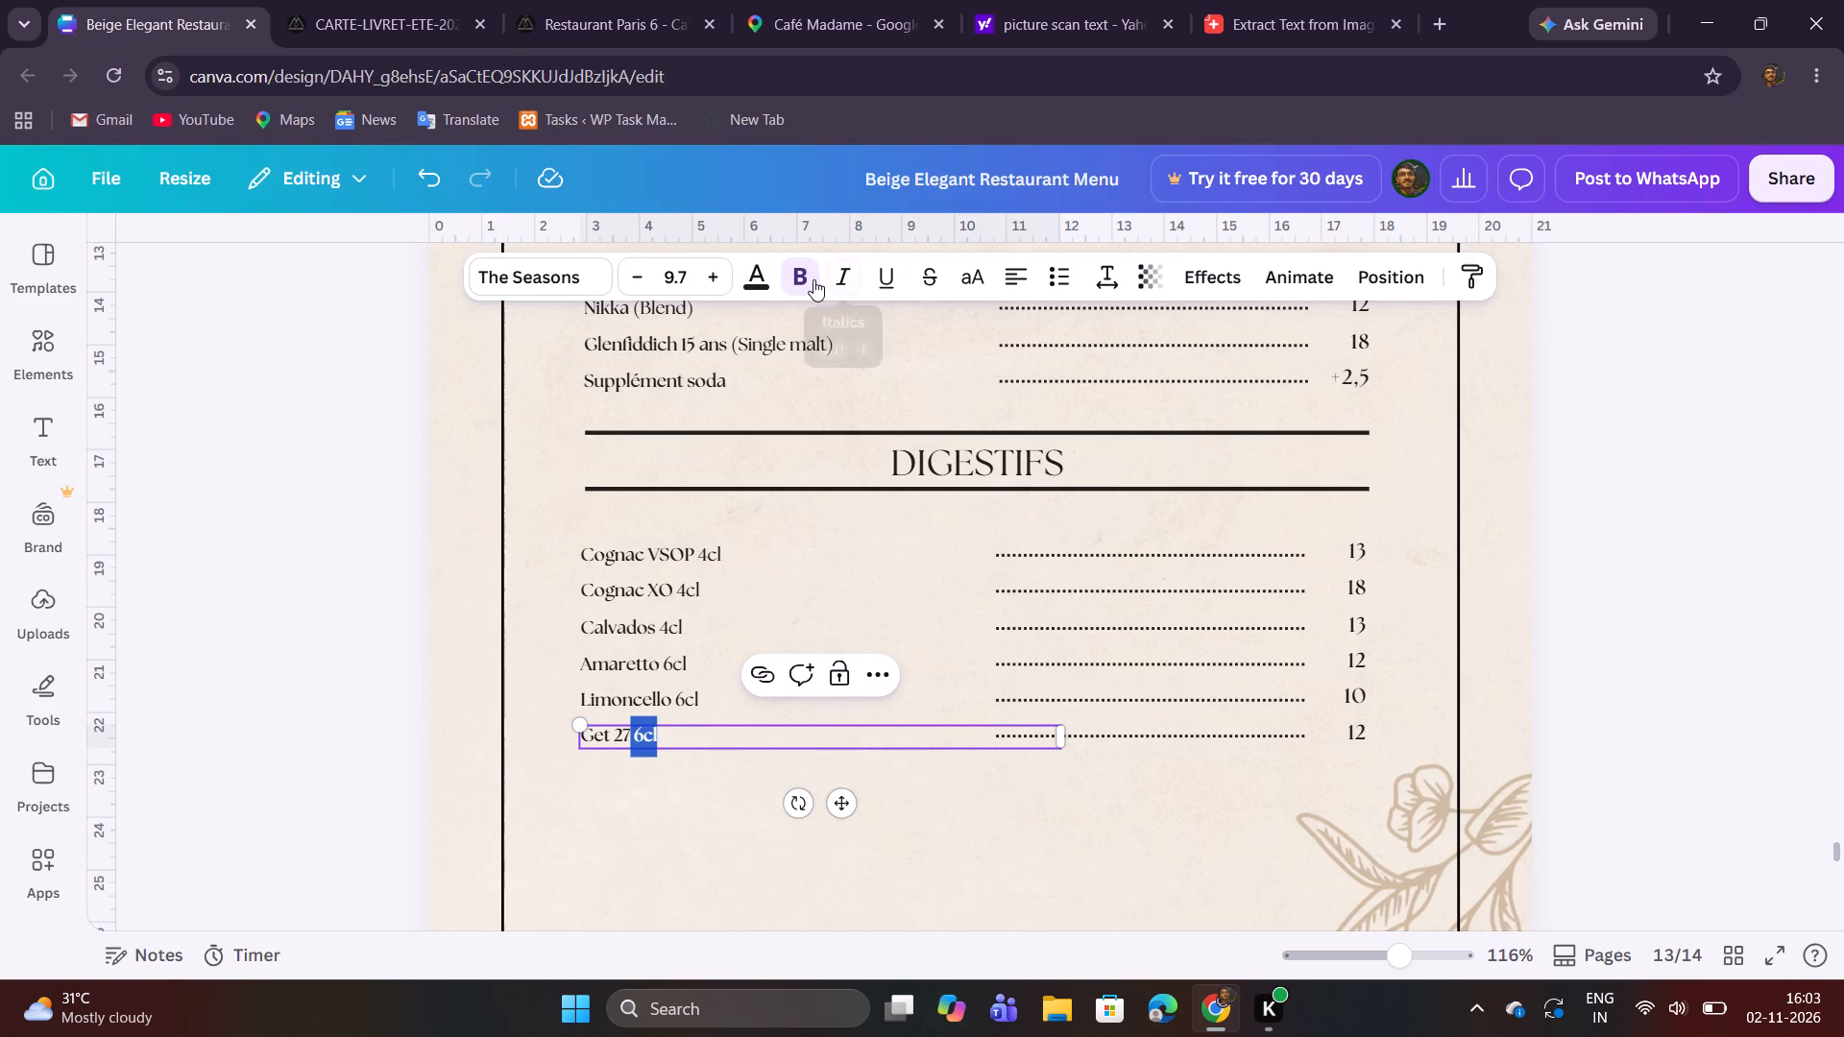
{"action": "left_click", "coordinate": [809, 277]}
Copy the Get 27 price 9 from the PDF and replace the price on the Get 27 line with it.
{"action": "left_click", "coordinate": [387, 0]}
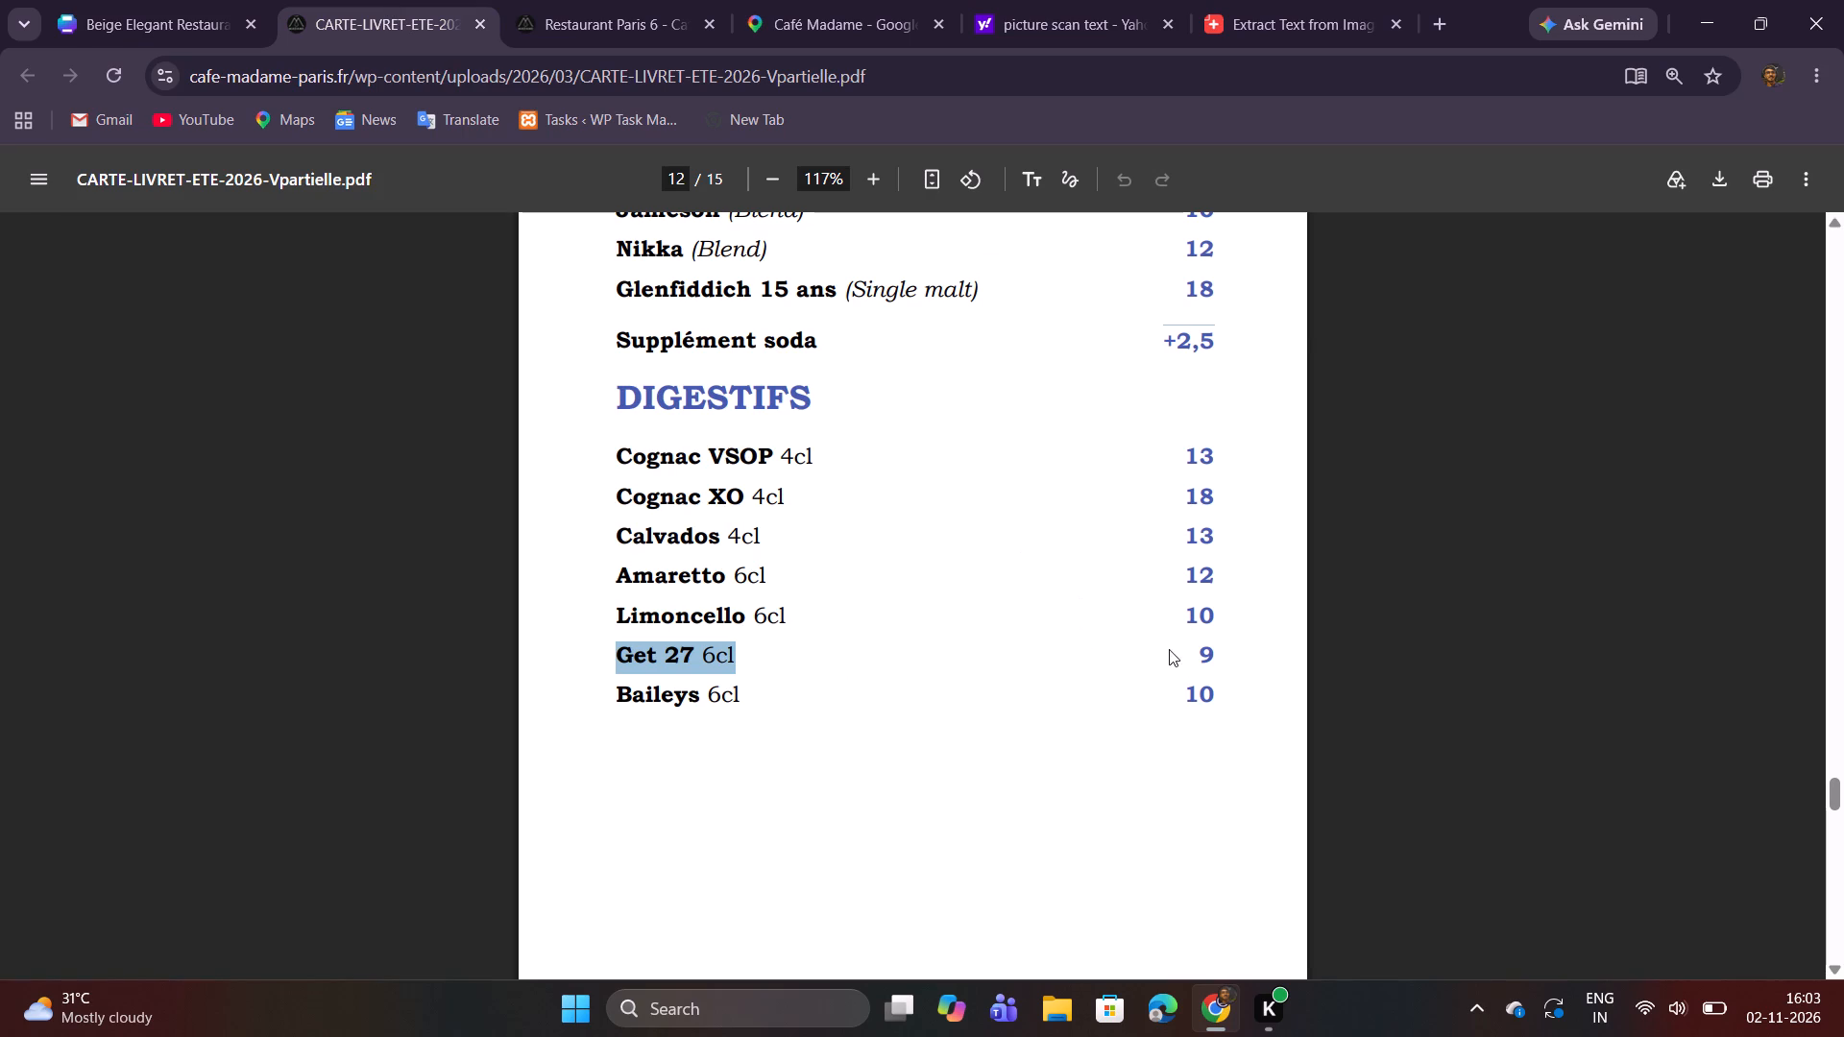
{"action": "double_click", "coordinate": [1205, 657]}
{"action": "key", "text": "ctrl+c"}
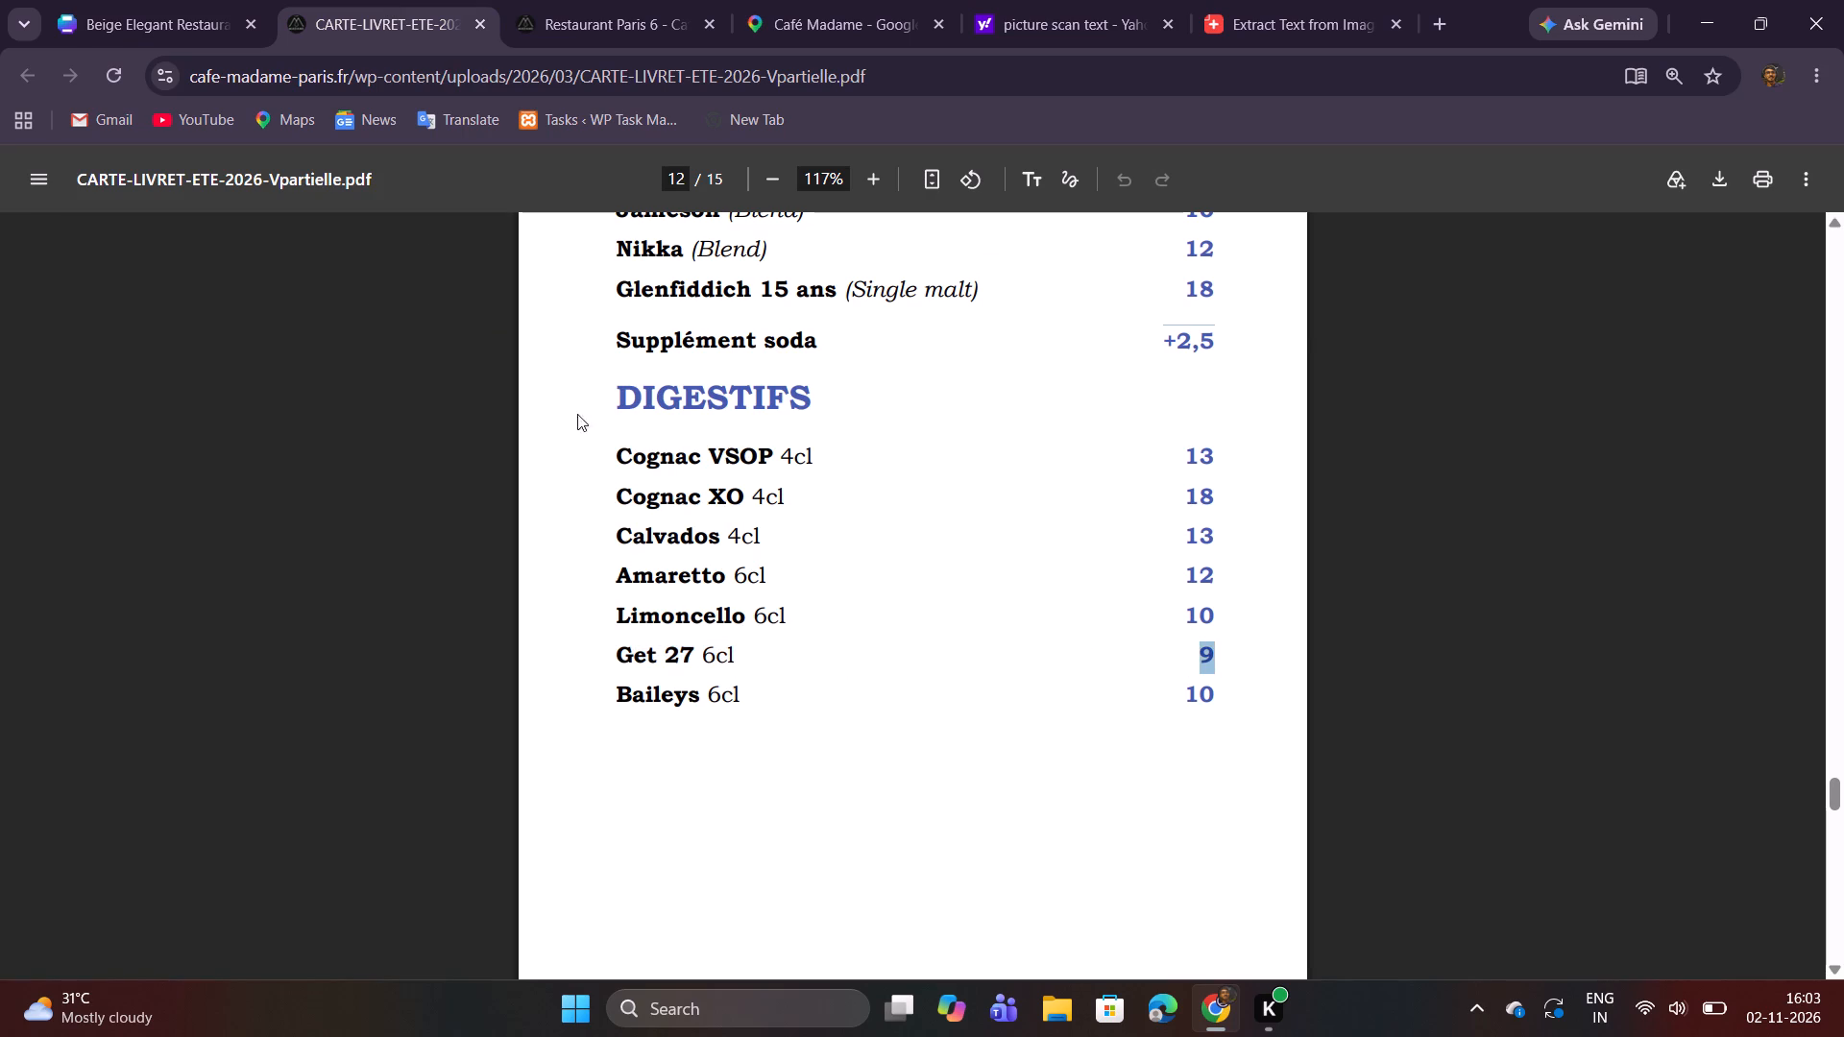
{"action": "left_click", "coordinate": [180, 29]}
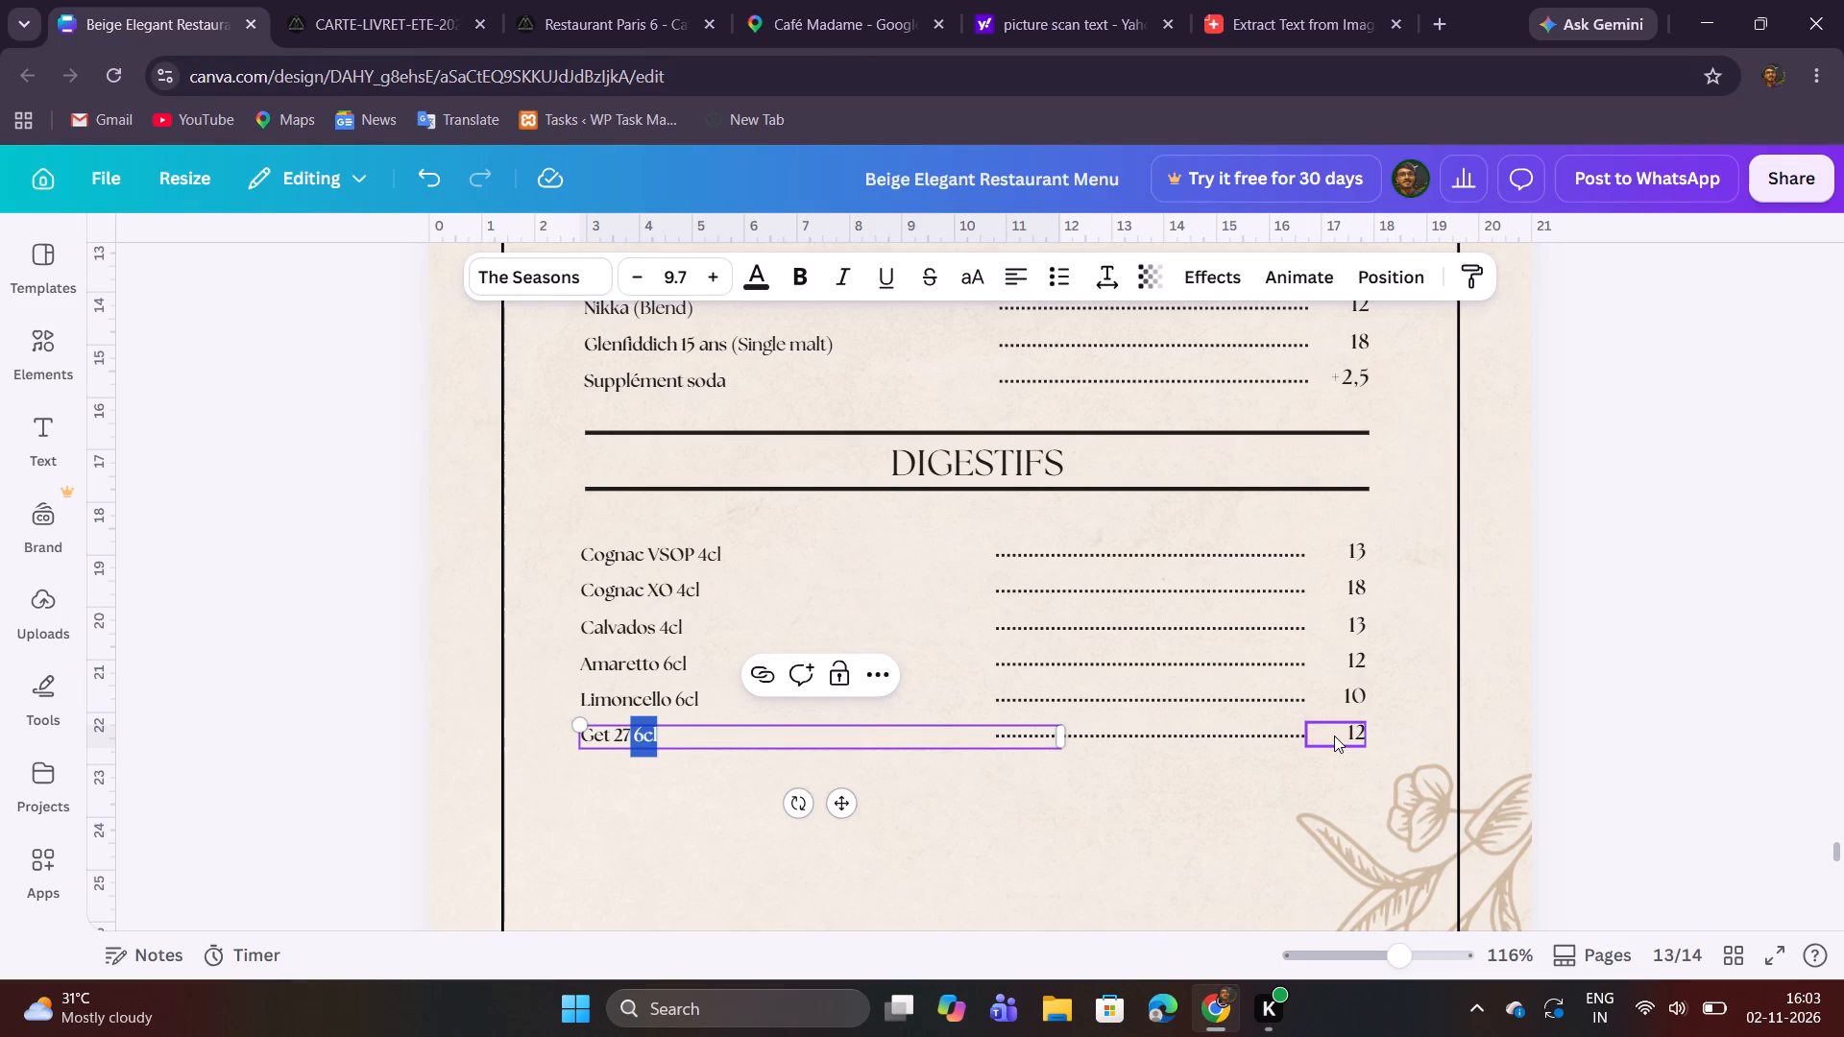
{"action": "double_click", "coordinate": [1334, 736]}
{"action": "key", "text": "ctrl+v"}
{"action": "left_click", "coordinate": [1191, 901]}
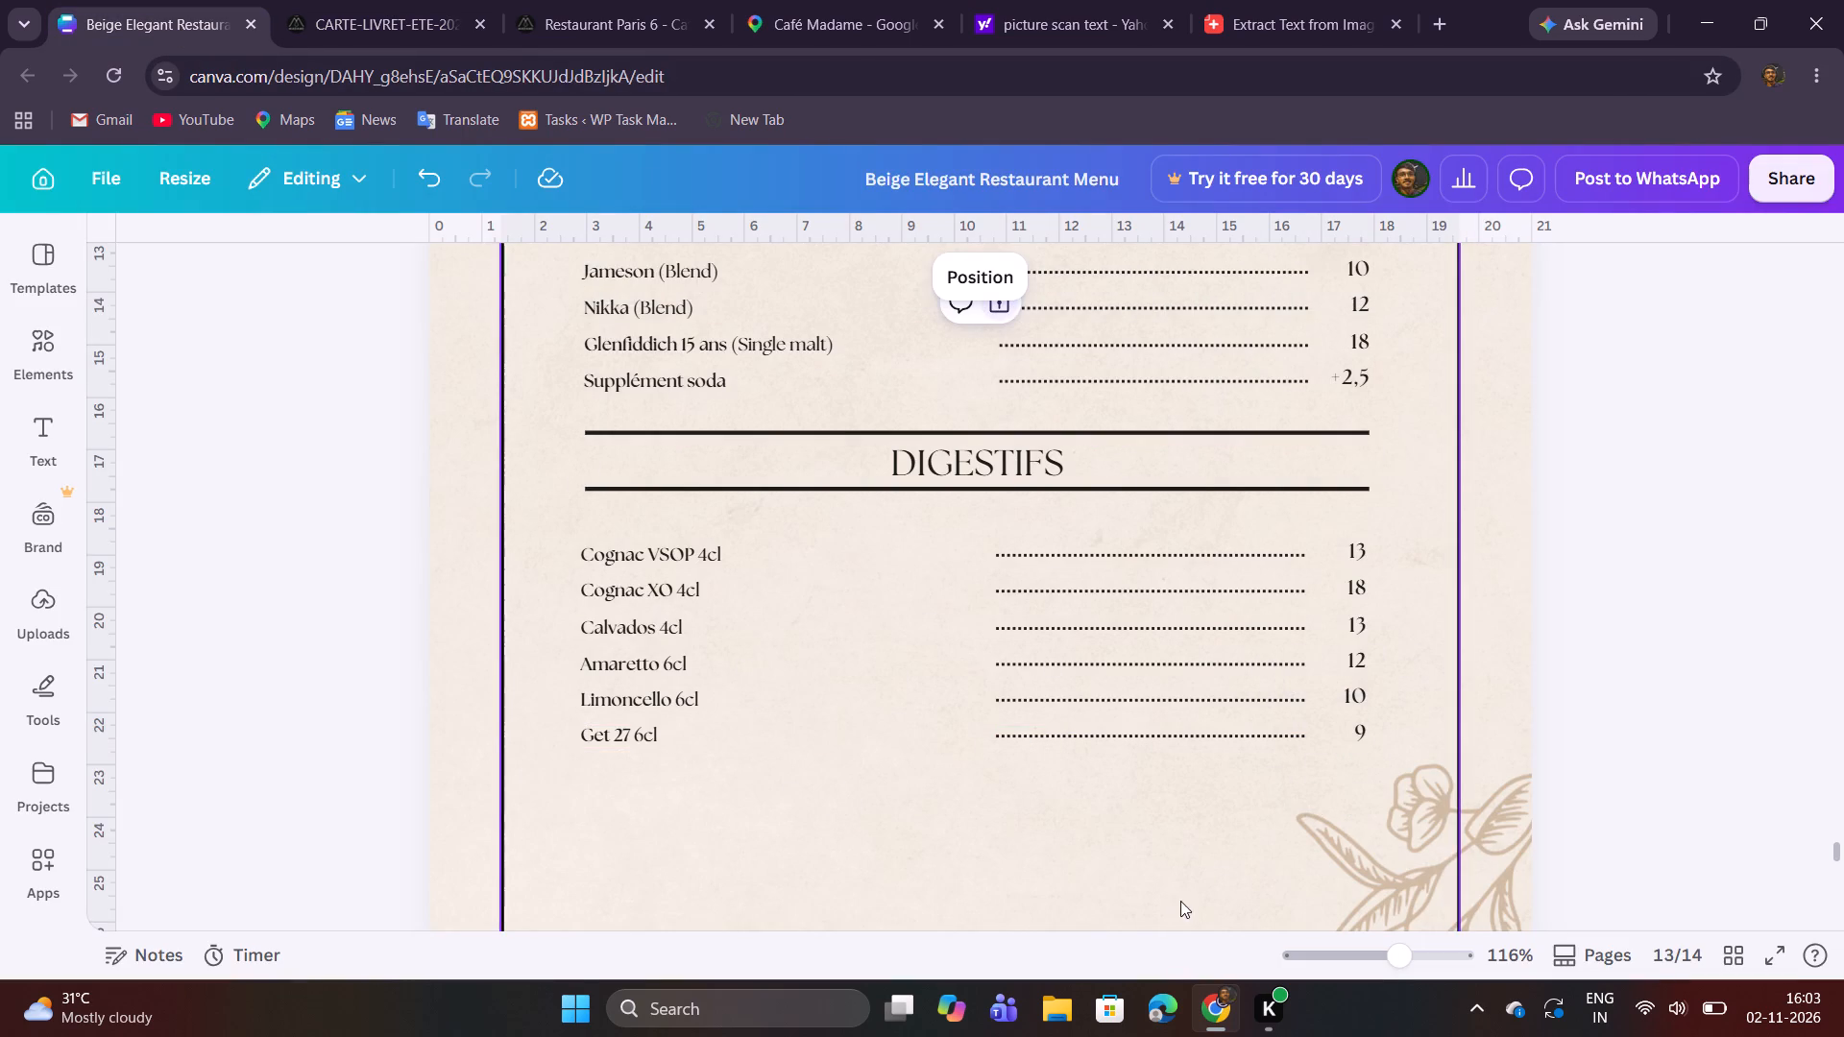
Duplicate the Get 27 line with its dots and price, and align the copy below it with matching row spacing.
{"action": "left_click_drag", "start_coordinate": [734, 805], "coordinate": [1350, 741]}
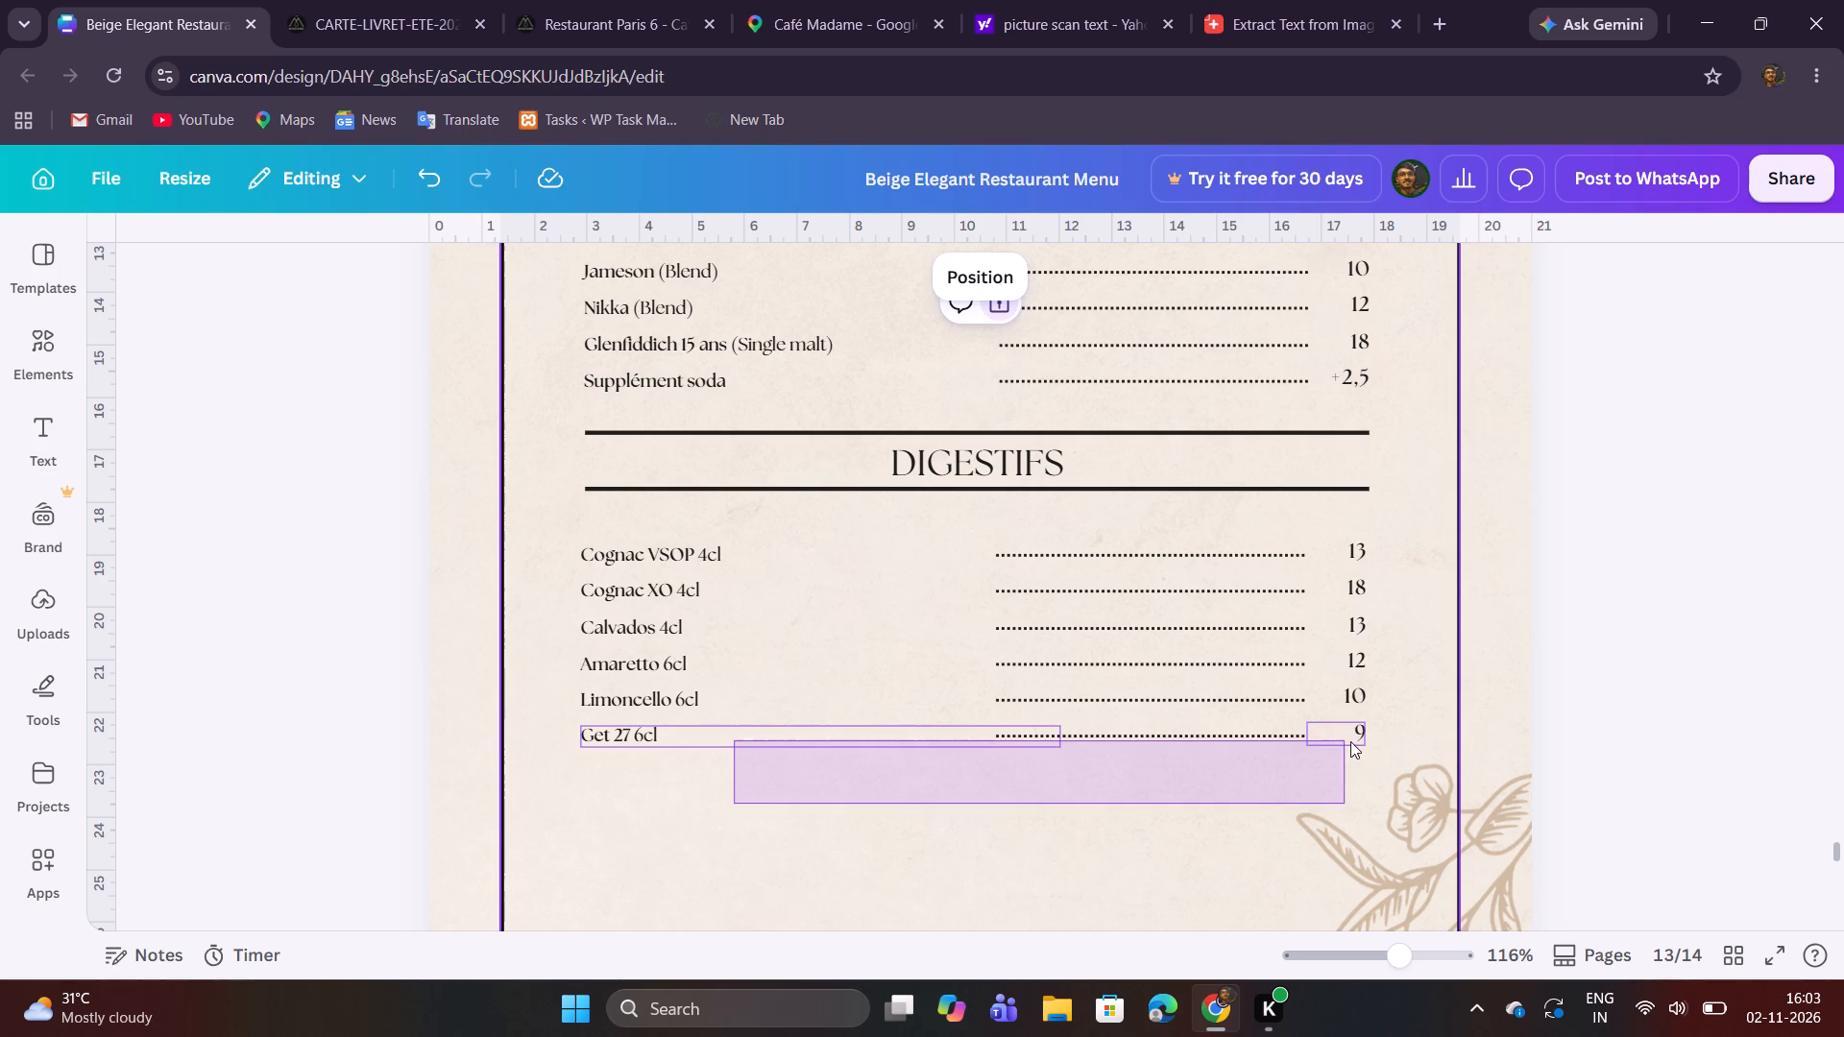
{"action": "left_click_drag", "start_coordinate": [1350, 741], "coordinate": [1352, 729]}
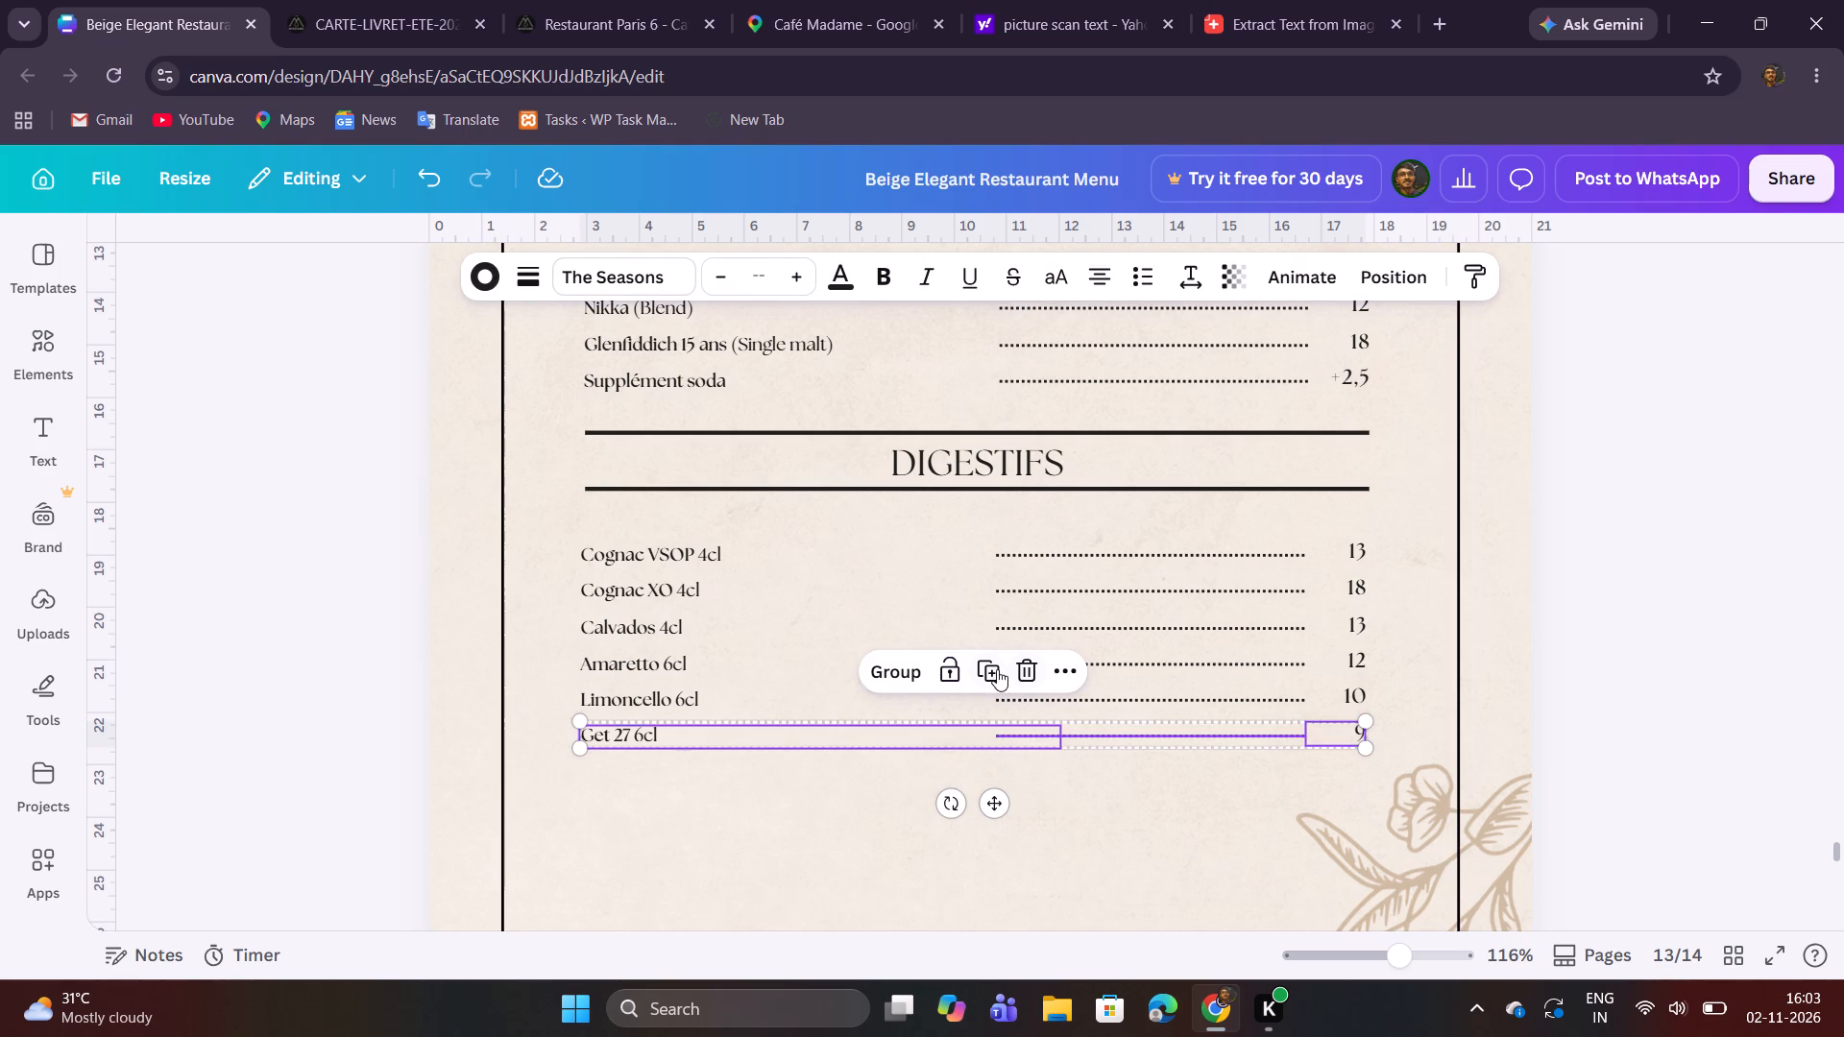
{"action": "left_click", "coordinate": [996, 669]}
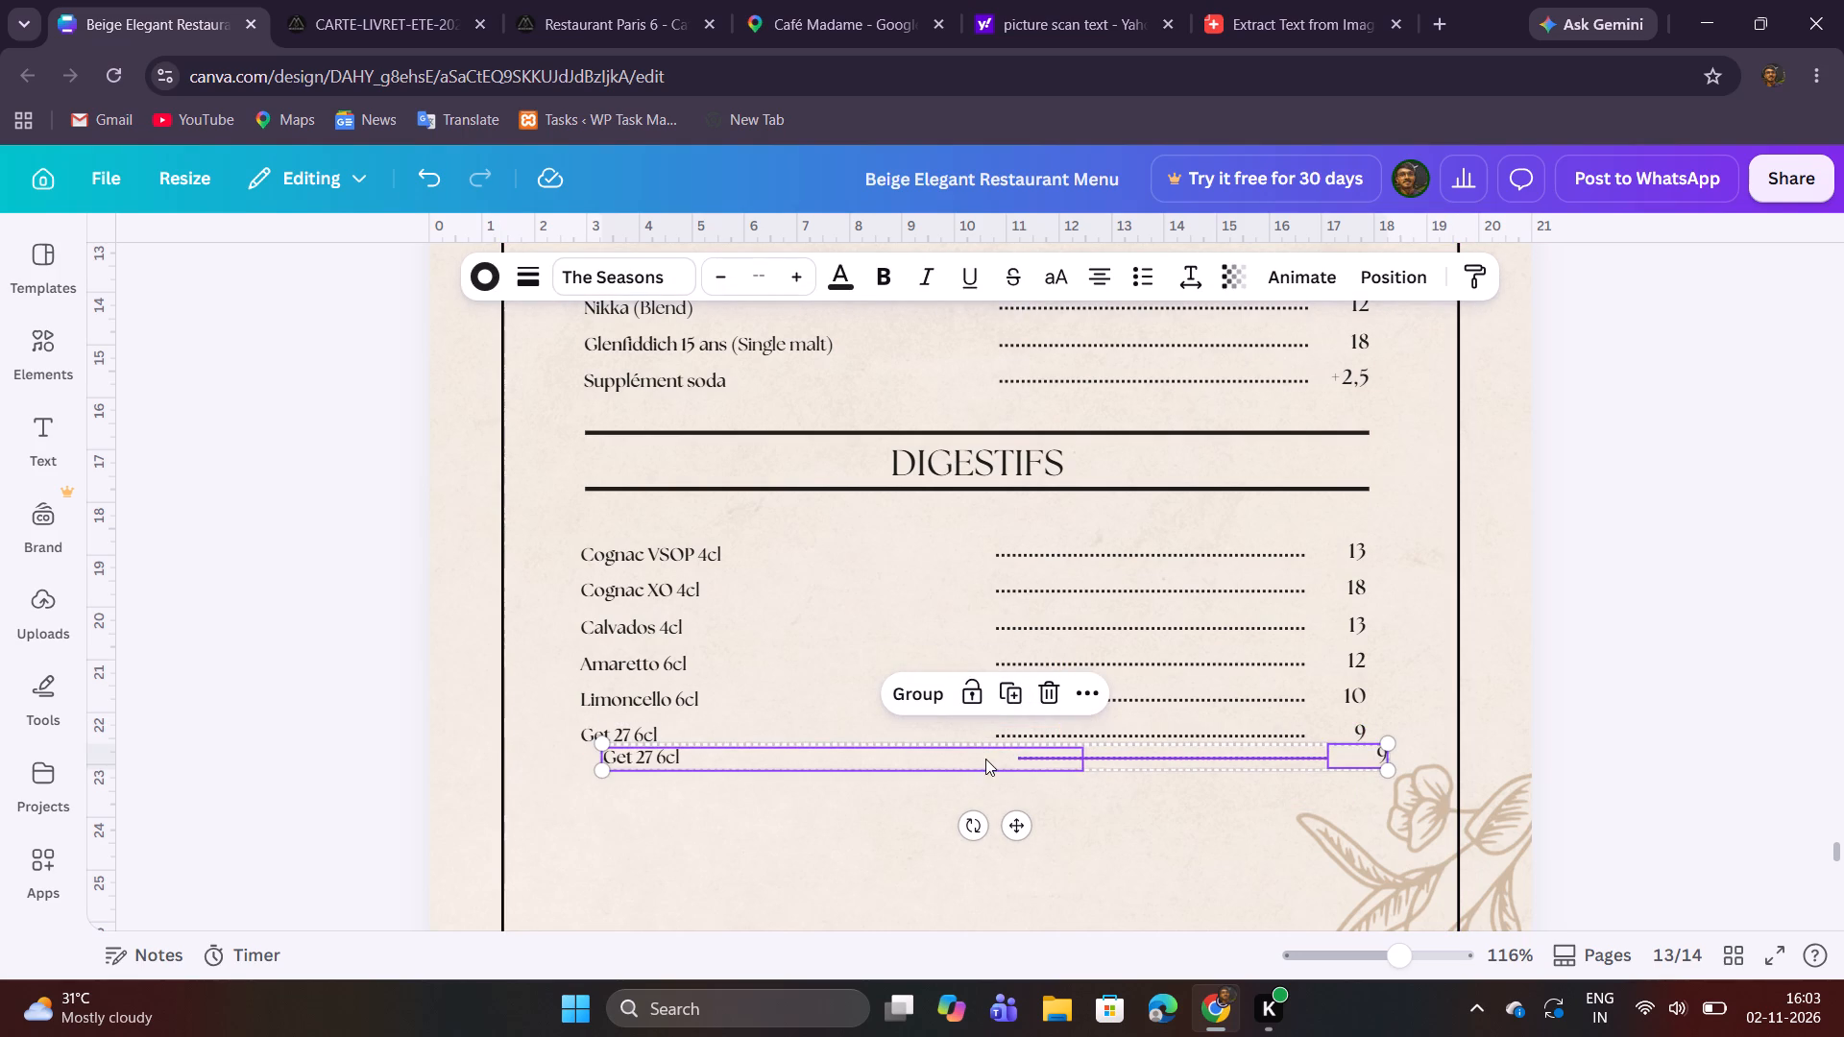
{"action": "left_click_drag", "start_coordinate": [985, 759], "coordinate": [959, 771]}
{"action": "left_click", "coordinate": [906, 872]}
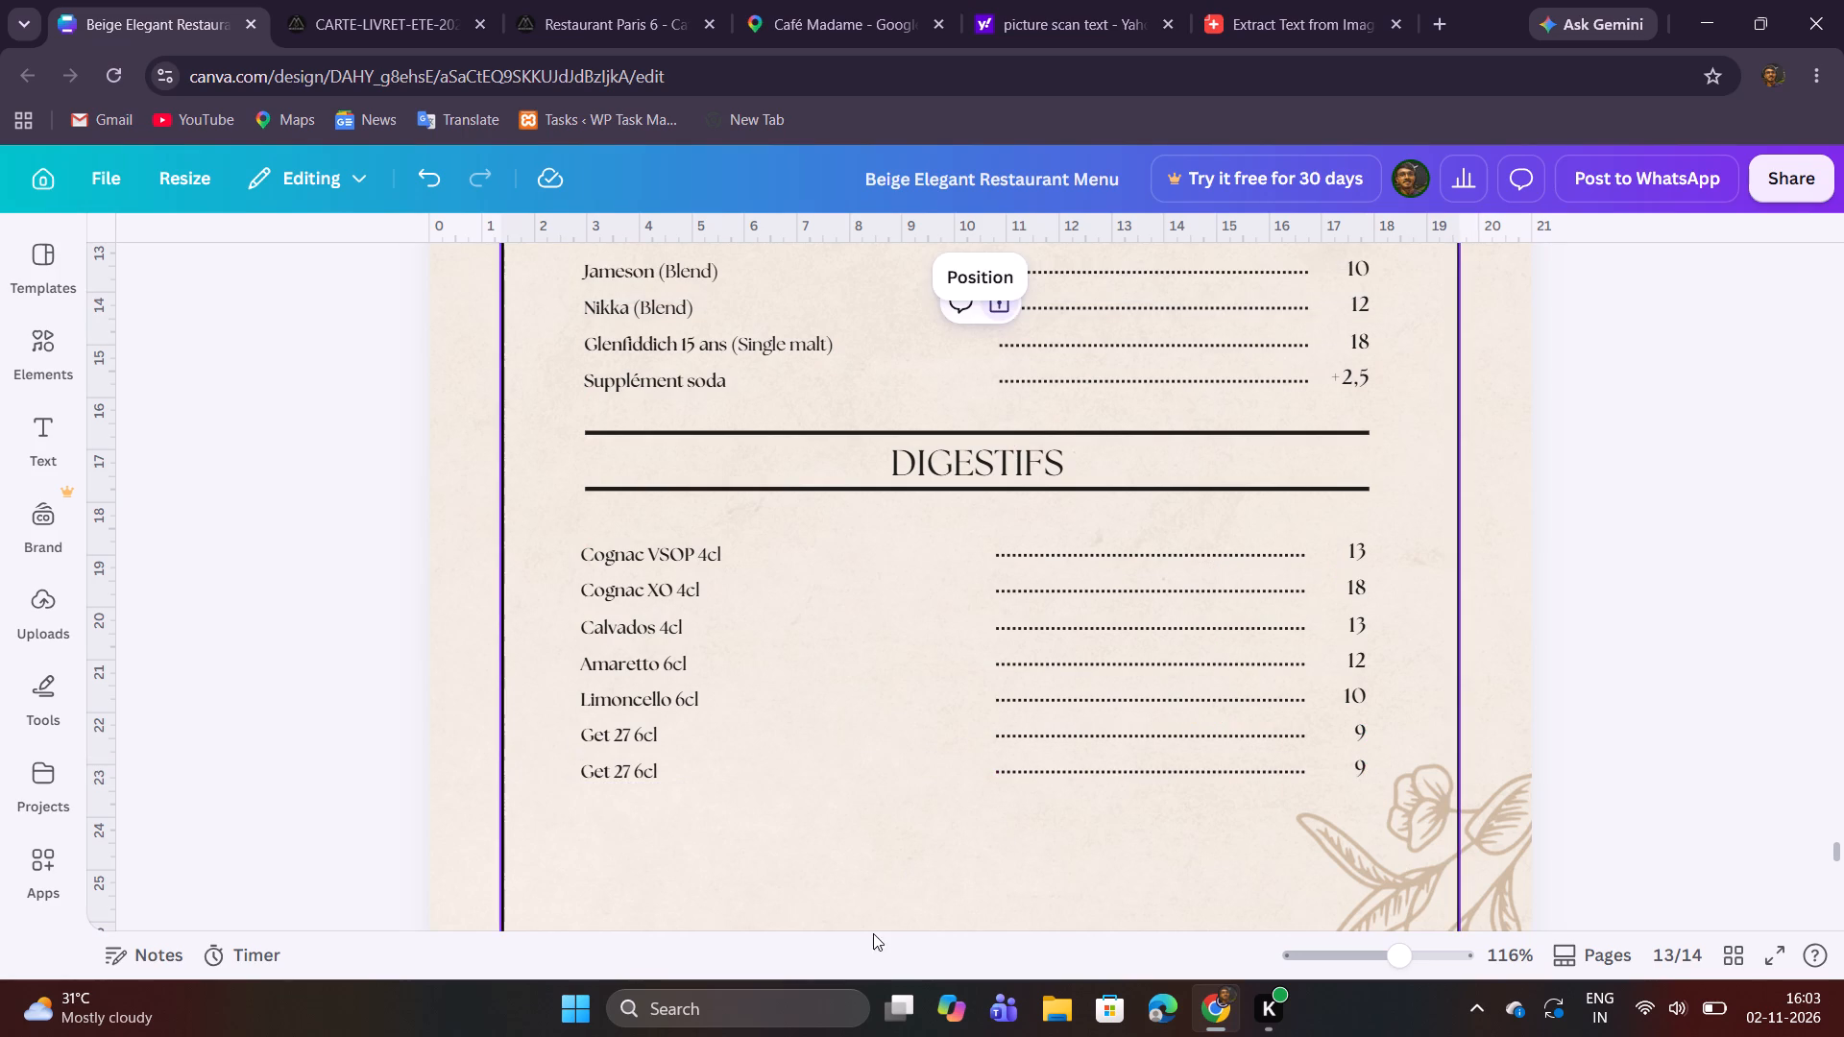
Copy Baileys 6cl from the PDF over the duplicated Get 27 name under Digestifs, and remove the bold from 6cl.
{"action": "left_click", "coordinate": [409, 0]}
{"action": "left_click_drag", "start_coordinate": [611, 690], "coordinate": [787, 697]}
{"action": "key", "text": "ctrl+c"}
{"action": "left_click", "coordinate": [201, 0]}
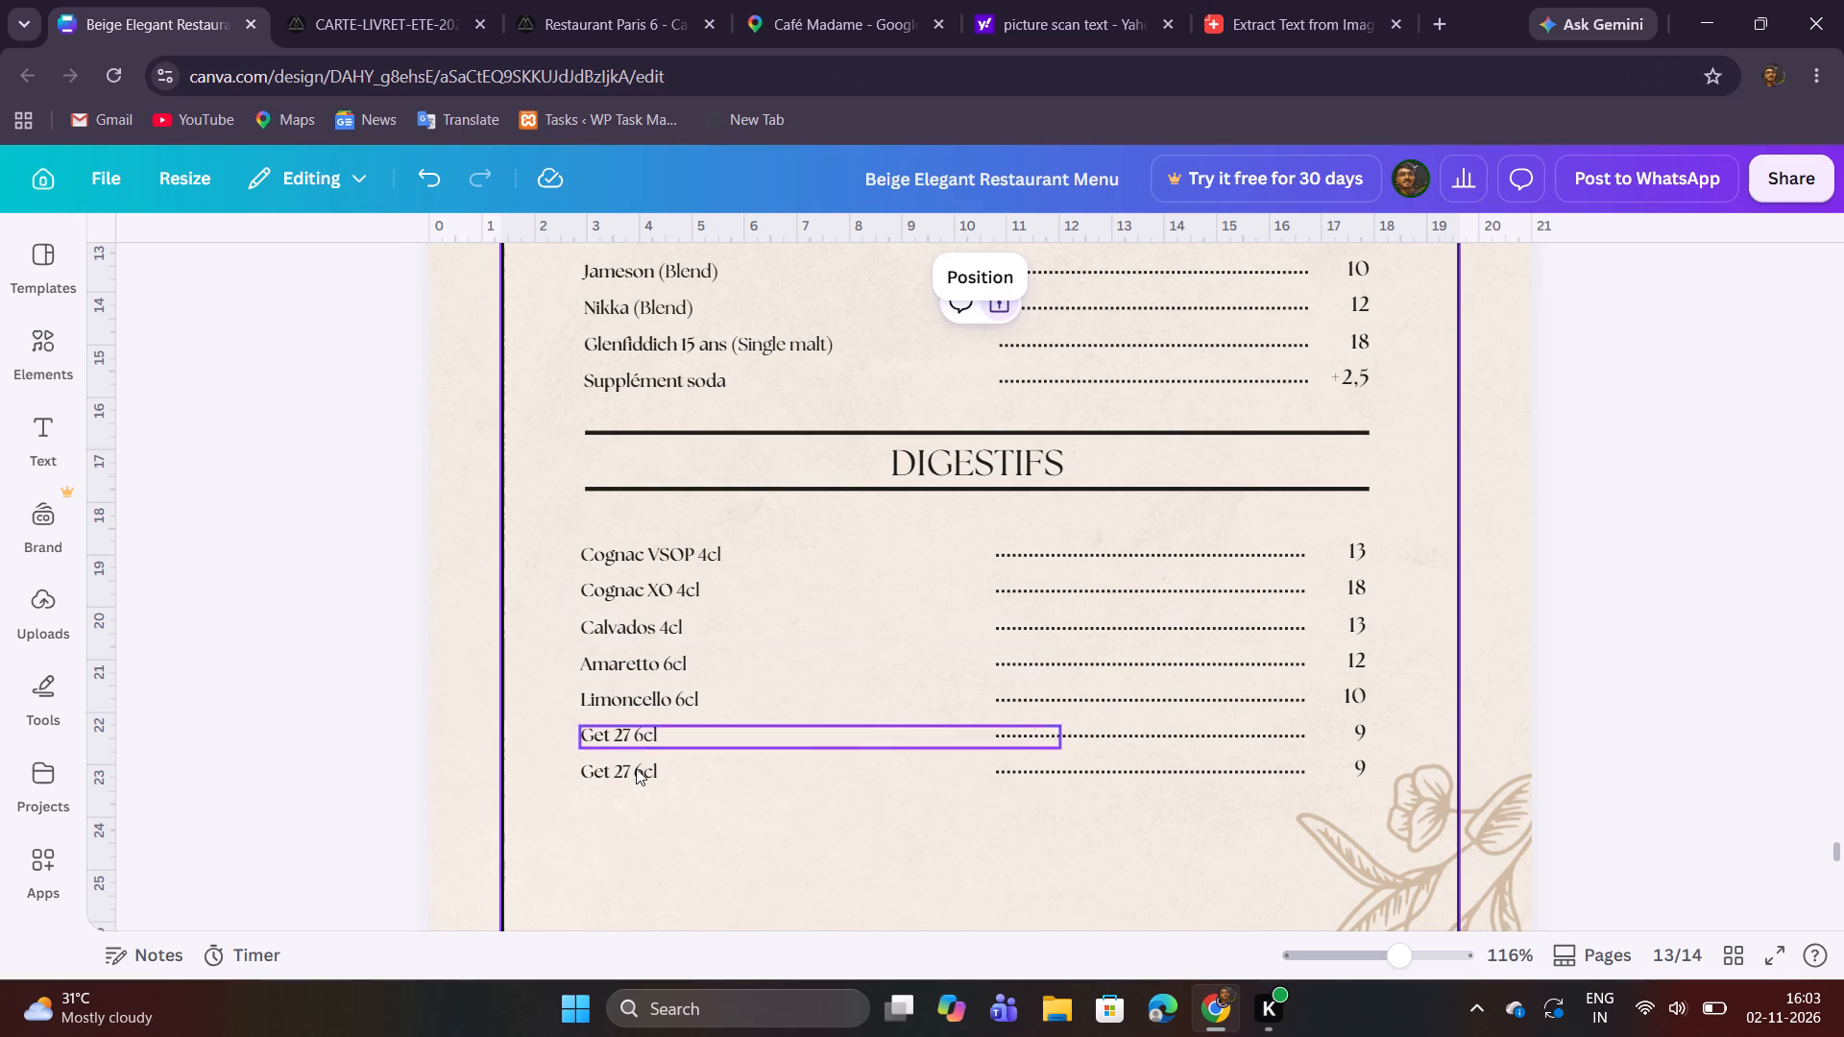
{"action": "double_click", "coordinate": [639, 778]}
{"action": "key", "text": "ctrl+v"}
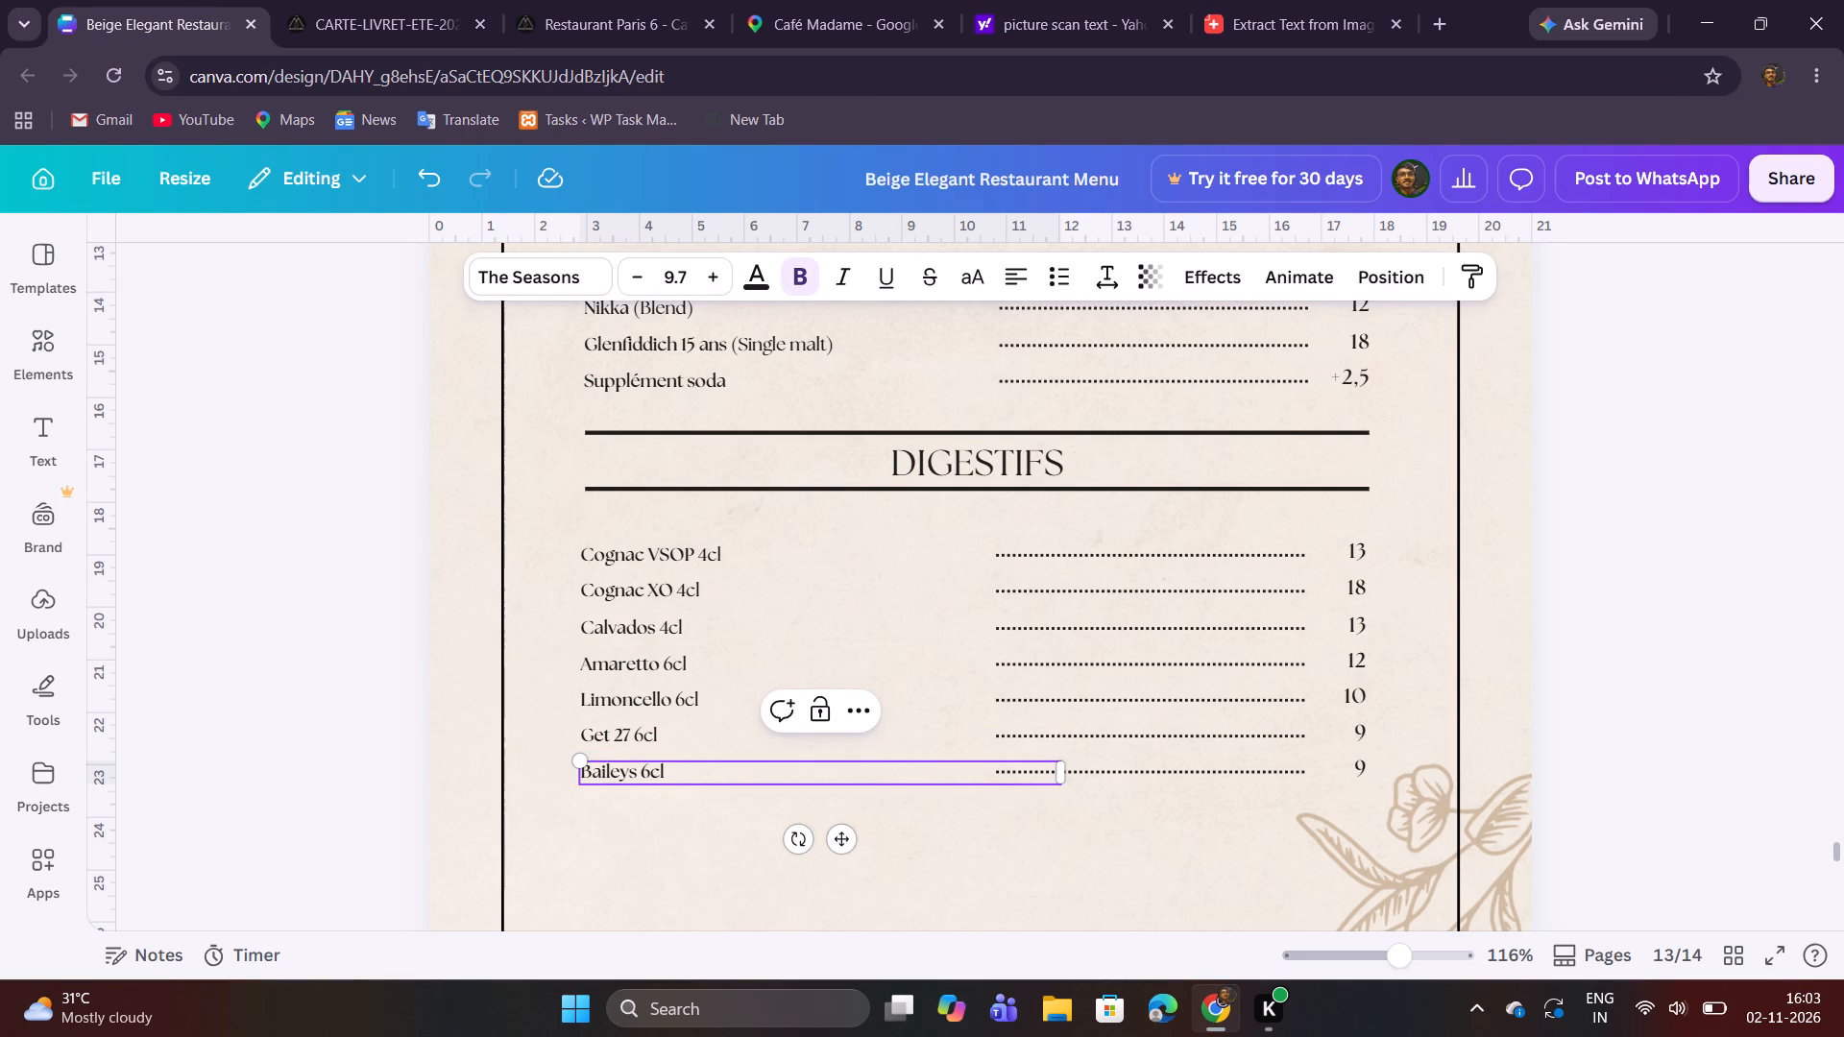
{"action": "left_click_drag", "start_coordinate": [642, 777], "coordinate": [674, 775]}
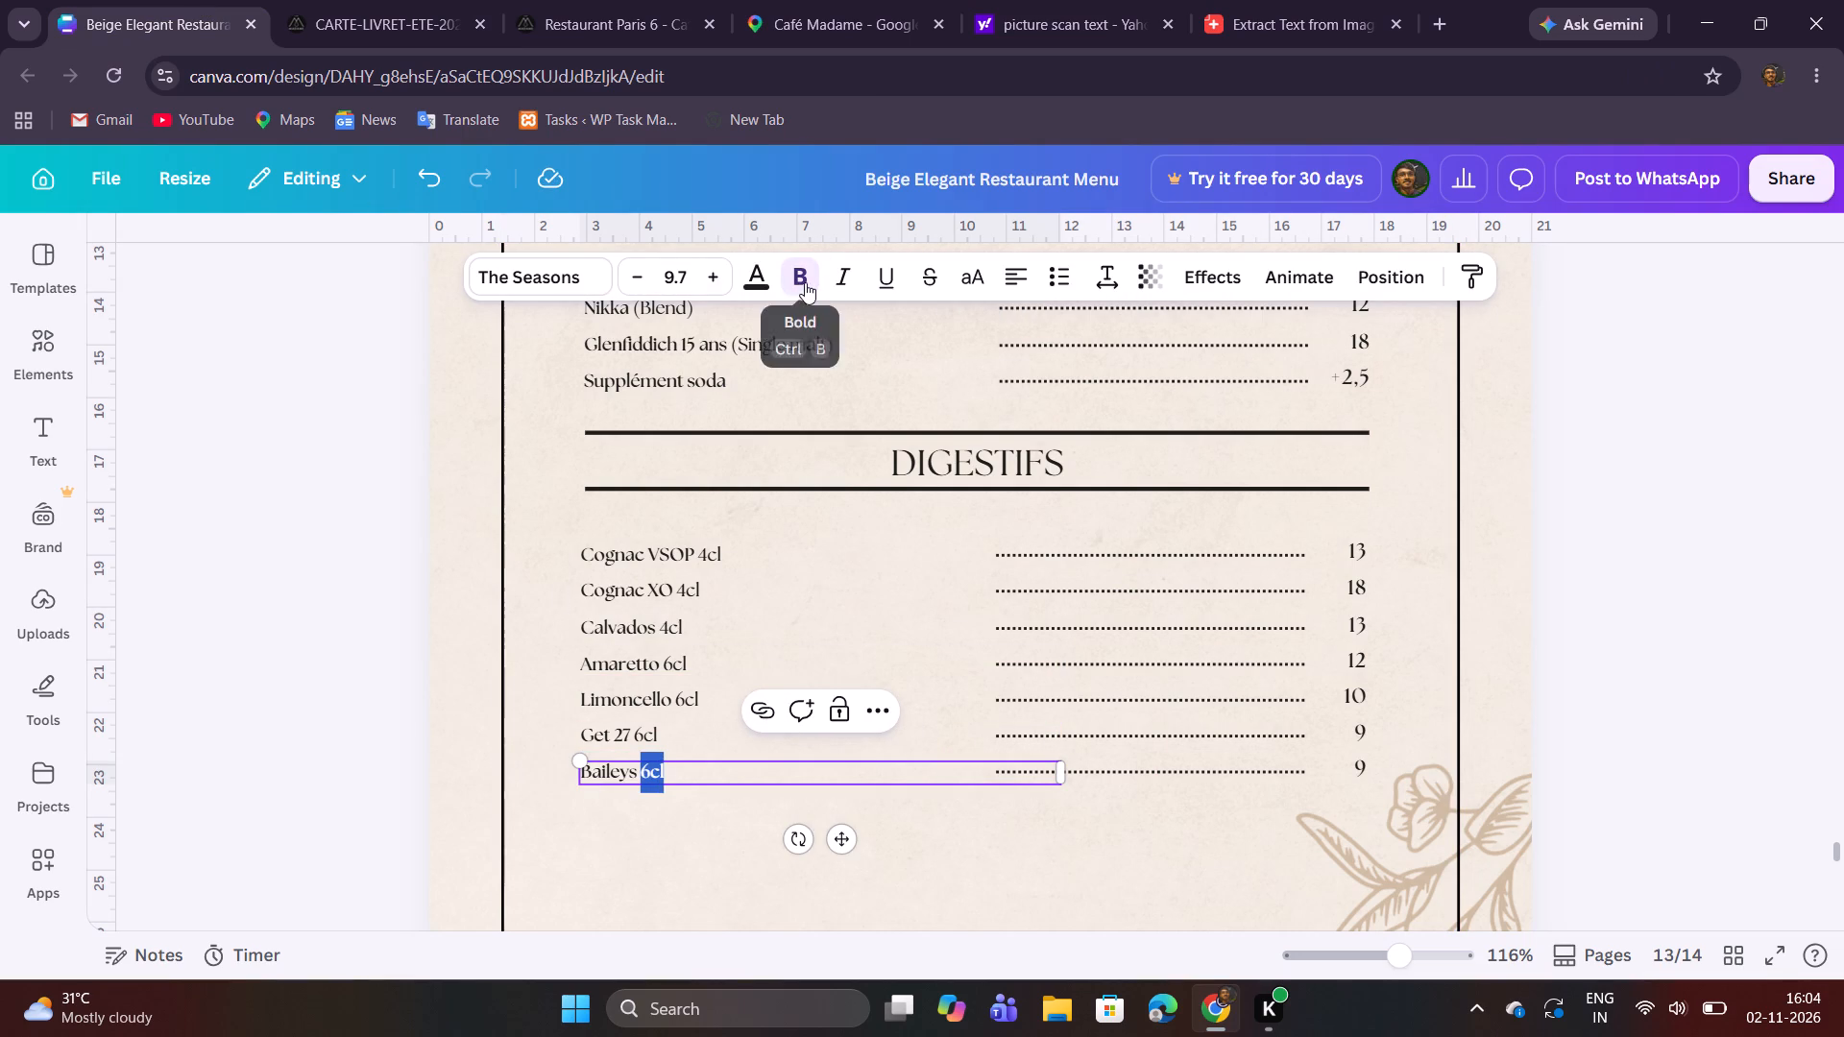
{"action": "left_click", "coordinate": [805, 284]}
Copy the Baileys price 10 from the PDF and replace the price on the Baileys line with it.
{"action": "left_click", "coordinate": [398, 2]}
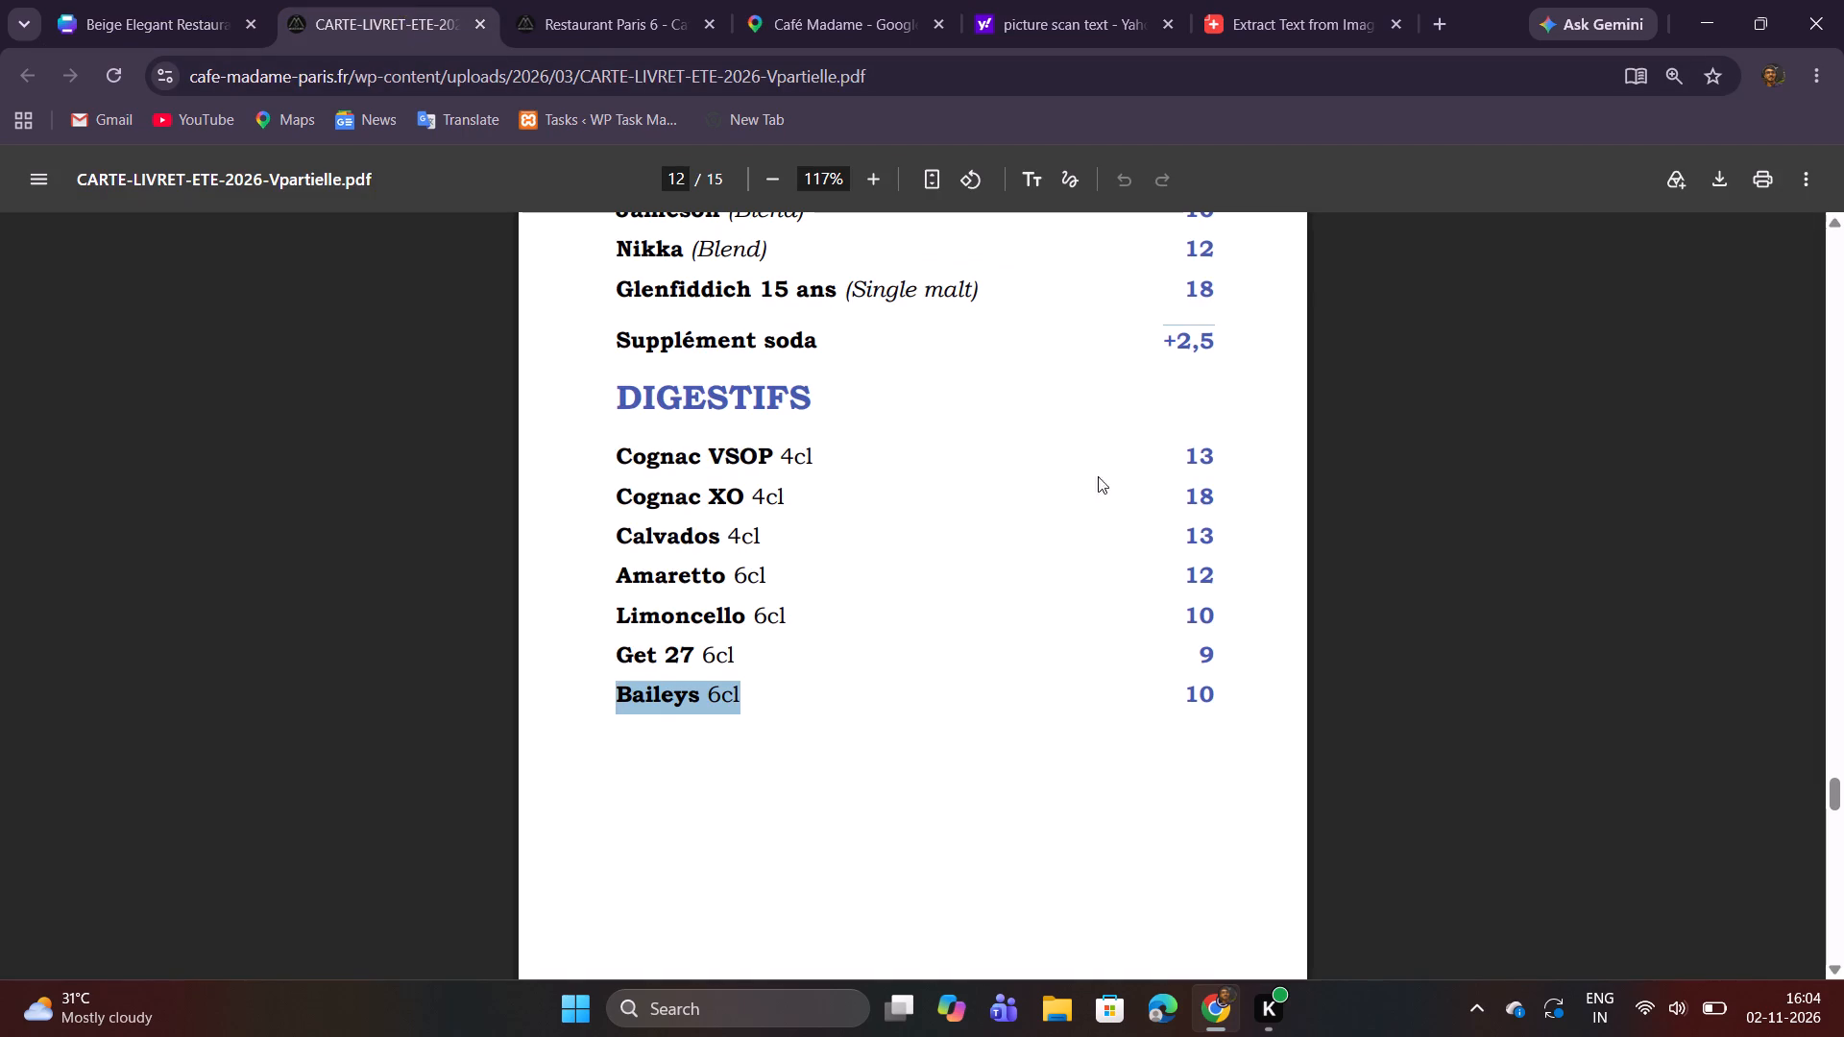
{"action": "double_click", "coordinate": [1198, 693]}
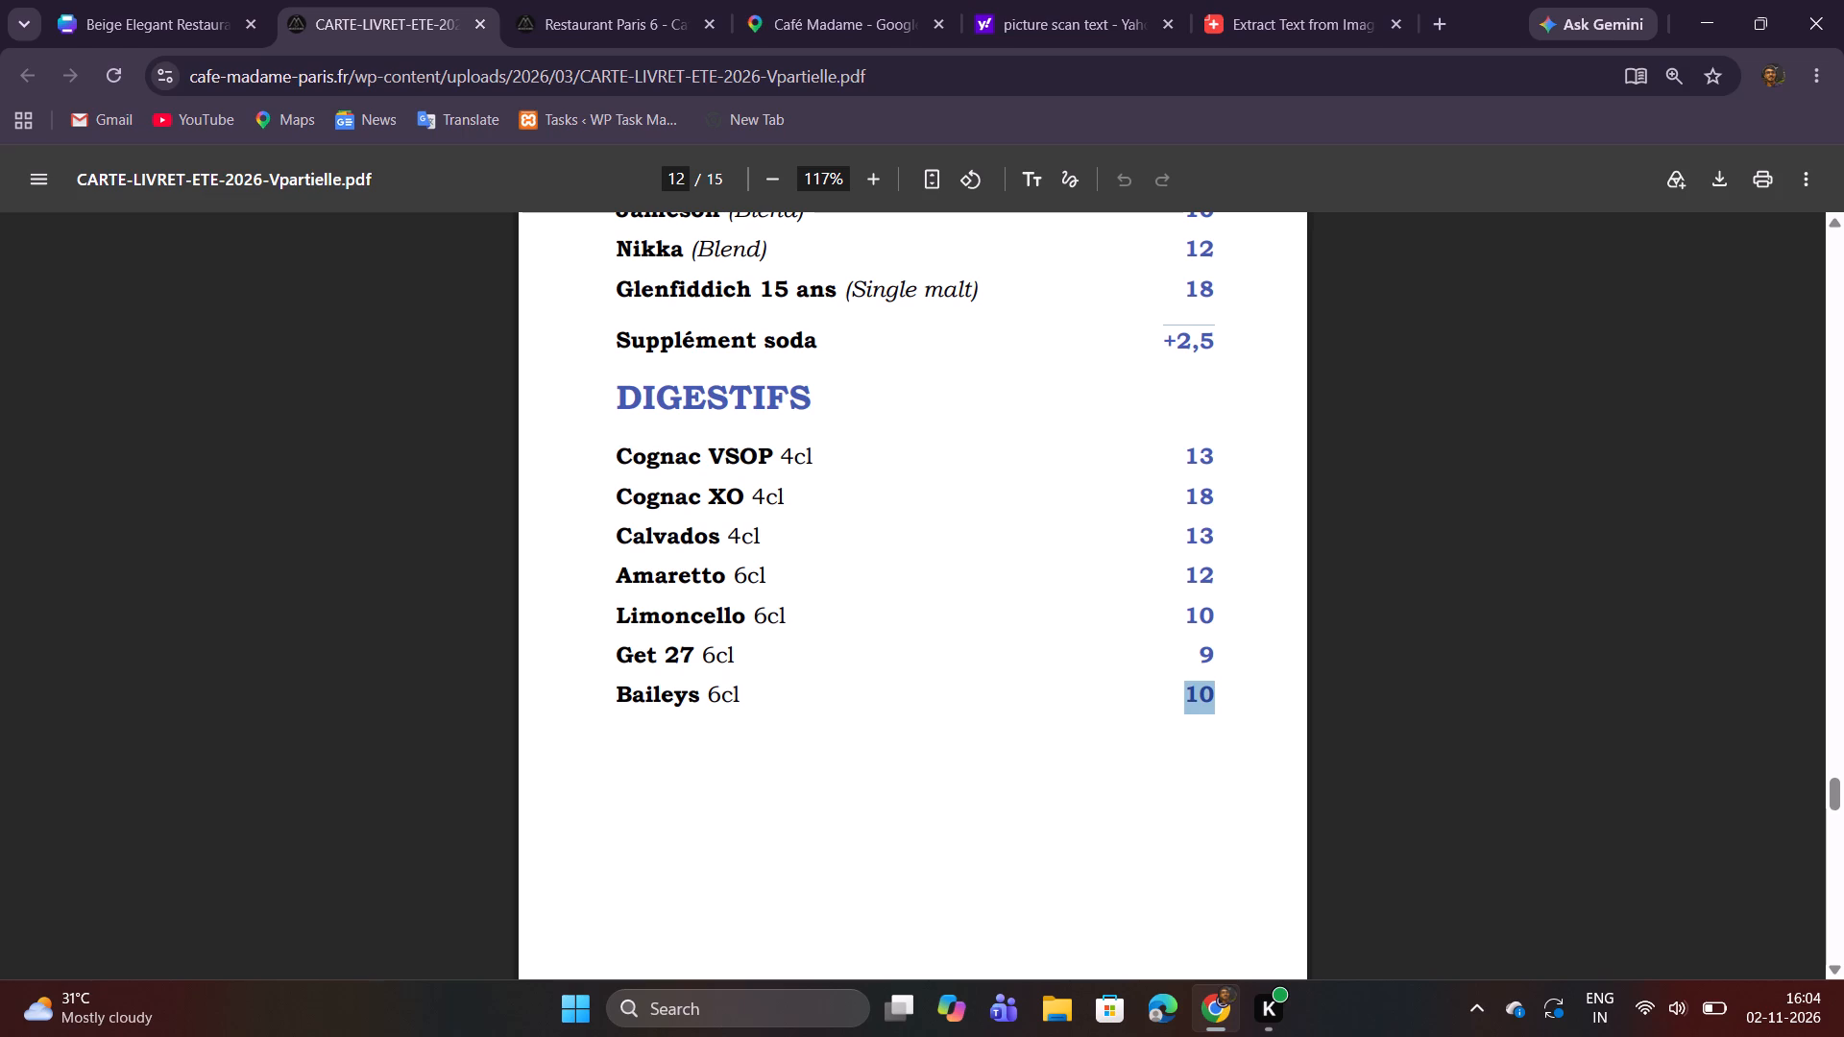
{"action": "key", "text": "ctrl+c"}
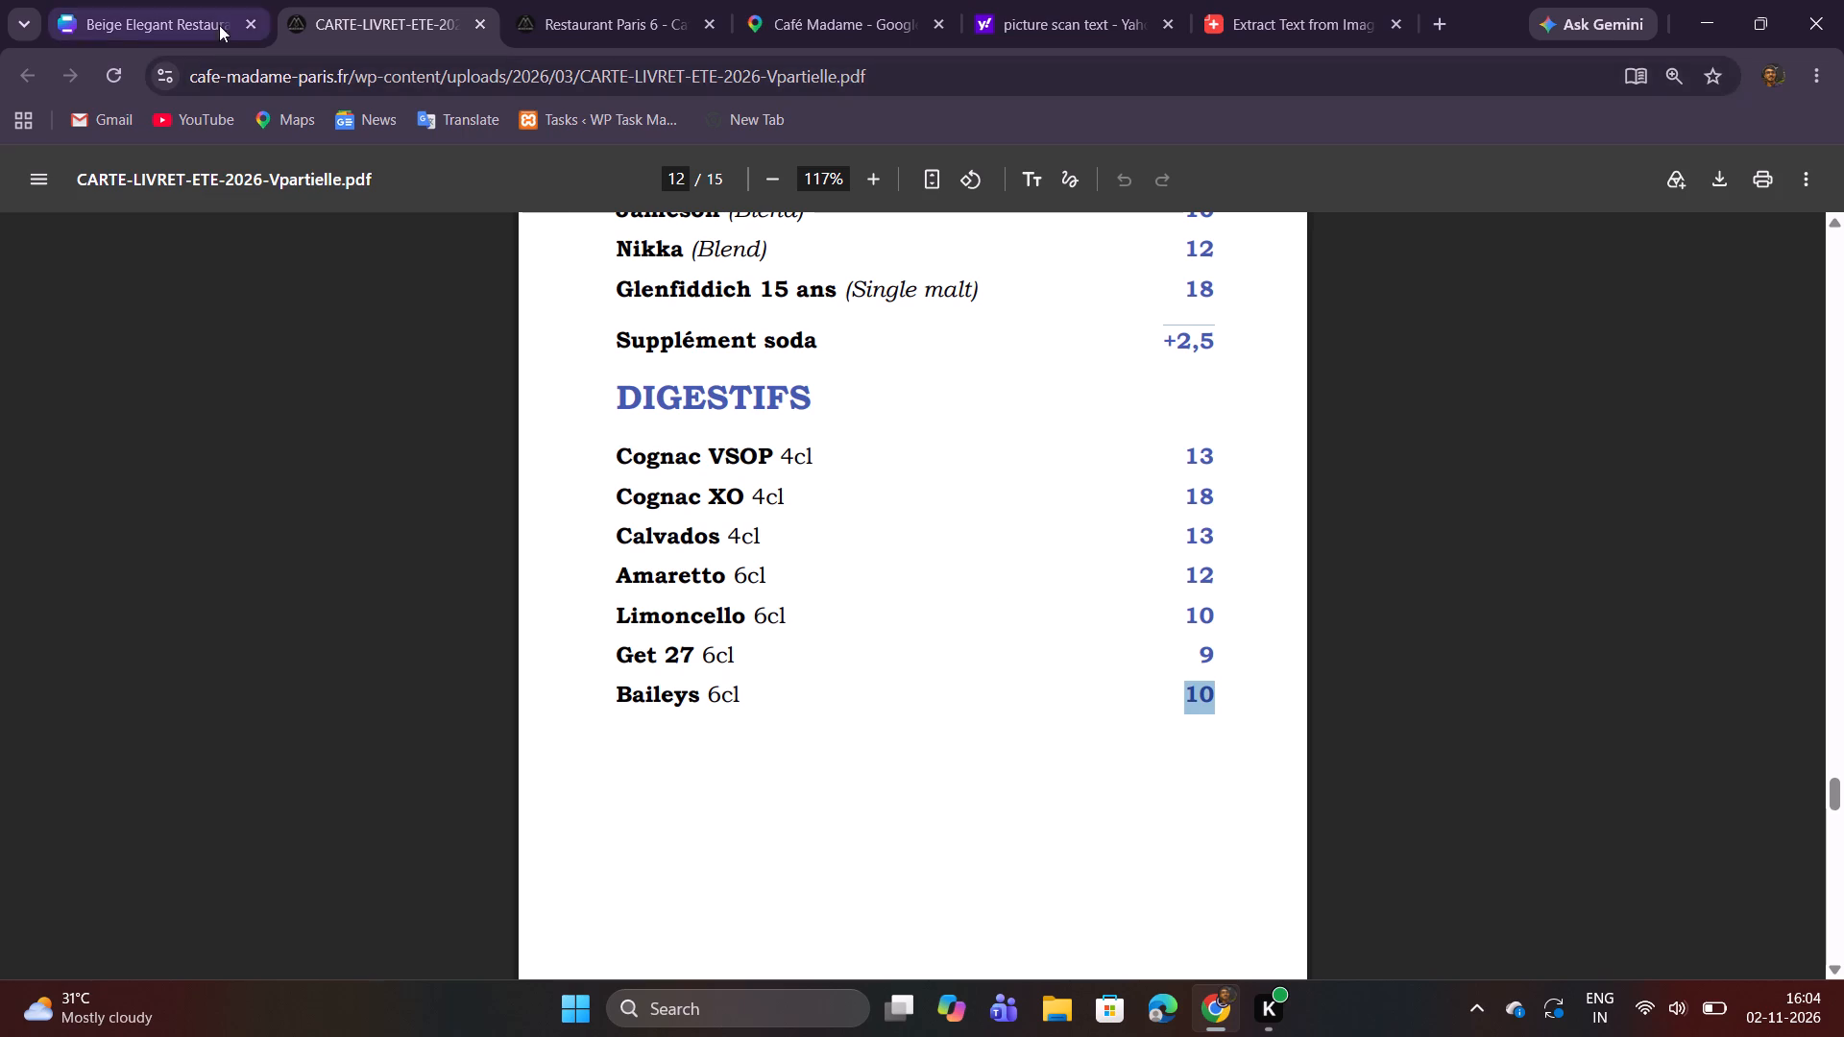
{"action": "left_click", "coordinate": [216, 18]}
{"action": "double_click", "coordinate": [1332, 764]}
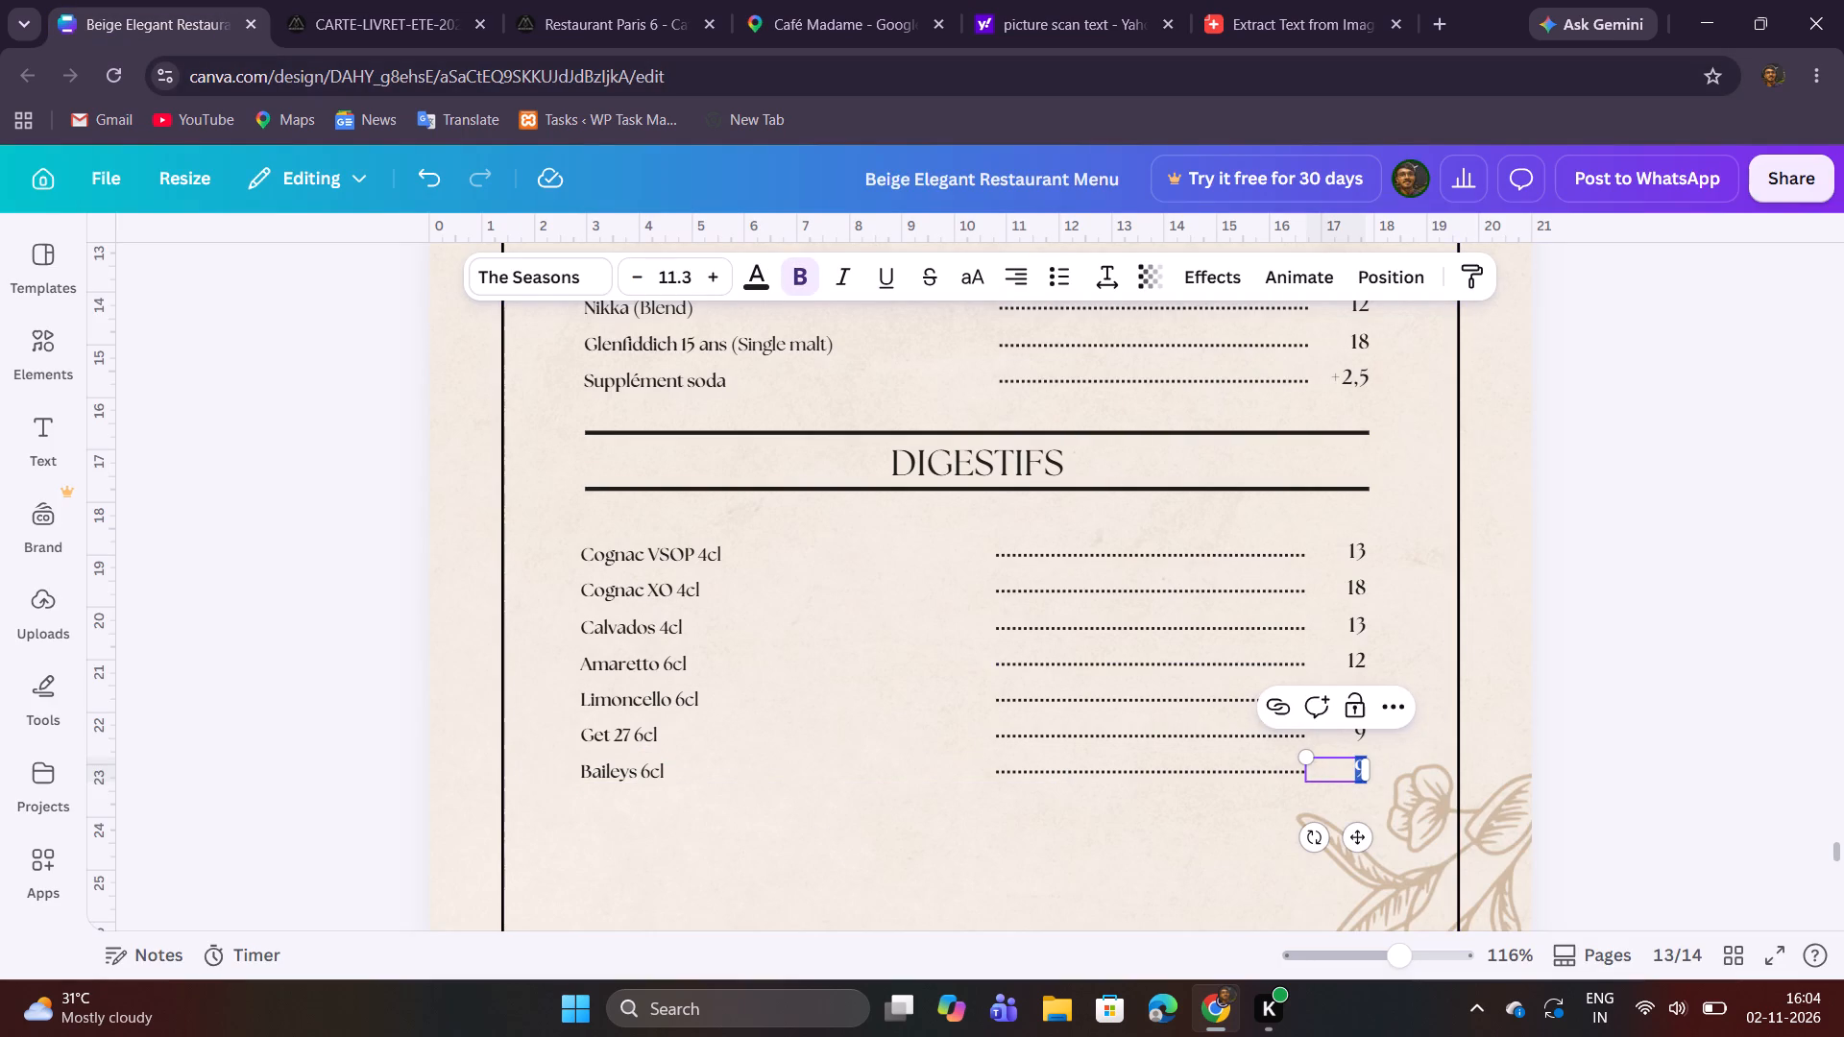
{"action": "key", "text": "ctrl+v"}
{"action": "left_click", "coordinate": [1266, 829]}
Look over the menu's spirits page, examine the layout of the PDF's wine sections and price columns after Digestifs, and return to the Canva menu.
{"action": "scroll", "coordinate": [1149, 800], "scroll_direction": "down", "scroll_amount": 2}
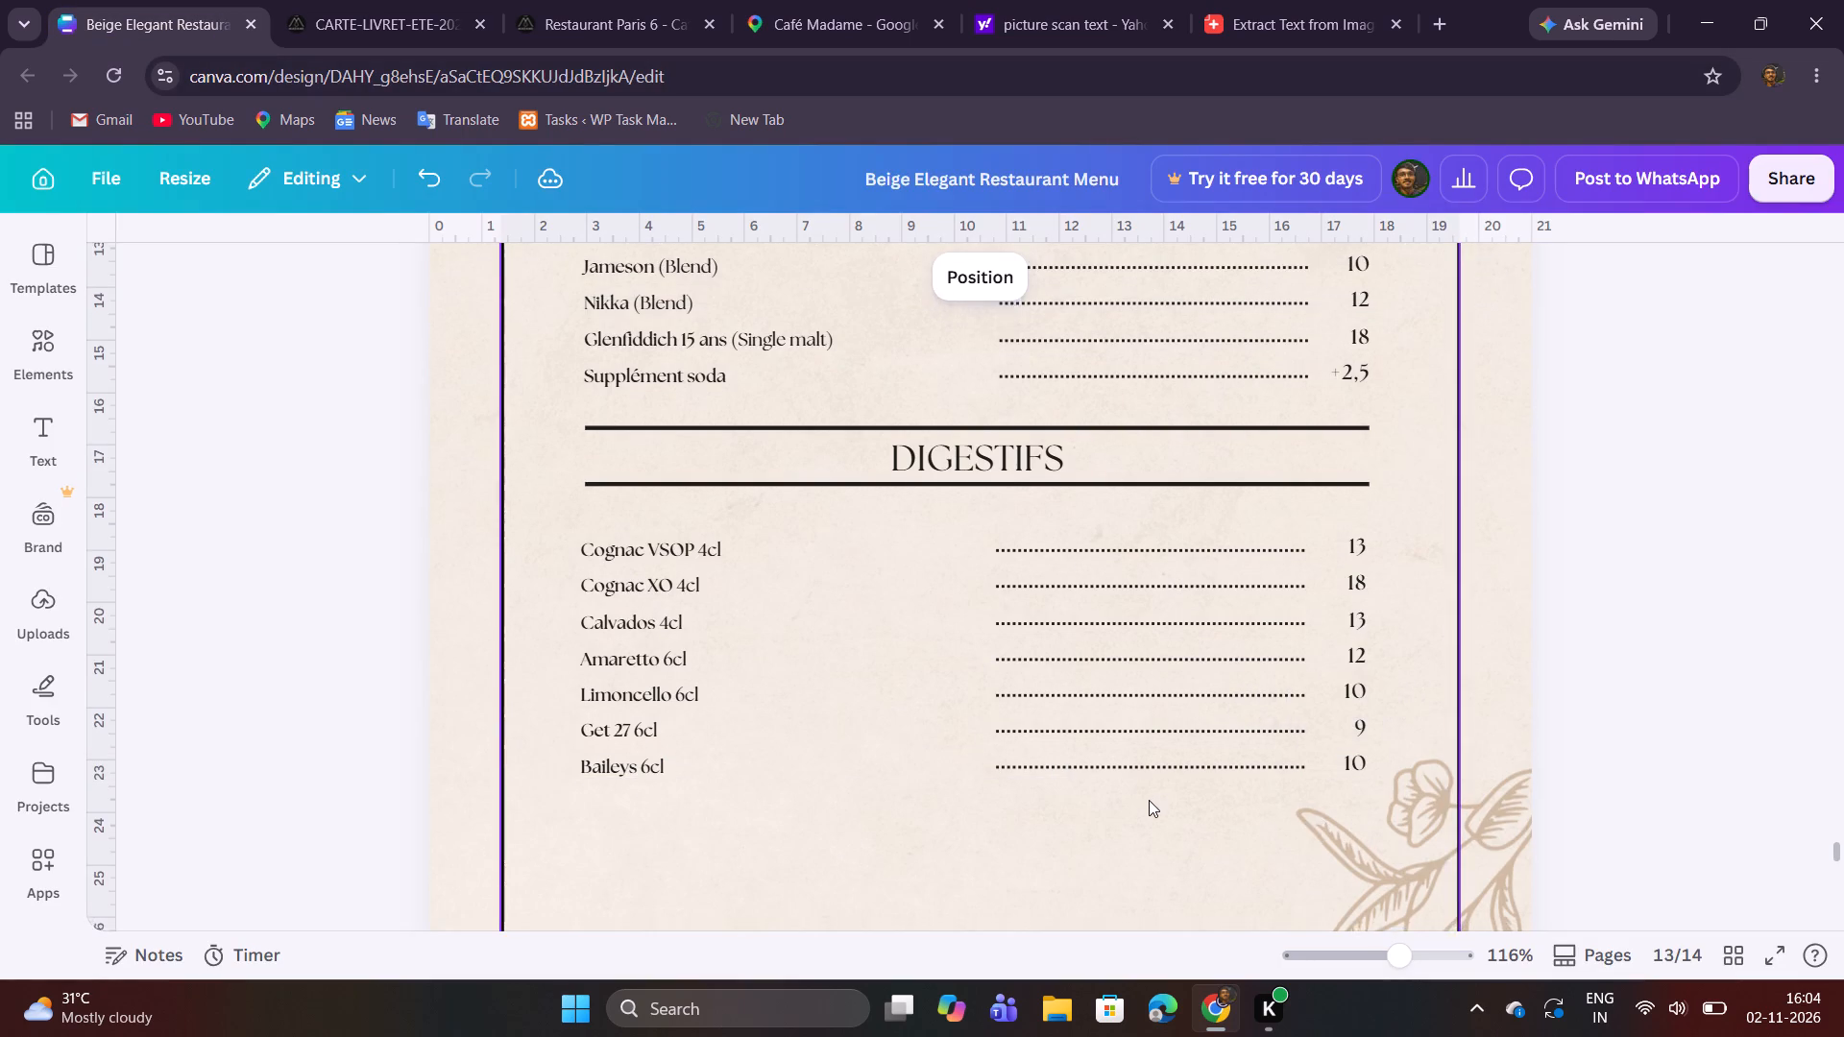
{"action": "scroll", "coordinate": [1149, 800], "scroll_direction": "down", "scroll_amount": 1}
{"action": "scroll", "coordinate": [1149, 800], "scroll_direction": "up", "scroll_amount": 7}
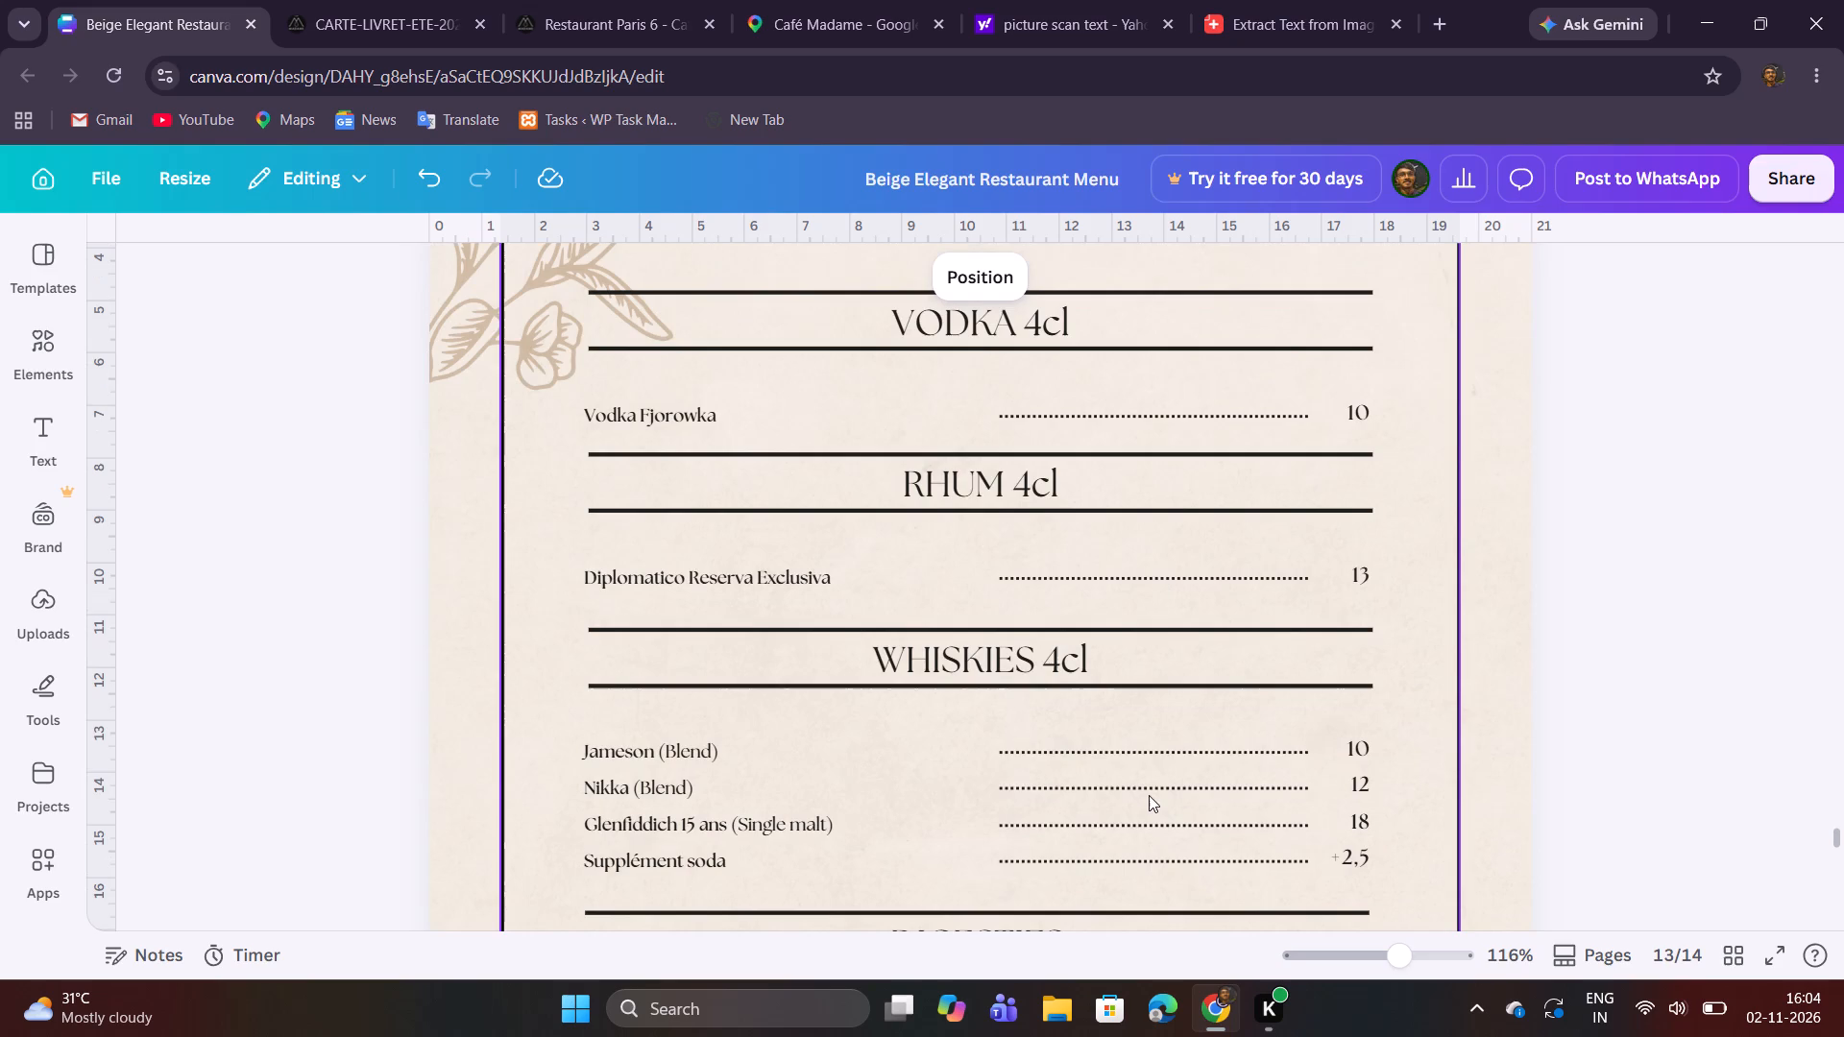
{"action": "left_click", "coordinate": [306, 0]}
{"action": "scroll", "coordinate": [989, 454], "scroll_direction": "down", "scroll_amount": 2}
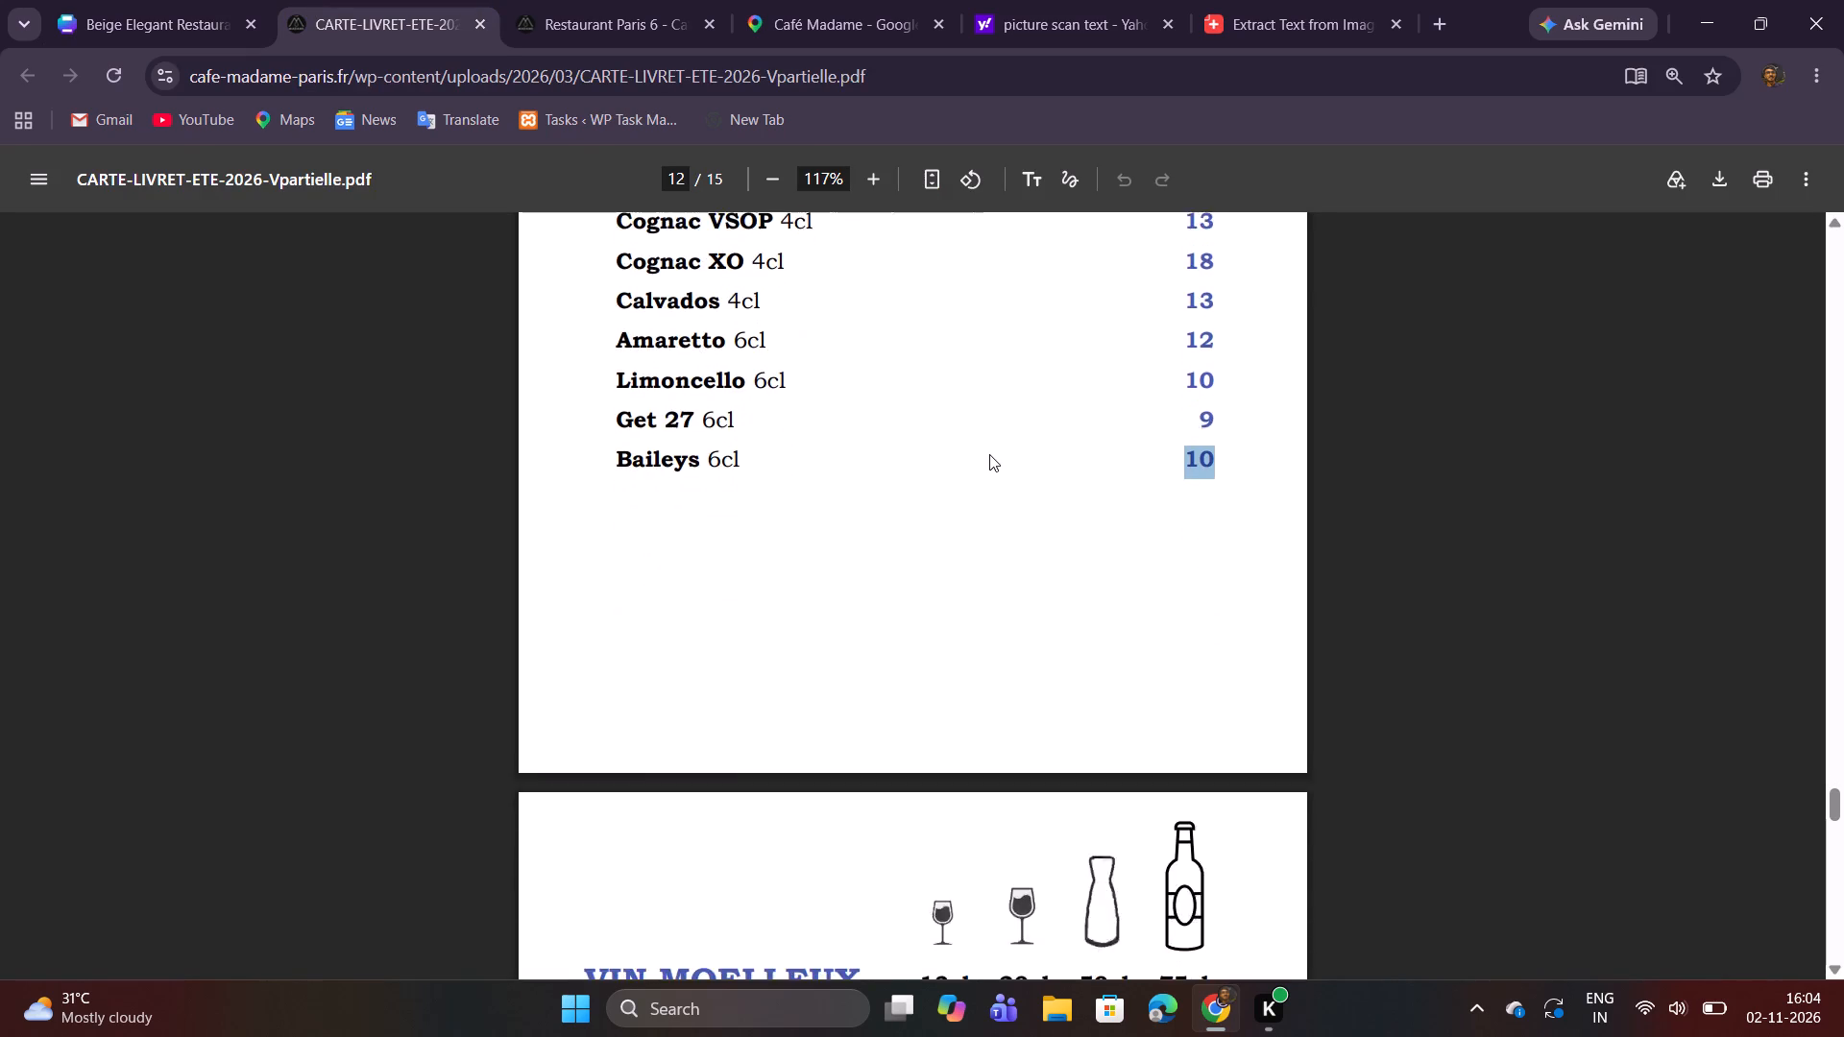
{"action": "scroll", "coordinate": [989, 454], "scroll_direction": "down", "scroll_amount": 4}
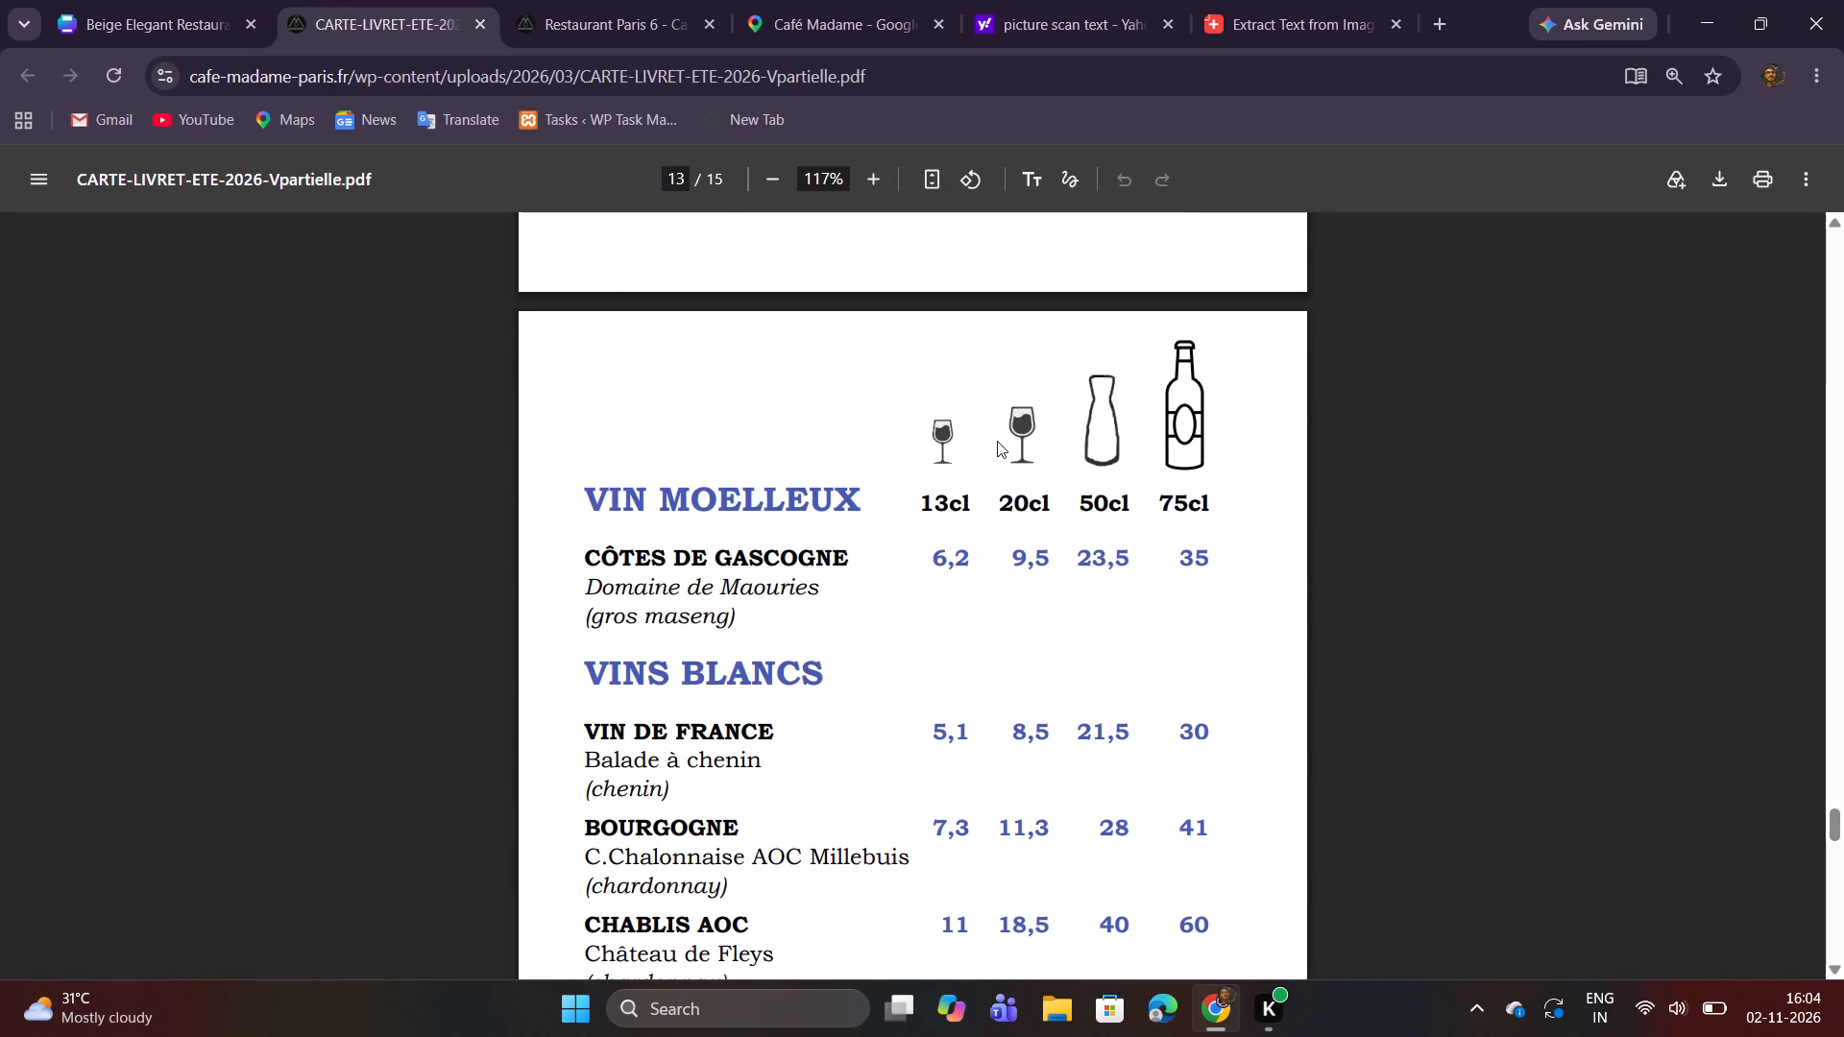
{"action": "scroll", "coordinate": [1007, 441], "scroll_direction": "down", "scroll_amount": 2}
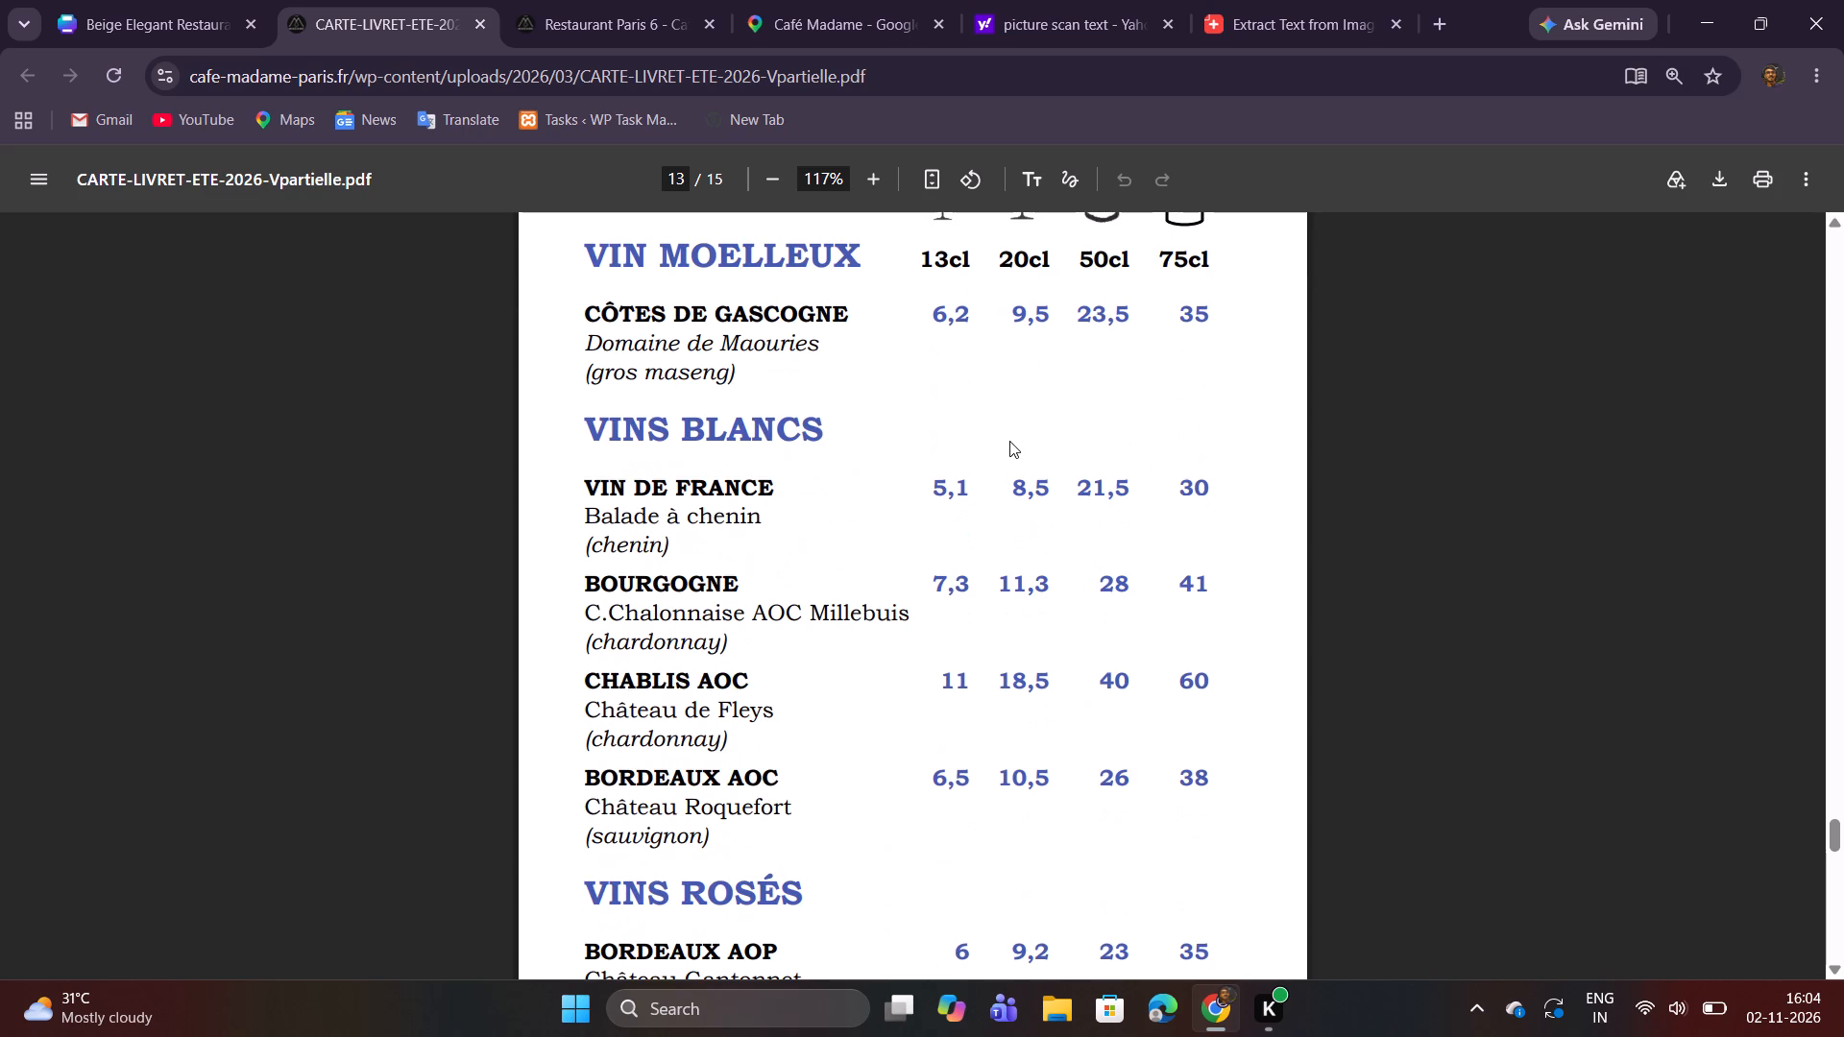
{"action": "scroll", "coordinate": [1009, 441], "scroll_direction": "up", "scroll_amount": 1}
{"action": "scroll", "coordinate": [1009, 441], "scroll_direction": "down", "scroll_amount": 1}
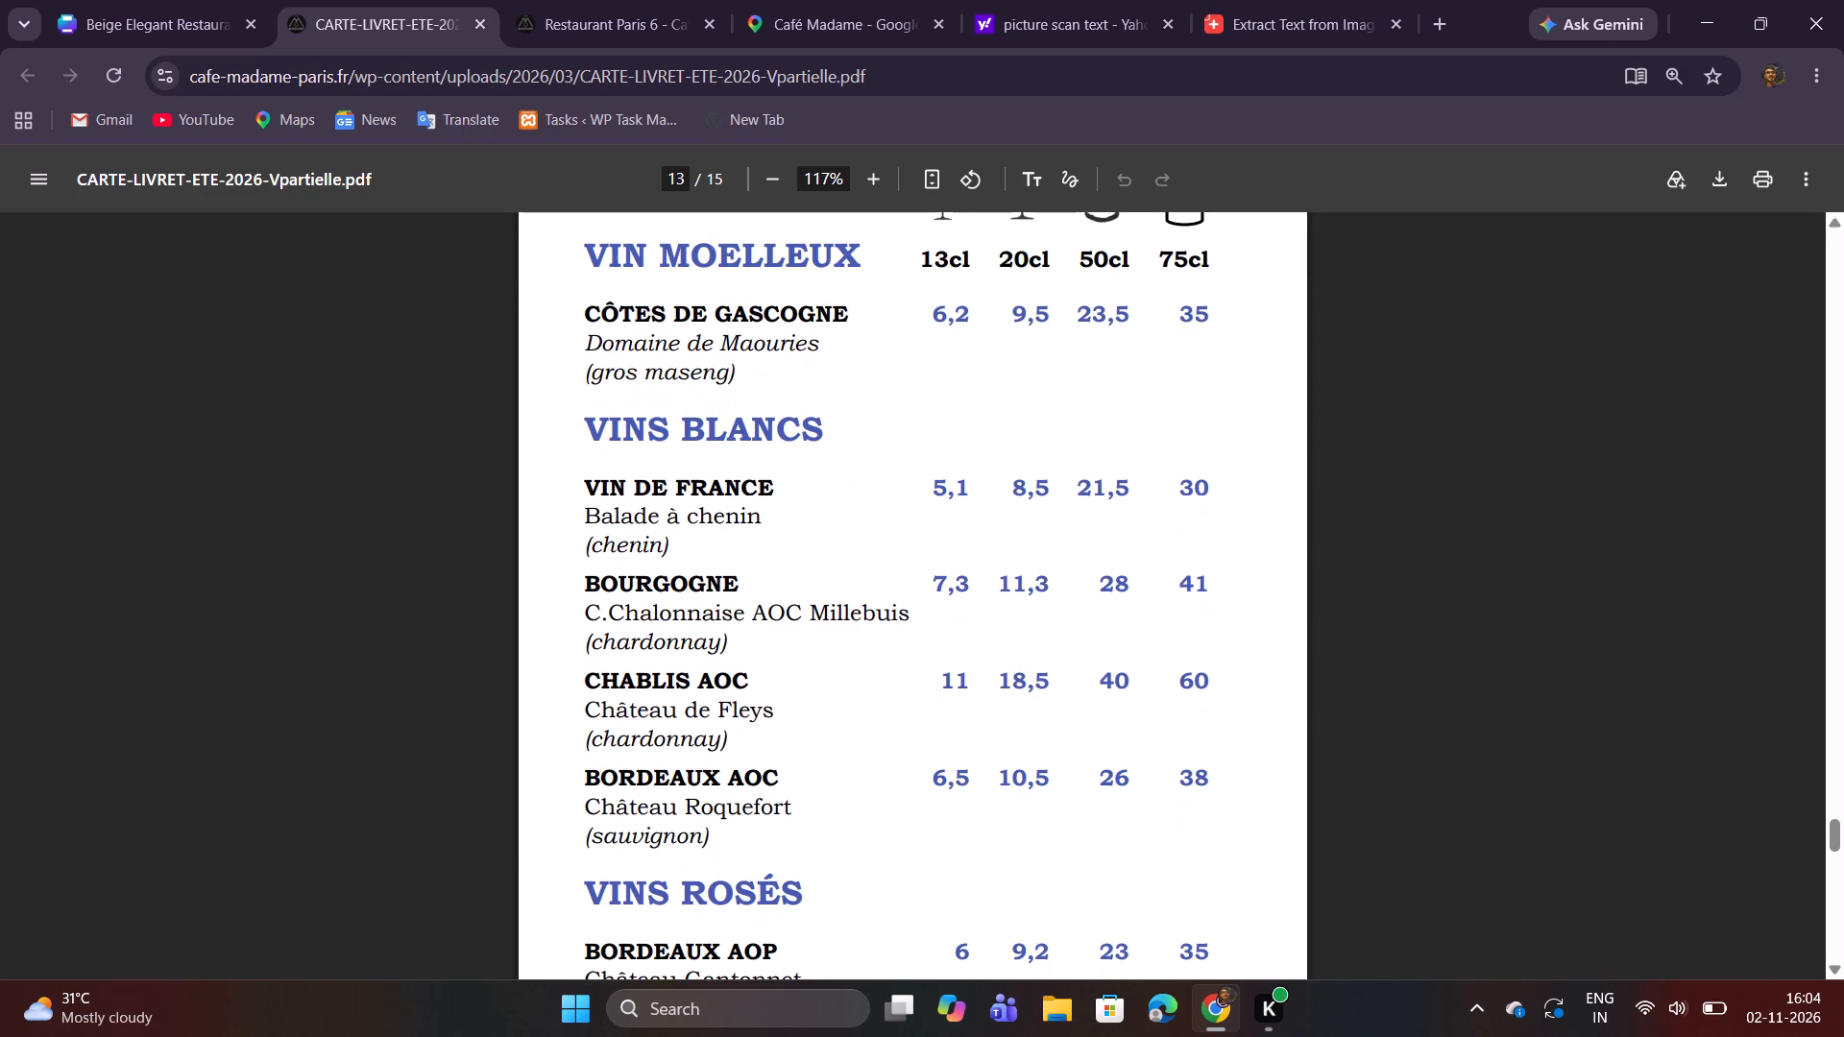
{"action": "scroll", "coordinate": [1018, 472], "scroll_direction": "down", "scroll_amount": 2}
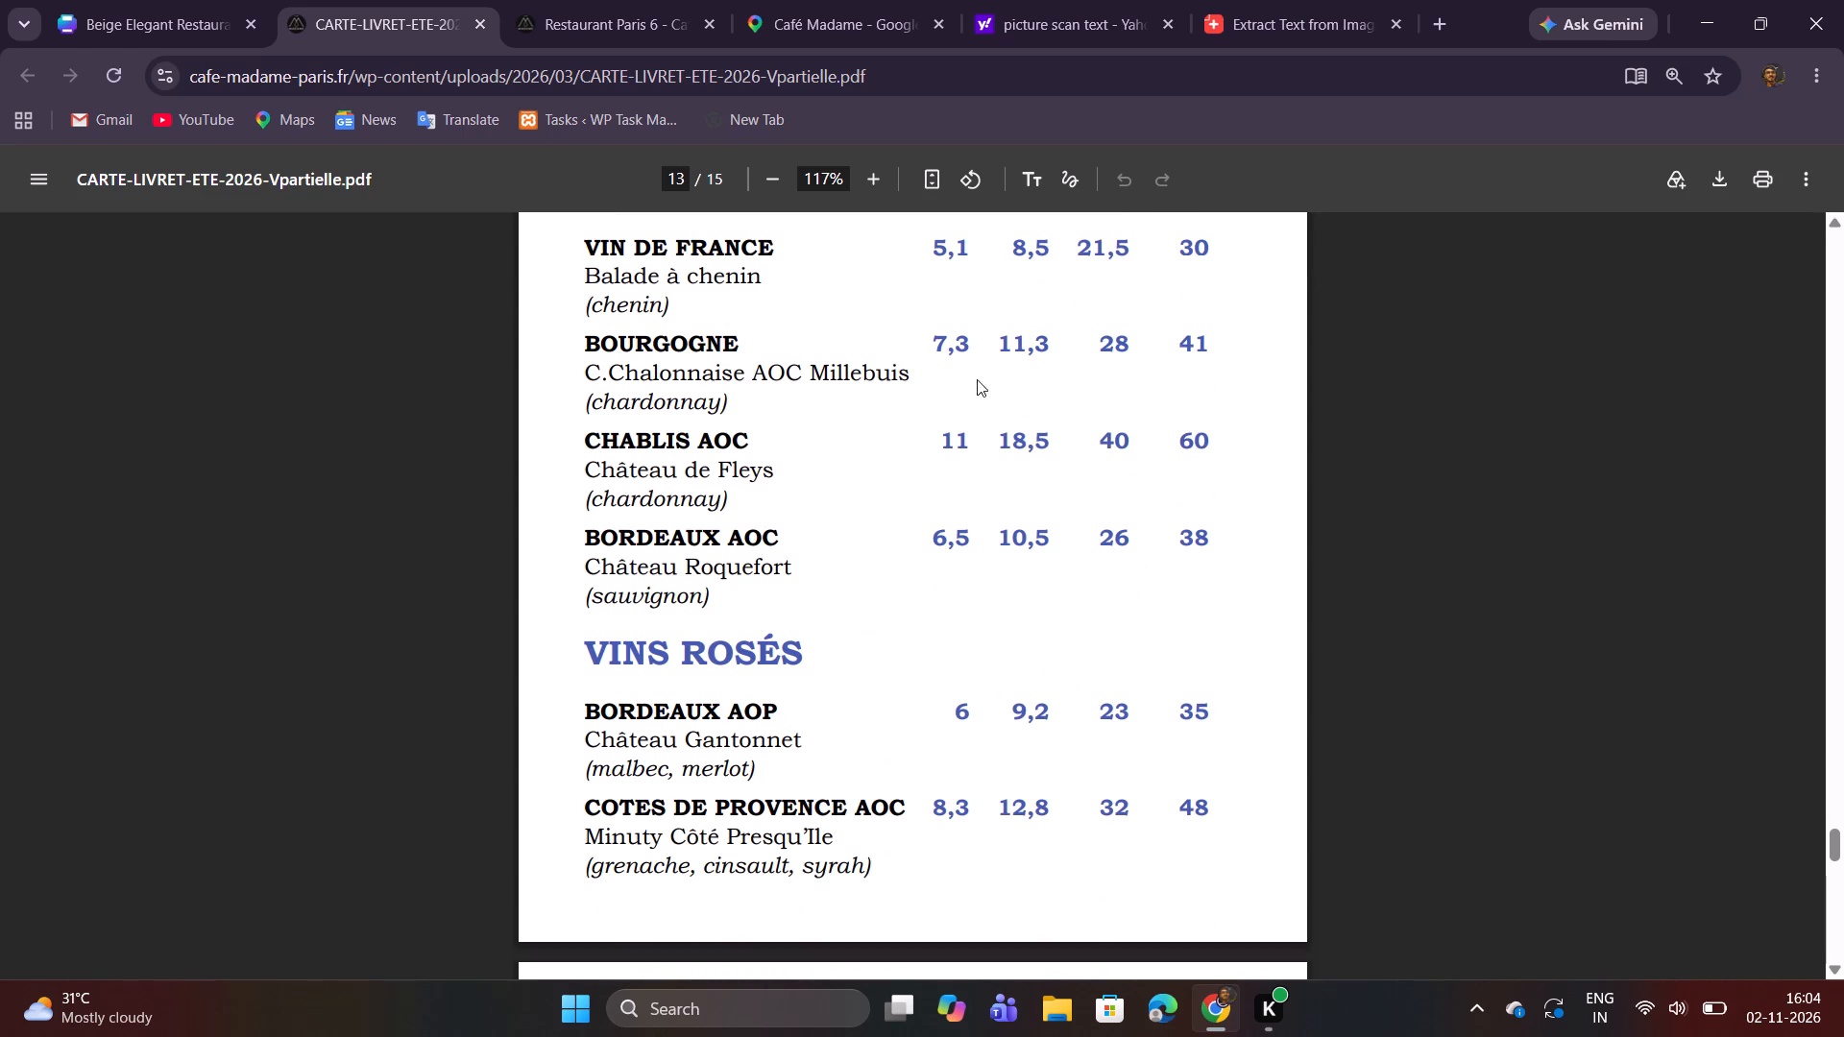
{"action": "left_click", "coordinate": [765, 192]}
{"action": "scroll", "coordinate": [836, 404], "scroll_direction": "up", "scroll_amount": 2}
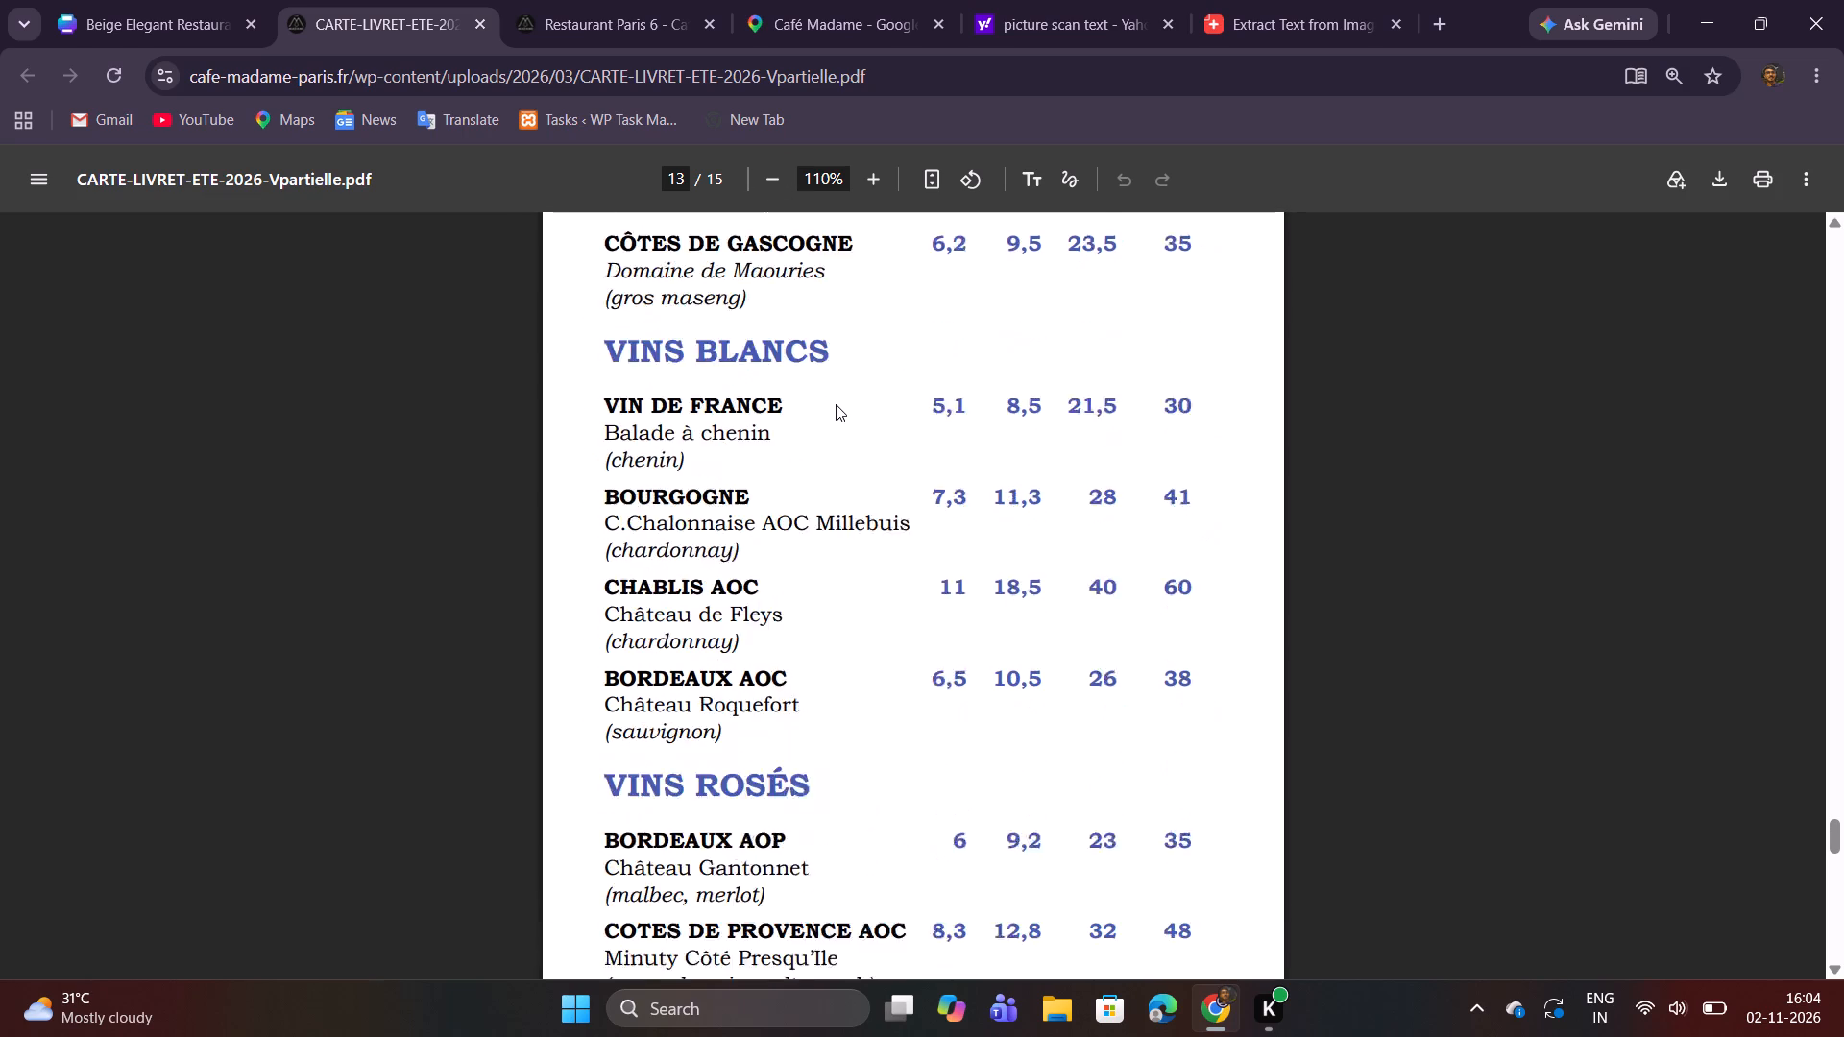
{"action": "scroll", "coordinate": [836, 404], "scroll_direction": "up", "scroll_amount": 2}
{"action": "scroll", "coordinate": [836, 404], "scroll_direction": "down", "scroll_amount": 7}
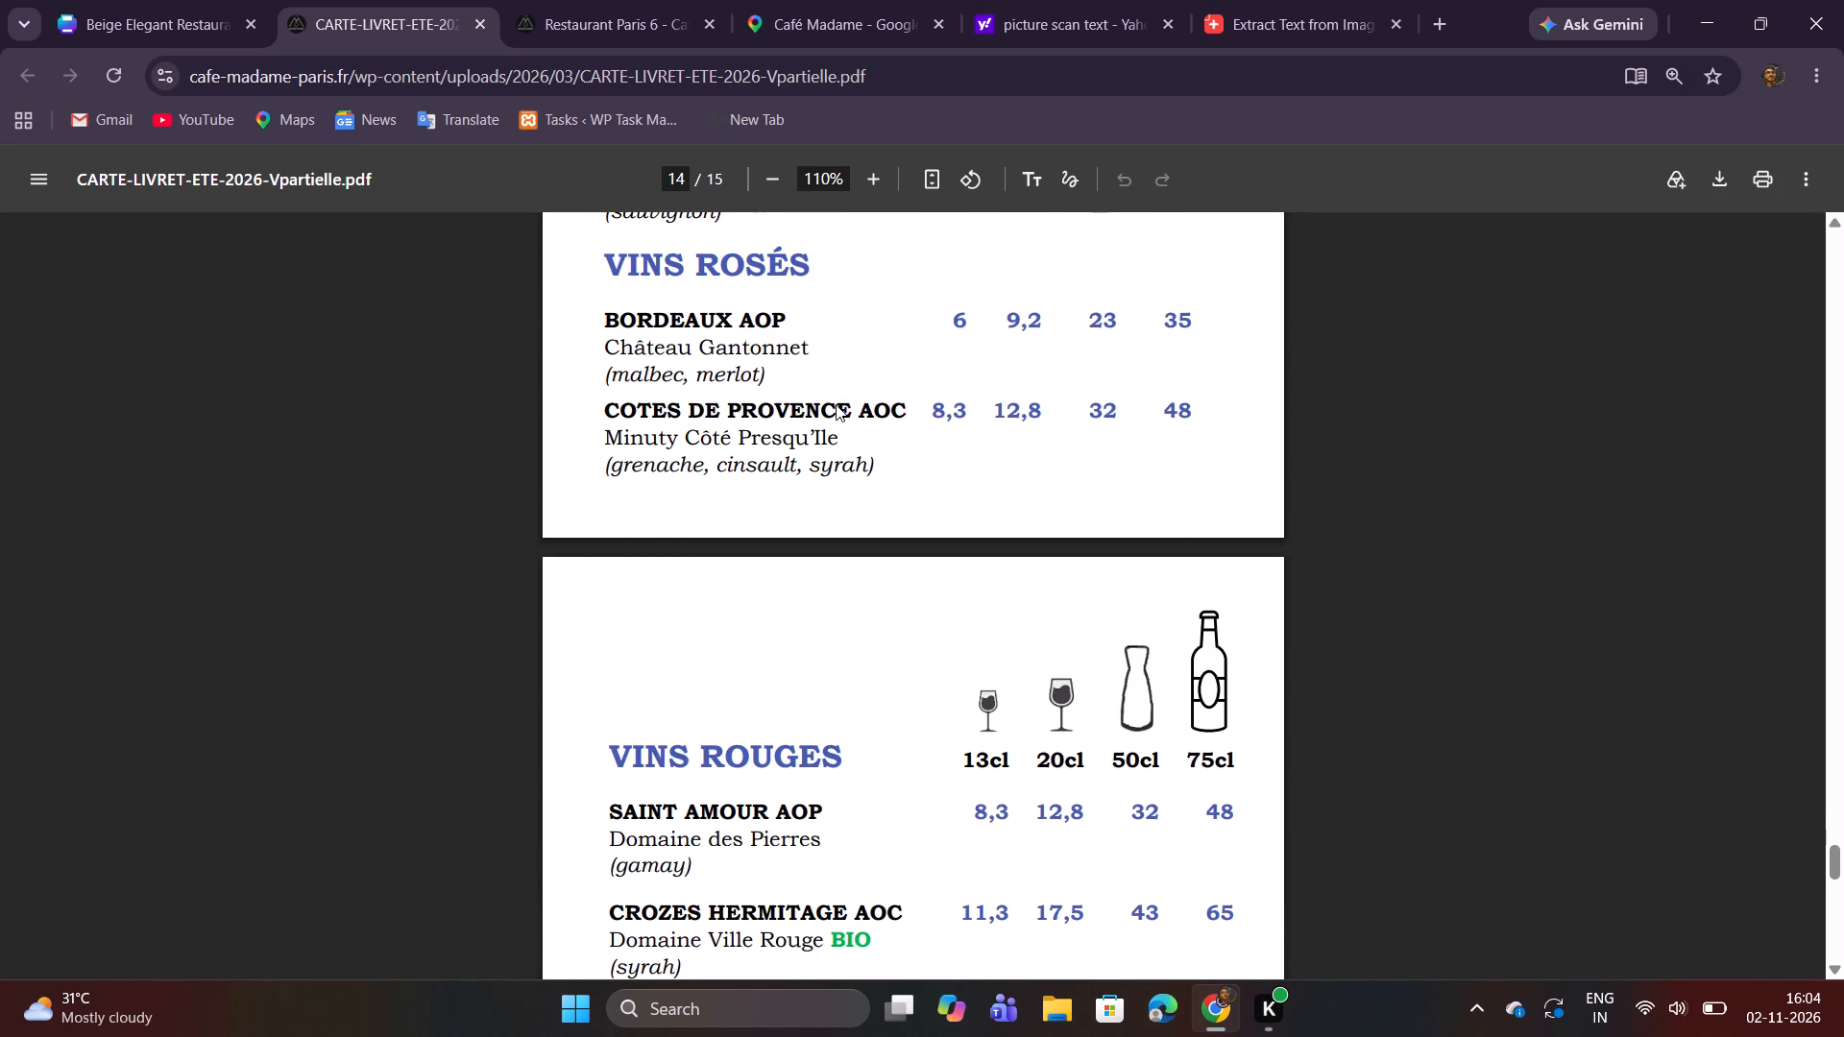
{"action": "scroll", "coordinate": [836, 404], "scroll_direction": "up", "scroll_amount": 6}
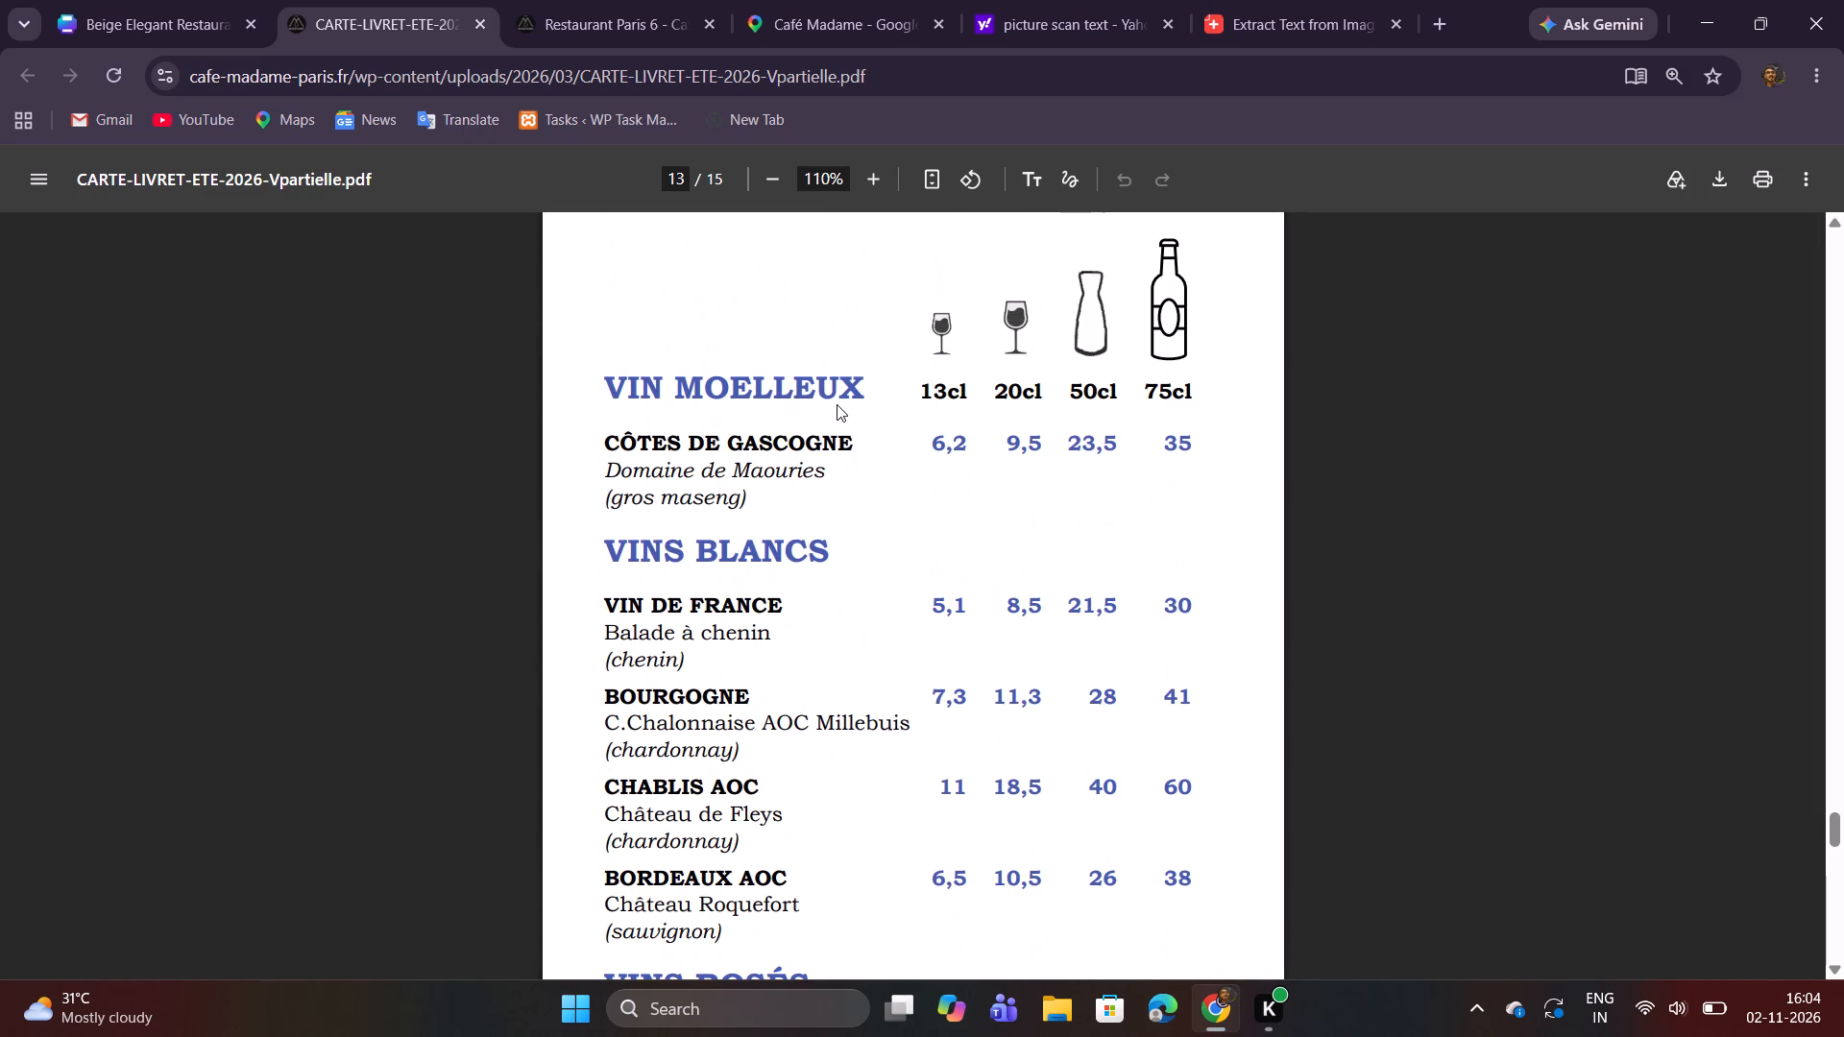
{"action": "scroll", "coordinate": [837, 404], "scroll_direction": "down", "scroll_amount": 6}
{"action": "scroll", "coordinate": [838, 407], "scroll_direction": "up", "scroll_amount": 6}
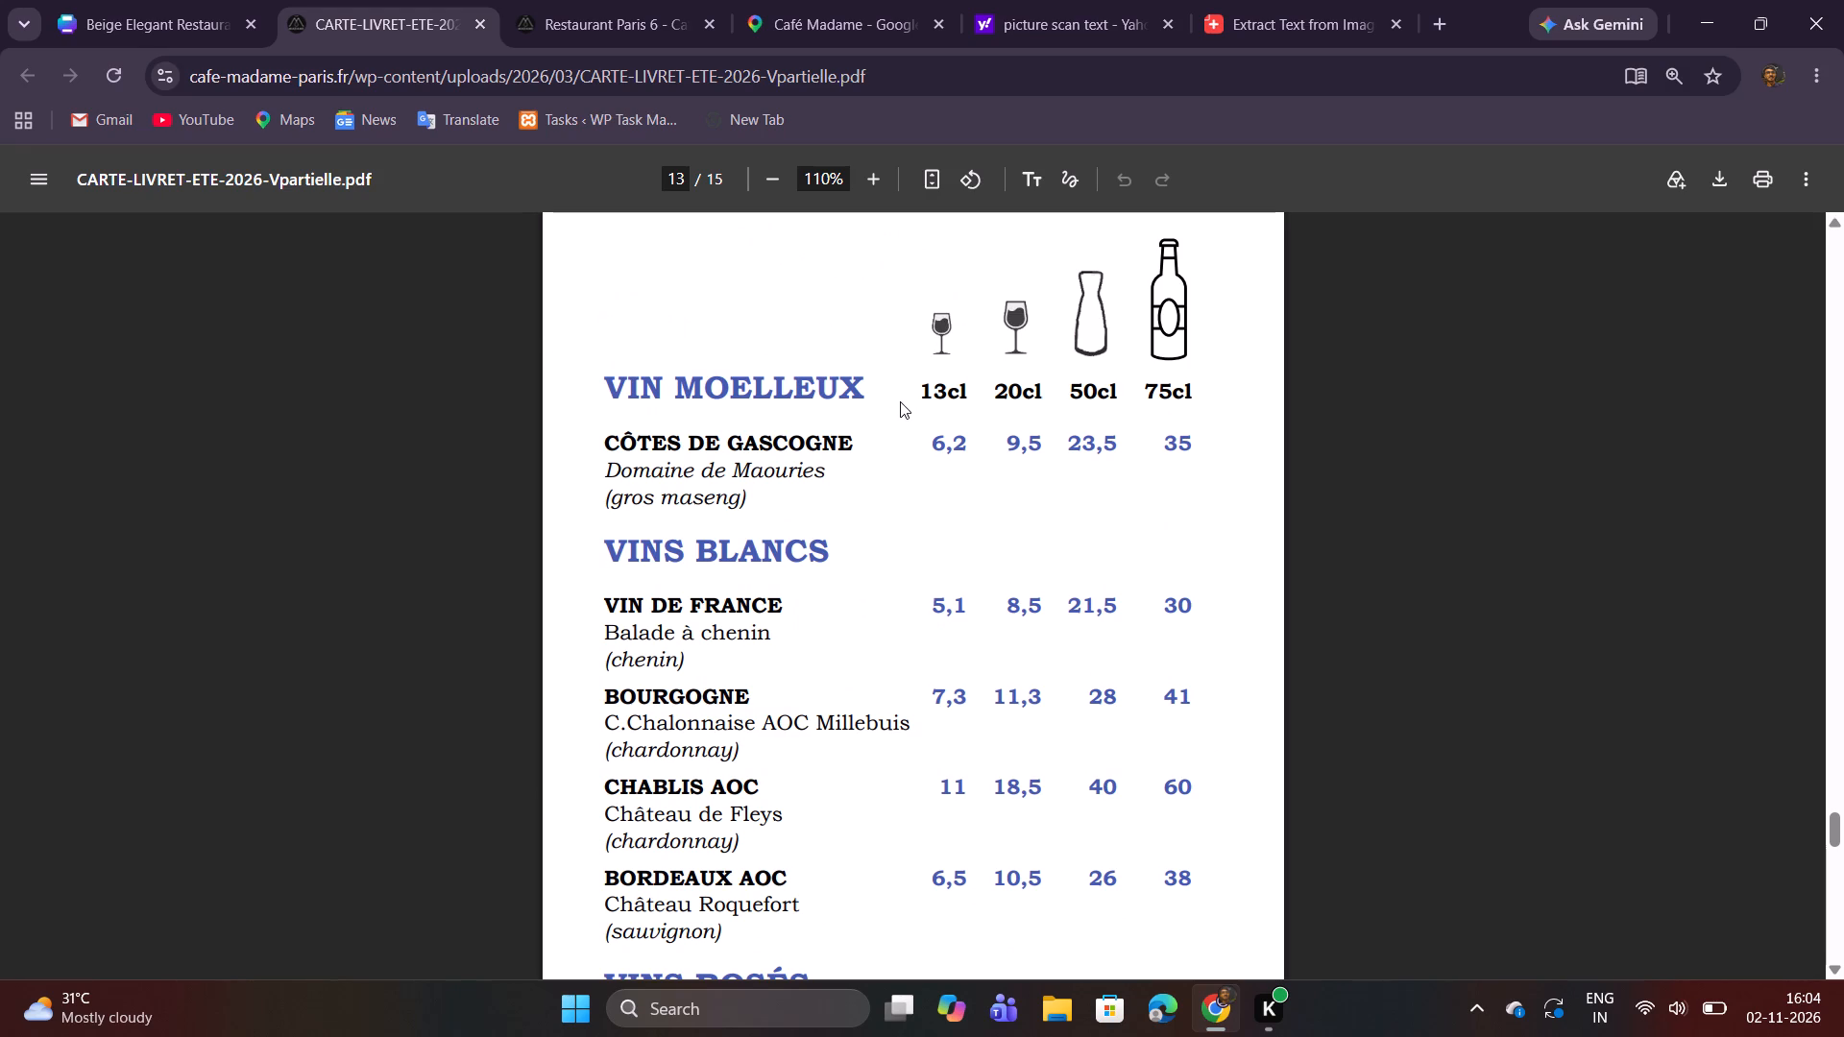
{"action": "scroll", "coordinate": [938, 439], "scroll_direction": "up", "scroll_amount": 2}
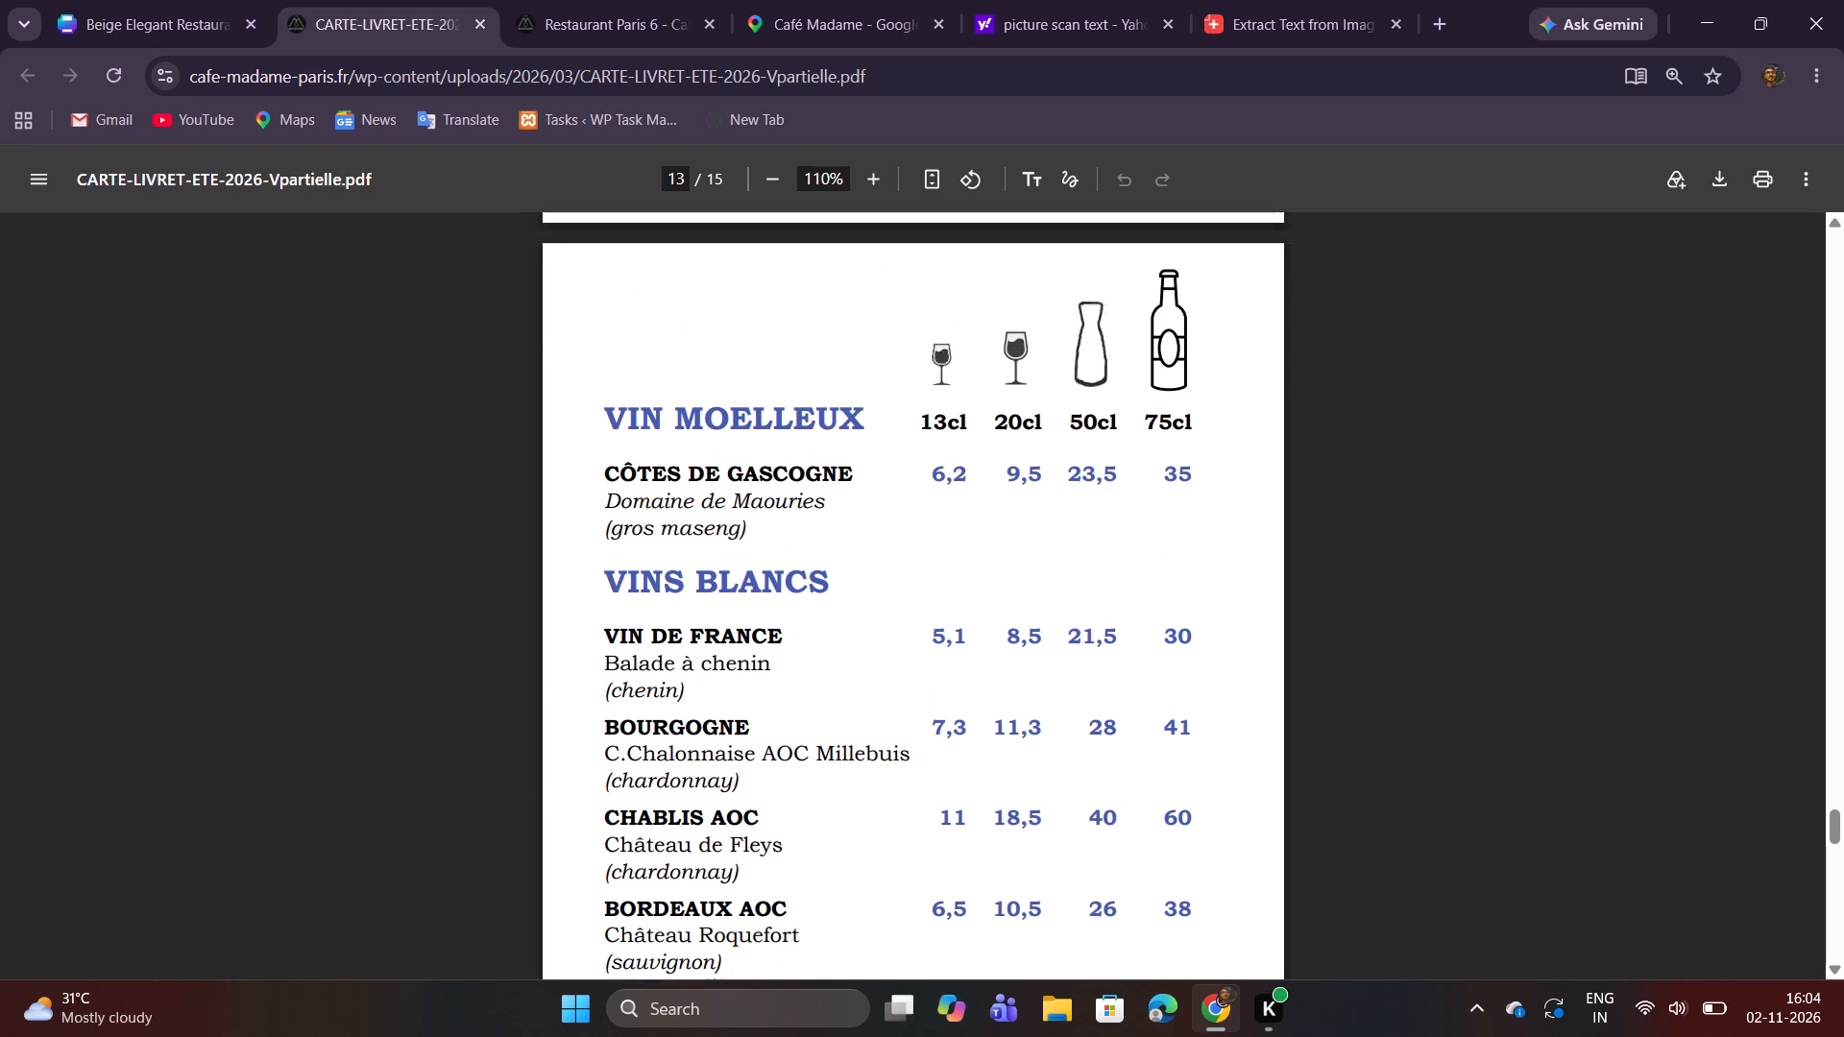
{"action": "scroll", "coordinate": [938, 439], "scroll_direction": "up", "scroll_amount": 5}
{"action": "scroll", "coordinate": [938, 439], "scroll_direction": "down", "scroll_amount": 6}
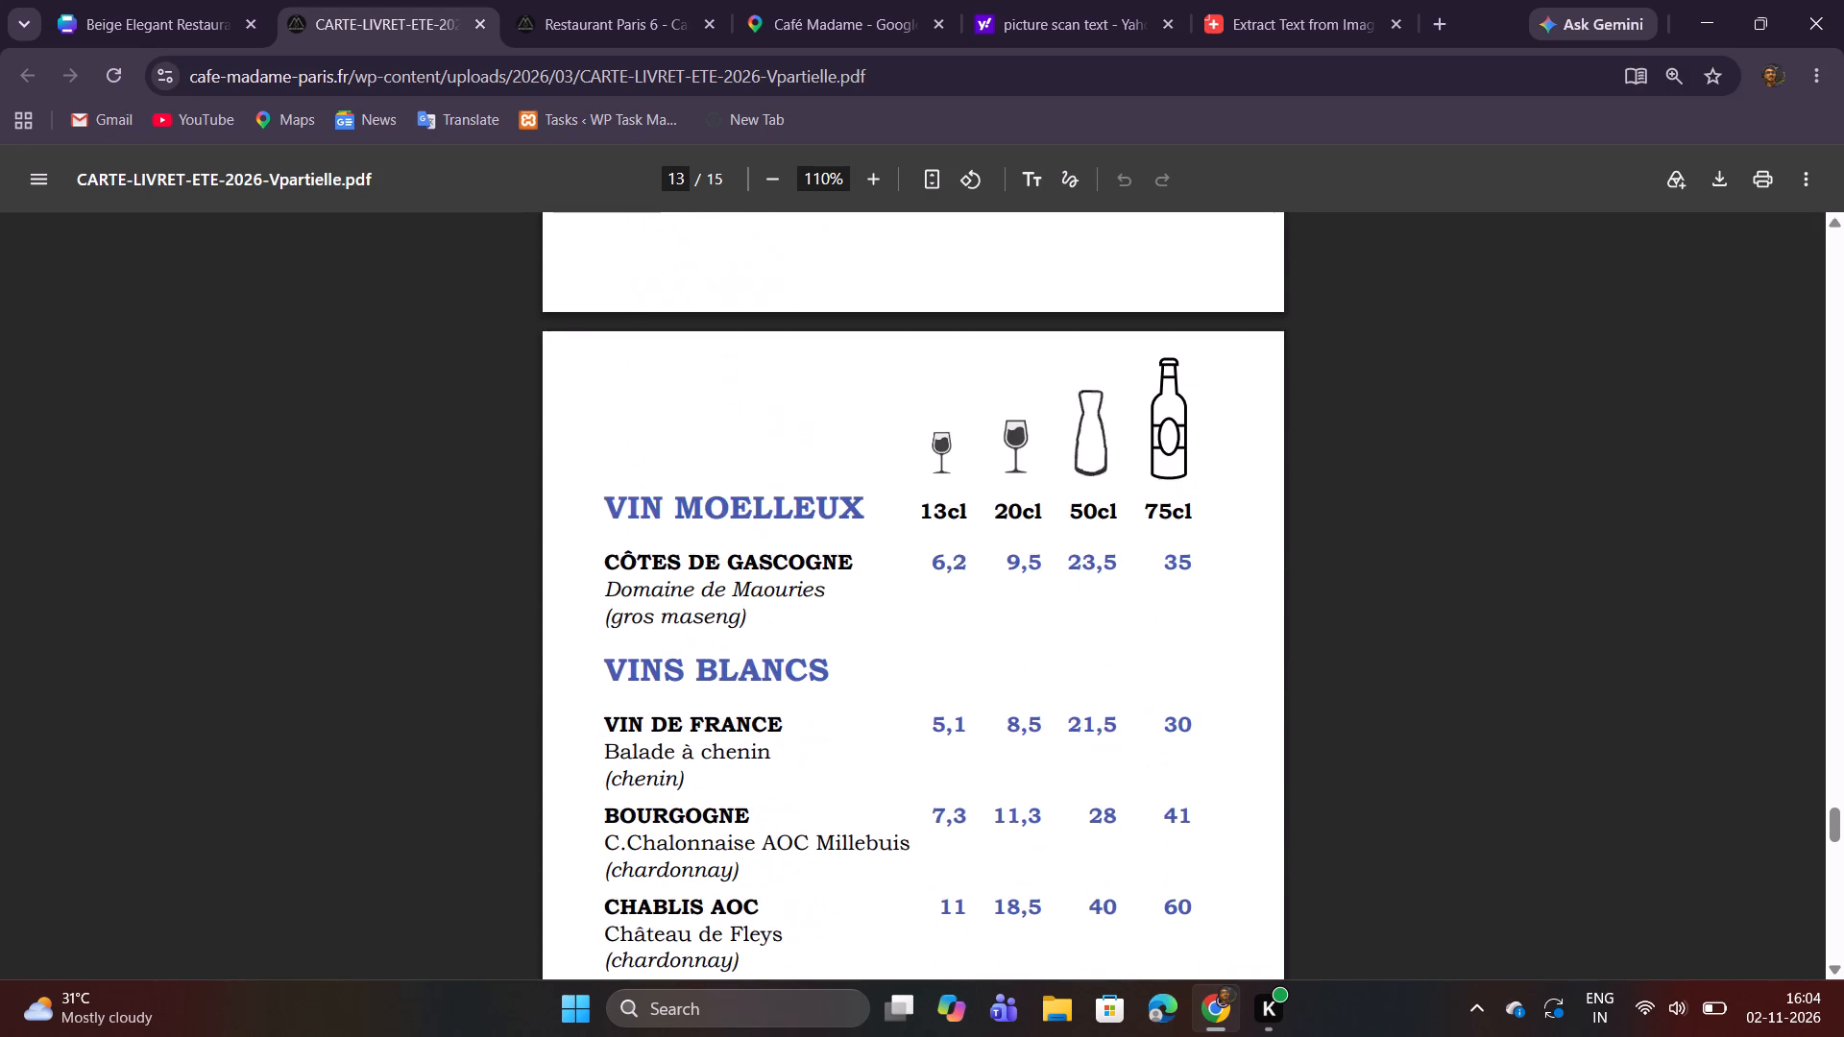
{"action": "scroll", "coordinate": [938, 439], "scroll_direction": "down", "scroll_amount": 1}
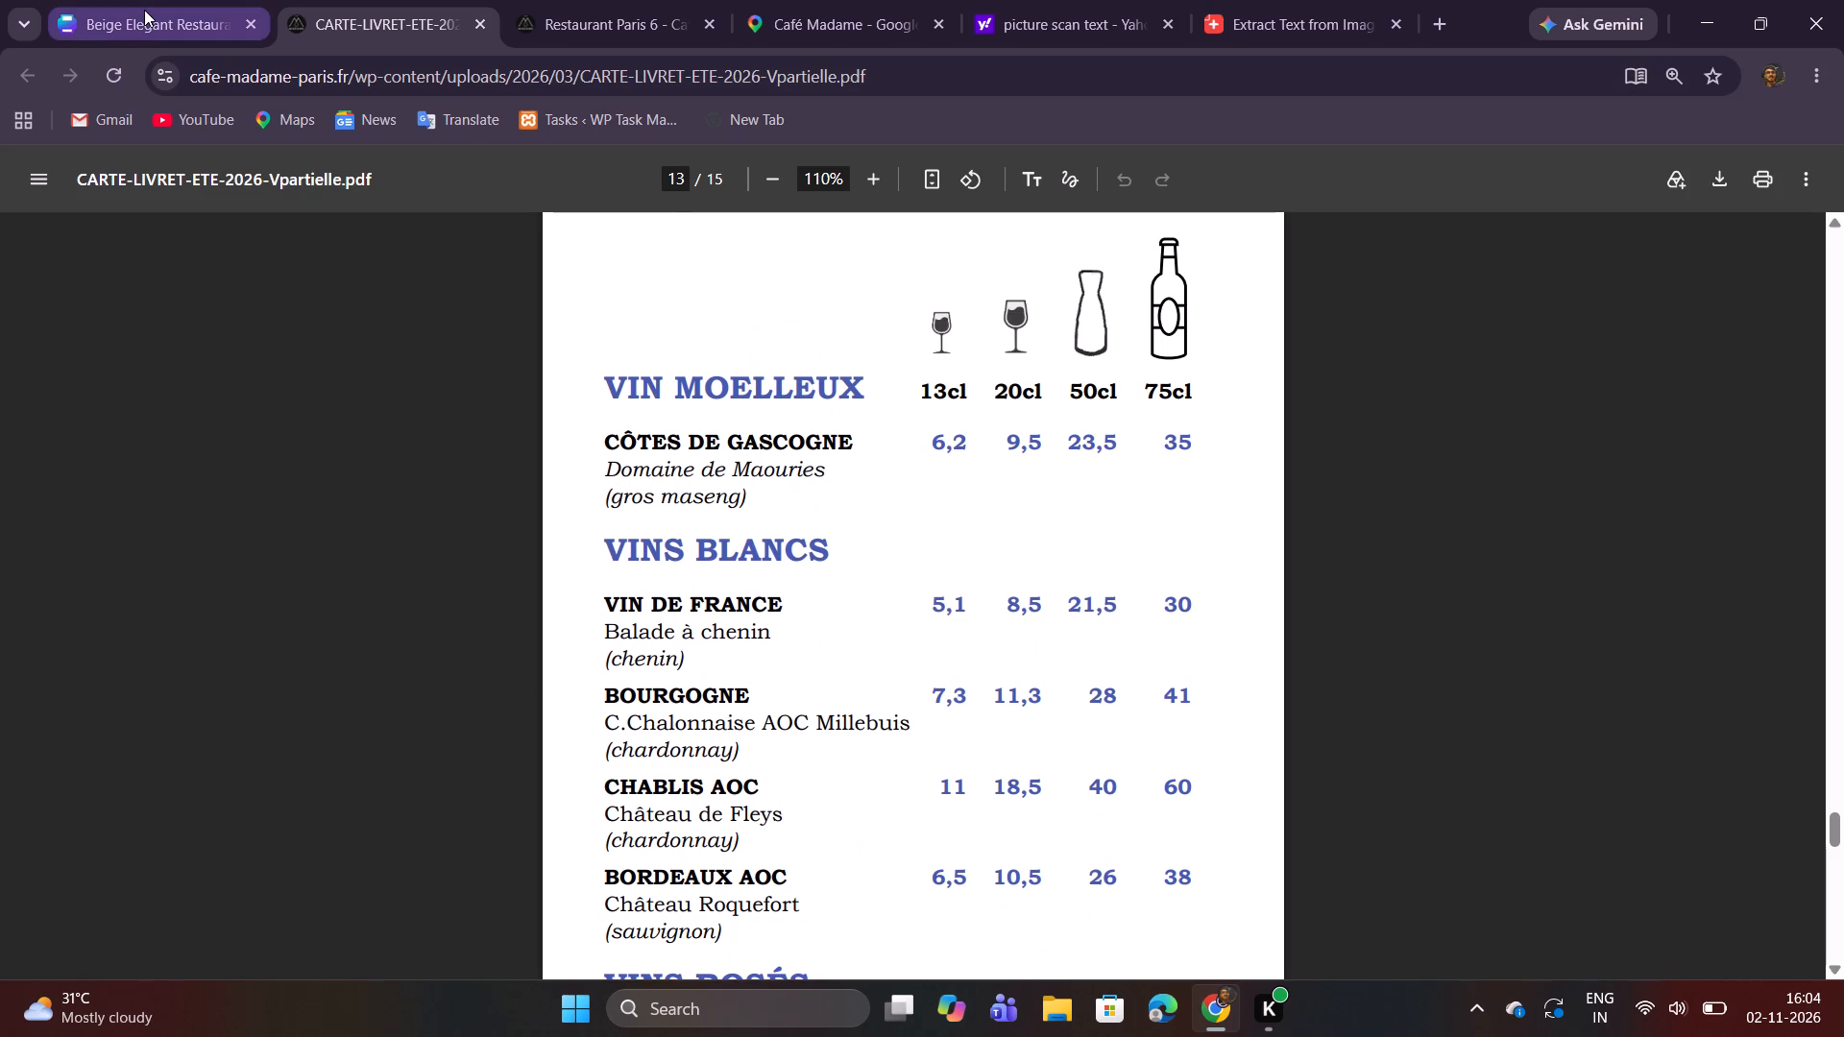
{"action": "left_click", "coordinate": [144, 10]}
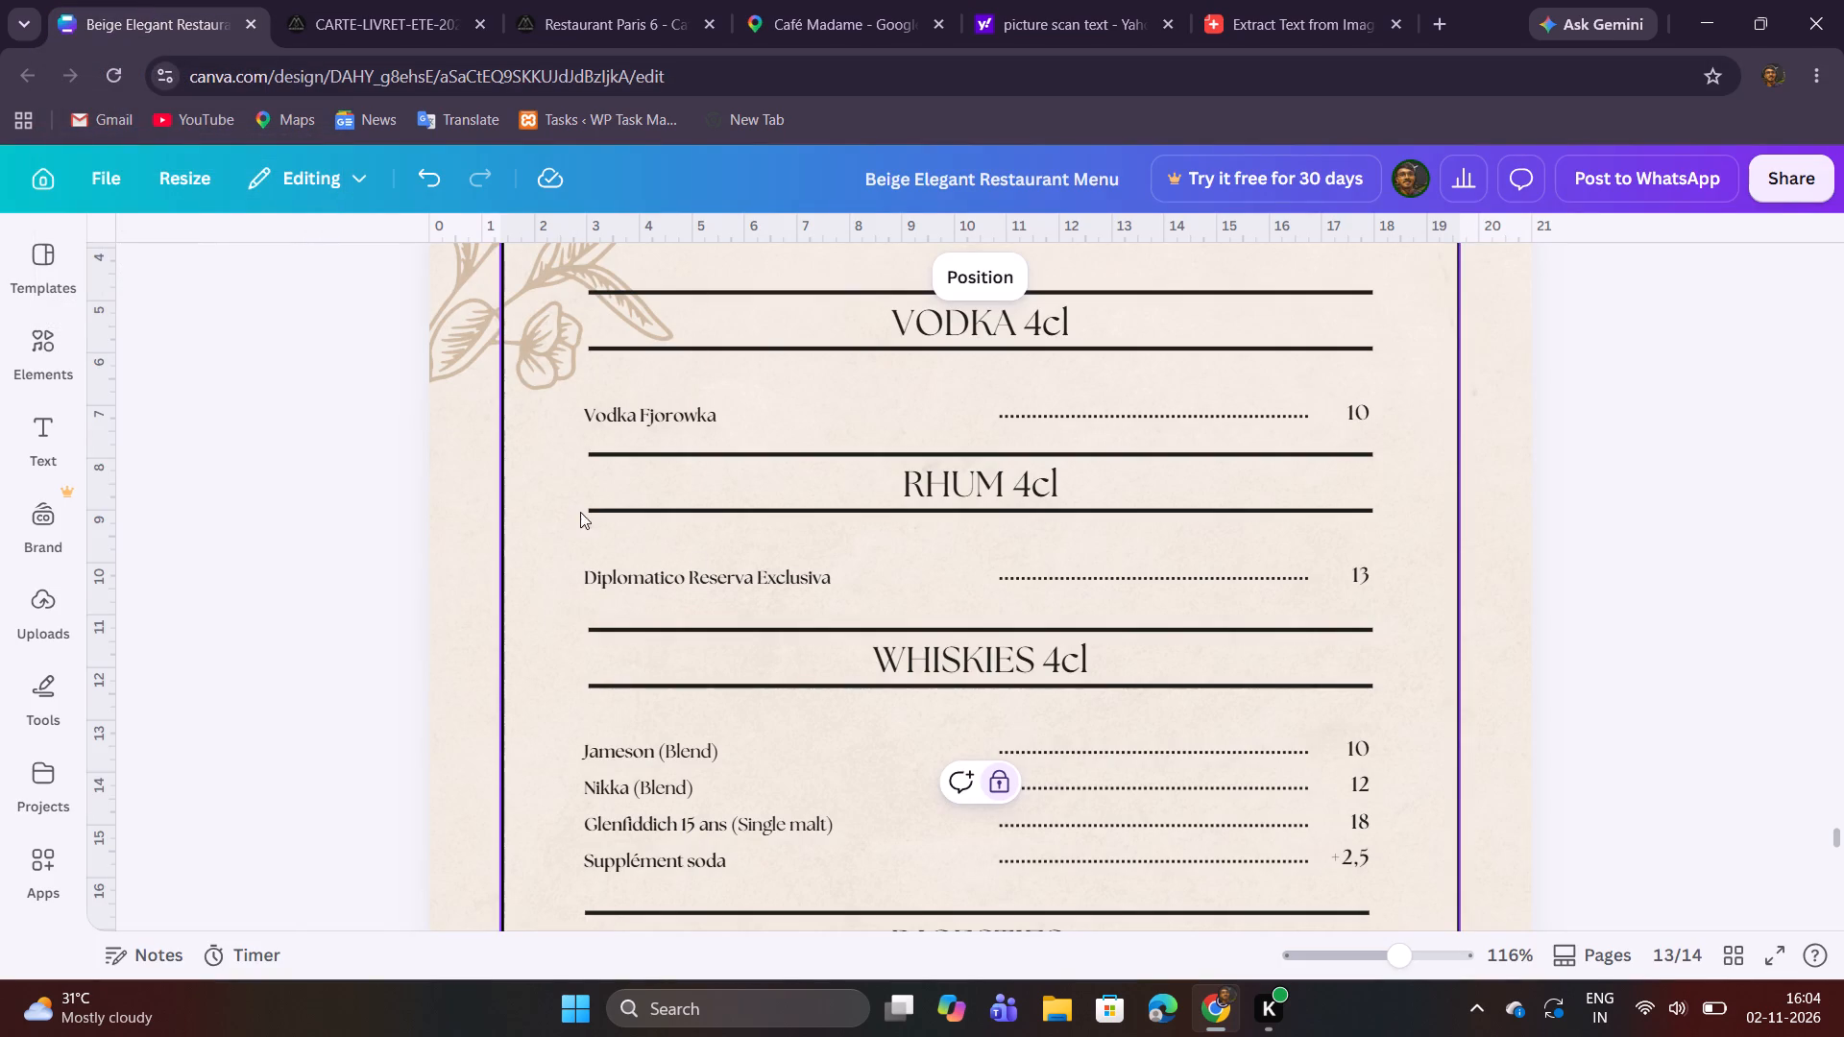
Duplicate the finished spirits and Digestifs page, page 13, as a new page 14.
{"action": "scroll", "coordinate": [712, 559], "scroll_direction": "down", "scroll_amount": 3}
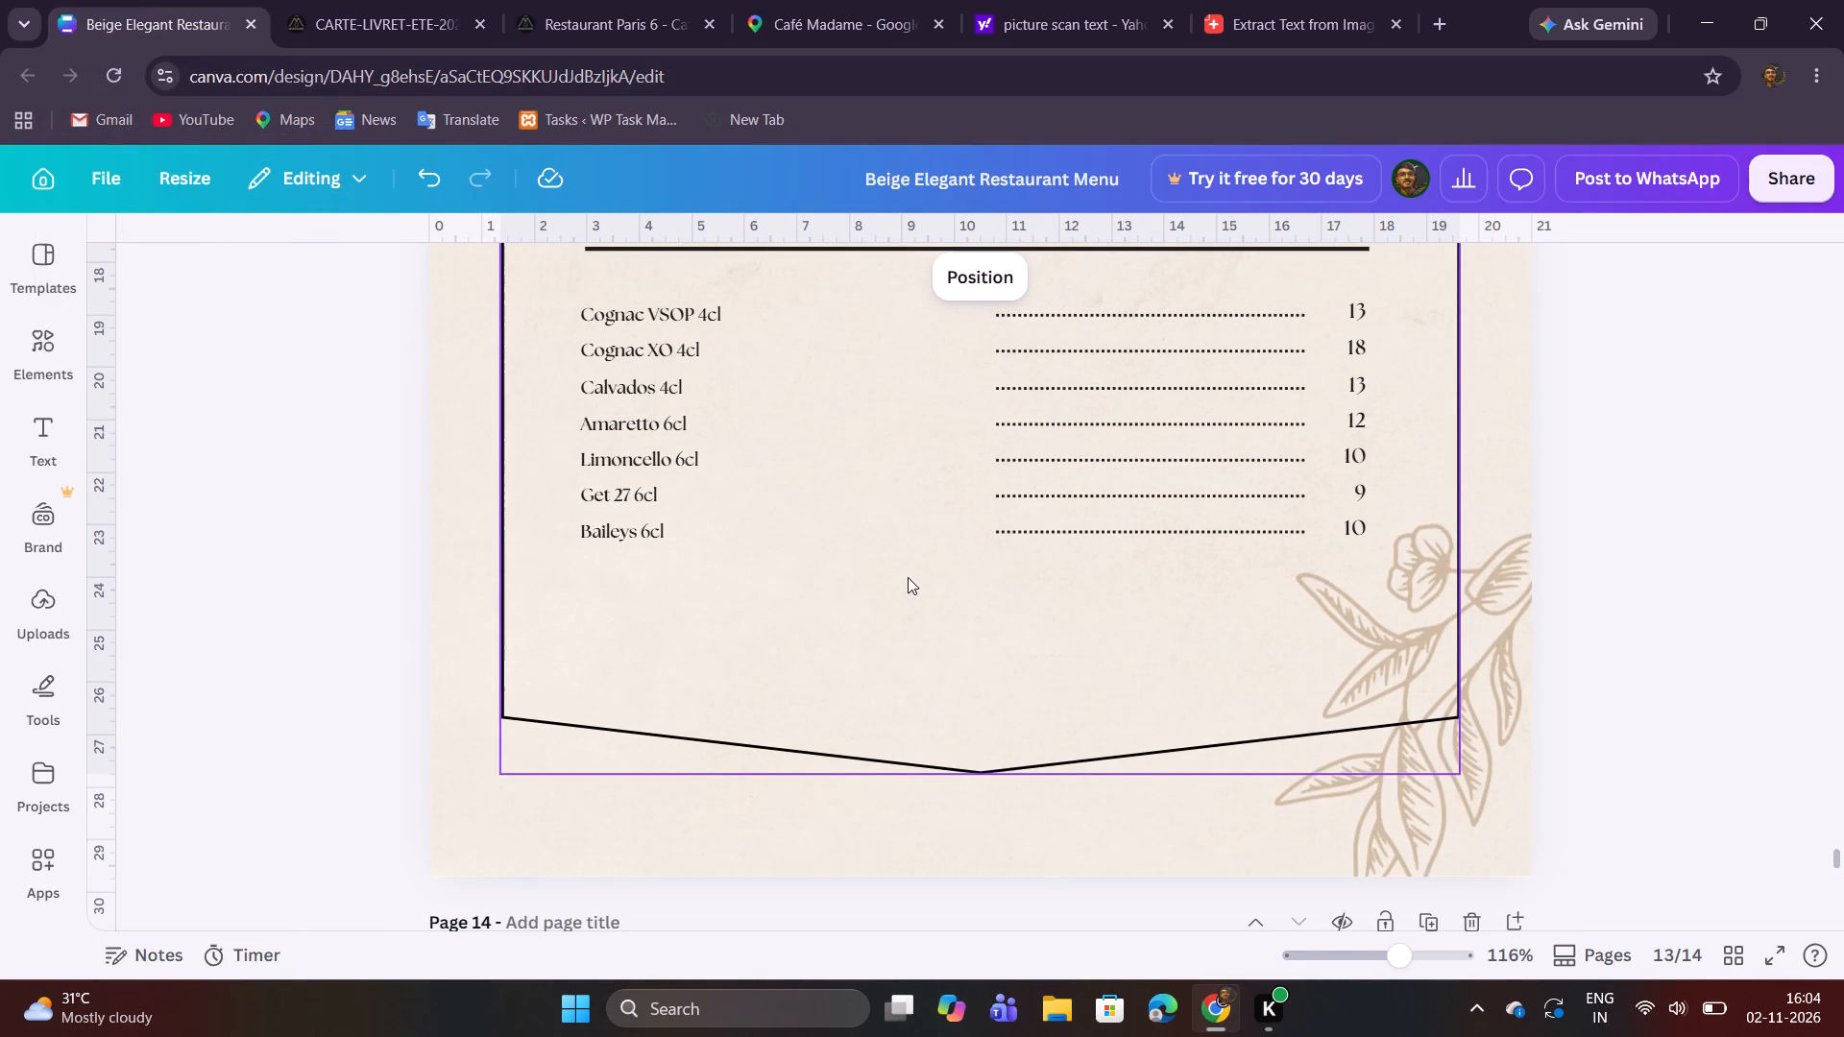
{"action": "scroll", "coordinate": [908, 577], "scroll_direction": "down", "scroll_amount": 2}
{"action": "scroll", "coordinate": [908, 576], "scroll_direction": "up", "scroll_amount": 10}
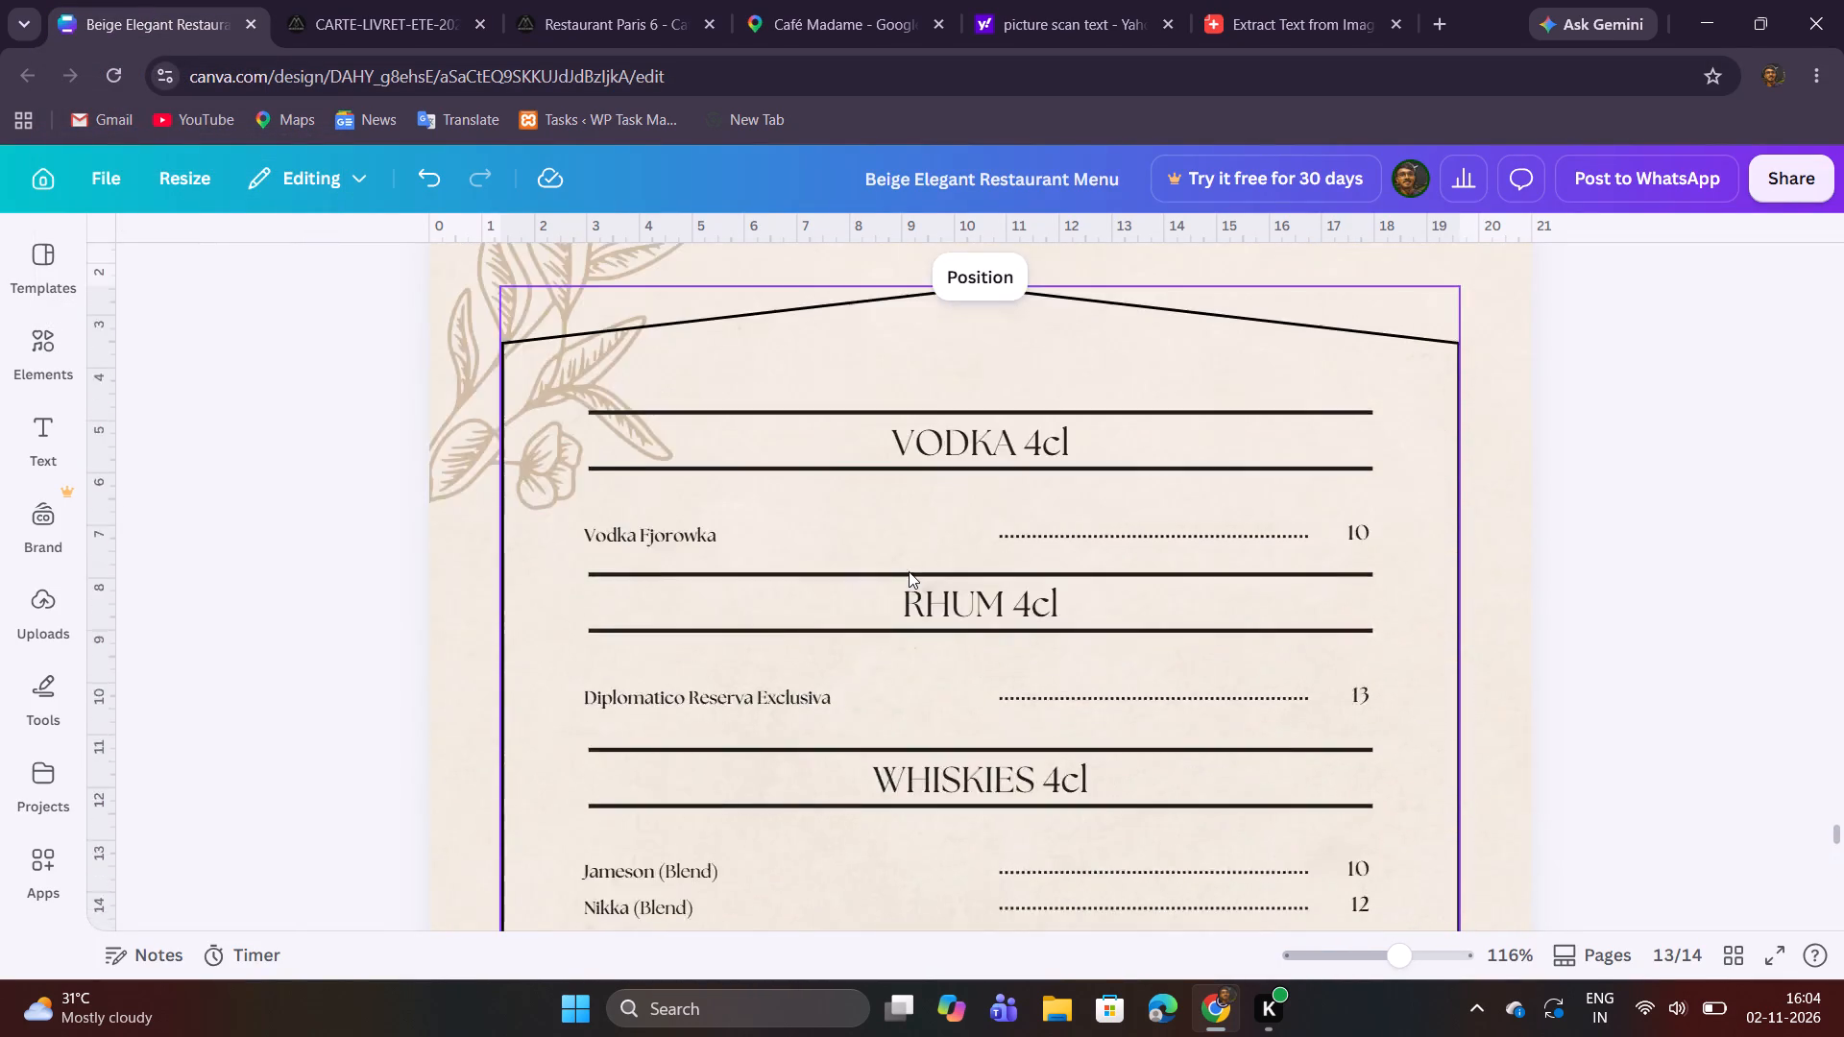
{"action": "scroll", "coordinate": [909, 571], "scroll_direction": "up", "scroll_amount": 1}
{"action": "left_click", "coordinate": [1432, 382]}
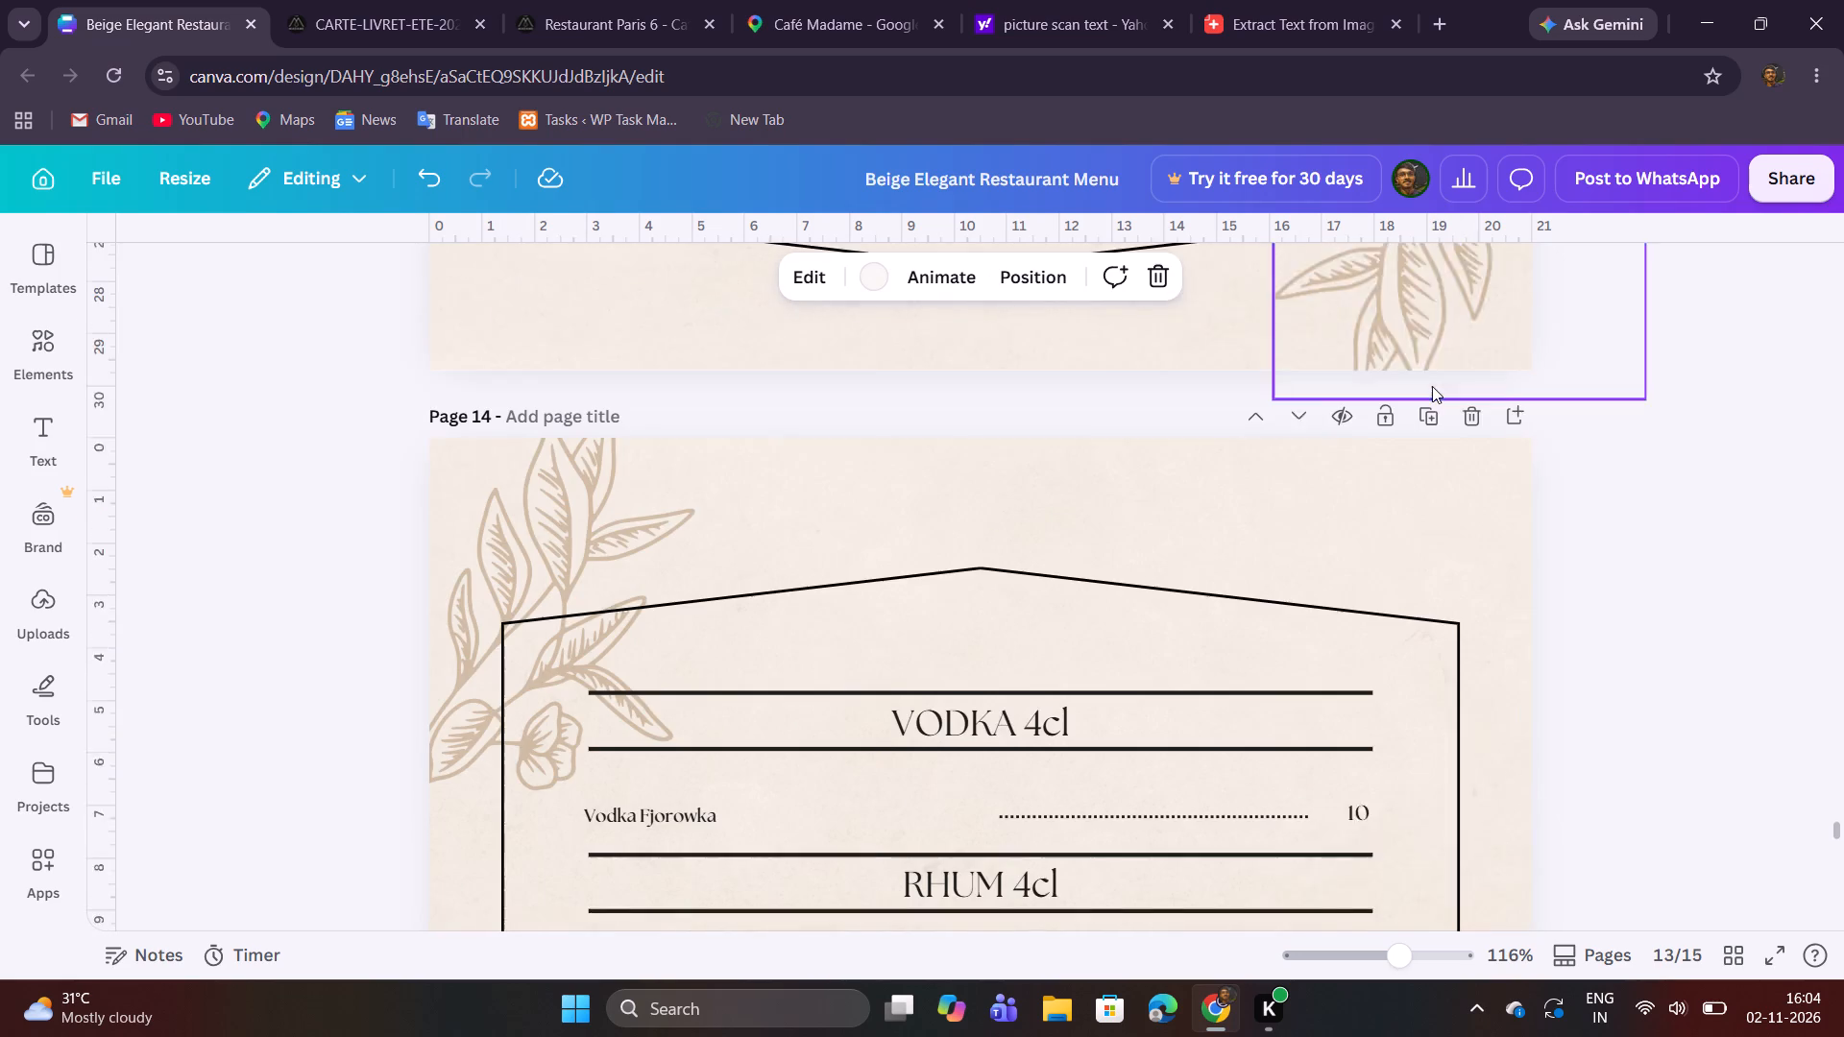
On page 14, delete the Rhum, Whiskies and Digestifs sections with their items, dots and prices, keeping only the Vodka section.
{"action": "scroll", "coordinate": [1330, 503], "scroll_direction": "down", "scroll_amount": 1}
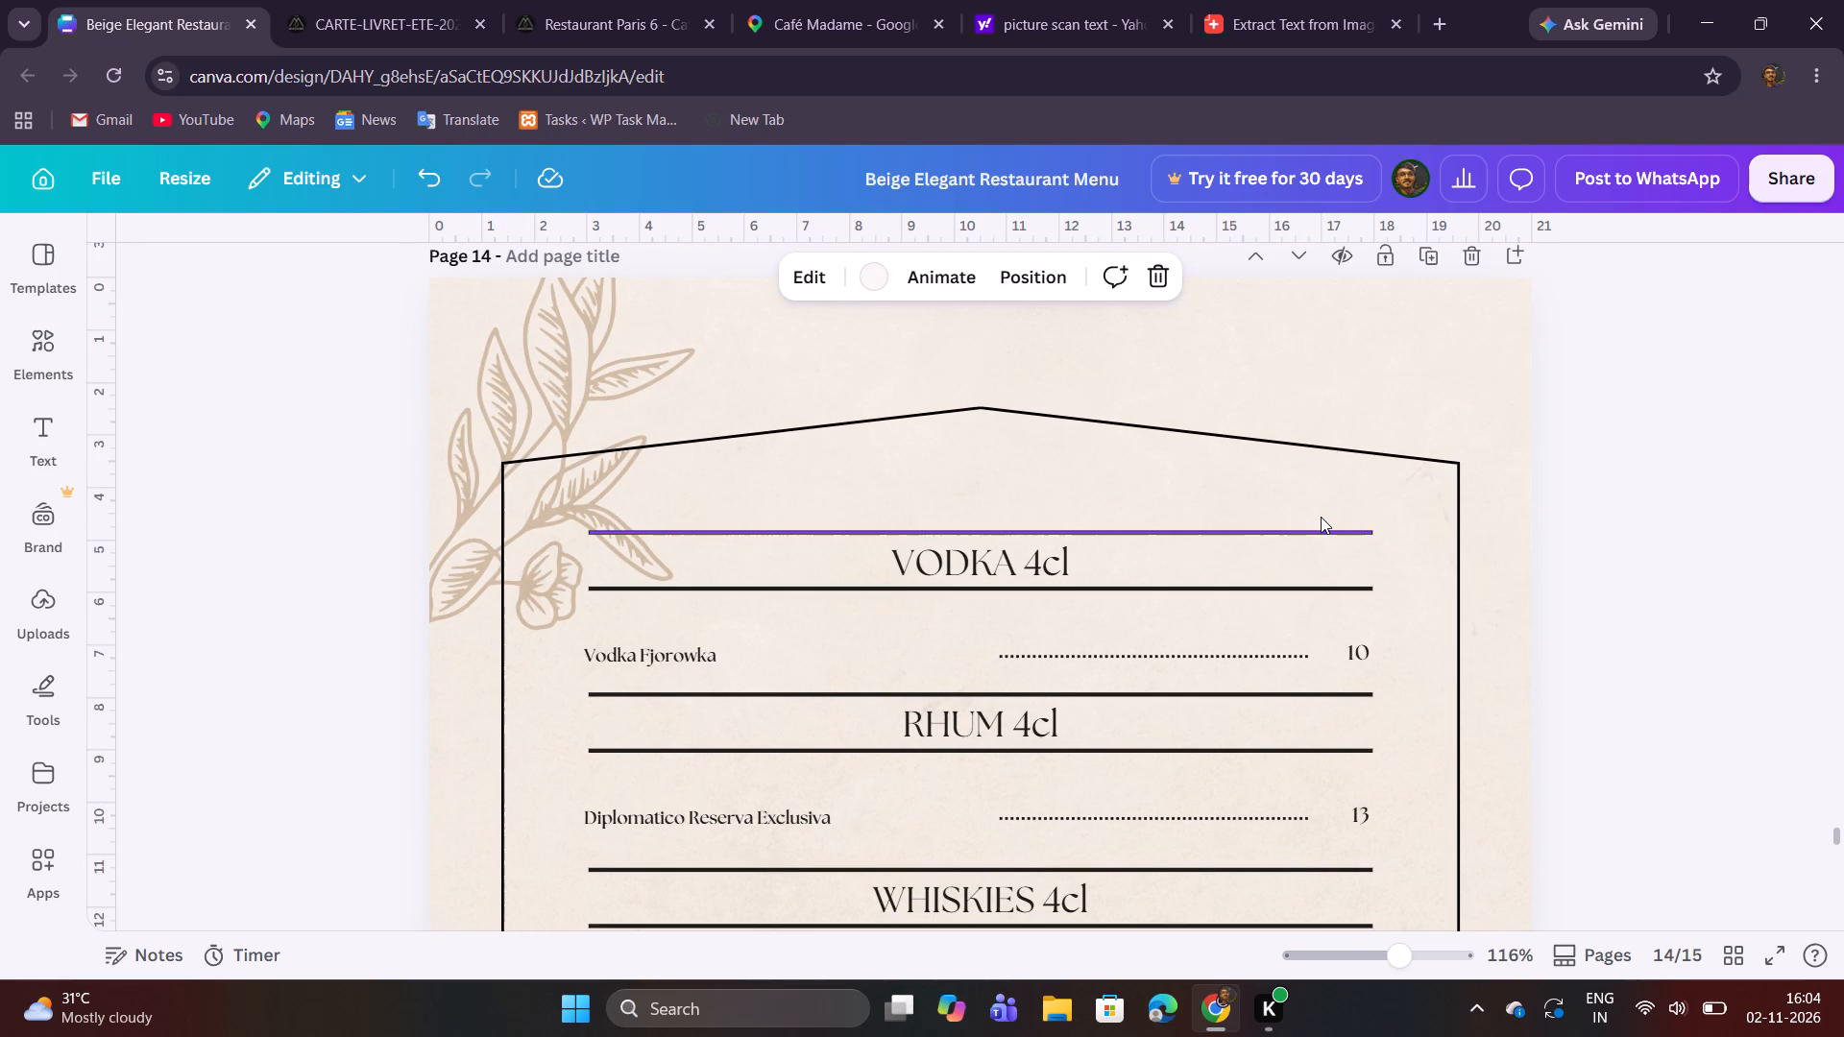
{"action": "scroll", "coordinate": [1321, 517], "scroll_direction": "down", "scroll_amount": 4}
{"action": "scroll", "coordinate": [1321, 517], "scroll_direction": "up", "scroll_amount": 3}
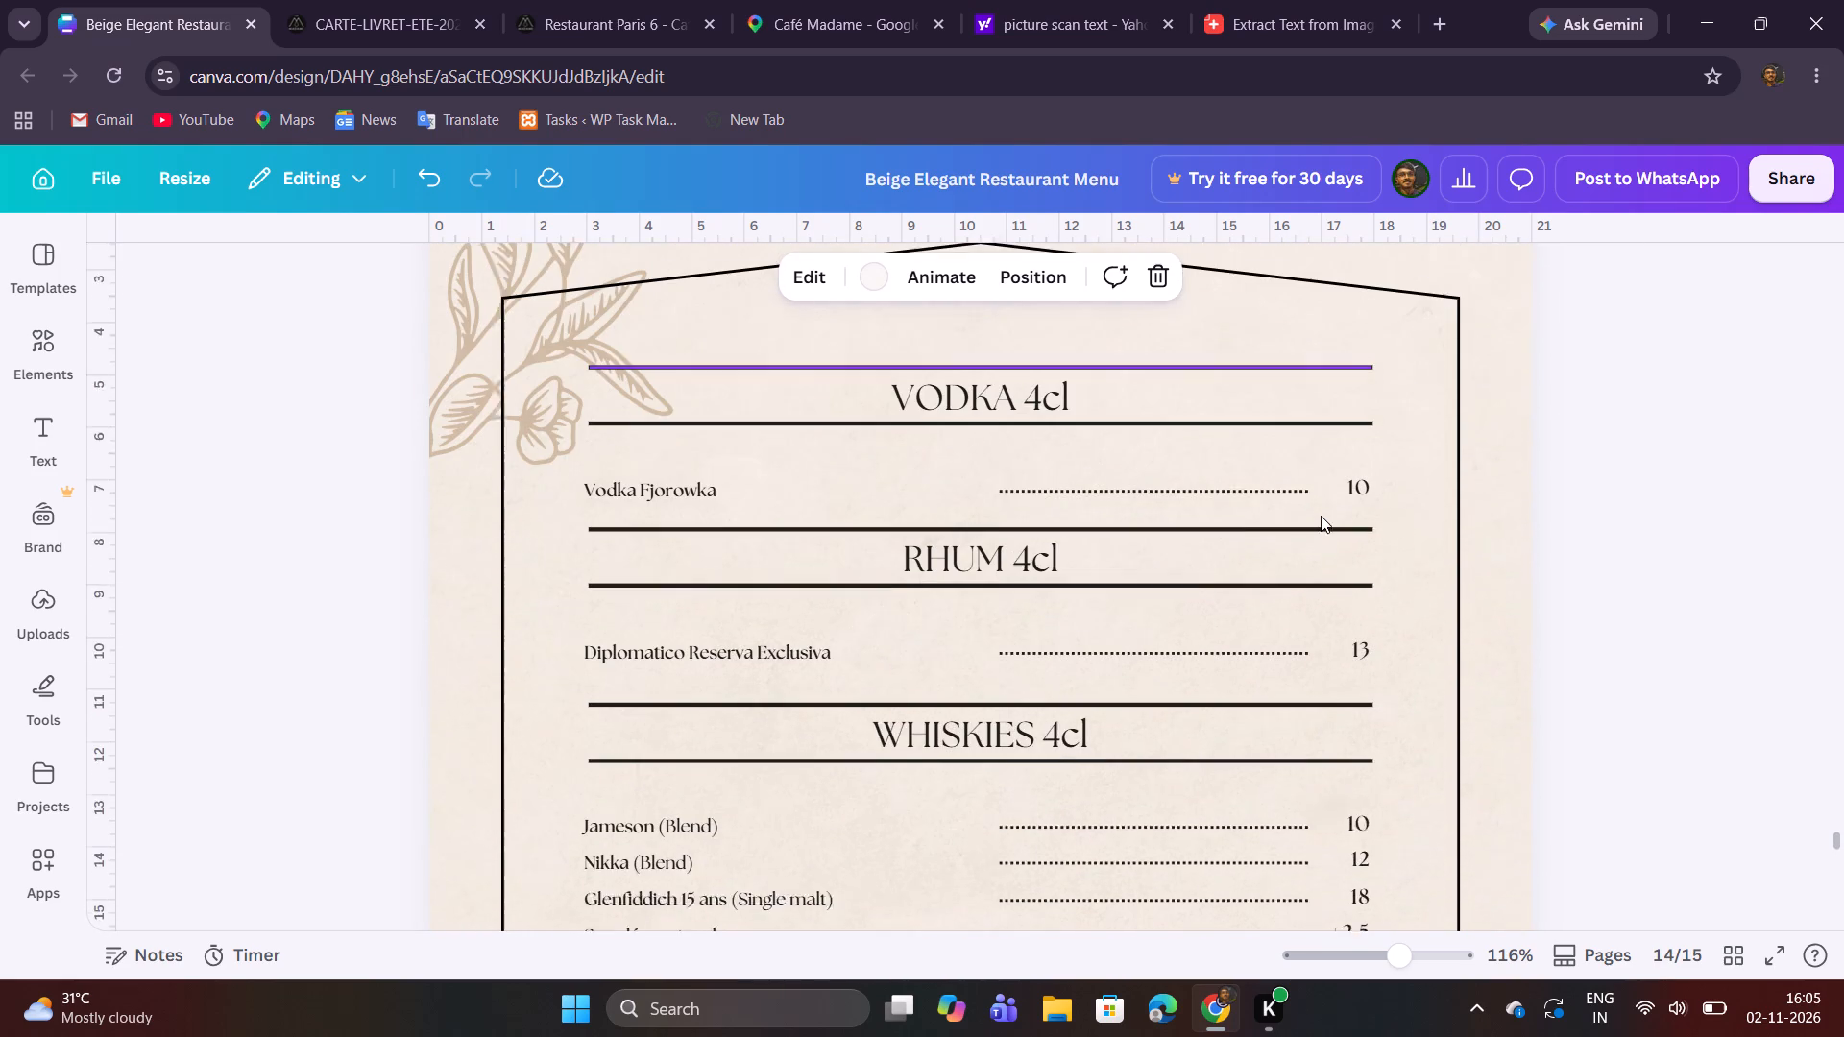
{"action": "left_click_drag", "start_coordinate": [550, 566], "coordinate": [1088, 787]}
{"action": "scroll", "coordinate": [1094, 785], "scroll_direction": "down", "scroll_amount": 1}
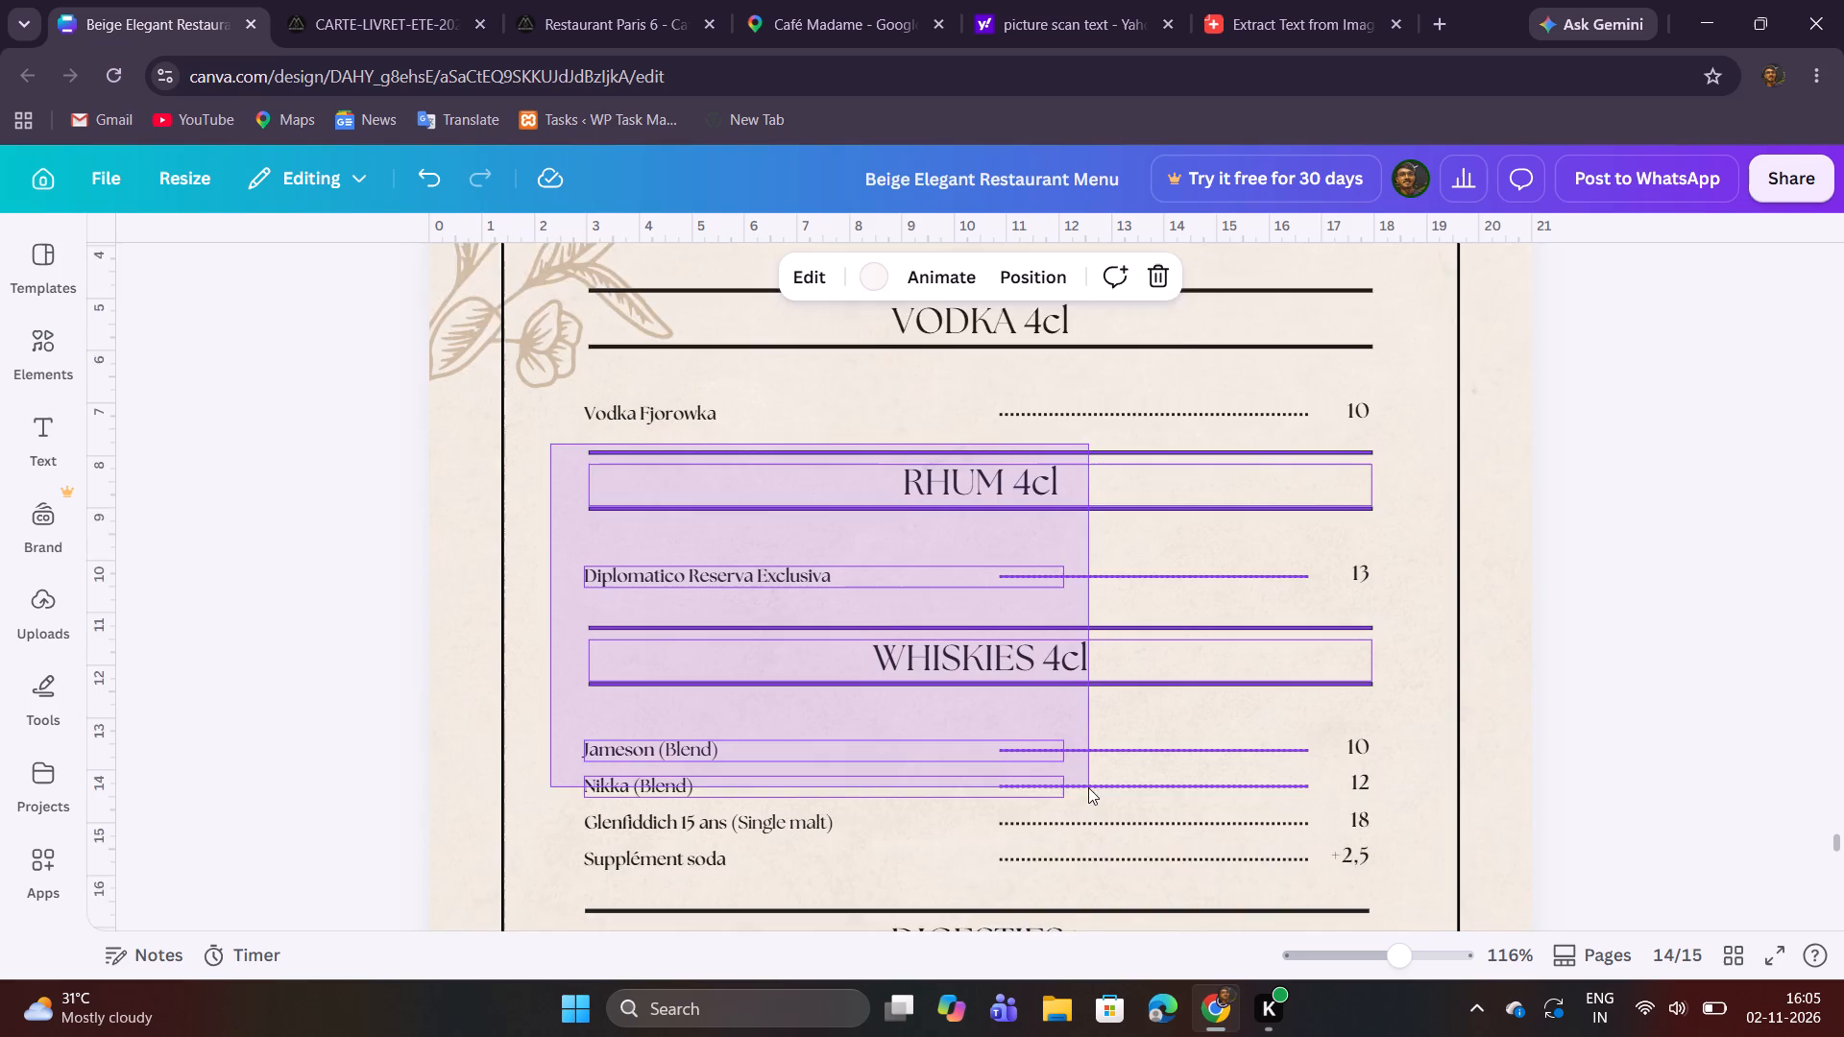
{"action": "left_click_drag", "start_coordinate": [1088, 787], "coordinate": [1383, 841]}
{"action": "scroll", "coordinate": [1173, 777], "scroll_direction": "down", "scroll_amount": 2}
{"action": "scroll", "coordinate": [1385, 833], "scroll_direction": "down", "scroll_amount": 1}
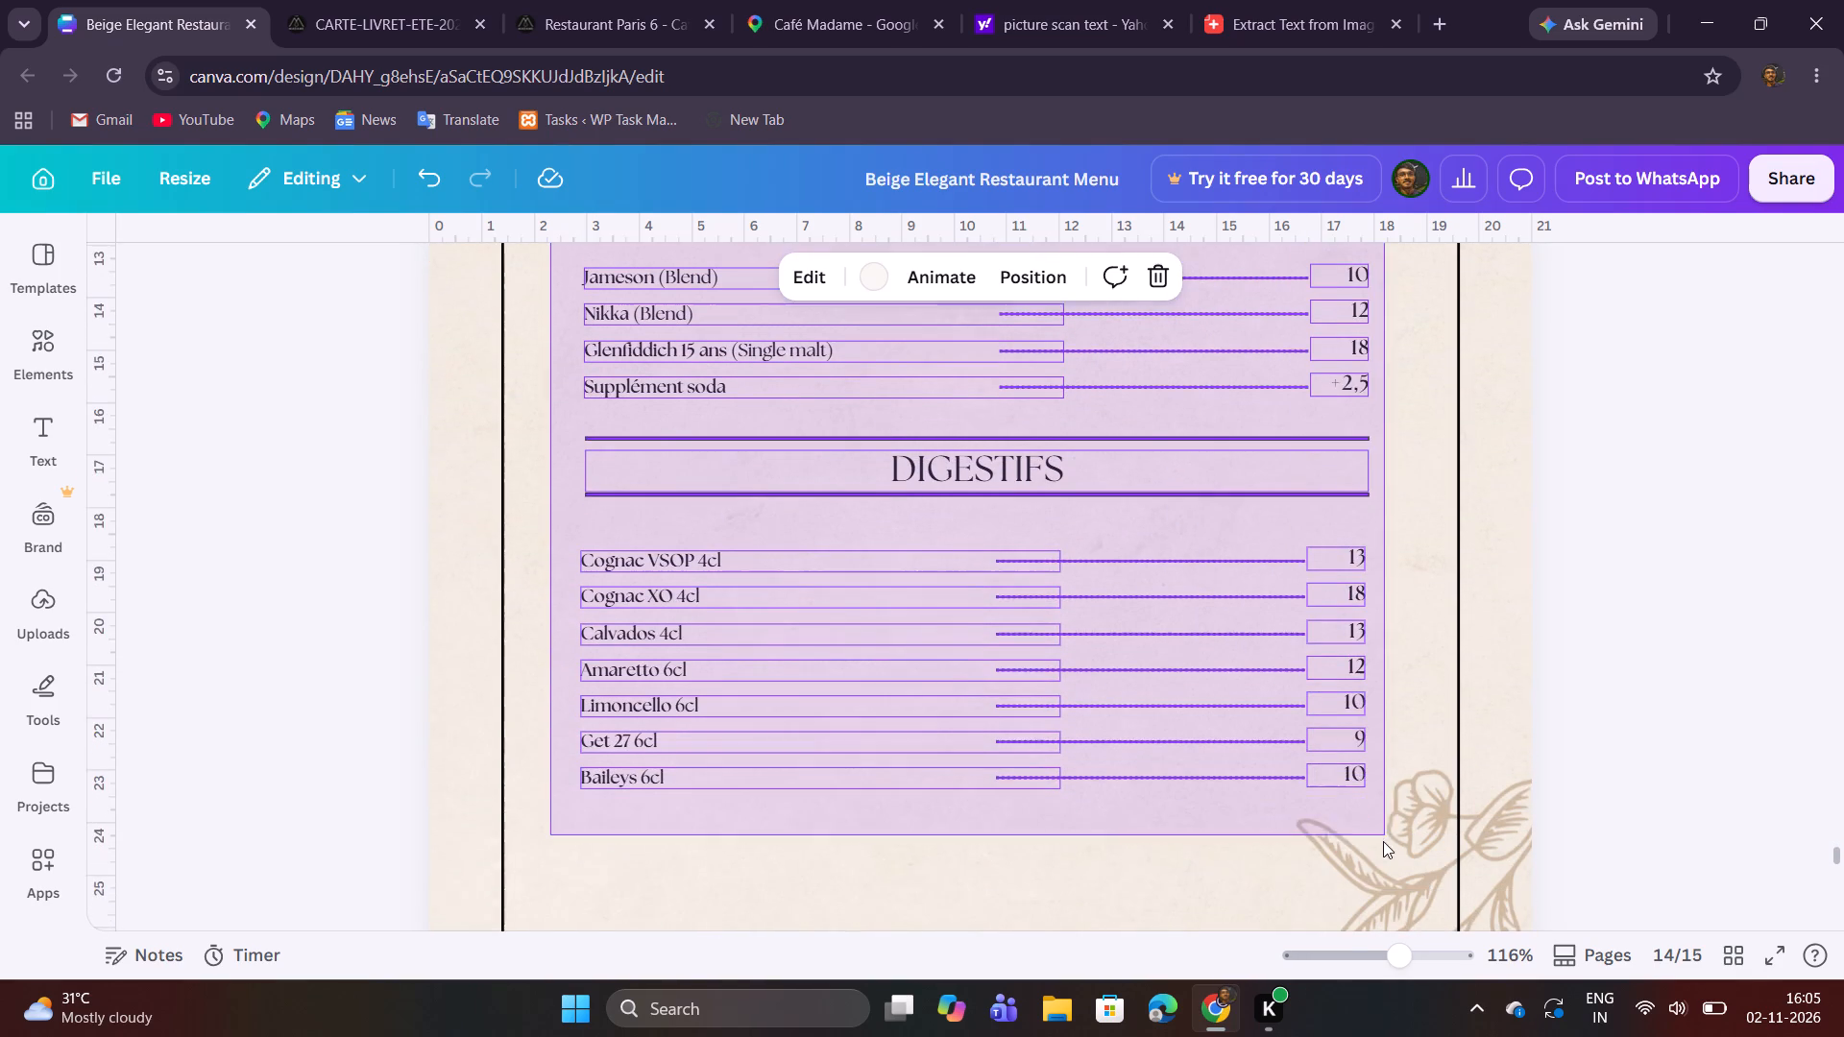
{"action": "left_click_drag", "start_coordinate": [1383, 841], "coordinate": [1370, 787]}
{"action": "left_click", "coordinate": [1027, 839]}
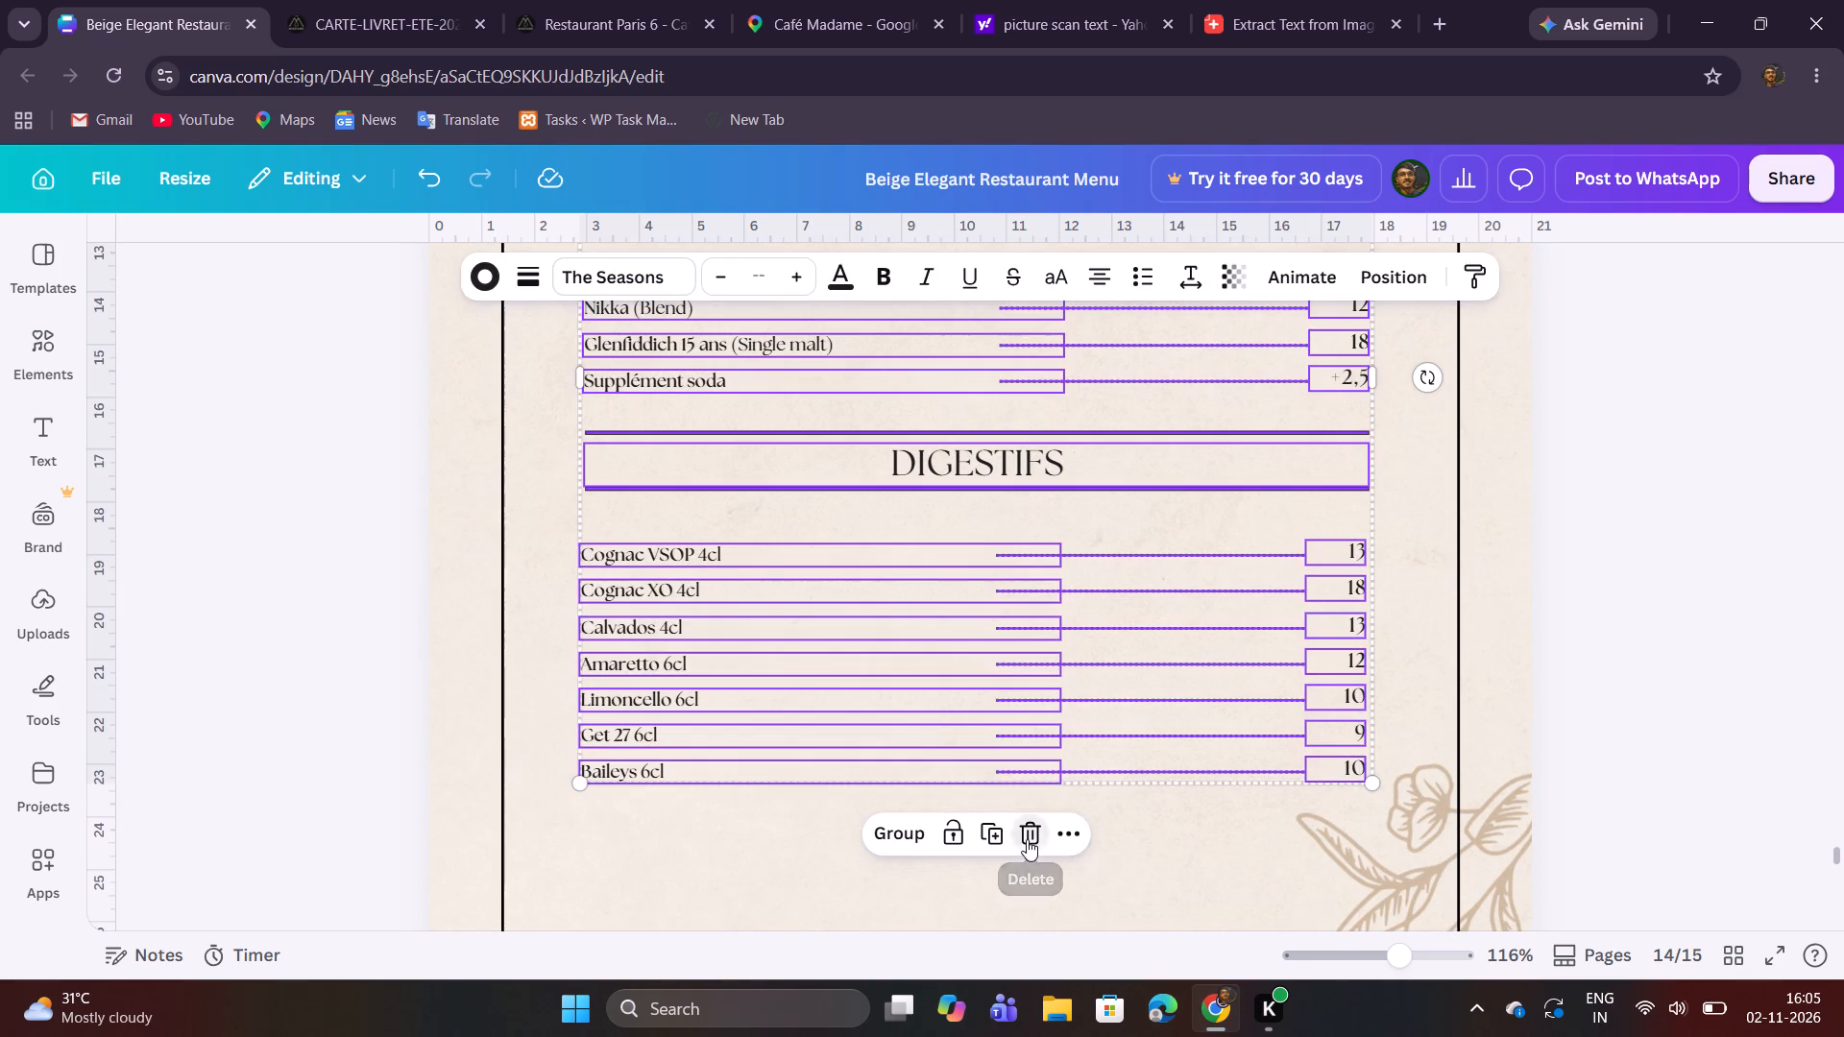
Duplicate the Prosecco heading with its wine line and prices on page 12, and move the copy below the Vodka section on page 14.
{"action": "scroll", "coordinate": [1033, 827], "scroll_direction": "up", "scroll_amount": 7}
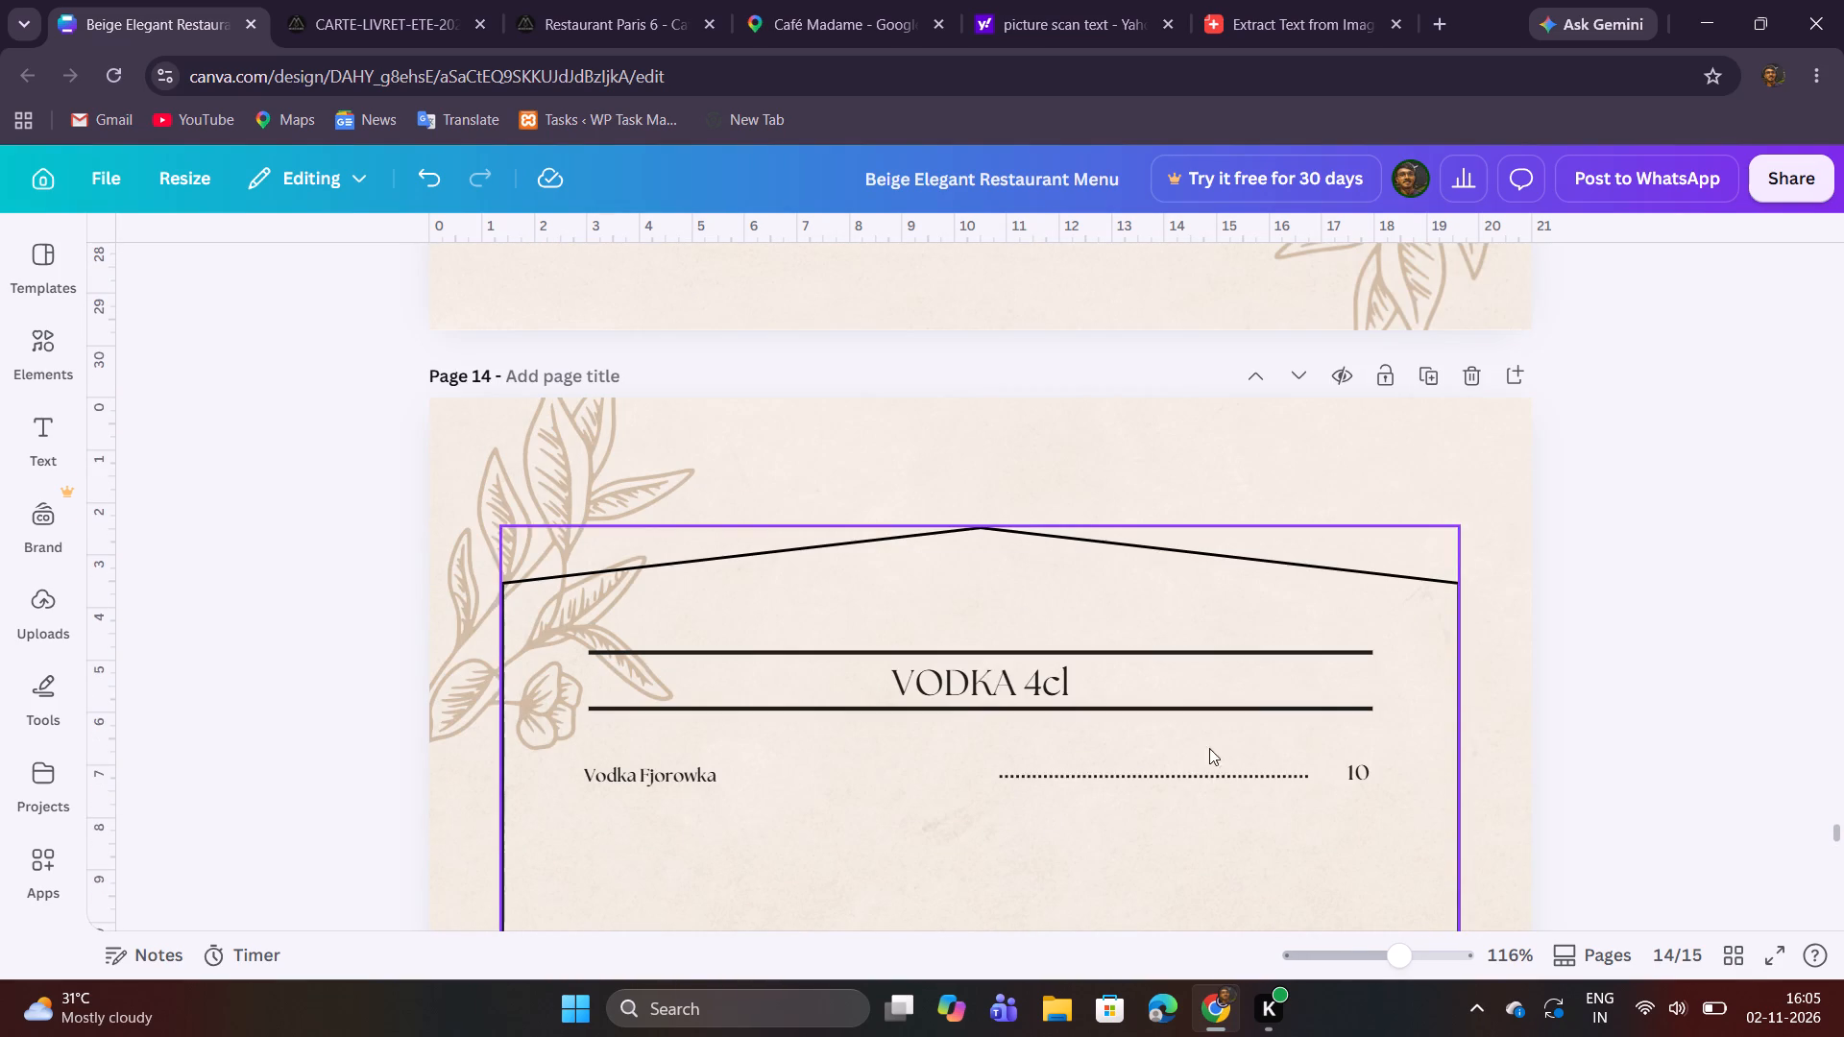
{"action": "scroll", "coordinate": [1146, 724], "scroll_direction": "up", "scroll_amount": 2}
{"action": "left_click", "coordinate": [1354, 968]}
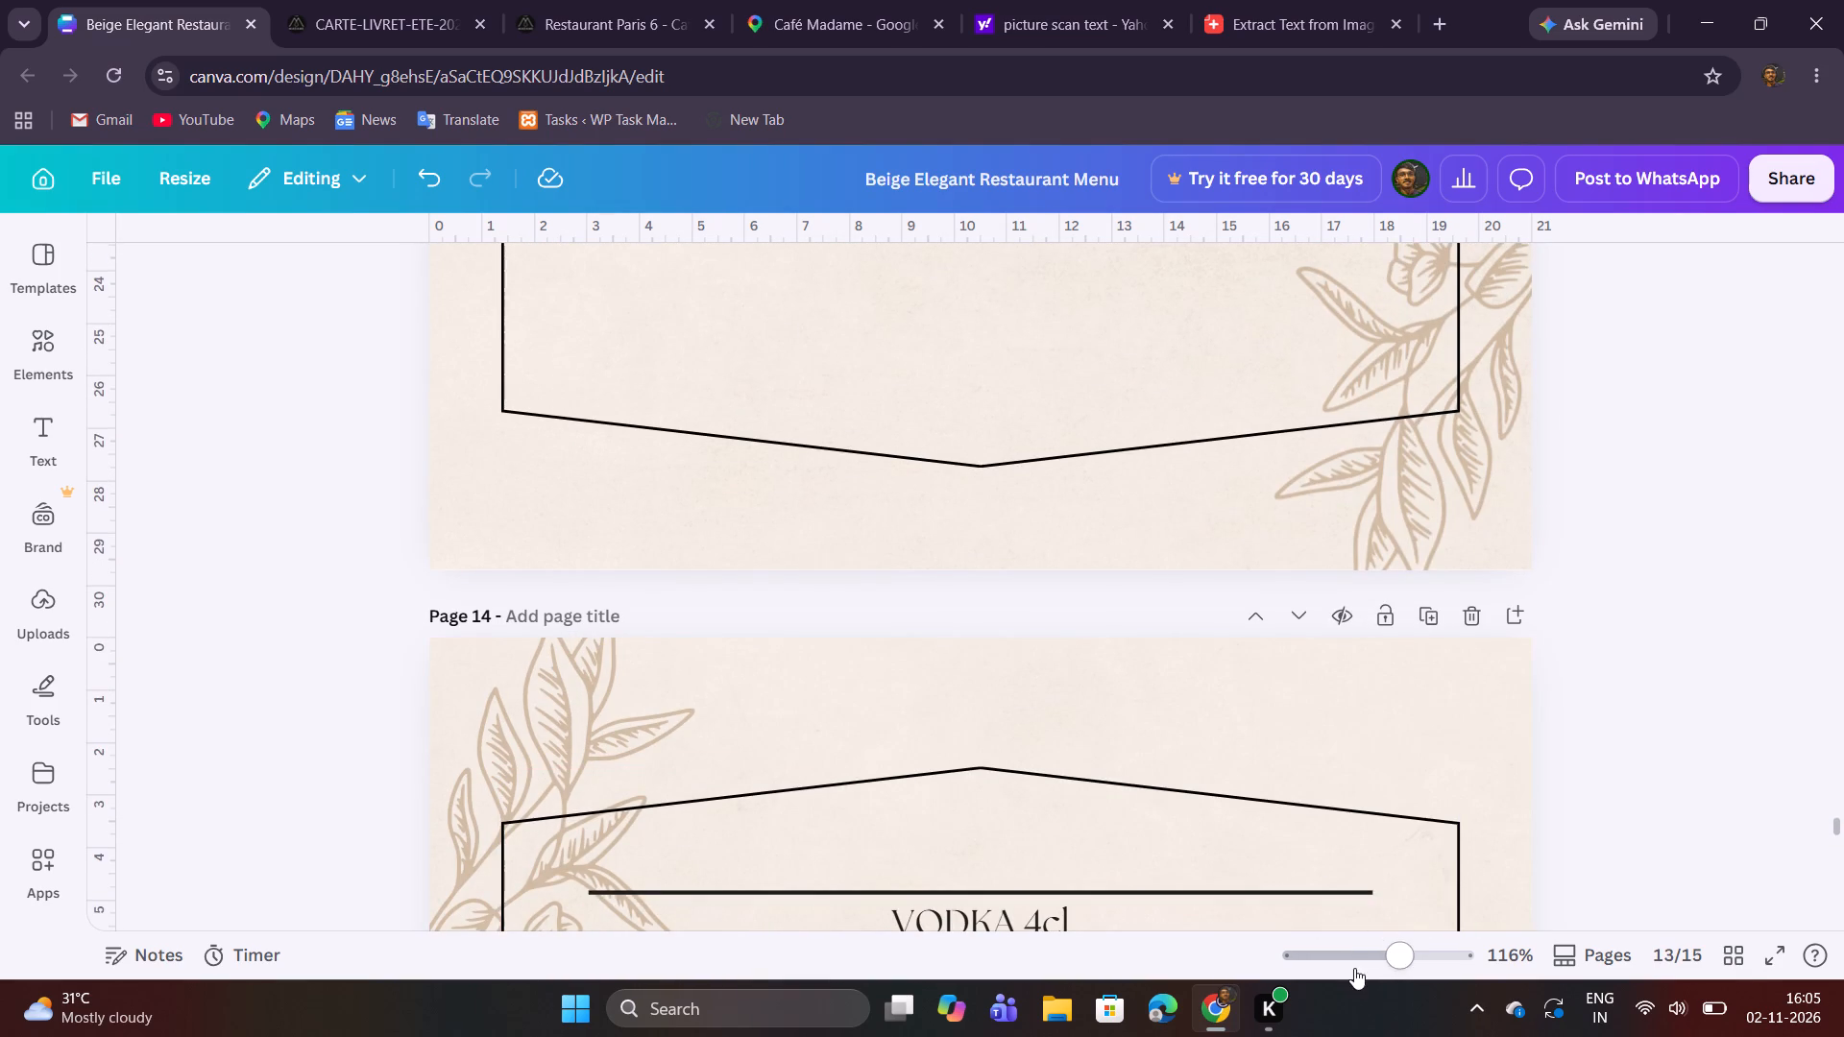
{"action": "scroll", "coordinate": [1277, 775], "scroll_direction": "up", "scroll_amount": 7}
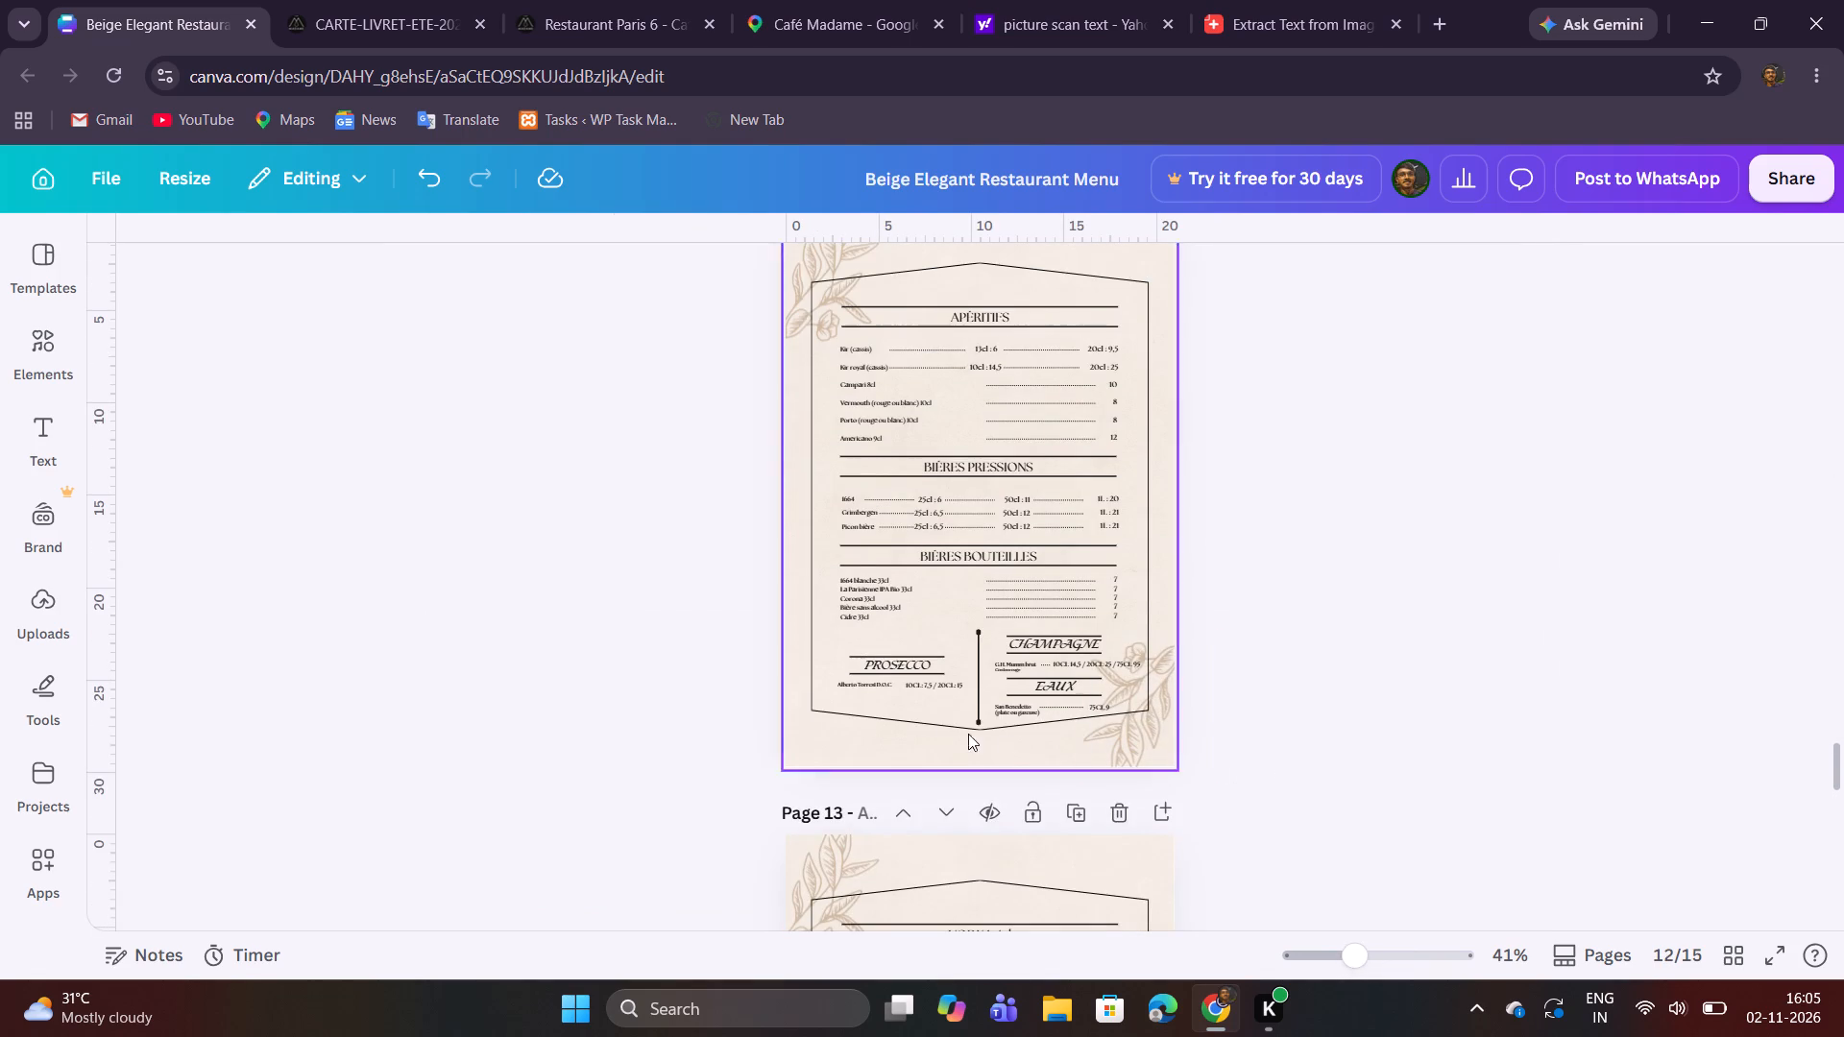
{"action": "left_click_drag", "start_coordinate": [844, 640], "coordinate": [968, 694]}
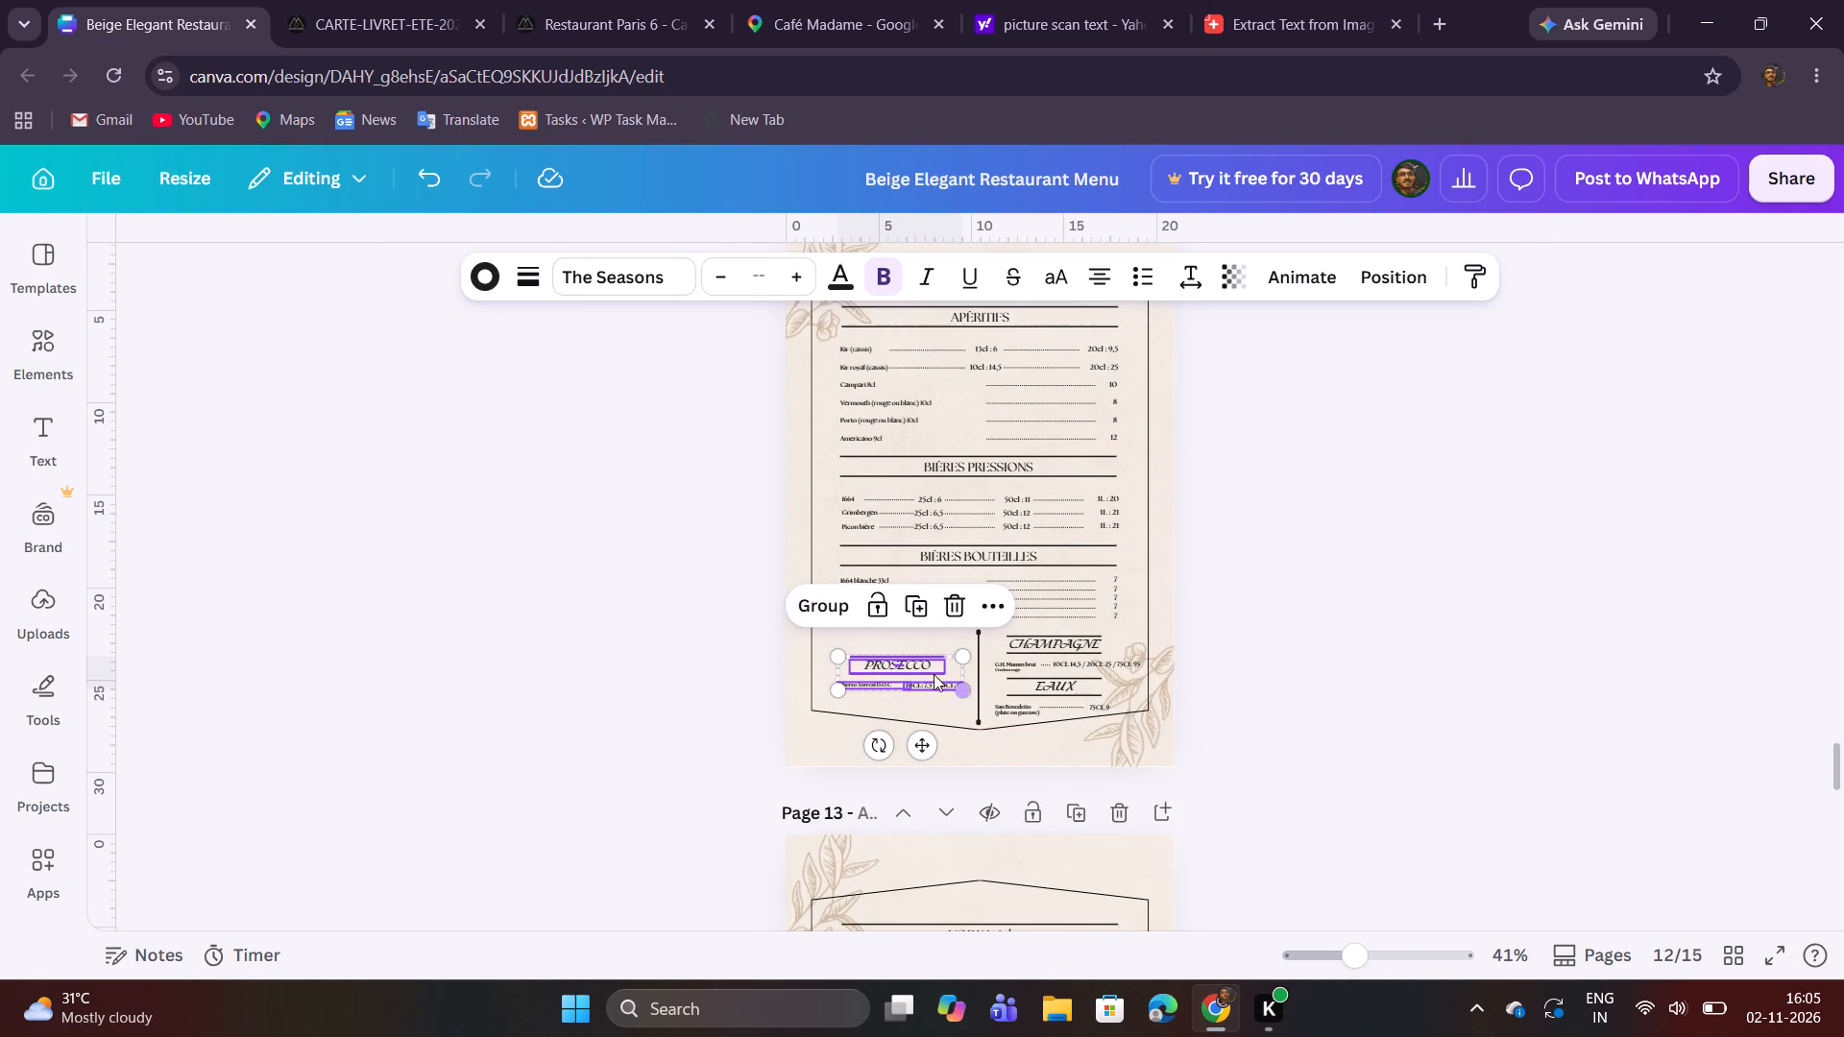
{"action": "left_click", "coordinate": [925, 609]}
{"action": "left_click_drag", "start_coordinate": [940, 687], "coordinate": [925, 791]}
{"action": "scroll", "coordinate": [929, 789], "scroll_direction": "down", "scroll_amount": 3}
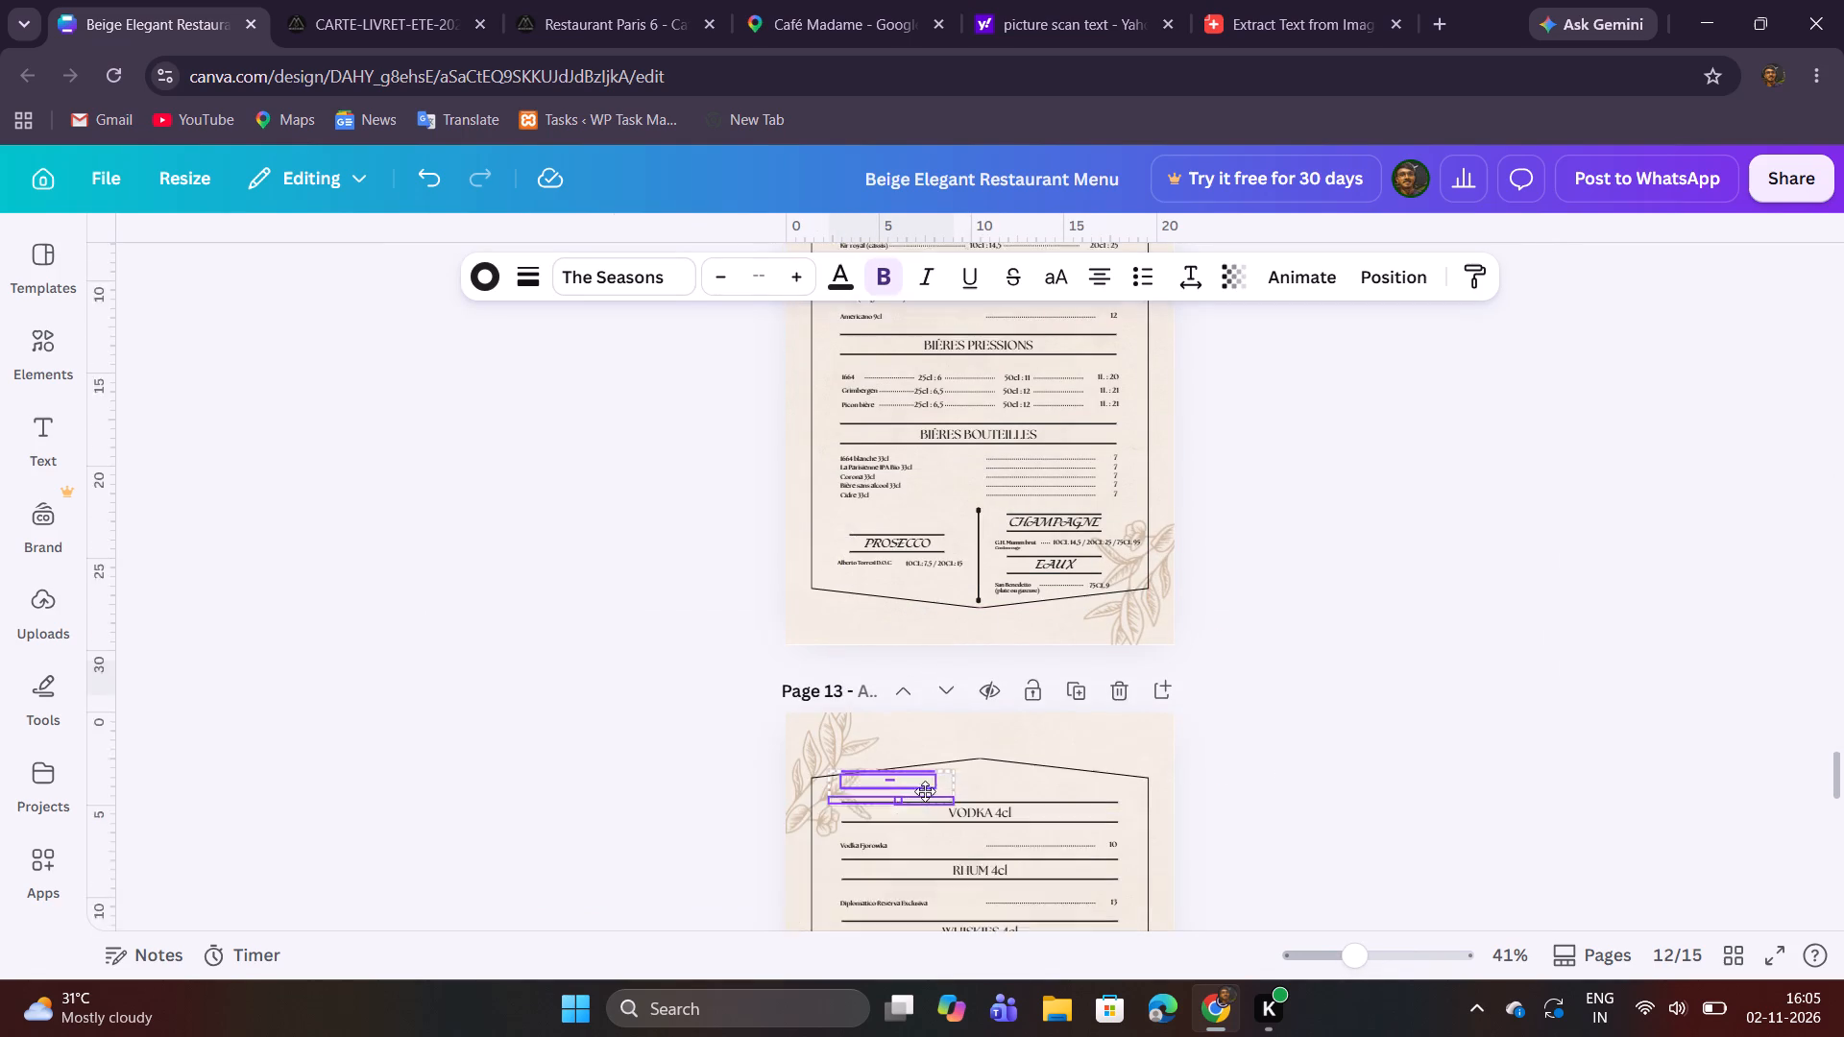
{"action": "left_click_drag", "start_coordinate": [925, 791], "coordinate": [954, 785]}
{"action": "scroll", "coordinate": [926, 789], "scroll_direction": "down", "scroll_amount": 5}
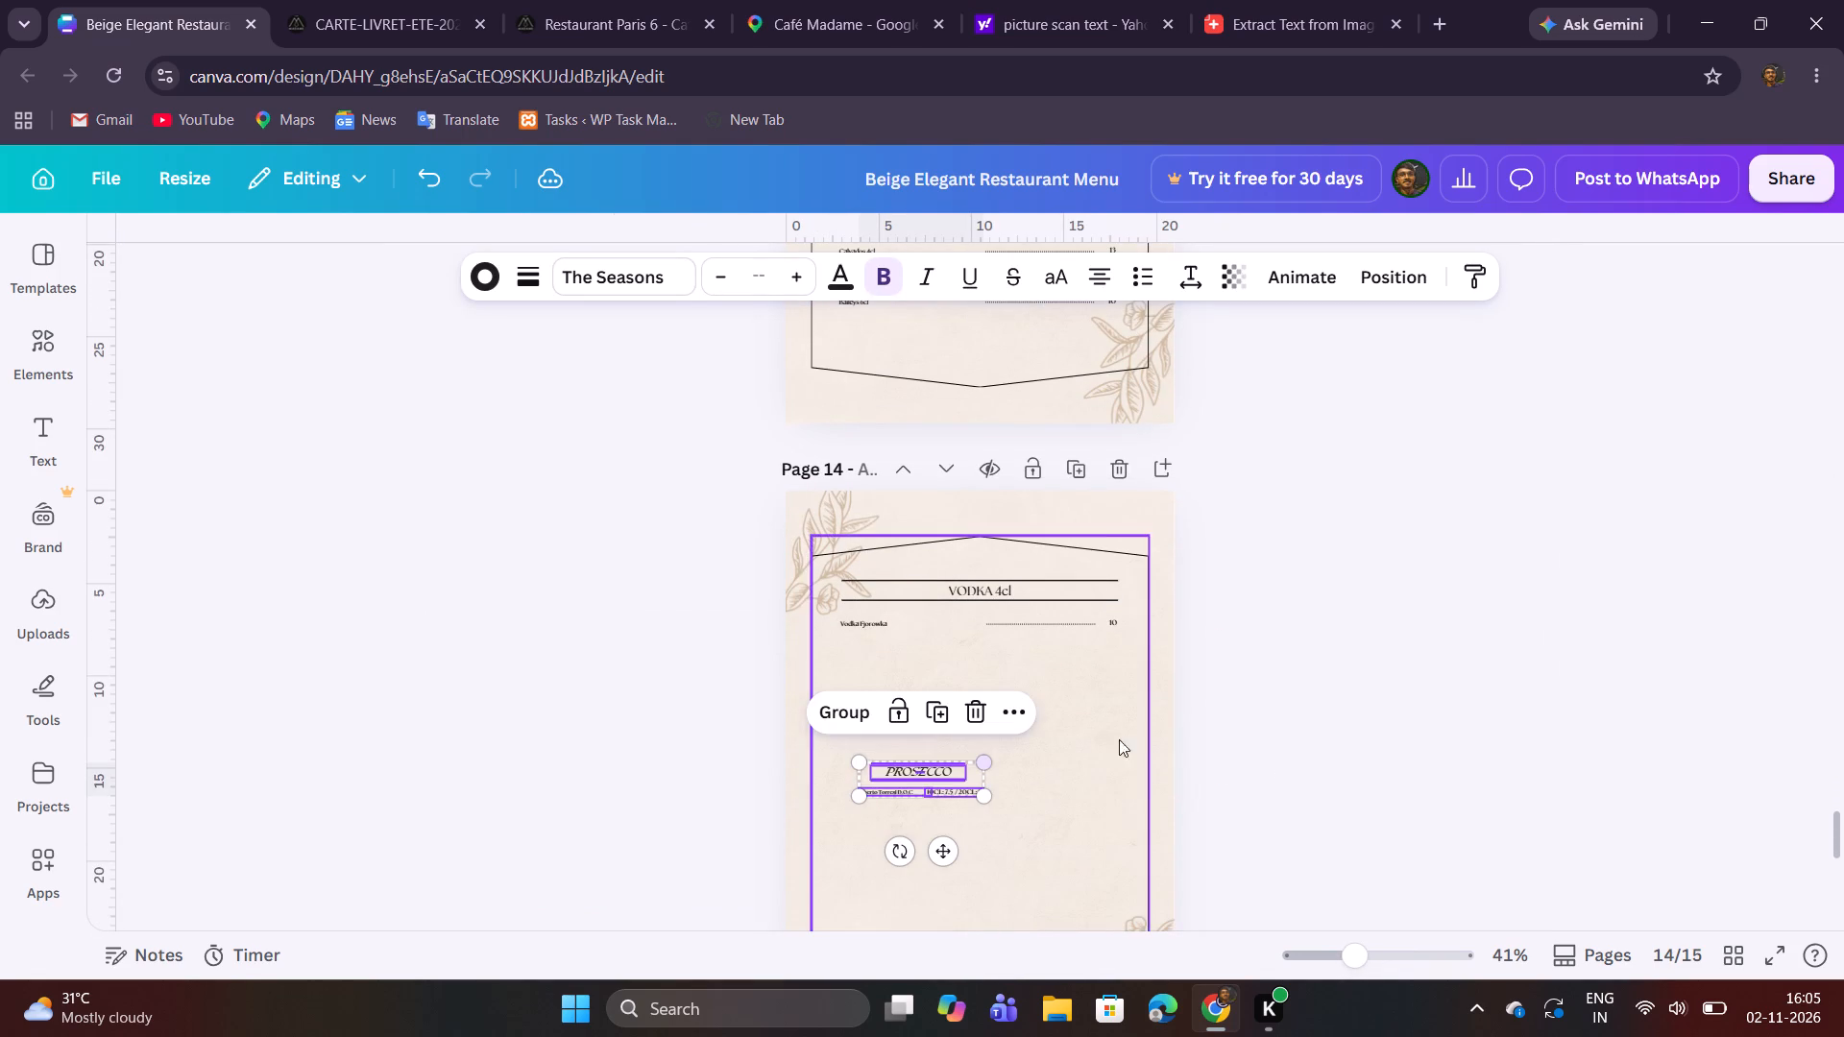
Enlarge the copied Prosecco block on page 14 proportionally.
{"action": "left_click_drag", "start_coordinate": [1363, 957], "coordinate": [1412, 960]}
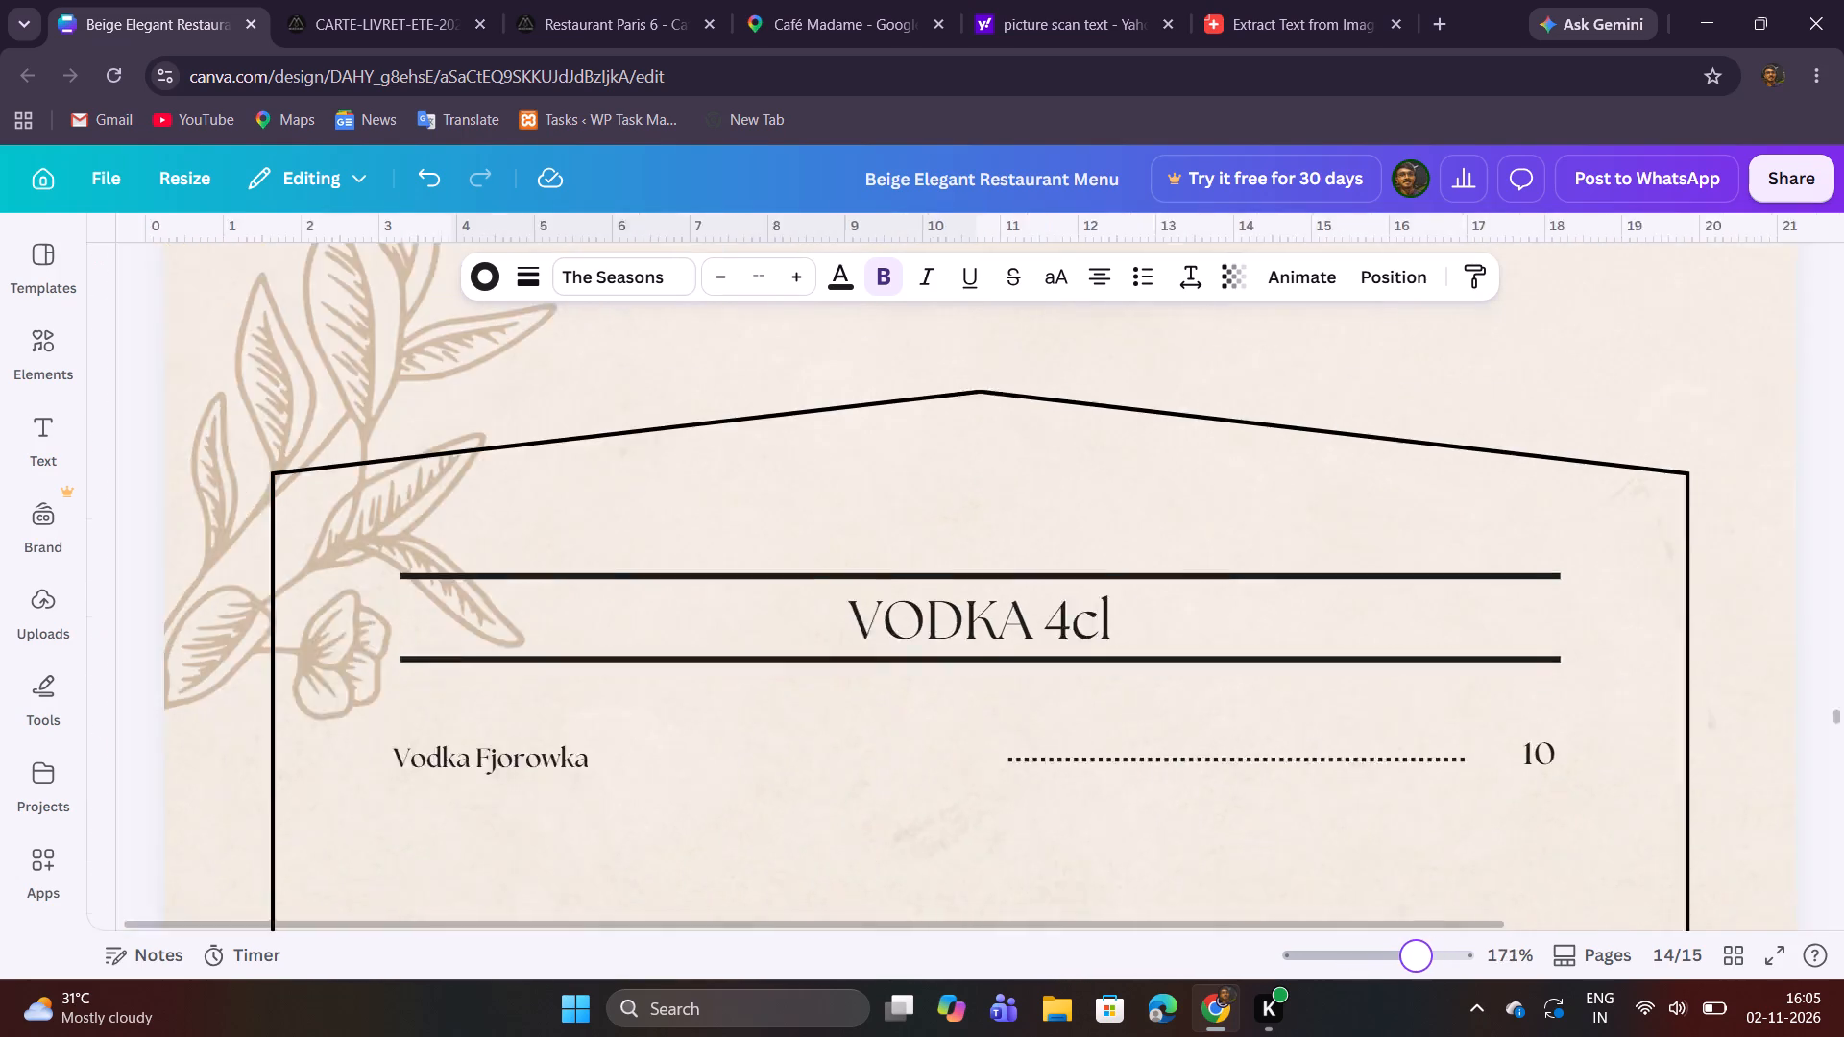
{"action": "left_click_drag", "start_coordinate": [1412, 960], "coordinate": [1401, 960]}
{"action": "scroll", "coordinate": [1365, 774], "scroll_direction": "down", "scroll_amount": 4}
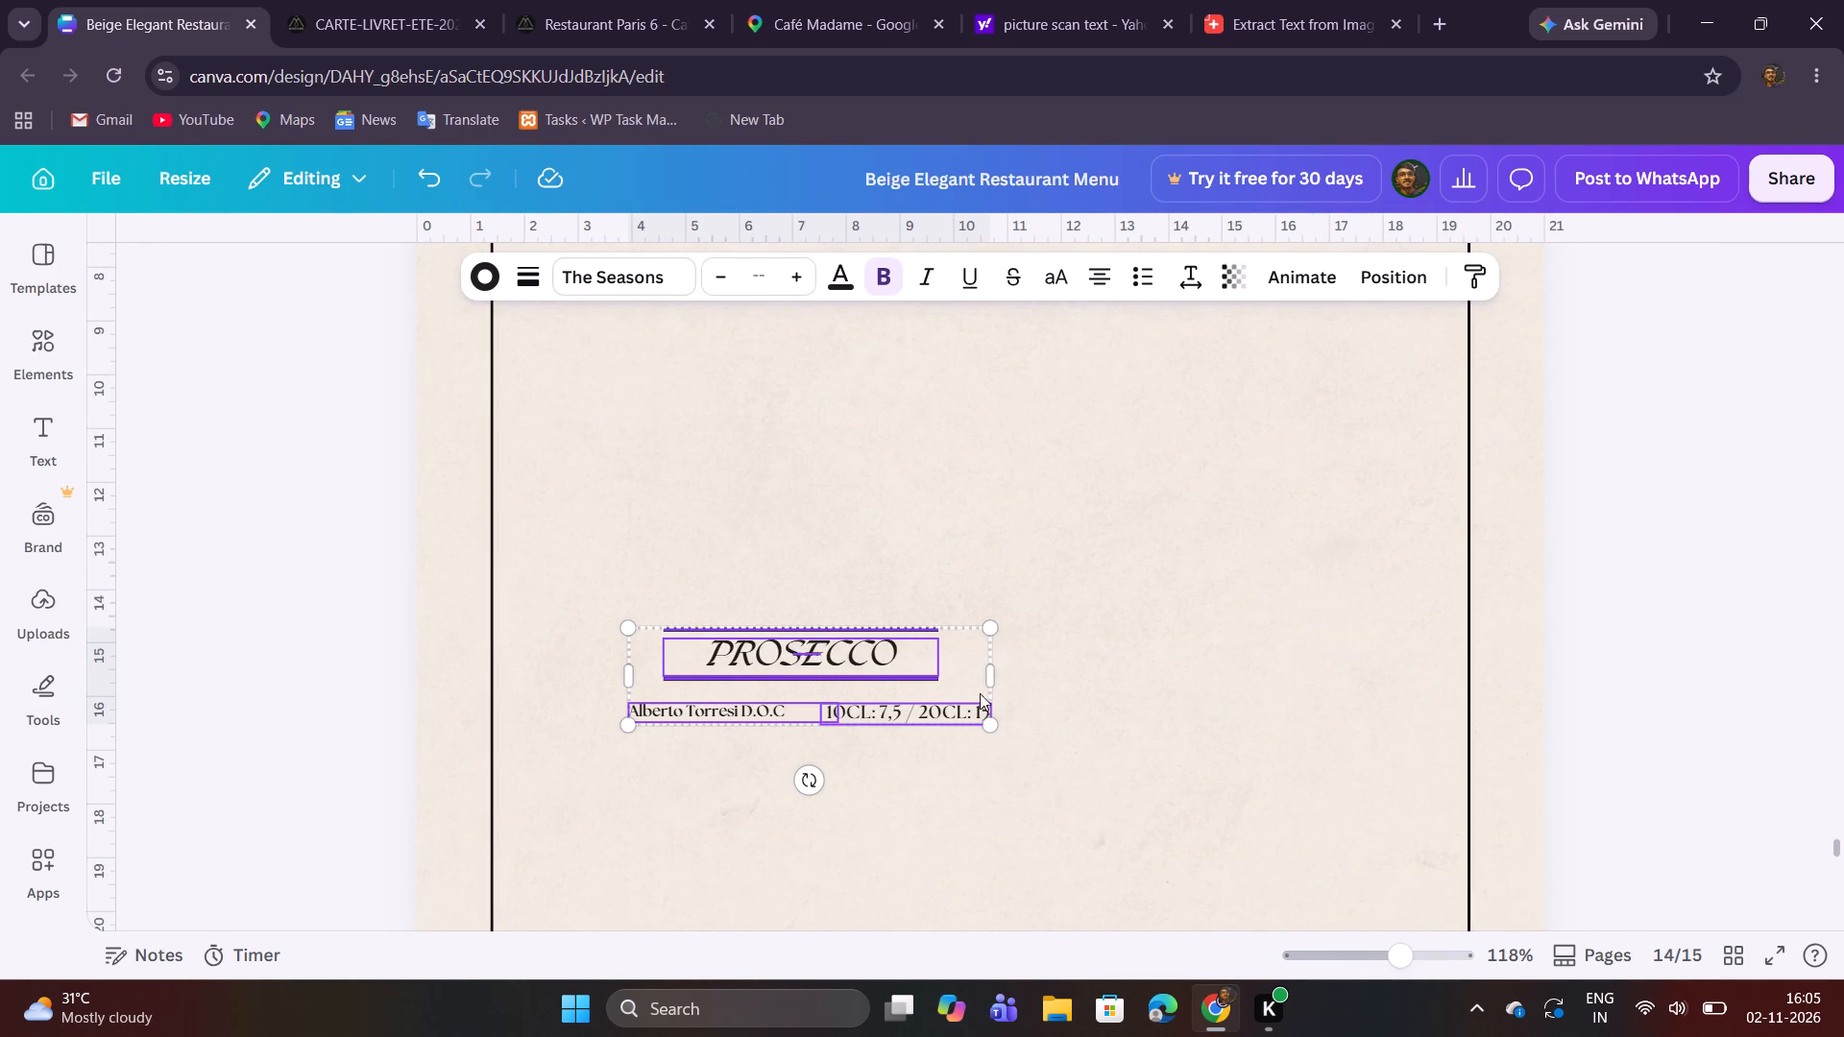
{"action": "left_click_drag", "start_coordinate": [997, 626], "coordinate": [1044, 592]}
{"action": "left_click", "coordinate": [1144, 585]}
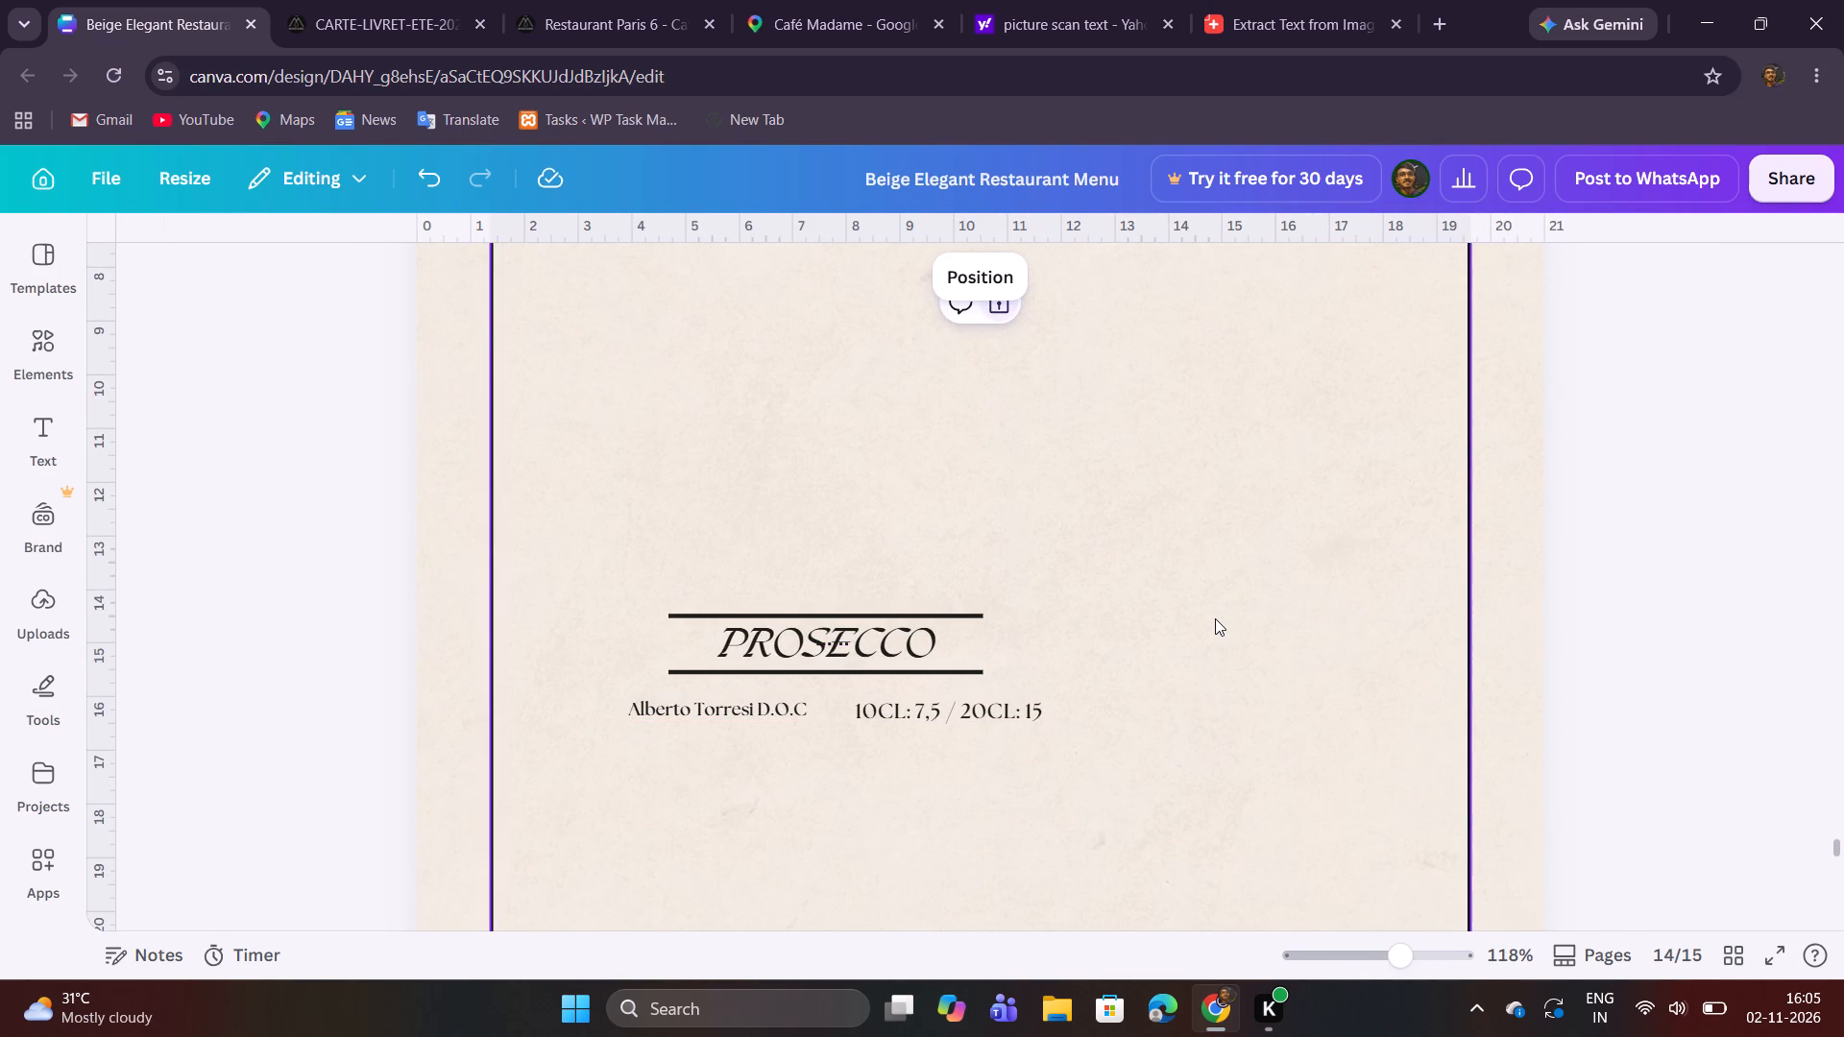
Delete the short stray line overlapping the copied Prosecco heading on page 14.
{"action": "scroll", "coordinate": [1211, 626], "scroll_direction": "up", "scroll_amount": 4}
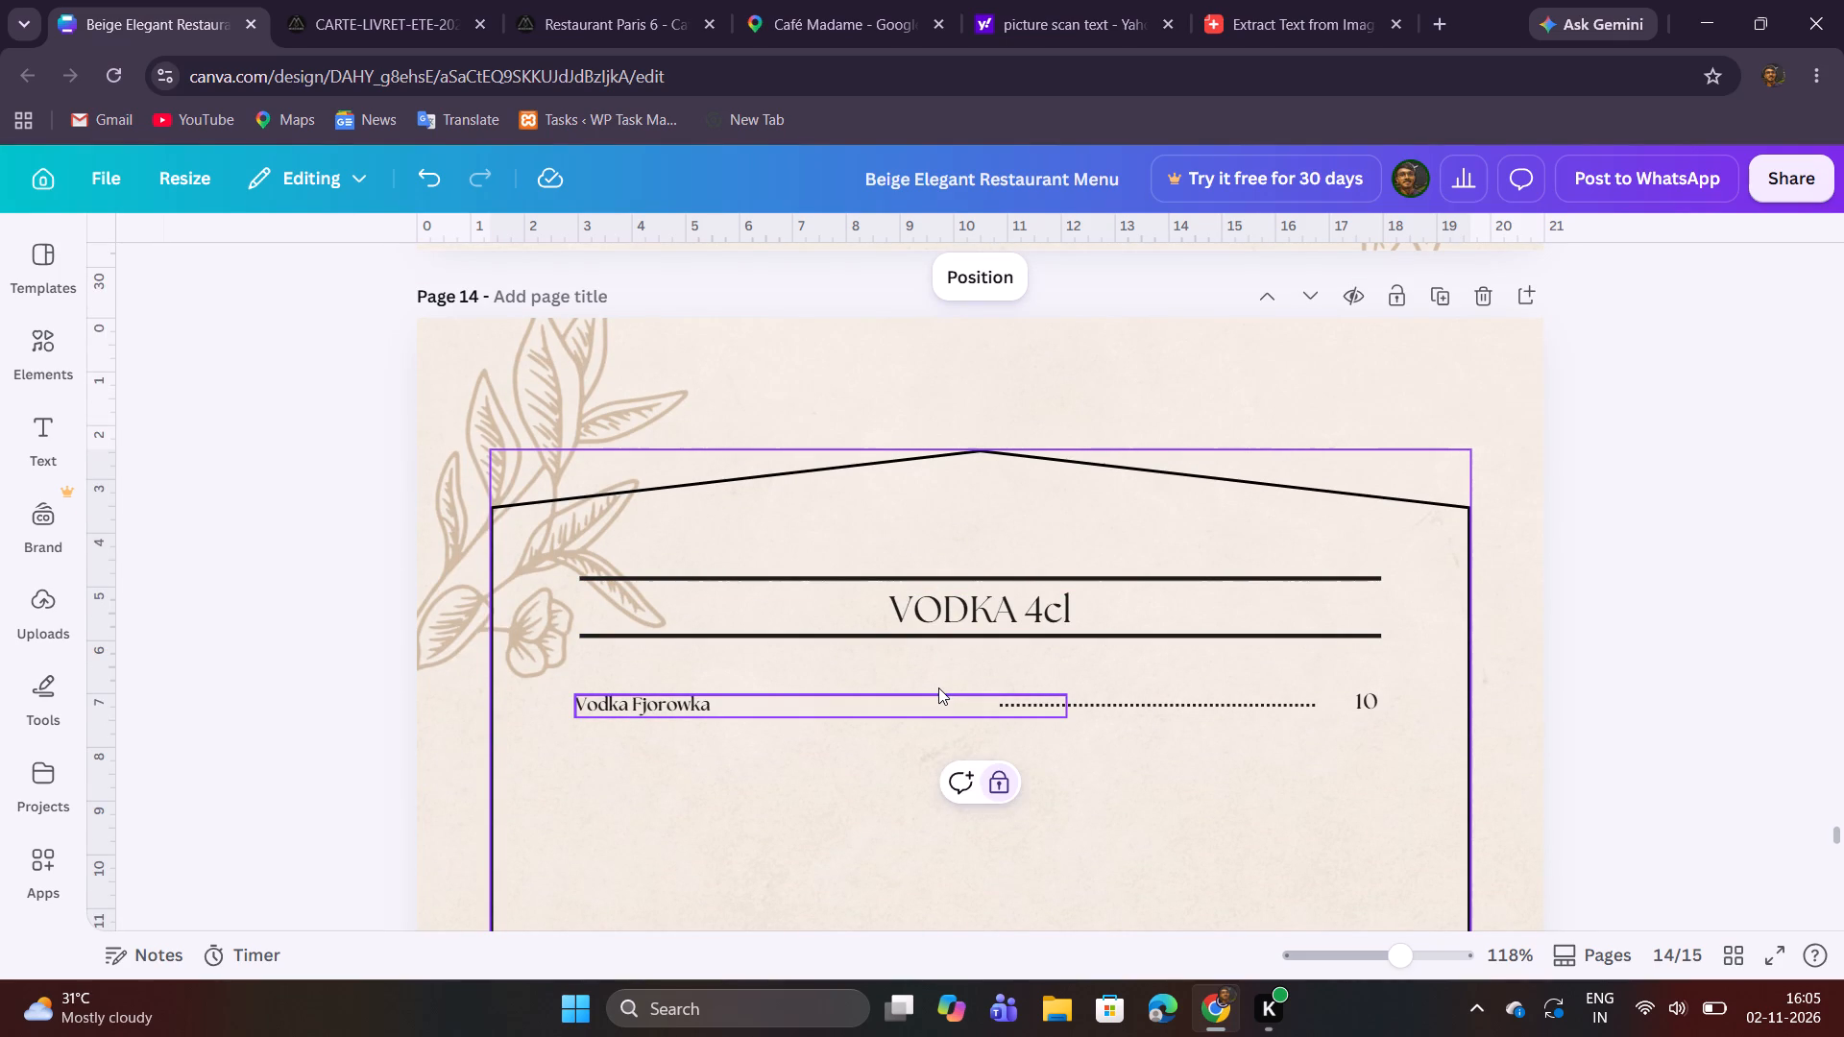
{"action": "scroll", "coordinate": [938, 687], "scroll_direction": "down", "scroll_amount": 2}
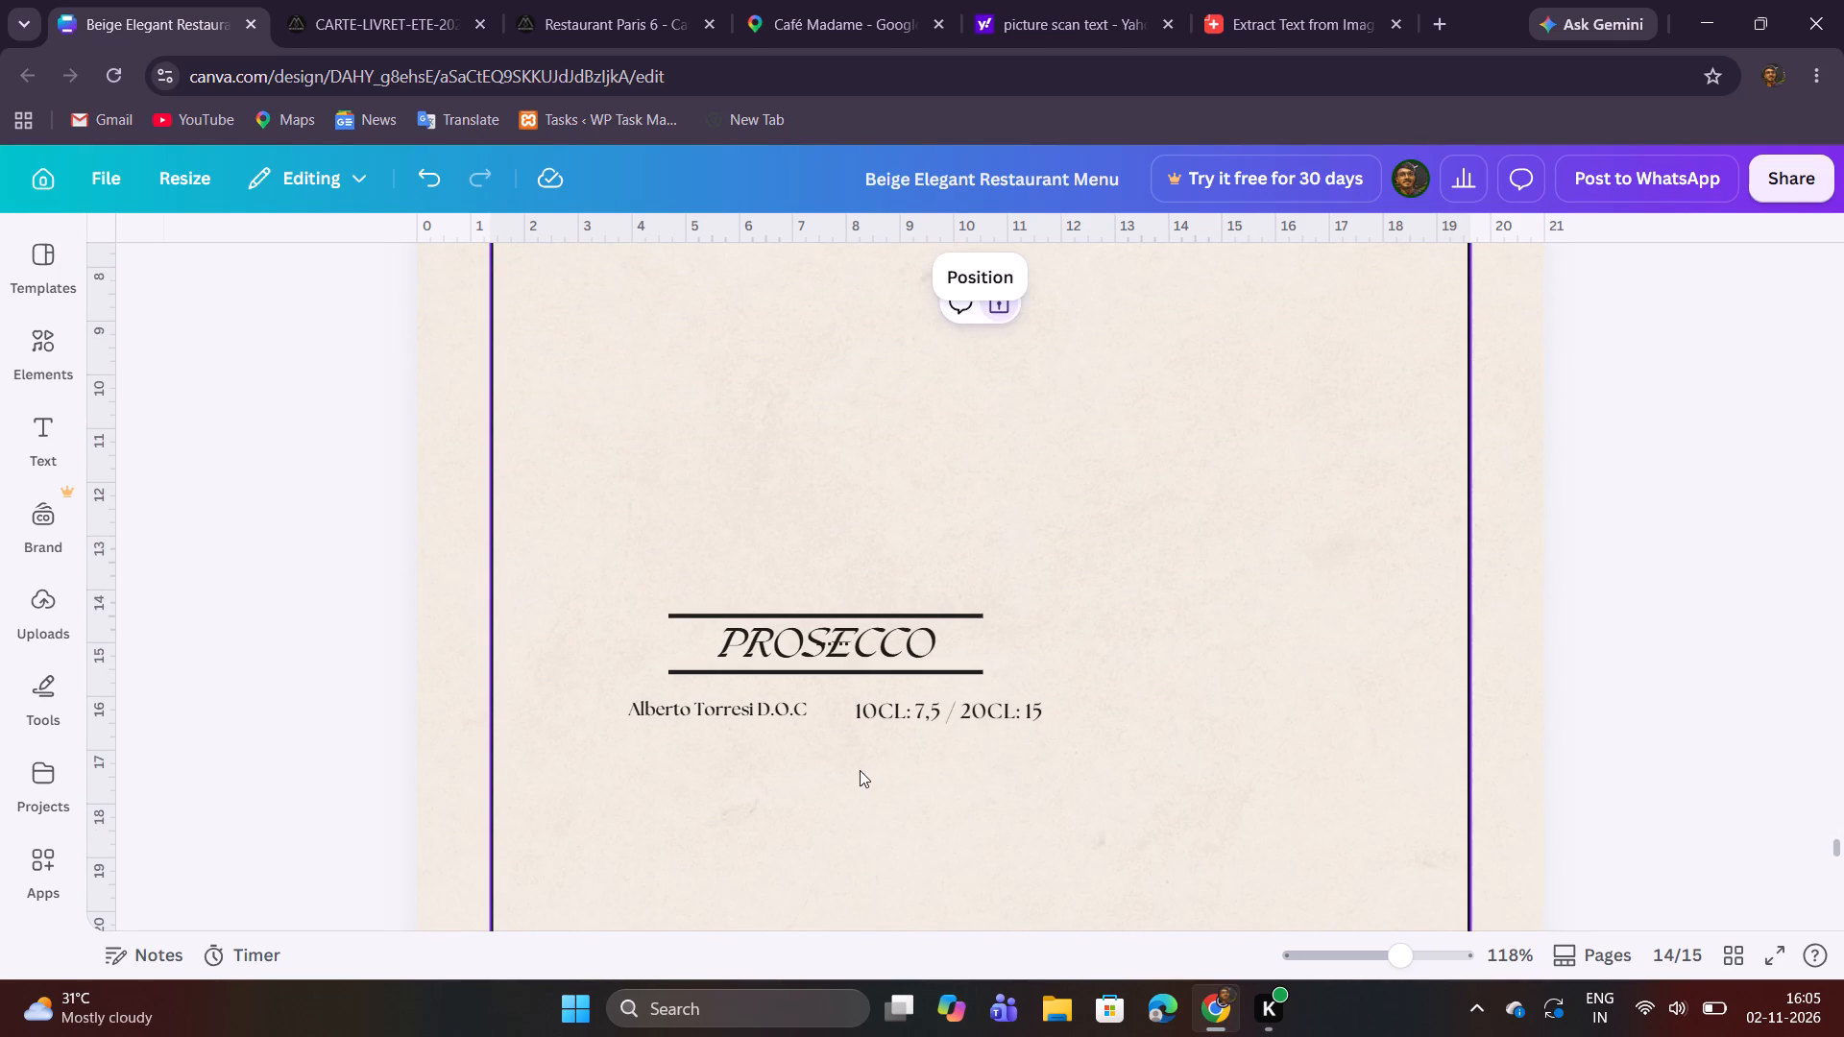
{"action": "left_click", "coordinate": [839, 646]}
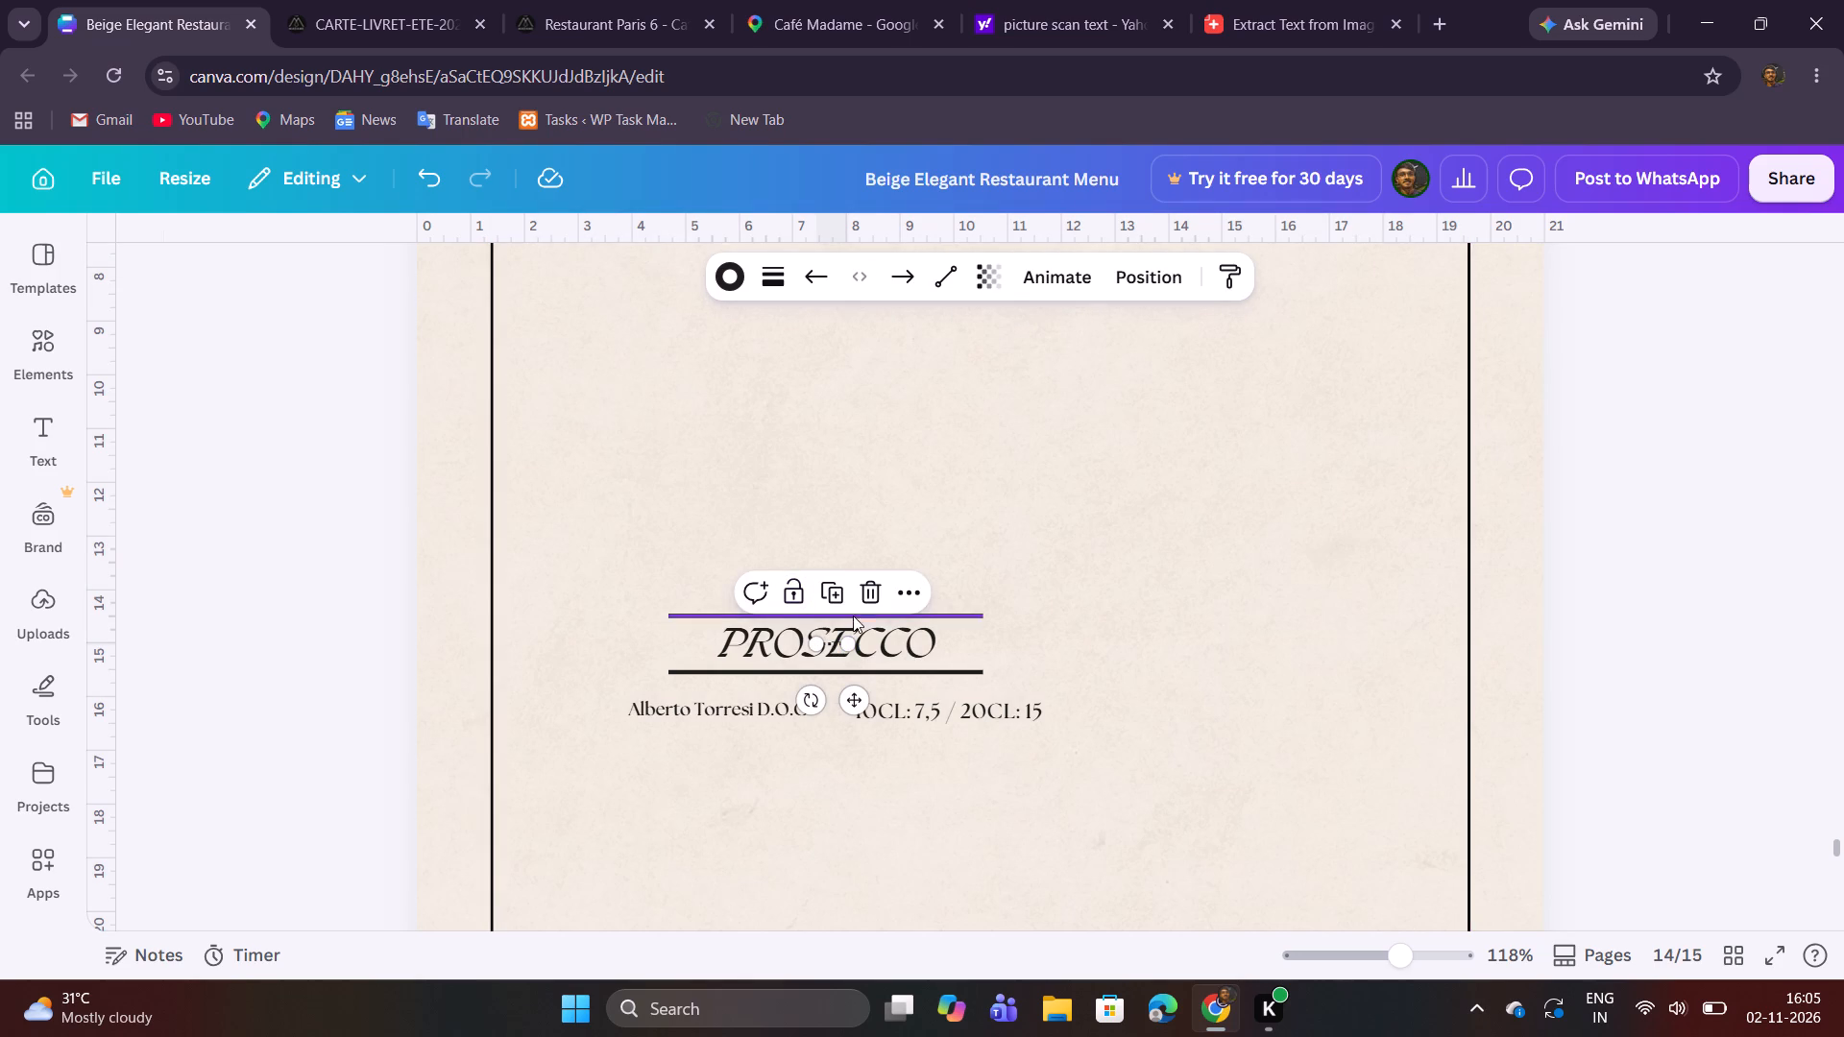
{"action": "left_click", "coordinate": [866, 597]}
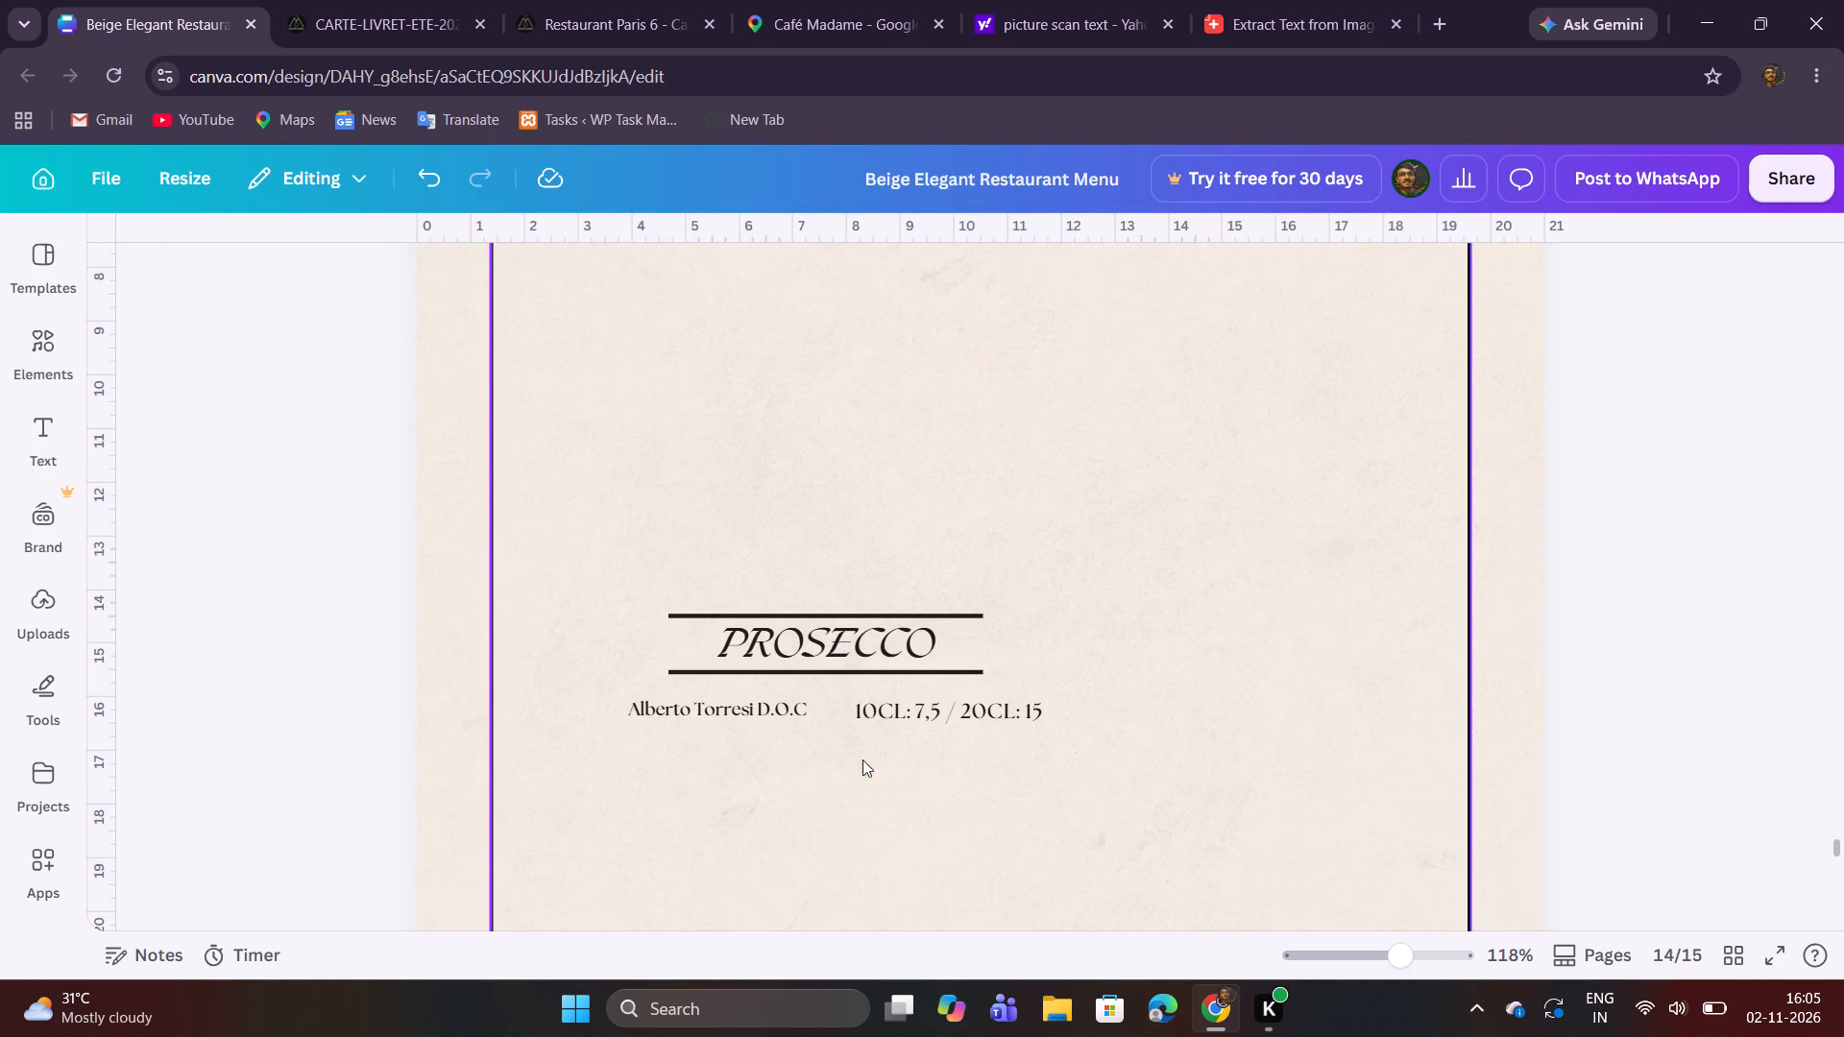
Check the PDF's wine layout, and shorten both rules around page 14's Vodka 4cl heading from their right ends to about 5.4 cm.
{"action": "left_click", "coordinate": [400, 0]}
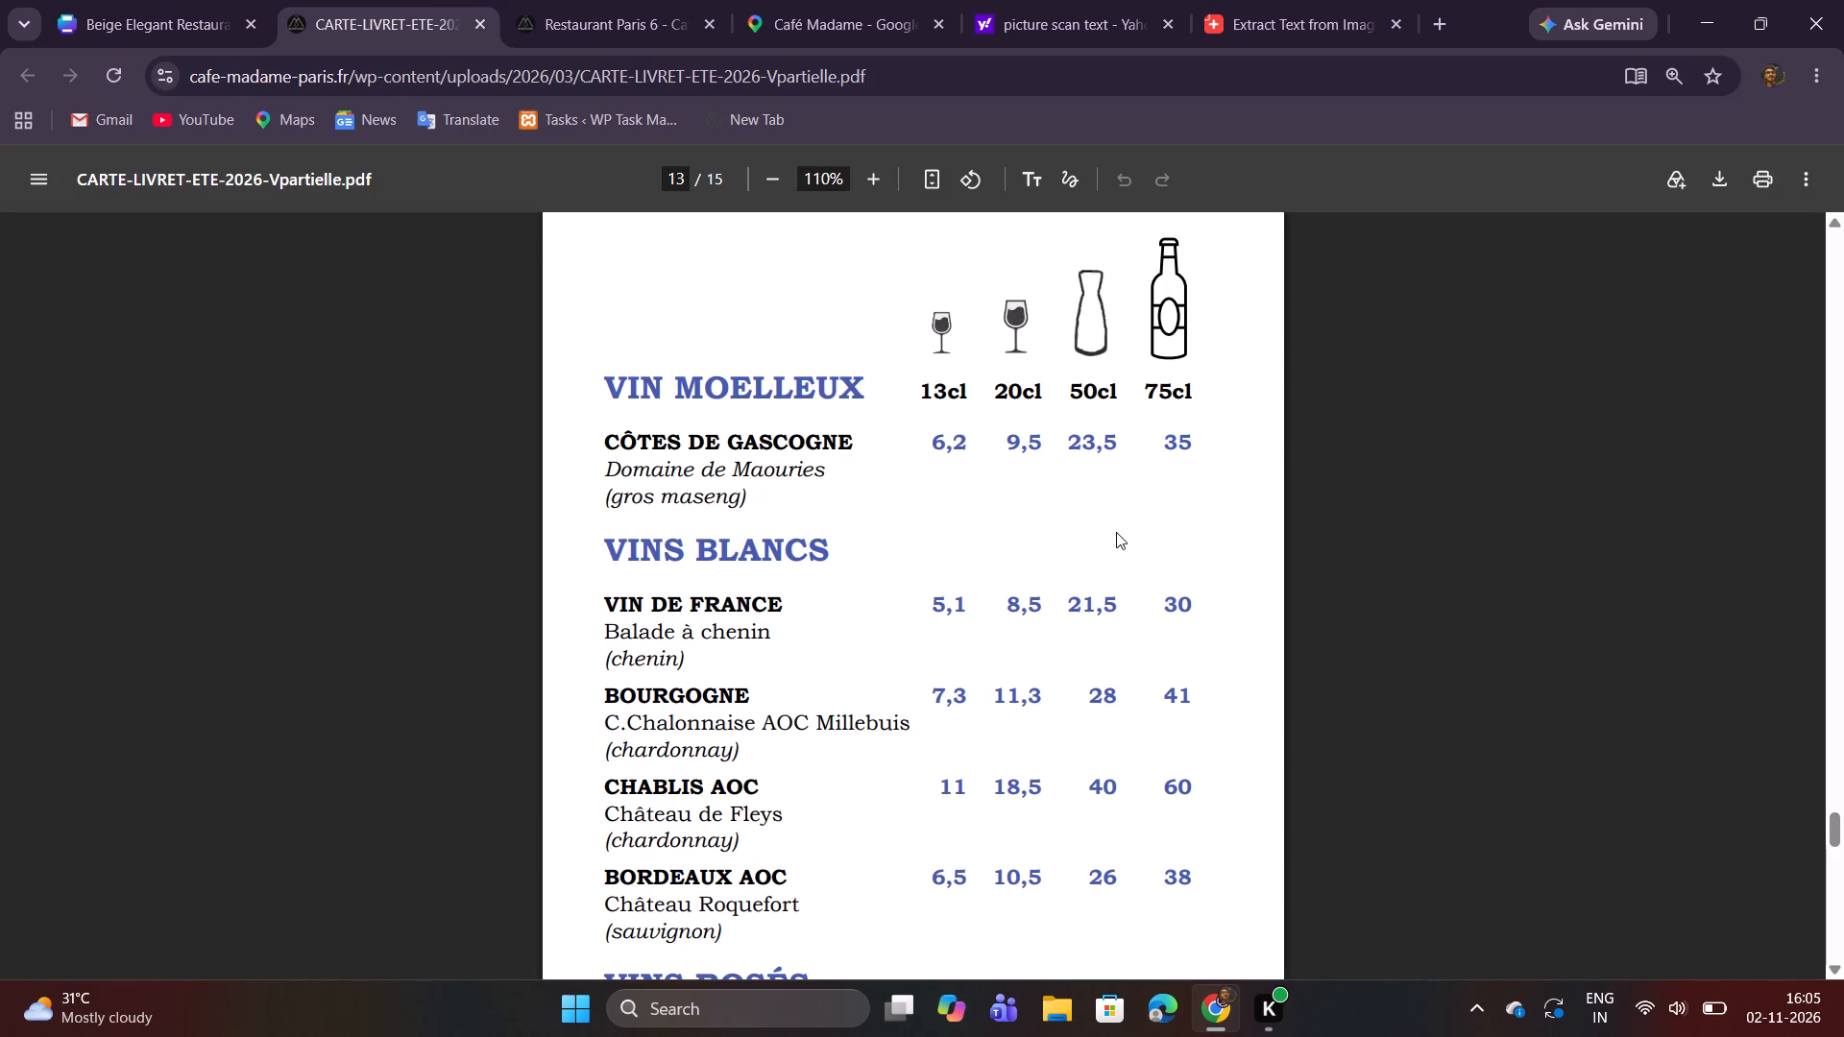
{"action": "left_click", "coordinate": [173, 23]}
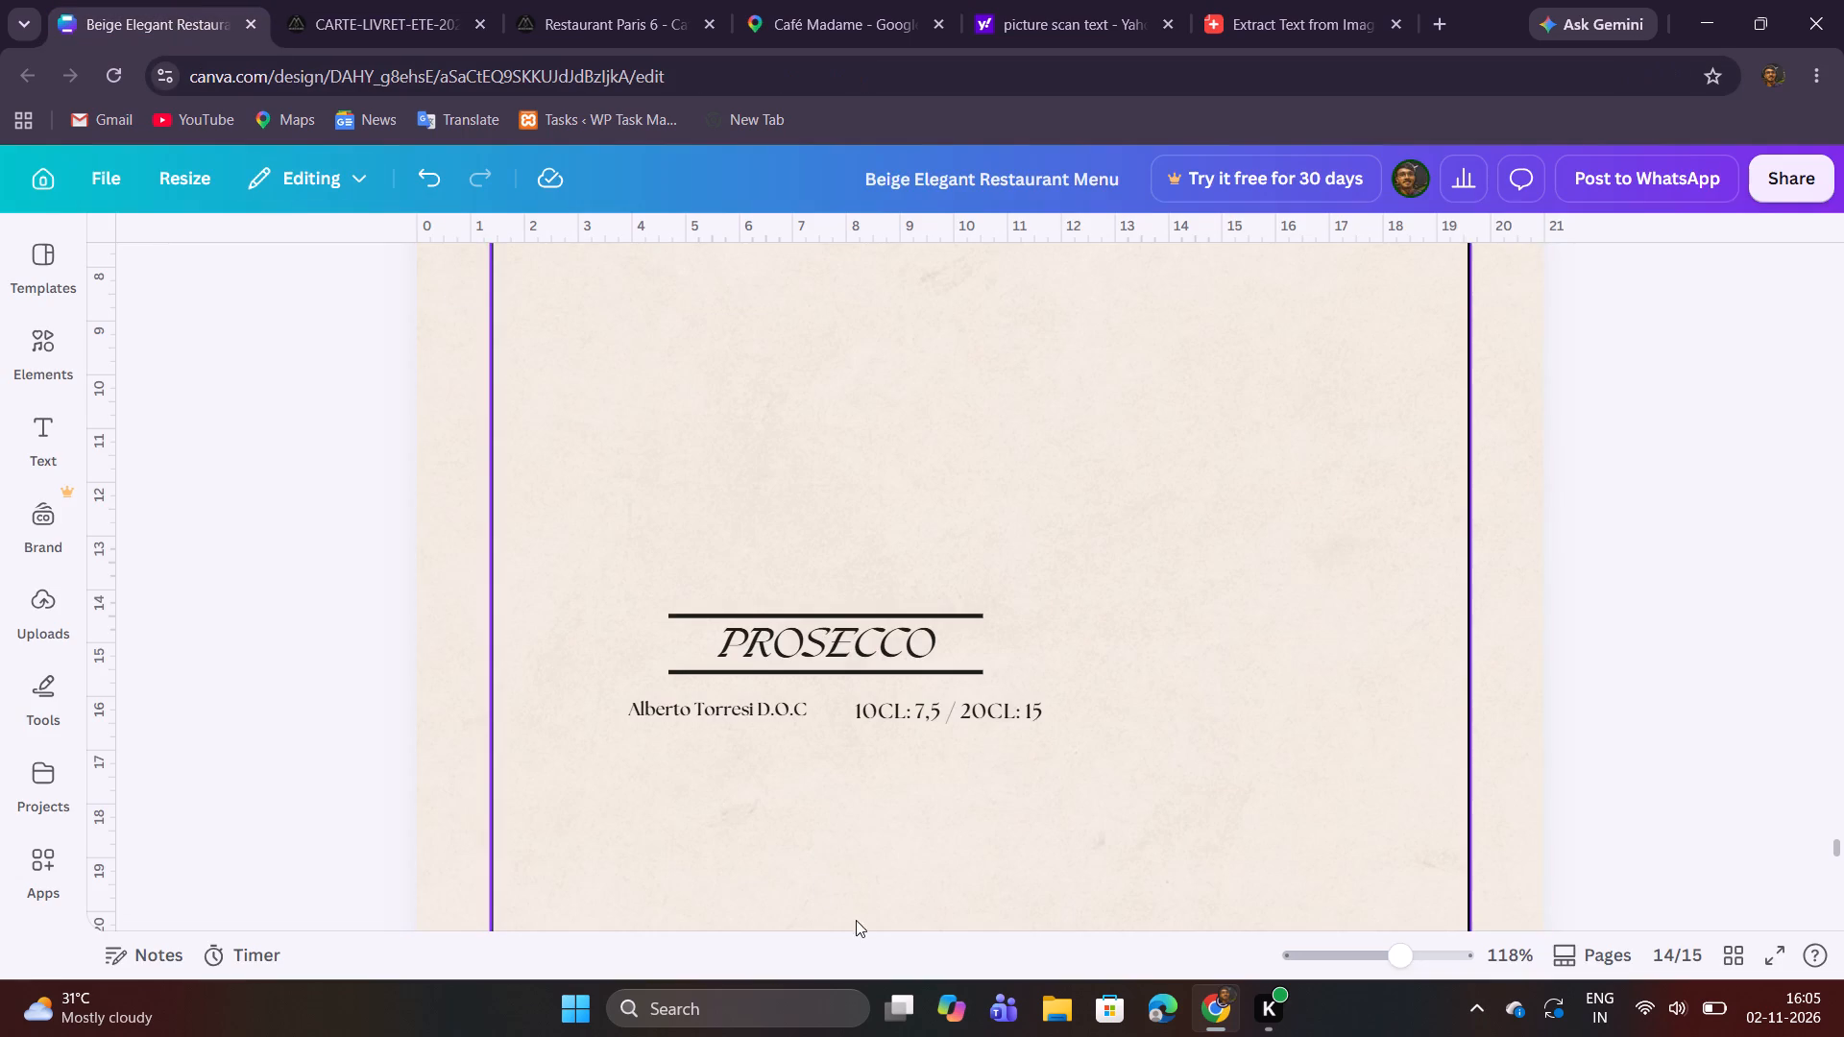
{"action": "left_click", "coordinate": [808, 856]}
{"action": "scroll", "coordinate": [881, 851], "scroll_direction": "up", "scroll_amount": 2}
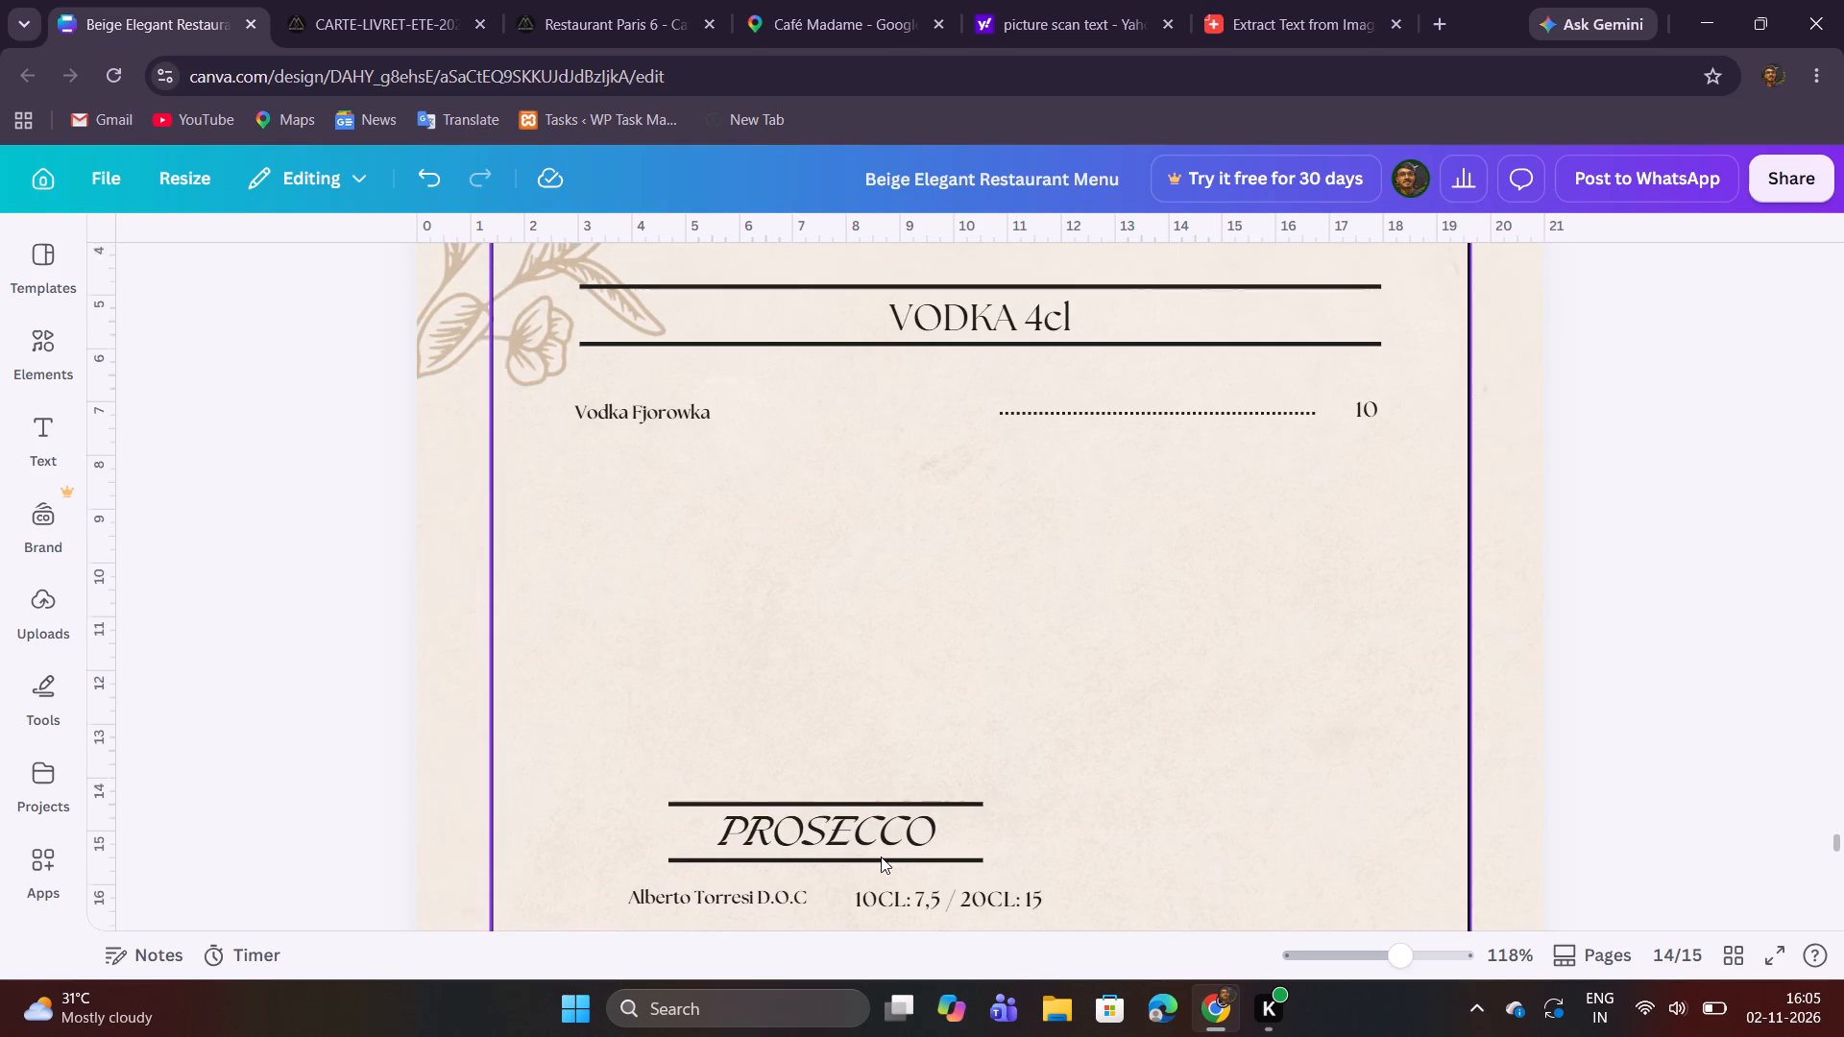
{"action": "left_click_drag", "start_coordinate": [671, 554], "coordinate": [709, 523]}
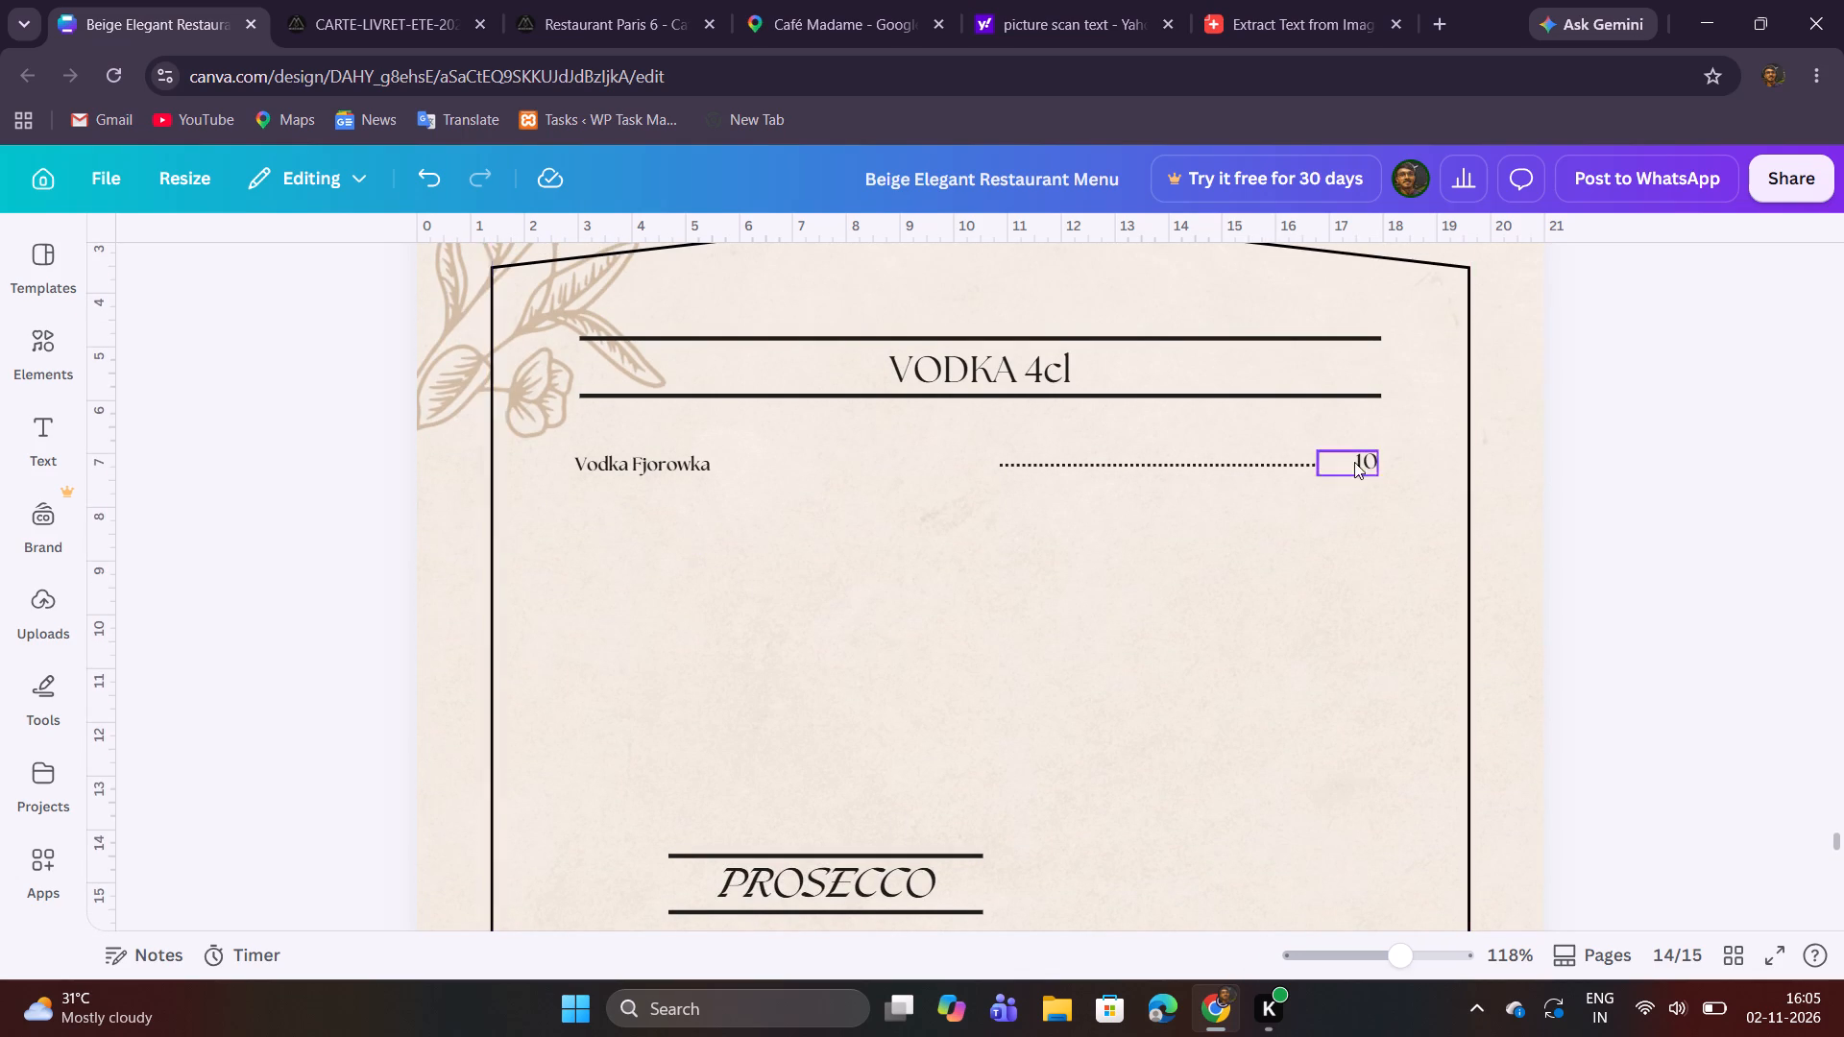
{"action": "left_click", "coordinate": [1381, 397]}
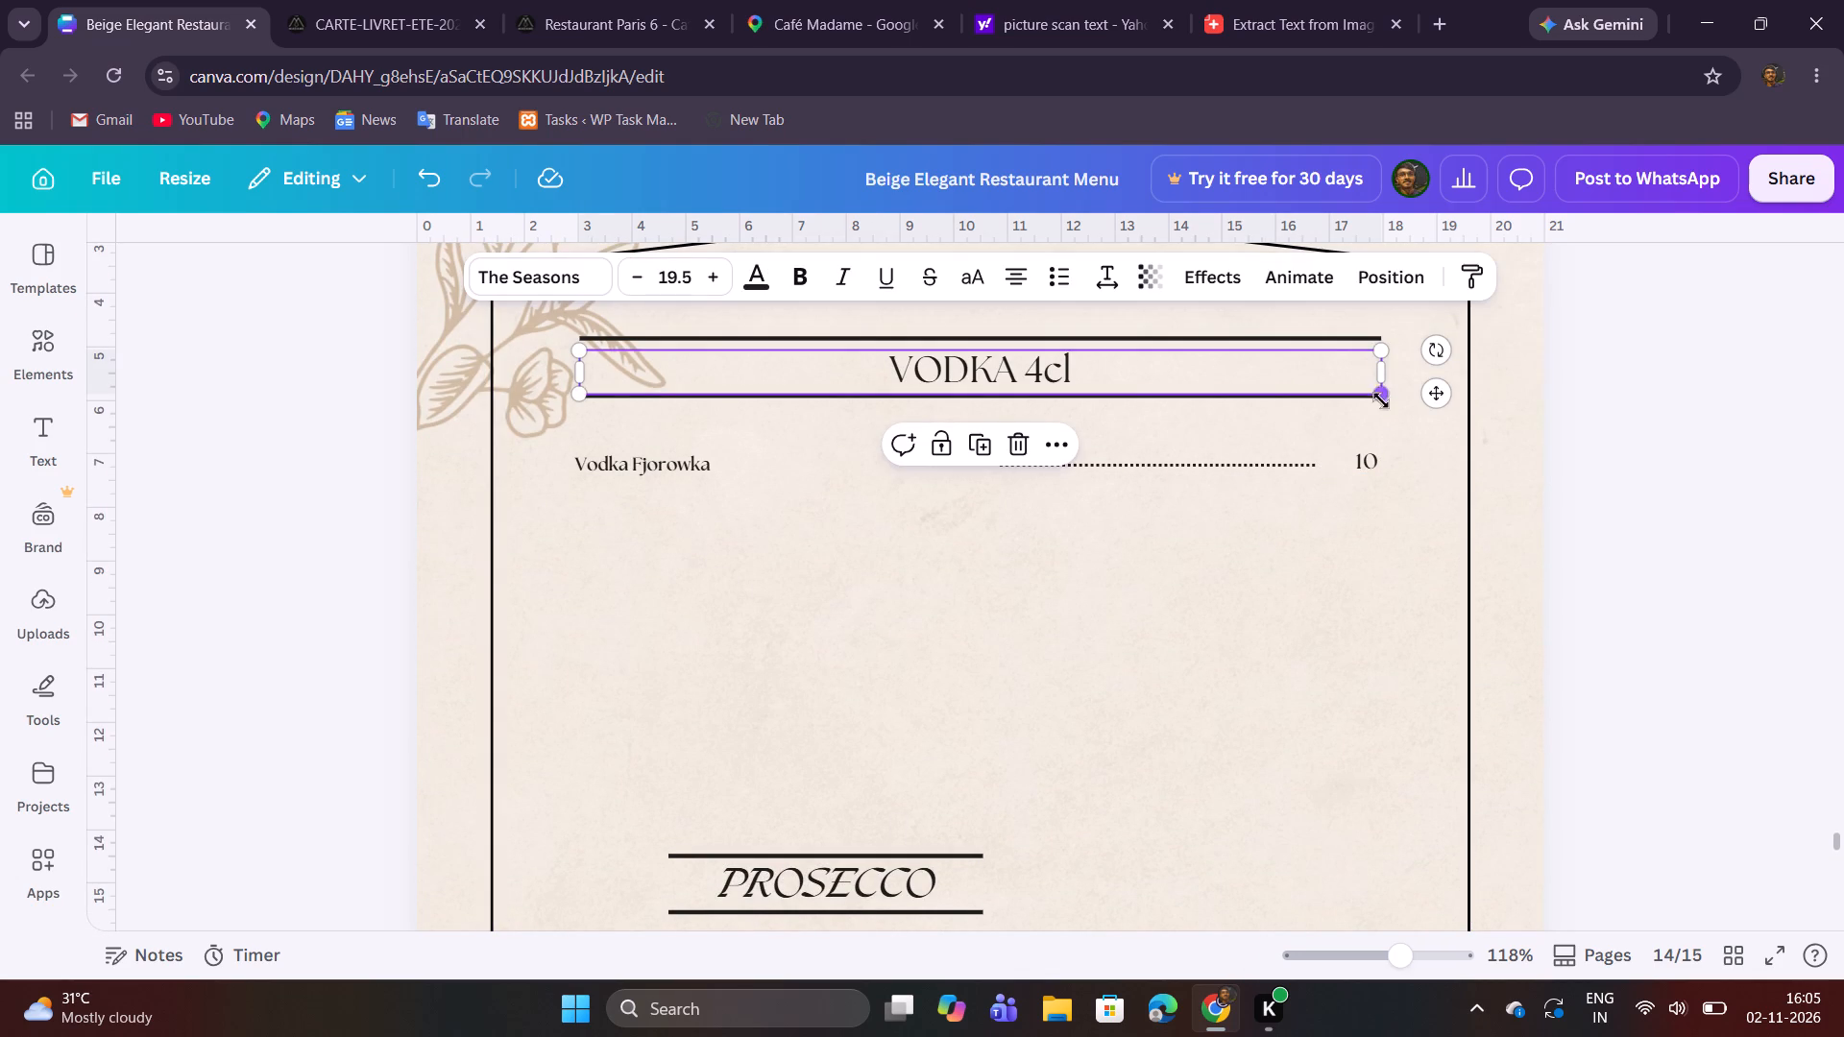
{"action": "left_click", "coordinate": [1364, 514]}
{"action": "left_click", "coordinate": [1368, 400]}
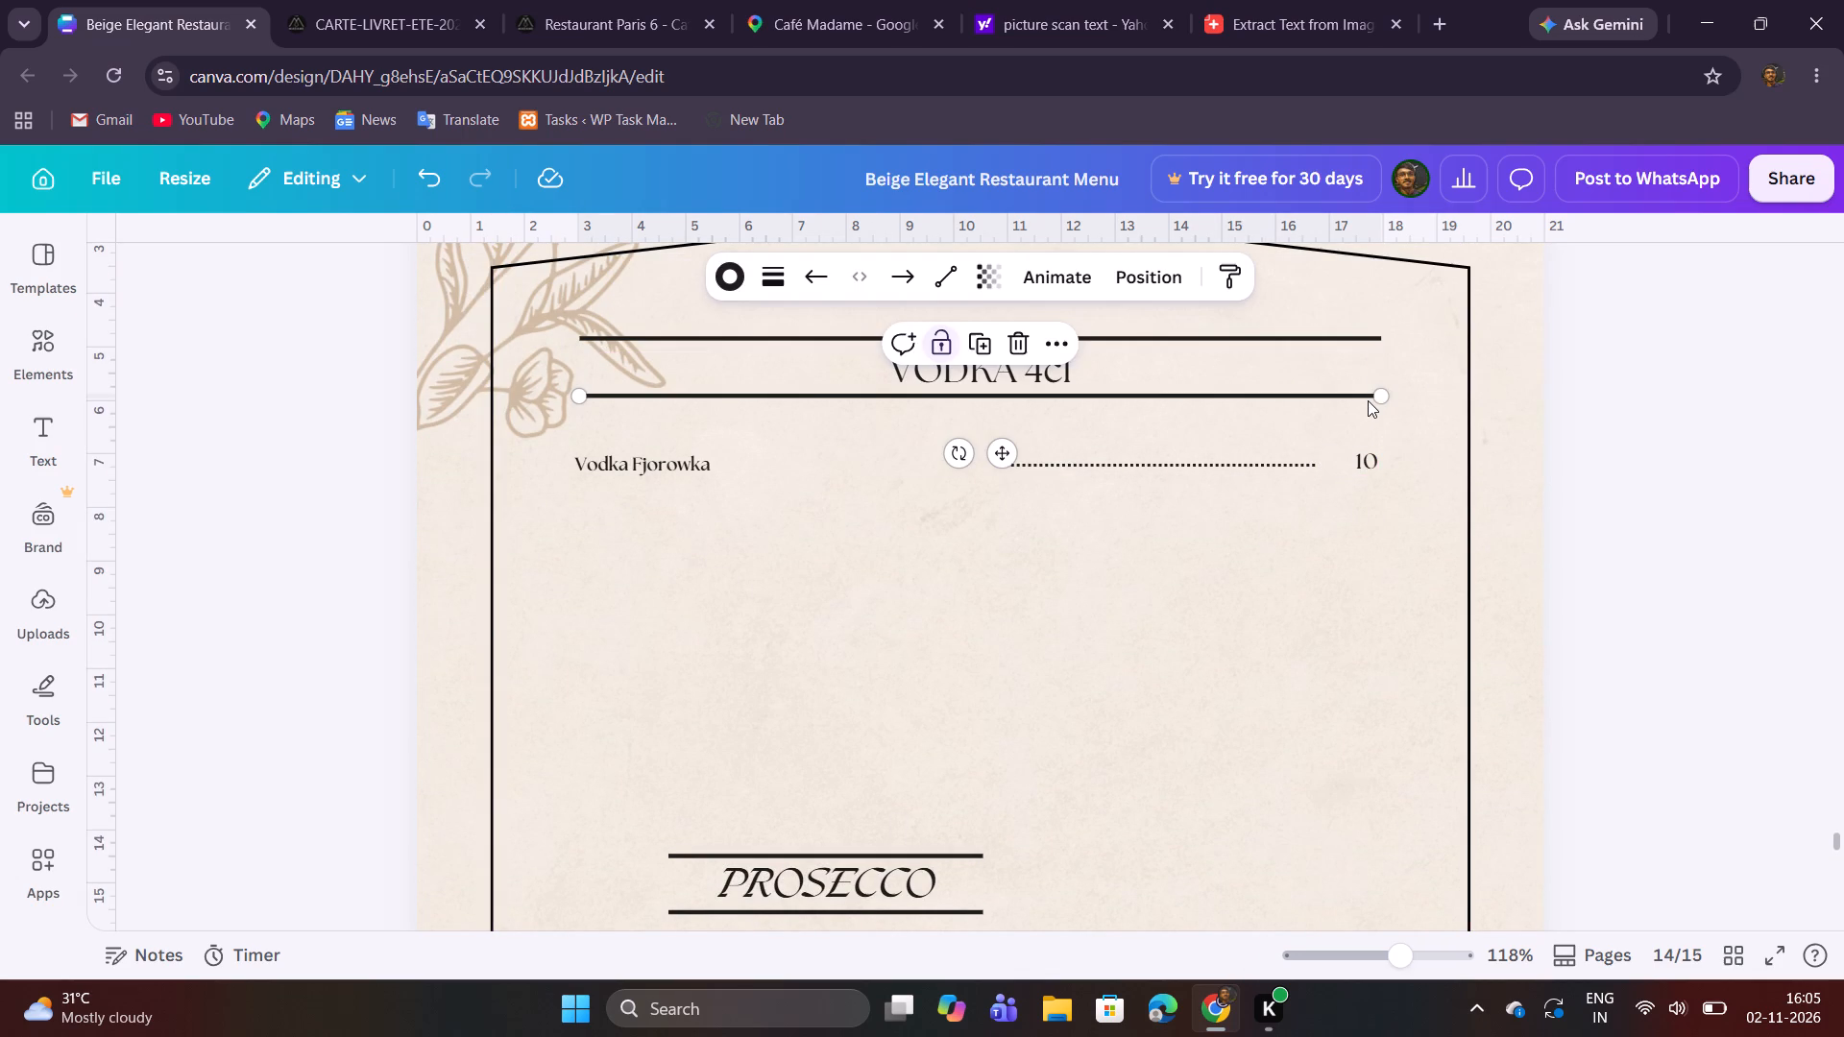
{"action": "left_click_drag", "start_coordinate": [1378, 400], "coordinate": [869, 403], "text": "shift"}
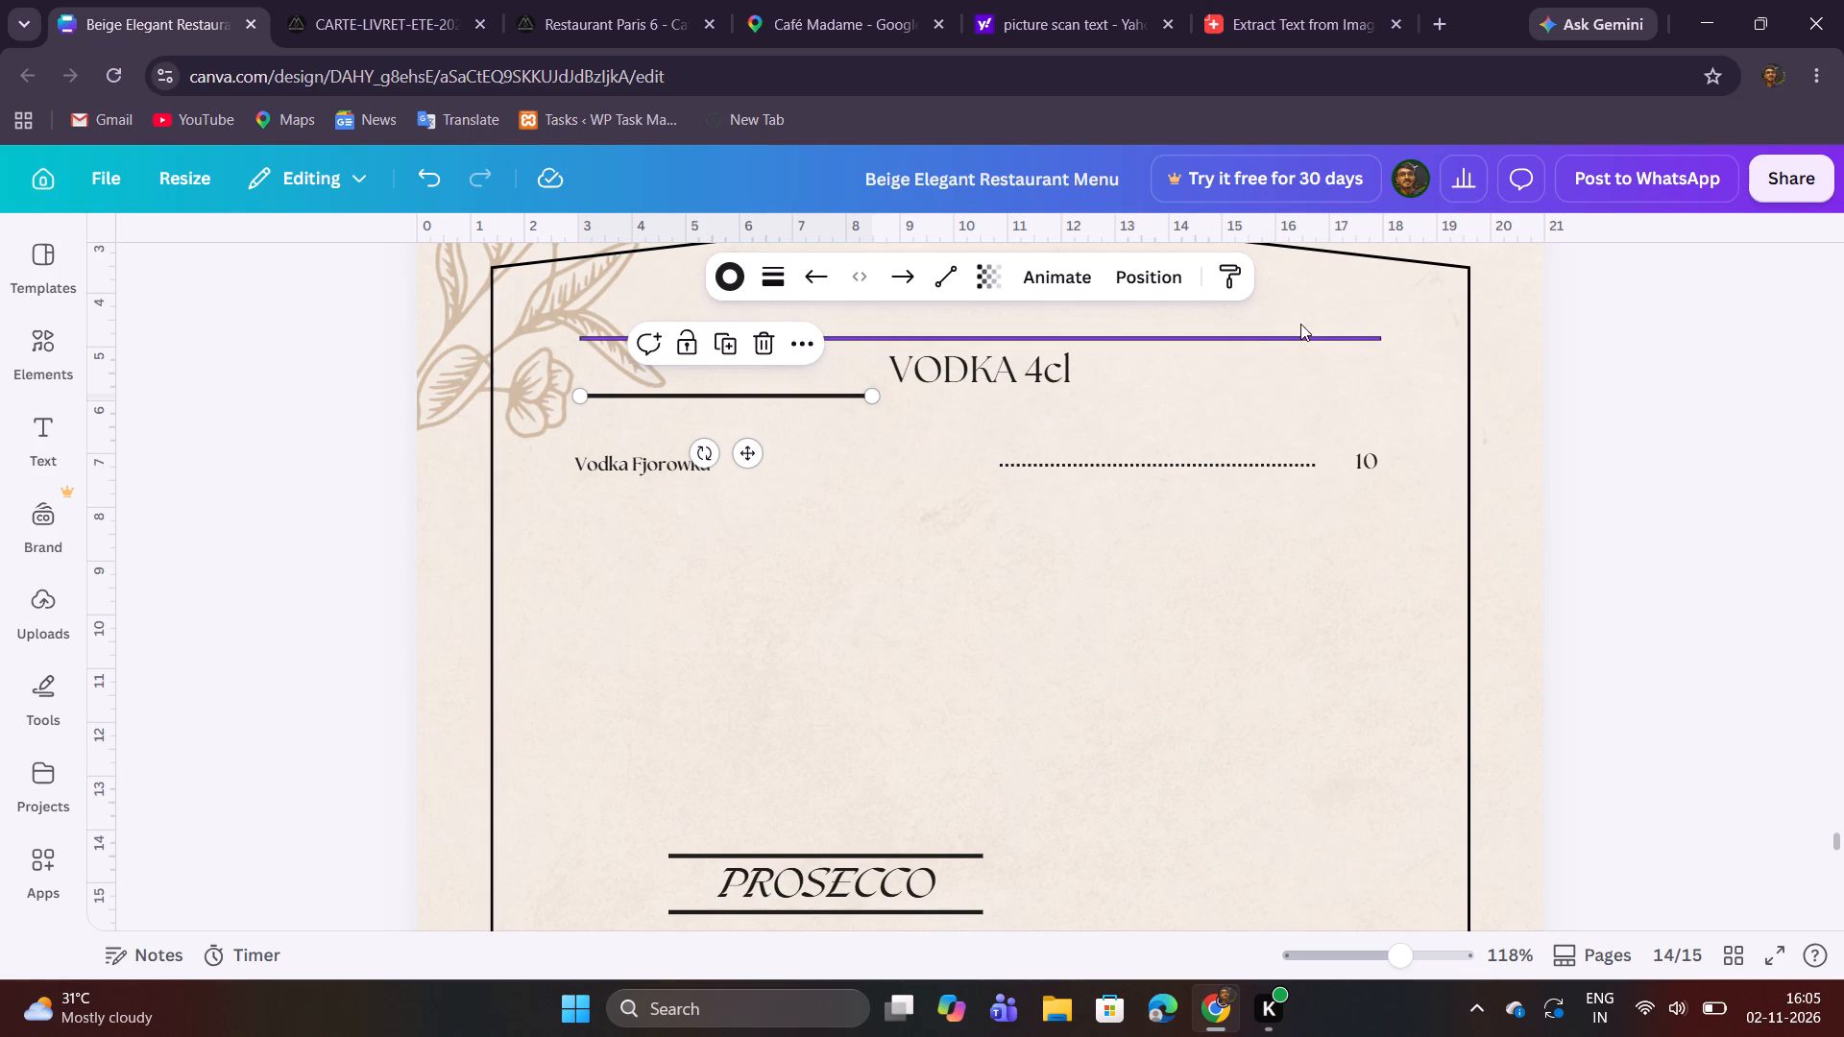
{"action": "left_click", "coordinate": [1330, 329]}
{"action": "left_click_drag", "start_coordinate": [1381, 334], "coordinate": [1276, 337], "text": "shift"}
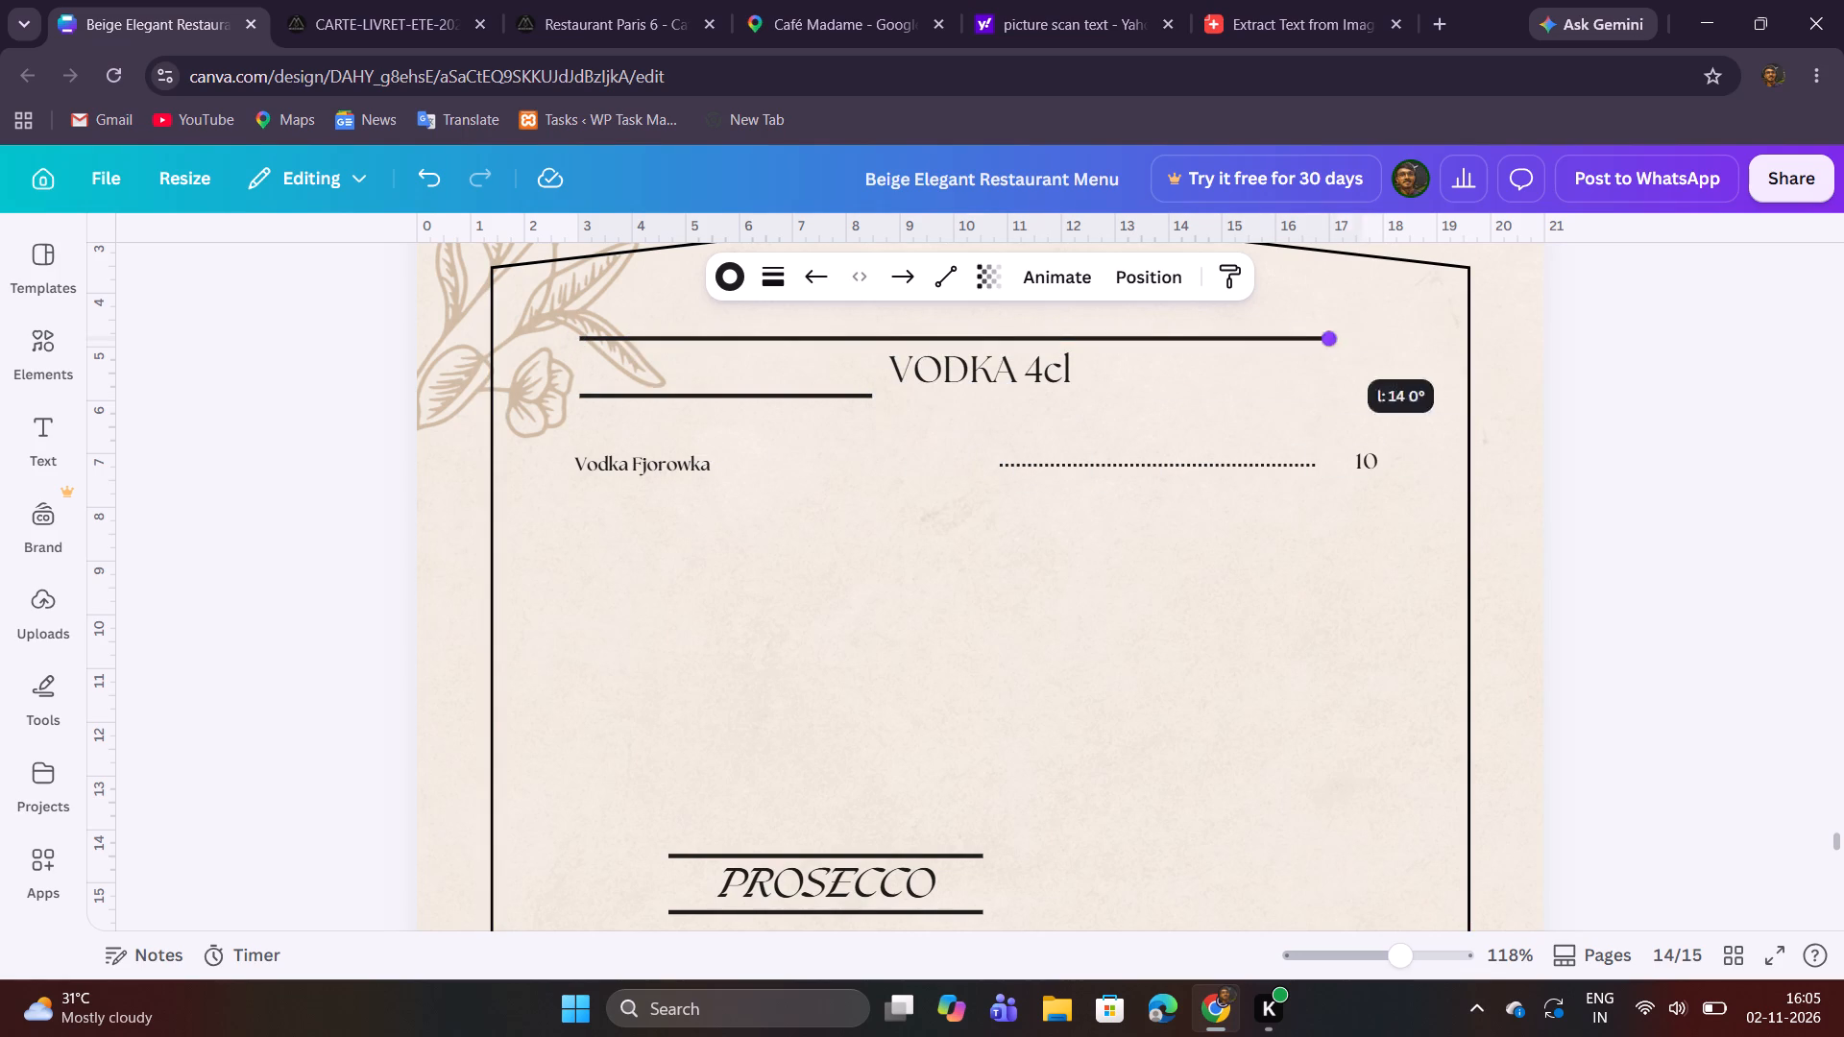
{"action": "left_click_drag", "start_coordinate": [1276, 337], "coordinate": [870, 350], "text": "shift"}
{"action": "left_click", "coordinate": [888, 454], "text": "shift"}
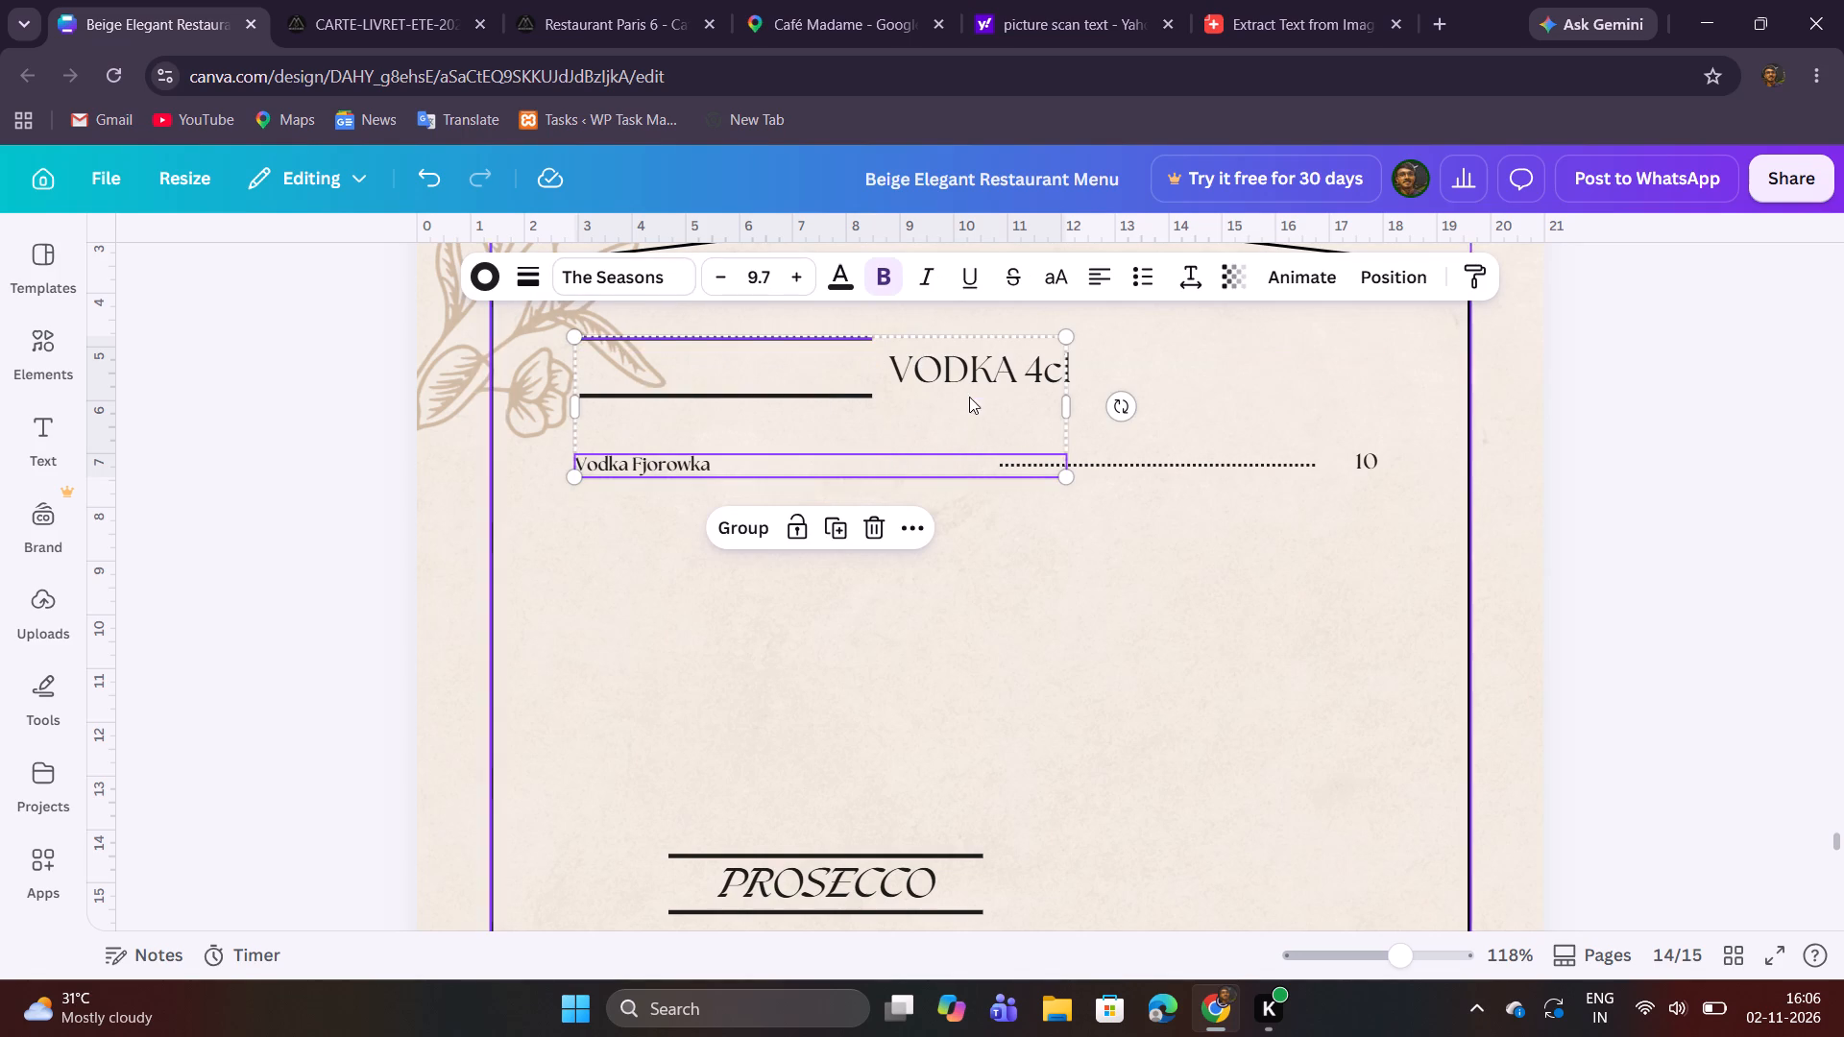
Narrow the Vodka 4cl heading's text box from its right side to match the shortened rules, centring the text between them.
{"action": "left_click", "coordinate": [982, 376]}
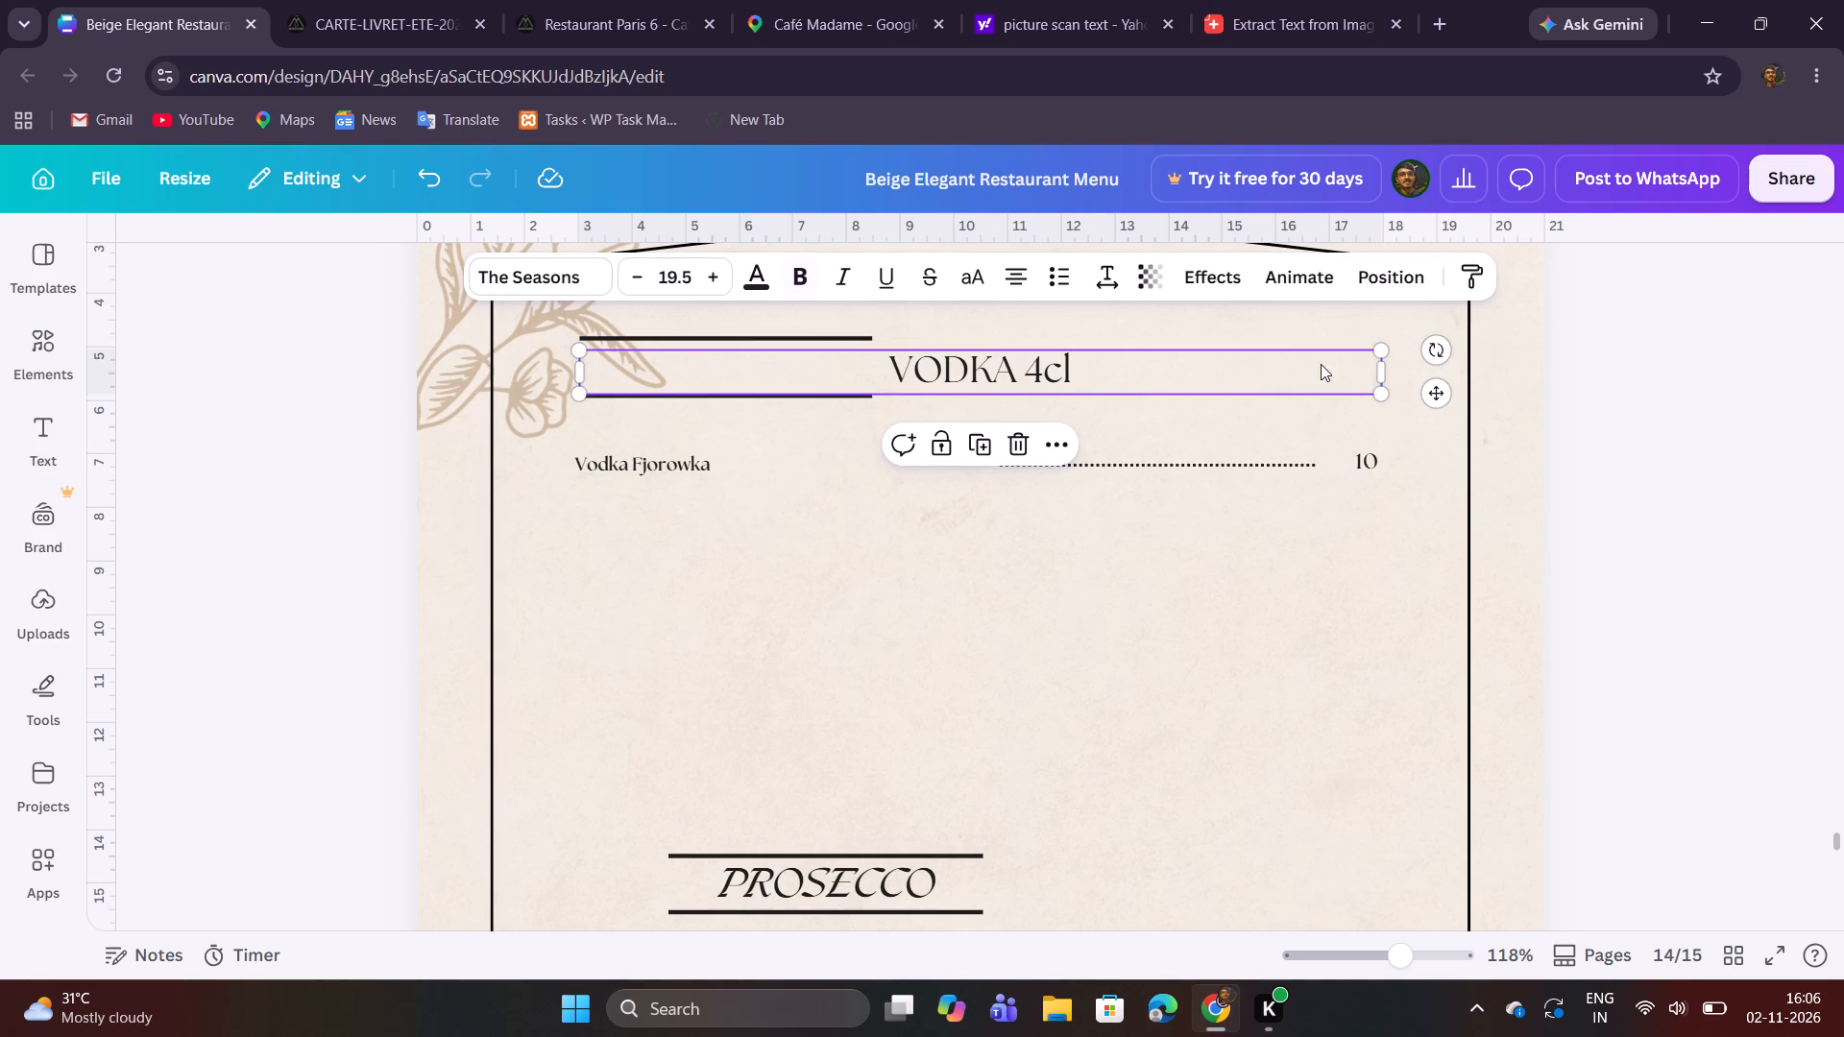
{"action": "left_click_drag", "start_coordinate": [1390, 374], "coordinate": [899, 354]}
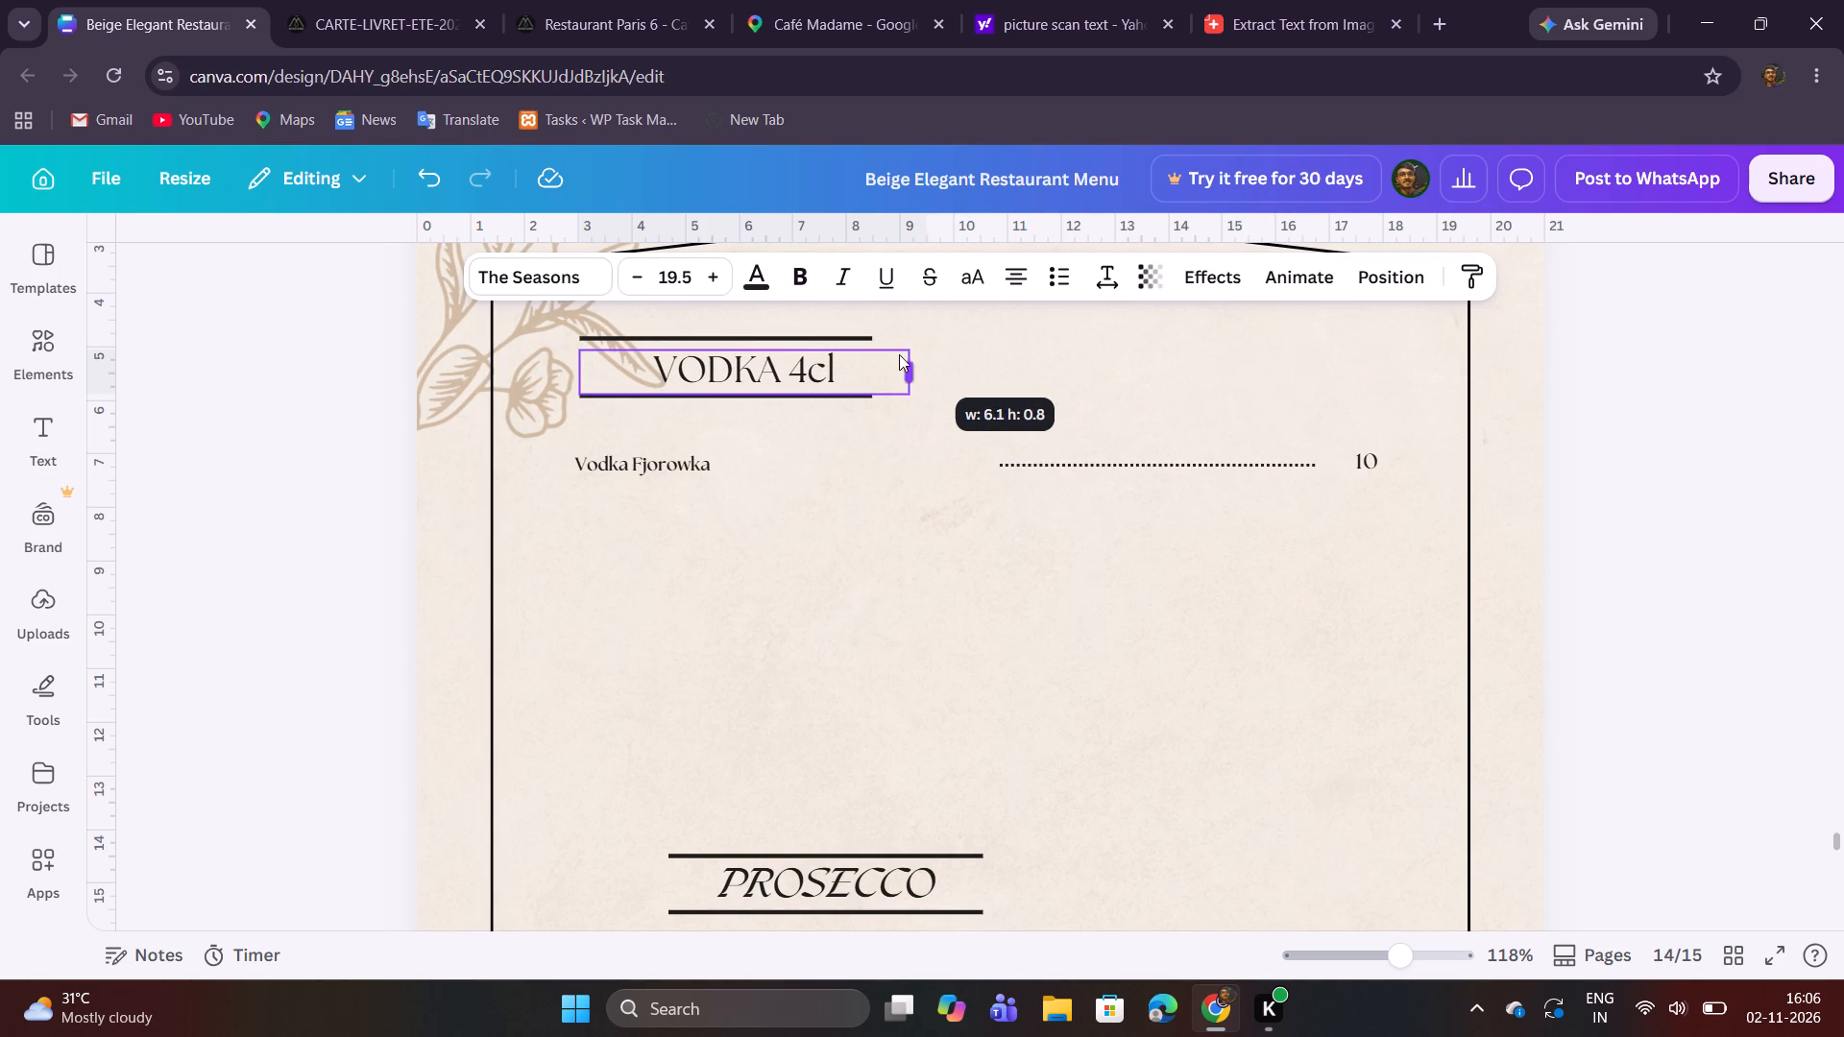
{"action": "left_click_drag", "start_coordinate": [899, 354], "coordinate": [887, 354]}
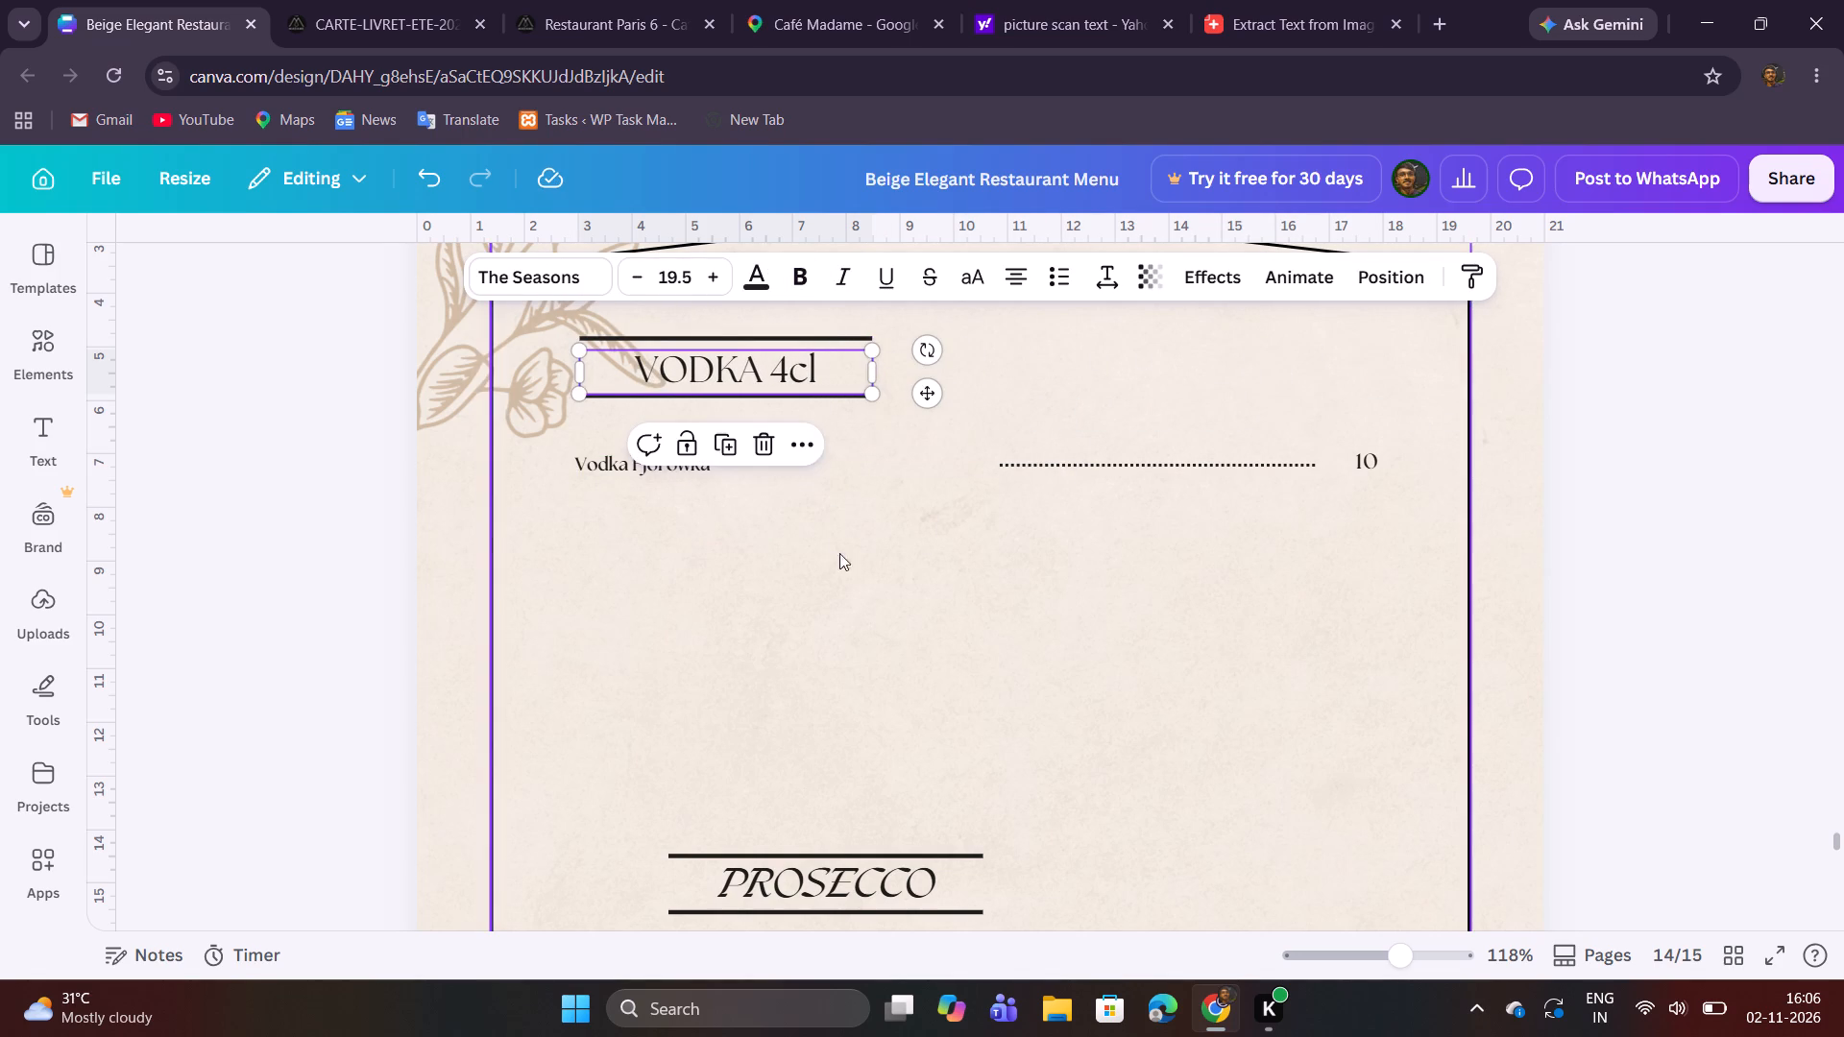
{"action": "left_click", "coordinate": [848, 581]}
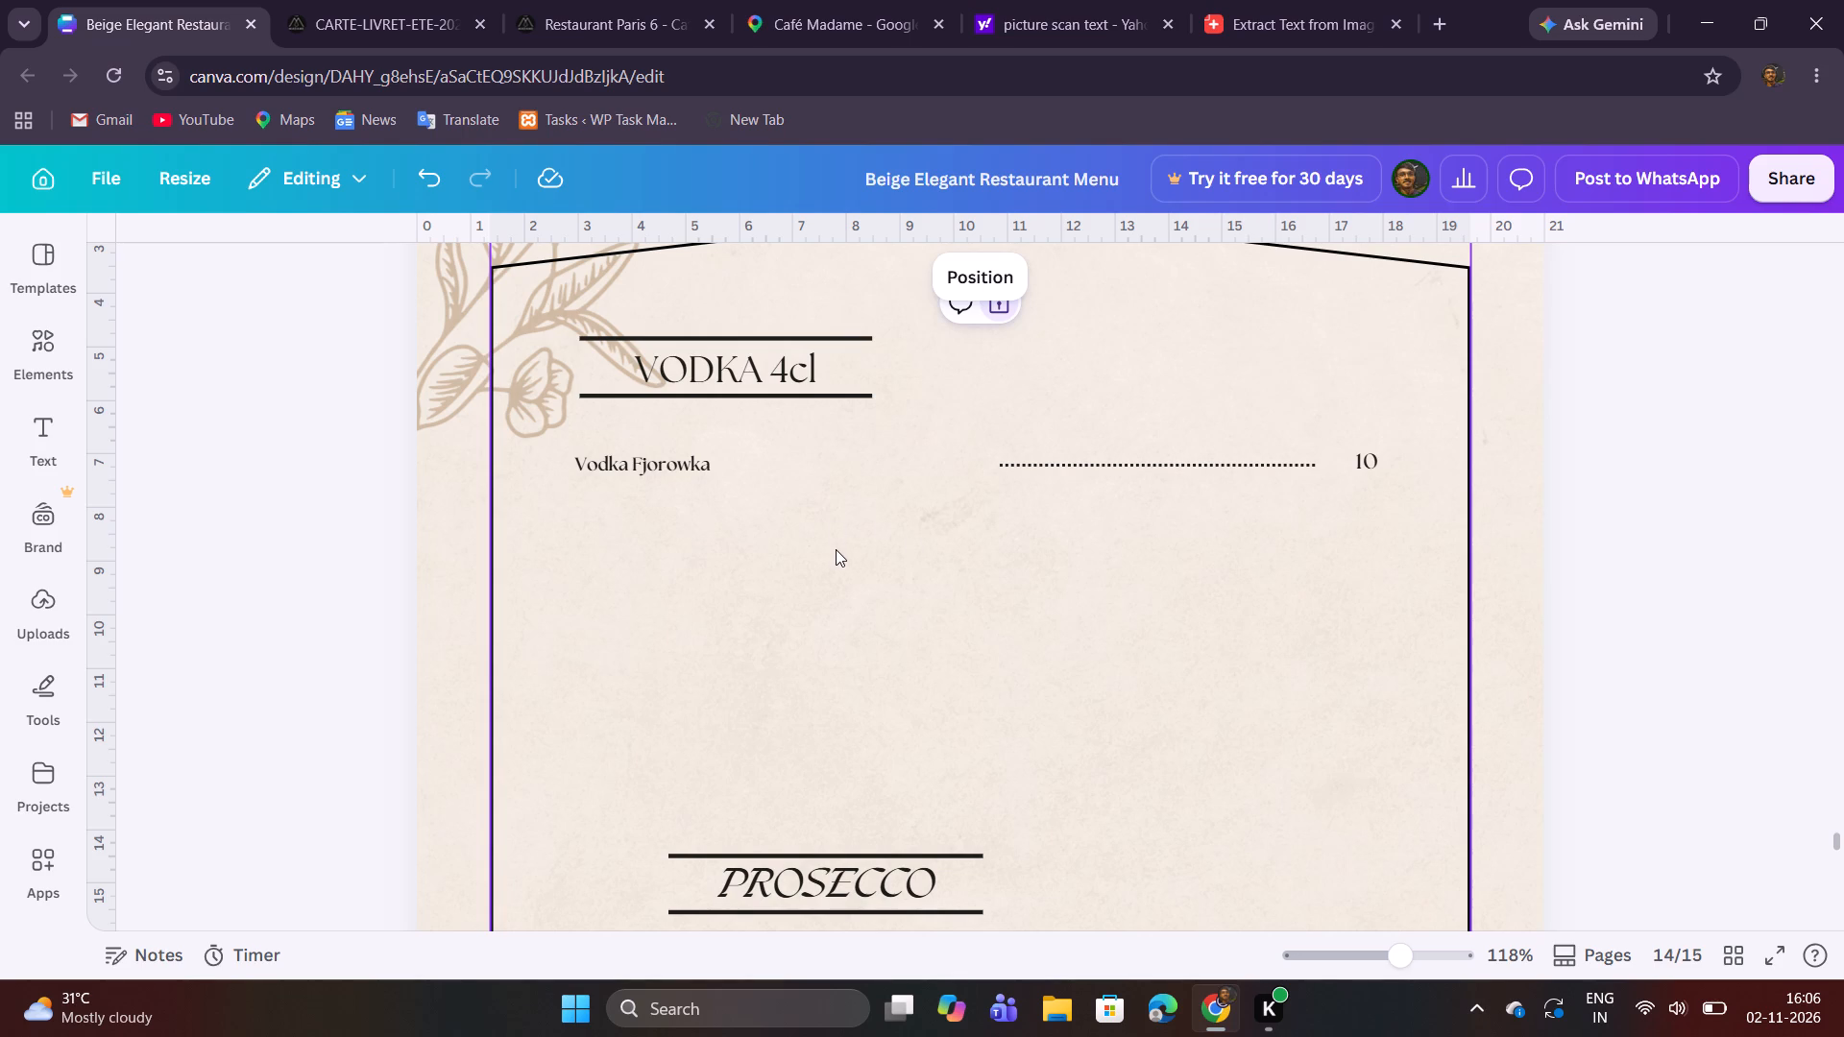
{"action": "scroll", "coordinate": [860, 549], "scroll_direction": "down", "scroll_amount": 1}
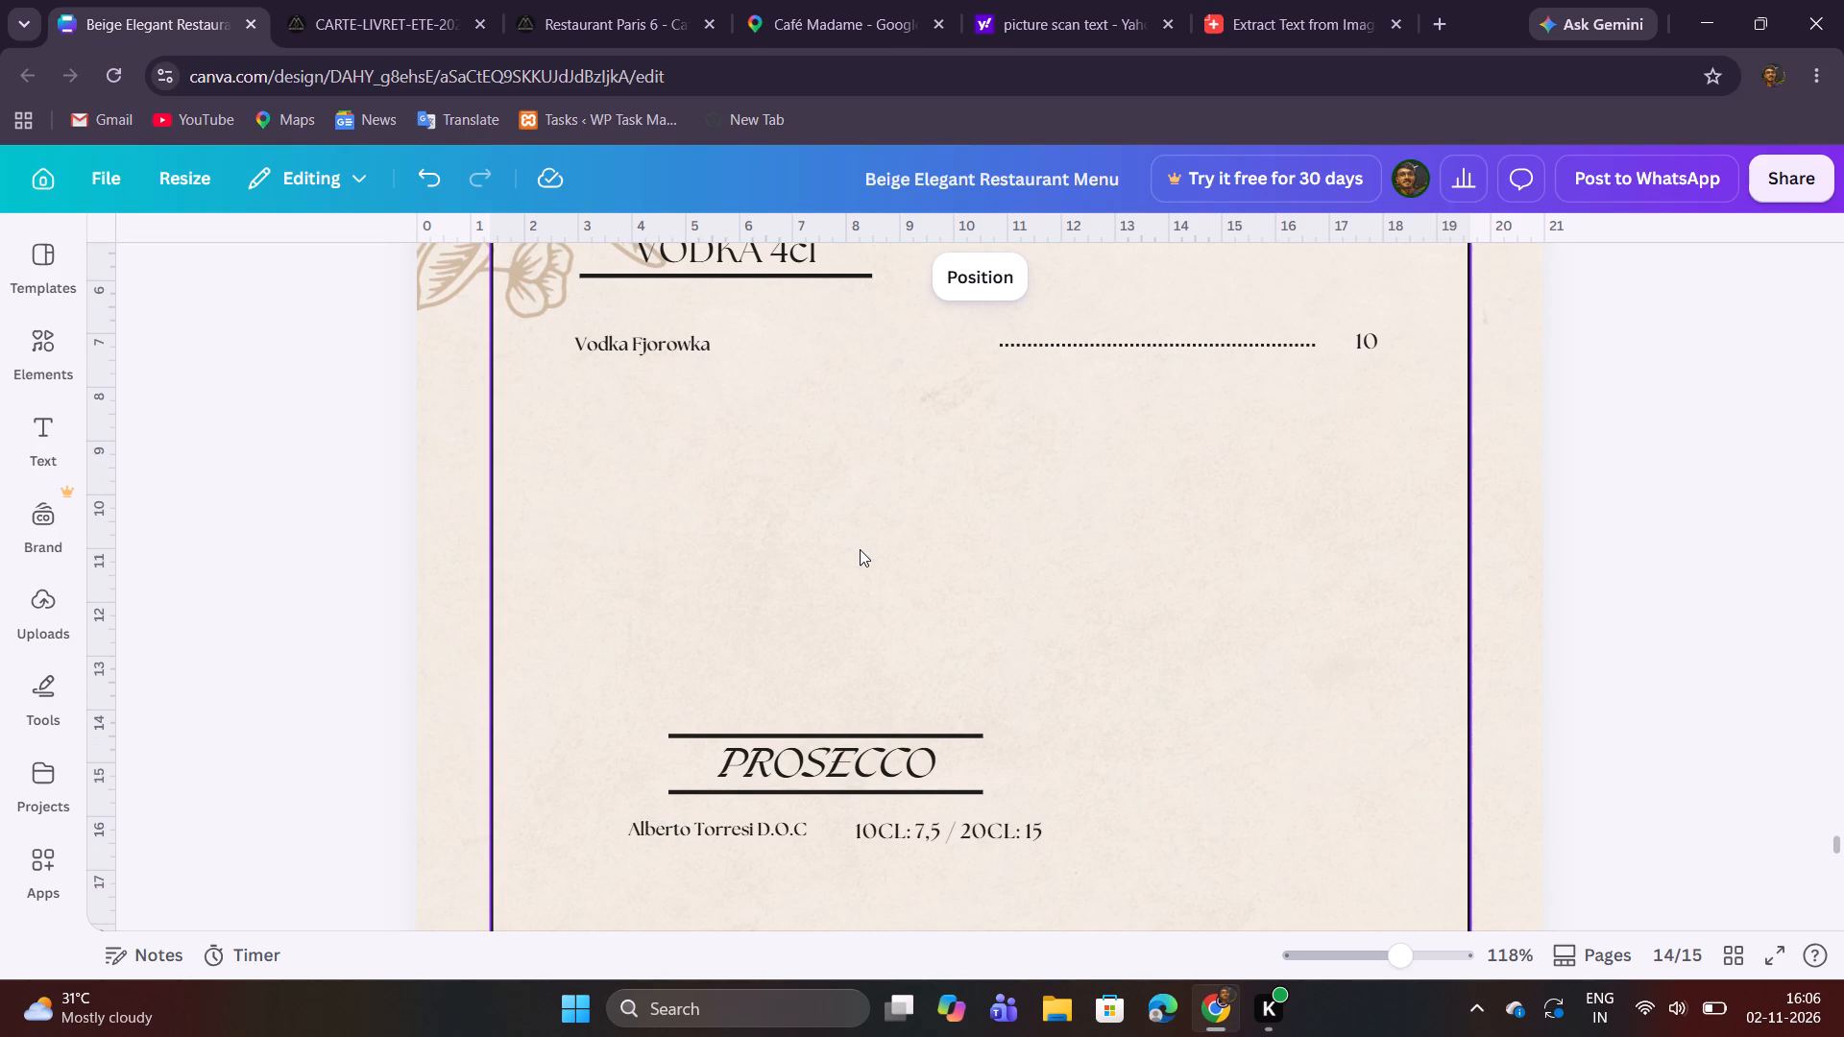
Delete the Alberto Torresi D.O.C and 10CL/20CL price texts under page 14's copied Prosecco heading.
{"action": "scroll", "coordinate": [860, 549], "scroll_direction": "up", "scroll_amount": 1}
{"action": "scroll", "coordinate": [860, 549], "scroll_direction": "down", "scroll_amount": 2}
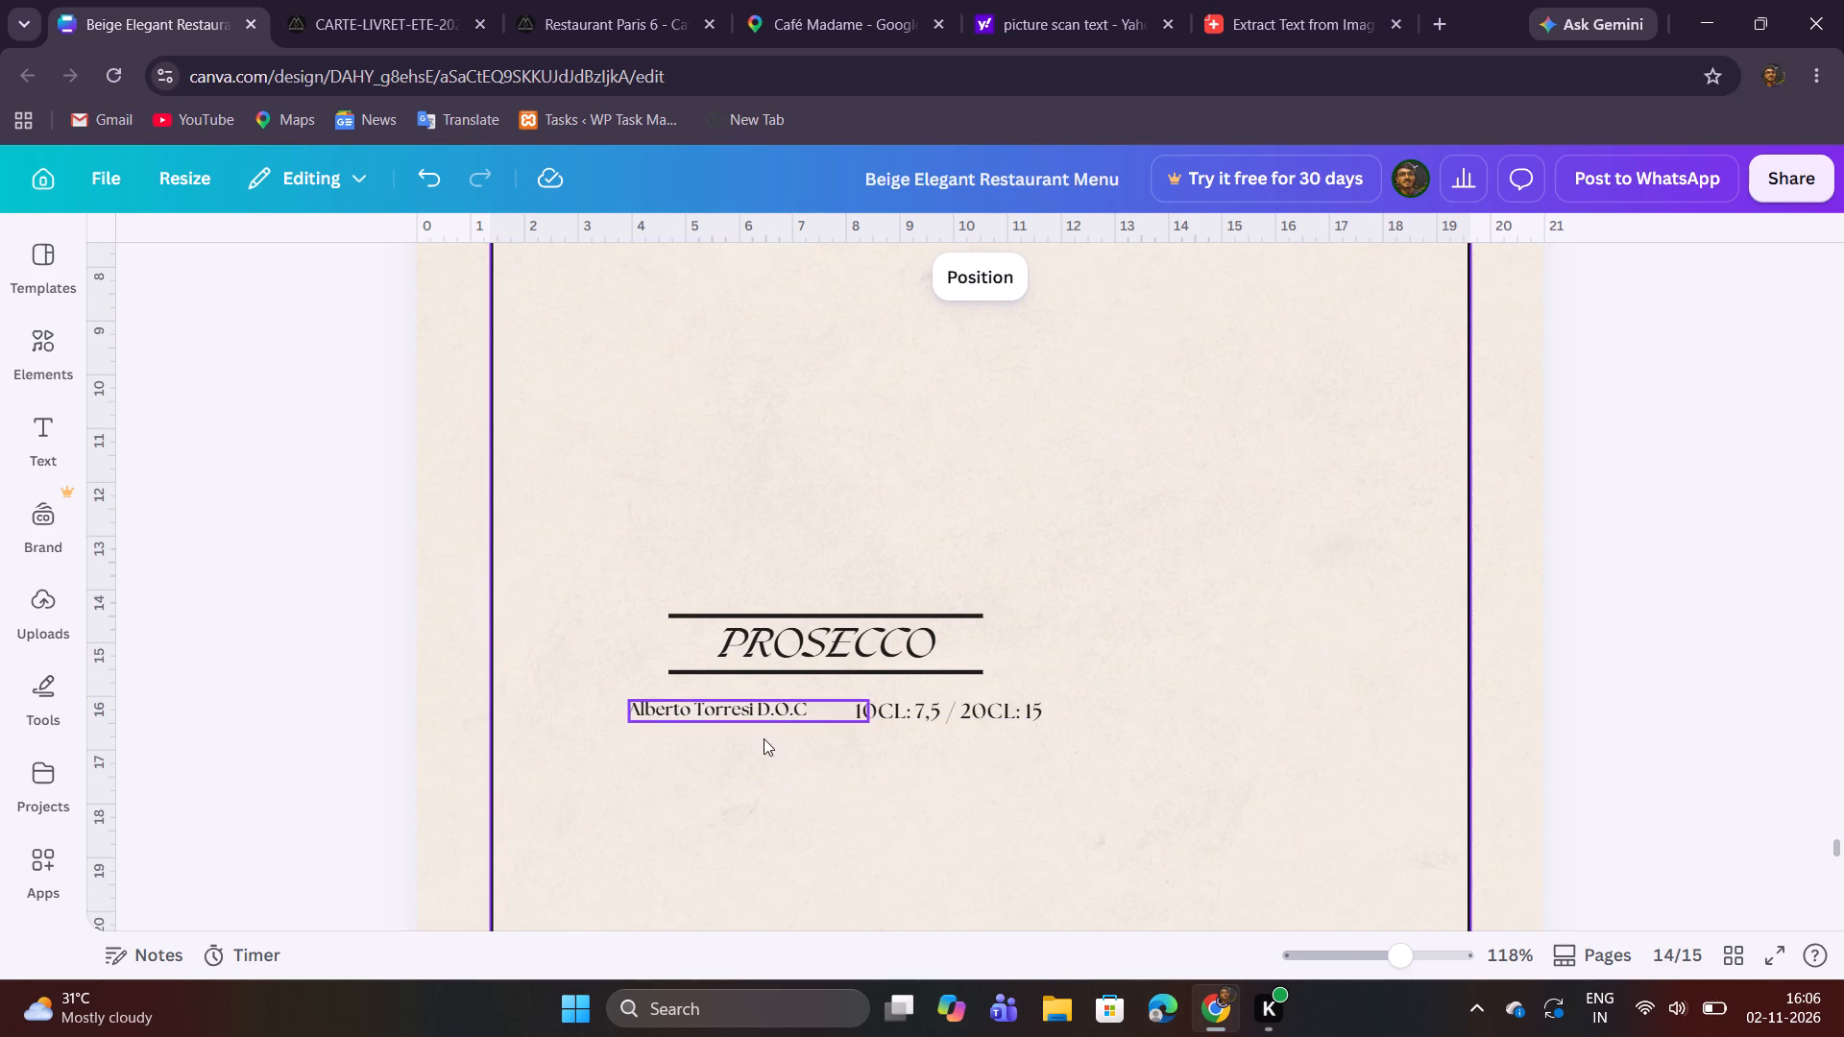
{"action": "left_click_drag", "start_coordinate": [739, 754], "coordinate": [1038, 713]}
{"action": "left_click", "coordinate": [886, 647]}
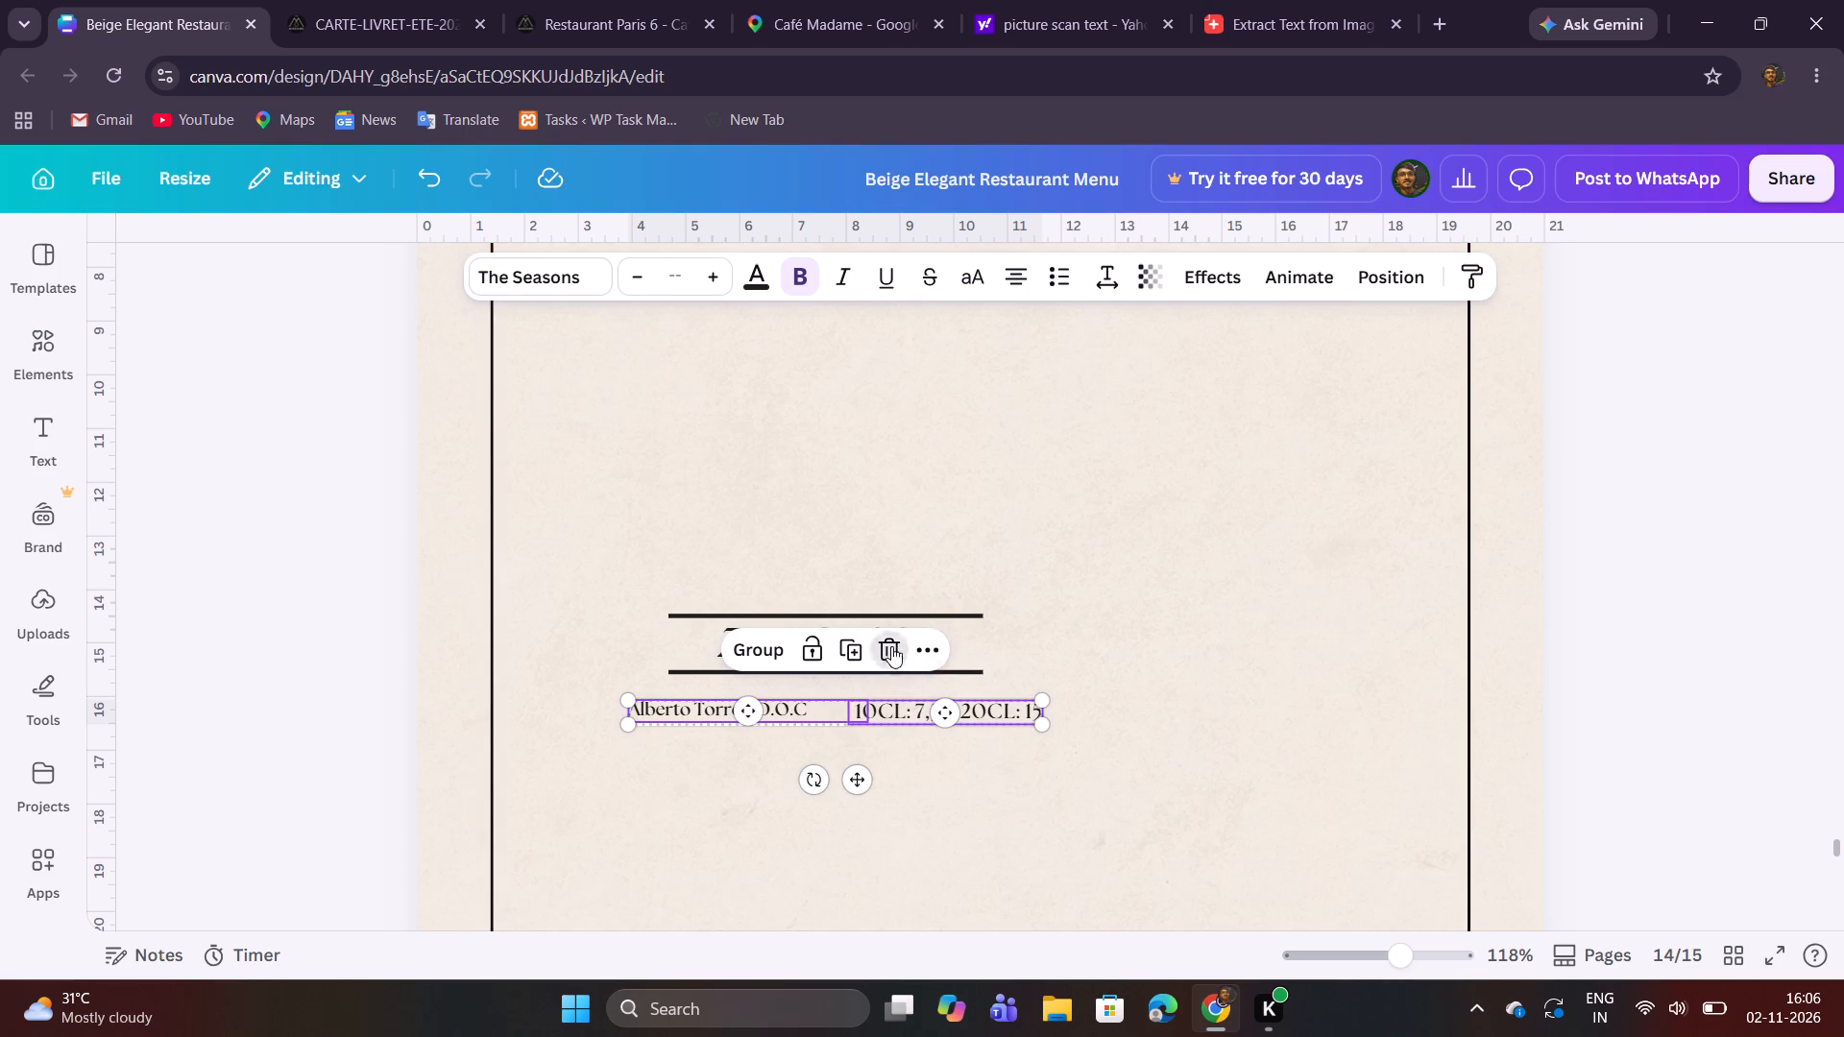
Move the Vodka Fjorowka text up beneath the Vodka 4cl heading, aligning its left edge with the heading's rules.
{"action": "scroll", "coordinate": [1038, 663], "scroll_direction": "up", "scroll_amount": 3}
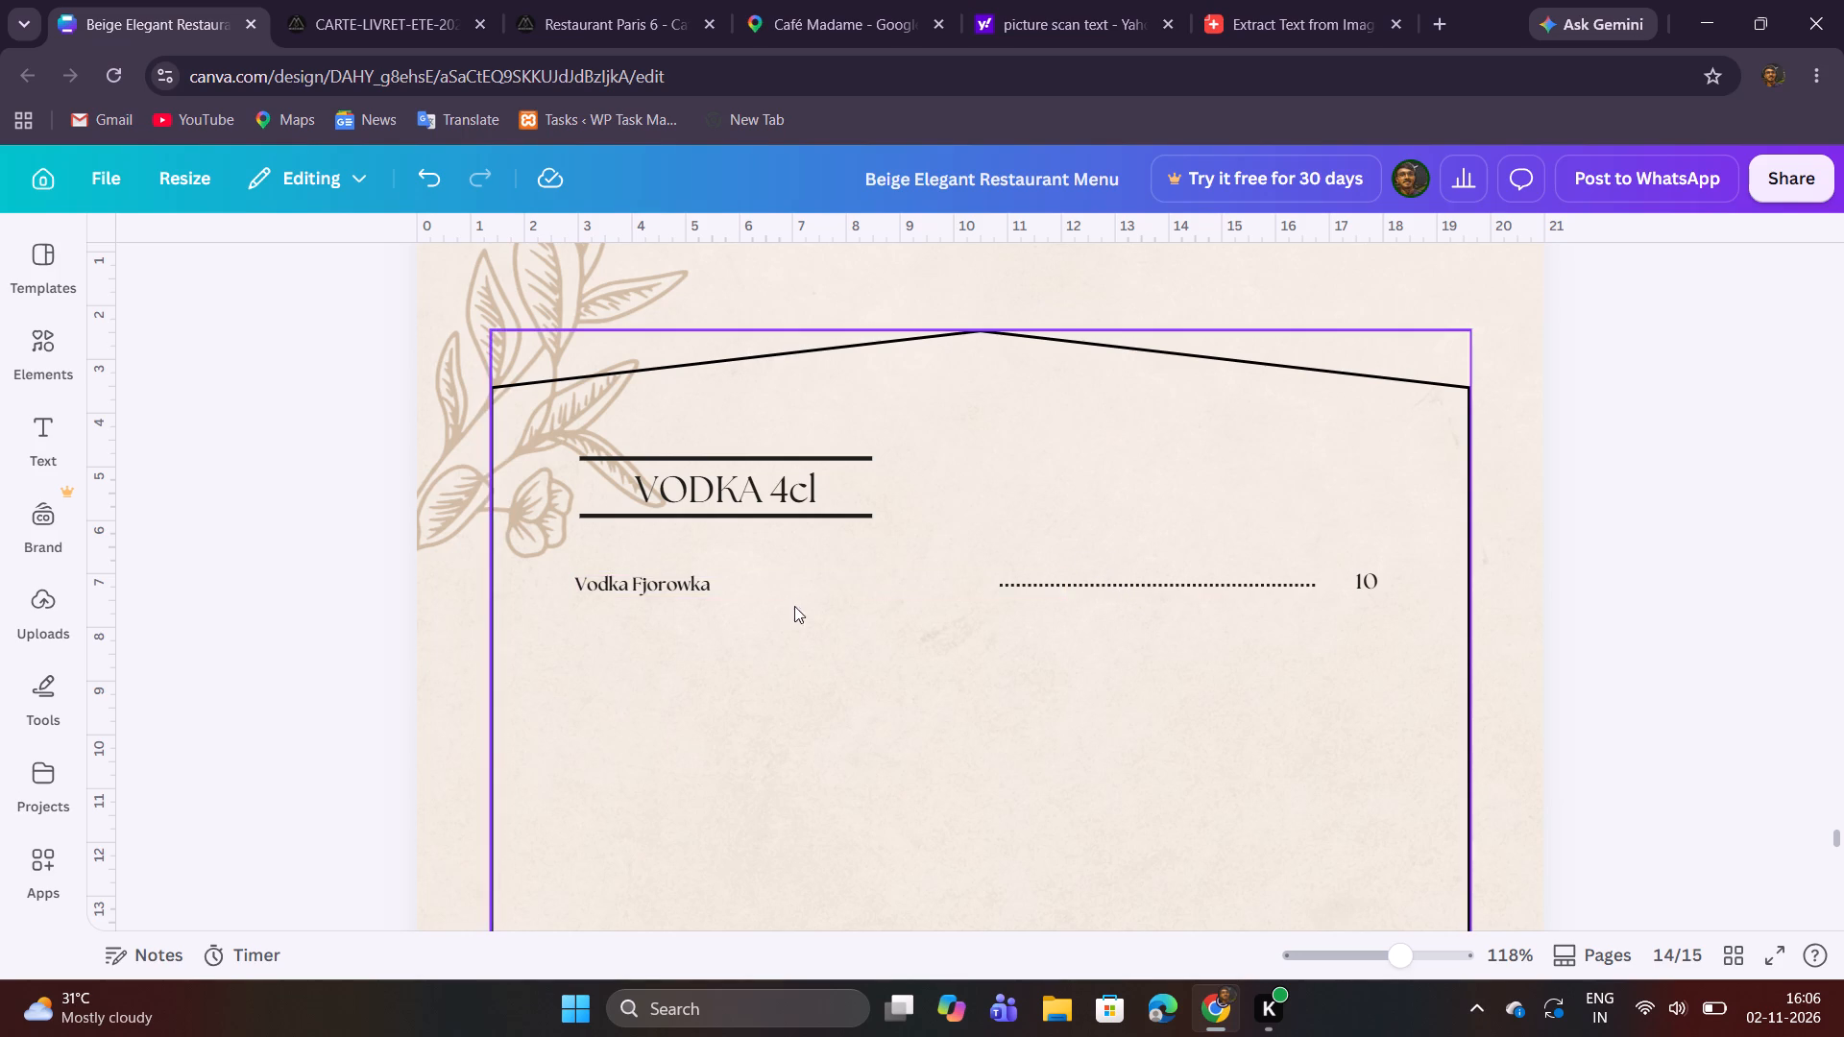
{"action": "left_click_drag", "start_coordinate": [728, 585], "coordinate": [732, 562]}
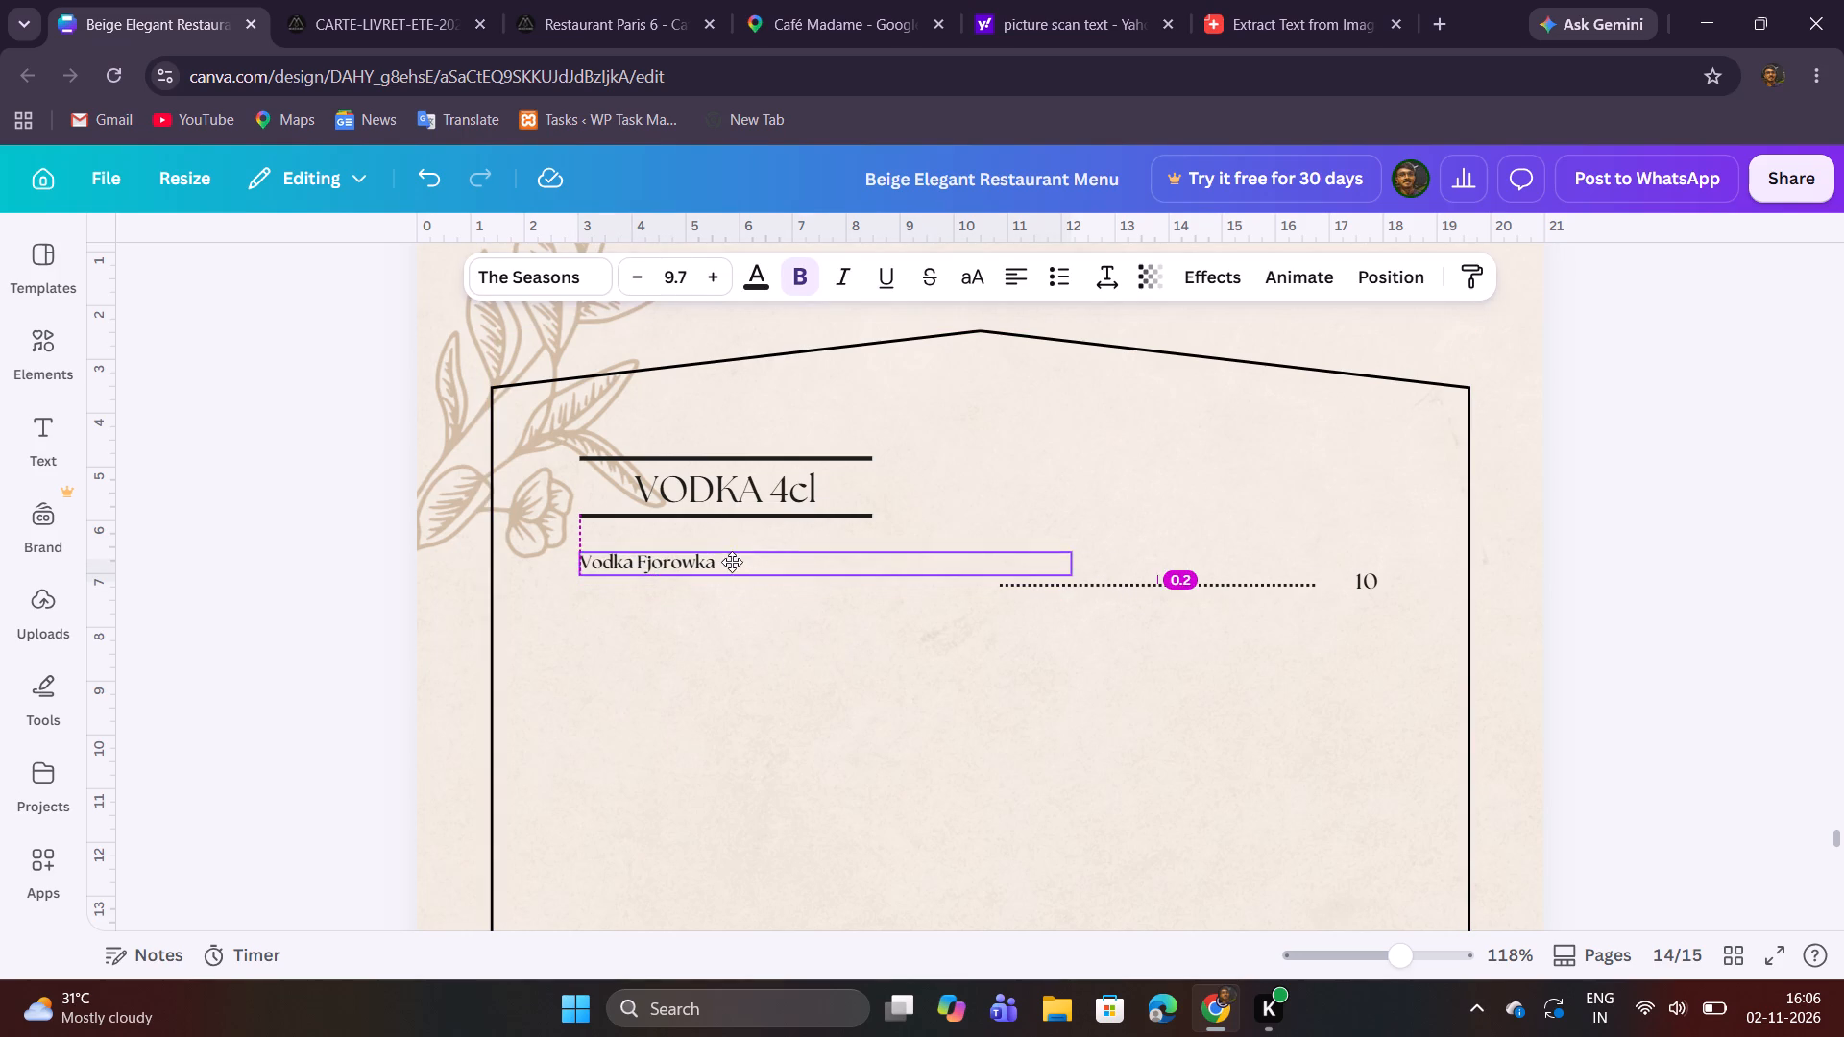
{"action": "left_click_drag", "start_coordinate": [732, 562], "coordinate": [731, 549]}
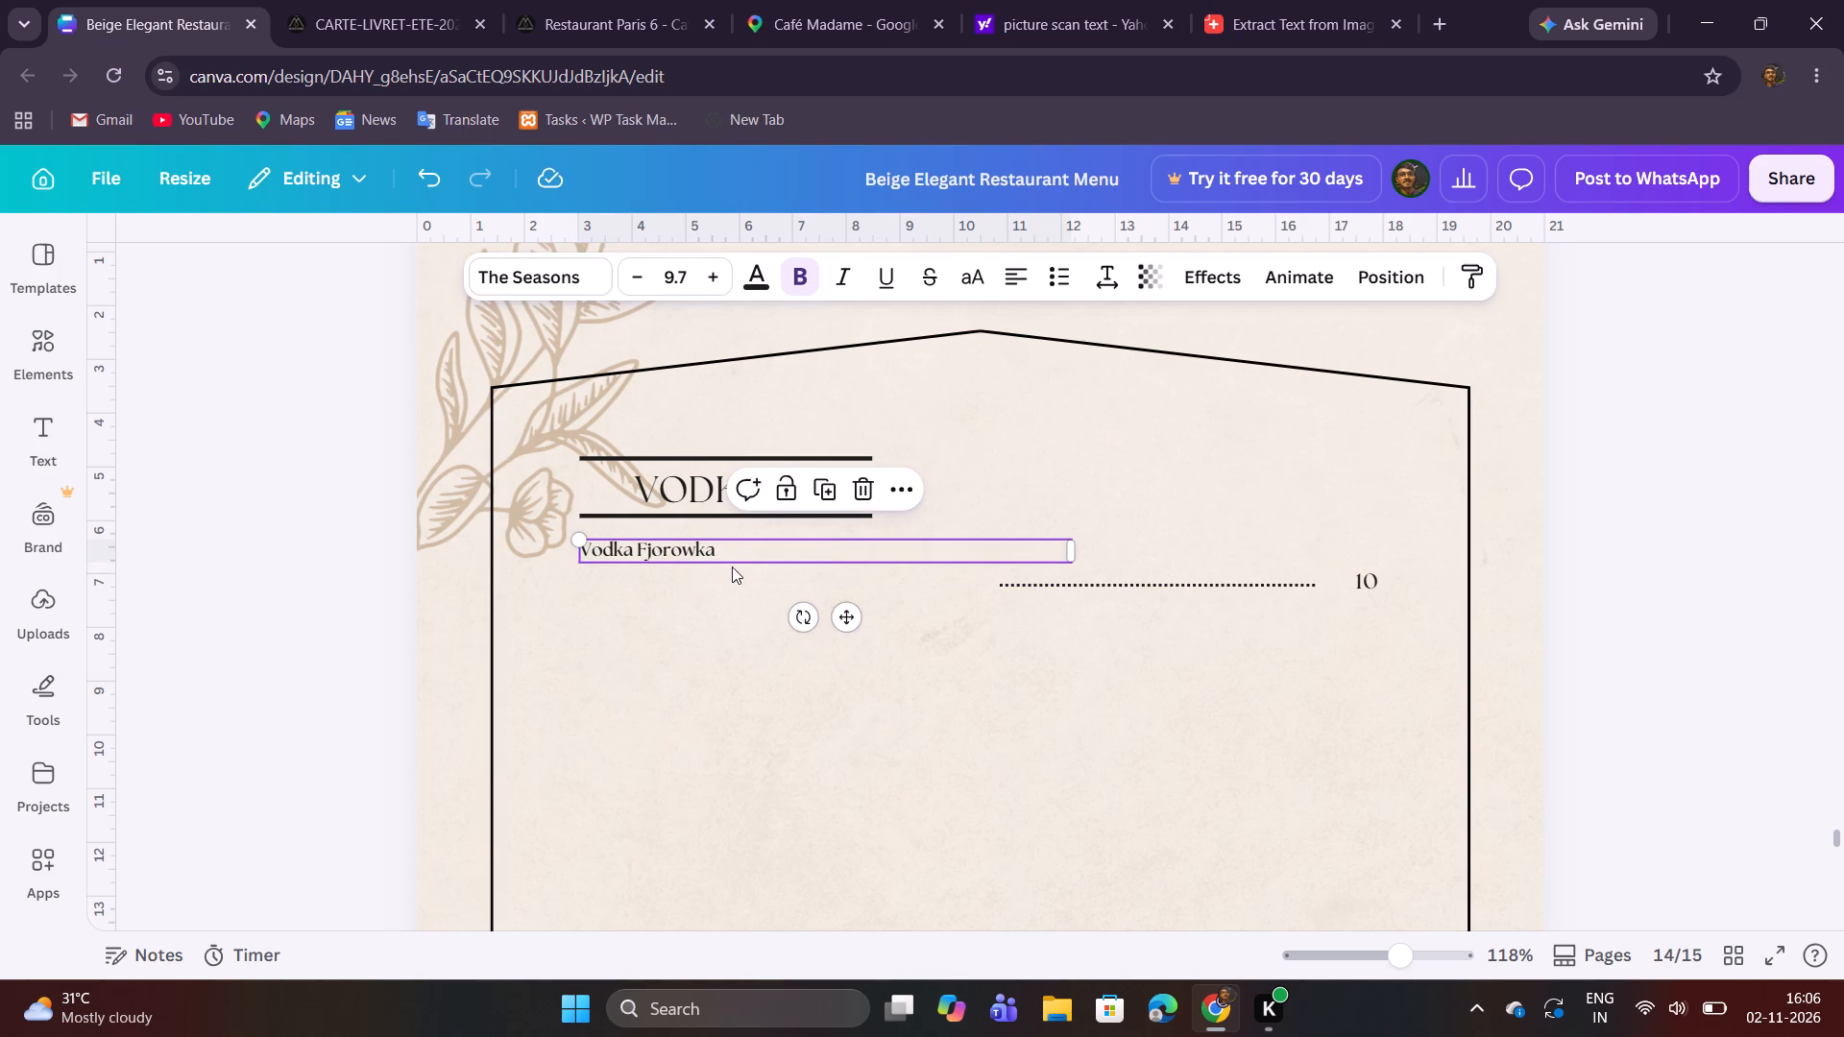
{"action": "left_click", "coordinate": [725, 596]}
Centre-align the Vodka Fjorowka text and narrow its box to about 5.5 cm to match the heading's rules.
{"action": "left_click", "coordinate": [806, 538]}
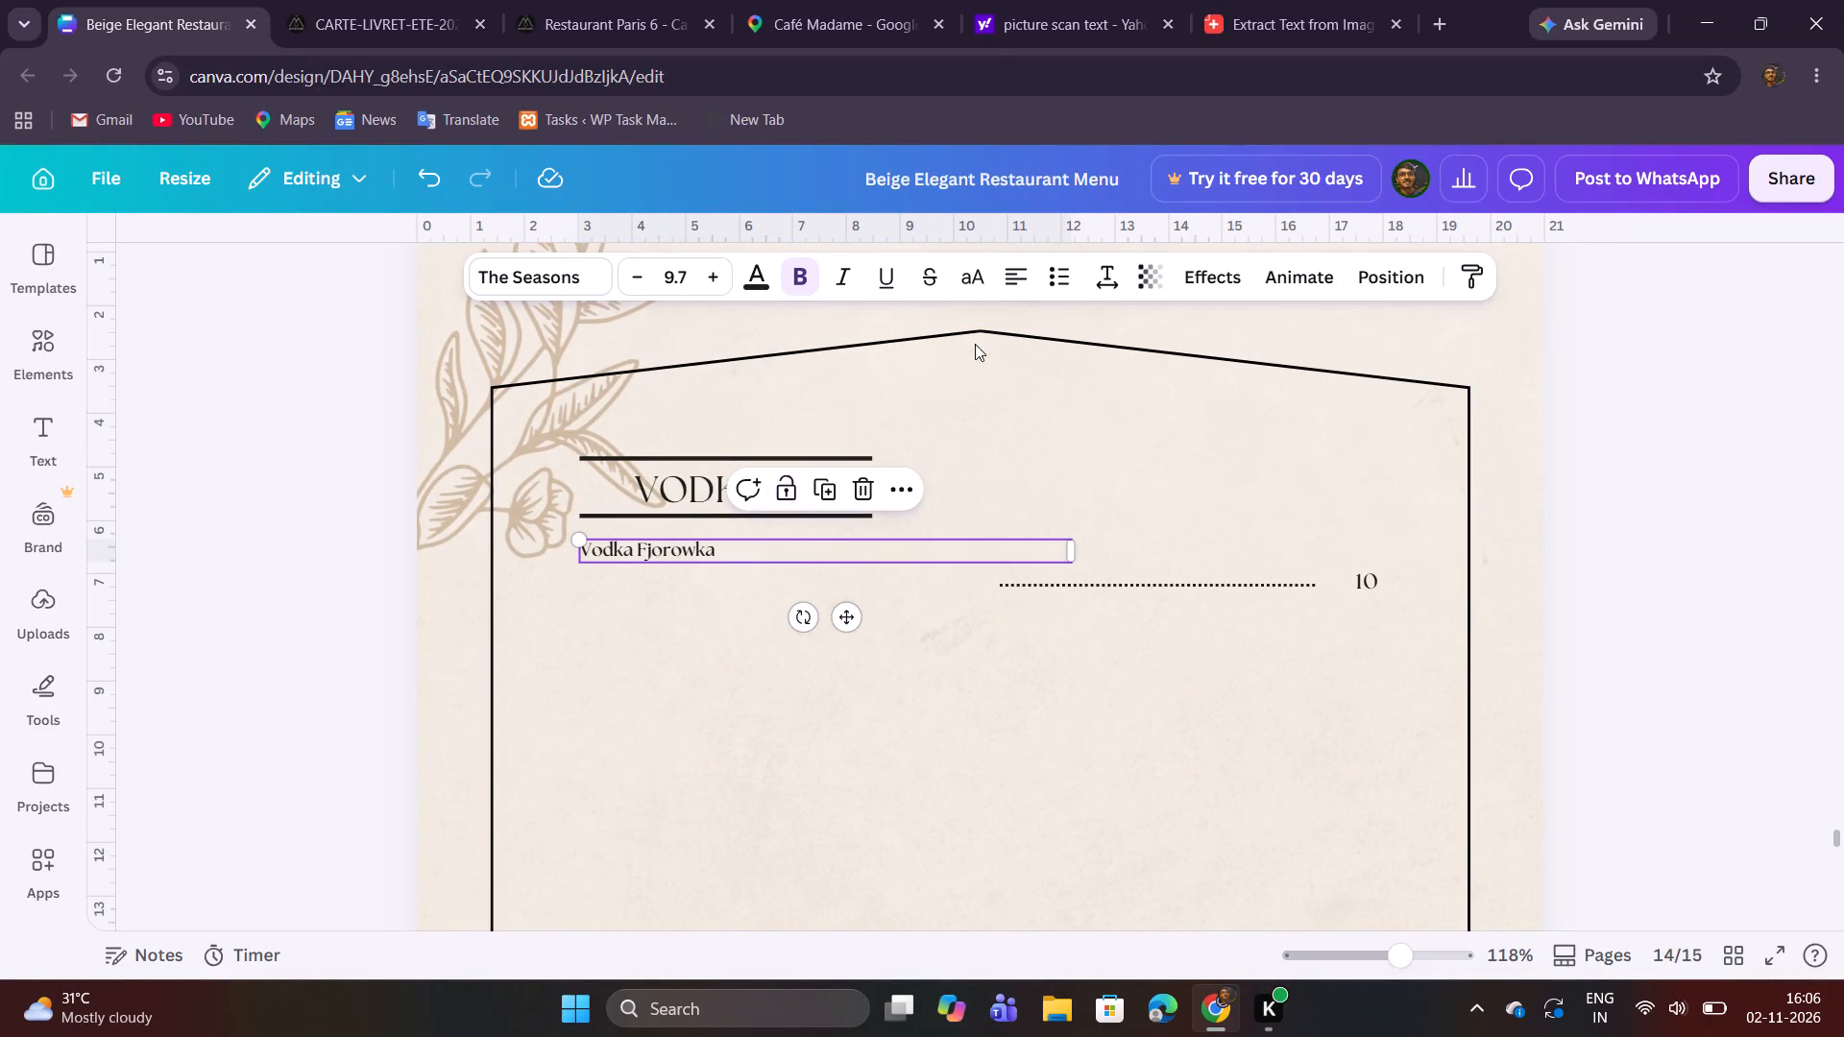
{"action": "left_click", "coordinate": [1017, 291]}
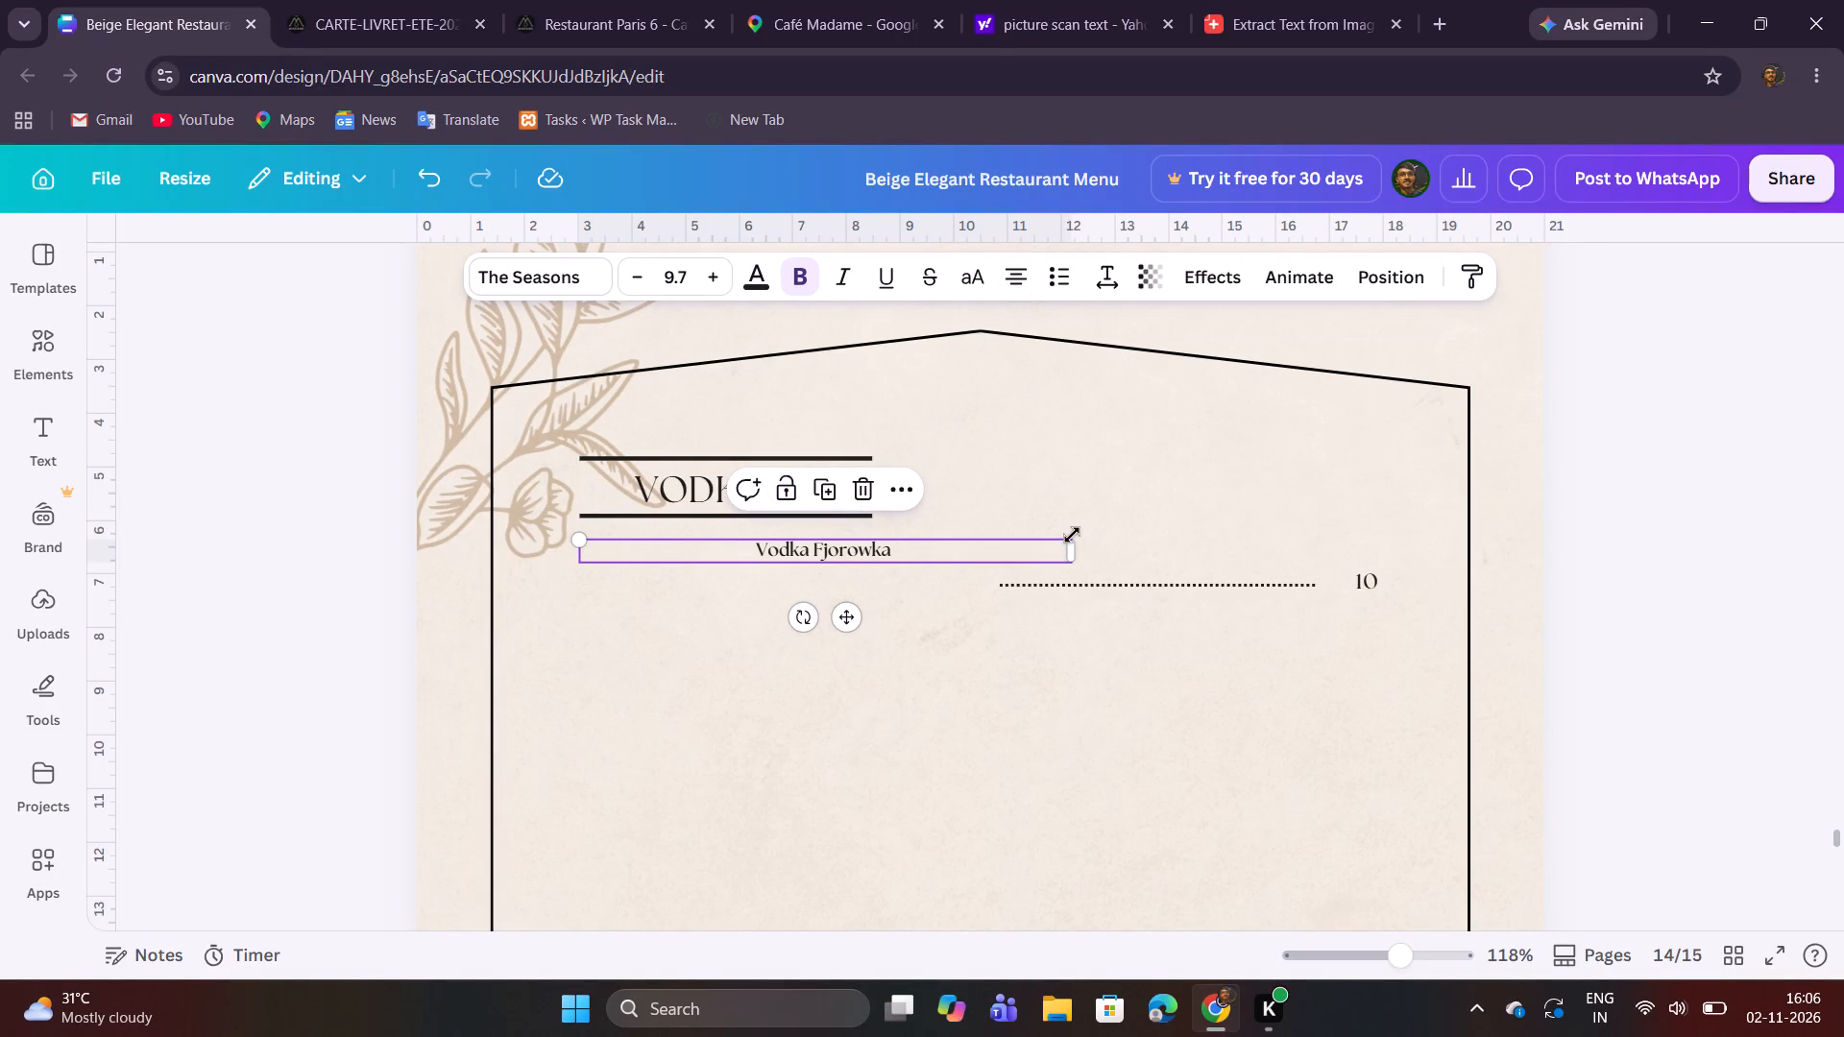
{"action": "left_click_drag", "start_coordinate": [1072, 547], "coordinate": [877, 536]}
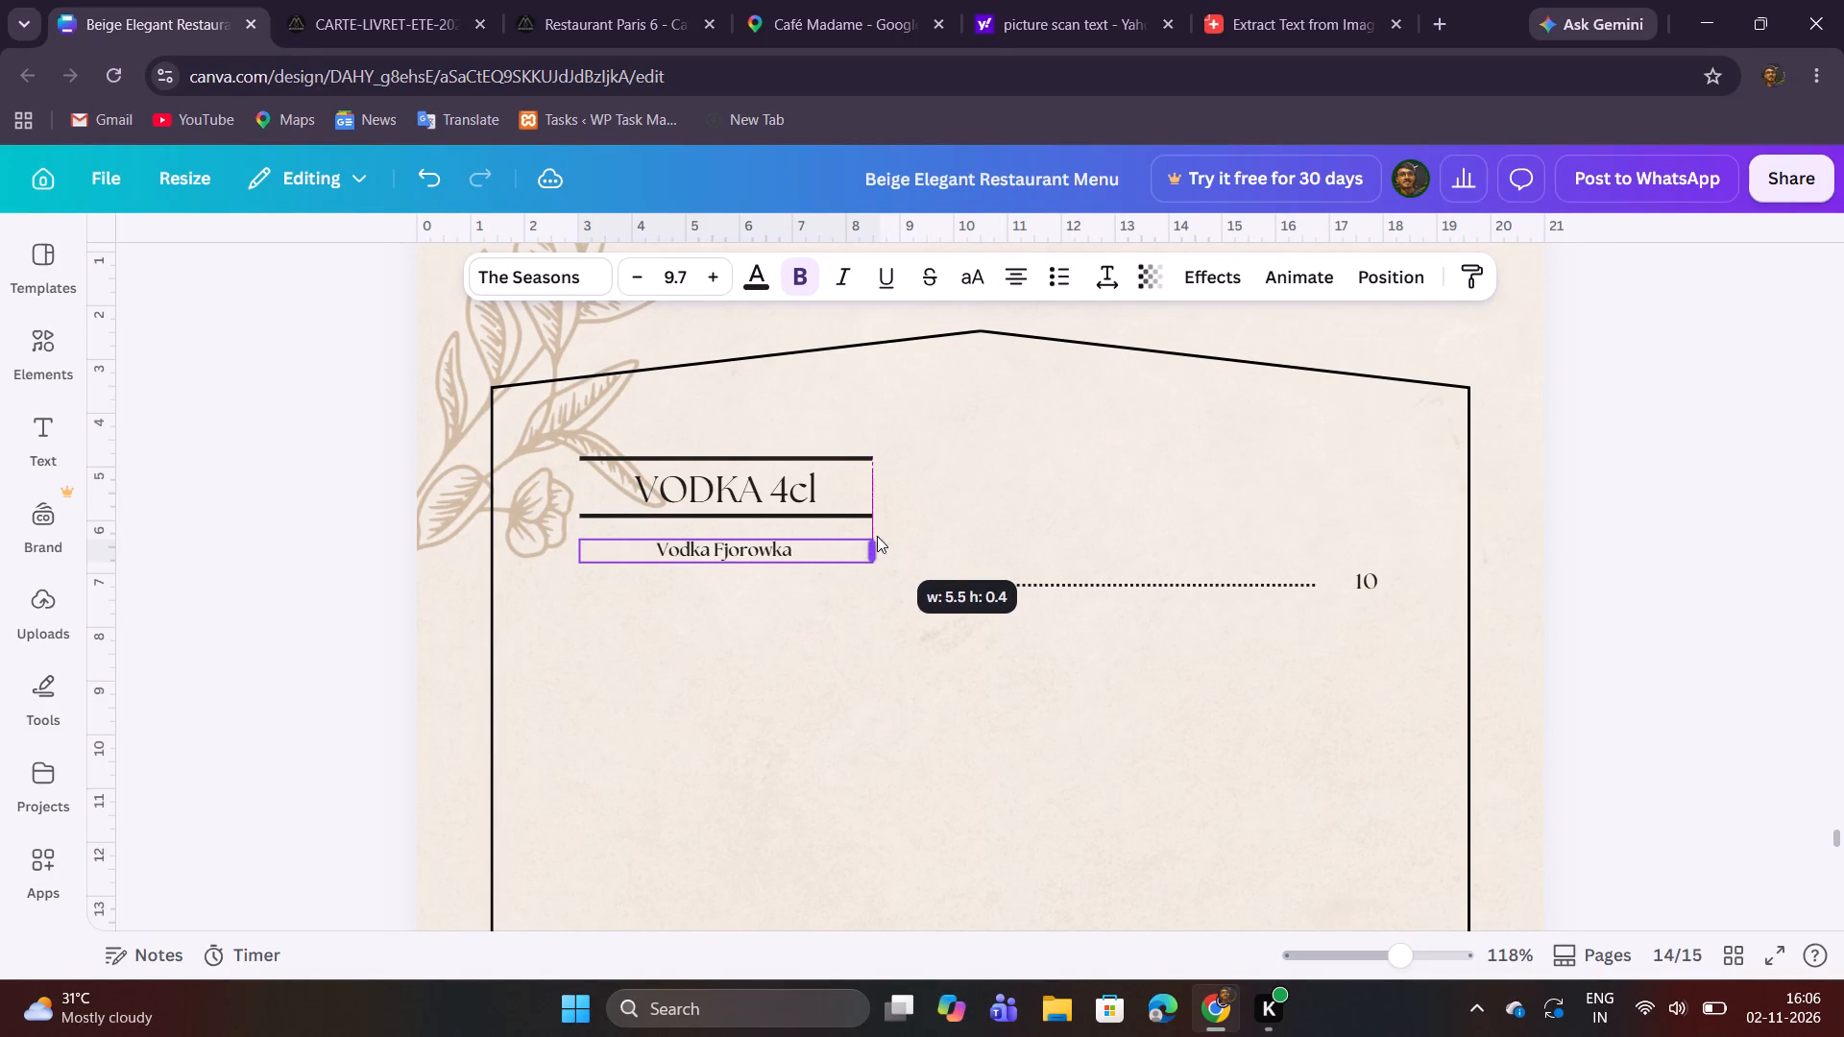
{"action": "left_click_drag", "start_coordinate": [877, 536], "coordinate": [870, 534]}
{"action": "left_click", "coordinate": [837, 598]}
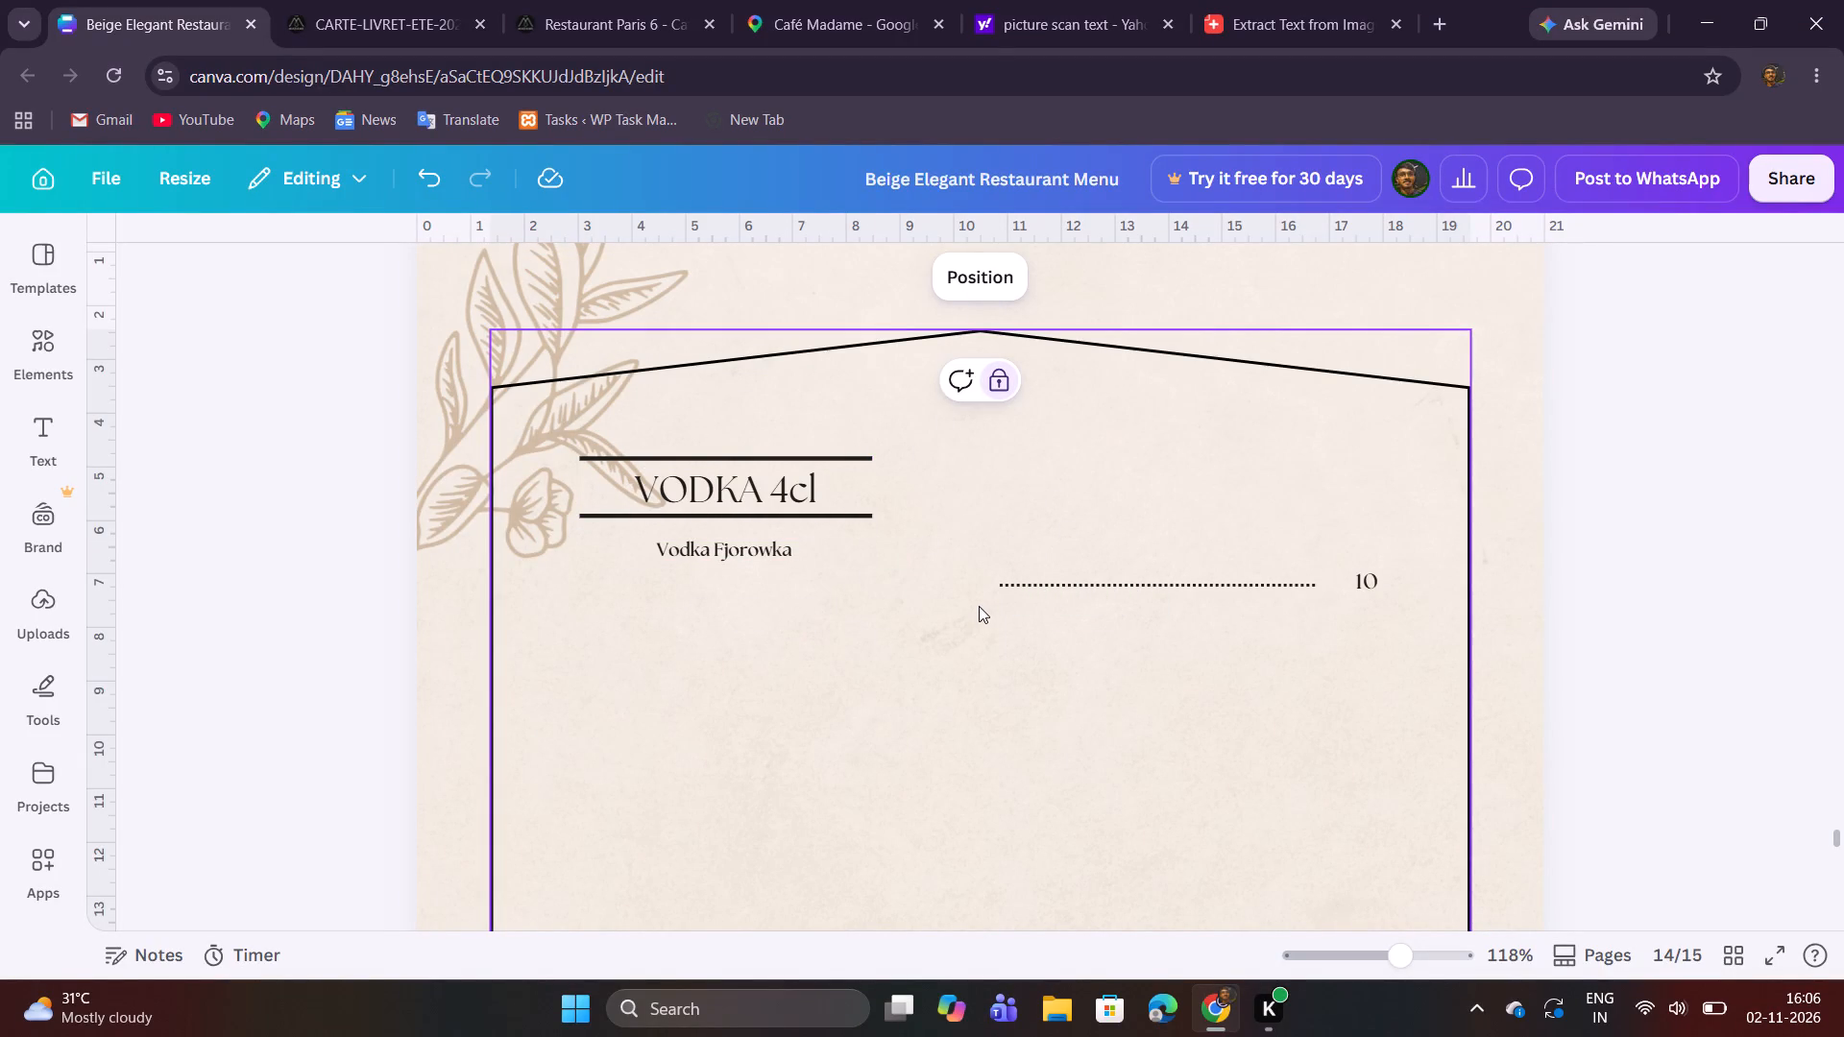
Scale the Vodka Fjorowka text up to size 10.1 and refit its box to the width of the heading's rules.
{"action": "left_click", "coordinate": [760, 553]}
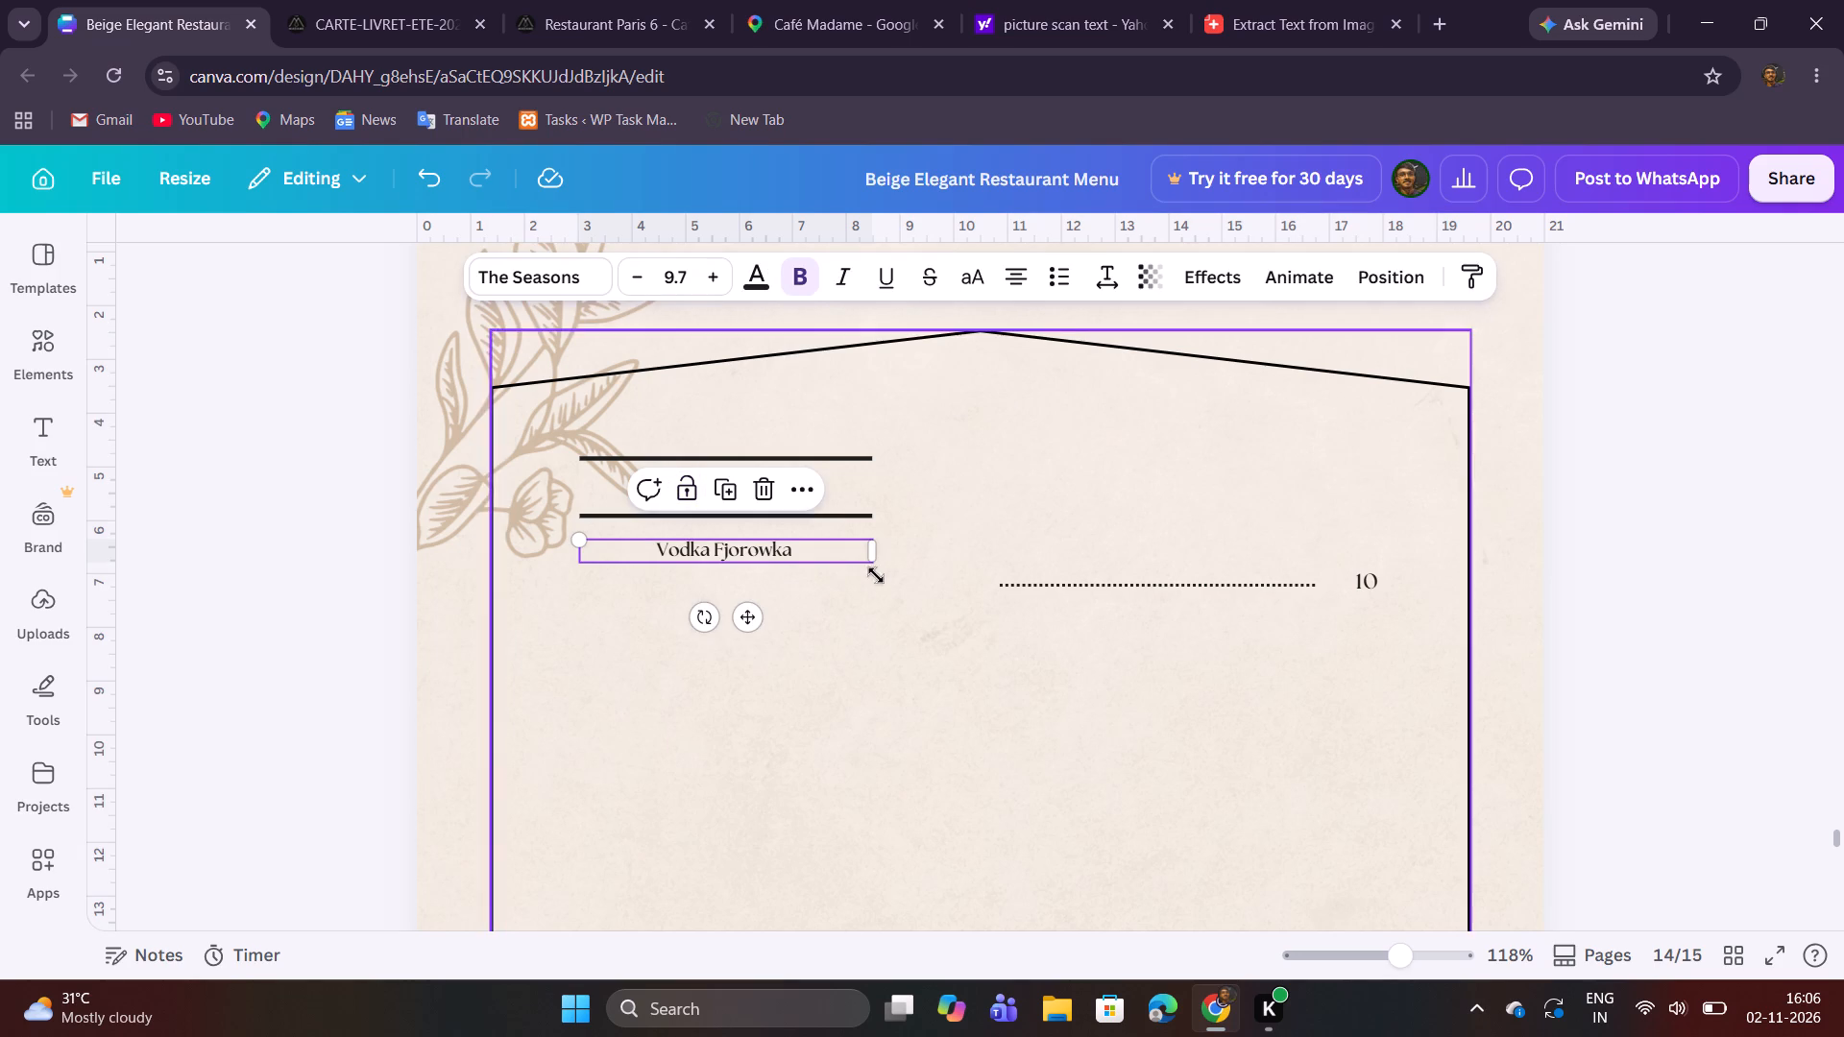
{"action": "left_click_drag", "start_coordinate": [874, 565], "coordinate": [875, 567]}
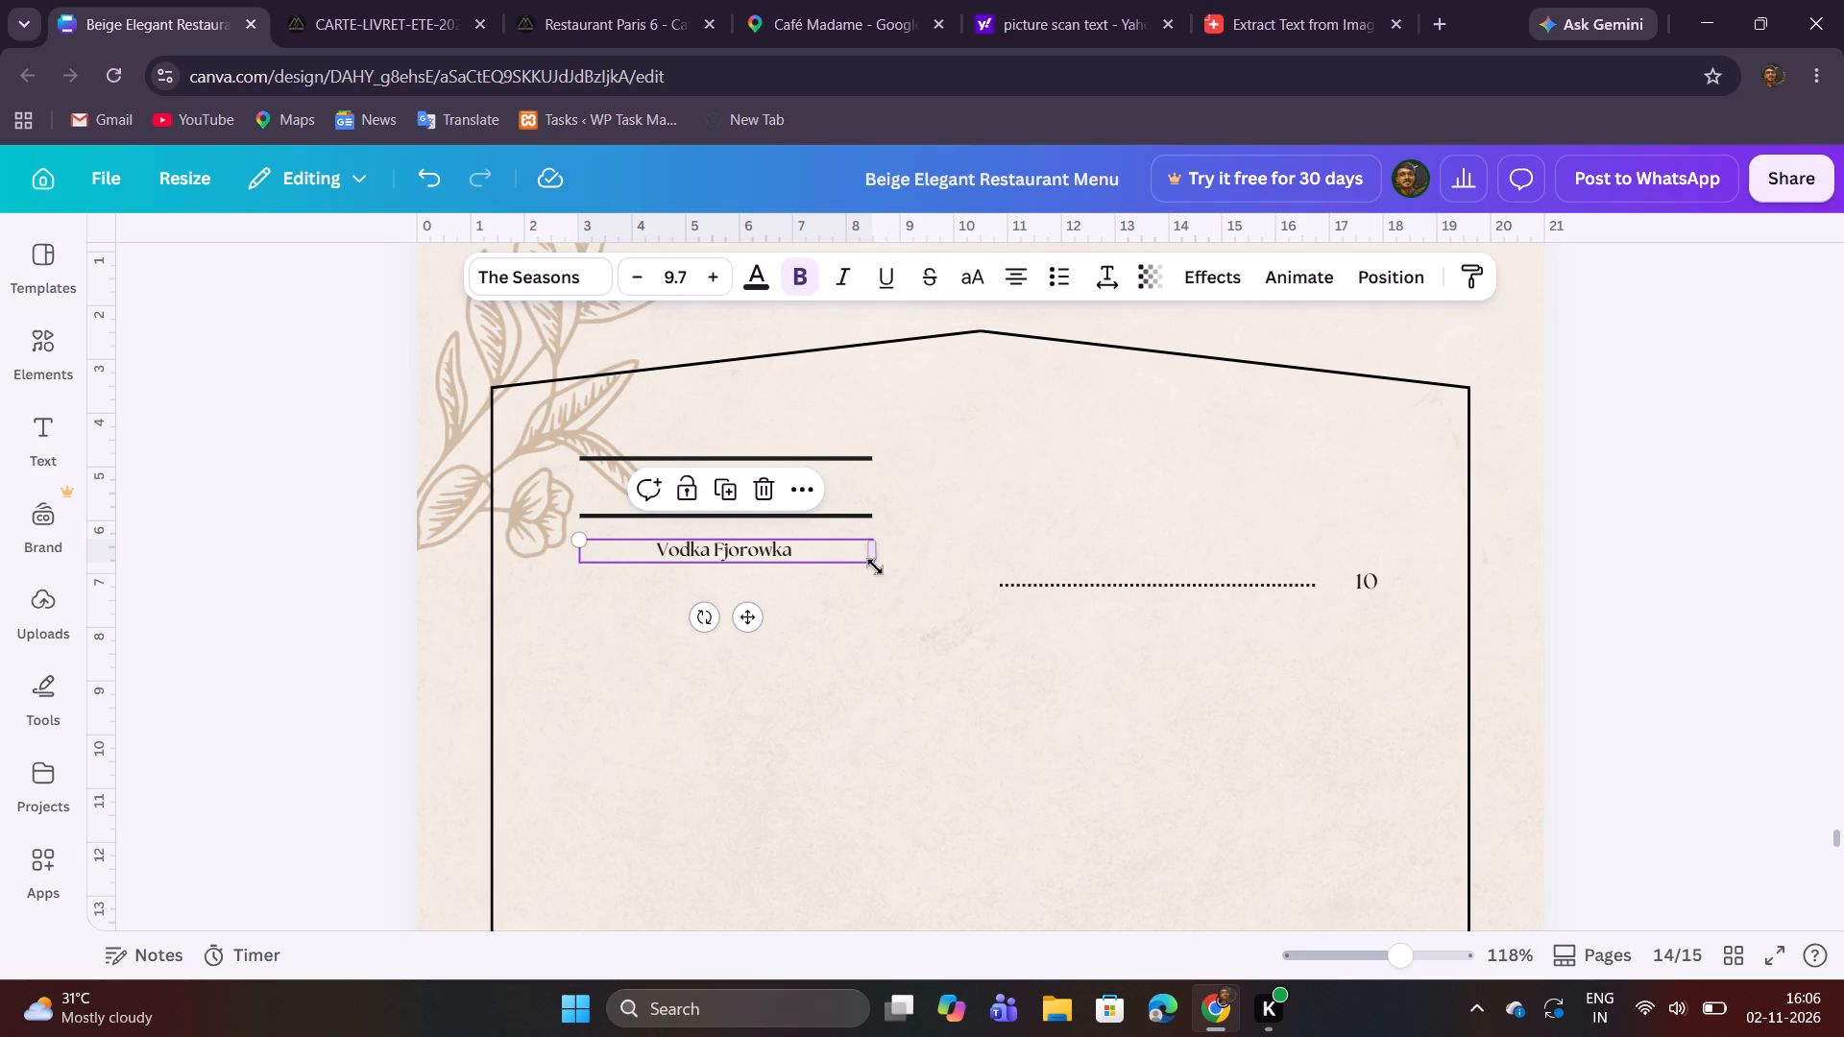
{"action": "left_click_drag", "start_coordinate": [875, 567], "coordinate": [886, 572]}
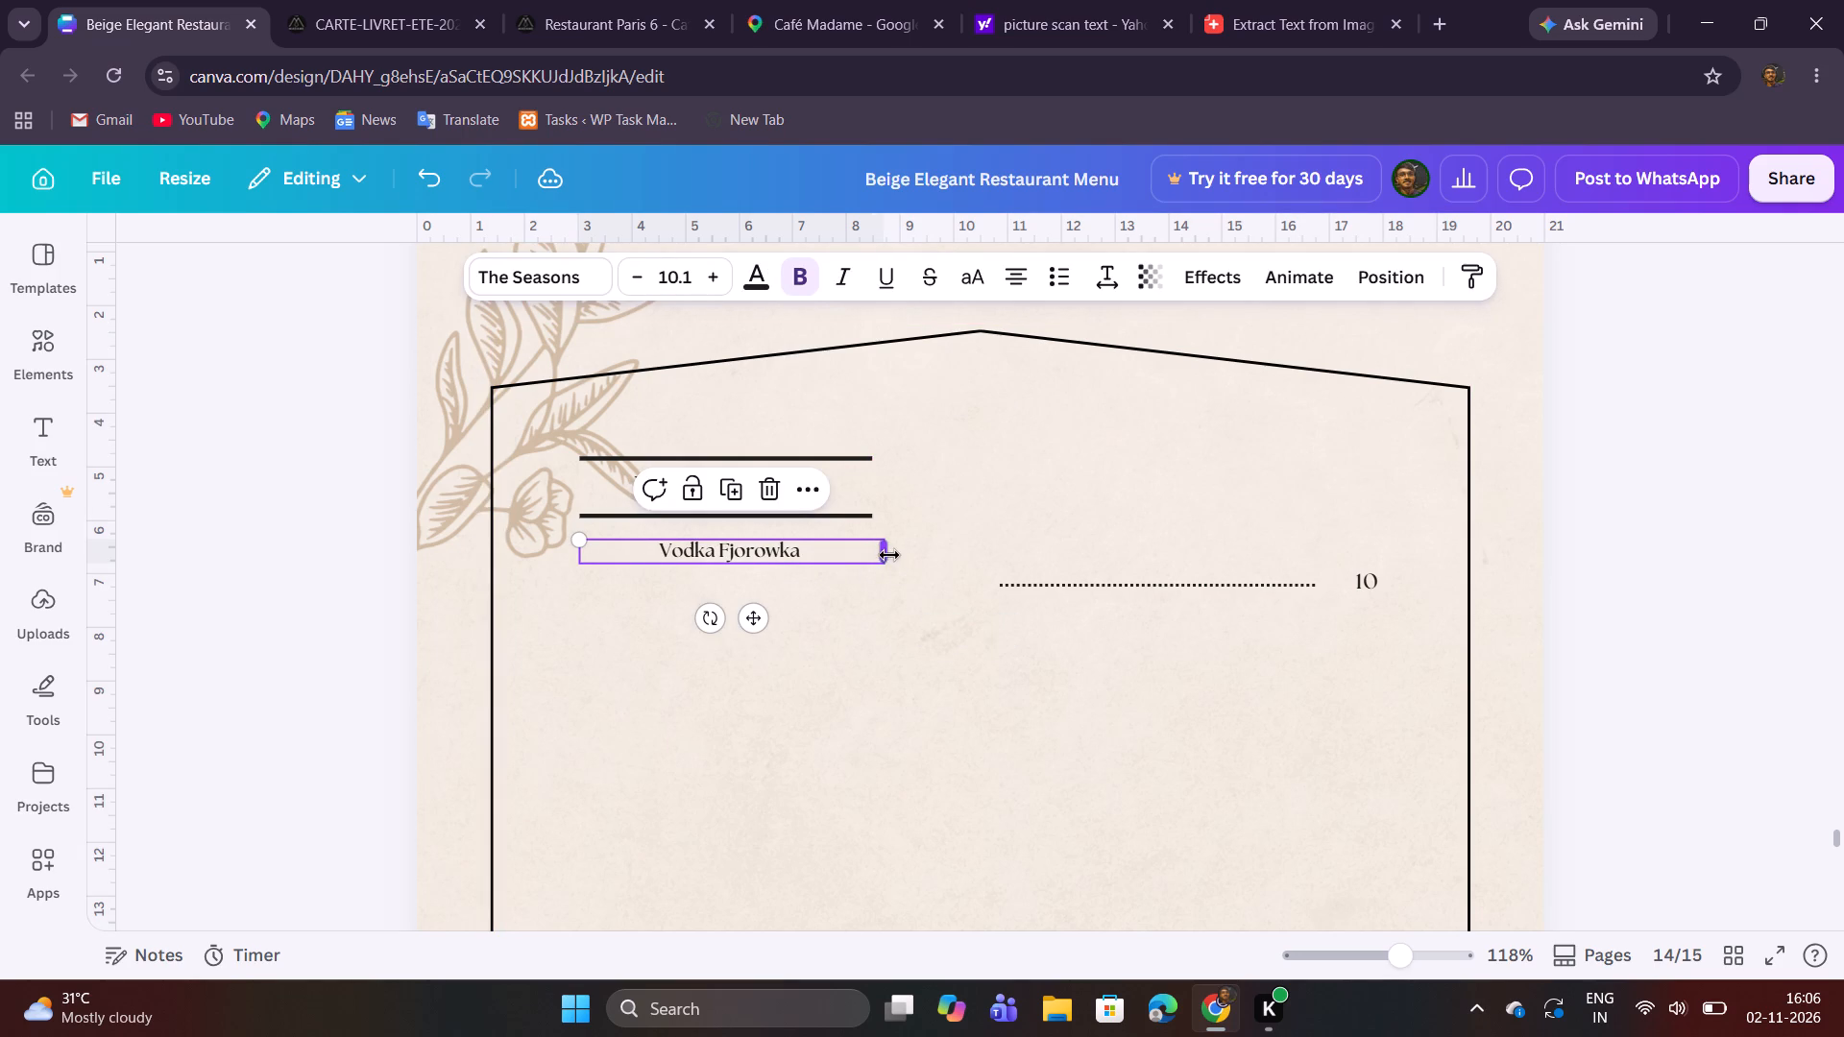
{"action": "left_click_drag", "start_coordinate": [885, 554], "coordinate": [876, 553]}
{"action": "left_click", "coordinate": [855, 607]}
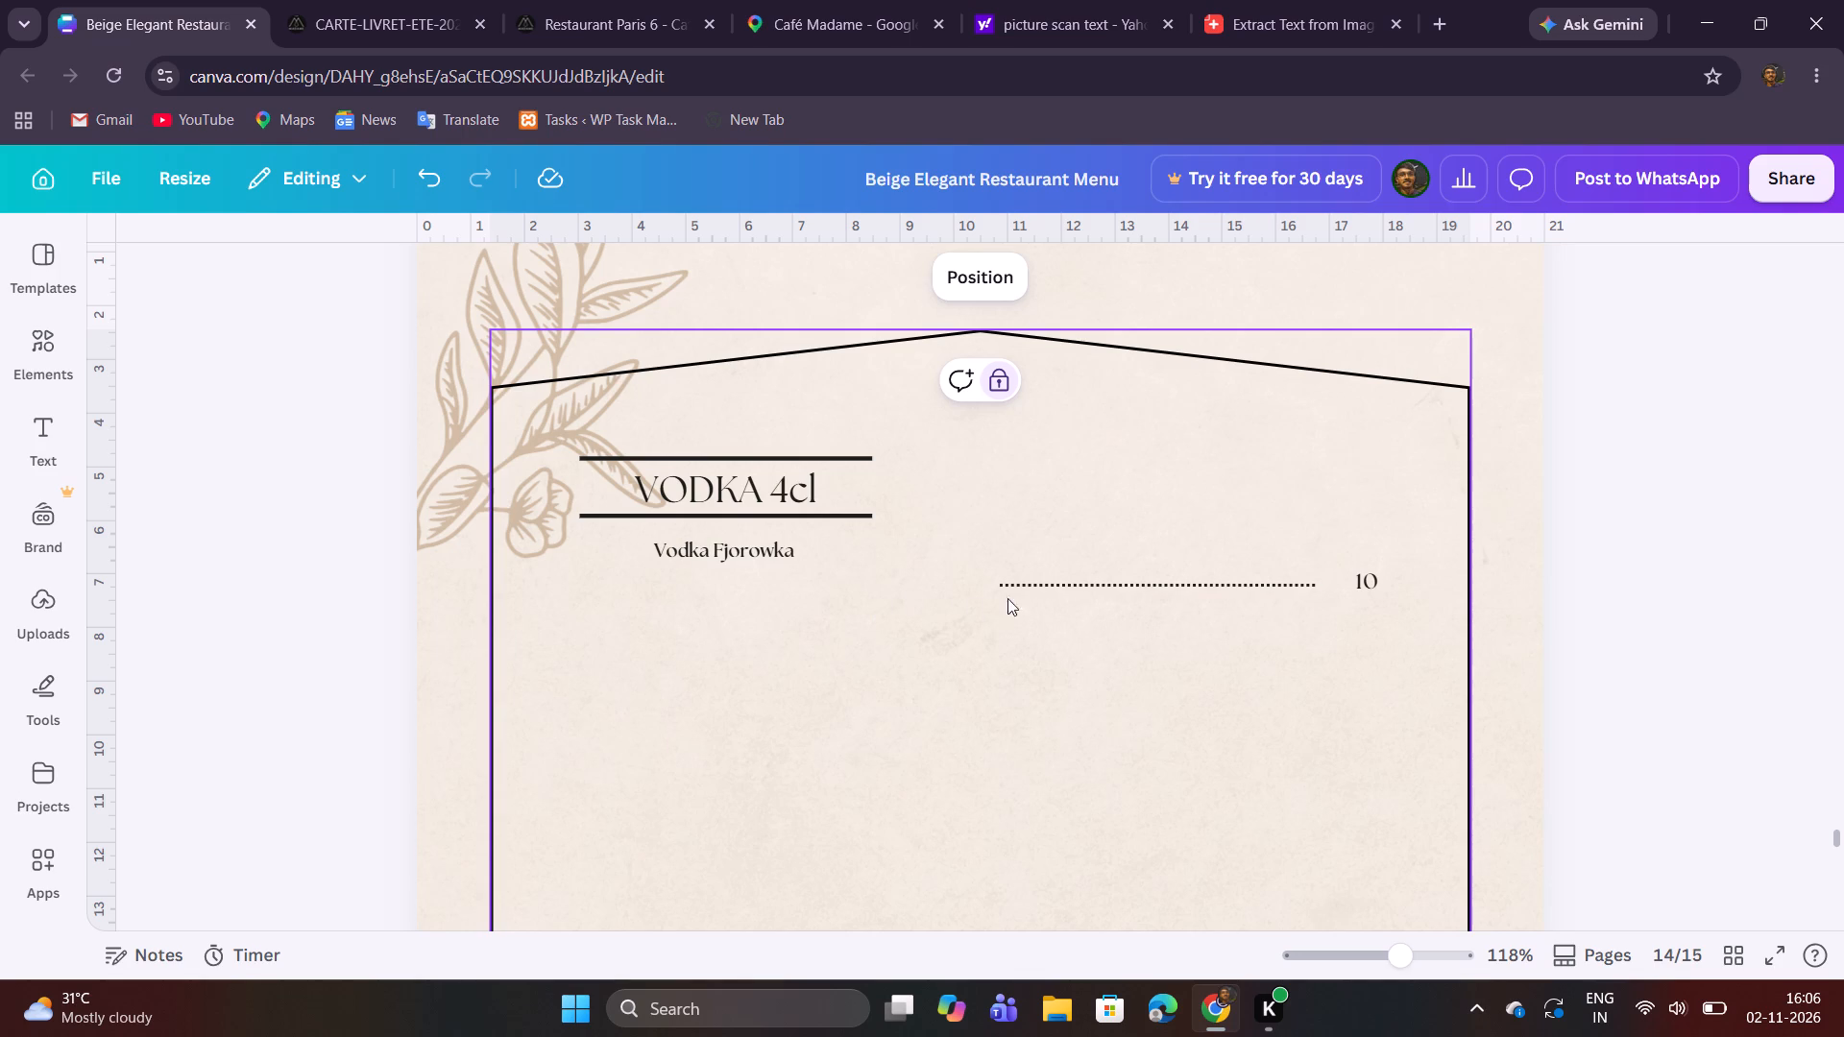
Move the dotted leader line level with Vodka Fjorowka, just after its text box, and shorten it to about 2.3 cm.
{"action": "left_click_drag", "start_coordinate": [1073, 585], "coordinate": [958, 550]}
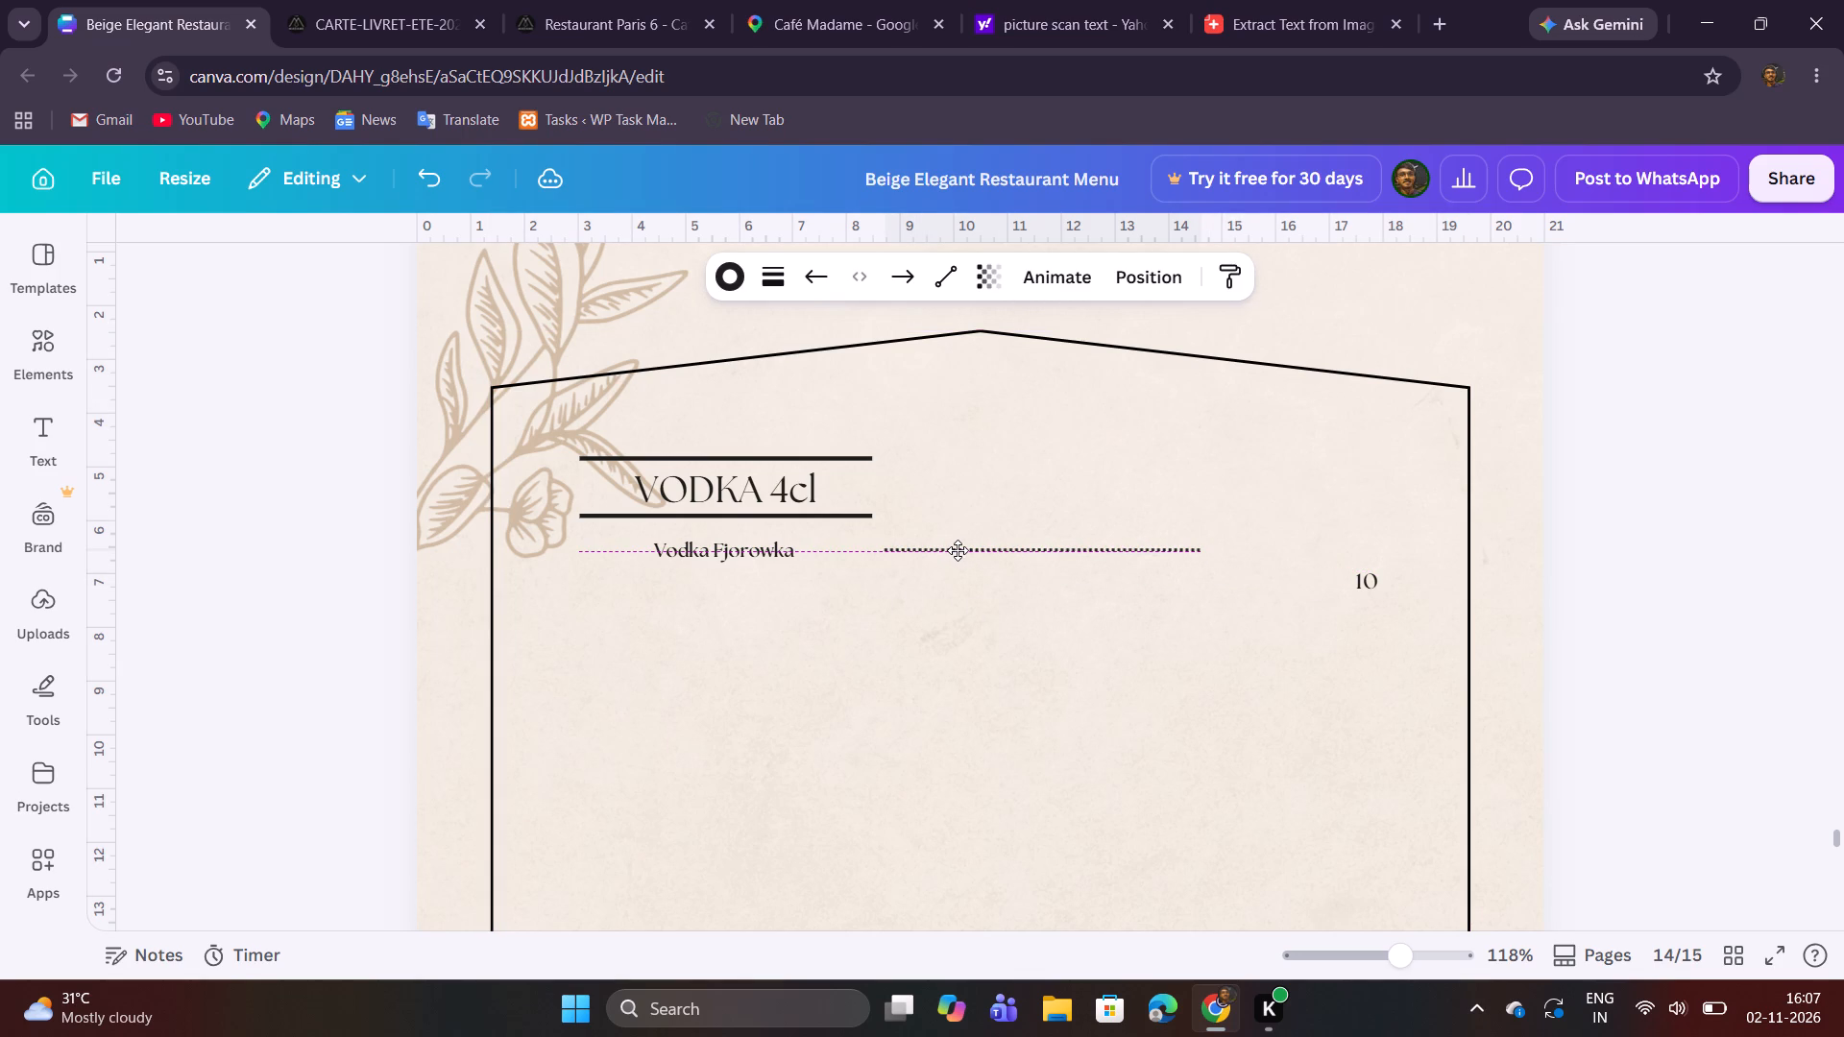
{"action": "left_click_drag", "start_coordinate": [958, 550], "coordinate": [958, 551]}
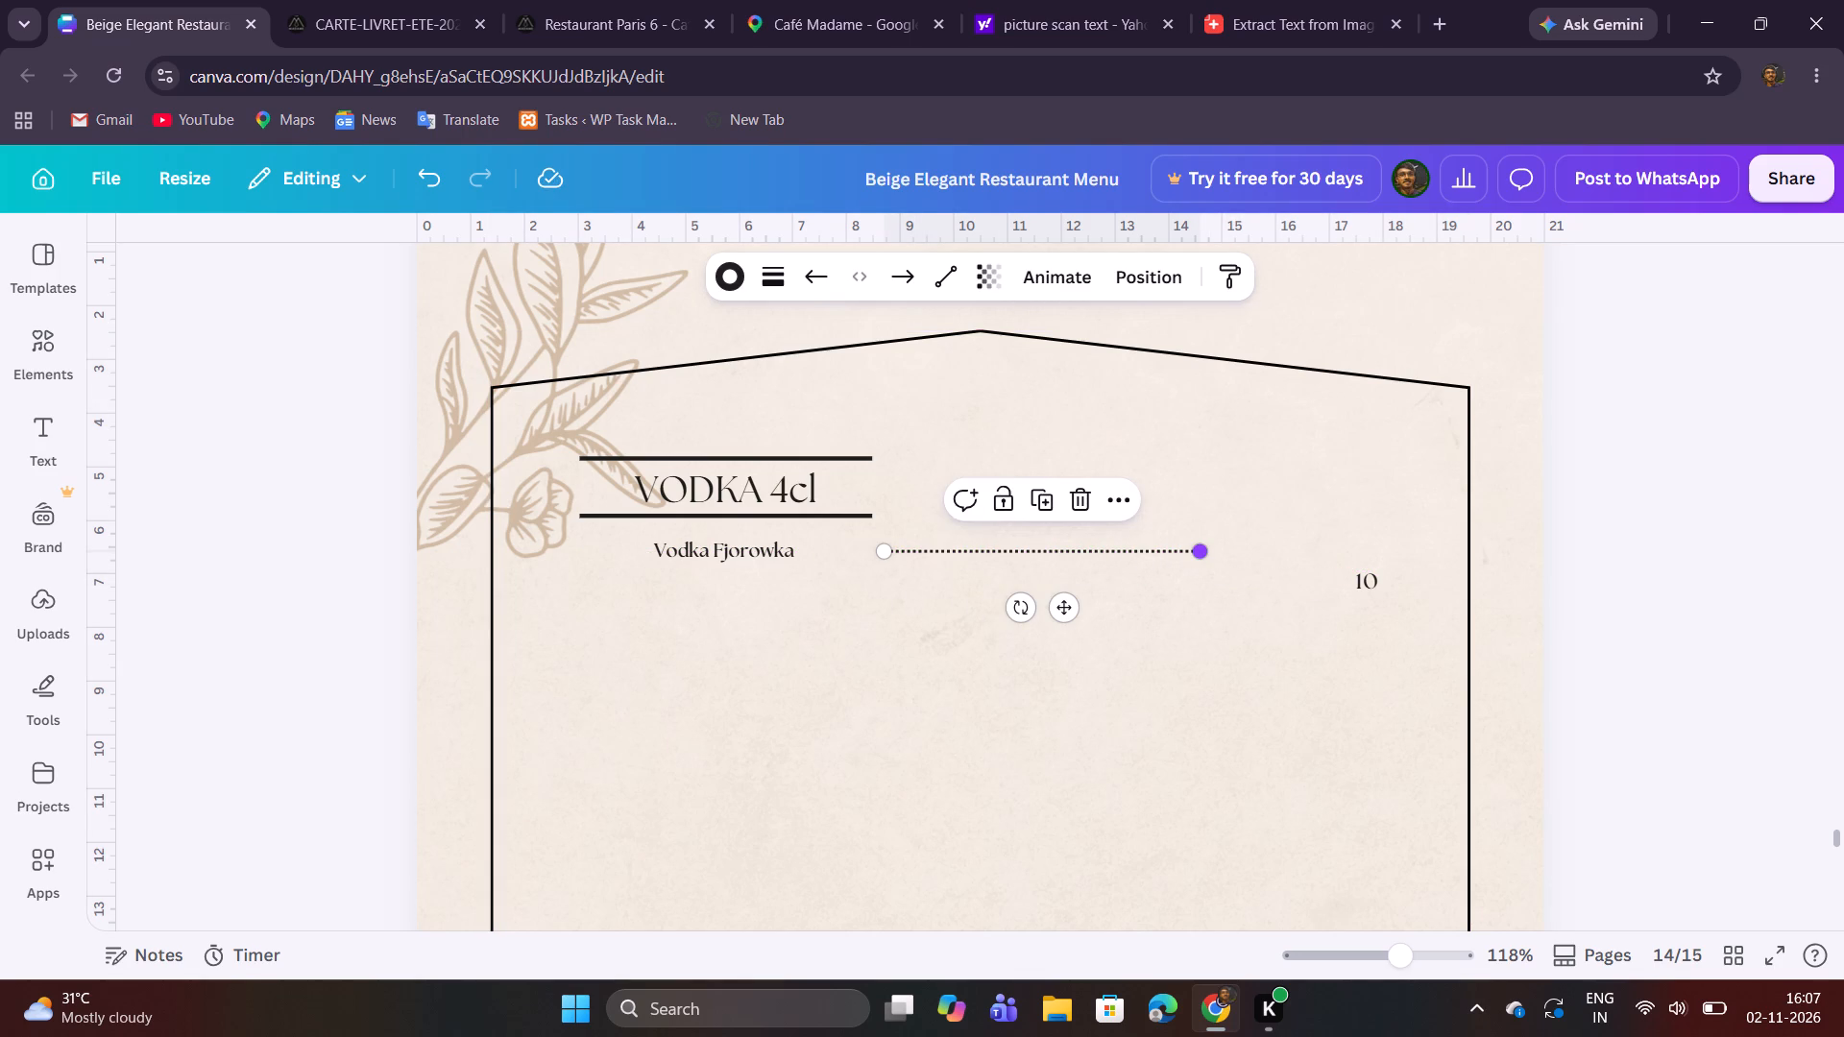
{"action": "left_click_drag", "start_coordinate": [1198, 551], "coordinate": [1082, 551], "text": "shift"}
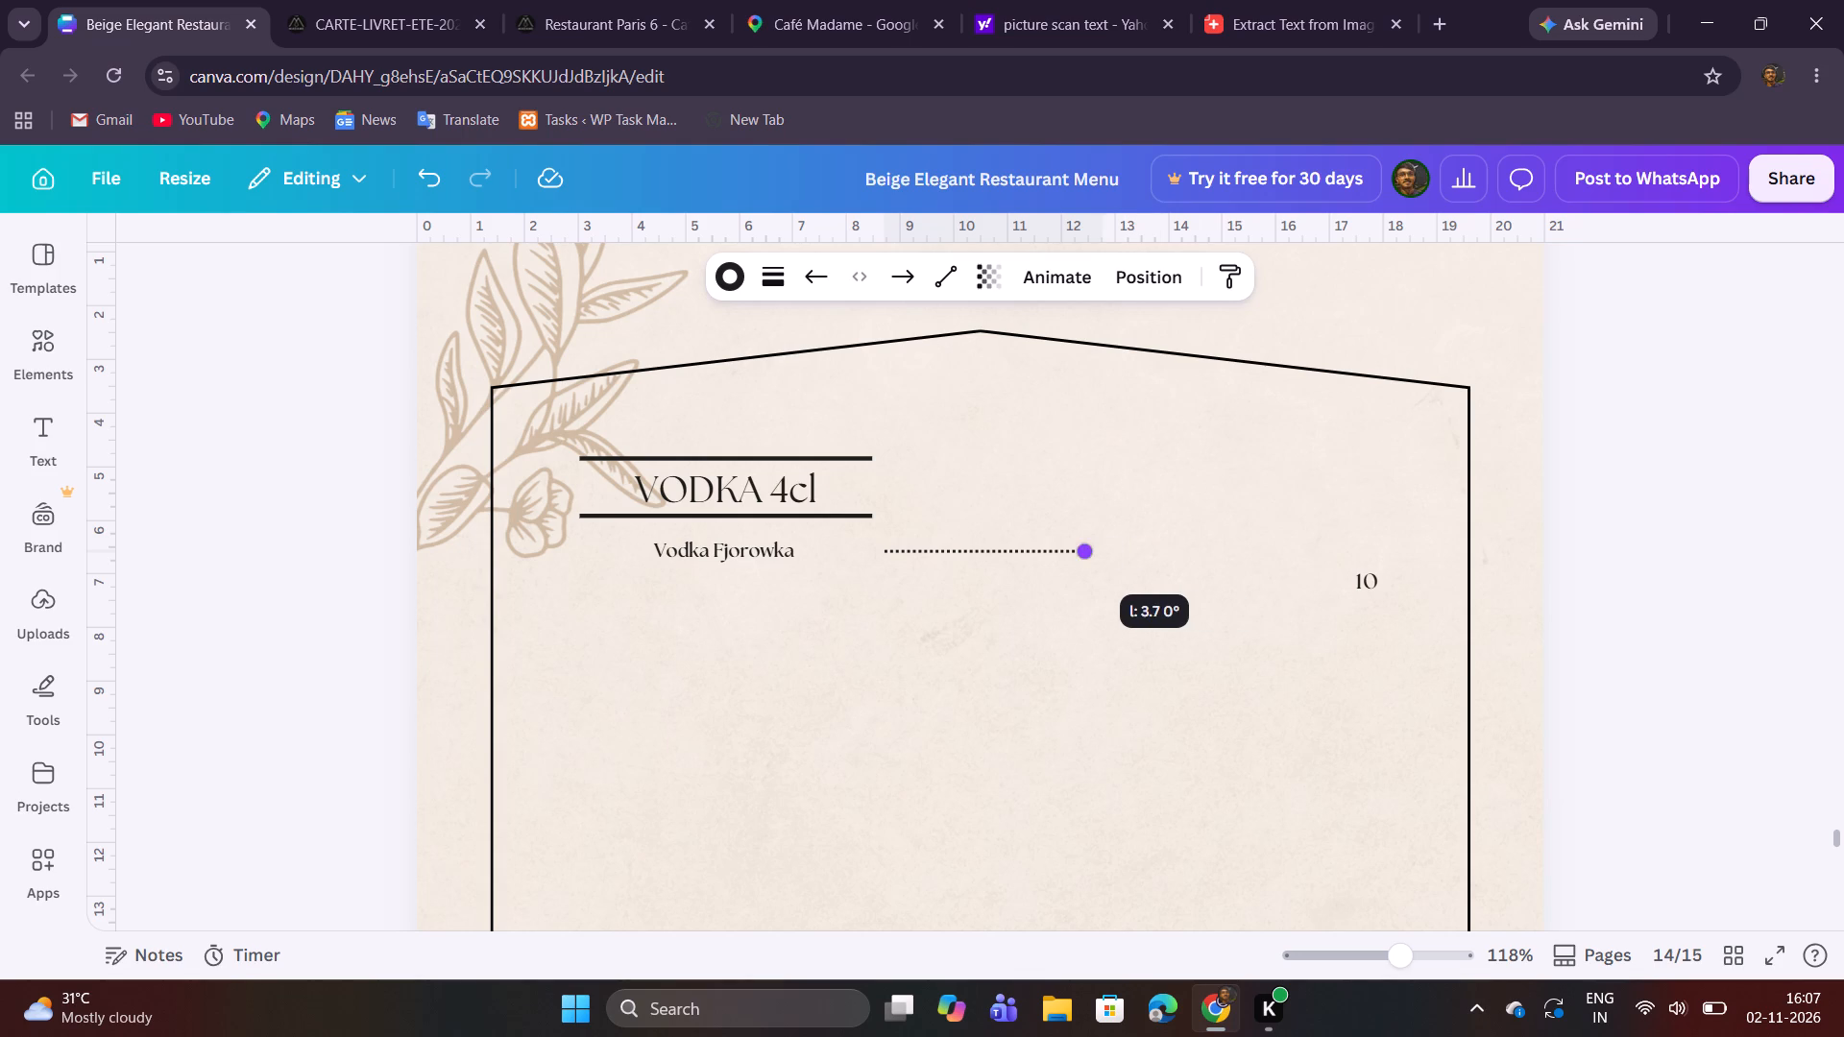
{"action": "left_click_drag", "start_coordinate": [1082, 551], "coordinate": [1003, 547], "text": "shift"}
{"action": "left_click", "coordinate": [1041, 570], "text": "shift"}
{"action": "left_click", "coordinate": [1089, 617]}
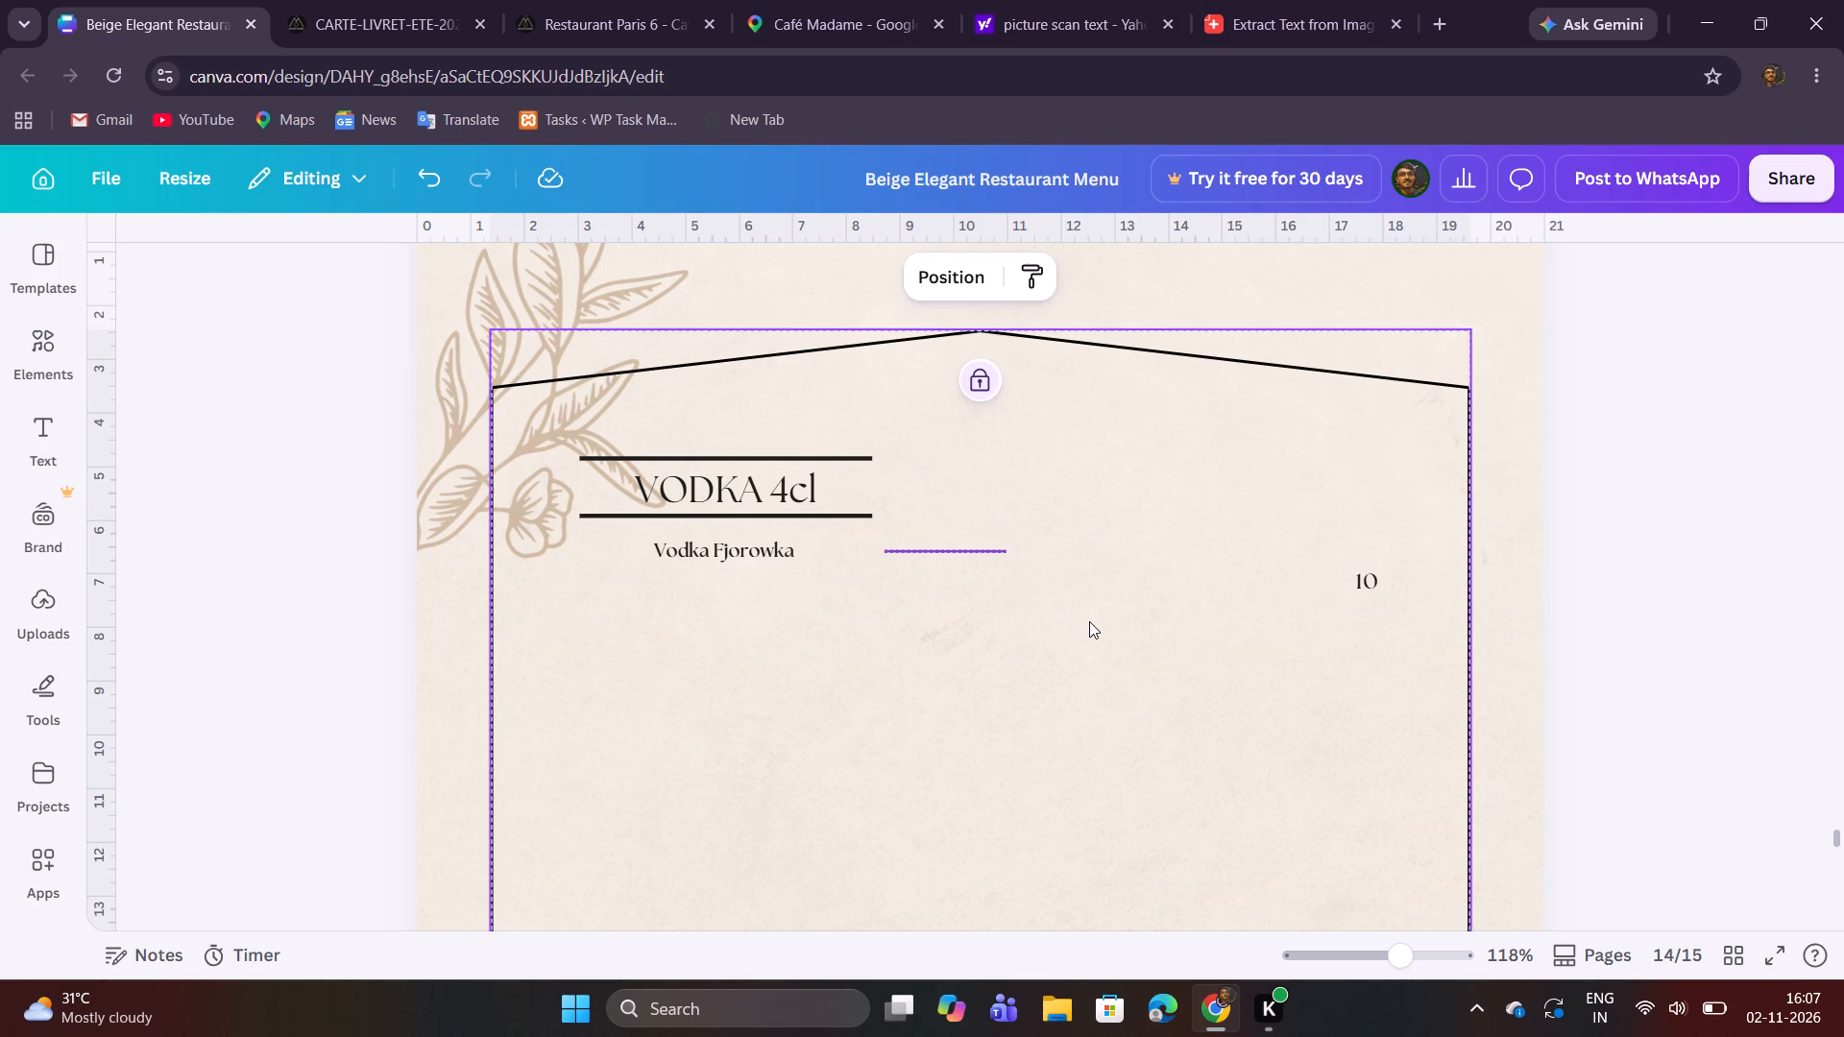
{"action": "left_click", "coordinate": [763, 780]}
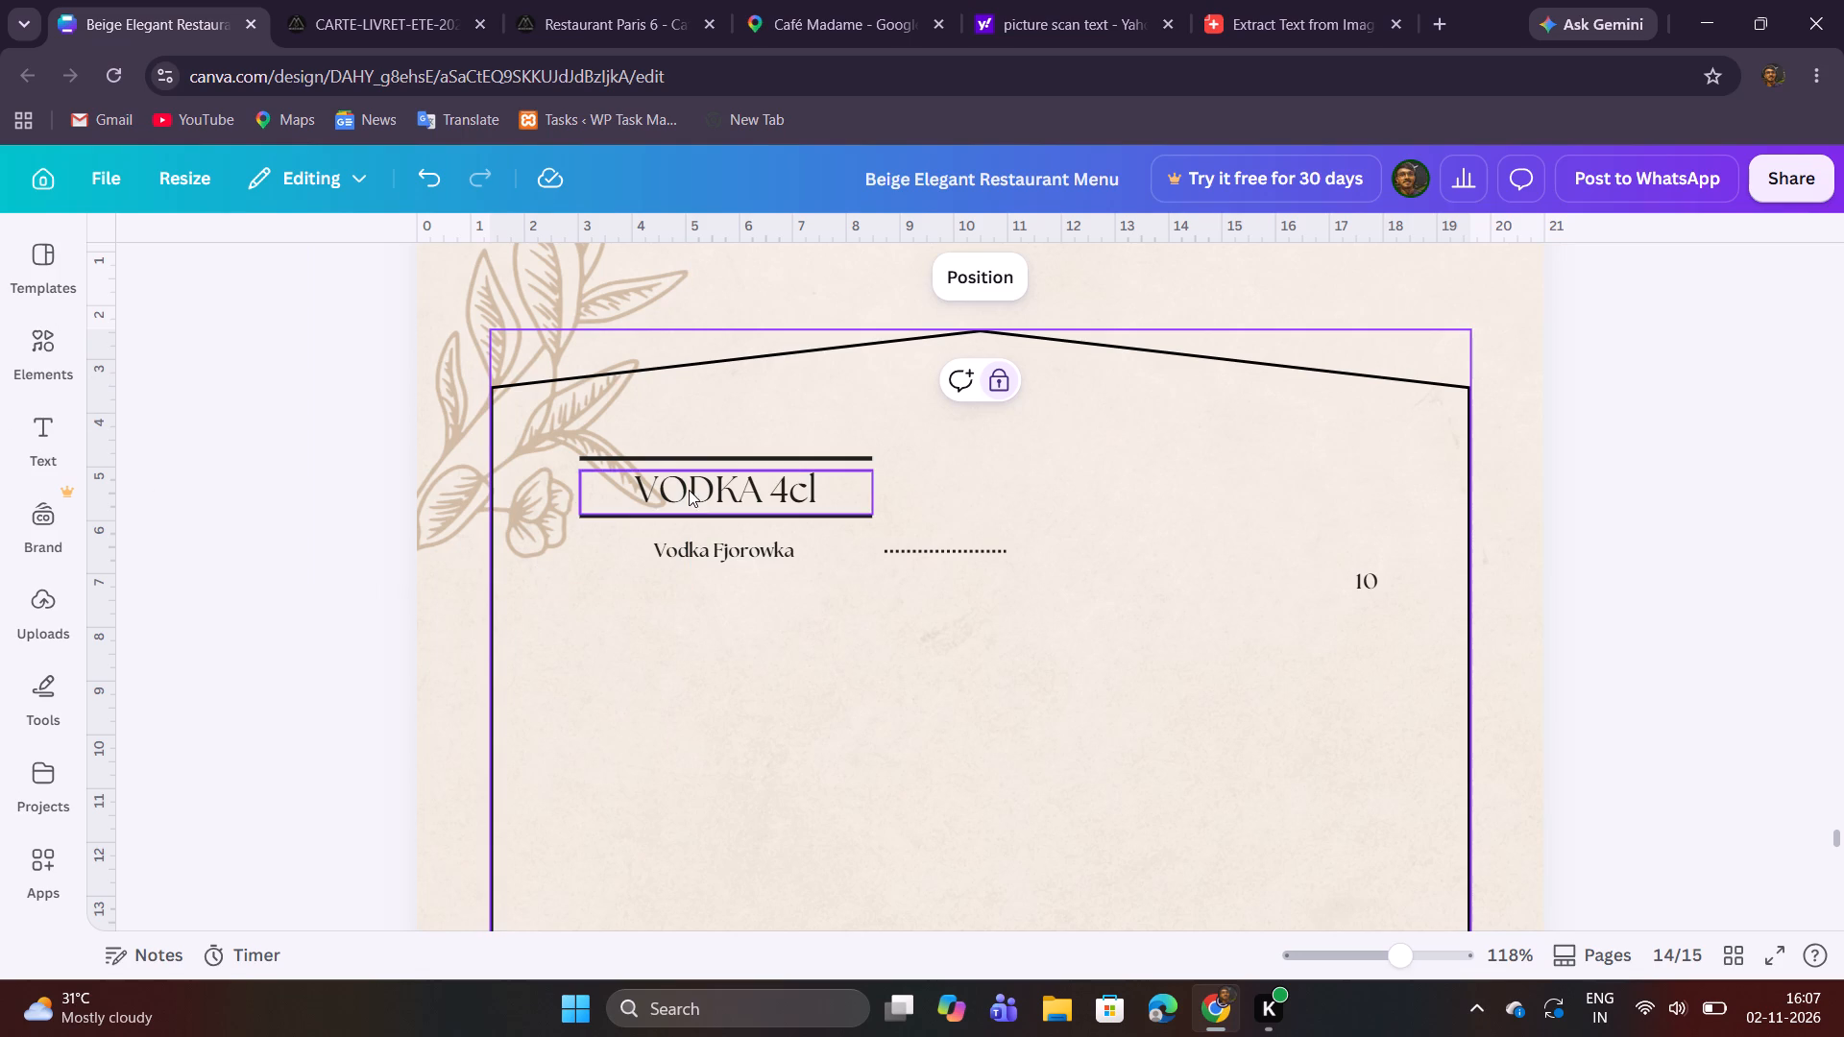
Duplicate the rule above Vodka 4cl, place the copy level with it from the dotted line's end, and lengthen it towards the frame's right side.
{"action": "left_click", "coordinate": [715, 460]}
{"action": "left_click", "coordinate": [734, 406]}
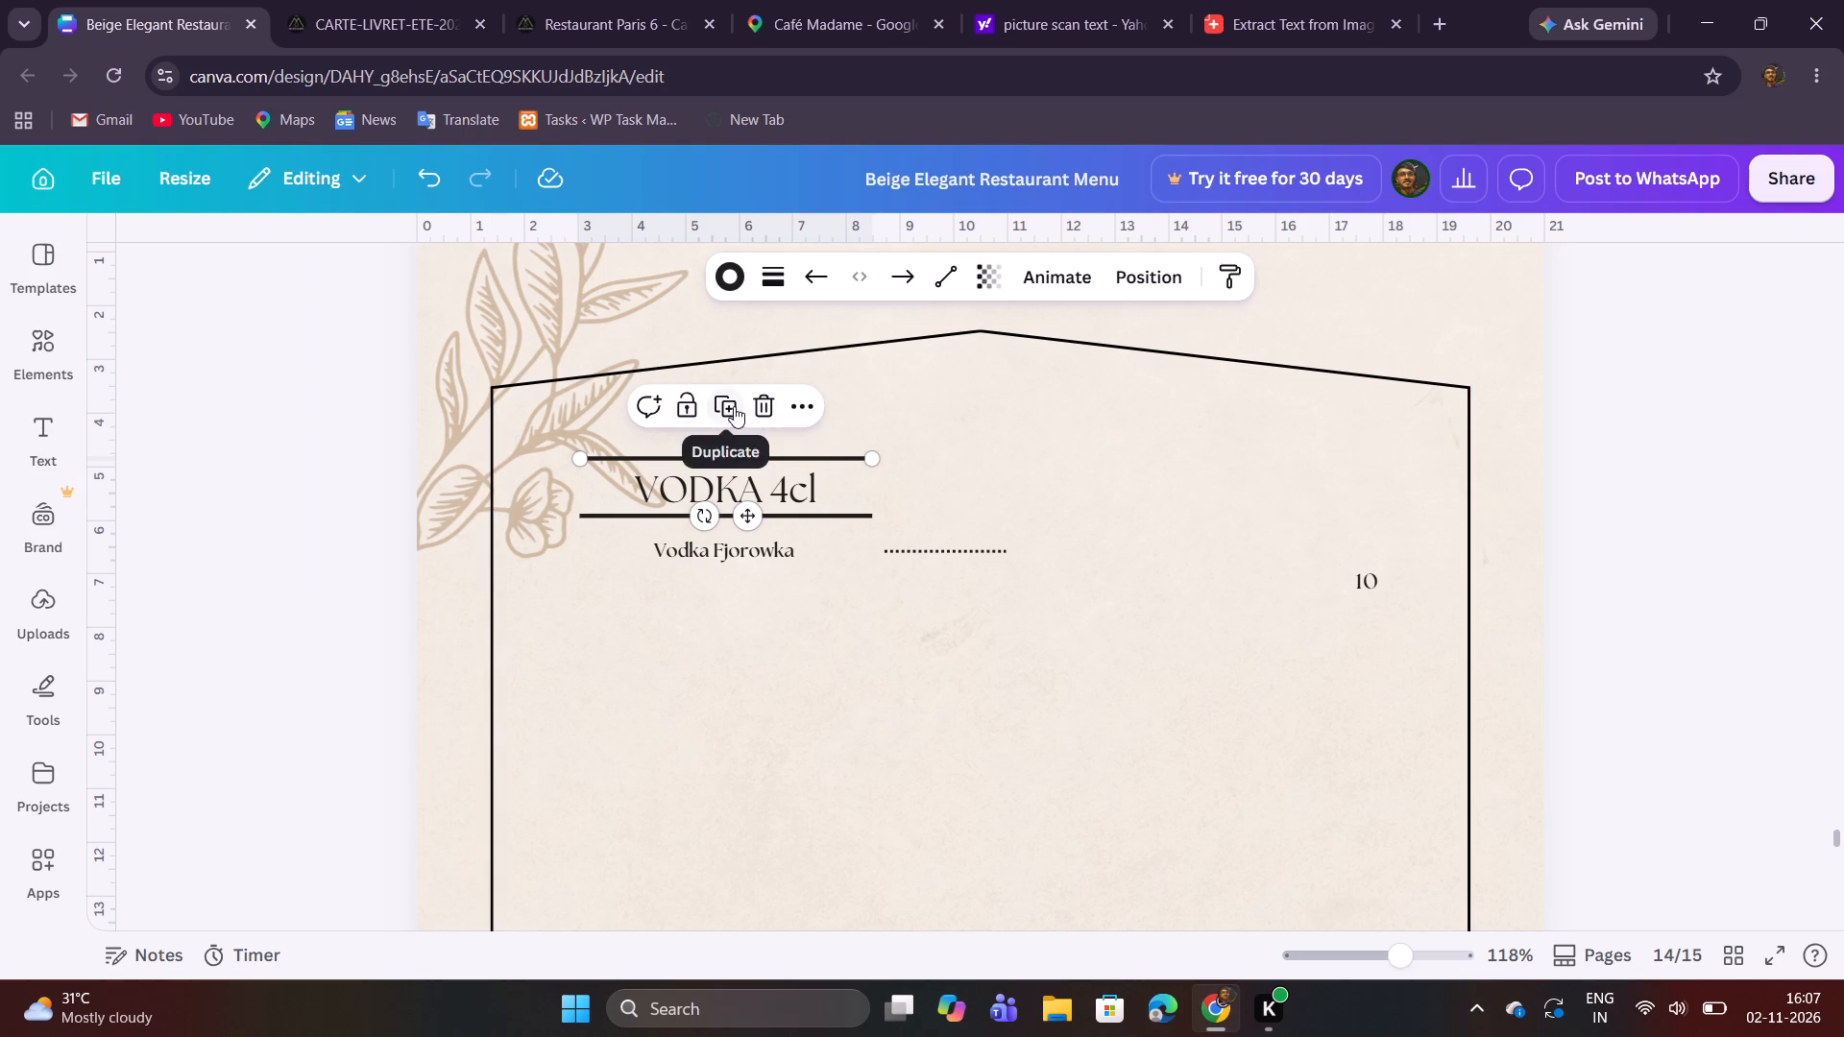
{"action": "left_click", "coordinate": [771, 534]}
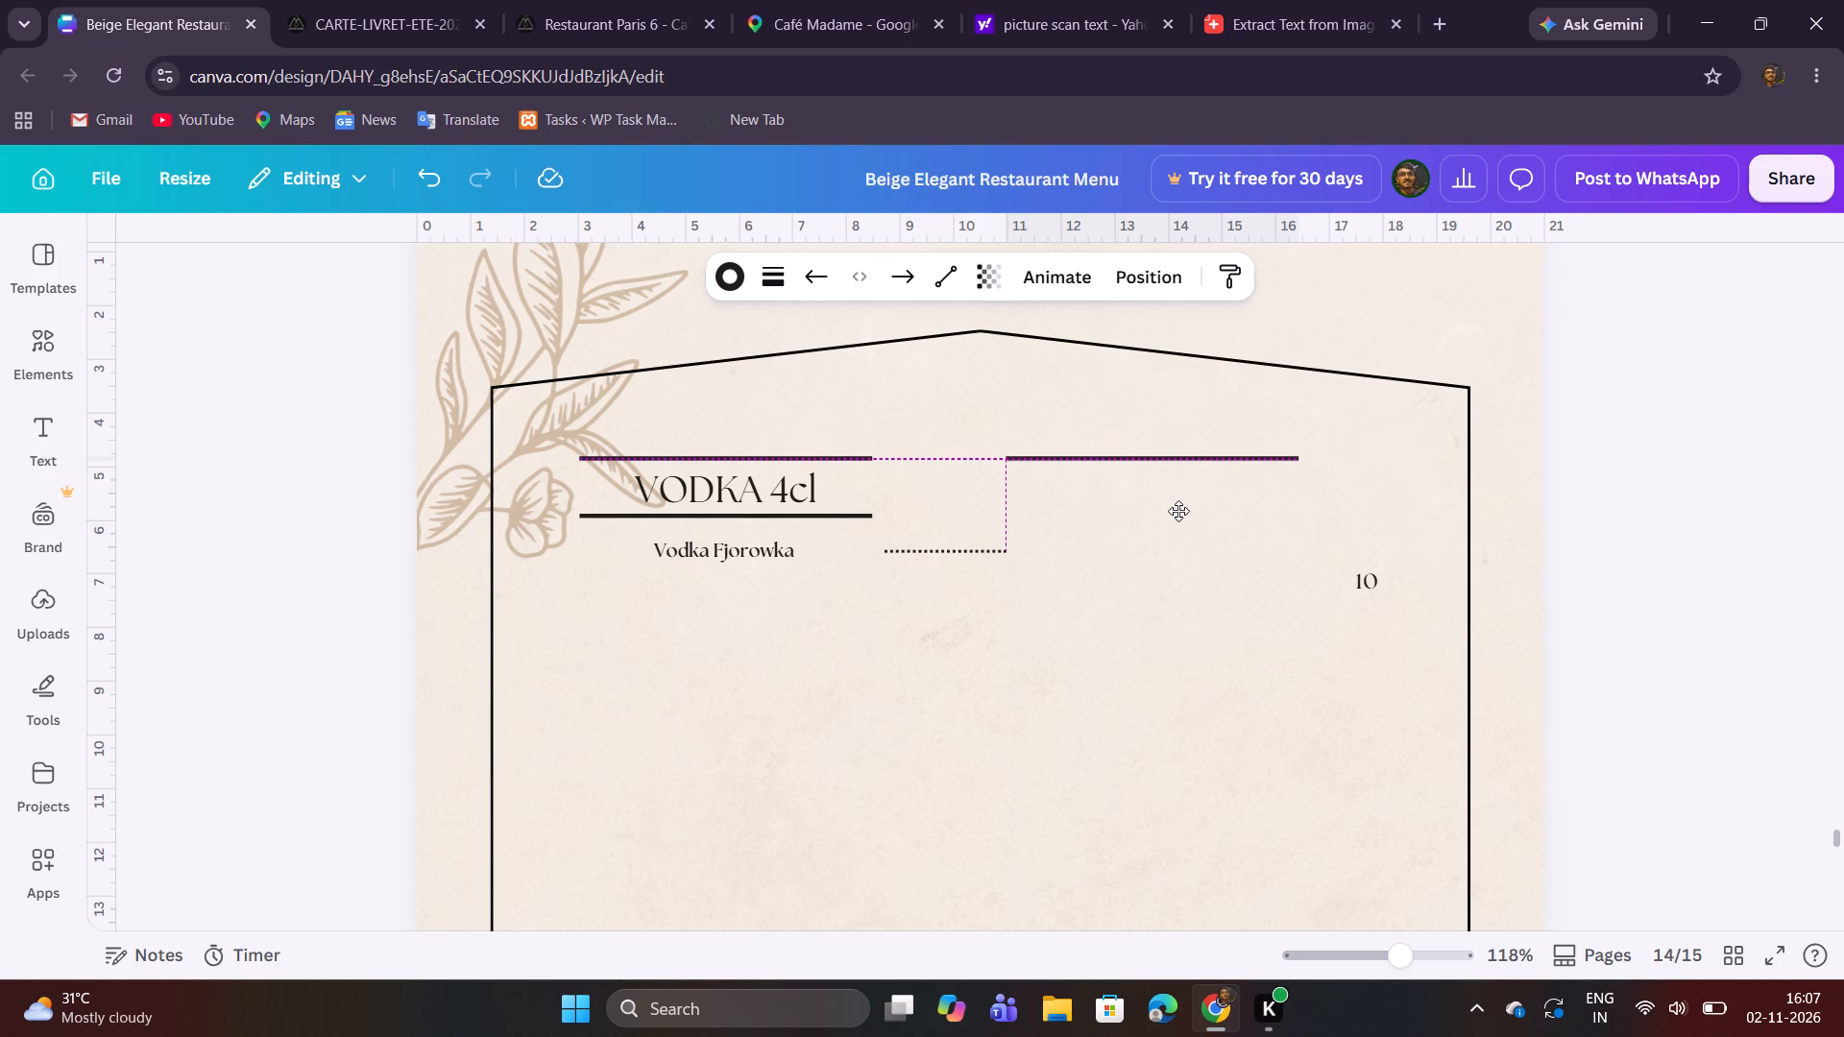
{"action": "left_click", "coordinate": [1172, 560]}
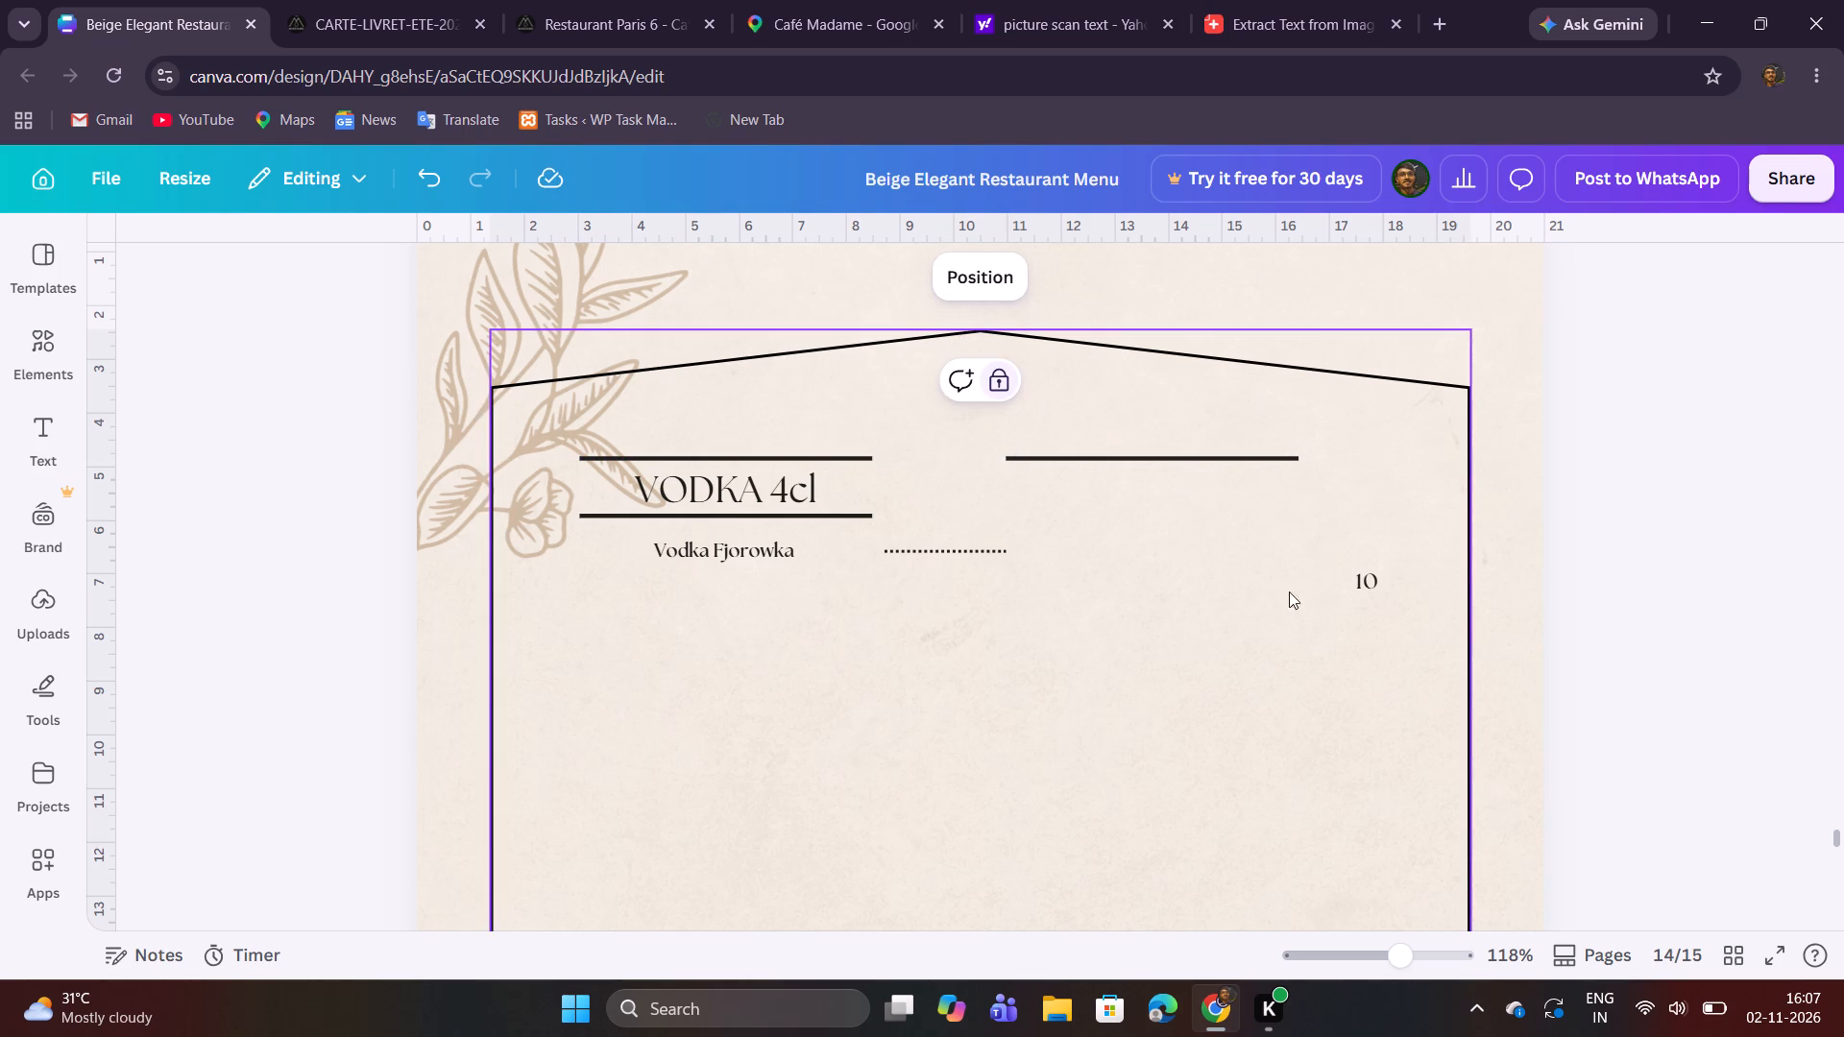
{"action": "left_click", "coordinate": [1296, 461]}
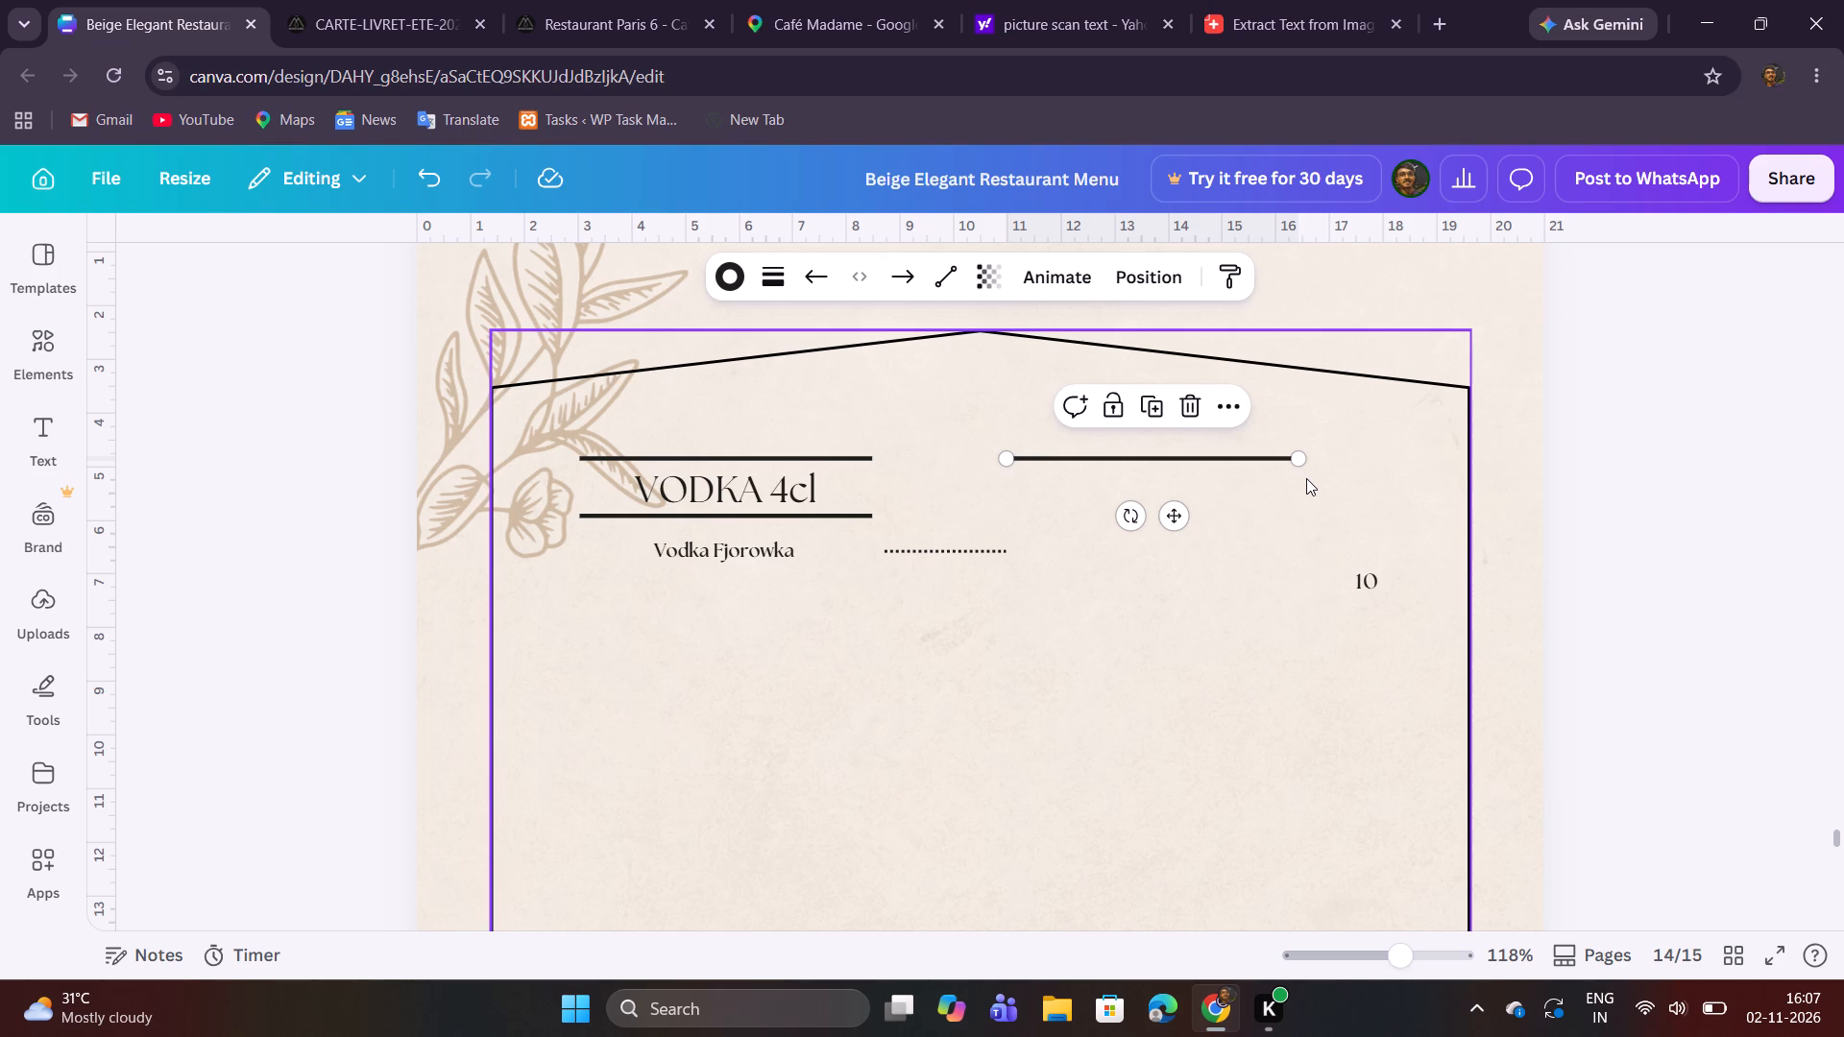
{"action": "left_click_drag", "start_coordinate": [1303, 458], "coordinate": [1311, 458], "text": "shift"}
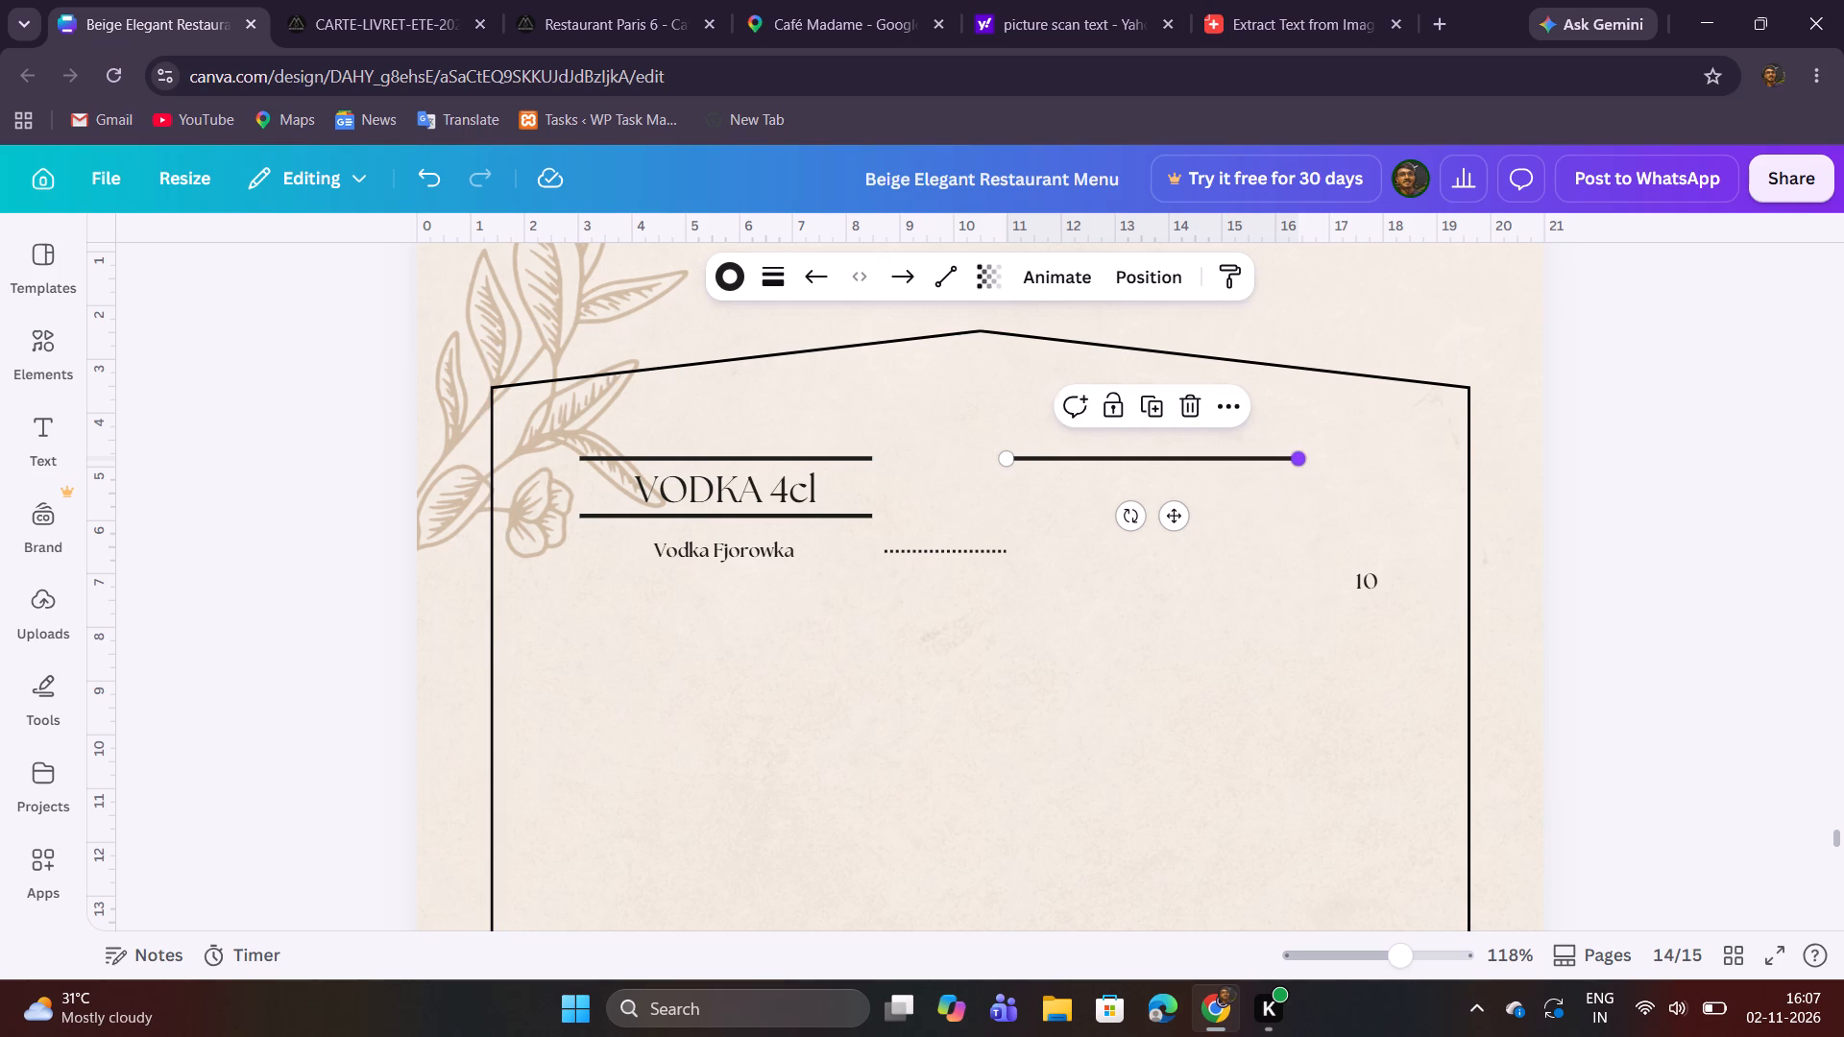
{"action": "left_click_drag", "start_coordinate": [1311, 458], "coordinate": [1424, 459], "text": "shift"}
{"action": "left_click", "coordinate": [1446, 534], "text": "shift"}
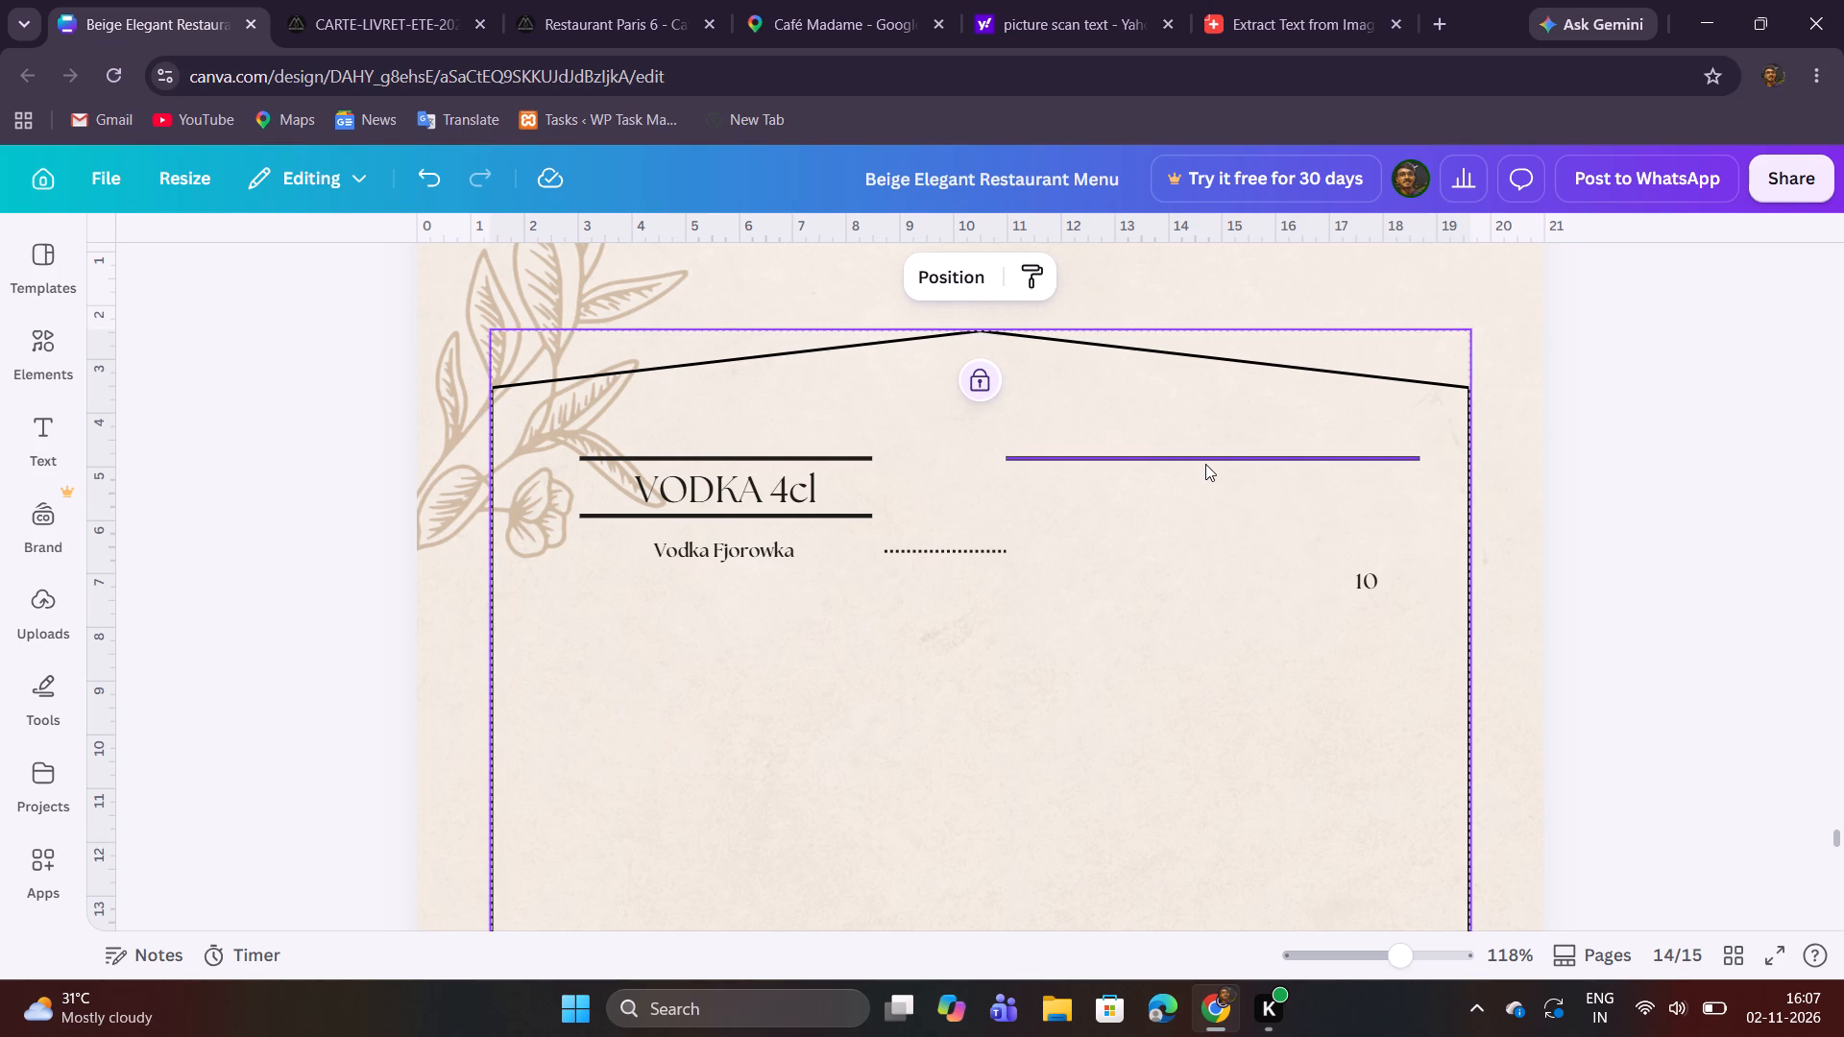
Duplicate the lengthened rule and place the copy directly below it, level with the rule under Vodka 4cl.
{"action": "left_click", "coordinate": [1205, 461]}
{"action": "left_click", "coordinate": [1212, 540]}
{"action": "left_click", "coordinate": [1212, 457]}
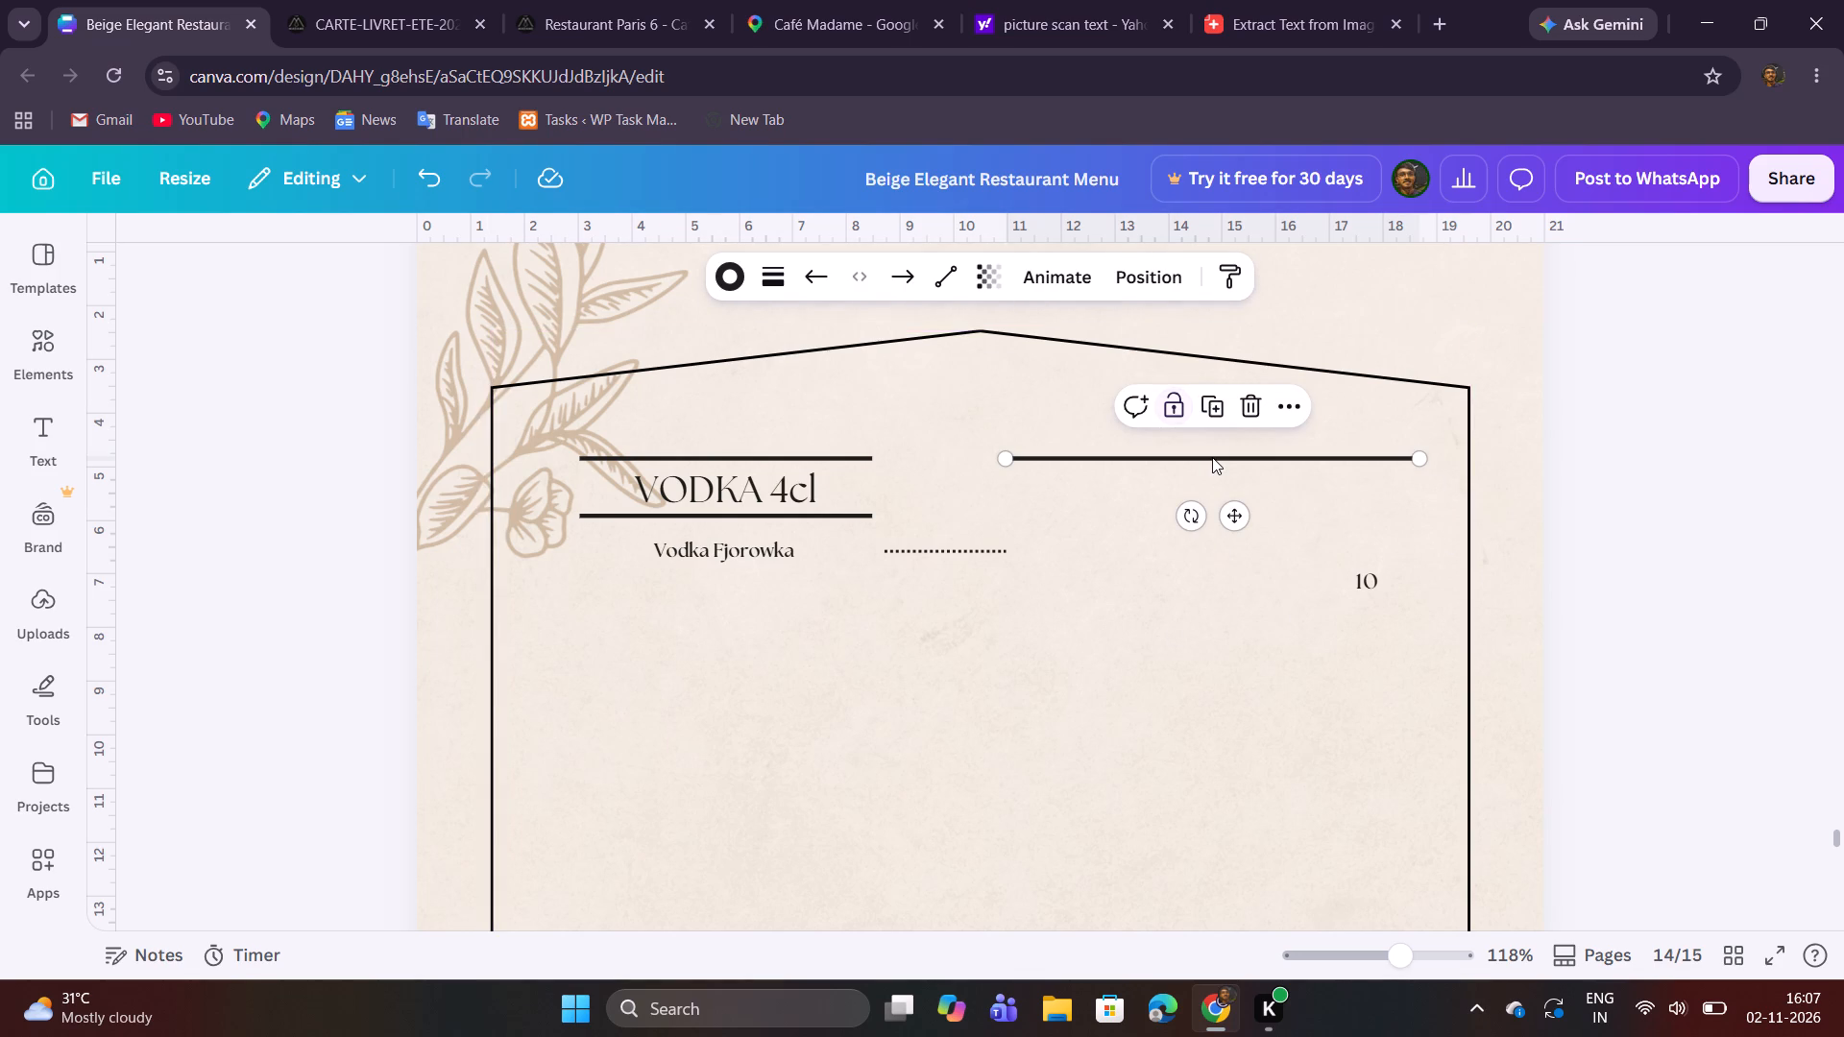
{"action": "left_click", "coordinate": [1222, 397]}
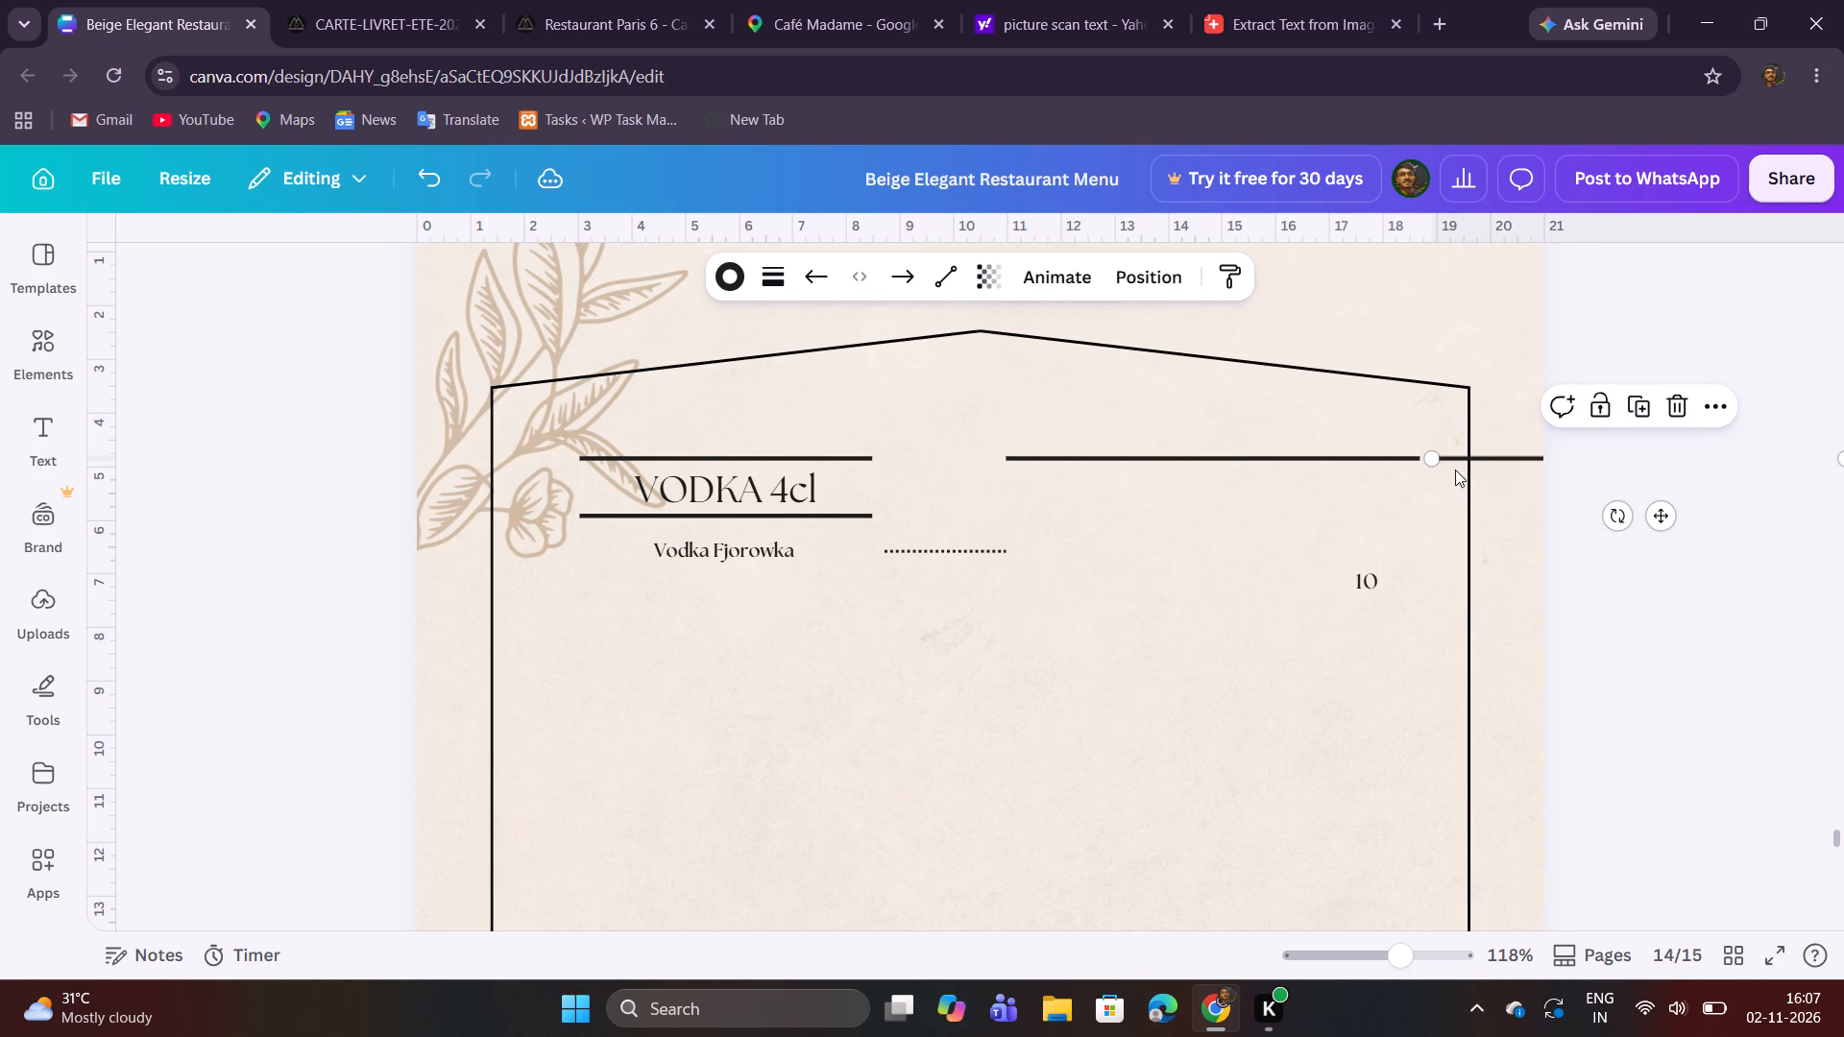
{"action": "left_click_drag", "start_coordinate": [1537, 456], "coordinate": [1513, 474]}
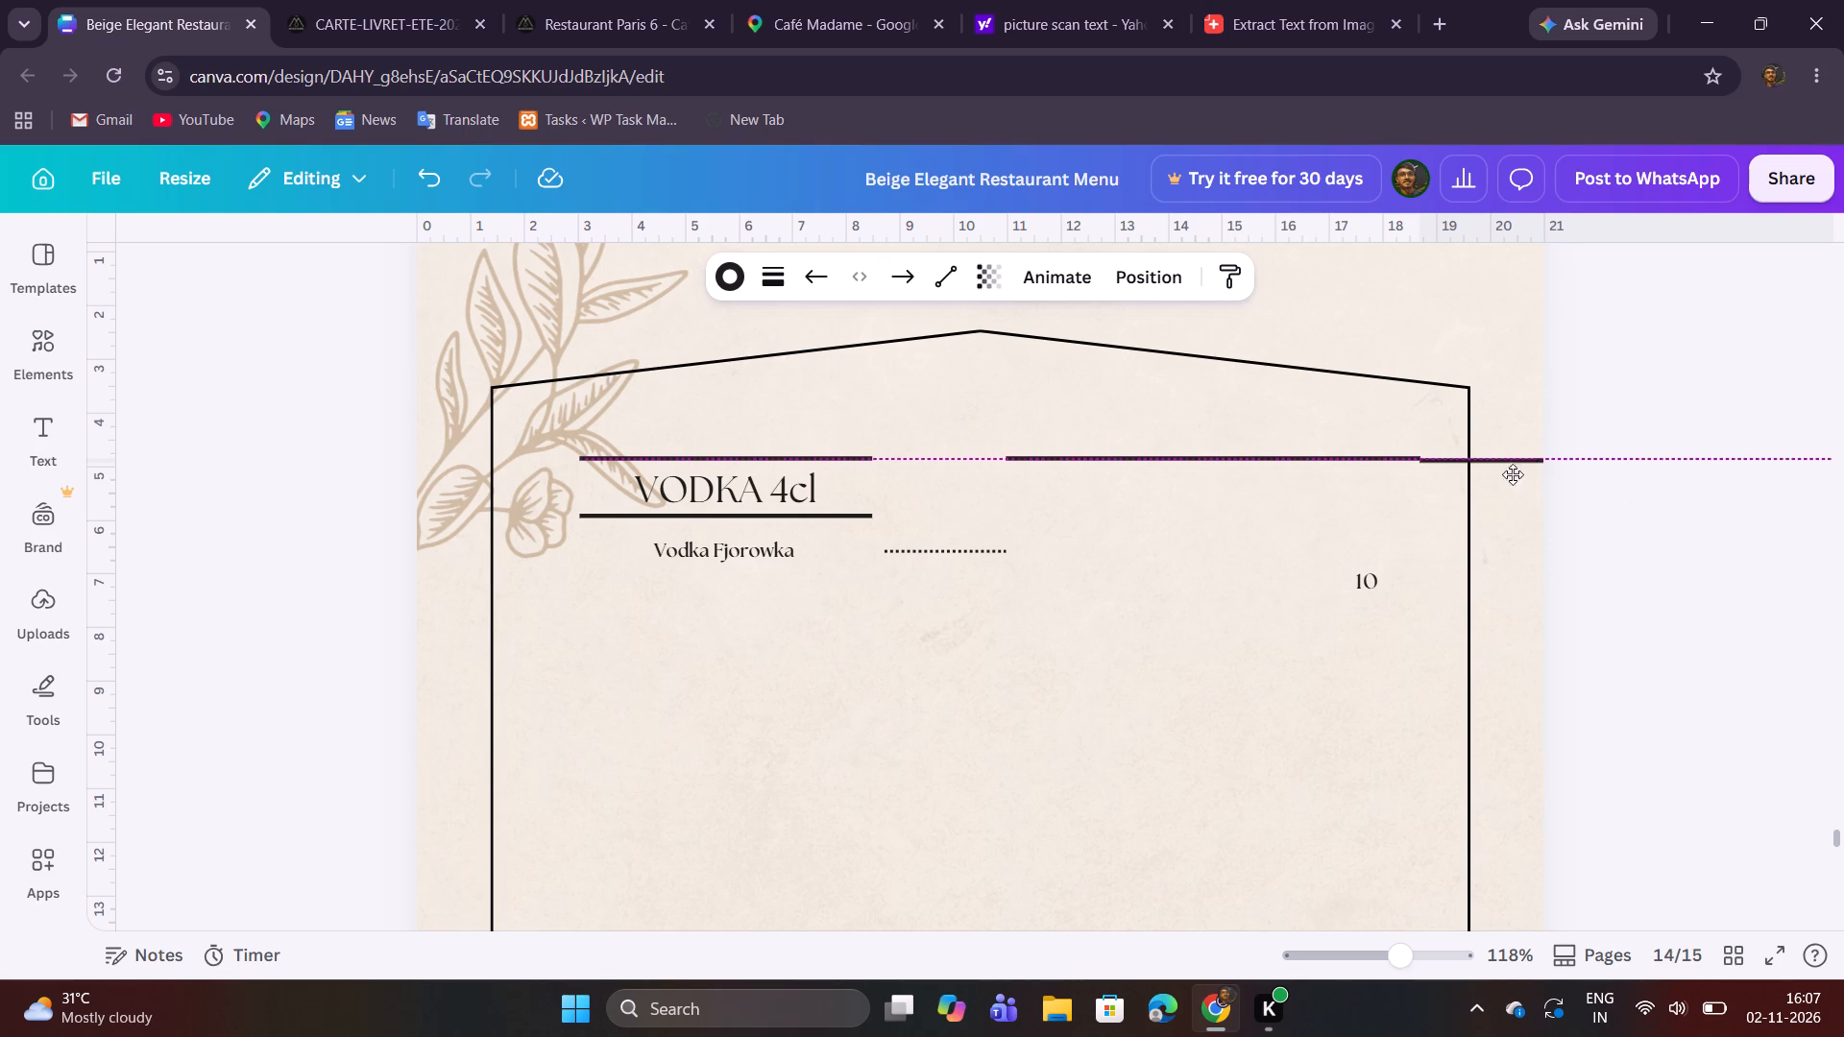
{"action": "left_click_drag", "start_coordinate": [1513, 474], "coordinate": [1107, 516]}
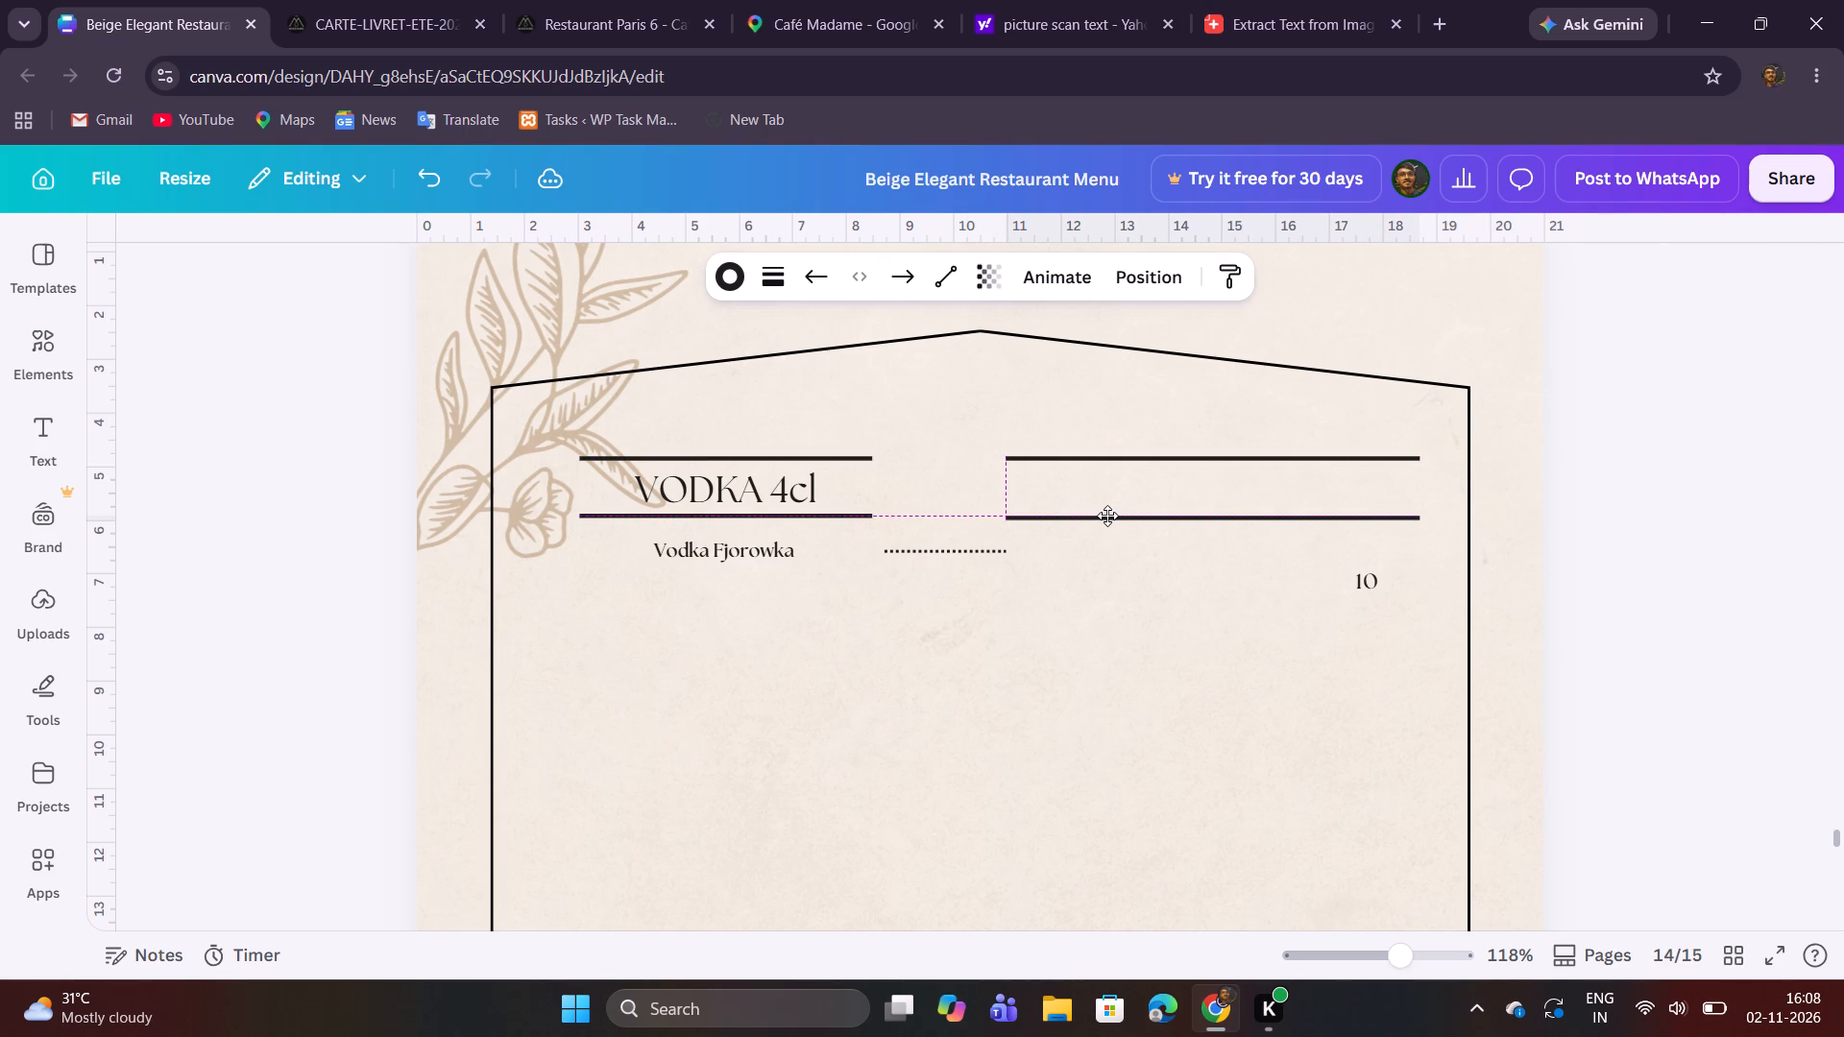
{"action": "left_click_drag", "start_coordinate": [1107, 516], "coordinate": [1107, 515]}
{"action": "left_click", "coordinate": [1150, 597]}
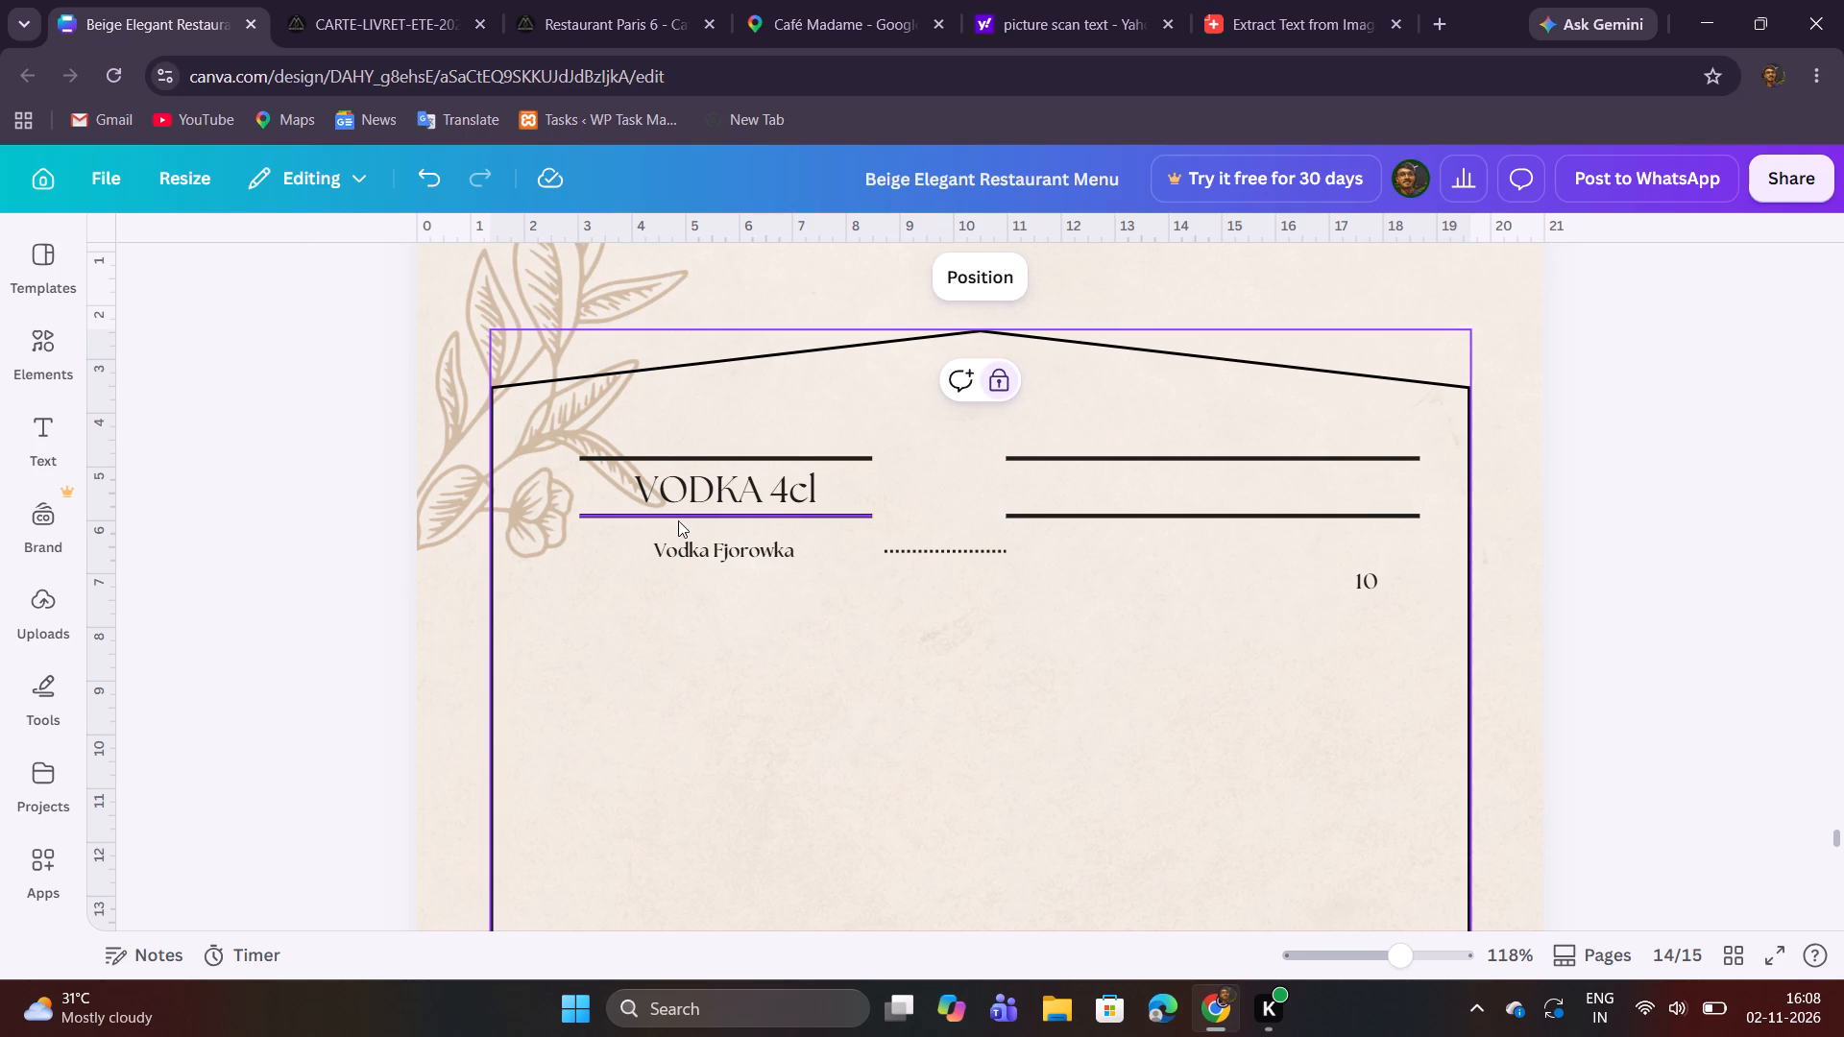
Extend the dotted leader line's left end to meet the right edge of the Vodka 4cl rules.
{"action": "left_click", "coordinate": [1002, 551]}
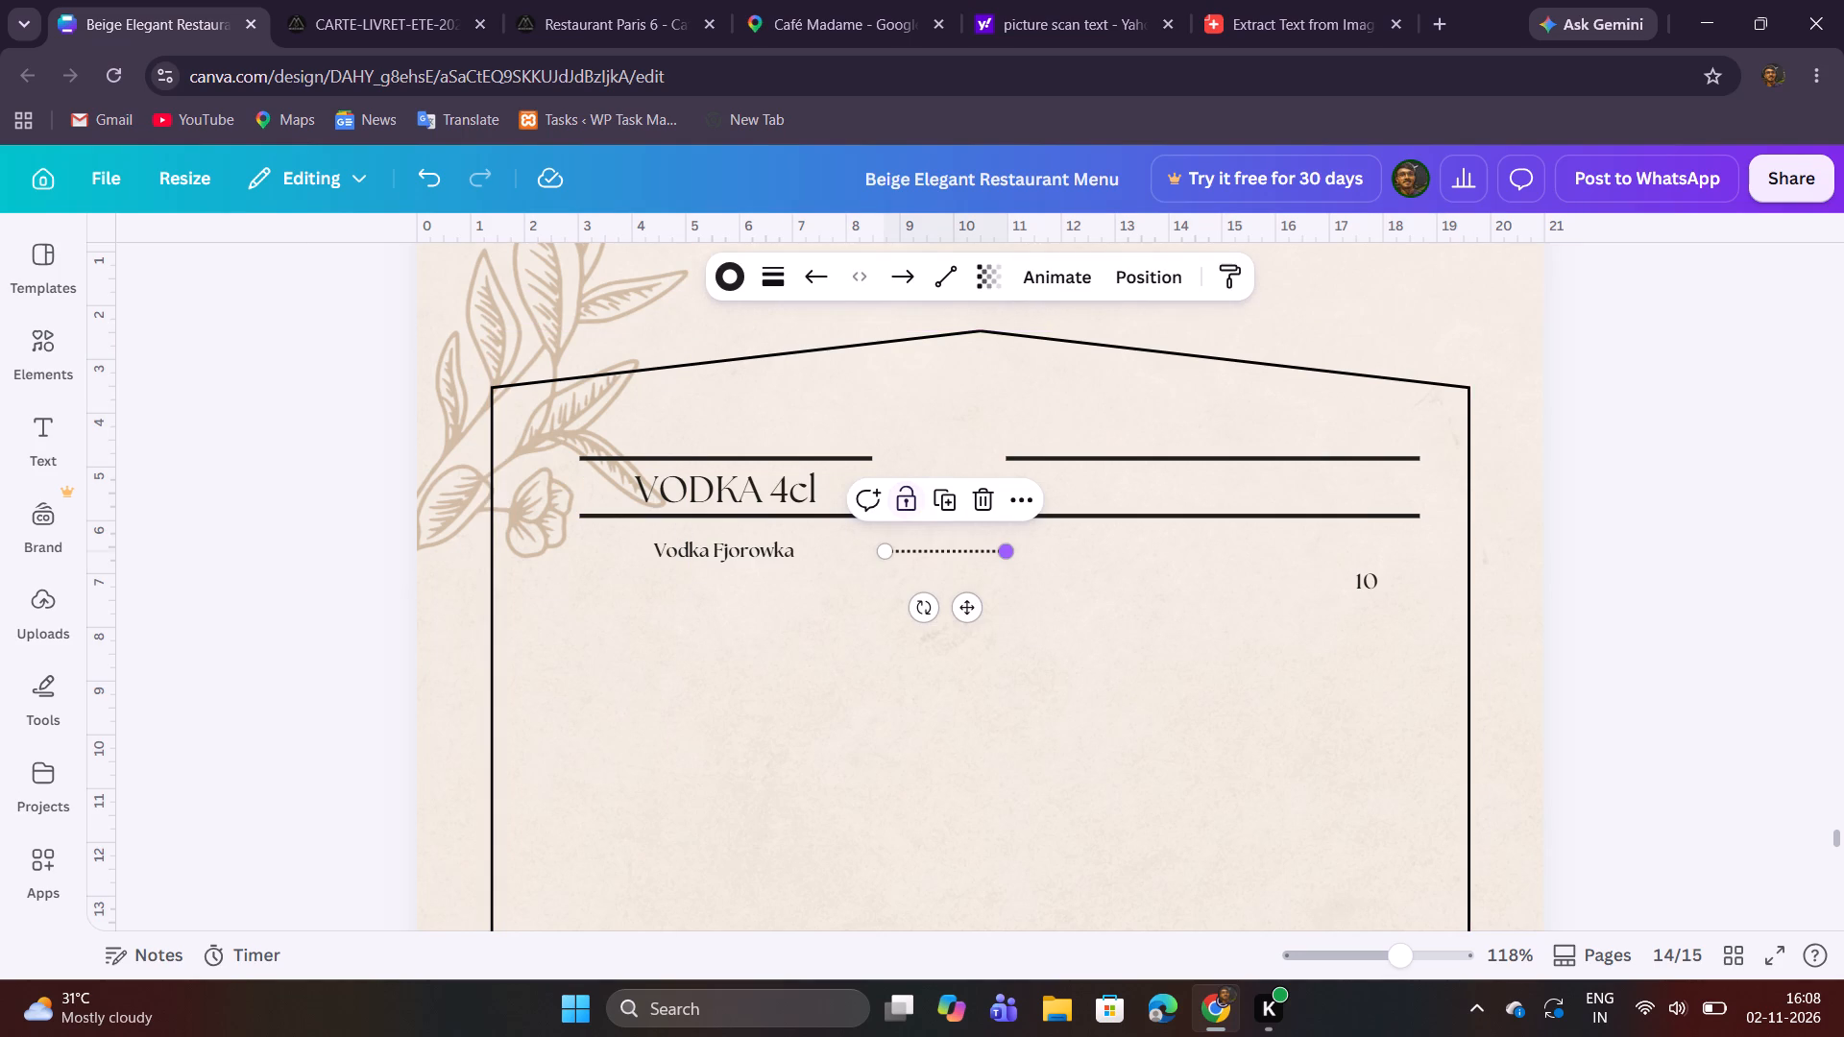
{"action": "left_click", "coordinate": [1005, 553]}
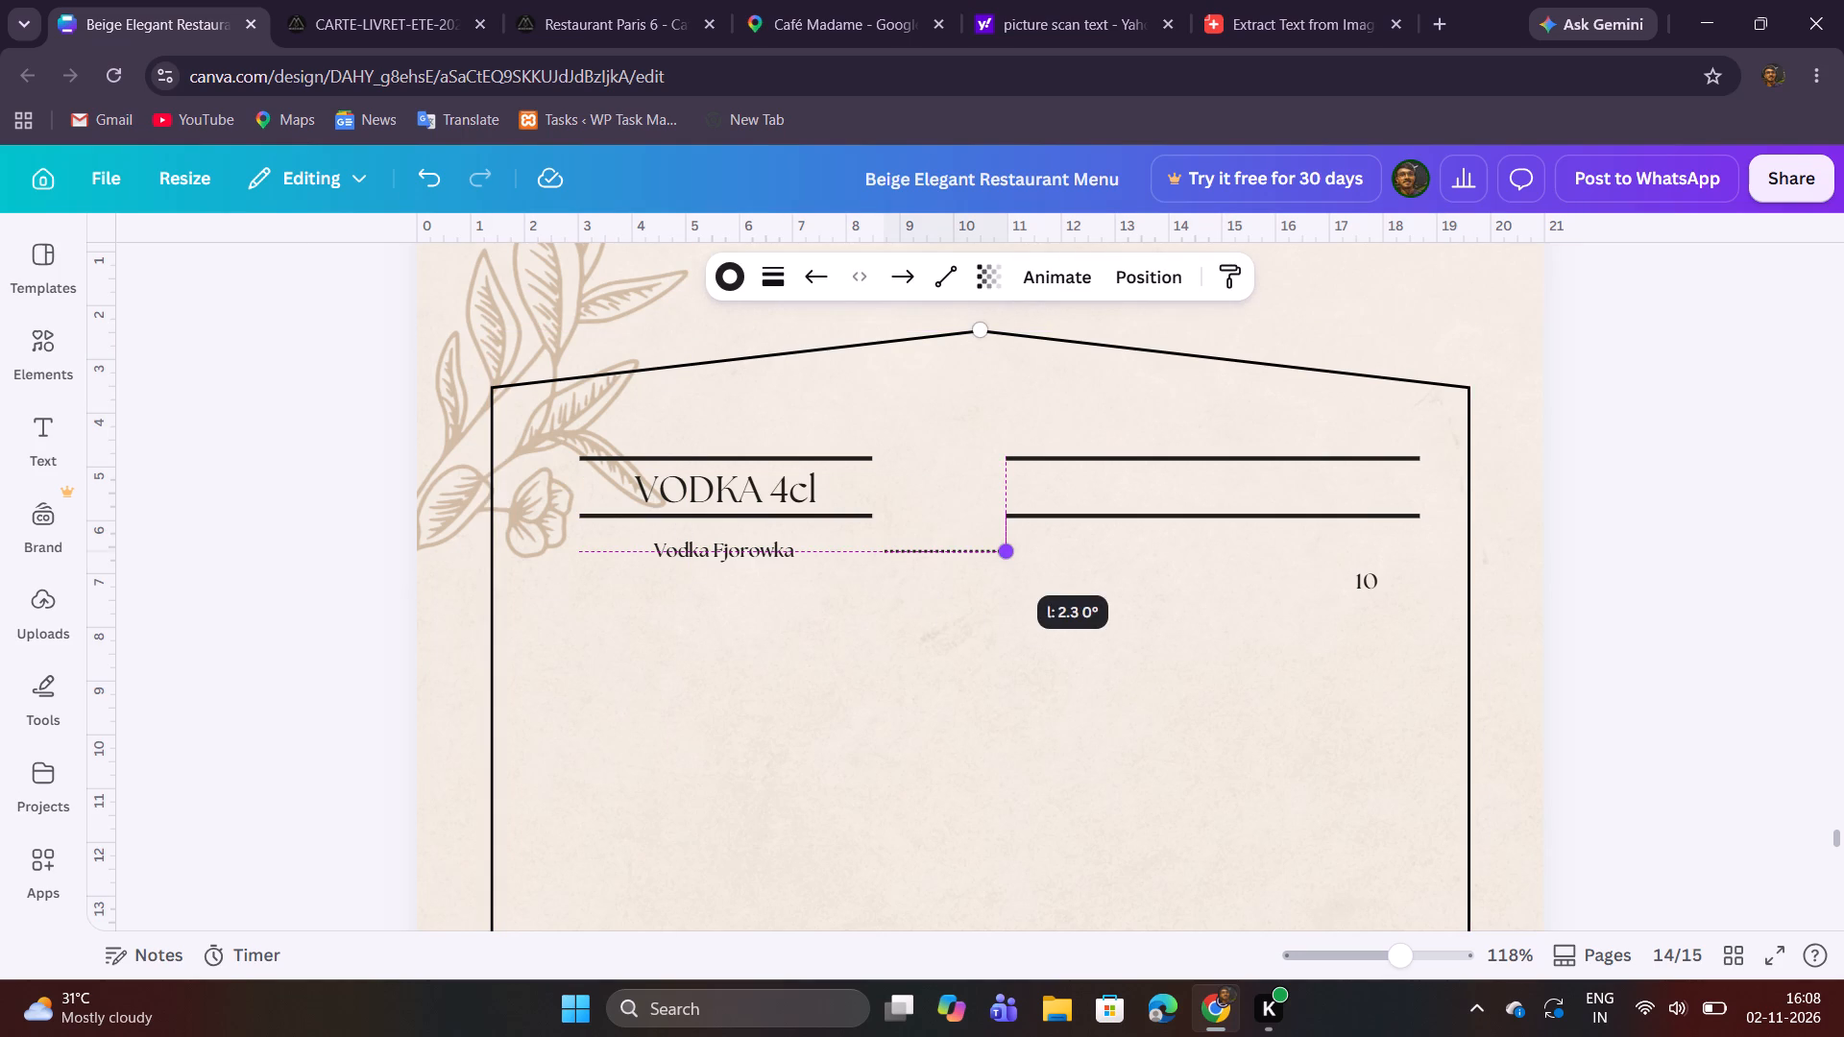
{"action": "left_click", "coordinate": [1010, 603]}
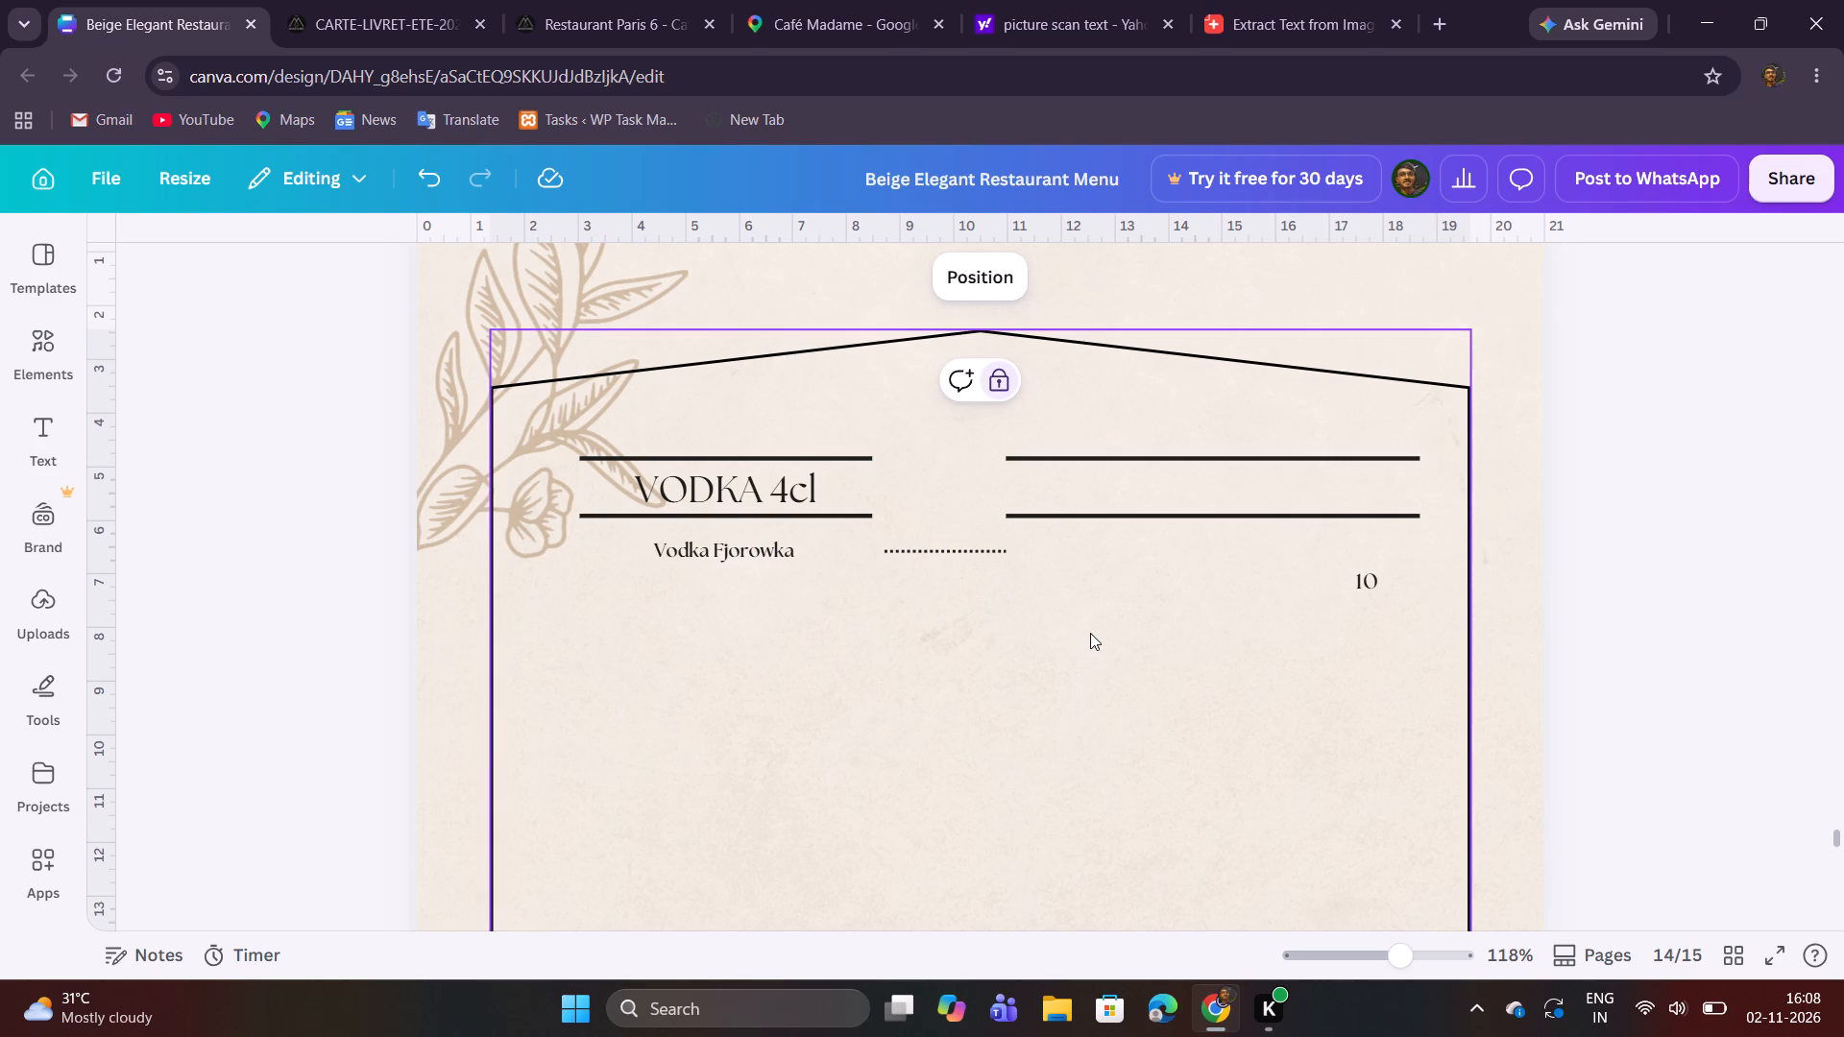
{"action": "left_click", "coordinate": [890, 556]}
{"action": "left_click_drag", "start_coordinate": [886, 555], "coordinate": [880, 555]}
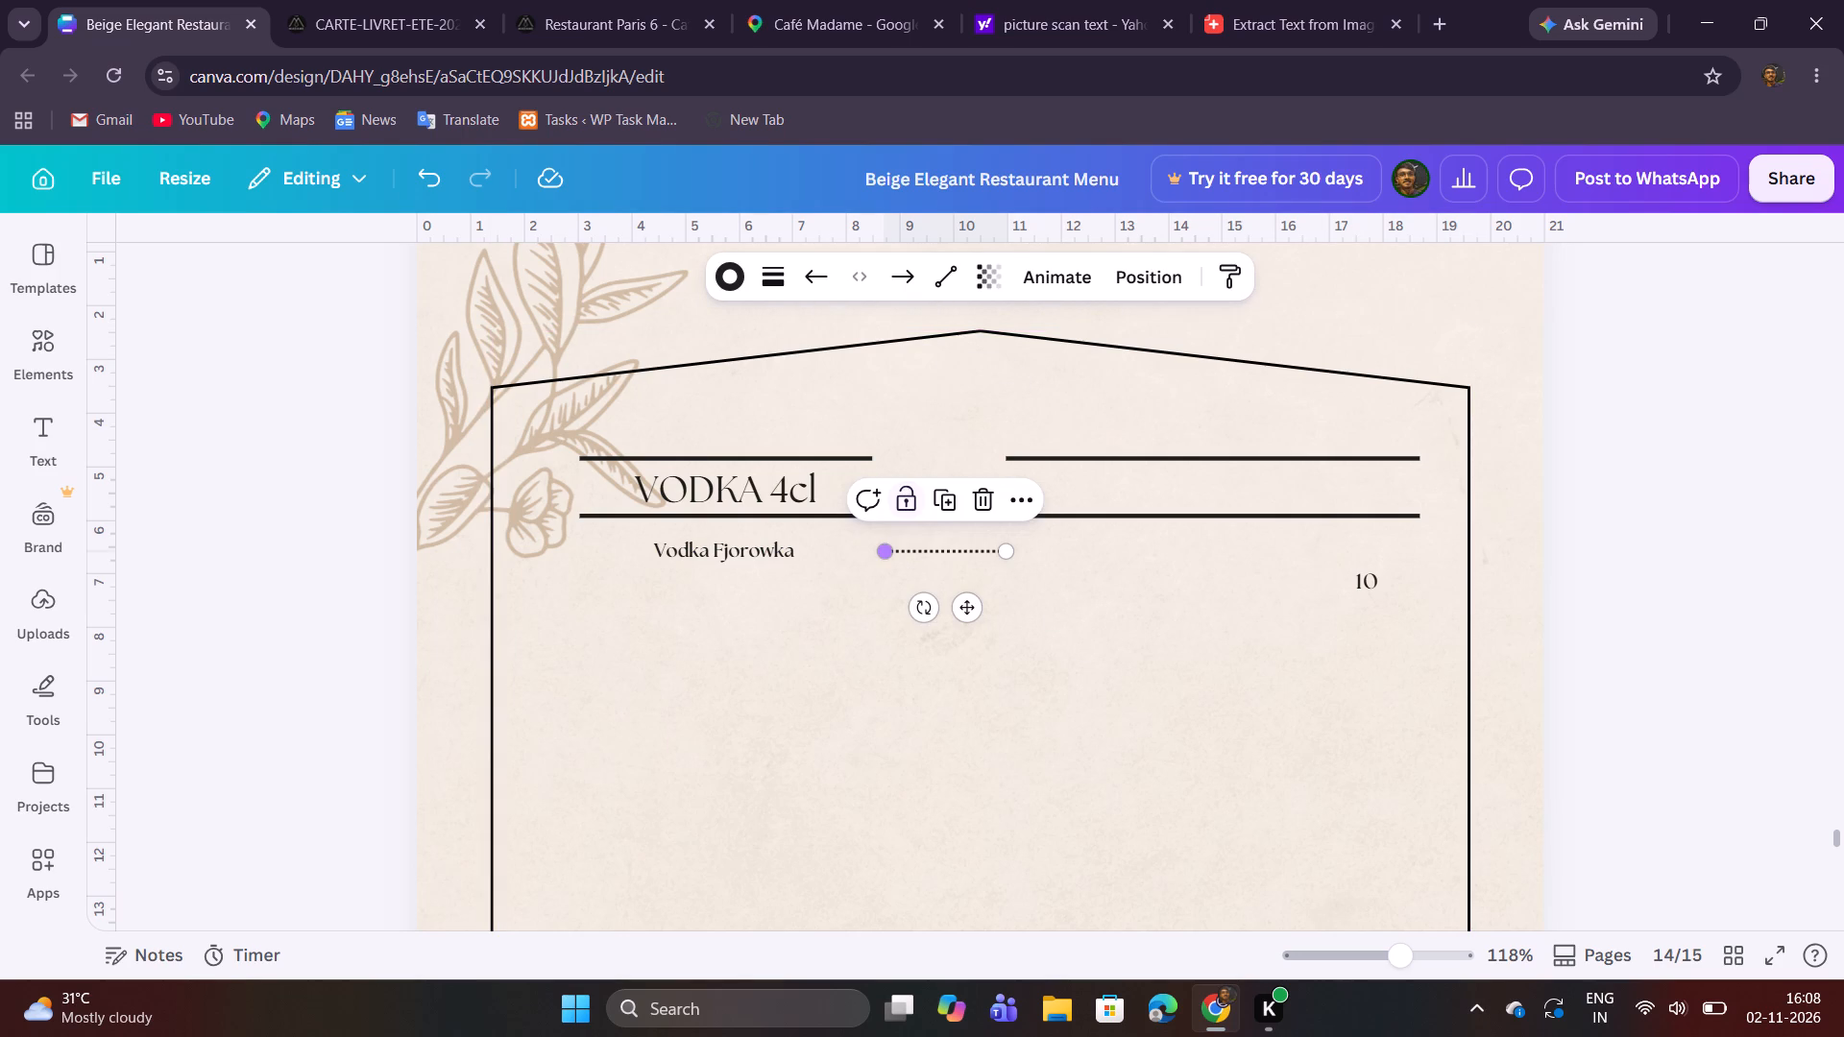
{"action": "left_click_drag", "start_coordinate": [880, 555], "coordinate": [874, 553]}
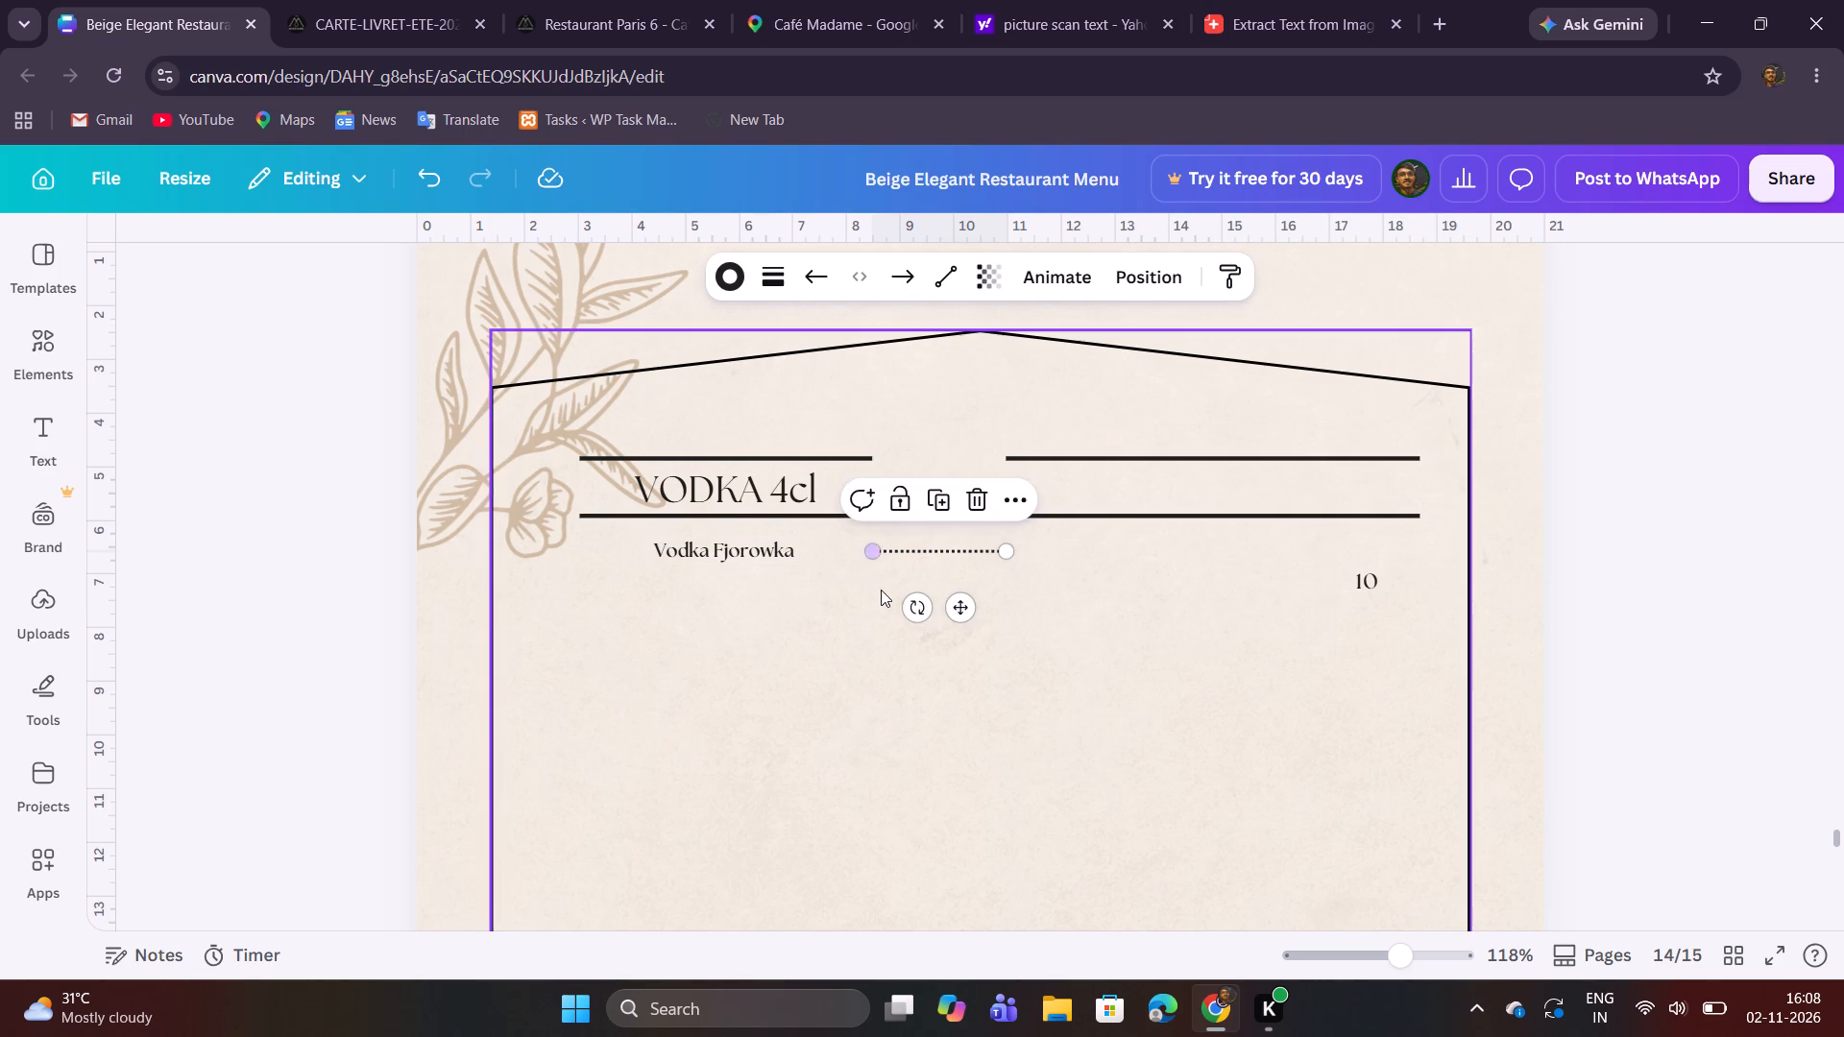
{"action": "left_click", "coordinate": [881, 590], "text": "shift"}
{"action": "left_click", "coordinate": [909, 661]}
{"action": "left_click", "coordinate": [944, 698]}
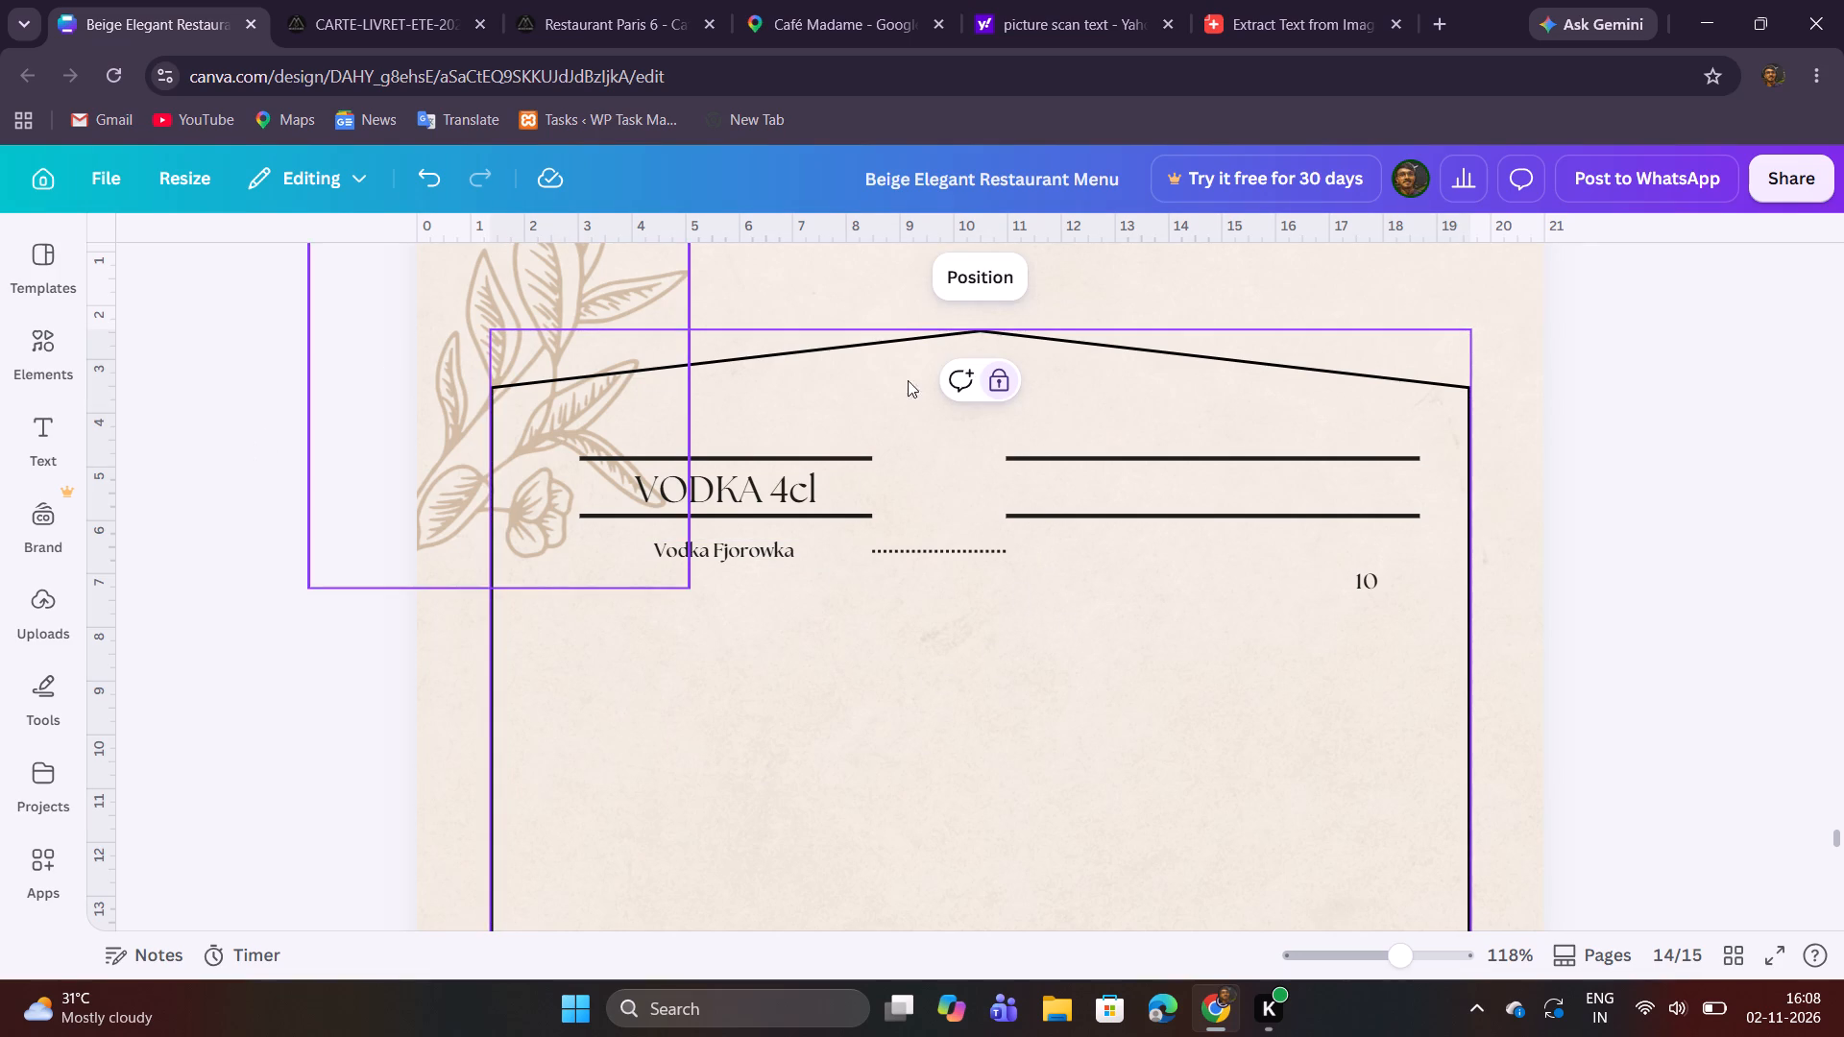
Duplicate the upper rule right of Vodka 4cl and rotate the copy upright so it crosses both price-side rules near their left ends.
{"action": "left_click", "coordinate": [1132, 456]}
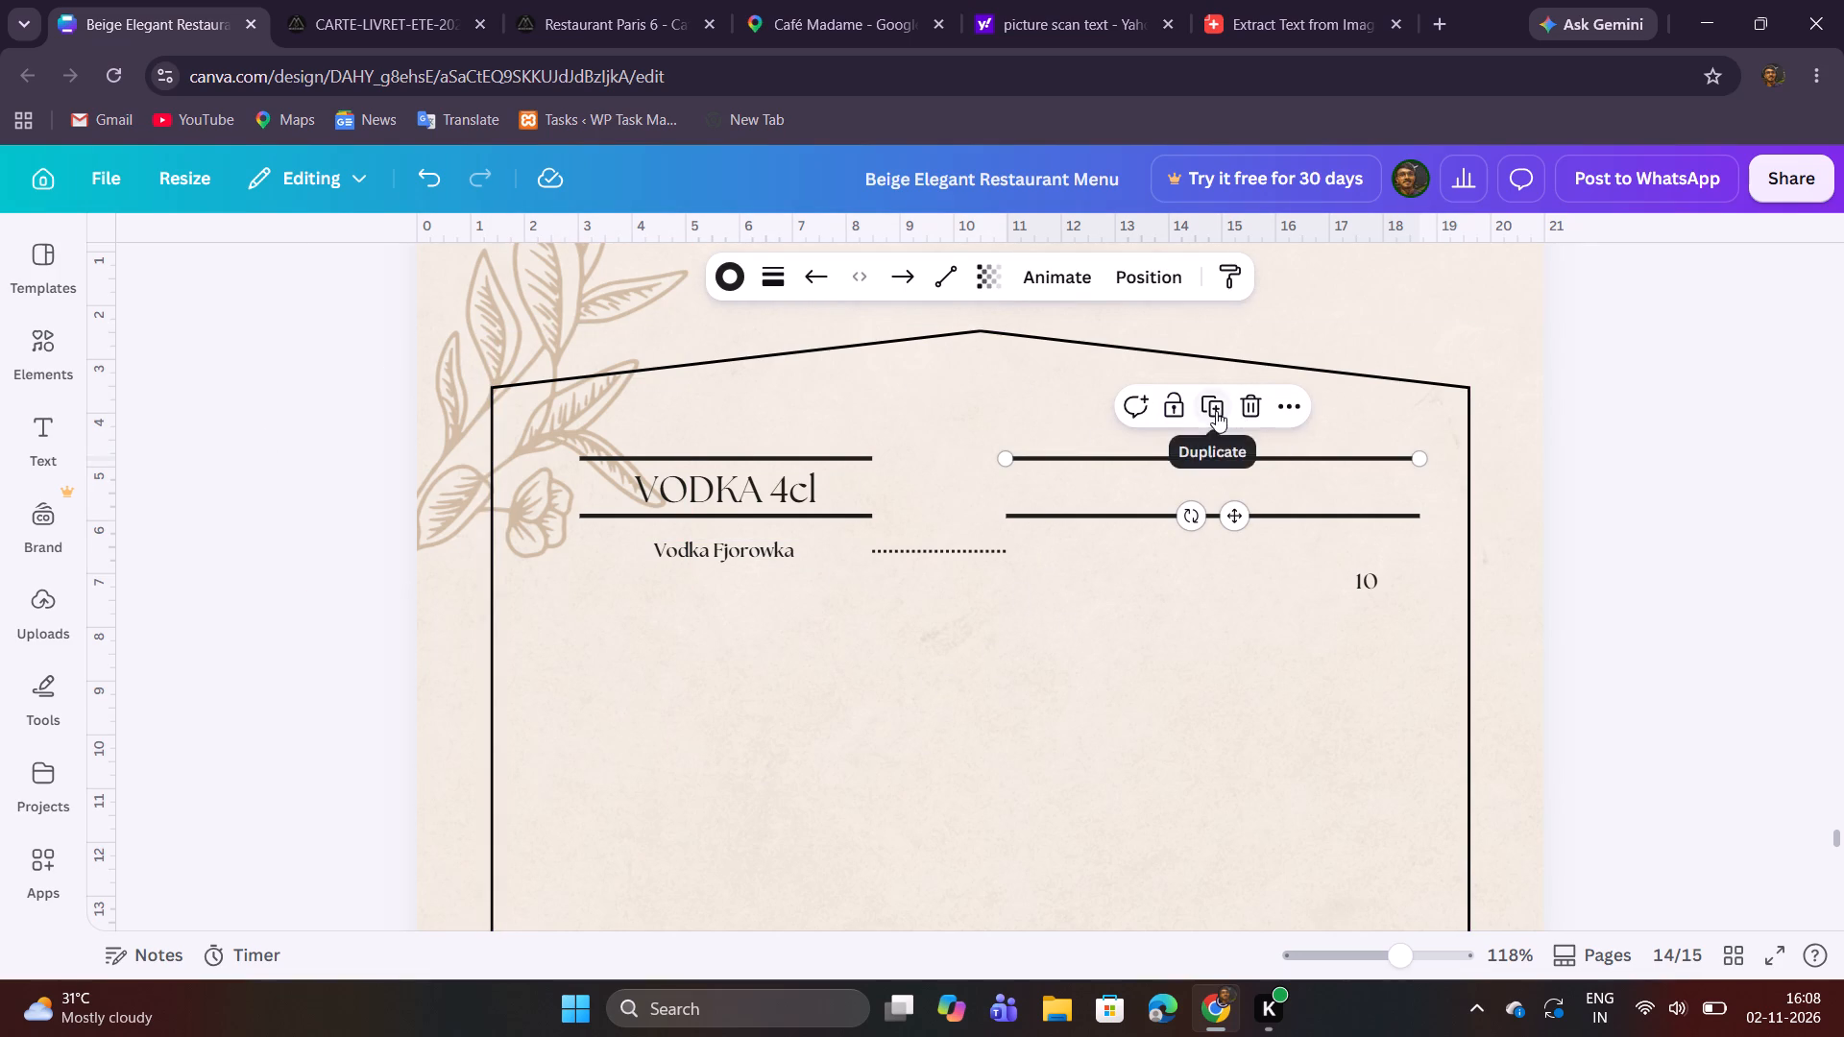
{"action": "left_click", "coordinate": [1216, 411]}
{"action": "left_click_drag", "start_coordinate": [1263, 541], "coordinate": [1057, 696]}
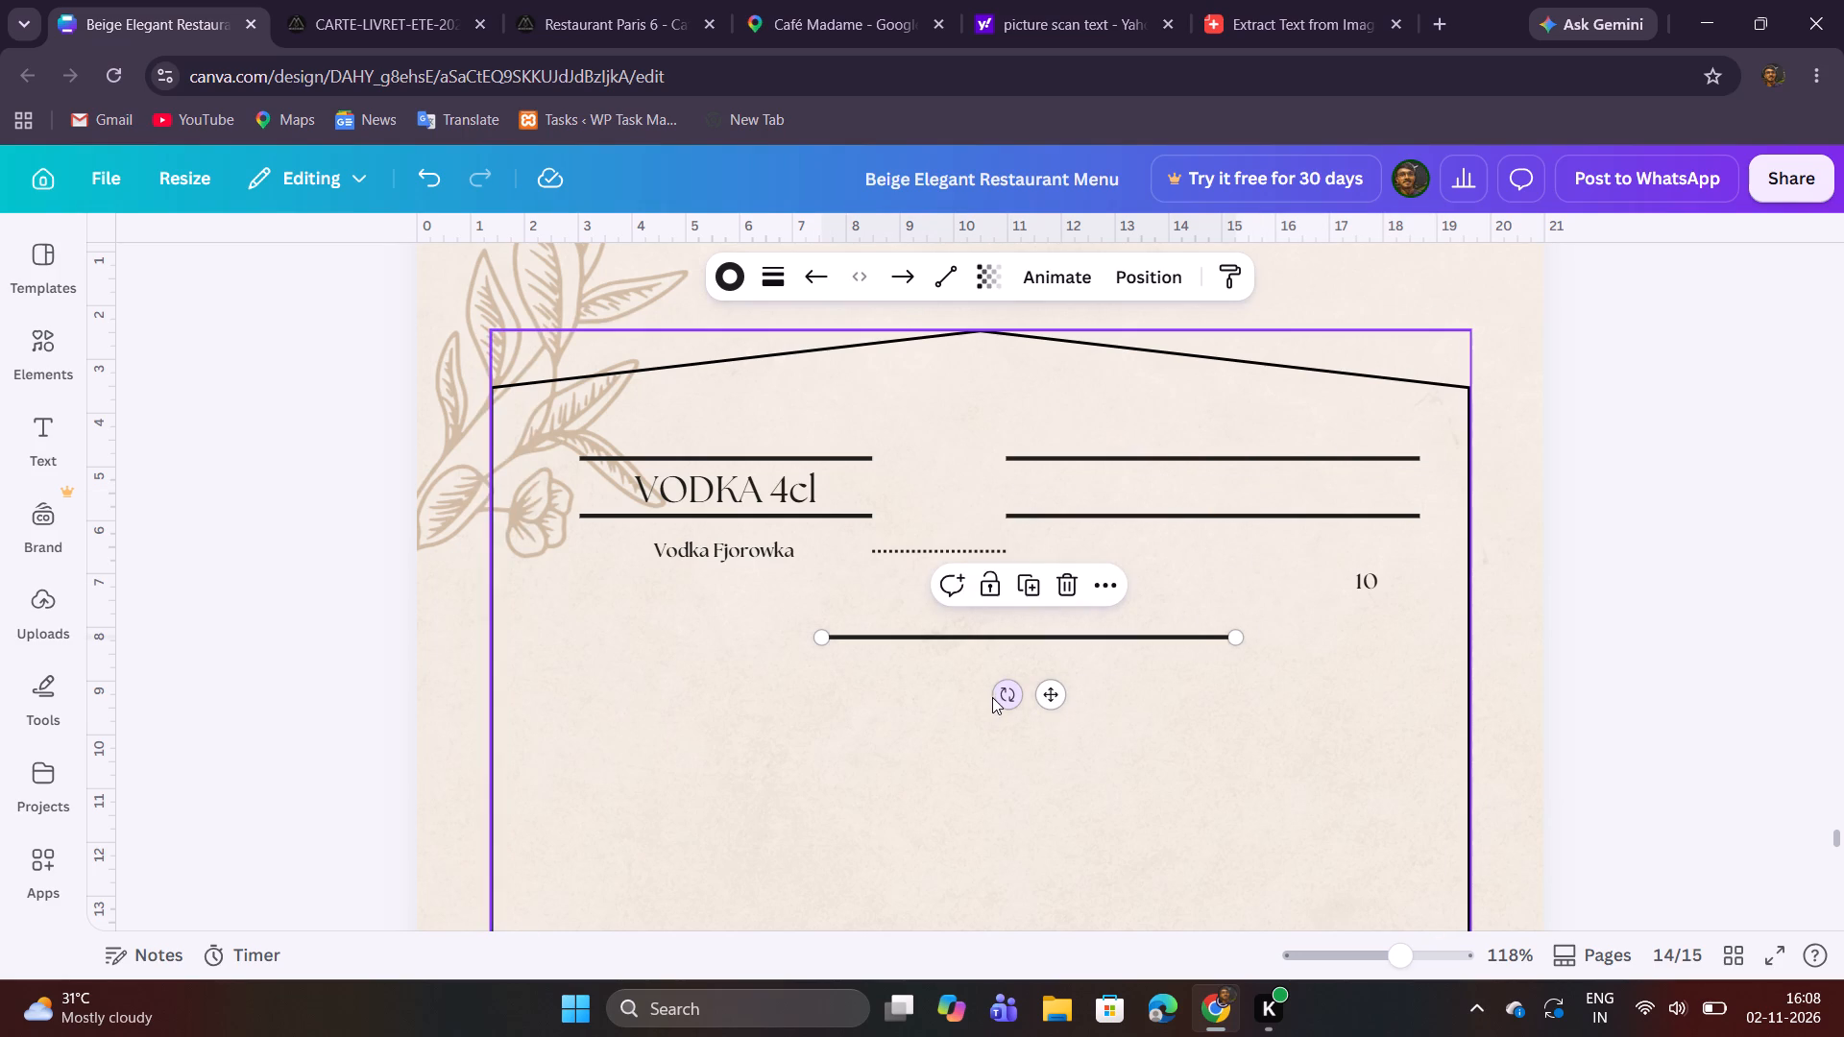
{"action": "left_click_drag", "start_coordinate": [1003, 693], "coordinate": [997, 638], "text": "shift"}
{"action": "left_click", "coordinate": [982, 645], "text": "shift"}
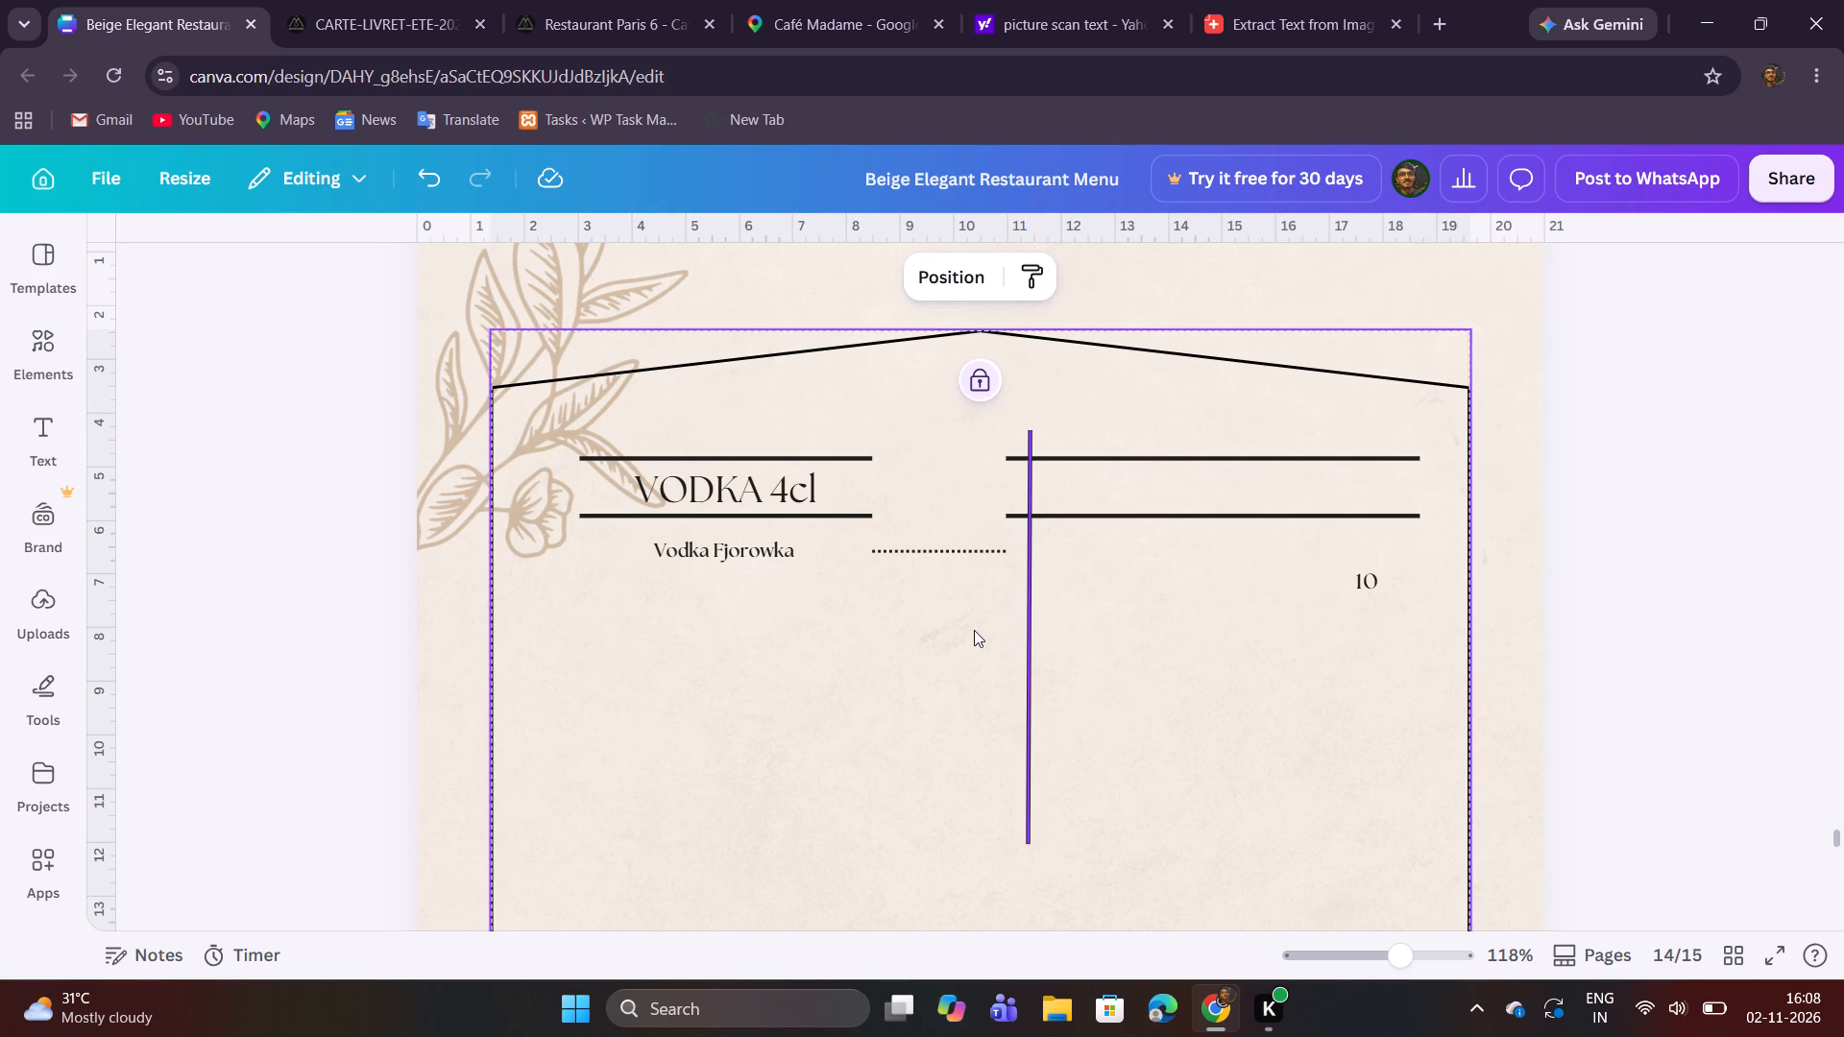
{"action": "left_click", "coordinate": [970, 643]}
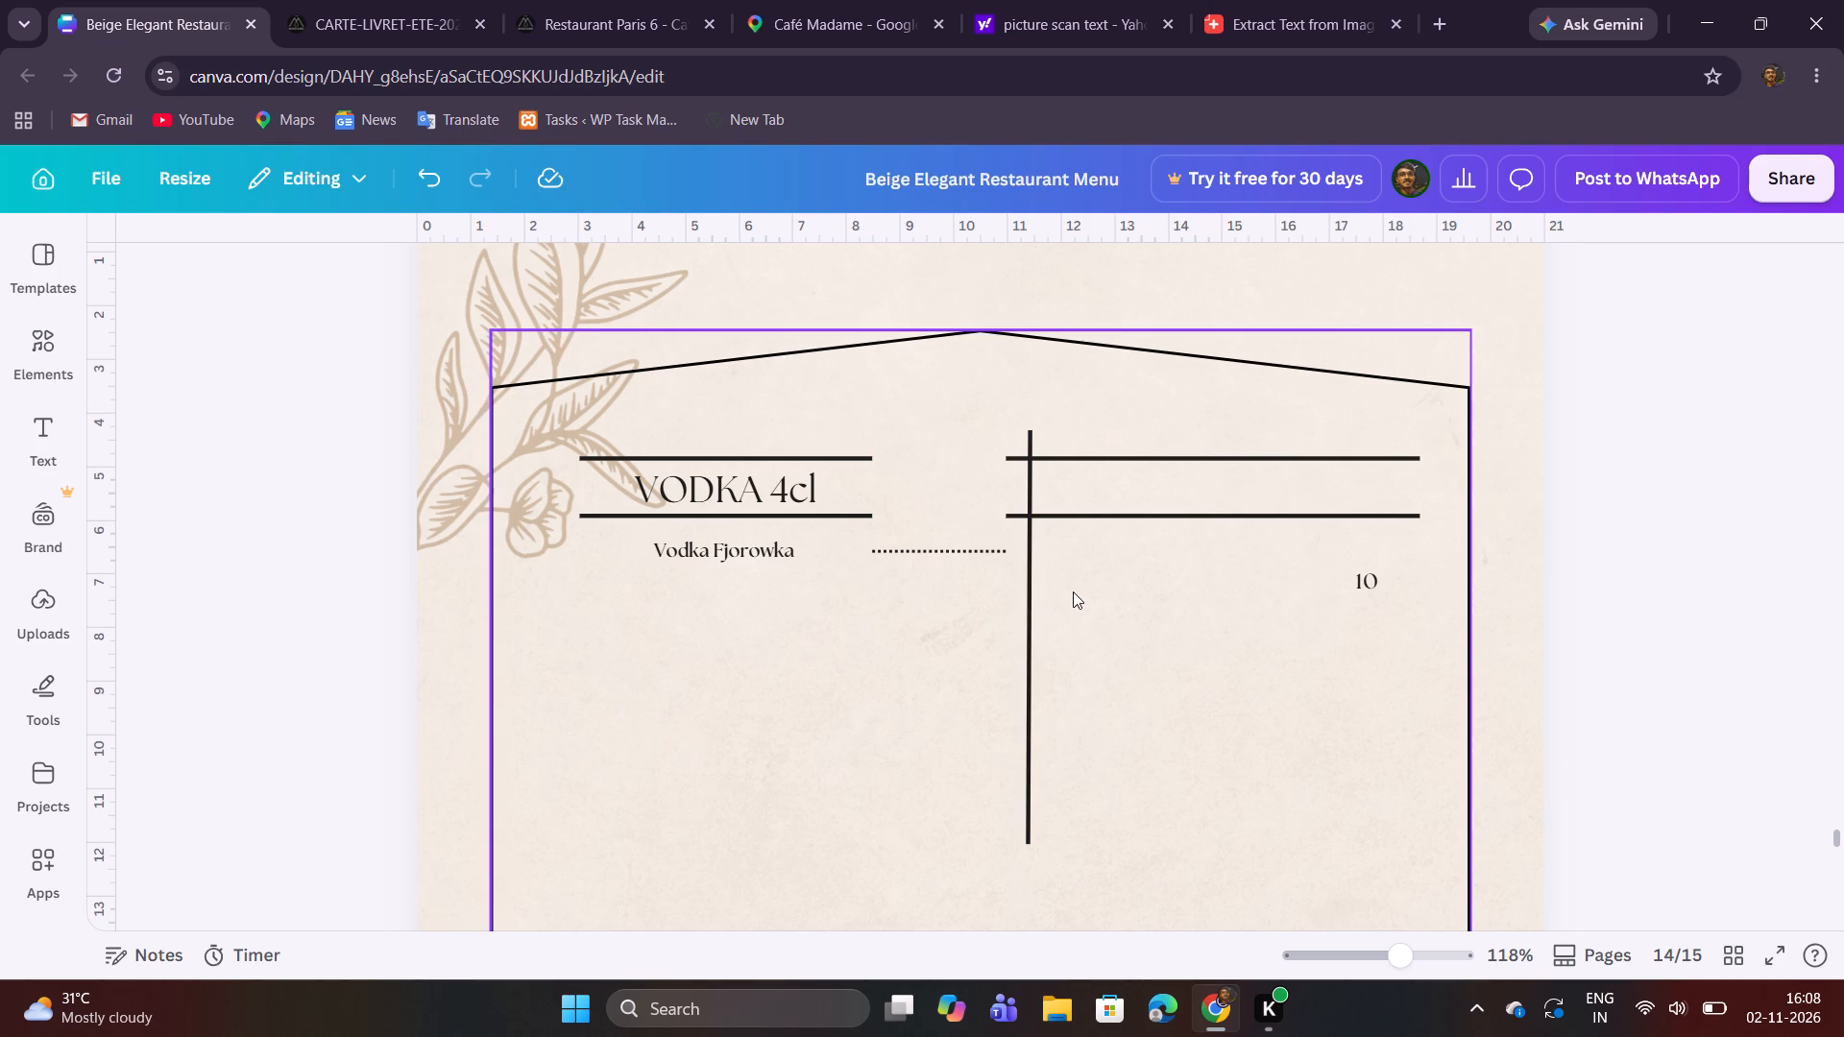
Duplicate the upright line and place the copy level with it, about 2 cm to its right across the two rules.
{"action": "scroll", "coordinate": [1076, 581], "scroll_direction": "down", "scroll_amount": 2}
{"action": "scroll", "coordinate": [1076, 580], "scroll_direction": "up", "scroll_amount": 1}
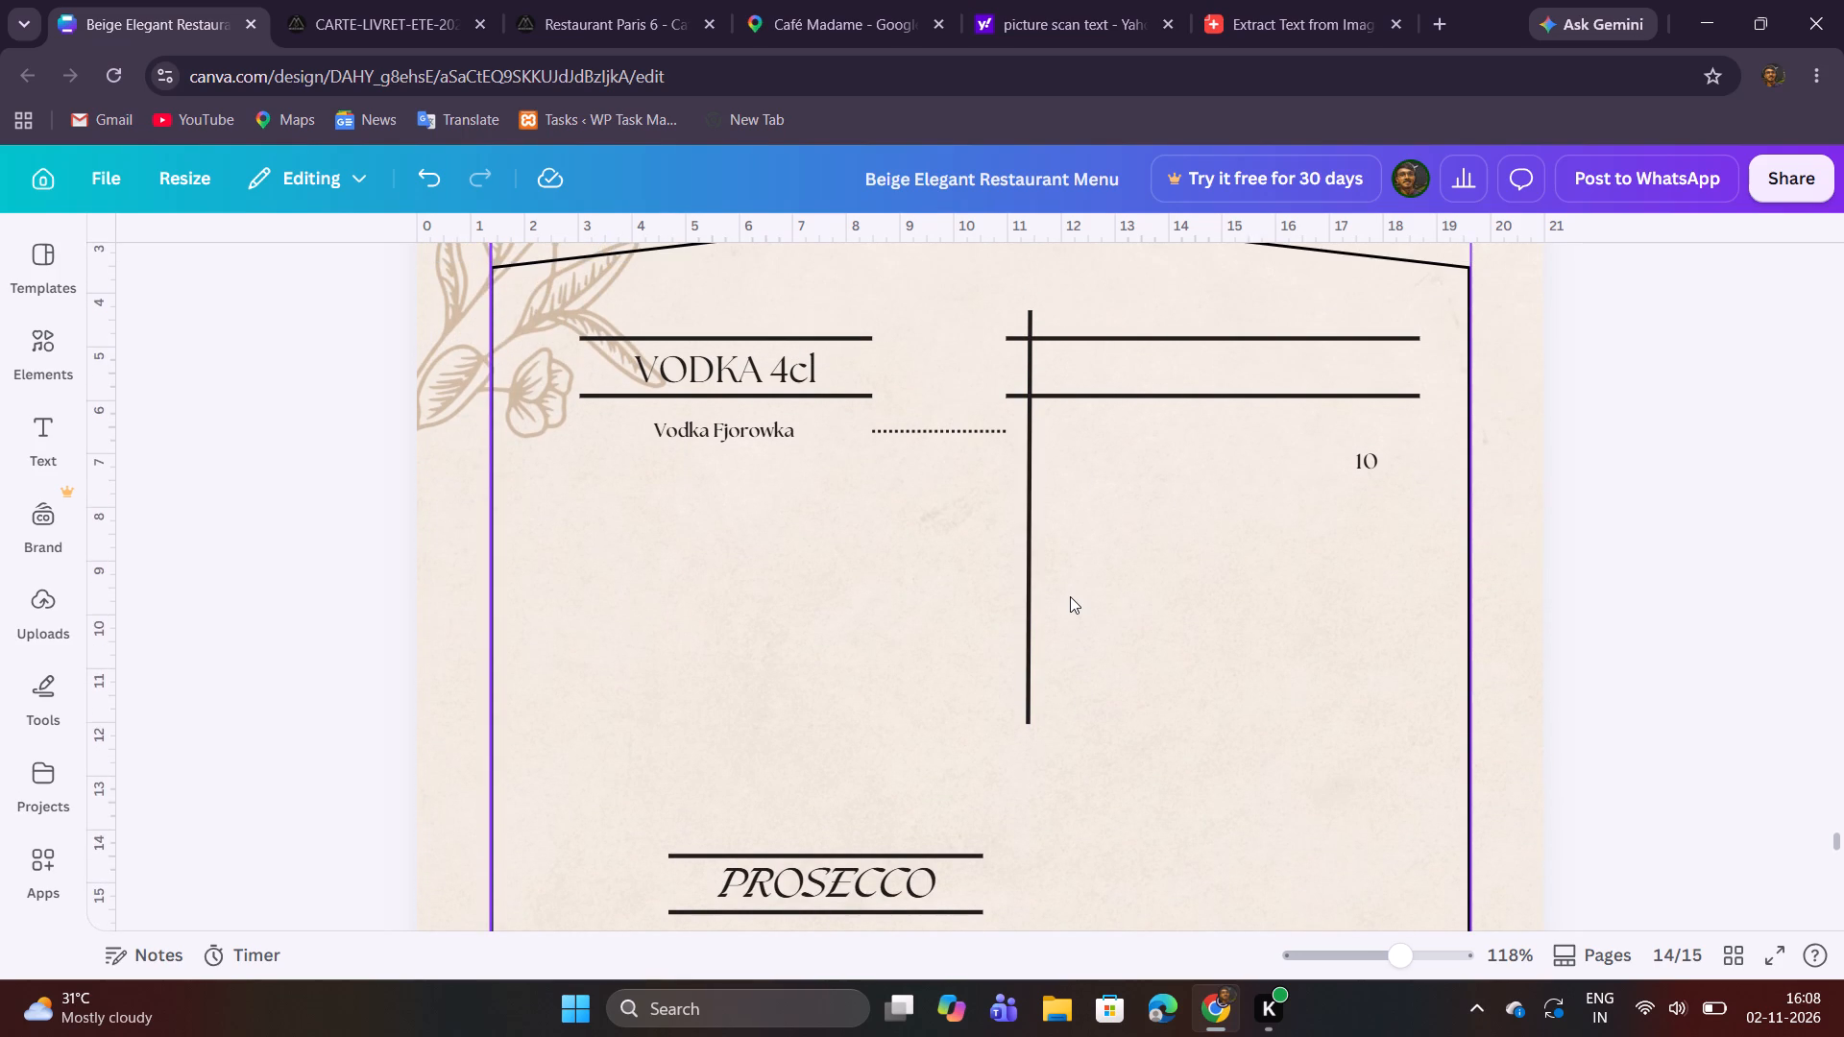
{"action": "left_click", "coordinate": [1020, 584]}
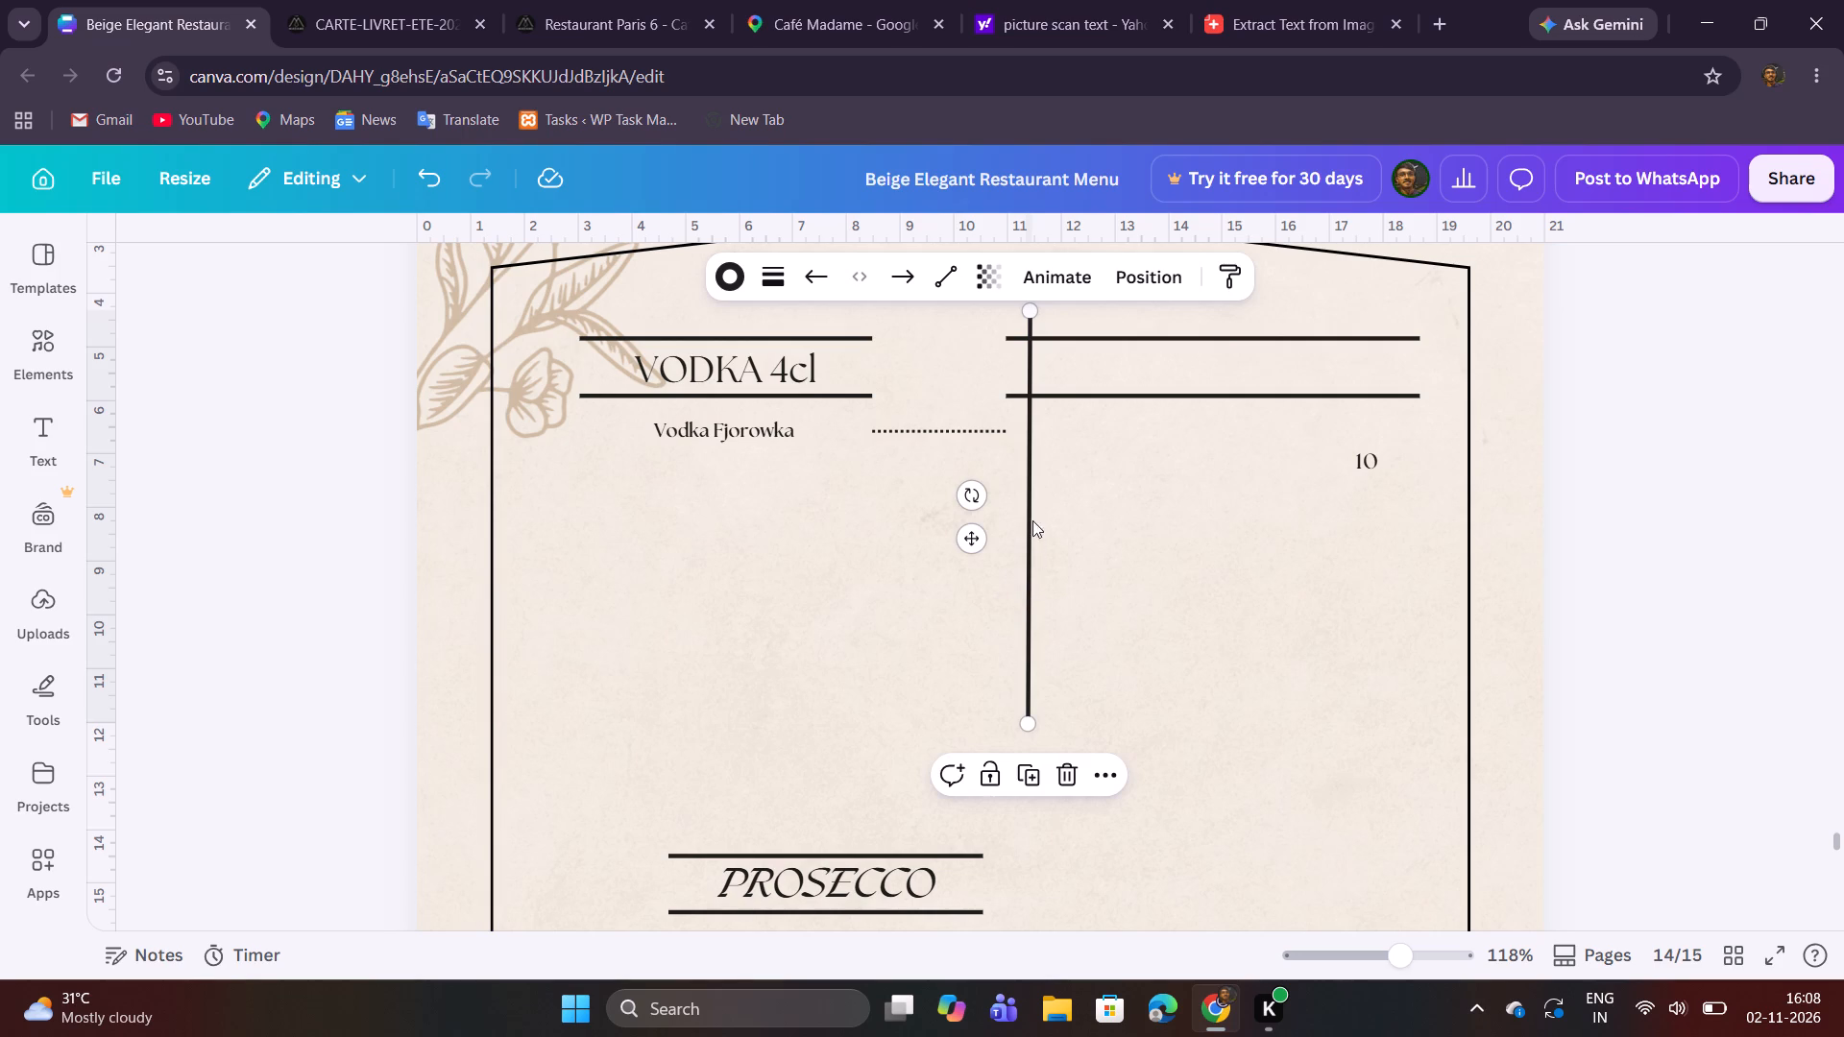
{"action": "left_click", "coordinate": [330, 0]}
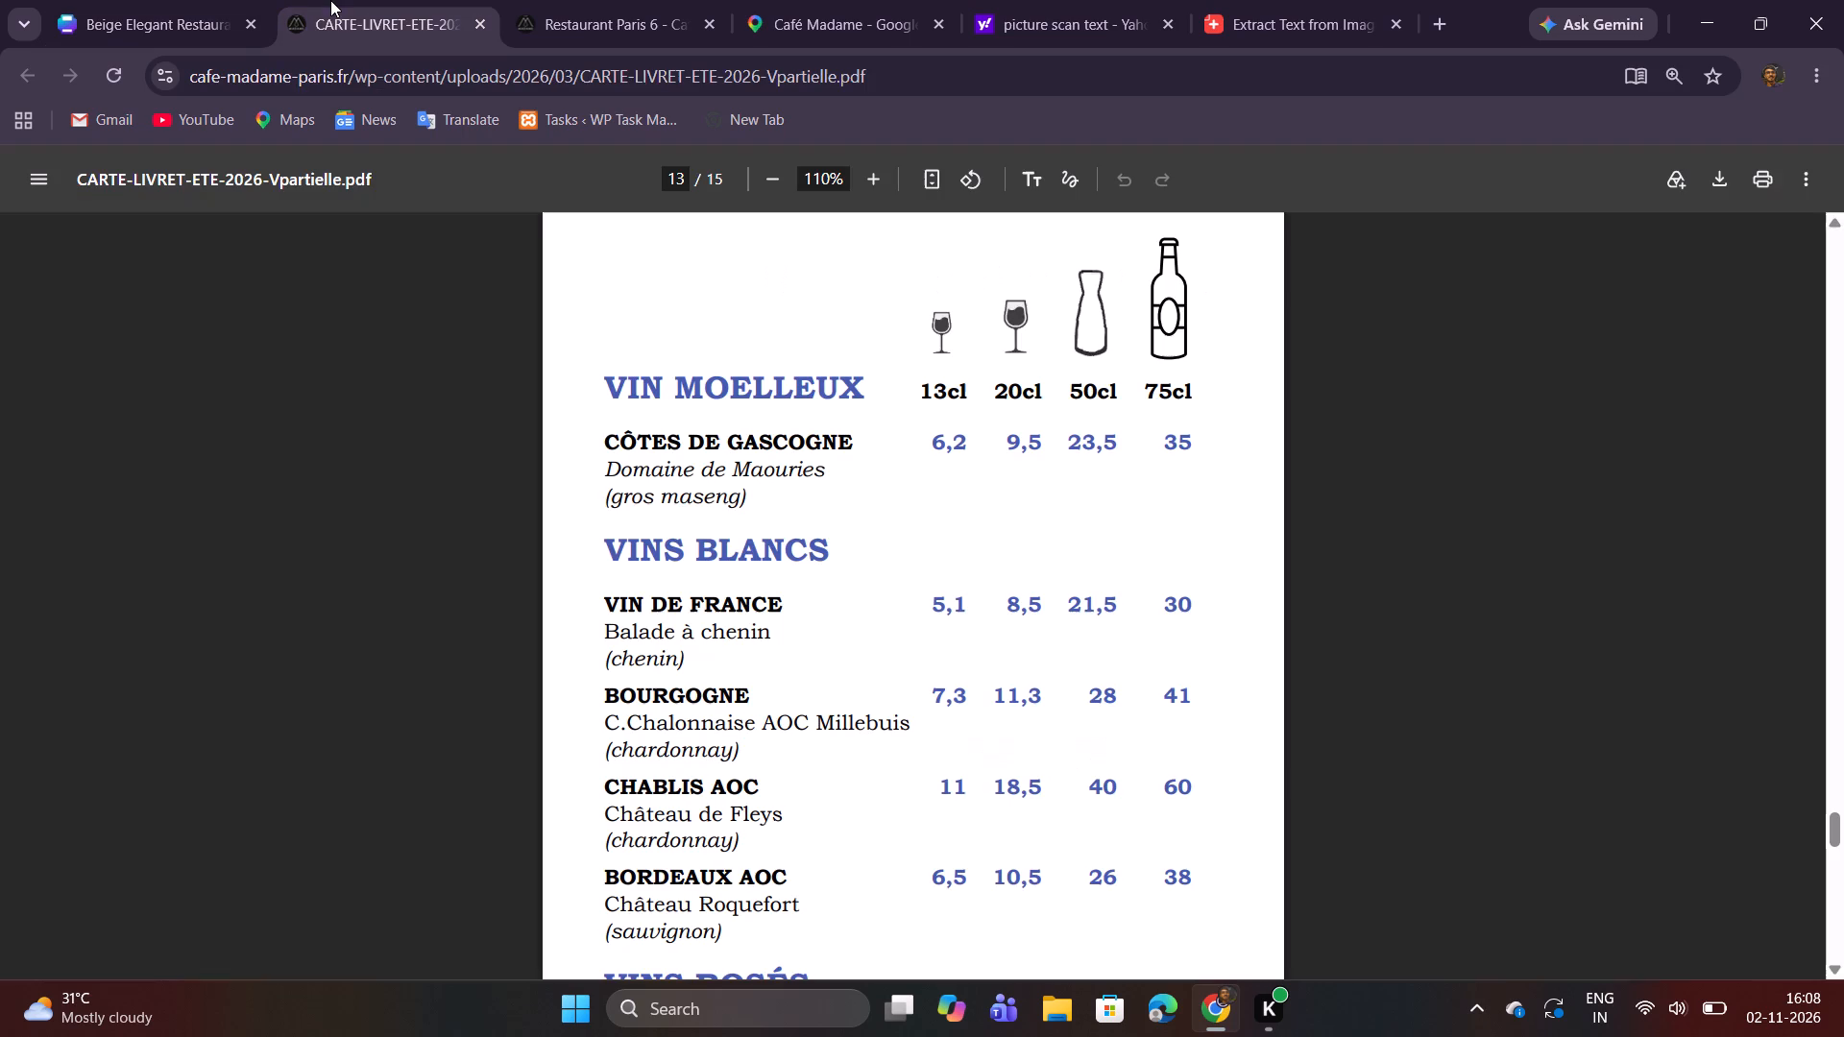
{"action": "left_click", "coordinate": [221, 0]}
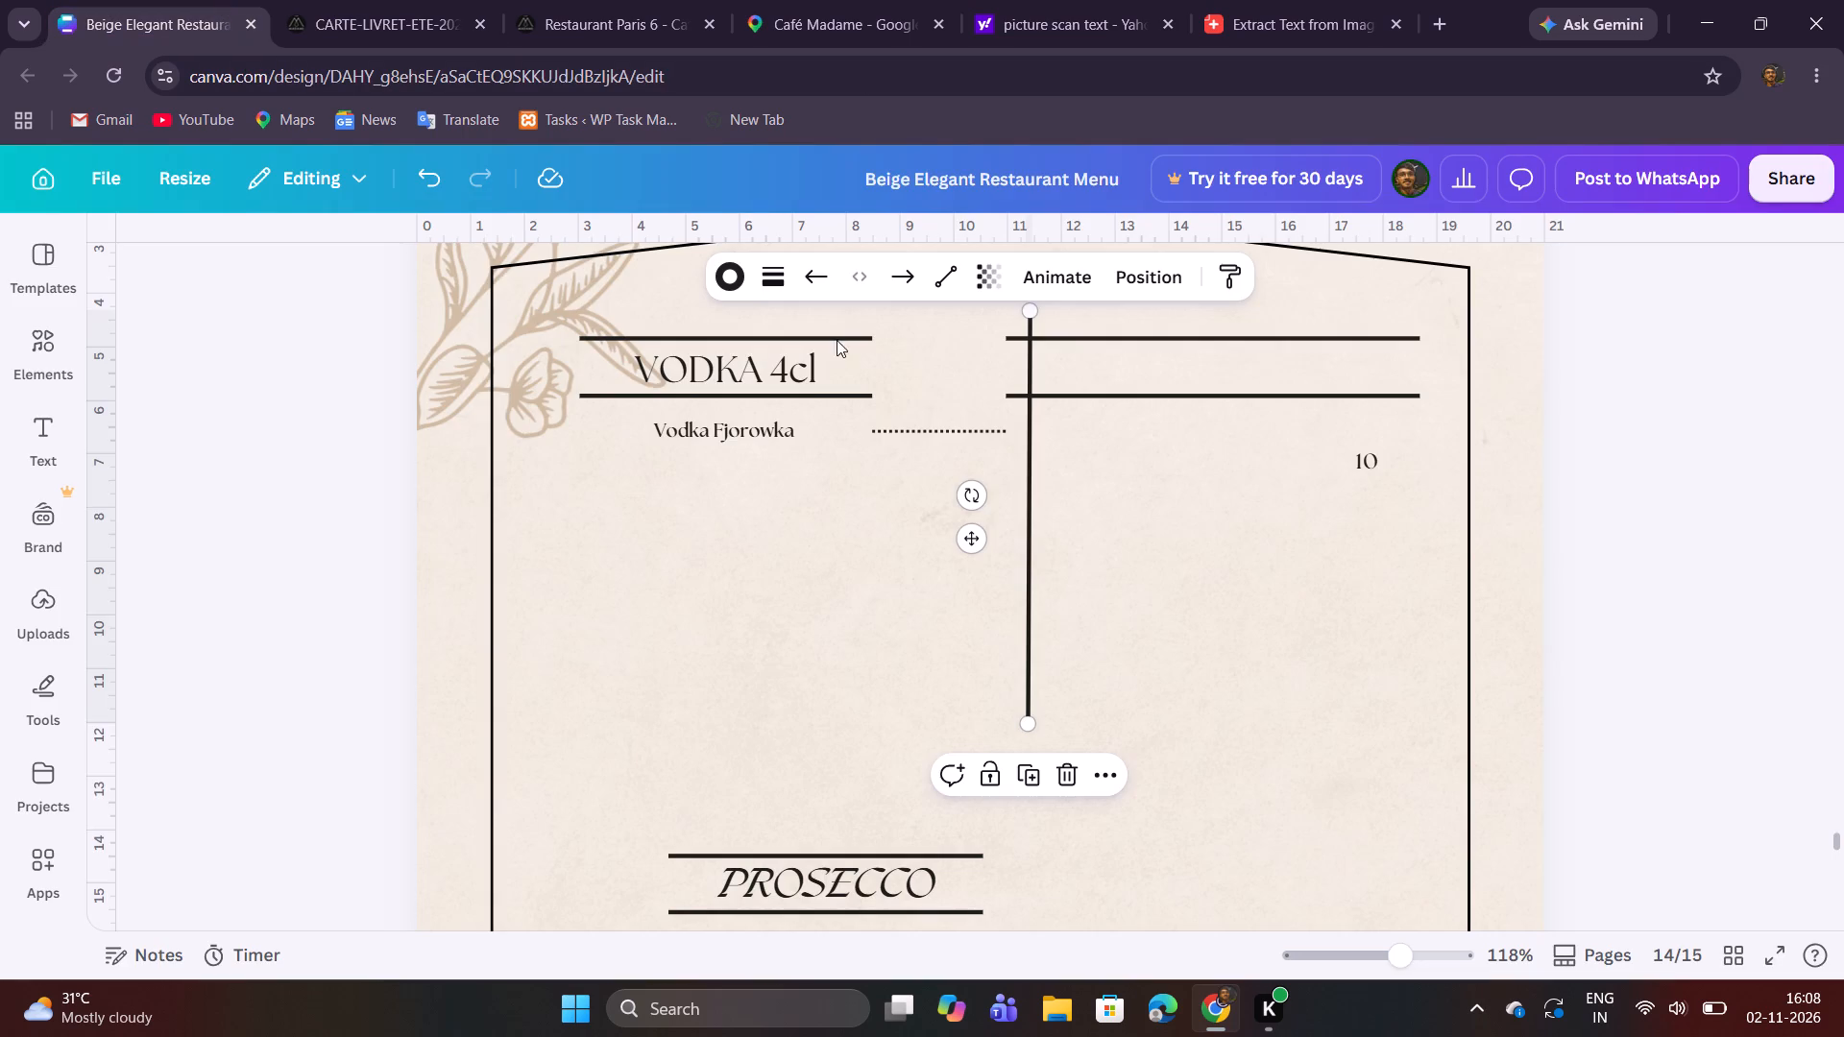
{"action": "left_click", "coordinate": [1031, 492]}
{"action": "left_click", "coordinate": [1030, 492]}
{"action": "left_click", "coordinate": [1026, 765]}
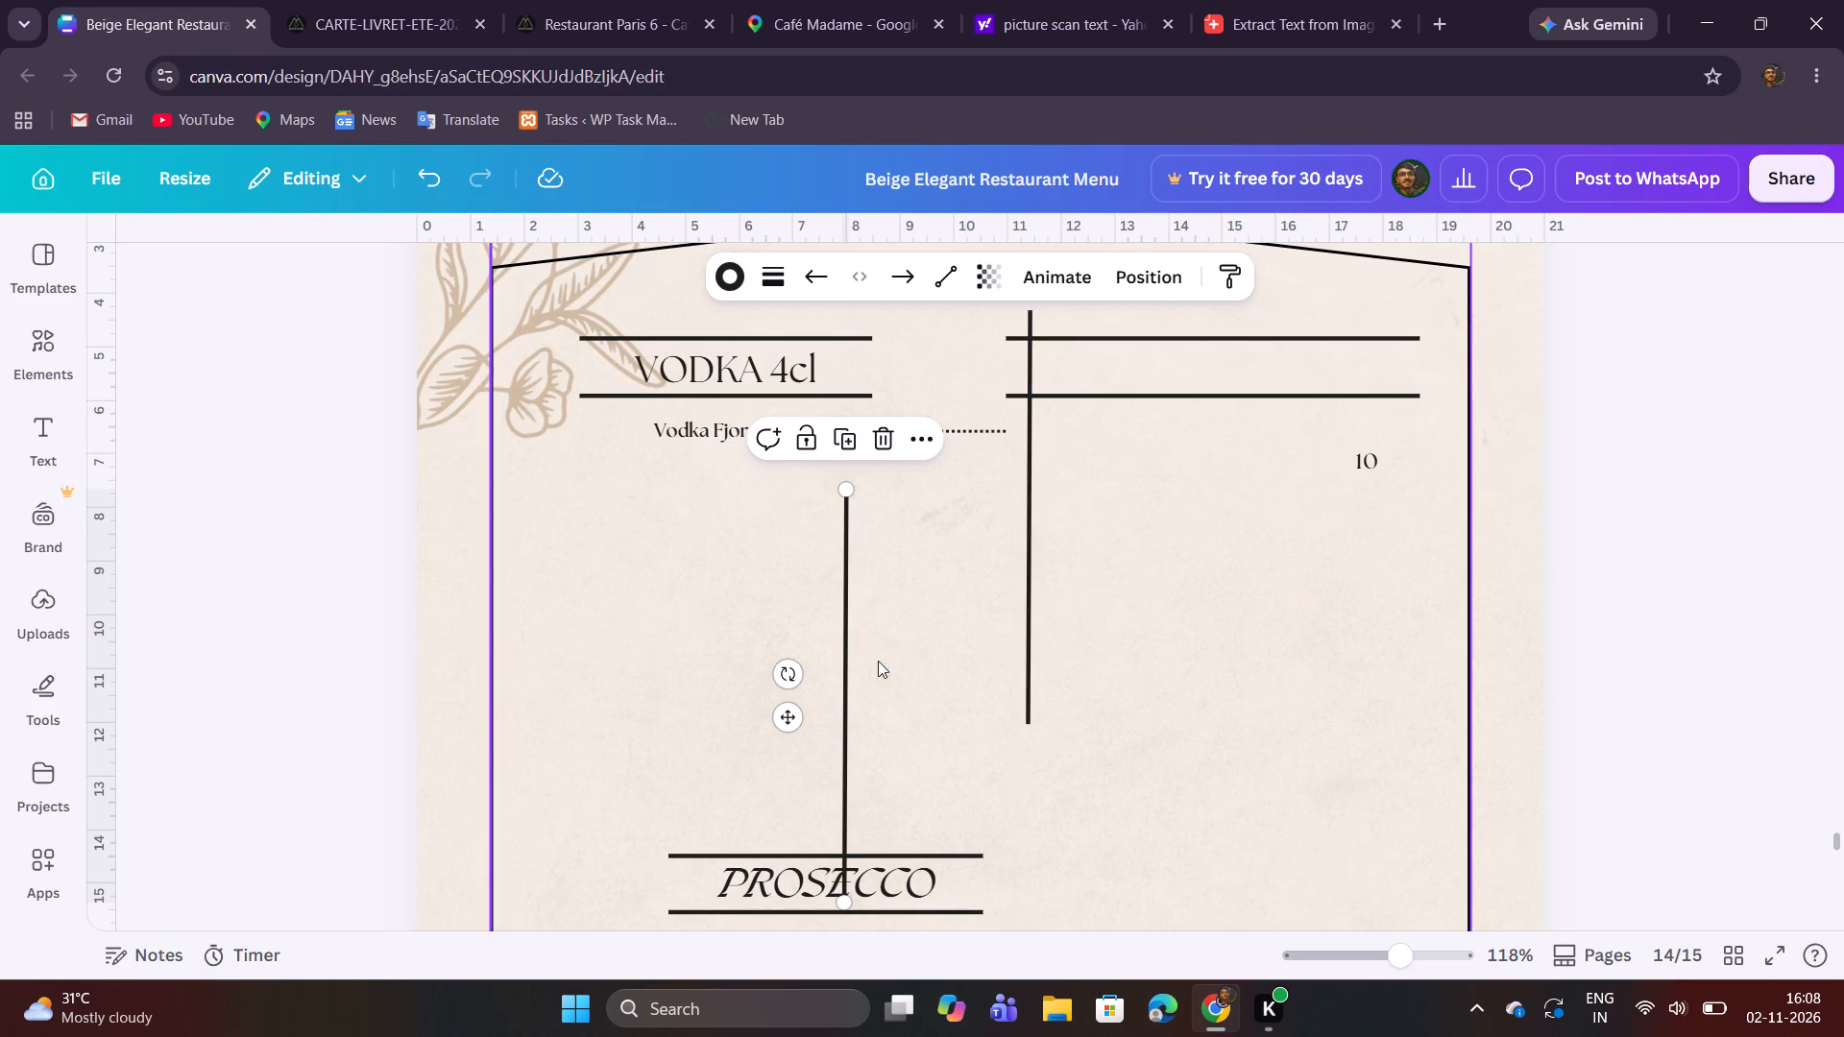
{"action": "left_click", "coordinate": [845, 672]}
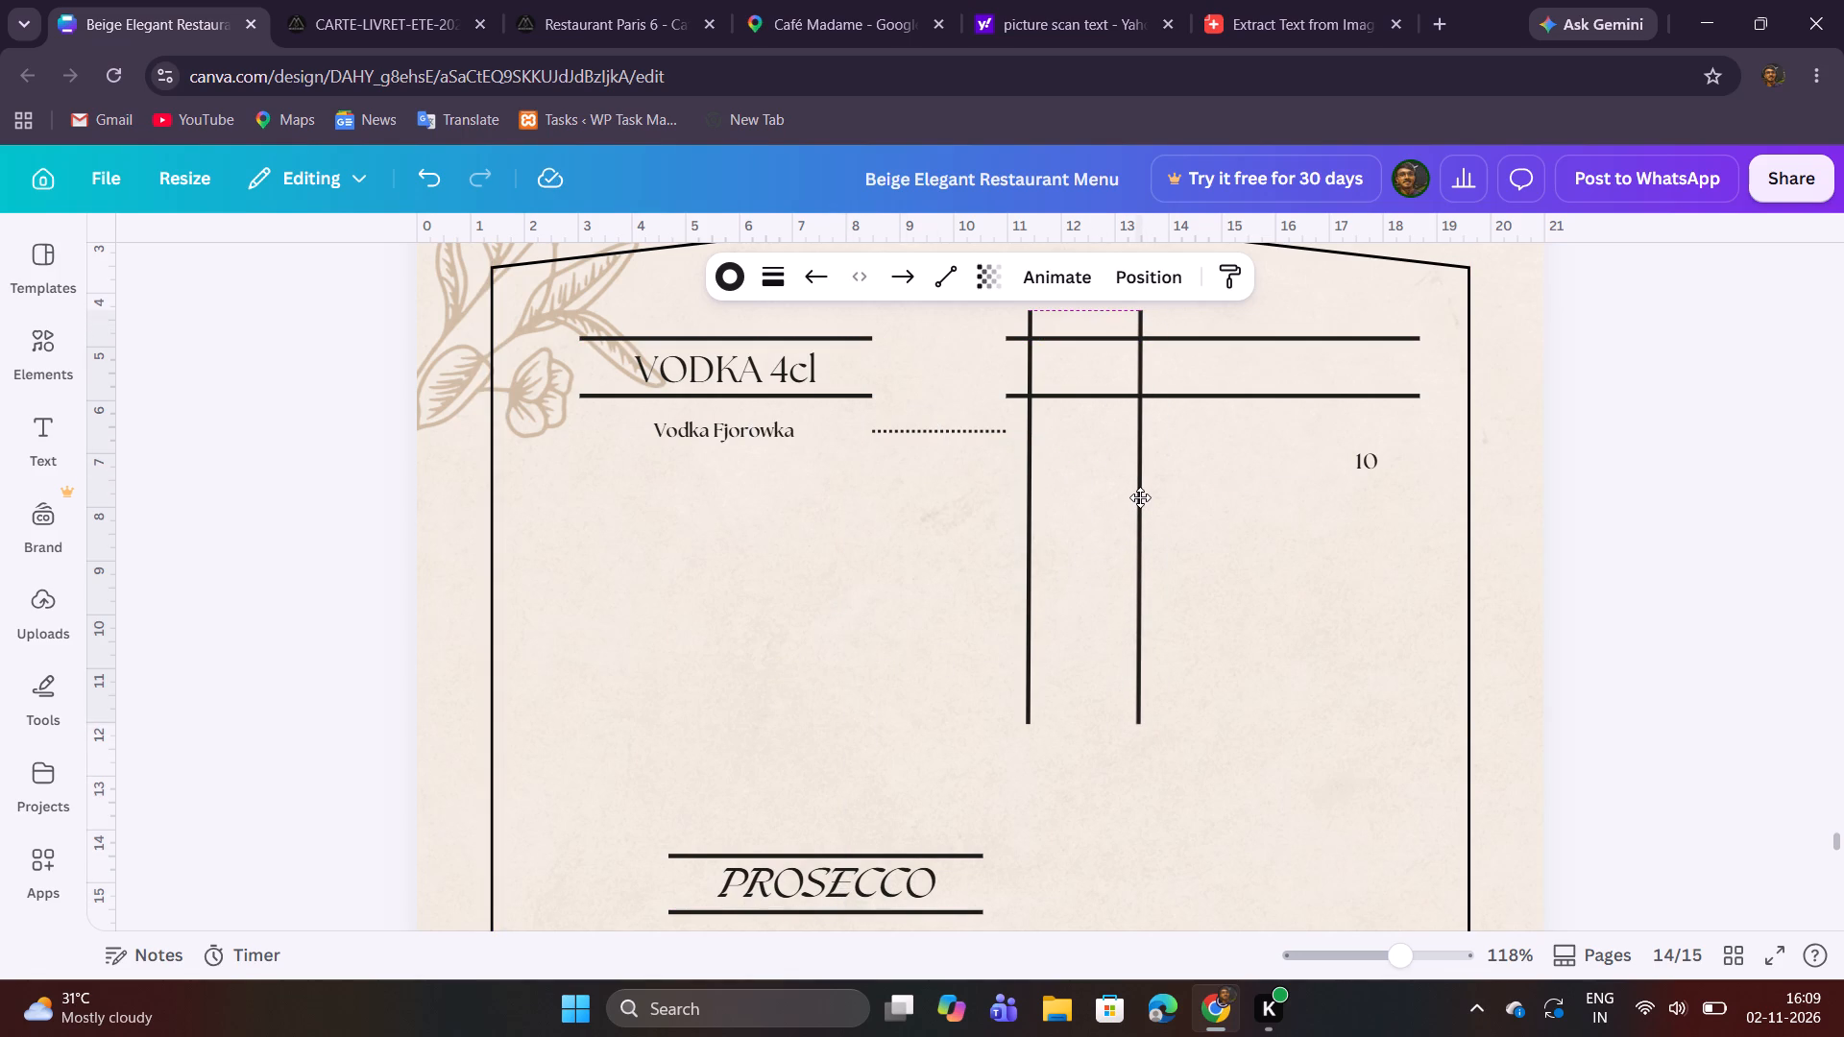
{"action": "left_click", "coordinate": [926, 560]}
{"action": "left_click", "coordinate": [1139, 537]}
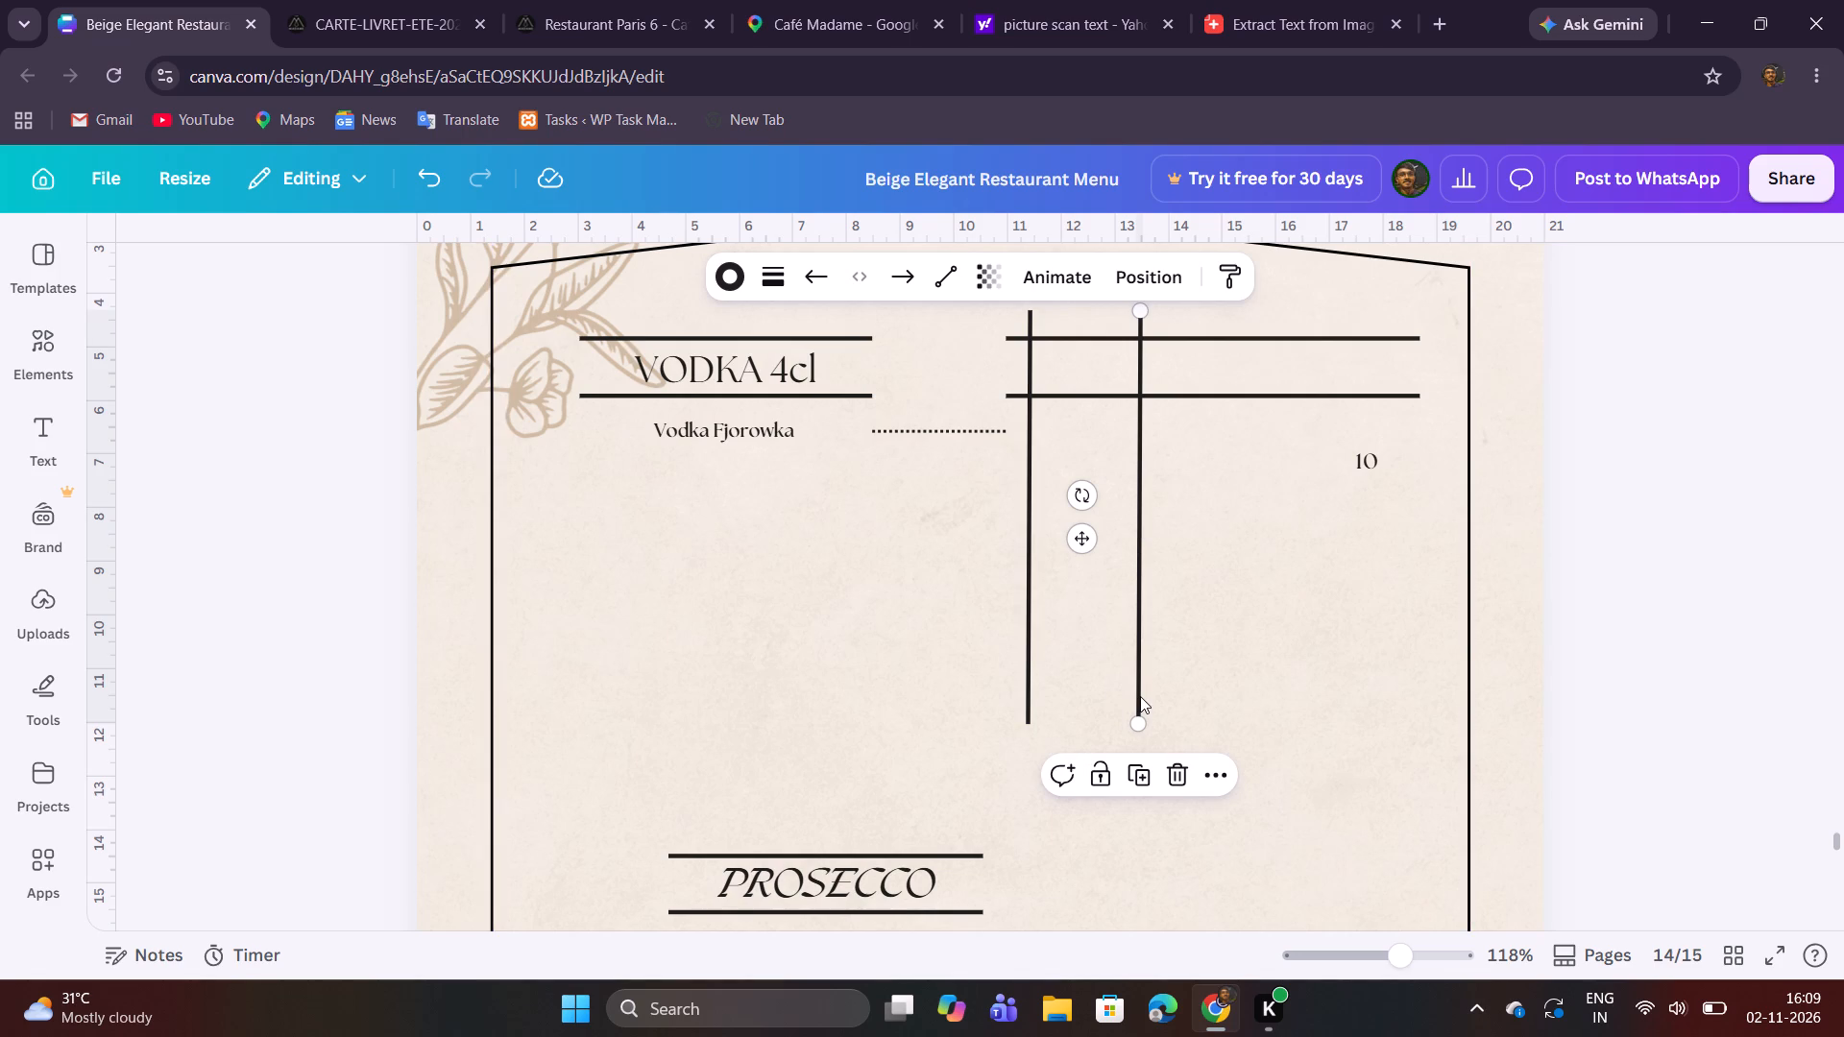
{"action": "left_click", "coordinate": [889, 707]}
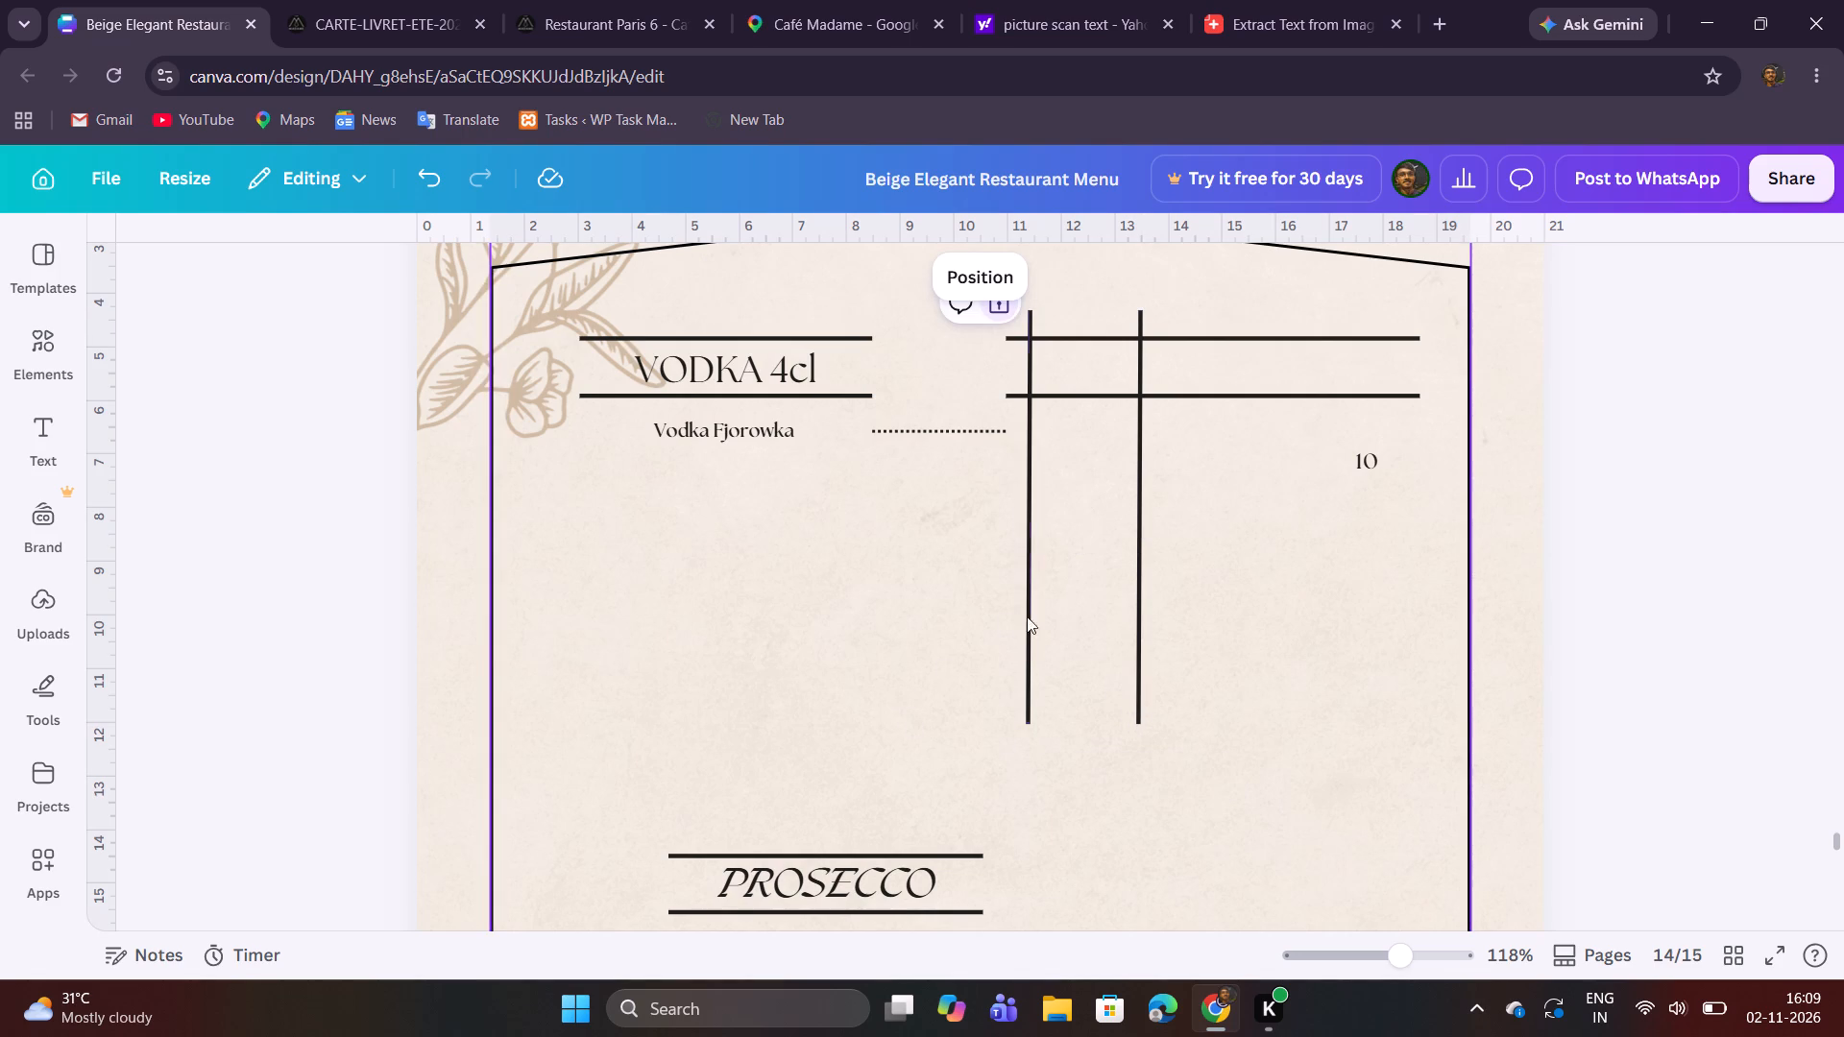
Duplicate the second upright line twice more, making a row of four evenly spaced uprights across the price-side rules.
{"action": "left_click", "coordinate": [1134, 572]}
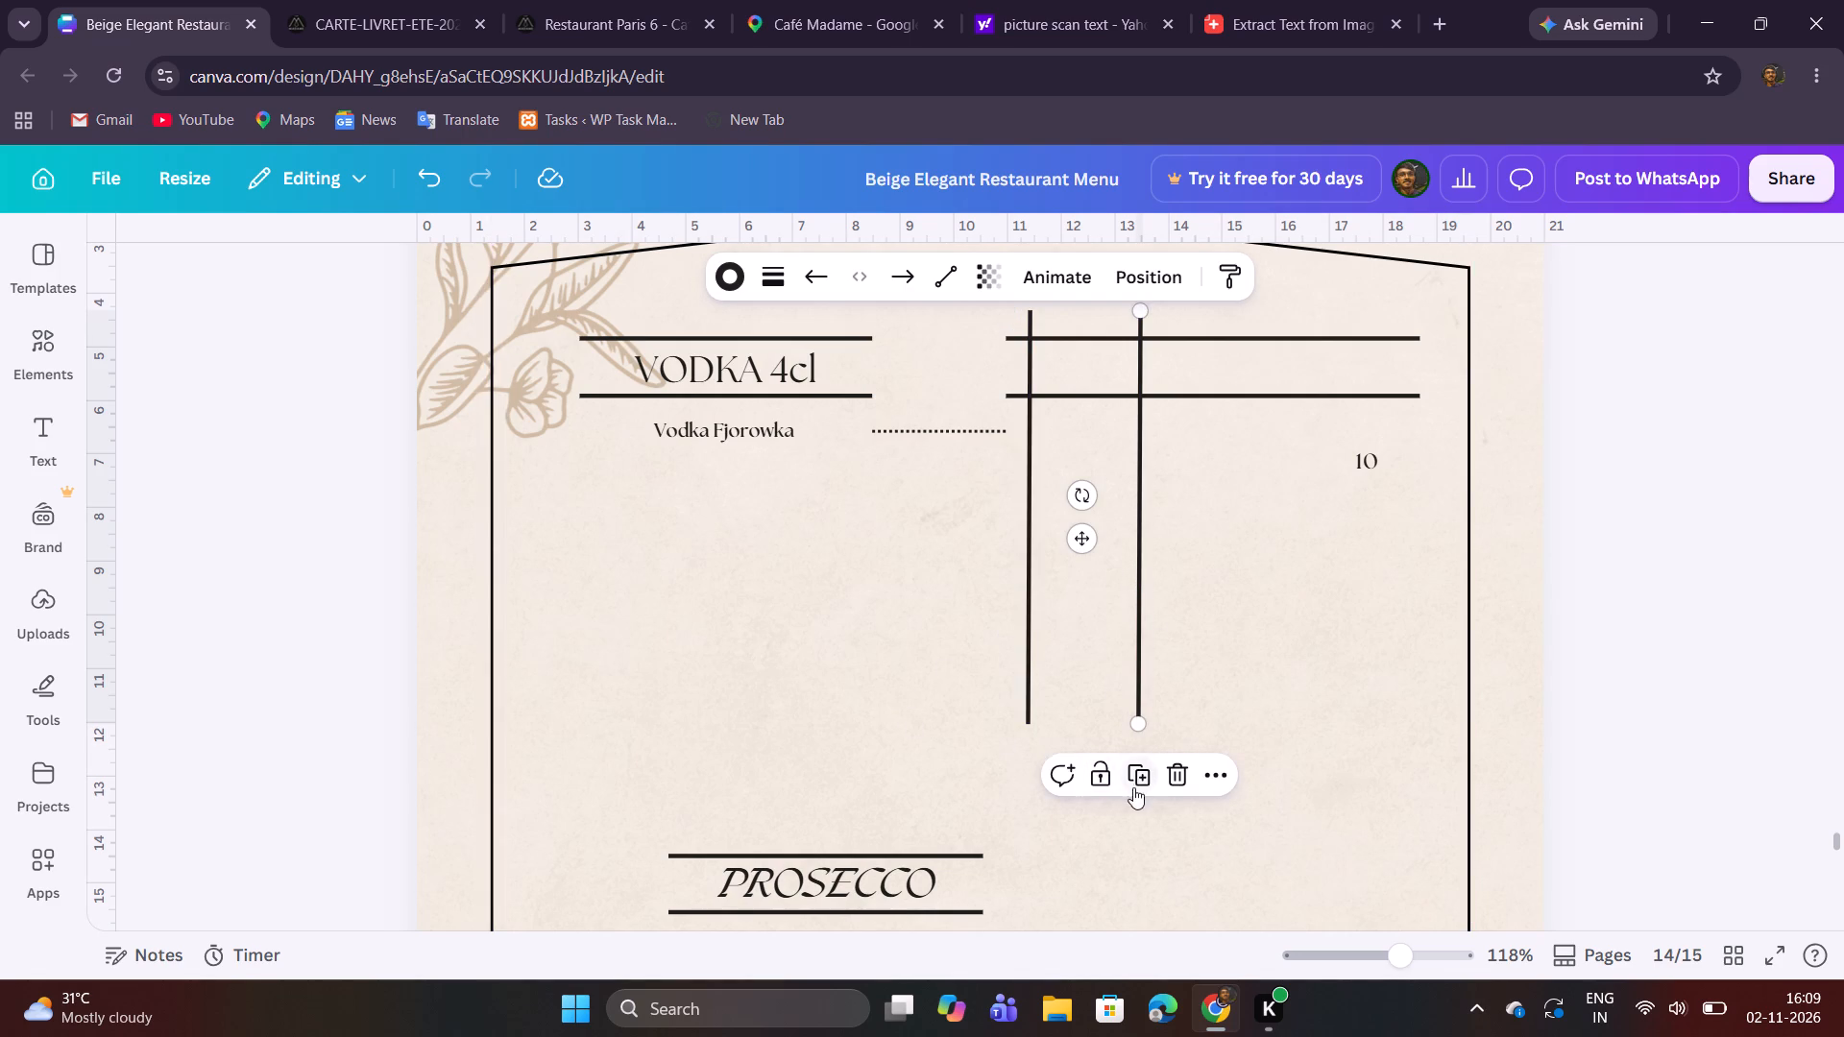
{"action": "left_click", "coordinate": [1134, 781]}
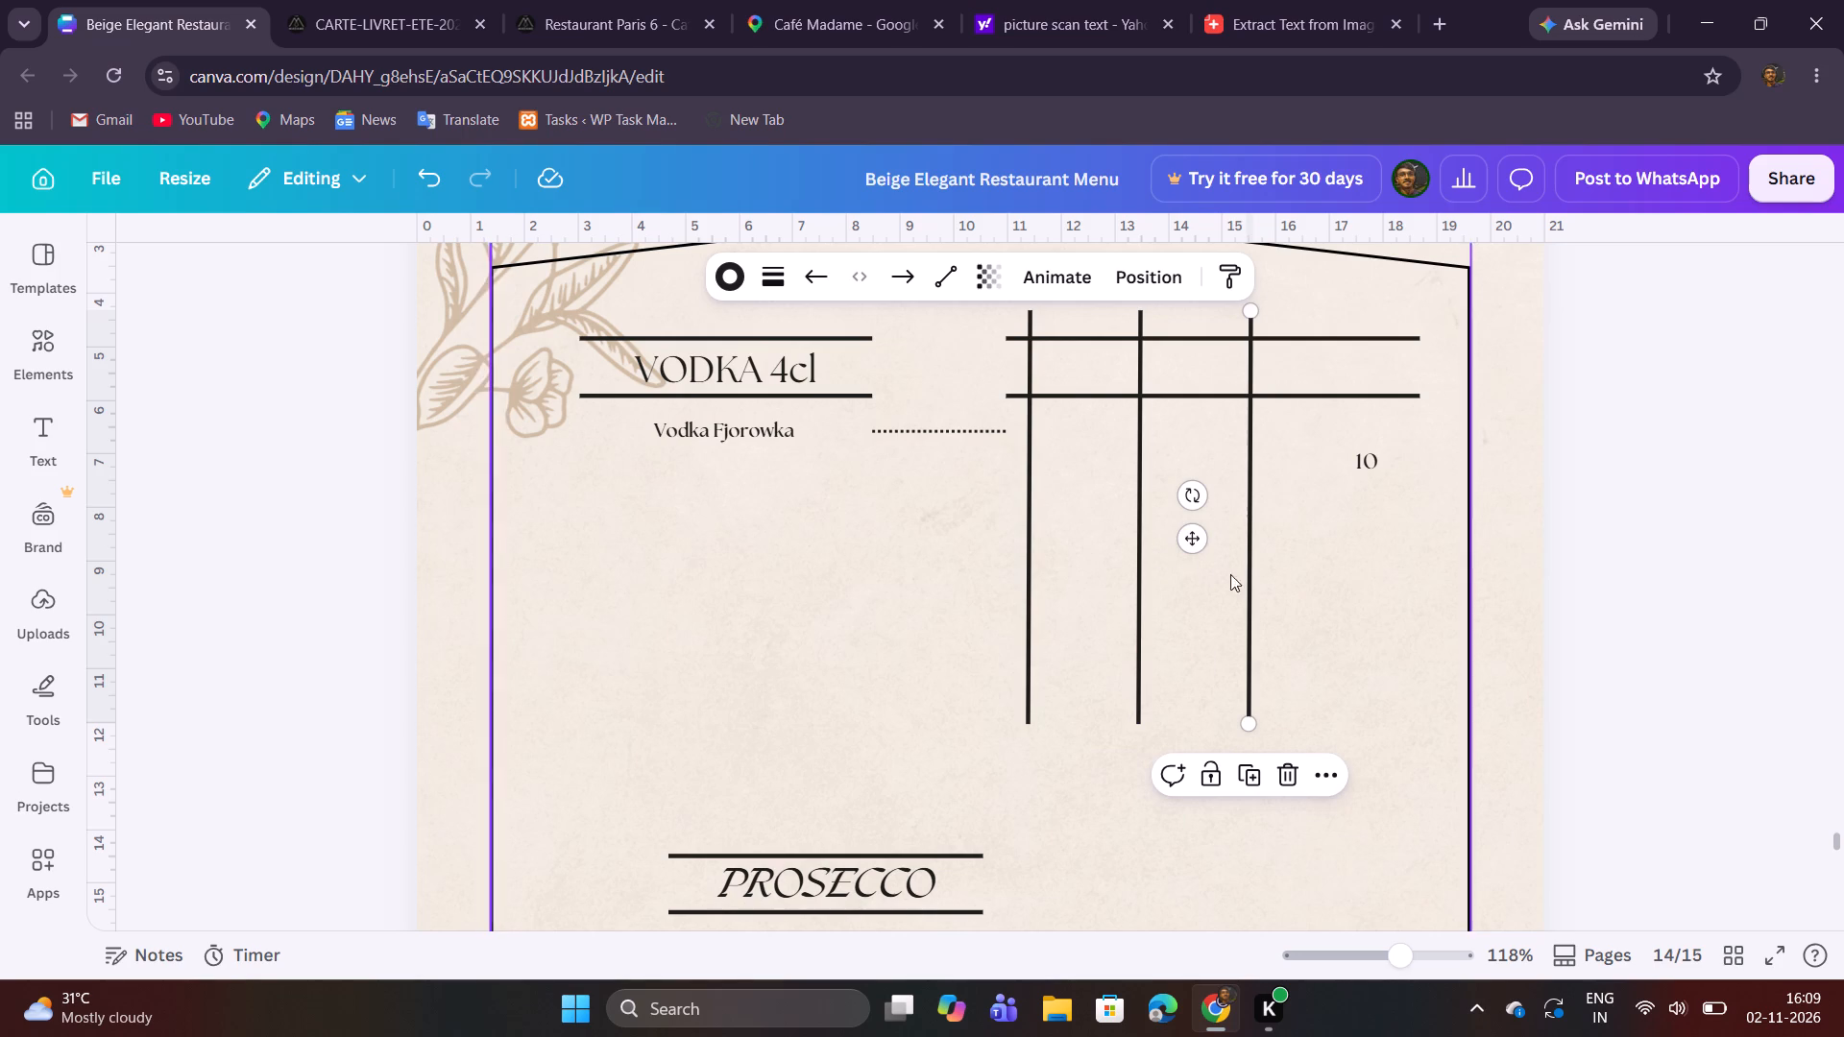
{"action": "left_click", "coordinate": [1248, 577]}
{"action": "left_click", "coordinate": [1250, 581]}
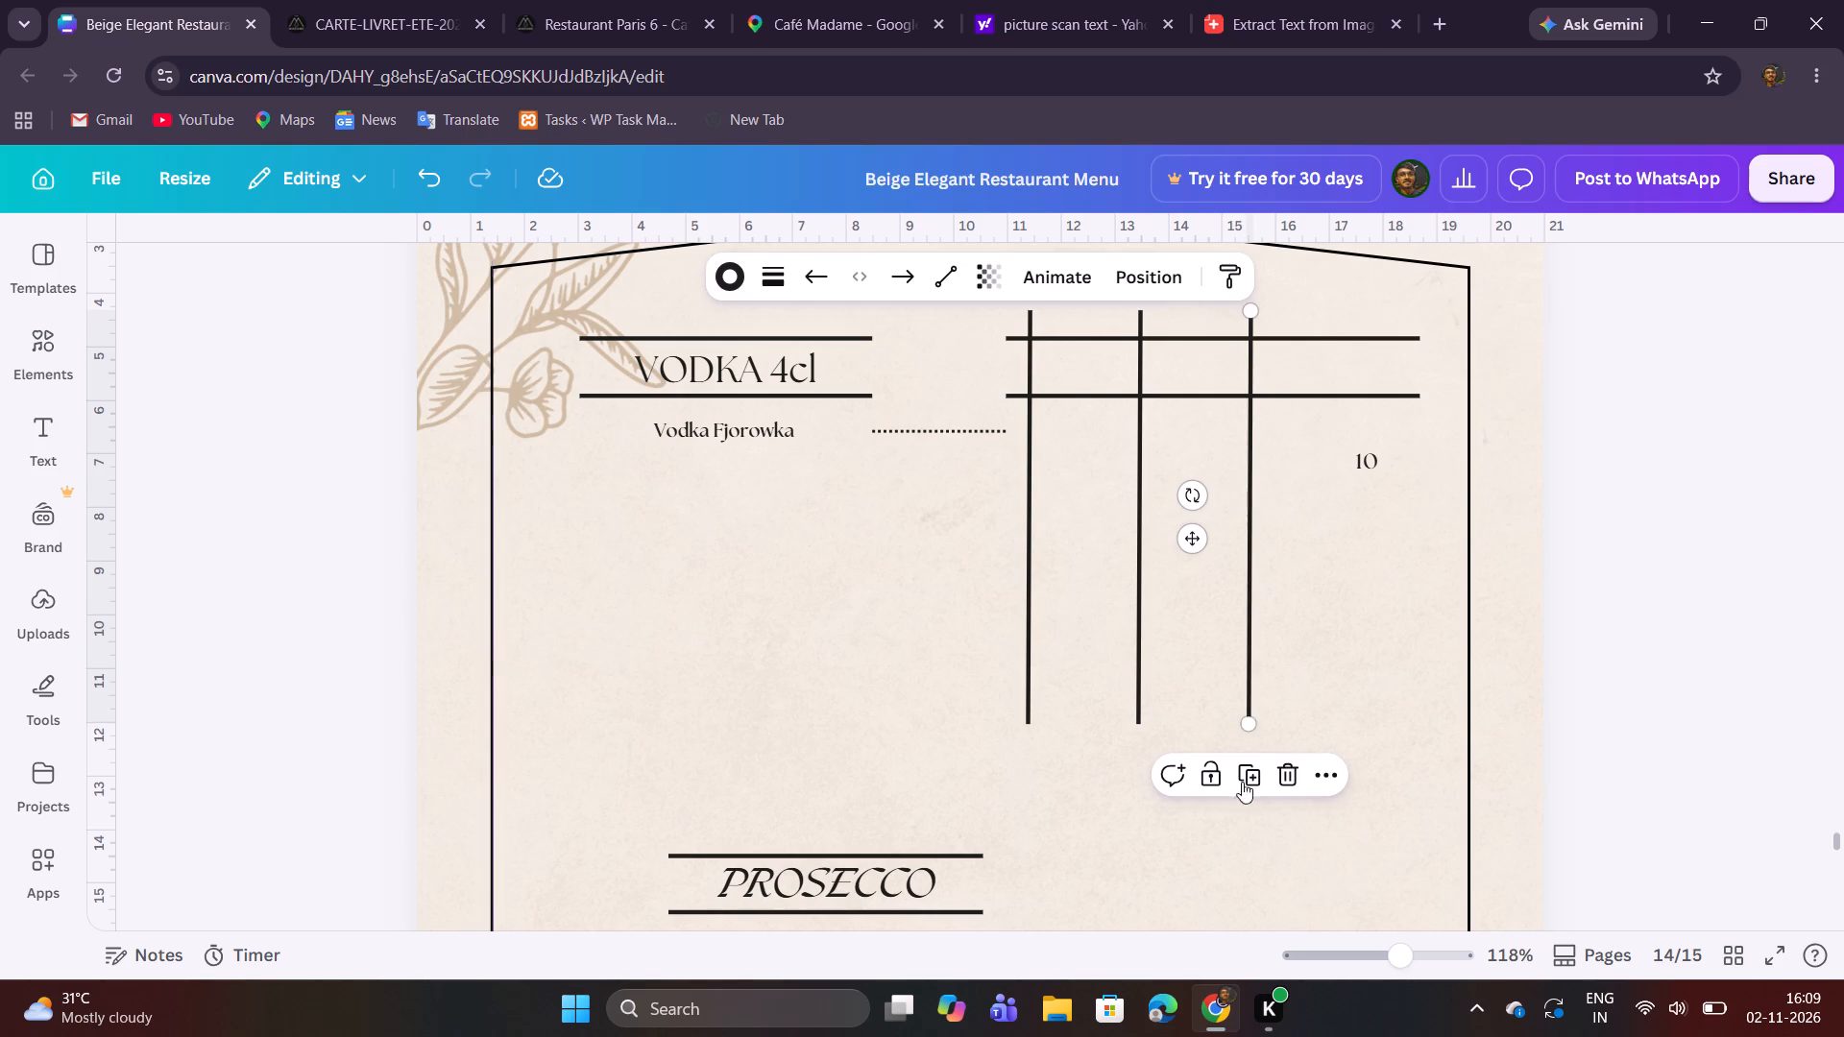
{"action": "left_click", "coordinate": [1247, 779]}
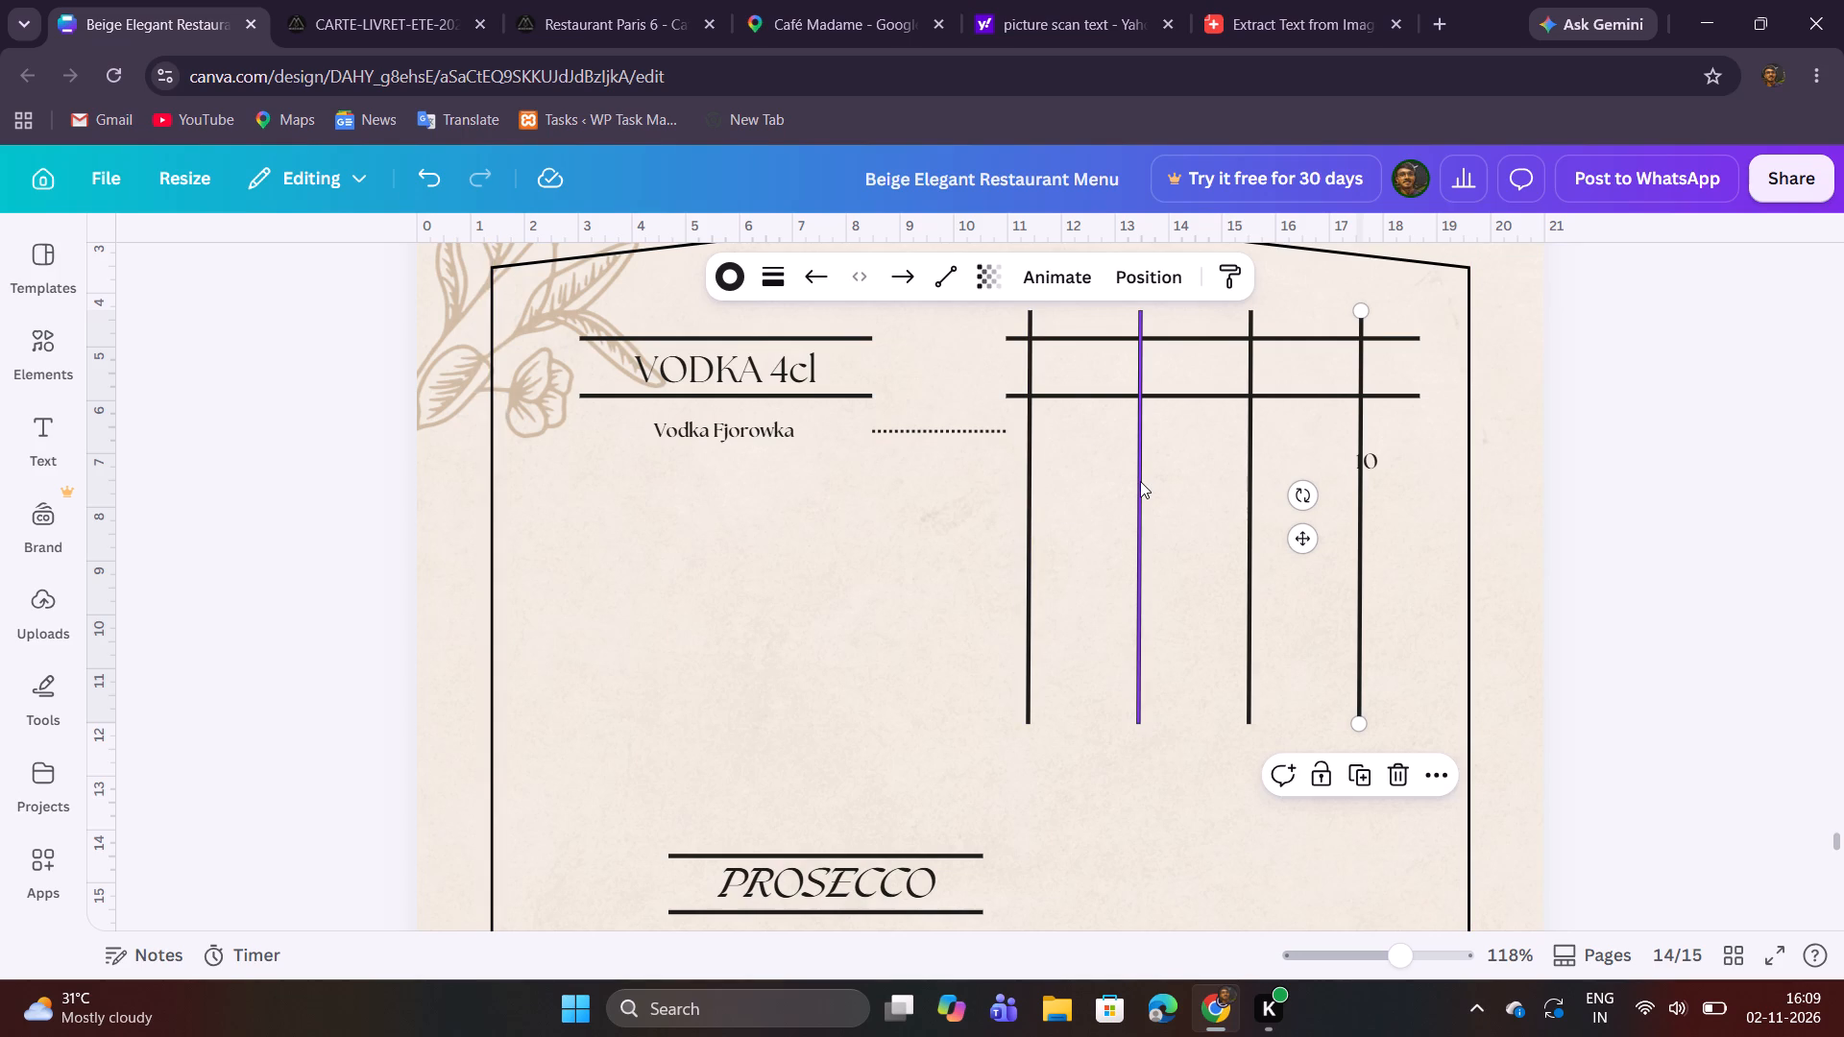
Move the second, third and fourth upright lines leftward so all four stand evenly about 1.4 cm apart.
{"action": "left_click_drag", "start_coordinate": [1140, 481], "coordinate": [1119, 483], "text": "shift"}
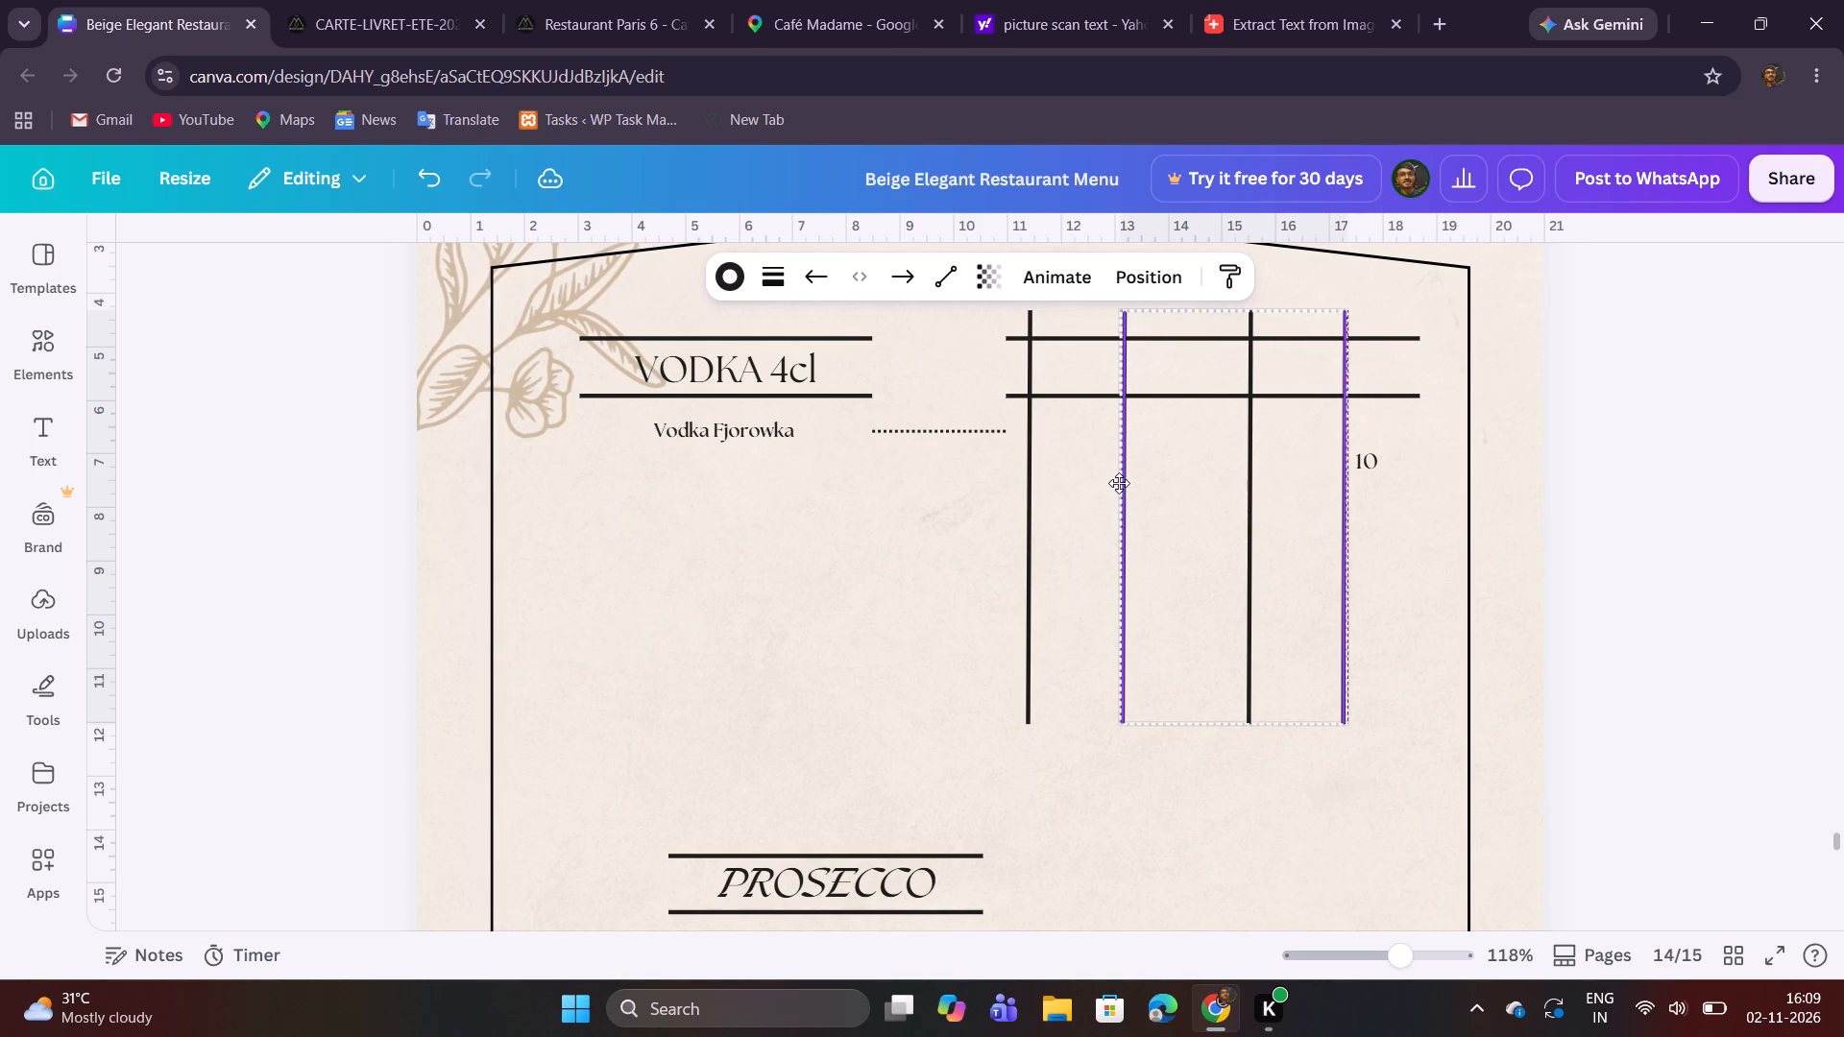
{"action": "left_click_drag", "start_coordinate": [1119, 483], "coordinate": [1104, 484], "text": "shift"}
{"action": "left_click", "coordinate": [1078, 782]}
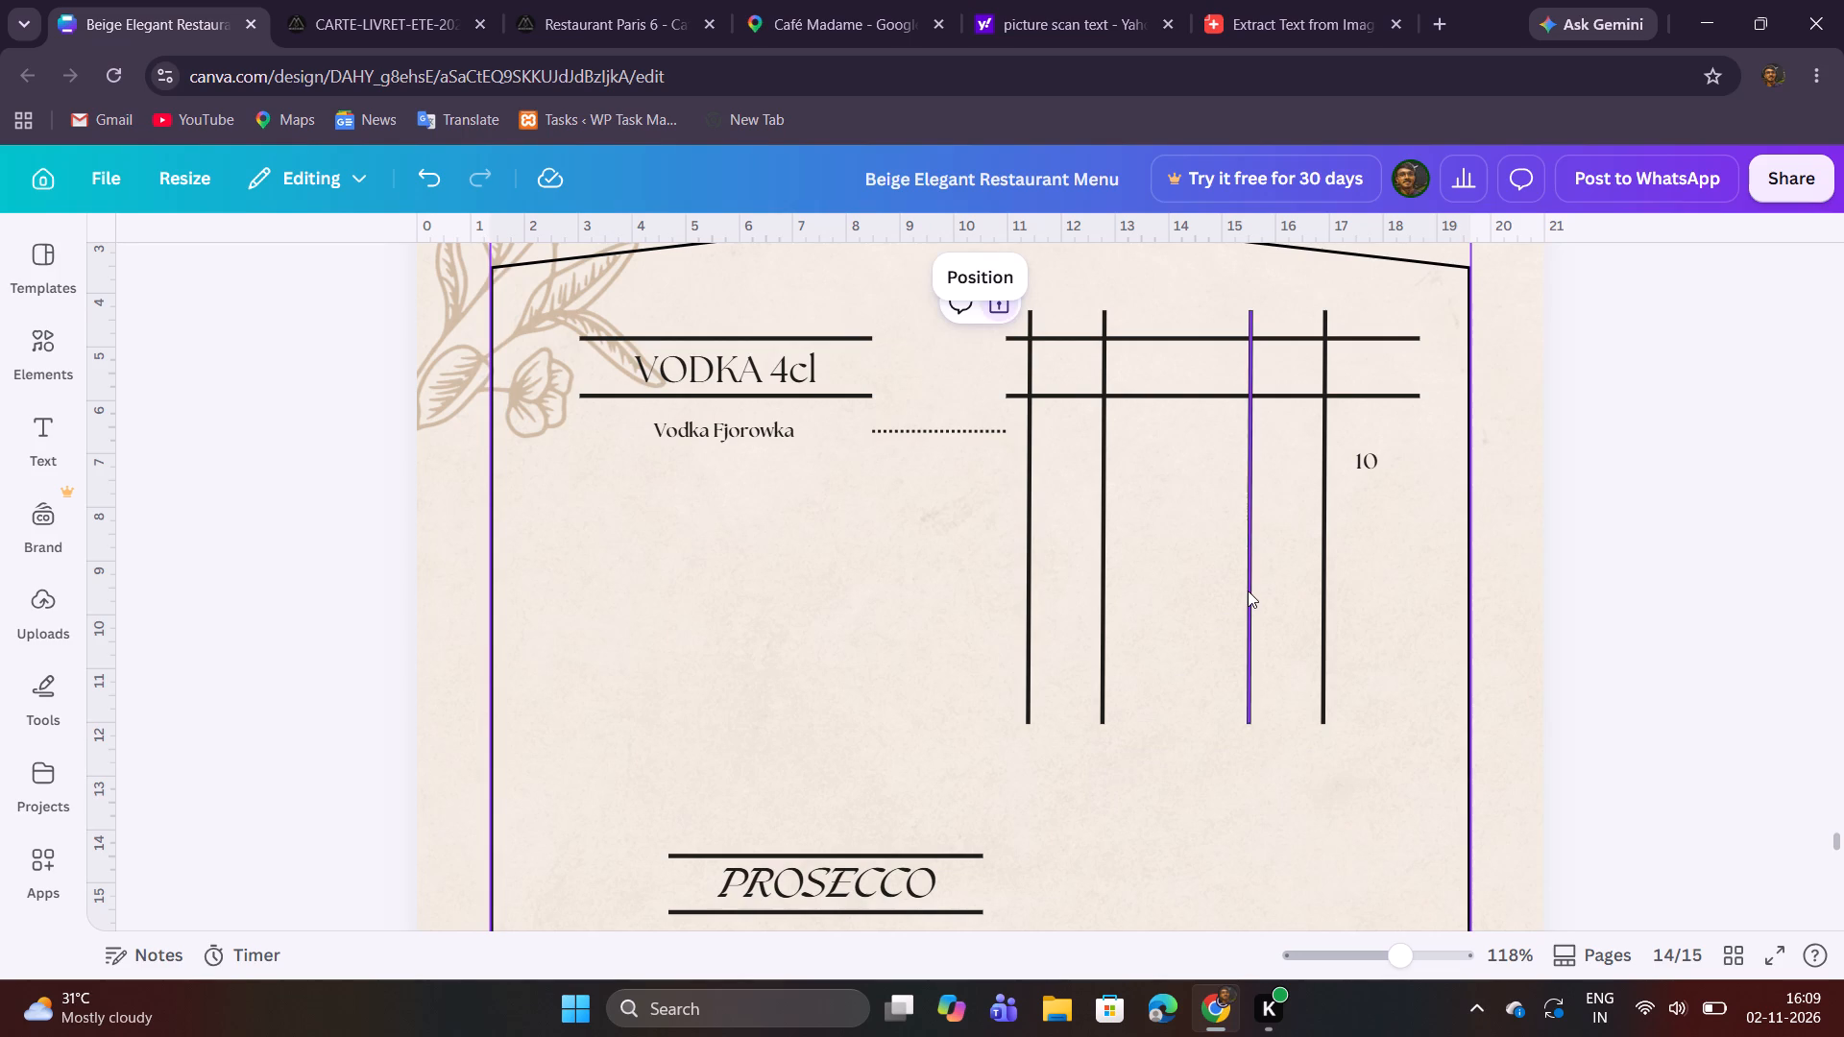
{"action": "left_click", "coordinate": [1248, 591]}
{"action": "left_click_drag", "start_coordinate": [1247, 588], "coordinate": [1183, 589], "text": "shift"}
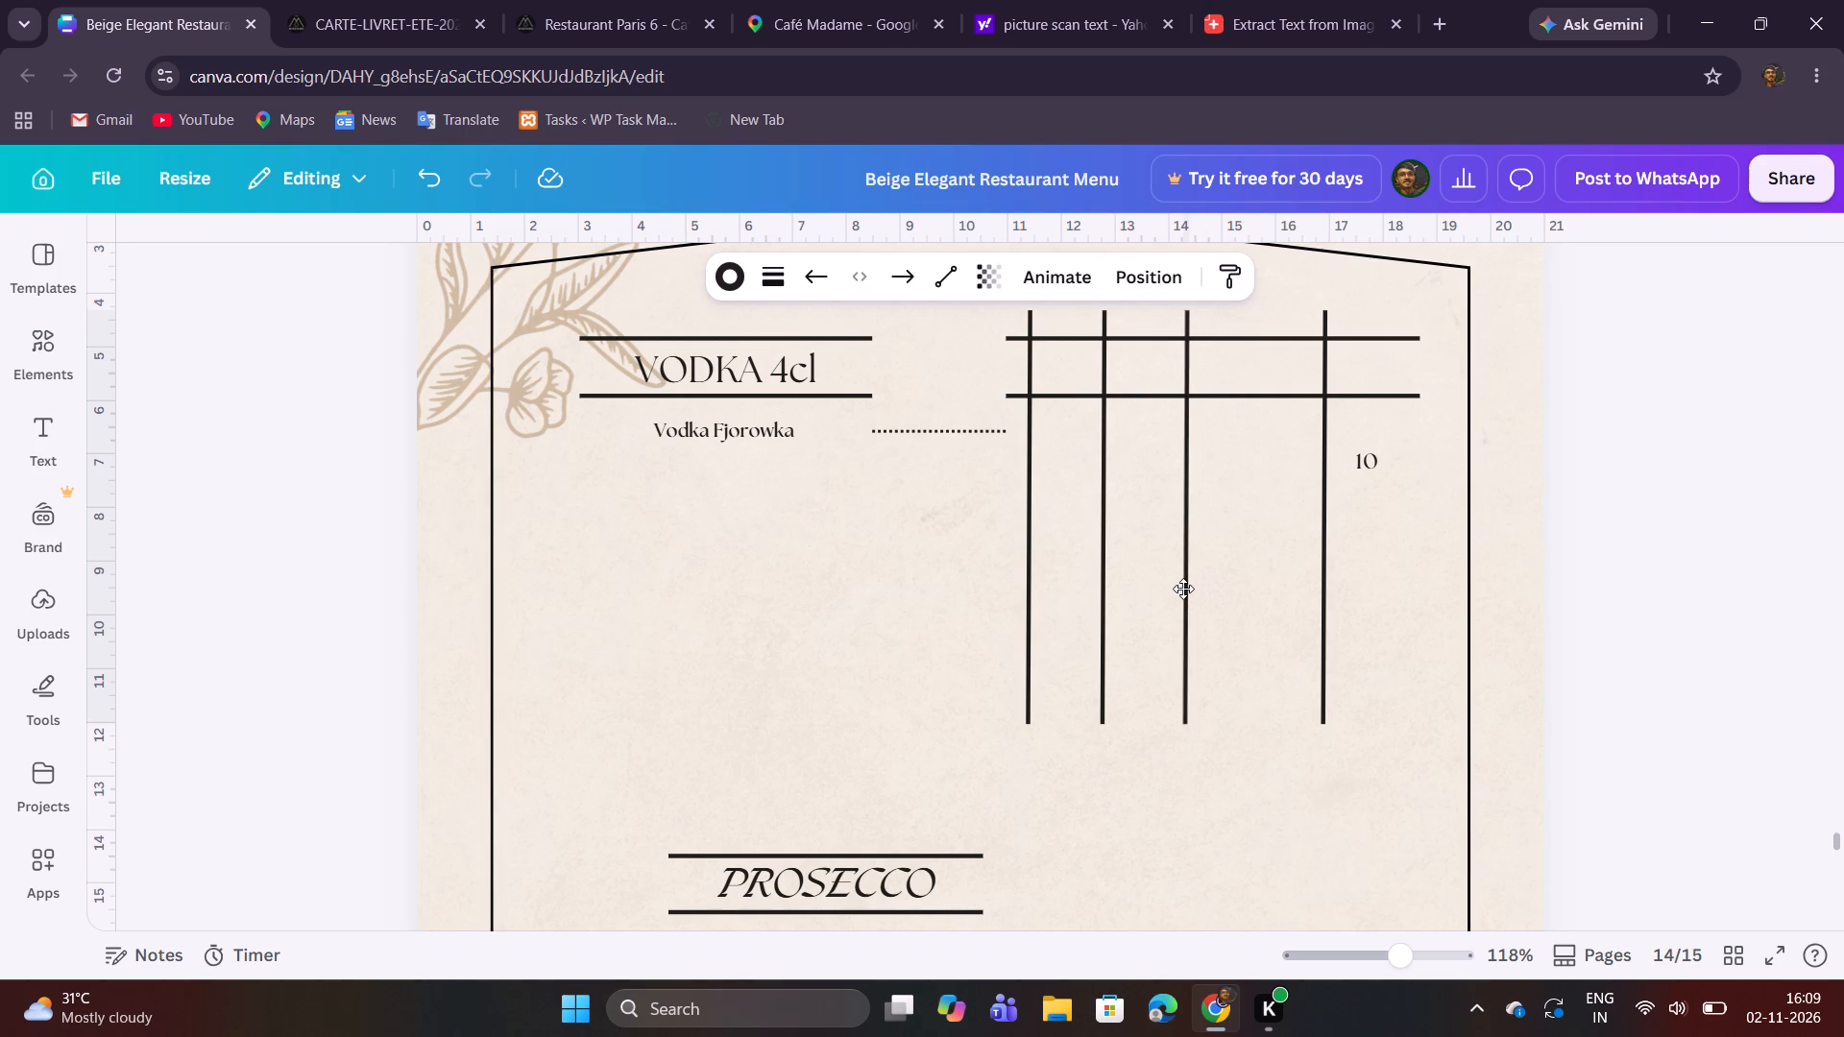
{"action": "left_click_drag", "start_coordinate": [1183, 589], "coordinate": [1201, 589], "text": "shift"}
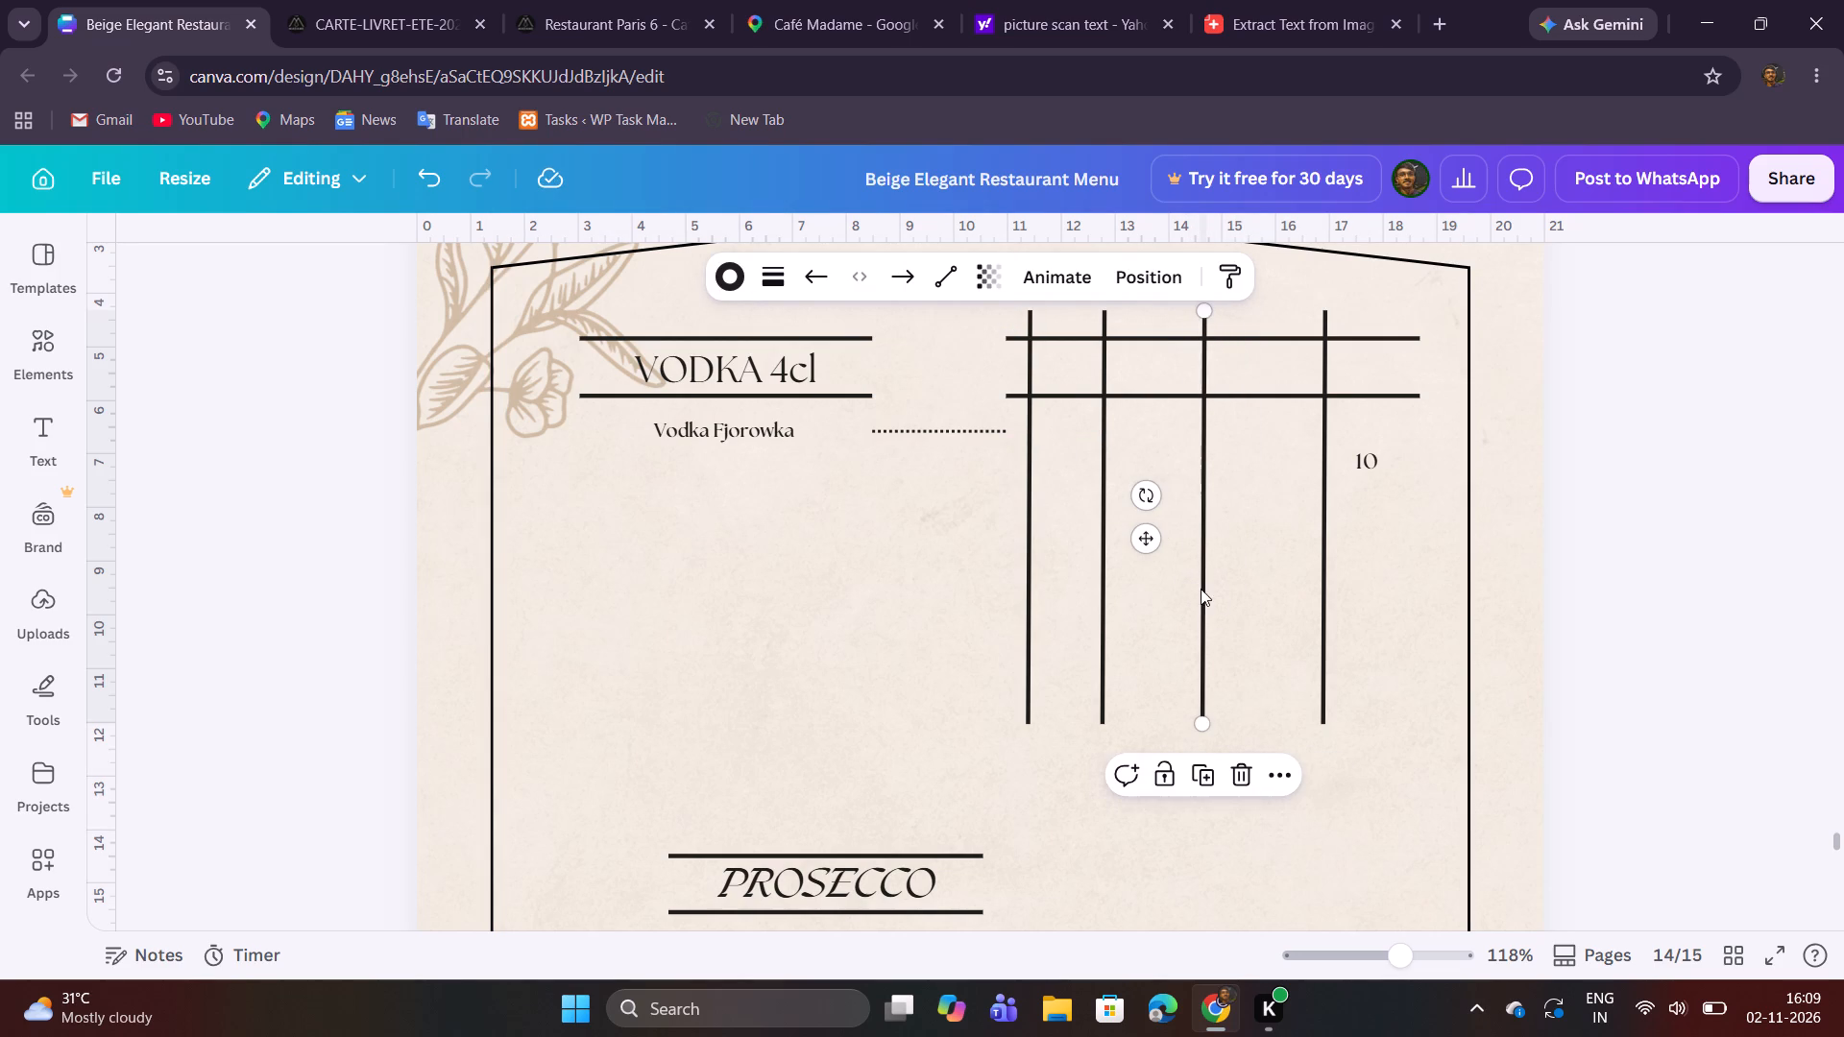
{"action": "left_click", "coordinate": [1319, 587]}
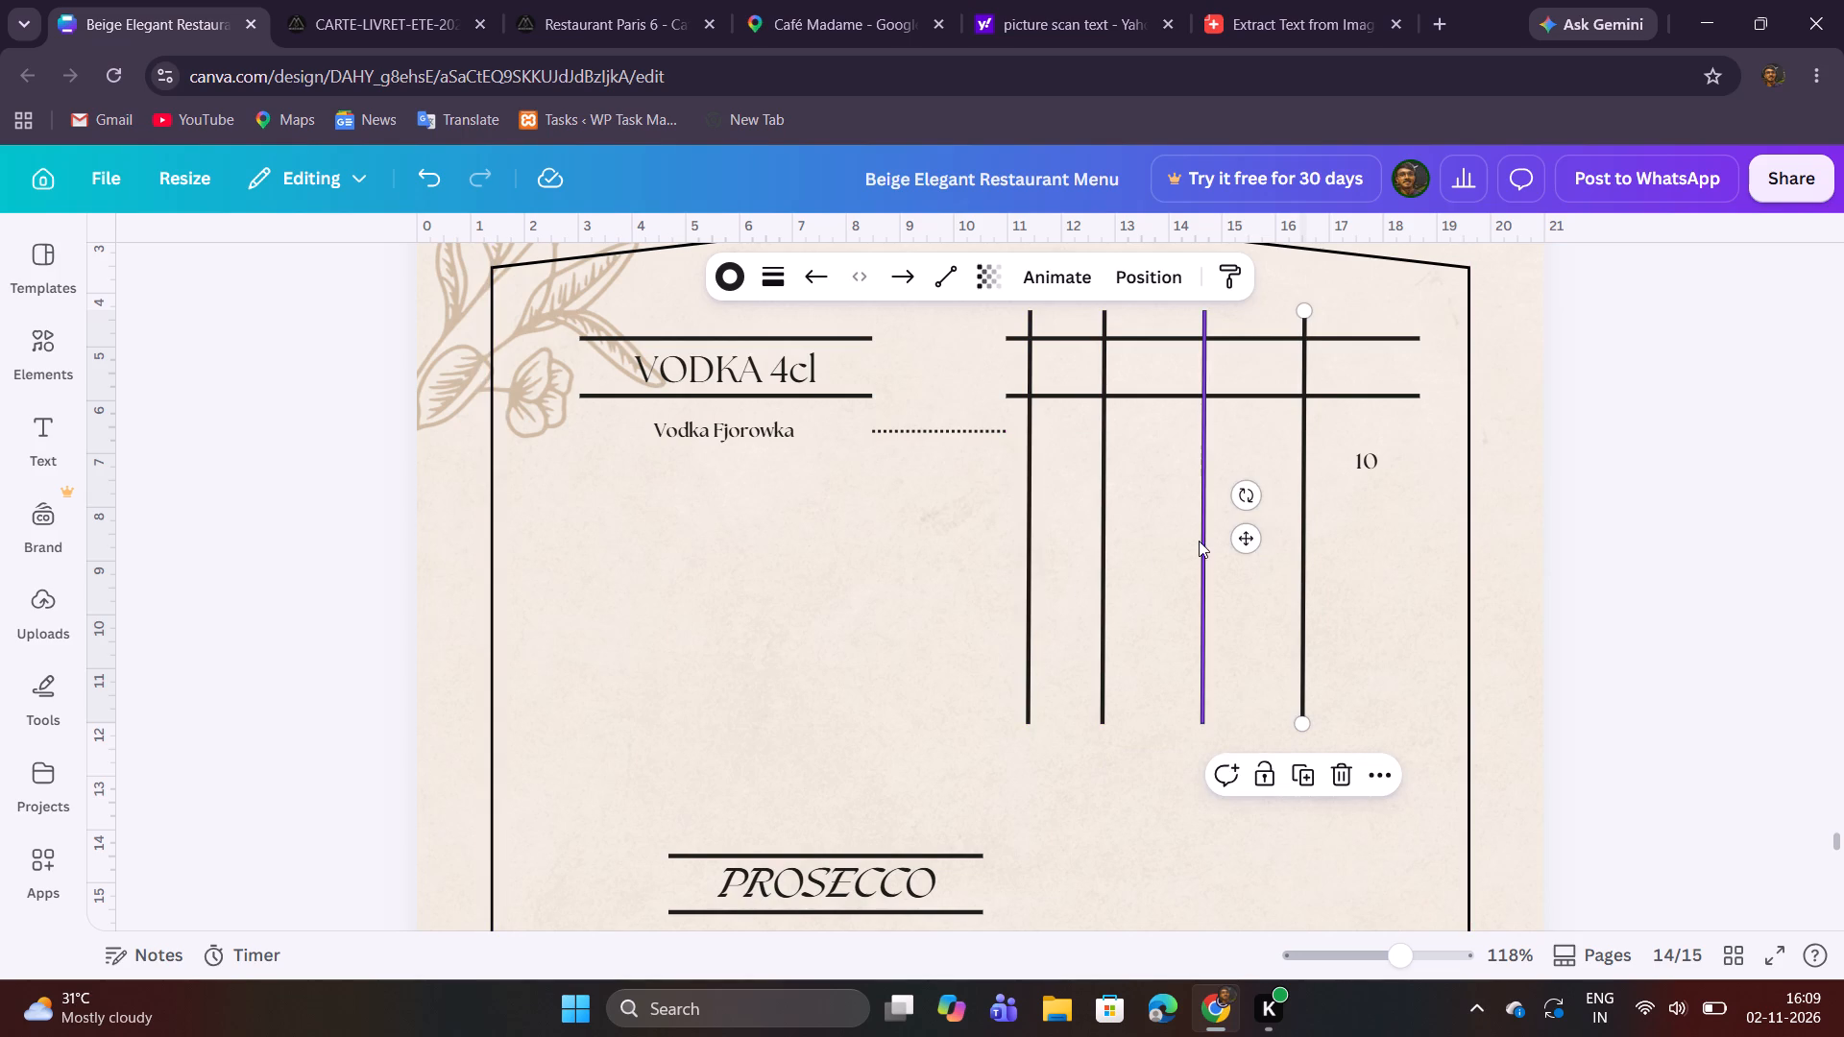
{"action": "left_click_drag", "start_coordinate": [1199, 541], "coordinate": [1171, 541]}
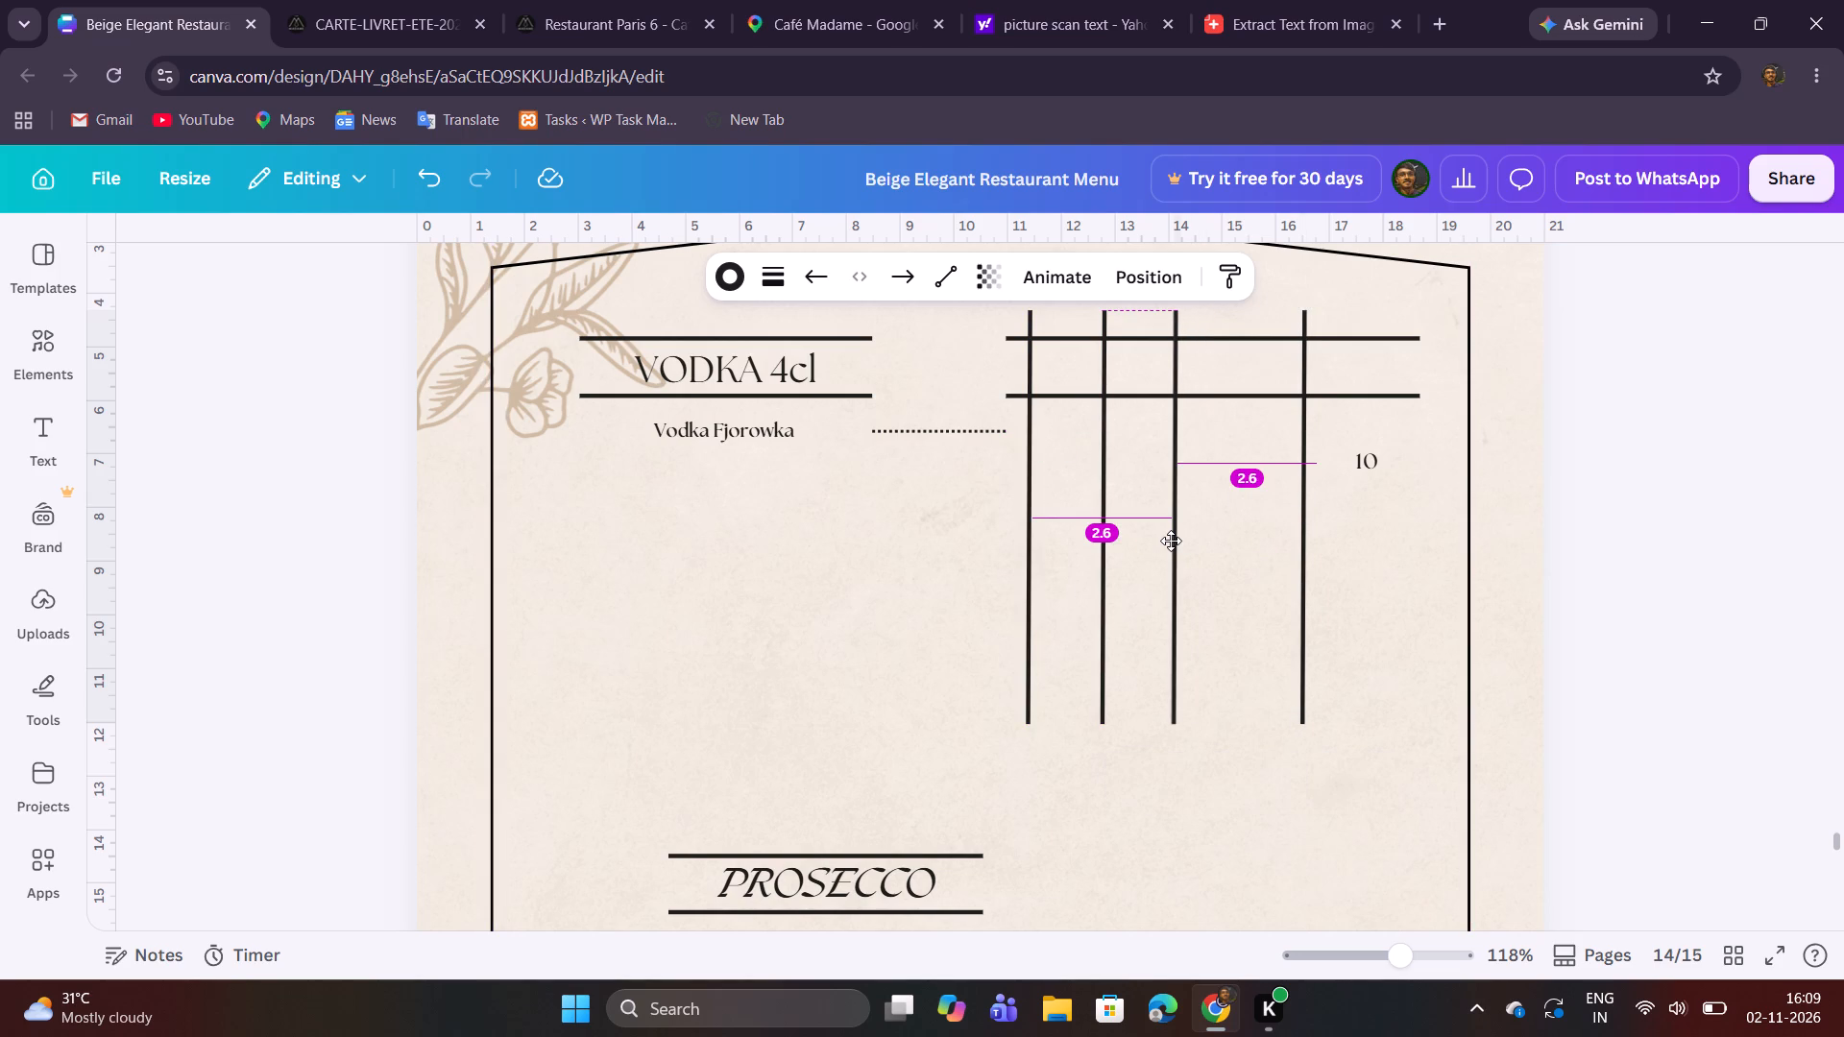
{"action": "left_click_drag", "start_coordinate": [1171, 541], "coordinate": [1154, 541]}
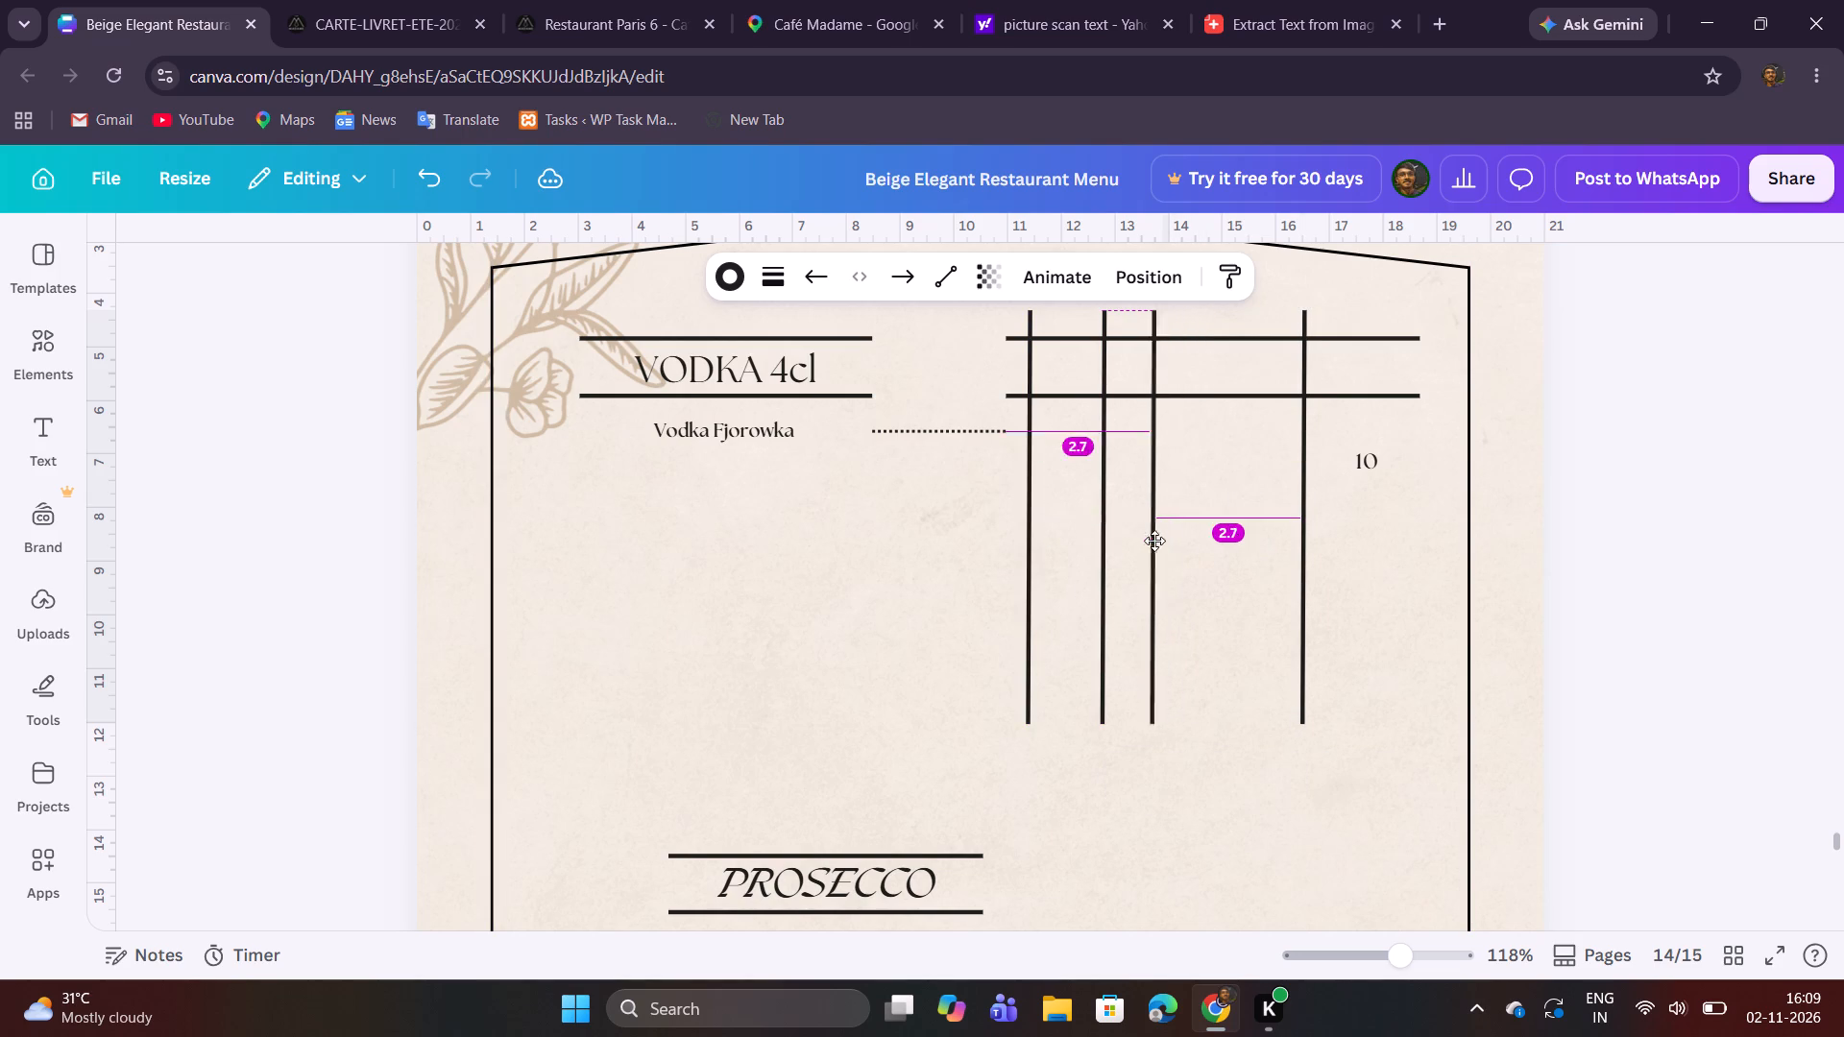
{"action": "left_click_drag", "start_coordinate": [1154, 541], "coordinate": [1168, 539]}
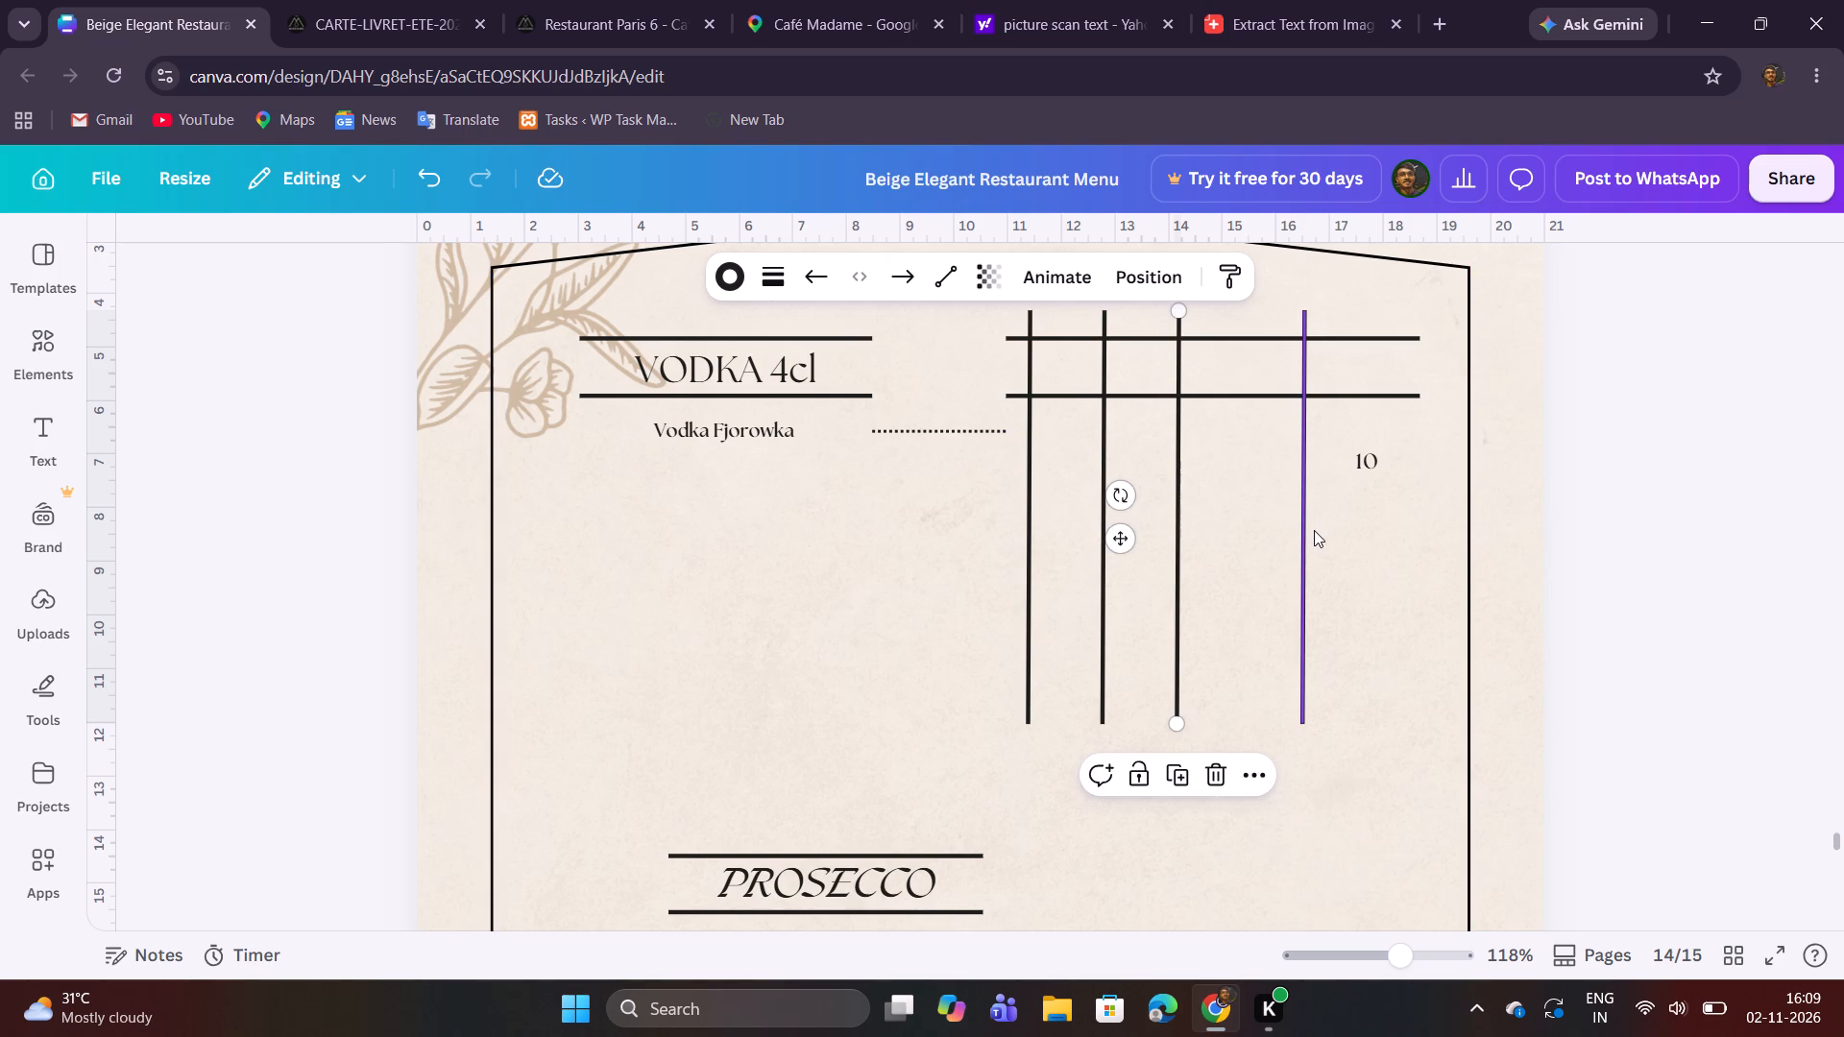
{"action": "left_click_drag", "start_coordinate": [1303, 530], "coordinate": [1263, 528]}
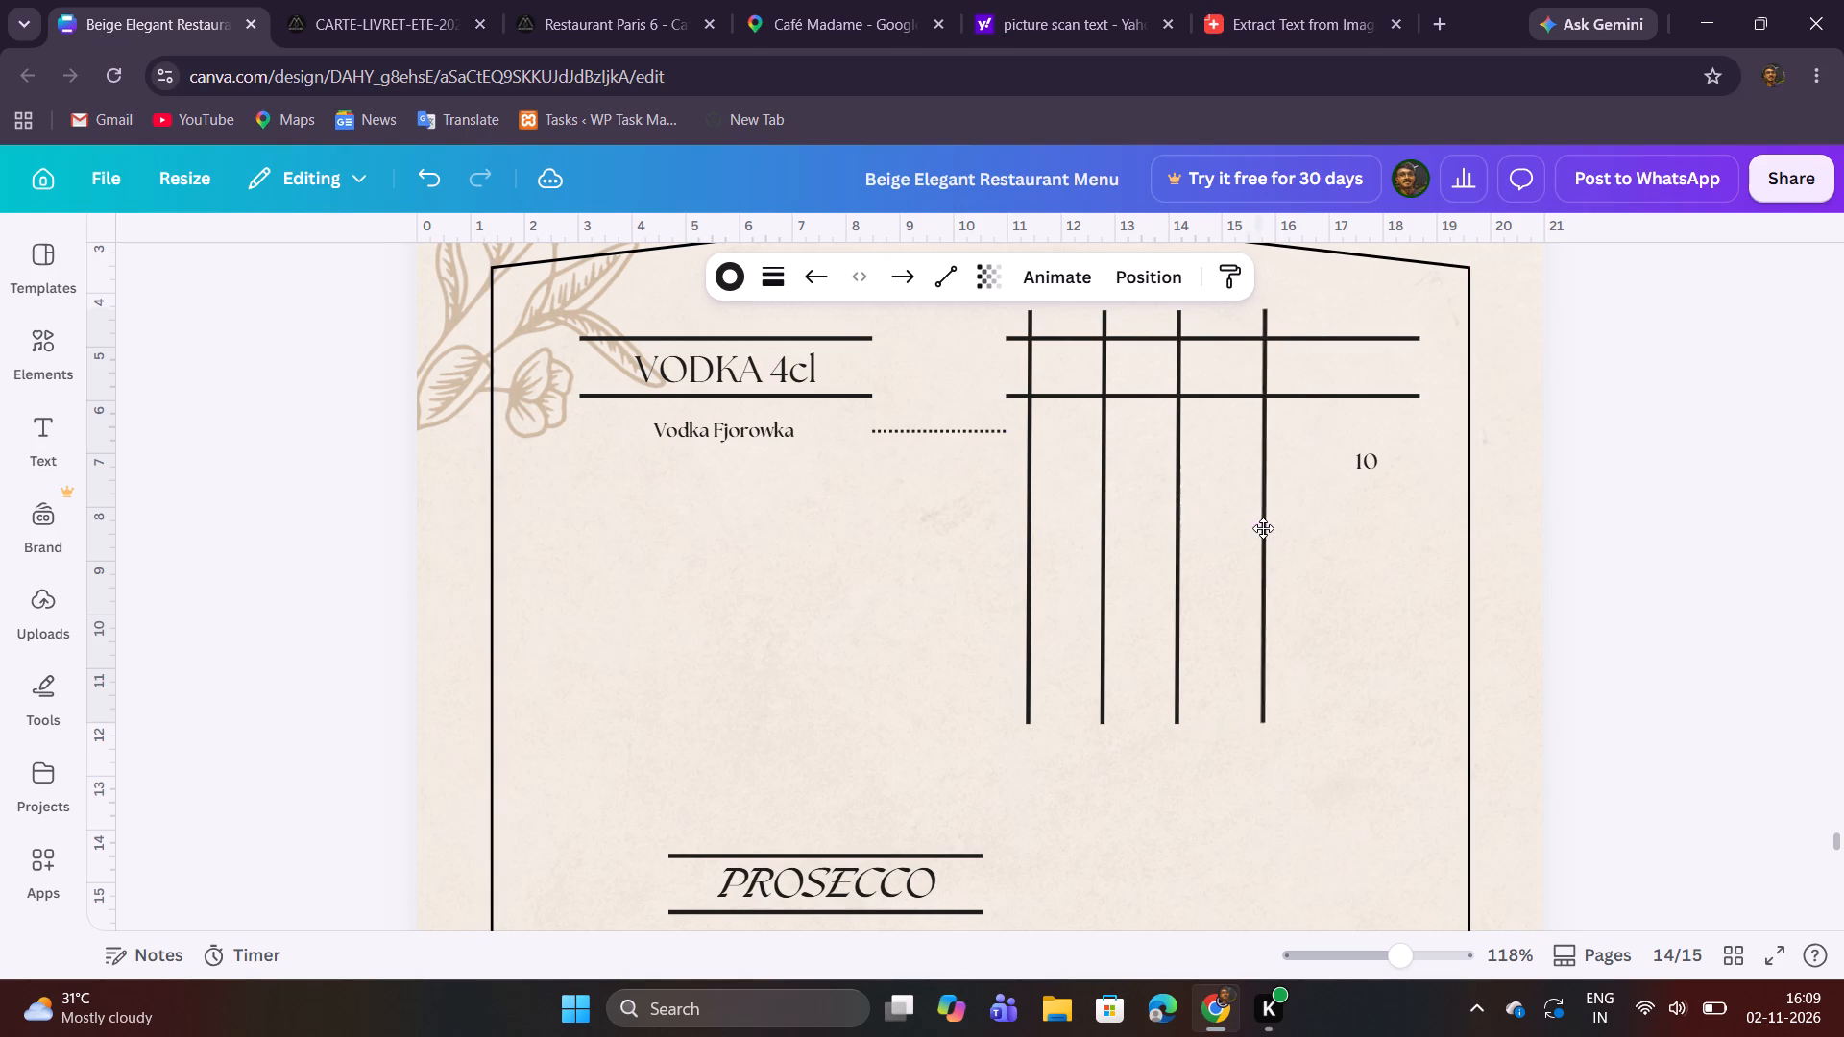
{"action": "left_click_drag", "start_coordinate": [1263, 528], "coordinate": [1256, 525]}
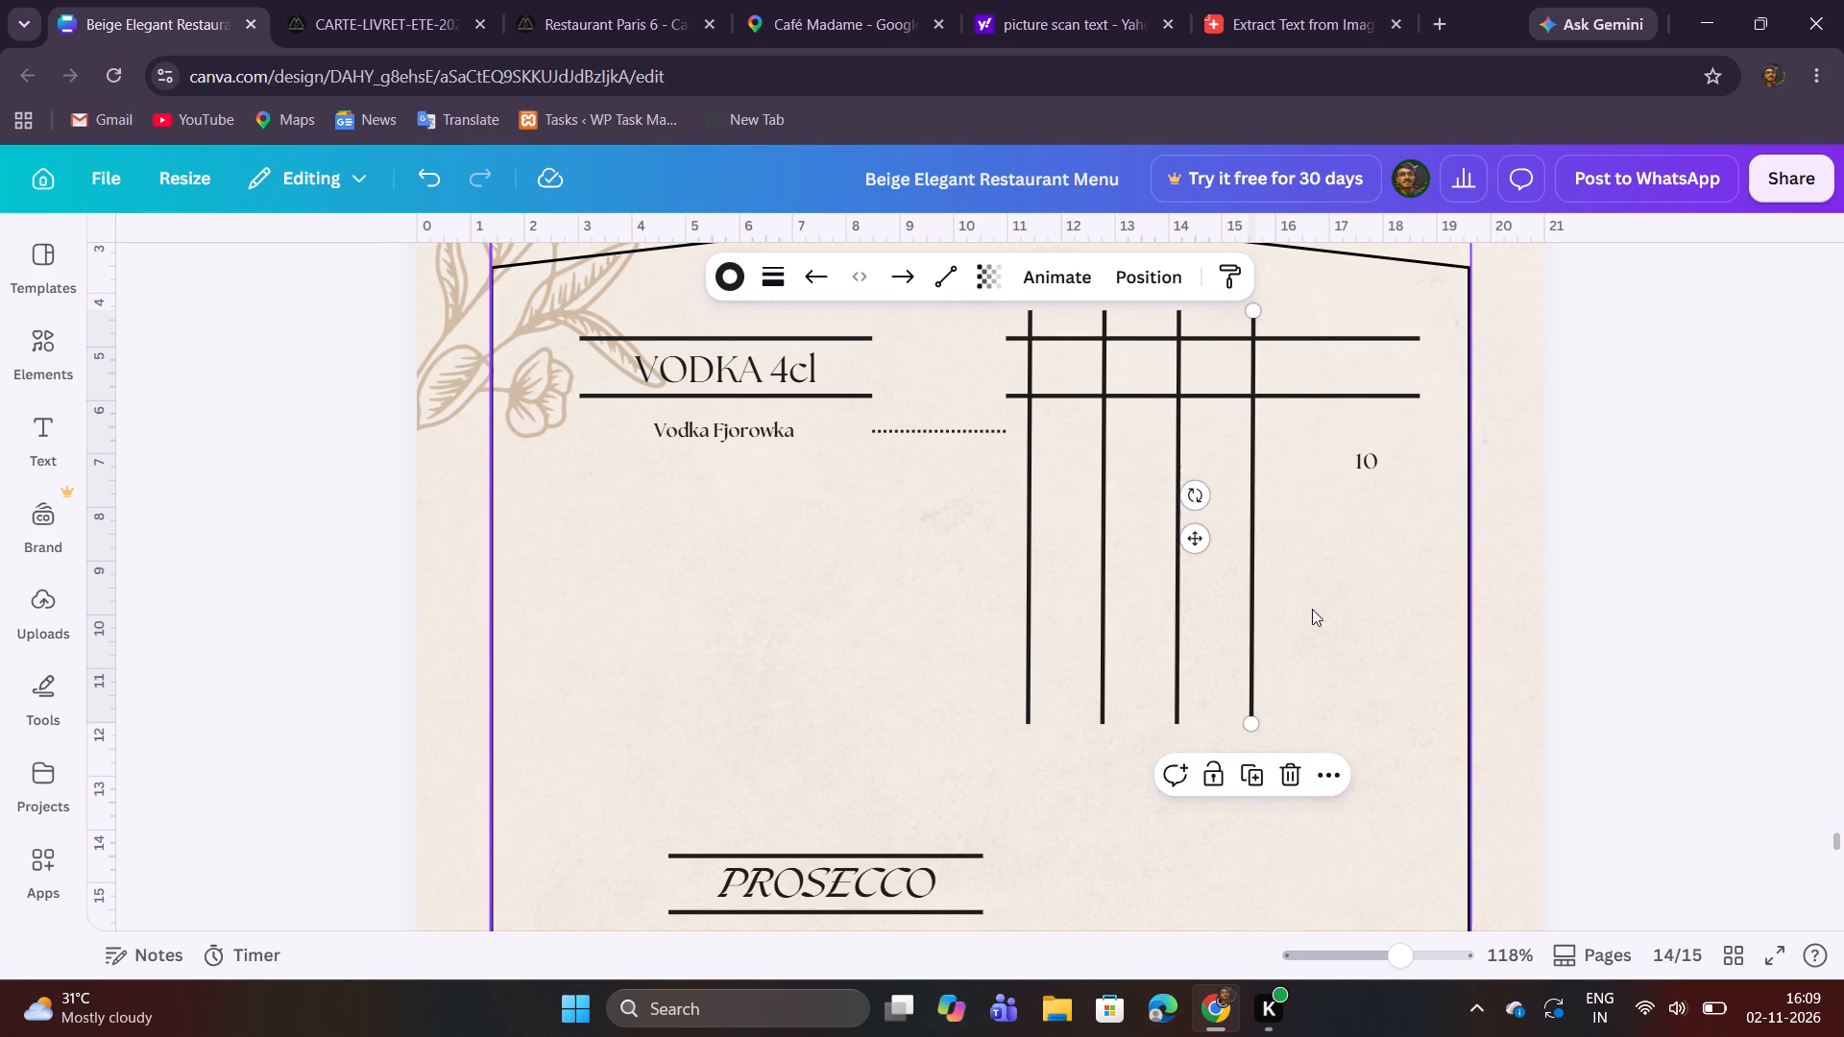
{"action": "left_click", "coordinate": [1398, 746]}
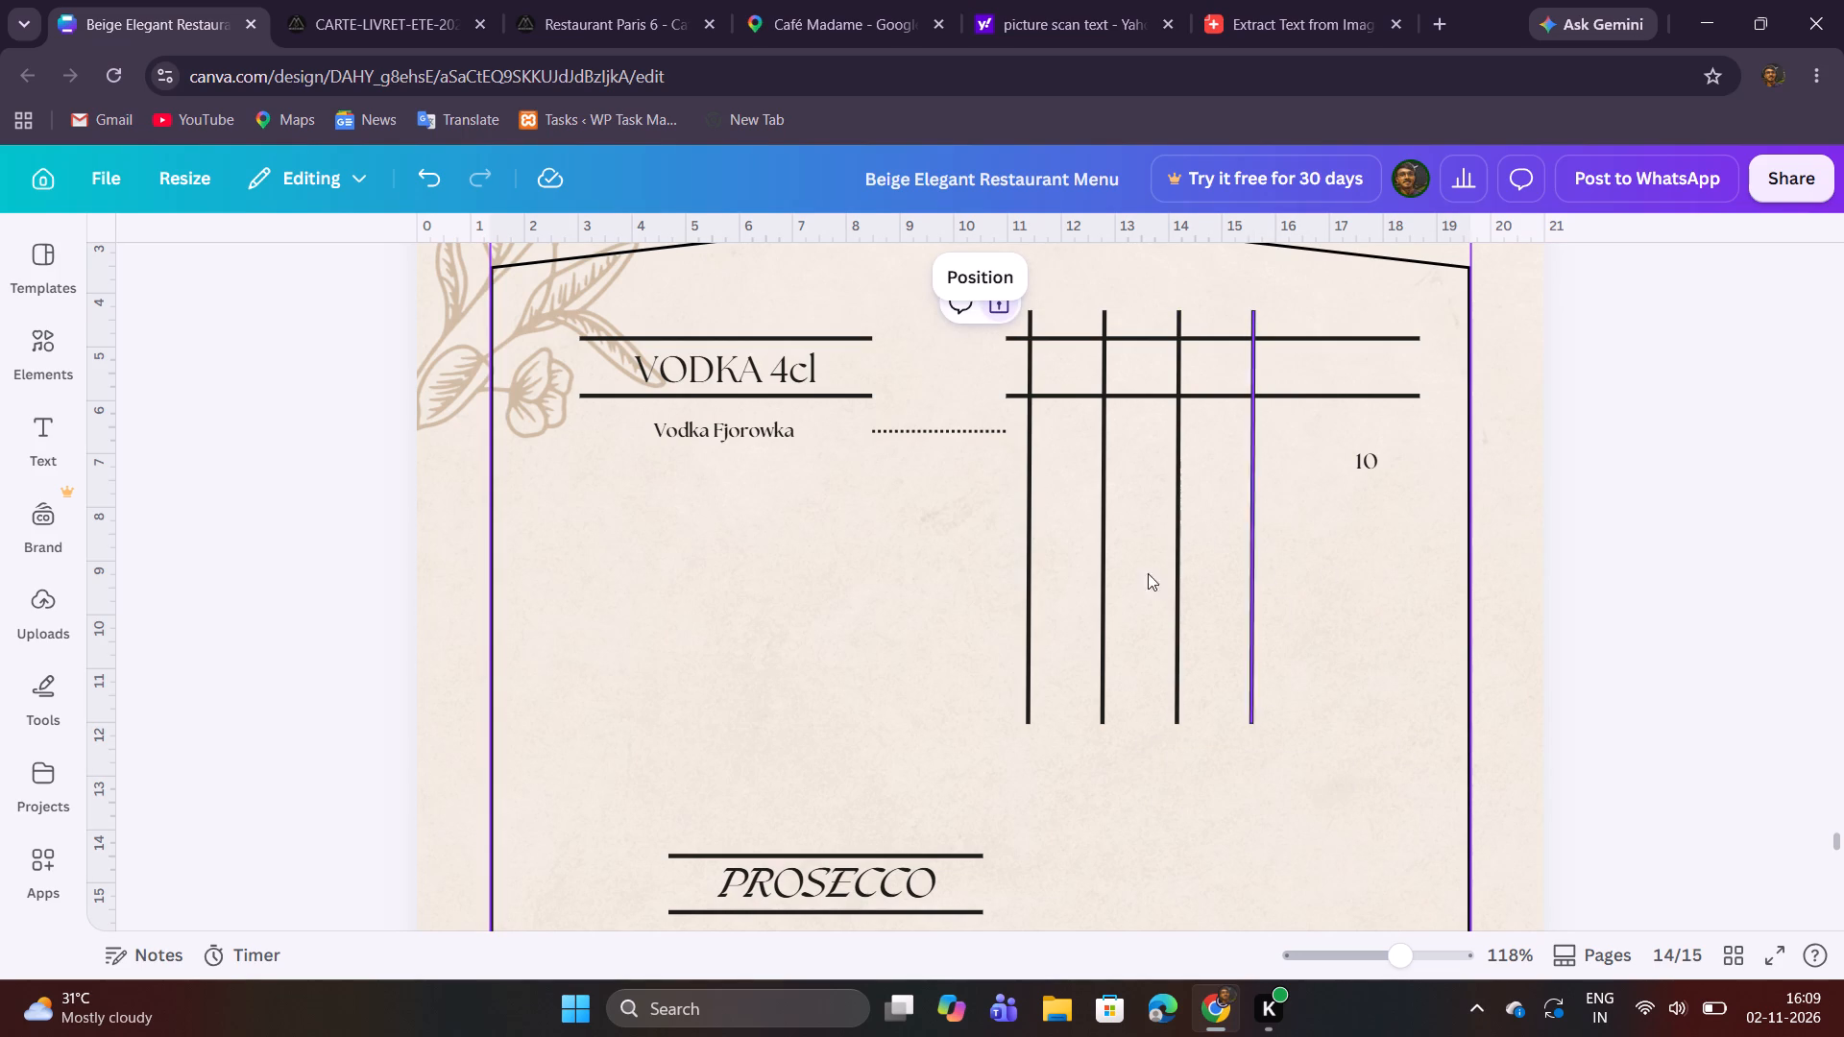
Duplicate the fourth upright line to add a fifth at the same spacing.
{"action": "left_click", "coordinate": [1257, 506]}
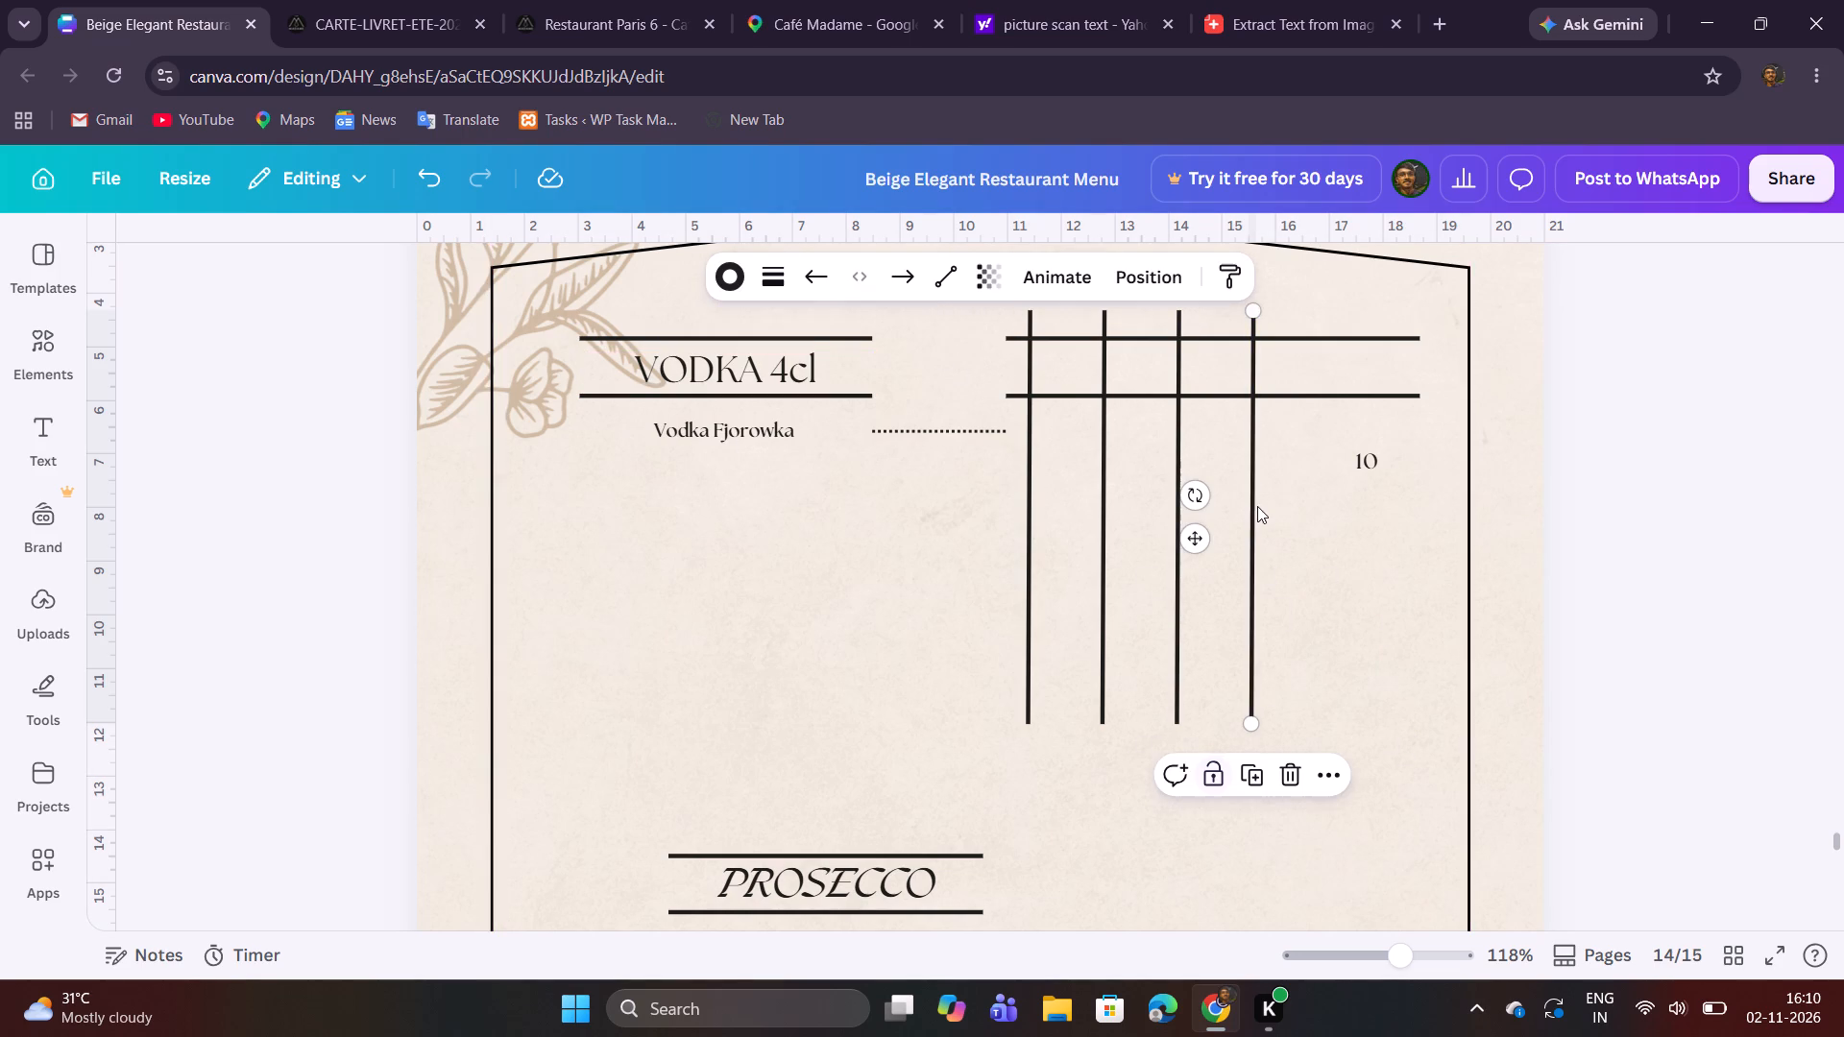
{"action": "left_click", "coordinate": [1250, 776]}
Delete the price text 10 beside the upright lines.
{"action": "left_click", "coordinate": [1375, 458]}
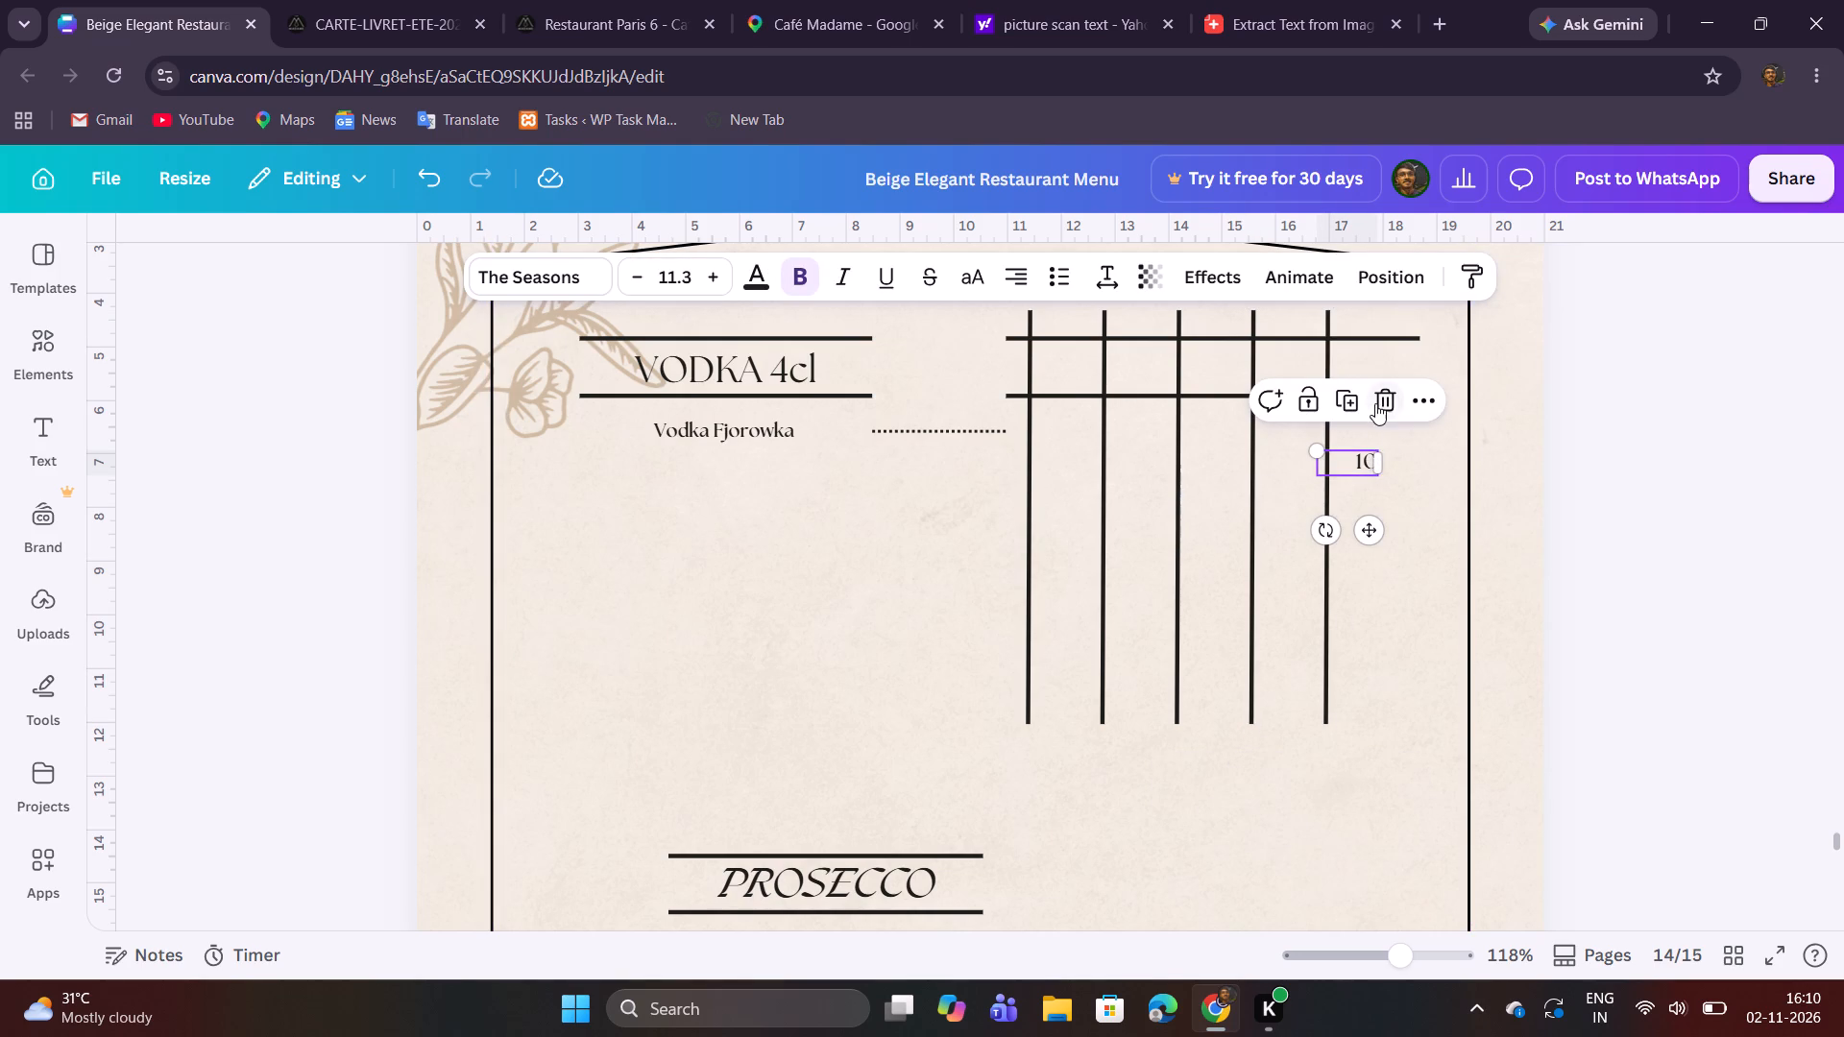
{"action": "left_click", "coordinate": [1379, 400]}
Select all five upright lines together and shift them about 0.9 cm right along the price-side rules.
{"action": "left_click_drag", "start_coordinate": [947, 551], "coordinate": [1353, 562]}
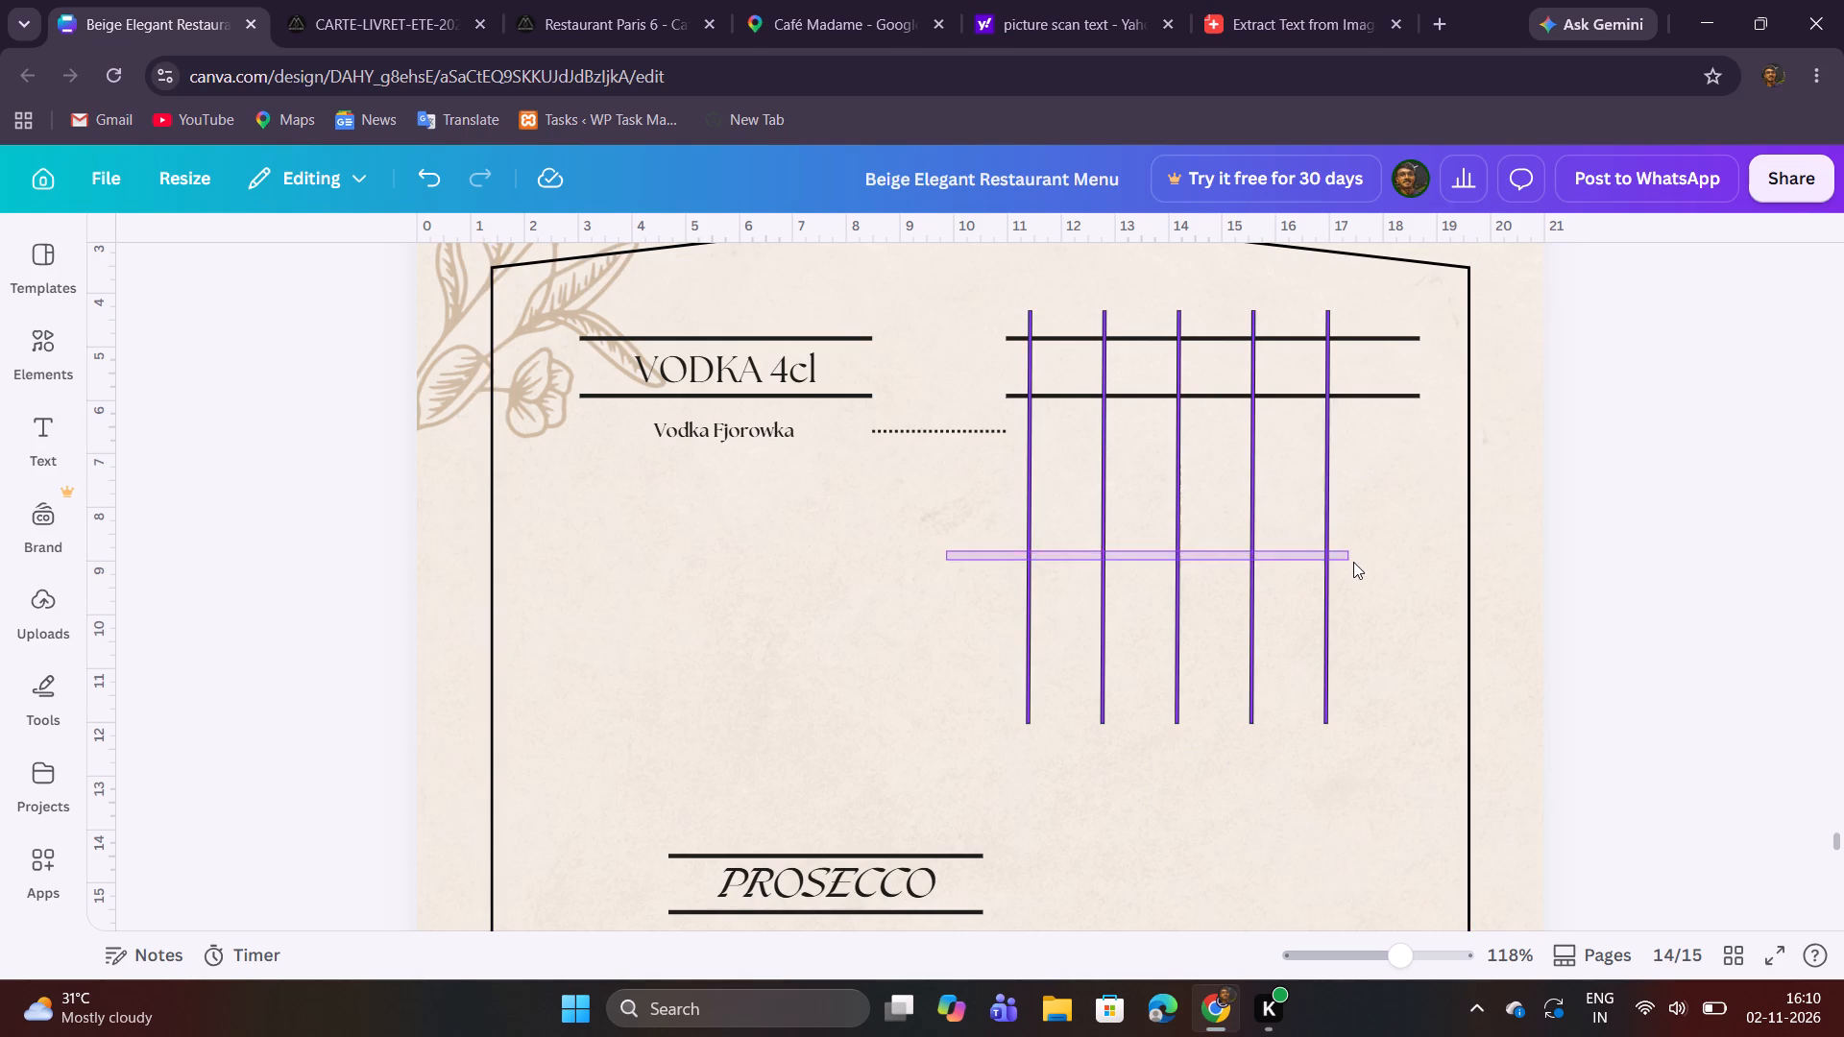
{"action": "left_click_drag", "start_coordinate": [1129, 547], "coordinate": [1140, 548], "text": "shift"}
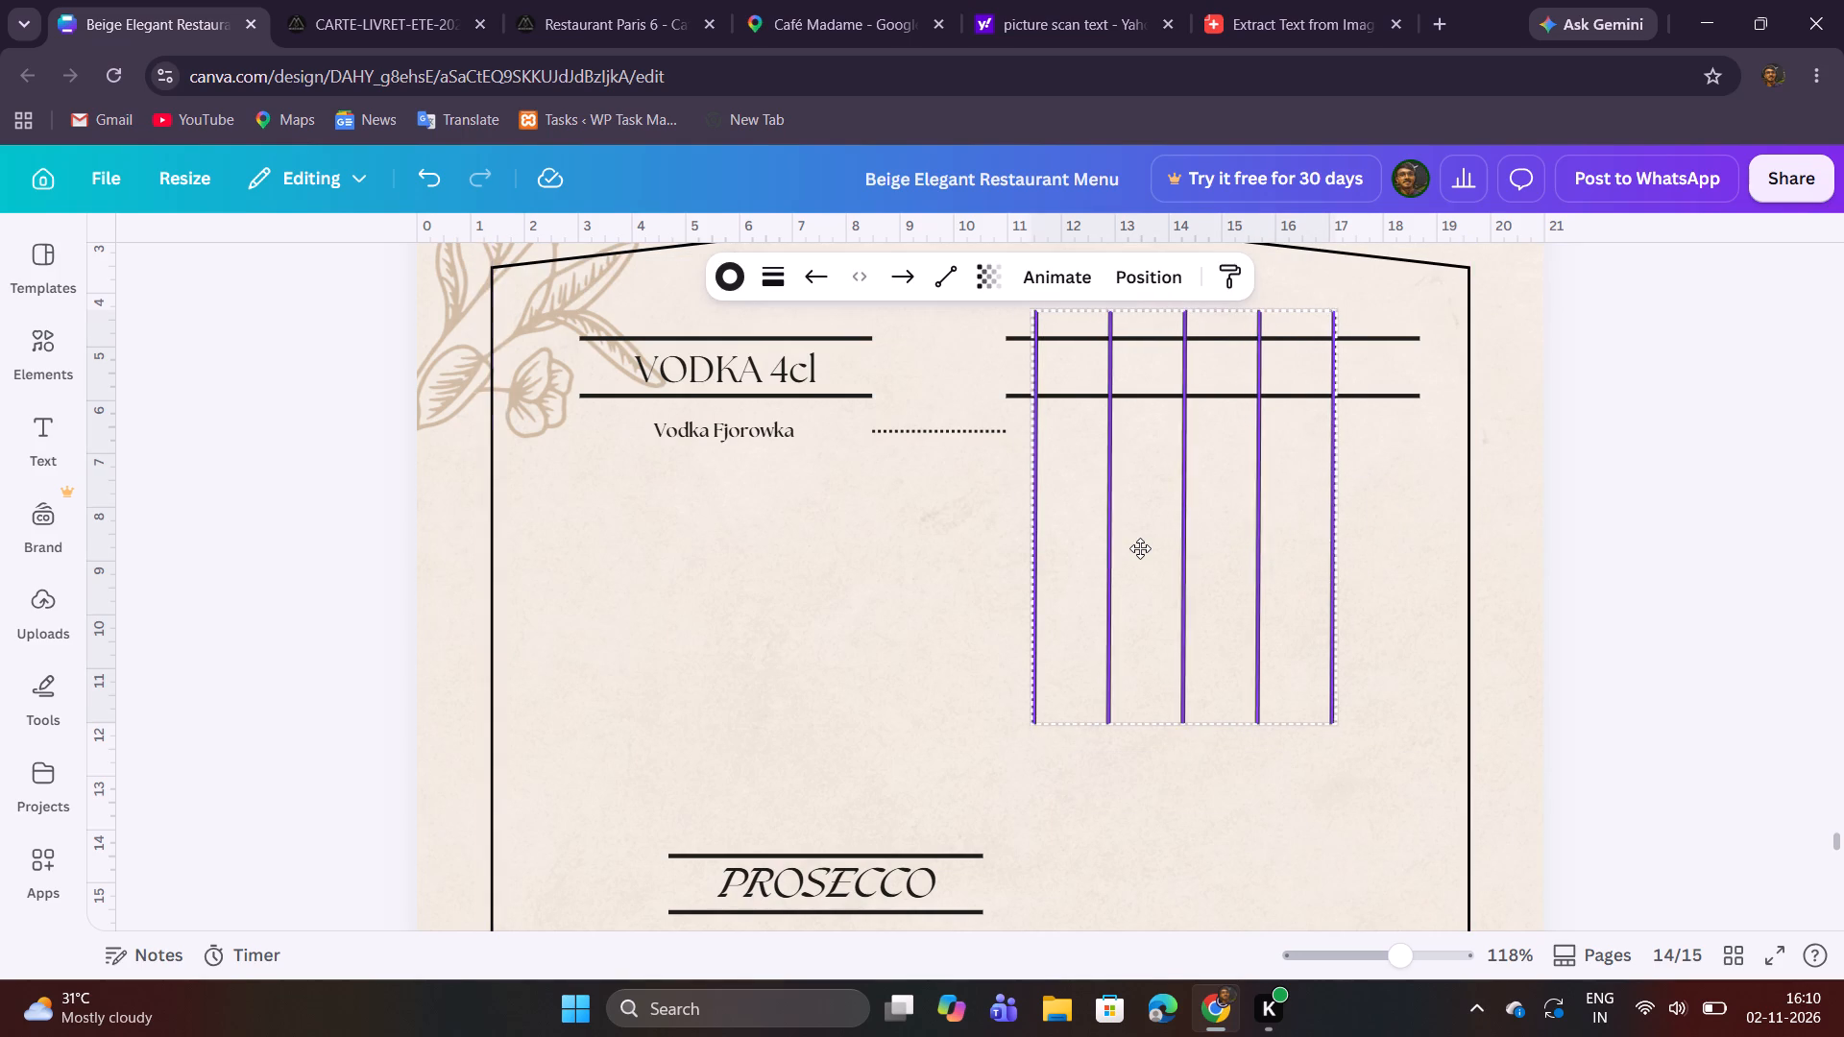
{"action": "left_click_drag", "start_coordinate": [1140, 548], "coordinate": [1161, 549], "text": "shift"}
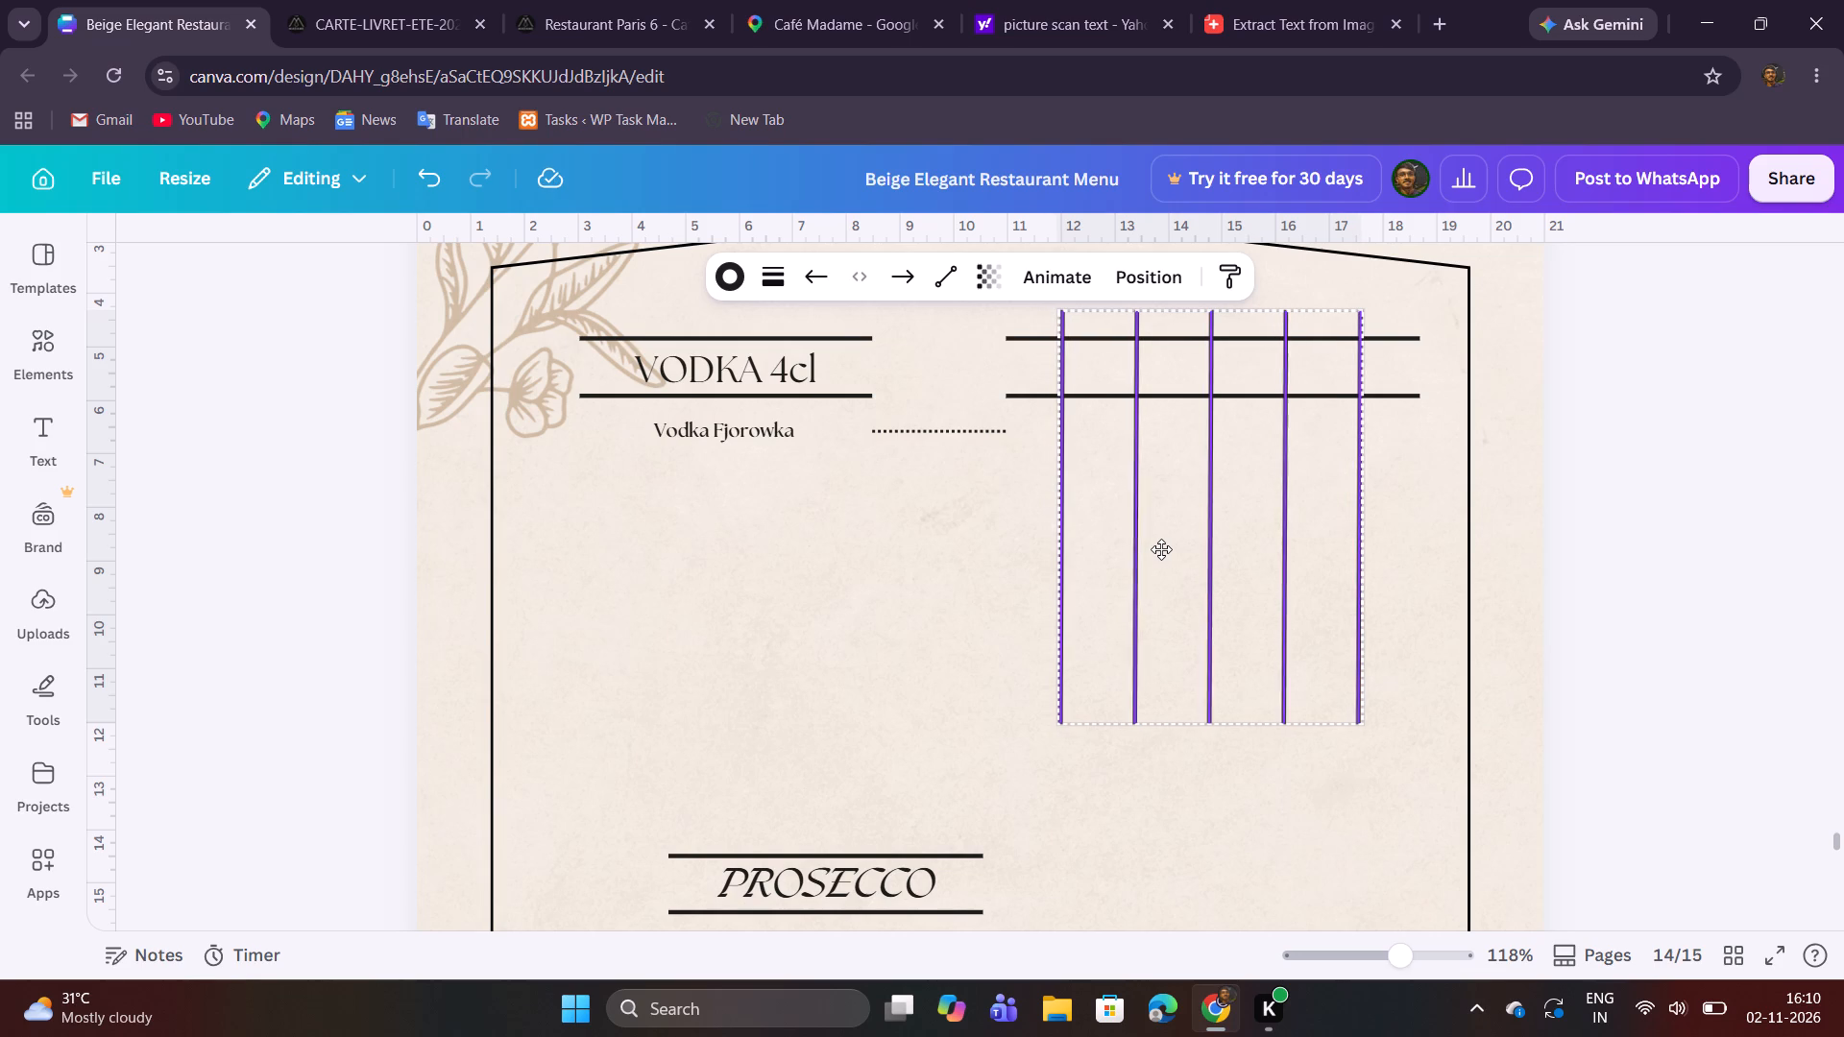
{"action": "left_click_drag", "start_coordinate": [1161, 549], "coordinate": [1165, 550], "text": "shift"}
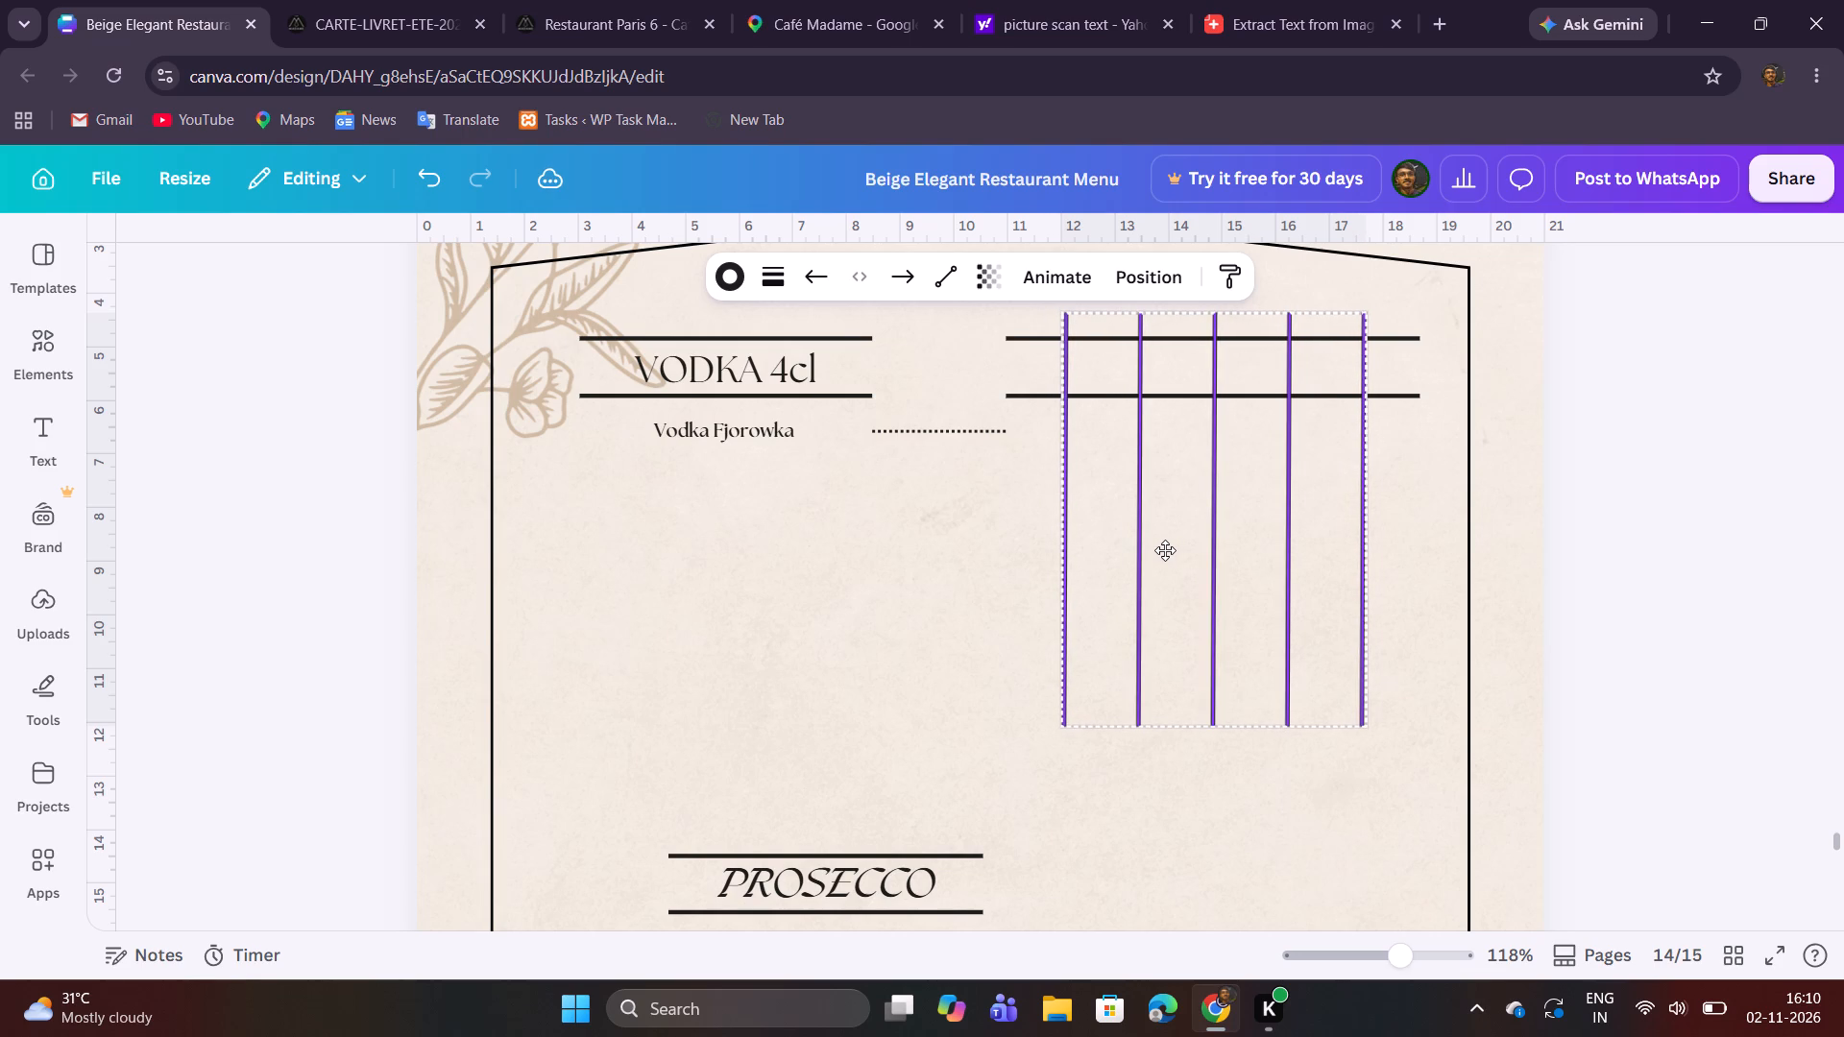
{"action": "left_click_drag", "start_coordinate": [1165, 550], "coordinate": [1177, 549], "text": "shift"}
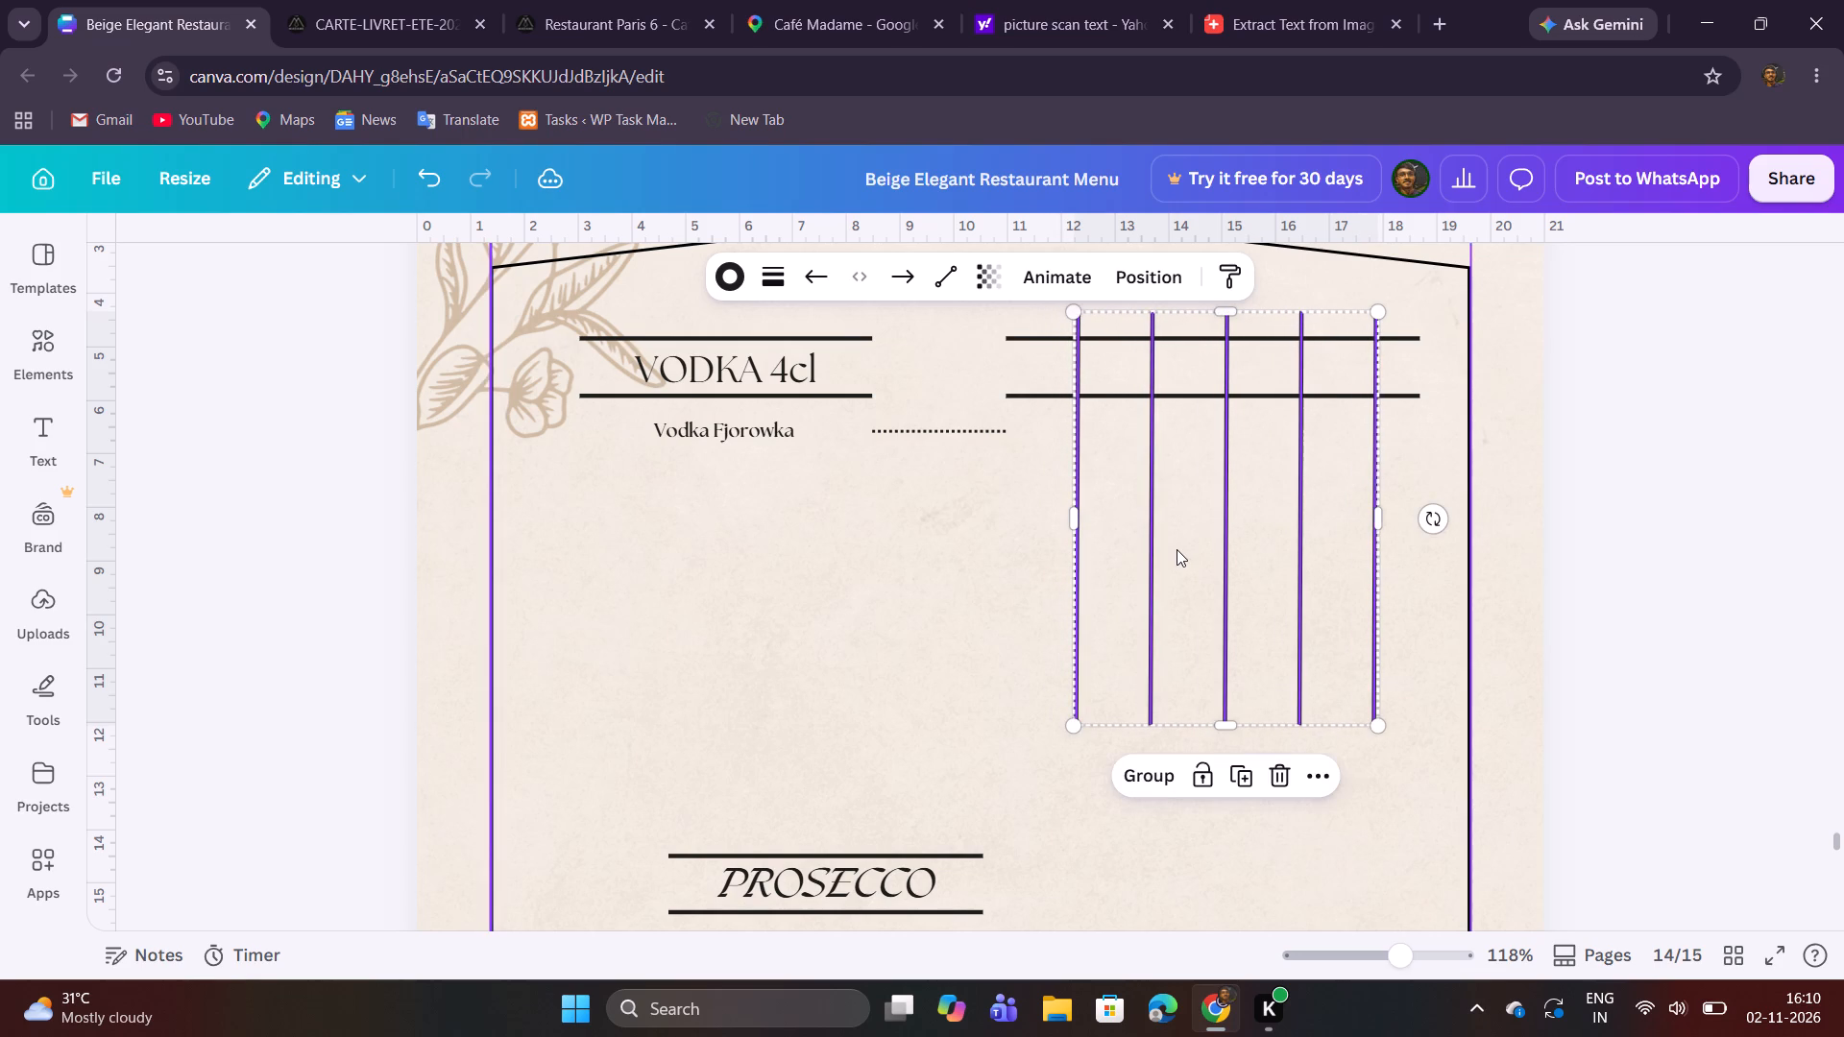
Reposition the five upright lines together, shifting them about 0.2 cm left along the price-side rules.
{"action": "left_click_drag", "start_coordinate": [1171, 550], "coordinate": [1156, 551], "text": "shift"}
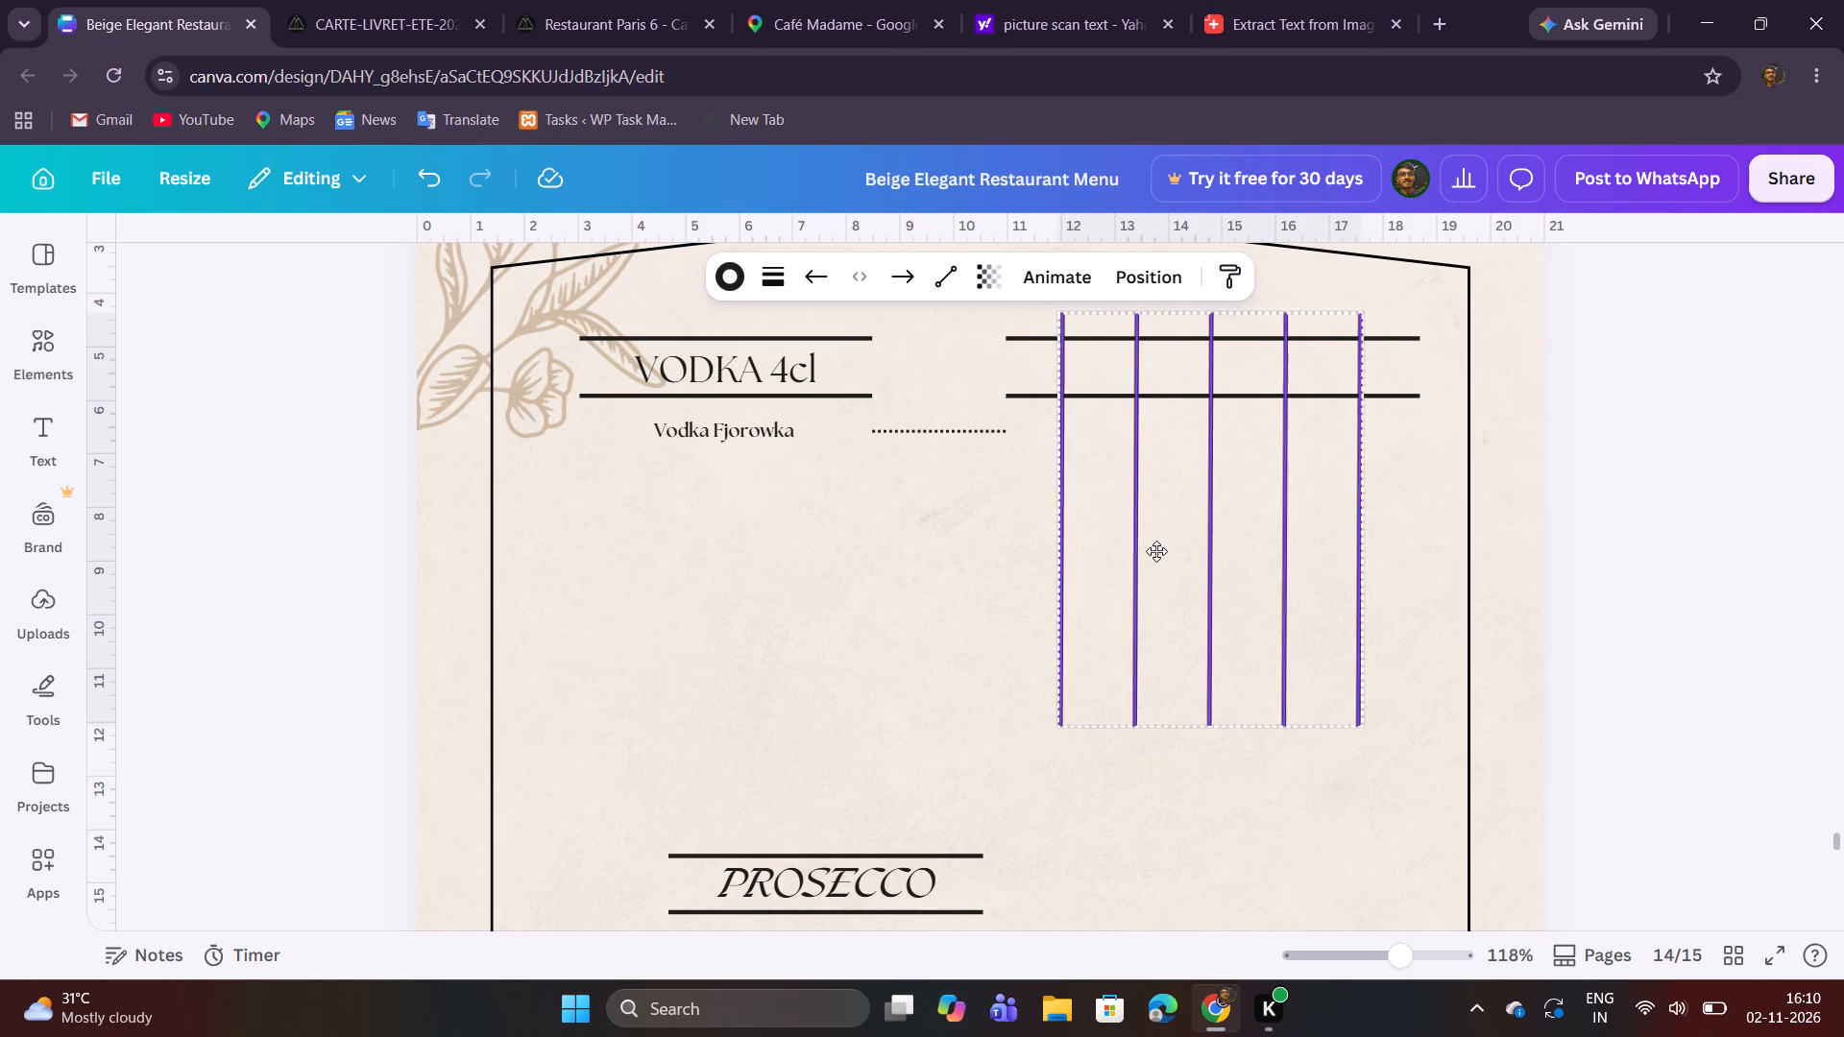
{"action": "left_click_drag", "start_coordinate": [1156, 551], "coordinate": [1162, 571], "text": "shift"}
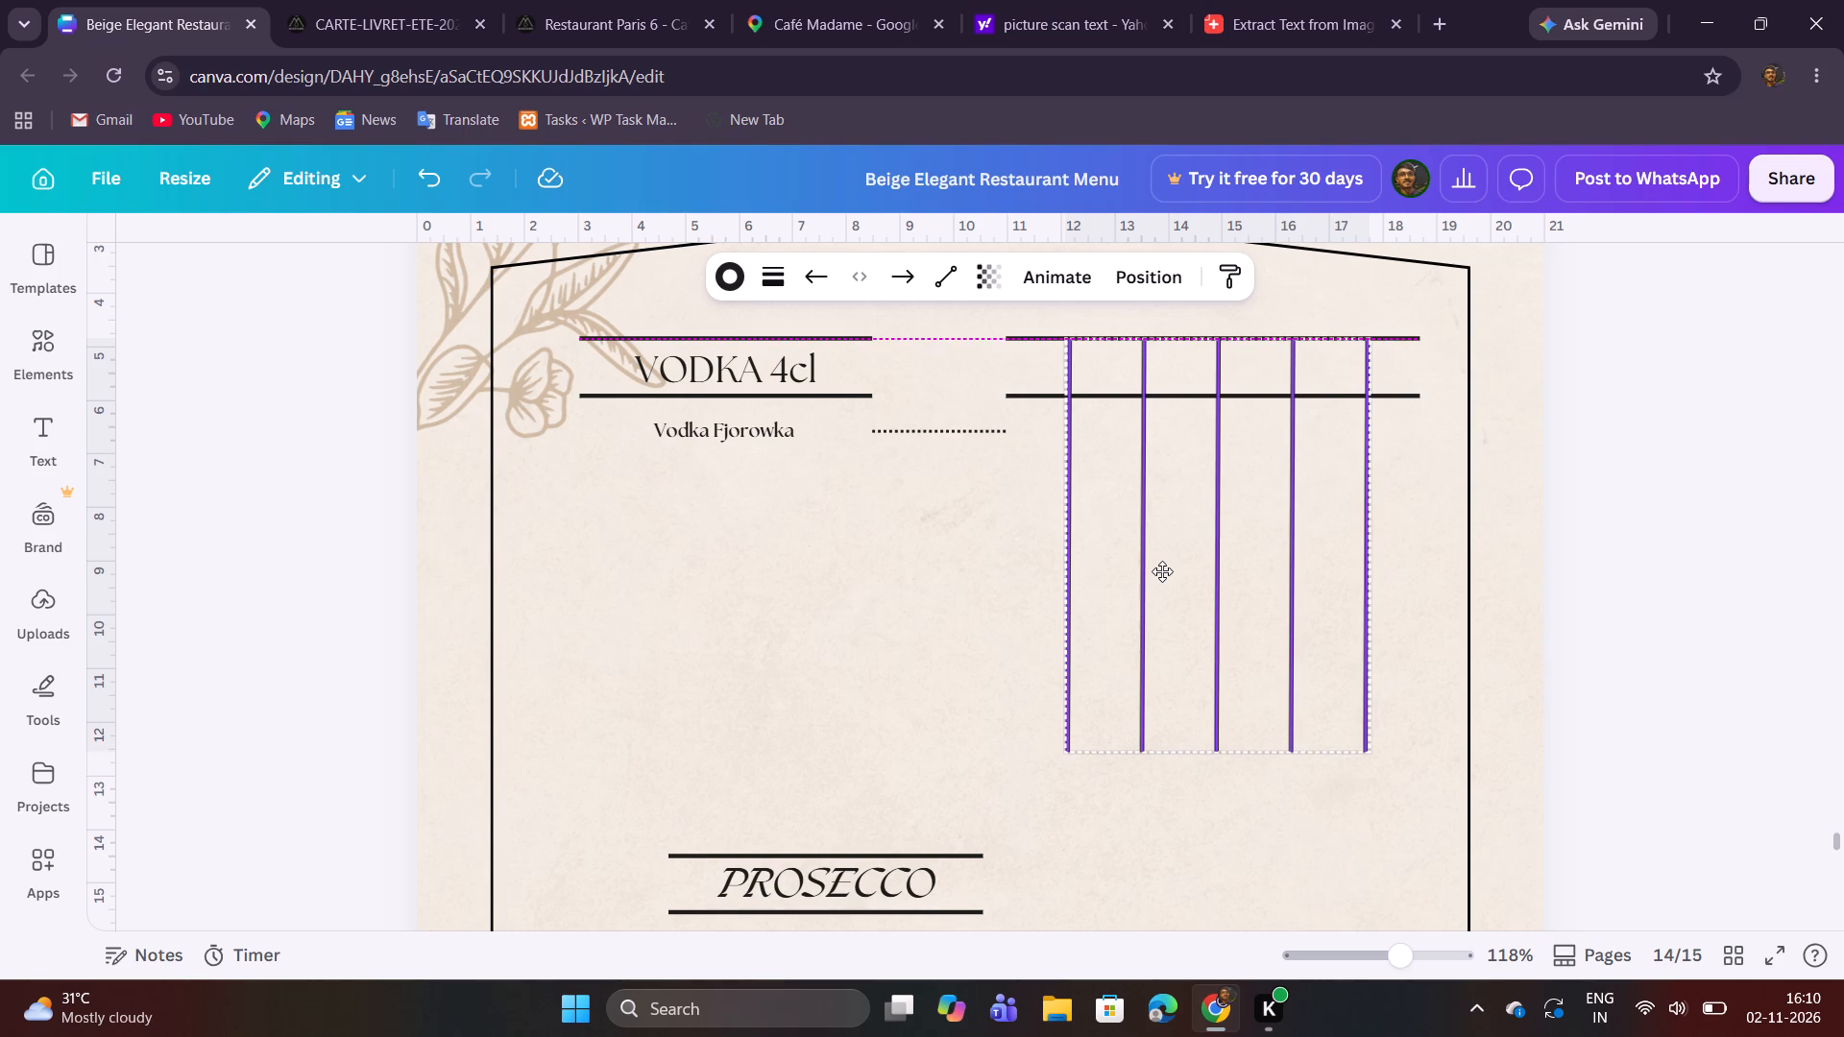
{"action": "left_click_drag", "start_coordinate": [1162, 571], "coordinate": [1162, 546], "text": "shift"}
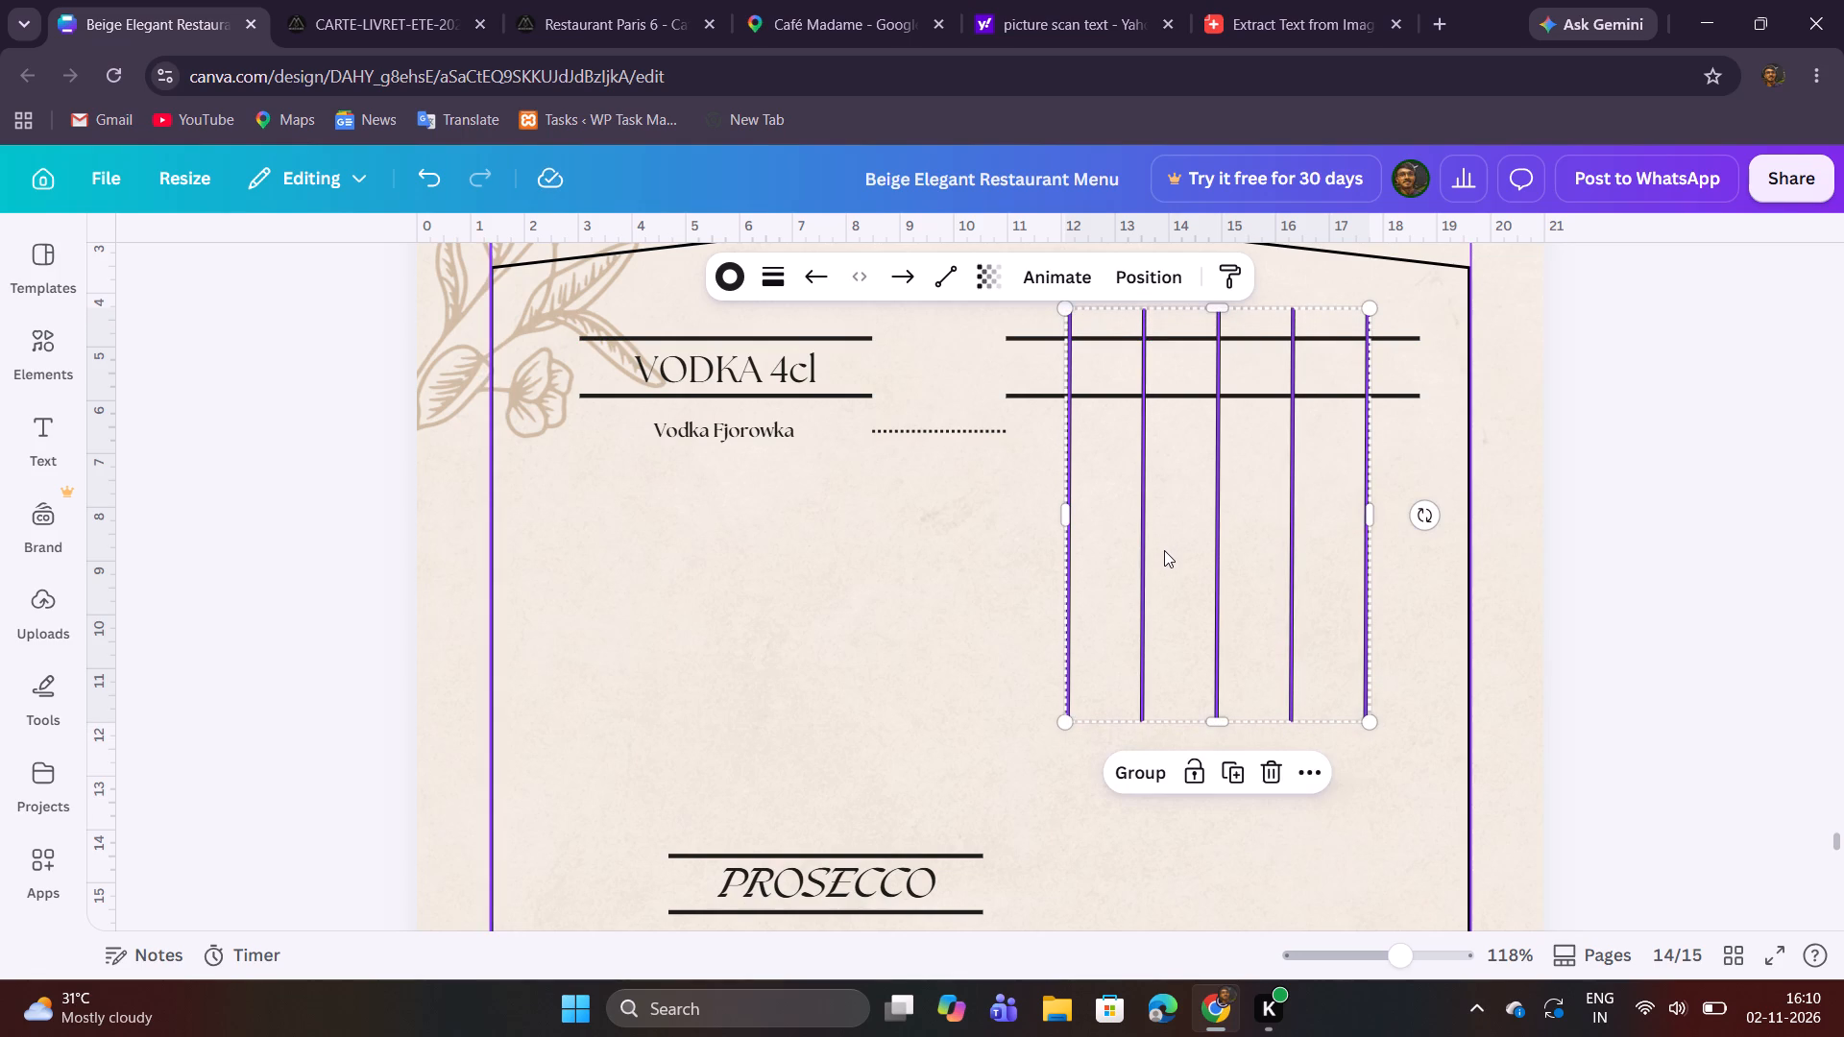
{"action": "left_click", "coordinate": [938, 646]}
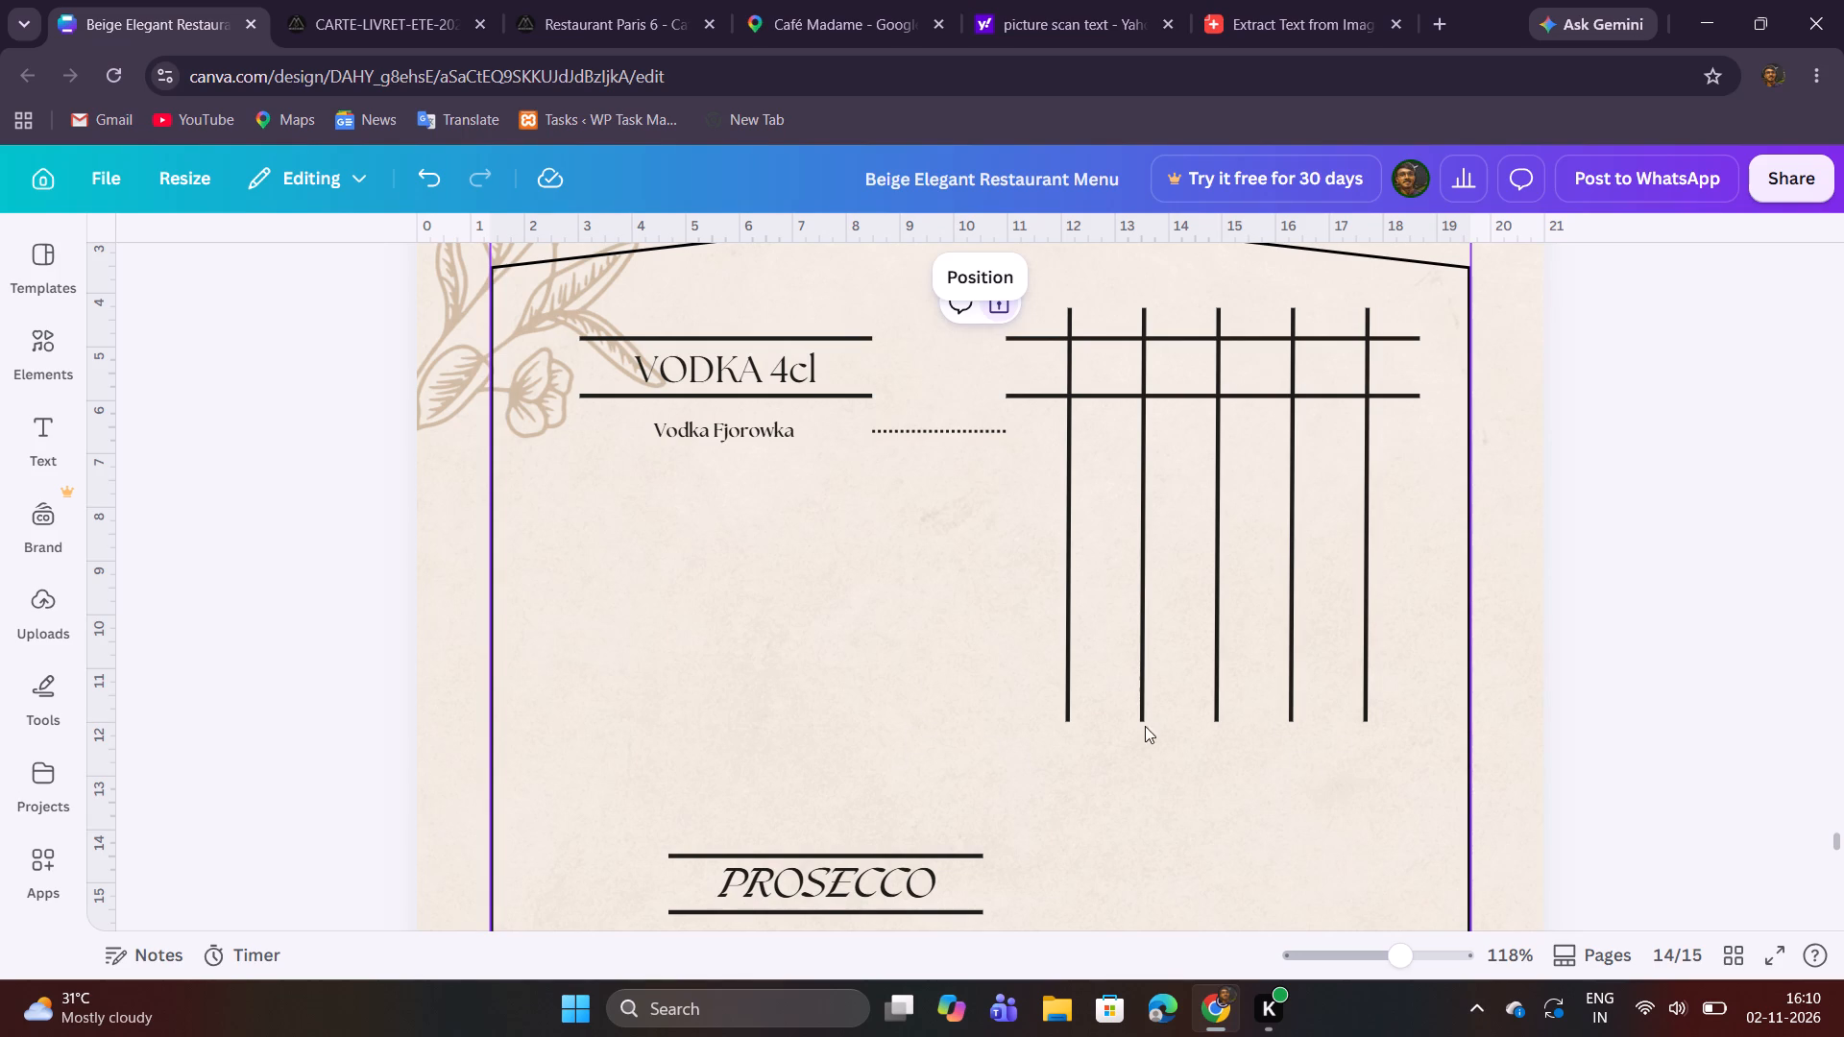
Straighten the fifth, third and second upright lines to 90° by adjusting their lower ends, keeping them about 7.7 cm long.
{"action": "left_click", "coordinate": [1363, 713]}
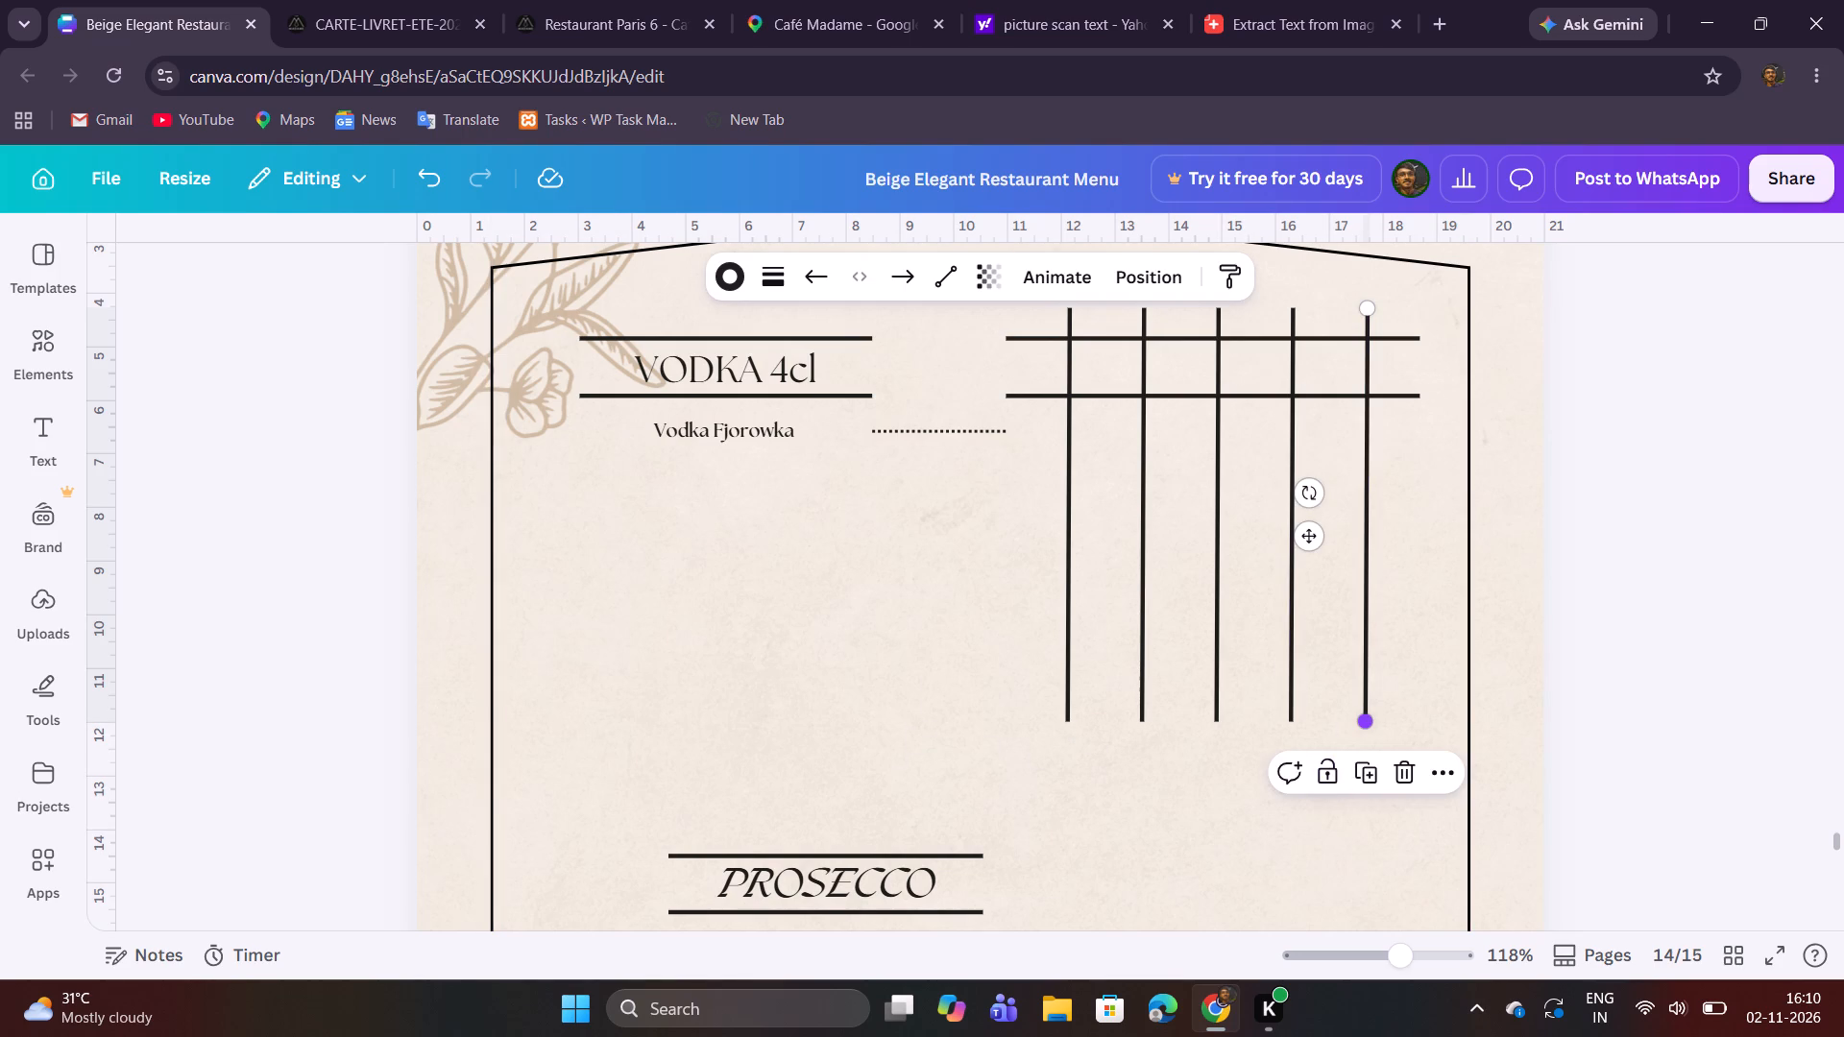
{"action": "left_click", "coordinate": [1370, 727], "text": "shift"}
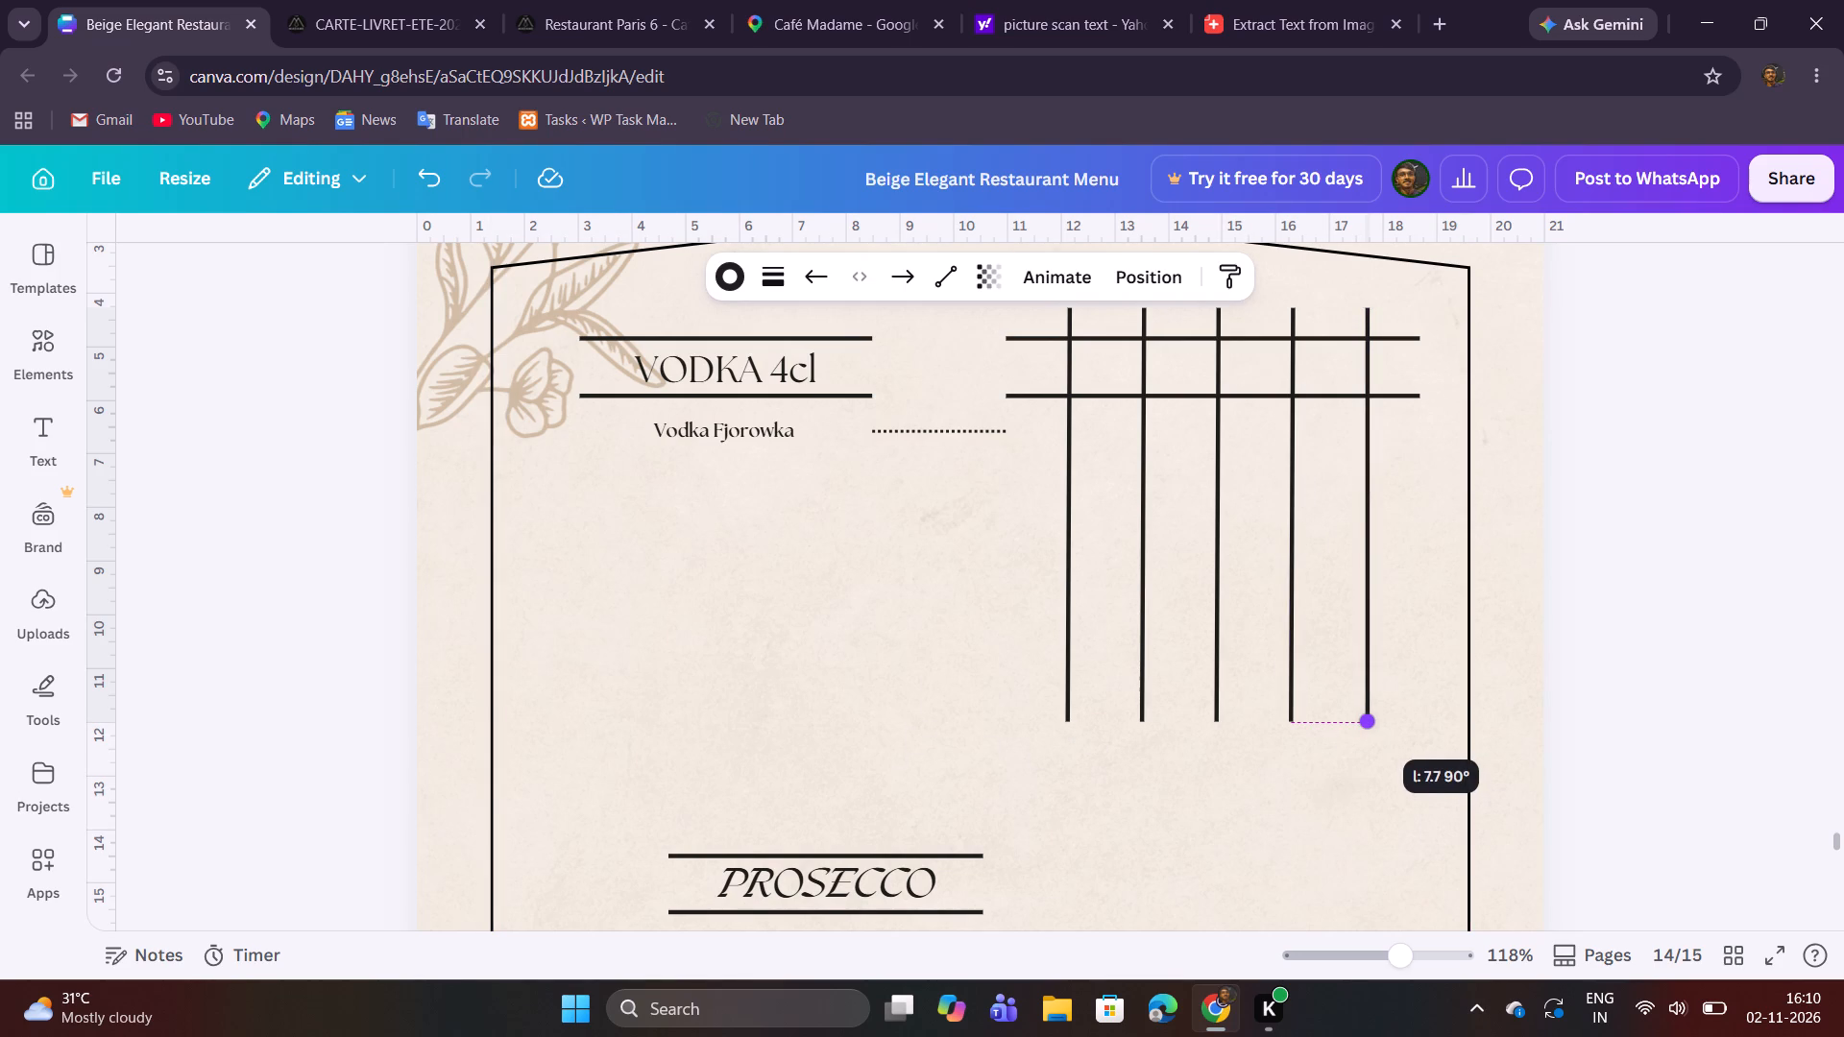
{"action": "left_click", "coordinate": [1213, 719], "text": "shift"}
{"action": "left_click", "coordinate": [1199, 744]}
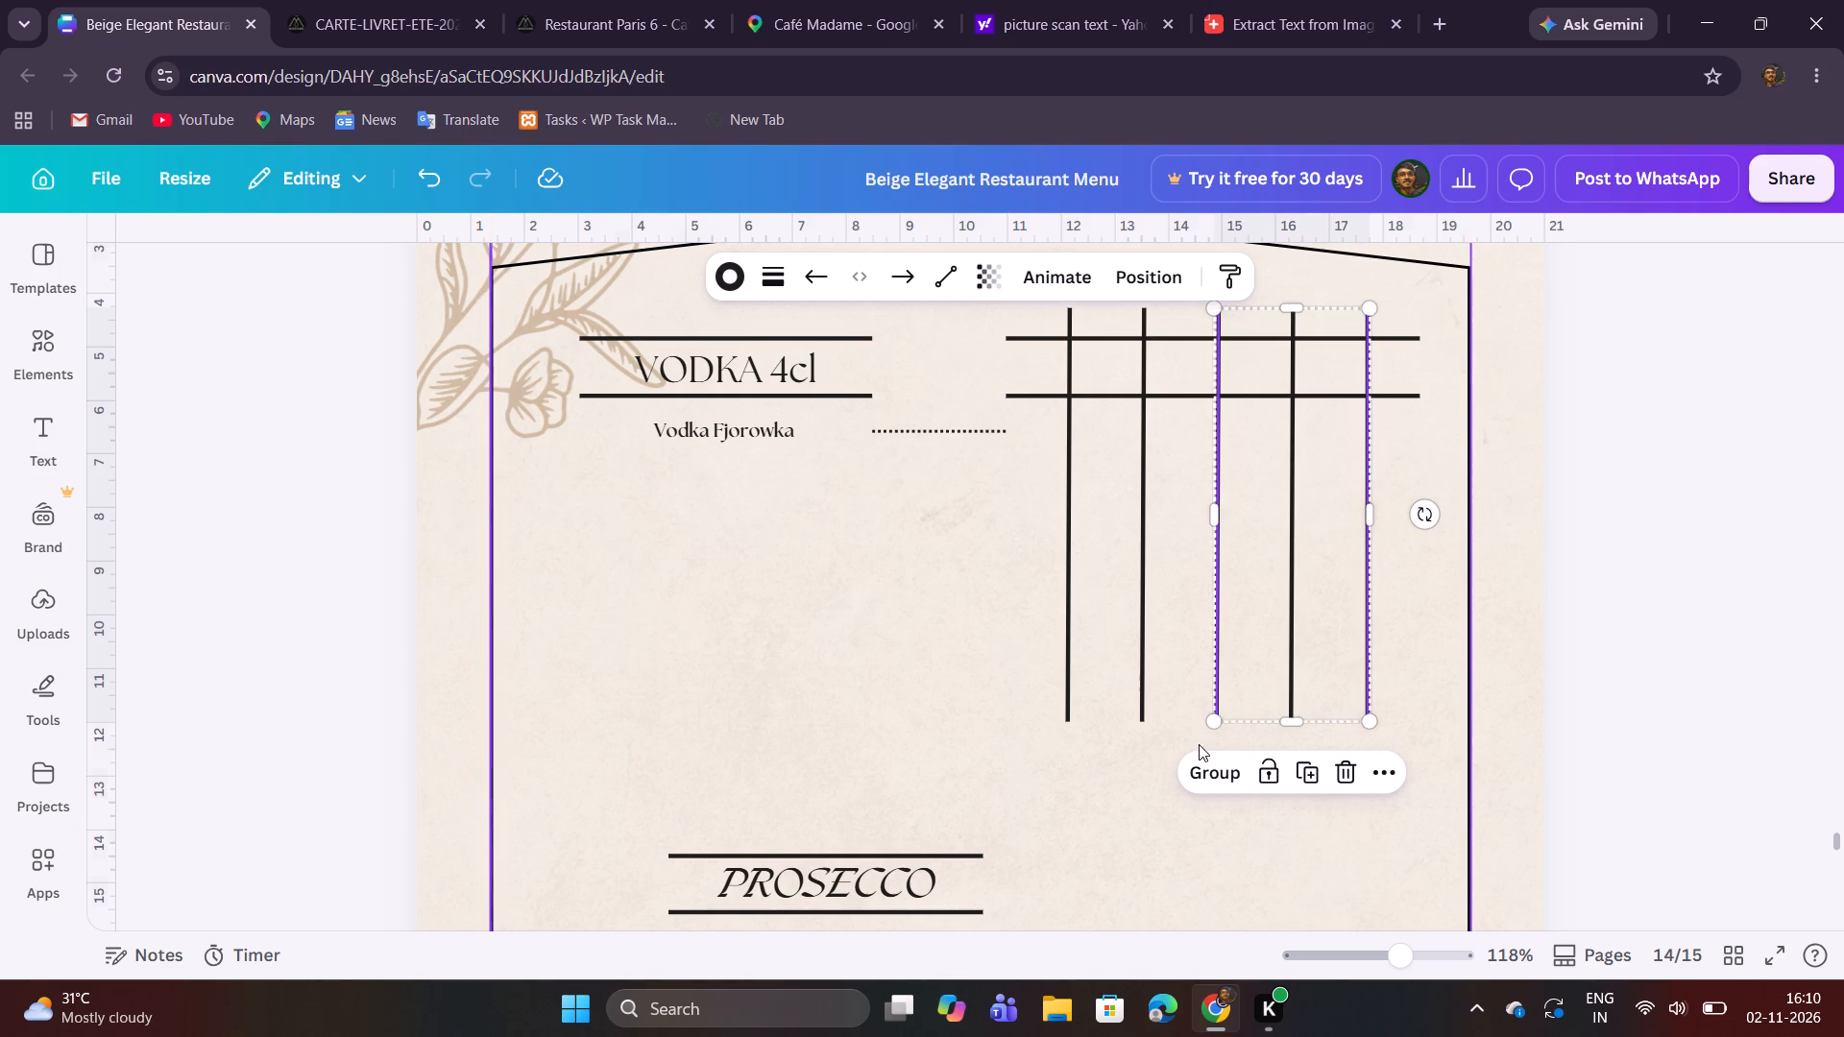
{"action": "left_click", "coordinate": [1218, 720]}
{"action": "left_click", "coordinate": [1214, 719], "text": "shift"}
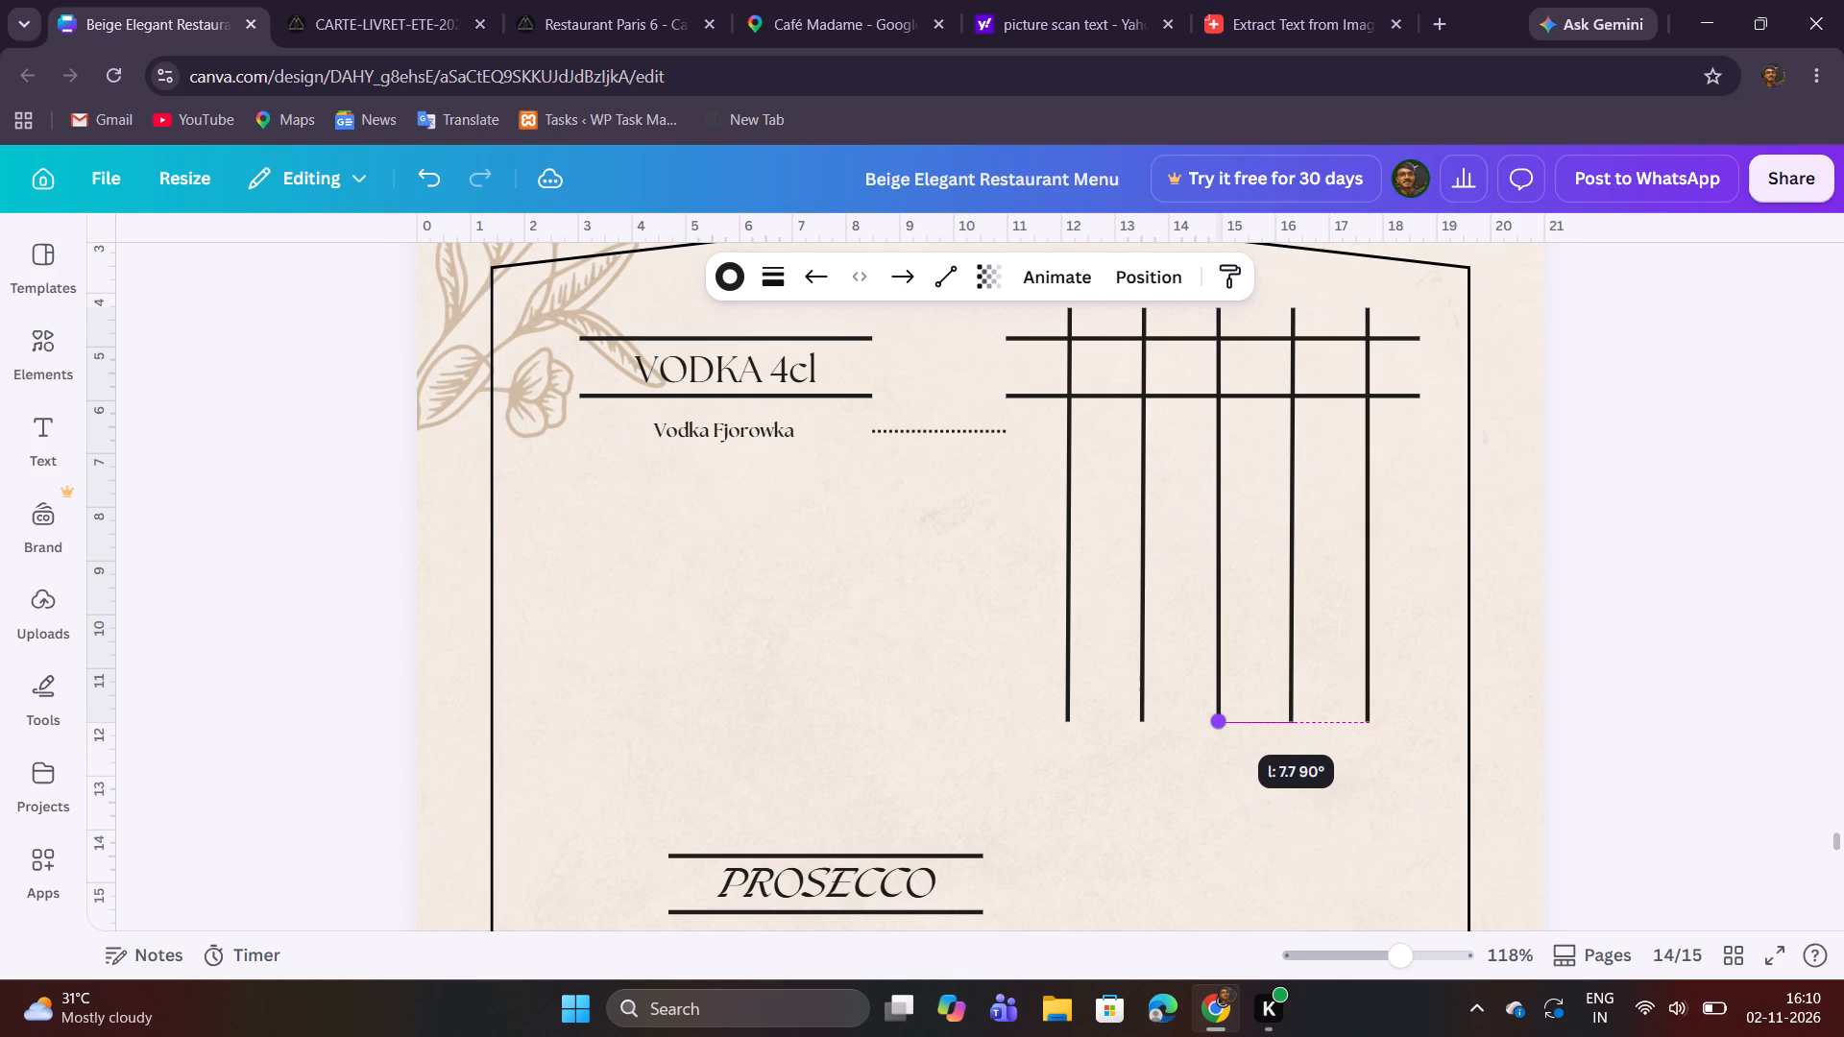
{"action": "left_click", "coordinate": [1154, 757]}
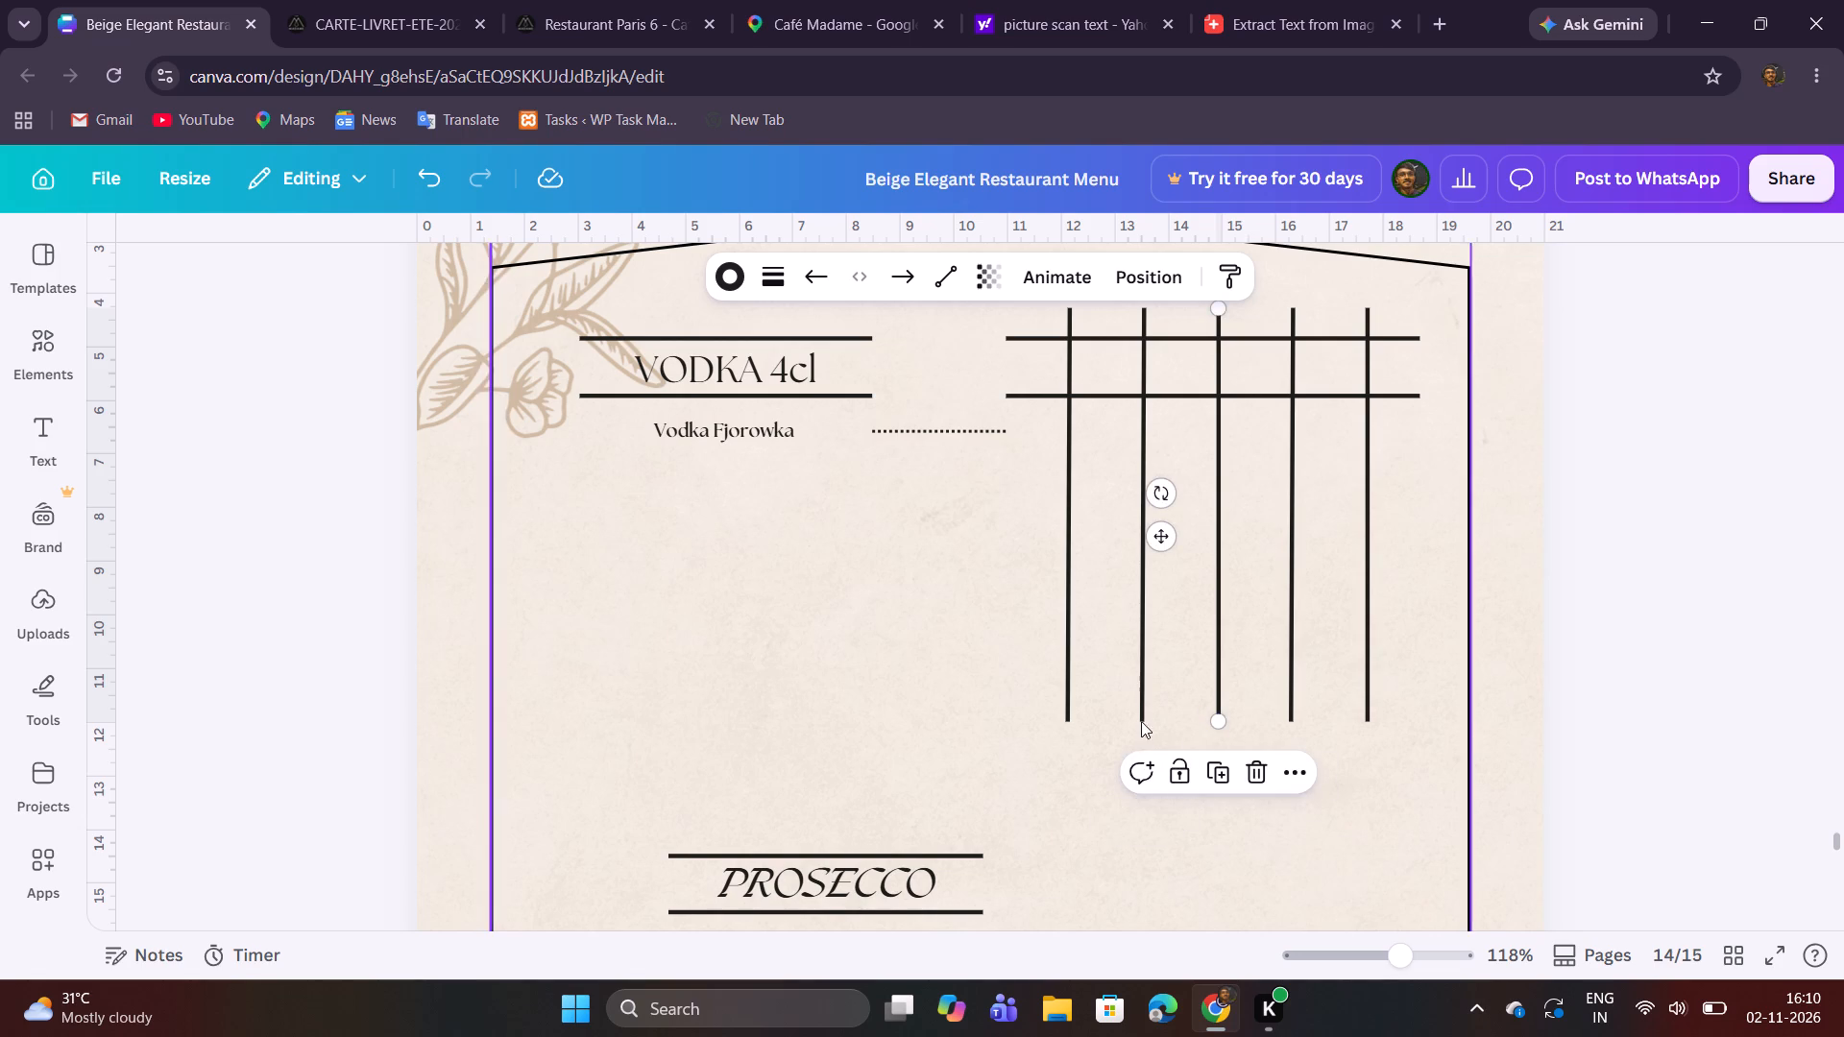
{"action": "left_click", "coordinate": [1147, 719]}
{"action": "left_click_drag", "start_coordinate": [1146, 725], "coordinate": [1147, 737], "text": "shift"}
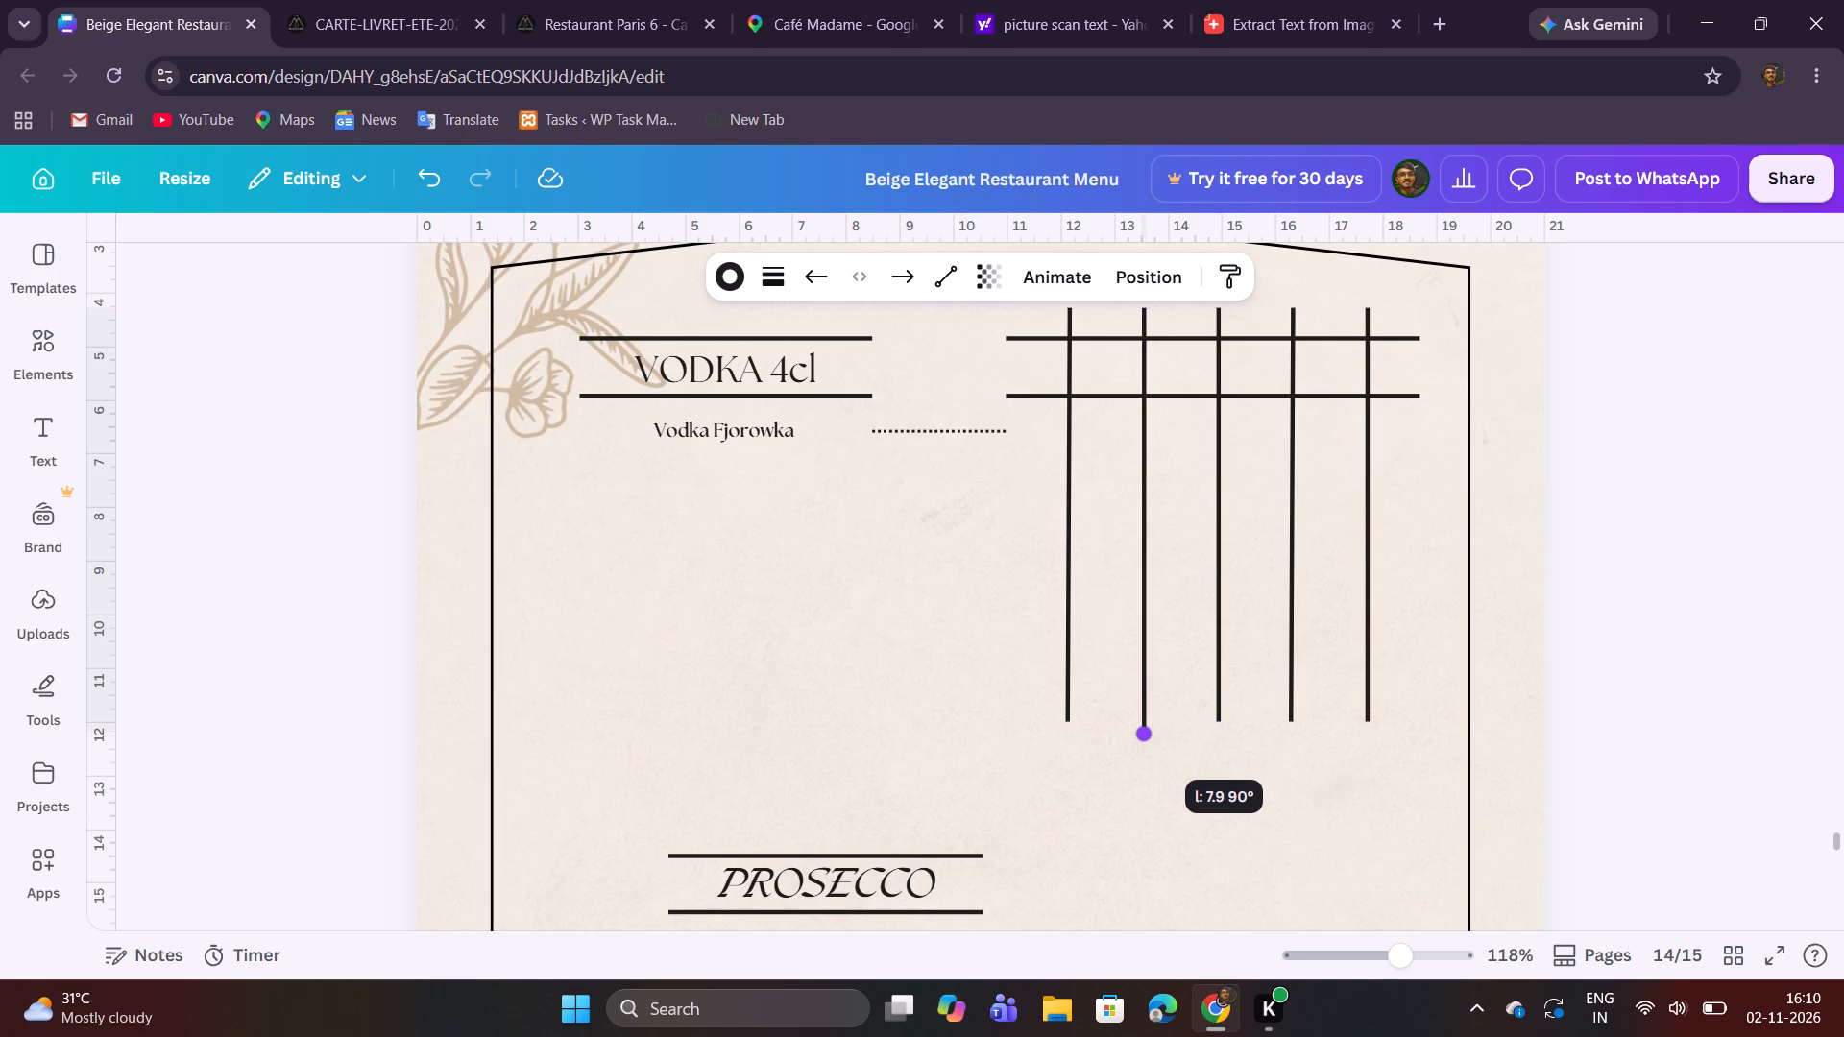
{"action": "left_click_drag", "start_coordinate": [1147, 737], "coordinate": [1156, 739], "text": "shift"}
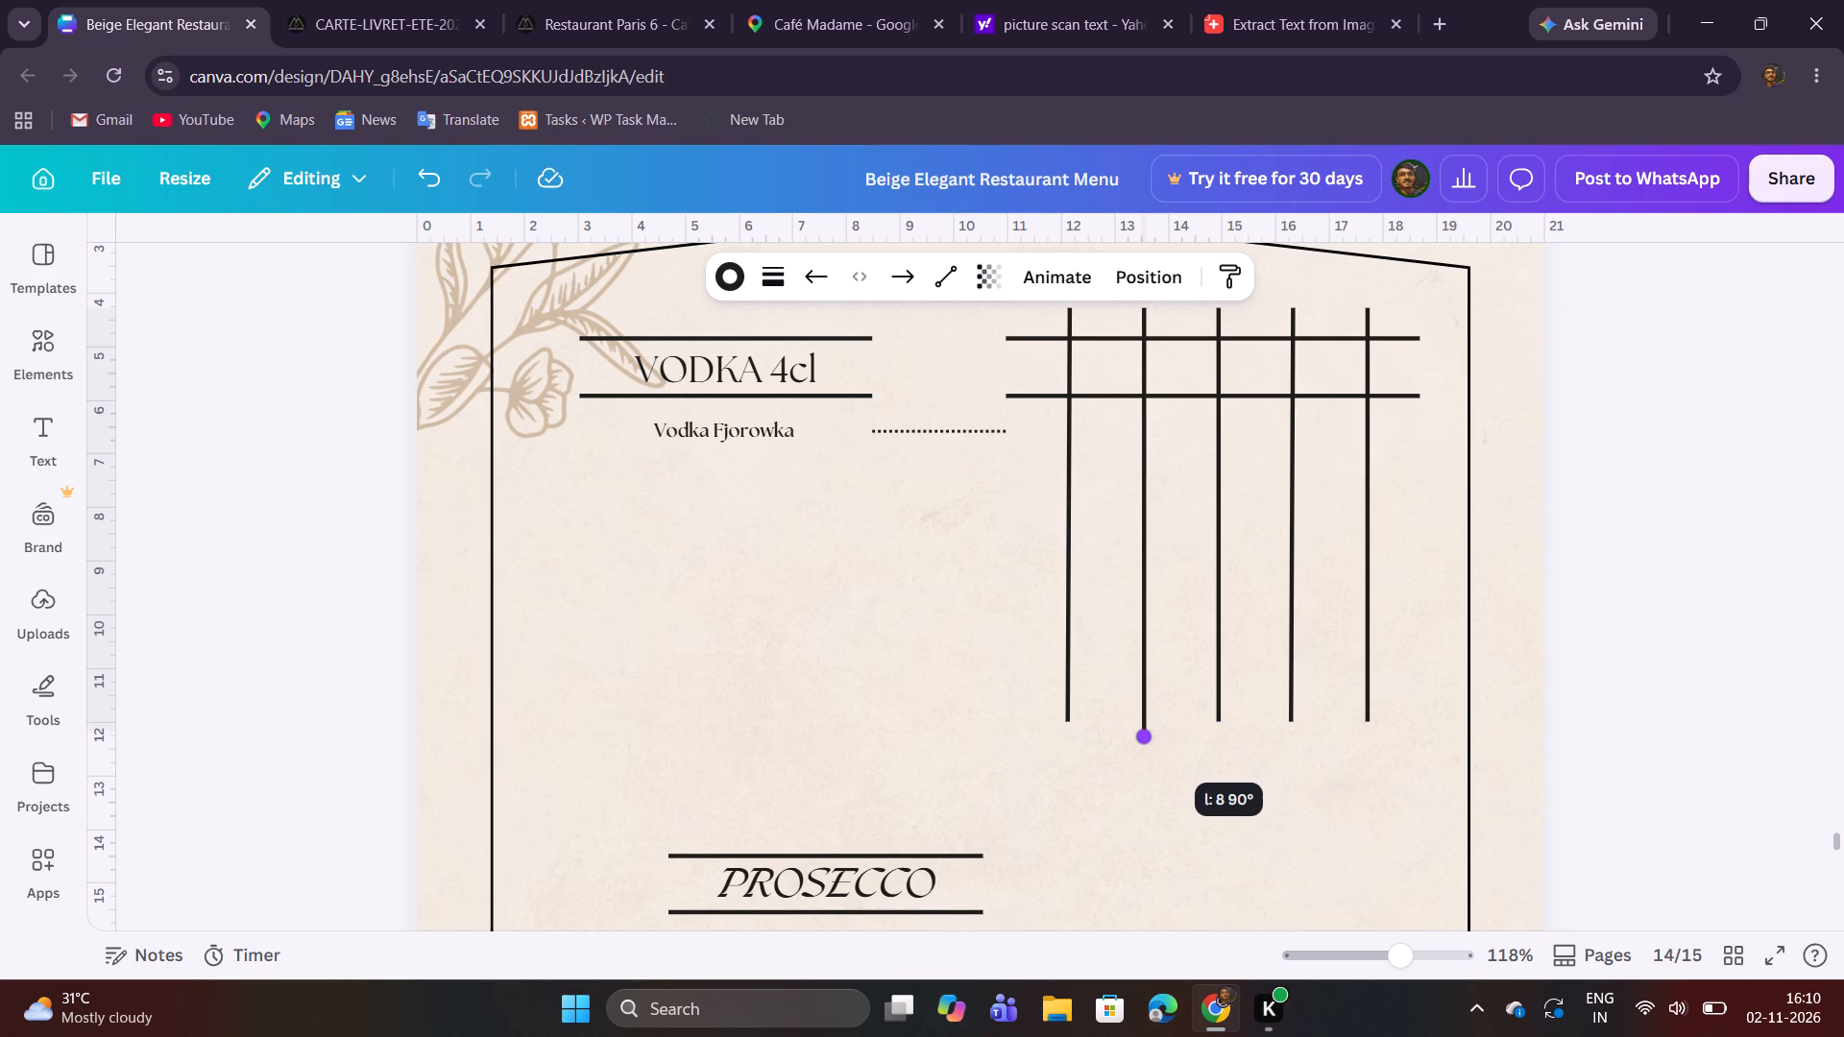
{"action": "left_click_drag", "start_coordinate": [1156, 739], "coordinate": [1156, 730], "text": "shift"}
{"action": "left_click", "coordinate": [1371, 789]}
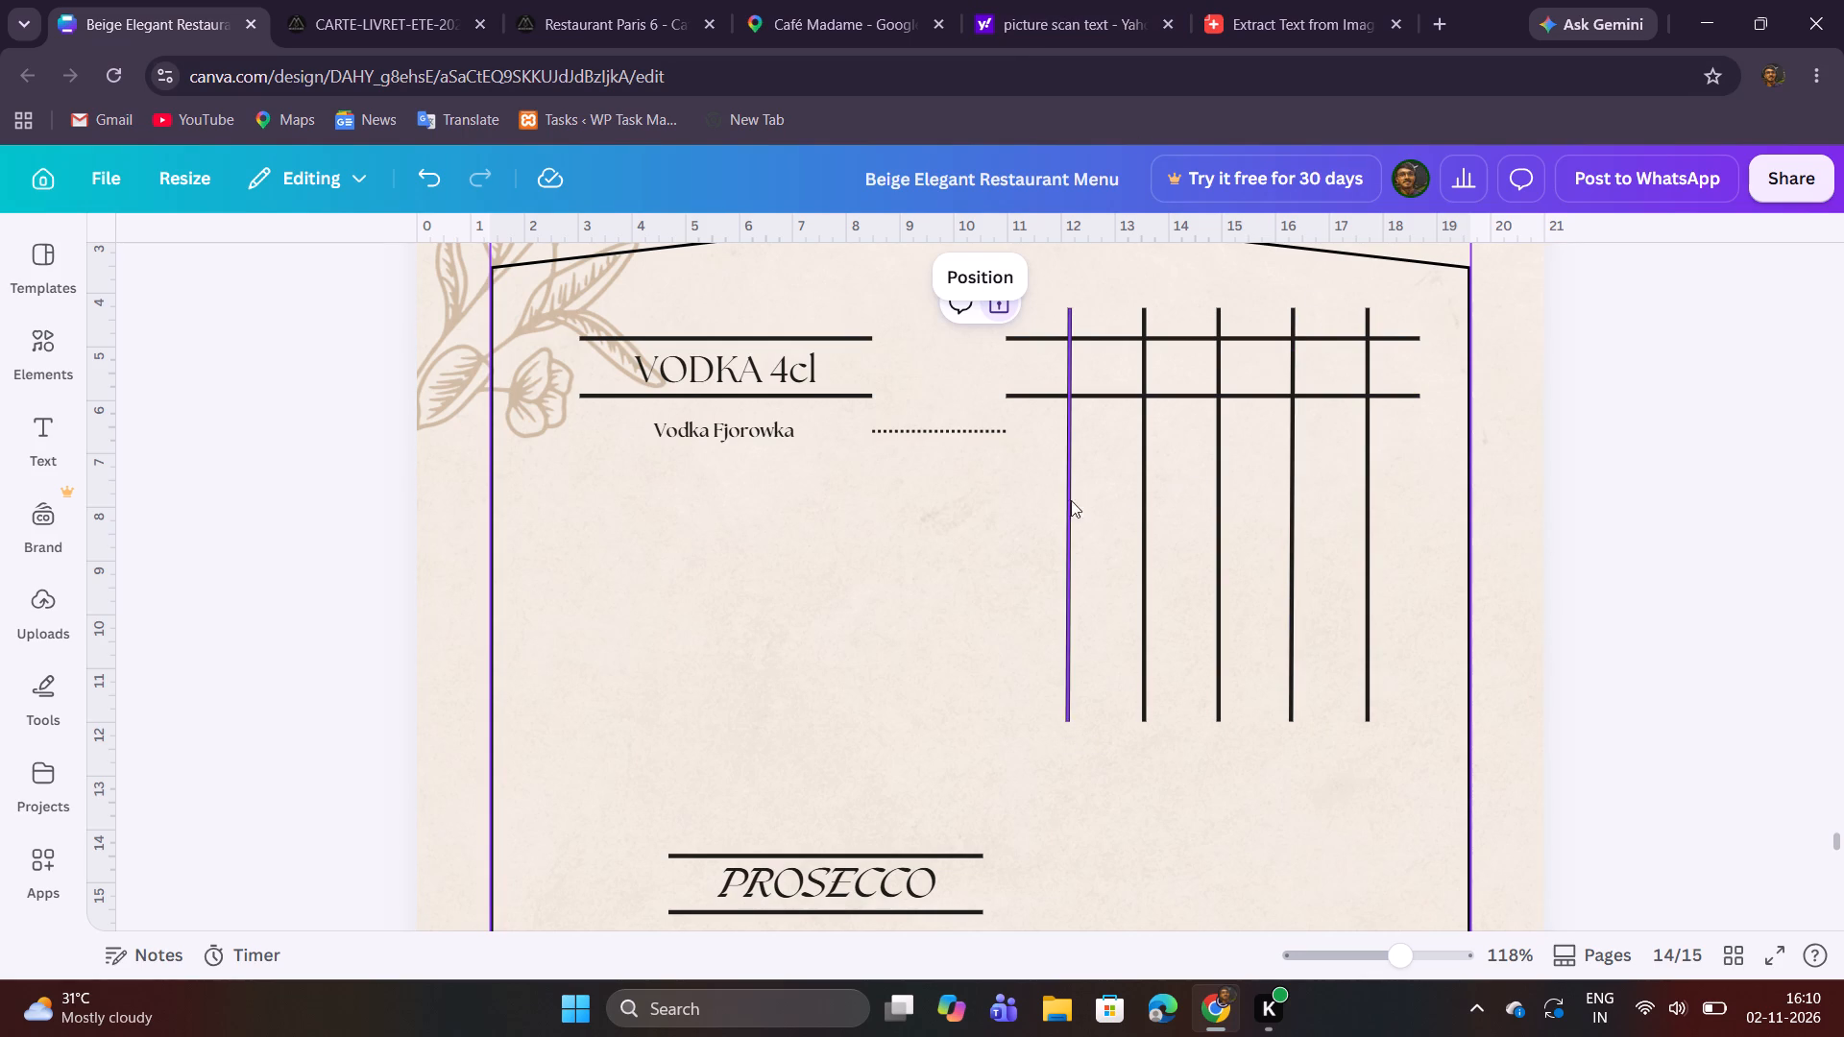
Select all five upright lines together and nudge them slightly left across the price-side rules.
{"action": "left_click_drag", "start_coordinate": [1003, 511], "coordinate": [1421, 511]}
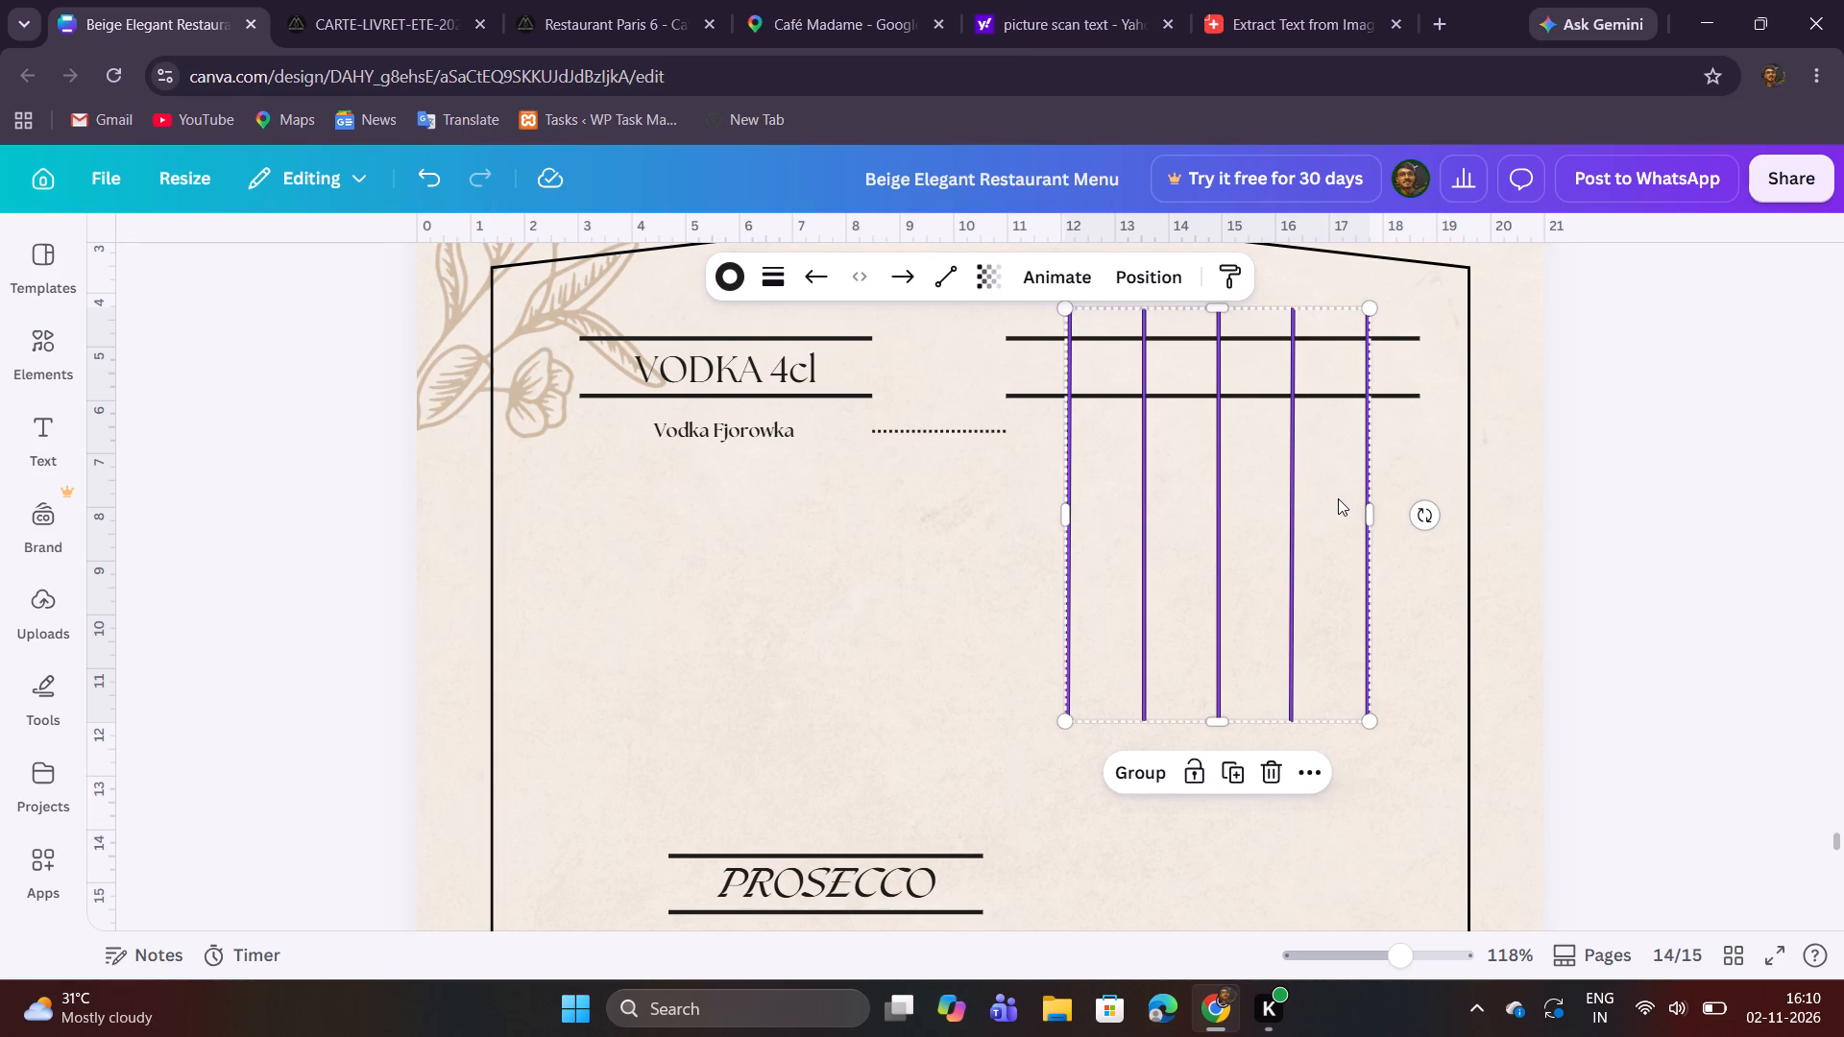
{"action": "left_click", "coordinate": [1338, 498], "text": "shift"}
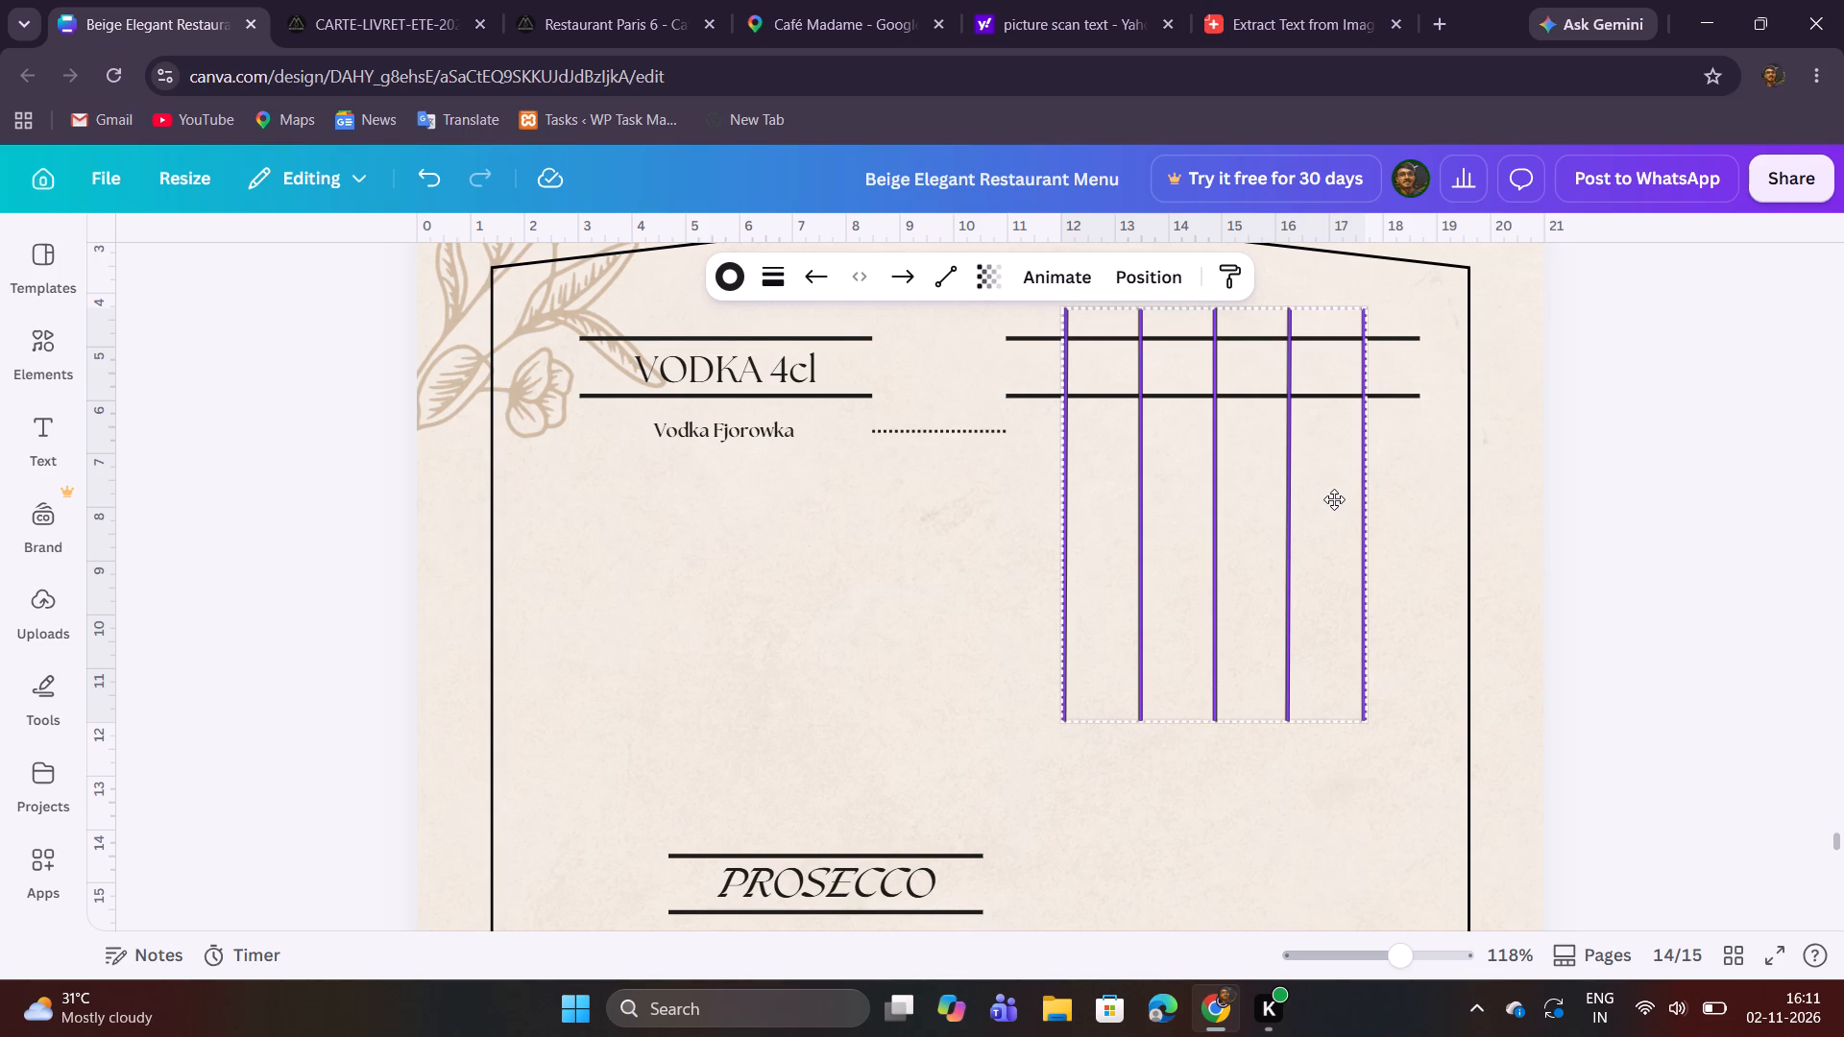
{"action": "left_click", "coordinate": [1392, 548]}
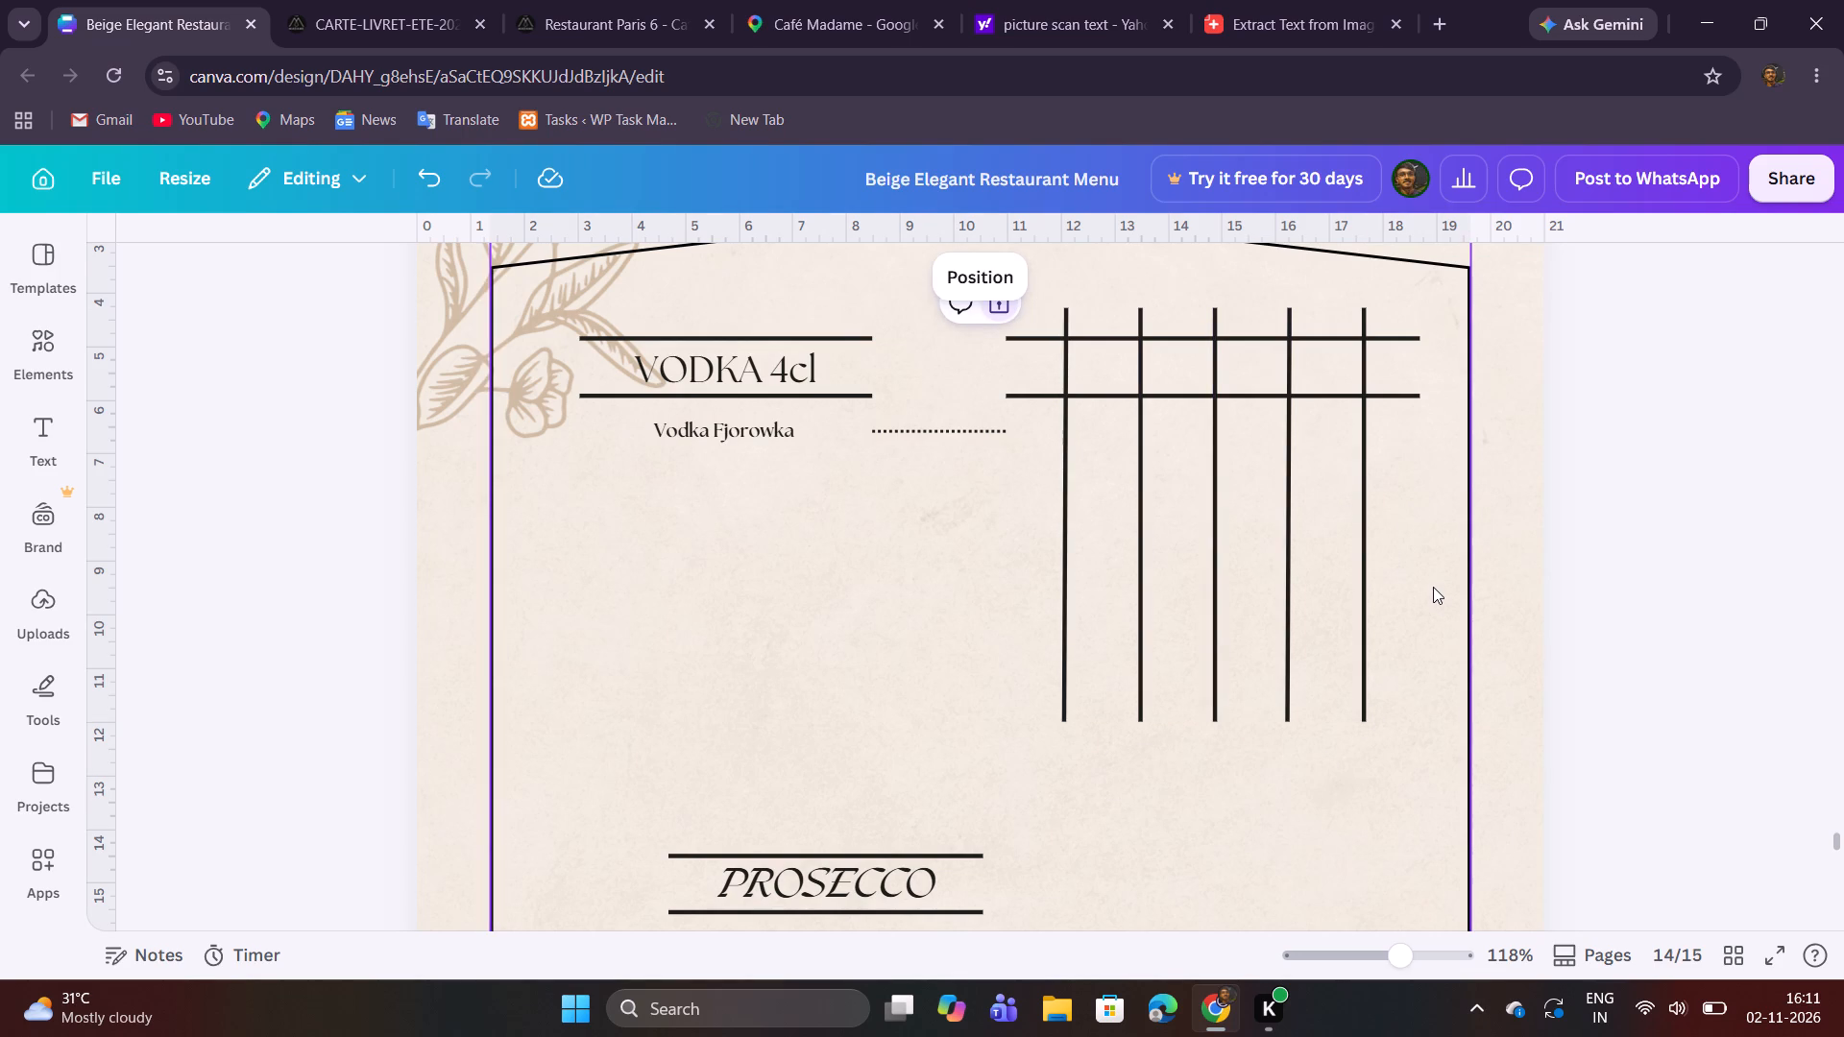
Switch to the CARTE-LIVRET PDF and copy the 13cl volume label beside the VIN MOELLEUX heading.
{"action": "left_click", "coordinate": [435, 0]}
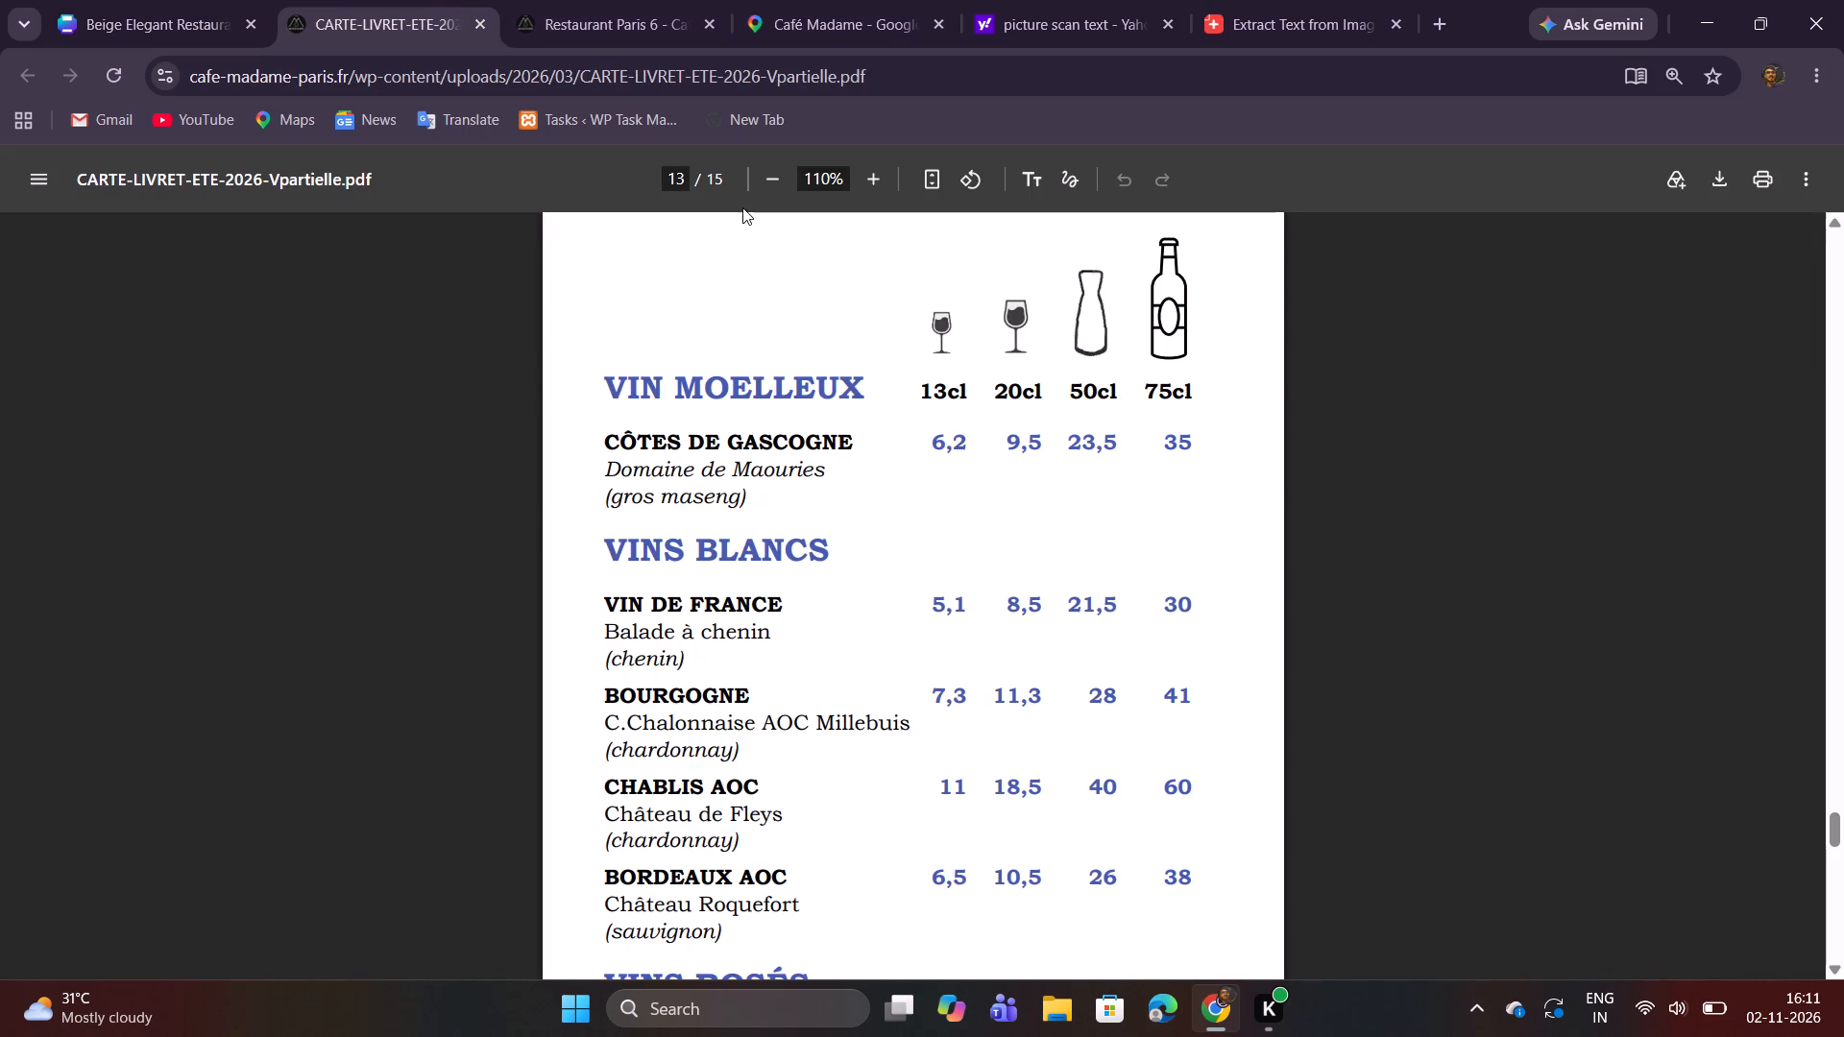
{"action": "left_click_drag", "start_coordinate": [922, 394], "coordinate": [967, 397]}
{"action": "key", "text": "ctrl+x"}
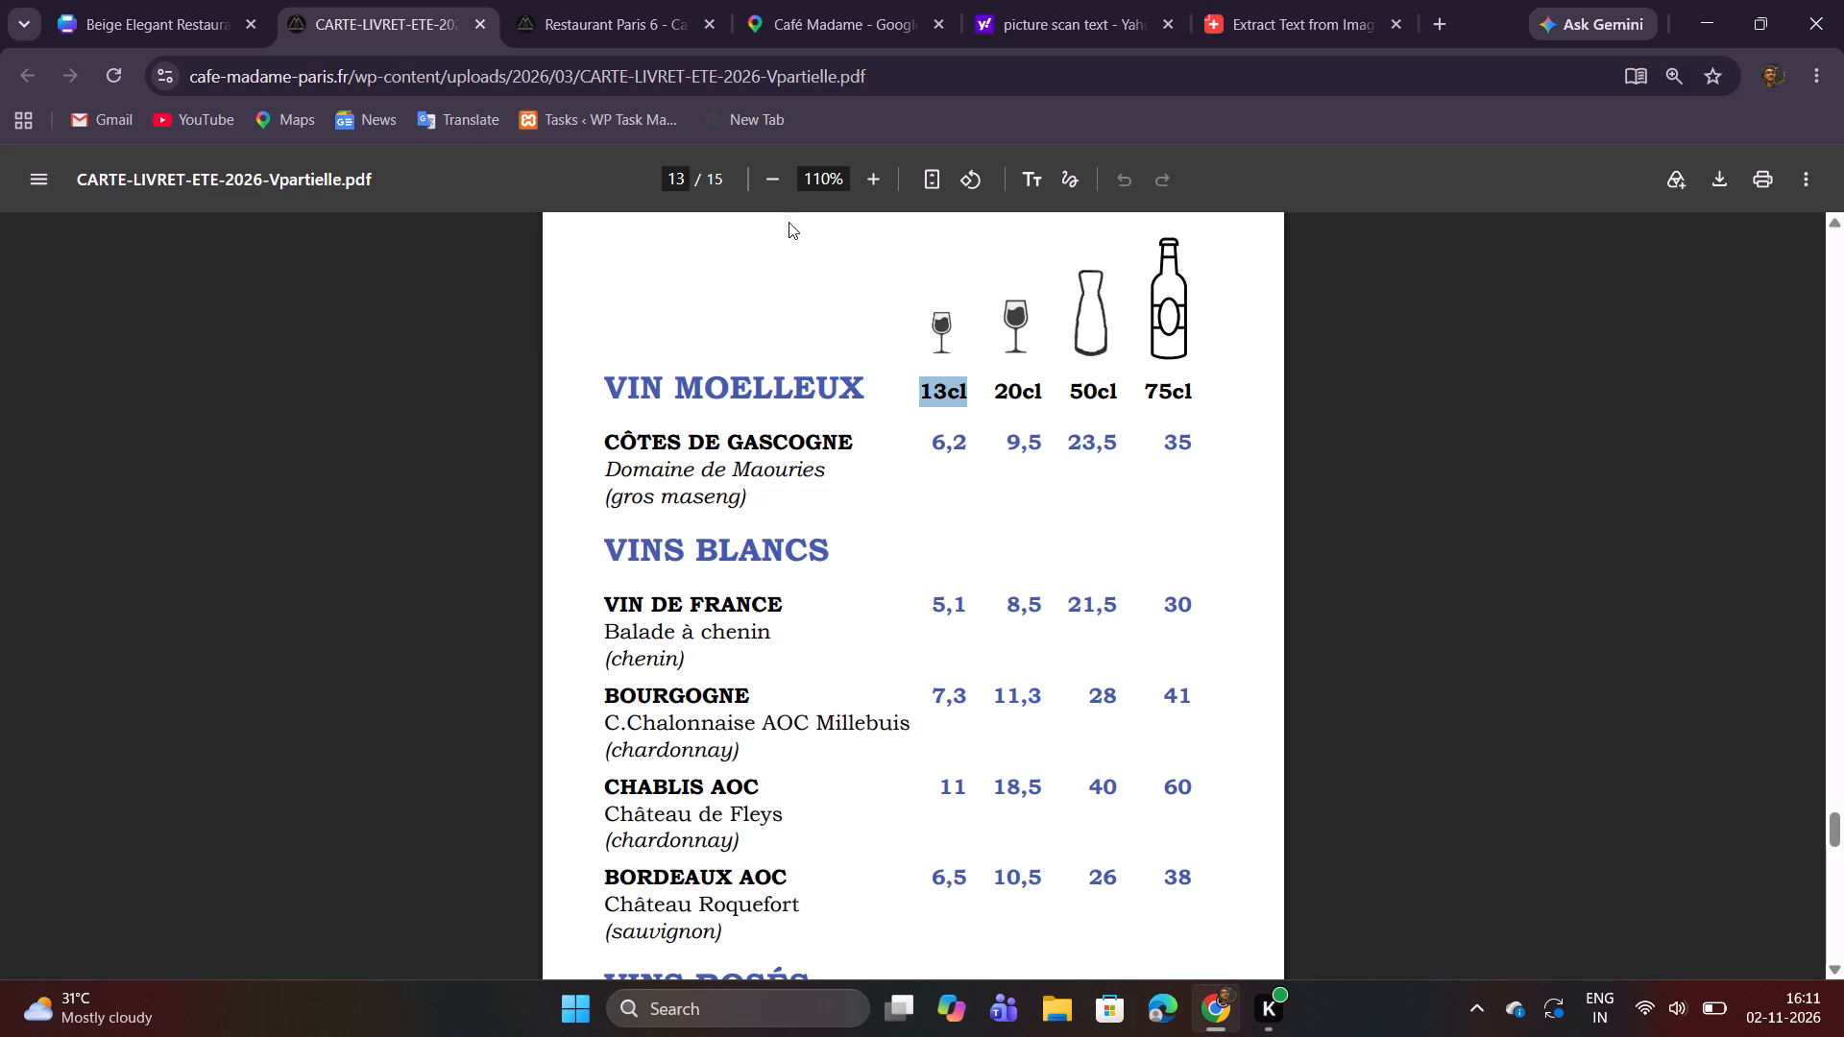
{"action": "key", "text": "ctrl+c"}
{"action": "key", "text": "ctrl+c"}
Back in the Canva menu, duplicate the Vodka Fjorowka text, place the copy in the empty area below and replace its text with 13cl.
{"action": "left_click", "coordinate": [123, 0]}
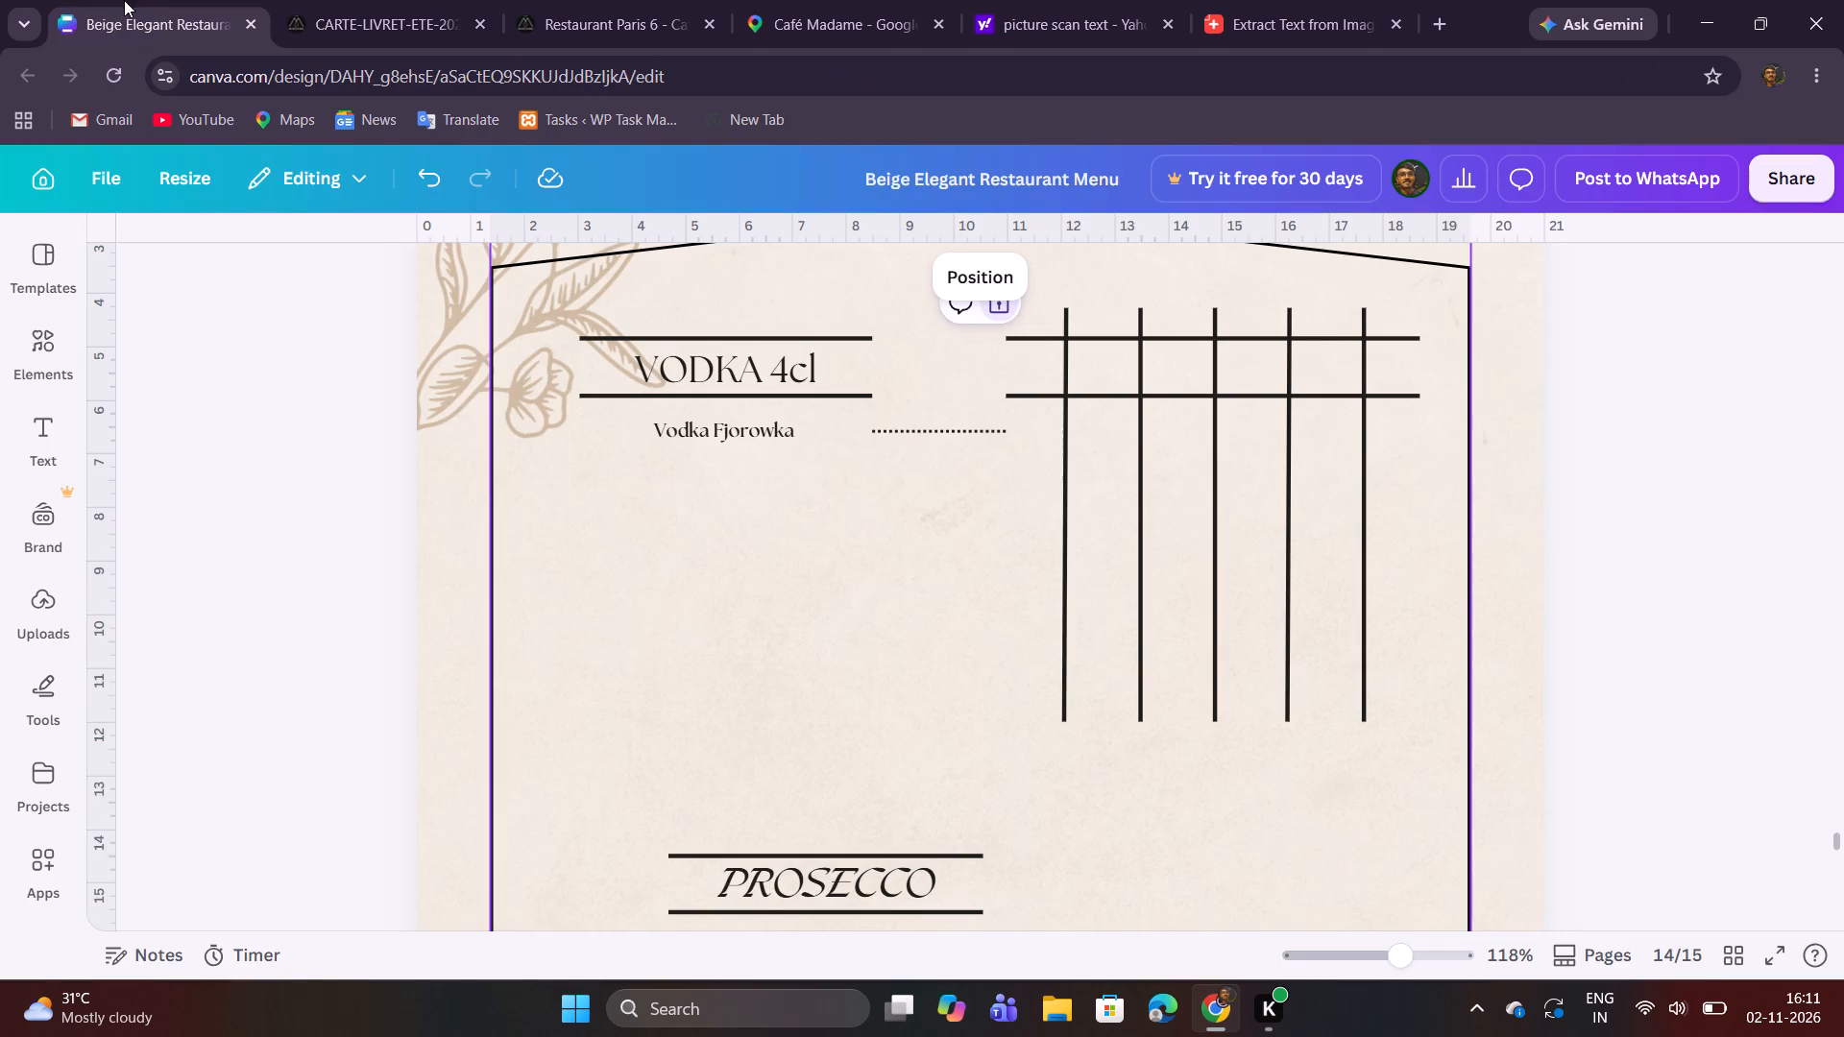
{"action": "left_click", "coordinate": [1091, 376]}
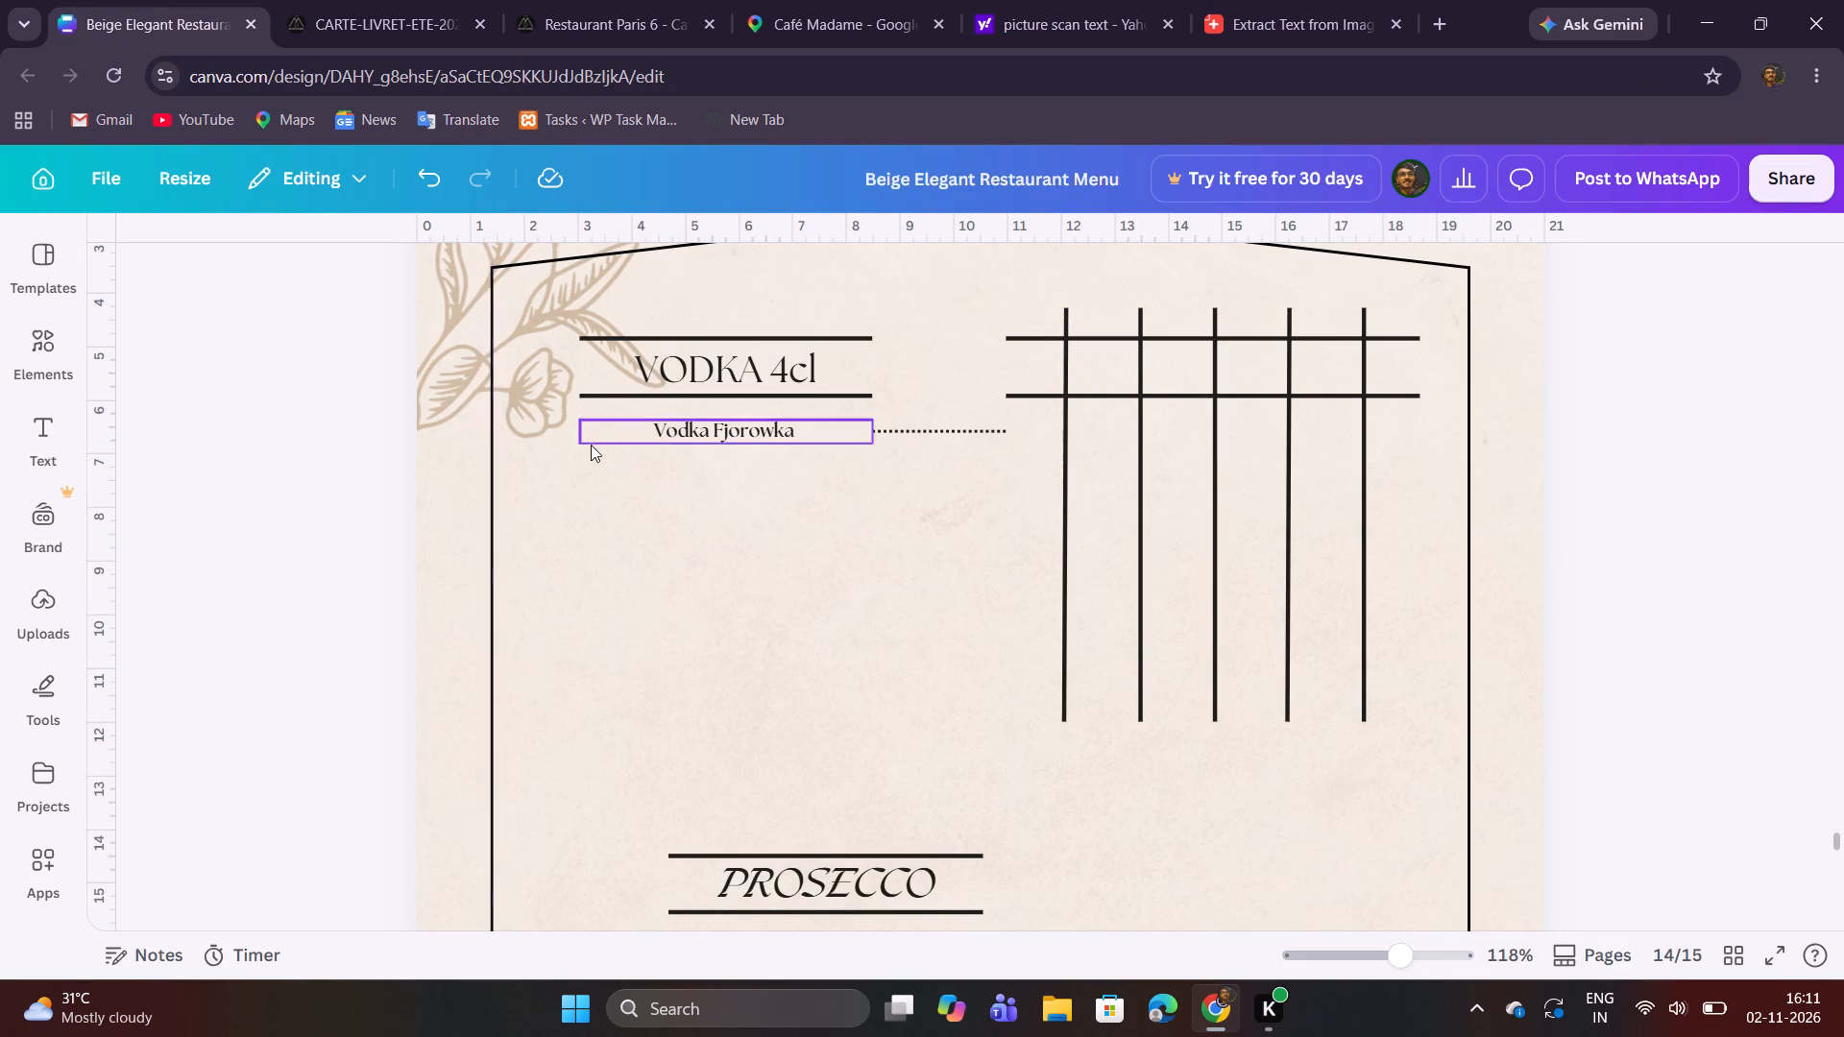
{"action": "left_click", "coordinate": [755, 425]}
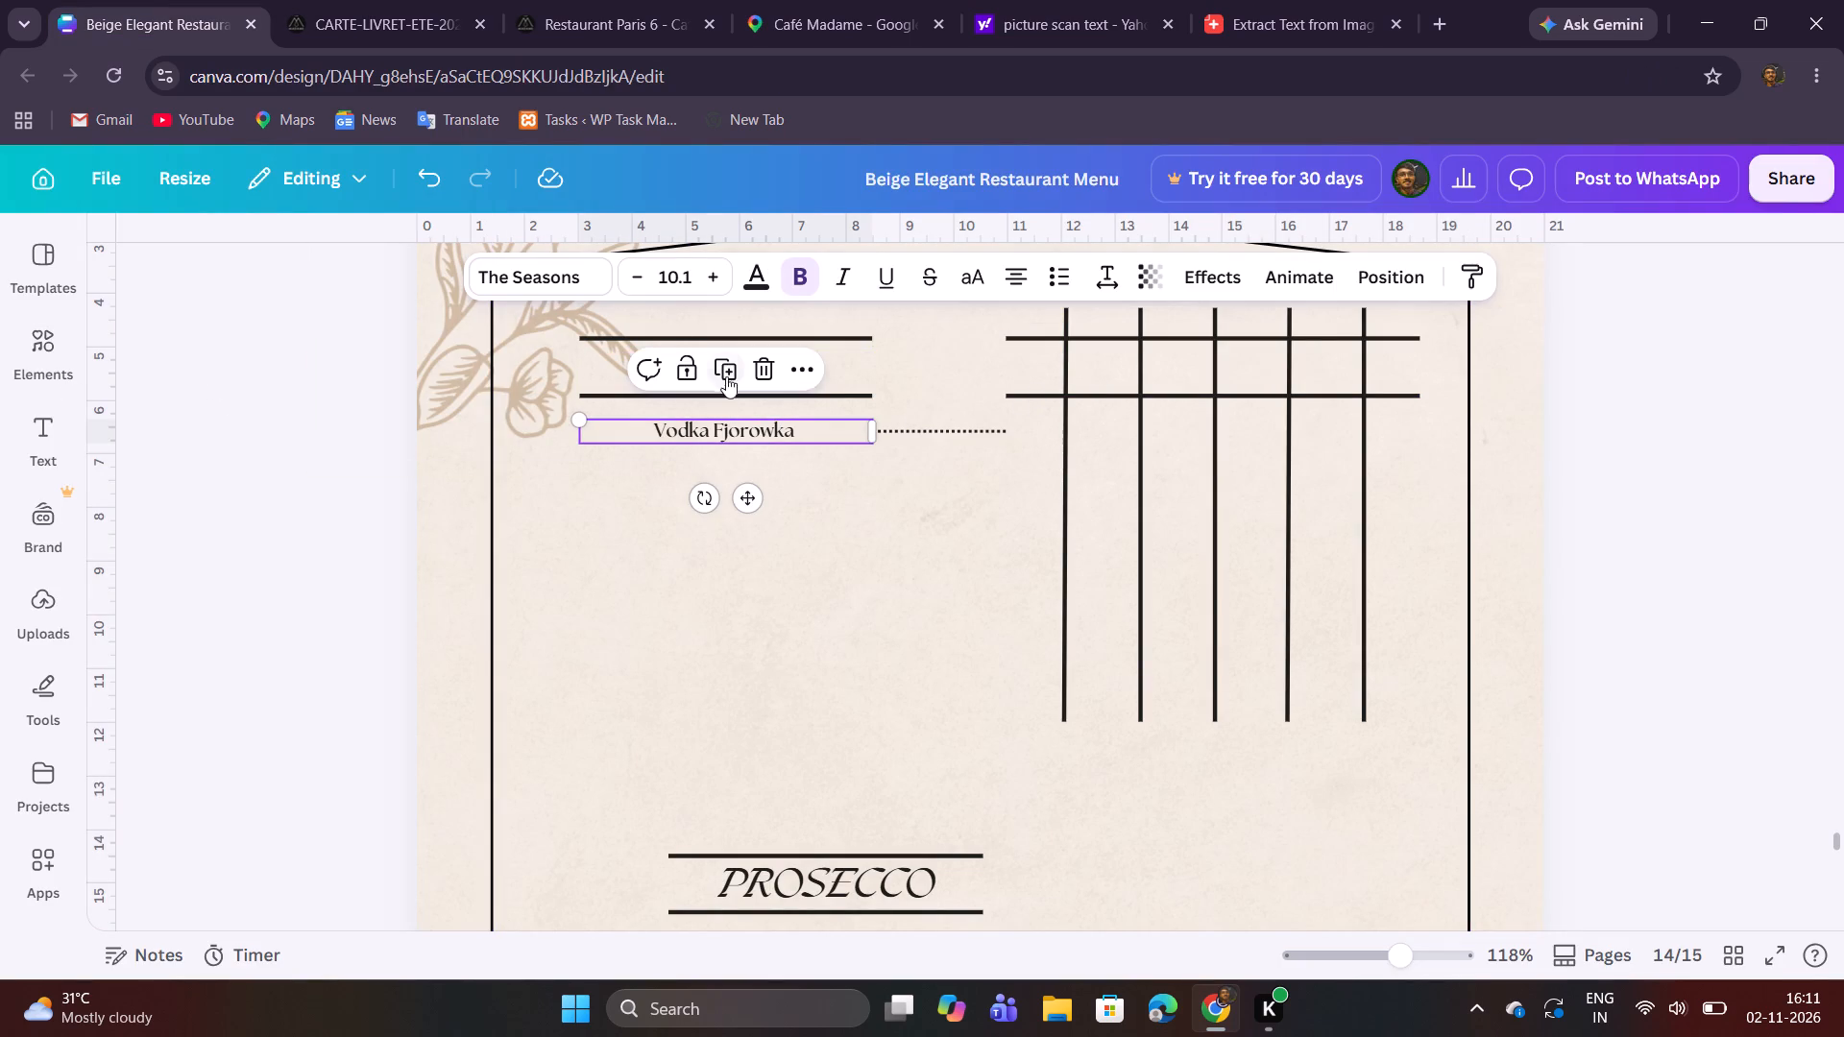
{"action": "left_click", "coordinate": [726, 375]}
{"action": "left_click_drag", "start_coordinate": [778, 525], "coordinate": [852, 611]}
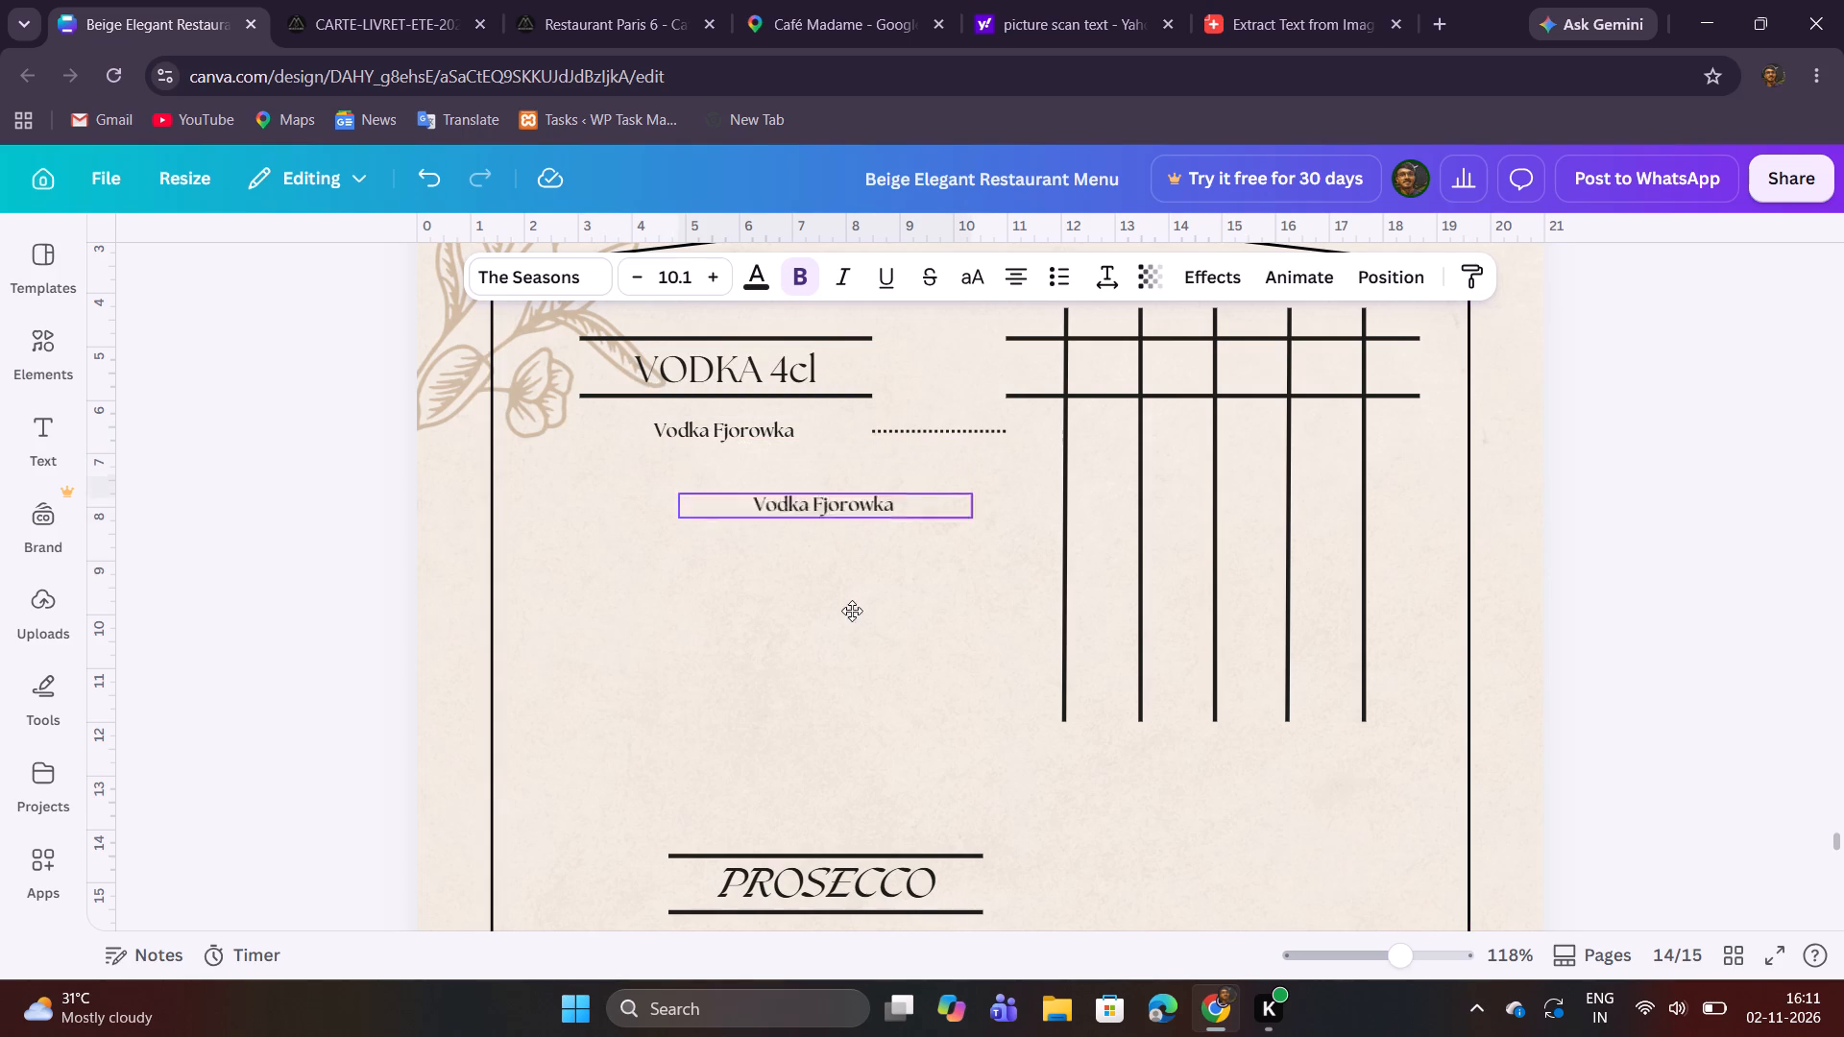
{"action": "left_click_drag", "start_coordinate": [852, 611], "coordinate": [858, 657]}
{"action": "double_click", "coordinate": [828, 577]}
{"action": "key", "text": "ctrl+v"}
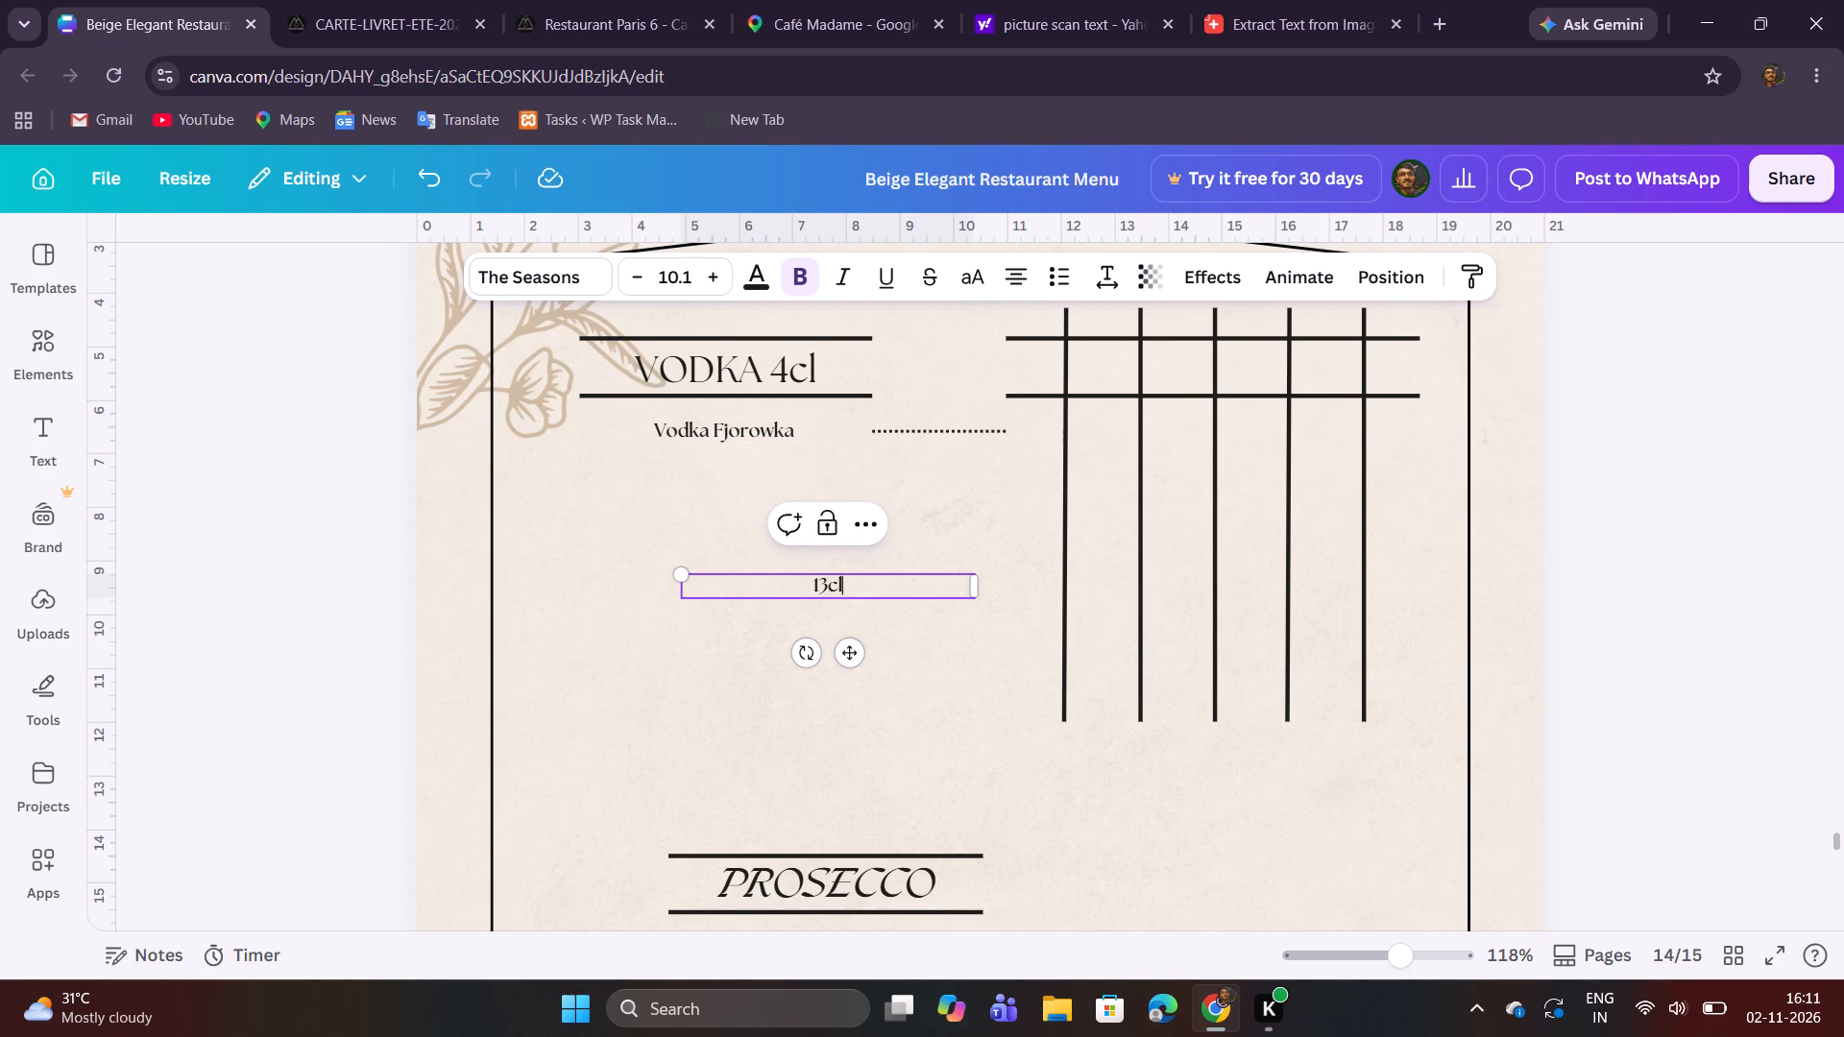
Narrow the 13cl text box to fit its text and enlarge the text to size 16.4.
{"action": "left_click_drag", "start_coordinate": [975, 583], "coordinate": [899, 578]}
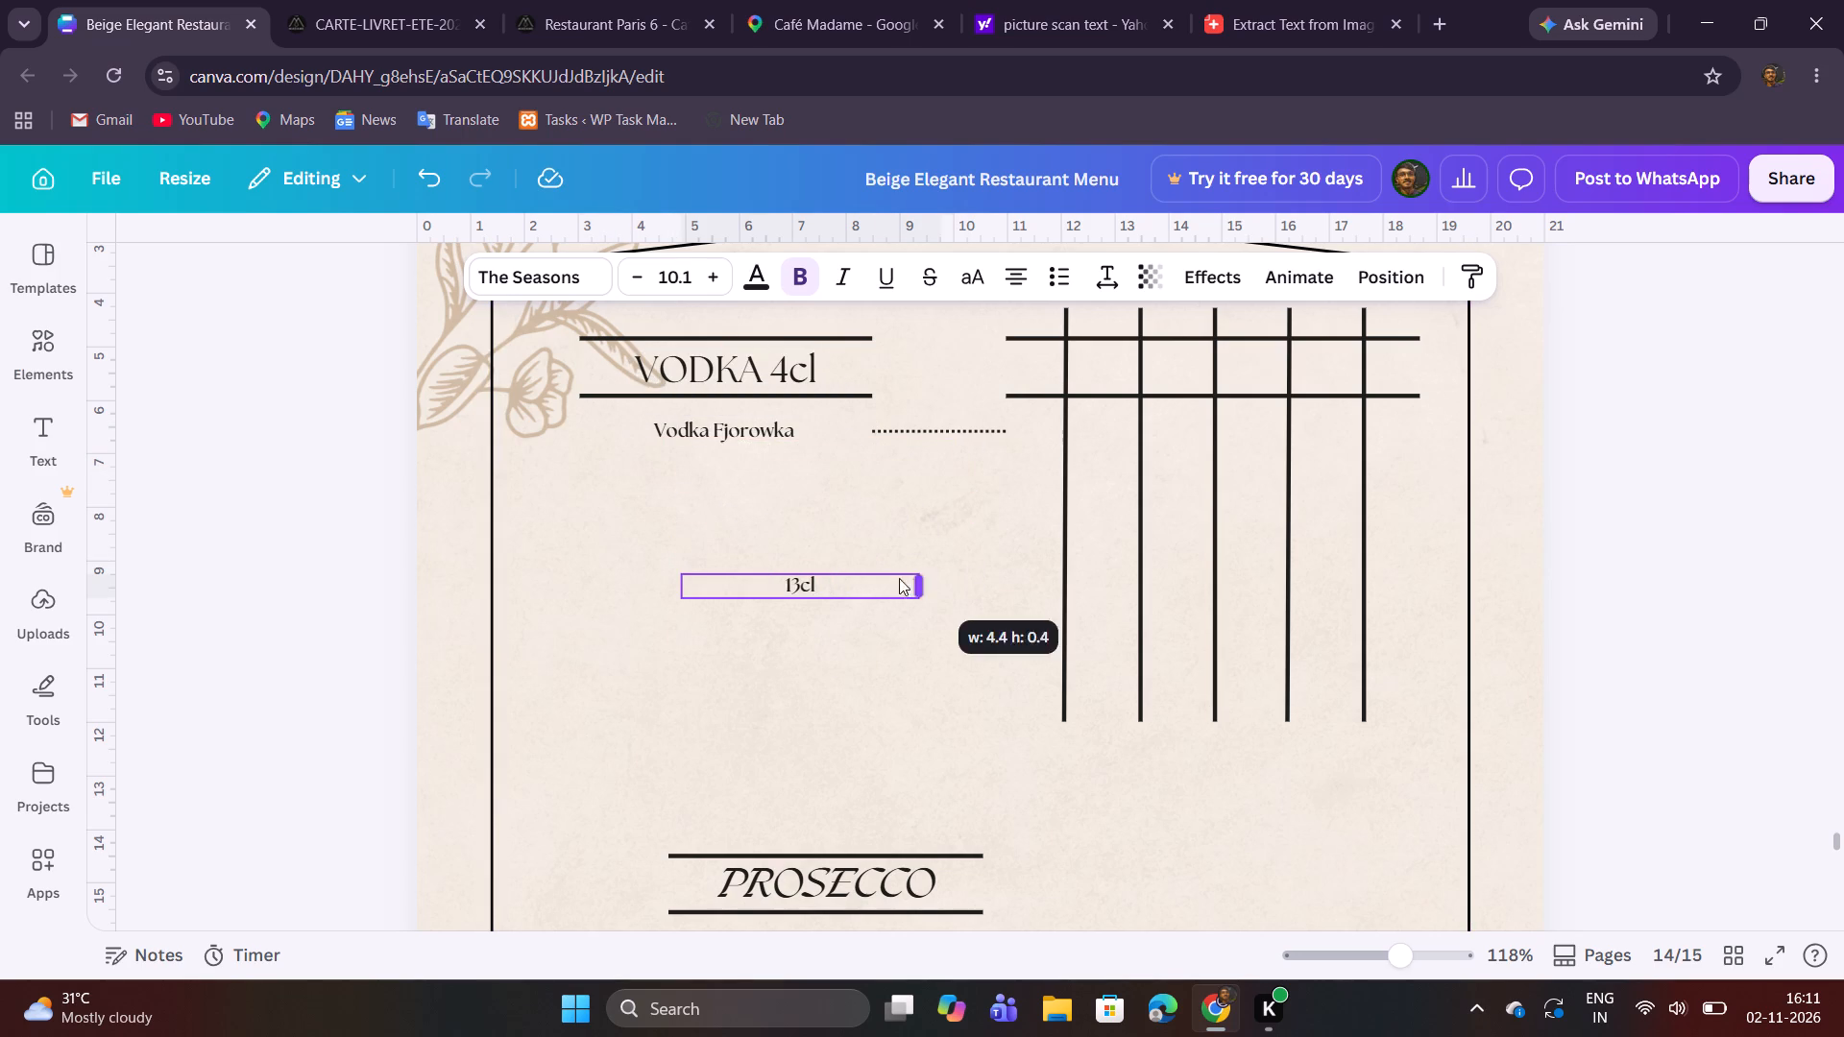
{"action": "left_click_drag", "start_coordinate": [899, 578], "coordinate": [722, 569]}
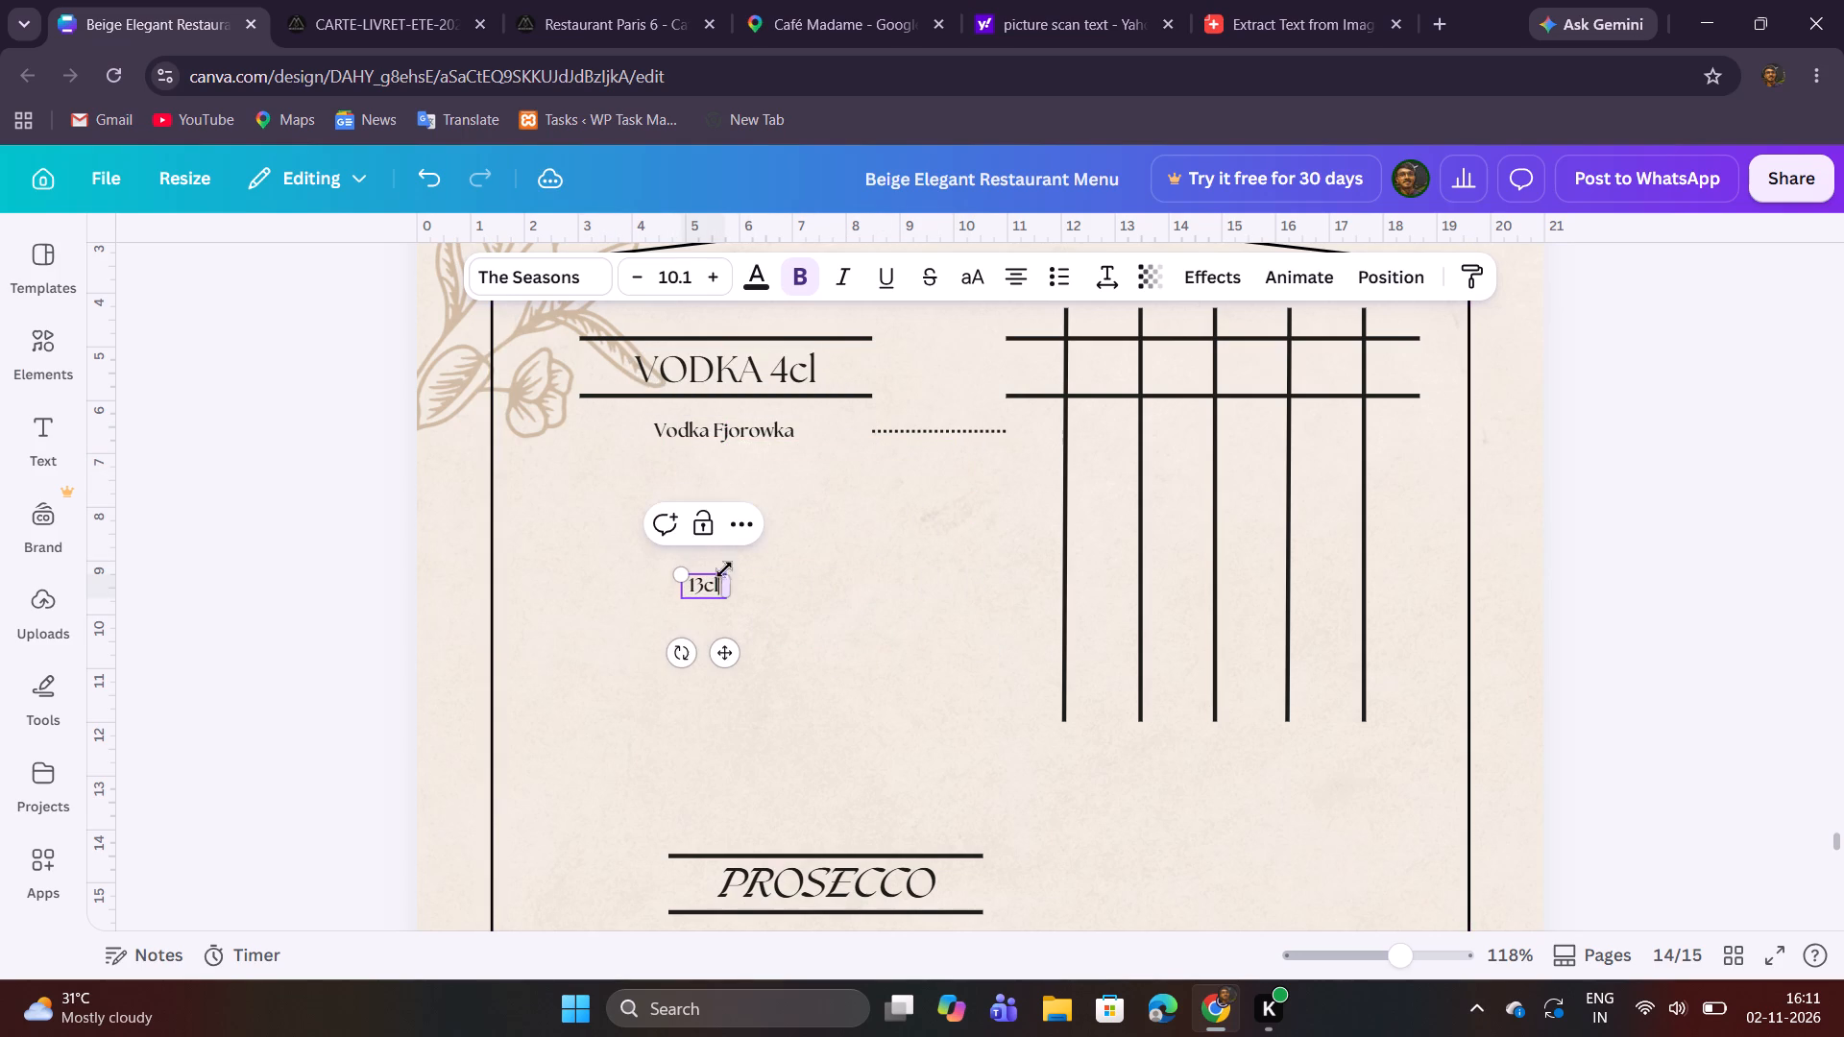
{"action": "left_click_drag", "start_coordinate": [726, 573], "coordinate": [762, 565]}
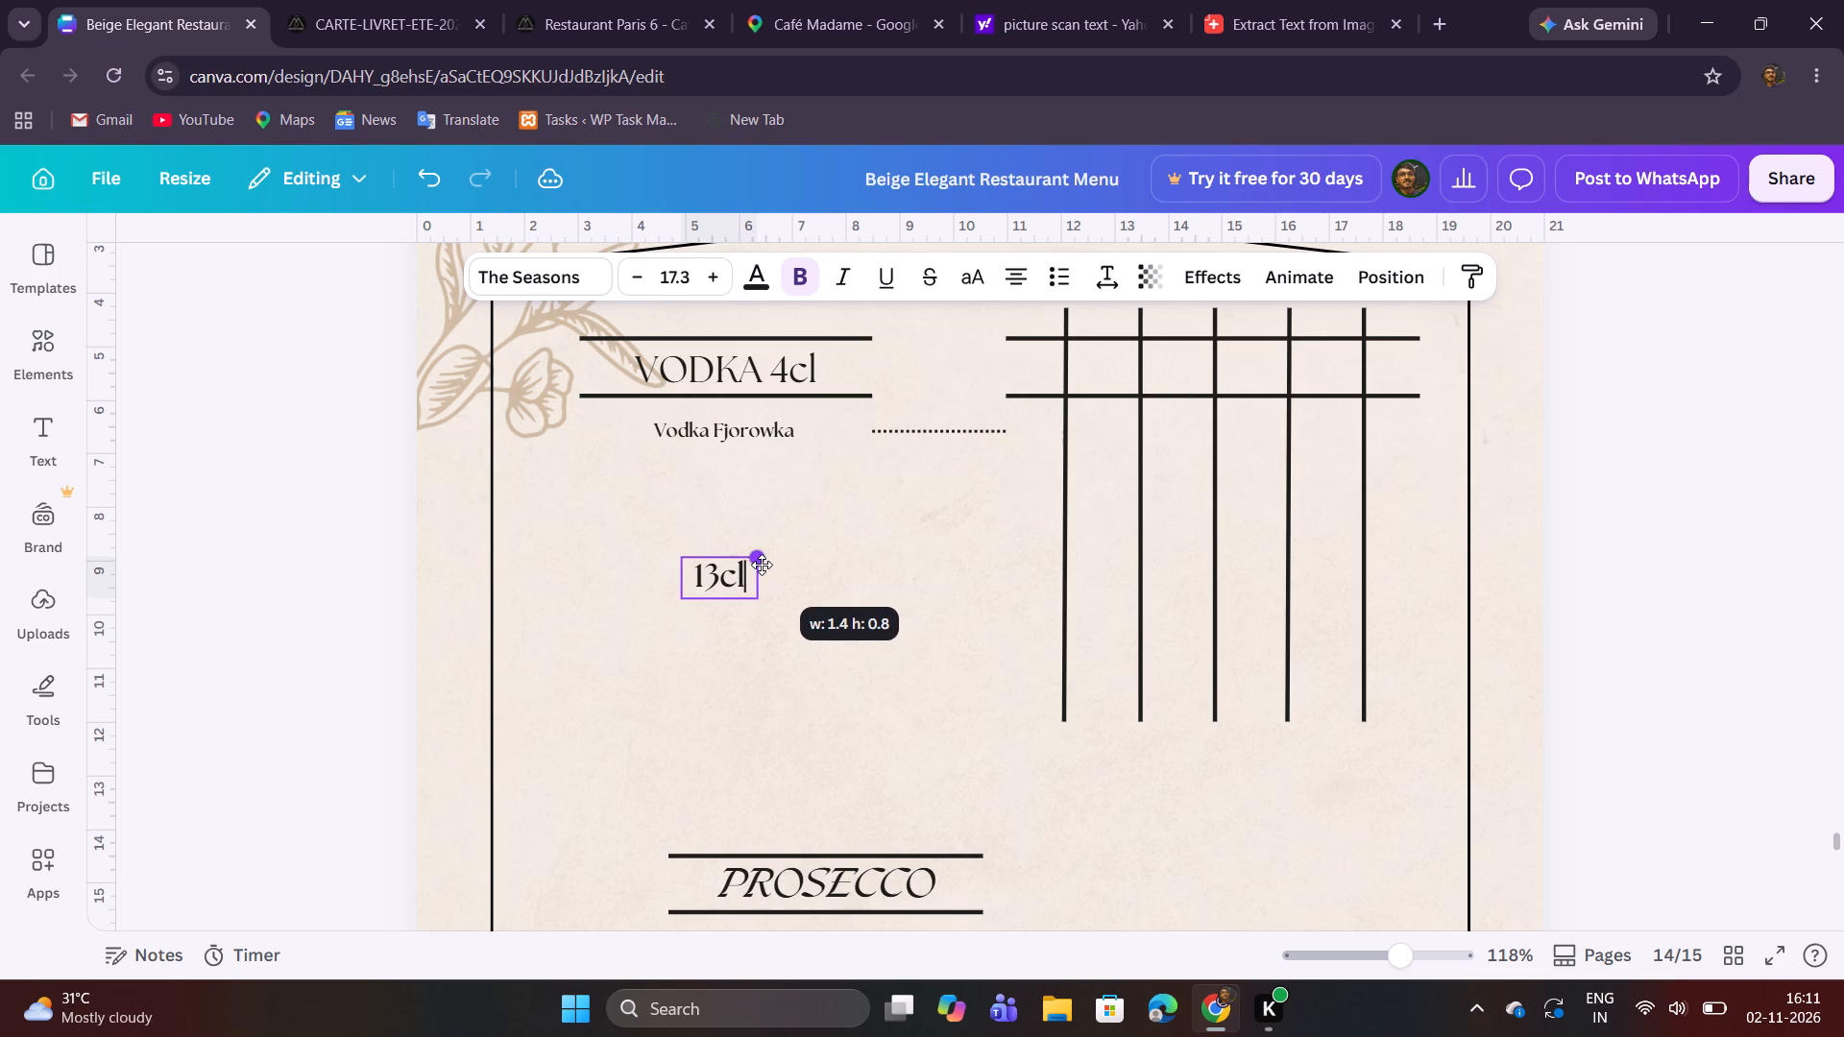
{"action": "left_click_drag", "start_coordinate": [762, 565], "coordinate": [758, 567]}
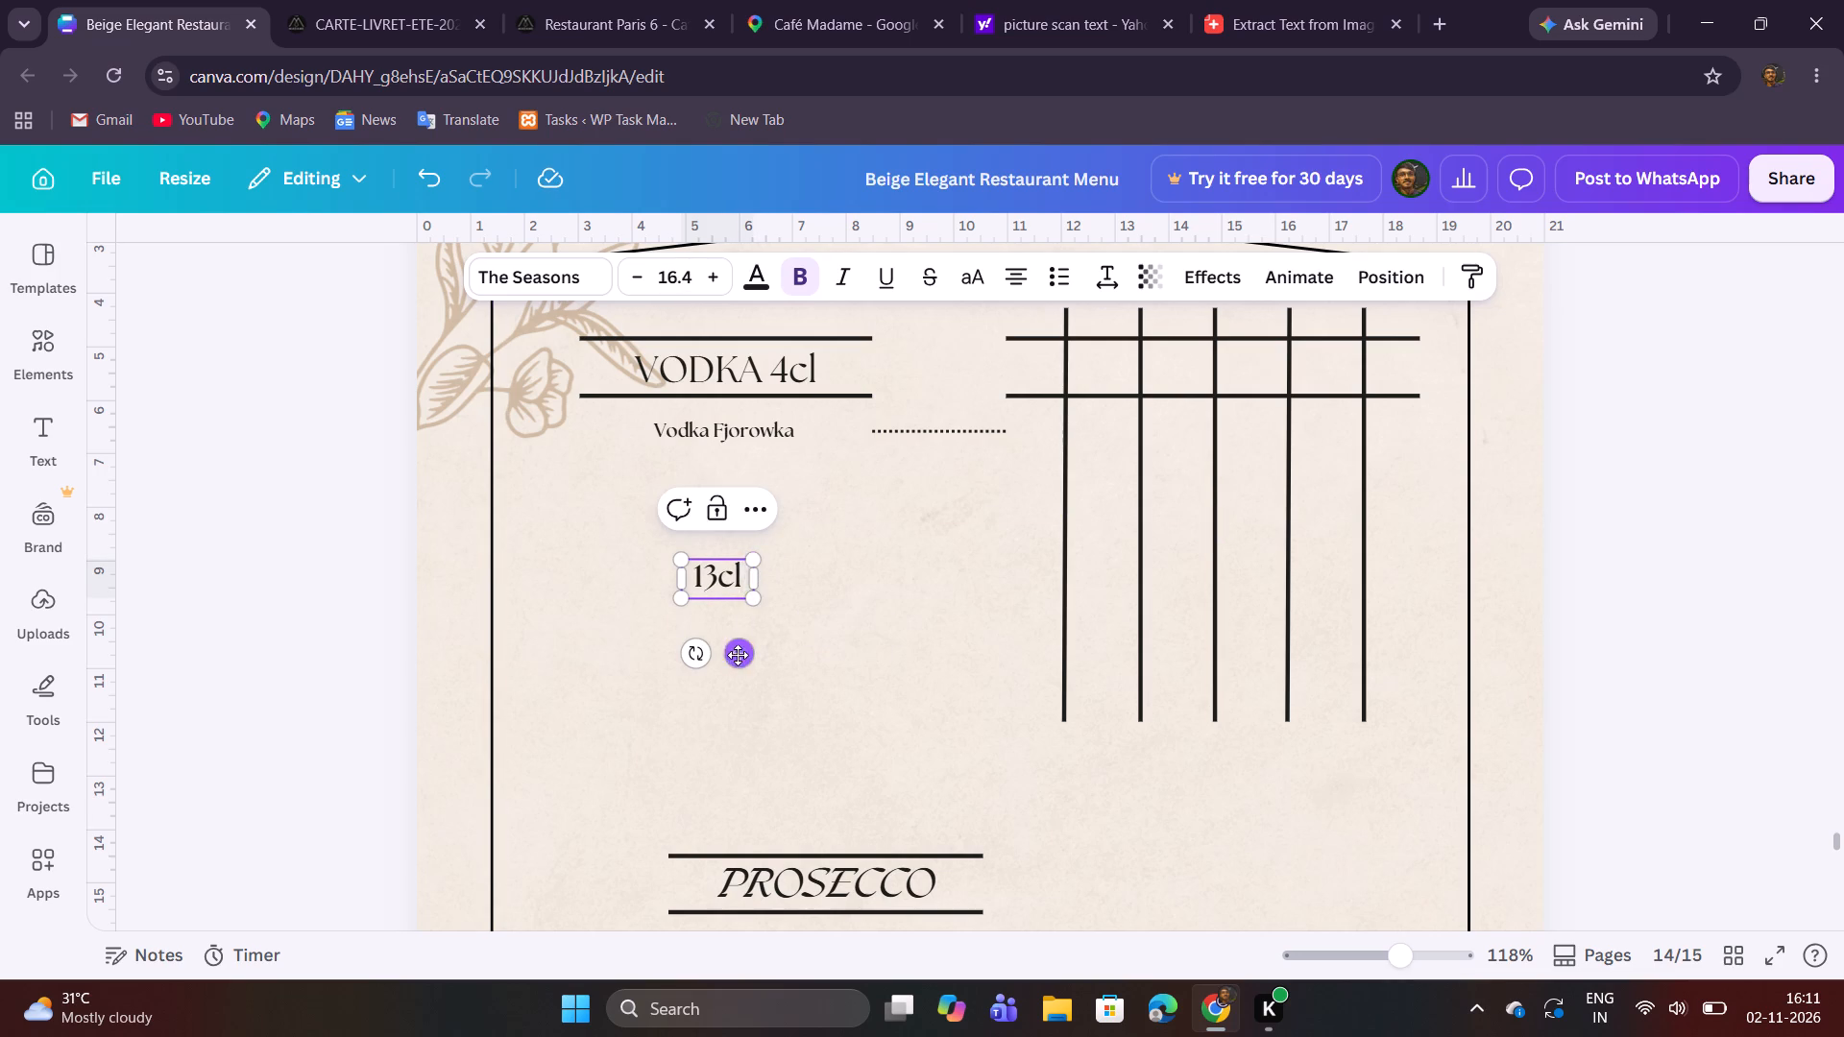
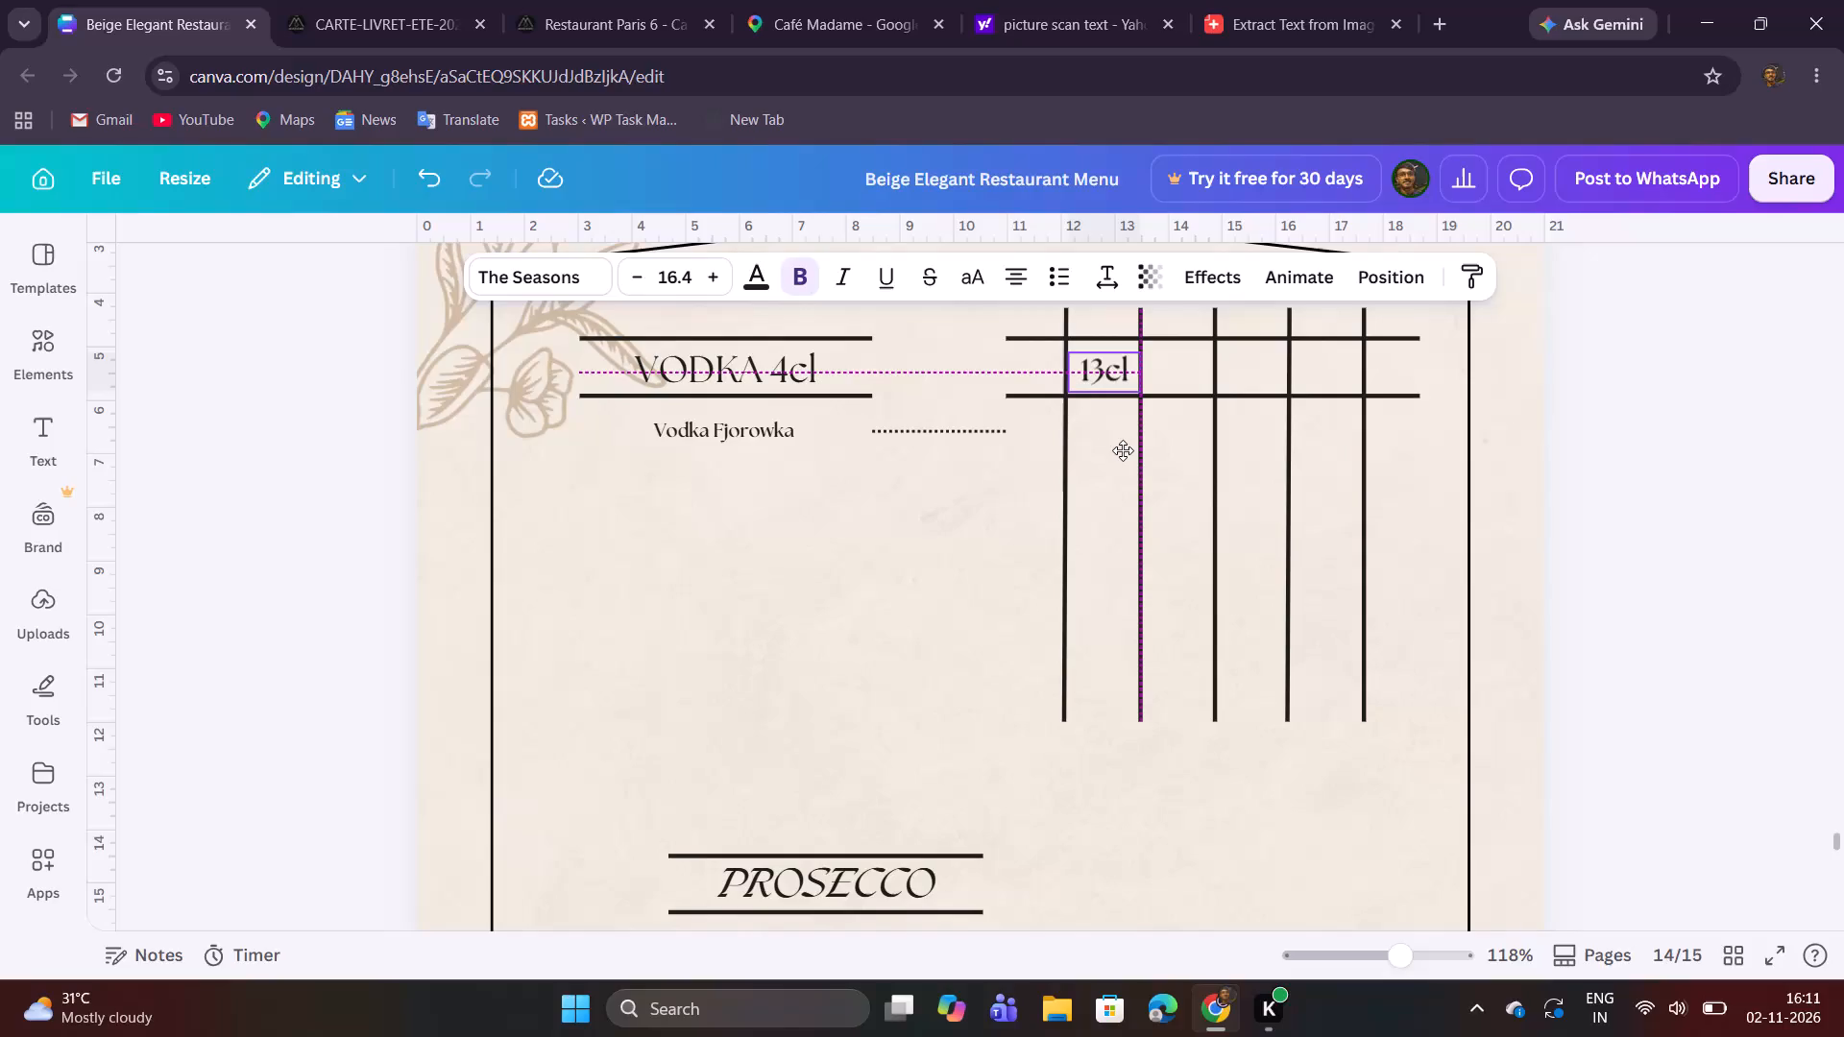
Nudge the 13cl heading slightly up so it sits between the two horizontal rules in the first grid column.
{"action": "left_click", "coordinate": [1080, 472]}
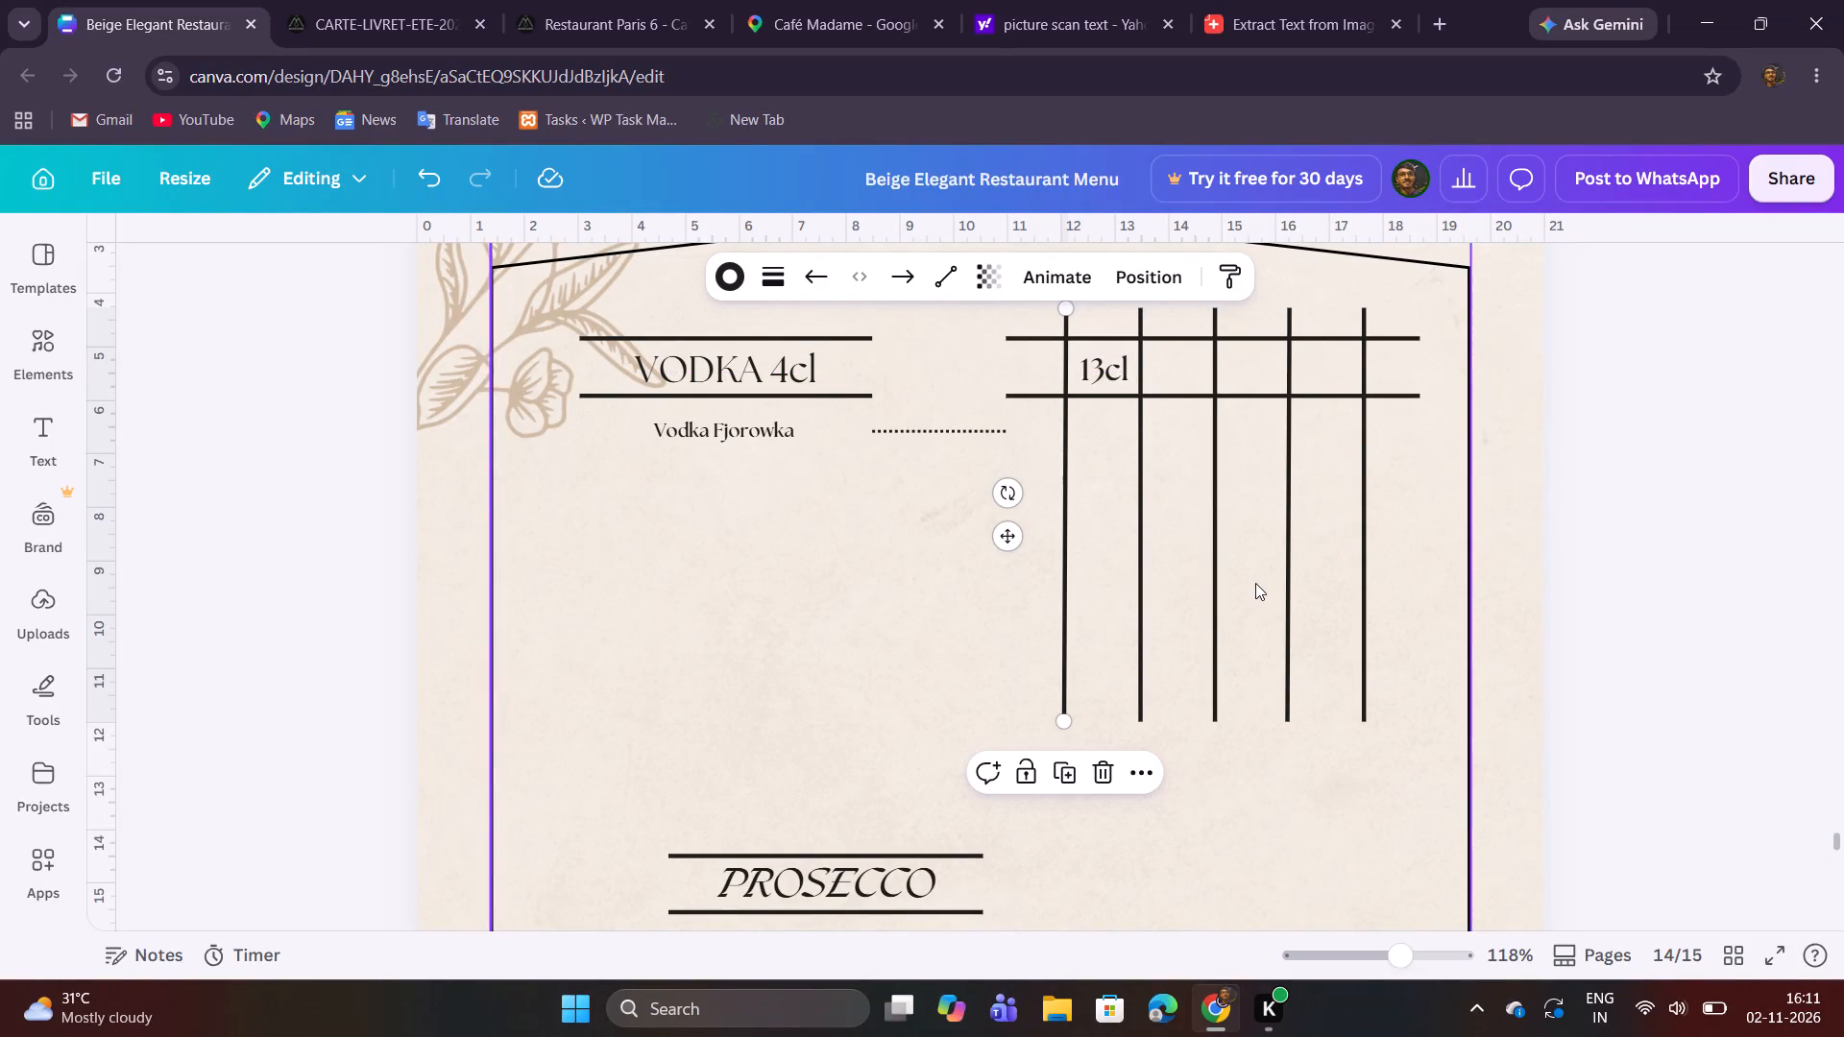
{"action": "left_click", "coordinate": [1103, 380]}
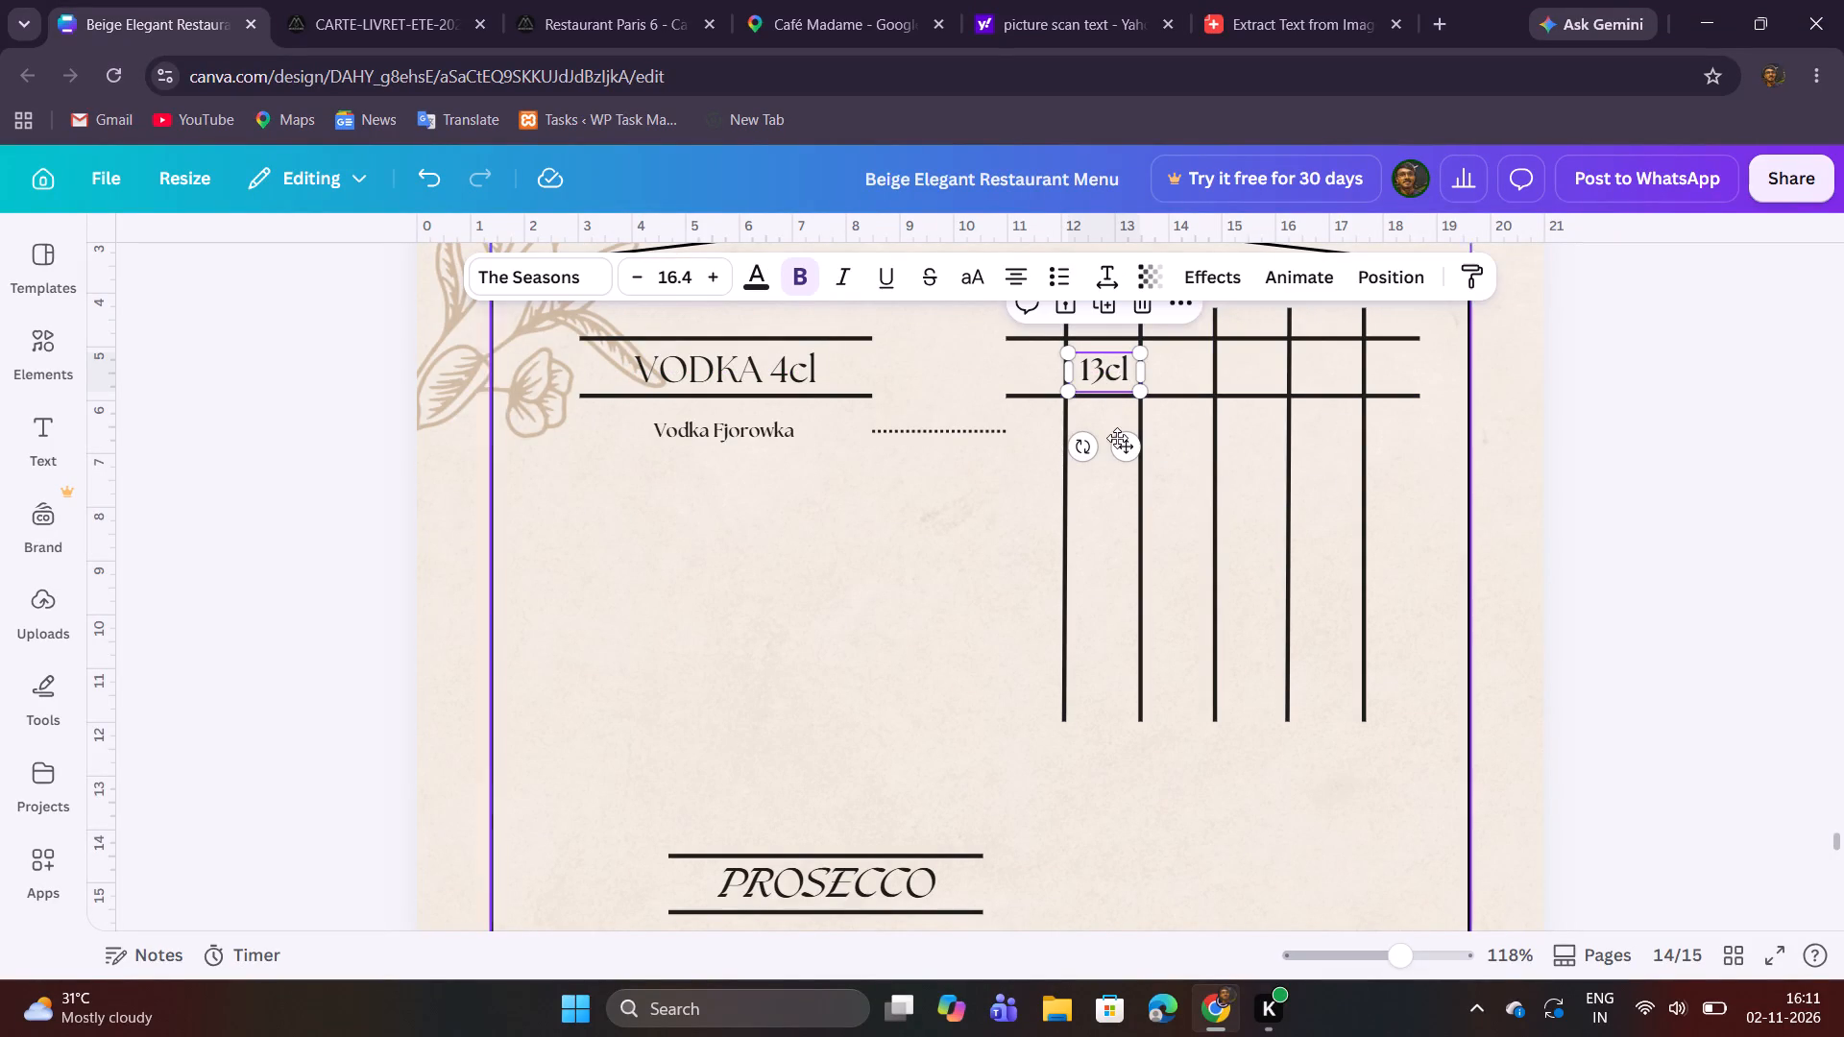
{"action": "left_click", "coordinate": [1111, 374]}
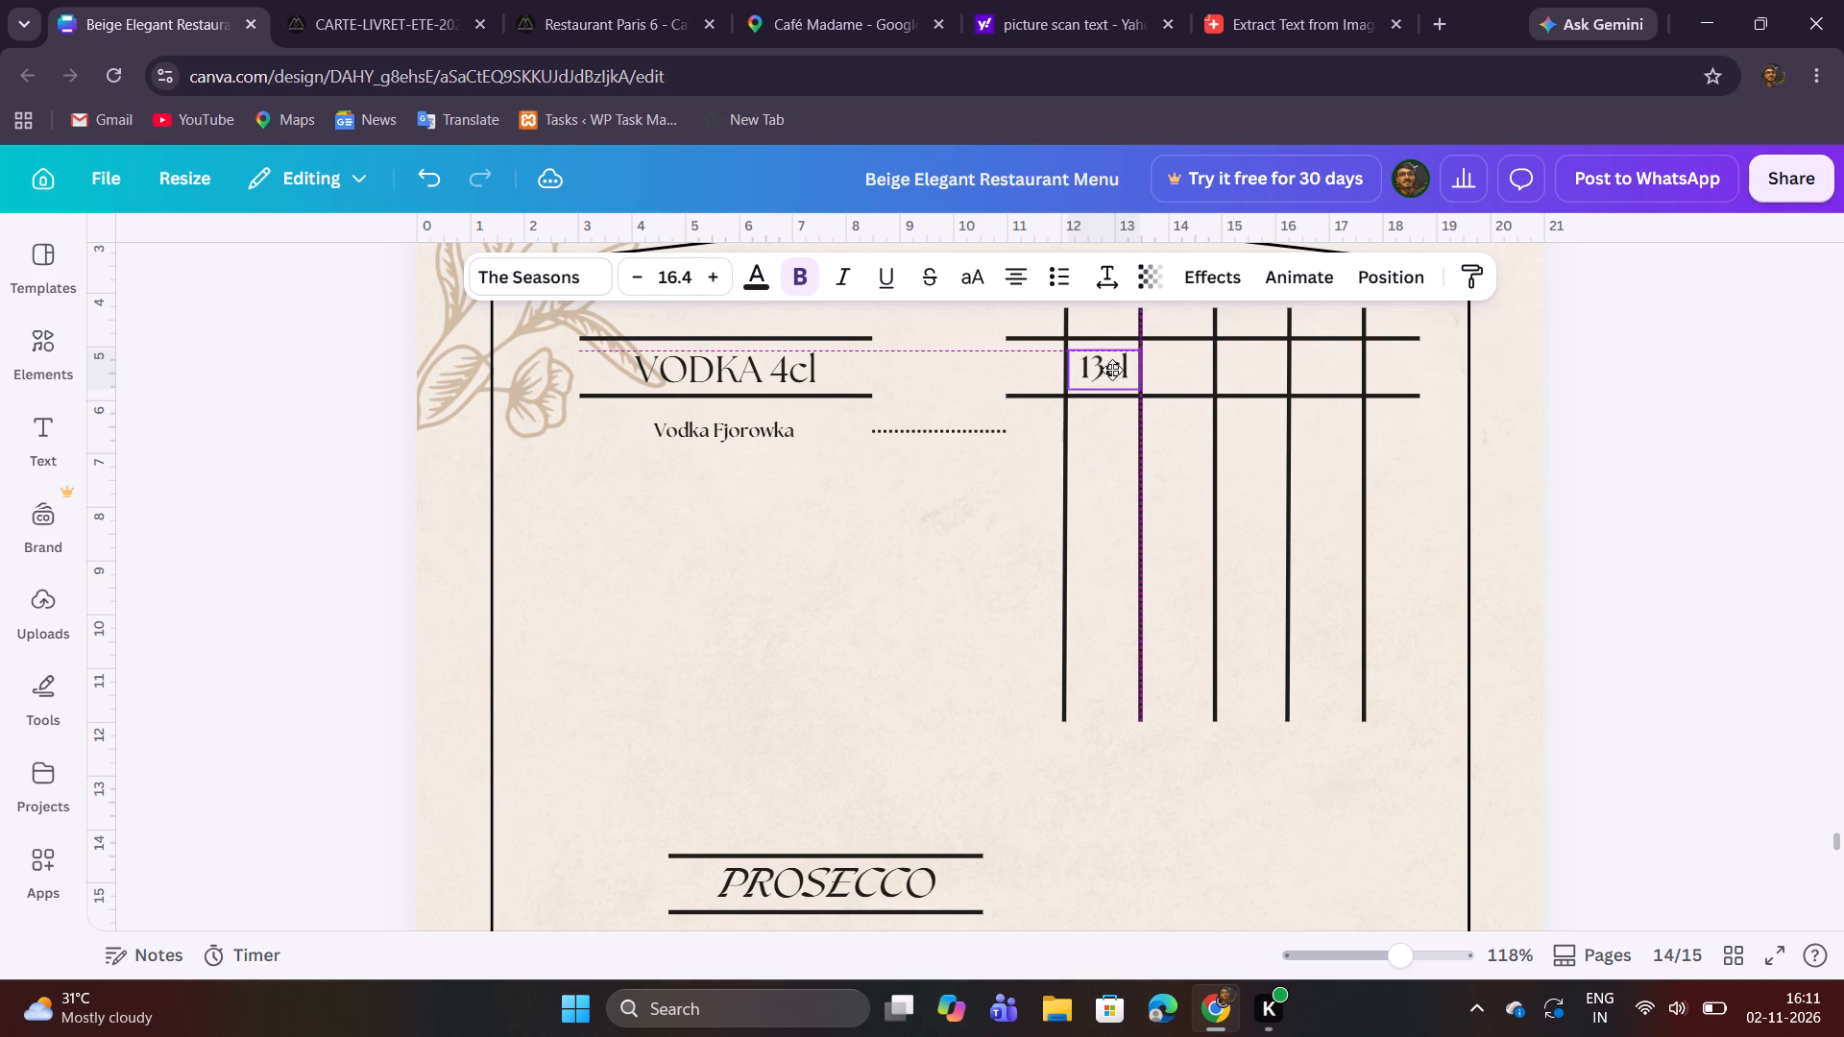
{"action": "left_click", "coordinate": [903, 559]}
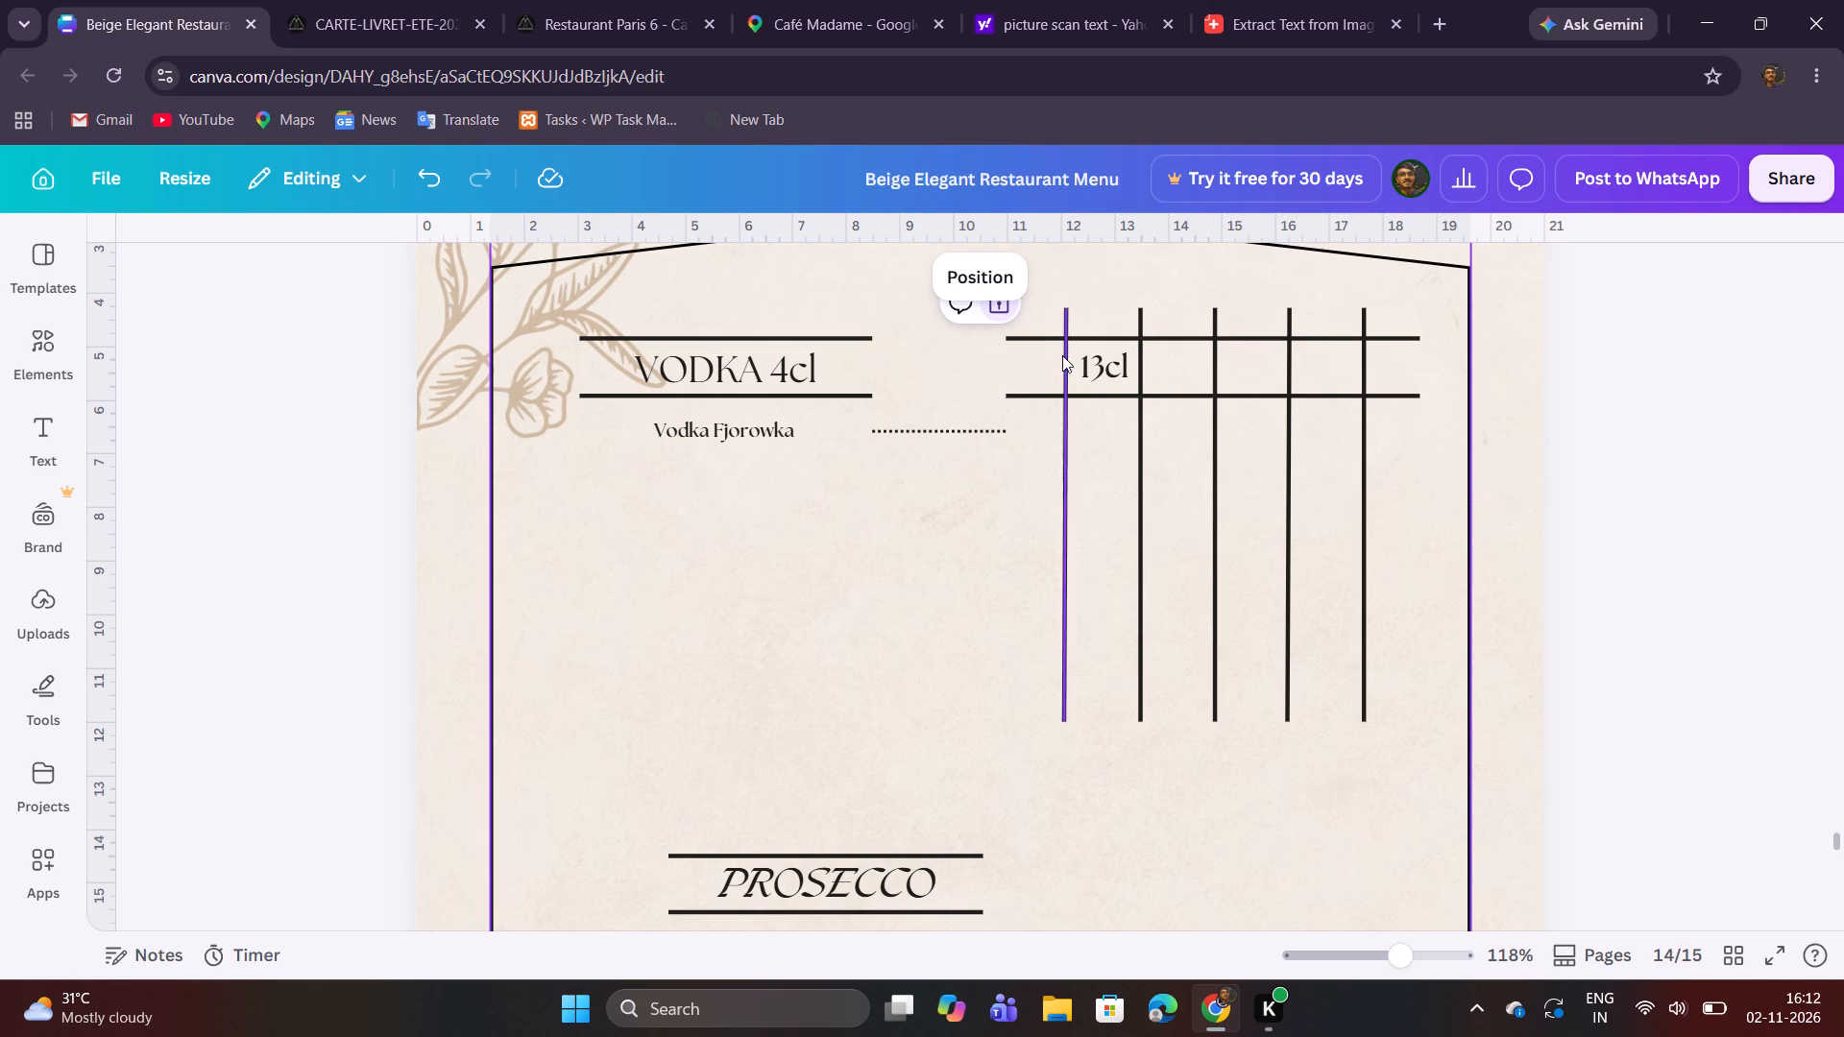
Duplicate the 13cl heading into the second grid column and change the copy's text to 20cl, following the CARTE-LIVRET PDF.
{"action": "left_click", "coordinate": [1096, 365]}
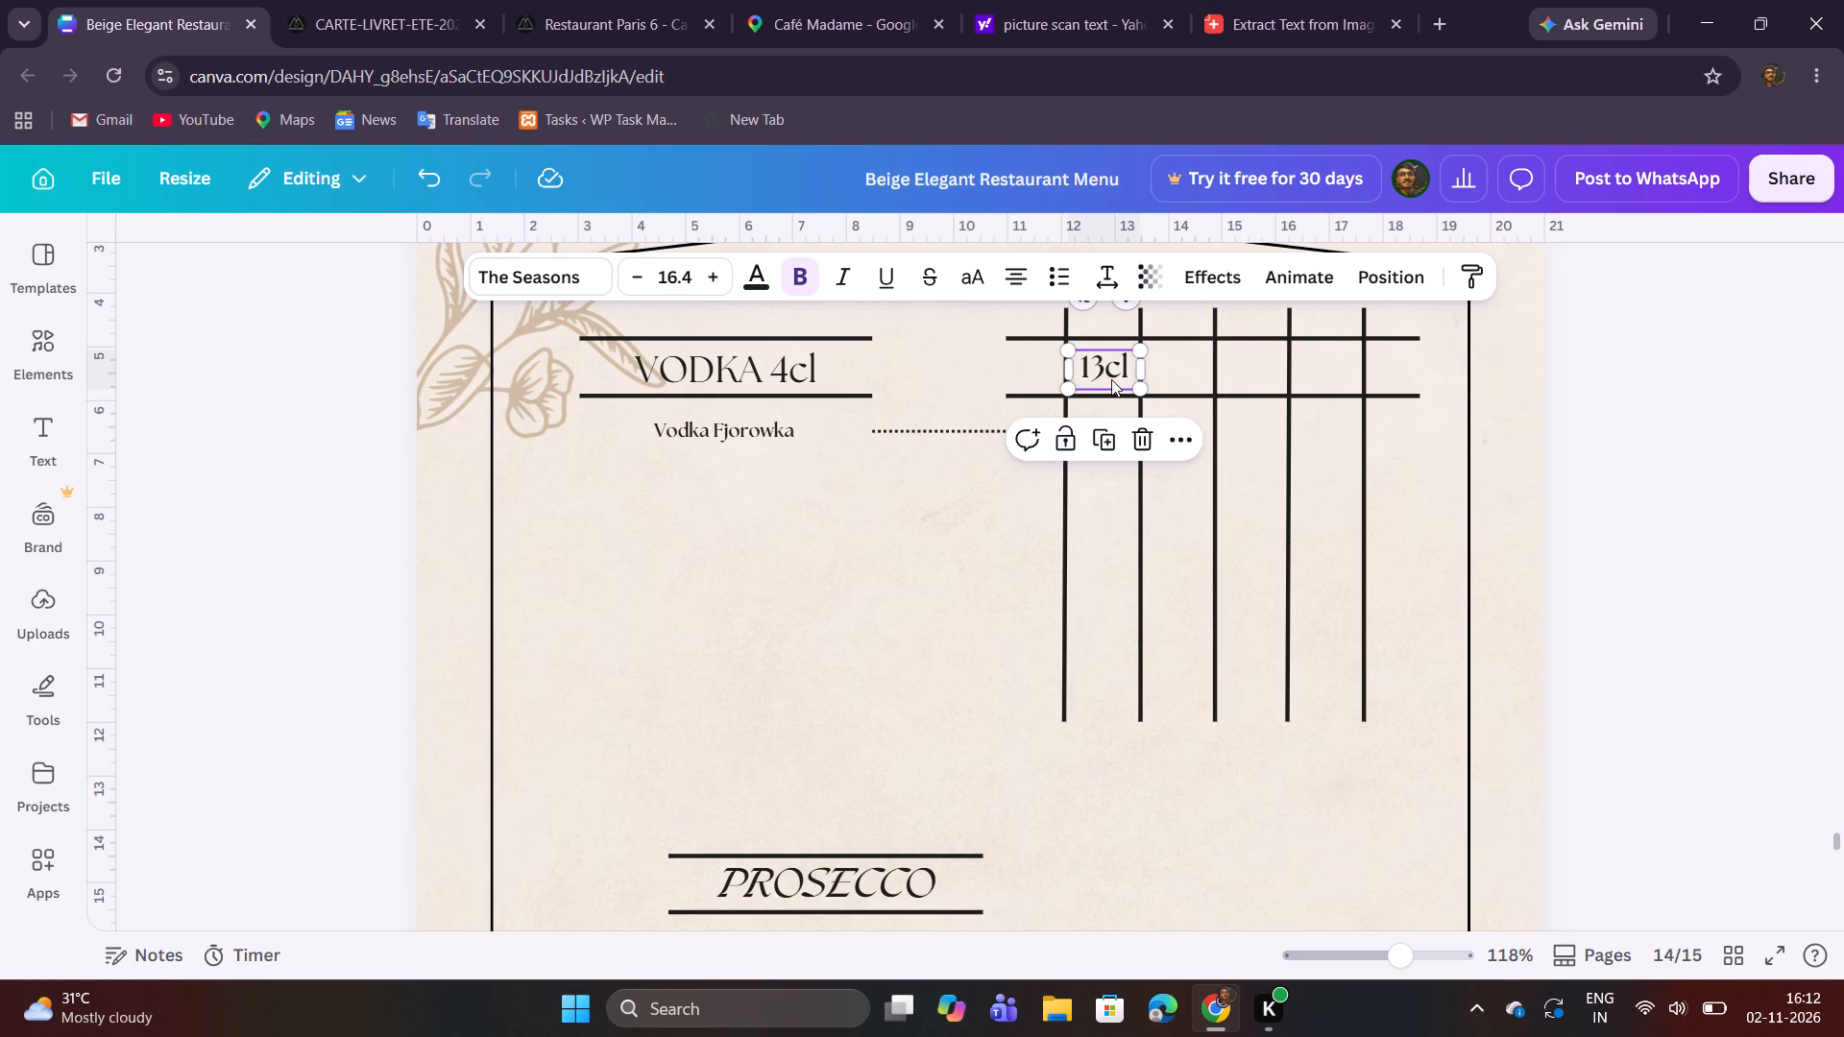
{"action": "left_click", "coordinate": [1099, 455]}
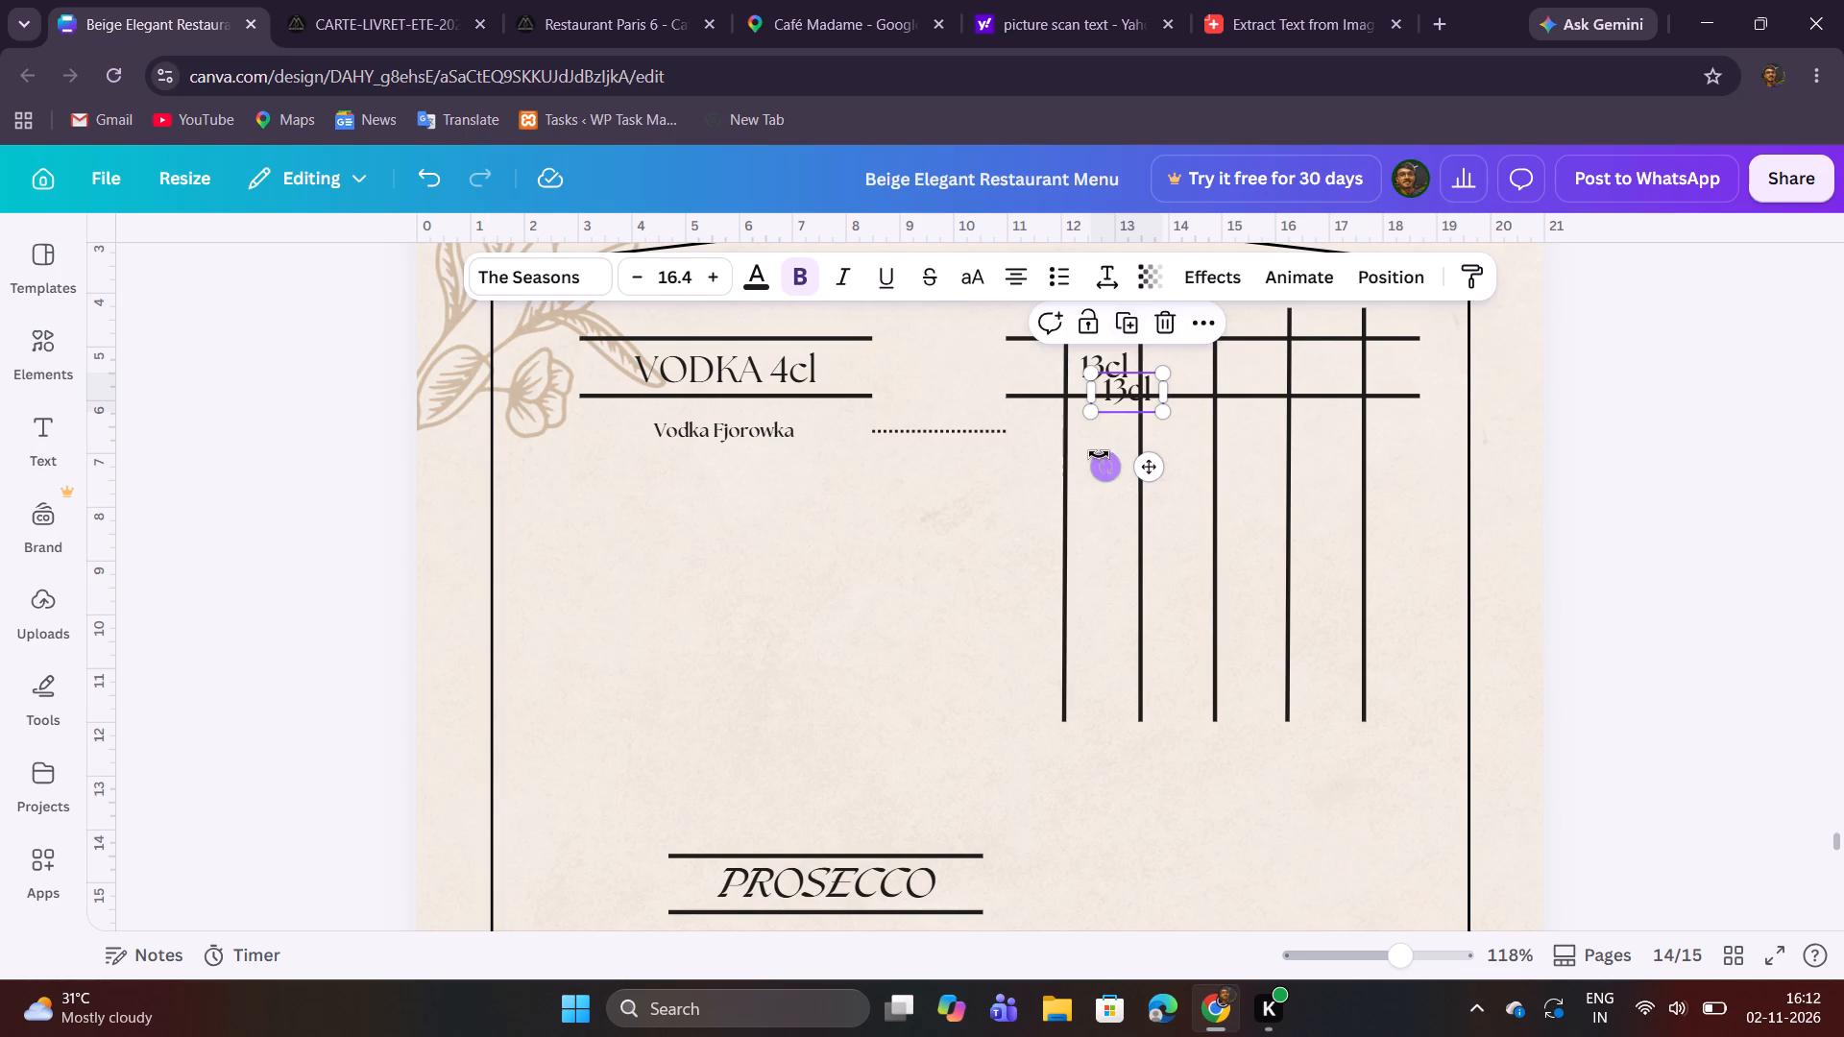
{"action": "left_click_drag", "start_coordinate": [1137, 398], "coordinate": [1184, 376]}
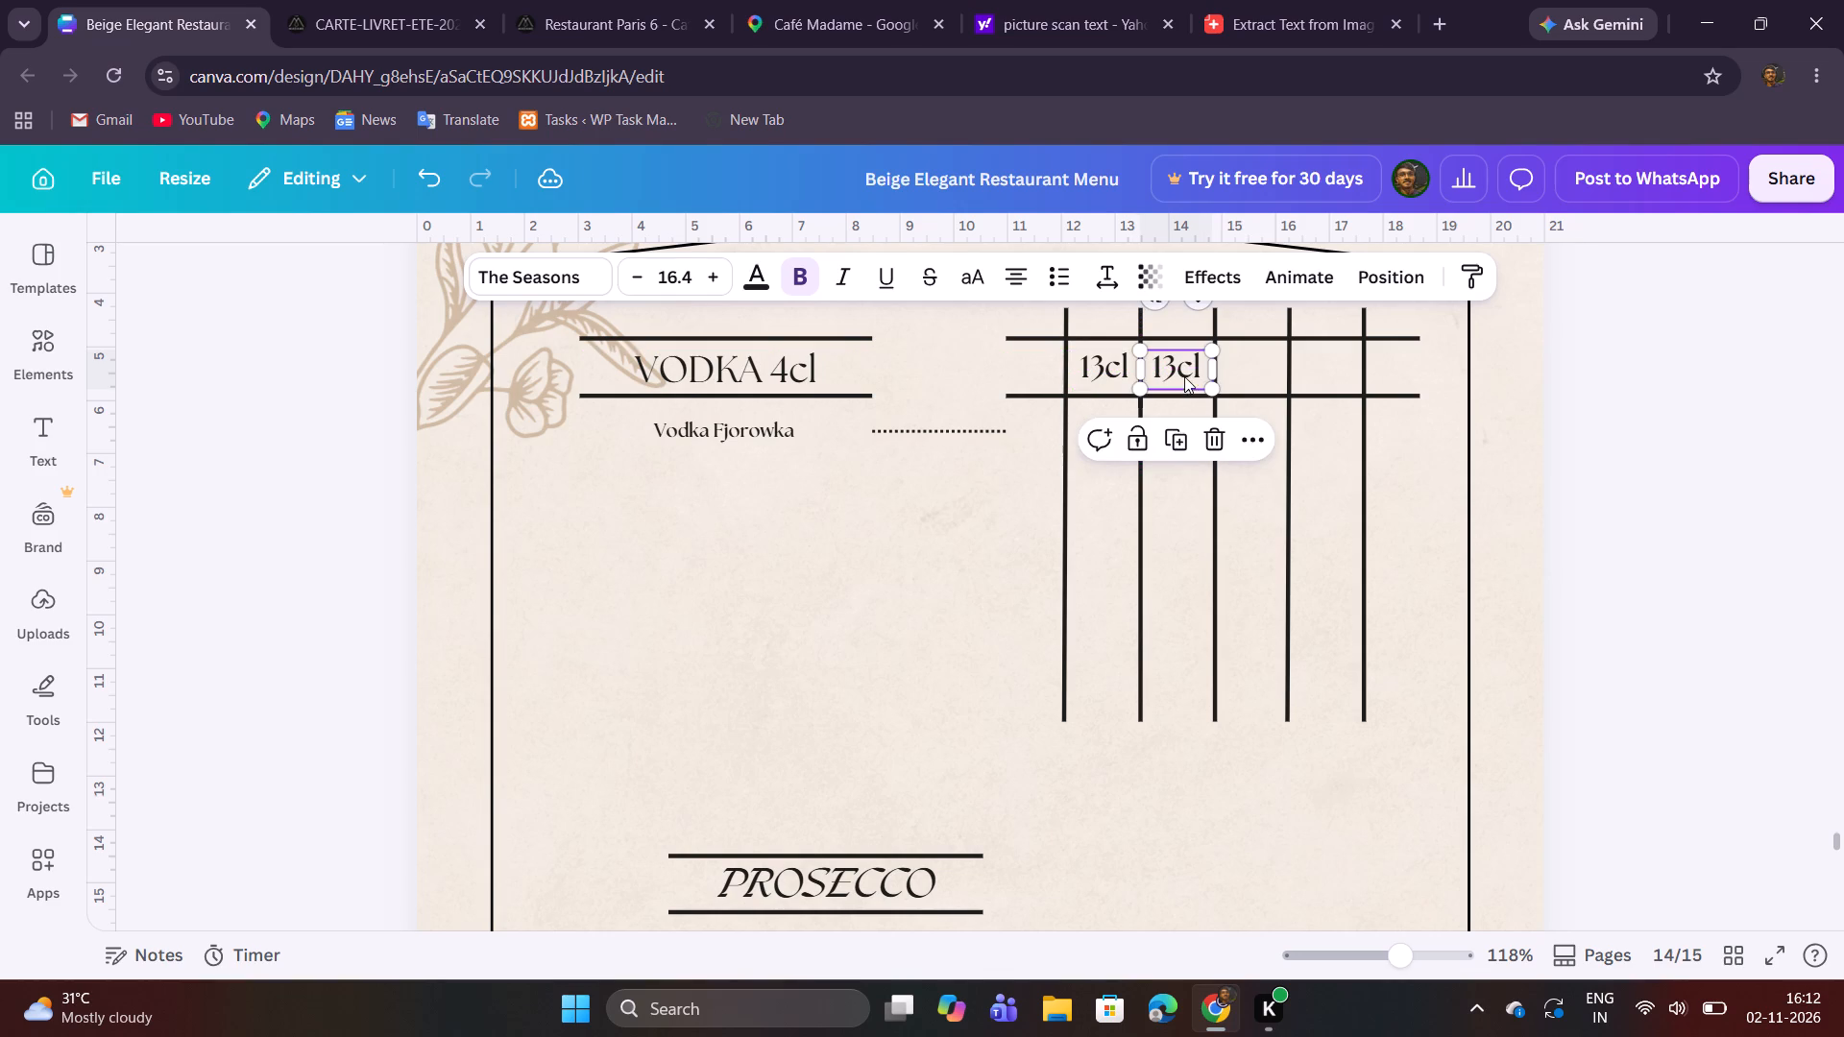
{"action": "left_click", "coordinate": [1160, 529]}
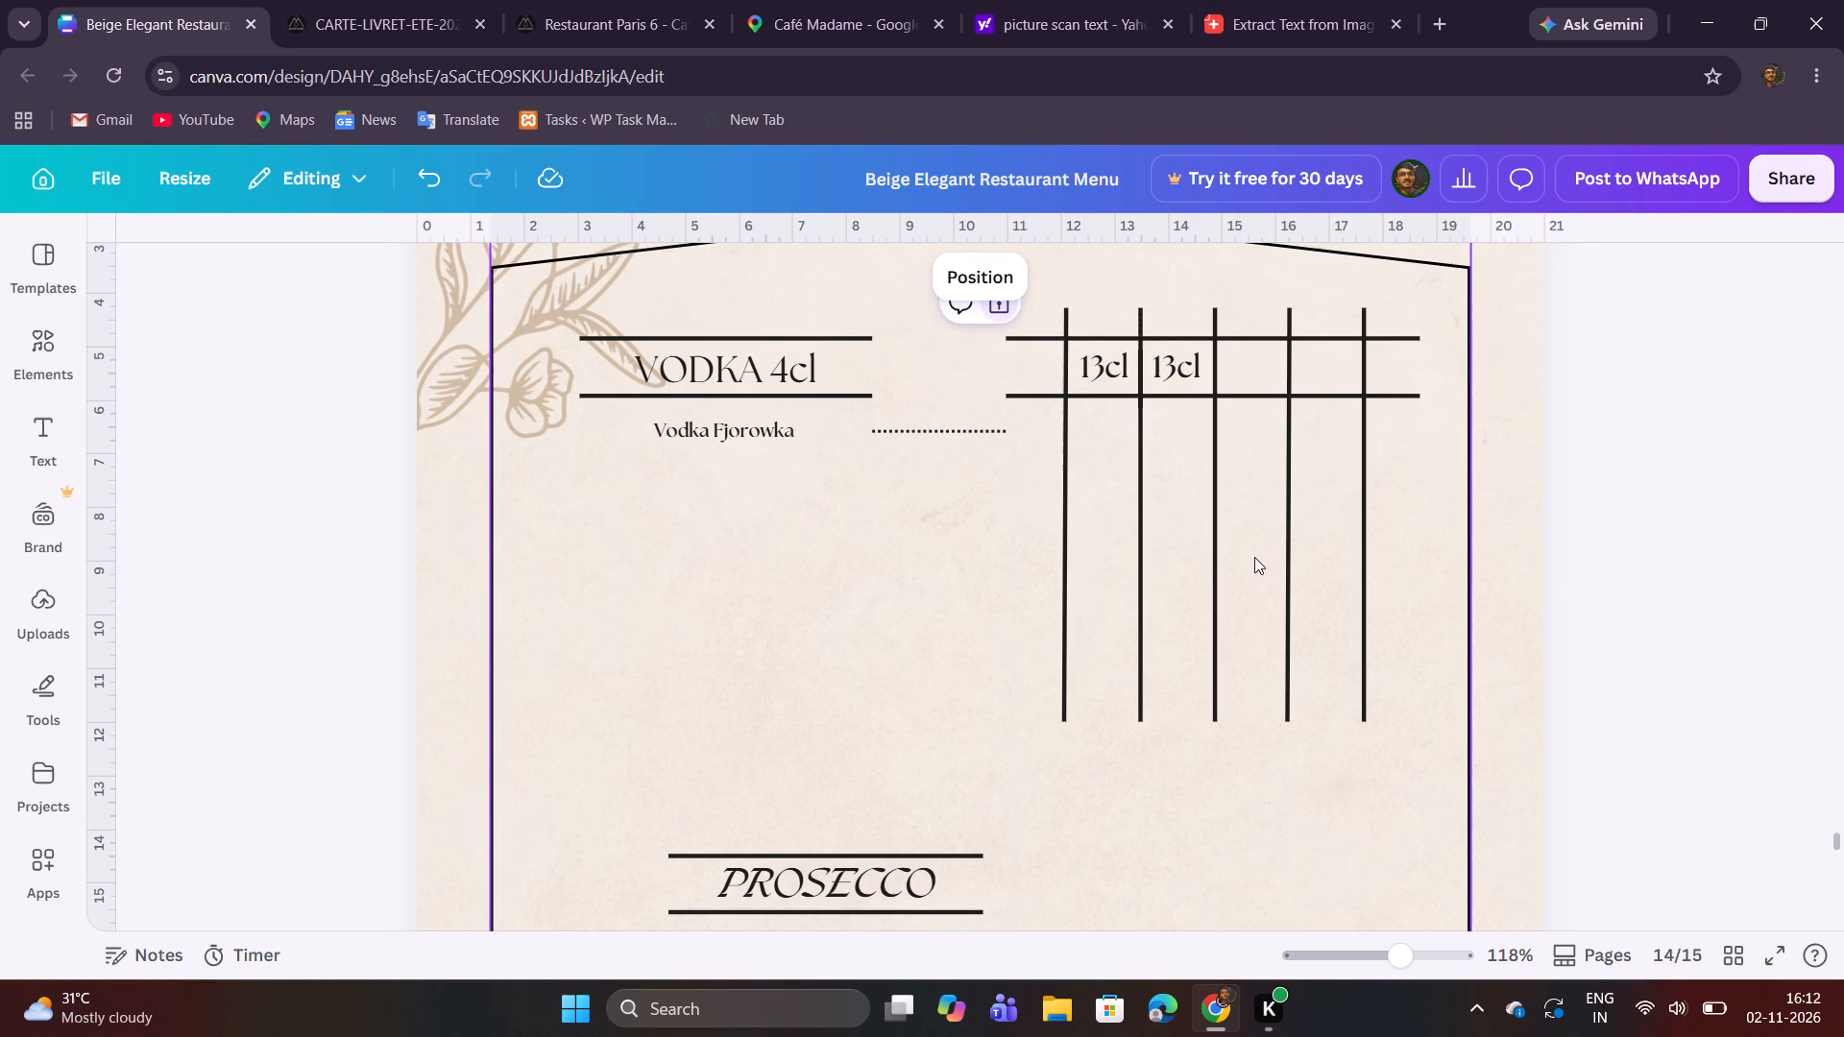
{"action": "left_click", "coordinate": [335, 11]}
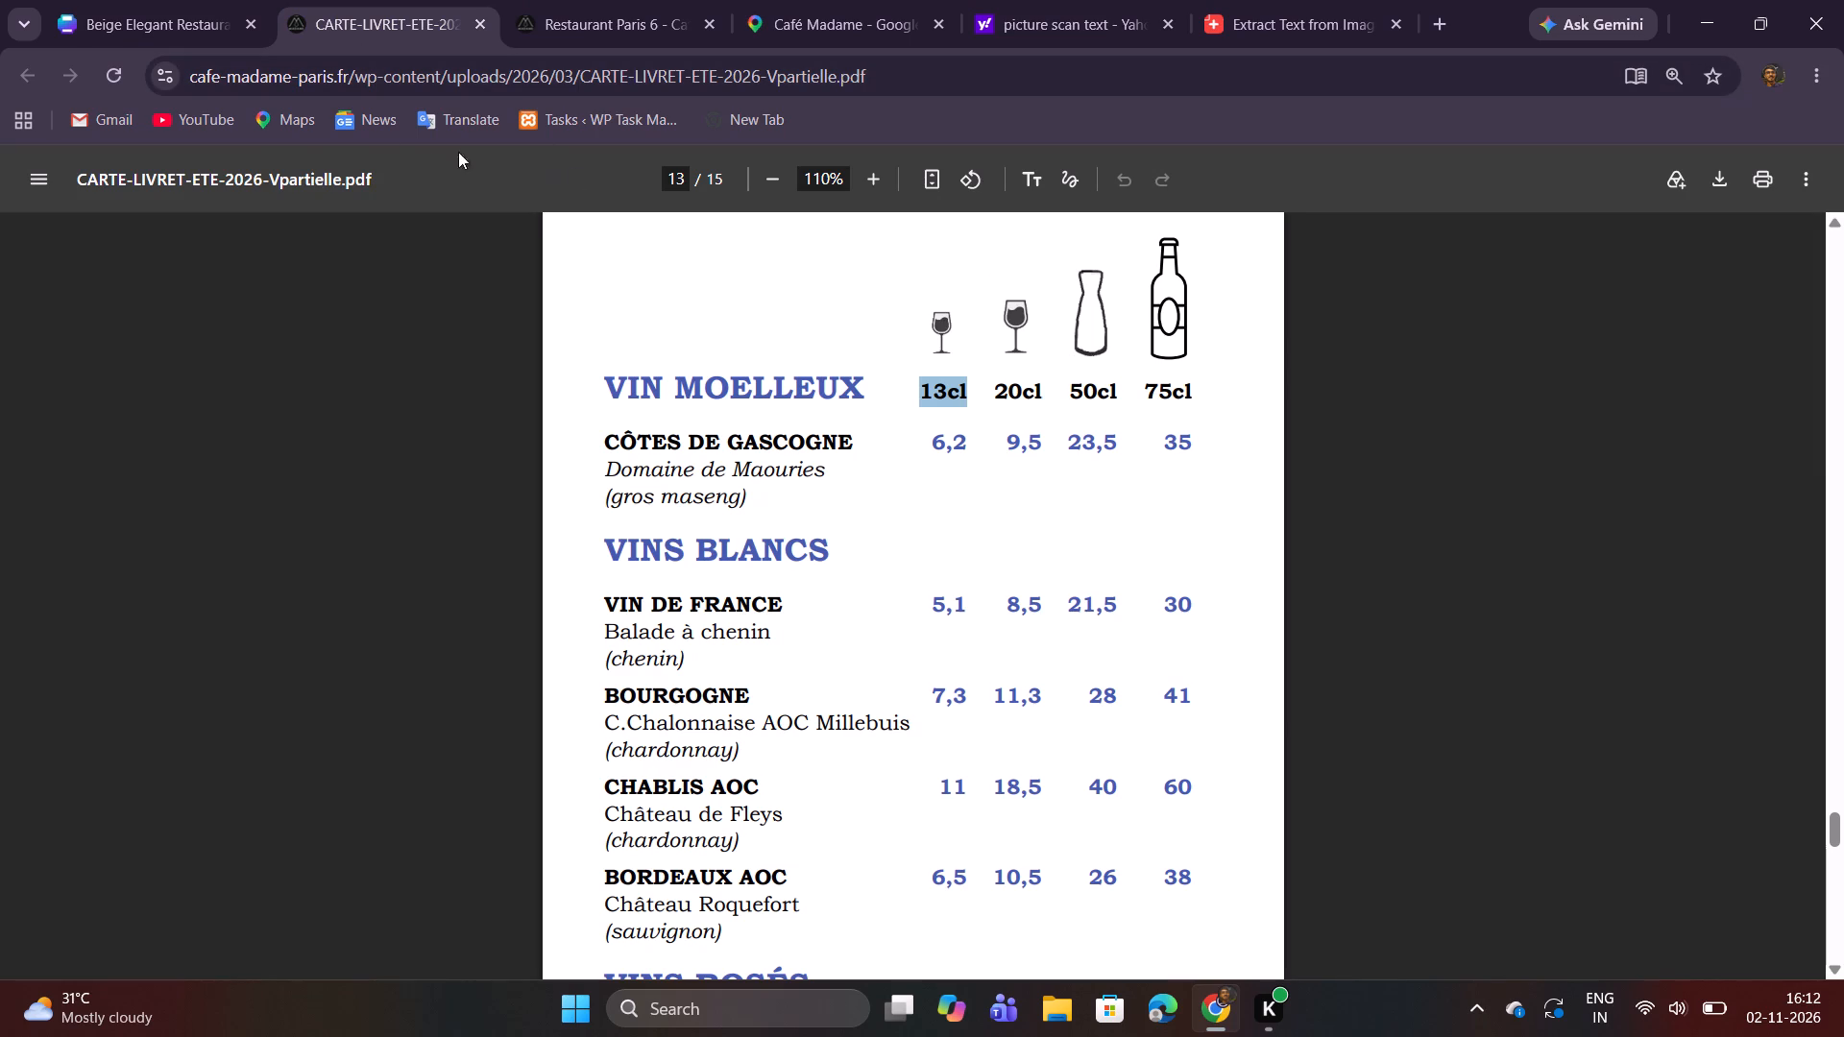
{"action": "left_click", "coordinate": [186, 14]}
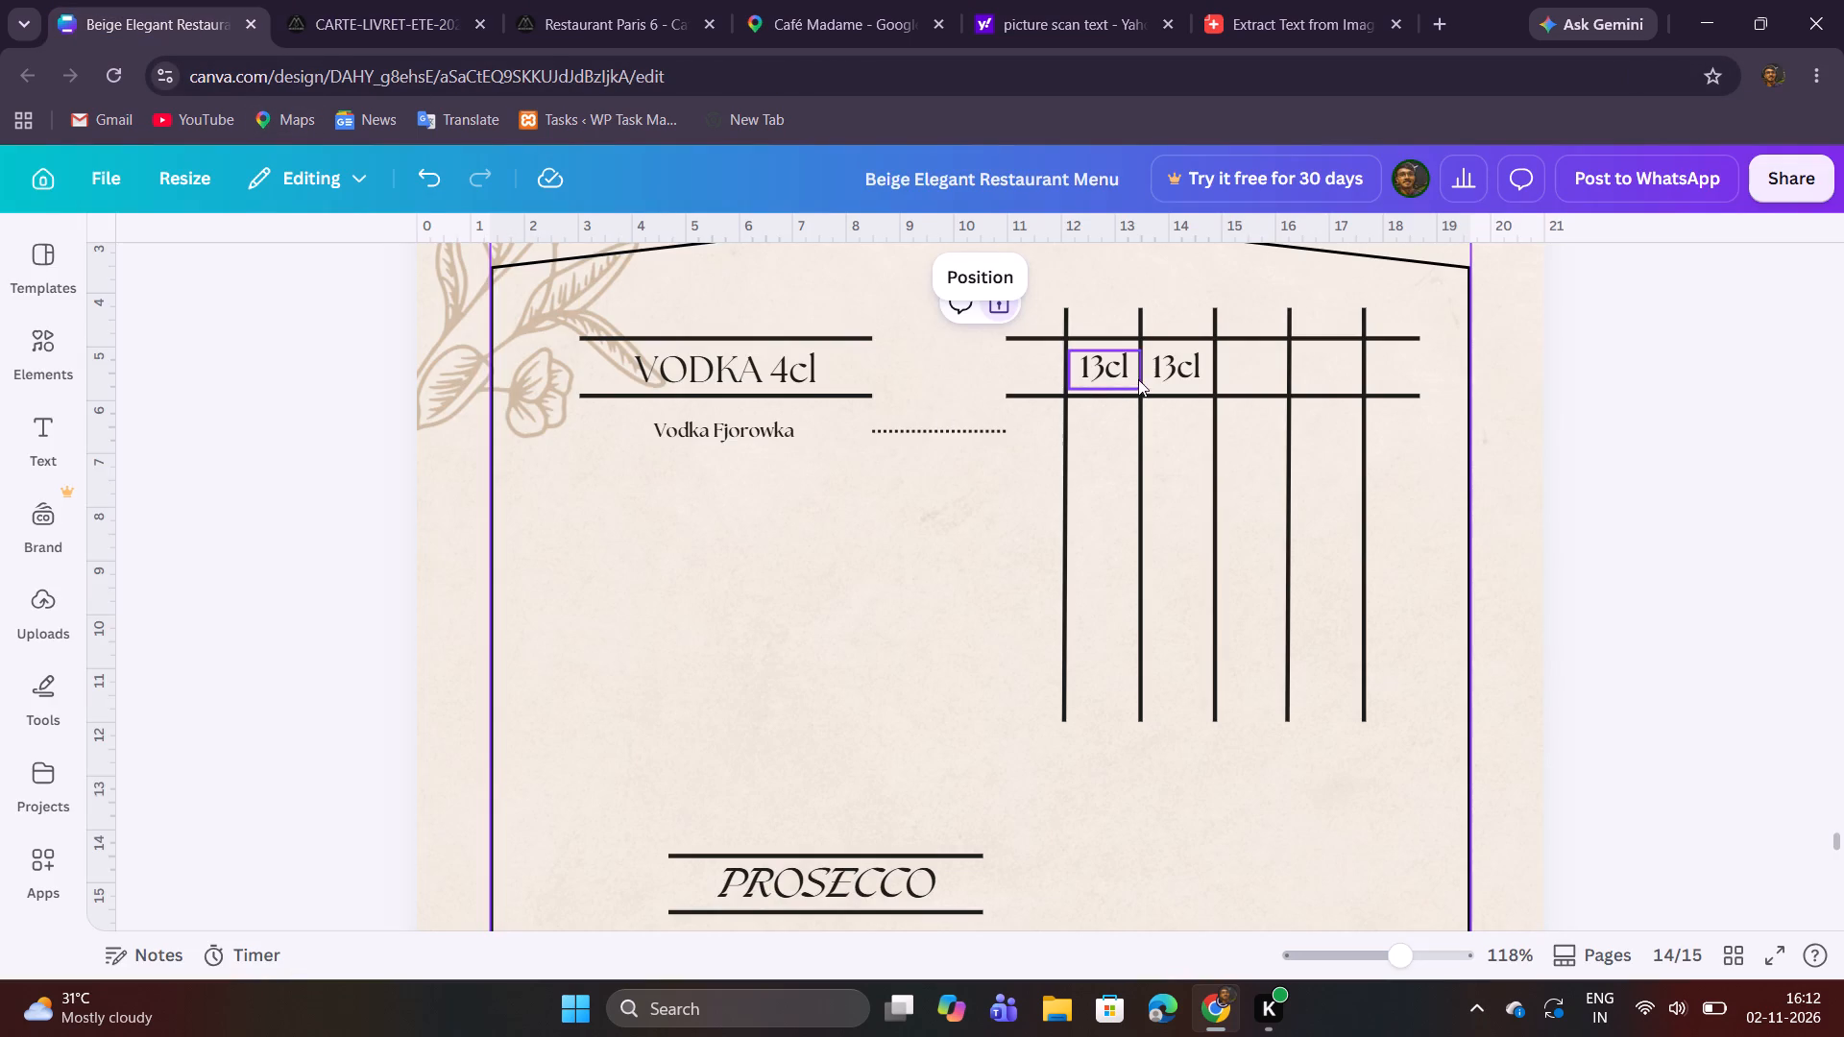
{"action": "double_click", "coordinate": [1174, 365]}
{"action": "left_click", "coordinate": [1174, 365]}
{"action": "left_click", "coordinate": [1177, 374]}
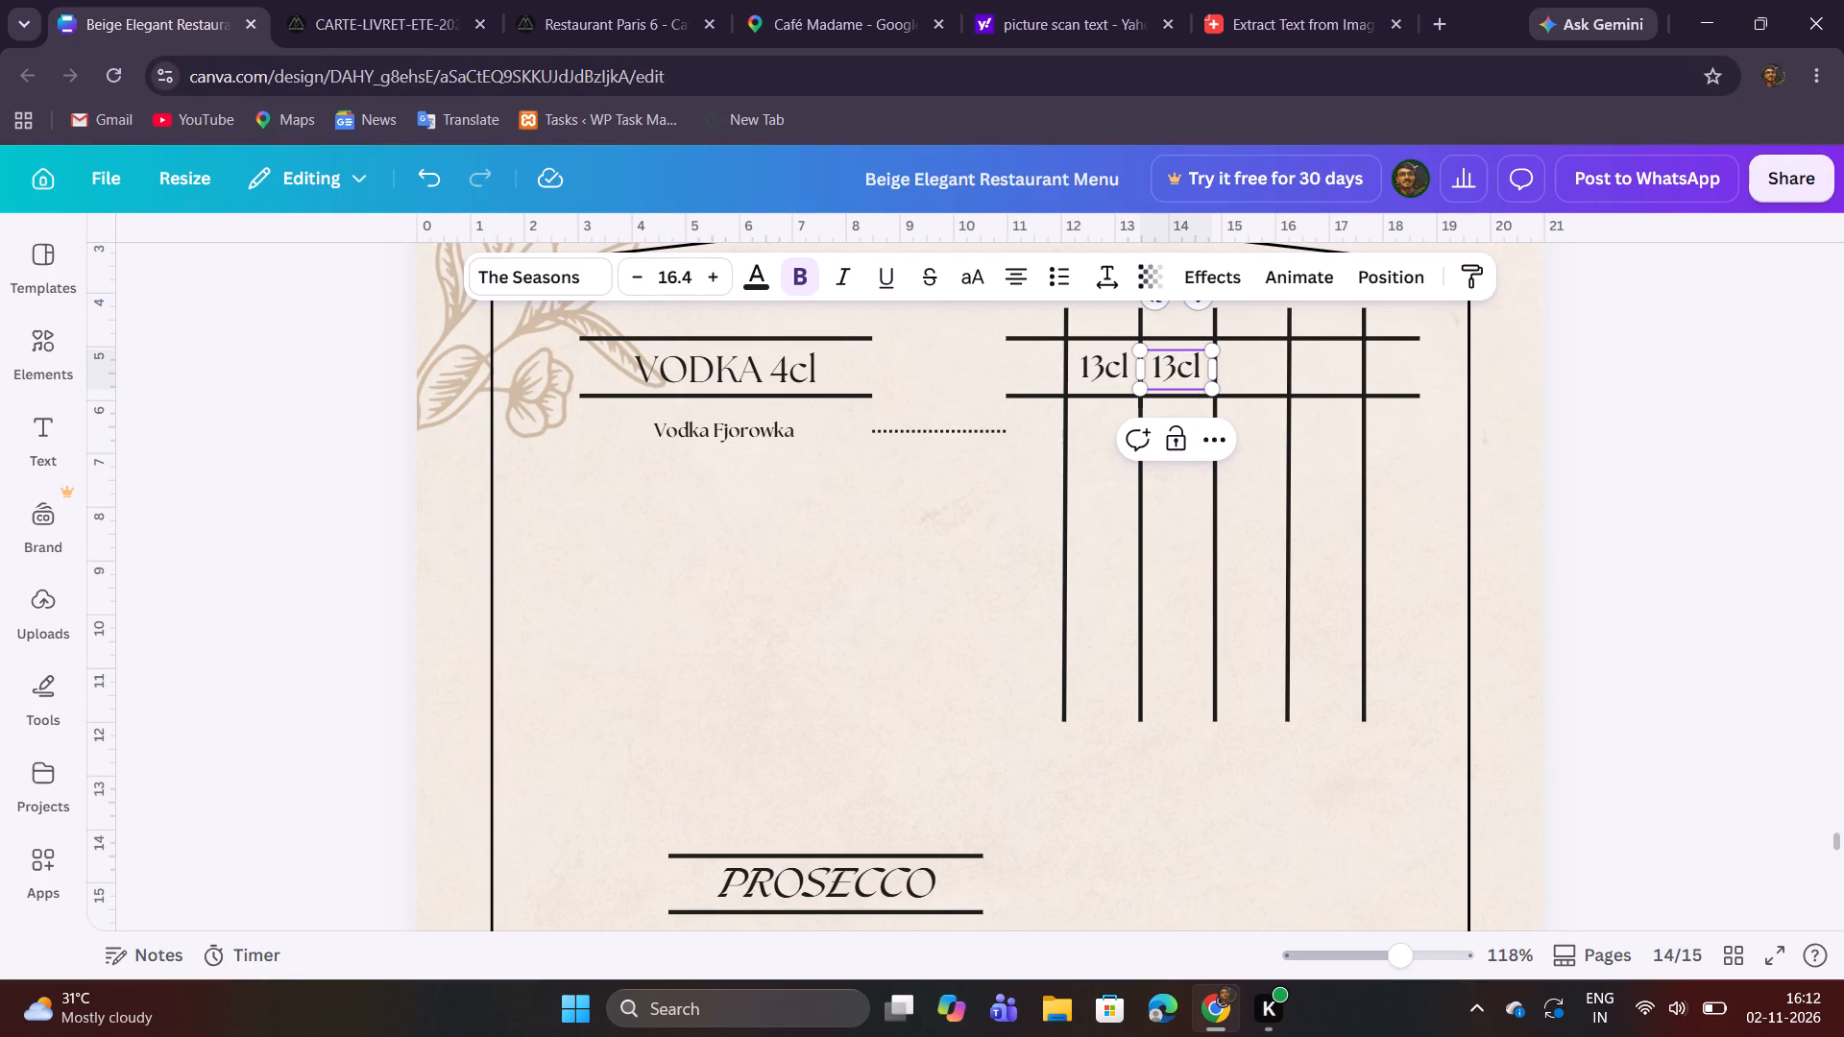
{"action": "key", "text": "BackSpace"}
{"action": "key", "text": "BackSpace"}
{"action": "type", "text": "20"}
{"action": "left_click", "coordinate": [851, 570]}
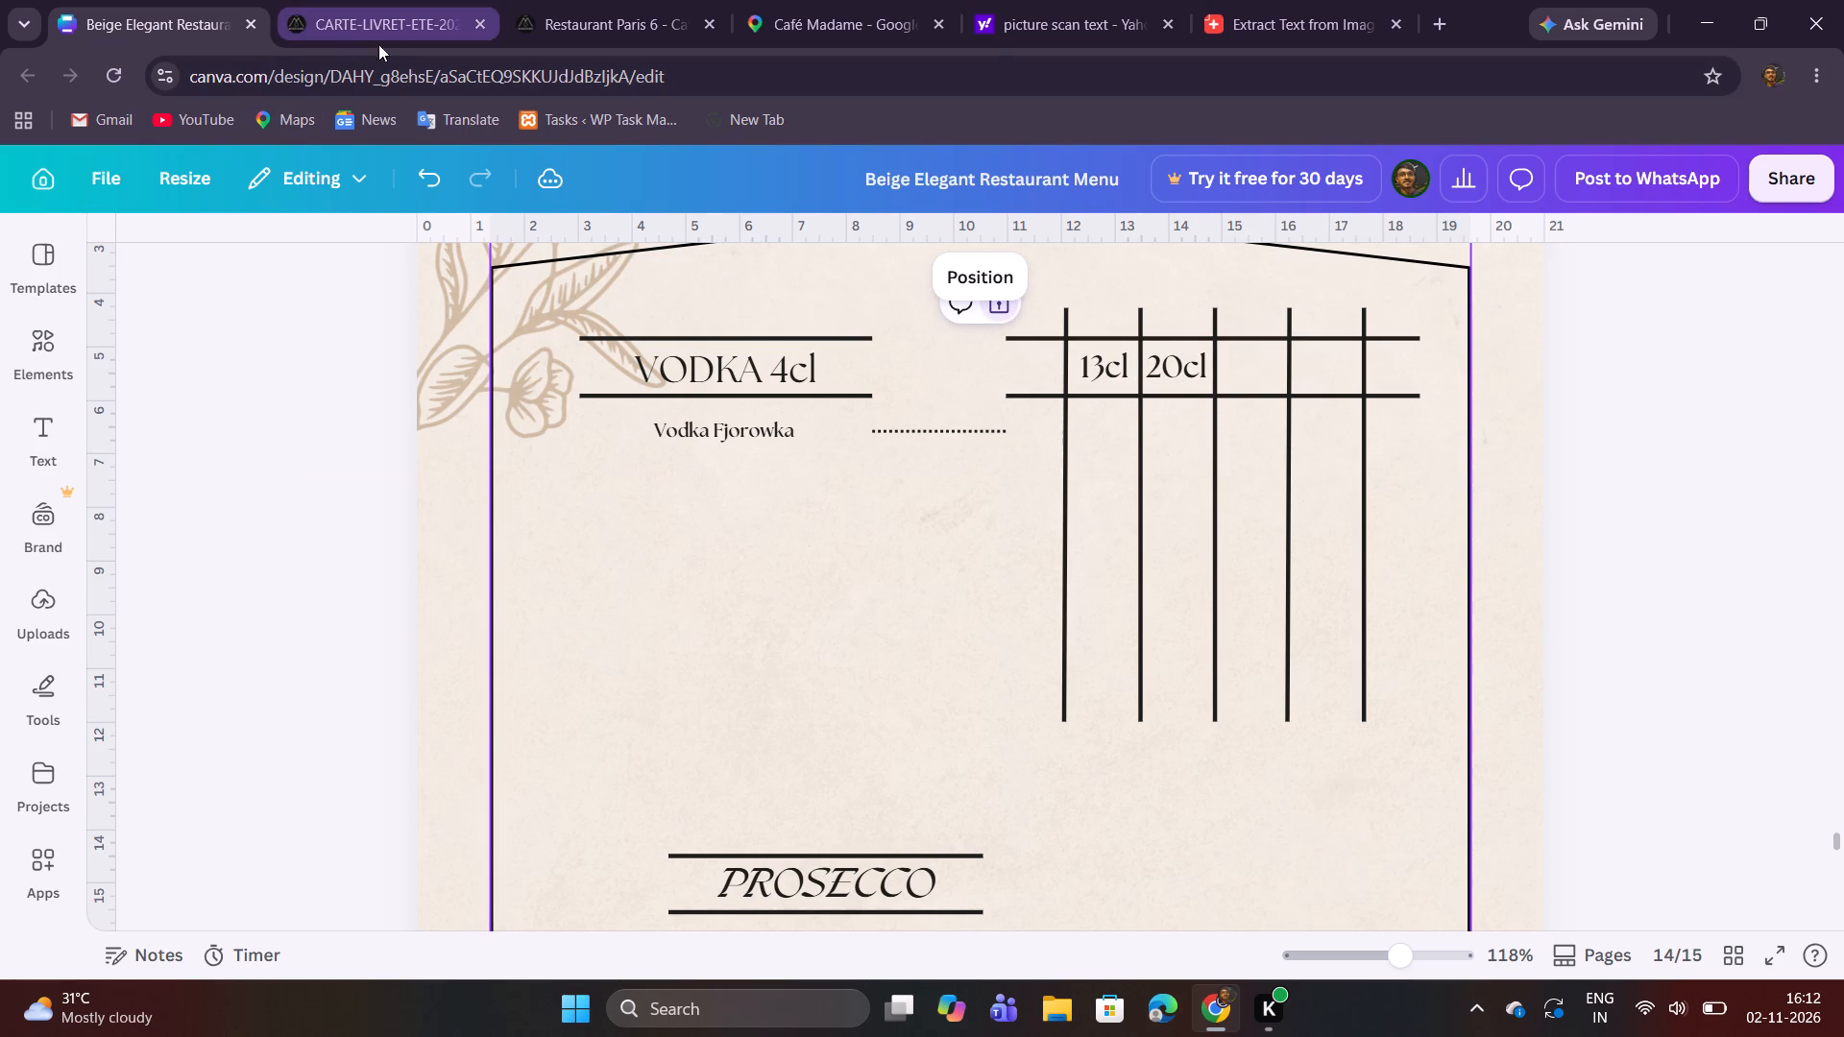
Duplicate the 20cl heading into the third grid column and change the copy's text to 50cl, following the CARTE-LIVRET PDF.
{"action": "left_click", "coordinate": [1177, 382]}
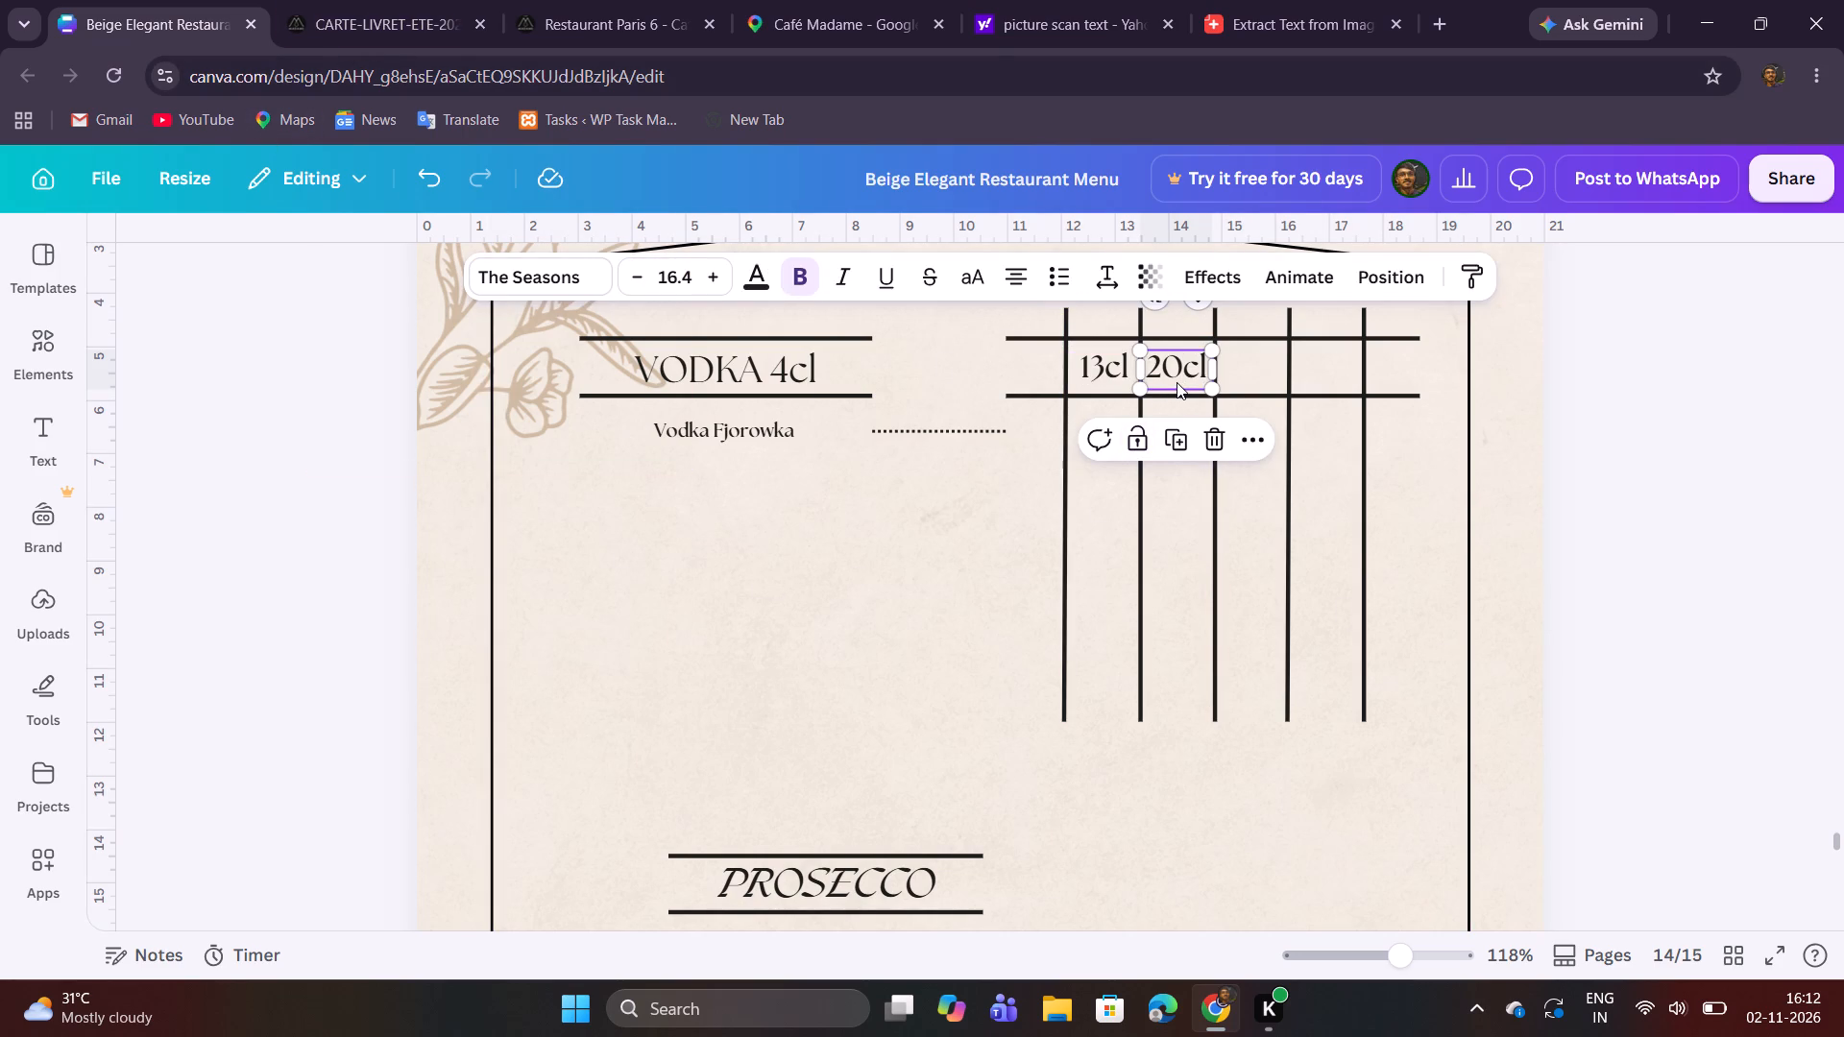
{"action": "left_click", "coordinate": [1174, 430]}
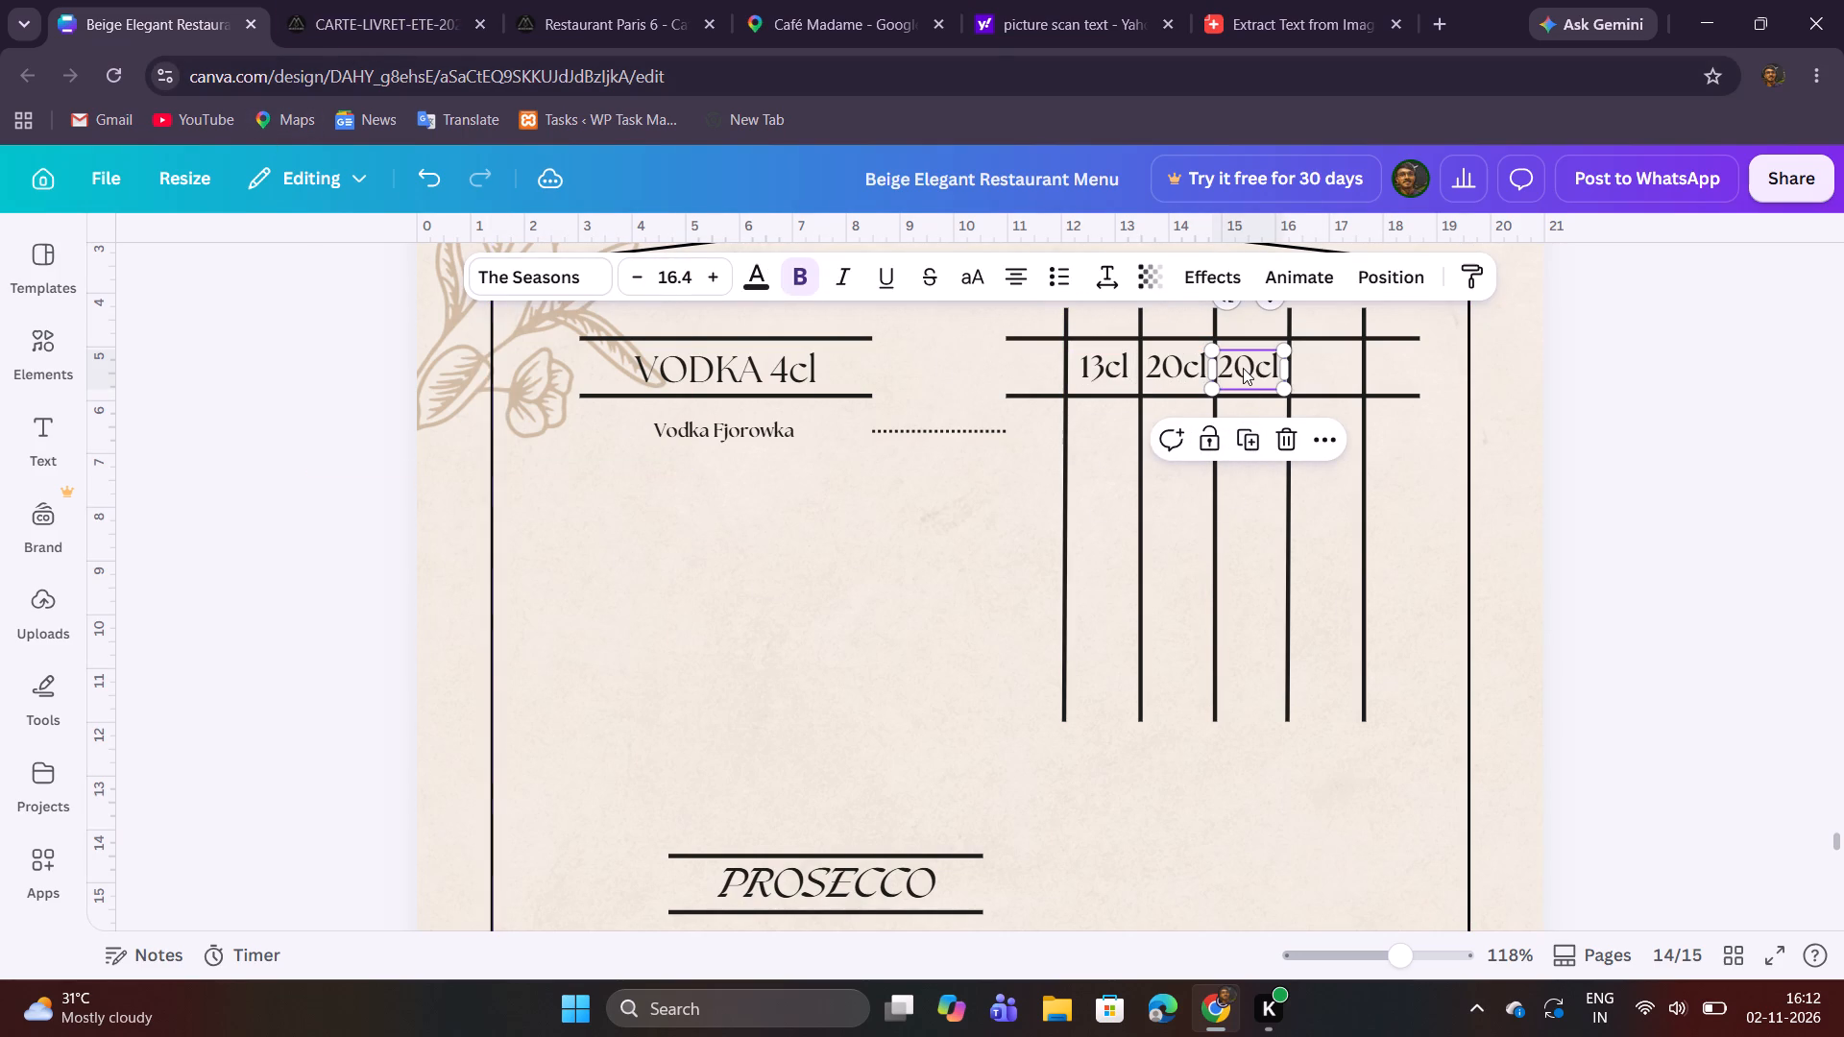
{"action": "left_click_drag", "start_coordinate": [1243, 368], "coordinate": [1252, 368]}
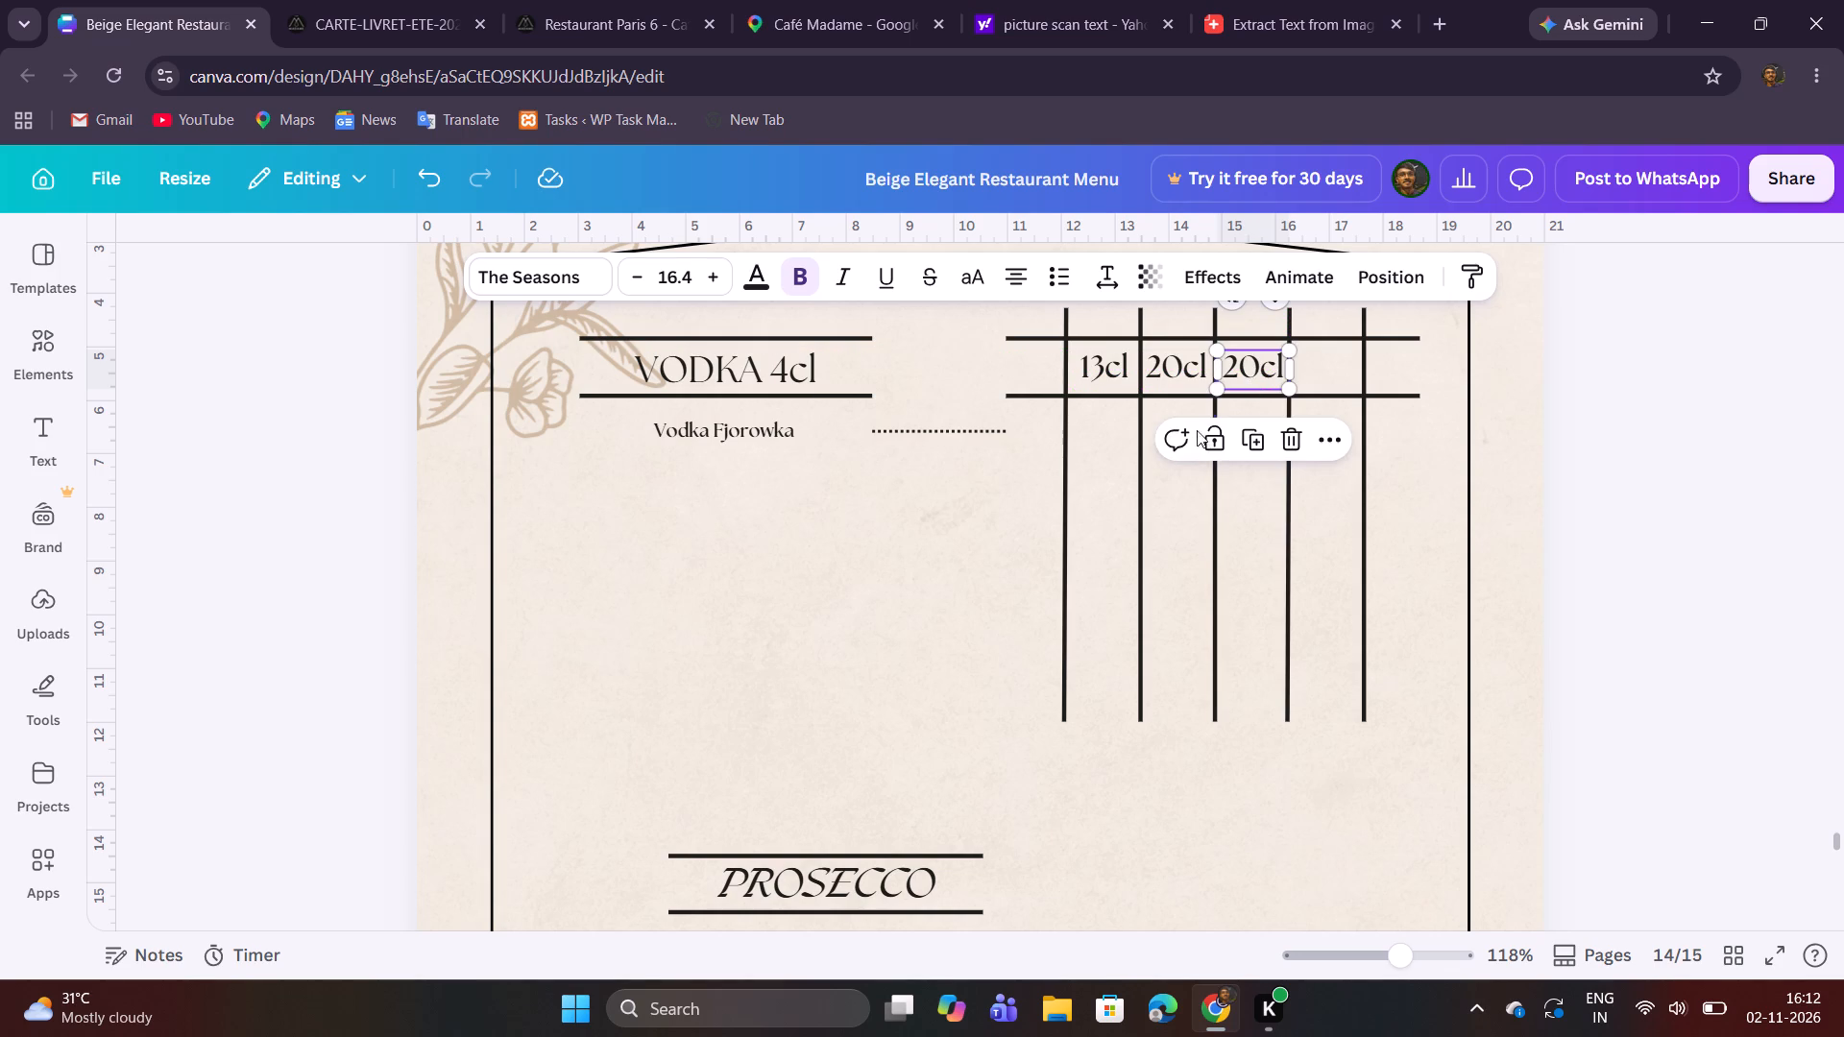
{"action": "left_click", "coordinate": [1171, 489]}
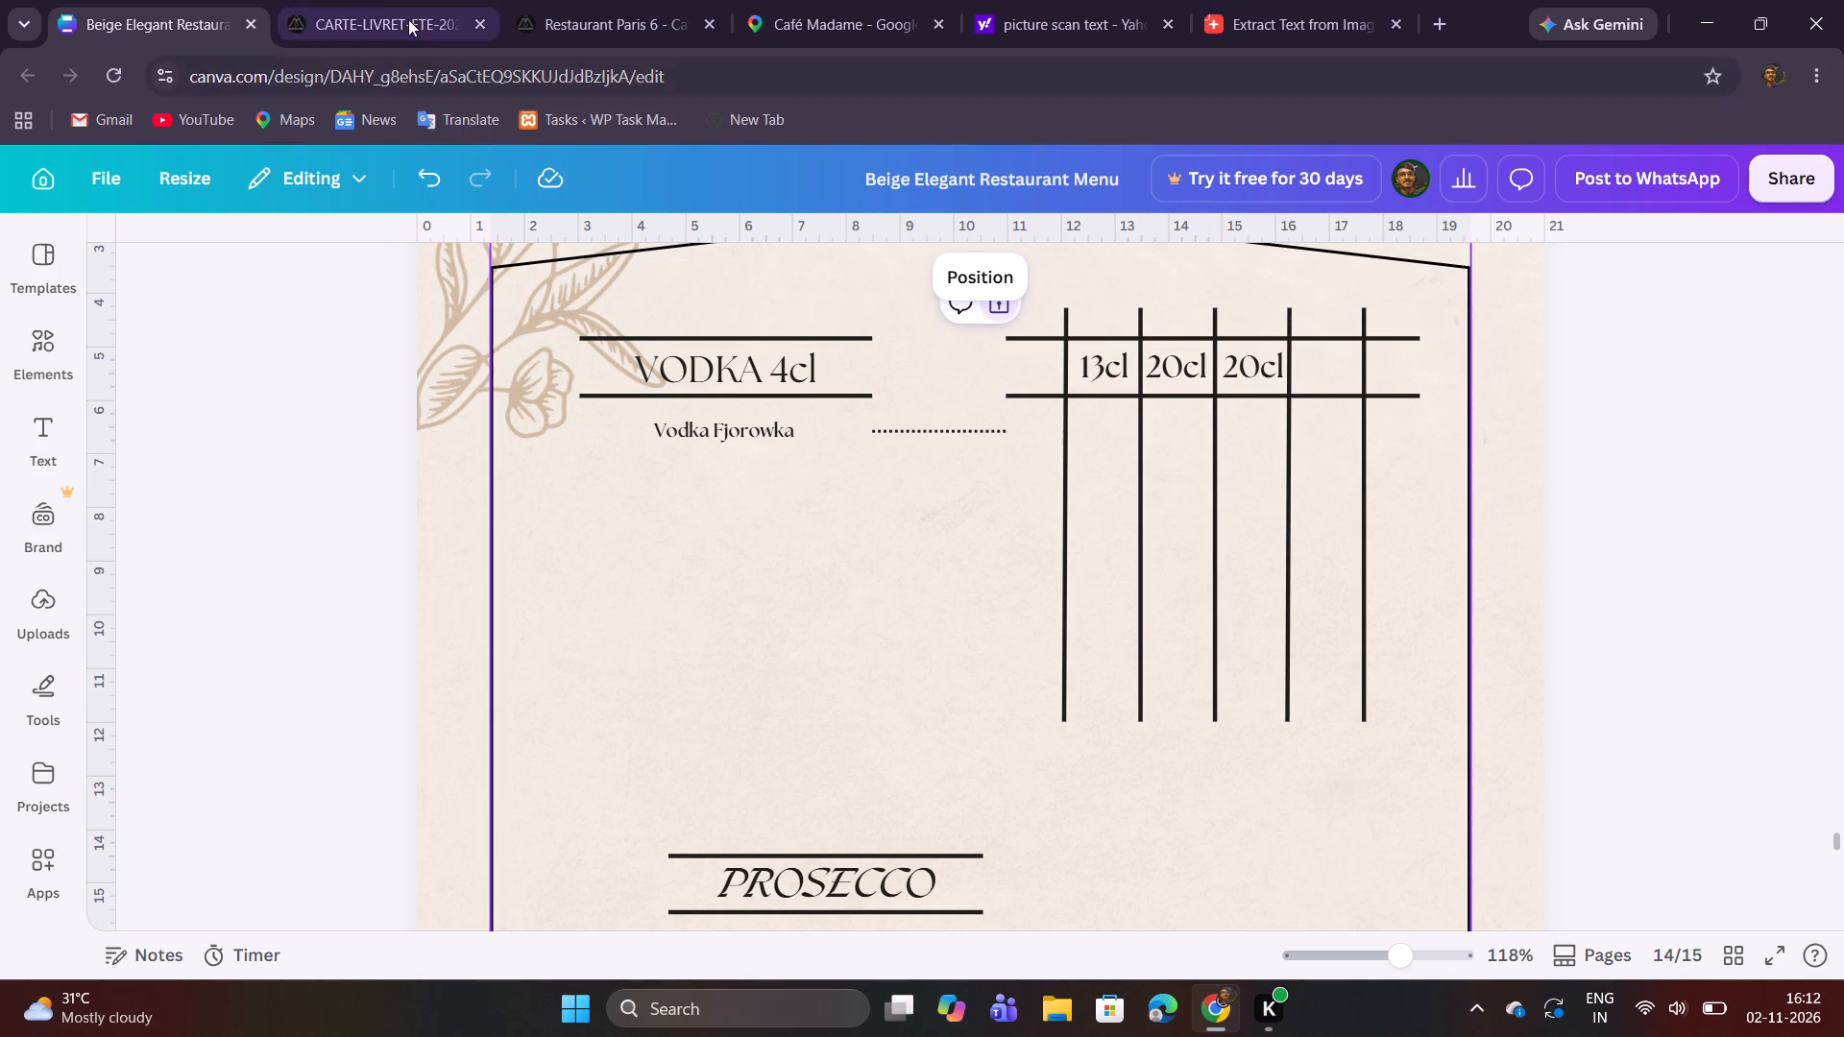
{"action": "left_click", "coordinate": [355, 0]}
{"action": "left_click", "coordinate": [133, 7]}
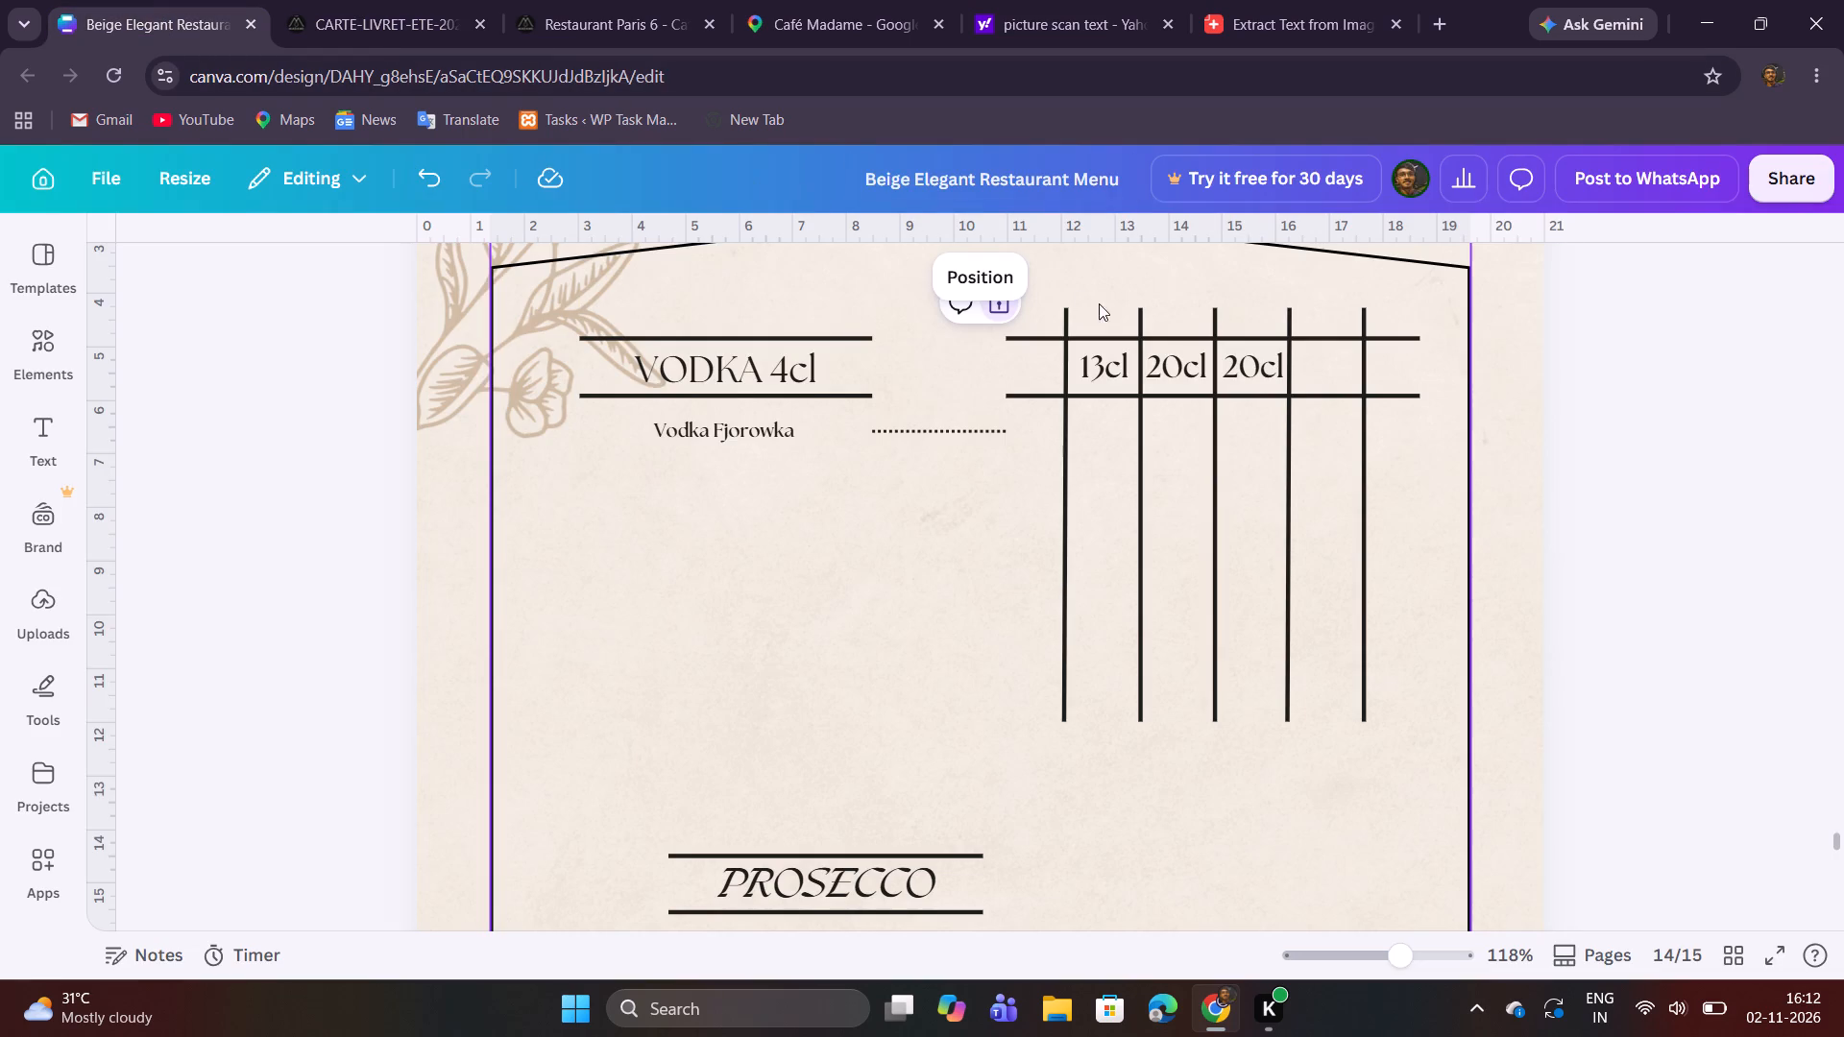
{"action": "double_click", "coordinate": [1264, 368]}
{"action": "left_click", "coordinate": [1260, 368]}
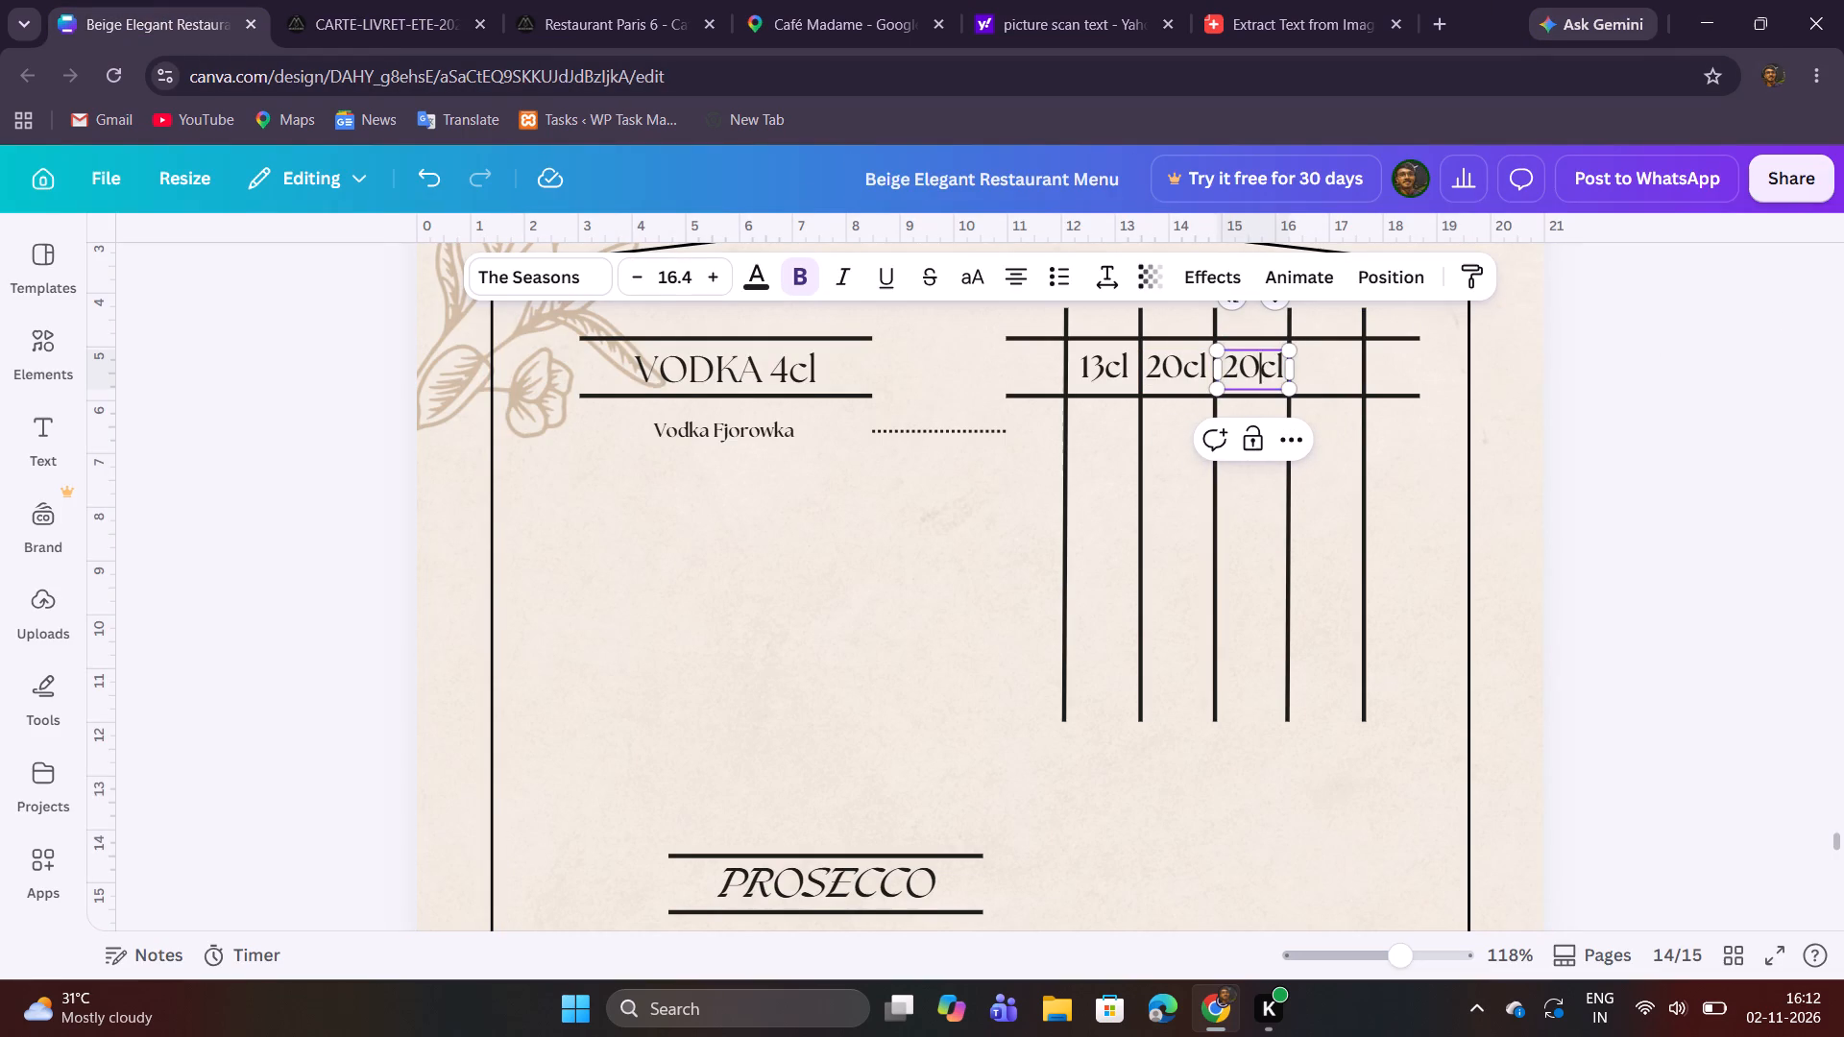
{"action": "key", "text": "BackSpace"}
{"action": "key", "text": "BackSpace"}
{"action": "key", "text": "0"}
{"action": "key", "text": "BackSpace"}
{"action": "type", "text": "50"}
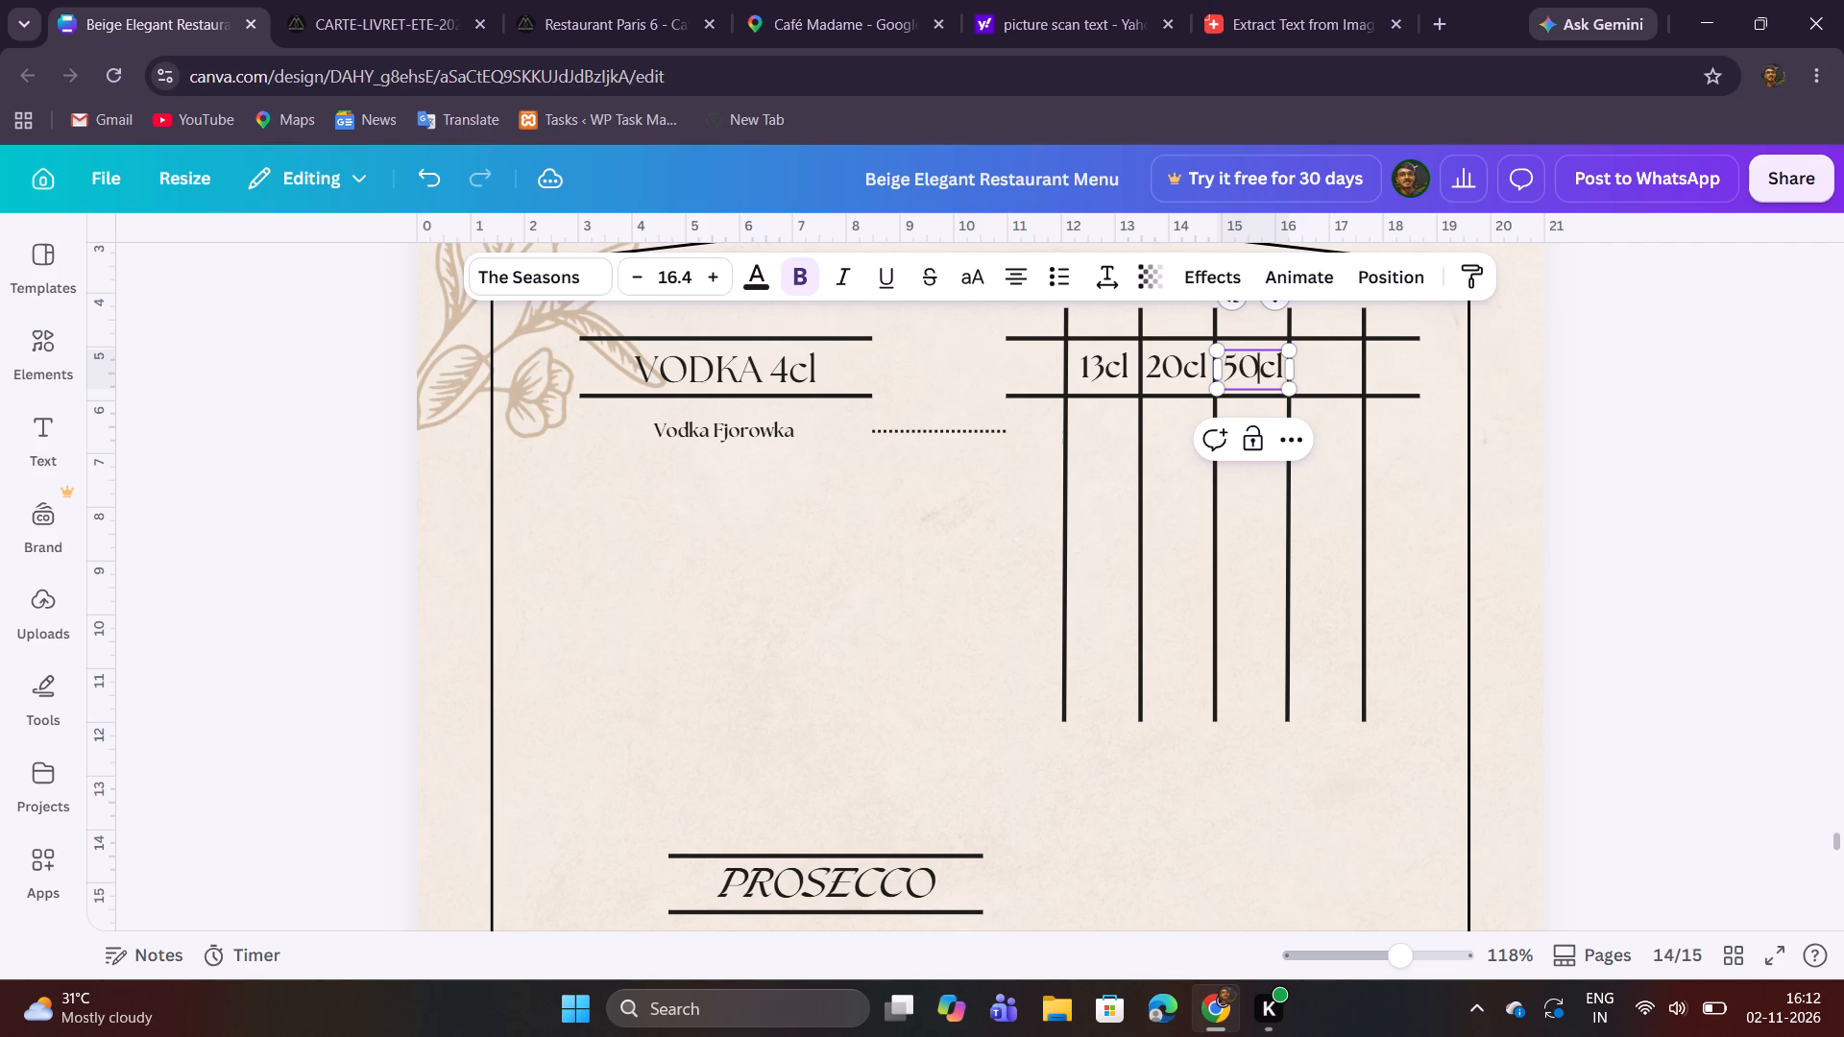
{"action": "left_click", "coordinate": [653, 683]}
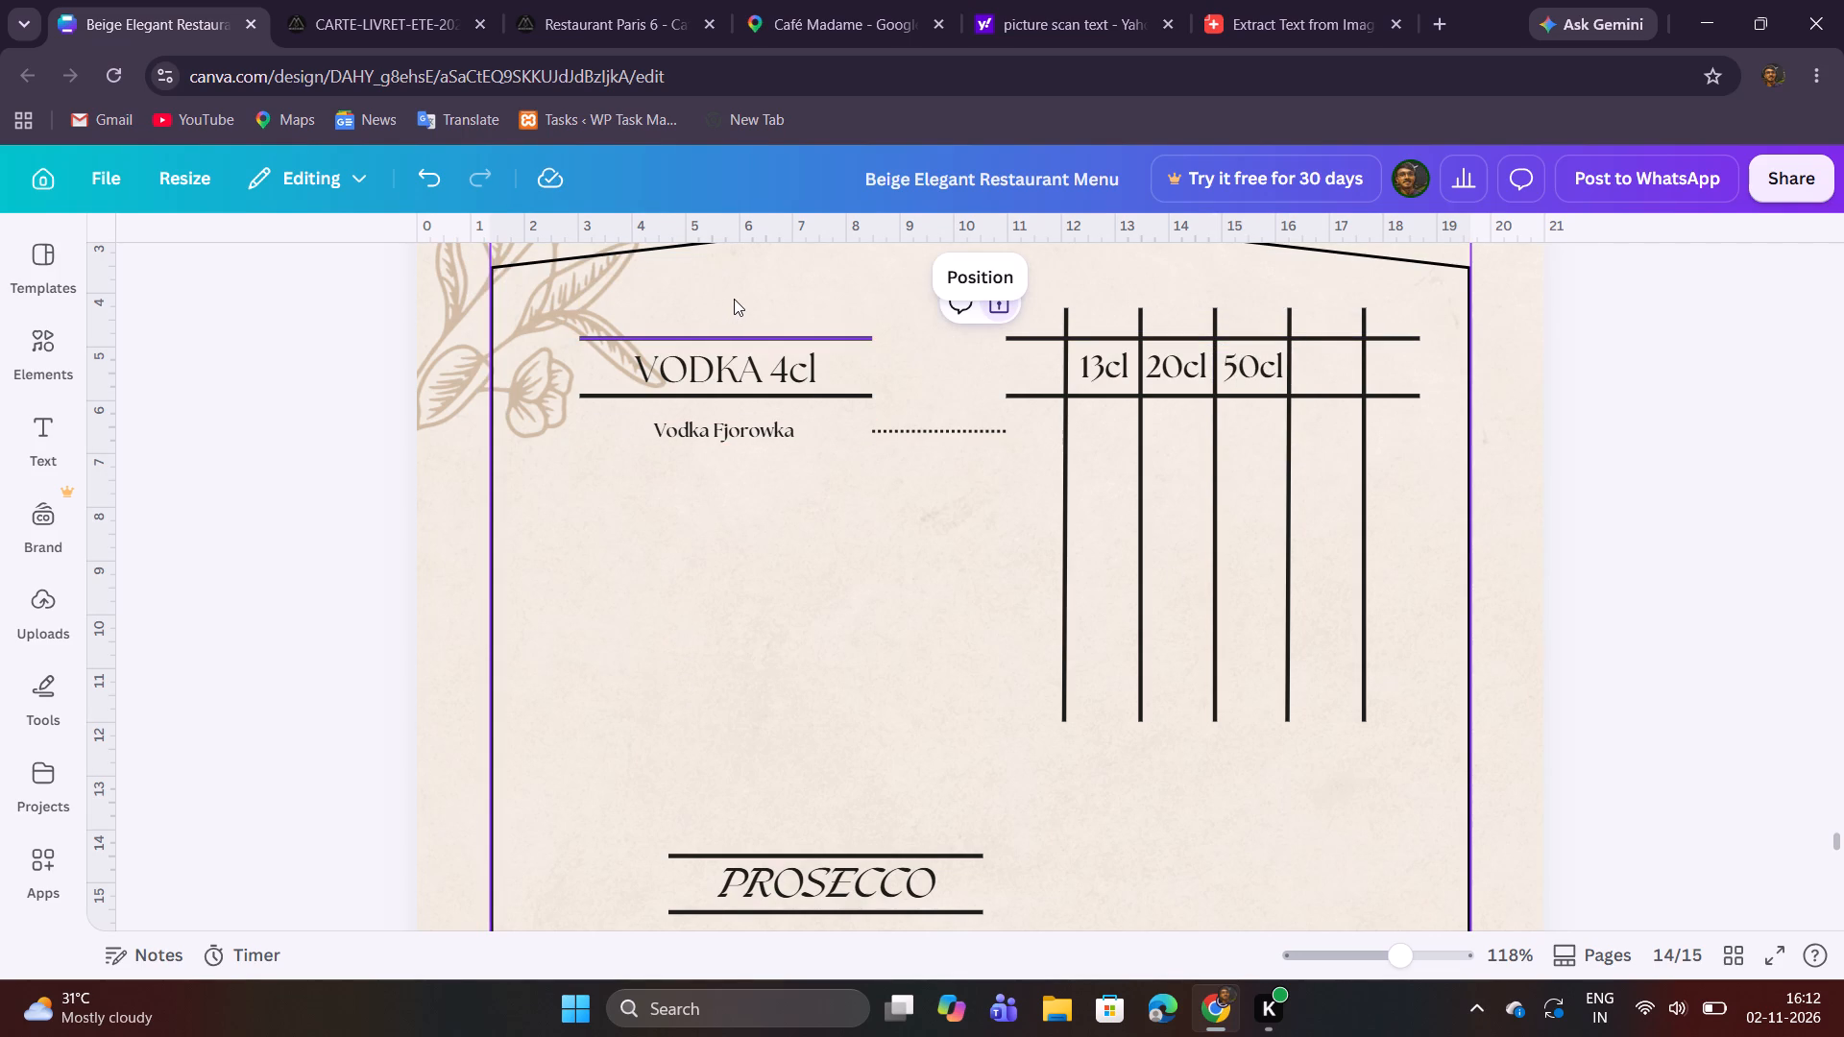
Copy the 75cl label from the CARTE-LIVRET PDF and paste it over the text of a 50cl heading duplicated into the Canva grid's fourth column.
{"action": "left_click", "coordinate": [404, 9]}
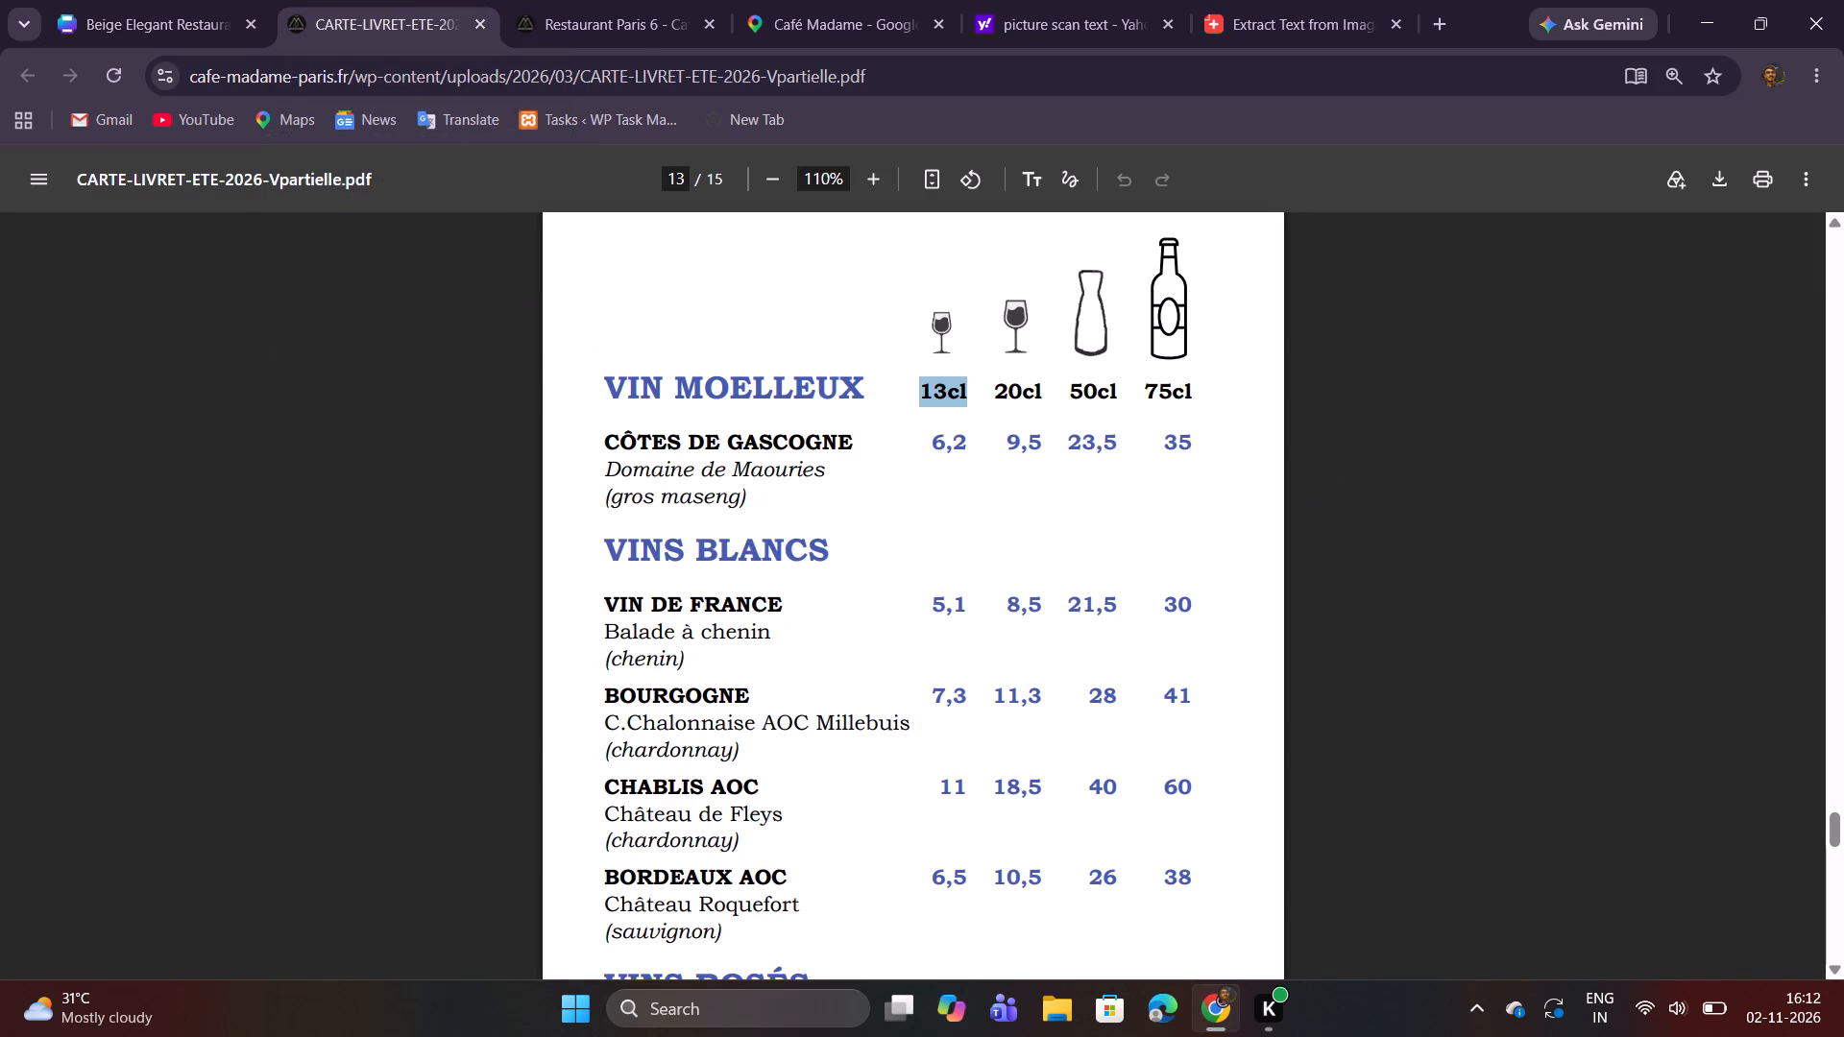
{"action": "left_click_drag", "start_coordinate": [1146, 393], "coordinate": [1203, 389]}
{"action": "key", "text": "ctrl+c"}
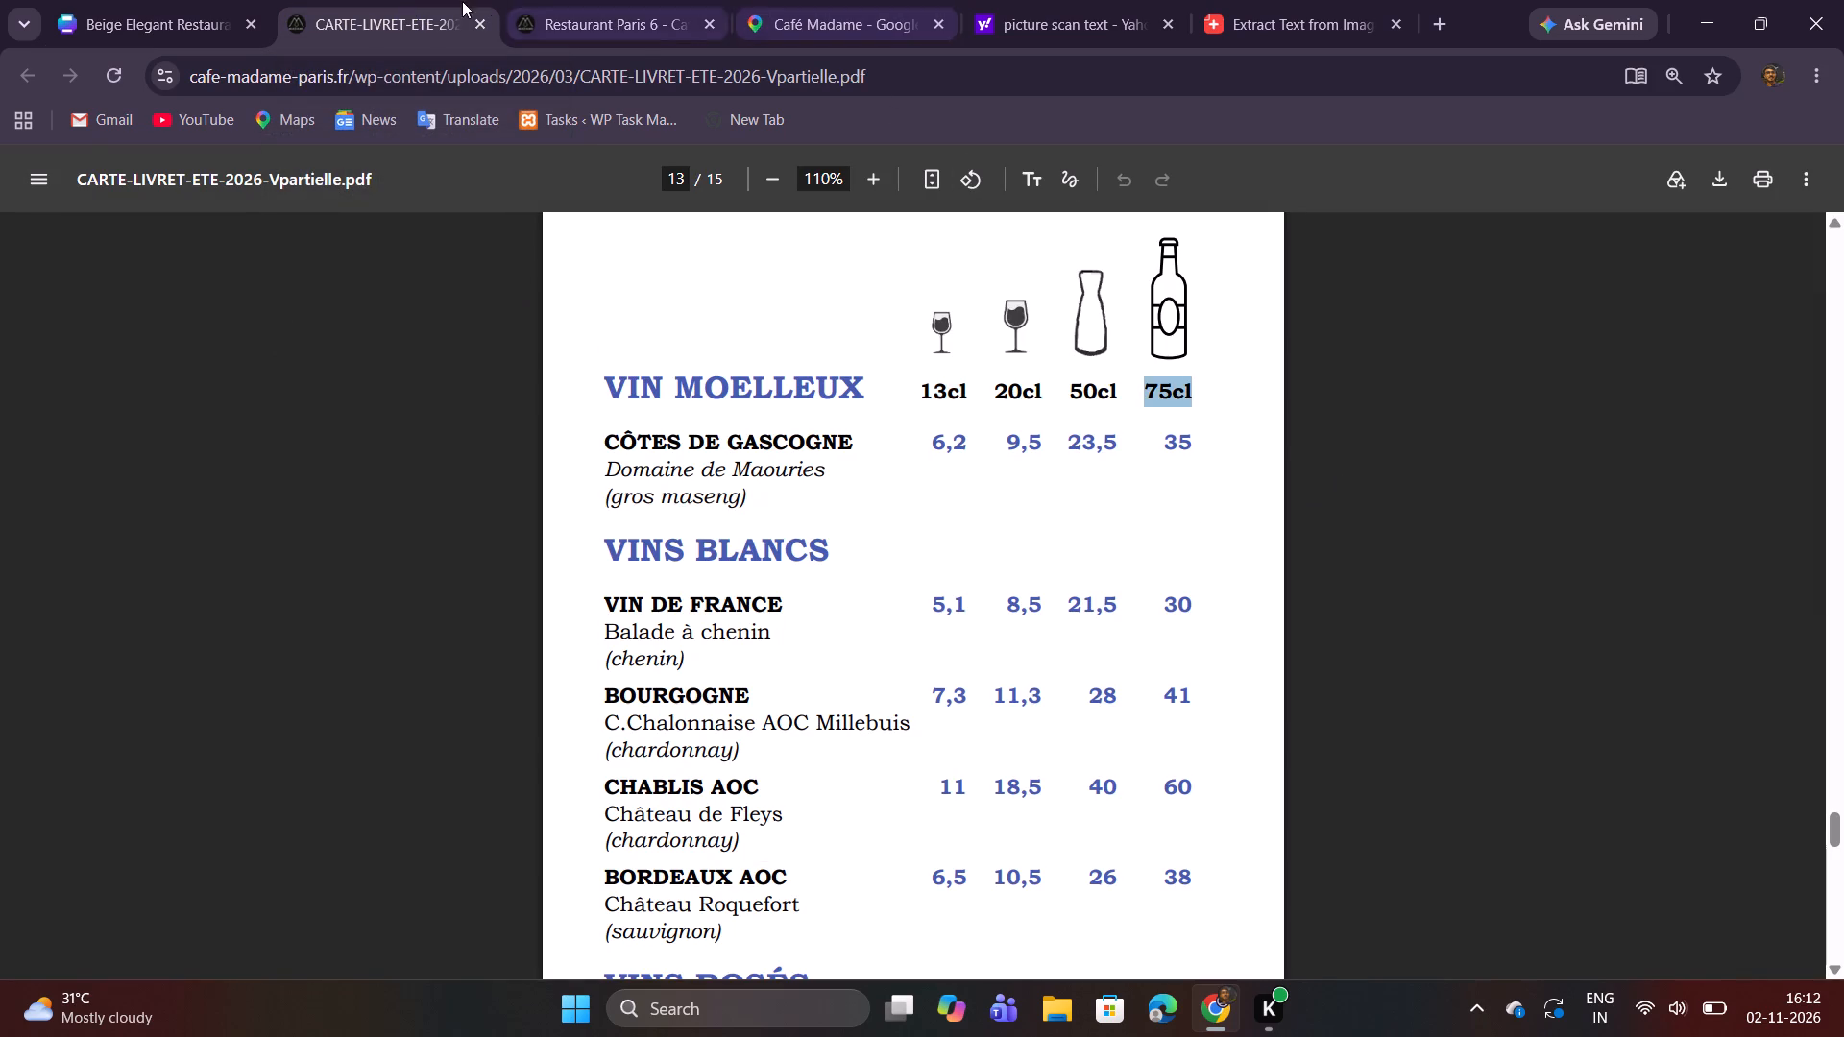
{"action": "left_click", "coordinate": [80, 0]}
{"action": "left_click", "coordinate": [1260, 366]}
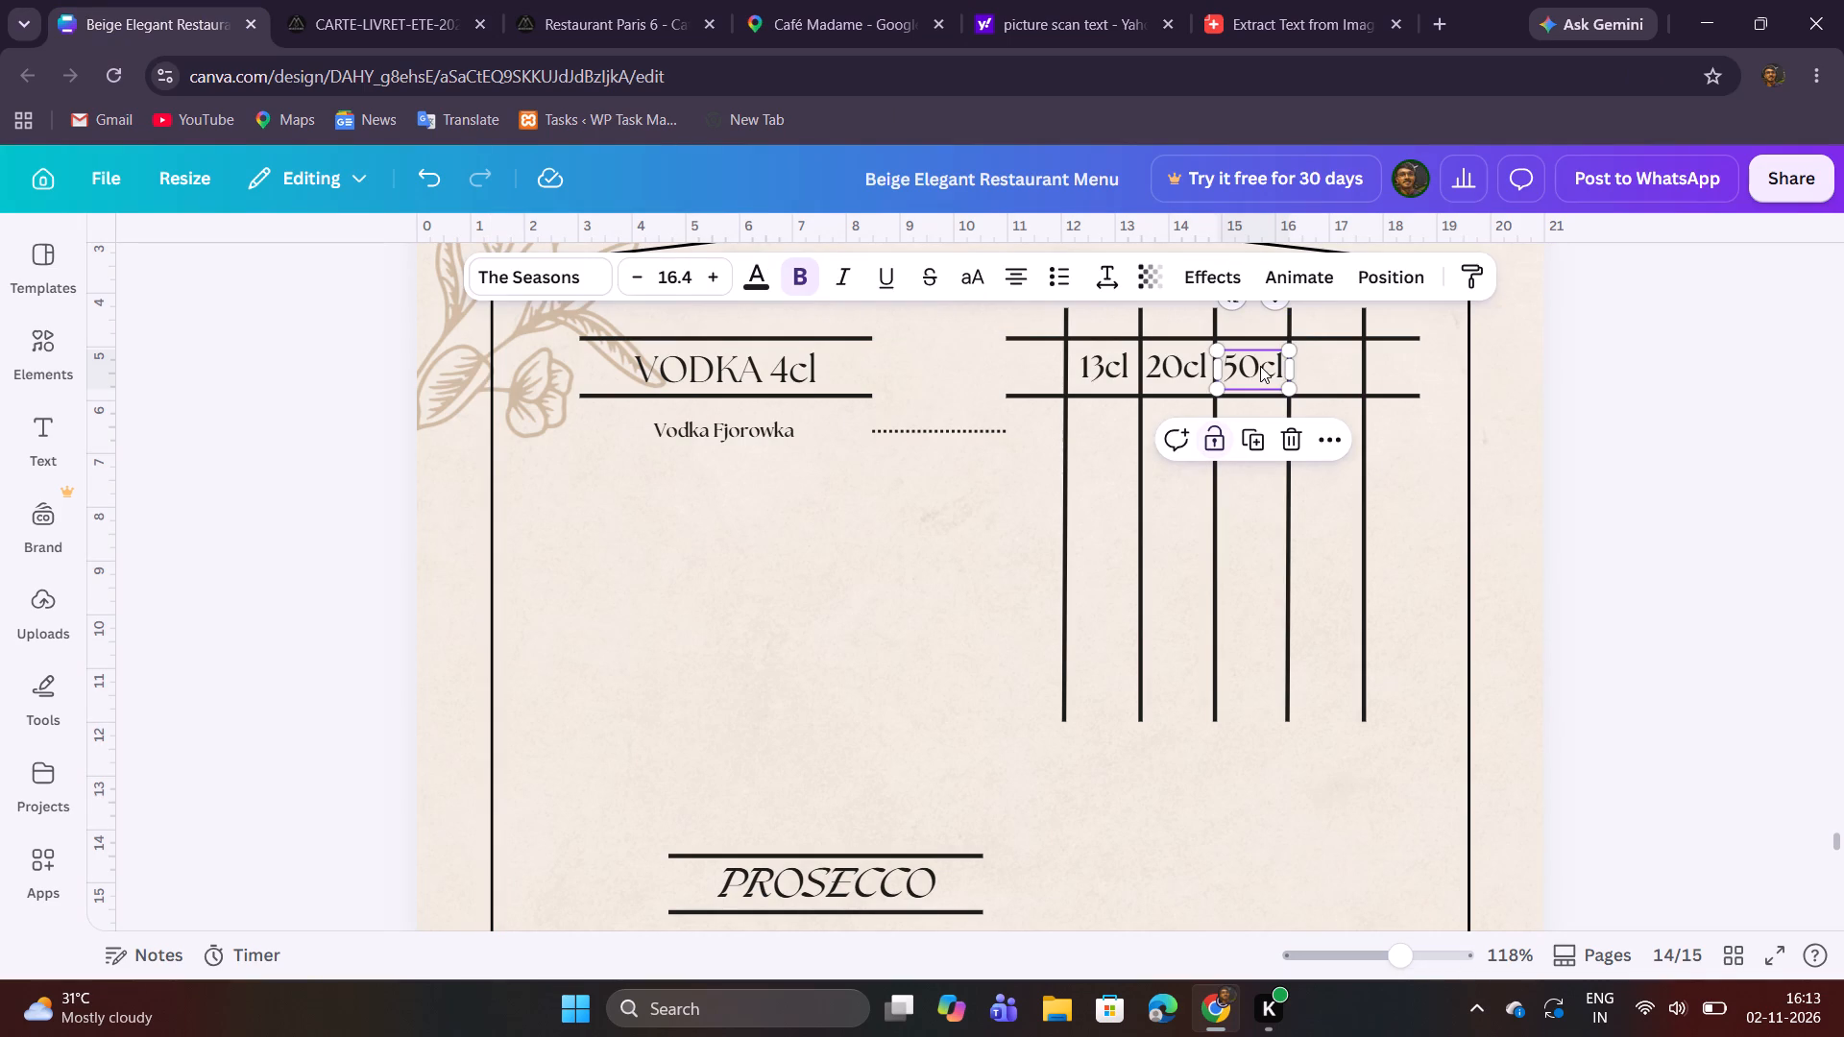
{"action": "left_click", "coordinate": [1255, 429]}
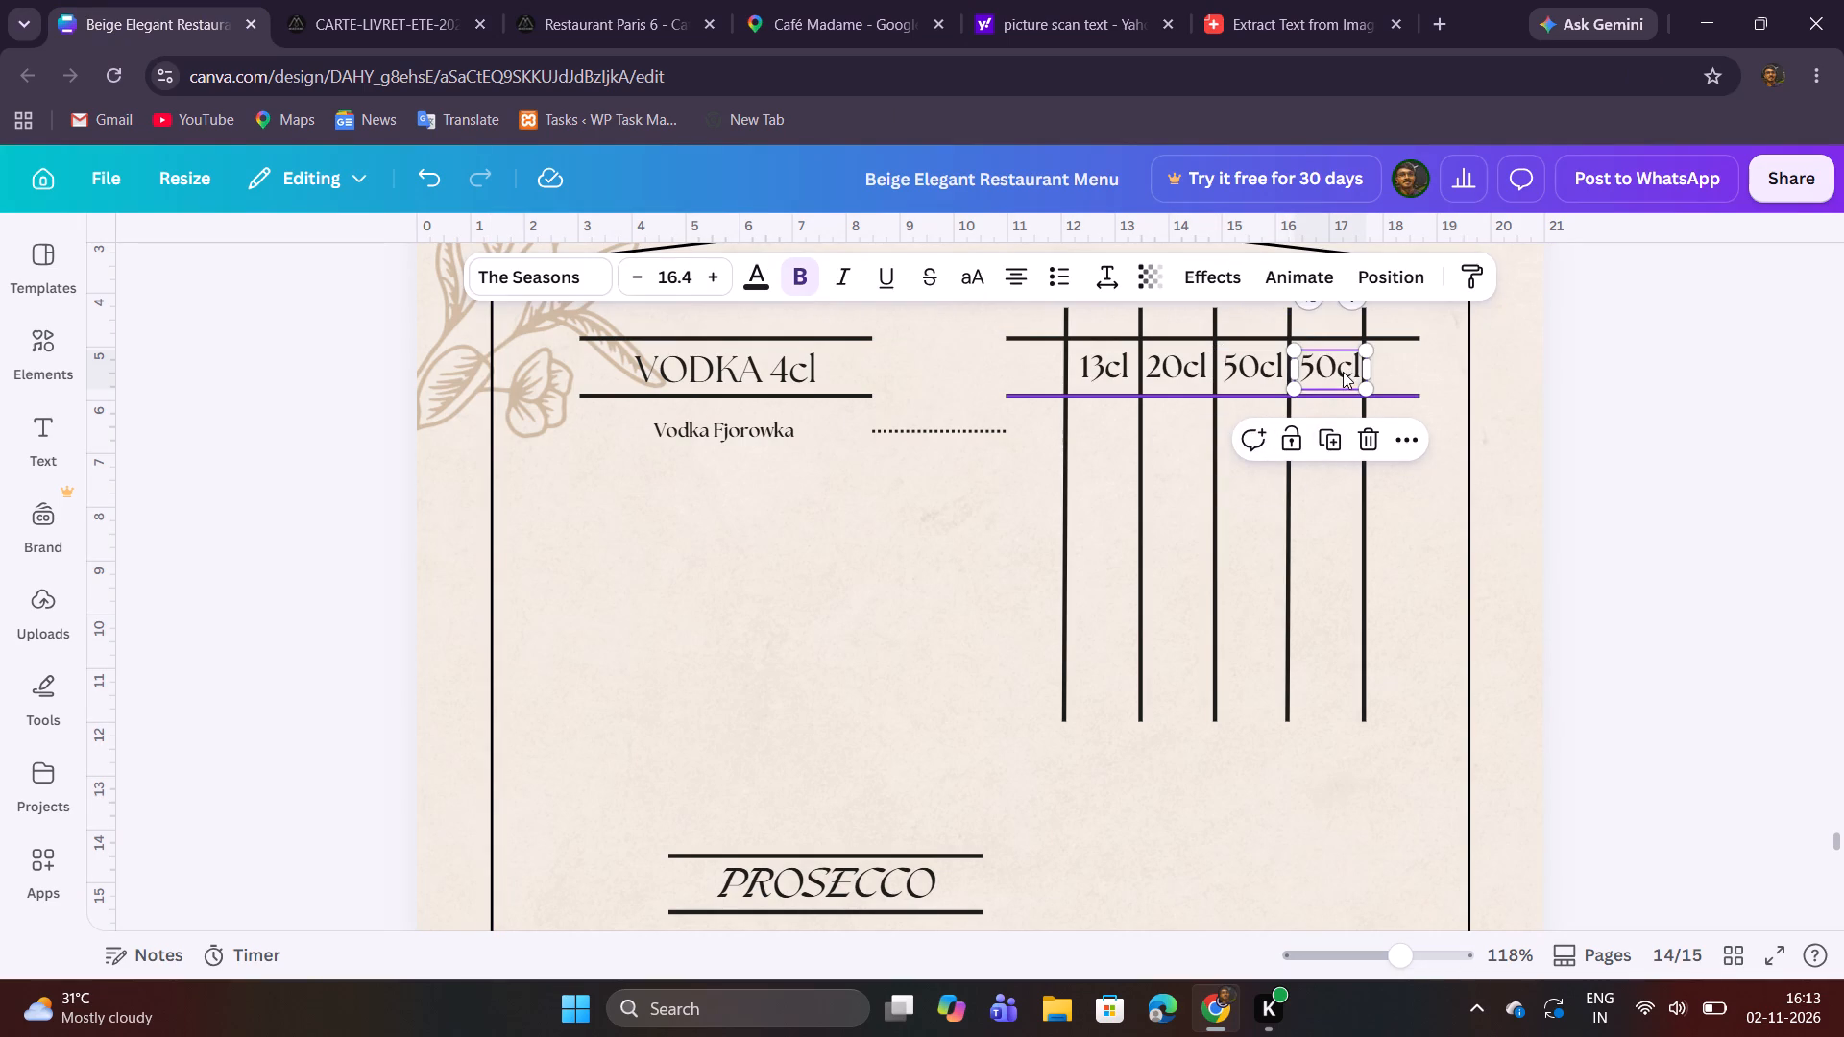
{"action": "left_click", "coordinate": [1343, 372]}
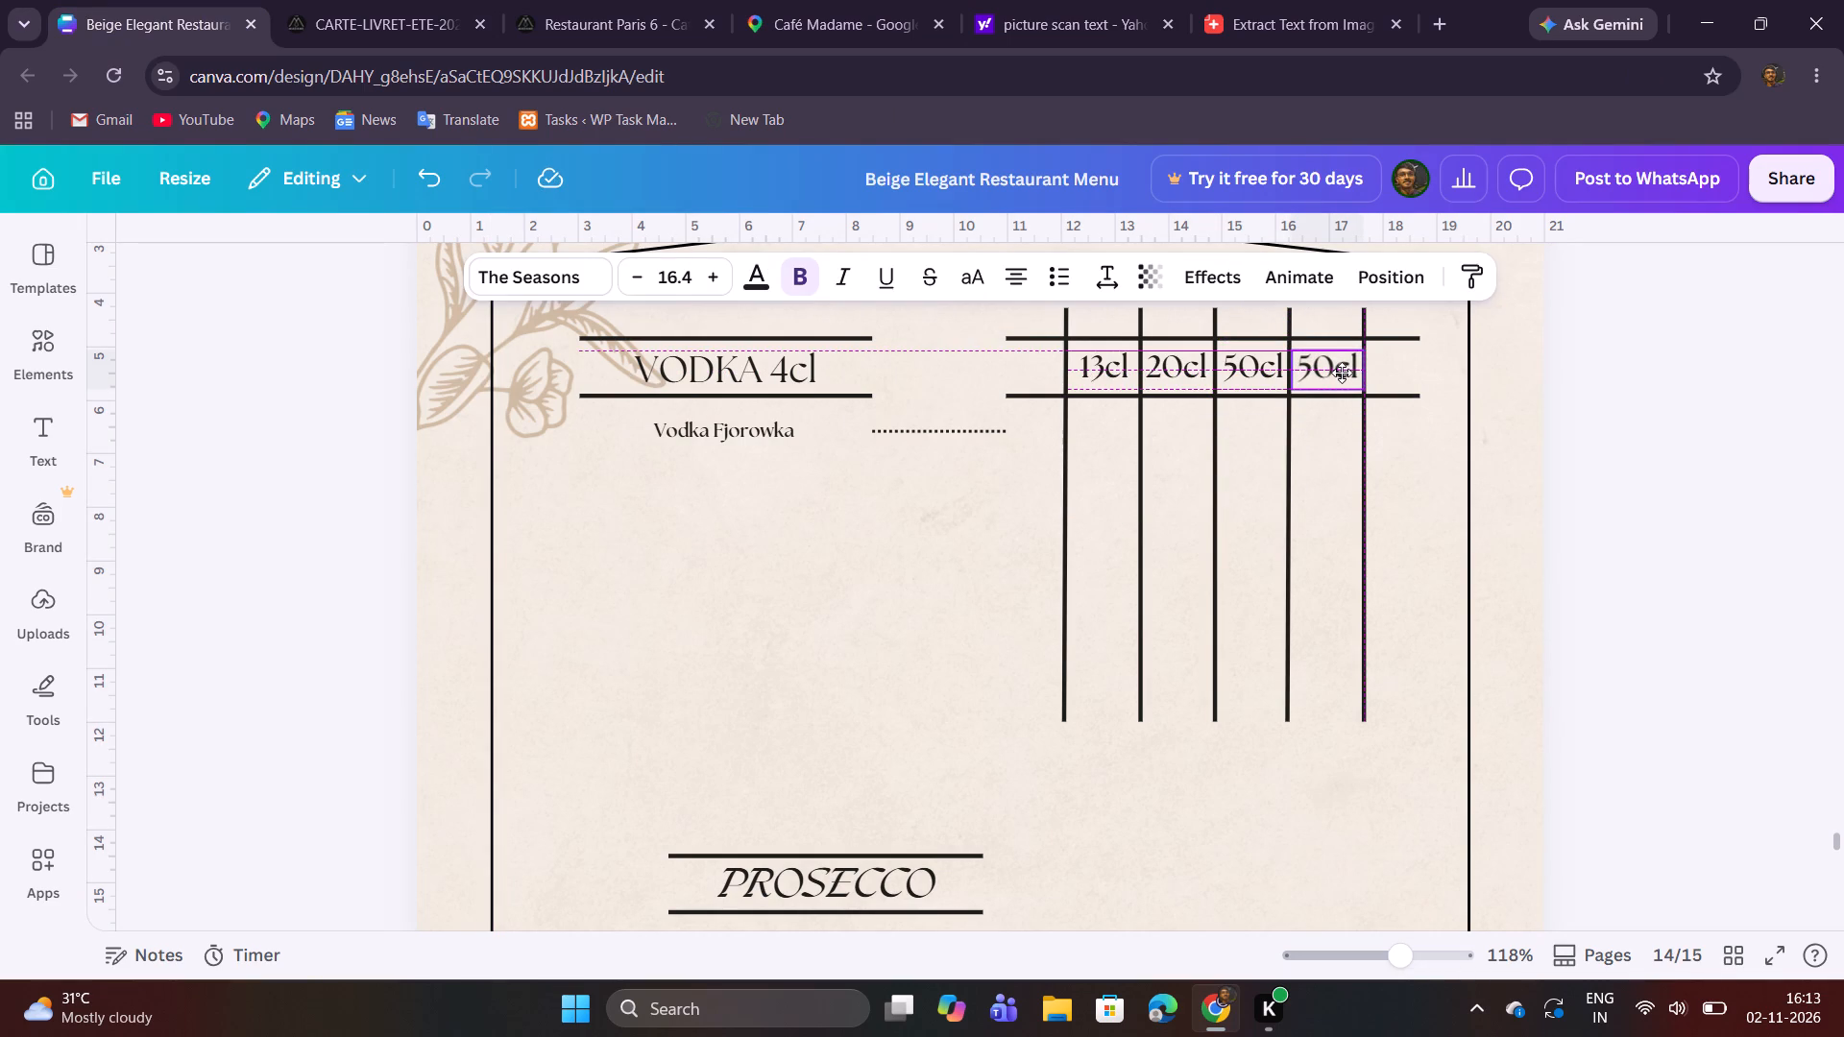
{"action": "double_click", "coordinate": [1342, 373]}
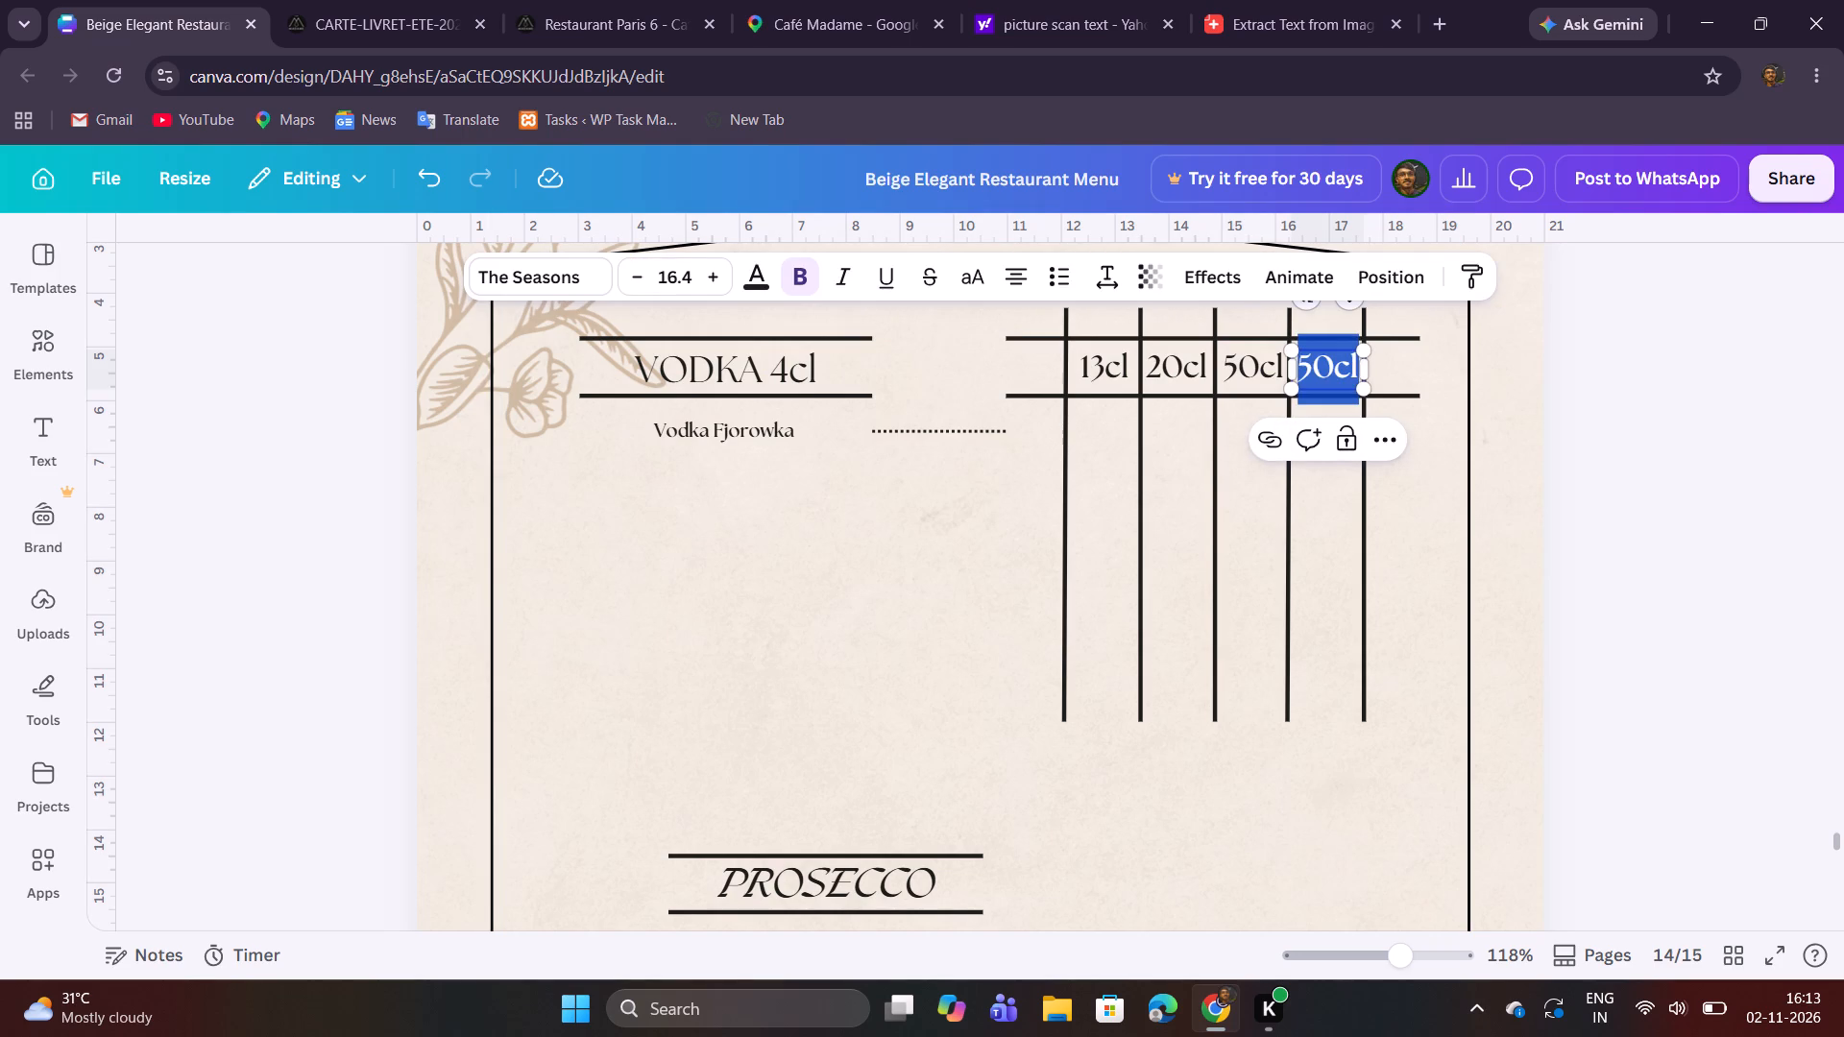
{"action": "key", "text": "ctrl+v"}
{"action": "left_click", "coordinate": [1600, 468]}
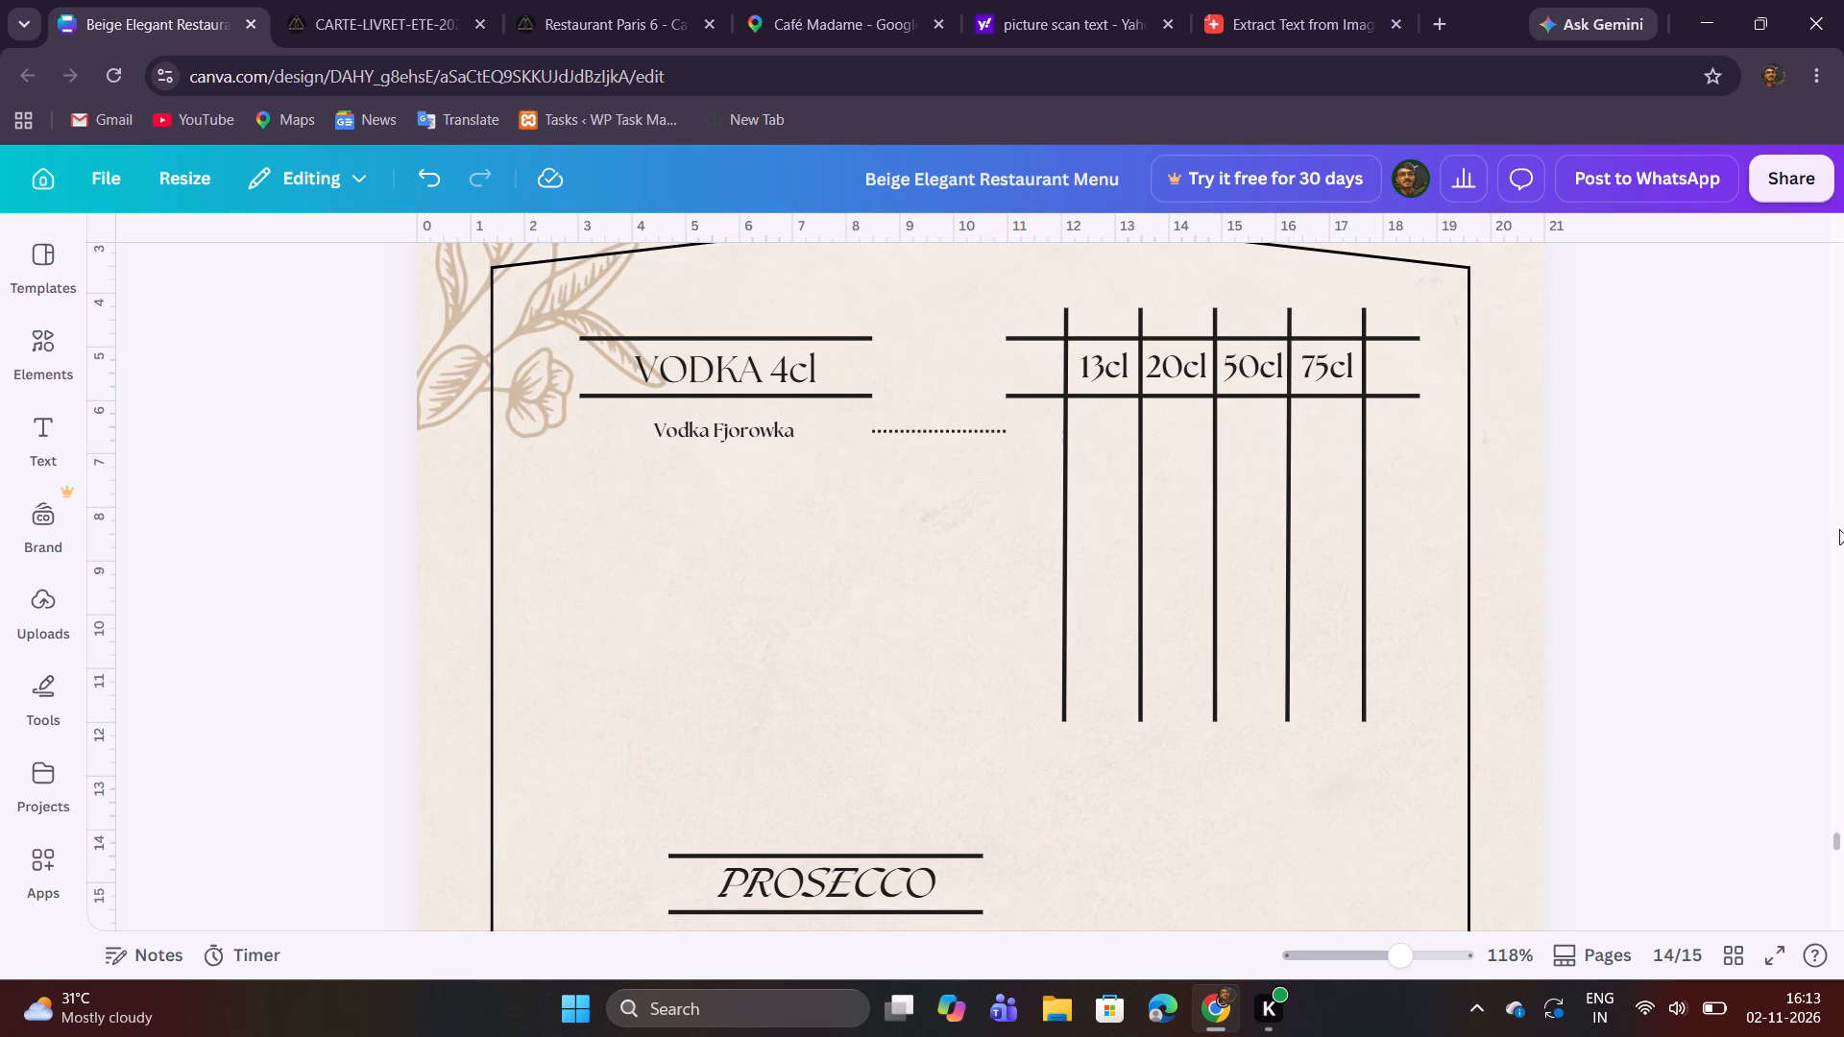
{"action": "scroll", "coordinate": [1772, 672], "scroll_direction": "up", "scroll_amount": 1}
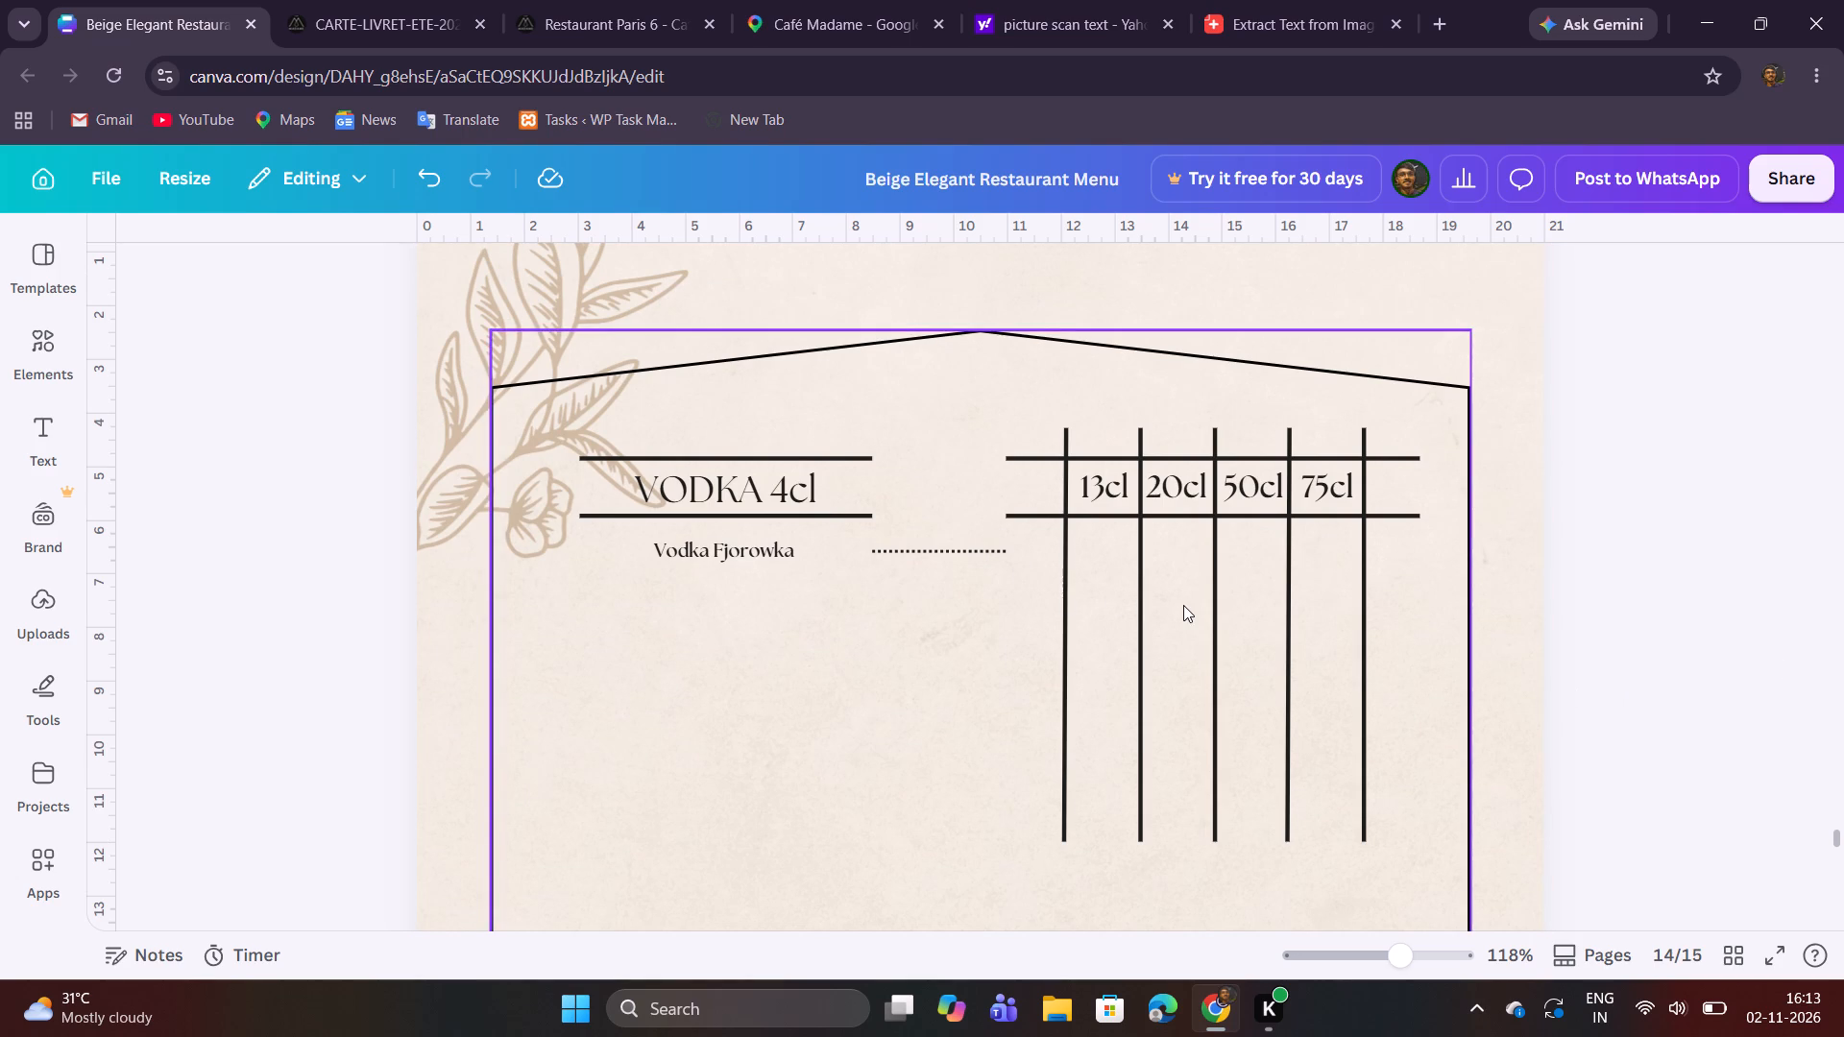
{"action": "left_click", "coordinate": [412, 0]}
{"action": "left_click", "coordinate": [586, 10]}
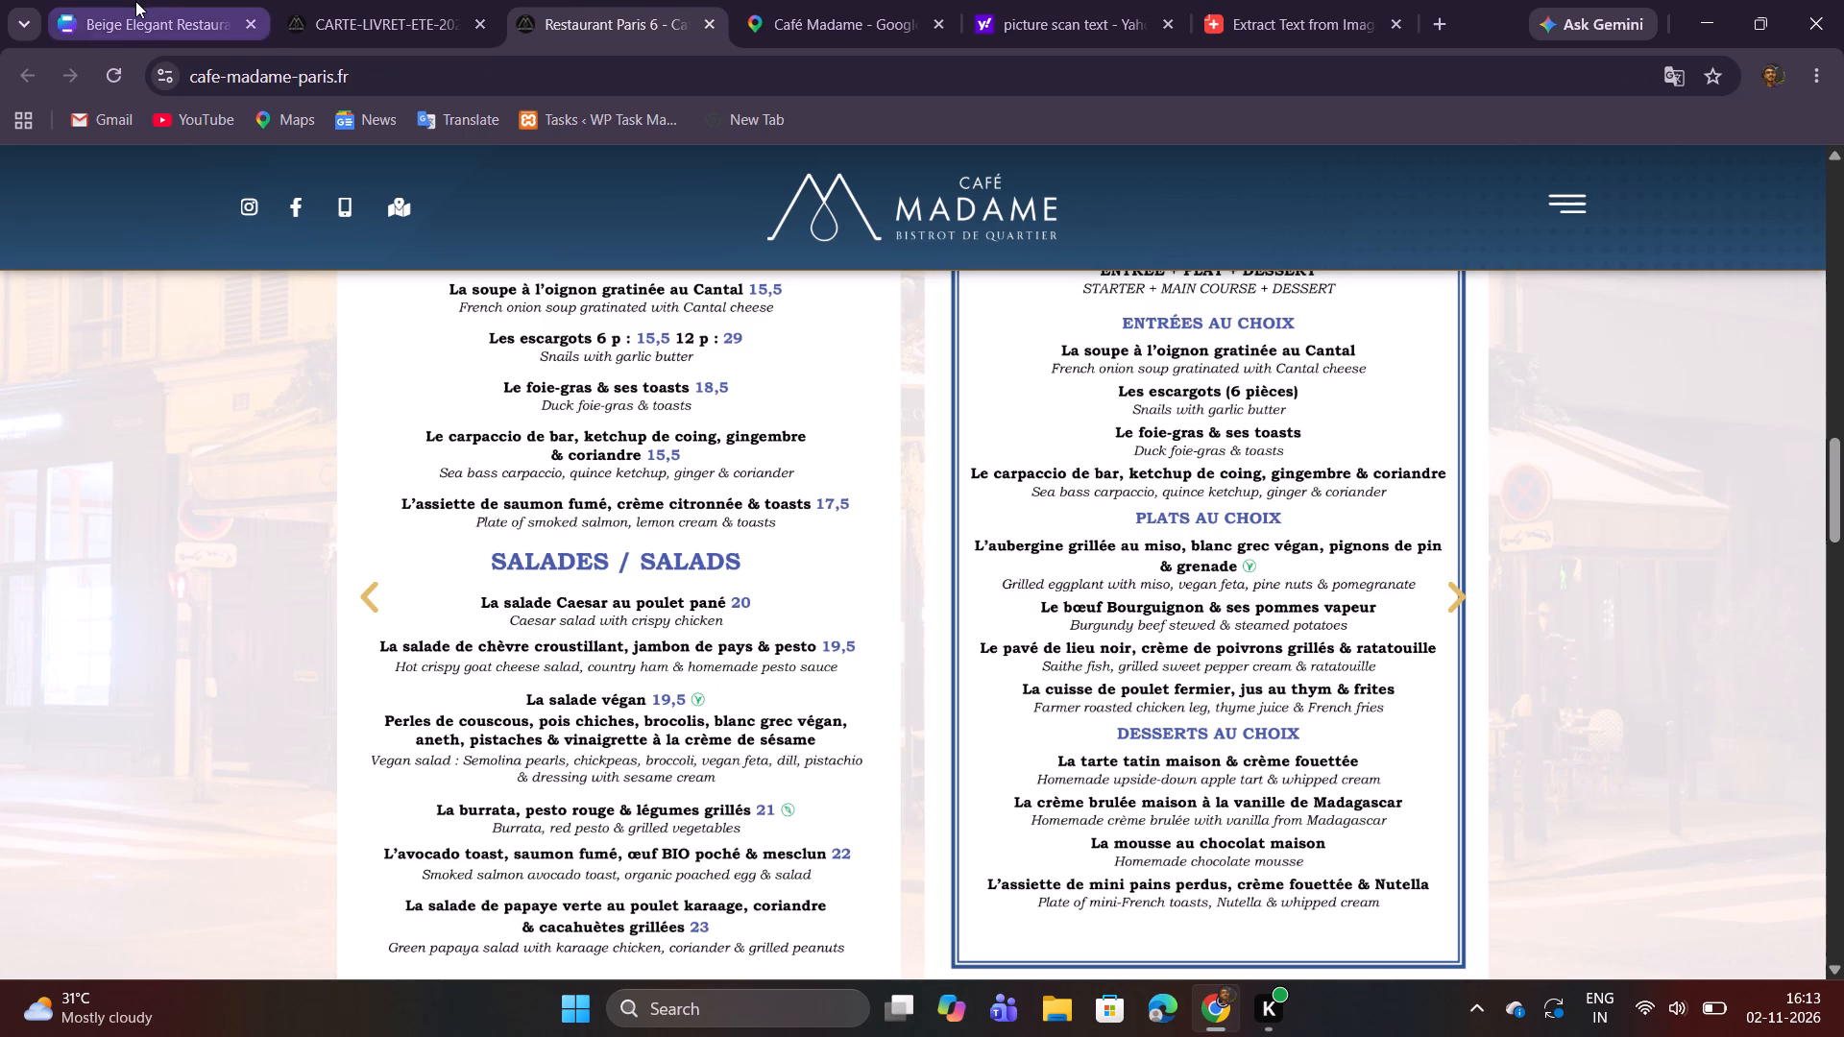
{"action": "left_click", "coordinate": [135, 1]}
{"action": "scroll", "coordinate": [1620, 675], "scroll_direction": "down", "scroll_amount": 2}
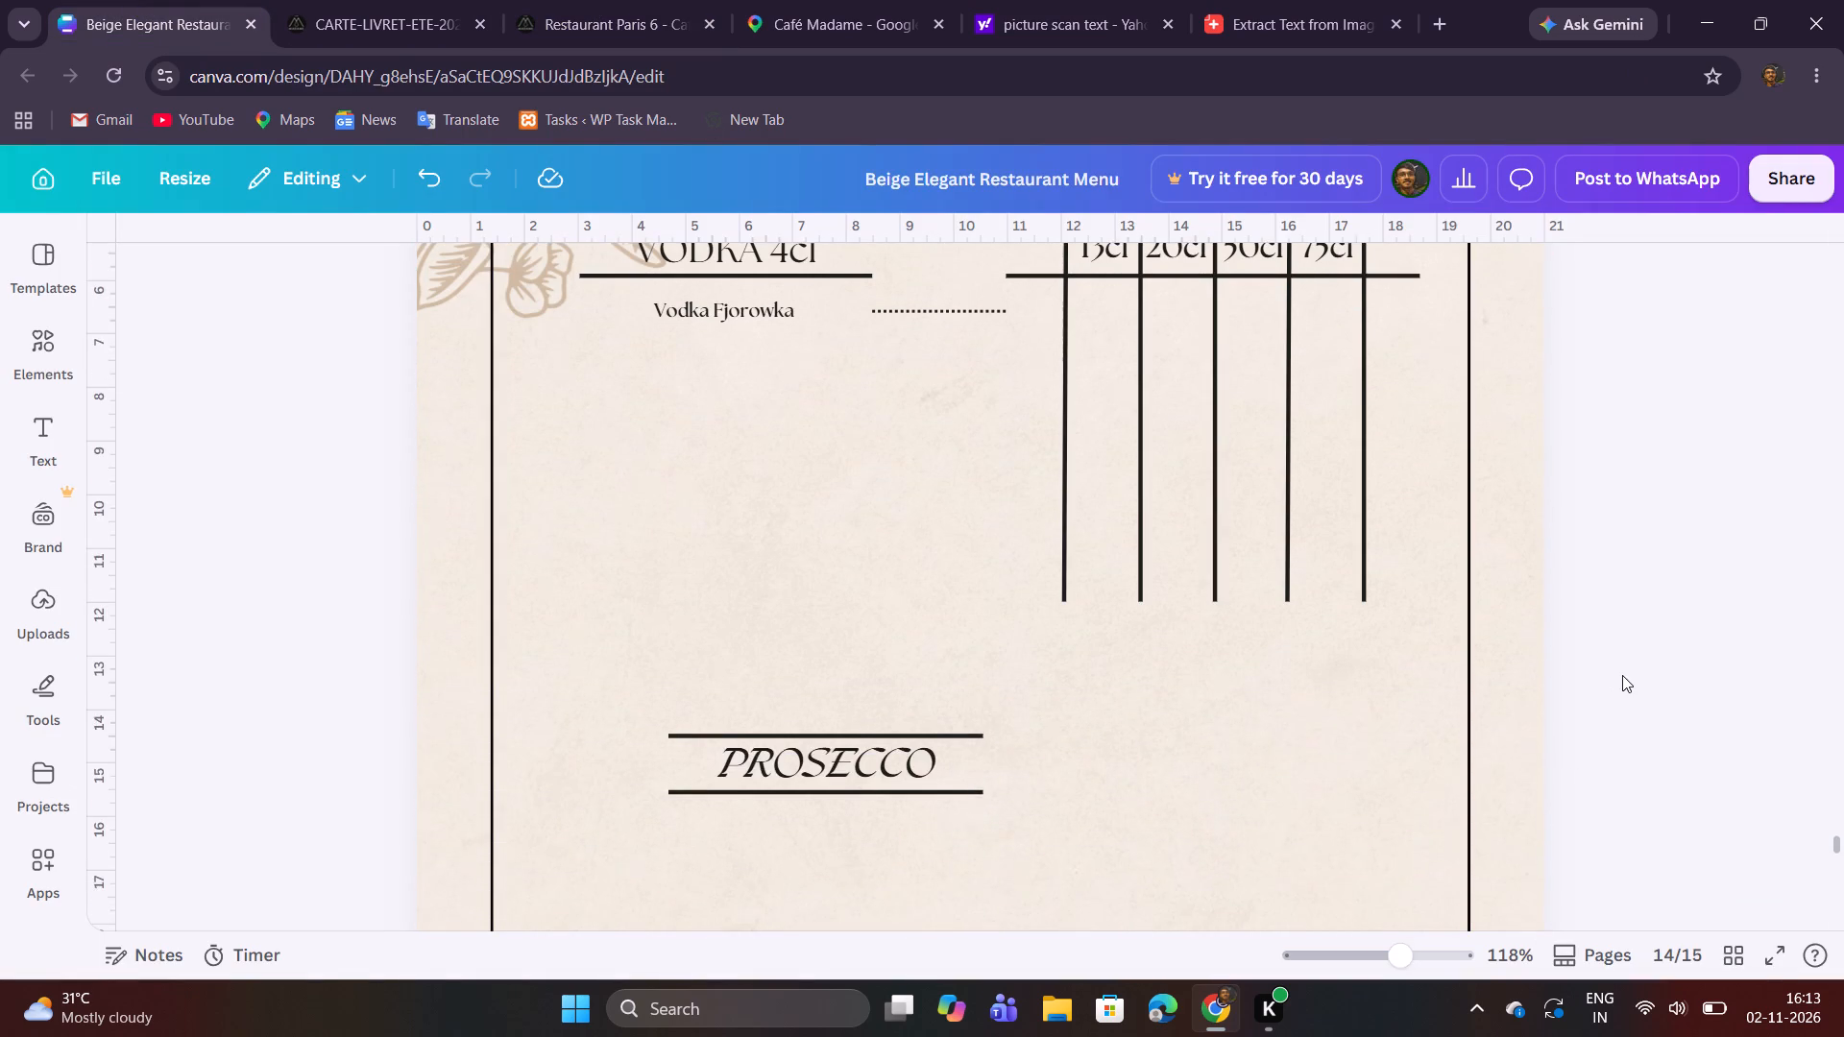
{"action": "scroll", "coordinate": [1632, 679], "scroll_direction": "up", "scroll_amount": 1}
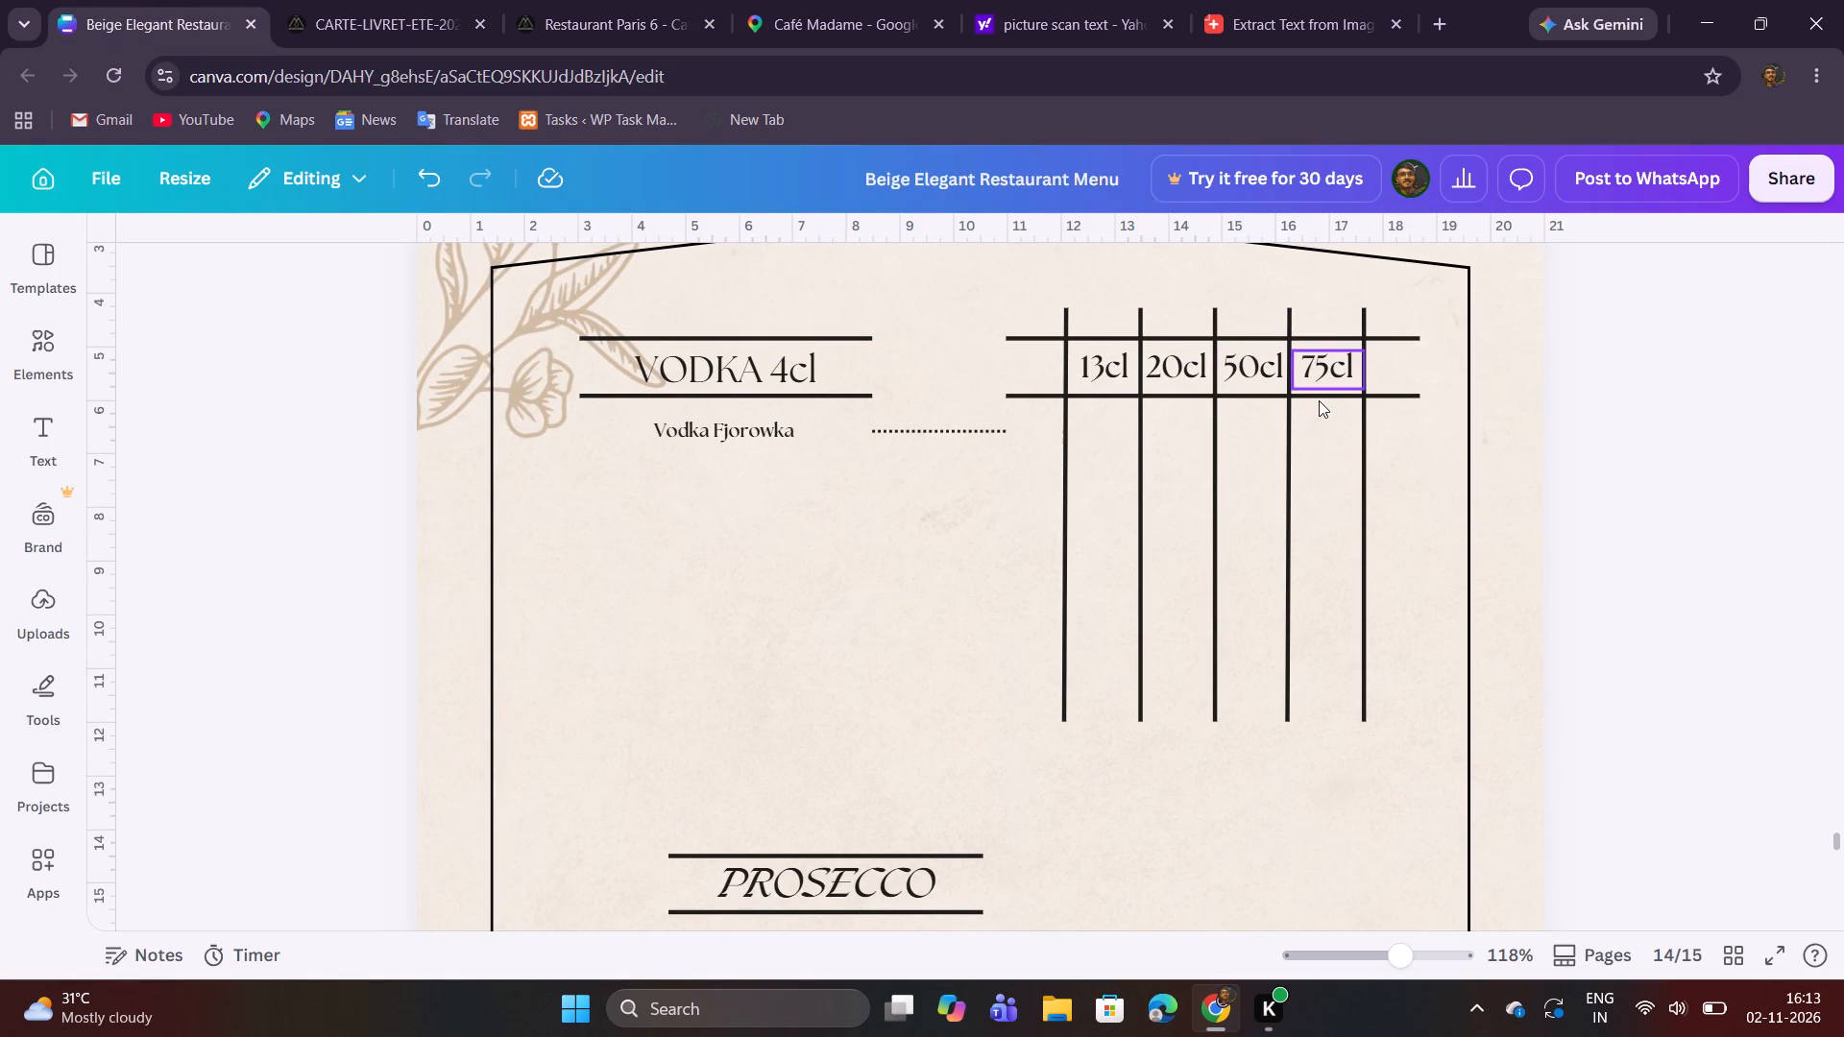
Duplicate the horizontal rule beneath the volume headings and place the copy across the grid just below the Vodka Fjorowka row.
{"action": "left_click", "coordinate": [1408, 397]}
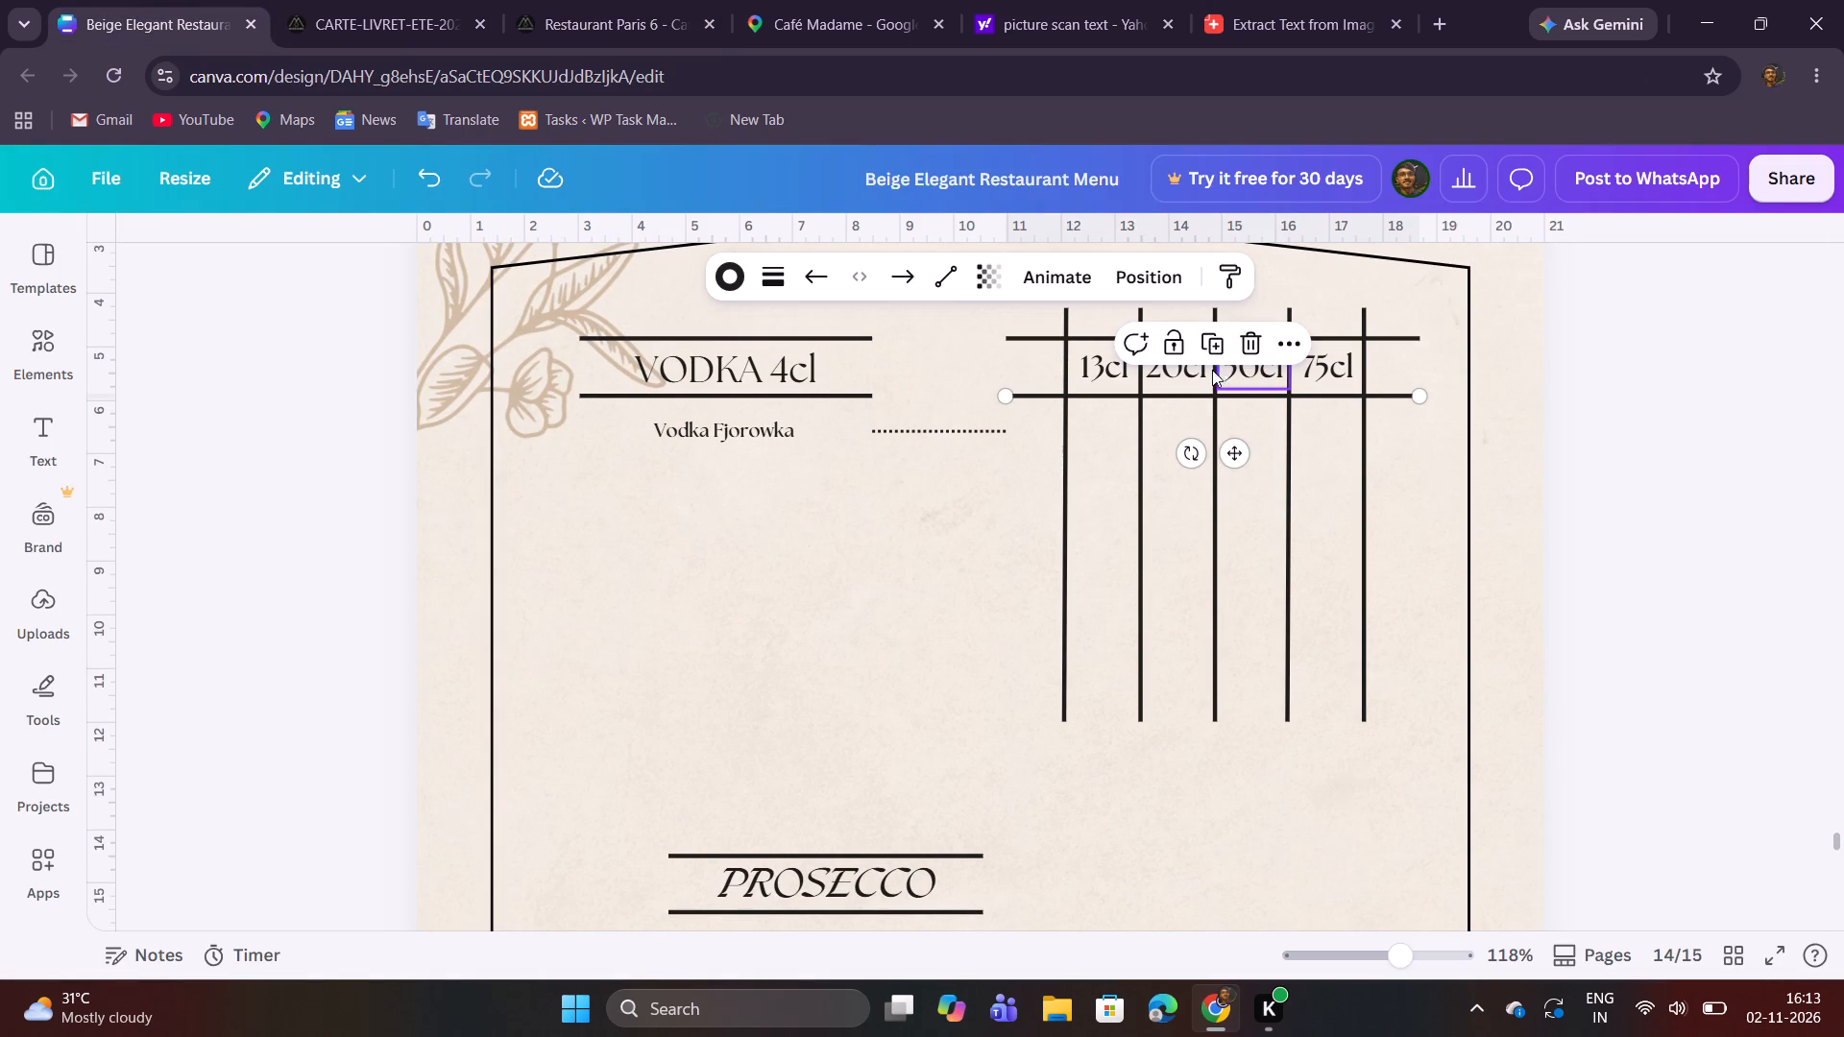
{"action": "left_click", "coordinate": [1205, 340]}
{"action": "left_click_drag", "start_coordinate": [1262, 474], "coordinate": [1237, 503]}
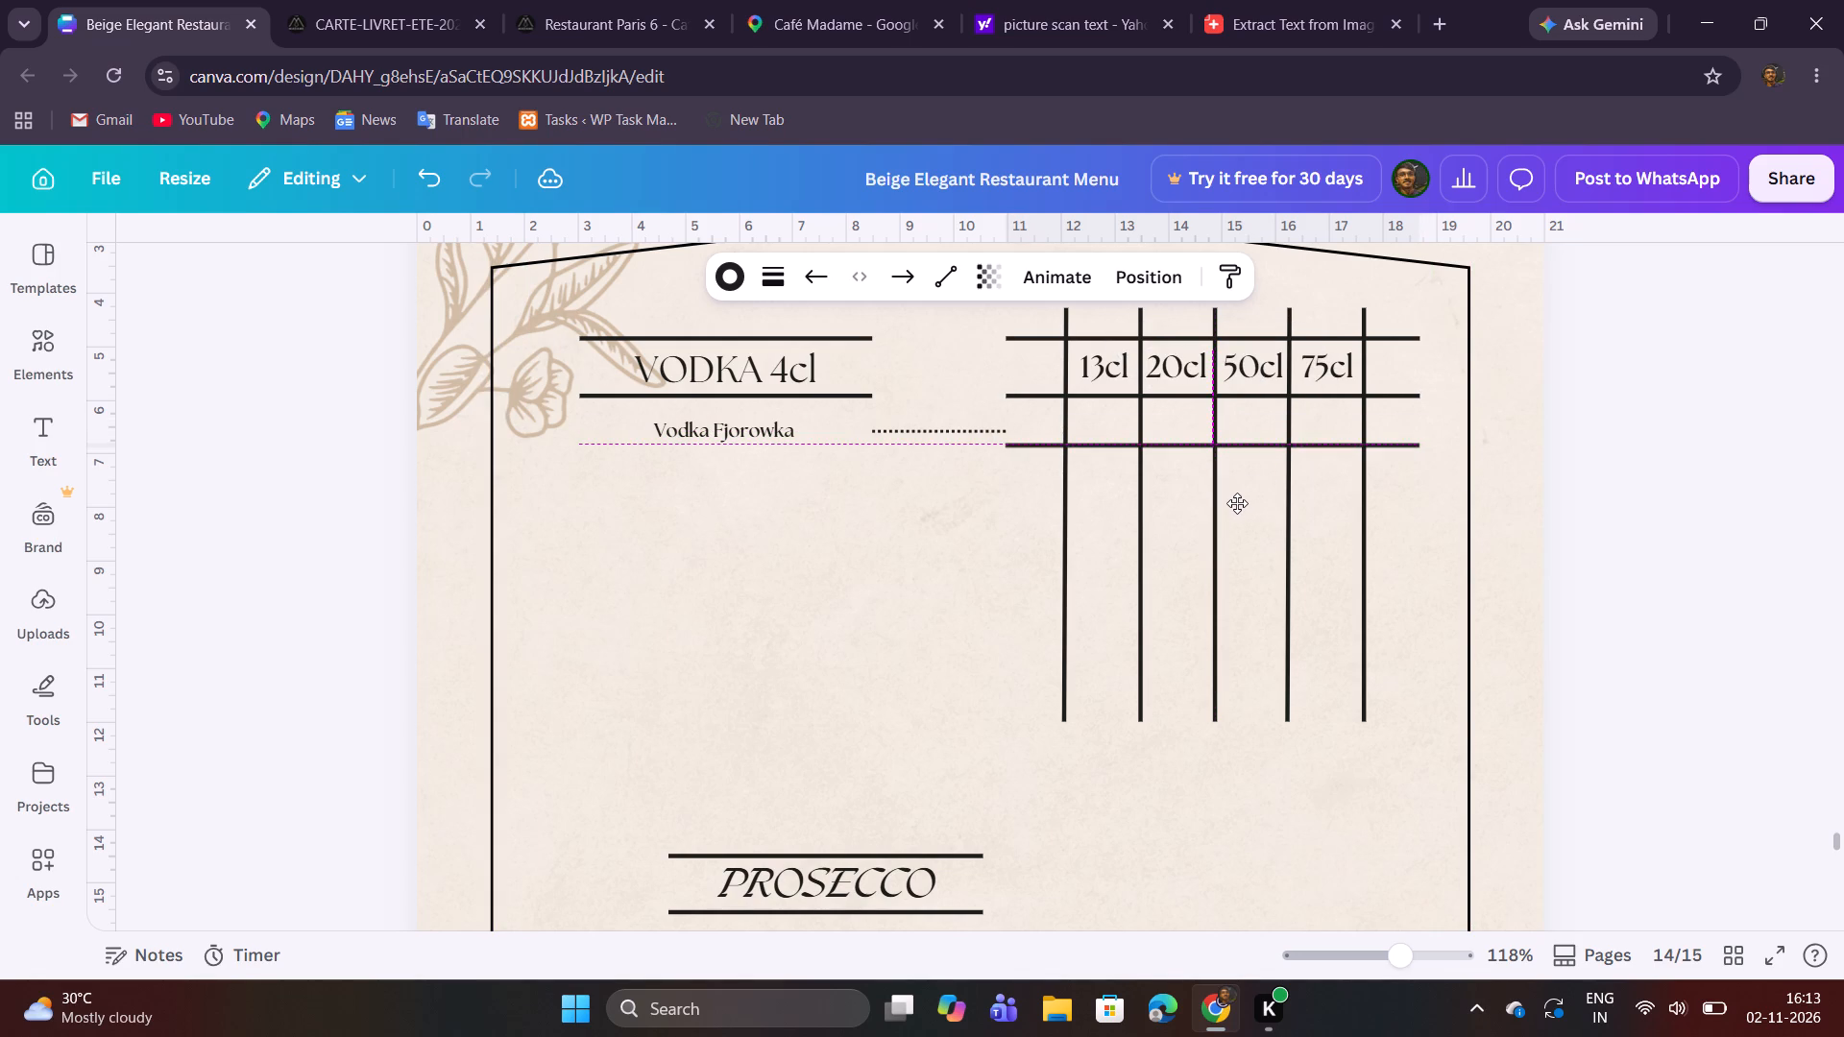
{"action": "left_click_drag", "start_coordinate": [1237, 503], "coordinate": [1238, 501]}
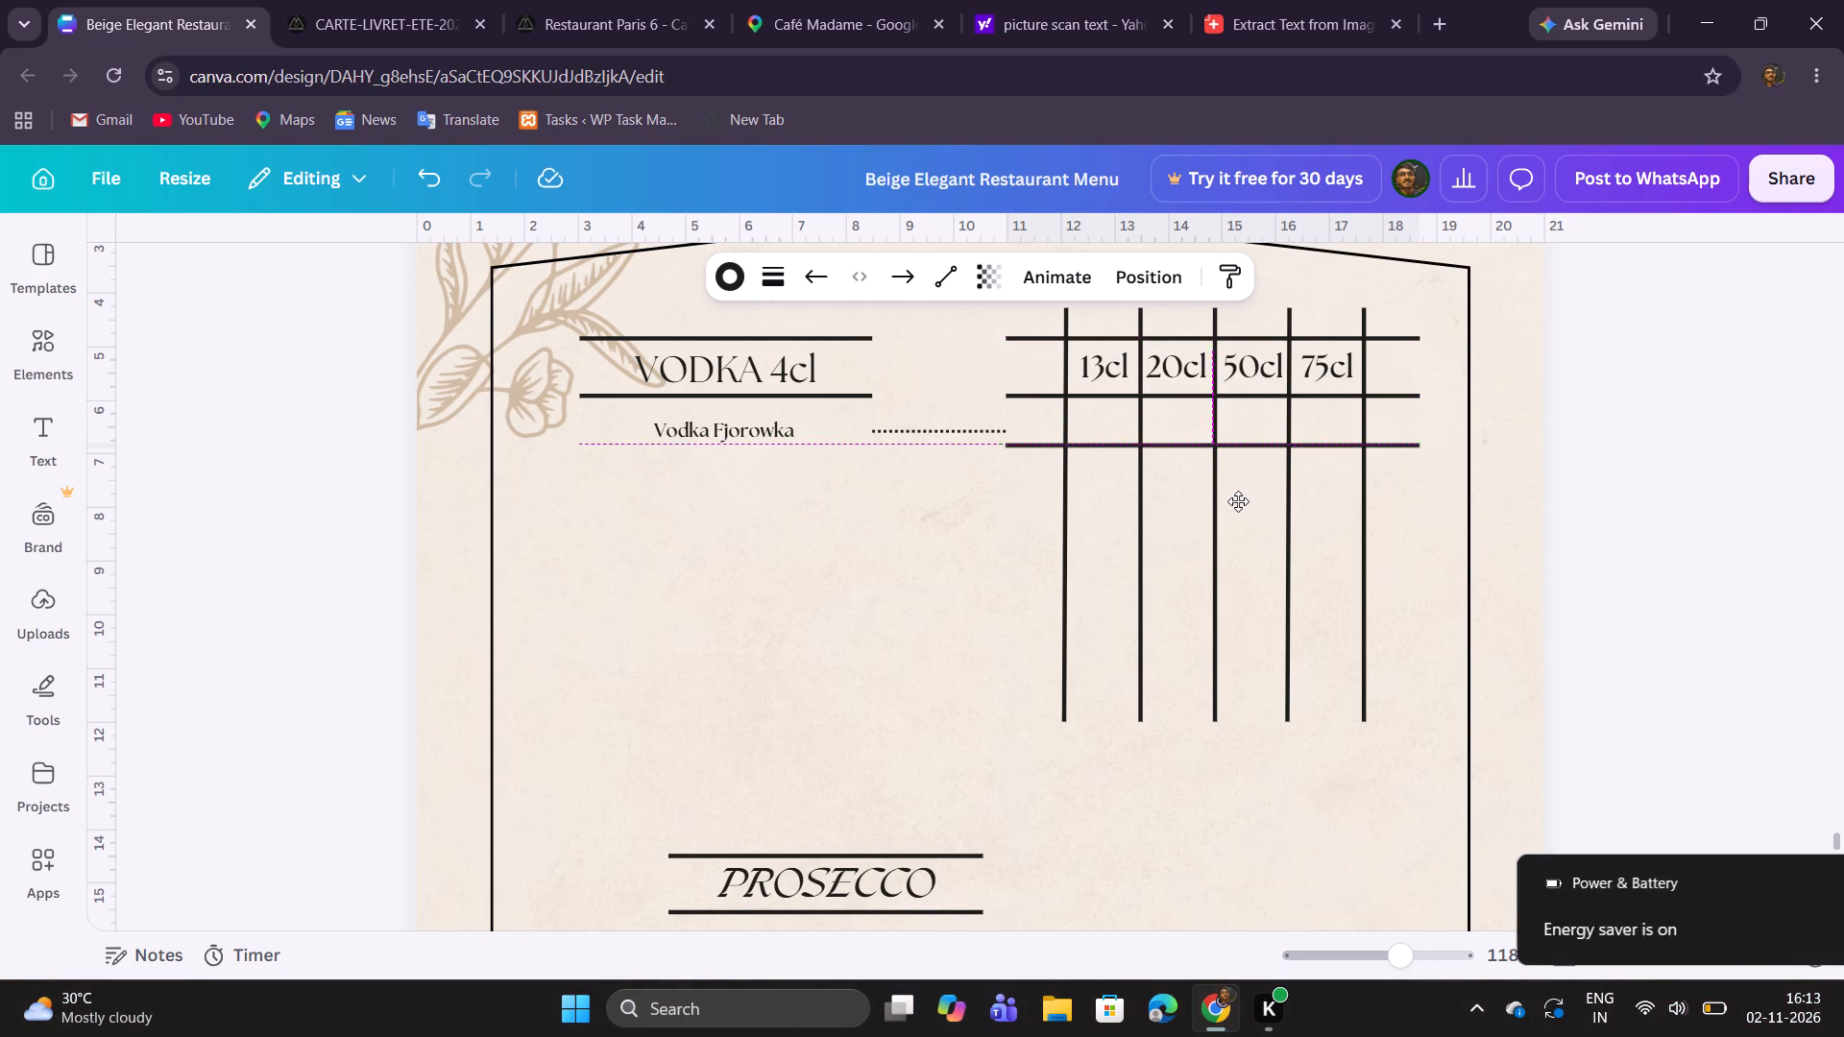
Move the copied horizontal rule slightly lower across the grid to make the first price row taller.
{"action": "left_click_drag", "start_coordinate": [1238, 501], "coordinate": [1240, 501]}
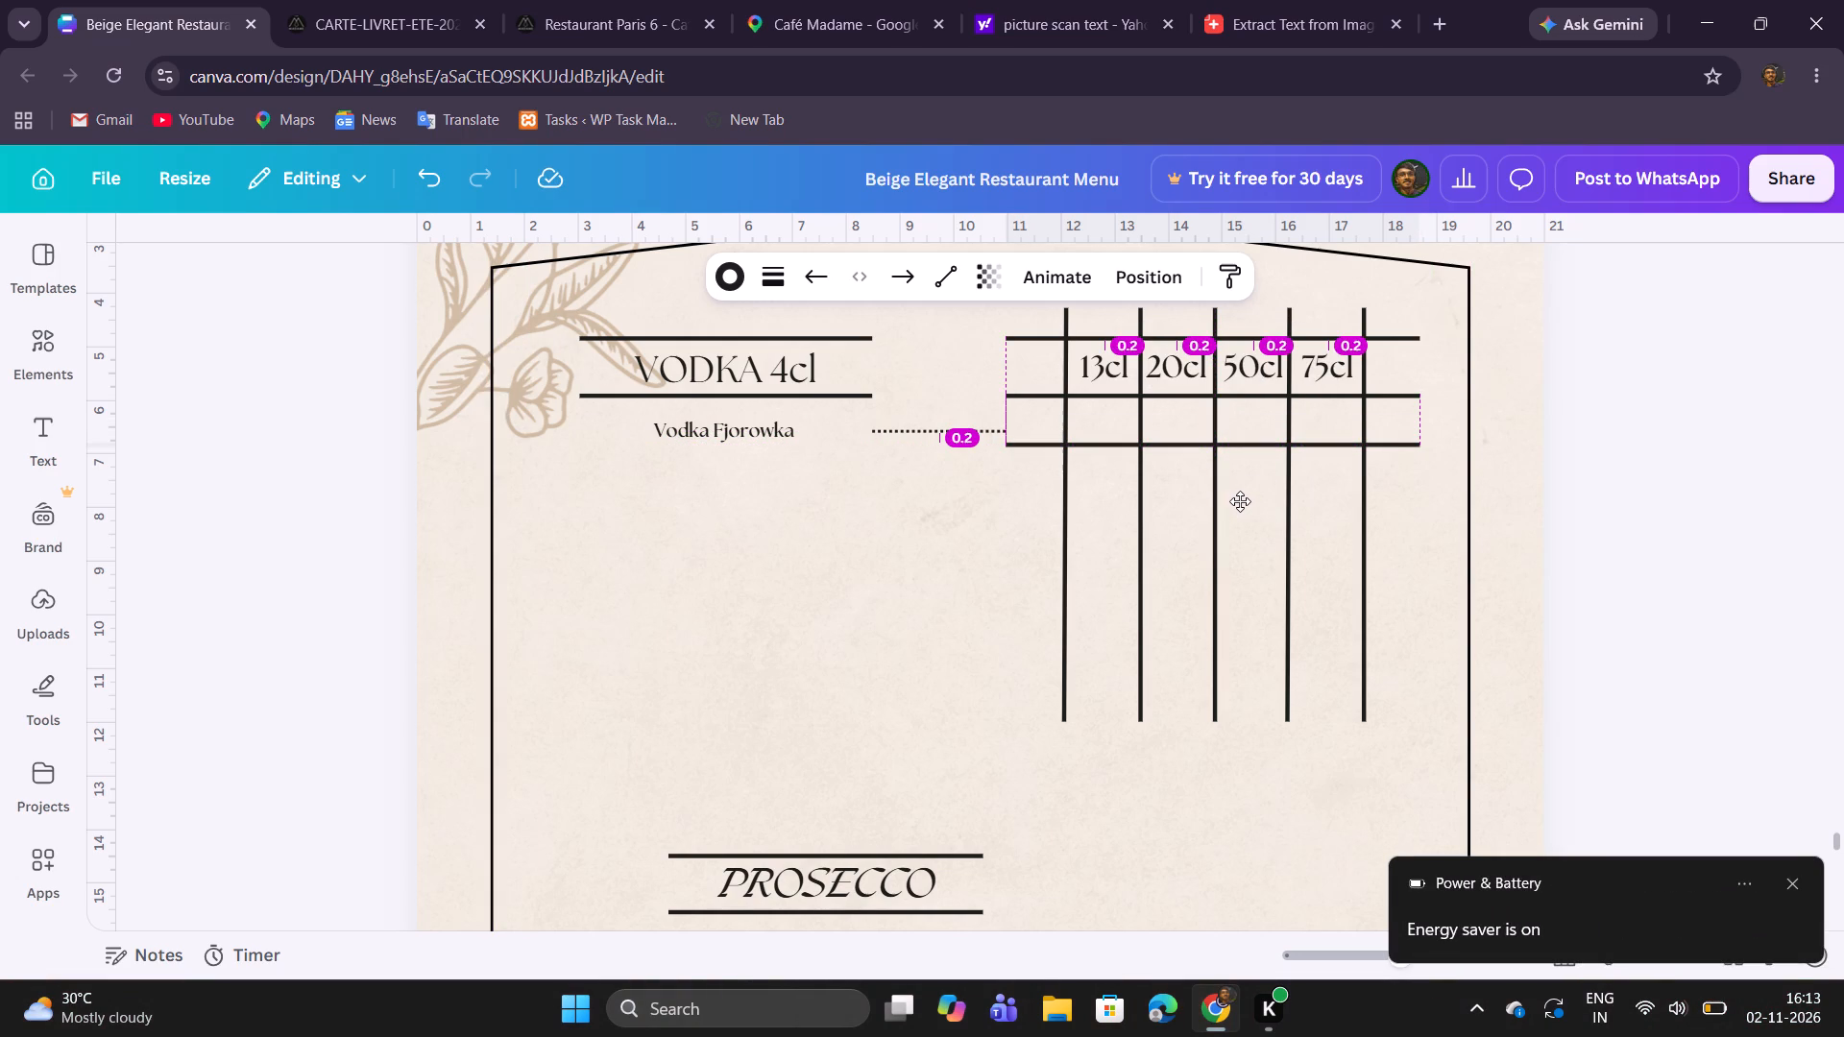
{"action": "left_click_drag", "start_coordinate": [1240, 501], "coordinate": [1240, 514]}
{"action": "left_click", "coordinate": [1401, 523]}
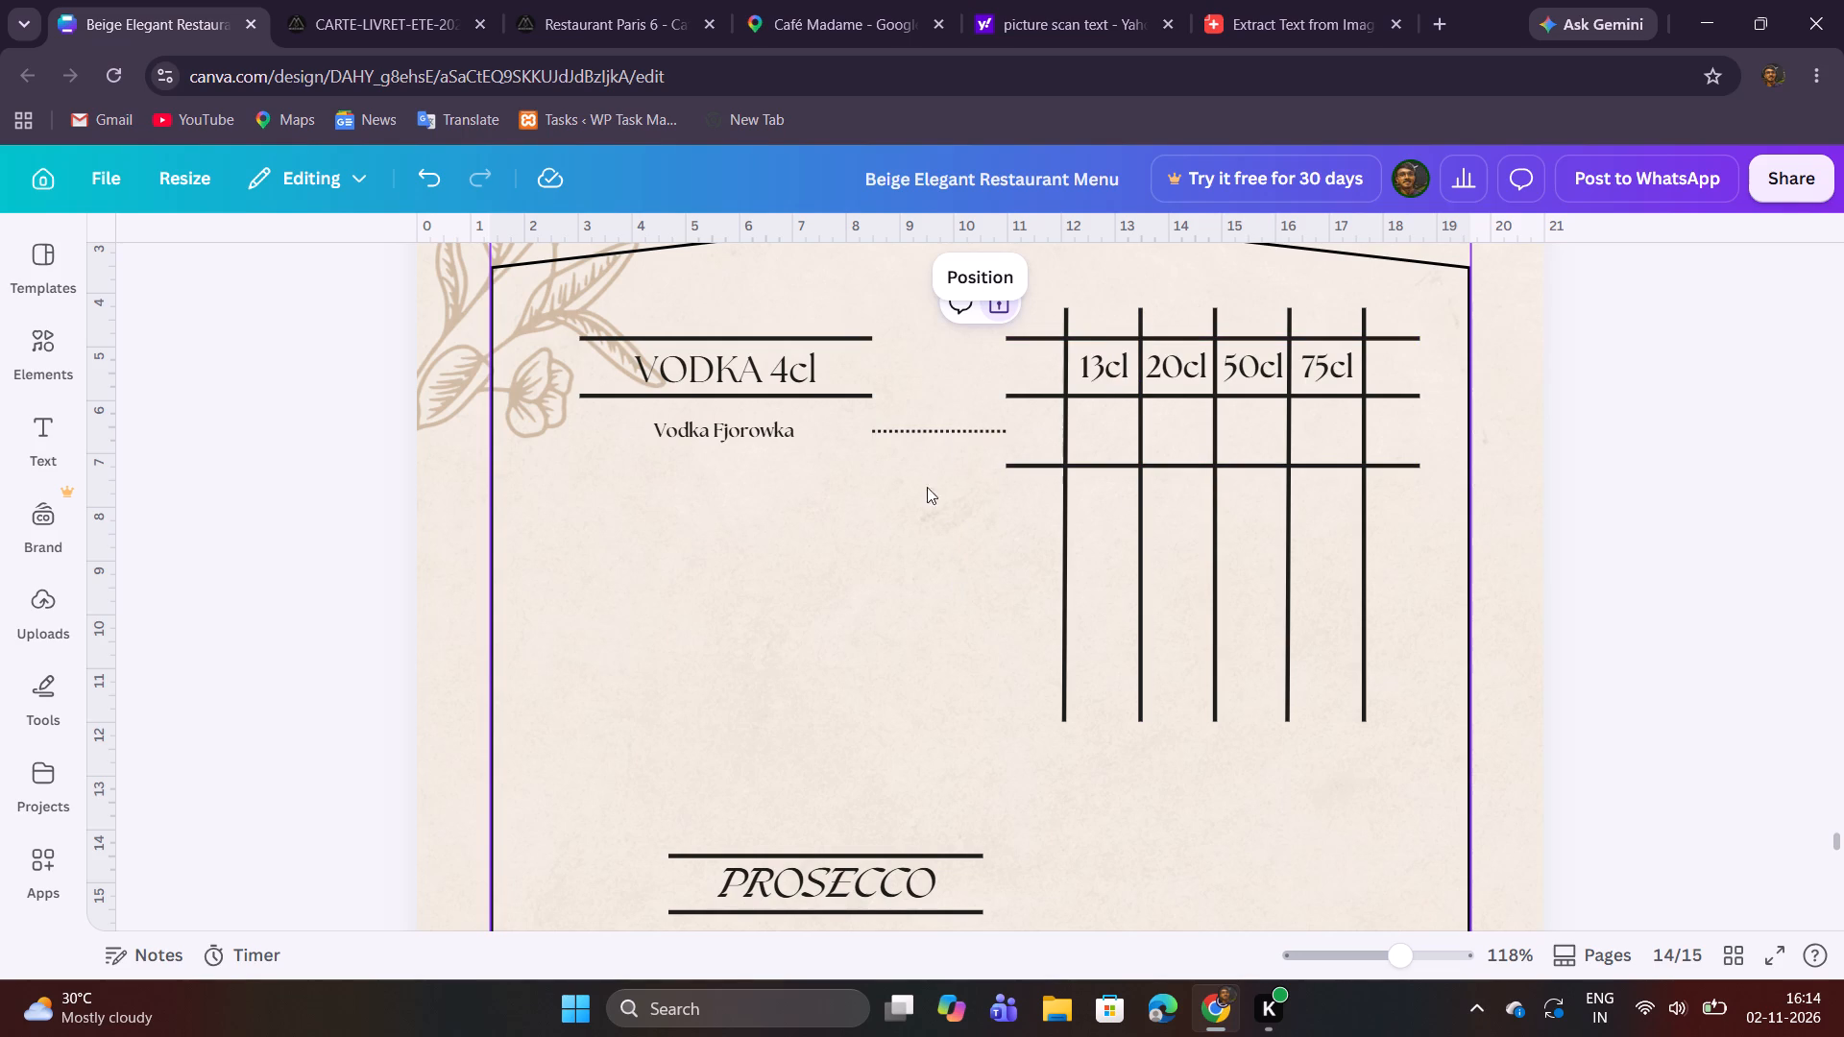
Copy the wine name CÔTES DE GASCOGNE from the CARTE-LIVRET PDF and paste it over the Vodka Fjorowka text on Canva page 14.
{"action": "left_click", "coordinate": [388, 24]}
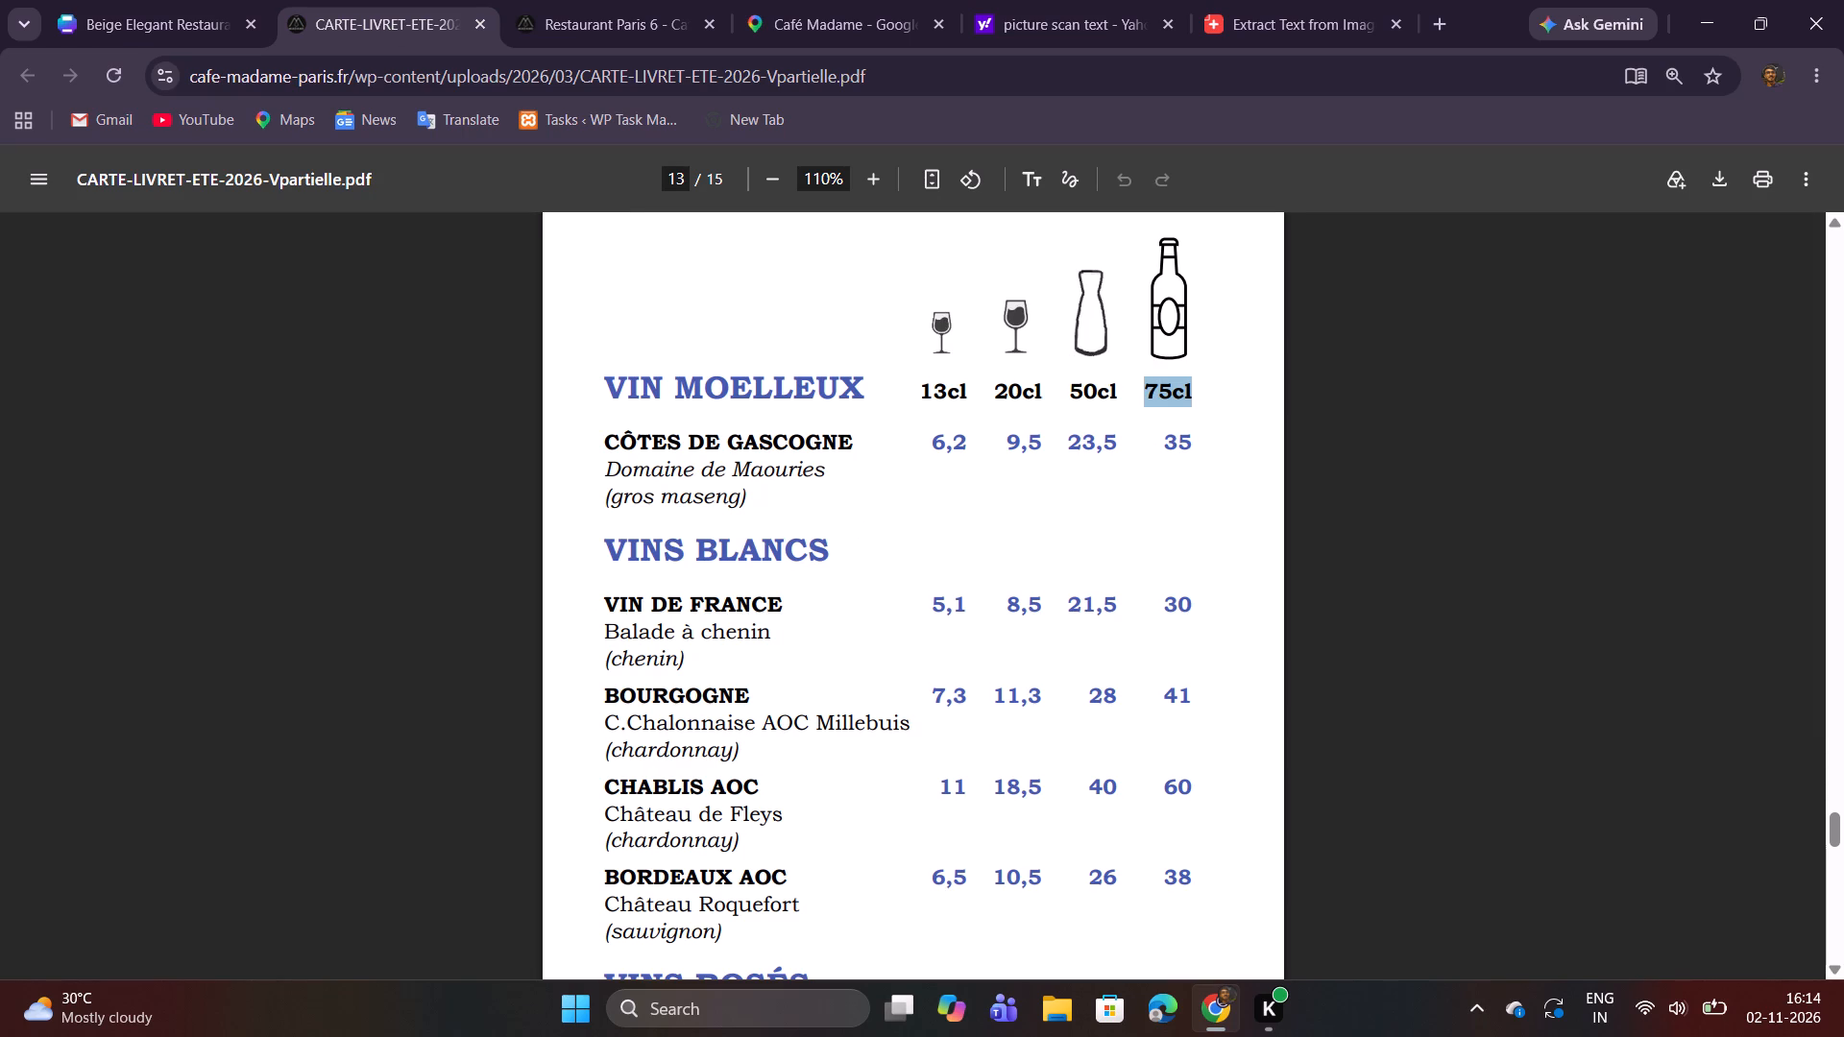
{"action": "left_click_drag", "start_coordinate": [607, 442], "coordinate": [874, 431]}
{"action": "key", "text": "ctrl+c"}
{"action": "key", "text": "ctrl+c"}
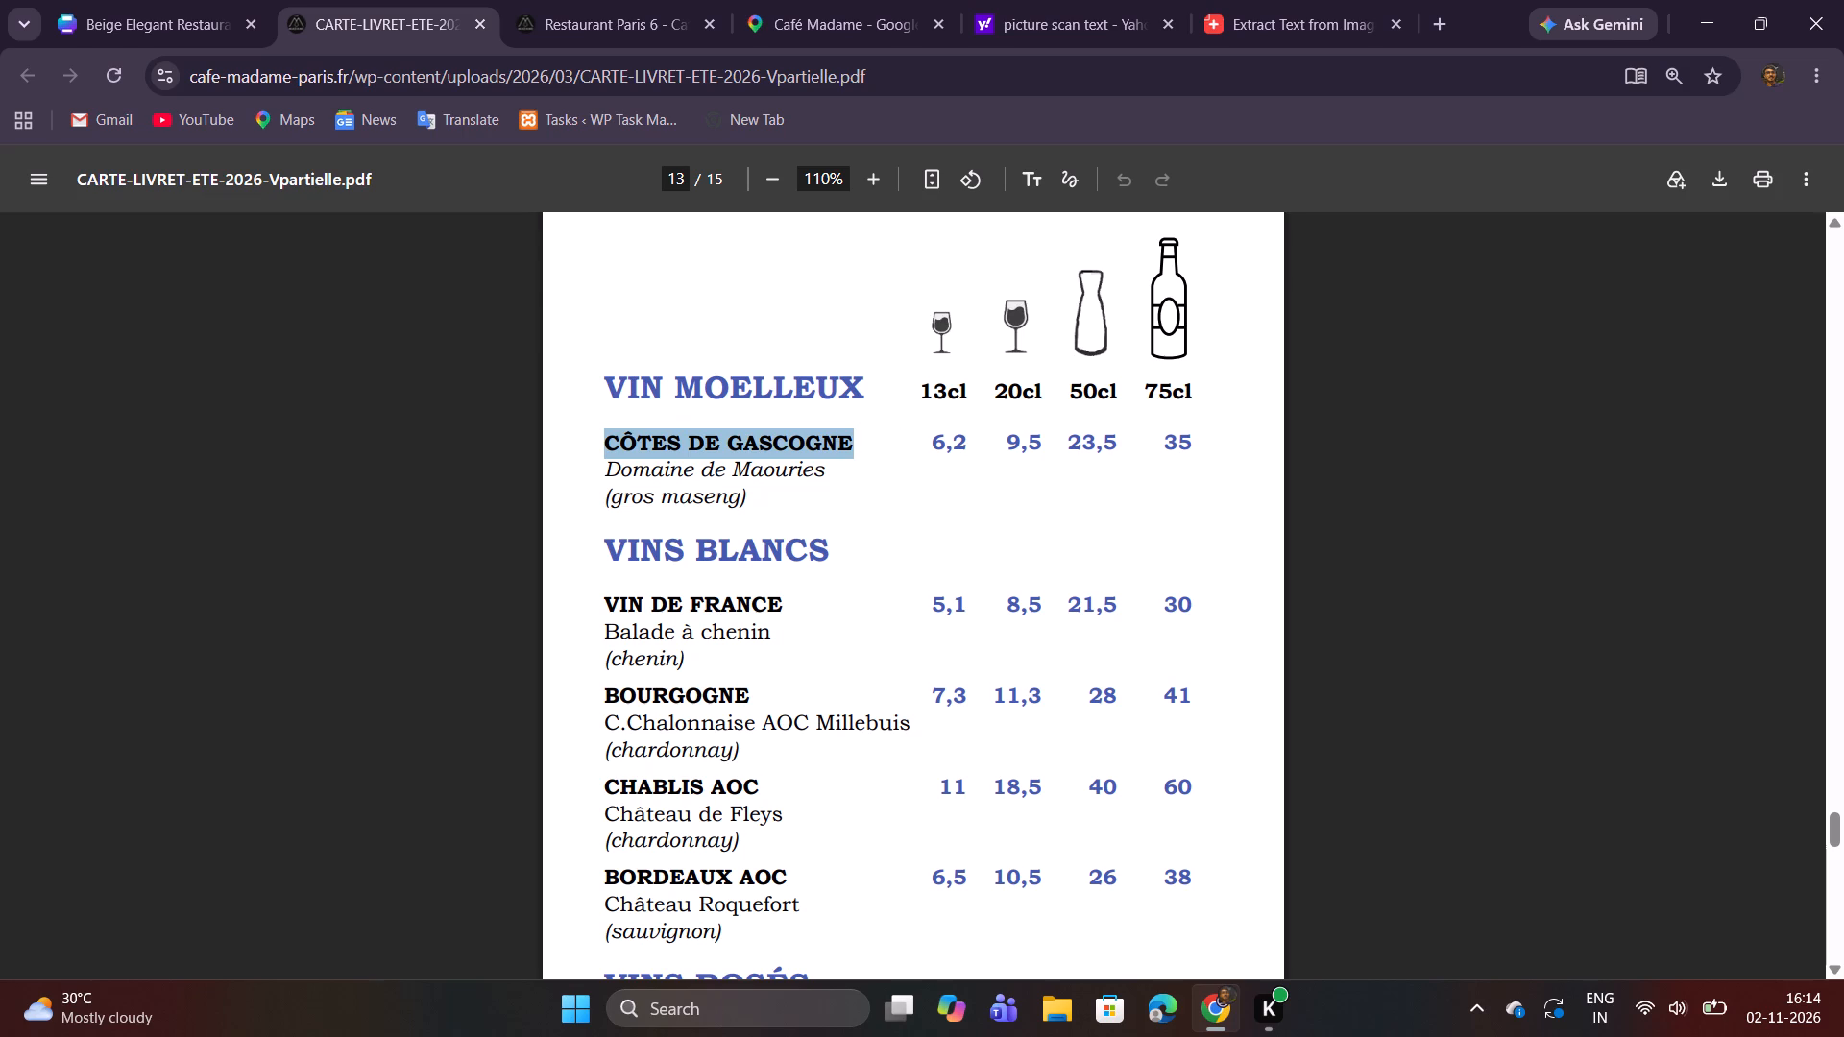
{"action": "scroll", "coordinate": [983, 450], "scroll_direction": "up", "scroll_amount": 8}
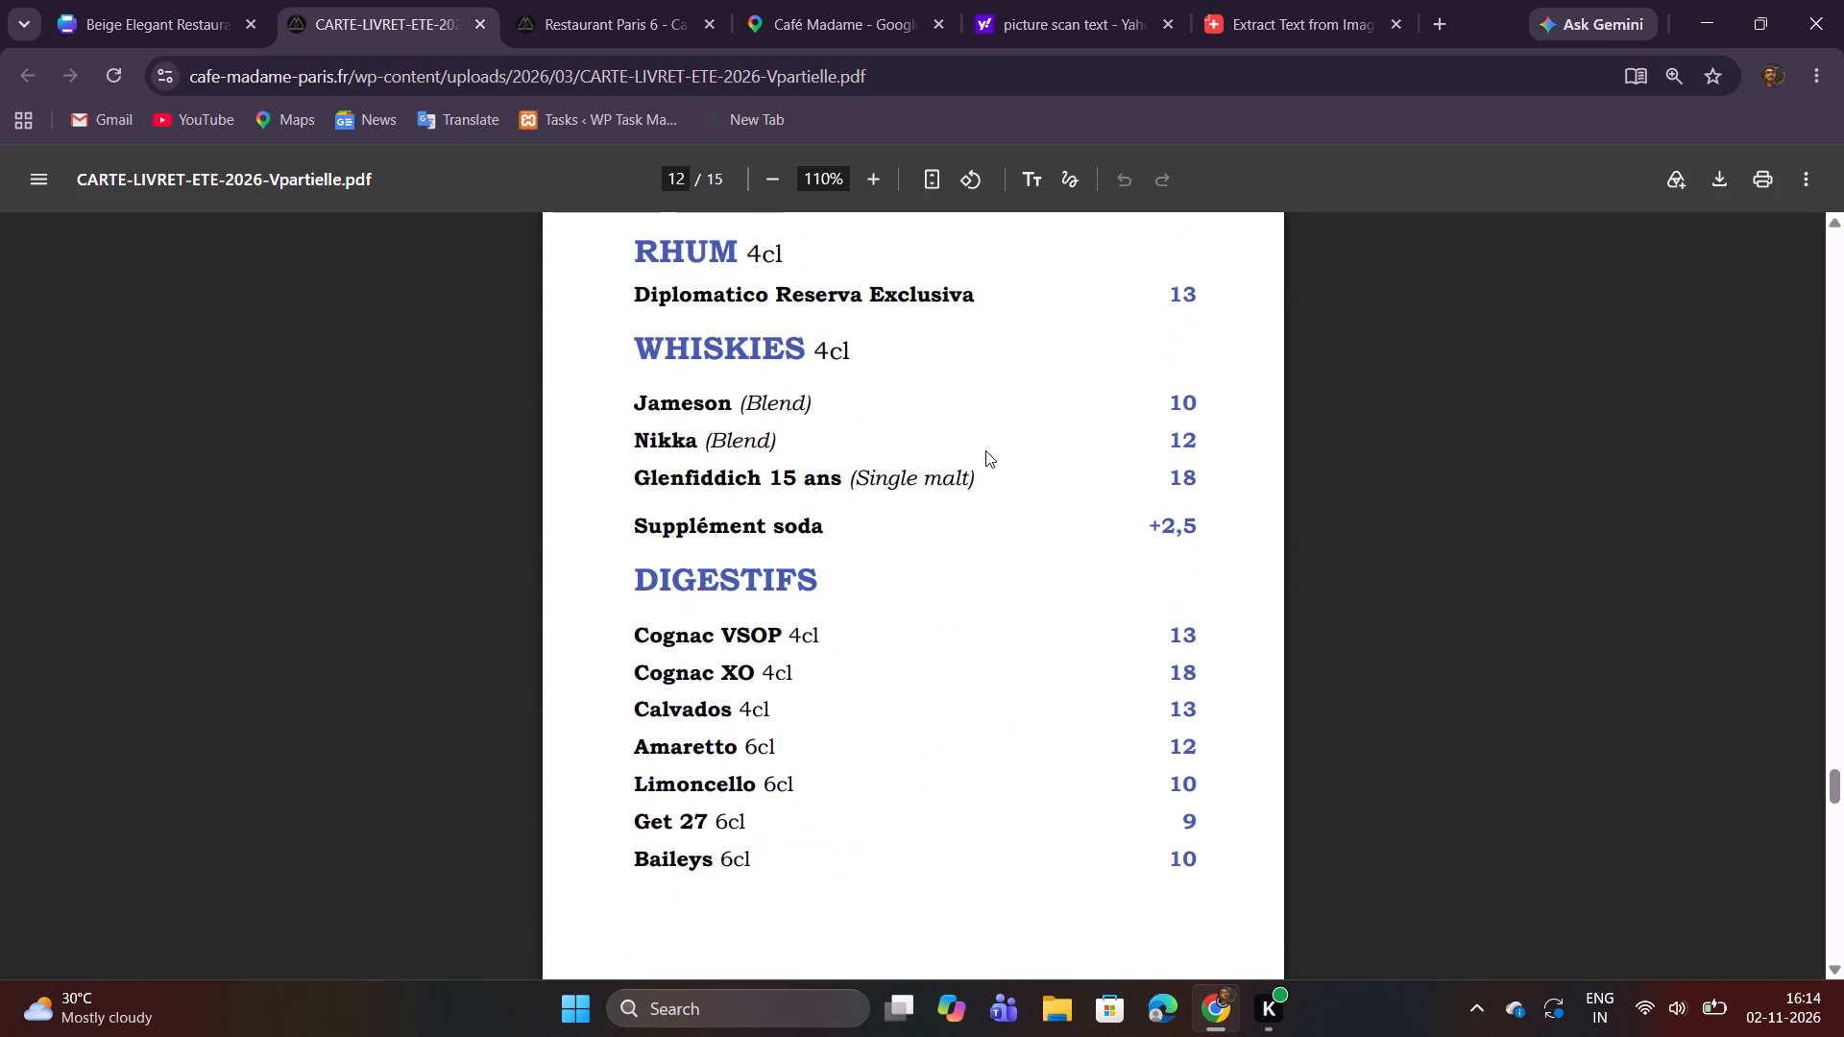
{"action": "scroll", "coordinate": [985, 450], "scroll_direction": "up", "scroll_amount": 2}
{"action": "scroll", "coordinate": [985, 450], "scroll_direction": "down", "scroll_amount": 8}
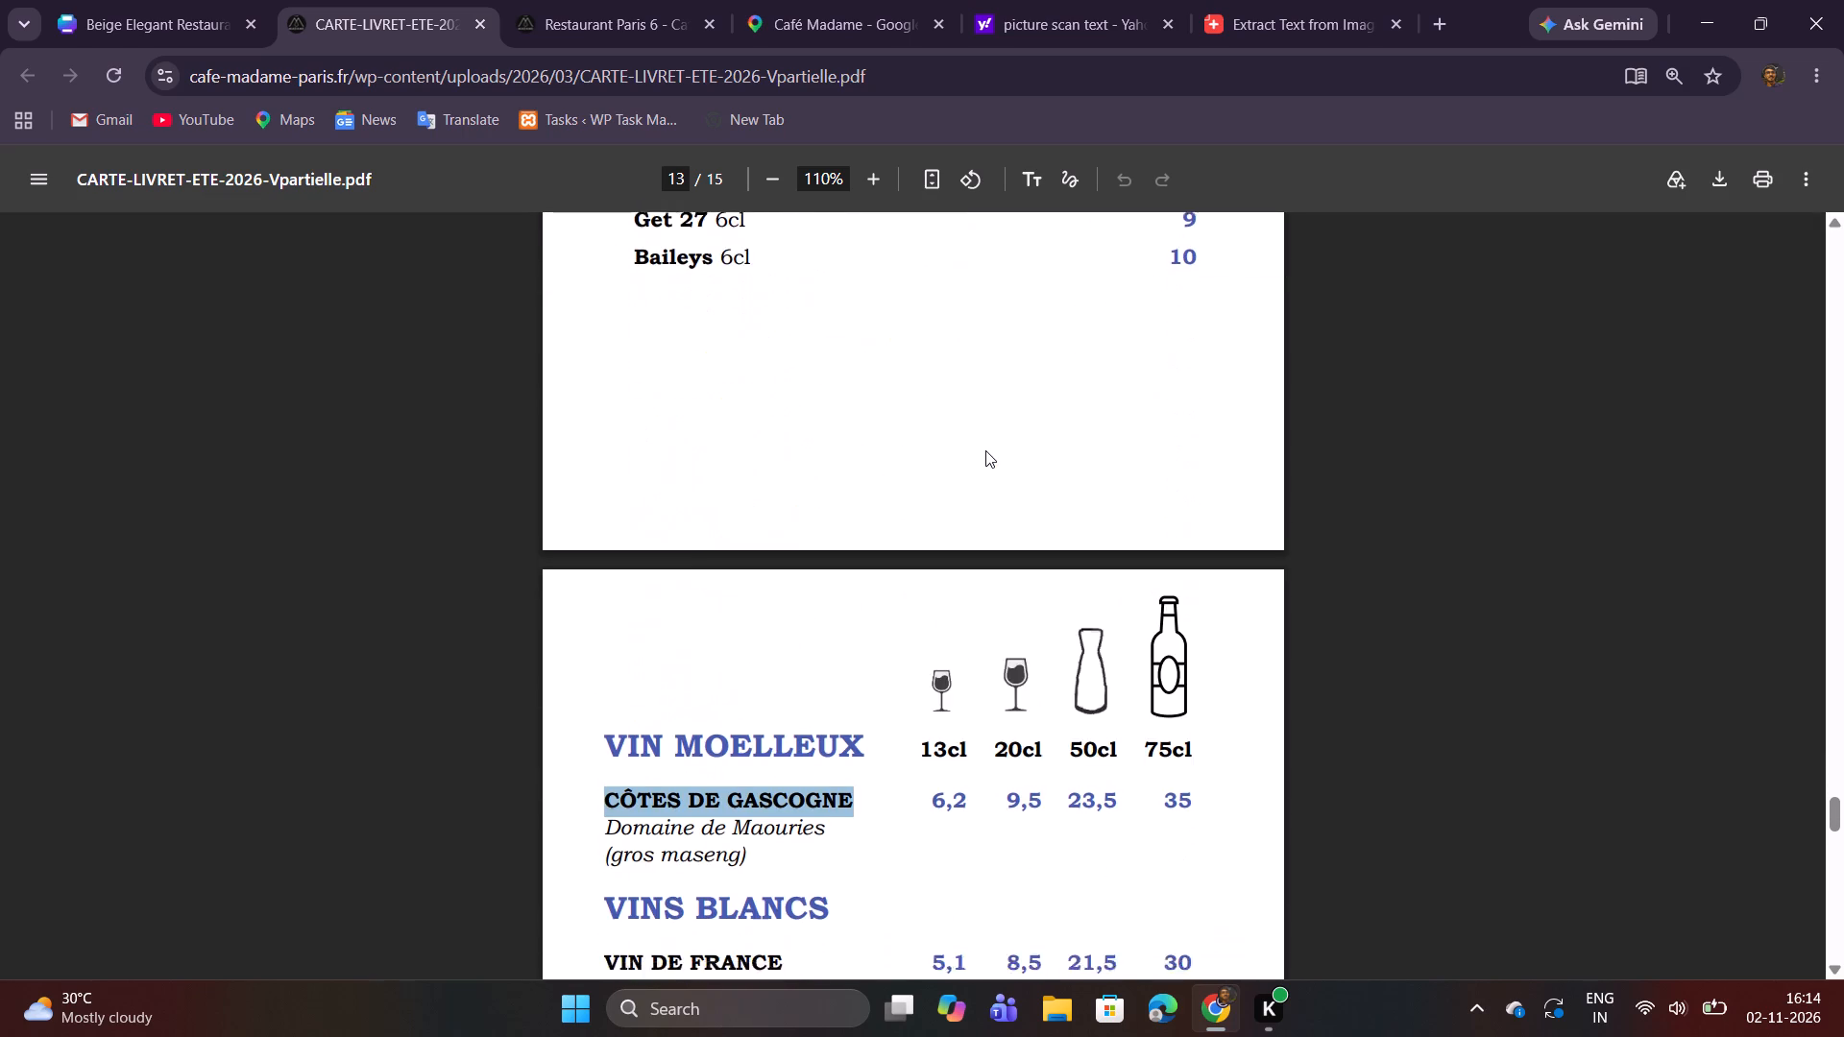
{"action": "left_click", "coordinate": [173, 0]}
{"action": "double_click", "coordinate": [739, 436]}
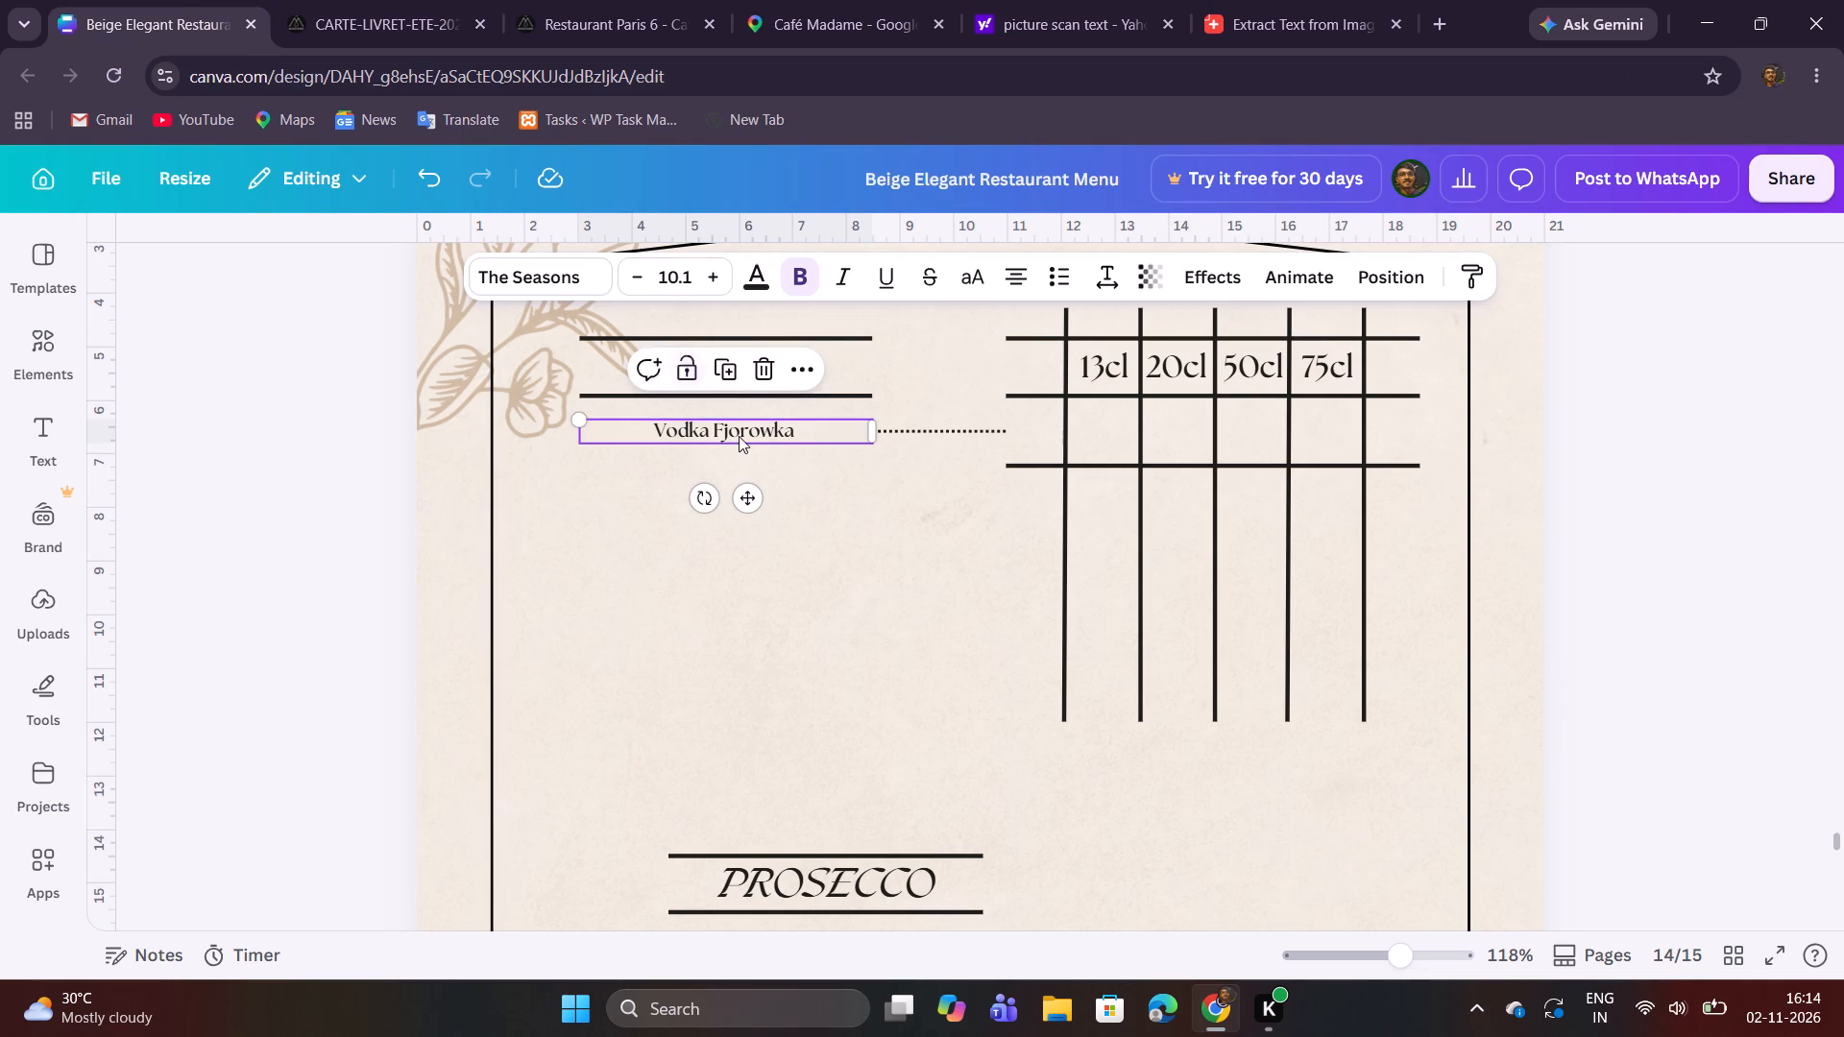
{"action": "key", "text": "ctrl+v"}
{"action": "left_click", "coordinate": [957, 586]}
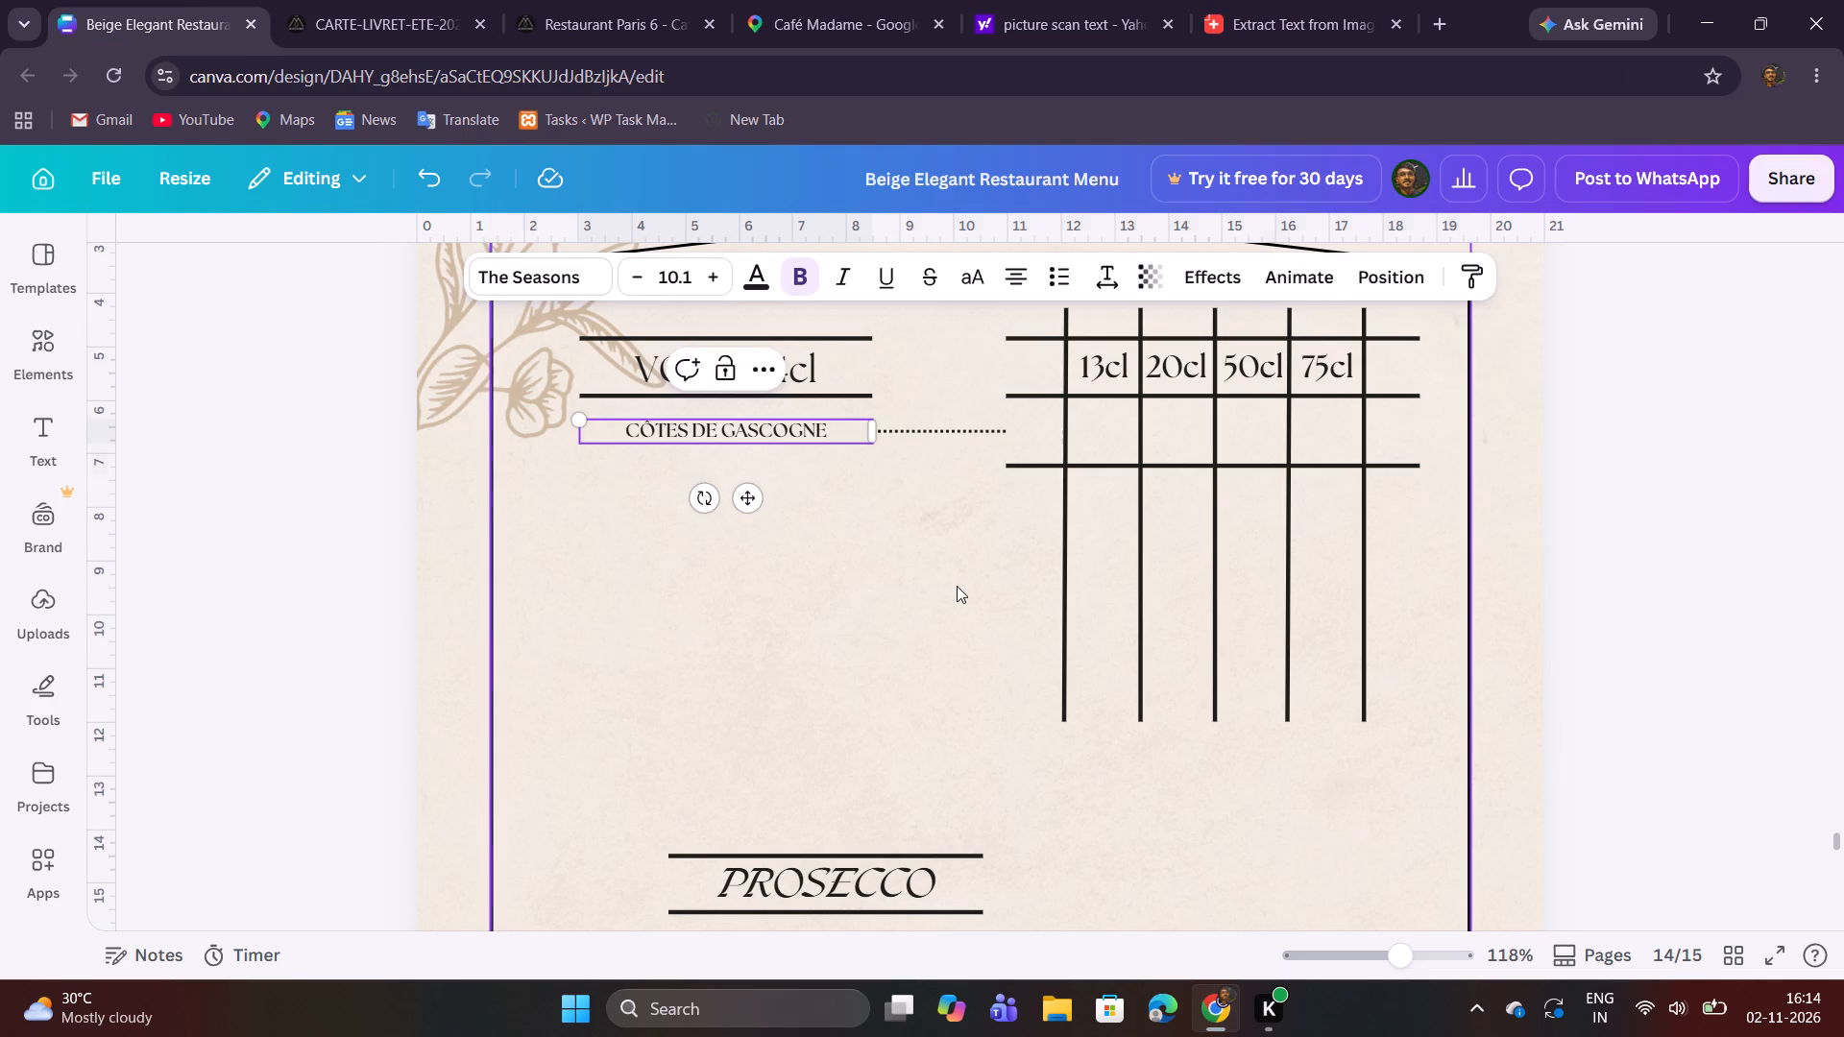
Copy the two description lines "Domaine de Maouries (gros maseng)" under CÔTES DE GASCOGNE in the CARTE-LIVRET PDF.
{"action": "left_click", "coordinate": [330, 8]}
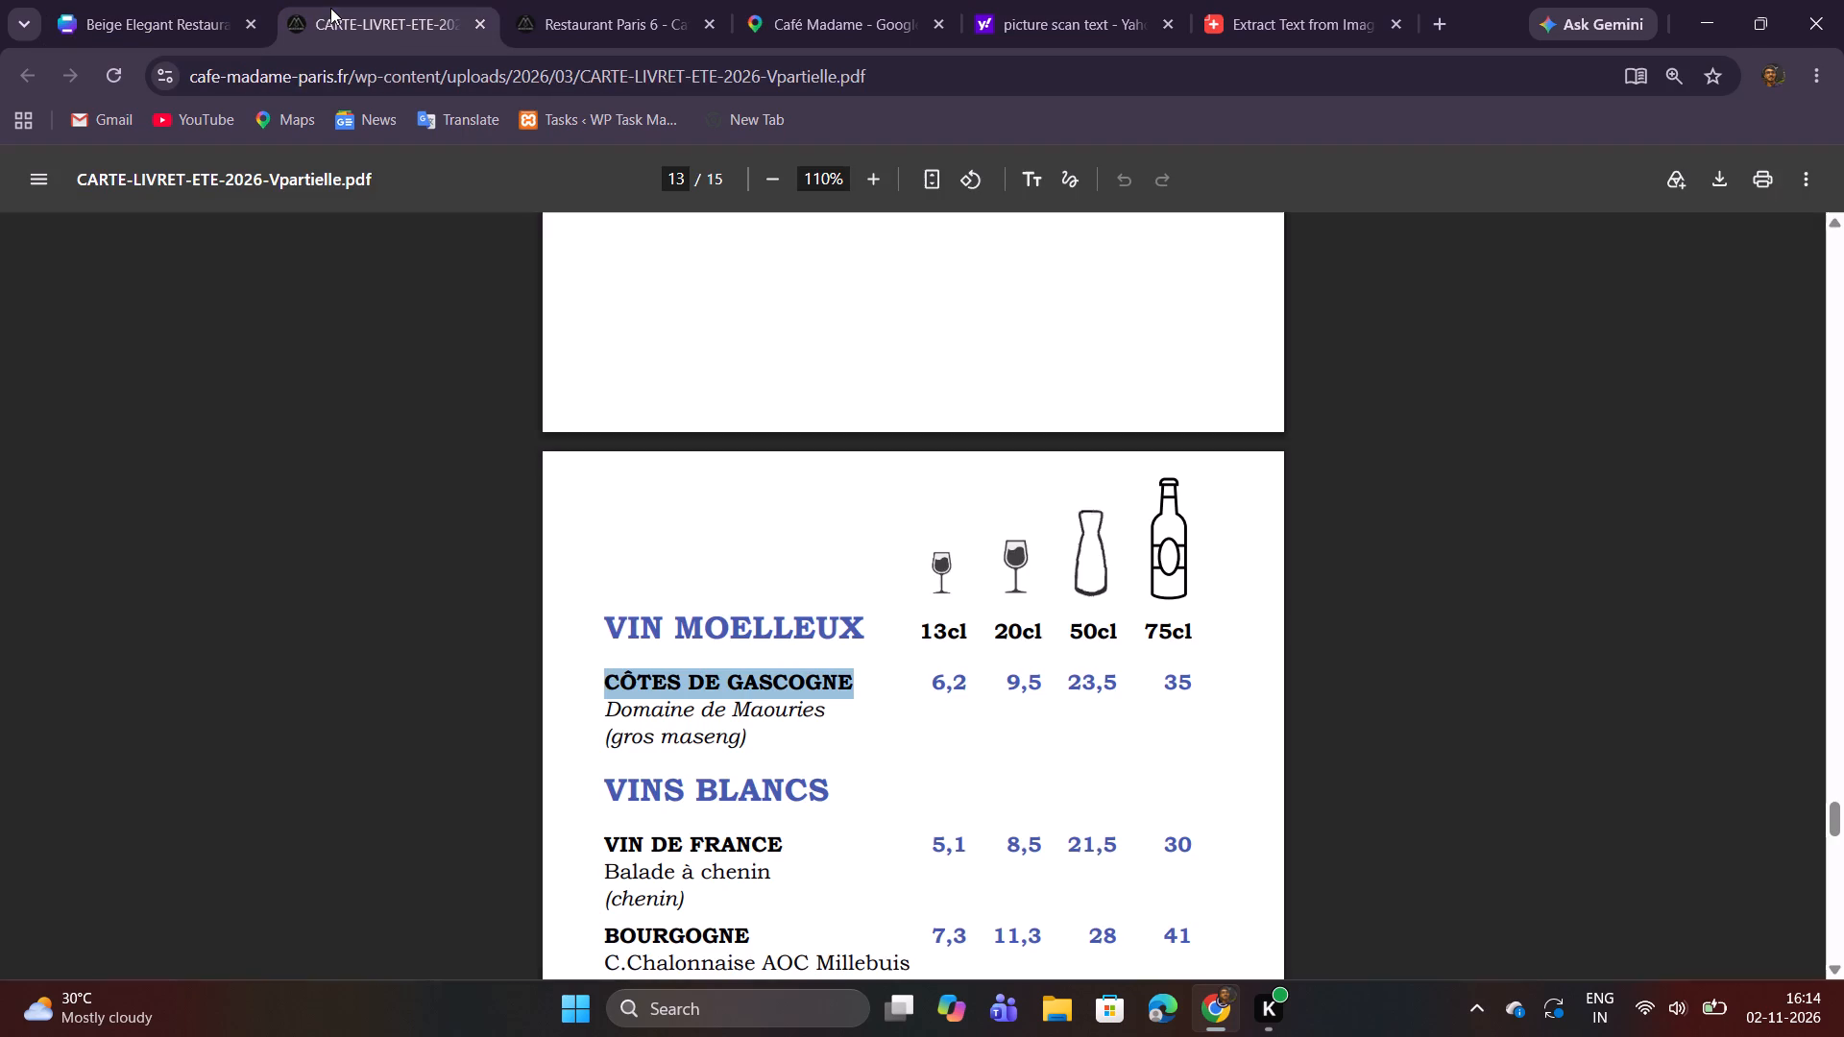
{"action": "left_click_drag", "start_coordinate": [609, 712], "coordinate": [747, 732]}
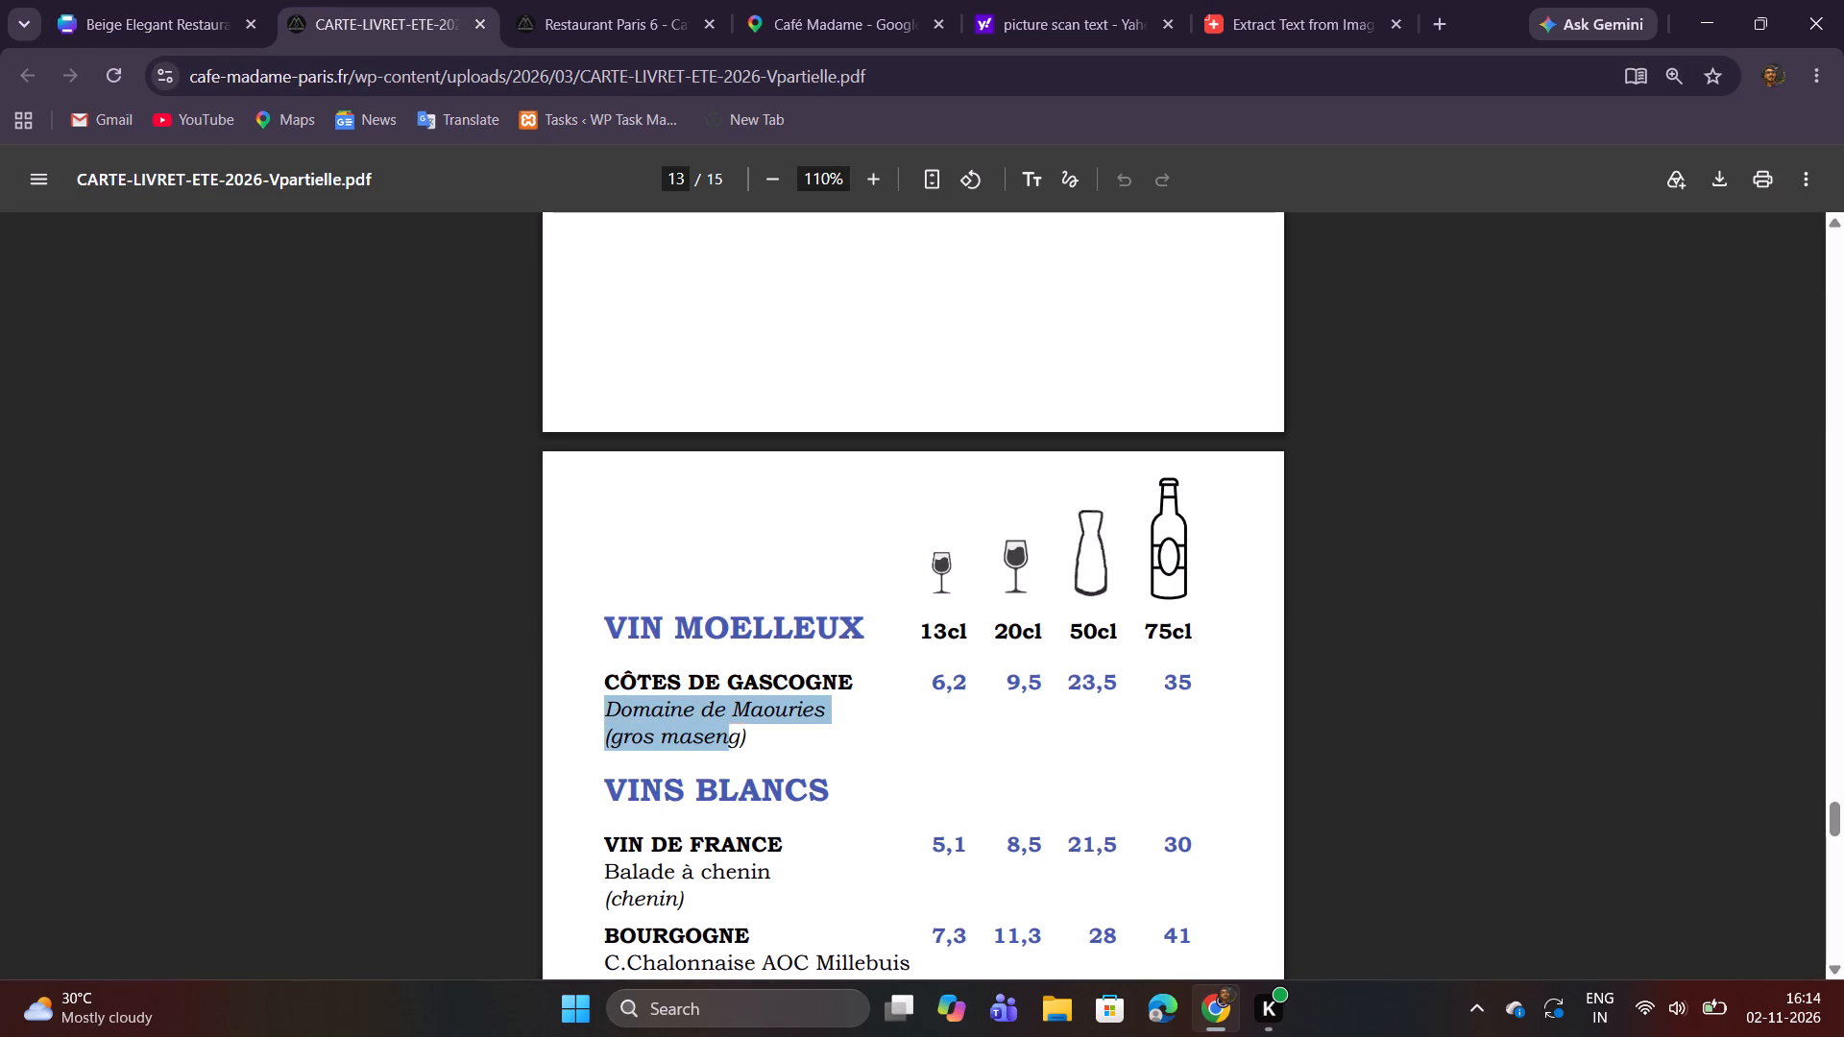
{"action": "left_click_drag", "start_coordinate": [747, 732], "coordinate": [768, 740]}
{"action": "key", "text": "ctrl+c"}
In Canva, duplicate the small Virgin Spritz description on page 10 and carry the copy to page 14, below the CÔTES DE GASCOGNE row.
{"action": "left_click", "coordinate": [133, 0]}
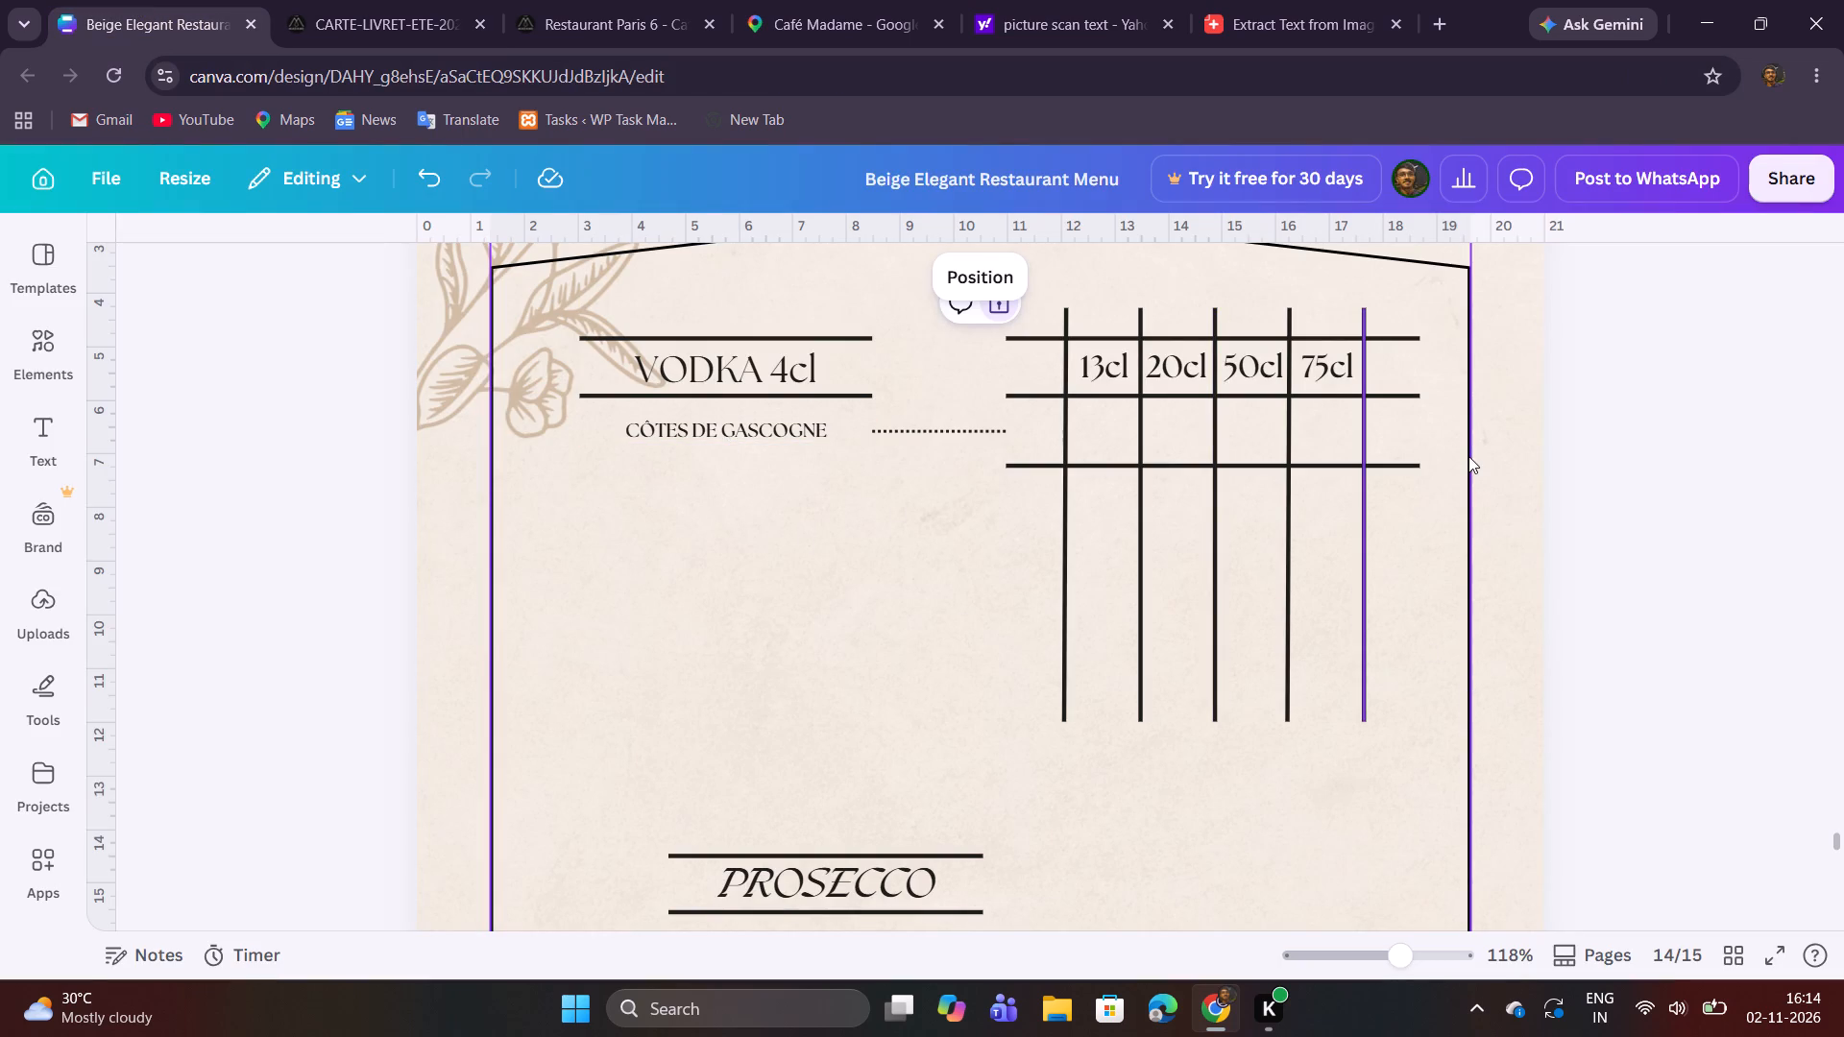
{"action": "left_click", "coordinate": [721, 428]}
{"action": "scroll", "coordinate": [822, 590], "scroll_direction": "up", "scroll_amount": 4}
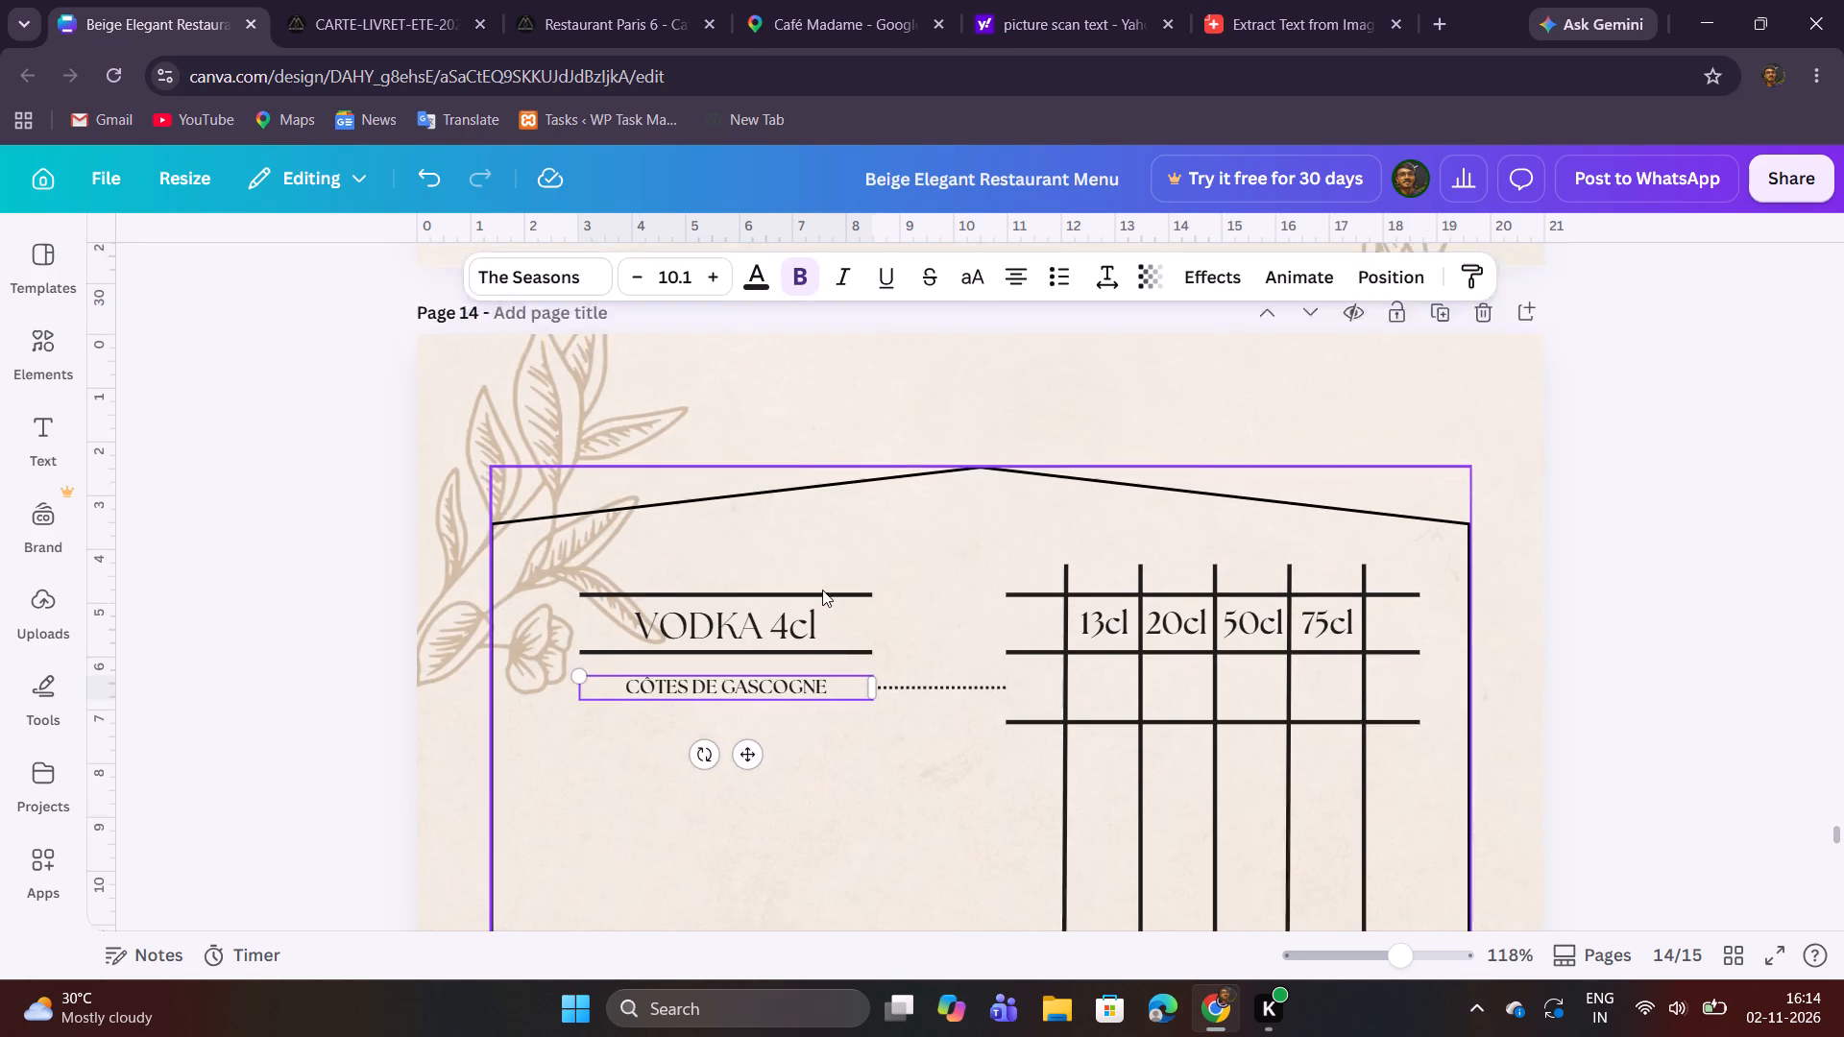
{"action": "scroll", "coordinate": [822, 590], "scroll_direction": "up", "scroll_amount": 14}
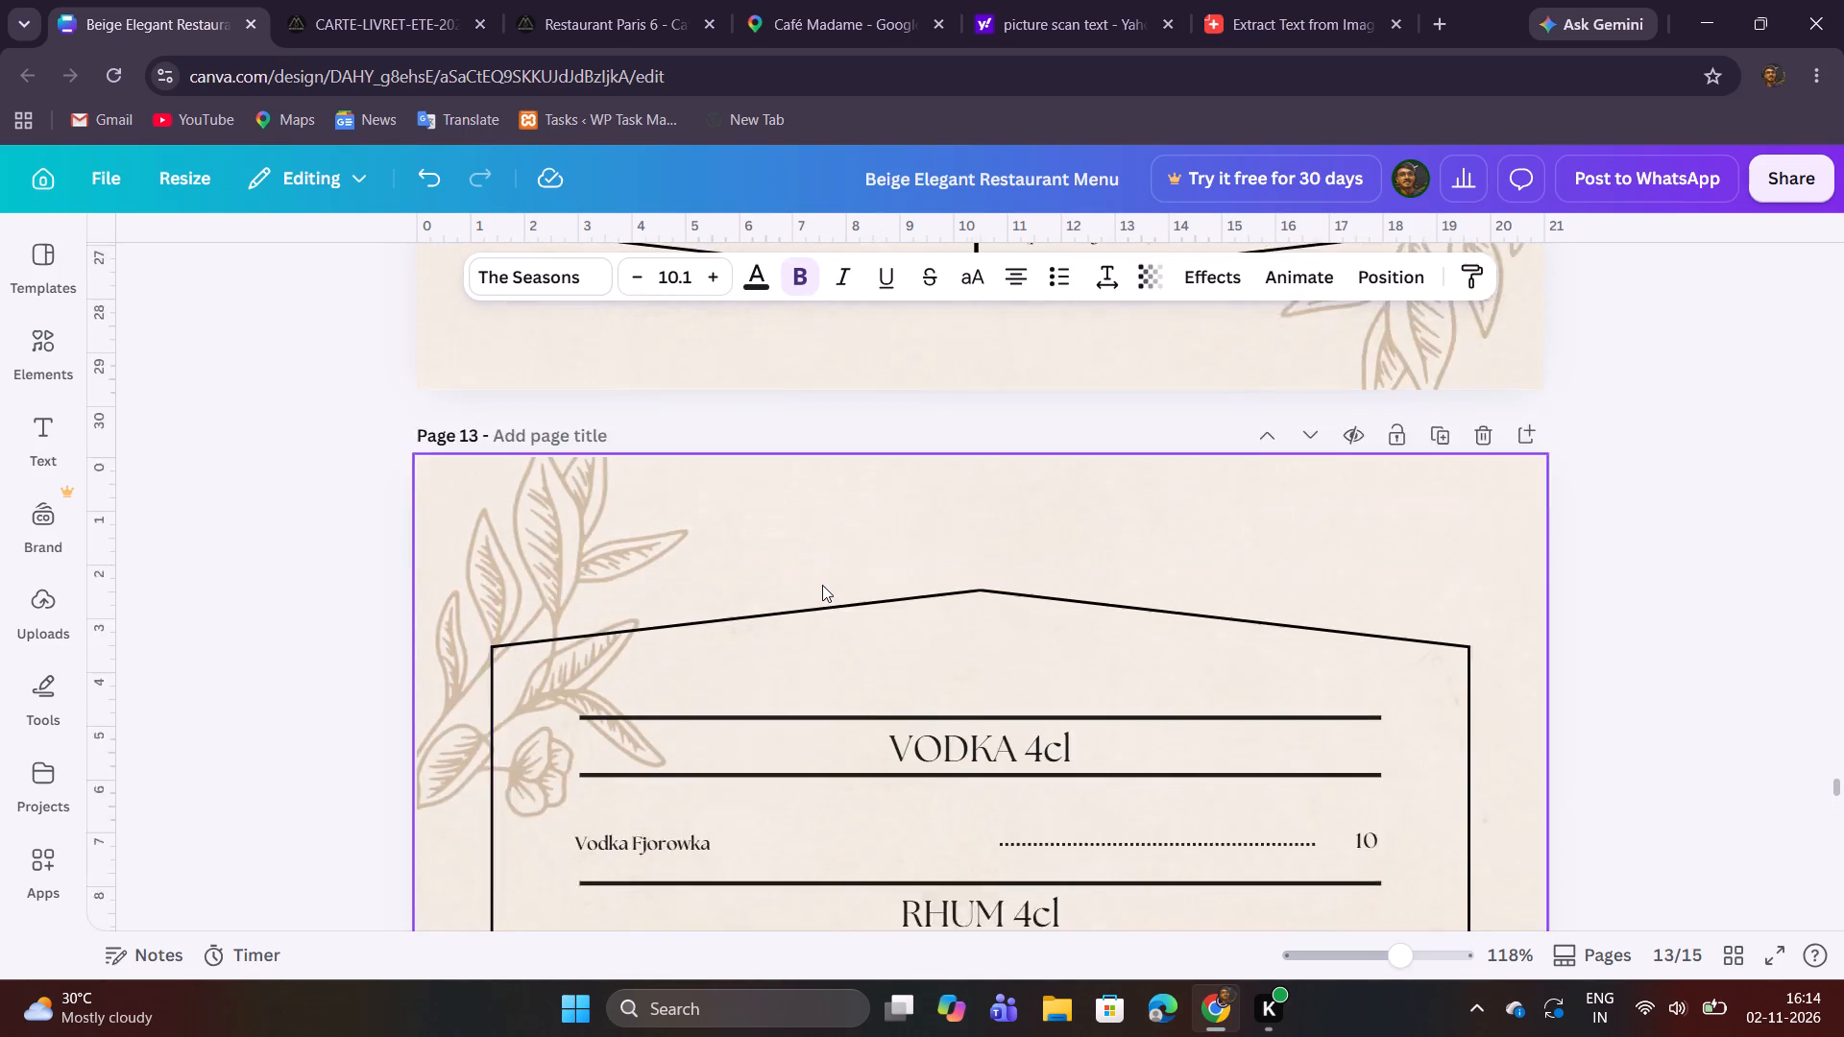
{"action": "scroll", "coordinate": [822, 585], "scroll_direction": "up", "scroll_amount": 12}
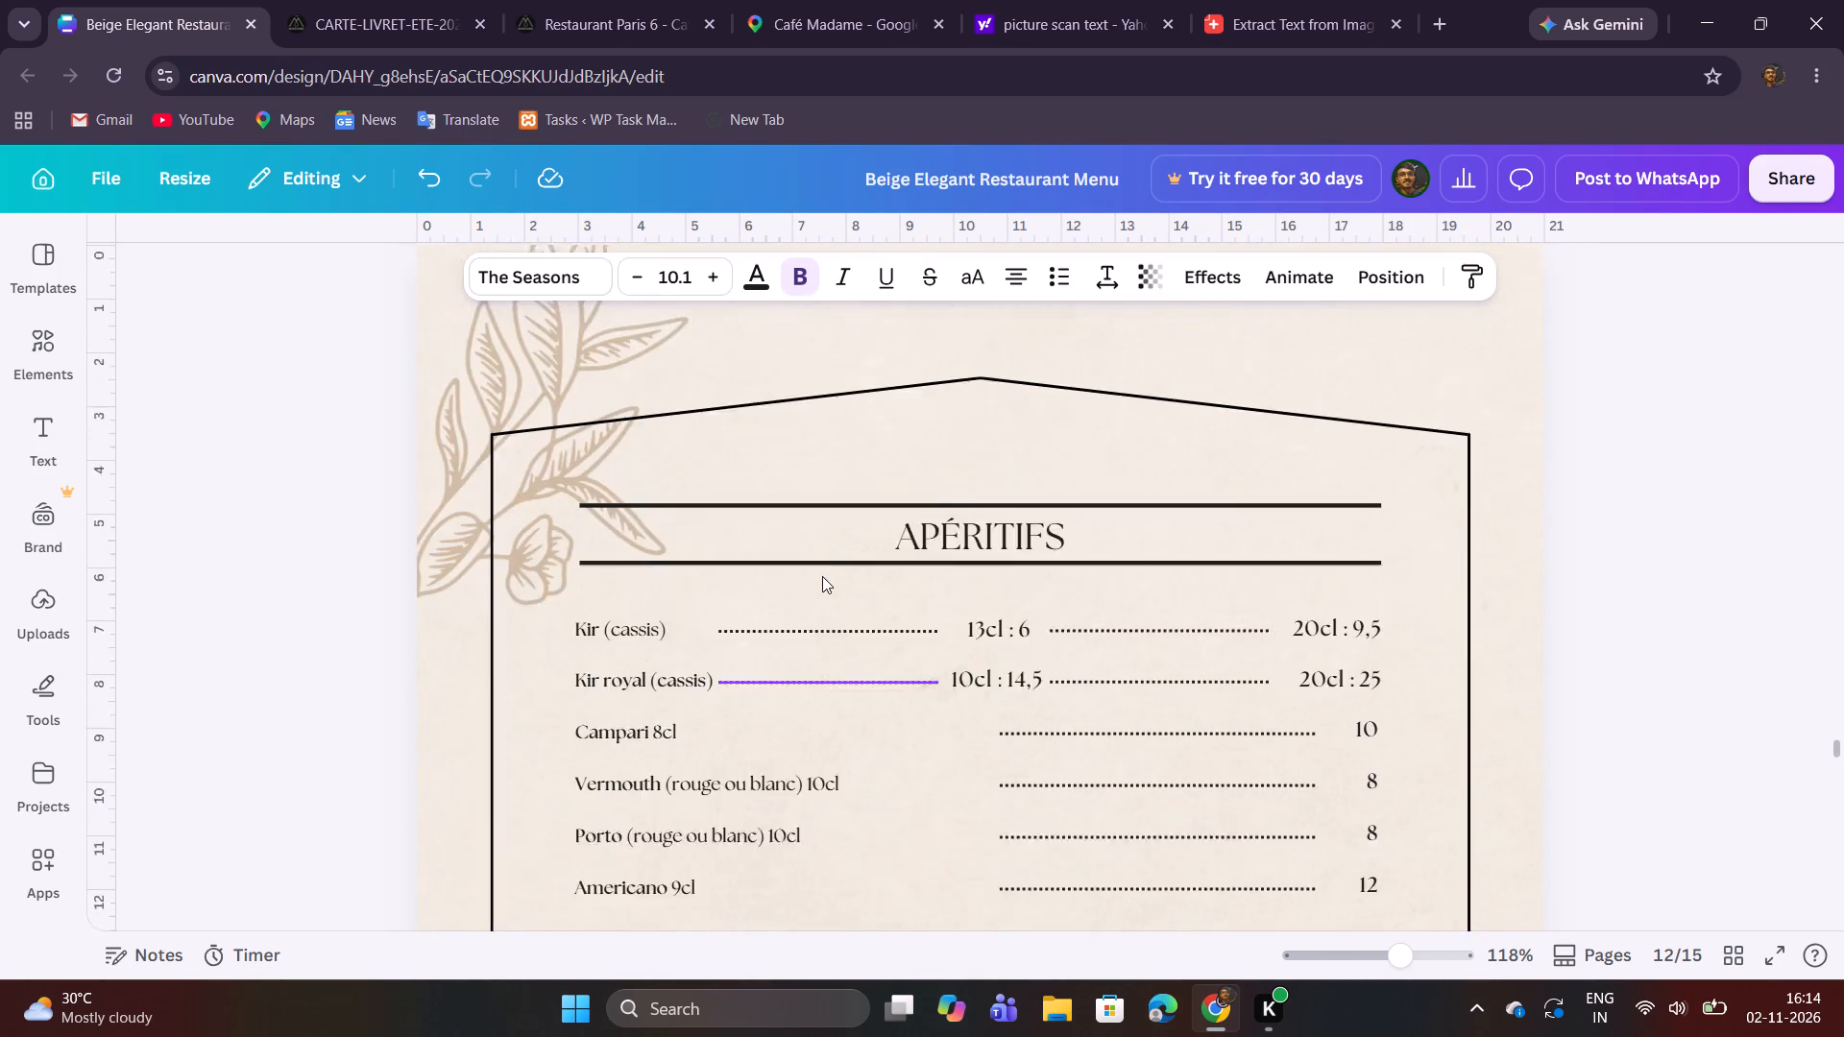
{"action": "scroll", "coordinate": [822, 576], "scroll_direction": "up", "scroll_amount": 9}
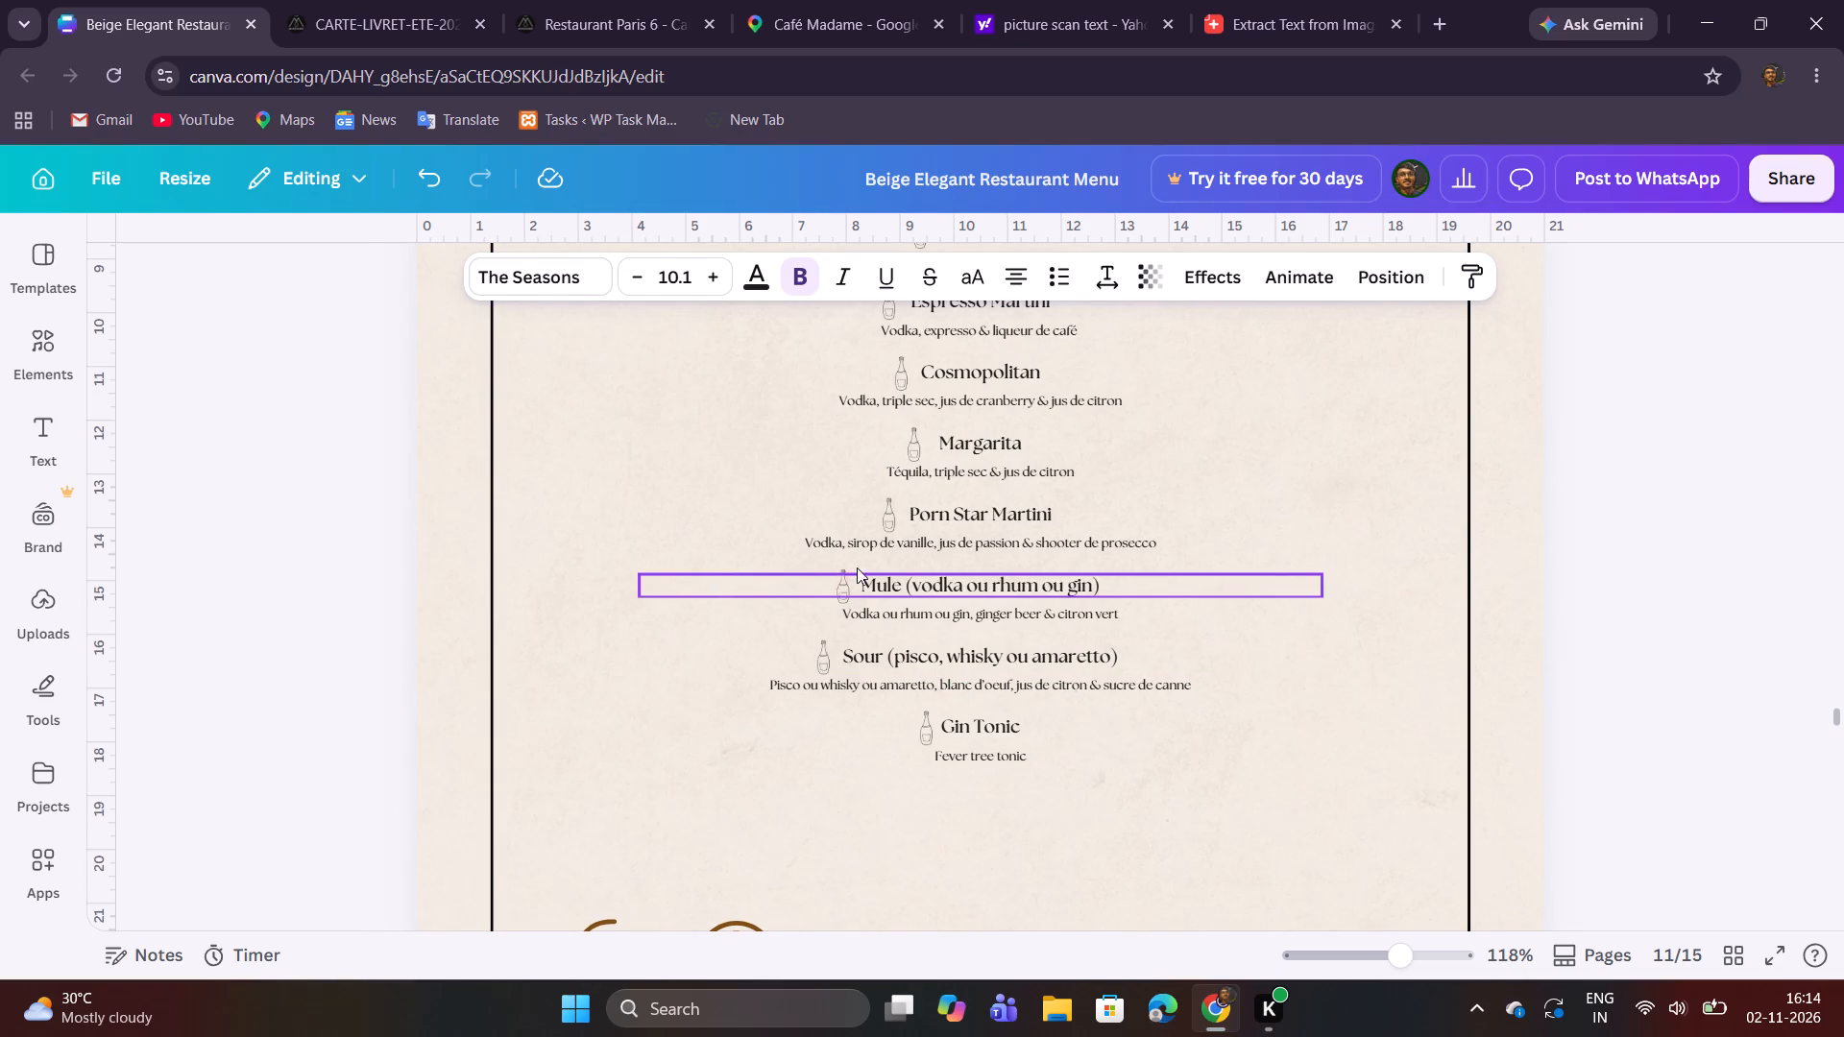
{"action": "left_click_drag", "start_coordinate": [1387, 957], "coordinate": [1366, 956]}
{"action": "scroll", "coordinate": [1357, 774], "scroll_direction": "up", "scroll_amount": 8}
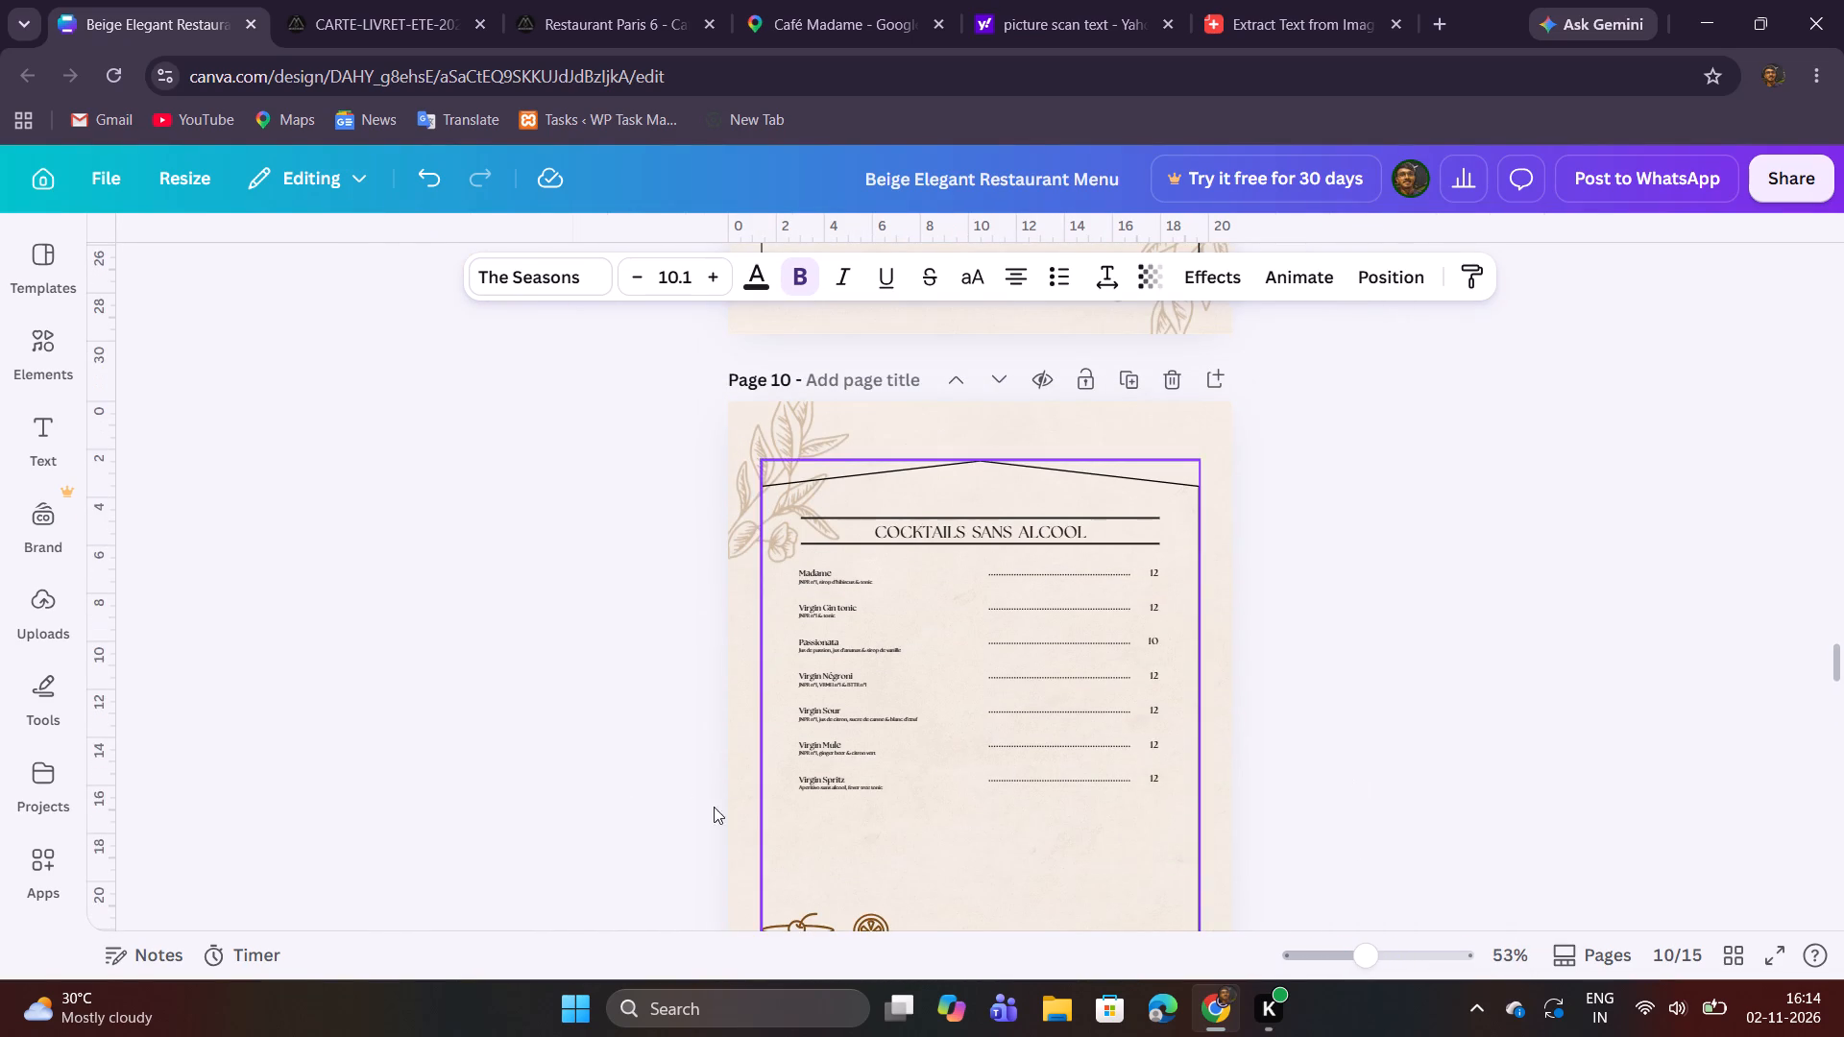
{"action": "left_click", "coordinate": [850, 791]}
{"action": "left_click", "coordinate": [893, 734]}
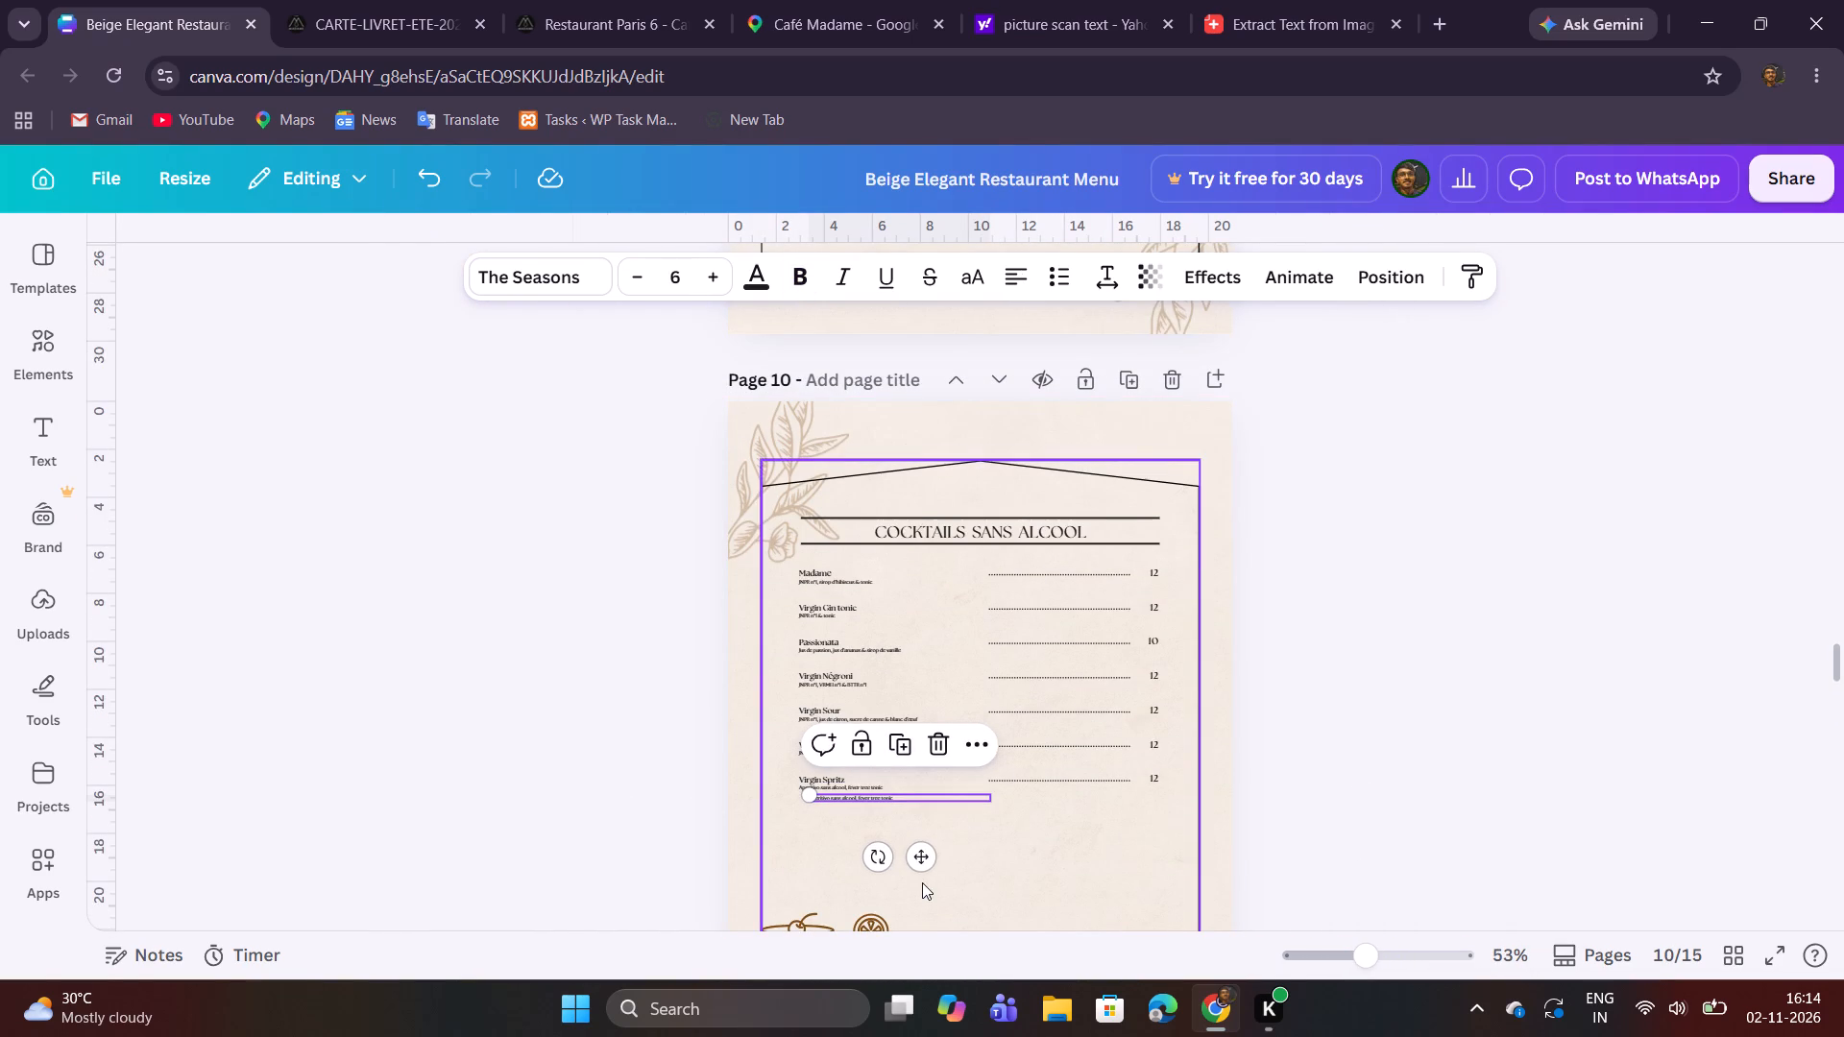
{"action": "left_click_drag", "start_coordinate": [921, 855], "coordinate": [961, 864]}
{"action": "scroll", "coordinate": [923, 882], "scroll_direction": "down", "scroll_amount": 11}
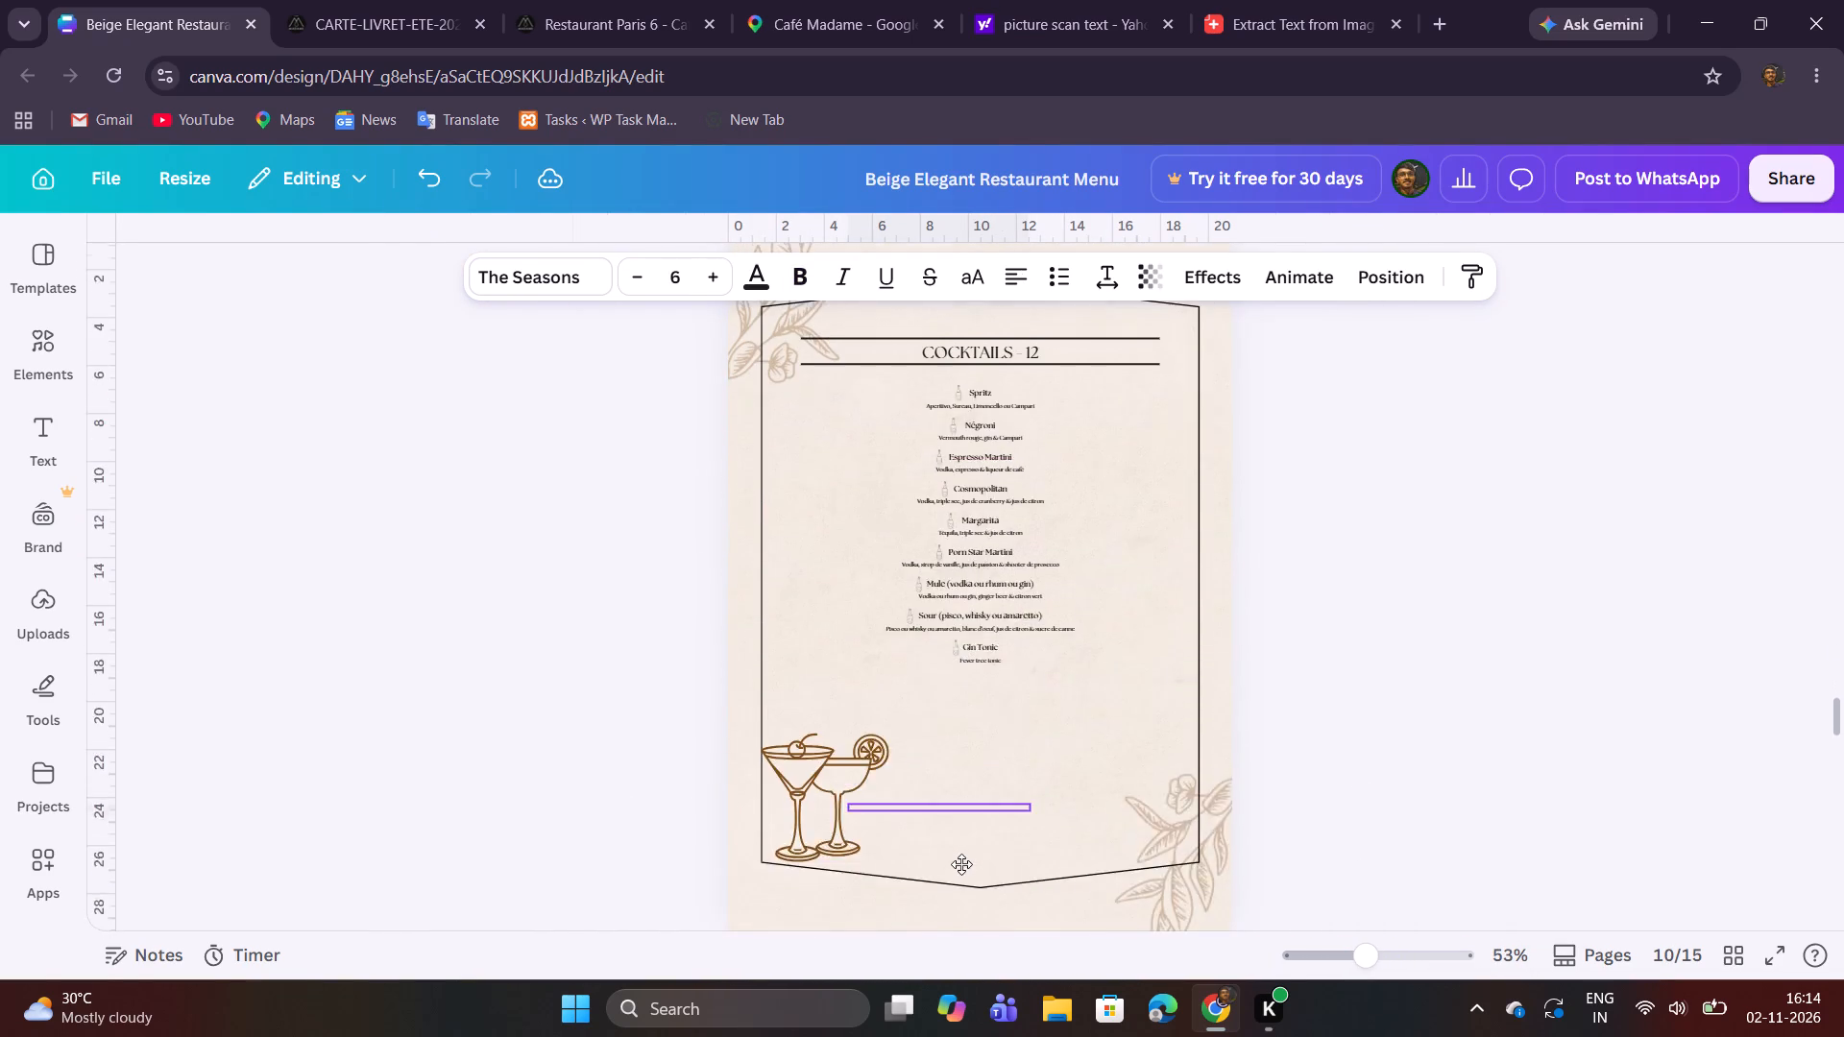
{"action": "left_click_drag", "start_coordinate": [961, 864], "coordinate": [961, 845]}
{"action": "scroll", "coordinate": [961, 861], "scroll_direction": "down", "scroll_amount": 13}
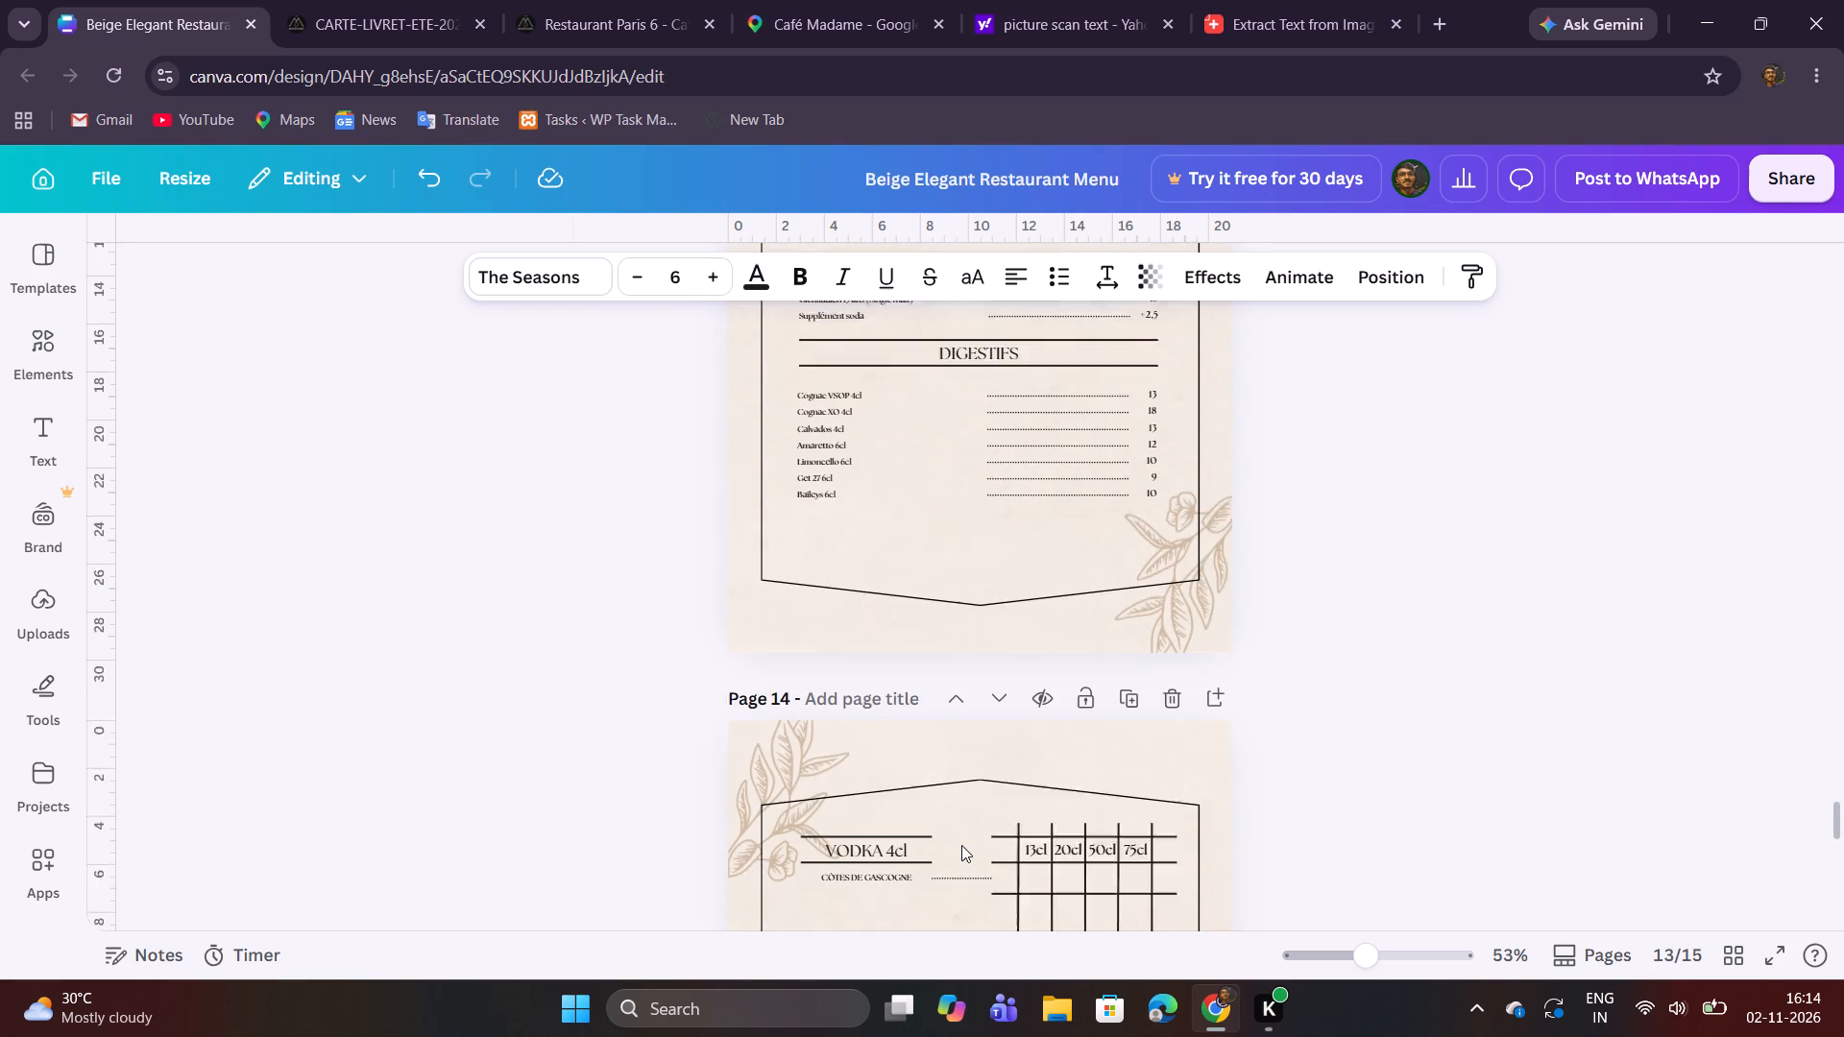
{"action": "left_click_drag", "start_coordinate": [961, 845], "coordinate": [896, 682]}
{"action": "scroll", "coordinate": [961, 845], "scroll_direction": "down", "scroll_amount": 2}
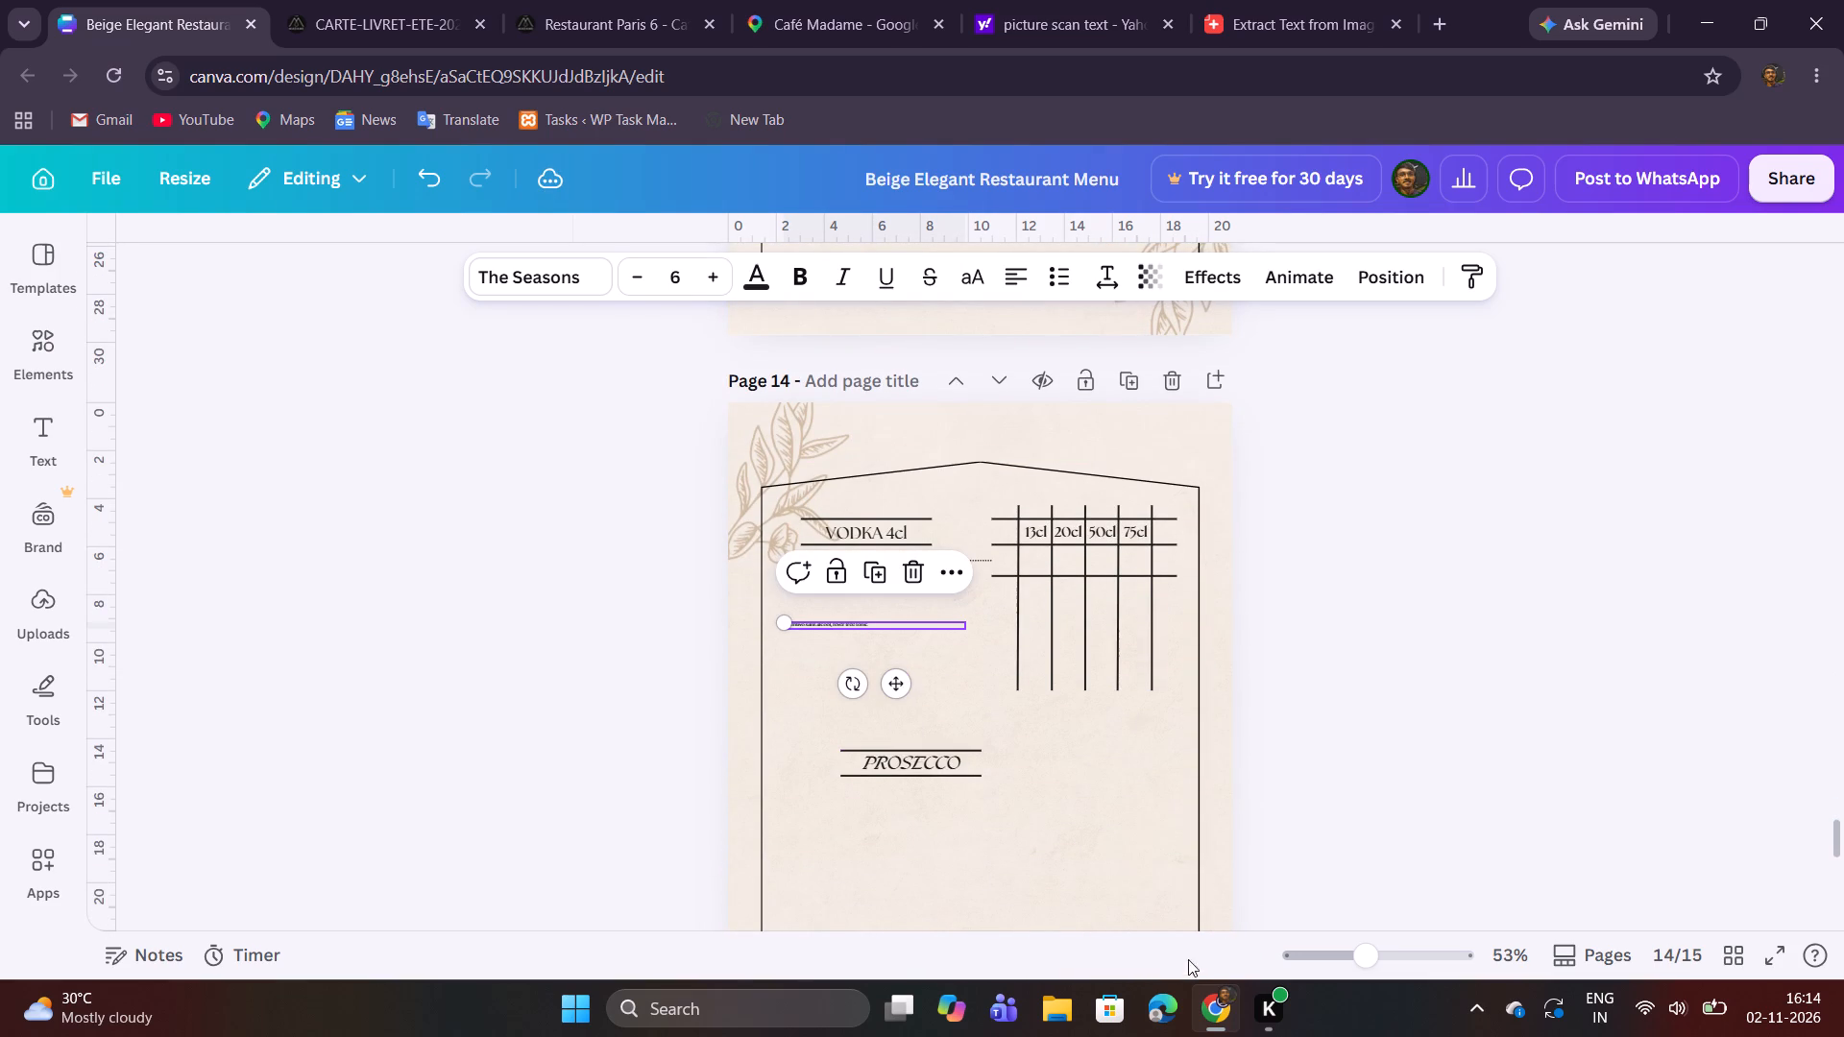
Place the copied description directly beneath CÔTES DE GASCOGNE, centre-align its text and centre it under the wine name.
{"action": "left_click", "coordinate": [1405, 959]}
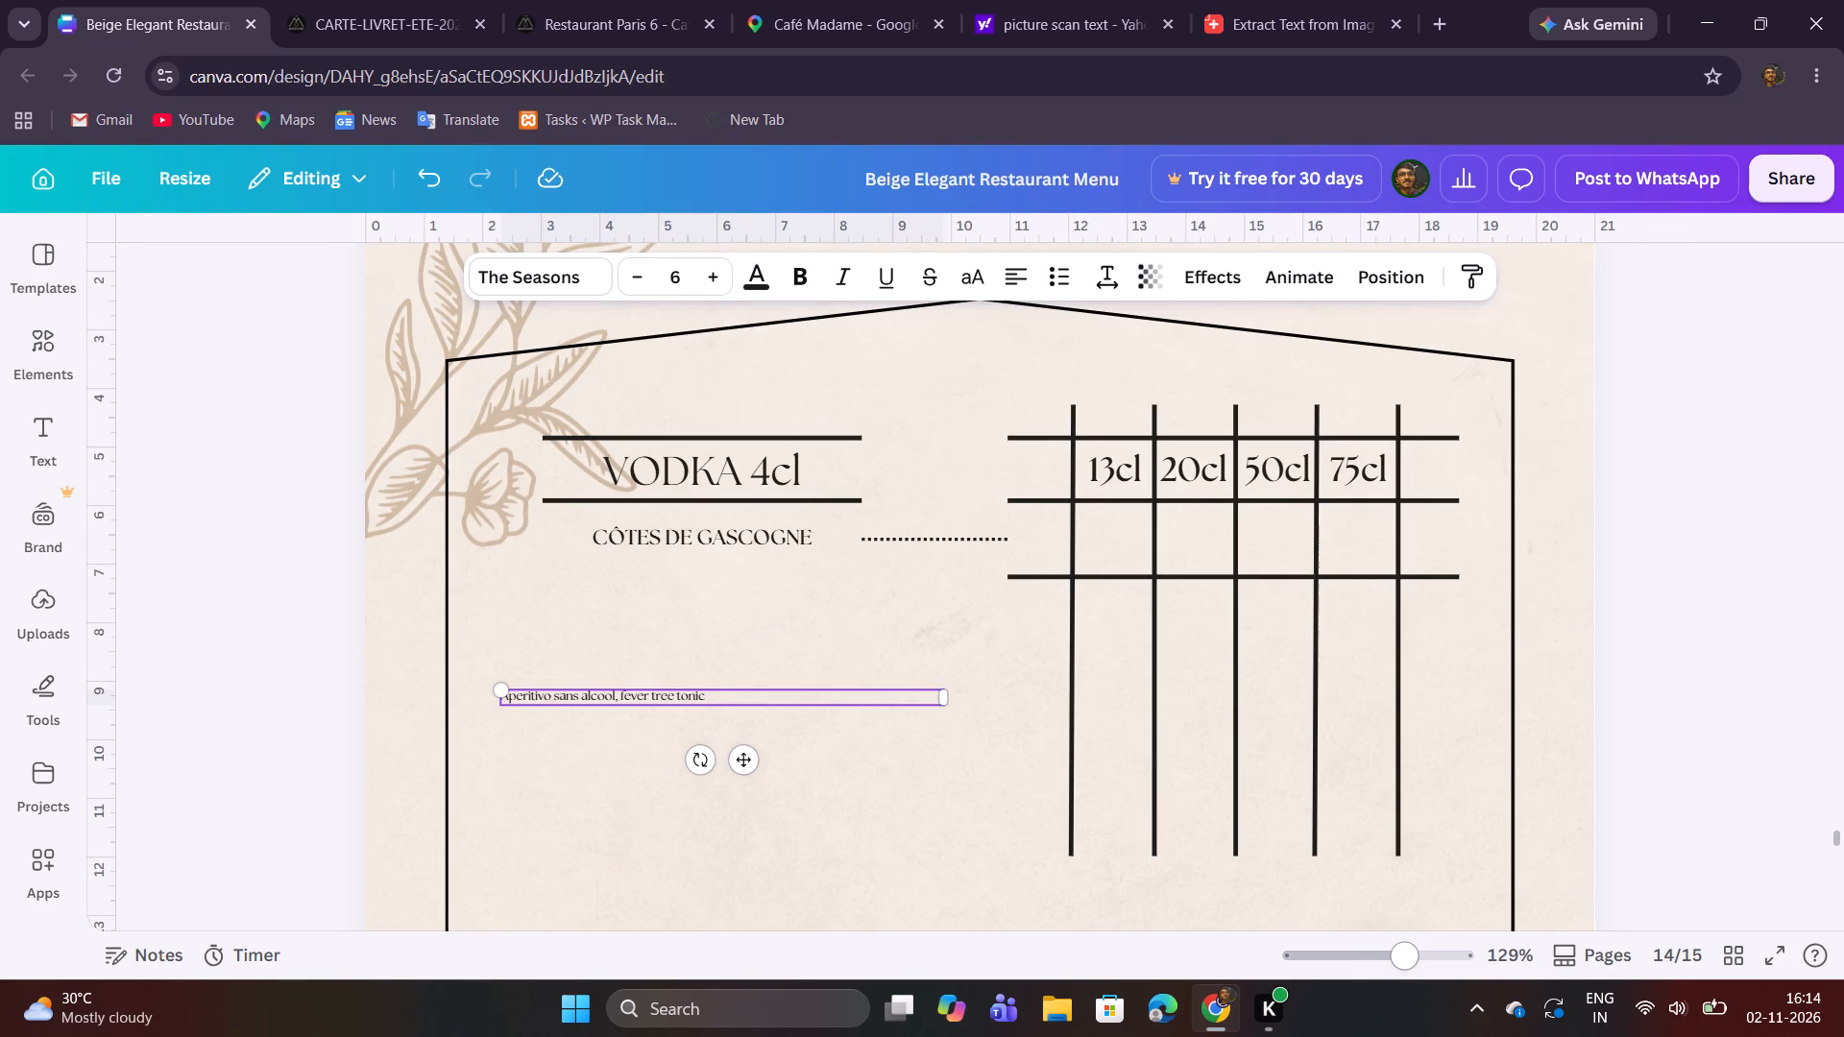
{"action": "left_click", "coordinate": [1397, 954]}
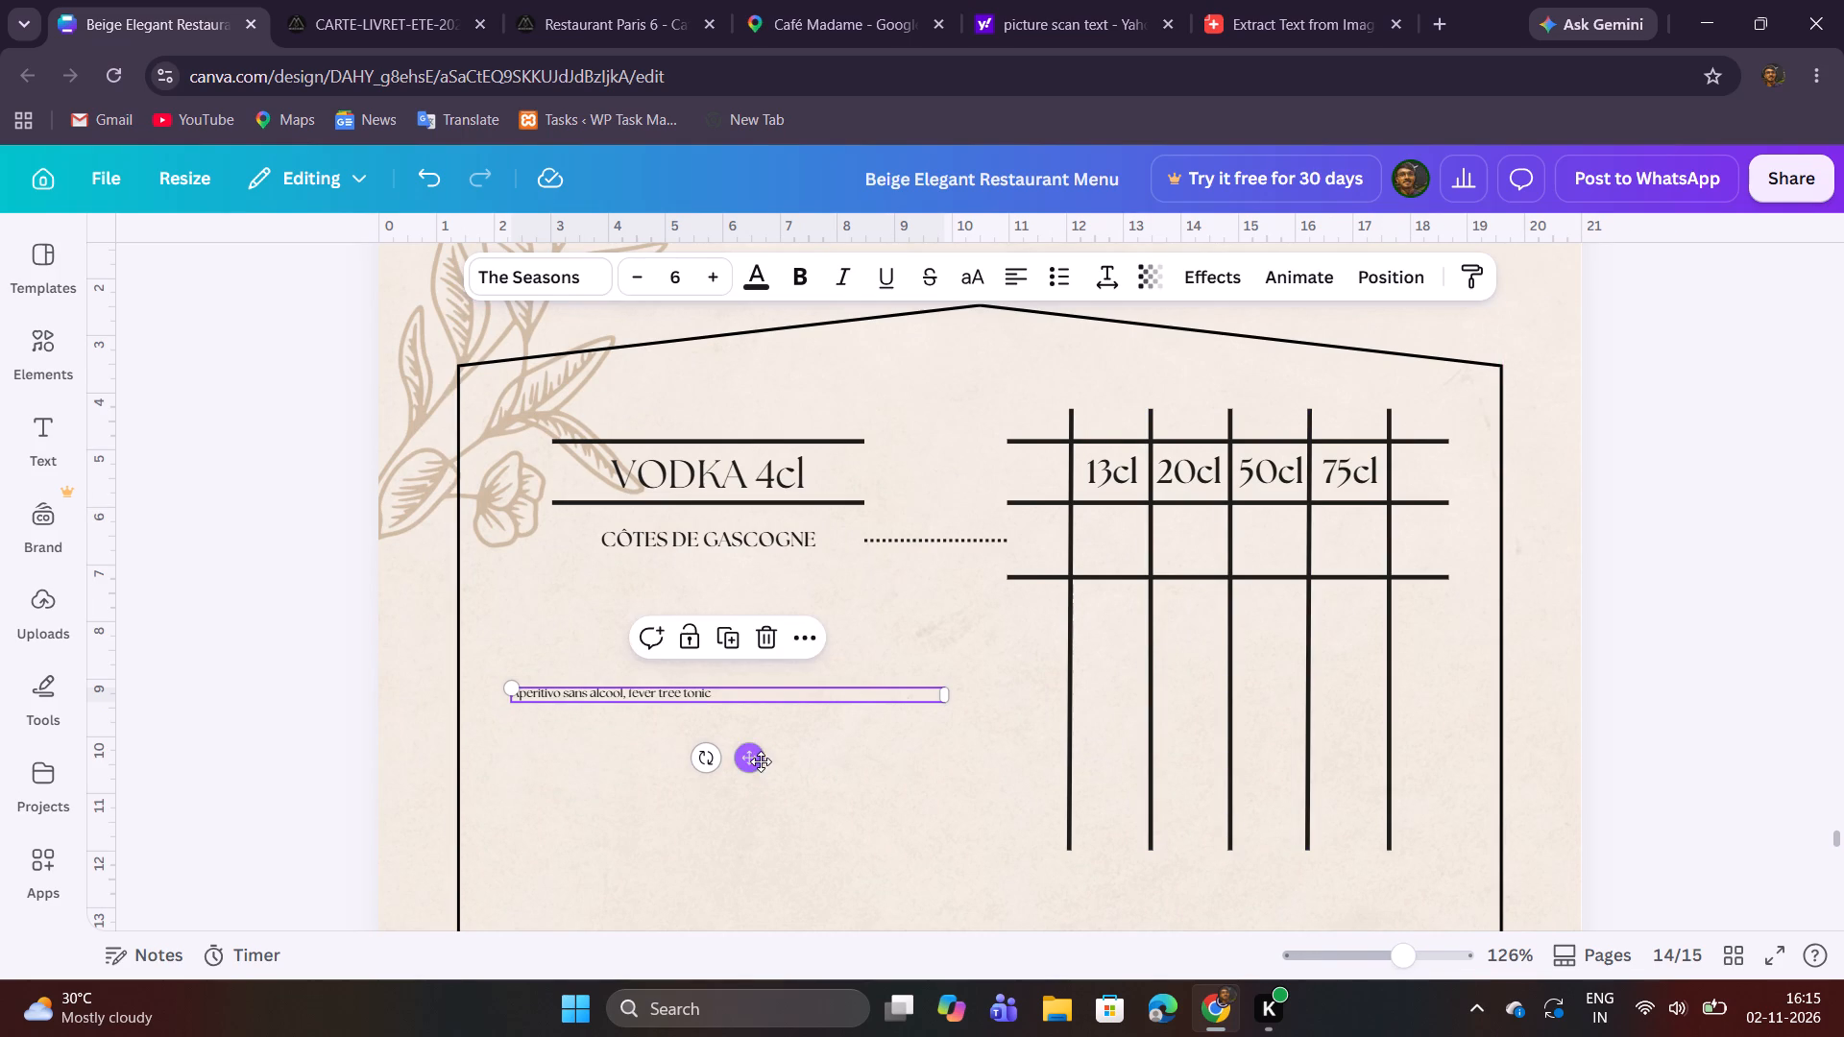
{"action": "left_click_drag", "start_coordinate": [761, 761], "coordinate": [853, 633]}
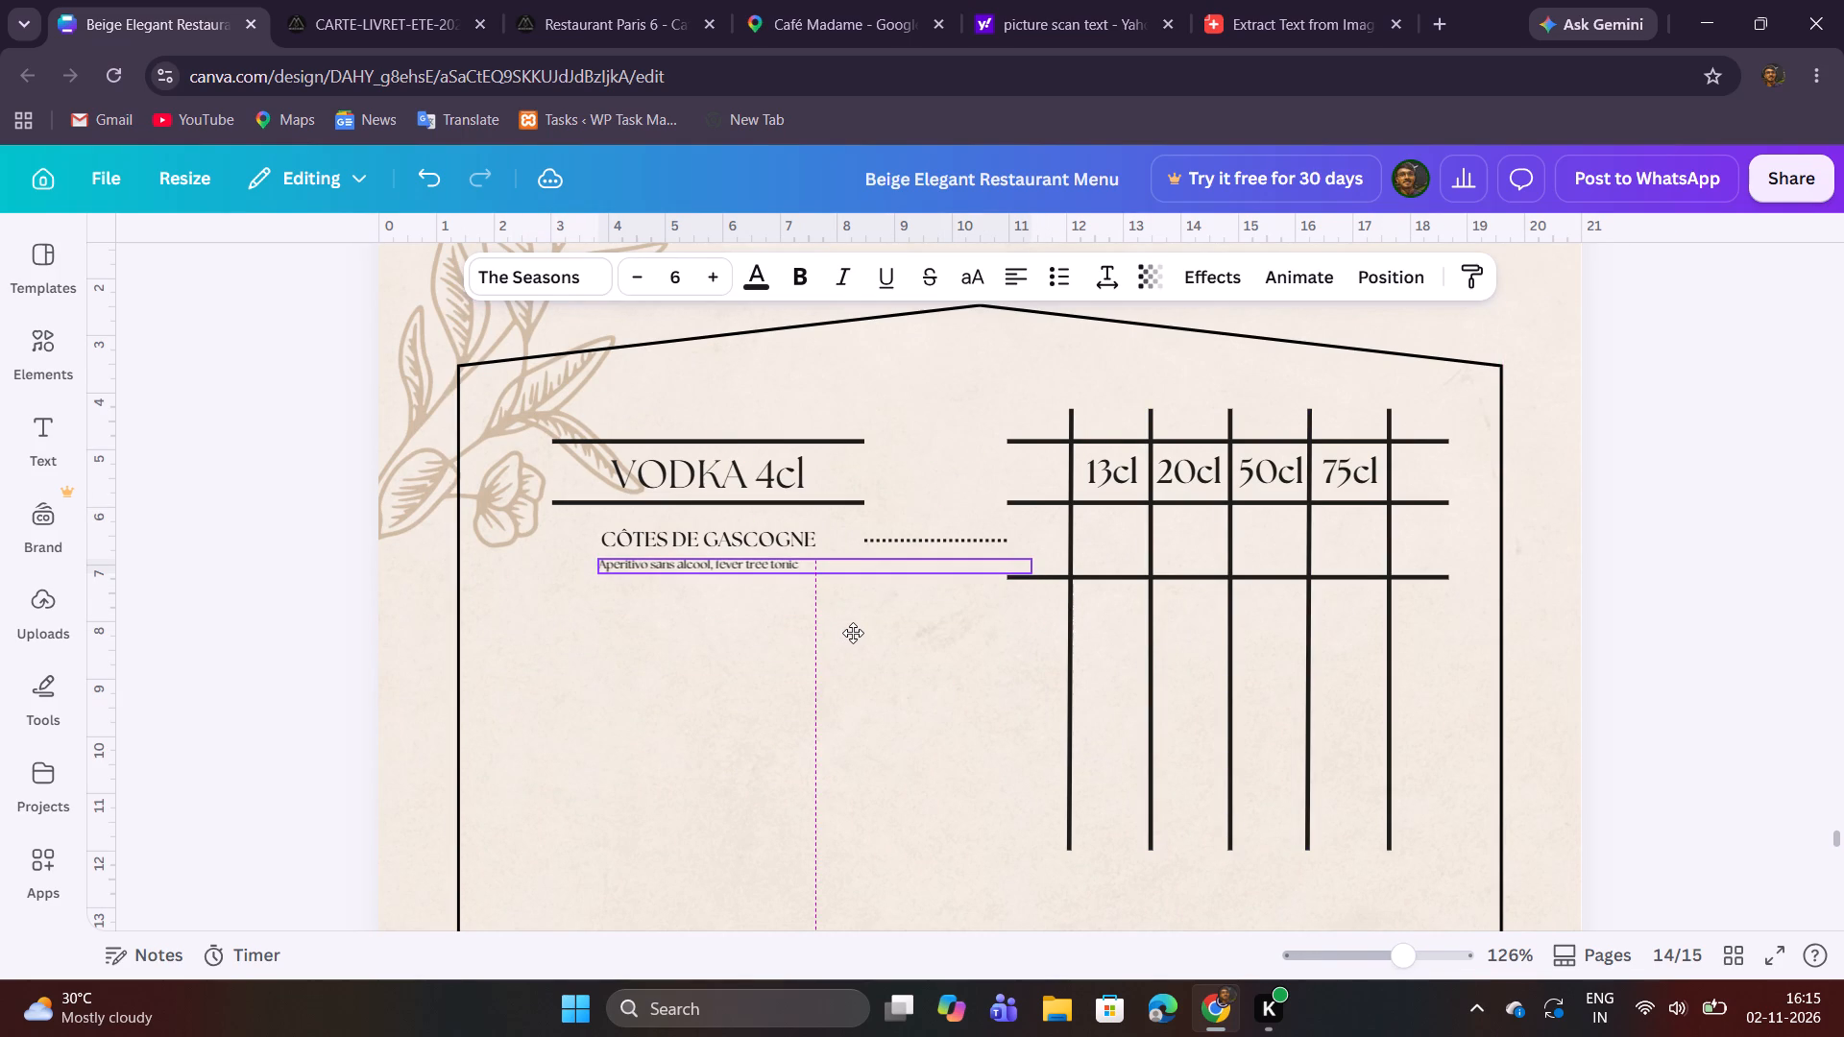
{"action": "left_click_drag", "start_coordinate": [853, 633], "coordinate": [853, 629]}
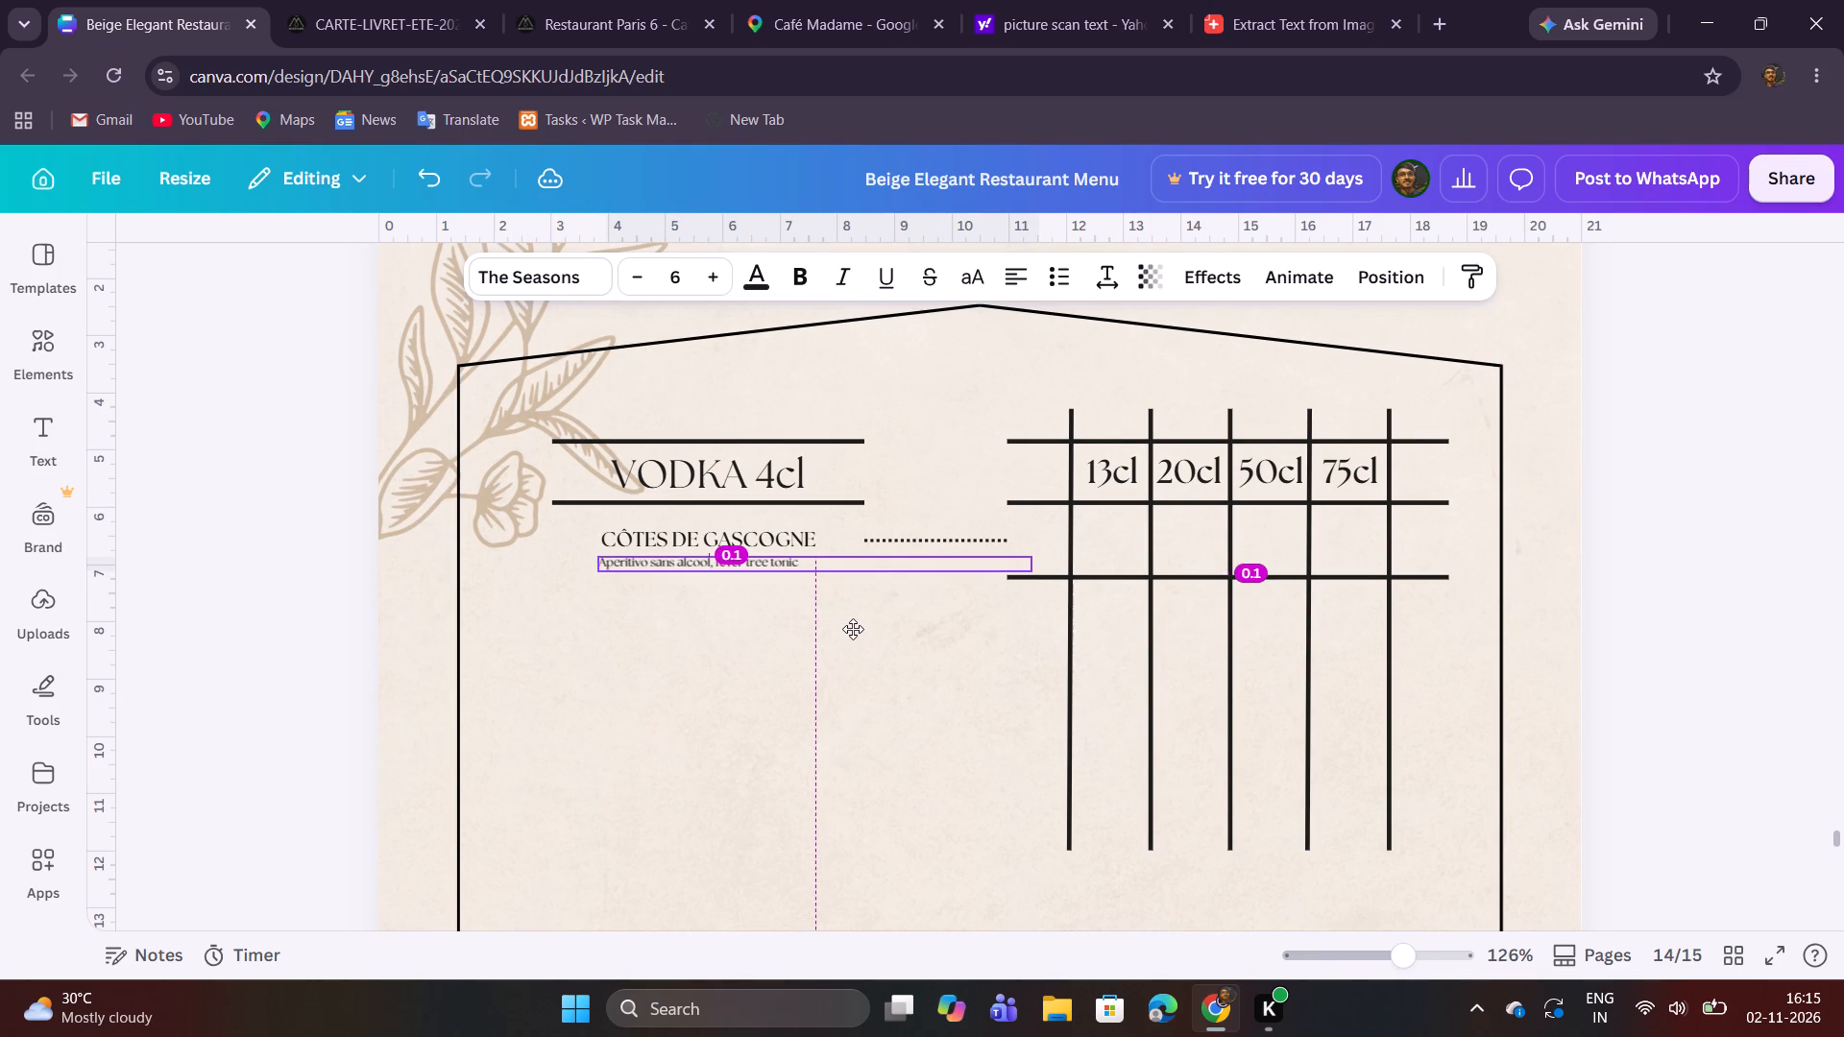
{"action": "left_click_drag", "start_coordinate": [853, 629], "coordinate": [858, 629]}
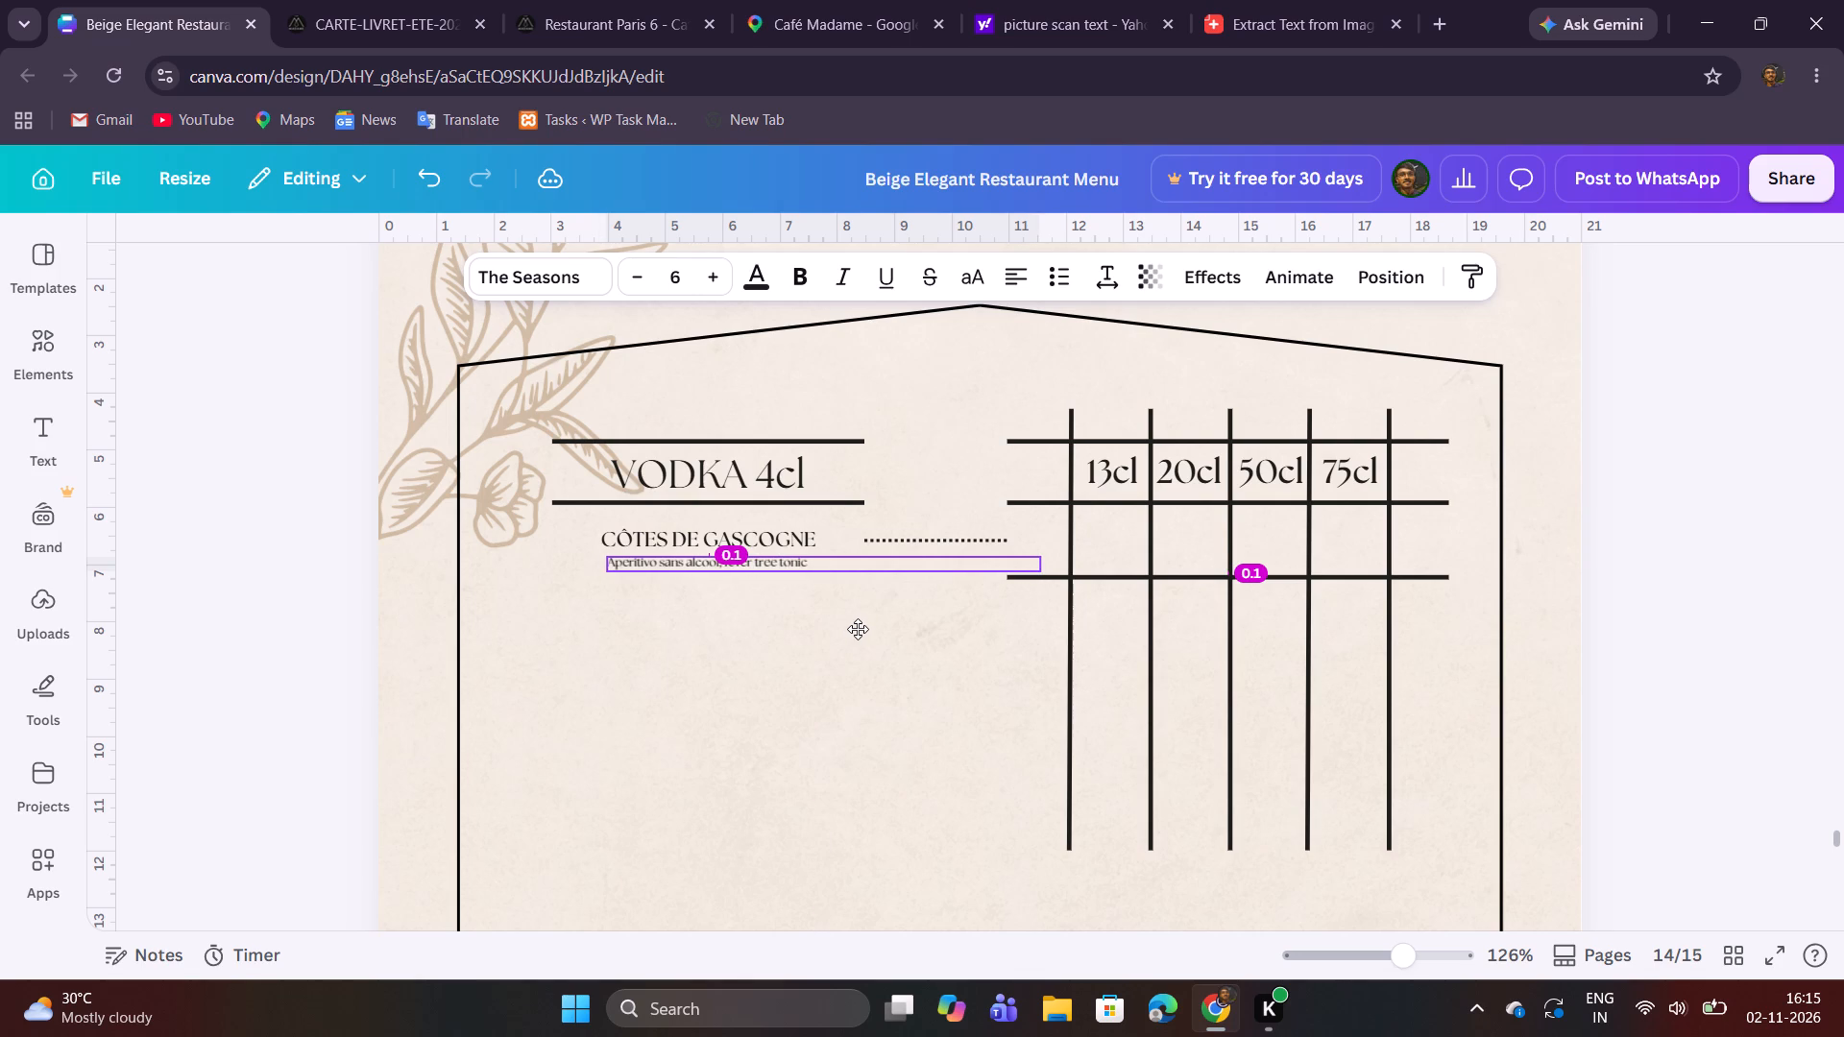
{"action": "left_click_drag", "start_coordinate": [858, 629], "coordinate": [849, 629]}
{"action": "left_click", "coordinate": [825, 732]}
{"action": "left_click", "coordinate": [784, 558]}
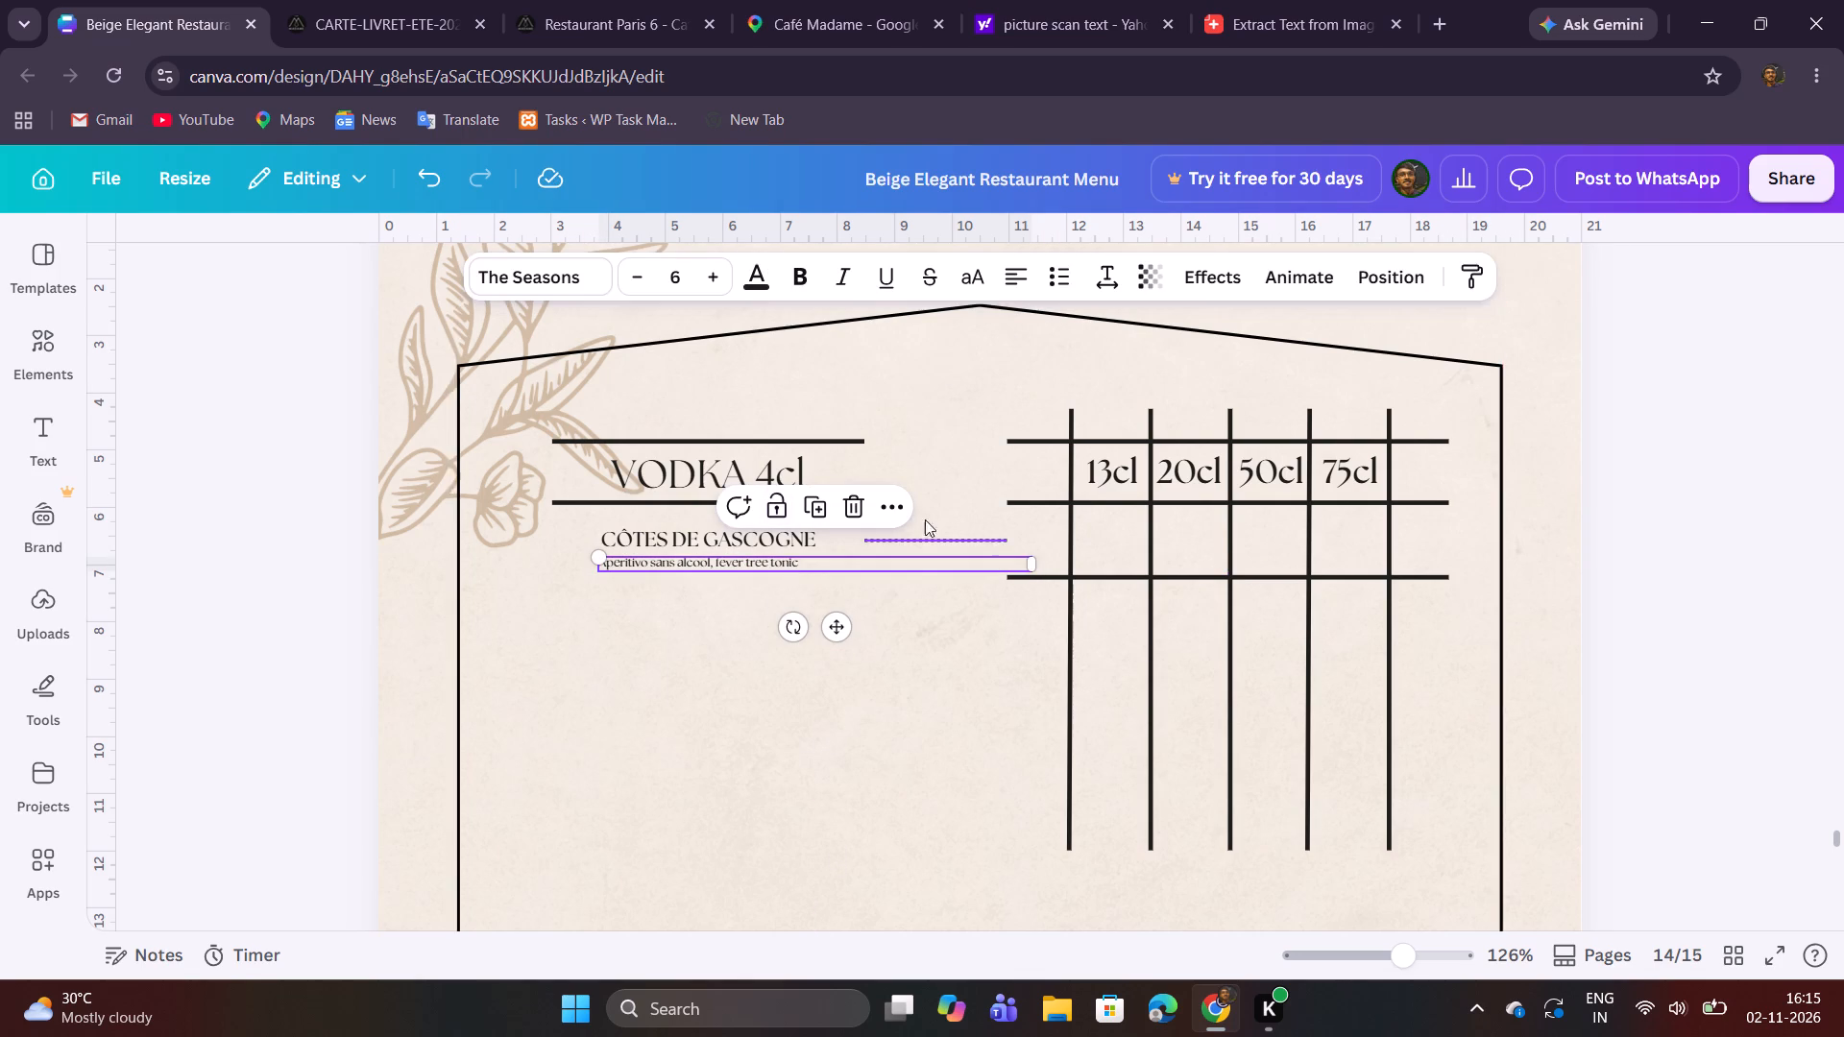
{"action": "left_click", "coordinate": [1024, 282]}
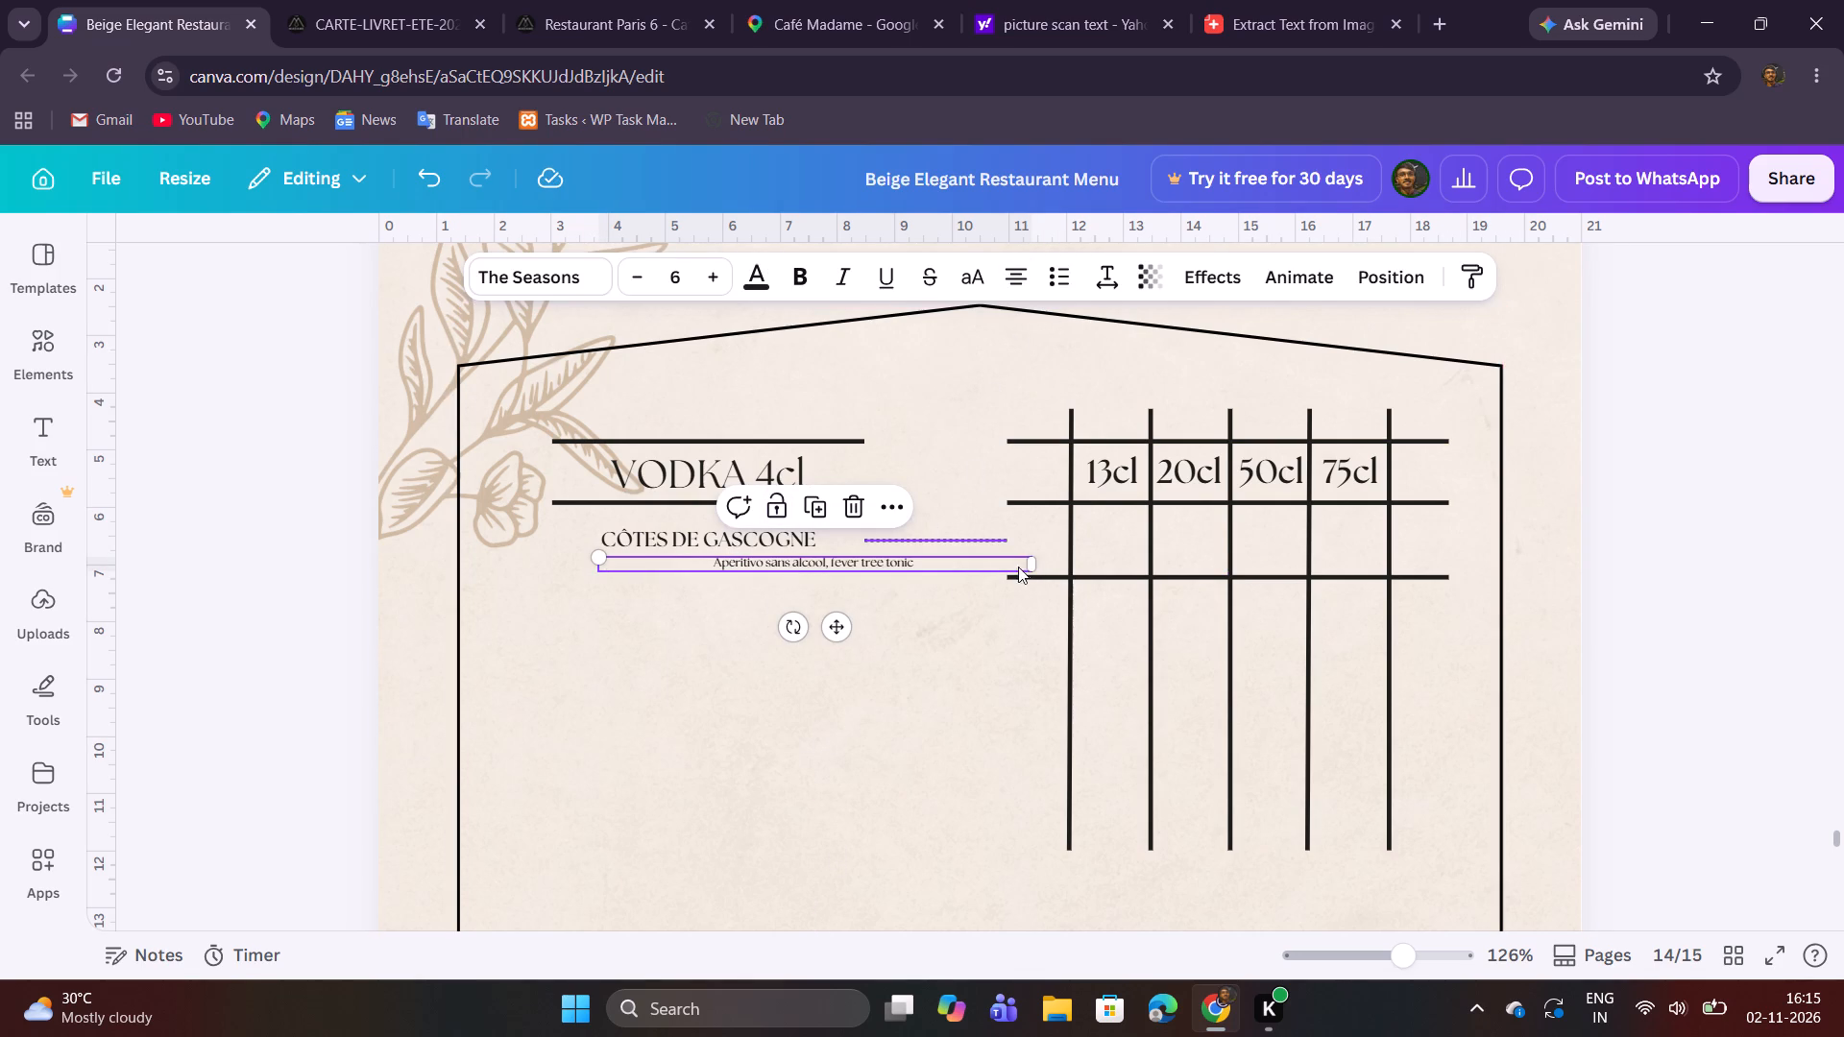
{"action": "left_click_drag", "start_coordinate": [834, 626], "coordinate": [824, 627]}
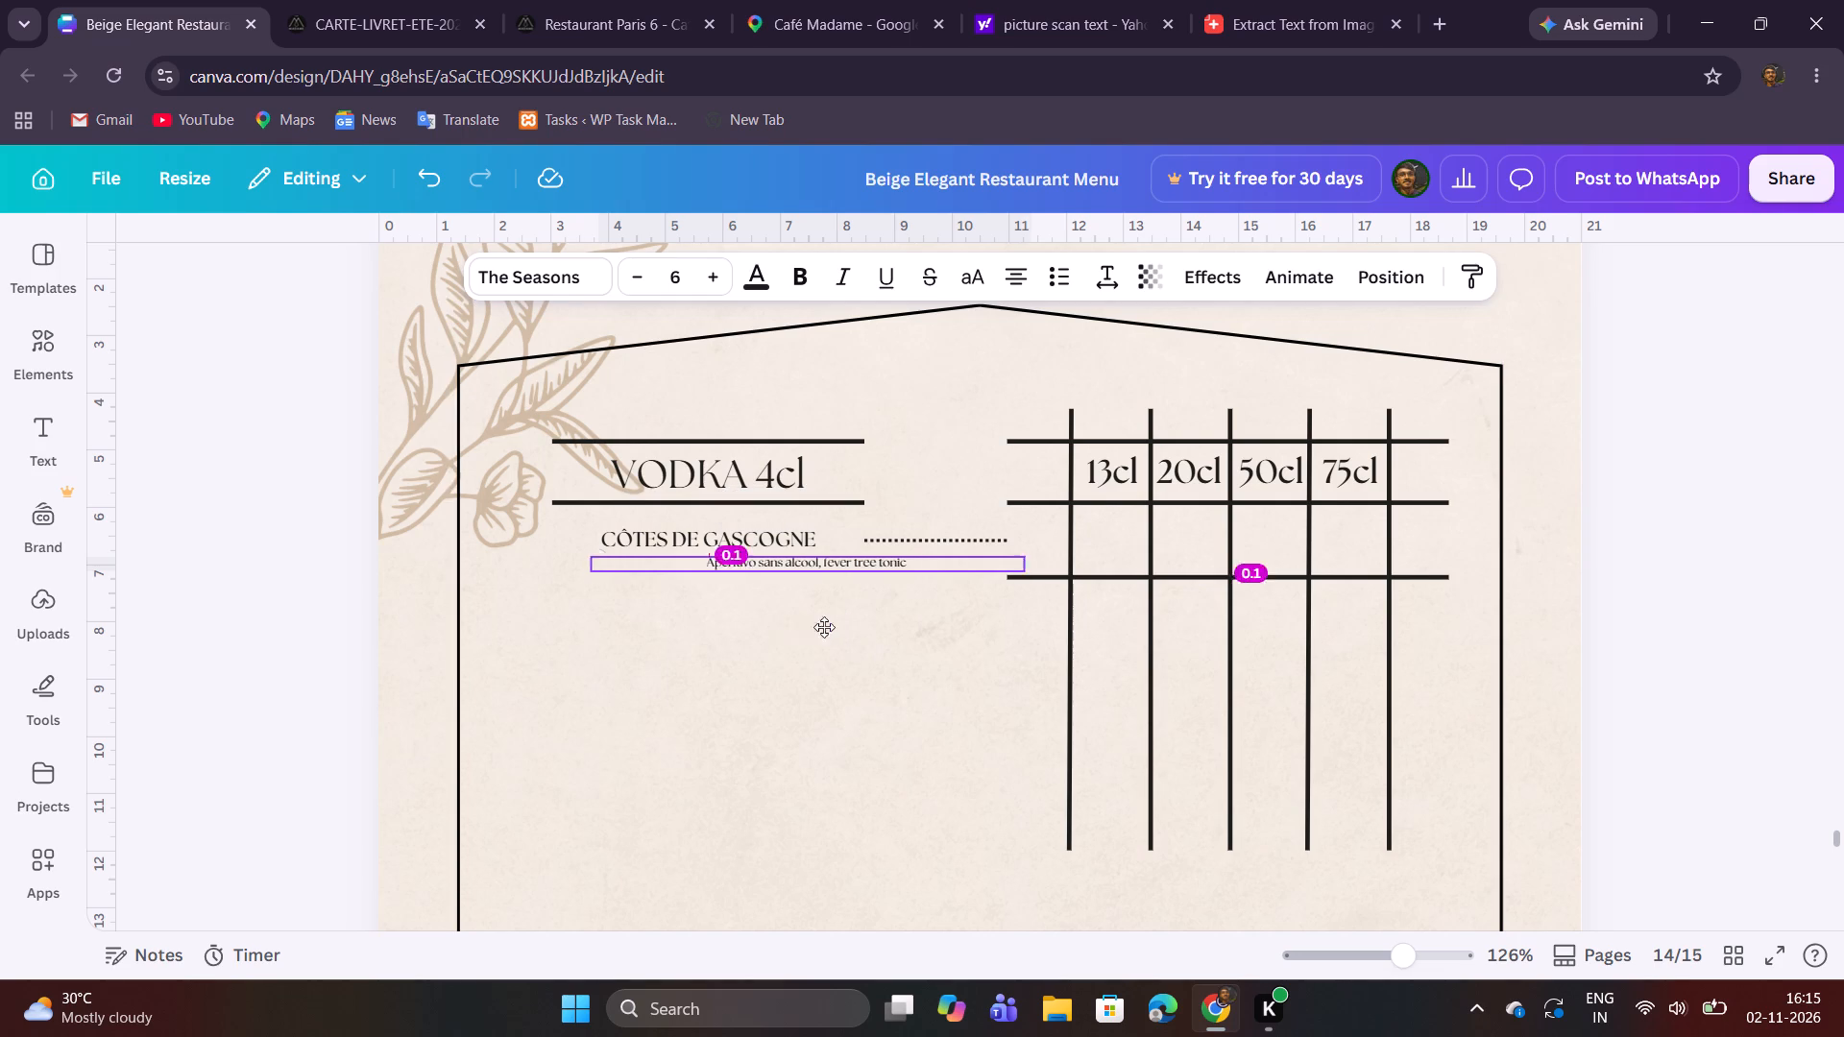
{"action": "left_click_drag", "start_coordinate": [824, 627], "coordinate": [729, 625]}
Replace the description's text with the copied "Domaine de Maouries (gros maseng)" and check it against the CARTE-LIVRET PDF.
{"action": "double_click", "coordinate": [725, 555]}
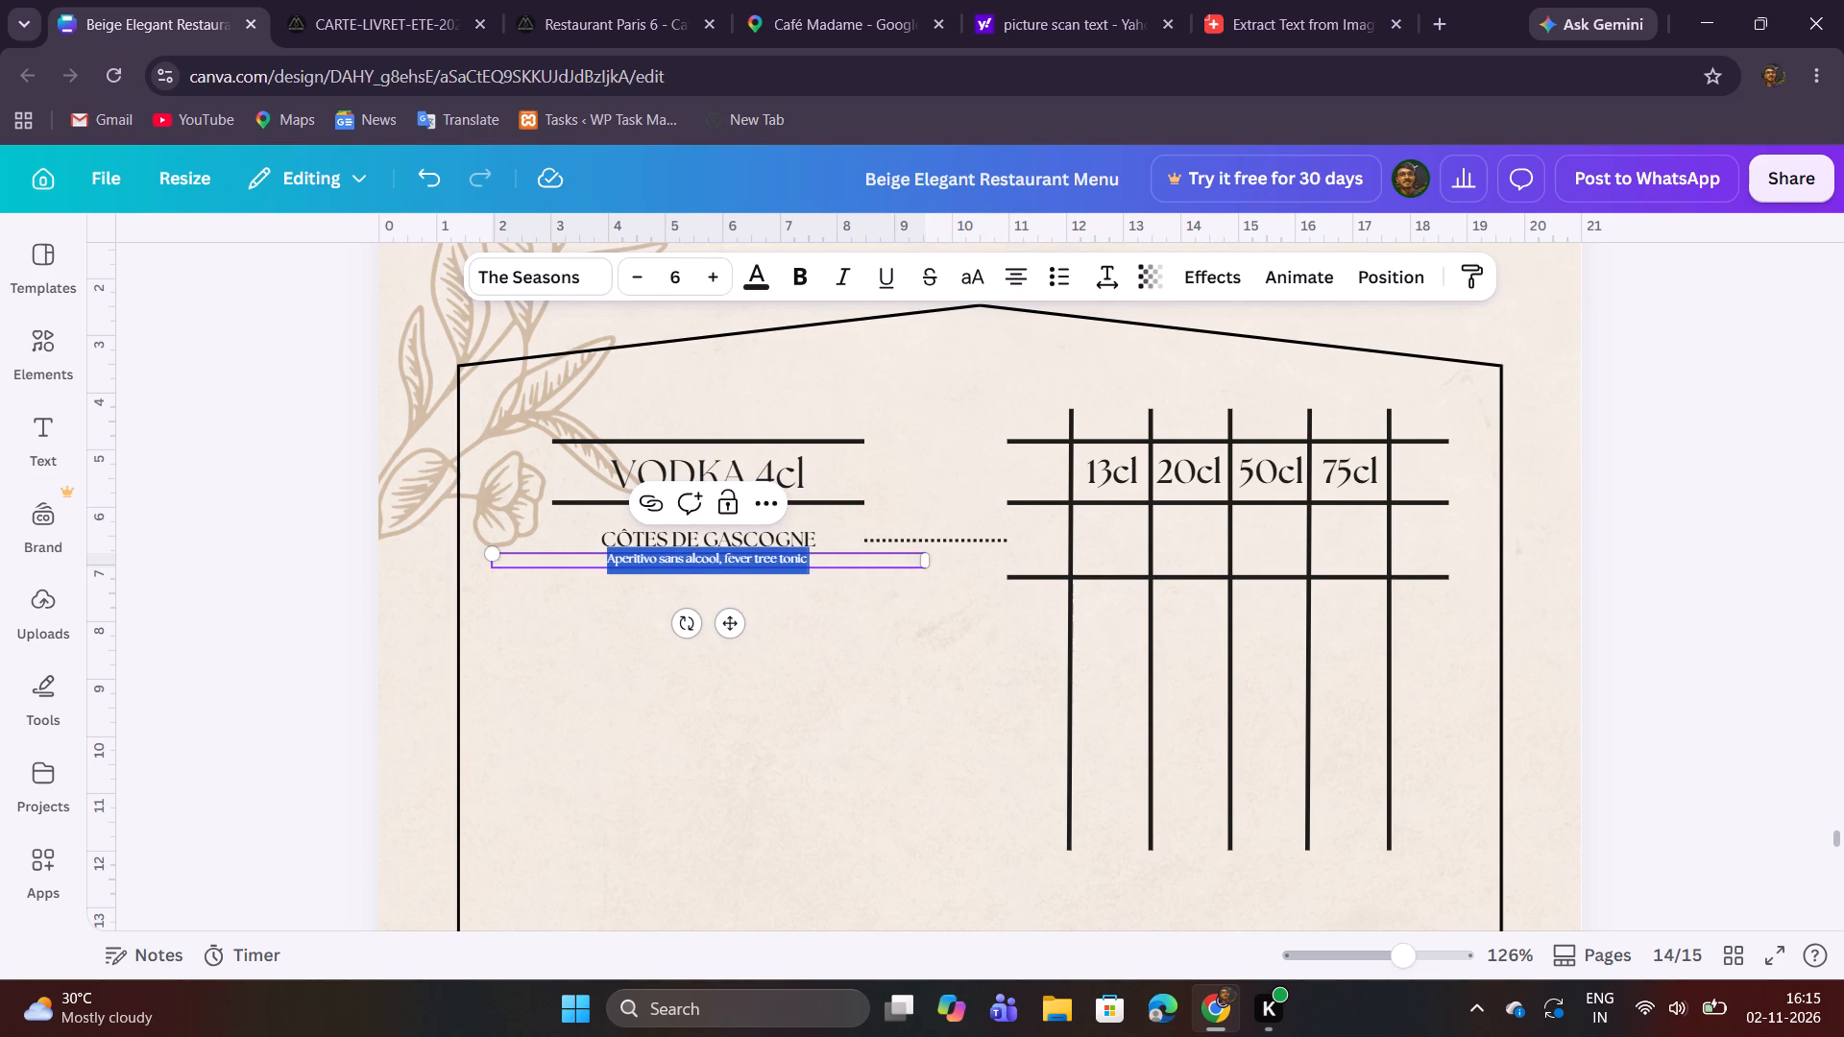
{"action": "key", "text": "ctrl+v"}
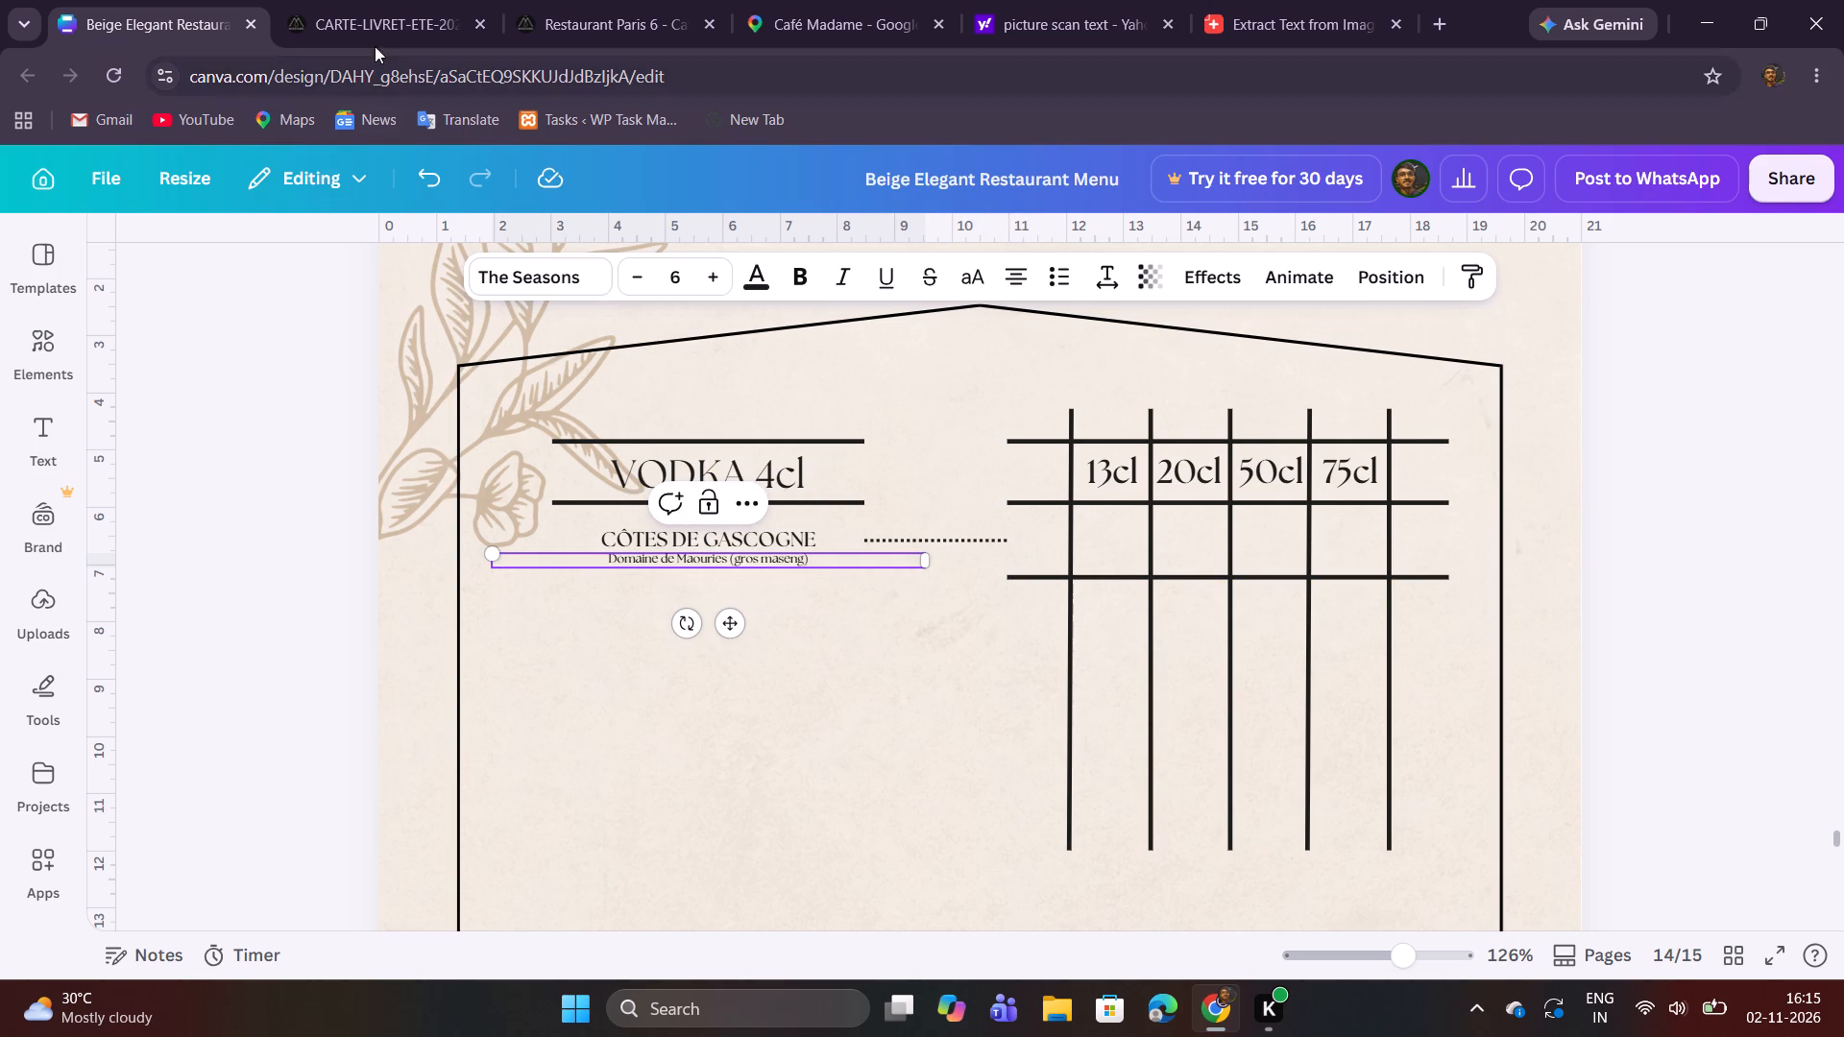
{"action": "left_click", "coordinate": [409, 17]}
{"action": "left_click", "coordinate": [657, 553]}
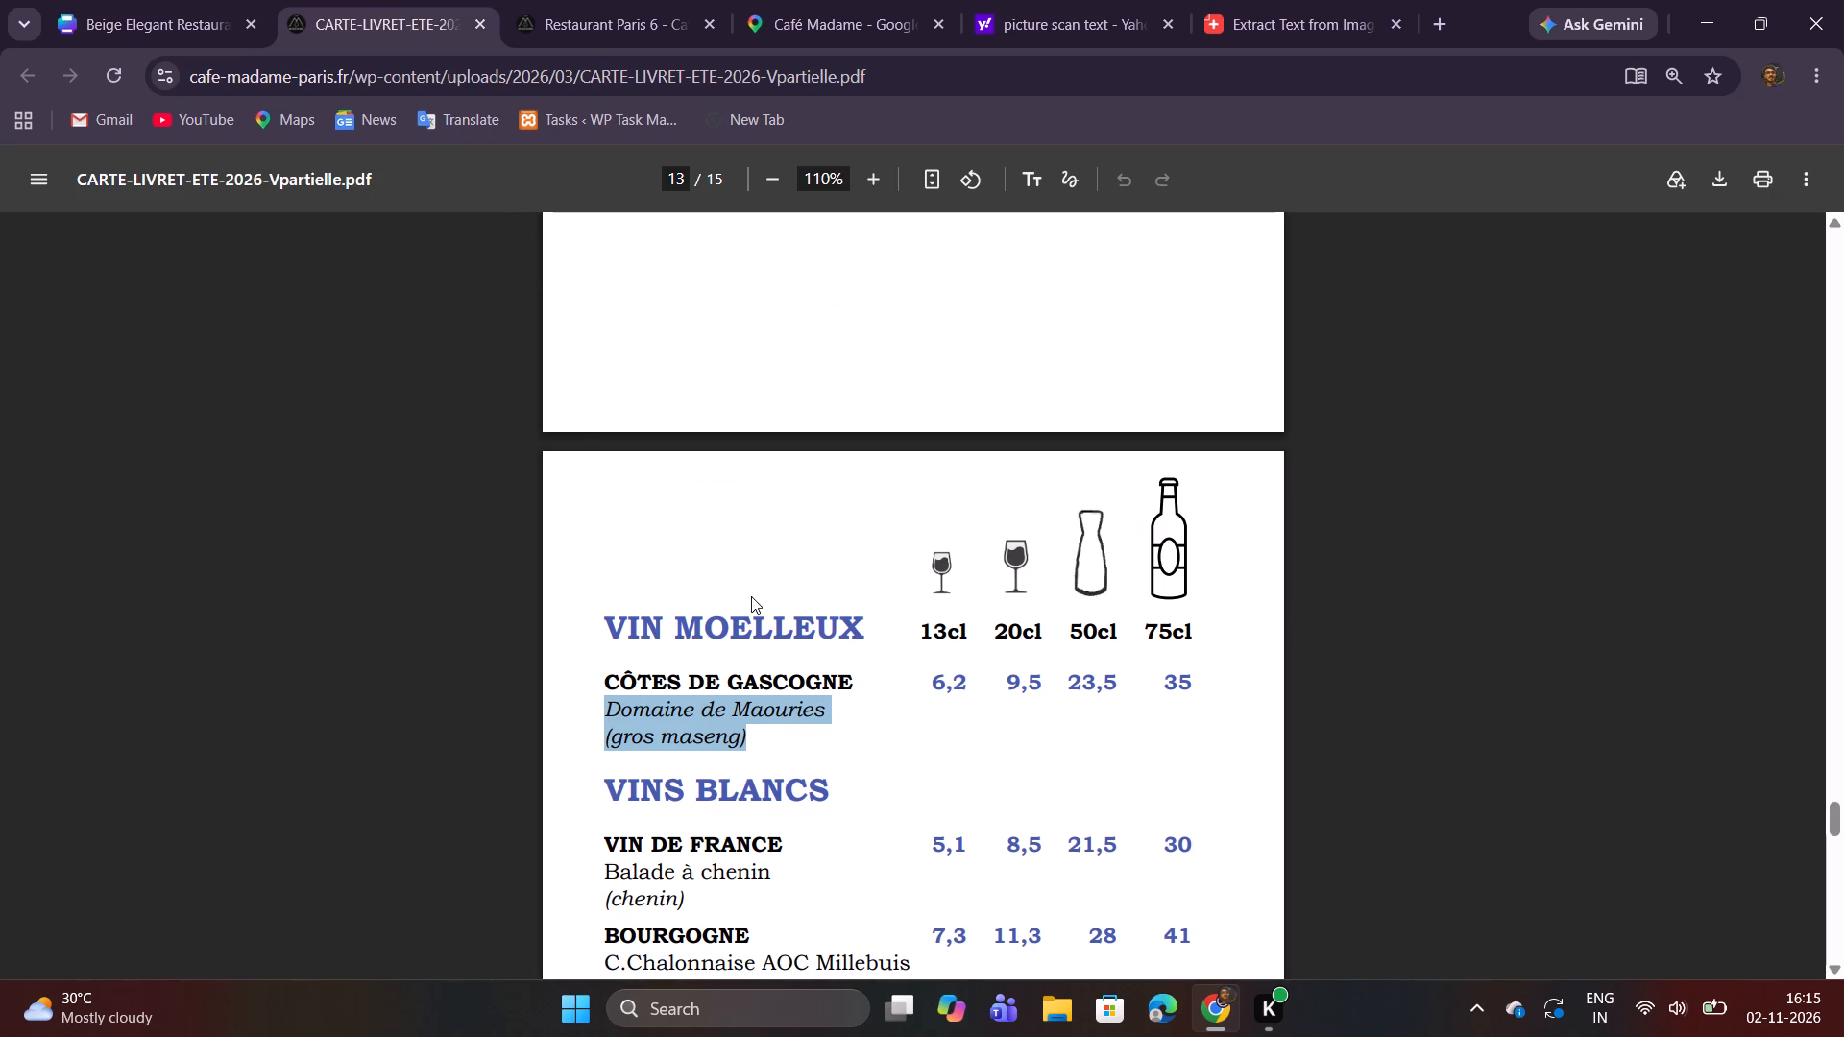
{"action": "left_click", "coordinate": [80, 3]}
{"action": "left_click", "coordinate": [855, 663]}
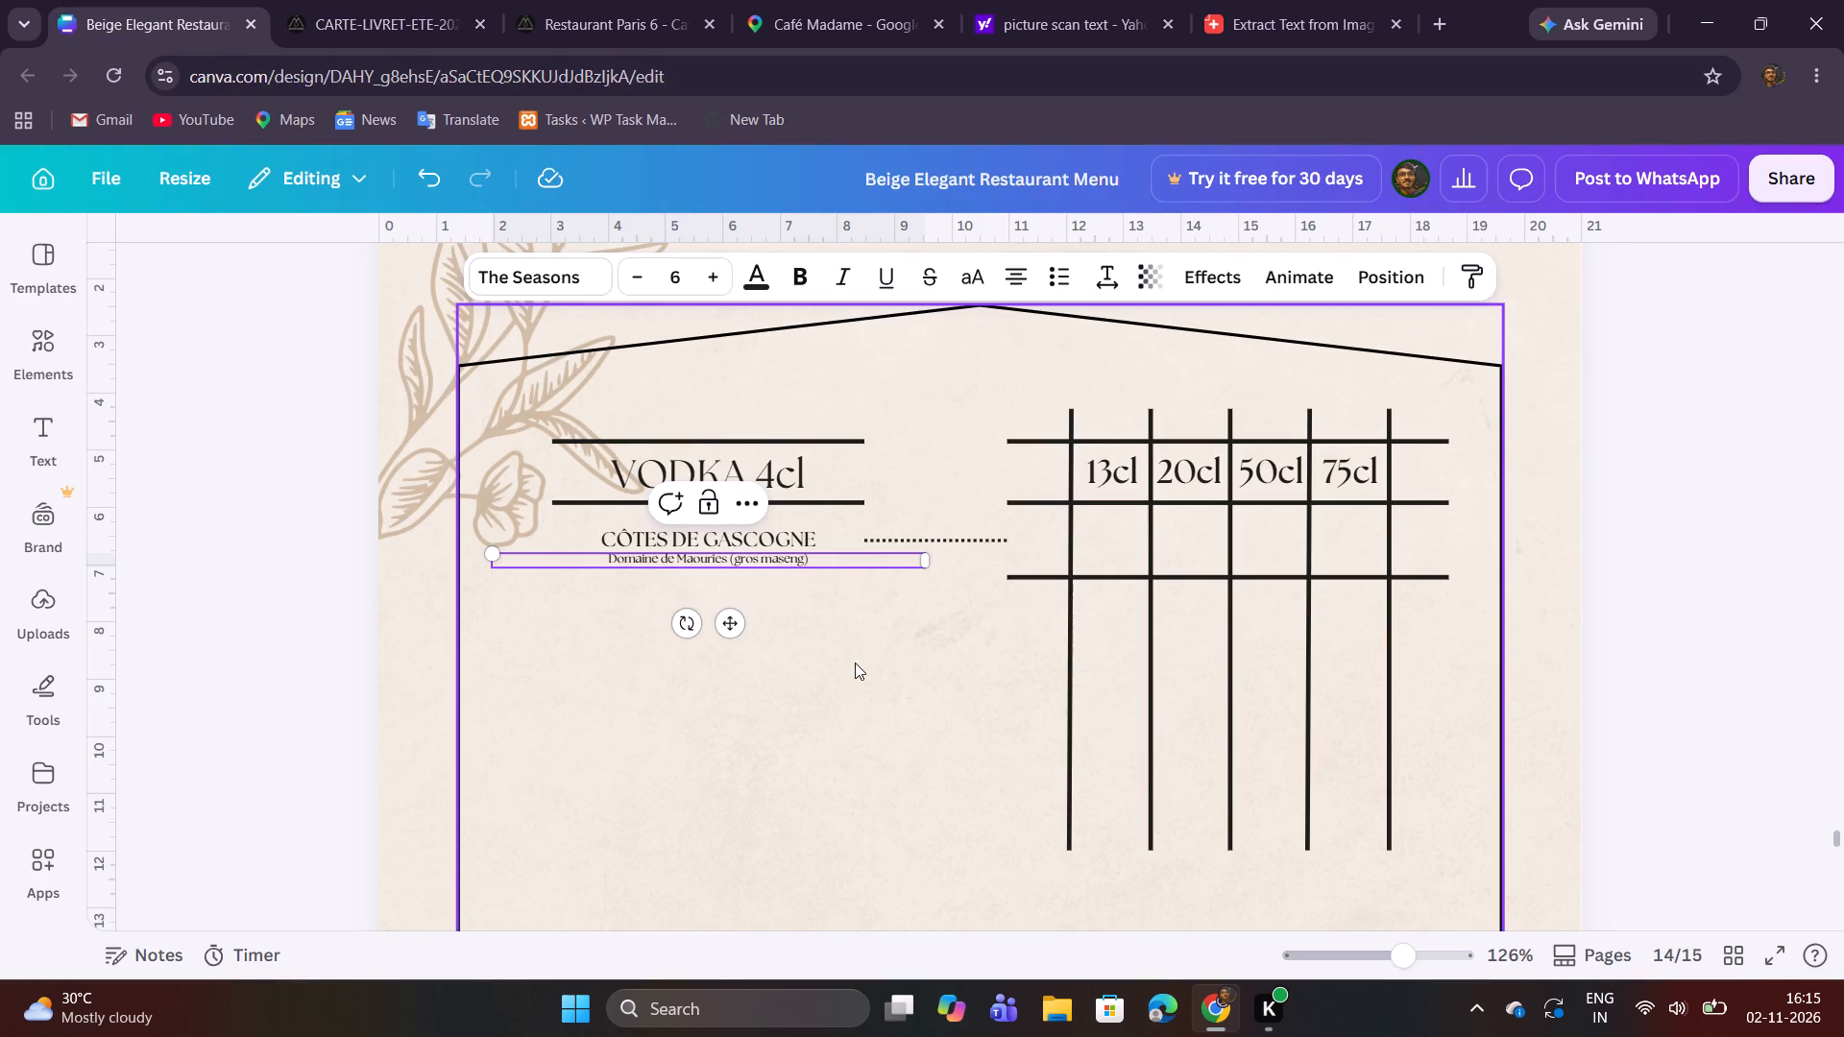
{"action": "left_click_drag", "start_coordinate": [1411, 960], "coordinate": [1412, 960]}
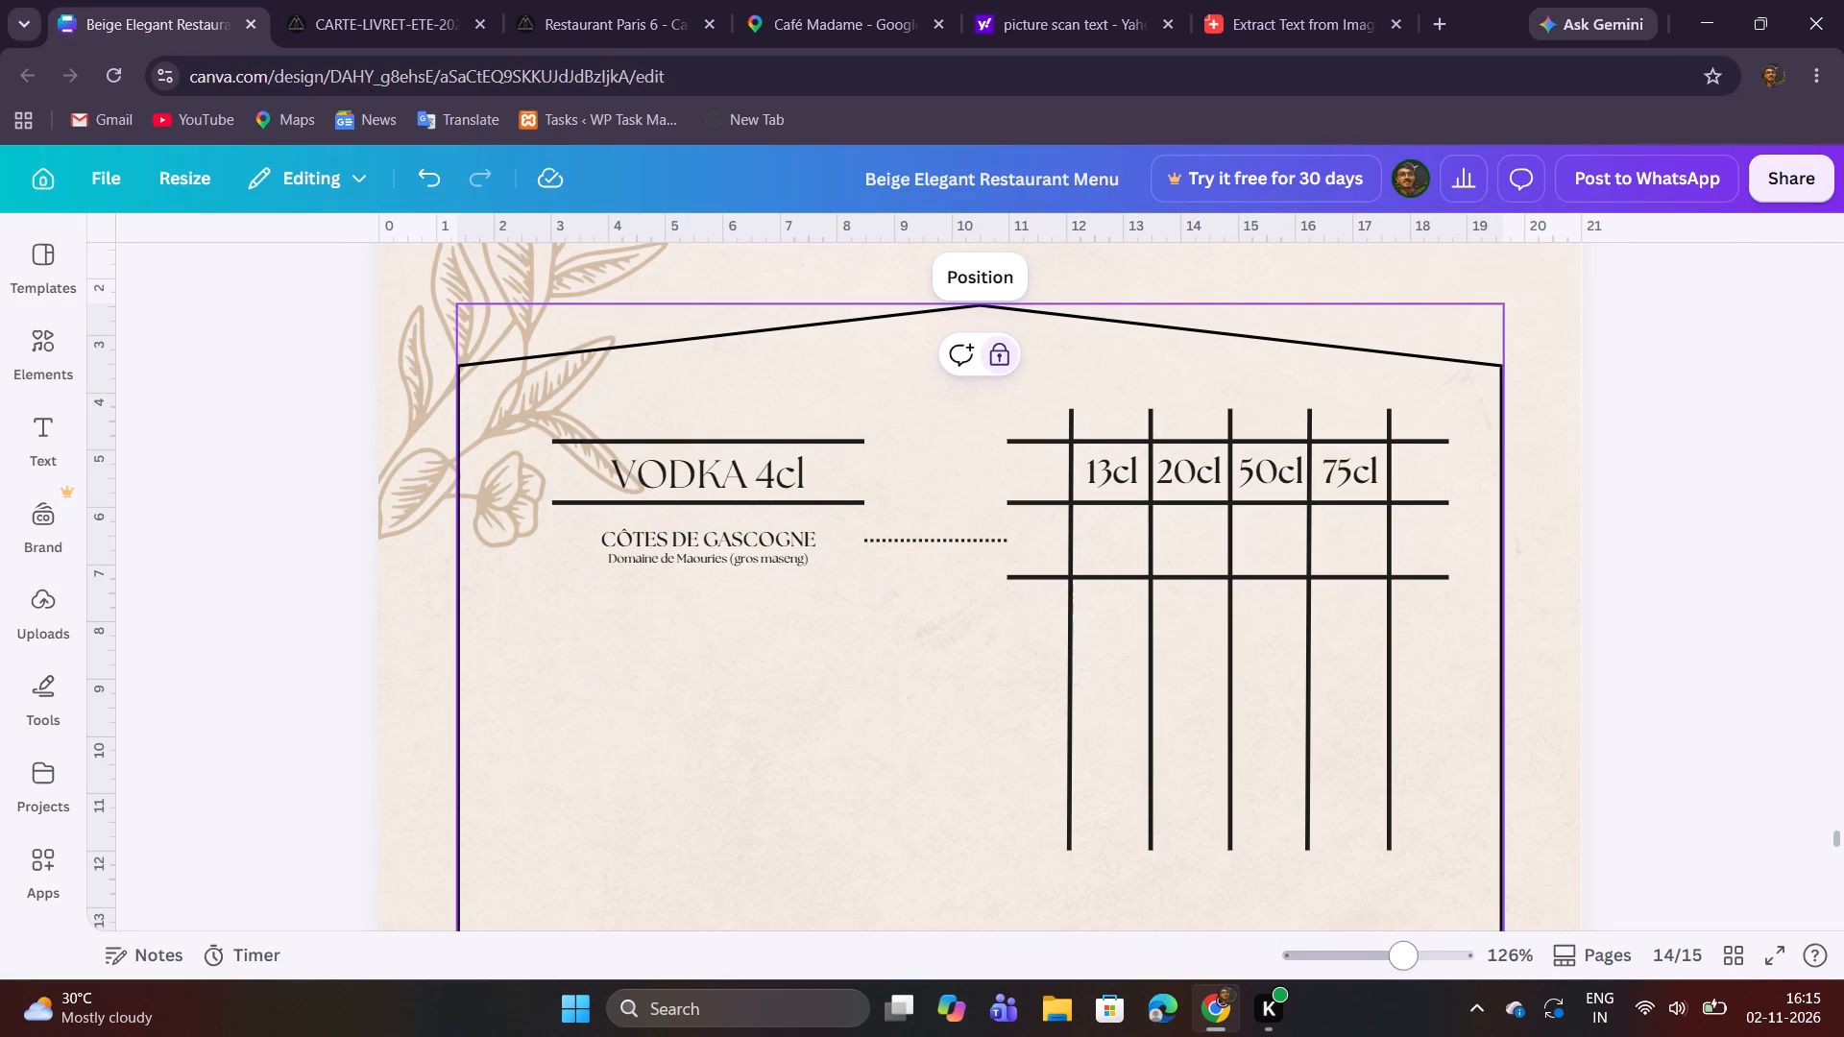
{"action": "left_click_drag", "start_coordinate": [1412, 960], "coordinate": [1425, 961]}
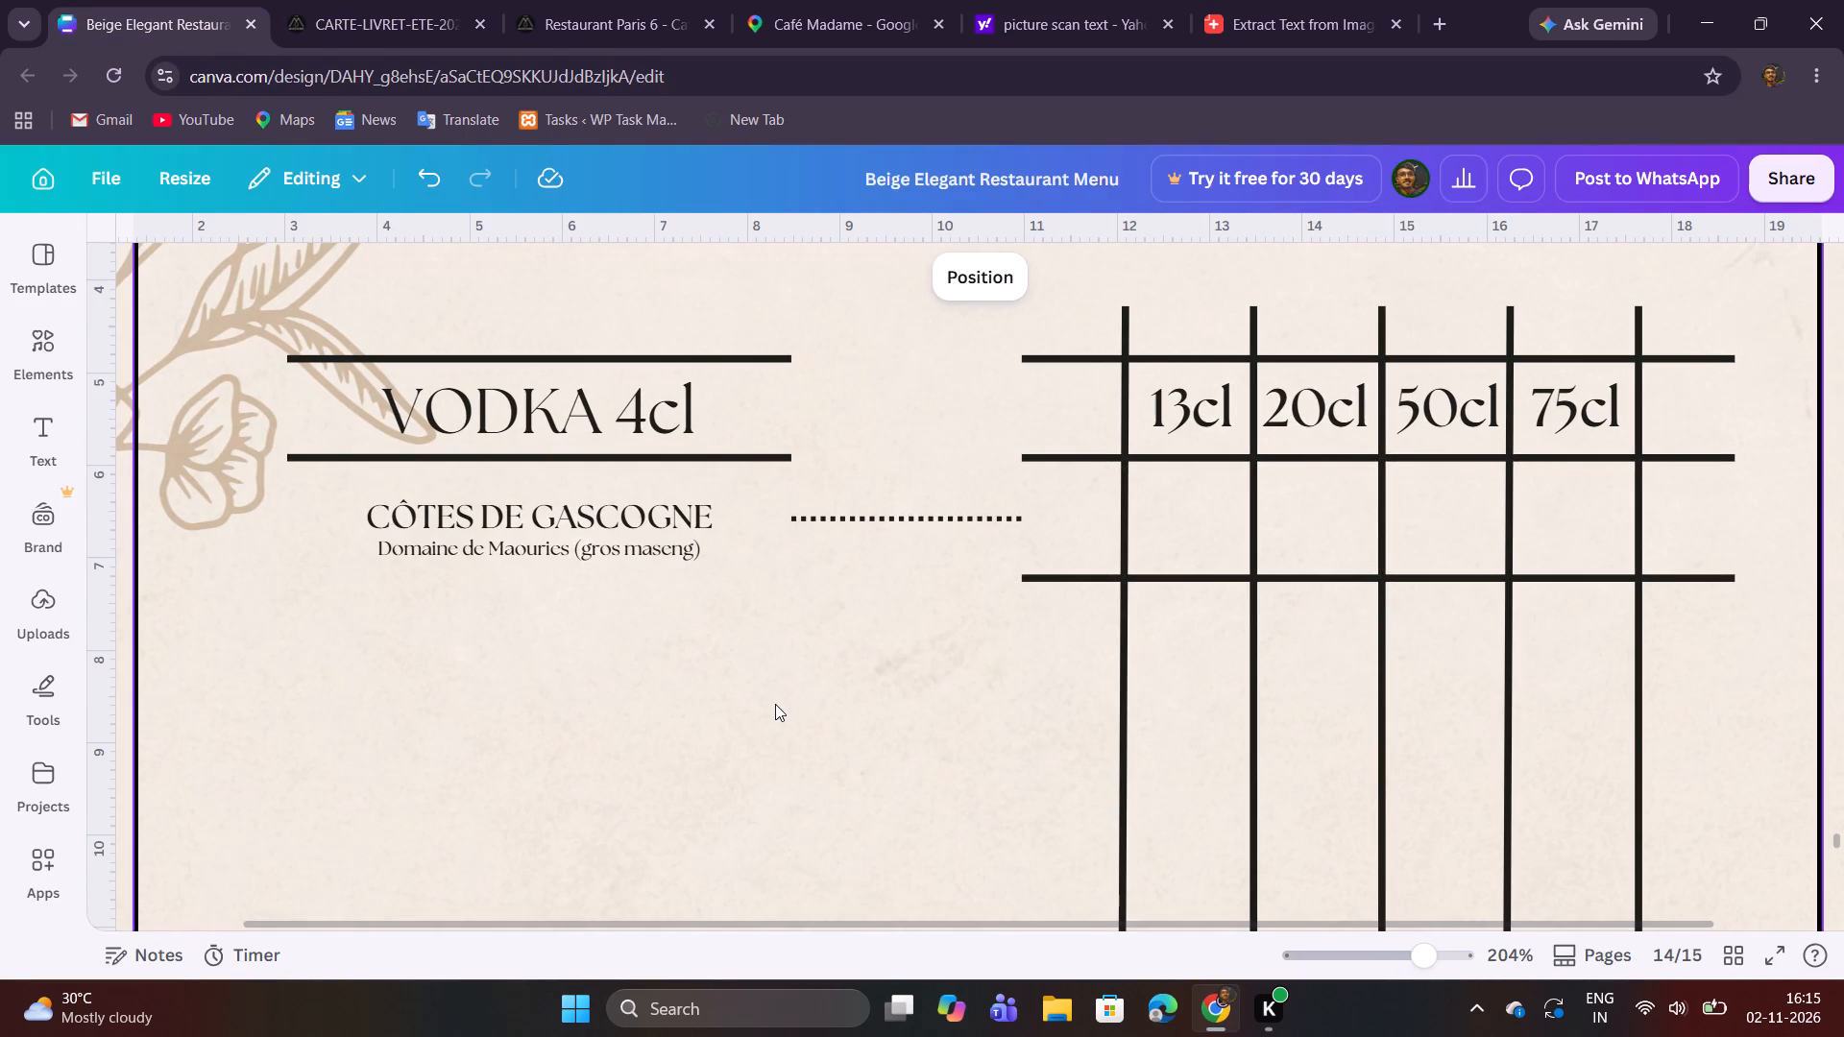
Duplicate the 13cl column label and place the copy directly beneath it, in the CÔTES DE GASCOGNE row of the grid.
{"action": "left_click", "coordinate": [1148, 417]}
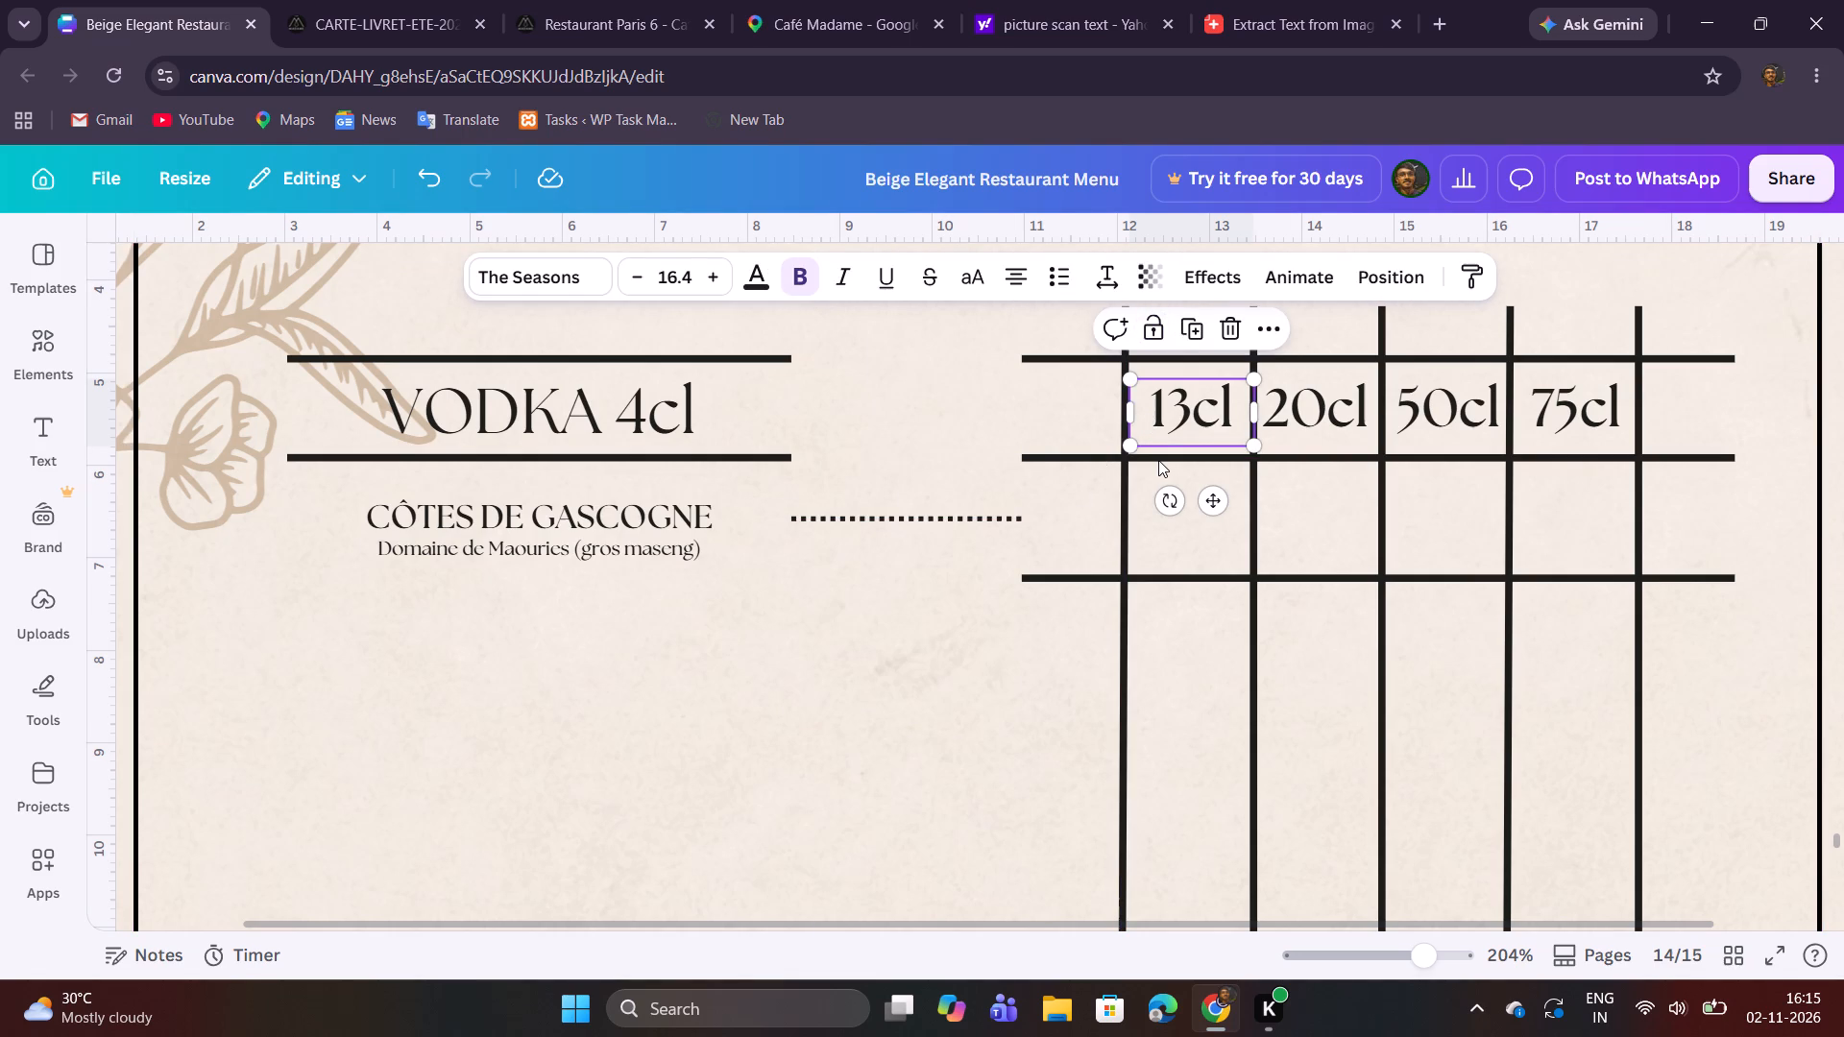
{"action": "left_click", "coordinate": [335, 0]}
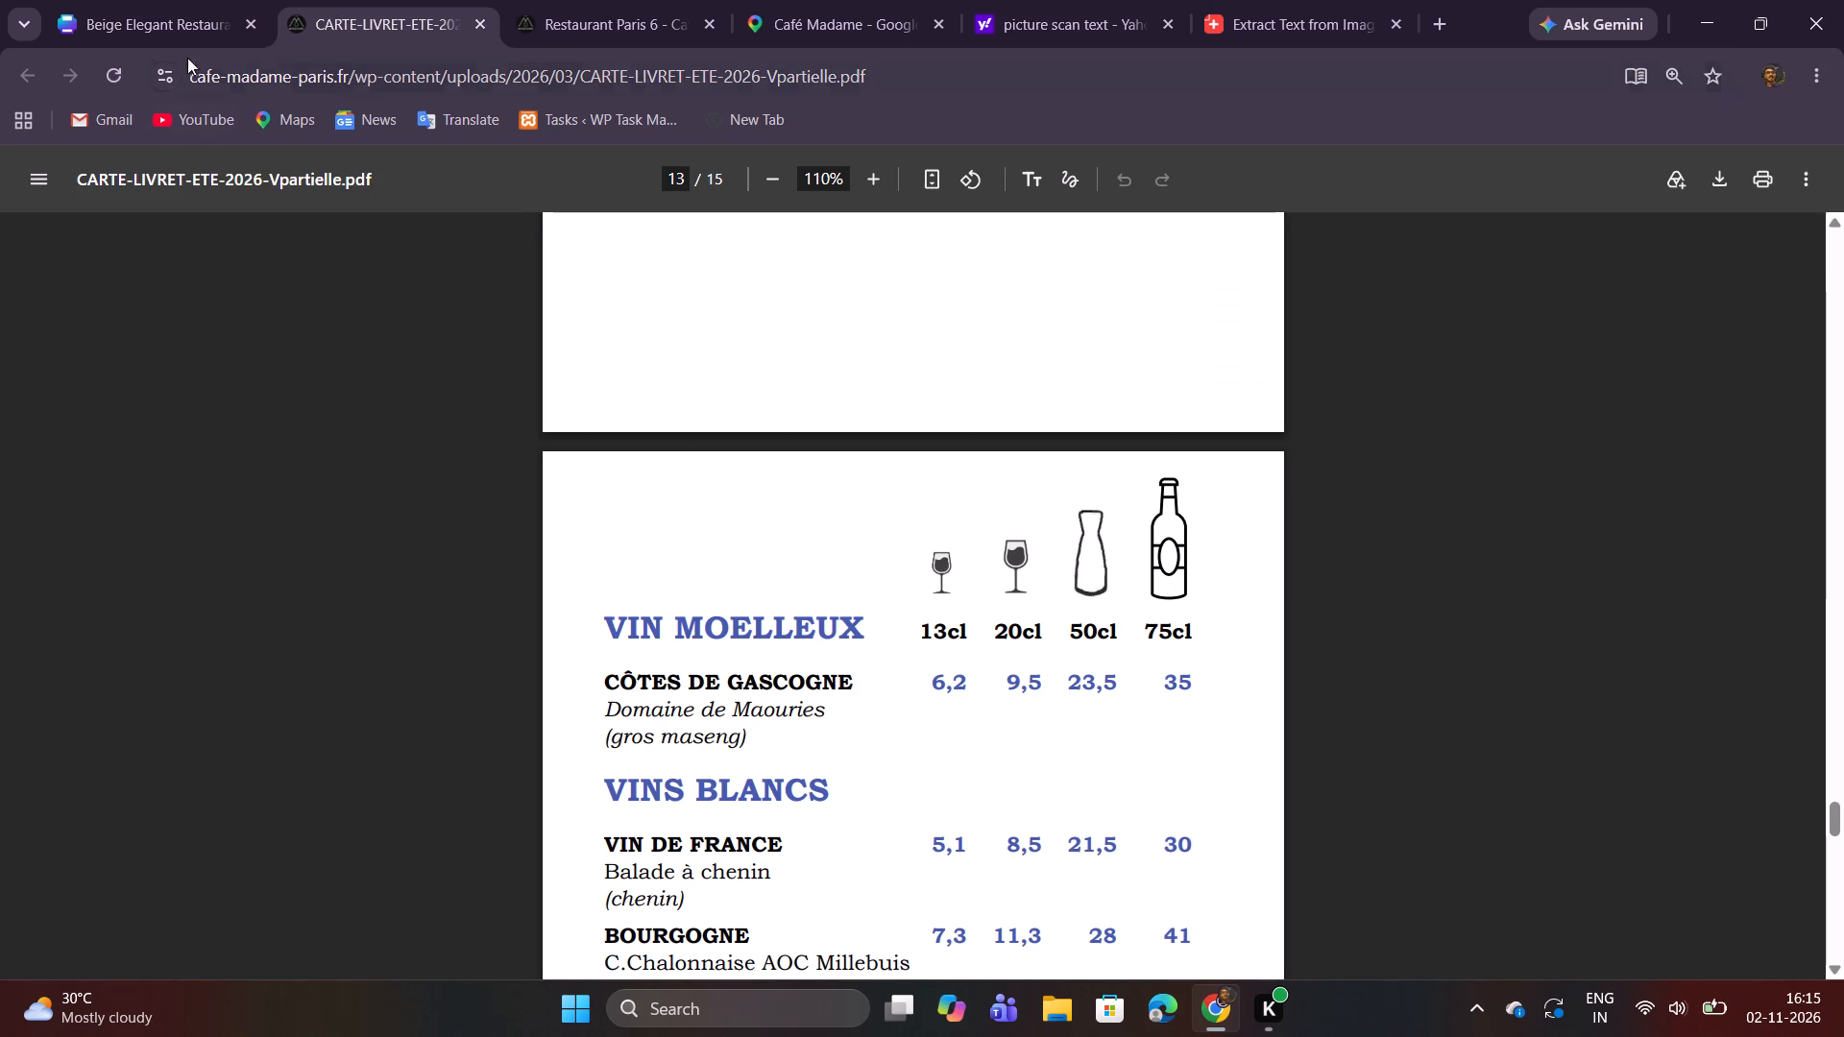
{"action": "left_click", "coordinate": [177, 29]}
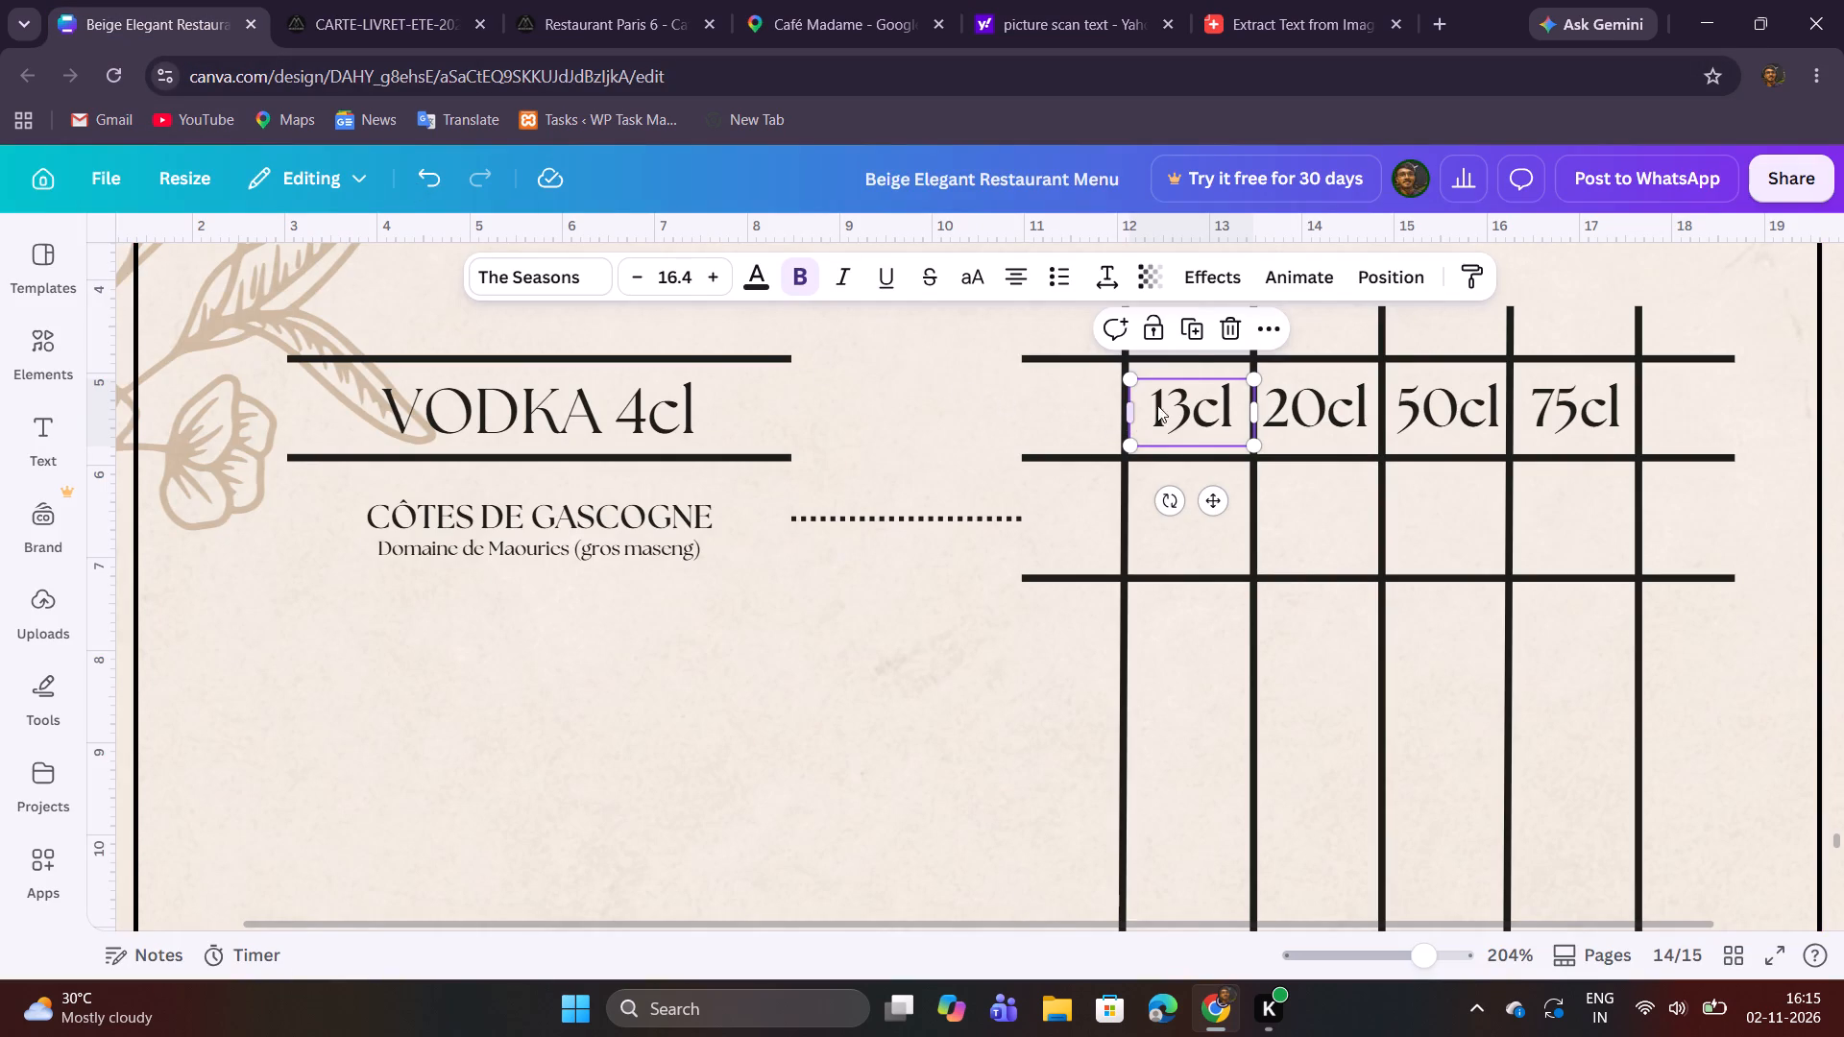
{"action": "left_click", "coordinate": [1188, 338]}
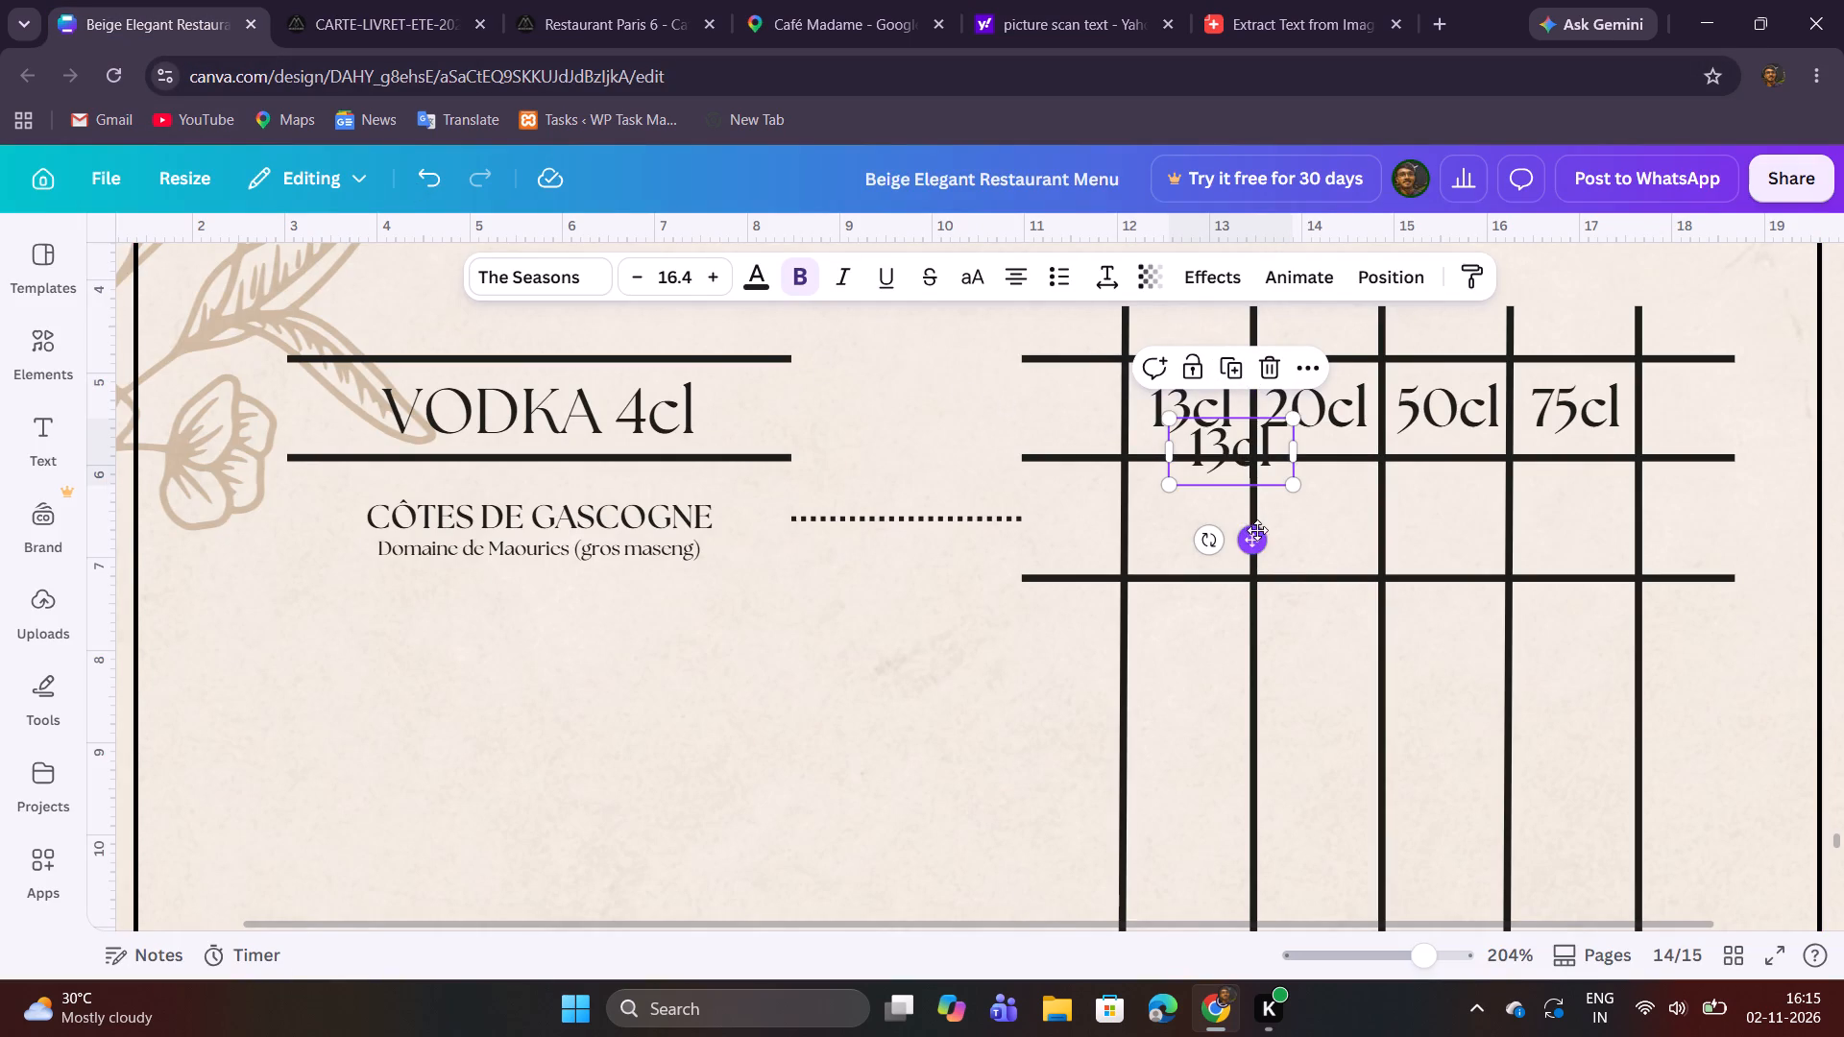
{"action": "left_click_drag", "start_coordinate": [1252, 536], "coordinate": [1212, 600]}
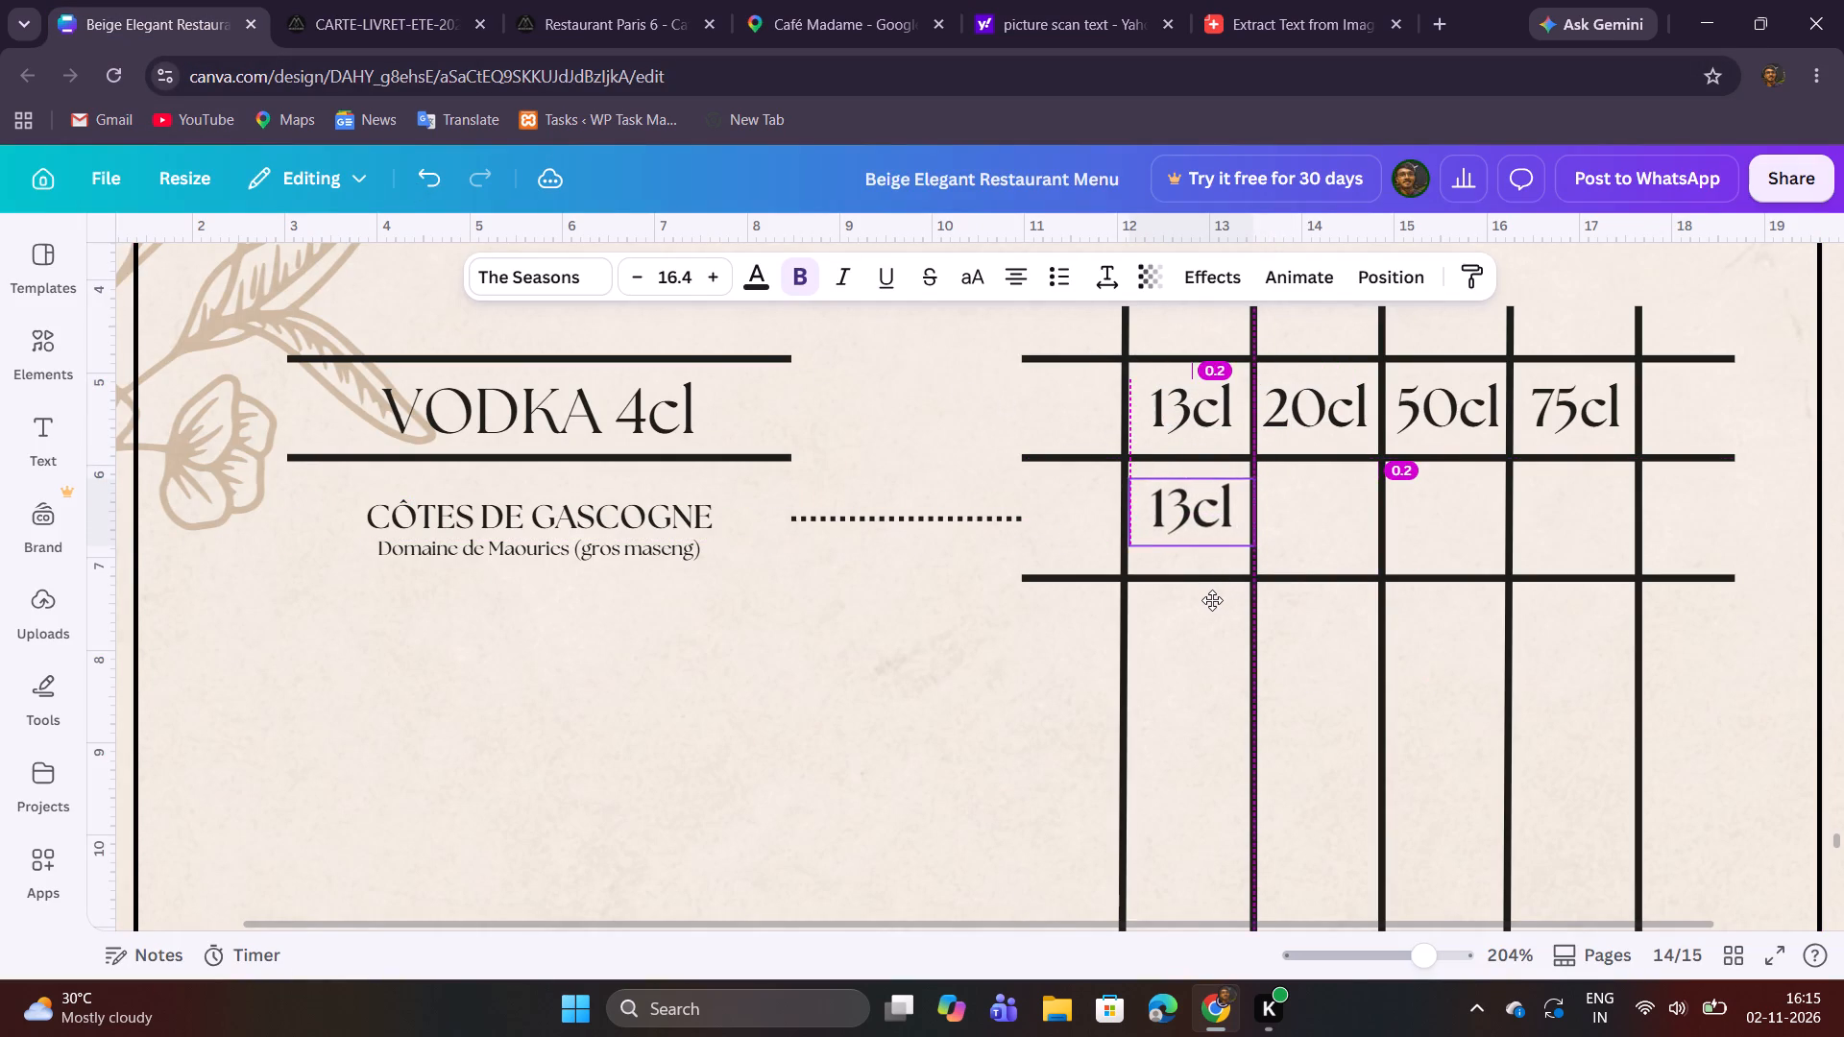
{"action": "left_click_drag", "start_coordinate": [1212, 600], "coordinate": [1213, 610]}
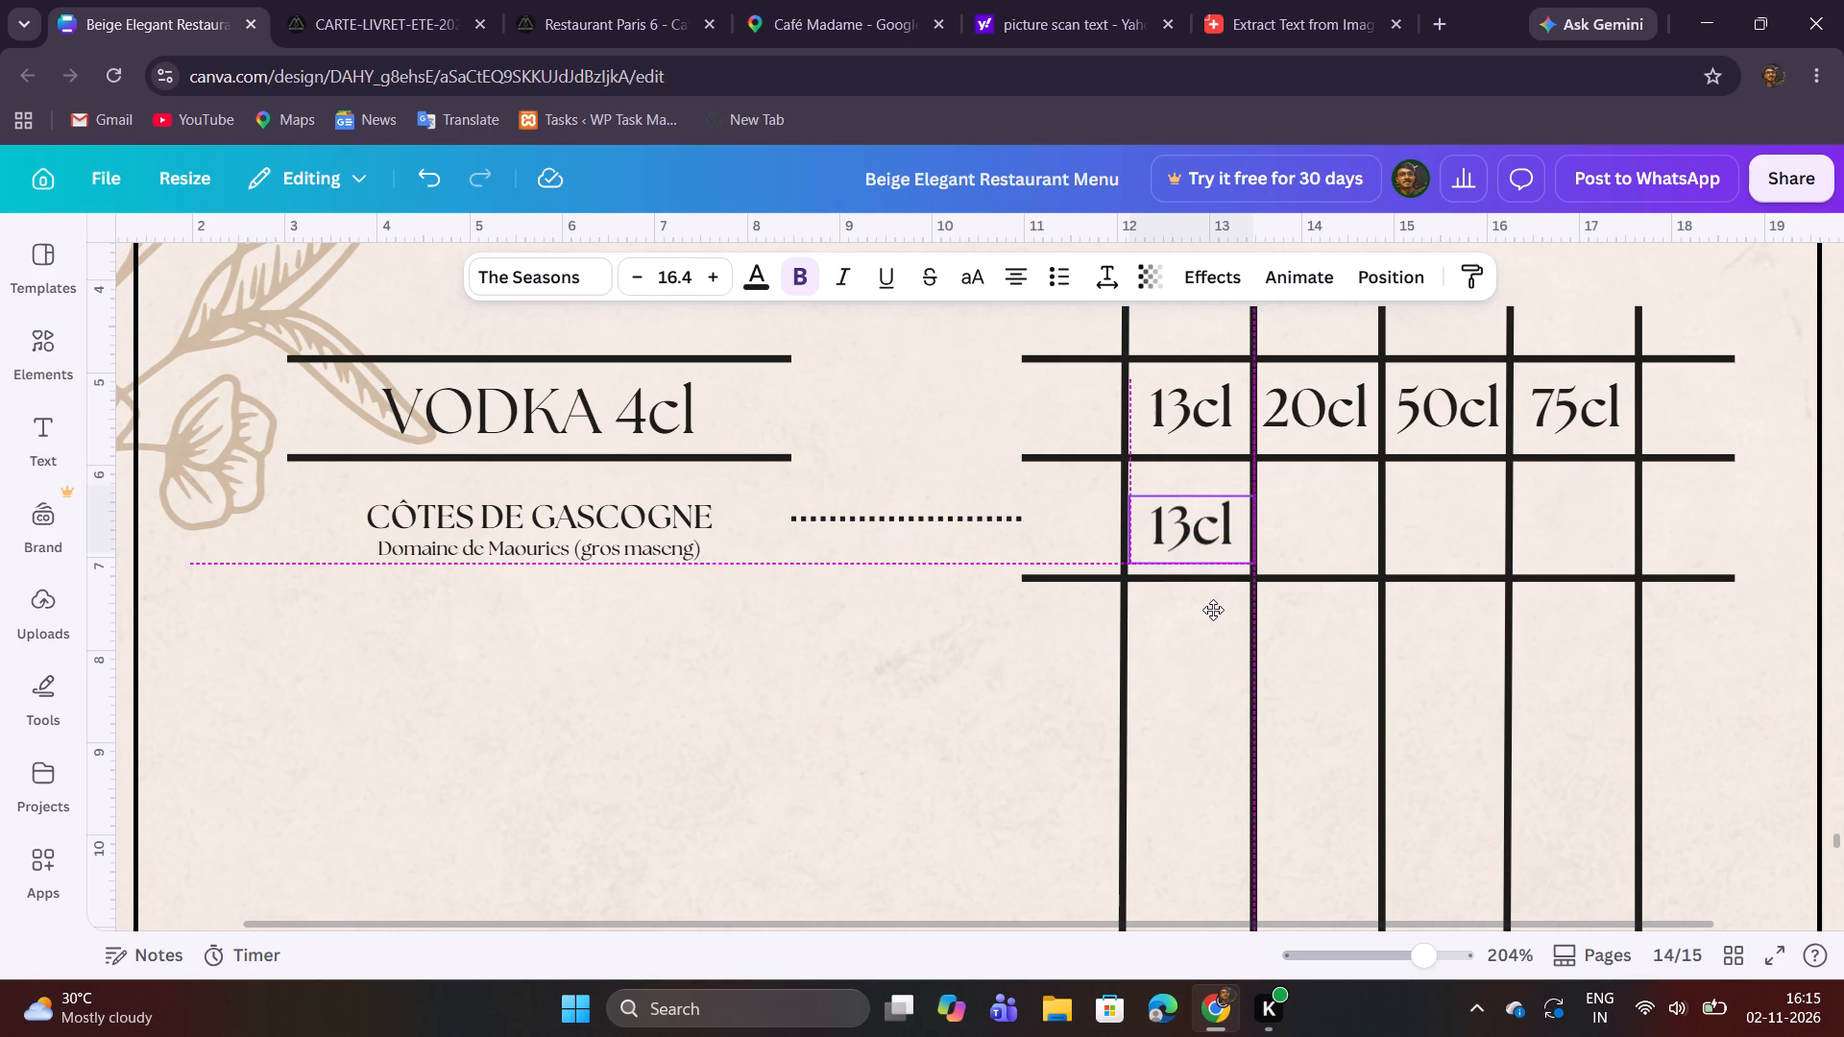
{"action": "left_click_drag", "start_coordinate": [1213, 610], "coordinate": [1211, 603]}
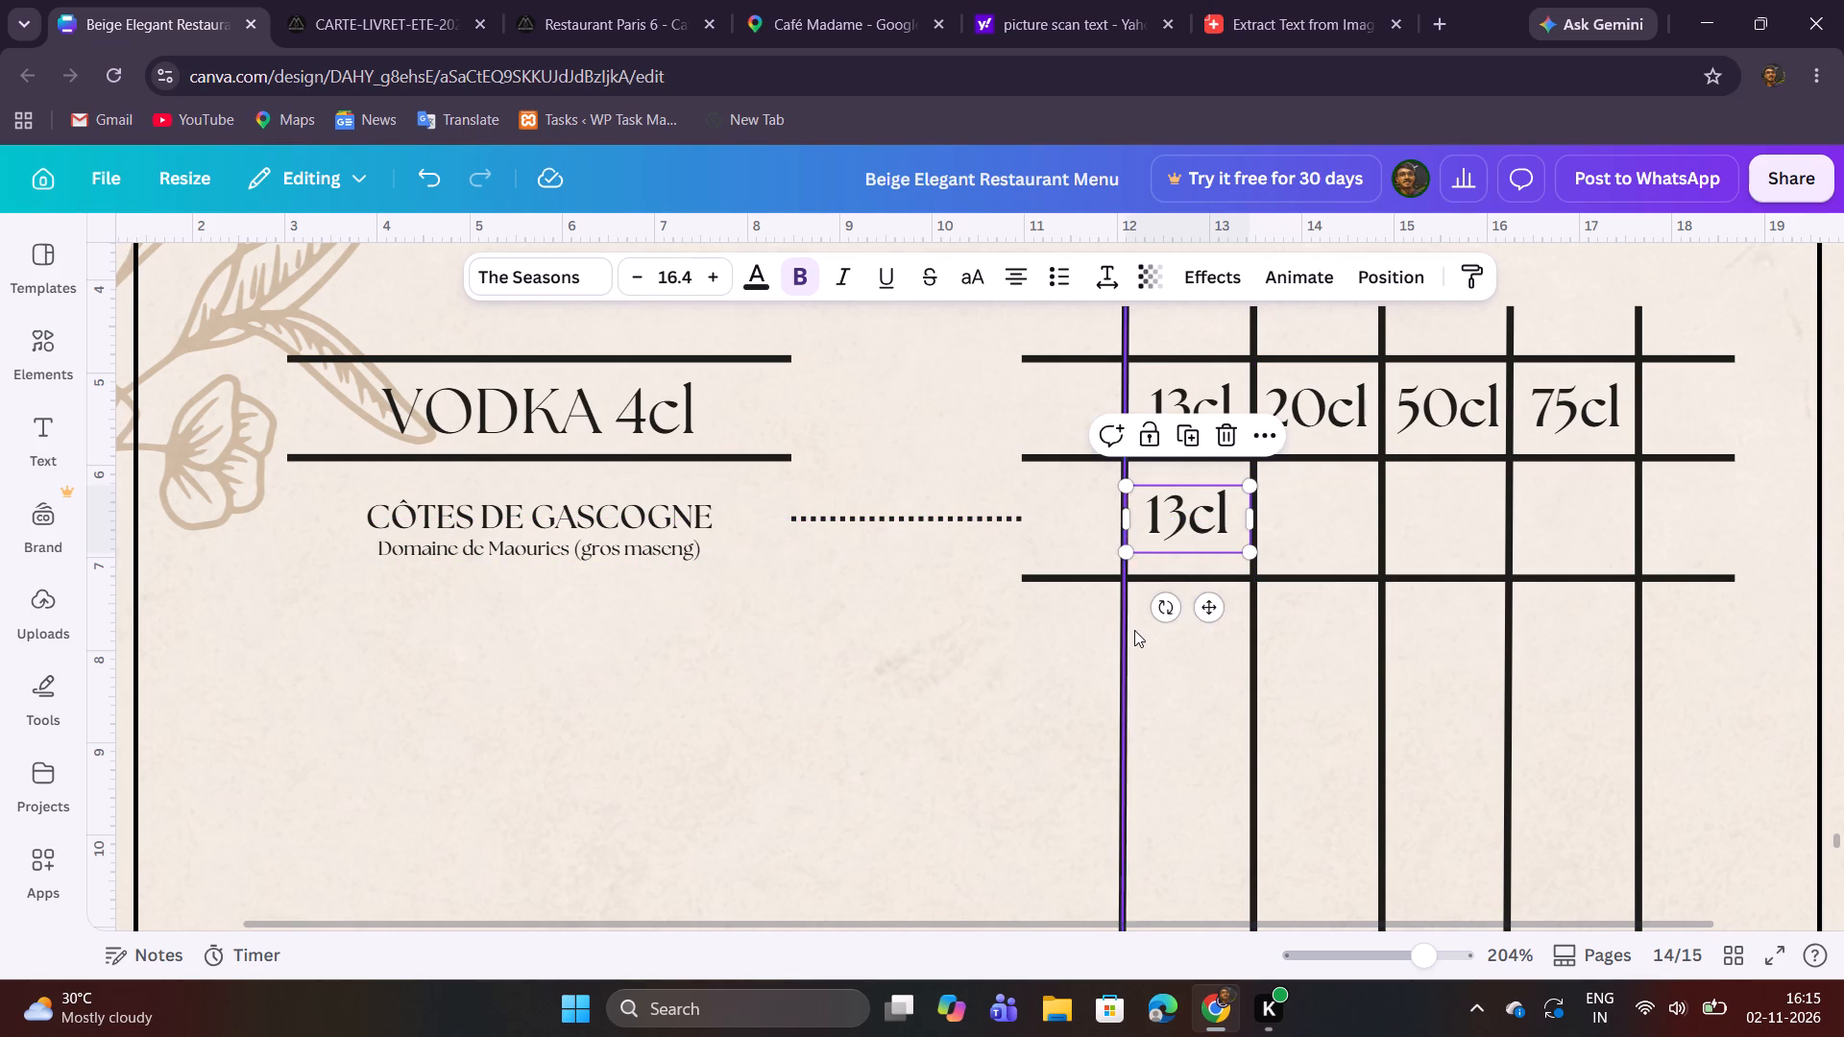
{"action": "left_click", "coordinate": [1134, 630]}
Check the CÔTES DE GASCOGNE 13cl price in the CARTE-LIVRET PDF, then change the copied label to "6,2" in Canva and remove its bold.
{"action": "left_click", "coordinate": [326, 11]}
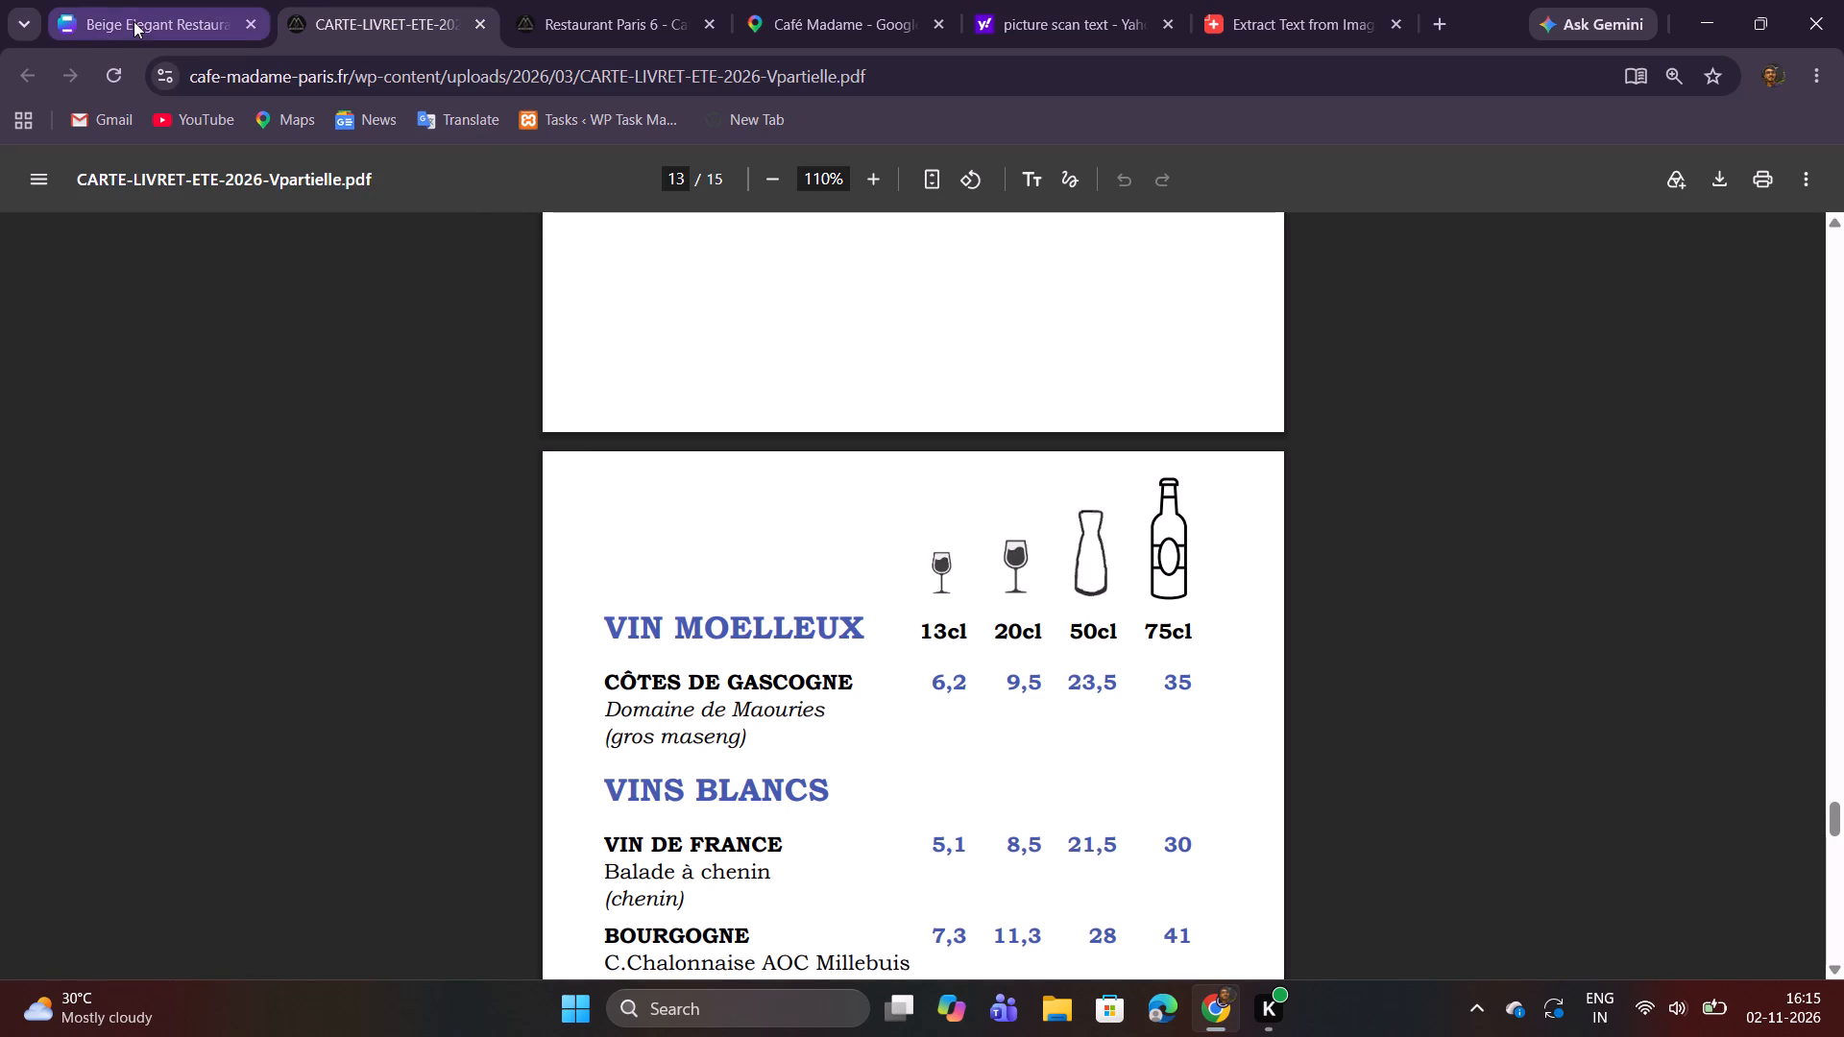
{"action": "left_click", "coordinate": [196, 0]}
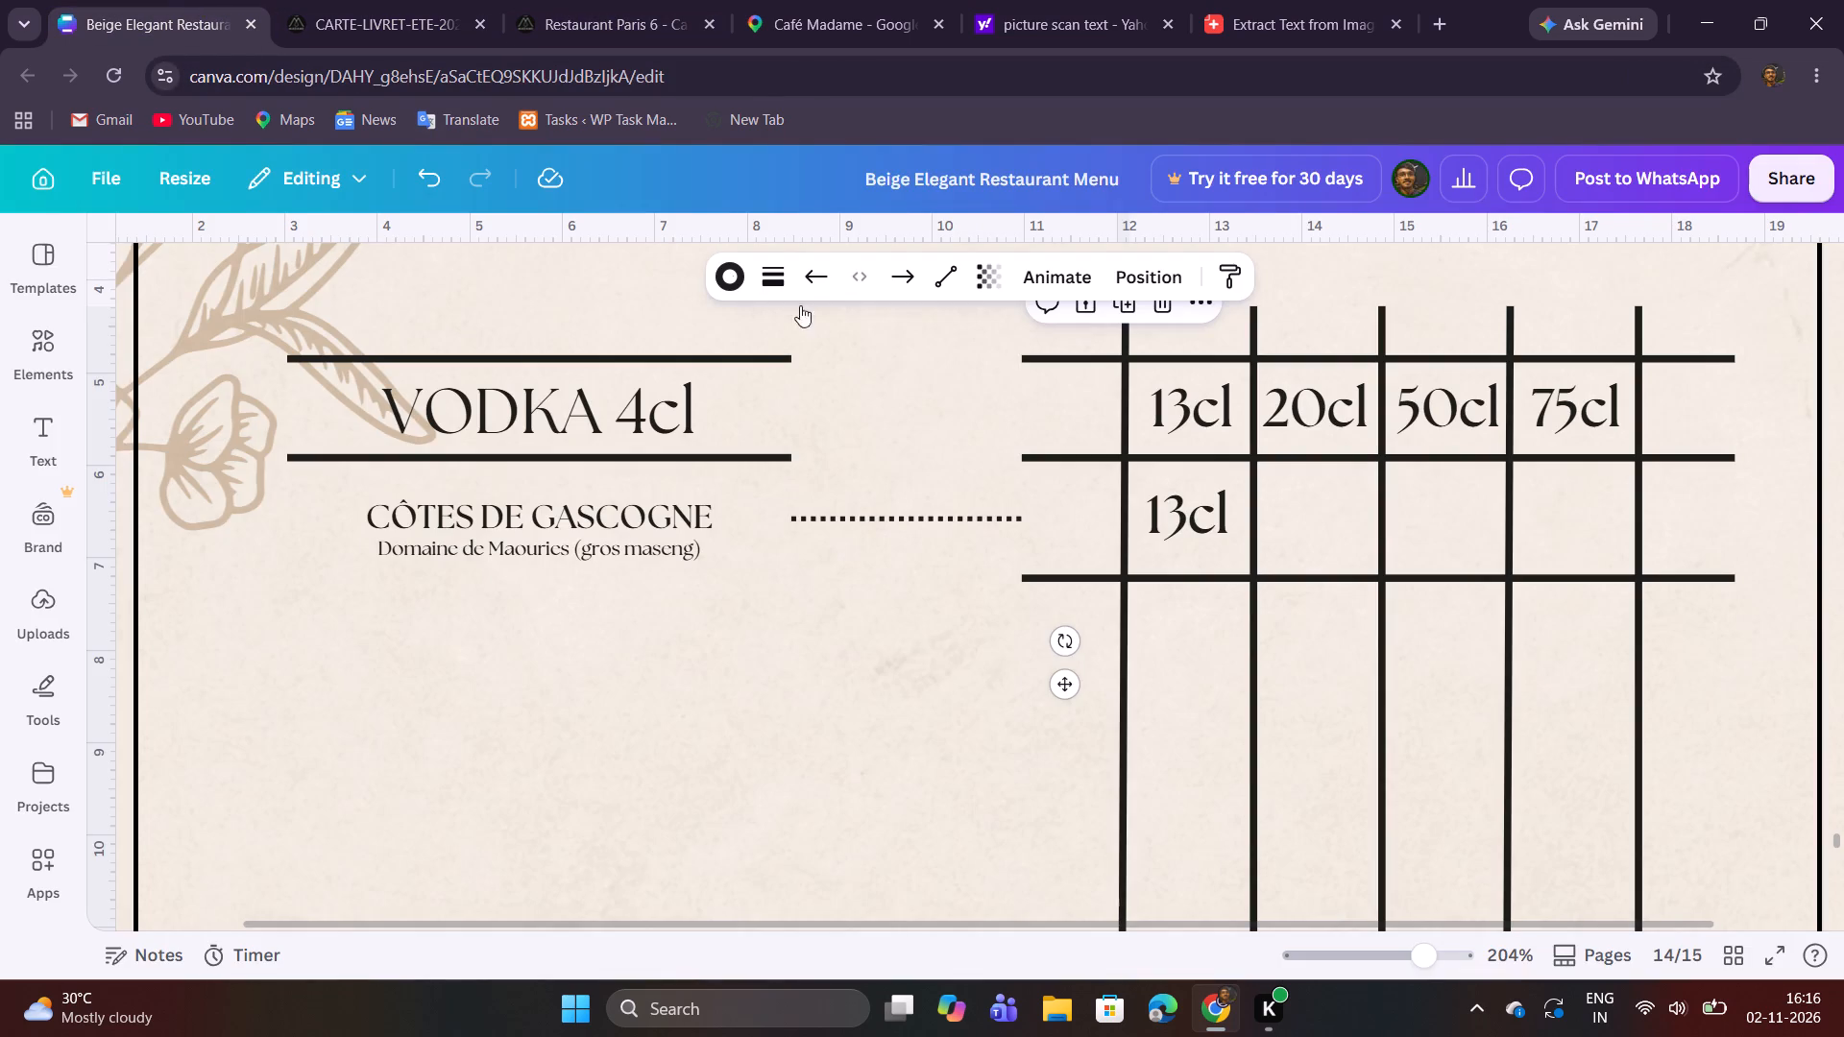
{"action": "double_click", "coordinate": [1193, 529]}
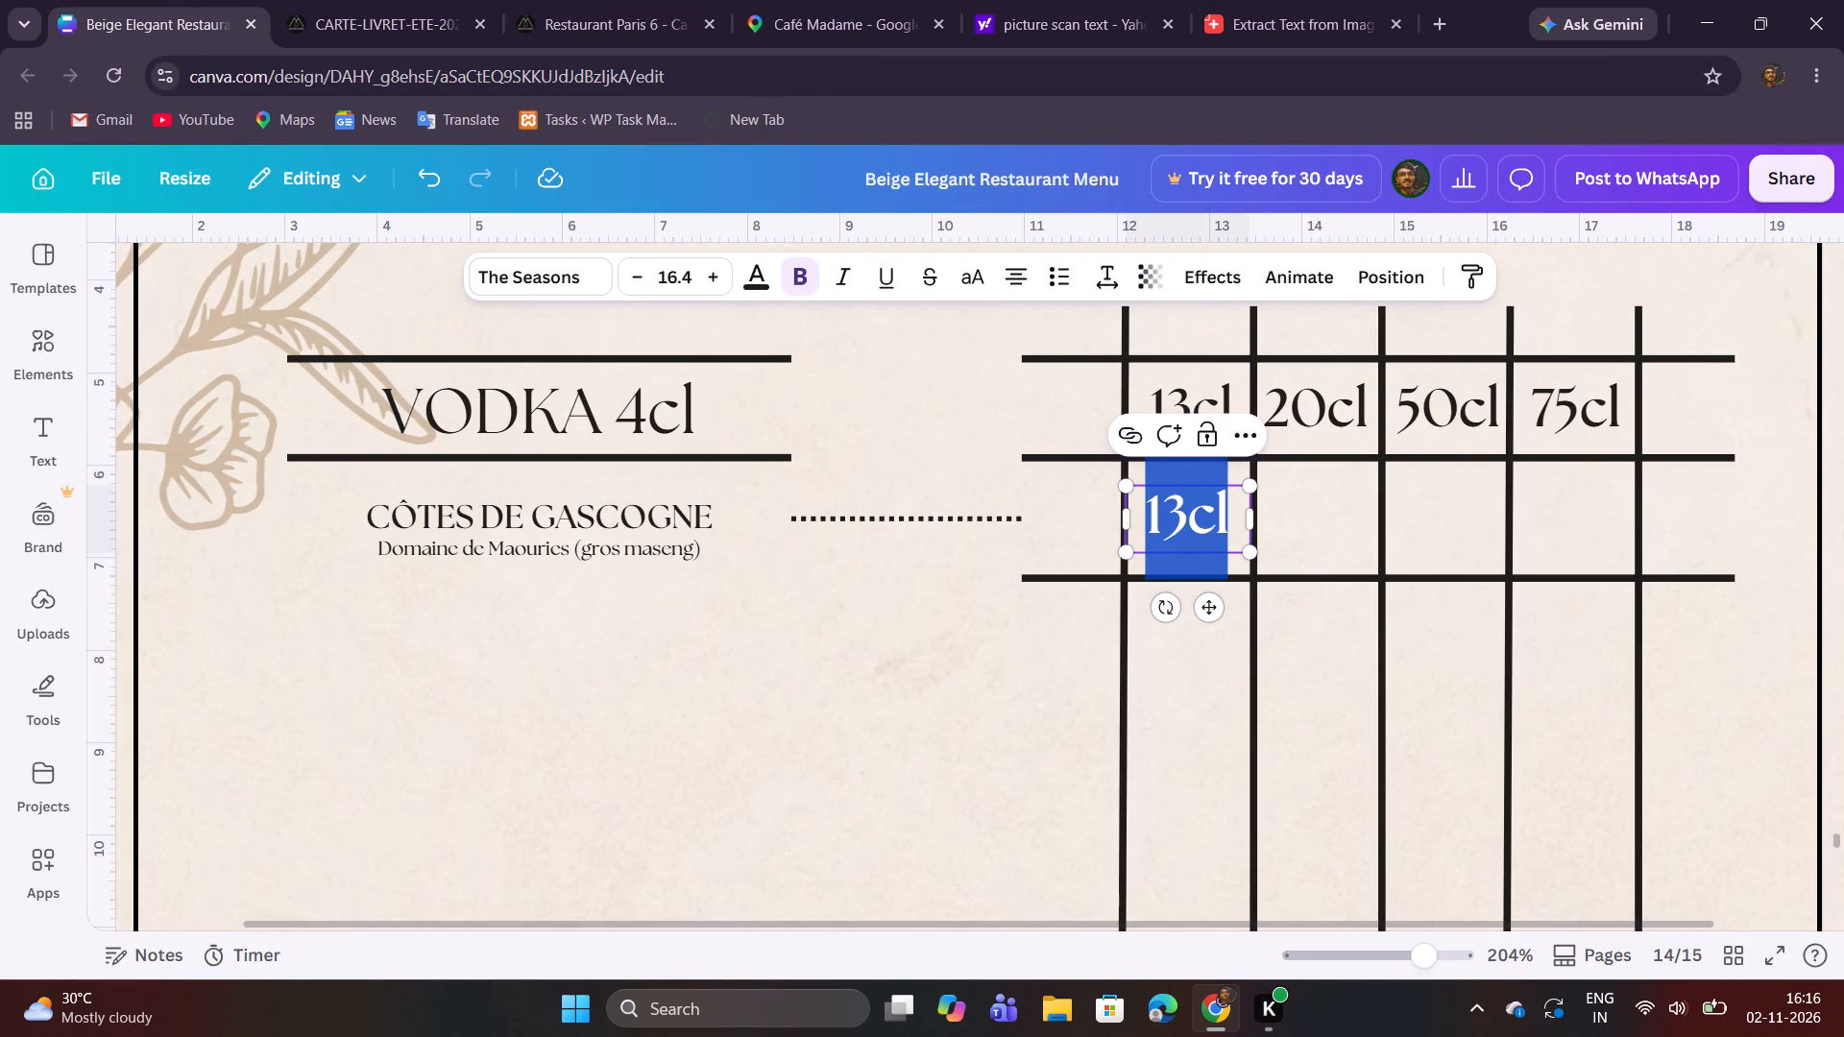
{"action": "key", "text": "6"}
{"action": "type", "text": ",2"}
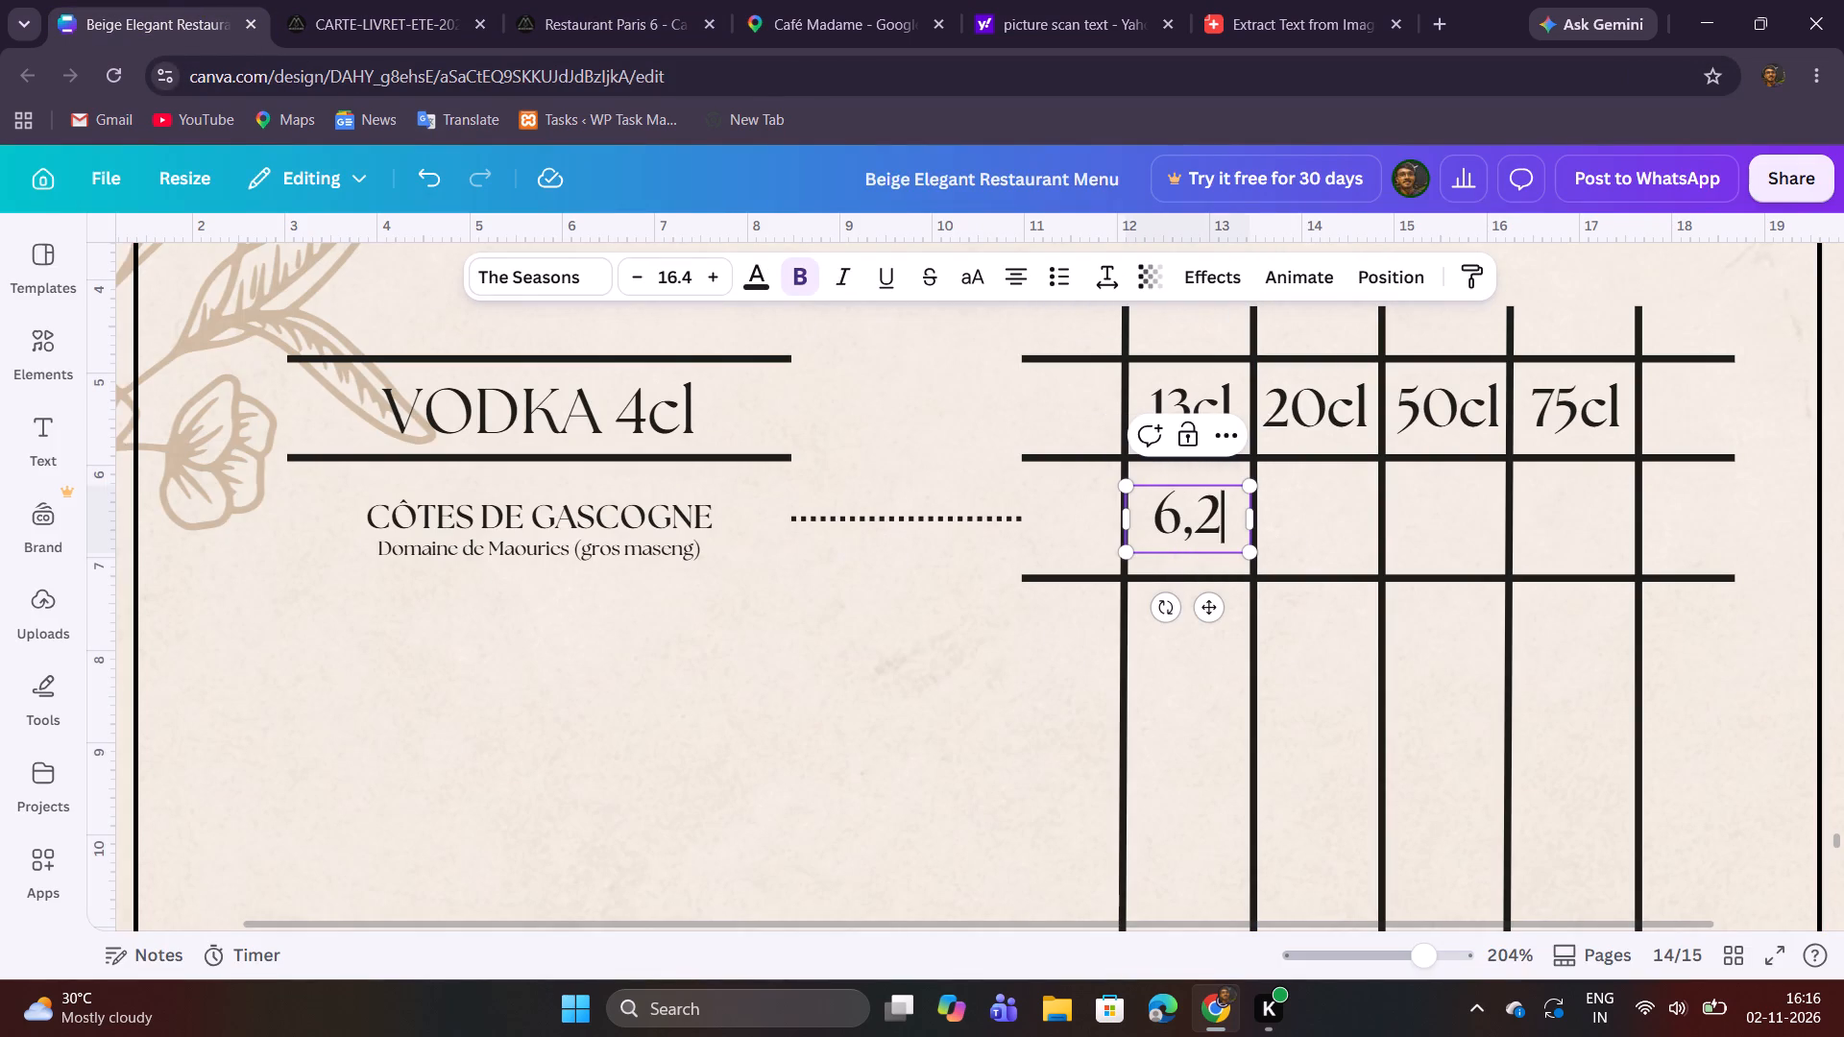
{"action": "left_click", "coordinate": [927, 683]}
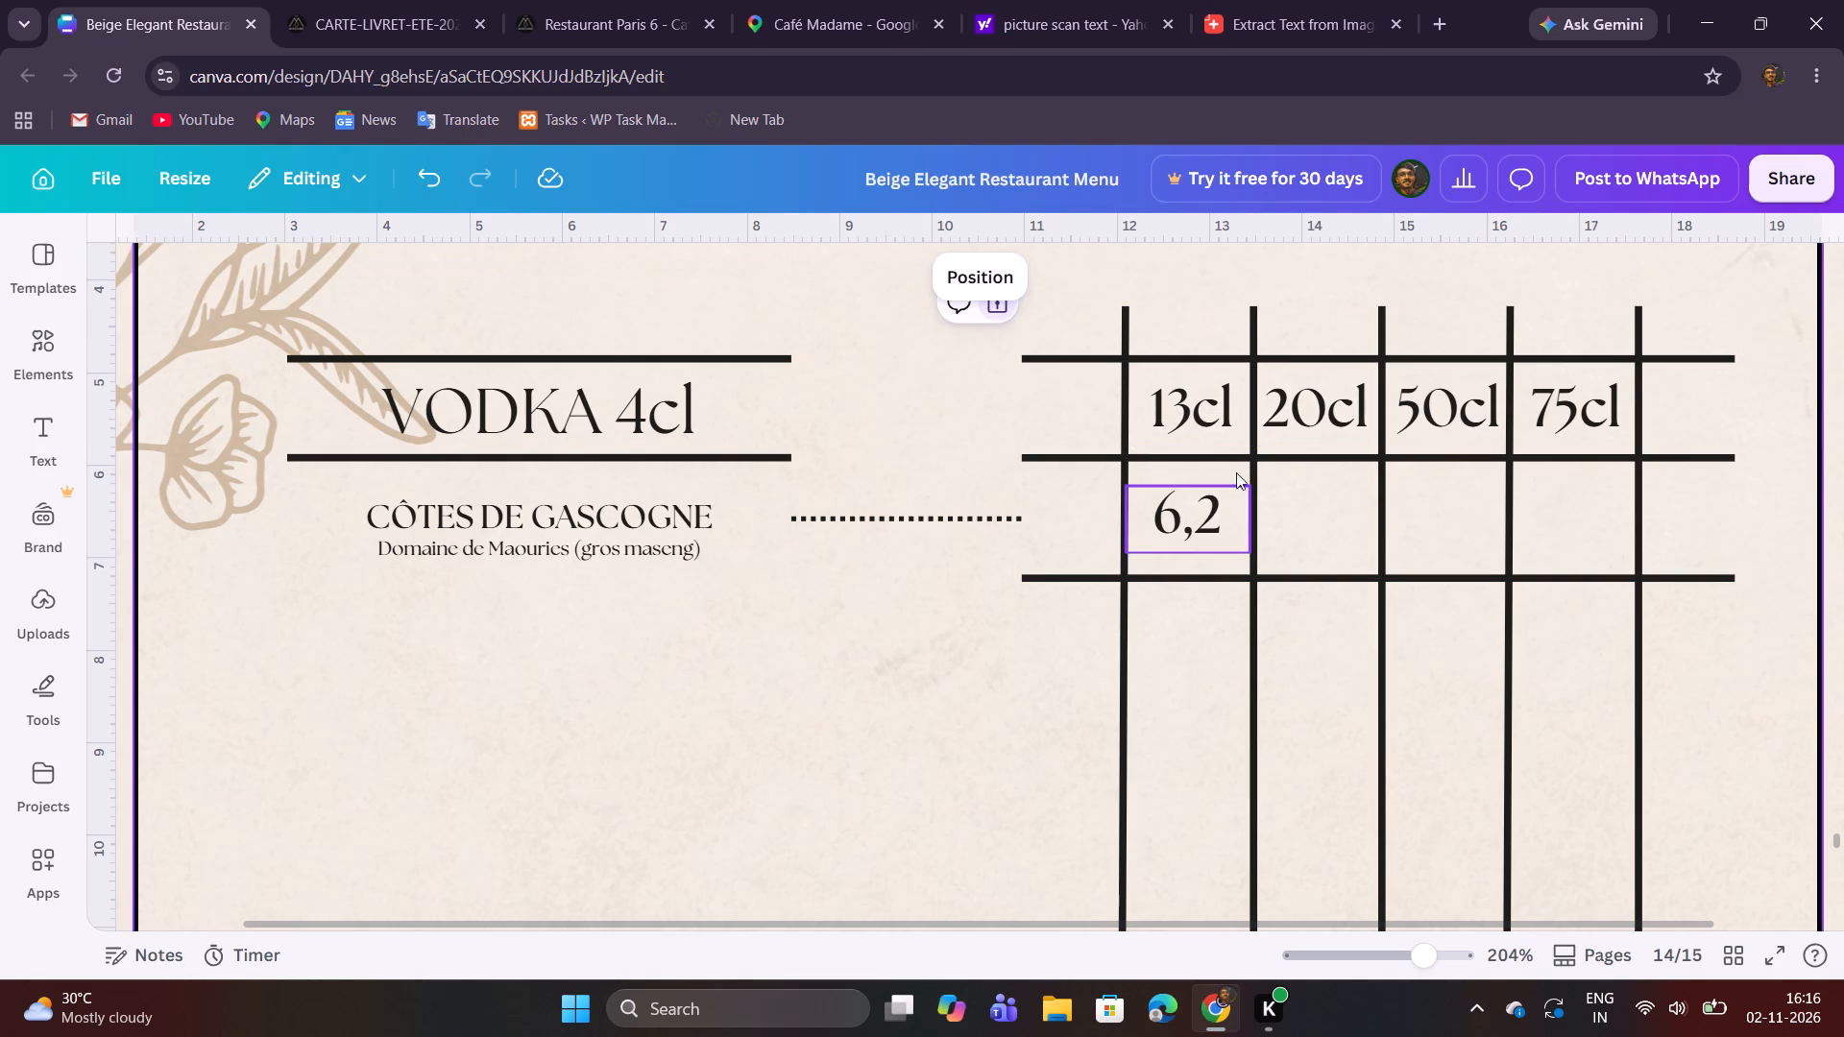
{"action": "left_click", "coordinate": [1217, 494]}
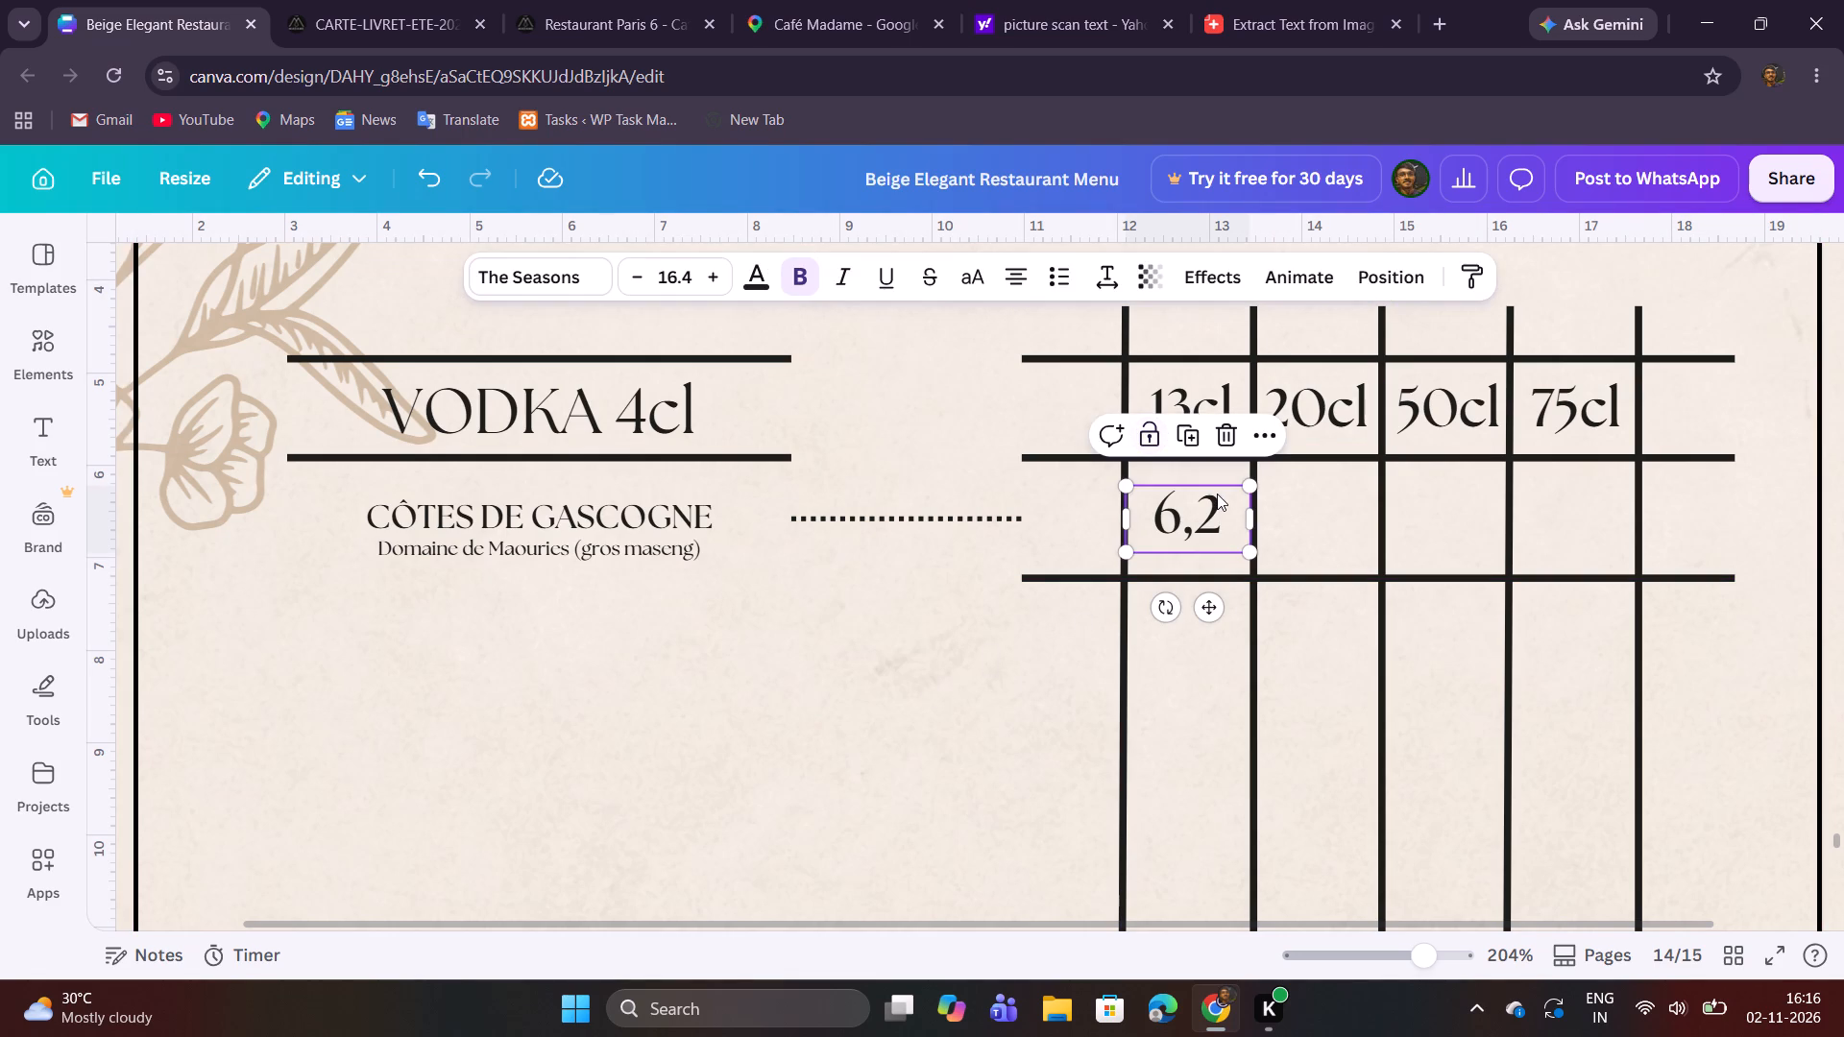
{"action": "left_click", "coordinate": [798, 277]}
{"action": "left_click", "coordinate": [810, 656]}
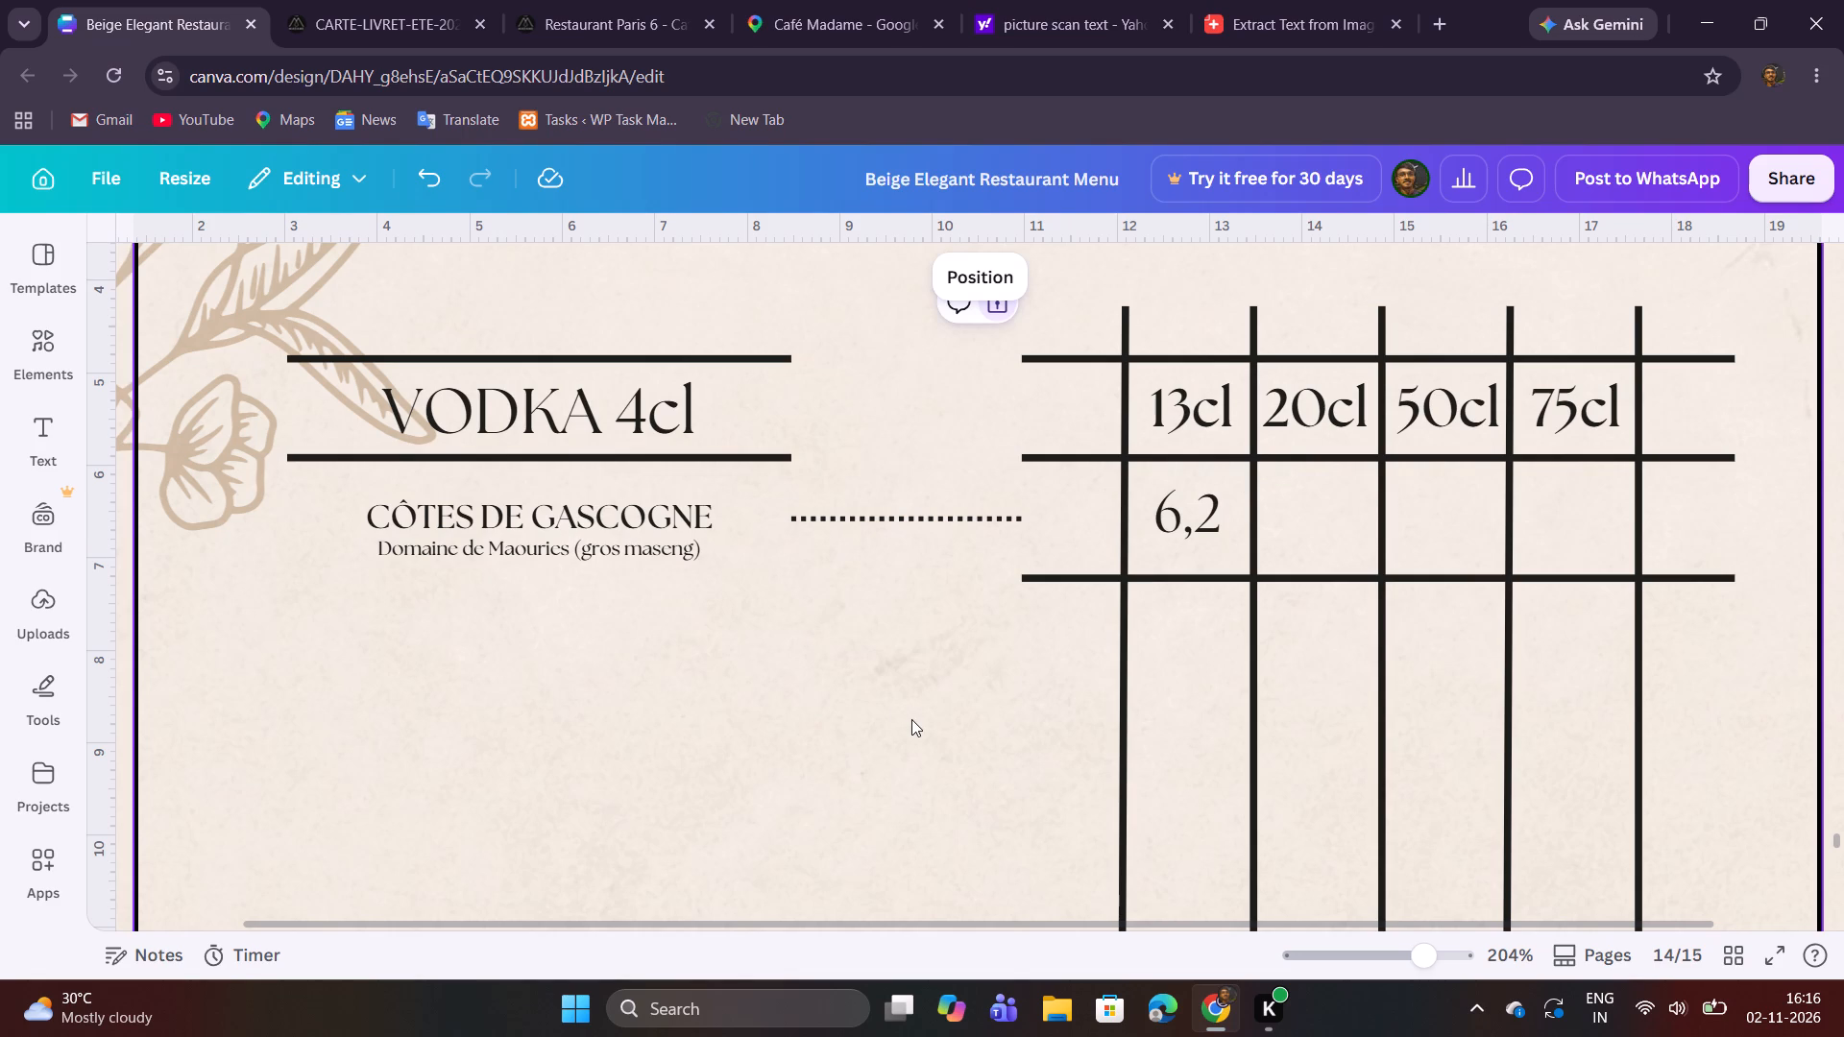
Replace the VODKA 4cl heading on page 14 with "VIN MOELLEUX", copied from page 13 of the CARTE-LIVRET PDF.
{"action": "left_click", "coordinate": [327, 0]}
{"action": "scroll", "coordinate": [1039, 659], "scroll_direction": "up", "scroll_amount": 2}
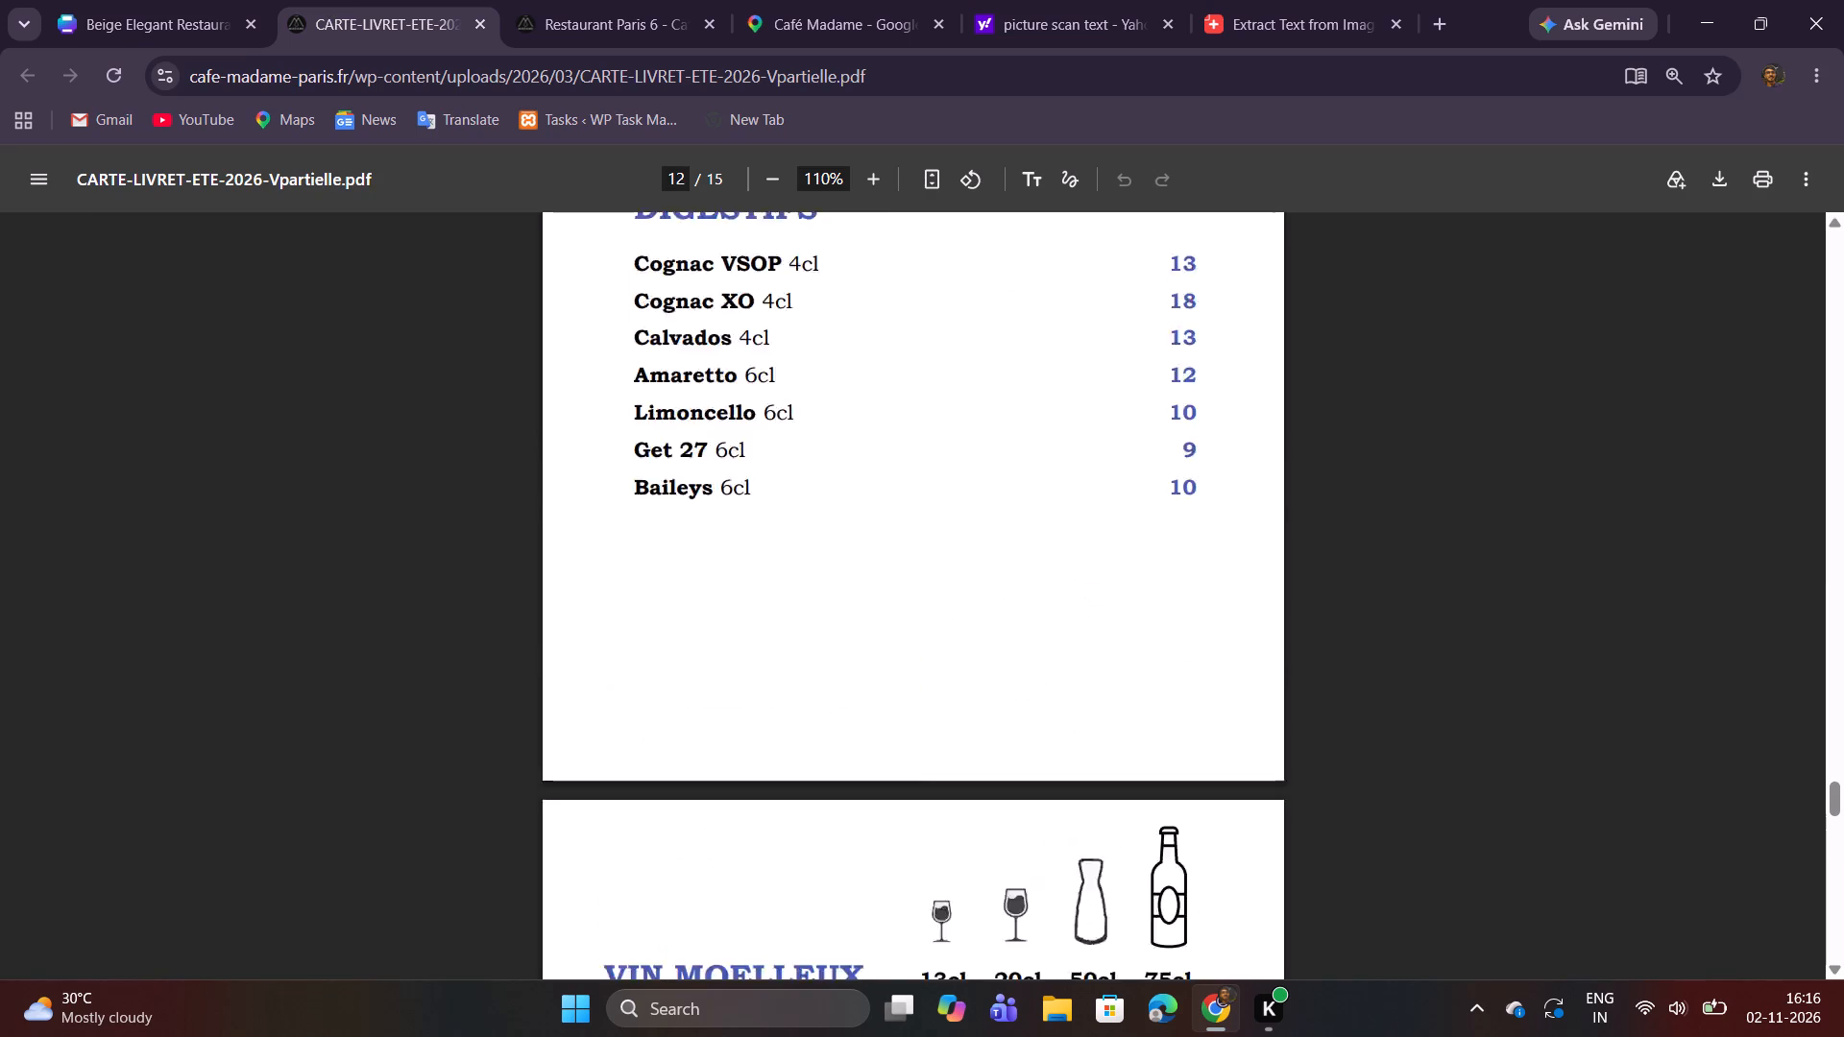
{"action": "scroll", "coordinate": [1039, 659], "scroll_direction": "up", "scroll_amount": 6}
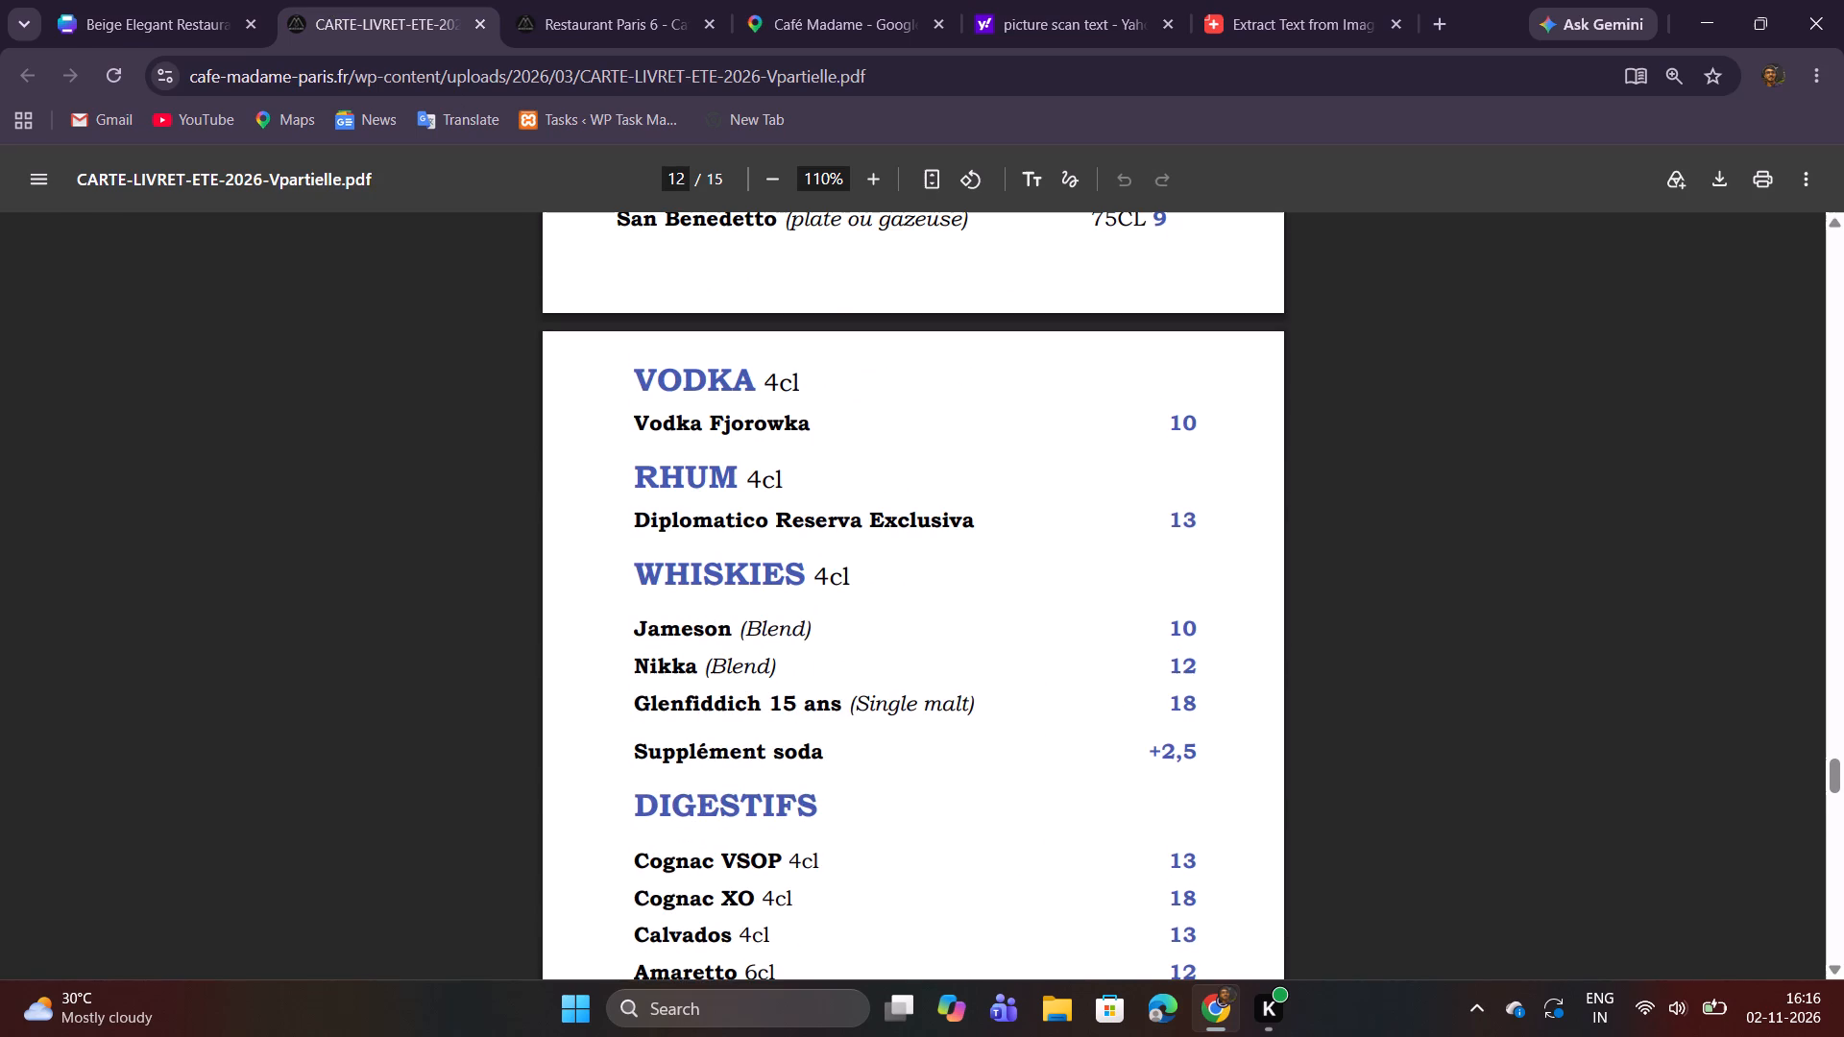
{"action": "scroll", "coordinate": [1039, 659], "scroll_direction": "down", "scroll_amount": 8}
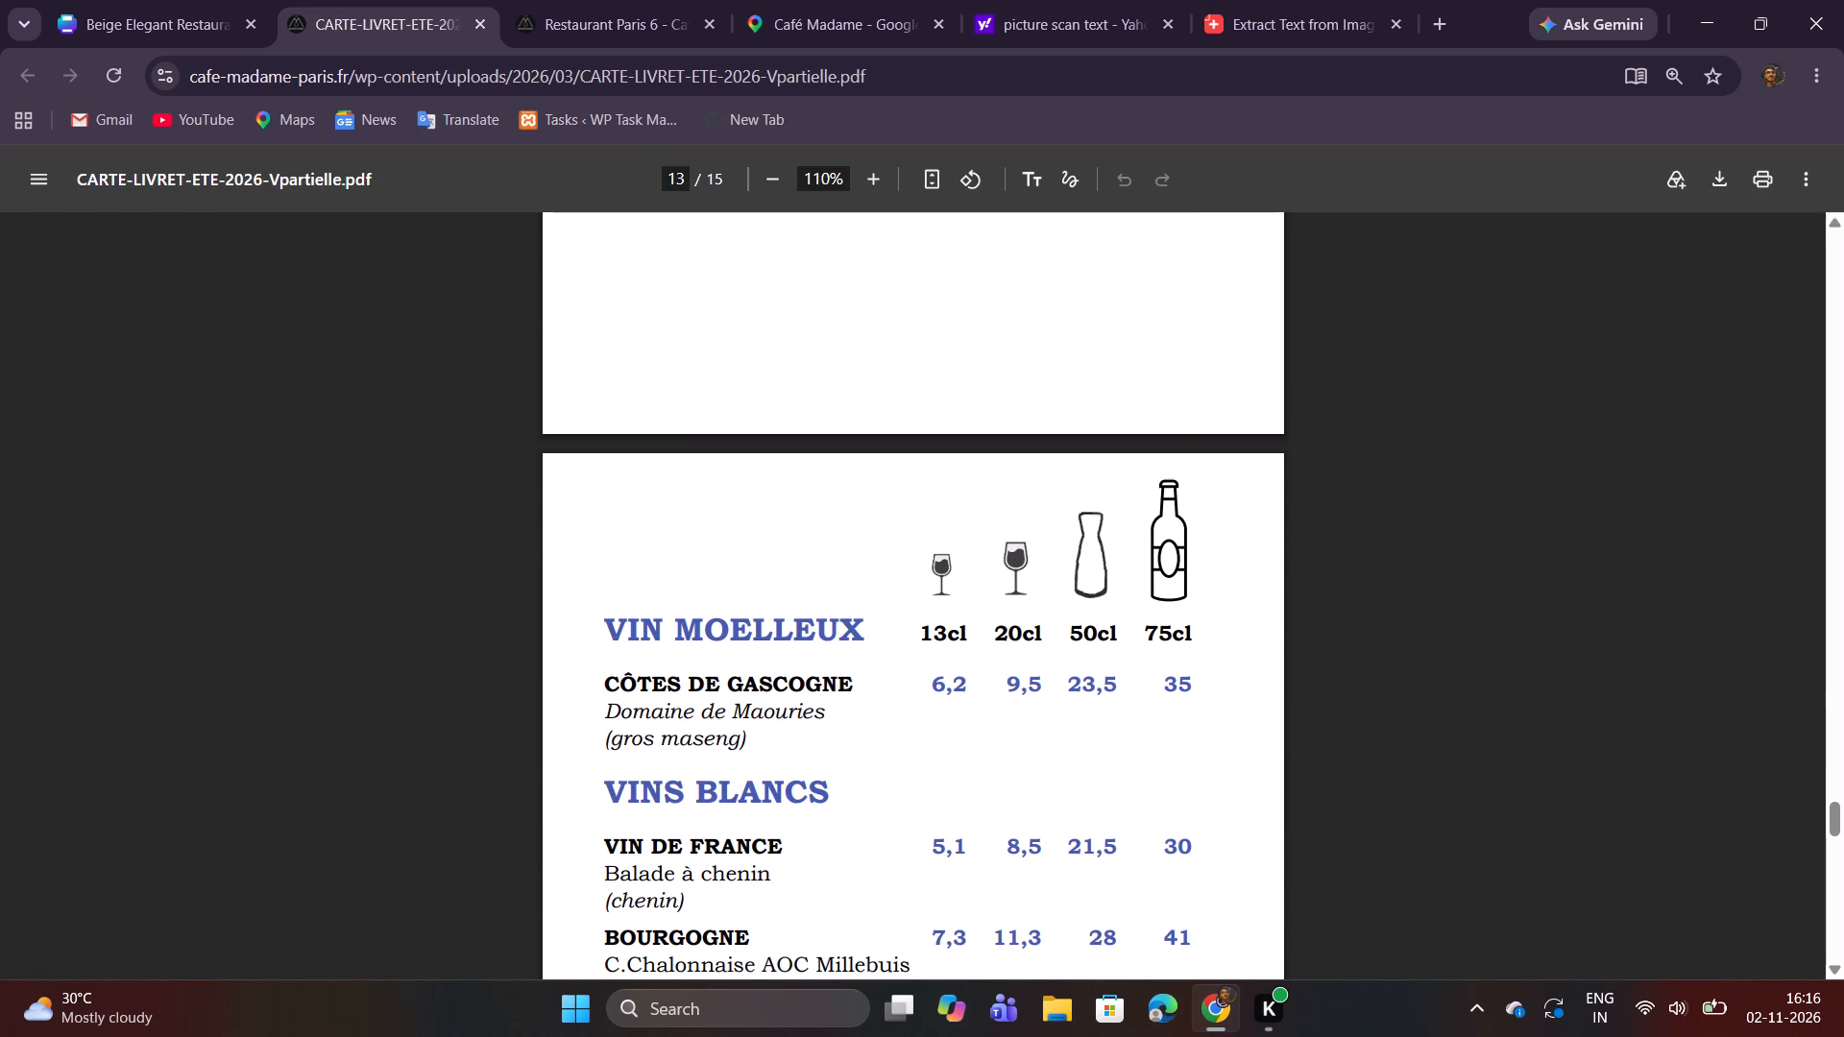
{"action": "left_click_drag", "start_coordinate": [616, 618], "coordinate": [860, 619]}
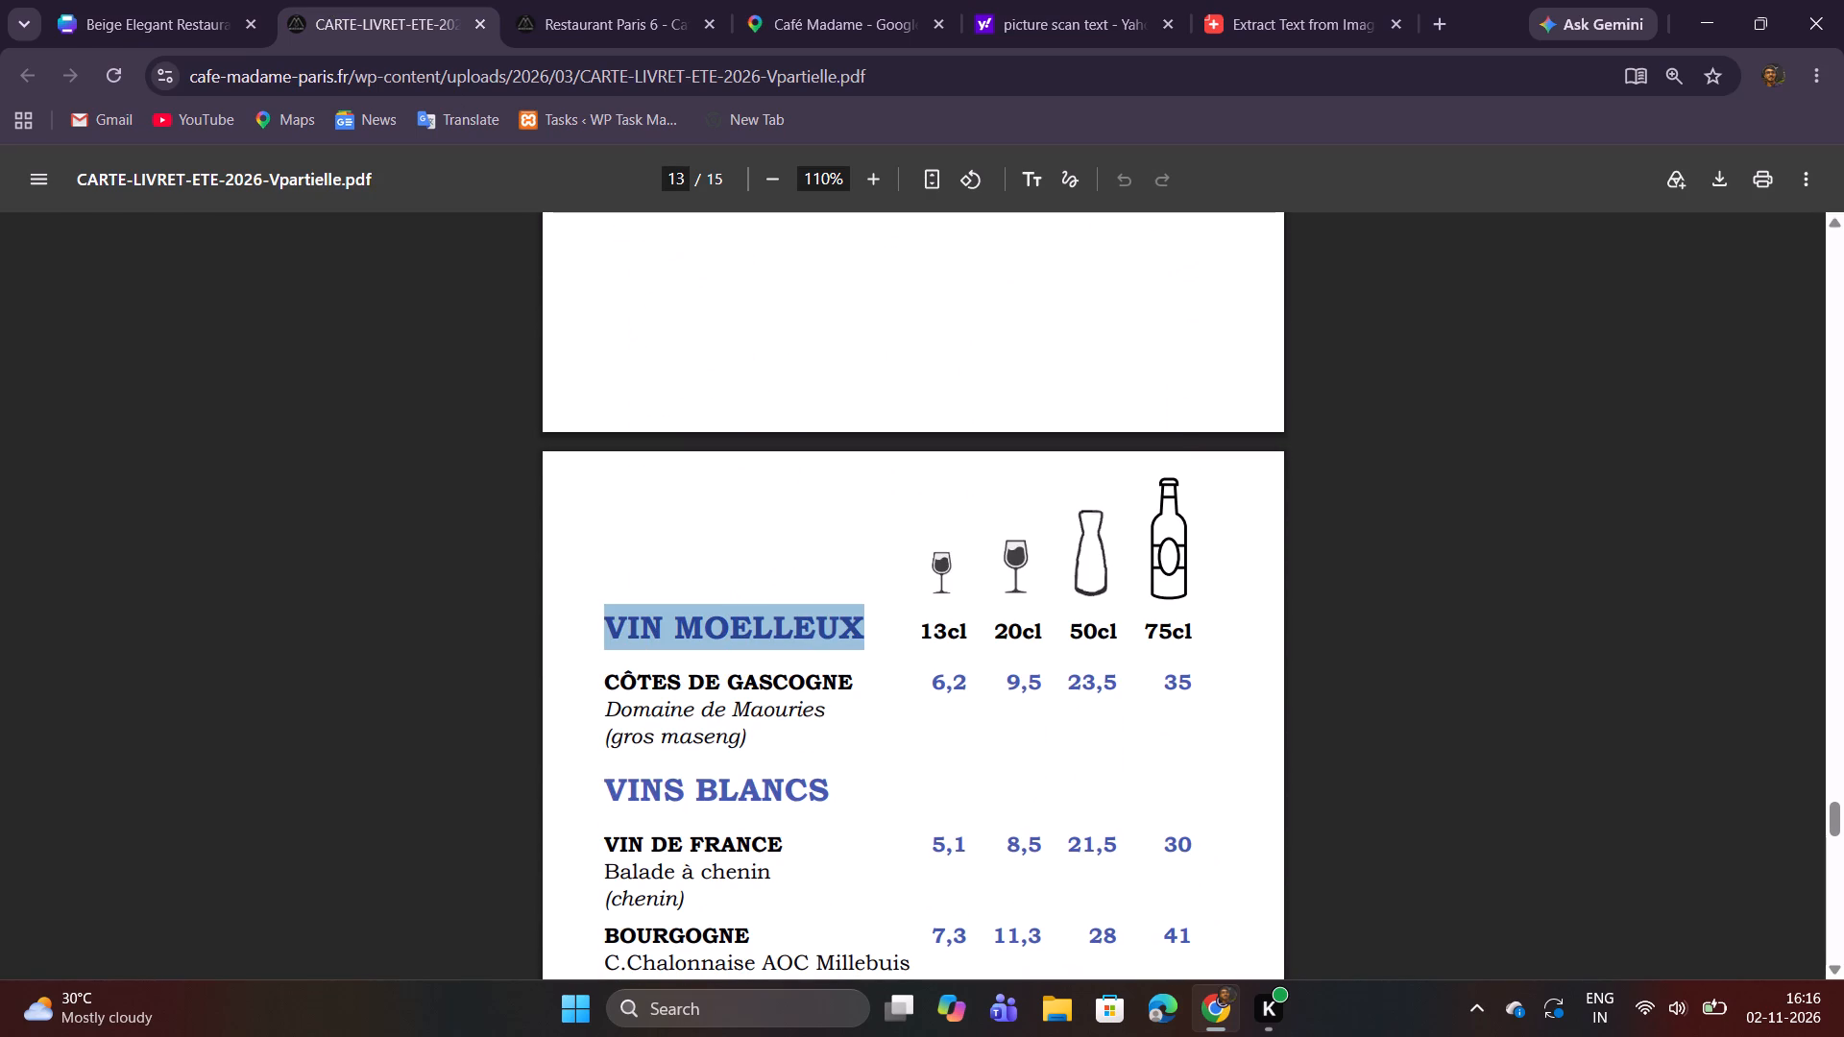
{"action": "key", "text": "ctrl+c"}
{"action": "left_click", "coordinate": [173, 0]}
{"action": "left_click", "coordinate": [570, 419]}
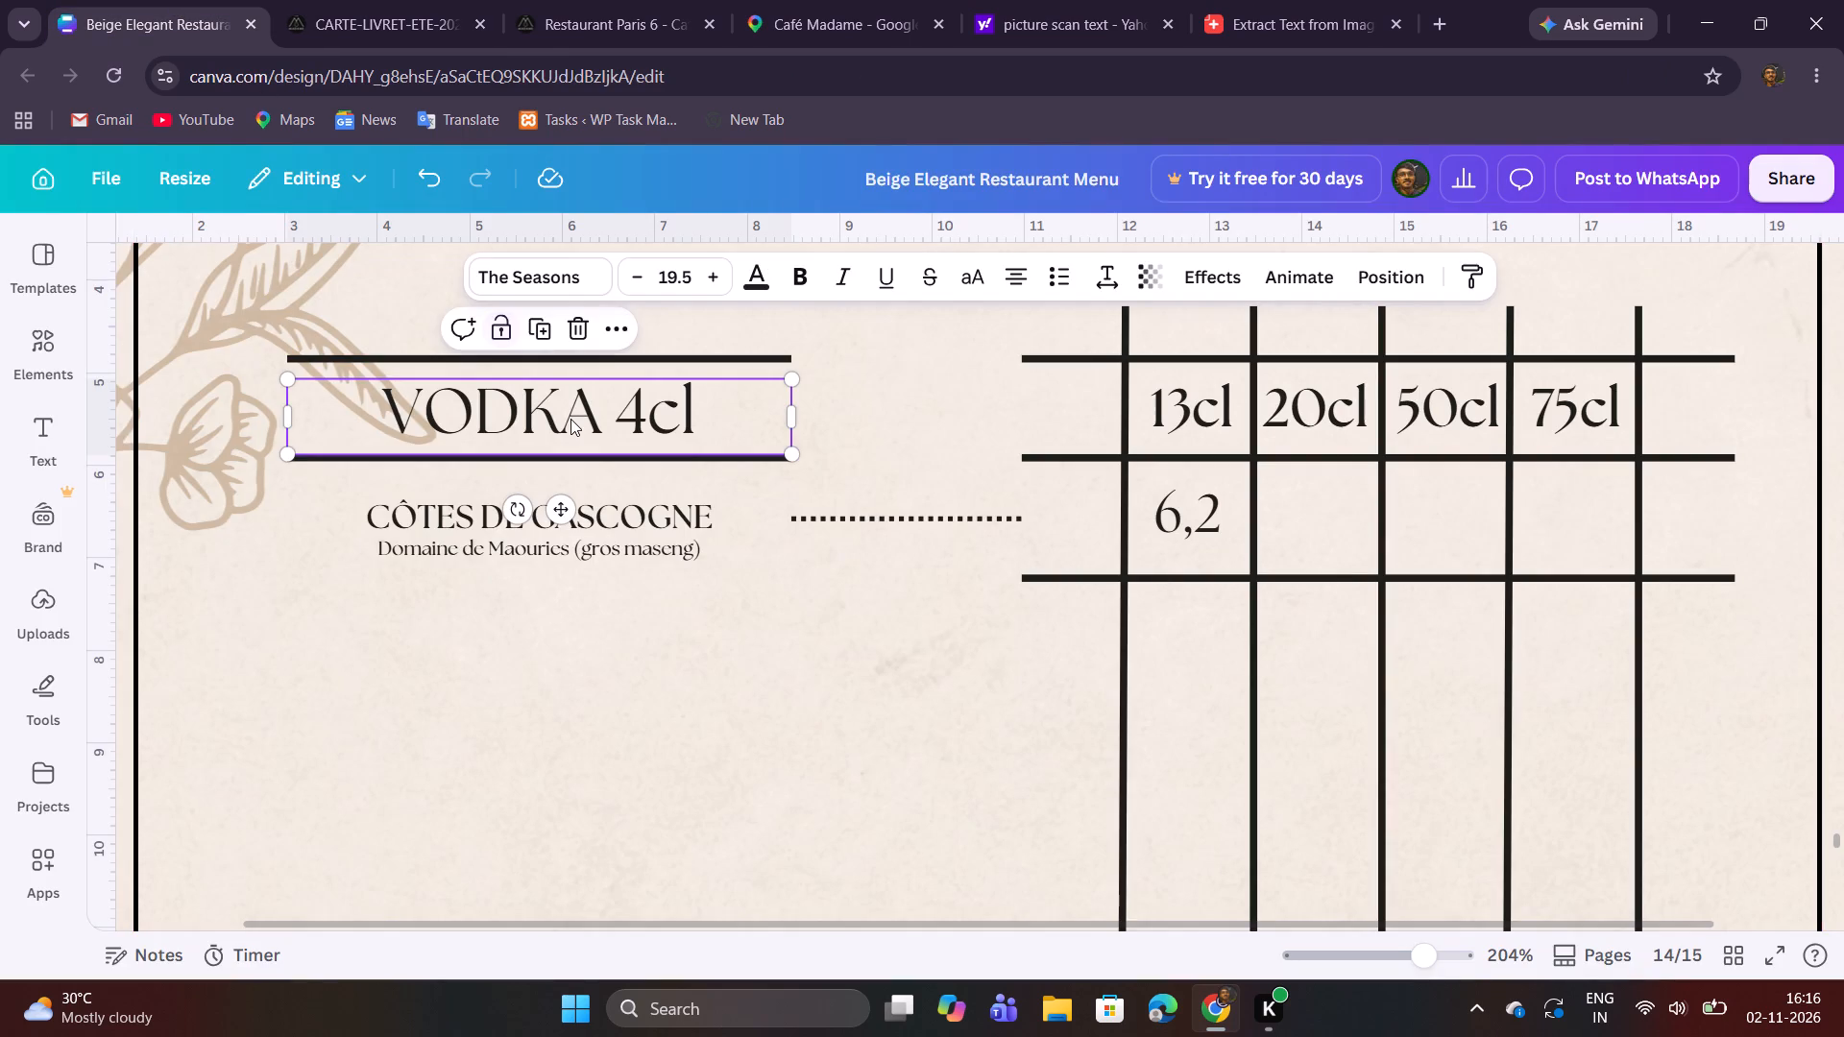
{"action": "left_click", "coordinate": [570, 419]}
{"action": "key", "text": "ctrl+v"}
{"action": "left_click", "coordinate": [753, 725]}
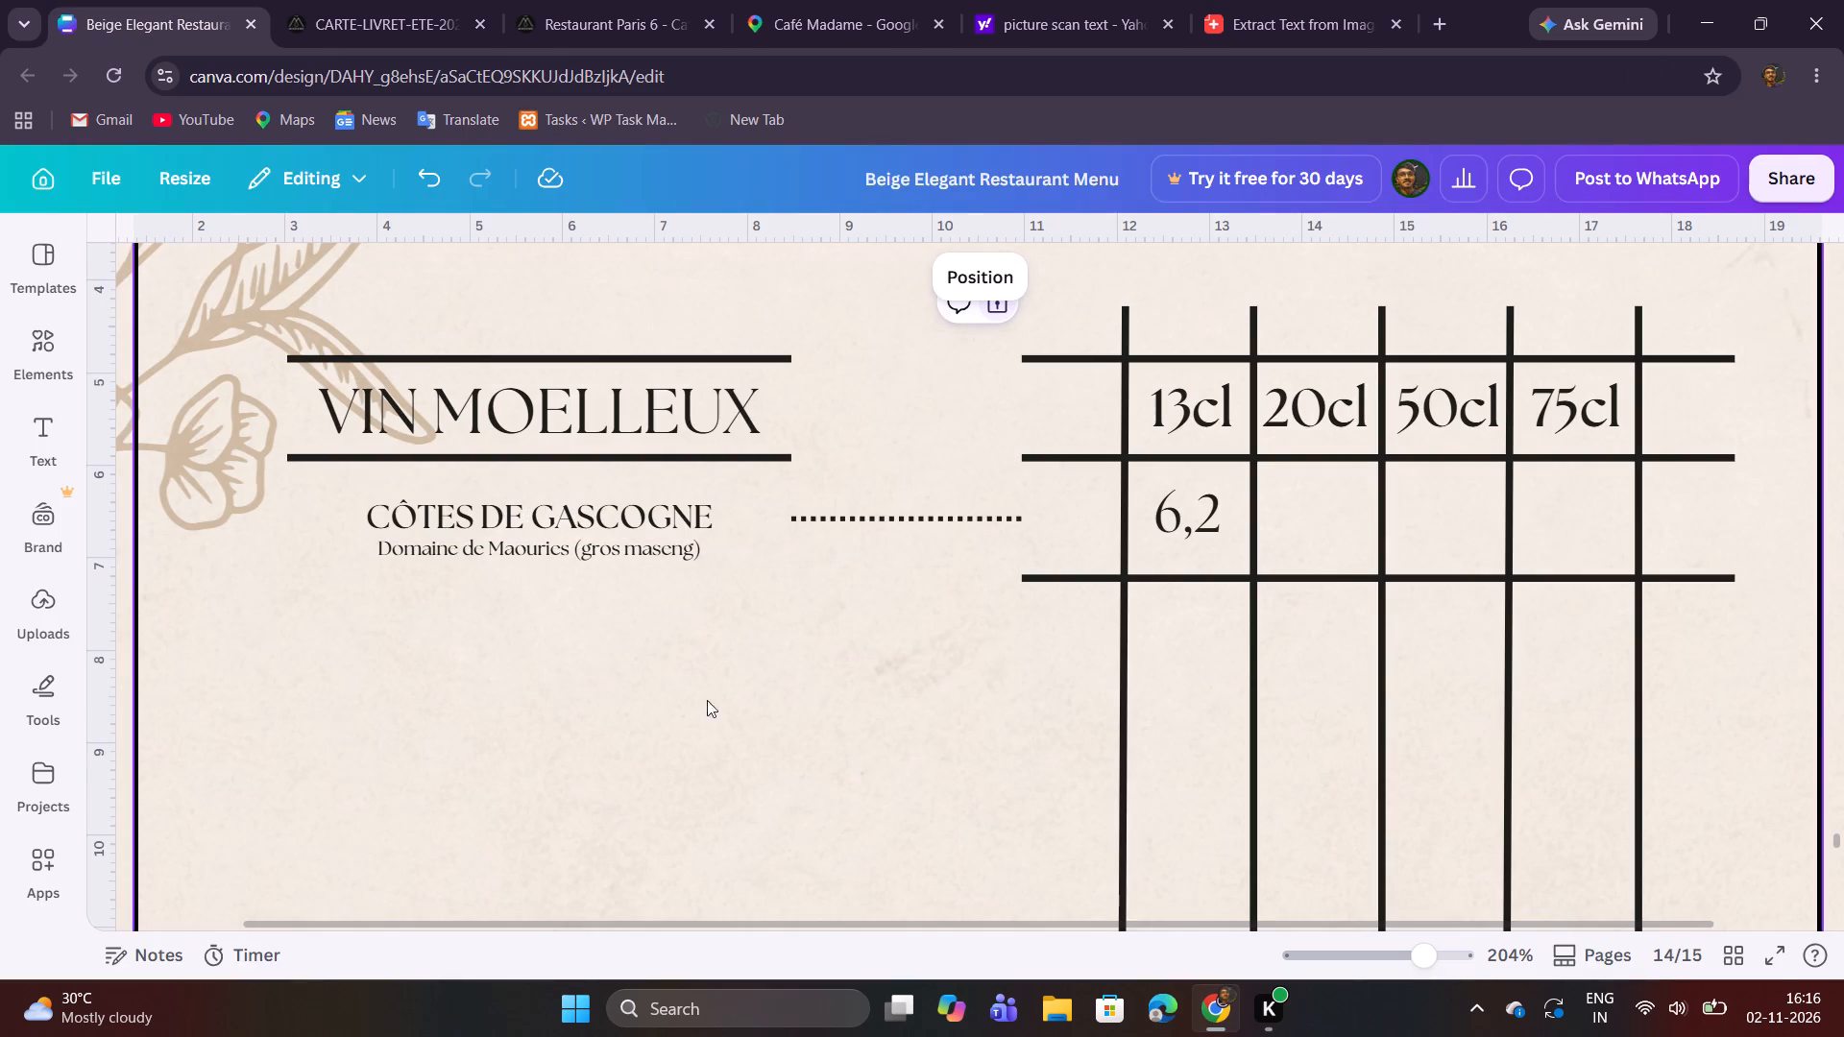
Duplicate the 6,2 price in the 13cl column for use as another price entry.
{"action": "left_click", "coordinate": [1197, 545]}
{"action": "left_click", "coordinate": [1191, 437]}
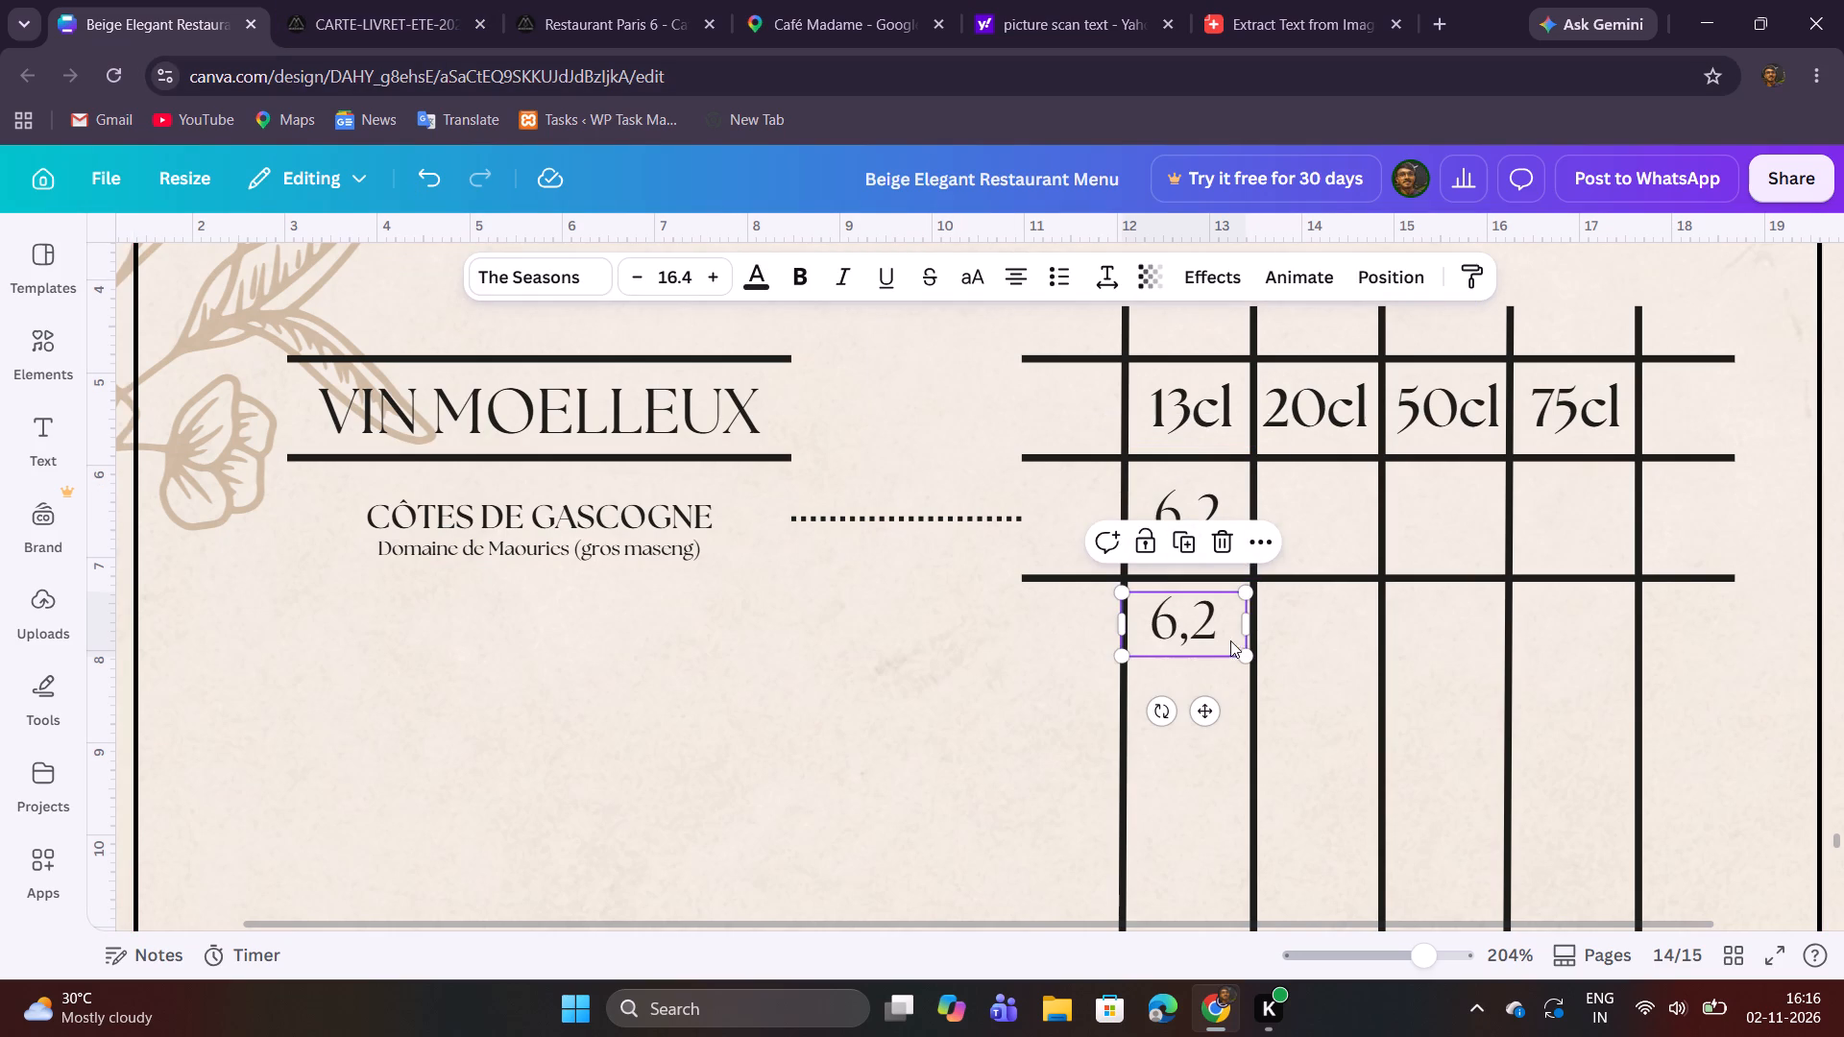
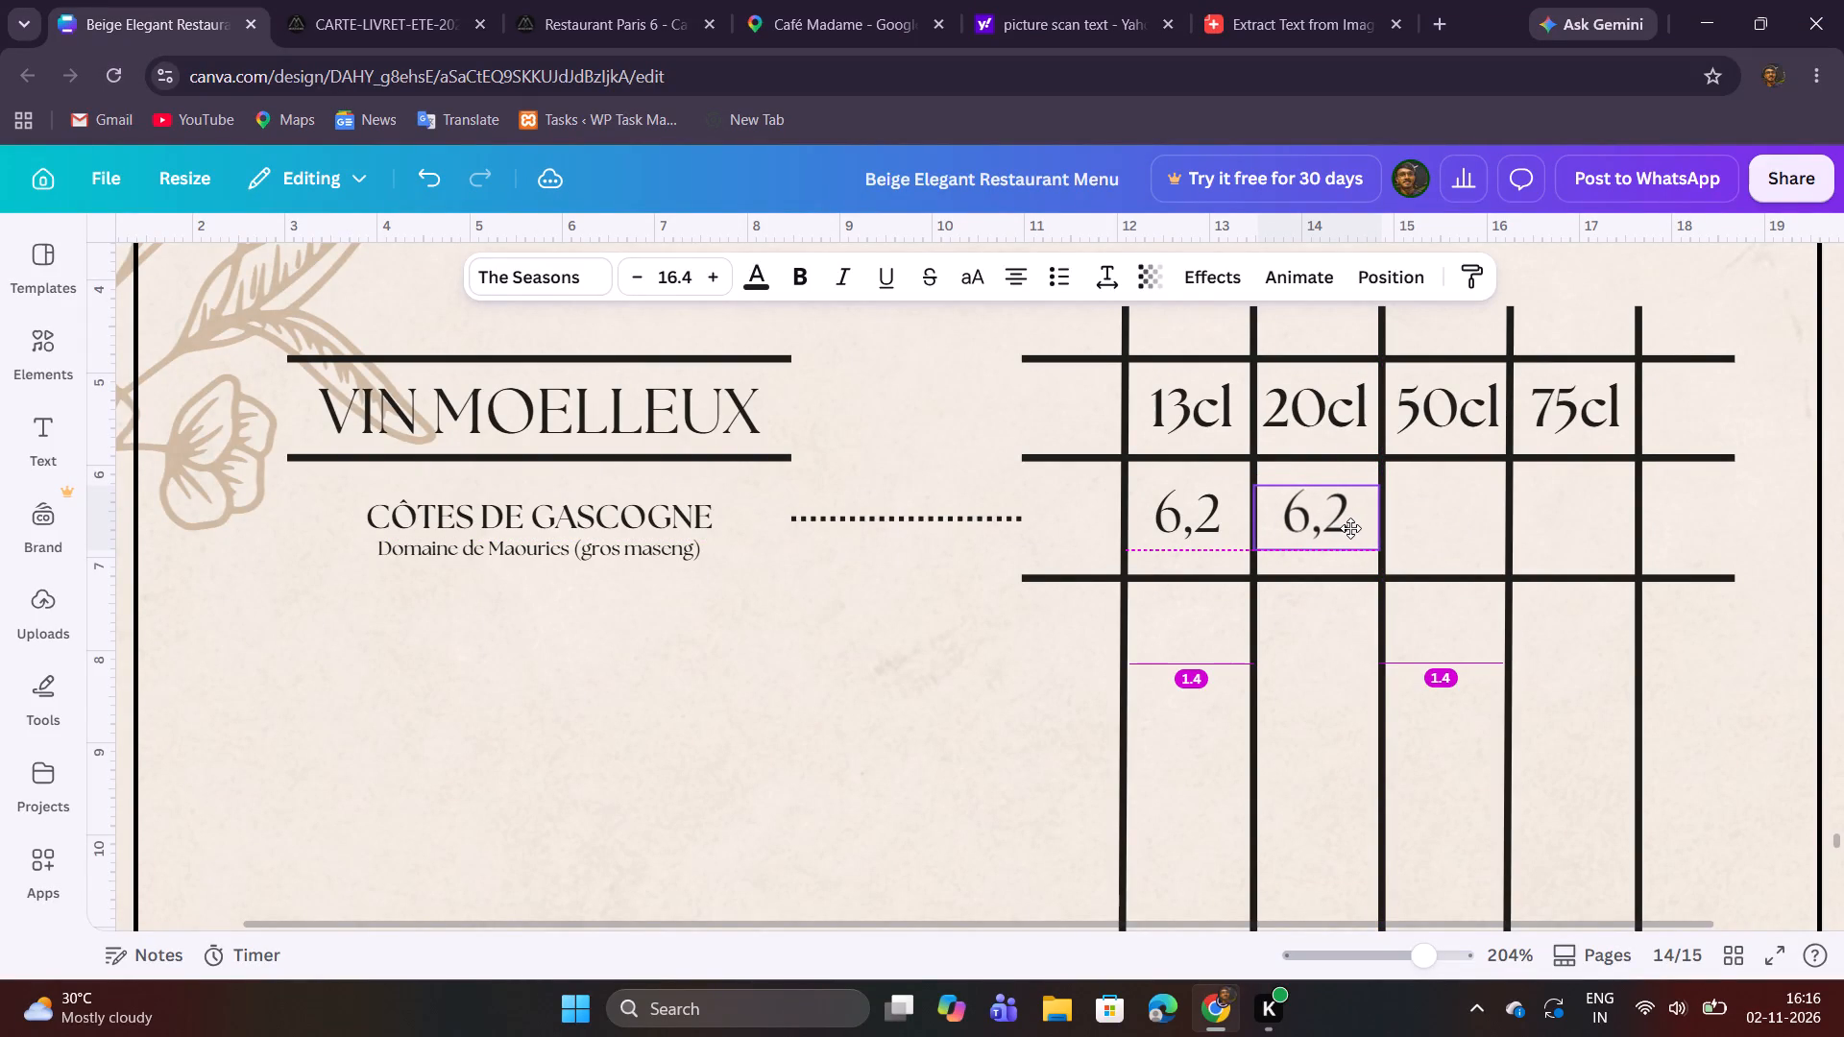
Replace the Côtes de Gascogne price in the 20cl column with 9,5 copied from the PDF menu.
{"action": "left_click", "coordinate": [846, 653]}
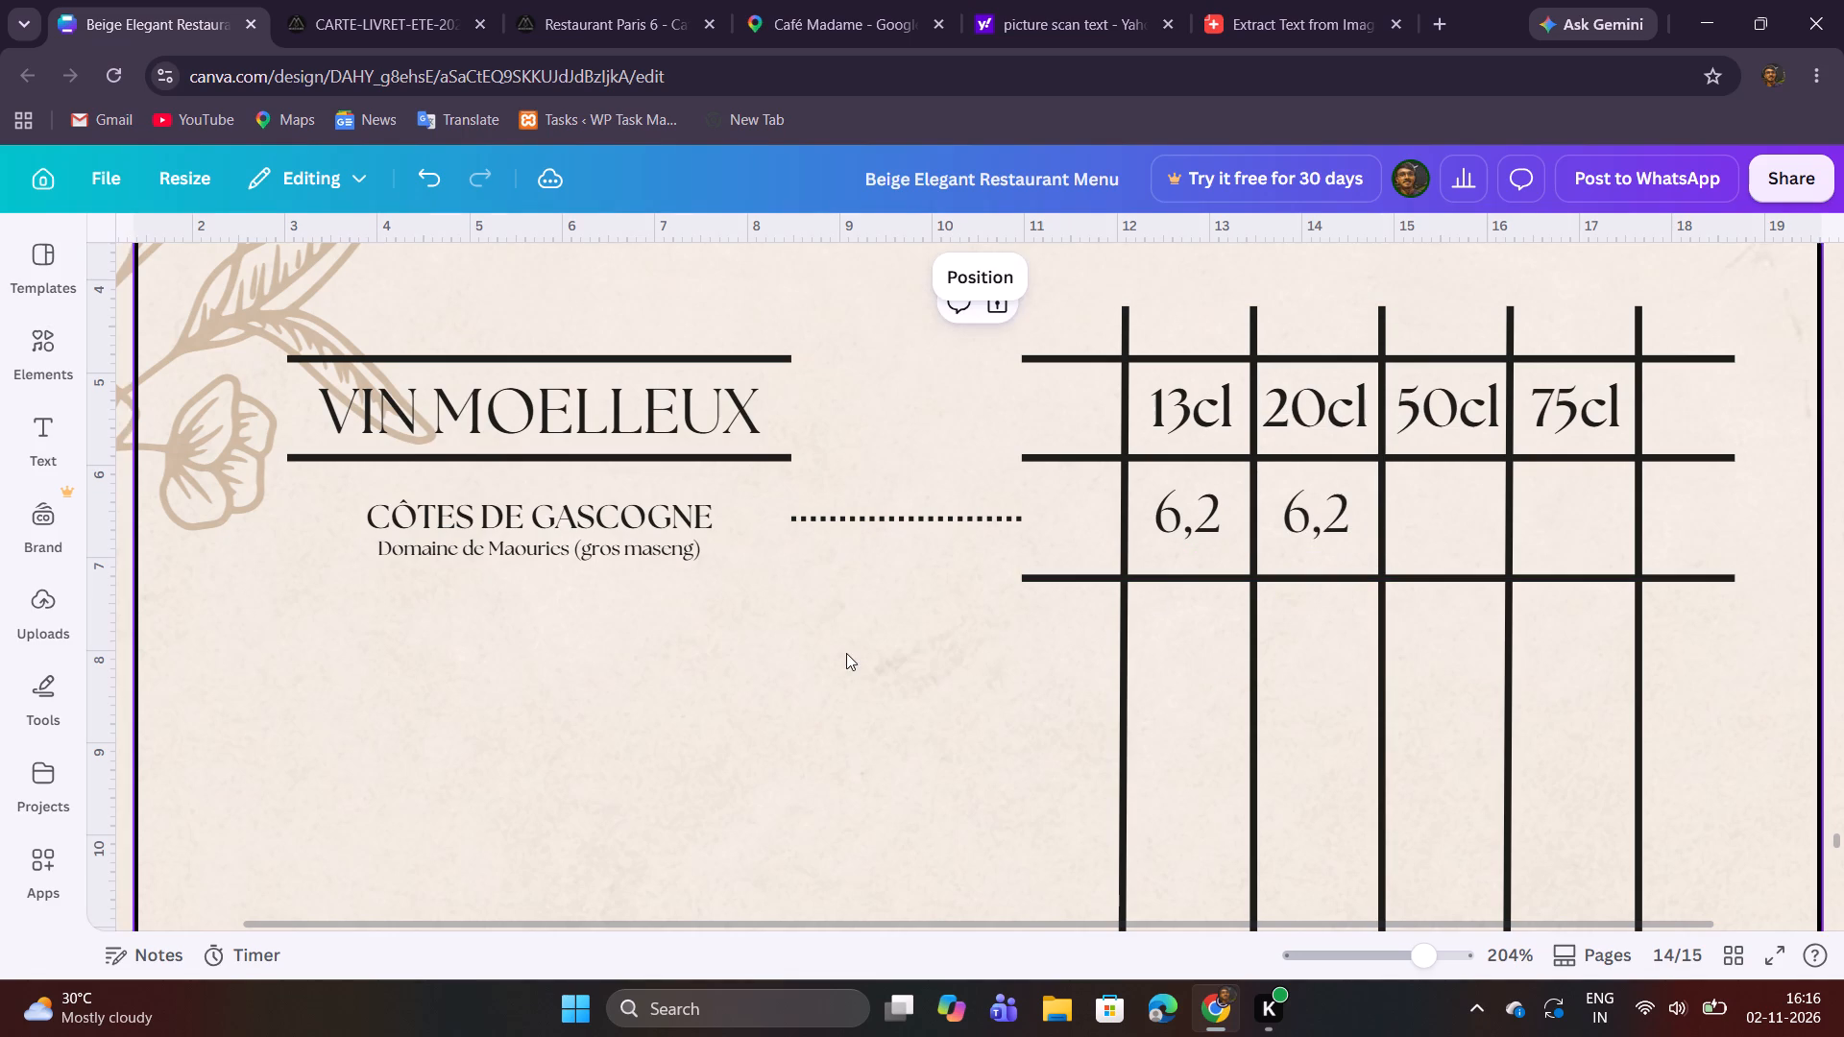
{"action": "left_click", "coordinate": [344, 5]}
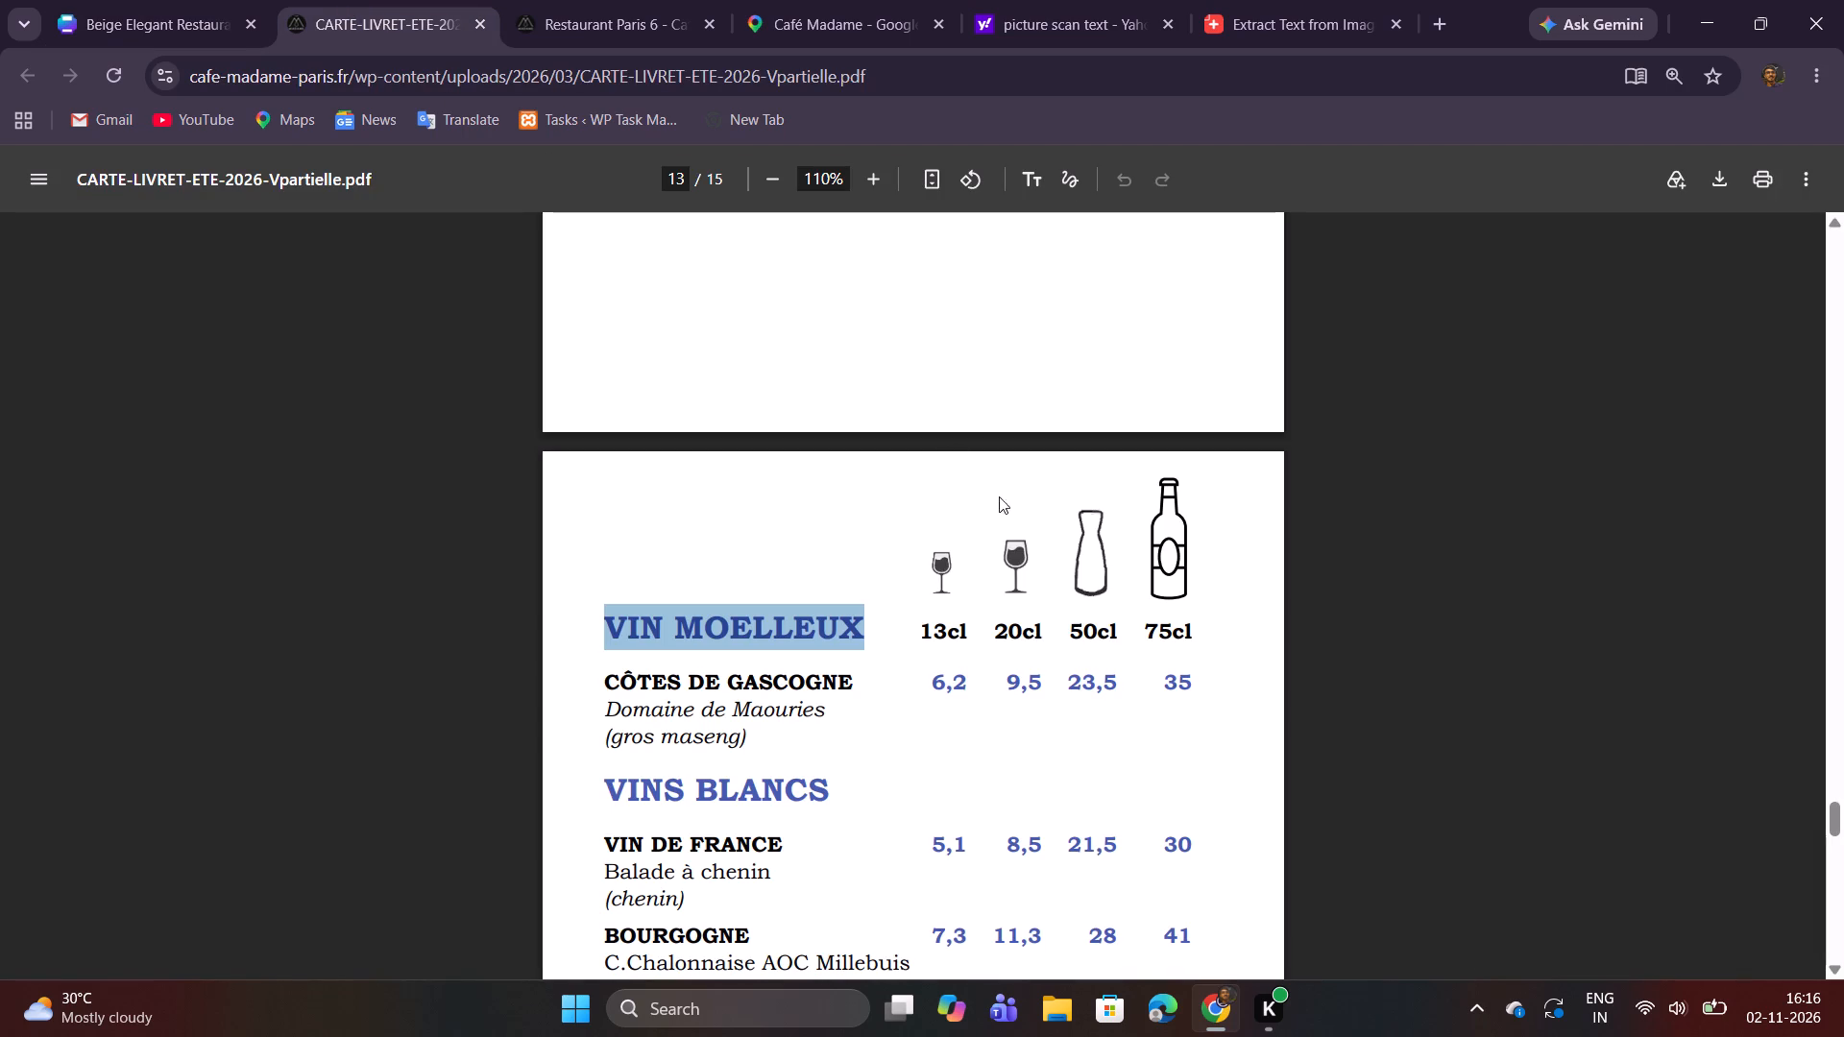
{"action": "left_click_drag", "start_coordinate": [1012, 684], "coordinate": [1042, 686]}
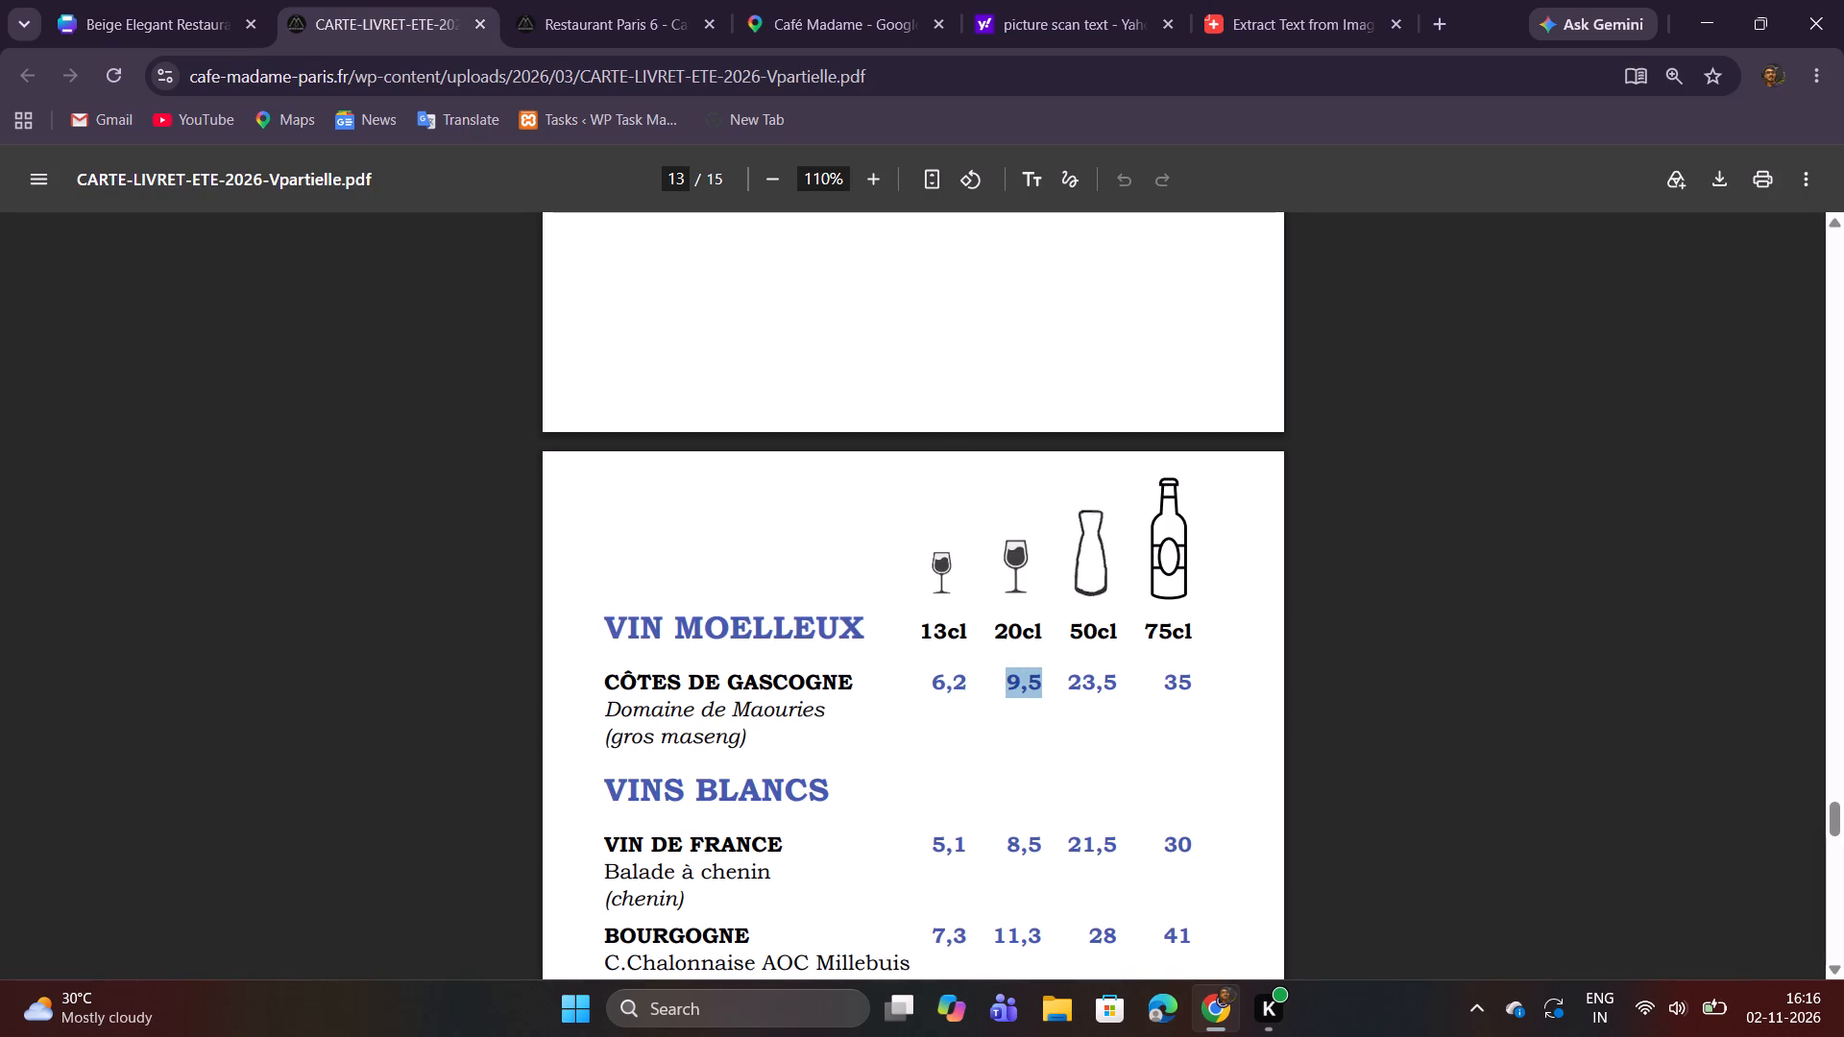
{"action": "key", "text": "ctrl+c"}
{"action": "left_click", "coordinate": [85, 0]}
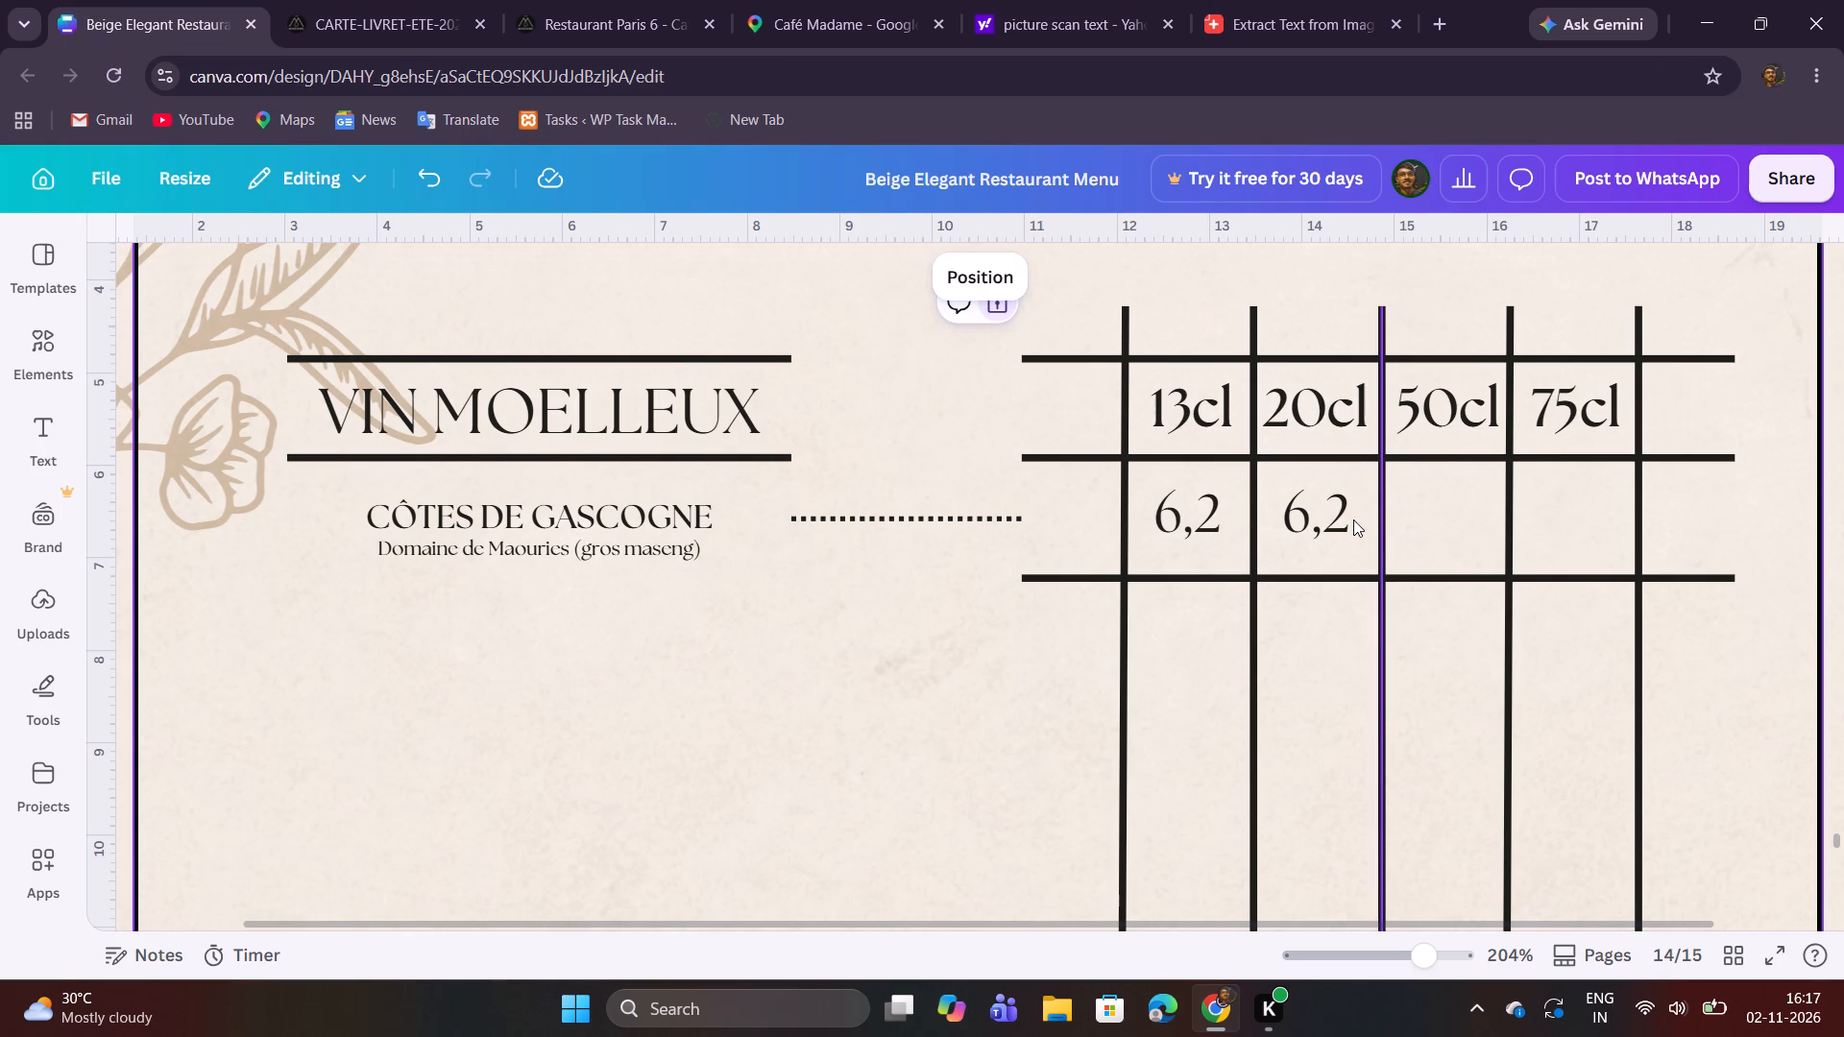
{"action": "double_click", "coordinate": [1347, 523]}
{"action": "key", "text": "ctrl+v"}
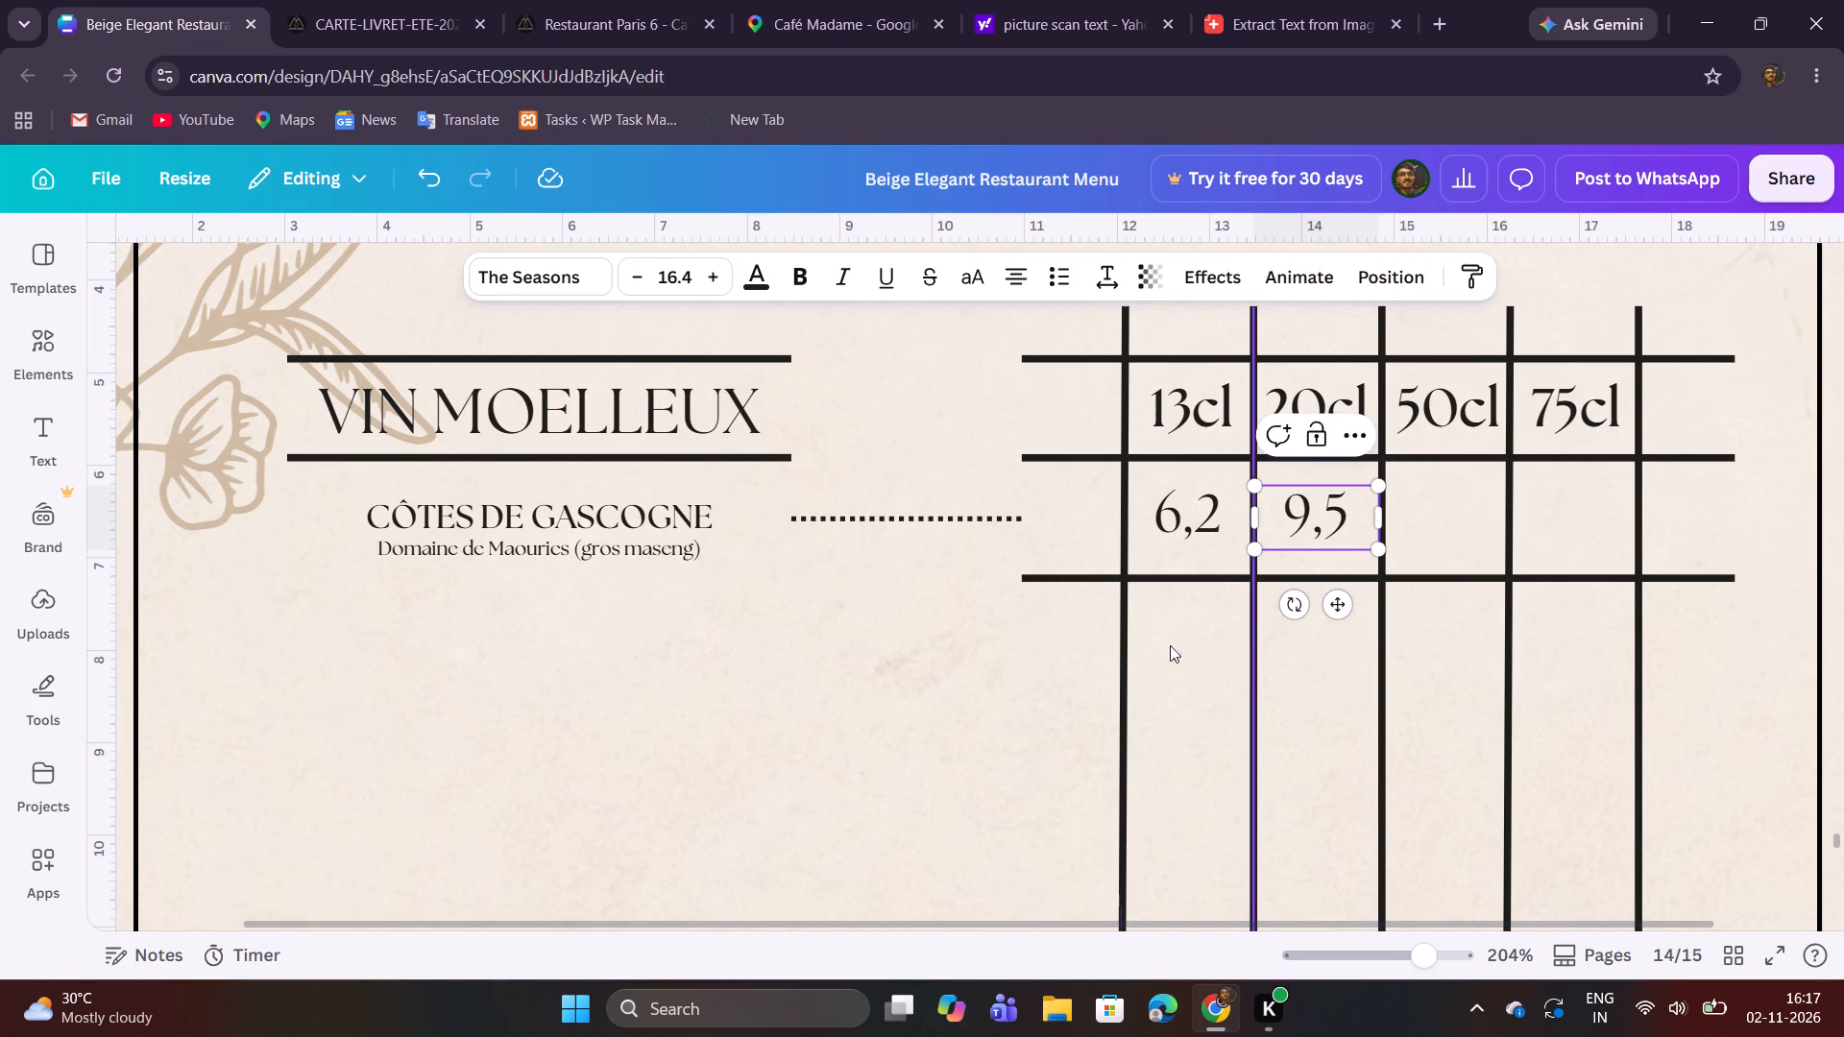
{"action": "left_click", "coordinate": [835, 718]}
Duplicate the 9,5 price into the 50cl and 75cl columns of the Côtes de Gascogne row.
{"action": "left_click", "coordinate": [1307, 529]}
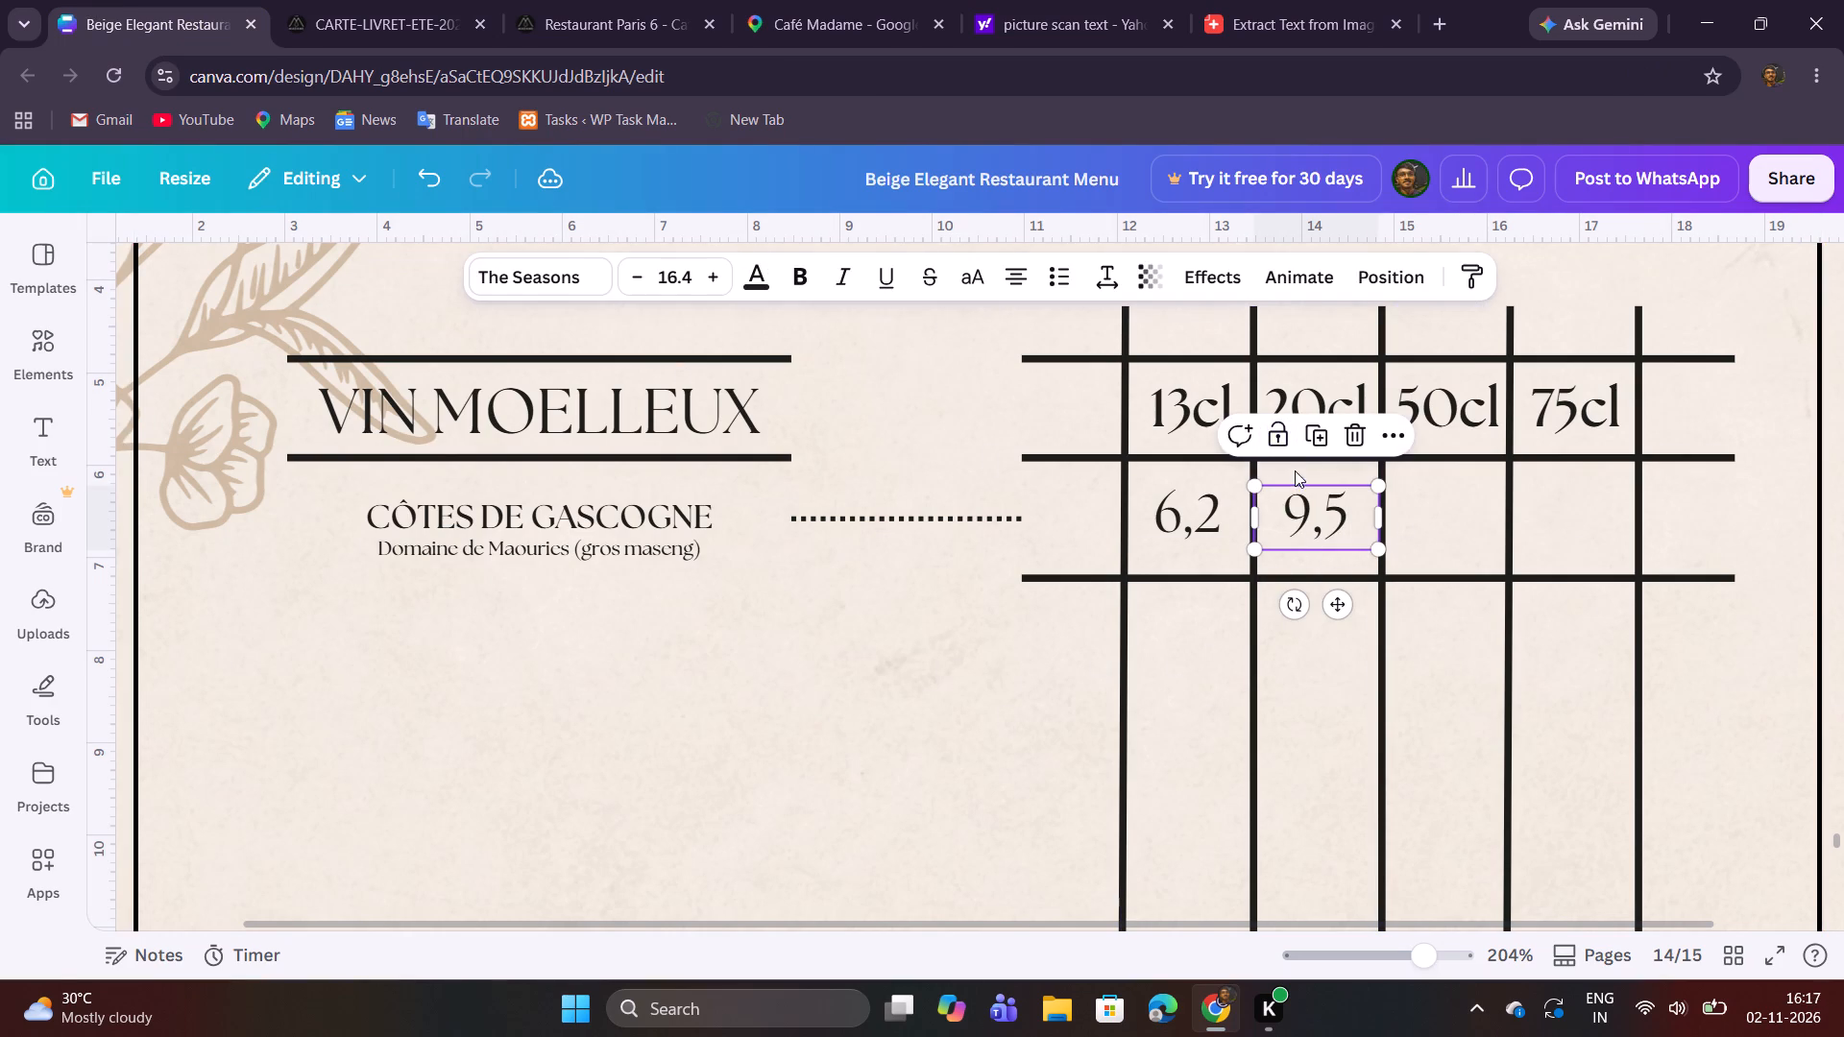
{"action": "left_click", "coordinate": [1324, 439]}
{"action": "left_click", "coordinate": [1431, 640]}
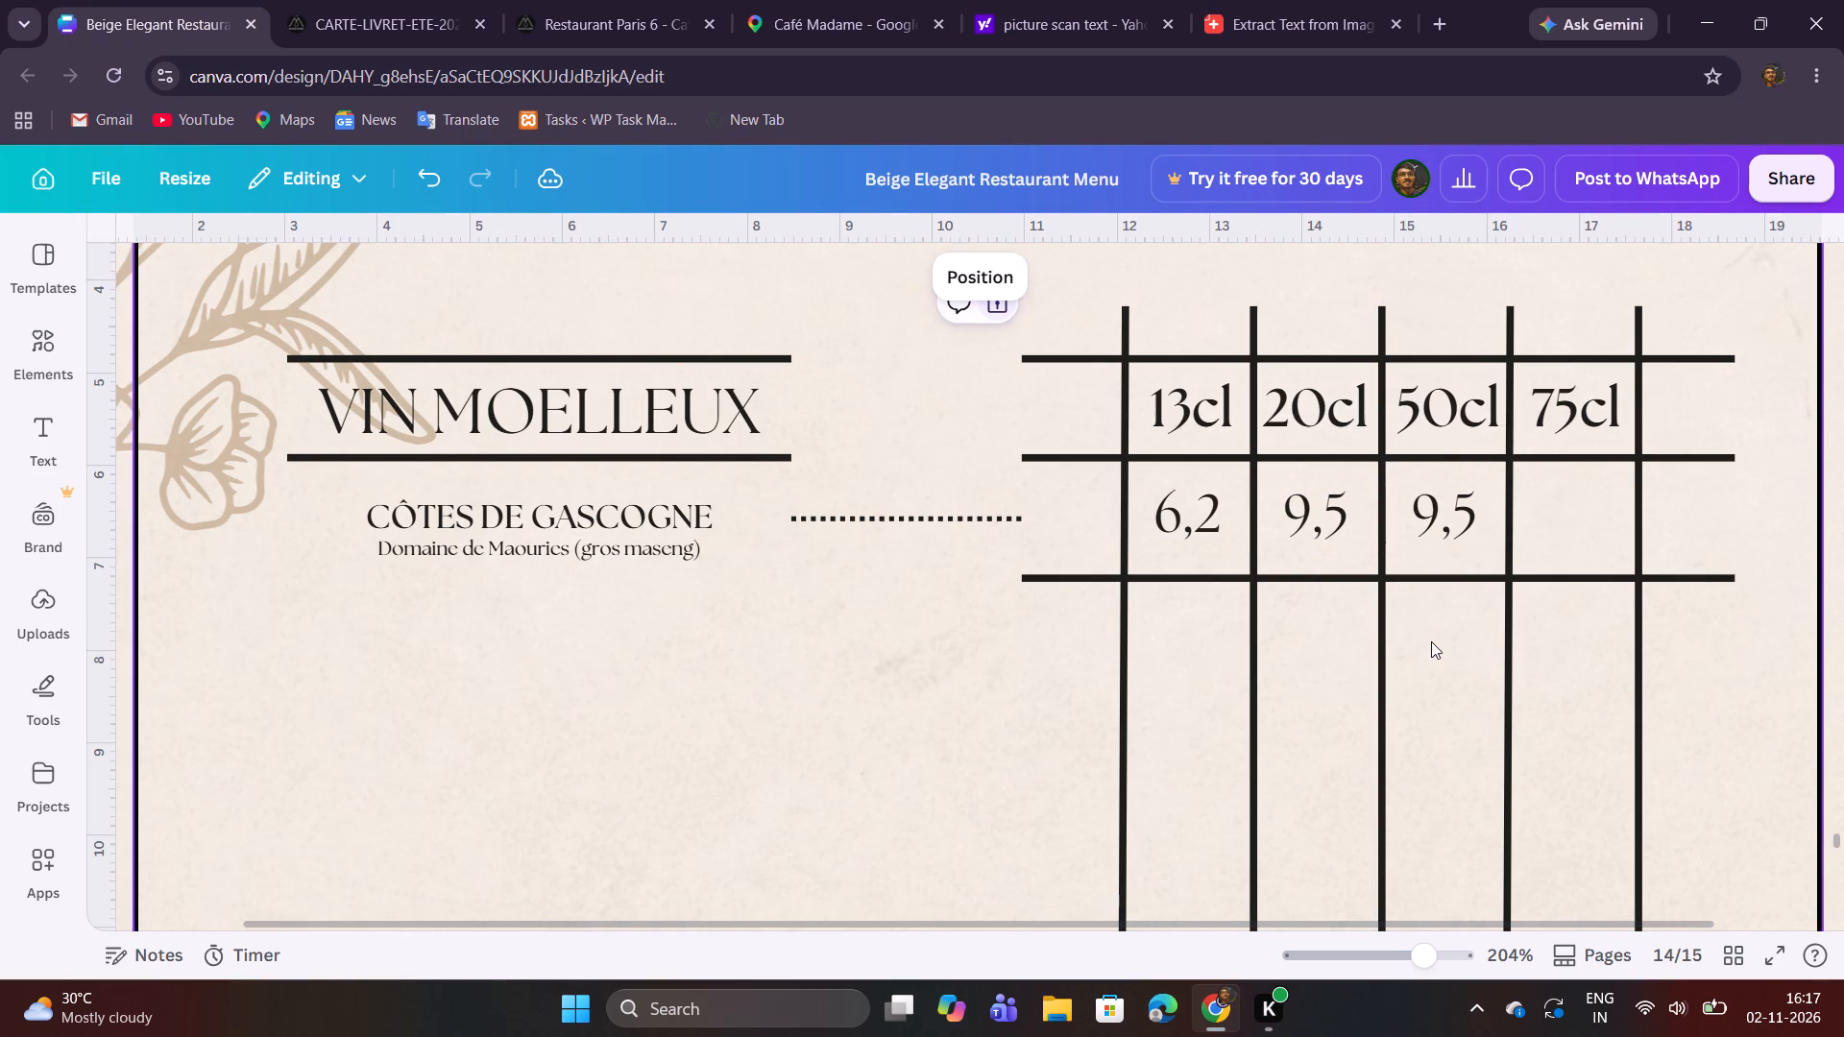
{"action": "left_click", "coordinate": [1438, 534]}
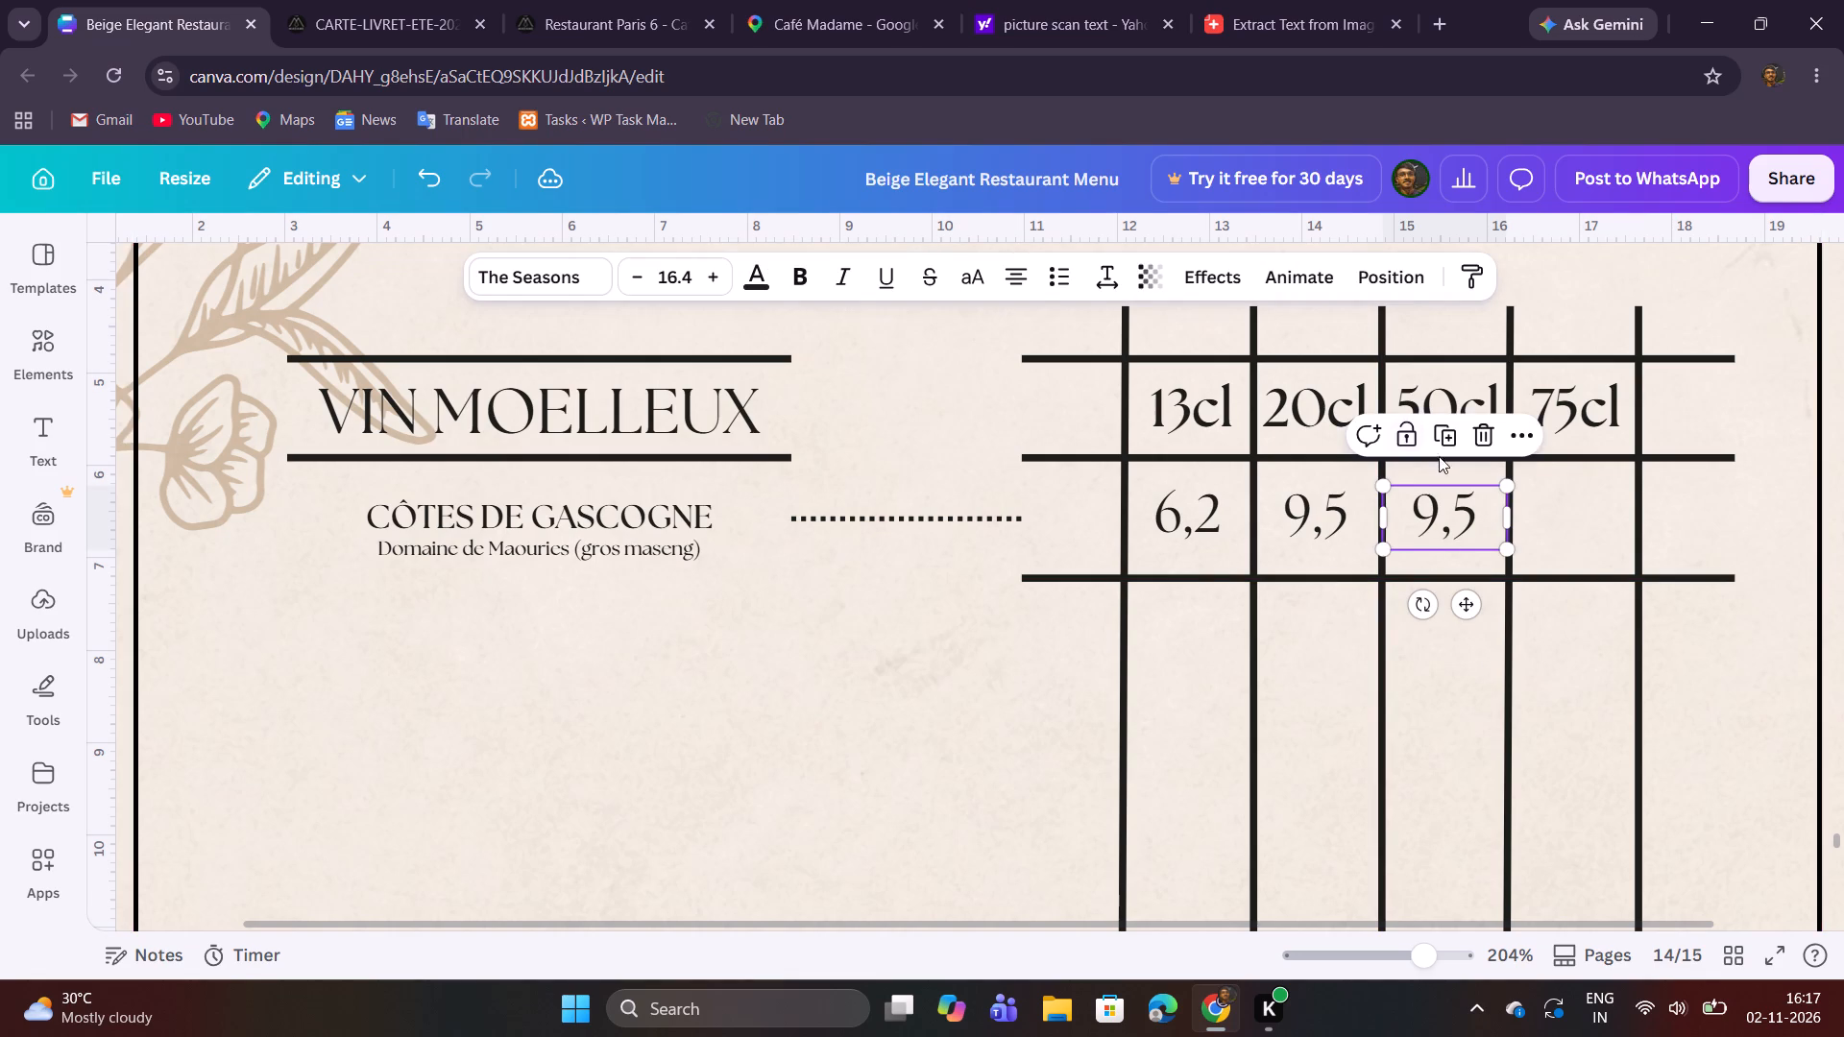
{"action": "left_click", "coordinate": [1443, 440]}
{"action": "left_click", "coordinate": [1477, 693]}
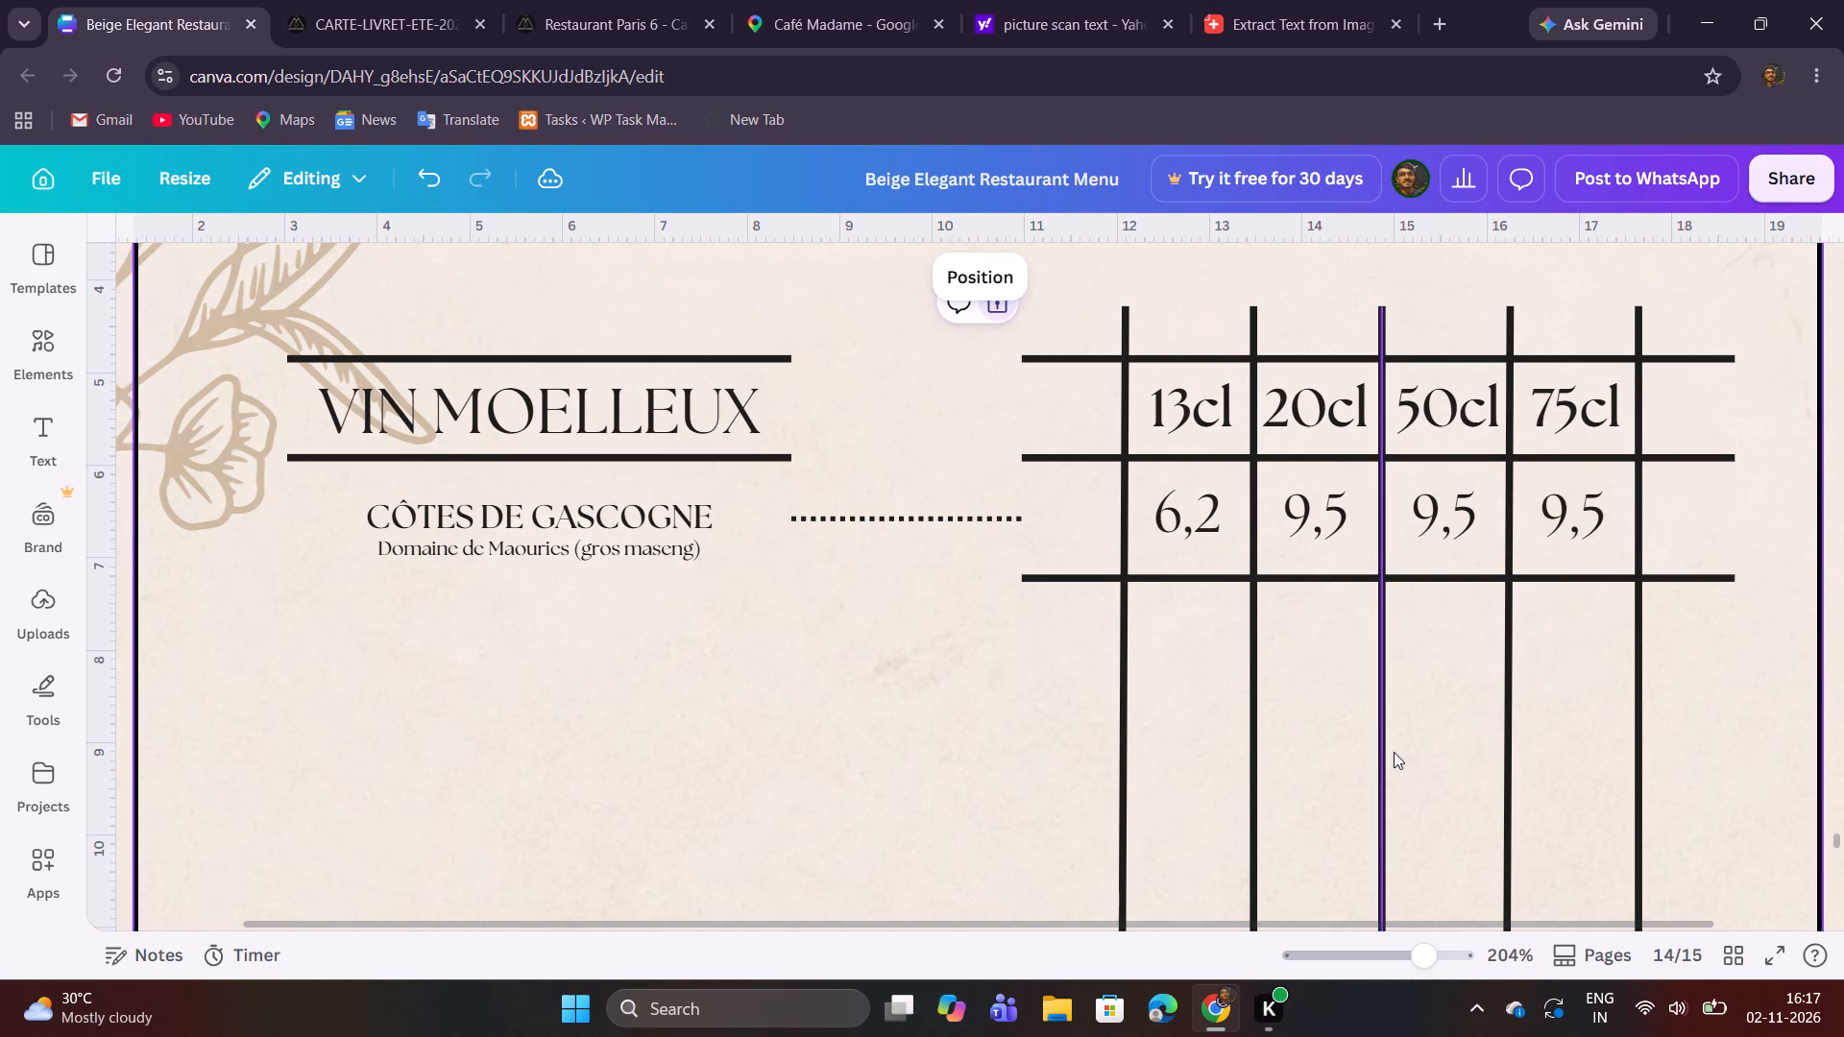
Replace the 50cl price in the Côtes de Gascogne row with 23,5 copied from the PDF menu.
{"action": "left_click", "coordinate": [362, 5]}
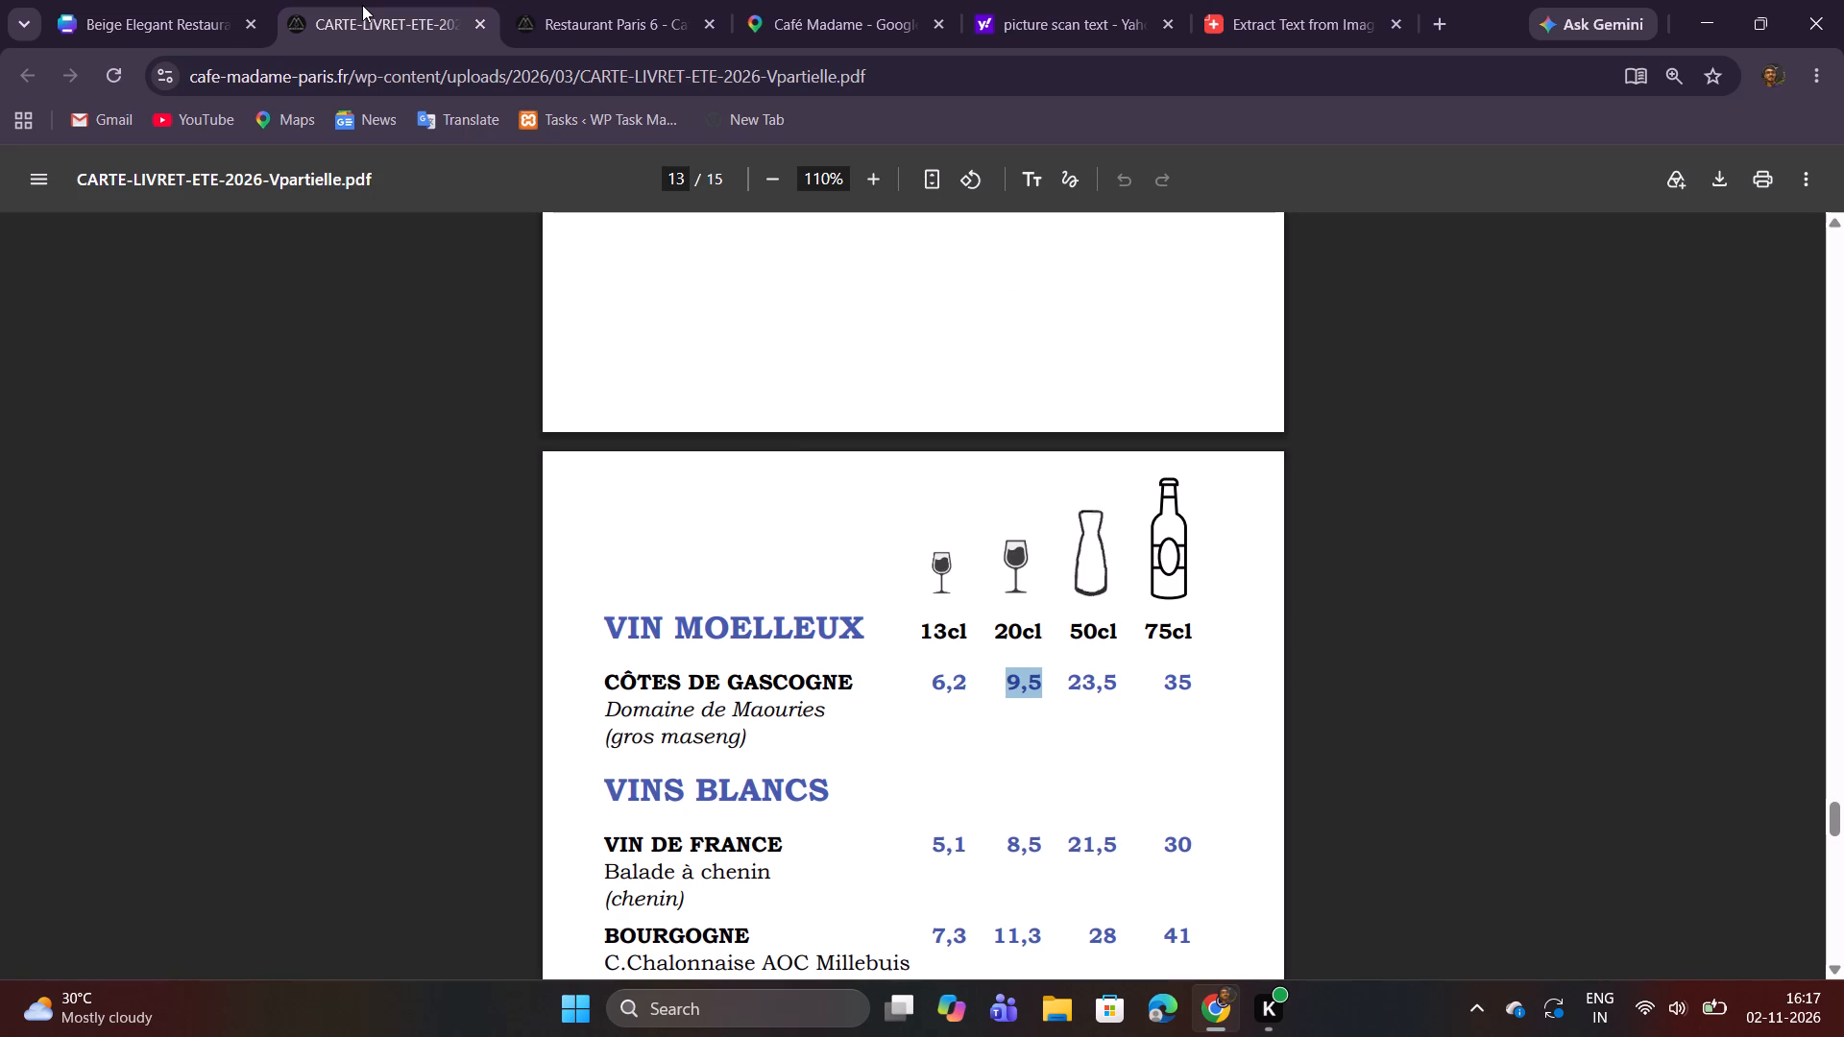
{"action": "left_click_drag", "start_coordinate": [1066, 681], "coordinate": [1119, 687]}
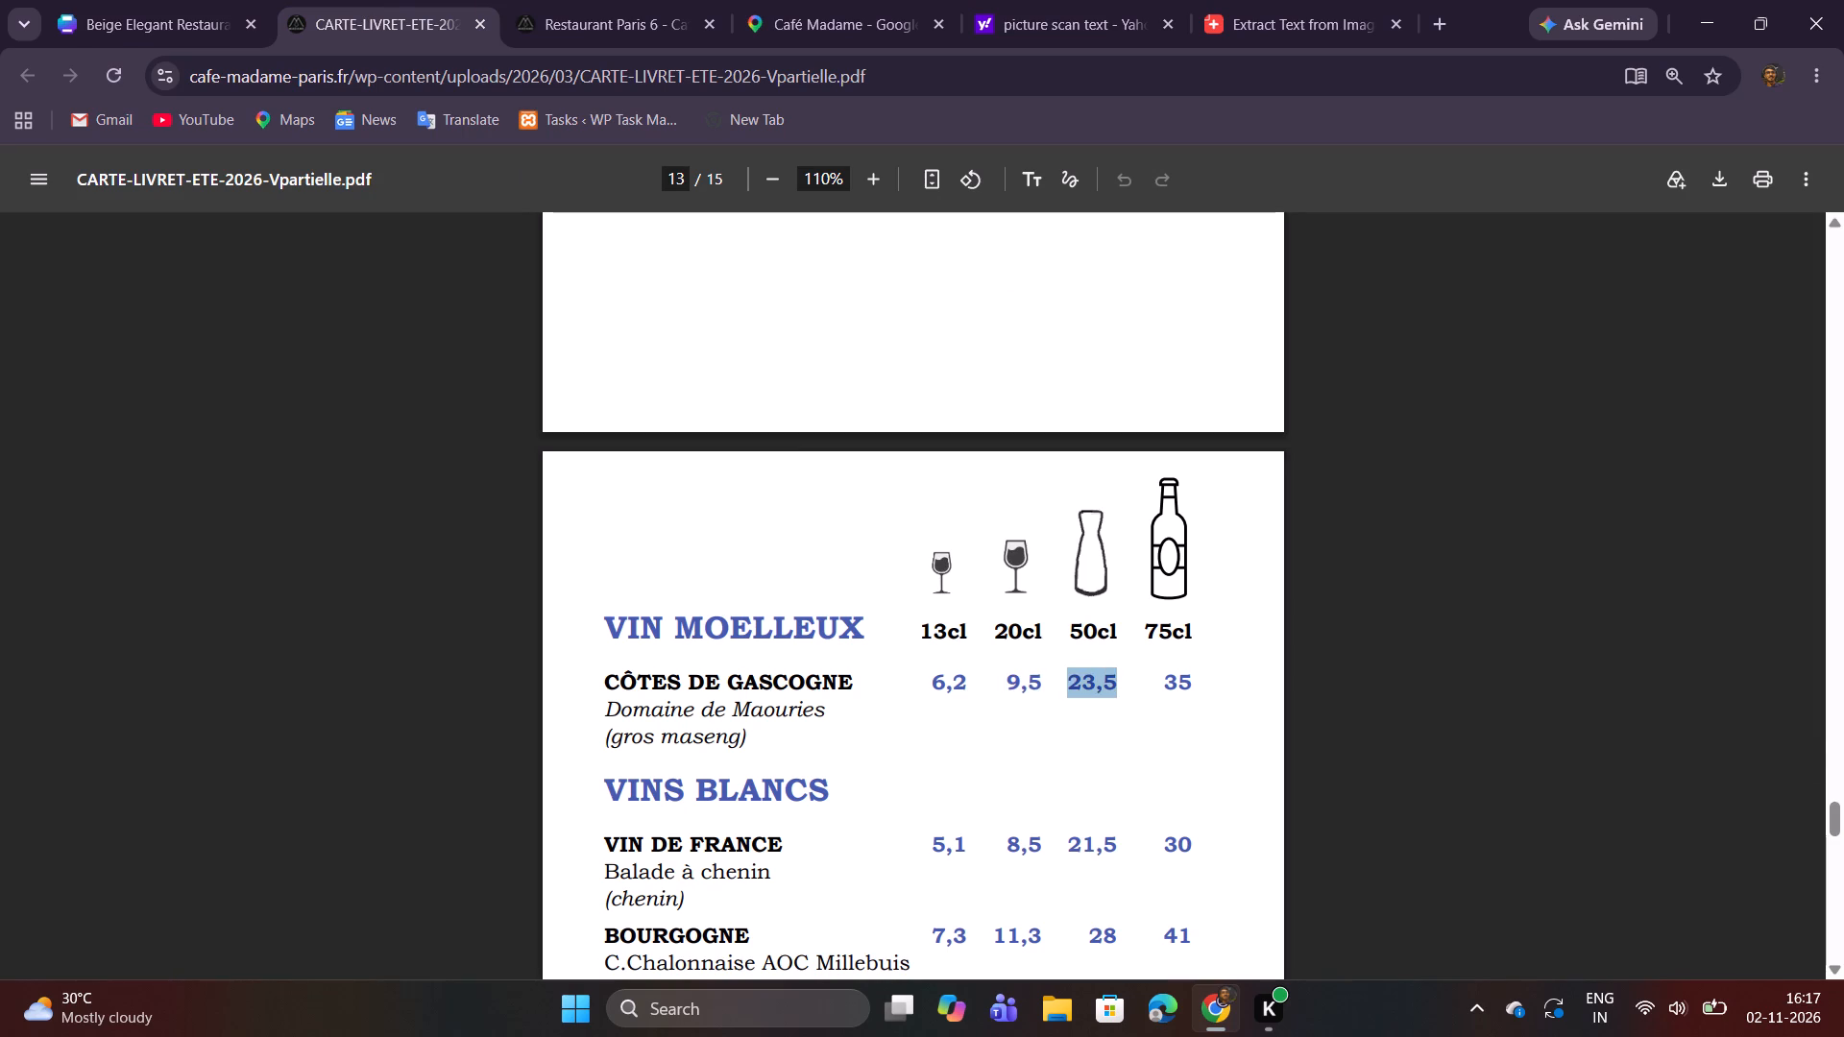
{"action": "key", "text": "ctrl+c"}
{"action": "left_click", "coordinate": [159, 0]}
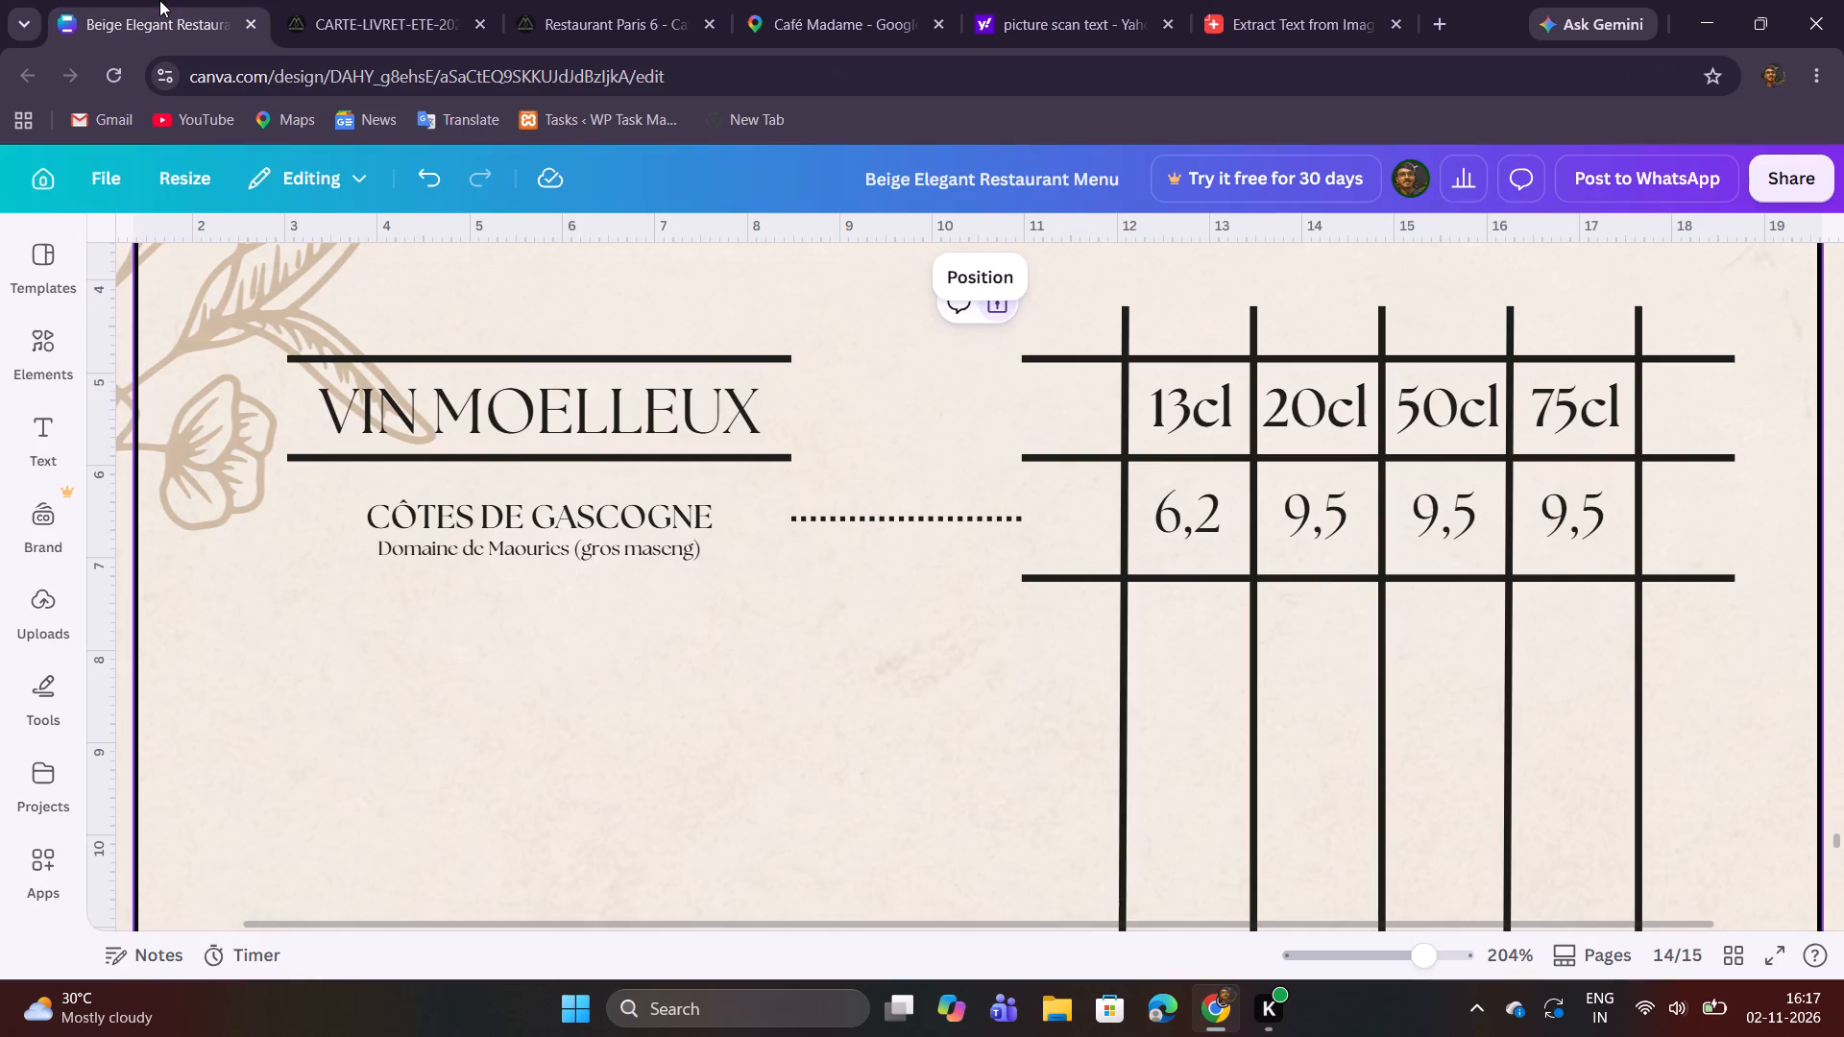
{"action": "double_click", "coordinate": [1410, 508]}
{"action": "key", "text": "ctrl+v"}
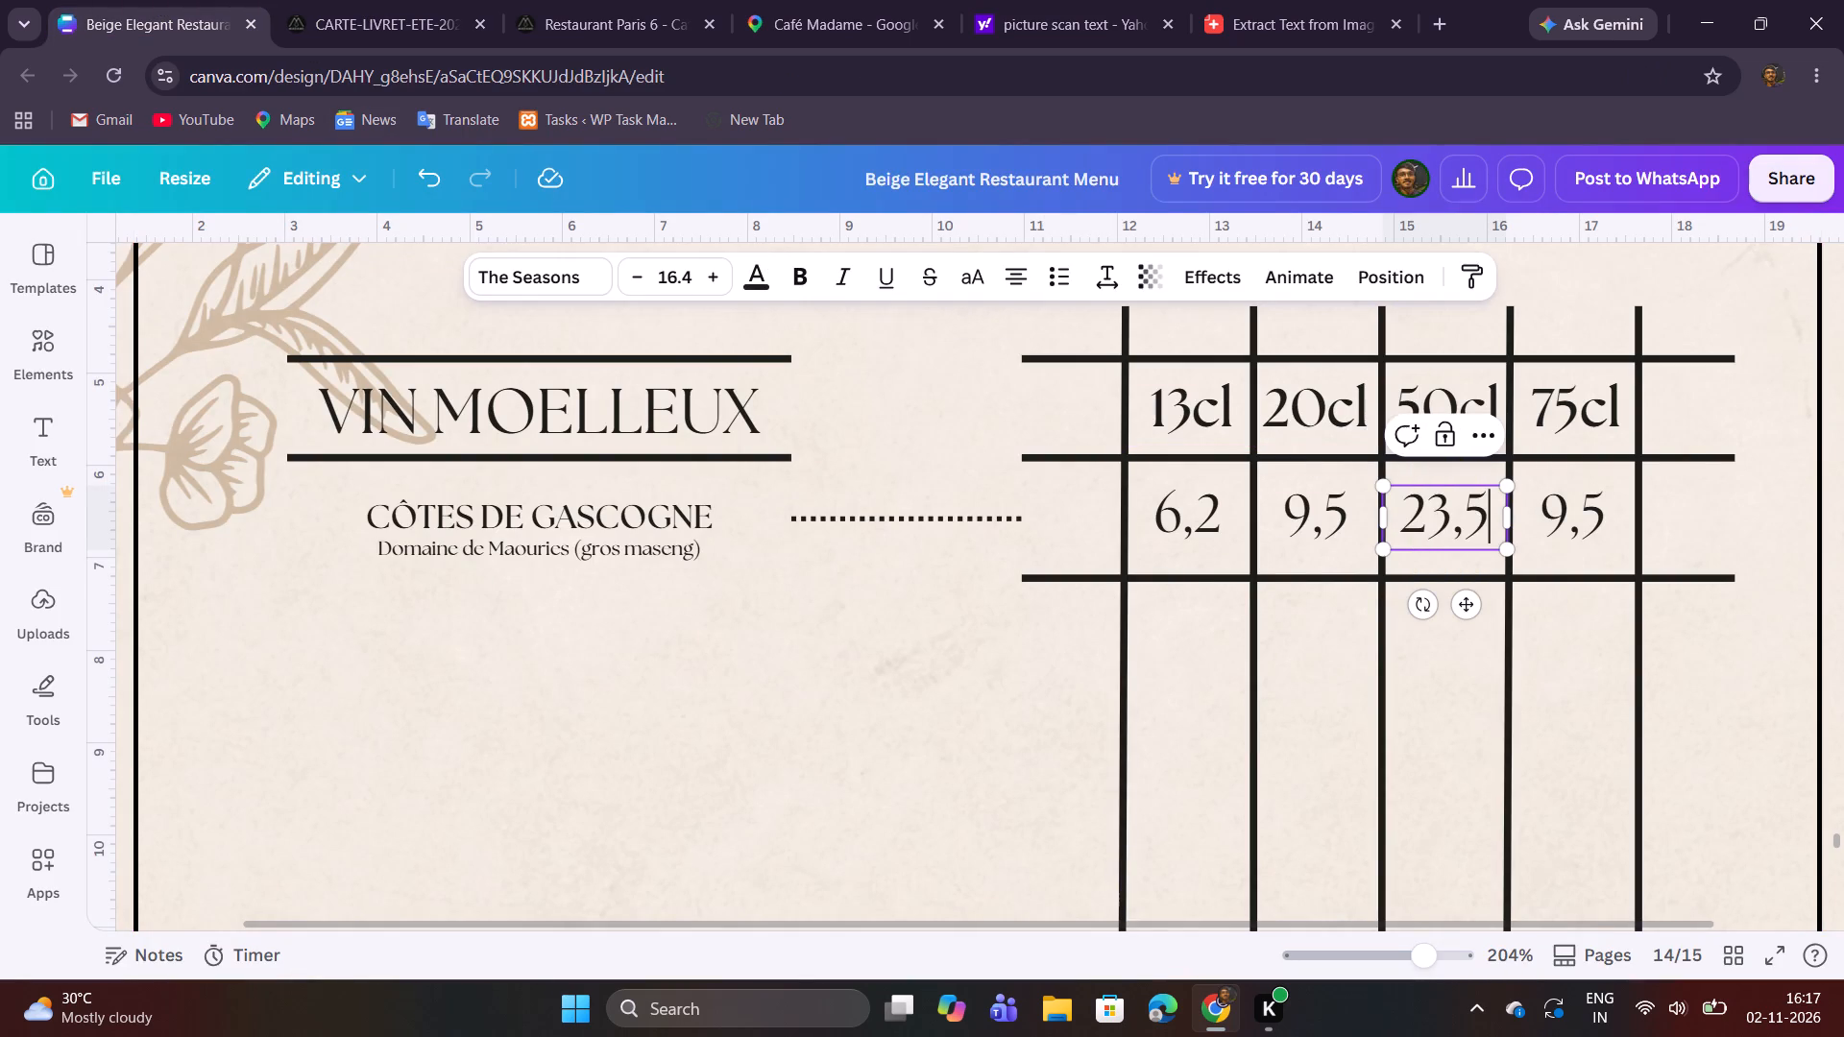
Replace the 75cl price in the Côtes de Gascogne row with 35 copied from the PDF menu.
{"action": "left_click", "coordinate": [335, 5]}
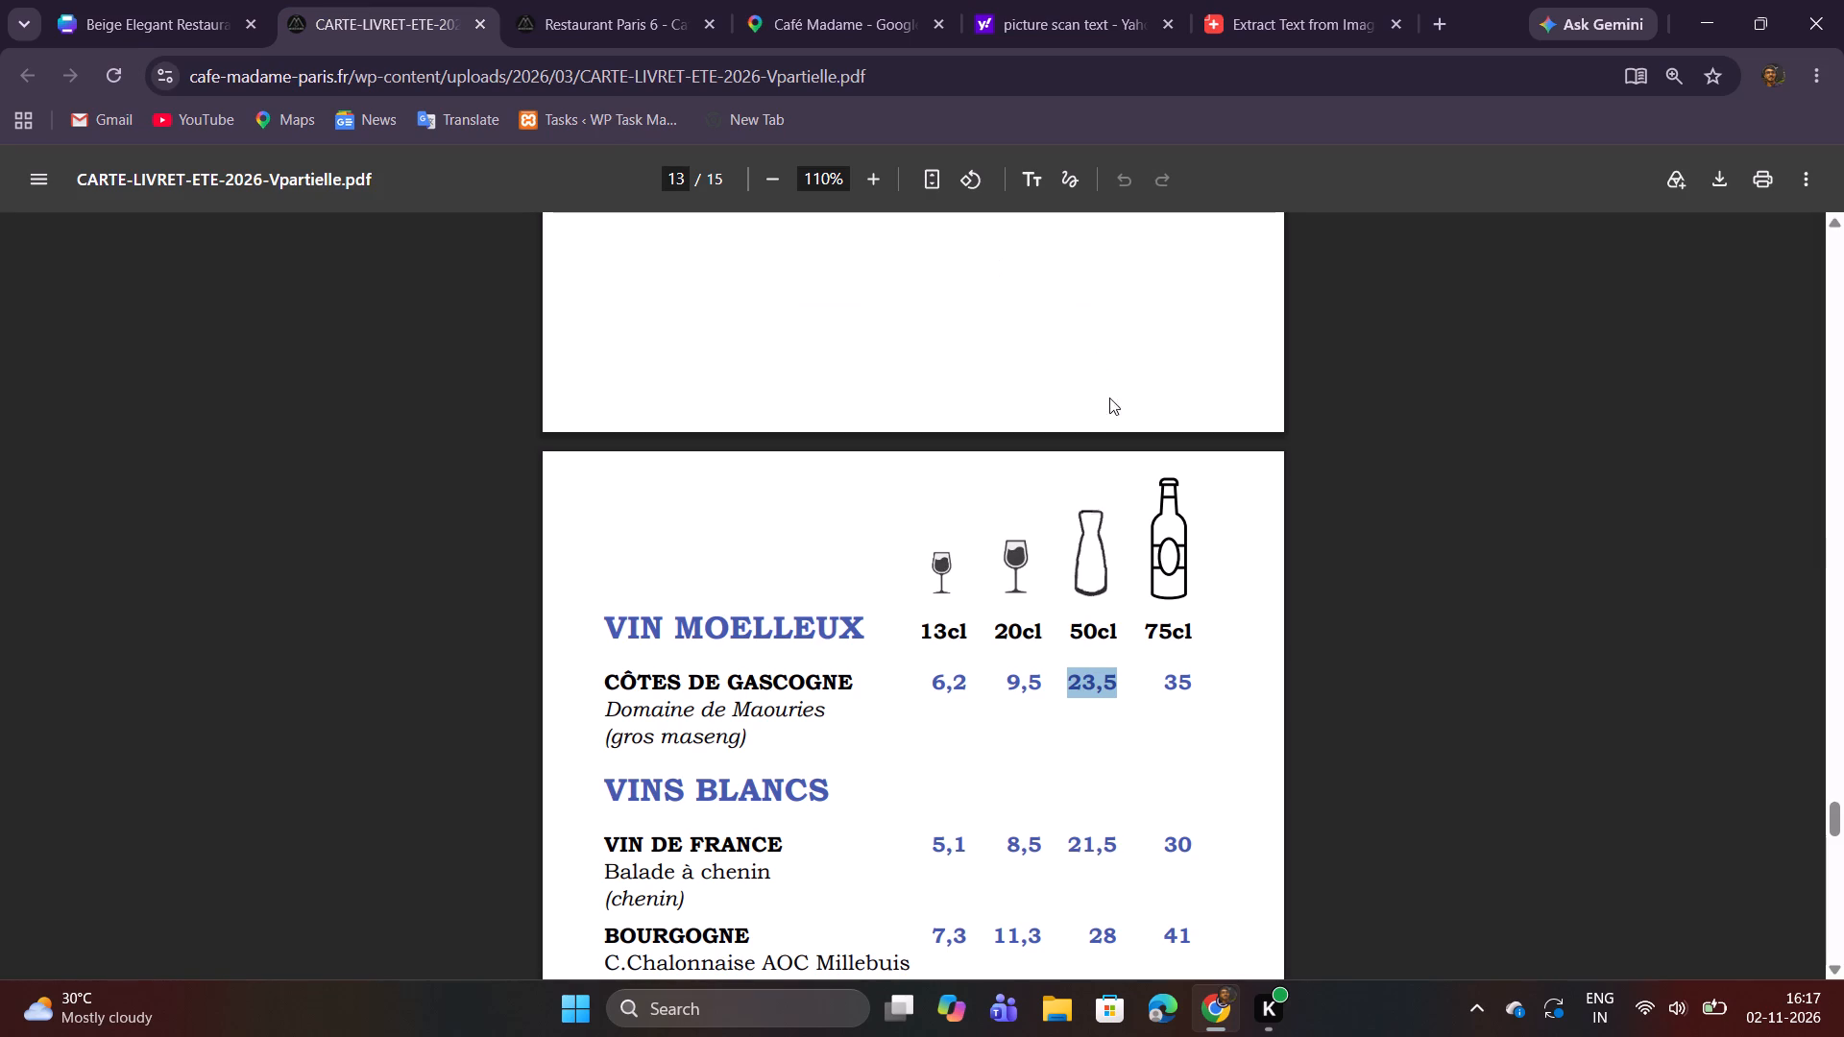
{"action": "left_click_drag", "start_coordinate": [1164, 687], "coordinate": [1196, 689]}
{"action": "key", "text": "ctrl+c"}
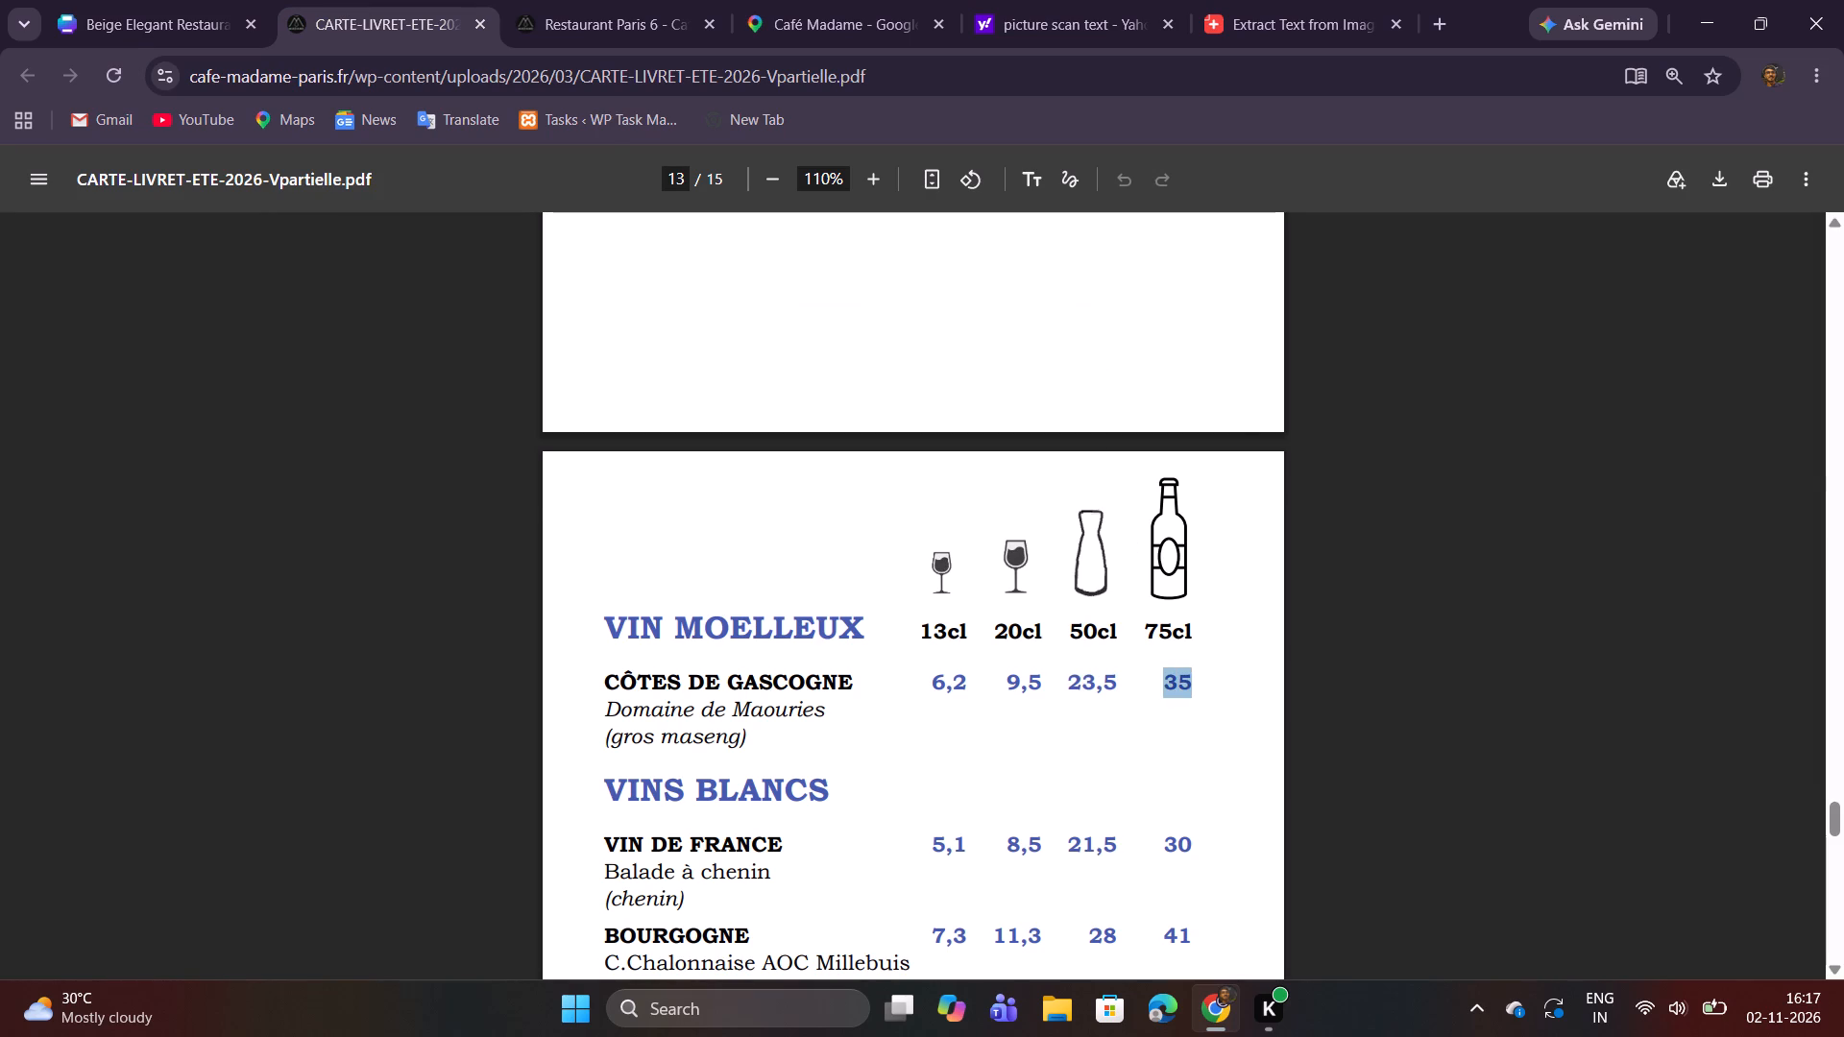
{"action": "left_click", "coordinate": [130, 0]}
{"action": "double_click", "coordinate": [1555, 512]}
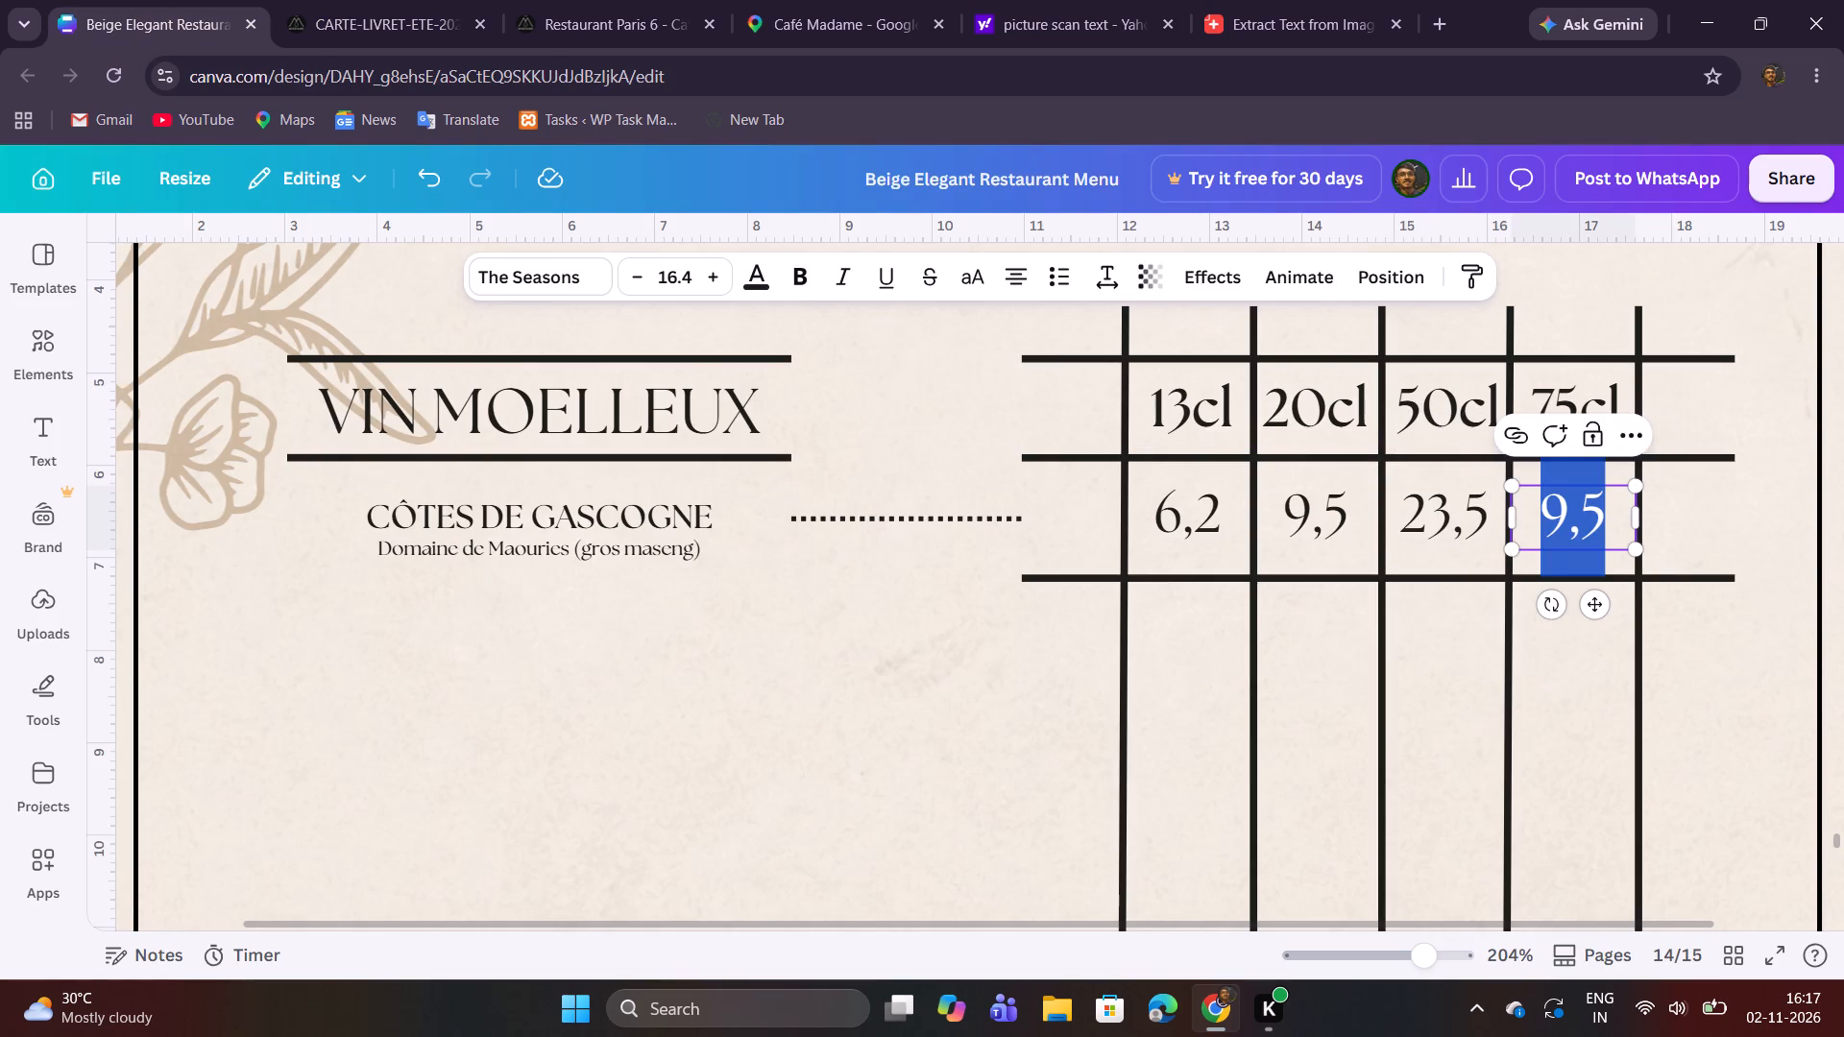
{"action": "key", "text": "ctrl+v"}
{"action": "left_click", "coordinate": [983, 701]}
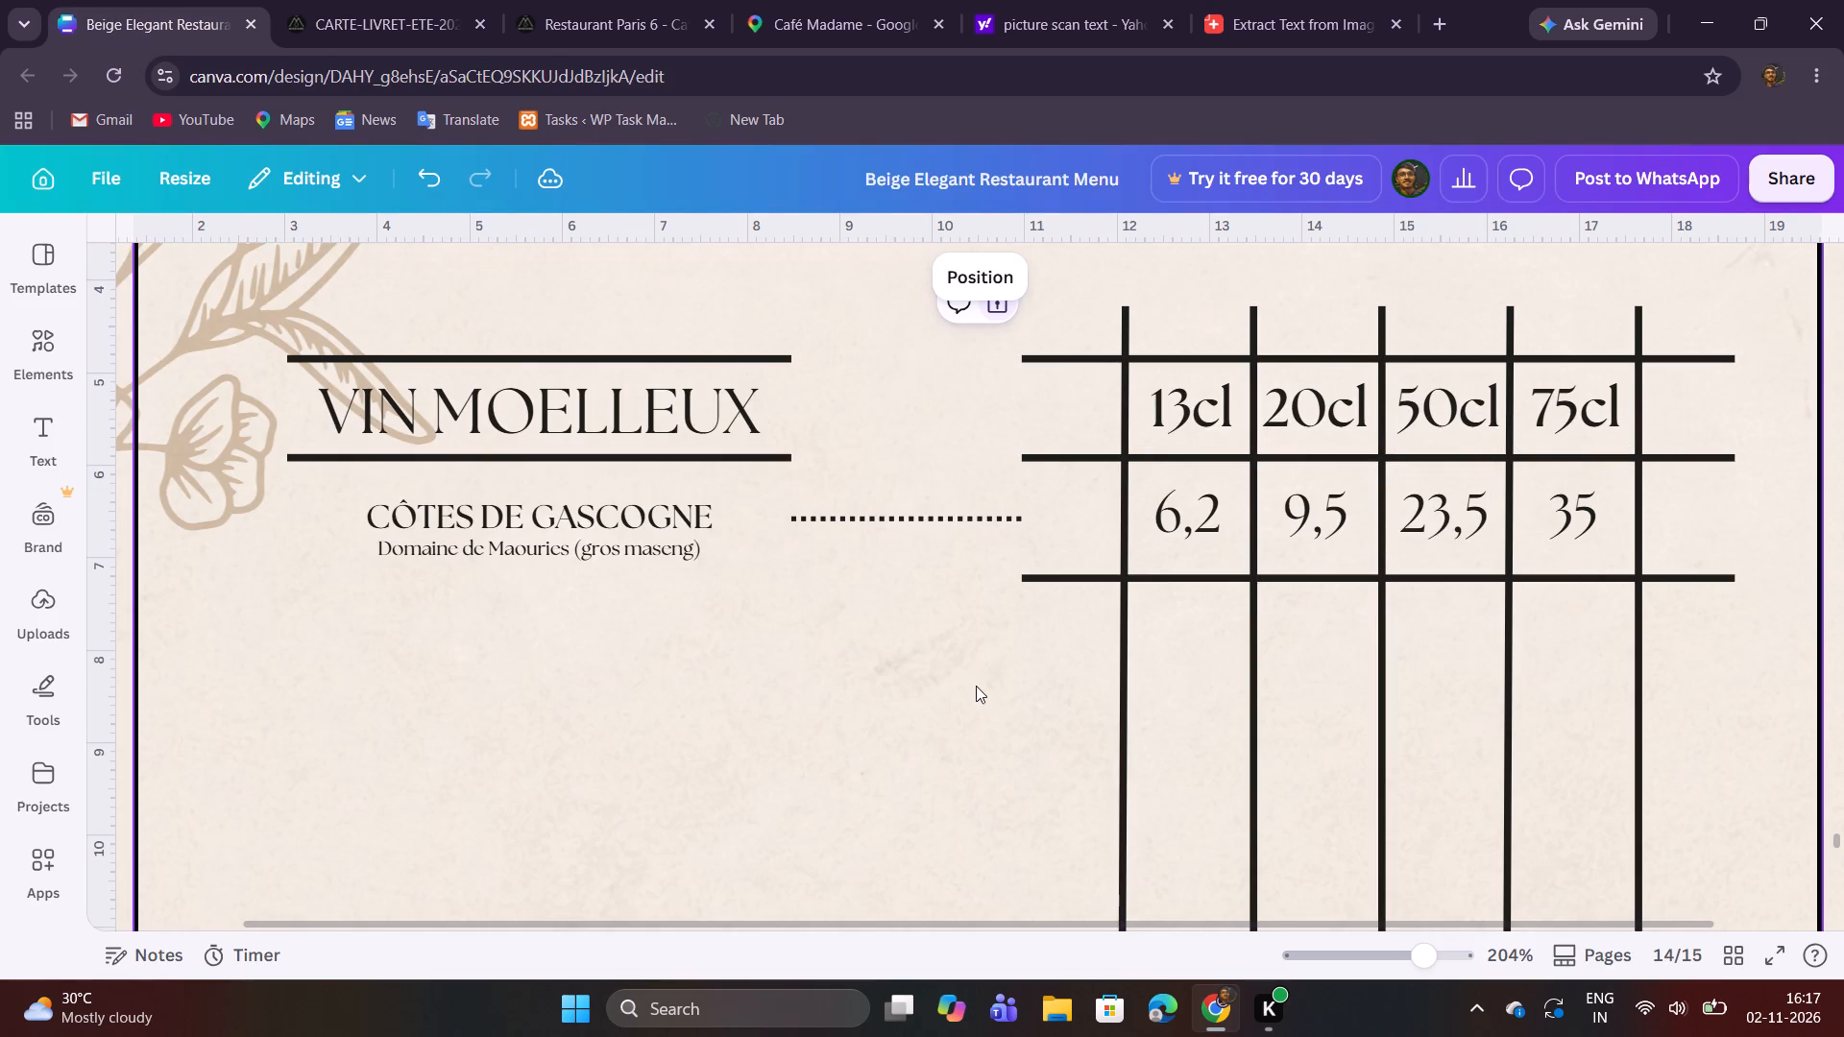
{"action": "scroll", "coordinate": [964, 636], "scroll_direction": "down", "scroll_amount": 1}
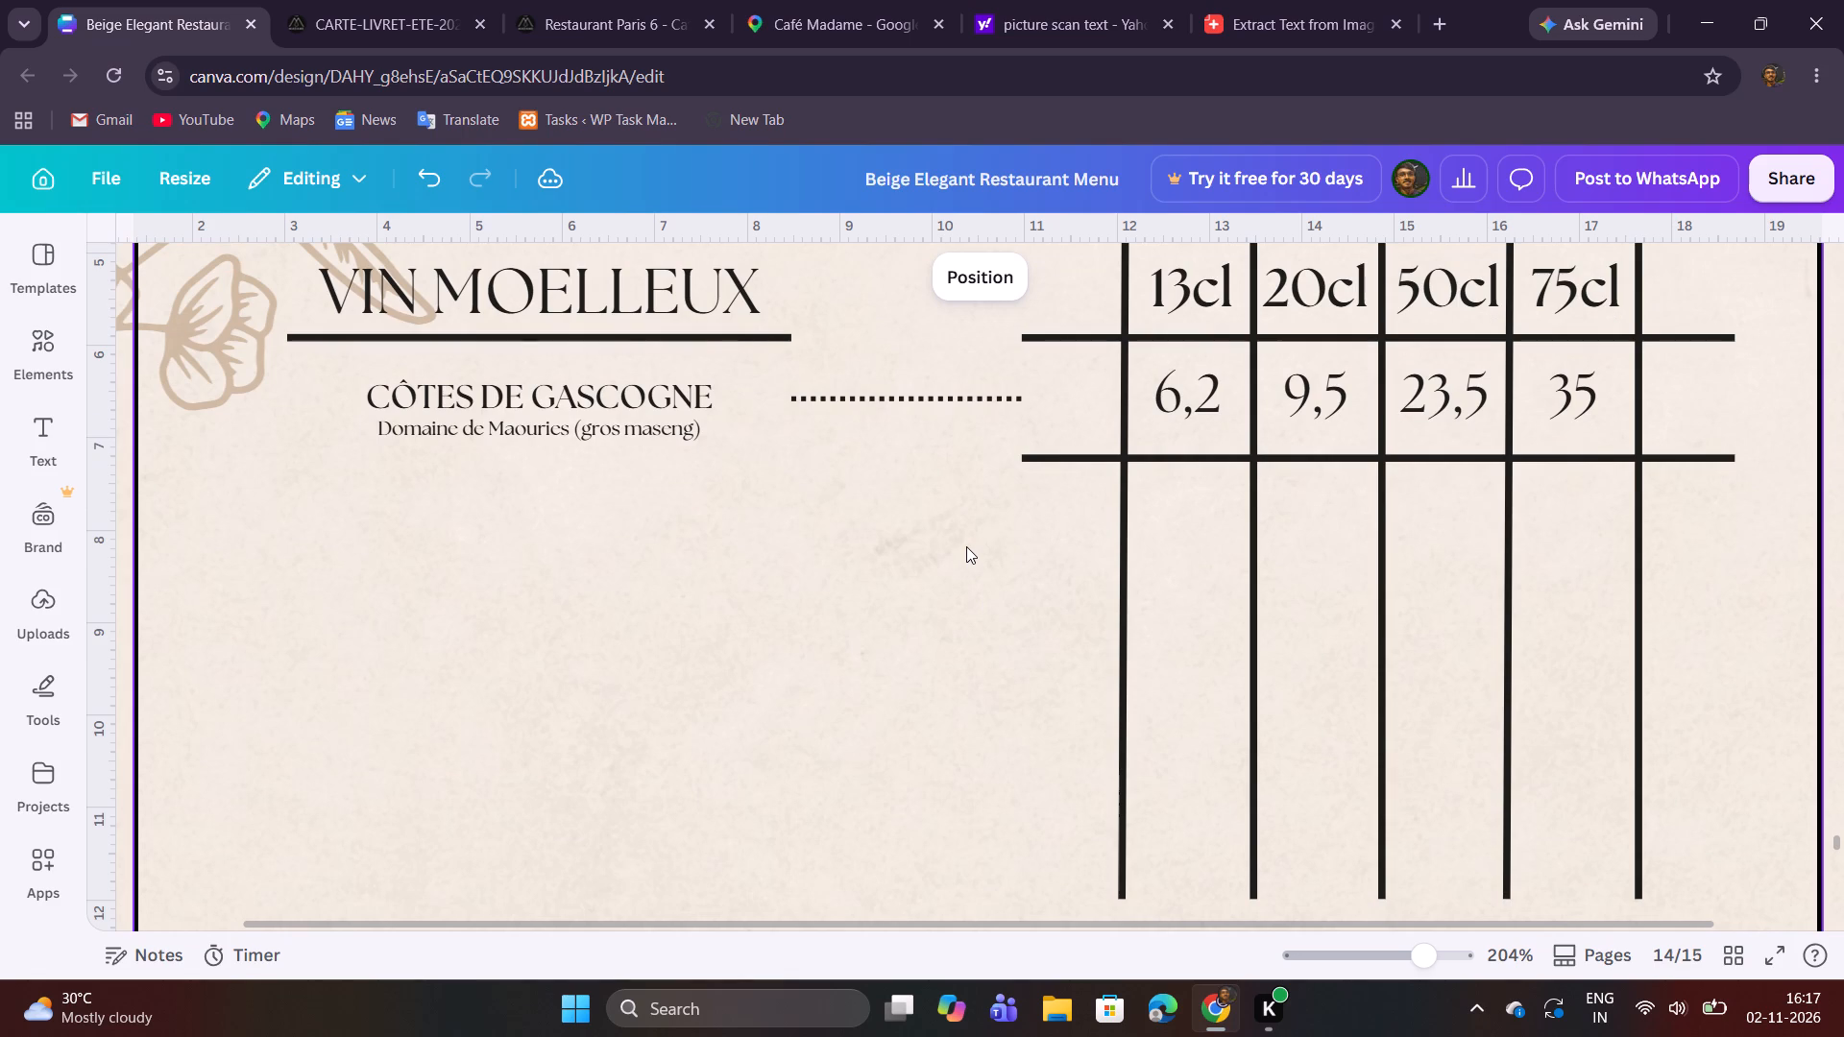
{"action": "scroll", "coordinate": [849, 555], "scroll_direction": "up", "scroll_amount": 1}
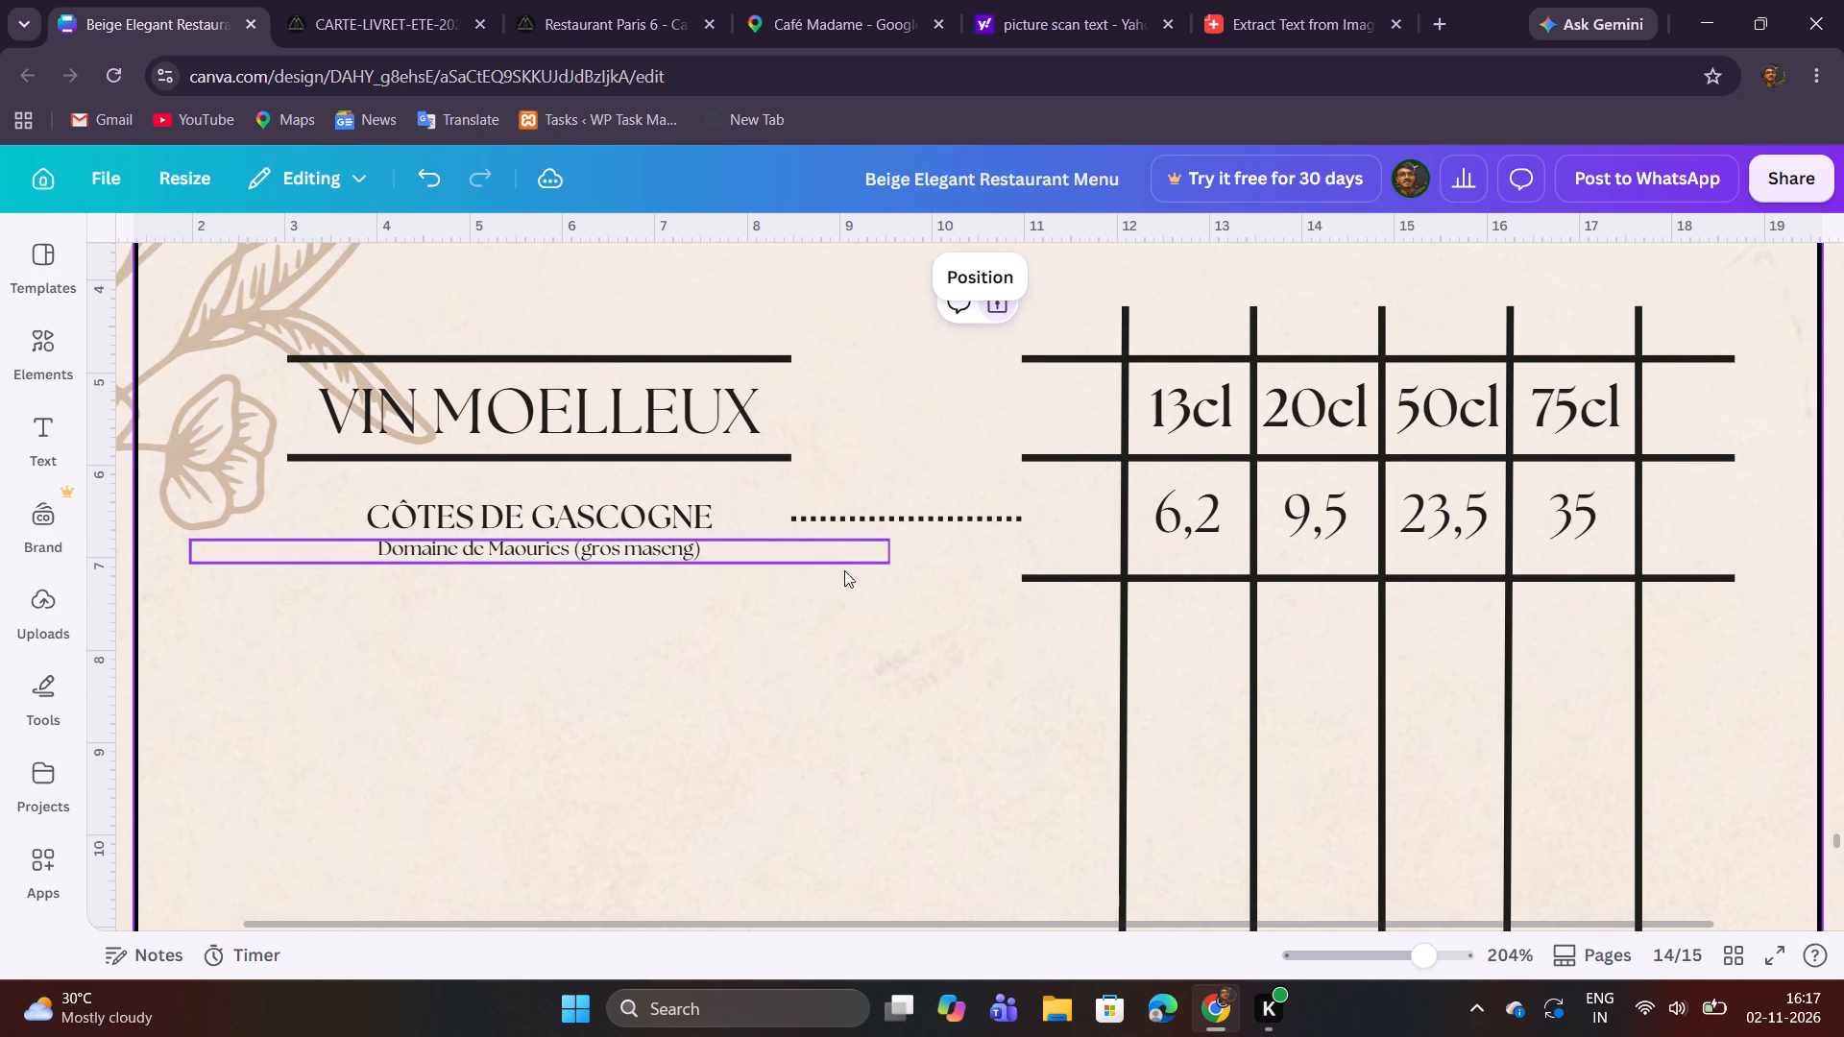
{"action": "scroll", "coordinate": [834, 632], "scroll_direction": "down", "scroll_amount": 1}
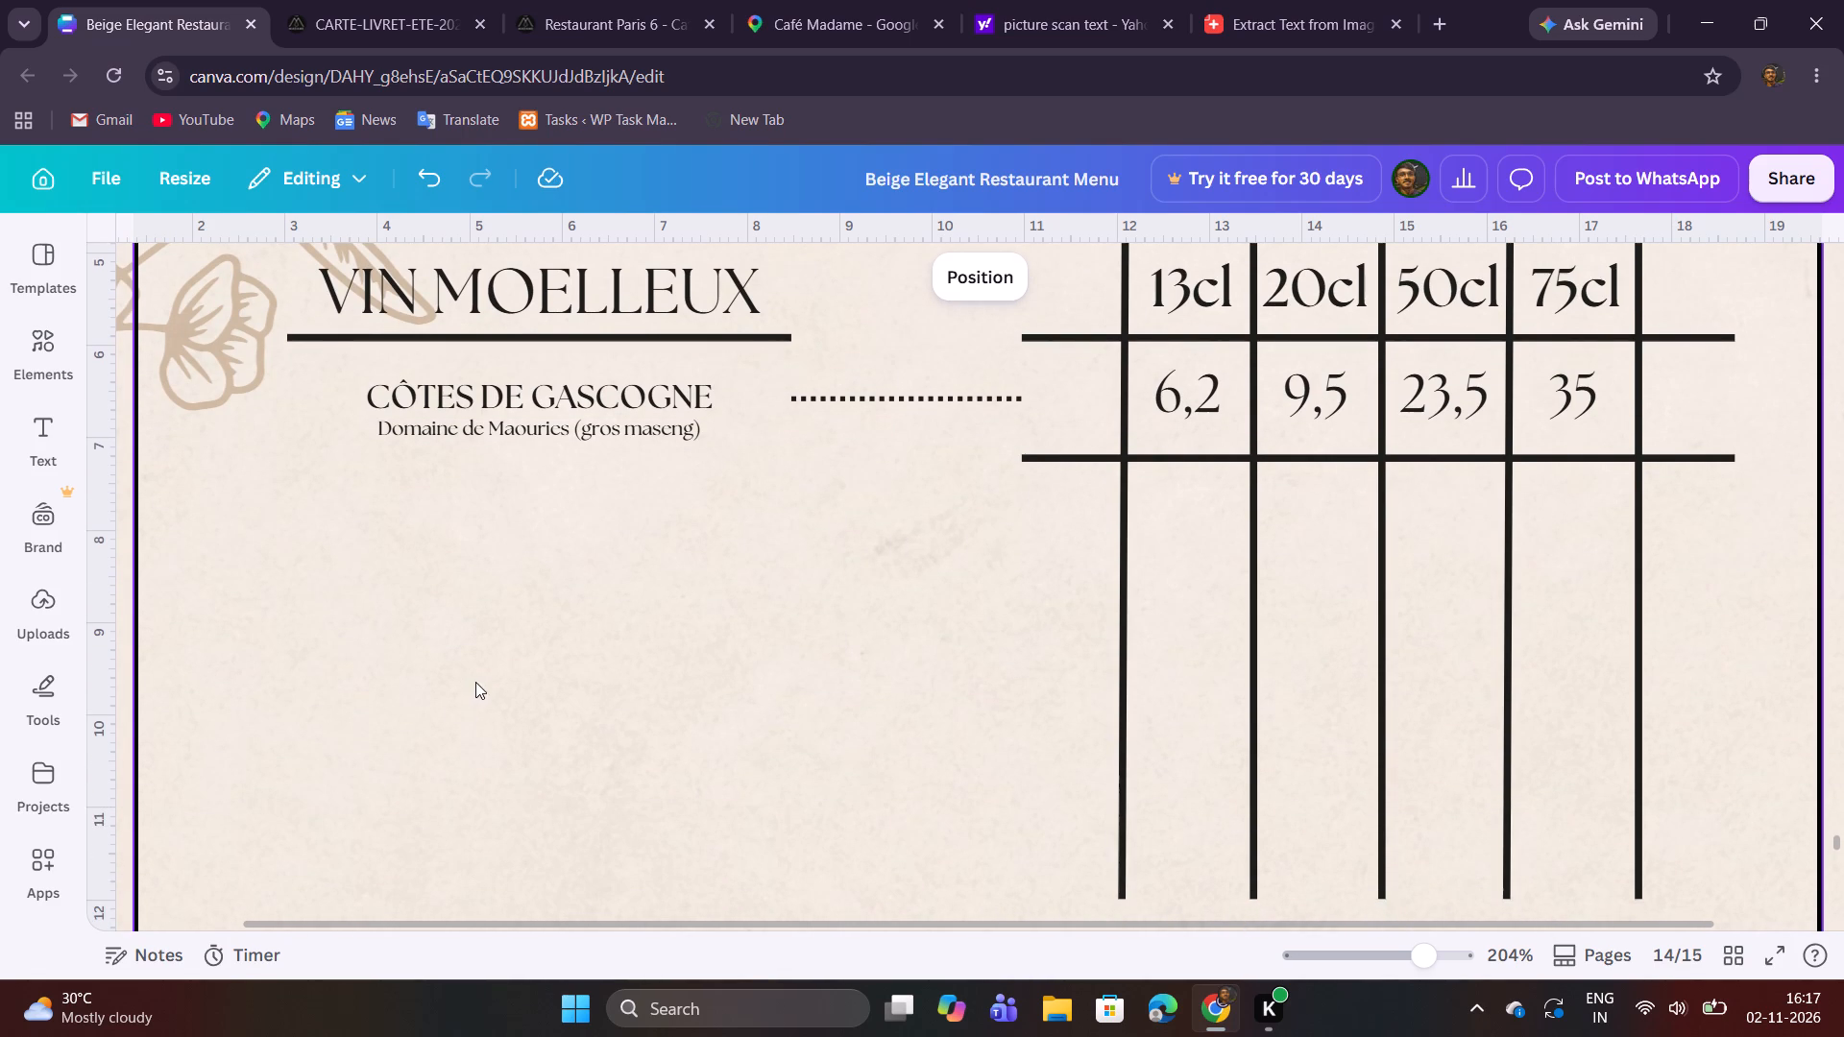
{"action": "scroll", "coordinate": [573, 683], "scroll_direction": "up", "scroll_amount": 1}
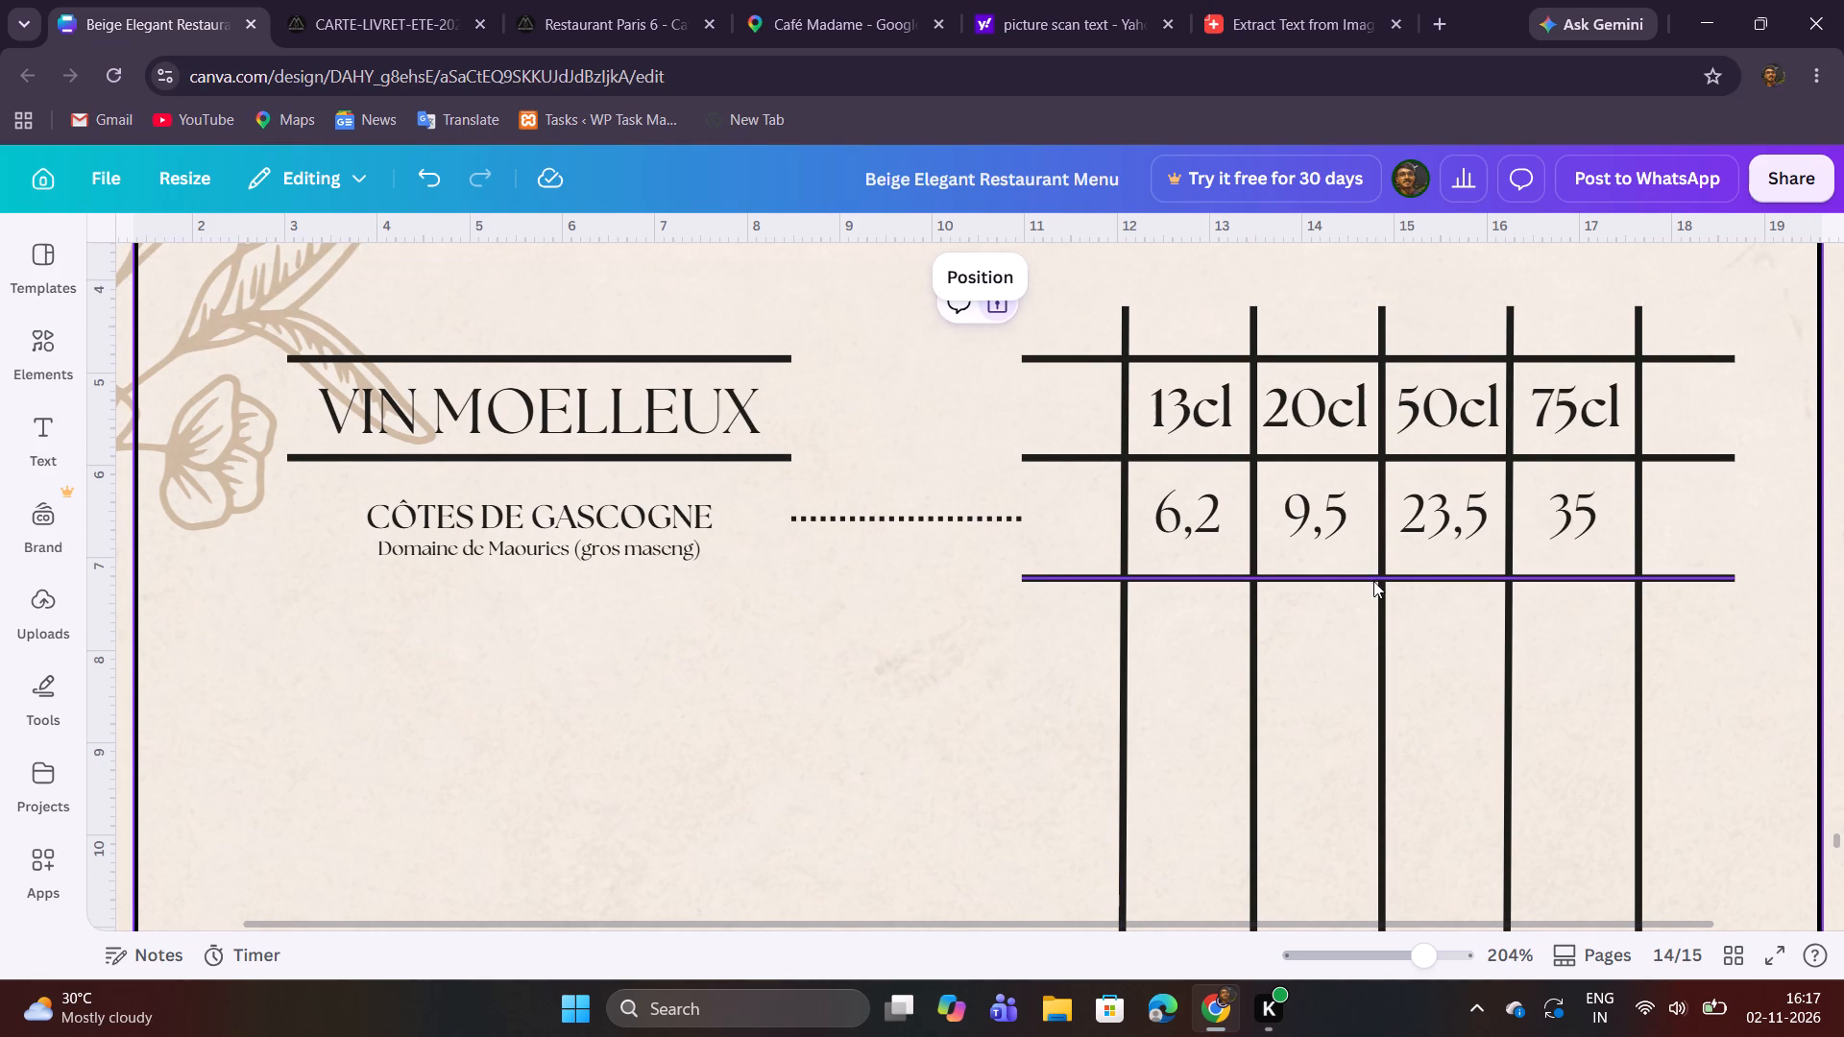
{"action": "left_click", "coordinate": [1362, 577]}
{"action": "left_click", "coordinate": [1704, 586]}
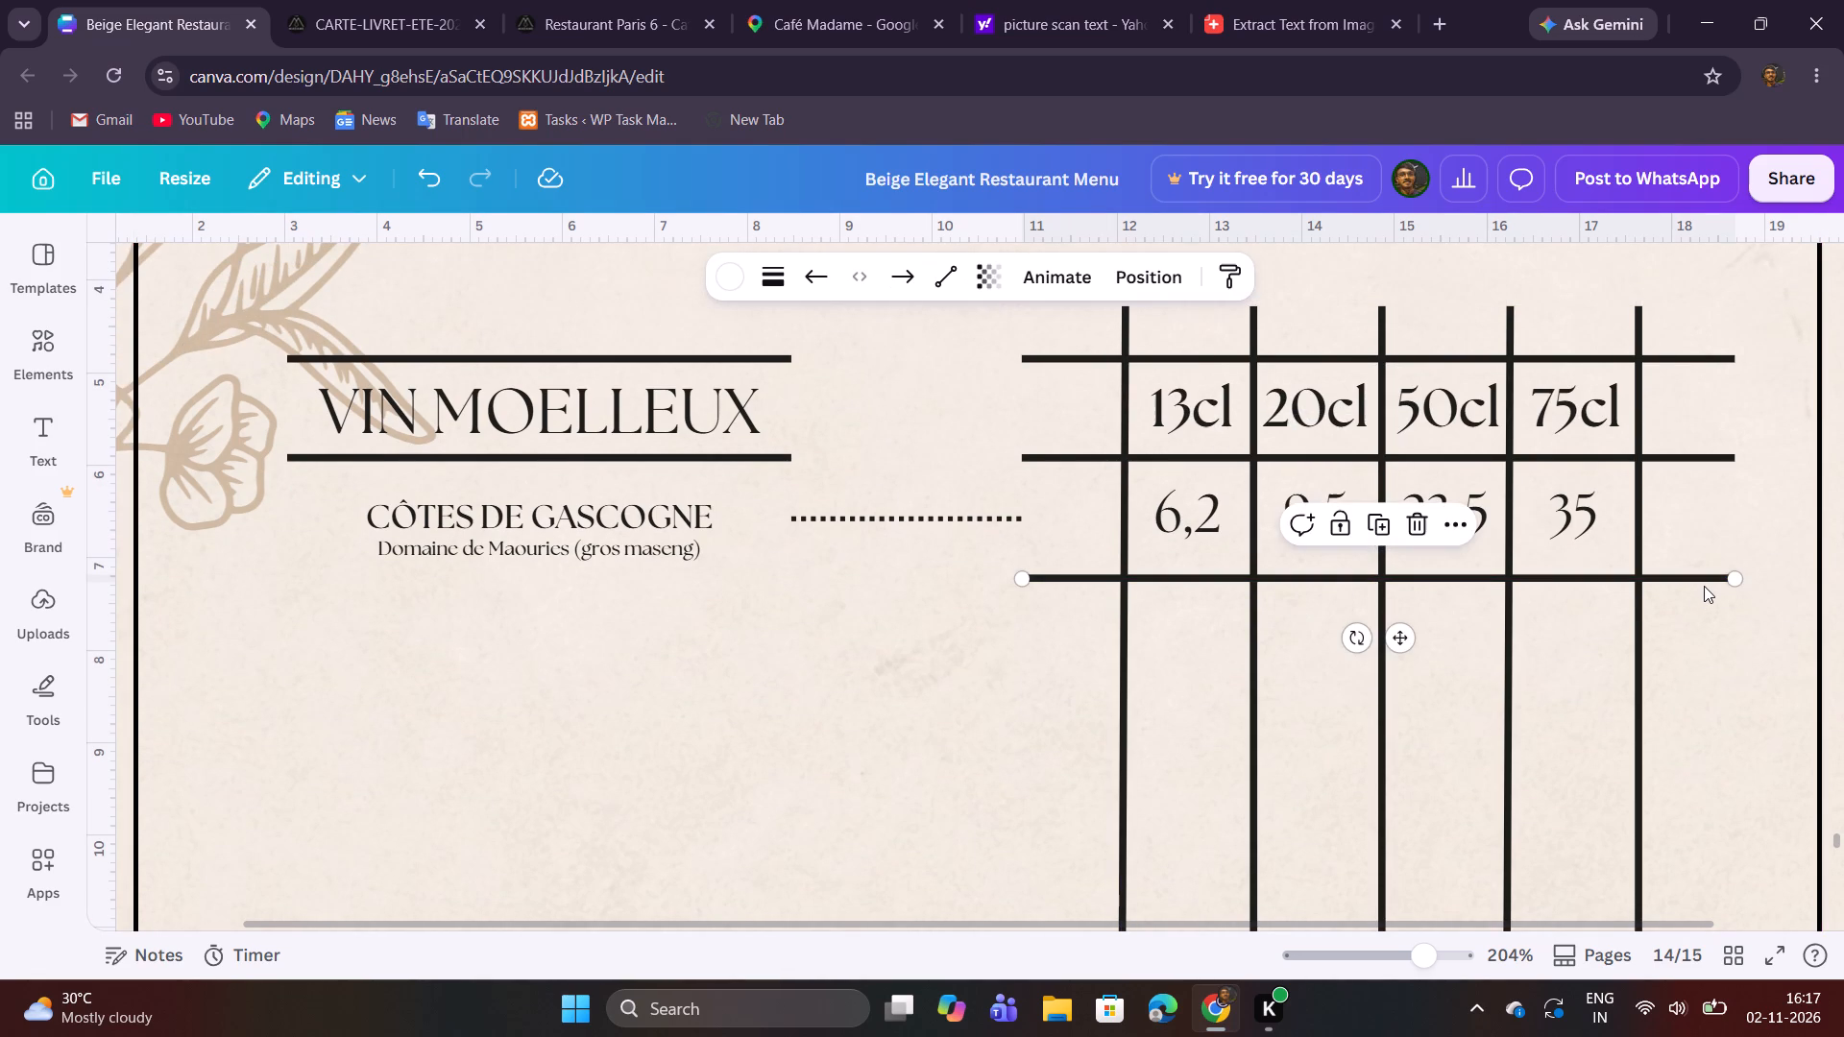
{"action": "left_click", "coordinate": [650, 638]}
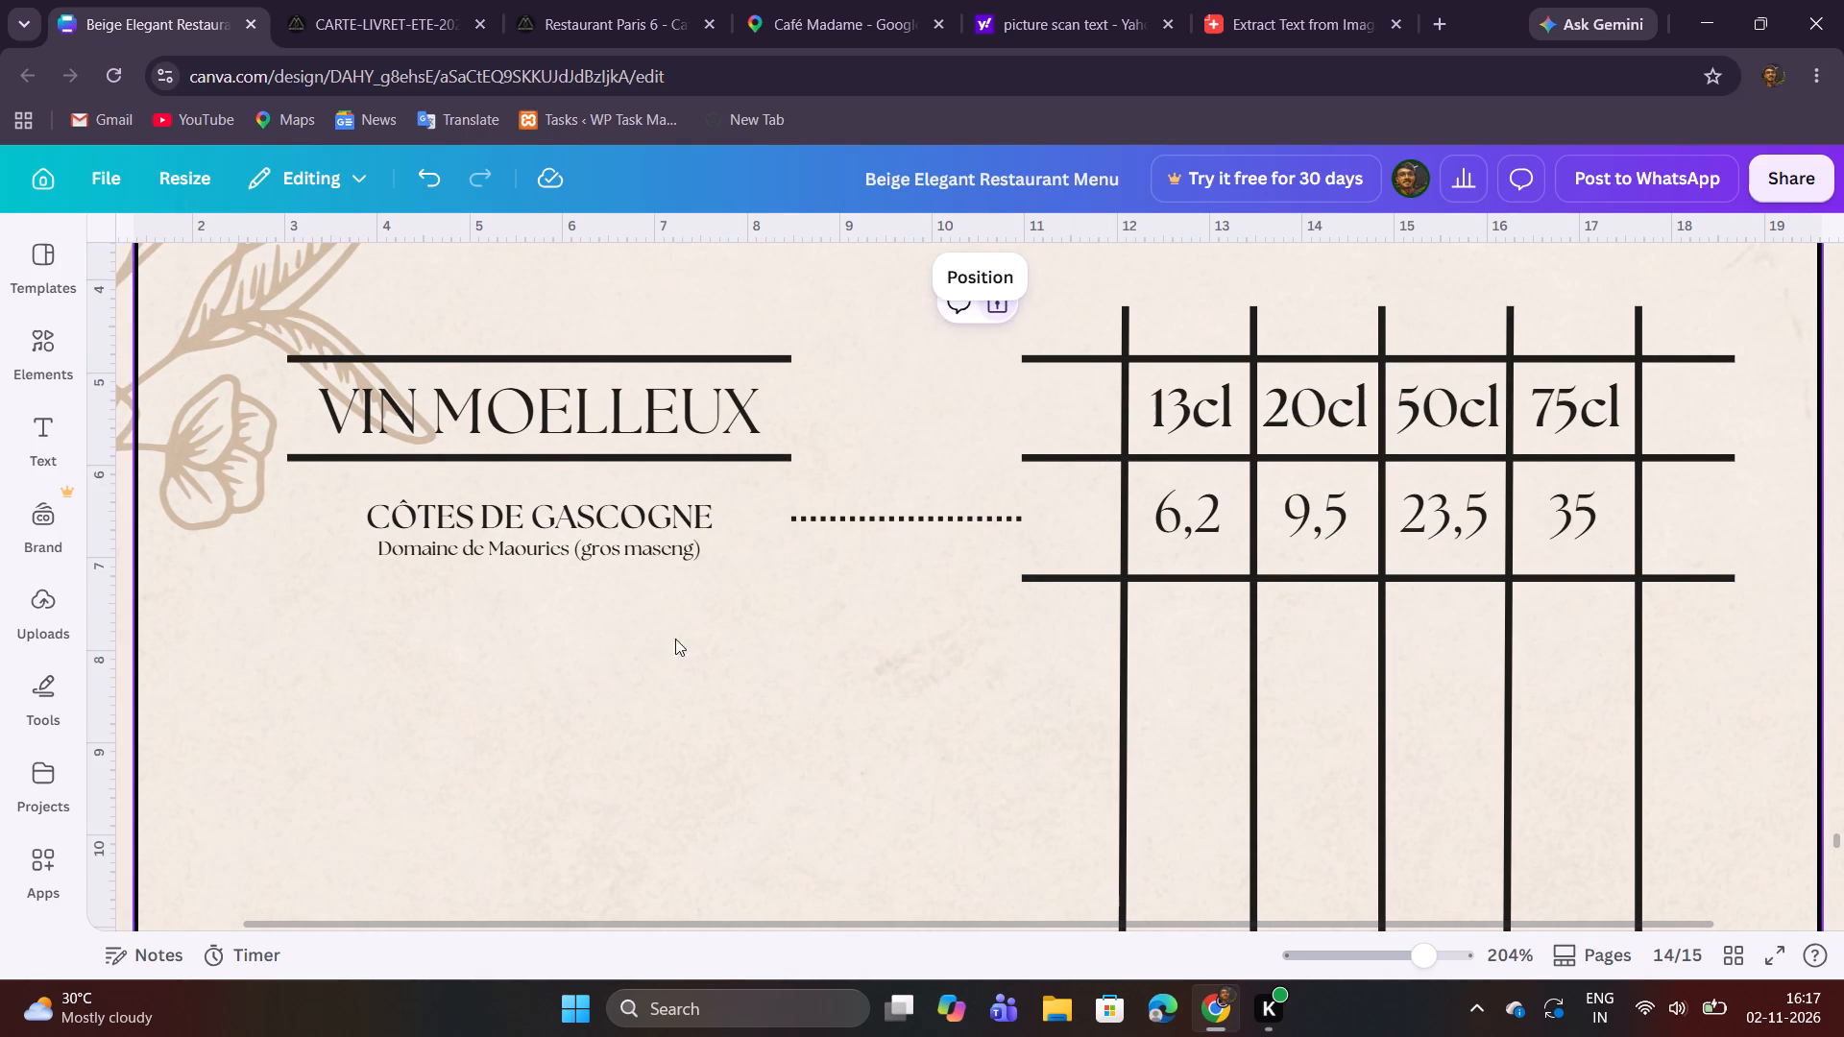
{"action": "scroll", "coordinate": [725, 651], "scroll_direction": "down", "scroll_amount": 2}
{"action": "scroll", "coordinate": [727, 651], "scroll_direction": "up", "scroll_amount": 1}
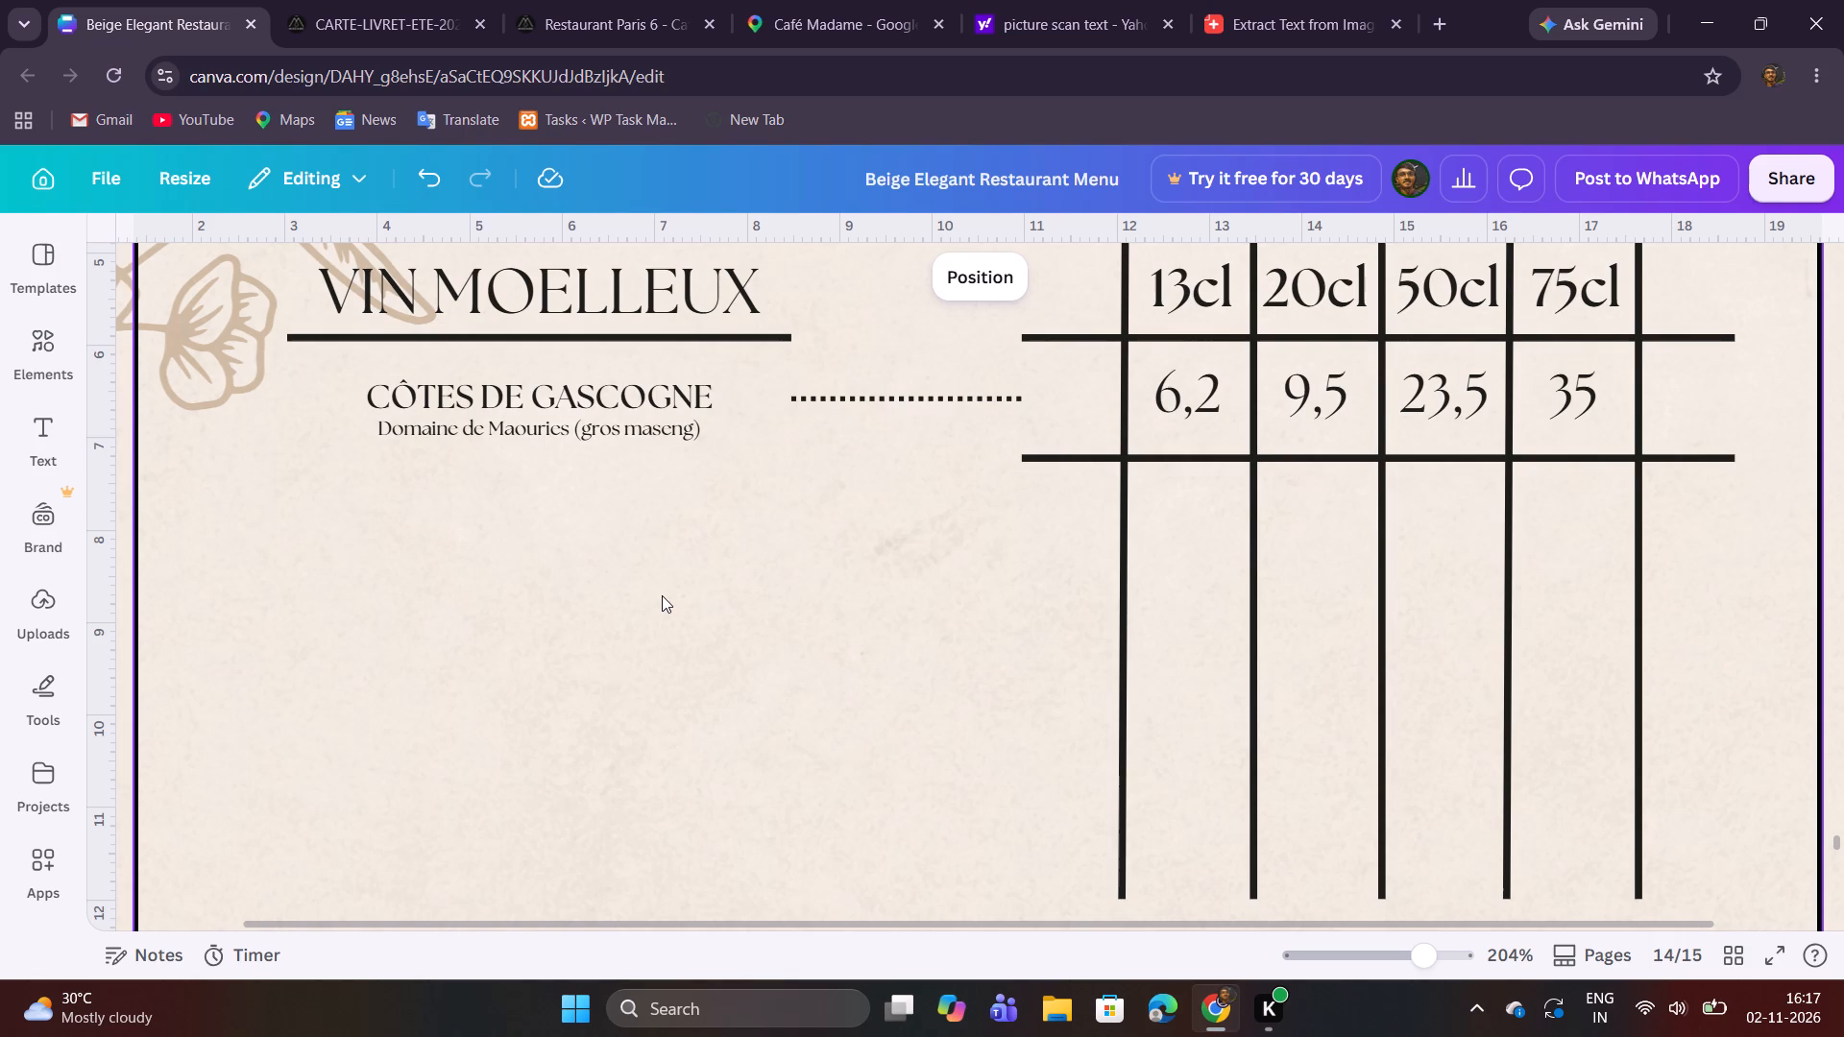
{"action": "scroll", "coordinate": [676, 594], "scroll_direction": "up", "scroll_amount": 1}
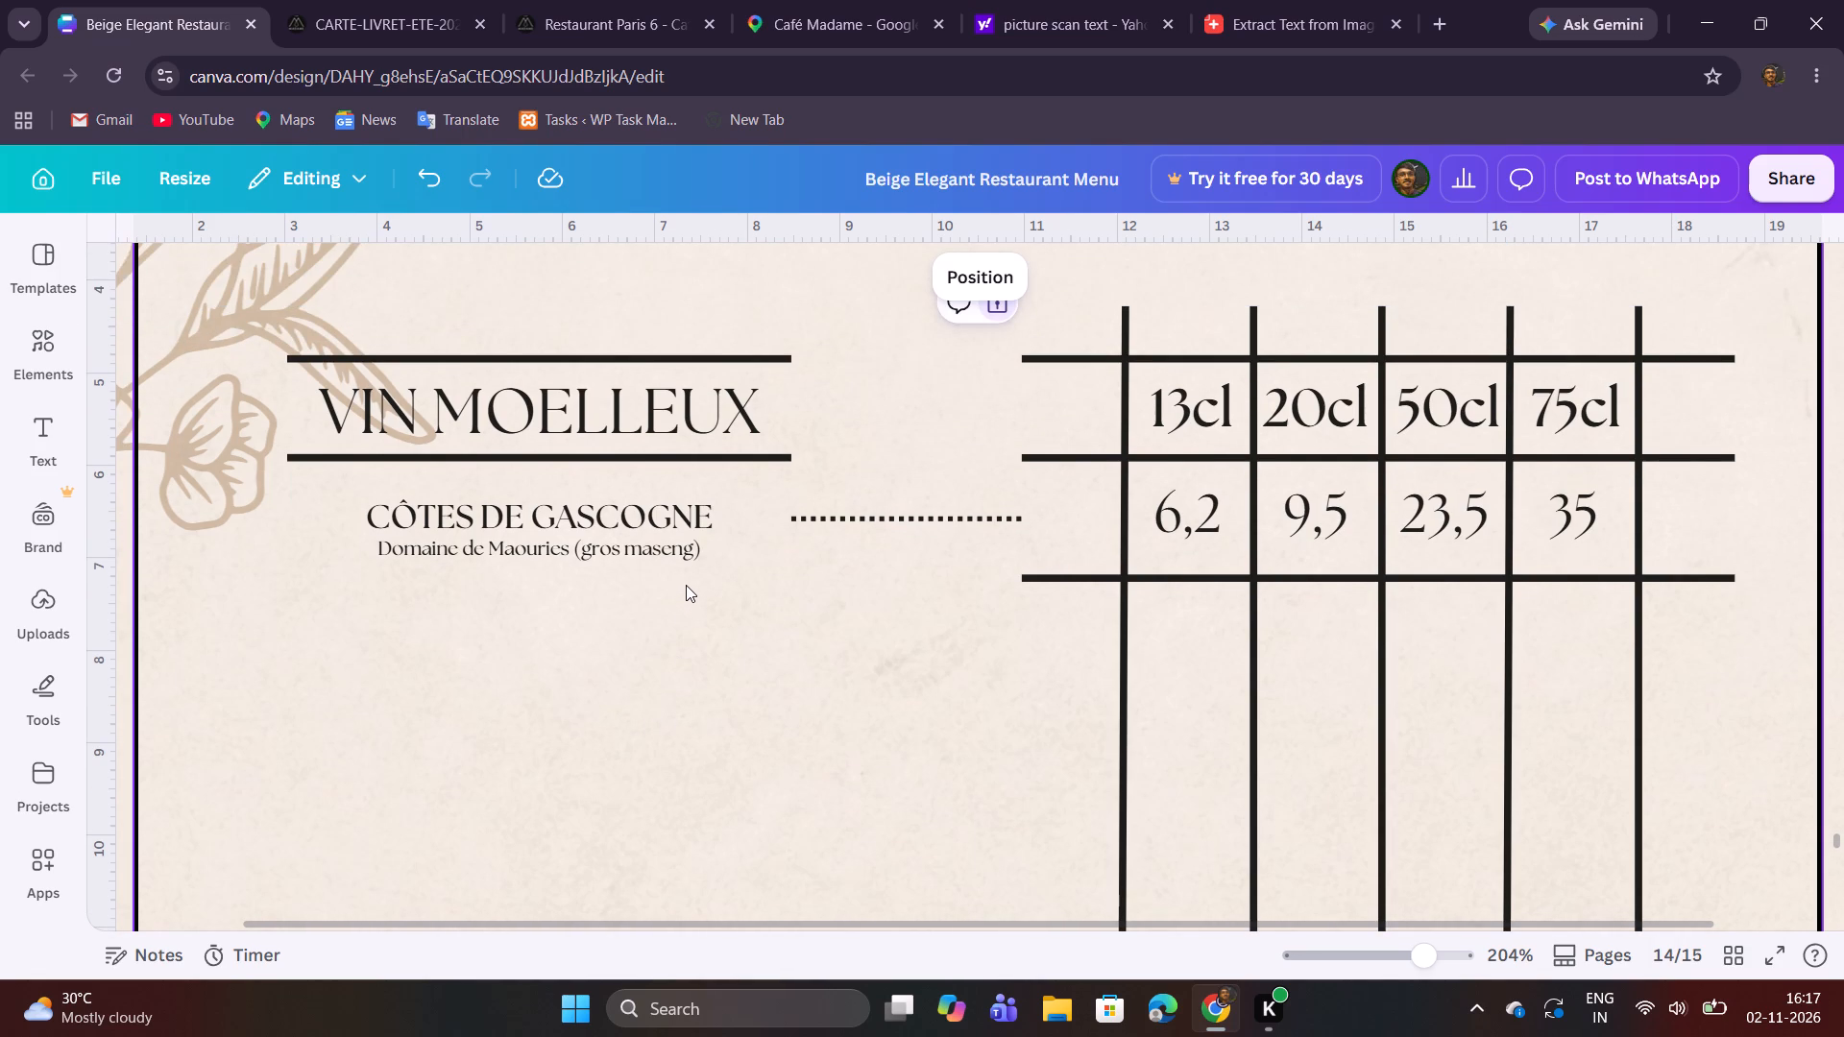
Copy the section heading VINS BLANCS from page 13 of the PDF menu.
{"action": "left_click", "coordinate": [355, 5]}
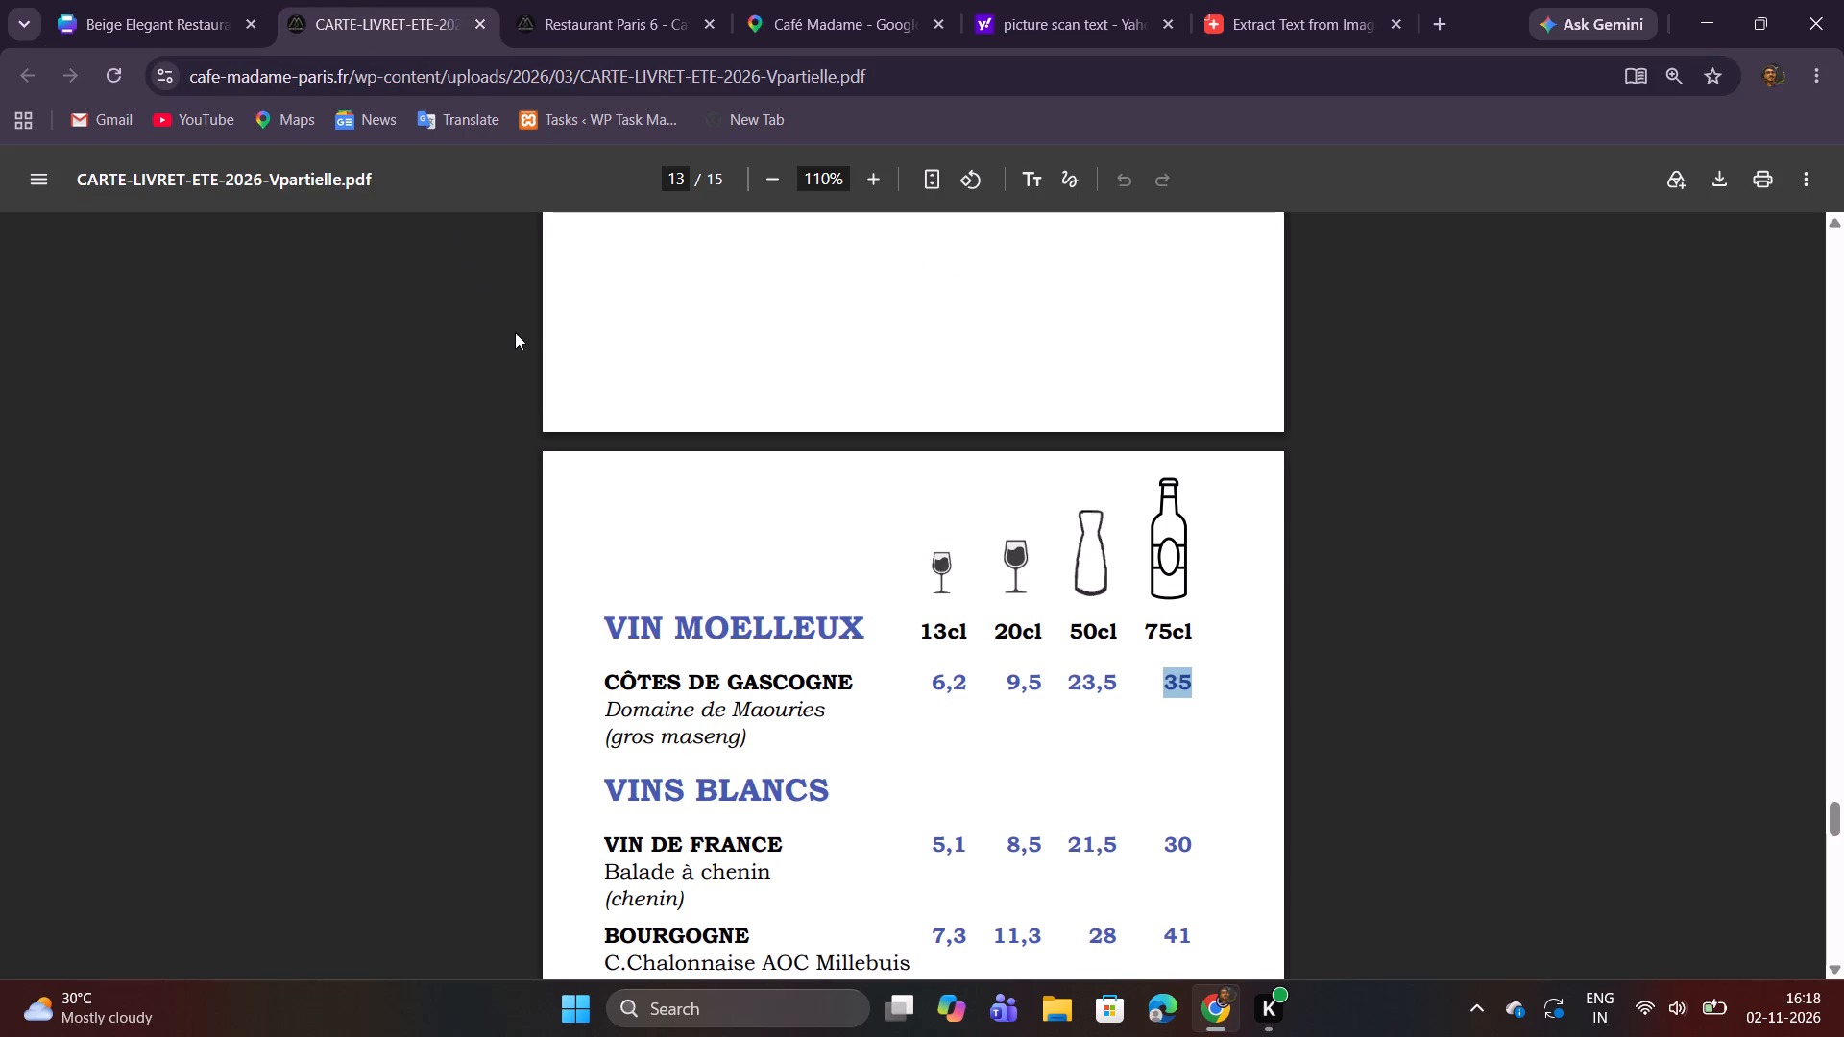
{"action": "scroll", "coordinate": [518, 332], "scroll_direction": "down", "scroll_amount": 3}
{"action": "left_click_drag", "start_coordinate": [604, 434], "coordinate": [690, 441]}
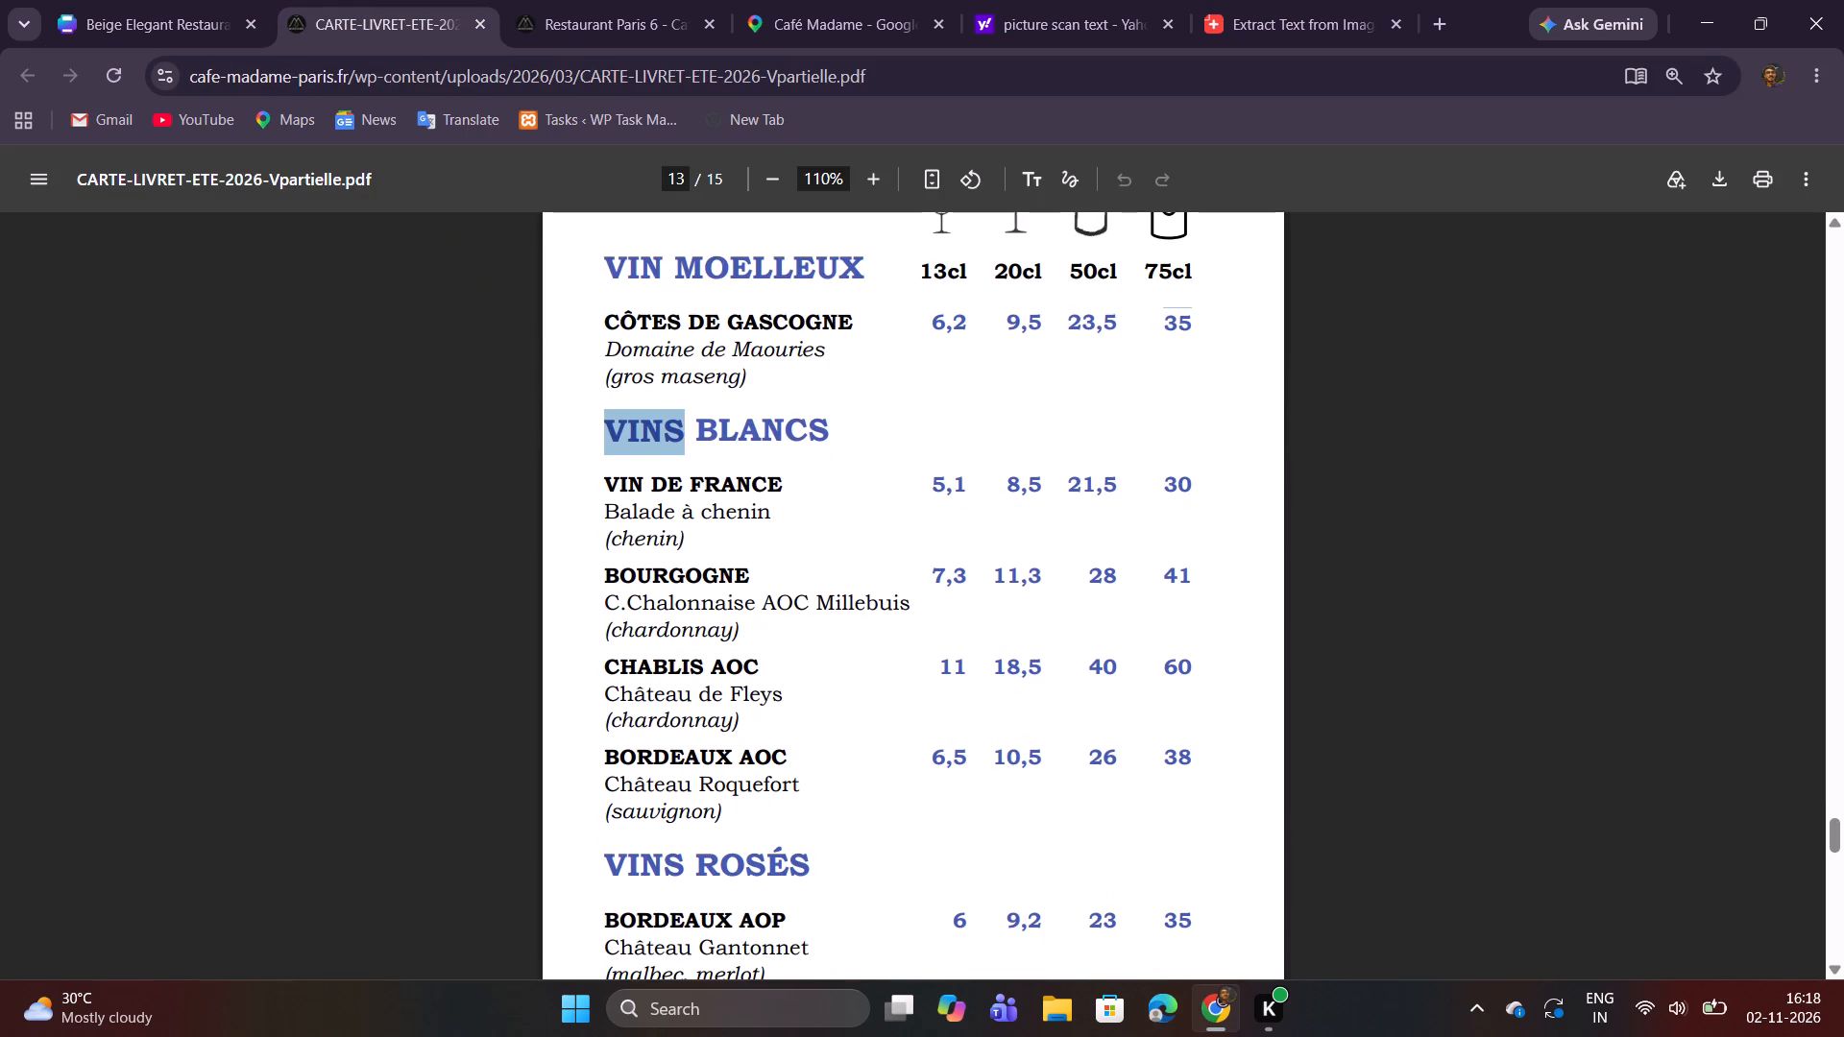
{"action": "left_click_drag", "start_coordinate": [690, 441], "coordinate": [845, 439]}
{"action": "key", "text": "ctrl+c"}
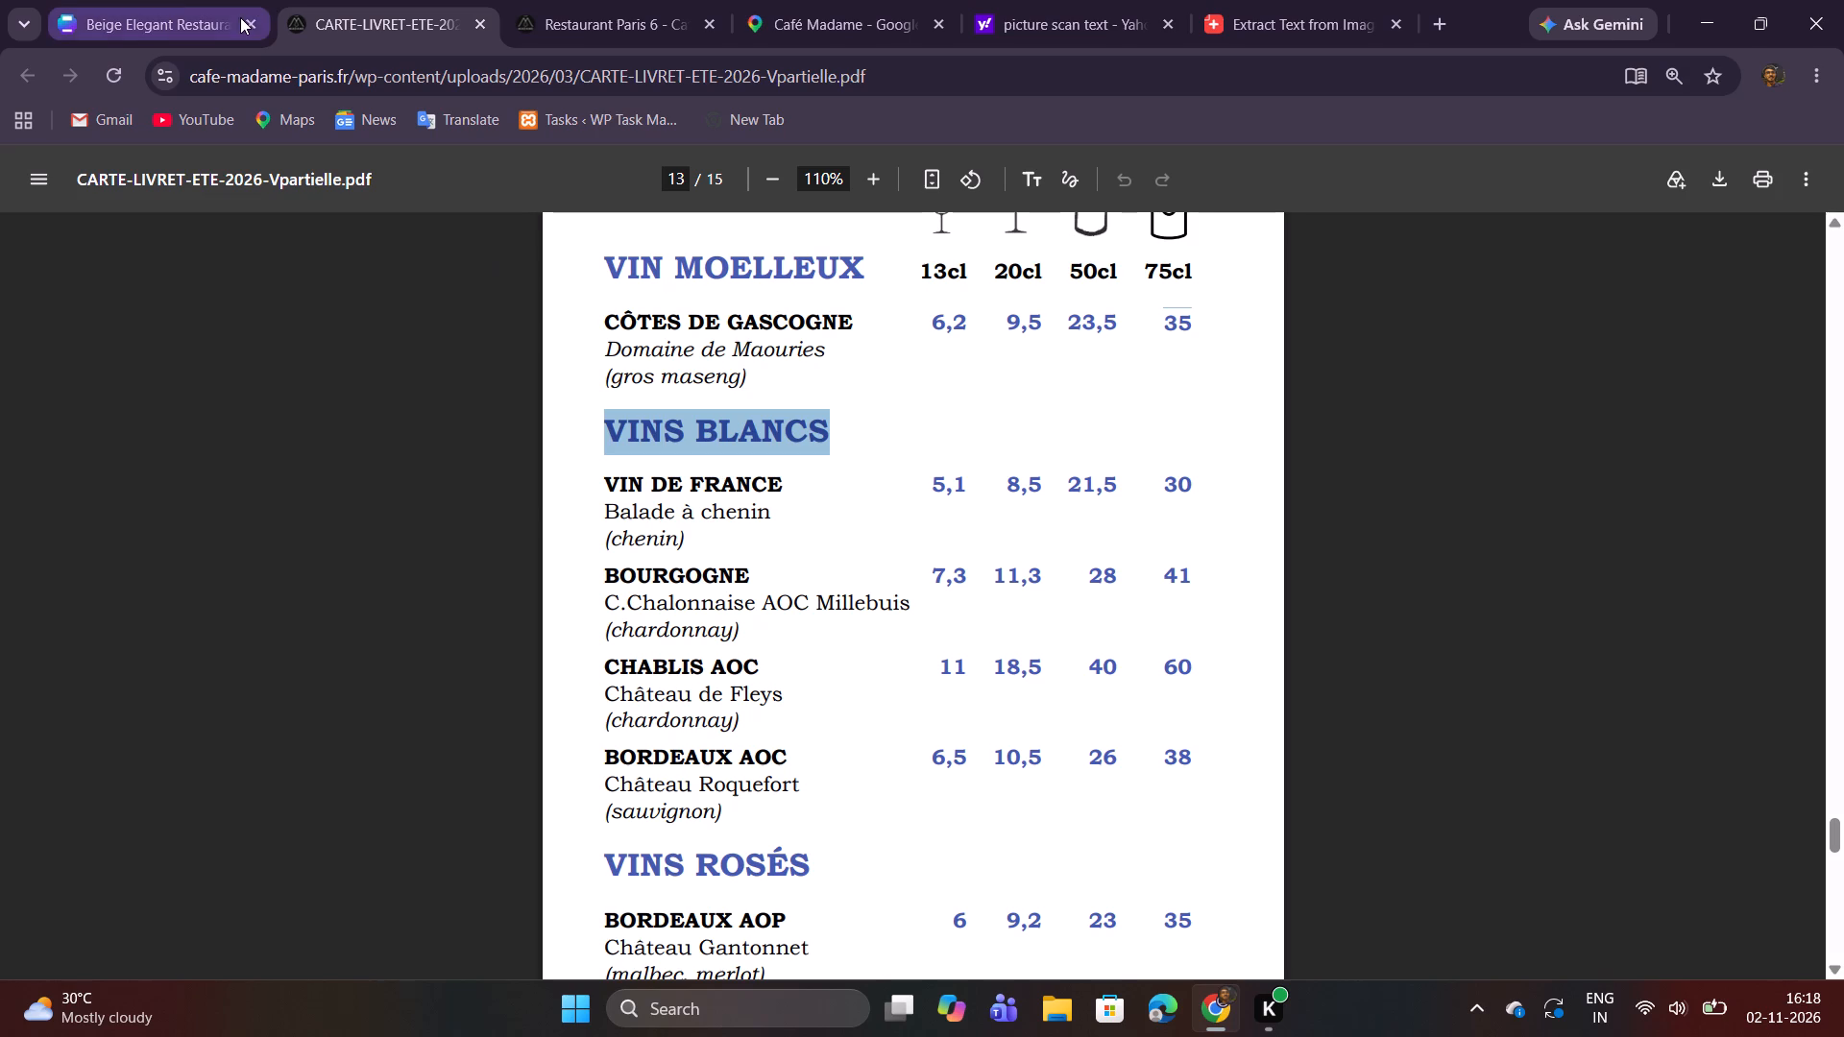
Duplicate the VIN MOELLEUX heading with its two lines and place it aligned below the Côtes de Gascogne entry, with about 0.4 spacing.
{"action": "left_click", "coordinate": [173, 4]}
{"action": "scroll", "coordinate": [505, 457], "scroll_direction": "down", "scroll_amount": 1}
{"action": "scroll", "coordinate": [508, 467], "scroll_direction": "up", "scroll_amount": 1}
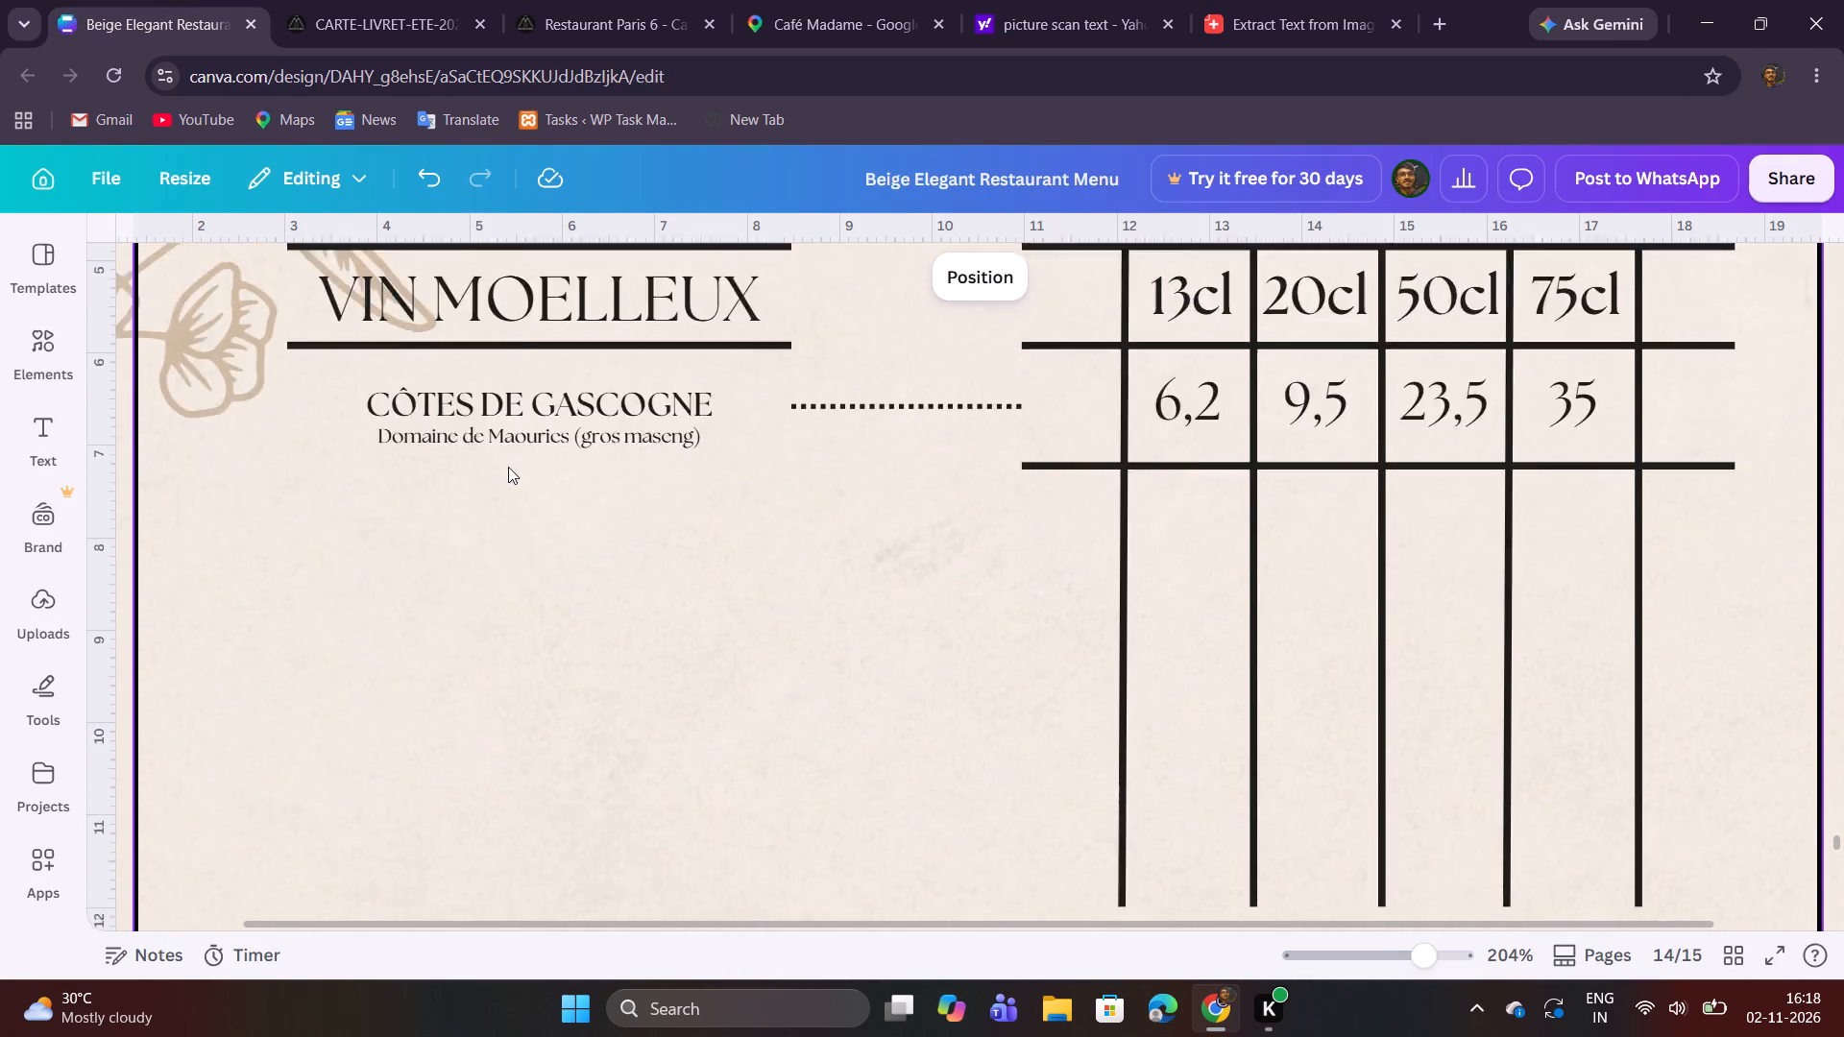
{"action": "scroll", "coordinate": [508, 467], "scroll_direction": "up", "scroll_amount": 1}
{"action": "left_click_drag", "start_coordinate": [394, 539], "coordinate": [707, 713]}
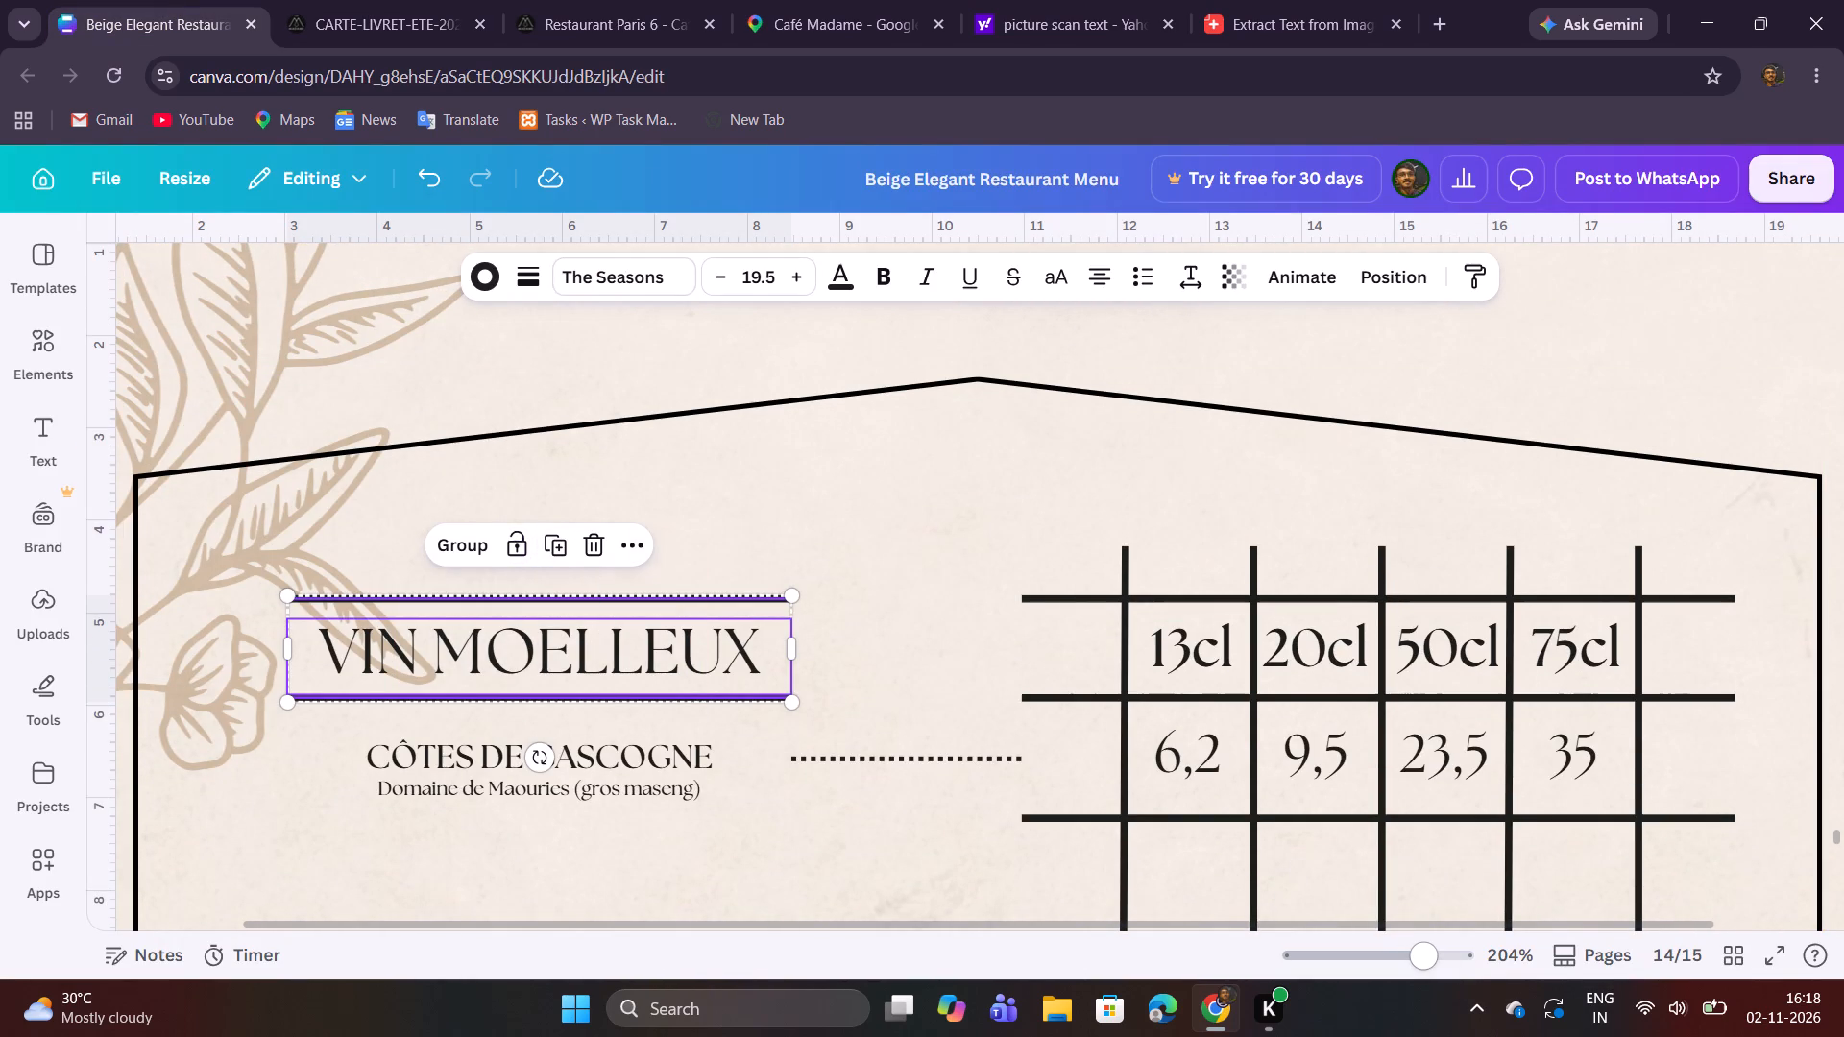
{"action": "left_click_drag", "start_coordinate": [1420, 956], "coordinate": [1391, 959]}
{"action": "scroll", "coordinate": [1476, 761], "scroll_direction": "down", "scroll_amount": 1}
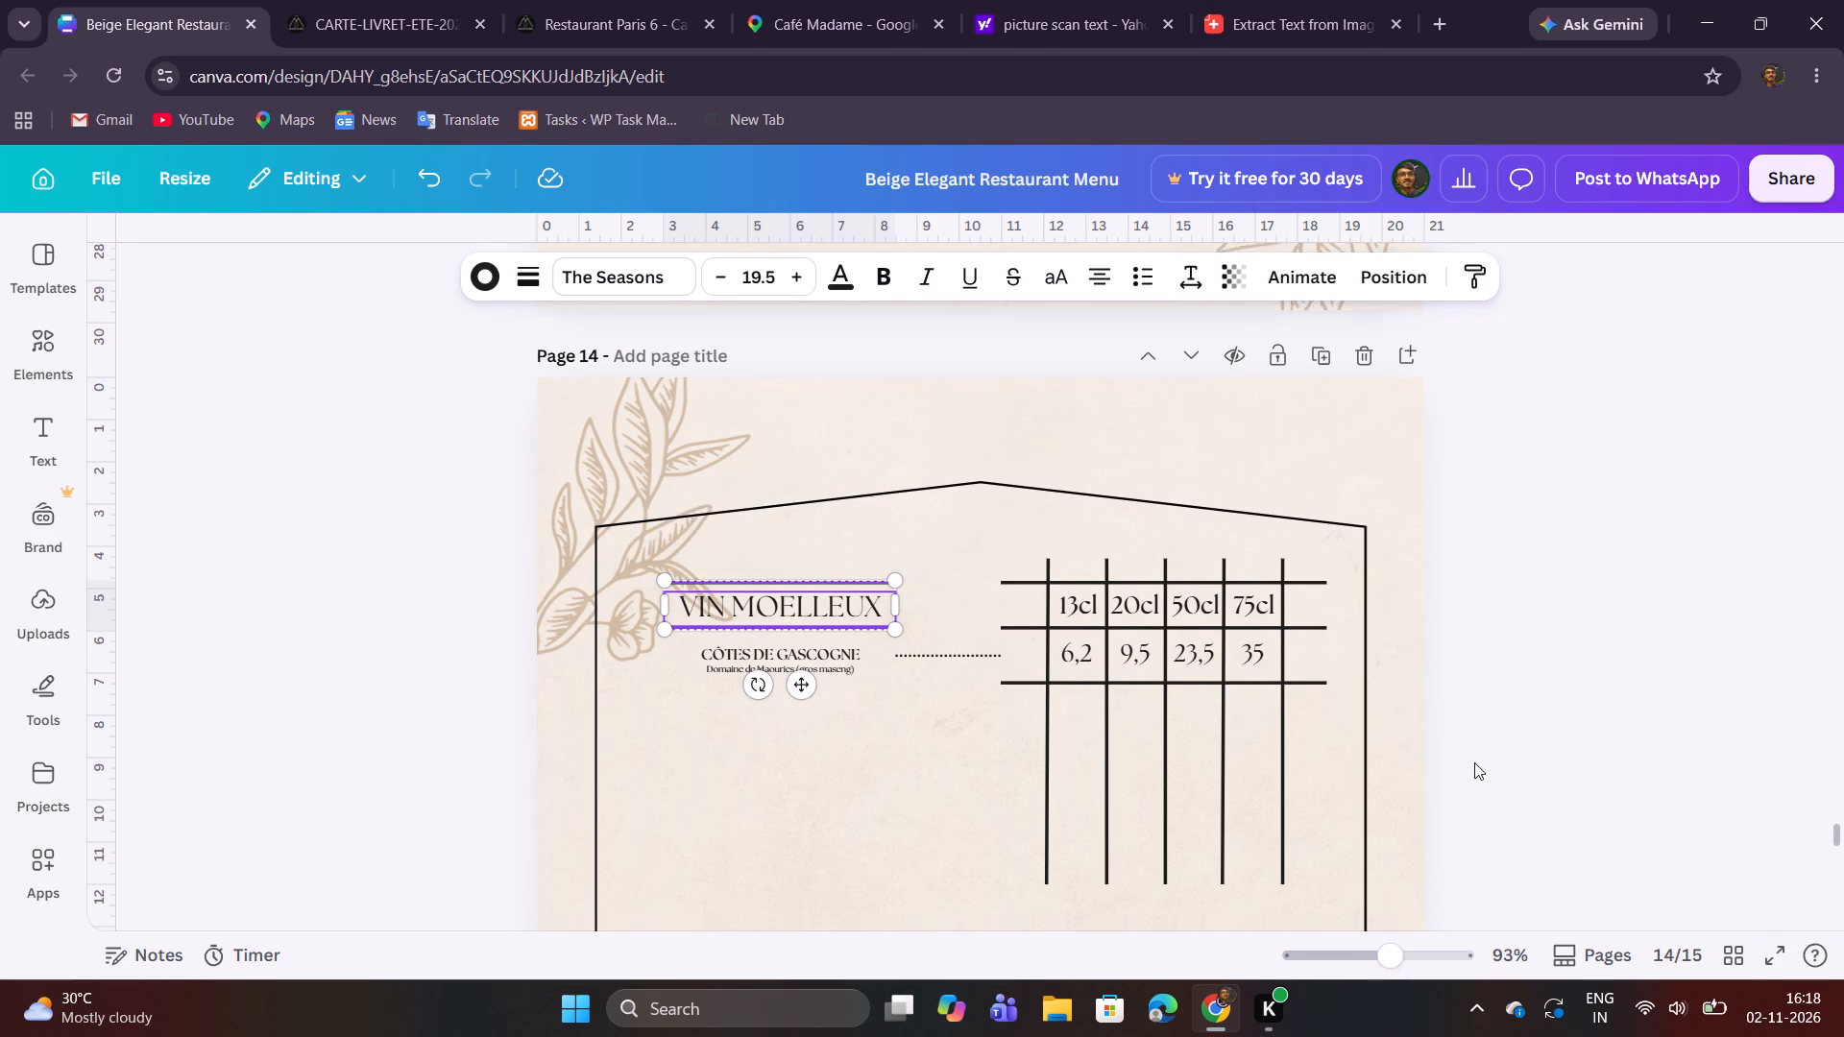
{"action": "left_click", "coordinate": [789, 415]}
{"action": "left_click_drag", "start_coordinate": [846, 527], "coordinate": [846, 533]}
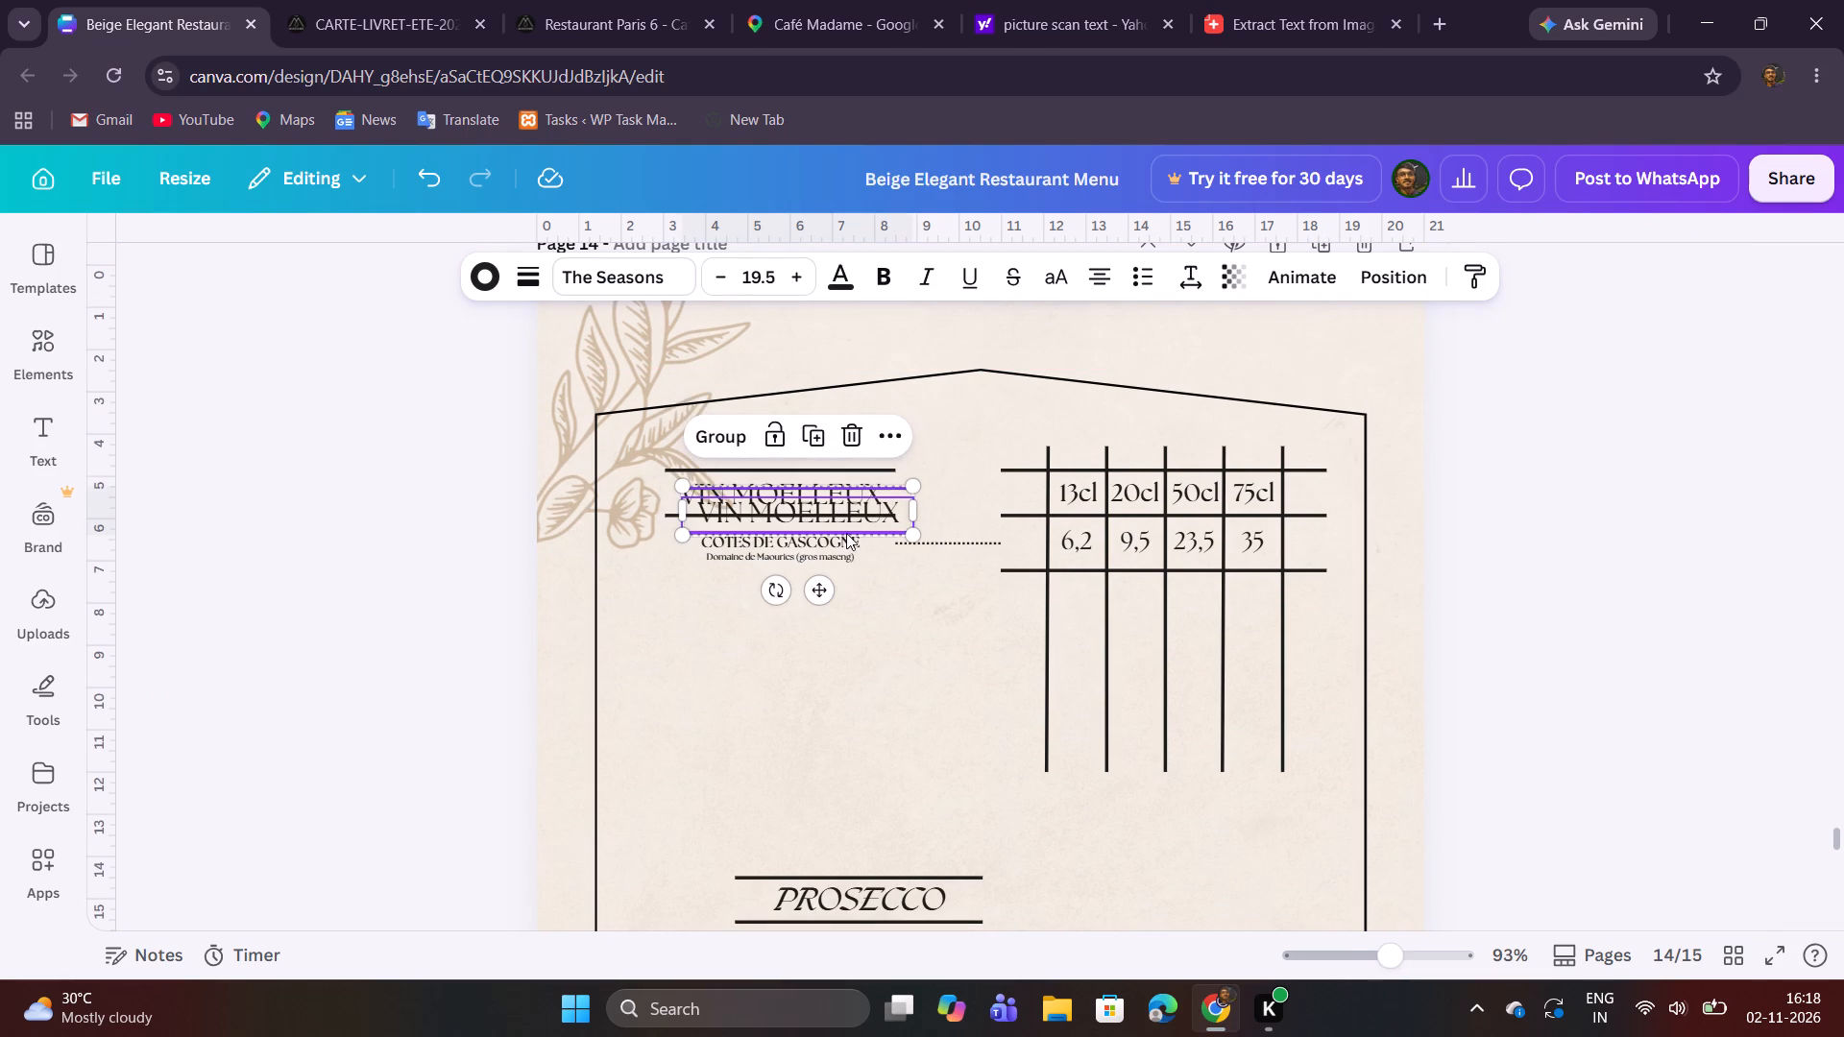
{"action": "left_click_drag", "start_coordinate": [846, 533], "coordinate": [826, 637]}
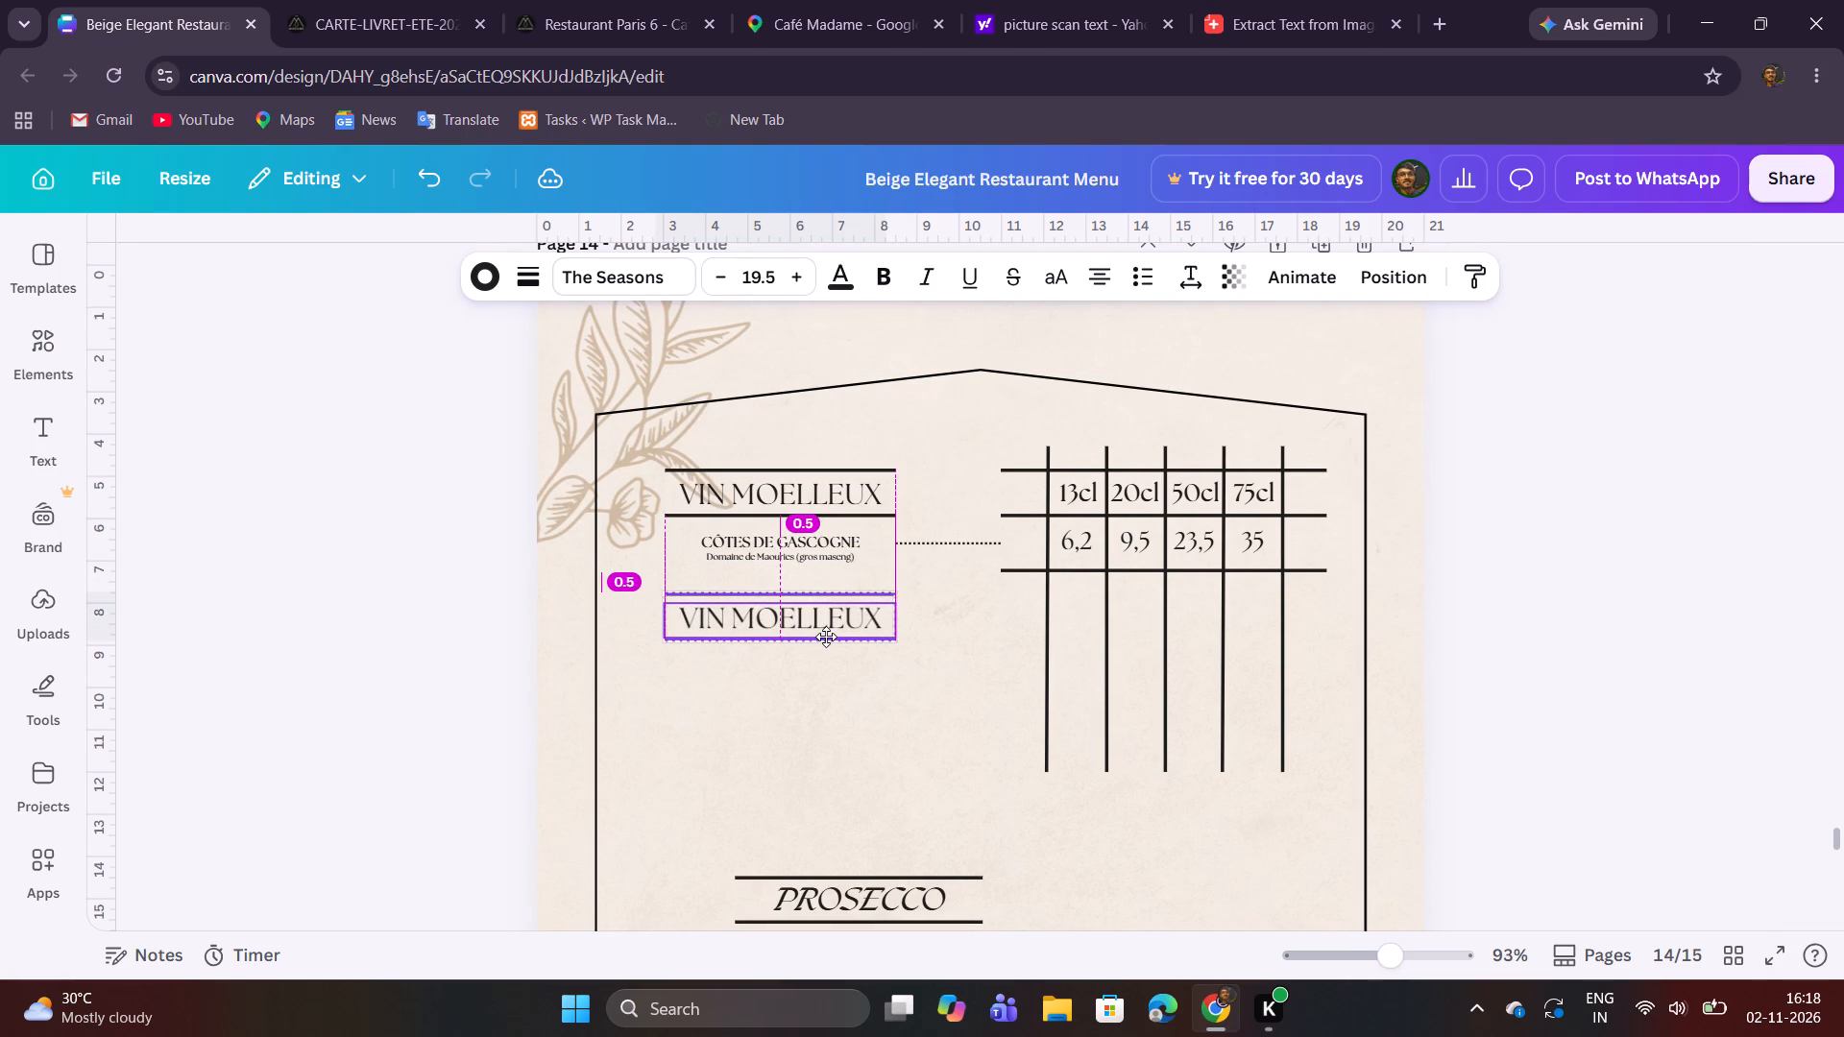
{"action": "left_click_drag", "start_coordinate": [826, 637], "coordinate": [826, 631]}
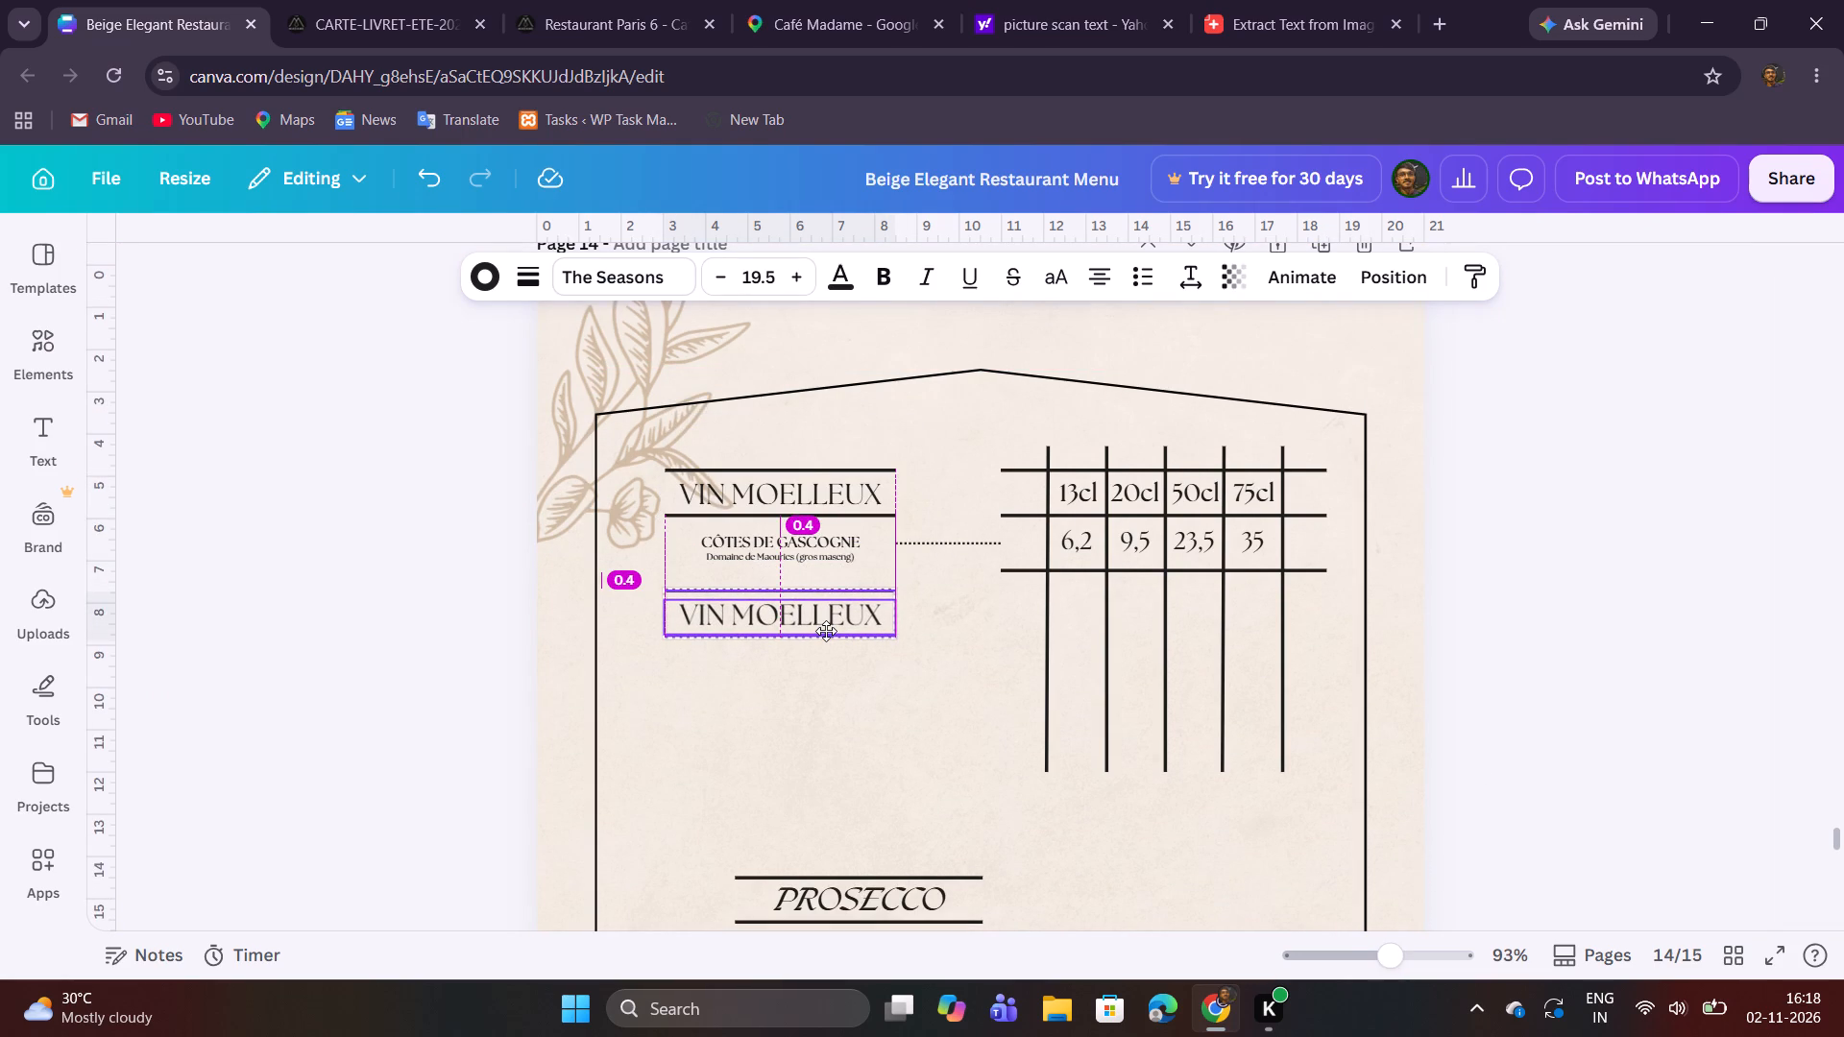
Move the duplicated VIN MOELLEUX heading and its two lines slightly up, closer to the Côtes de Gascogne entry.
{"action": "left_click_drag", "start_coordinate": [826, 631], "coordinate": [825, 613]}
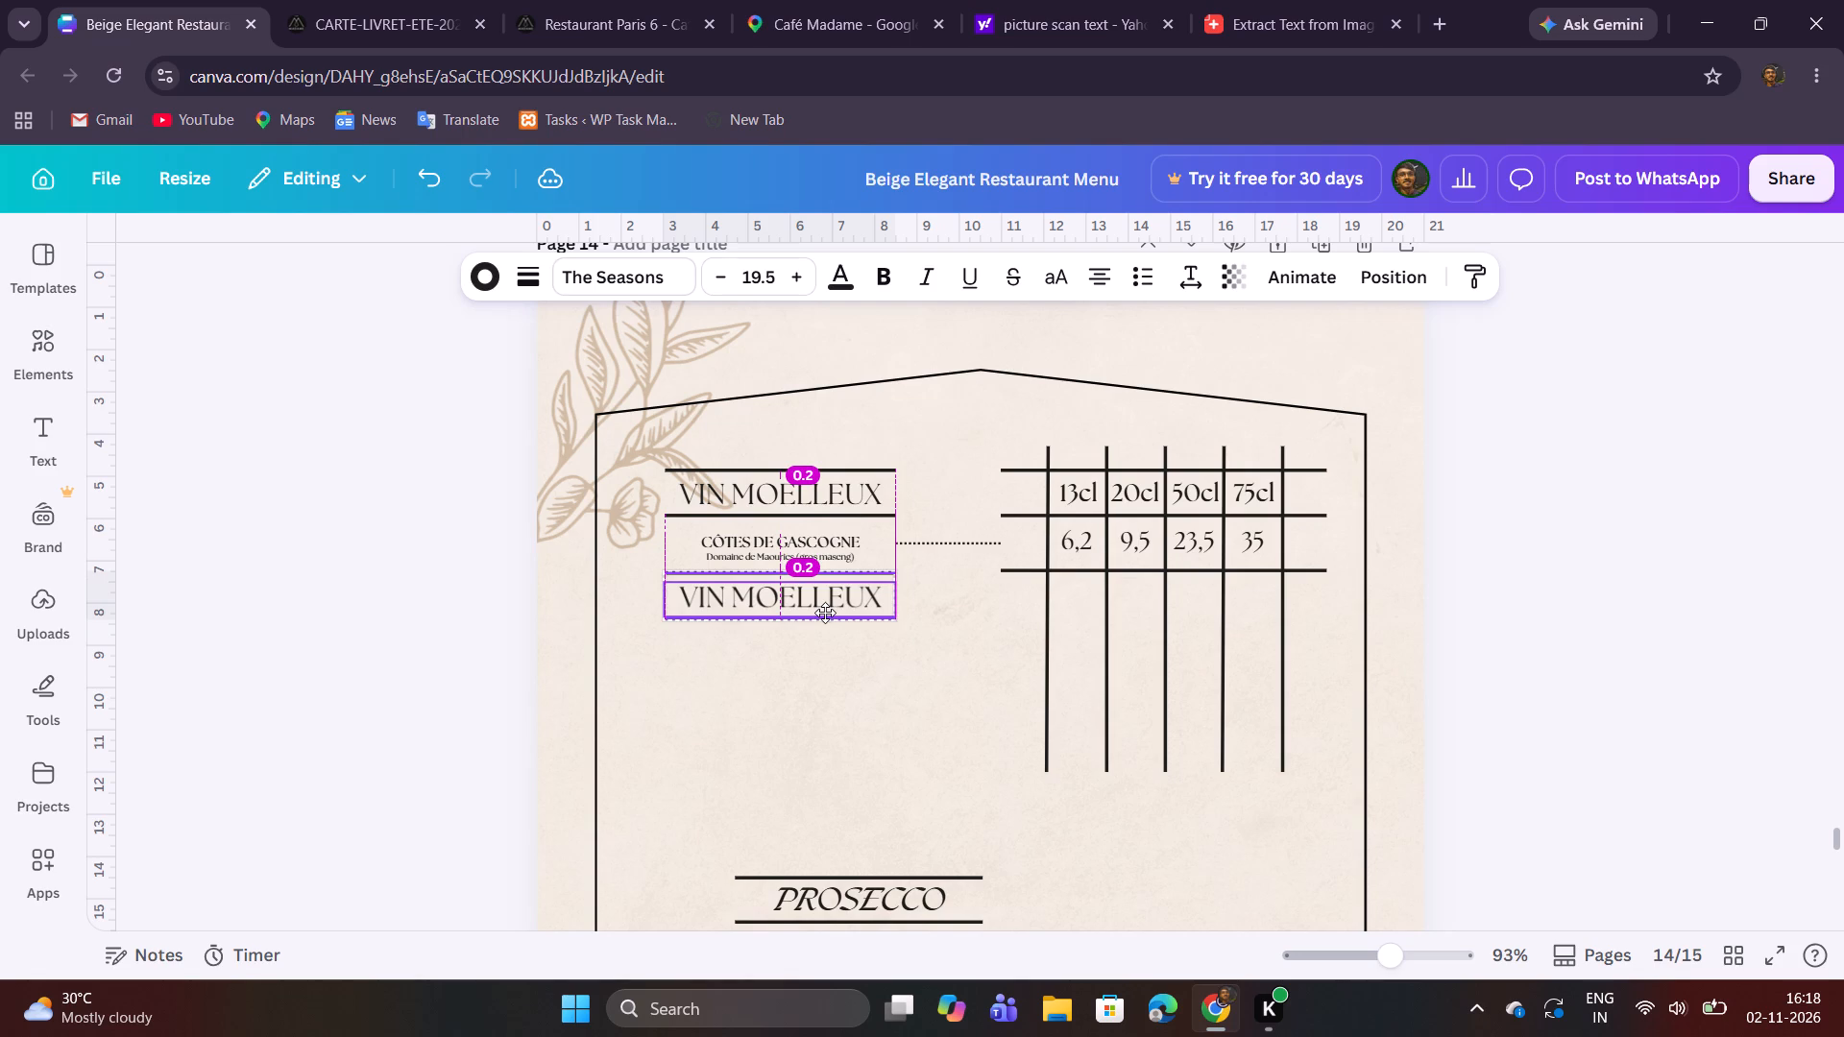
{"action": "left_click_drag", "start_coordinate": [825, 613], "coordinate": [825, 615]}
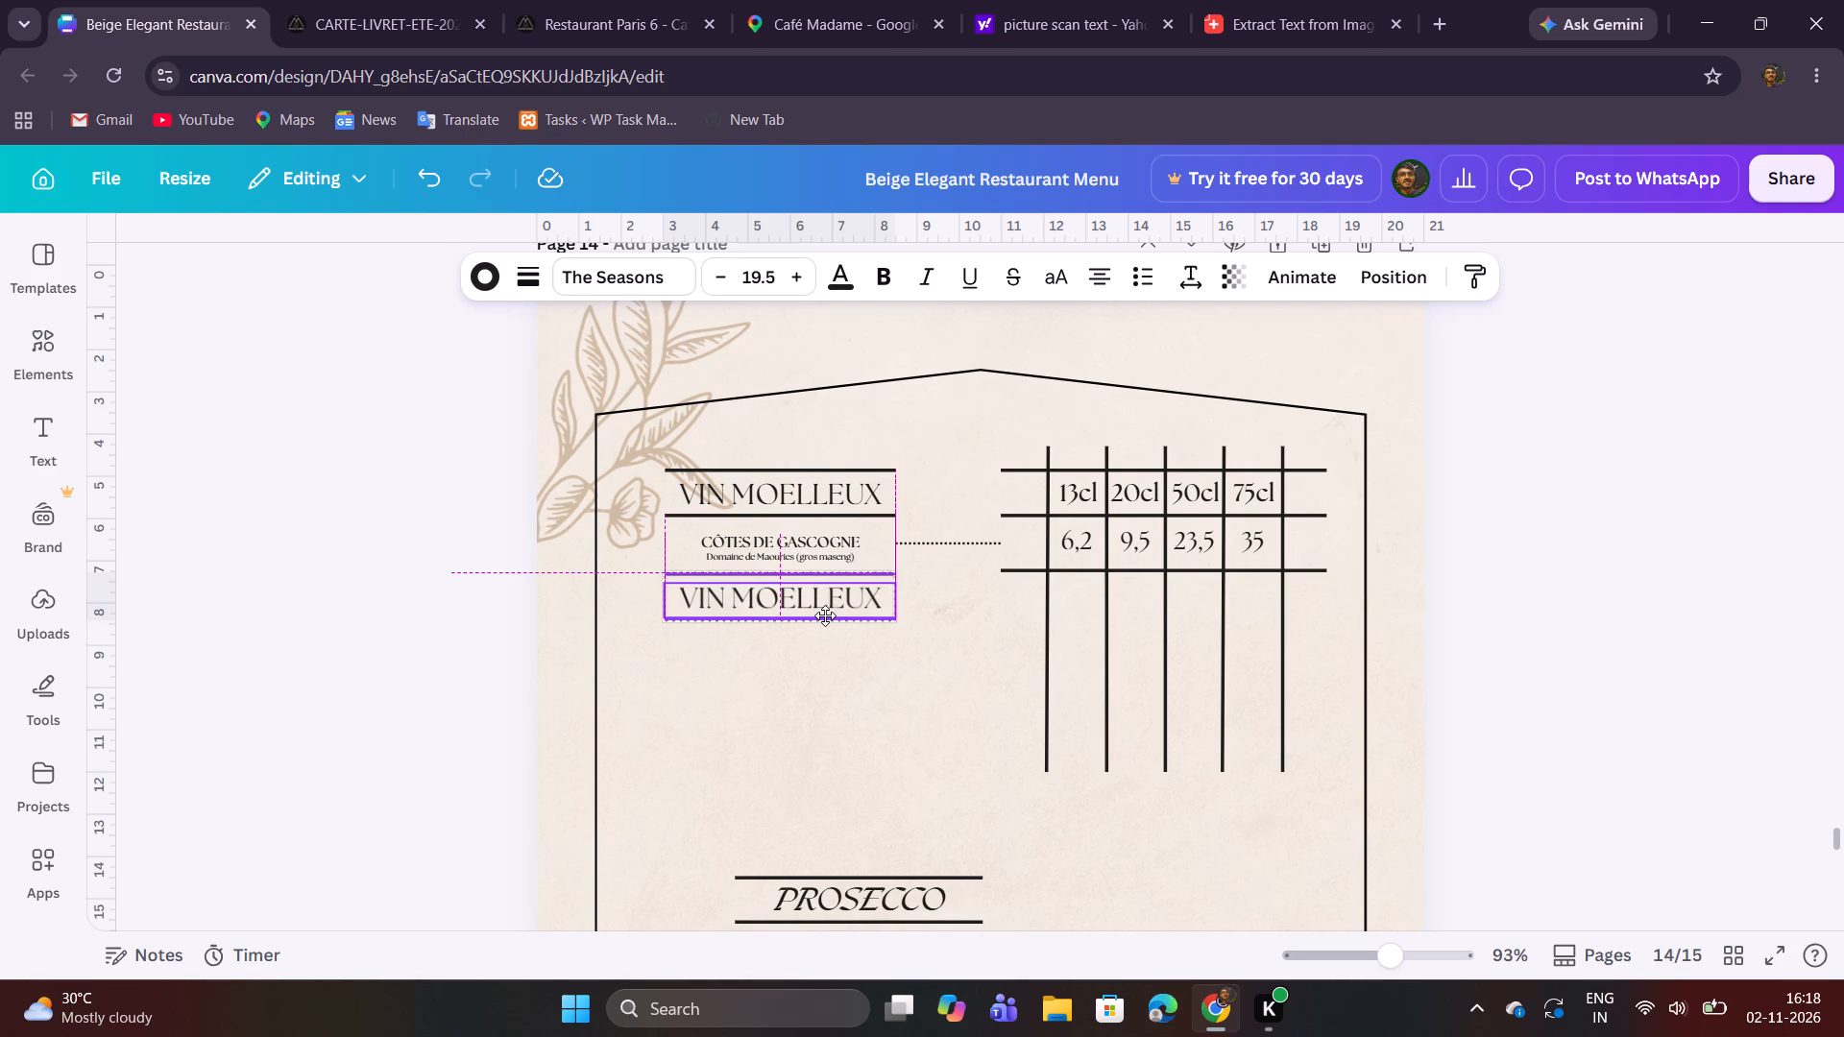
{"action": "left_click_drag", "start_coordinate": [825, 615], "coordinate": [825, 617]}
{"action": "left_click", "coordinate": [856, 689]}
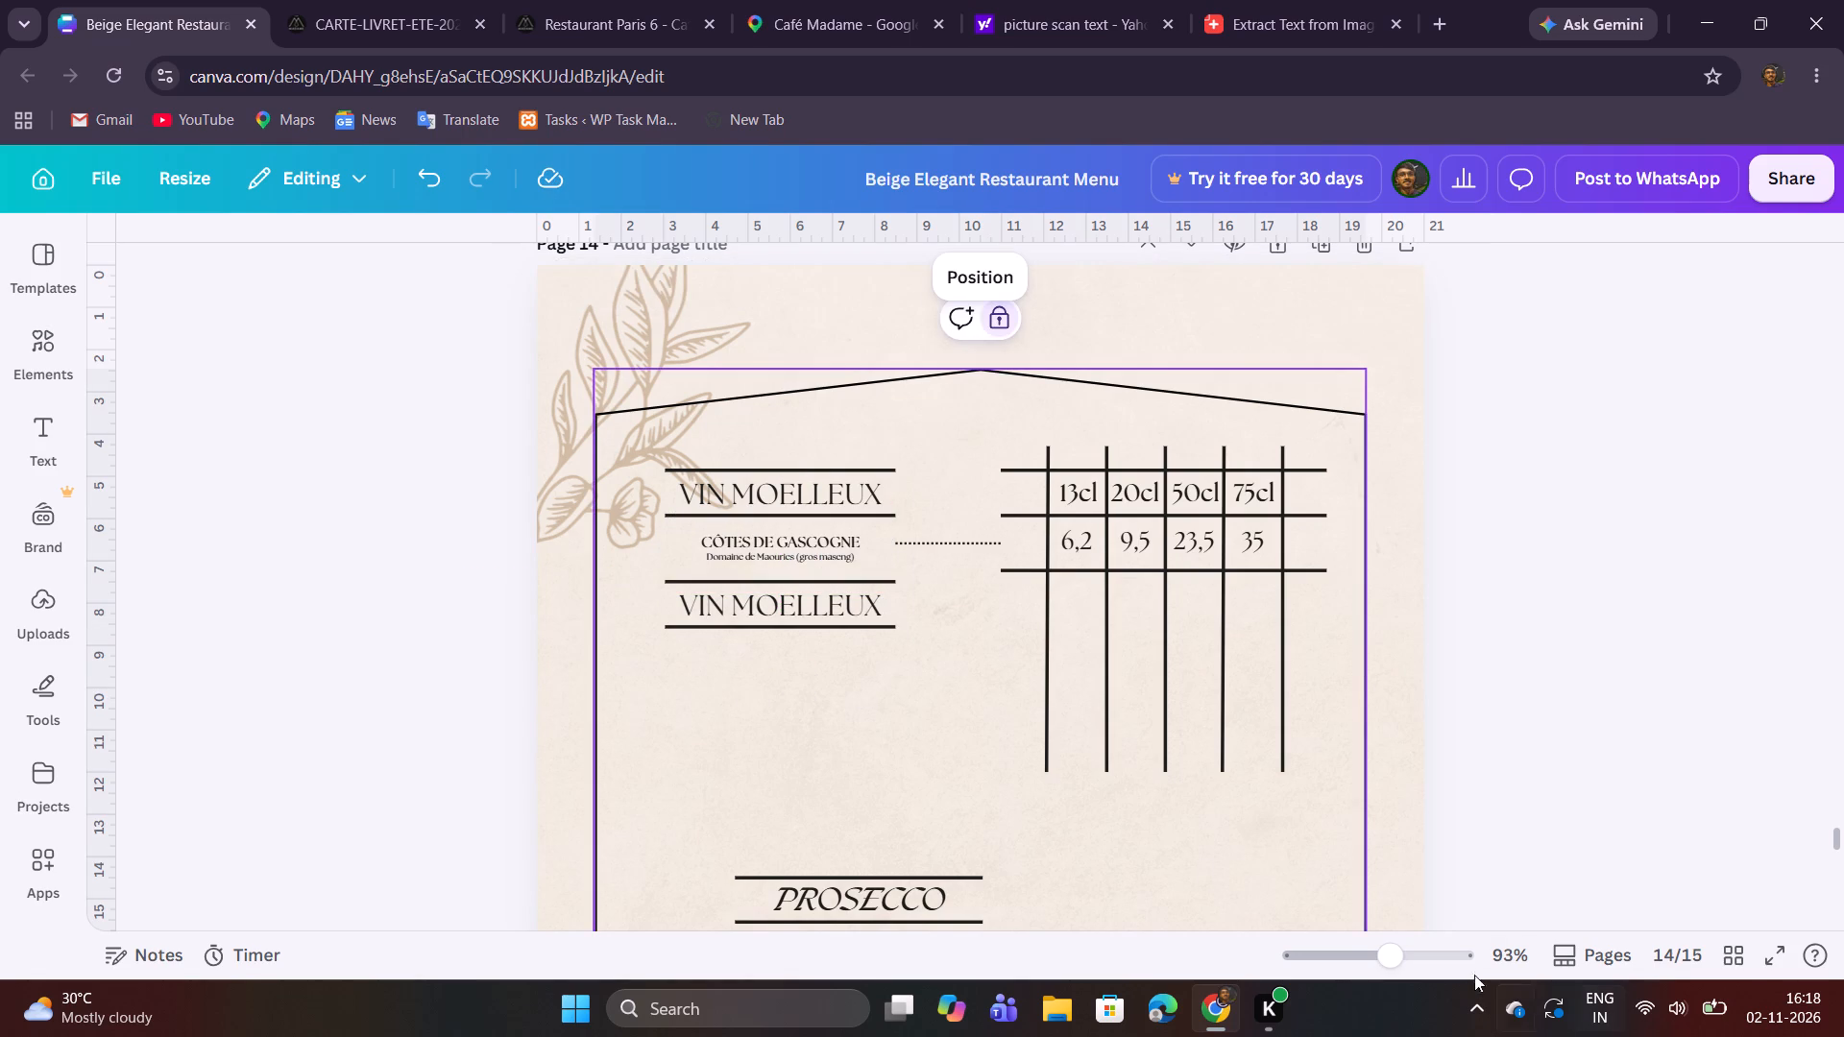
Replace the text of the duplicated VIN MOELLEUX heading with VINS BLANCS copied from the PDF menu.
{"action": "left_click", "coordinate": [1413, 961]}
{"action": "left_click", "coordinate": [768, 790]}
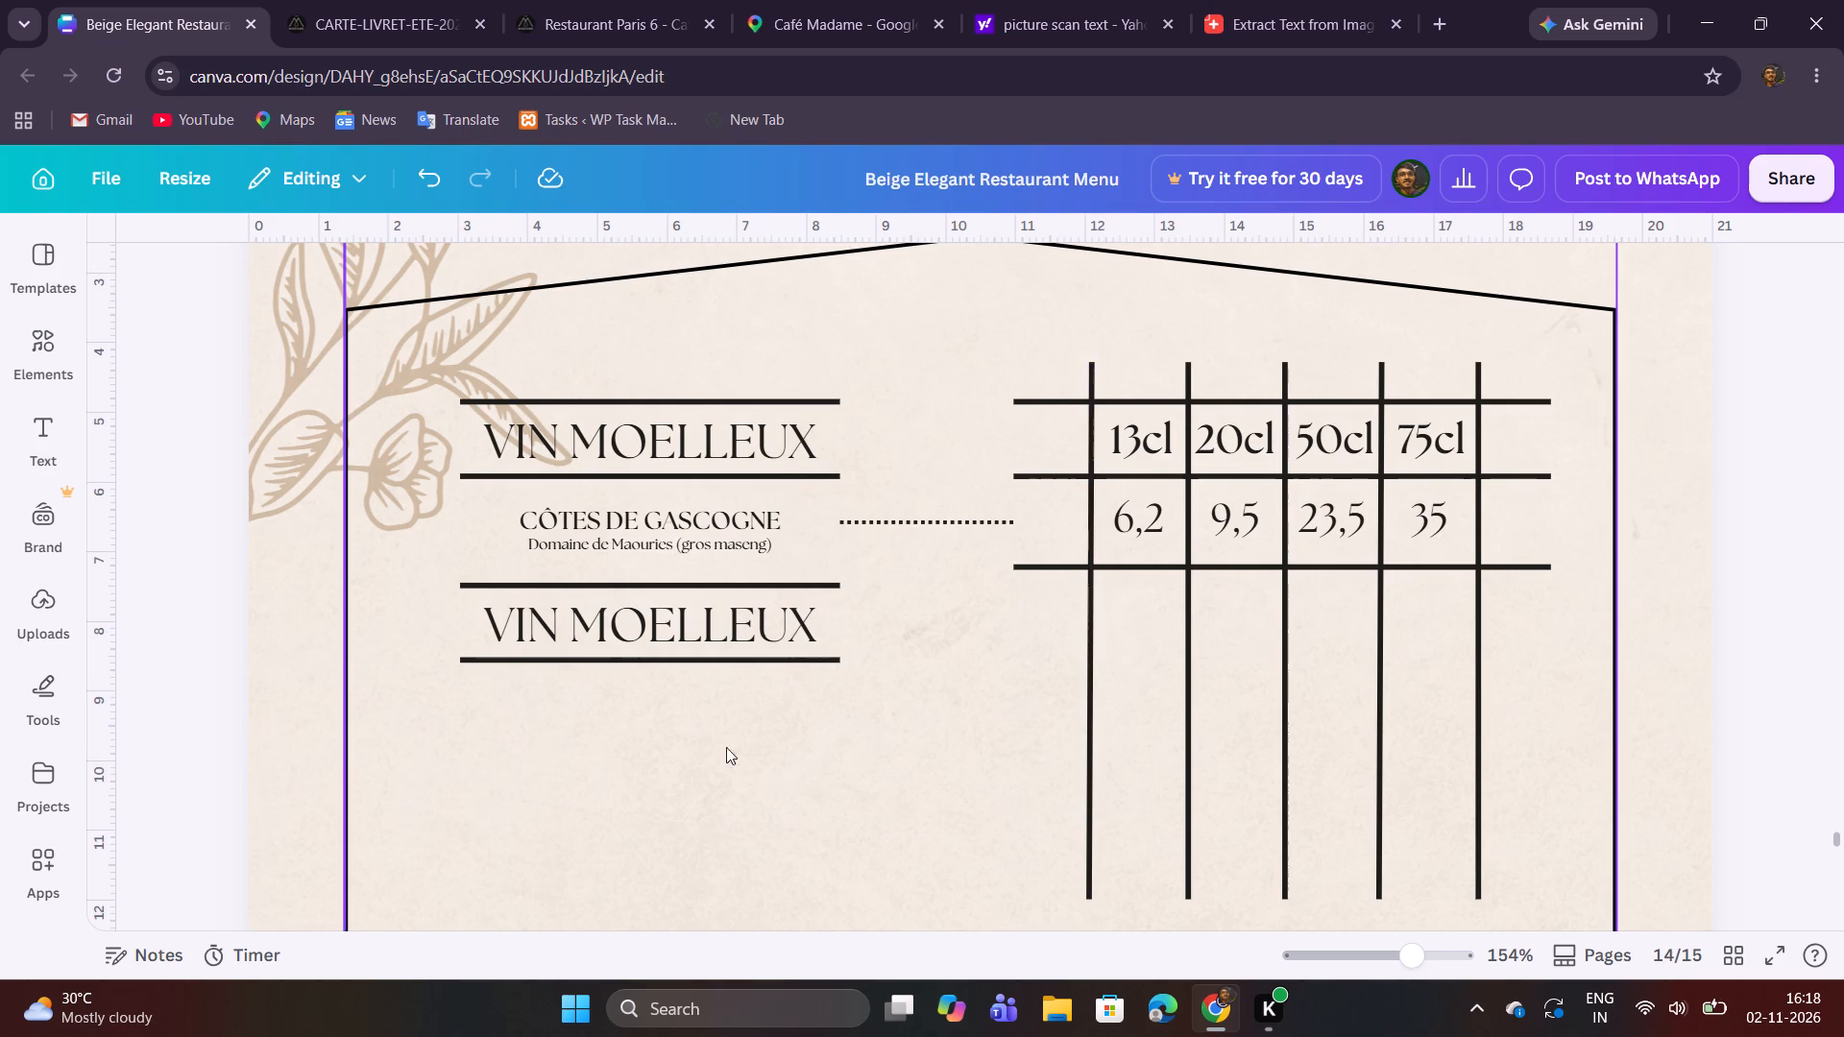
{"action": "left_click", "coordinate": [362, 26]}
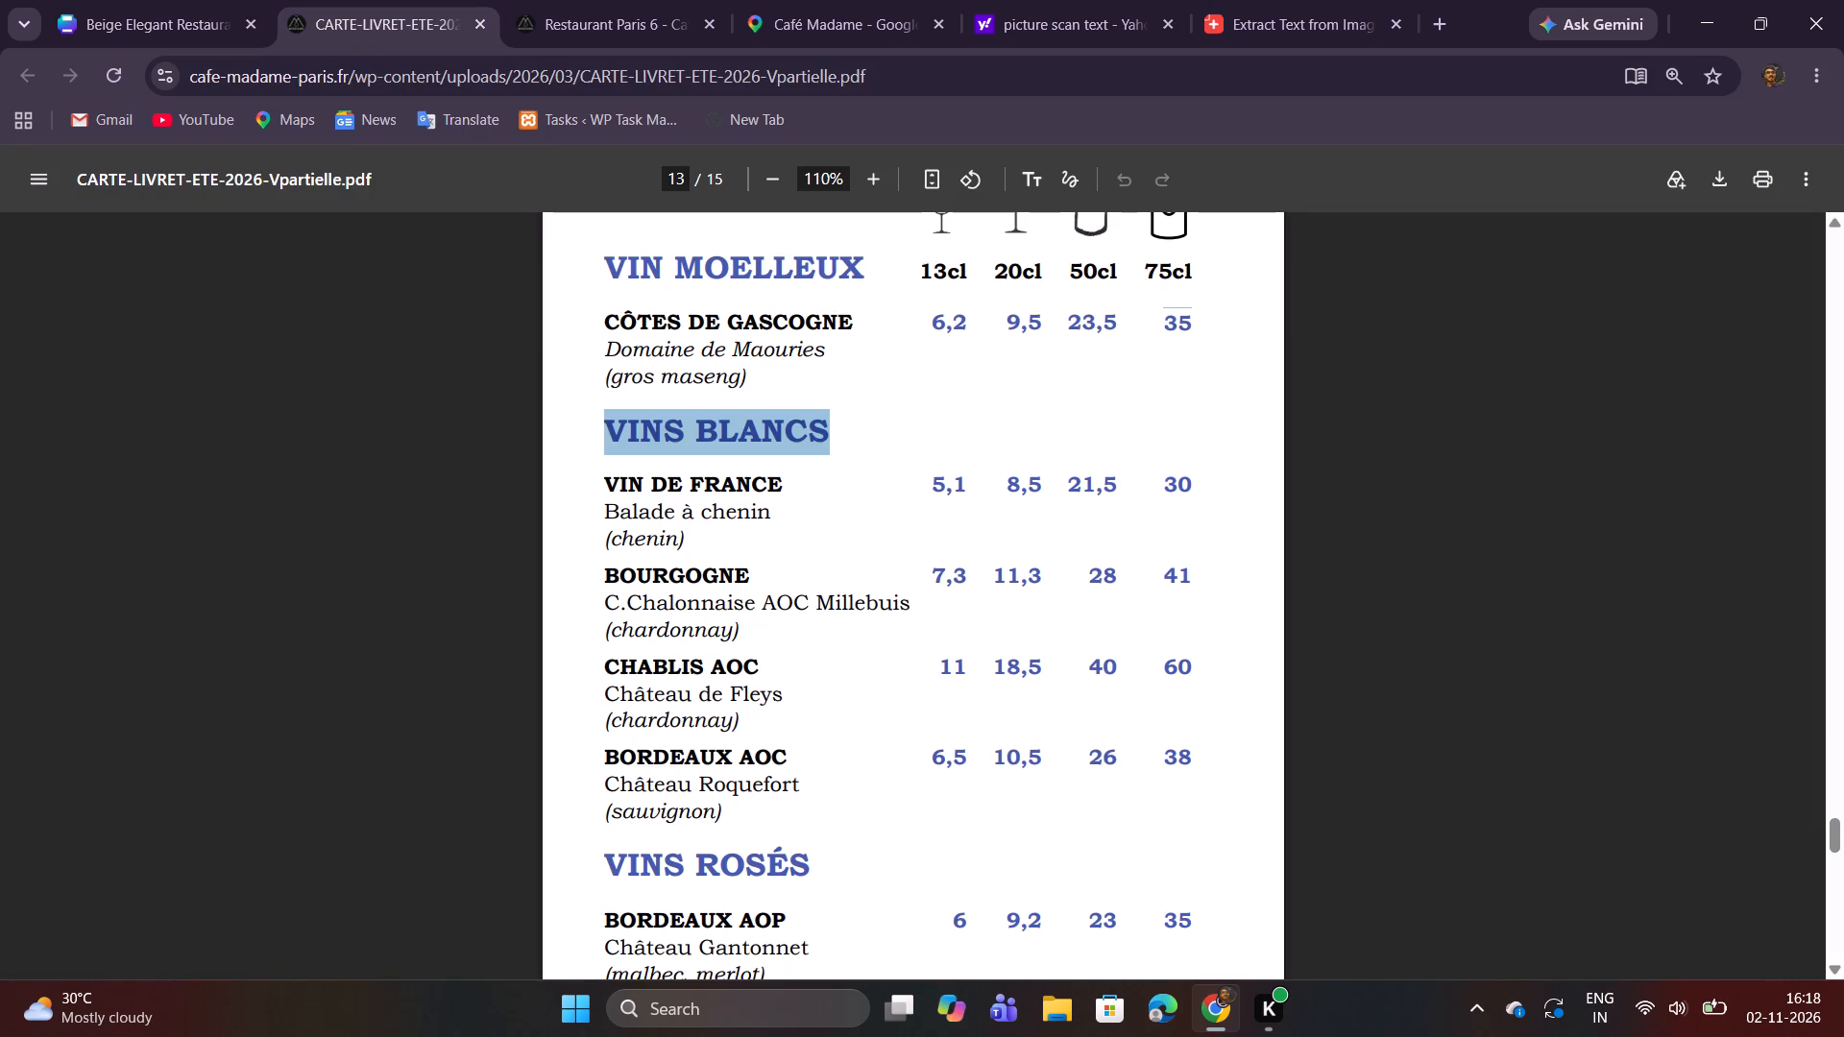
{"action": "key", "text": "ctrl+c"}
{"action": "left_click", "coordinate": [109, 0]}
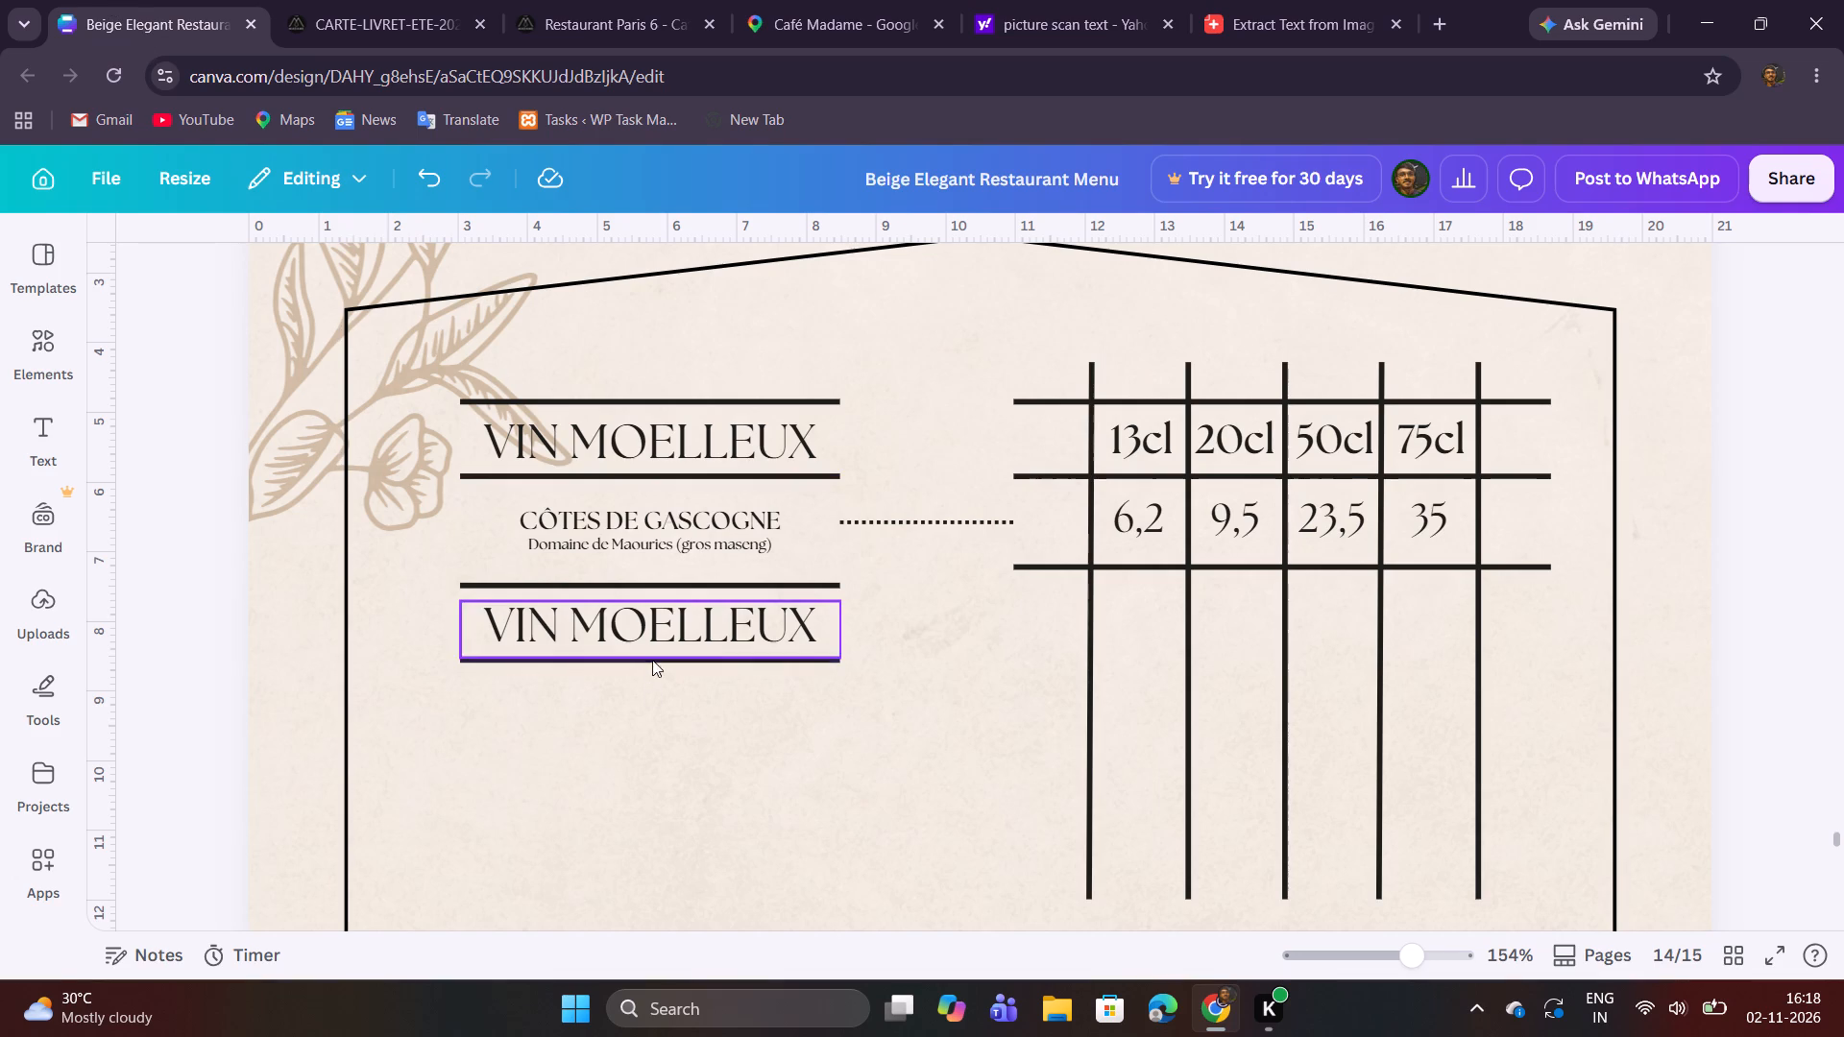
{"action": "double_click", "coordinate": [652, 647]}
{"action": "key", "text": "ctrl+v"}
{"action": "left_click", "coordinate": [783, 706]}
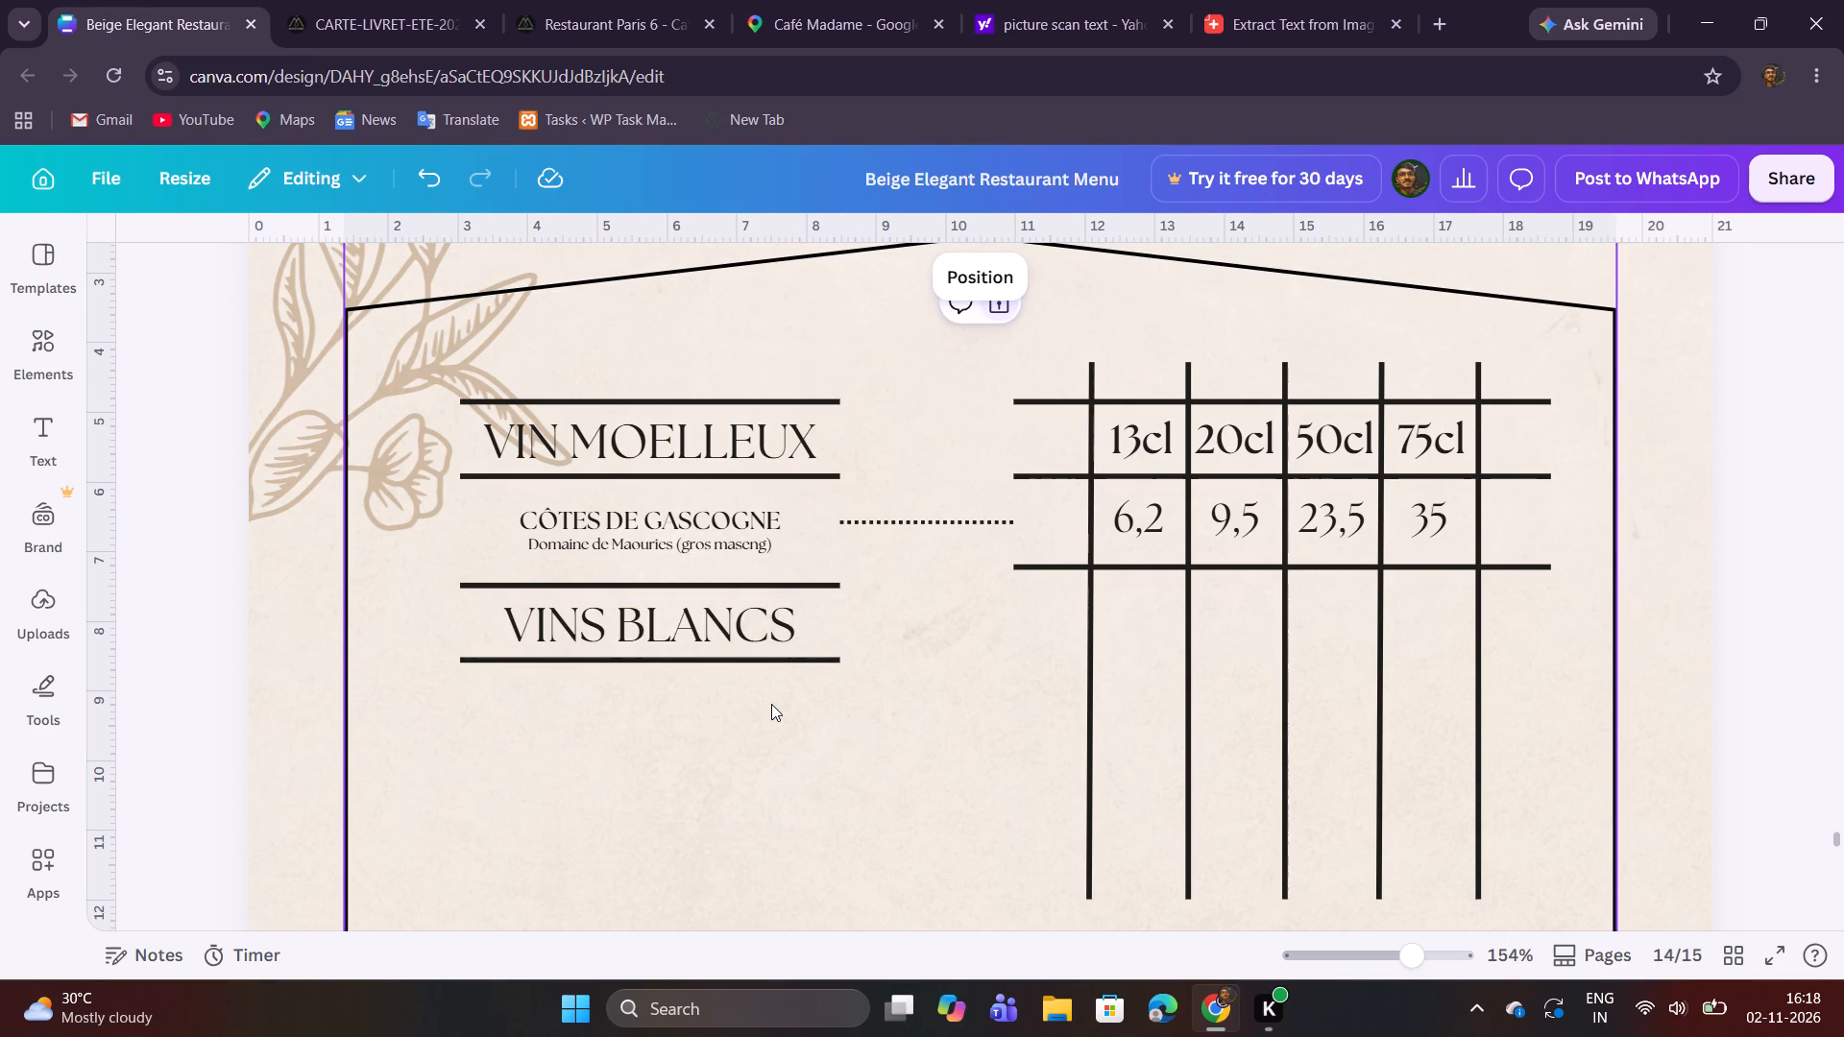
Duplicate the horizontal line under the Côtes de Gascogne prices and align the copy with the lower line of the VINS BLANCS heading.
{"action": "scroll", "coordinate": [676, 718], "scroll_direction": "down", "scroll_amount": 1}
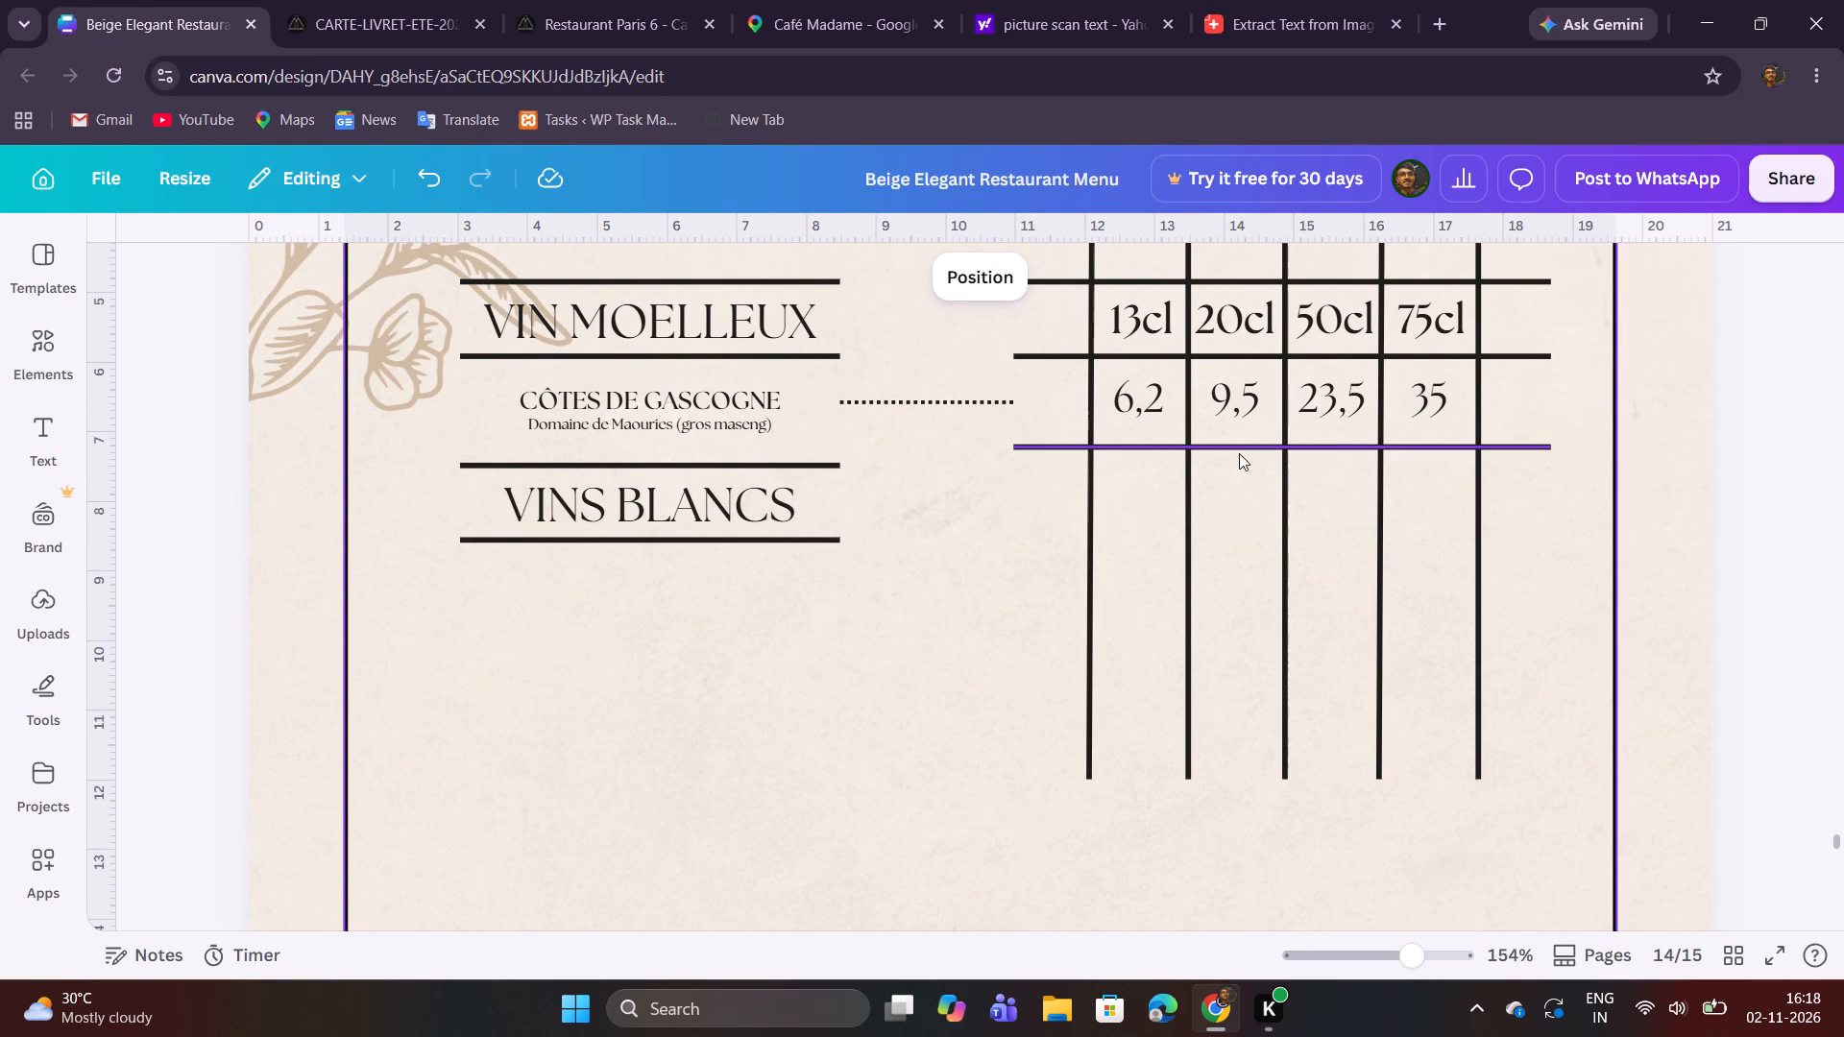
{"action": "left_click", "coordinate": [1239, 448]}
{"action": "left_click", "coordinate": [1282, 399]}
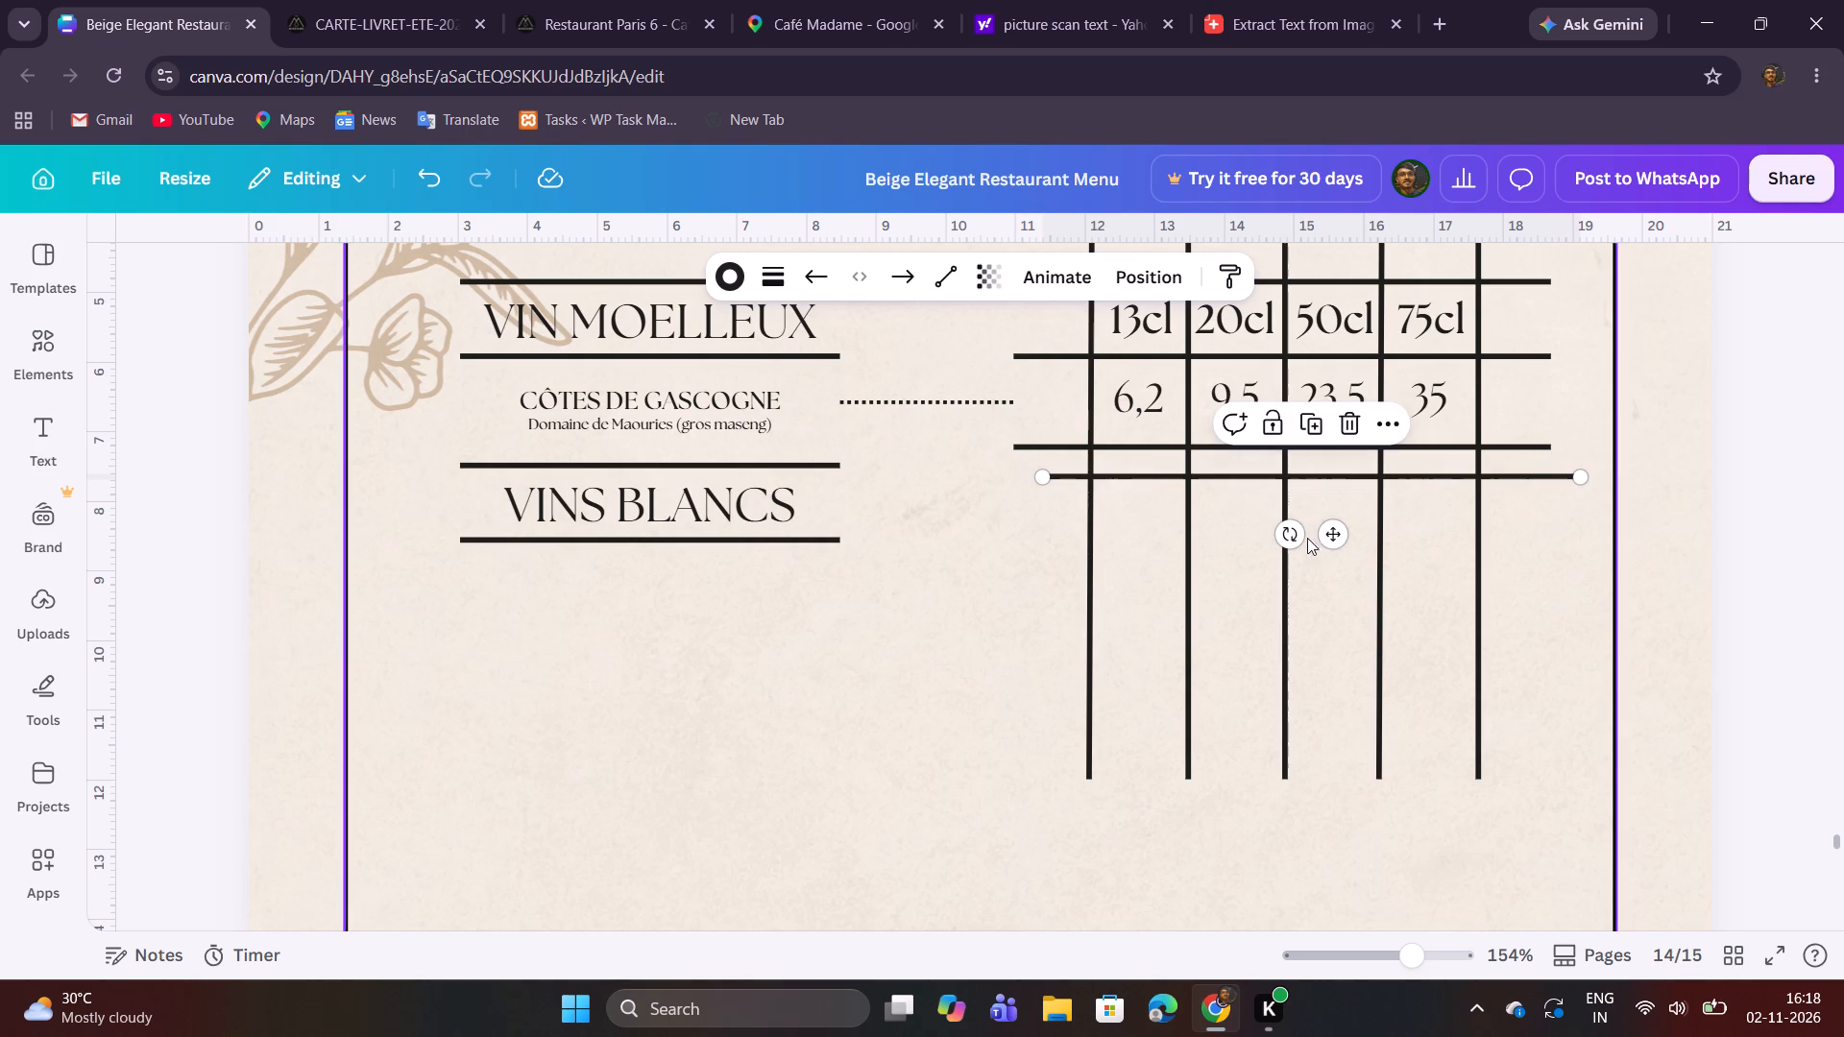
{"action": "left_click_drag", "start_coordinate": [1333, 540], "coordinate": [1295, 628]}
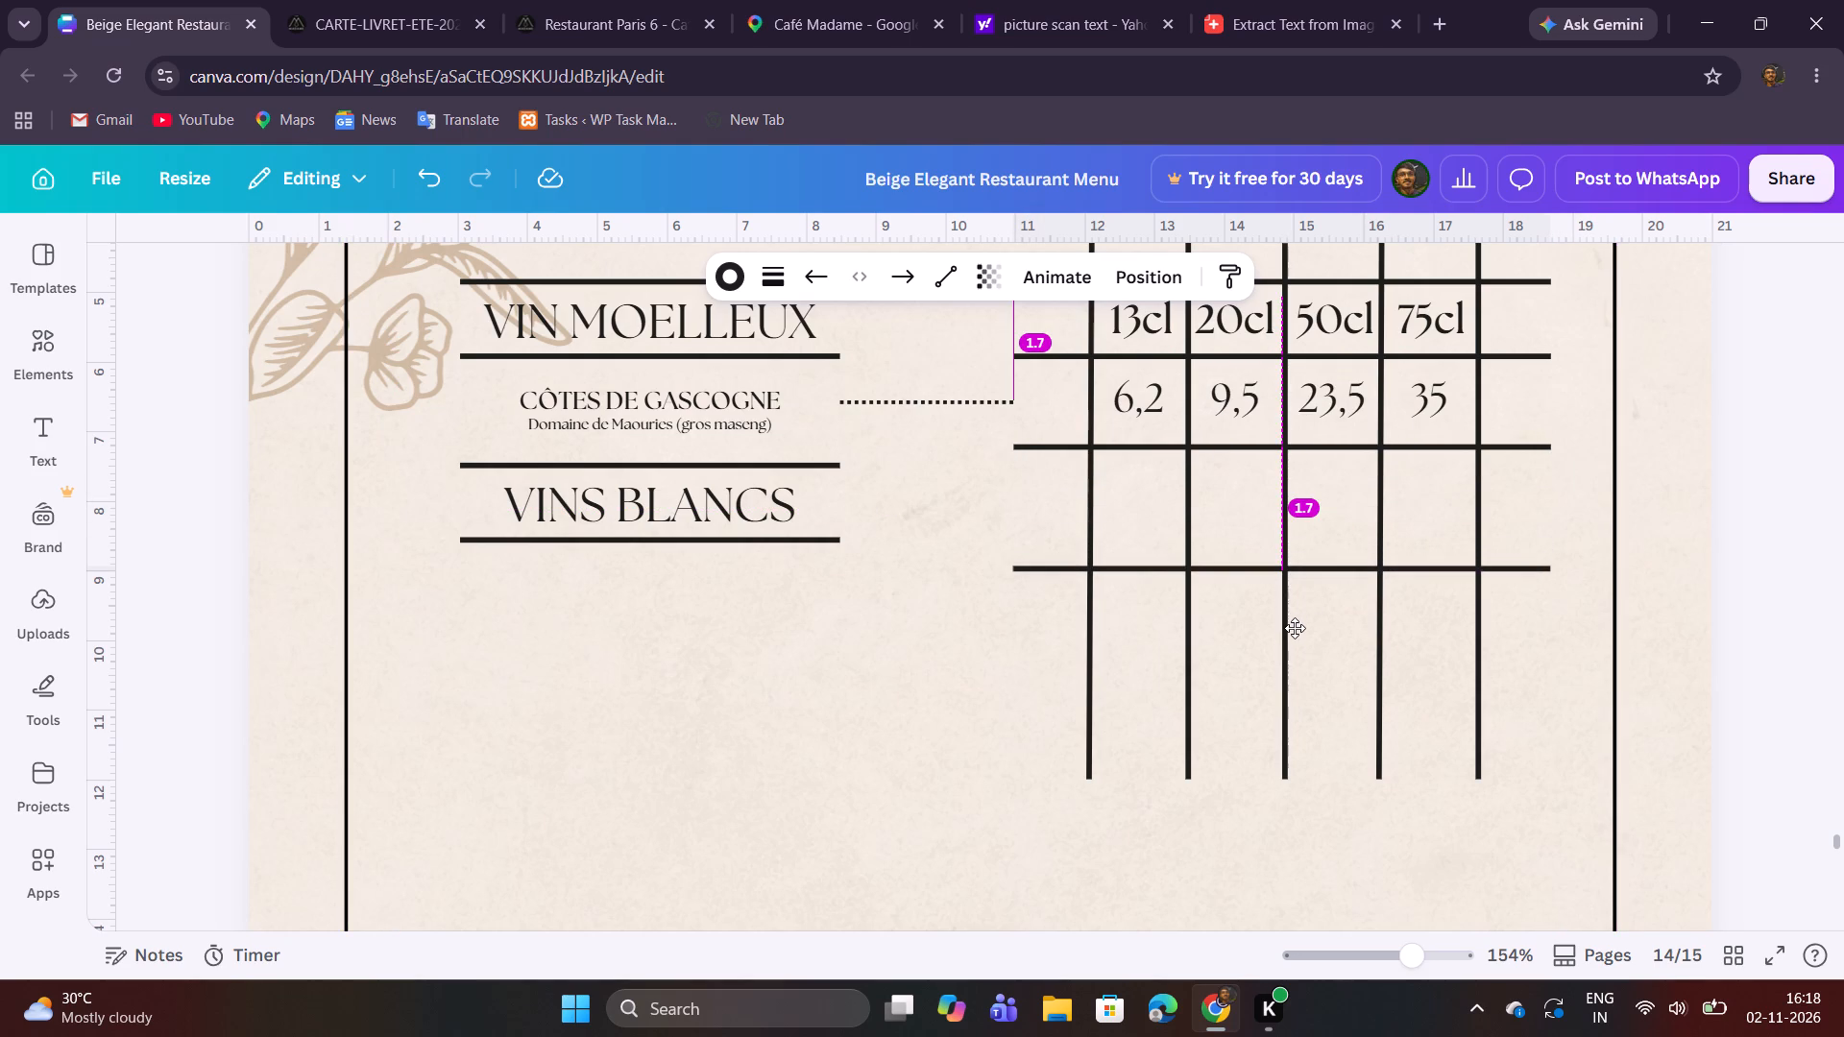
{"action": "left_click_drag", "start_coordinate": [1295, 628], "coordinate": [1302, 627]}
{"action": "left_click_drag", "start_coordinate": [1302, 627], "coordinate": [1298, 641]}
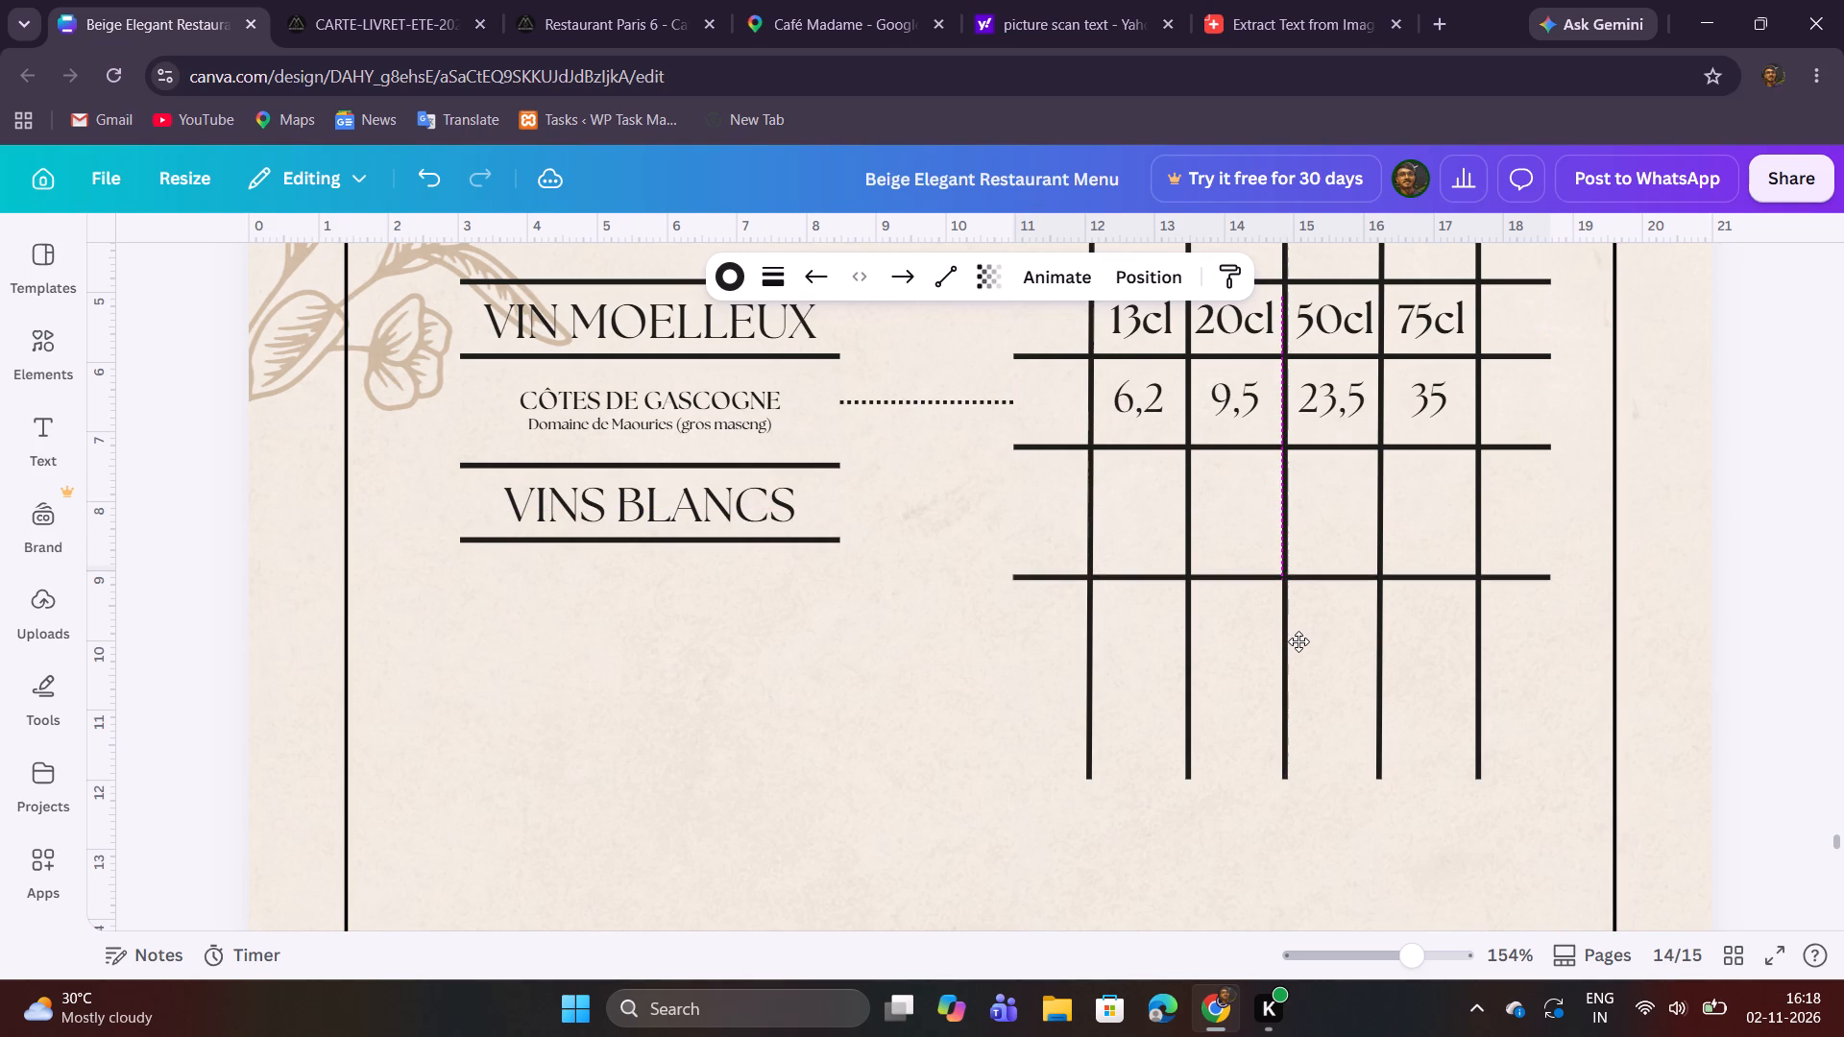
{"action": "left_click_drag", "start_coordinate": [1298, 641], "coordinate": [1297, 605]}
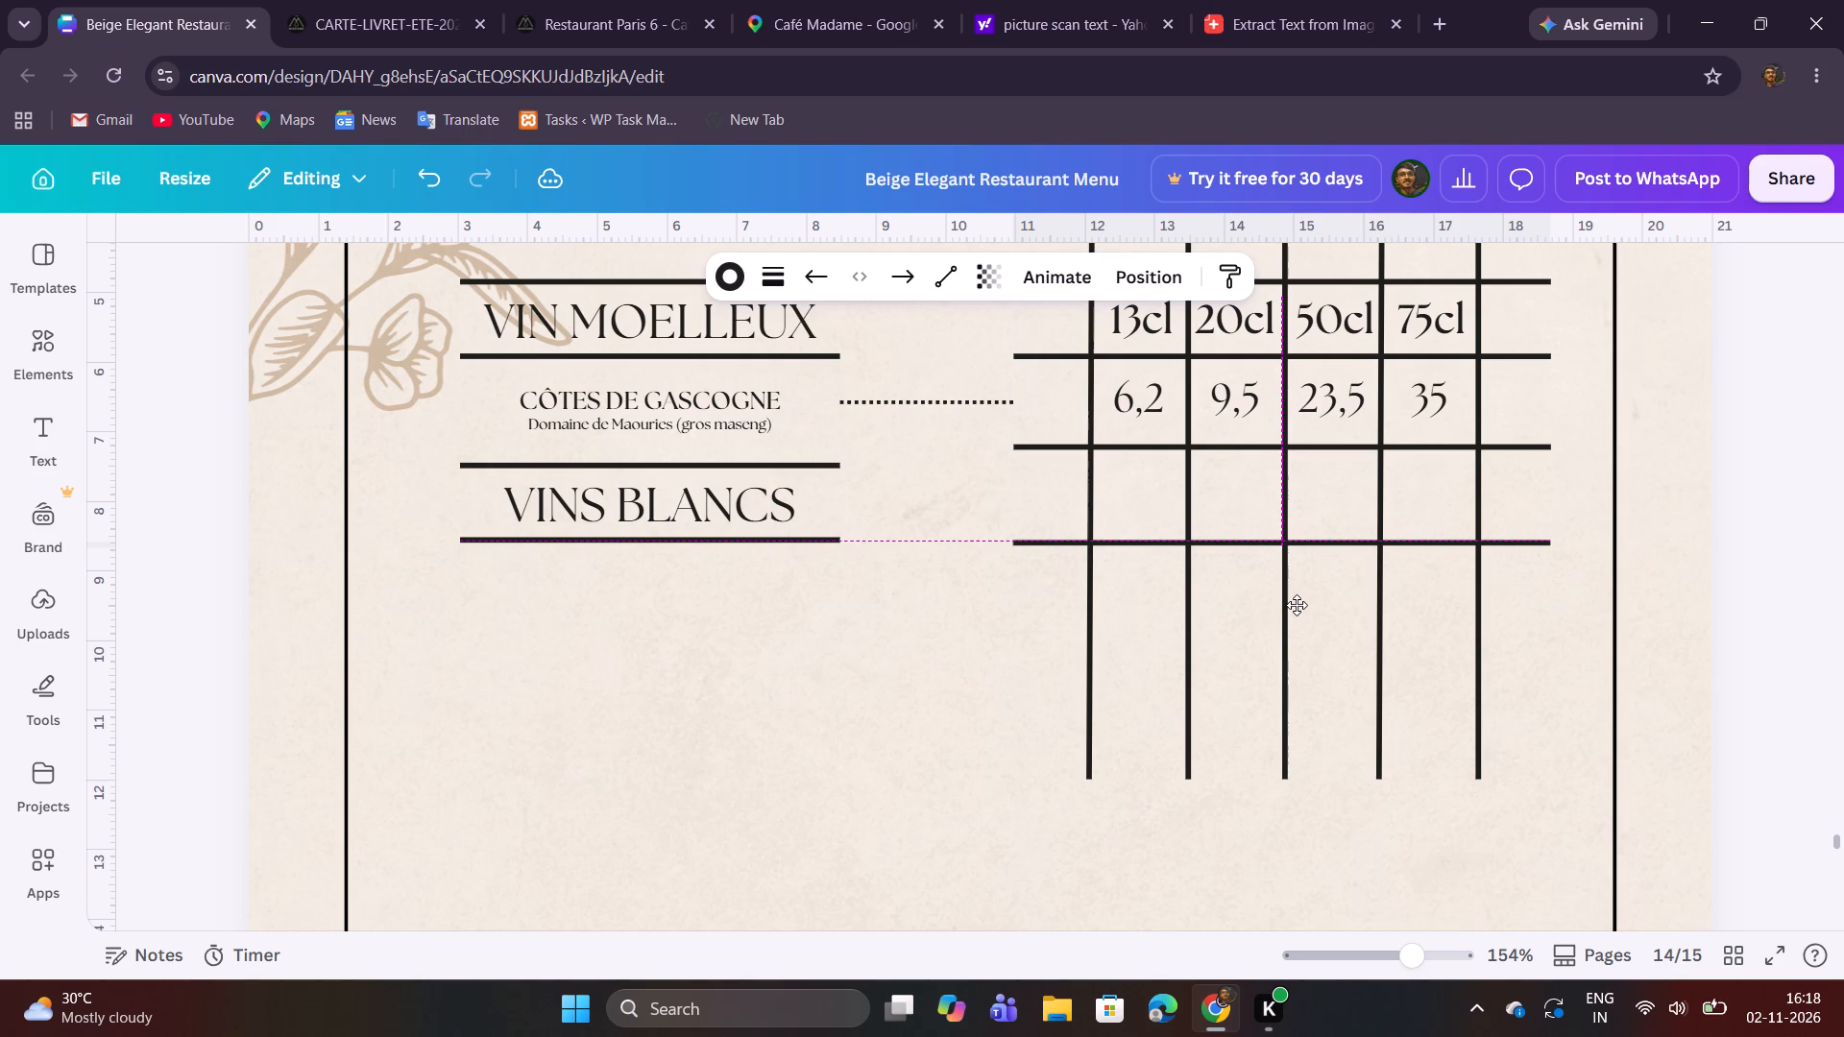
{"action": "left_click_drag", "start_coordinate": [1297, 605], "coordinate": [1297, 602]}
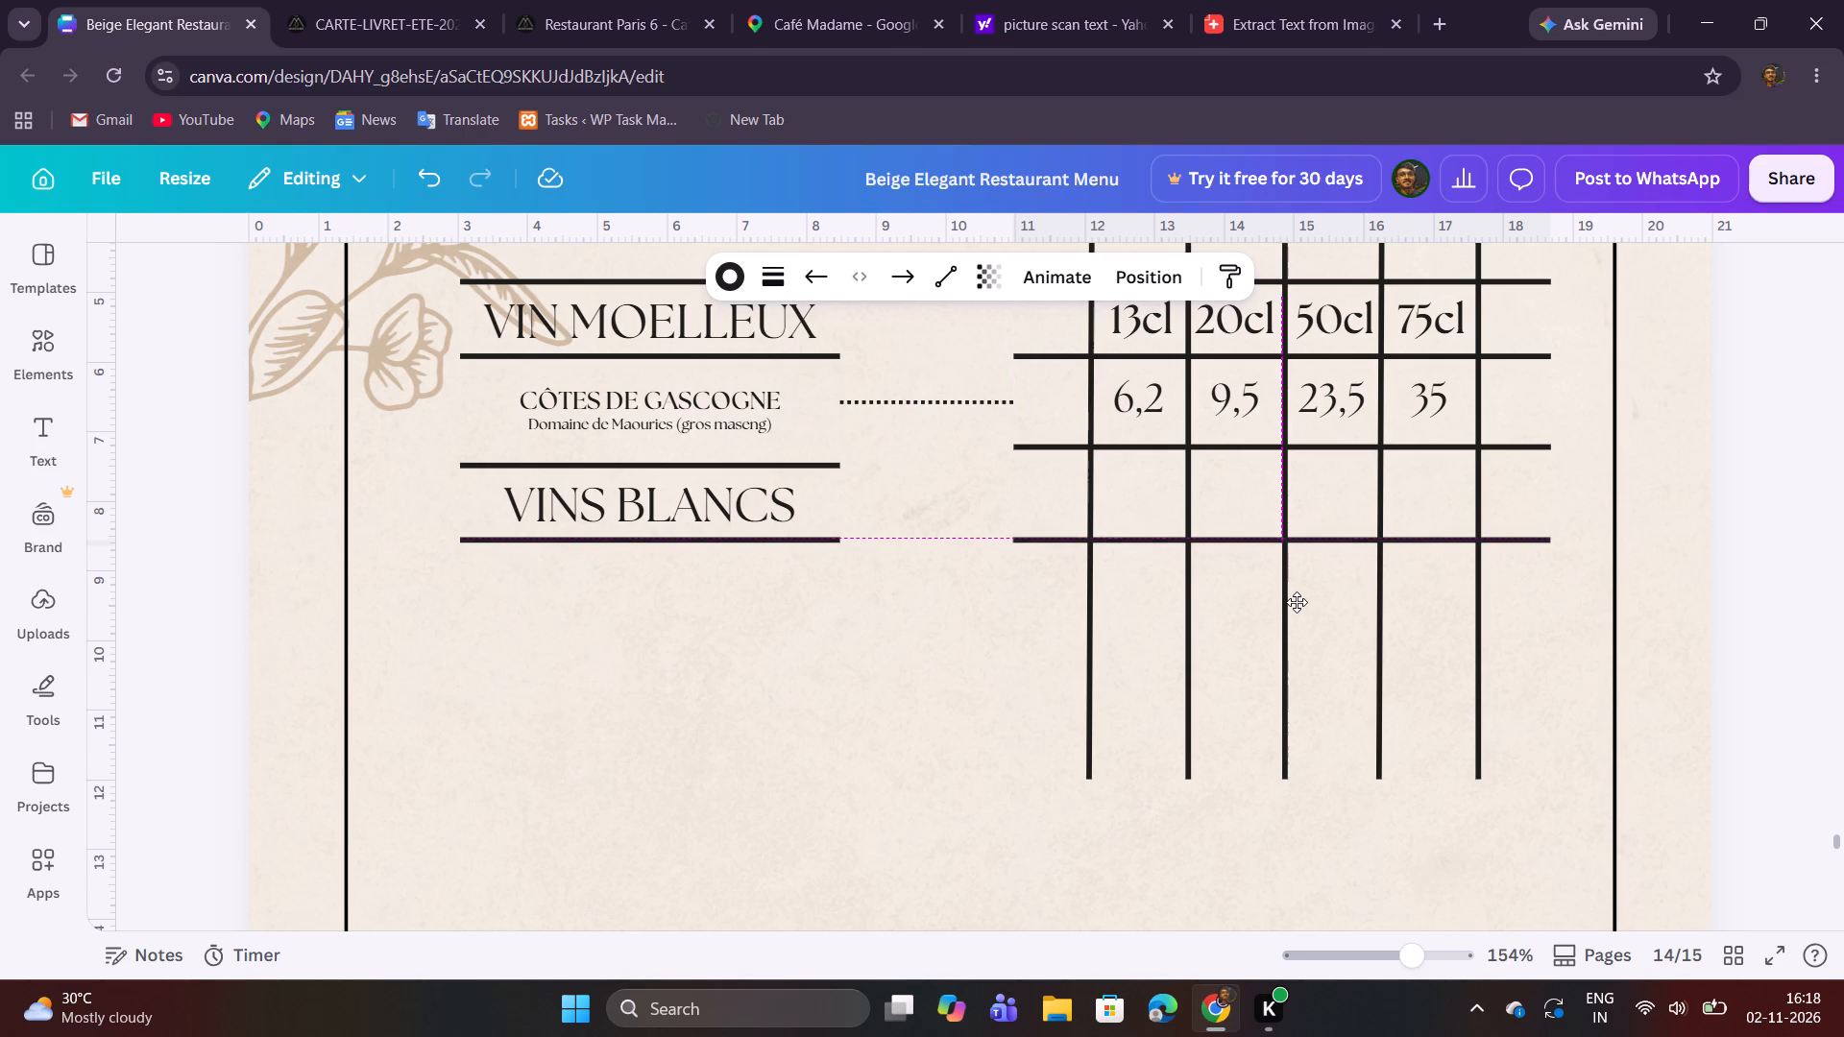
{"action": "left_click_drag", "start_coordinate": [1297, 602], "coordinate": [1297, 604]}
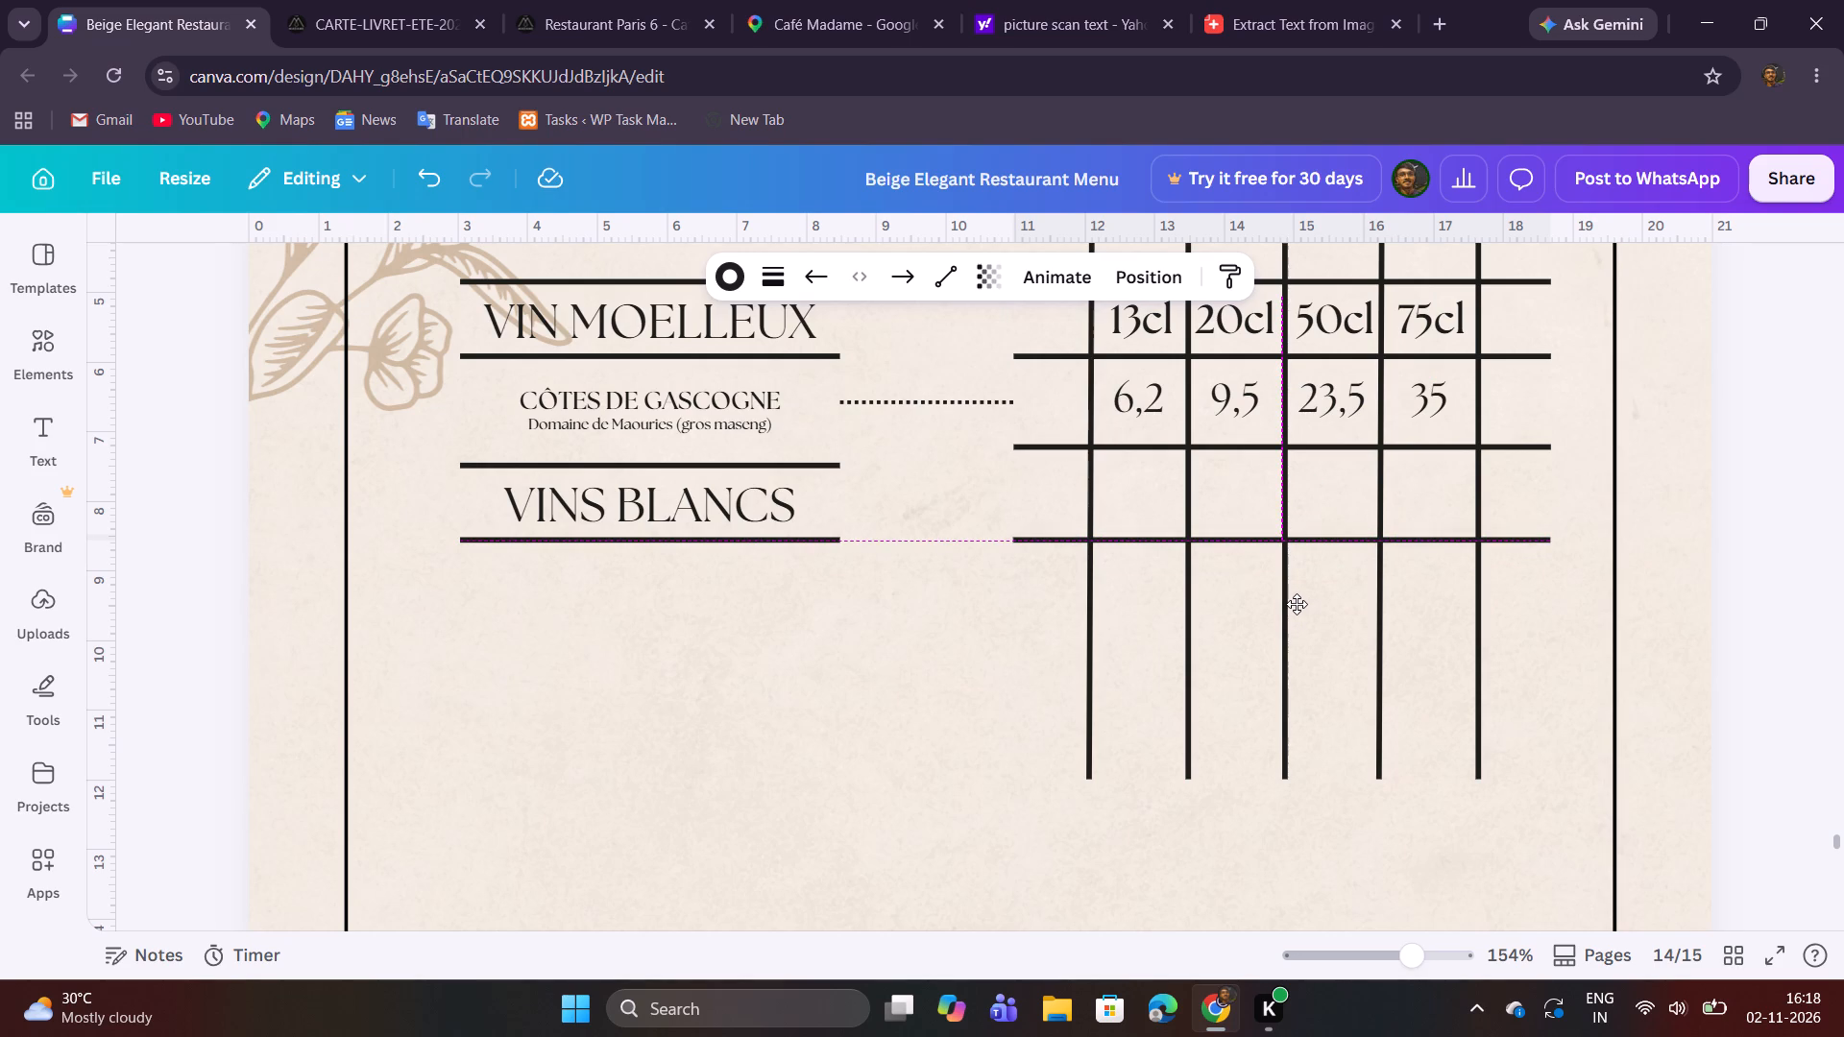
{"action": "left_click_drag", "start_coordinate": [1297, 604], "coordinate": [1303, 604]}
{"action": "left_click_drag", "start_coordinate": [1303, 604], "coordinate": [1304, 604]}
{"action": "left_click", "coordinate": [1008, 641]}
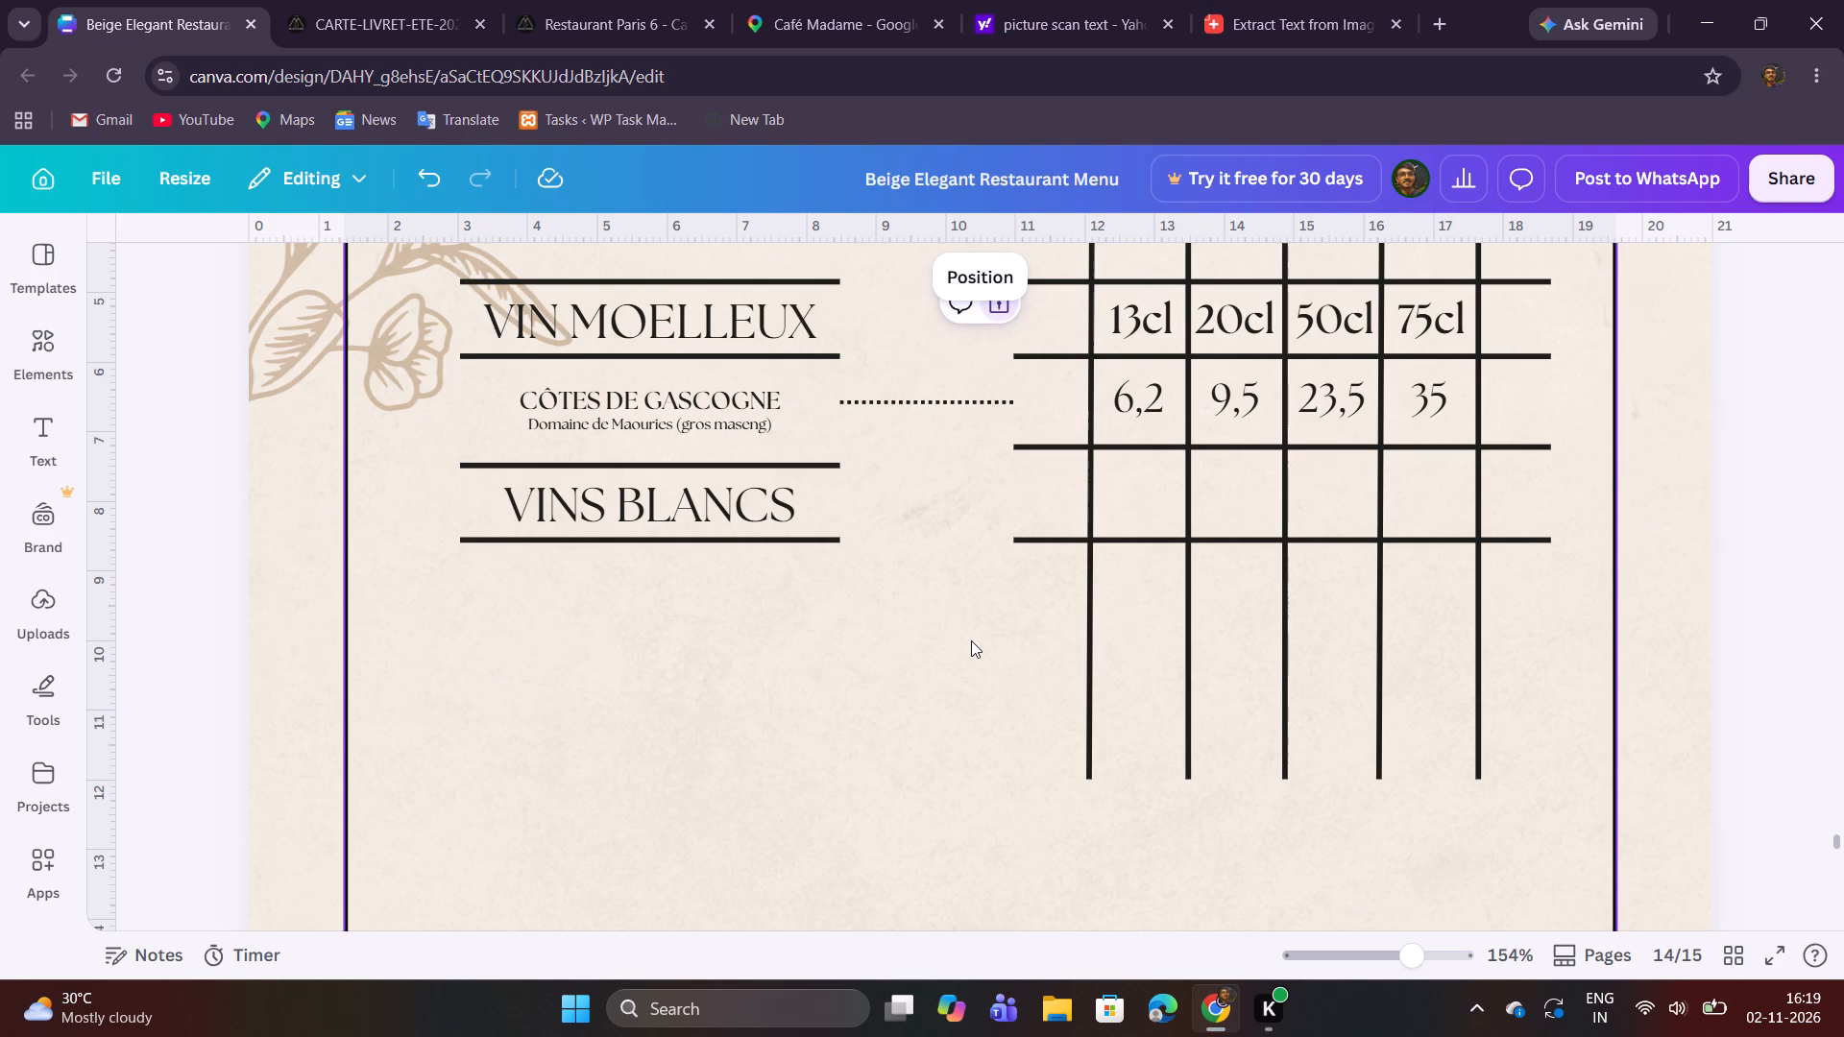
Duplicate the grid line level with the VINS BLANCS lower line to add one evenly spaced row below.
{"action": "left_click", "coordinate": [1203, 548]}
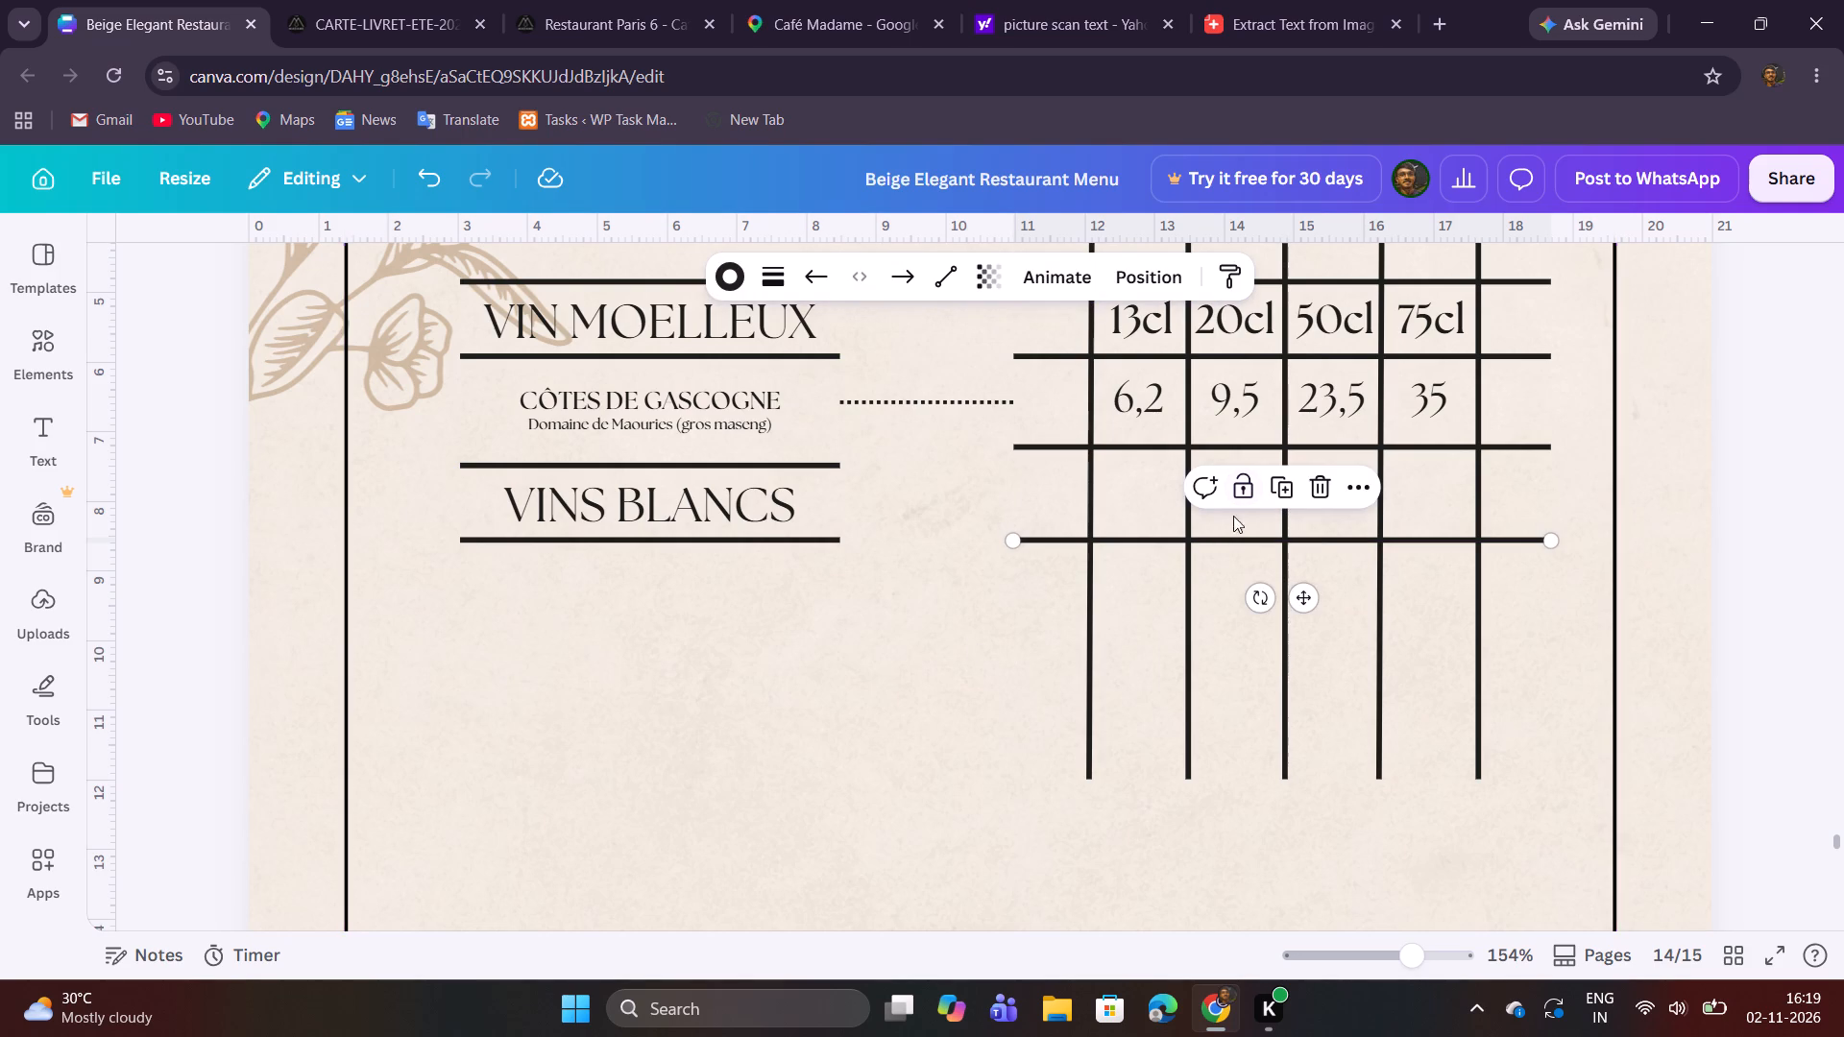
{"action": "left_click", "coordinate": [1281, 491]}
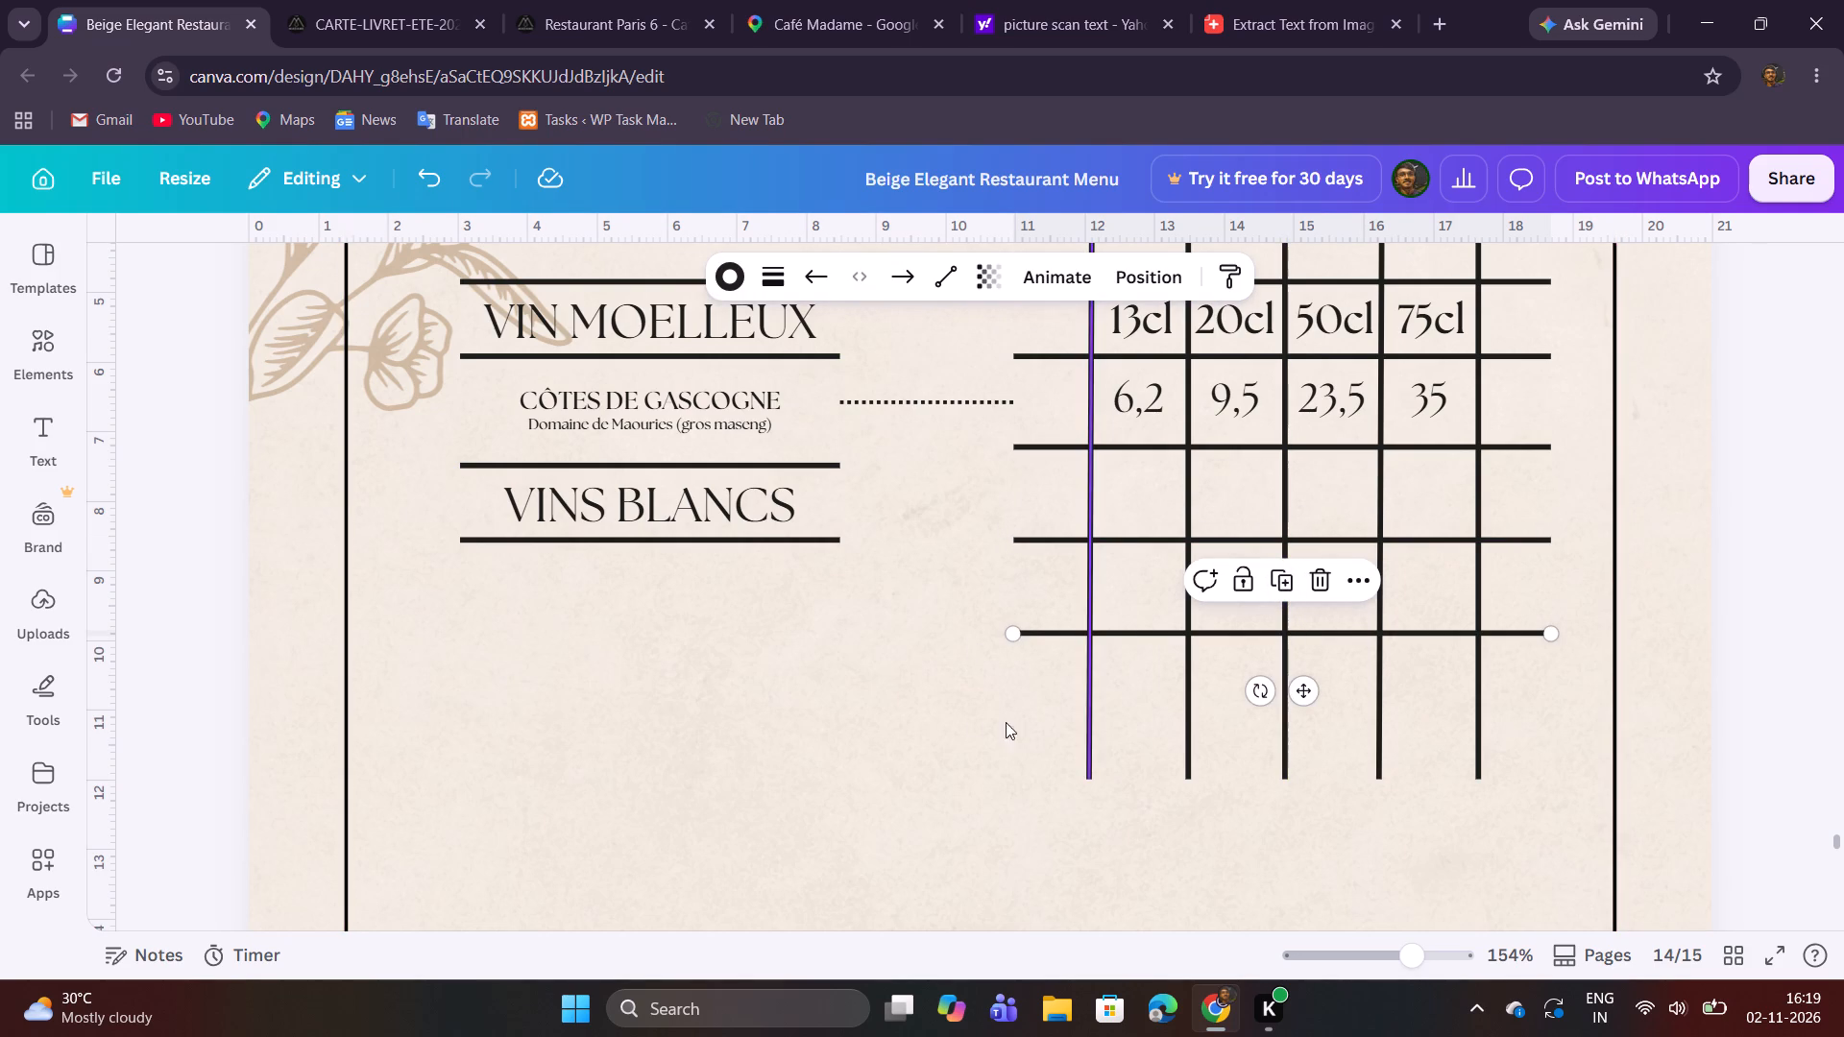
{"action": "left_click", "coordinate": [952, 712]}
Check the VINS BLANCS wines in the PDF menu and delete the PROSECCO heading with its two lines on page 14.
{"action": "scroll", "coordinate": [1749, 622], "scroll_direction": "down", "scroll_amount": 1}
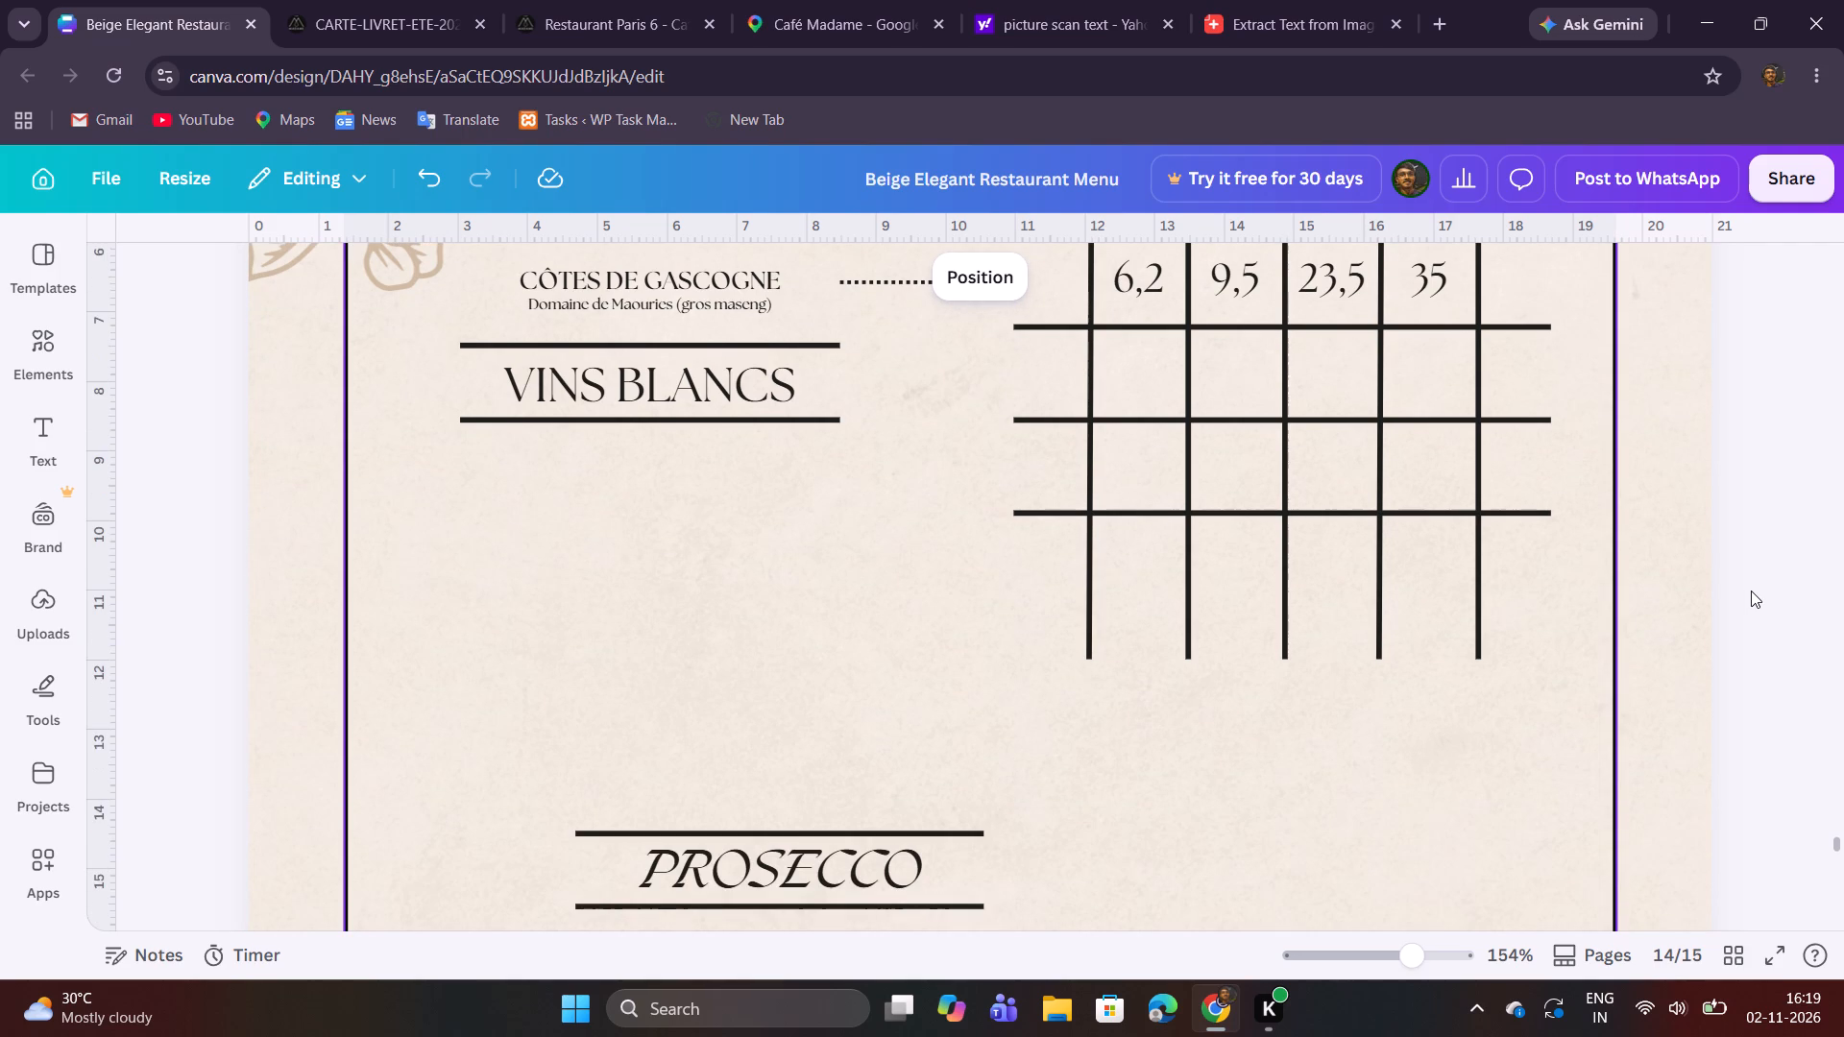
{"action": "left_click", "coordinate": [413, 0]}
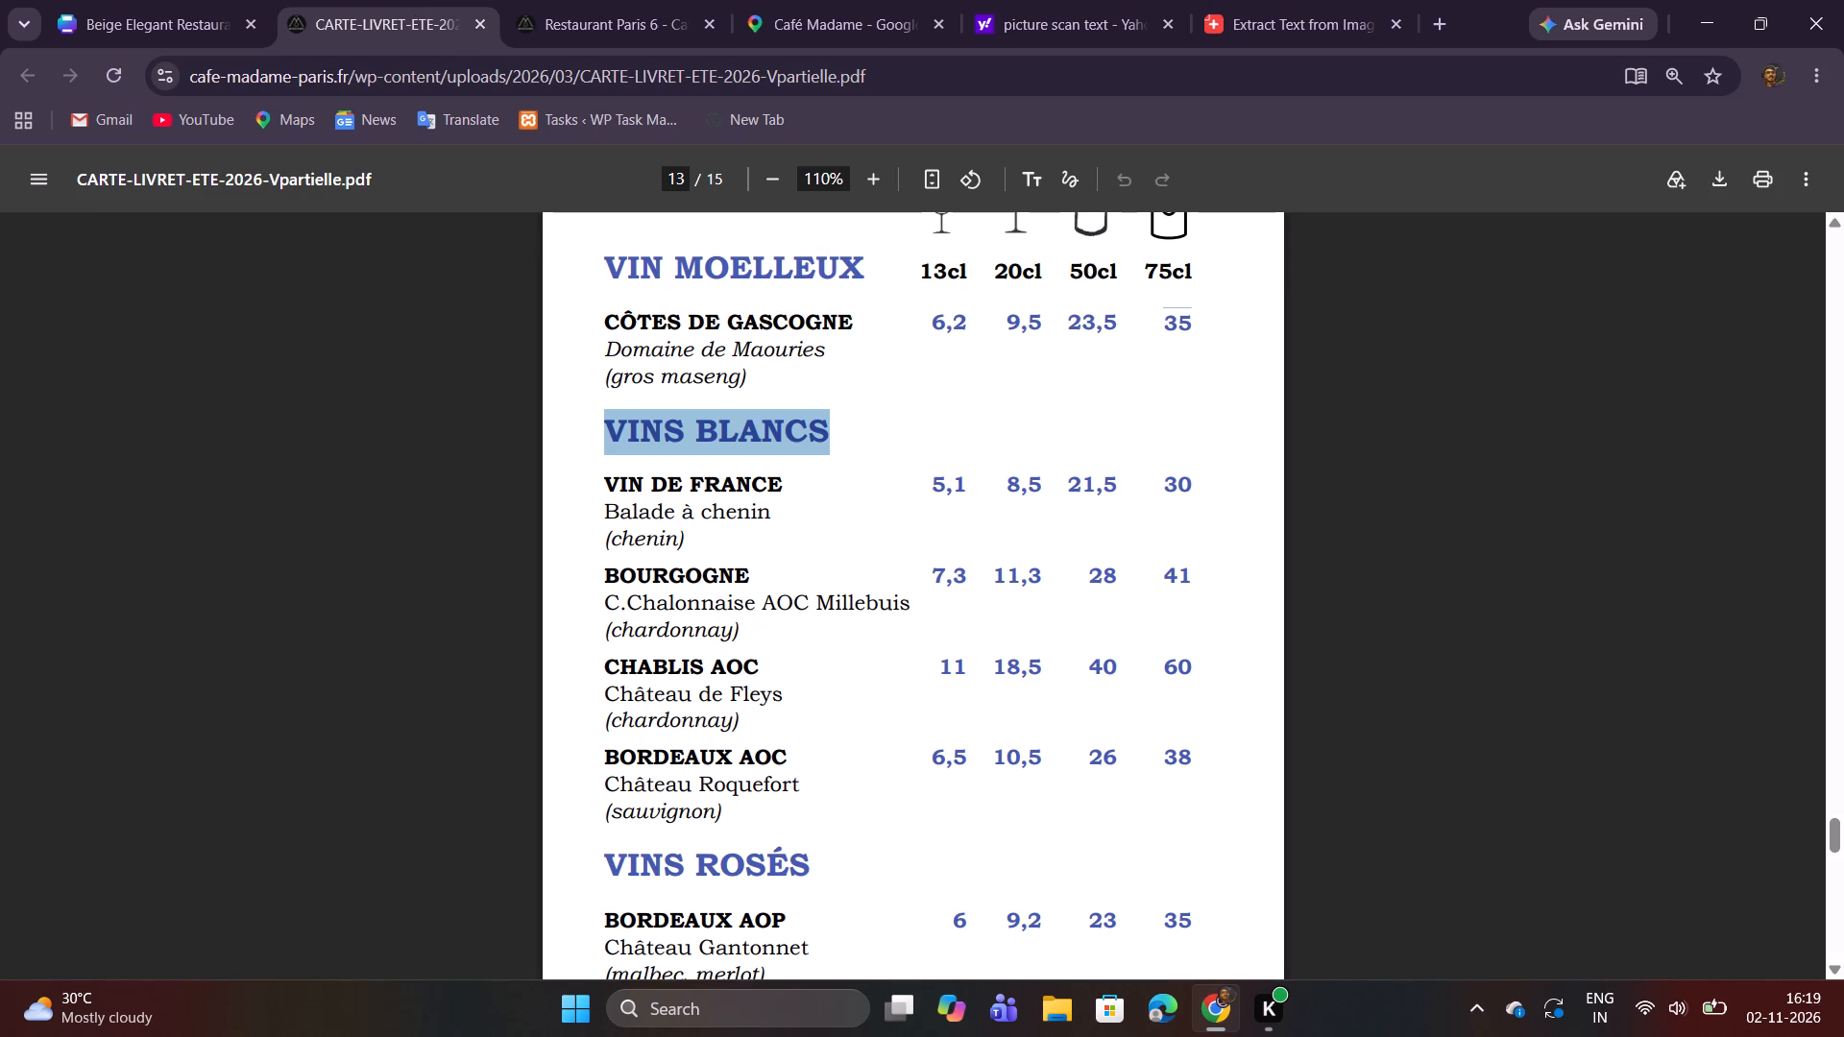
{"action": "left_click", "coordinate": [193, 0]}
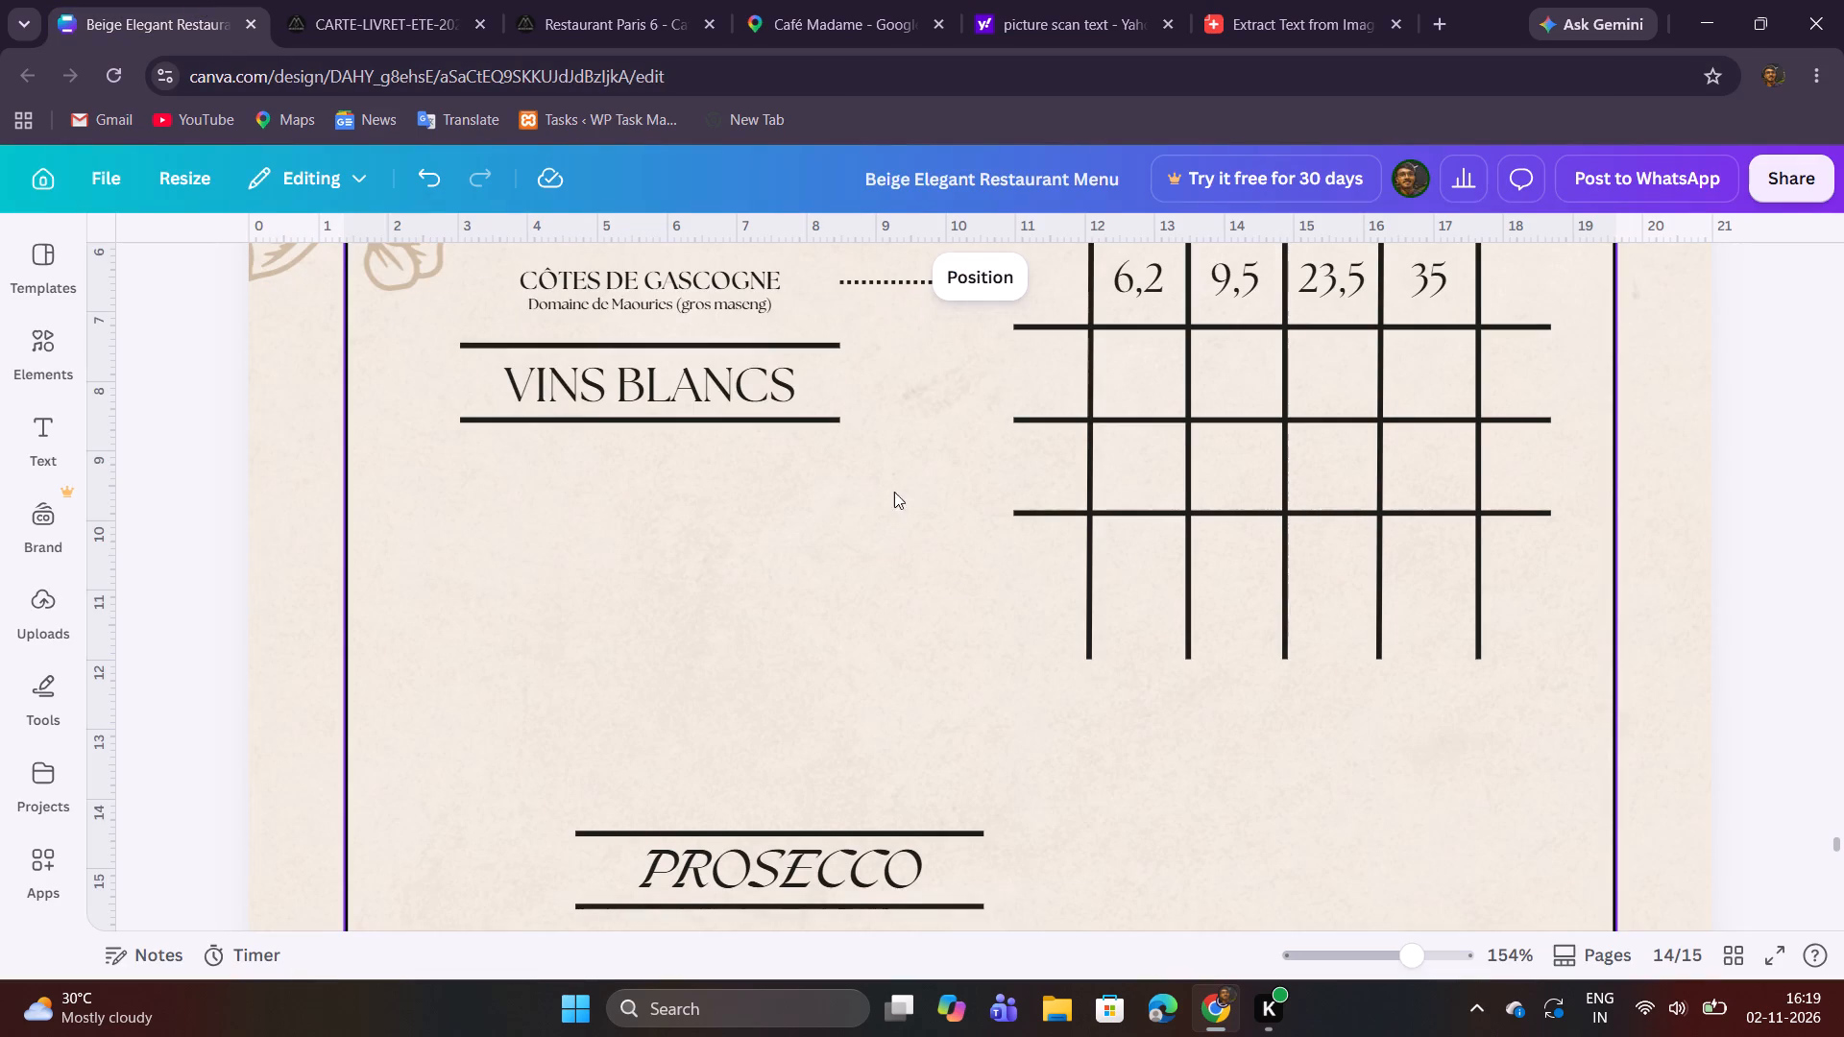
{"action": "scroll", "coordinate": [928, 576], "scroll_direction": "down", "scroll_amount": 2}
{"action": "left_click_drag", "start_coordinate": [871, 722], "coordinate": [882, 565]}
{"action": "left_click", "coordinate": [823, 546]}
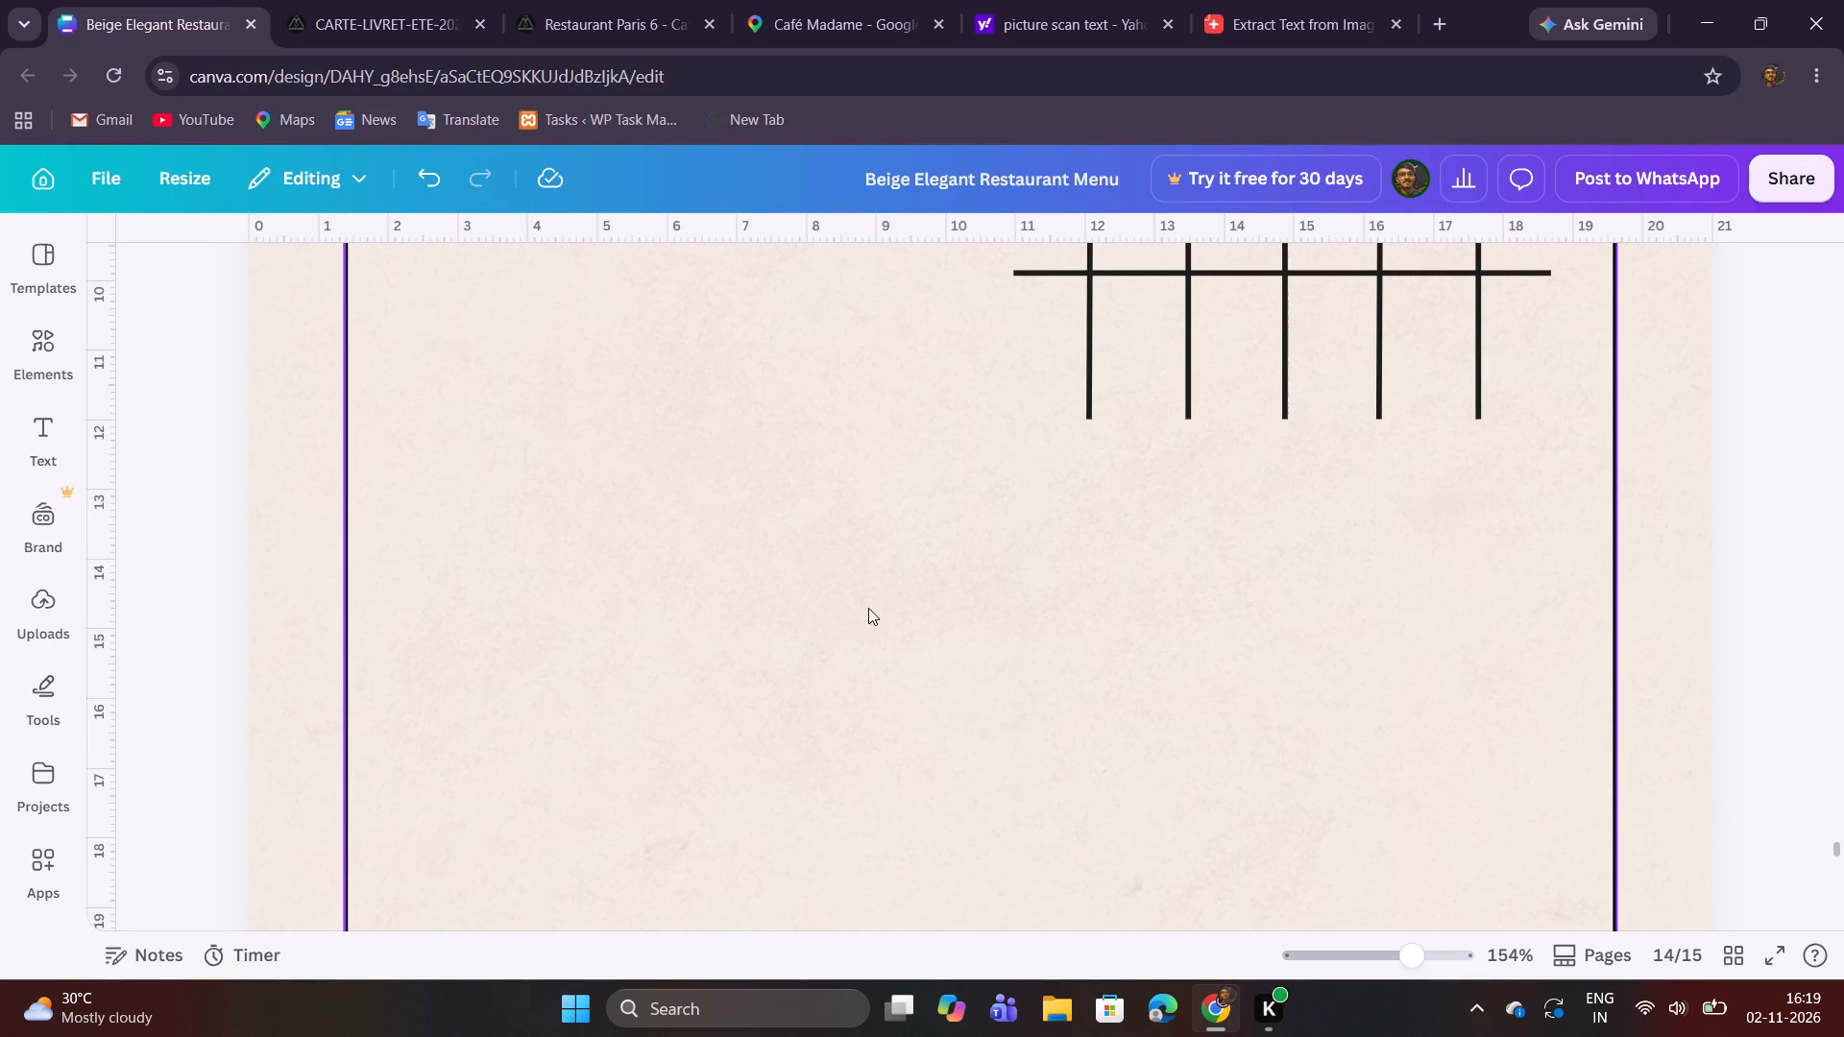
Extend all five vertical lines of the price grid together downwards to about 15 on the ruler.
{"action": "scroll", "coordinate": [874, 614], "scroll_direction": "down", "scroll_amount": 5}
{"action": "scroll", "coordinate": [880, 601], "scroll_direction": "up", "scroll_amount": 8}
{"action": "left_click_drag", "start_coordinate": [1410, 951], "coordinate": [1400, 954]}
{"action": "left_click", "coordinate": [1098, 619]}
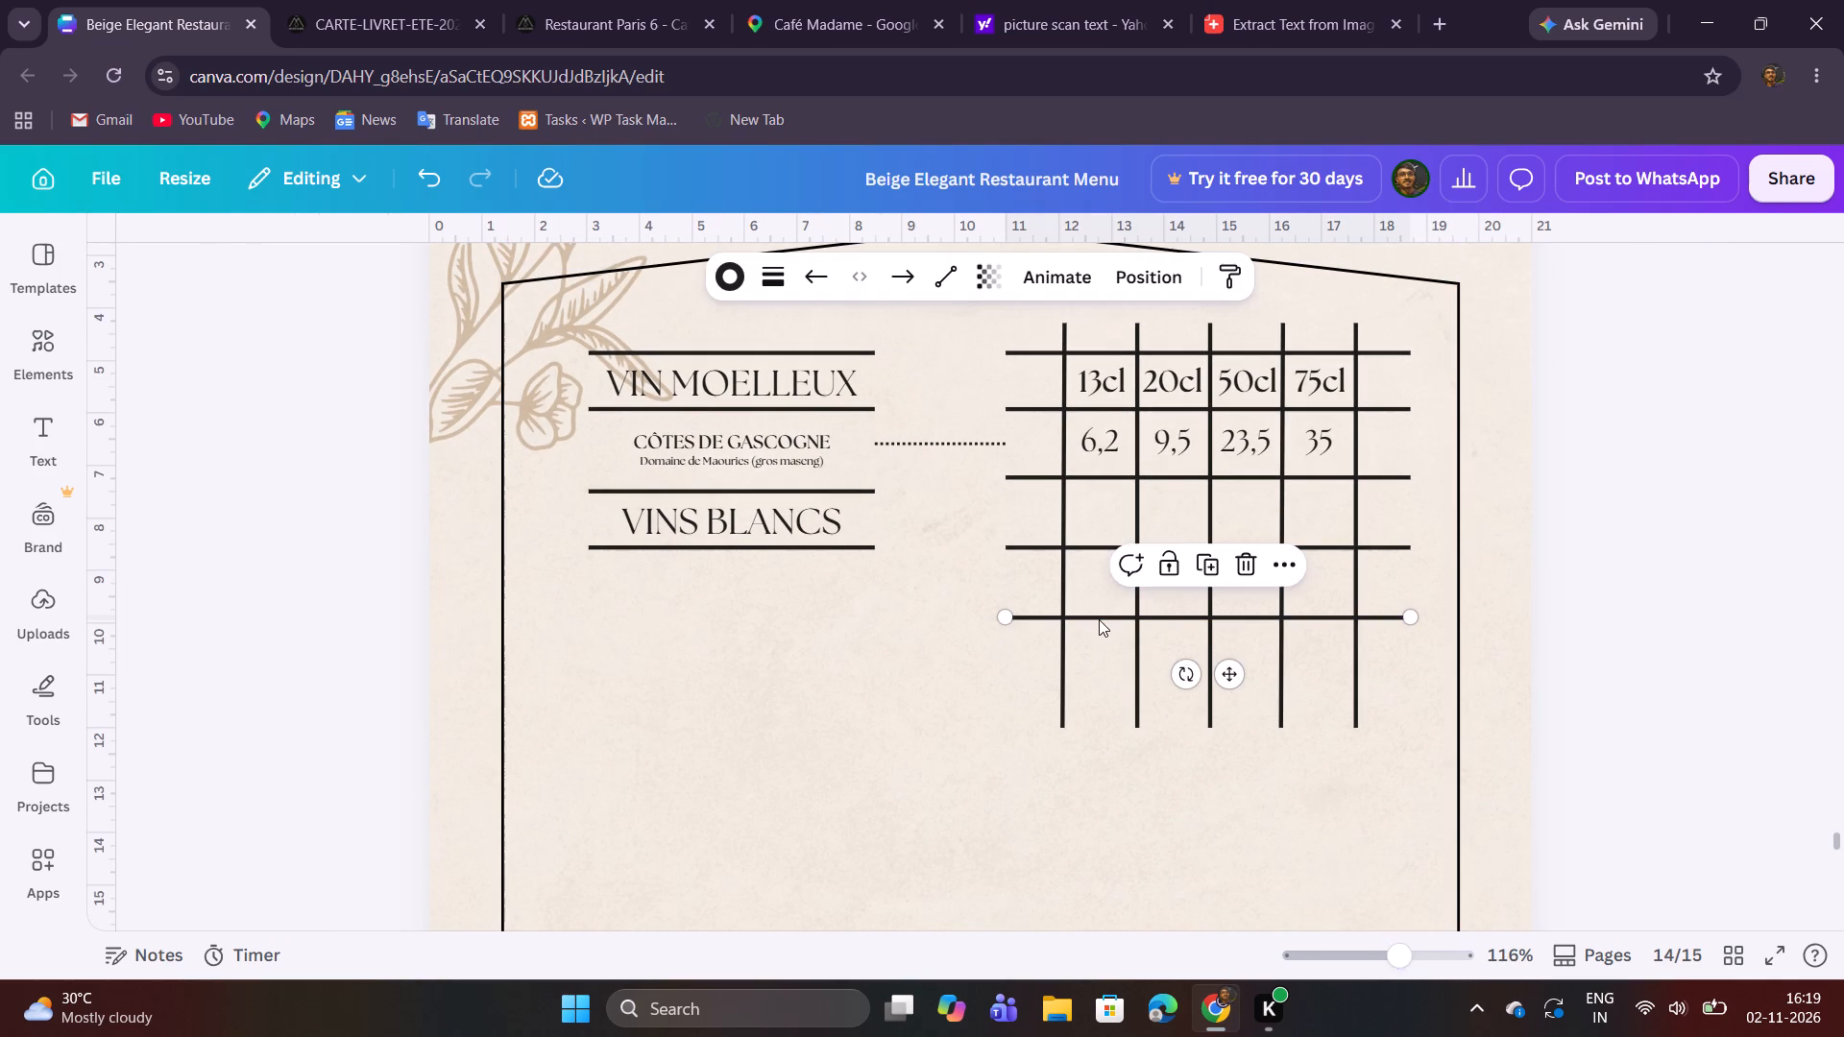
{"action": "left_click", "coordinate": [1058, 728]}
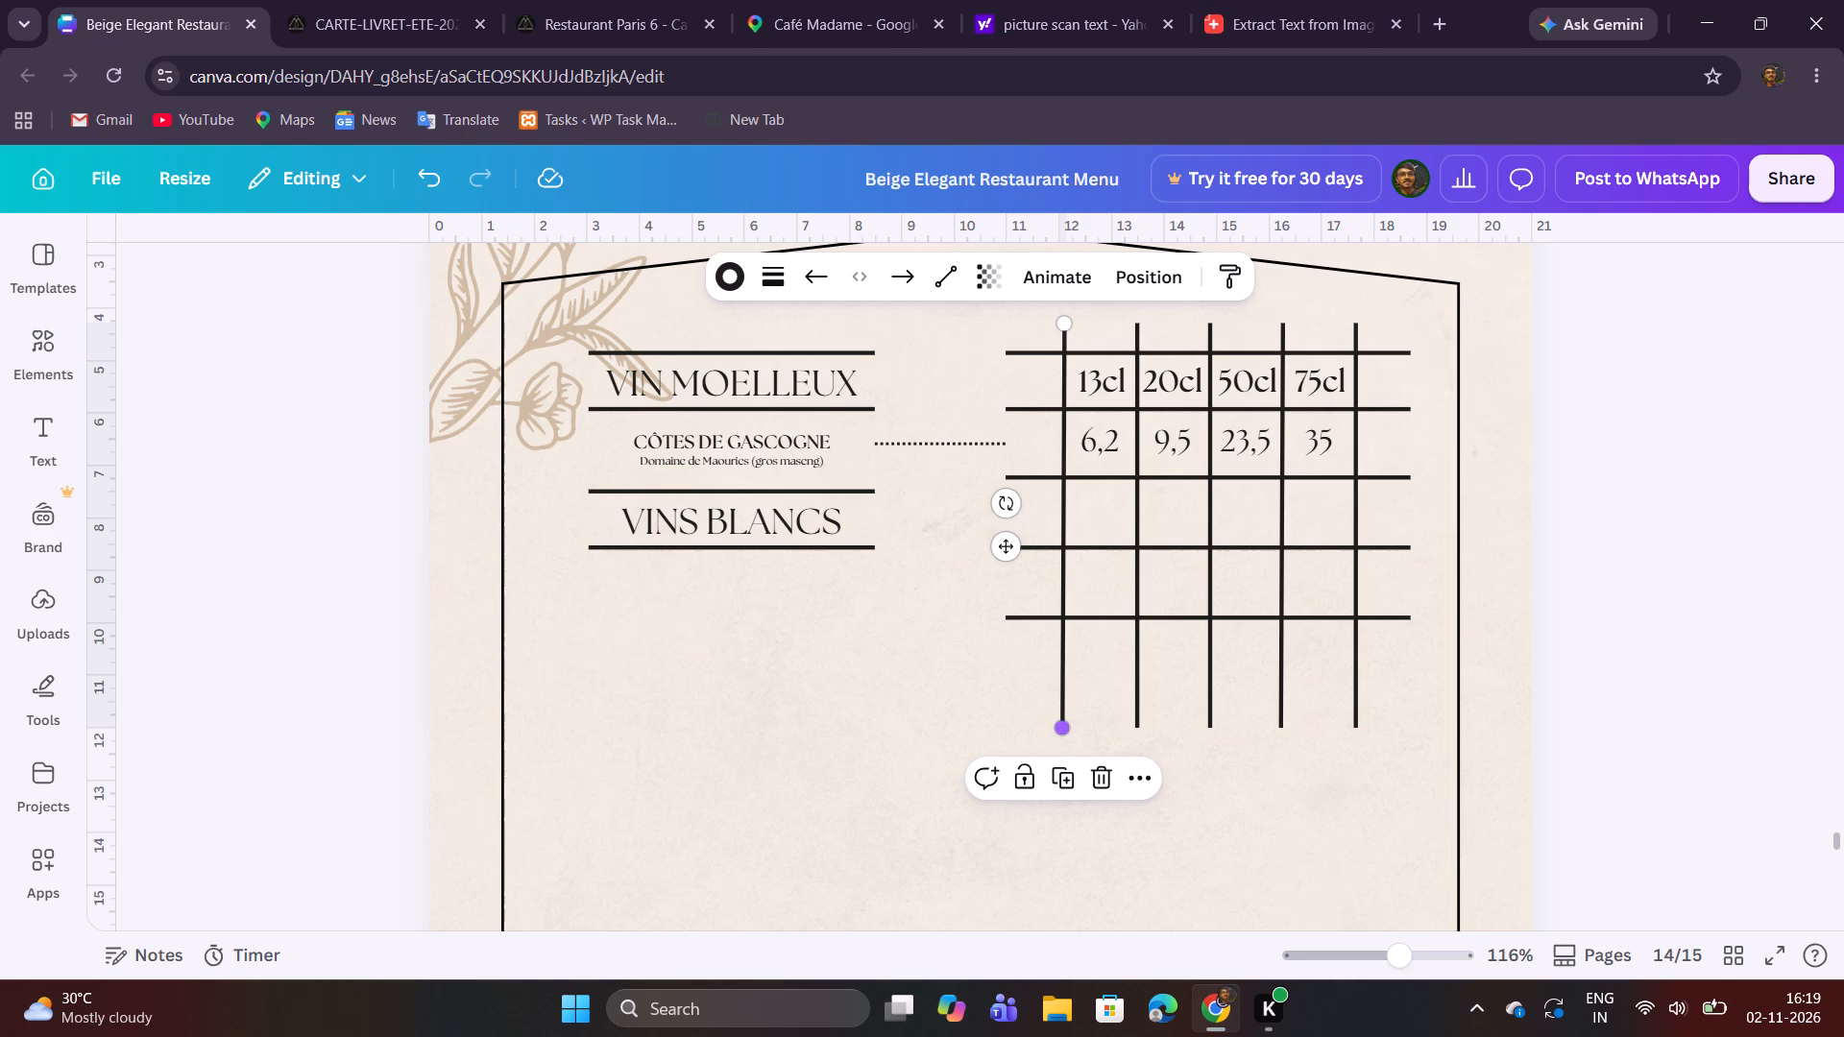
{"action": "left_click", "coordinate": [1142, 723], "text": "shift"}
{"action": "left_click", "coordinate": [1213, 723], "text": "shift"}
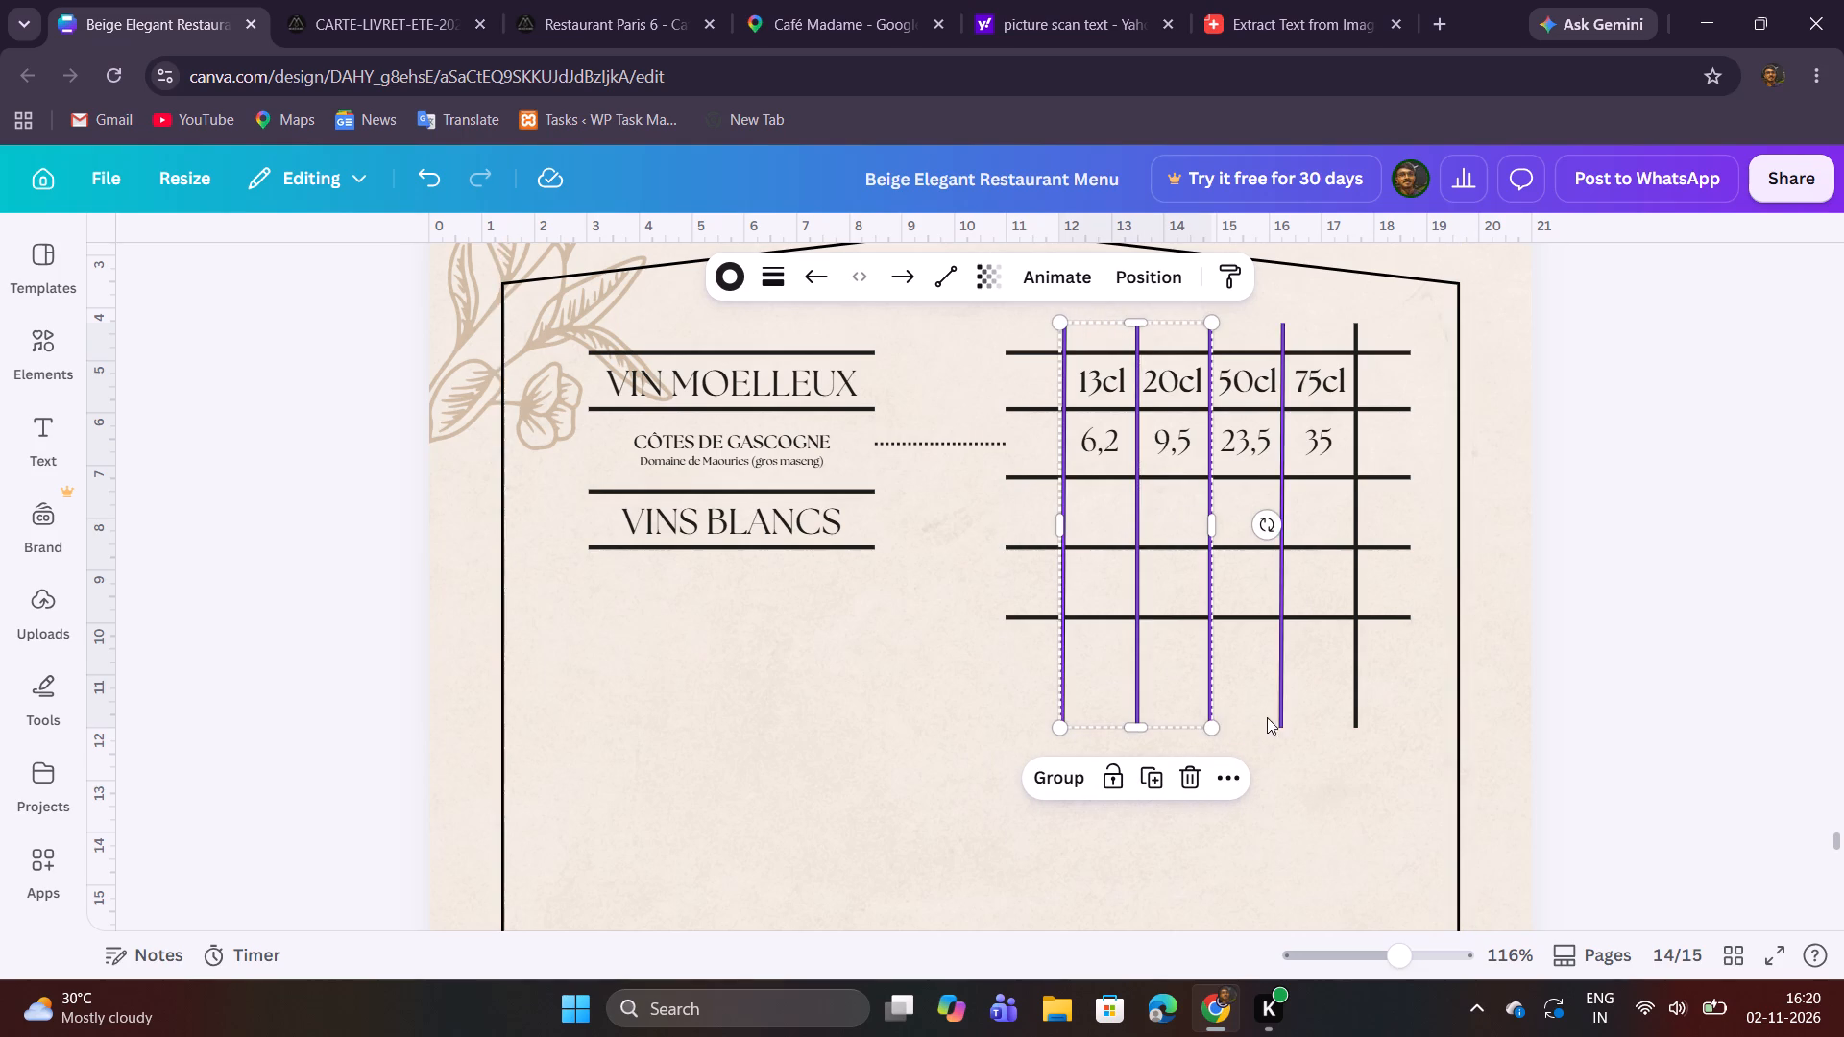
{"action": "left_click", "coordinate": [1281, 712], "text": "shift"}
{"action": "left_click", "coordinate": [1363, 708], "text": "shift"}
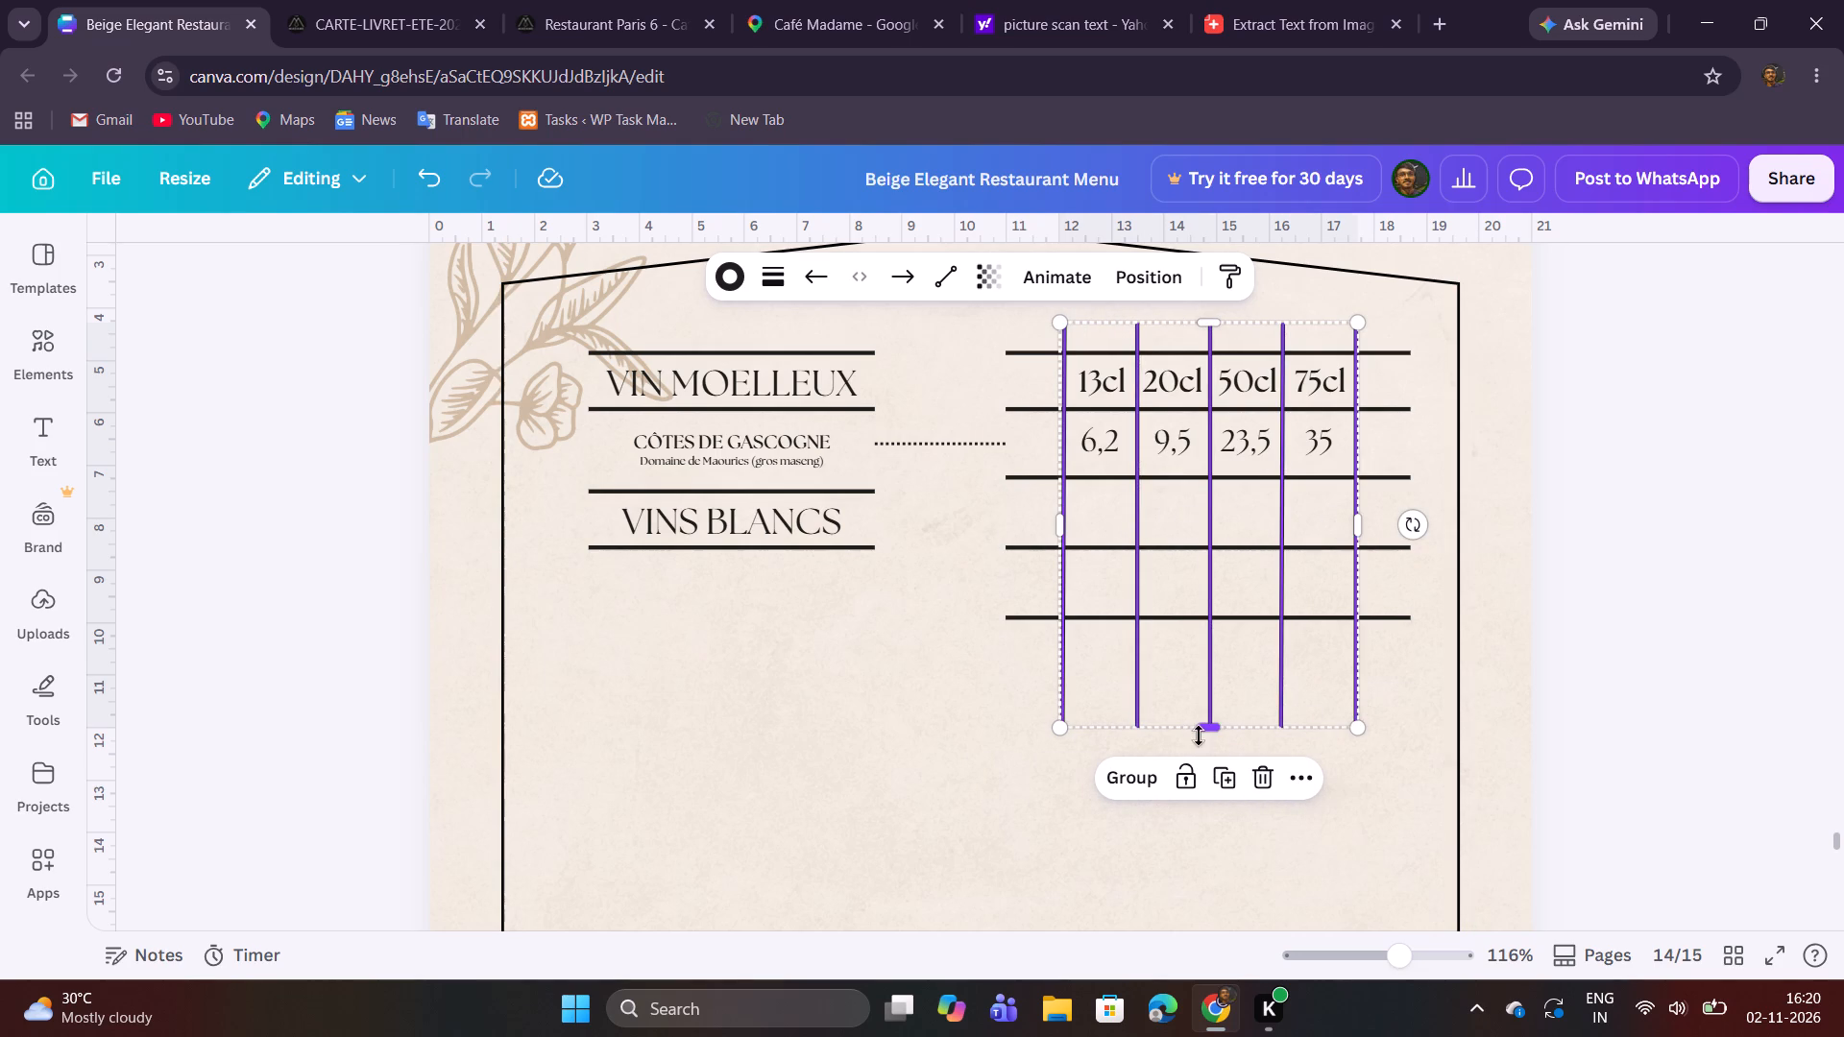
{"action": "left_click_drag", "start_coordinate": [1211, 732], "coordinate": [1210, 809], "text": "shift"}
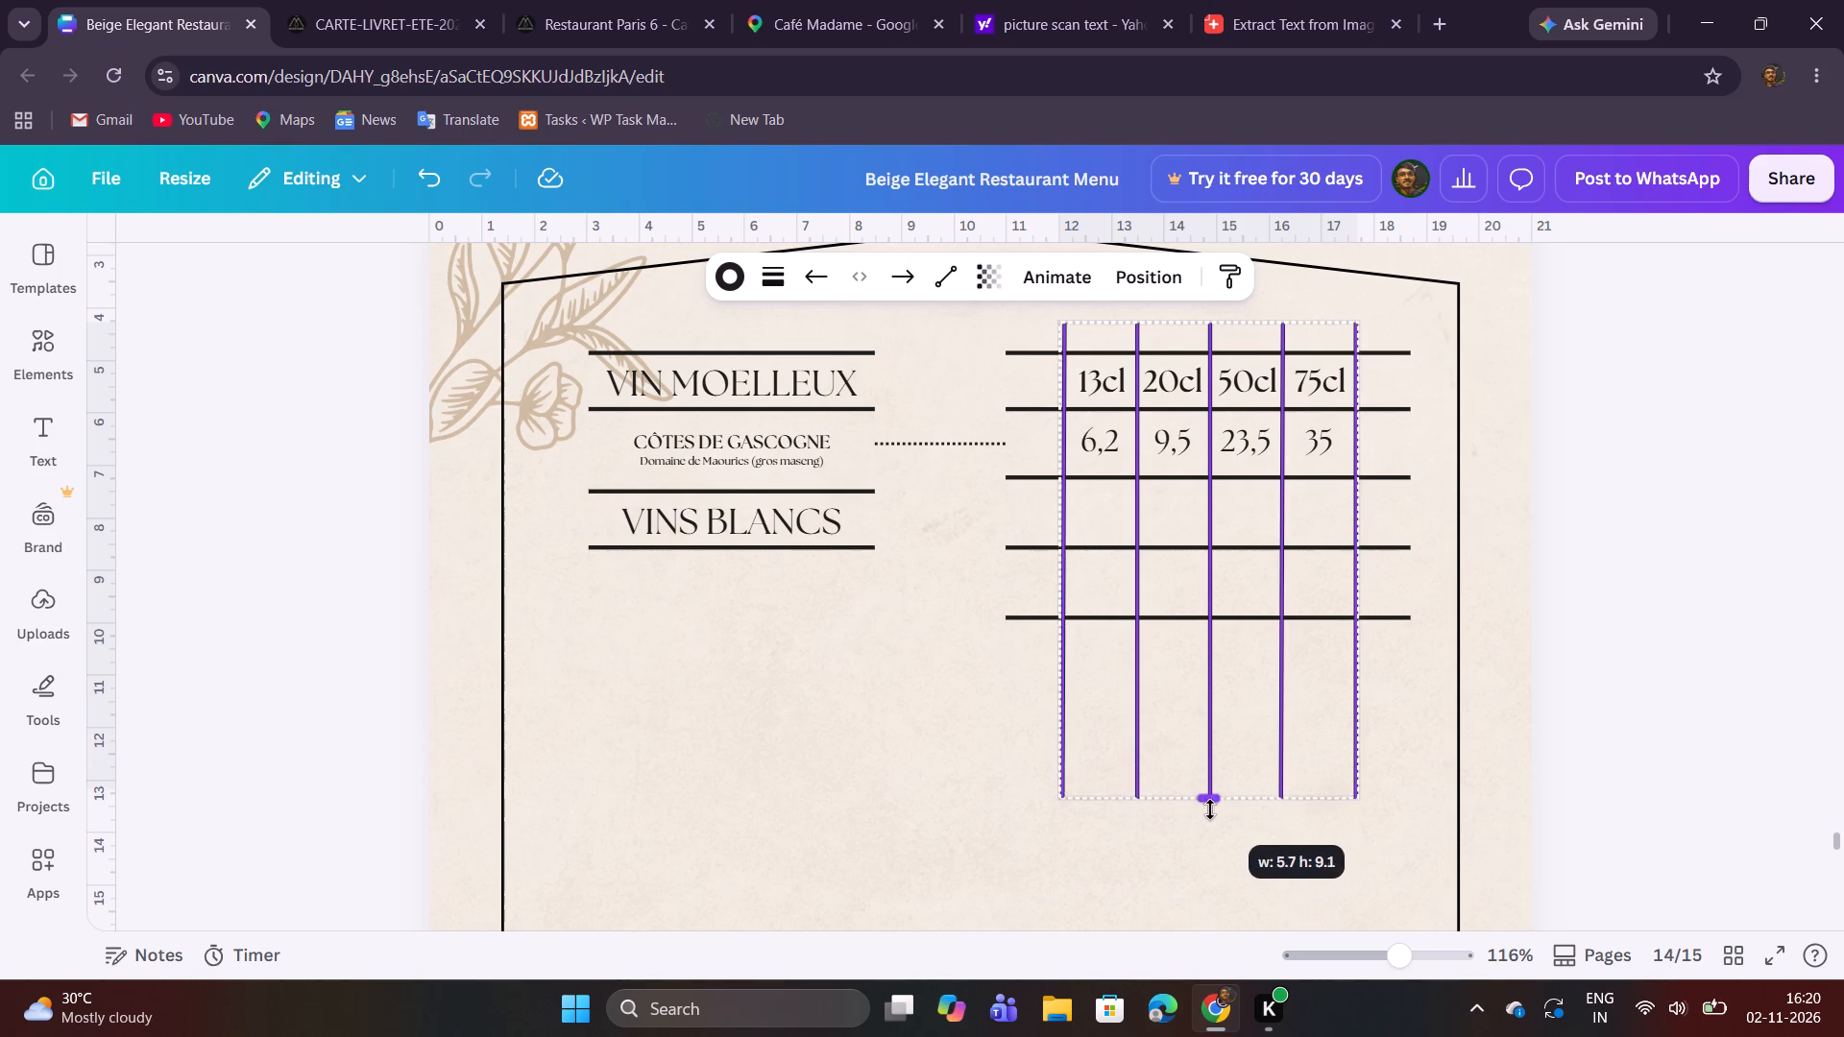
{"action": "left_click_drag", "start_coordinate": [1210, 809], "coordinate": [1208, 909], "text": "shift"}
{"action": "left_click", "coordinate": [1594, 803]}
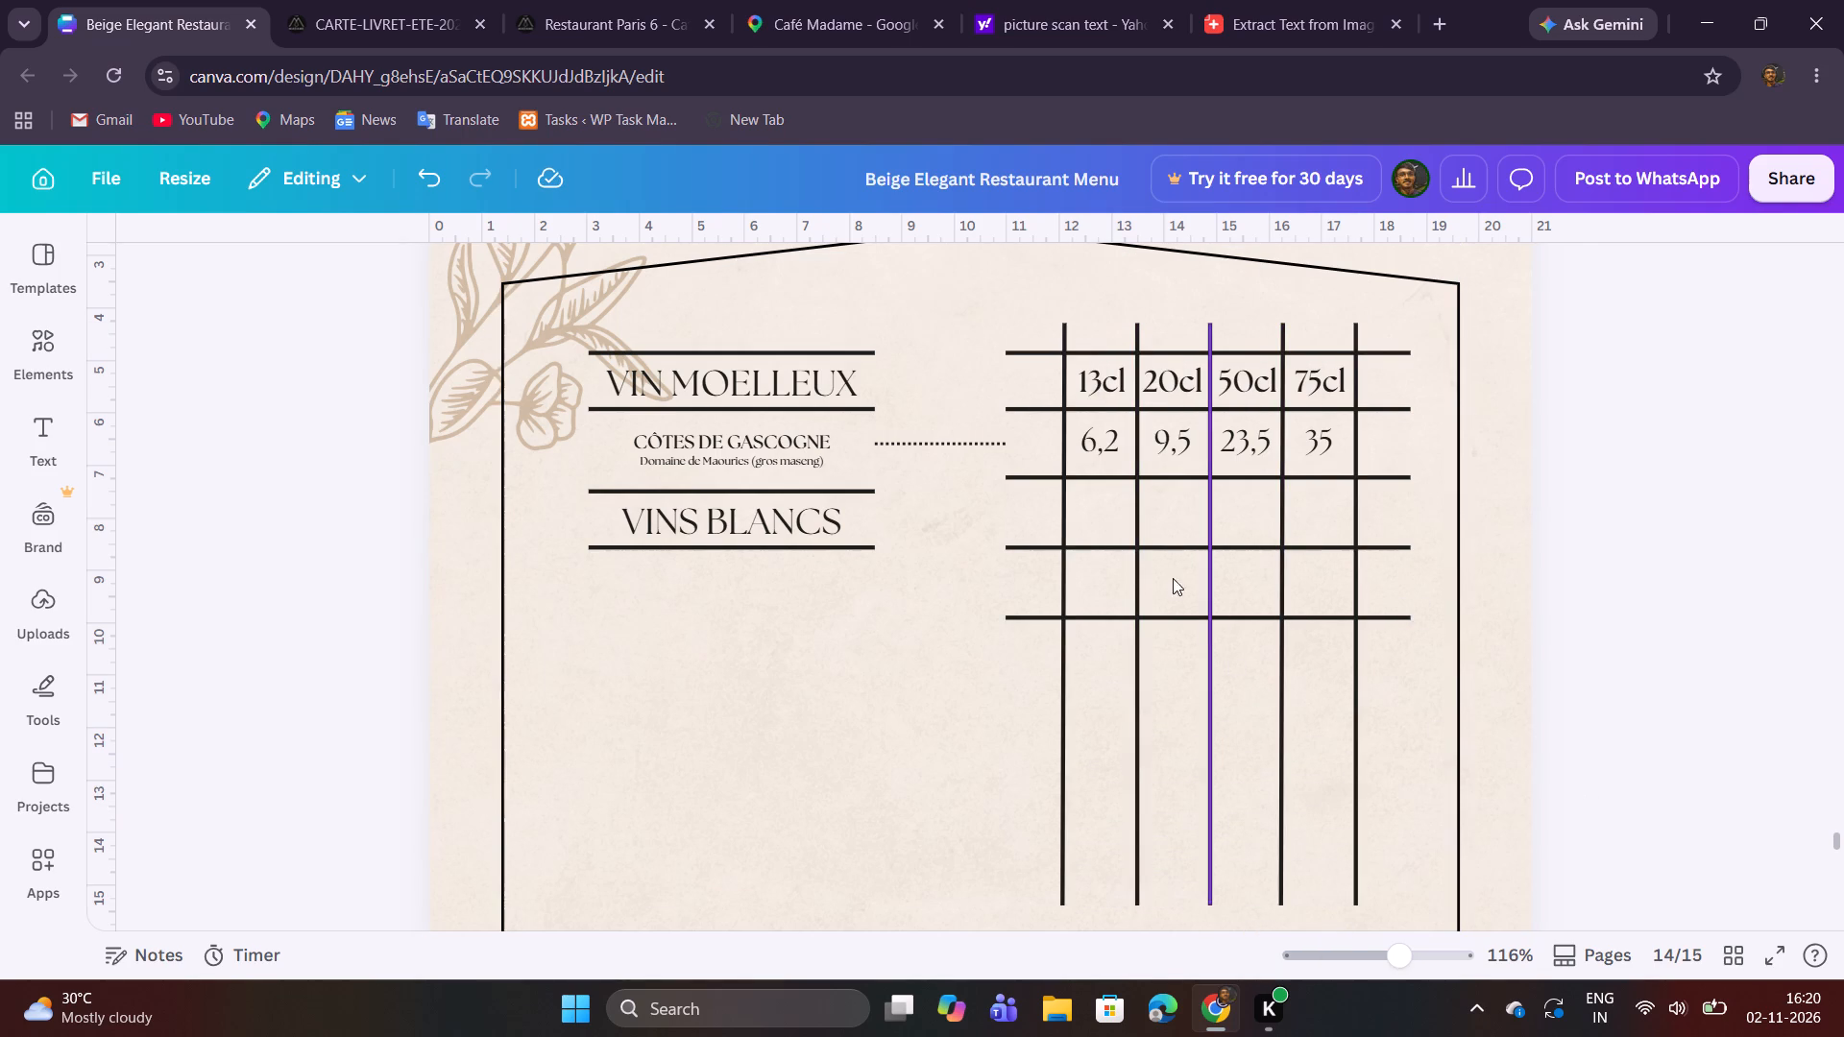
Duplicate the lowest horizontal grid line three times to add three more evenly spaced rows to the price grid.
{"action": "left_click", "coordinate": [1180, 618]}
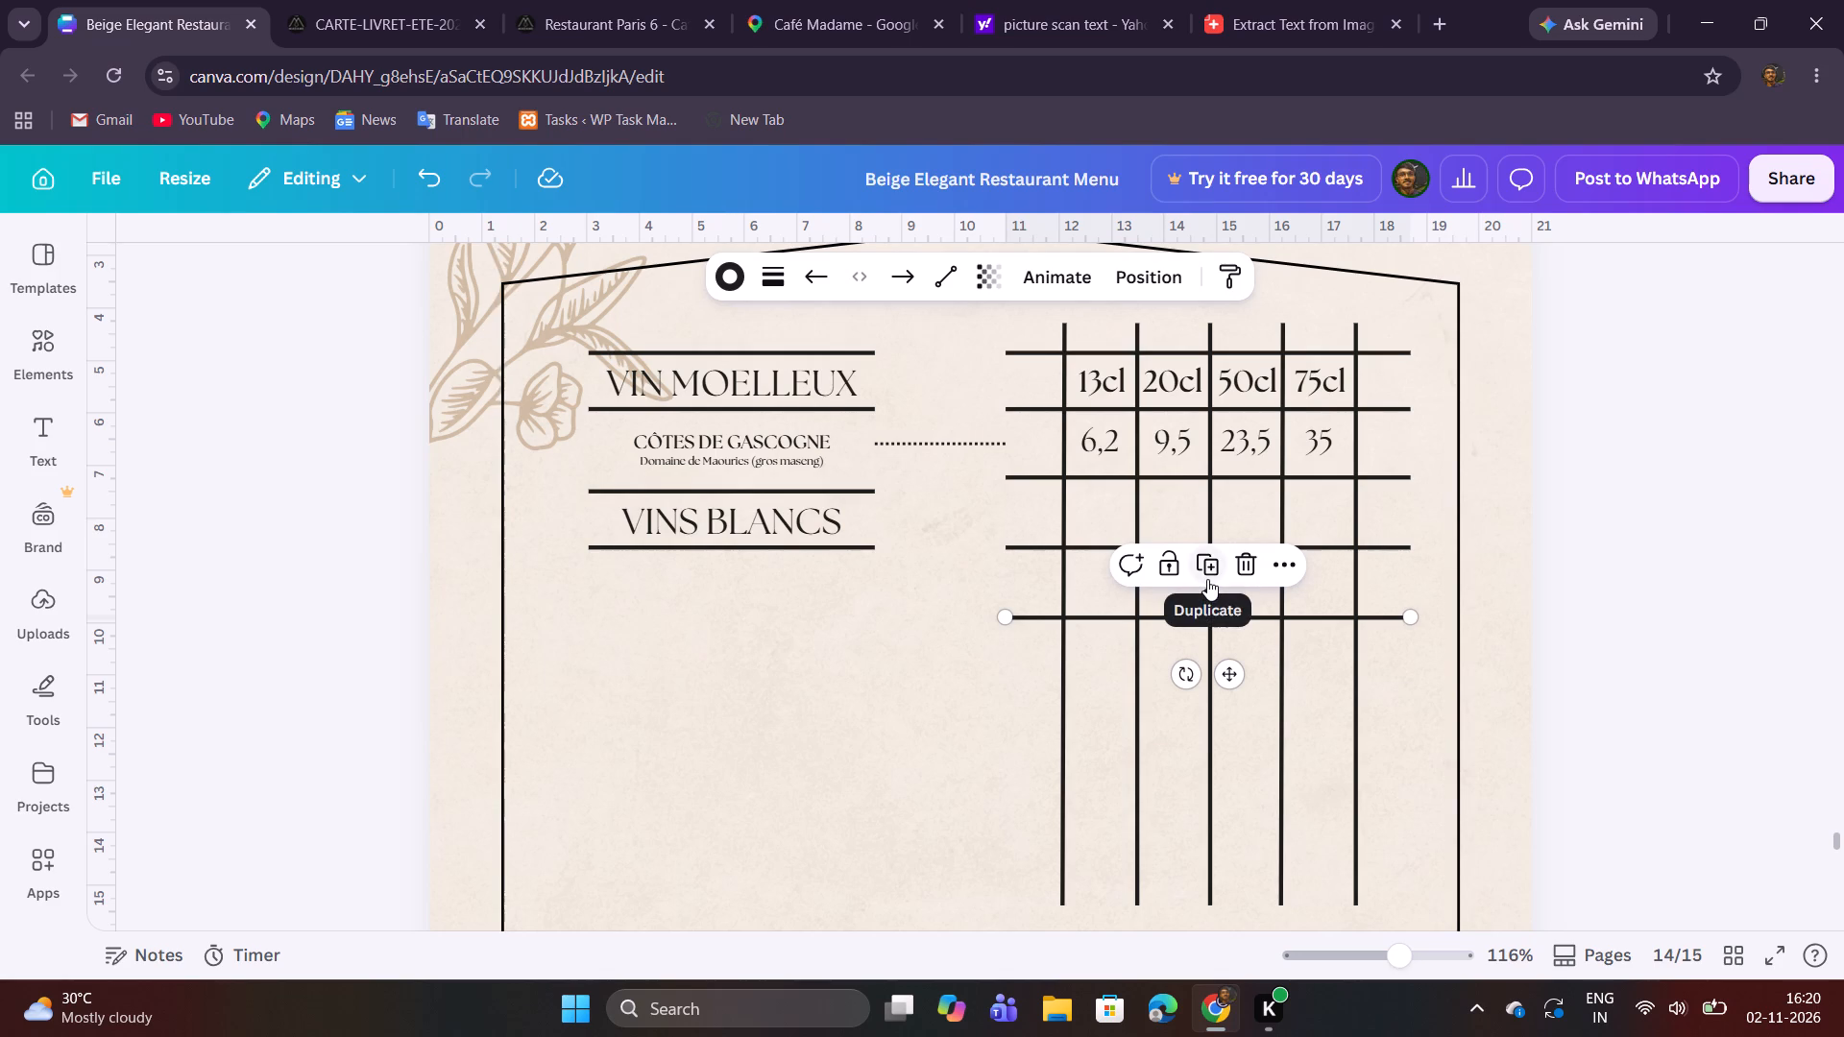
{"action": "left_click", "coordinate": [1207, 579]}
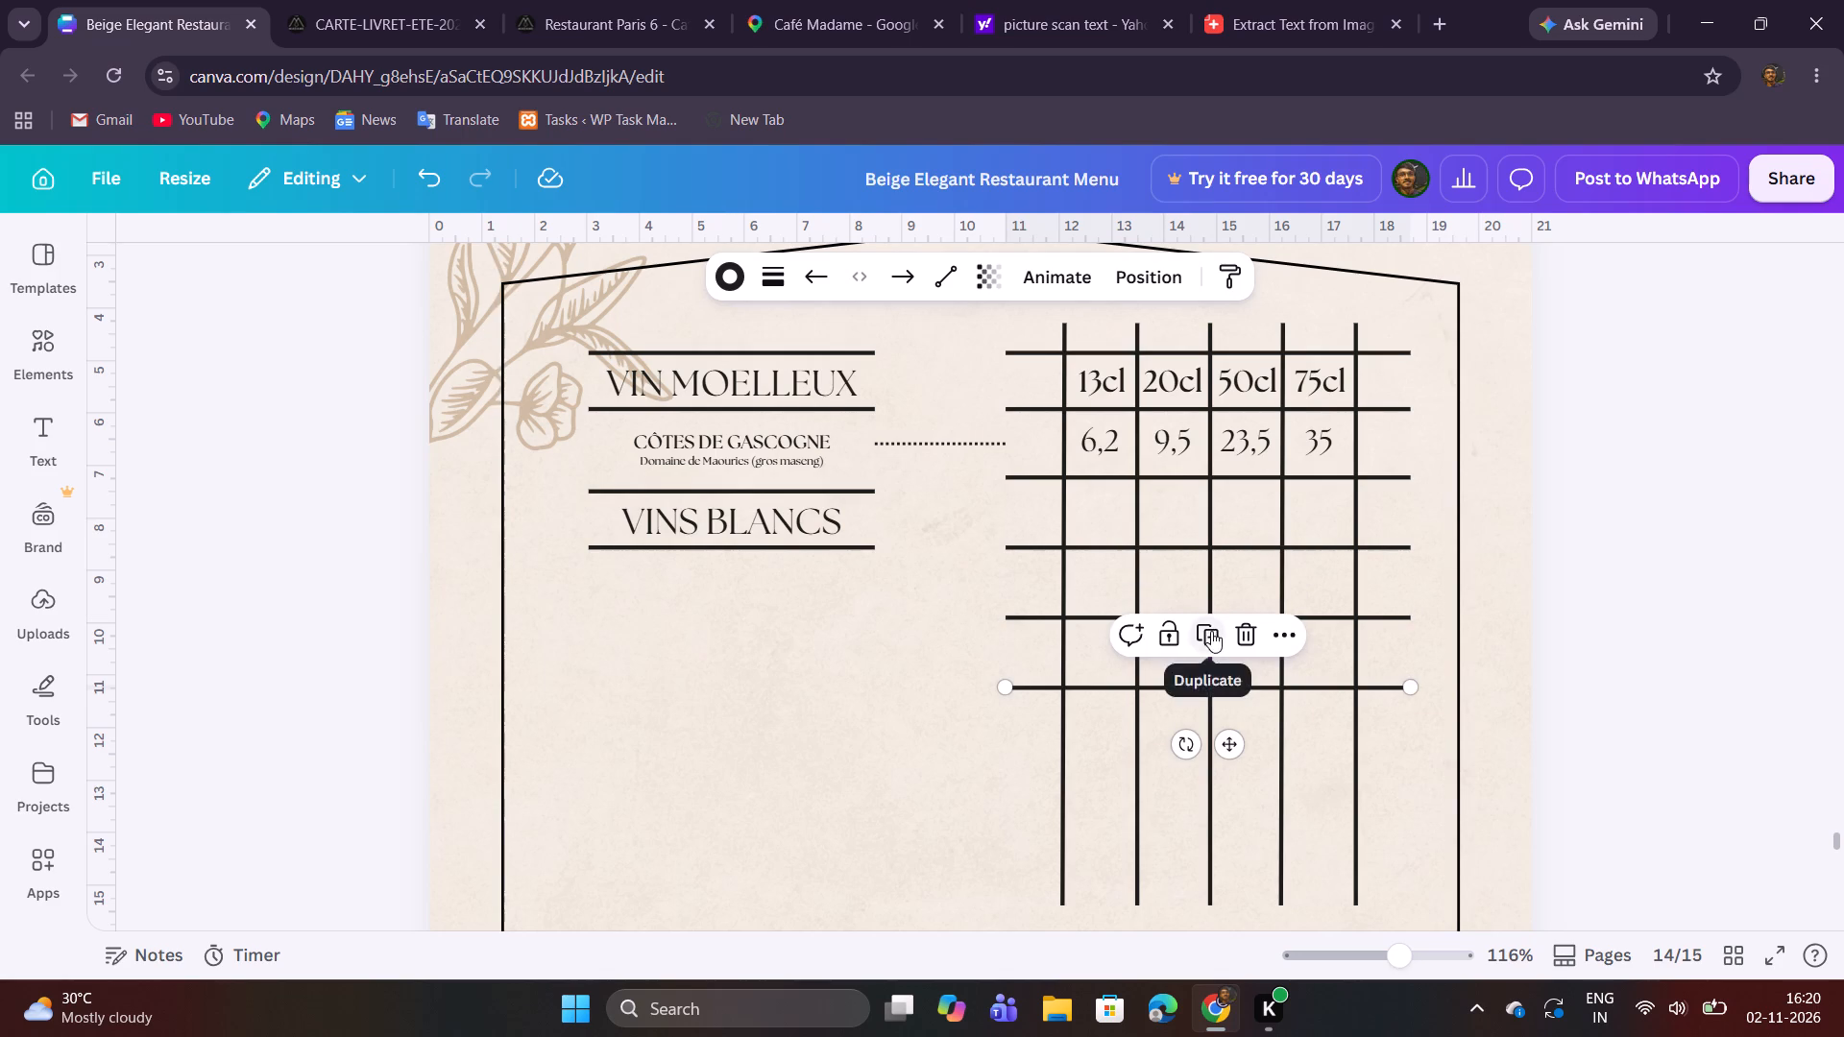
{"action": "left_click", "coordinate": [1211, 631]}
{"action": "left_click", "coordinate": [1209, 711]}
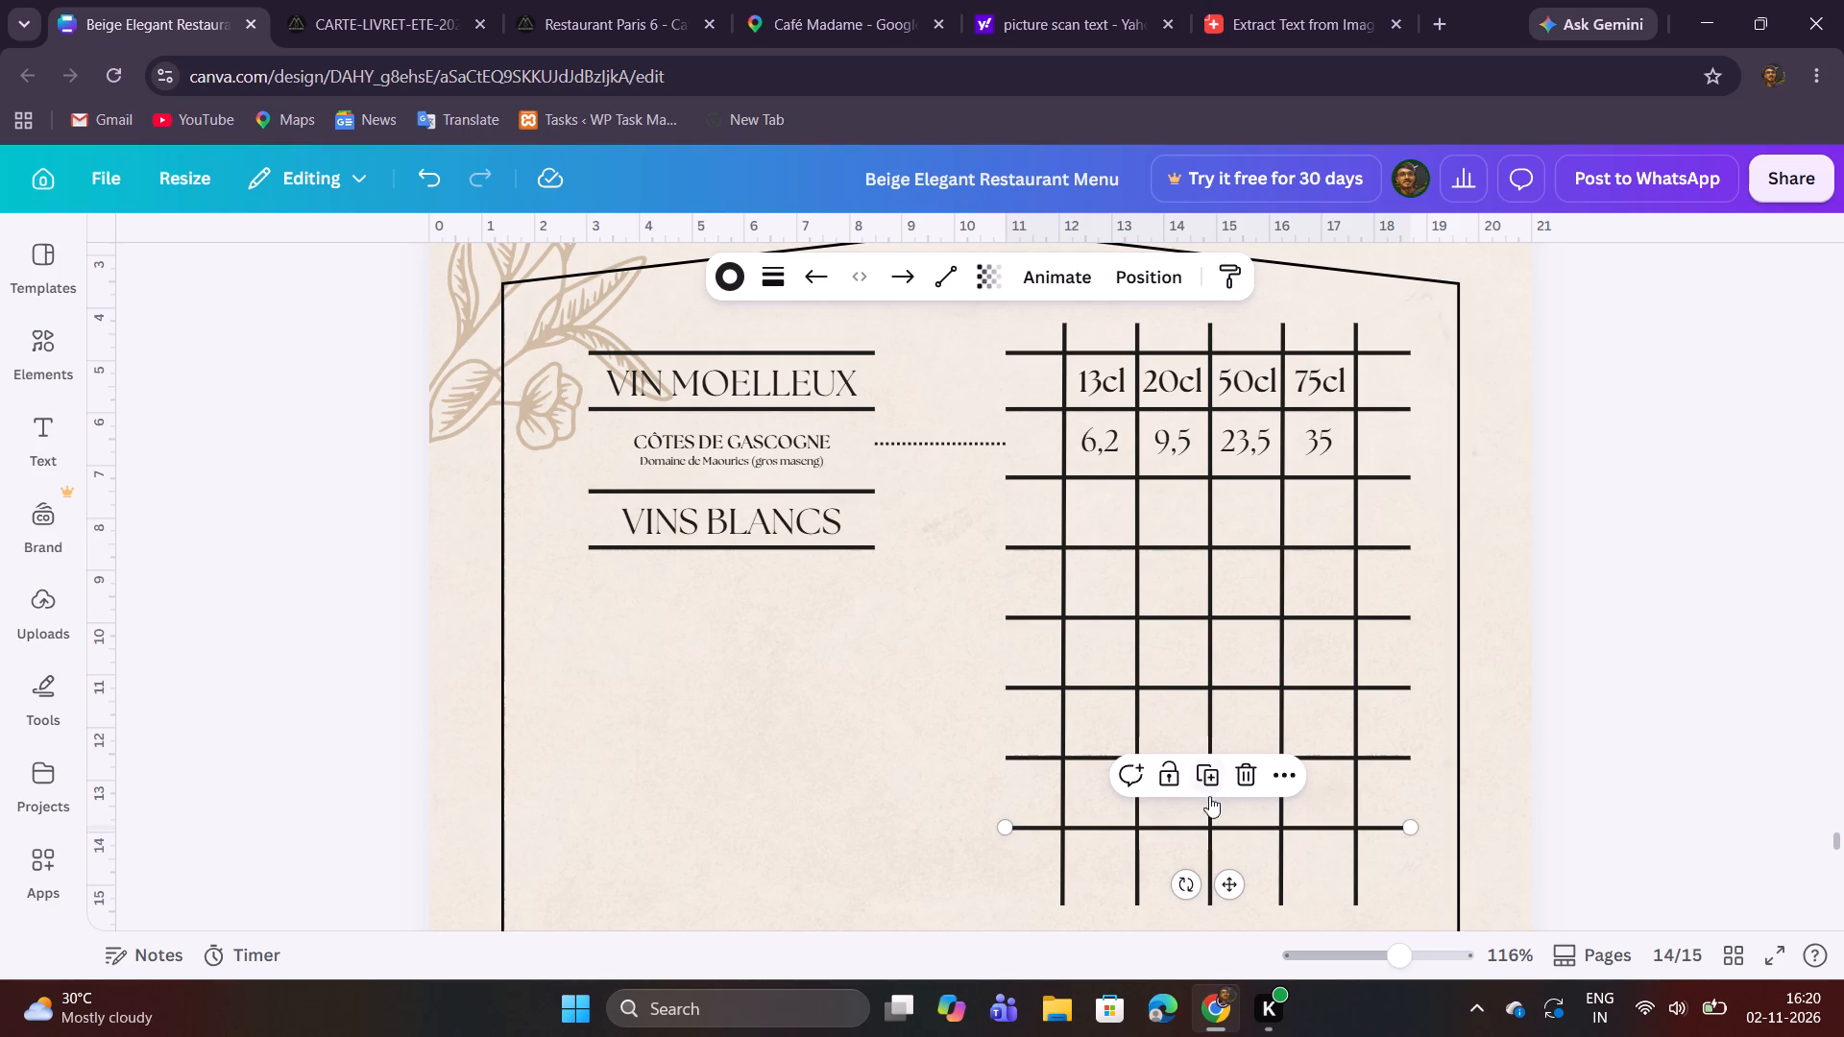
{"action": "scroll", "coordinate": [1631, 644], "scroll_direction": "down", "scroll_amount": 1}
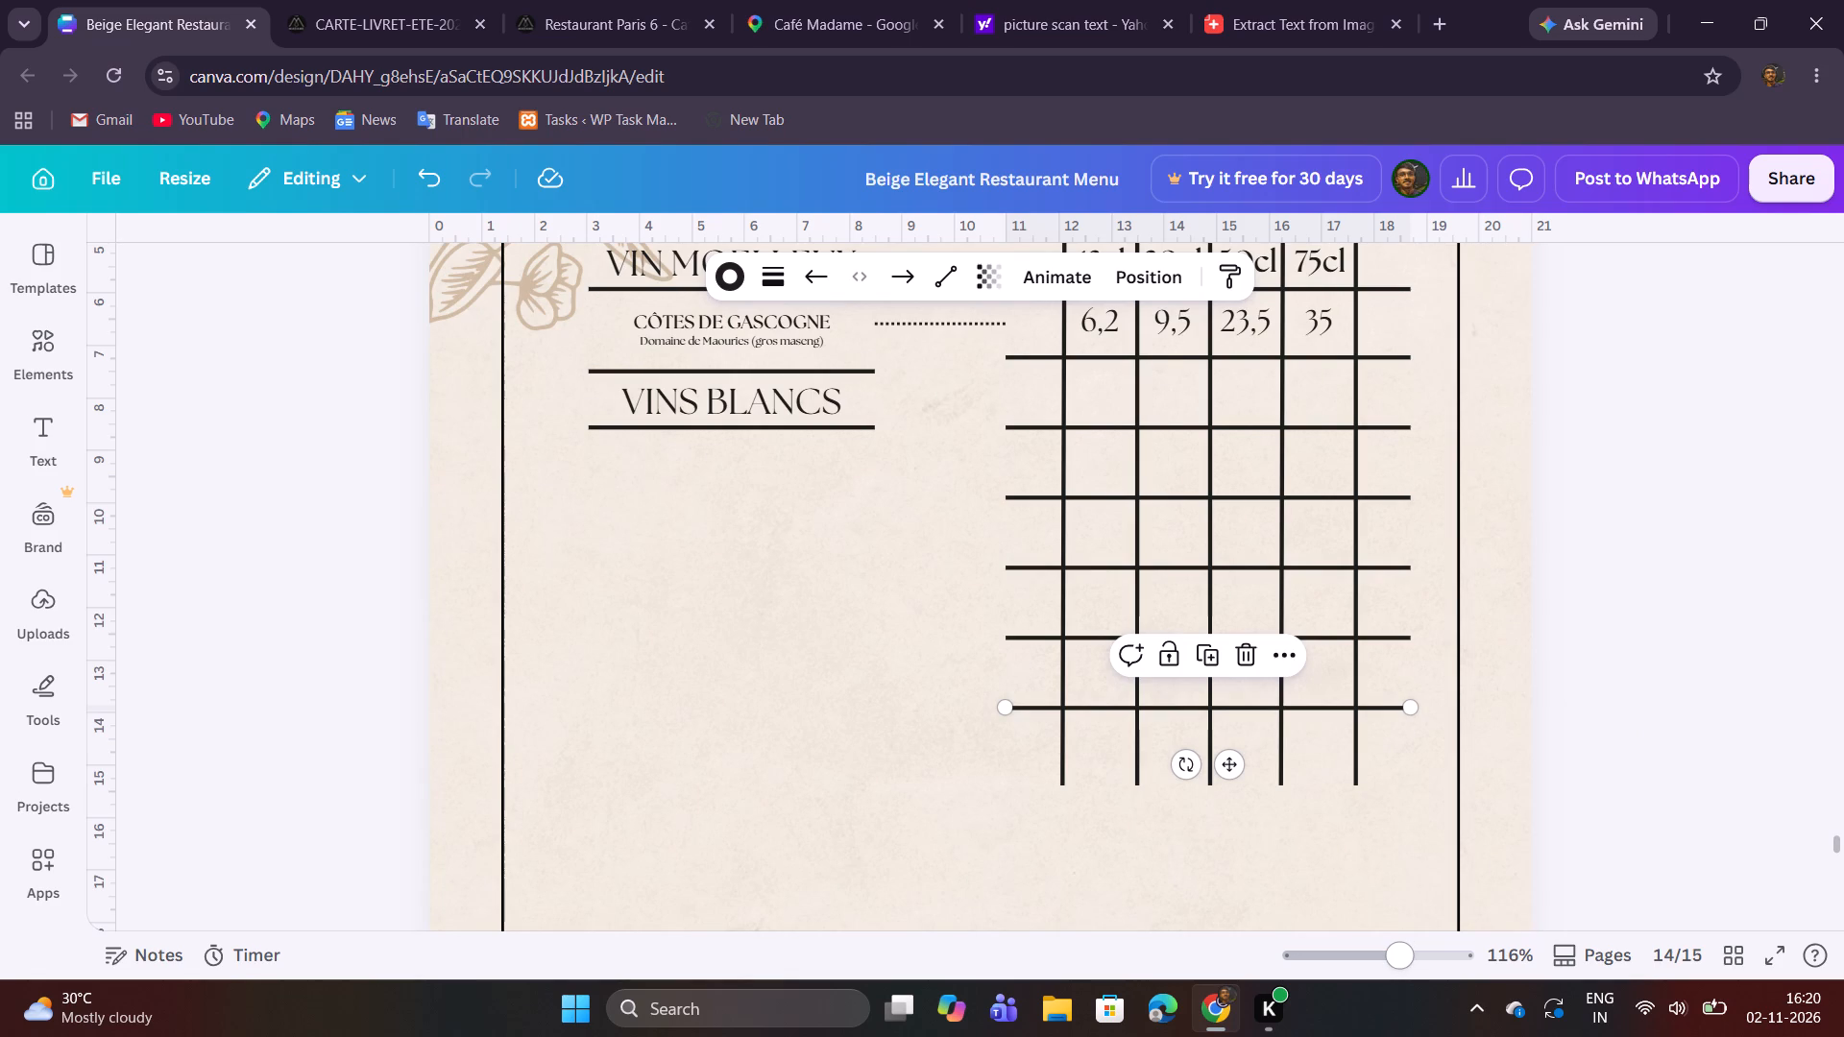
{"action": "left_click_drag", "start_coordinate": [1393, 957], "coordinate": [1418, 962]}
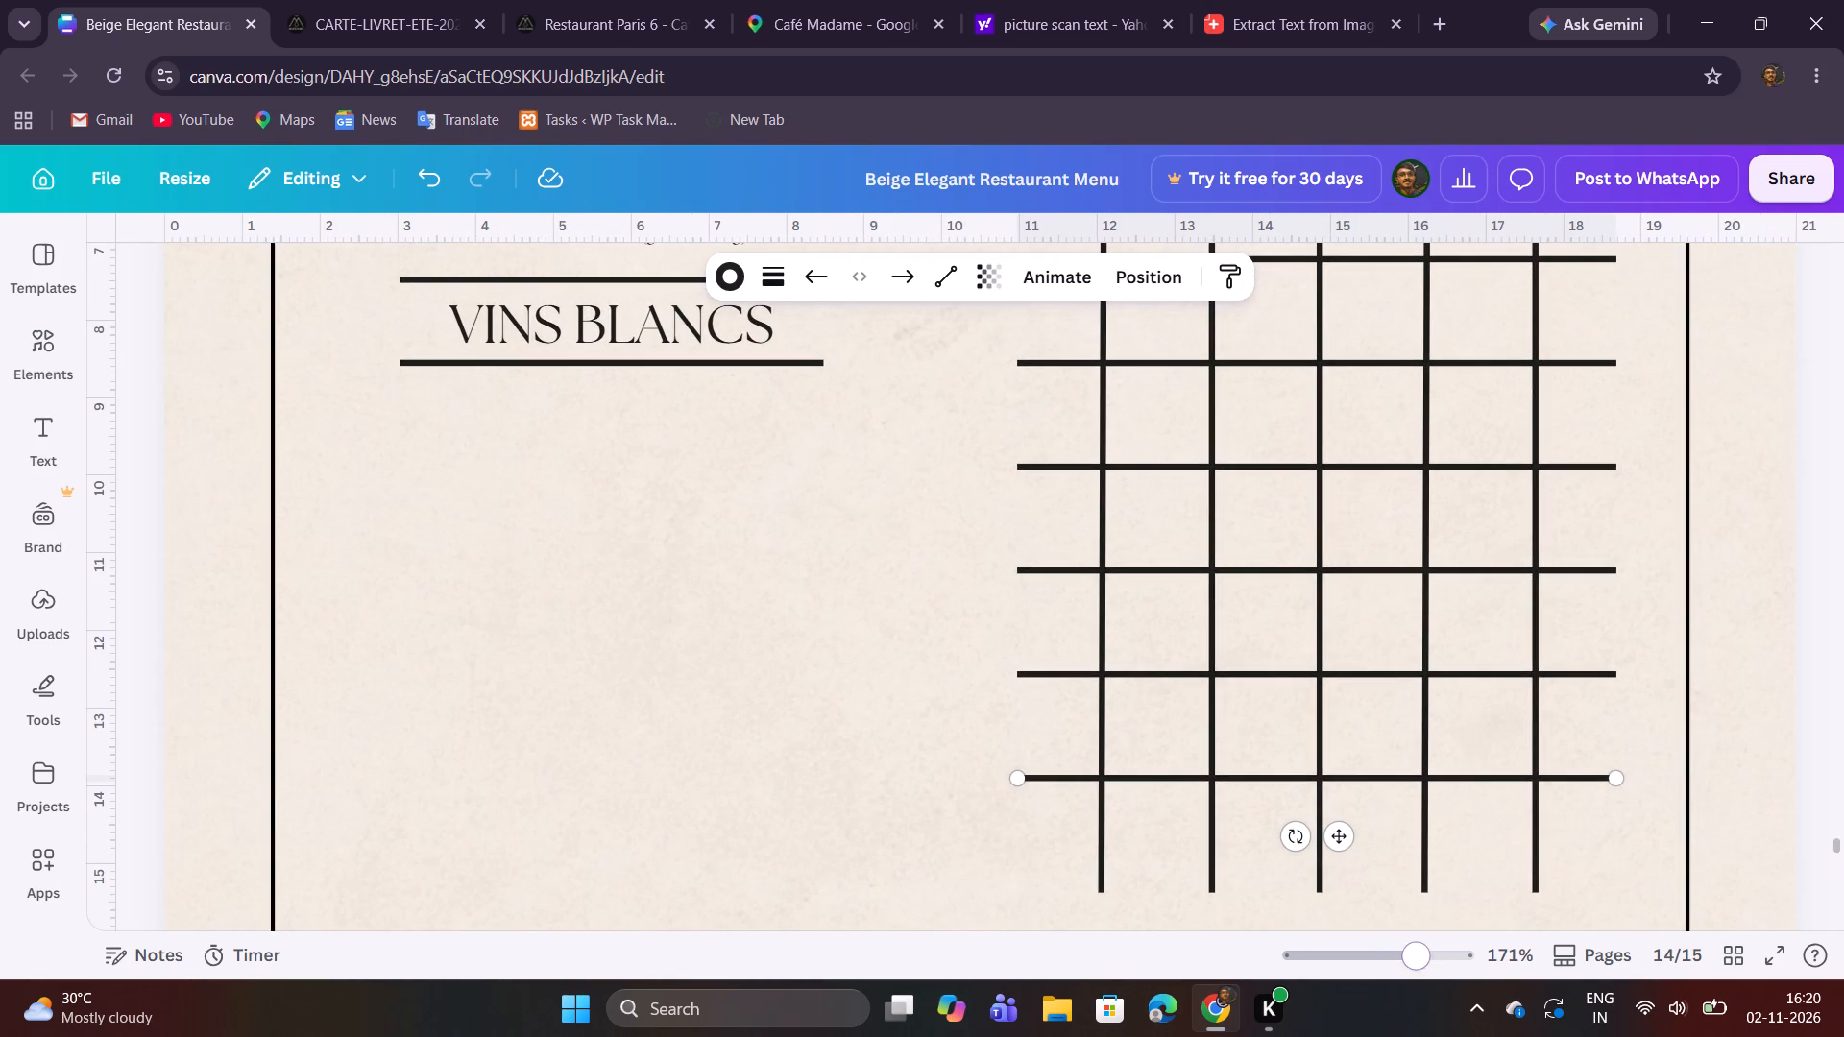
{"action": "left_click", "coordinate": [1022, 361]}
{"action": "left_click", "coordinate": [918, 423]}
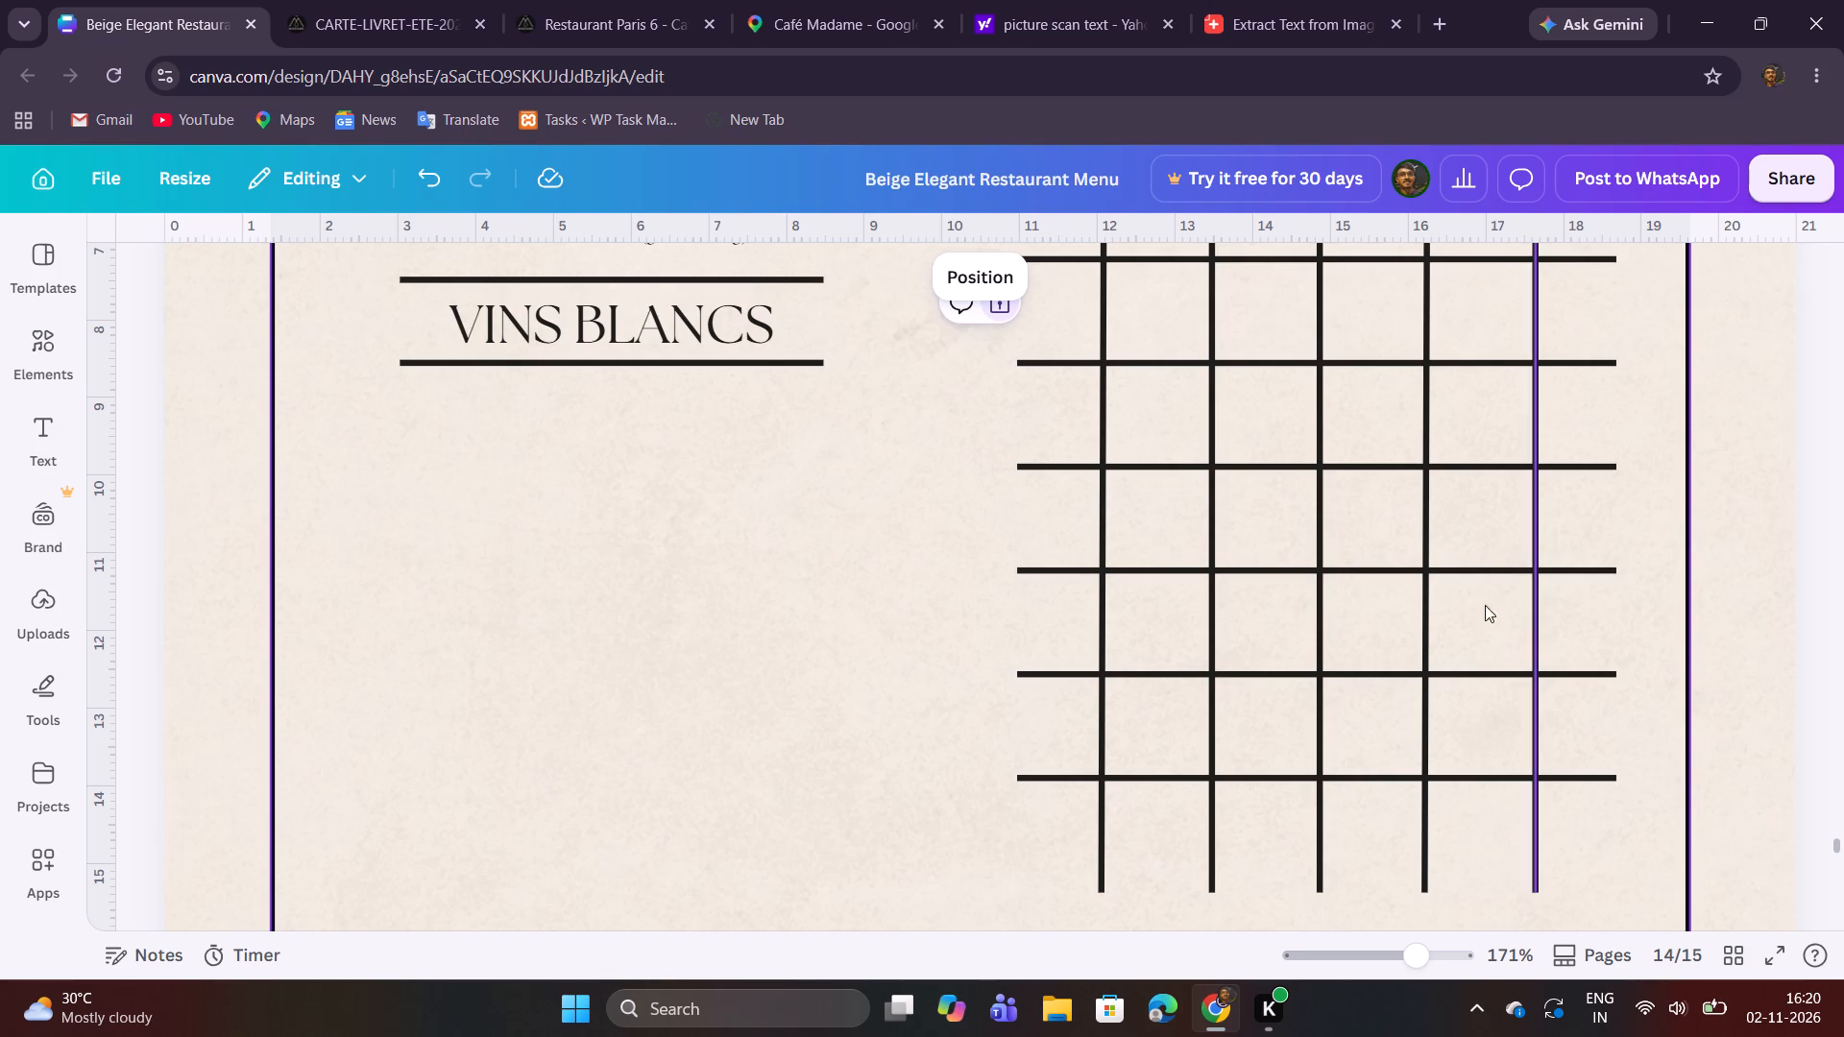
Copy the wine name VIN DE FRANCE from the VINS BLANCS section of the PDF menu.
{"action": "left_click", "coordinate": [305, 0]}
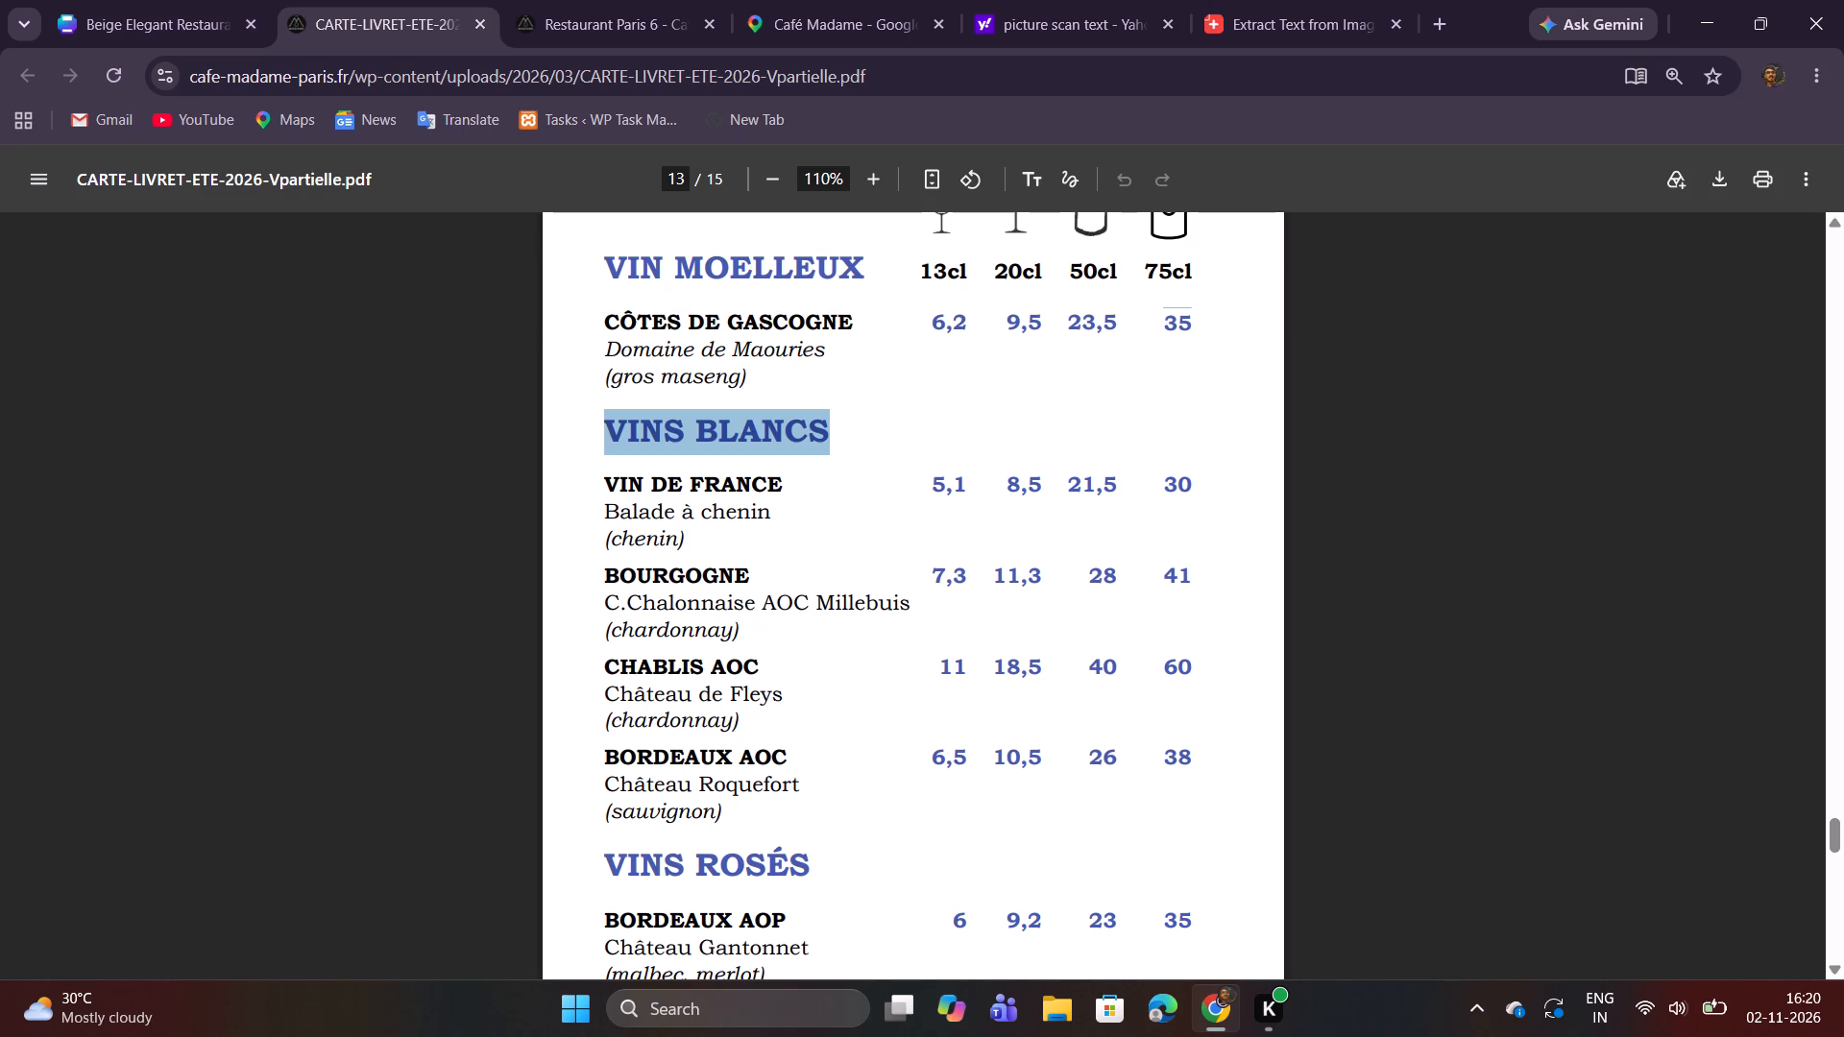
{"action": "left_click_drag", "start_coordinate": [600, 484], "coordinate": [776, 492]}
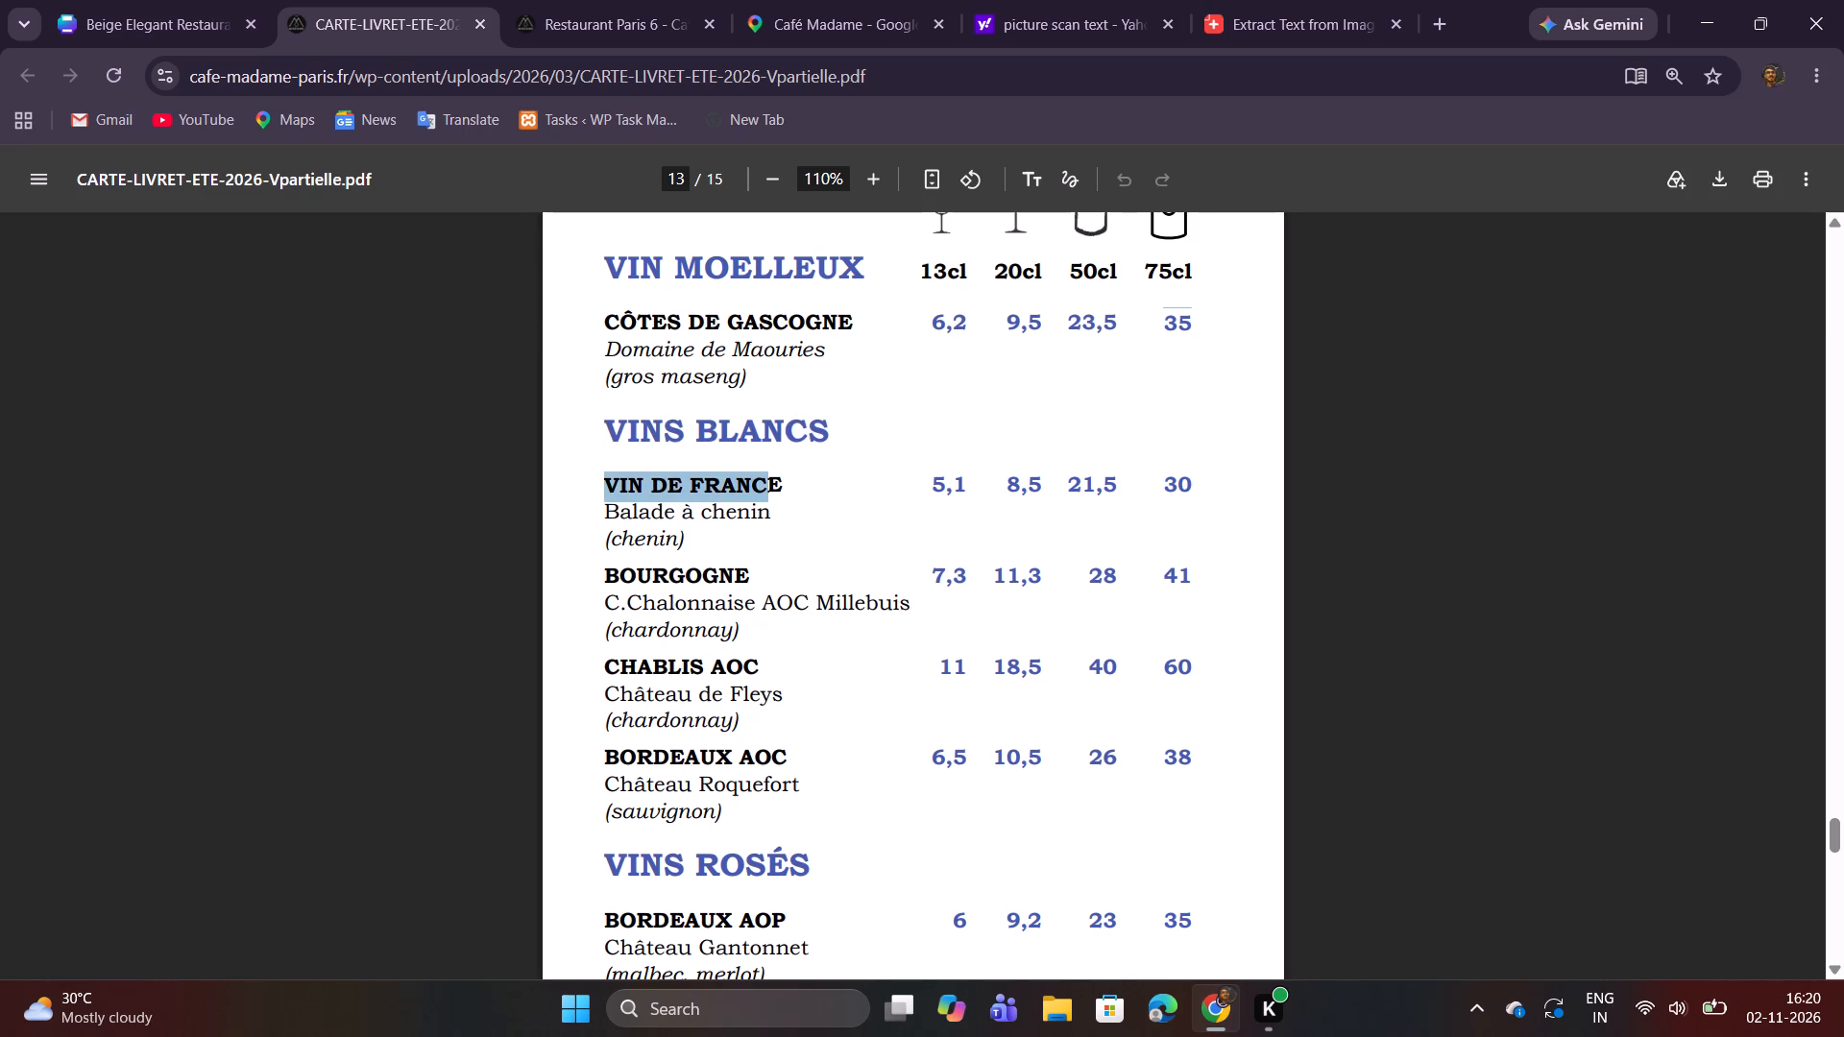
{"action": "left_click_drag", "start_coordinate": [776, 492], "coordinate": [783, 491]}
{"action": "key", "text": "ctrl+c"}
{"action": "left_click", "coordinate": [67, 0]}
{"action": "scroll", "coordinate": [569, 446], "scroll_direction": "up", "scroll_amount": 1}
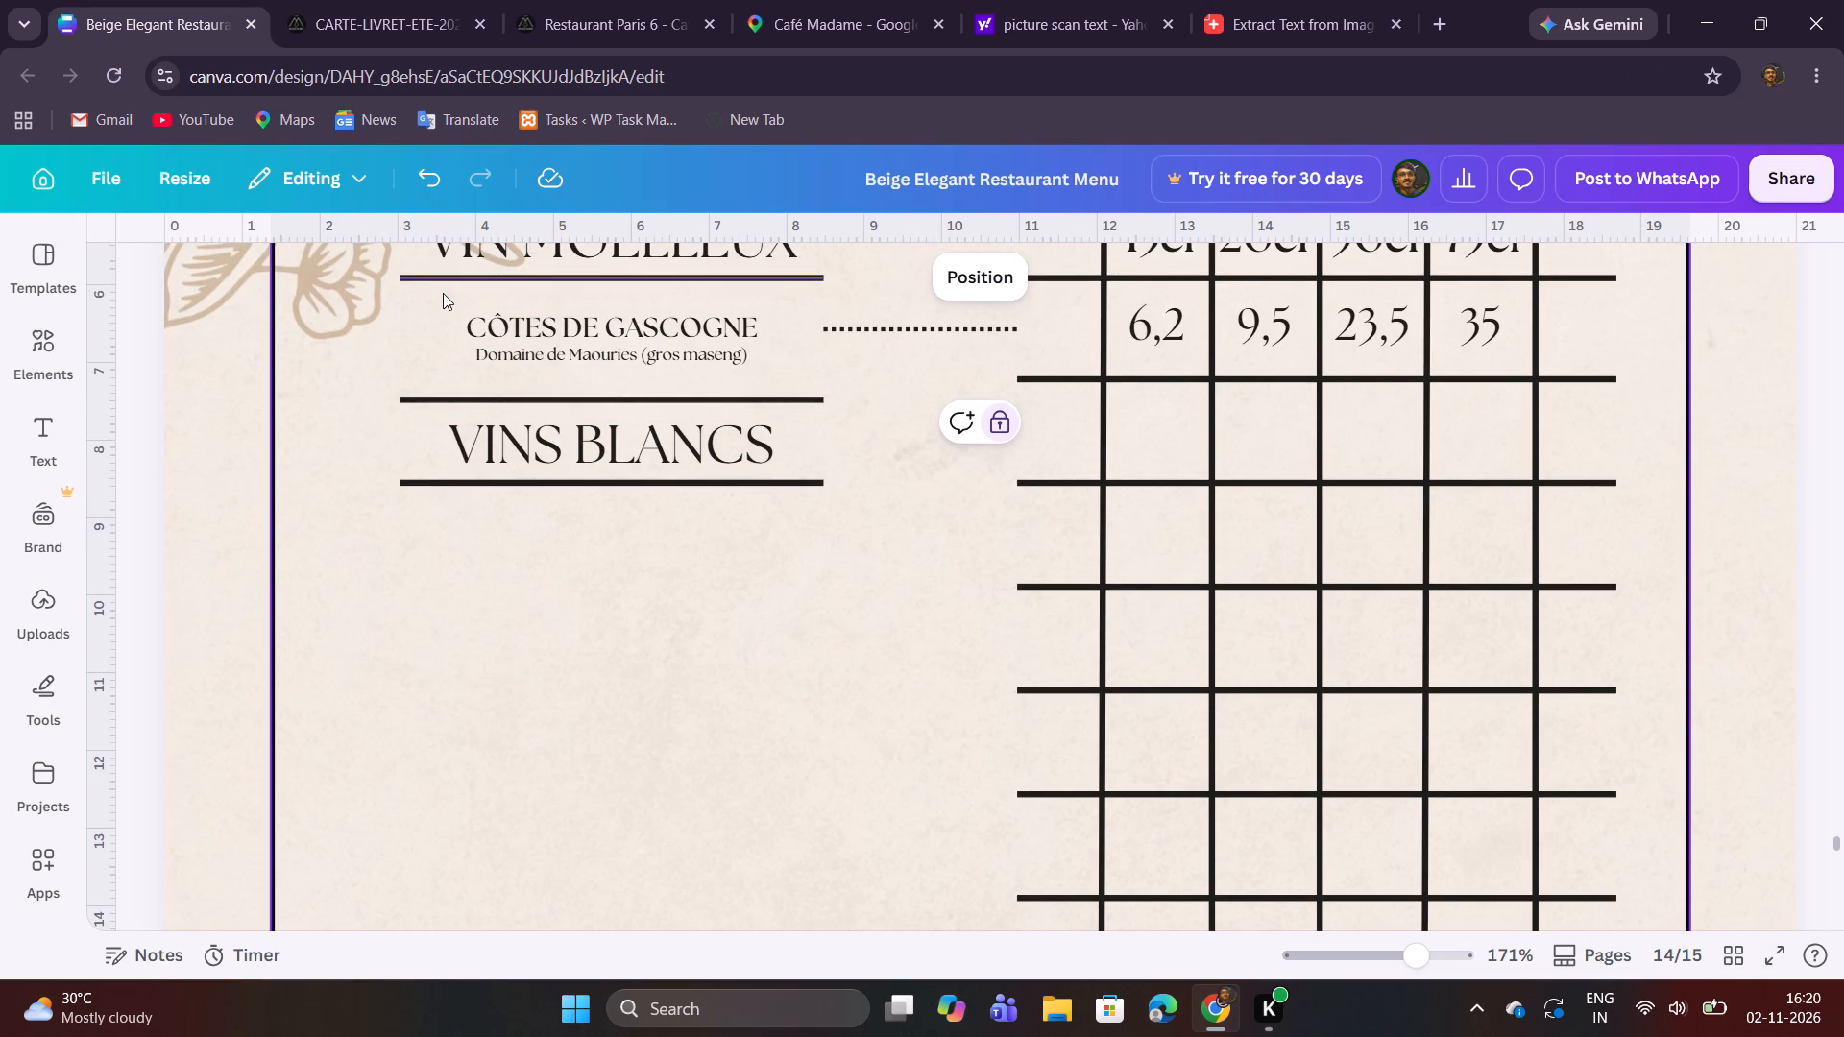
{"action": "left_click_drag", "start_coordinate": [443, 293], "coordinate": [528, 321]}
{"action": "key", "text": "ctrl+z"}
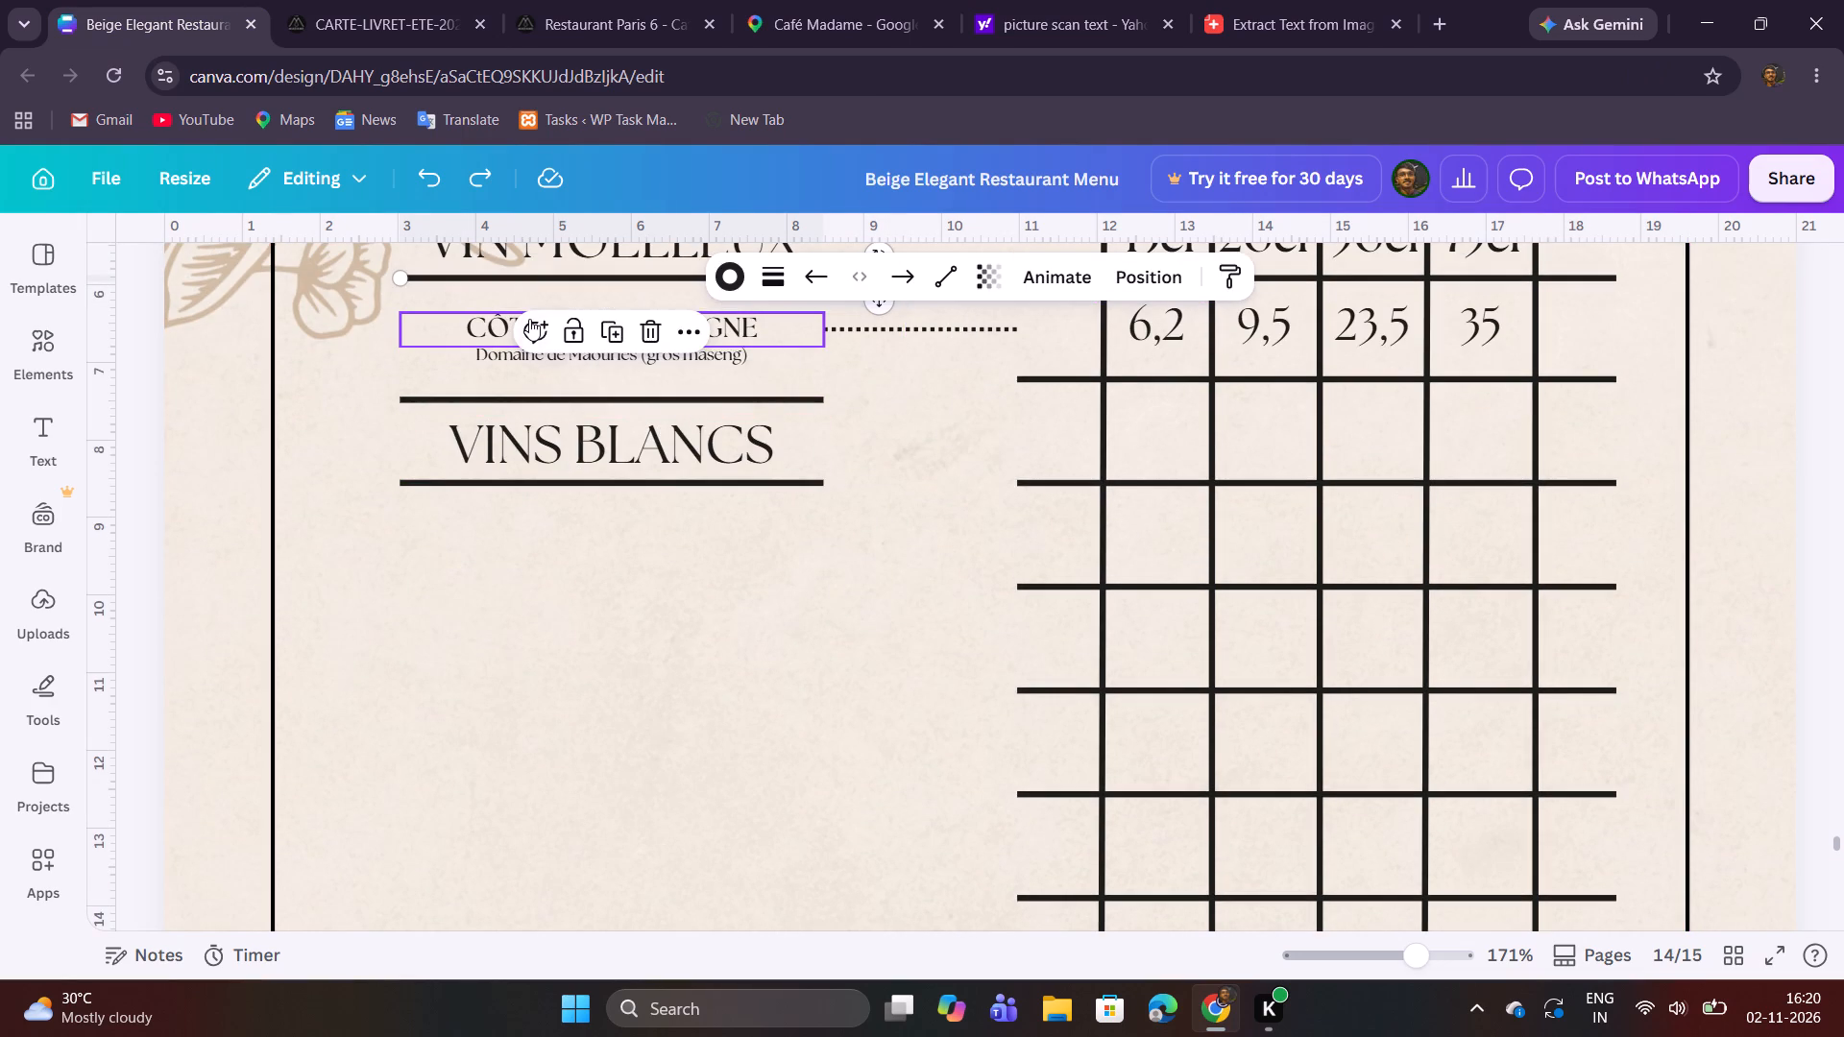
Lock the VIN MOELLEUX heading together with its two lines on page 14 of the Canva menu.
{"action": "left_click", "coordinate": [1421, 979]}
{"action": "left_click_drag", "start_coordinate": [1418, 958], "coordinate": [1418, 956]}
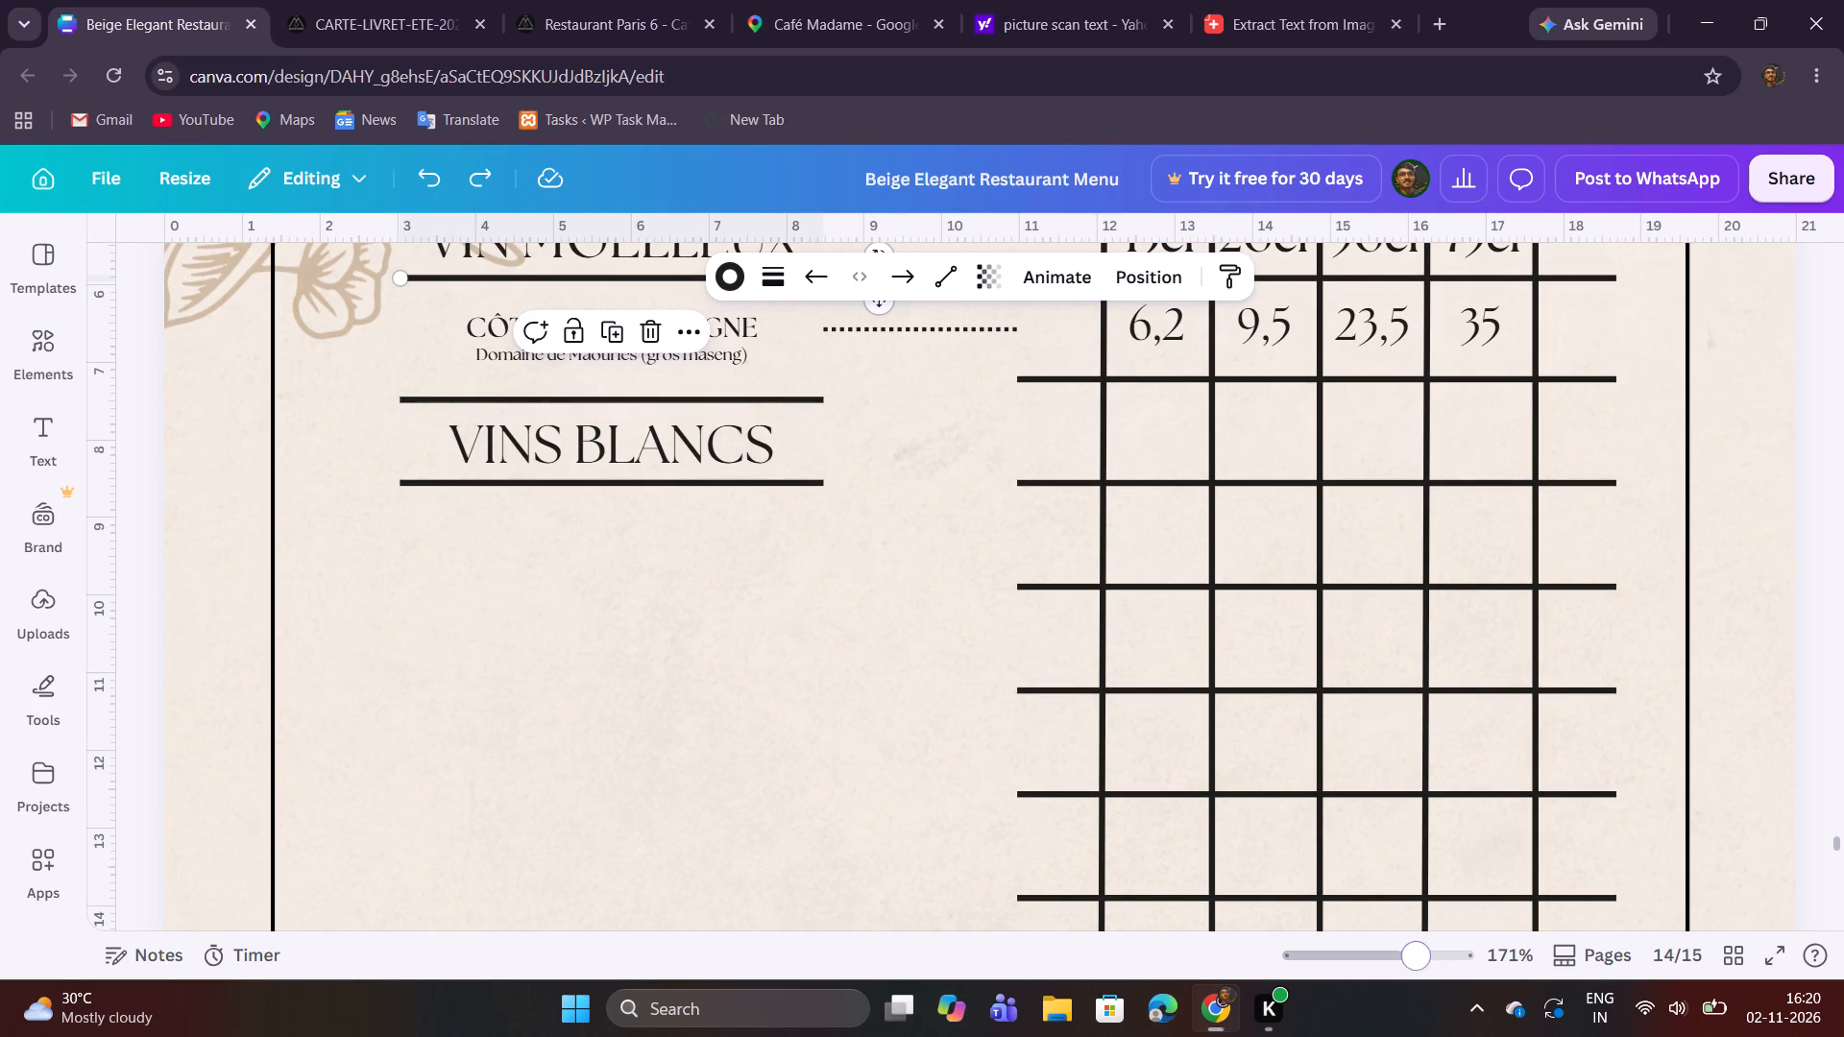
{"action": "left_click_drag", "start_coordinate": [1418, 956], "coordinate": [1397, 954]}
{"action": "left_click", "coordinate": [636, 543]}
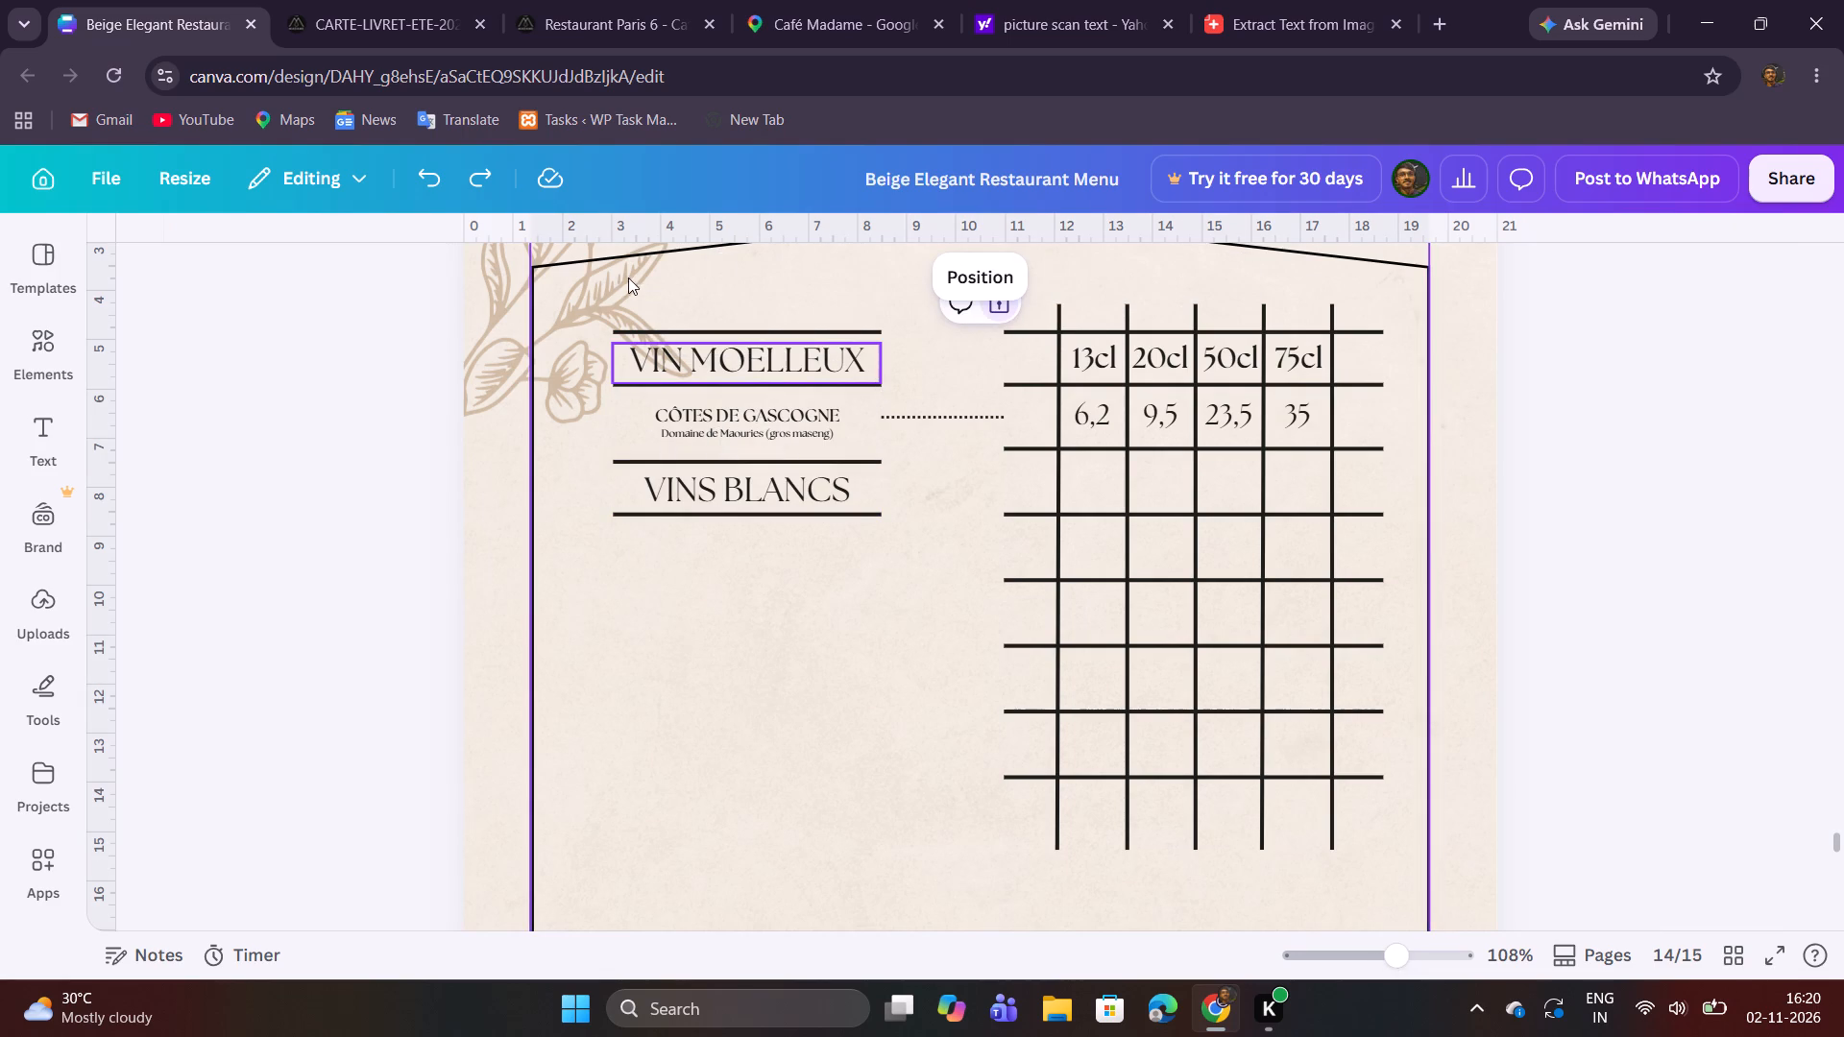
{"action": "left_click_drag", "start_coordinate": [658, 278], "coordinate": [856, 386]}
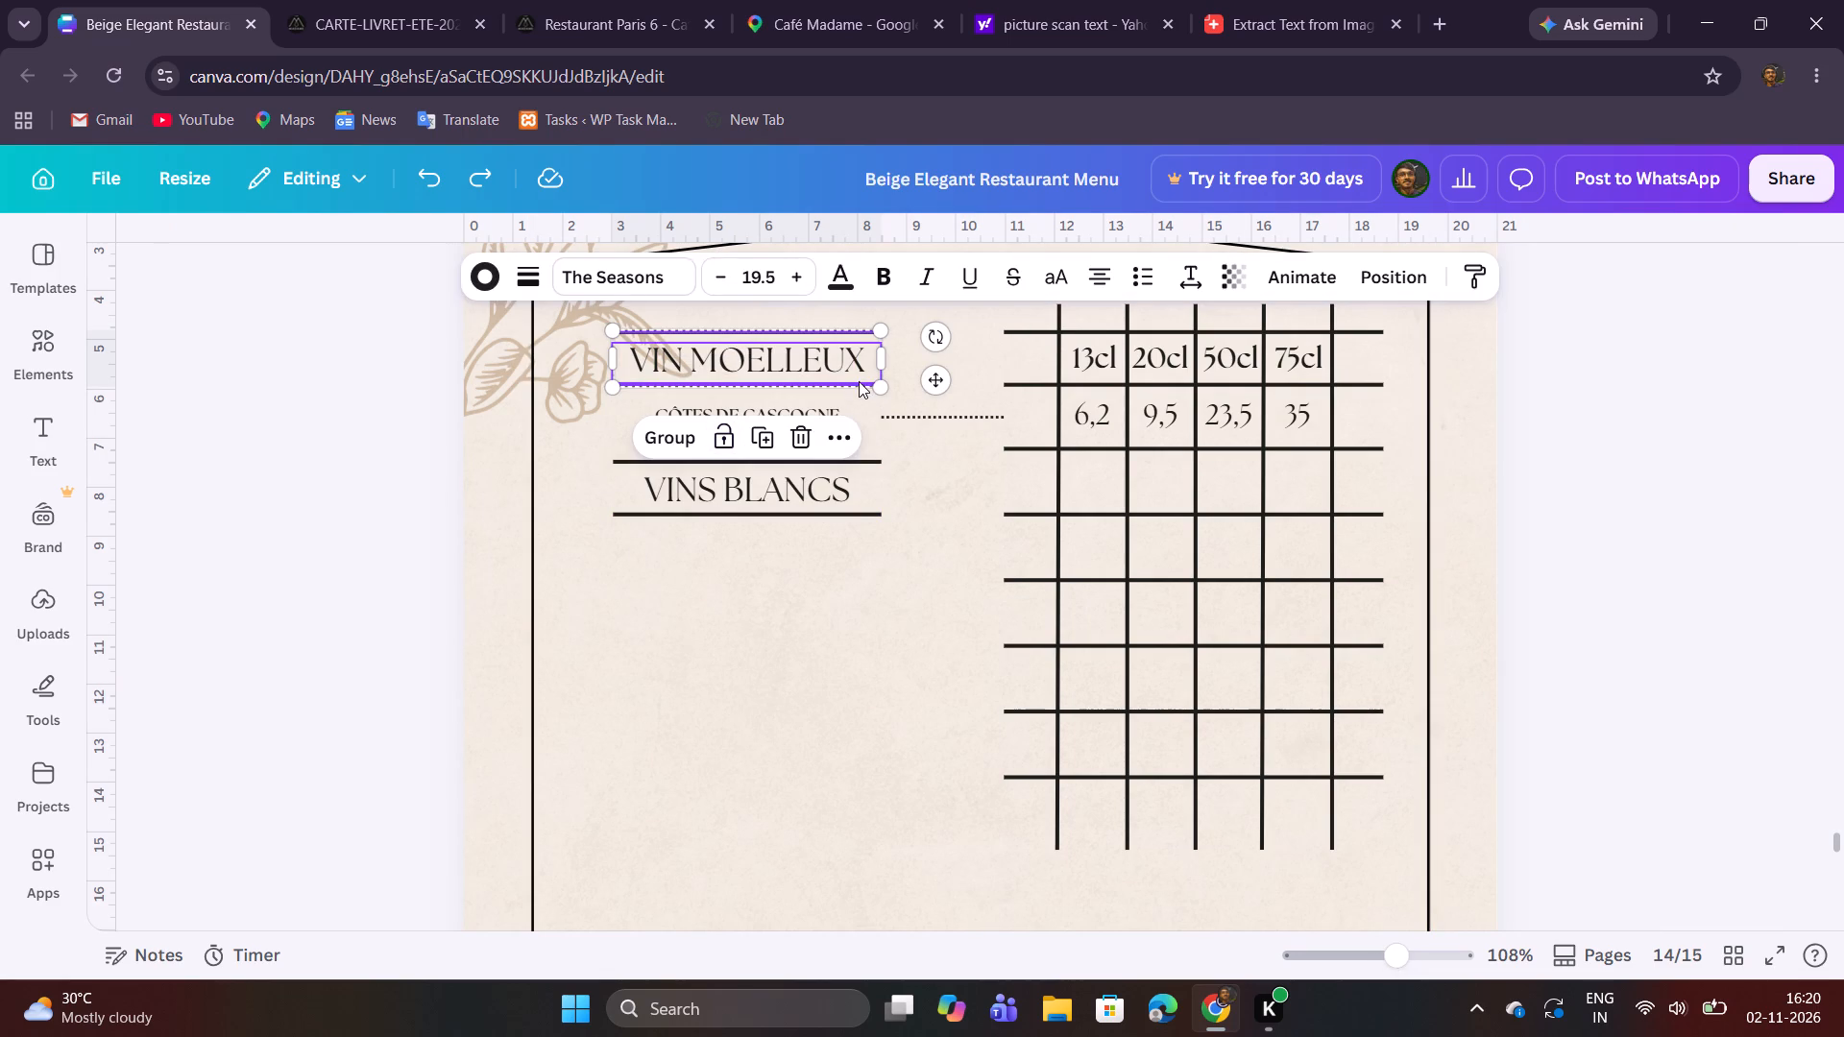
{"action": "left_click", "coordinate": [731, 440]}
{"action": "left_click", "coordinate": [763, 656]}
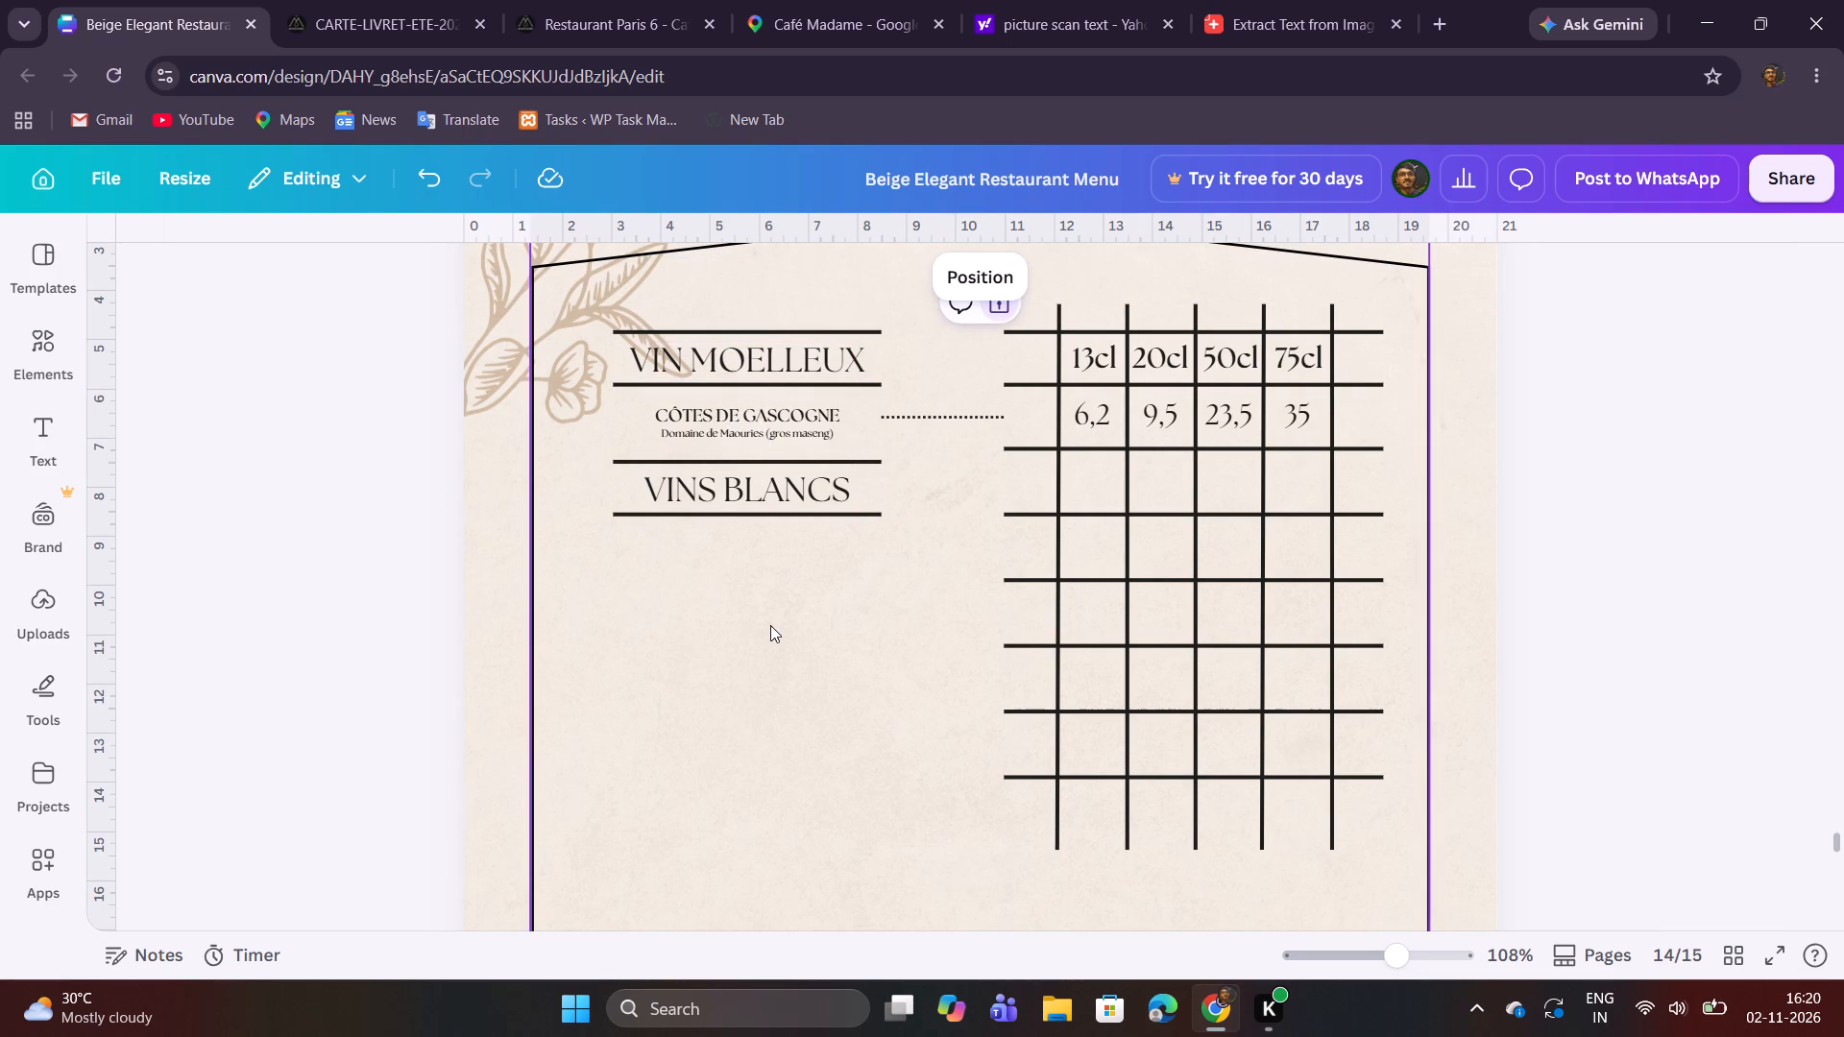
Duplicate the CÔTES DE GASCOGNE name, description and dotted line, and place the copy directly below the VINS BLANCS heading.
{"action": "left_click_drag", "start_coordinate": [610, 405], "coordinate": [978, 441]}
{"action": "left_click", "coordinate": [799, 356]}
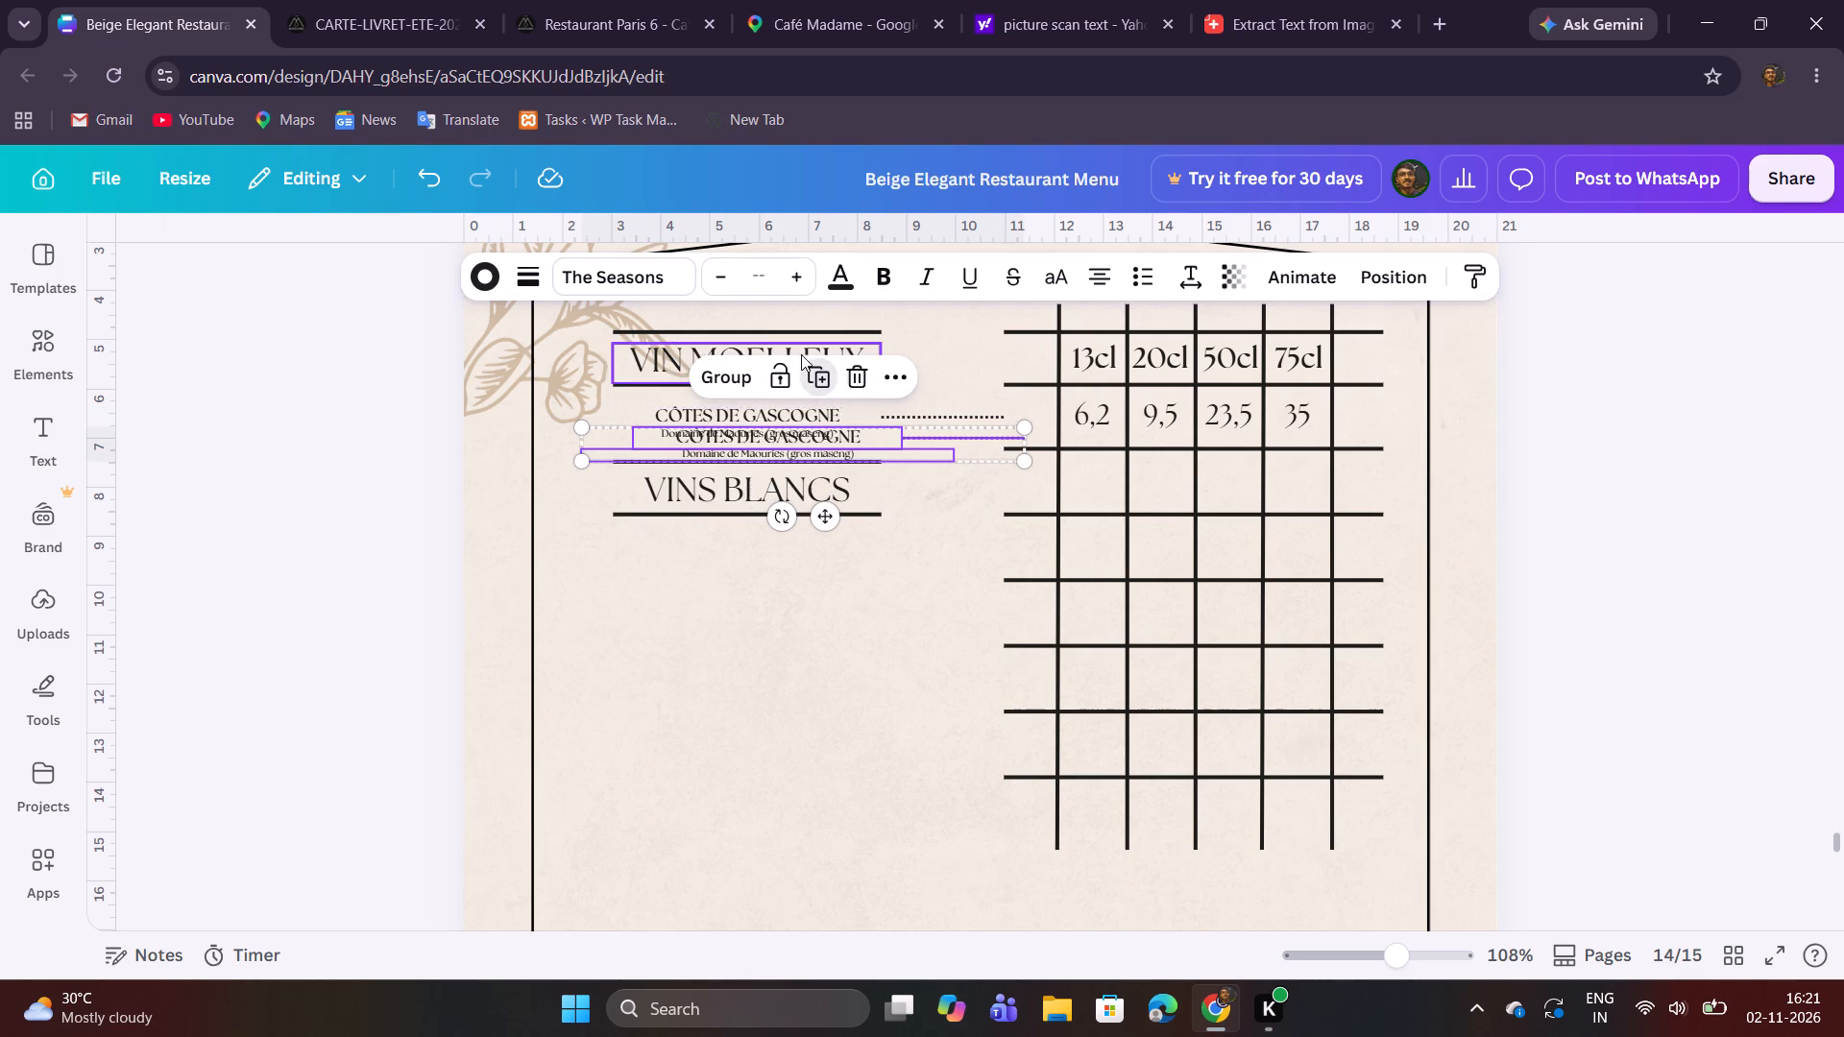
{"action": "left_click", "coordinate": [831, 447]}
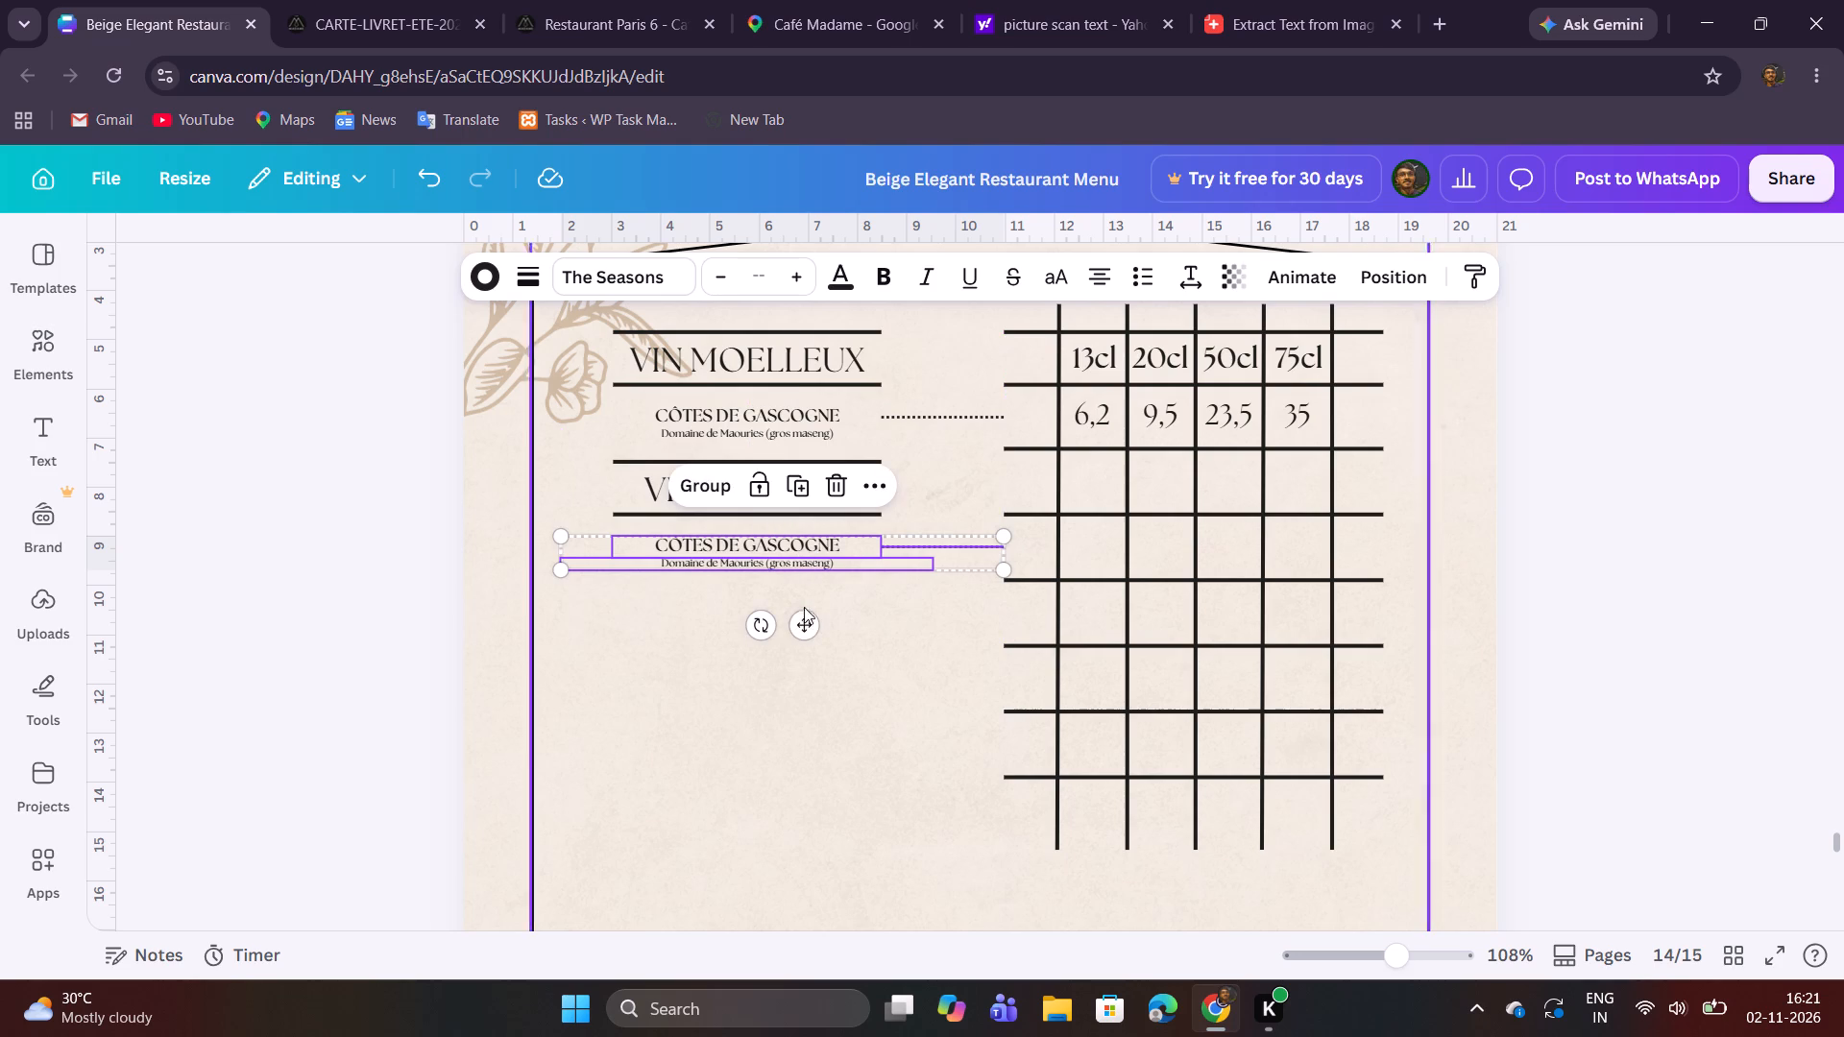
{"action": "left_click", "coordinate": [804, 616]}
{"action": "left_click", "coordinate": [840, 655]}
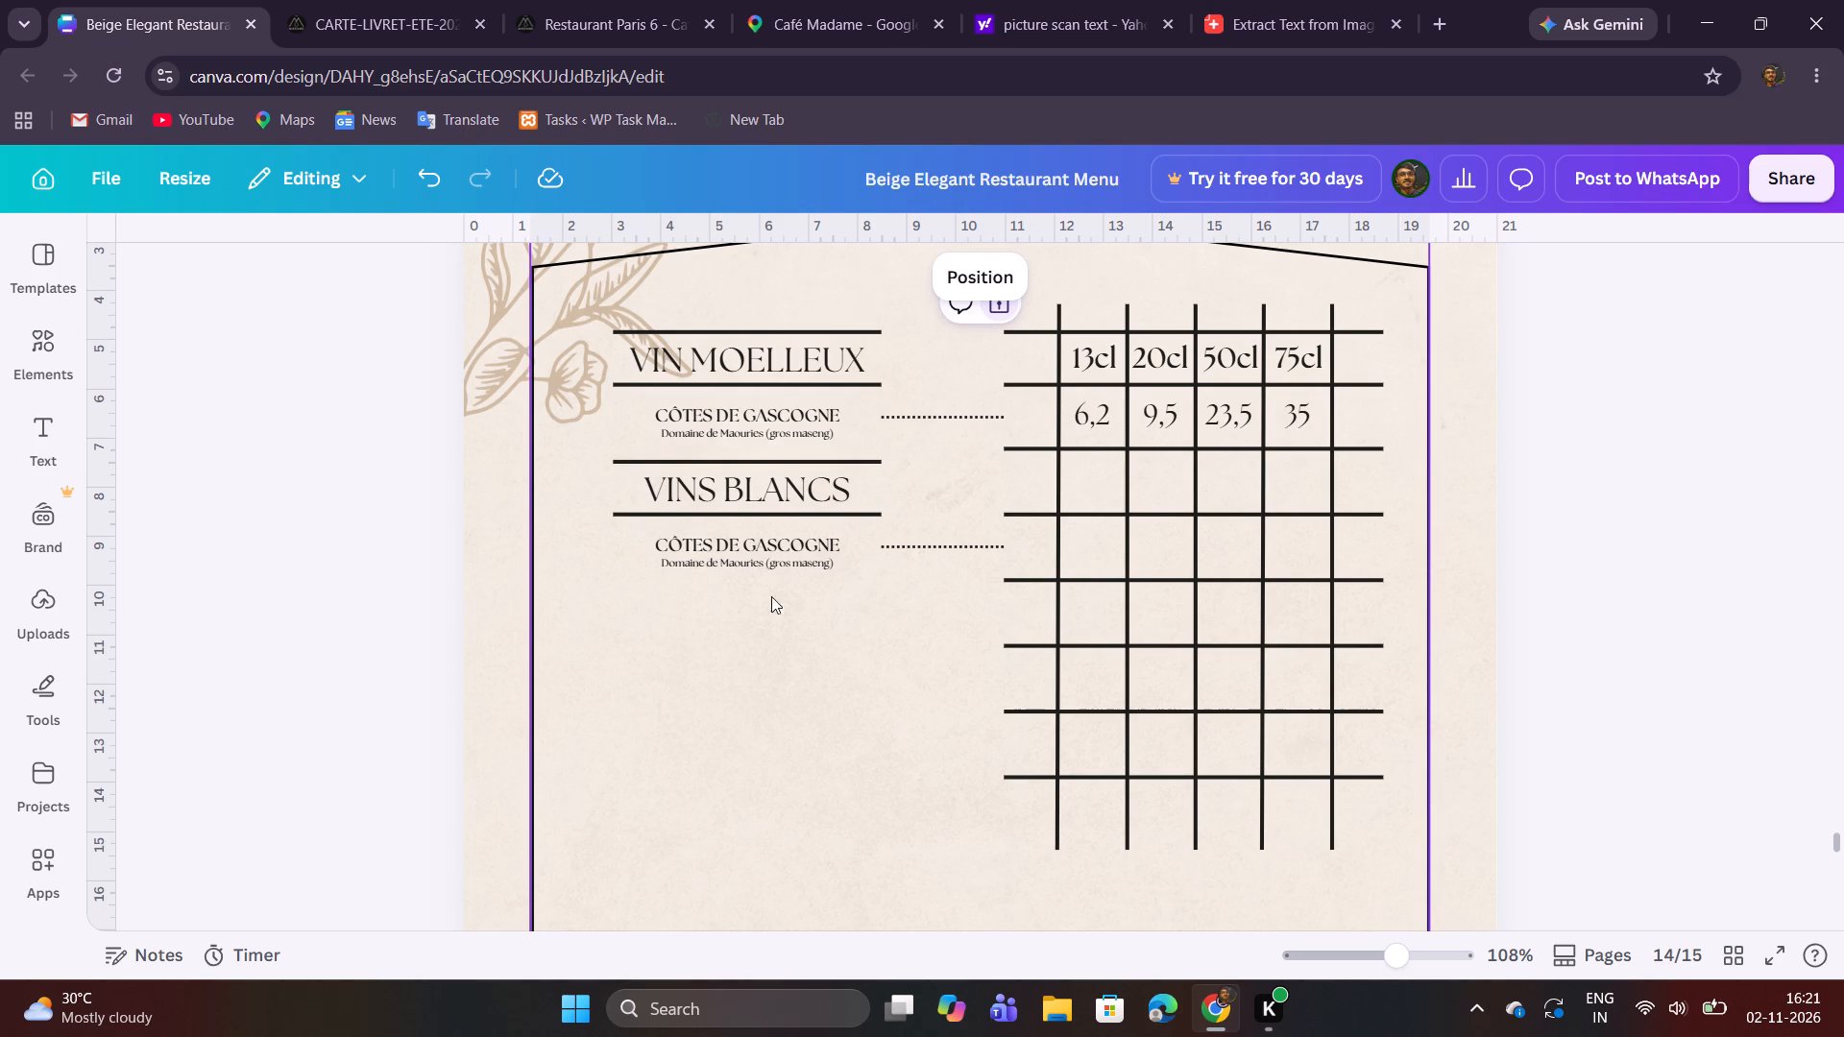
Duplicate the wine entry with its dotted line three times downwards at even spacing, making four entries under VINS BLANCS.
{"action": "left_click_drag", "start_coordinate": [736, 618], "coordinate": [956, 531]}
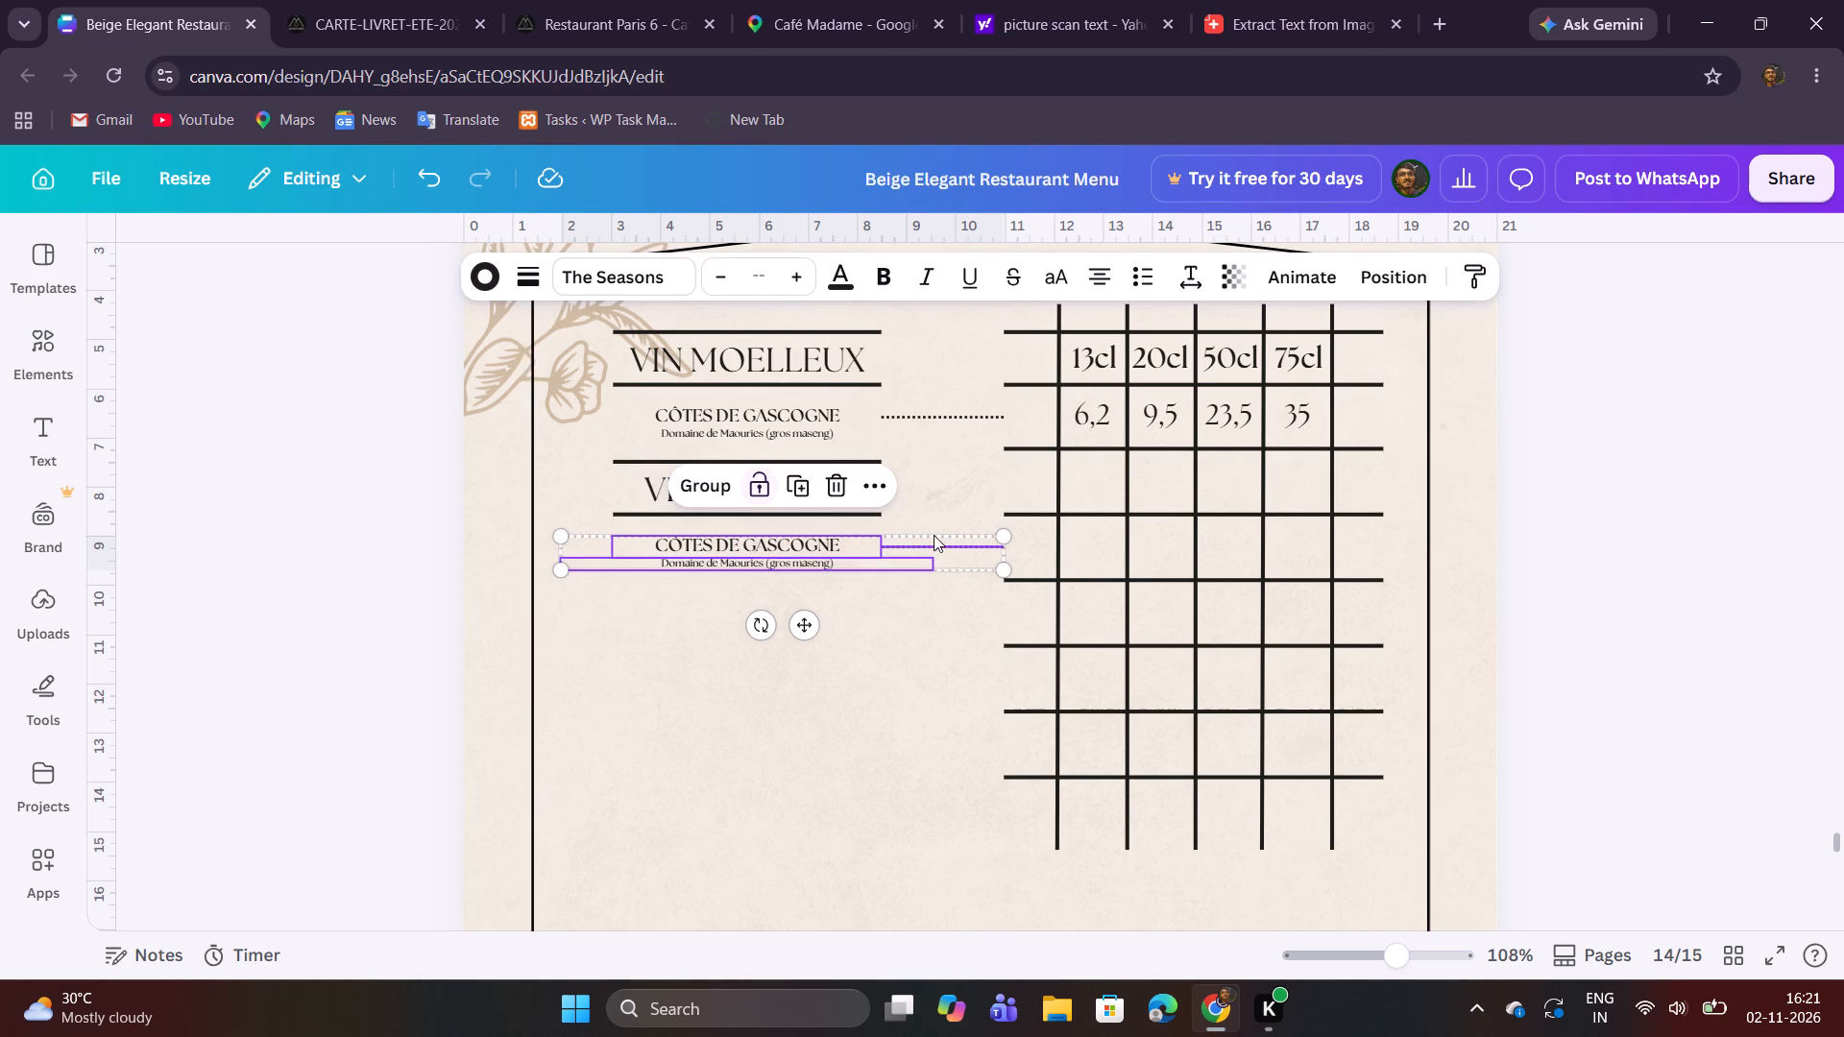
{"action": "left_click", "coordinate": [797, 482]}
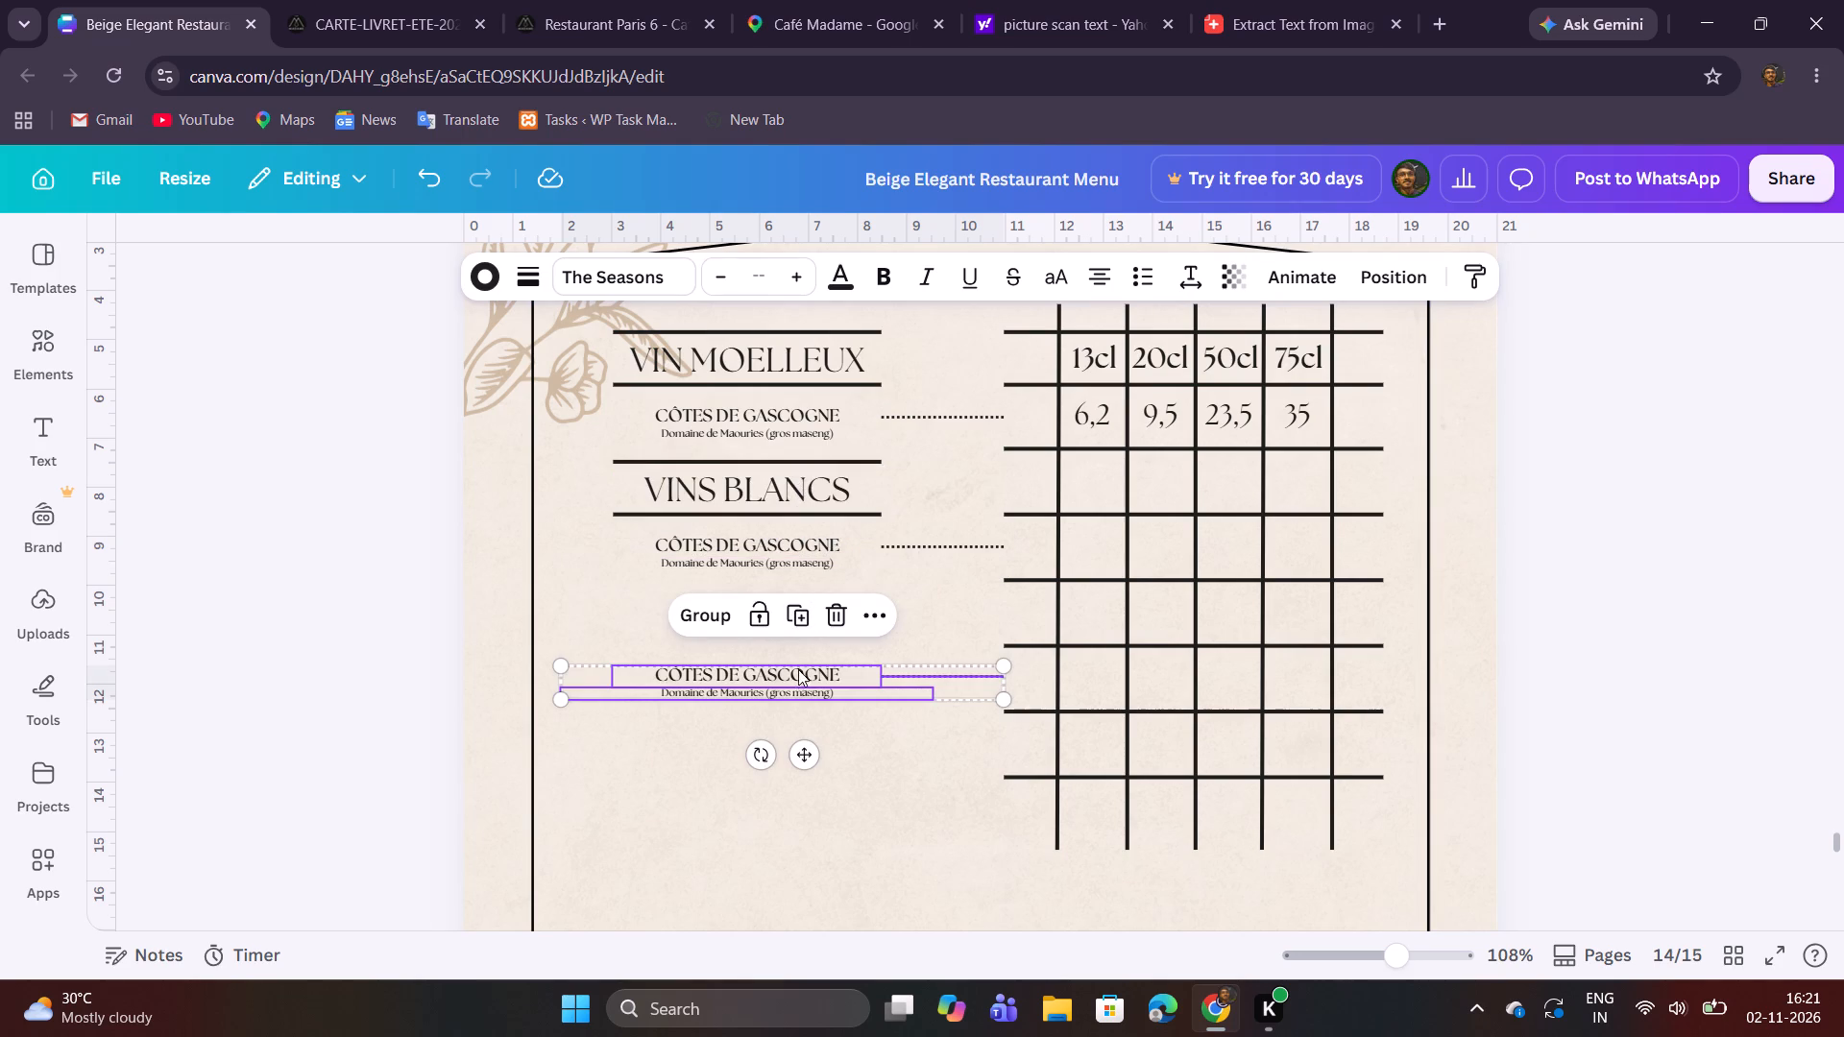
{"action": "left_click", "coordinate": [803, 687], "text": "shift"}
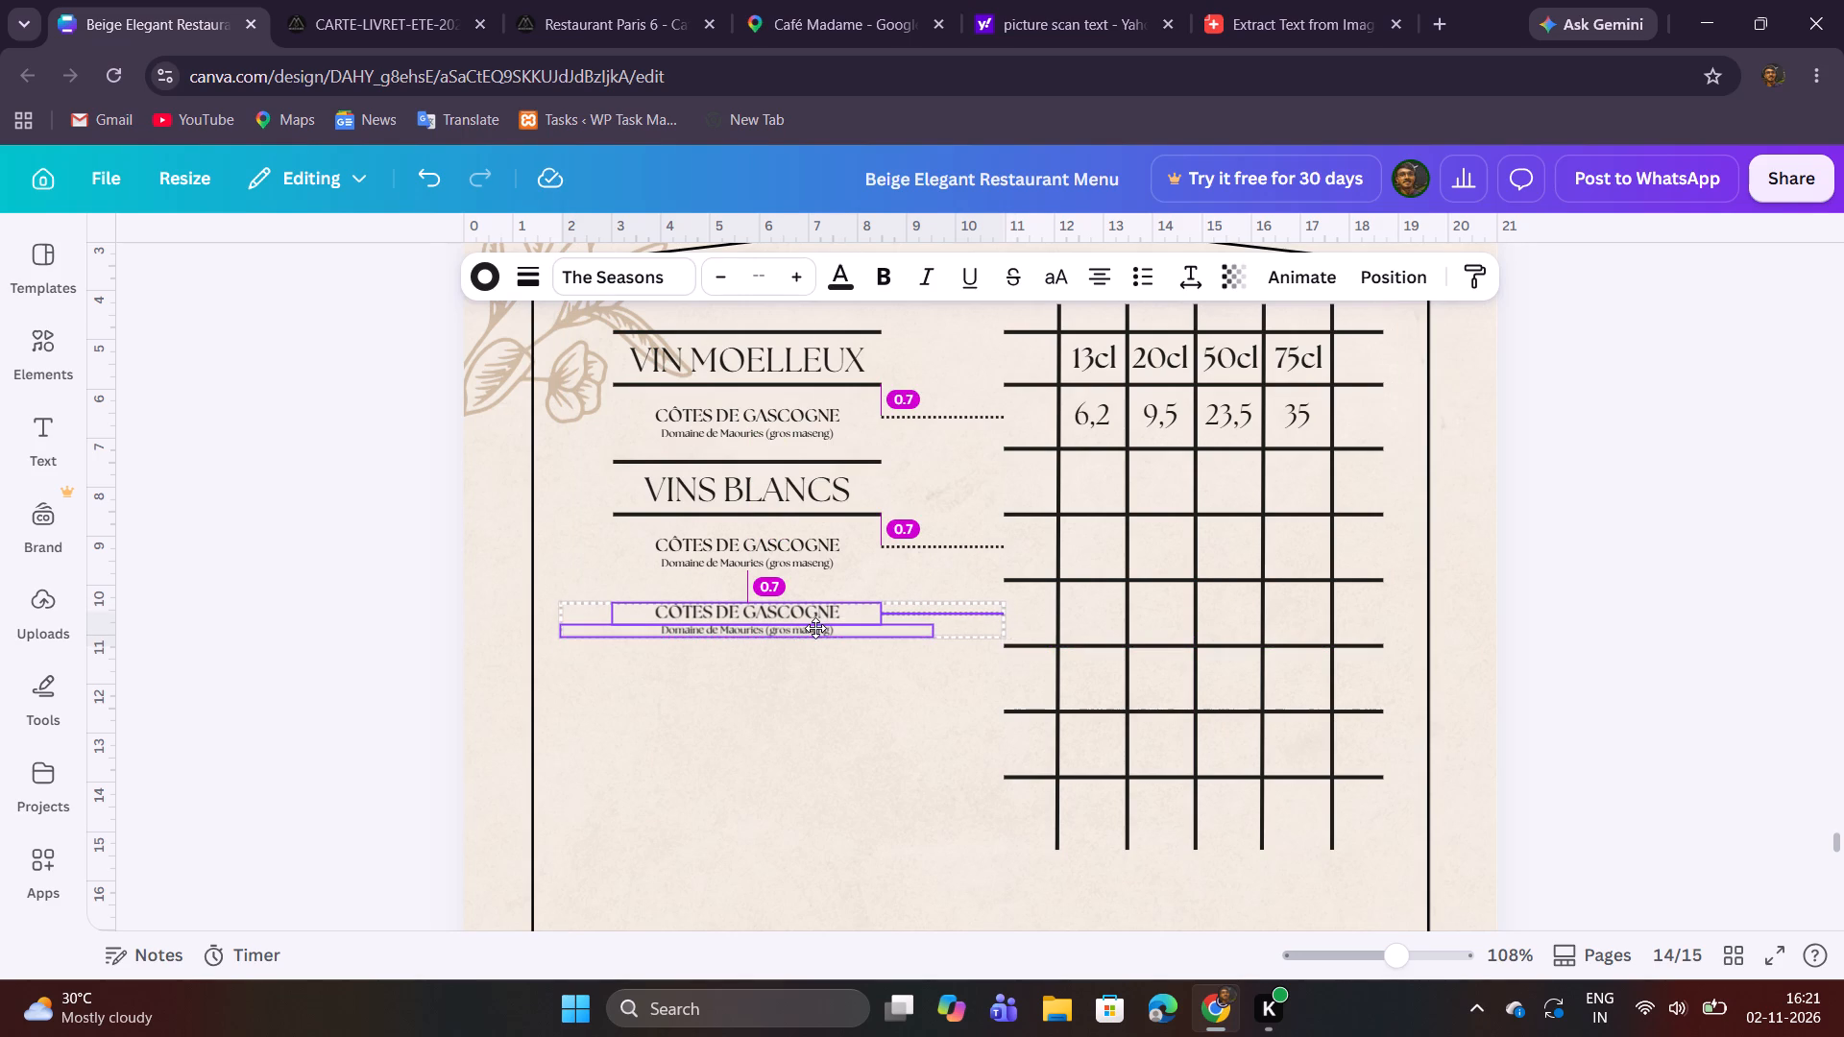
{"action": "left_click", "coordinate": [823, 723], "text": "shift"}
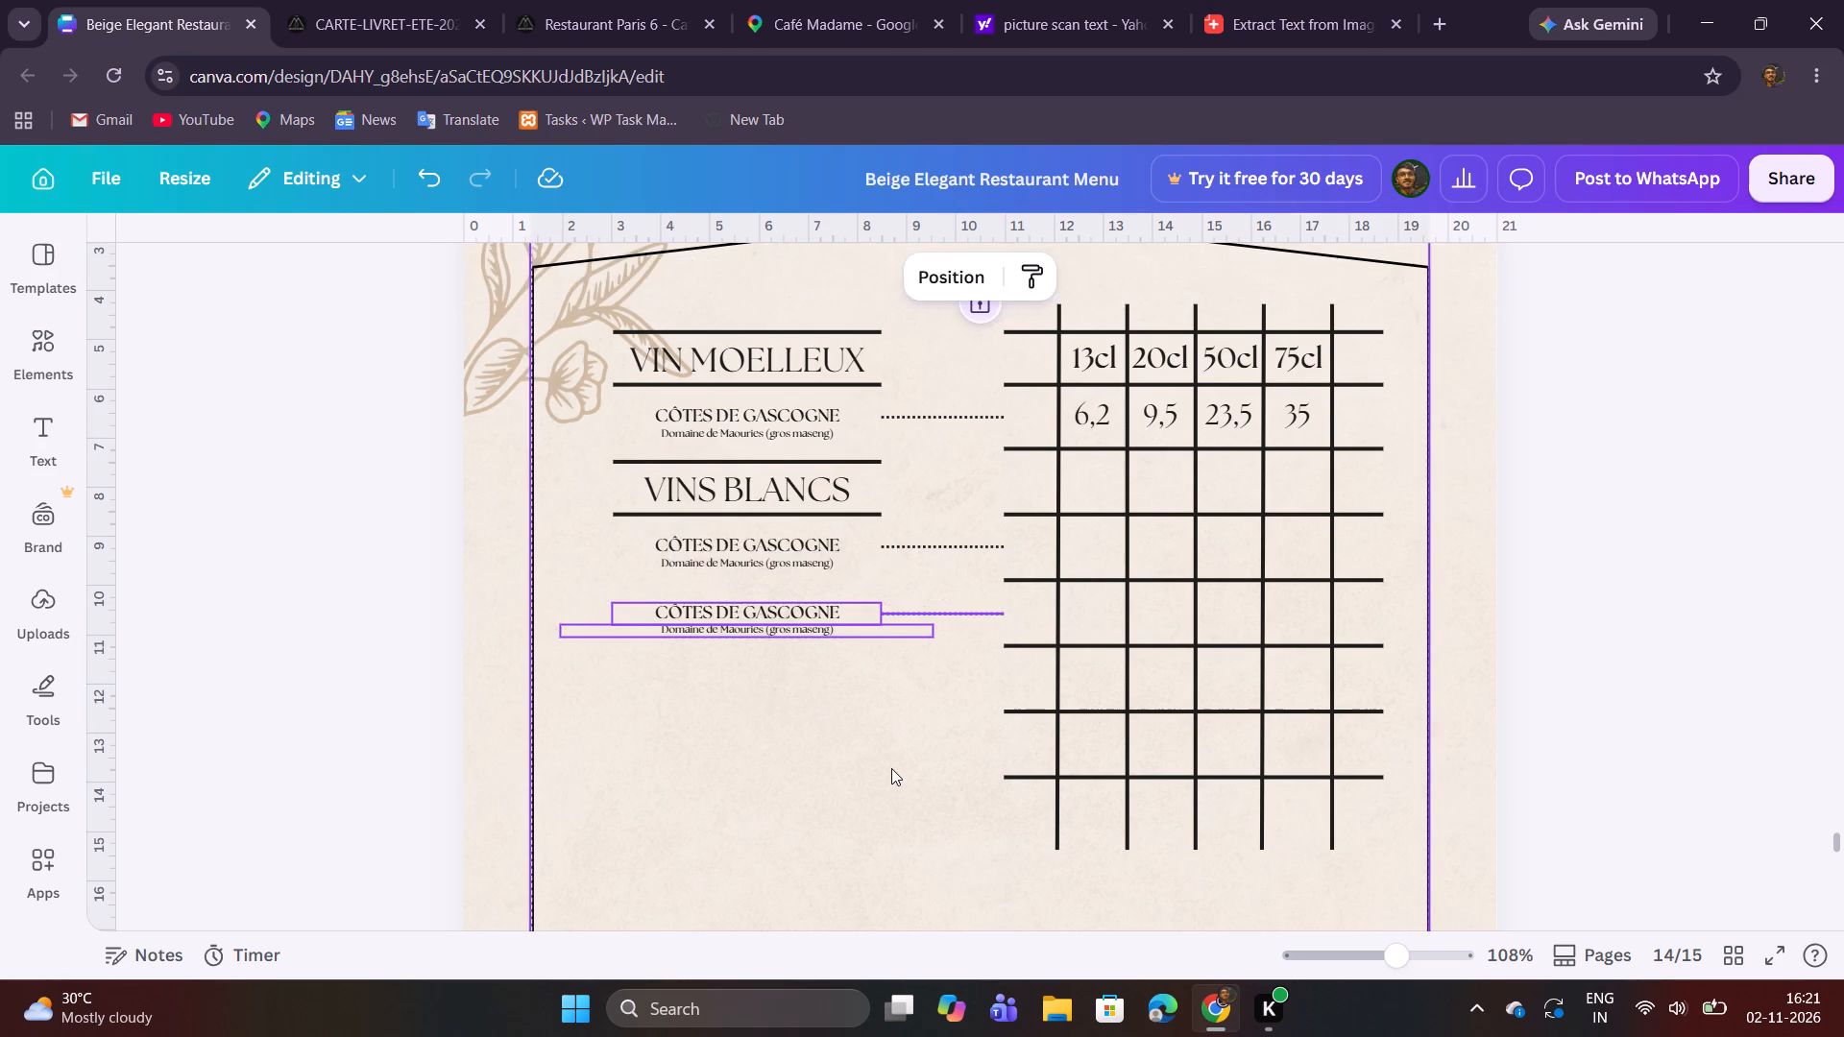
{"action": "left_click", "coordinate": [893, 771]}
{"action": "left_click", "coordinate": [893, 783]}
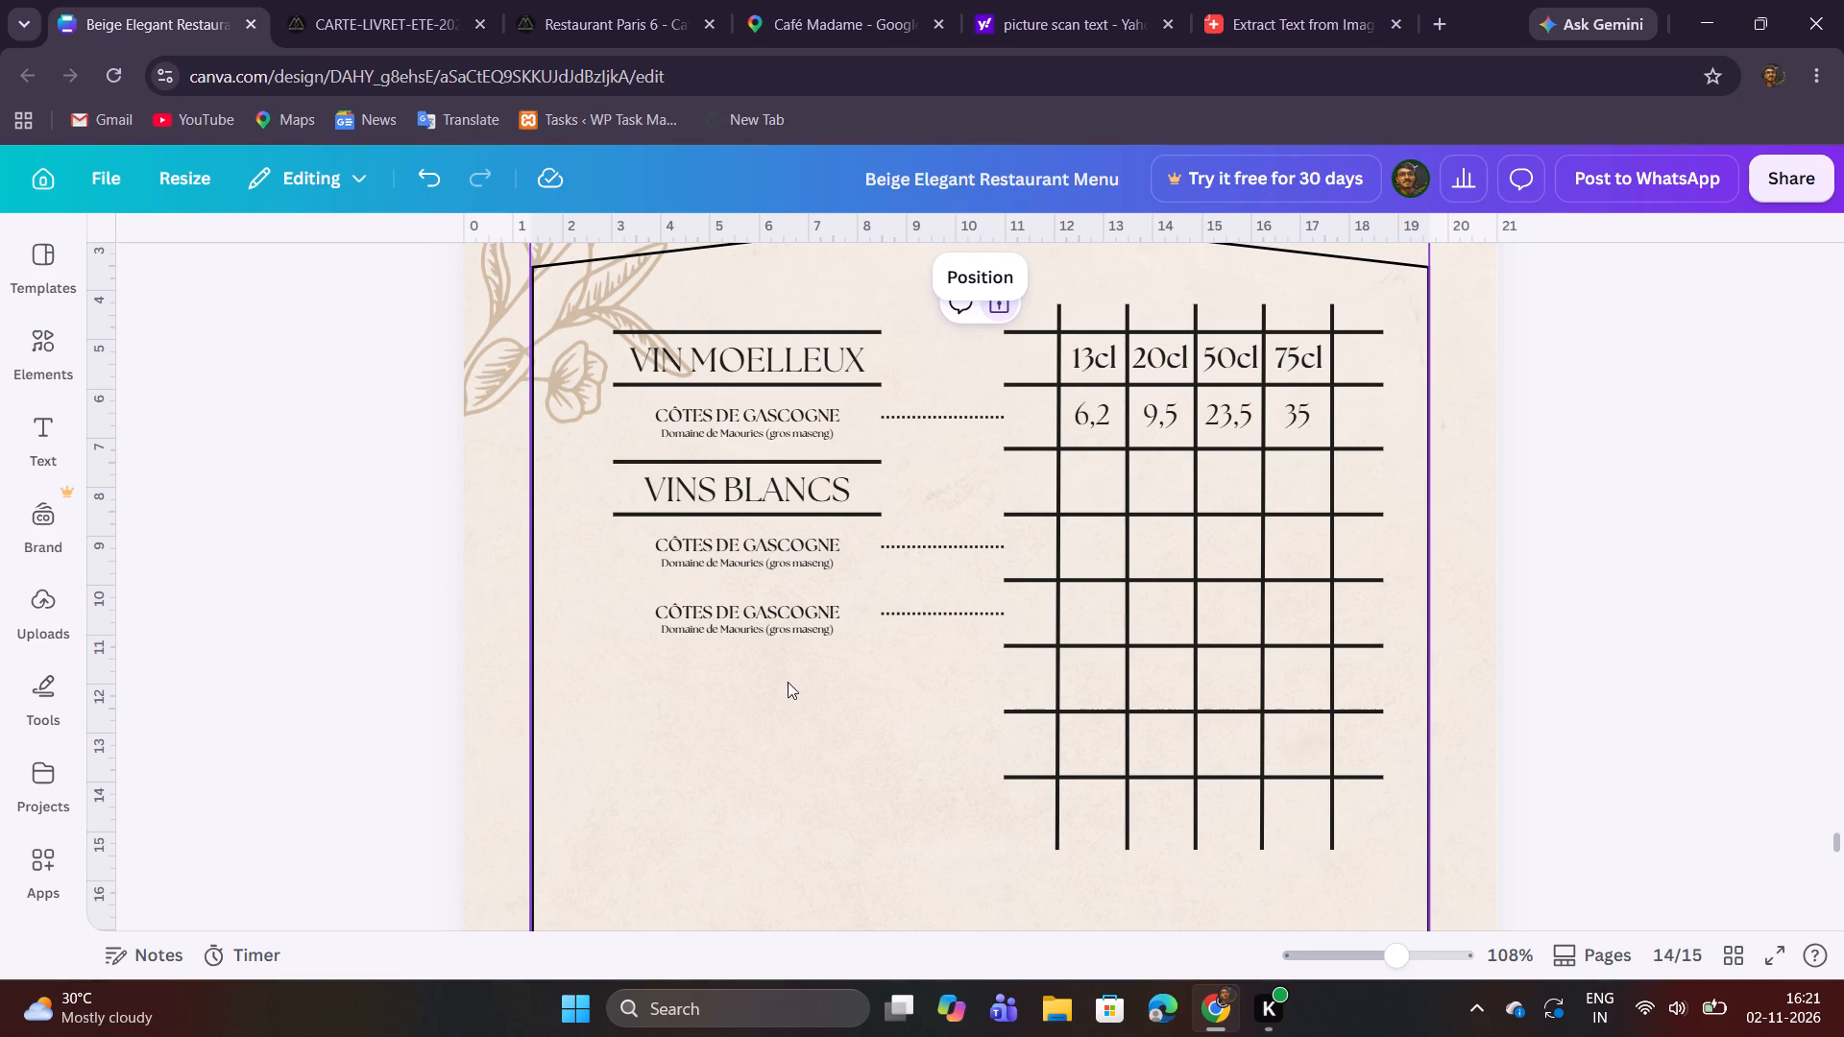
{"action": "left_click_drag", "start_coordinate": [749, 695], "coordinate": [922, 611]}
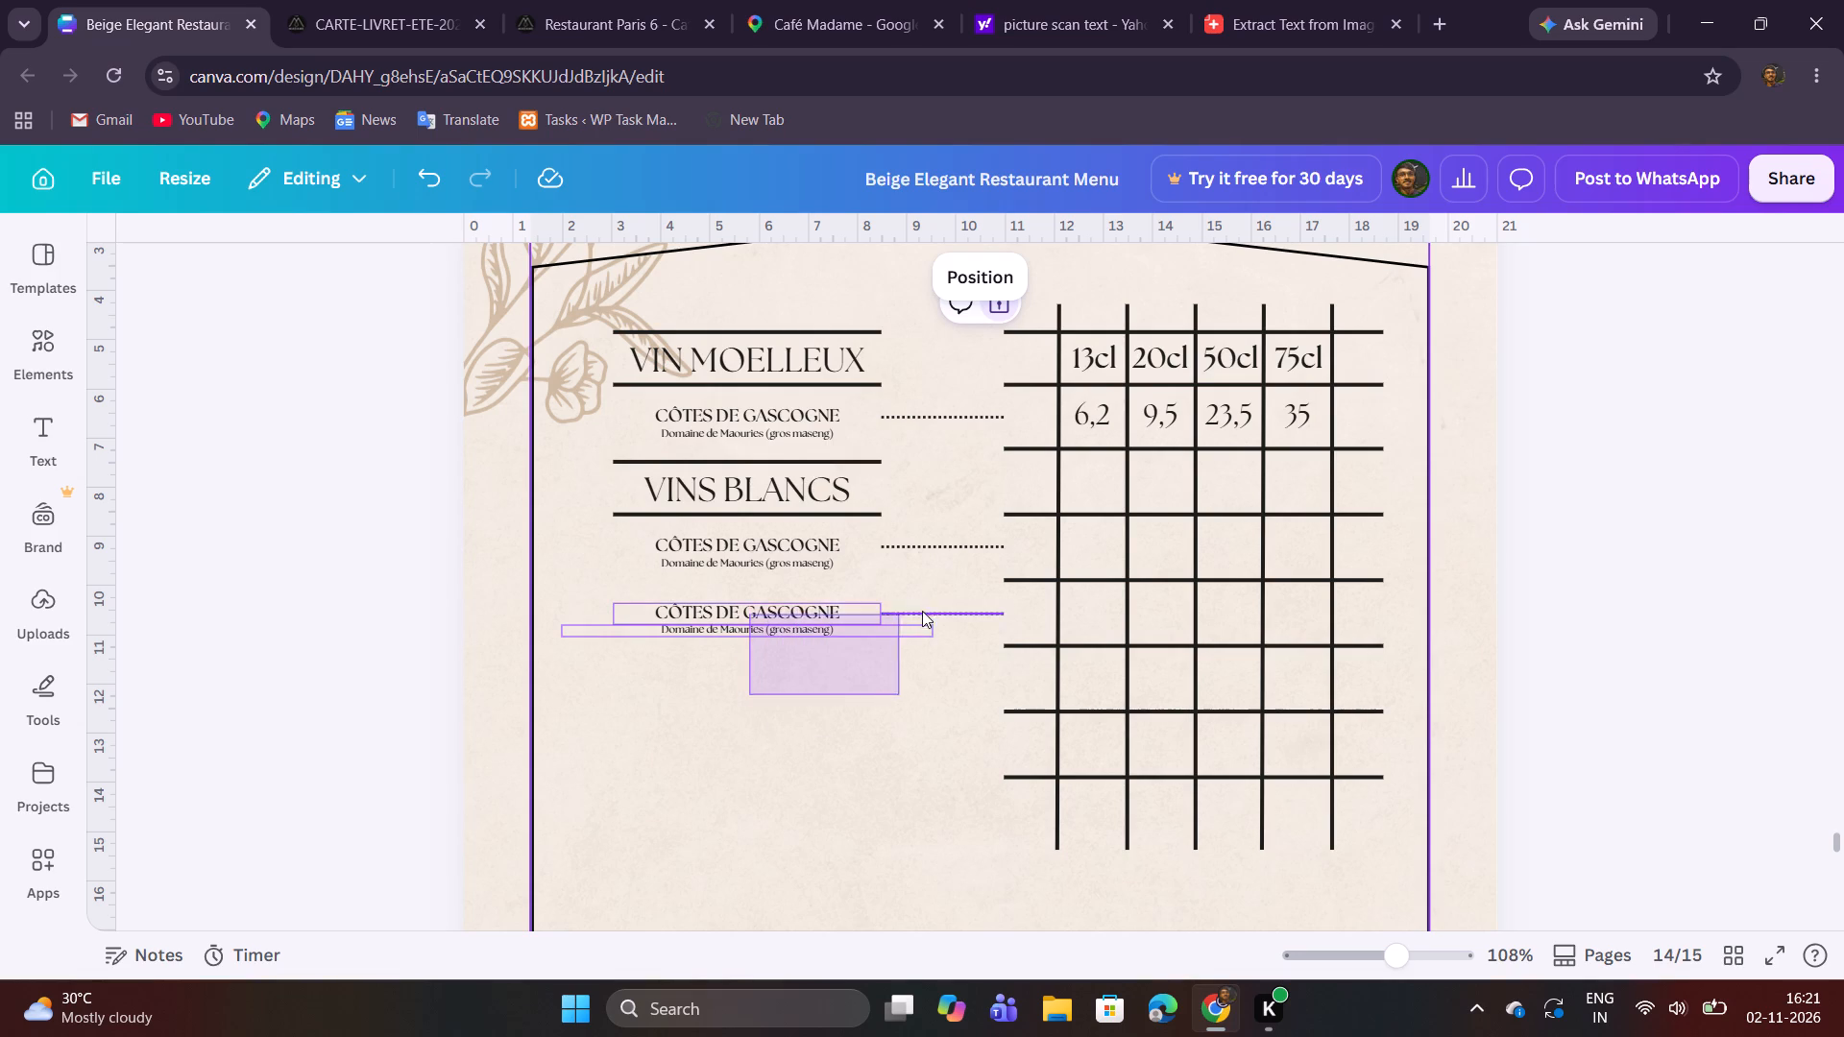
{"action": "left_click_drag", "start_coordinate": [922, 611], "coordinate": [924, 610]}
{"action": "left_click", "coordinate": [803, 561]}
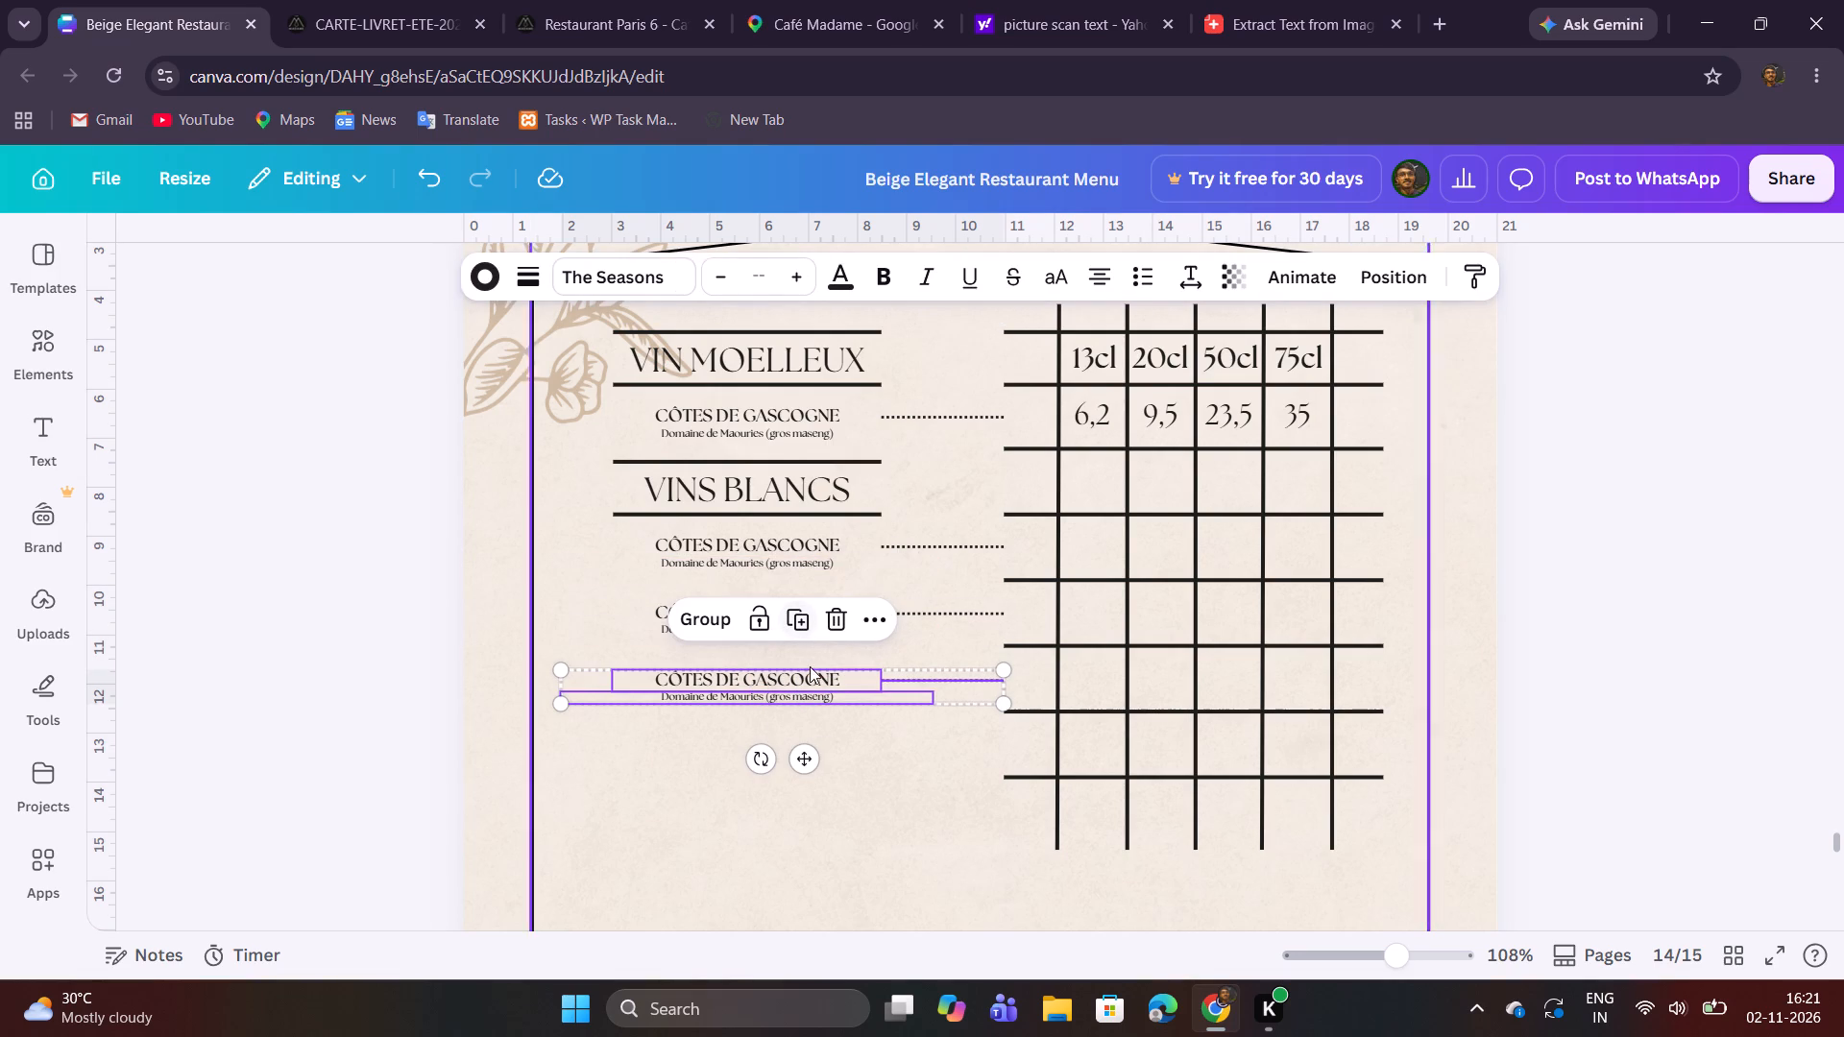
{"action": "left_click", "coordinate": [855, 770]}
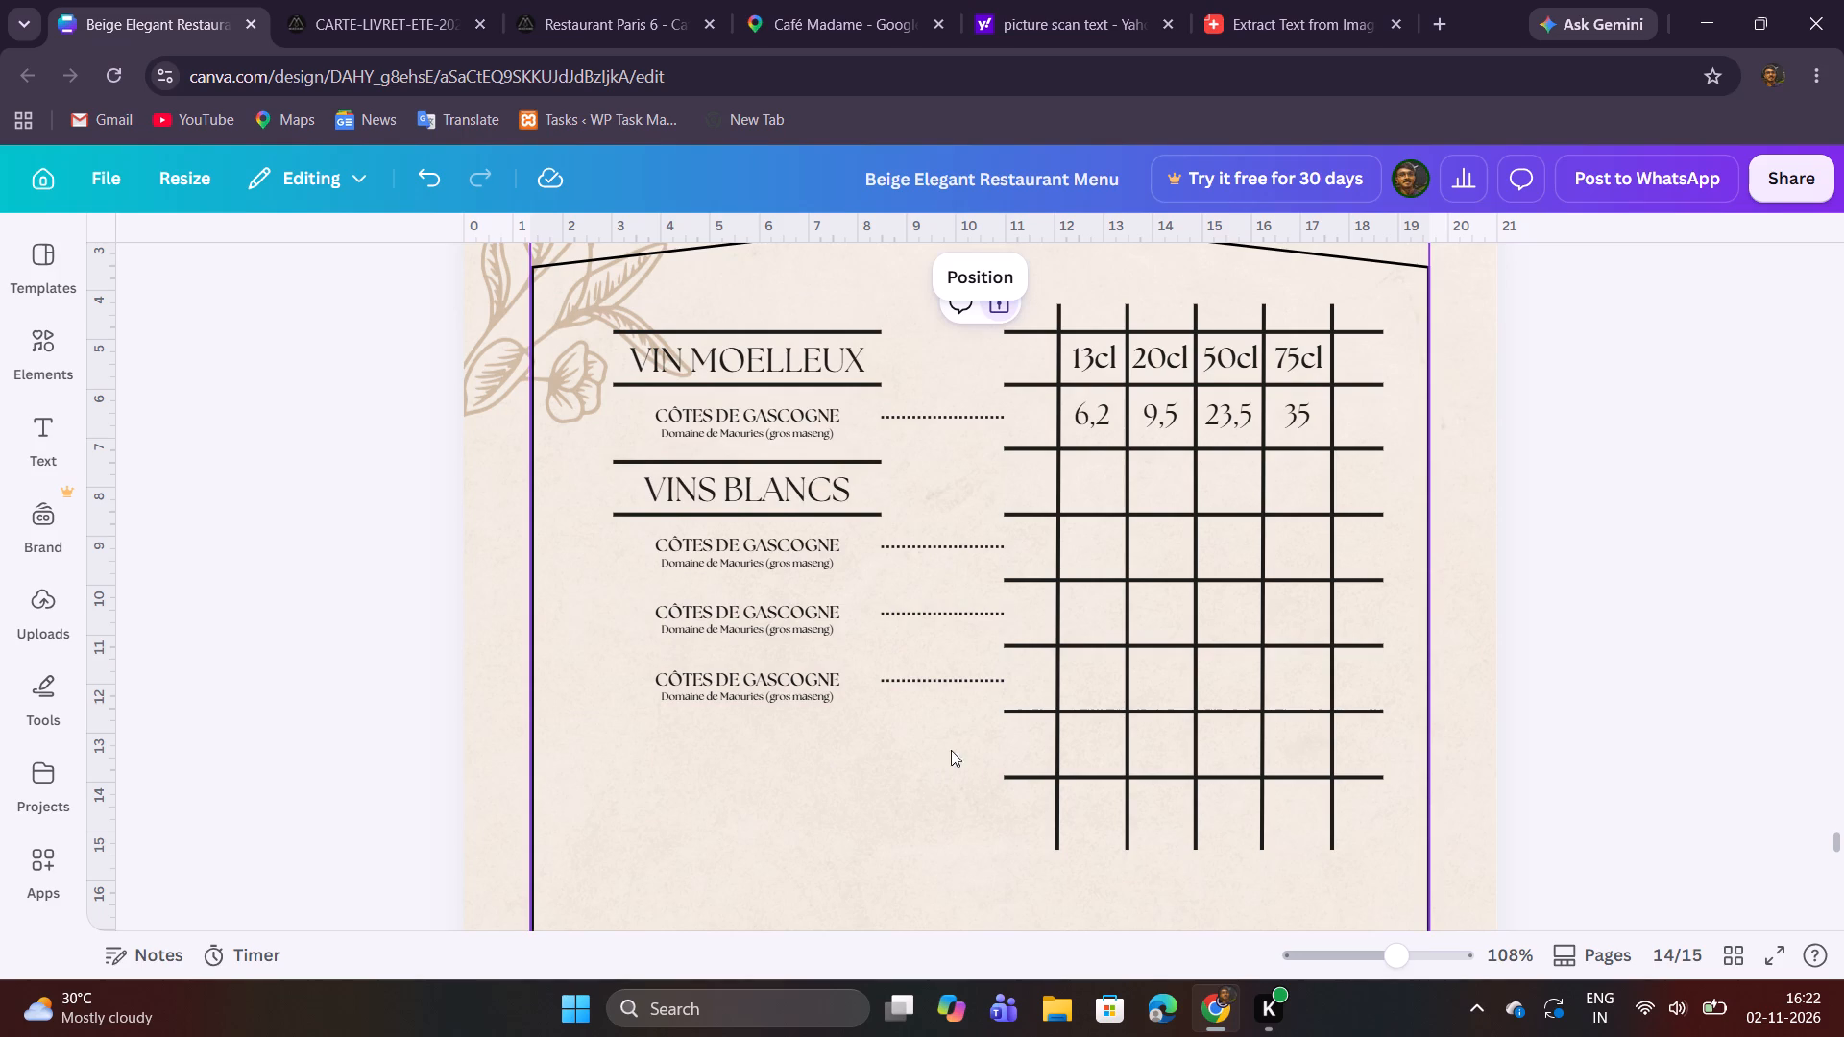
{"action": "left_click_drag", "start_coordinate": [806, 757], "coordinate": [890, 671]}
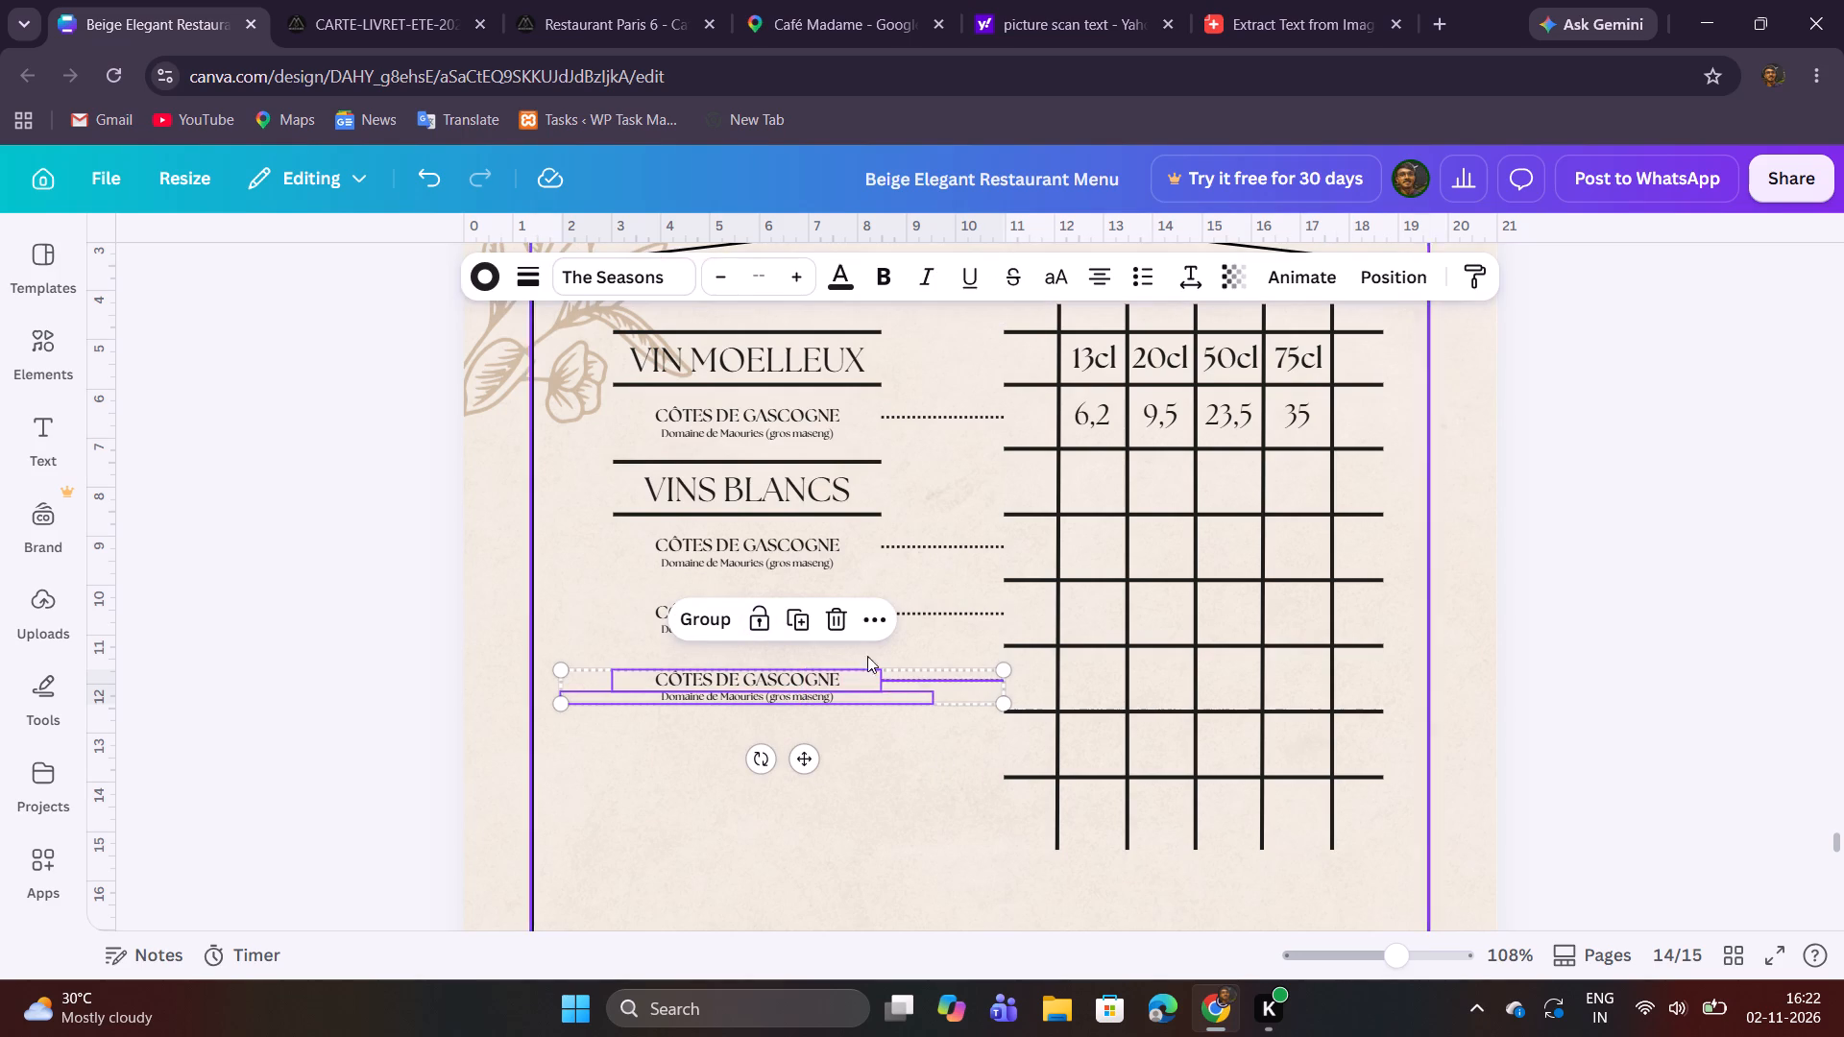
{"action": "left_click", "coordinate": [802, 617]}
{"action": "left_click", "coordinate": [890, 837]}
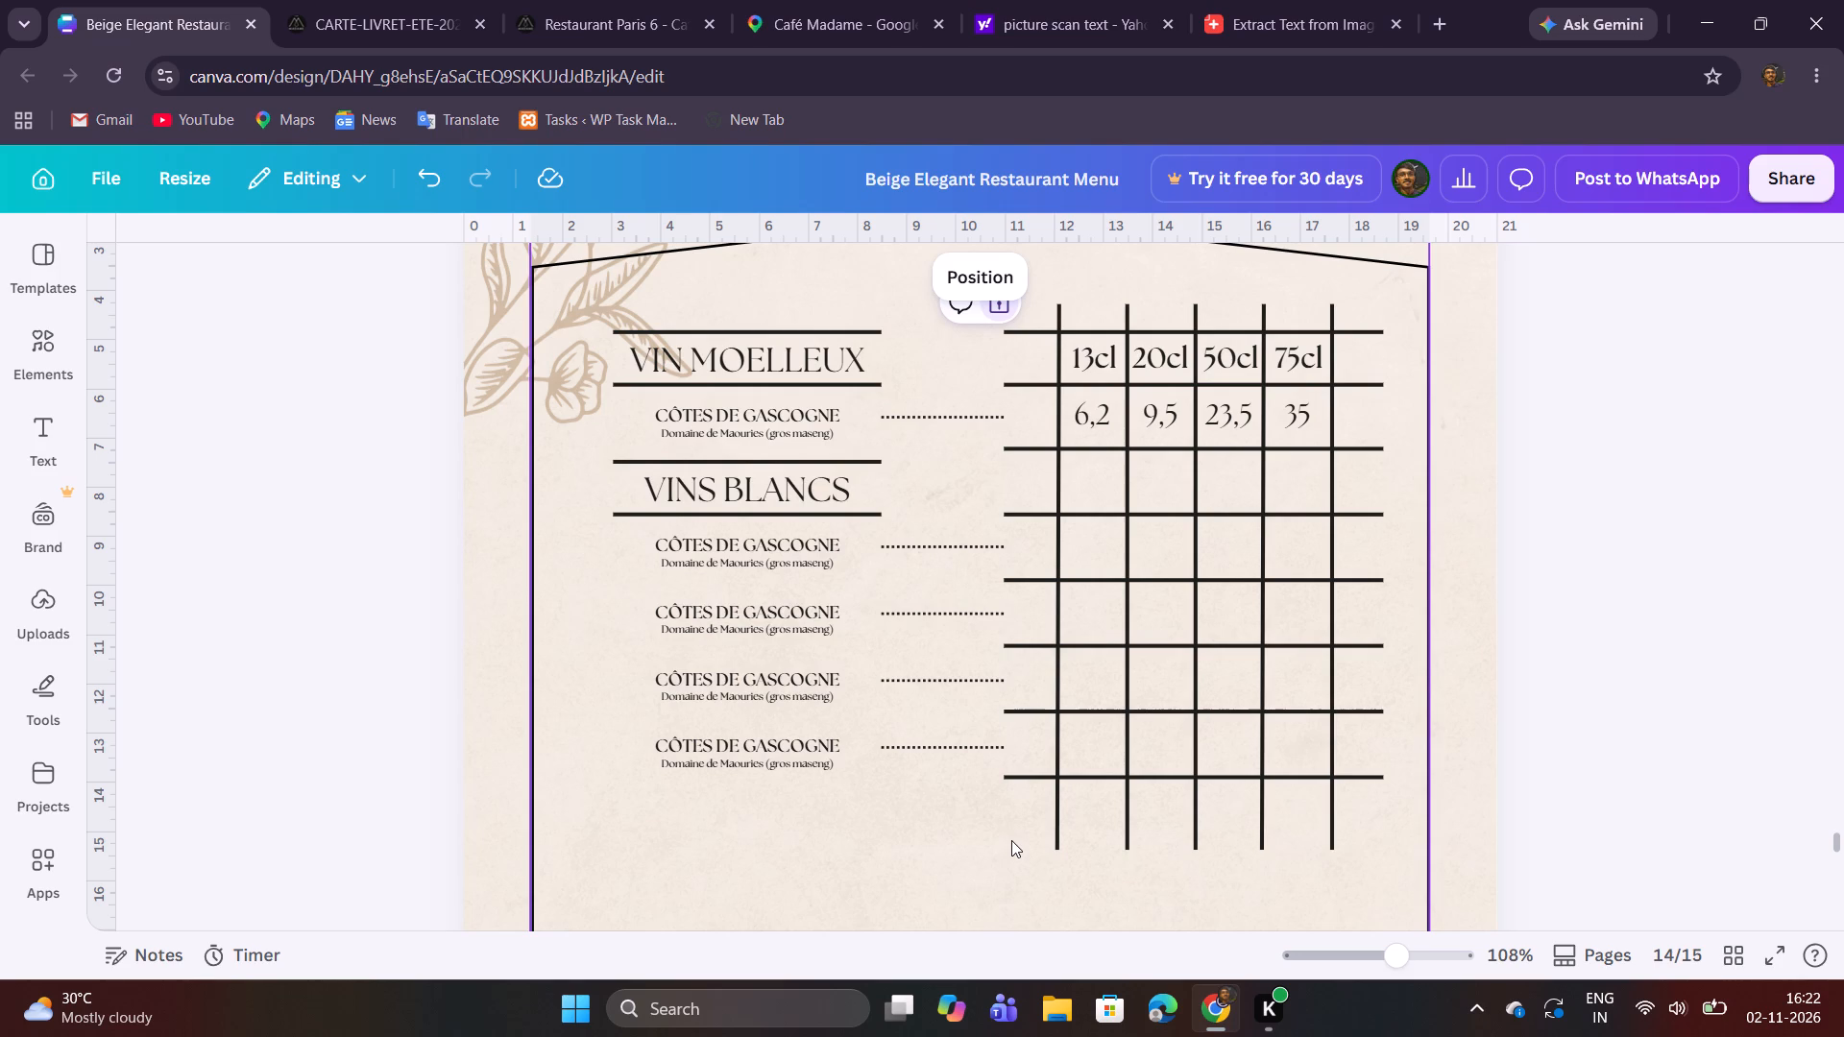
Replace the name of the first wine under VINS BLANCS with VIN DE FRANCE, copied from the PDF menu.
{"action": "left_click", "coordinate": [1401, 961]}
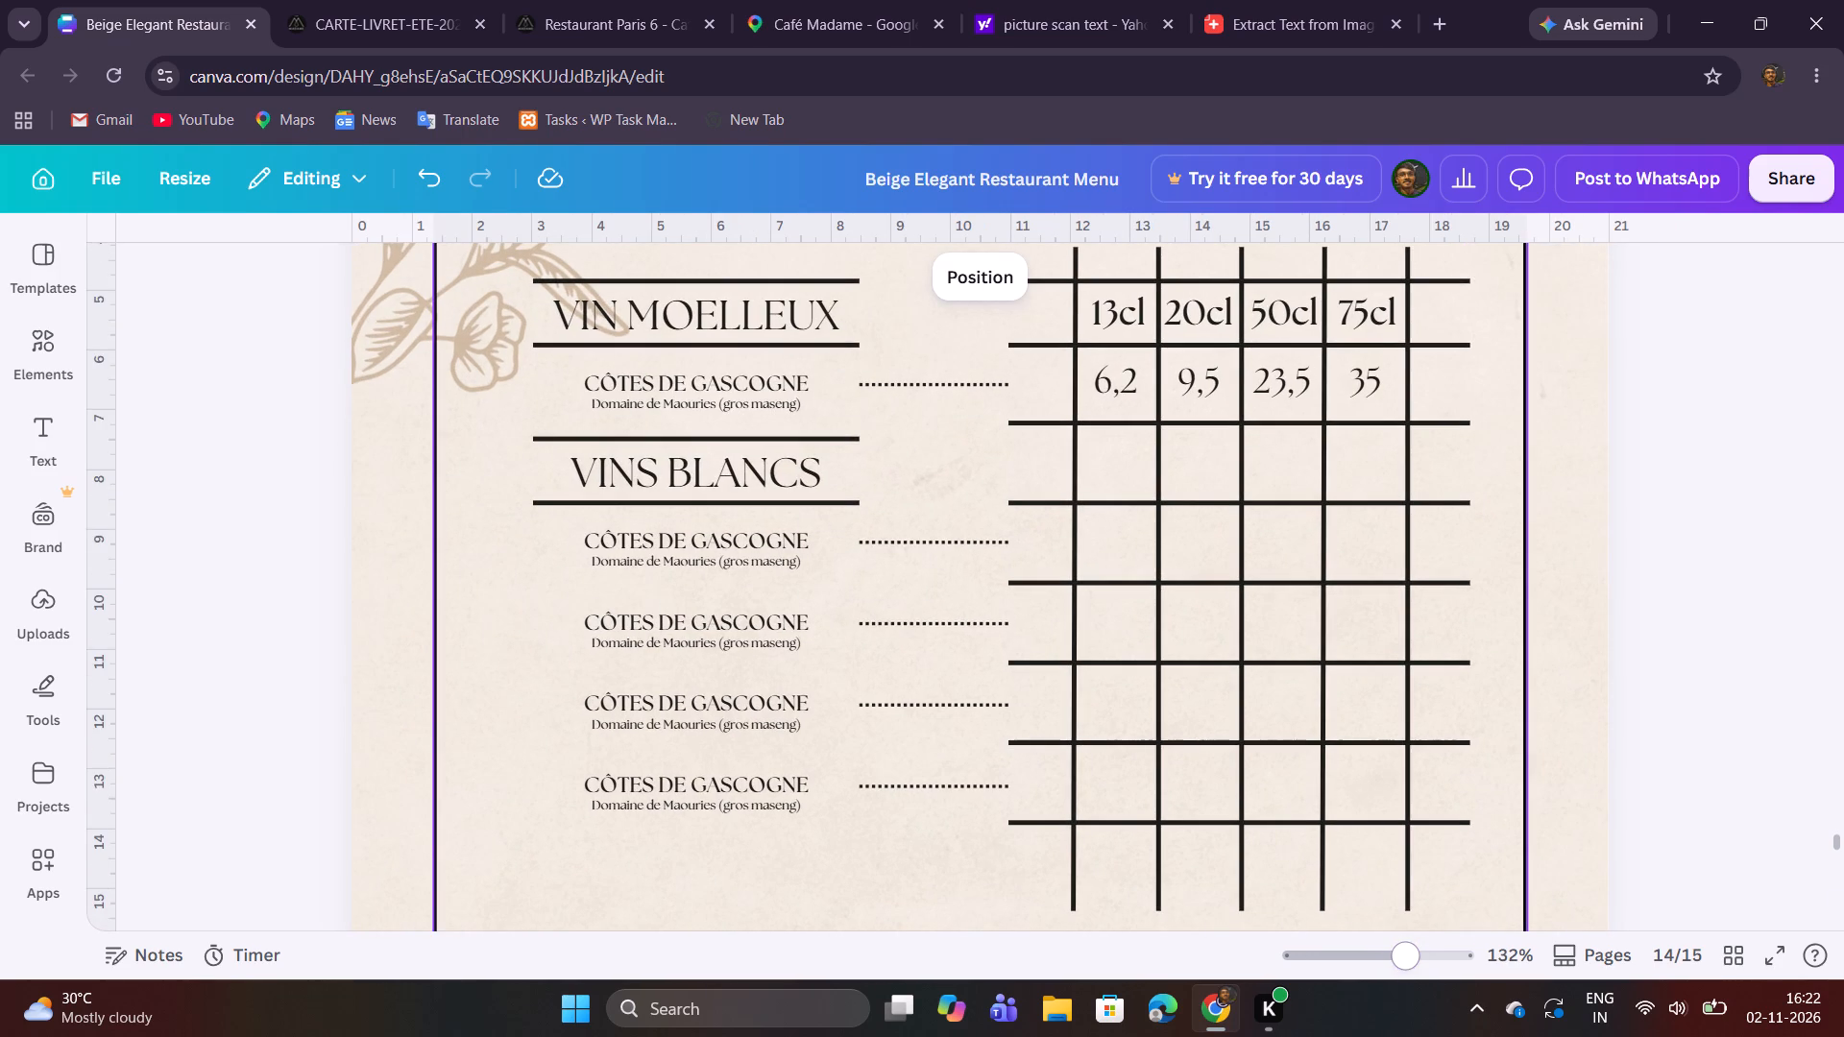
{"action": "left_click", "coordinate": [328, 0]}
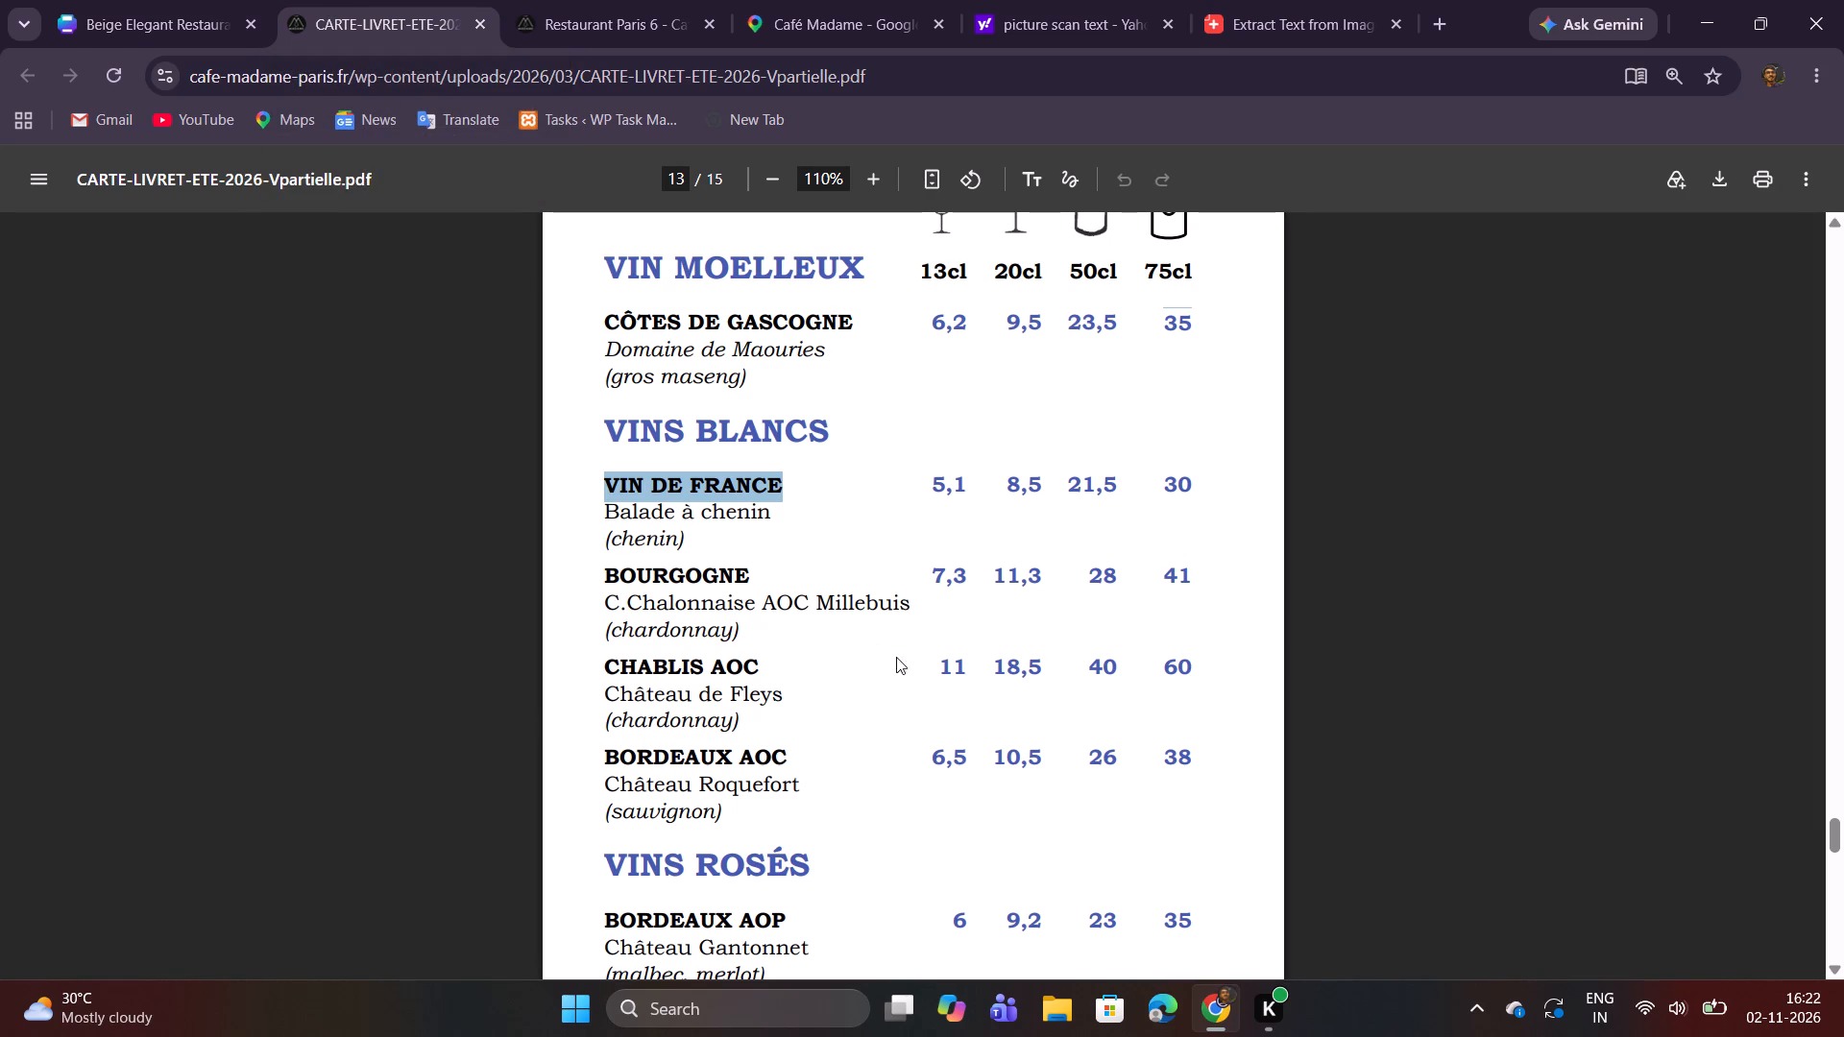
{"action": "key", "text": "ctrl+c"}
{"action": "left_click", "coordinate": [185, 9]}
{"action": "double_click", "coordinate": [642, 542]}
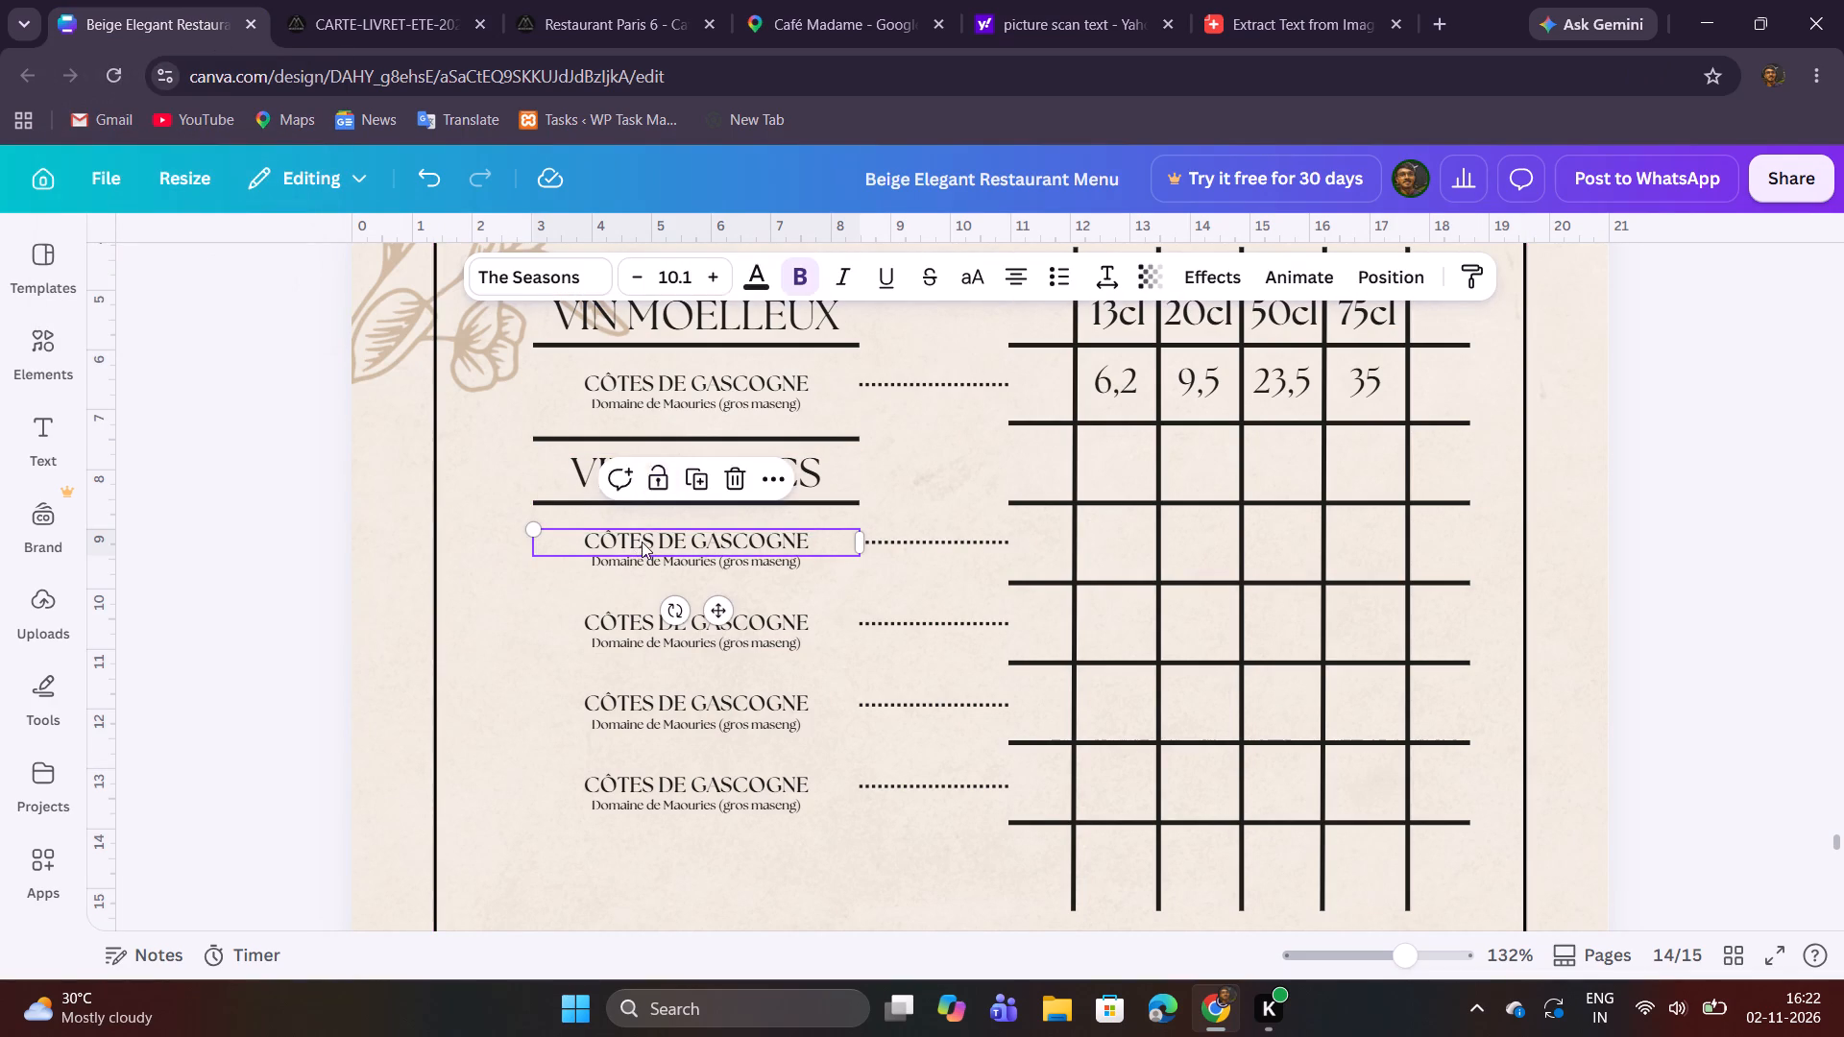
{"action": "key", "text": "ctrl+v"}
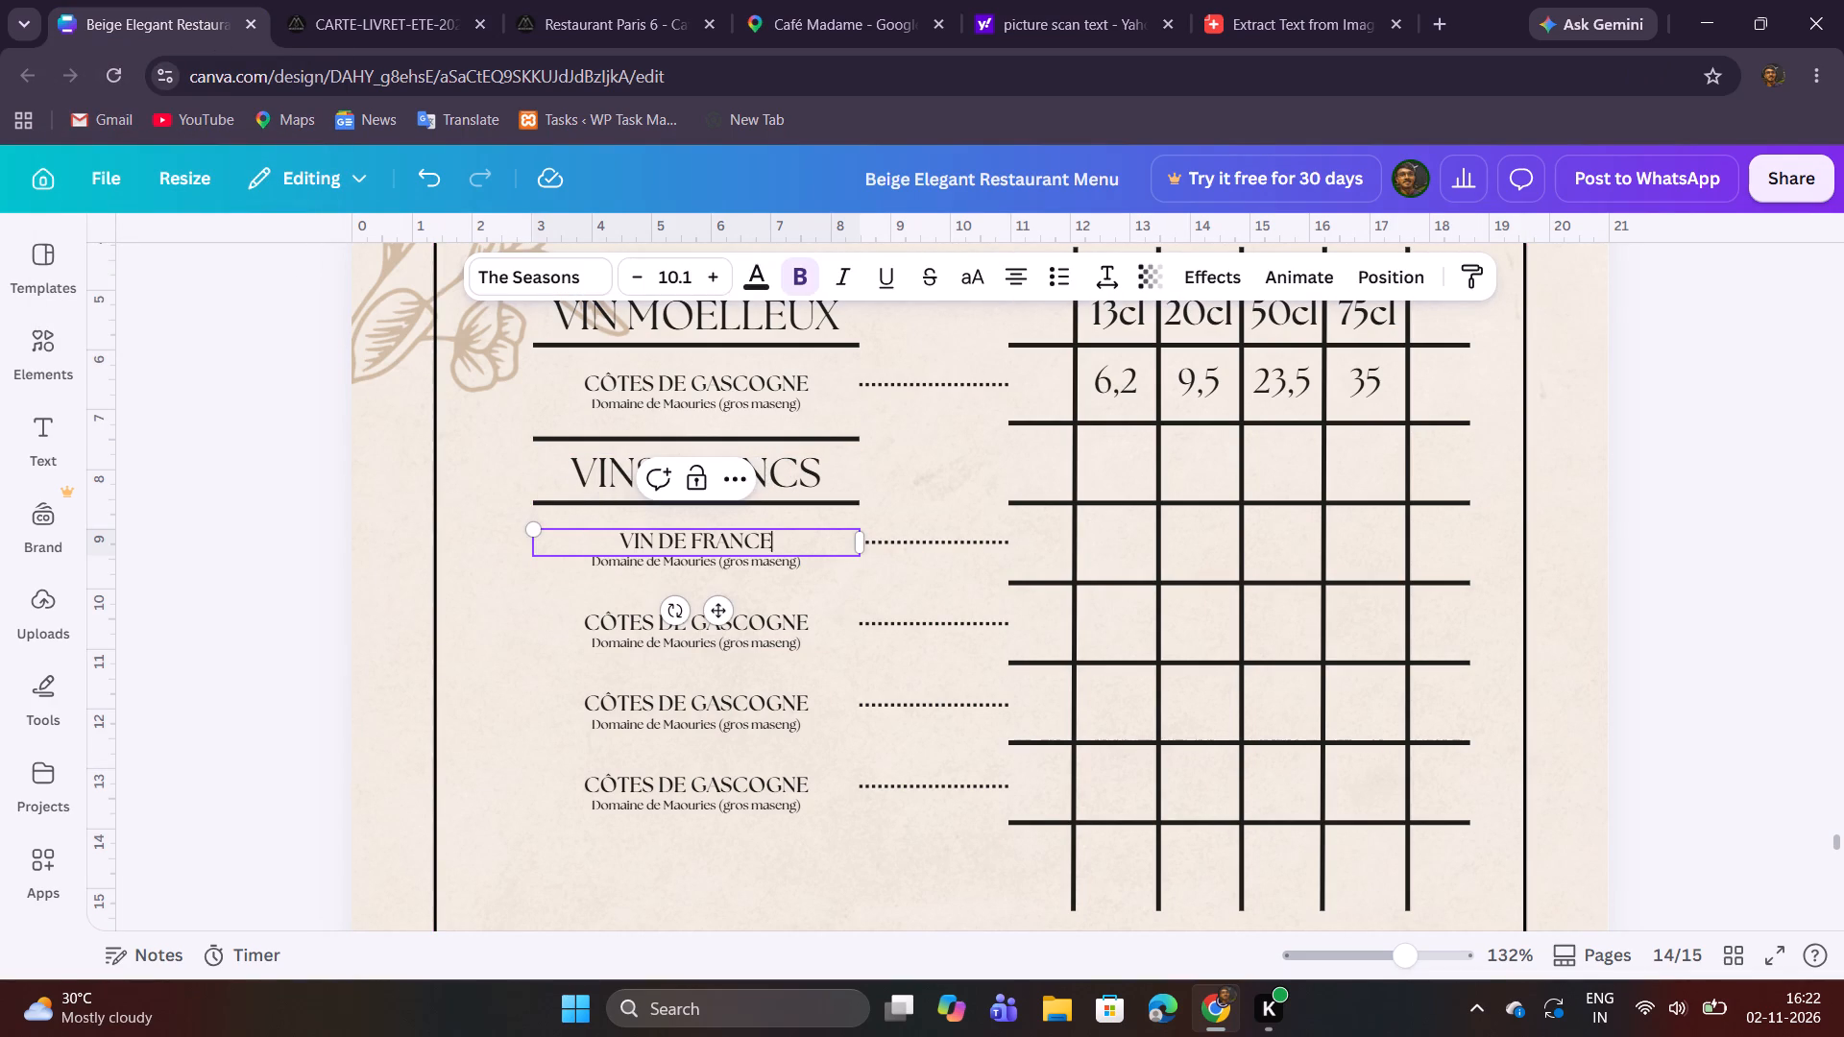
{"action": "left_click", "coordinate": [697, 867]}
Replace the description under VIN DE FRANCE with "Balade à chenin (chenin)" copied from the PDF menu.
{"action": "left_click", "coordinate": [316, 0]}
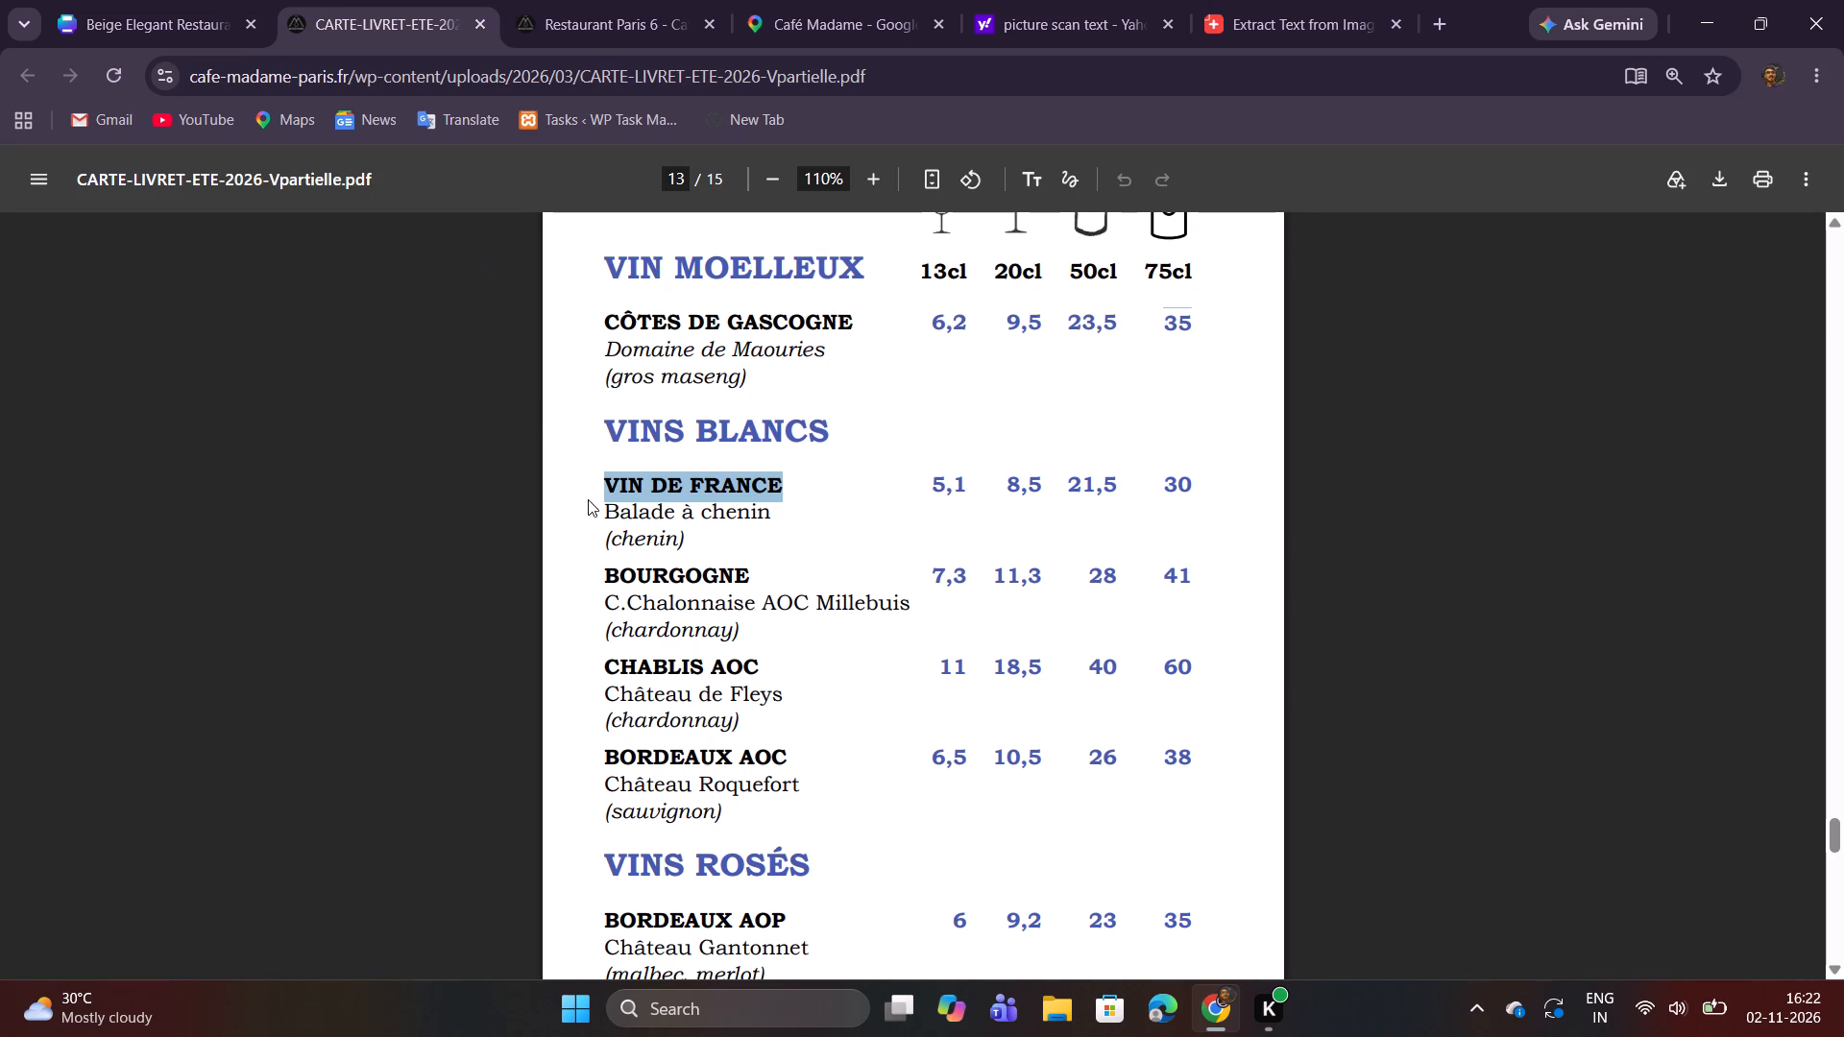
{"action": "left_click_drag", "start_coordinate": [608, 511], "coordinate": [706, 539]}
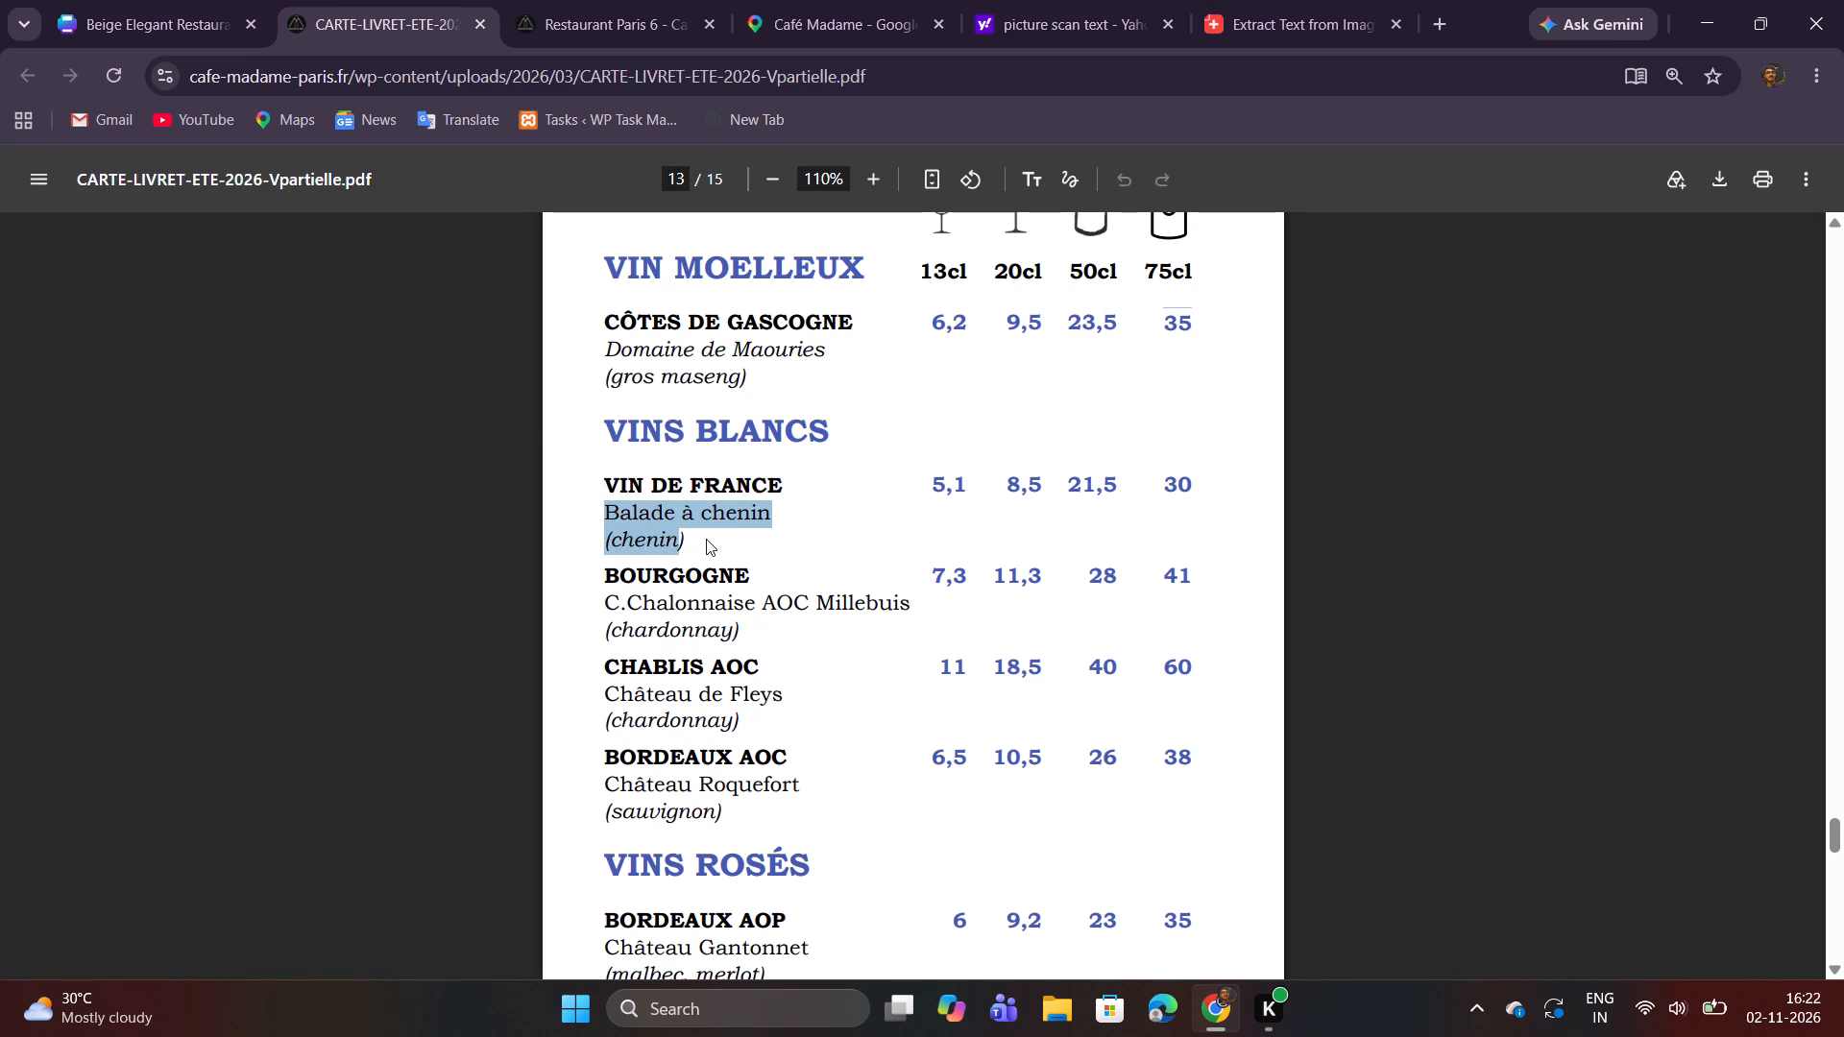
{"action": "key", "text": "ctrl+c"}
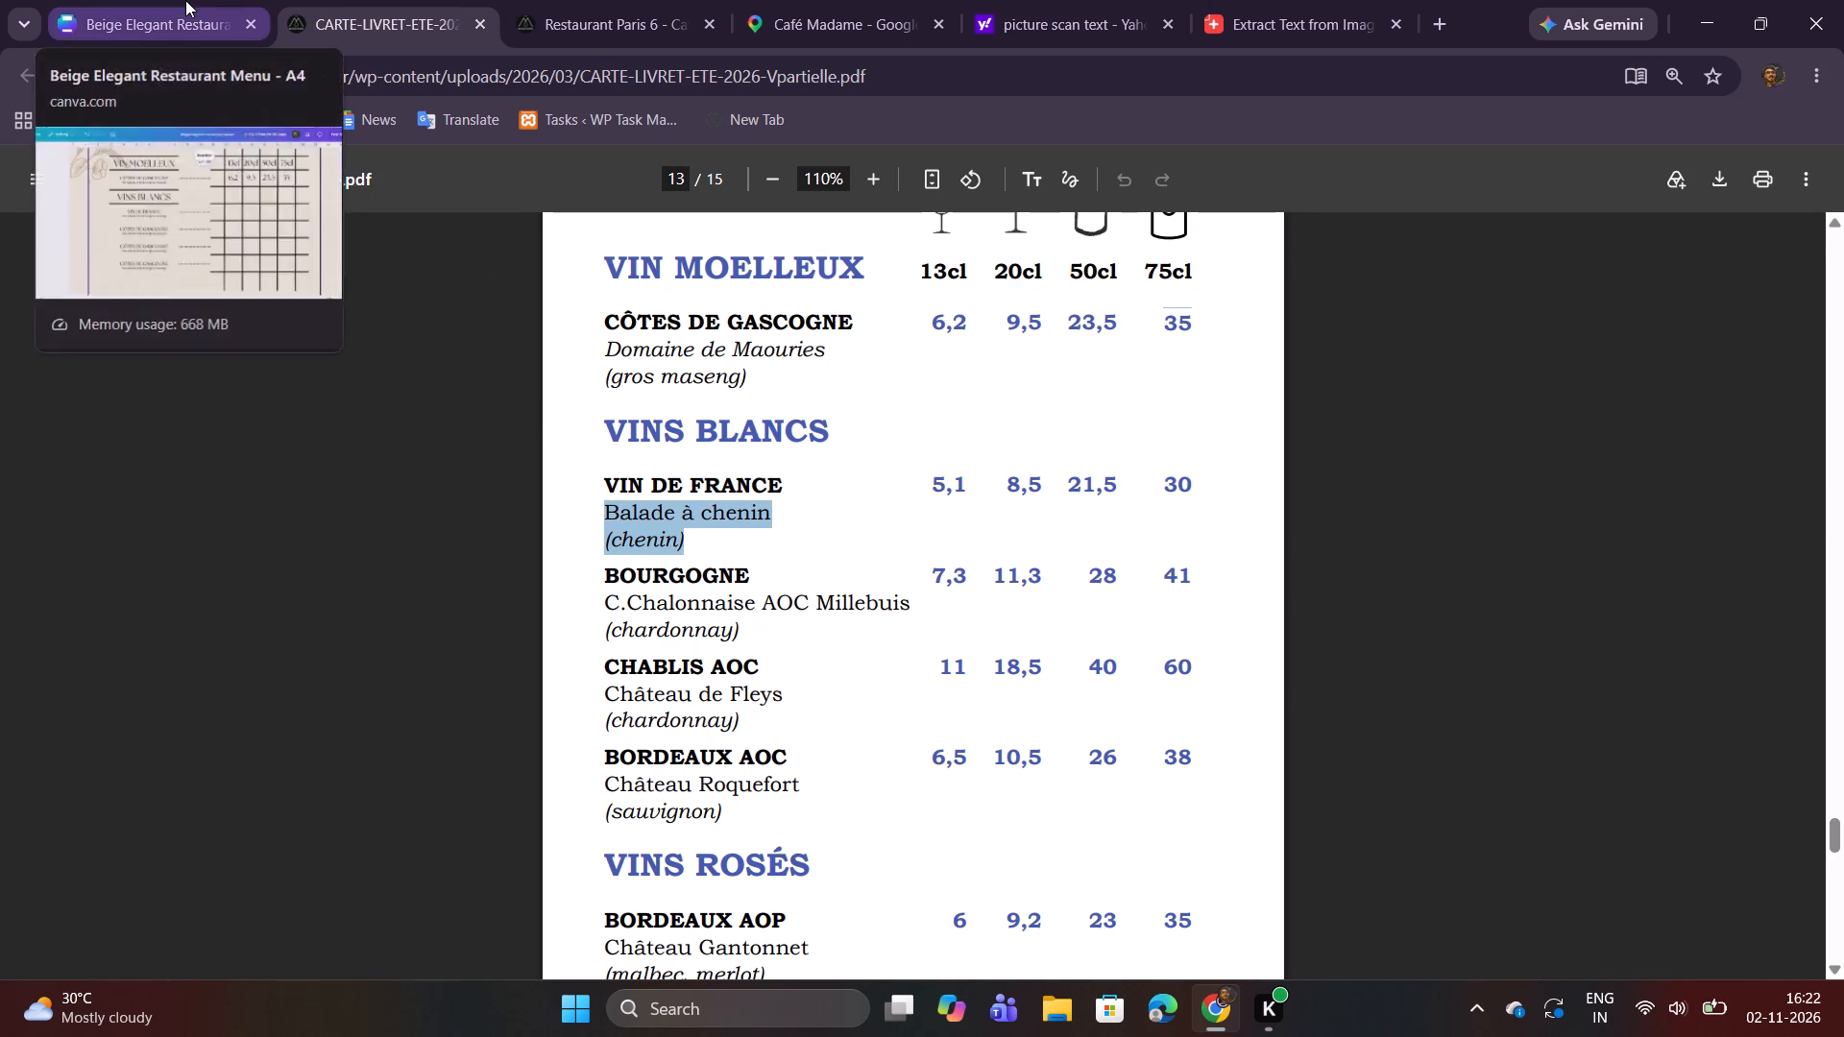
{"action": "left_click", "coordinate": [185, 0]}
{"action": "double_click", "coordinate": [697, 570]}
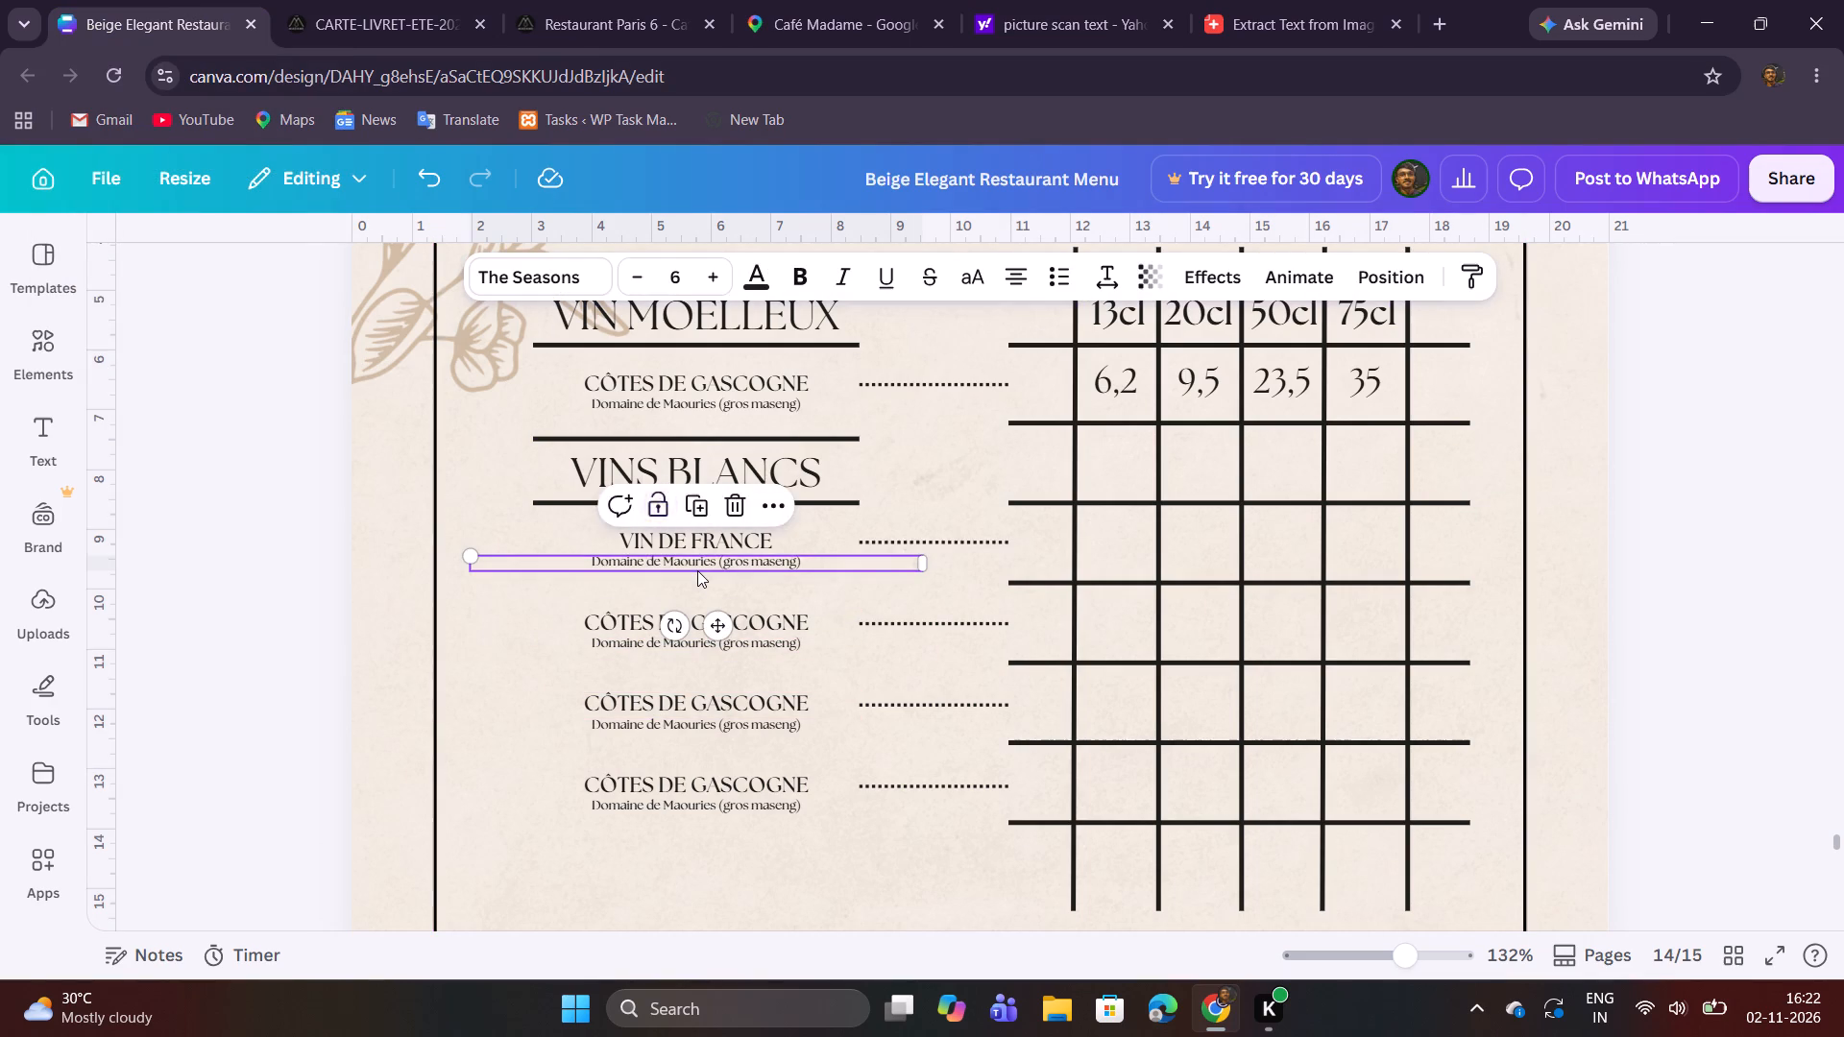
{"action": "key", "text": "ctrl+v"}
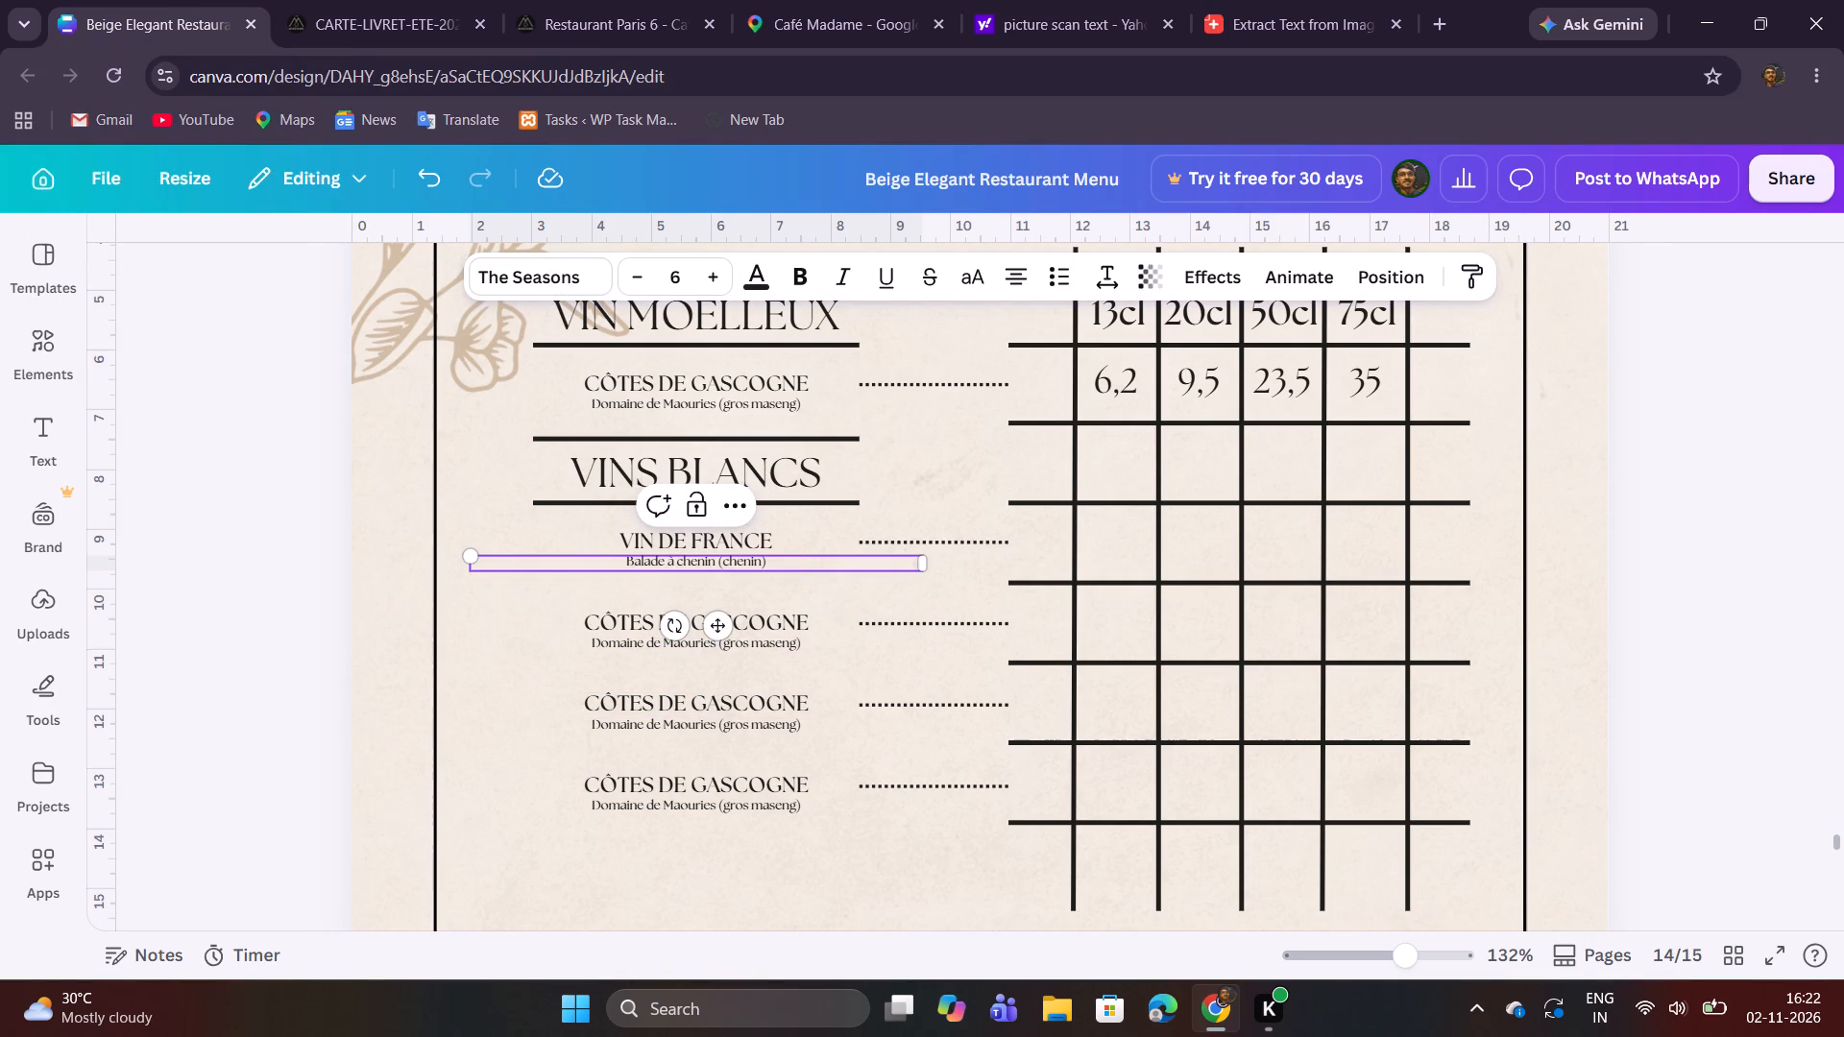
{"action": "left_click", "coordinate": [745, 868]}
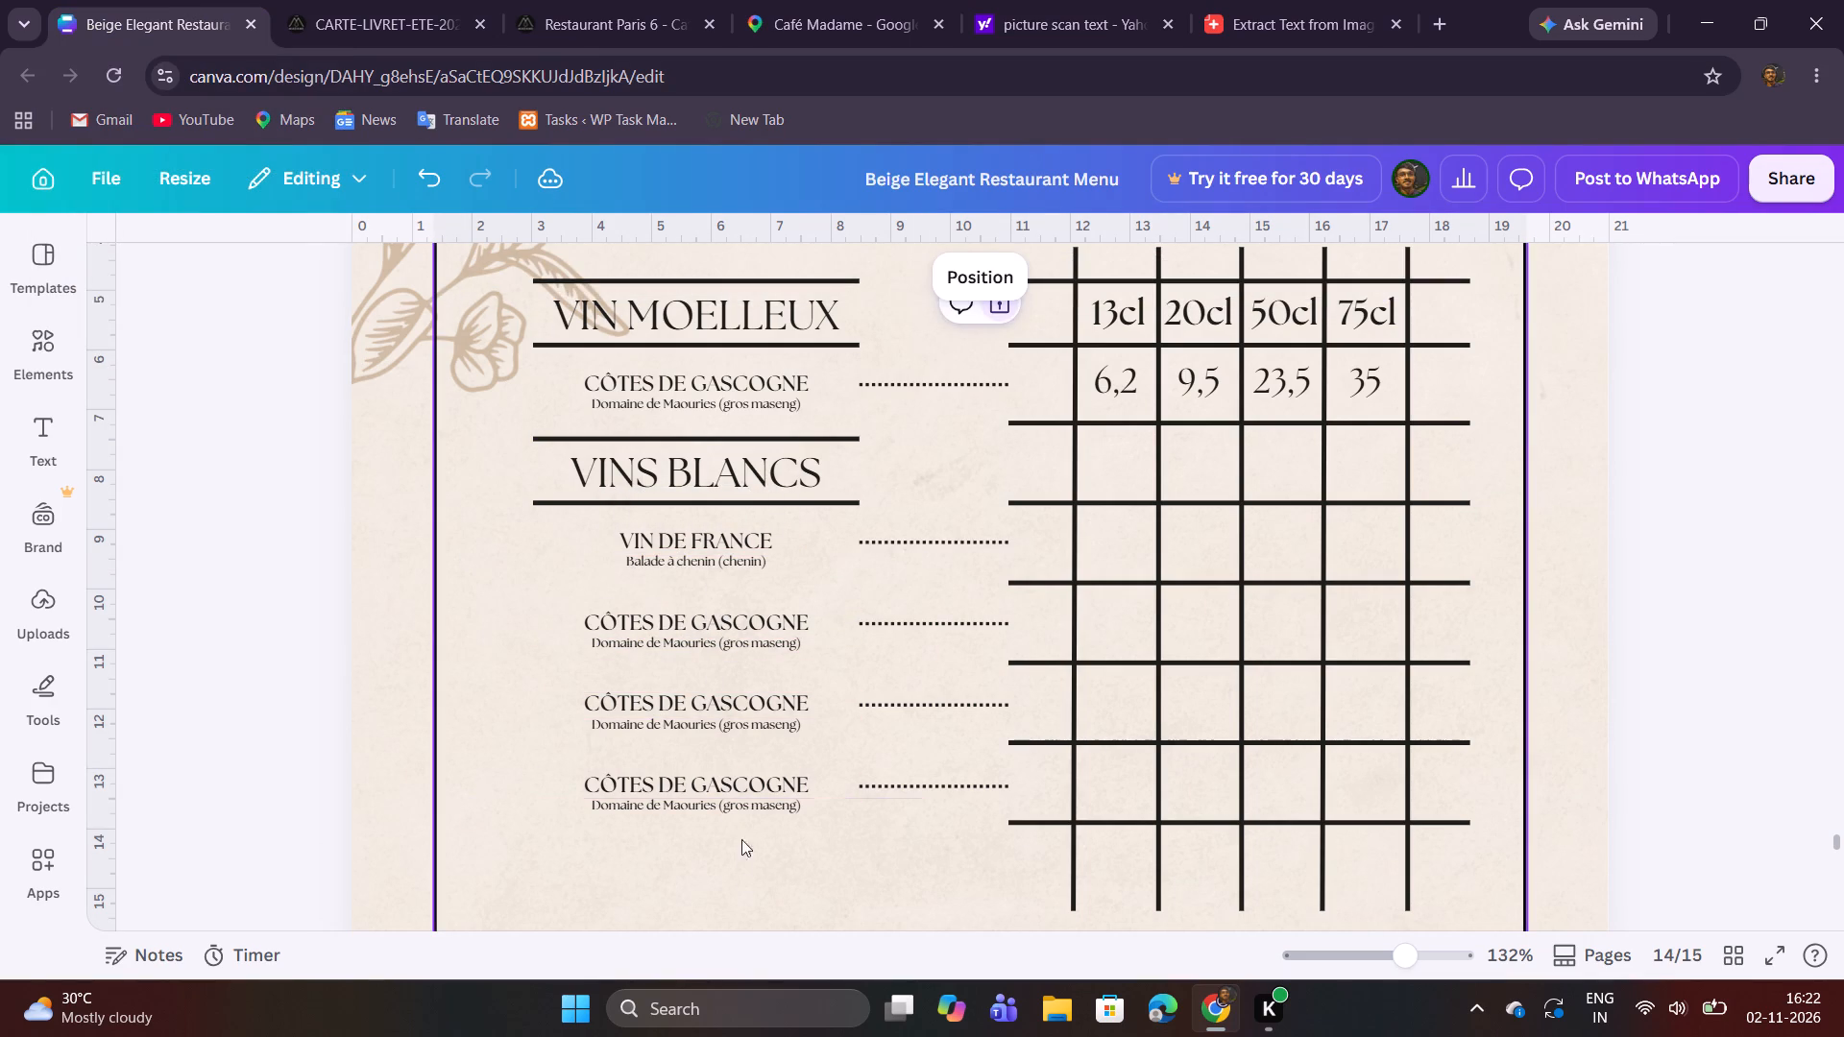
Replace the name of the second wine under VINS BLANCS with BOURGOGNE, copied from the PDF menu.
{"action": "left_click", "coordinate": [321, 0]}
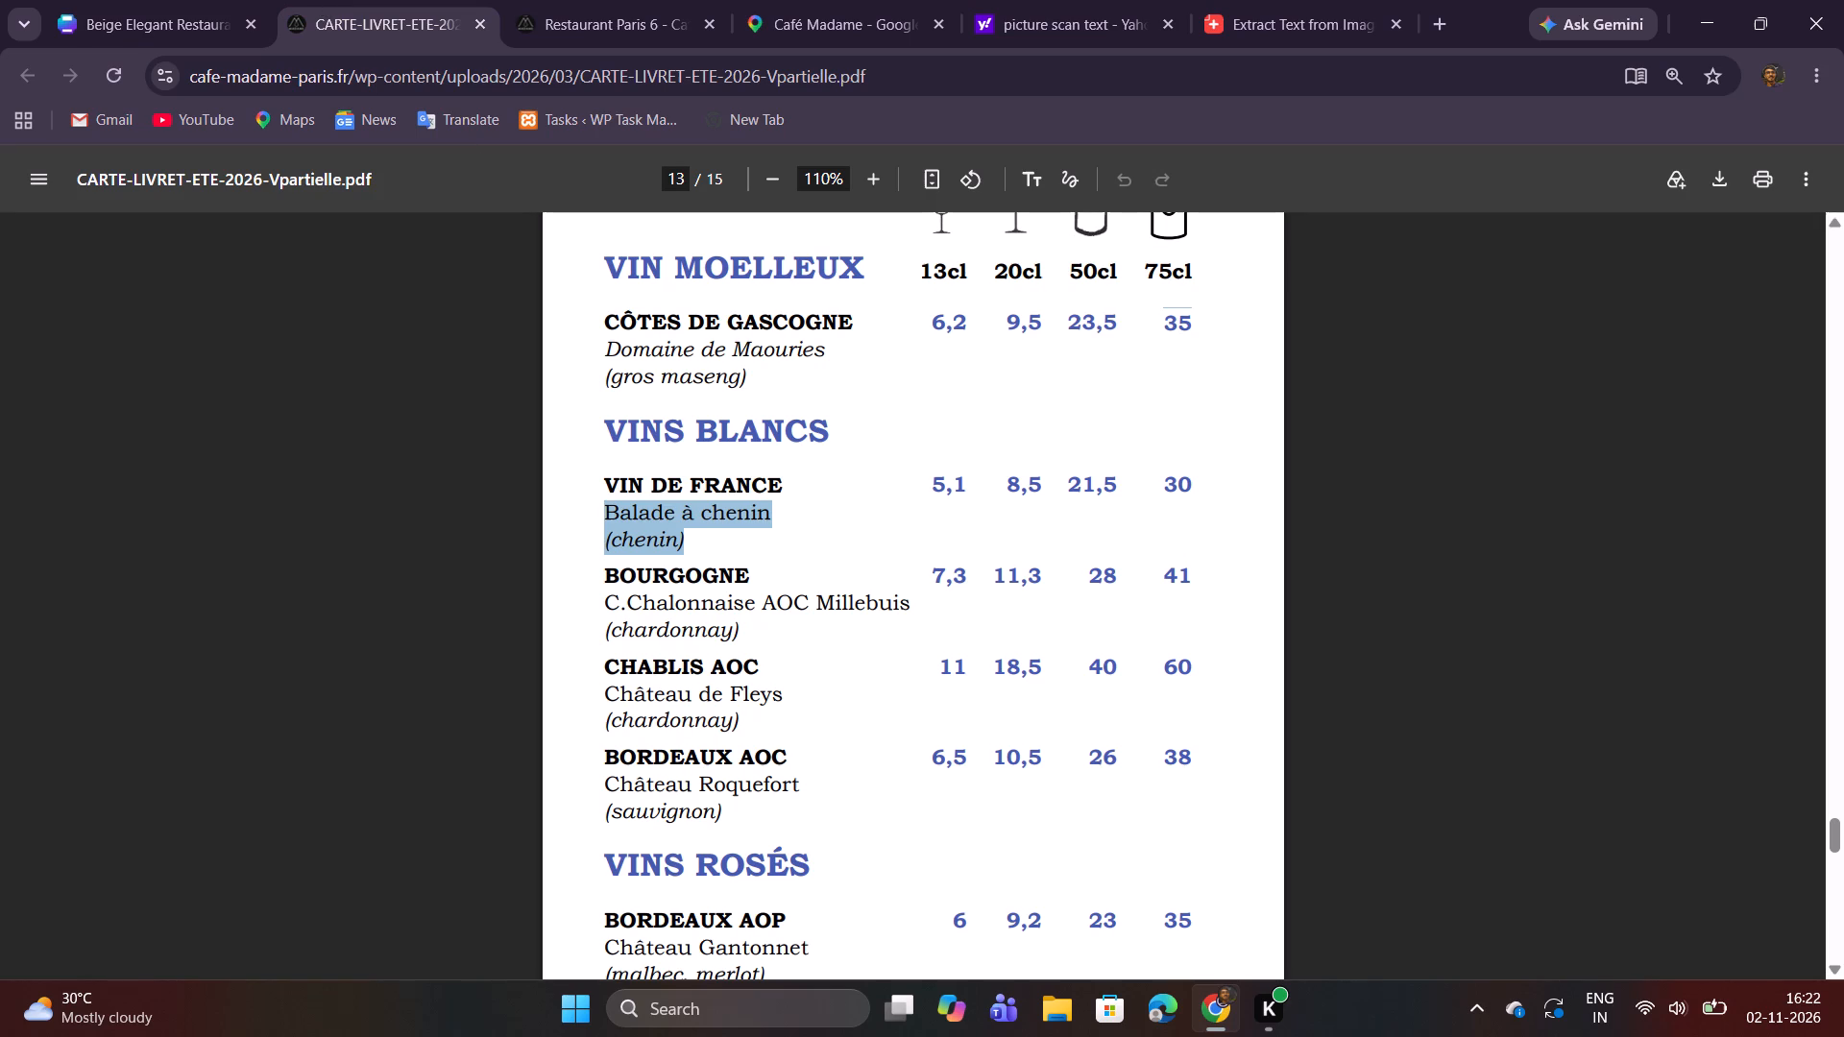
{"action": "left_click_drag", "start_coordinate": [609, 579], "coordinate": [758, 572]}
{"action": "key", "text": "ctrl+c"}
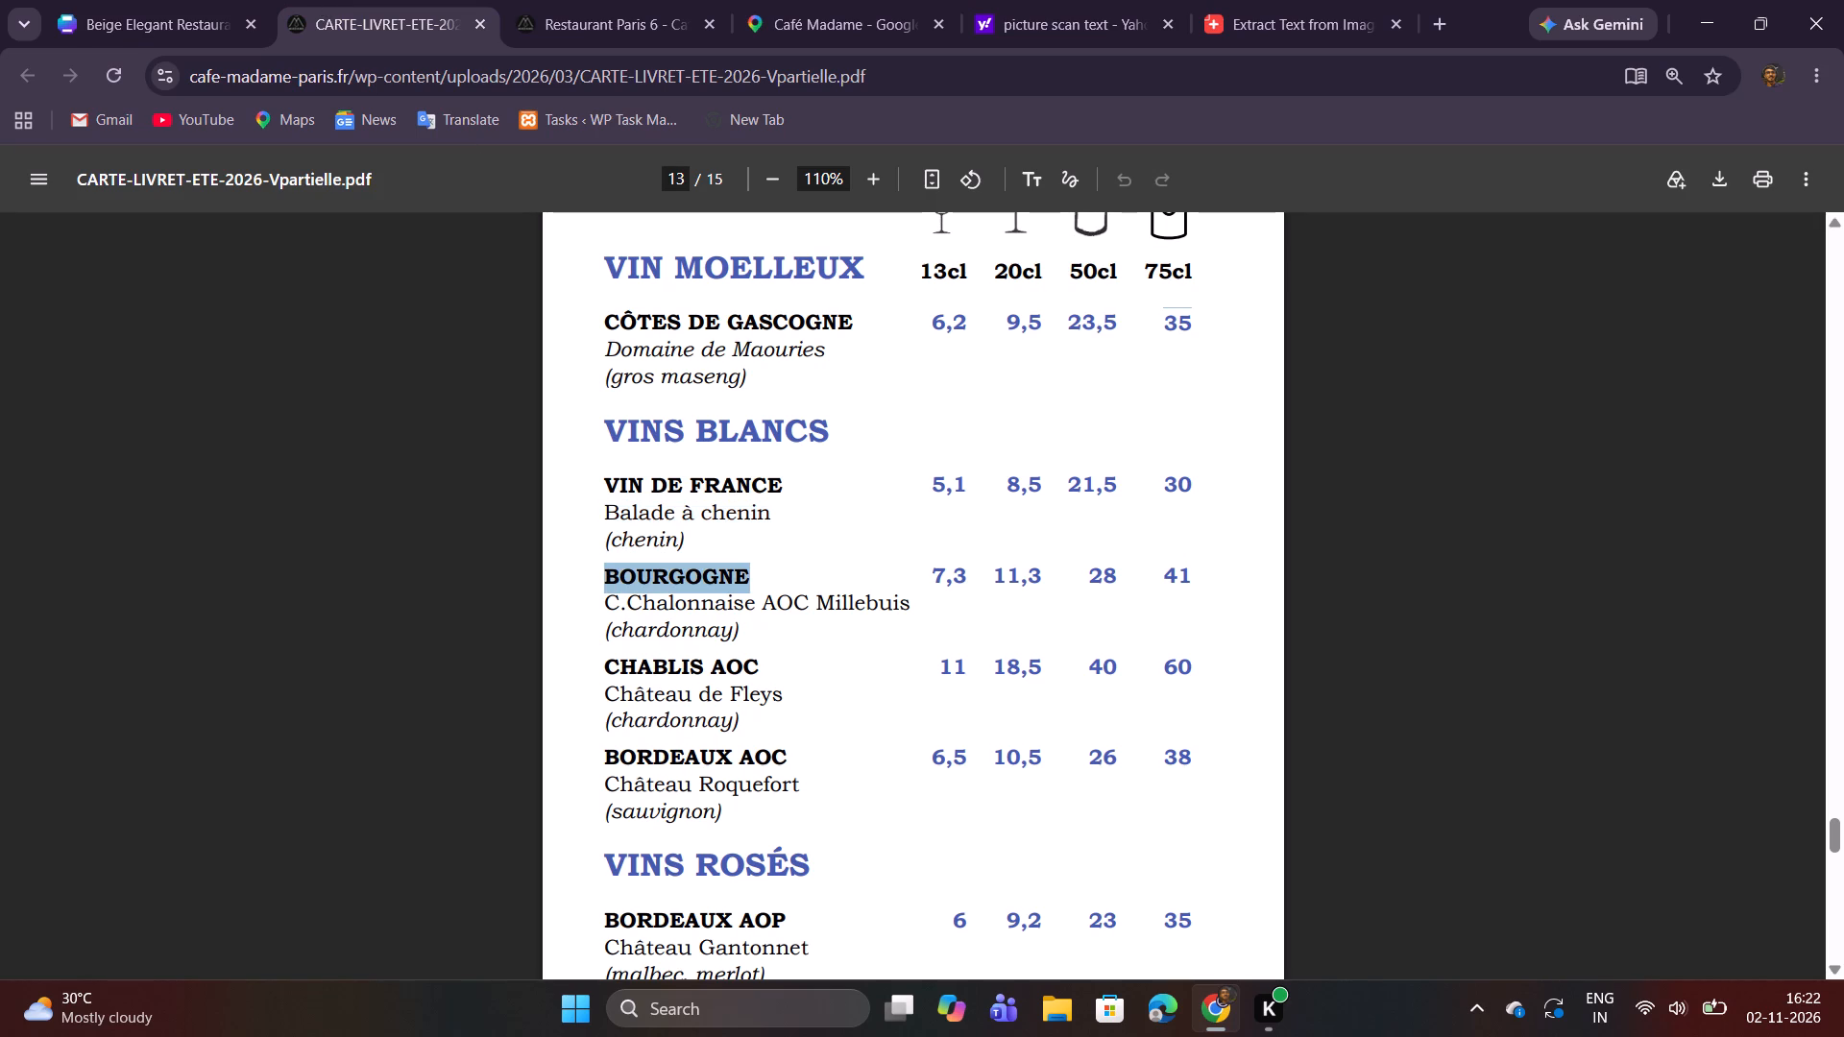
{"action": "left_click", "coordinate": [189, 34]}
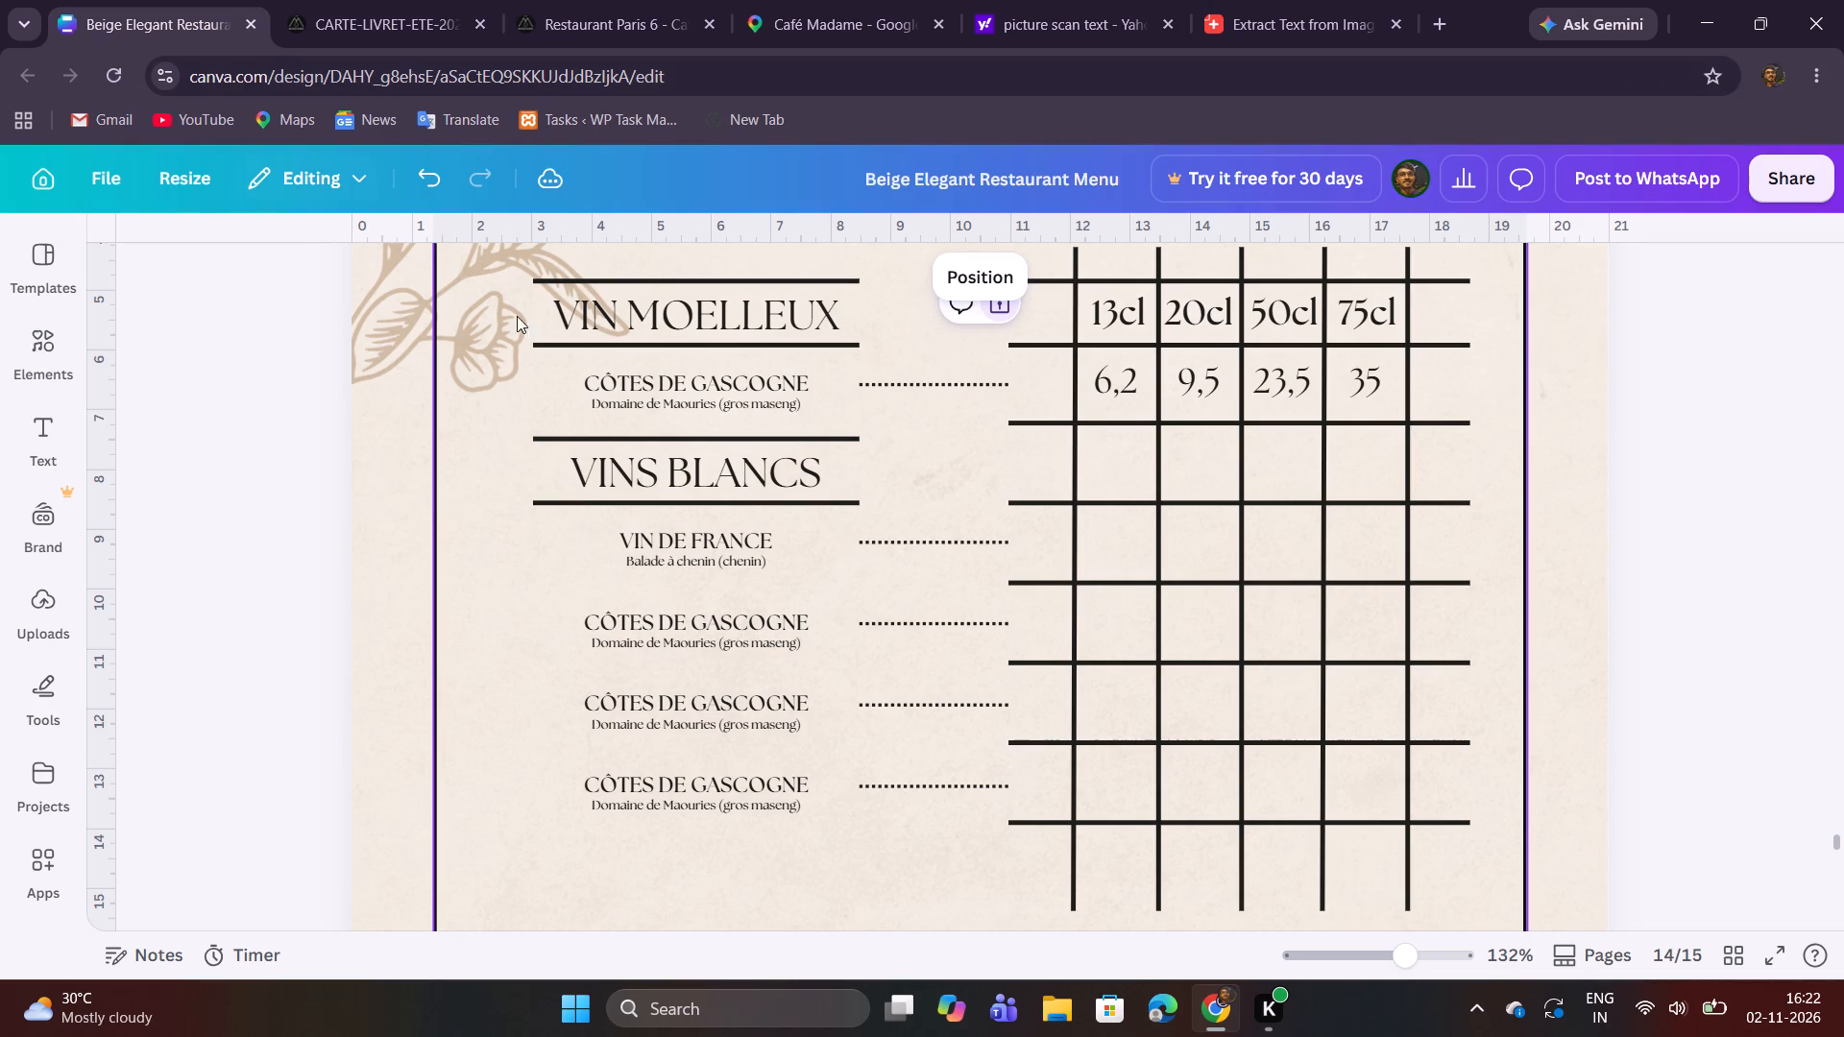
{"action": "double_click", "coordinate": [659, 617]}
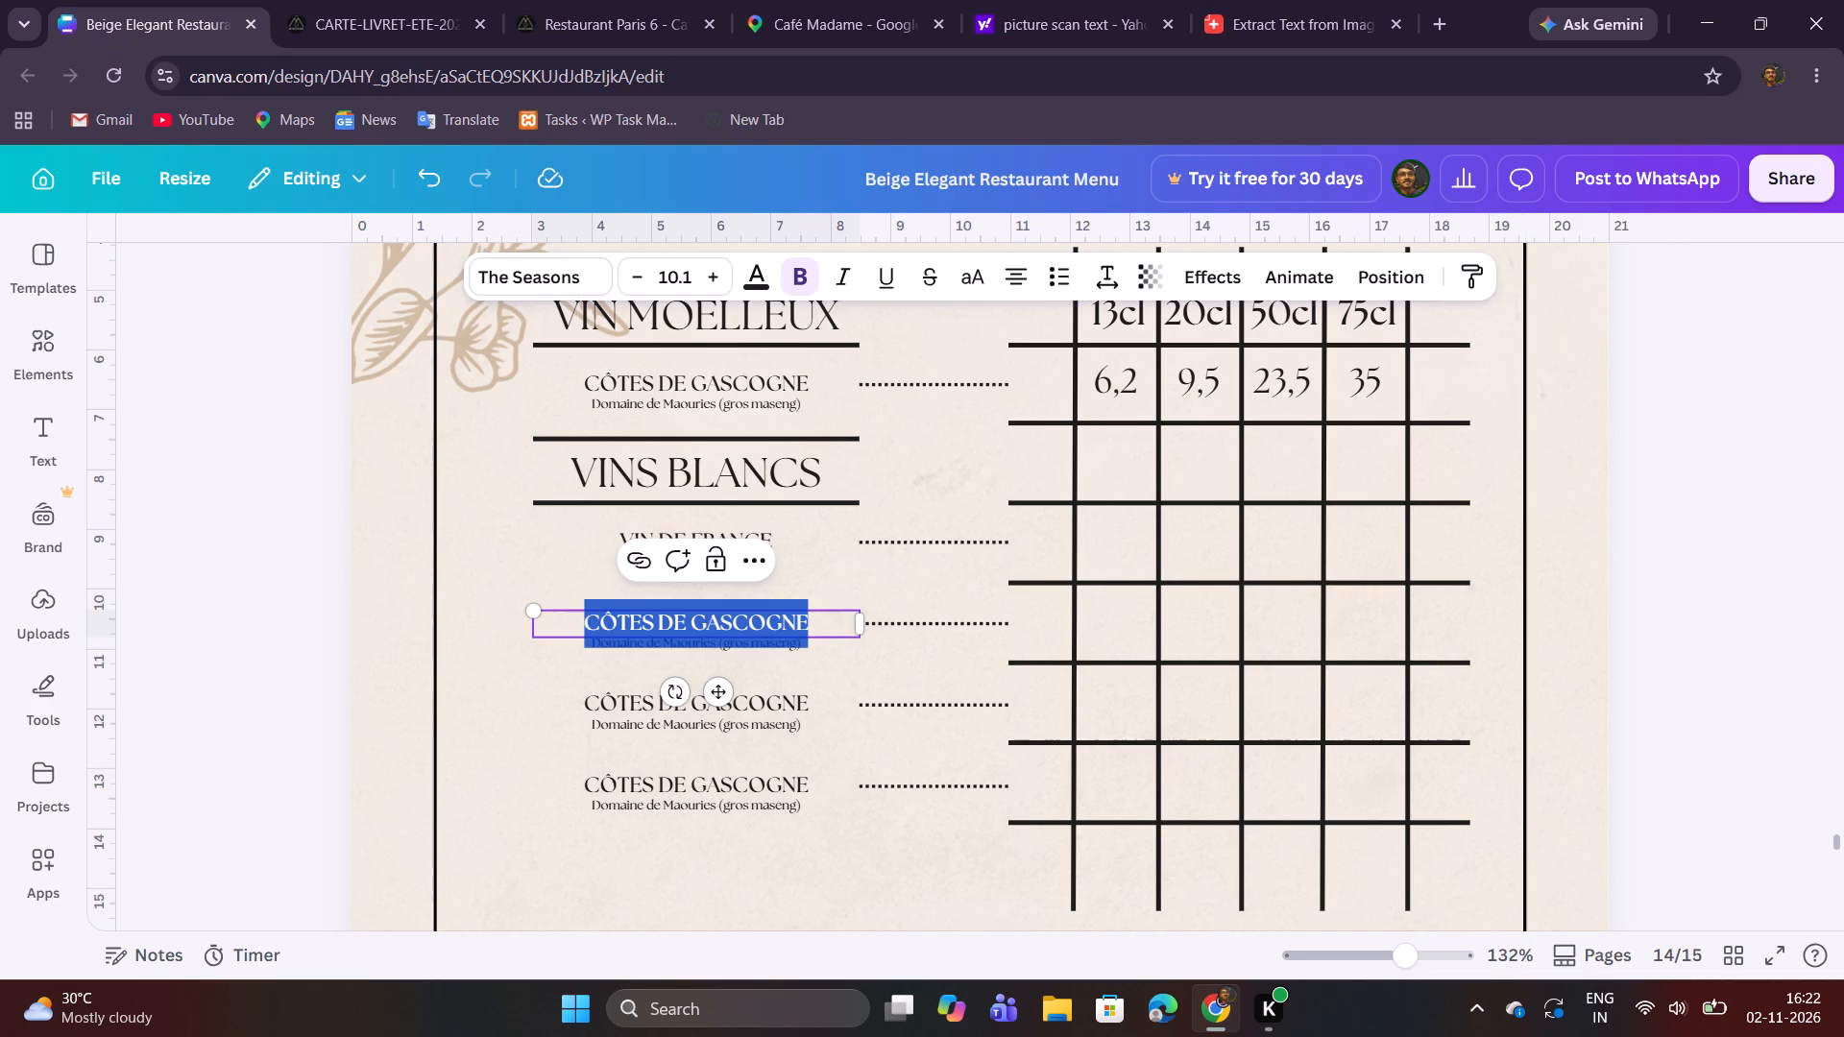
{"action": "key", "text": "ctrl+v"}
{"action": "left_click", "coordinate": [483, 697]}
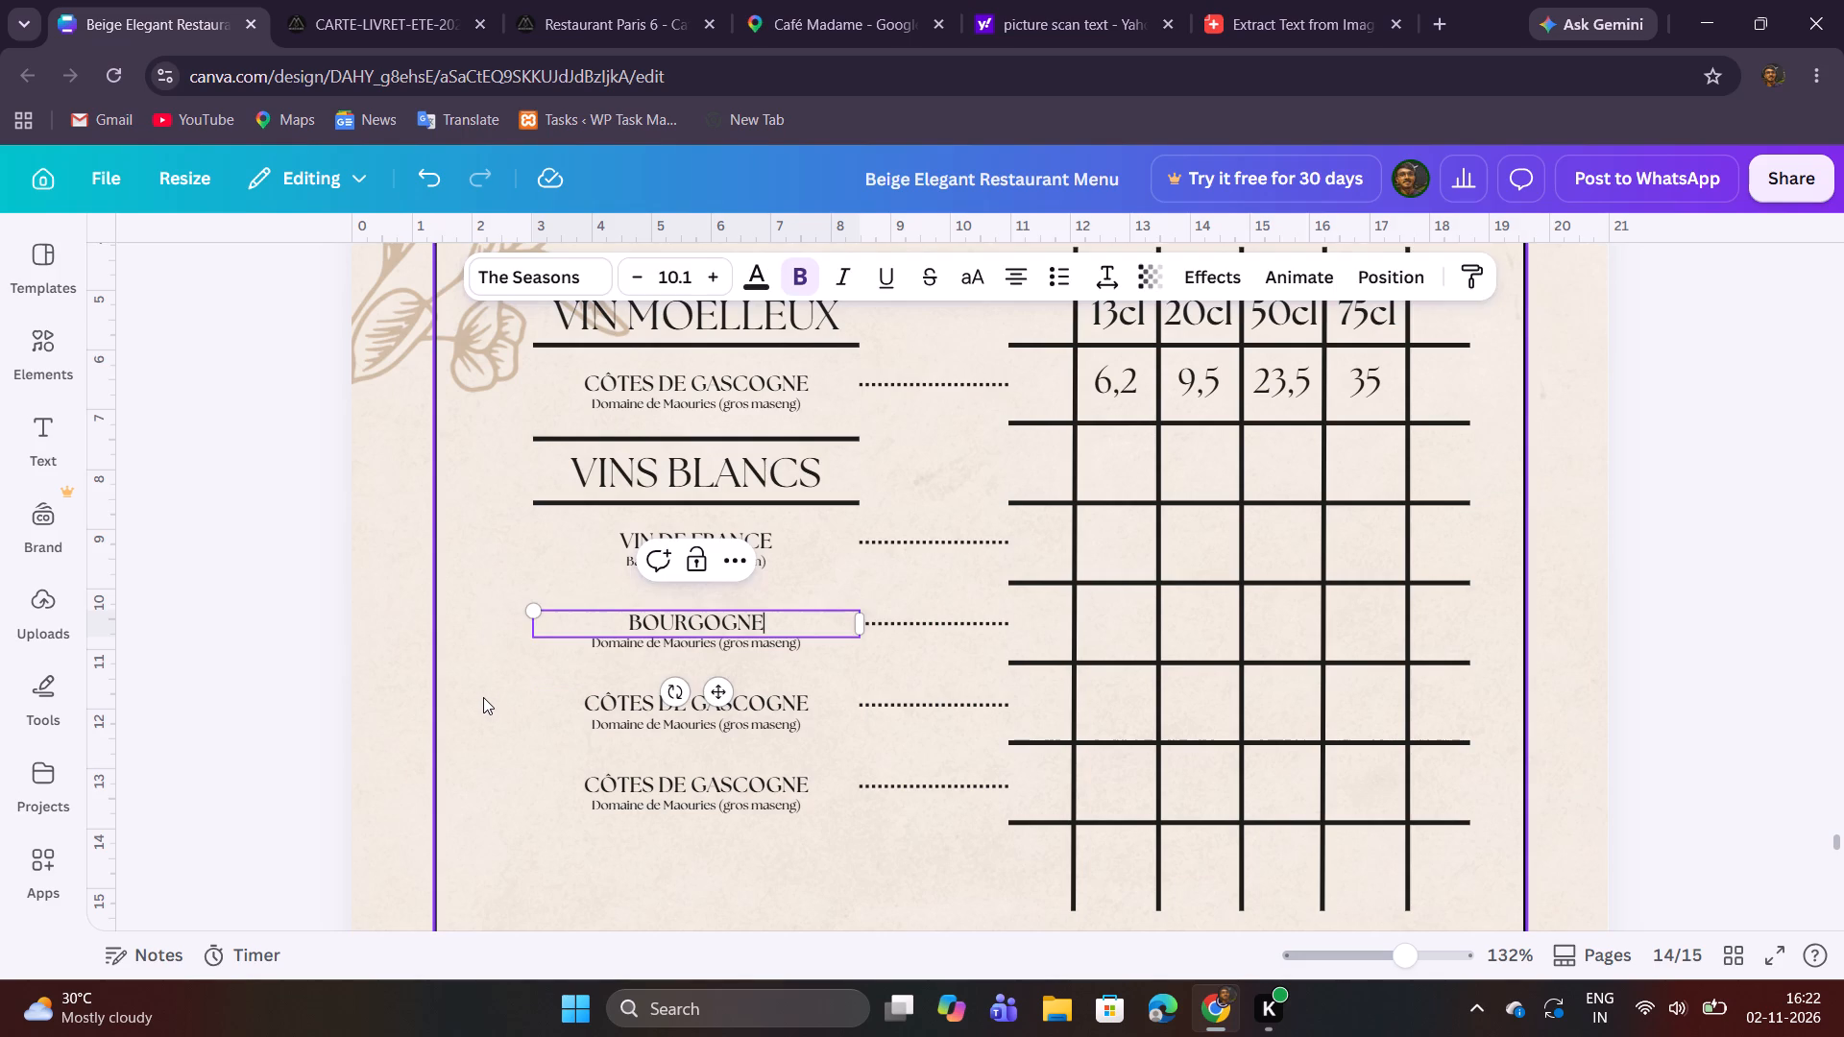
Replace the description under BOURGOGNE with "C.Chalonnaise AOC Millebuis (chardonnay)" copied from the PDF menu.
{"action": "left_click", "coordinate": [400, 12]}
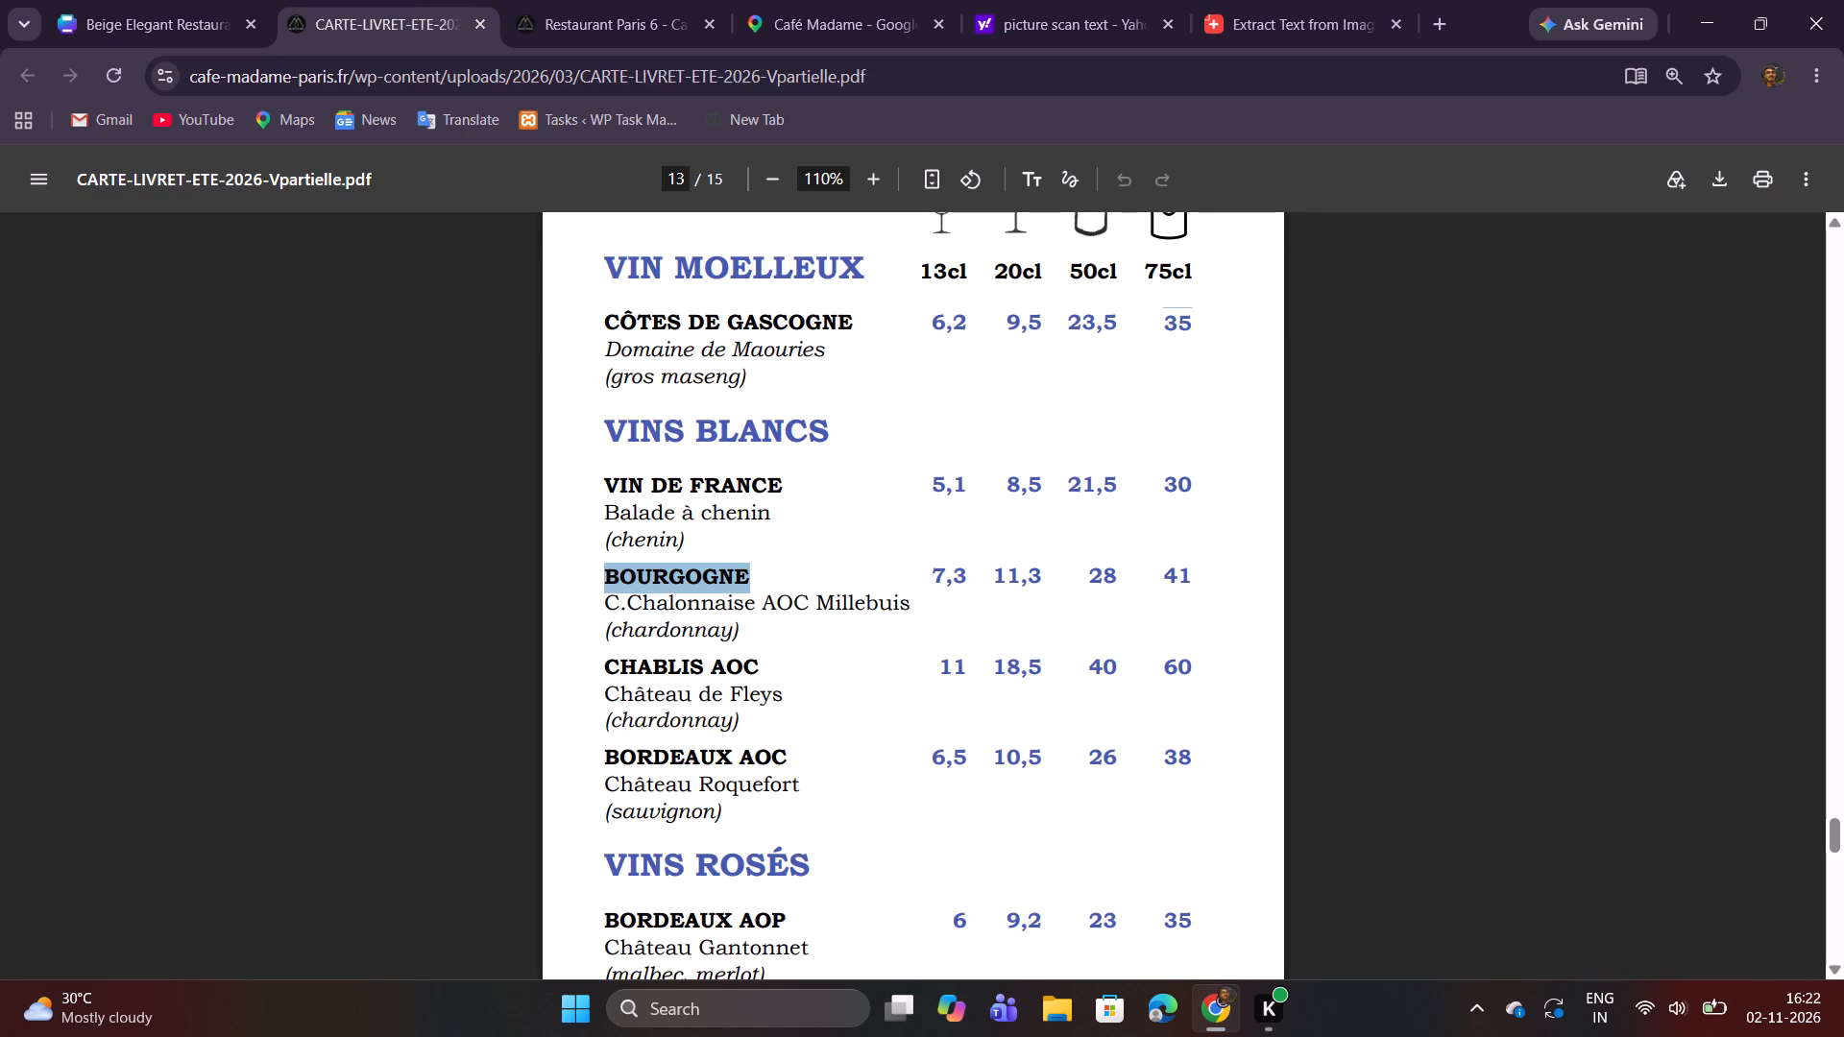
{"action": "left_click_drag", "start_coordinate": [600, 601], "coordinate": [764, 637]}
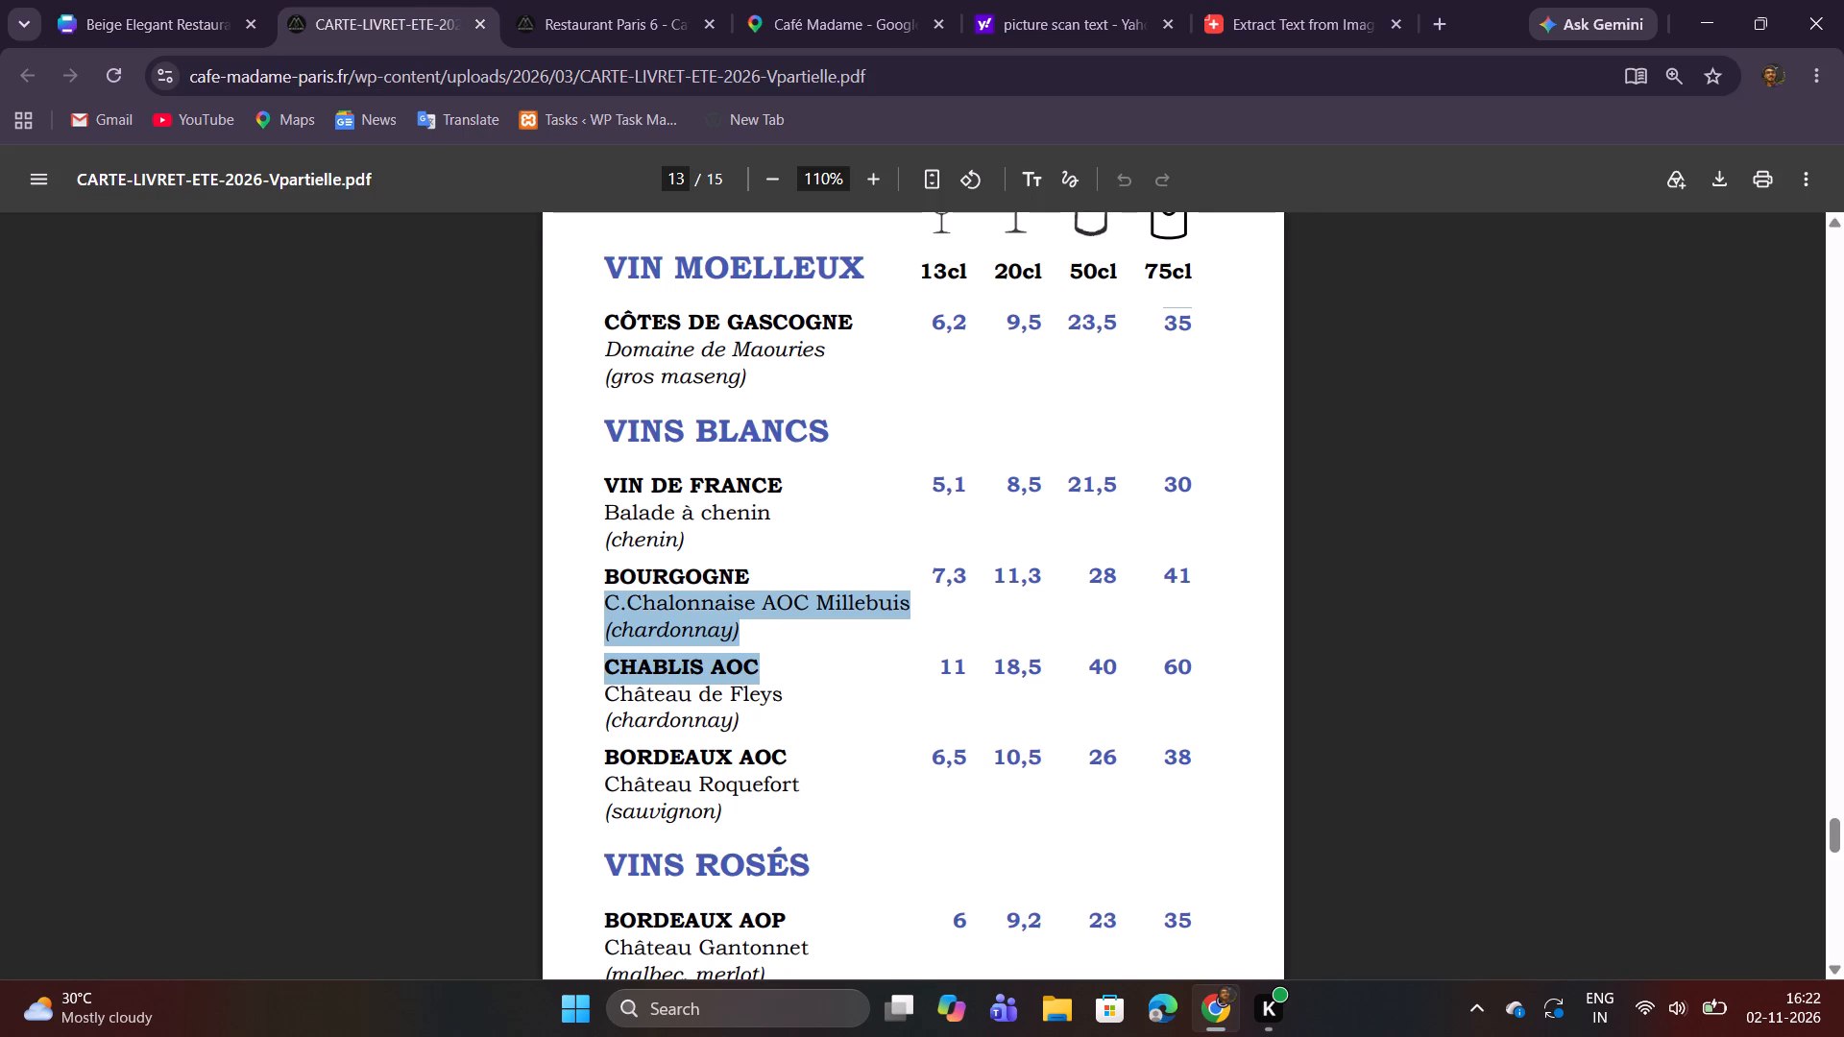
{"action": "left_click_drag", "start_coordinate": [764, 637], "coordinate": [752, 628]}
{"action": "key", "text": "ctrl+c"}
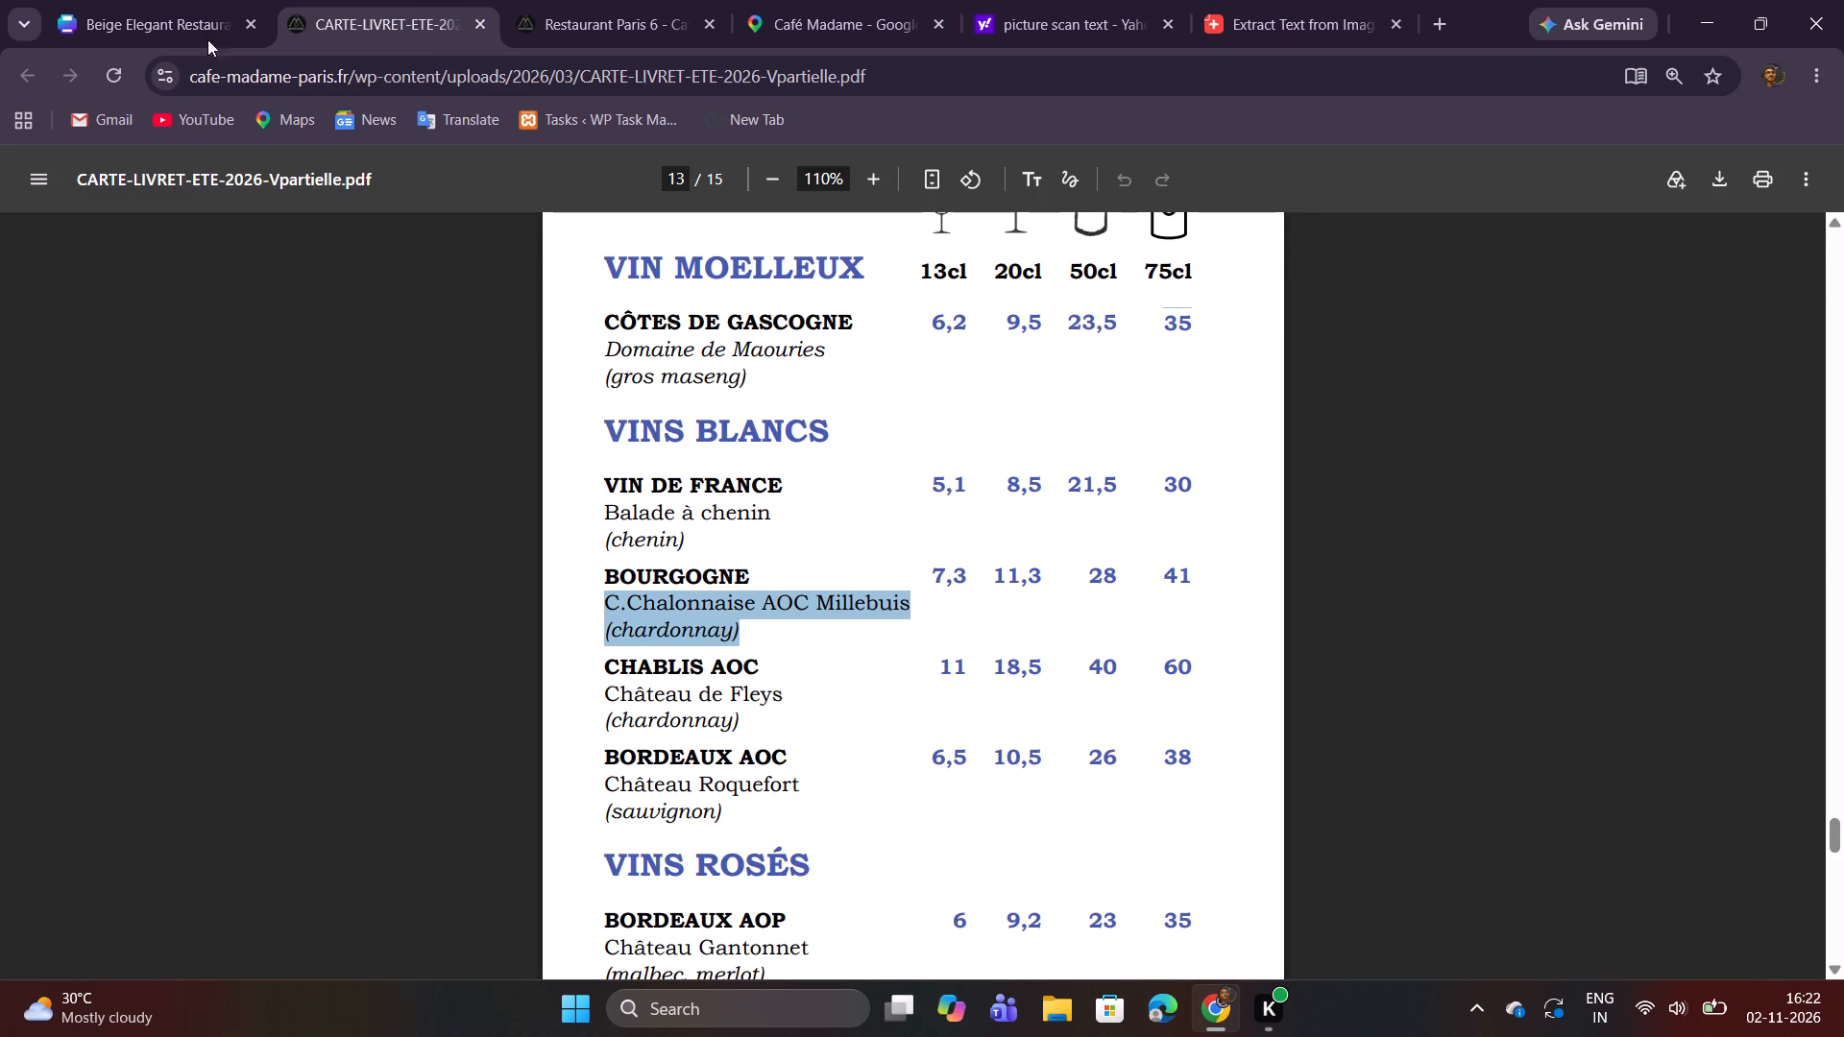
{"action": "left_click", "coordinate": [163, 0]}
{"action": "double_click", "coordinate": [775, 642]}
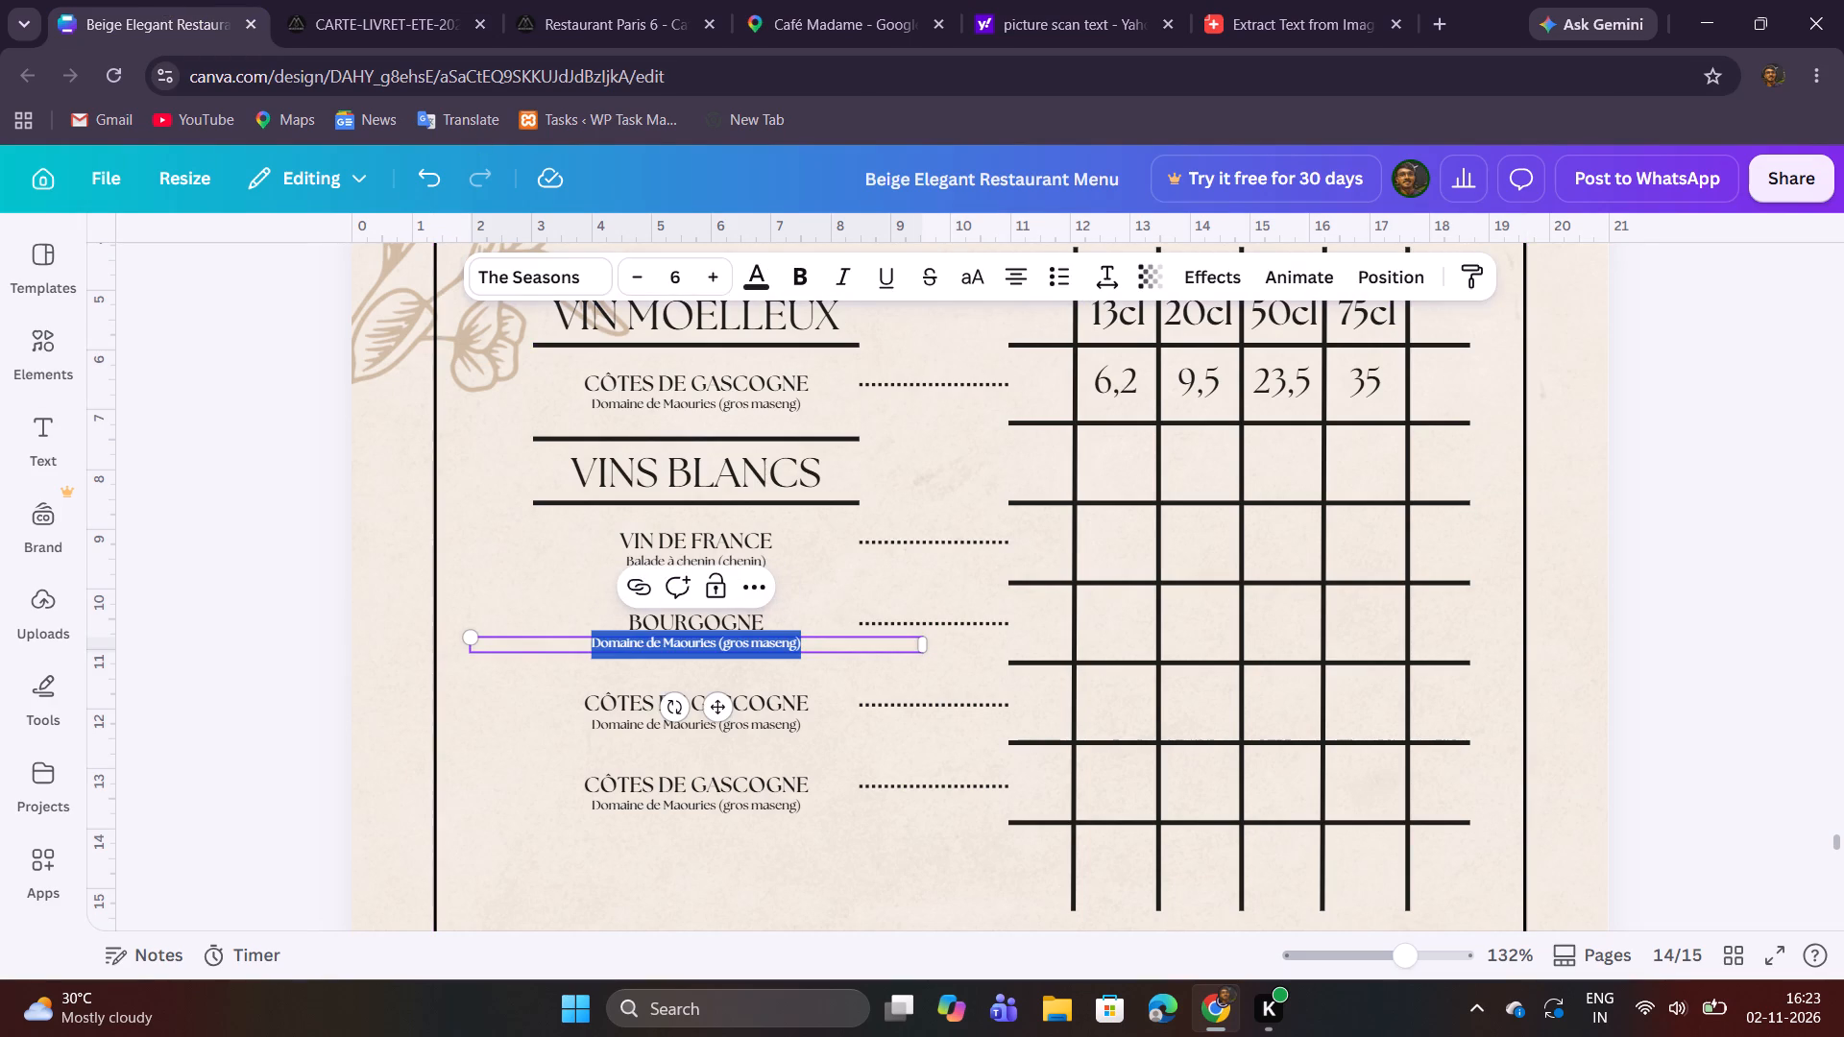
{"action": "key", "text": "ctrl+v"}
{"action": "left_click", "coordinate": [815, 843]}
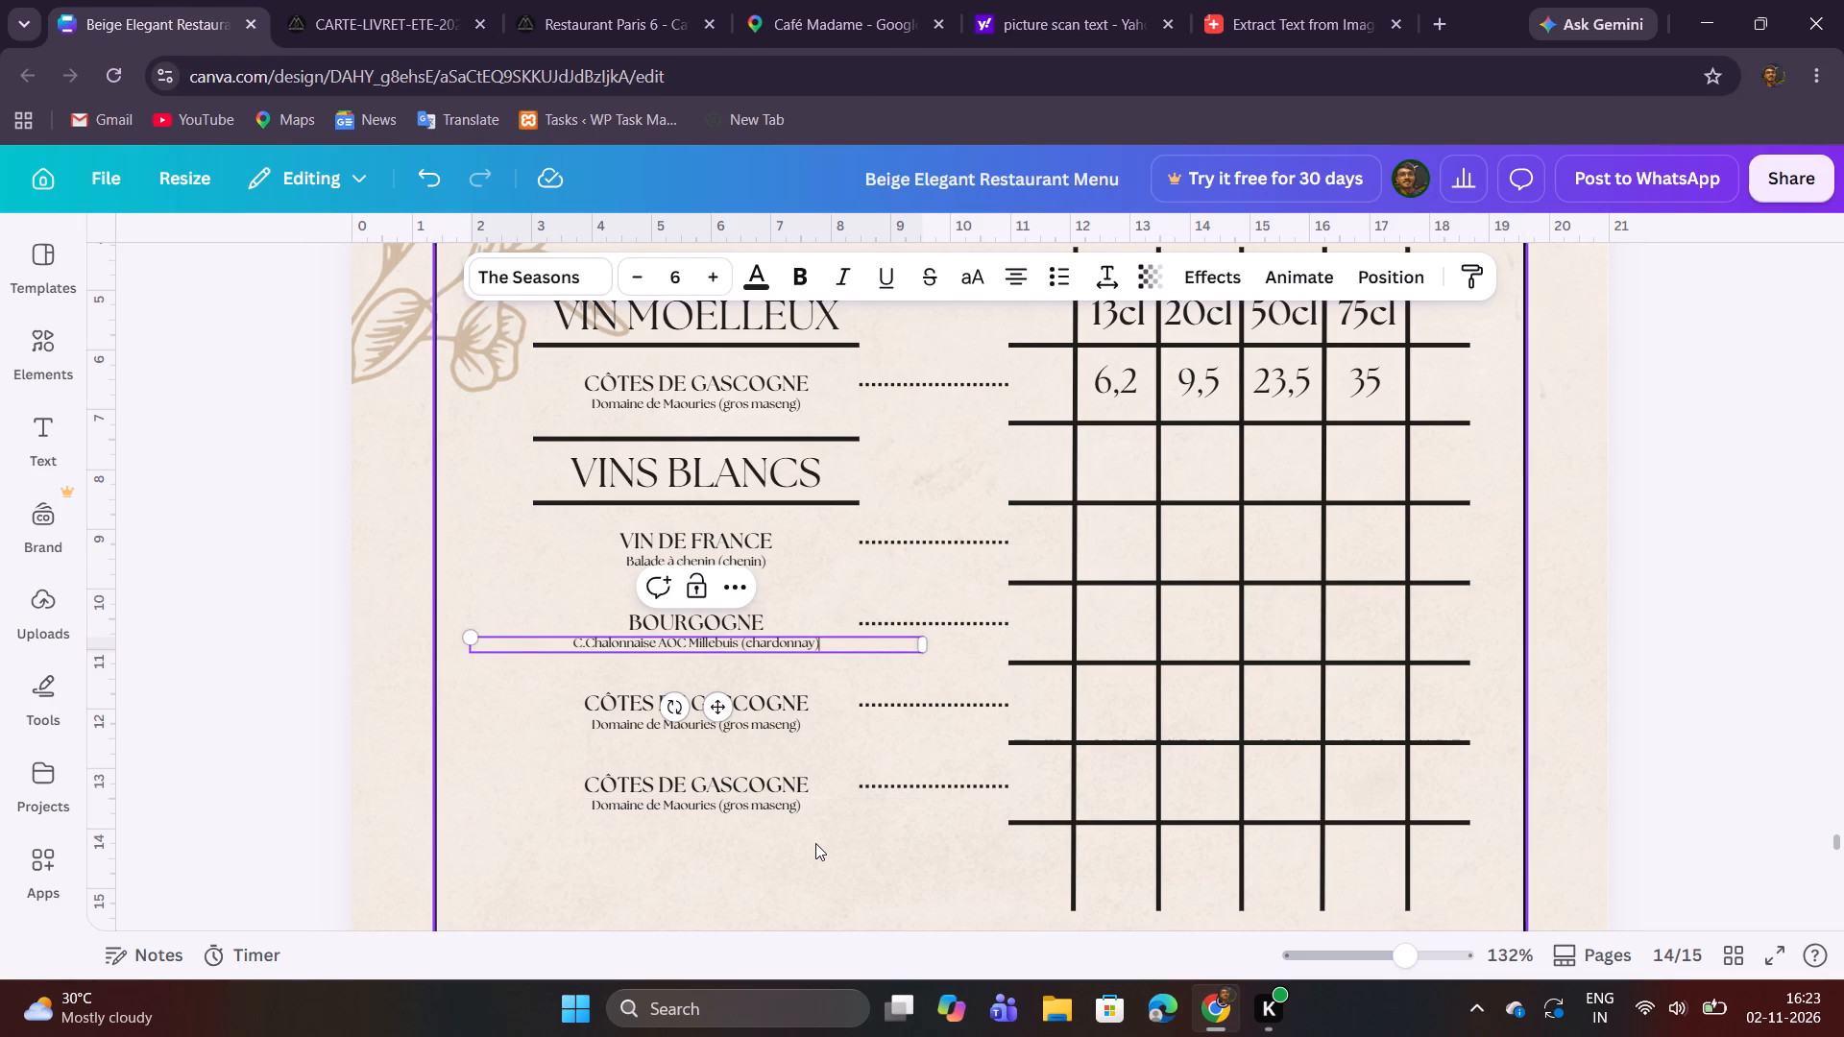
Replace the name of the third wine under VINS BLANCS with CHABLIS AOC, copied from the PDF menu.
{"action": "left_click", "coordinate": [370, 19]}
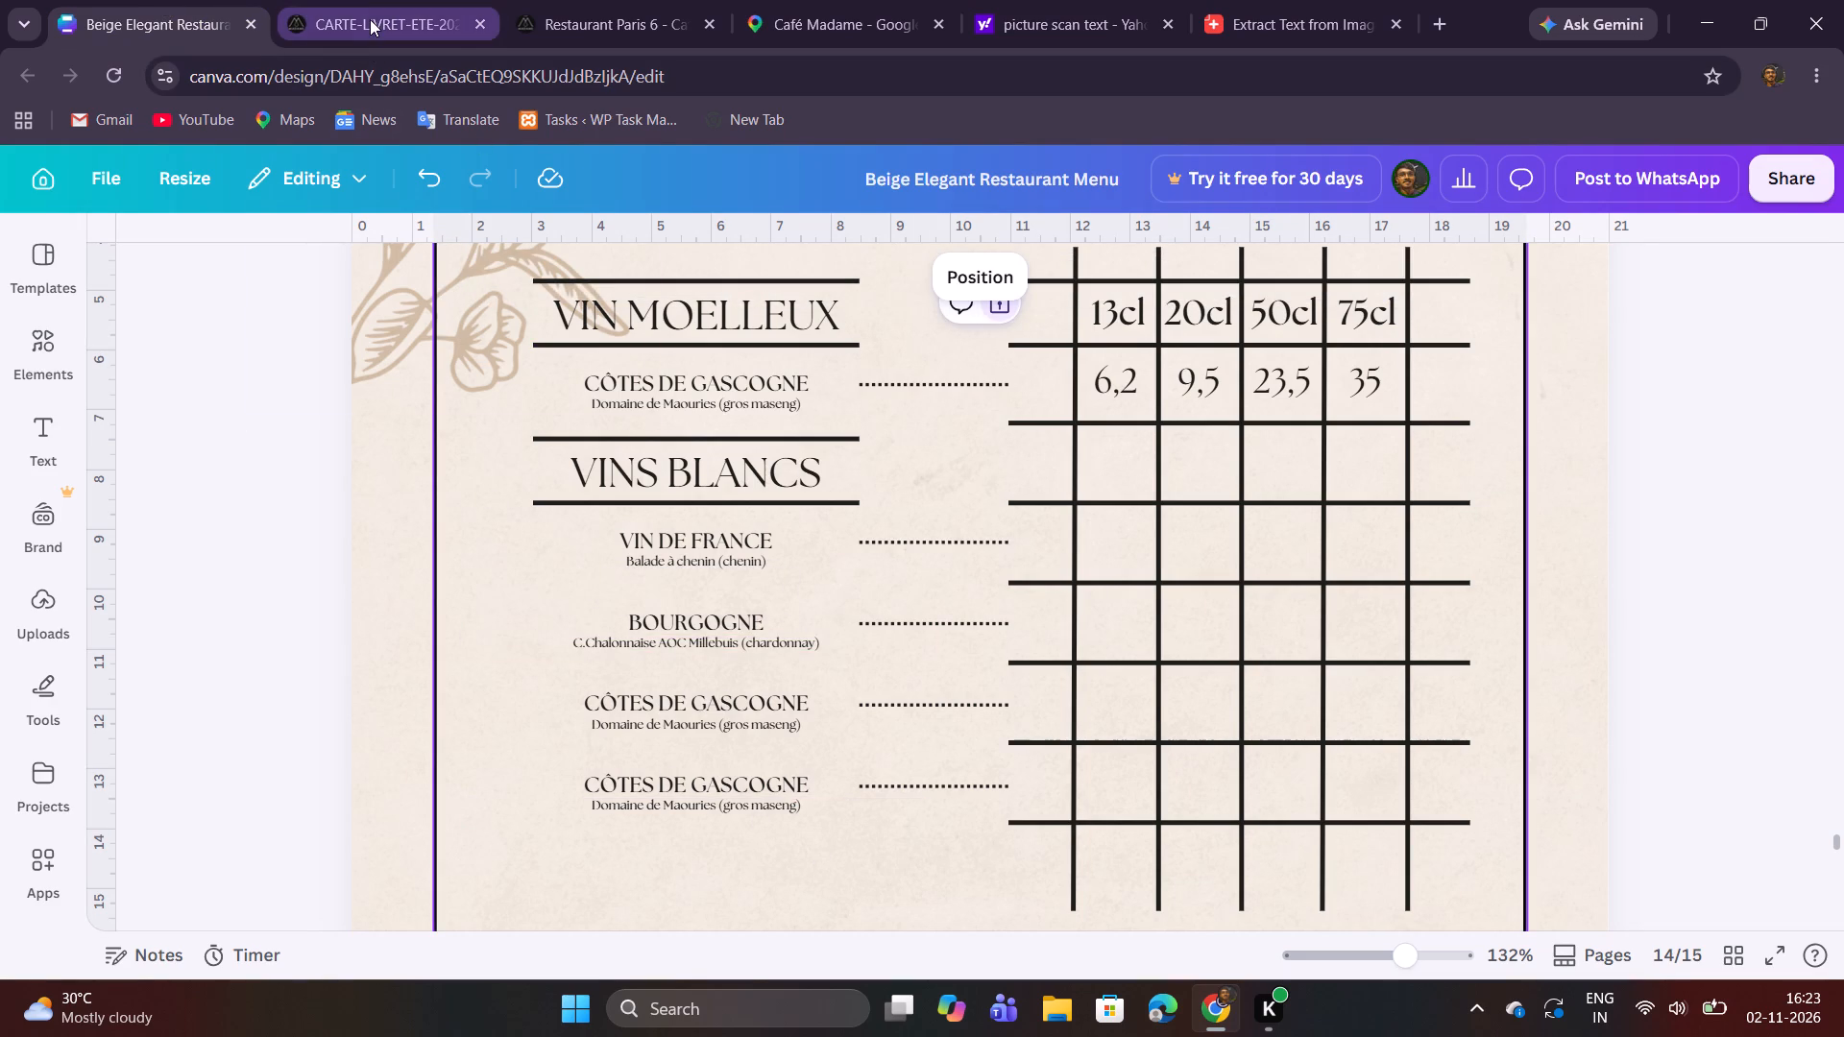
{"action": "left_click_drag", "start_coordinate": [600, 664], "coordinate": [725, 661]}
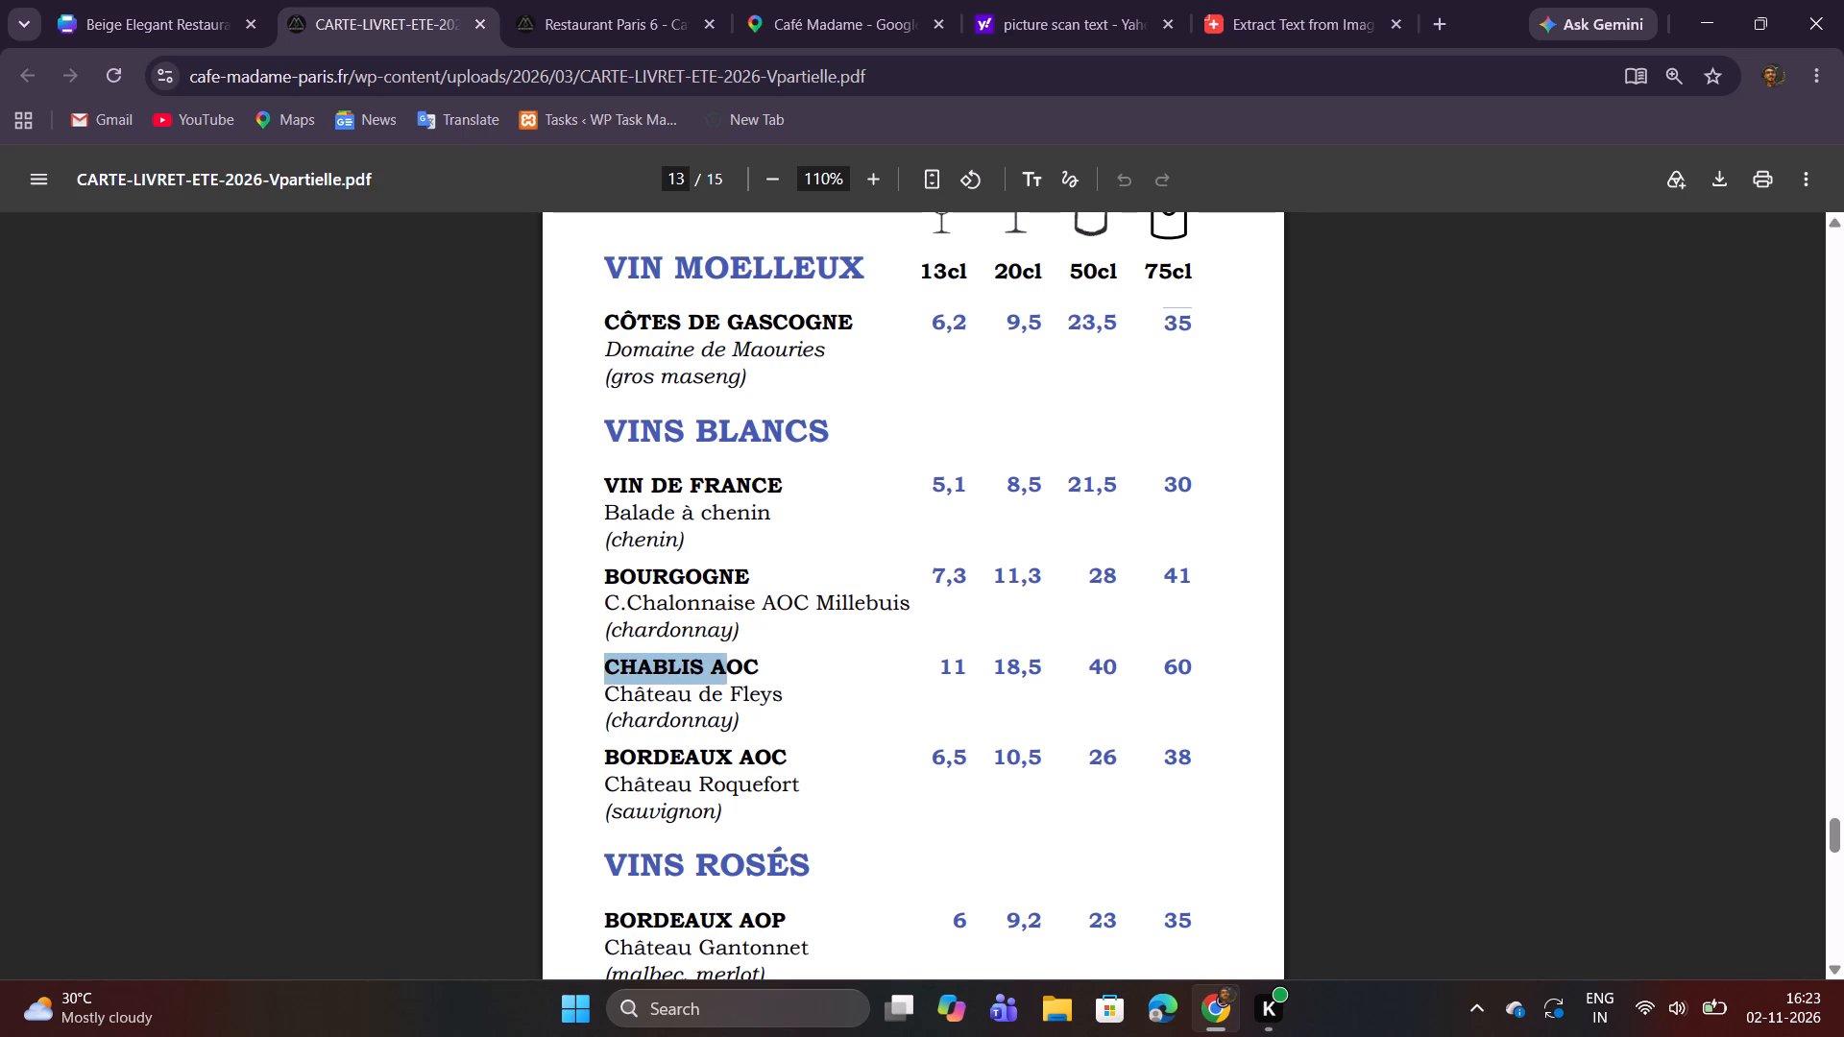
{"action": "left_click_drag", "start_coordinate": [725, 661], "coordinate": [762, 661]}
{"action": "key", "text": "ctrl+c"}
{"action": "left_click", "coordinate": [193, 0]}
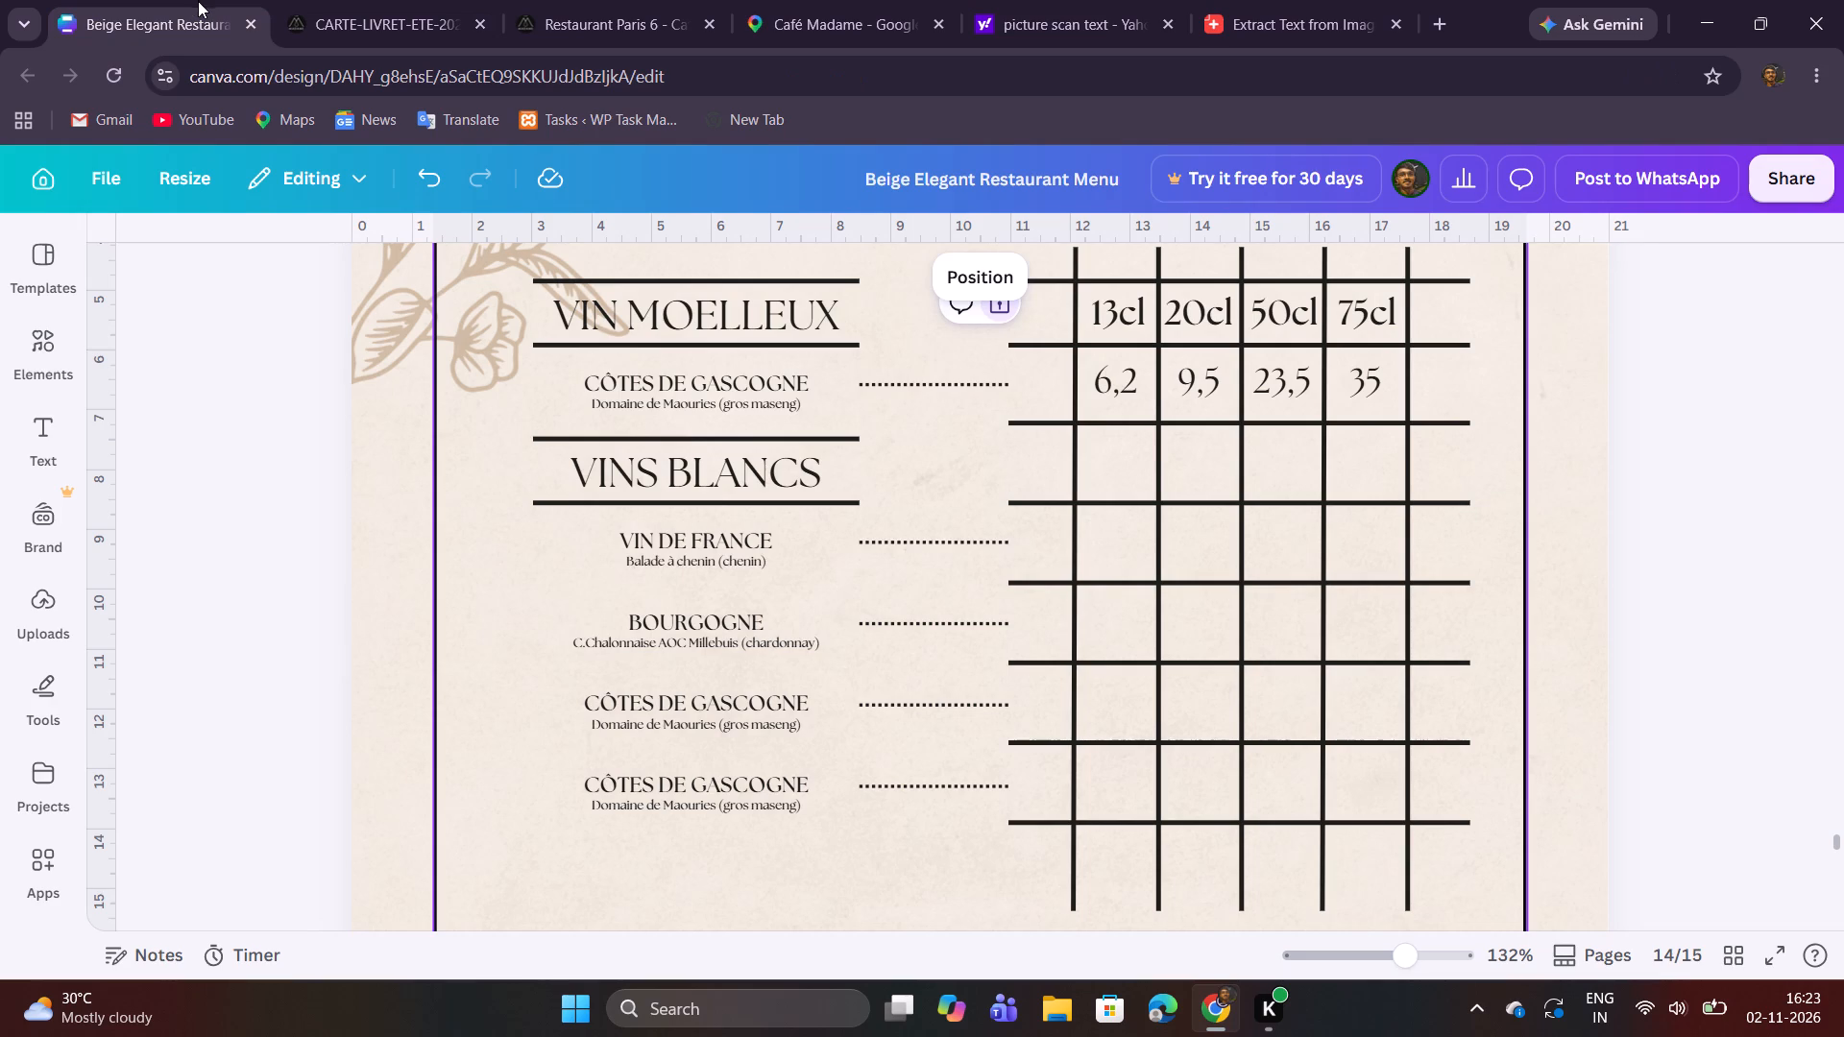
{"action": "double_click", "coordinate": [732, 701]}
{"action": "key", "text": "ctrl+v"}
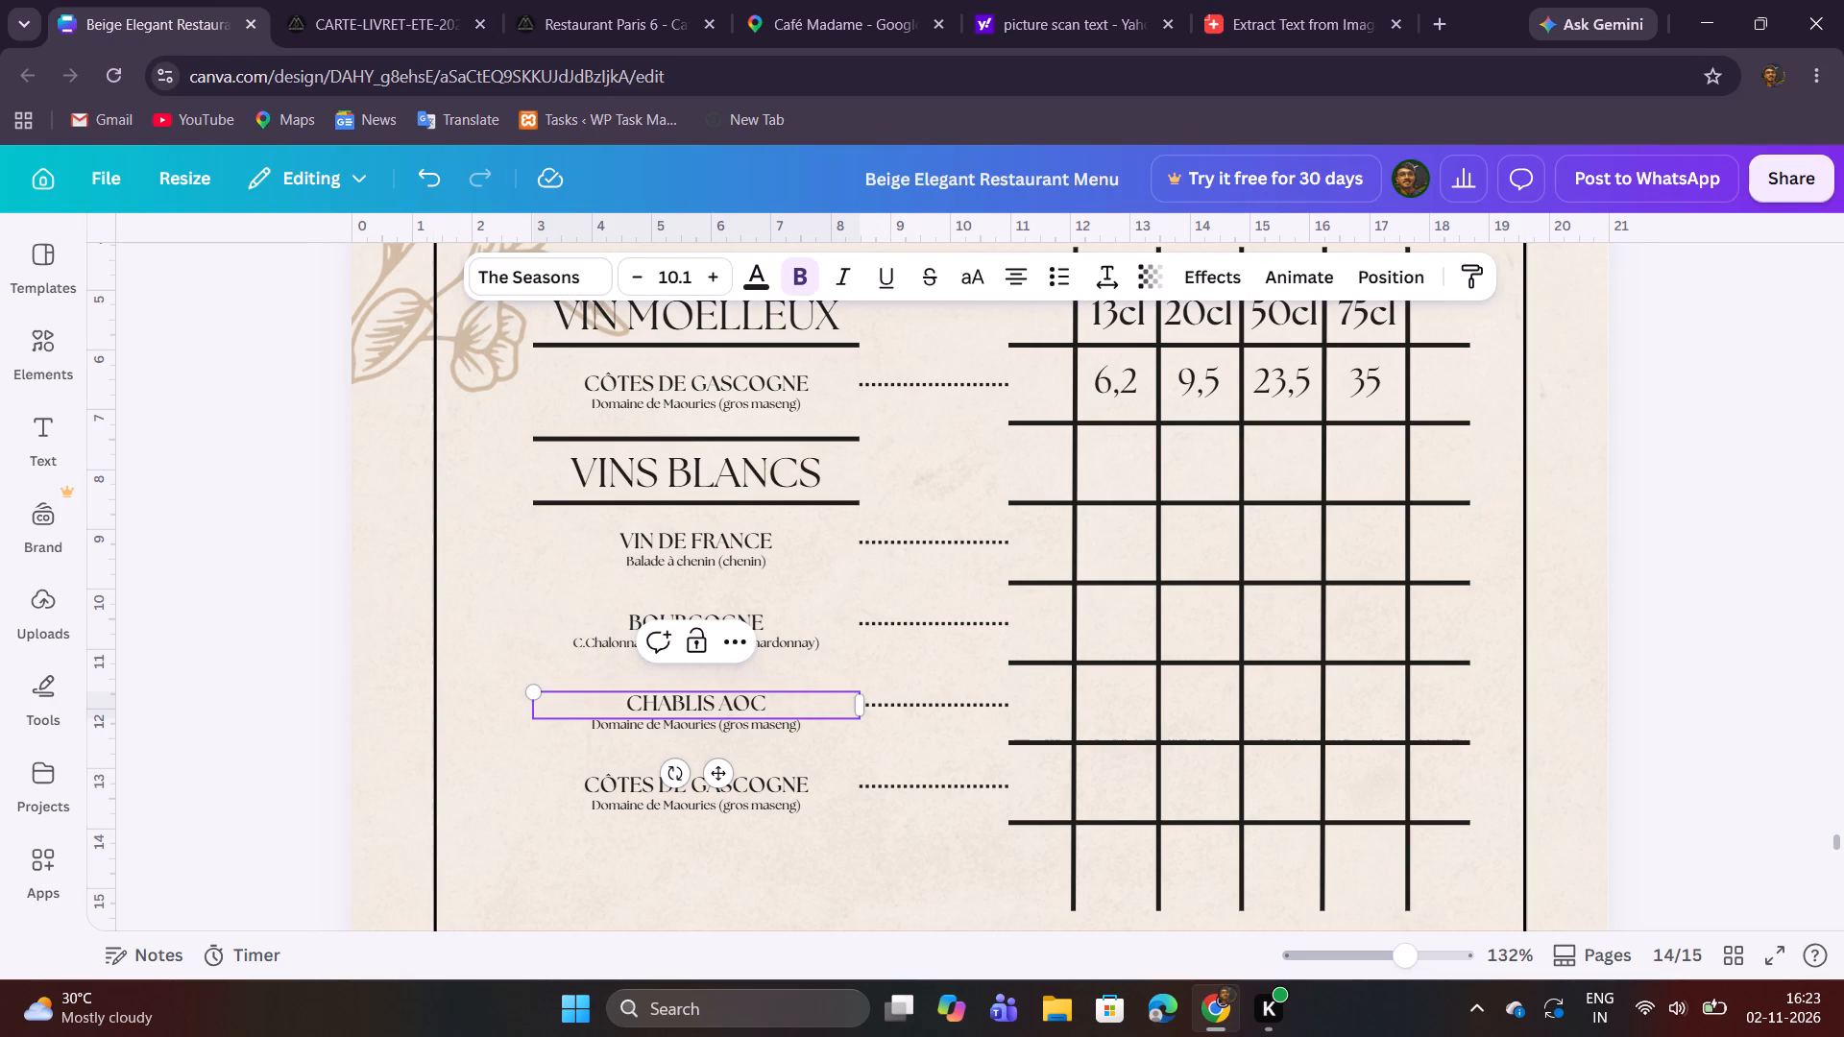
{"action": "left_click", "coordinate": [763, 906]}
Replace the description under CHABLIS AOC with "Château de Fleys (chardonnay)" copied from the PDF menu.
{"action": "left_click", "coordinate": [376, 0]}
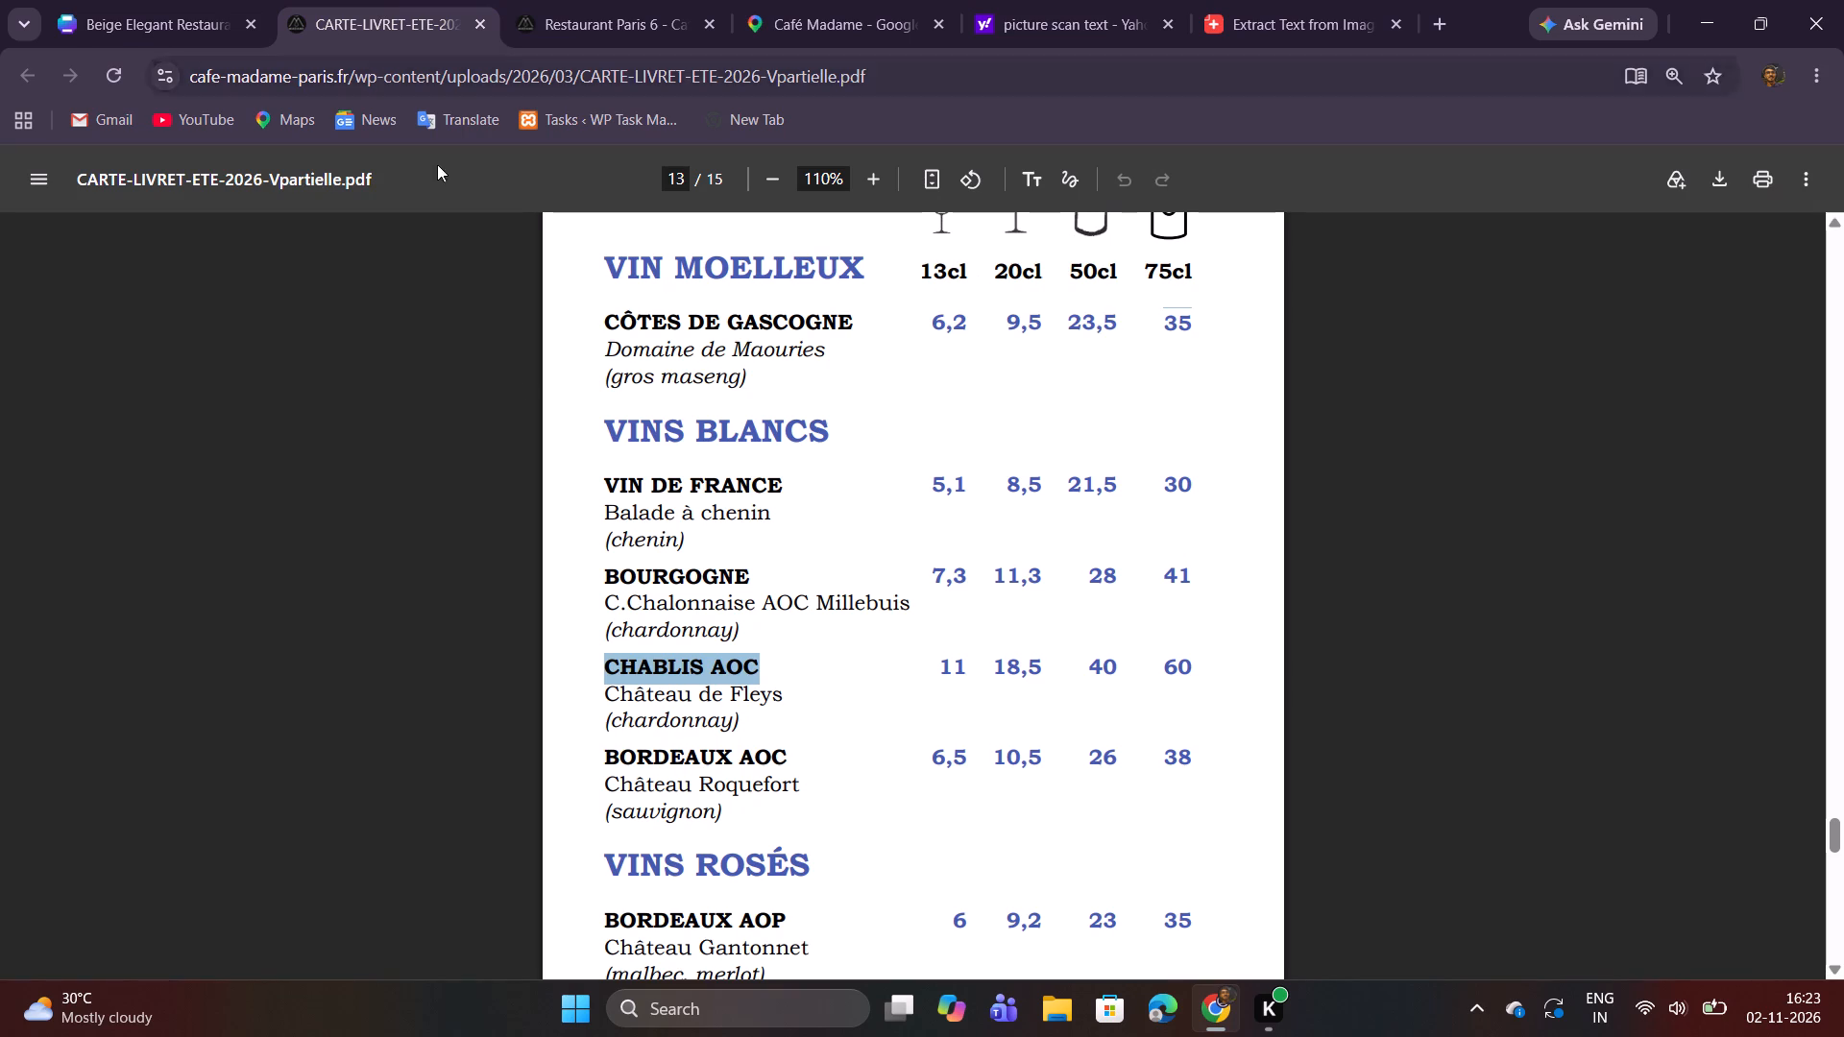
{"action": "left_click_drag", "start_coordinate": [611, 692], "coordinate": [782, 727]}
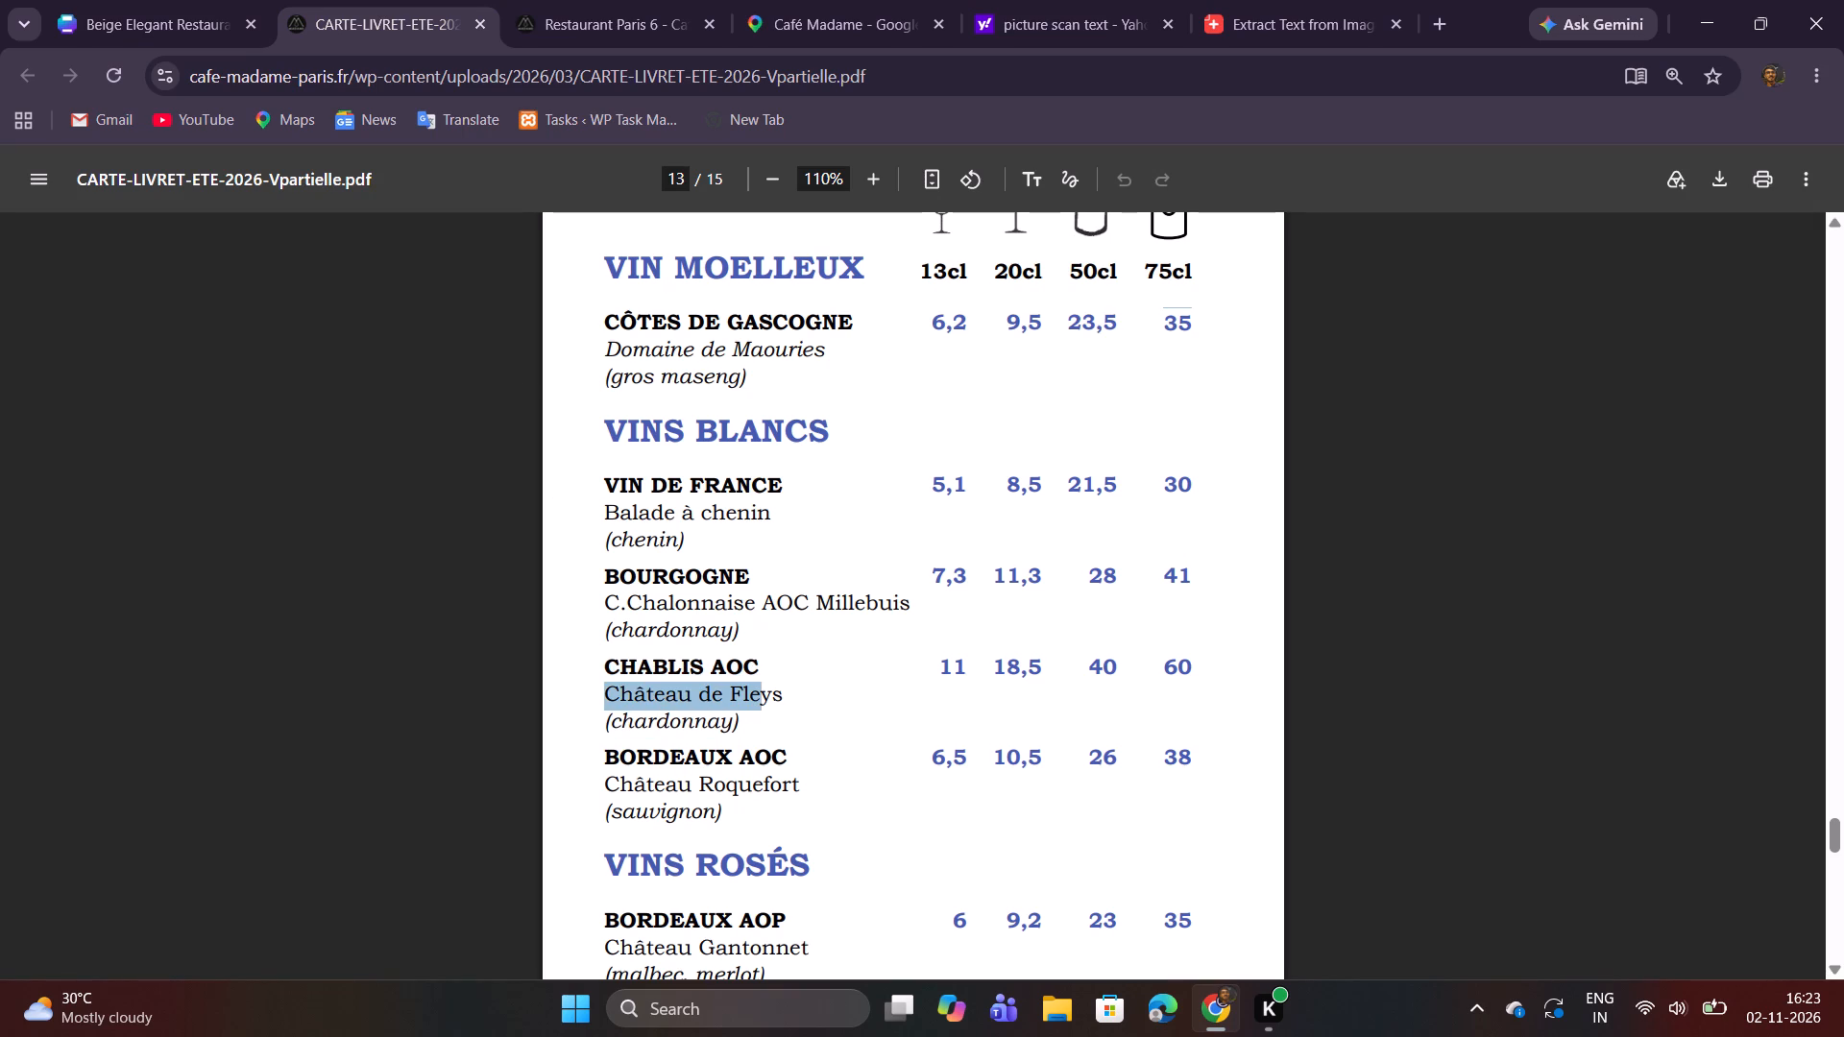
{"action": "left_click_drag", "start_coordinate": [782, 727], "coordinate": [744, 723]}
{"action": "key", "text": "ctrl+c"}
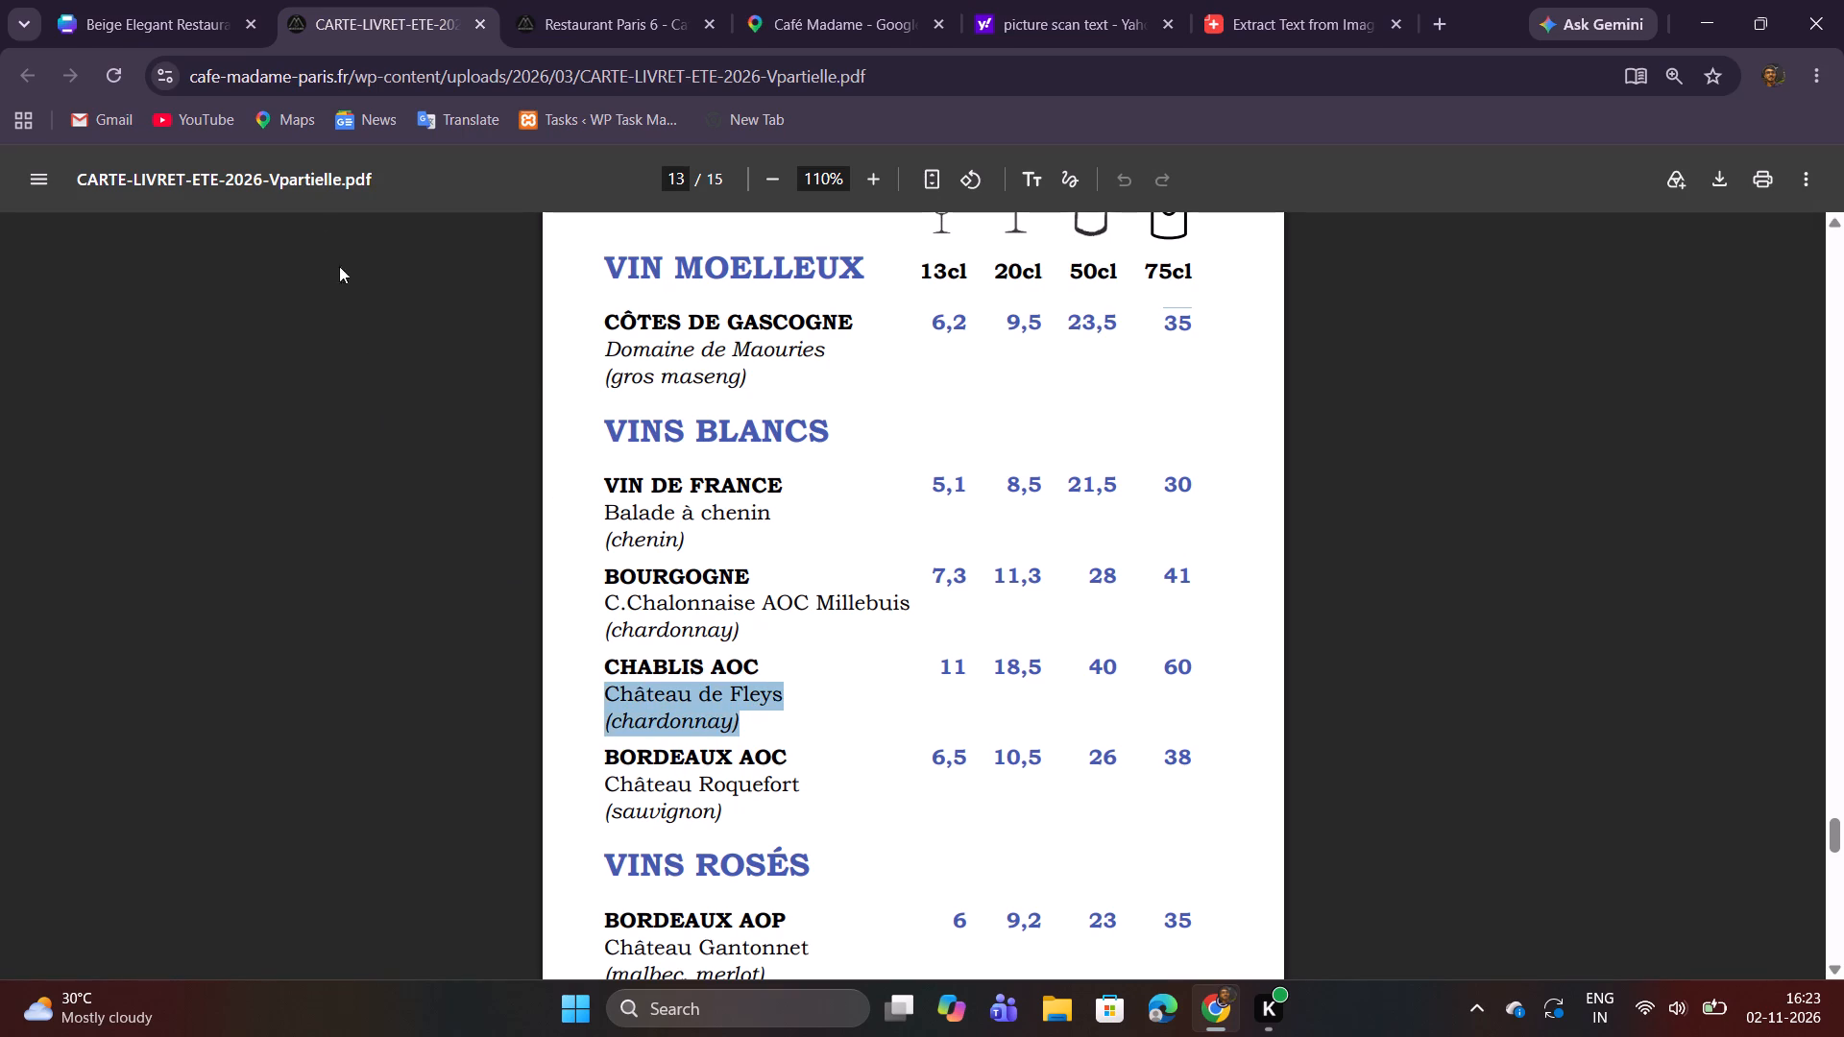
{"action": "left_click", "coordinate": [137, 9]}
{"action": "double_click", "coordinate": [701, 725]}
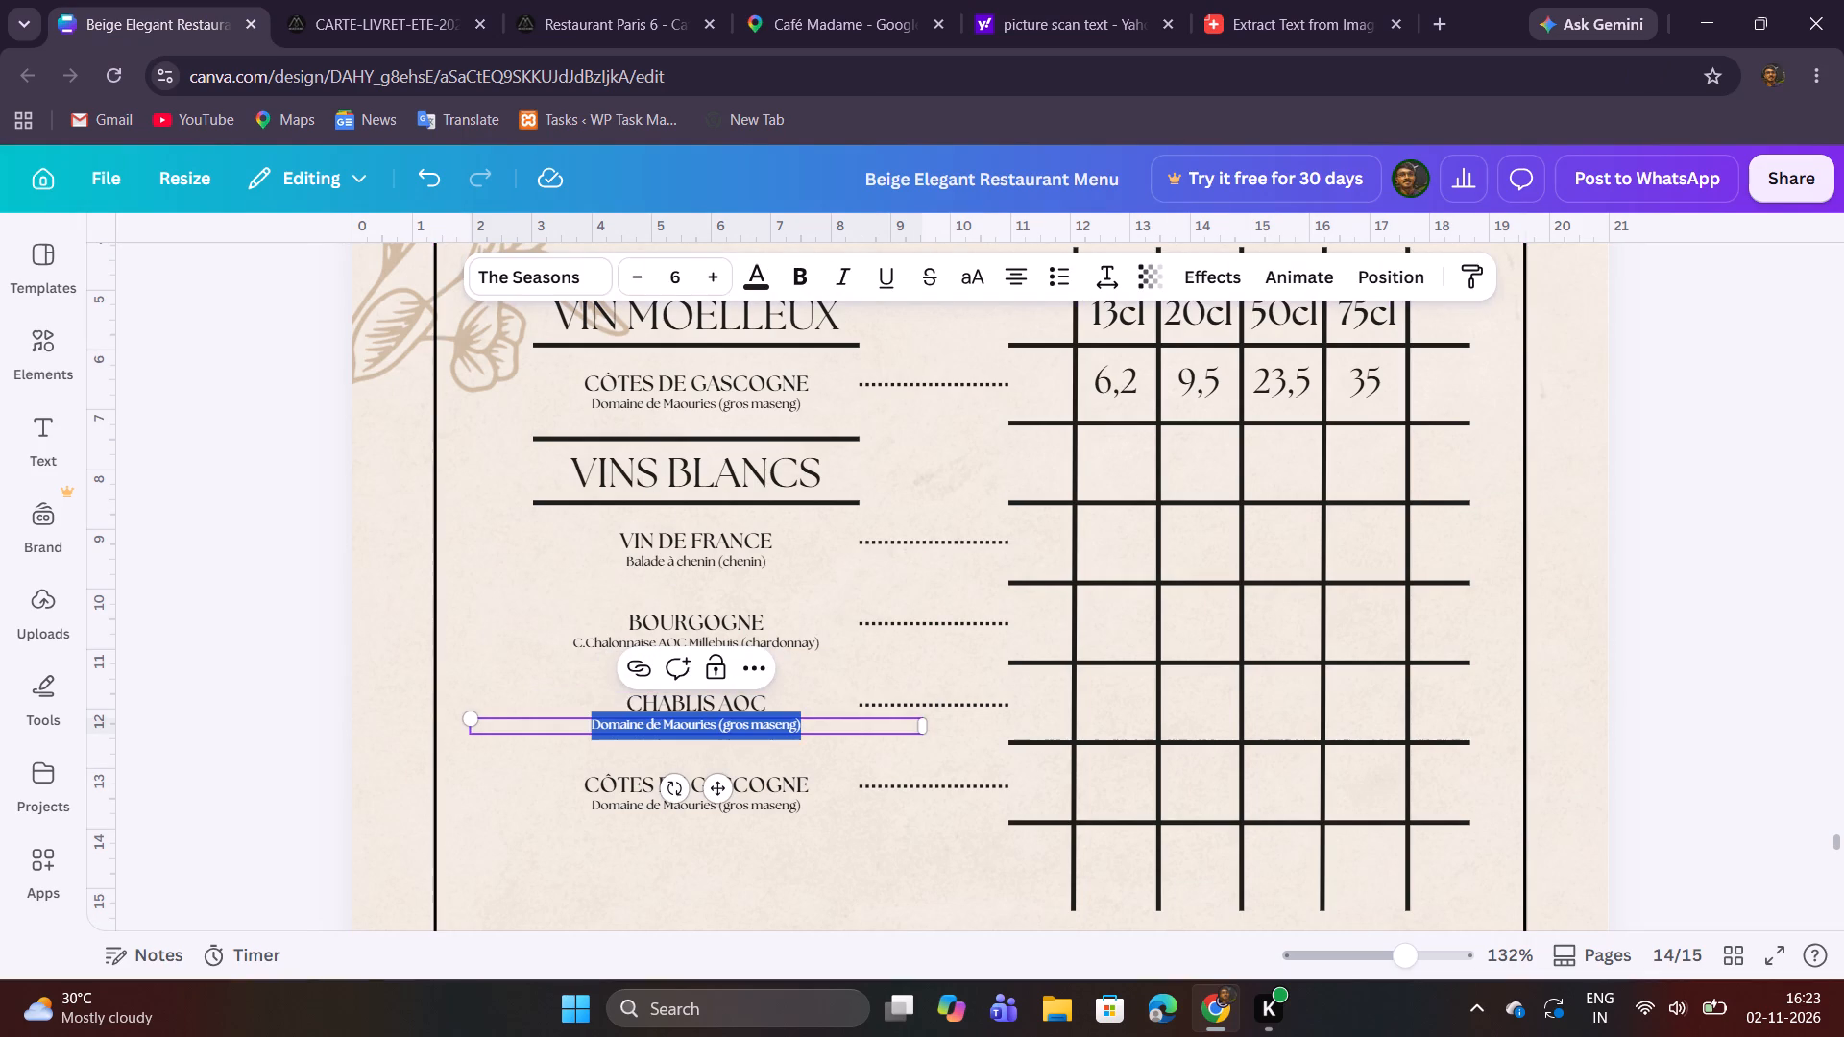
{"action": "key", "text": "ctrl+v"}
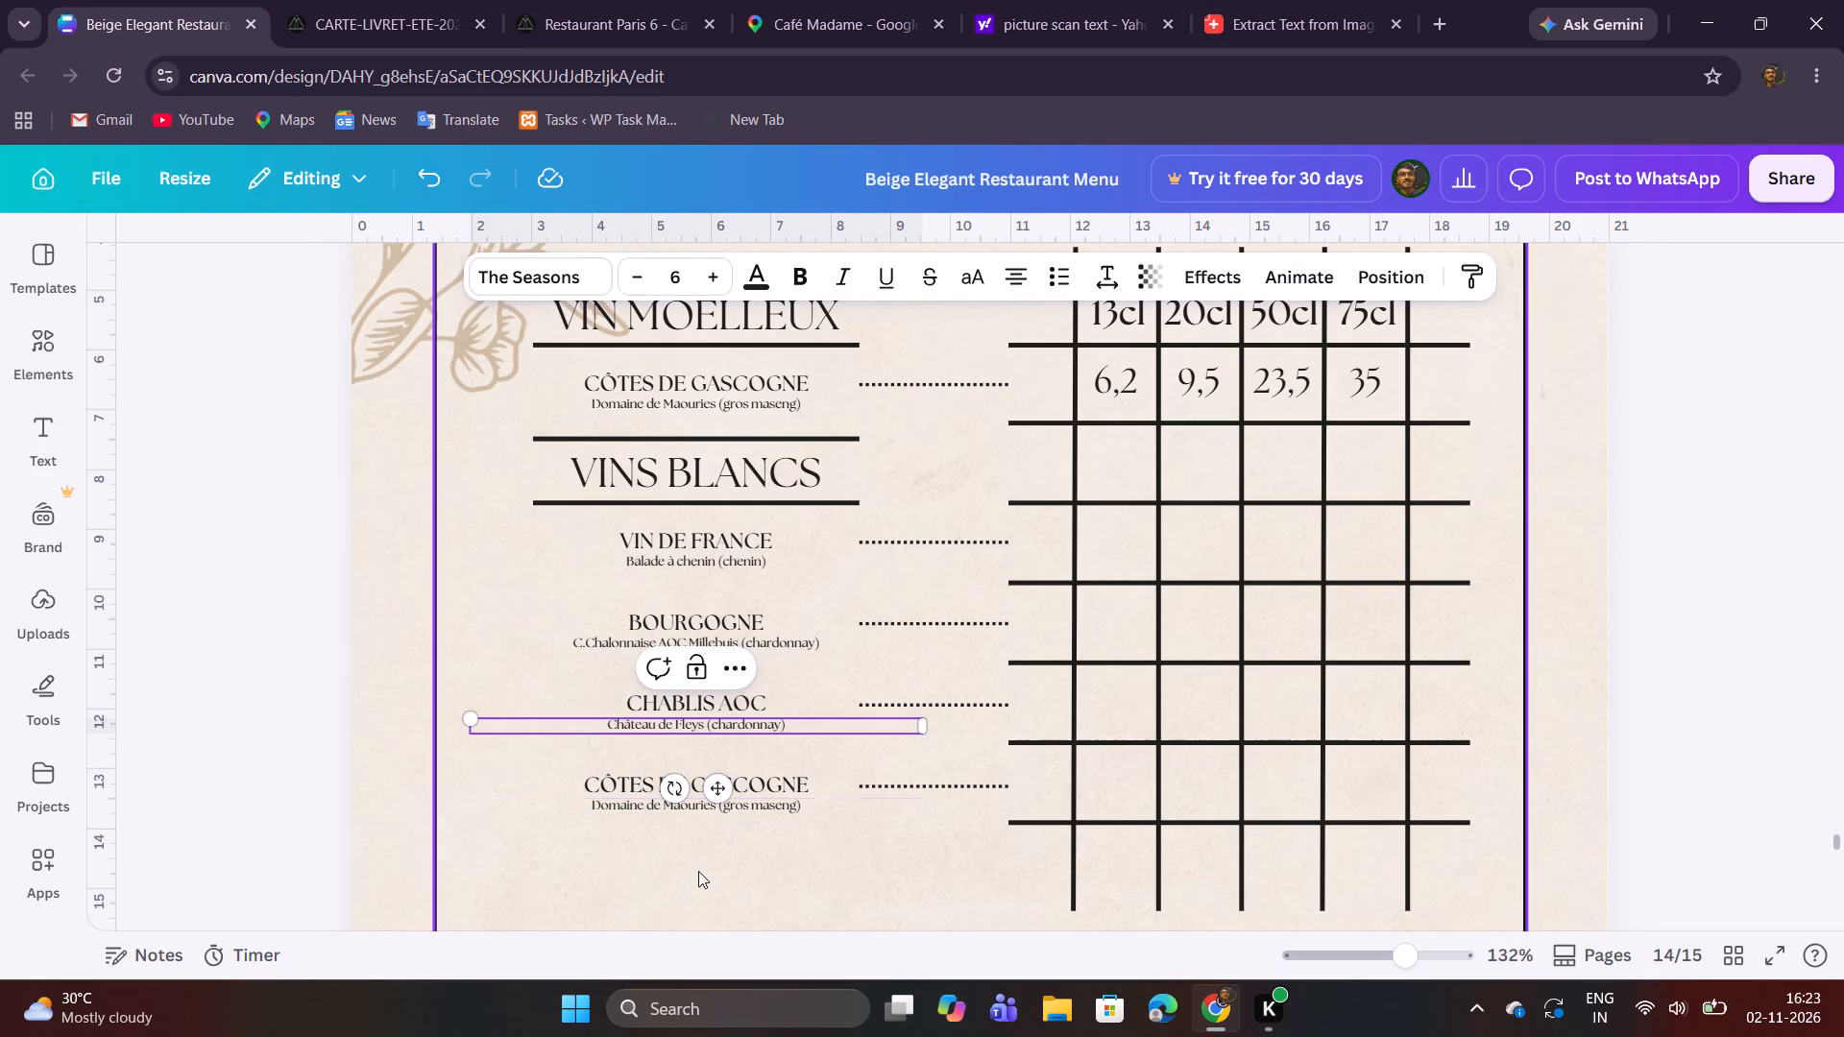
{"action": "left_click", "coordinate": [698, 871]}
Replace the name of the fourth wine under VINS BLANCS with BORDEAUX AOC from the PDF menu, without a trailing space.
{"action": "left_click", "coordinate": [430, 0]}
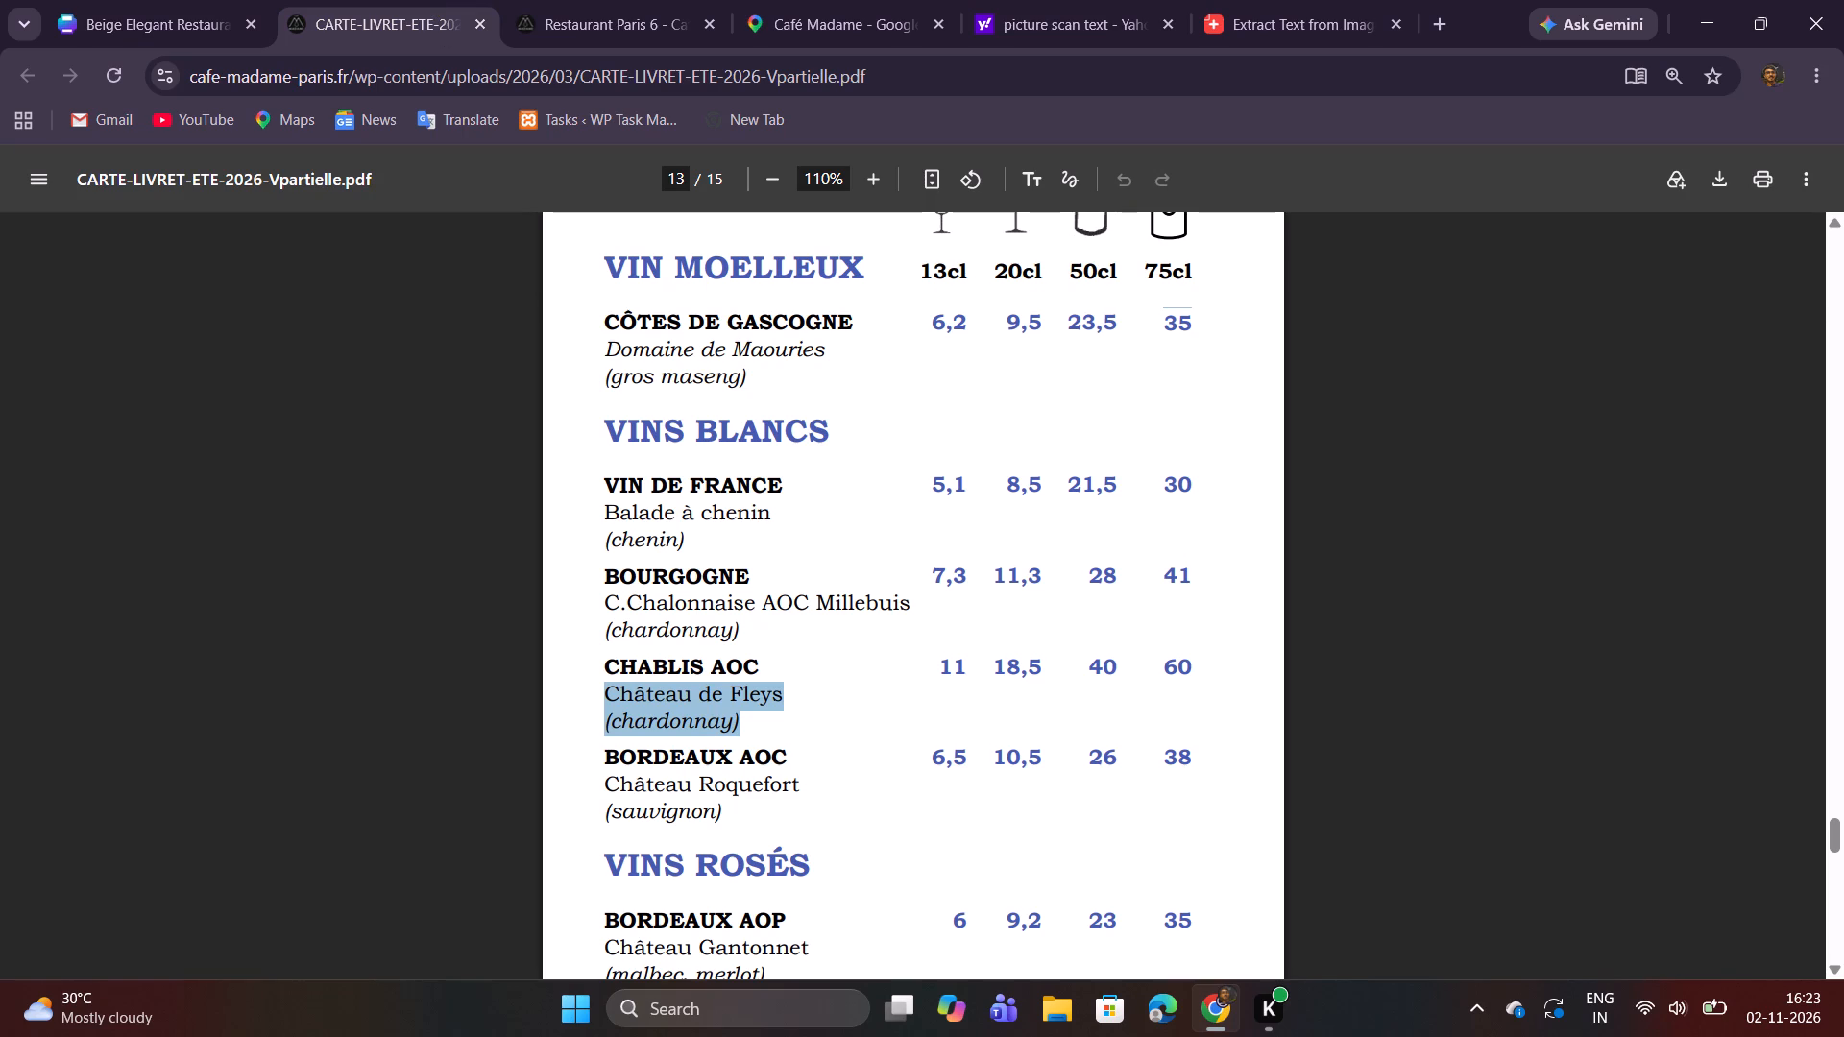
{"action": "left_click_drag", "start_coordinate": [606, 753], "coordinate": [815, 756]}
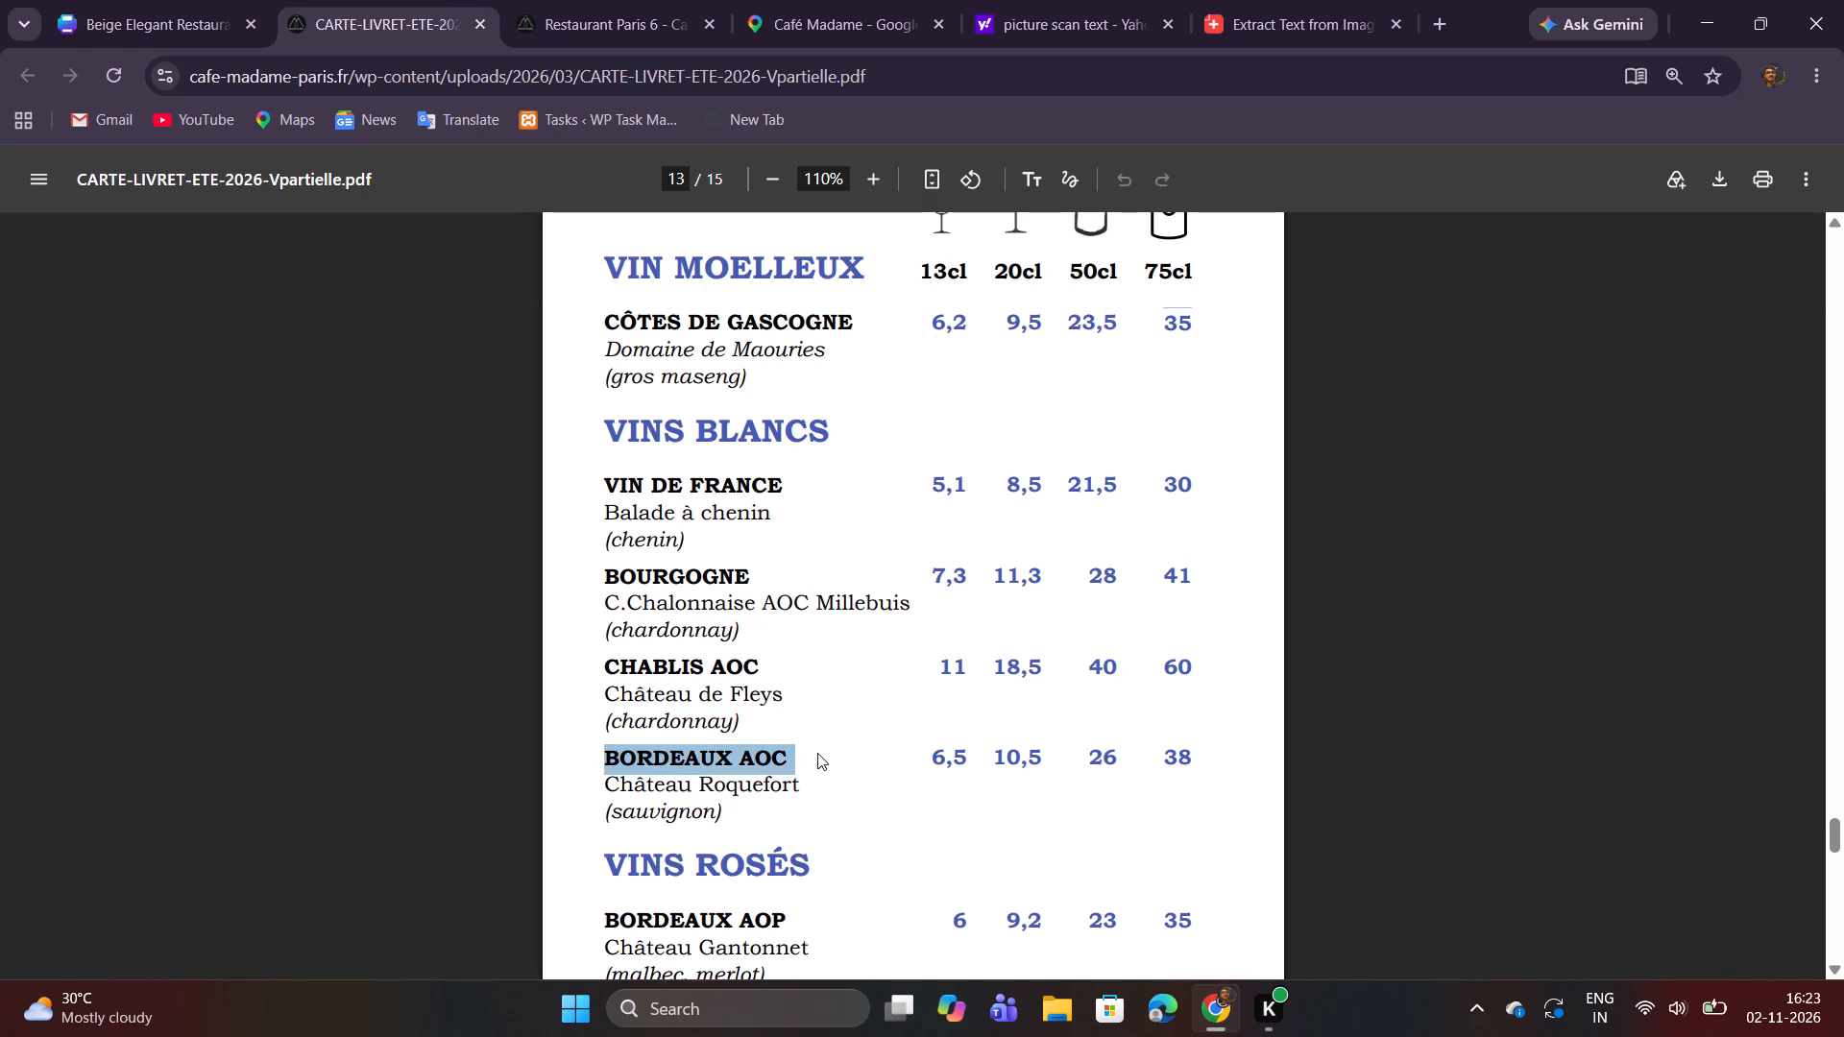
{"action": "key", "text": "ctrl+c"}
{"action": "left_click", "coordinate": [197, 0]}
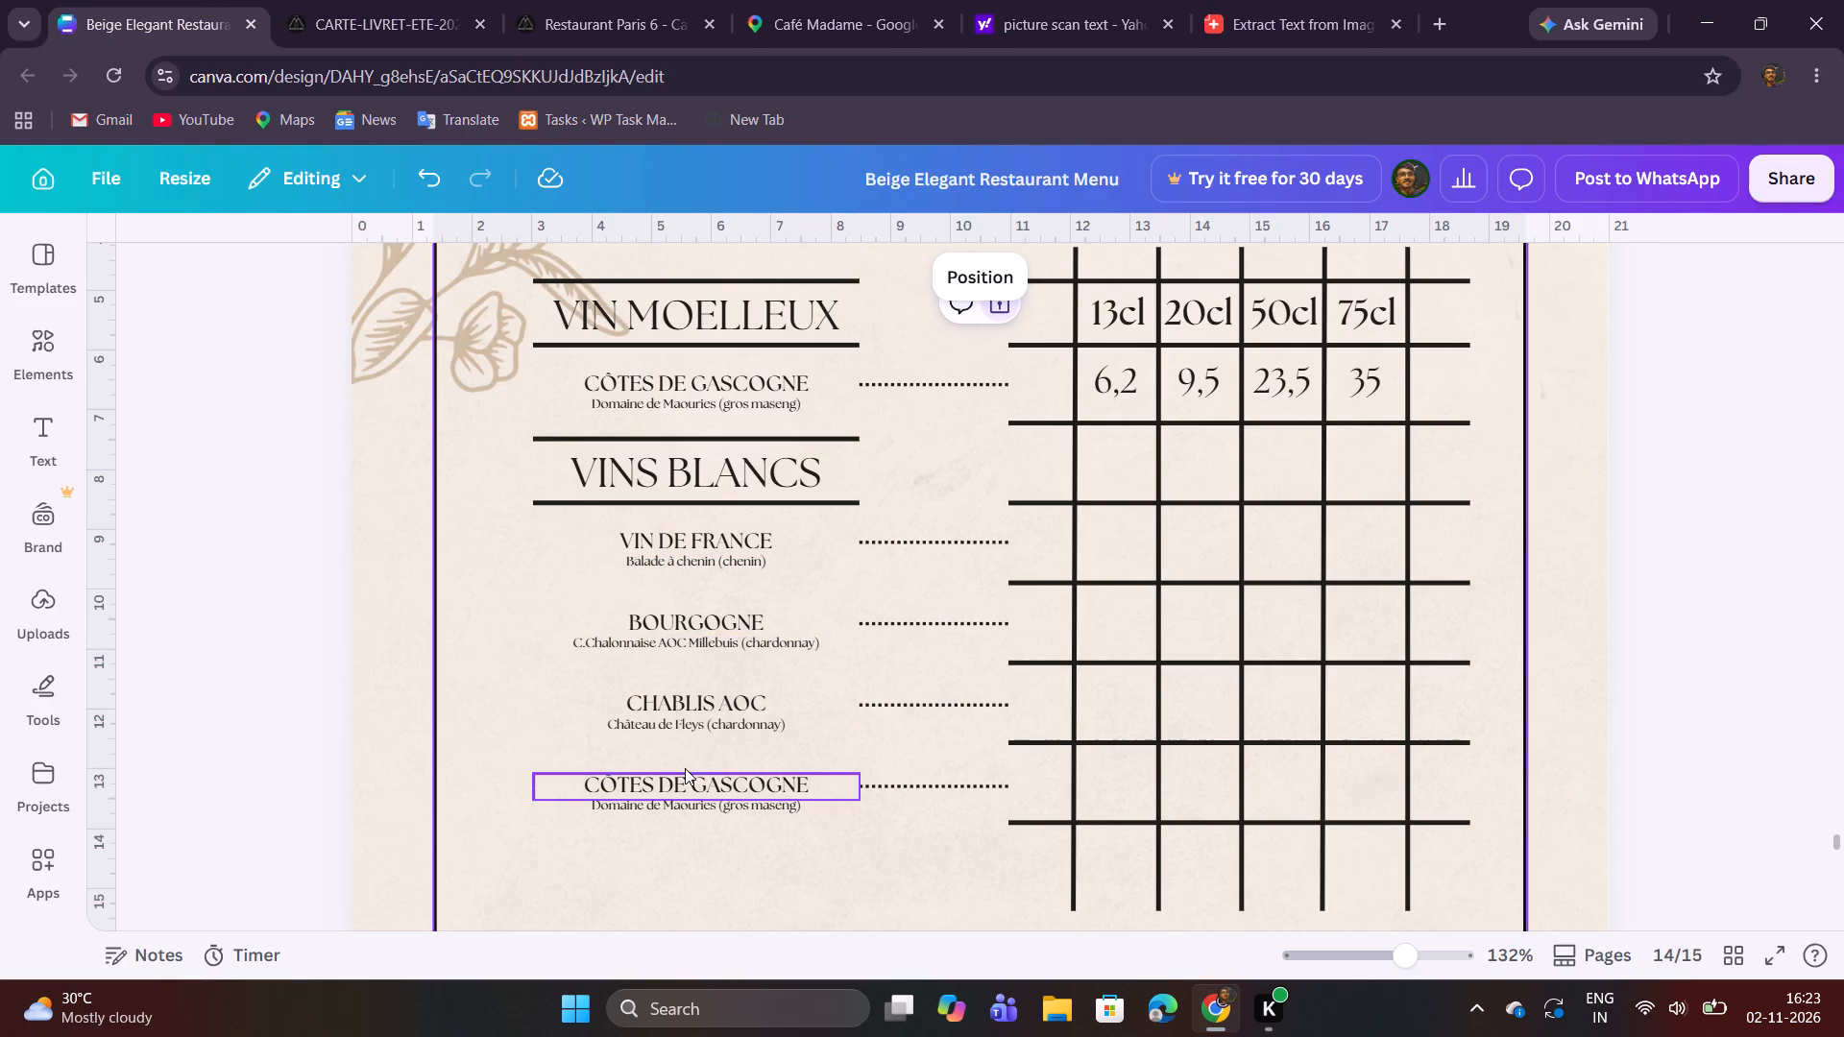
{"action": "double_click", "coordinate": [687, 774]}
{"action": "key", "text": "ctrl+v"}
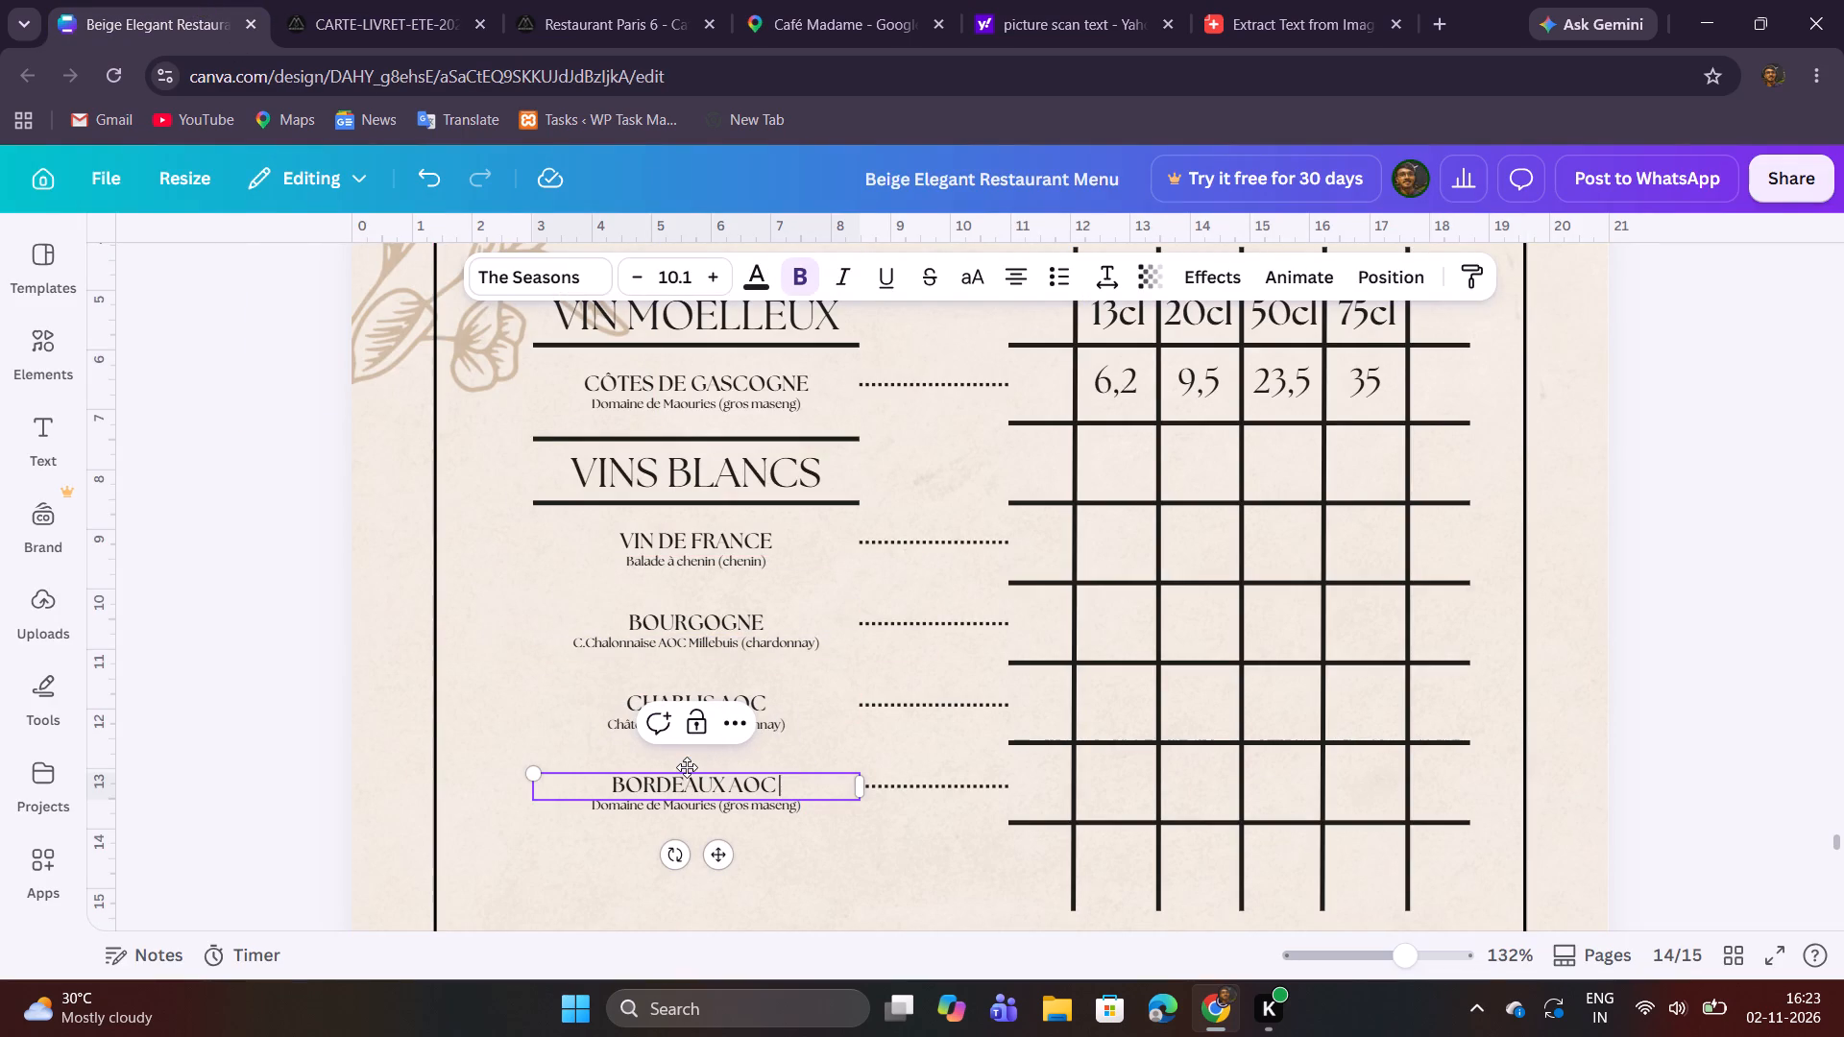
{"action": "key", "text": "BackSpace"}
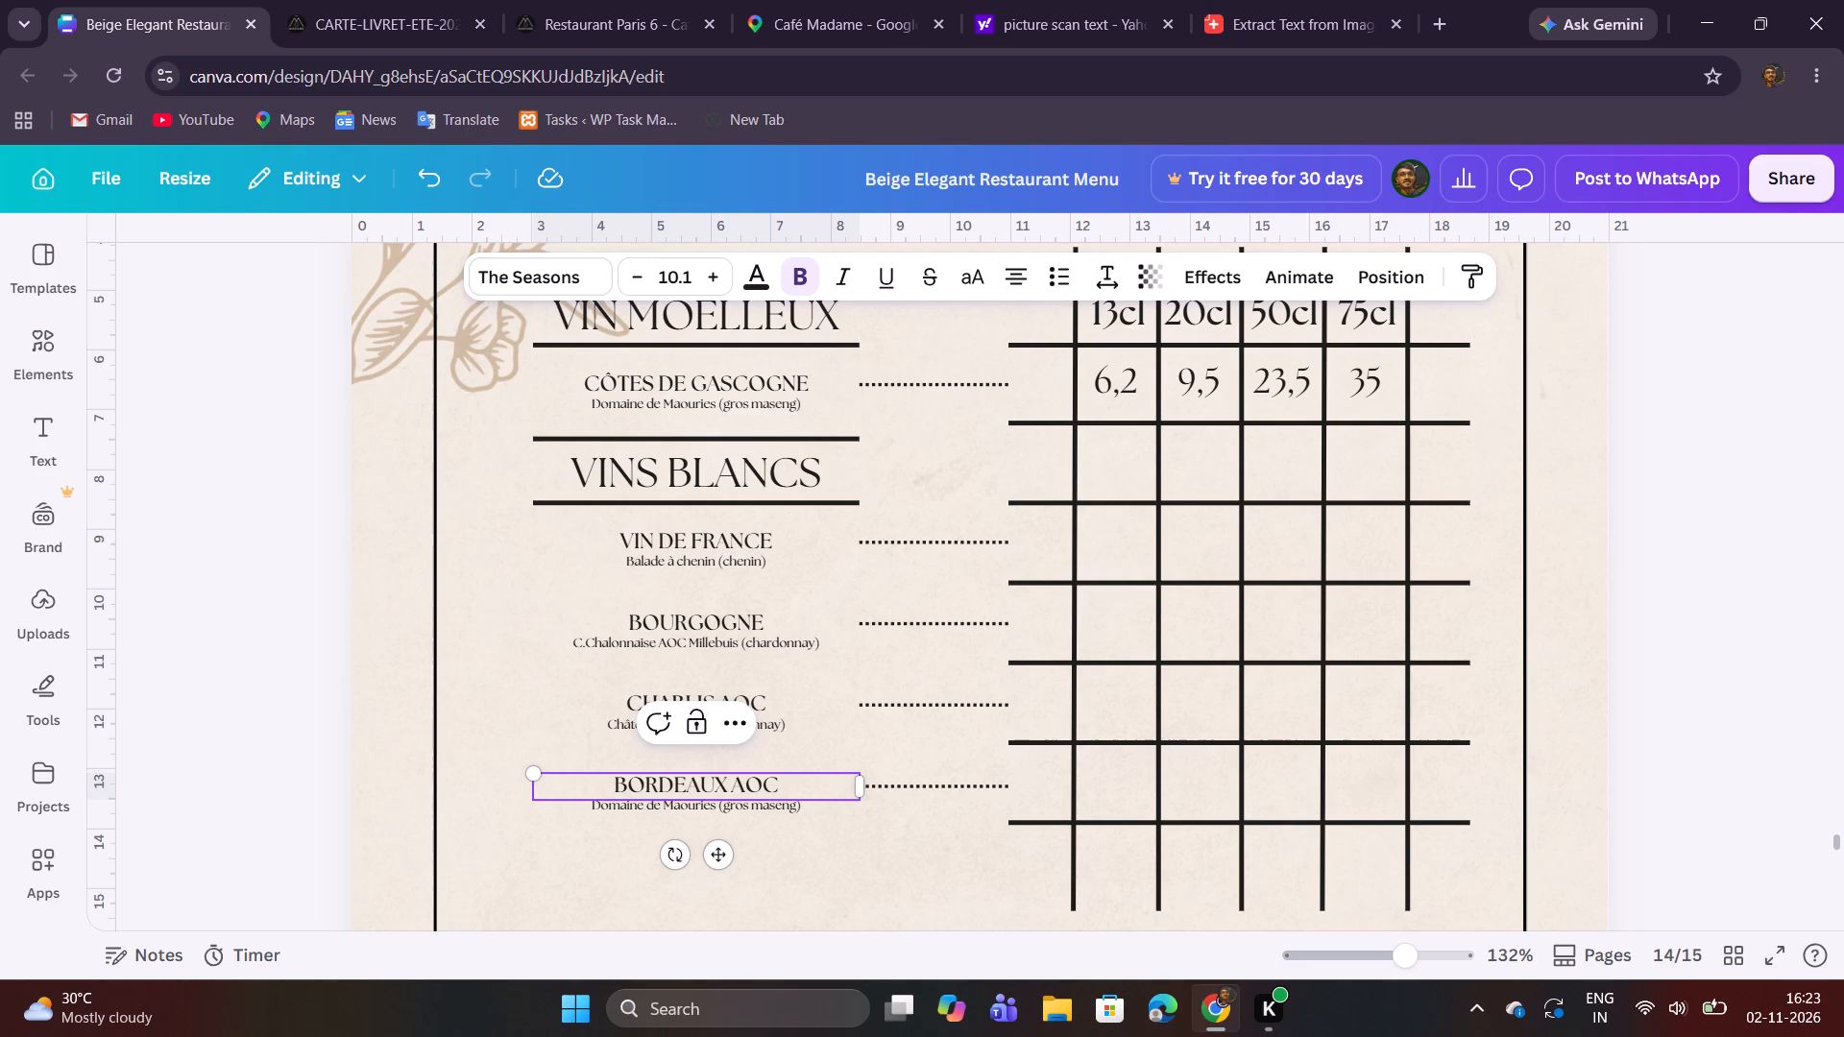
{"action": "left_click", "coordinate": [629, 895]}
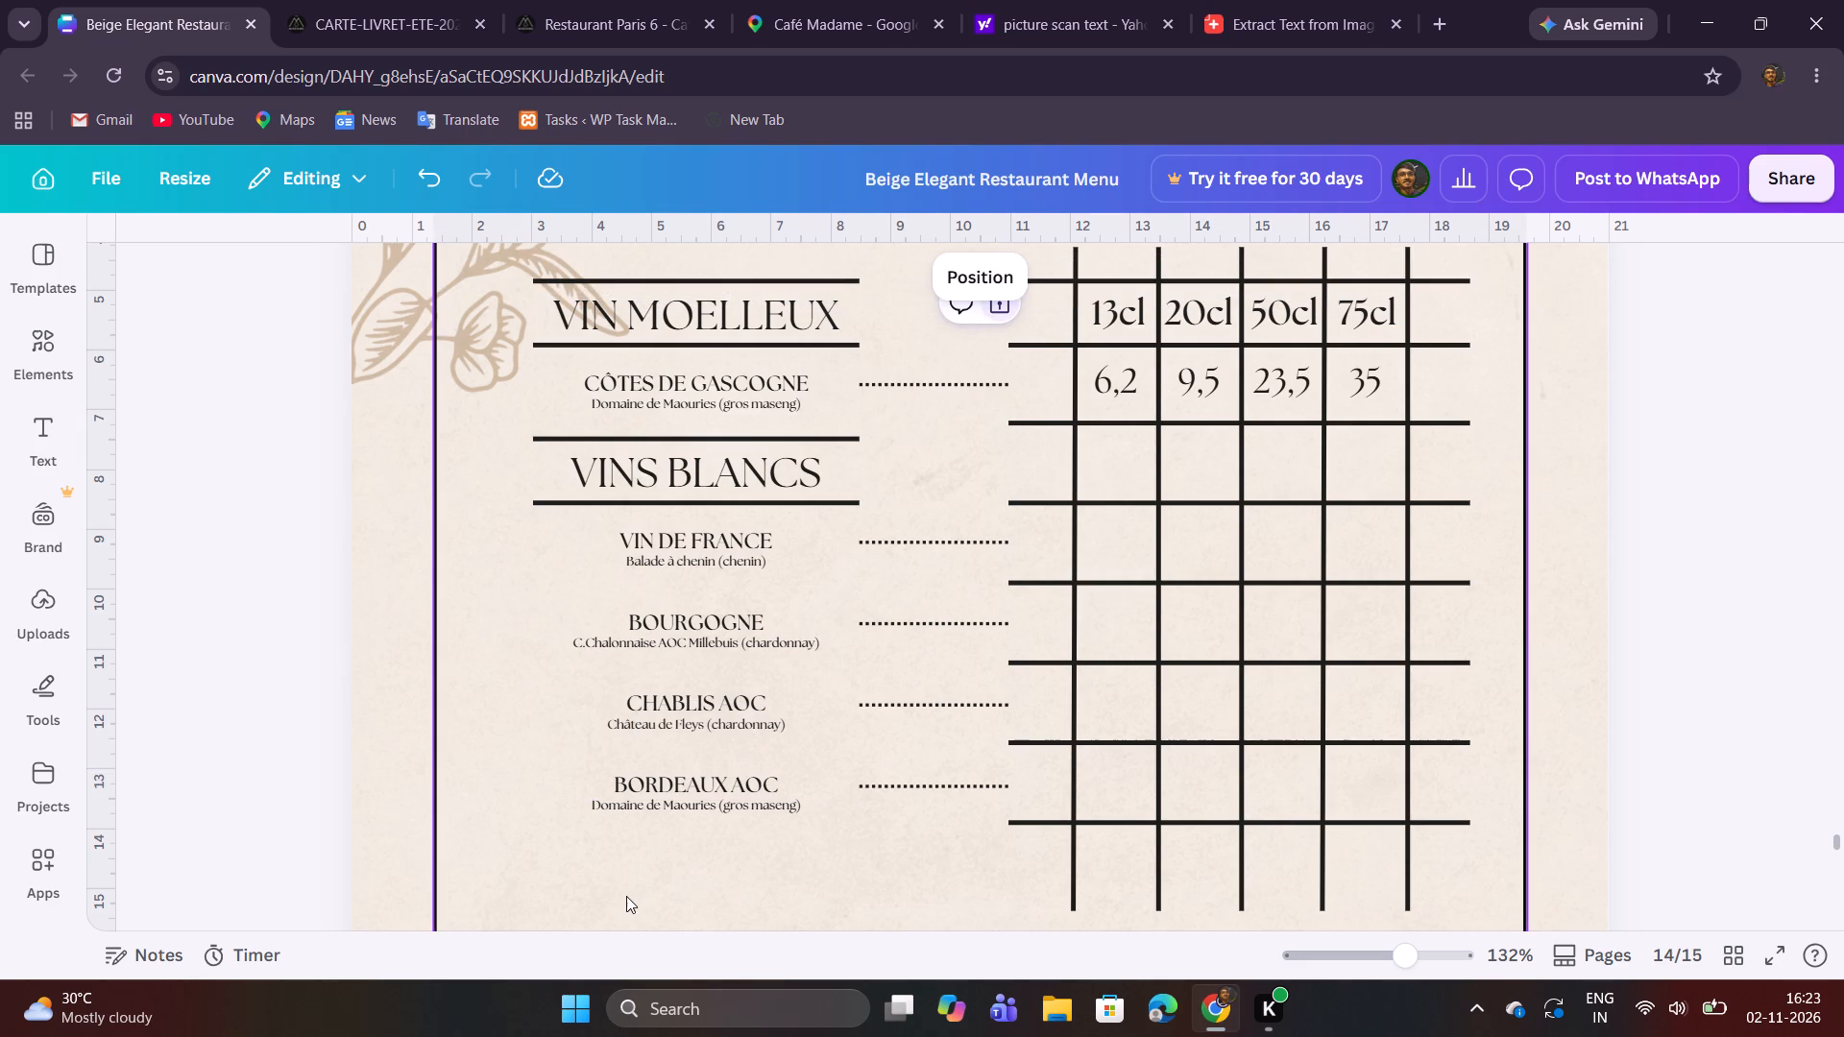
Replace the description under BORDEAUX AOC with "Château Roquefort (sauvignon)" copied from the PDF menu.
{"action": "left_click", "coordinate": [338, 0]}
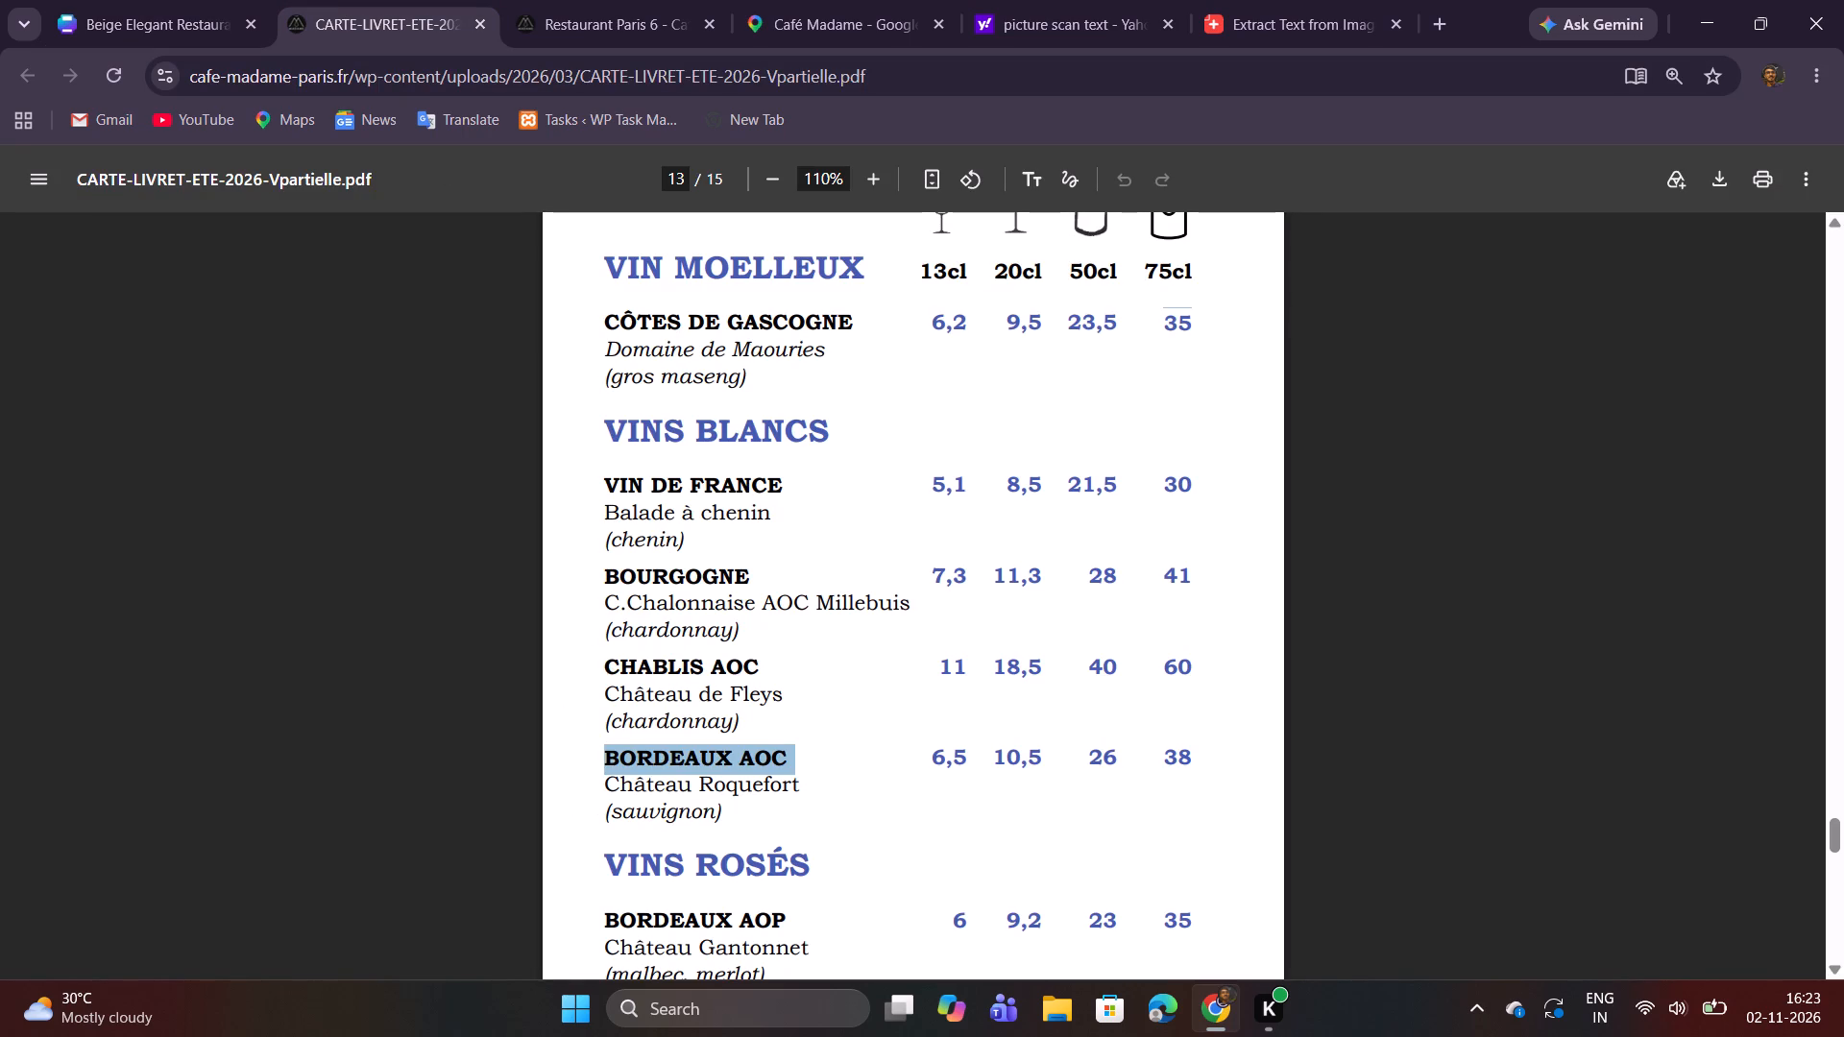
{"action": "left_click_drag", "start_coordinate": [605, 790], "coordinate": [718, 817]}
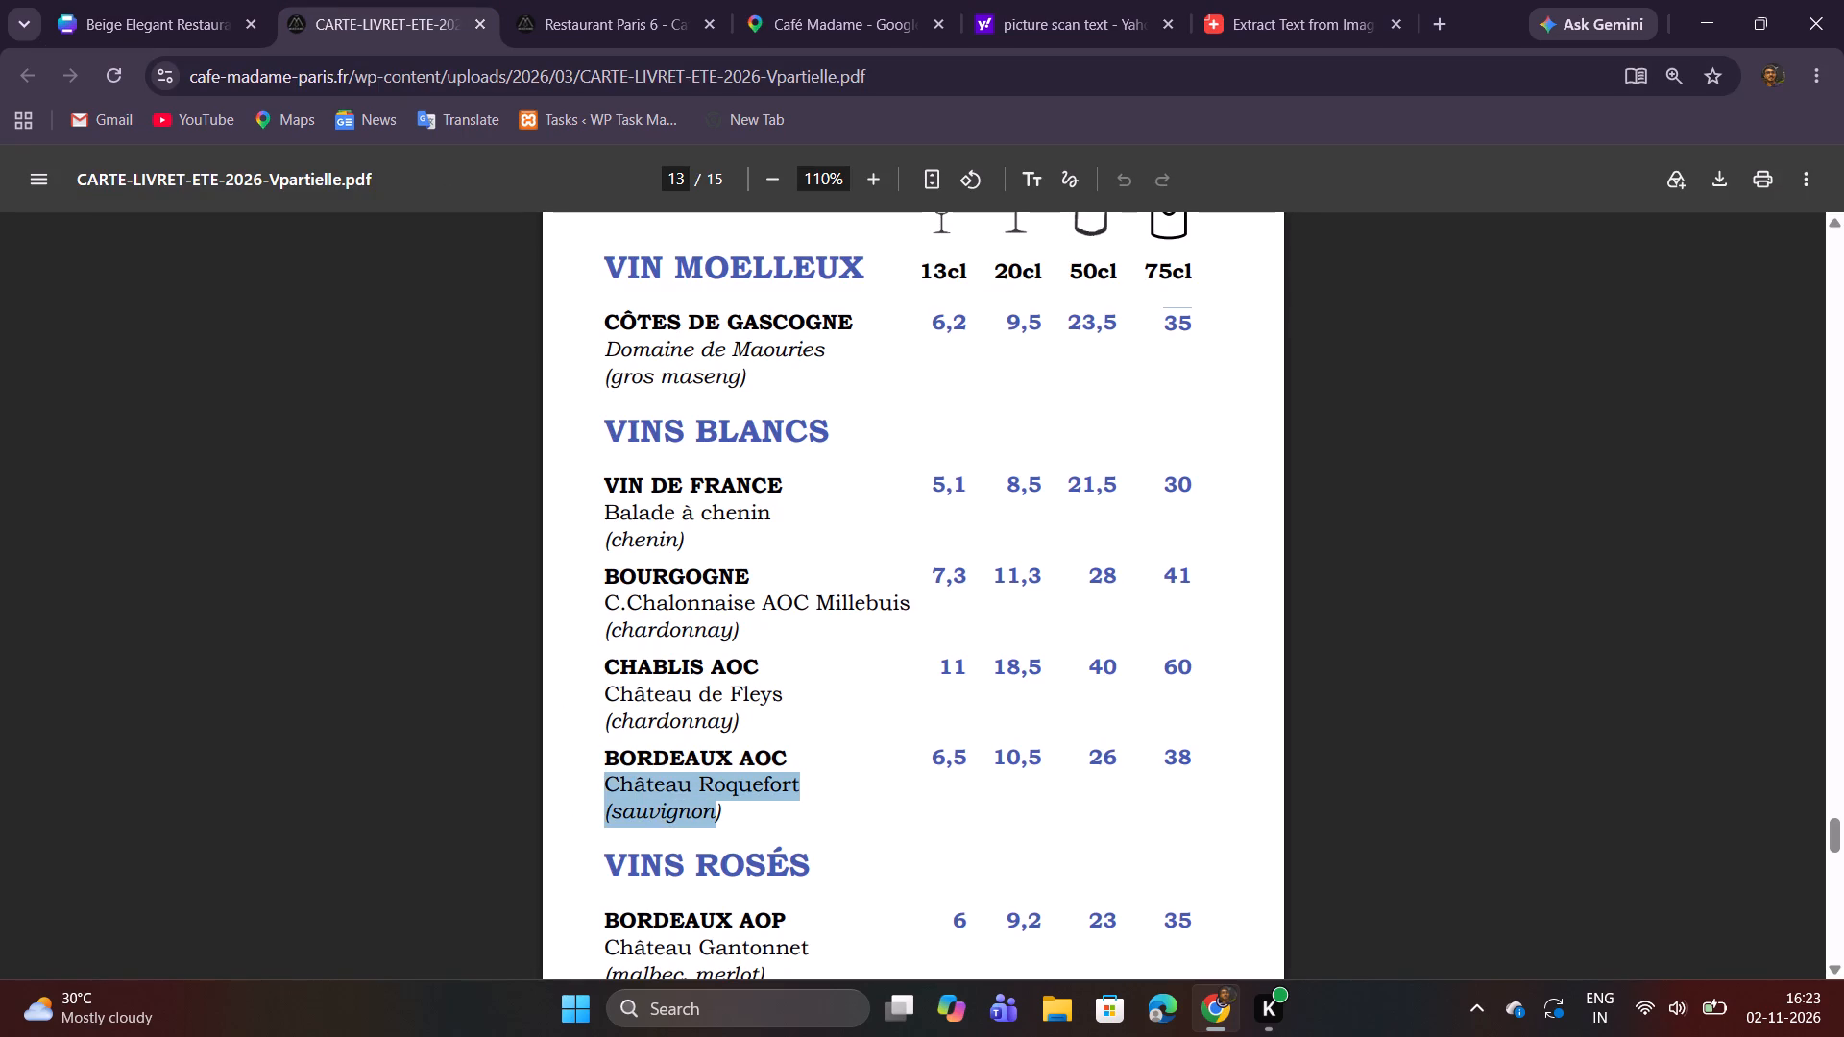
{"action": "left_click_drag", "start_coordinate": [718, 817], "coordinate": [726, 817]}
{"action": "key", "text": "ctrl+c"}
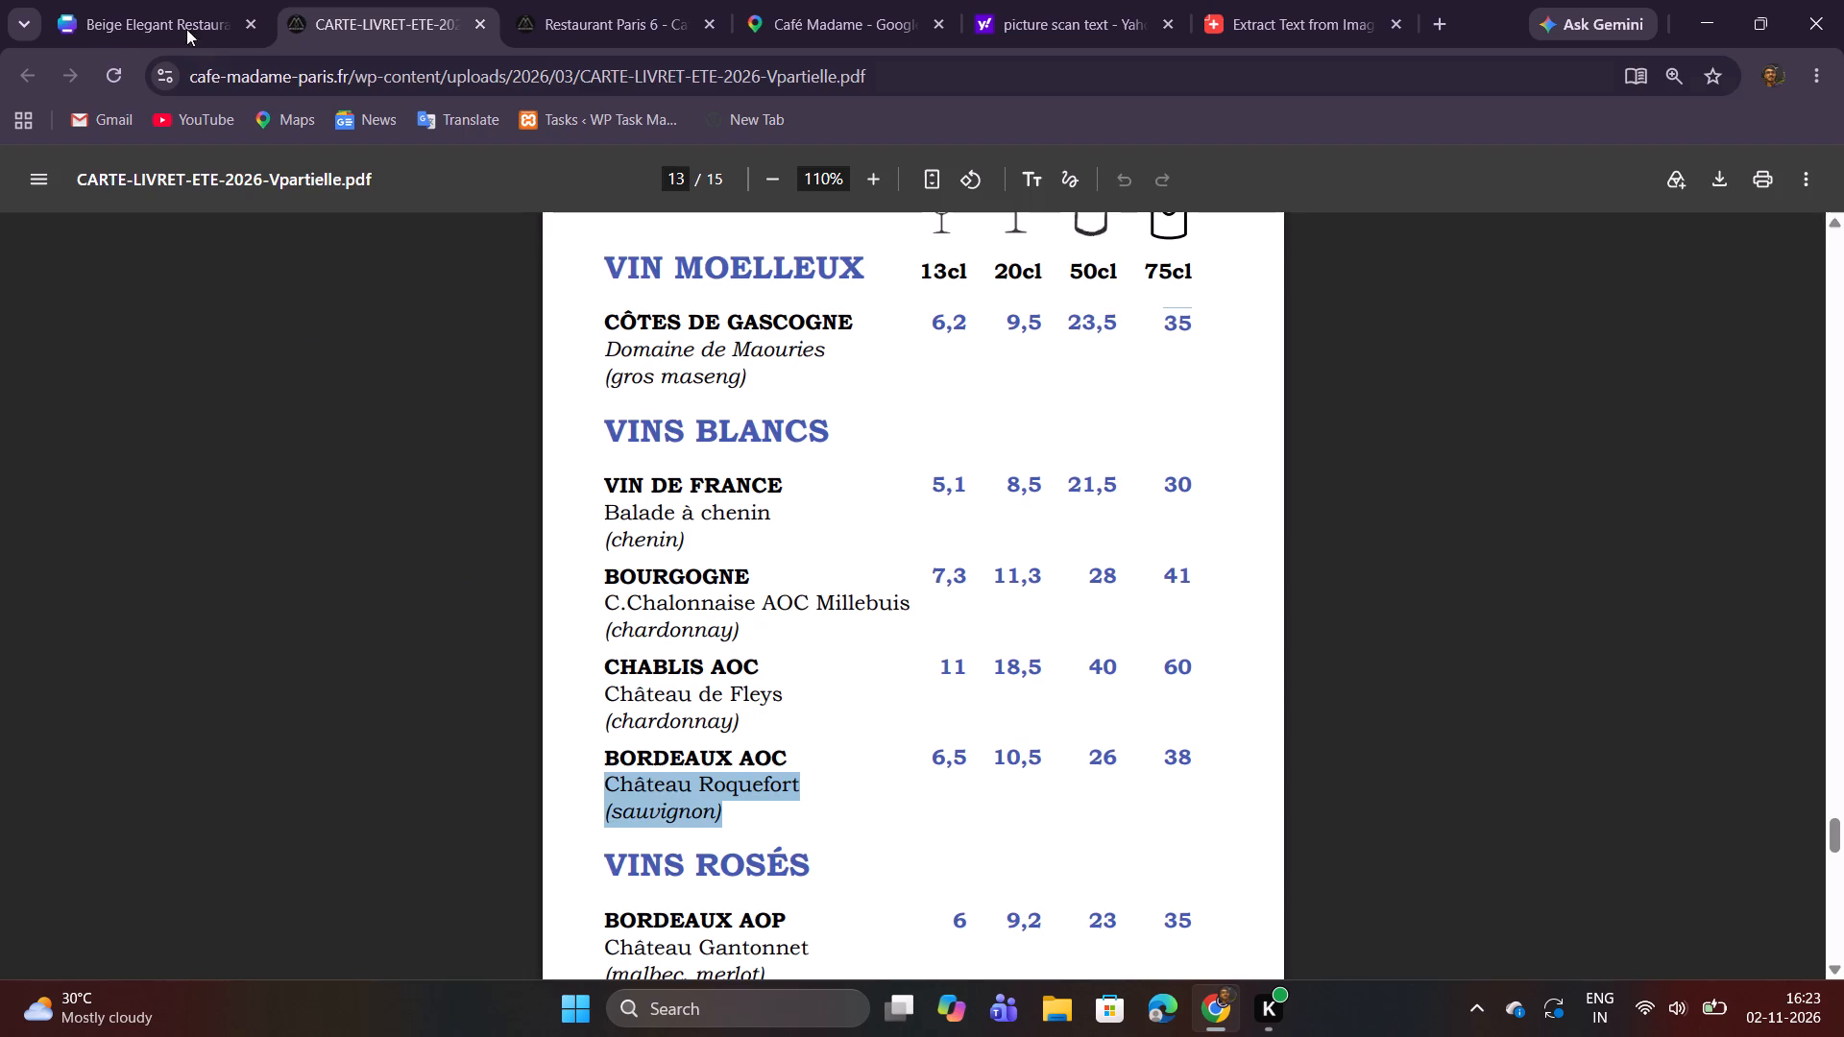
{"action": "left_click", "coordinate": [180, 13]}
{"action": "double_click", "coordinate": [702, 801]}
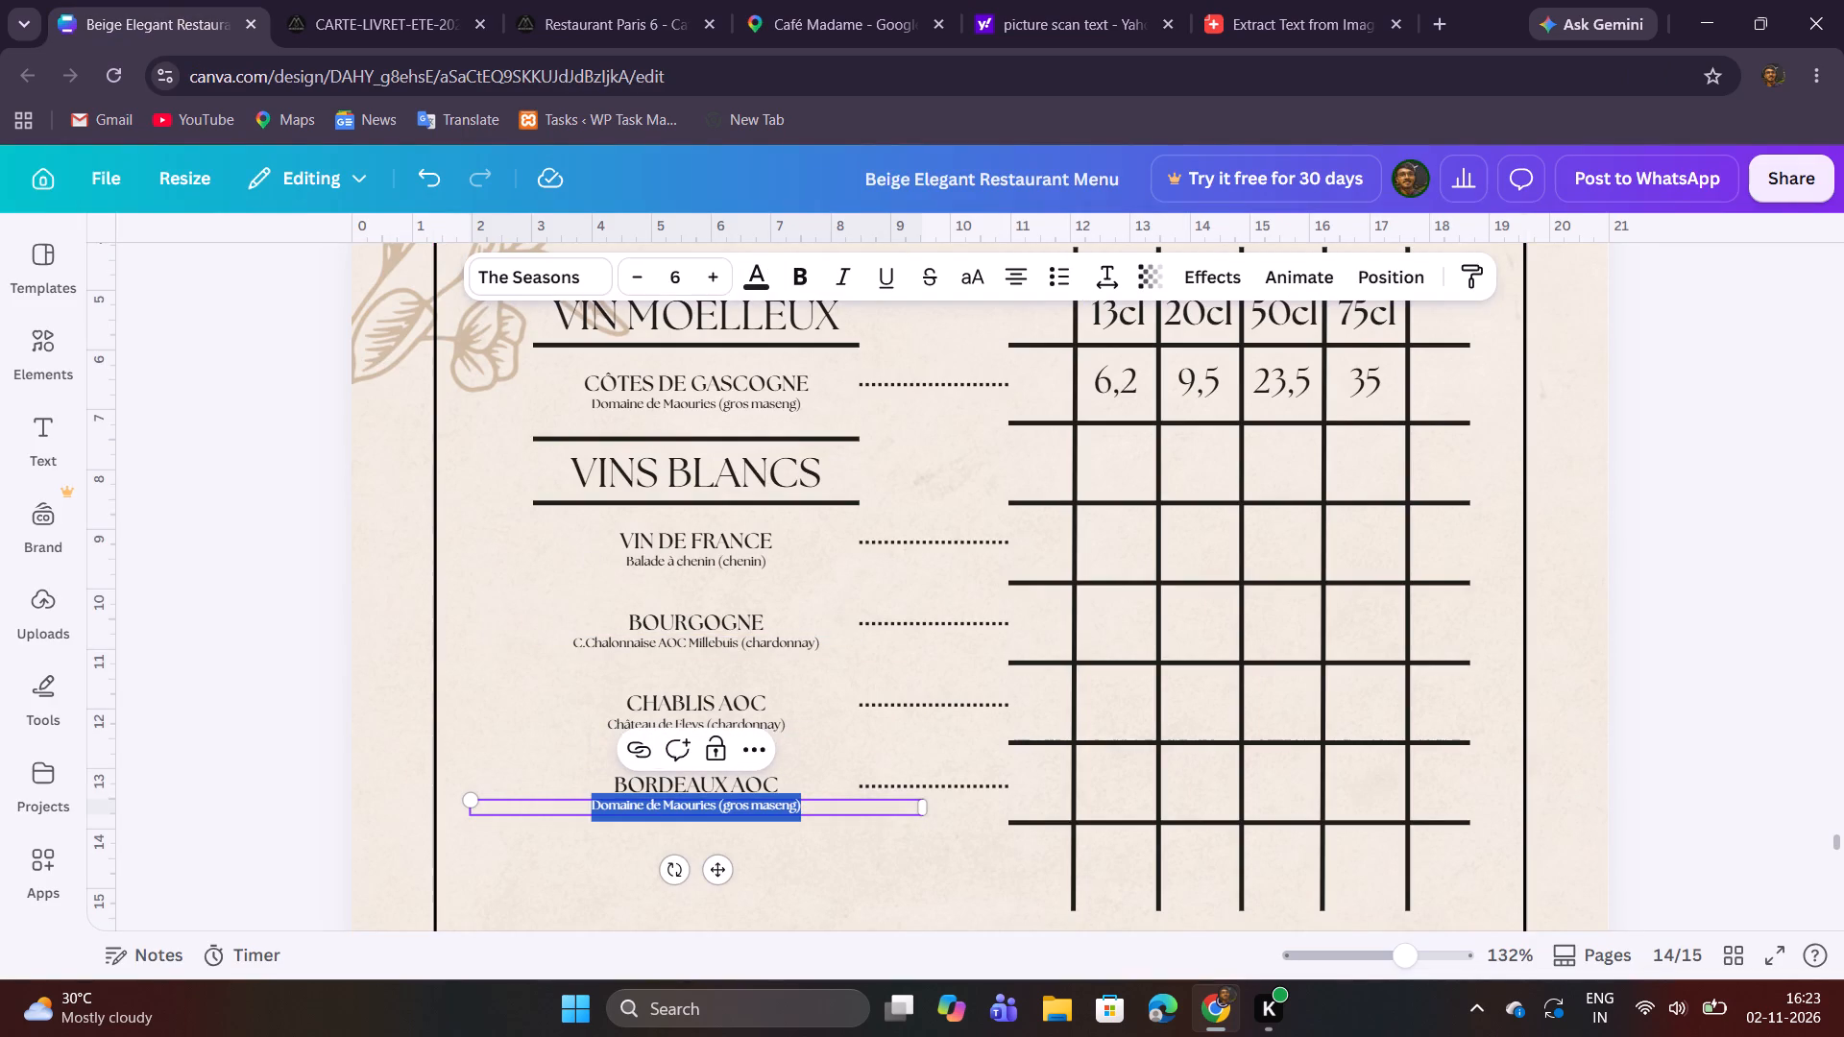
{"action": "key", "text": "ctrl+v"}
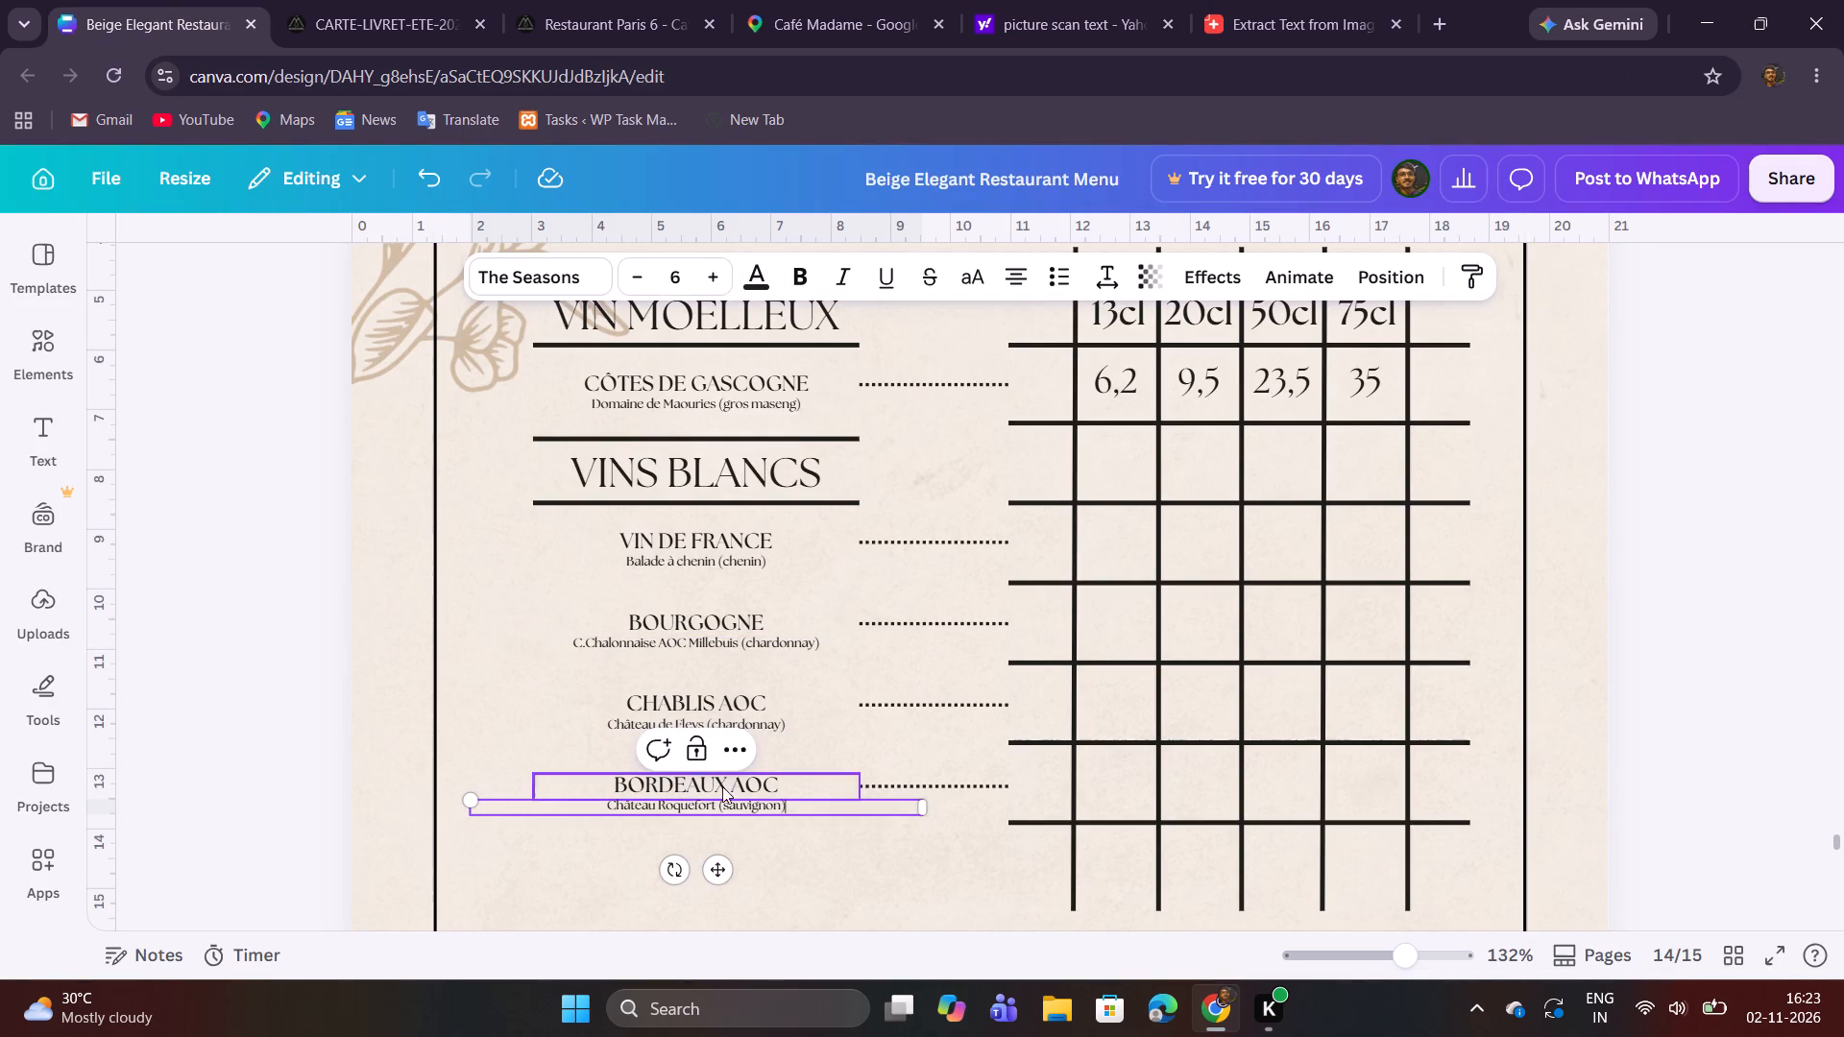
{"action": "left_click", "coordinate": [888, 870]}
Duplicate the 6,2 price of CÔTES DE GASCOGNE and place the copy in the 13cl cell of VIN DE FRANCE.
{"action": "left_click", "coordinate": [1128, 388]}
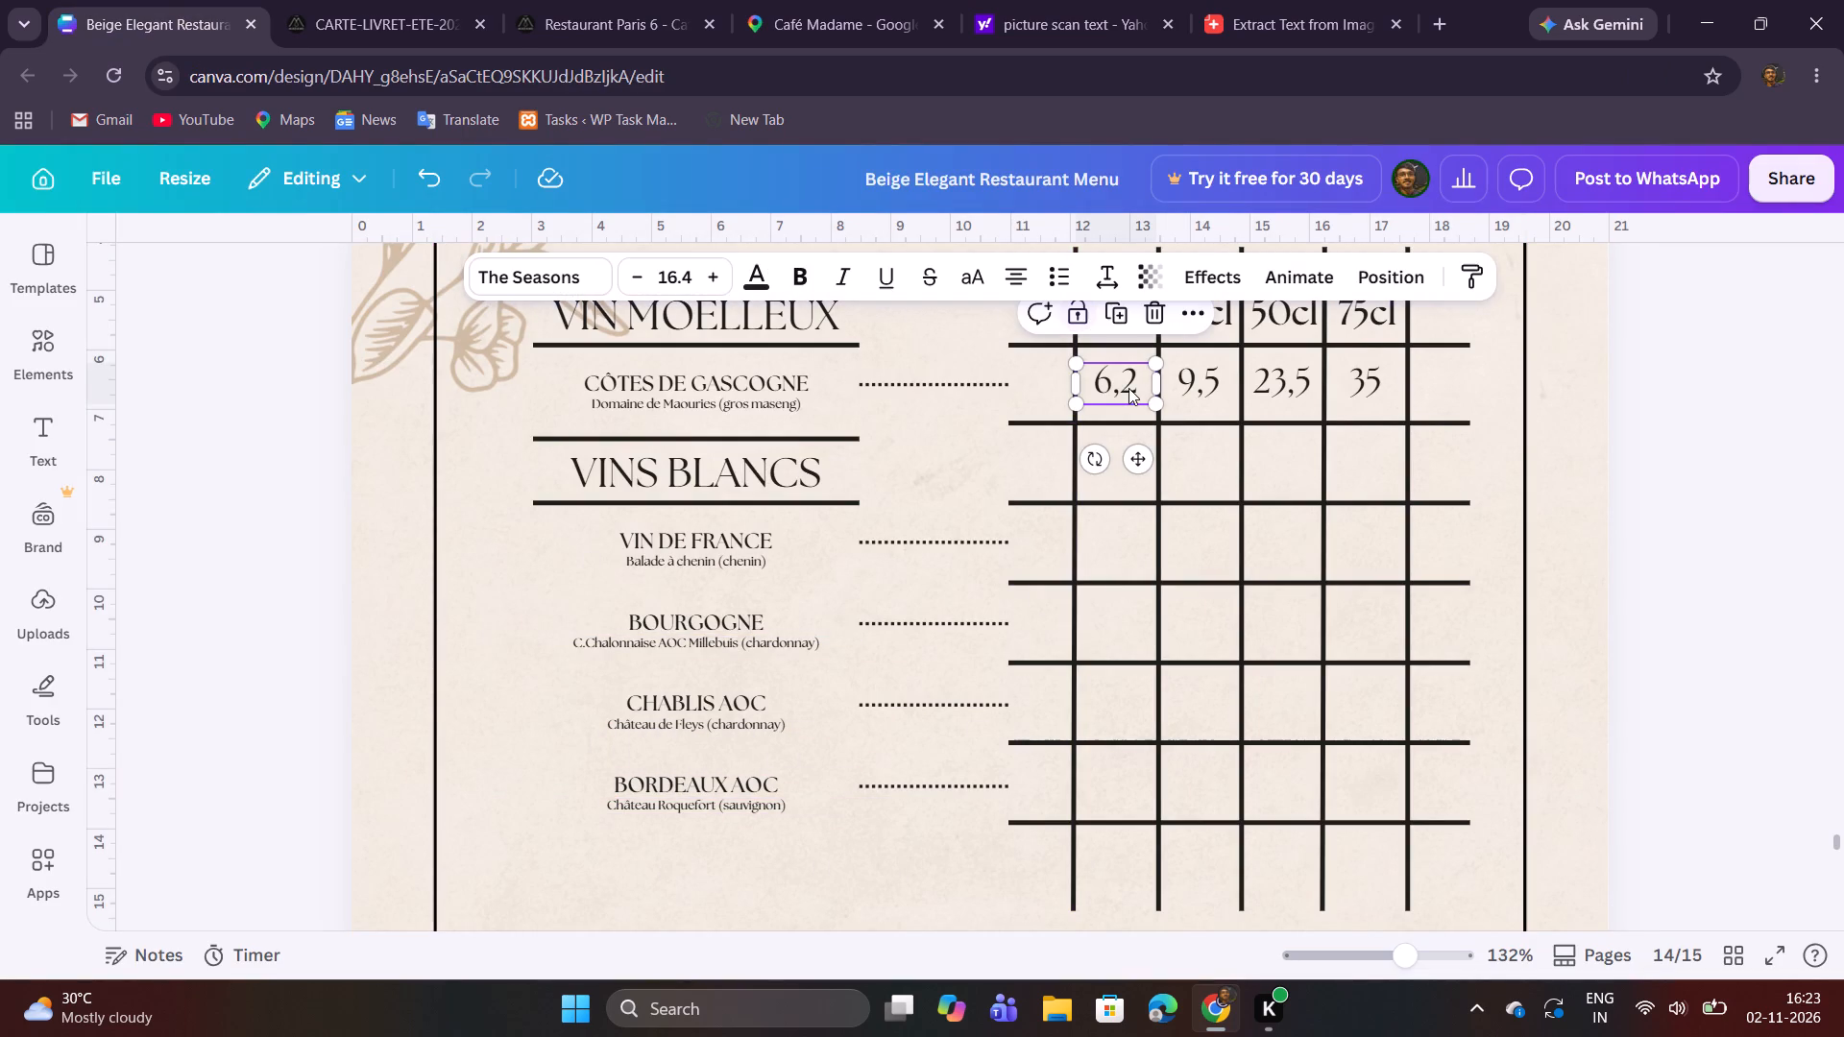
{"action": "left_click", "coordinate": [1122, 309]}
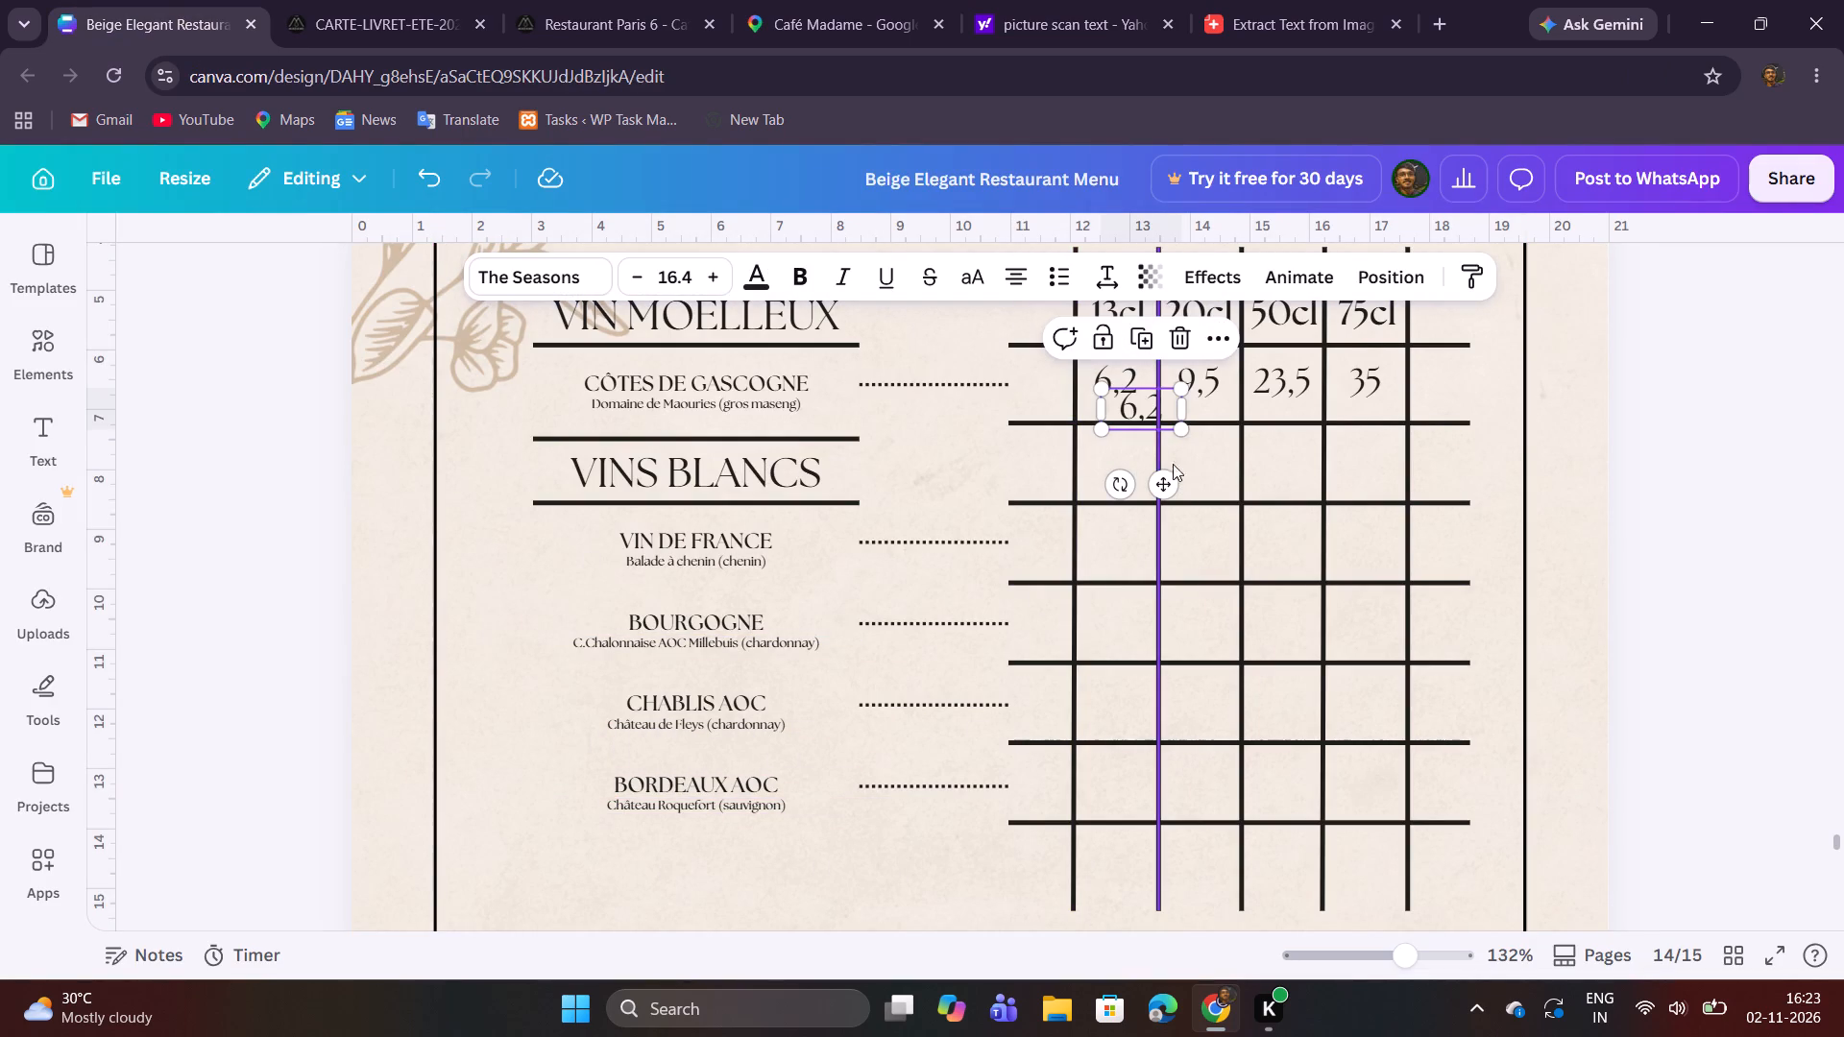
{"action": "left_click_drag", "start_coordinate": [1154, 407], "coordinate": [1131, 466]}
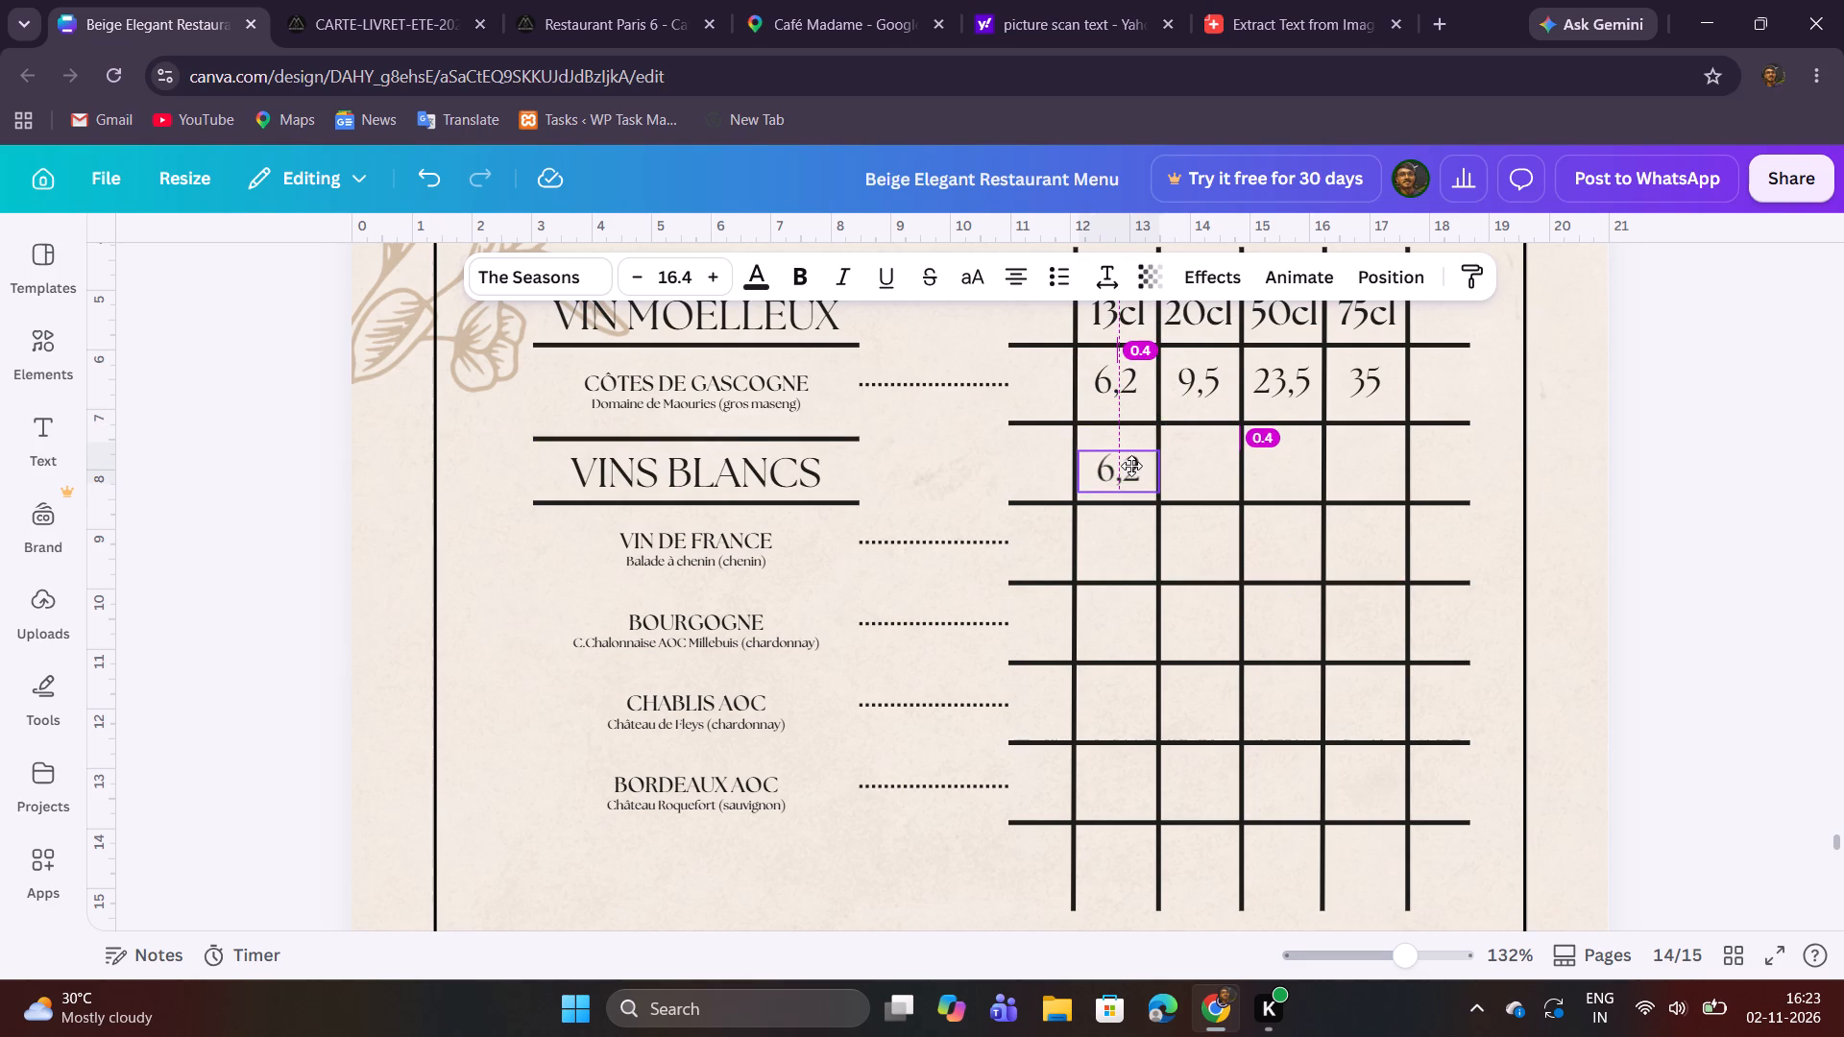
{"action": "left_click_drag", "start_coordinate": [1131, 466], "coordinate": [1128, 544]}
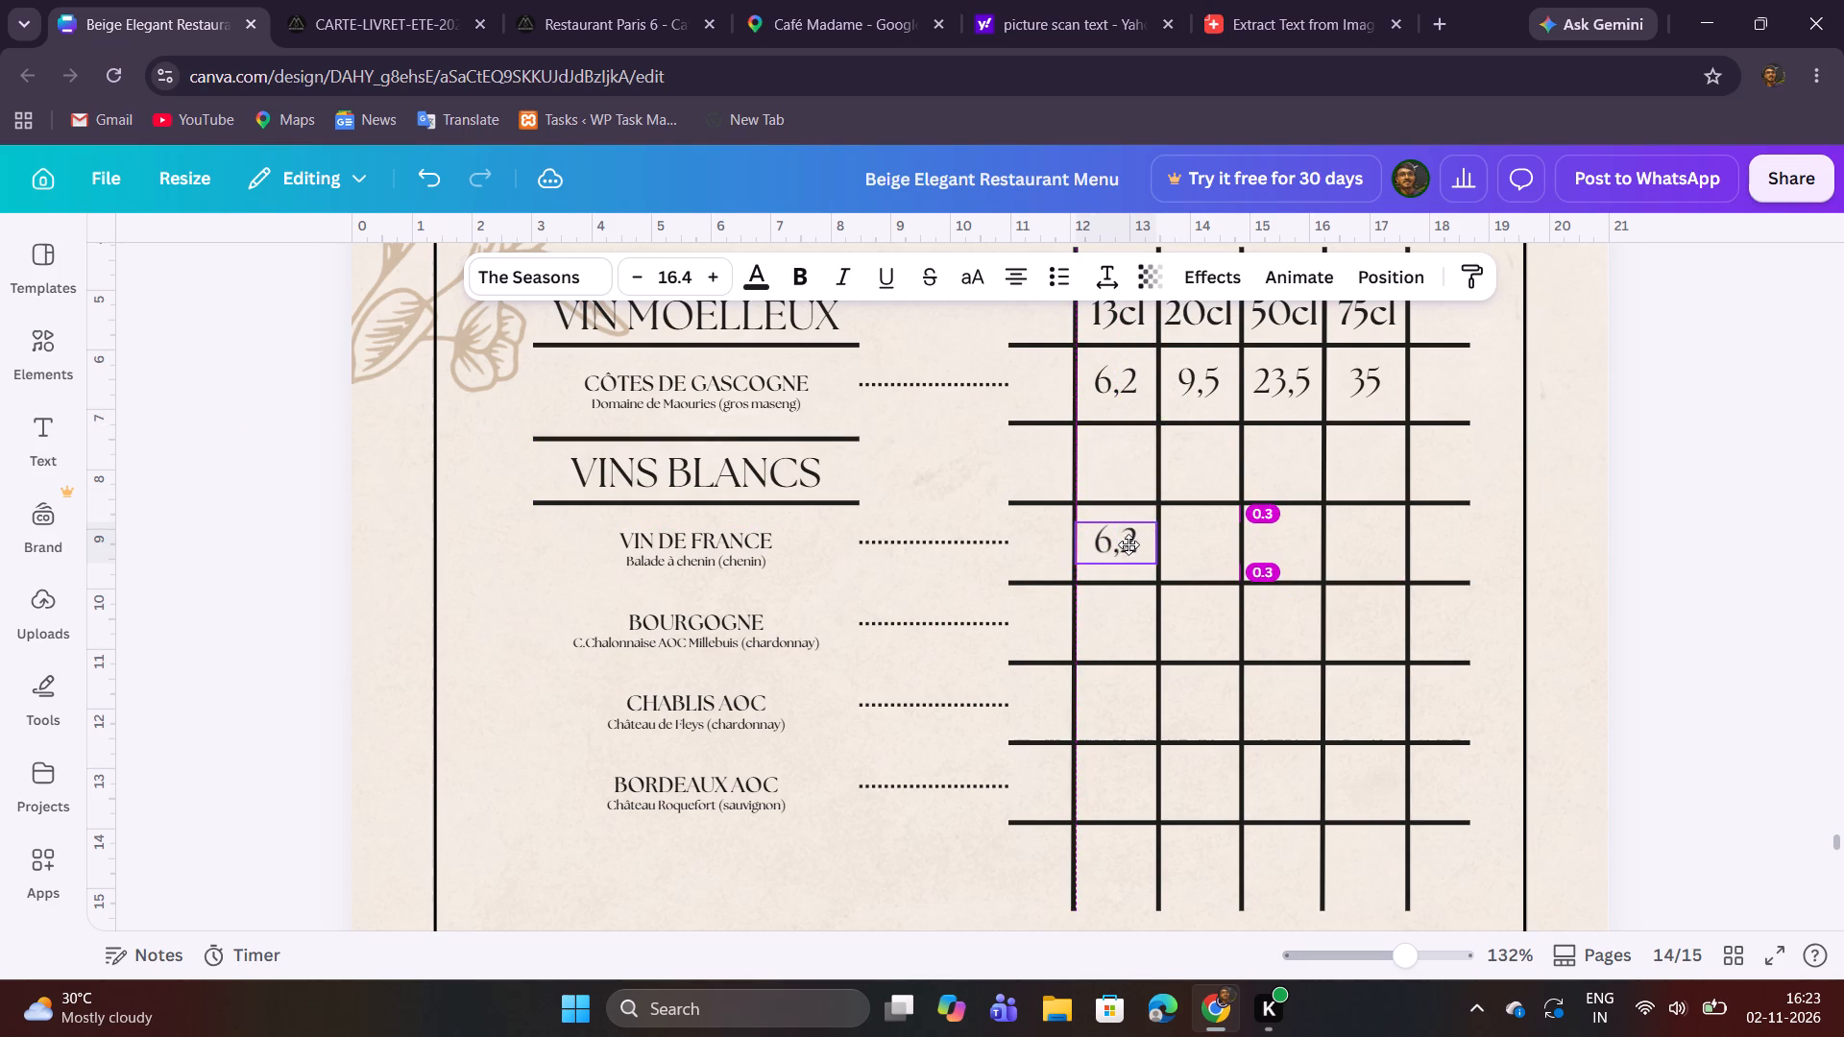
{"action": "left_click_drag", "start_coordinate": [1128, 544], "coordinate": [1128, 541]}
Duplicate the 6,2 price twice more, placing the copies in the 13cl cells of CHABLIS AOC and BOURGOGNE.
{"action": "left_click", "coordinate": [1117, 470]}
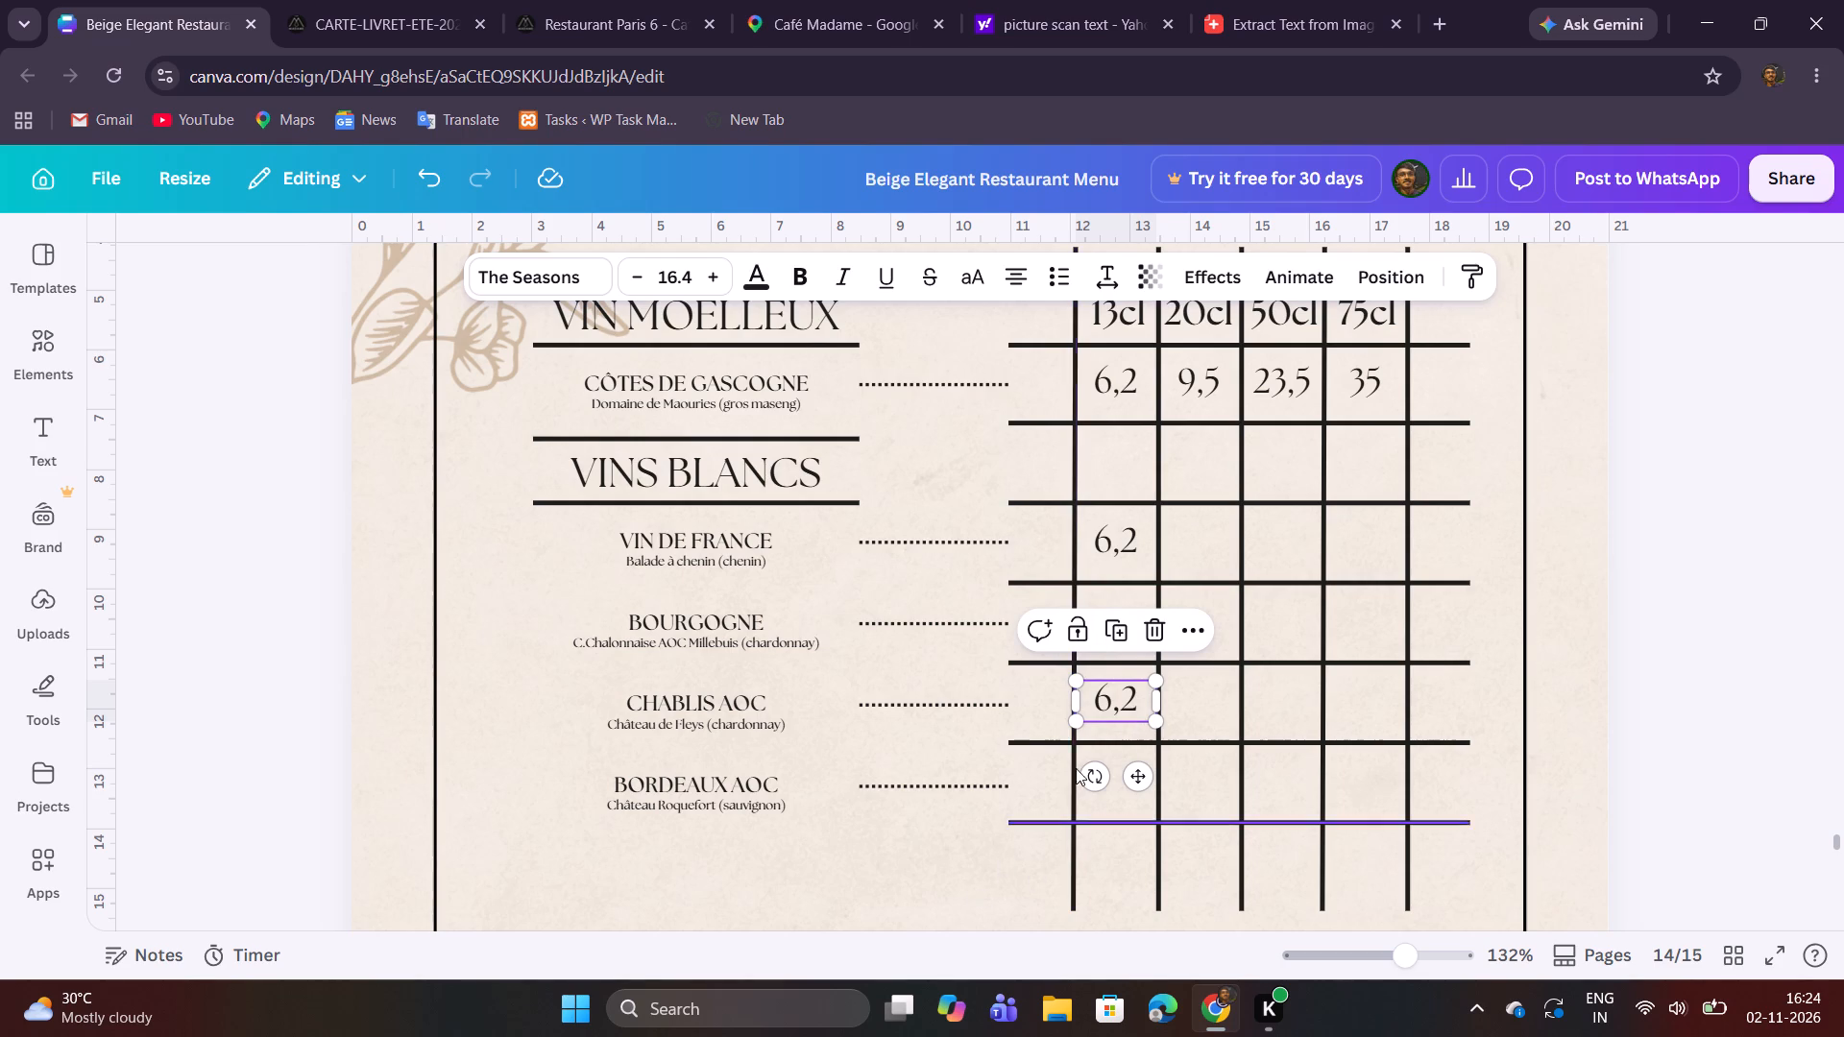
{"action": "left_click", "coordinate": [1123, 628]}
{"action": "left_click", "coordinate": [978, 854]}
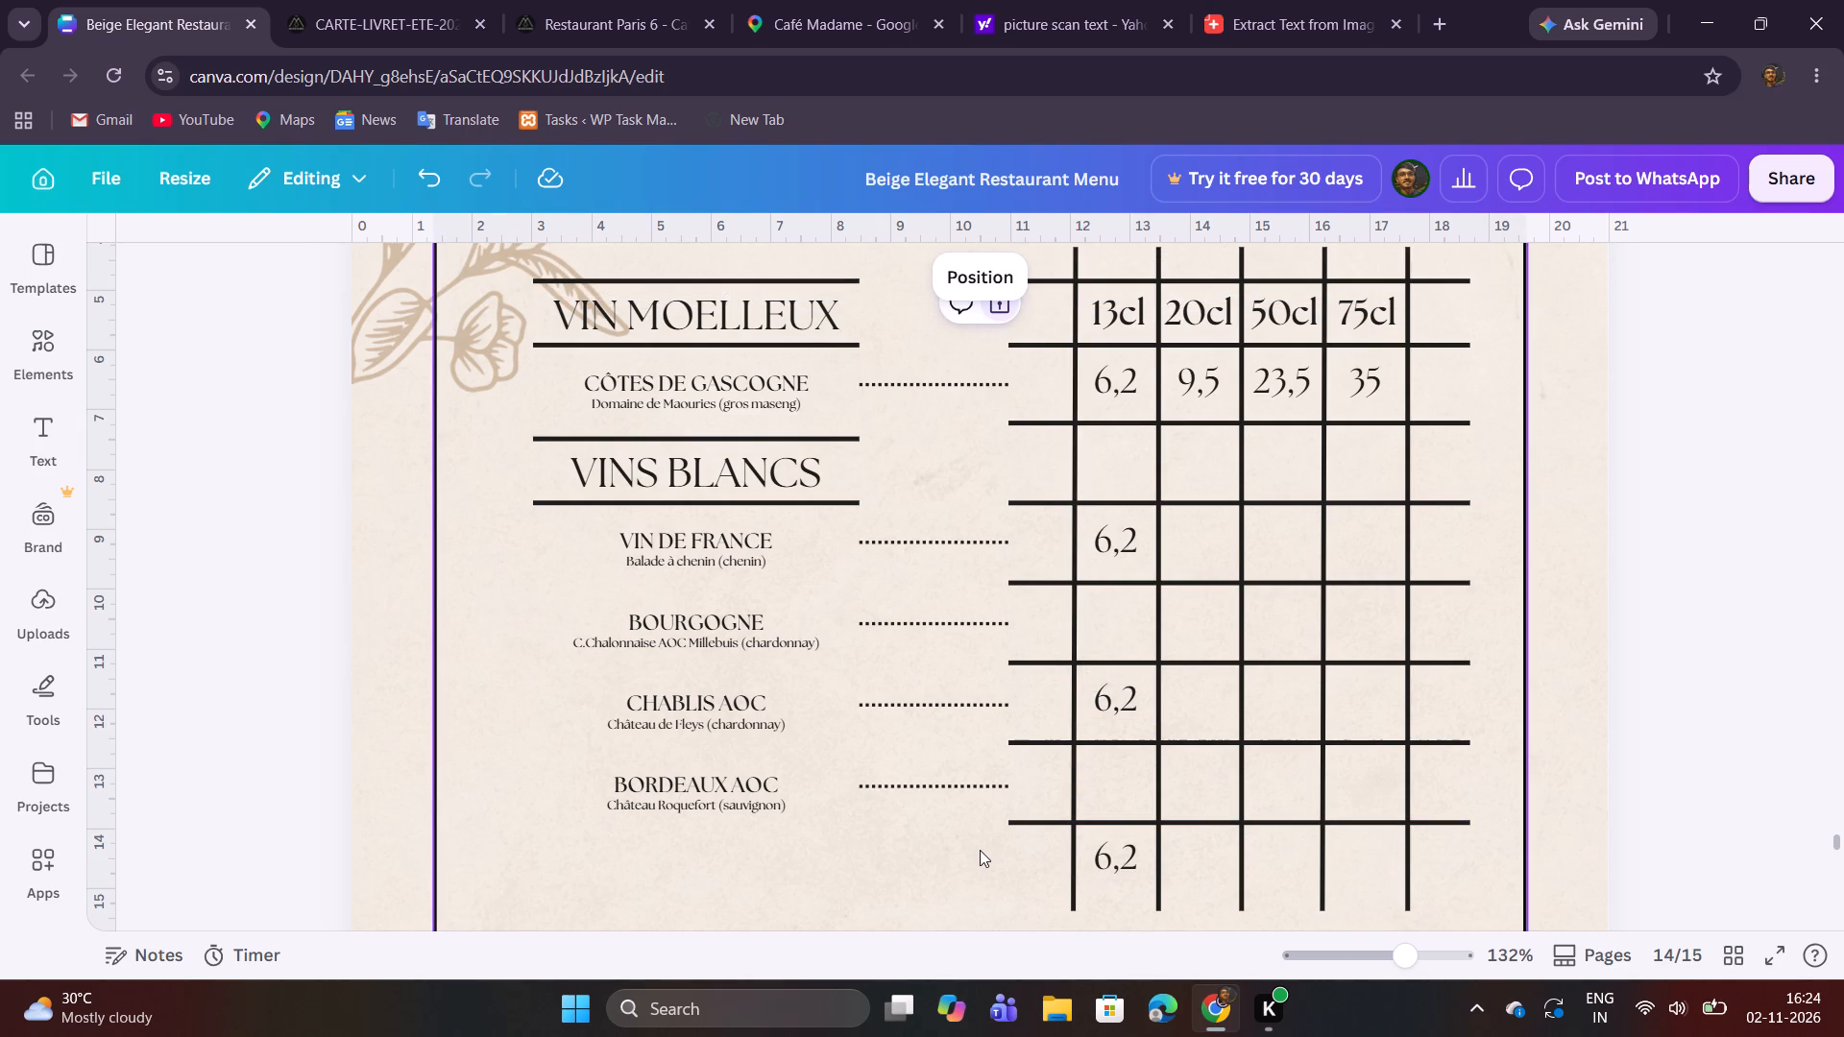
{"action": "left_click", "coordinate": [1126, 876]}
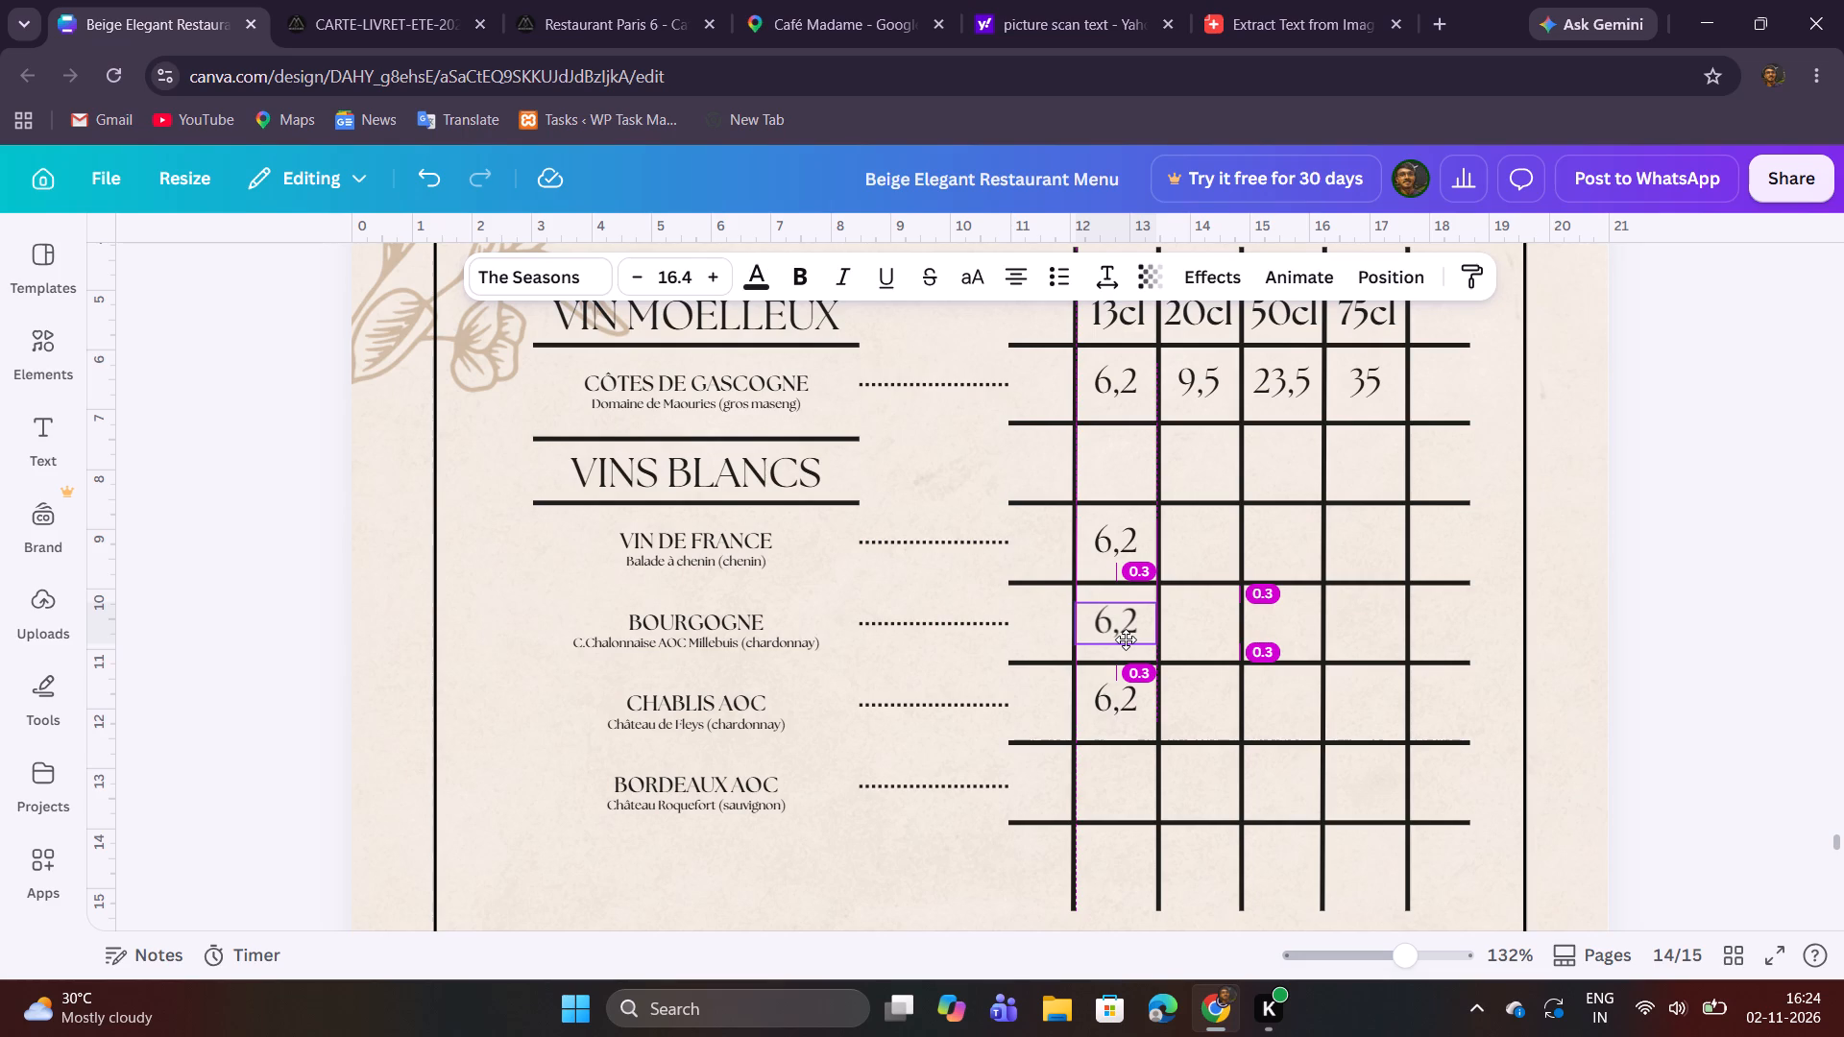
{"action": "left_click", "coordinate": [924, 857]}
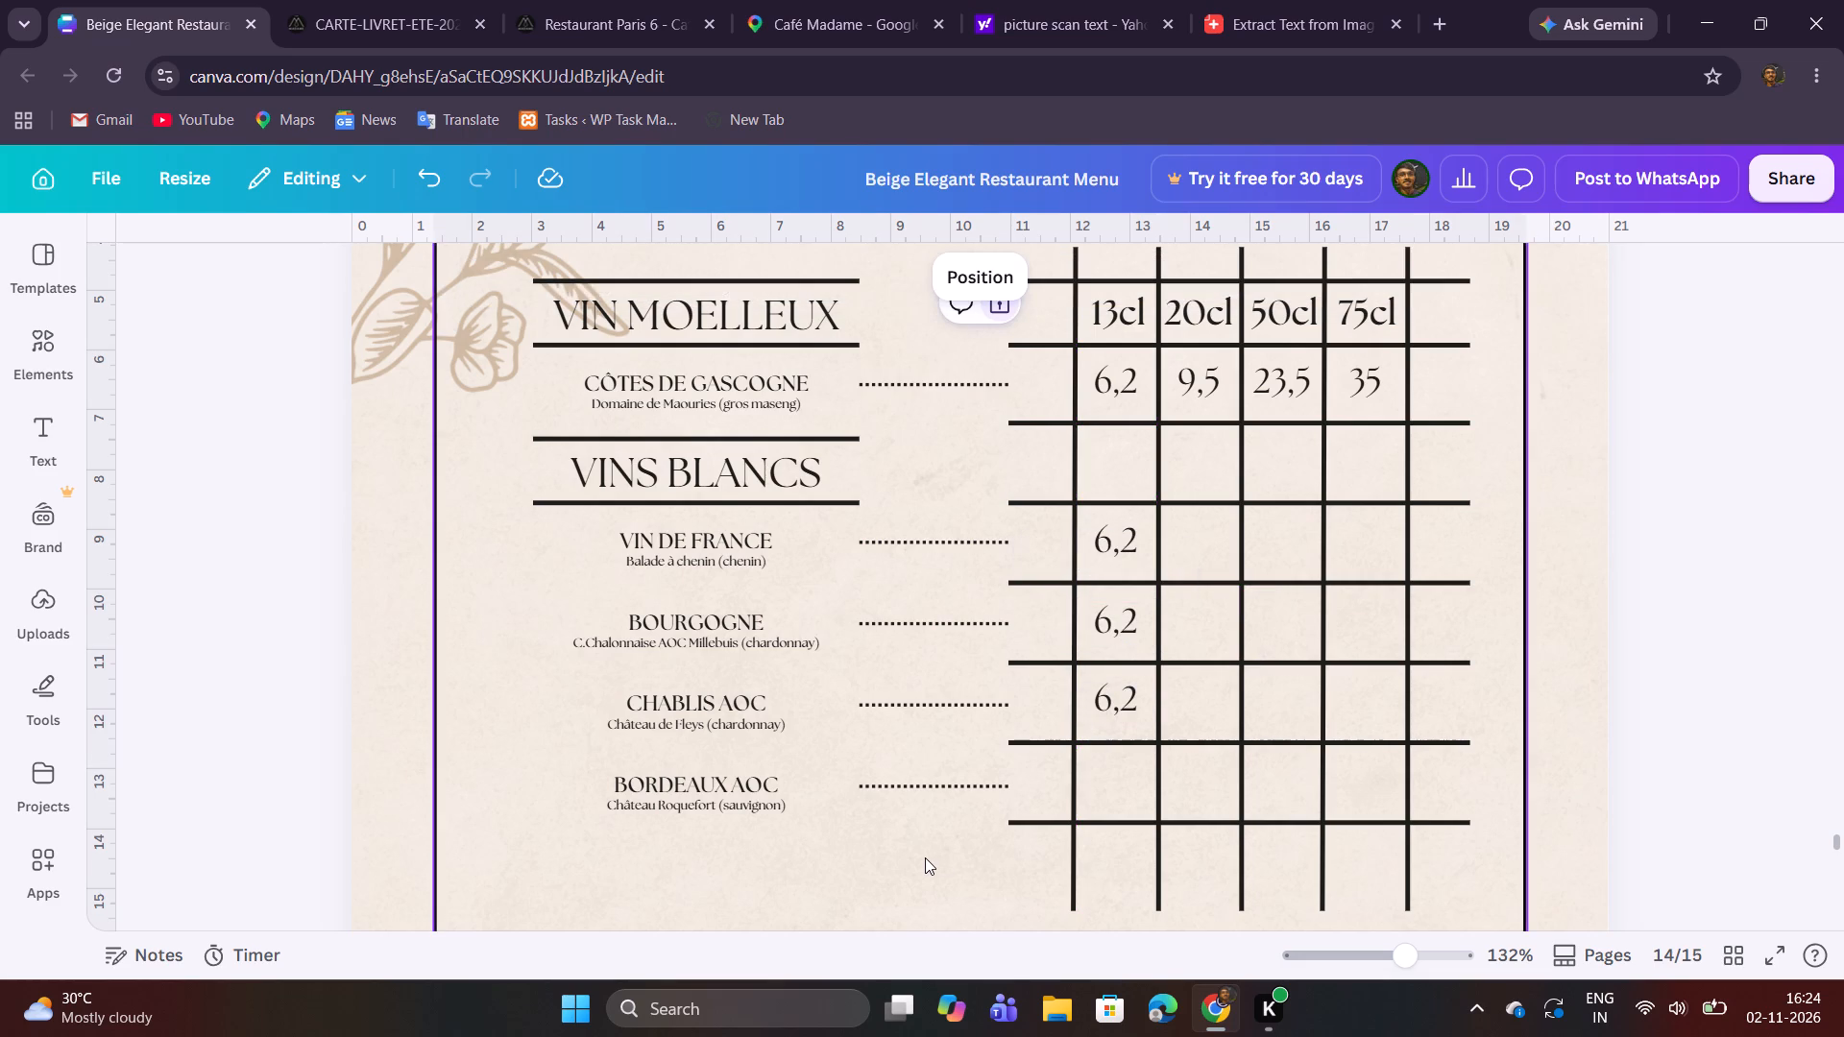
Duplicate the CHABLIS AOC price 6,2 and centre the copy in the 13cl cell of BORDEAUX AOC.
{"action": "left_click", "coordinate": [1126, 706]}
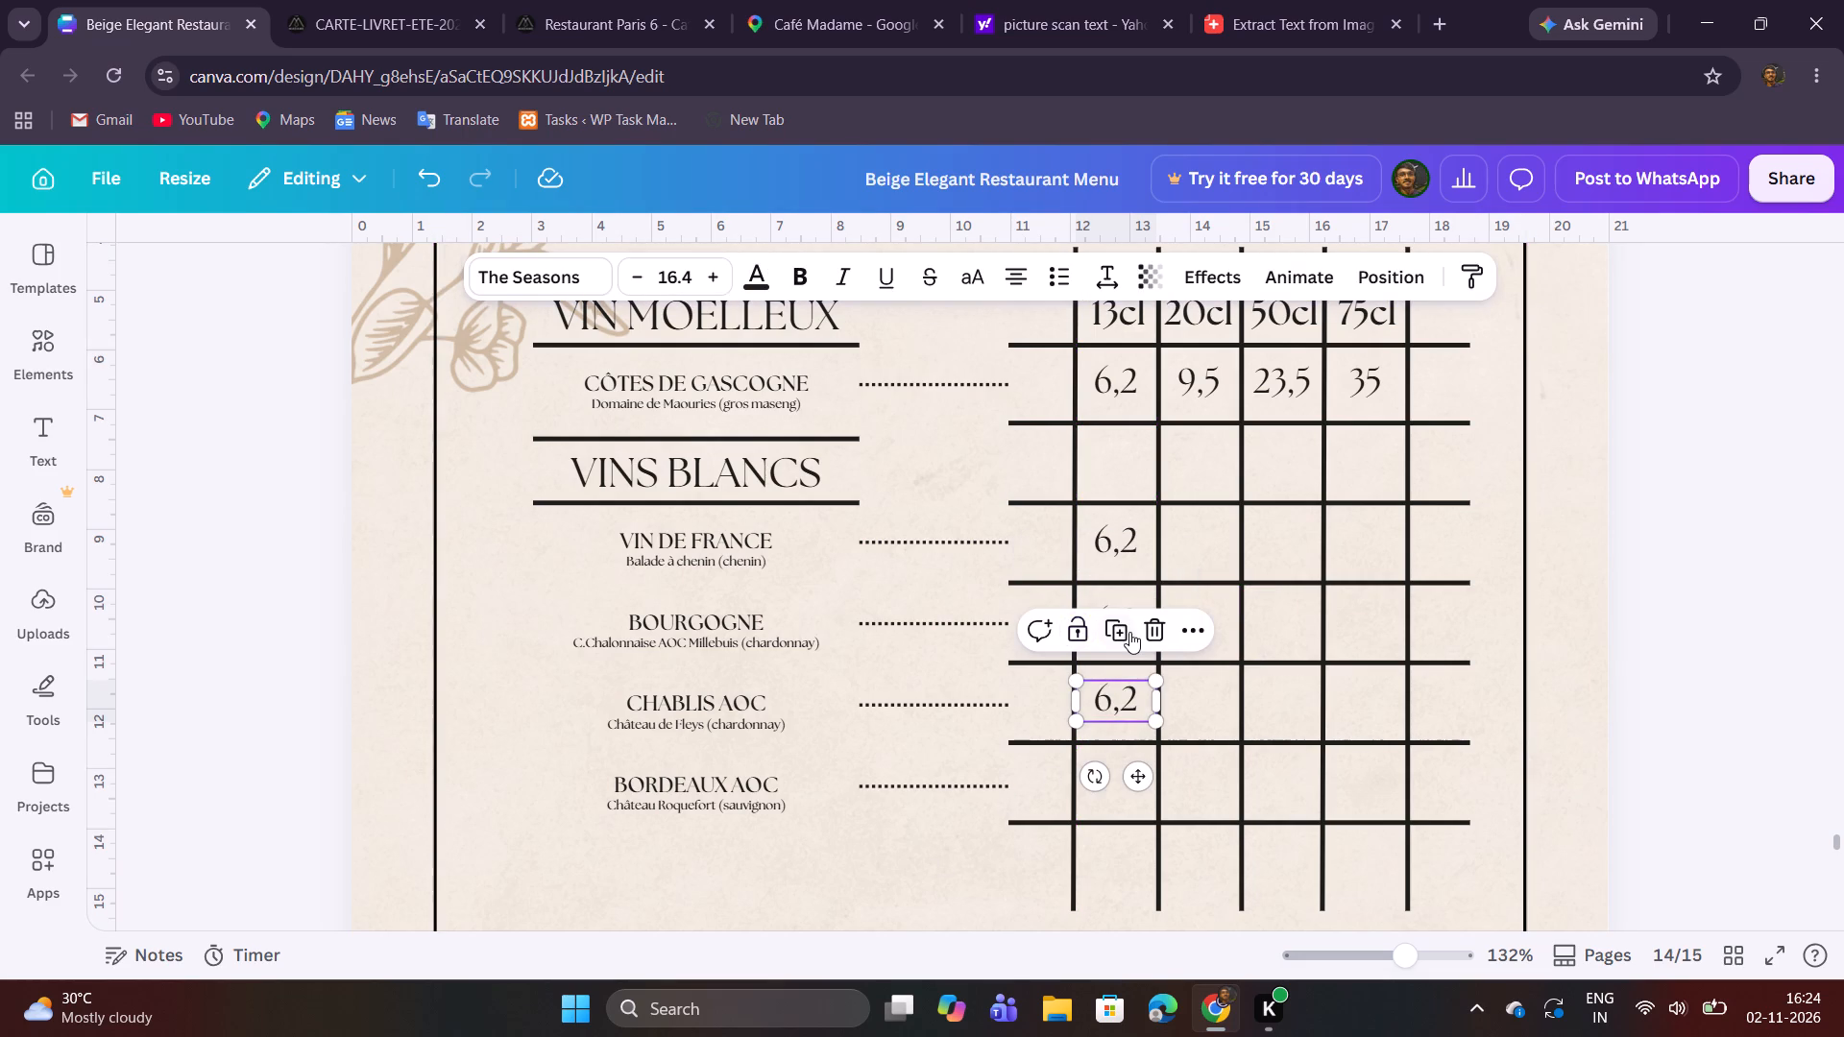
{"action": "left_click", "coordinate": [1128, 629]}
{"action": "left_click_drag", "start_coordinate": [1152, 727], "coordinate": [1114, 782]}
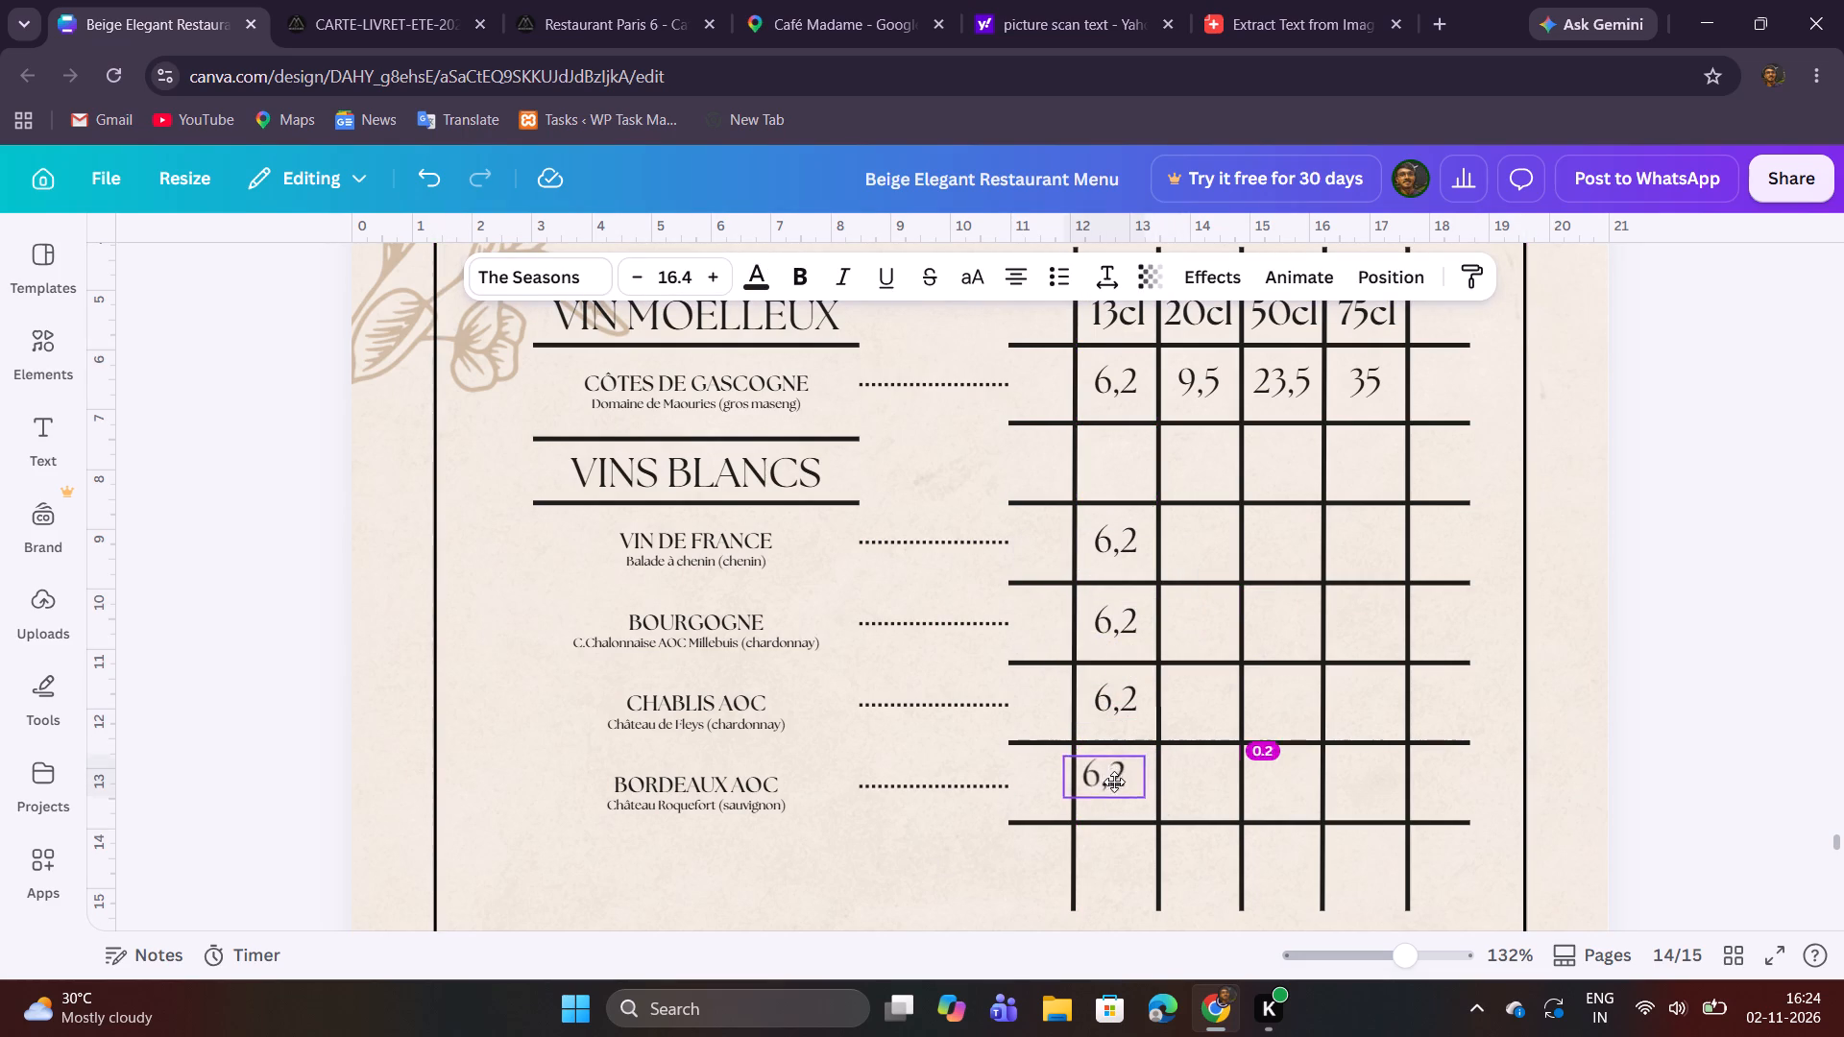
{"action": "left_click_drag", "start_coordinate": [1114, 782], "coordinate": [1131, 788]}
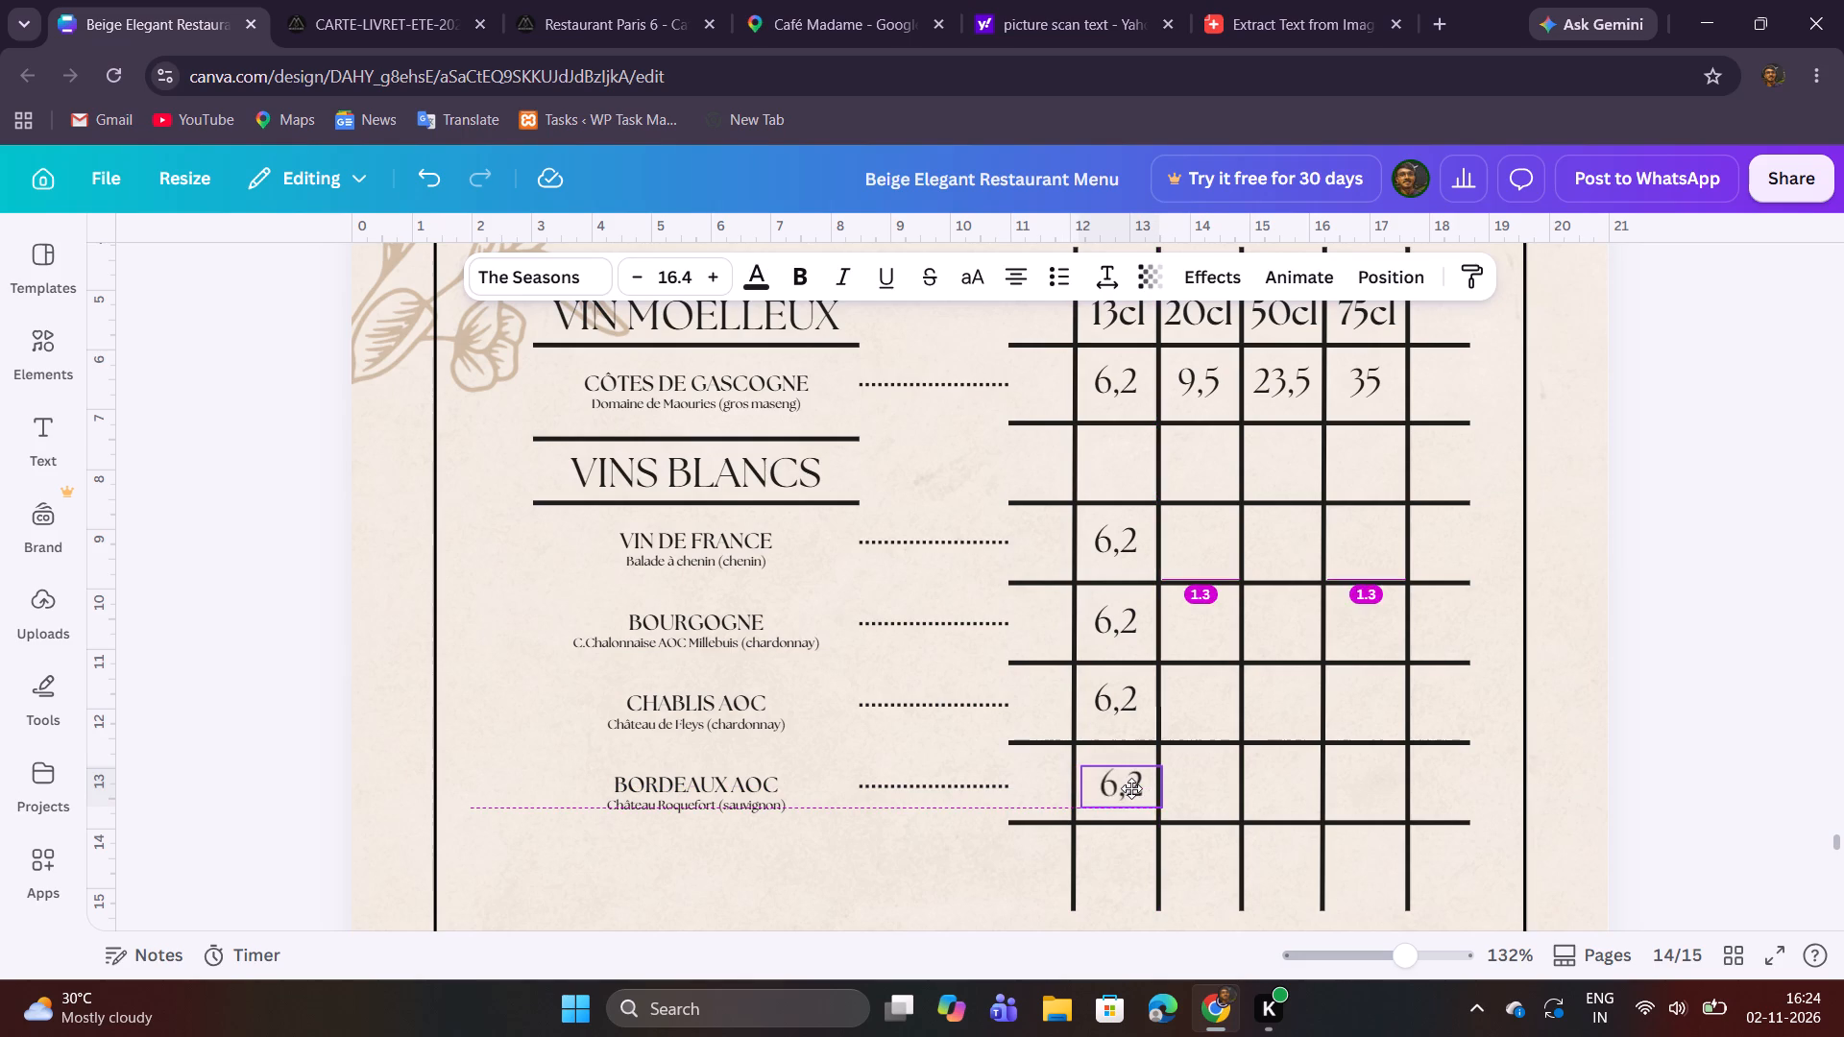
{"action": "left_click_drag", "start_coordinate": [1131, 788], "coordinate": [1124, 786]}
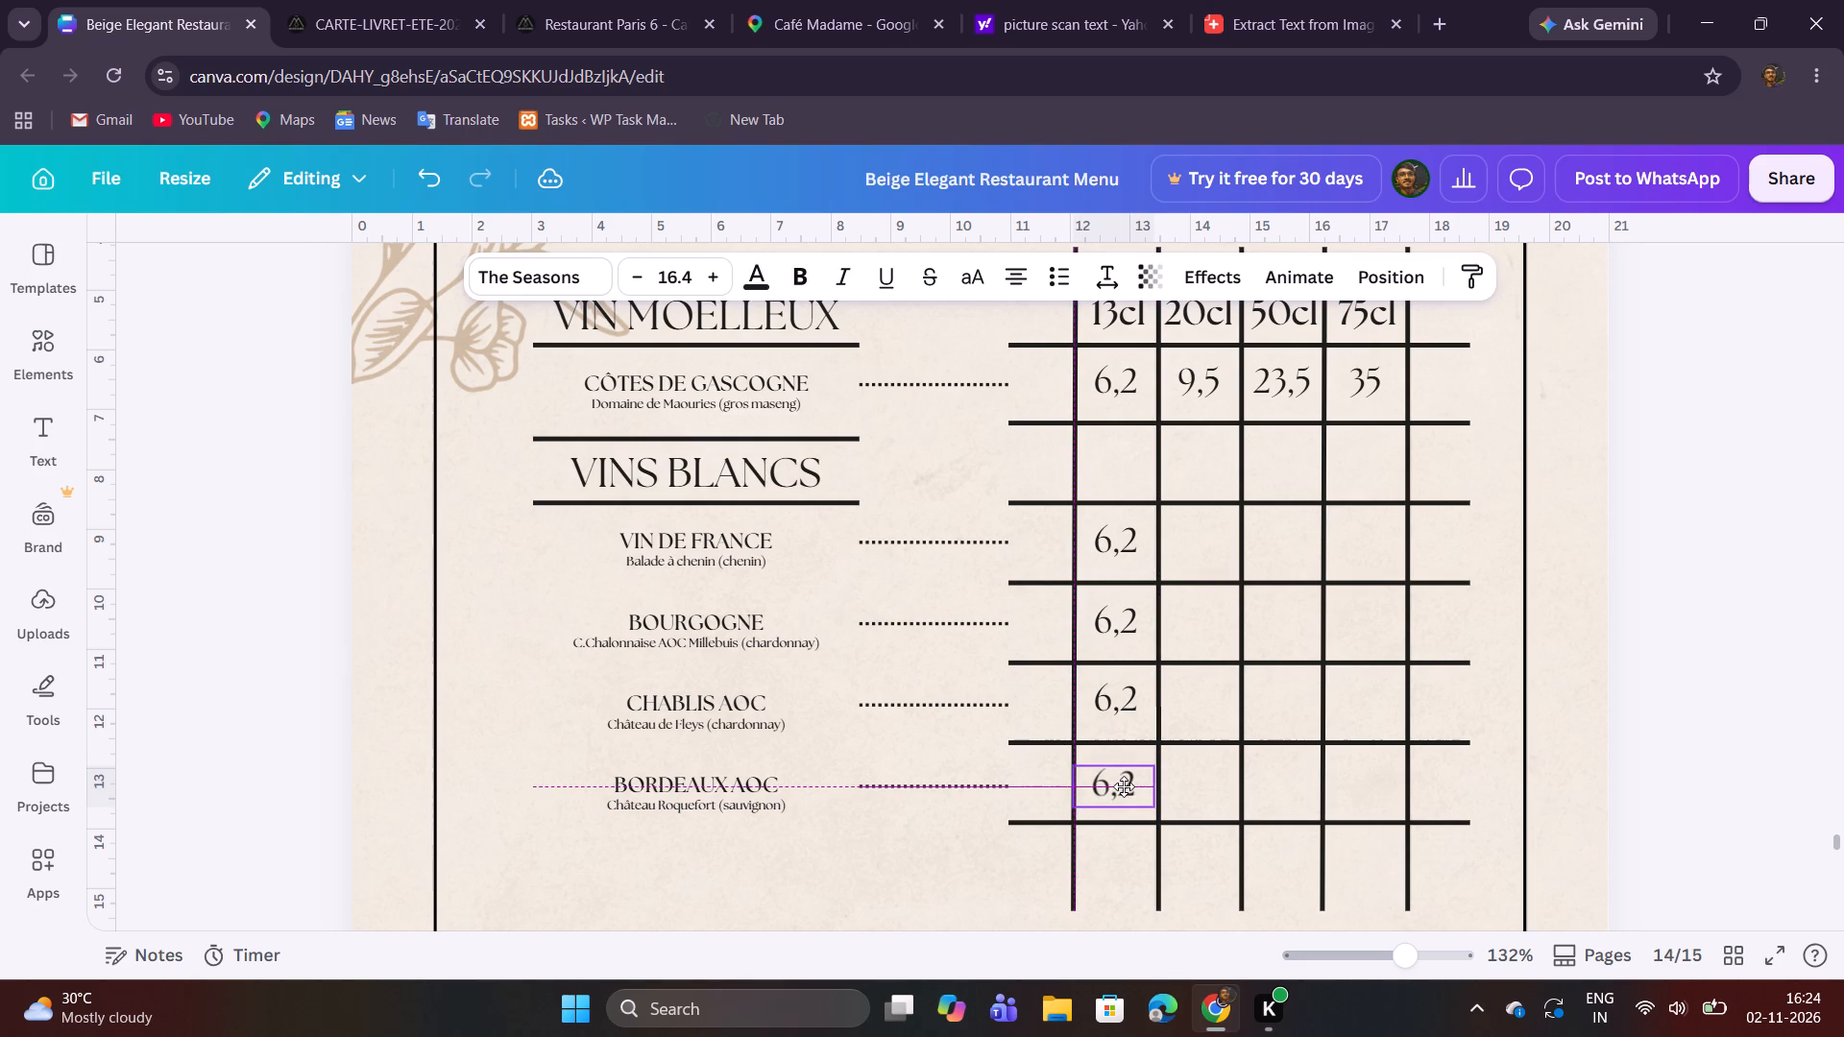
{"action": "left_click_drag", "start_coordinate": [1124, 786], "coordinate": [1126, 786]}
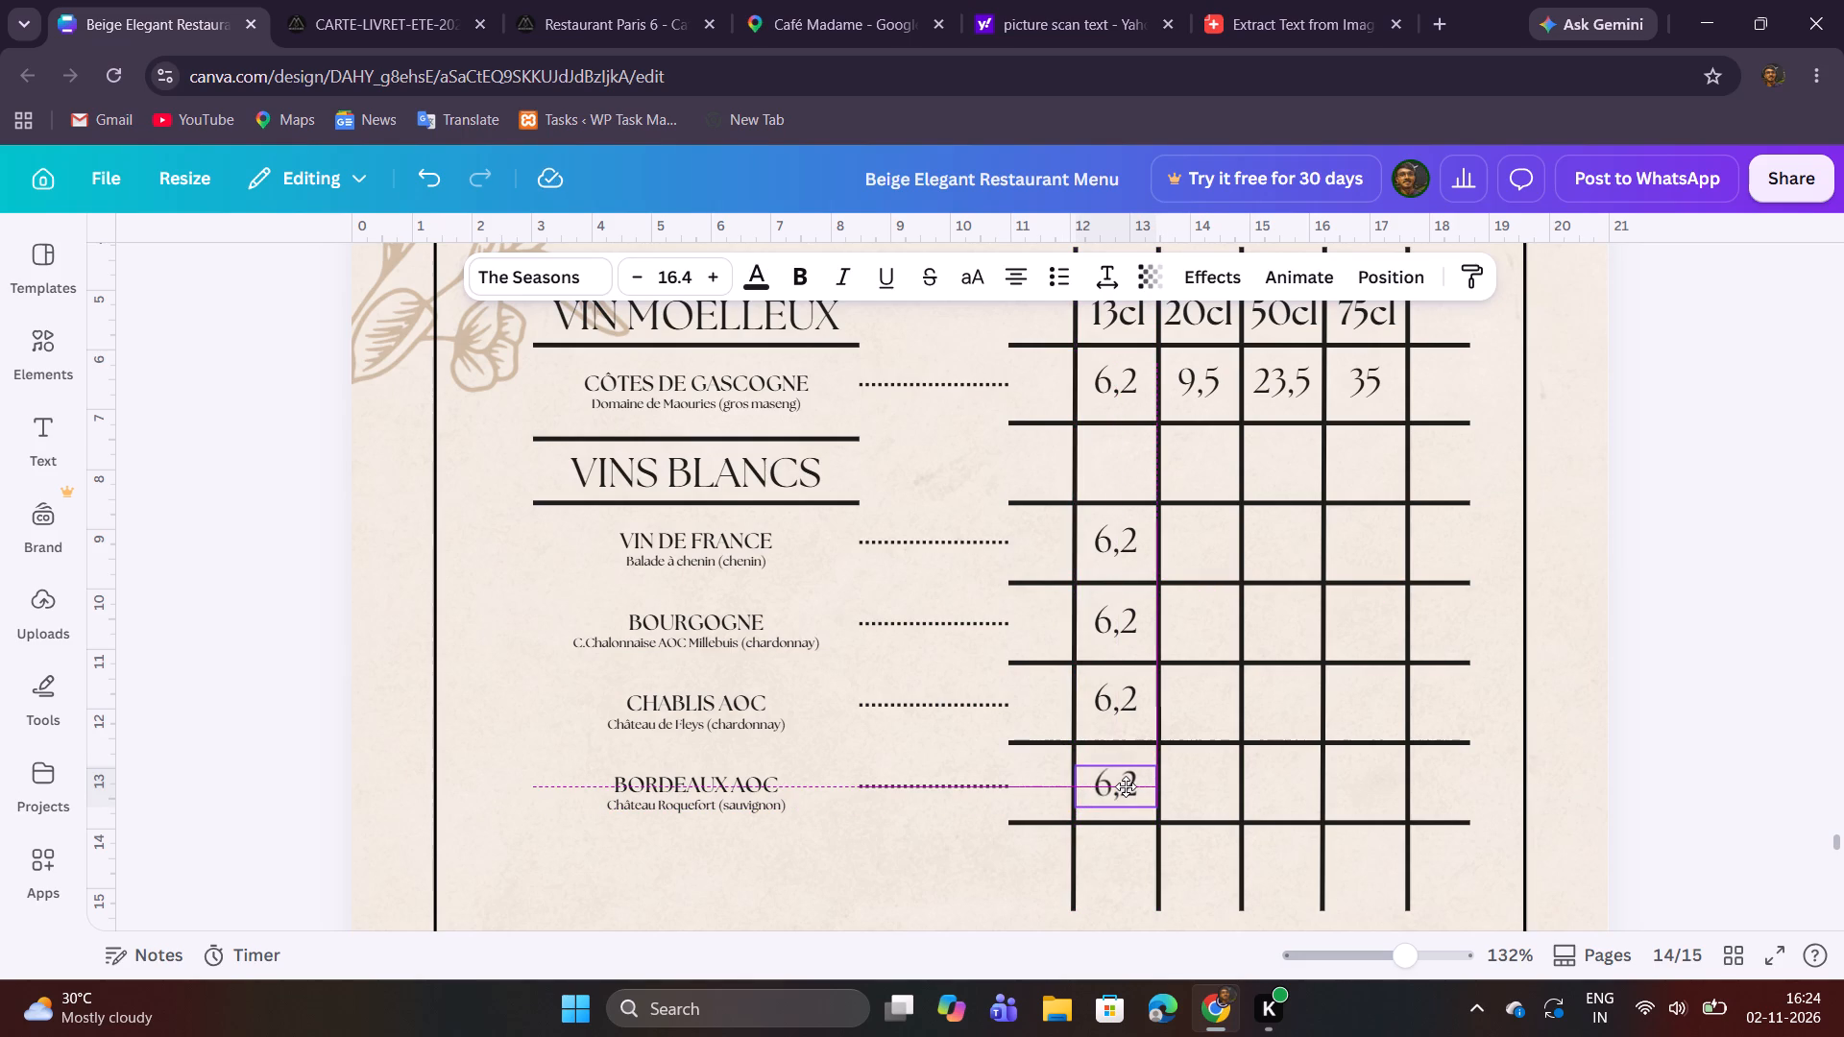
{"action": "left_click_drag", "start_coordinate": [1126, 786], "coordinate": [1126, 784]}
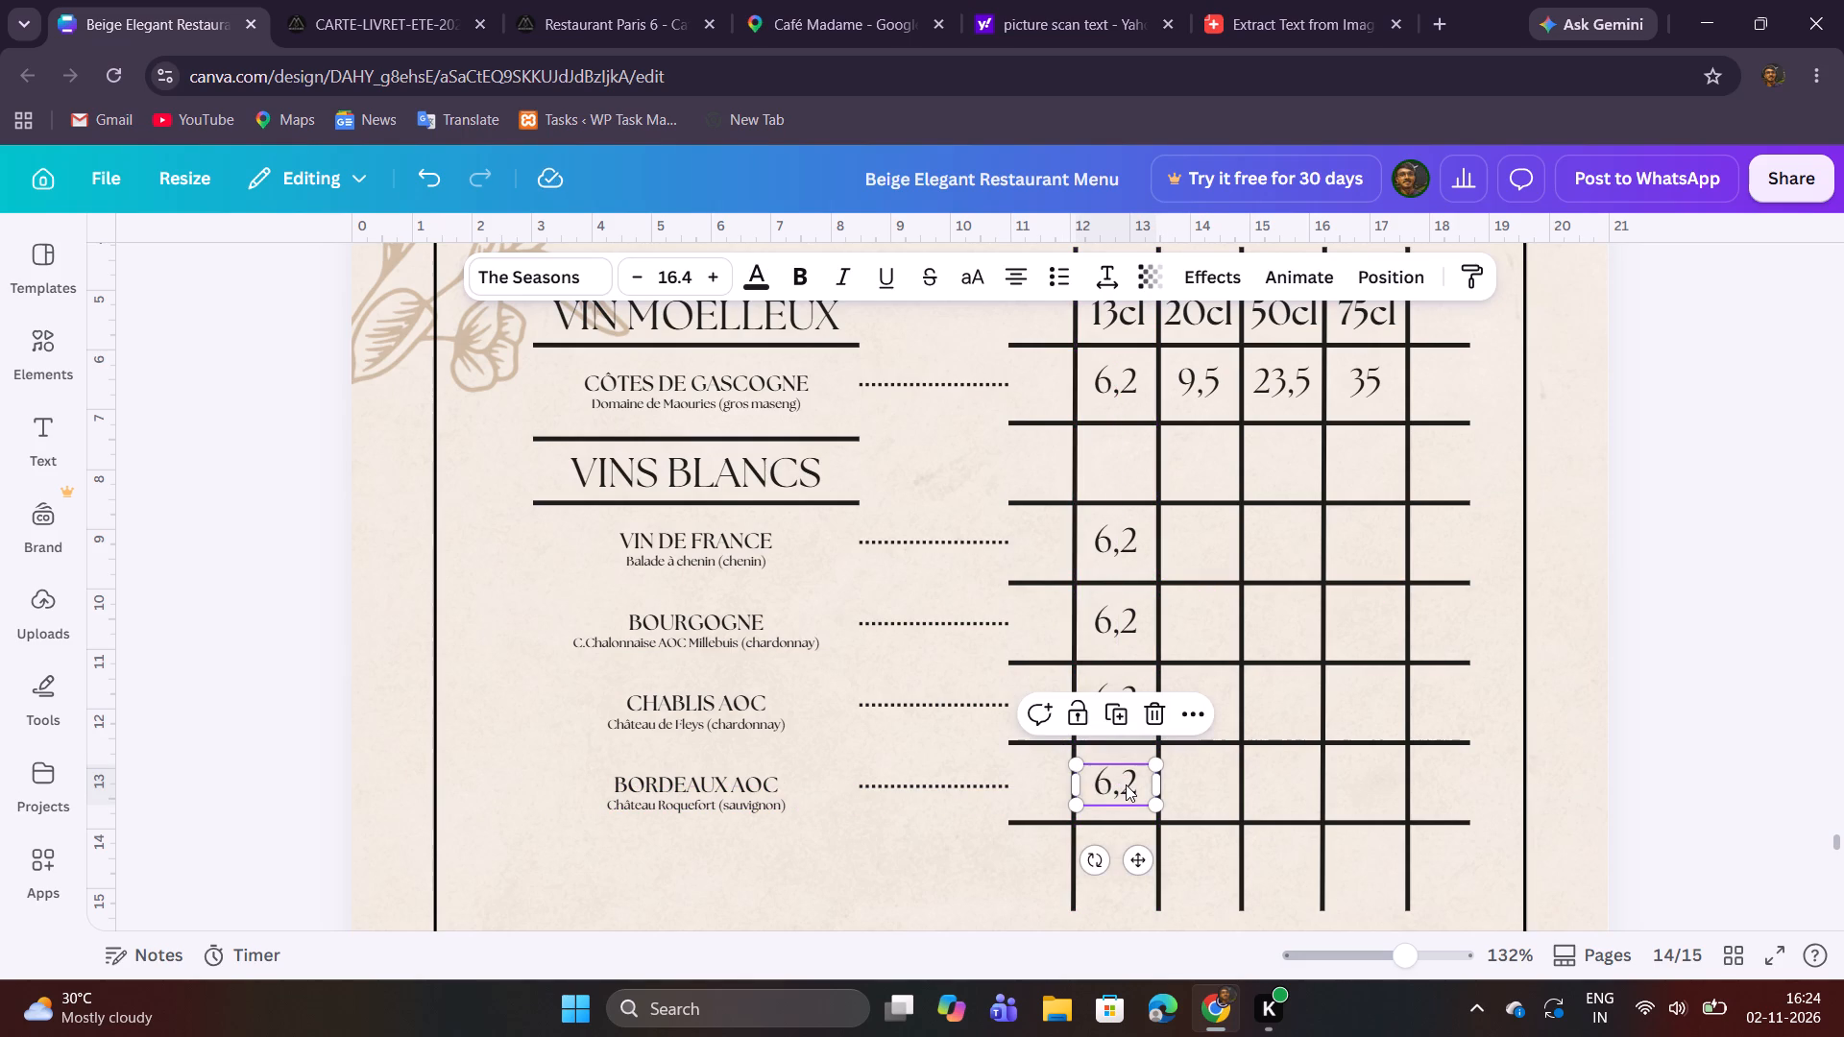
{"action": "left_click", "coordinate": [946, 854]}
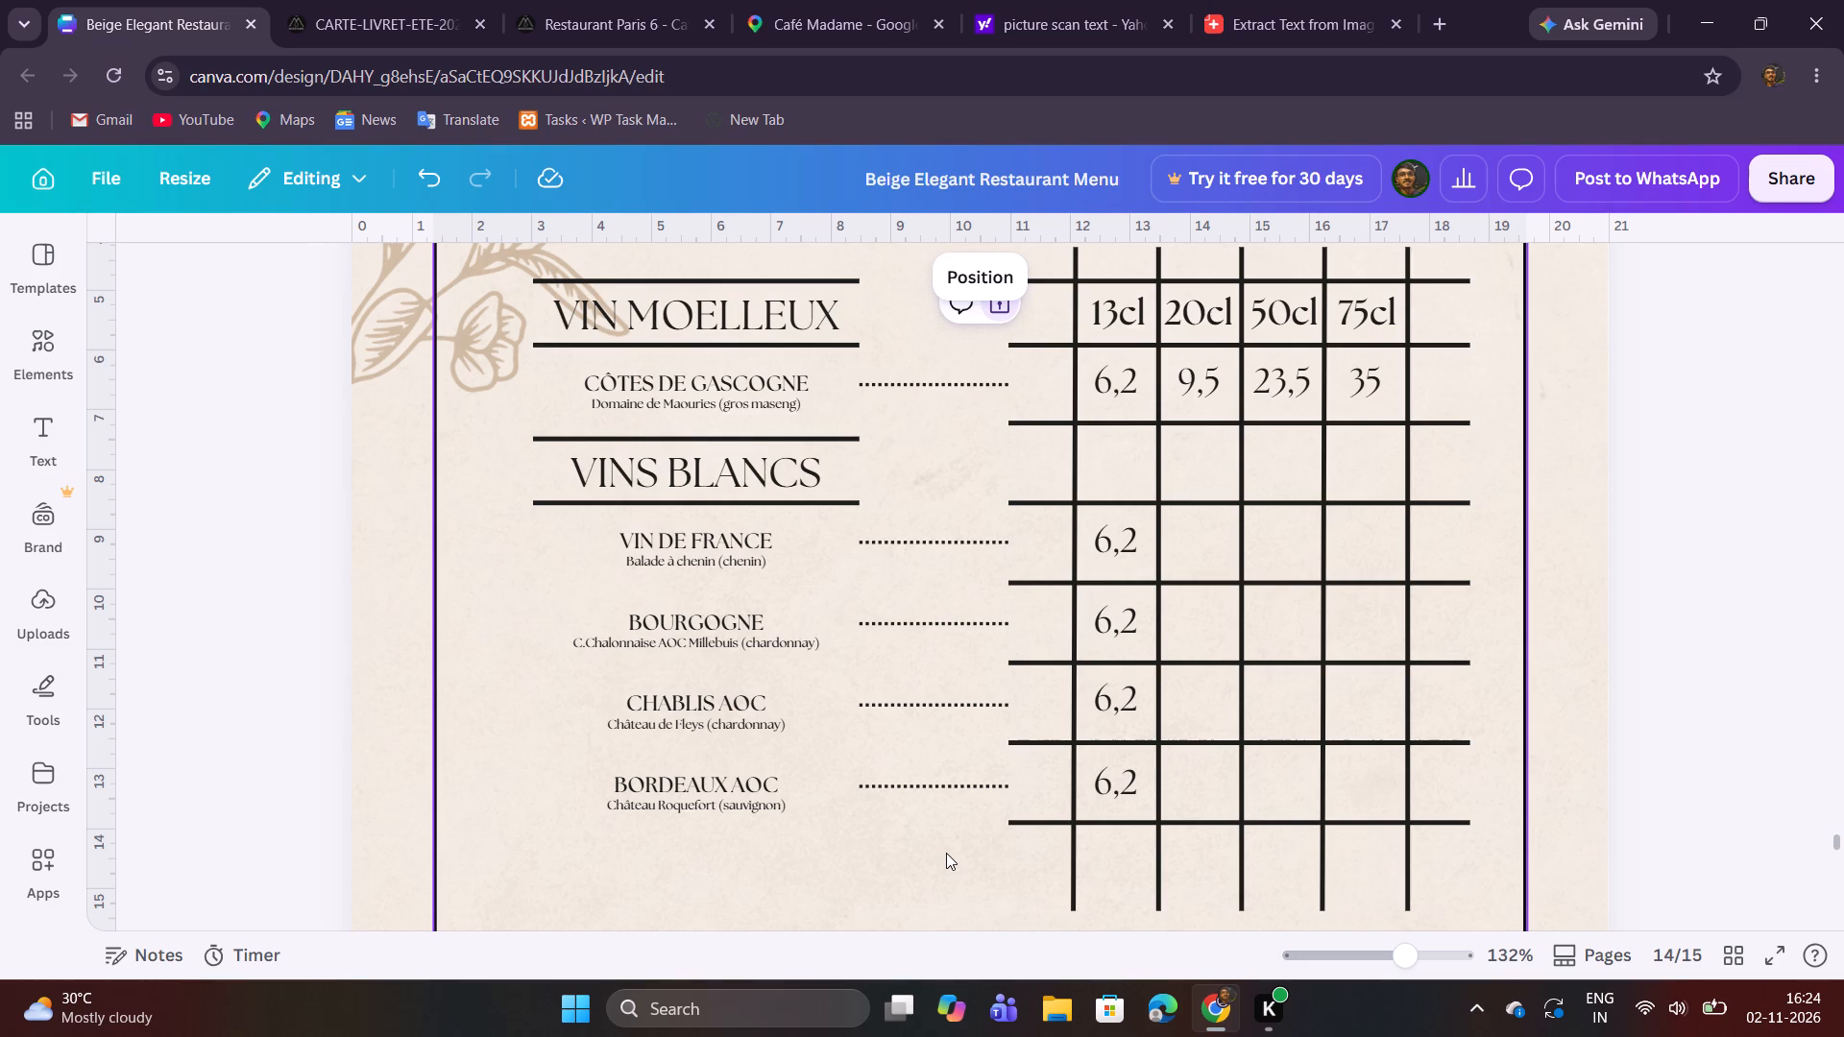
Copy the 6,2 price of VIN DE FRANCE across its row into the 20cl, 50cl and 75cl cells.
{"action": "left_click", "coordinate": [1128, 549]}
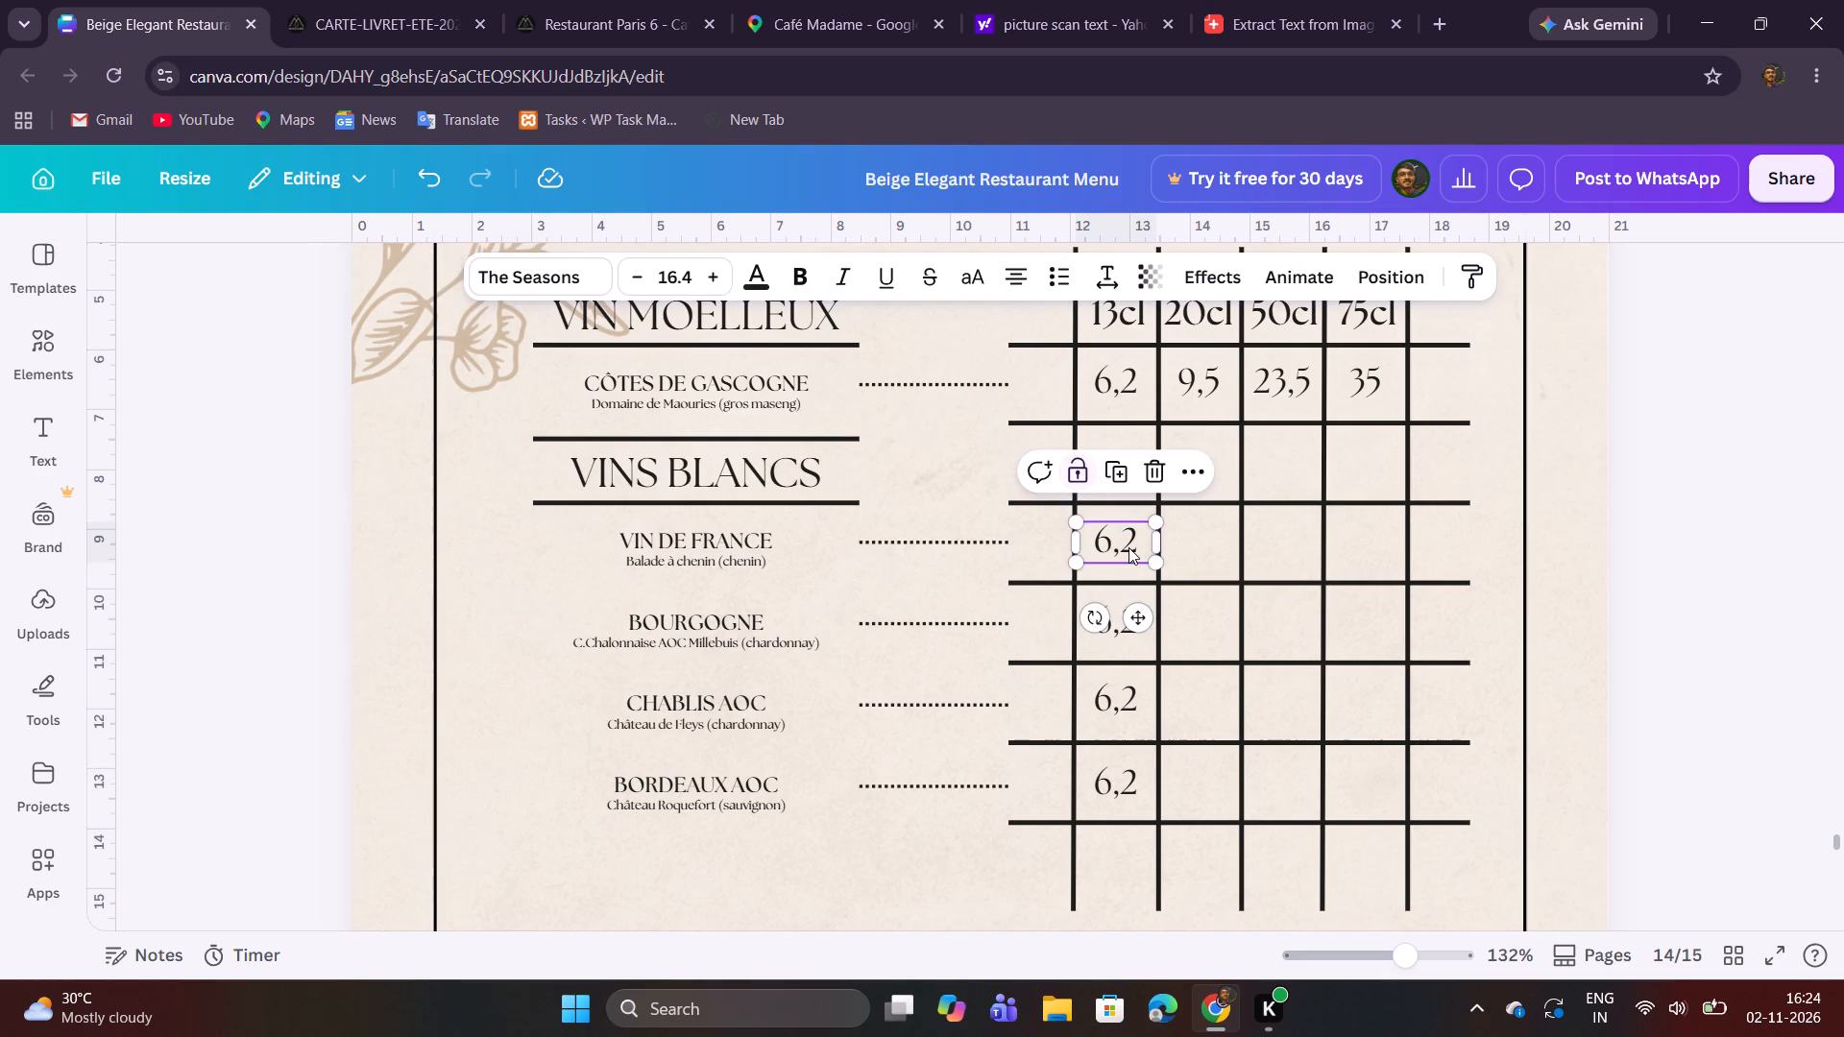
{"action": "left_click", "coordinate": [1121, 480]}
{"action": "left_click", "coordinate": [1127, 561]}
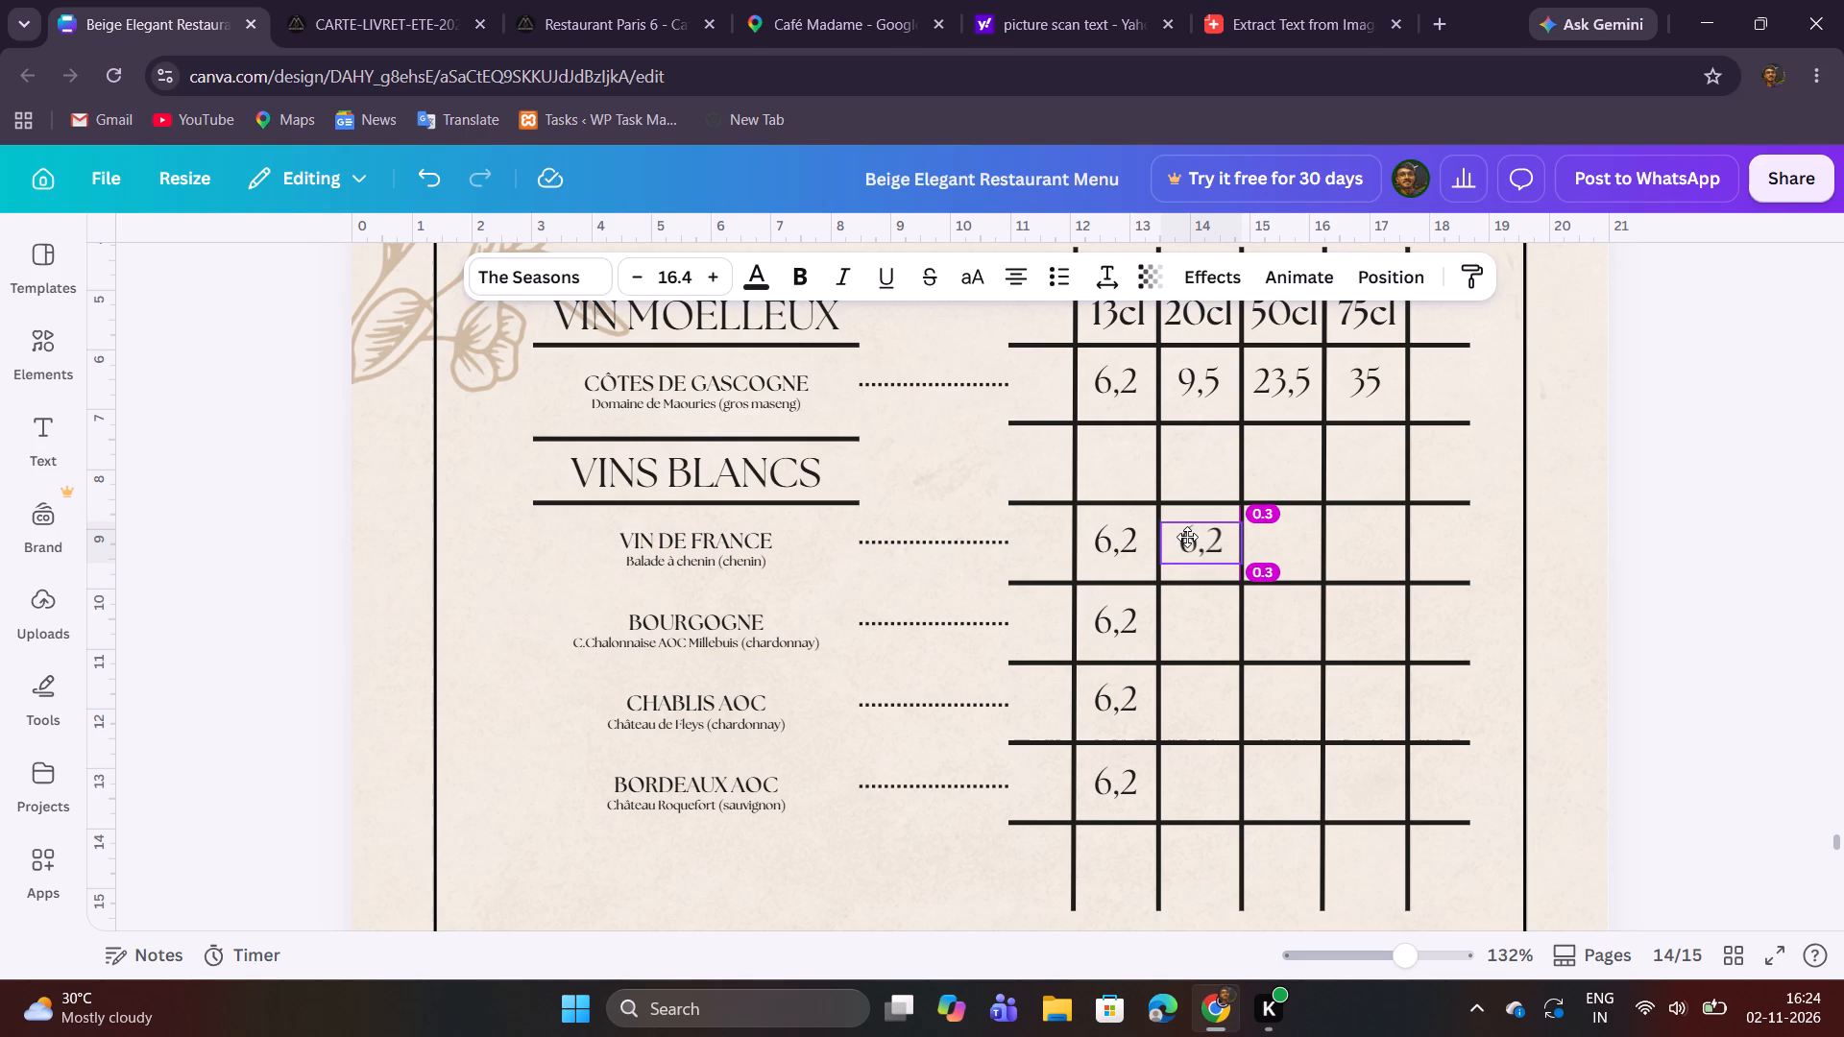
{"action": "left_click", "coordinate": [866, 869]}
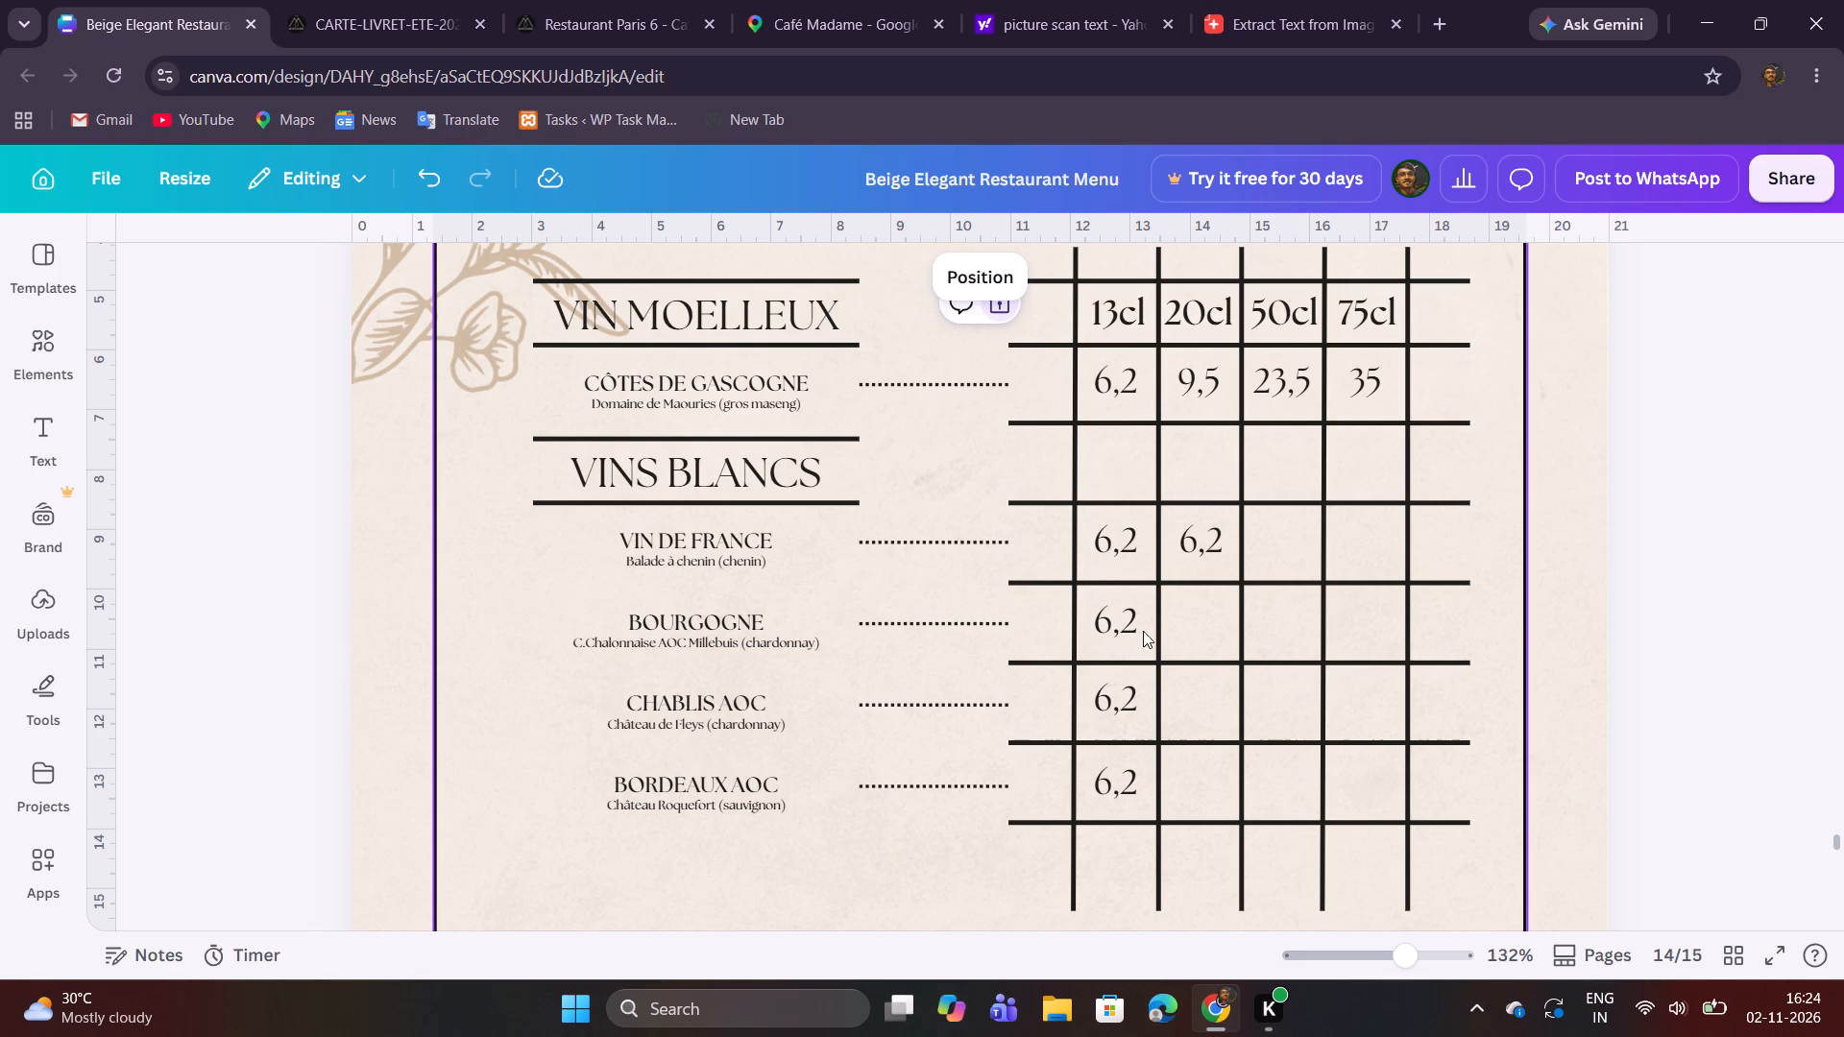
{"action": "left_click", "coordinate": [1190, 545]}
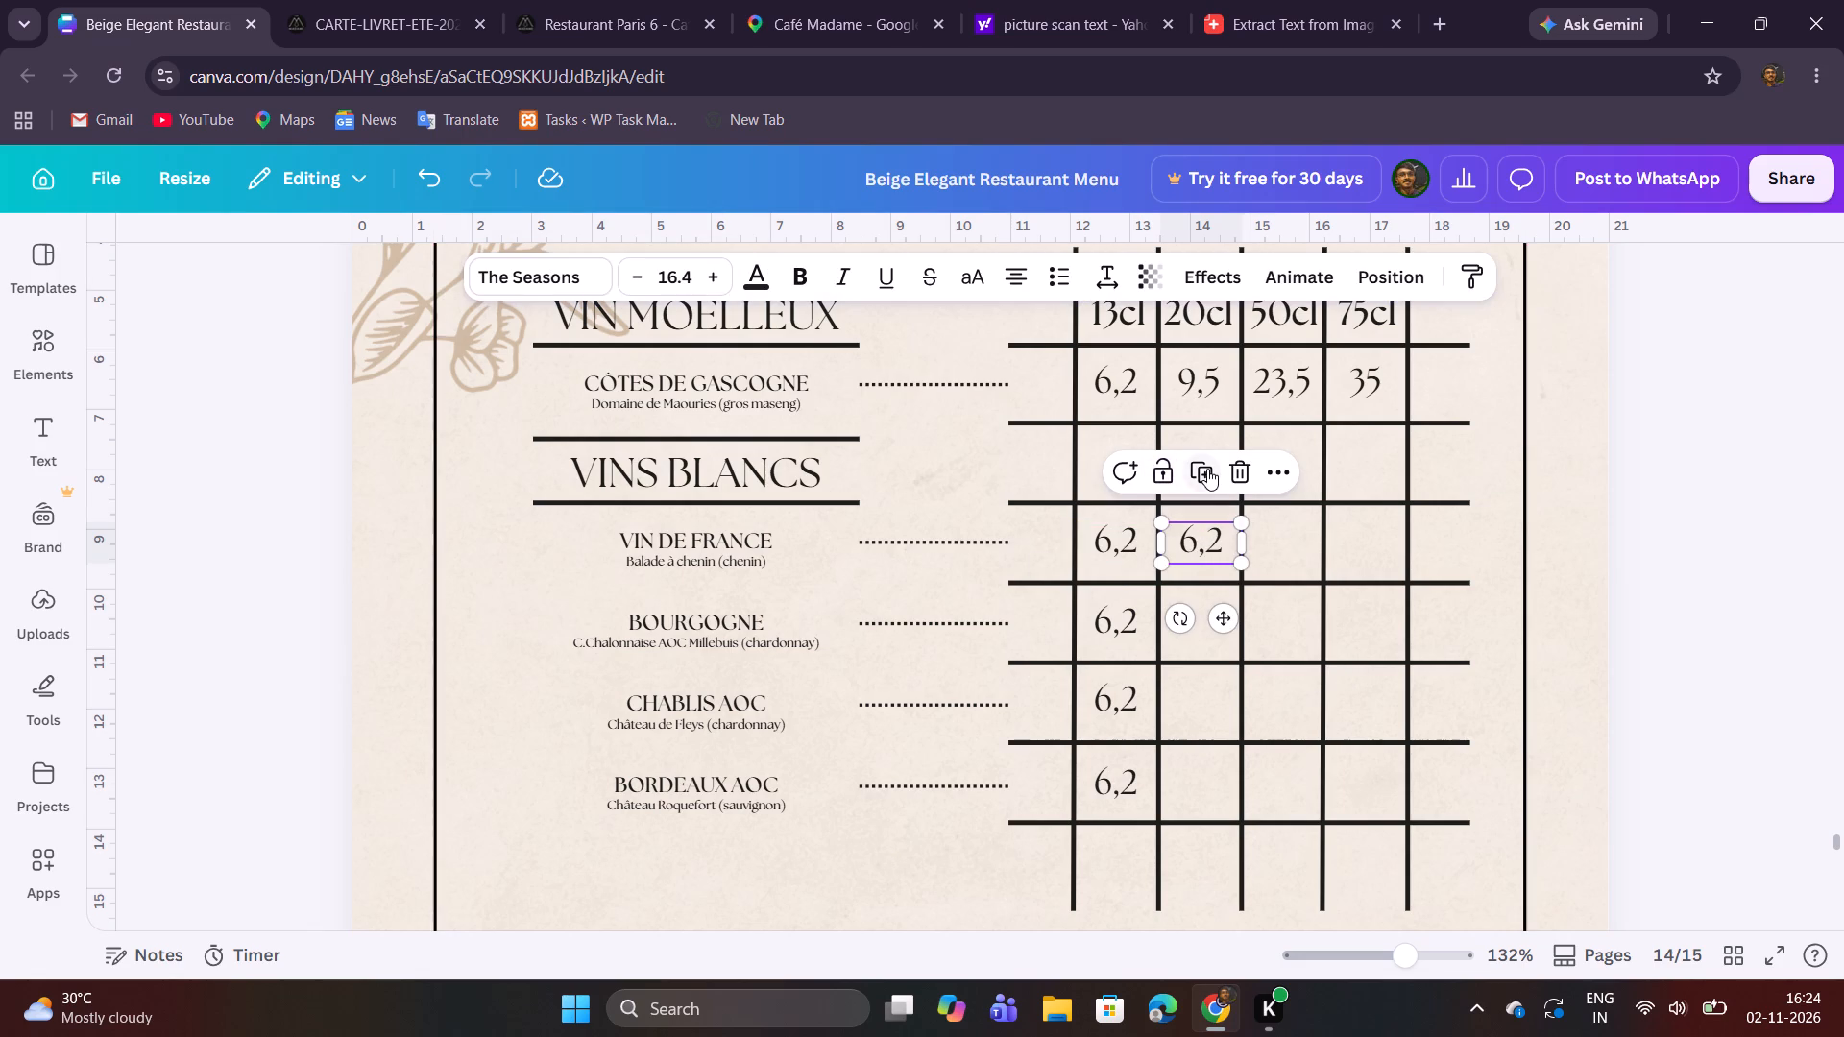
{"action": "left_click", "coordinate": [1207, 469]}
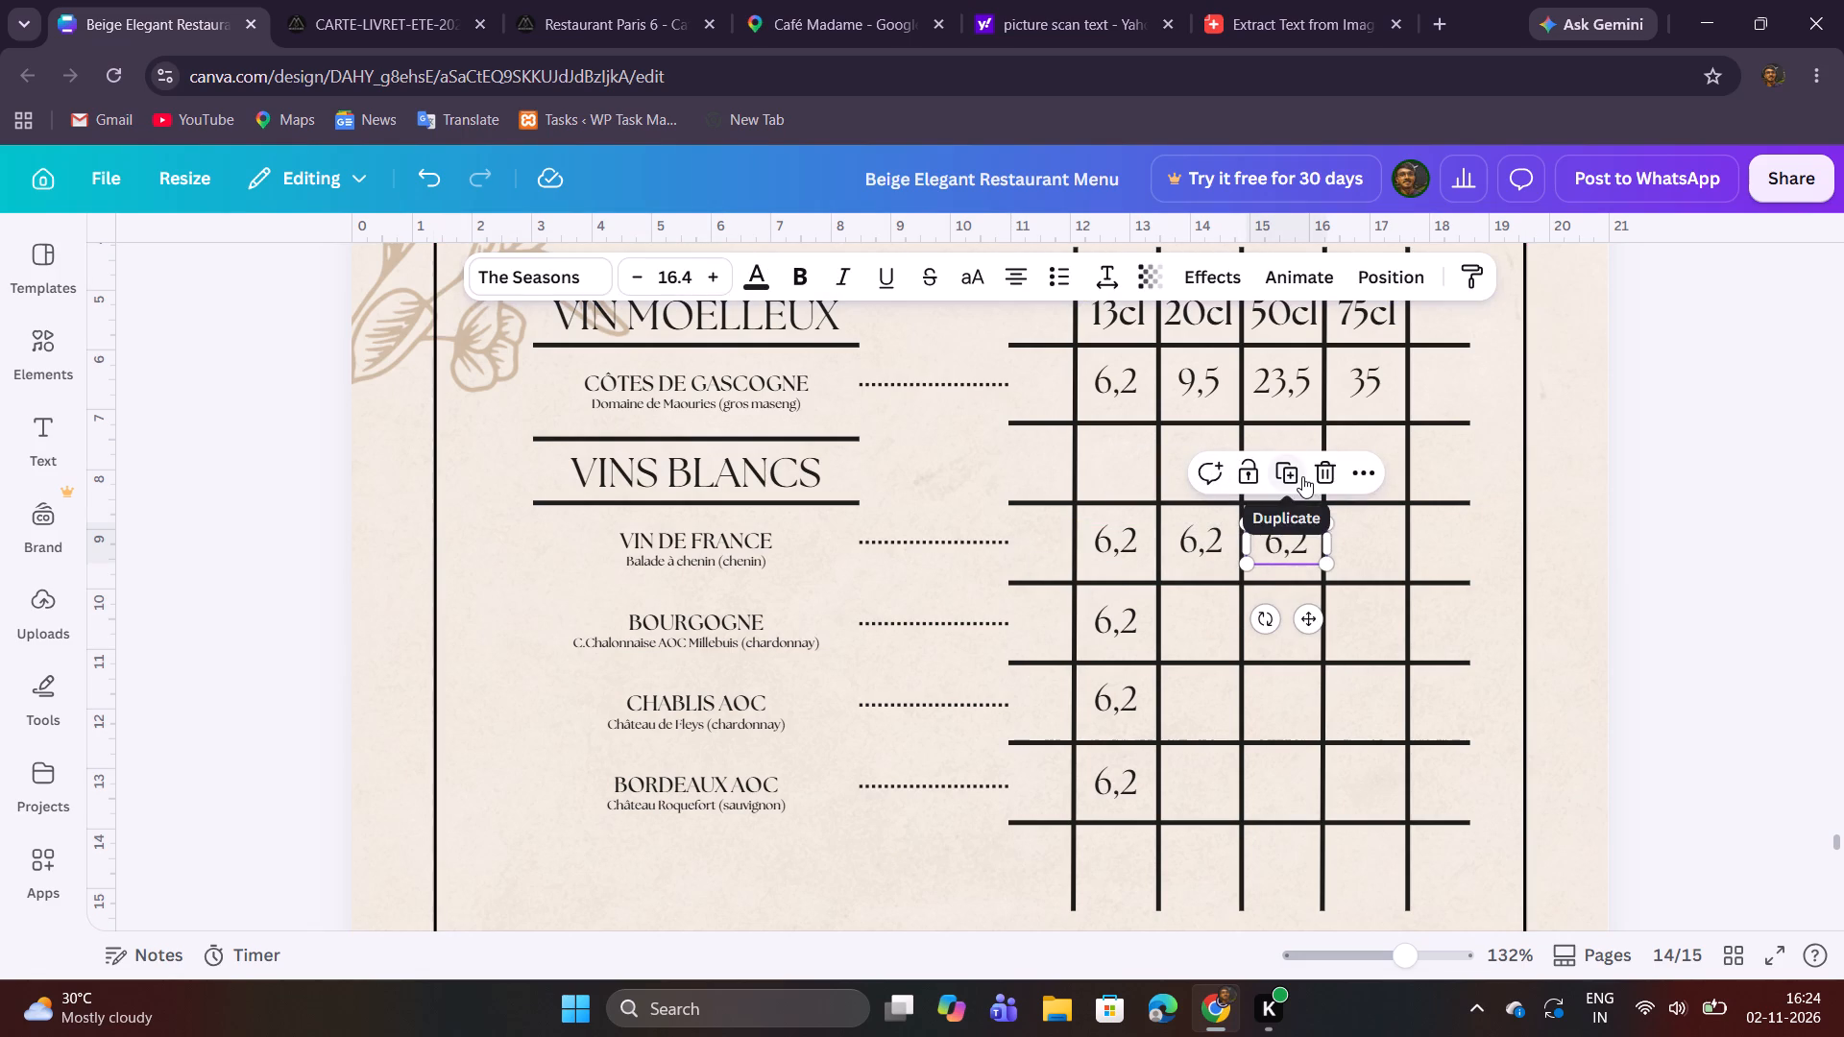
{"action": "left_click", "coordinate": [1301, 476]}
{"action": "left_click", "coordinate": [1690, 558]}
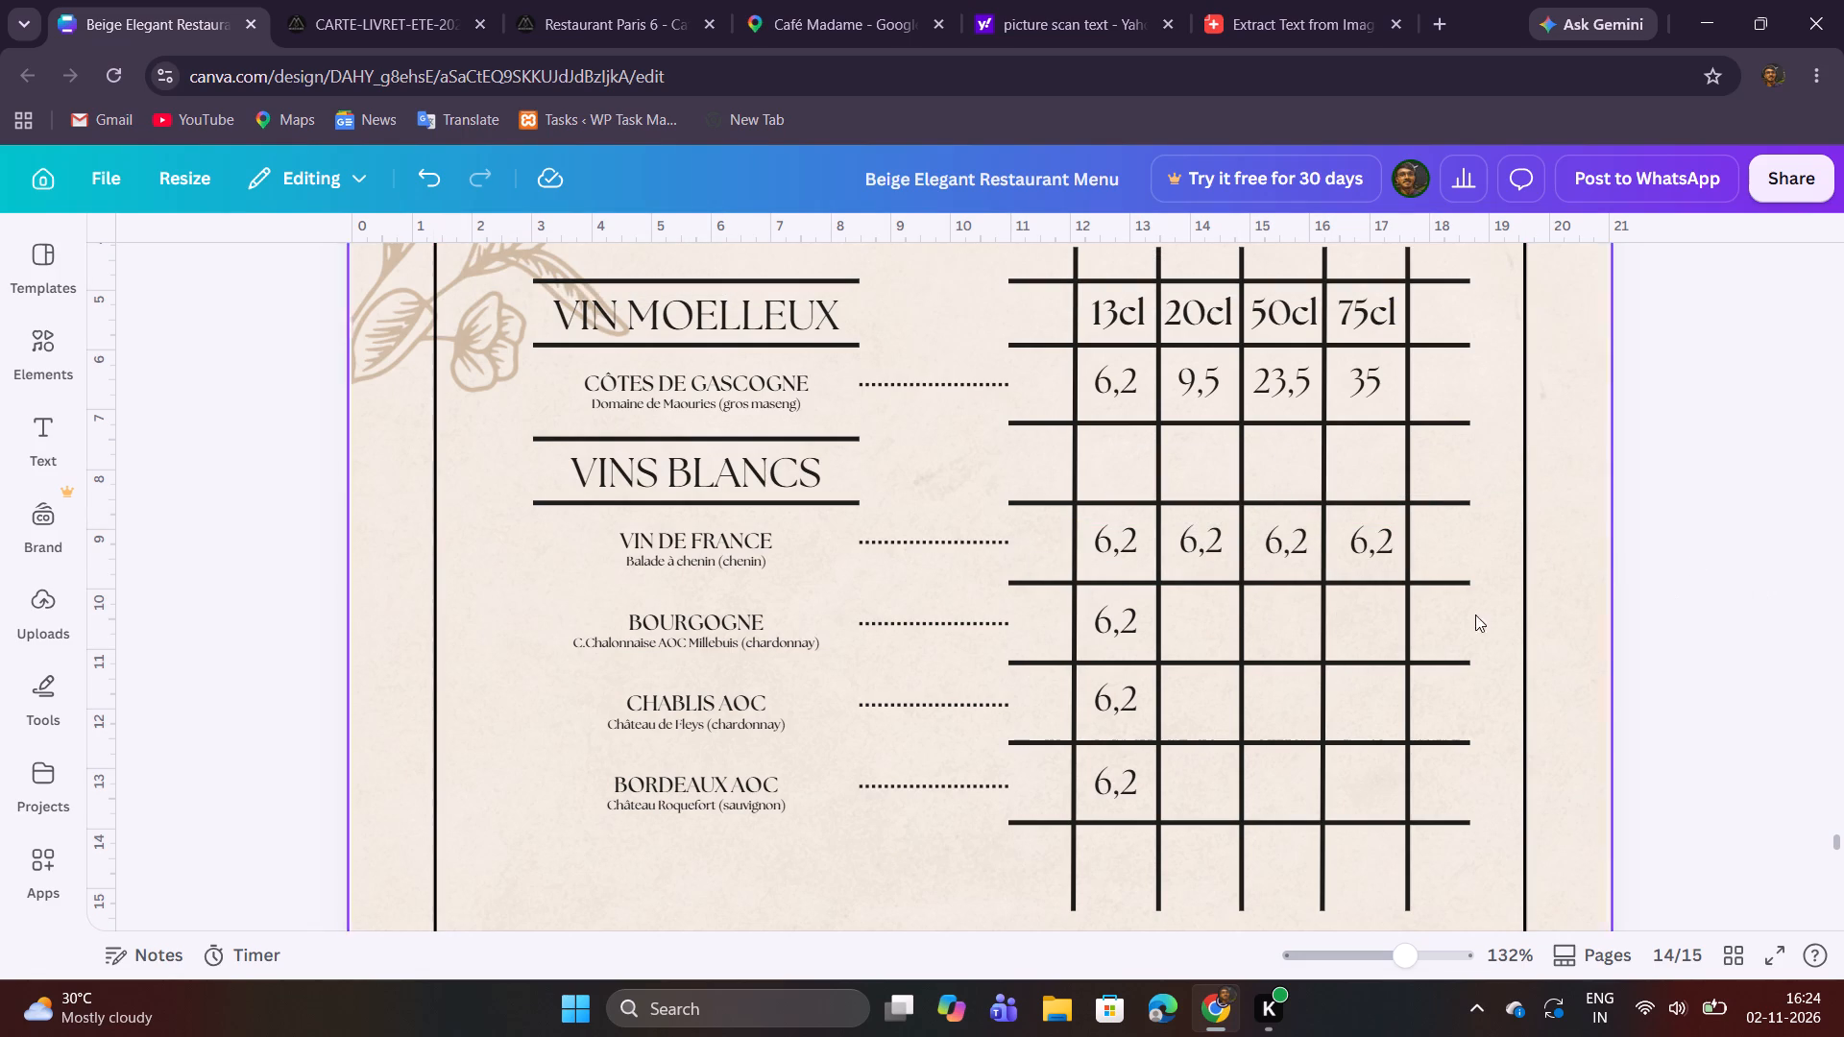
Nudge the four 6,2 prices in the VIN DE FRANCE row so they sit centred and level in their cells.
{"action": "left_click", "coordinate": [1294, 556]}
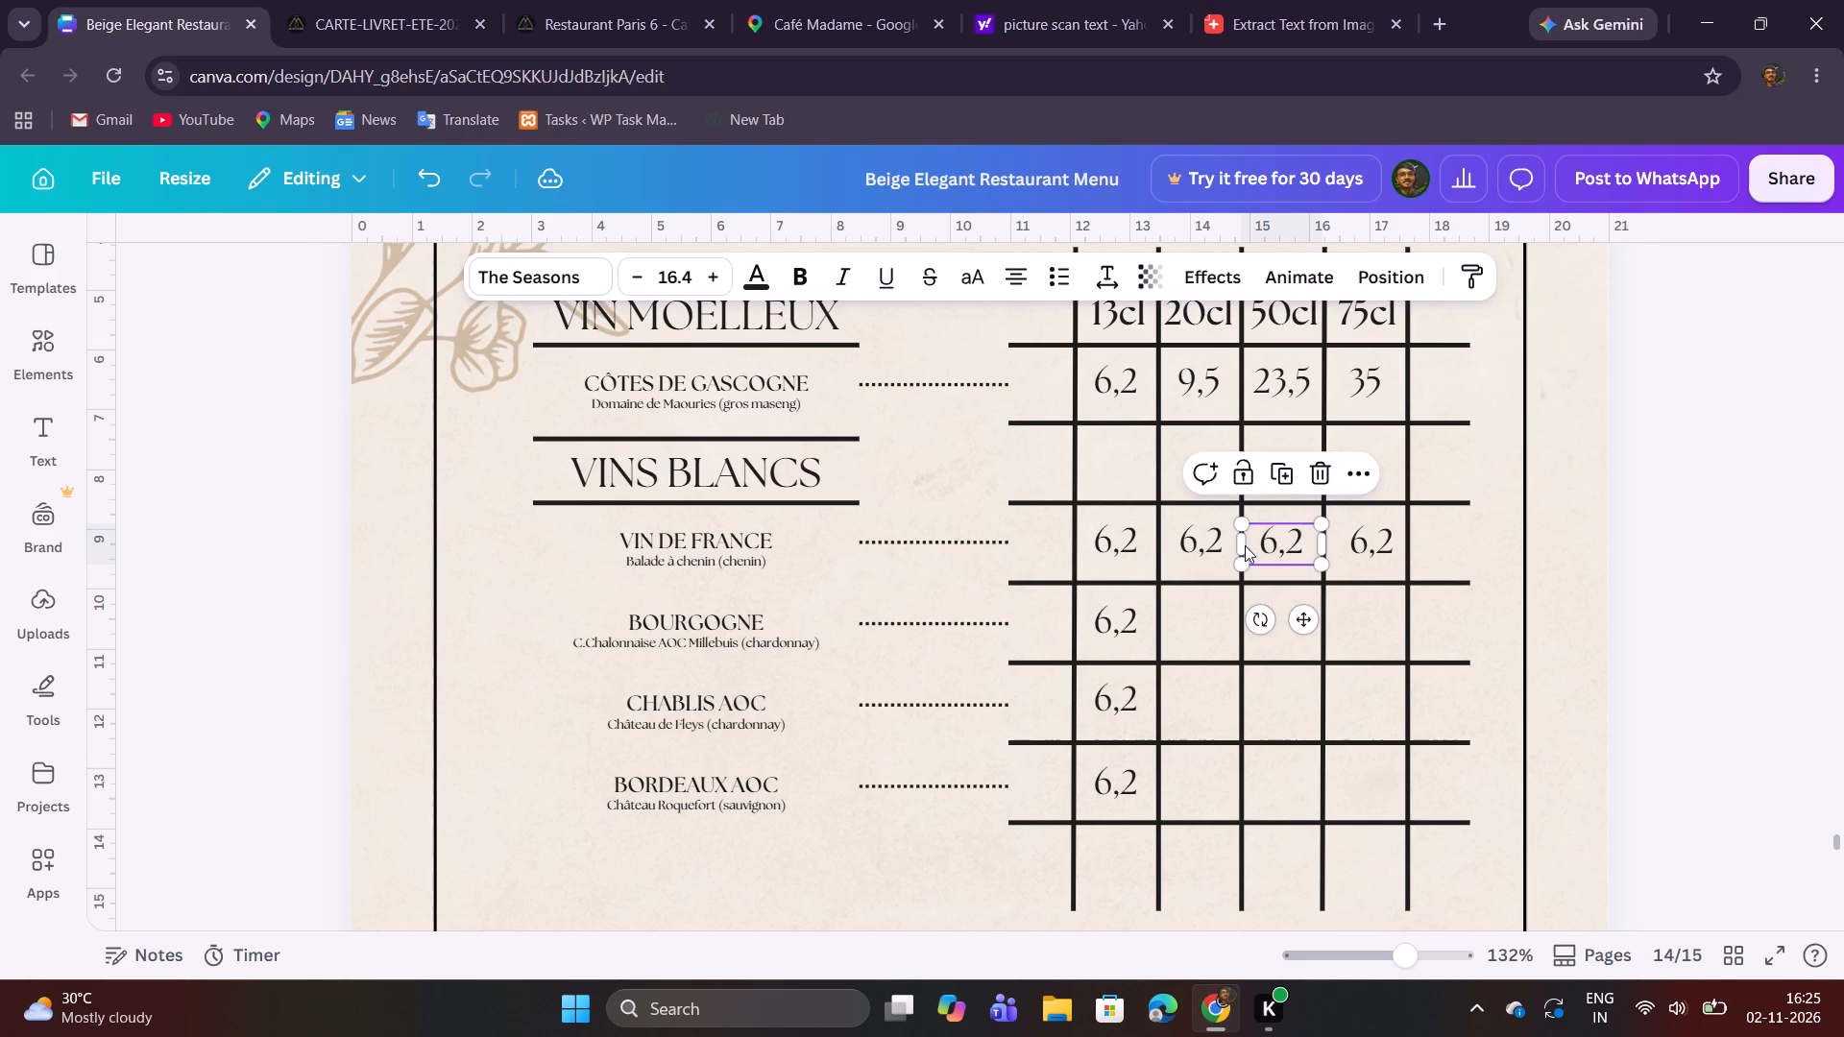
{"action": "left_click", "coordinate": [1198, 549]}
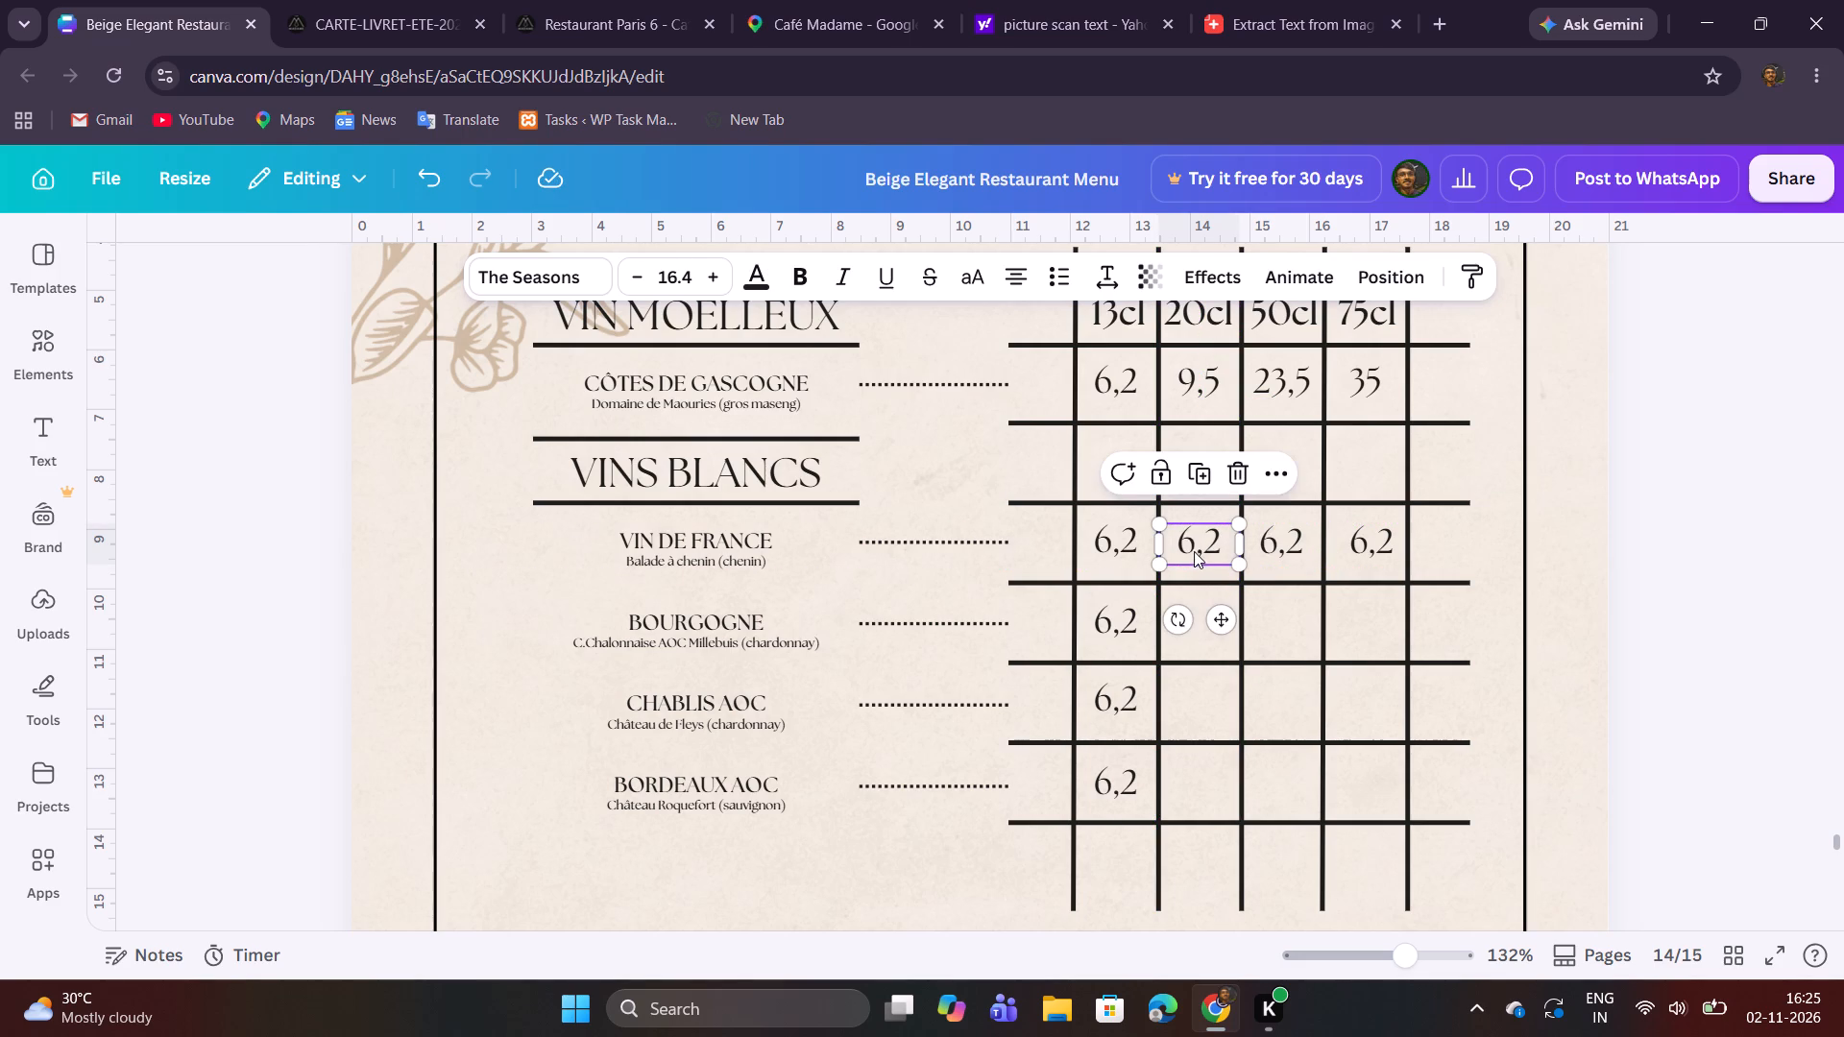
{"action": "left_click", "coordinate": [1121, 545]}
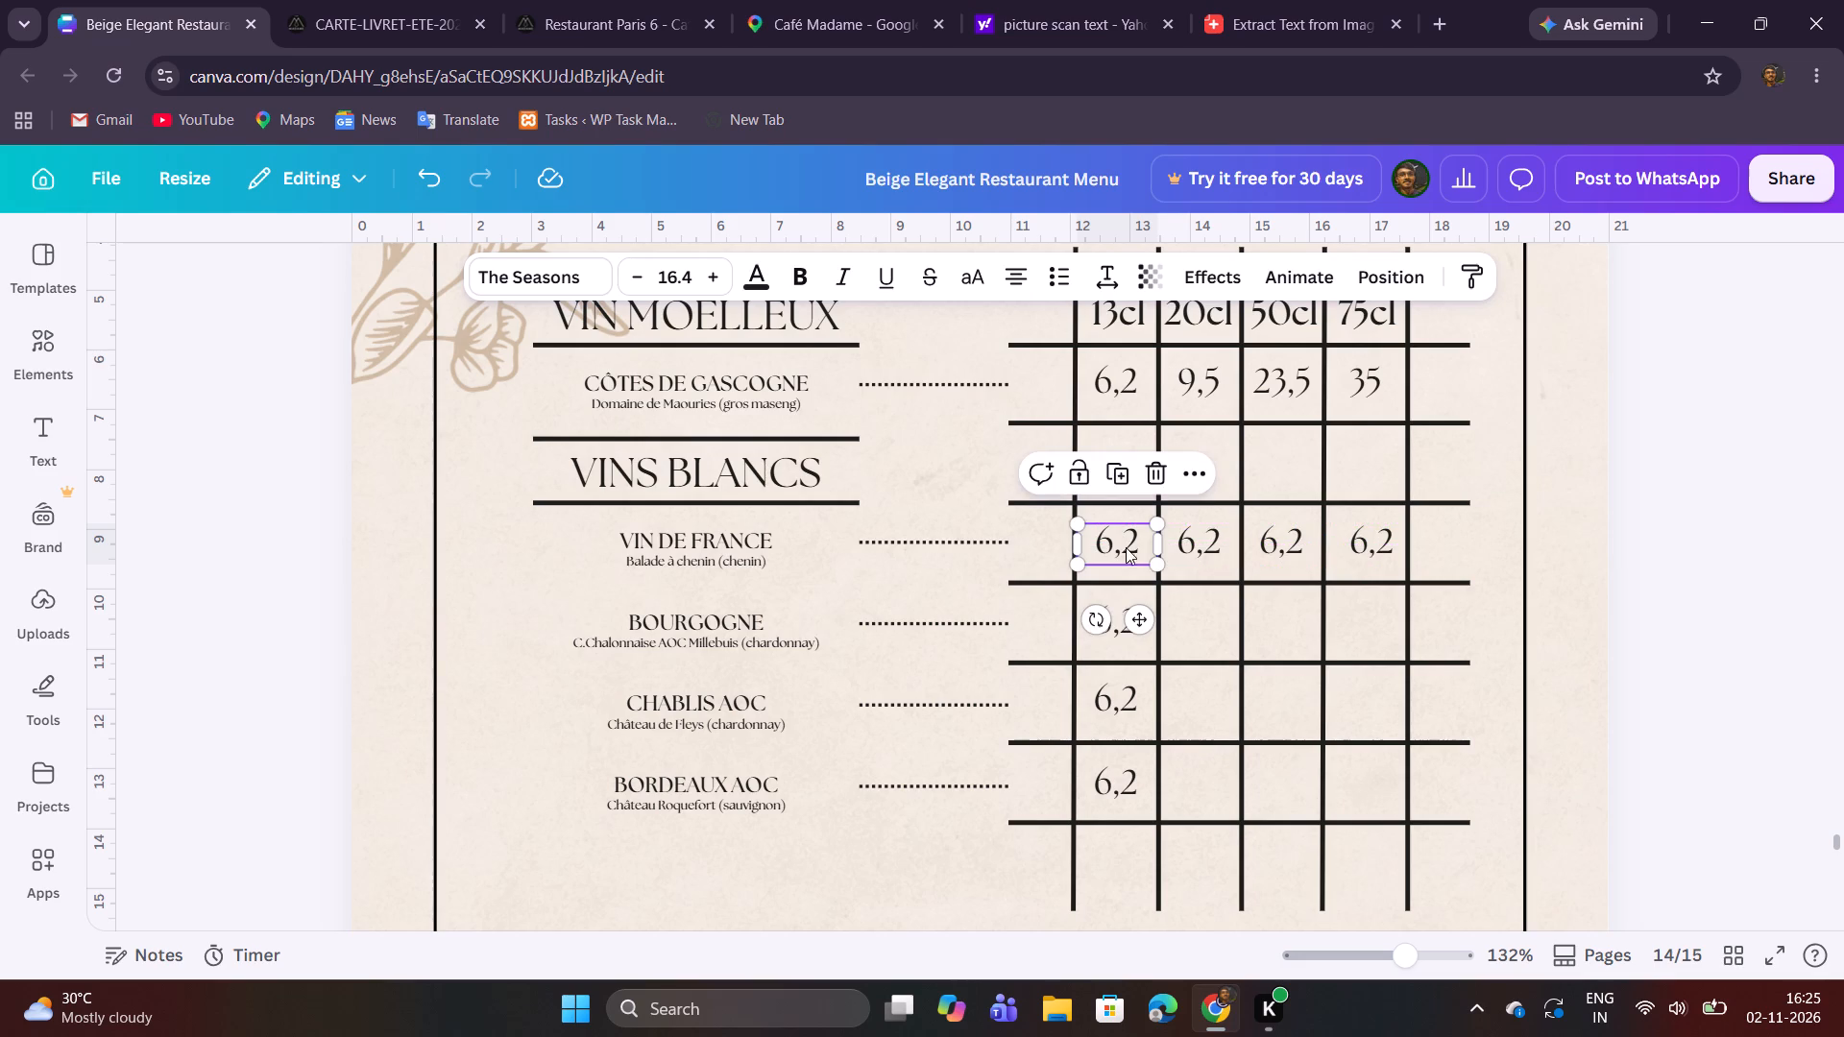
{"action": "left_click", "coordinate": [1361, 553]}
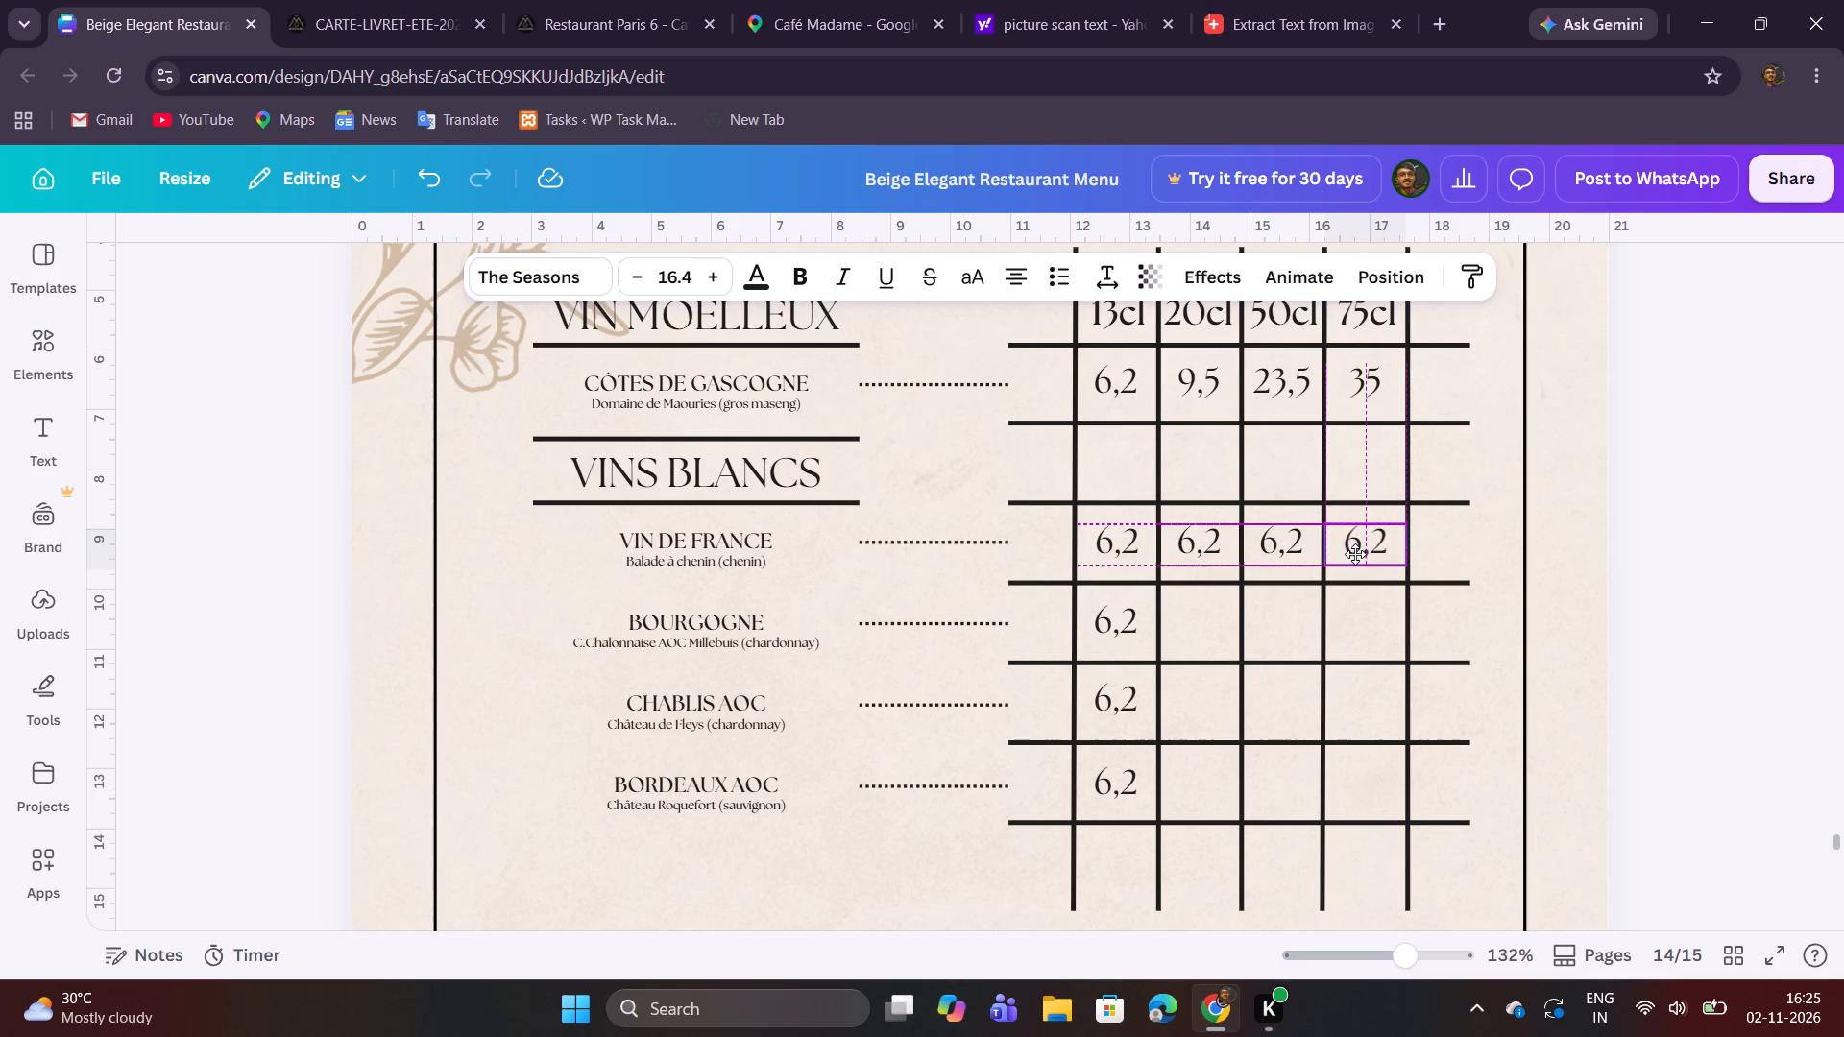
{"action": "left_click", "coordinate": [1684, 547]}
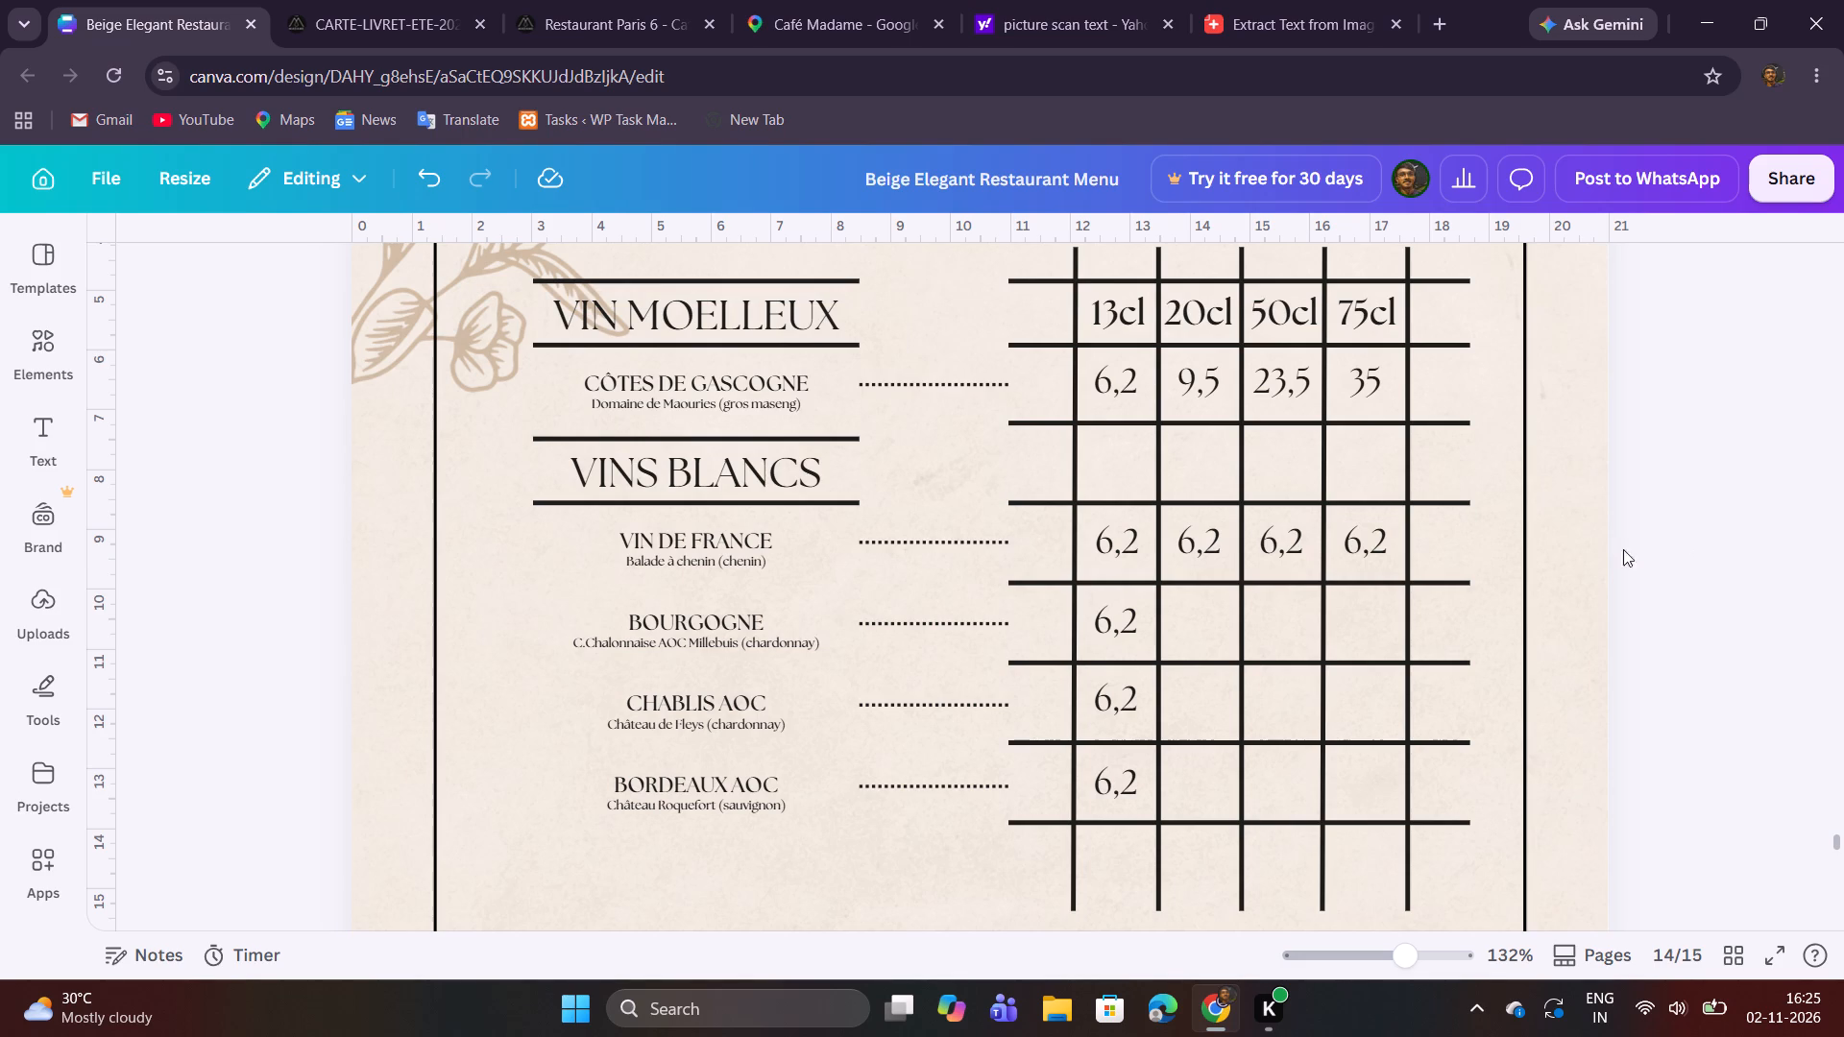
Copy the 6,2 price of BOURGOGNE across its row into the 20cl, 50cl and 75cl cells.
{"action": "left_click", "coordinate": [1122, 639]}
{"action": "left_click", "coordinate": [1123, 561]}
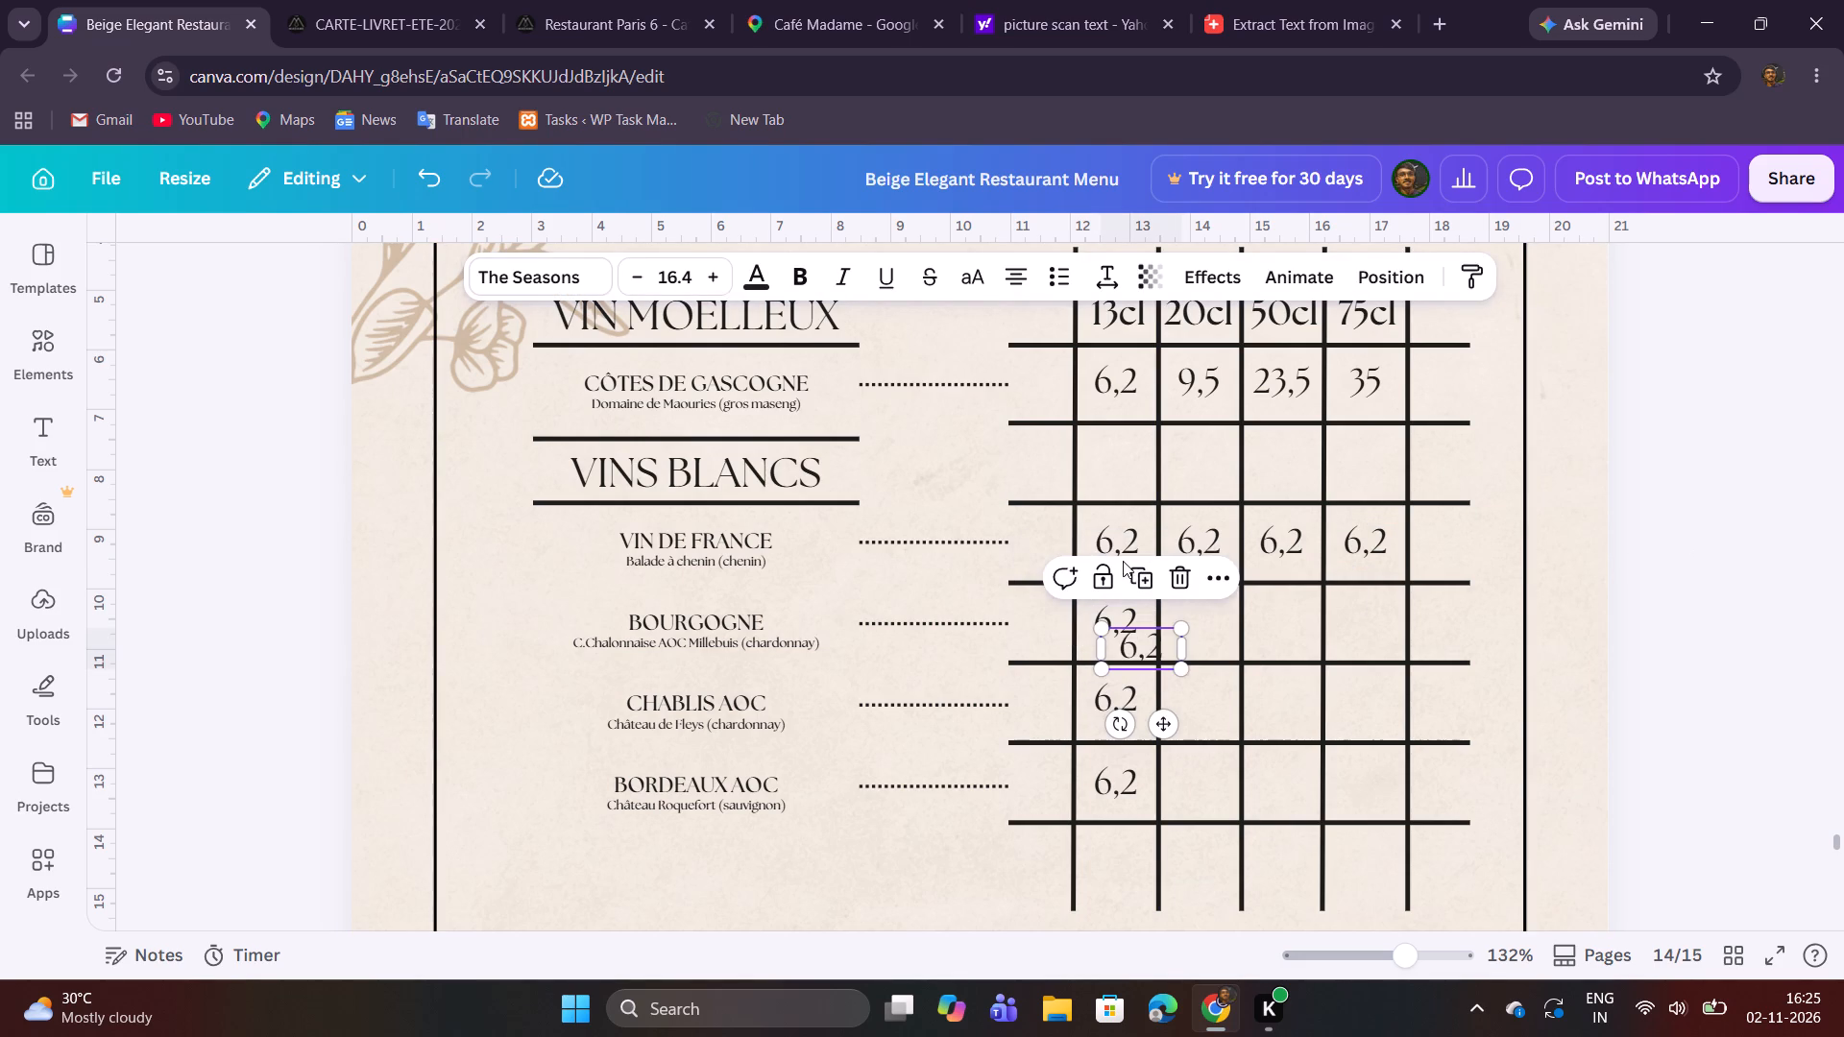
{"action": "left_click", "coordinate": [1144, 648]}
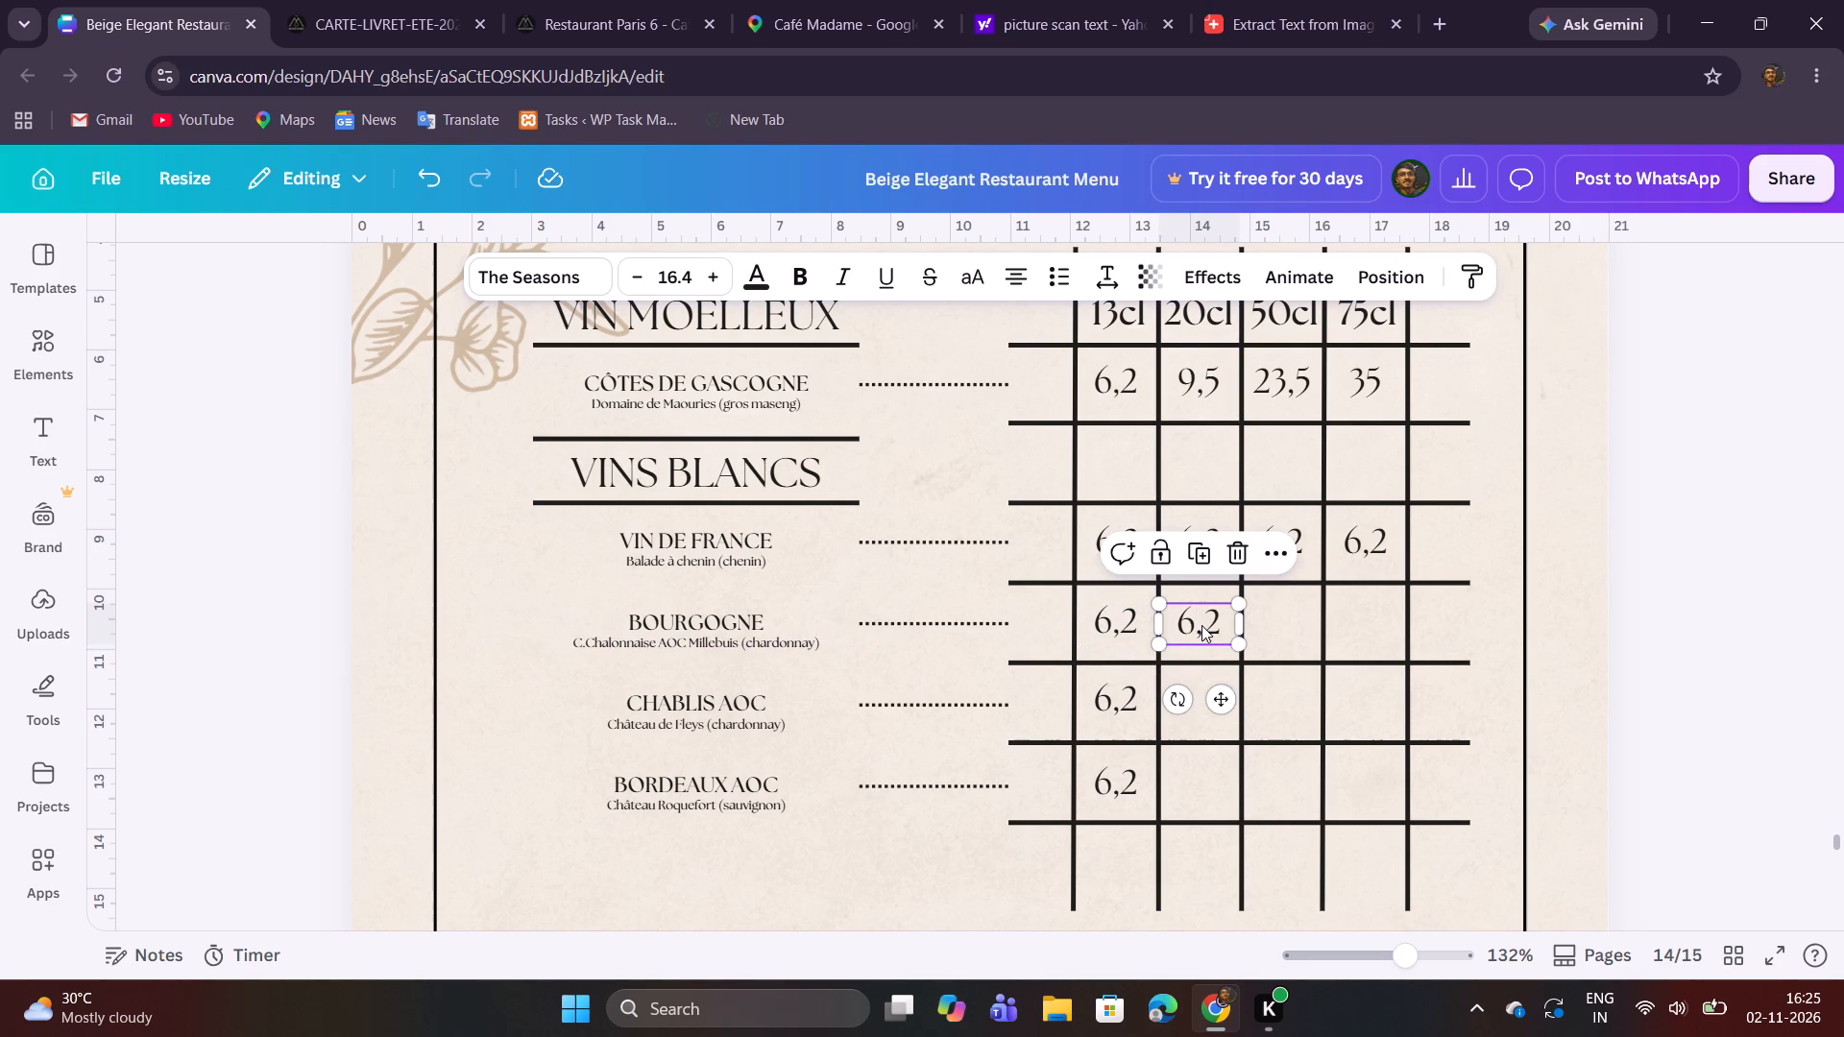
{"action": "left_click", "coordinate": [1626, 591]}
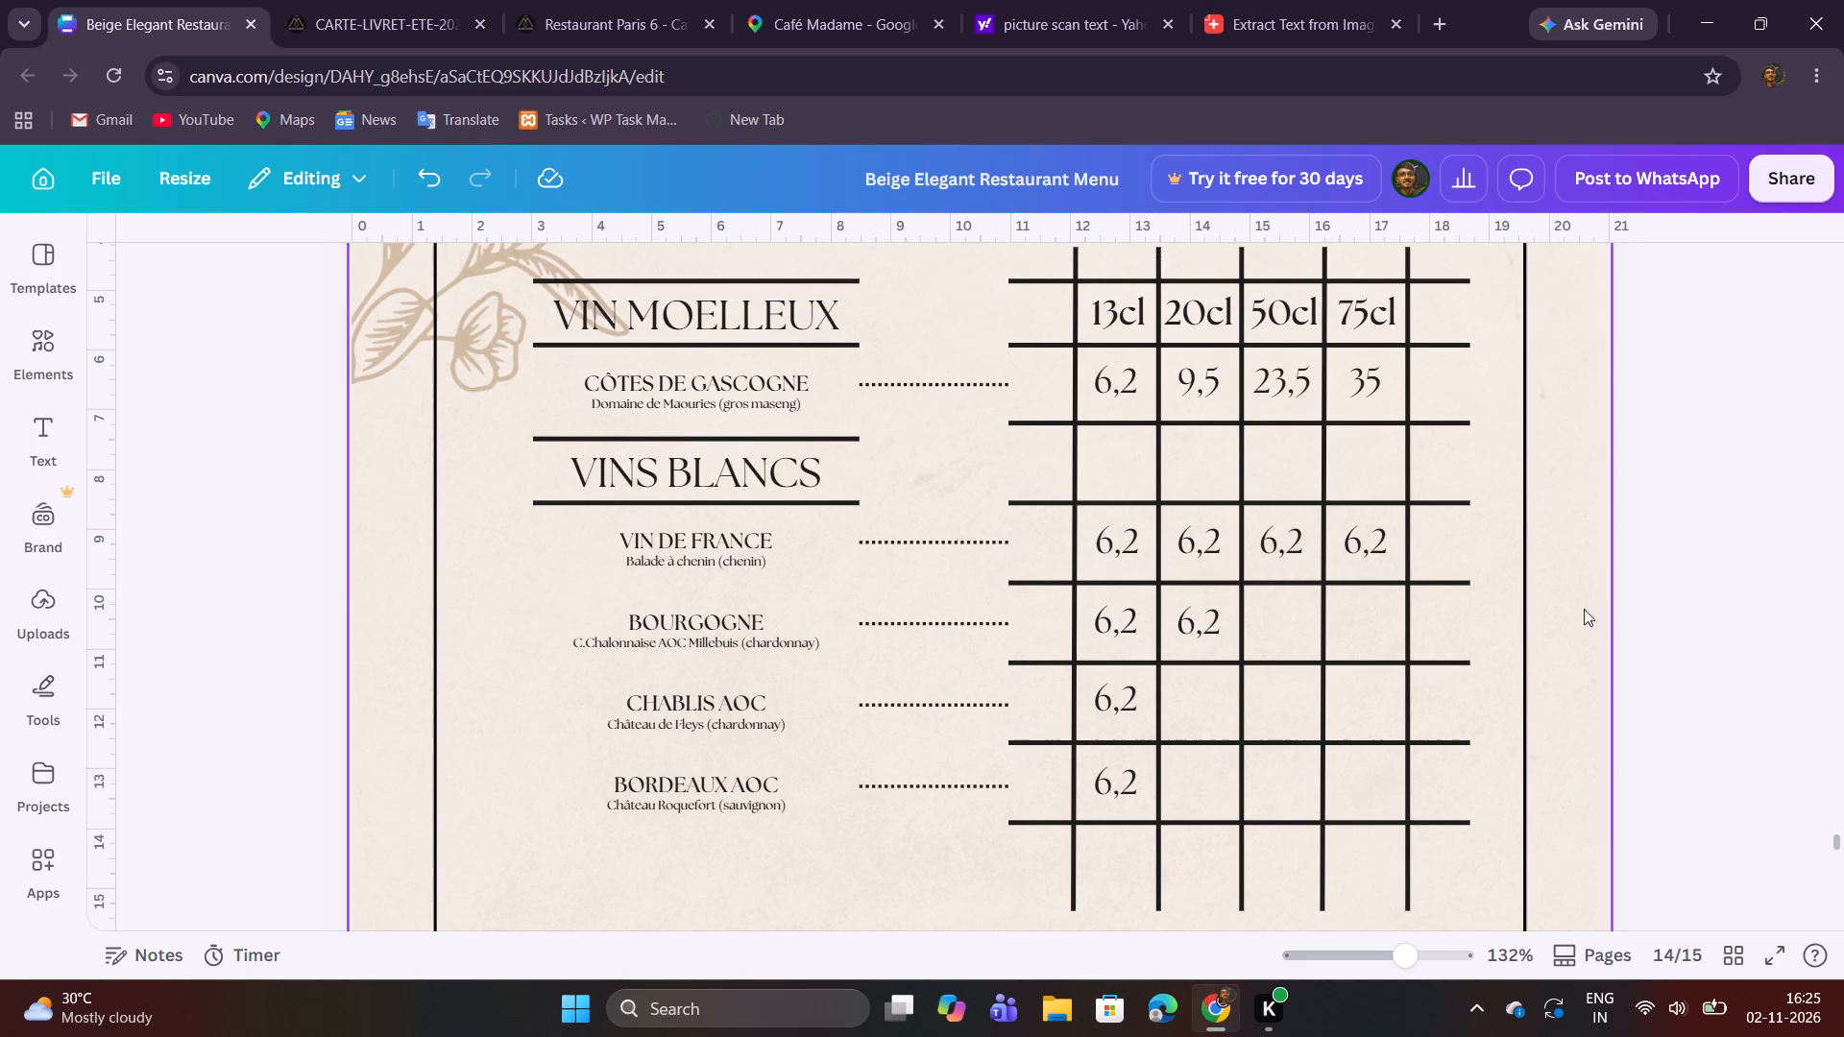
{"action": "left_click", "coordinate": [1201, 624]}
{"action": "left_click", "coordinate": [1210, 558]}
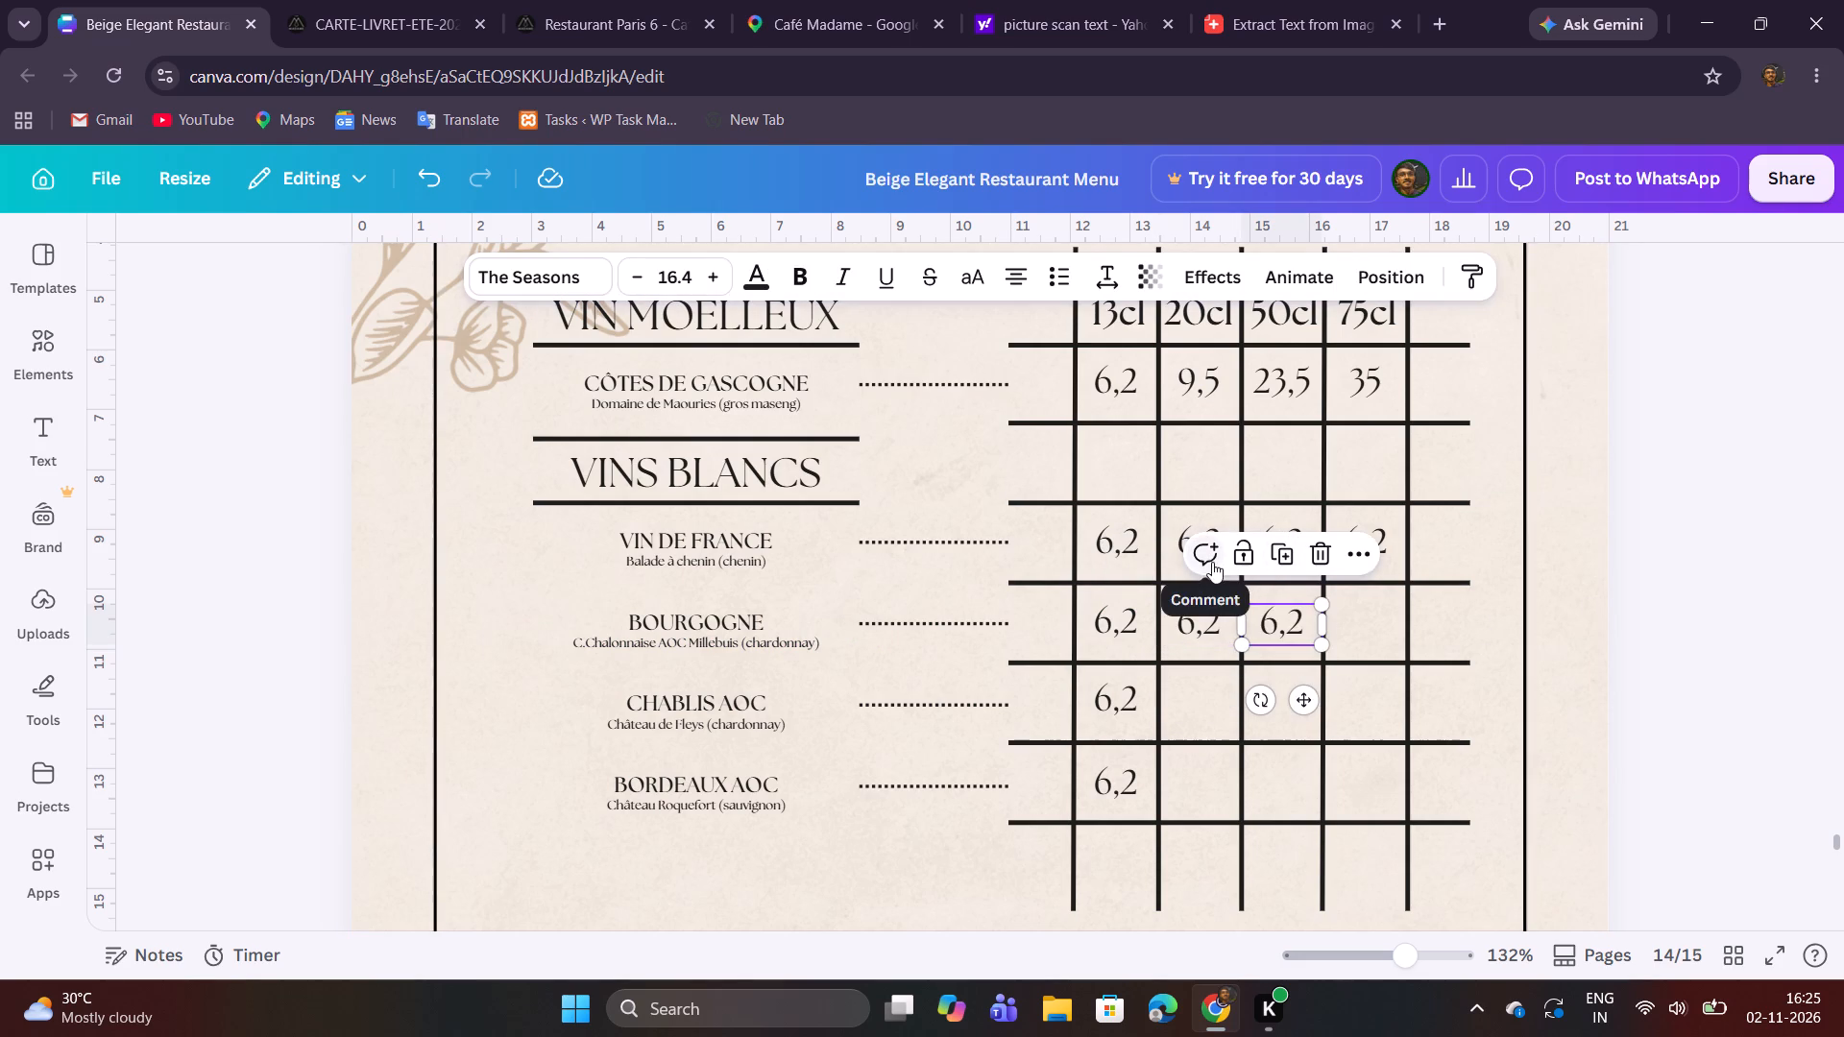
{"action": "left_click", "coordinate": [1281, 565]}
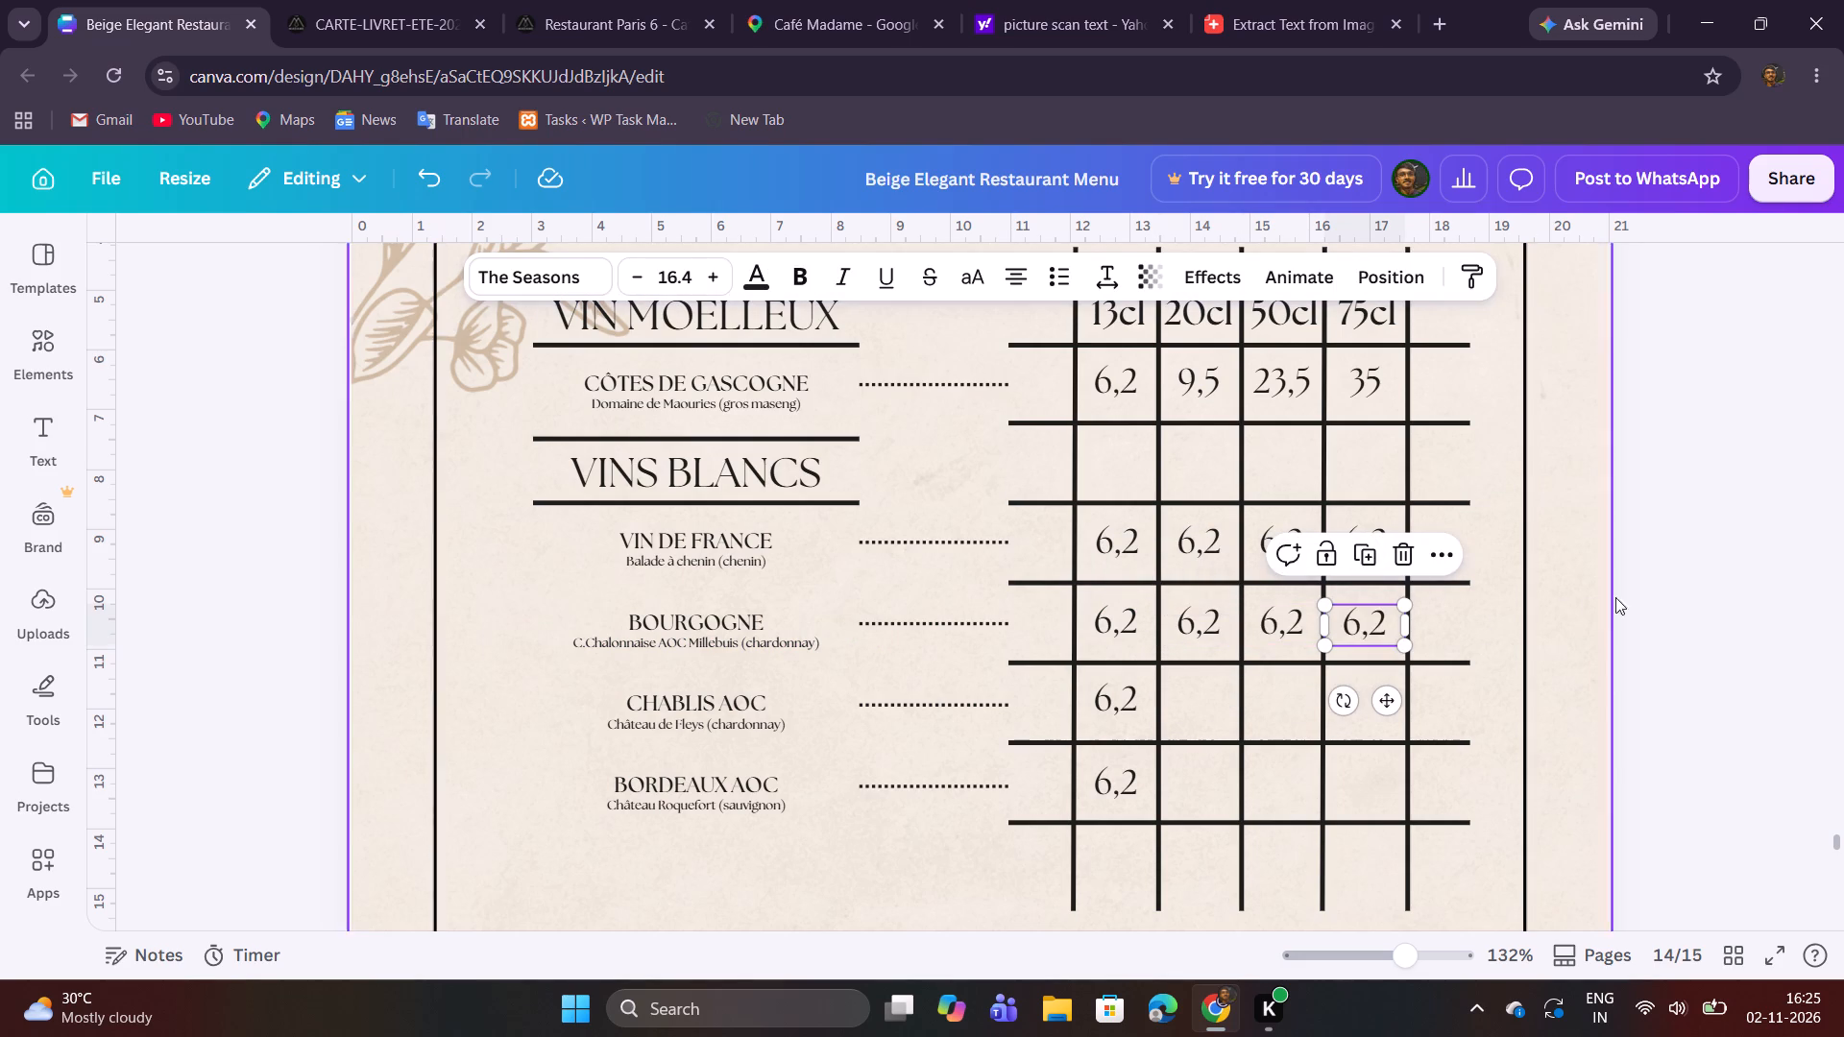
{"action": "left_click", "coordinate": [1670, 584]}
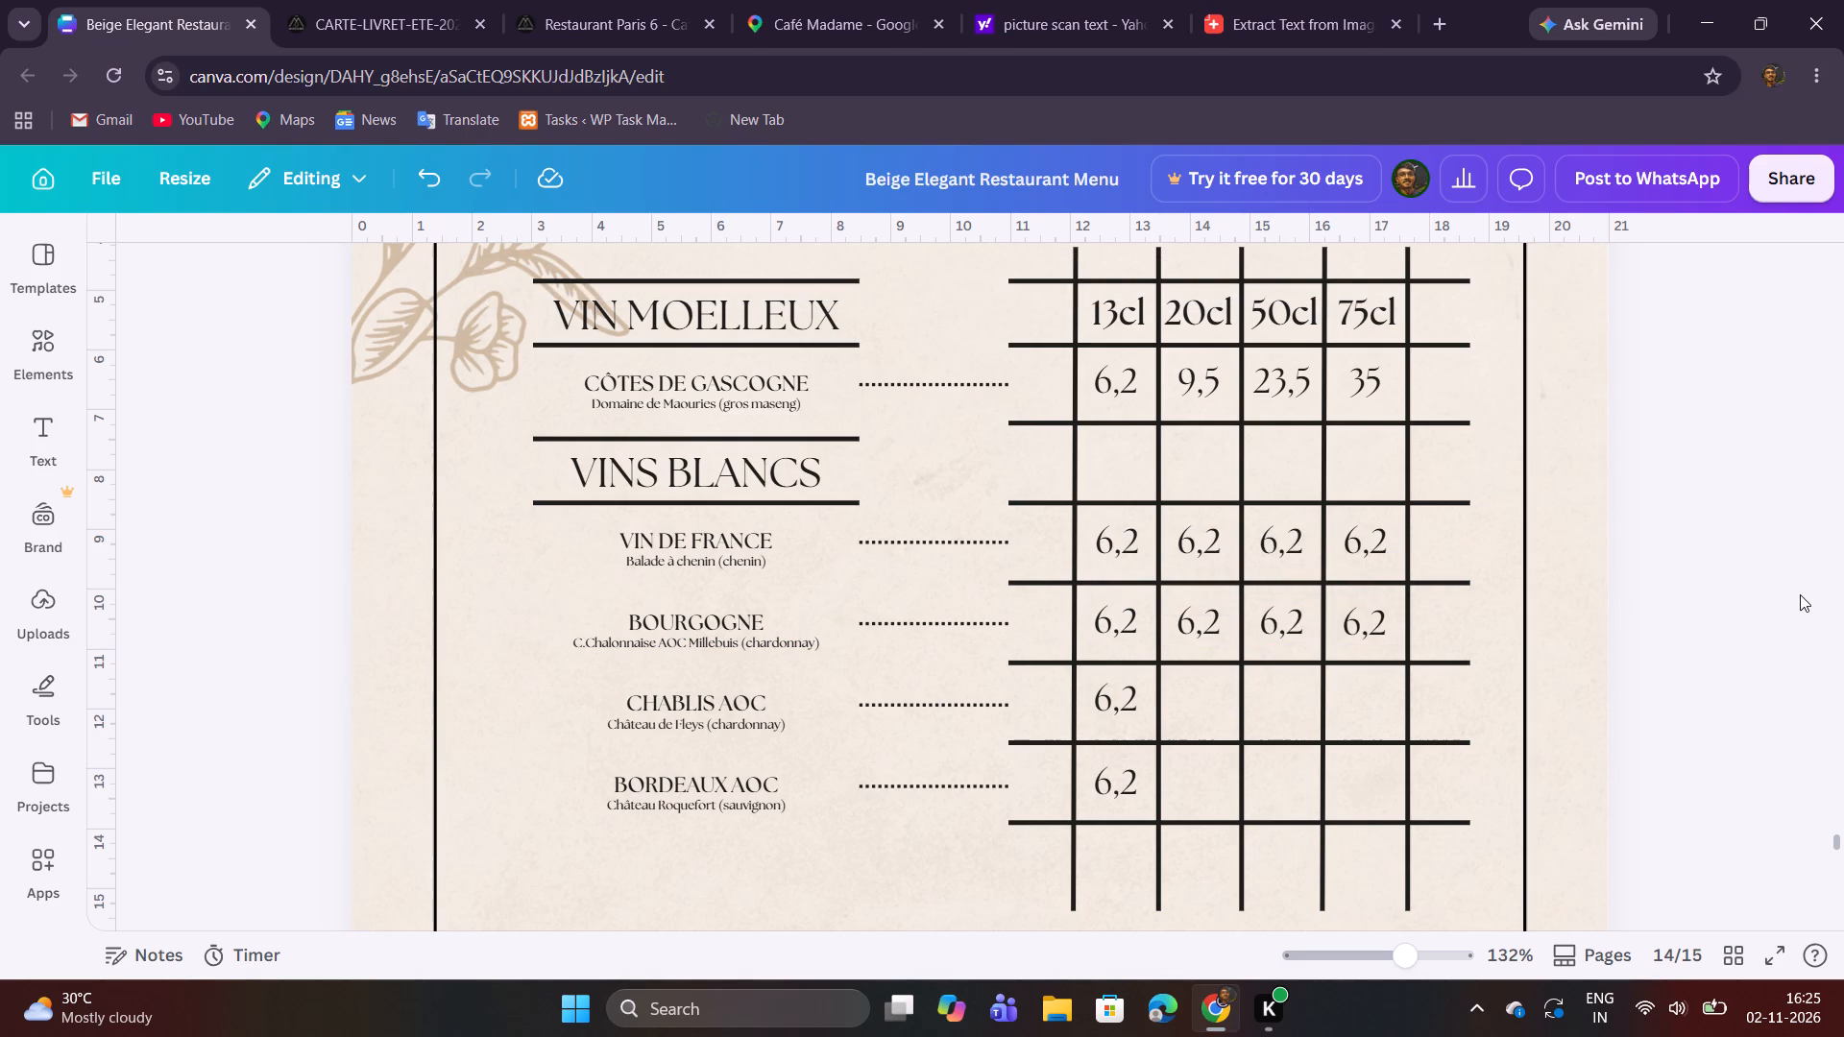
Copy the 6,2 price of CHABLIS AOC across its row into the 20cl, 50cl and 75cl cells.
{"action": "left_click", "coordinate": [1122, 706]}
{"action": "left_click", "coordinate": [1126, 639]}
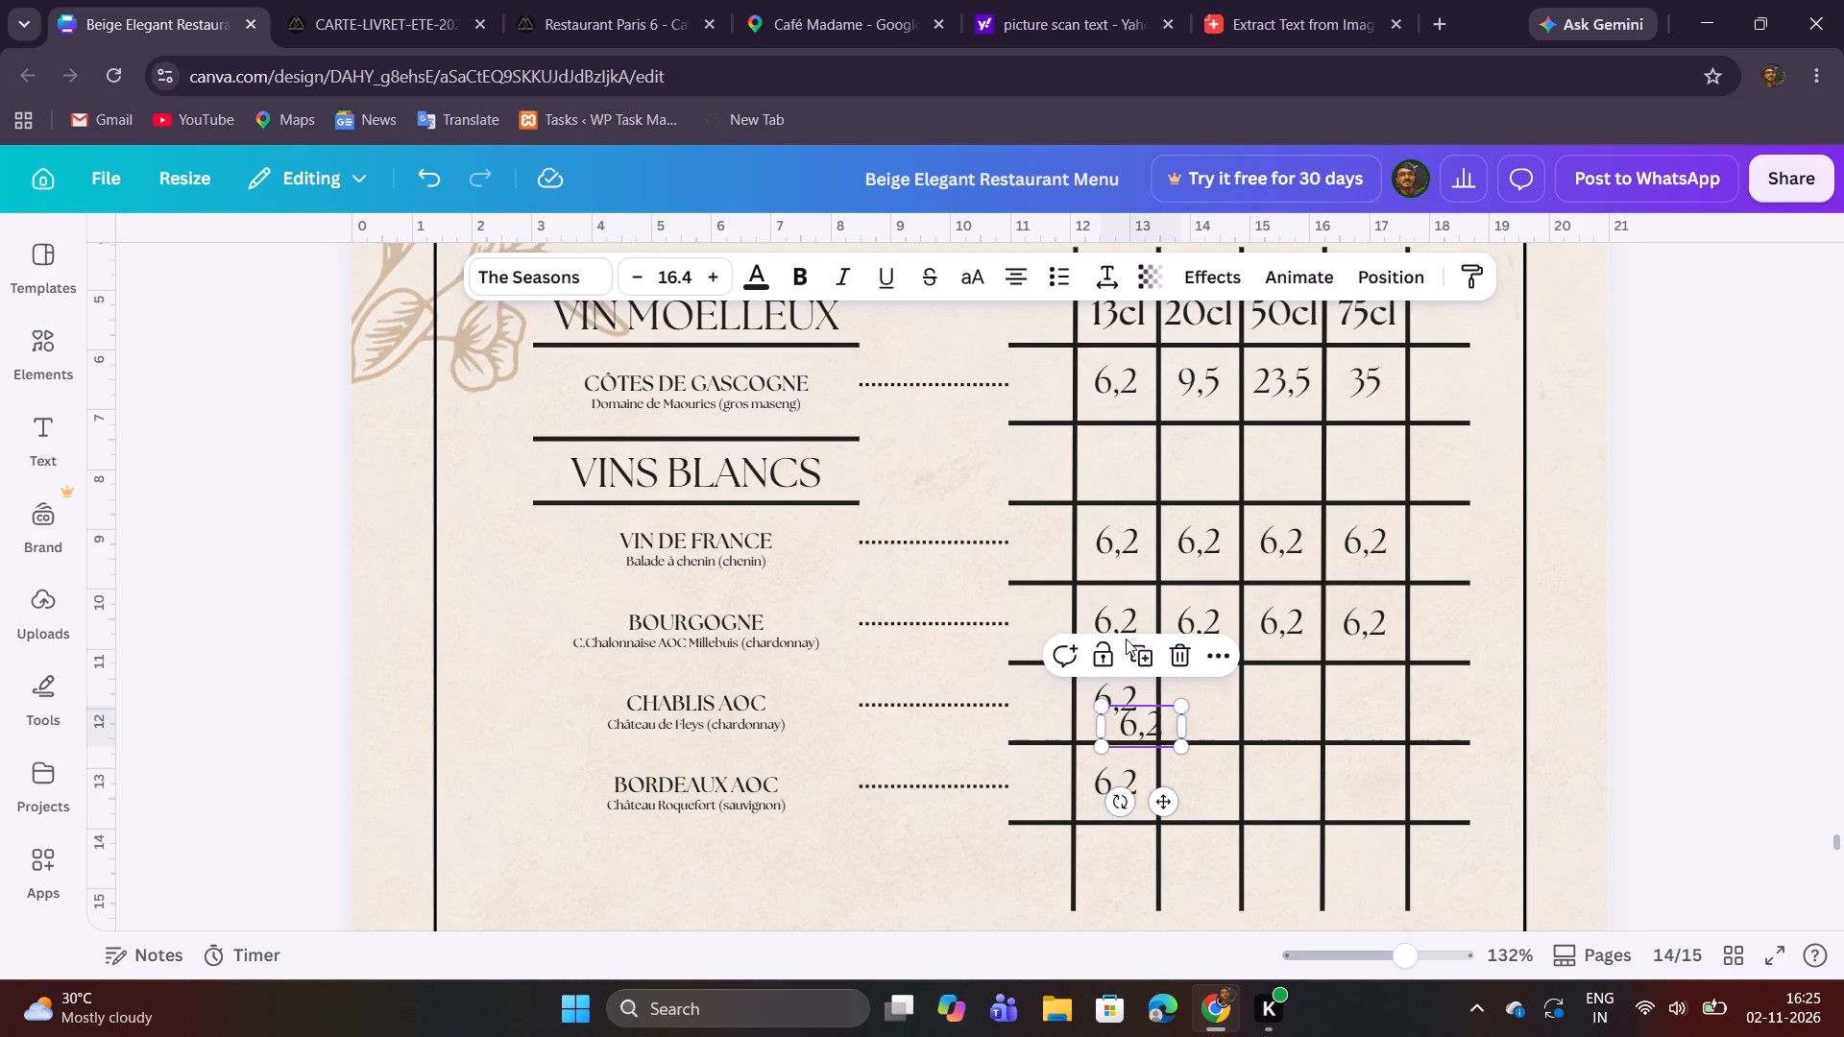
{"action": "left_click", "coordinate": [1137, 728]}
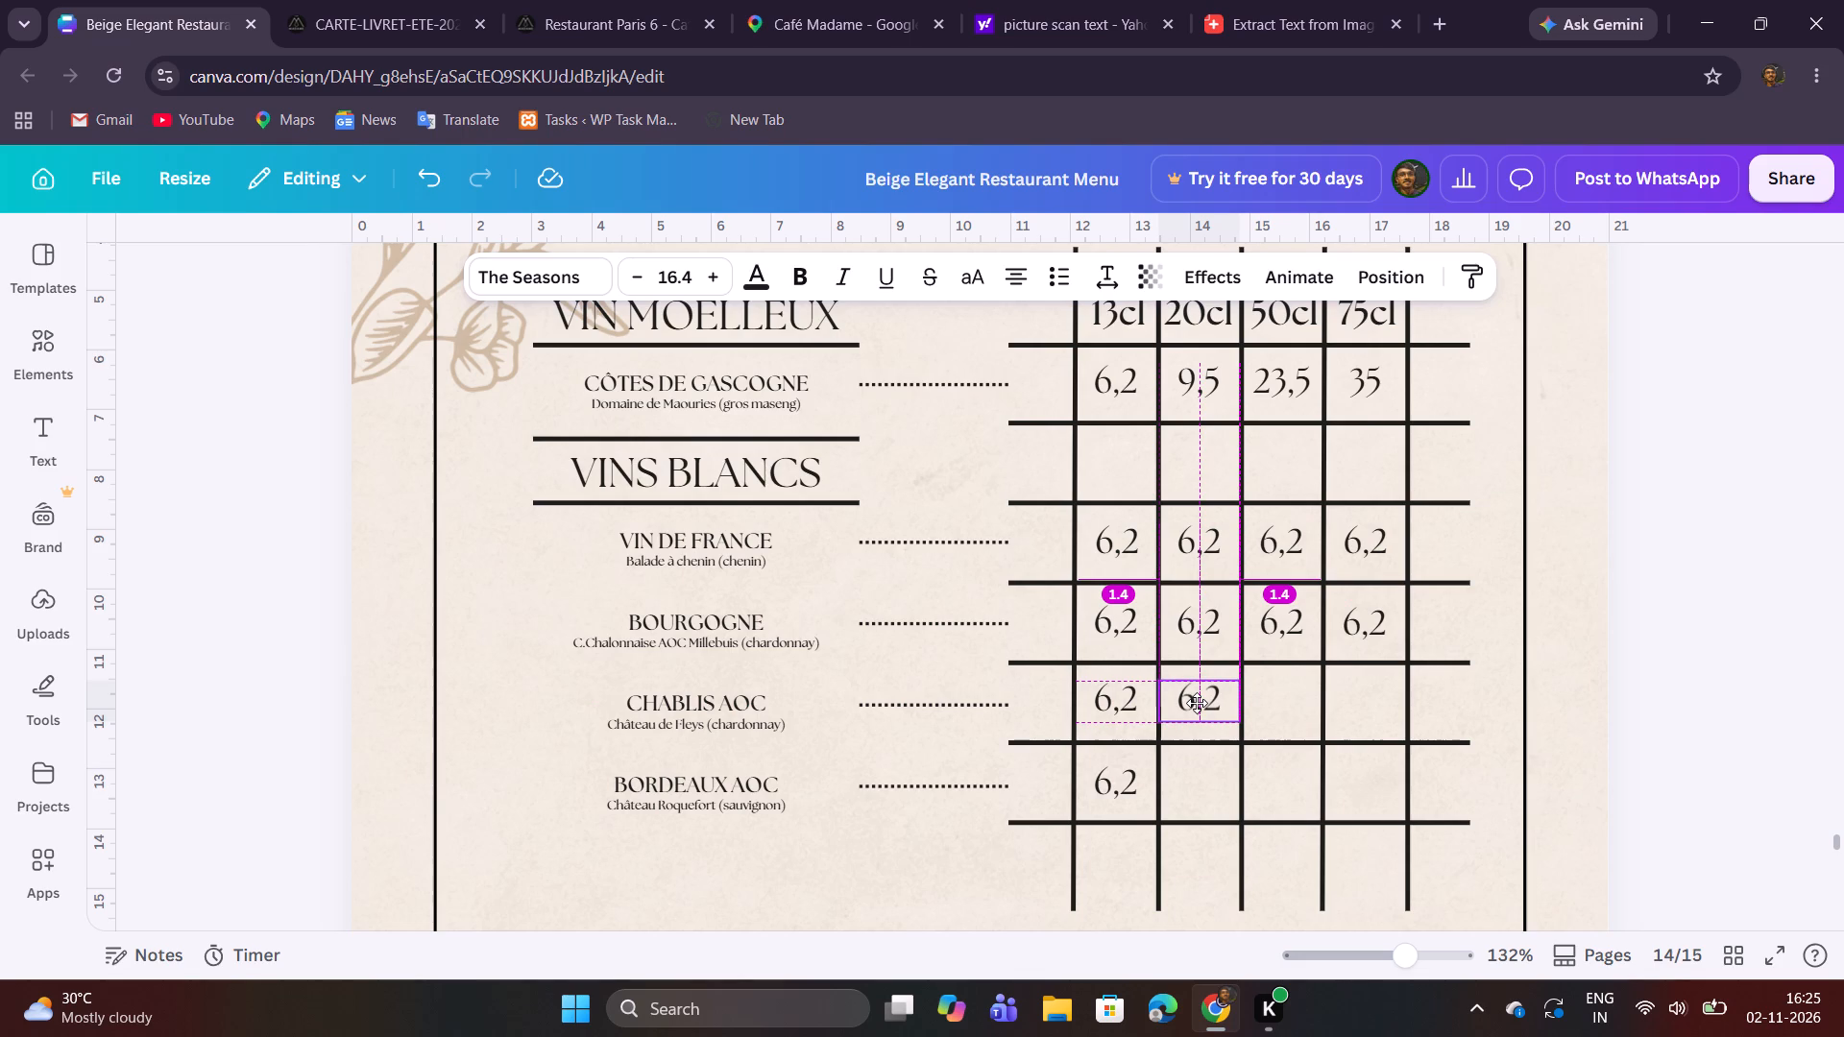
{"action": "left_click", "coordinate": [1625, 674]}
{"action": "left_click", "coordinate": [1210, 708]}
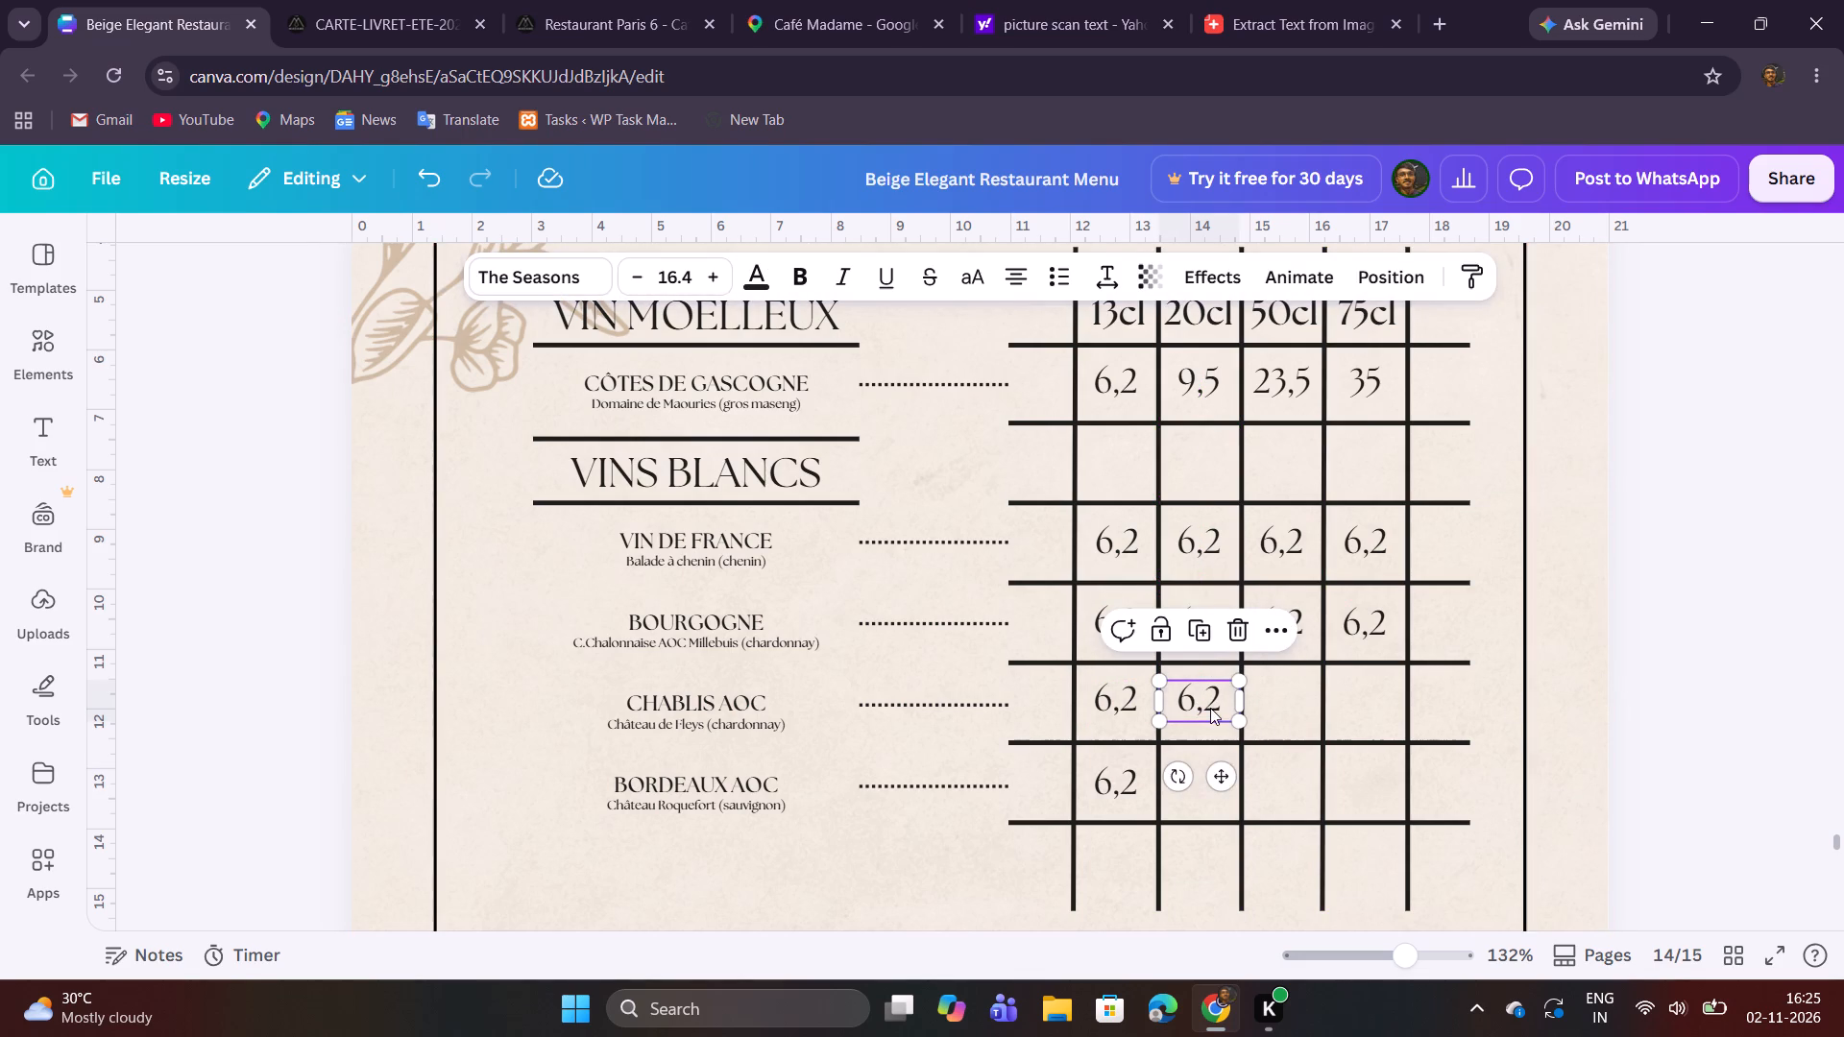
{"action": "left_click", "coordinate": [1200, 632]}
{"action": "left_click", "coordinate": [1294, 634]}
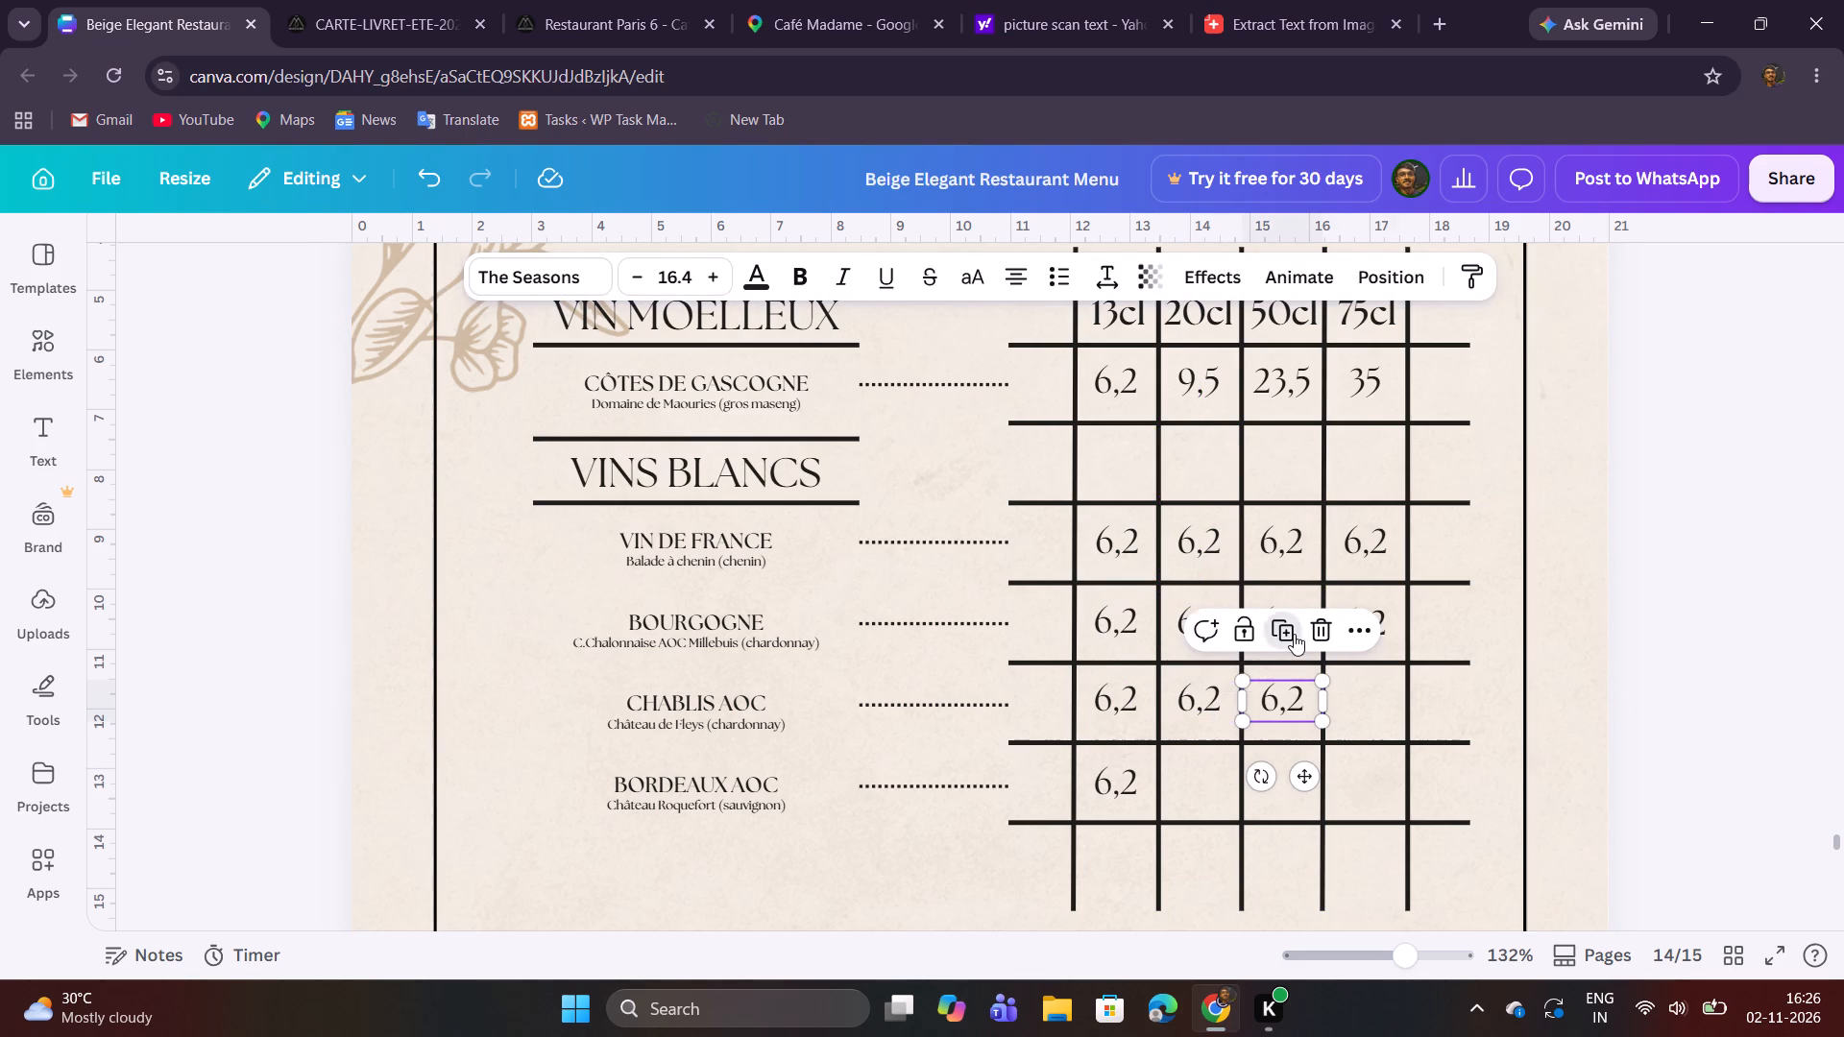
{"action": "left_click", "coordinate": [1755, 636]}
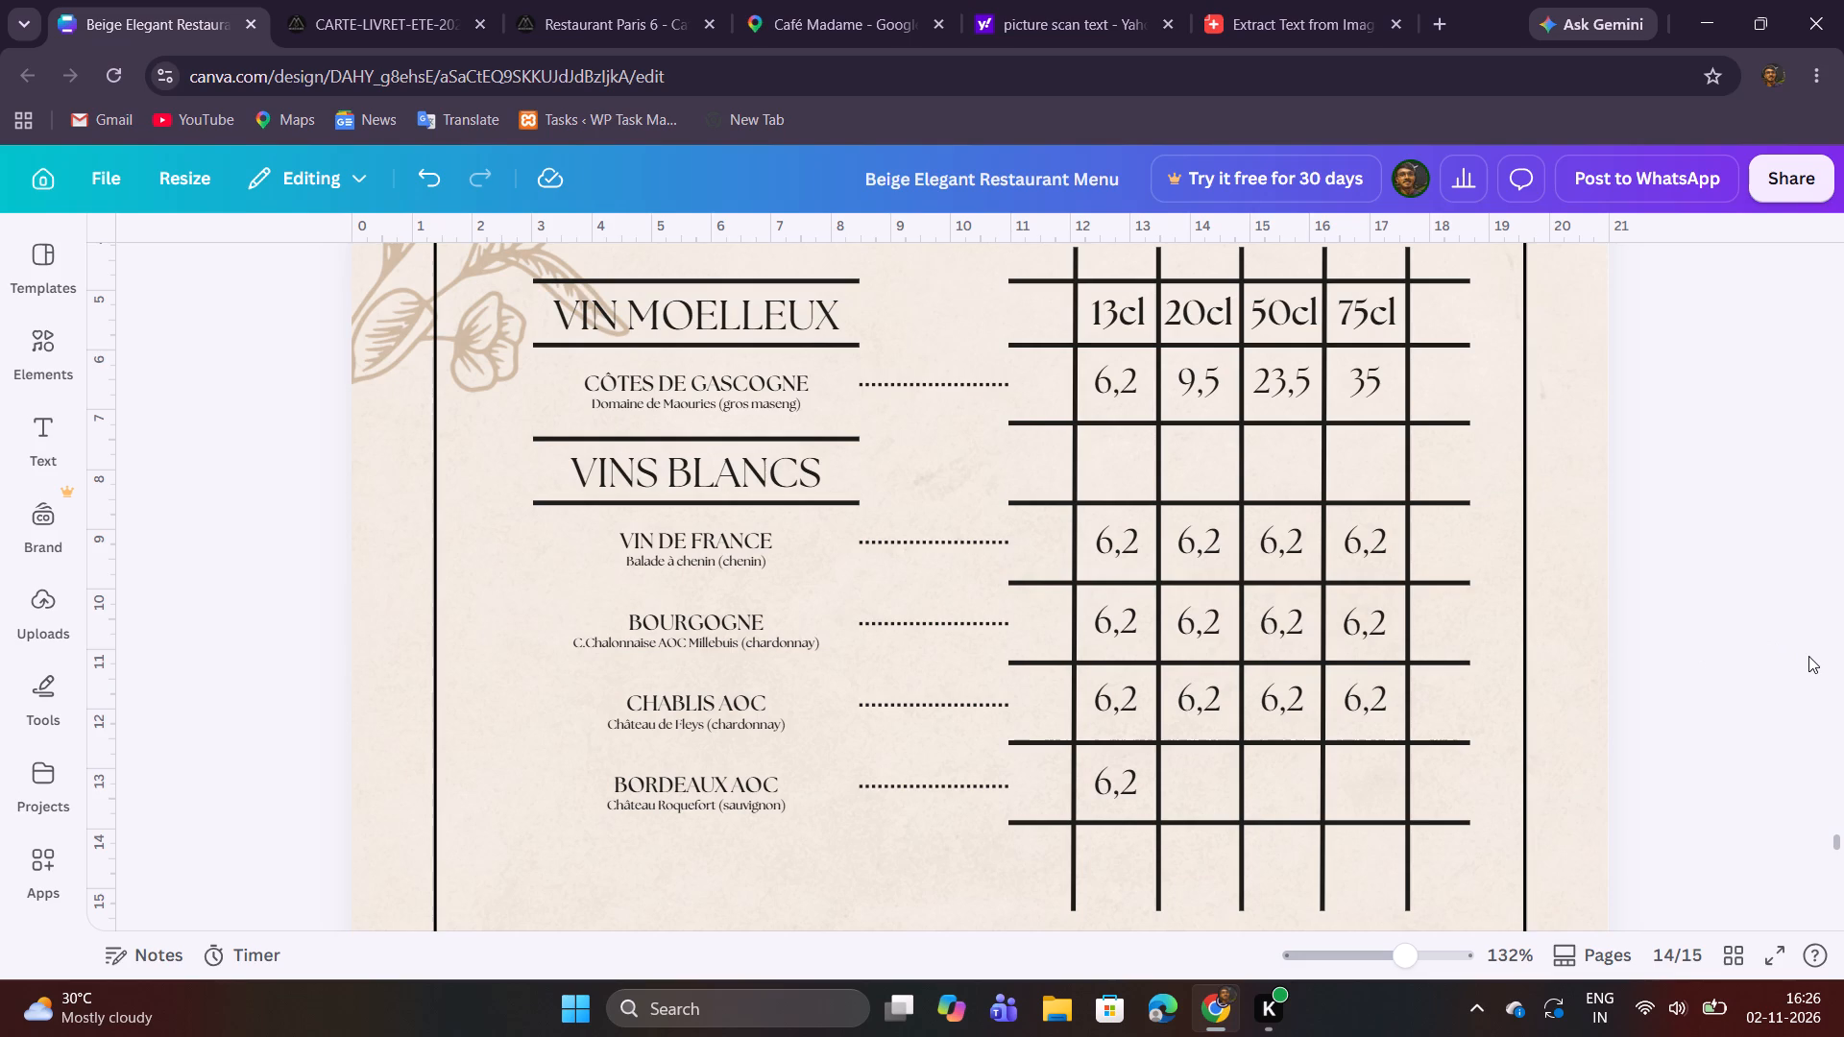
Duplicate the 6,2 price of BORDEAUX AOC into its 20cl cell and align the copy with the row.
{"action": "left_click", "coordinate": [1133, 784]}
{"action": "left_click", "coordinate": [1113, 718]}
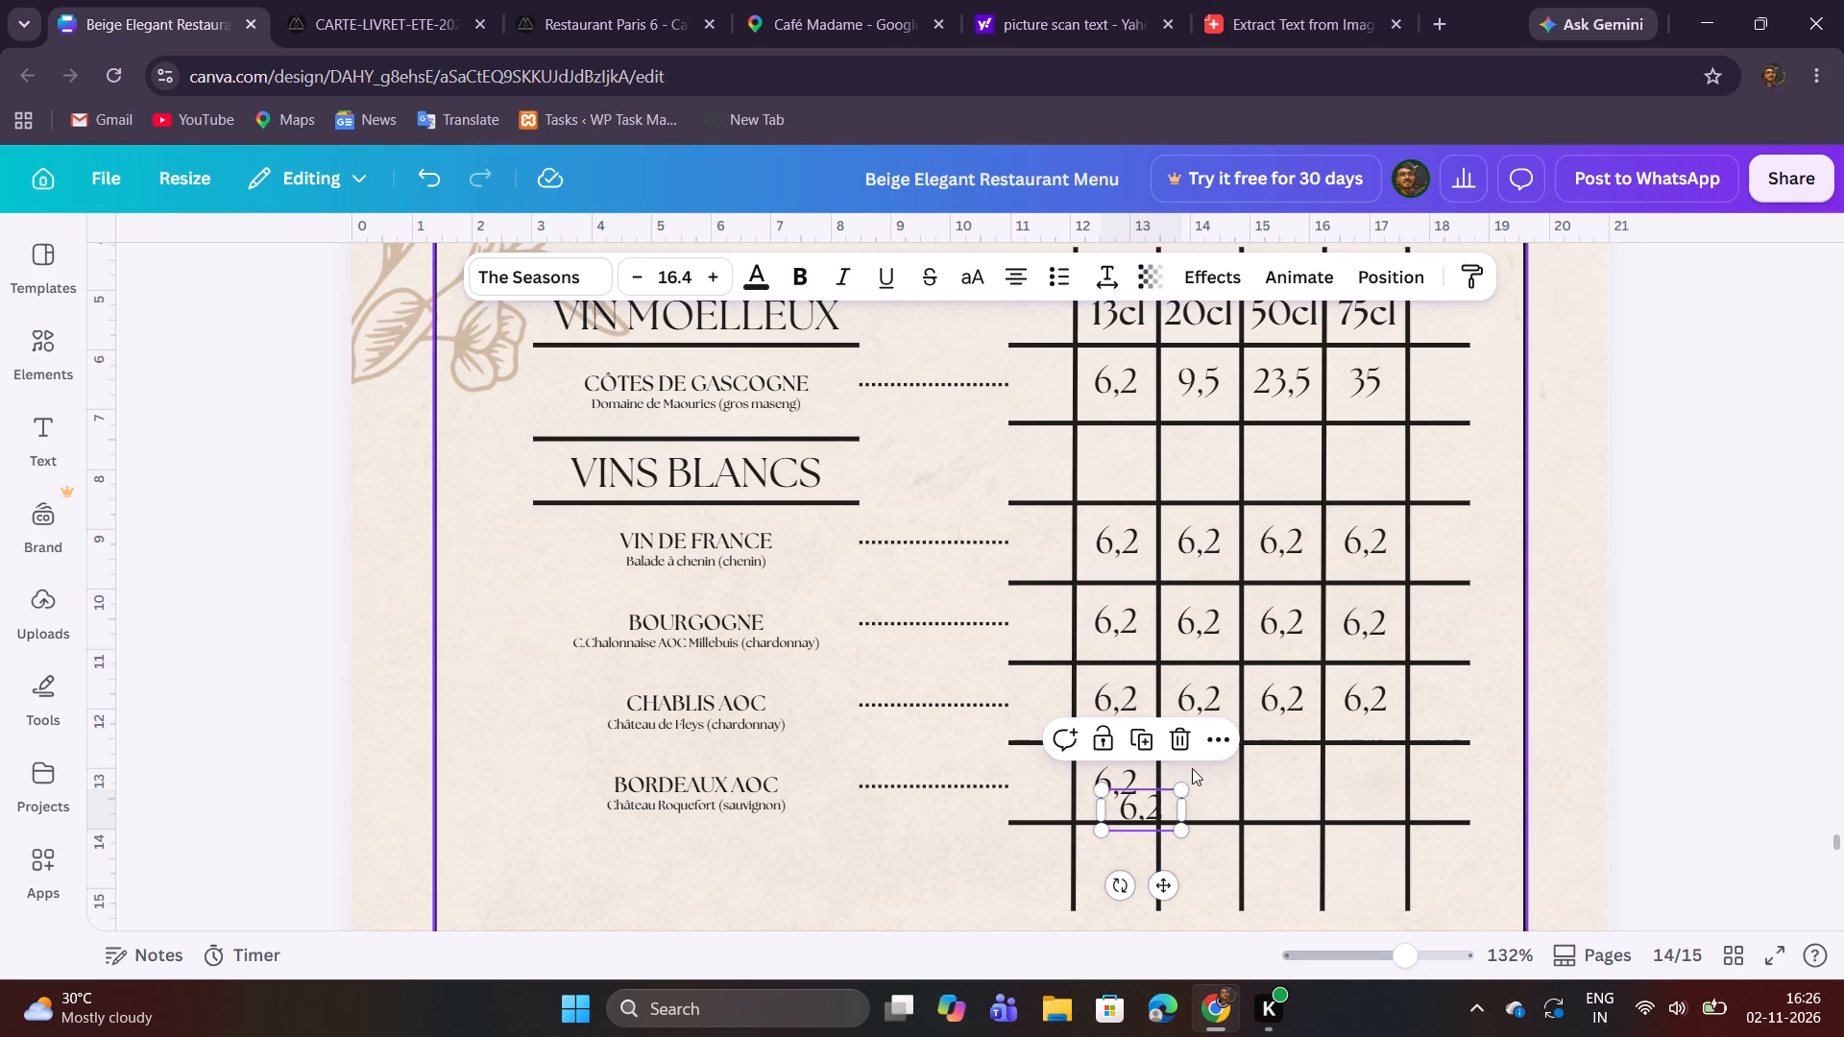
{"action": "left_click_drag", "start_coordinate": [1146, 807], "coordinate": [1210, 793]}
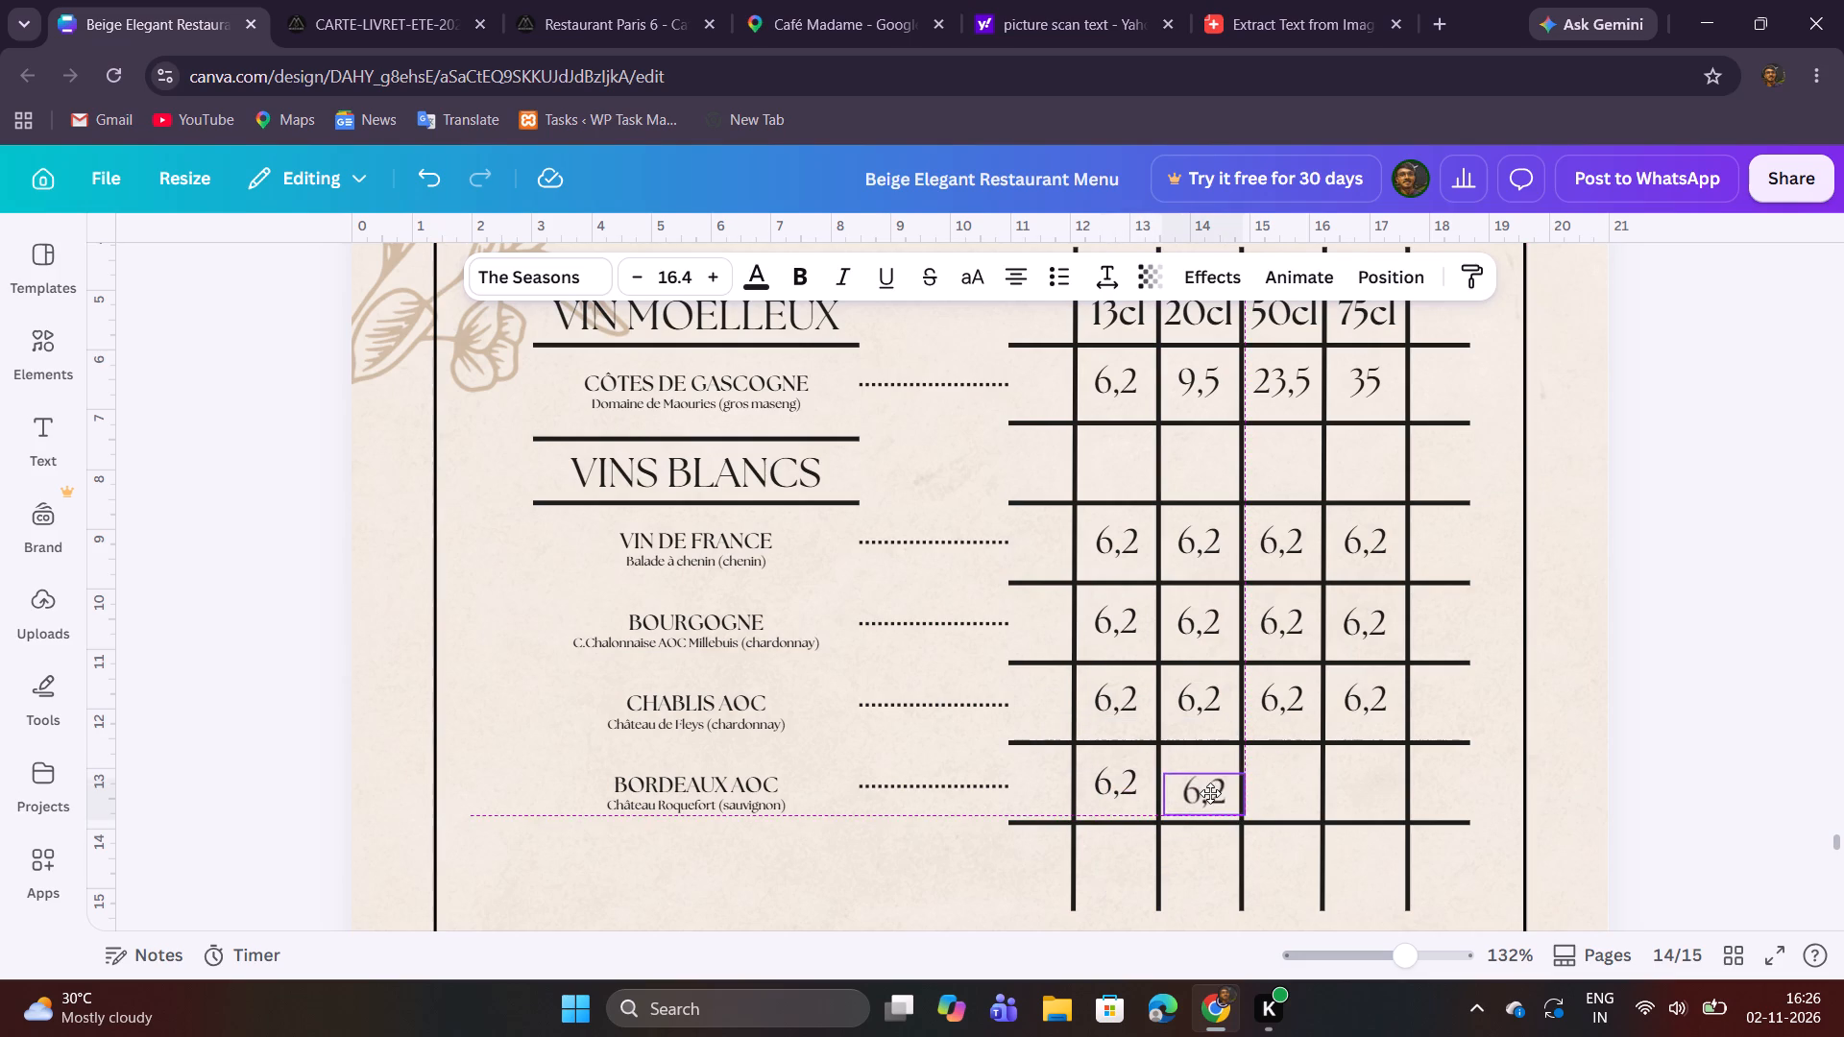
{"action": "left_click_drag", "start_coordinate": [1210, 793], "coordinate": [1206, 782]}
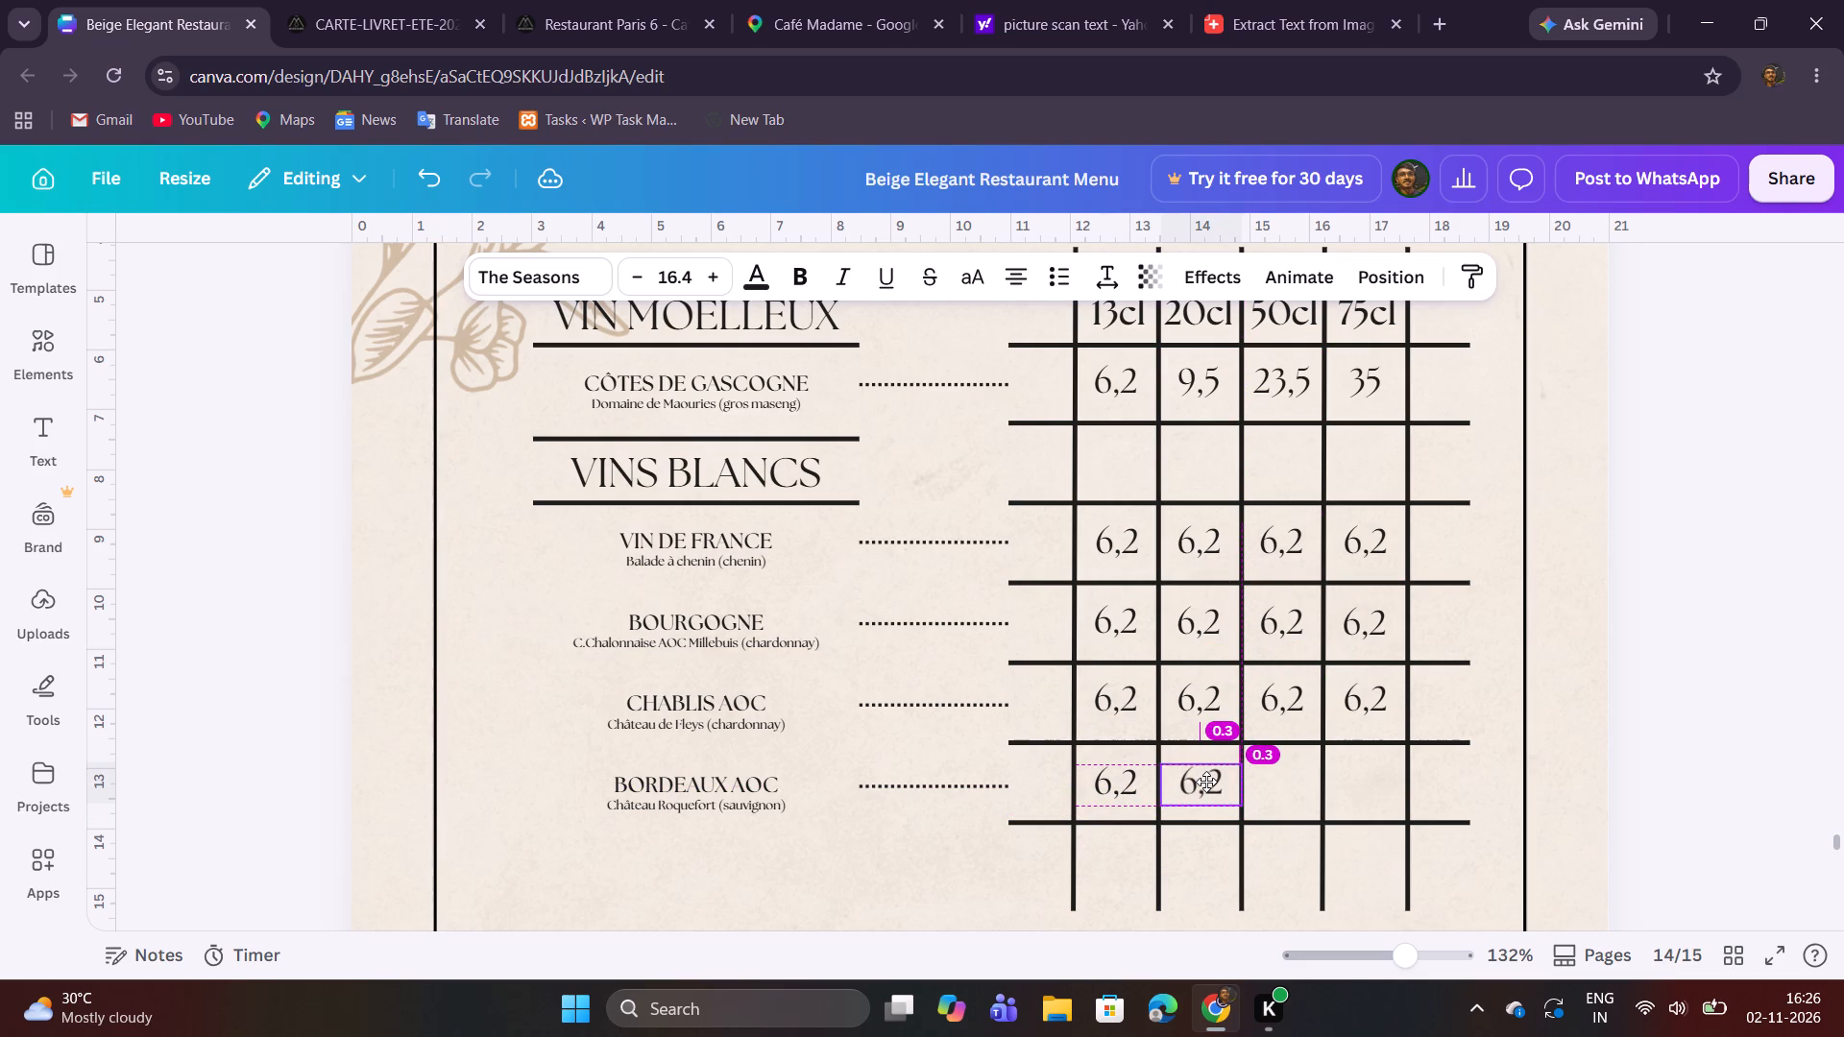
{"action": "left_click_drag", "start_coordinate": [1206, 782], "coordinate": [1206, 784]}
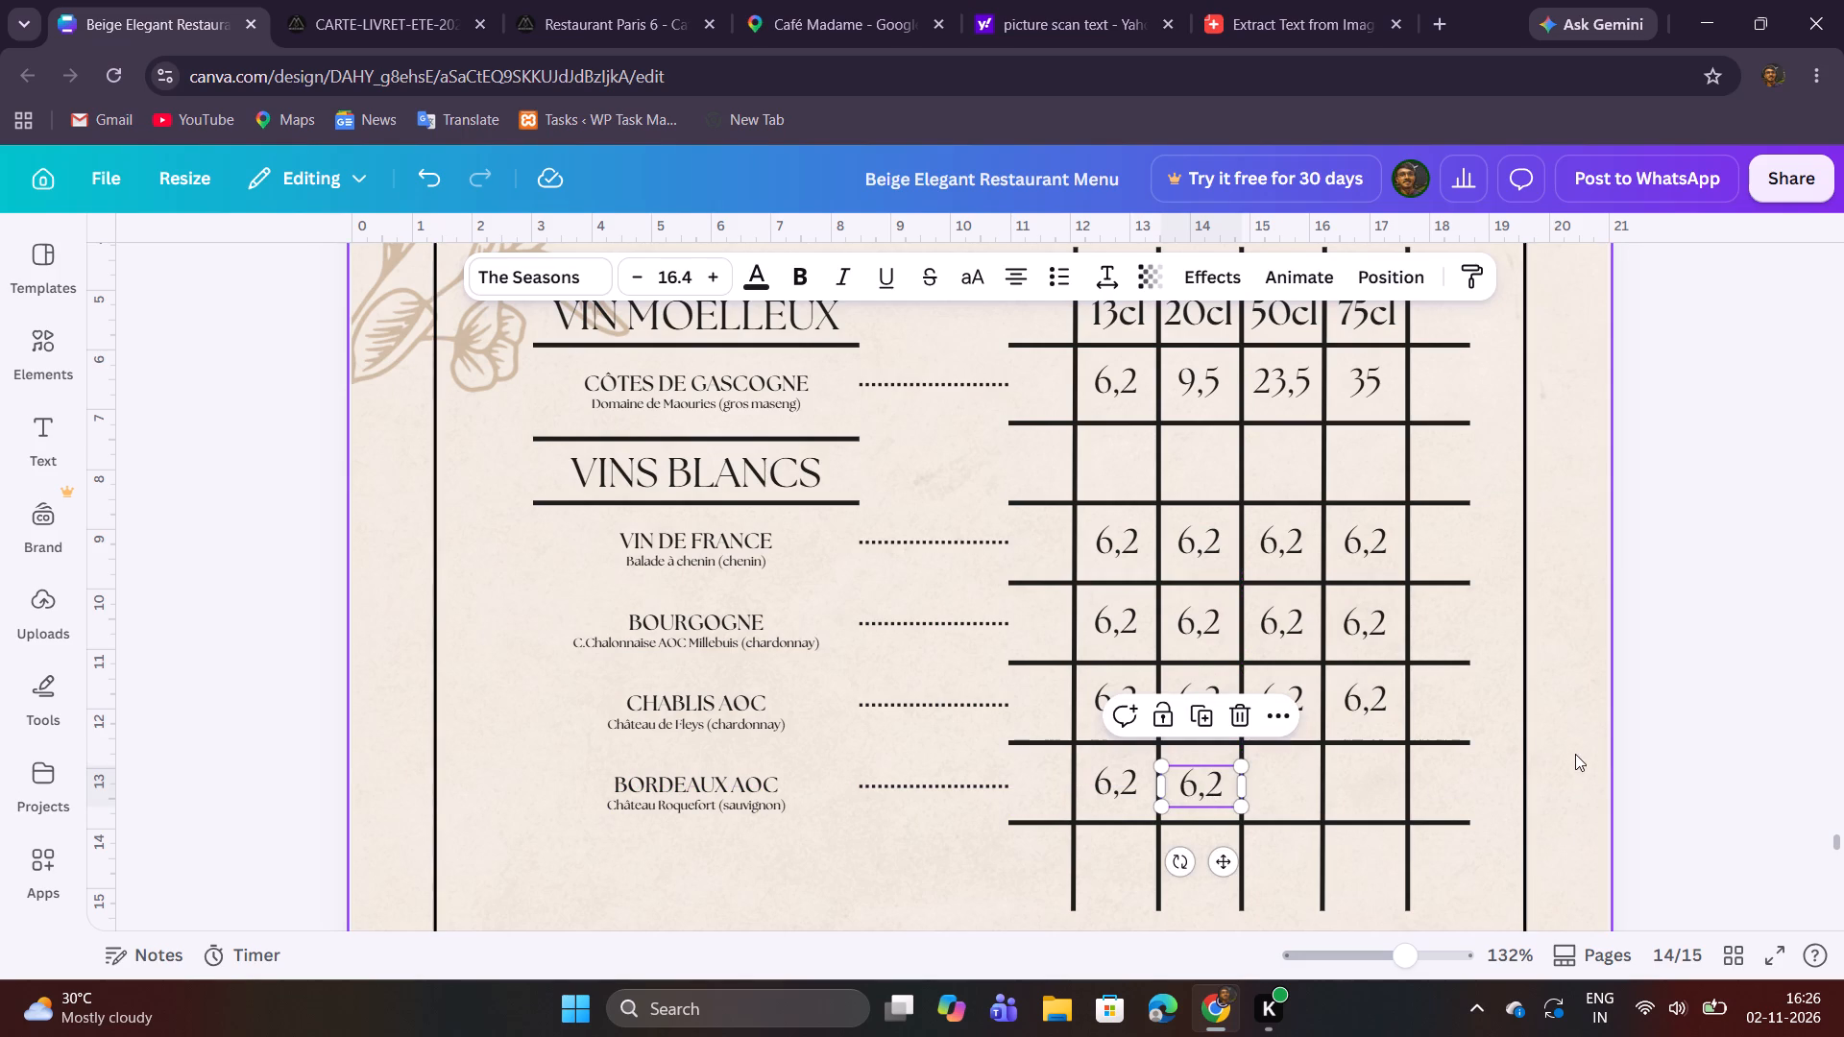
{"action": "left_click", "coordinate": [1644, 750]}
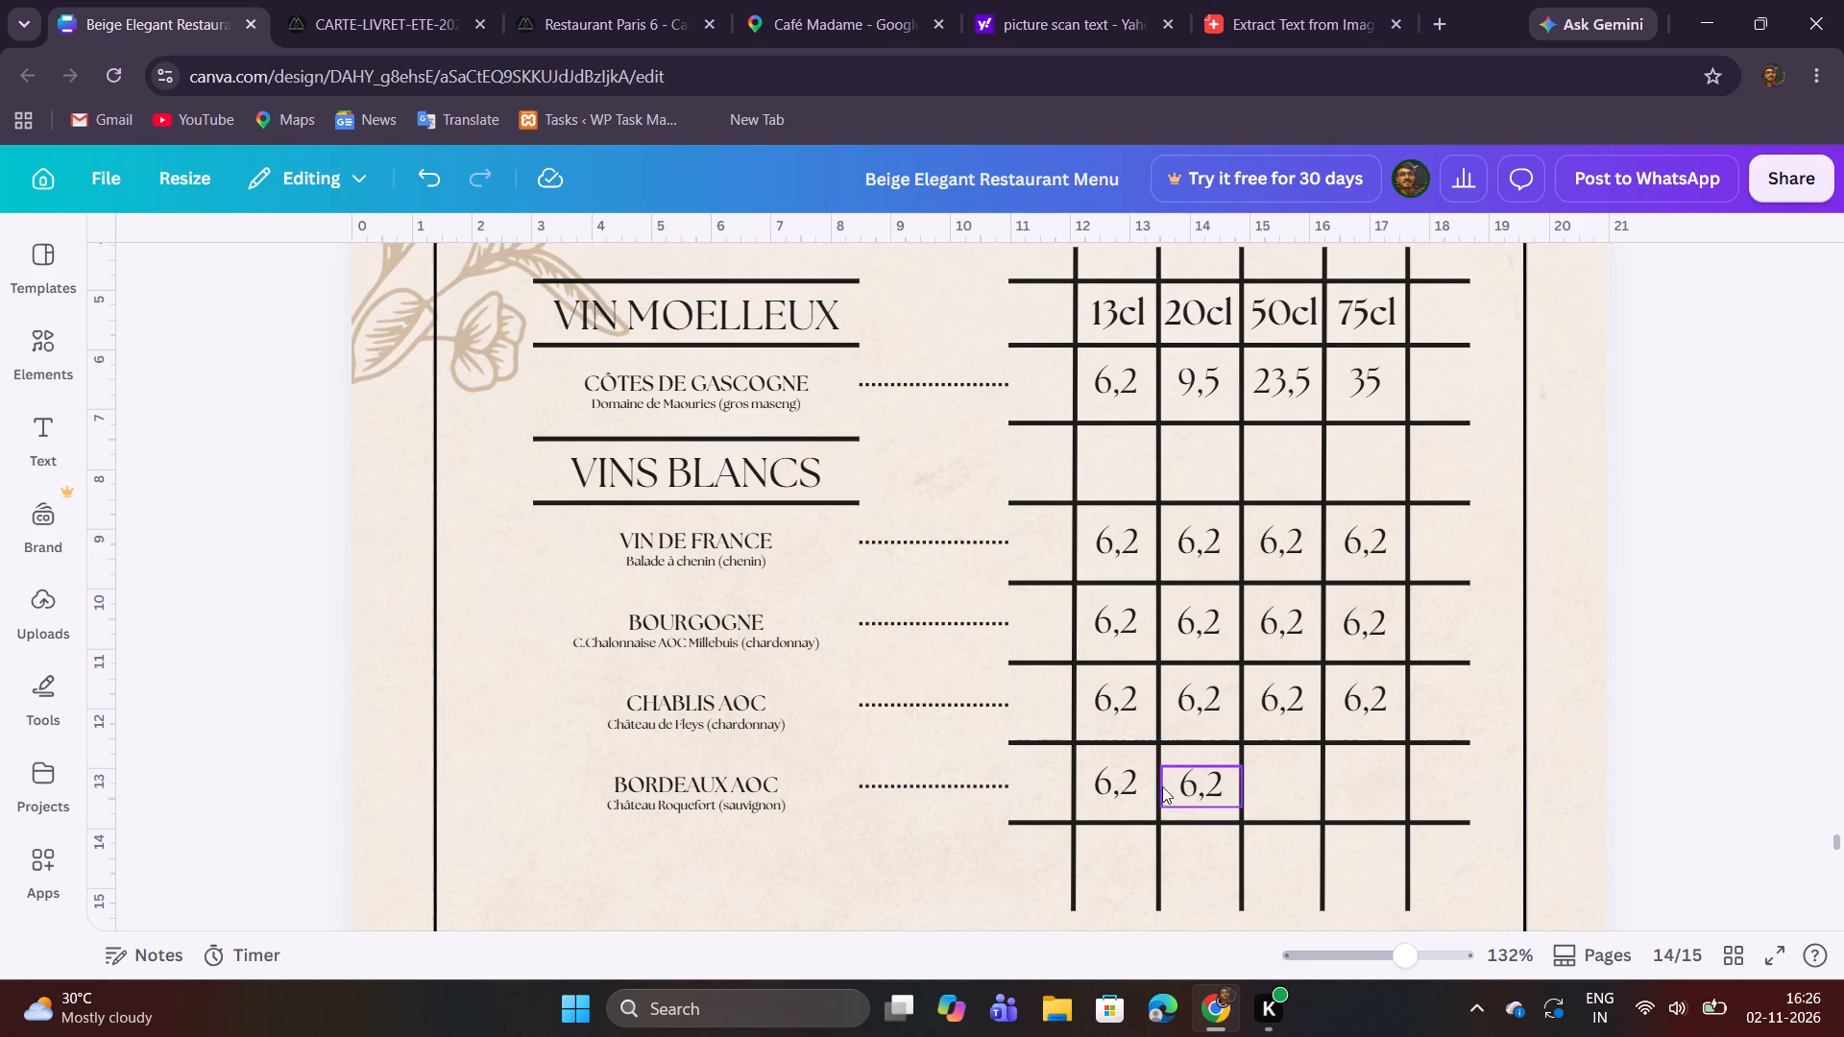
{"action": "left_click", "coordinate": [1189, 785]}
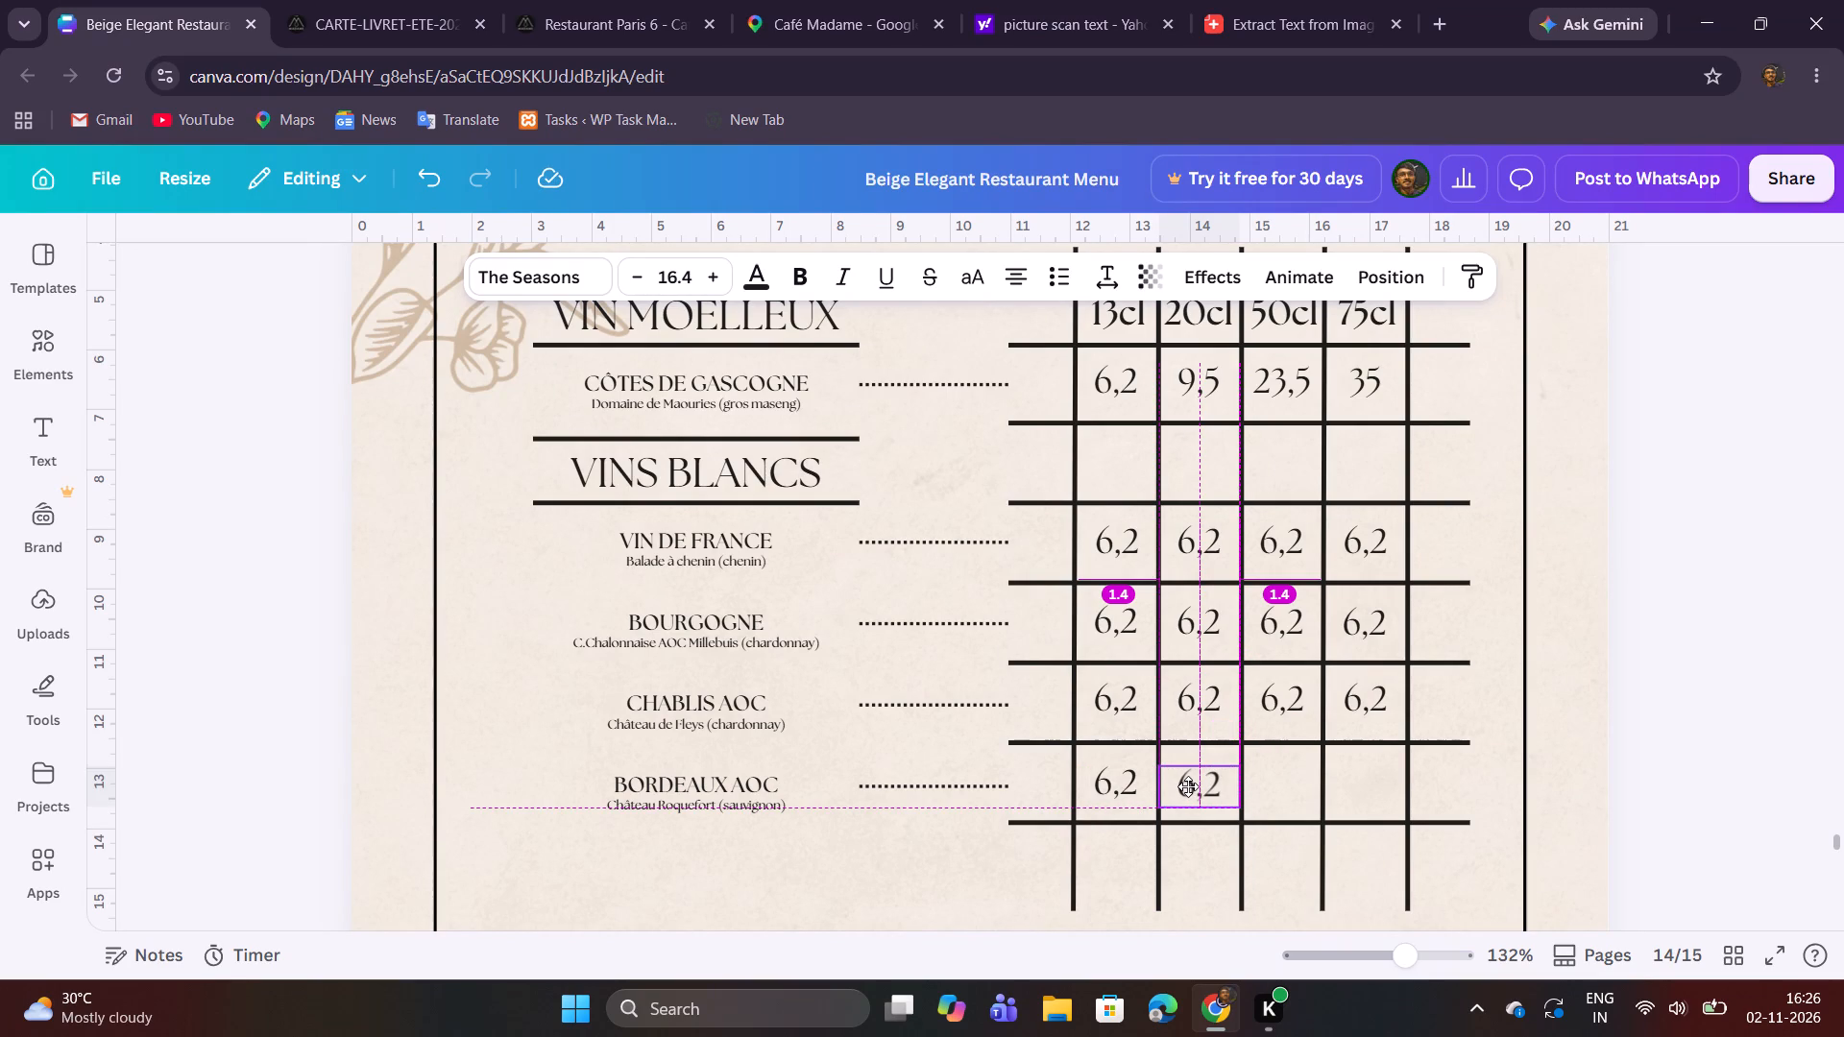
{"action": "left_click", "coordinate": [1656, 695]}
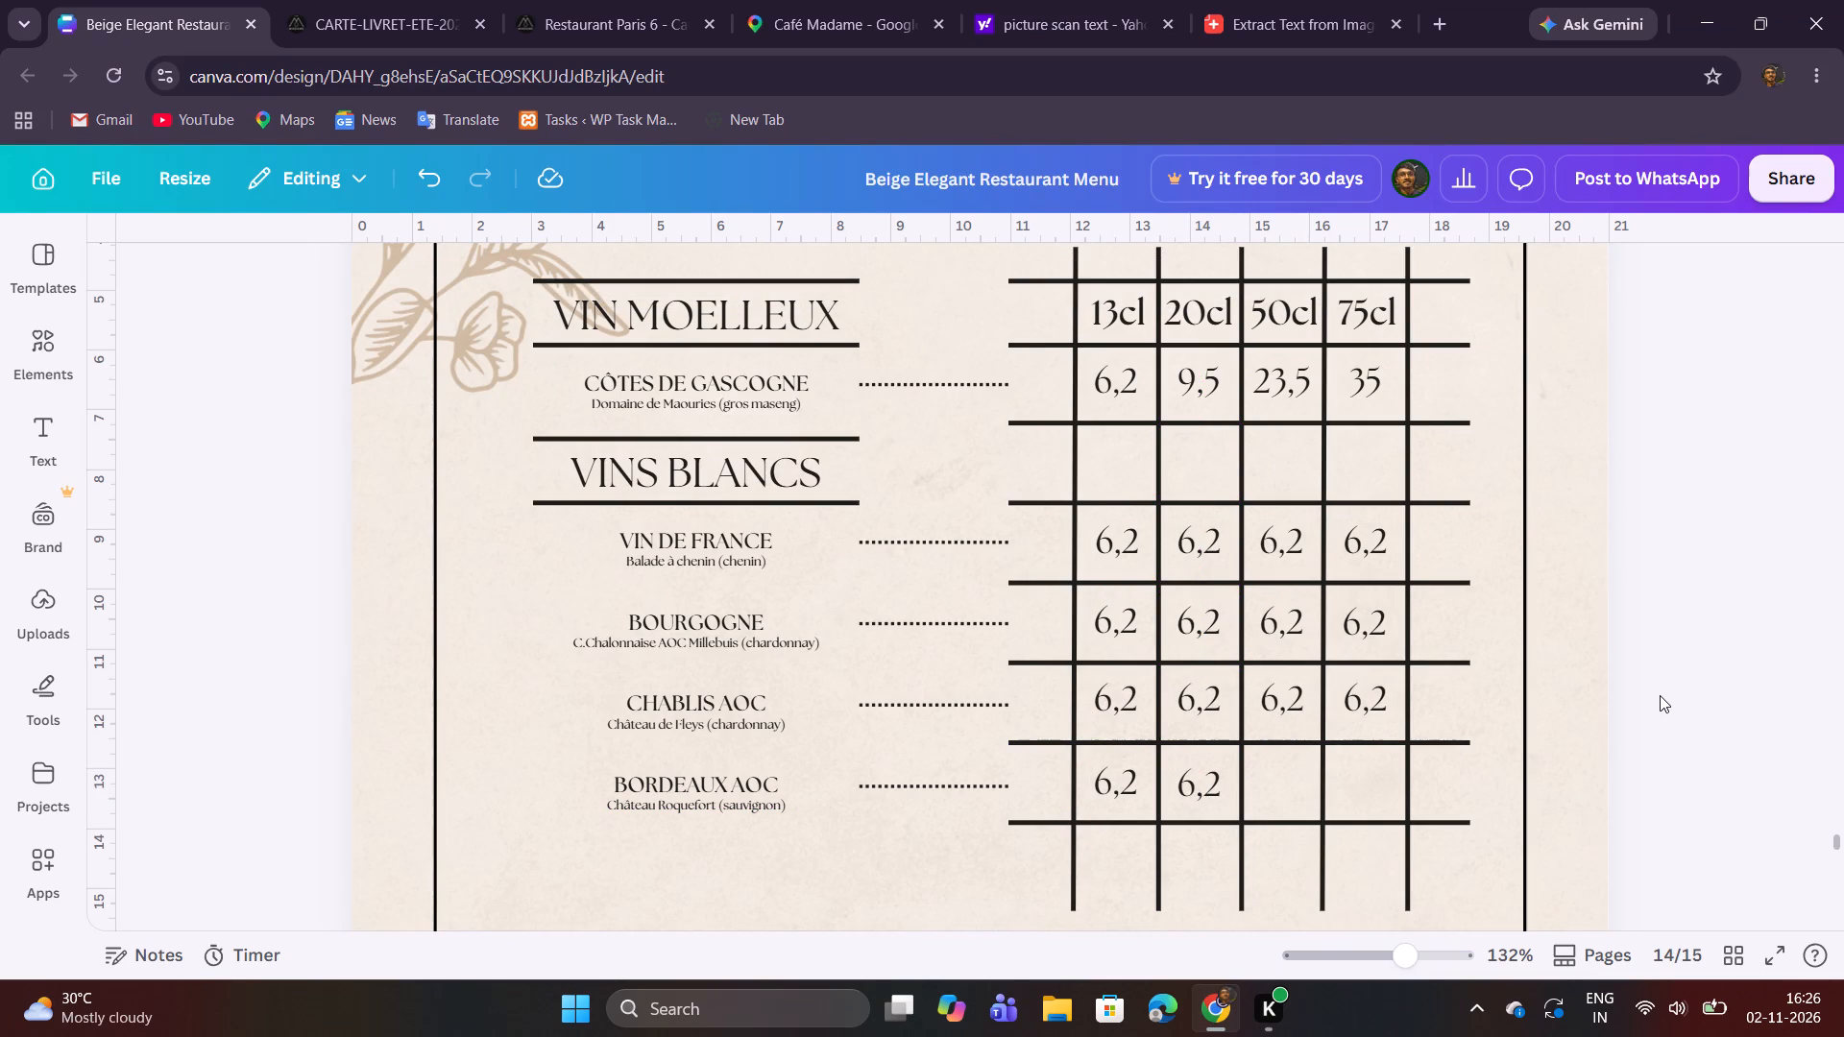
{"action": "left_click", "coordinate": [1189, 796]}
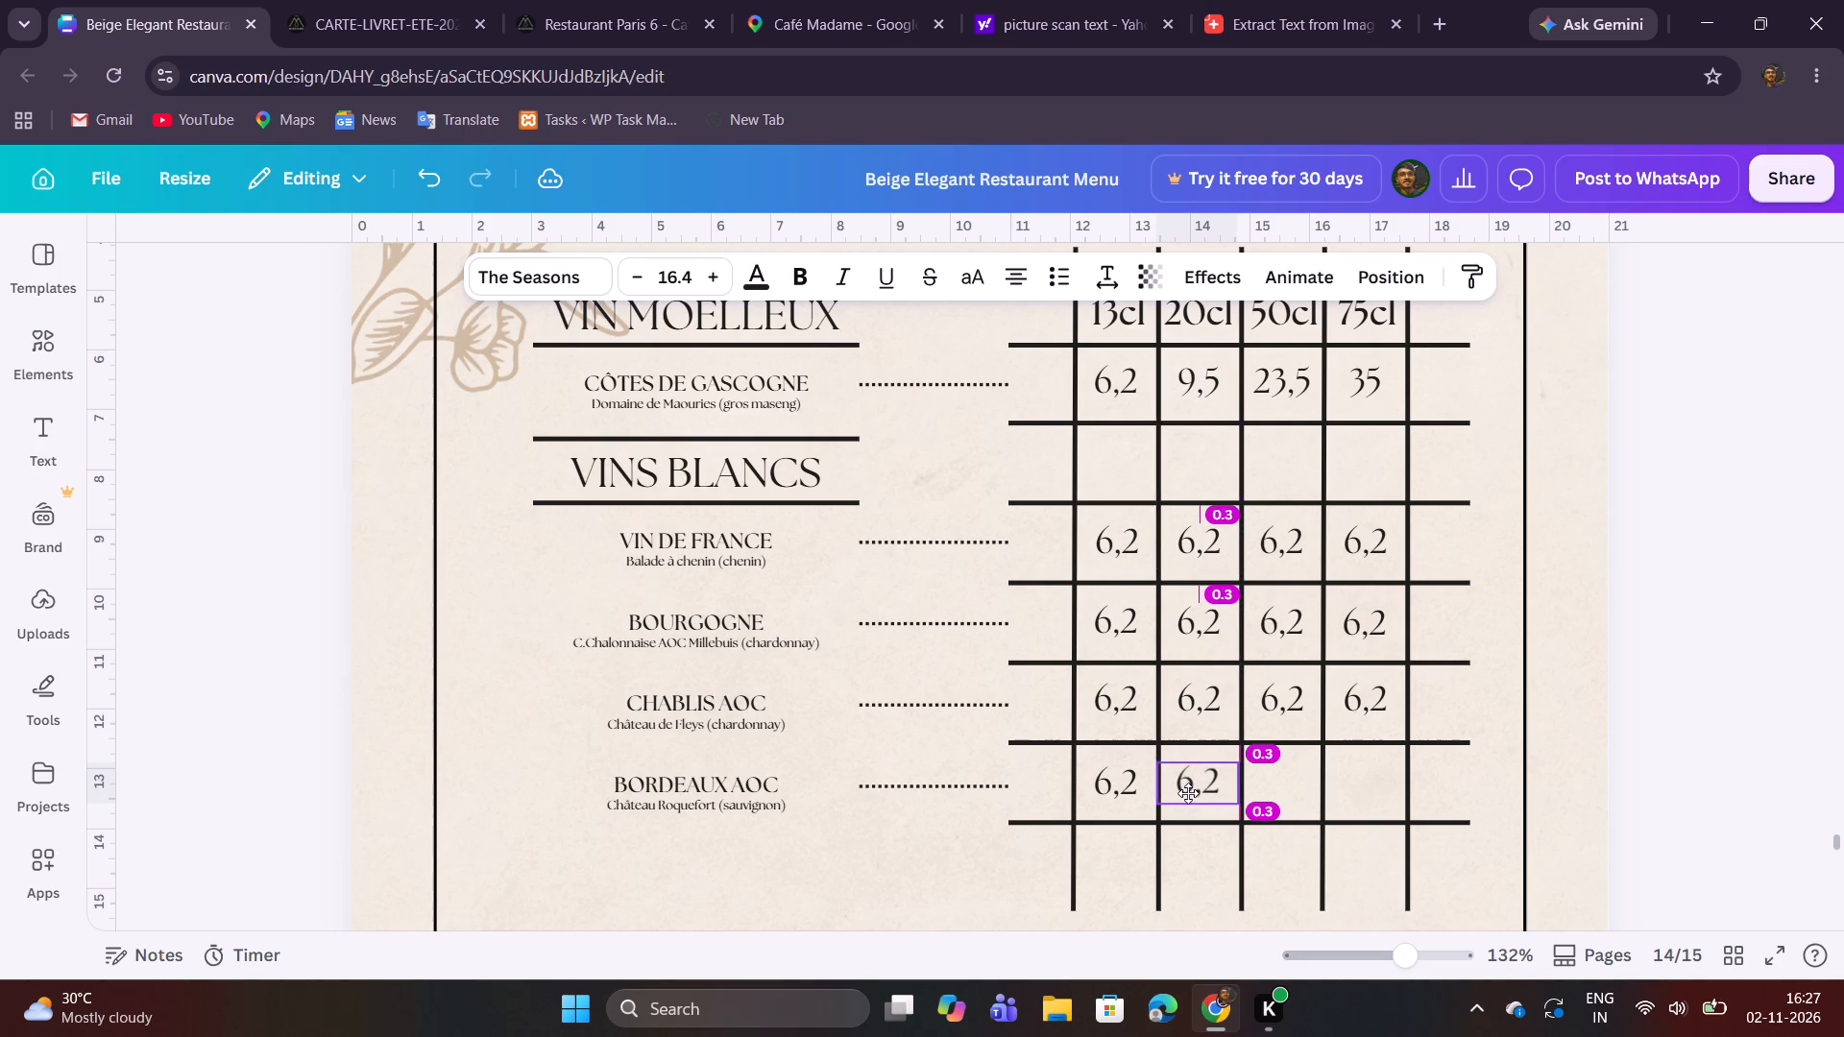
{"action": "left_click", "coordinate": [1843, 756]}
{"action": "left_click", "coordinate": [1775, 742]}
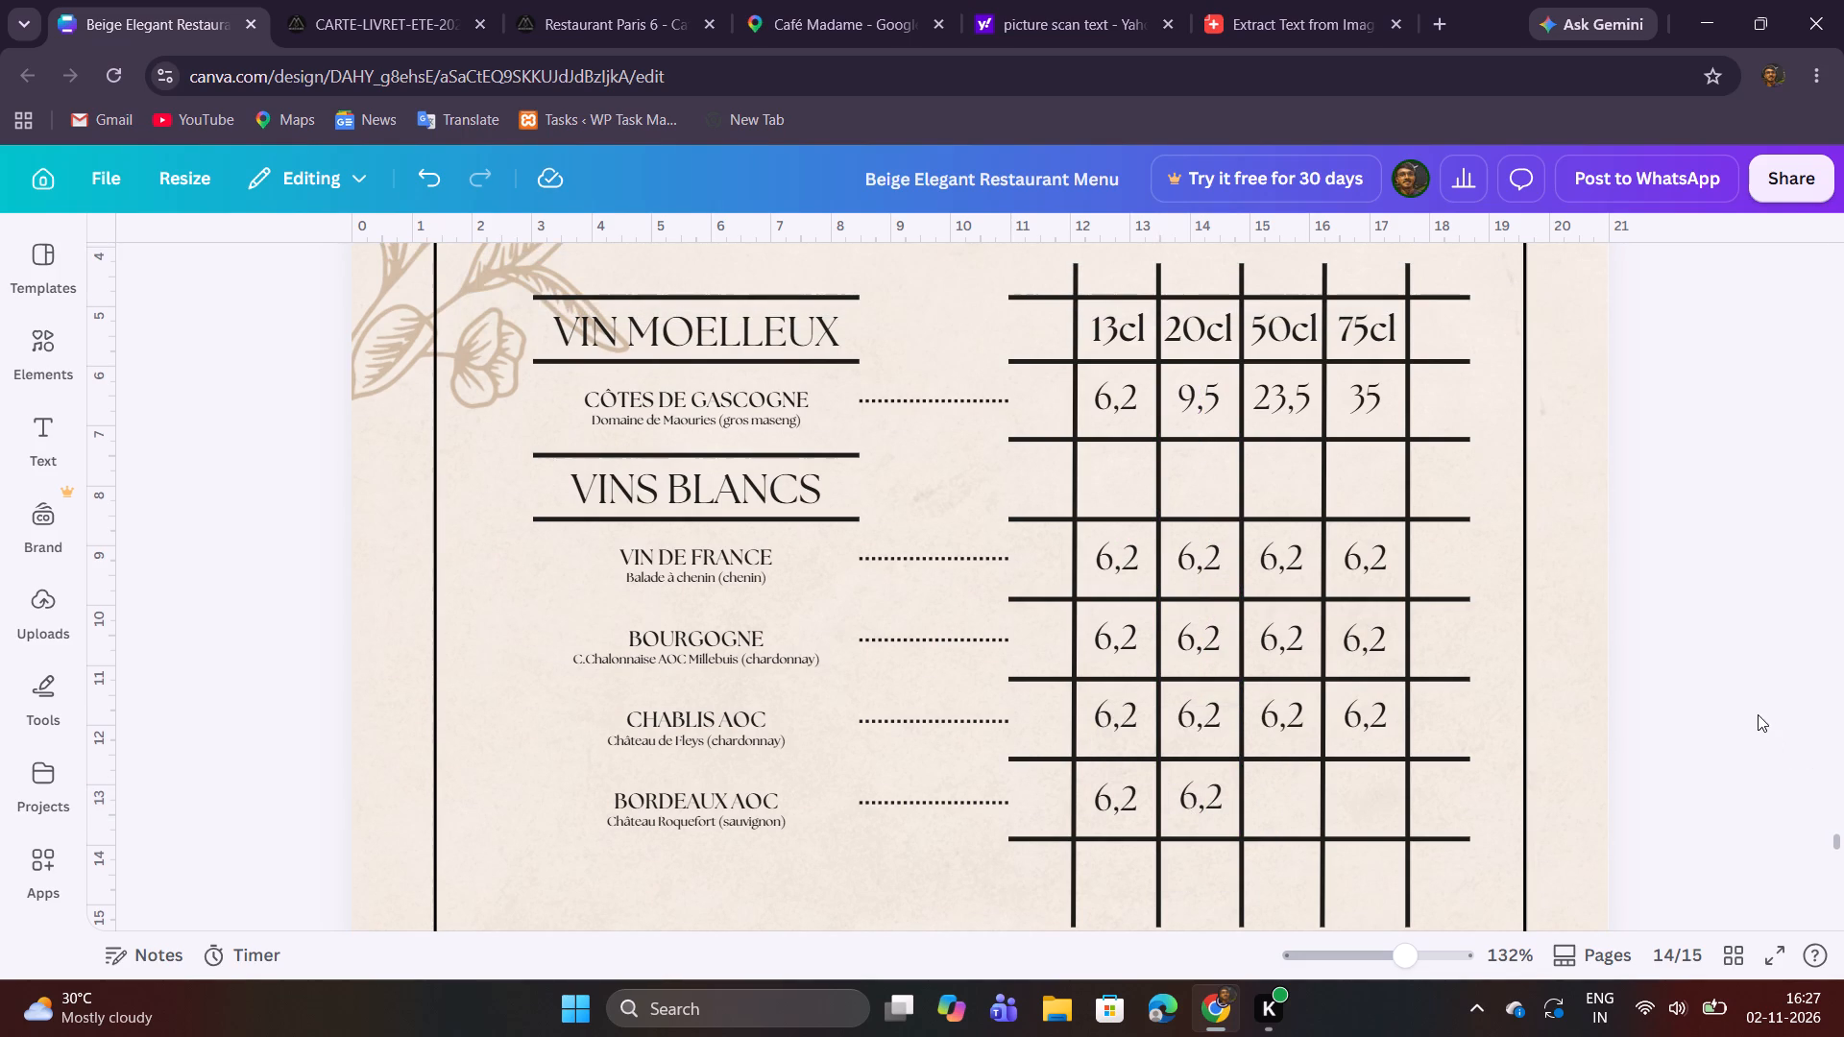
Copy the BORDEAUX AOC 20cl price 6,2 into the 50cl and 75cl cells and centre both copies.
{"action": "left_click", "coordinate": [1208, 793]}
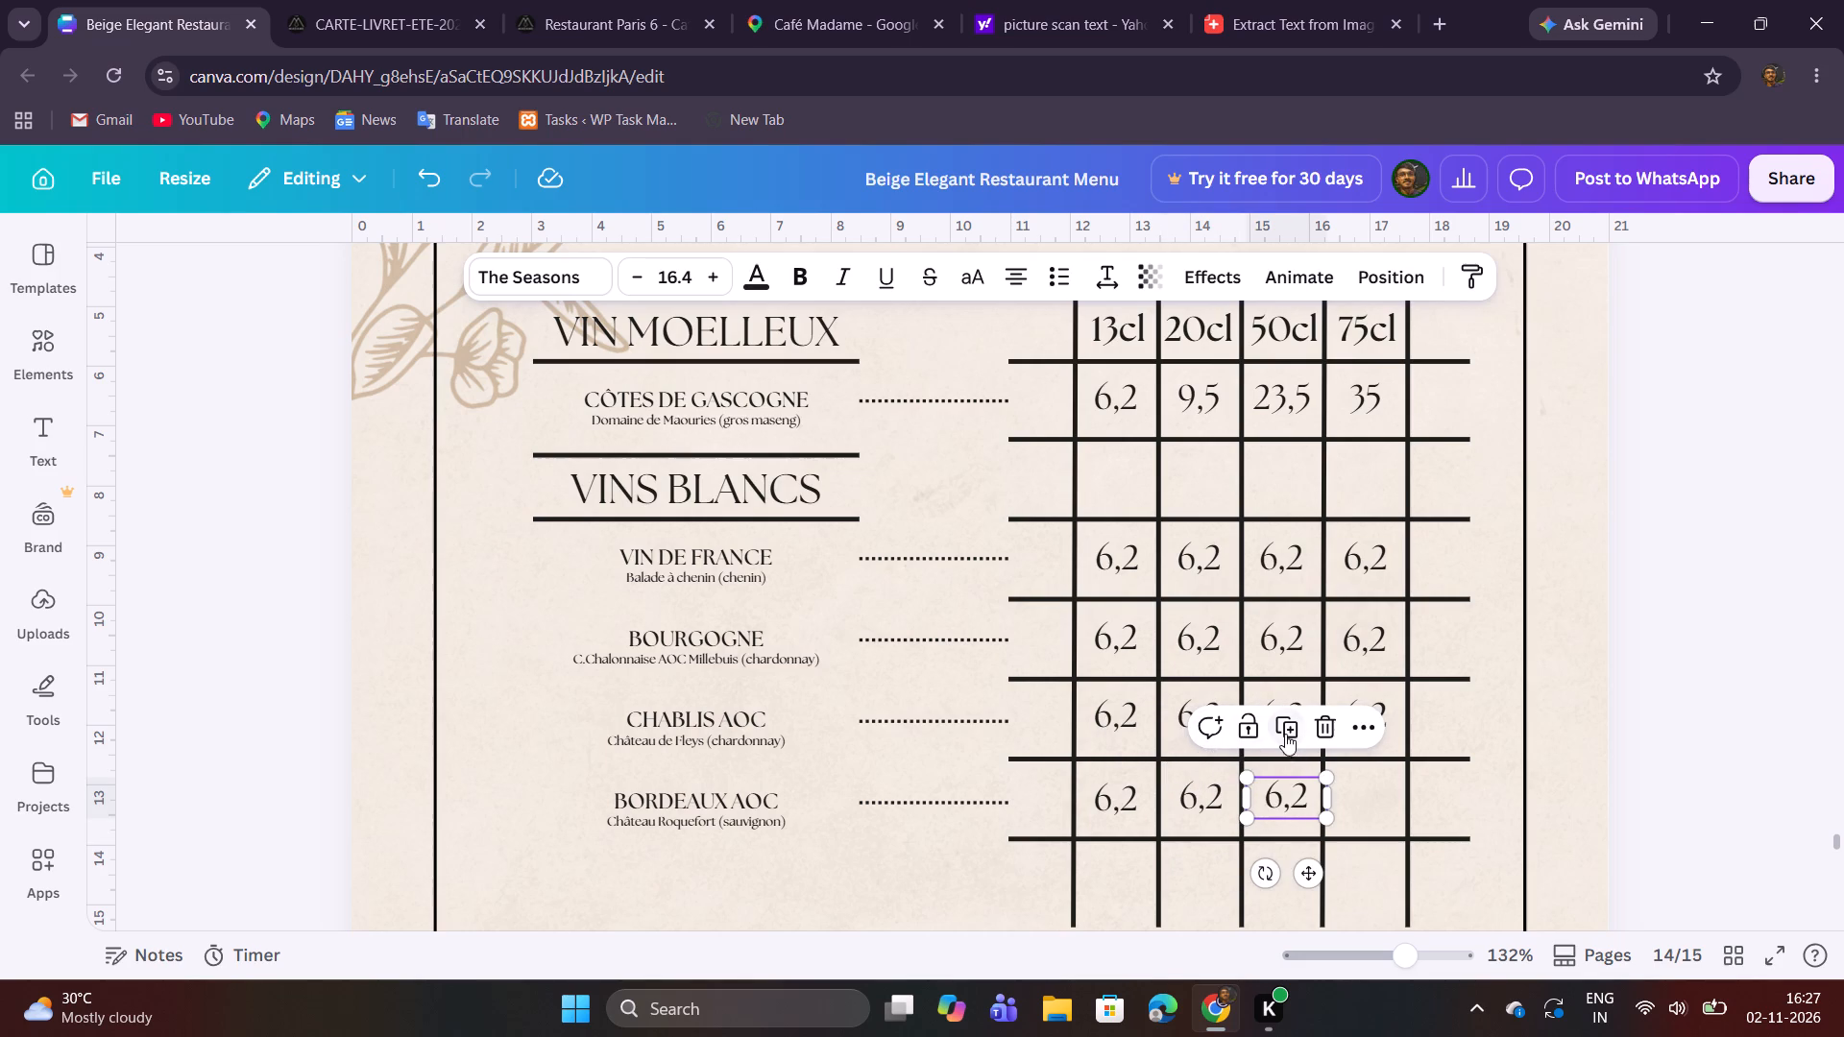
{"action": "left_click", "coordinate": [1285, 734]}
{"action": "left_click", "coordinate": [1626, 727]}
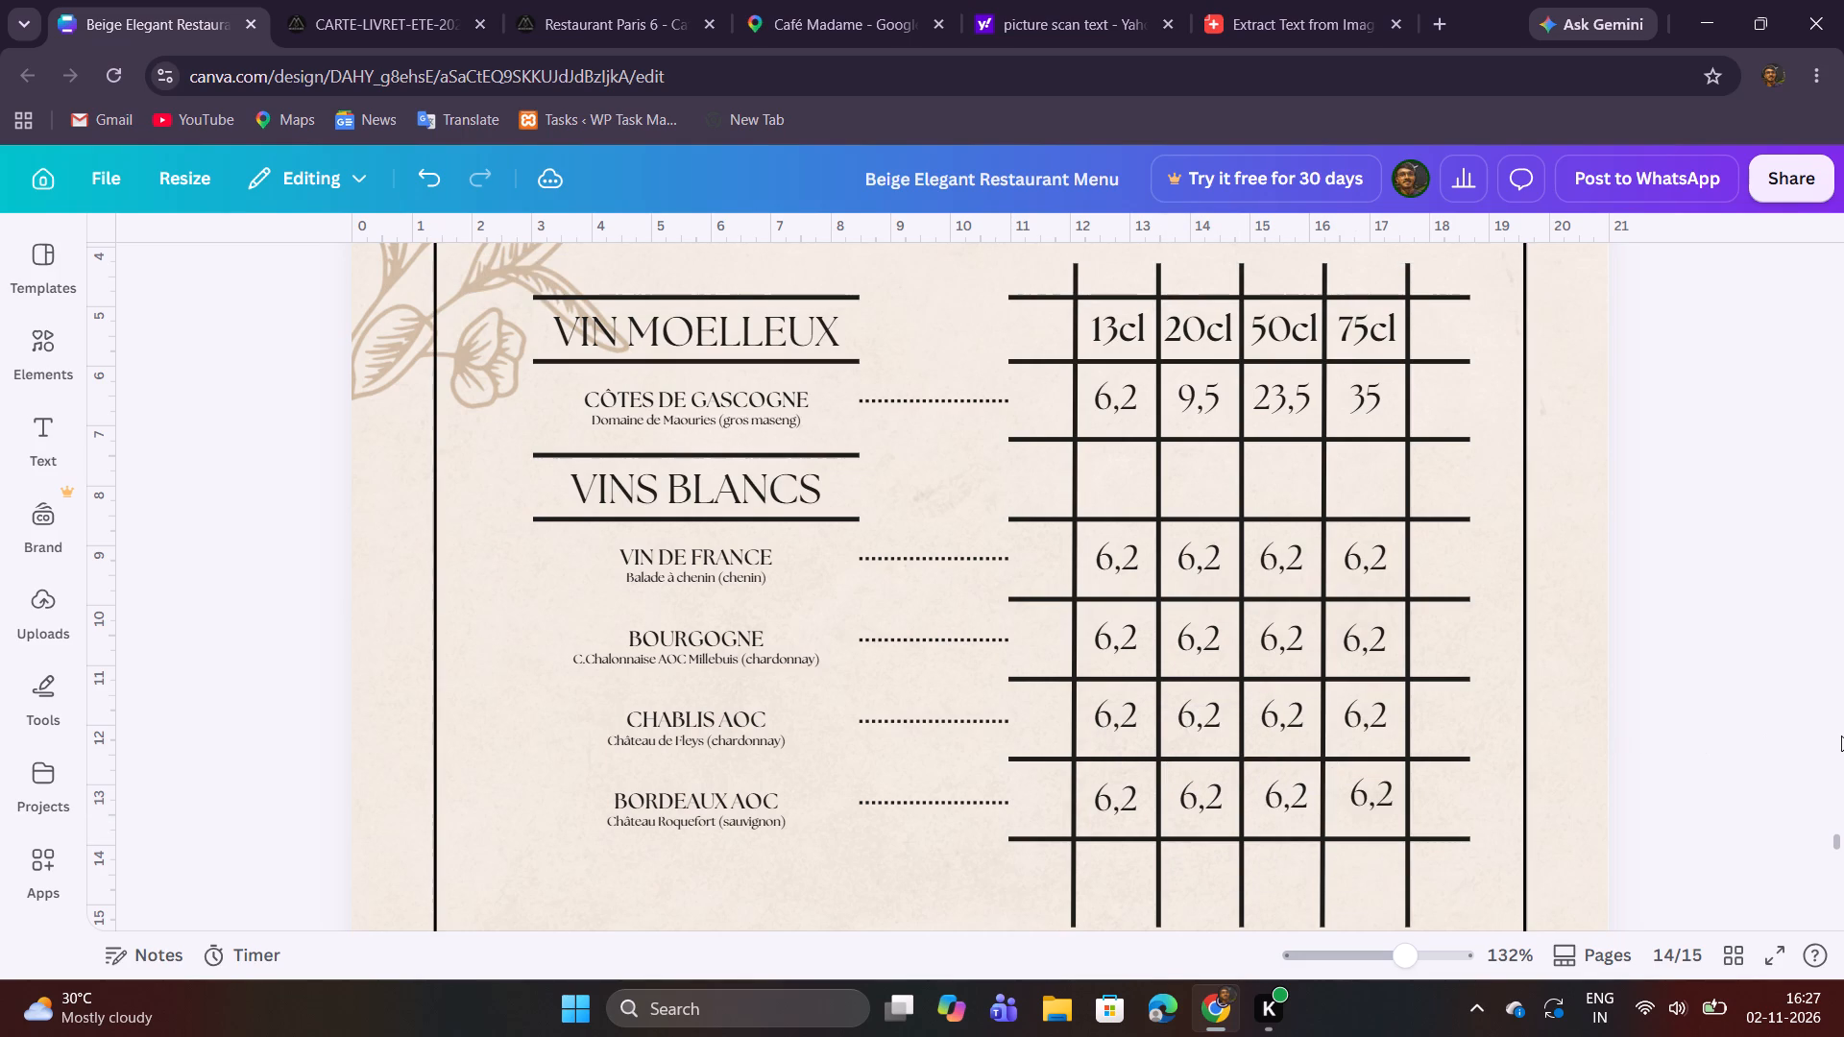
{"action": "left_click", "coordinate": [1367, 806]}
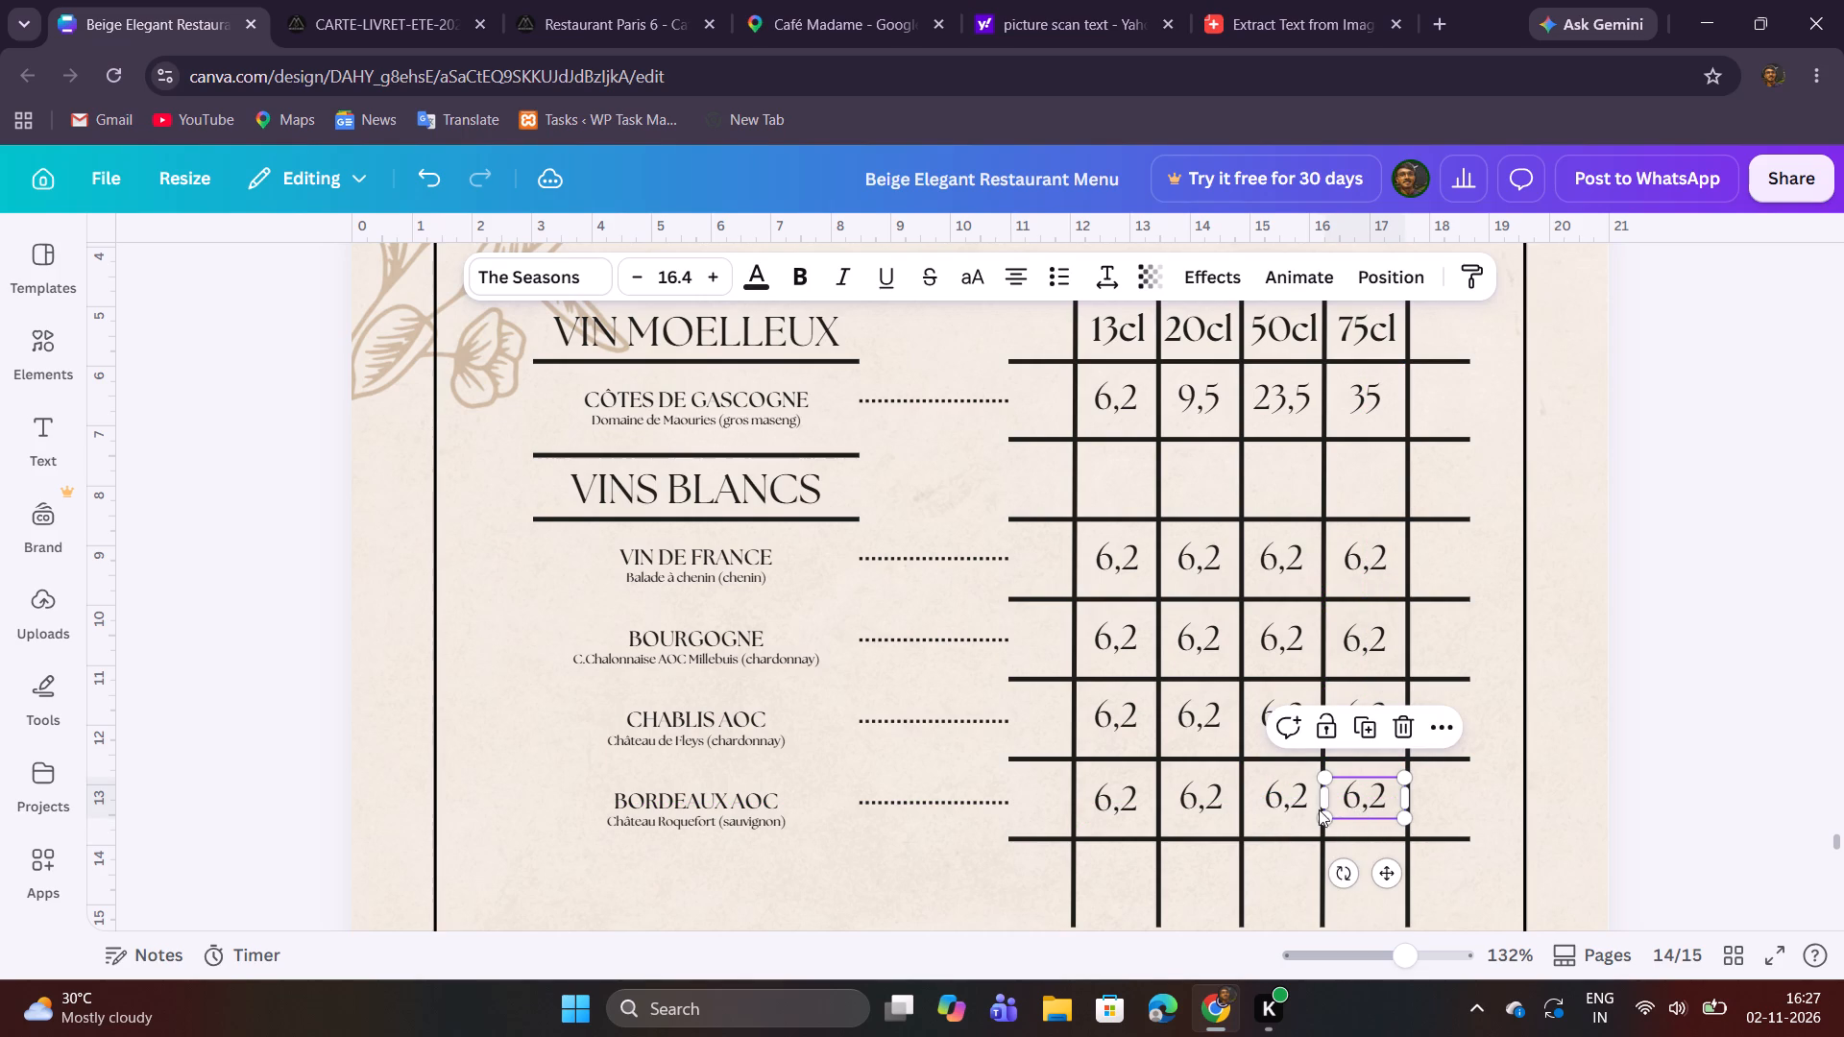
{"action": "left_click", "coordinate": [1286, 808]}
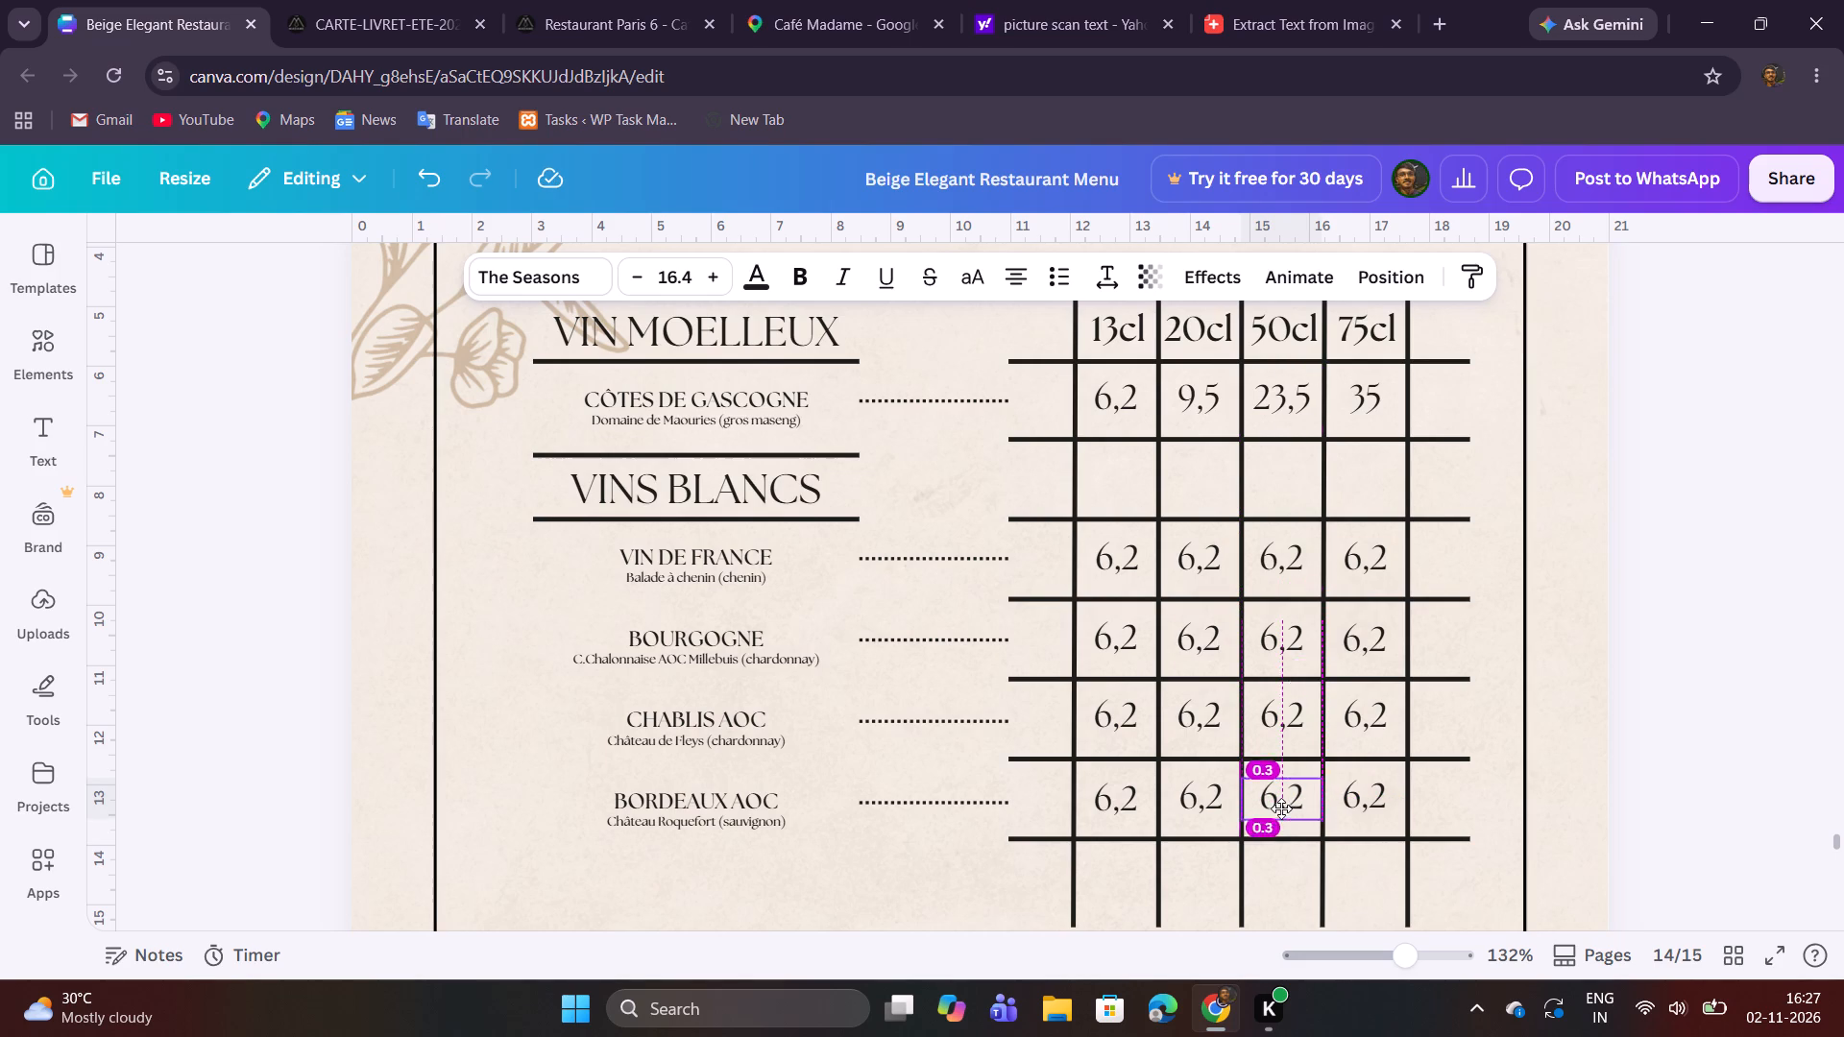
{"action": "left_click", "coordinate": [1645, 749]}
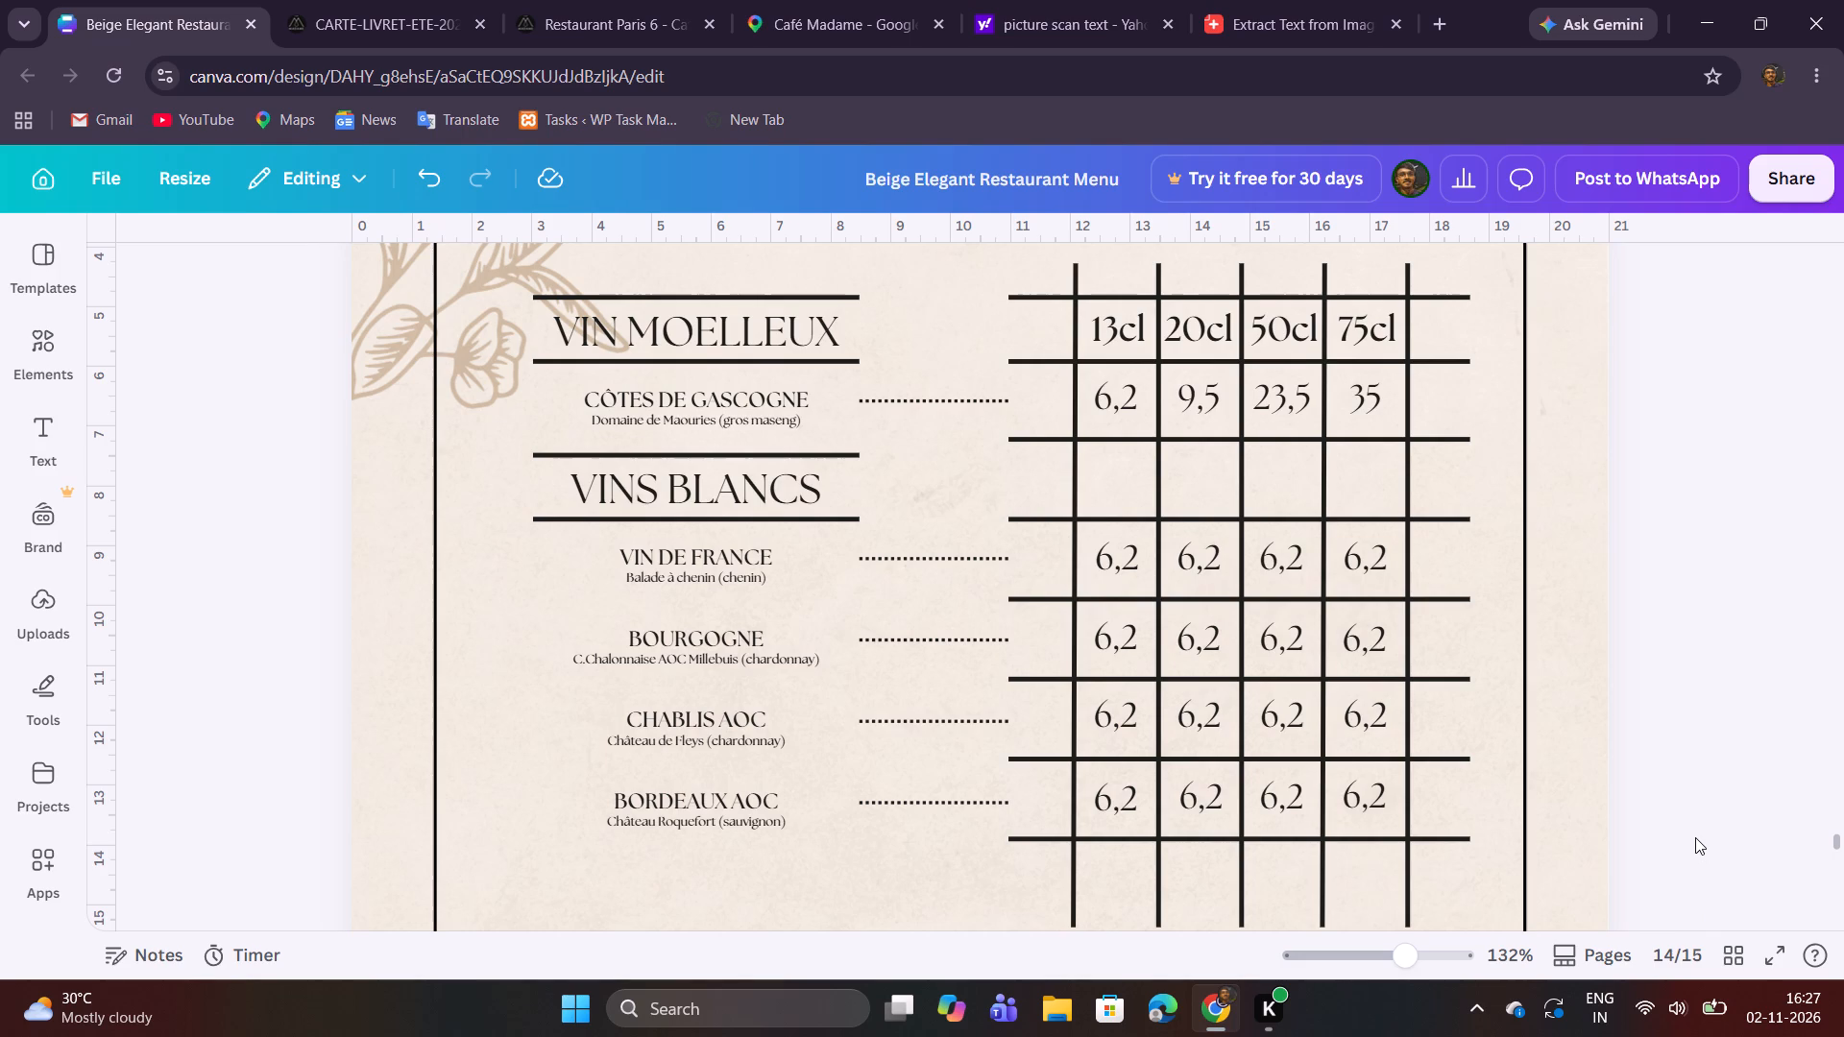
Copy the VIN DE FRANCE 13cl price 5,1 from the PDF wine list into its 13cl cell in the Canva menu.
{"action": "left_click", "coordinate": [395, 0]}
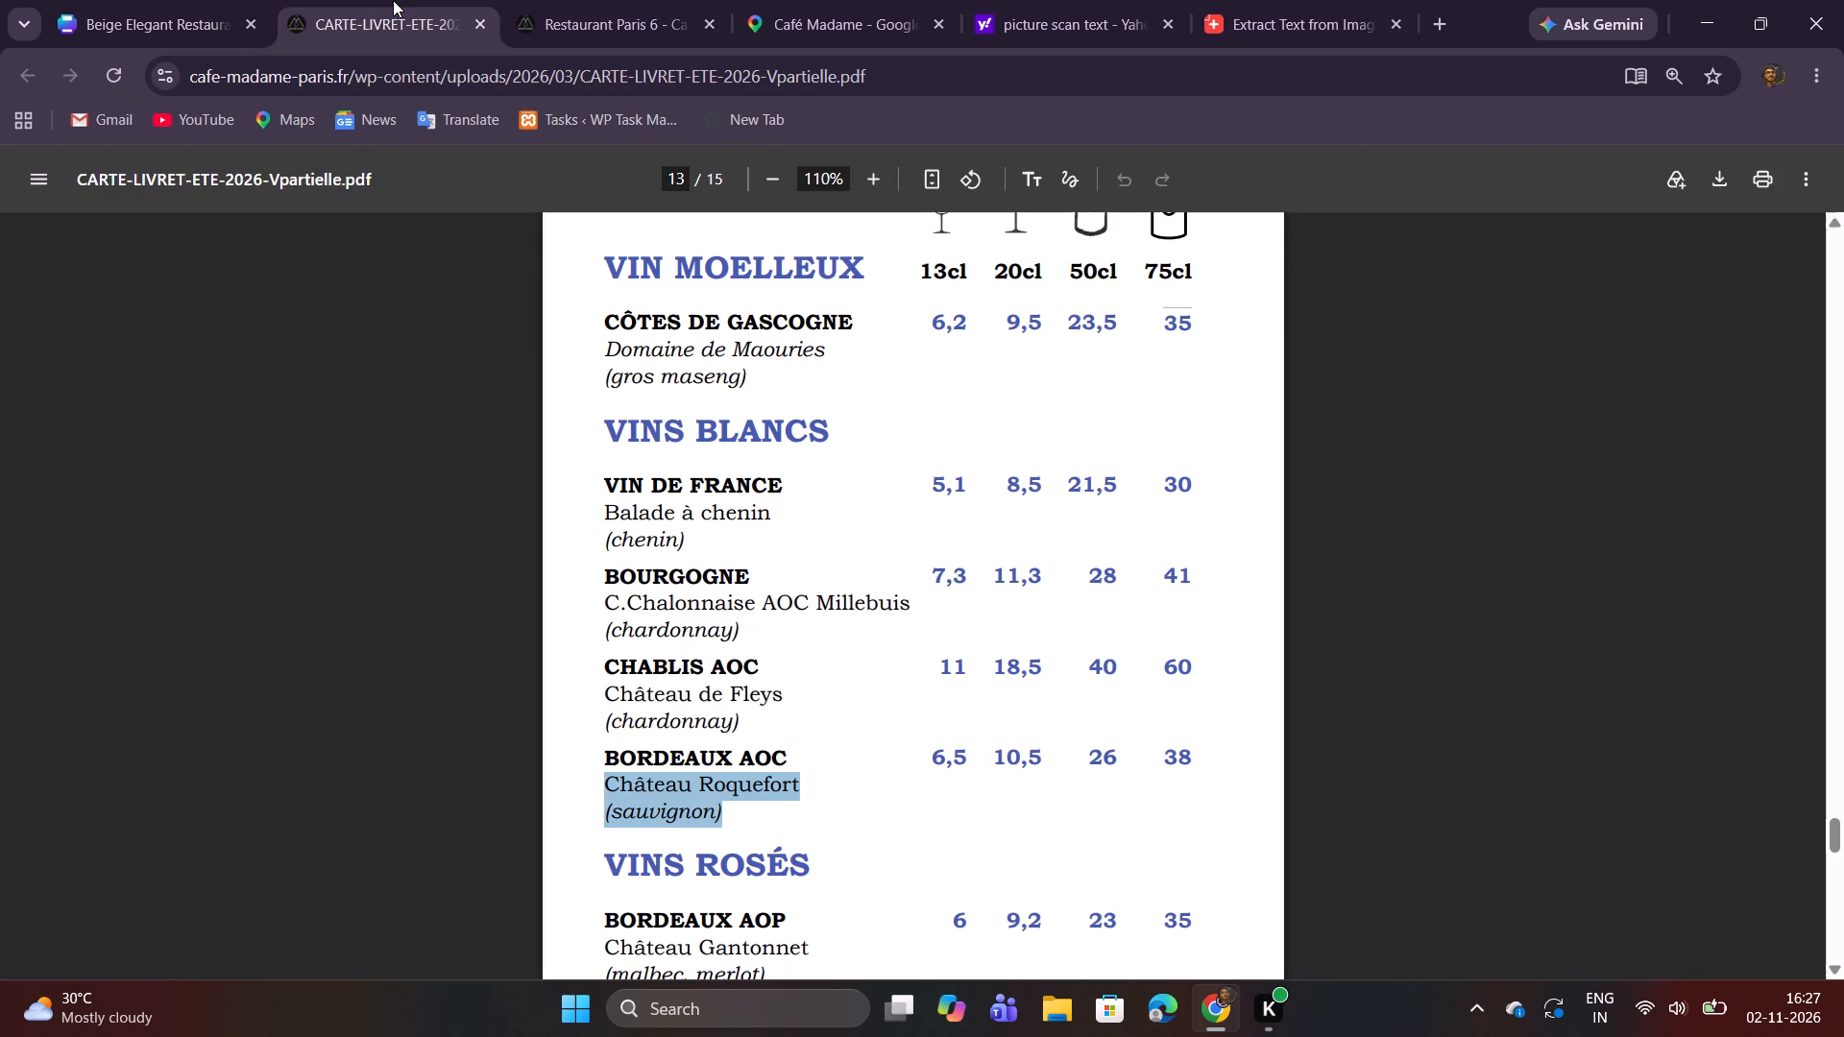
{"action": "left_click_drag", "start_coordinate": [933, 486], "coordinate": [951, 486]}
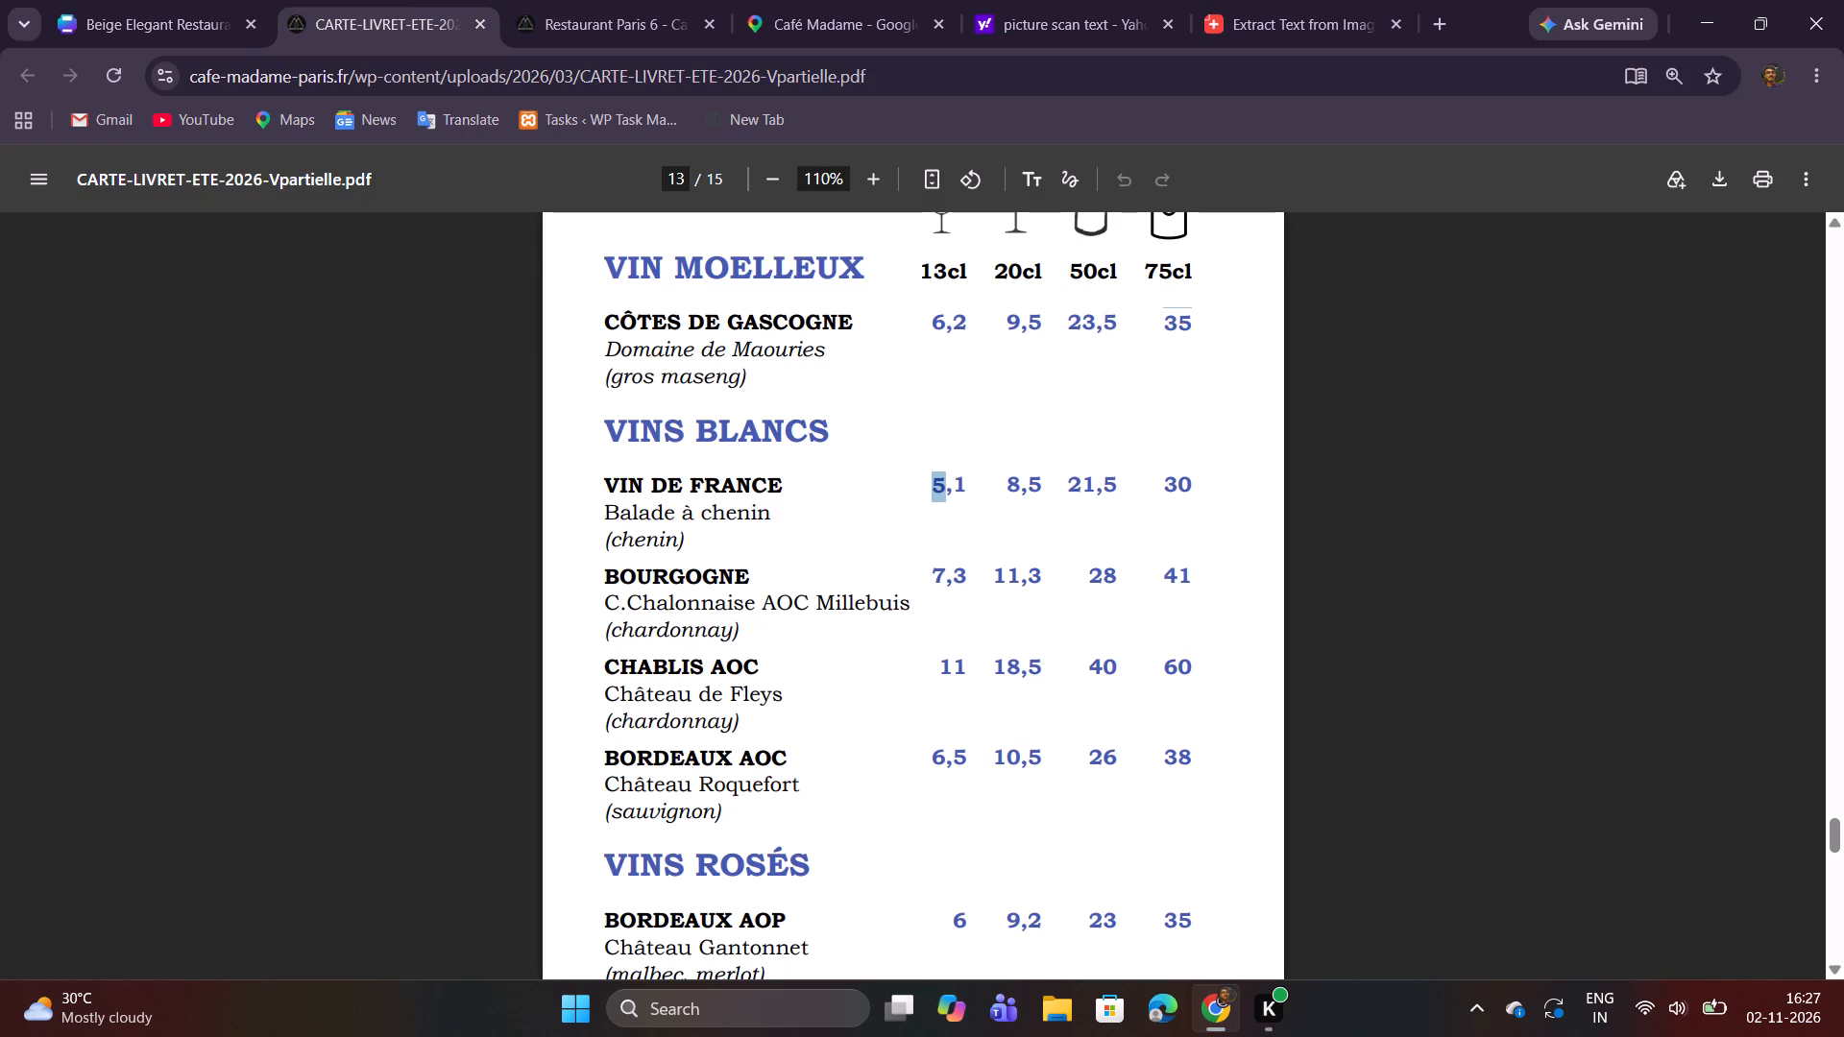
{"action": "left_click_drag", "start_coordinate": [951, 486], "coordinate": [975, 488]}
{"action": "key", "text": "ctrl+c"}
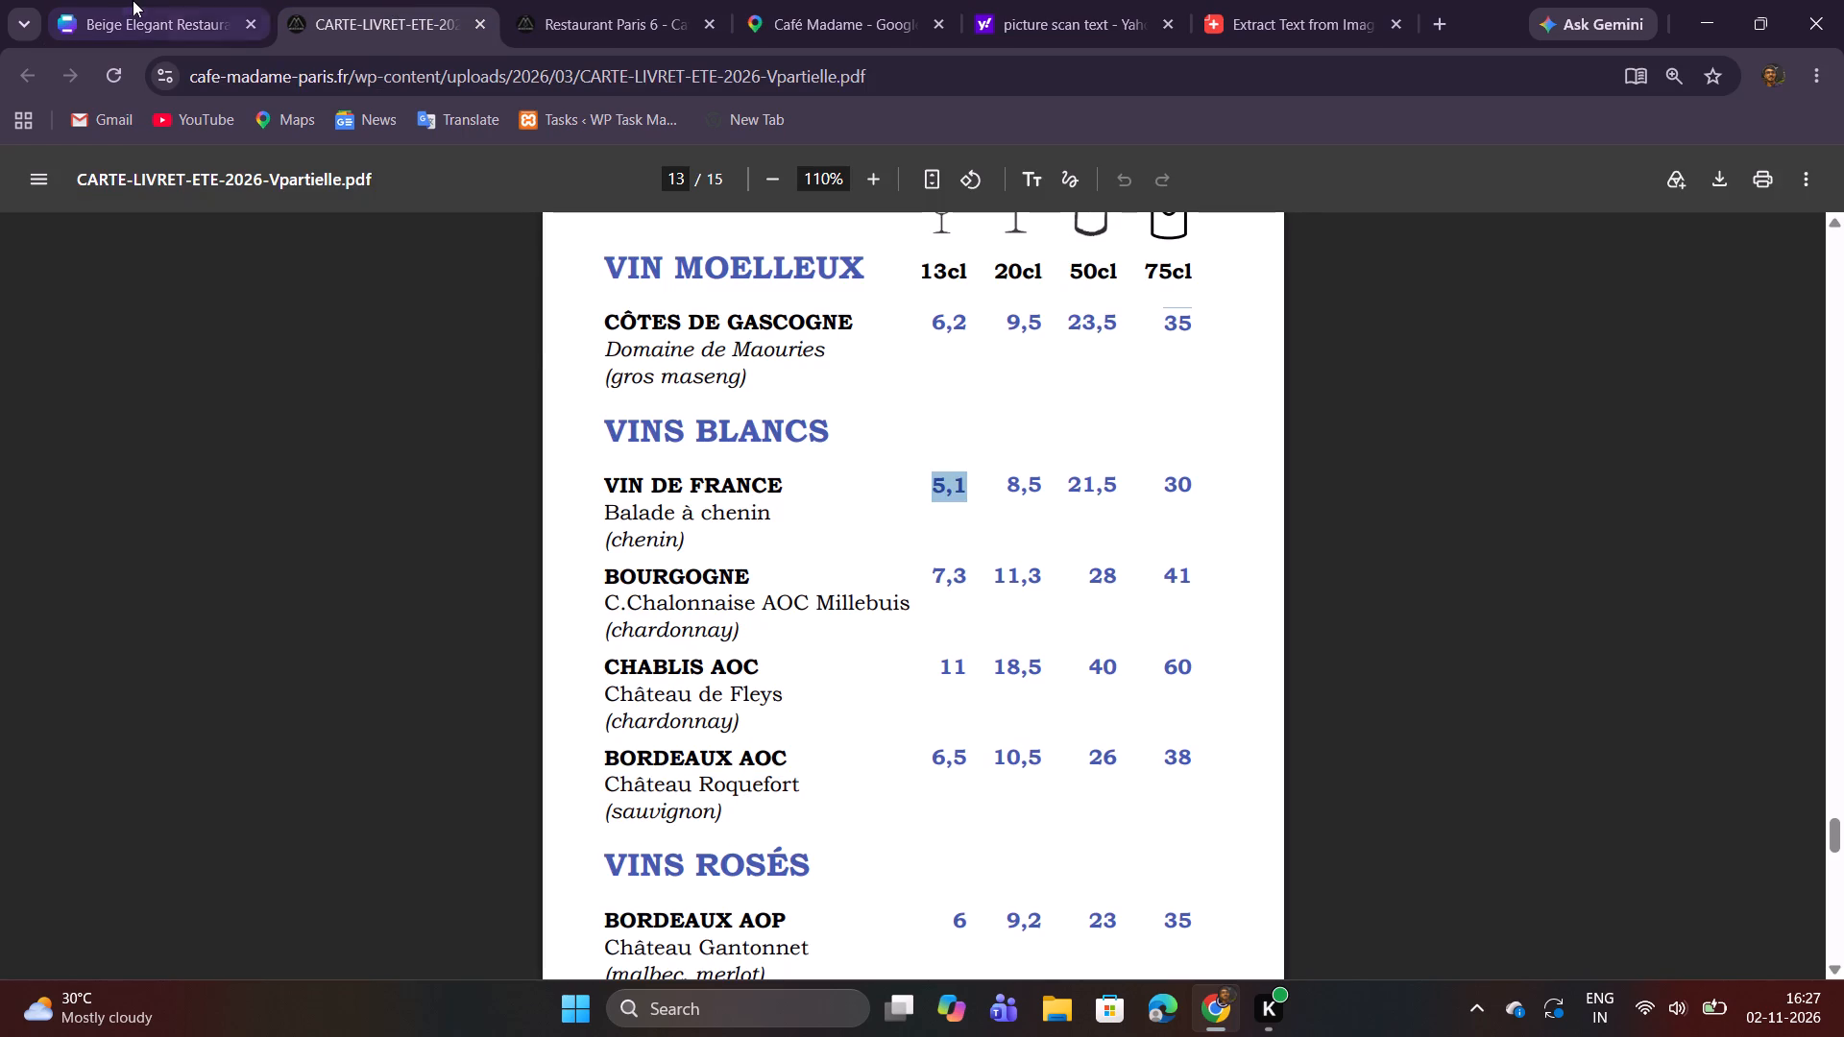
{"action": "left_click", "coordinate": [126, 0]}
{"action": "double_click", "coordinate": [1130, 556]}
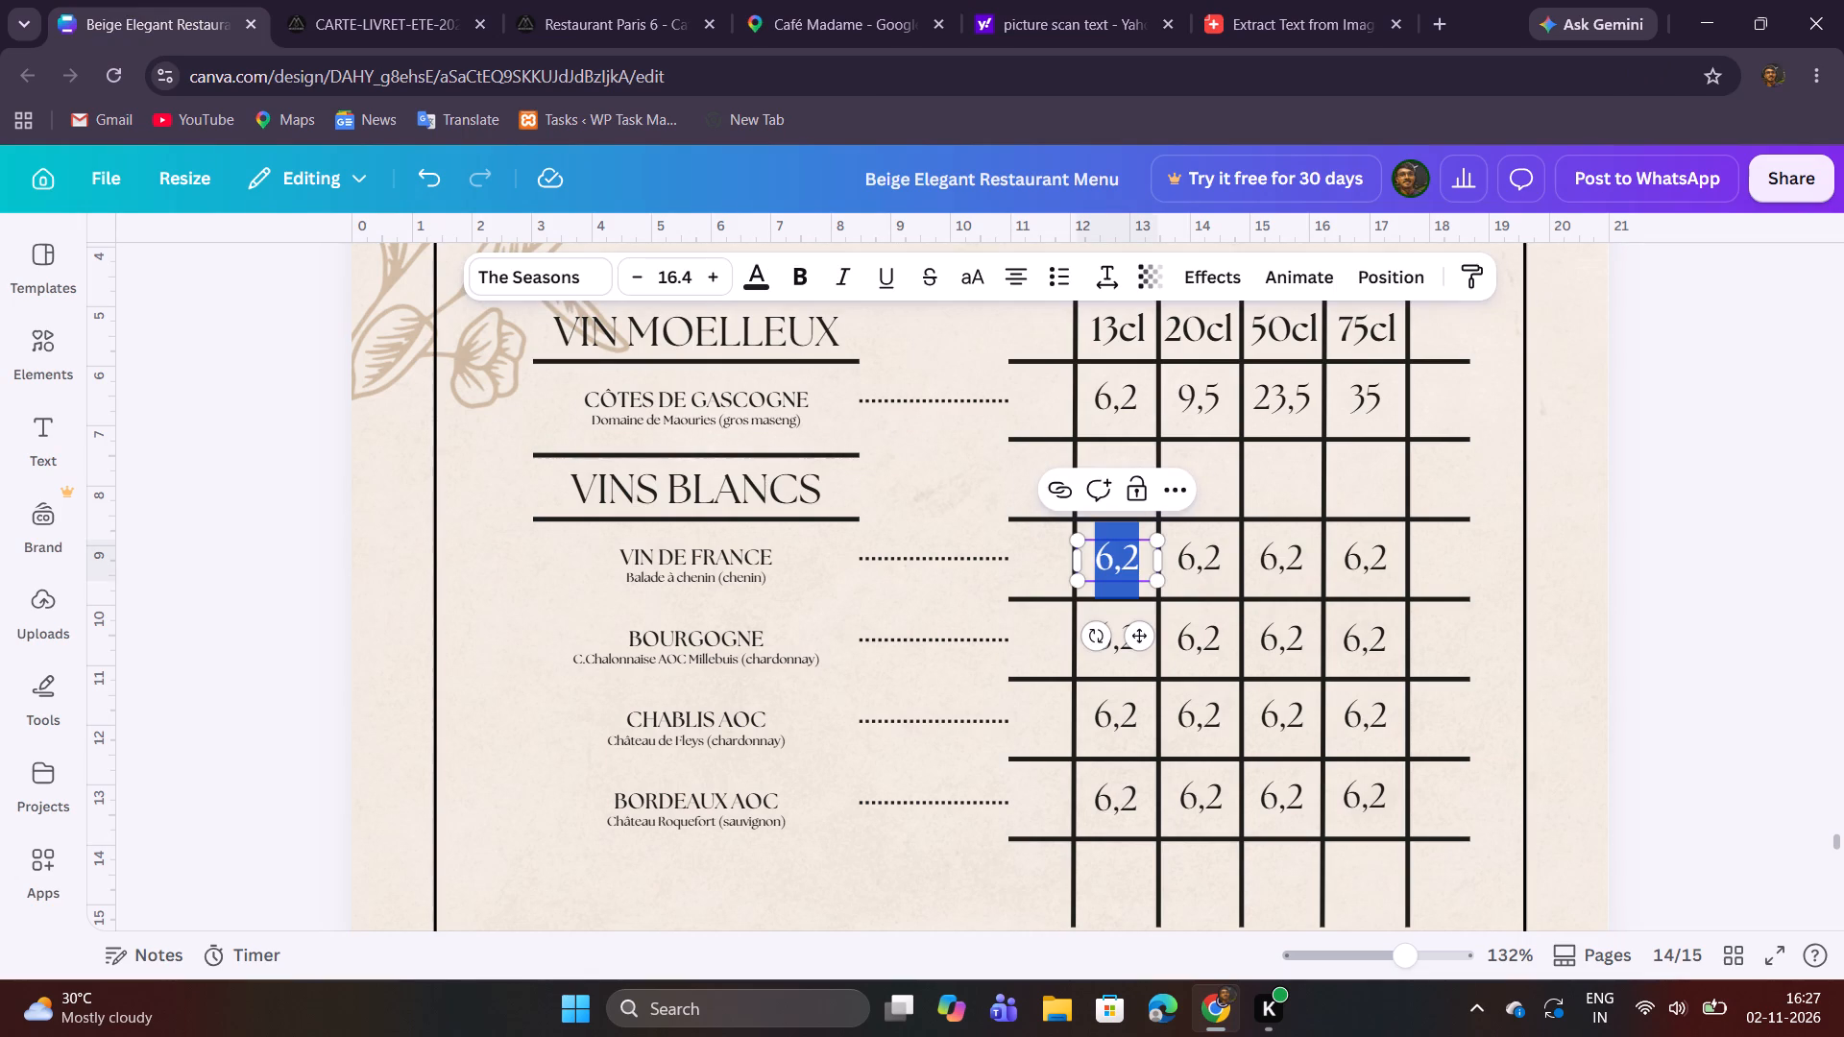
{"action": "key", "text": "ctrl+v"}
Copy the VIN DE FRANCE 20cl price 8,5 from the PDF into its 20cl cell in the Canva menu.
{"action": "left_click", "coordinate": [365, 30]}
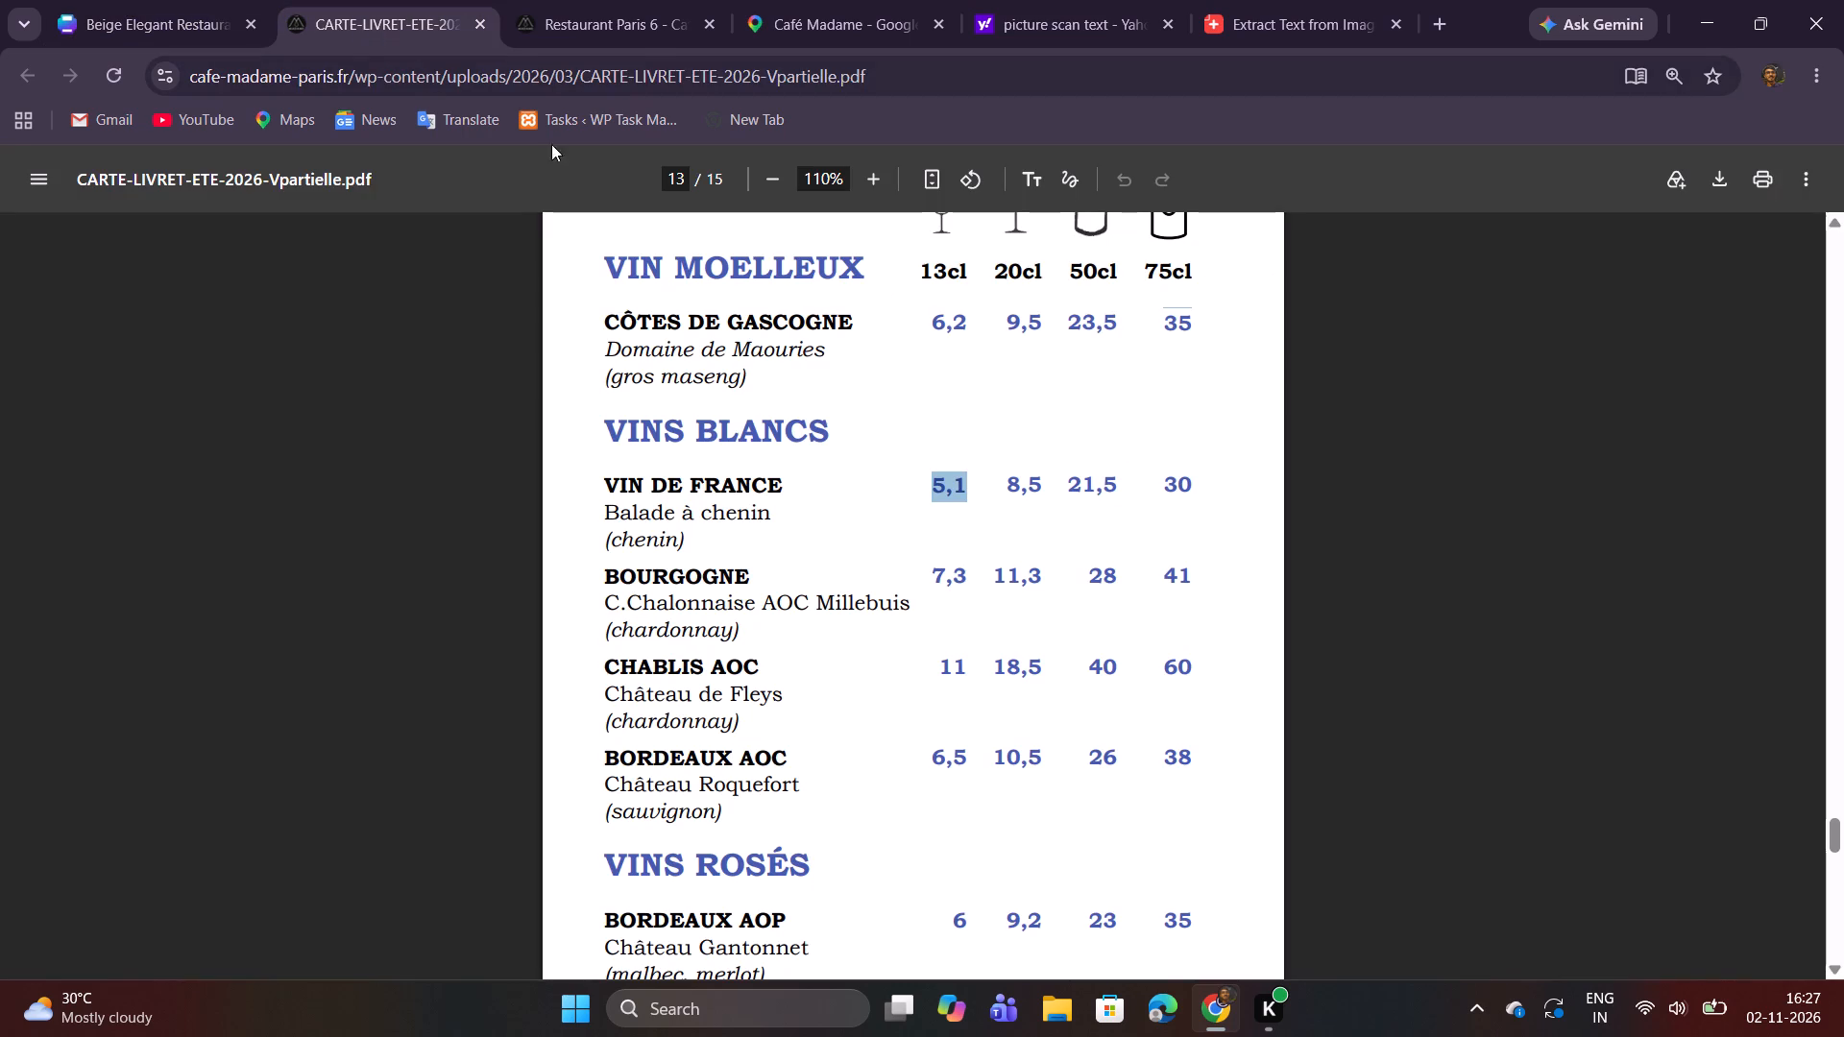
{"action": "left_click_drag", "start_coordinate": [1003, 488], "coordinate": [1043, 493]}
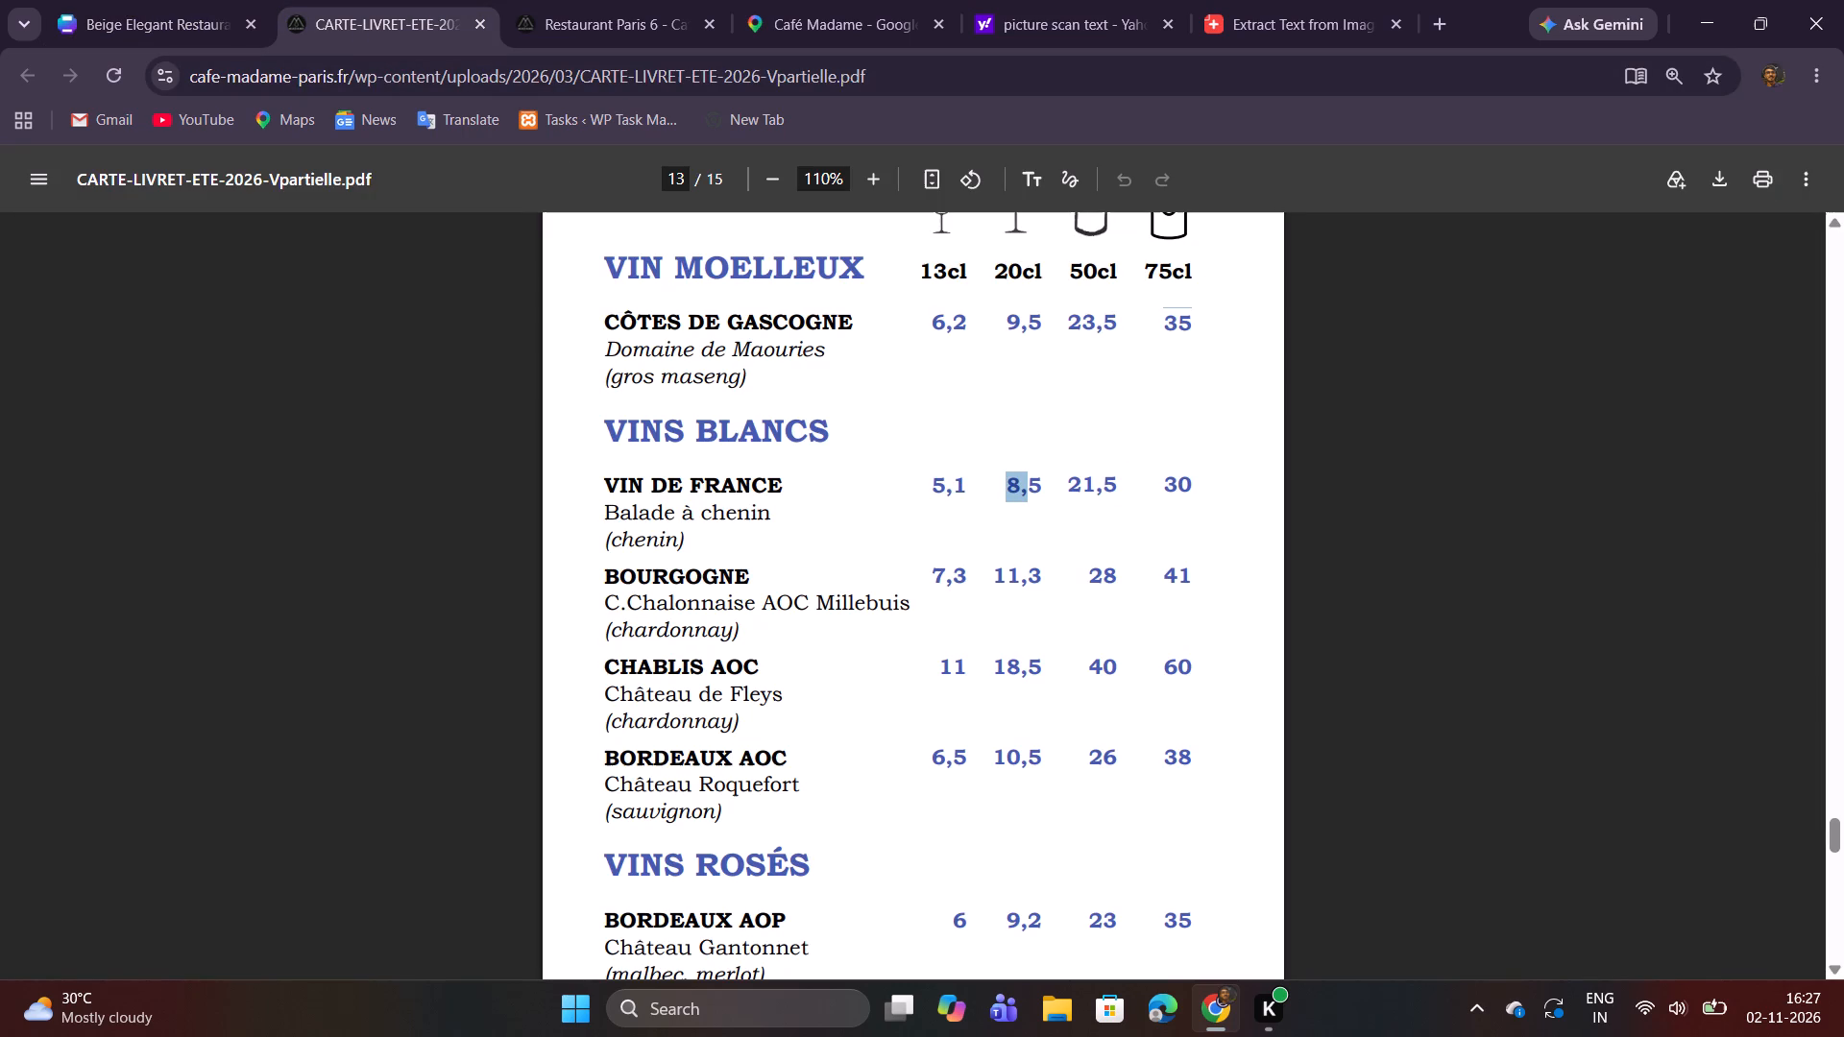
{"action": "key", "text": "ctrl+c"}
{"action": "left_click", "coordinate": [93, 0]}
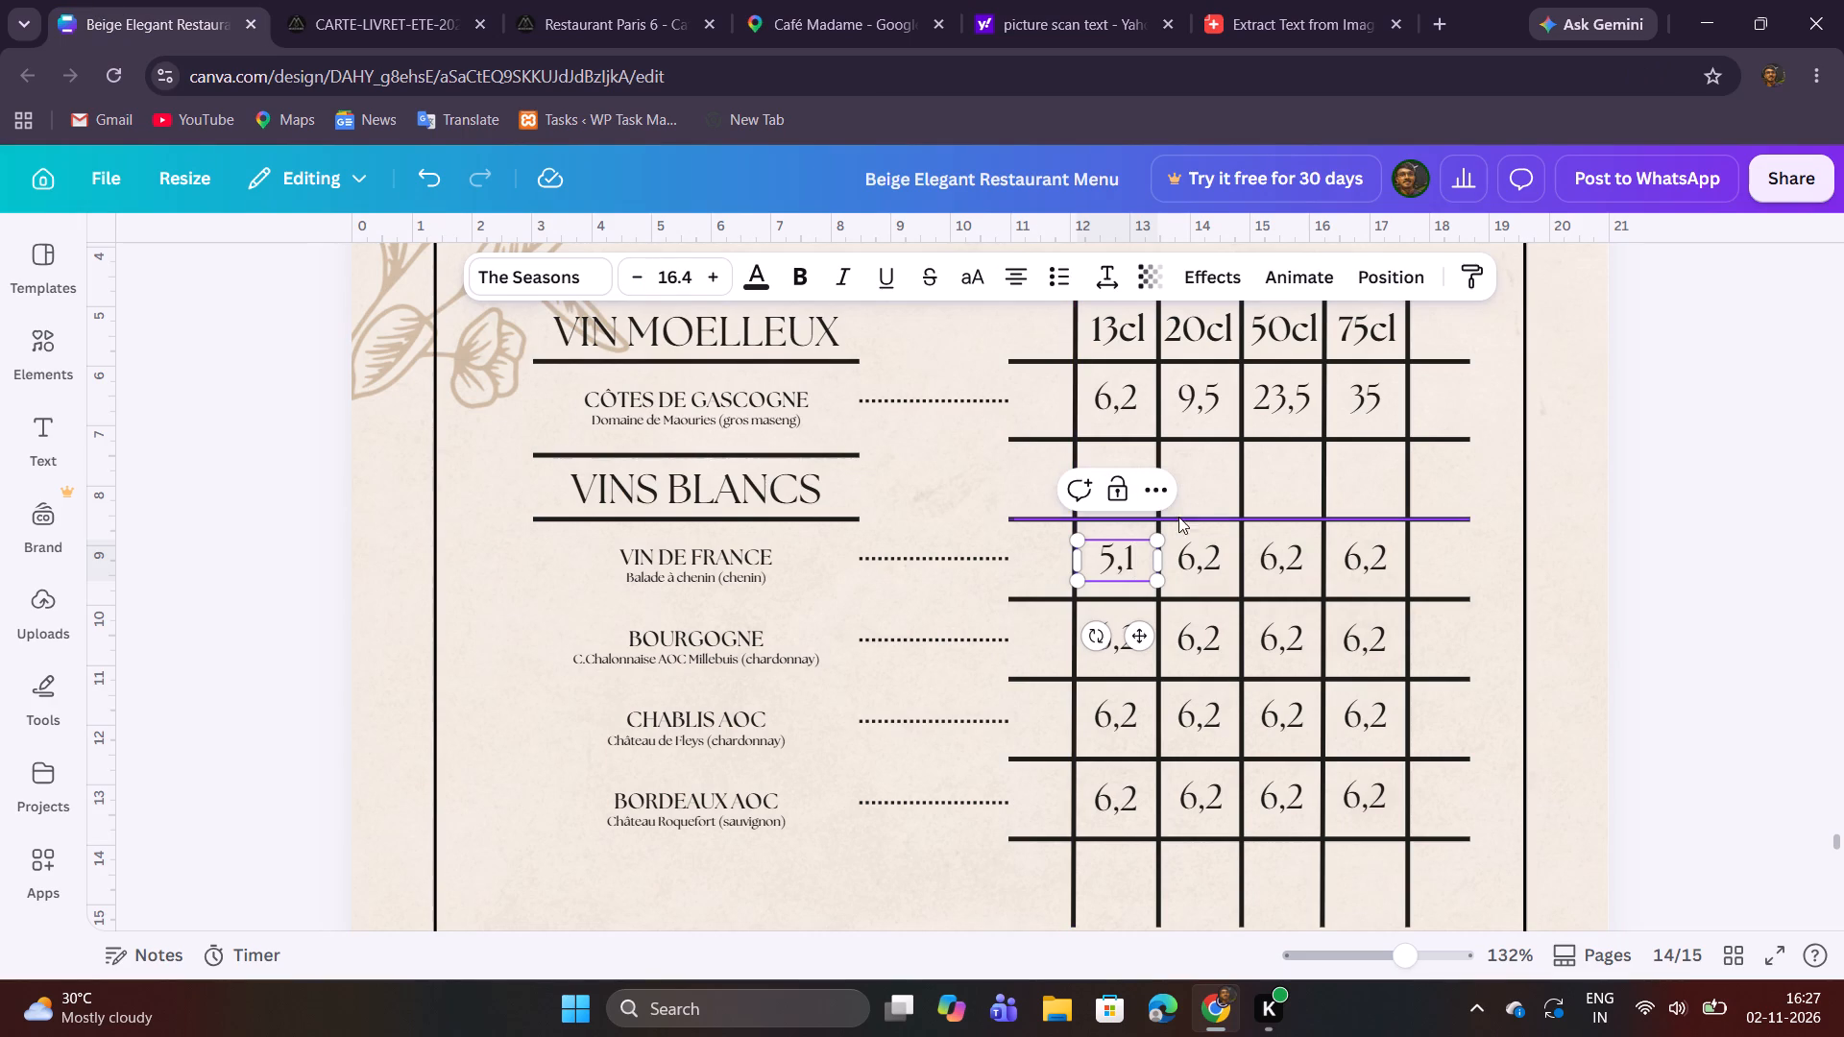
{"action": "double_click", "coordinate": [1185, 542]}
{"action": "key", "text": "ctrl+v"}
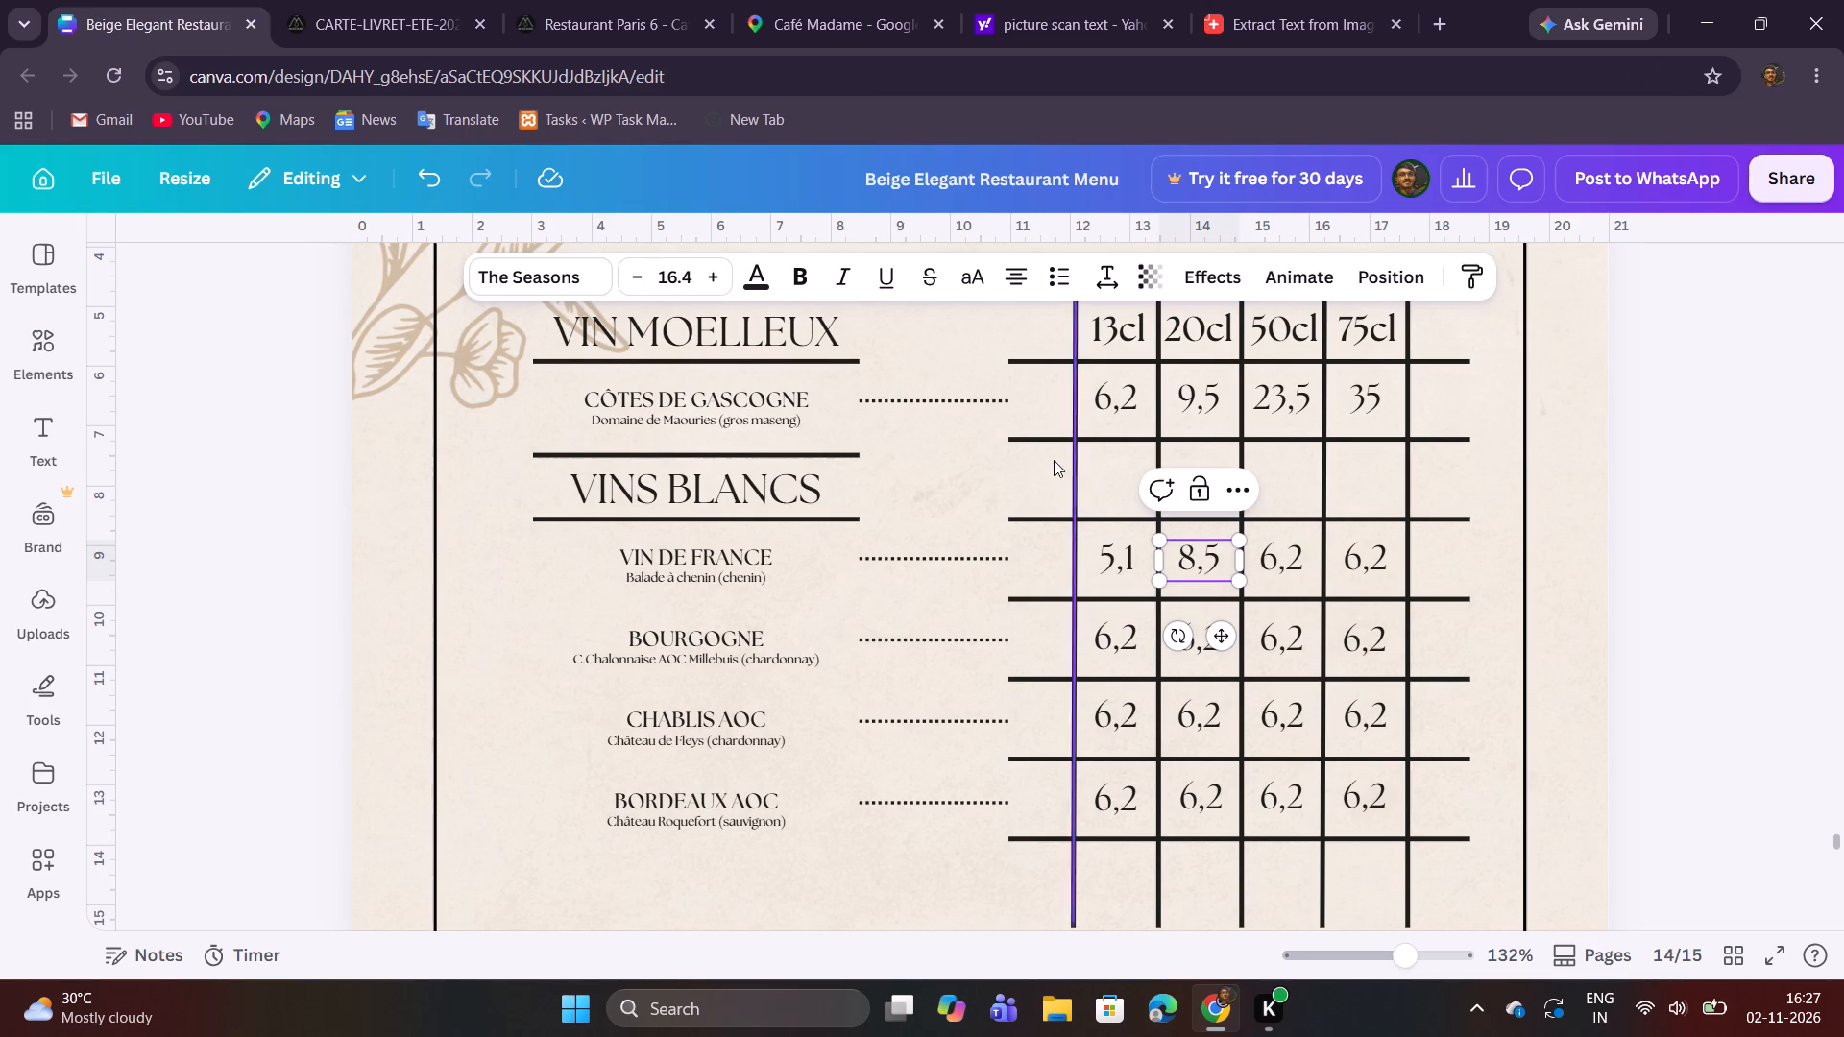
Copy the VIN DE FRANCE 50cl price 21,5 from the PDF into its 50cl cell in the Canva menu.
{"action": "left_click", "coordinate": [330, 23]}
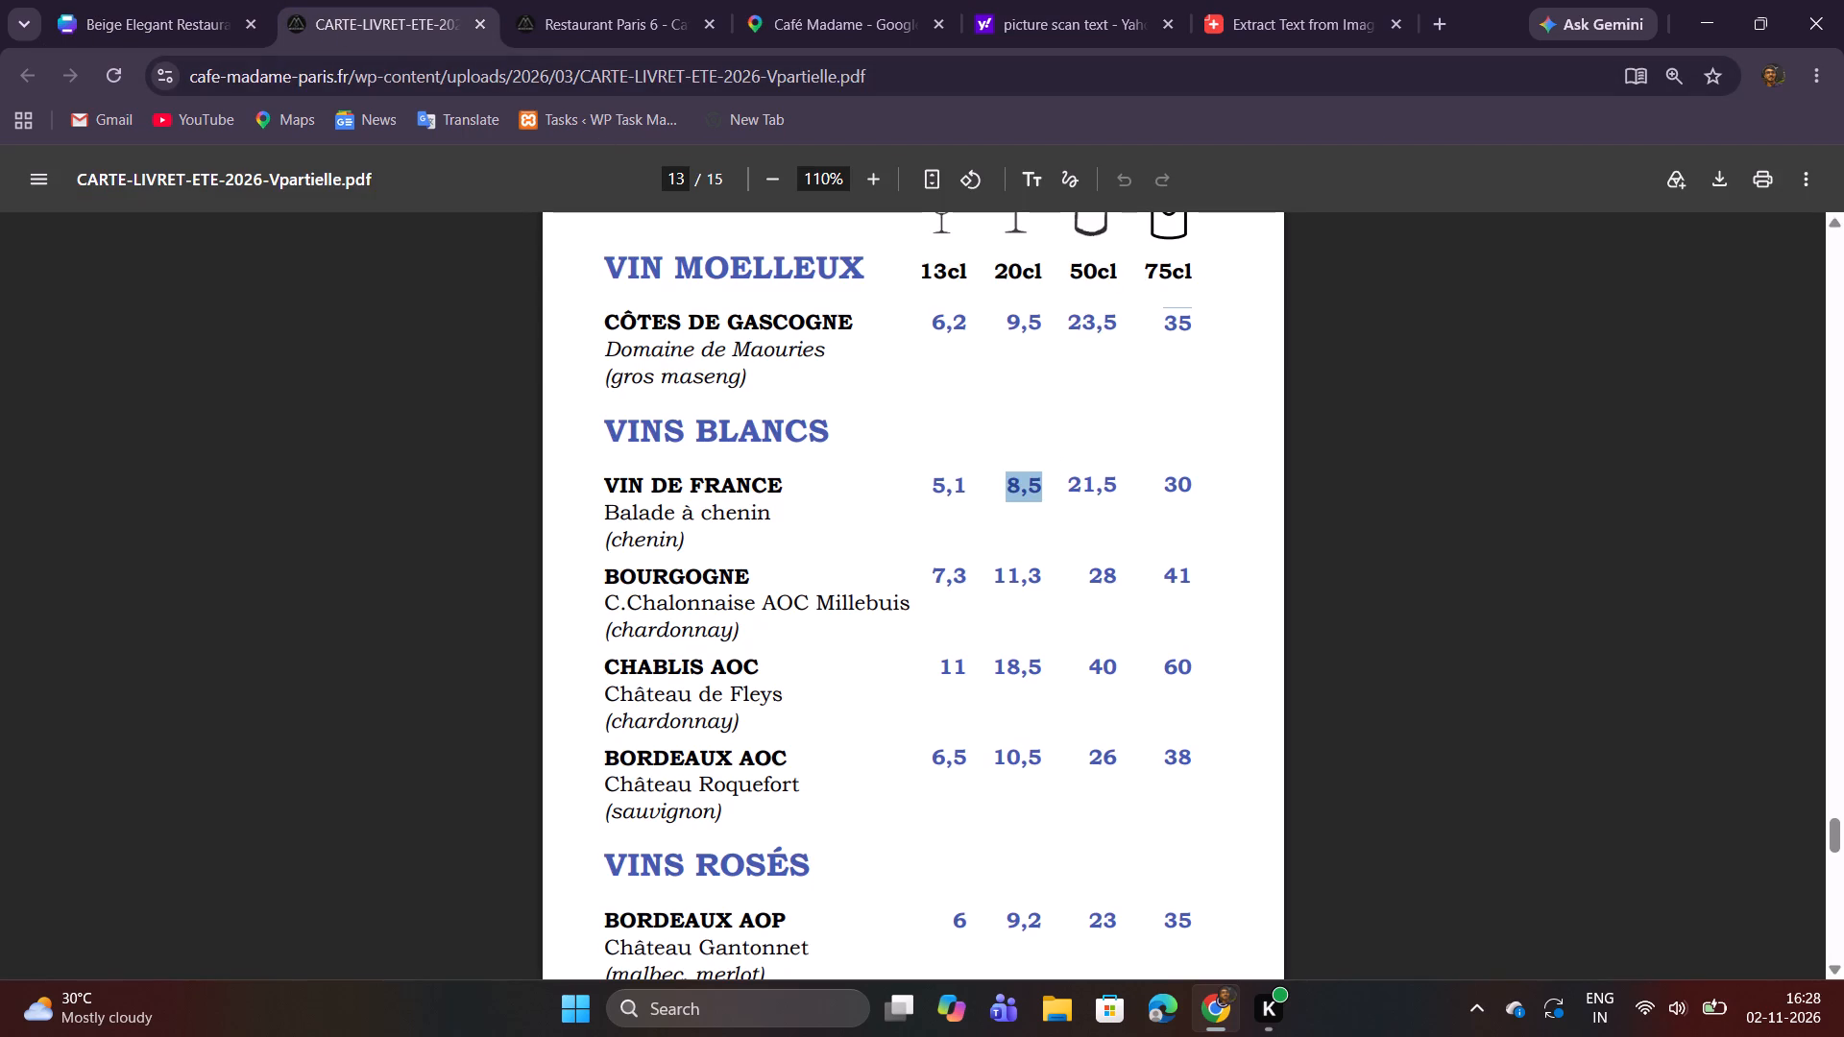
{"action": "left_click_drag", "start_coordinate": [1067, 489], "coordinate": [1117, 499]}
{"action": "key", "text": "ctrl+c"}
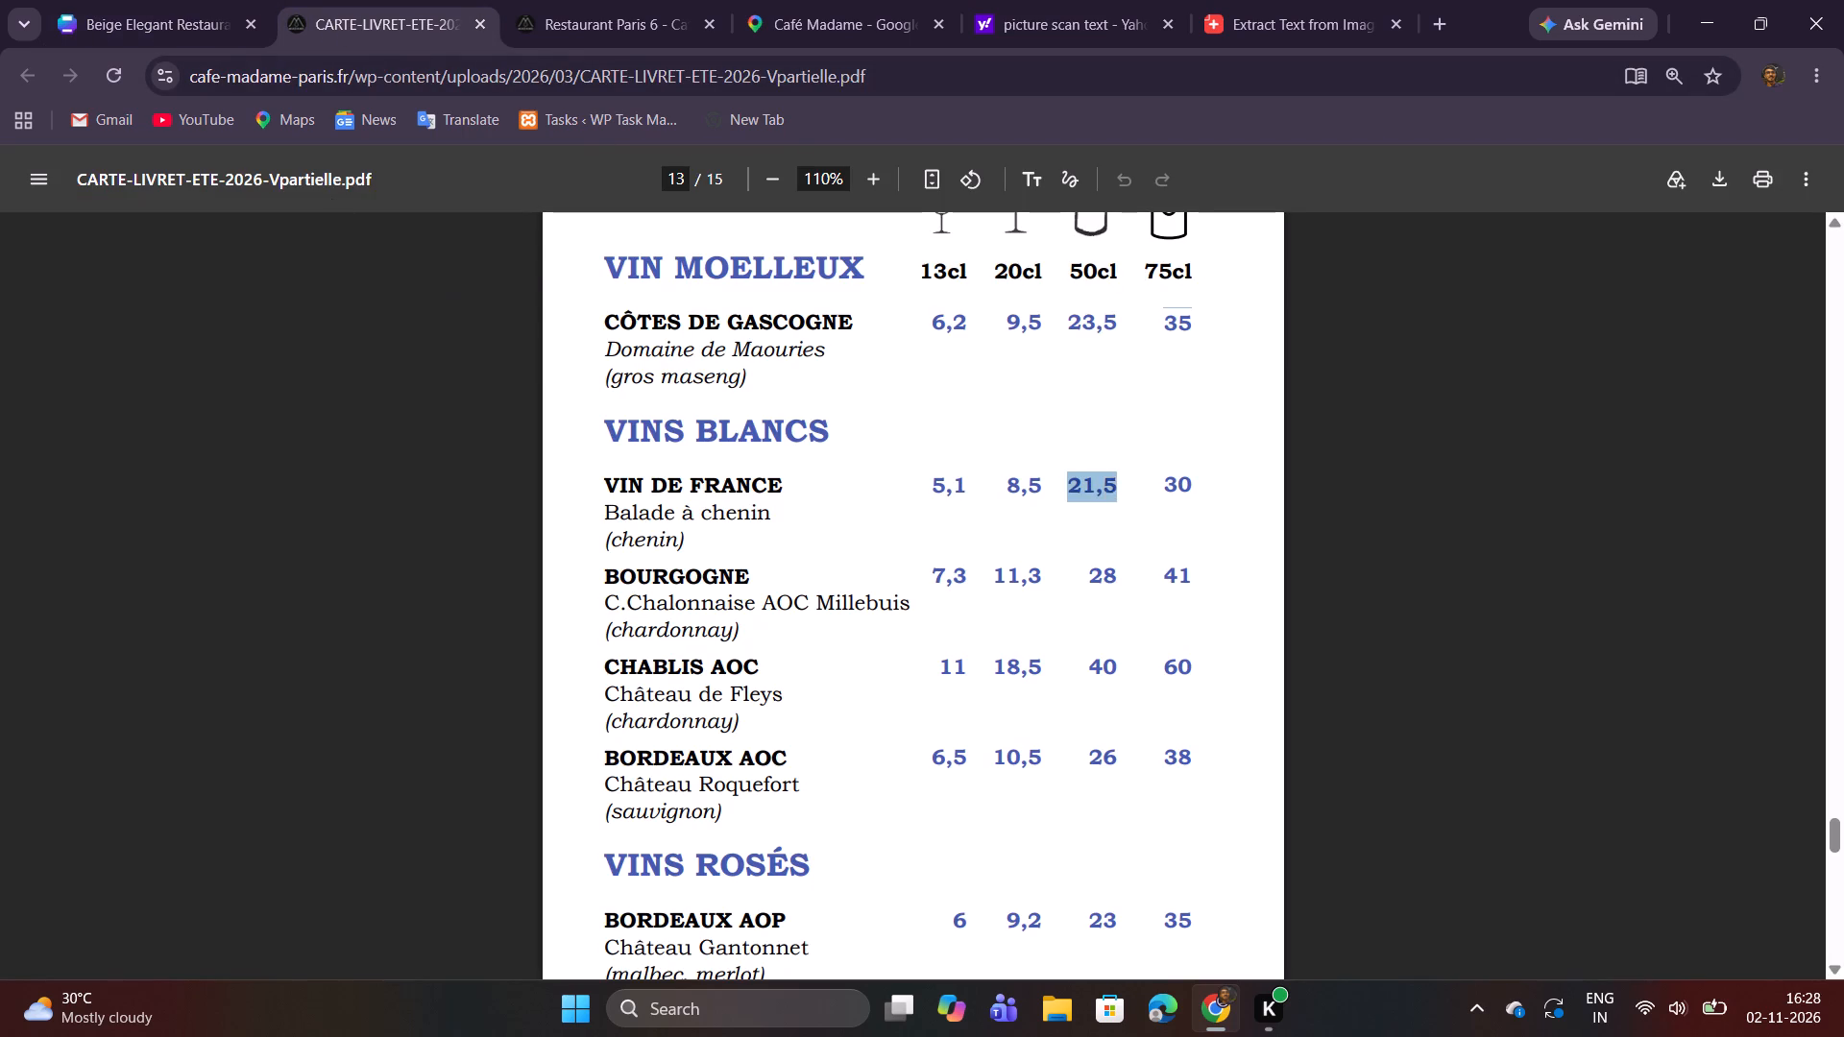
{"action": "left_click", "coordinate": [152, 7]}
{"action": "double_click", "coordinate": [1286, 561]}
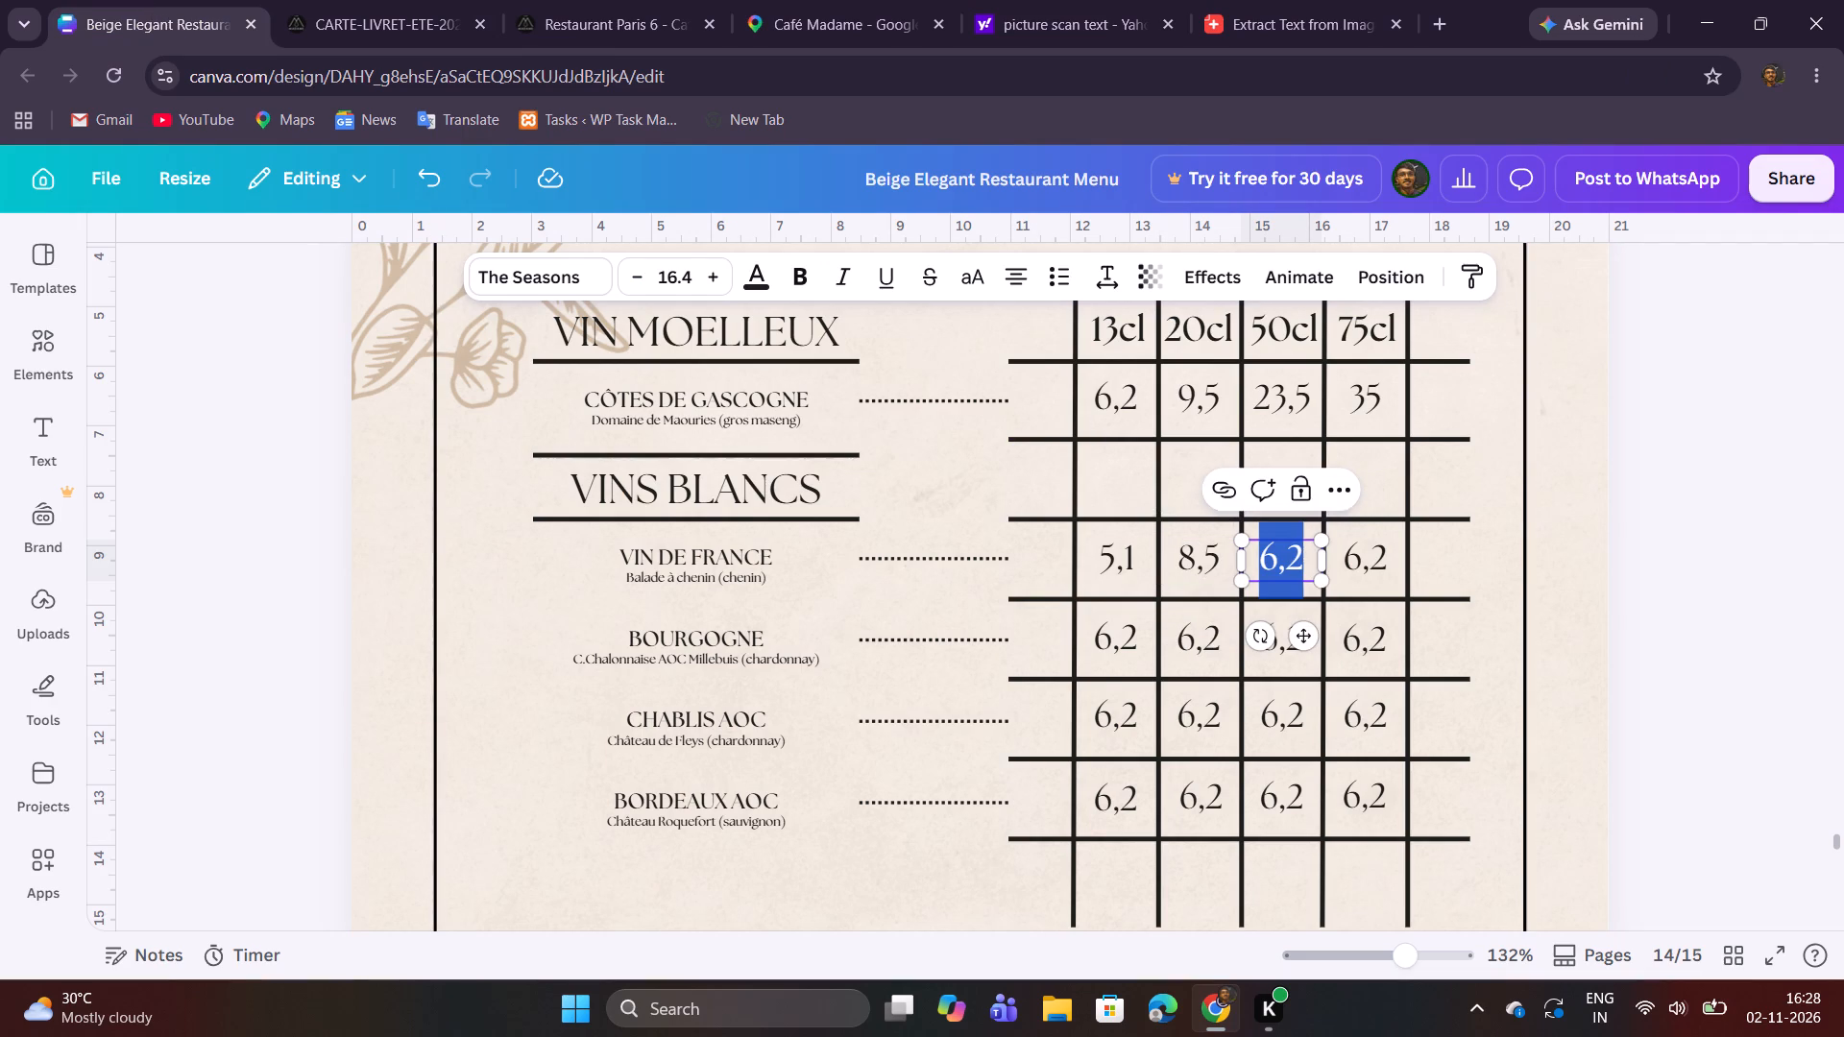
{"action": "key", "text": "ctrl+v"}
Copy the VIN DE FRANCE 75cl price 30 from the PDF into its 75cl cell in the Canva menu.
{"action": "left_click", "coordinate": [426, 0]}
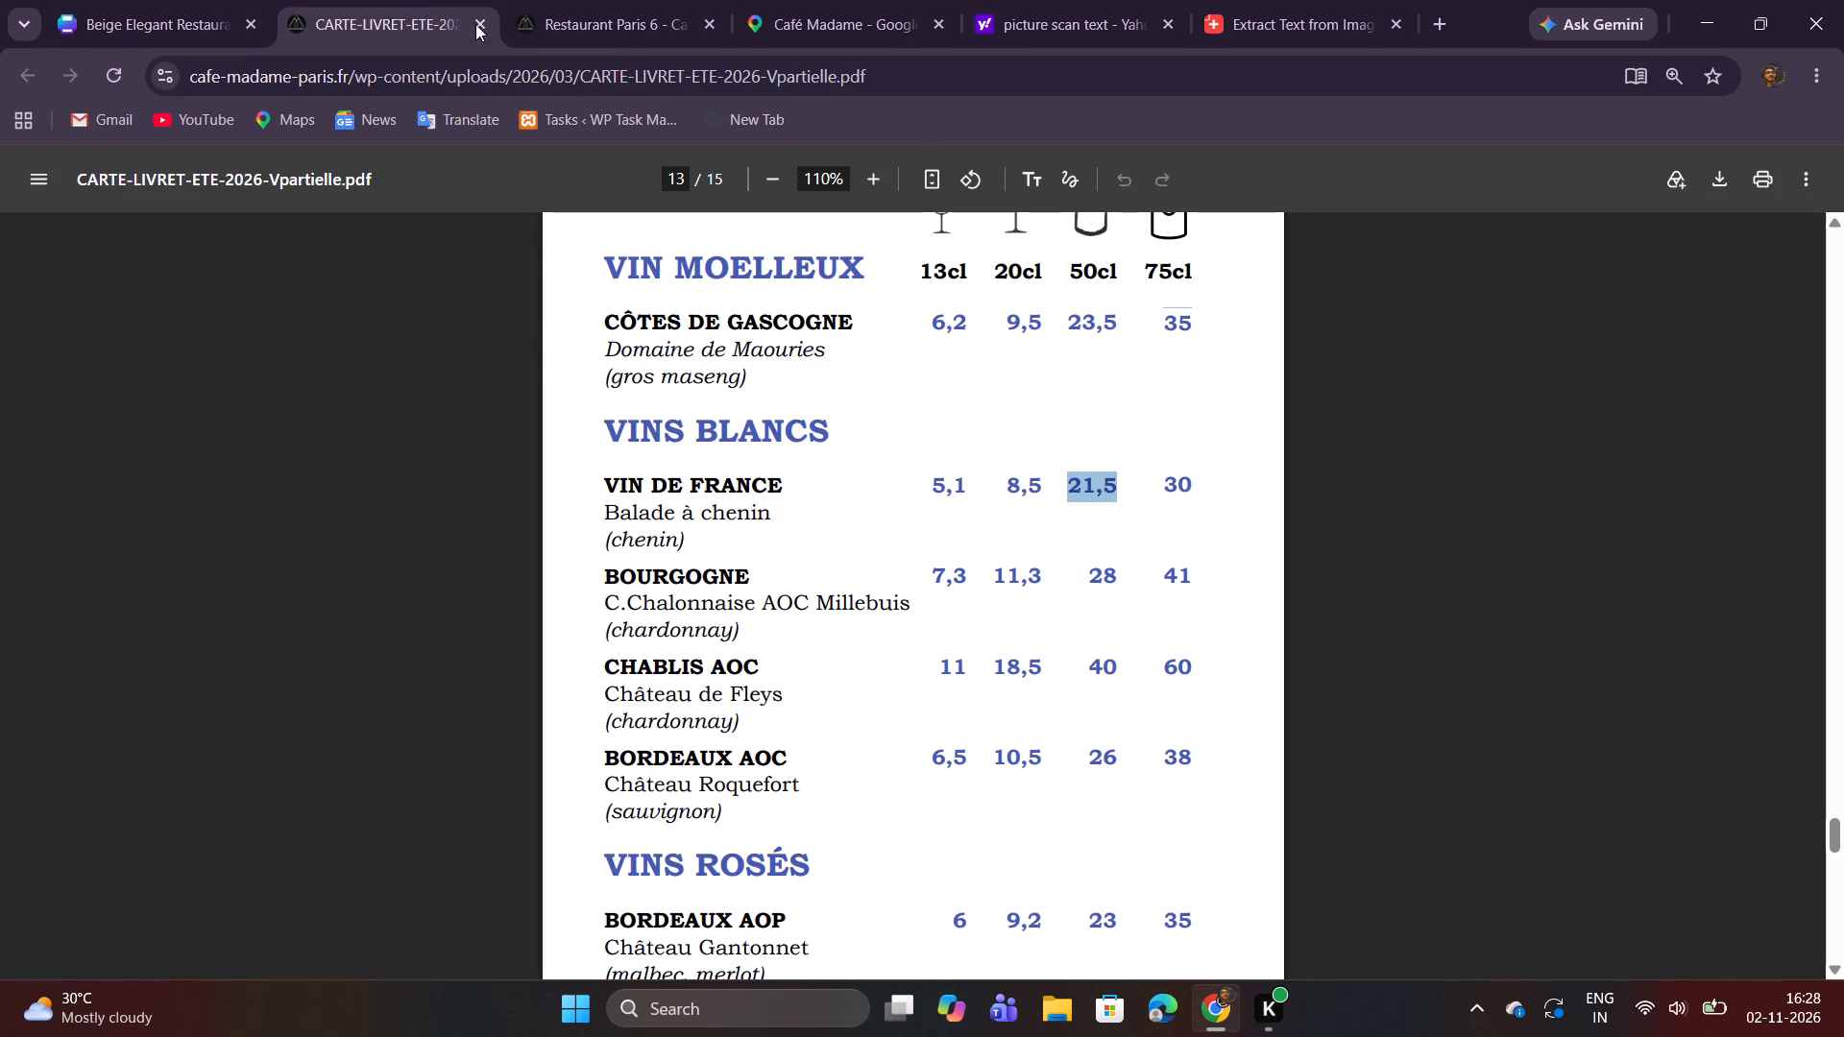
{"action": "double_click", "coordinate": [1178, 477]}
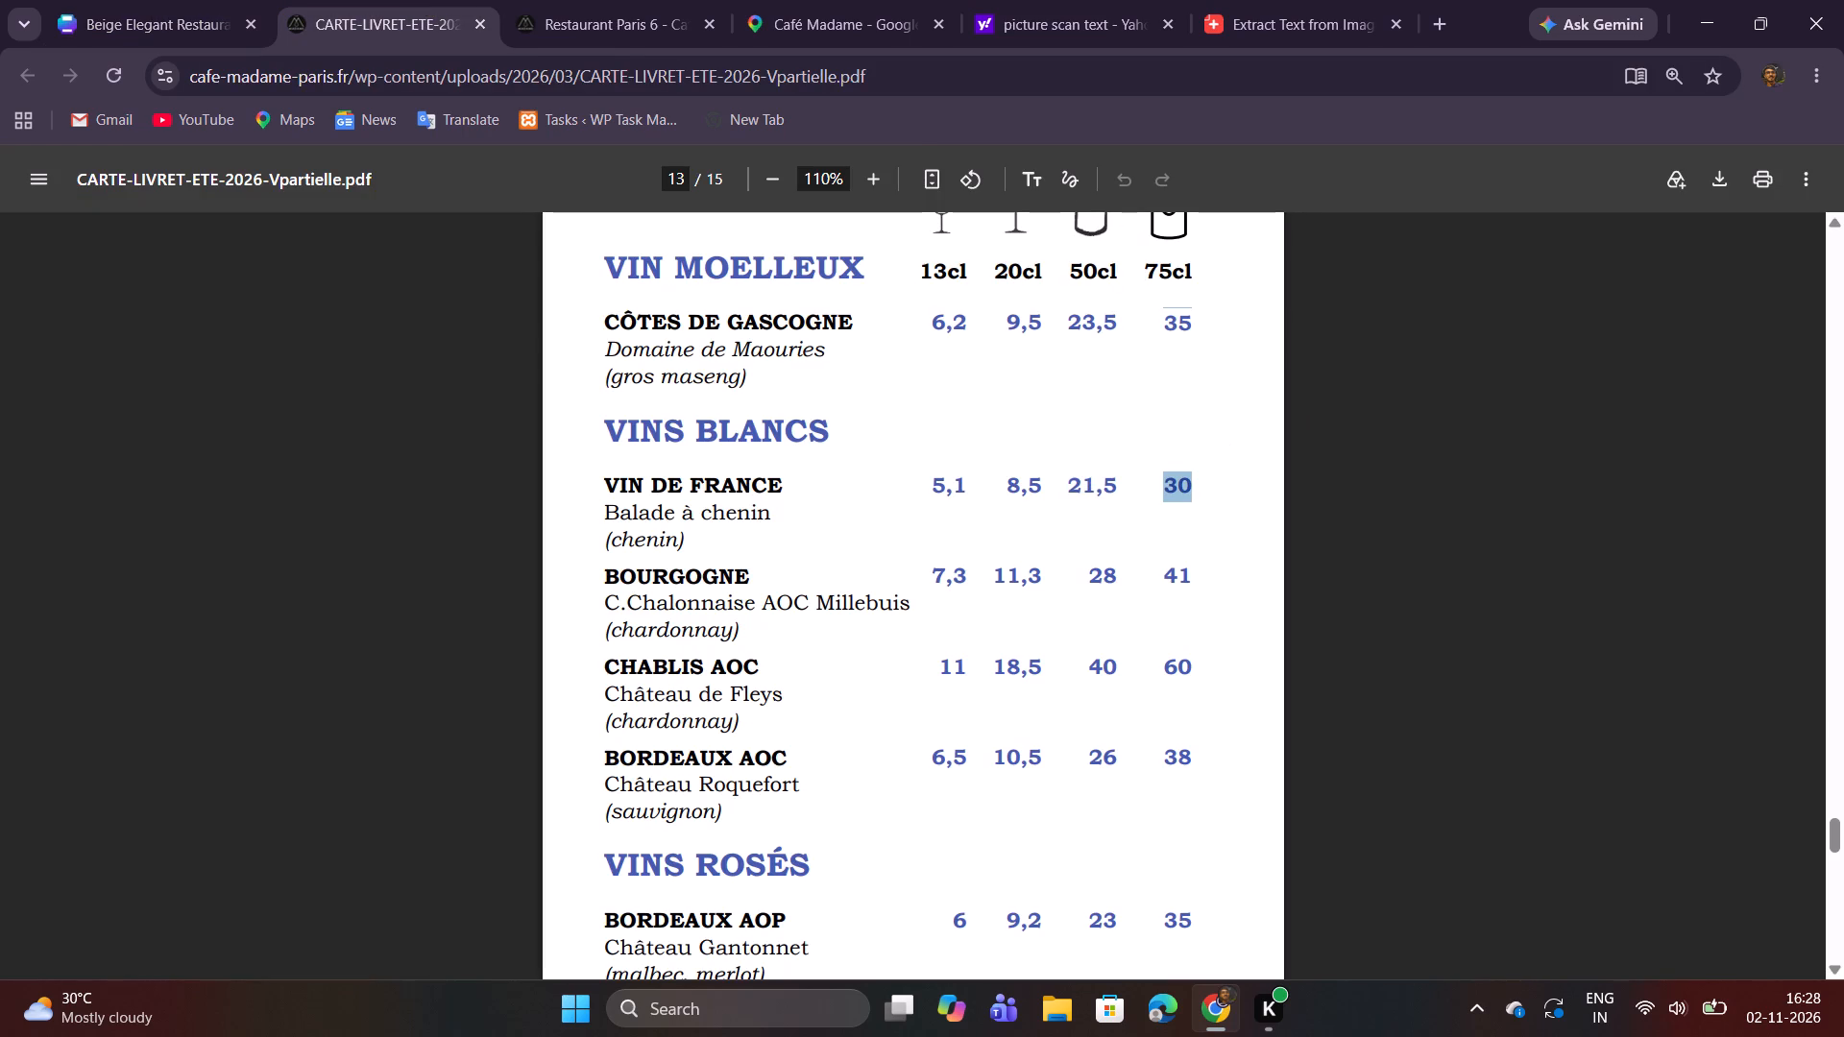
{"action": "key", "text": "ctrl+c"}
{"action": "left_click", "coordinate": [174, 3]}
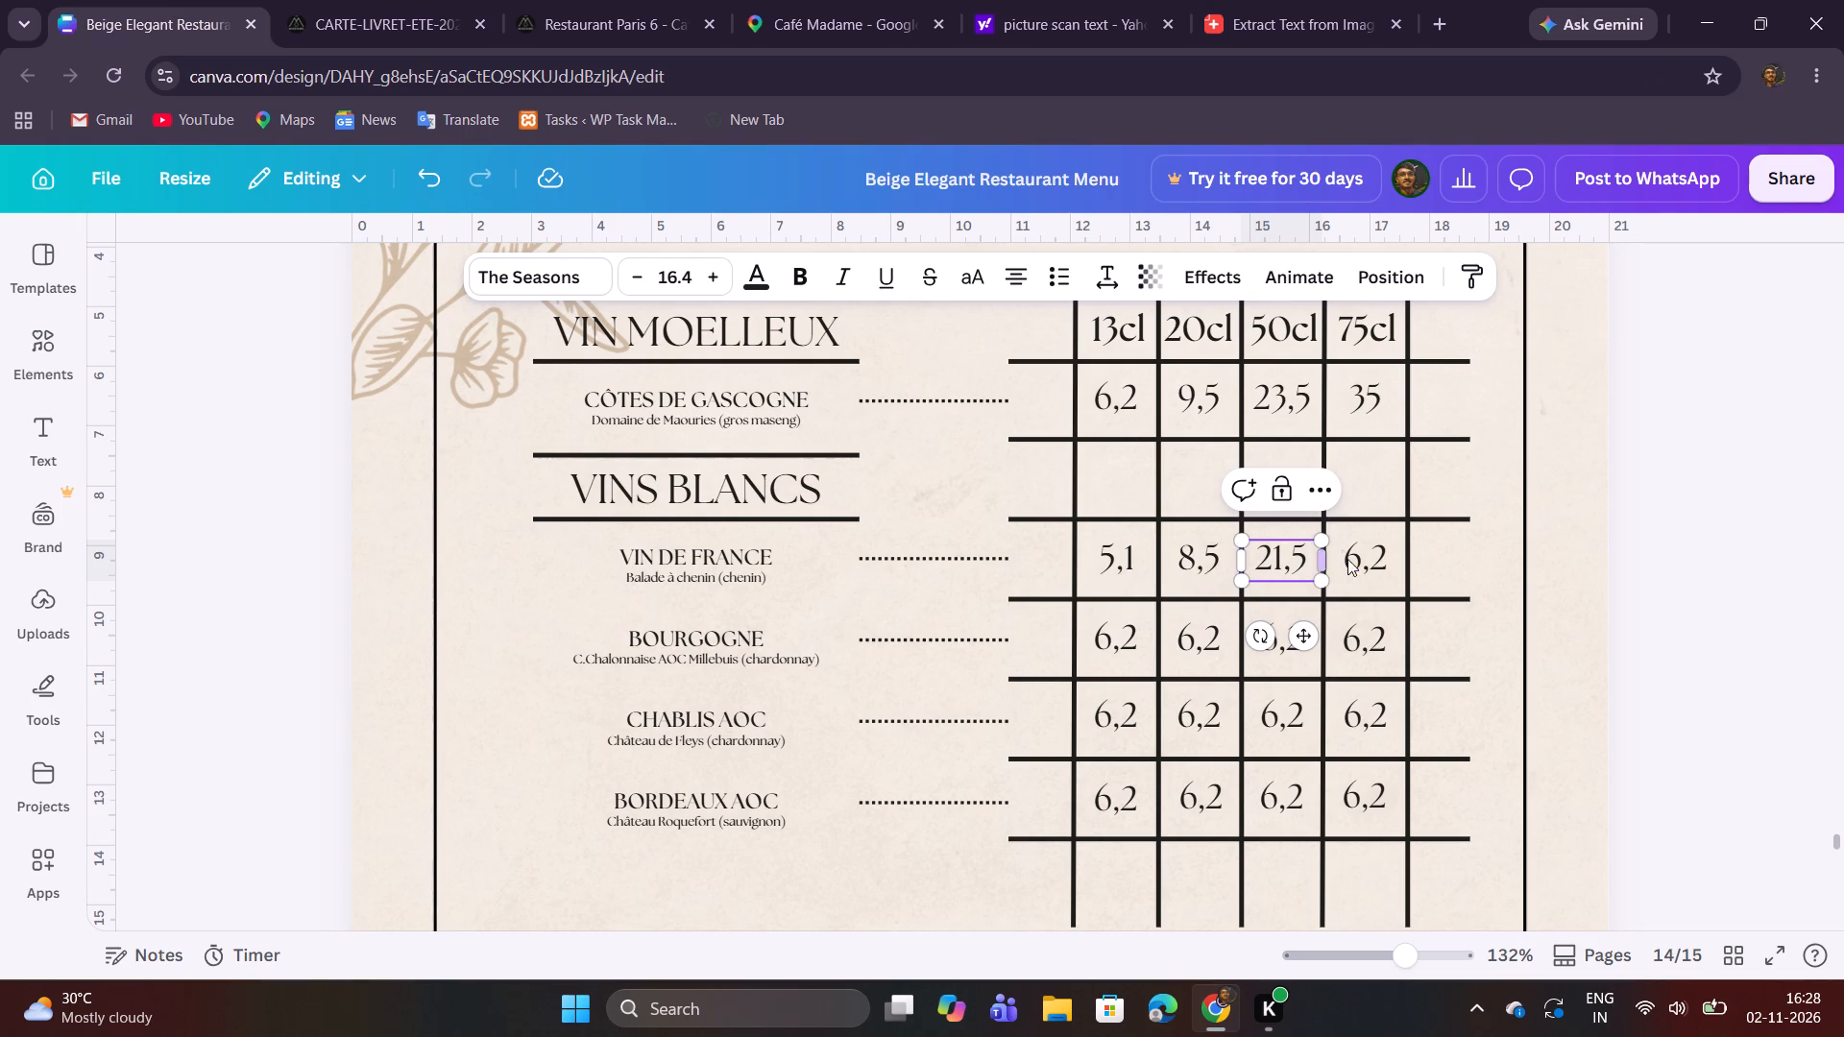
{"action": "double_click", "coordinate": [1359, 562]}
{"action": "key", "text": "ctrl+v"}
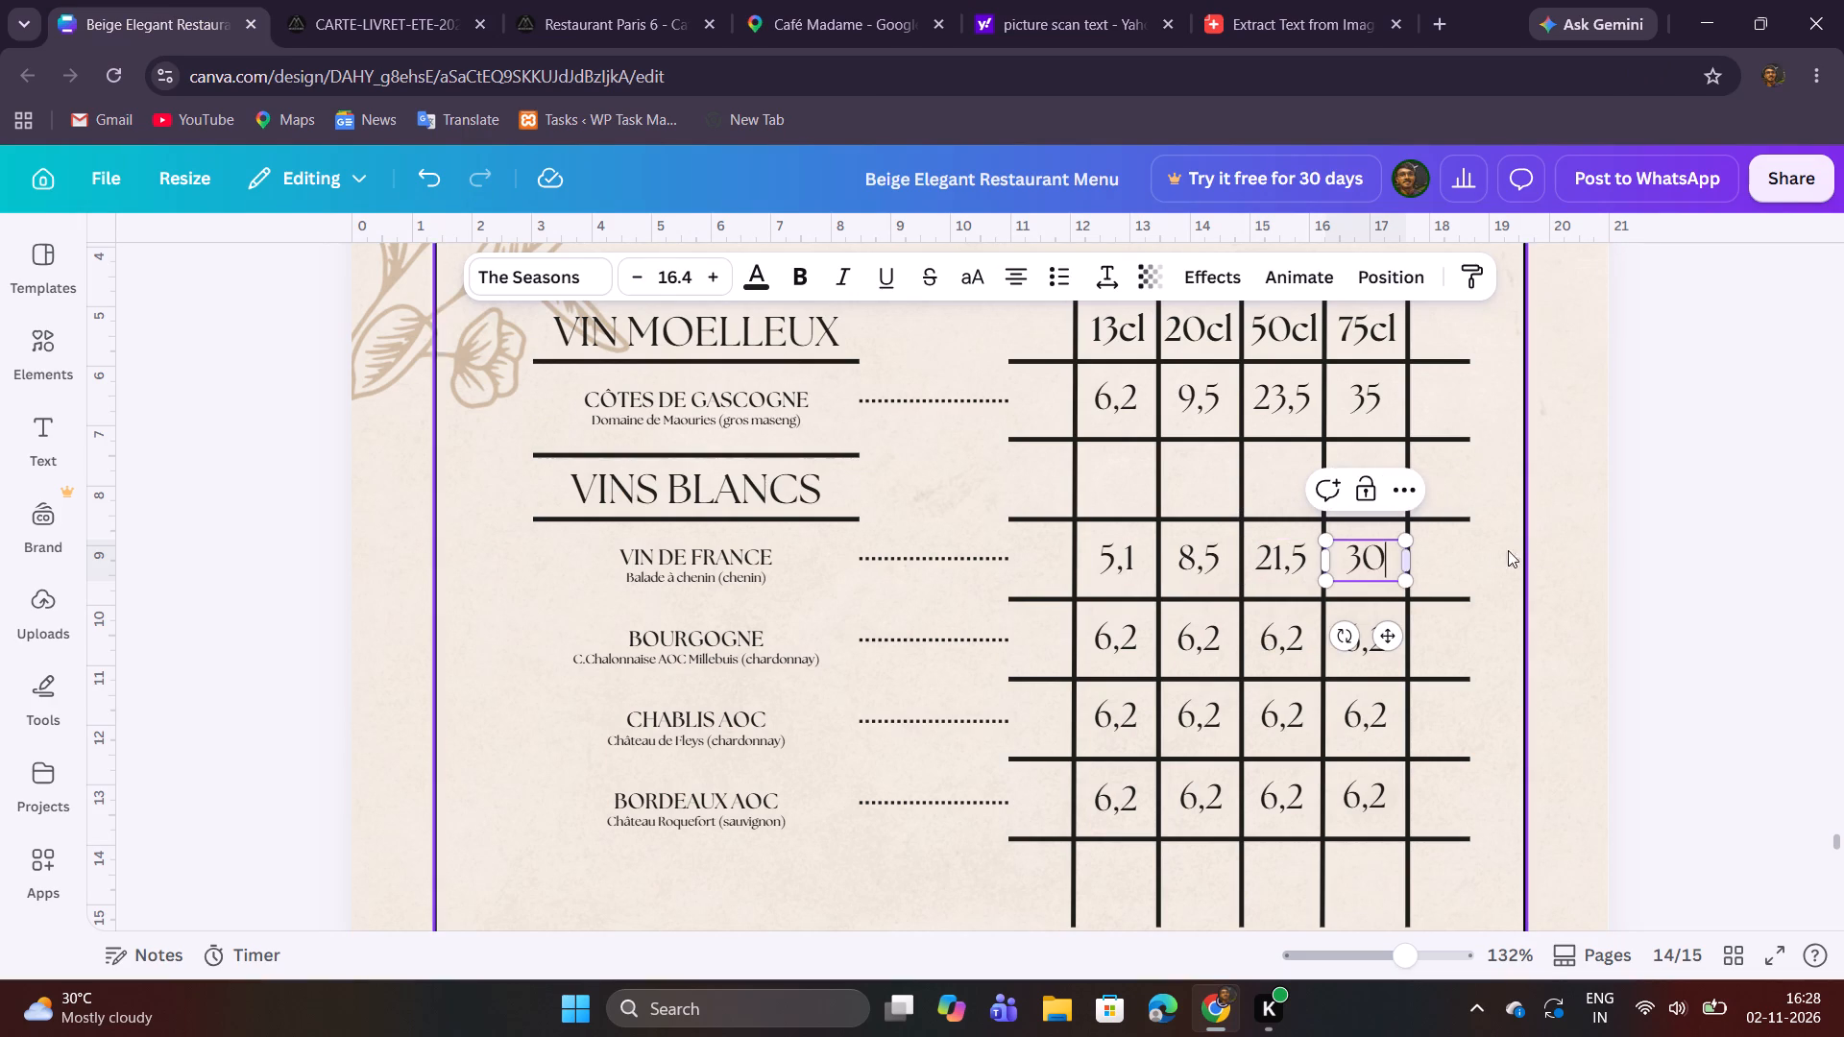
{"action": "left_click", "coordinate": [1576, 550]}
{"action": "scroll", "coordinate": [1553, 504], "scroll_direction": "down", "scroll_amount": 1}
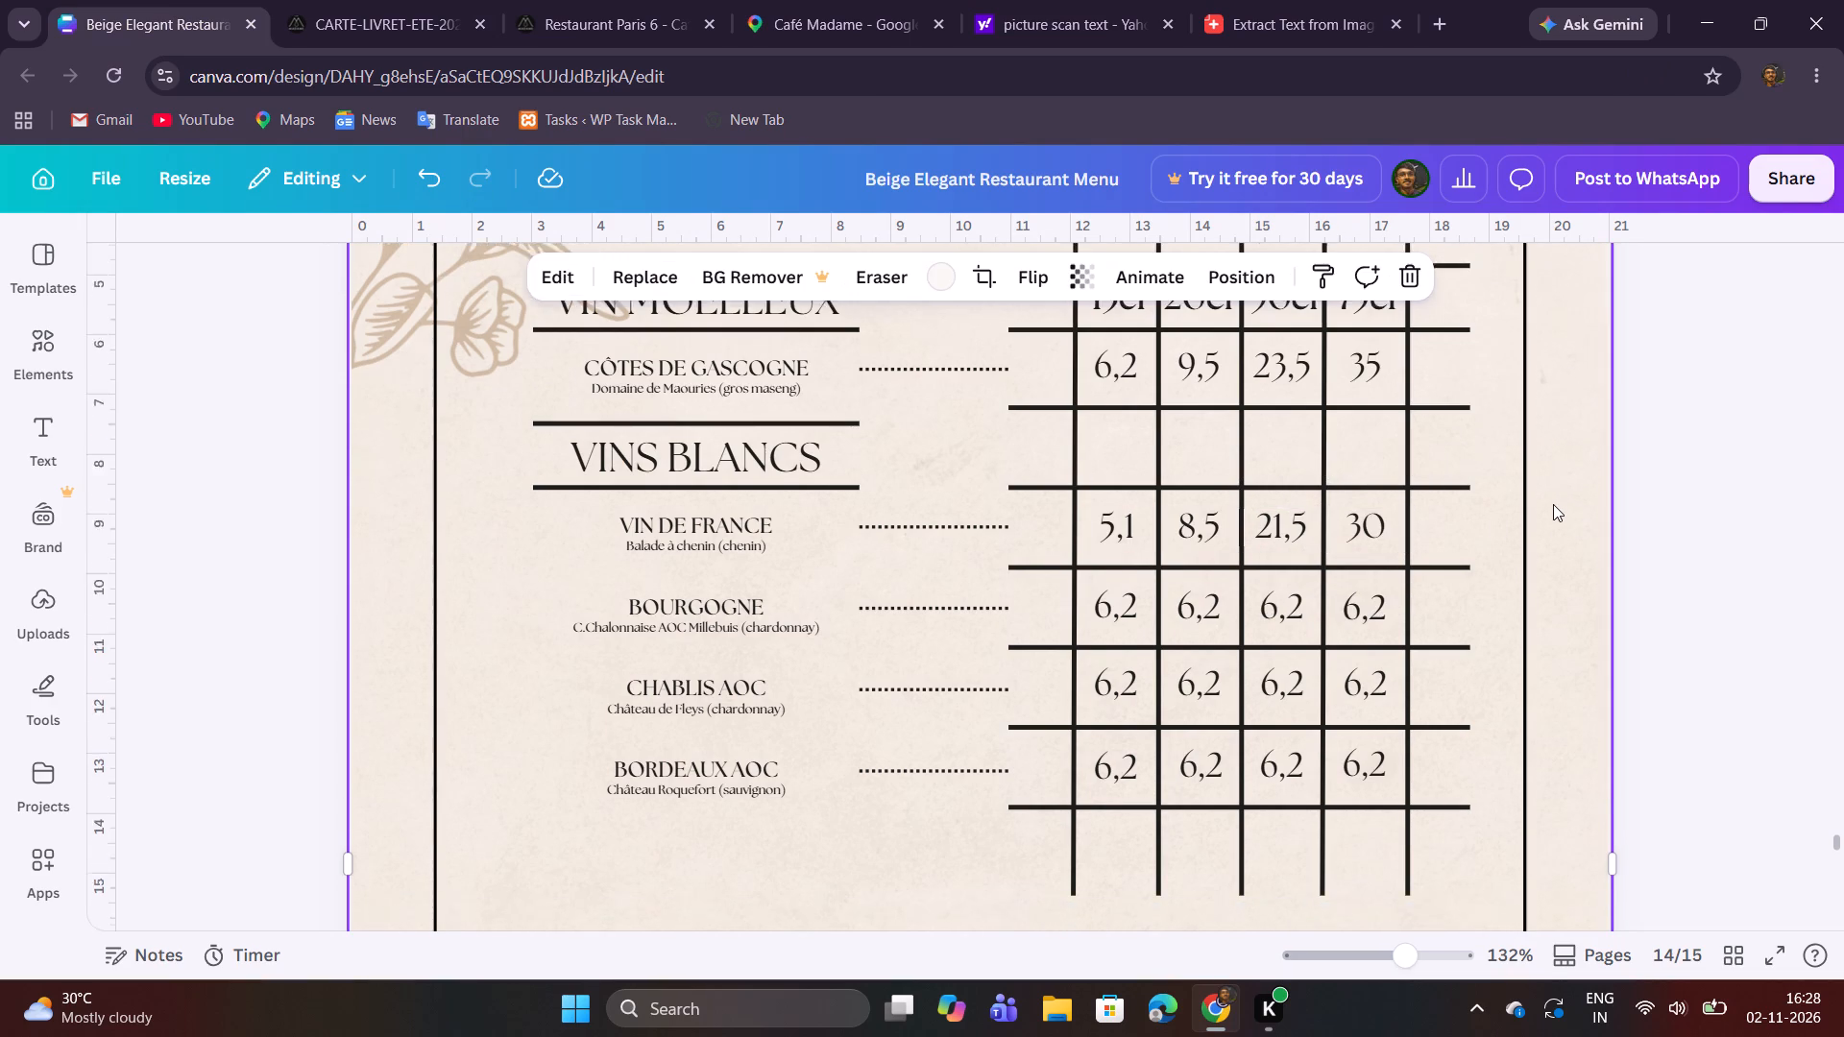
Copy the BOURGOGNE 13cl price 7,3 from the PDF wine list into its 13cl cell in the Canva menu.
{"action": "scroll", "coordinate": [1553, 504], "scroll_direction": "down", "scroll_amount": 1}
{"action": "scroll", "coordinate": [1553, 504], "scroll_direction": "up", "scroll_amount": 1}
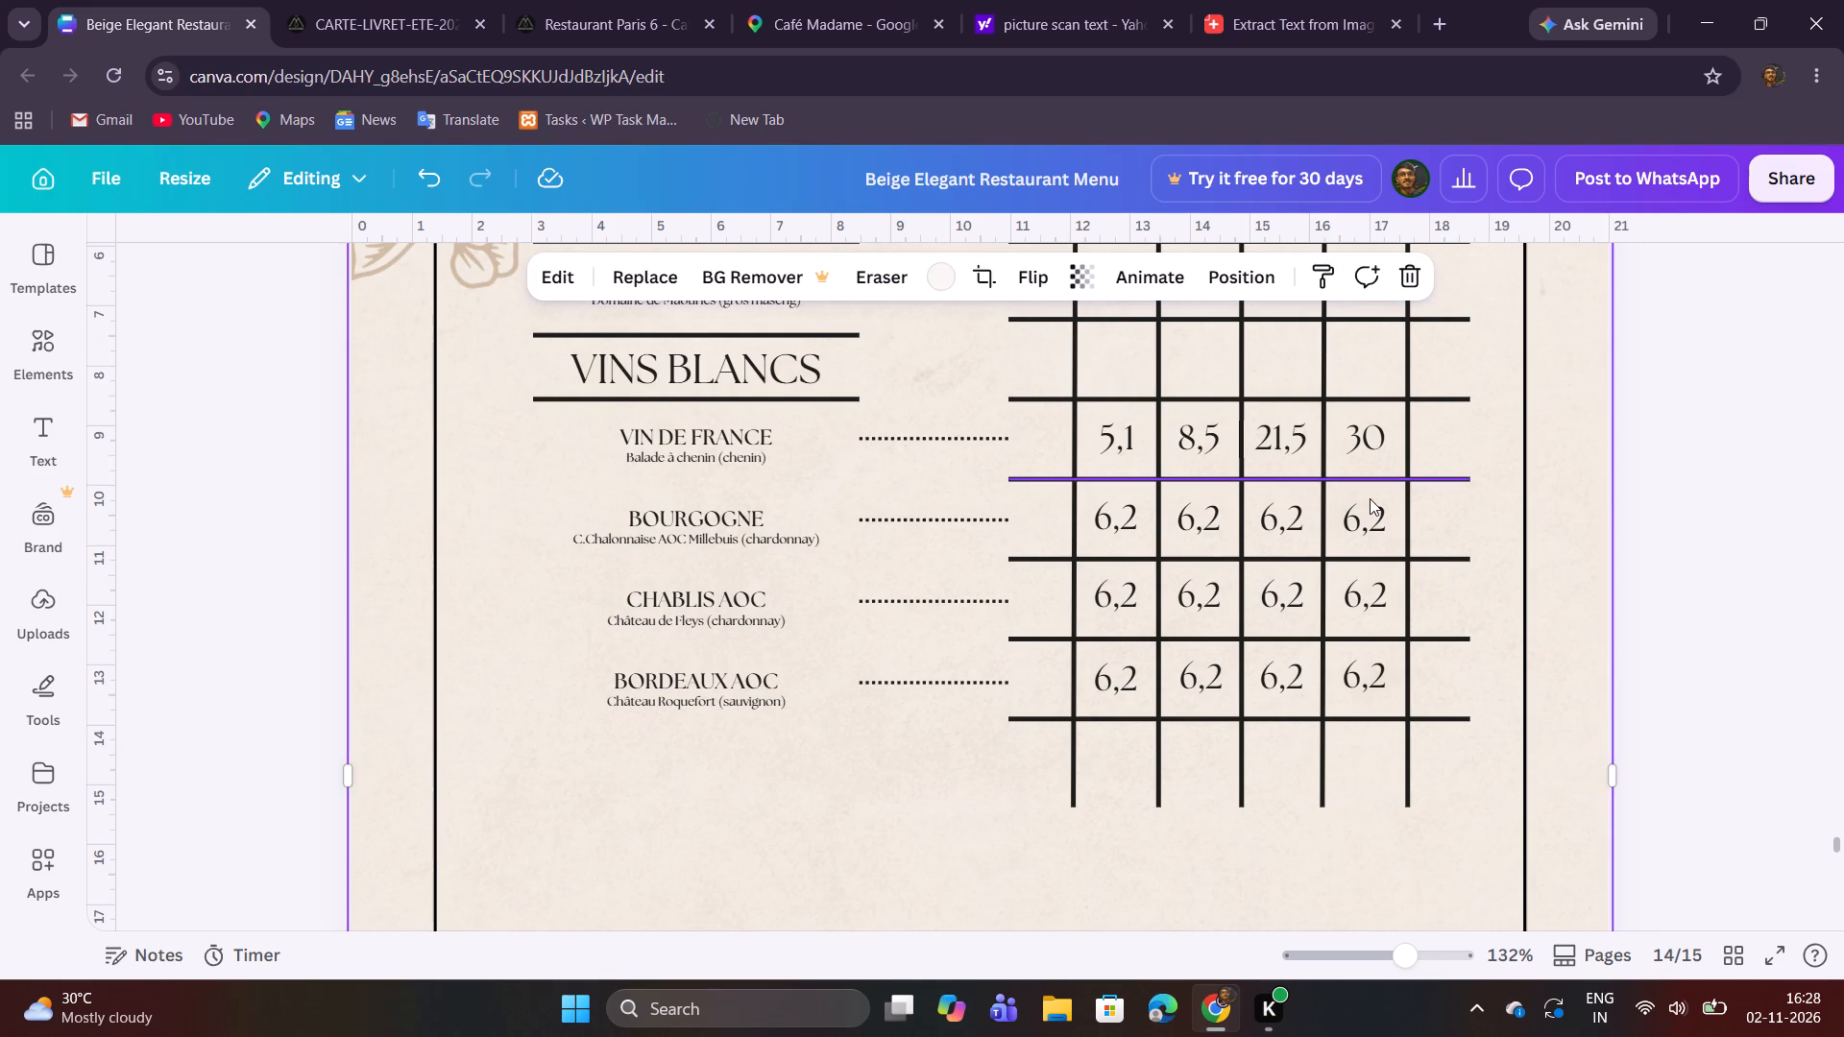
{"action": "left_click", "coordinate": [386, 0]}
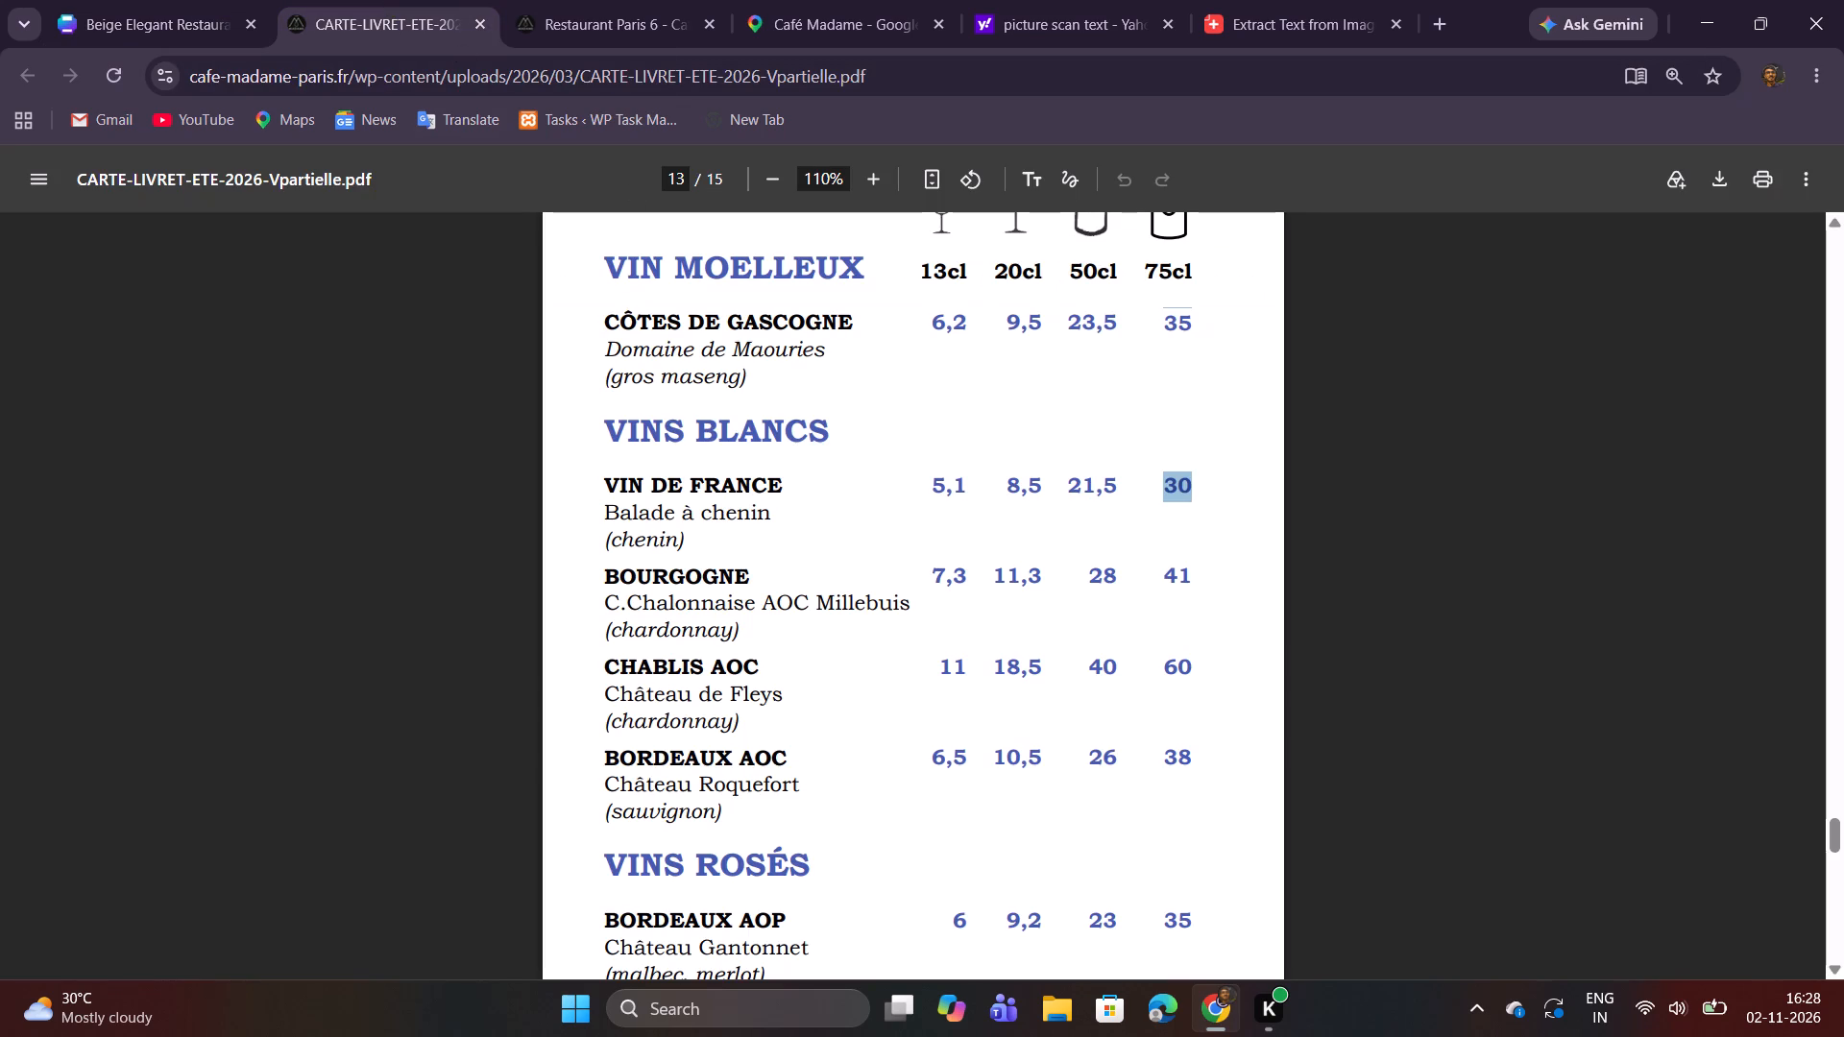
{"action": "double_click", "coordinate": [953, 578]}
{"action": "left_click", "coordinate": [946, 577]}
{"action": "left_click_drag", "start_coordinate": [935, 579], "coordinate": [967, 587]}
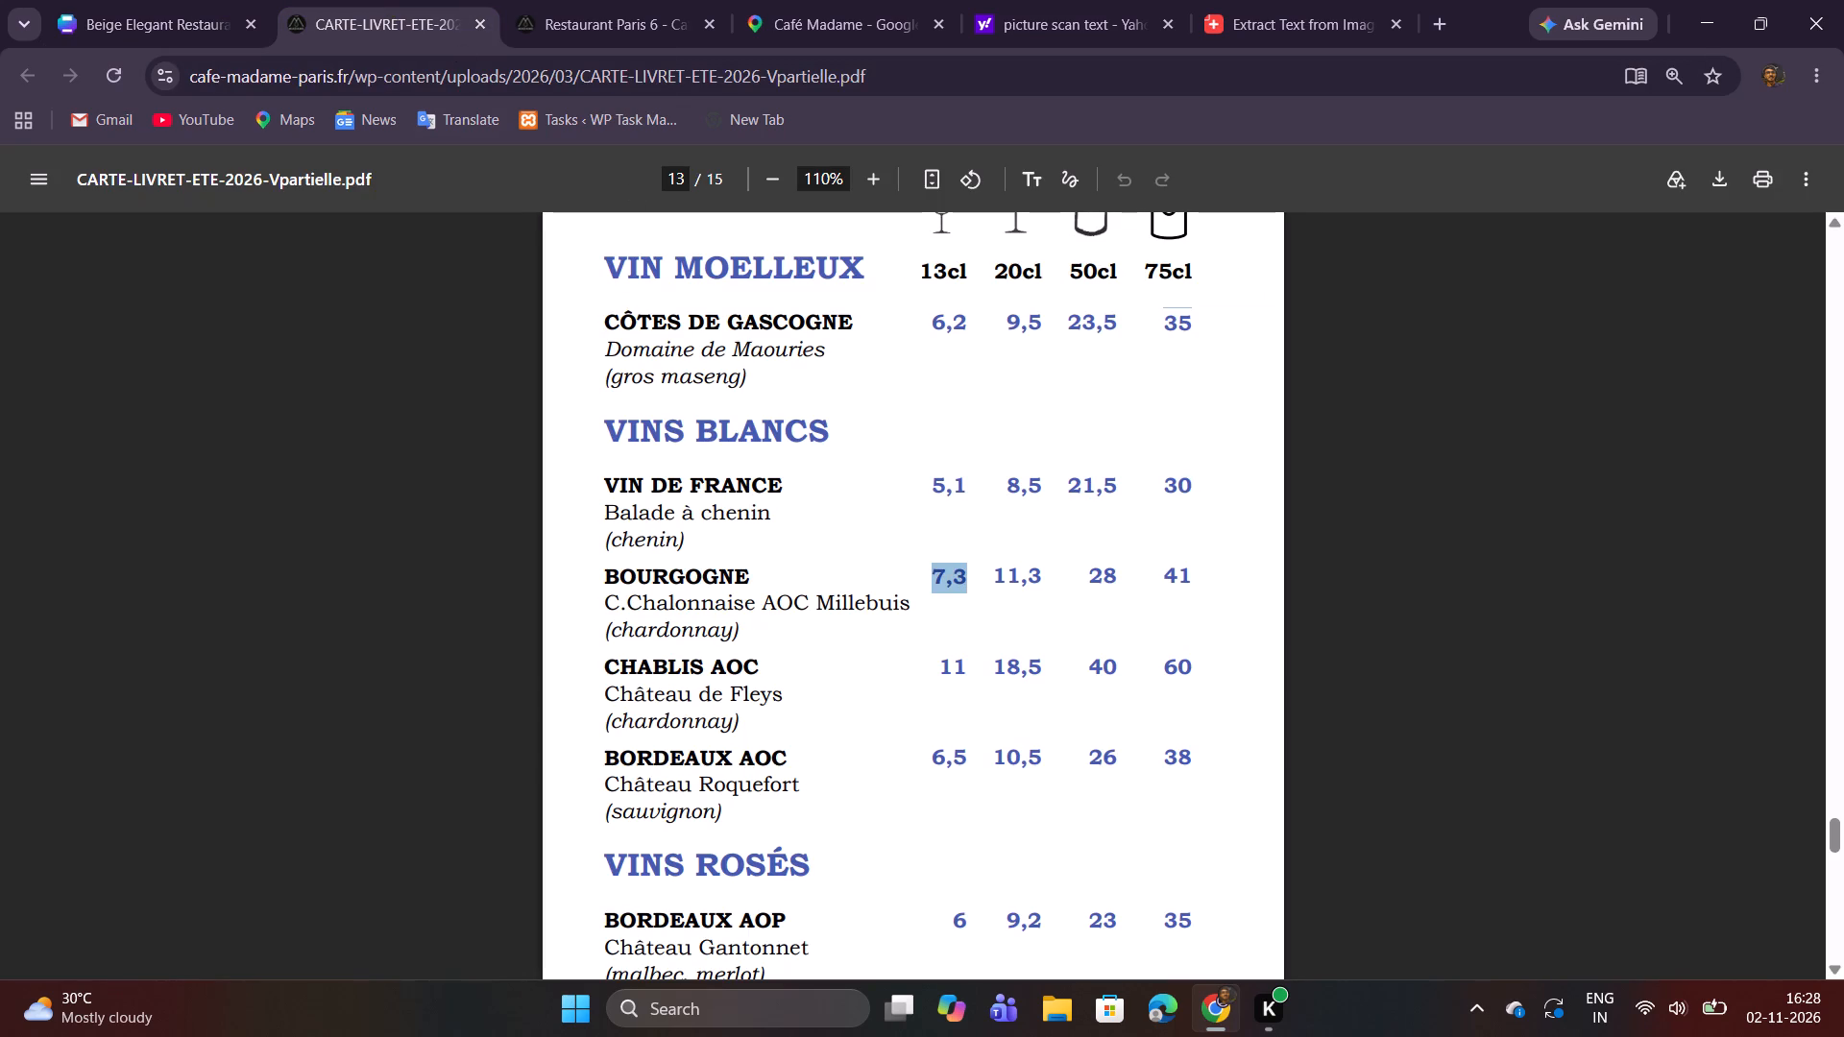
{"action": "left_click_drag", "start_coordinate": [967, 587], "coordinate": [971, 590]}
{"action": "key", "text": "ctrl+c"}
{"action": "left_click", "coordinate": [158, 0]}
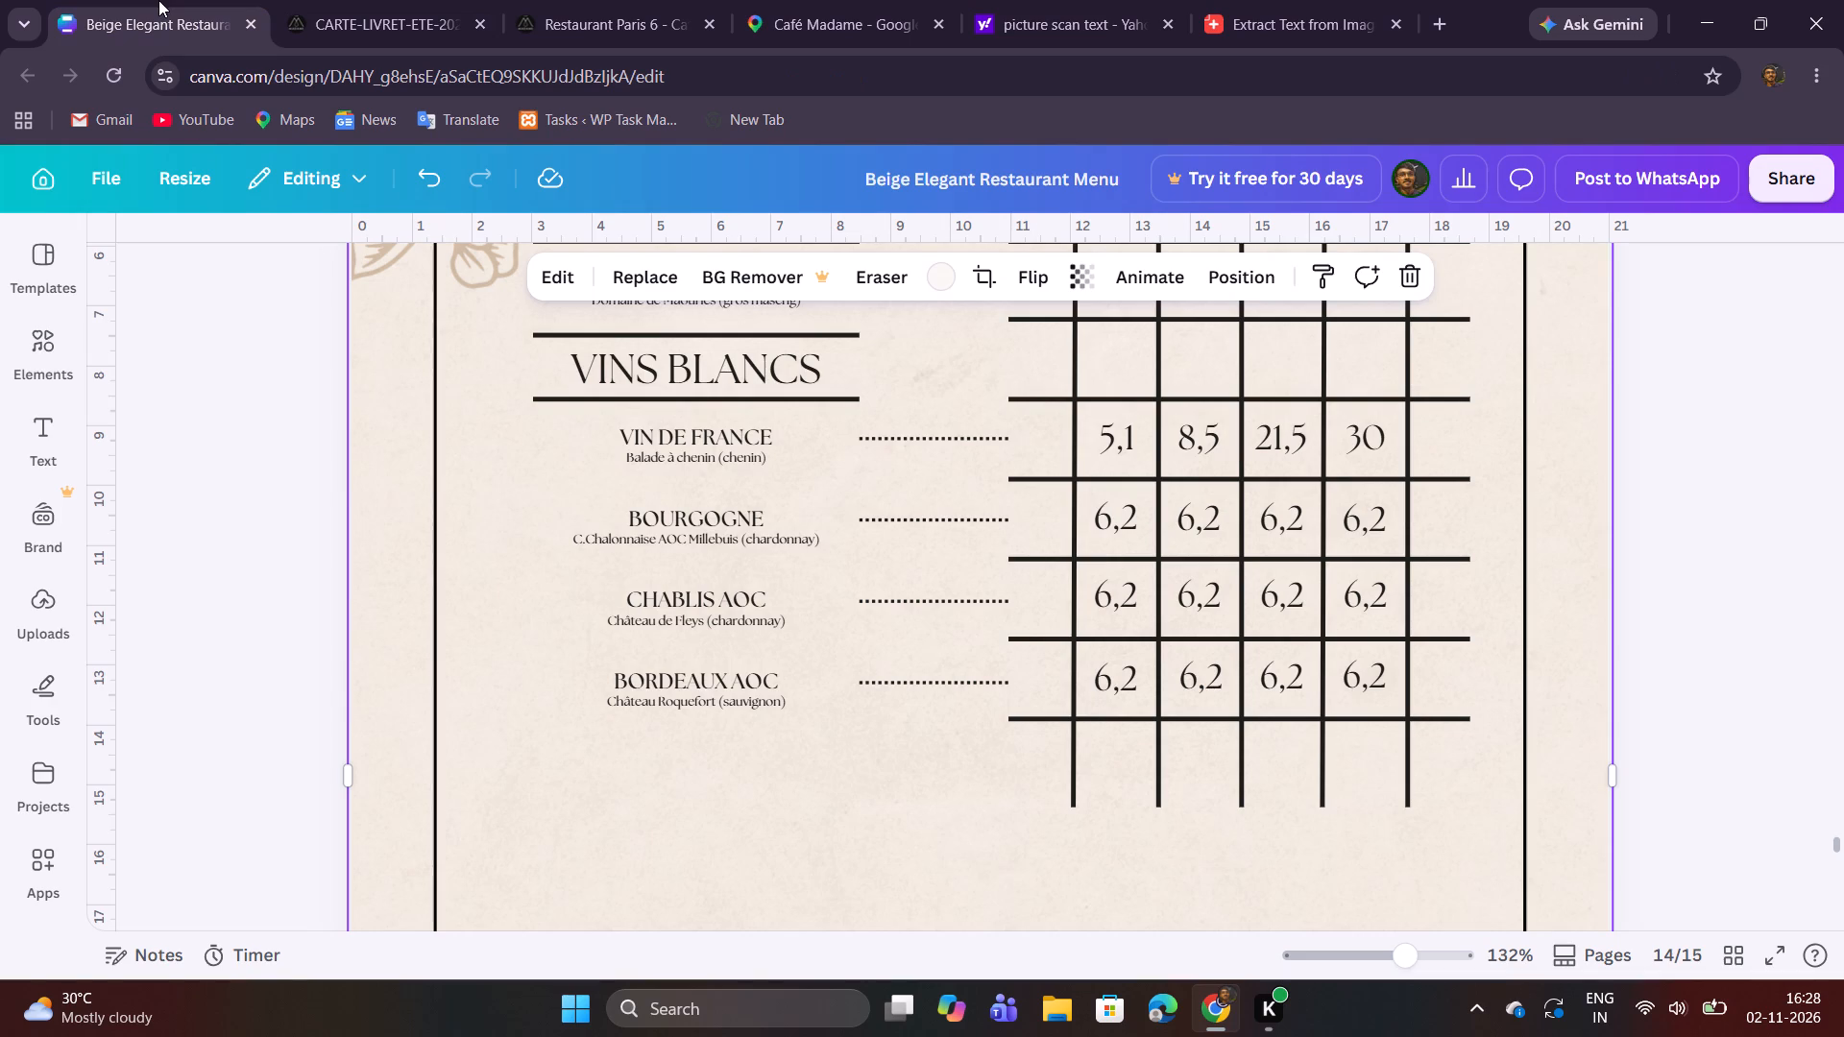
{"action": "double_click", "coordinate": [1104, 511]}
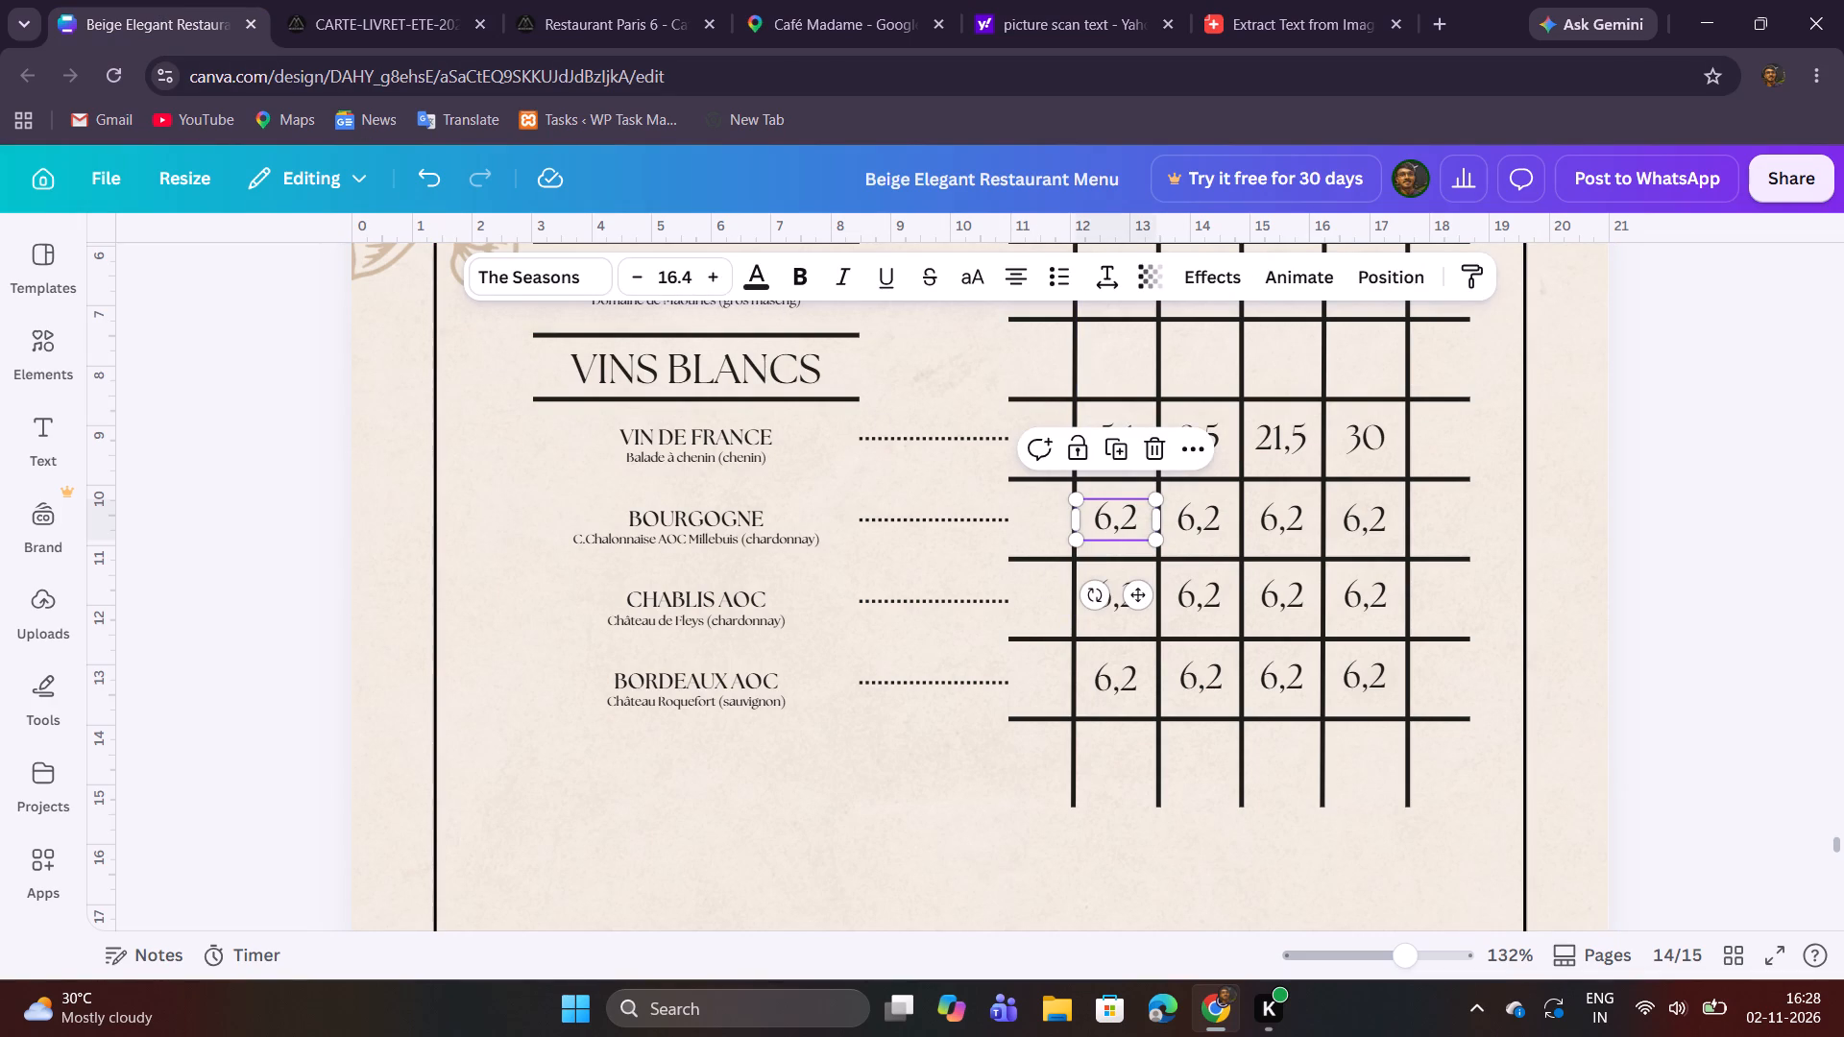
{"action": "key", "text": "ctrl+v"}
Copy the BOURGOGNE 20cl price 11,3 from the PDF into its 20cl cell in the Canva menu.
{"action": "left_click", "coordinate": [390, 0]}
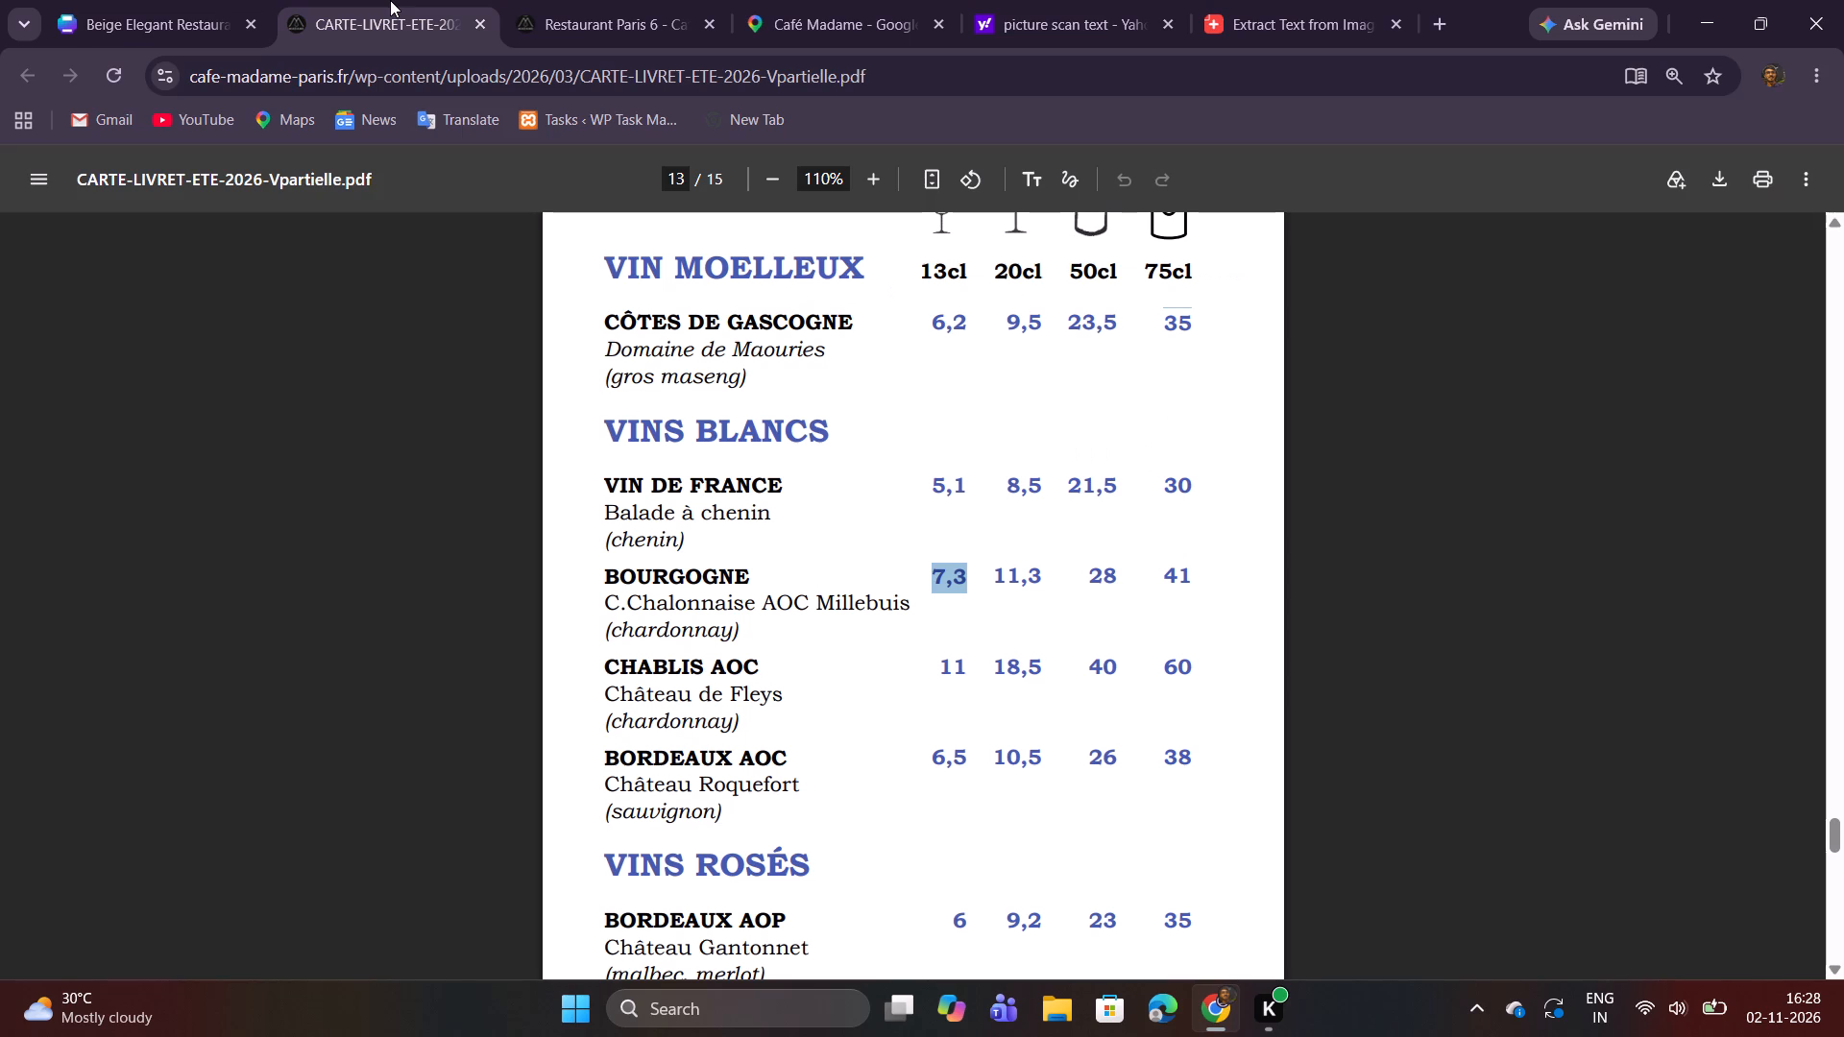
{"action": "left_click_drag", "start_coordinate": [993, 578], "coordinate": [1043, 581]}
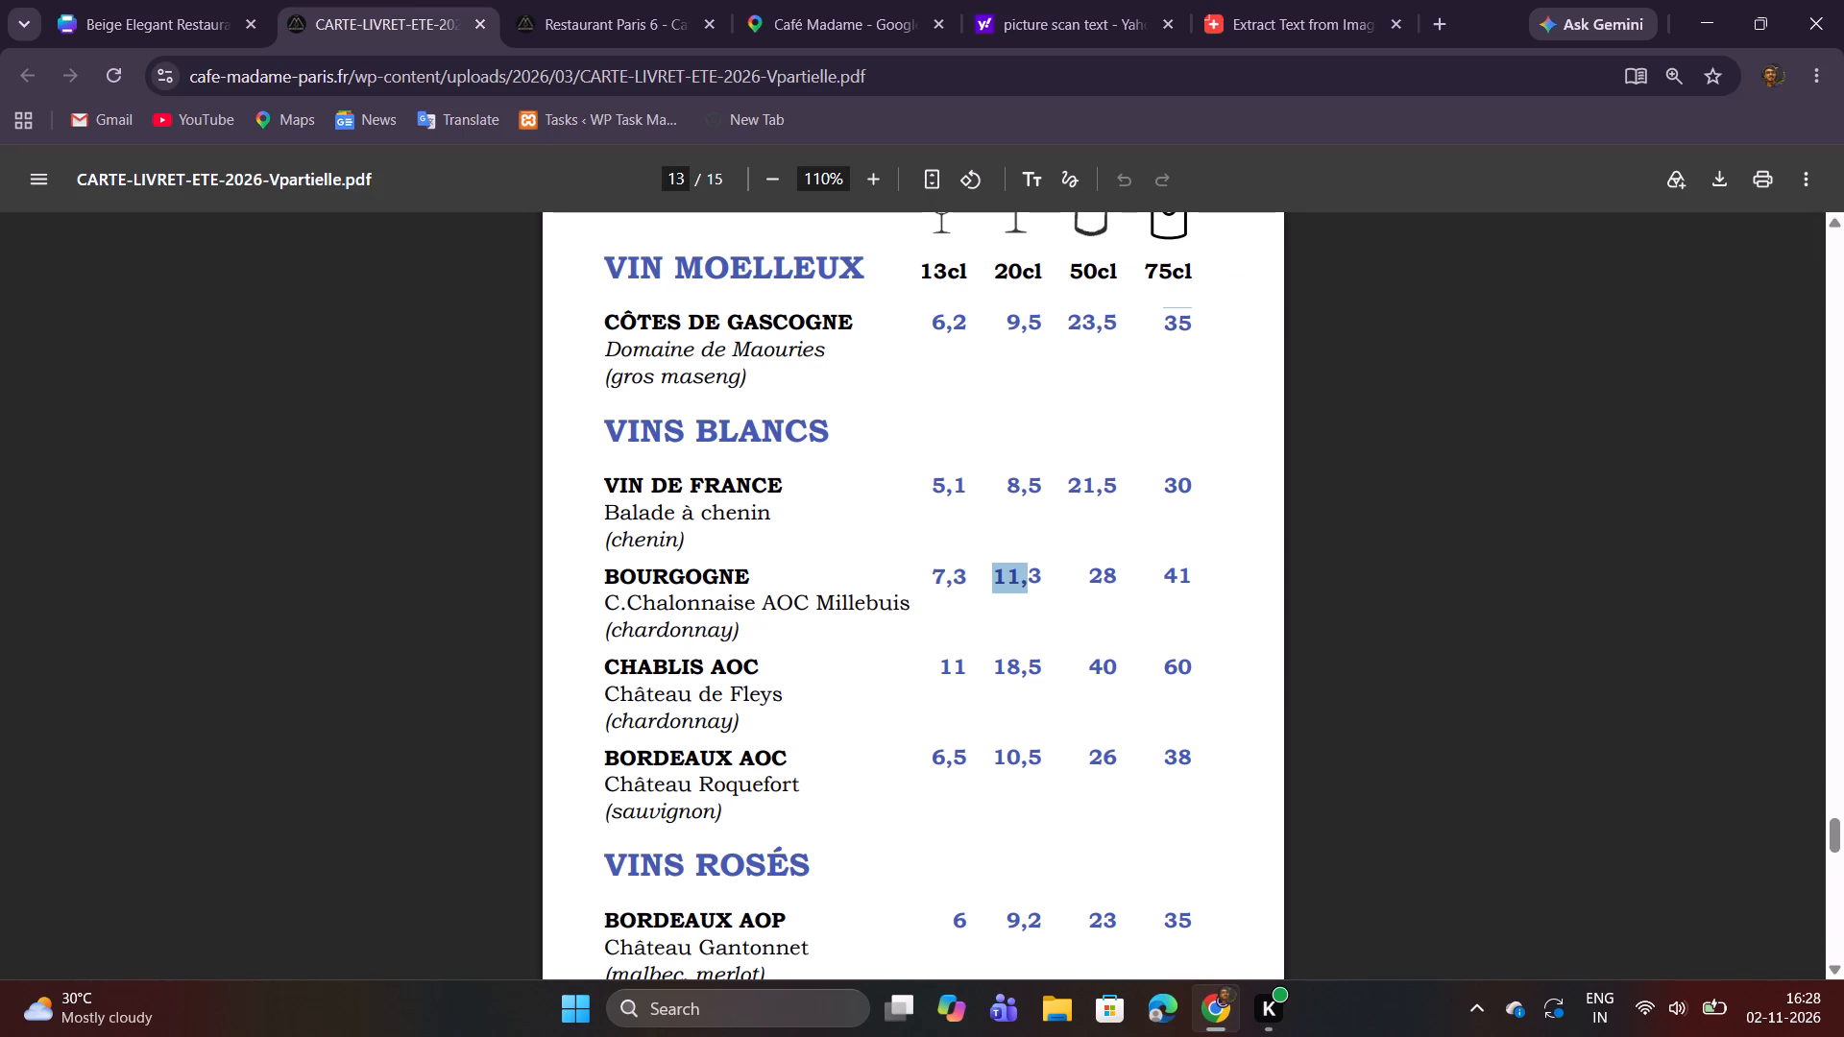
{"action": "key", "text": "ctrl+c"}
{"action": "left_click", "coordinate": [163, 0]}
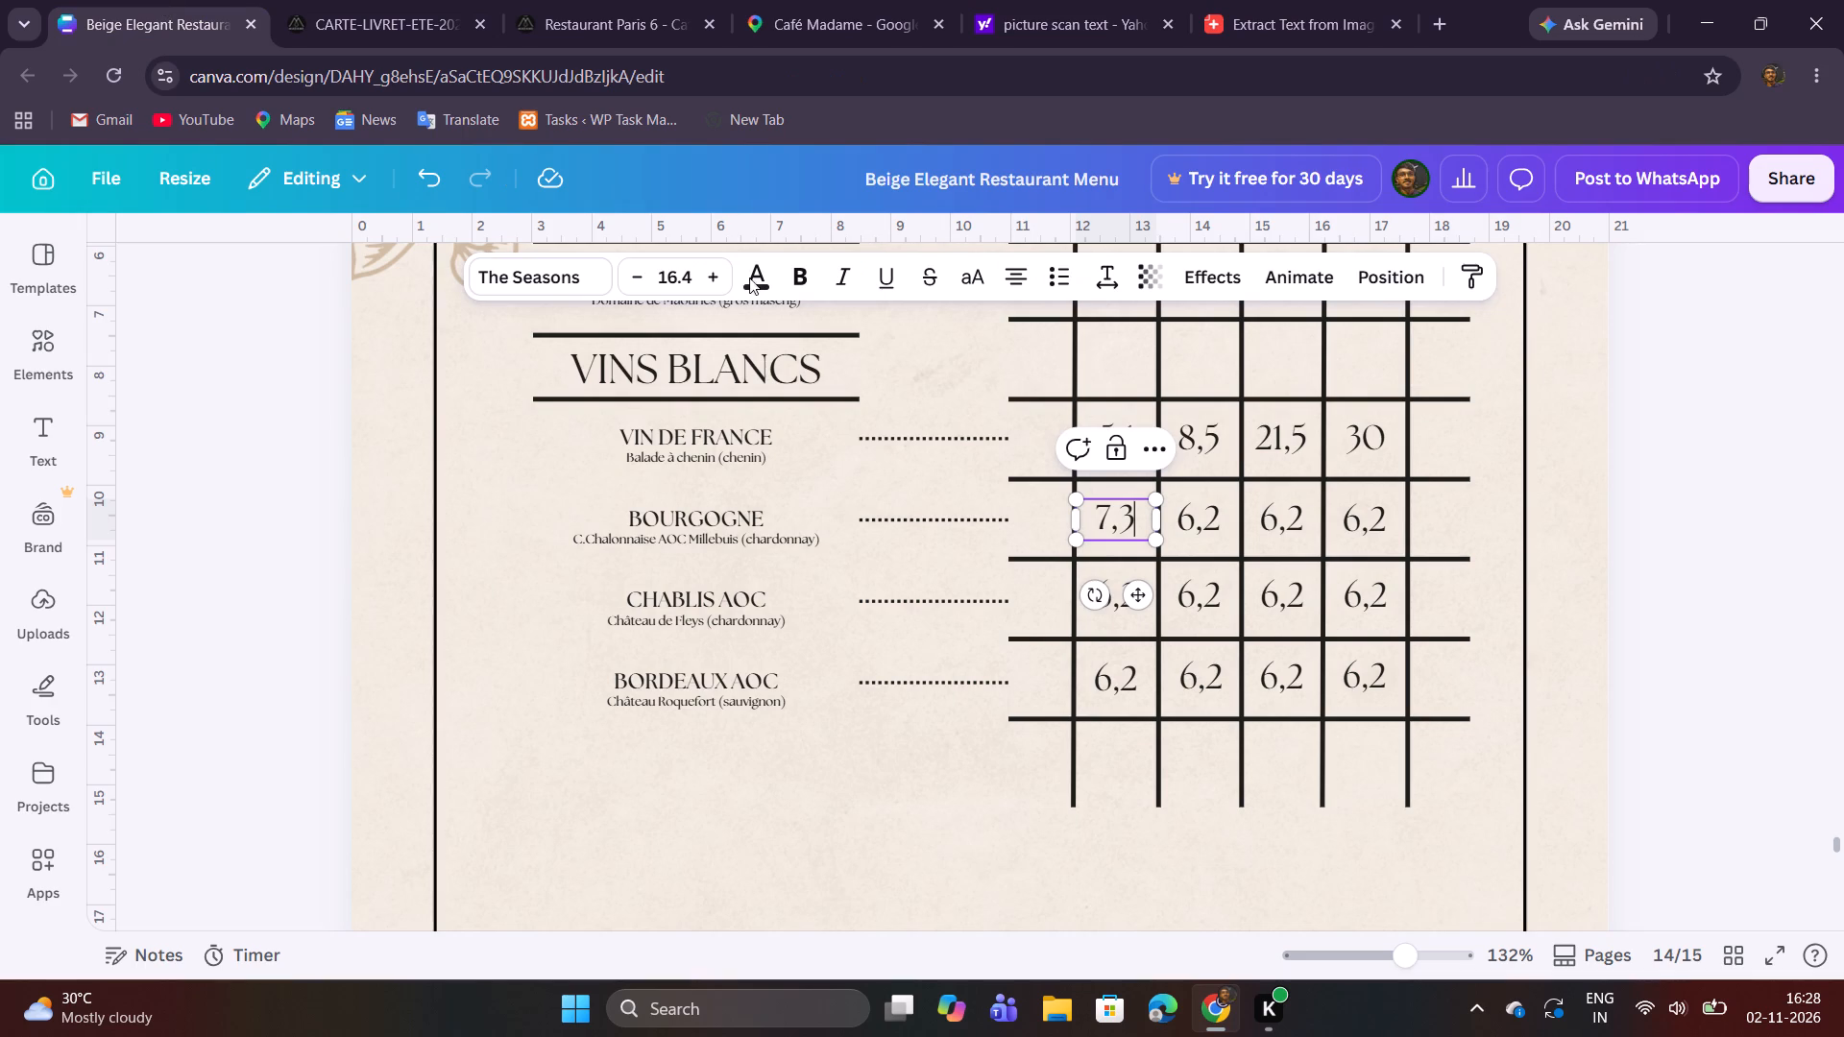
{"action": "double_click", "coordinate": [1201, 529]}
{"action": "key", "text": "ctrl+v"}
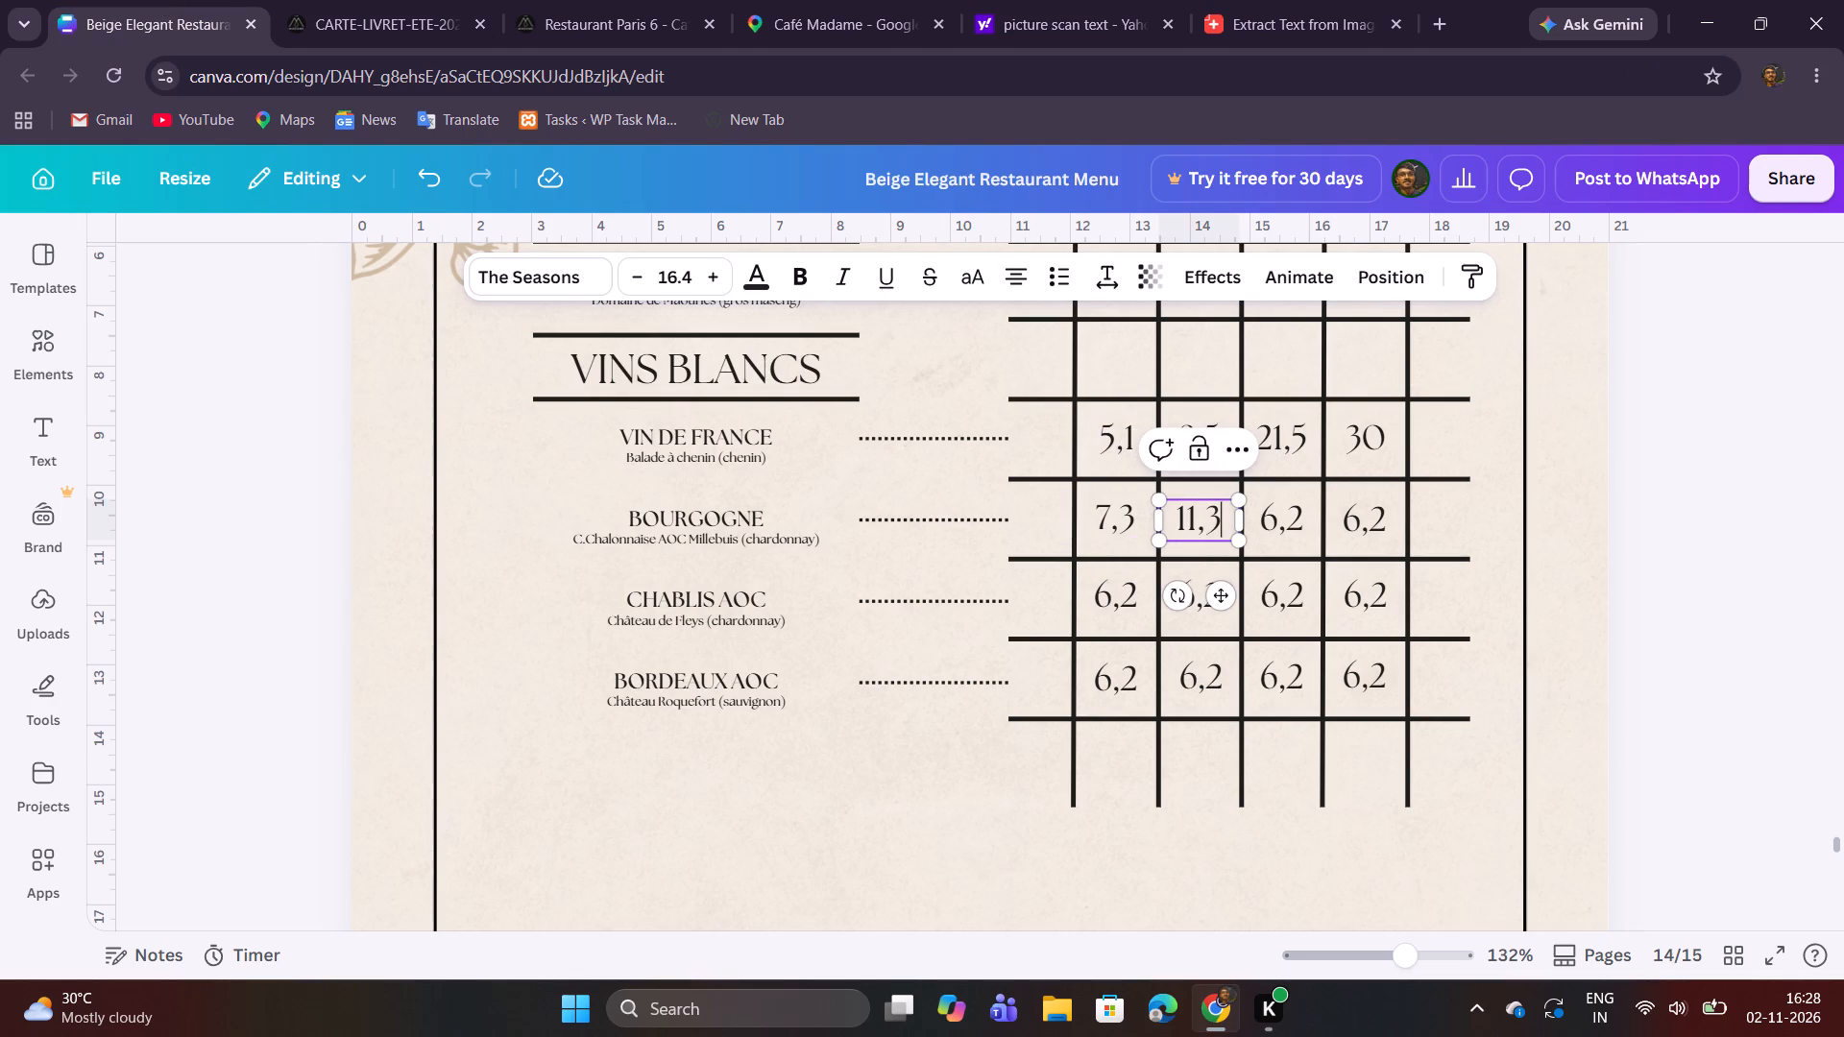
Copy the BOURGOGNE 50cl price 28 from the PDF into its 50cl cell in the Canva menu.
{"action": "left_click", "coordinate": [400, 19]}
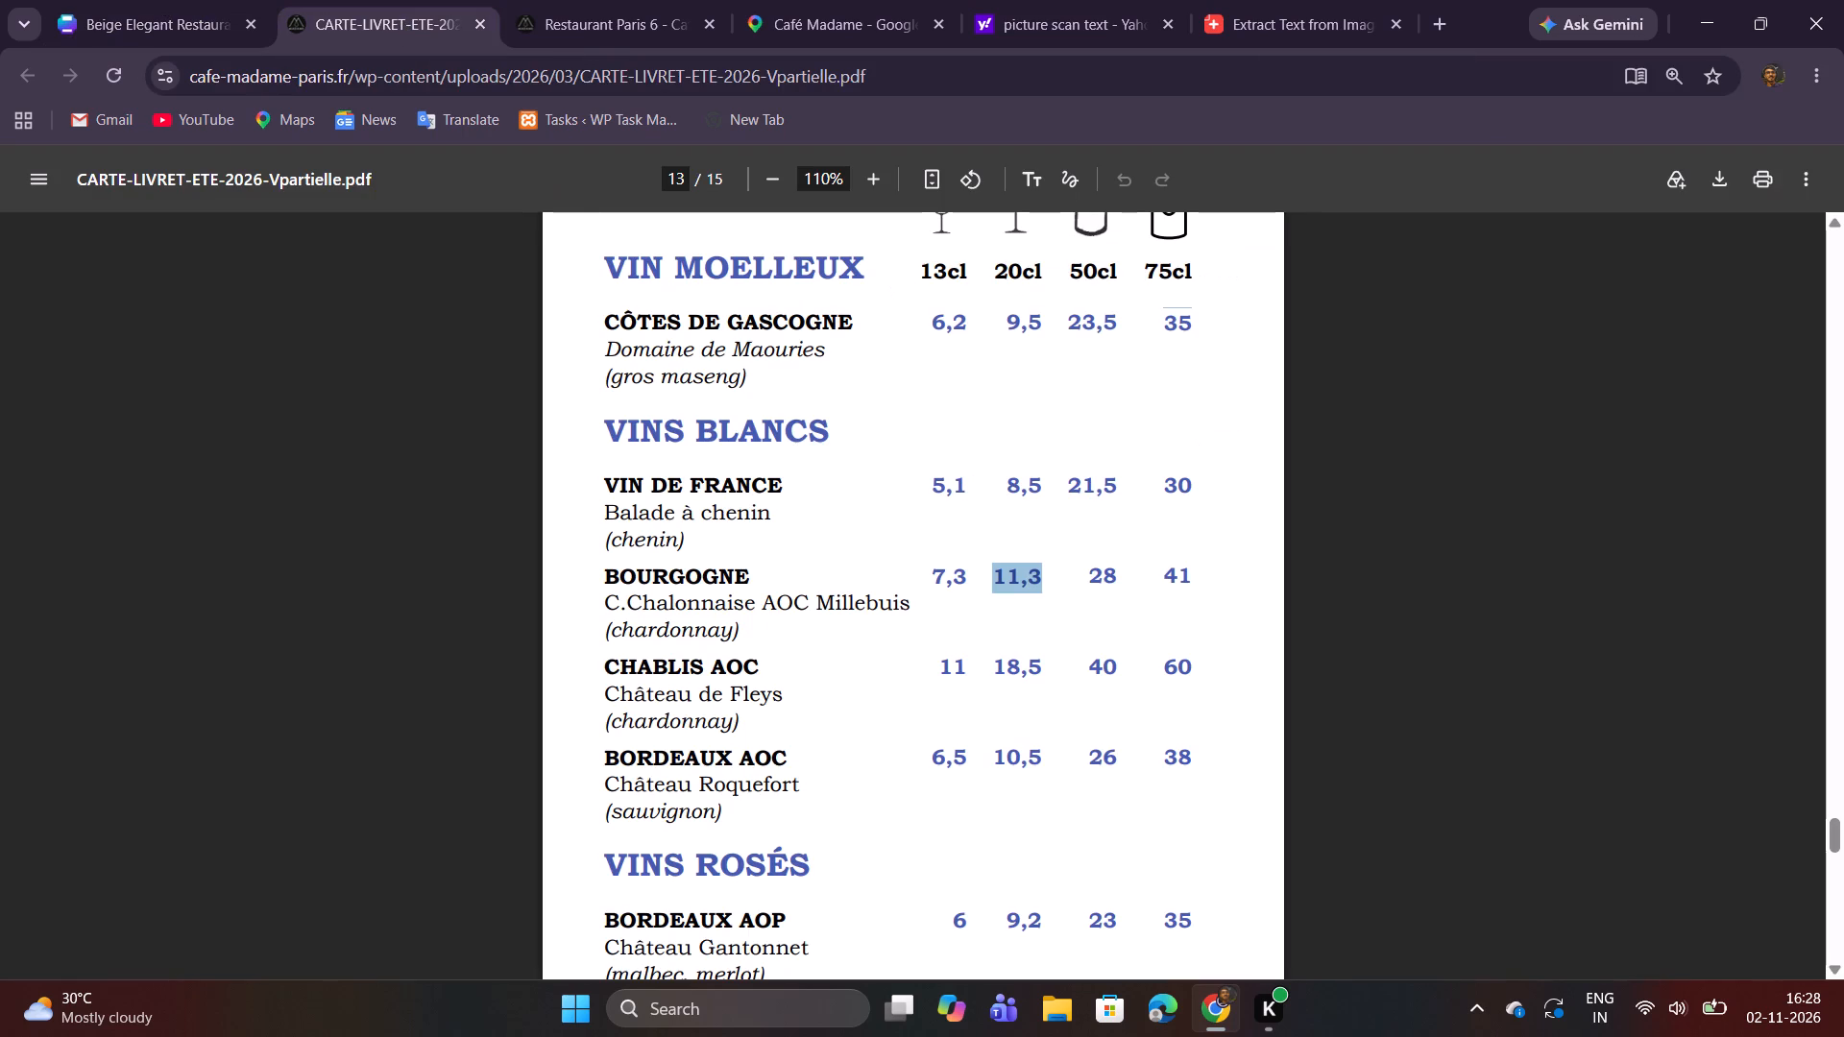
{"action": "double_click", "coordinate": [1105, 580]}
{"action": "key", "text": "ctrl+c"}
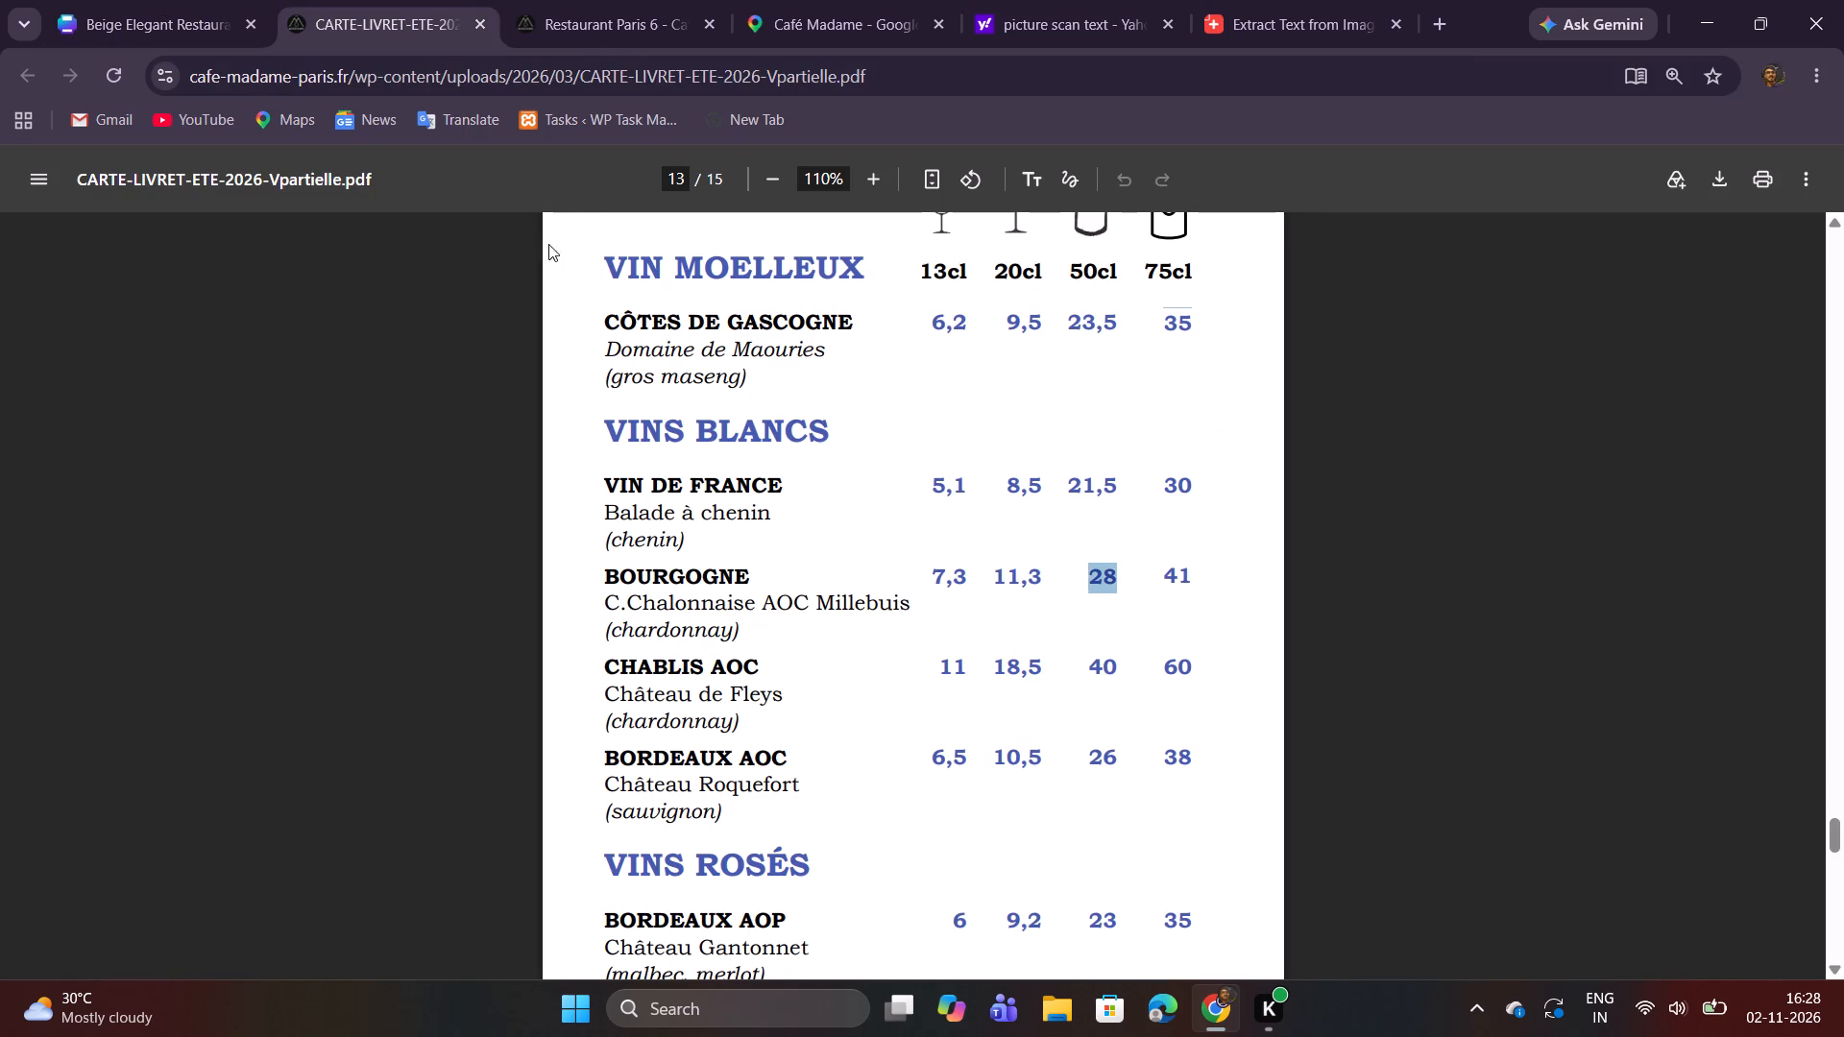
{"action": "left_click", "coordinate": [150, 0]}
{"action": "left_click", "coordinate": [1306, 517]}
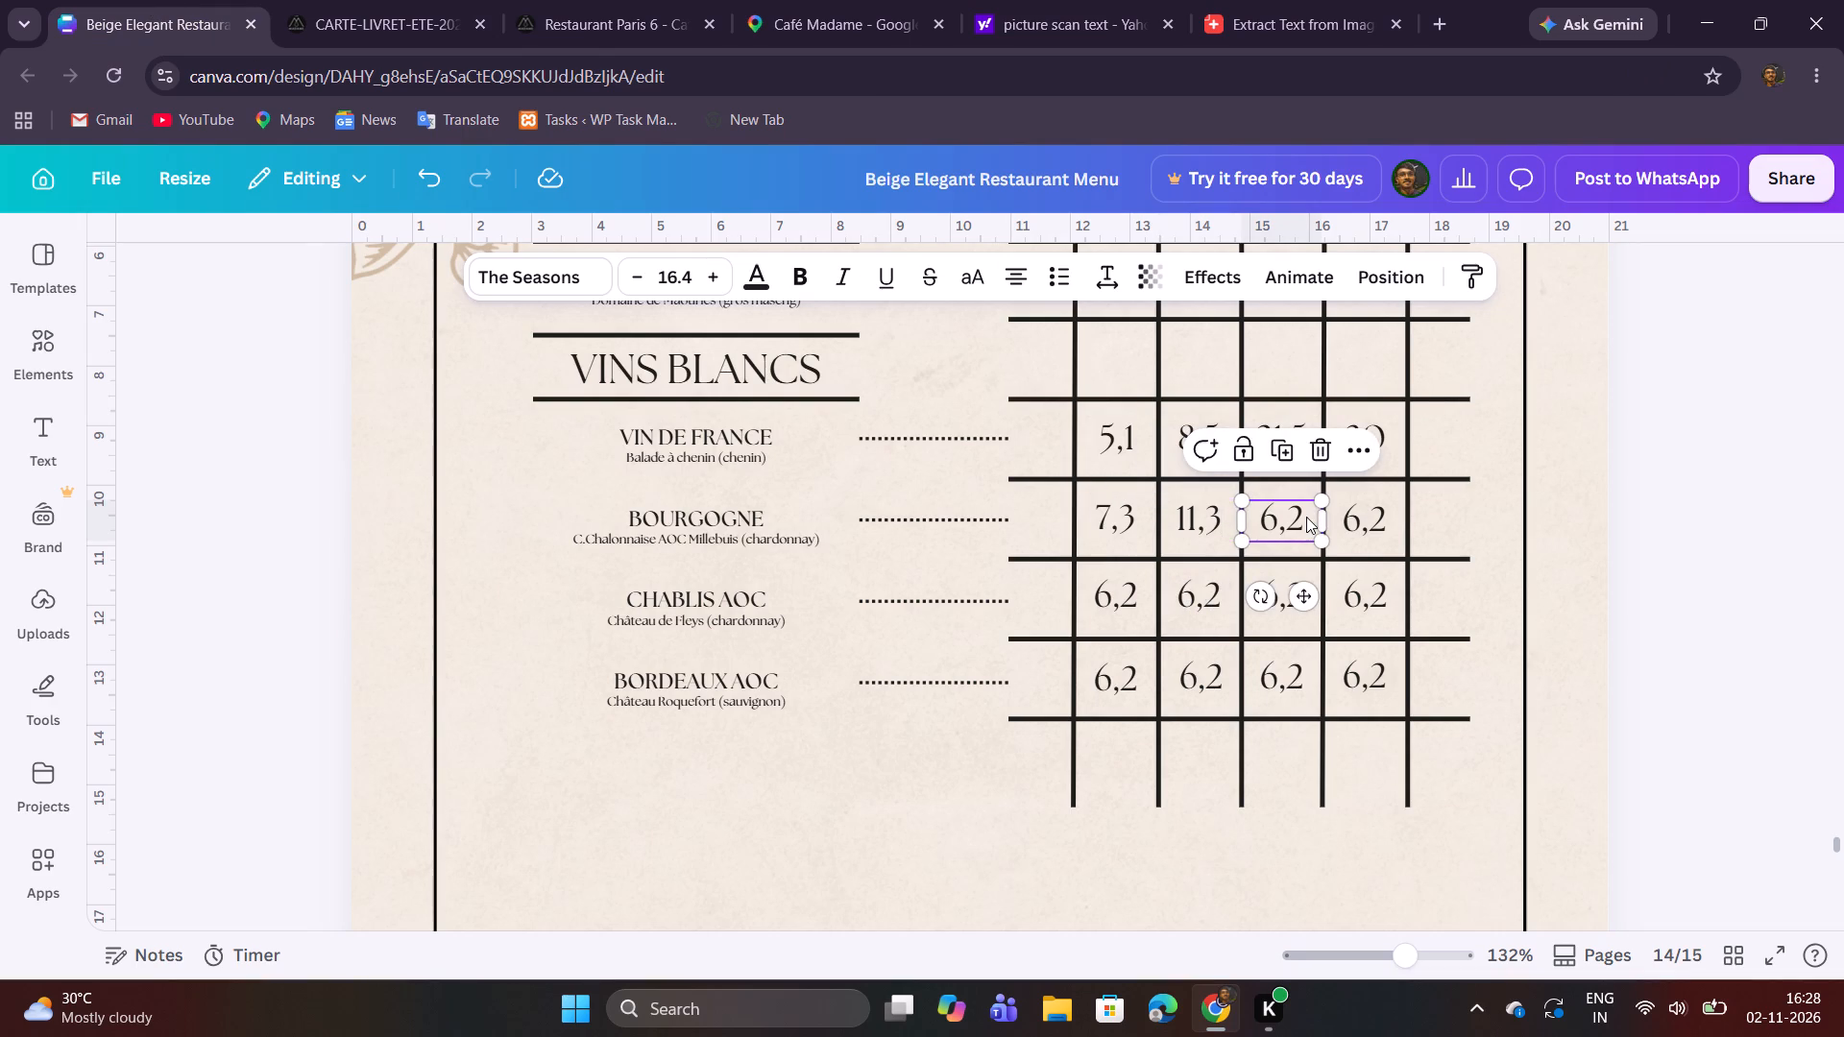
{"action": "left_click", "coordinate": [1306, 517]}
{"action": "key", "text": "ctrl+v"}
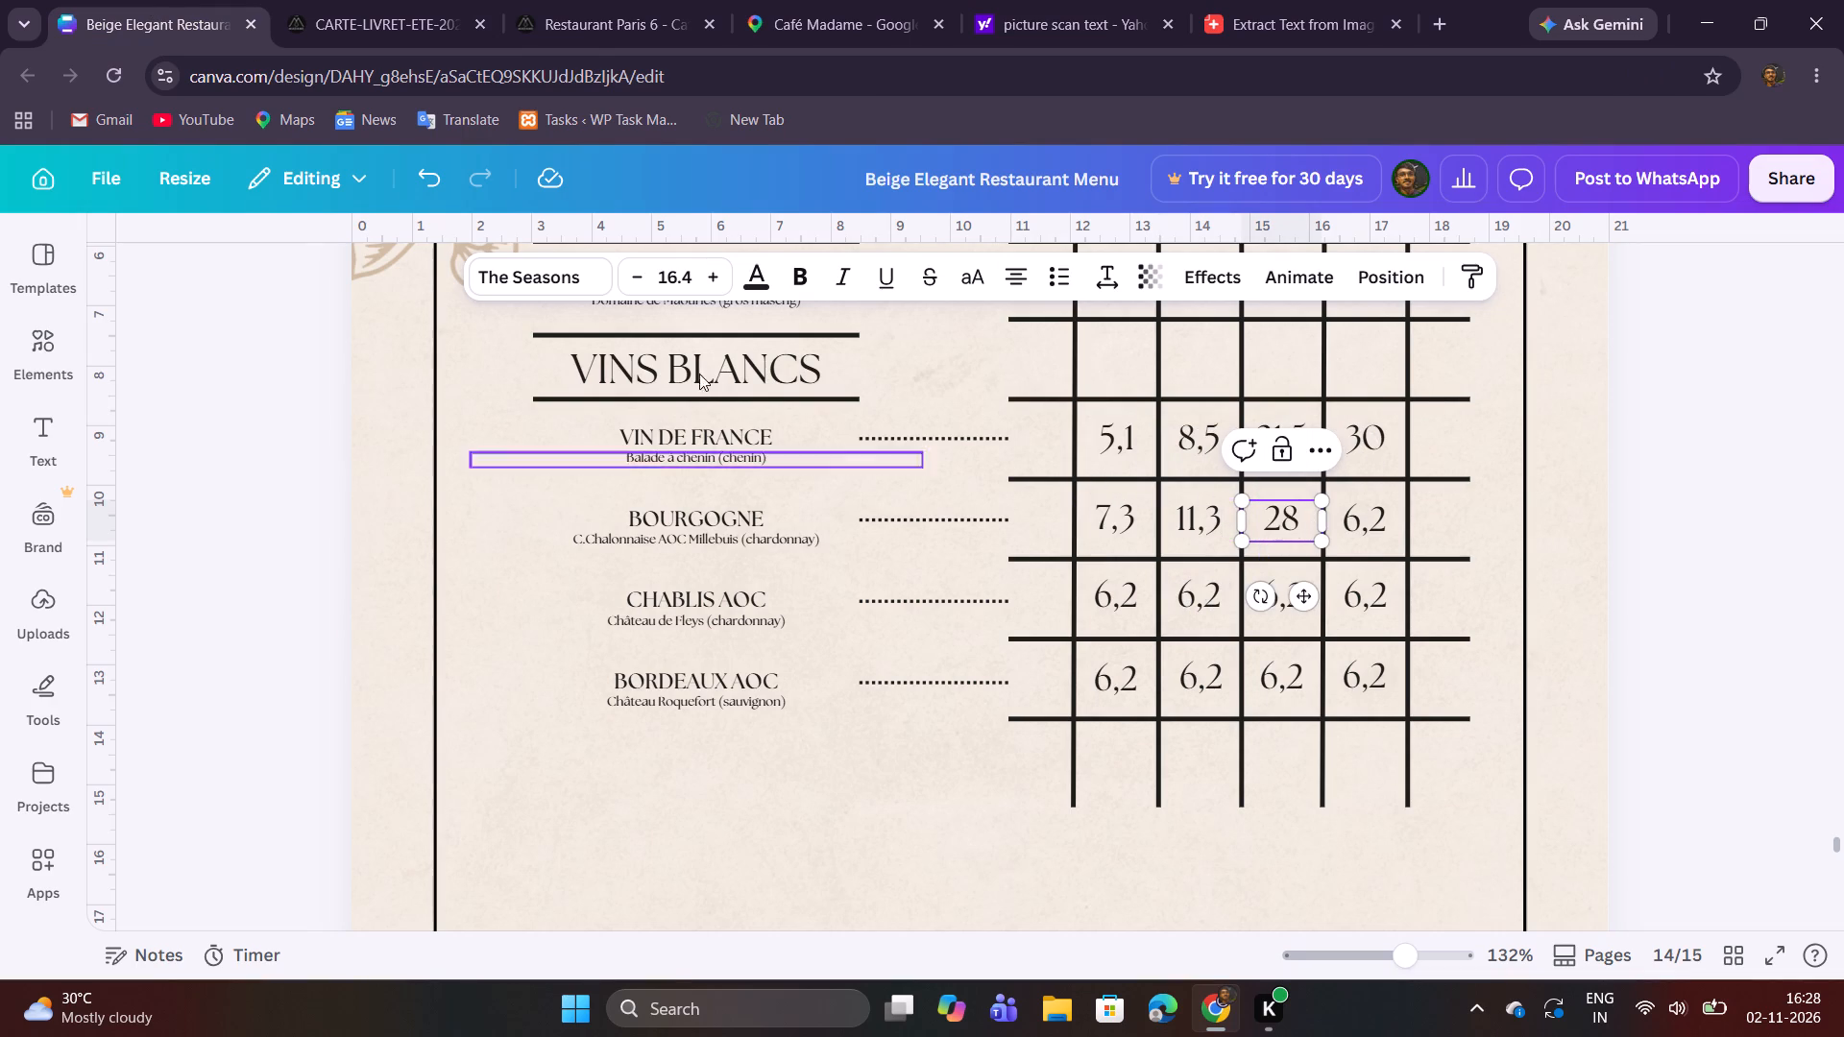
Copy the BOURGOGNE 75cl price 41 from the PDF into its 75cl cell in the Canva menu.
{"action": "left_click", "coordinate": [327, 17]}
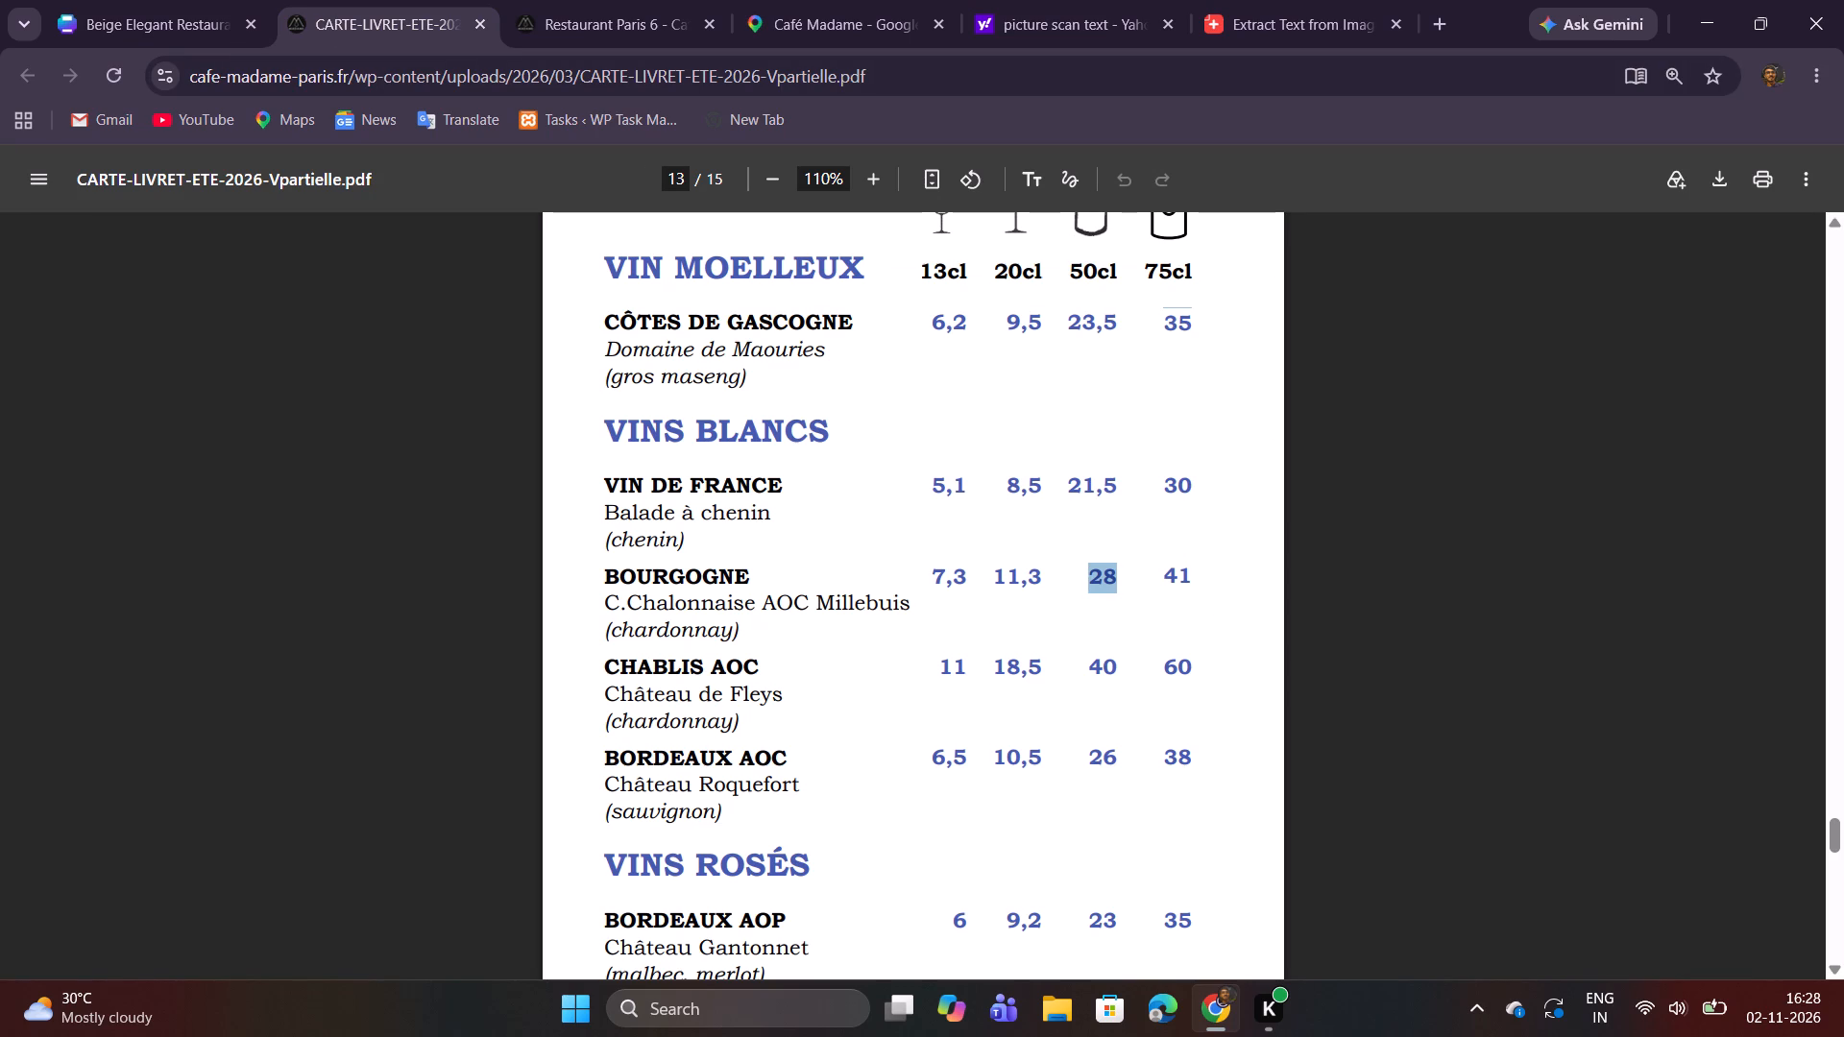
{"action": "double_click", "coordinate": [1178, 580]}
{"action": "key", "text": "ctrl+c"}
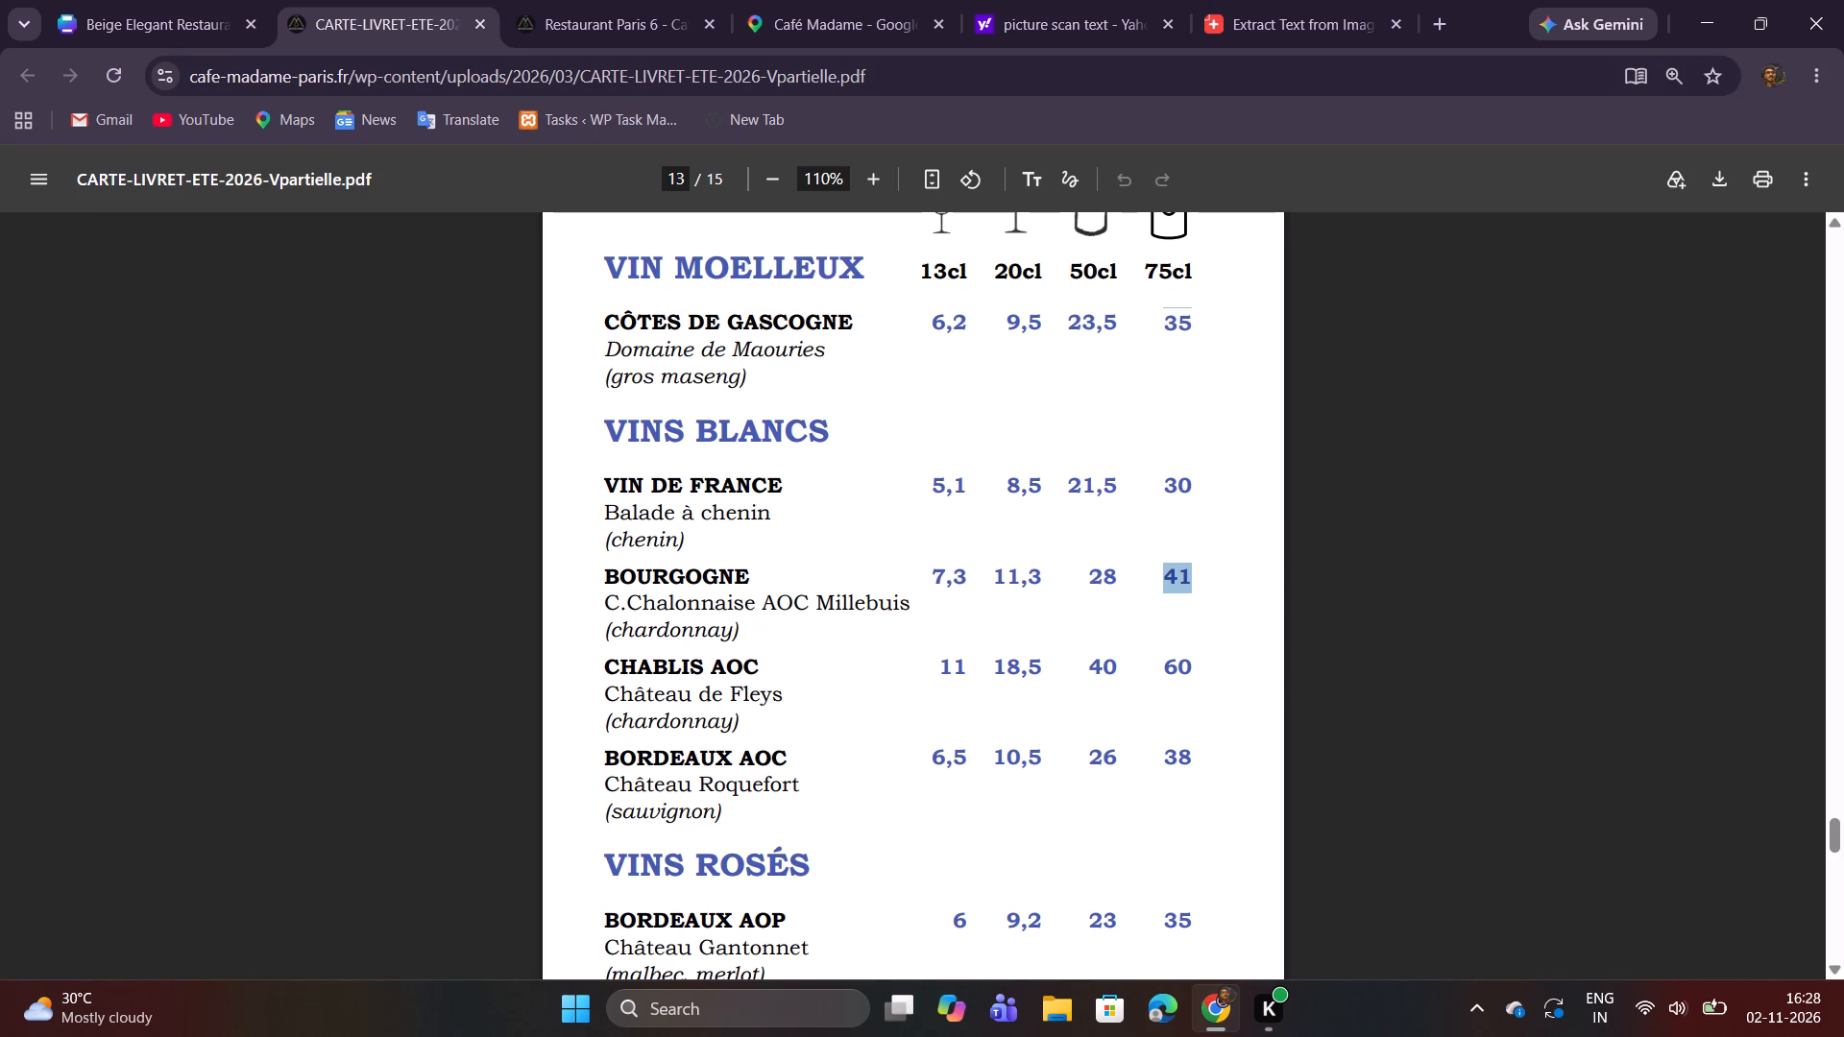
{"action": "left_click", "coordinate": [153, 0]}
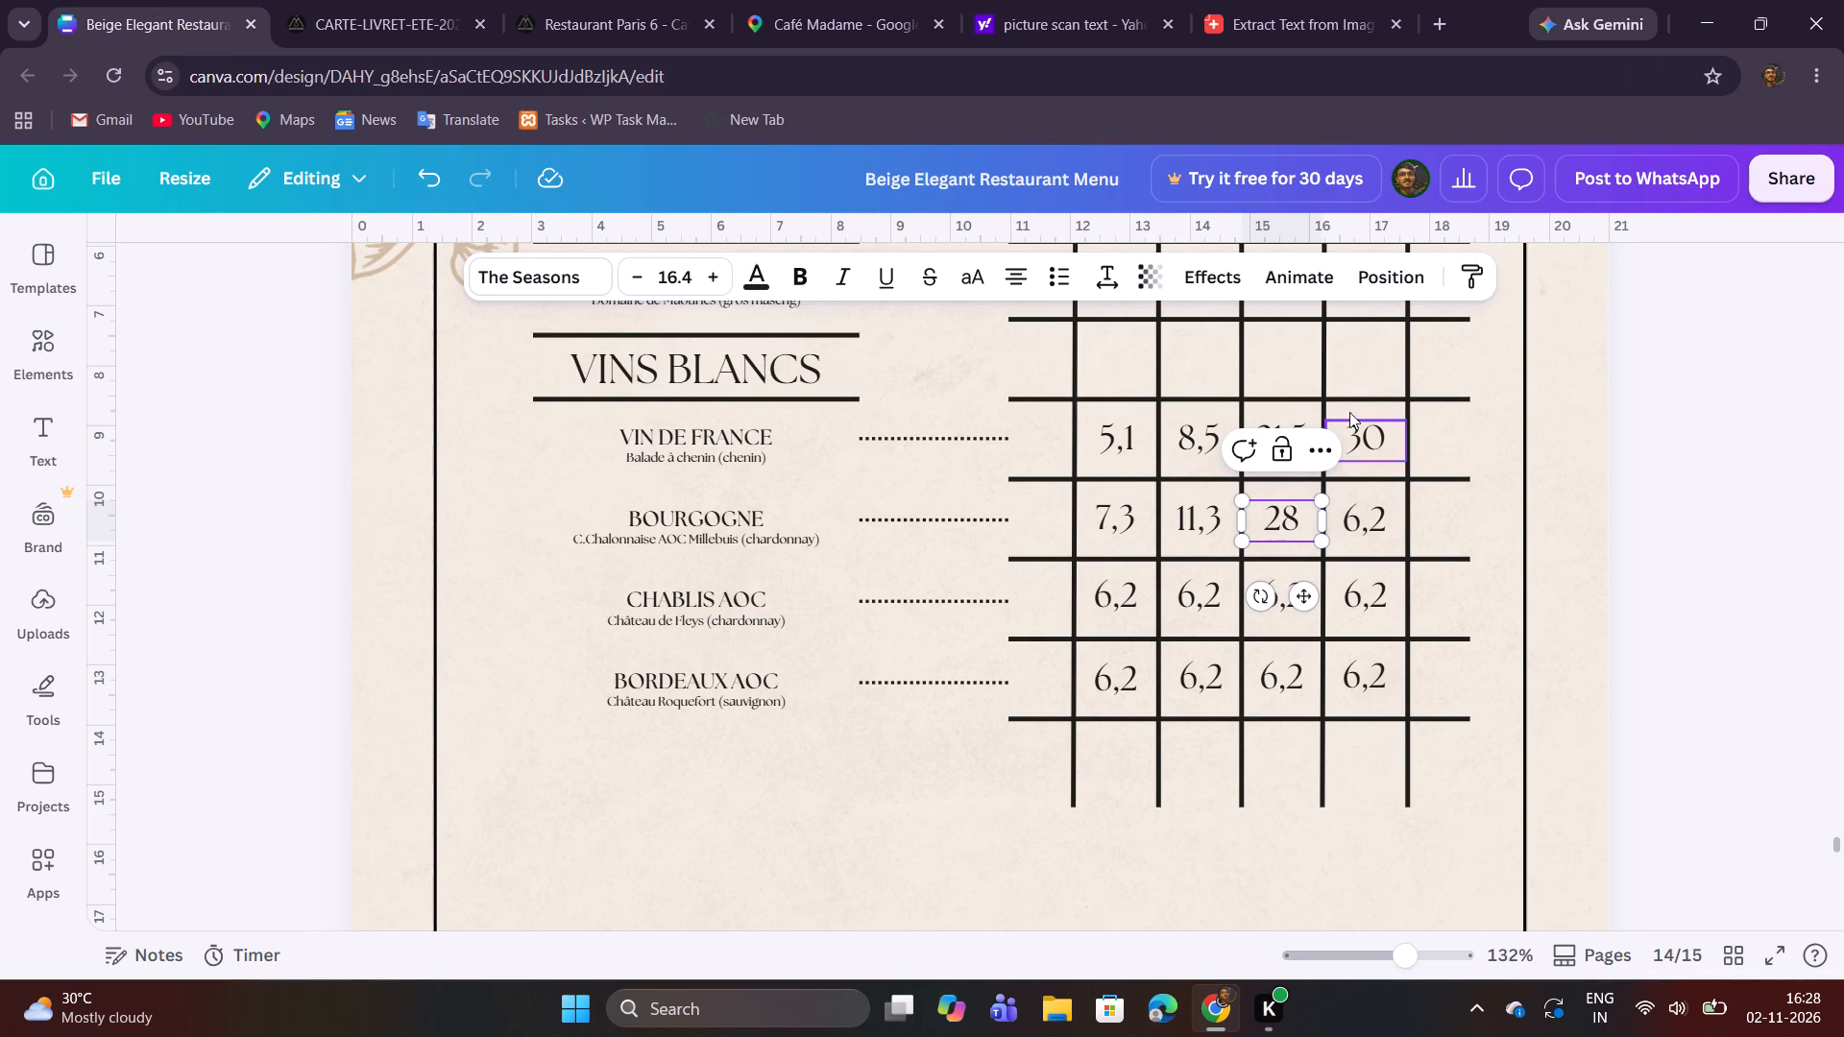
{"action": "double_click", "coordinate": [1360, 515]}
{"action": "key", "text": "ctrl+v"}
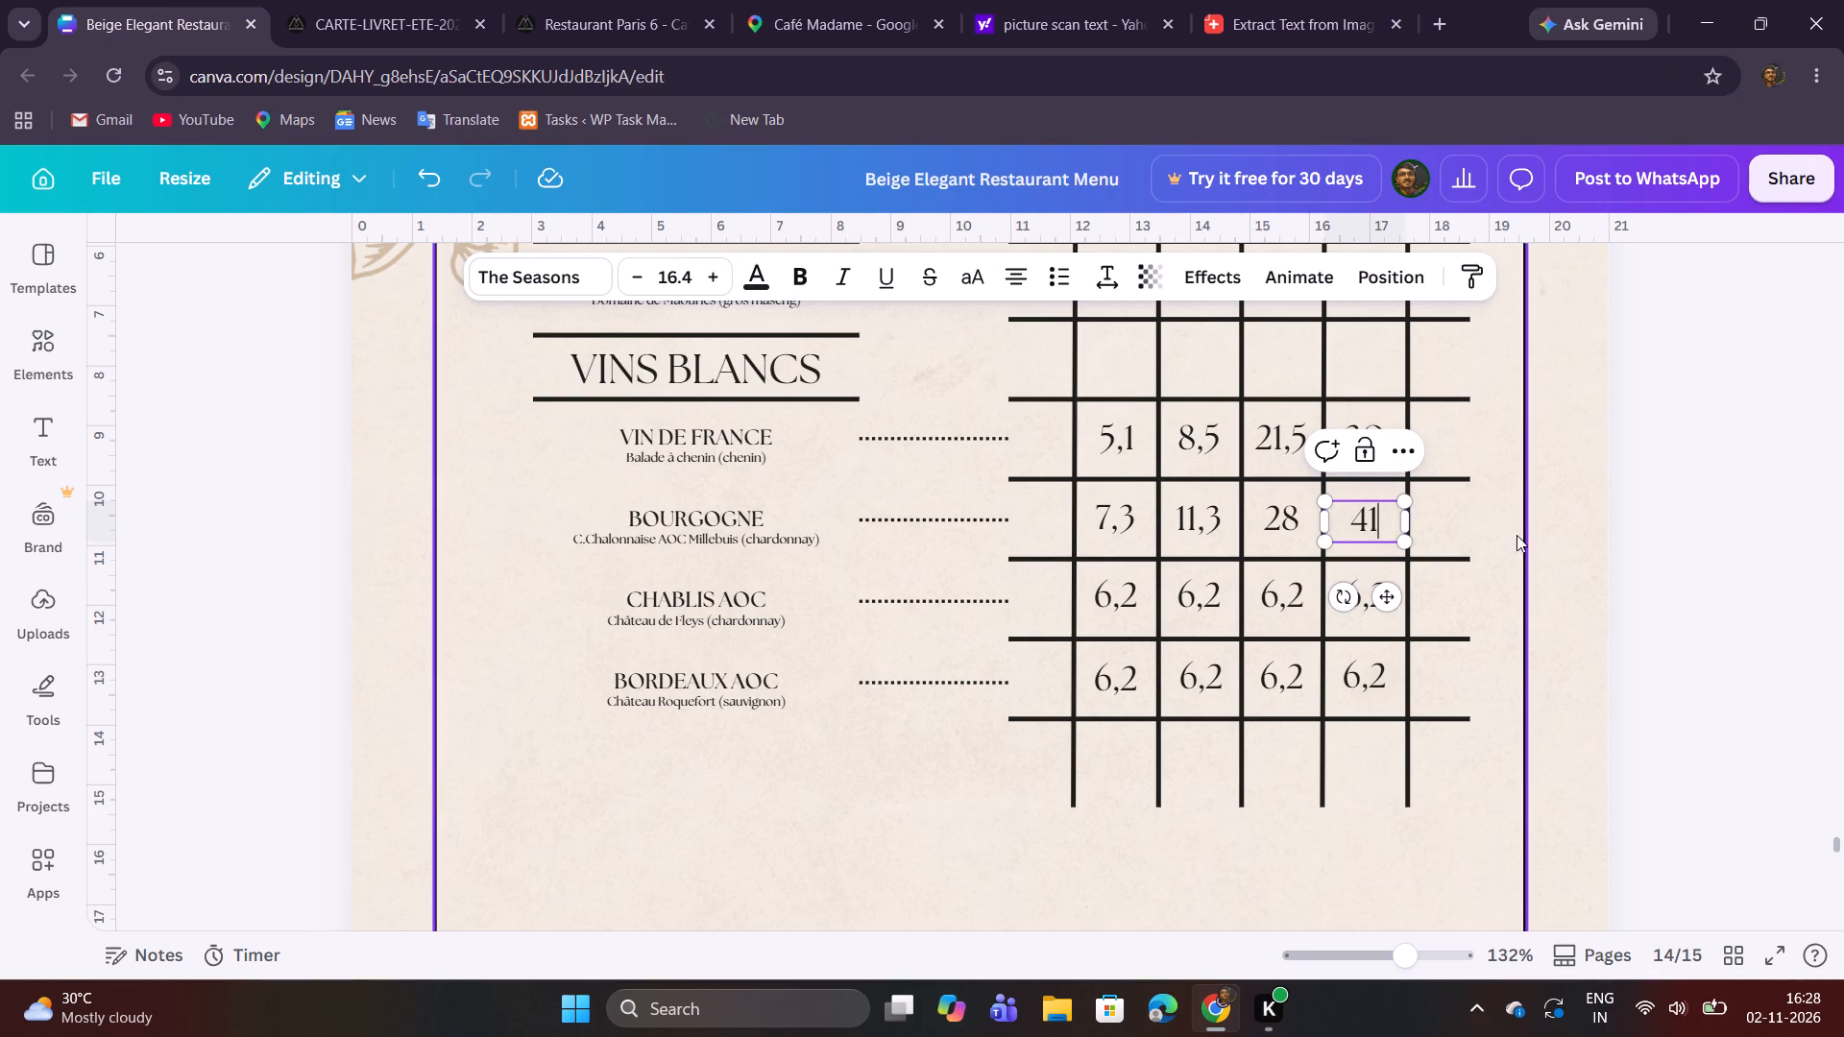
{"action": "left_click", "coordinate": [1685, 541]}
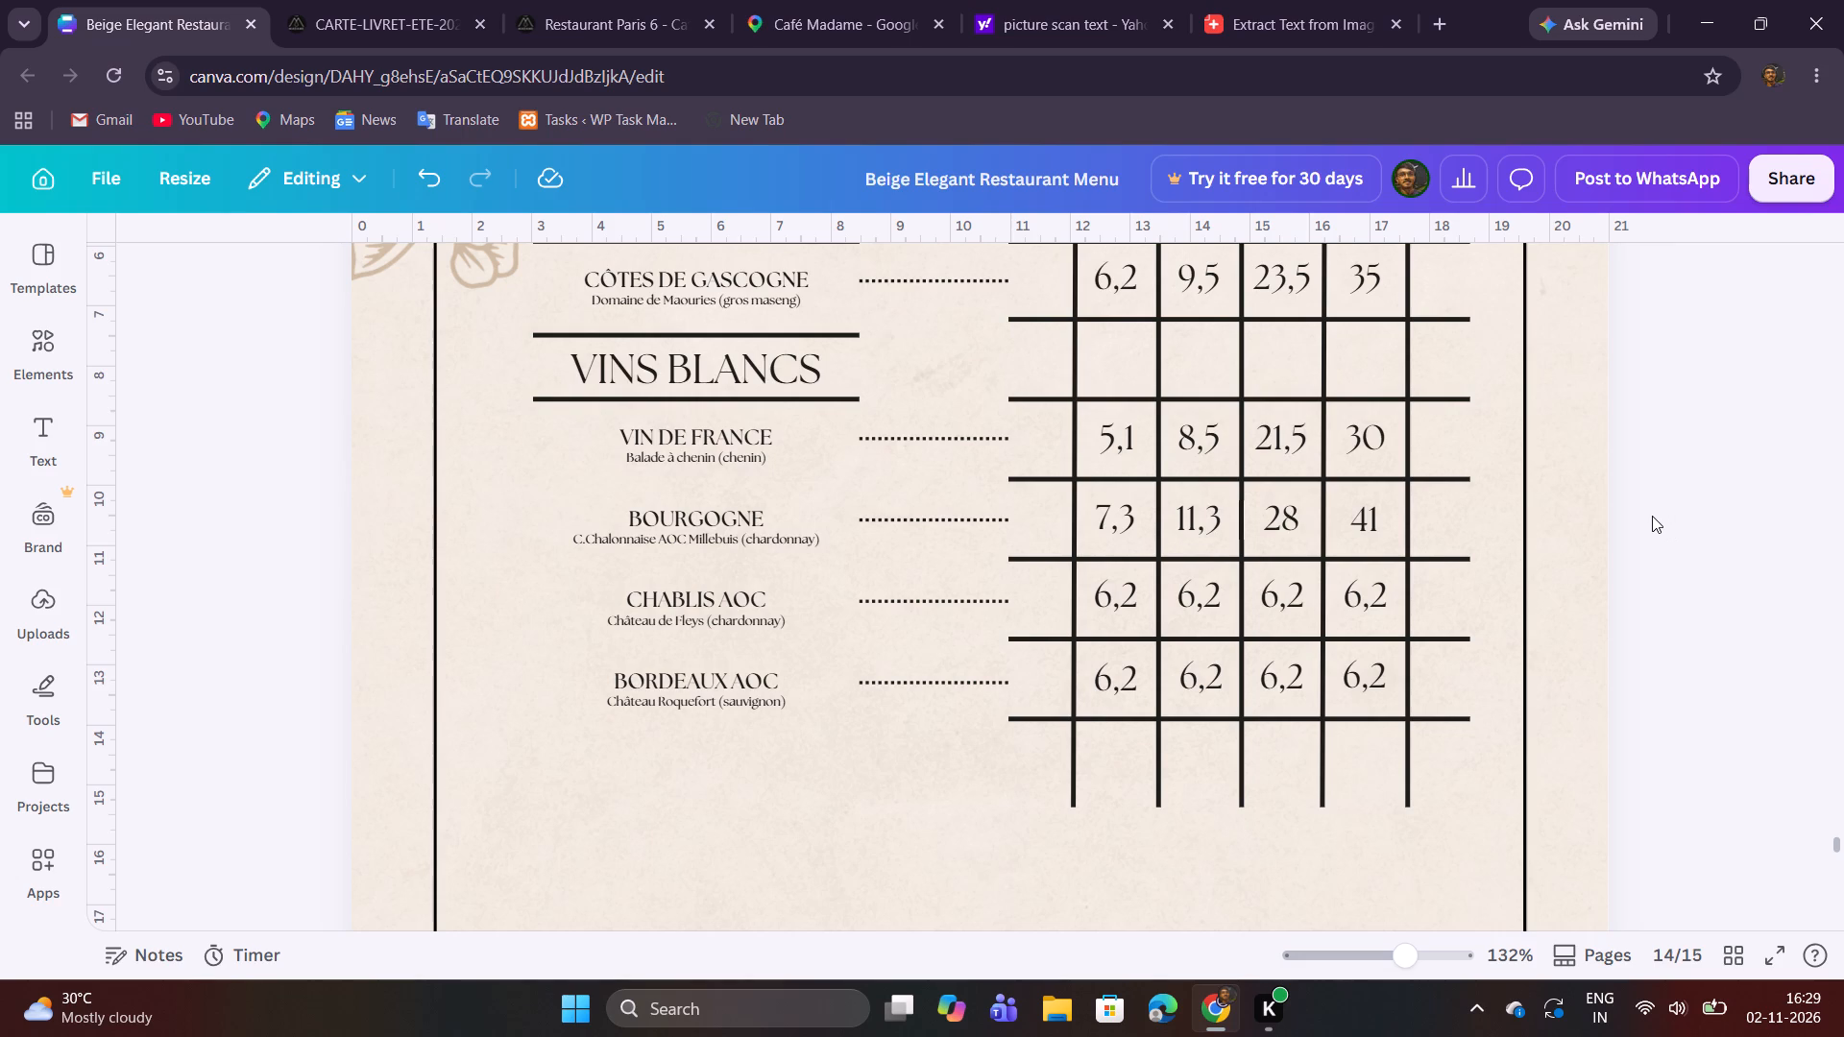
{"action": "left_click", "coordinate": [1372, 524]}
{"action": "left_click", "coordinate": [1372, 524]}
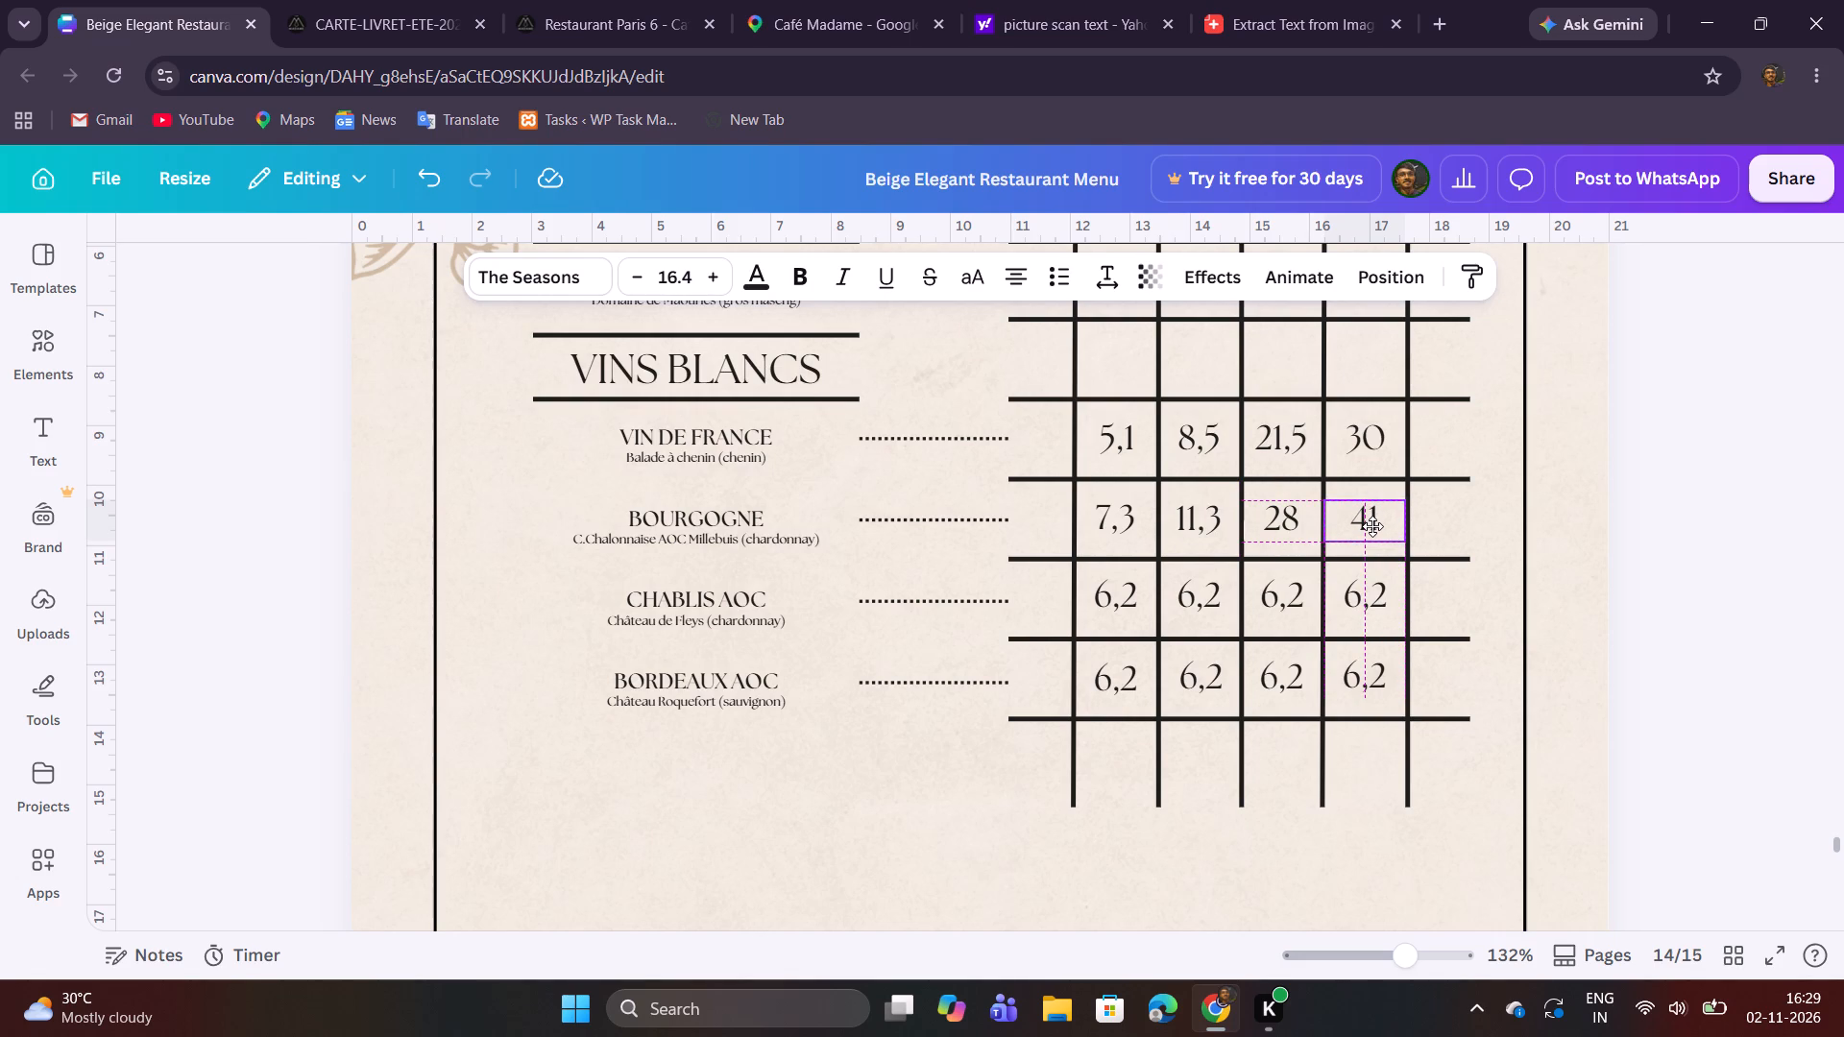
{"action": "left_click", "coordinate": [1583, 510]}
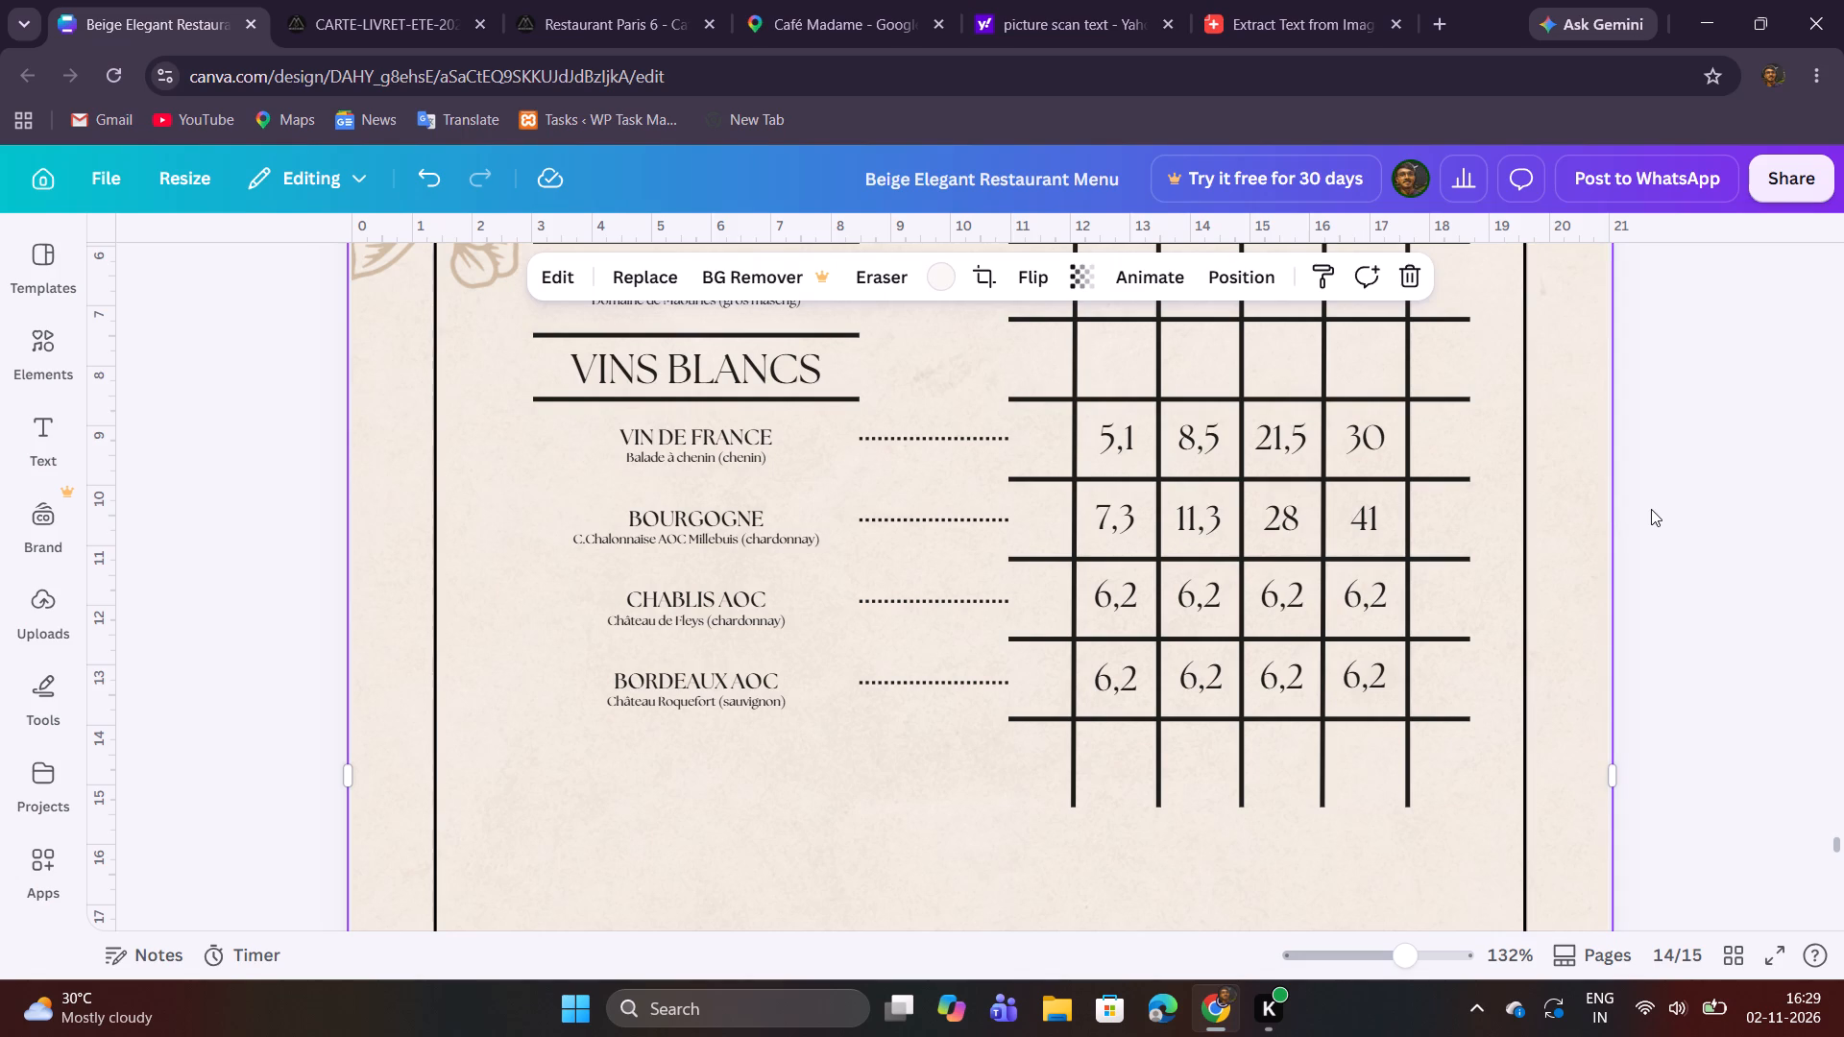
Copy the CHABLIS AOC 13cl price 11 from the PDF into its 13cl cell in the Canva menu.
{"action": "left_click", "coordinate": [355, 0]}
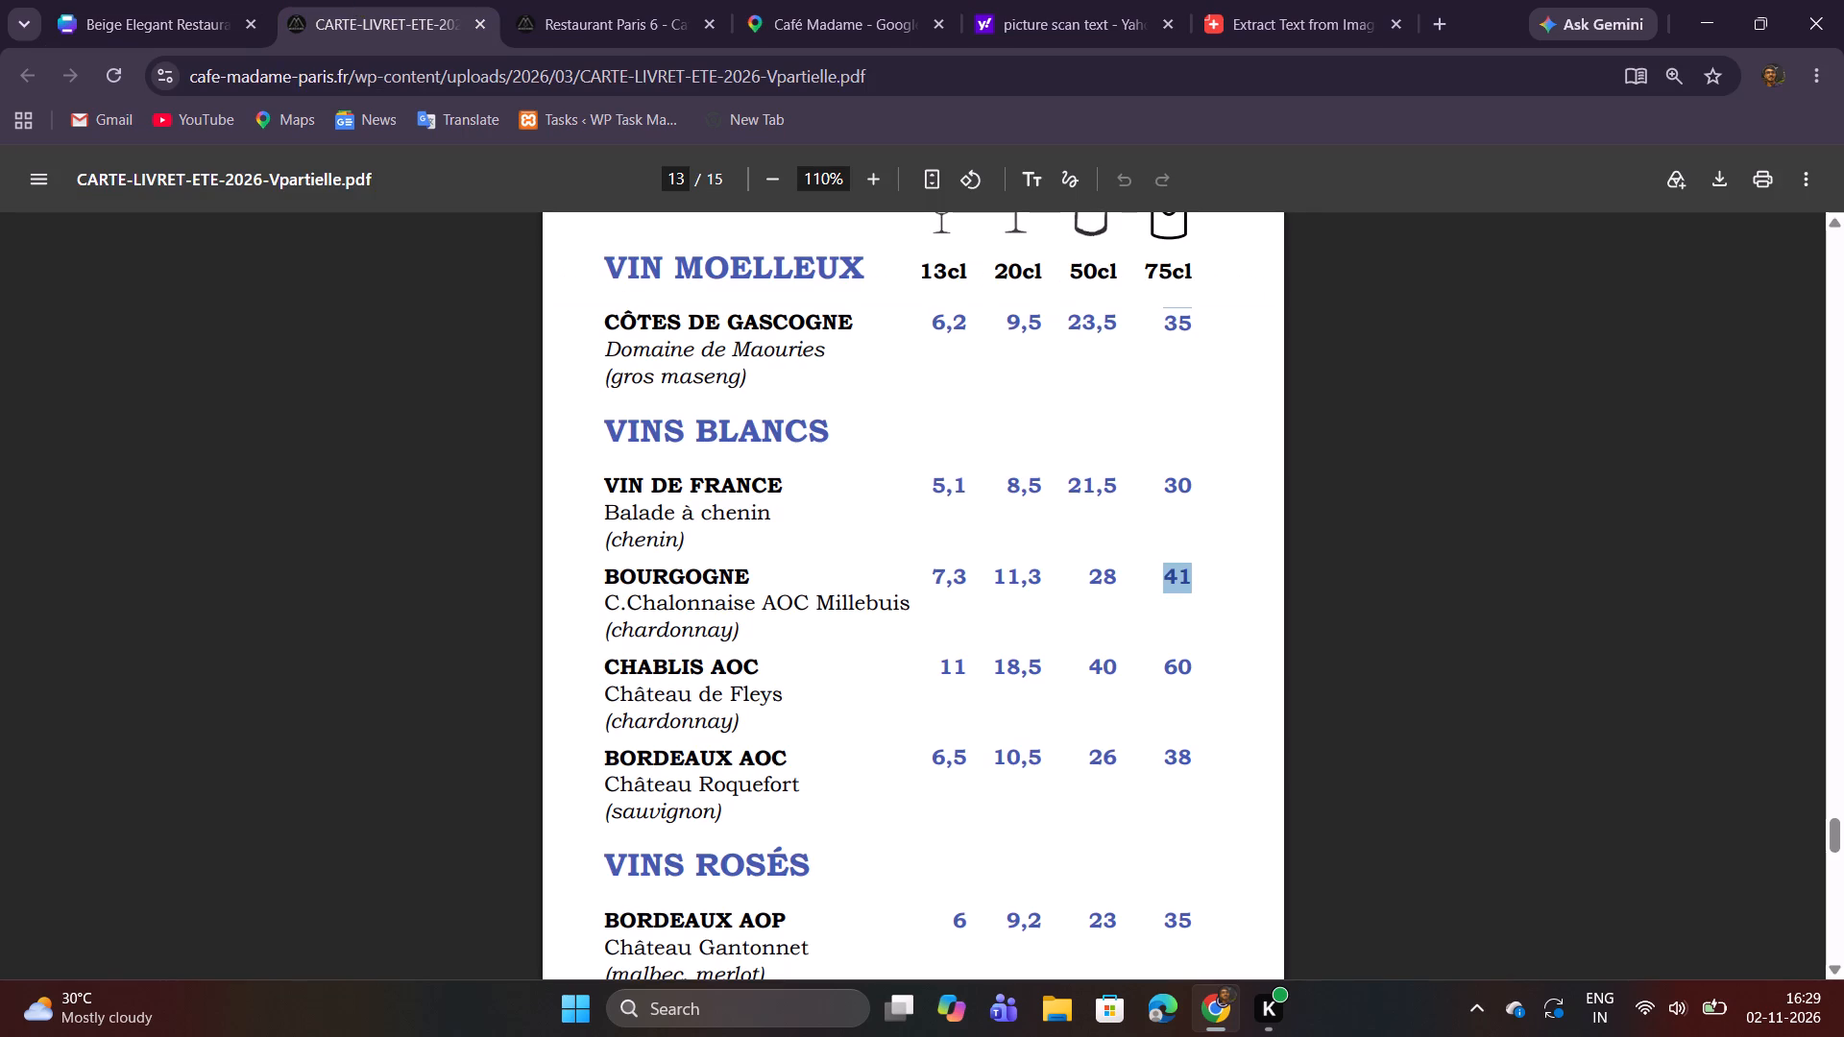
{"action": "double_click", "coordinate": [943, 663]}
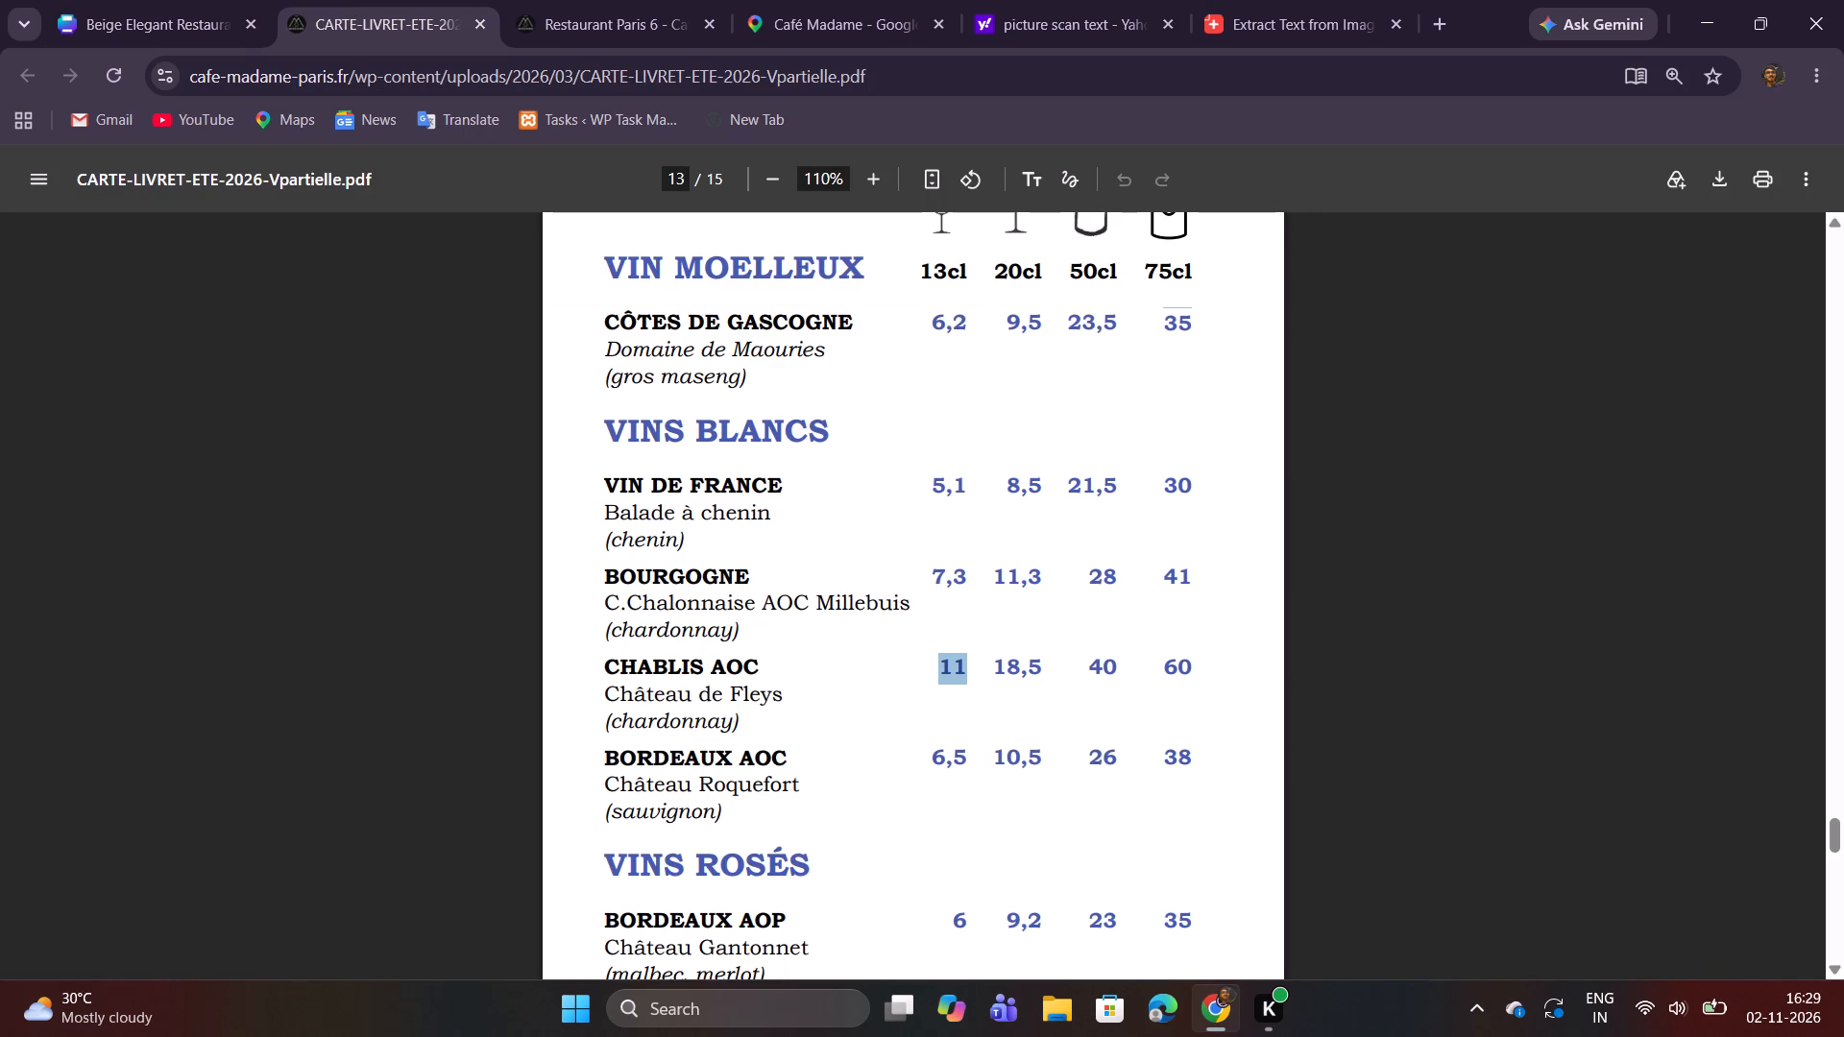
{"action": "key", "text": "ctrl+c"}
{"action": "left_click", "coordinate": [144, 0]}
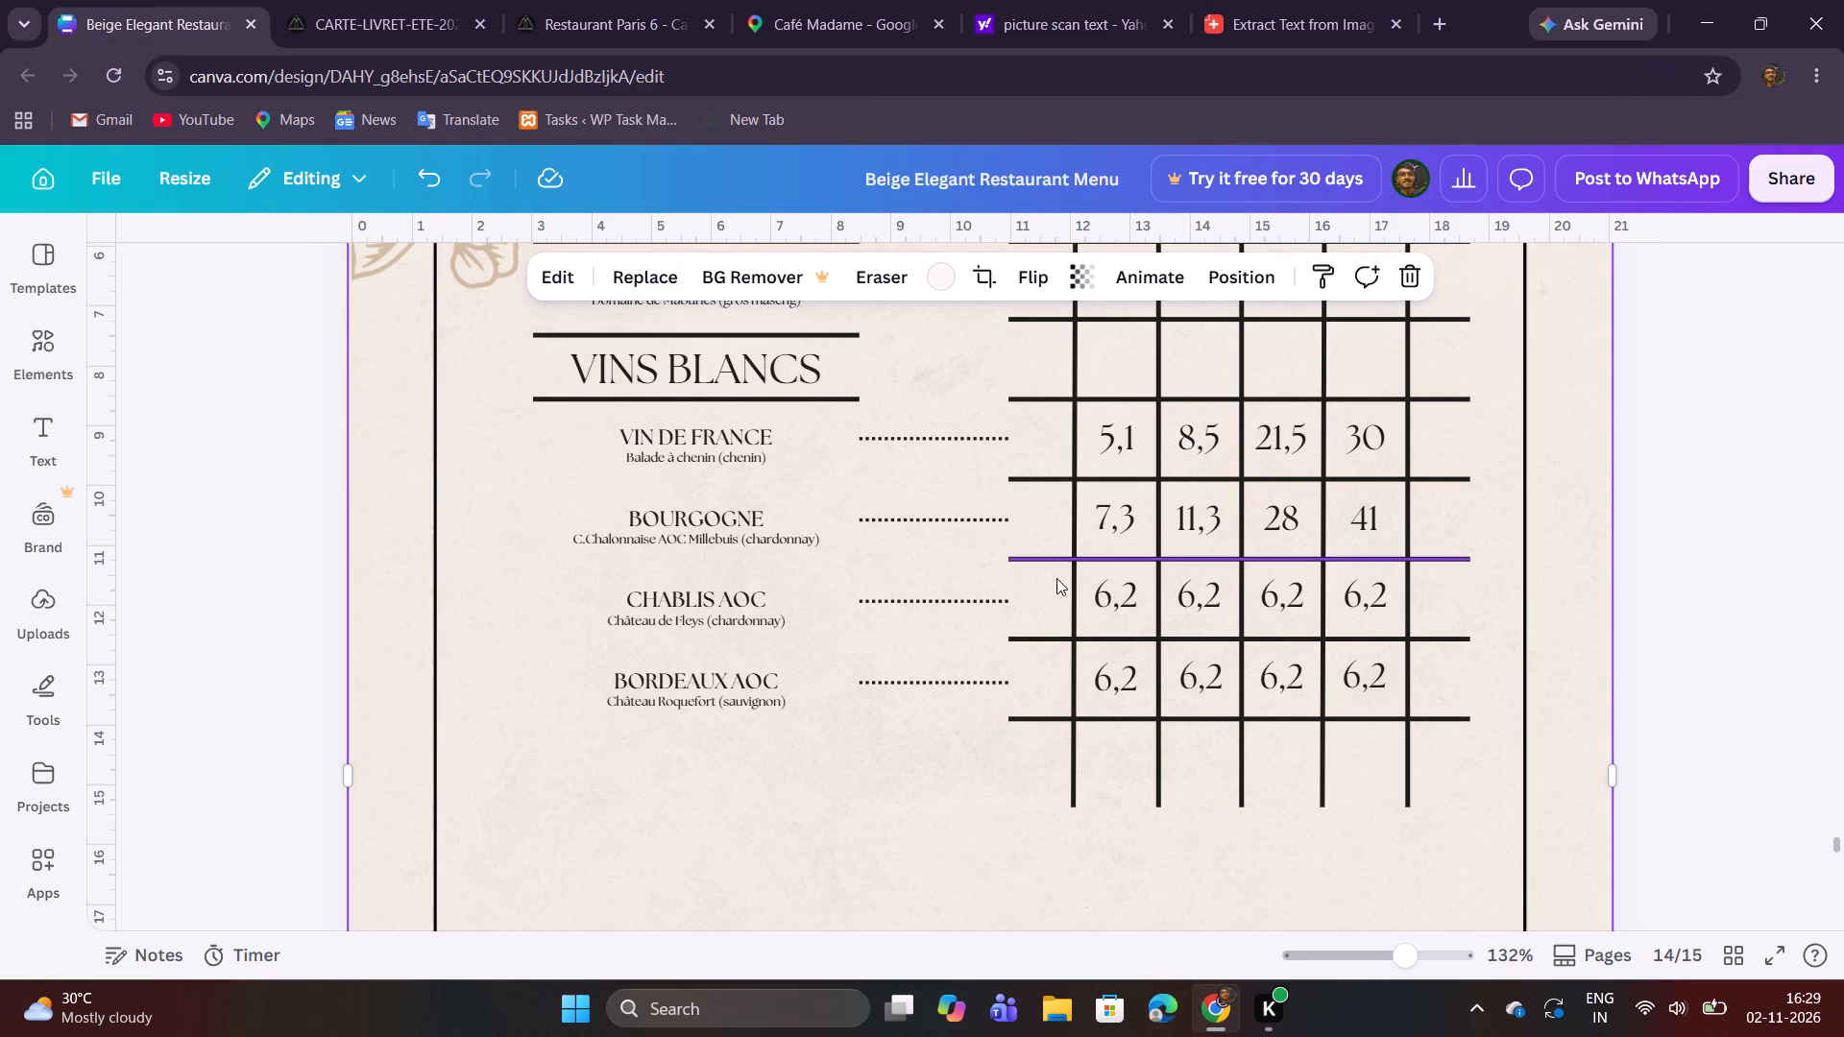
{"action": "double_click", "coordinate": [1095, 596]}
{"action": "key", "text": "ctrl+v"}
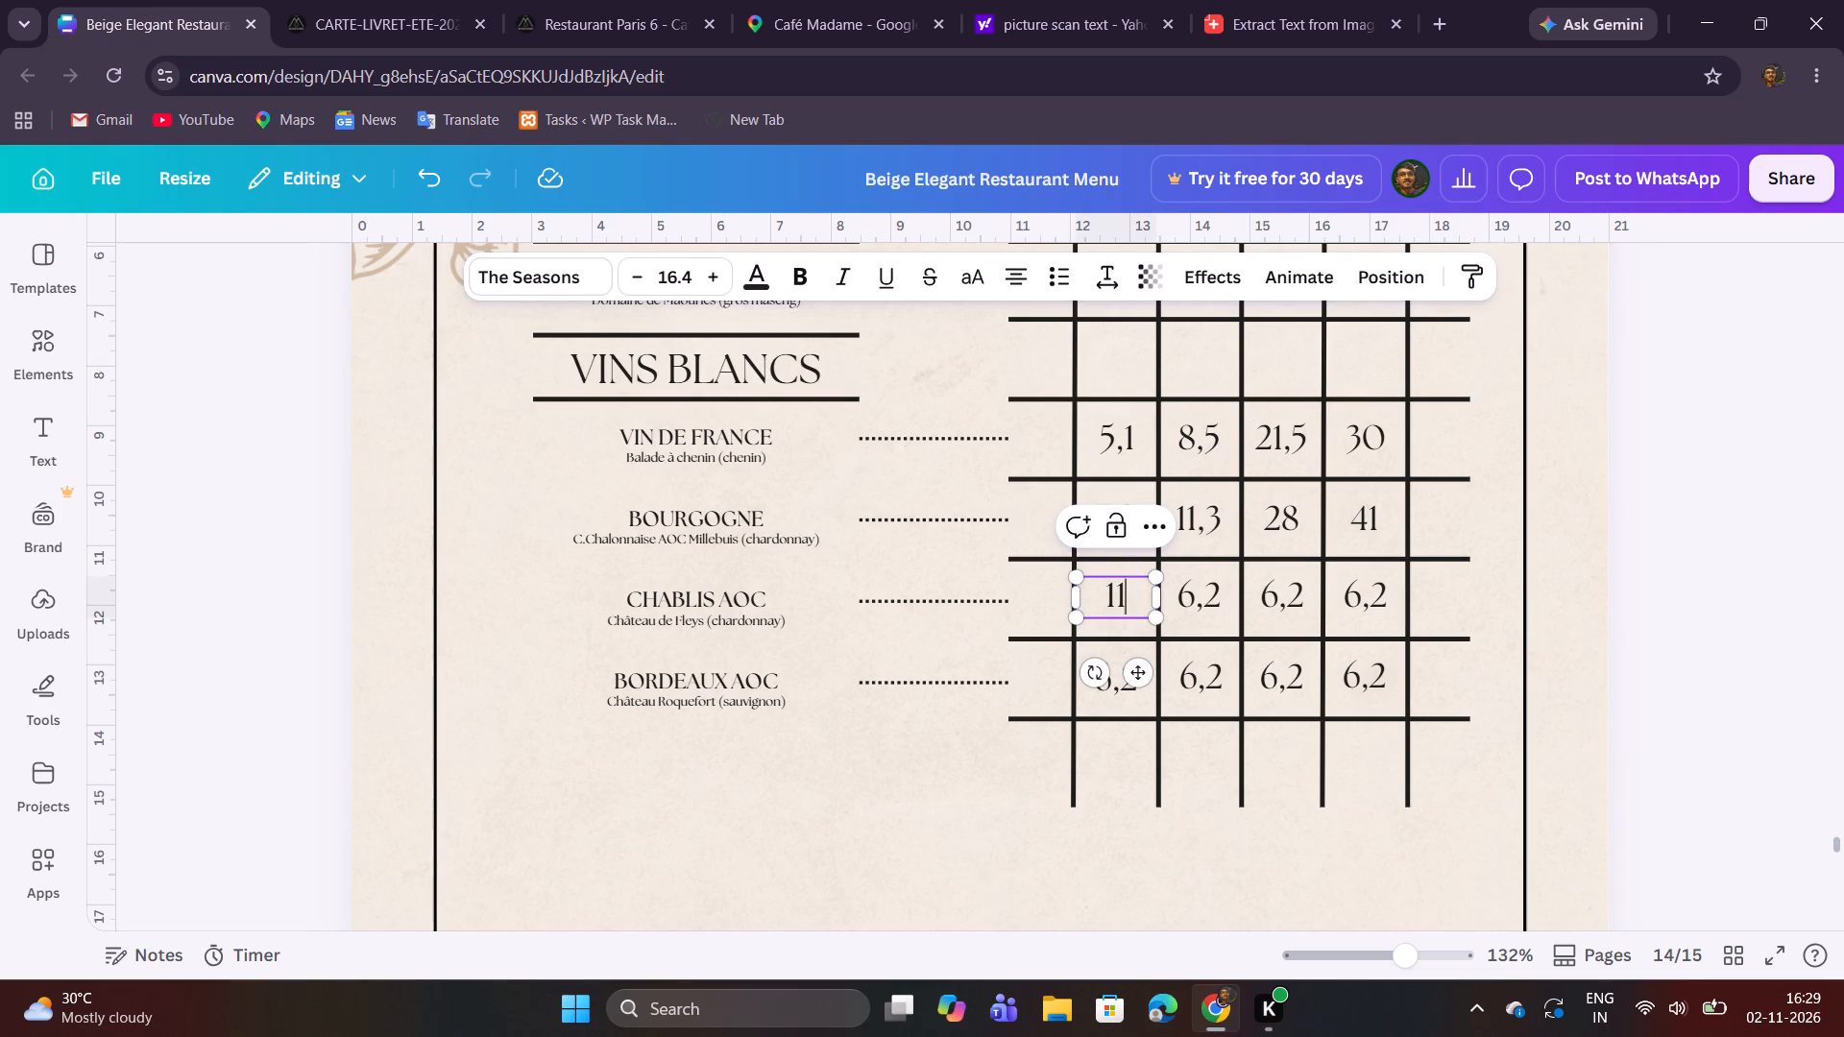
Copy the CHABLIS AOC 20cl price 18,5 from the PDF into its 20cl cell in the Canva menu.
{"action": "left_click", "coordinate": [391, 0]}
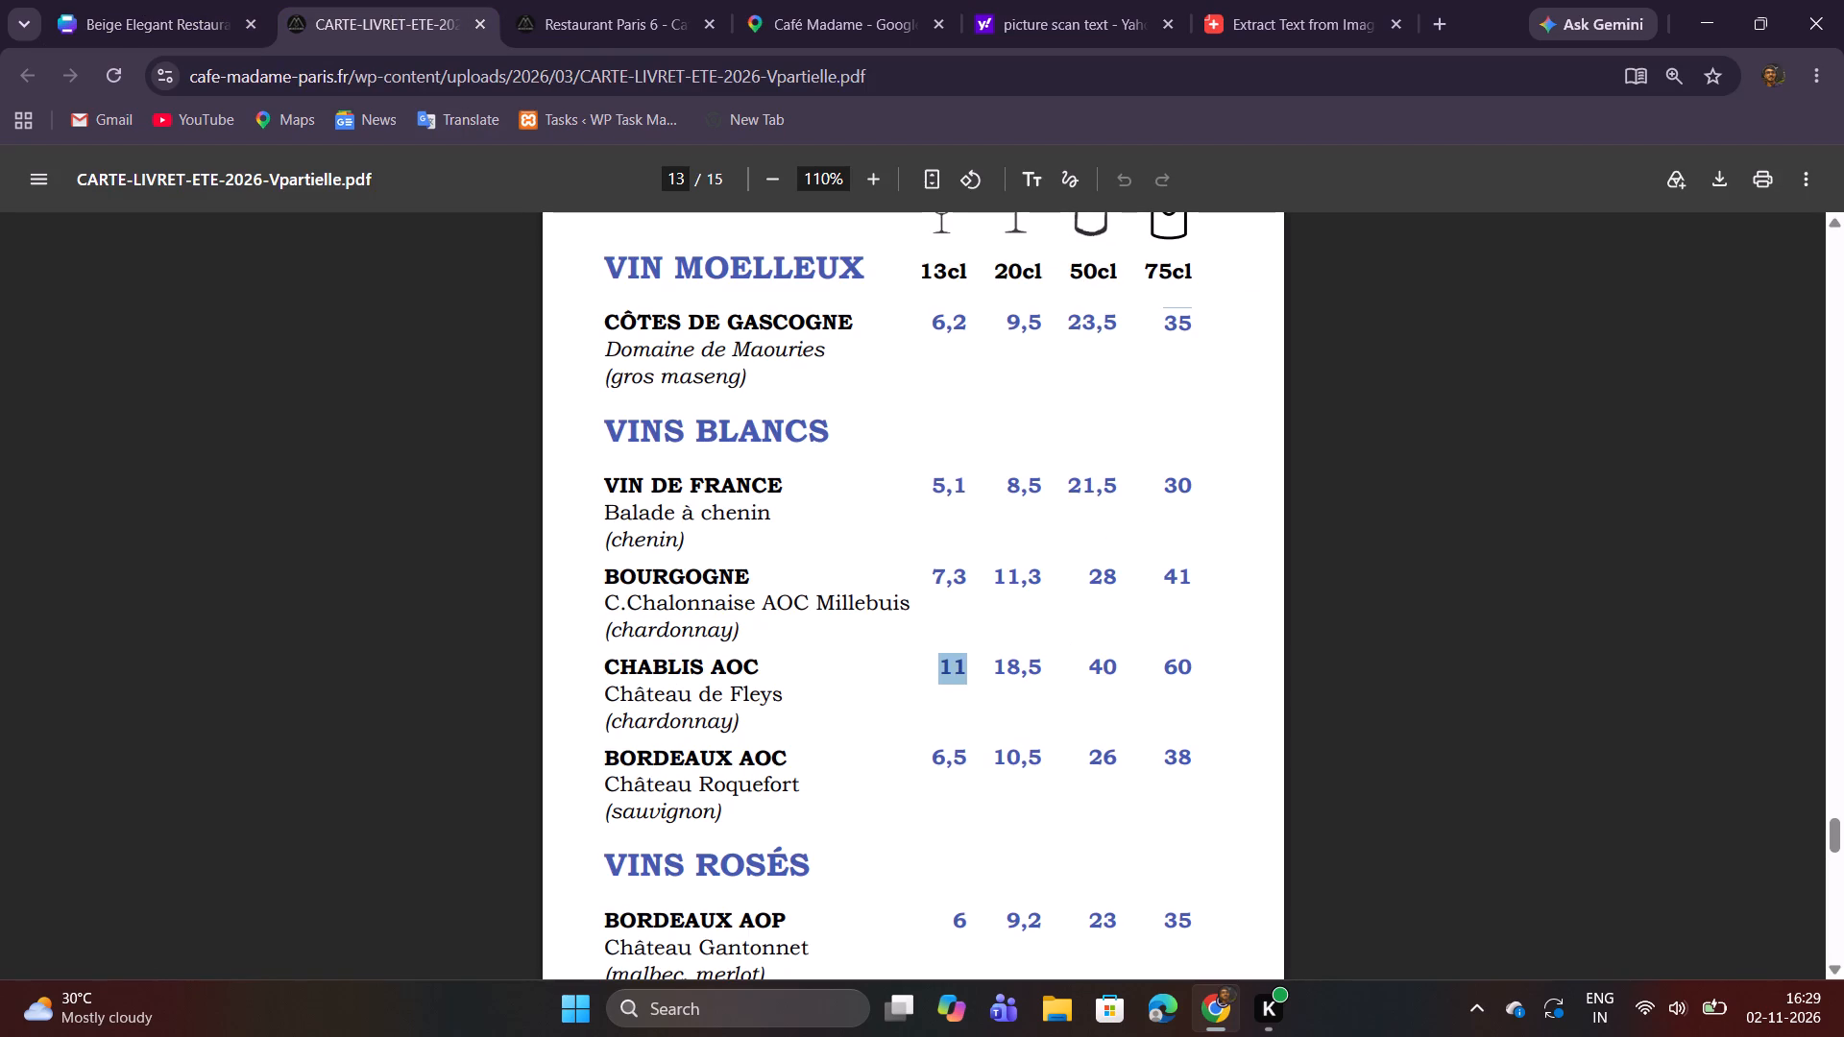
{"action": "left_click_drag", "start_coordinate": [995, 665], "coordinate": [1053, 672]}
{"action": "key", "text": "ctrl+c"}
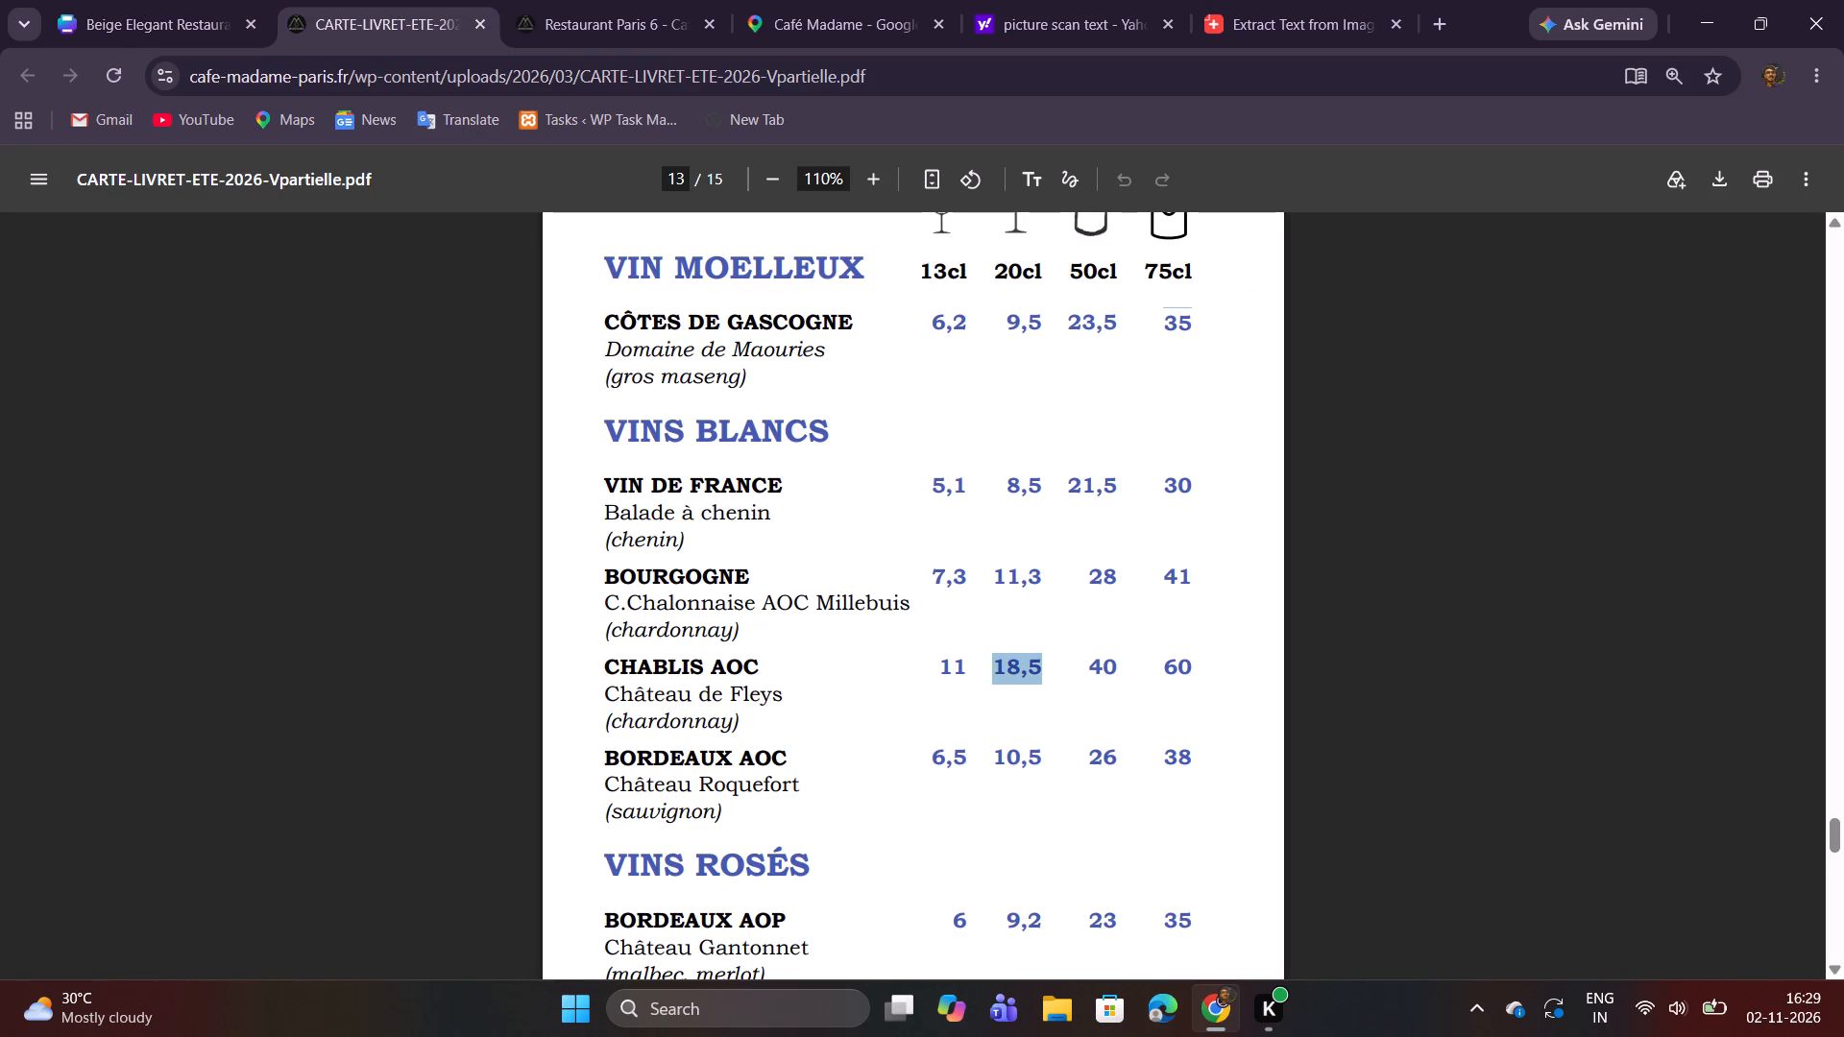
{"action": "left_click", "coordinate": [143, 8]}
{"action": "double_click", "coordinate": [1203, 602]}
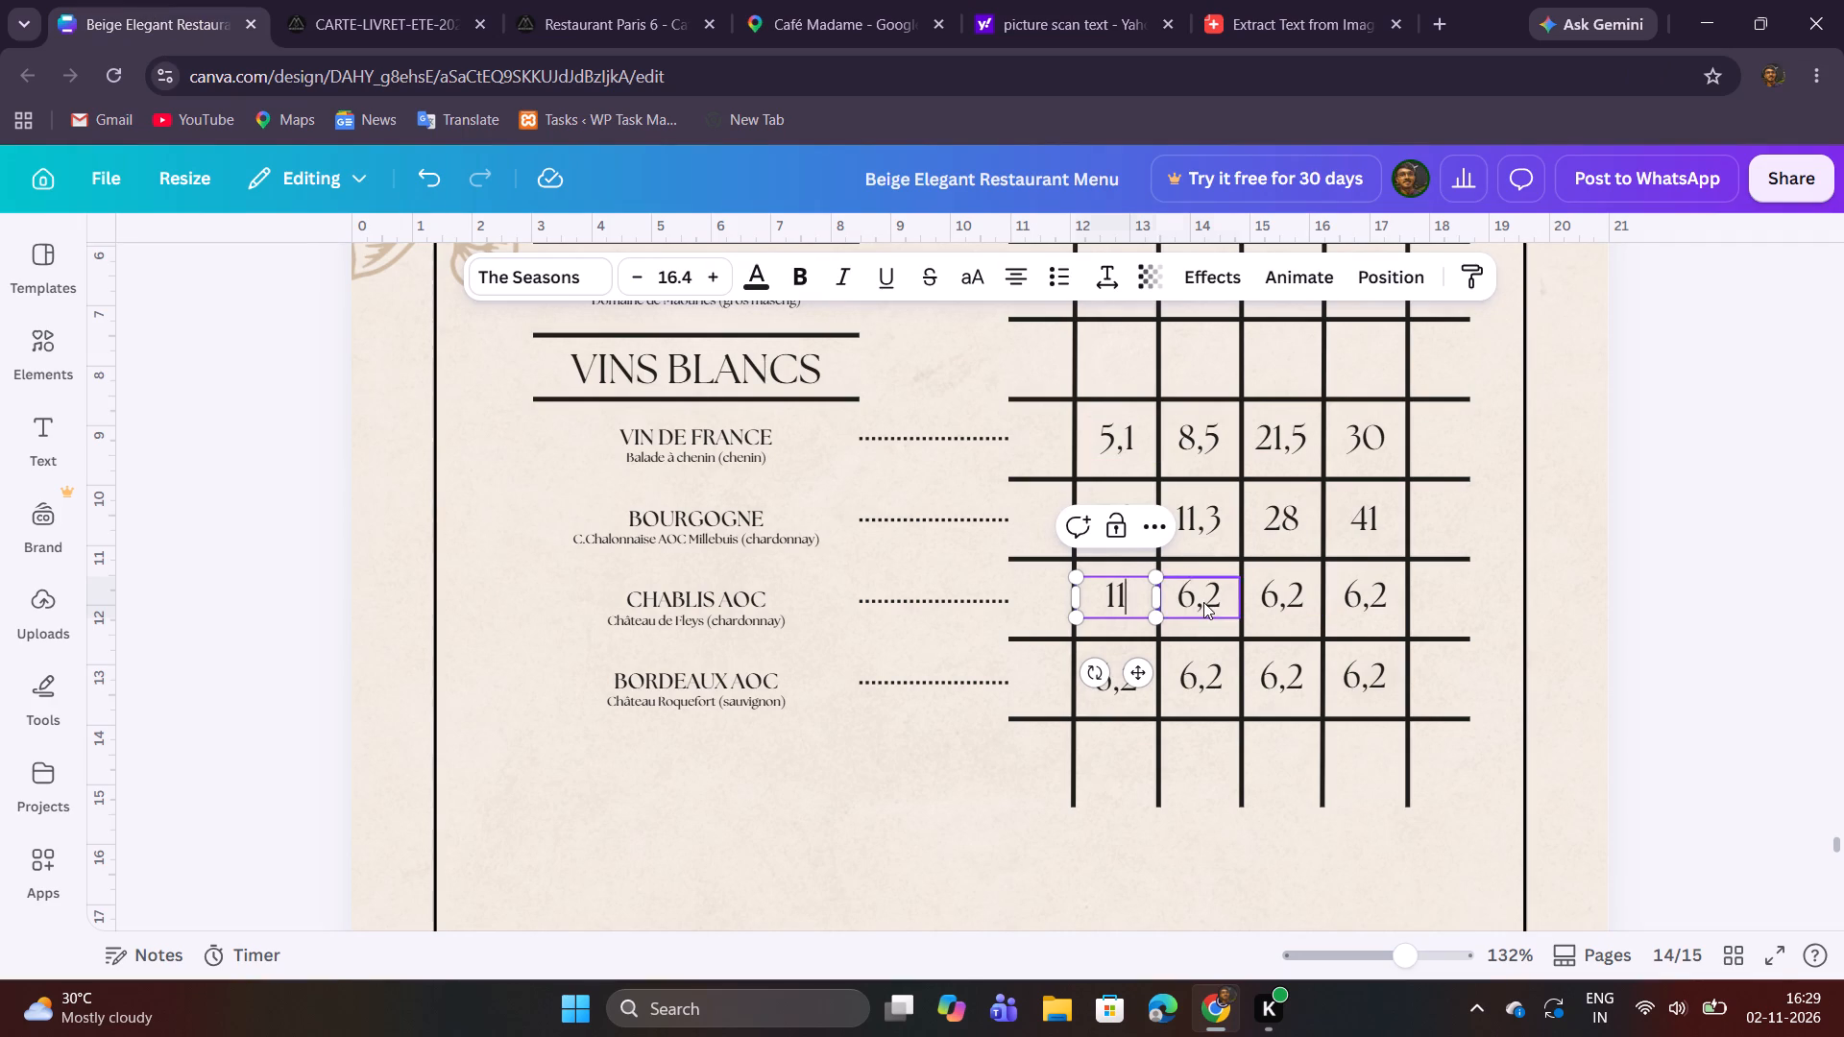
{"action": "key", "text": "ctrl+v"}
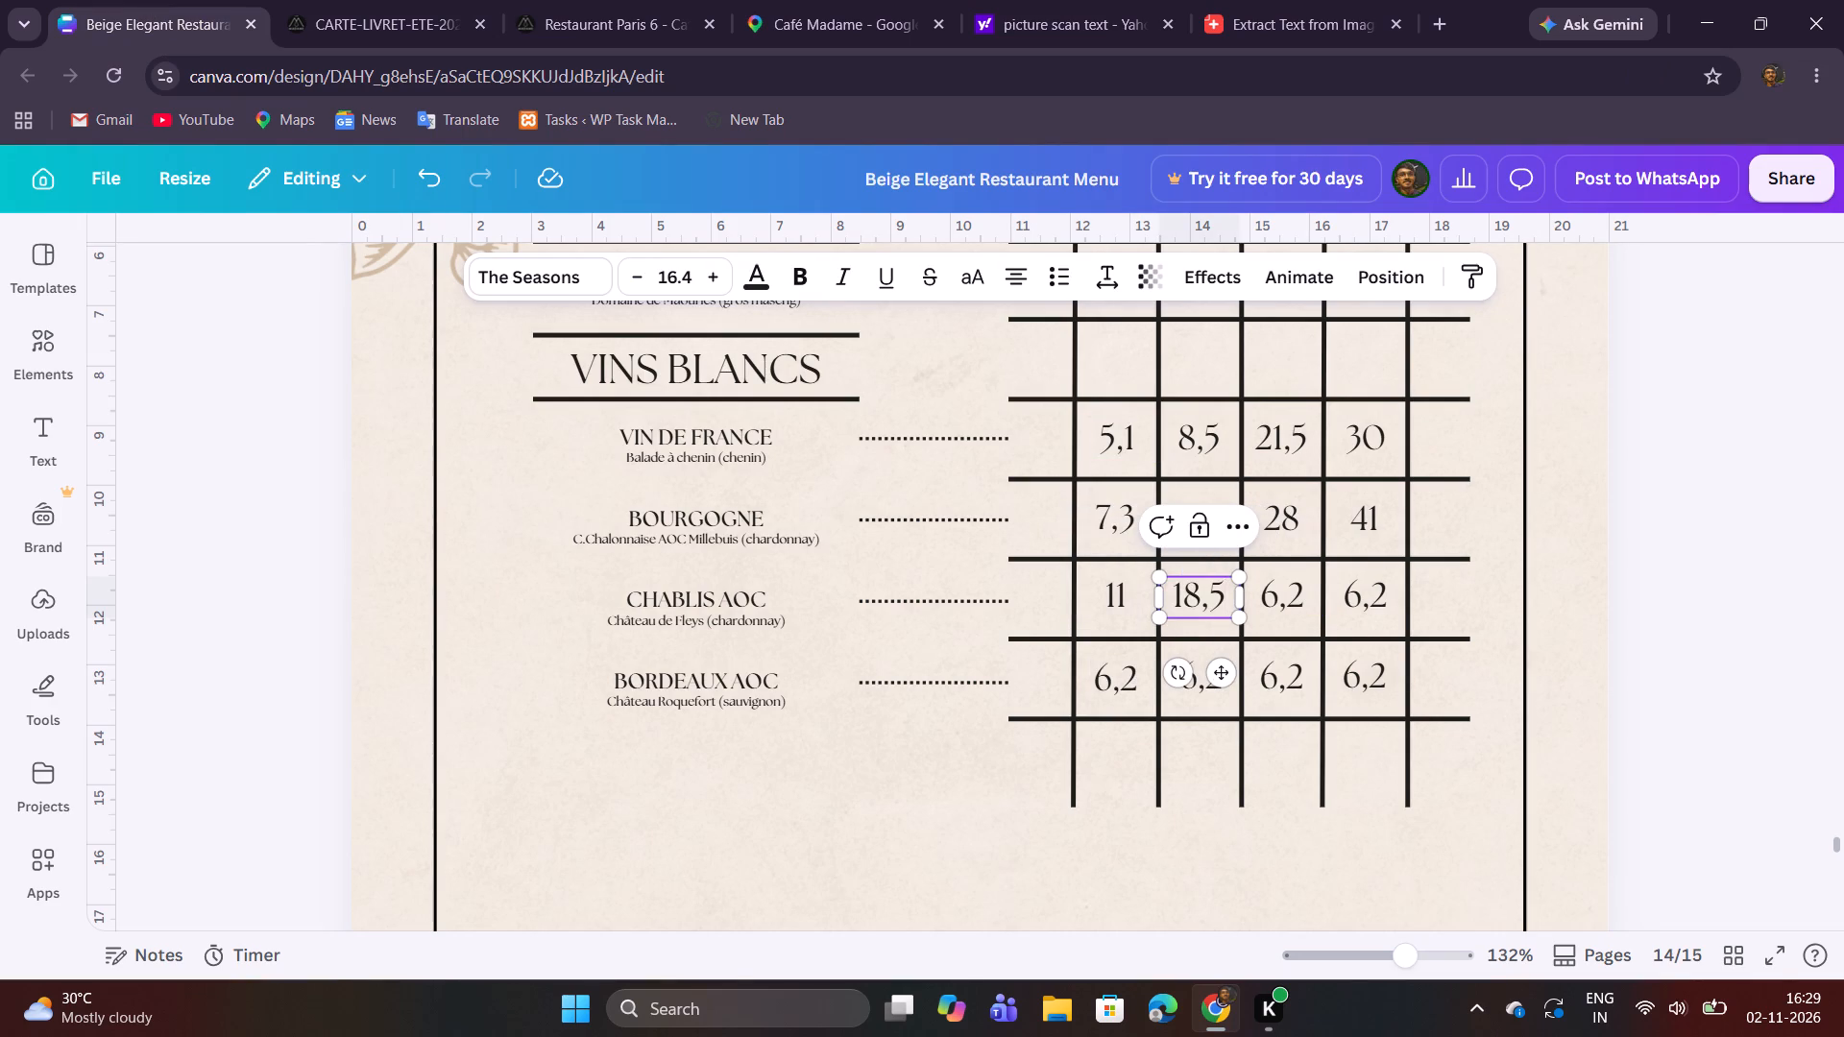
Copy the CHABLIS AOC 50cl price 40 from the PDF into its 50cl cell in the Canva menu.
{"action": "left_click", "coordinate": [352, 24]}
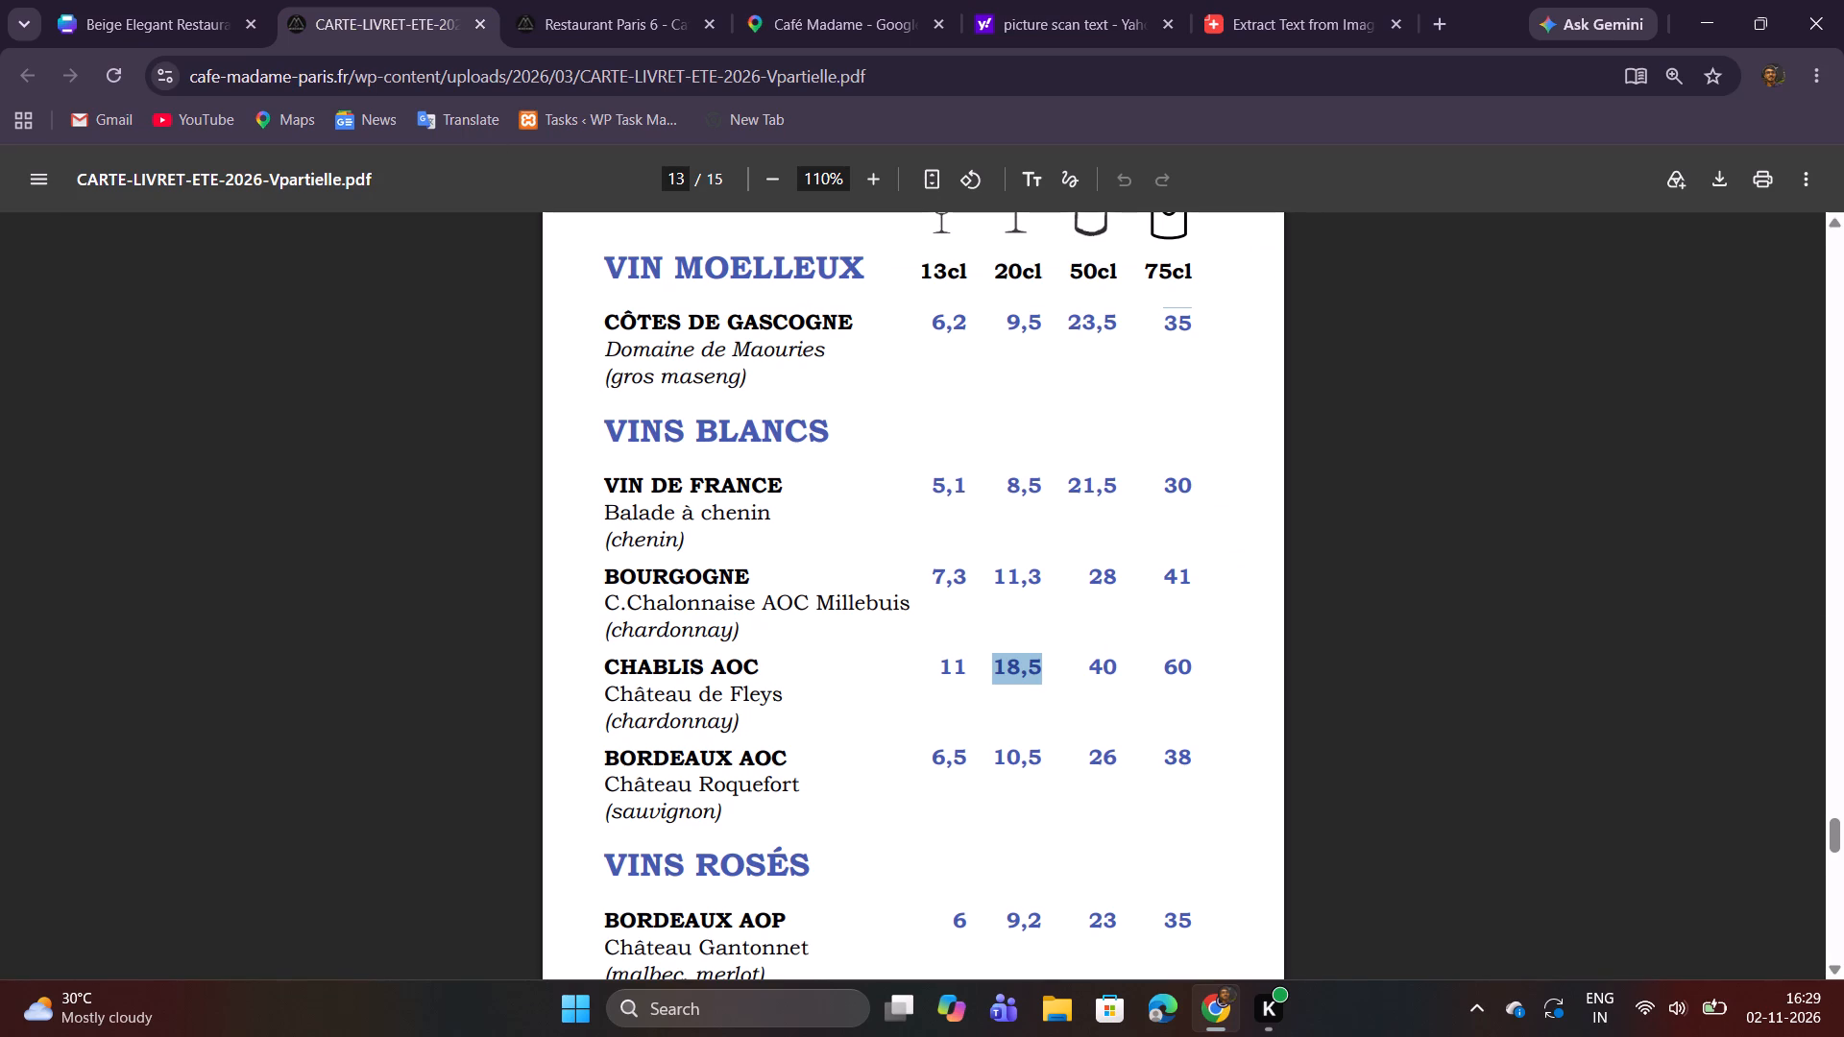
{"action": "double_click", "coordinate": [1101, 670]}
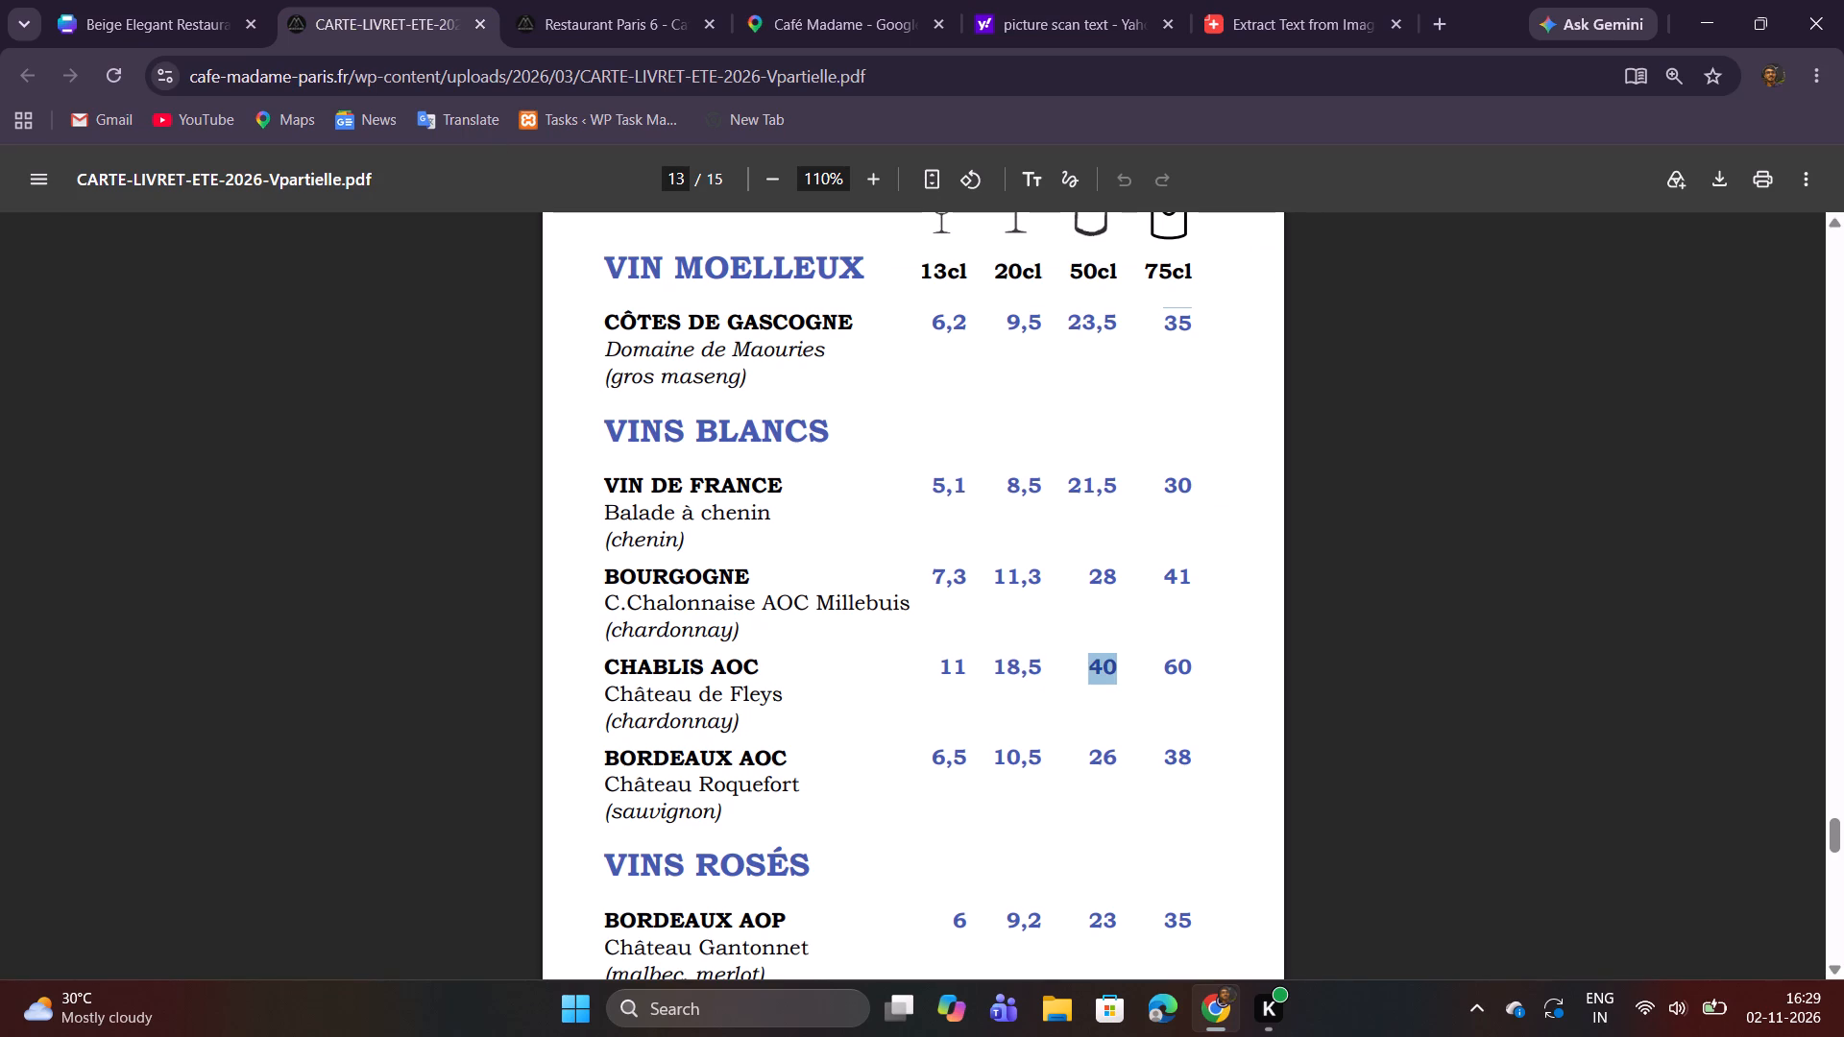
{"action": "key", "text": "ctrl+c"}
{"action": "double_click", "coordinate": [181, 0]}
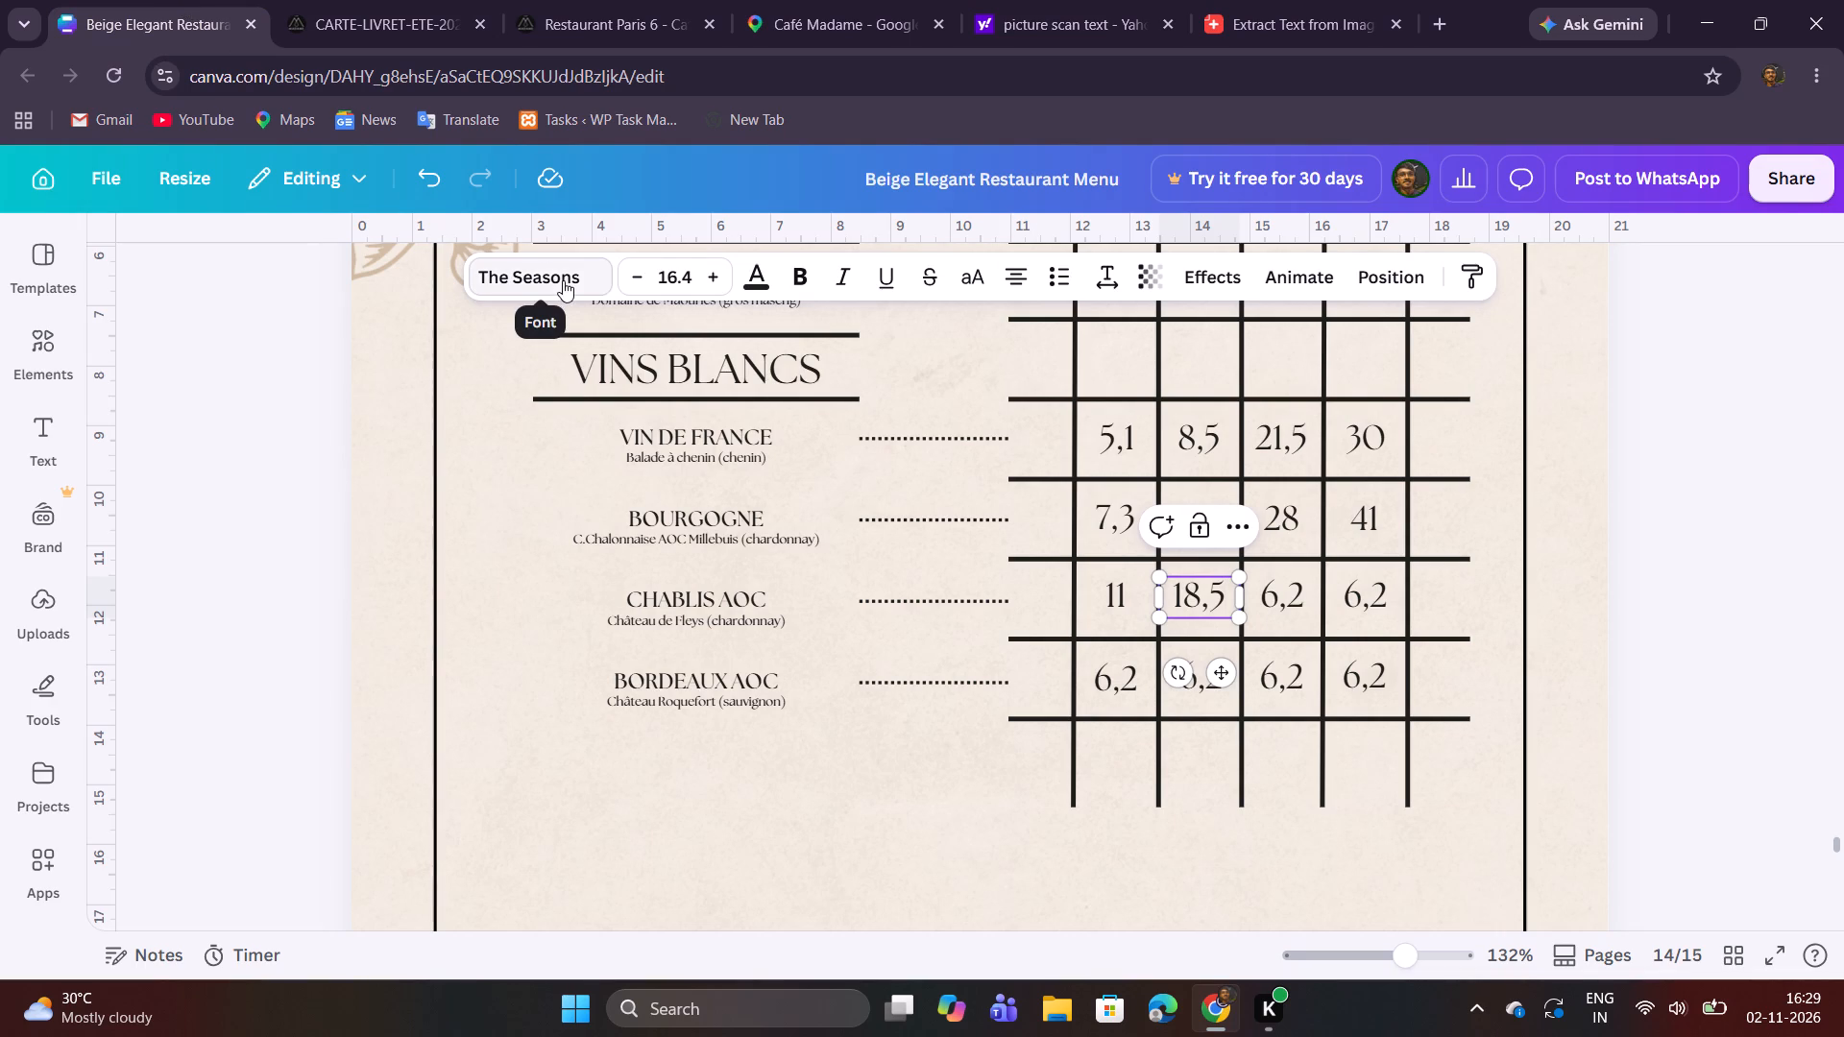
{"action": "left_click", "coordinate": [380, 0]}
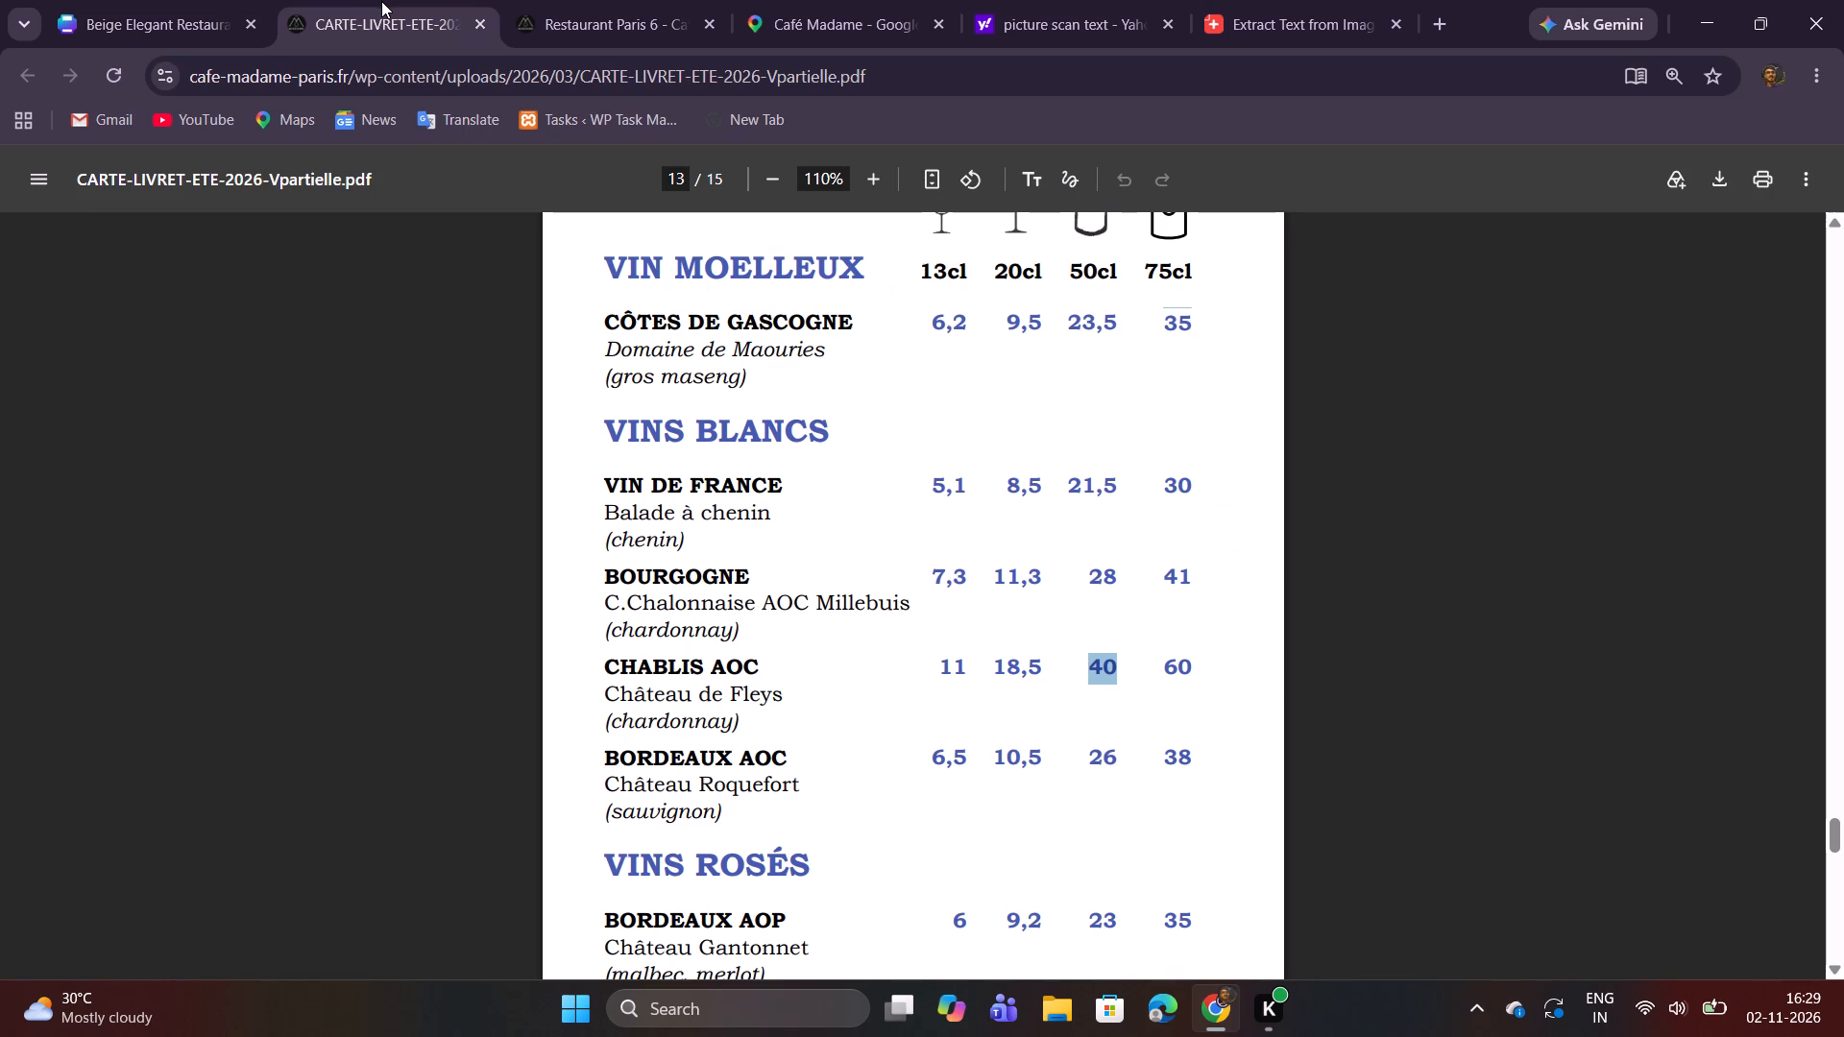
{"action": "key", "text": "ctrl+c"}
{"action": "double_click", "coordinate": [164, 0]}
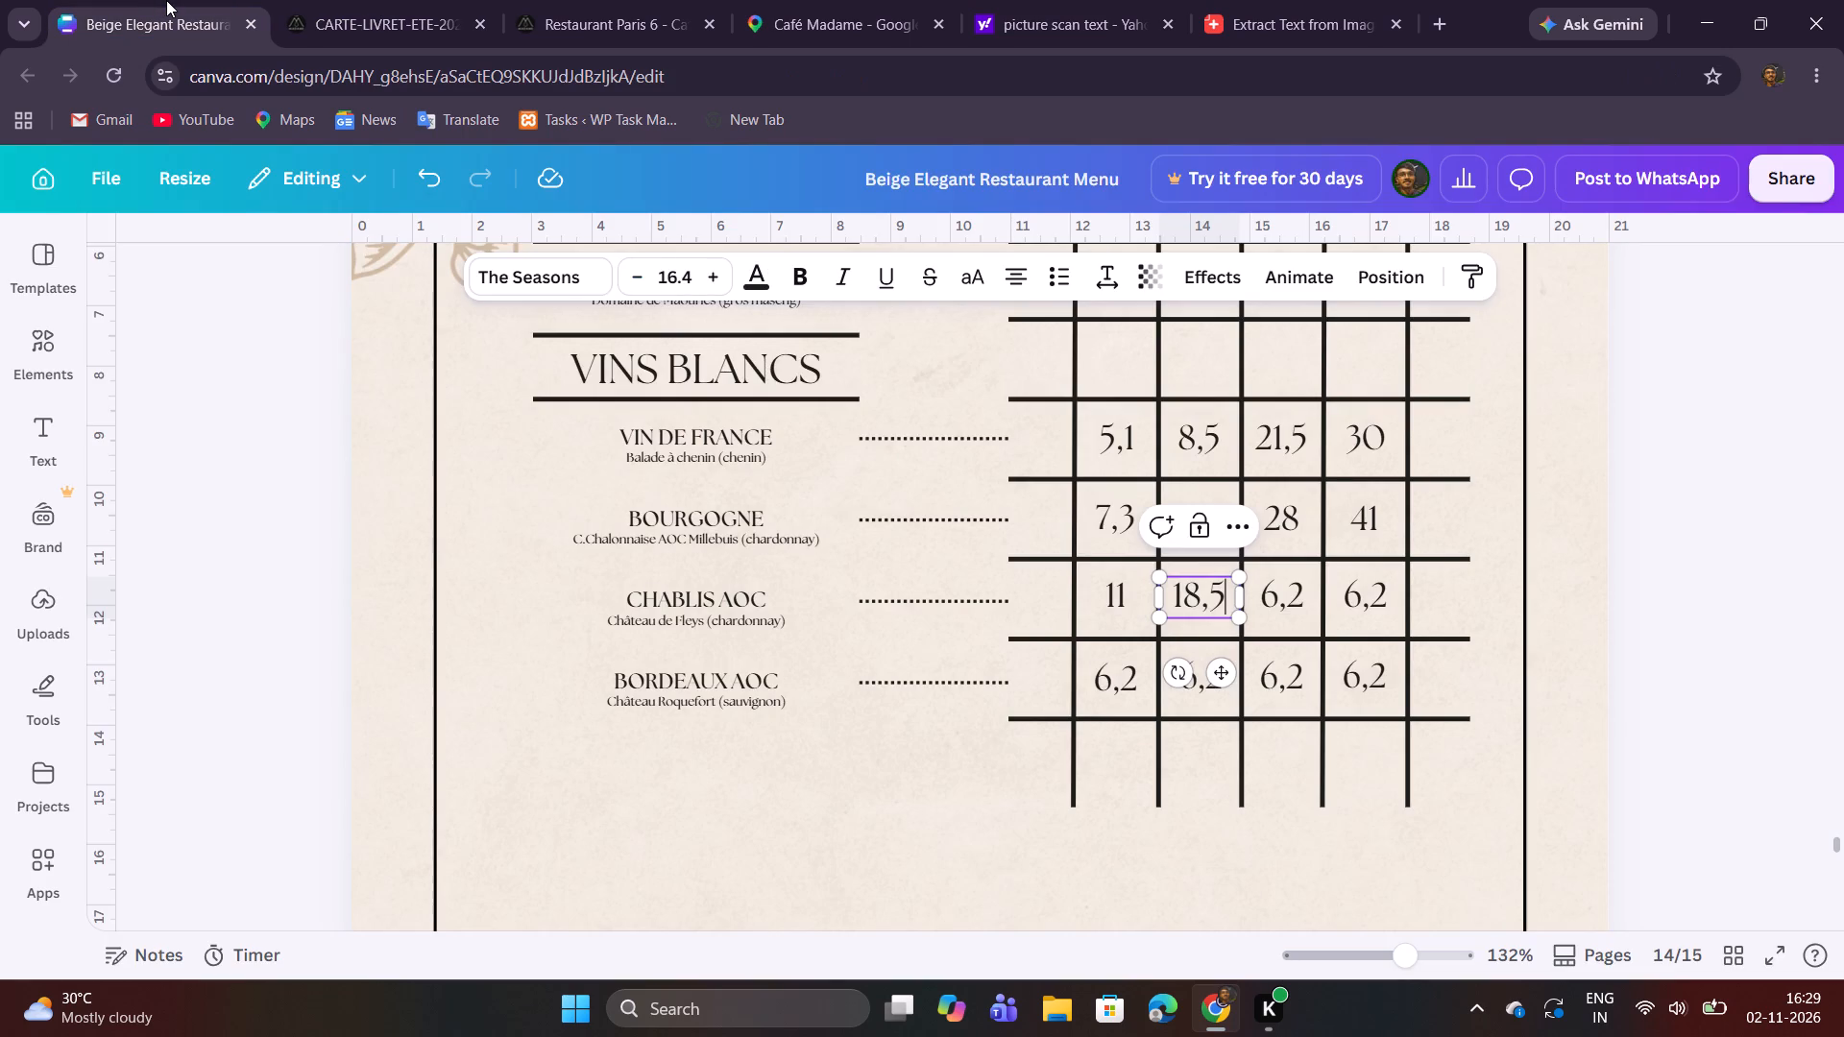
{"action": "double_click", "coordinate": [1283, 601]}
{"action": "key", "text": "ctrl+v"}
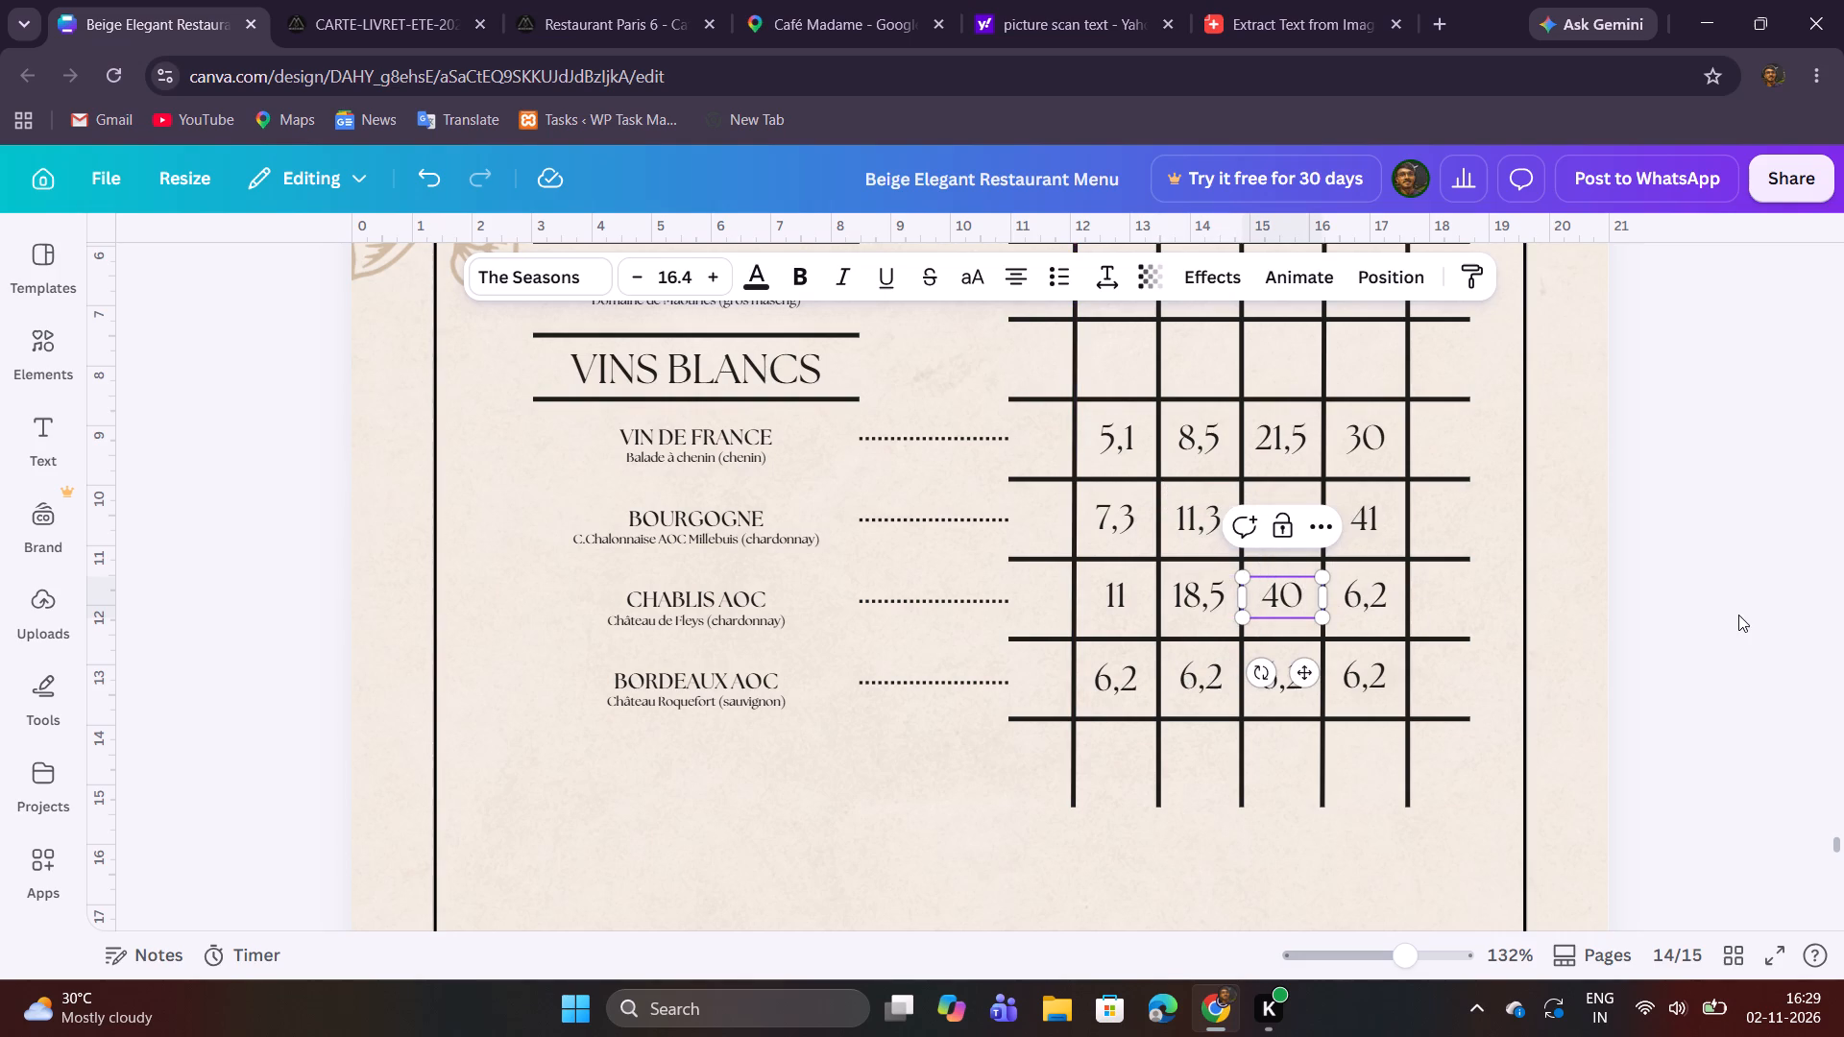
{"action": "left_click", "coordinate": [1738, 614]}
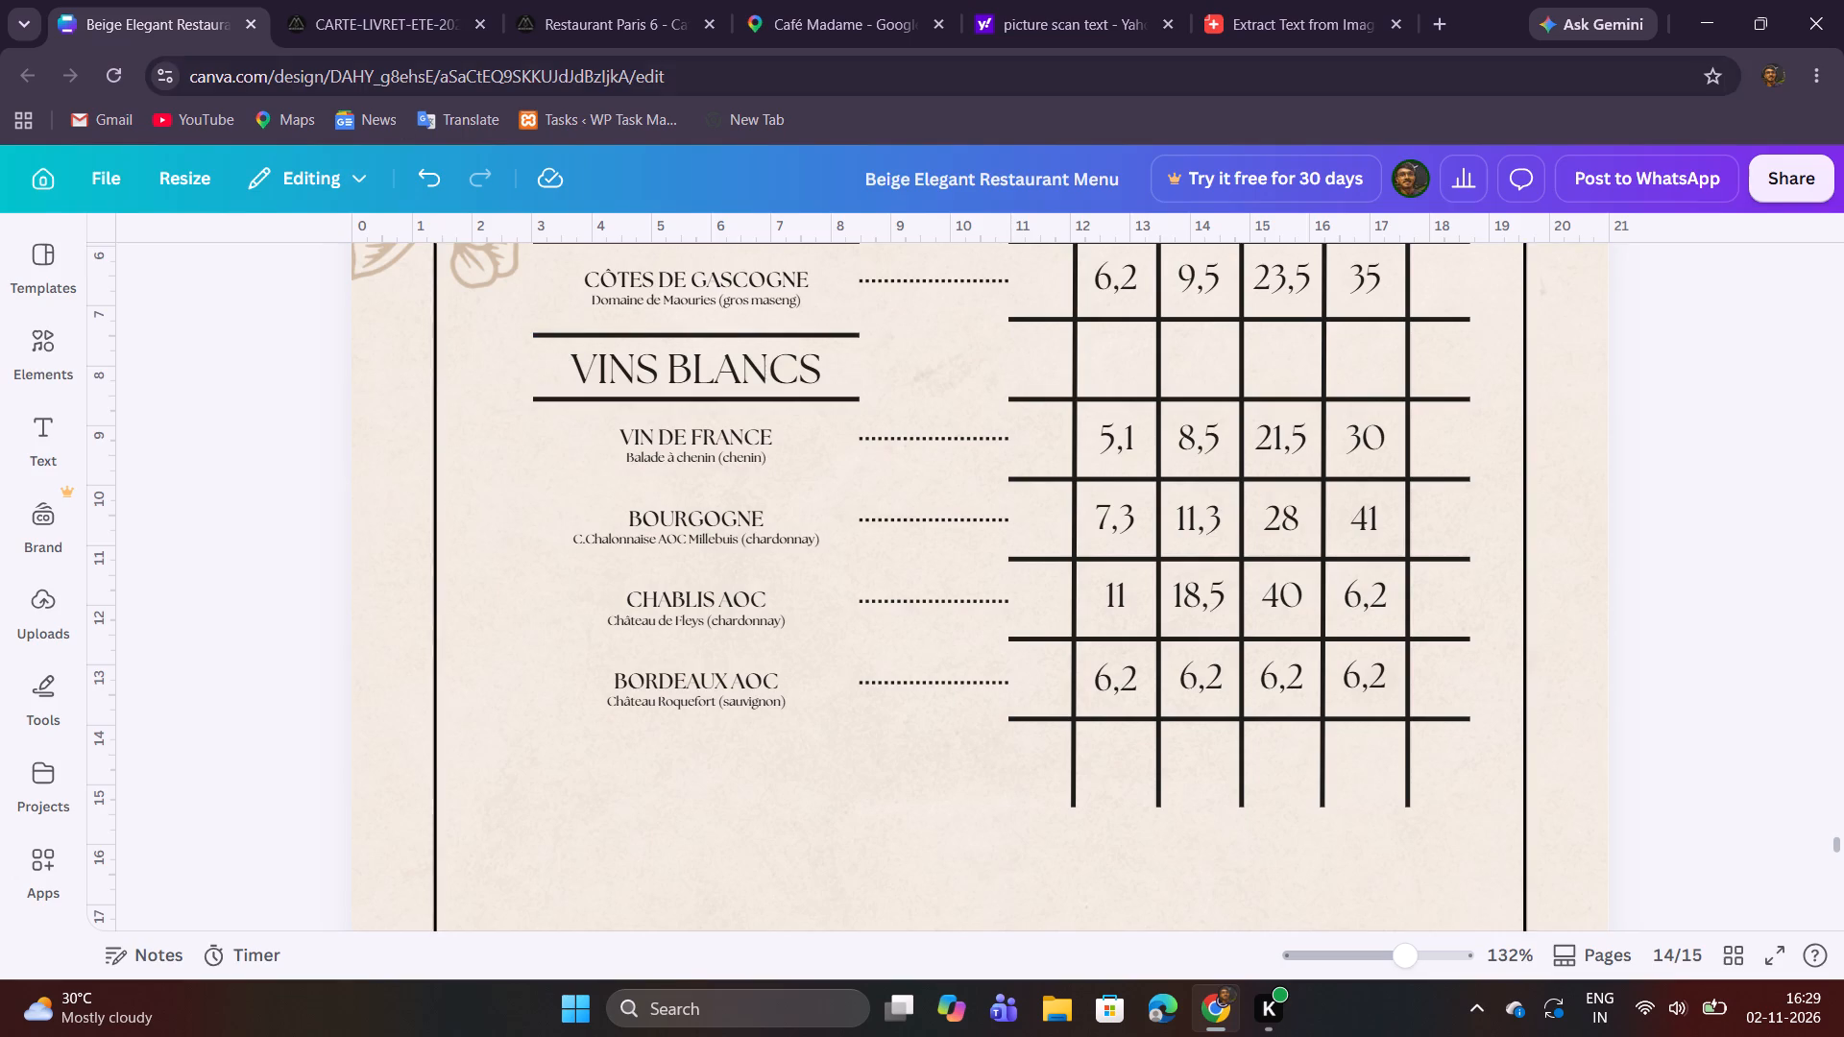
Copy the CHABLIS AOC 75cl price 60 from the PDF into its 75cl cell in the Canva menu.
{"action": "left_click", "coordinate": [339, 25]}
{"action": "double_click", "coordinate": [1180, 672]}
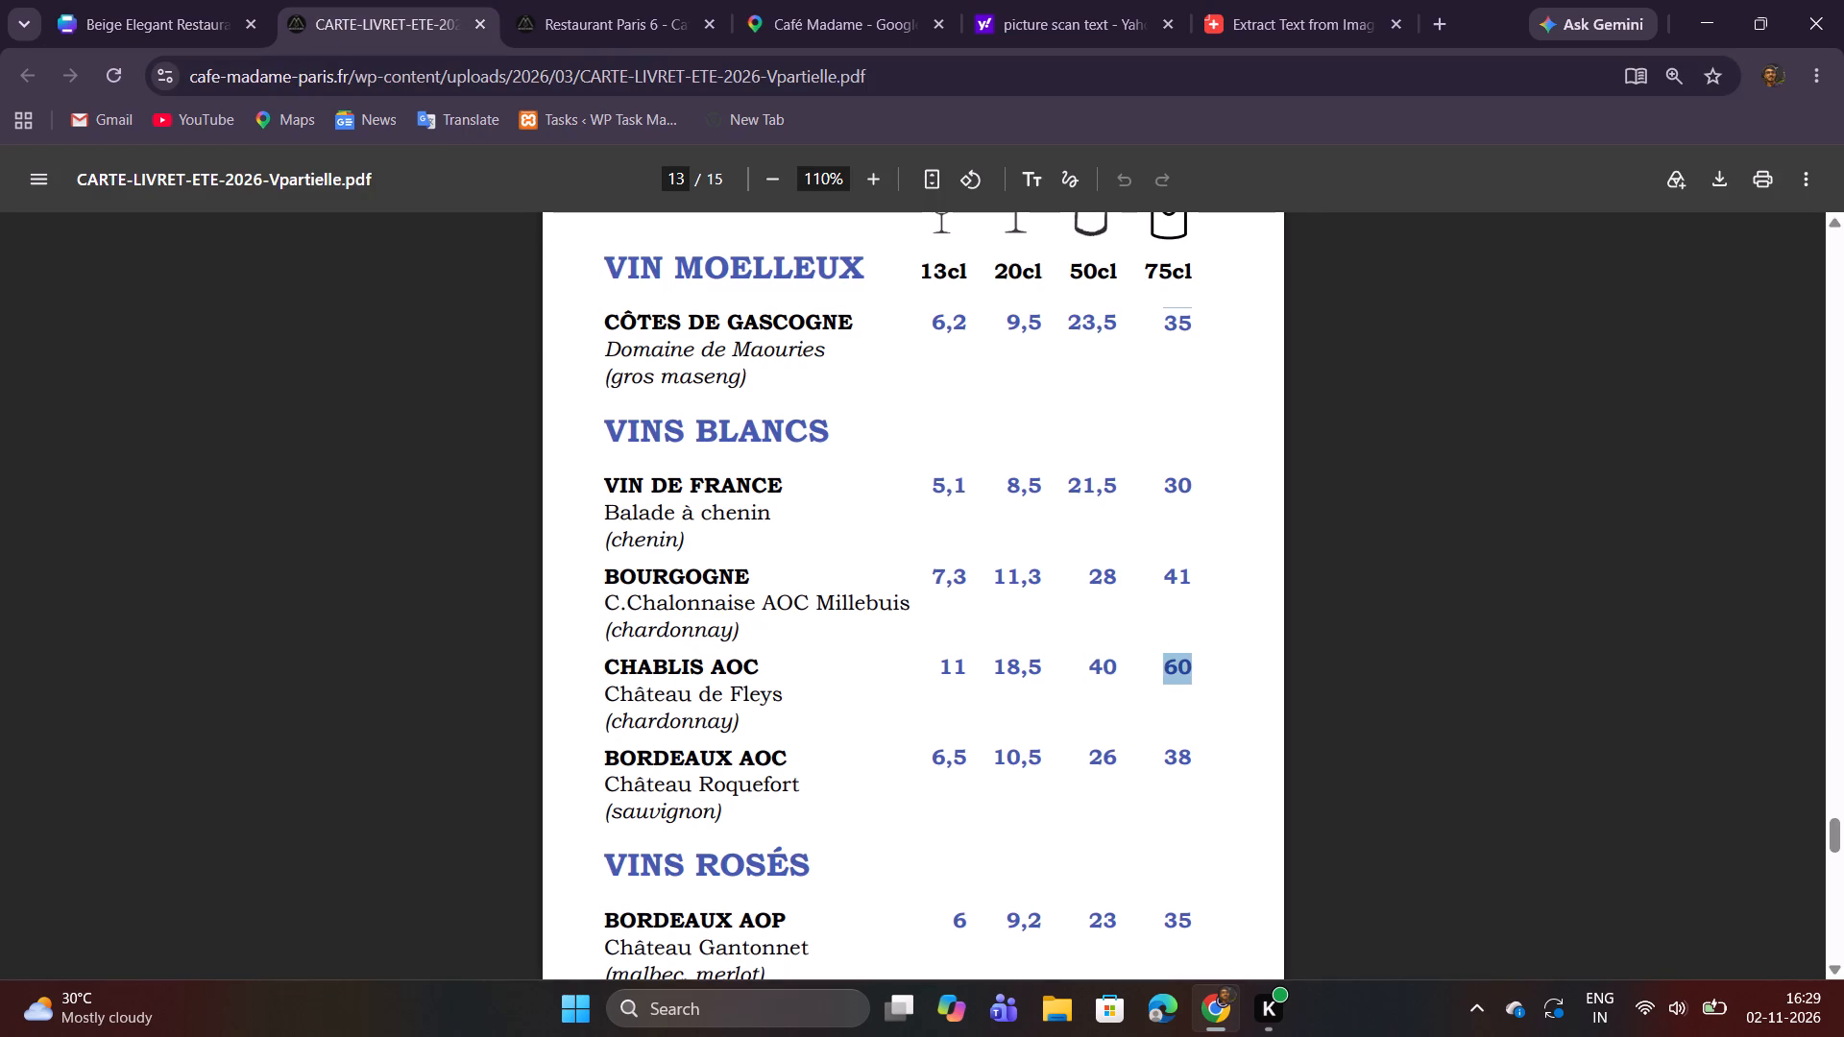
{"action": "key", "text": "ctrl+c"}
{"action": "left_click", "coordinate": [120, 0]}
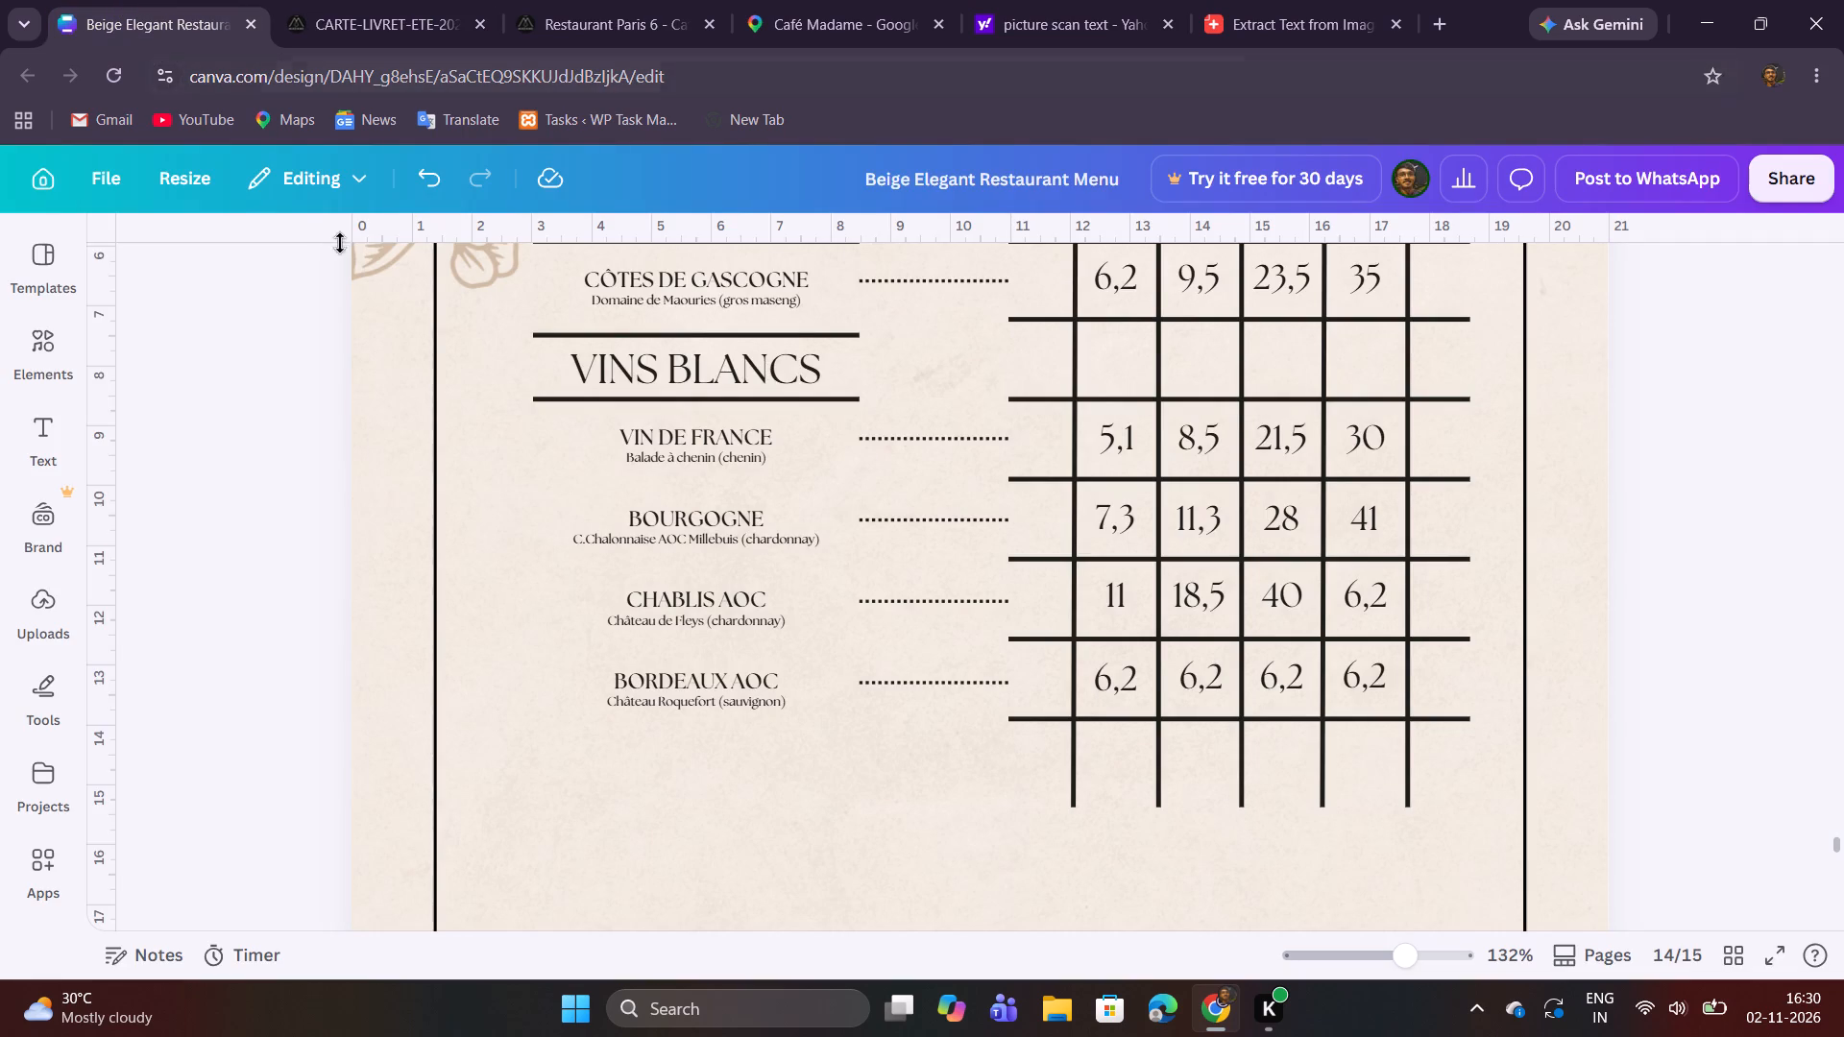
{"action": "double_click", "coordinate": [1361, 615]}
{"action": "key", "text": "ctrl+v"}
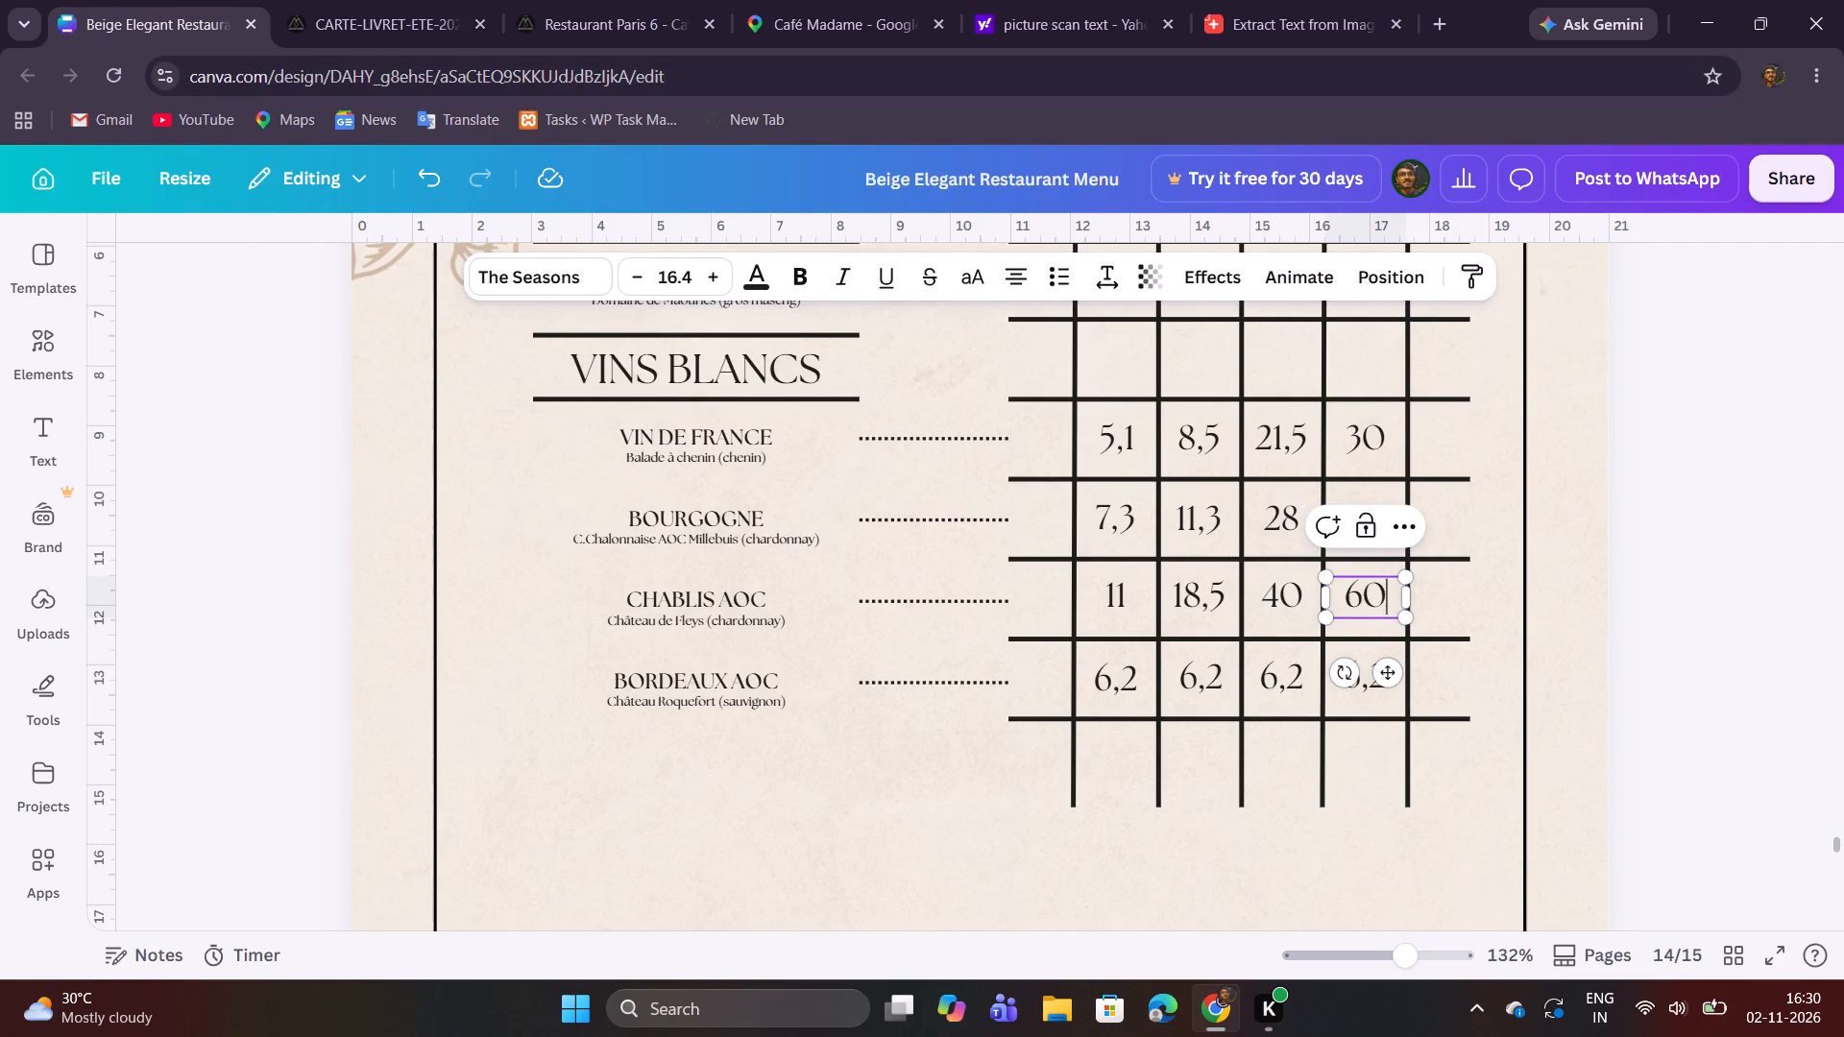
{"action": "left_click", "coordinate": [1622, 627]}
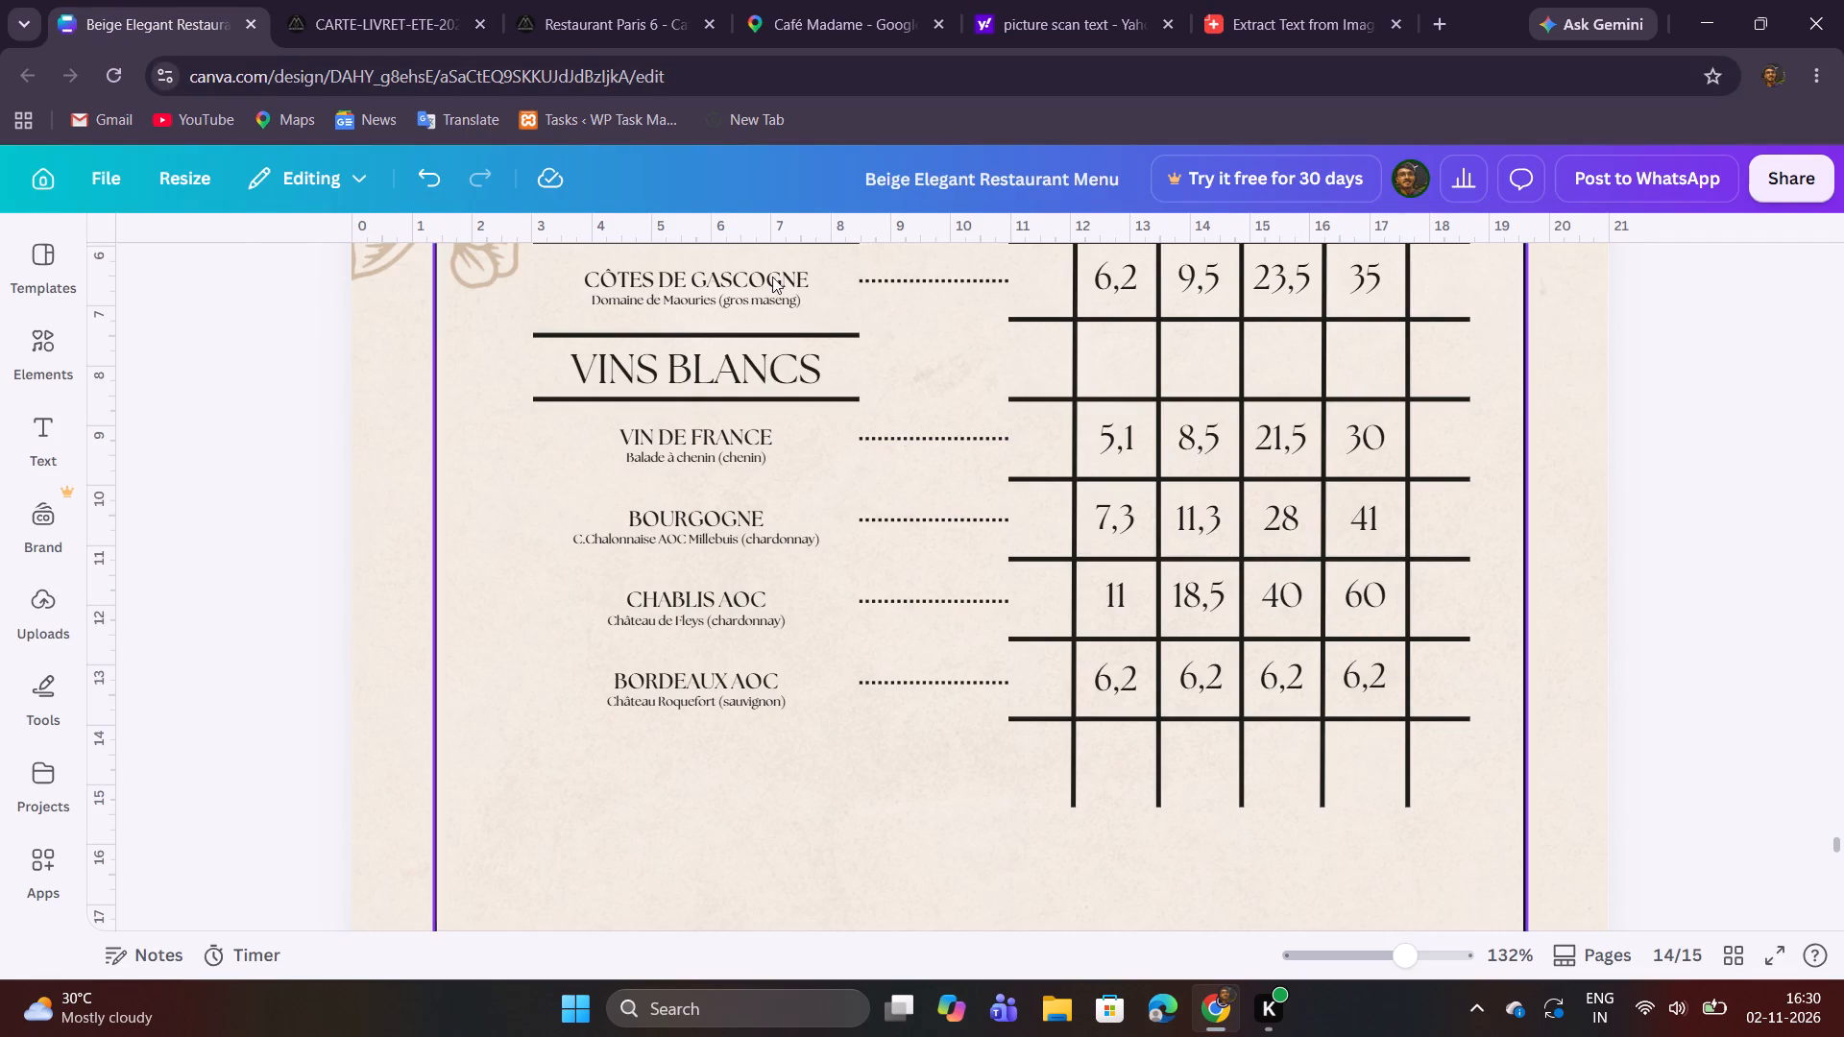
Copy the BORDEAUX AOC 13cl price 6,5 from the PDF into its 13cl cell in the Canva menu.
{"action": "left_click", "coordinate": [387, 0]}
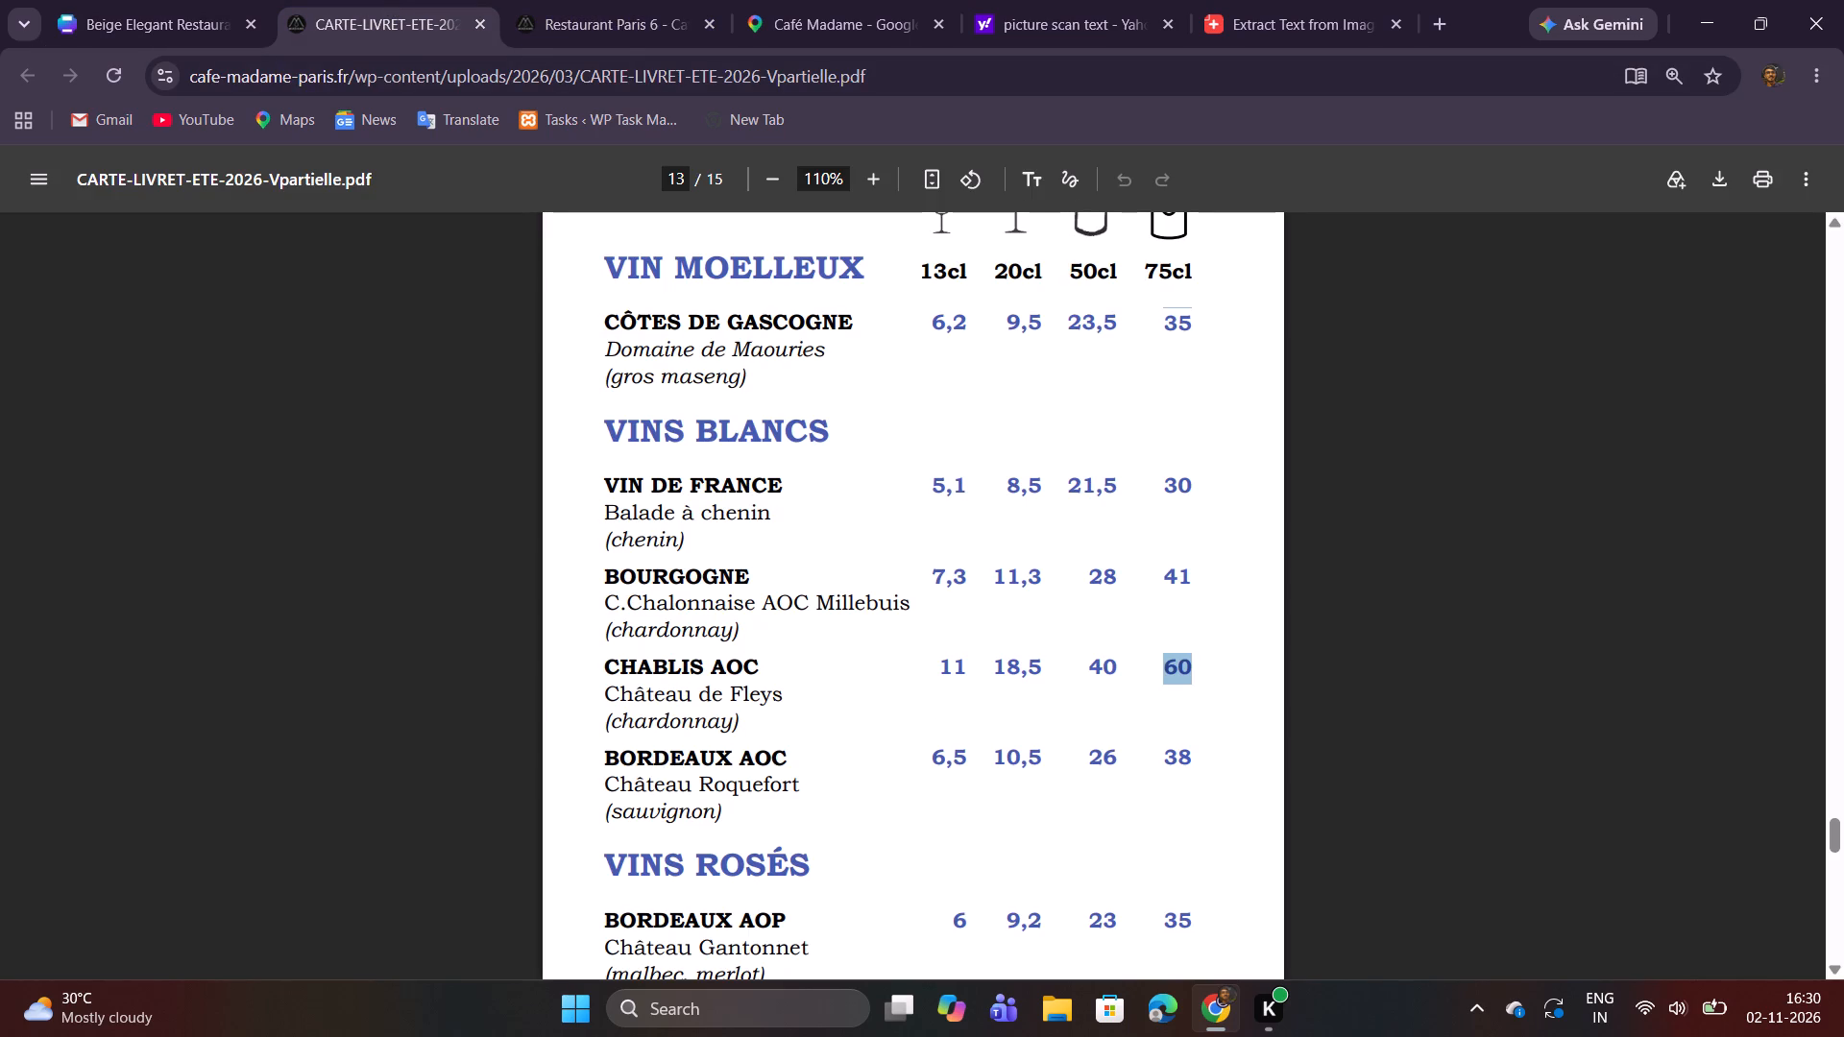
{"action": "left_click_drag", "start_coordinate": [936, 762], "coordinate": [964, 770]}
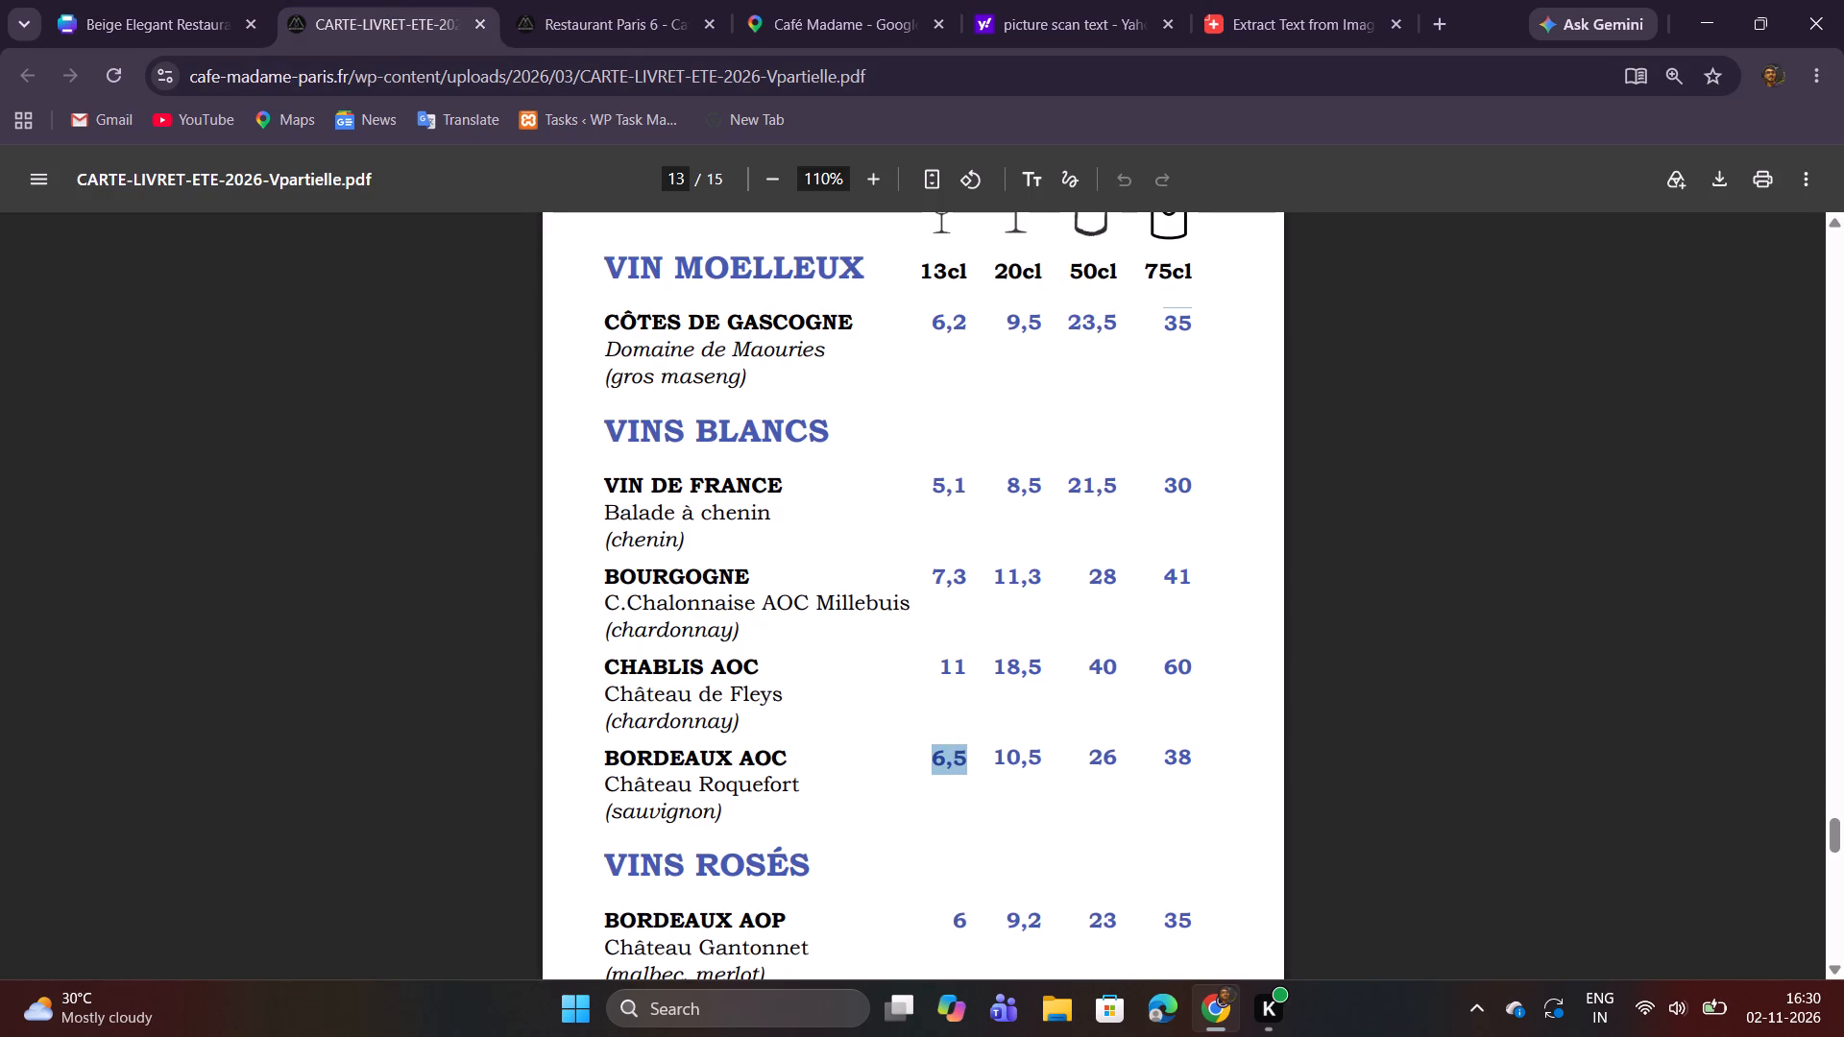
{"action": "key", "text": "ctrl+c"}
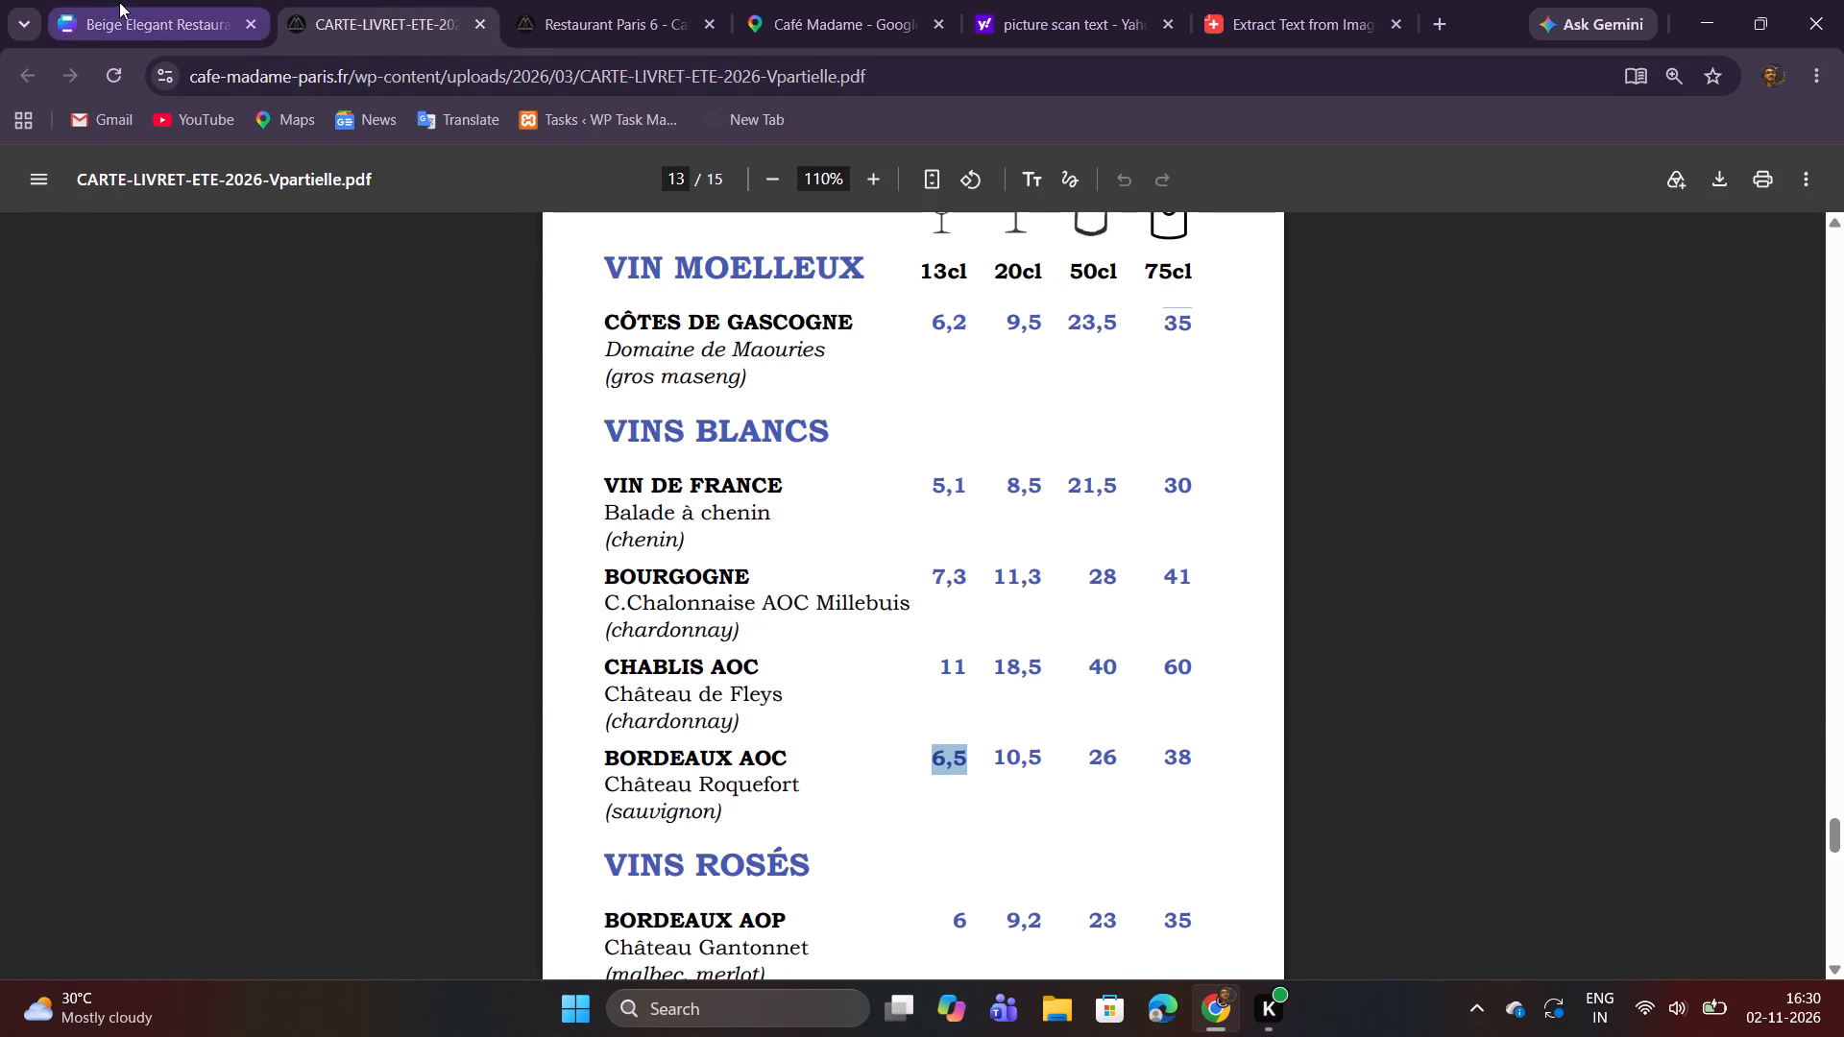
{"action": "left_click", "coordinate": [119, 2]}
{"action": "double_click", "coordinate": [1108, 692]}
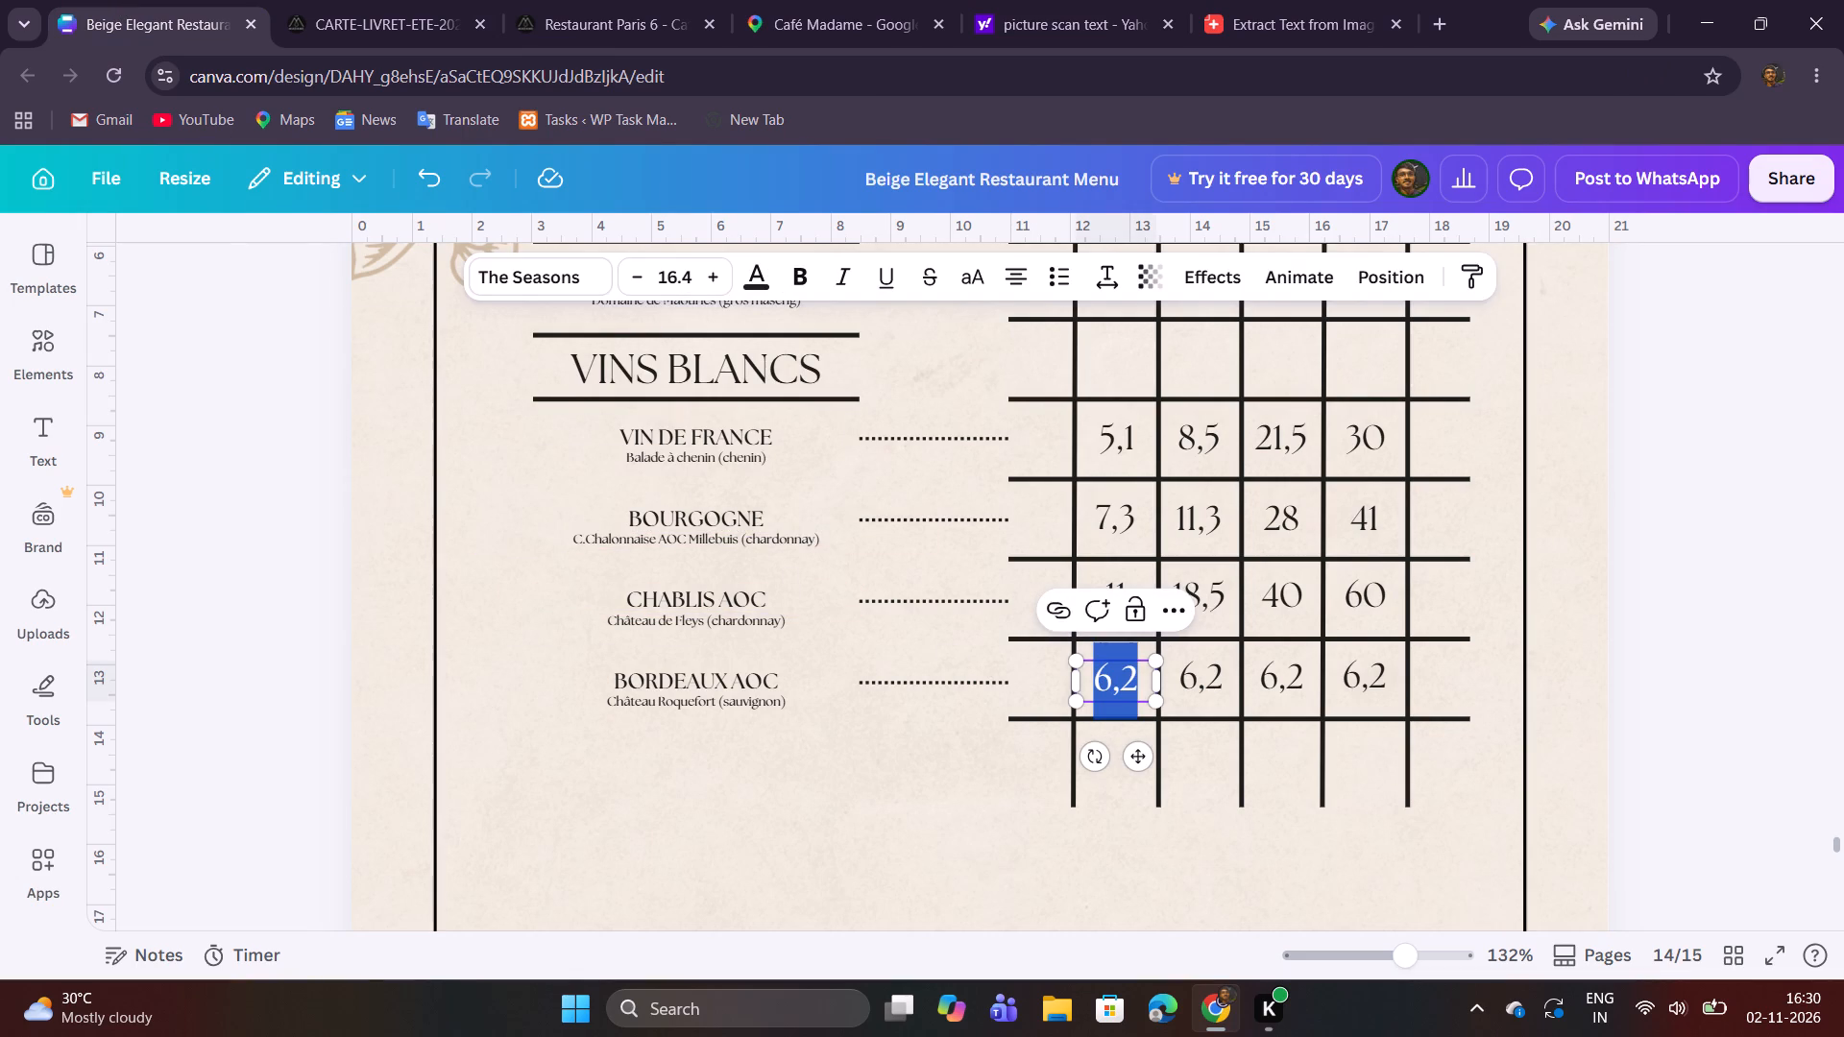
{"action": "key", "text": "ctrl+v"}
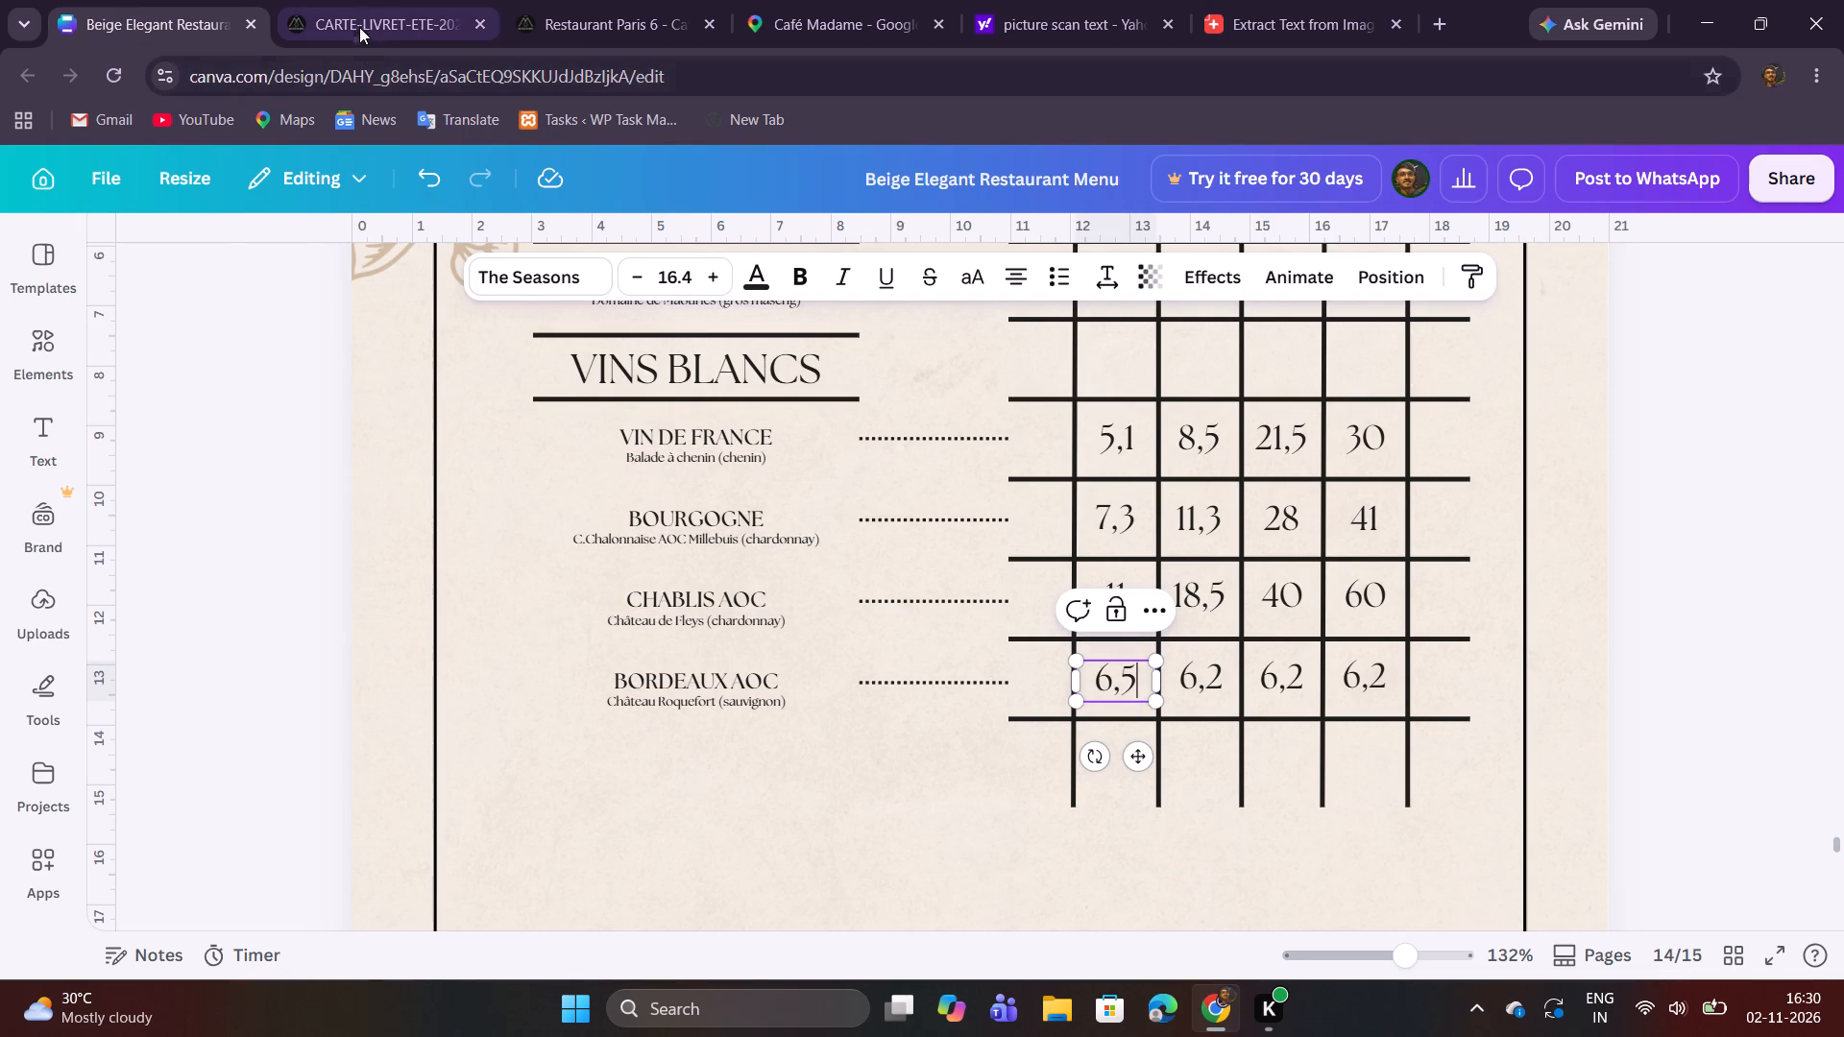
Copy the BORDEAUX AOC 20cl price 10,5 from the PDF into its 20cl cell in the Canva menu.
{"action": "left_click", "coordinate": [359, 22]}
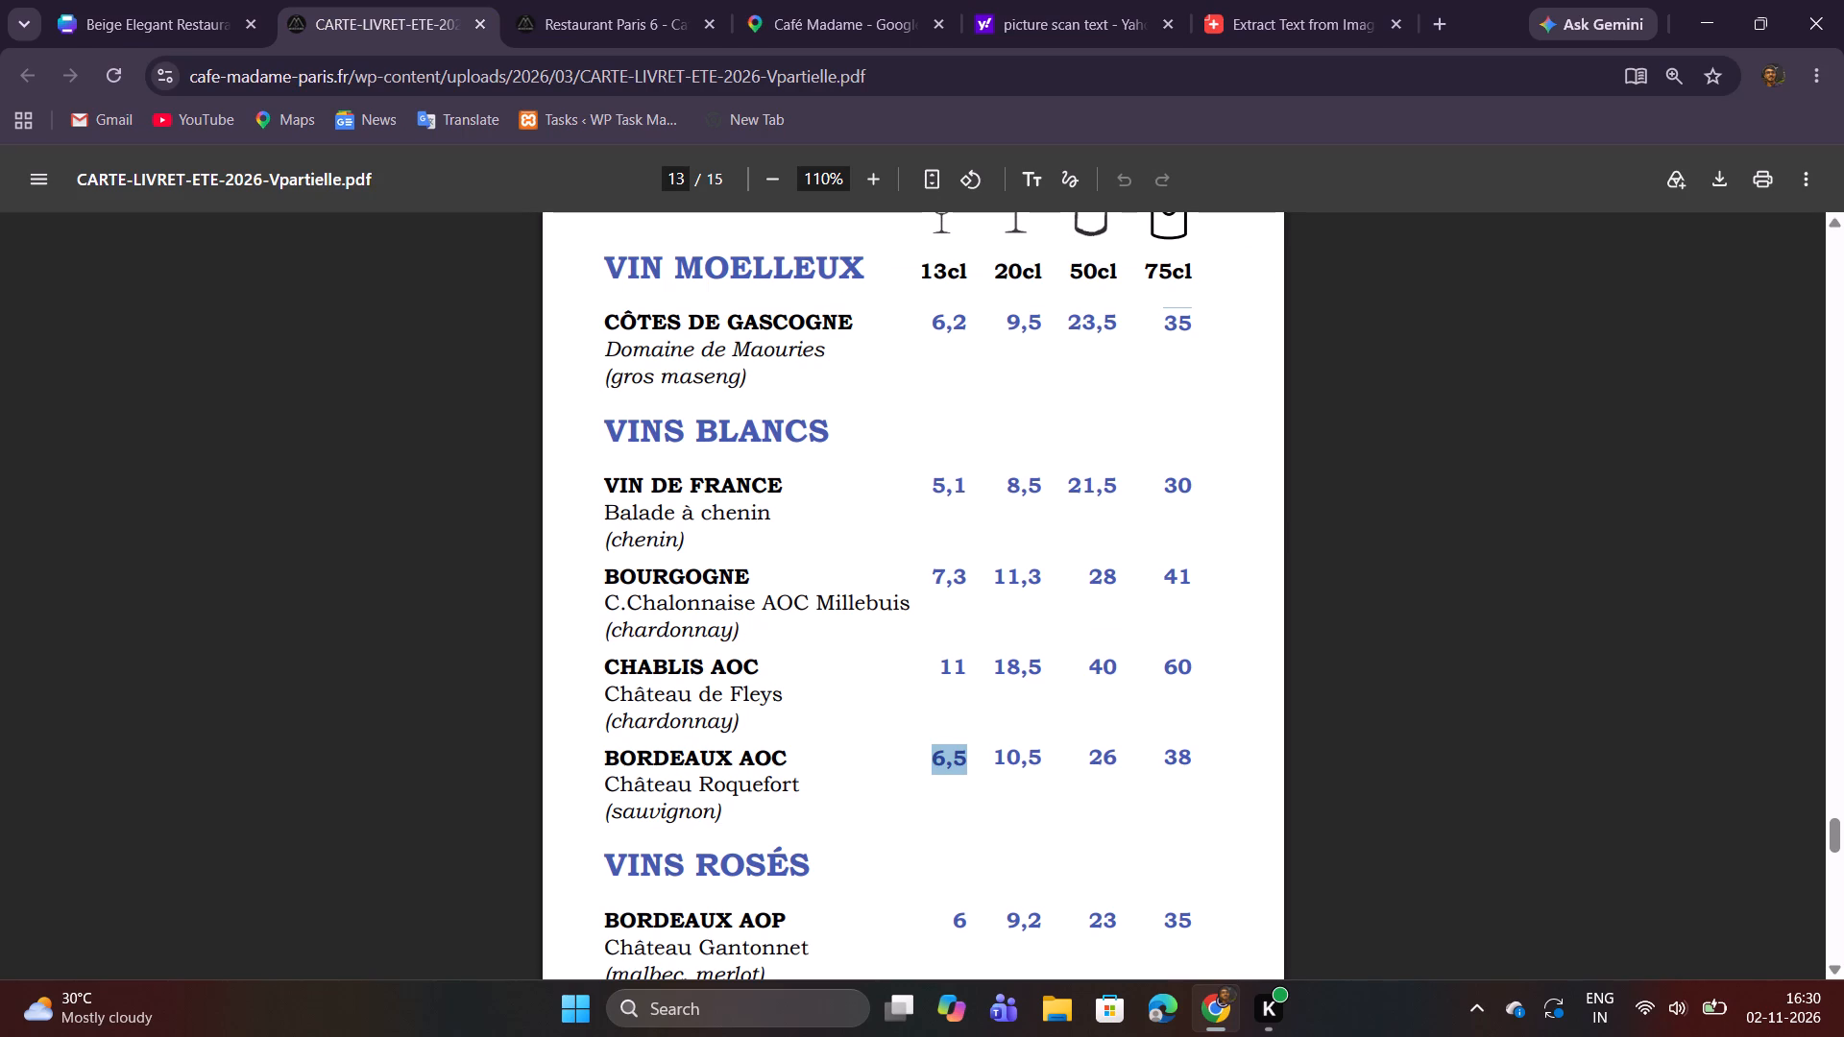
{"action": "left_click_drag", "start_coordinate": [995, 755], "coordinate": [1038, 759]}
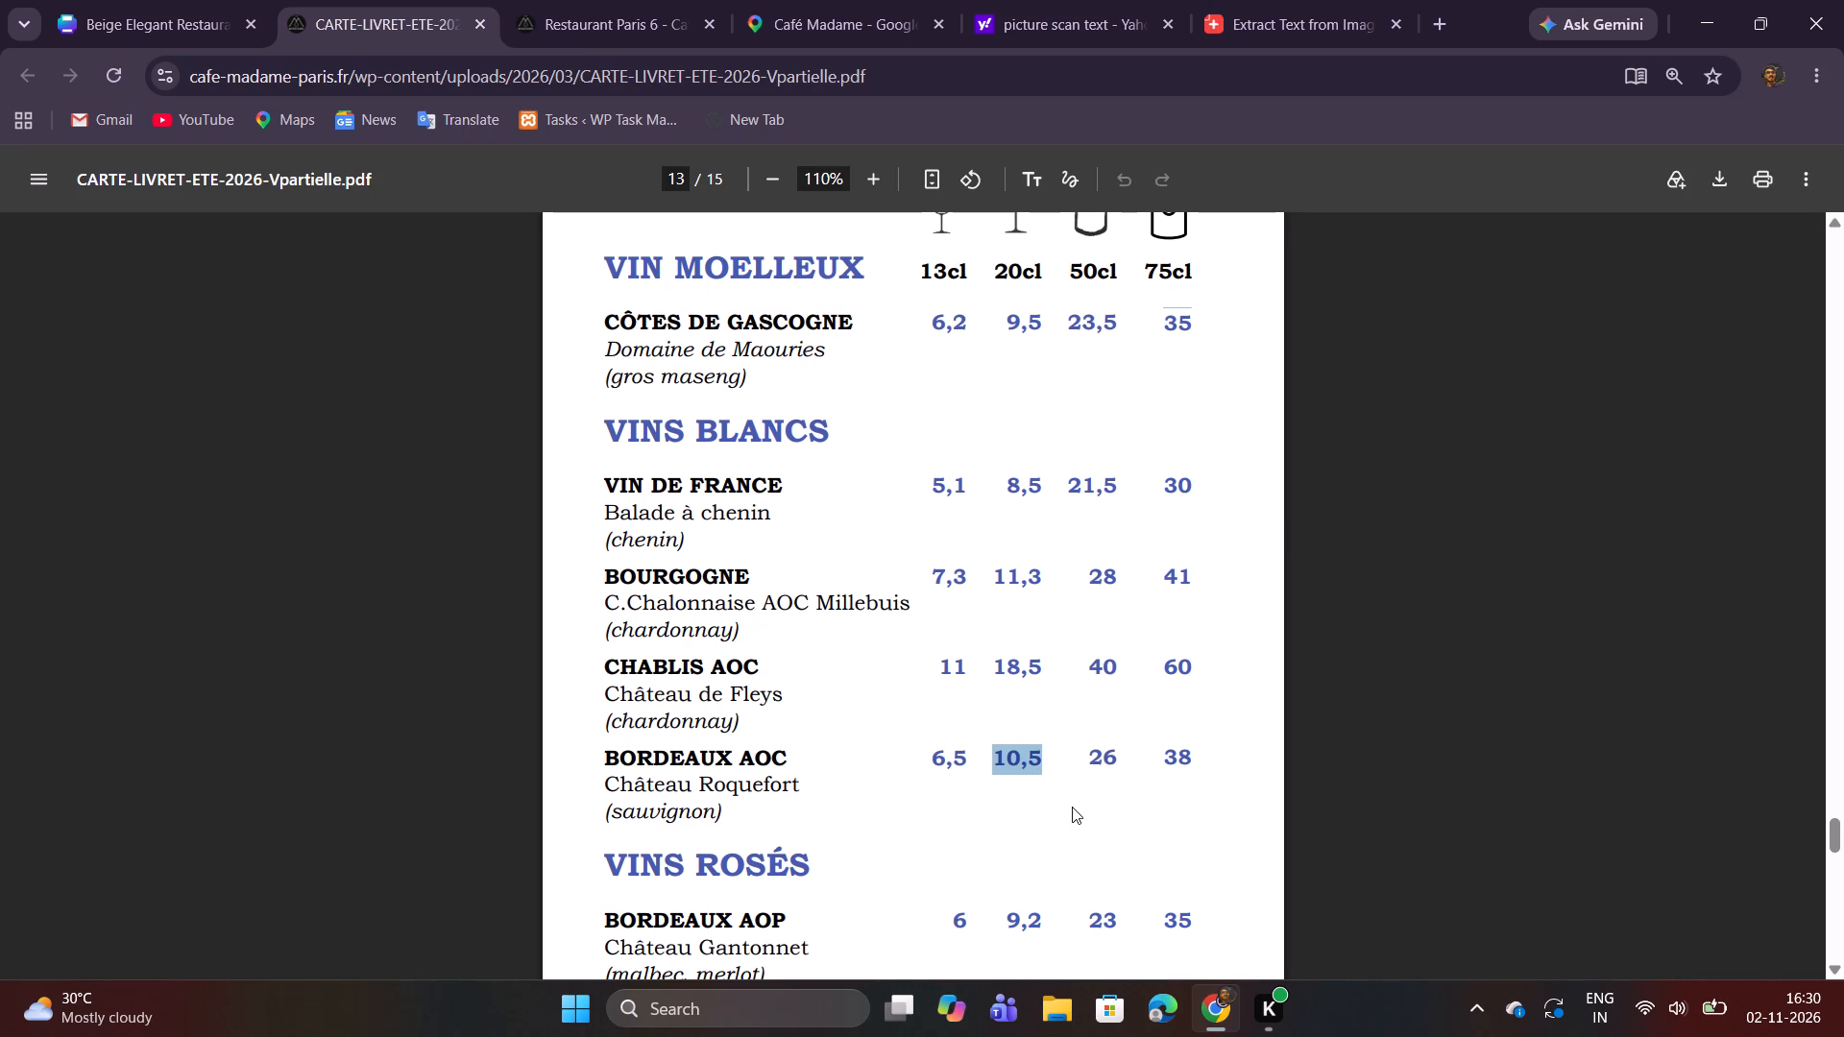
{"action": "key", "text": "ctrl+c"}
{"action": "left_click", "coordinate": [155, 12]}
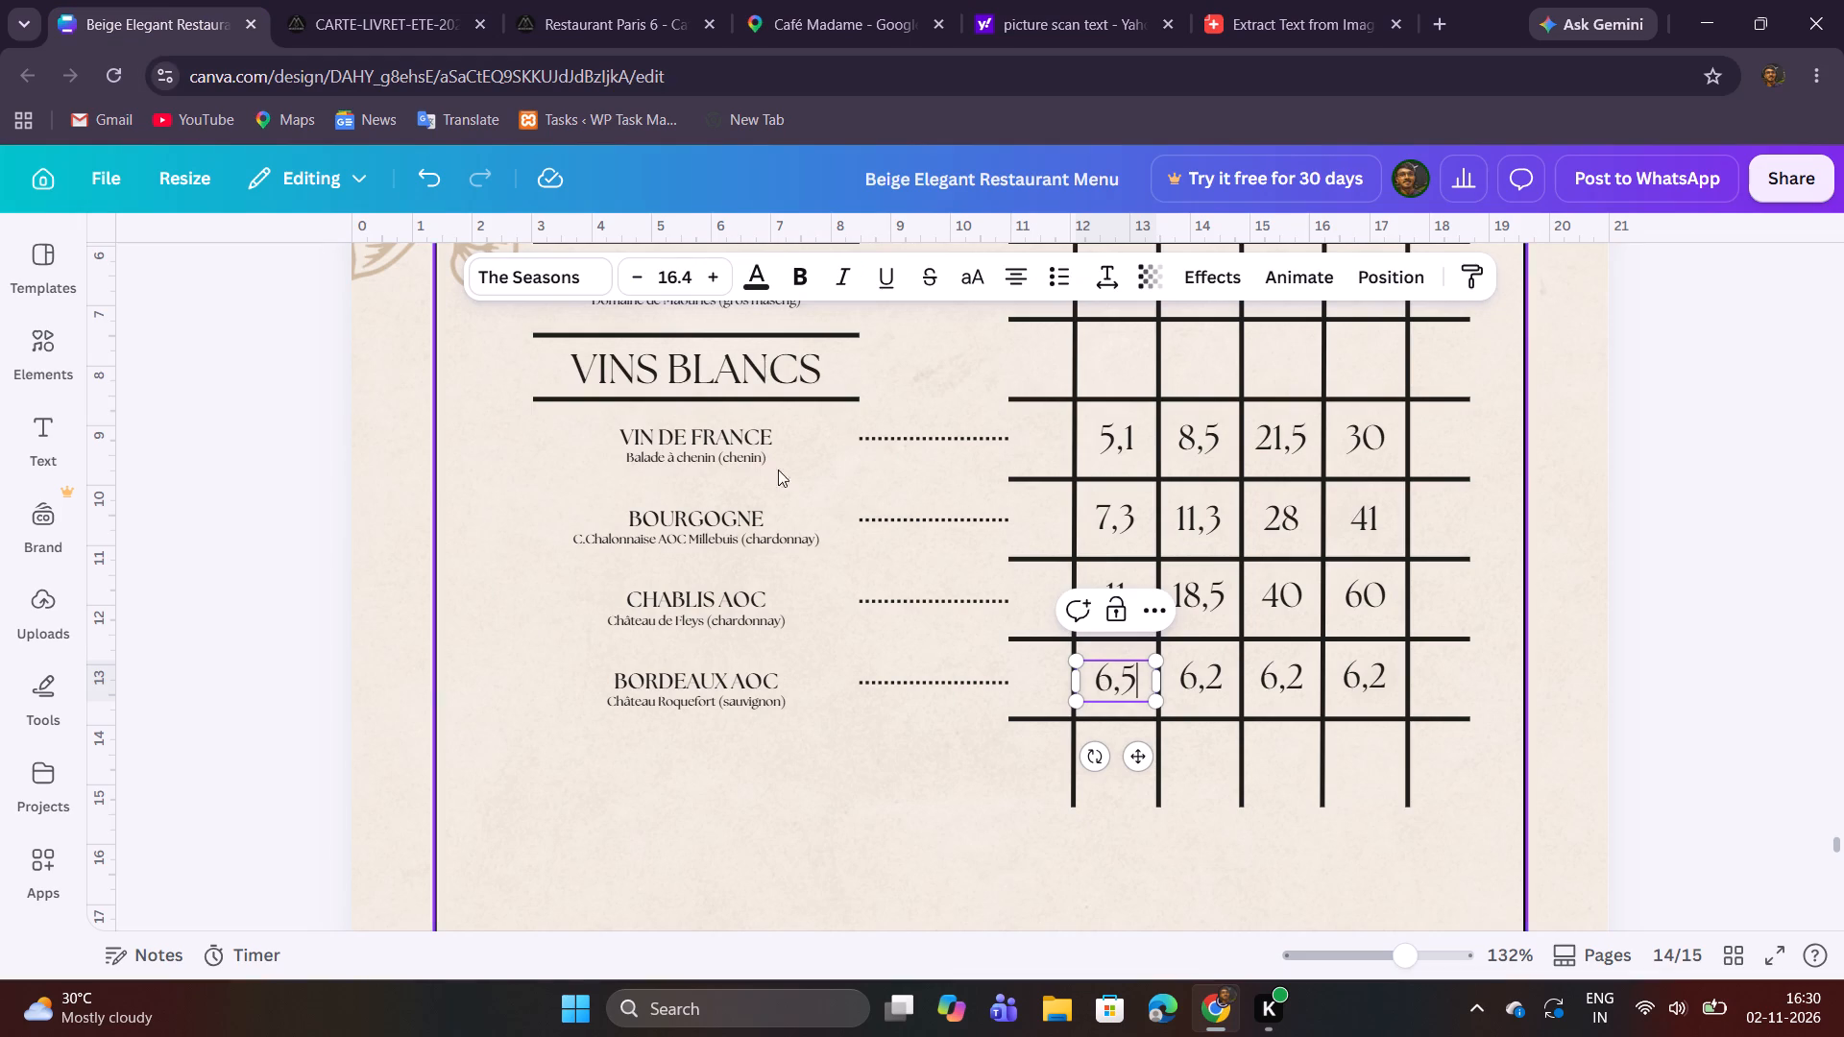
{"action": "double_click", "coordinate": [1217, 687]}
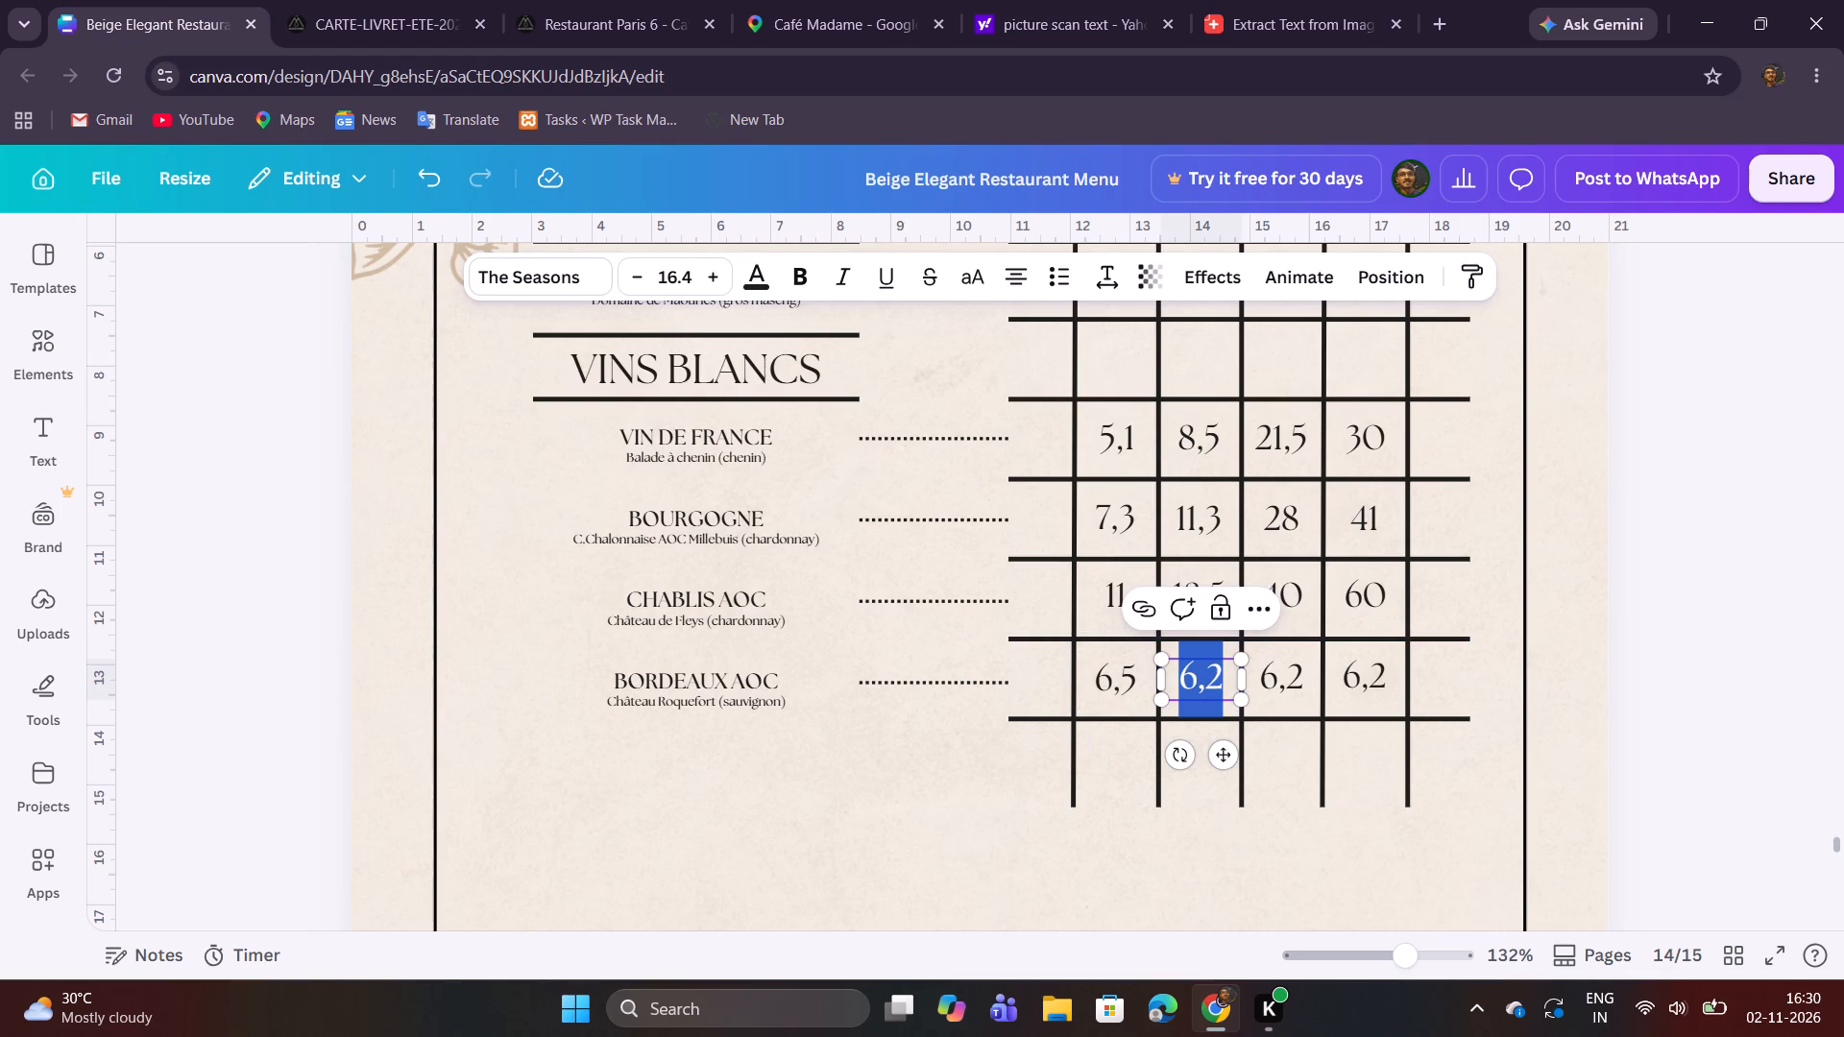
{"action": "key", "text": "ctrl+v"}
{"action": "left_click", "coordinate": [1718, 771]}
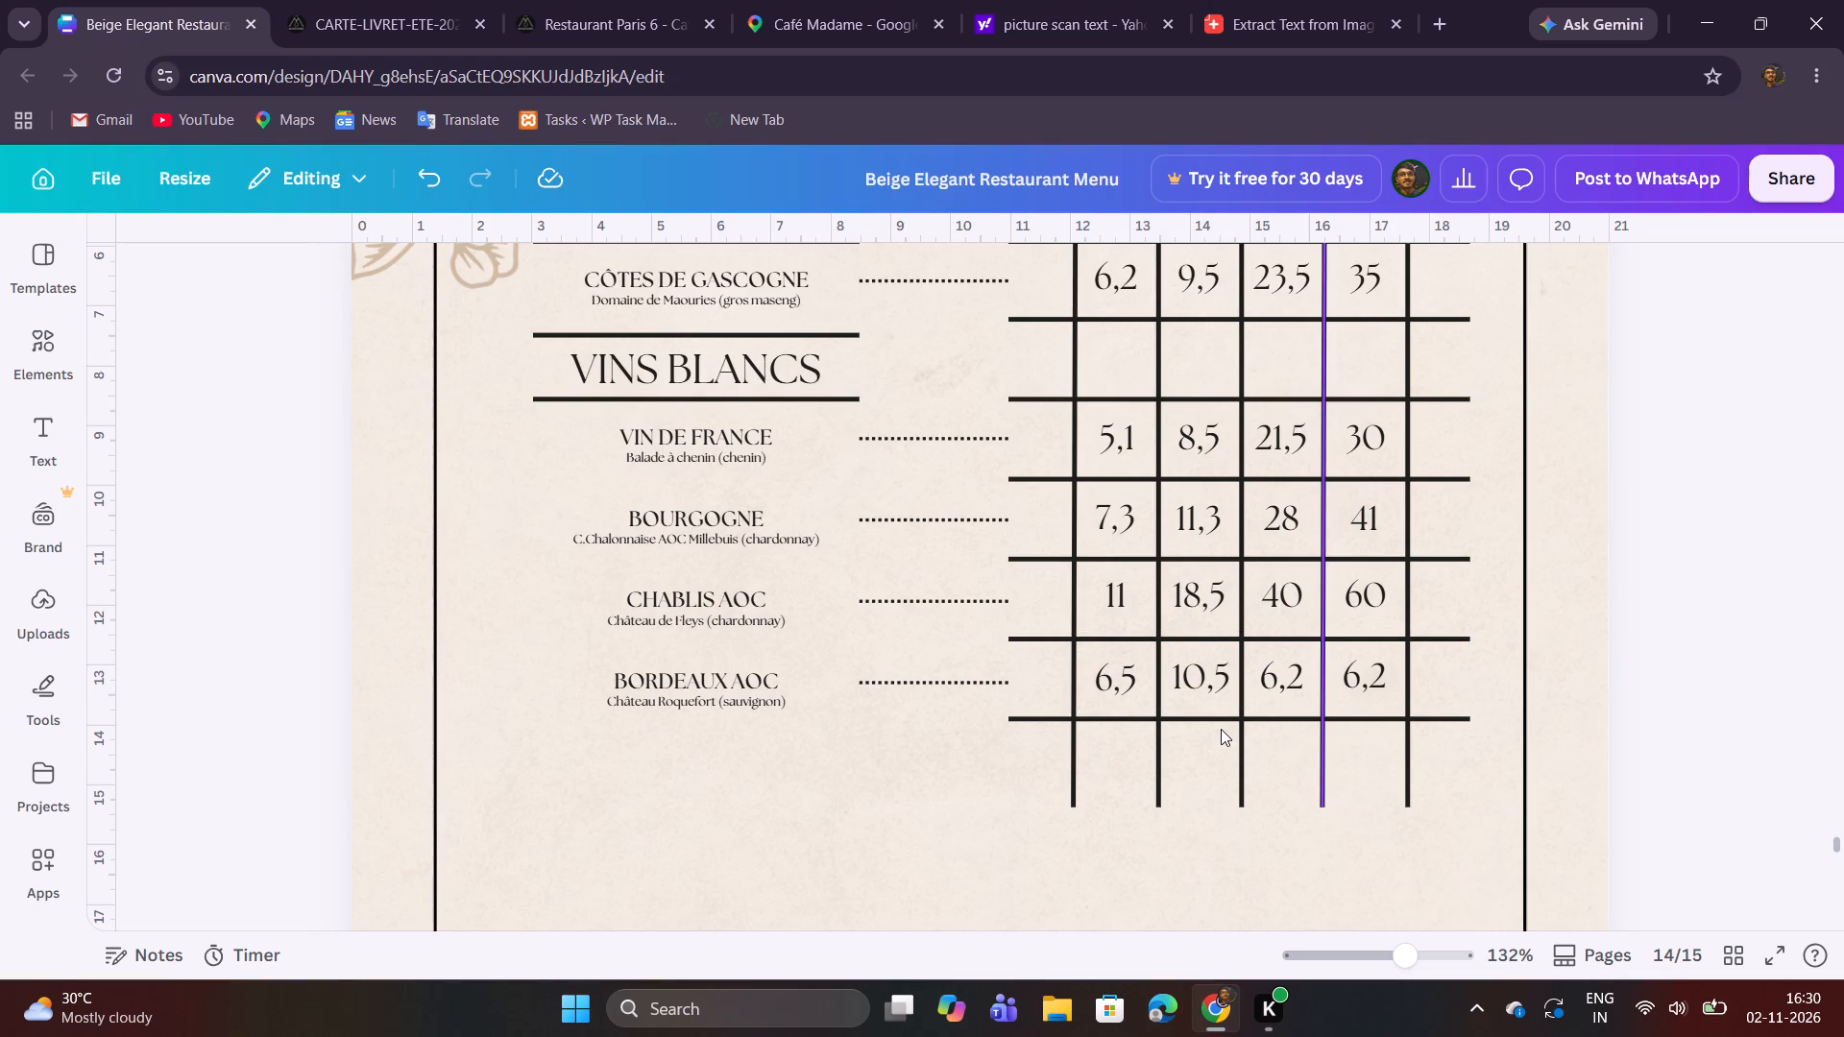
Copy the BORDEAUX AOC 50cl price 26 from the PDF into its 50cl cell in the Canva menu.
{"action": "left_click", "coordinate": [426, 35]}
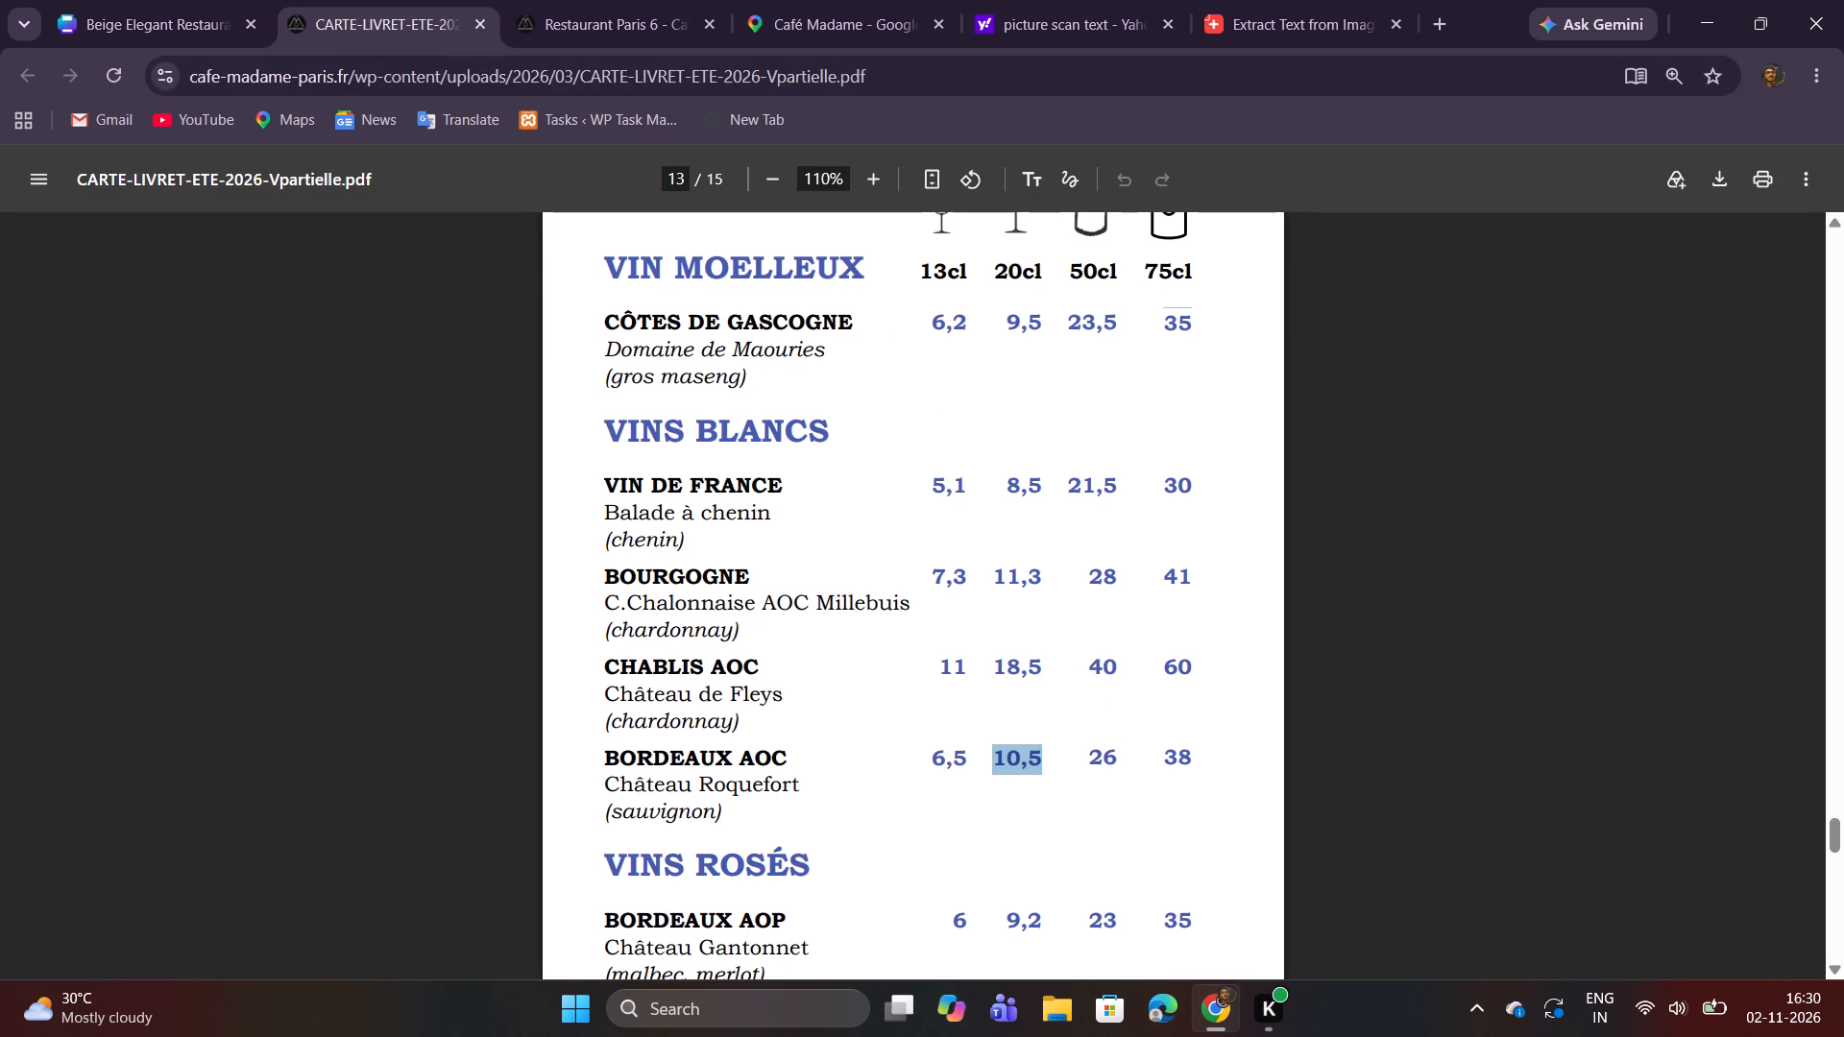
{"action": "double_click", "coordinate": [1100, 756]}
{"action": "key", "text": "ctrl+c"}
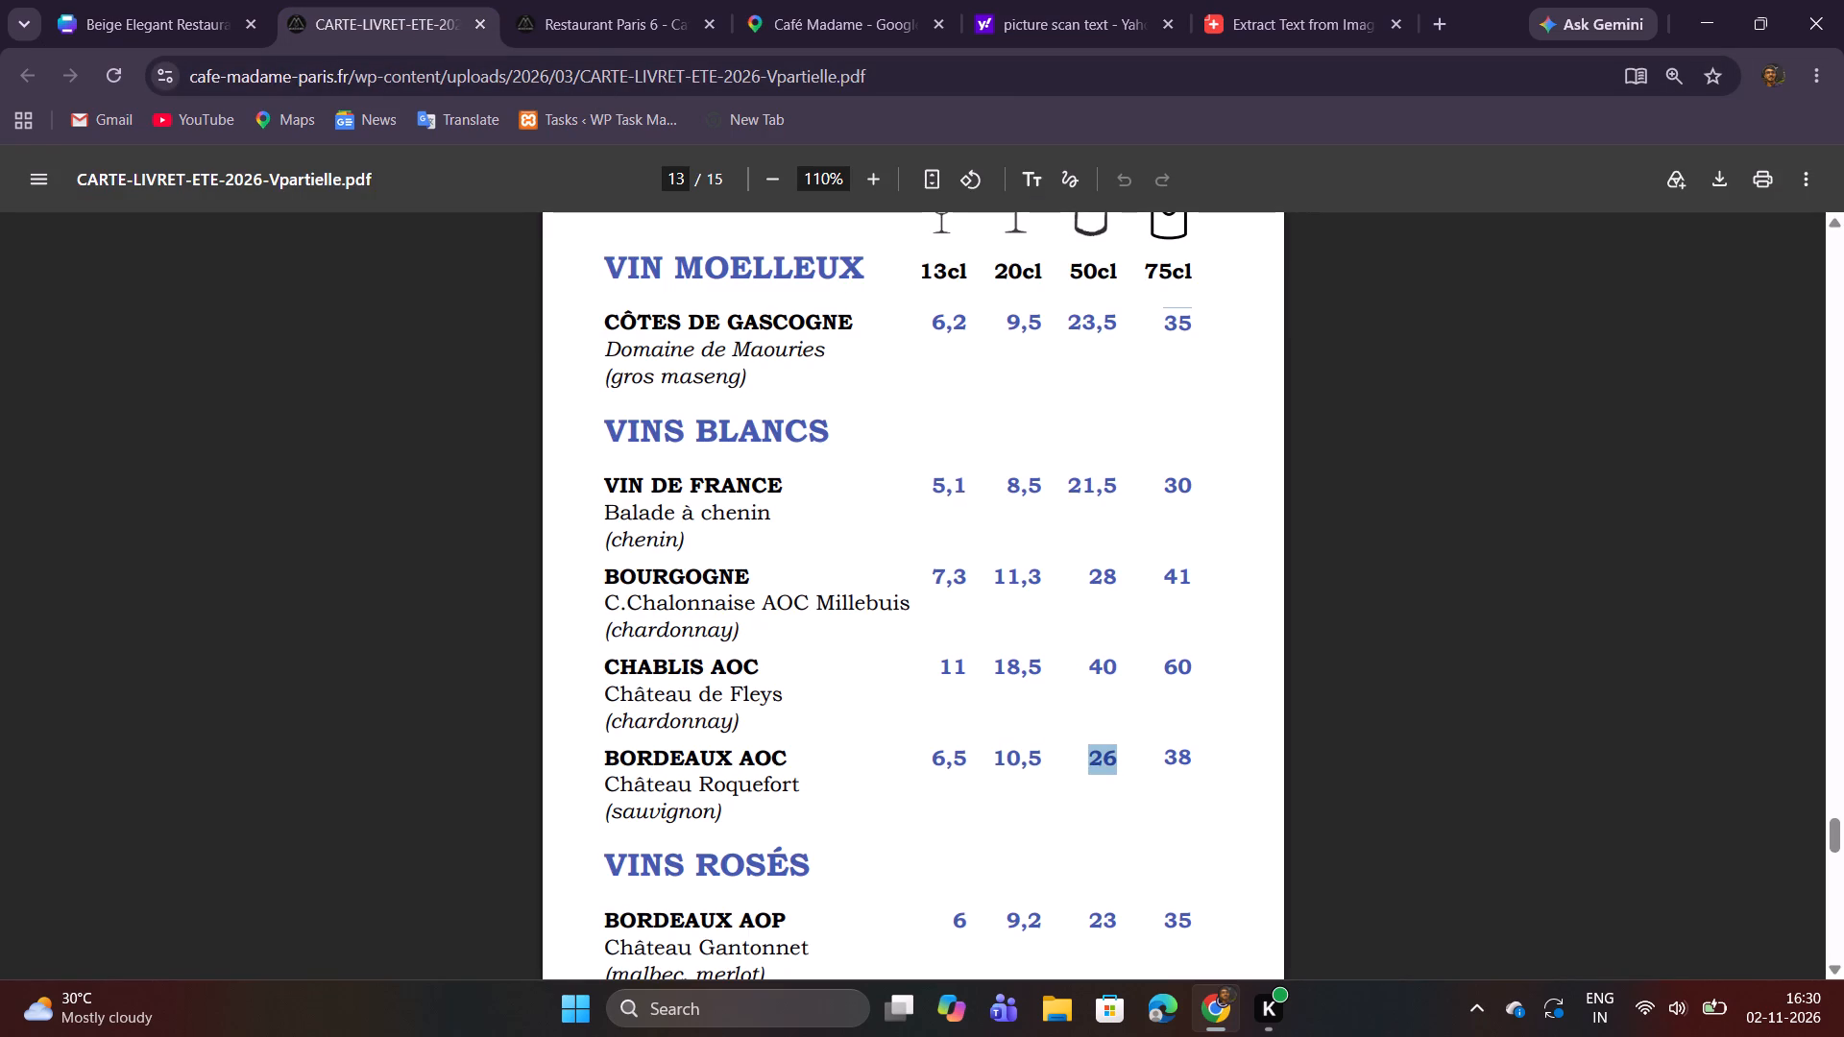
{"action": "left_click", "coordinate": [114, 3]}
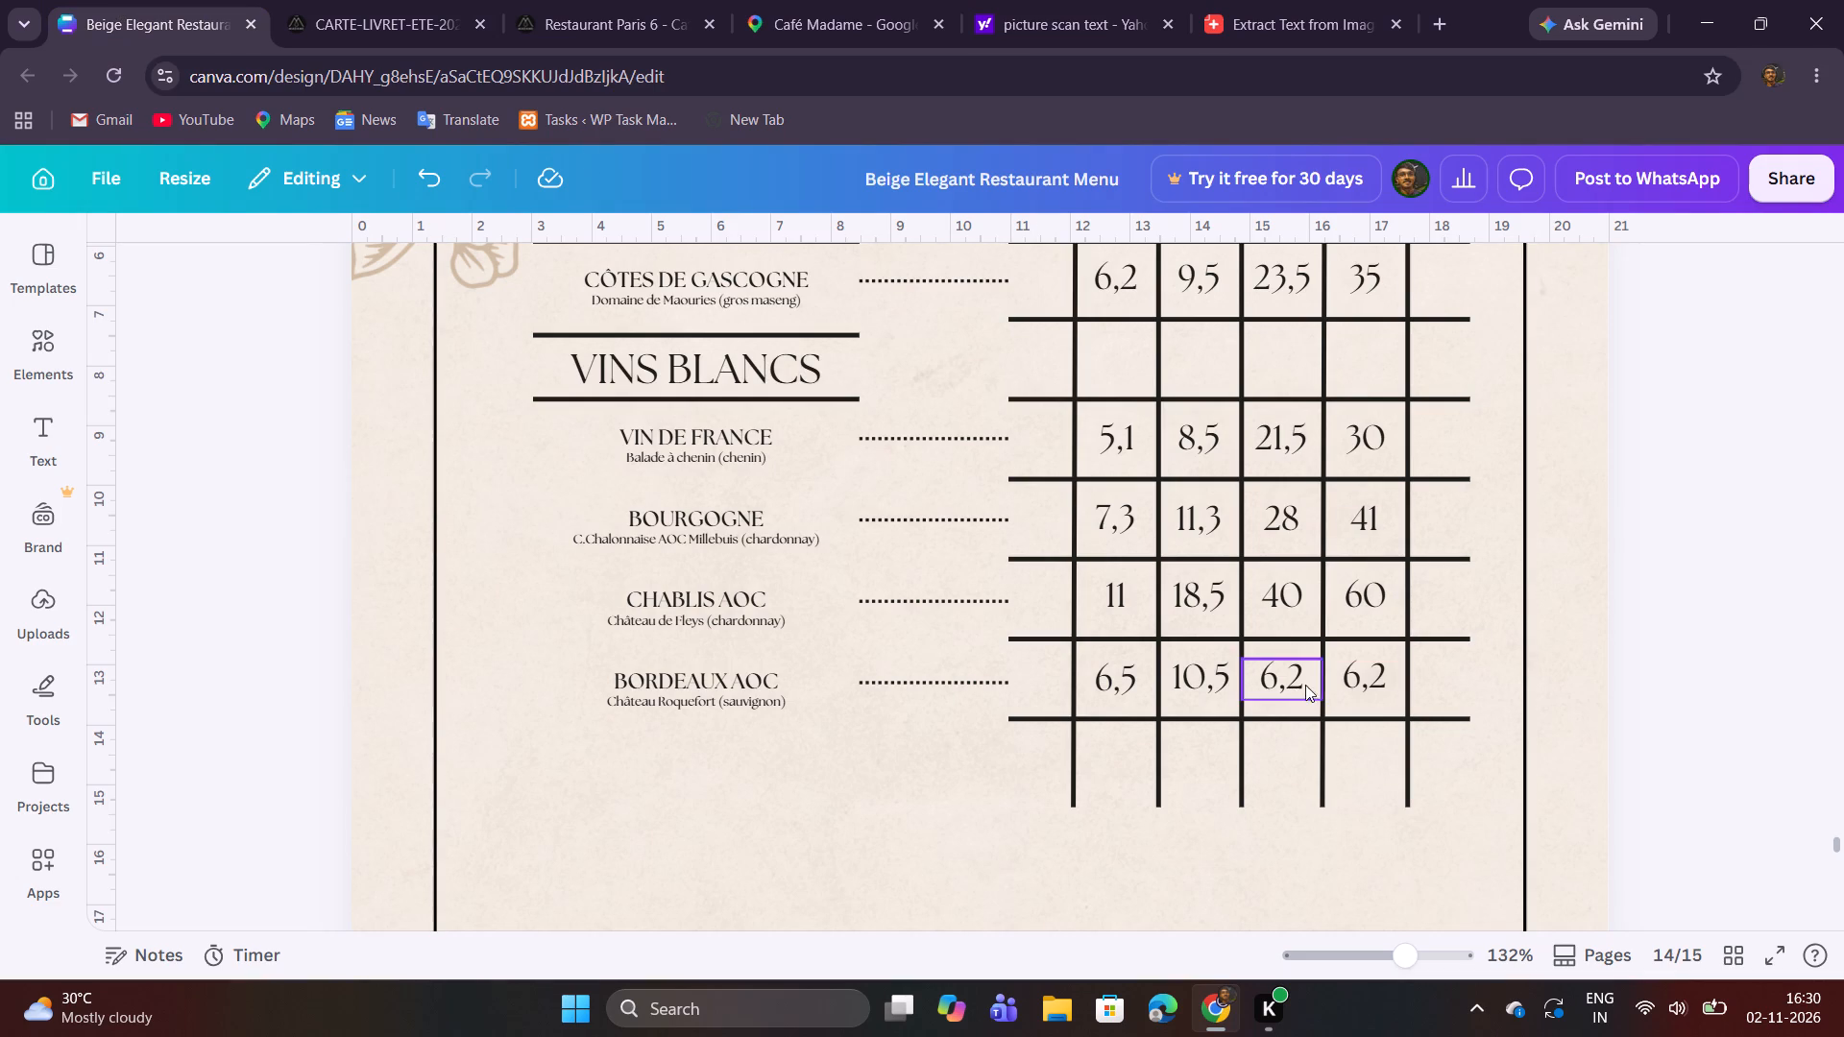
{"action": "double_click", "coordinate": [1305, 683]}
{"action": "key", "text": "ctrl+v"}
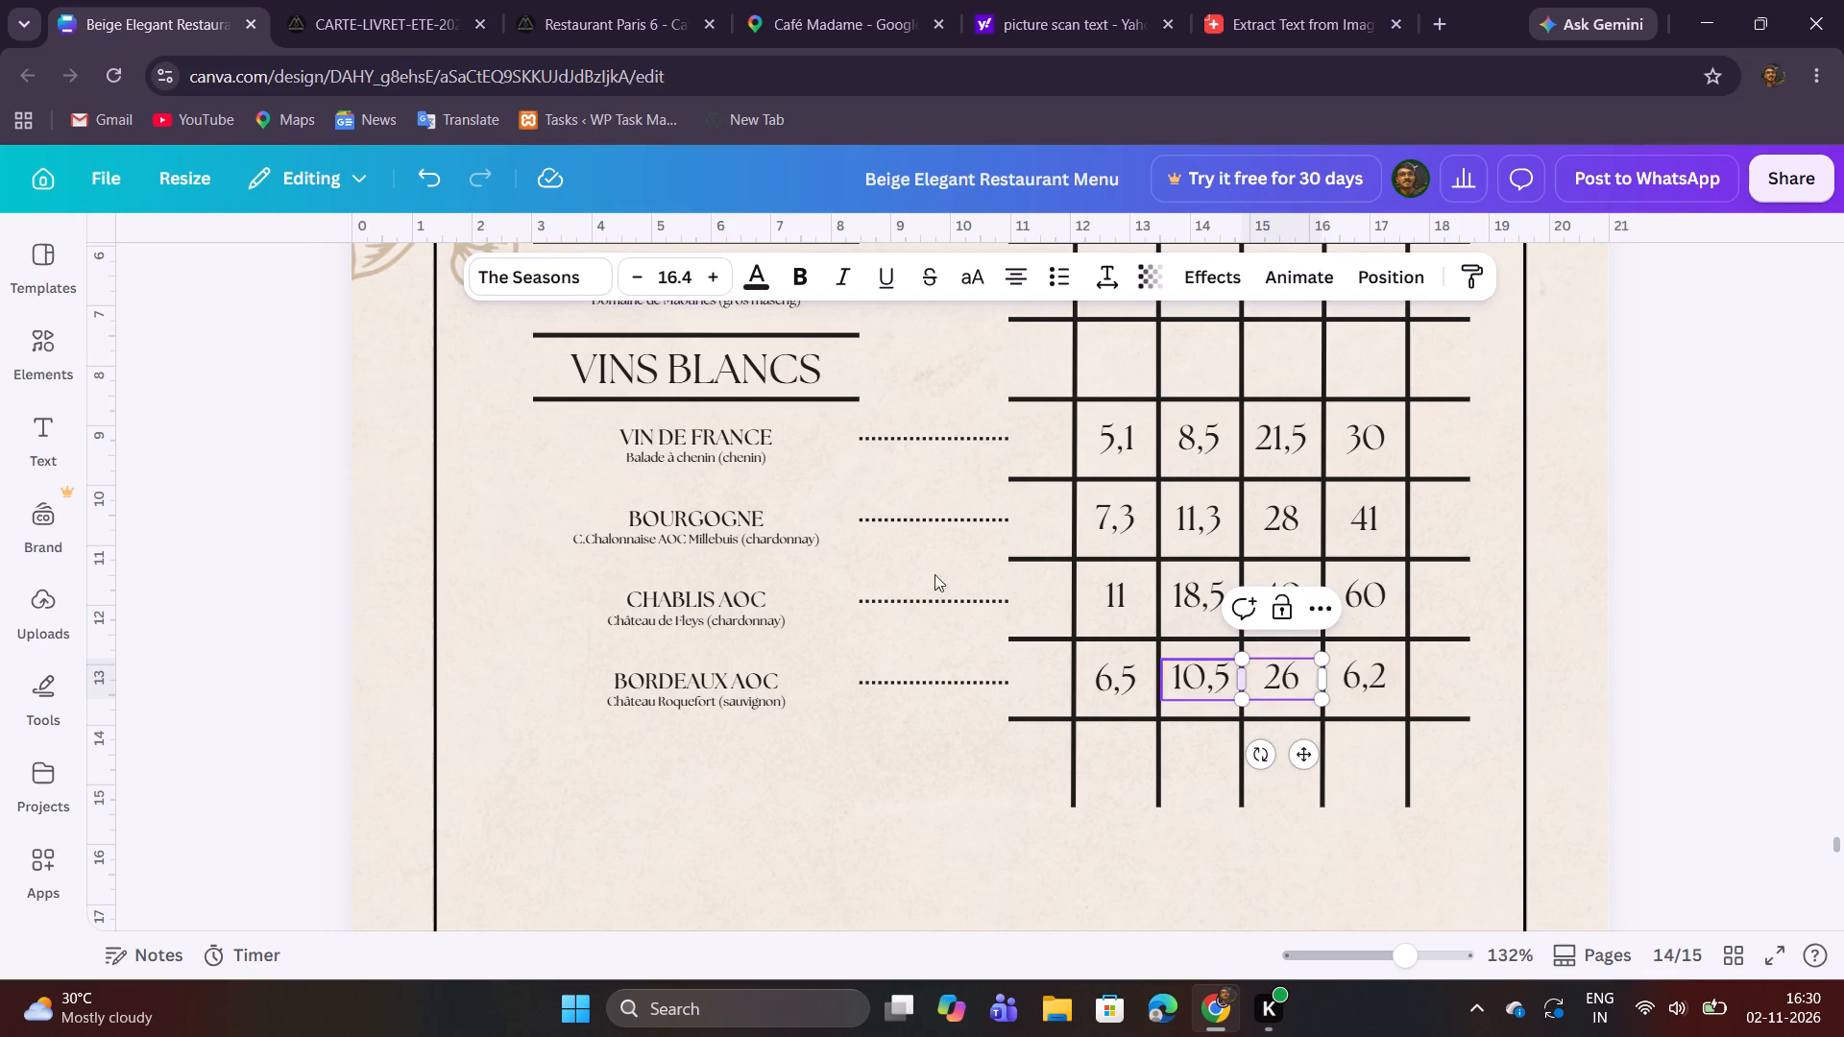
Copy the BORDEAUX AOC 75cl price 38 from the PDF into its 75cl cell in the Canva menu.
{"action": "left_click", "coordinate": [382, 0]}
{"action": "double_click", "coordinate": [1172, 755]}
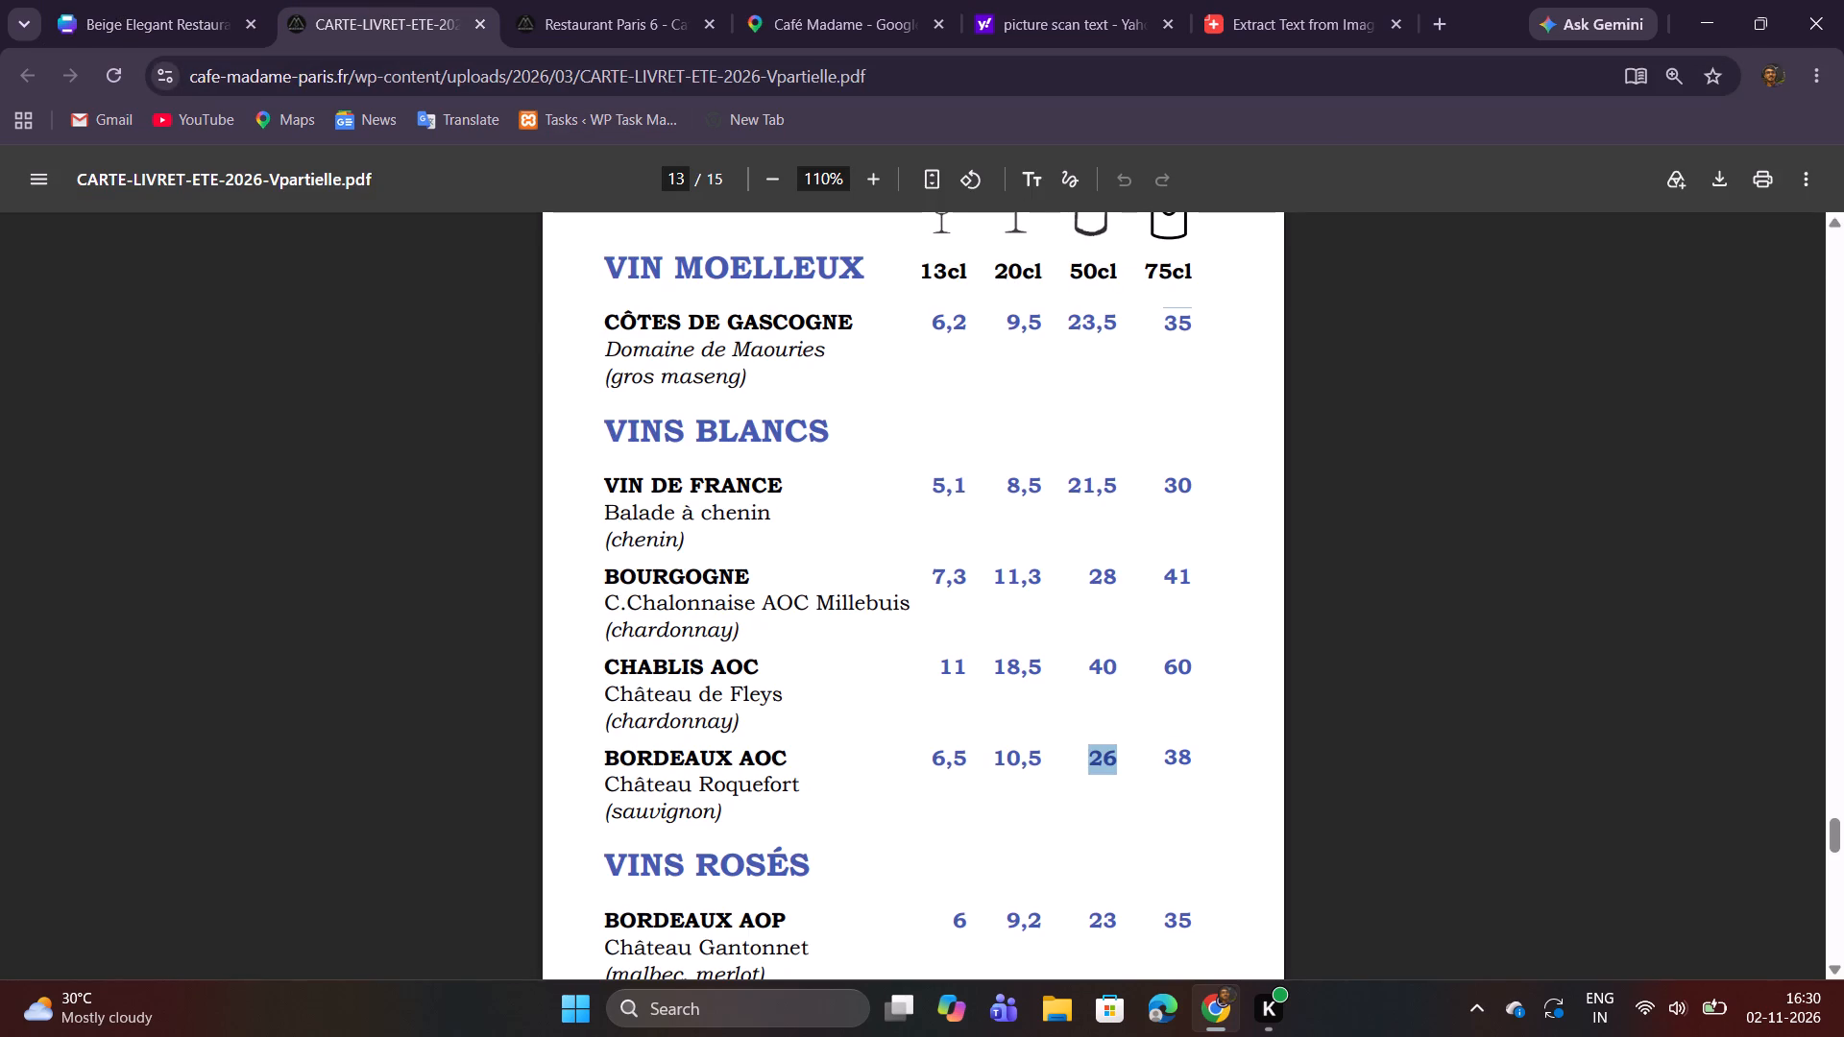
{"action": "key", "text": "ctrl+c"}
{"action": "left_click", "coordinate": [149, 0]}
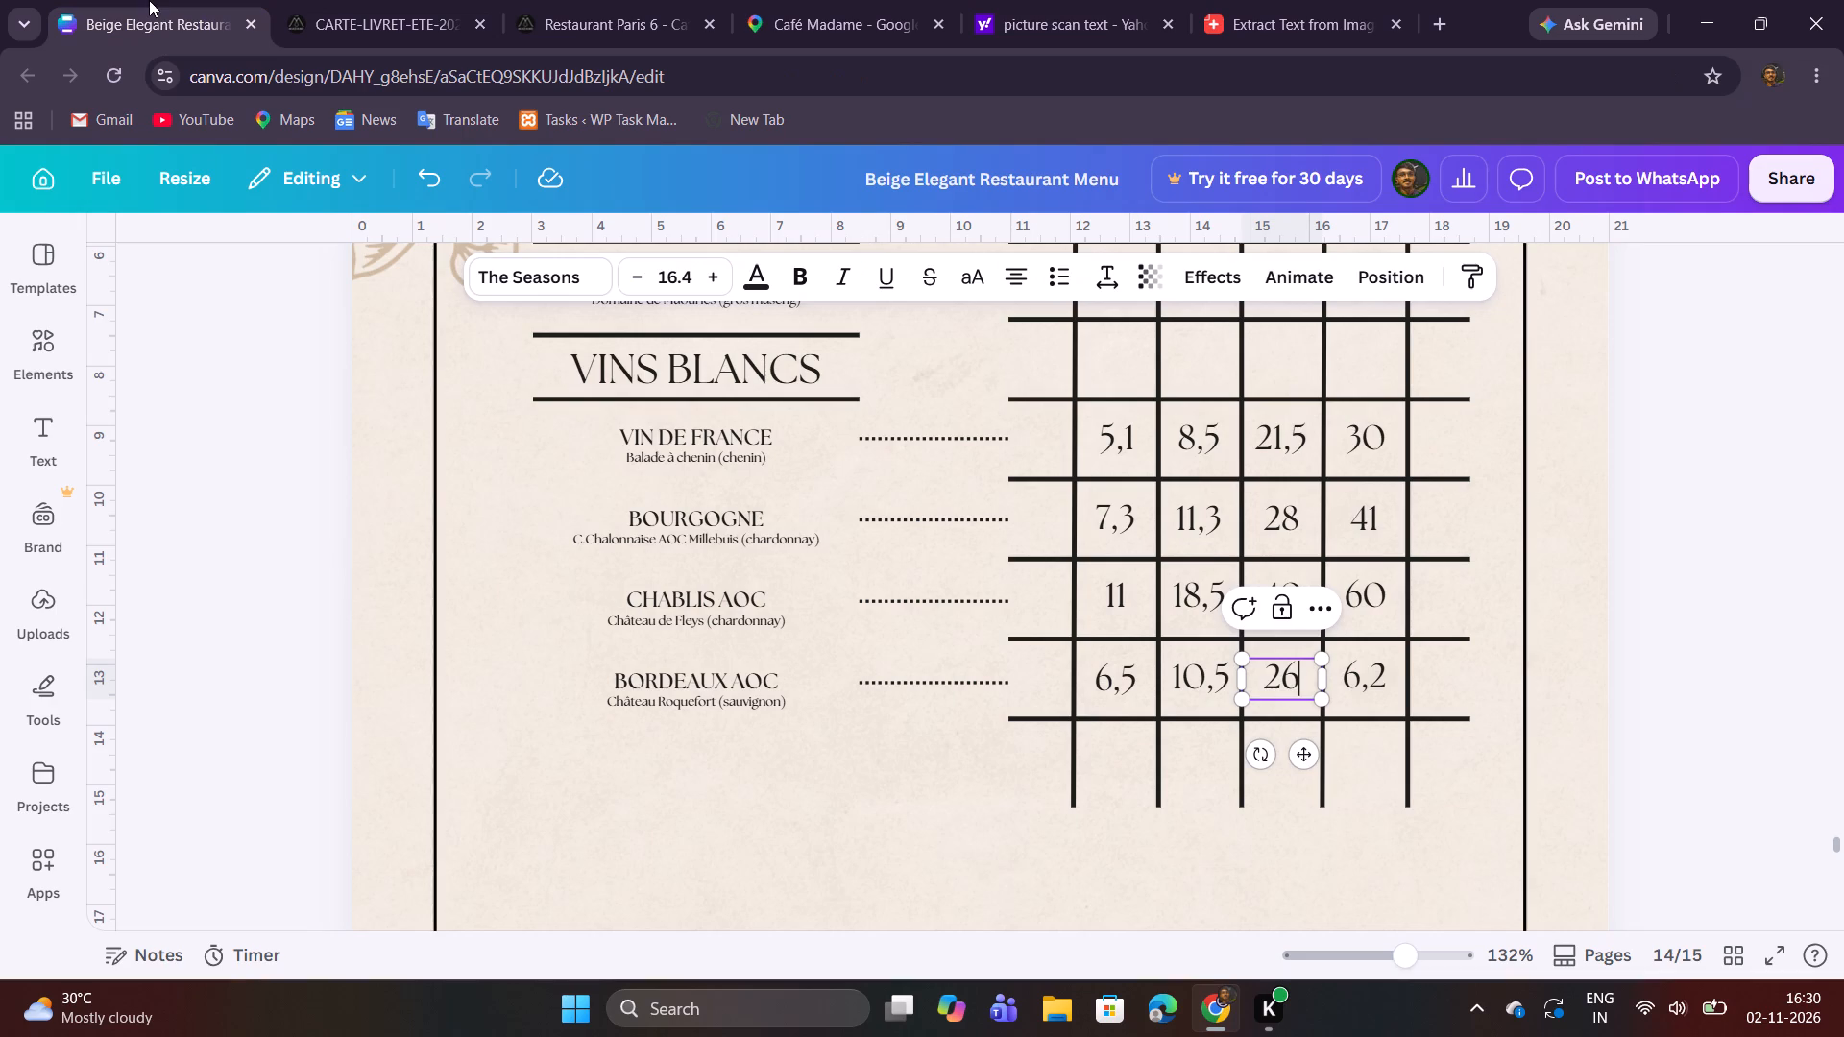
{"action": "double_click", "coordinate": [1365, 687]}
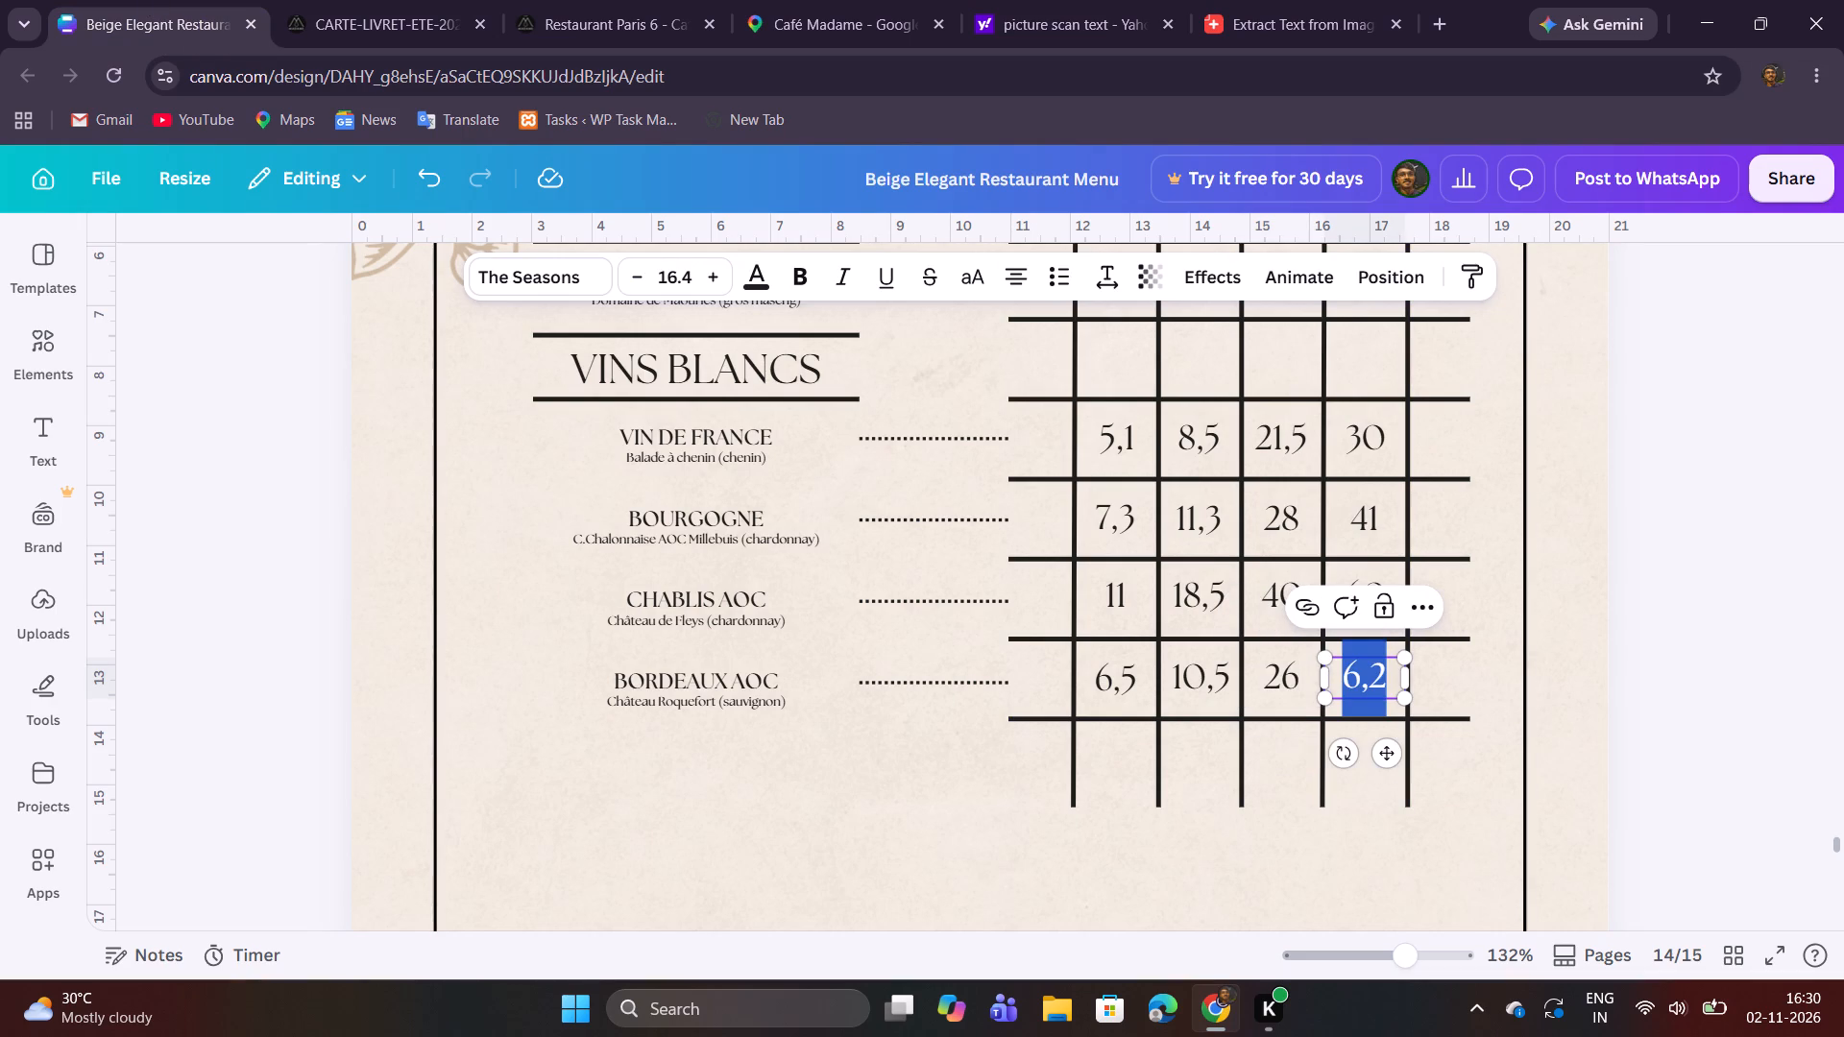
{"action": "key", "text": "ctrl+v"}
{"action": "left_click", "coordinate": [1714, 739]}
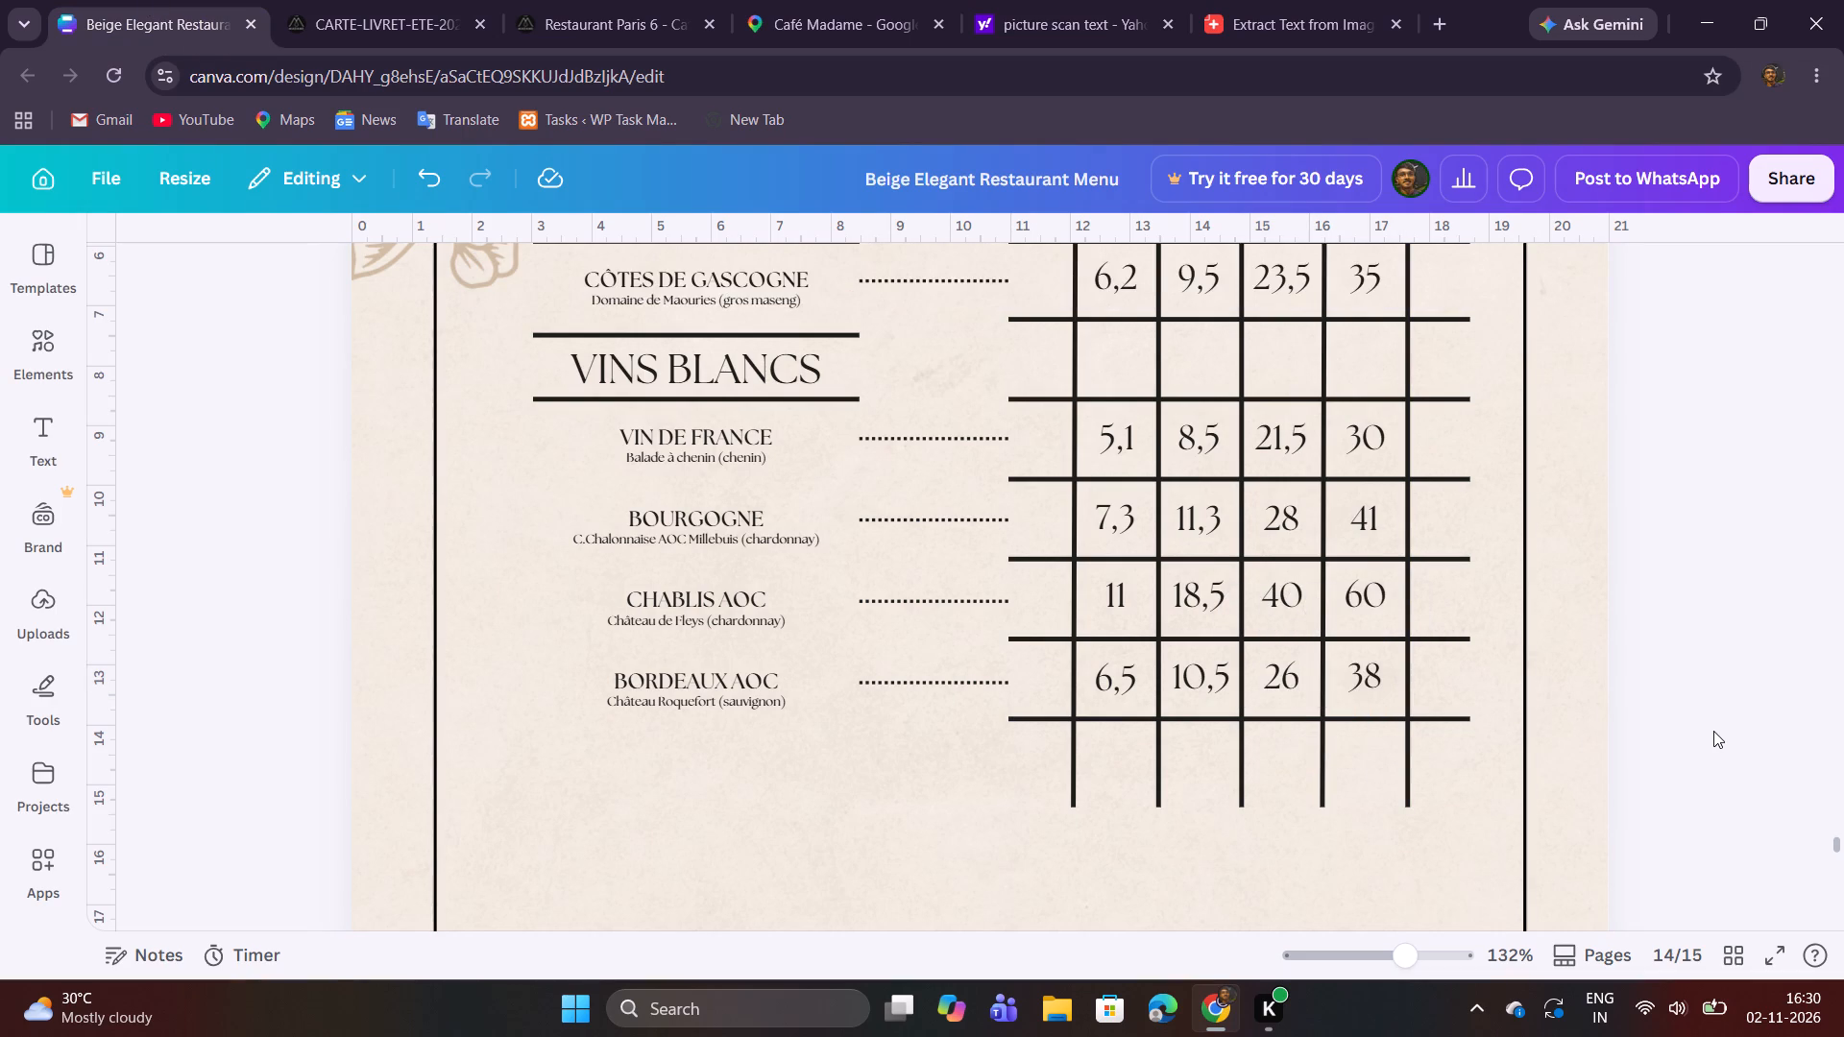
Compare the PDF's VINS ROSÉS section with the layout and space below the BORDEAUX AOC row on the Canva page.
{"action": "scroll", "coordinate": [1714, 729], "scroll_direction": "down", "scroll_amount": 1}
{"action": "scroll", "coordinate": [1714, 728], "scroll_direction": "up", "scroll_amount": 2}
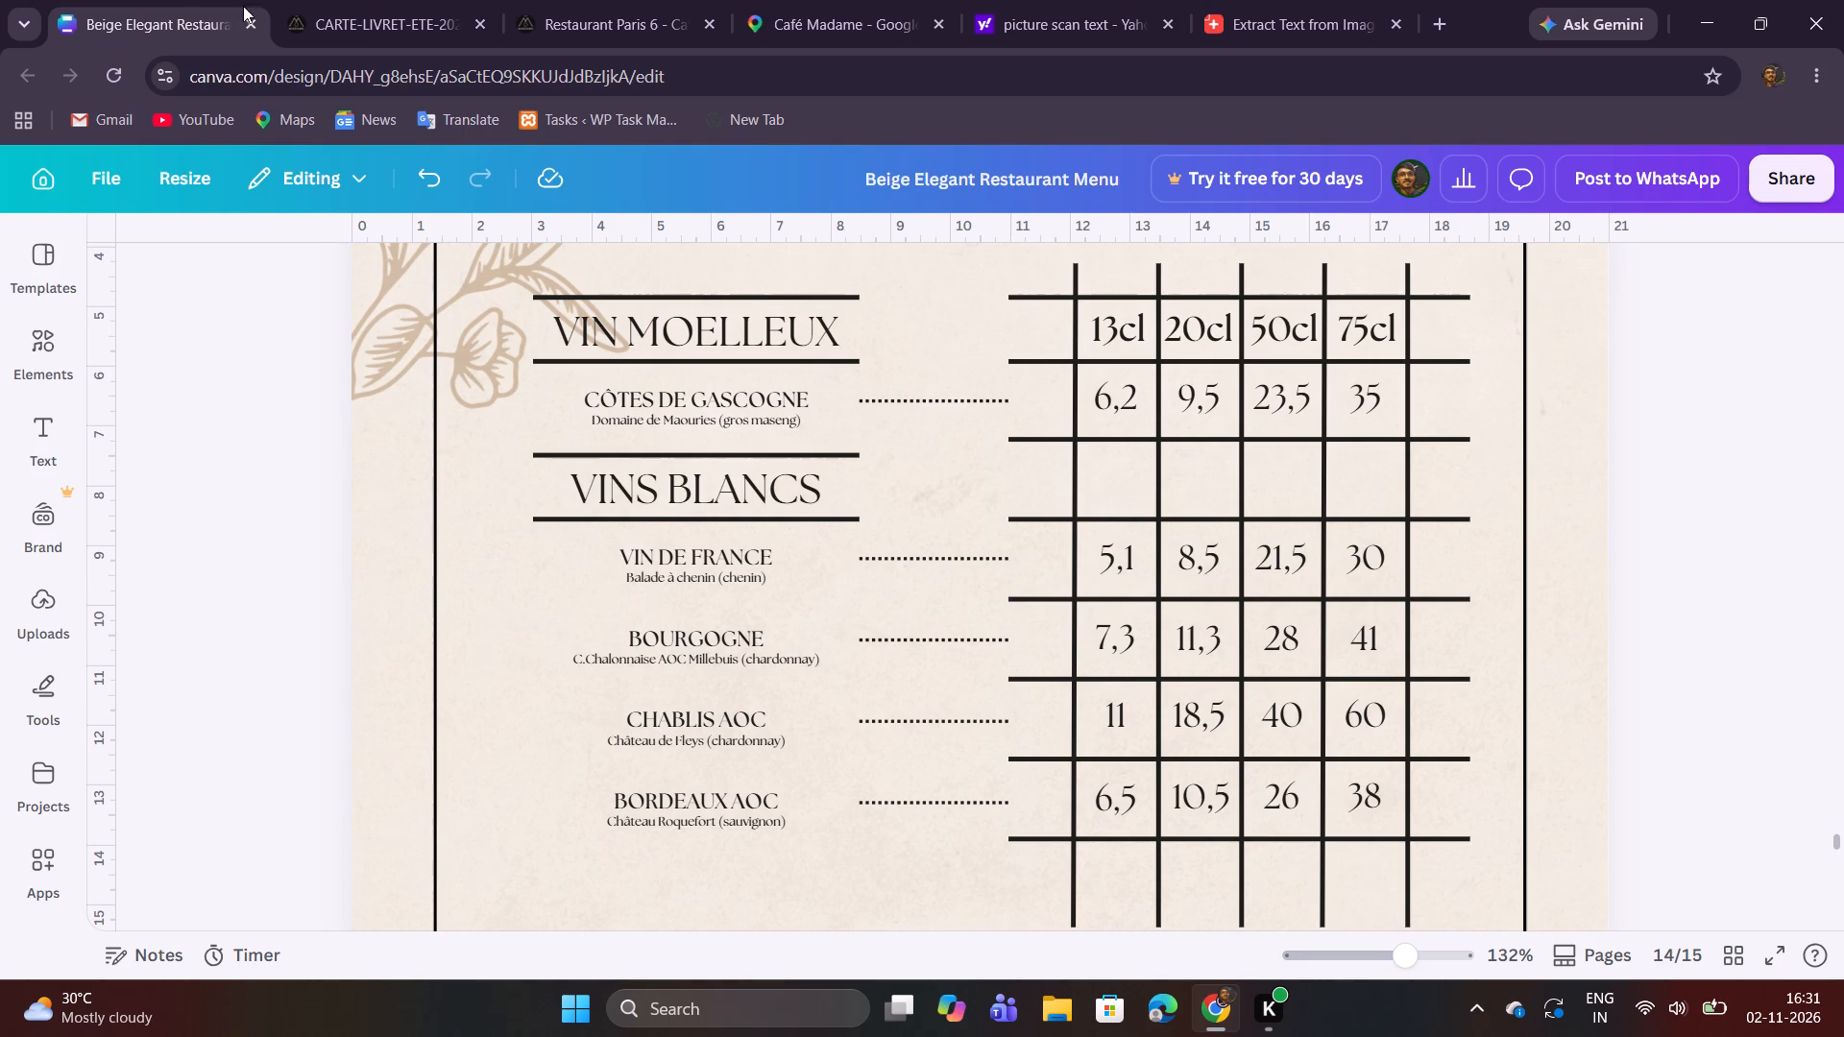
{"action": "left_click", "coordinate": [387, 18]}
{"action": "scroll", "coordinate": [1145, 570], "scroll_direction": "down", "scroll_amount": 5}
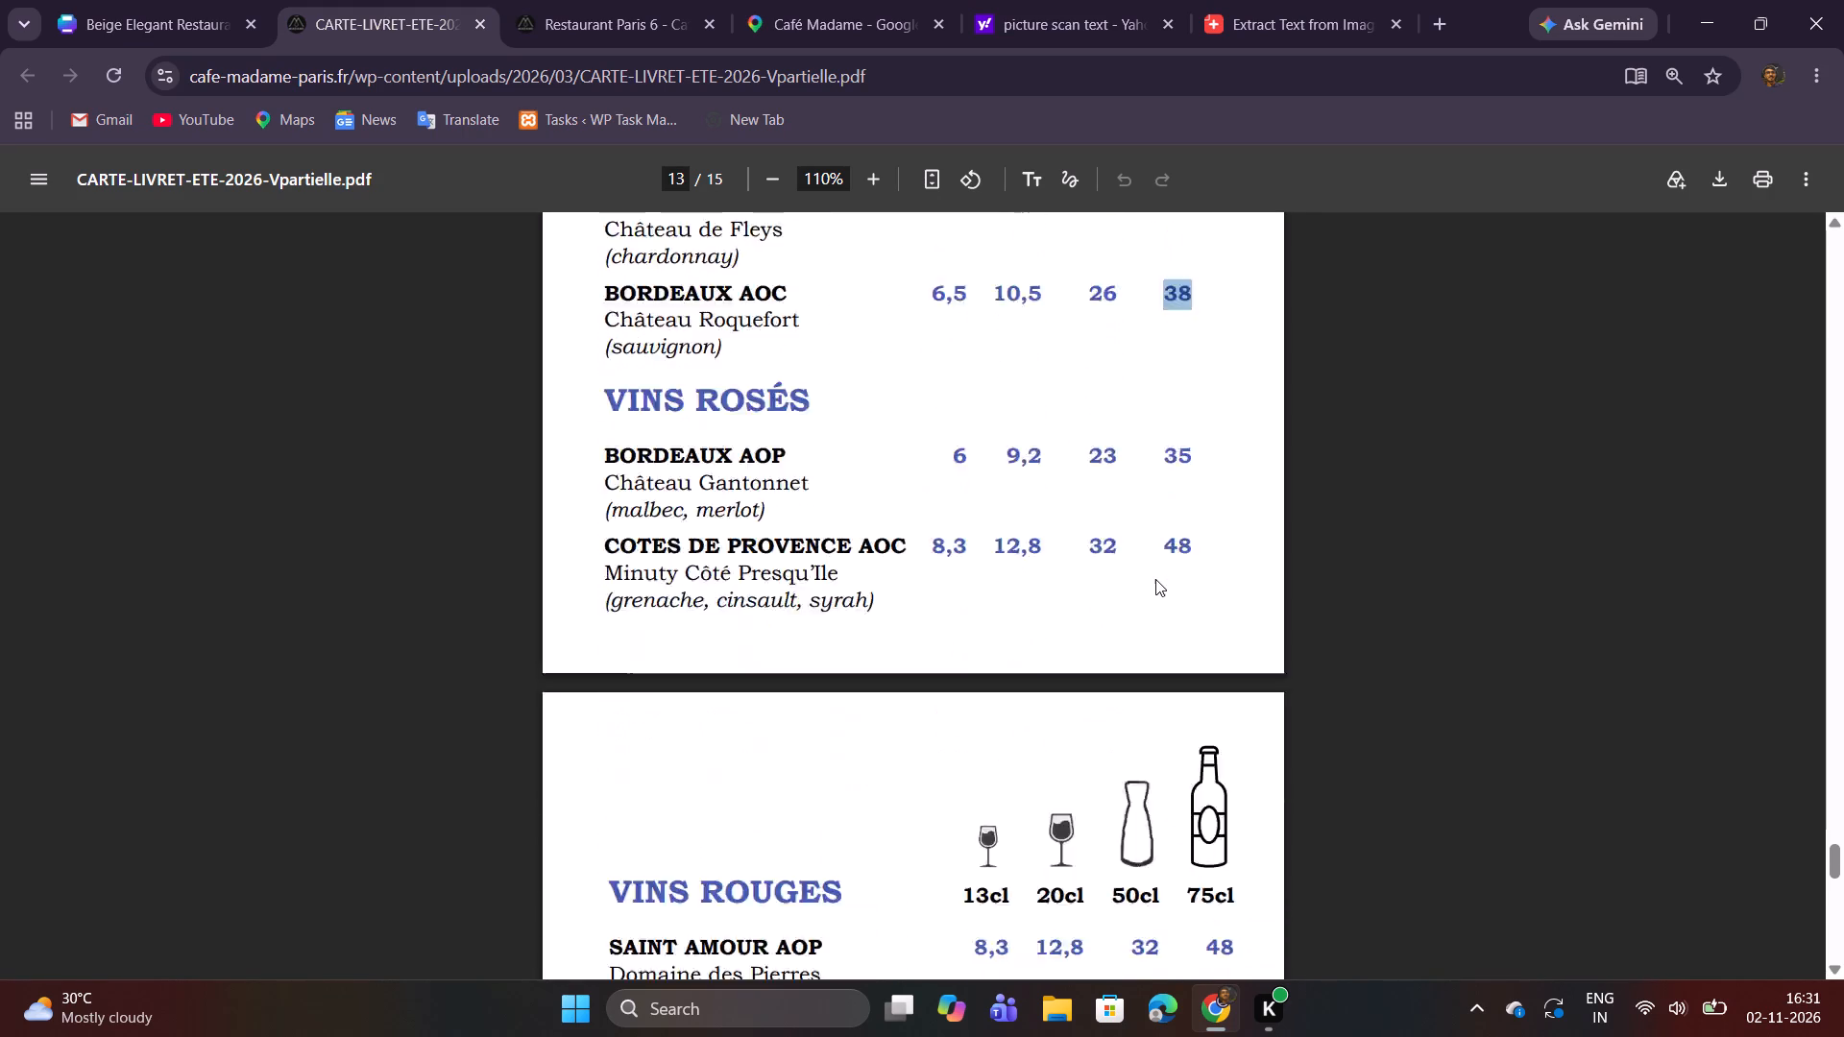
{"action": "scroll", "coordinate": [1155, 579], "scroll_direction": "up", "scroll_amount": 1}
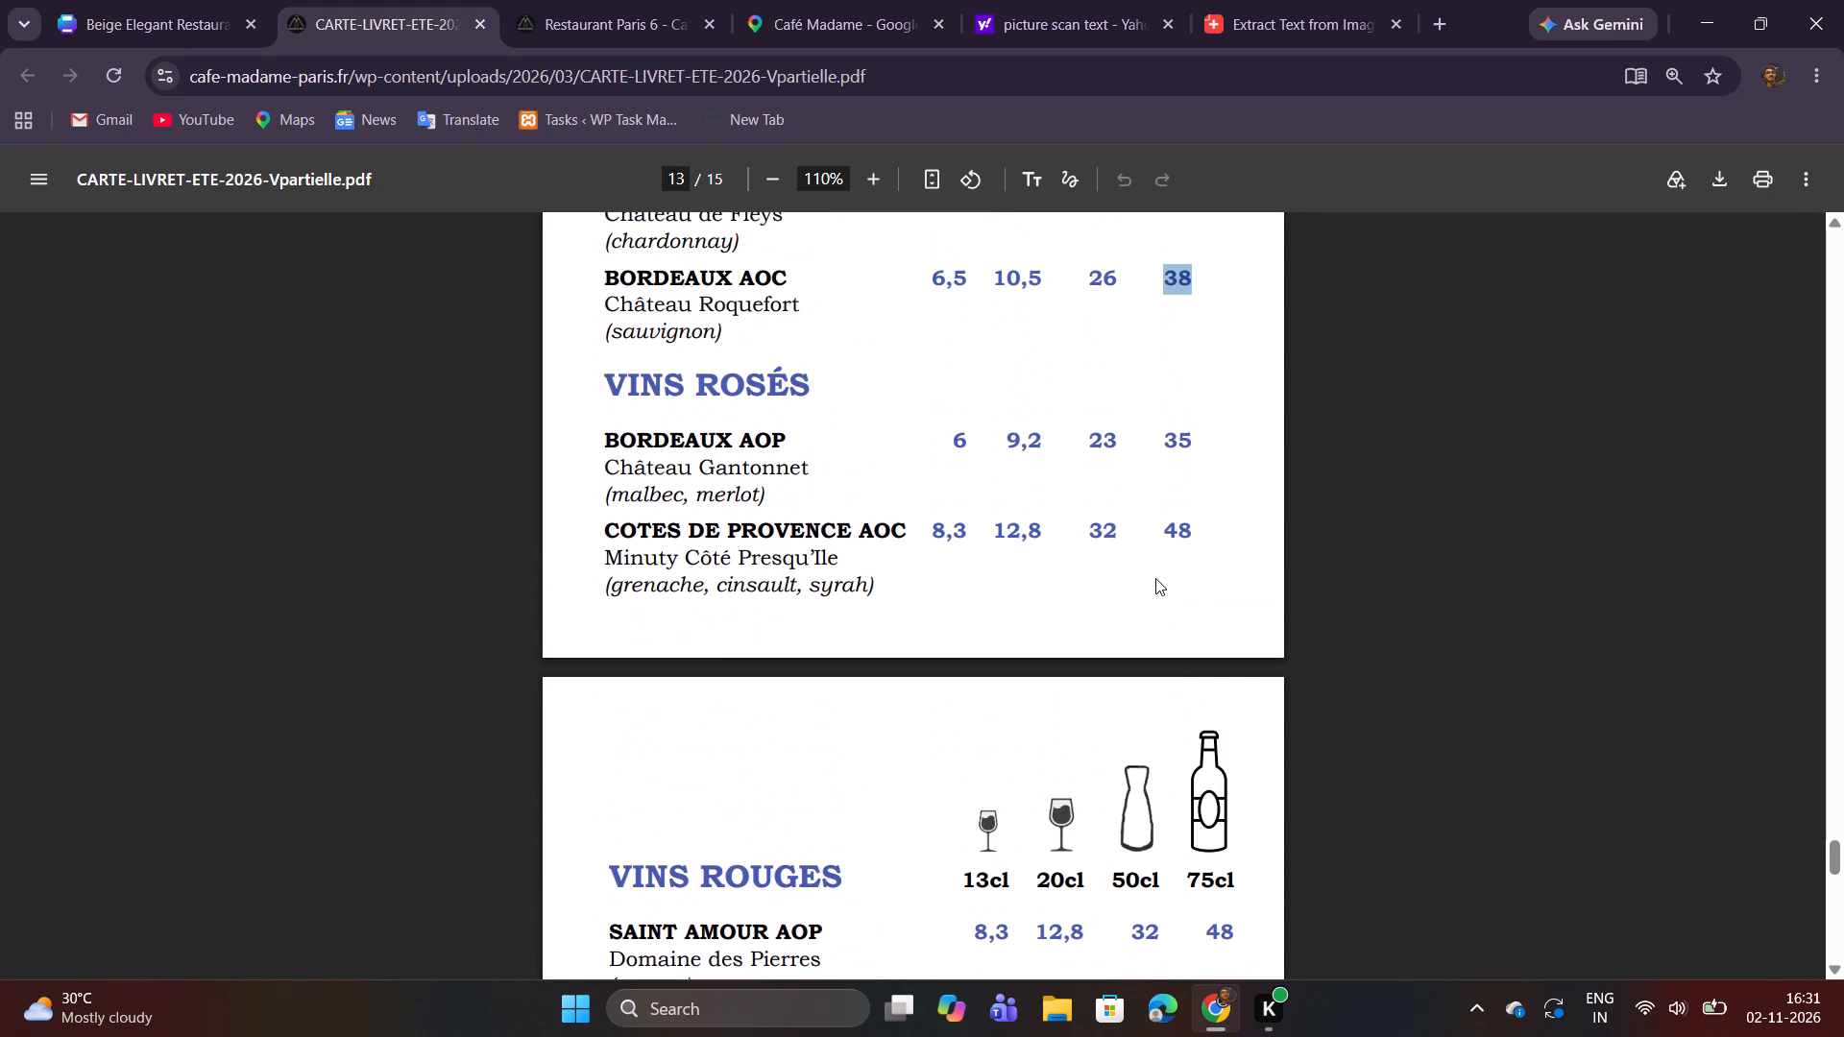
{"action": "left_click", "coordinate": [160, 29]}
{"action": "scroll", "coordinate": [1561, 627], "scroll_direction": "down", "scroll_amount": 6}
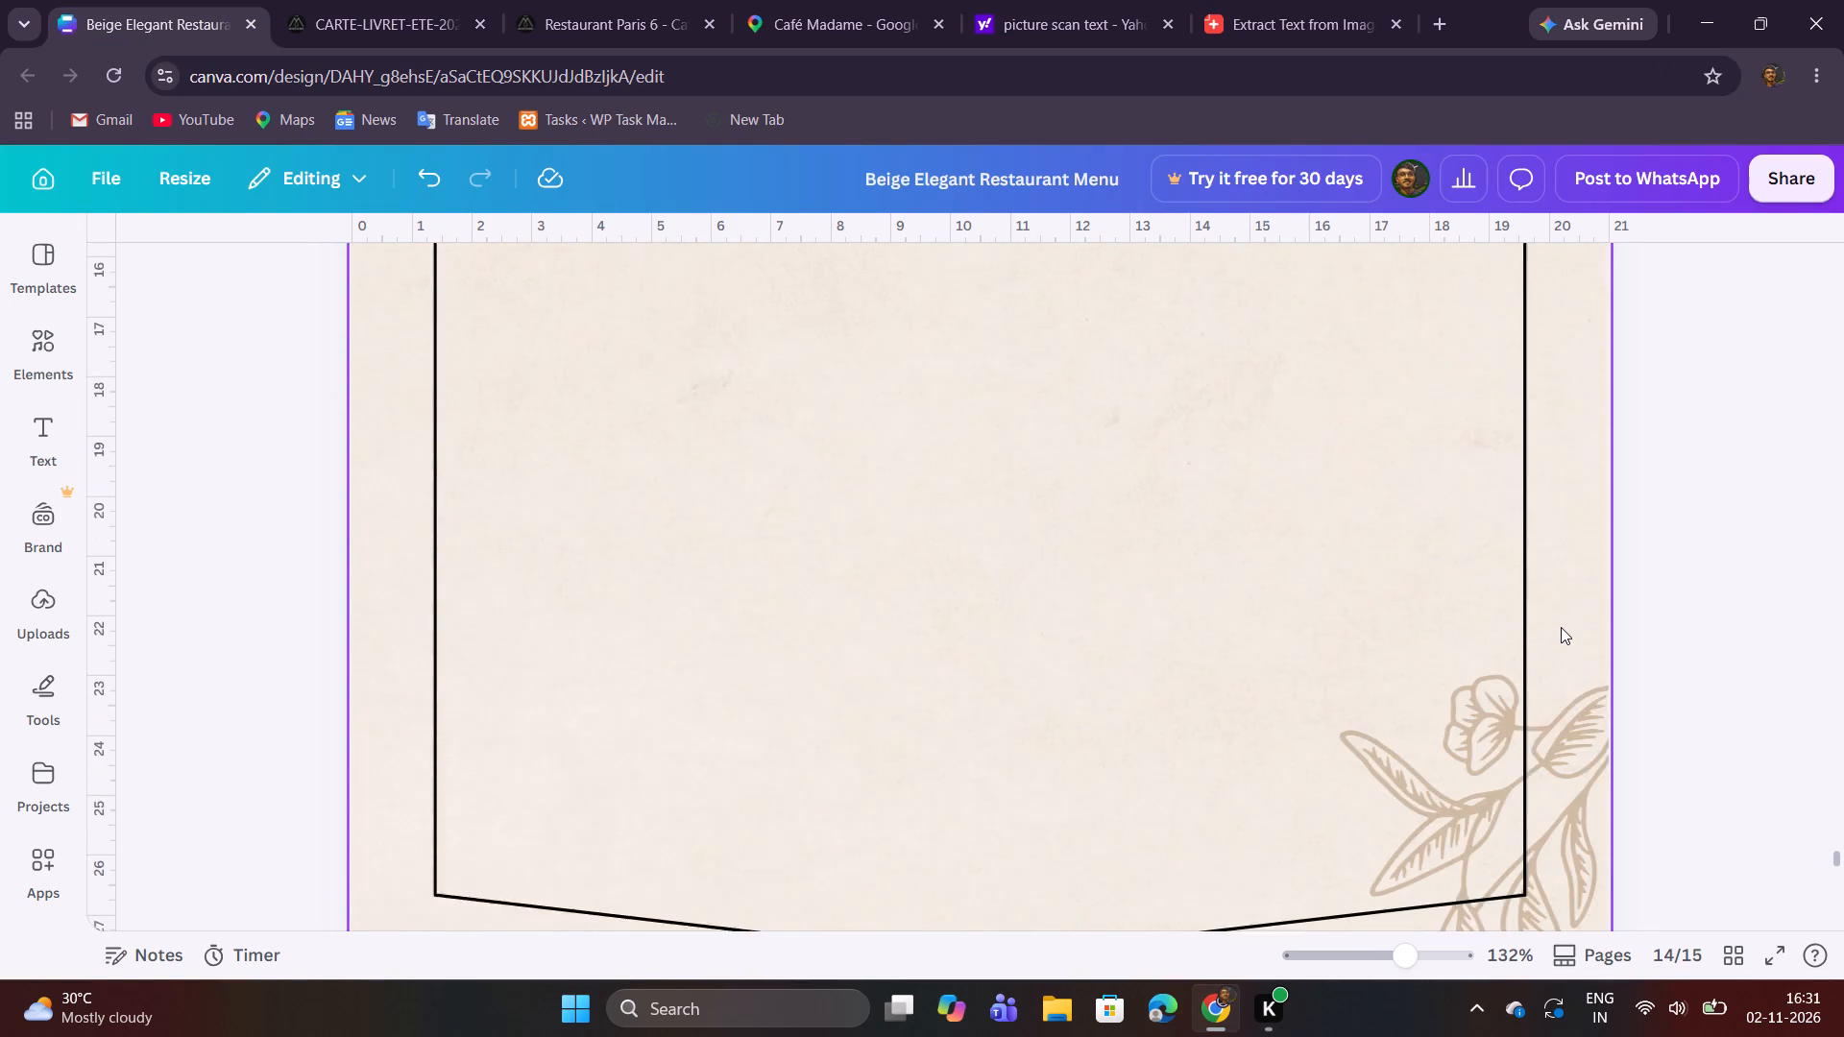
{"action": "scroll", "coordinate": [1561, 627], "scroll_direction": "up", "scroll_amount": 7}
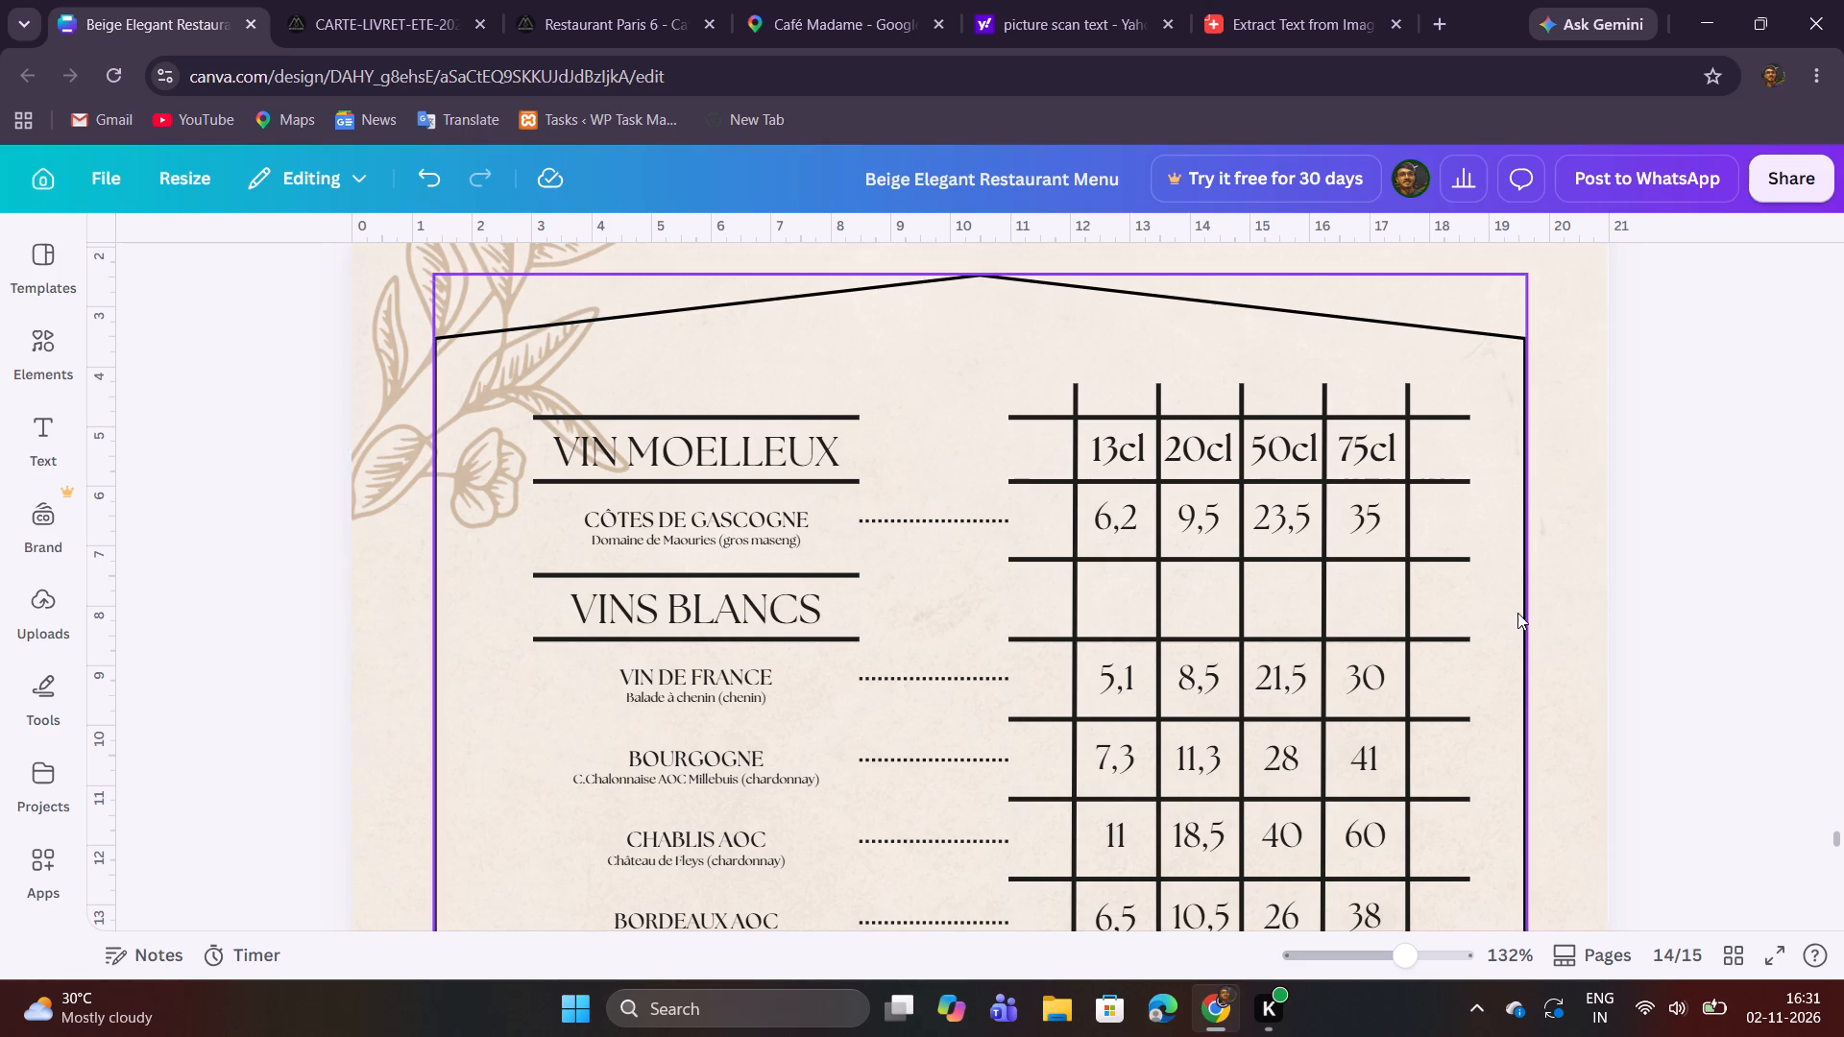
{"action": "scroll", "coordinate": [1506, 650], "scroll_direction": "down", "scroll_amount": 2}
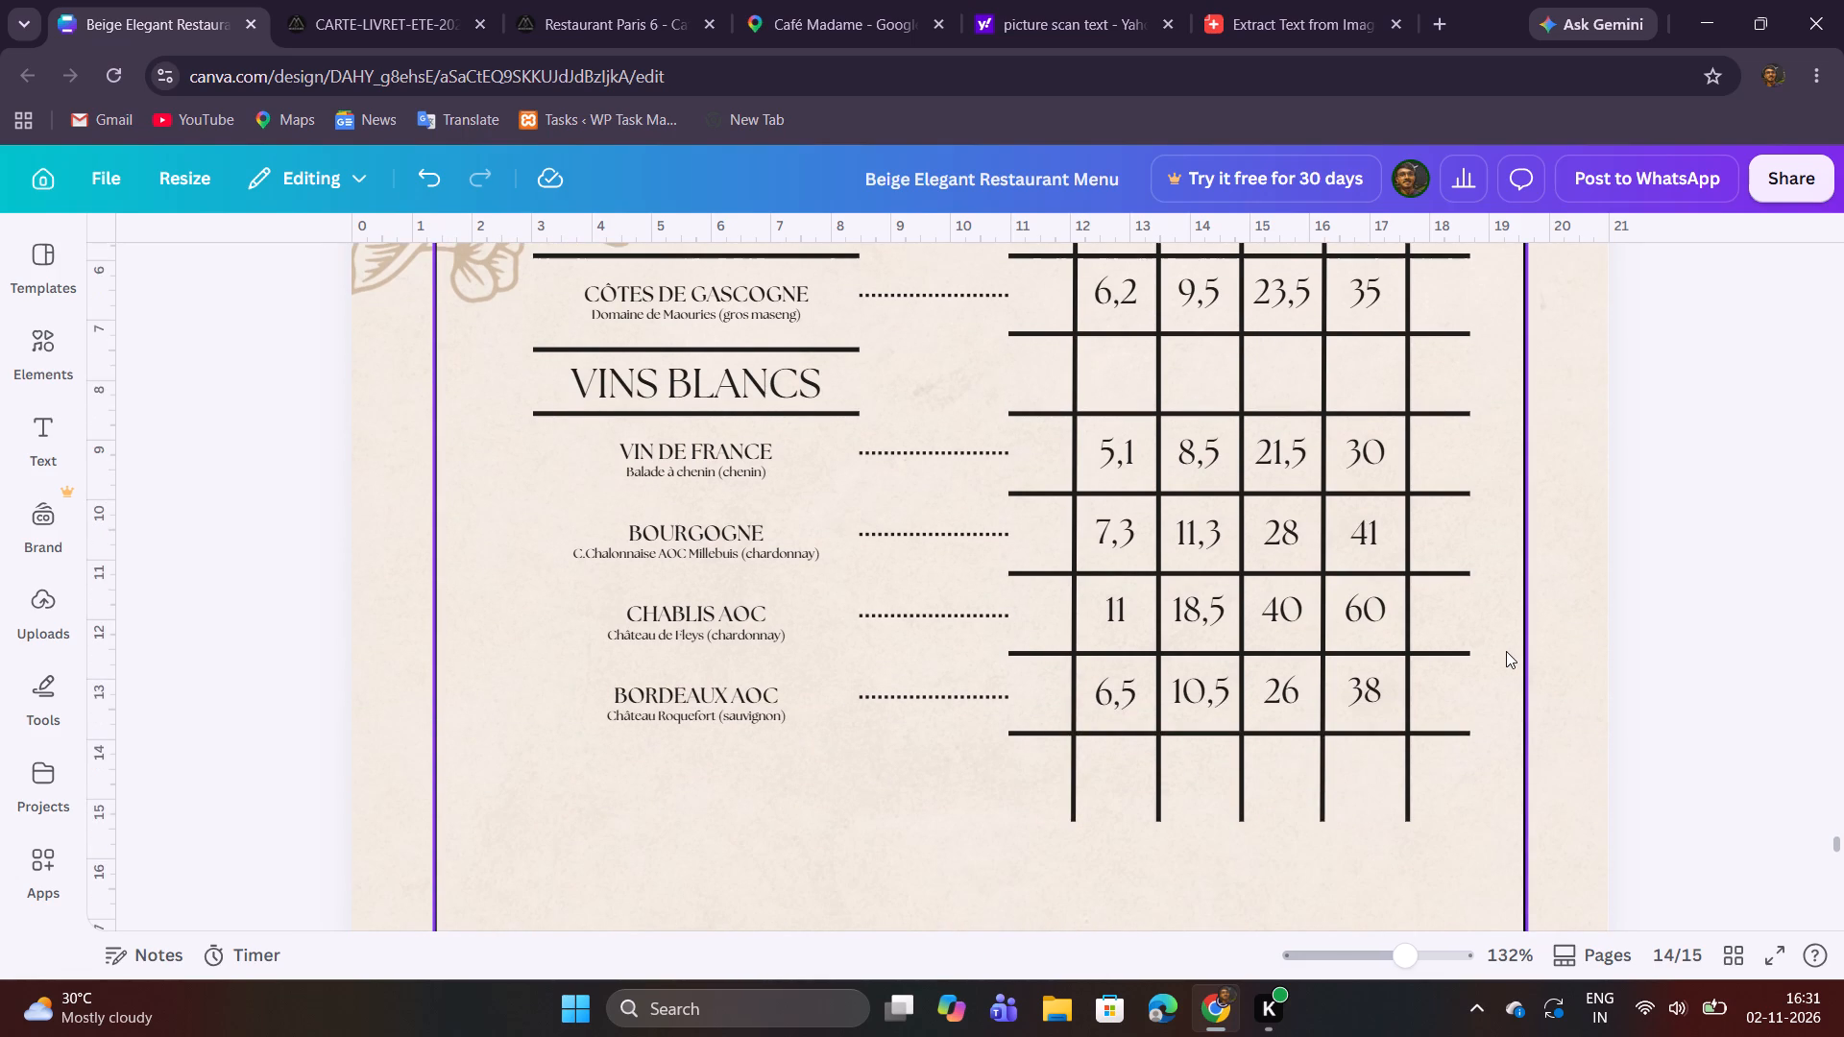
{"action": "scroll", "coordinate": [1506, 651], "scroll_direction": "down", "scroll_amount": 1}
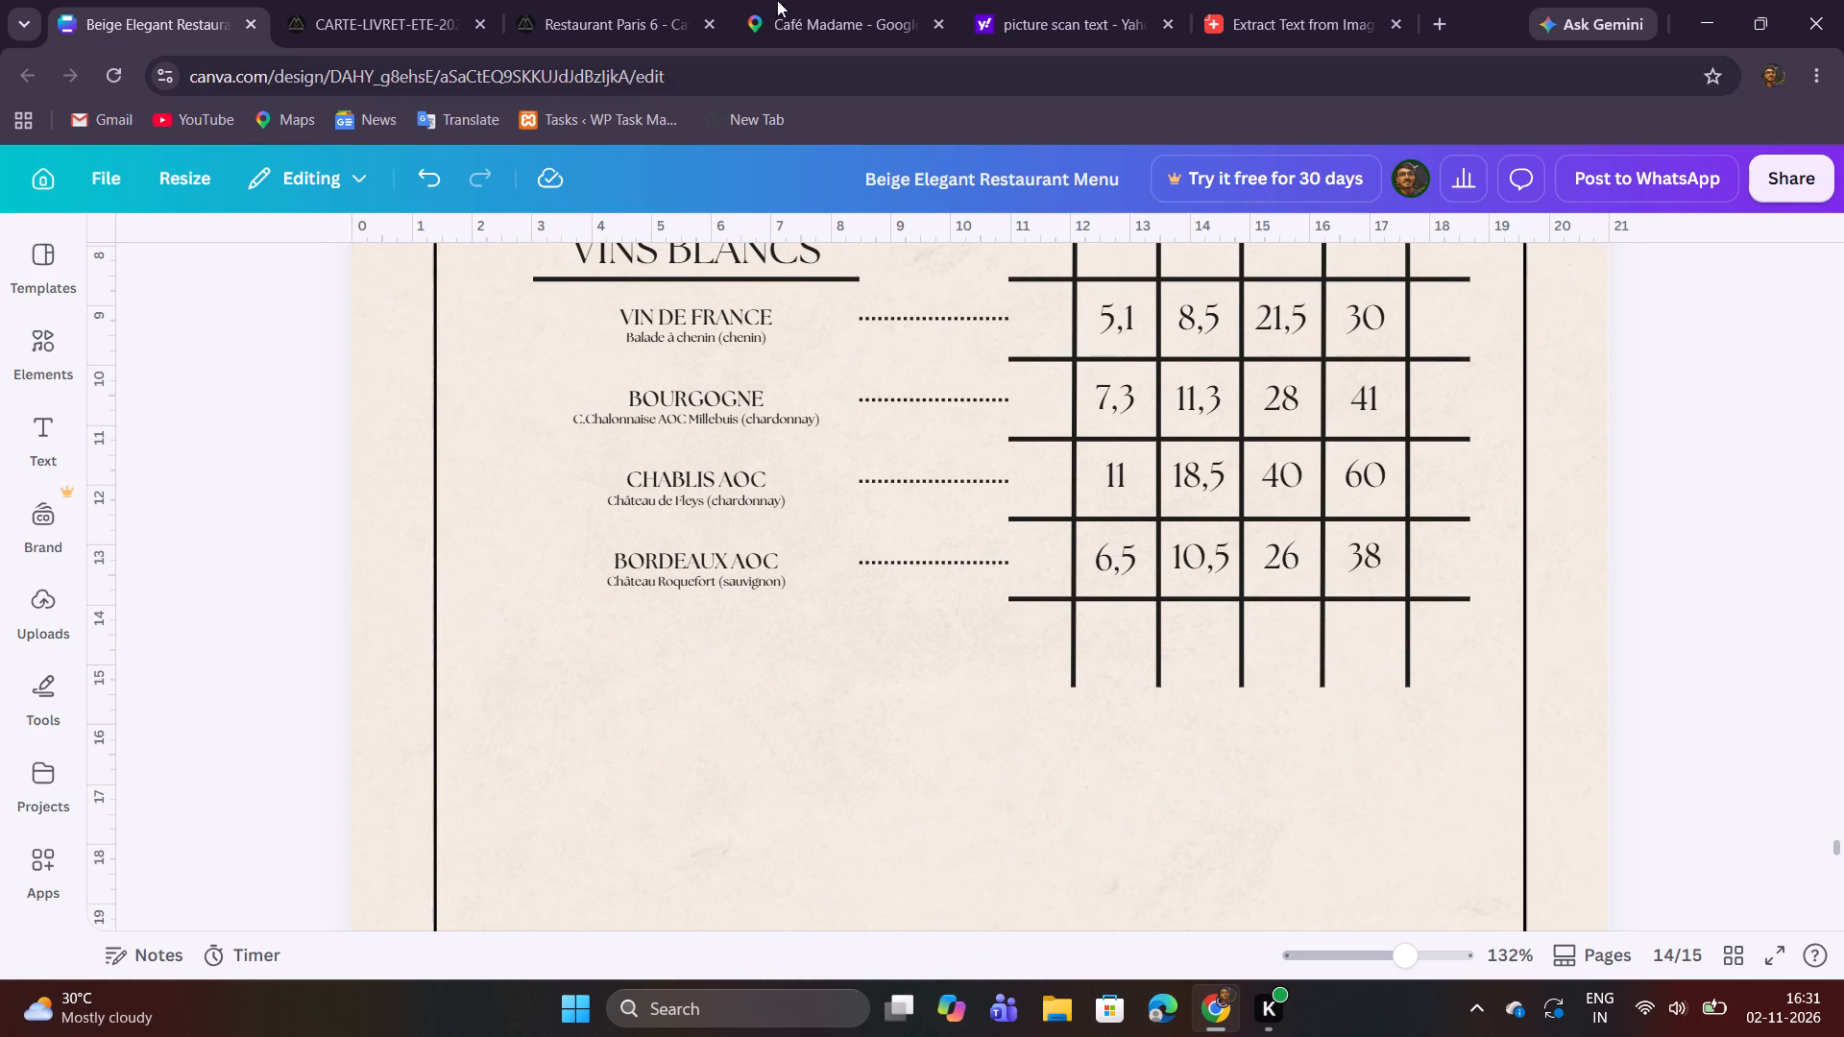
{"action": "left_click", "coordinate": [387, 0]}
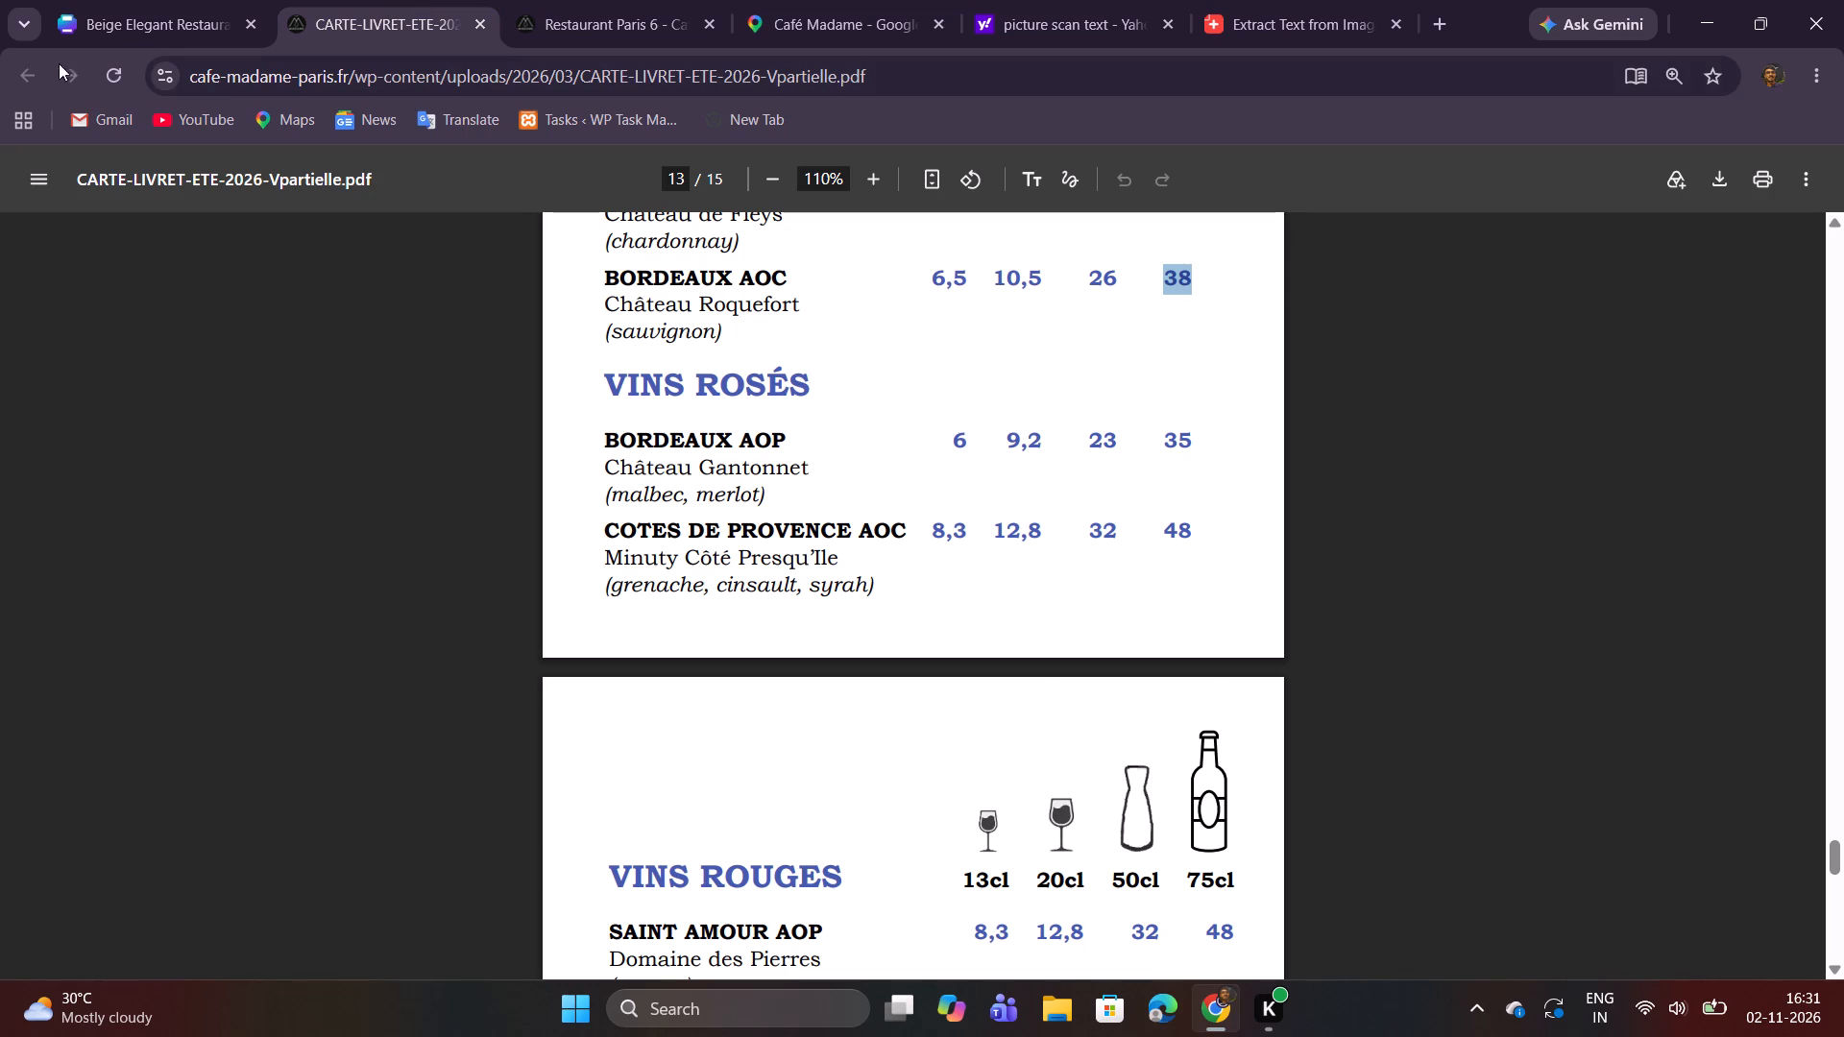
{"action": "left_click", "coordinate": [100, 12]}
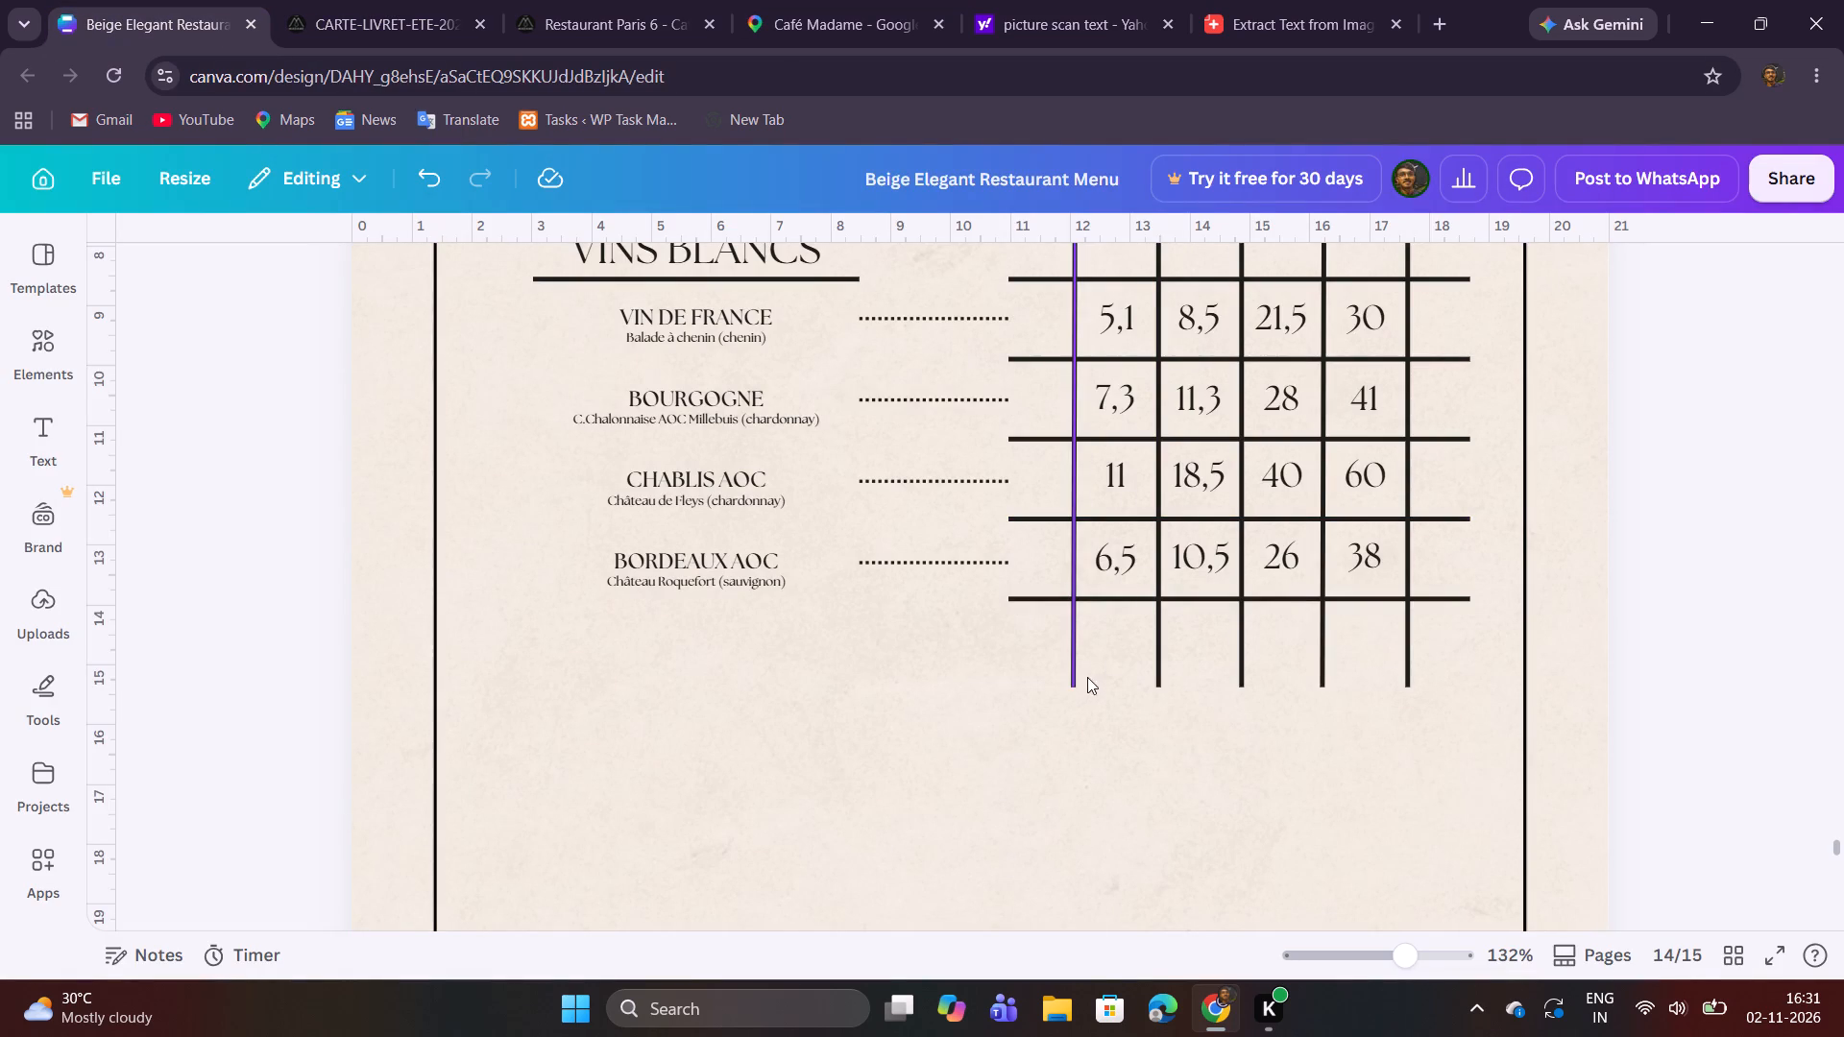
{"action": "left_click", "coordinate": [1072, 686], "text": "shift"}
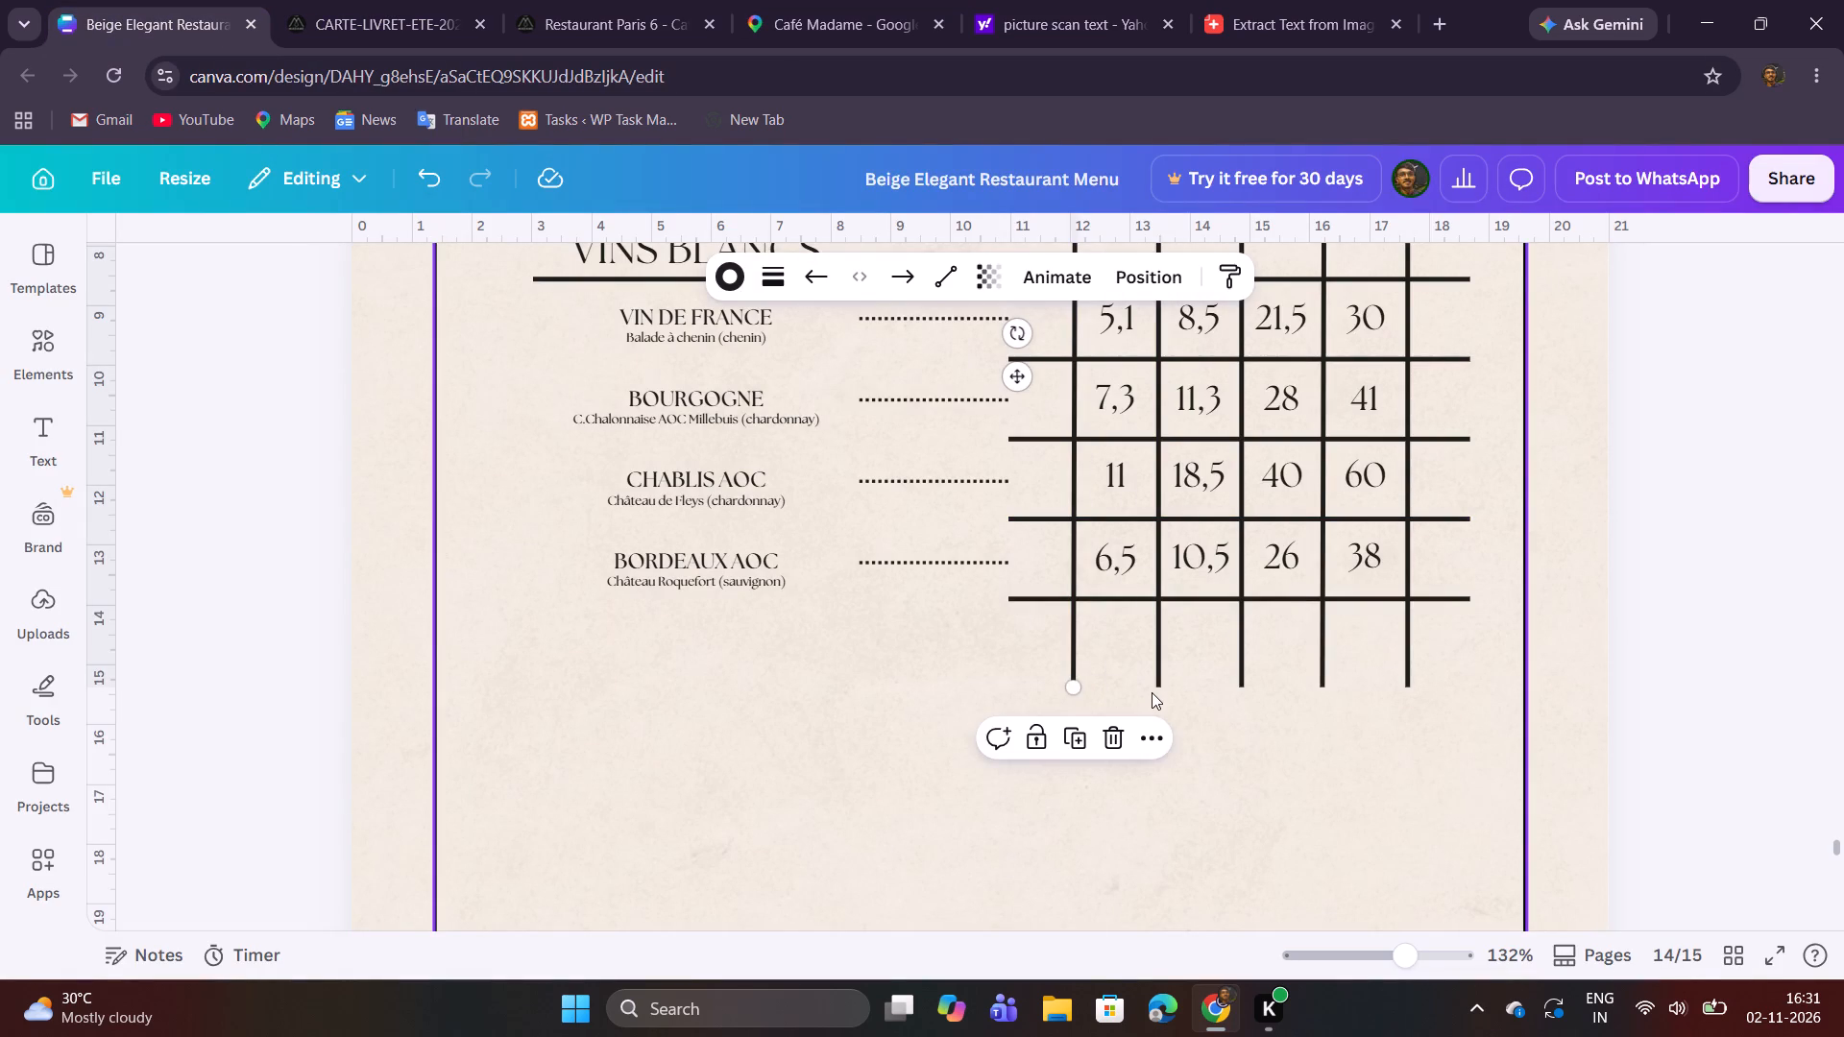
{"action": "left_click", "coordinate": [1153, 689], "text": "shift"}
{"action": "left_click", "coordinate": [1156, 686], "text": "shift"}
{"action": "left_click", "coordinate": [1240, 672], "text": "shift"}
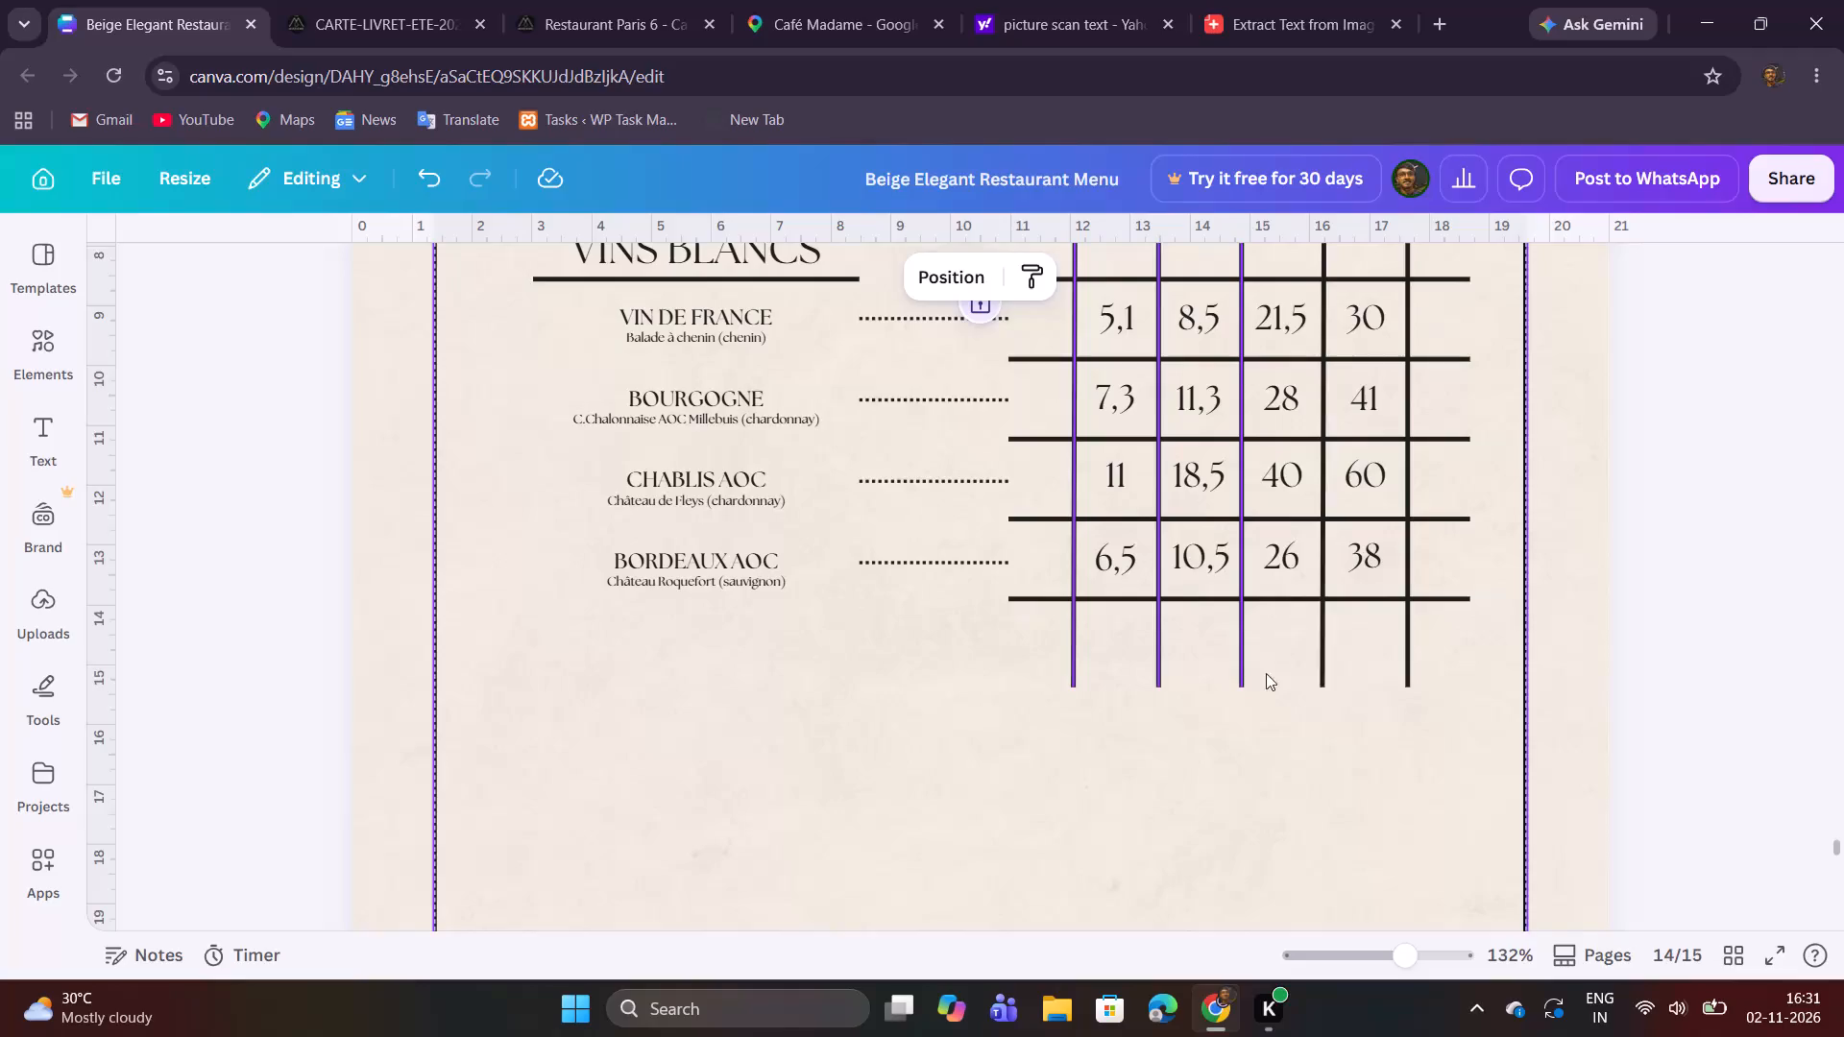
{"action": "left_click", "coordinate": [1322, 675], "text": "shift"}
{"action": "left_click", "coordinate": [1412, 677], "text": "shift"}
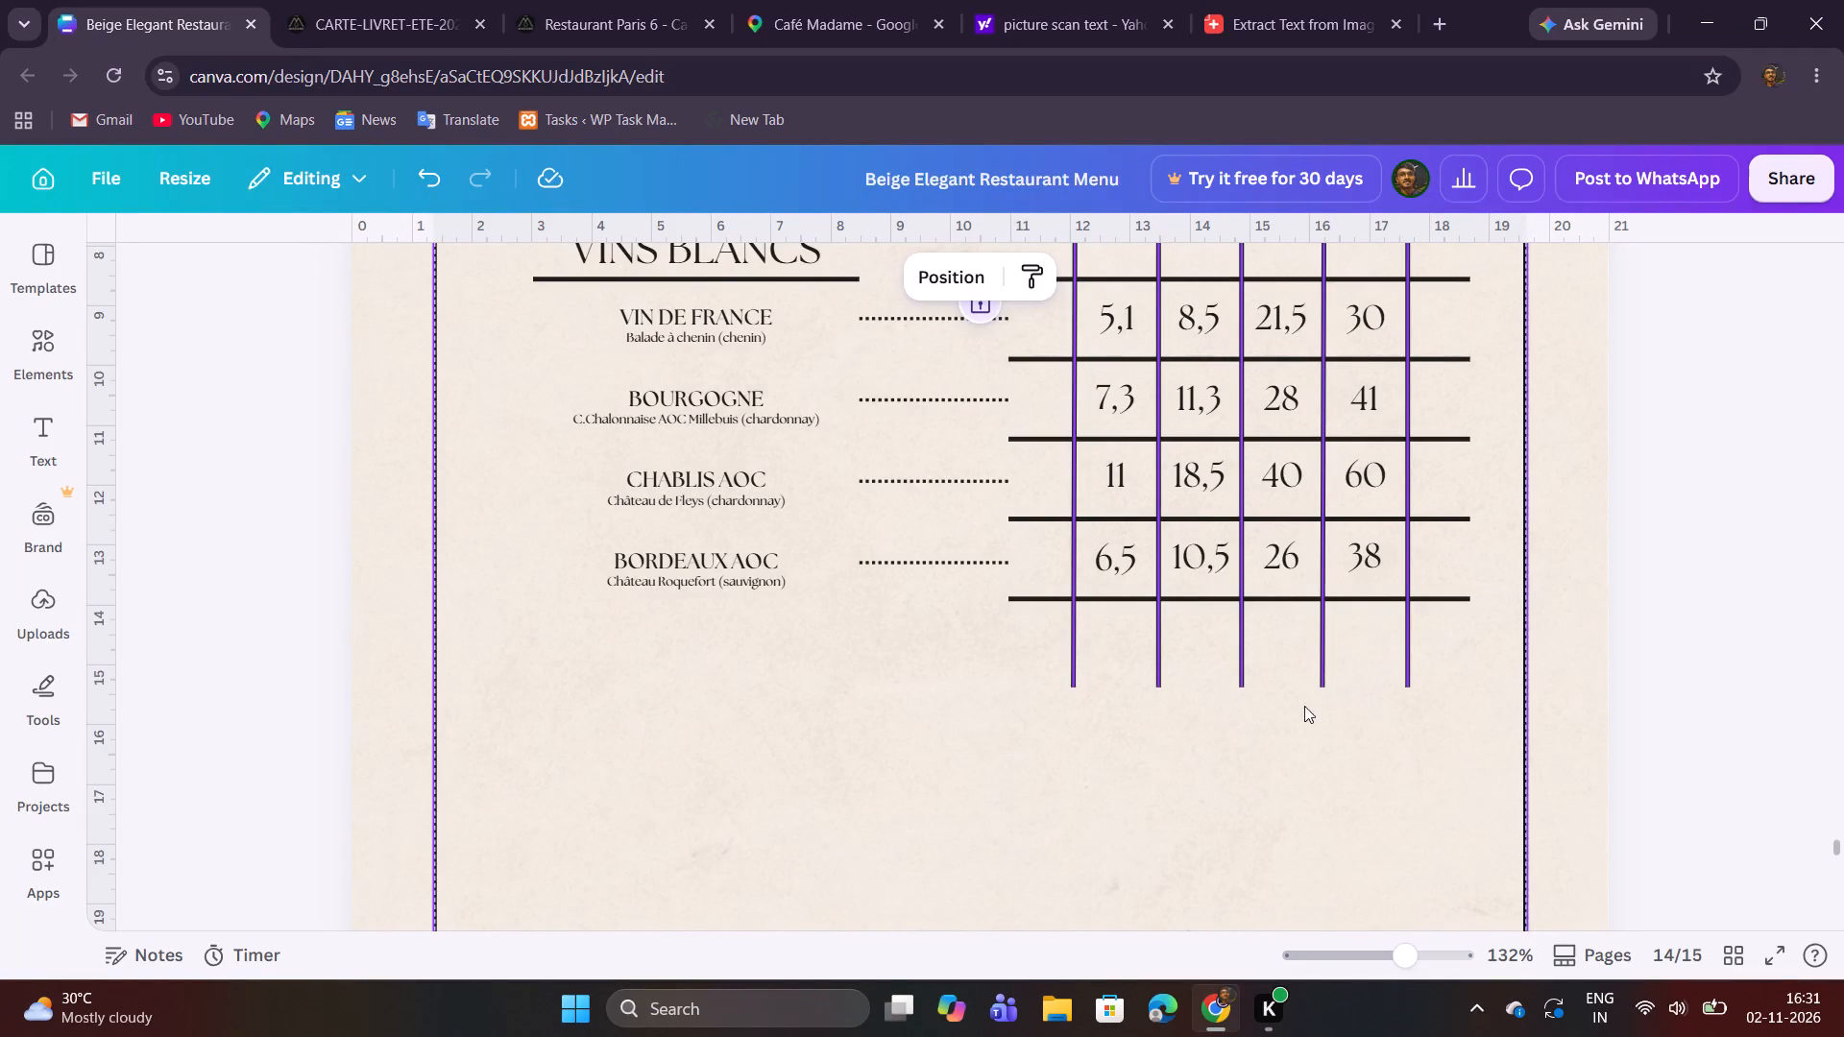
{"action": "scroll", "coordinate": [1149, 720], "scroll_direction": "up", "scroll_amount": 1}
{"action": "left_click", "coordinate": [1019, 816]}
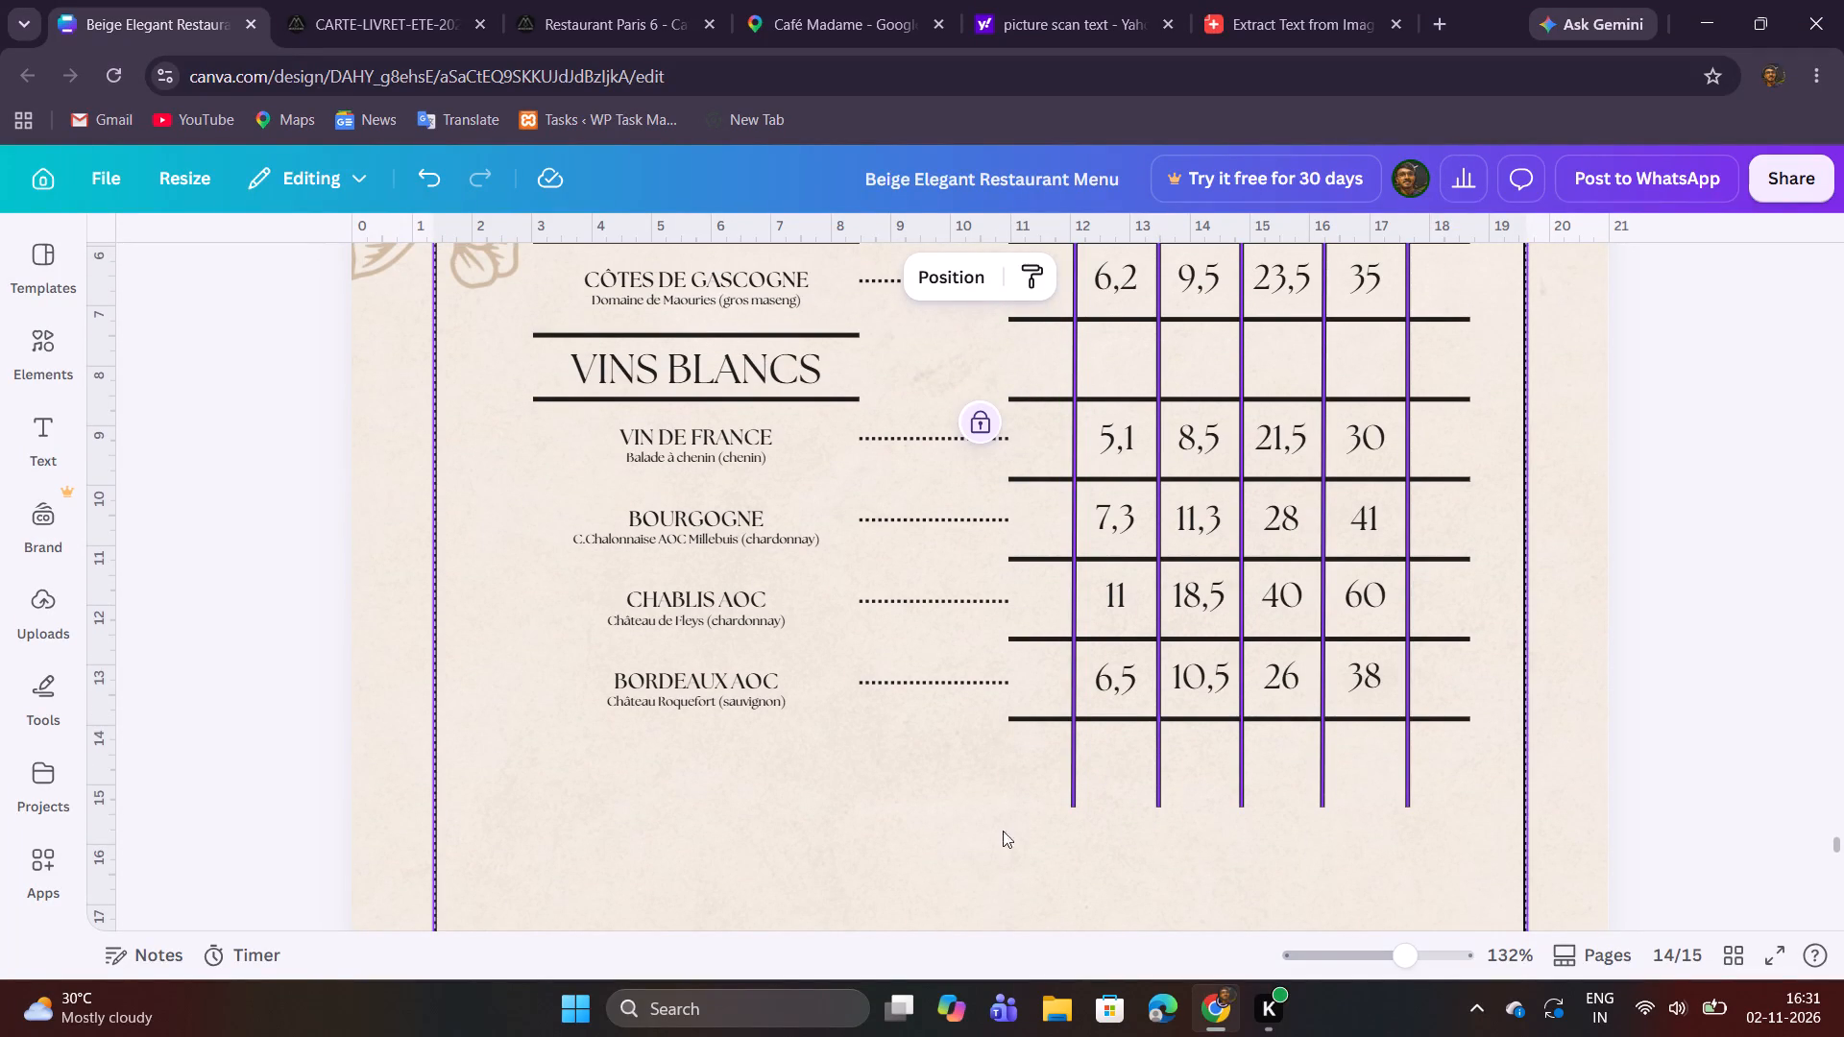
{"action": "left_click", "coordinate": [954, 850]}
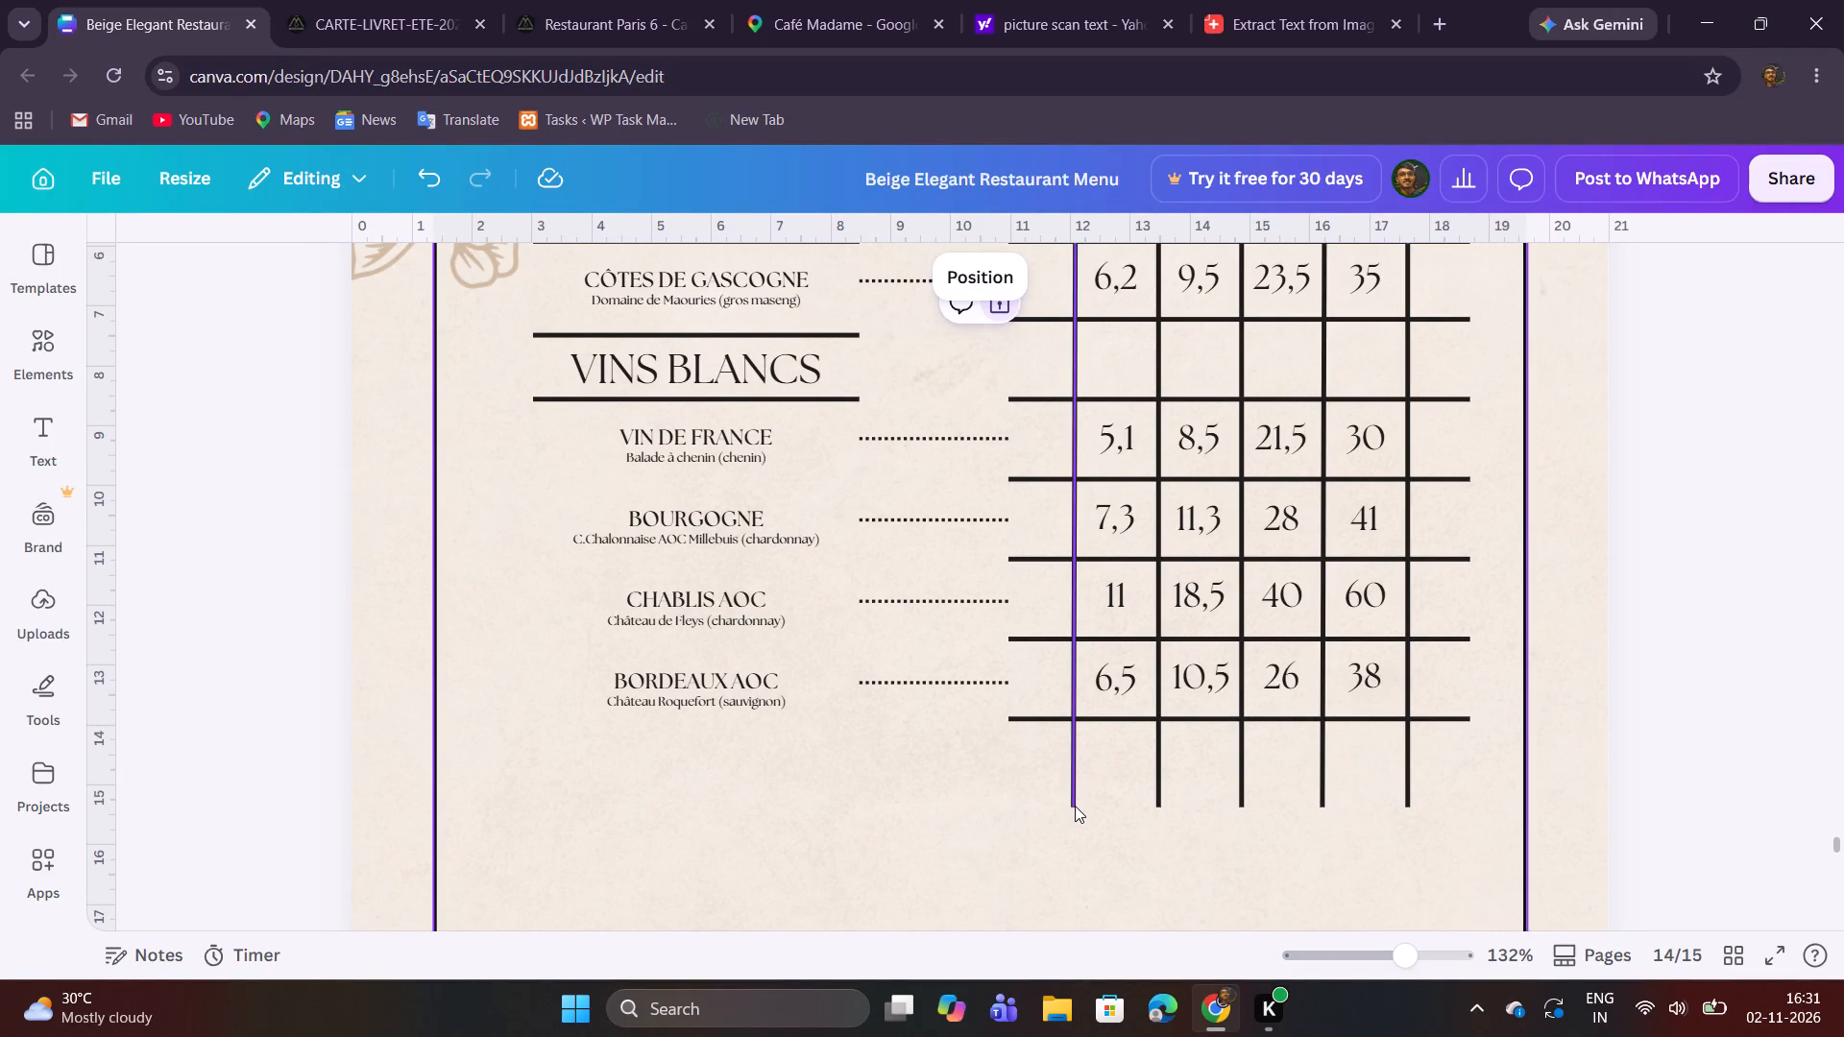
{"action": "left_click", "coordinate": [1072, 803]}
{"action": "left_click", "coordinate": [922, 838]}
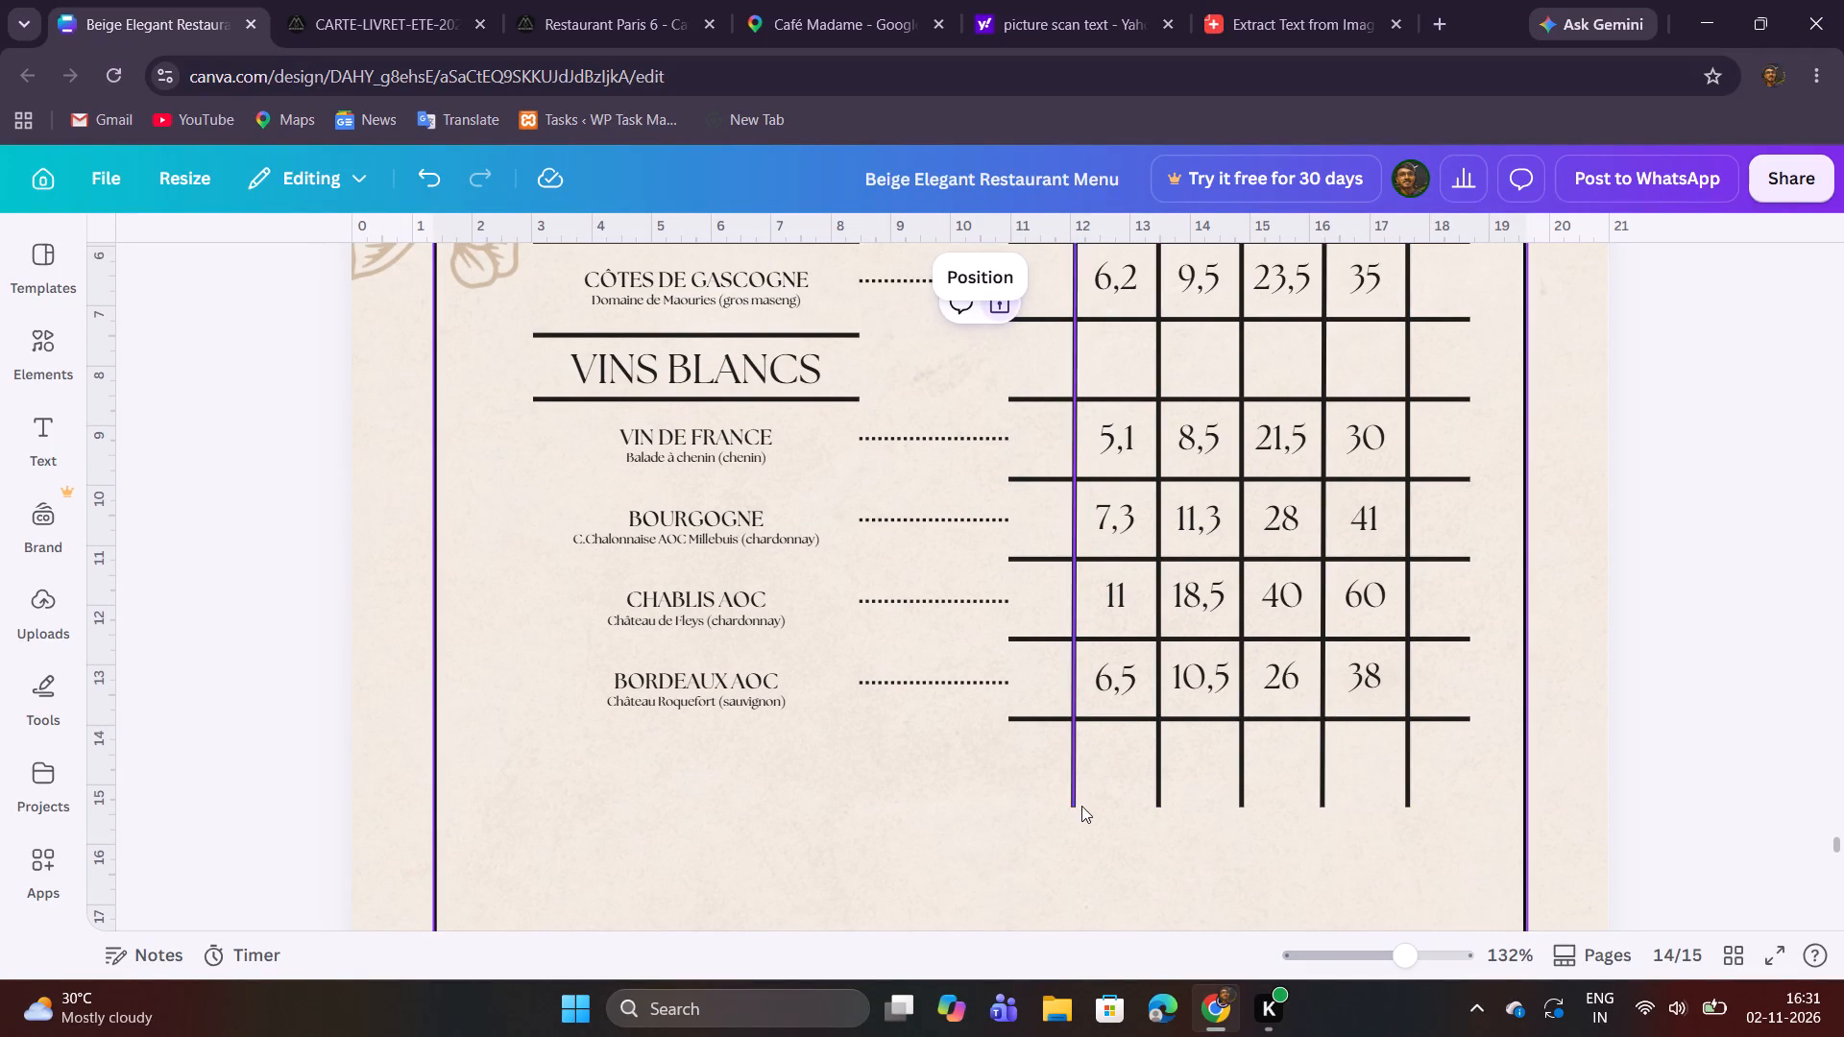
Extend the price grid's five vertical lines together down the page to a height of about 18.5.
{"action": "left_click", "coordinate": [1074, 800]}
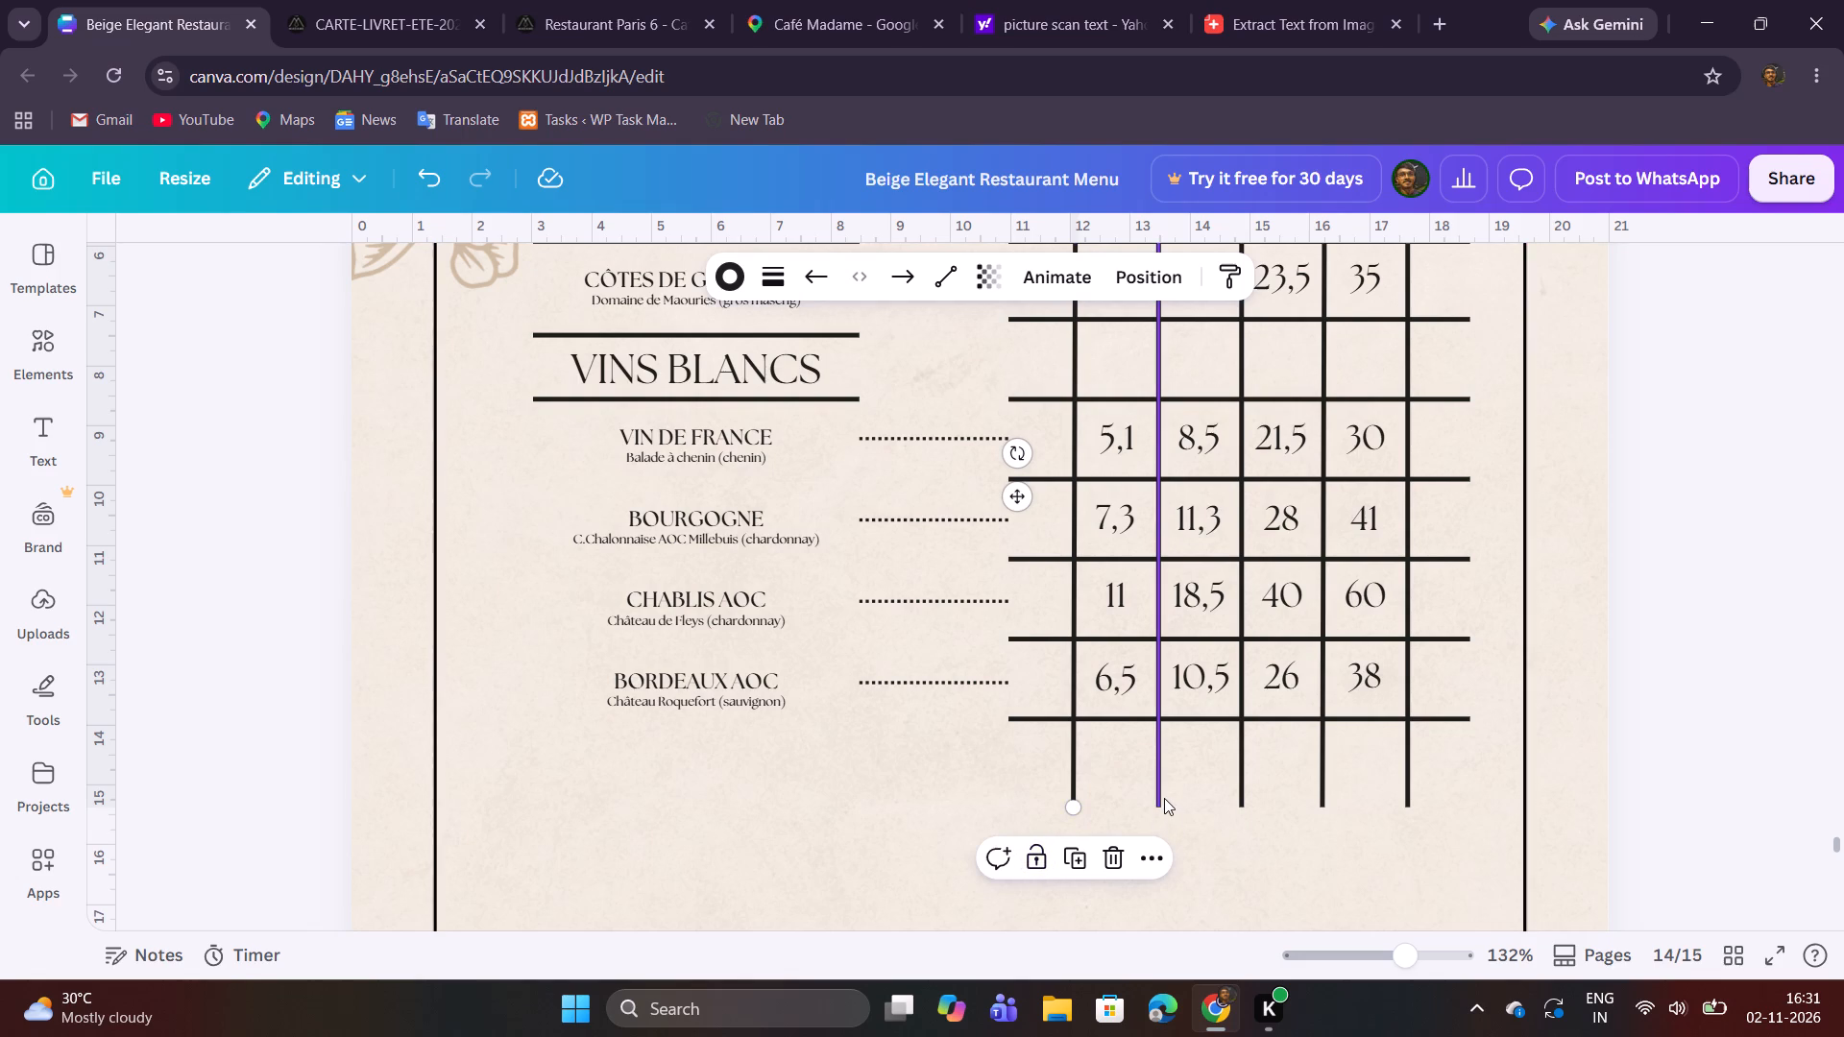
{"action": "left_click", "coordinate": [1164, 798], "text": "shift"}
{"action": "left_click", "coordinate": [1245, 795], "text": "shift"}
{"action": "left_click", "coordinate": [1325, 798], "text": "shift"}
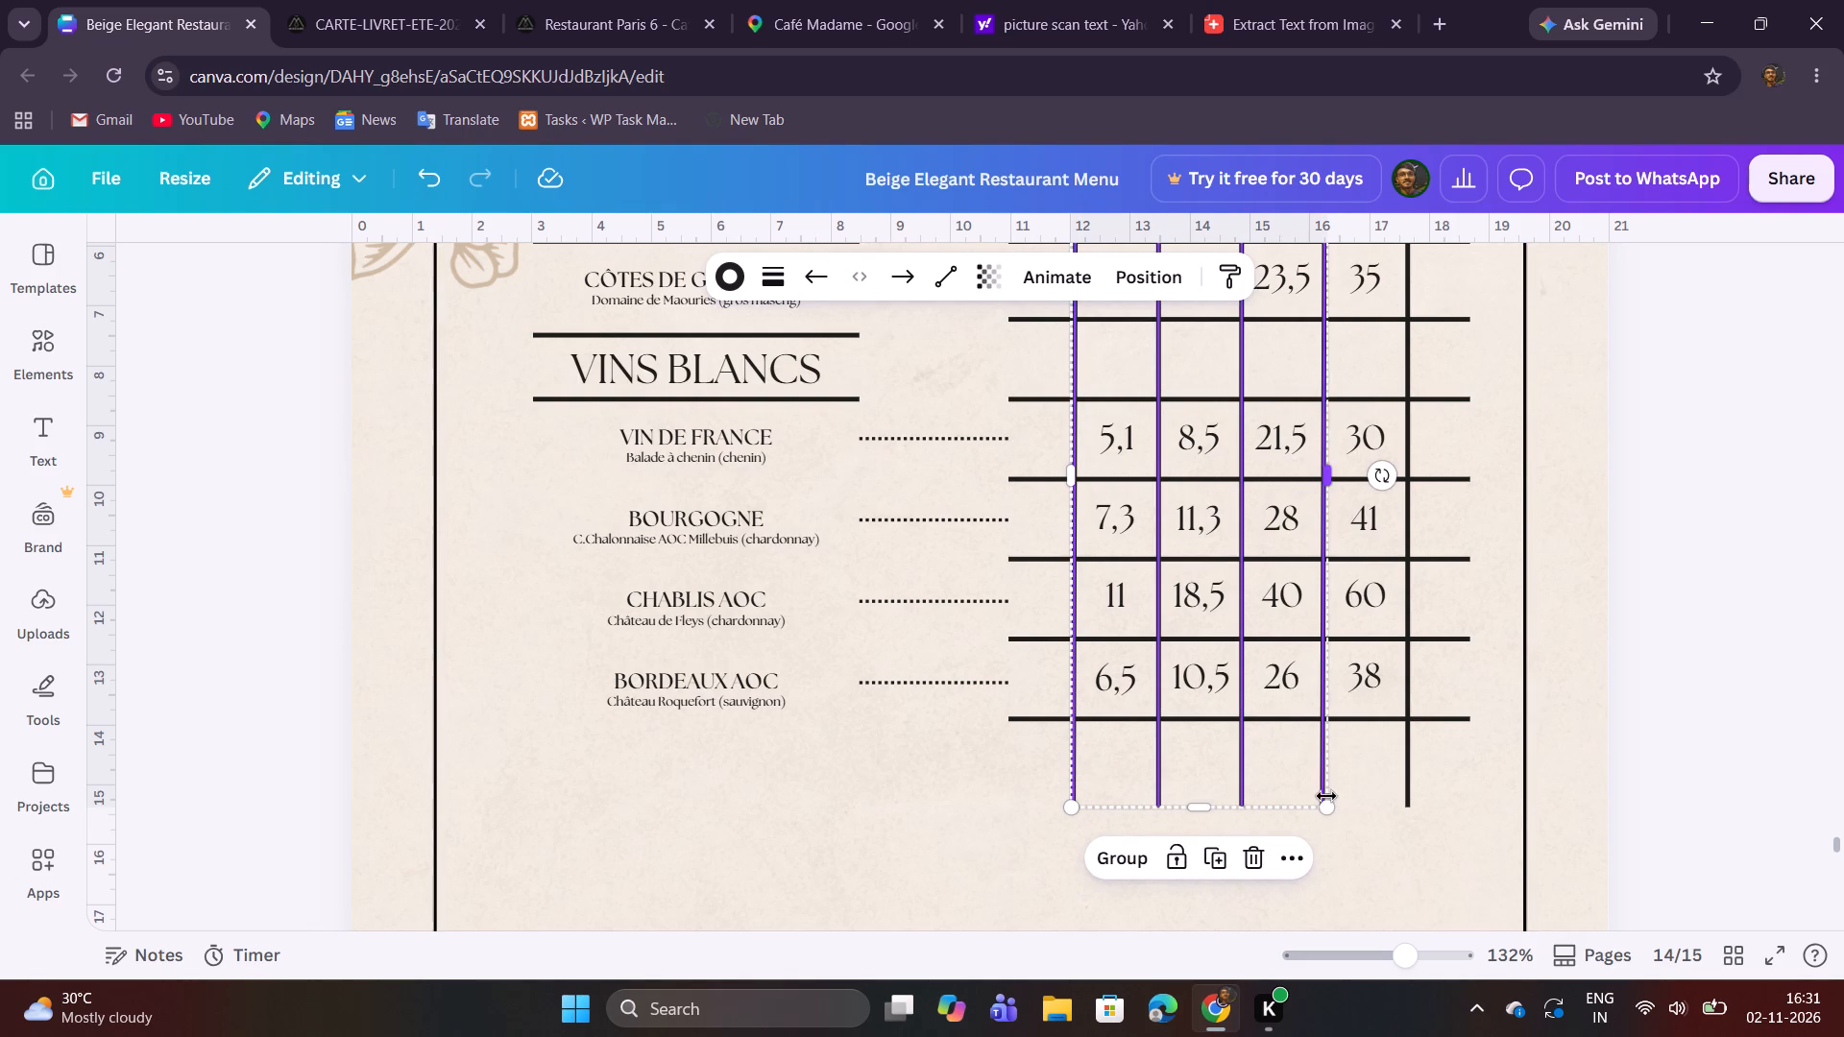
{"action": "left_click", "coordinate": [1405, 798], "text": "shift"}
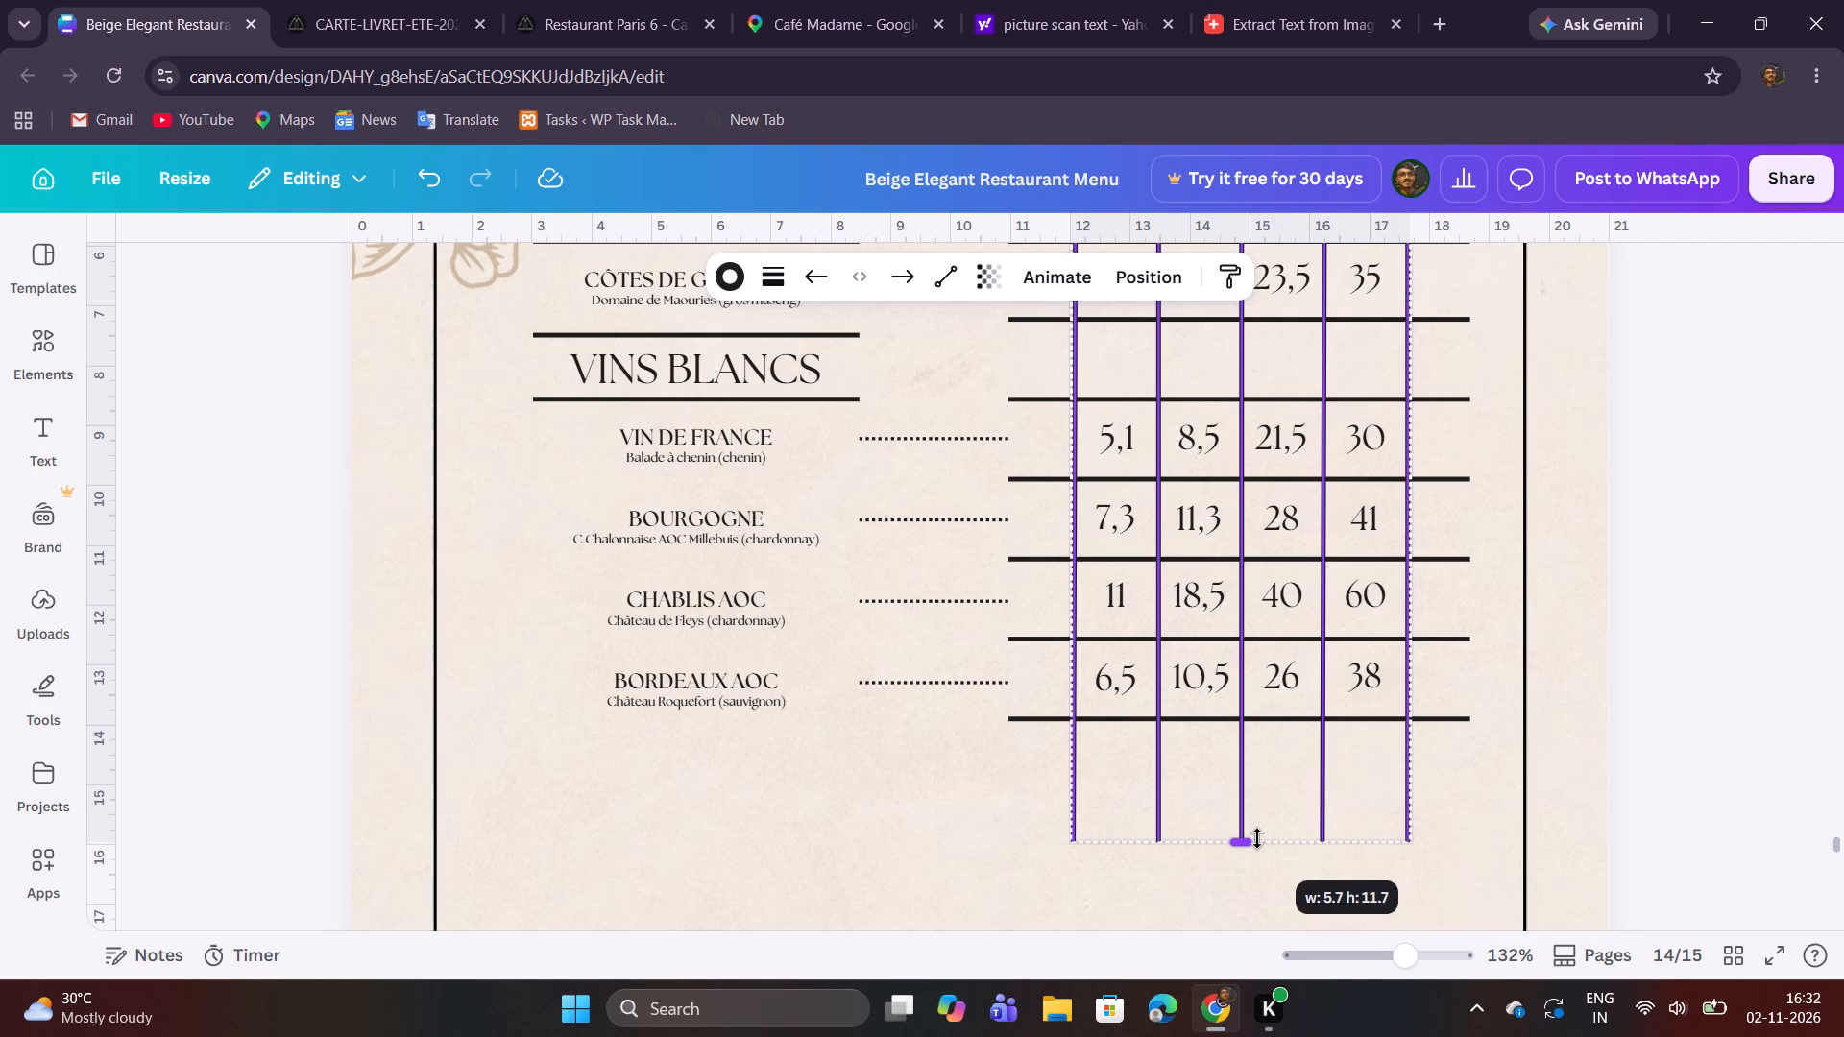
{"action": "scroll", "coordinate": [1257, 838], "scroll_direction": "down", "scroll_amount": 3}
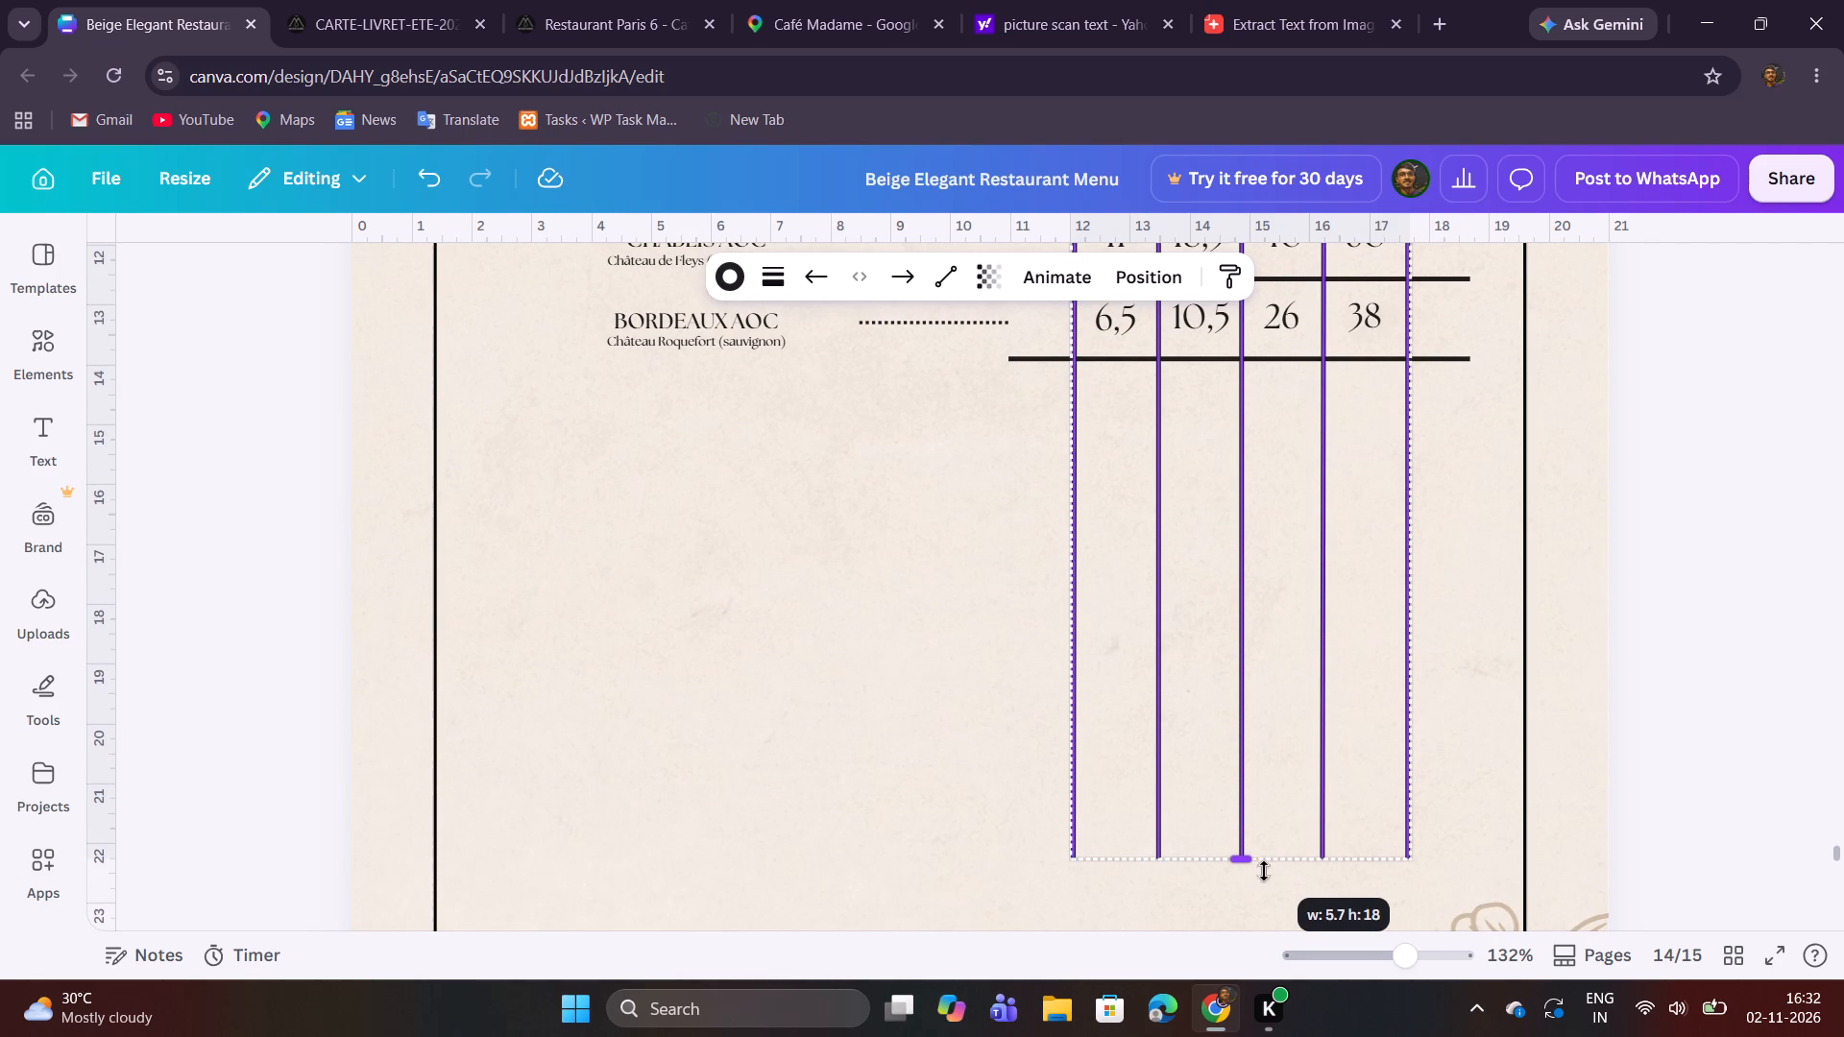
{"action": "left_click", "coordinate": [1444, 817]}
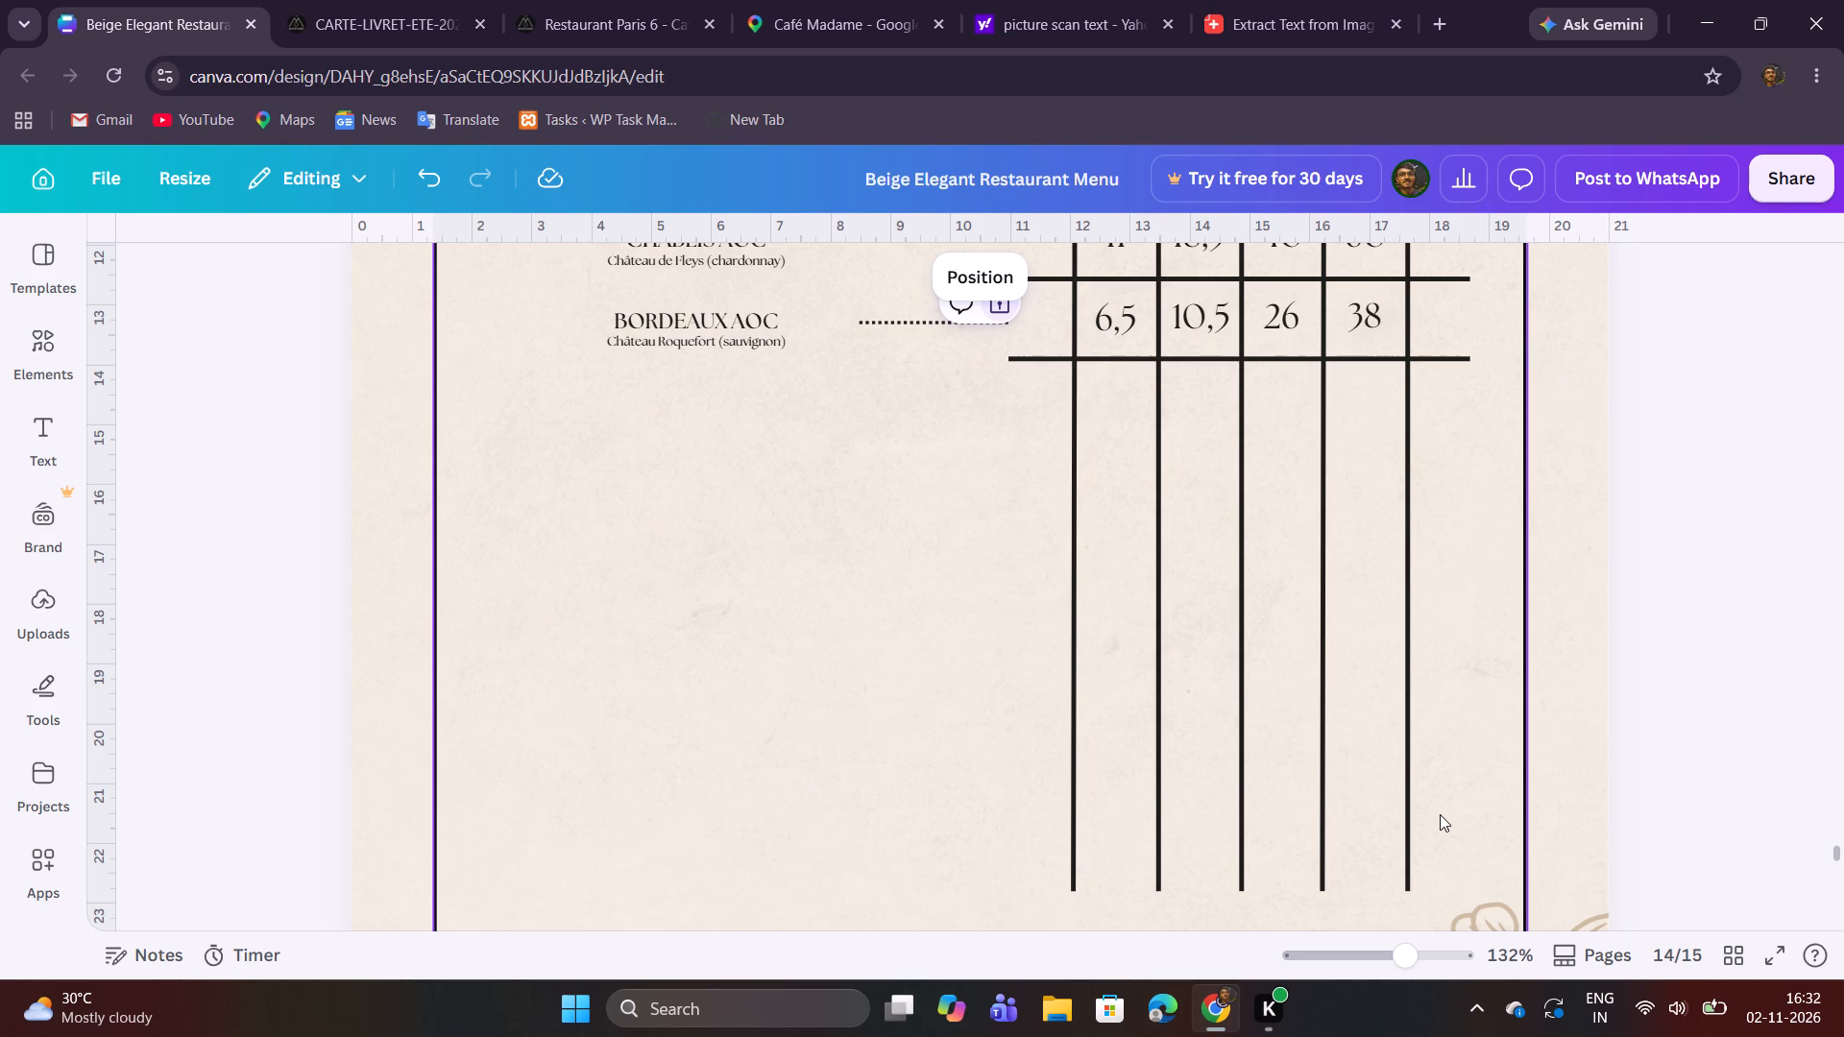
Duplicate the five horizontal price grid lines running from below the VINS BLANCS heading row to below BORDEAUX AOC.
{"action": "scroll", "coordinate": [739, 617], "scroll_direction": "up", "scroll_amount": 1}
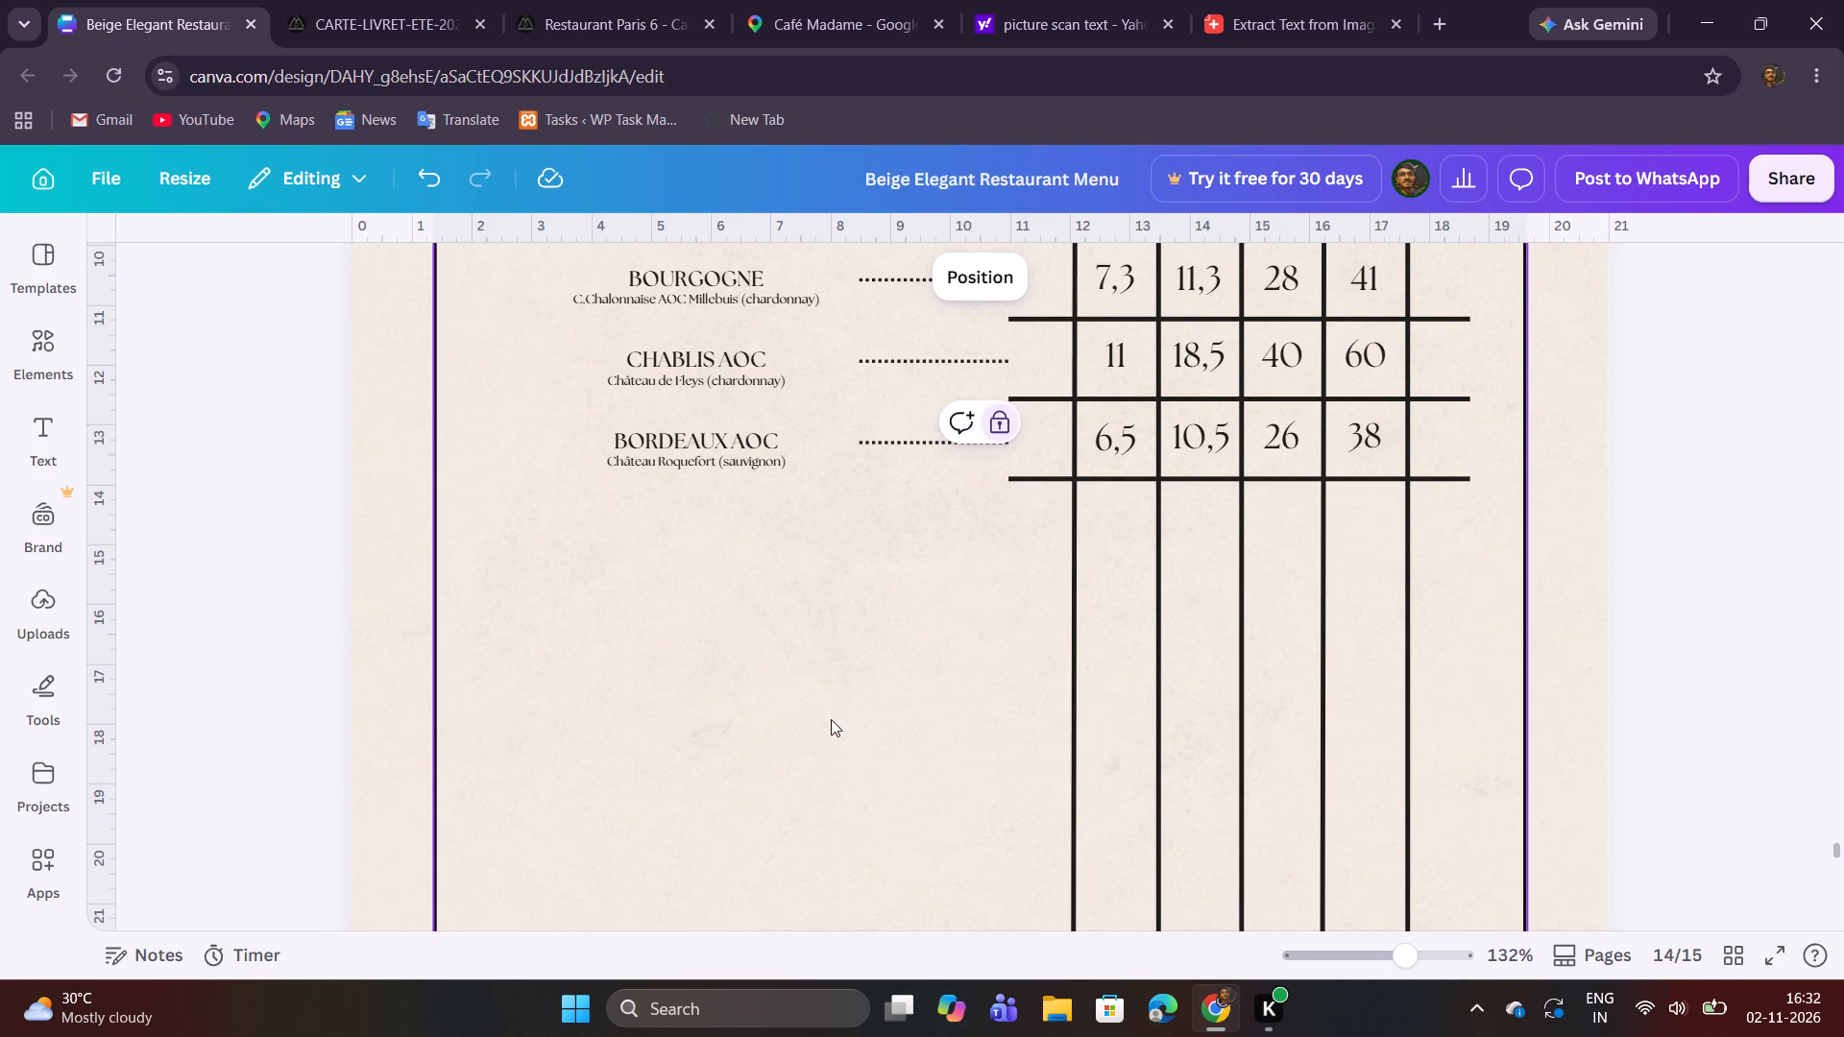
{"action": "scroll", "coordinate": [831, 719], "scroll_direction": "up", "scroll_amount": 2}
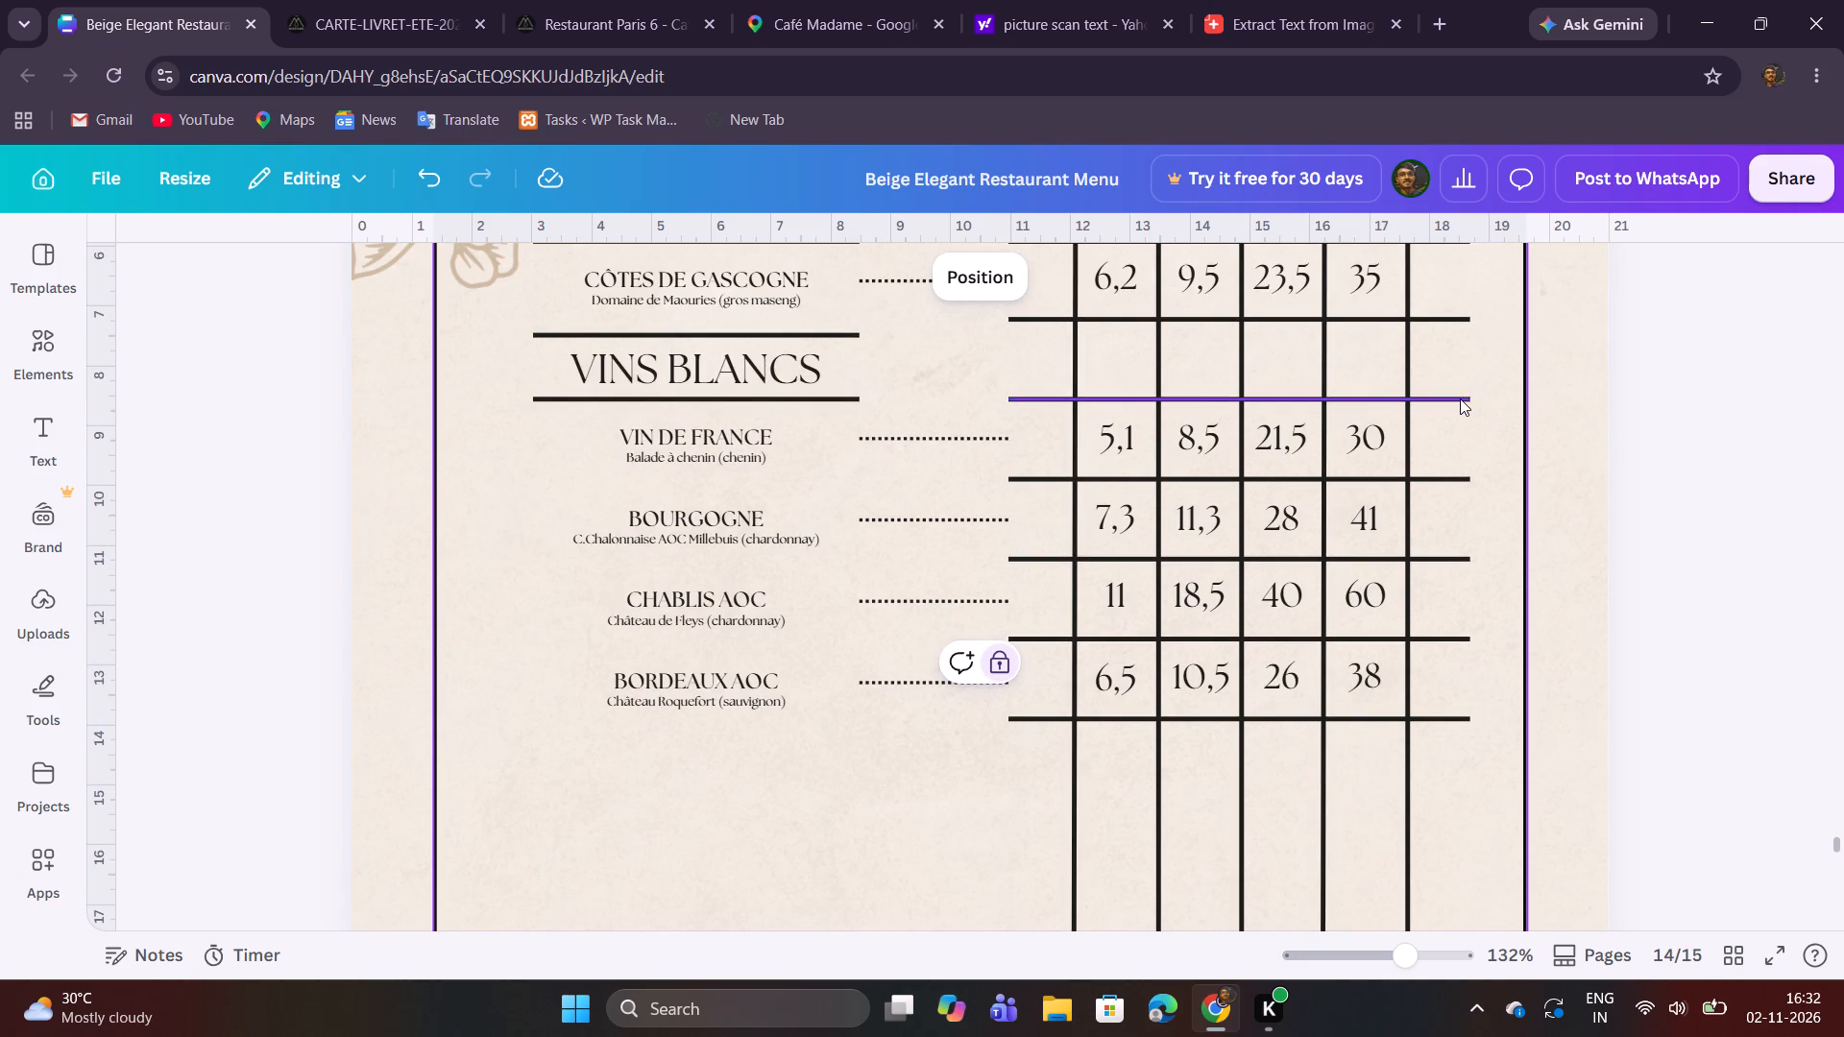
{"action": "left_click", "coordinate": [1461, 398]}
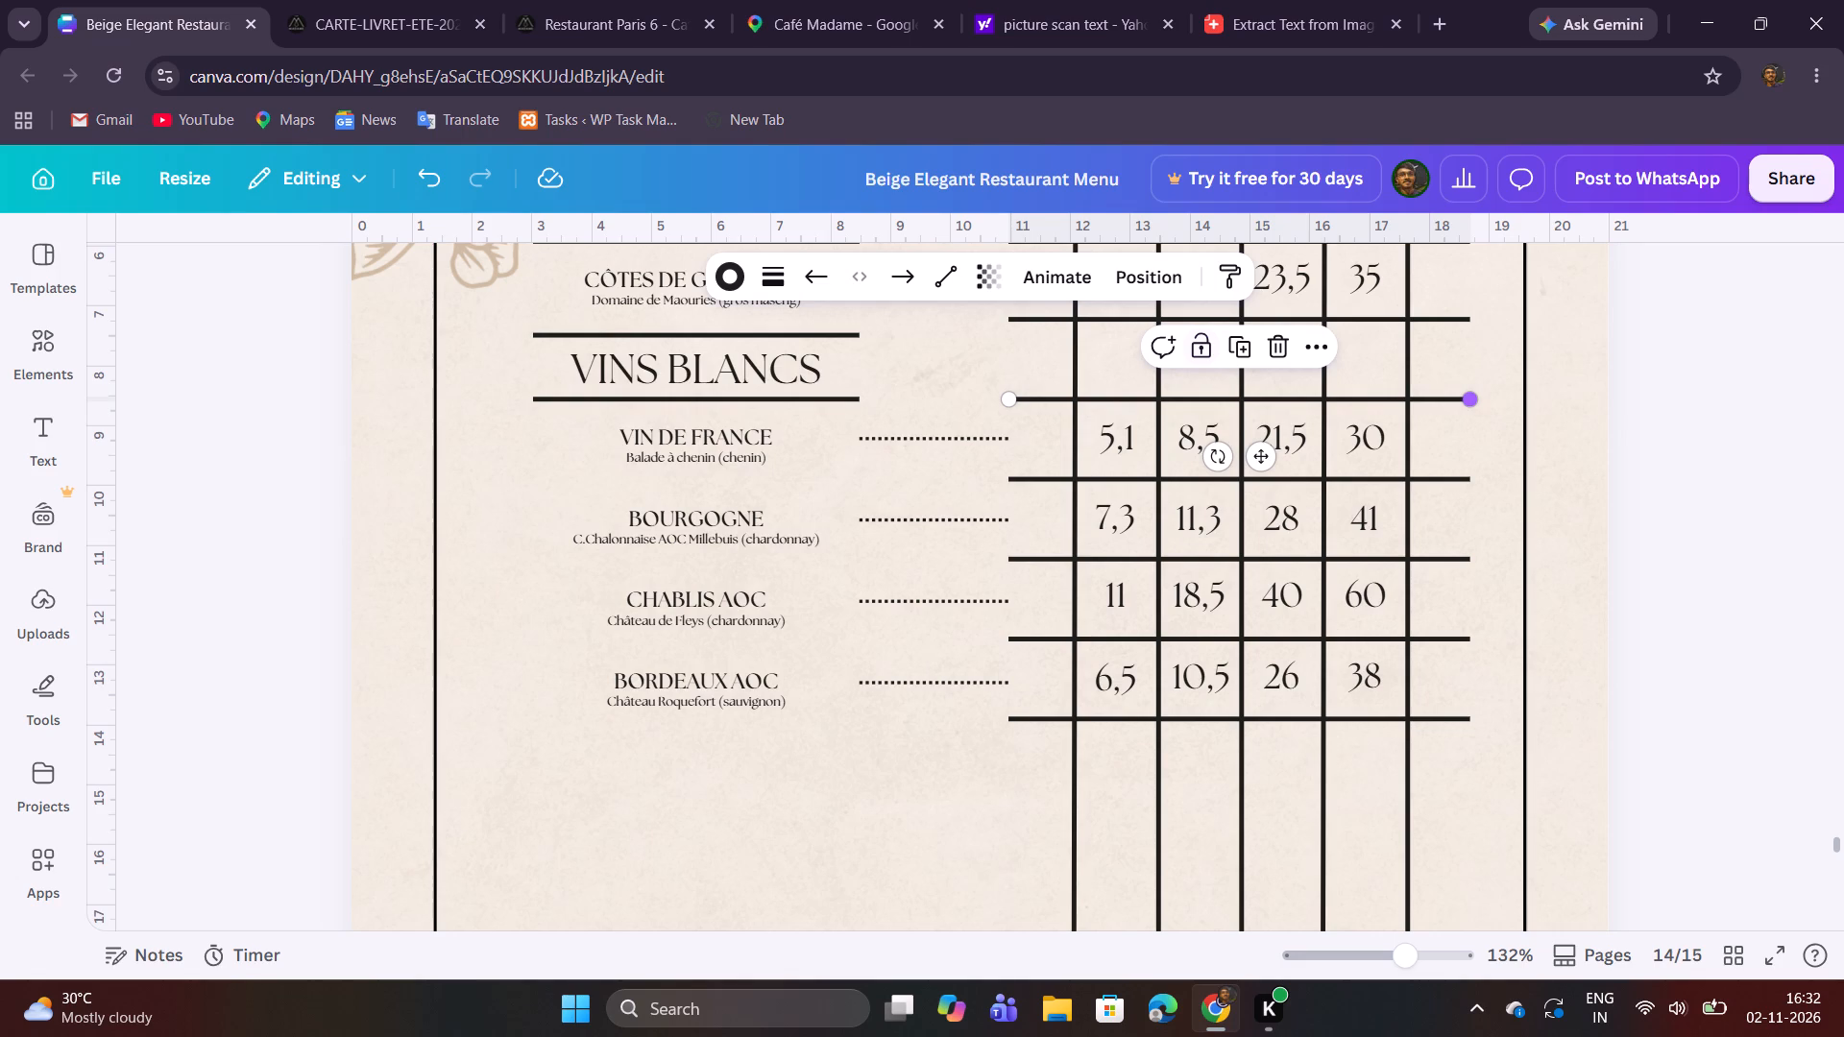
{"action": "left_click", "coordinate": [1466, 478], "text": "shift"}
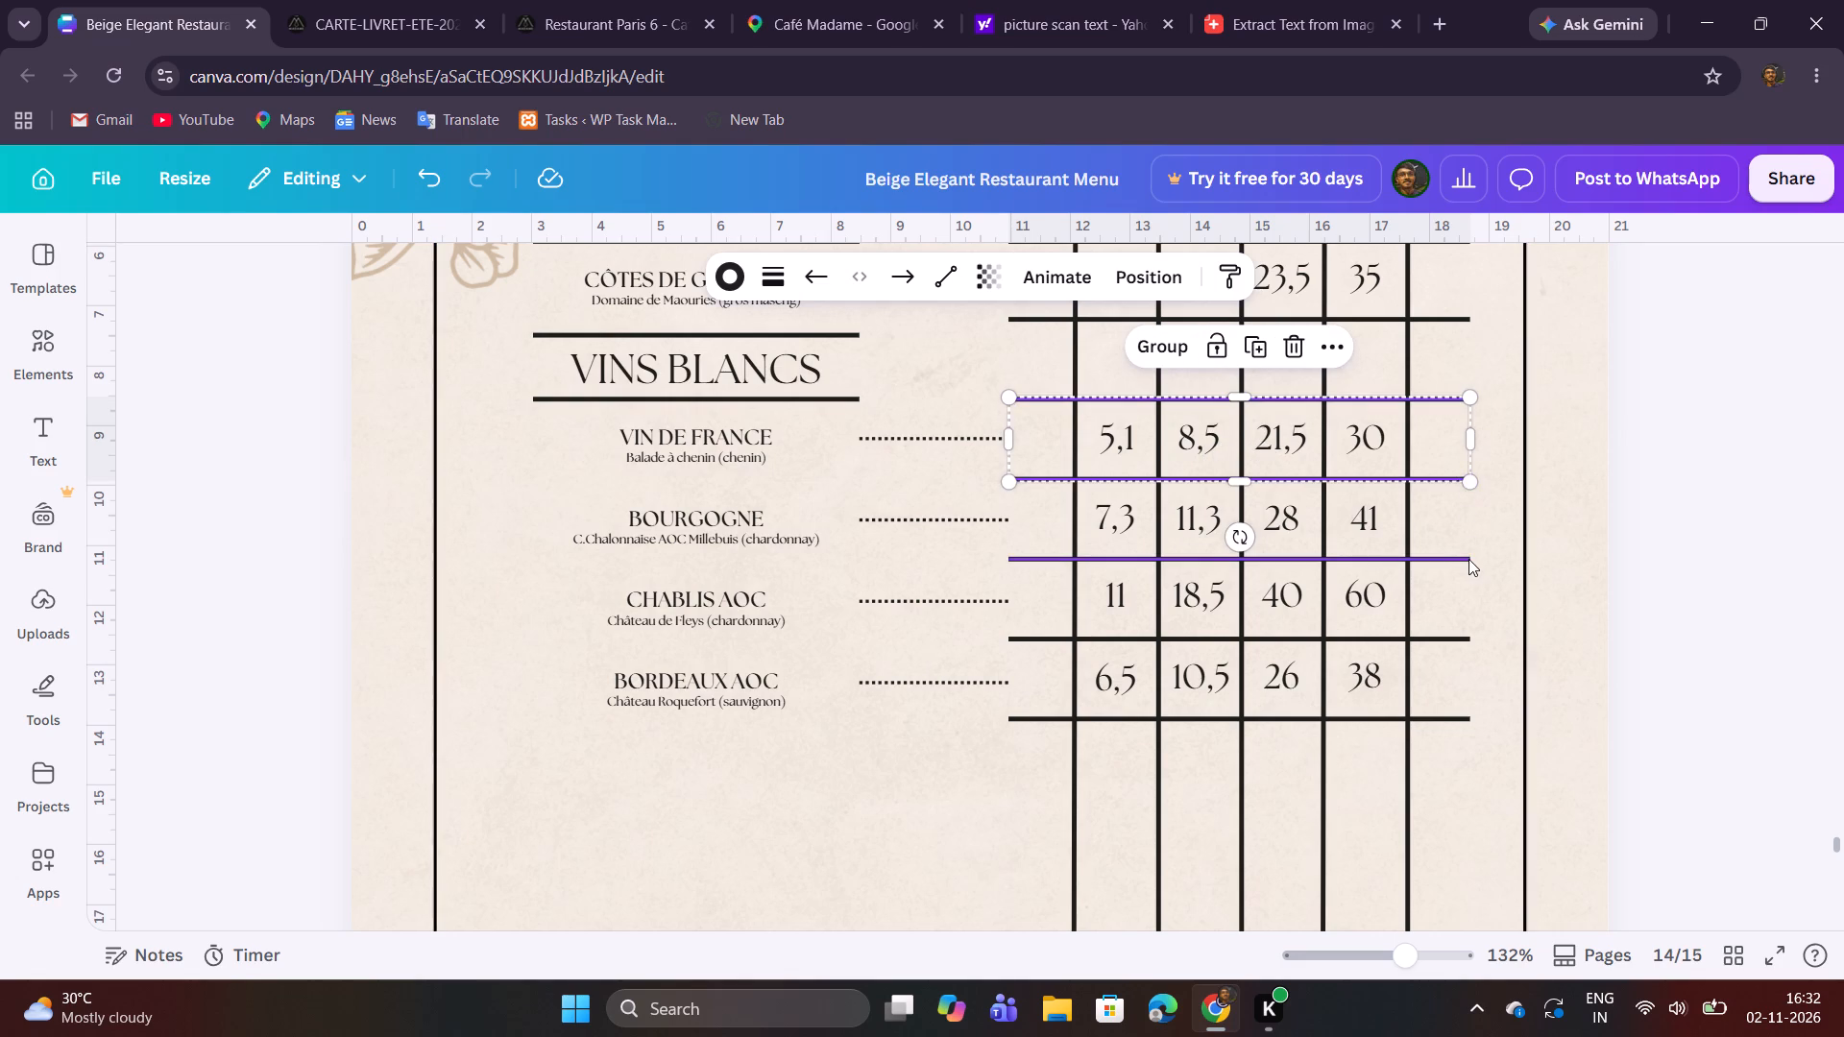
{"action": "left_click", "coordinate": [1468, 559], "text": "shift"}
{"action": "left_click", "coordinate": [1464, 629], "text": "shift"}
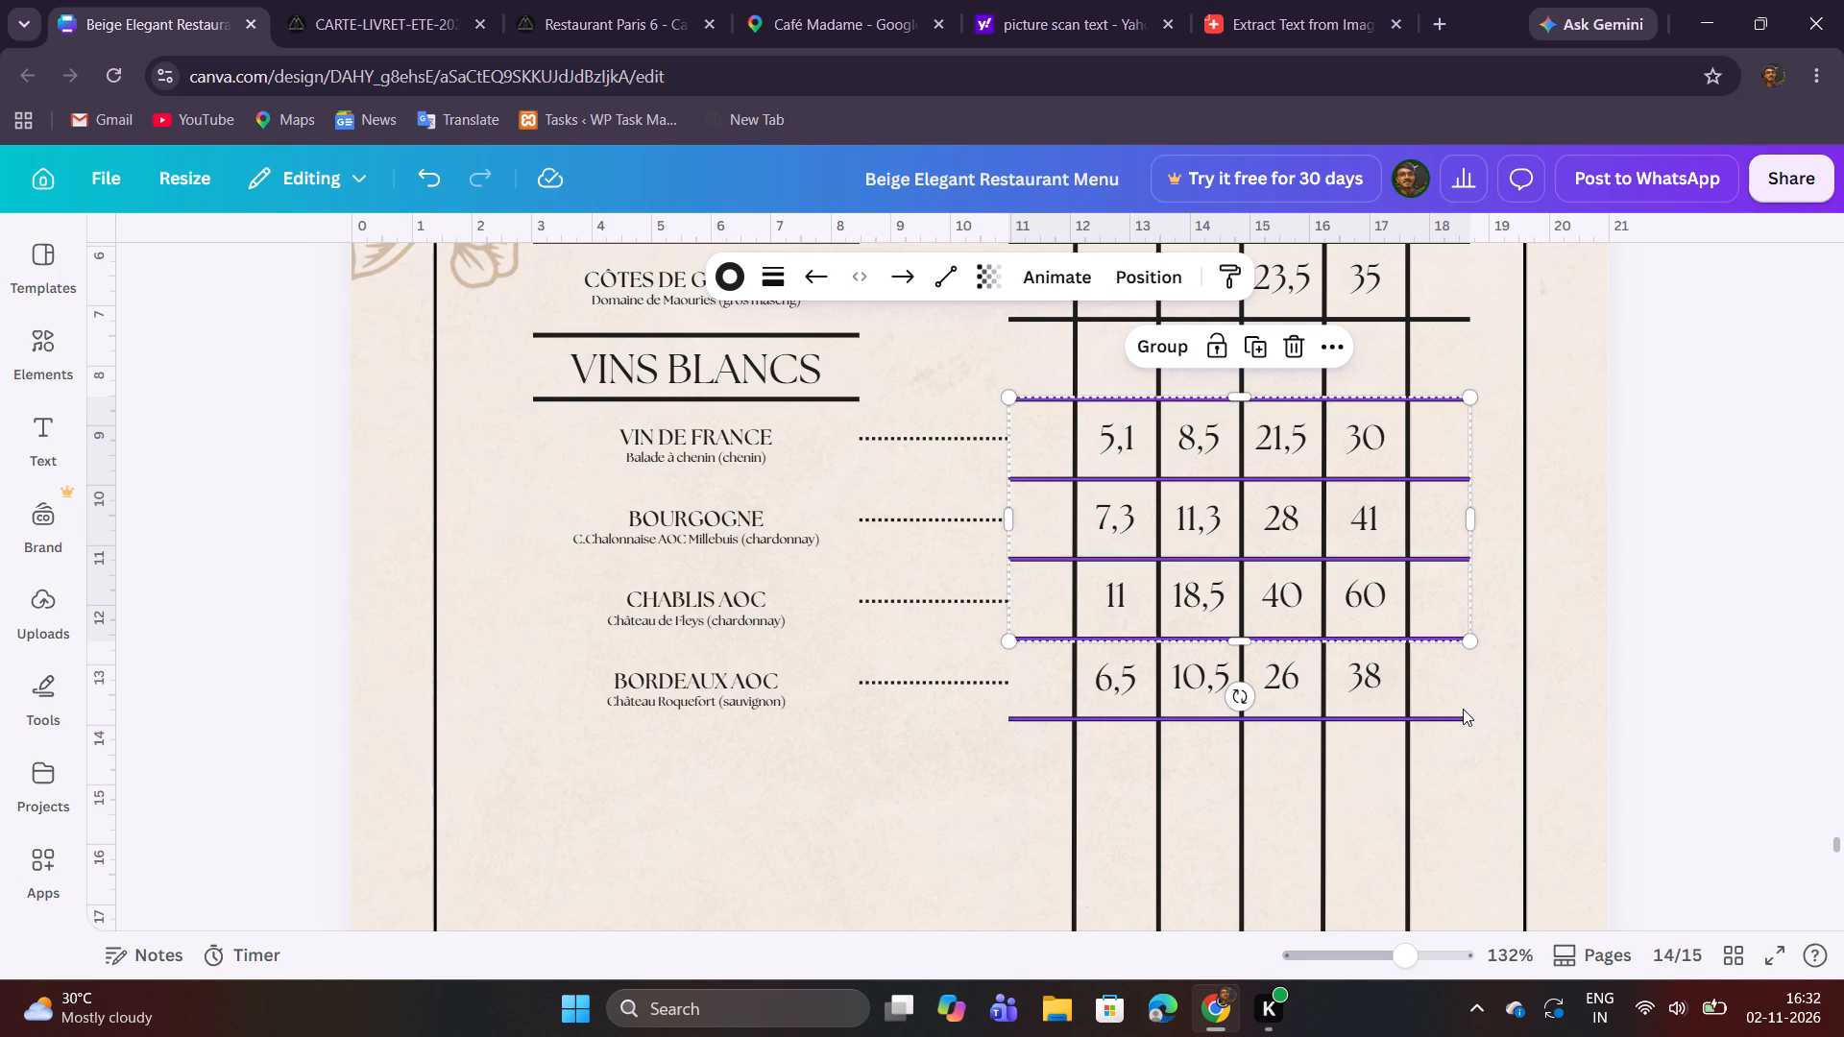
{"action": "left_click", "coordinate": [1463, 709], "text": "shift"}
{"action": "left_click", "coordinate": [1259, 342]}
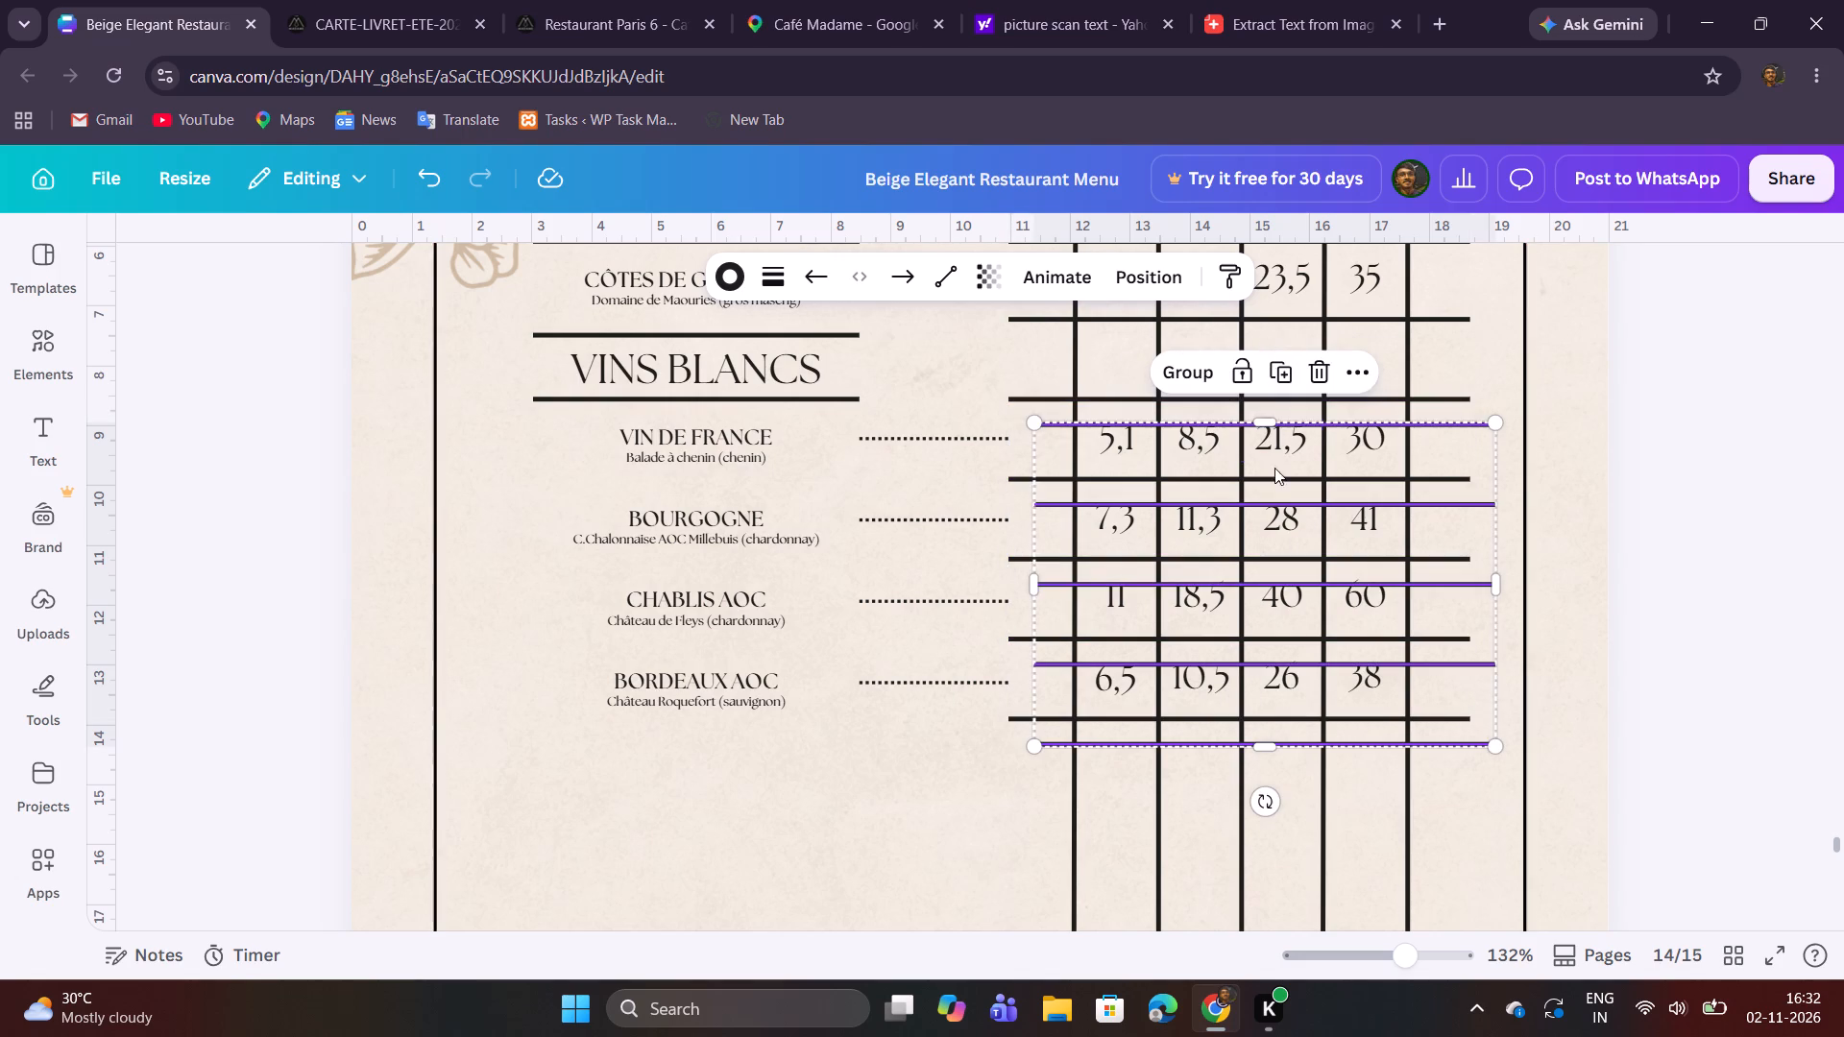
Move the duplicated horizontal lines below the BORDEAUX AOC row, matching the existing row spacing and the grid's side edges.
{"action": "left_click_drag", "start_coordinate": [1277, 515], "coordinate": [1269, 664]}
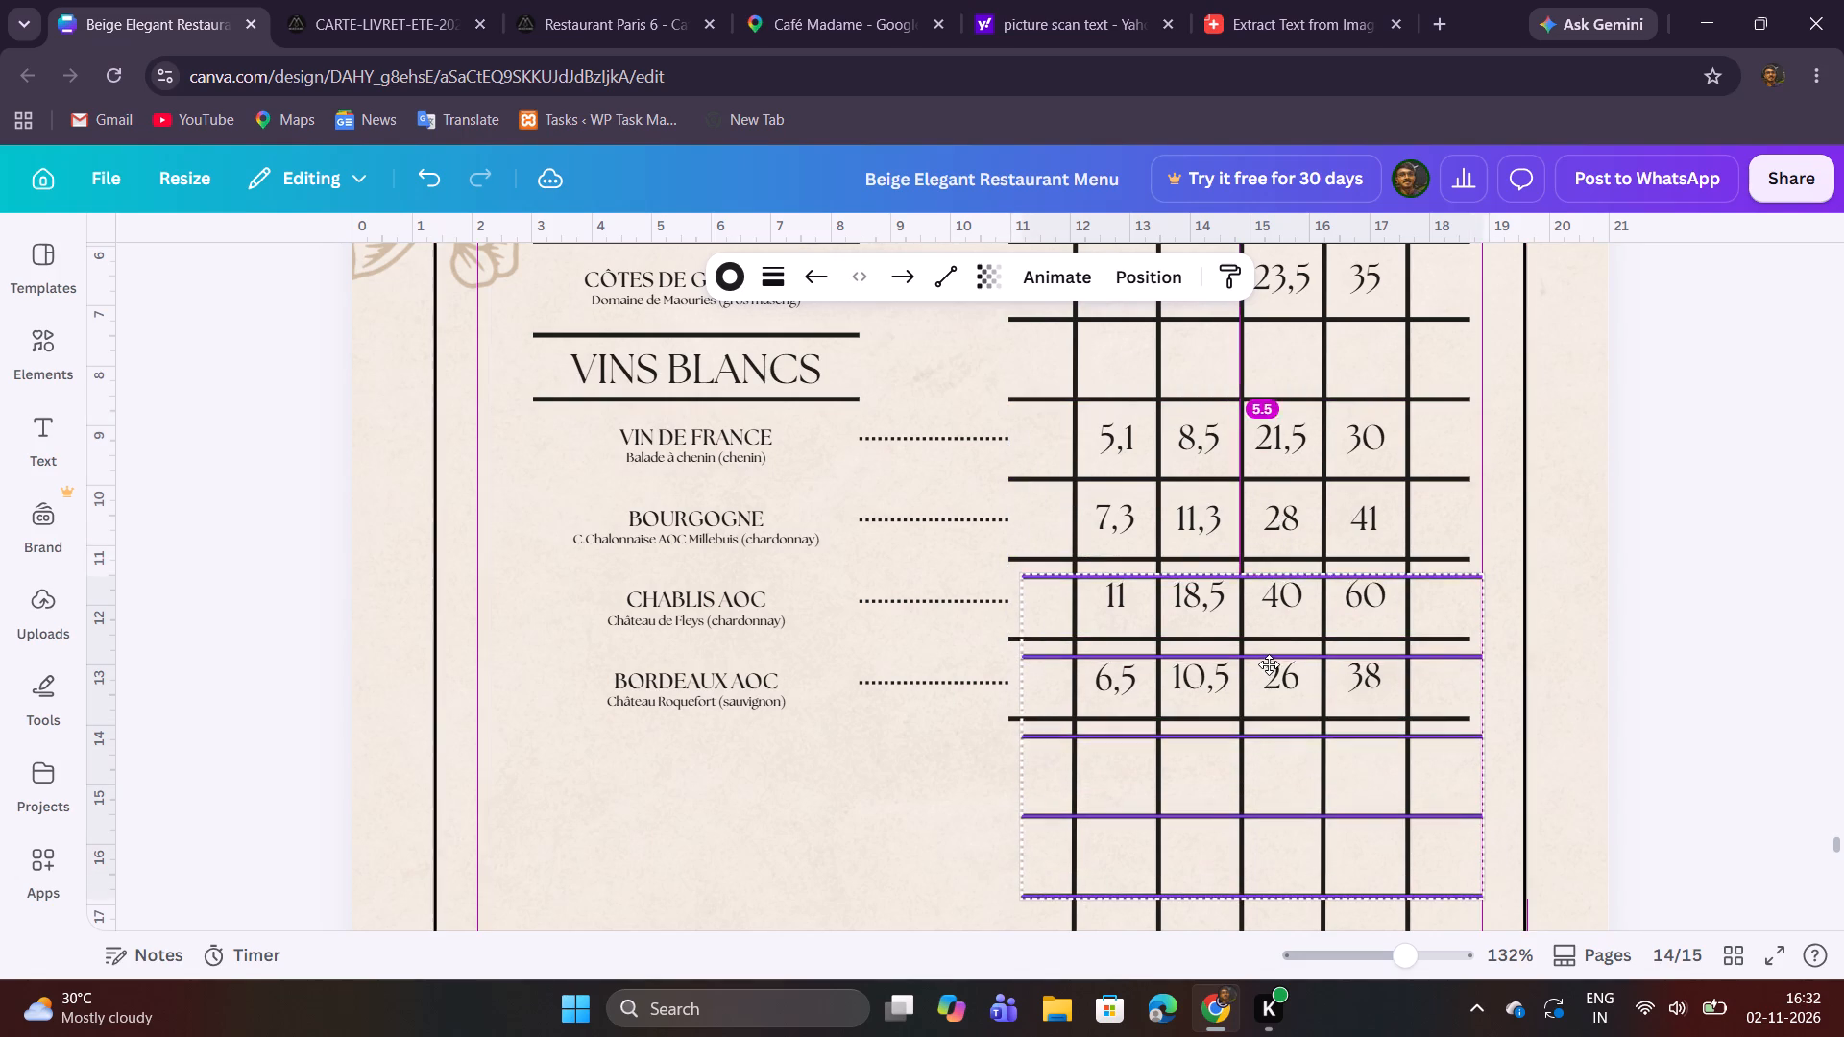
{"action": "left_click_drag", "start_coordinate": [1269, 664], "coordinate": [1256, 498]}
{"action": "scroll", "coordinate": [1269, 664], "scroll_direction": "down", "scroll_amount": 2}
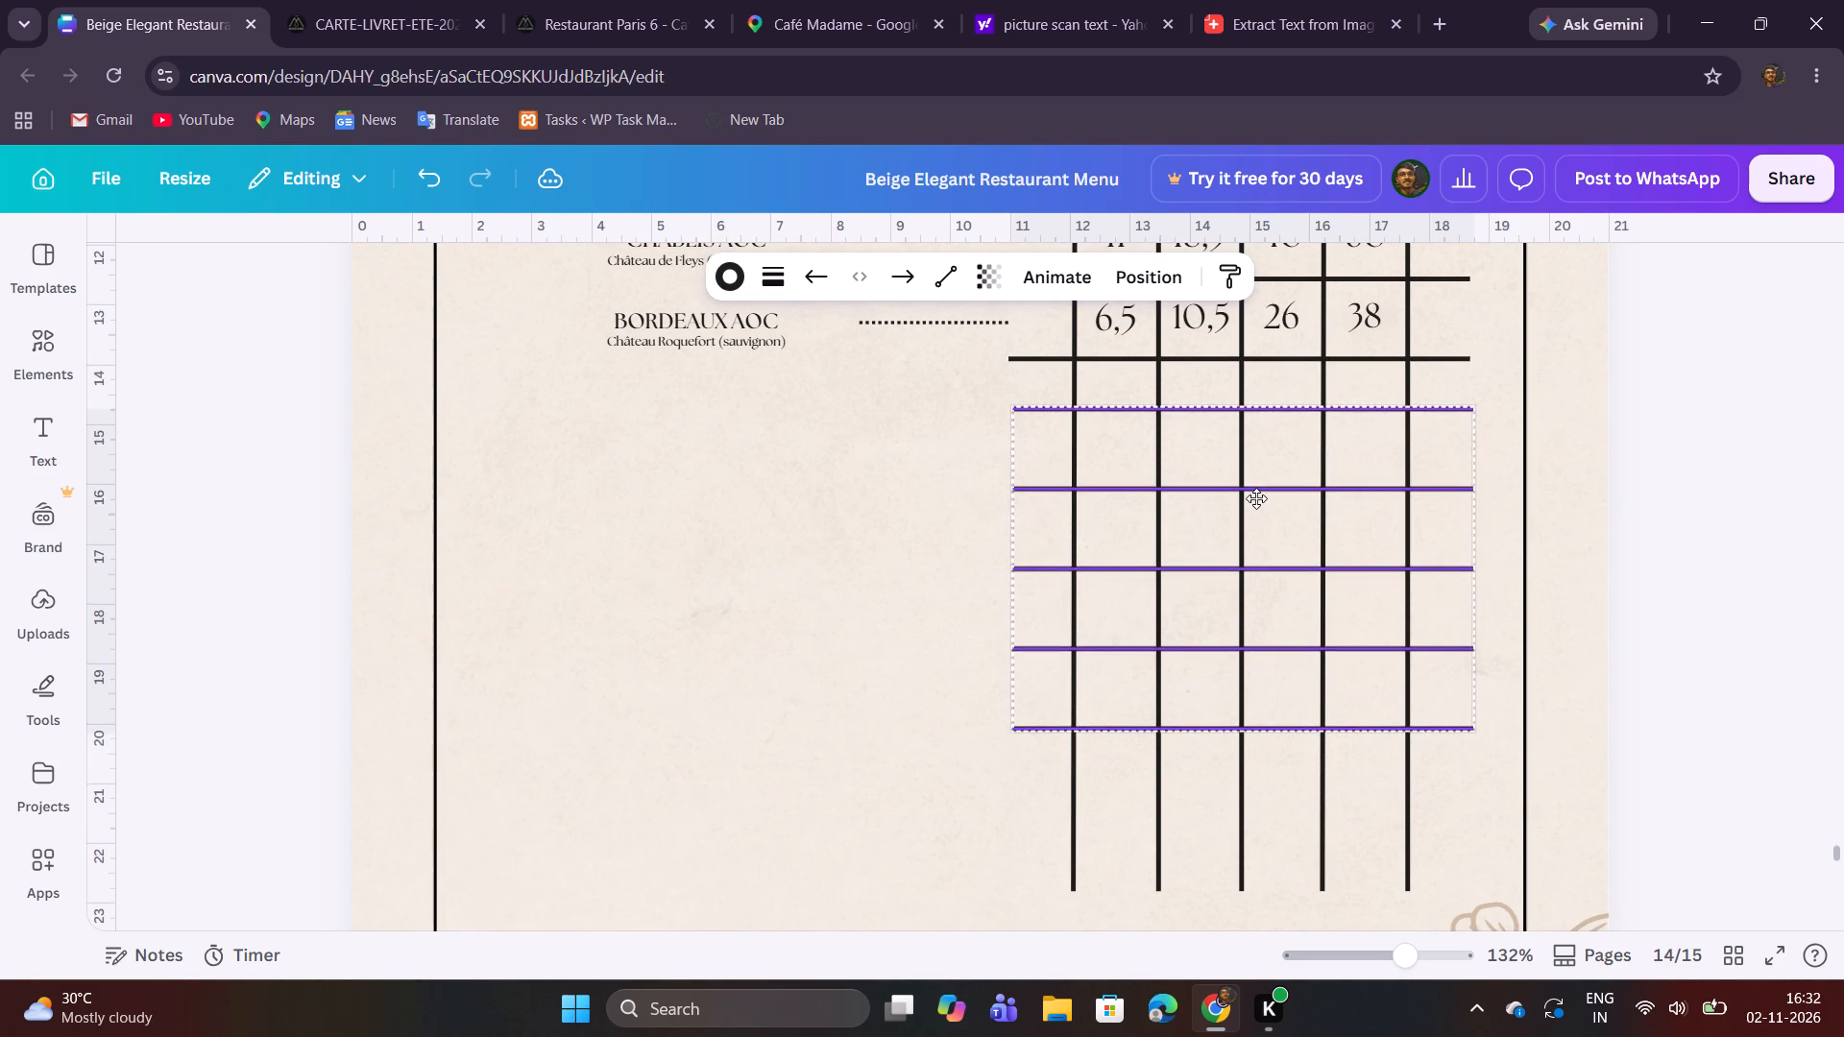
{"action": "left_click_drag", "start_coordinate": [1256, 498], "coordinate": [1256, 534]}
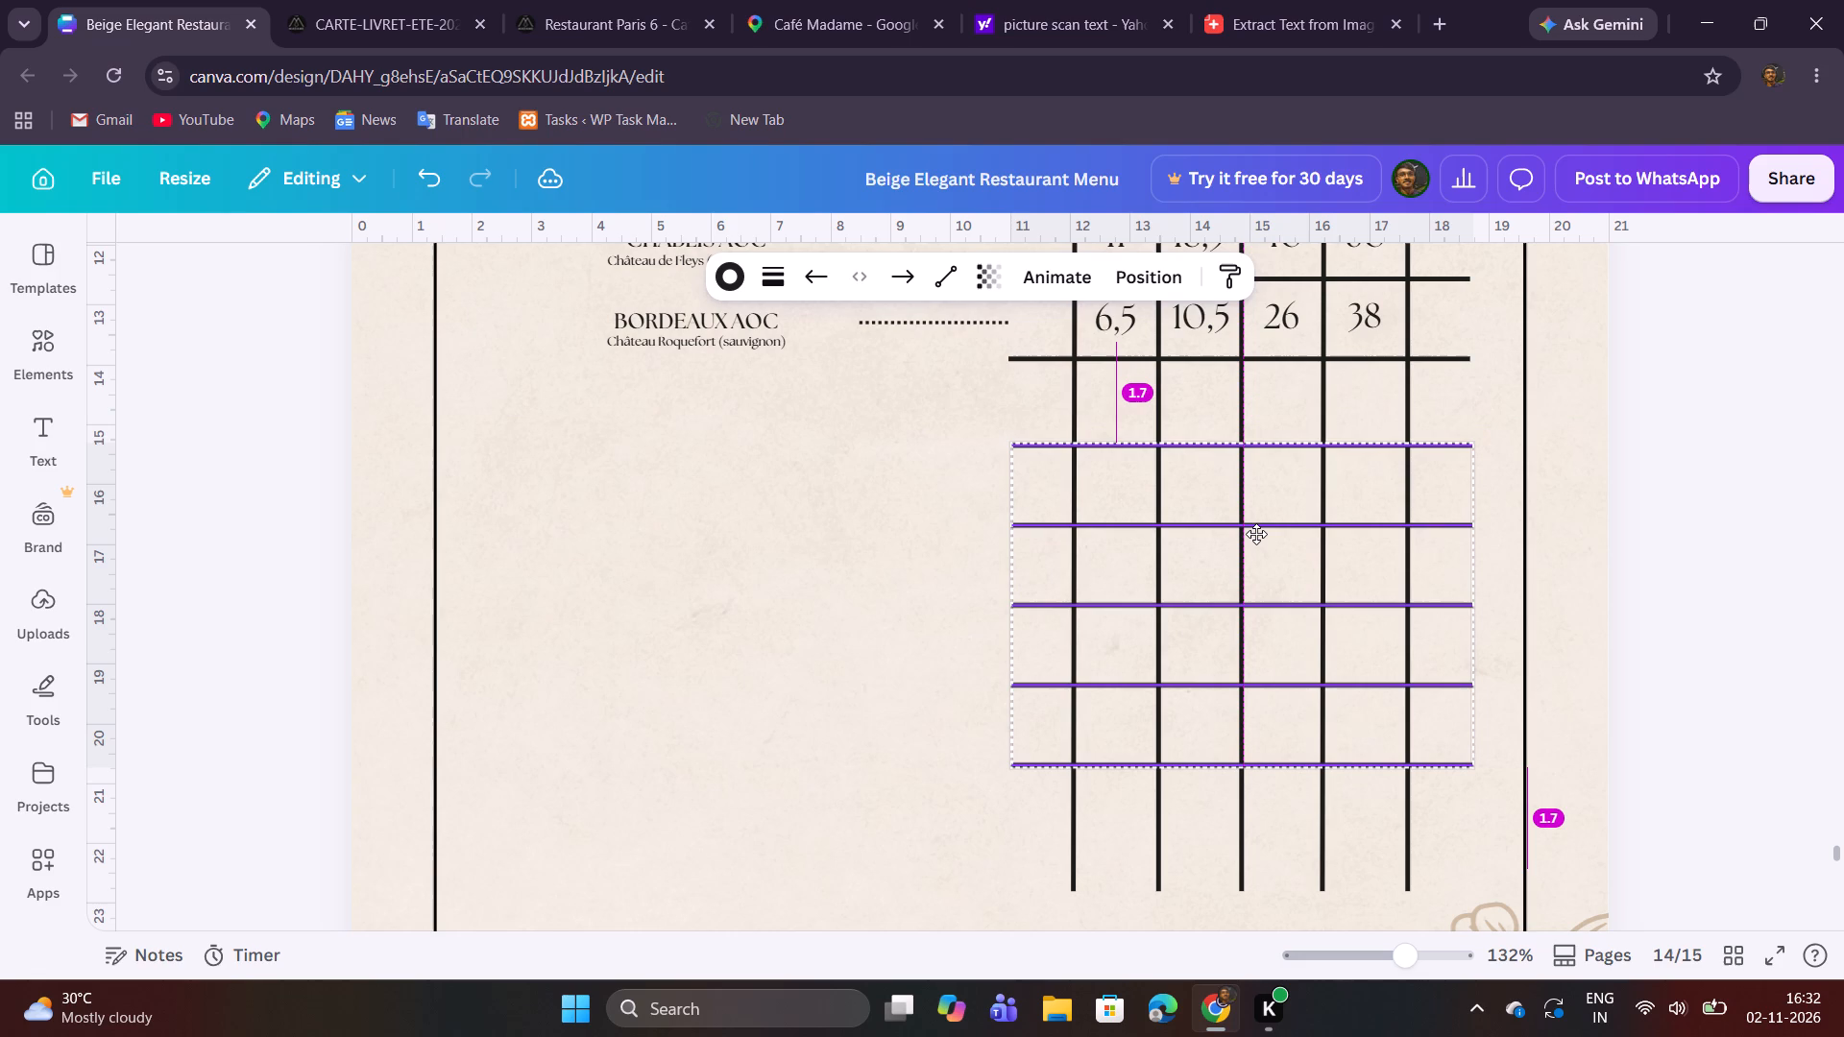
{"action": "left_click_drag", "start_coordinate": [1256, 534], "coordinate": [1256, 528]}
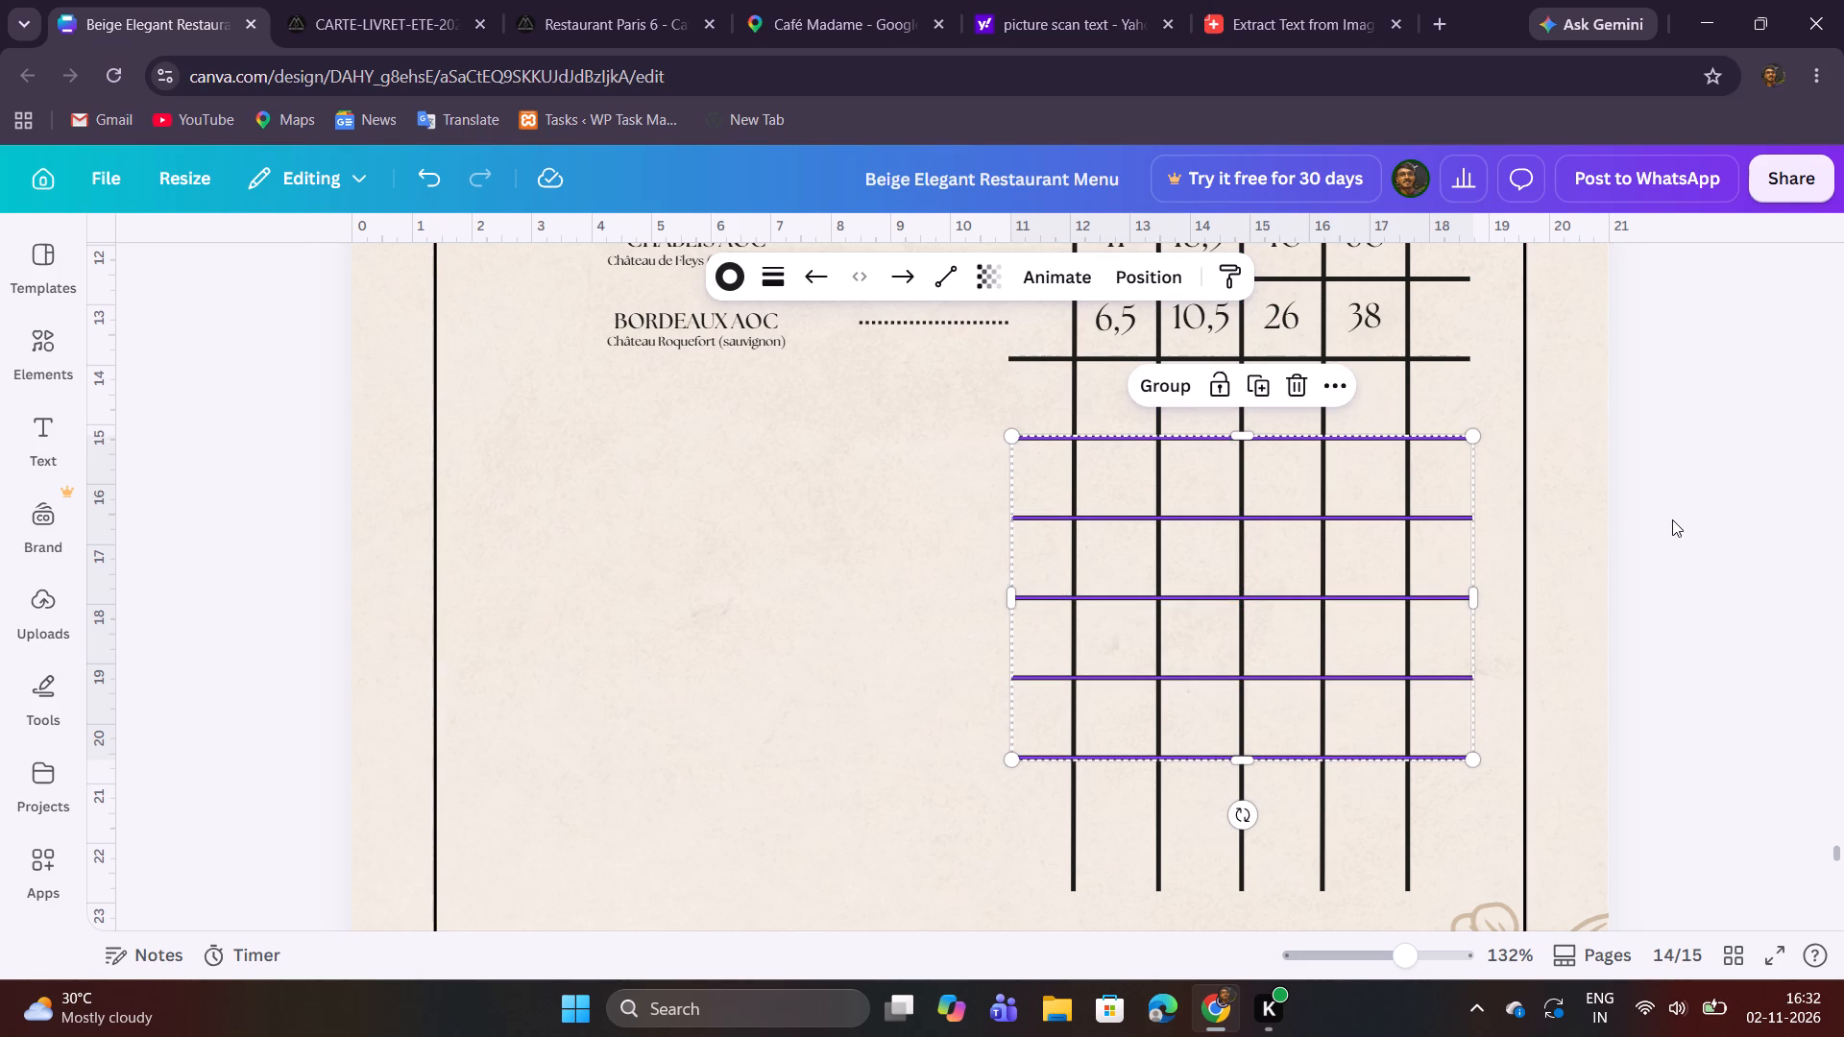
{"action": "left_click", "coordinate": [1357, 542]}
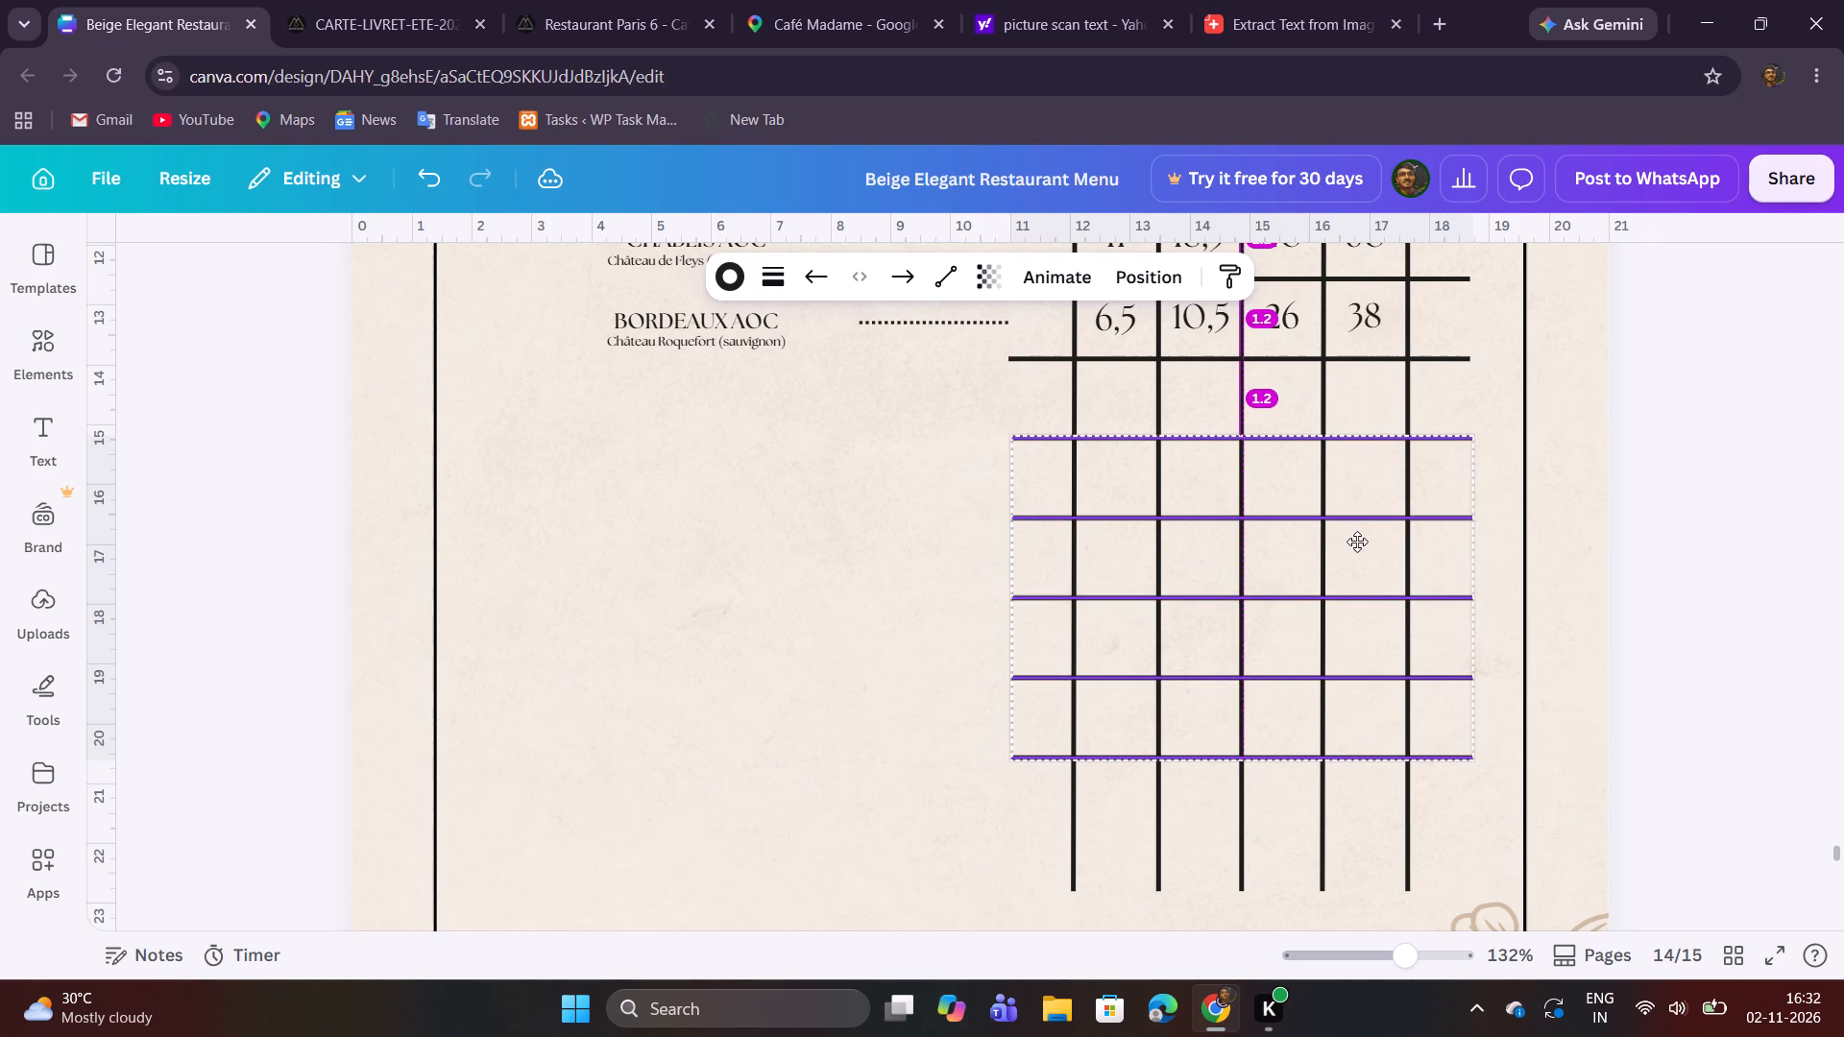
{"action": "left_click", "coordinate": [1687, 562]}
Duplicate the VINS BLANCS heading with its two rules, four wine names, descriptions and dotted lines.
{"action": "scroll", "coordinate": [1660, 563], "scroll_direction": "up", "scroll_amount": 3}
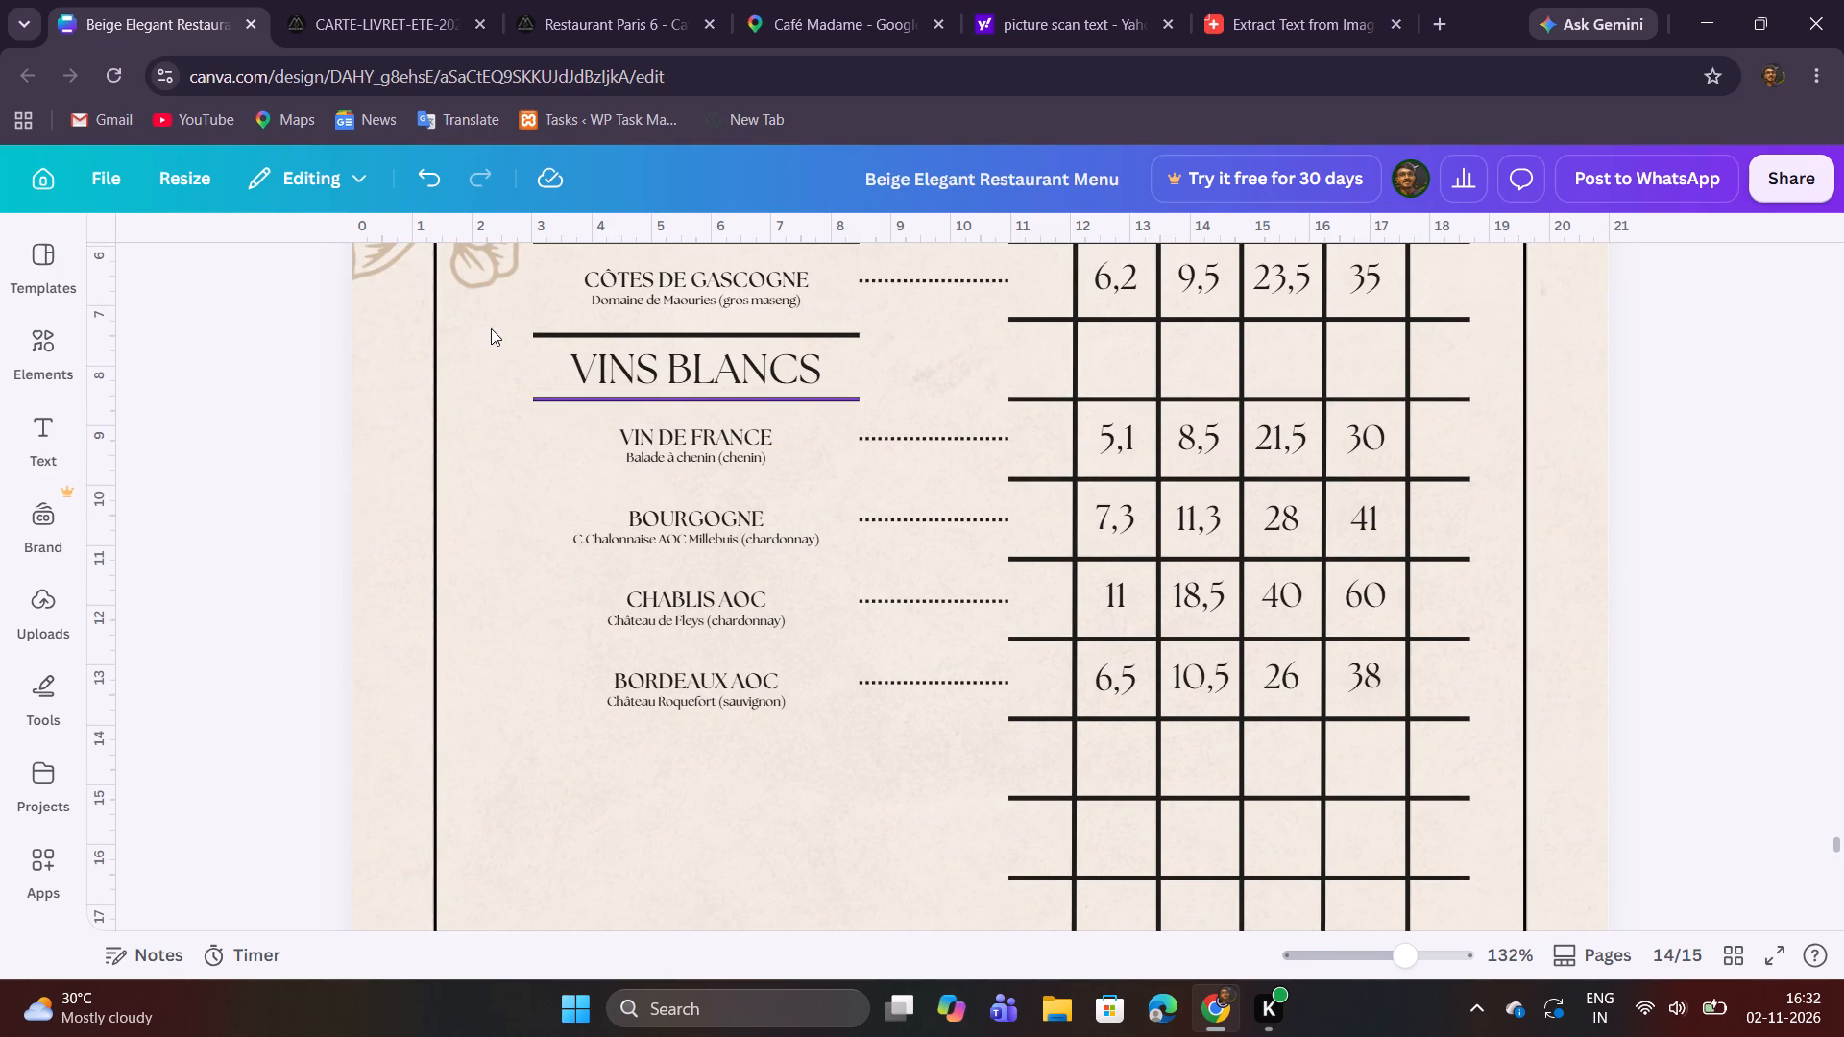
{"action": "left_click_drag", "start_coordinate": [501, 319], "coordinate": [755, 406]}
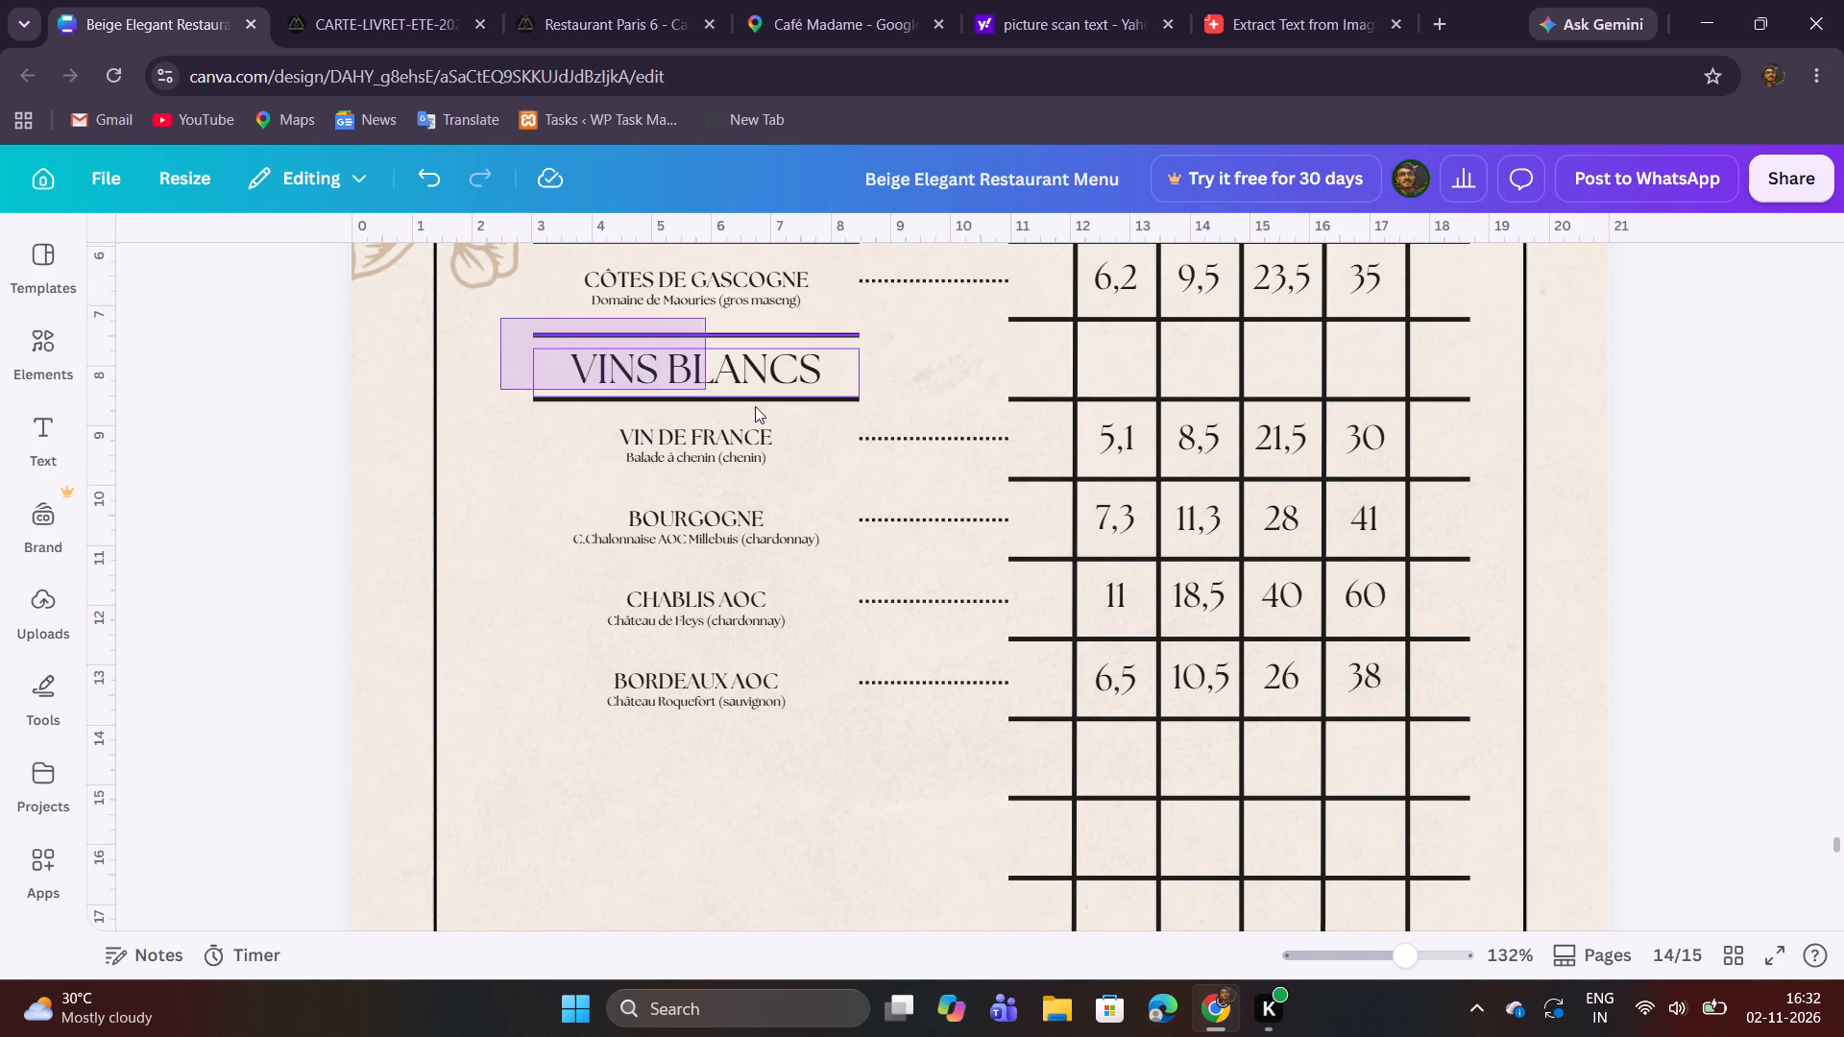
{"action": "left_click_drag", "start_coordinate": [755, 406], "coordinate": [982, 719]}
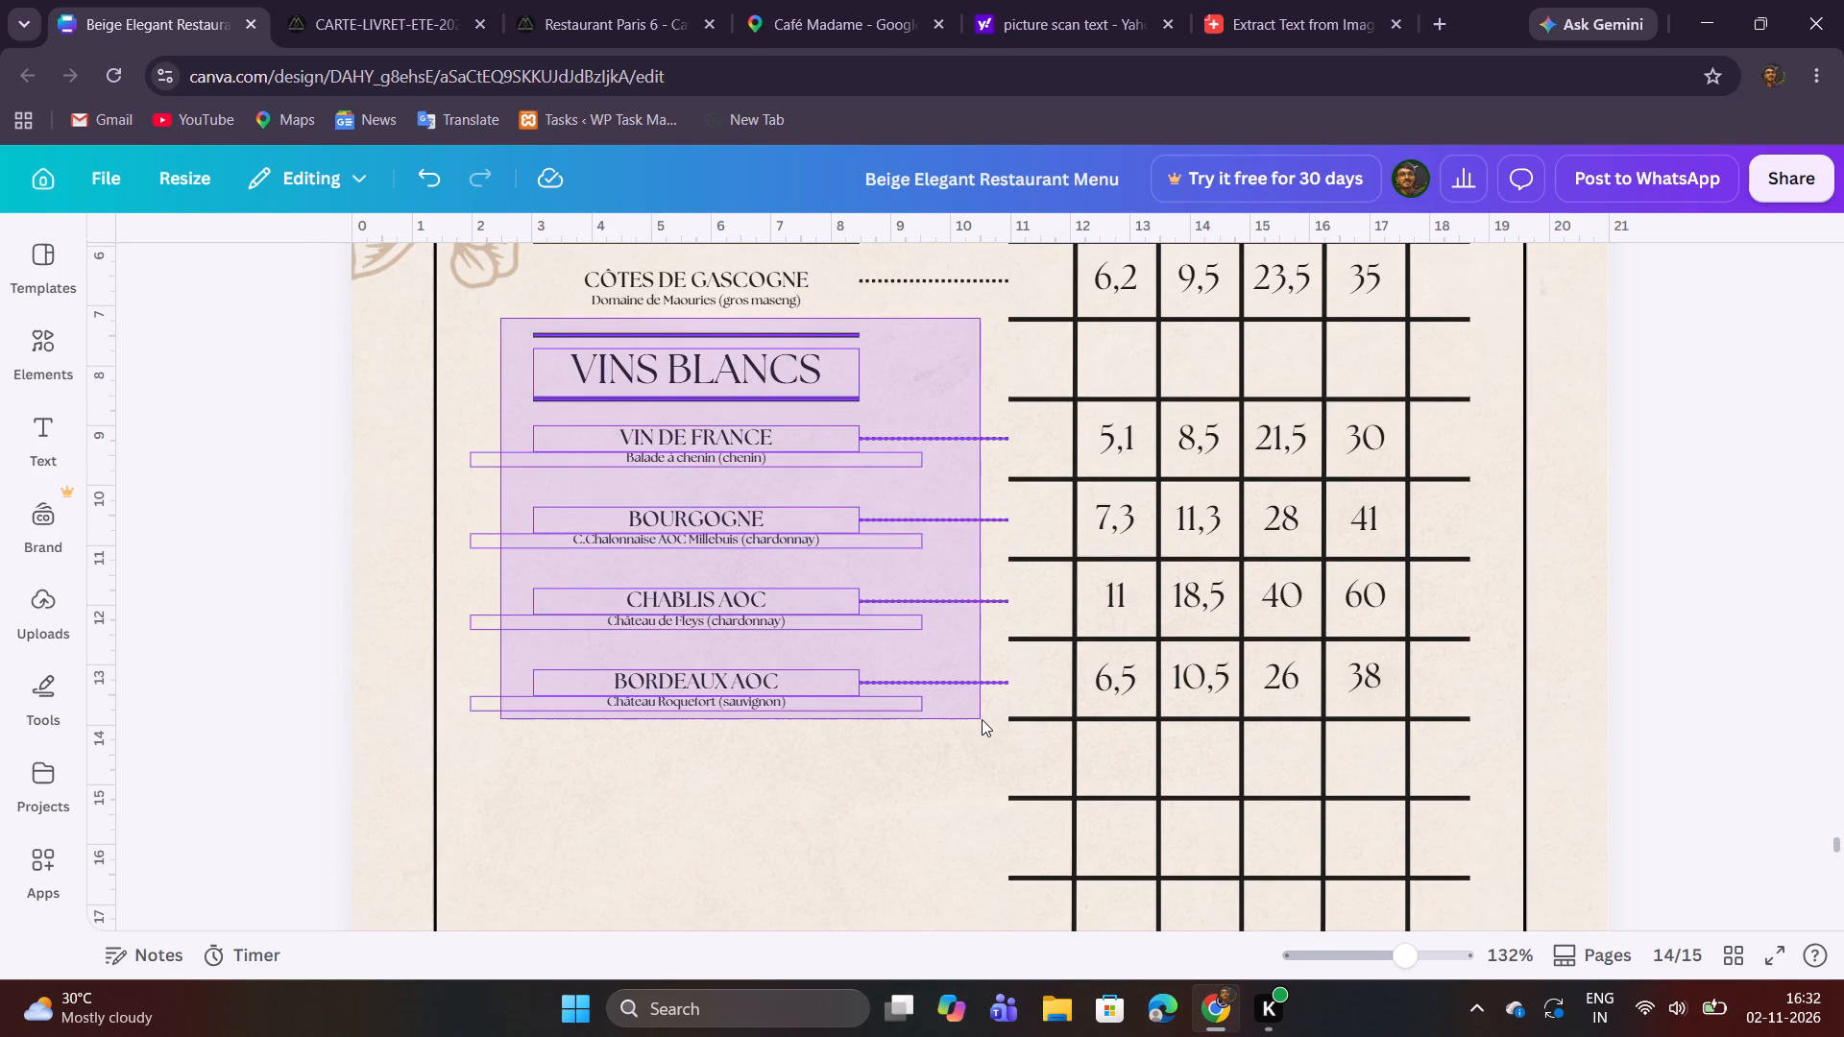
{"action": "left_click_drag", "start_coordinate": [982, 719], "coordinate": [982, 732]}
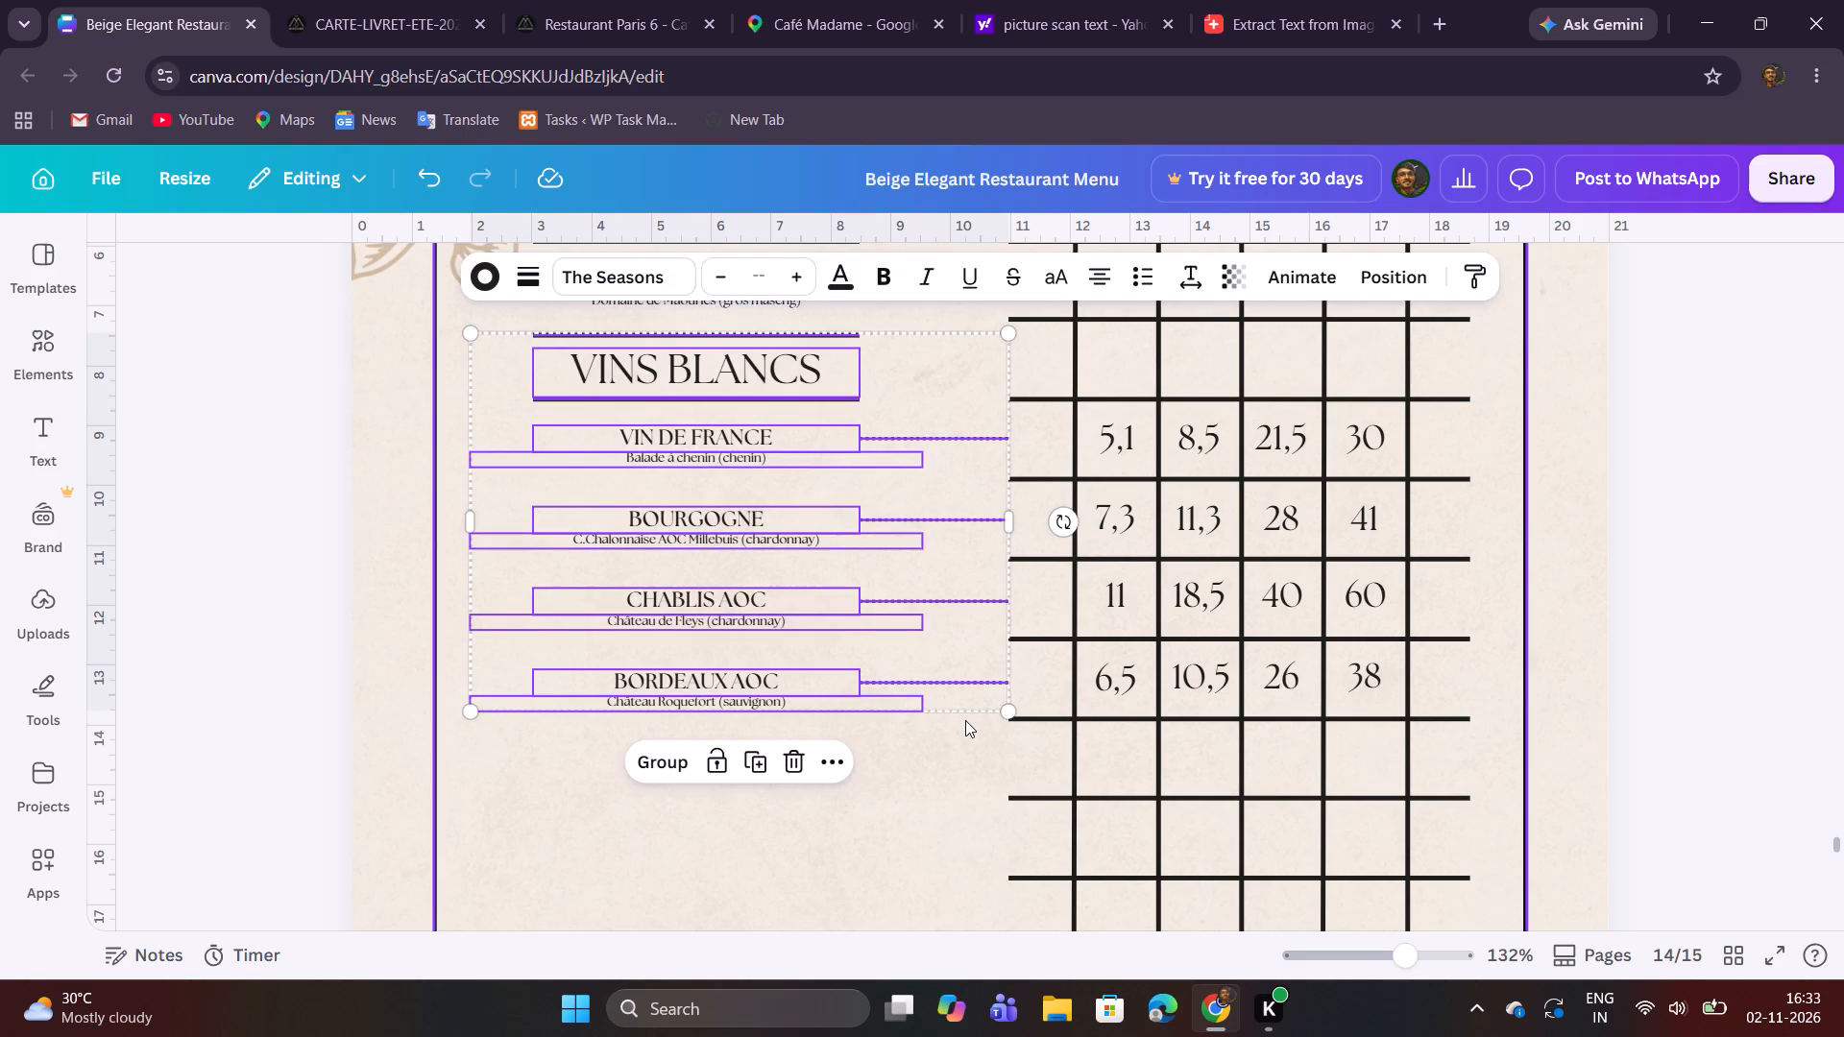
{"action": "left_click", "coordinate": [754, 769]}
Place the duplicated VINS BLANCS block directly below the BORDEAUX AOC row, beside the empty grid rows.
{"action": "left_click", "coordinate": [848, 595]}
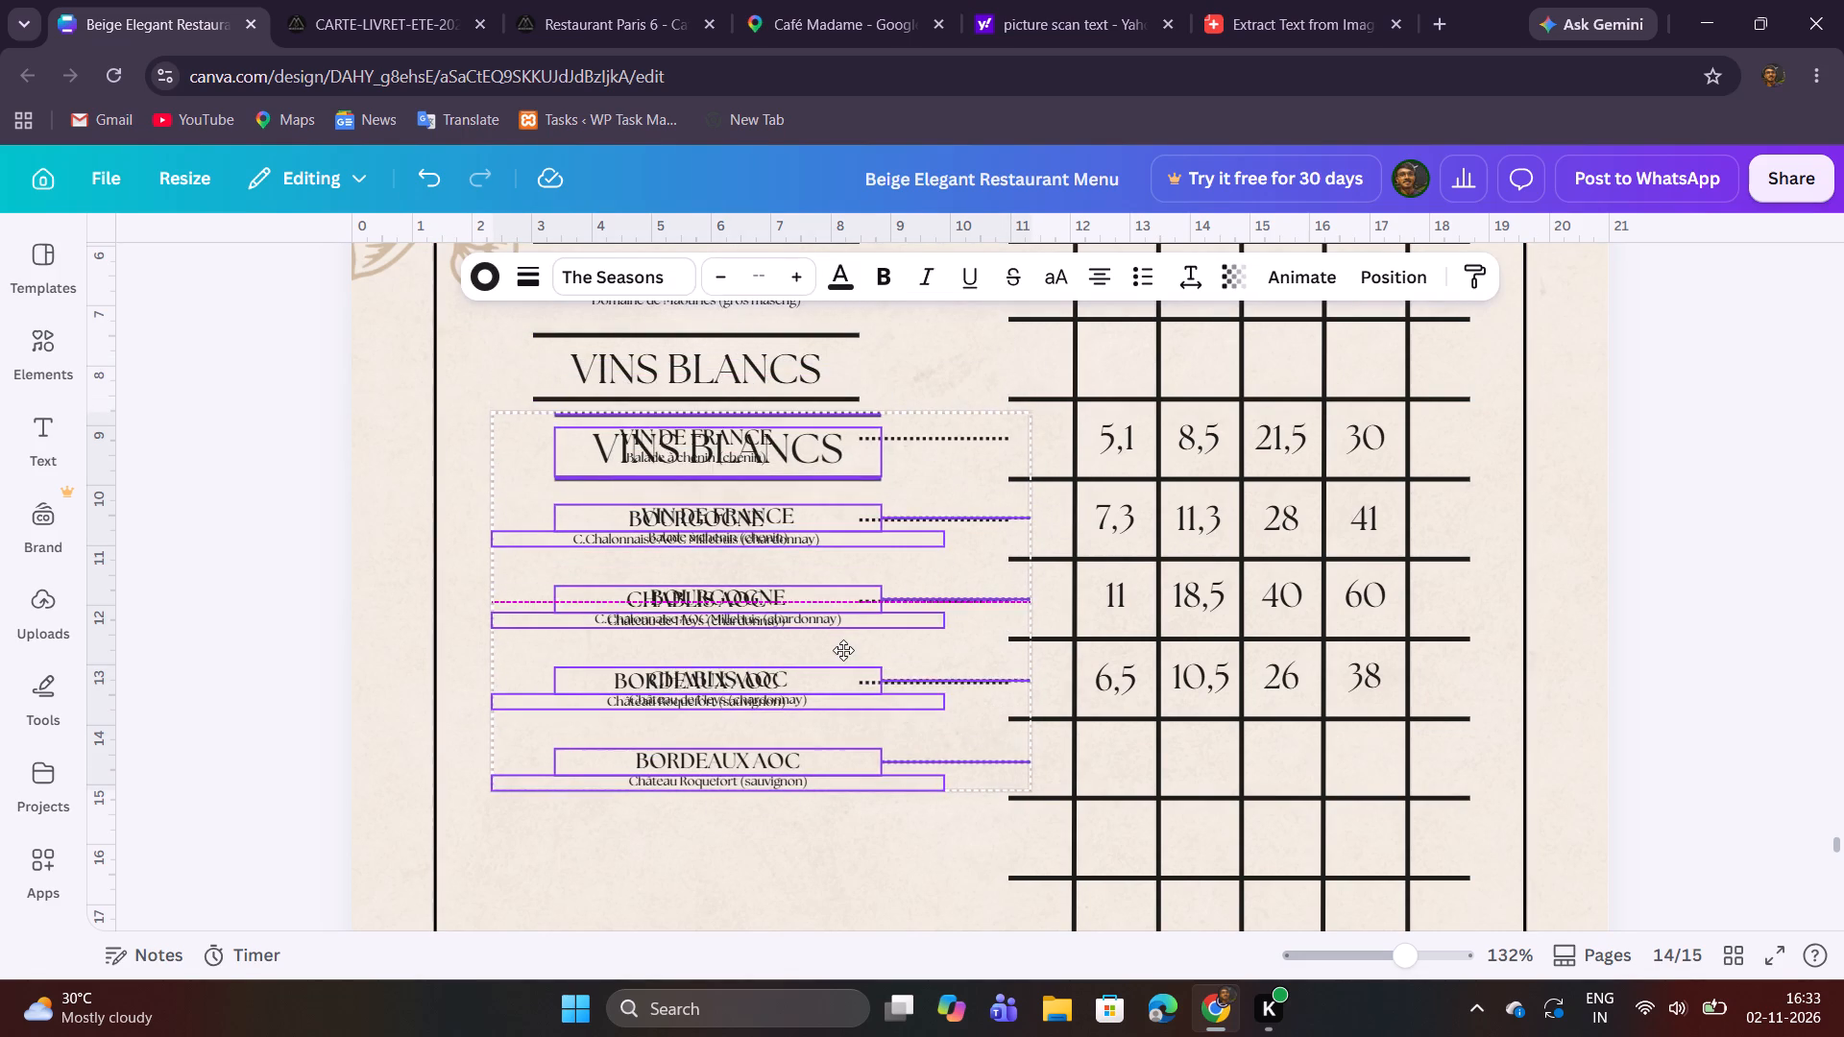
{"action": "scroll", "coordinate": [842, 650], "scroll_direction": "down", "scroll_amount": 2}
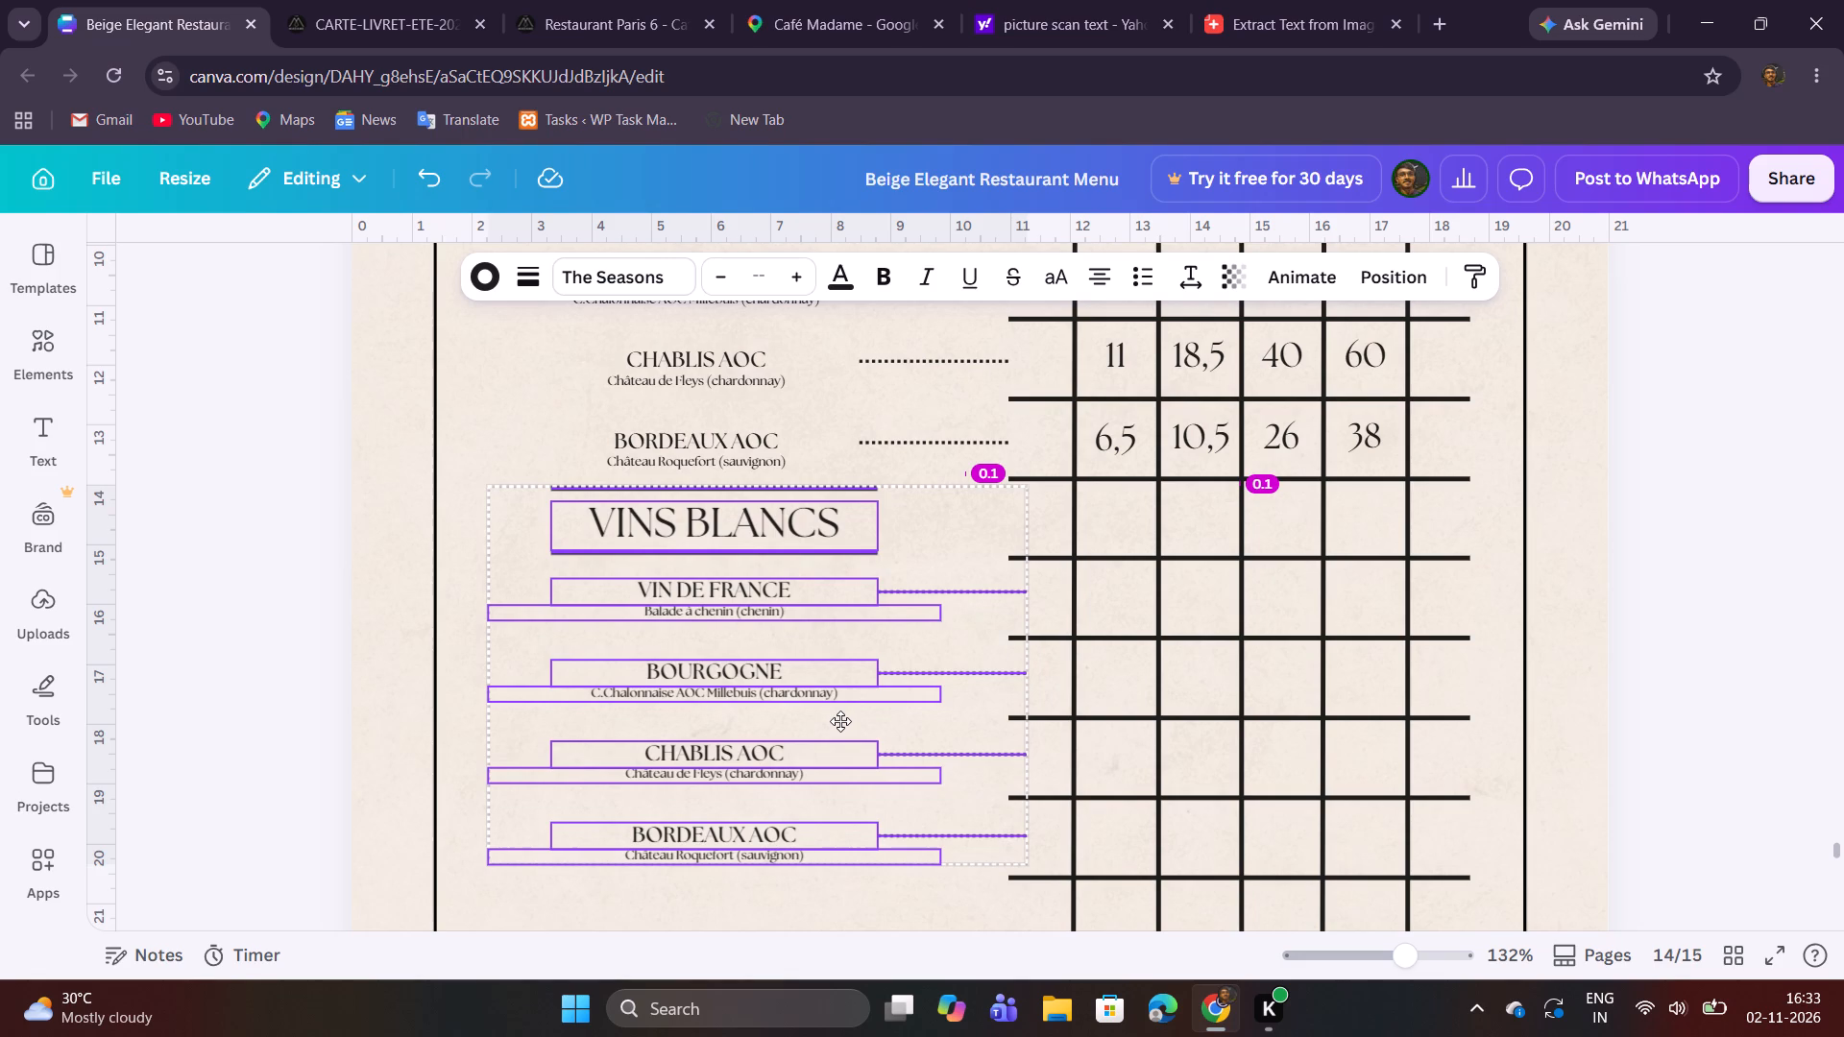
{"action": "left_click_drag", "start_coordinate": [1402, 959], "coordinate": [1394, 957]}
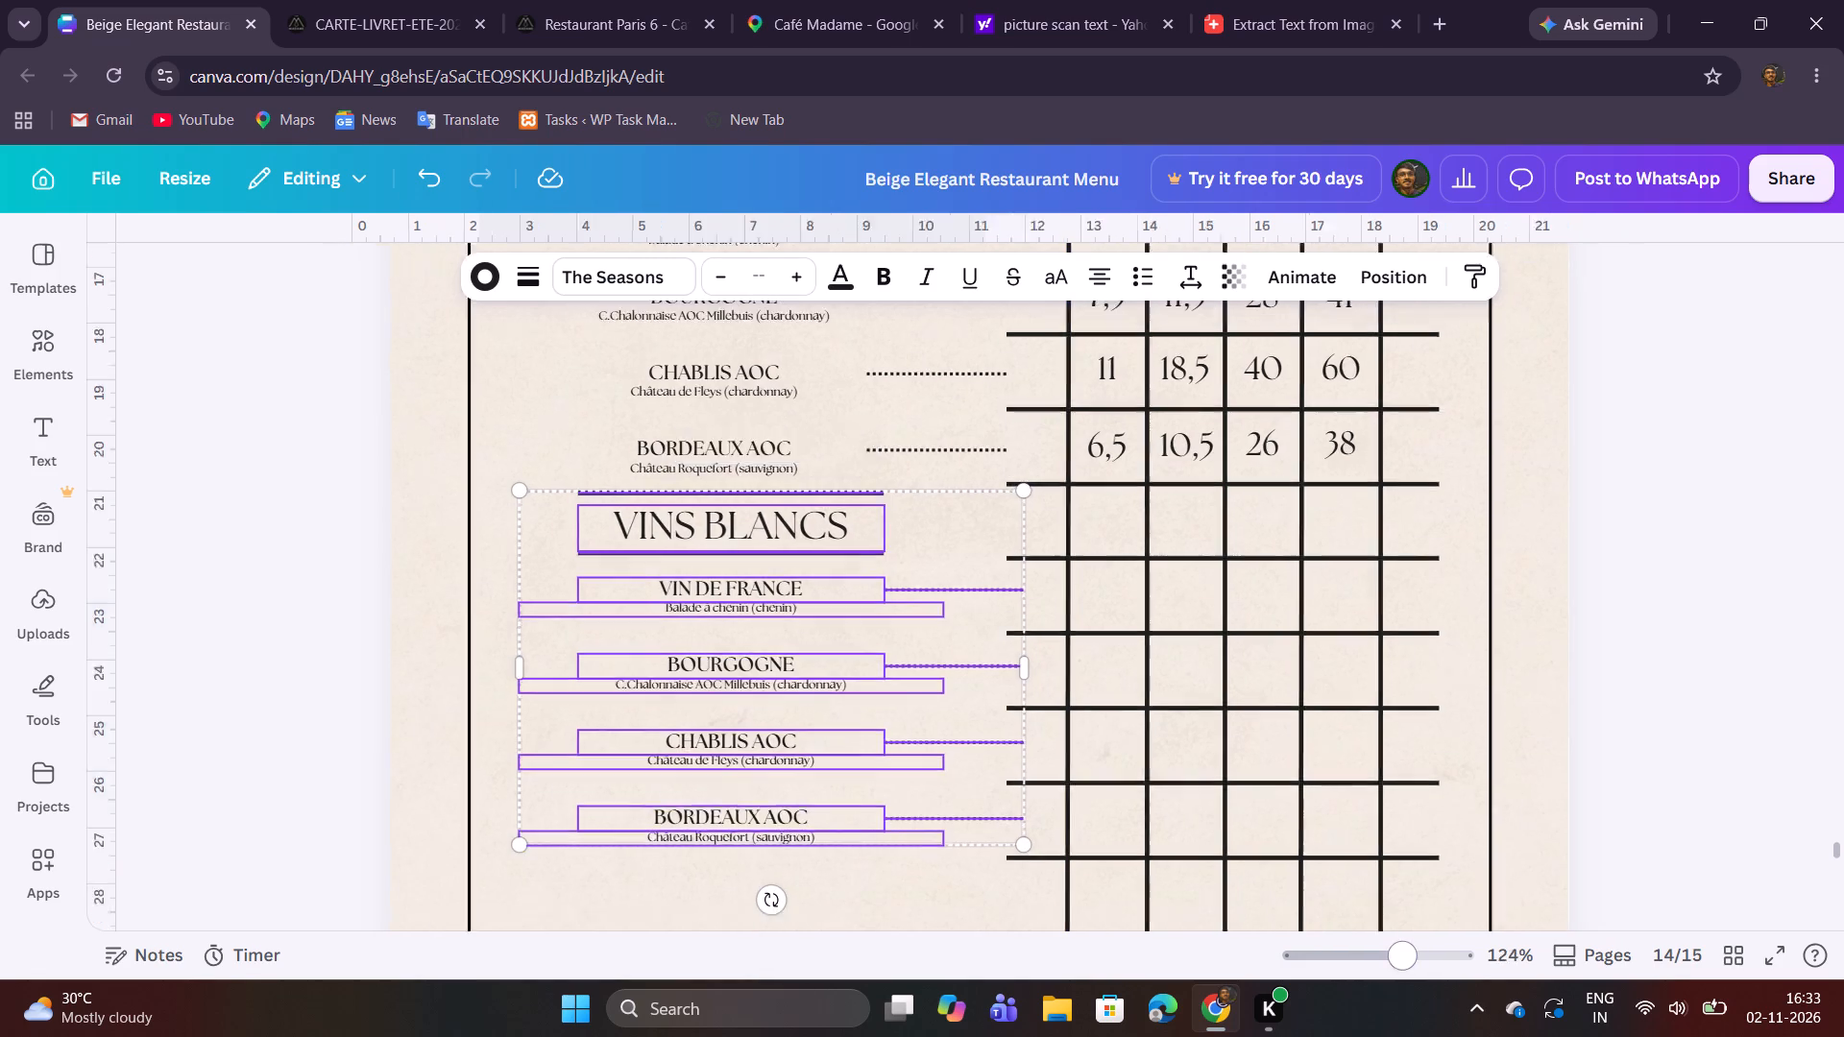
{"action": "left_click_drag", "start_coordinate": [1394, 957], "coordinate": [1380, 958]}
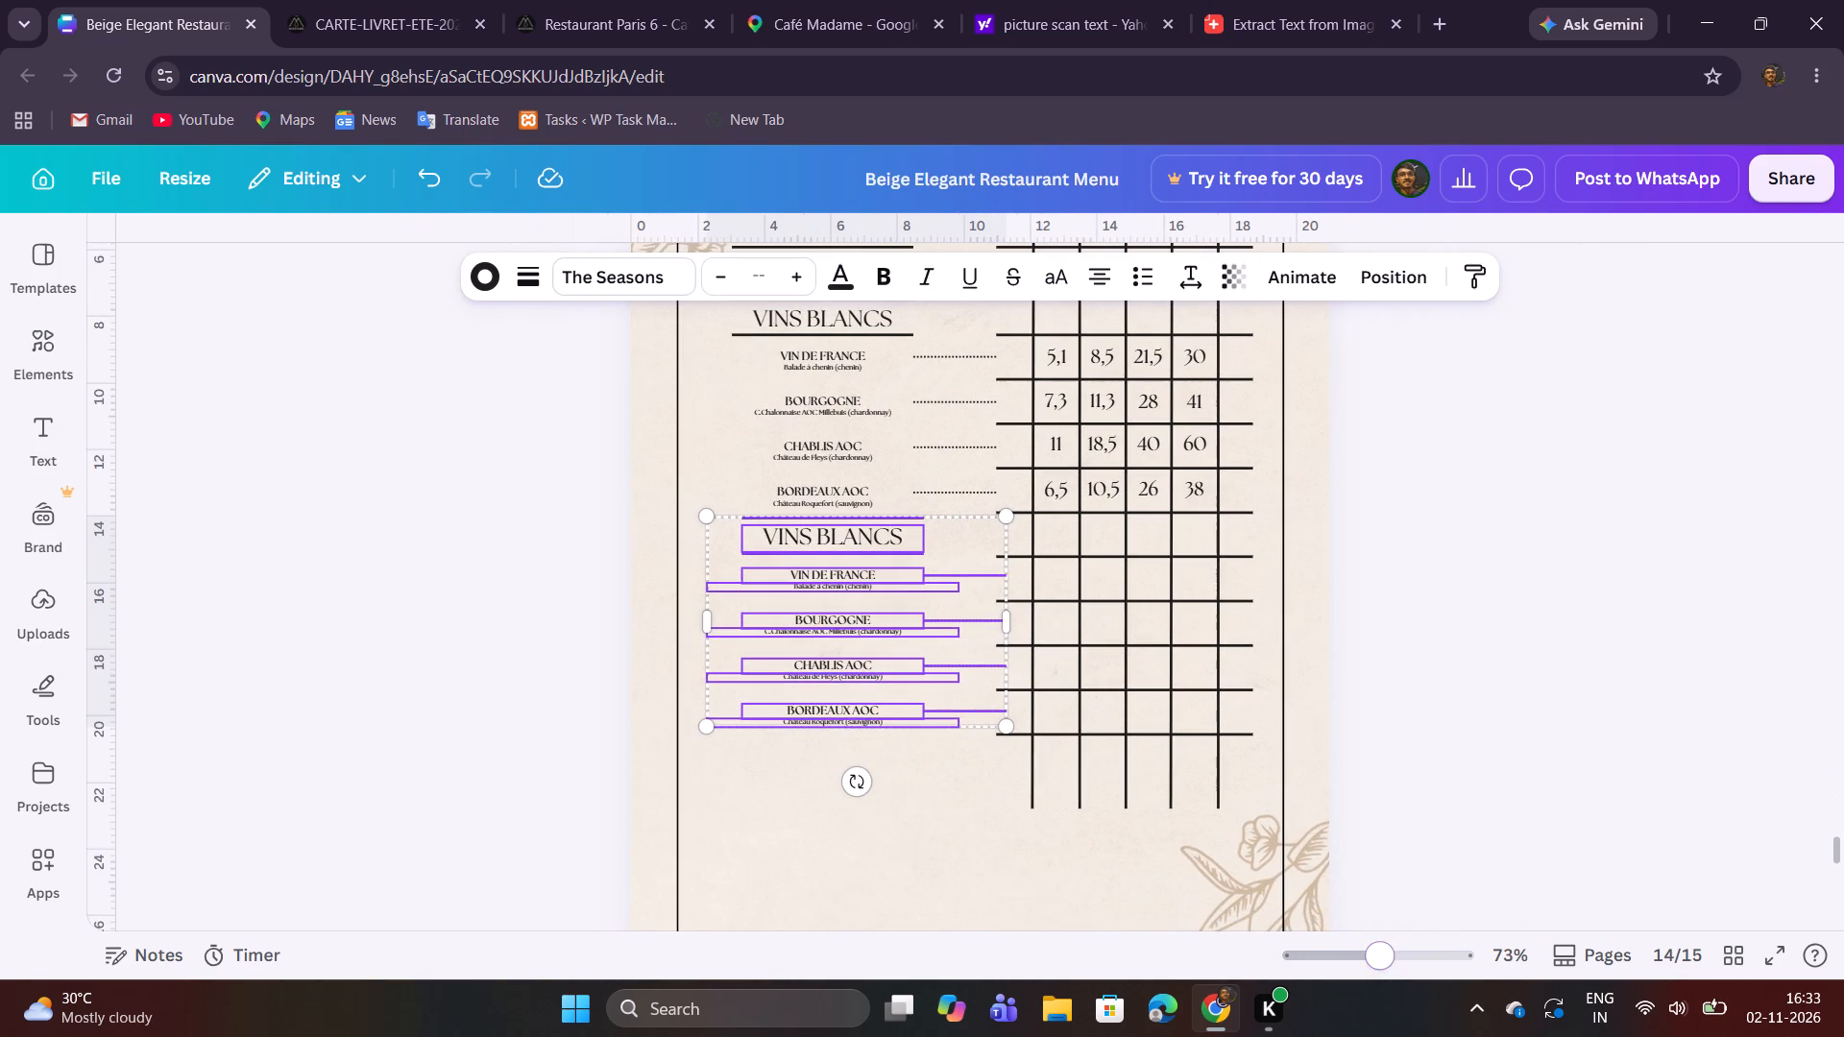
{"action": "left_click", "coordinate": [924, 686]}
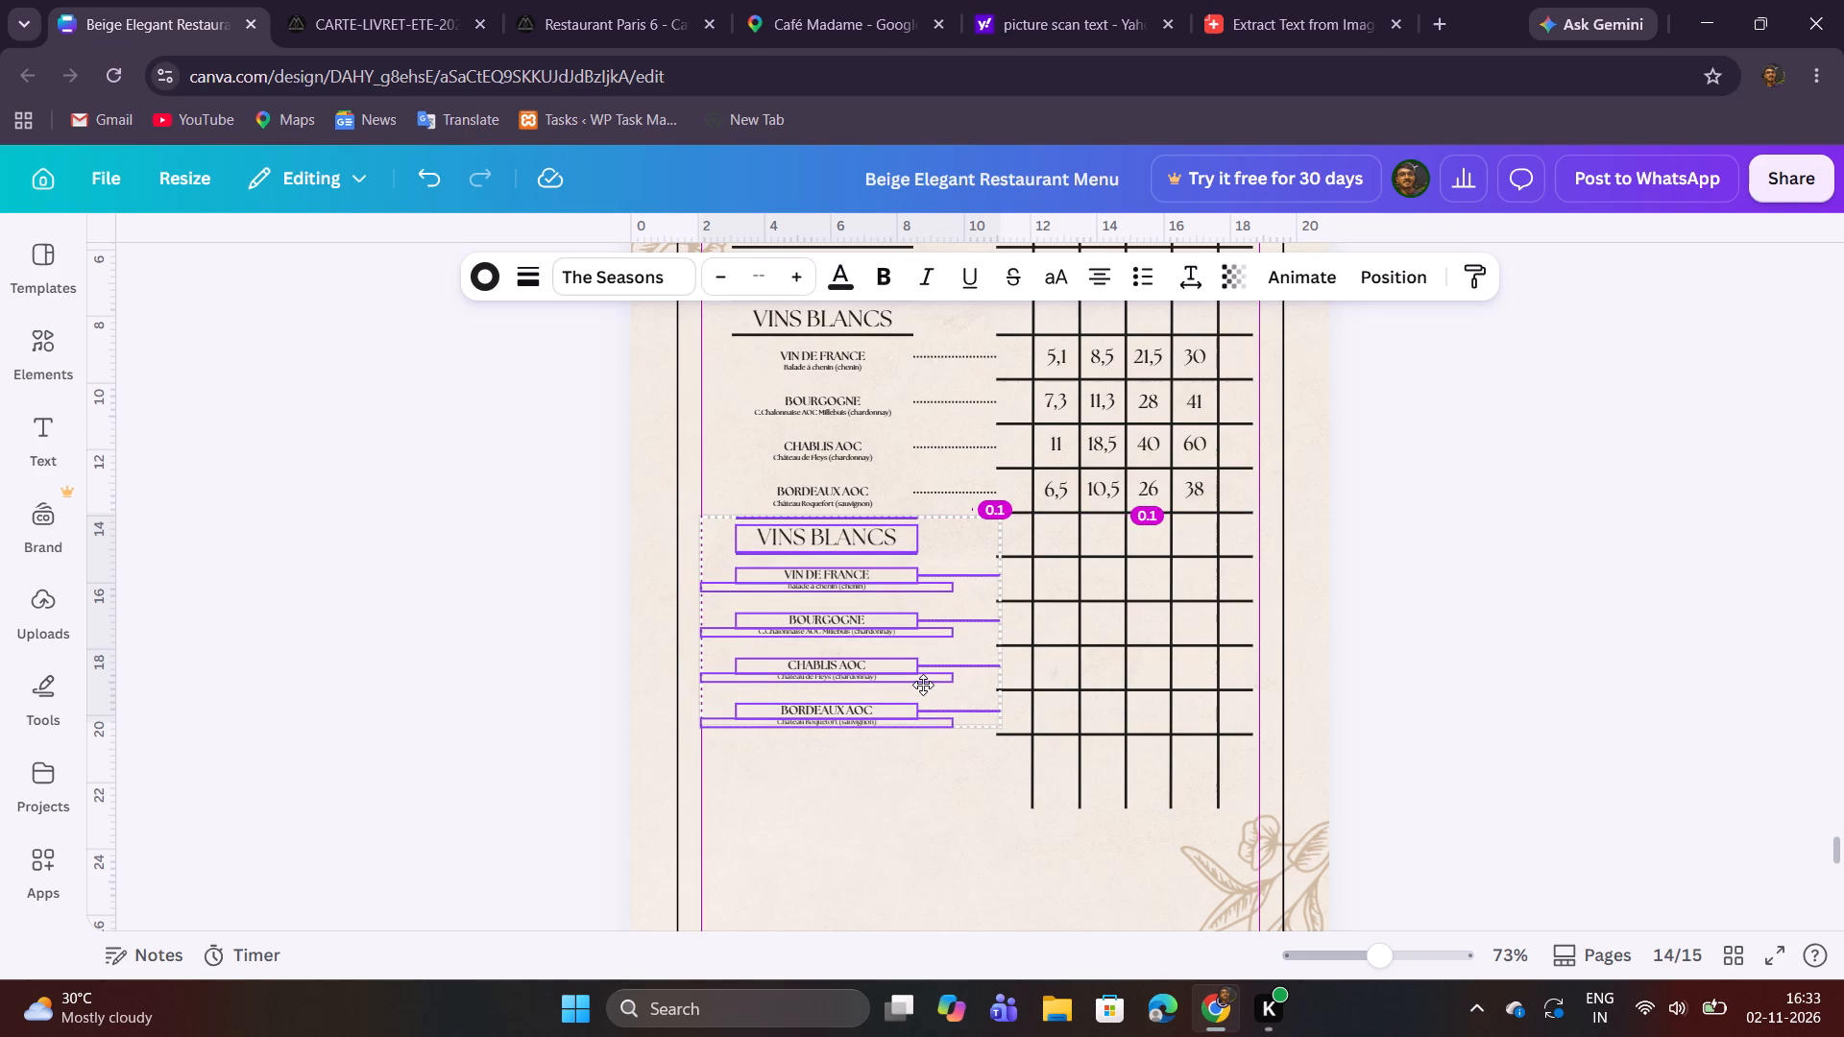
{"action": "left_click", "coordinate": [925, 793]}
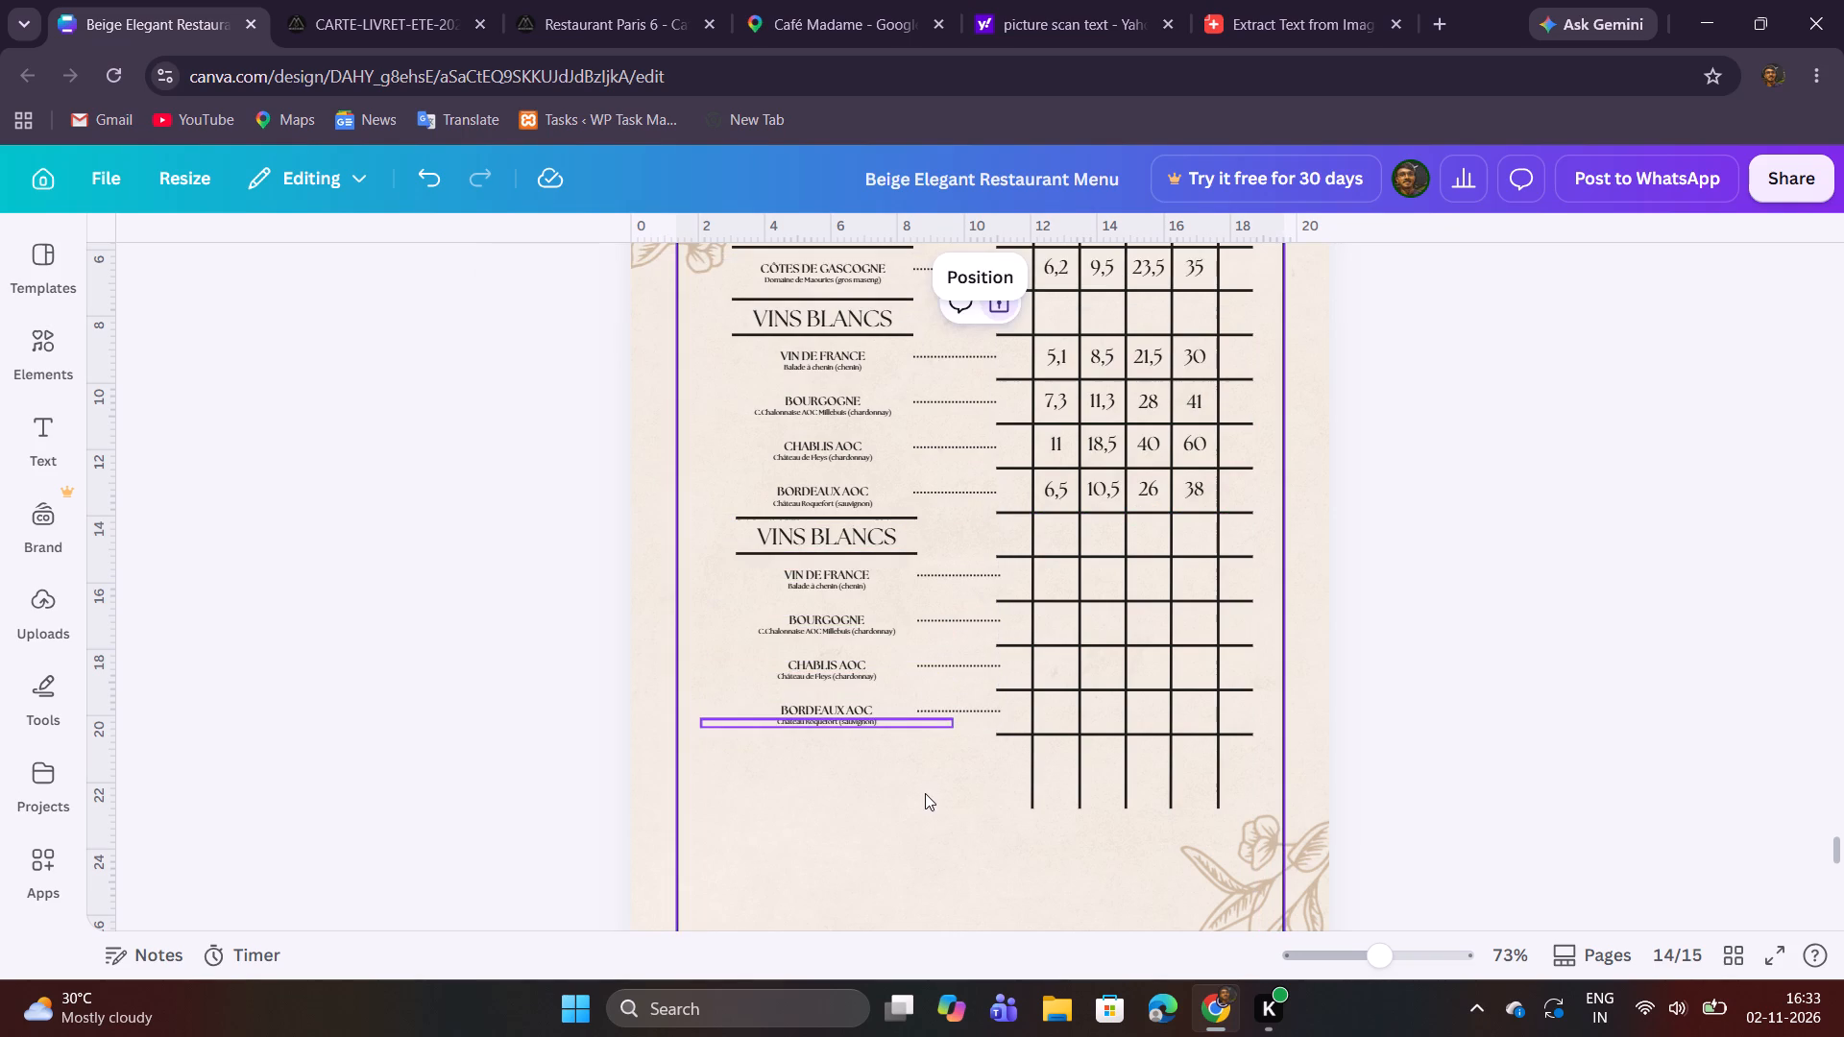
Shift the duplicated VINS BLANCS block sideways so its dotted lines align with those of the original block above.
{"action": "left_click", "coordinate": [1405, 959]}
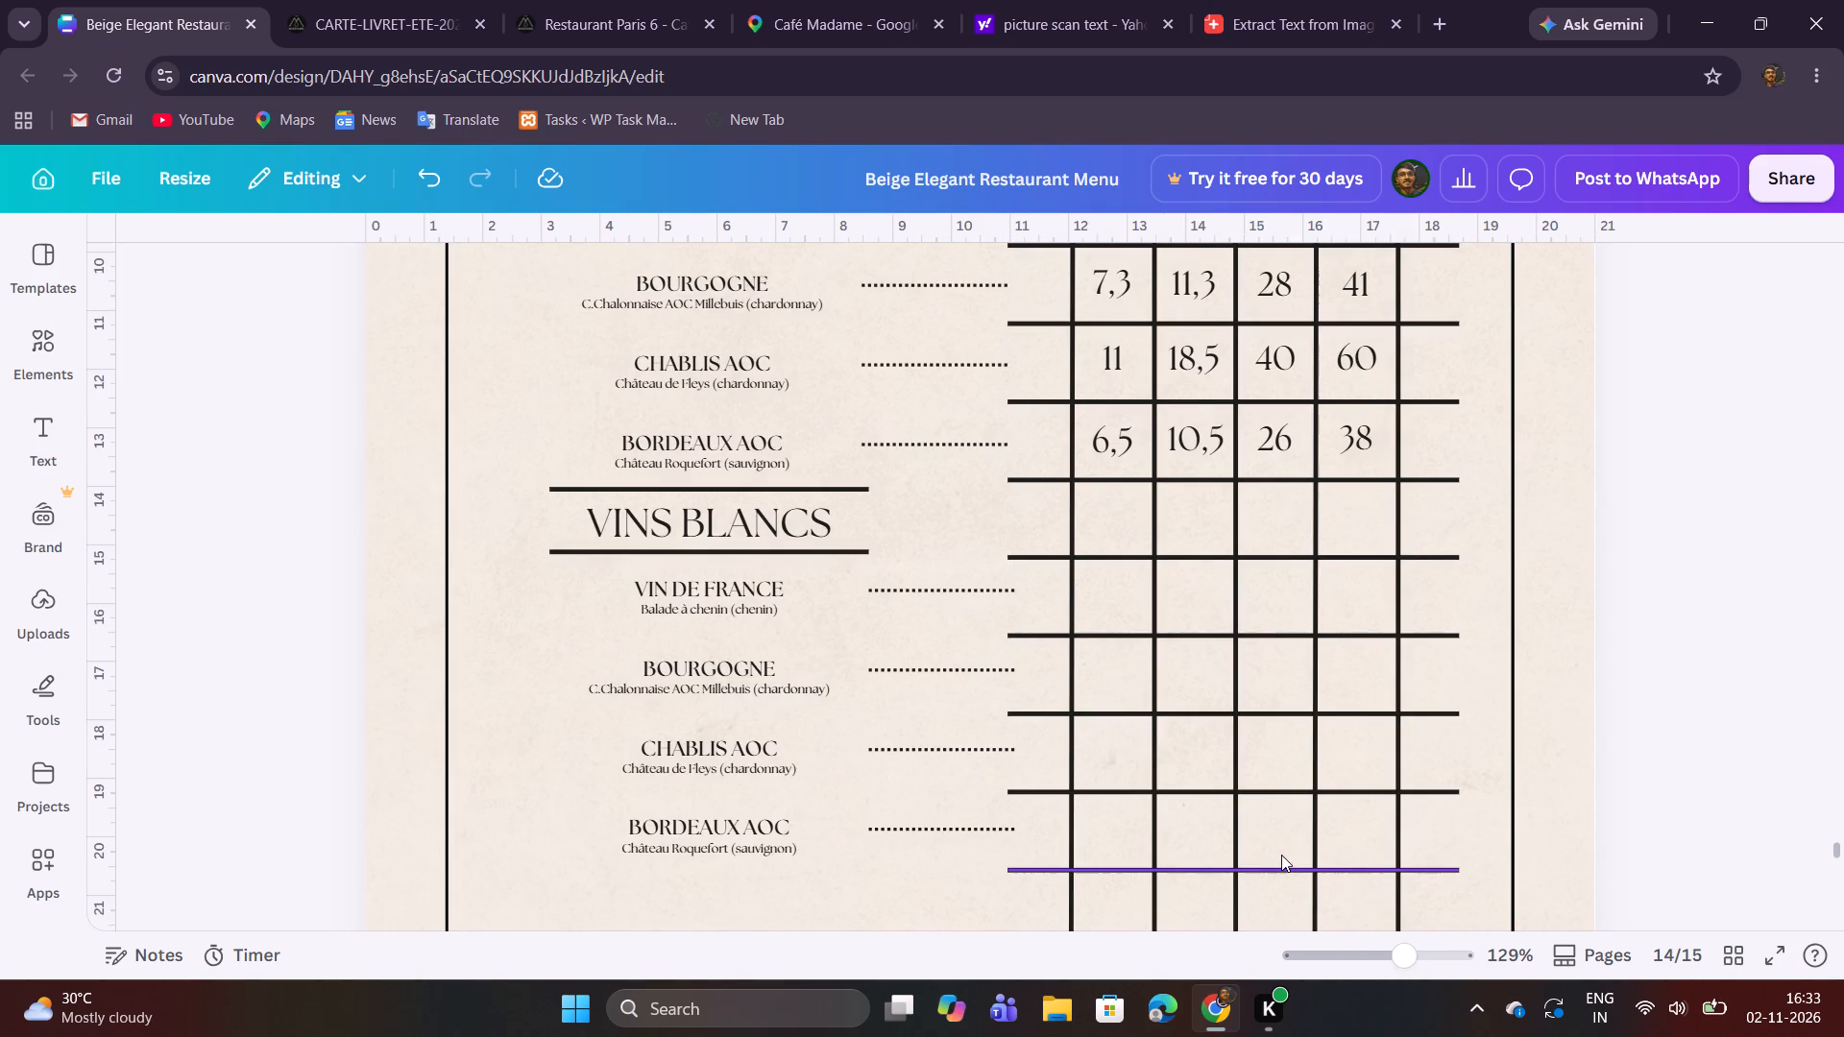
{"action": "left_click", "coordinate": [1004, 444]}
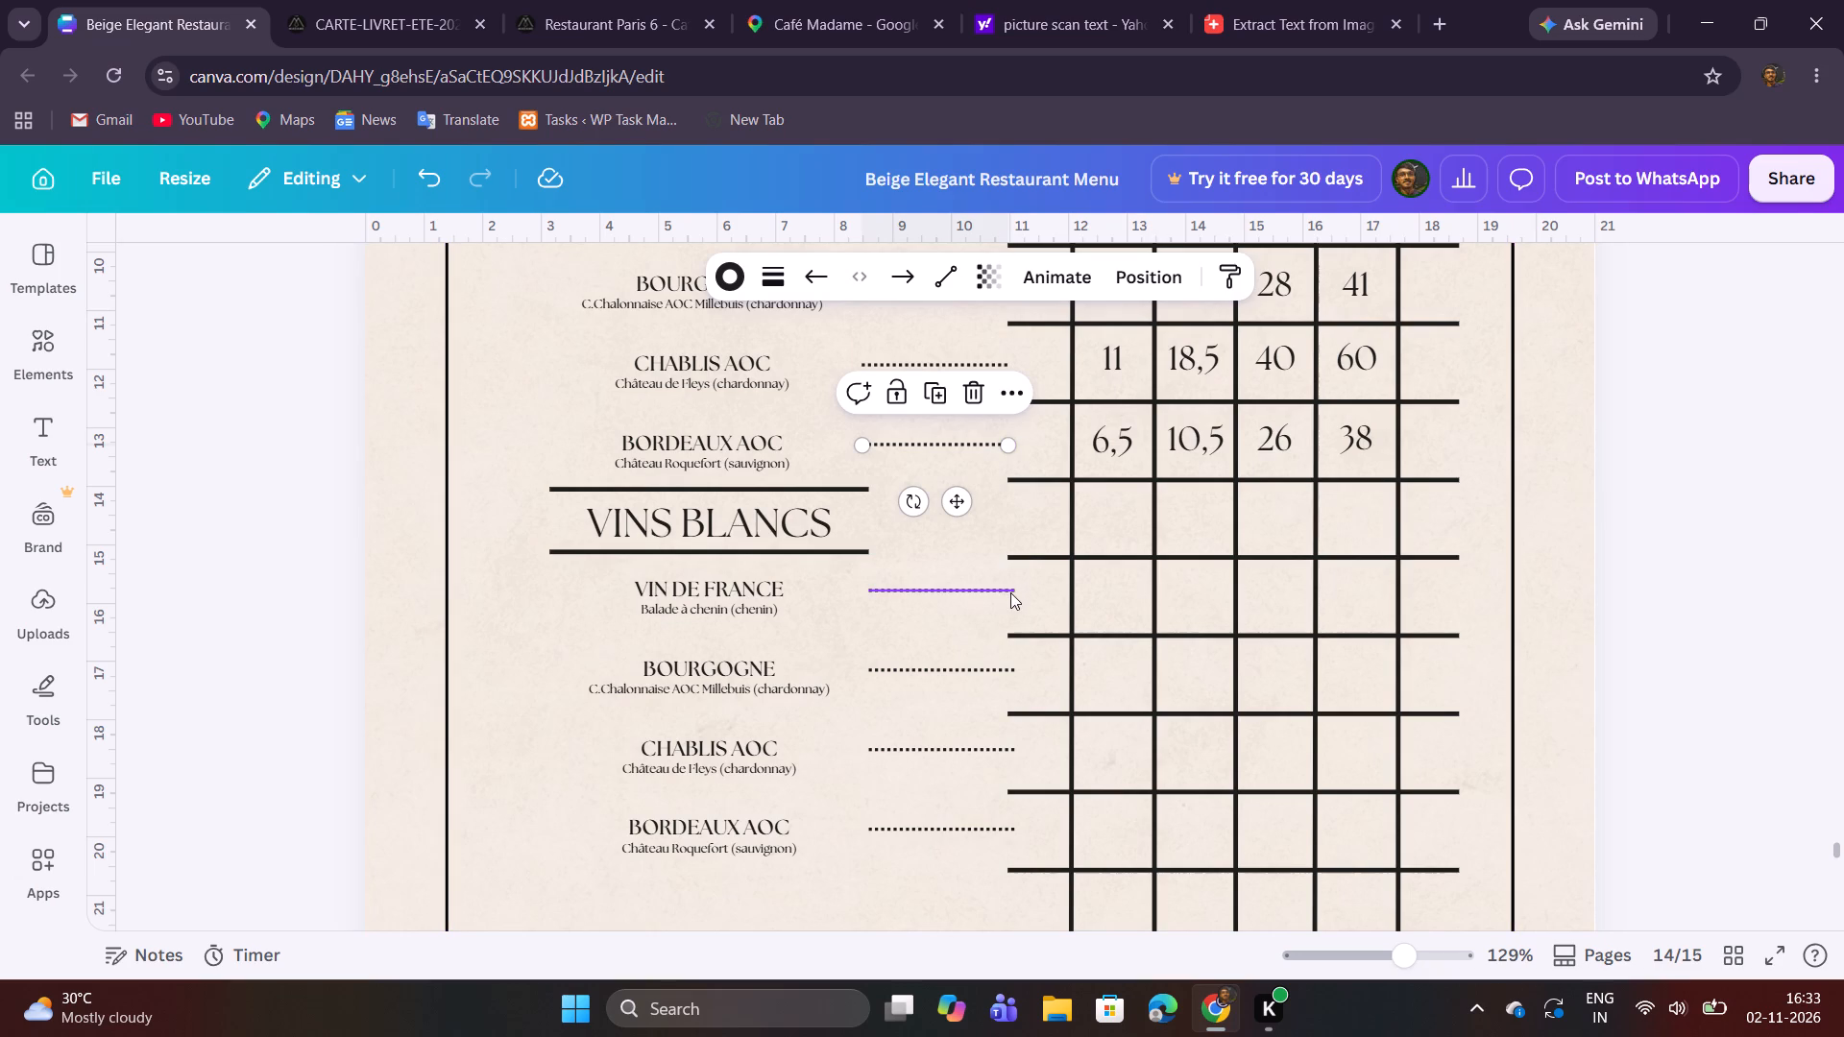
{"action": "left_click", "coordinate": [1010, 592]}
{"action": "left_click", "coordinate": [891, 889]}
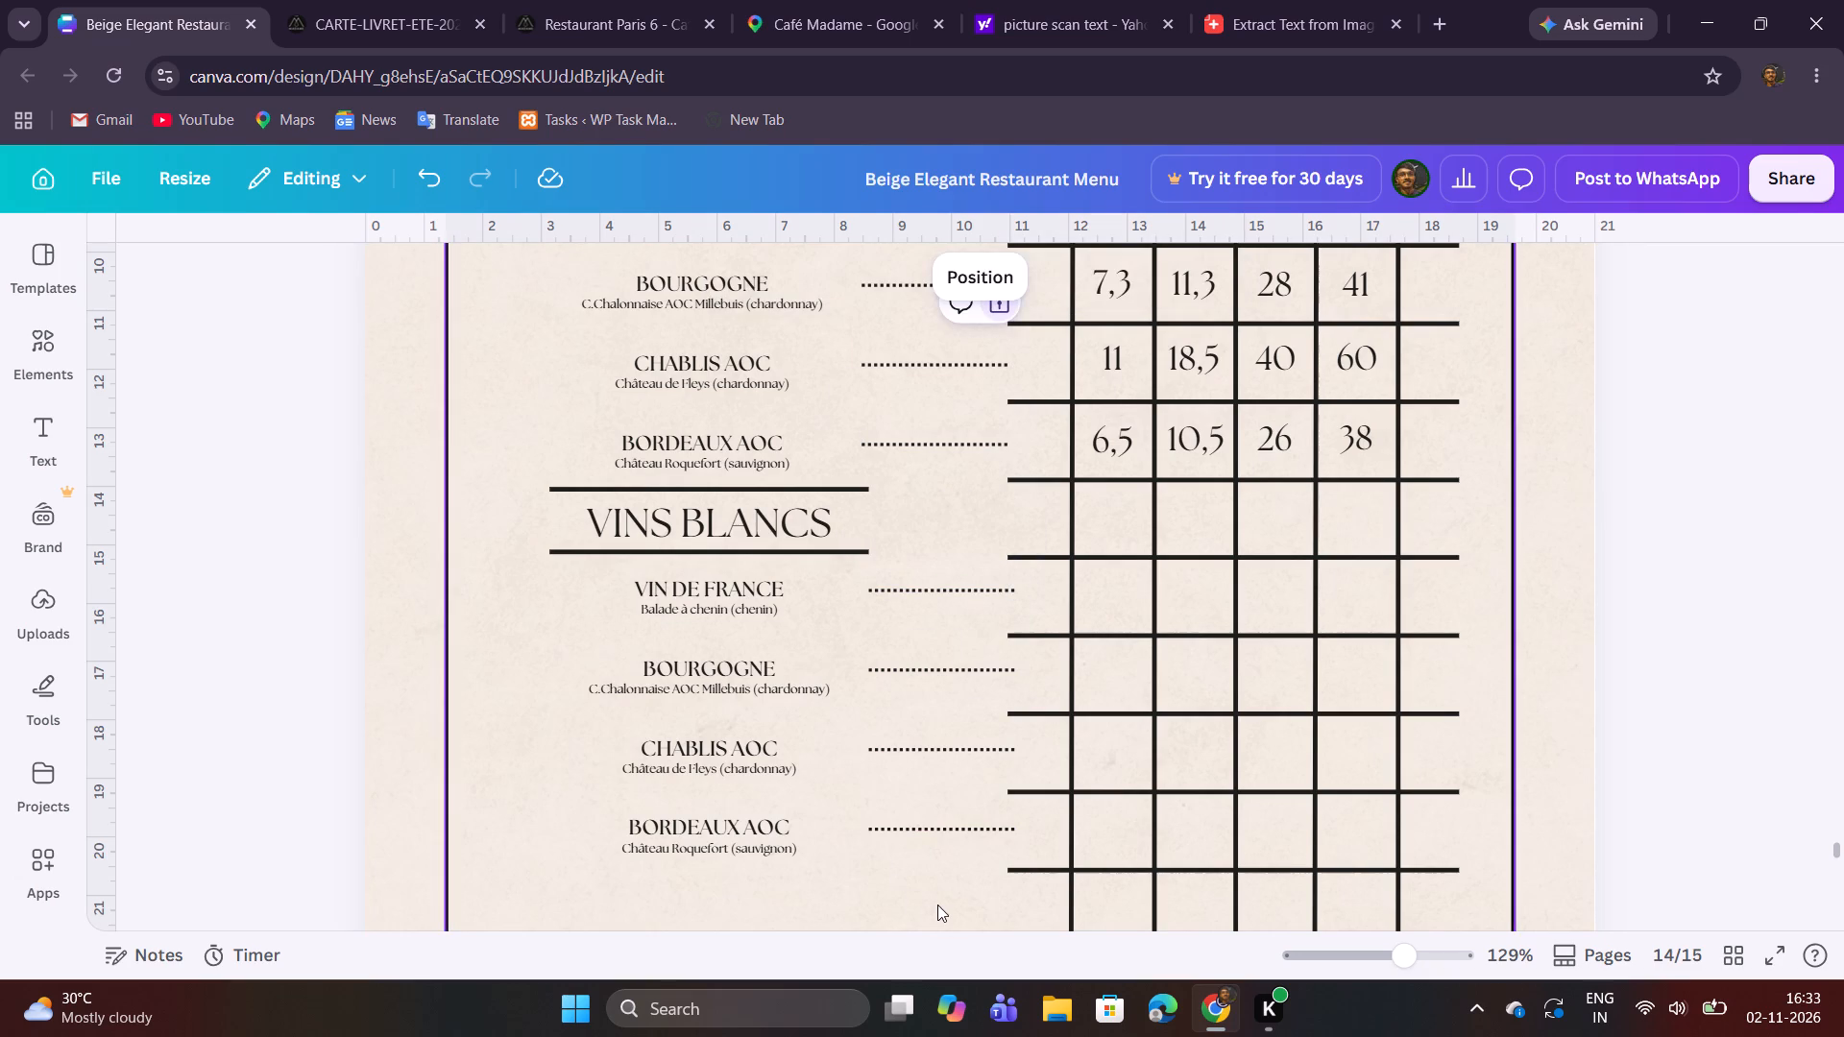
{"action": "left_click_drag", "start_coordinate": [958, 912], "coordinate": [804, 482]}
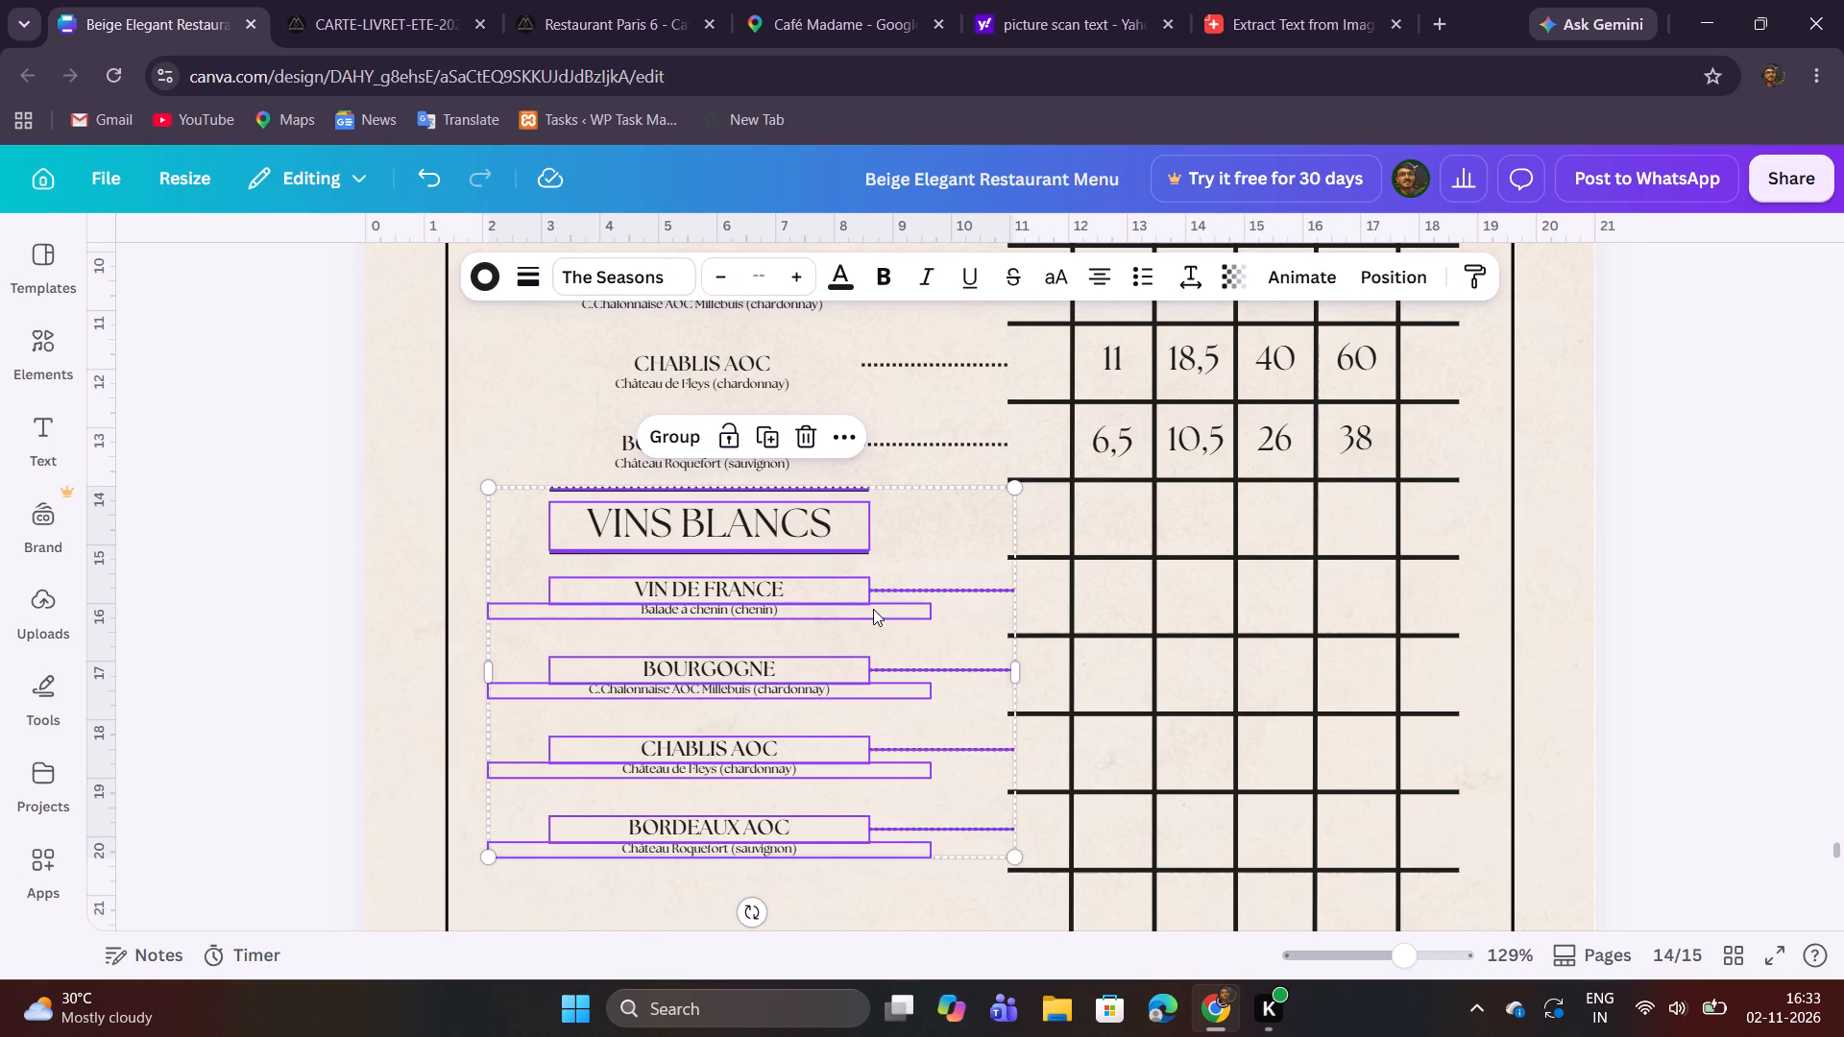
{"action": "left_click_drag", "start_coordinate": [886, 618], "coordinate": [878, 619], "text": "shift"}
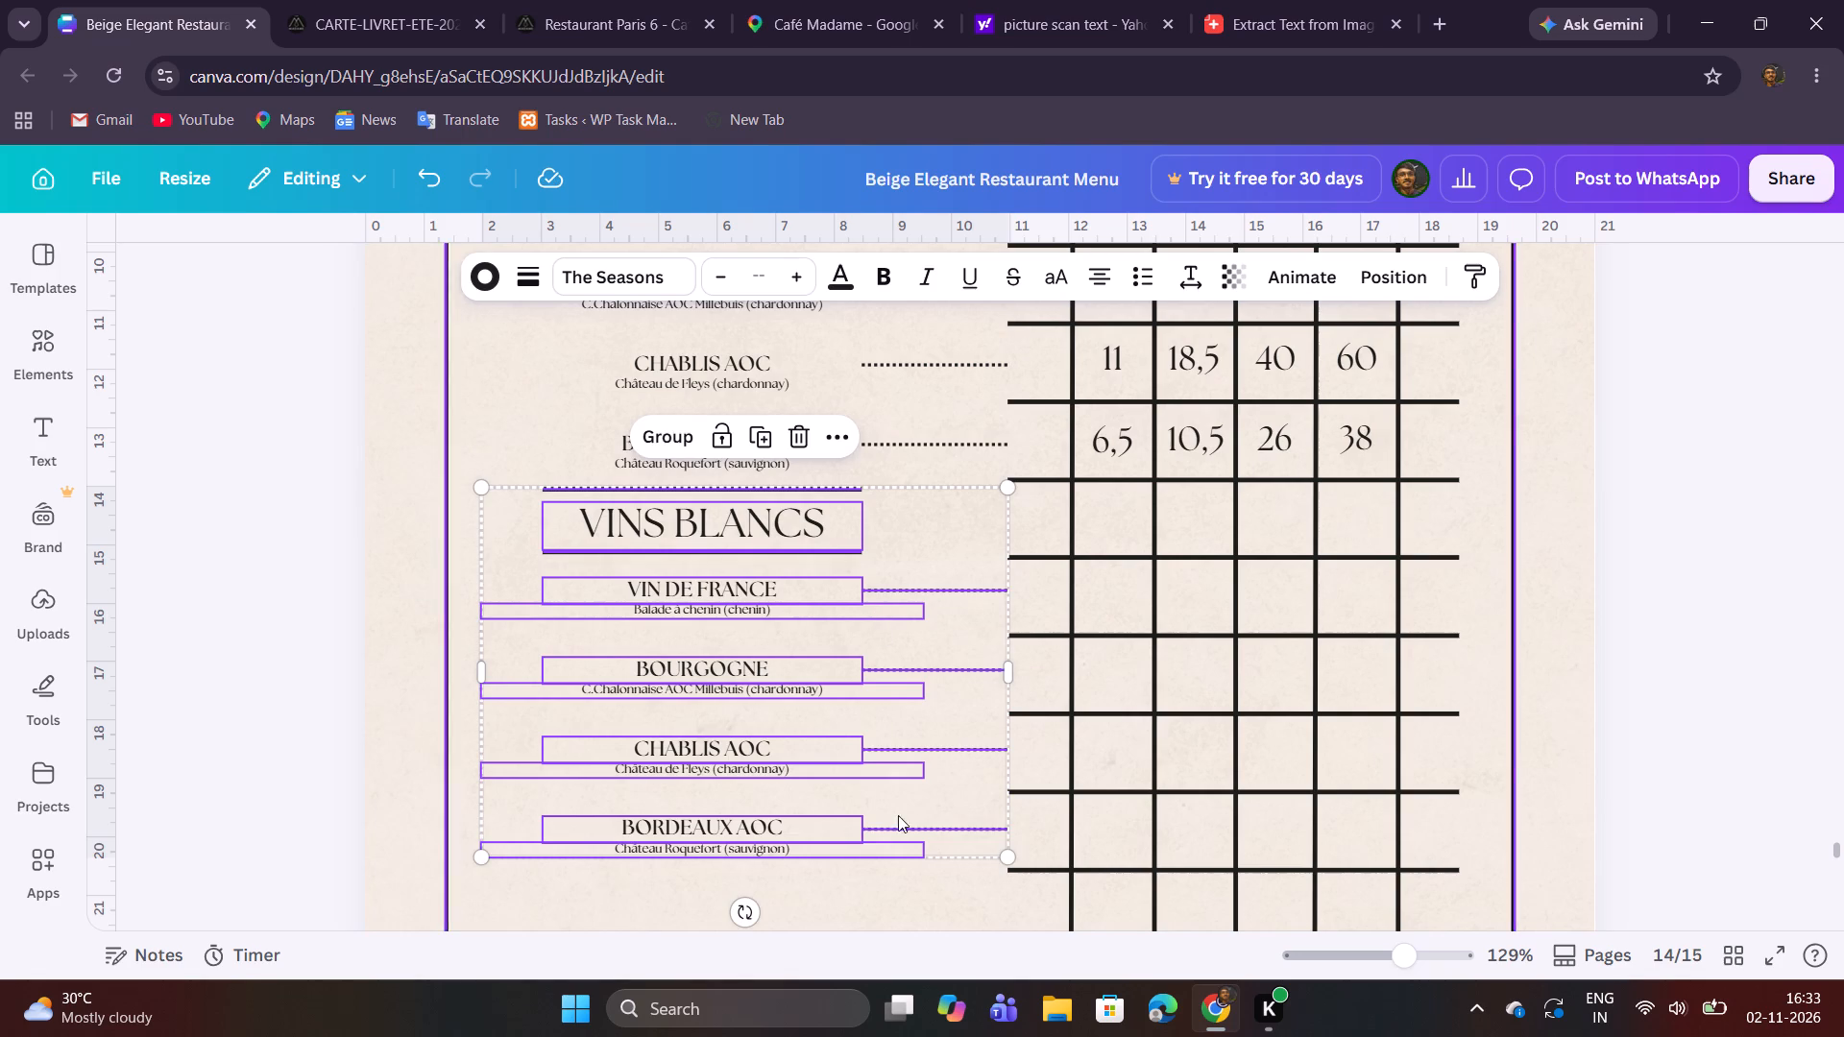
{"action": "left_click", "coordinate": [902, 896], "text": "shift"}
{"action": "left_click", "coordinate": [902, 896]}
{"action": "left_click", "coordinate": [903, 895]}
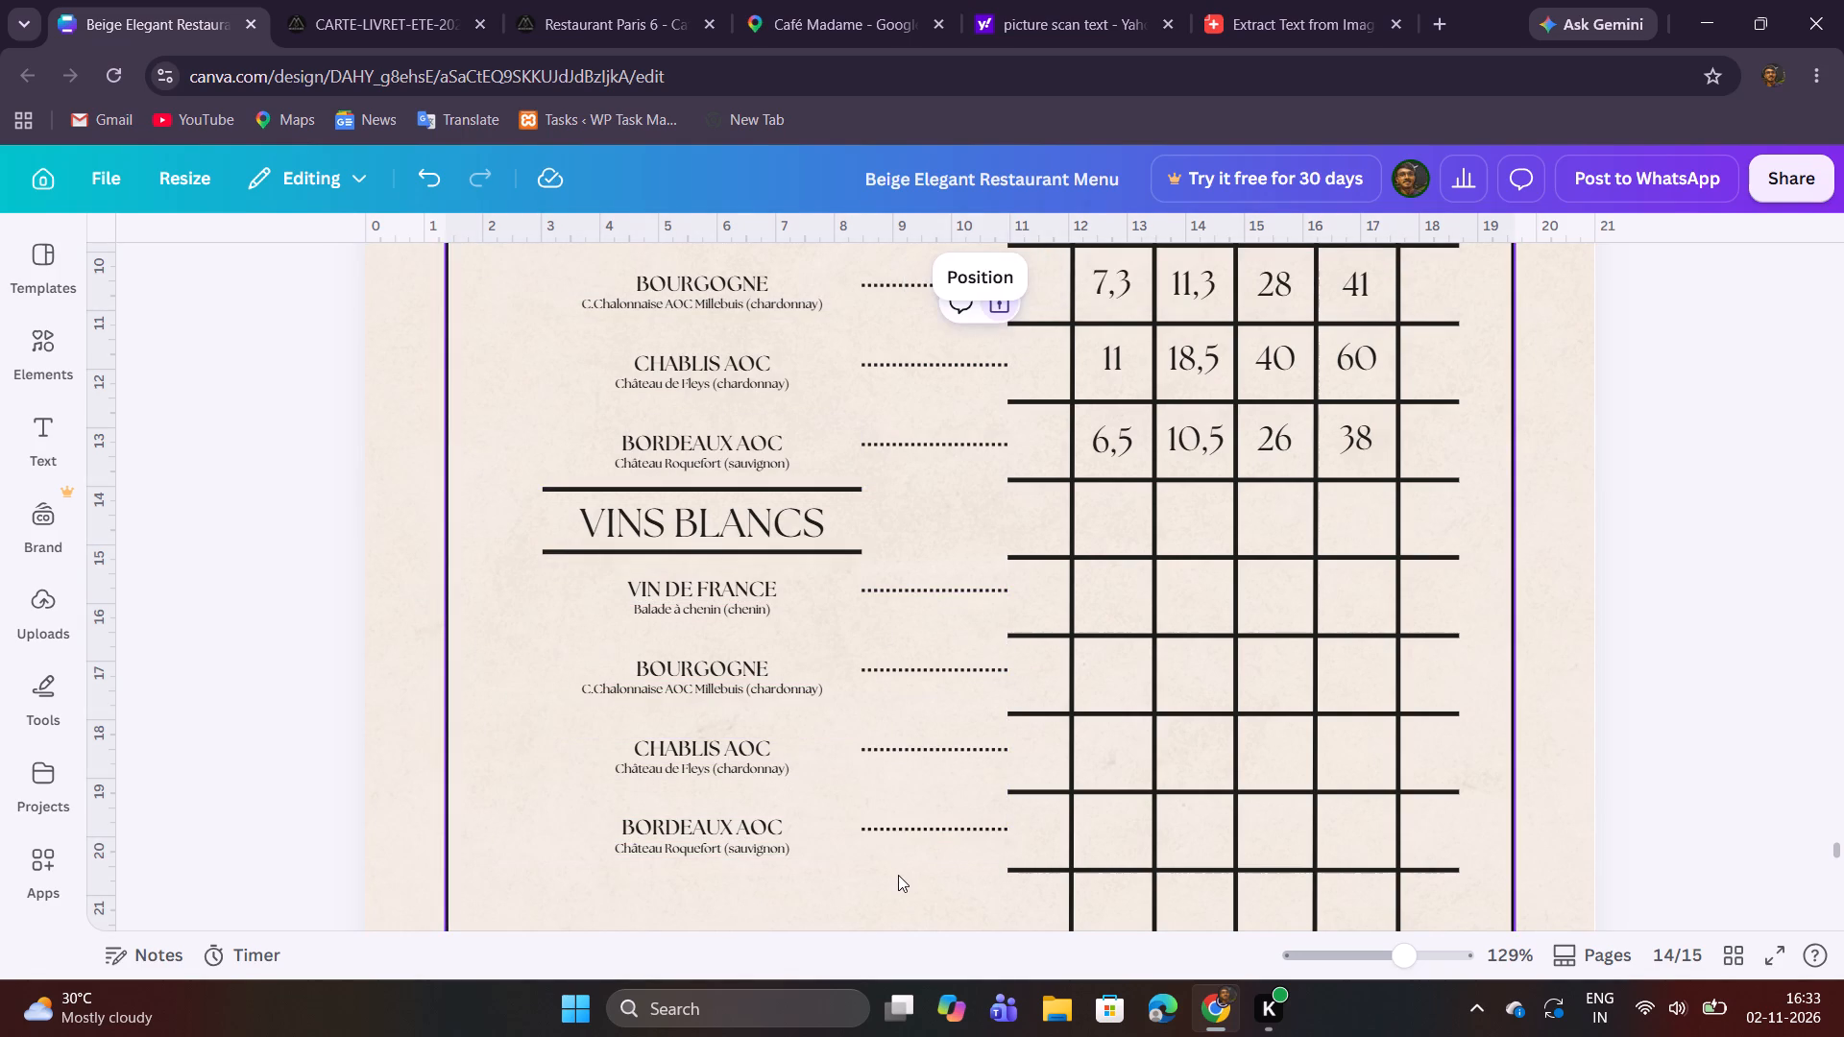
Replace the duplicated block's heading with VINS ROSÉS, copied from the PDF wine list.
{"action": "scroll", "coordinate": [923, 885], "scroll_direction": "down", "scroll_amount": 1}
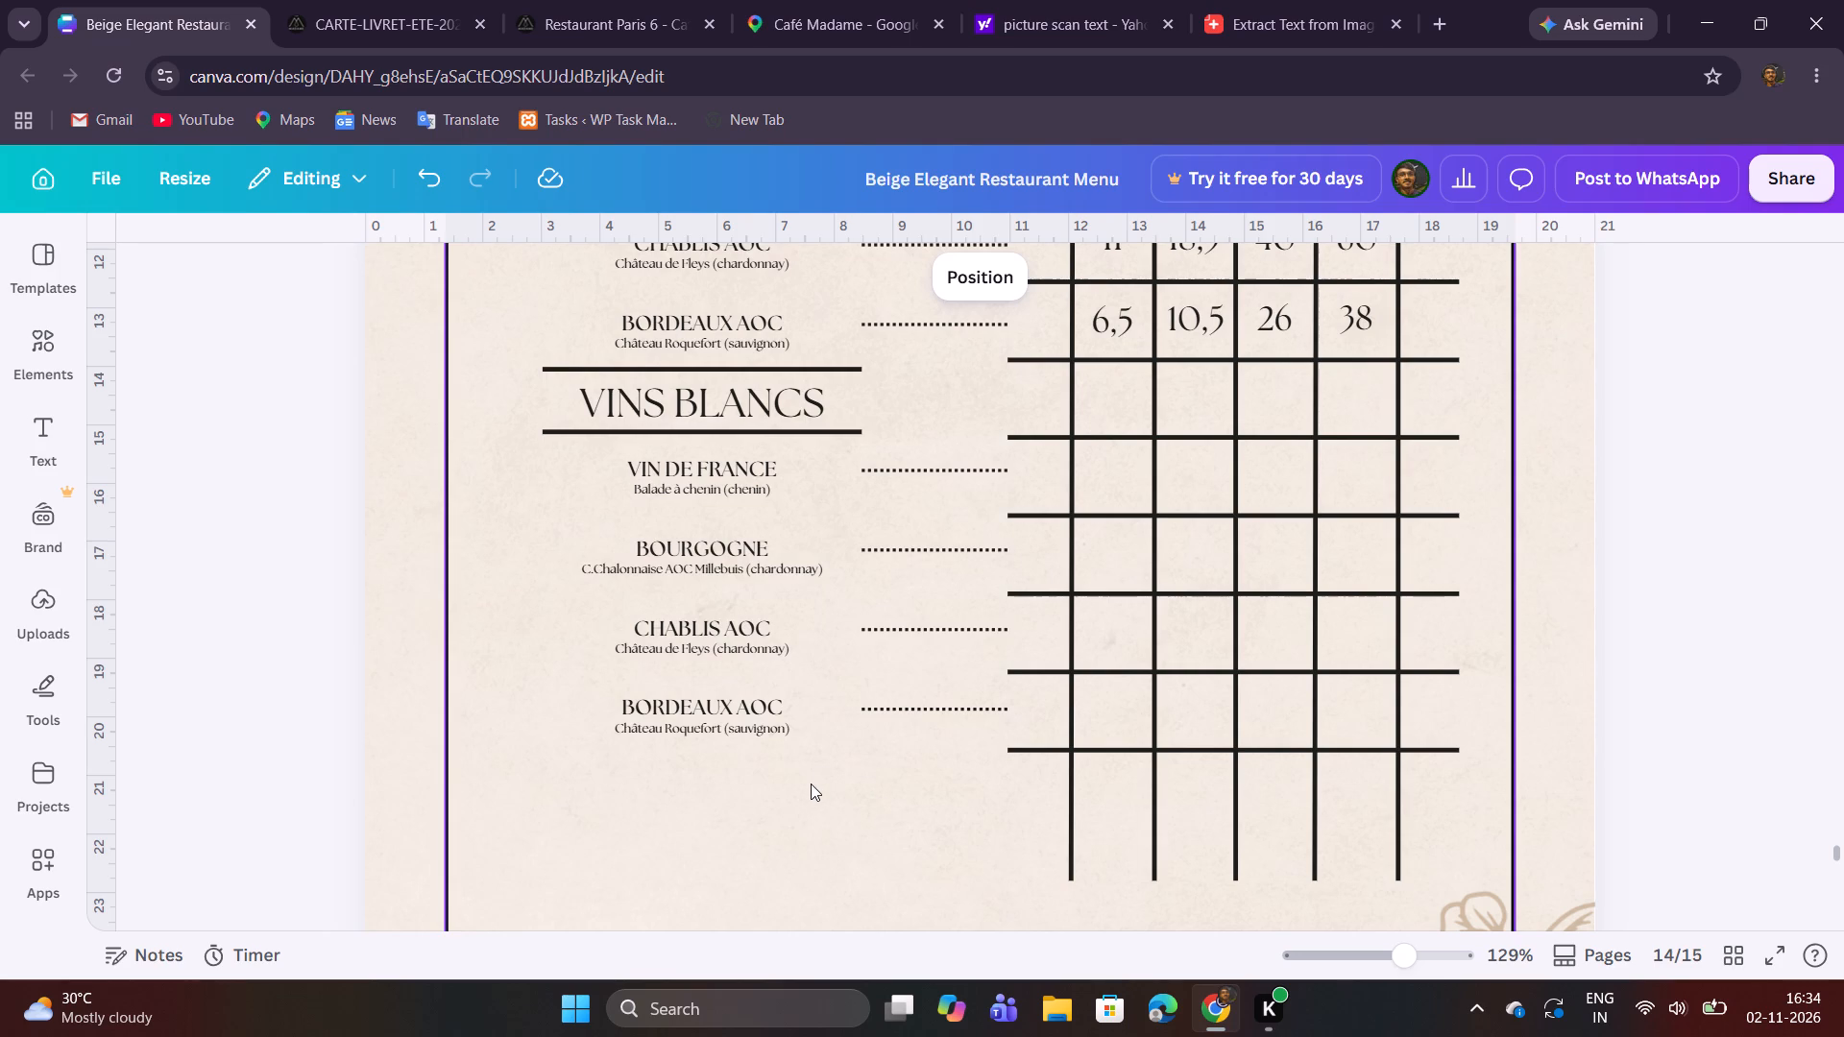
{"action": "scroll", "coordinate": [810, 784], "scroll_direction": "up", "scroll_amount": 3}
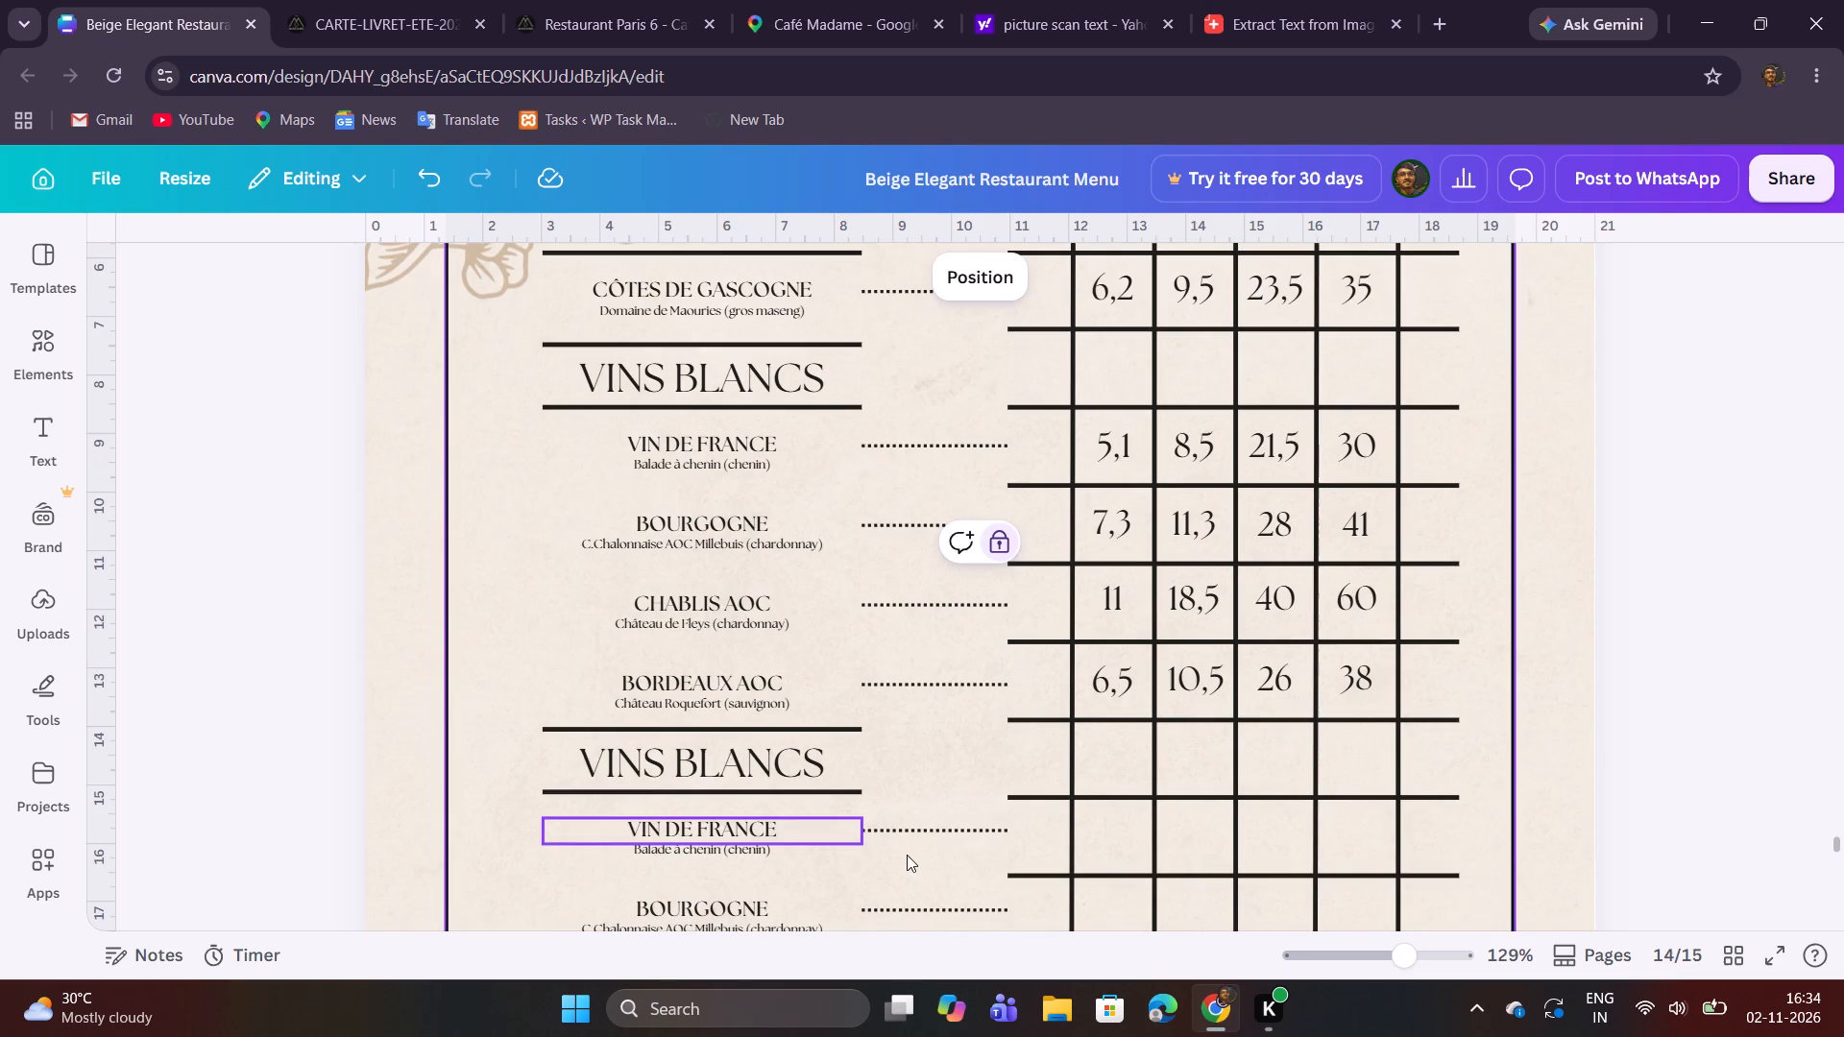
{"action": "scroll", "coordinate": [1345, 843], "scroll_direction": "down", "scroll_amount": 3}
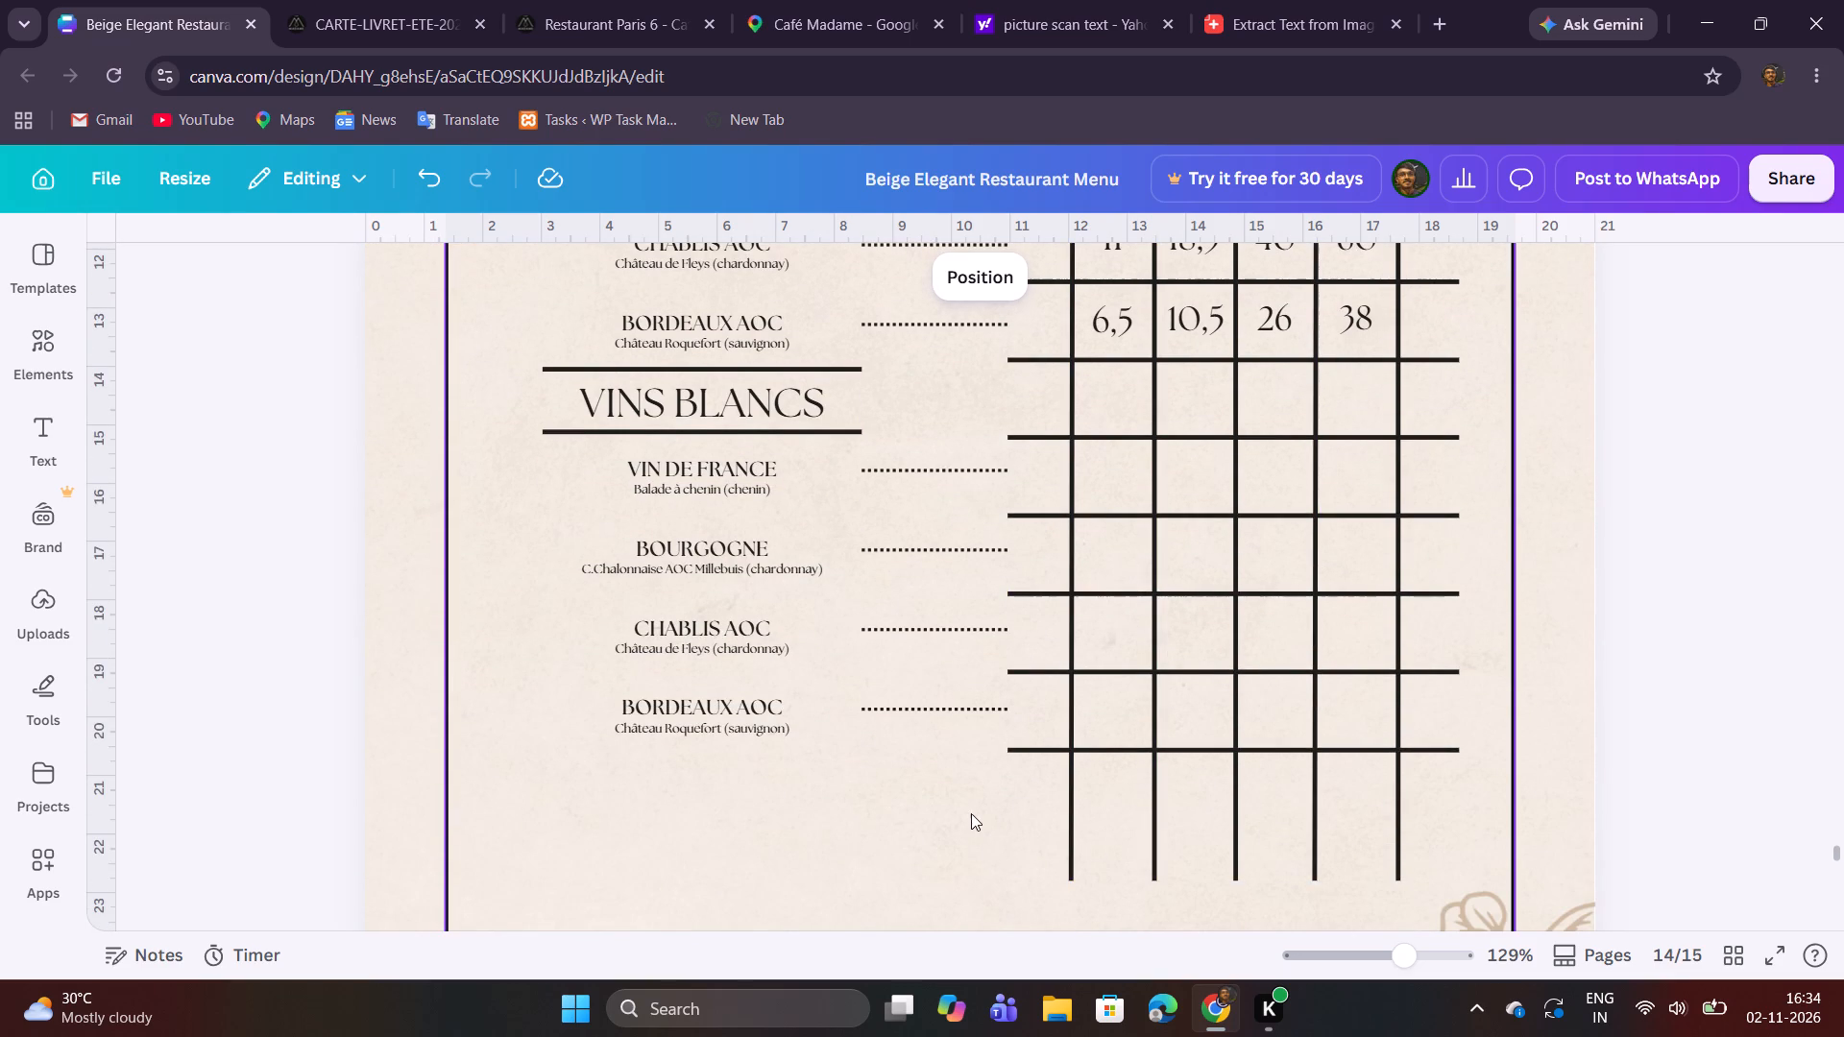
{"action": "left_click", "coordinate": [325, 0]}
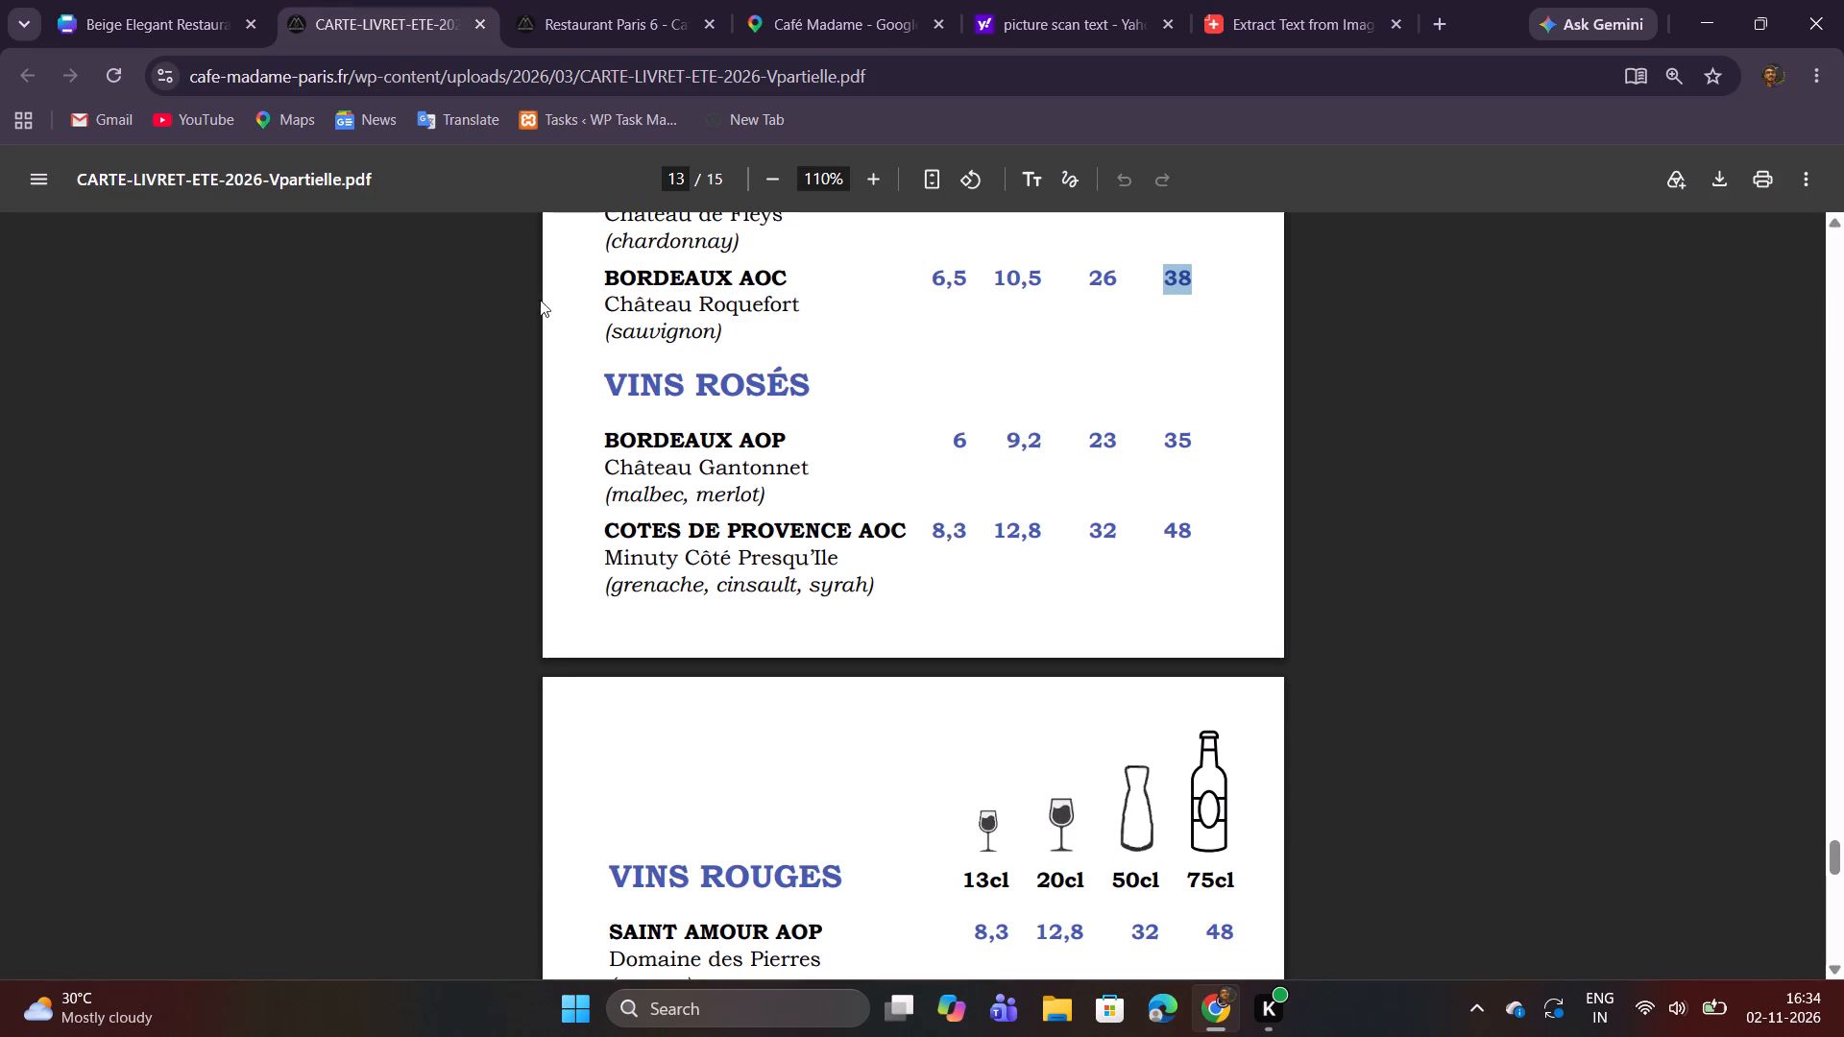
{"action": "left_click_drag", "start_coordinate": [610, 398], "coordinate": [813, 398]}
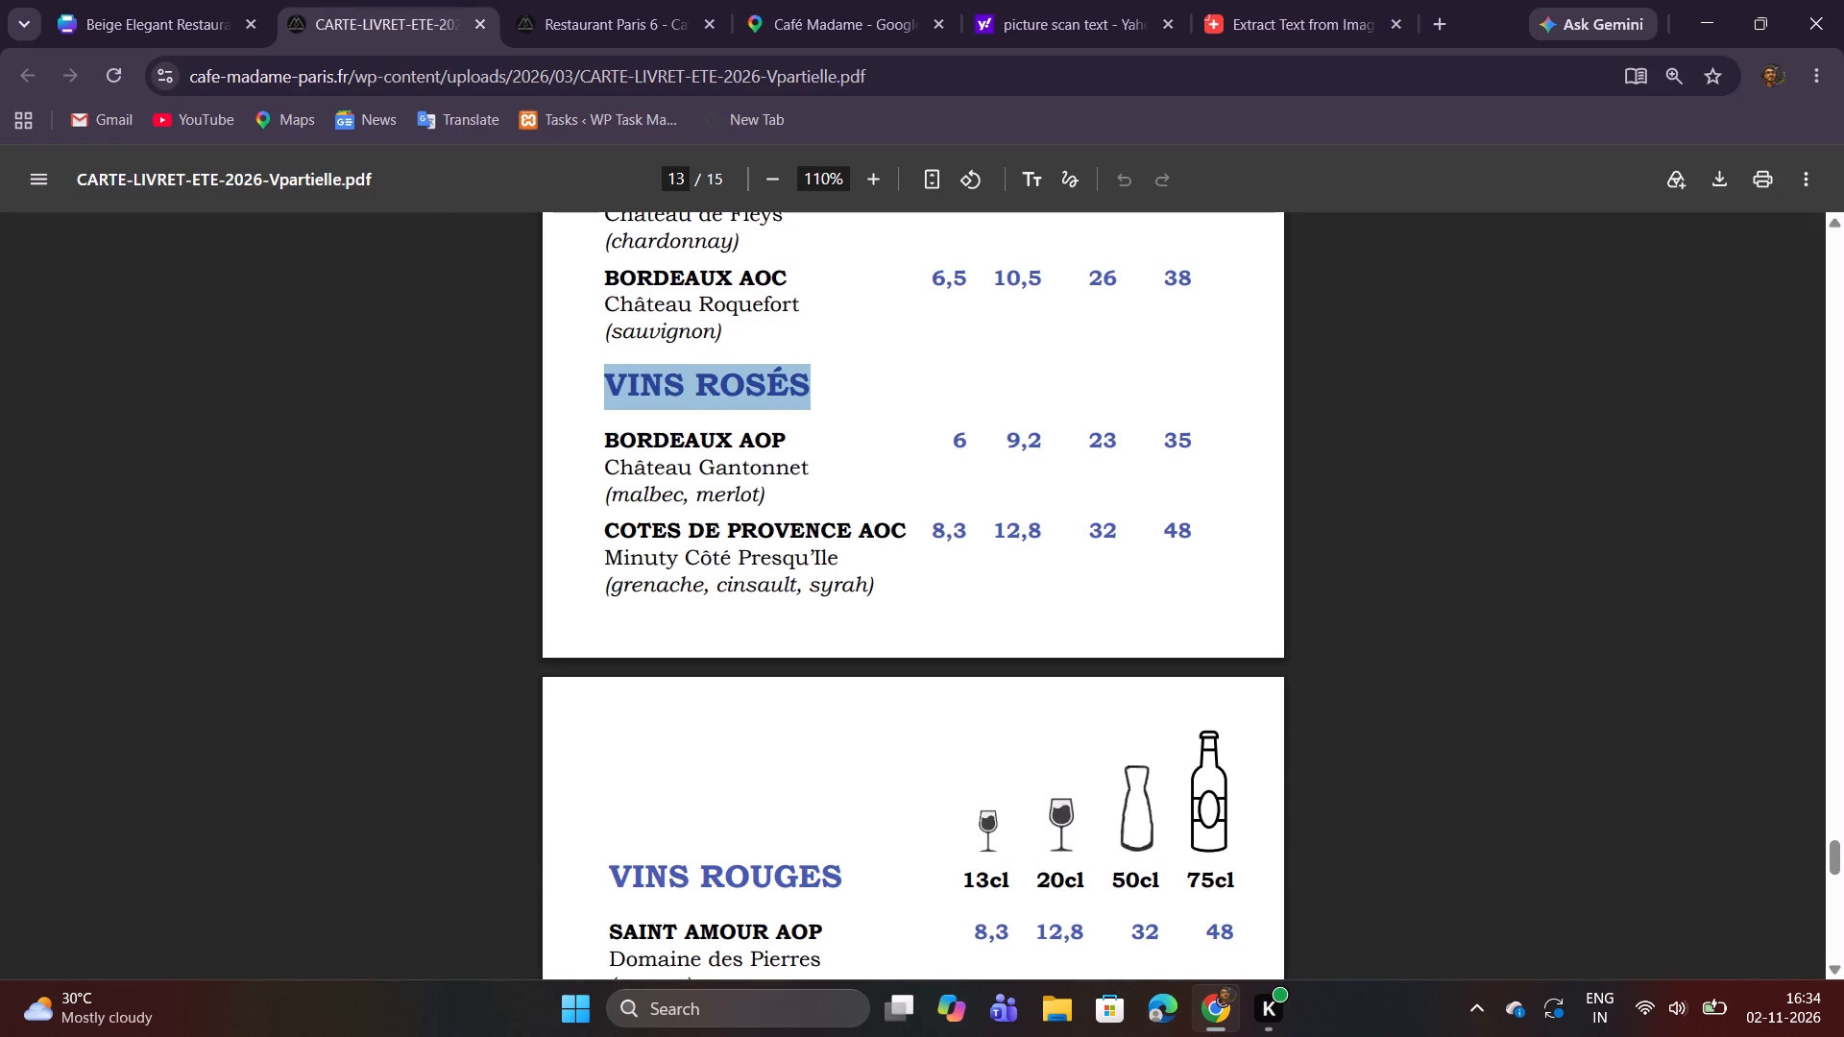
{"action": "key", "text": "ctrl+c"}
{"action": "key", "text": "ctrl+c"}
{"action": "left_click", "coordinate": [182, 0]}
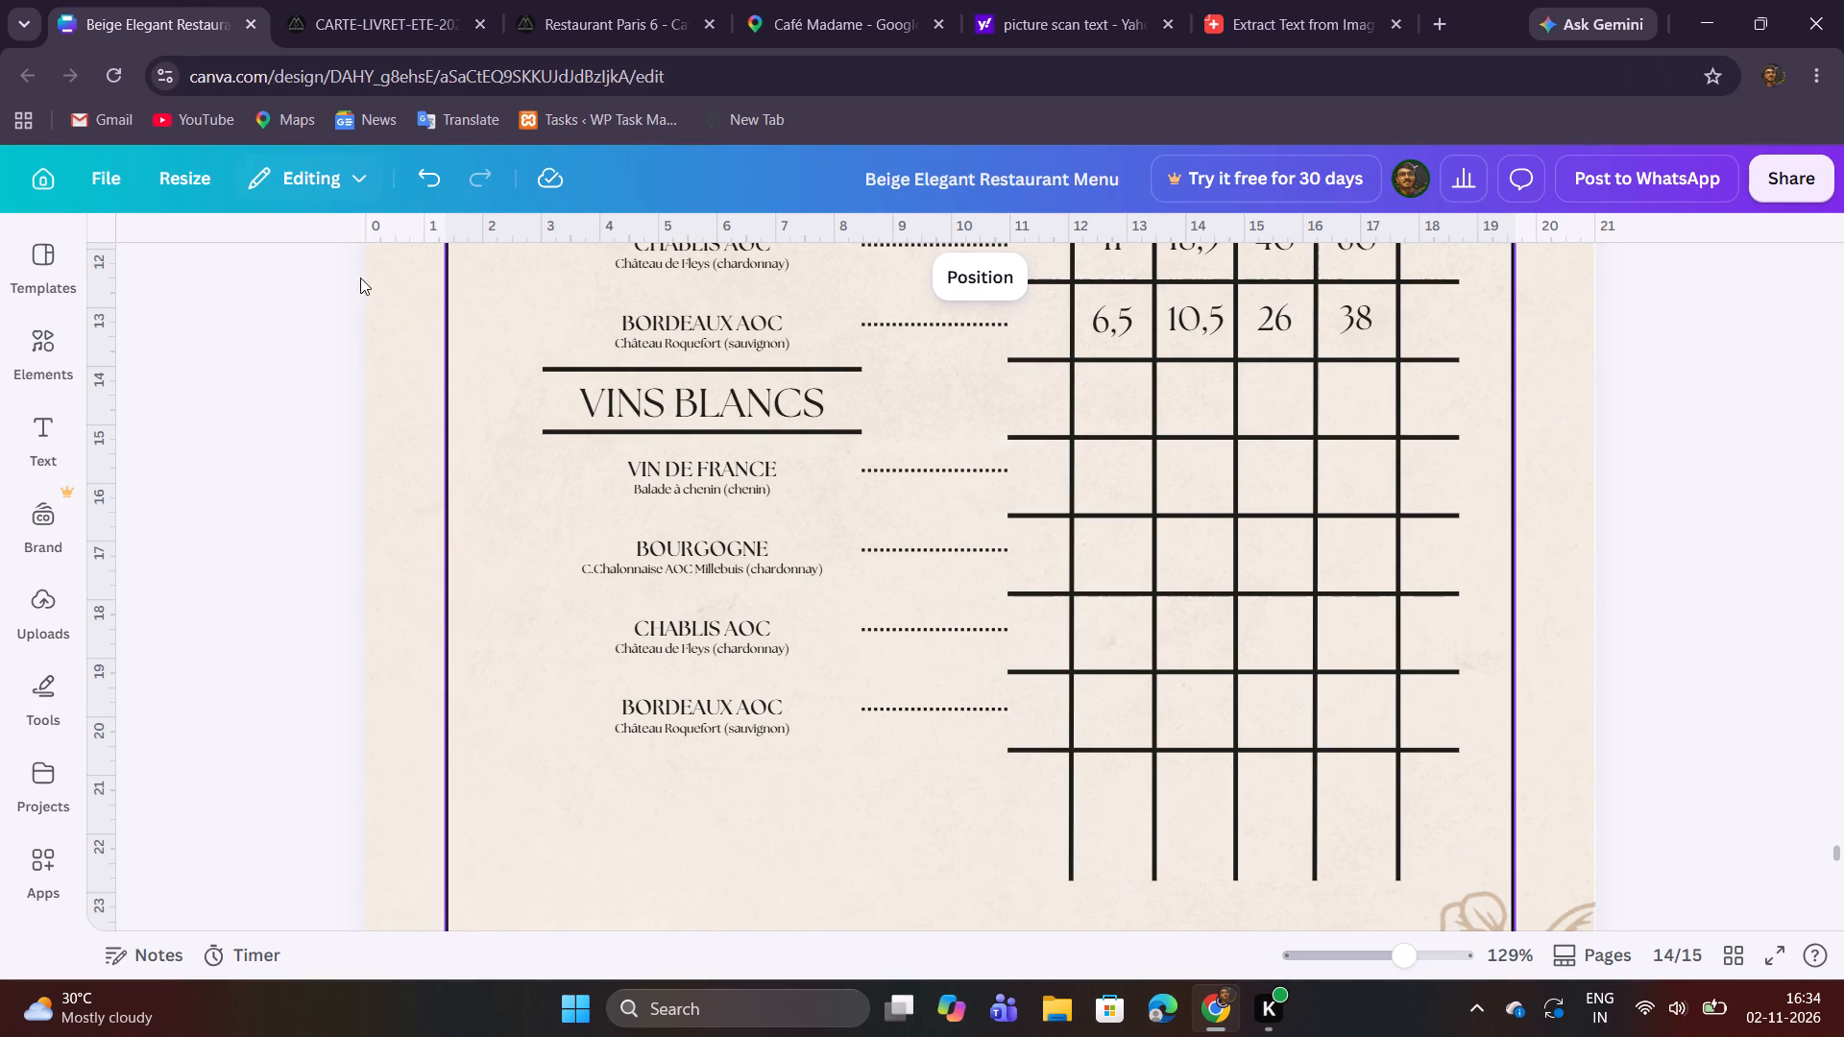
{"action": "double_click", "coordinate": [697, 412]}
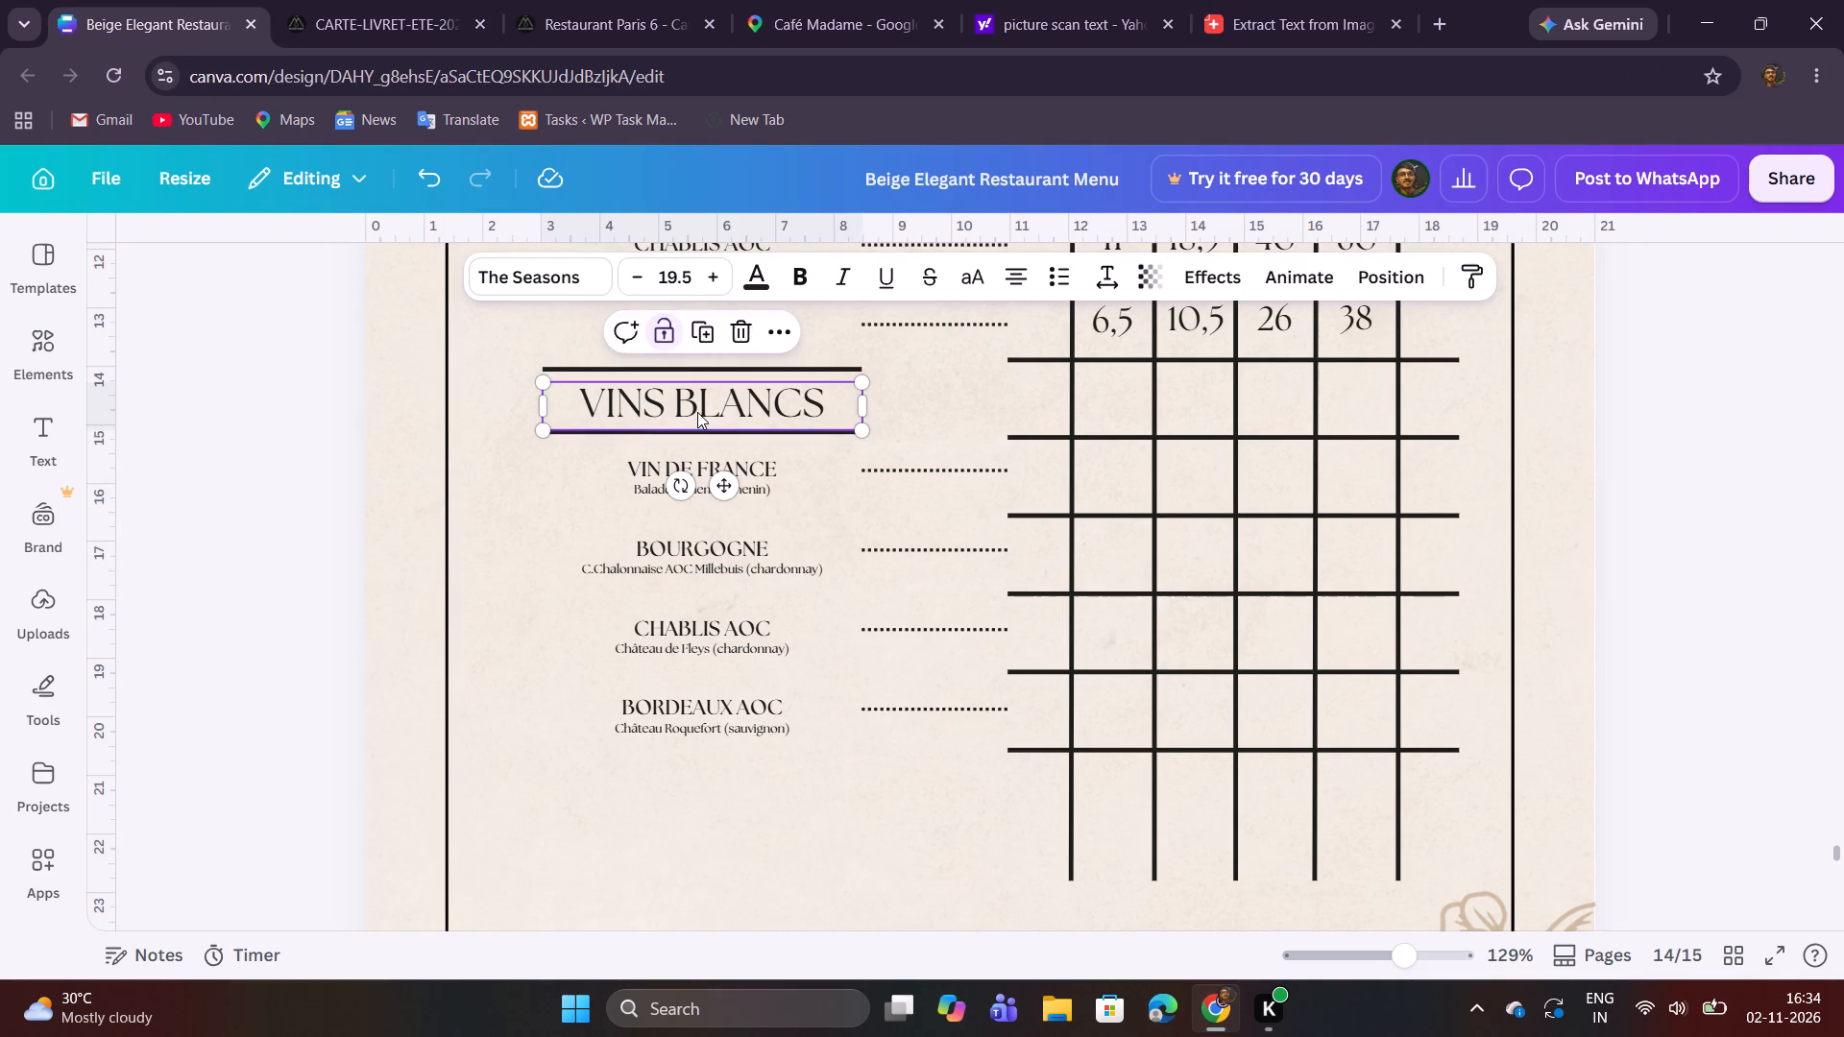
{"action": "key", "text": "ctrl+v"}
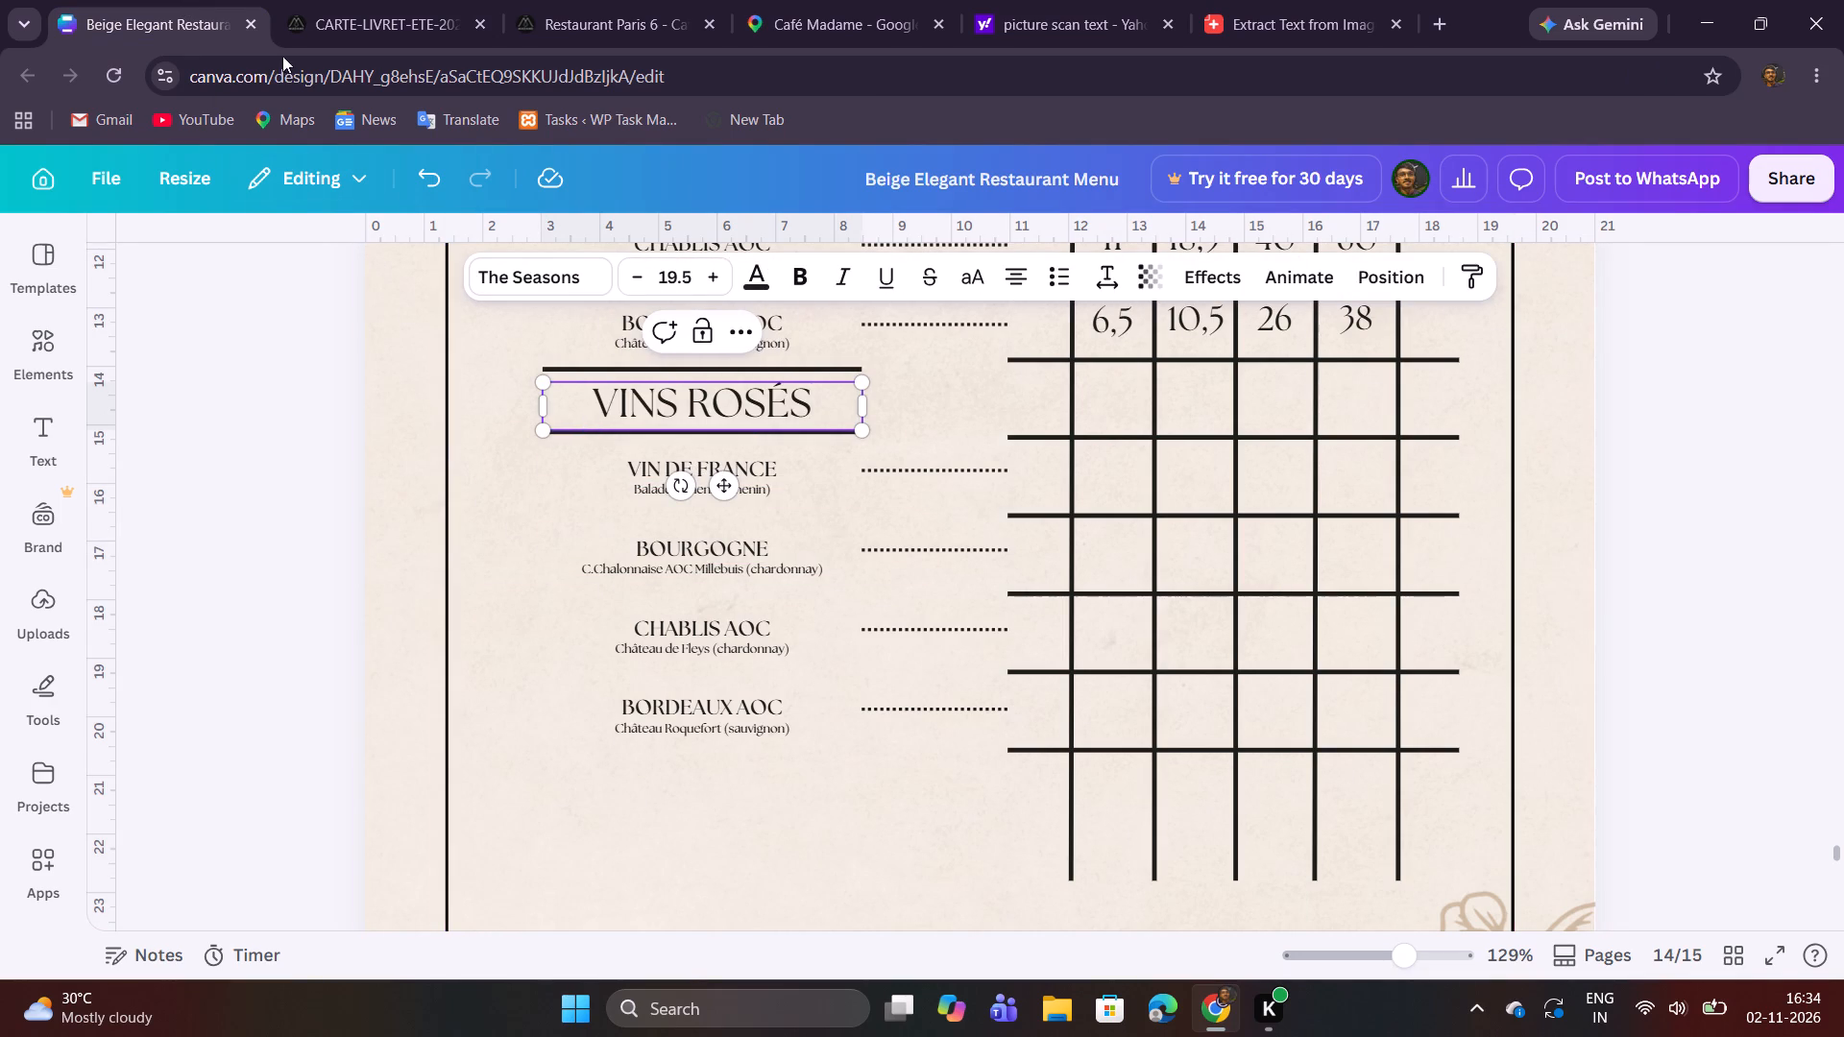
Replace the first wine name under VINS ROSÉS with BORDEAUX AOP, copied from the PDF.
{"action": "left_click", "coordinate": [365, 0]}
{"action": "left_click_drag", "start_coordinate": [604, 446], "coordinate": [790, 446]}
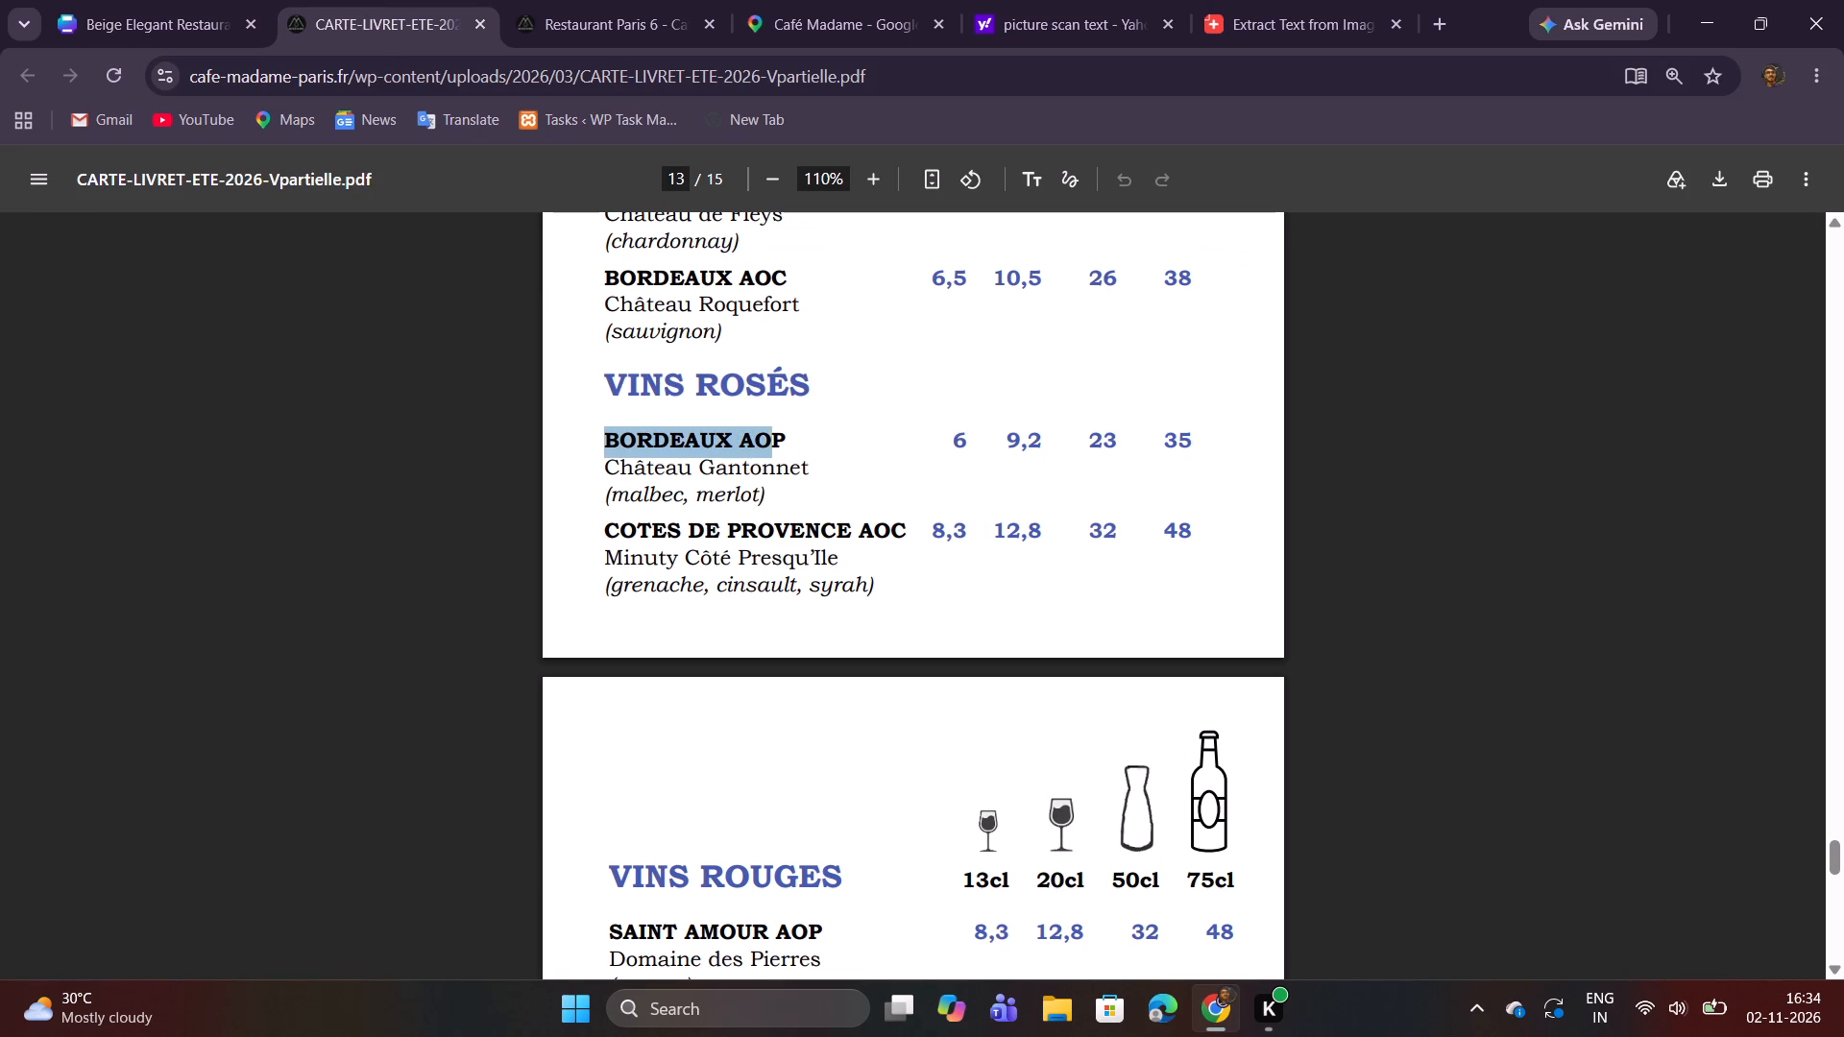
{"action": "left_click_drag", "start_coordinate": [790, 446], "coordinate": [802, 446]}
{"action": "key", "text": "ctrl+c"}
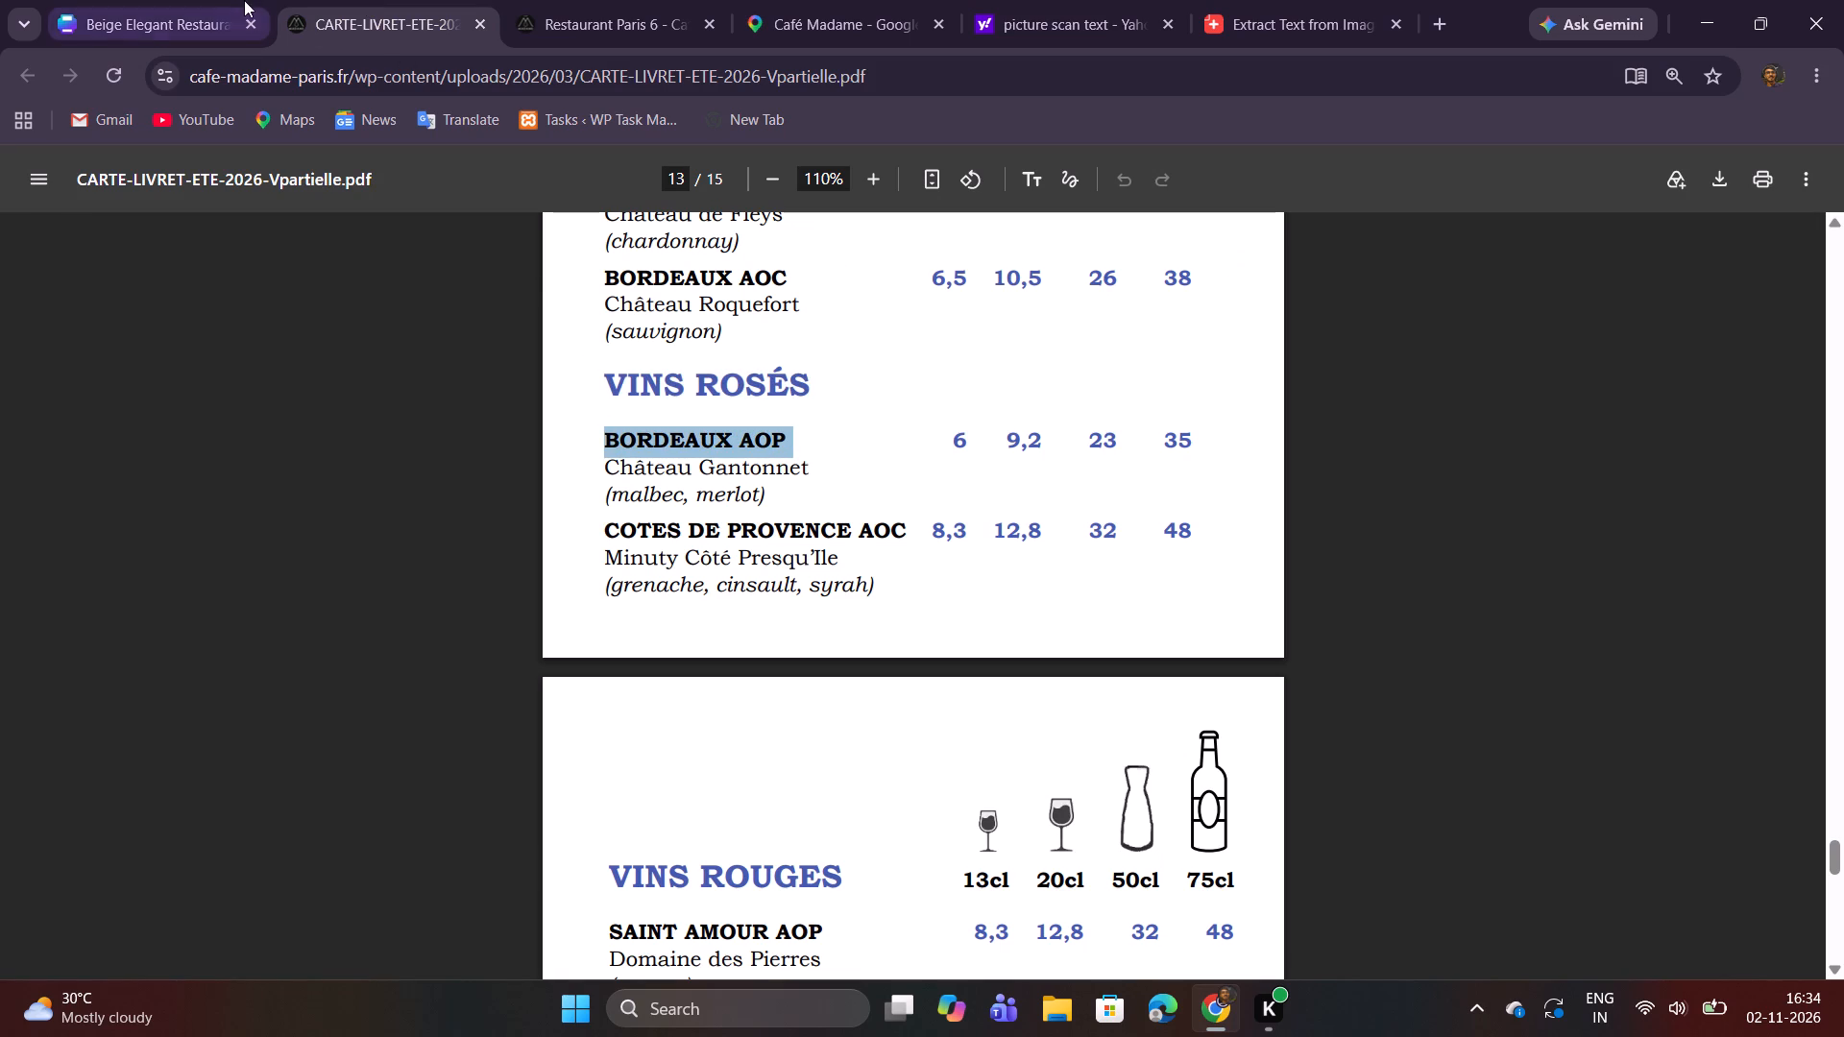
{"action": "left_click", "coordinate": [213, 0]}
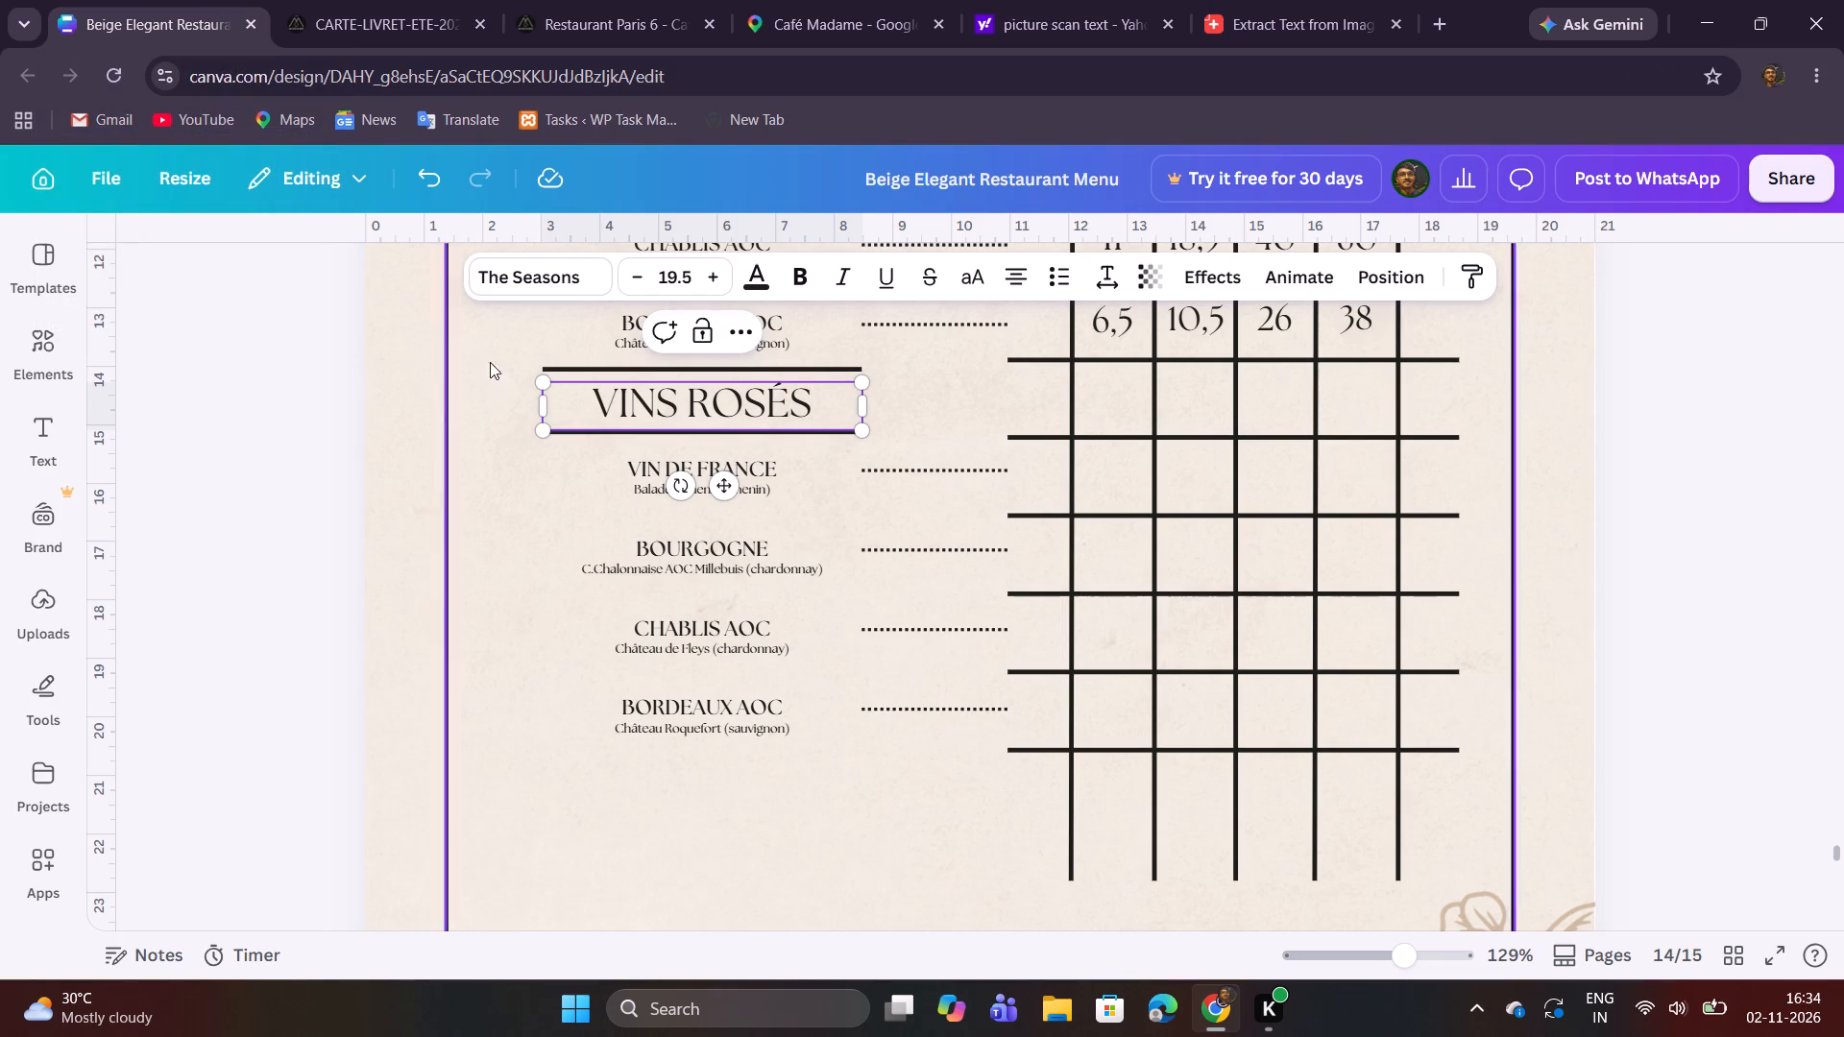
{"action": "double_click", "coordinate": [655, 463]}
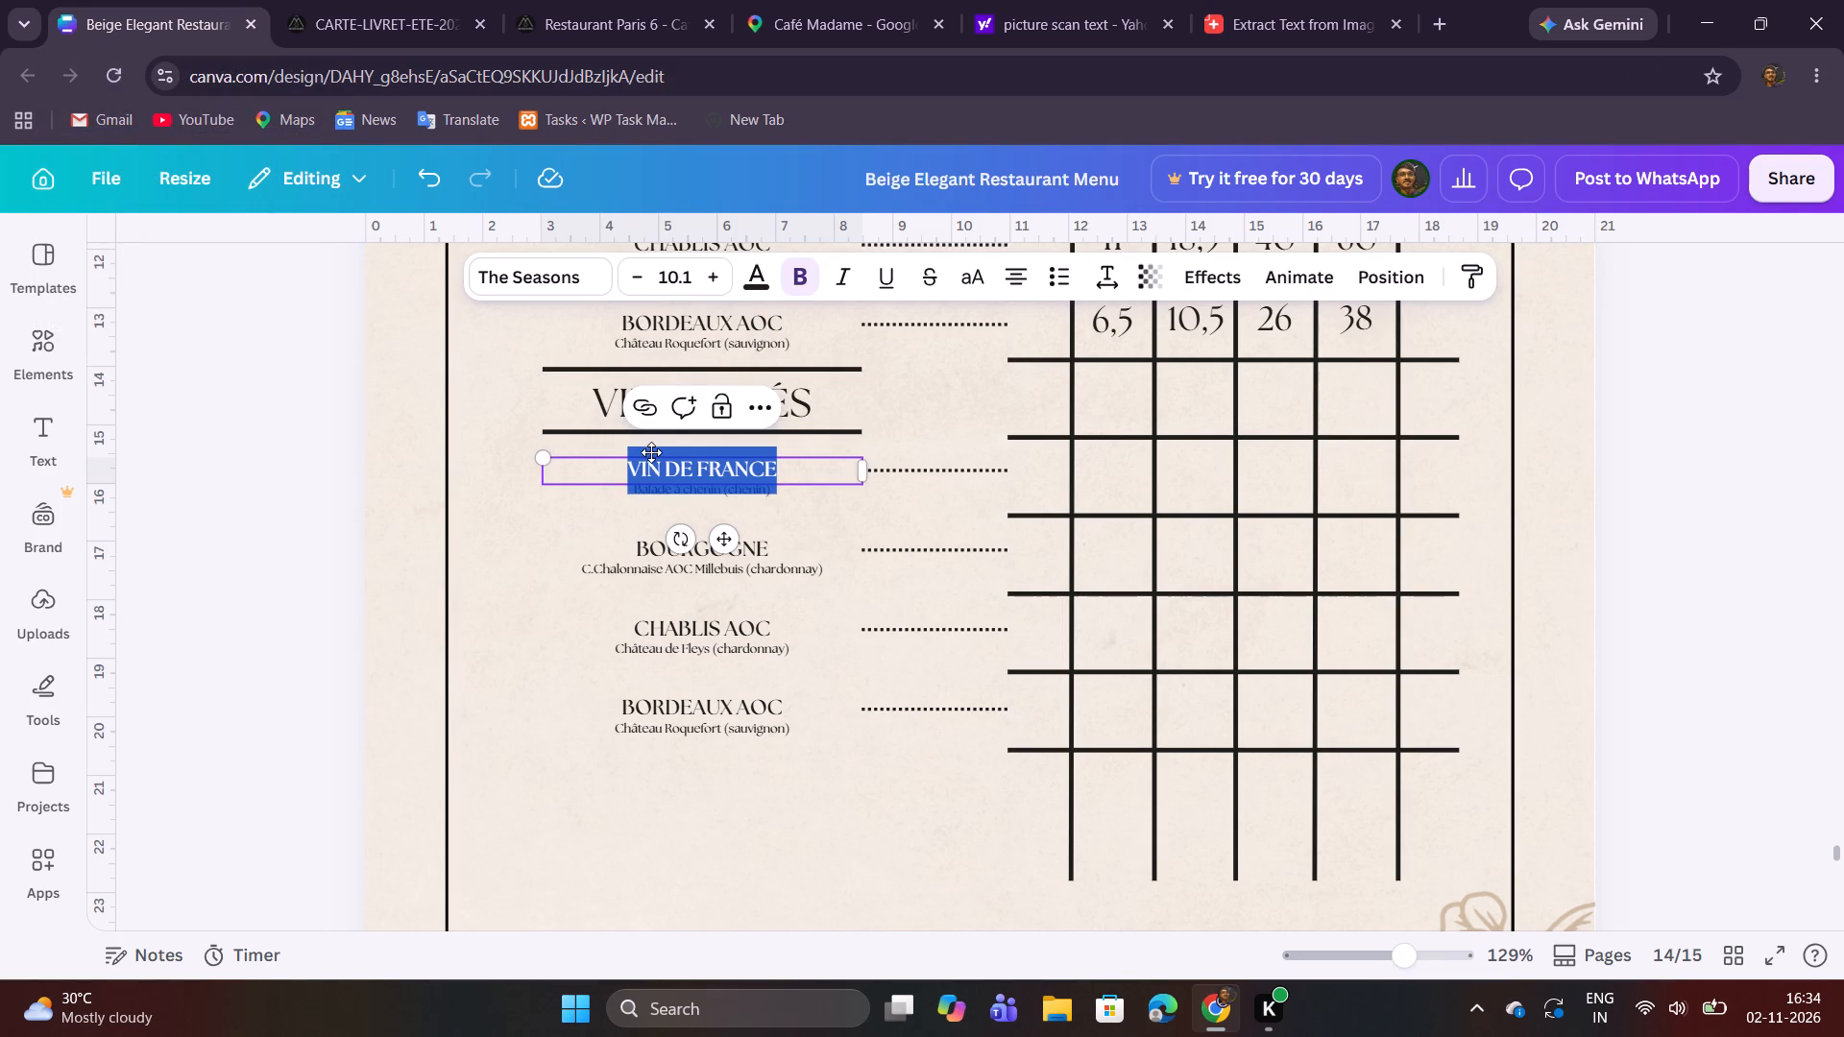
{"action": "key", "text": "ctrl+v"}
{"action": "left_click", "coordinate": [592, 789]}
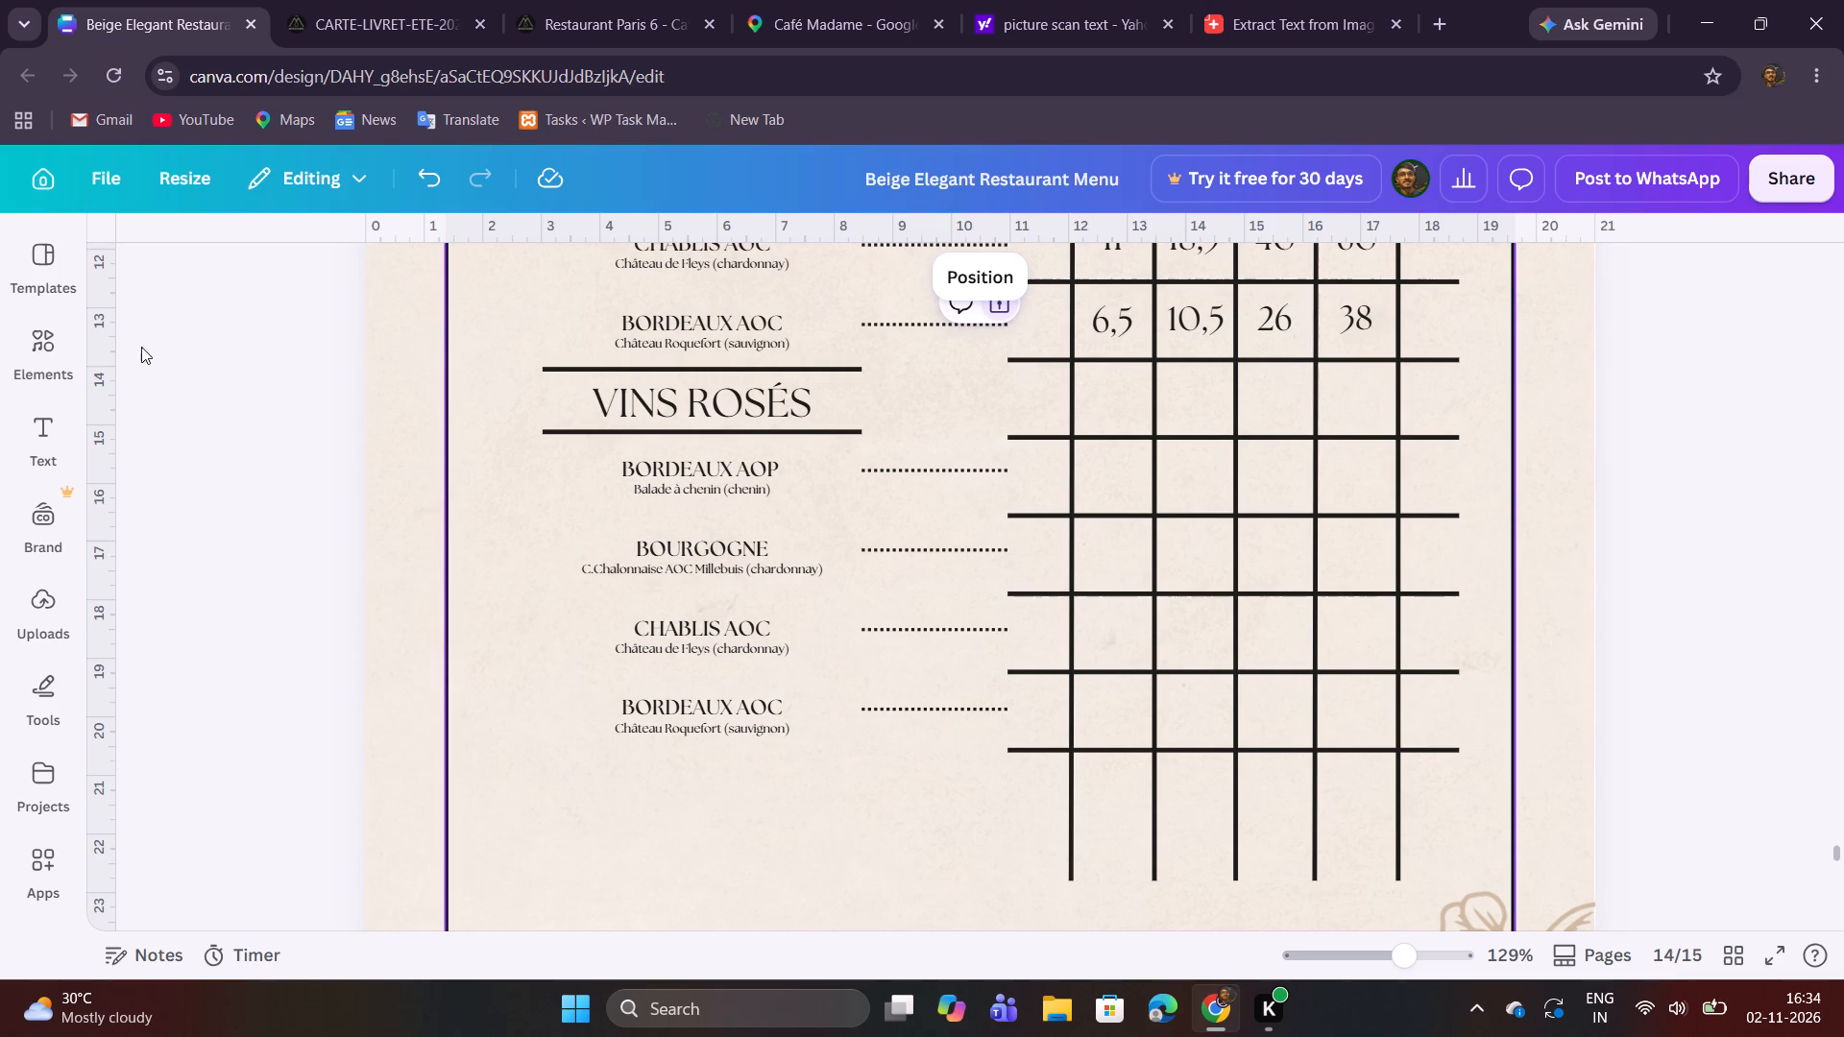
Replace the description under BORDEAUX AOP with "Château Gantonnet (malbec, merlot)", copied from the PDF.
{"action": "left_click", "coordinate": [402, 1]}
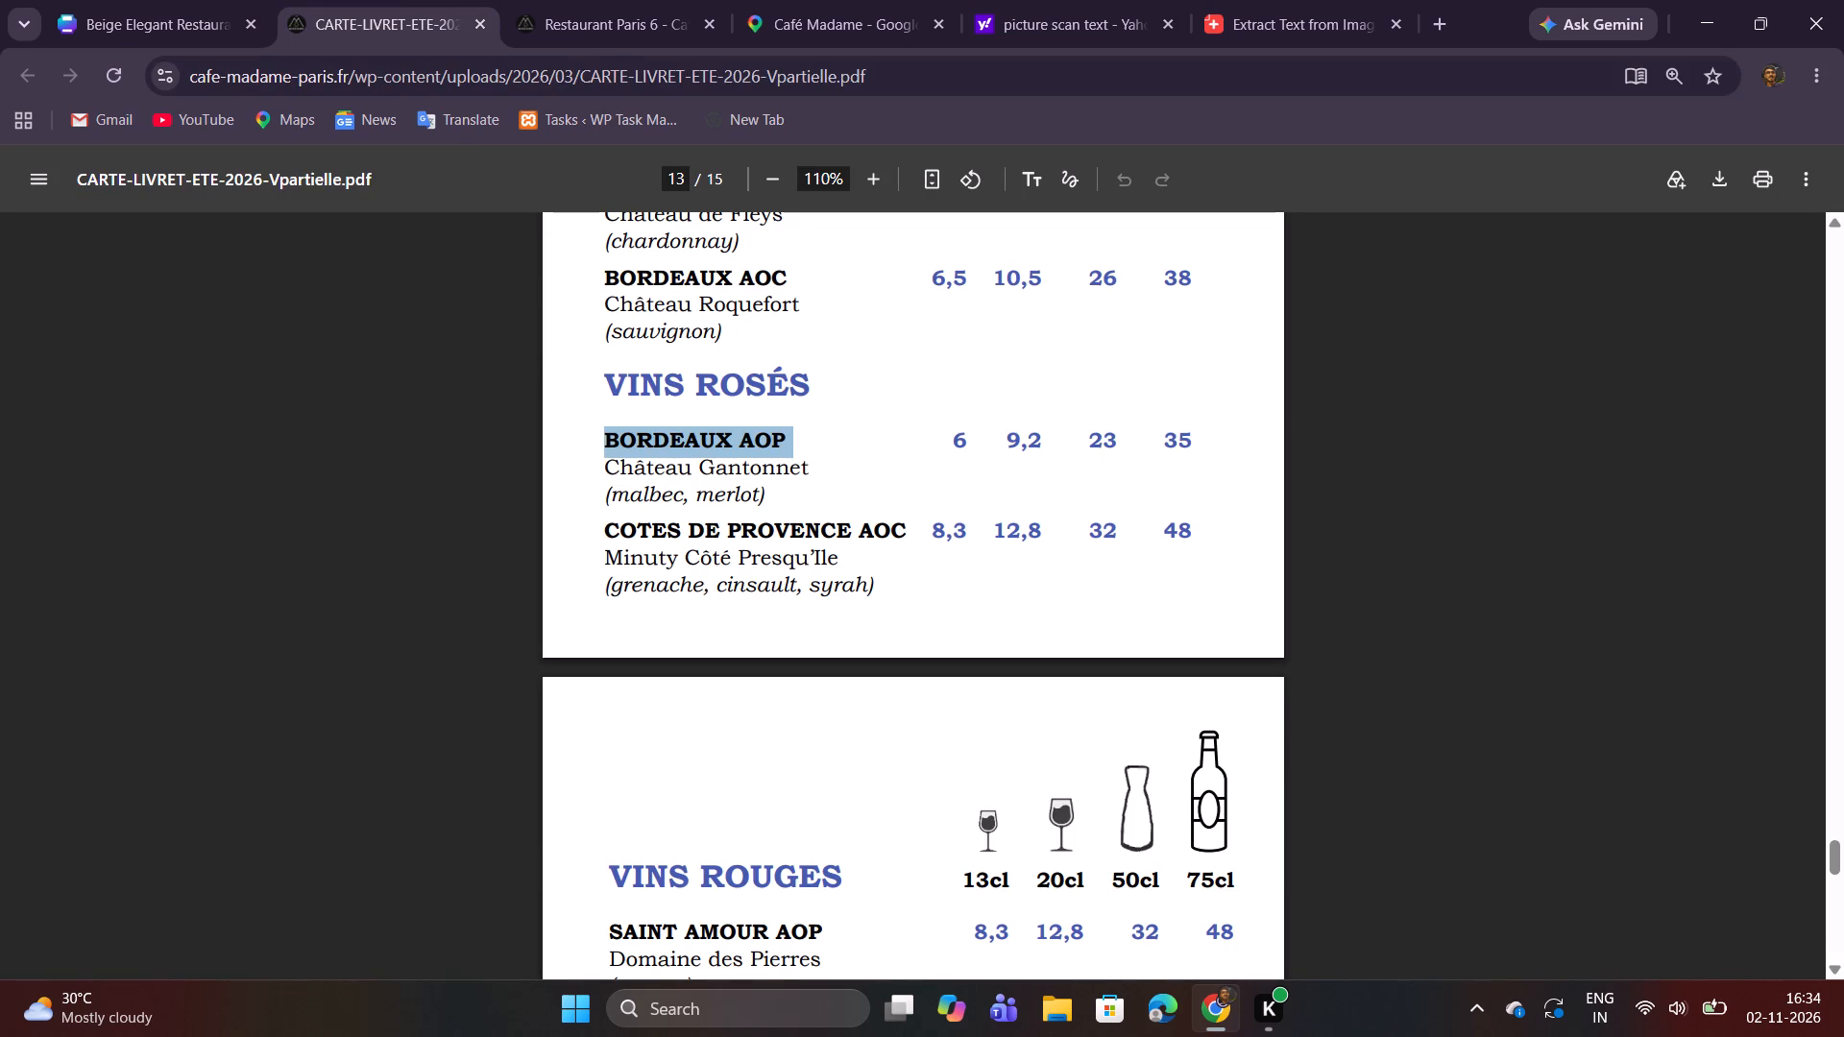
{"action": "left_click_drag", "start_coordinate": [602, 469], "coordinate": [782, 503]}
{"action": "key", "text": "ctrl+c"}
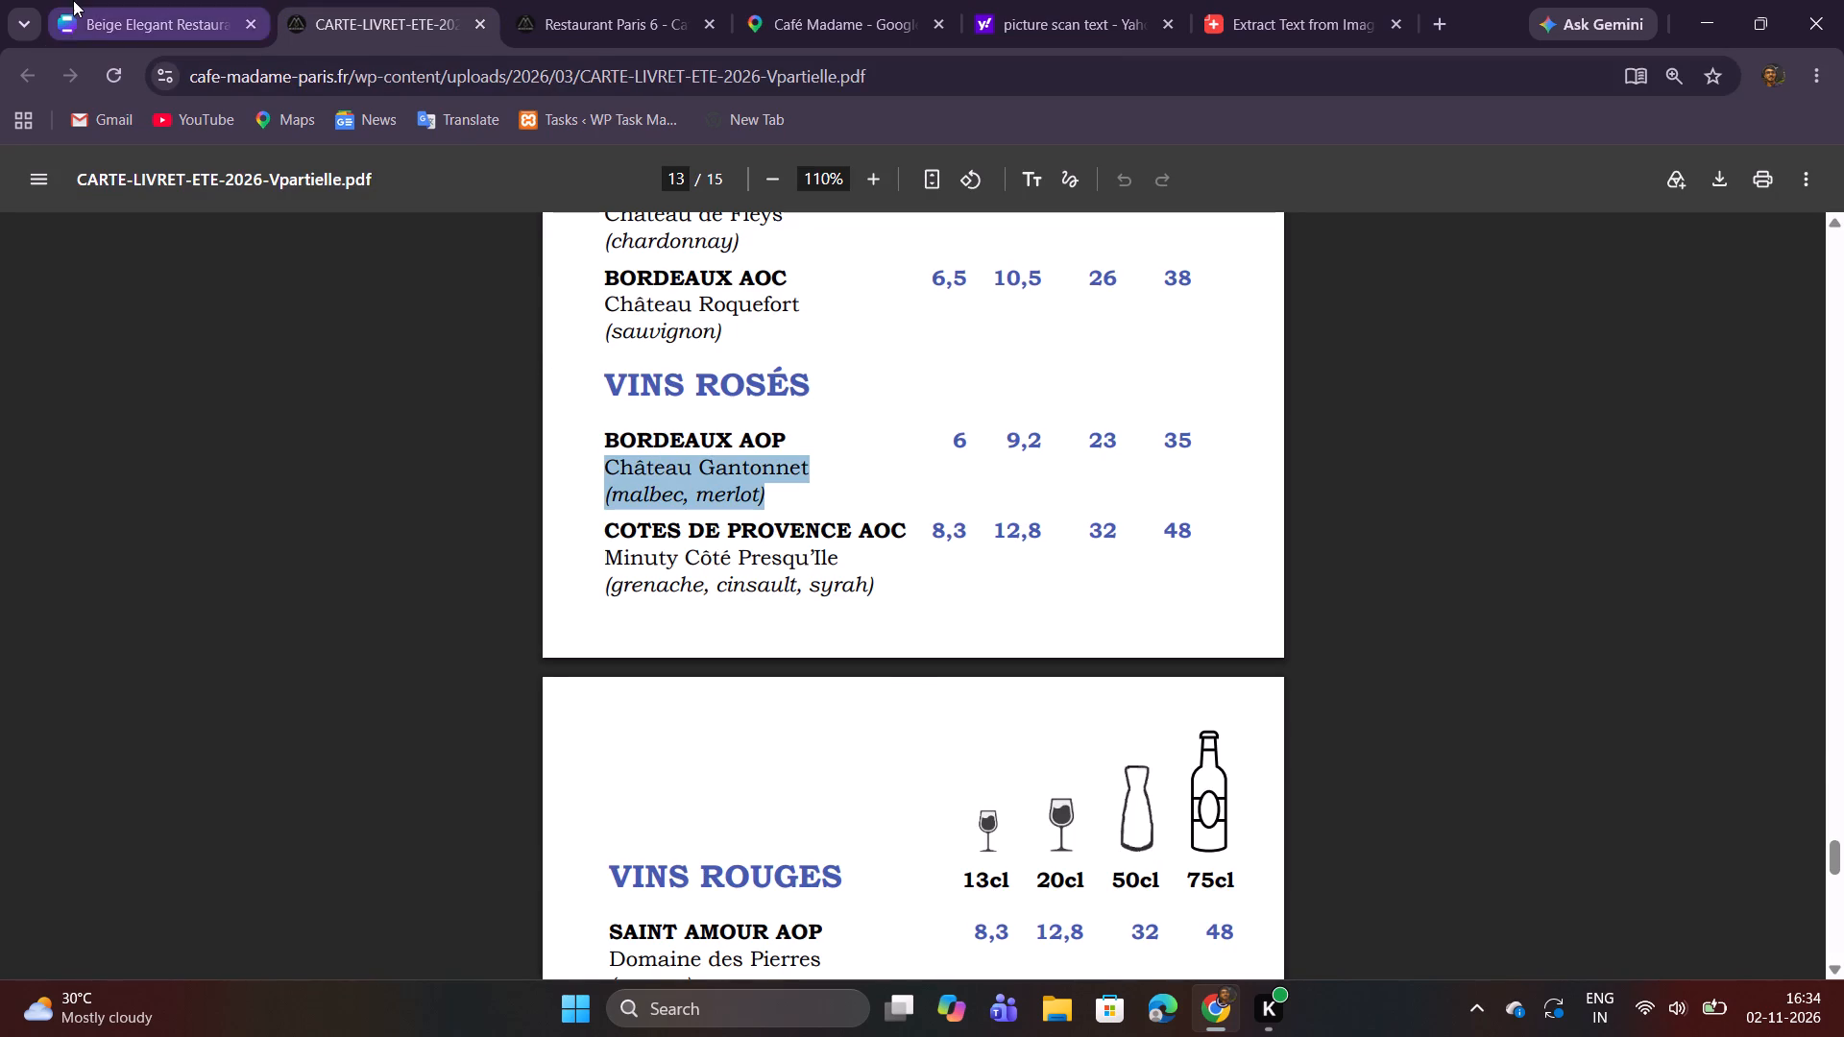
{"action": "left_click", "coordinate": [74, 0]}
{"action": "double_click", "coordinate": [696, 491]}
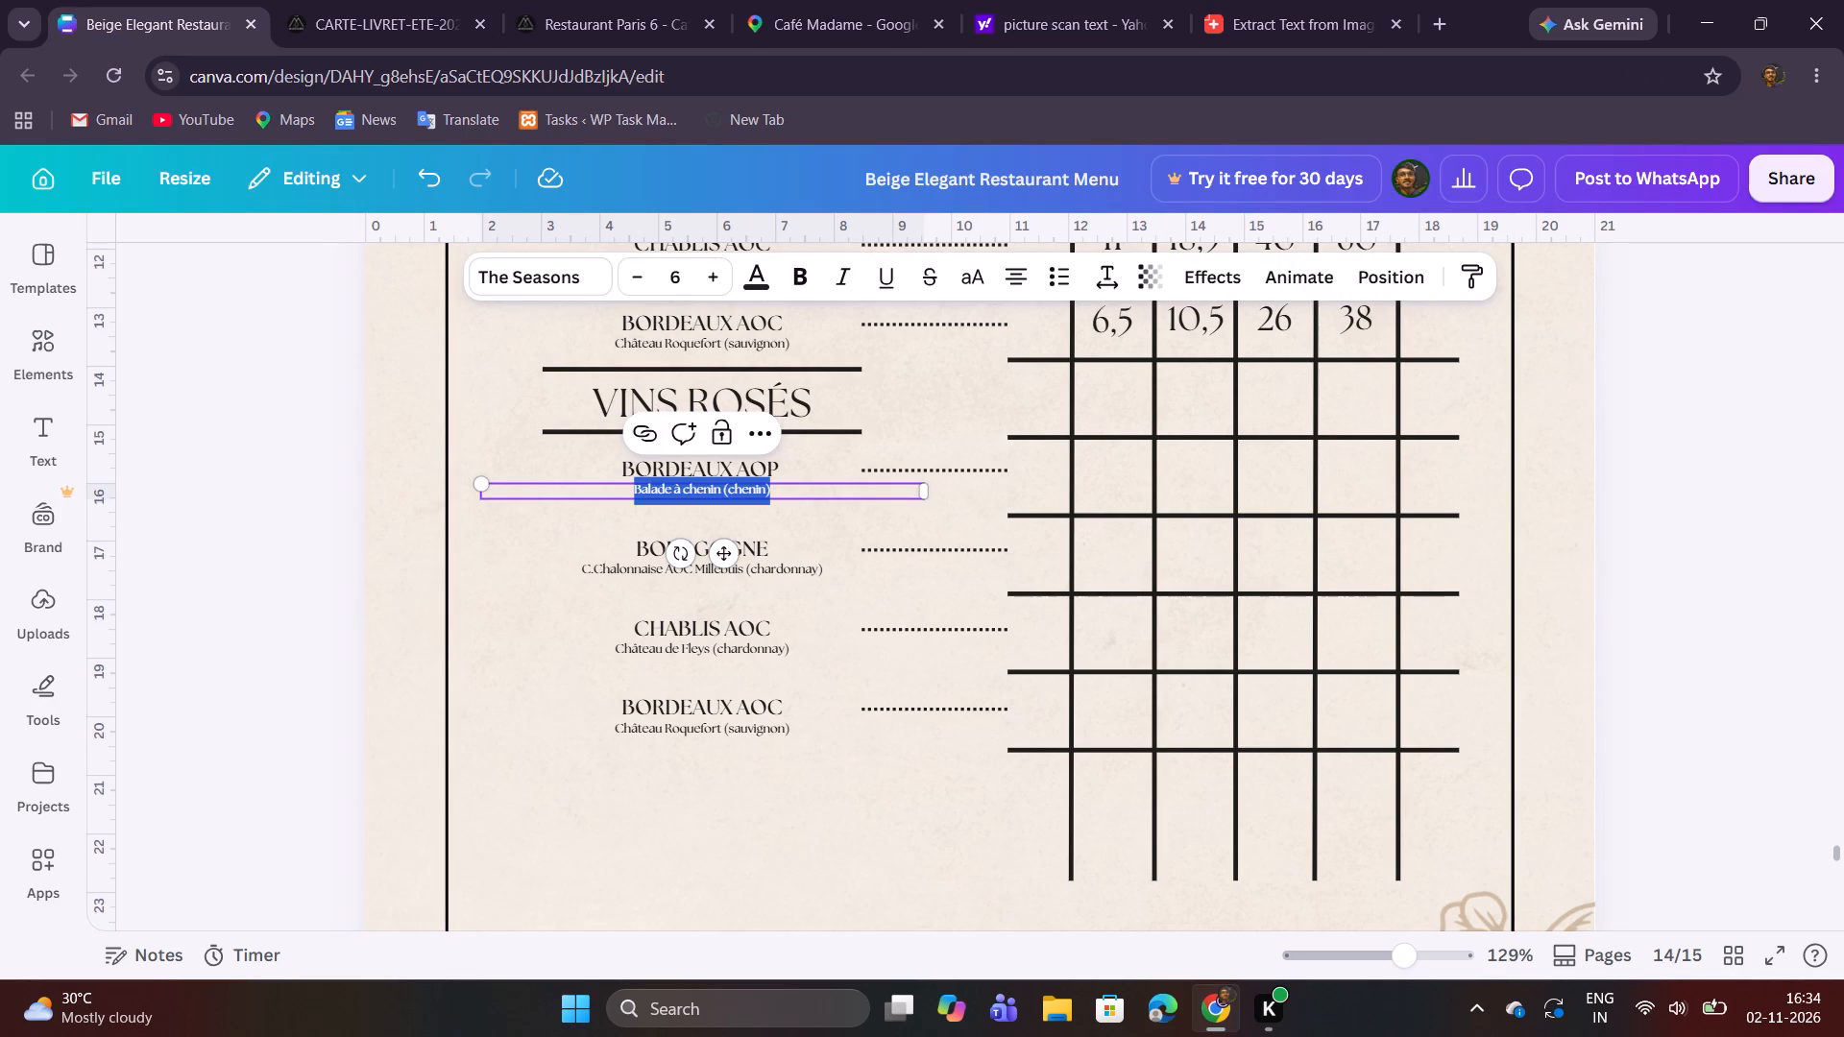
{"action": "key", "text": "ctrl+v"}
{"action": "left_click", "coordinate": [756, 807]}
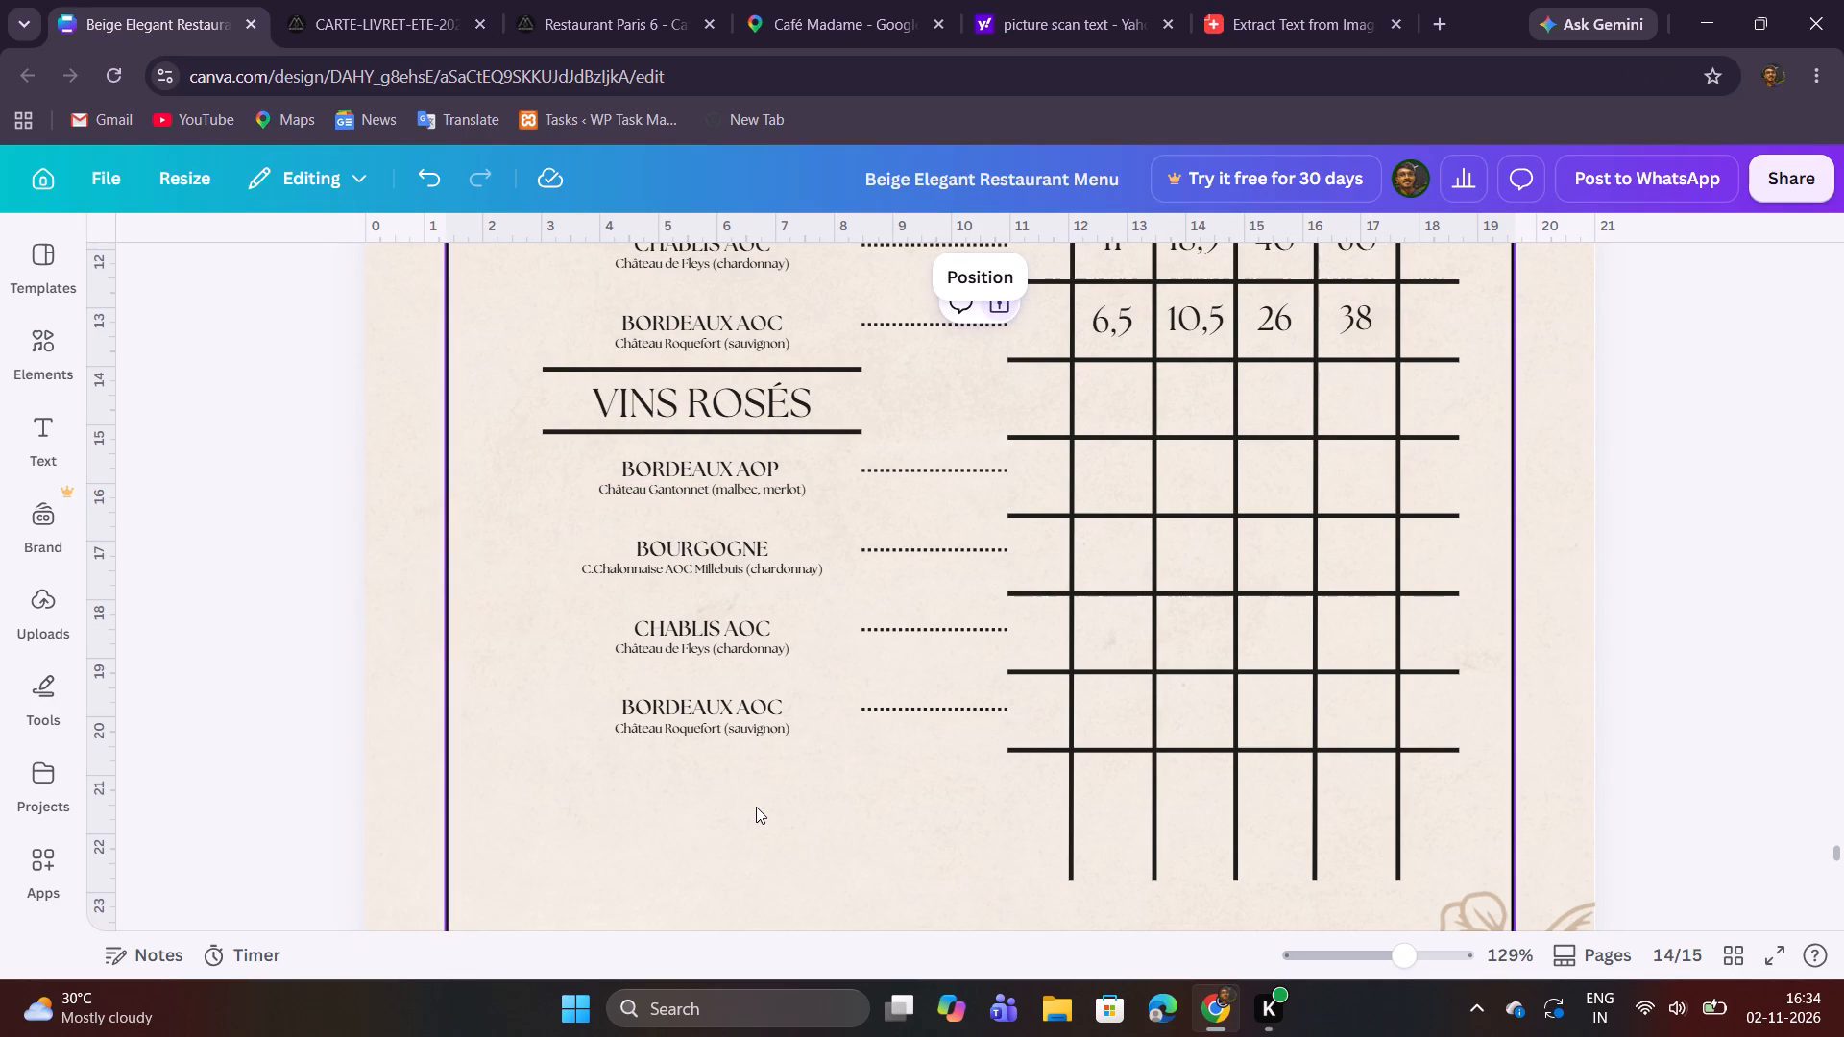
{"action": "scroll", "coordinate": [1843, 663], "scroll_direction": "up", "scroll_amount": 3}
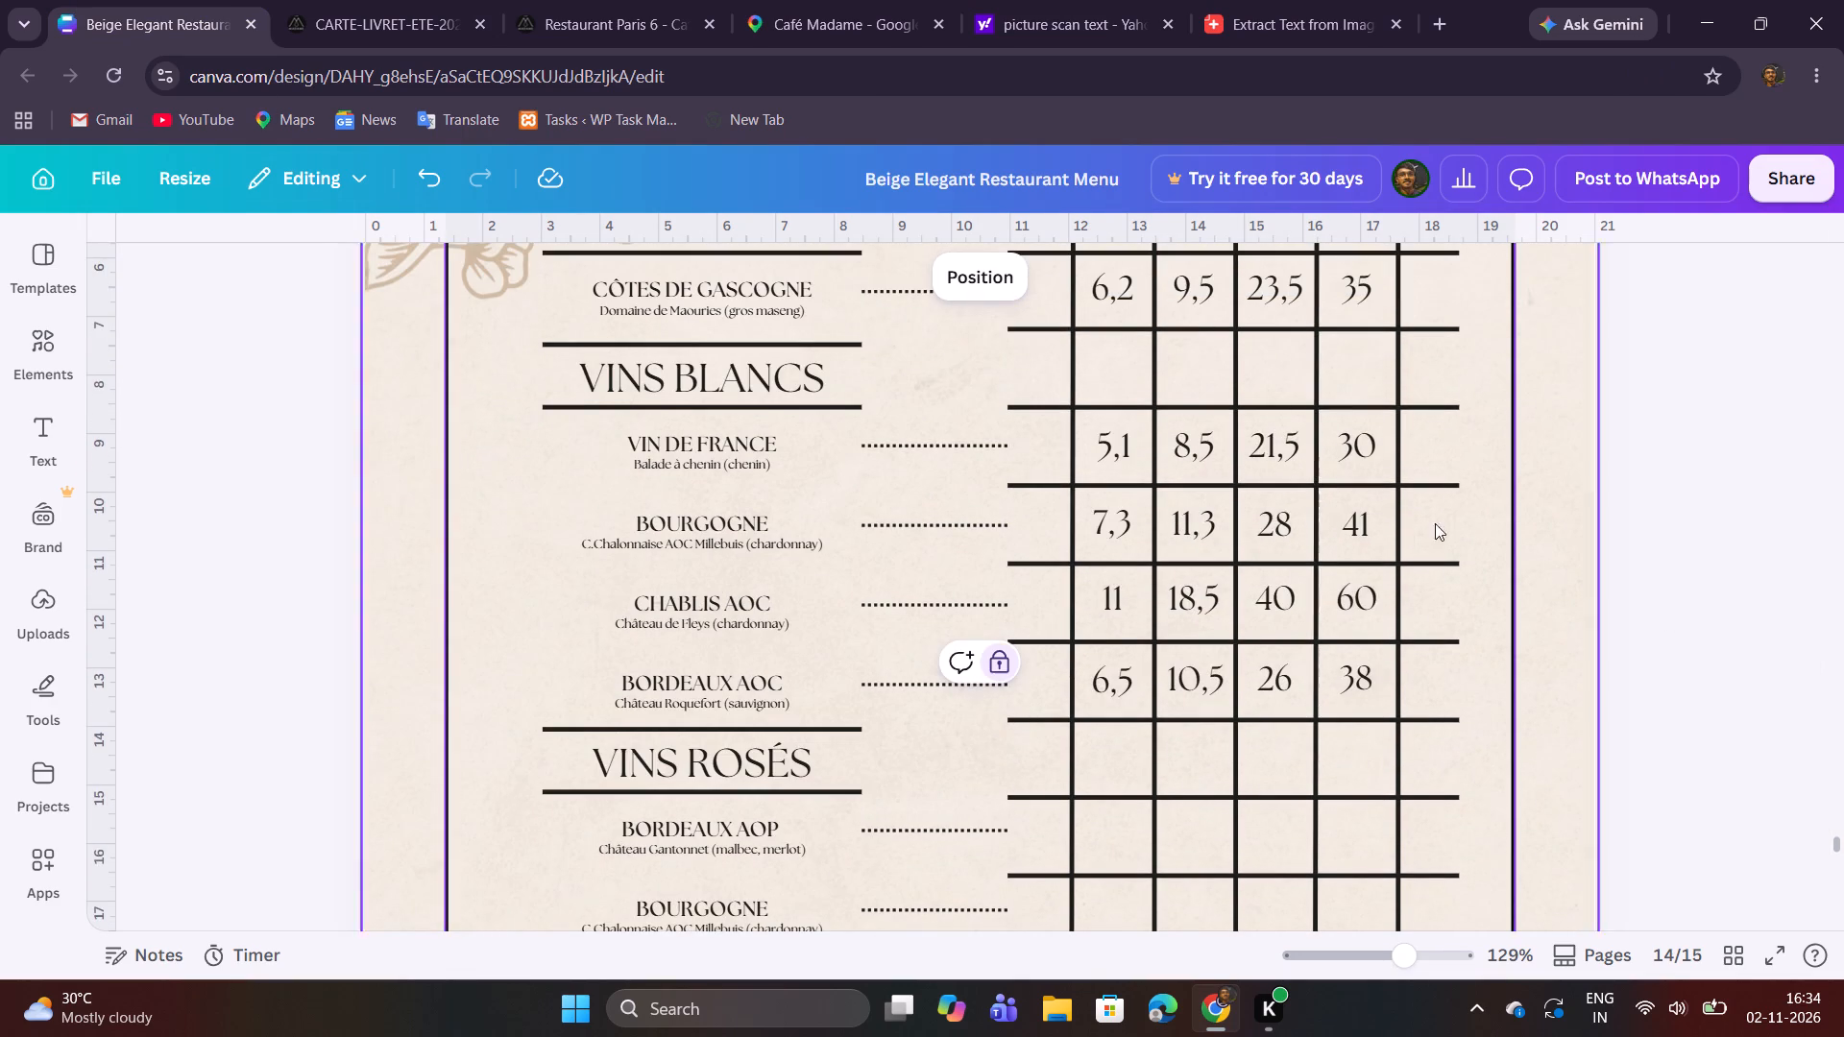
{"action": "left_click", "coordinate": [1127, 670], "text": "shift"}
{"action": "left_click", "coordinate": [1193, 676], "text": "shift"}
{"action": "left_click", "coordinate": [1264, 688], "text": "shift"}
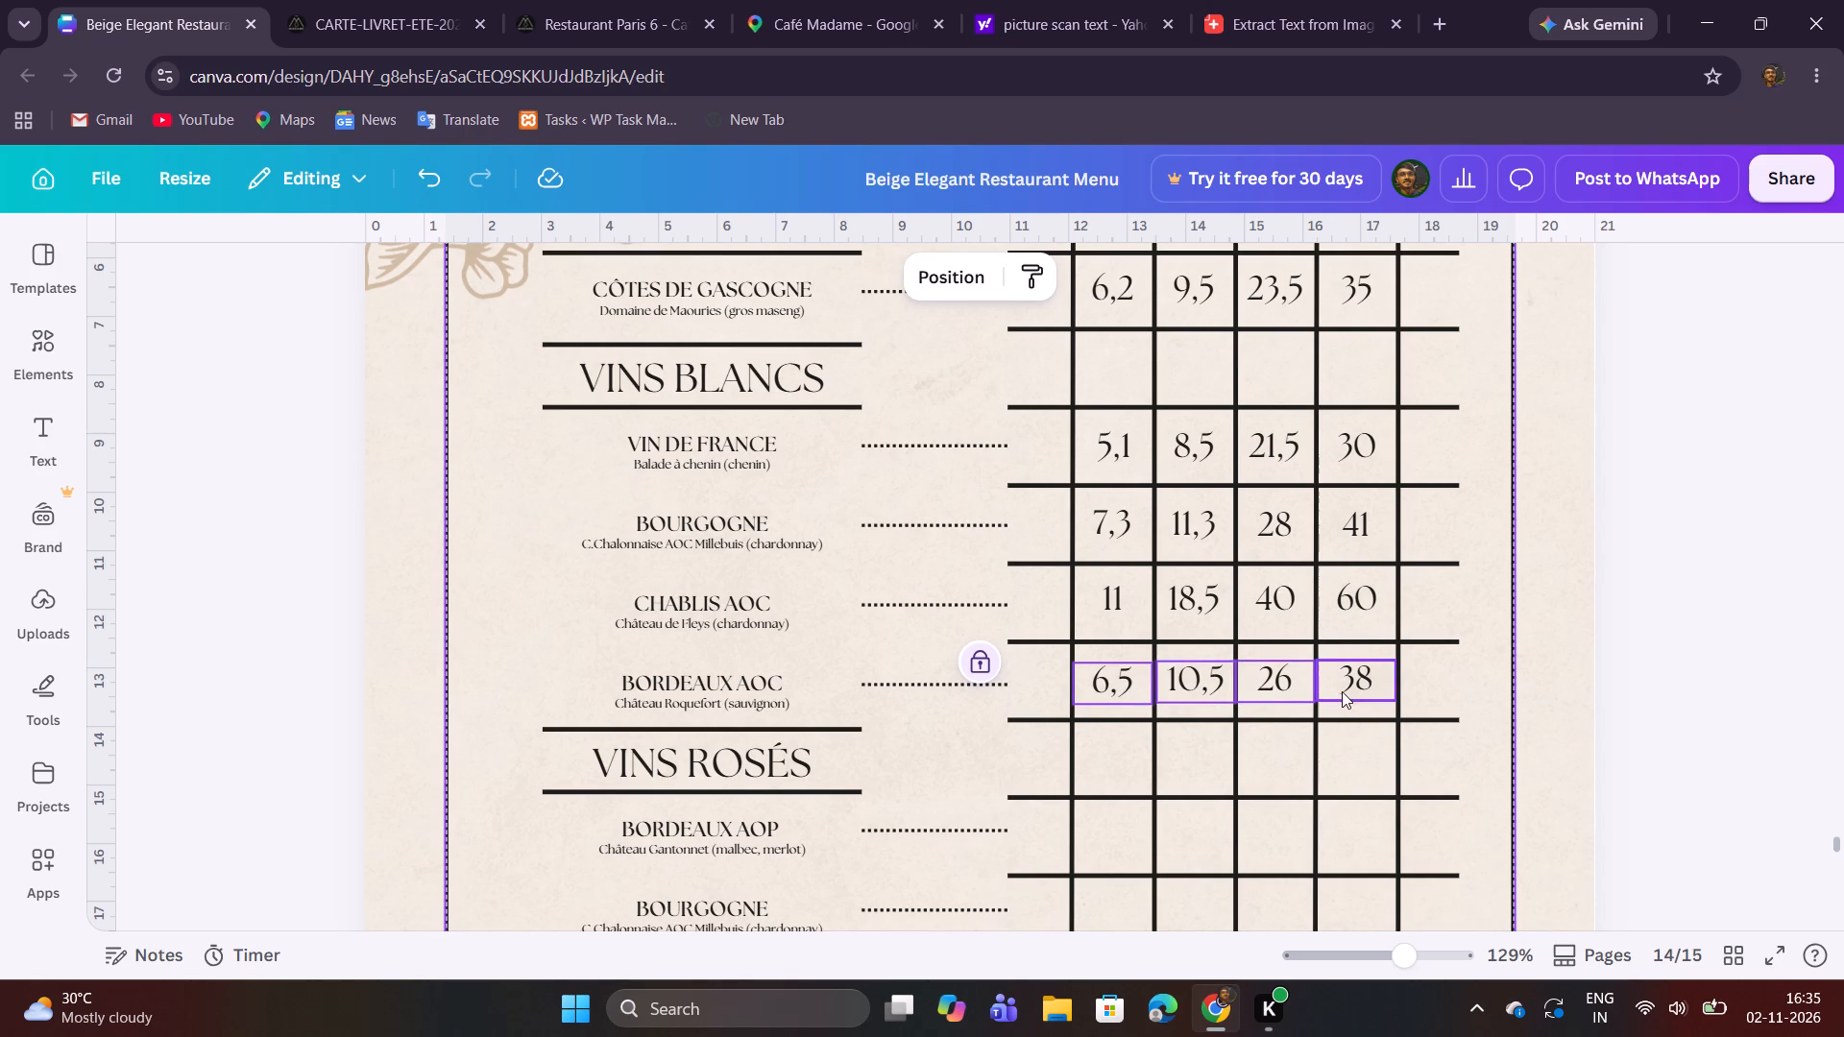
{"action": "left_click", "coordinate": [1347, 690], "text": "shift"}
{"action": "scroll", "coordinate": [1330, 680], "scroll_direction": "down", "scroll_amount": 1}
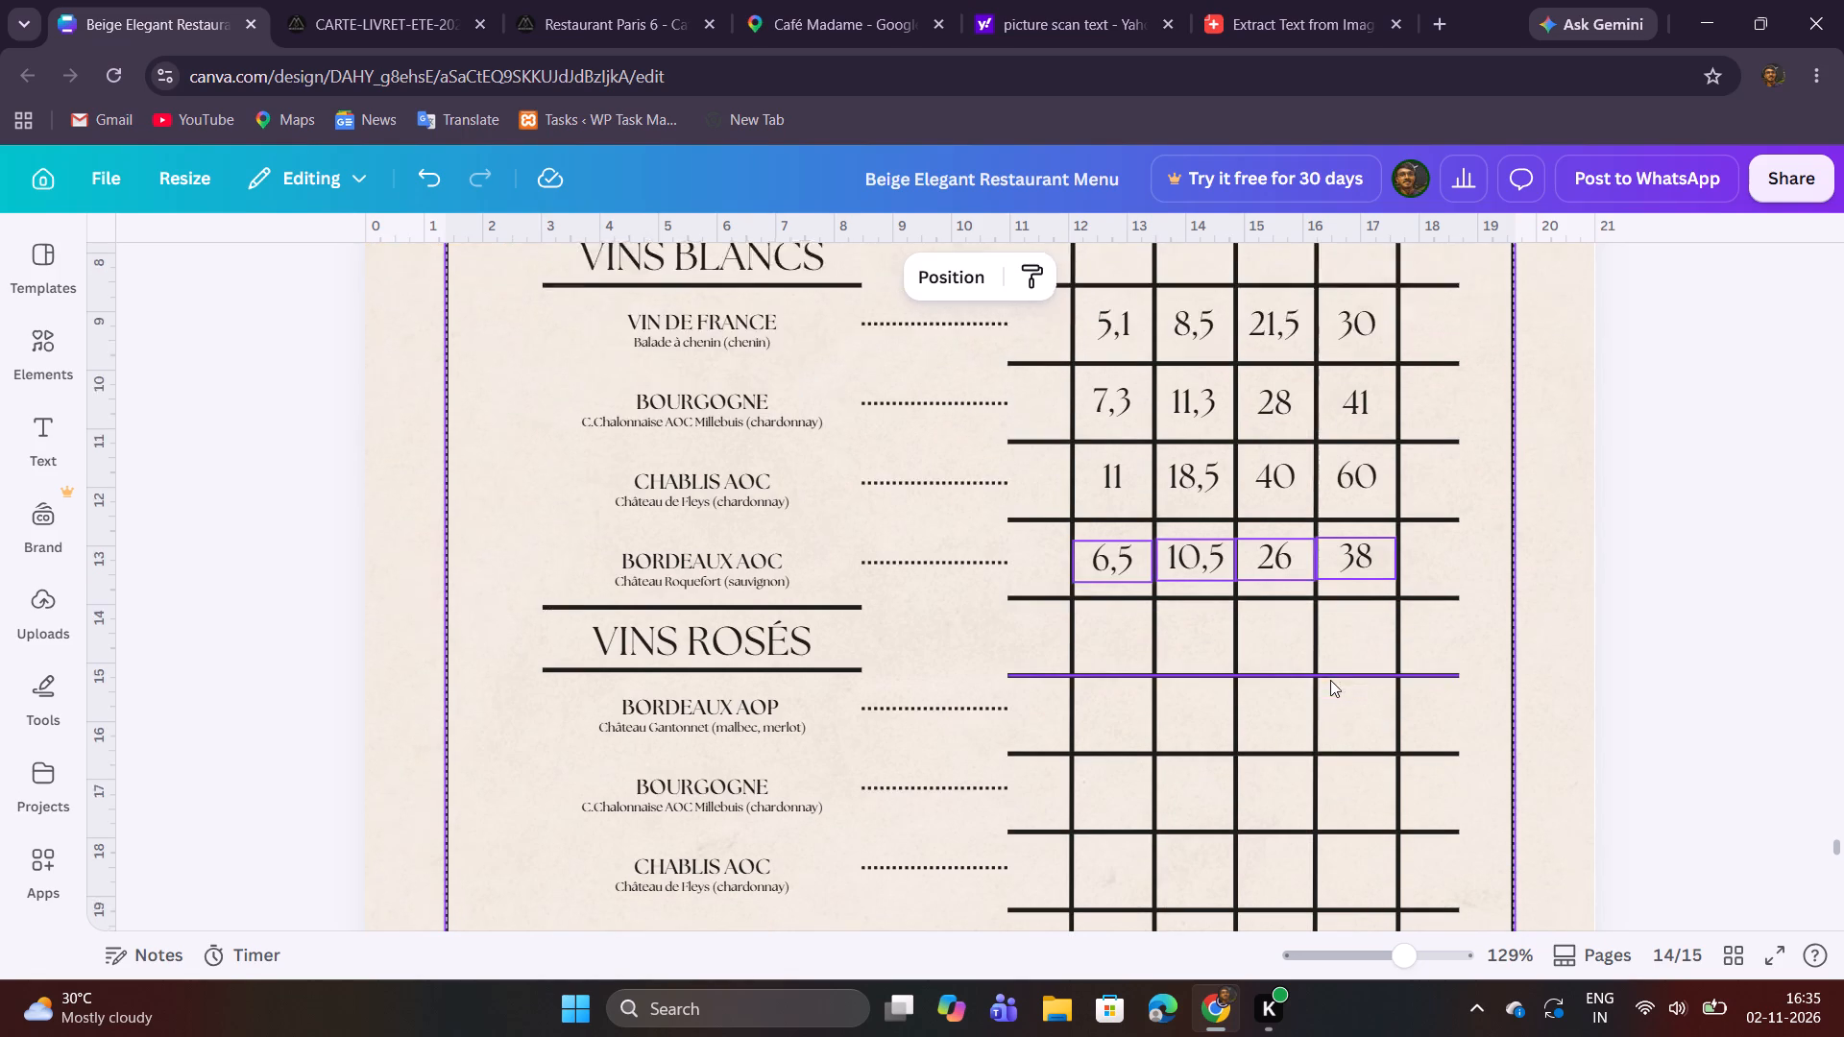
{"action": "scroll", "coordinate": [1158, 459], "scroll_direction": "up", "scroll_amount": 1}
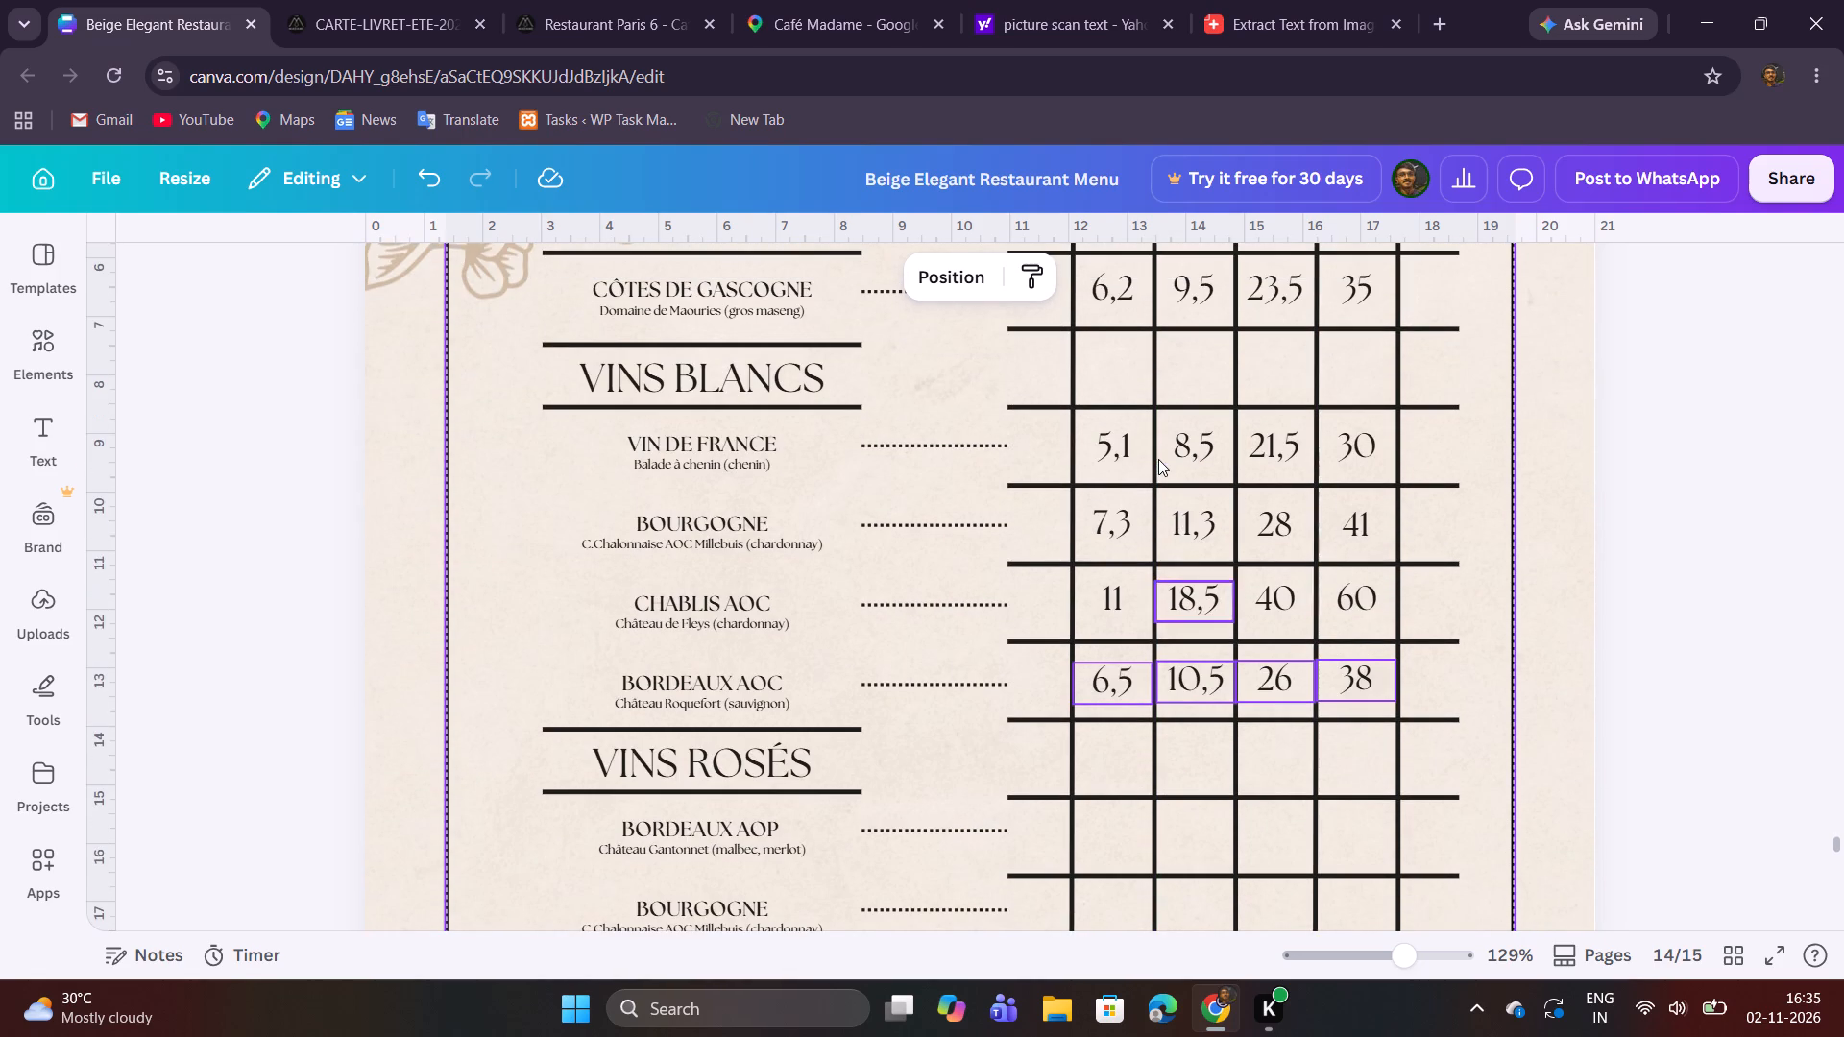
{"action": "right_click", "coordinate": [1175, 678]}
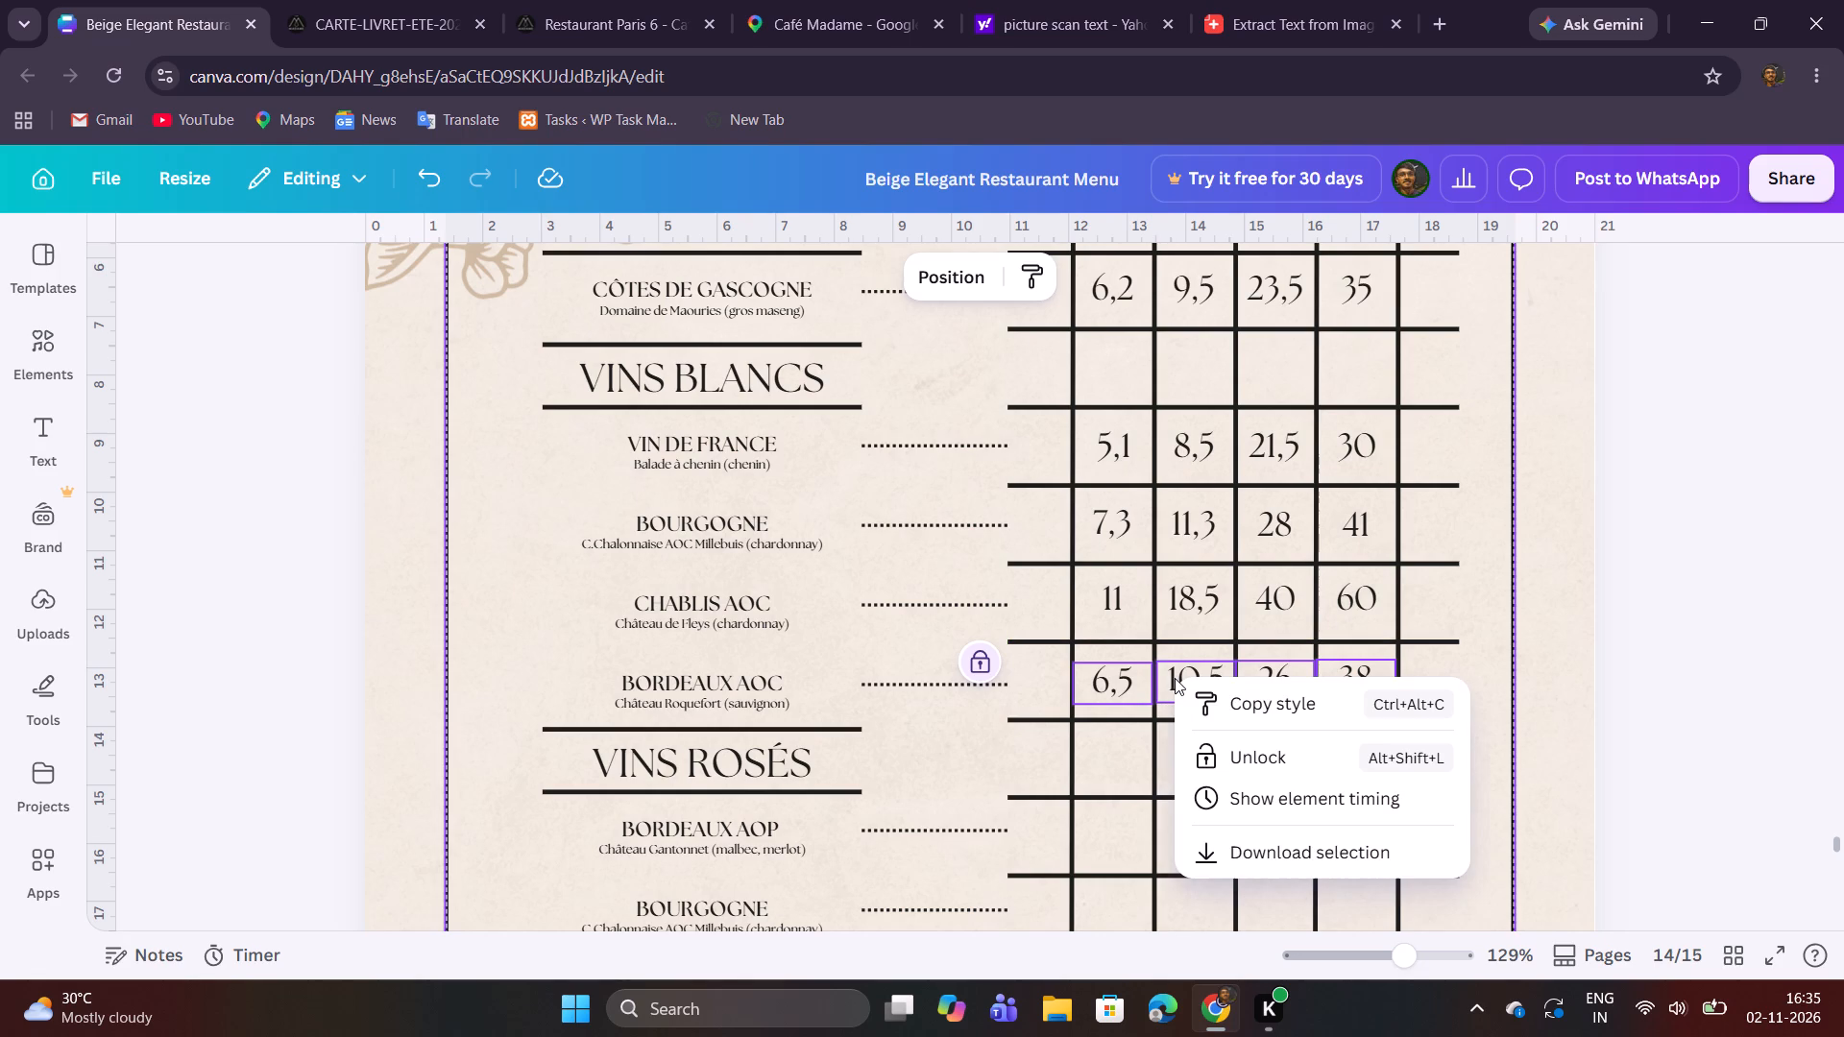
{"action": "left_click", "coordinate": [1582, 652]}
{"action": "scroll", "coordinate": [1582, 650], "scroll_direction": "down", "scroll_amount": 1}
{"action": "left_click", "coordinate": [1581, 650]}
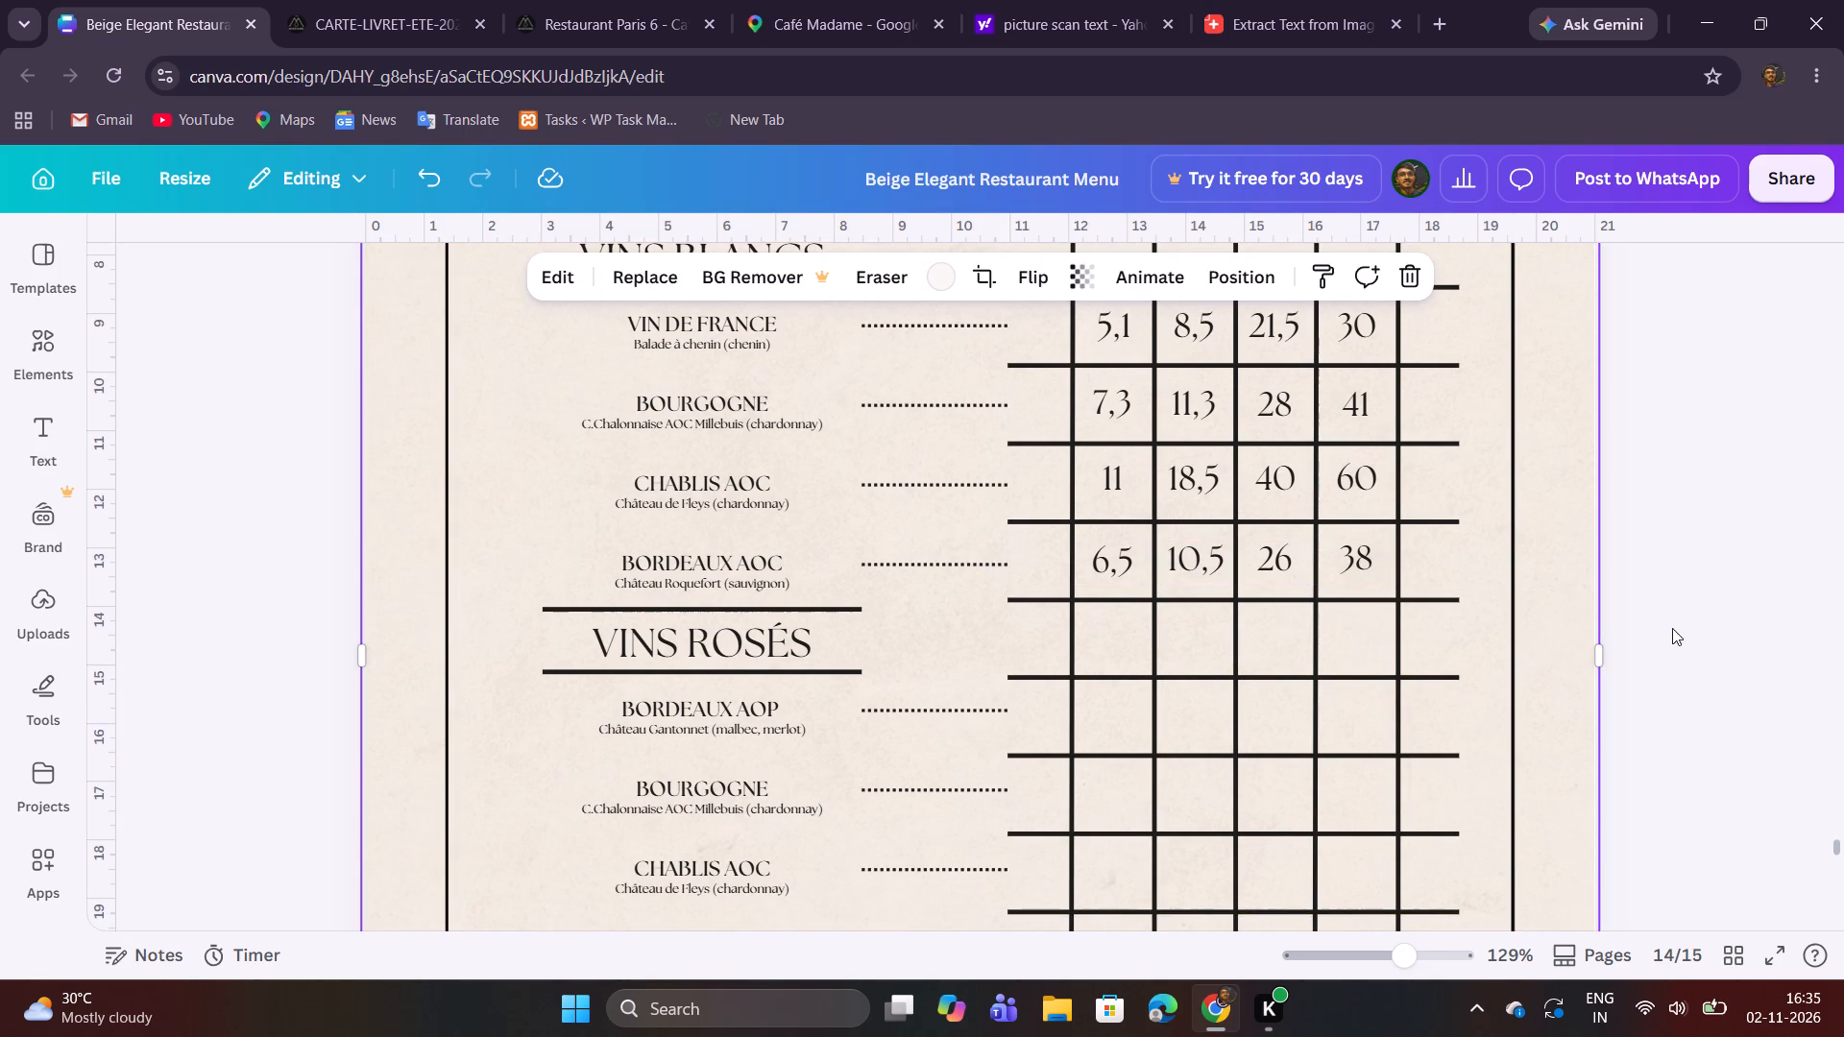
Duplicate the 6,5 price of the BORDEAUX AOC row and place the copy in the first price cell of the BORDEAUX AOP row.
{"action": "scroll", "coordinate": [1673, 615], "scroll_direction": "down", "scroll_amount": 2}
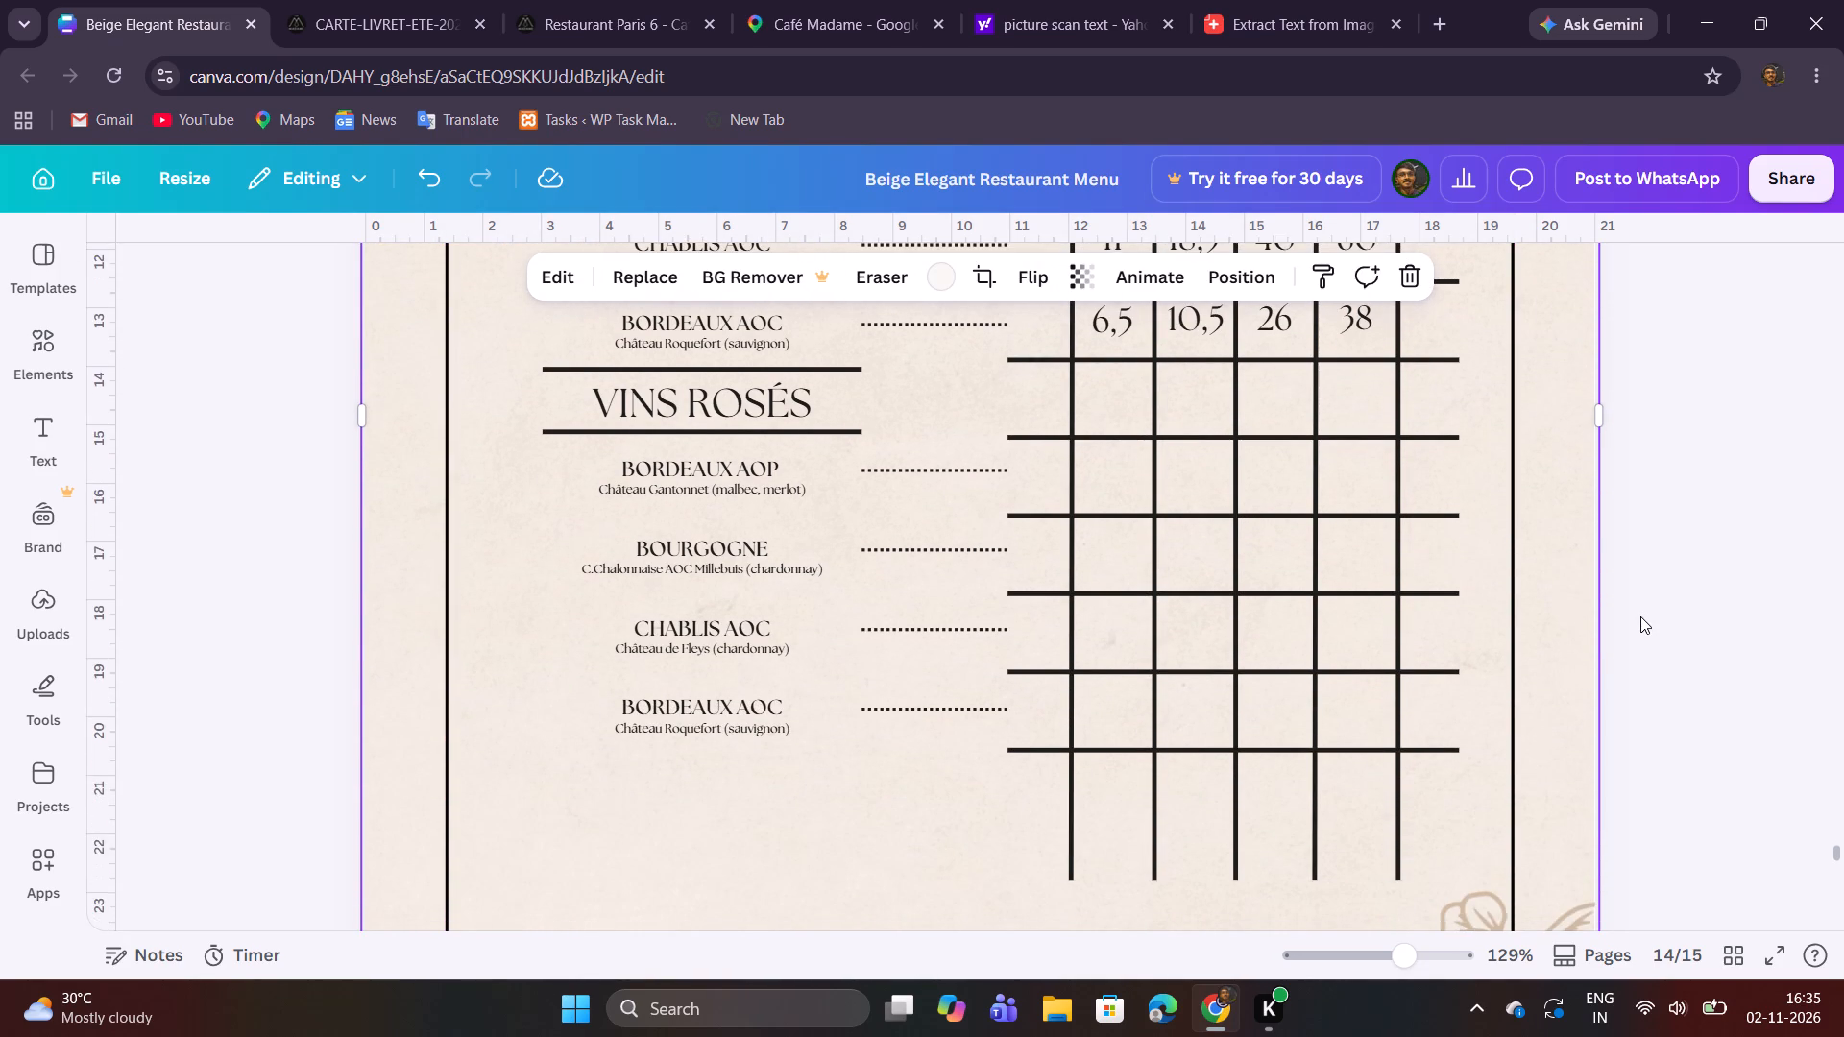
{"action": "scroll", "coordinate": [1640, 616], "scroll_direction": "up", "scroll_amount": 1}
{"action": "left_click", "coordinate": [1106, 430]}
{"action": "left_click", "coordinate": [1116, 374]}
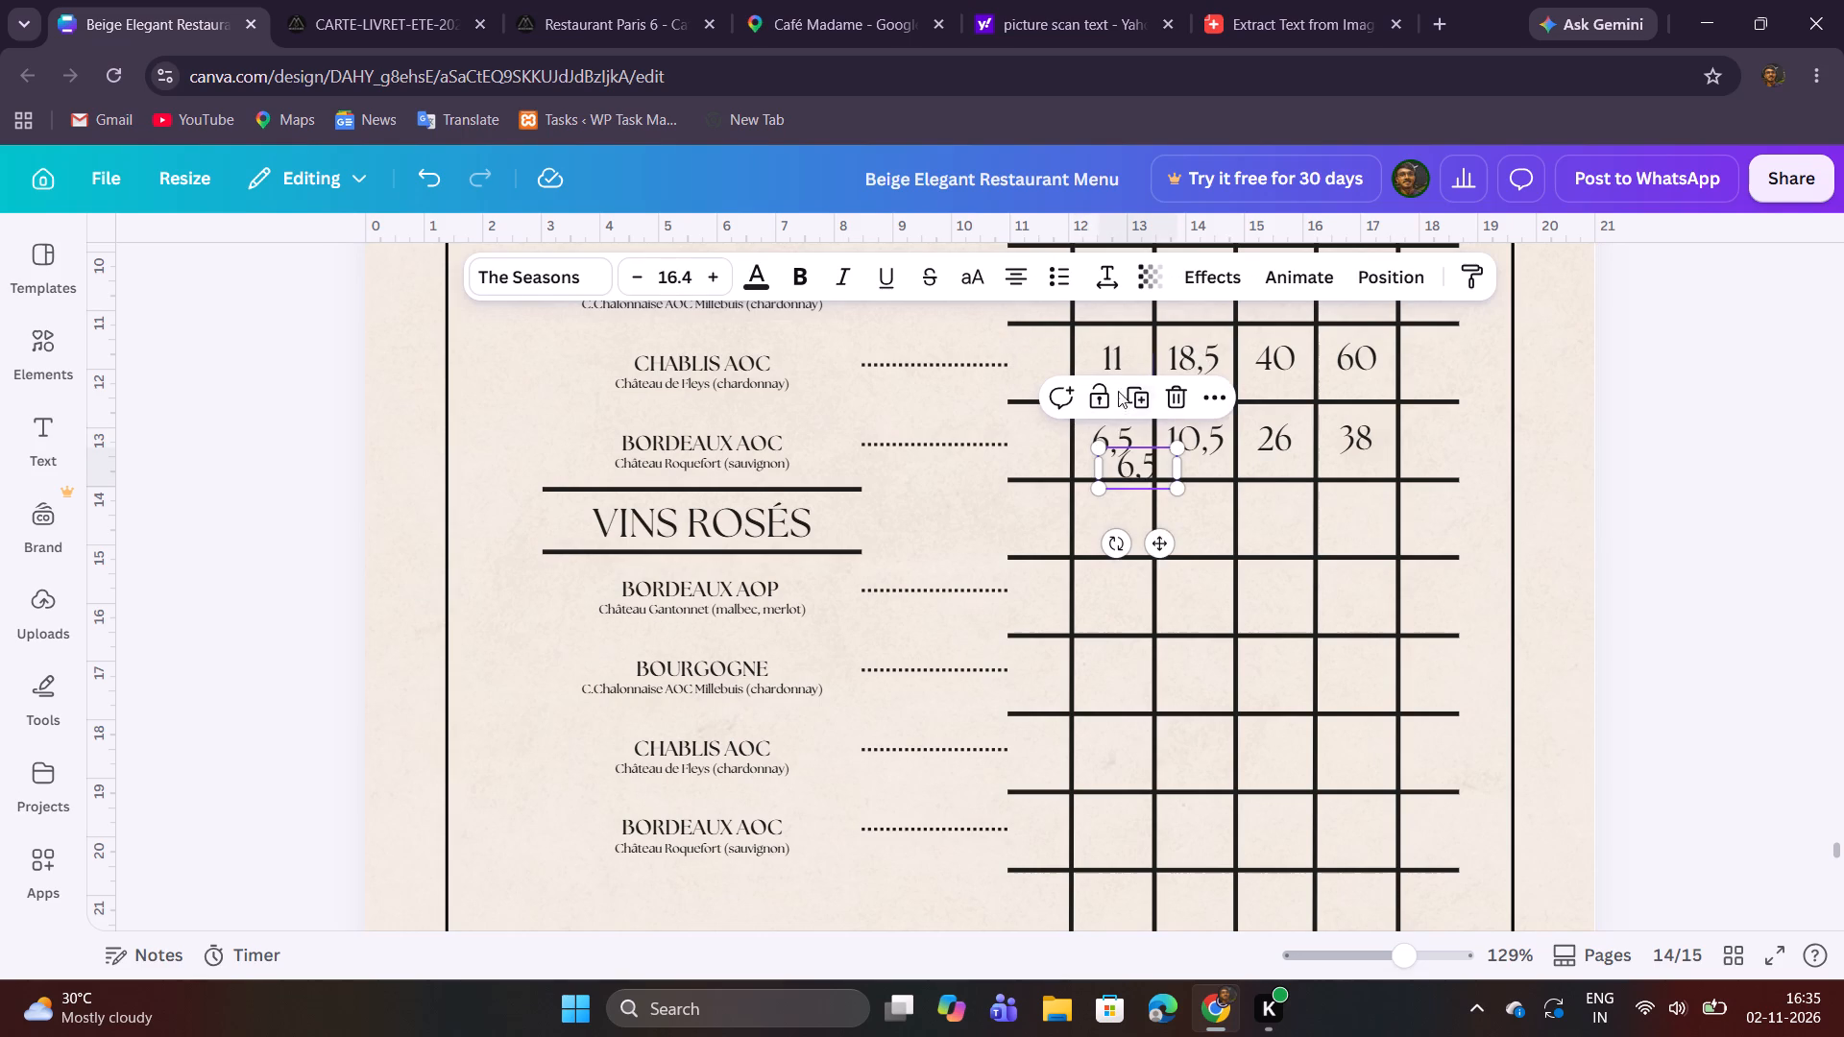
{"action": "left_click_drag", "start_coordinate": [1172, 547], "coordinate": [1152, 669]}
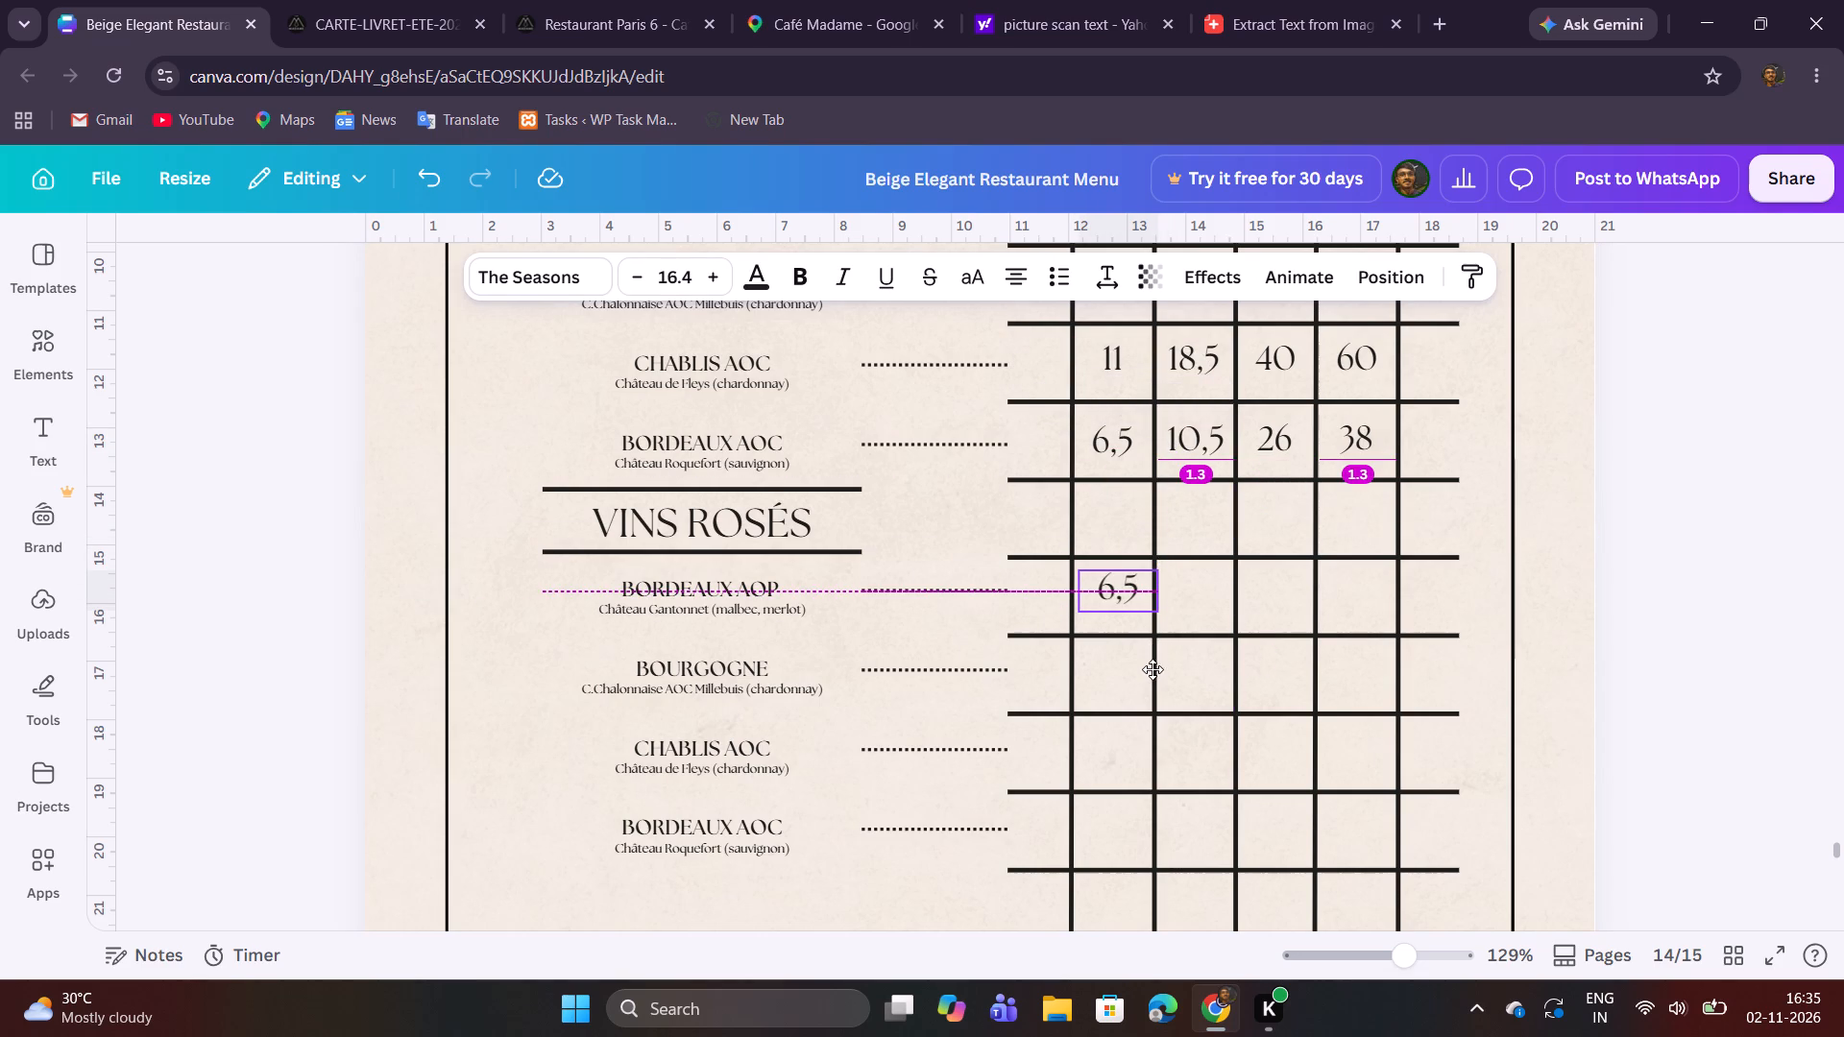
{"action": "left_click_drag", "start_coordinate": [1152, 669], "coordinate": [1146, 669]}
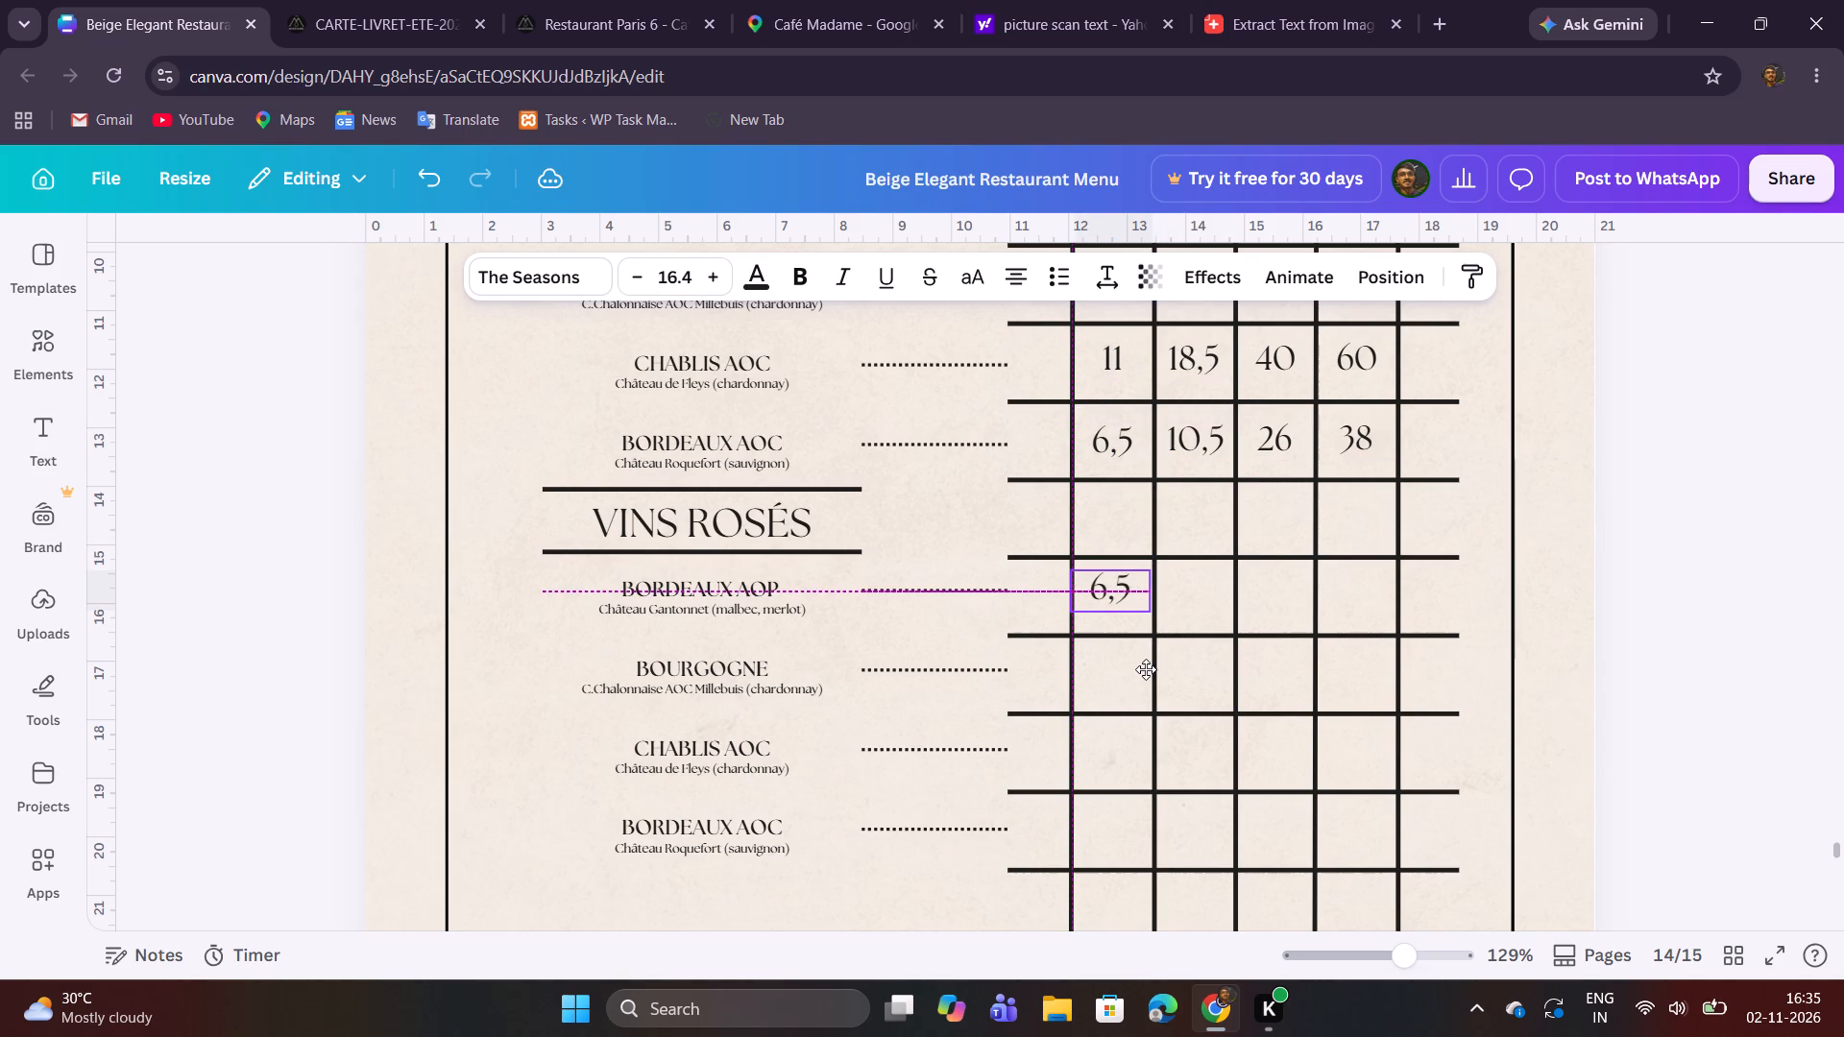
{"action": "left_click_drag", "start_coordinate": [1146, 669], "coordinate": [1149, 671]}
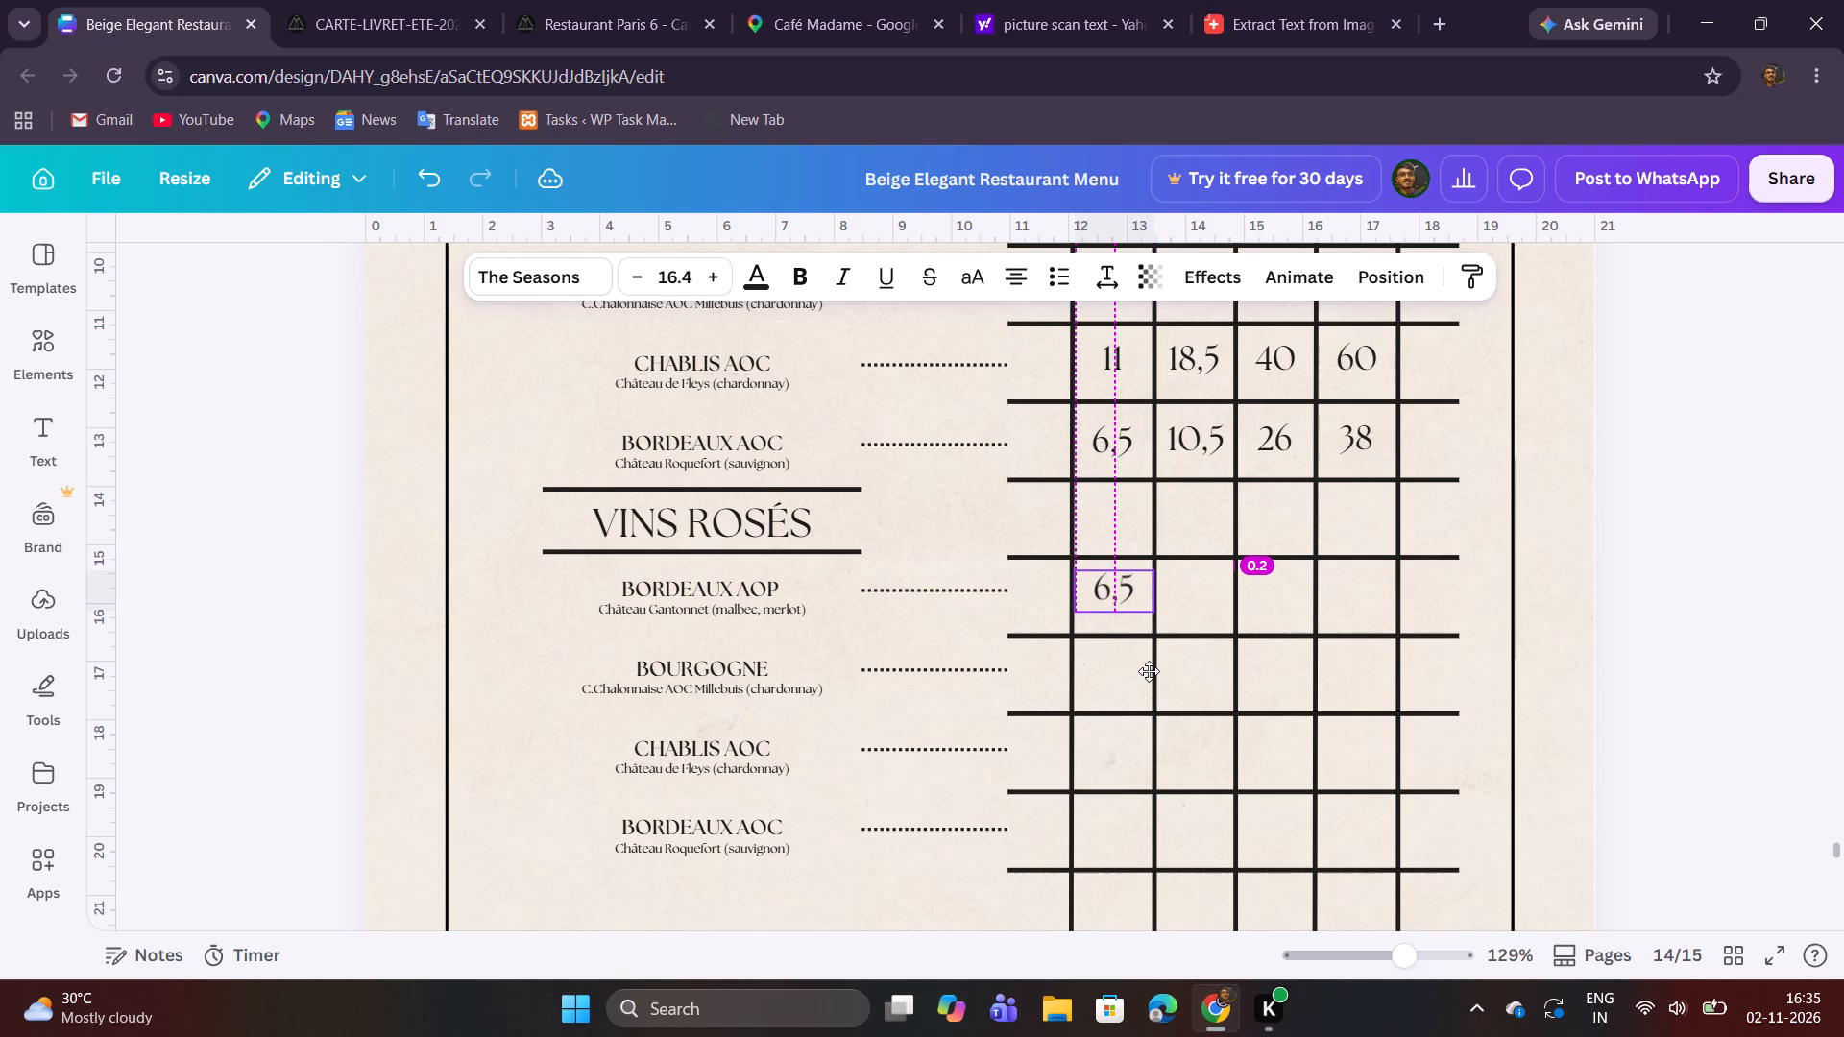
{"action": "left_click_drag", "start_coordinate": [1149, 671], "coordinate": [1149, 675]}
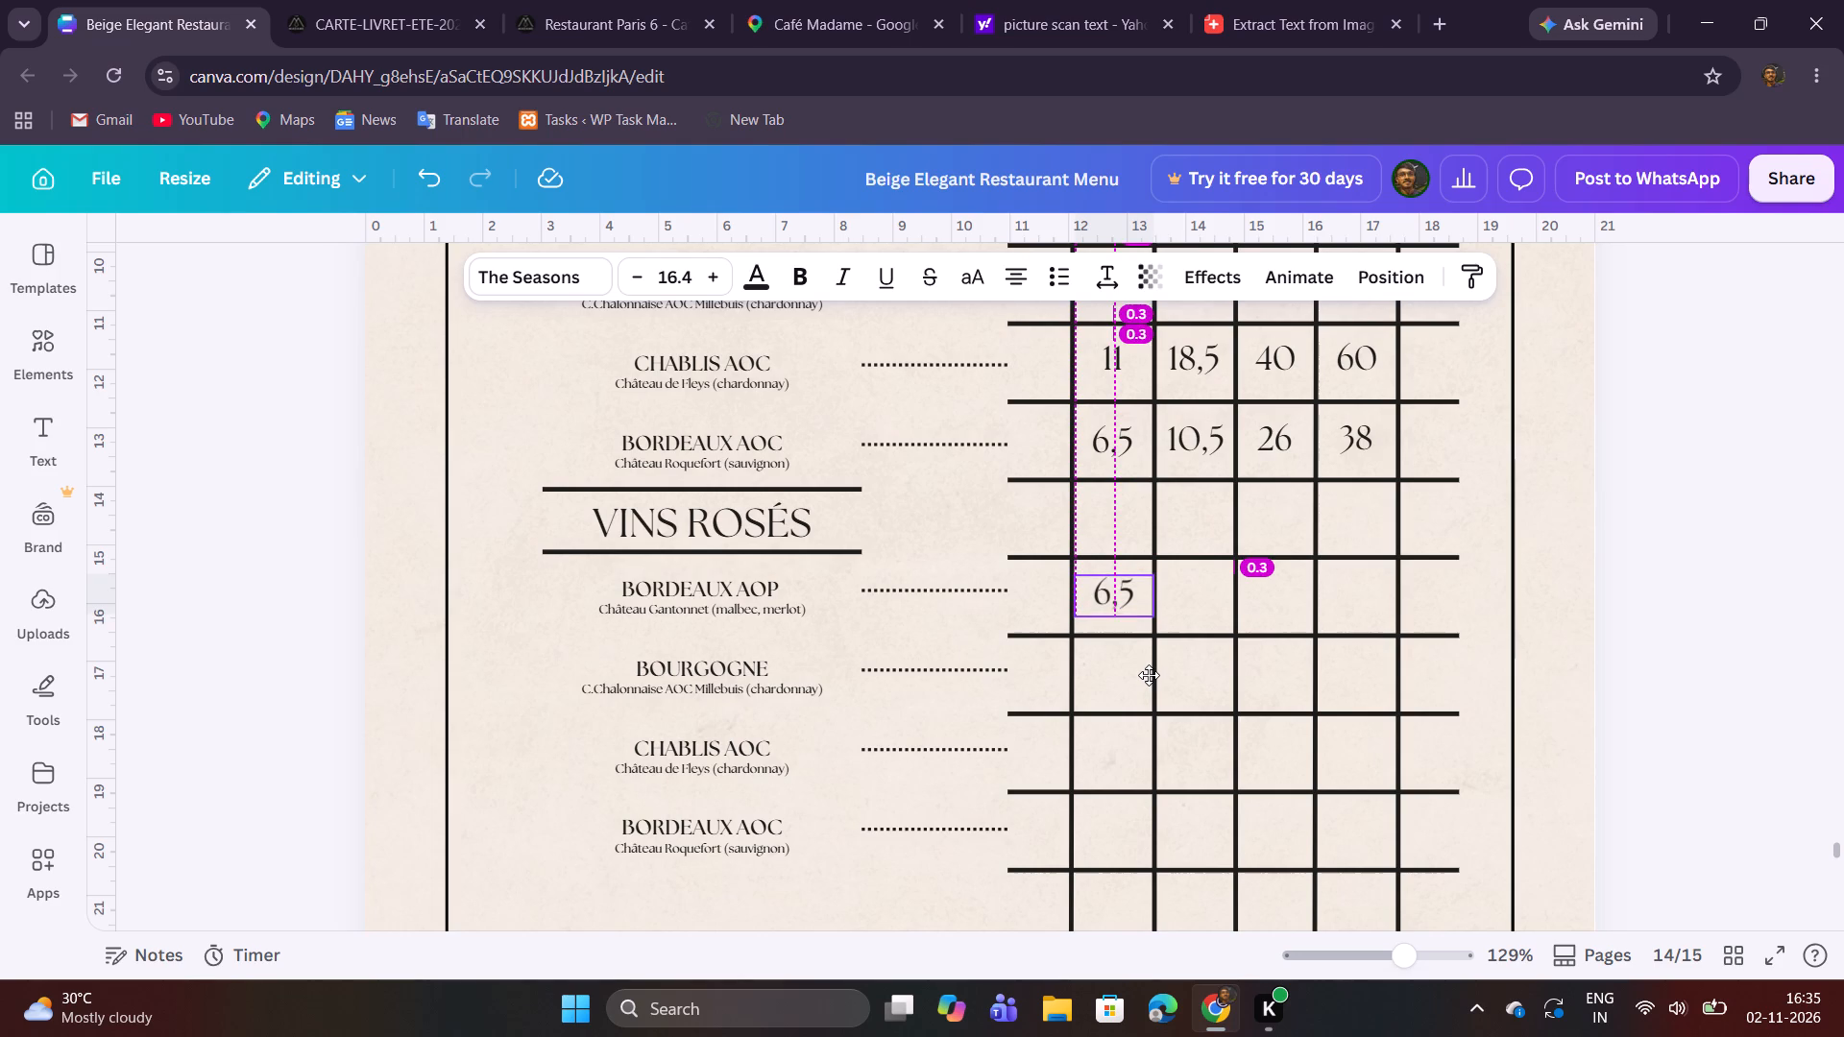
Fine-tune the position of the 6,5 price so it sits centred in the first price cell of the BORDEAUX AOP row.
{"action": "left_click_drag", "start_coordinate": [1149, 675], "coordinate": [1150, 678]}
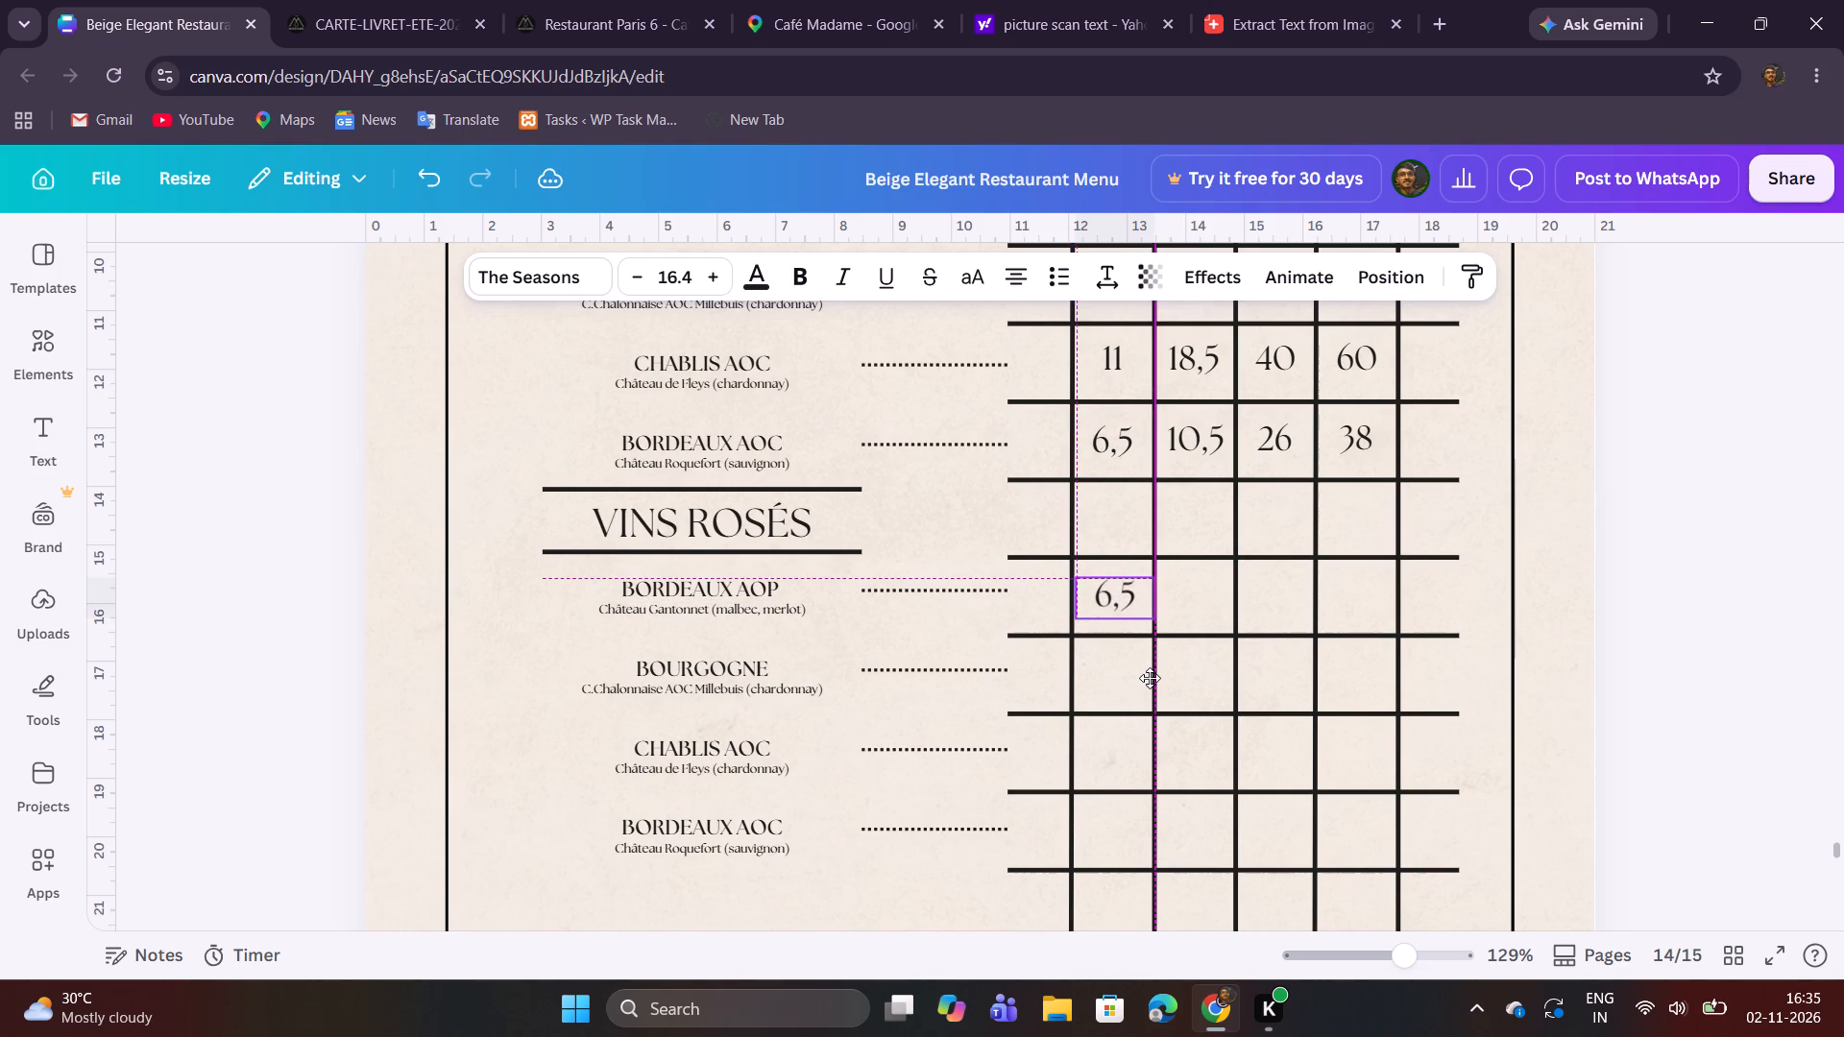
{"action": "left_click_drag", "start_coordinate": [1150, 678], "coordinate": [1150, 673]}
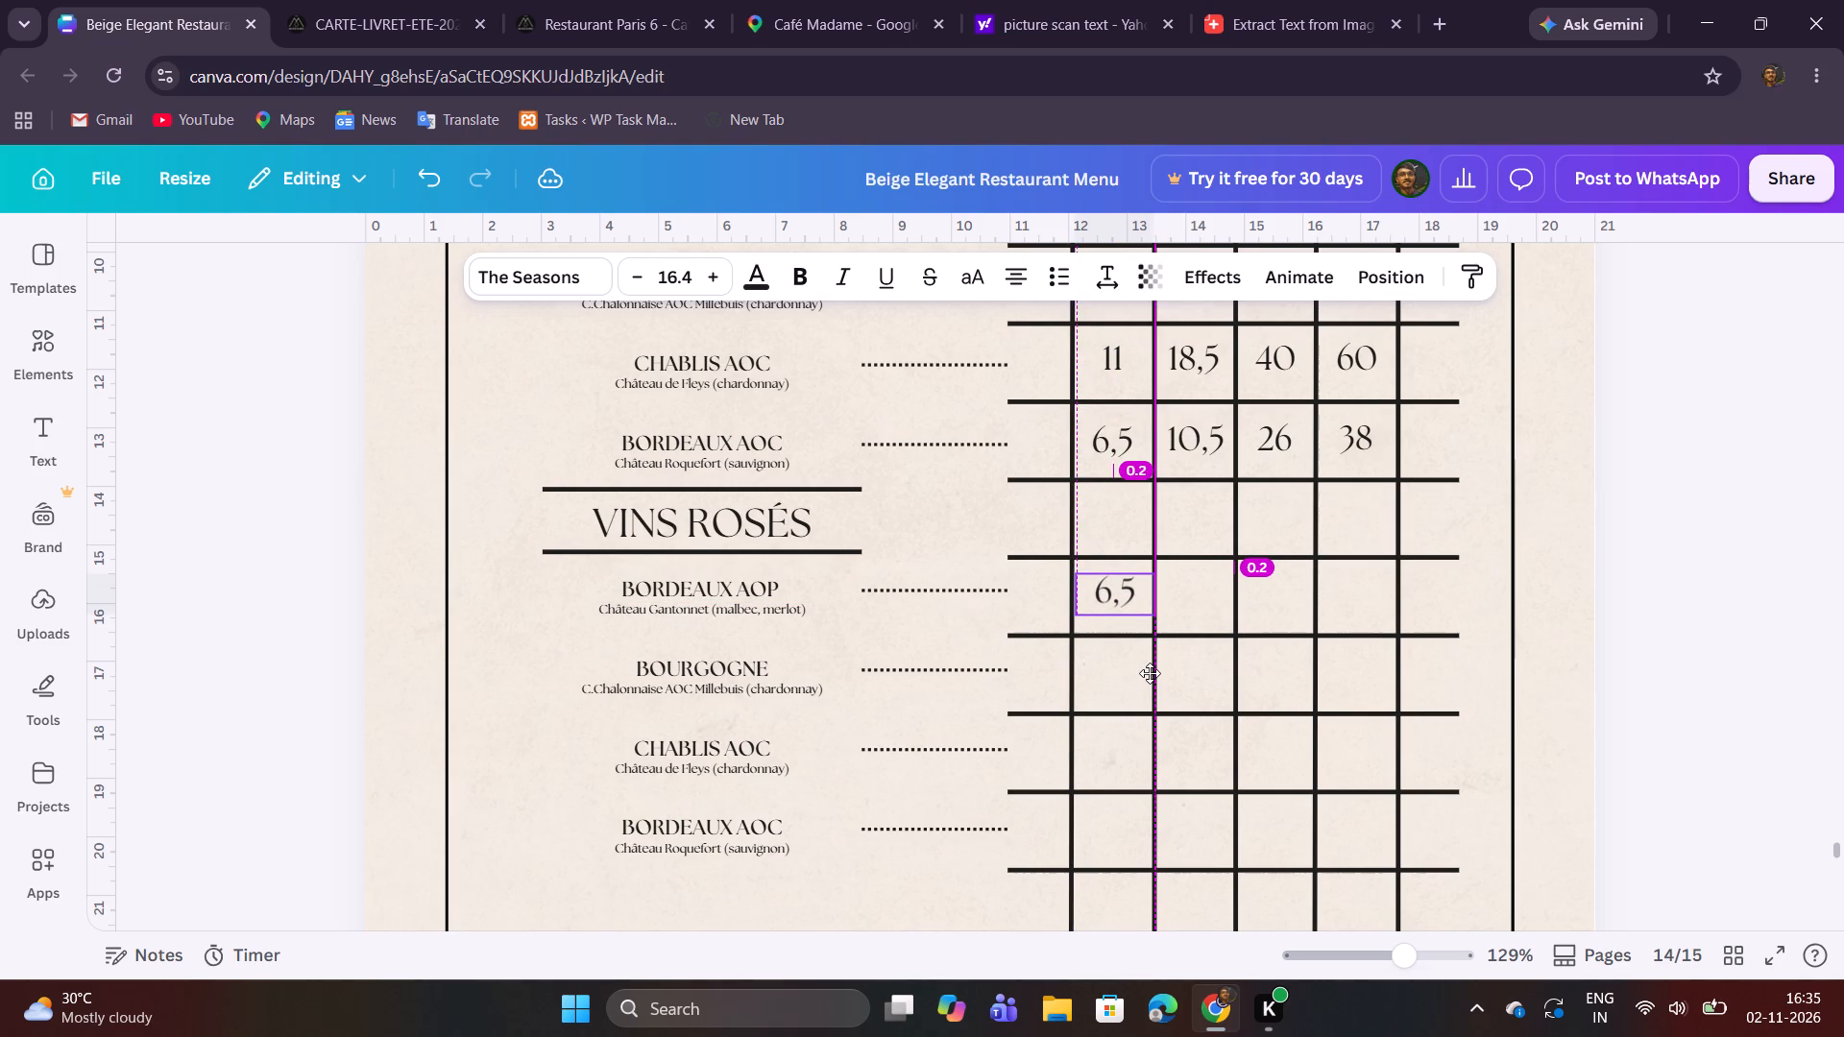
{"action": "left_click_drag", "start_coordinate": [1150, 673], "coordinate": [1150, 678]}
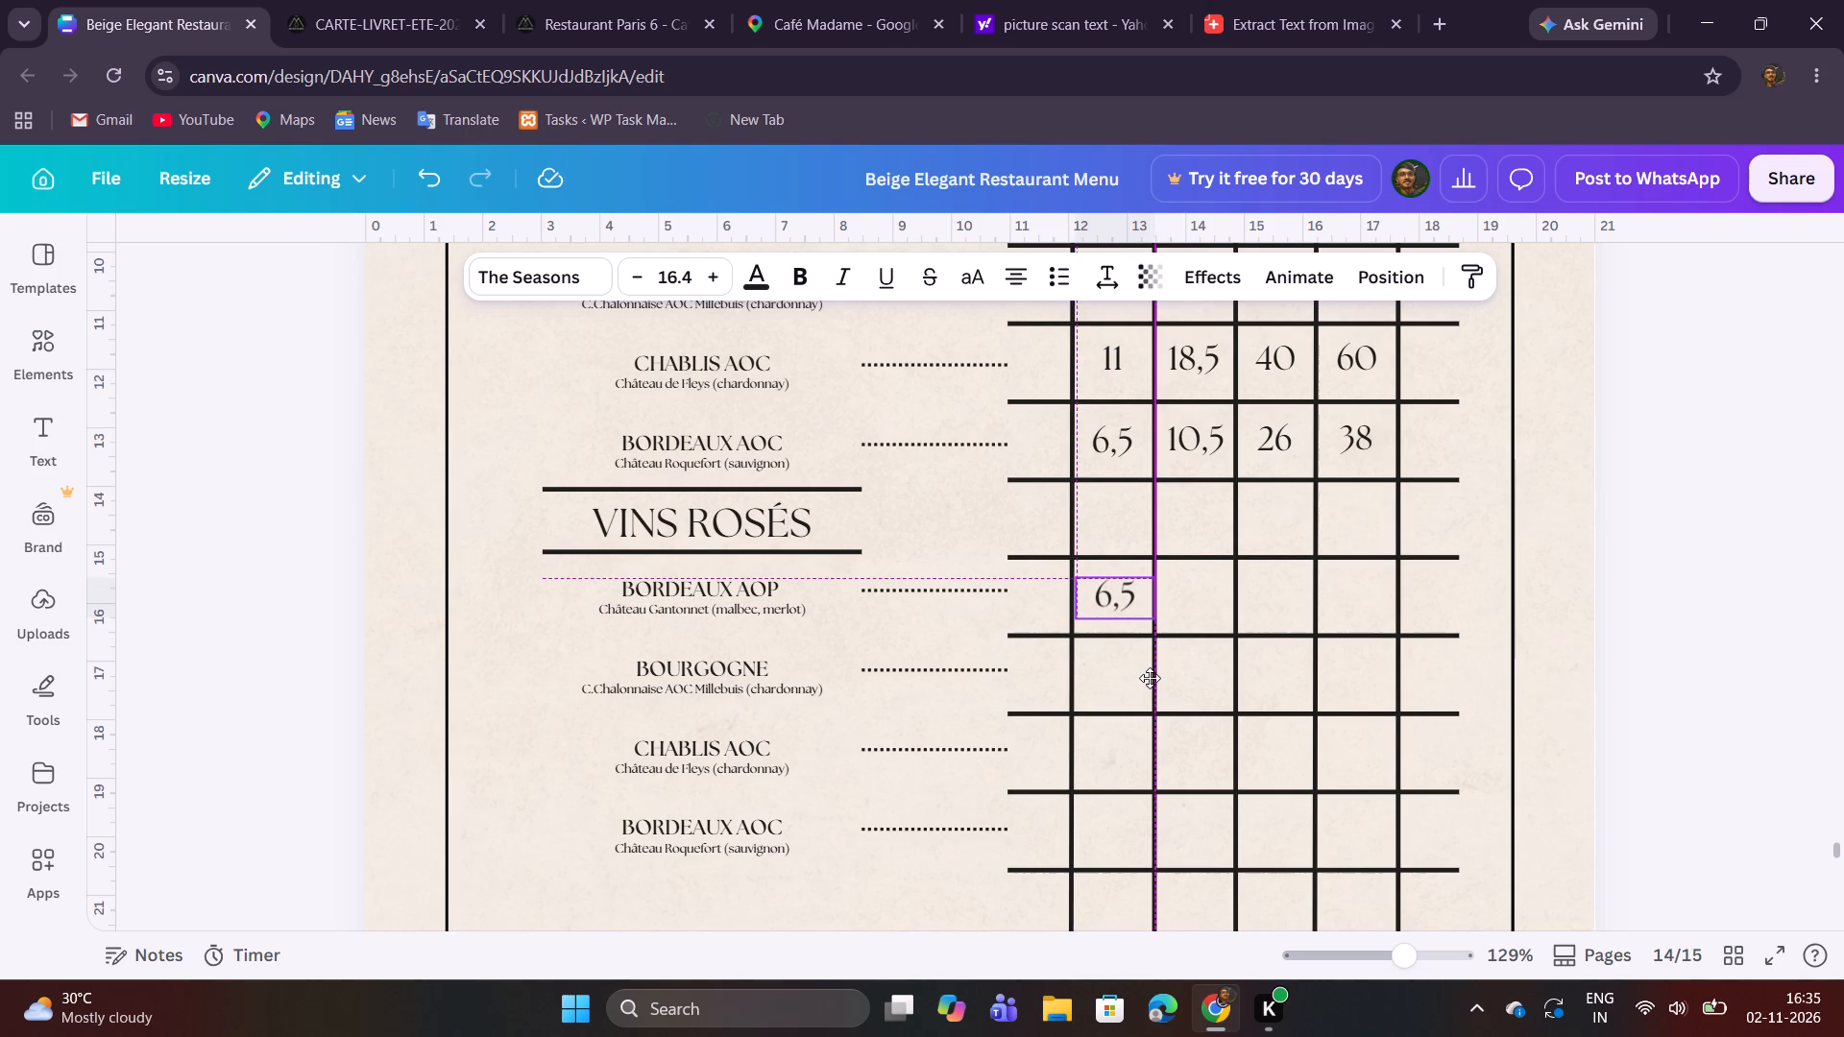
{"action": "left_click_drag", "start_coordinate": [1150, 678], "coordinate": [1149, 678]}
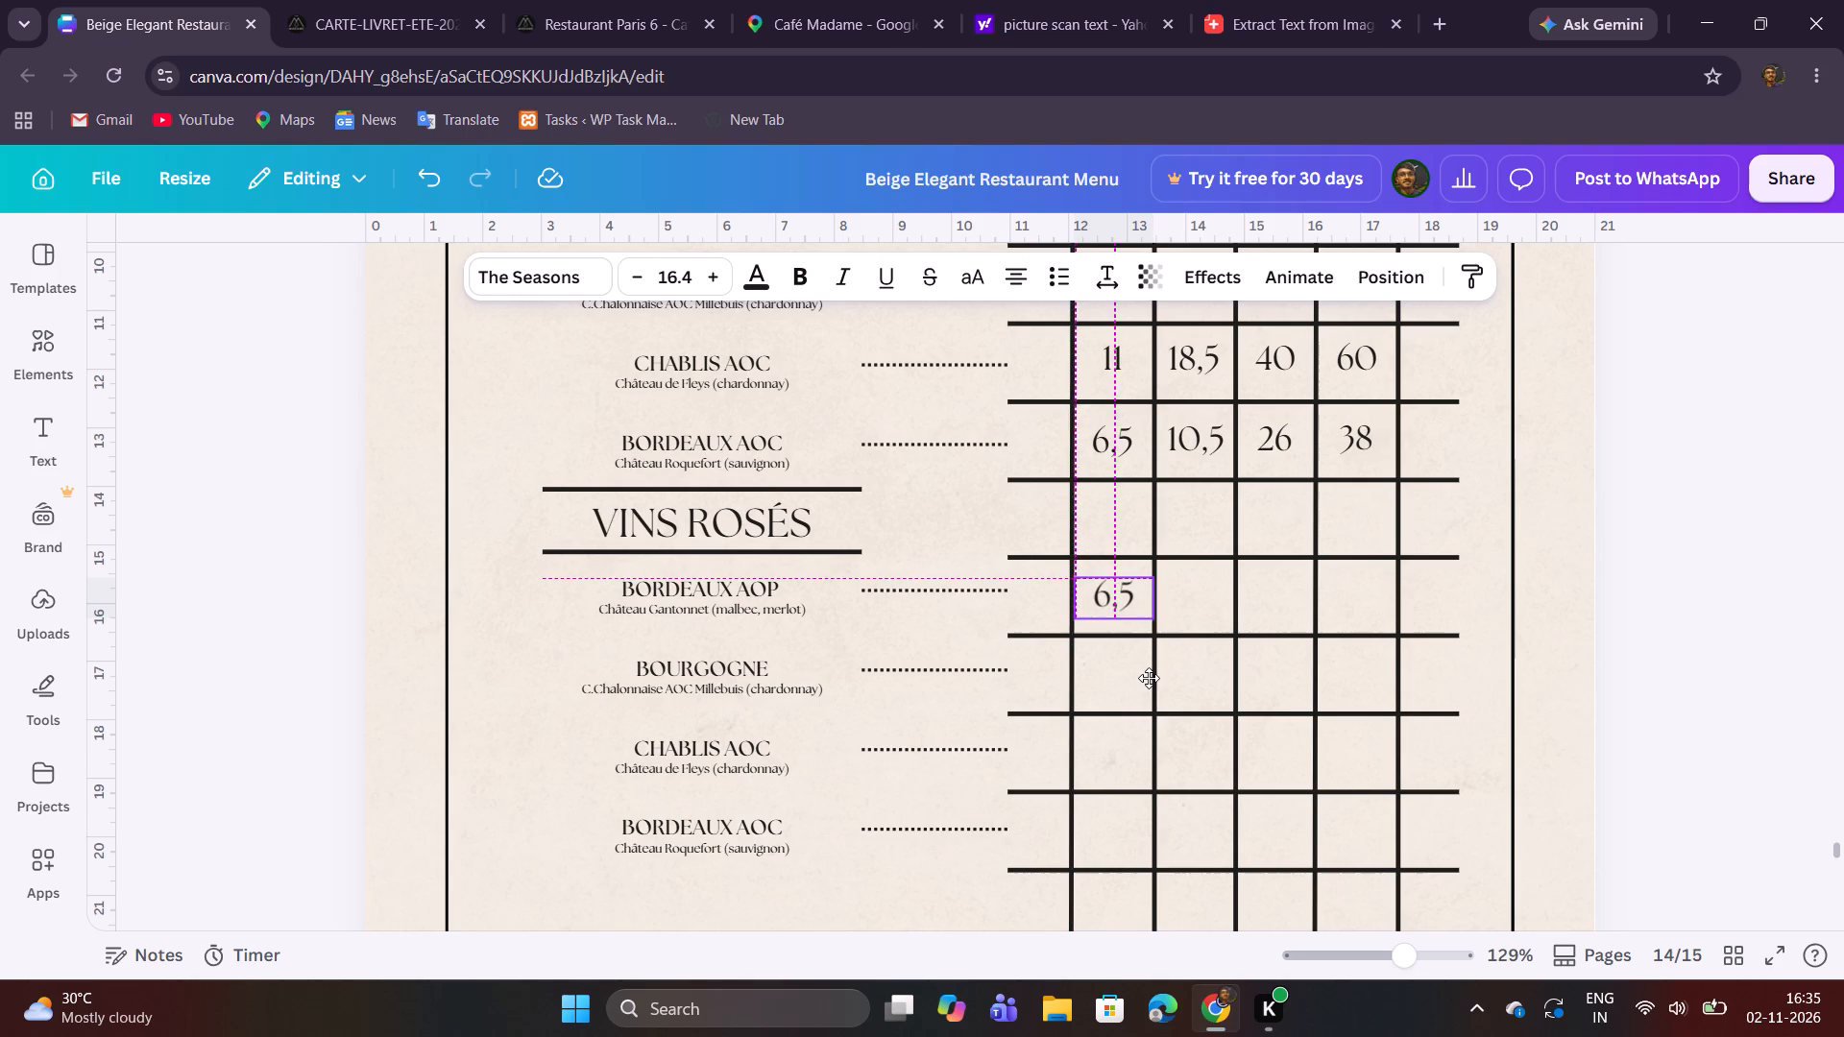
{"action": "left_click_drag", "start_coordinate": [1149, 678], "coordinate": [1149, 674]}
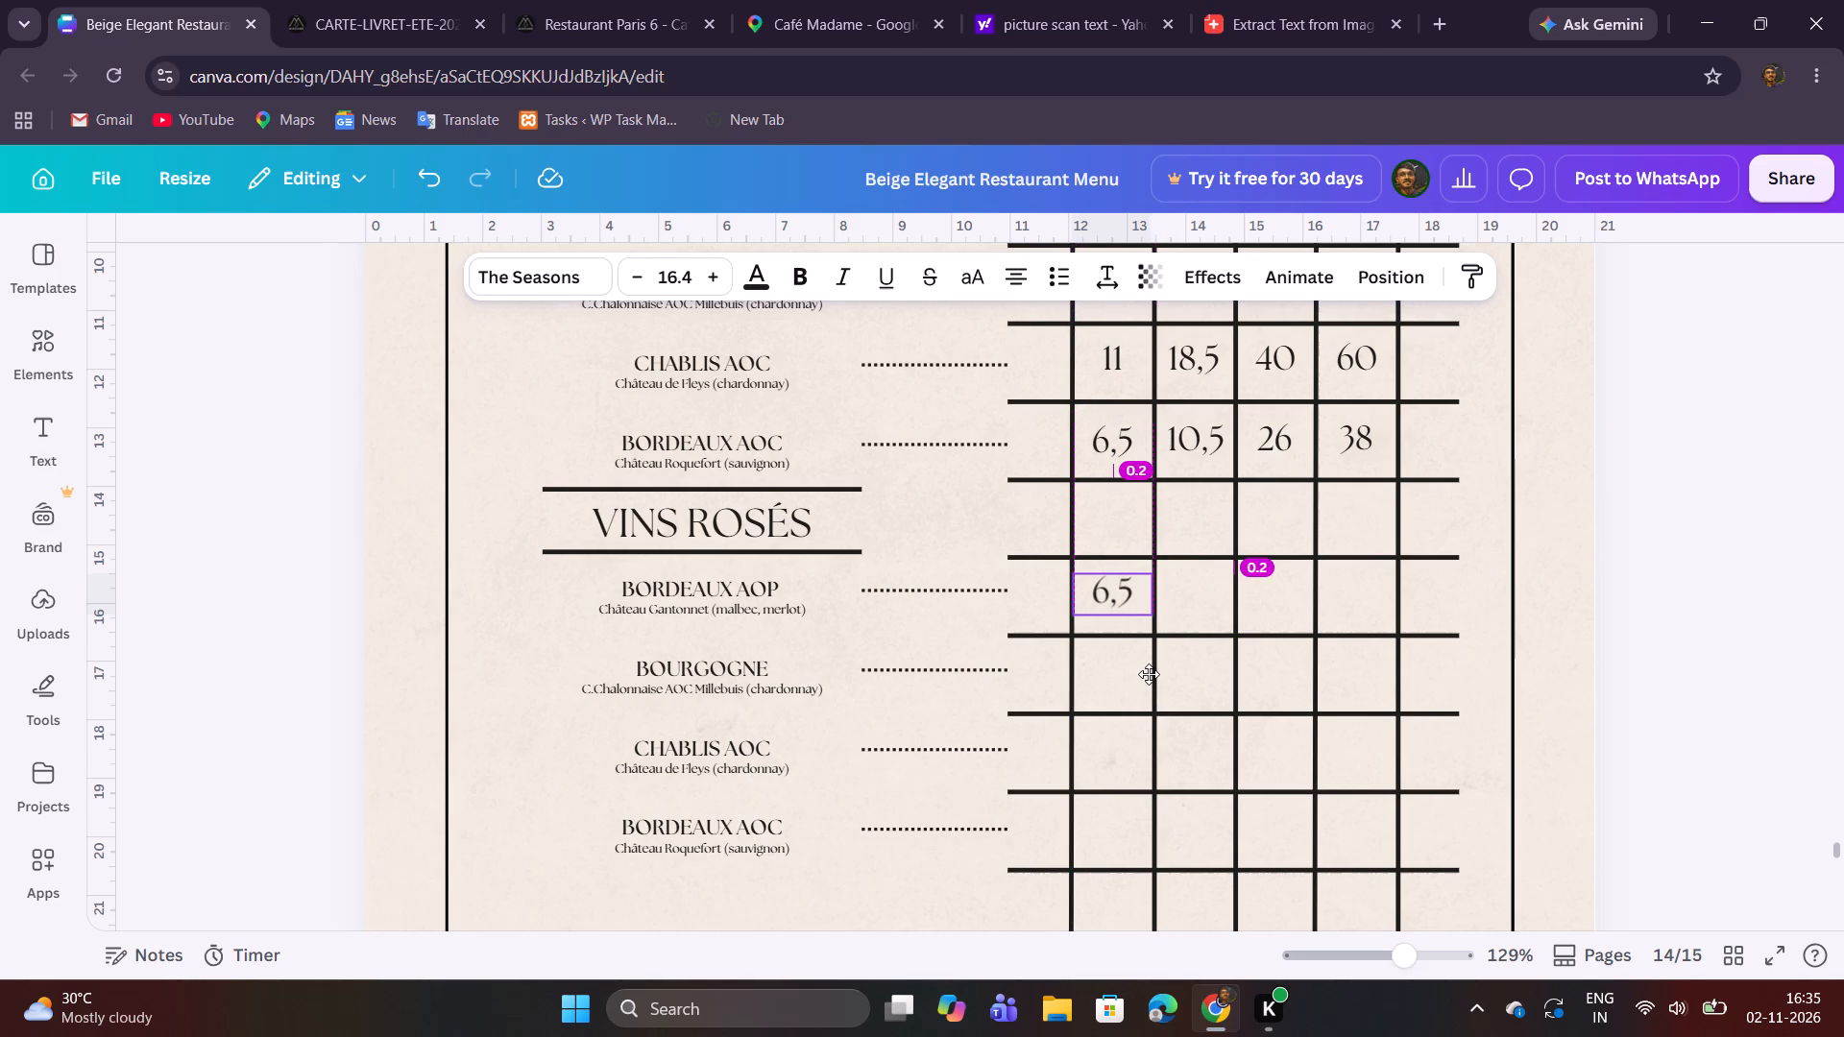
{"action": "left_click_drag", "start_coordinate": [1149, 674], "coordinate": [1148, 674]}
{"action": "left_click_drag", "start_coordinate": [1148, 674], "coordinate": [1148, 677]}
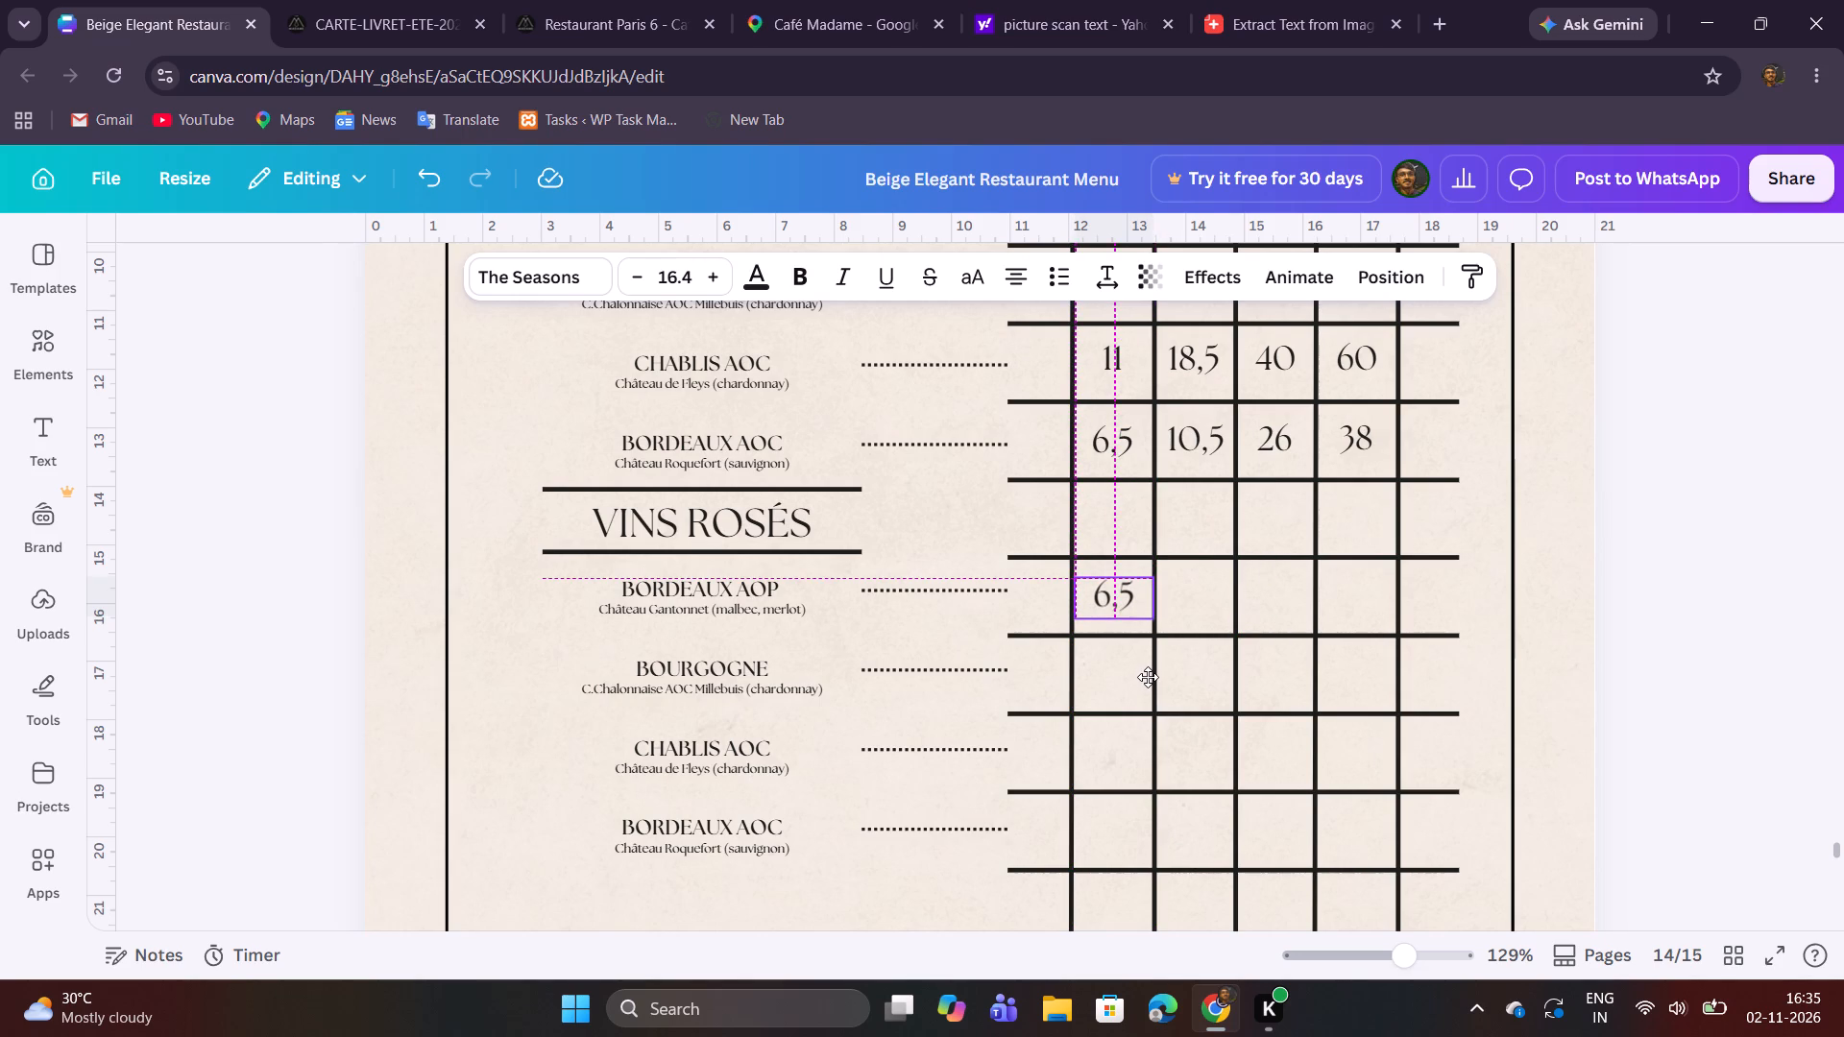
{"action": "left_click_drag", "start_coordinate": [1148, 677], "coordinate": [1147, 676]}
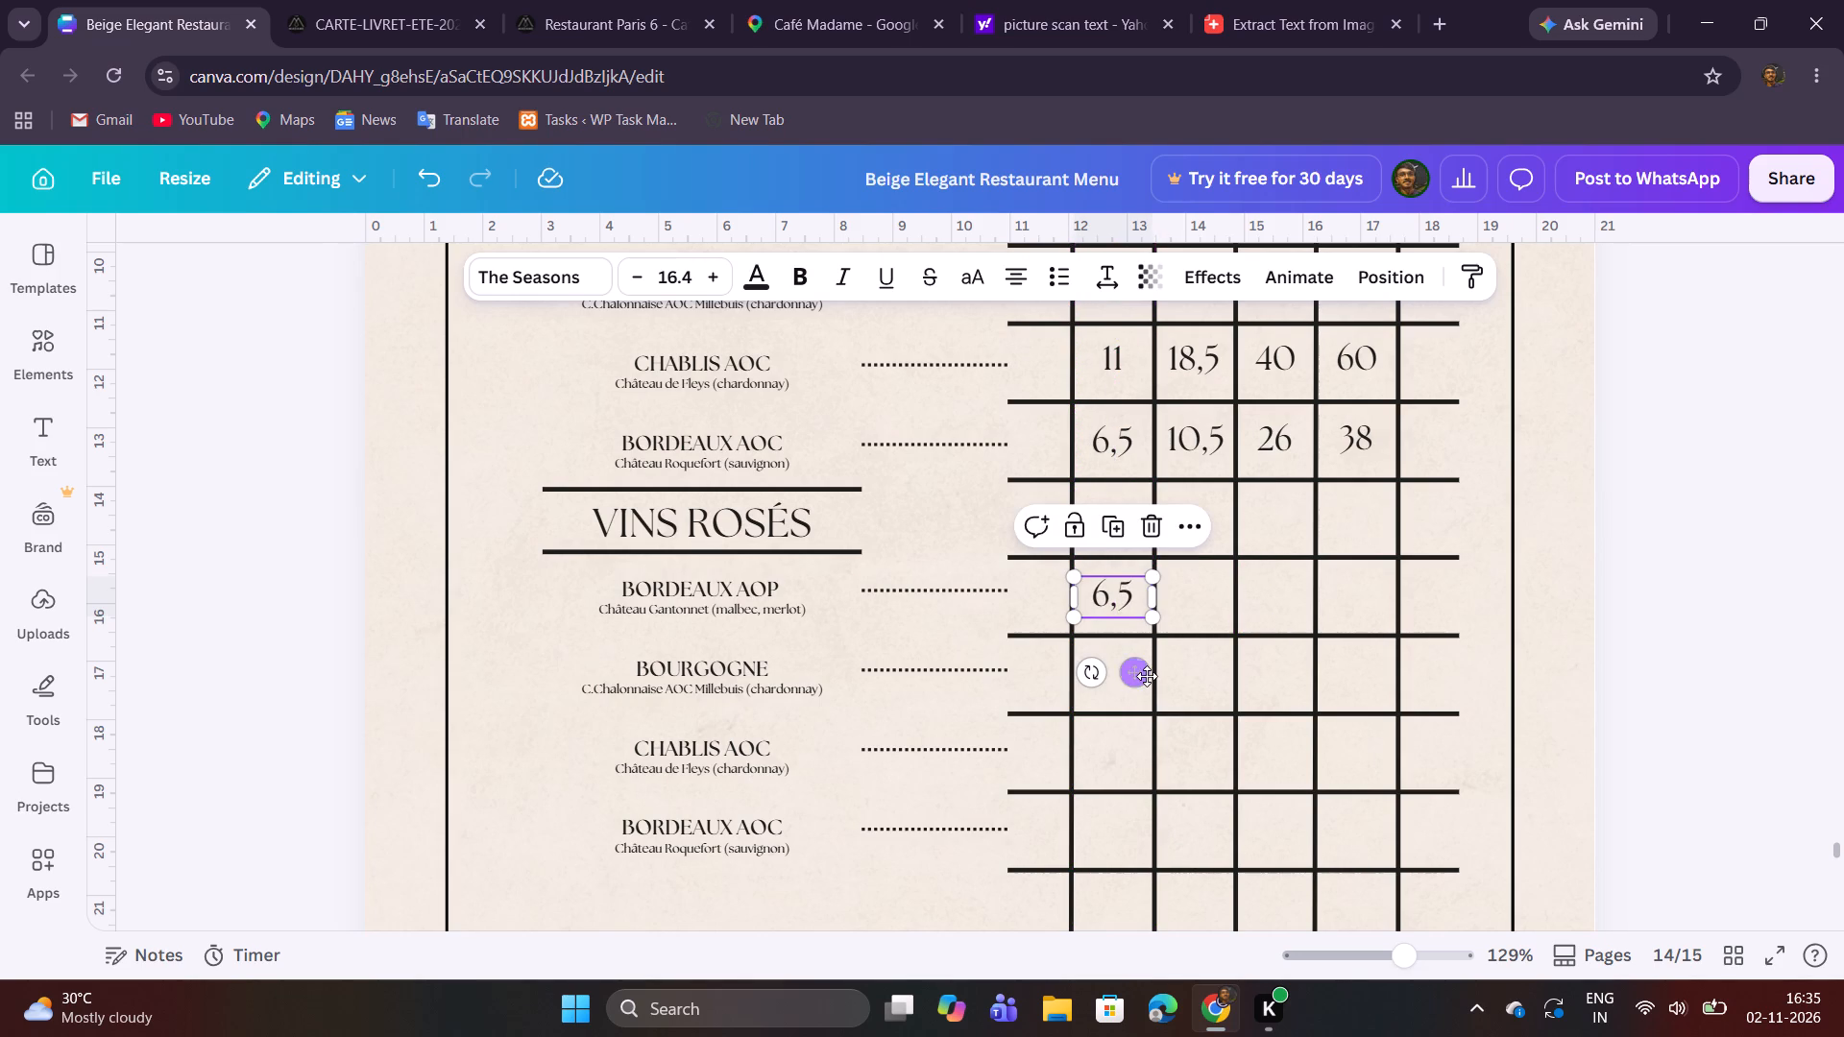
{"action": "left_click", "coordinate": [1622, 601]}
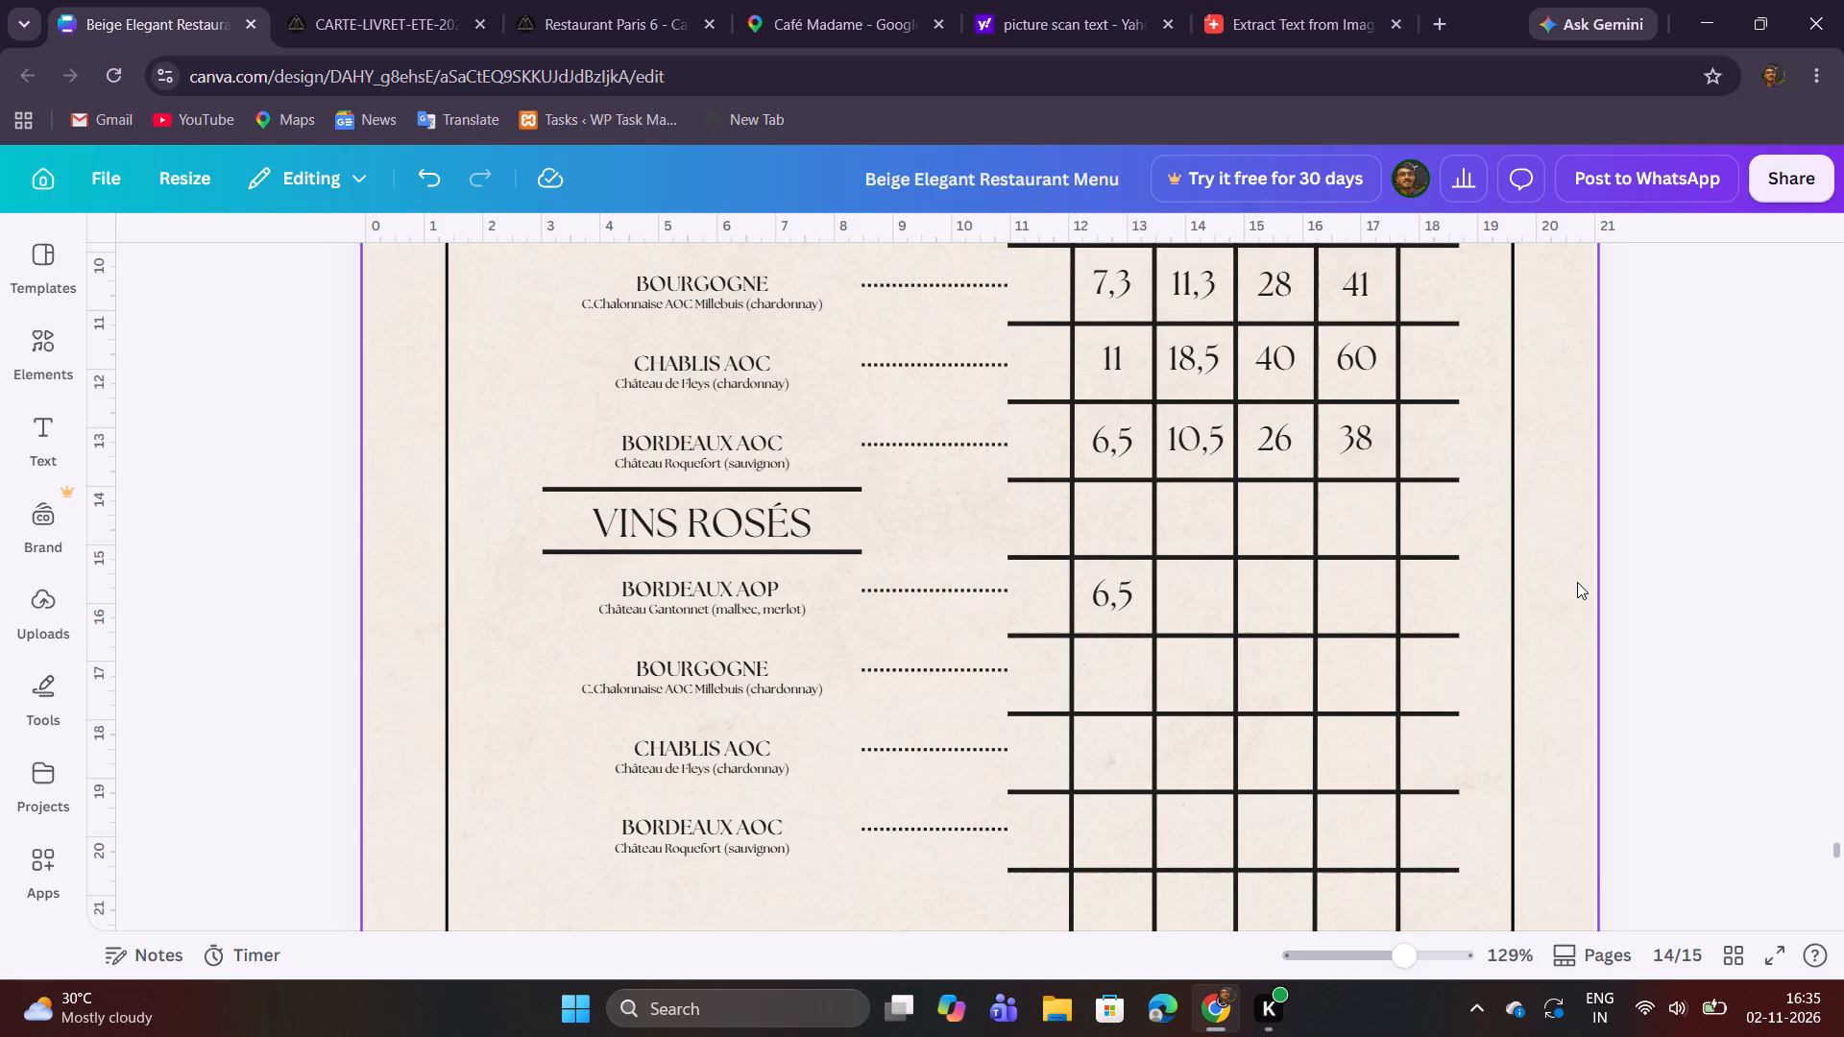
Duplicate the BORDEAUX AOP row's 6,5 price into the first price cell of the CHABLIS AOC row under VINS ROSÉS.
{"action": "left_click", "coordinate": [1108, 595]}
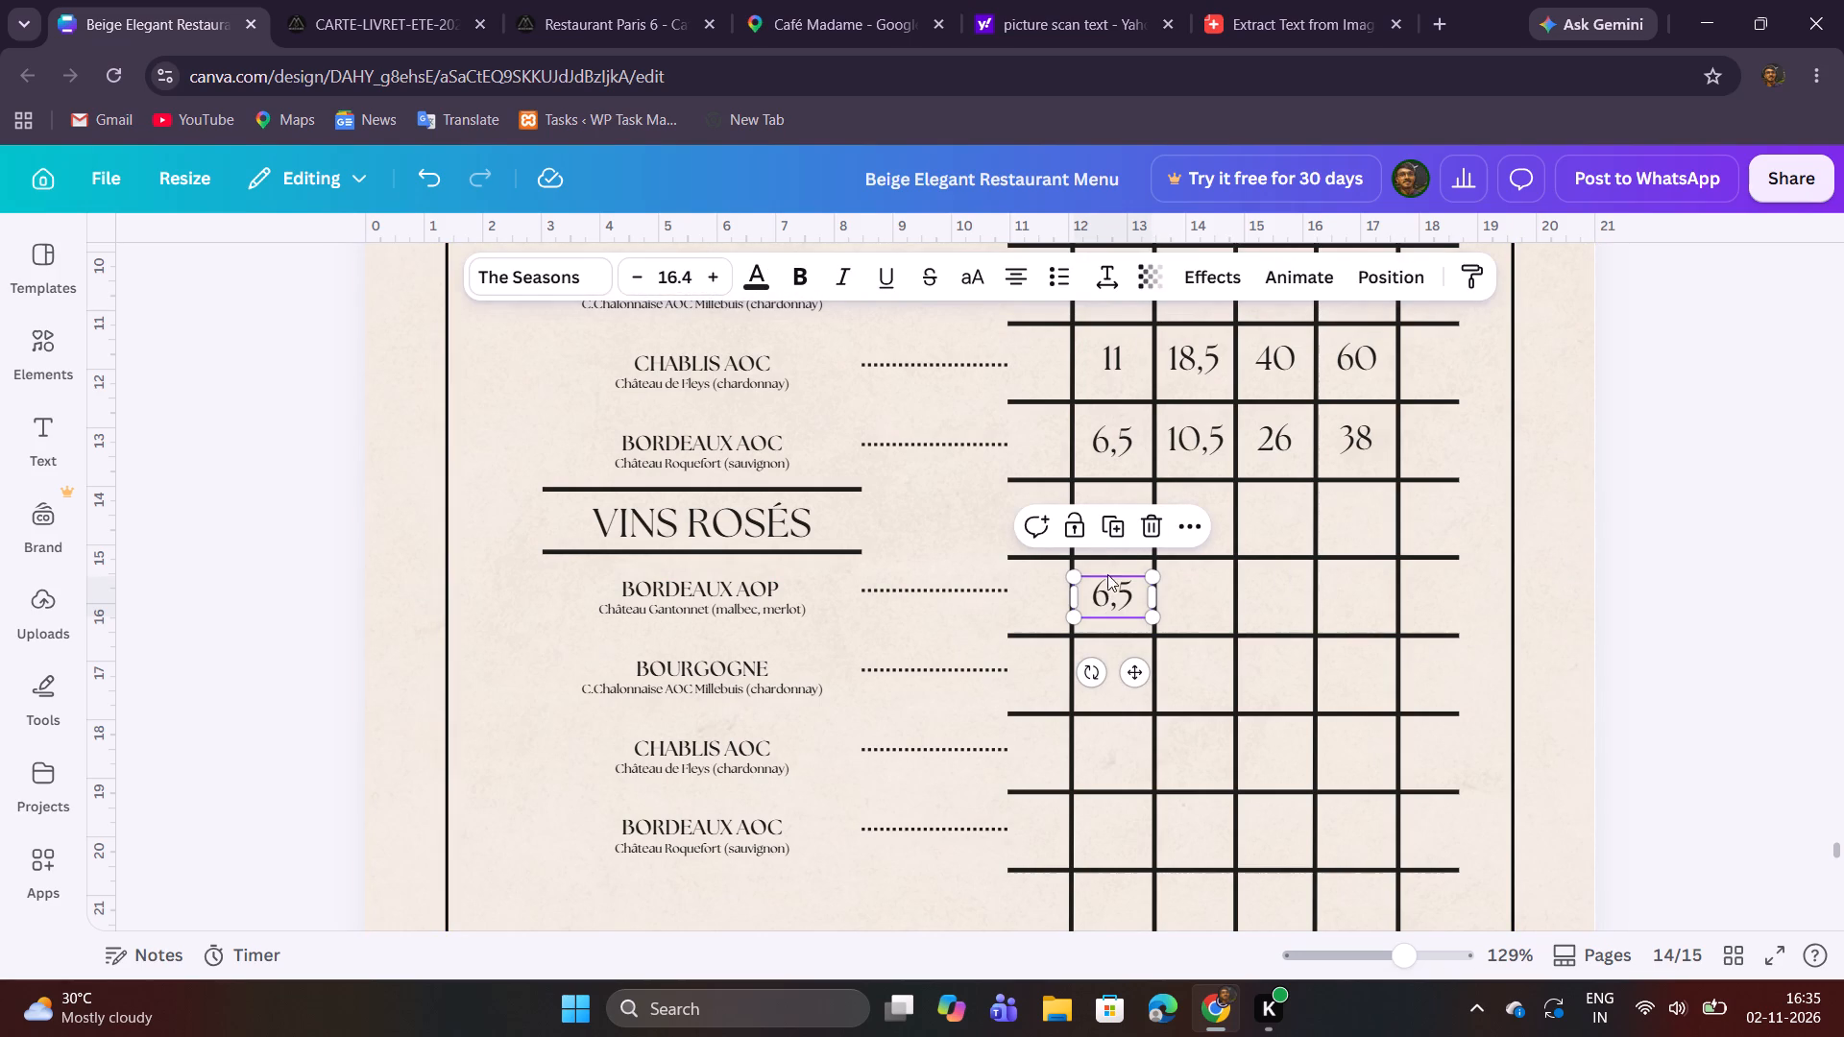
{"action": "left_click", "coordinate": [1111, 539]}
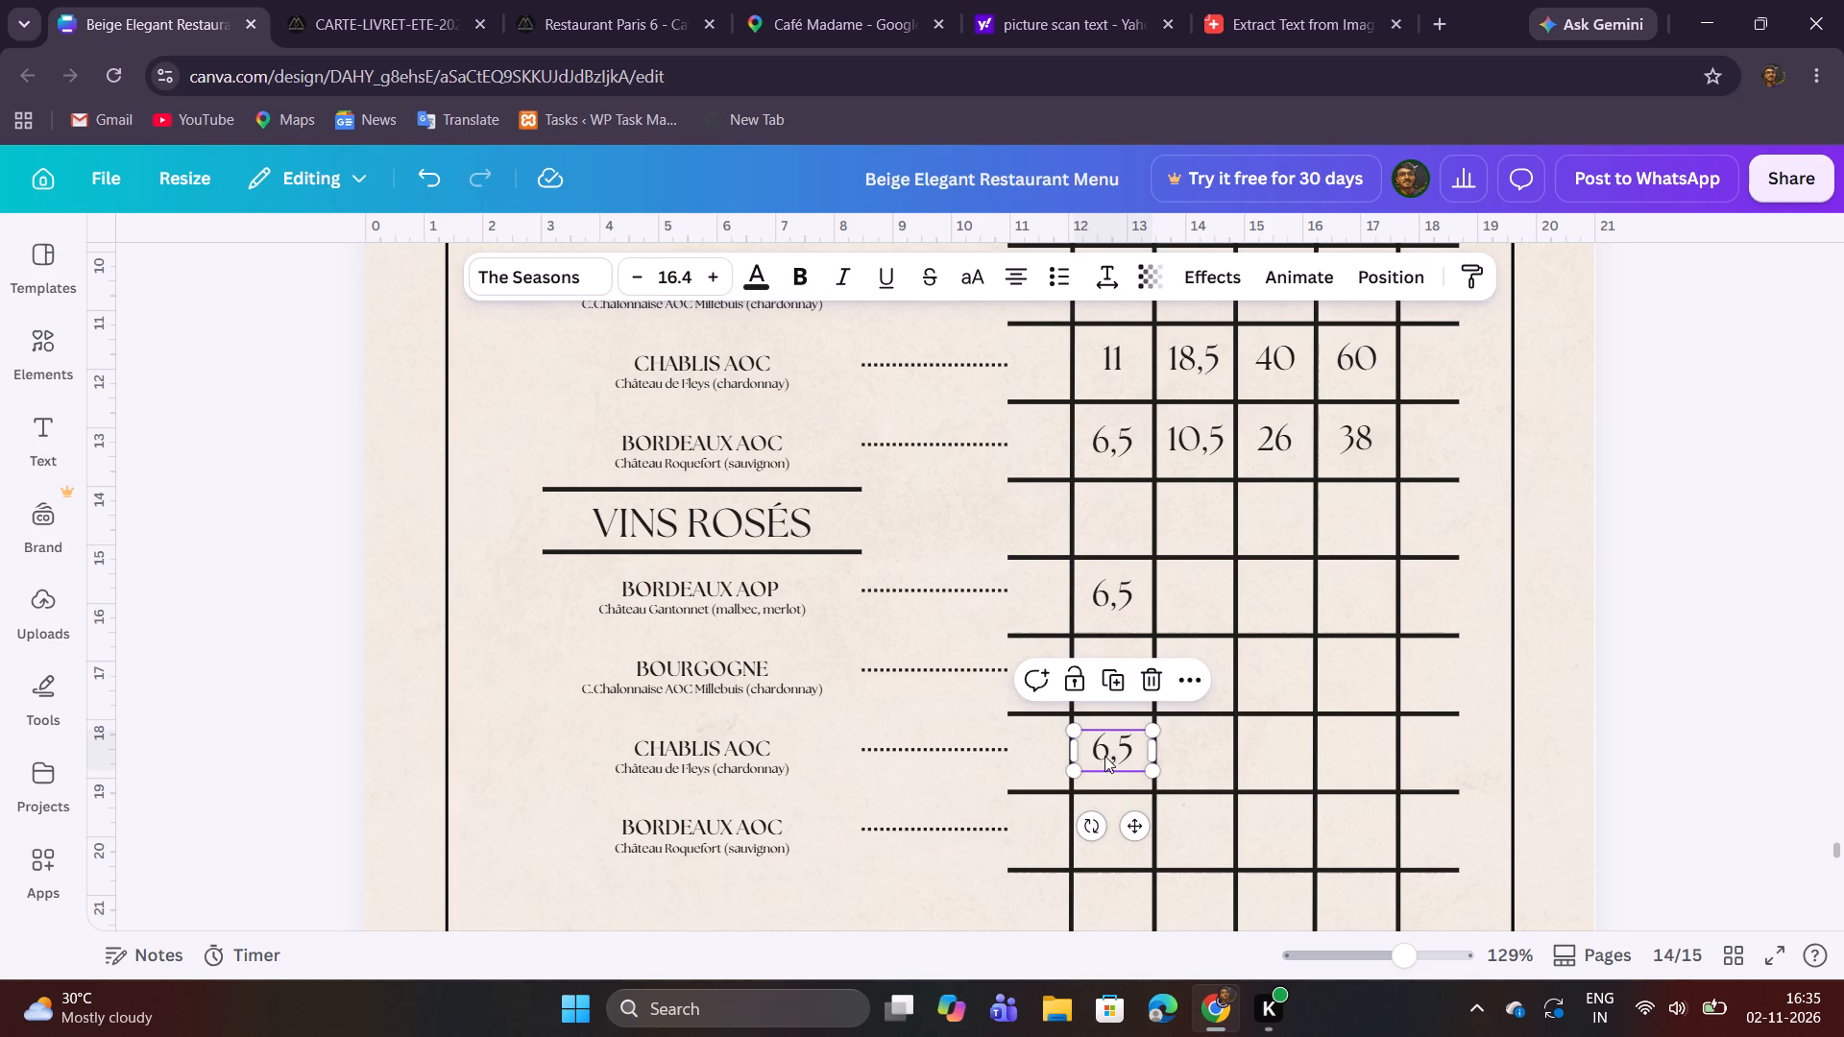
{"action": "left_click", "coordinate": [1669, 638]}
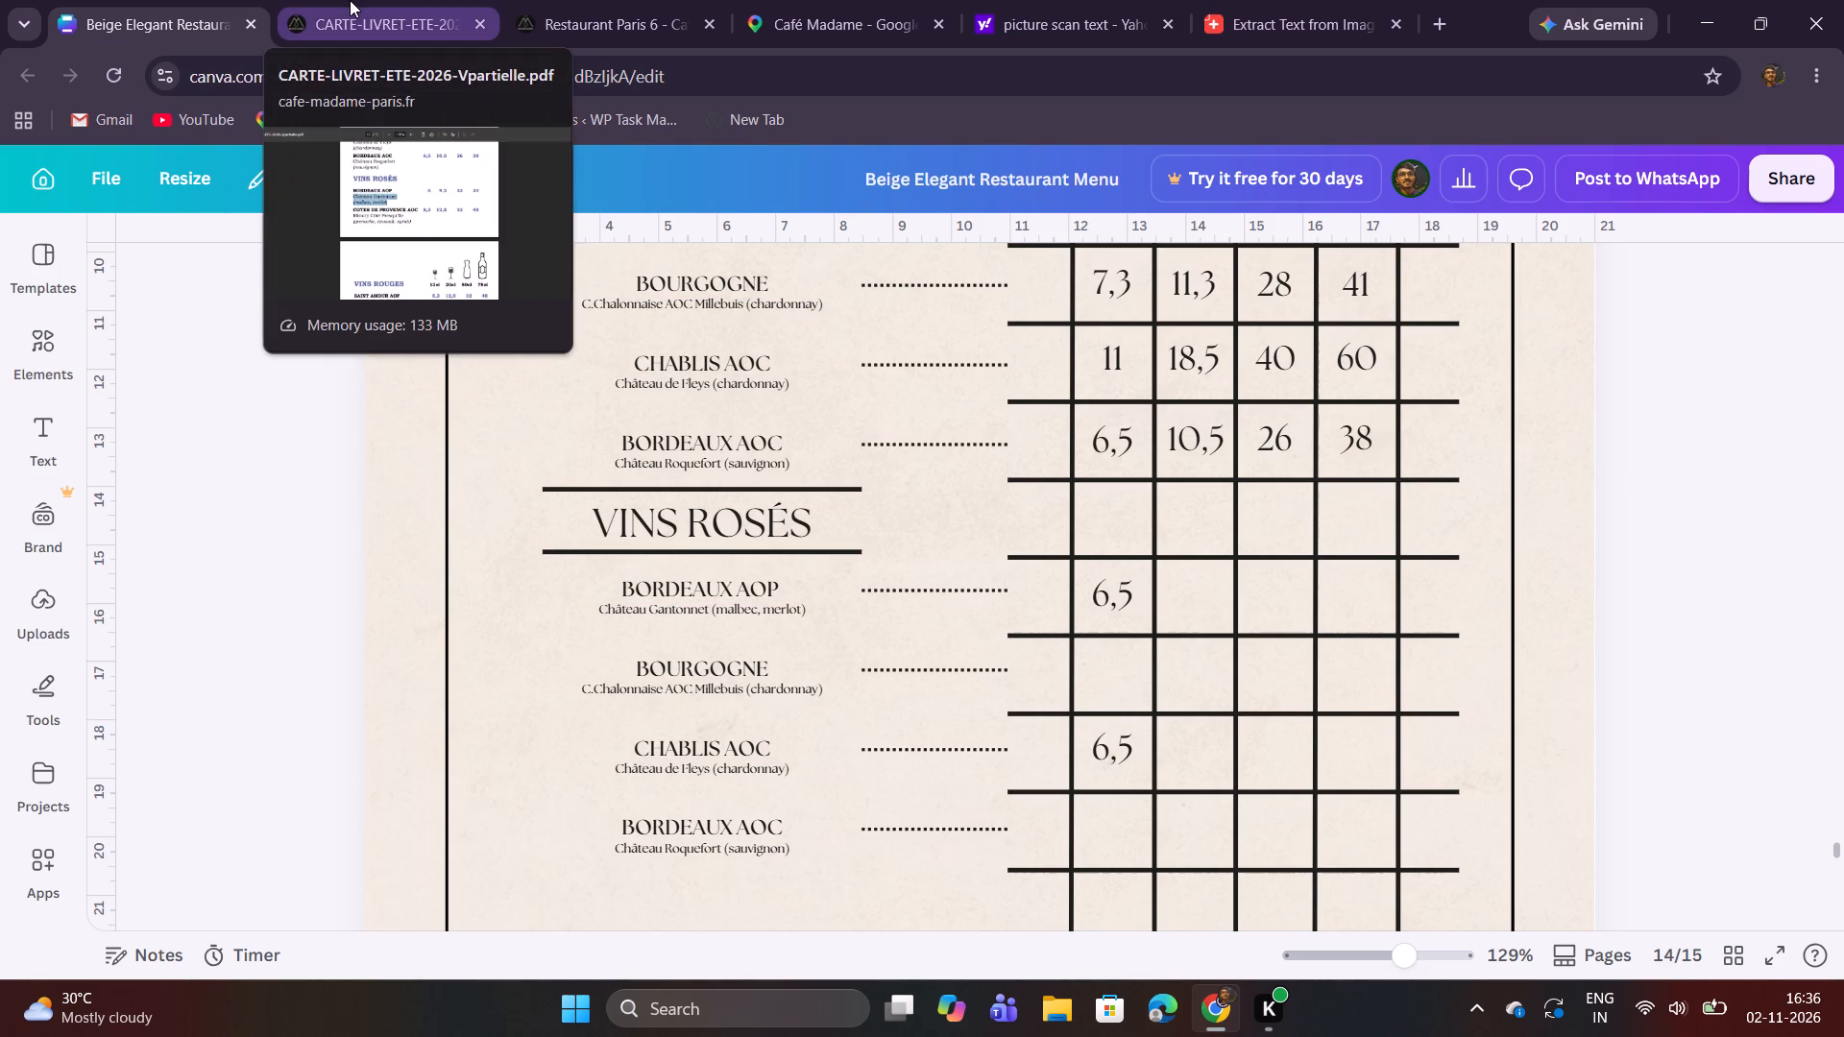
Duplicate the 6,5 price across the second, third and fourth price cells of the BORDEAUX AOP row.
{"action": "left_click", "coordinate": [1090, 603]}
{"action": "left_click", "coordinate": [1113, 529]}
{"action": "left_click", "coordinate": [1135, 614]}
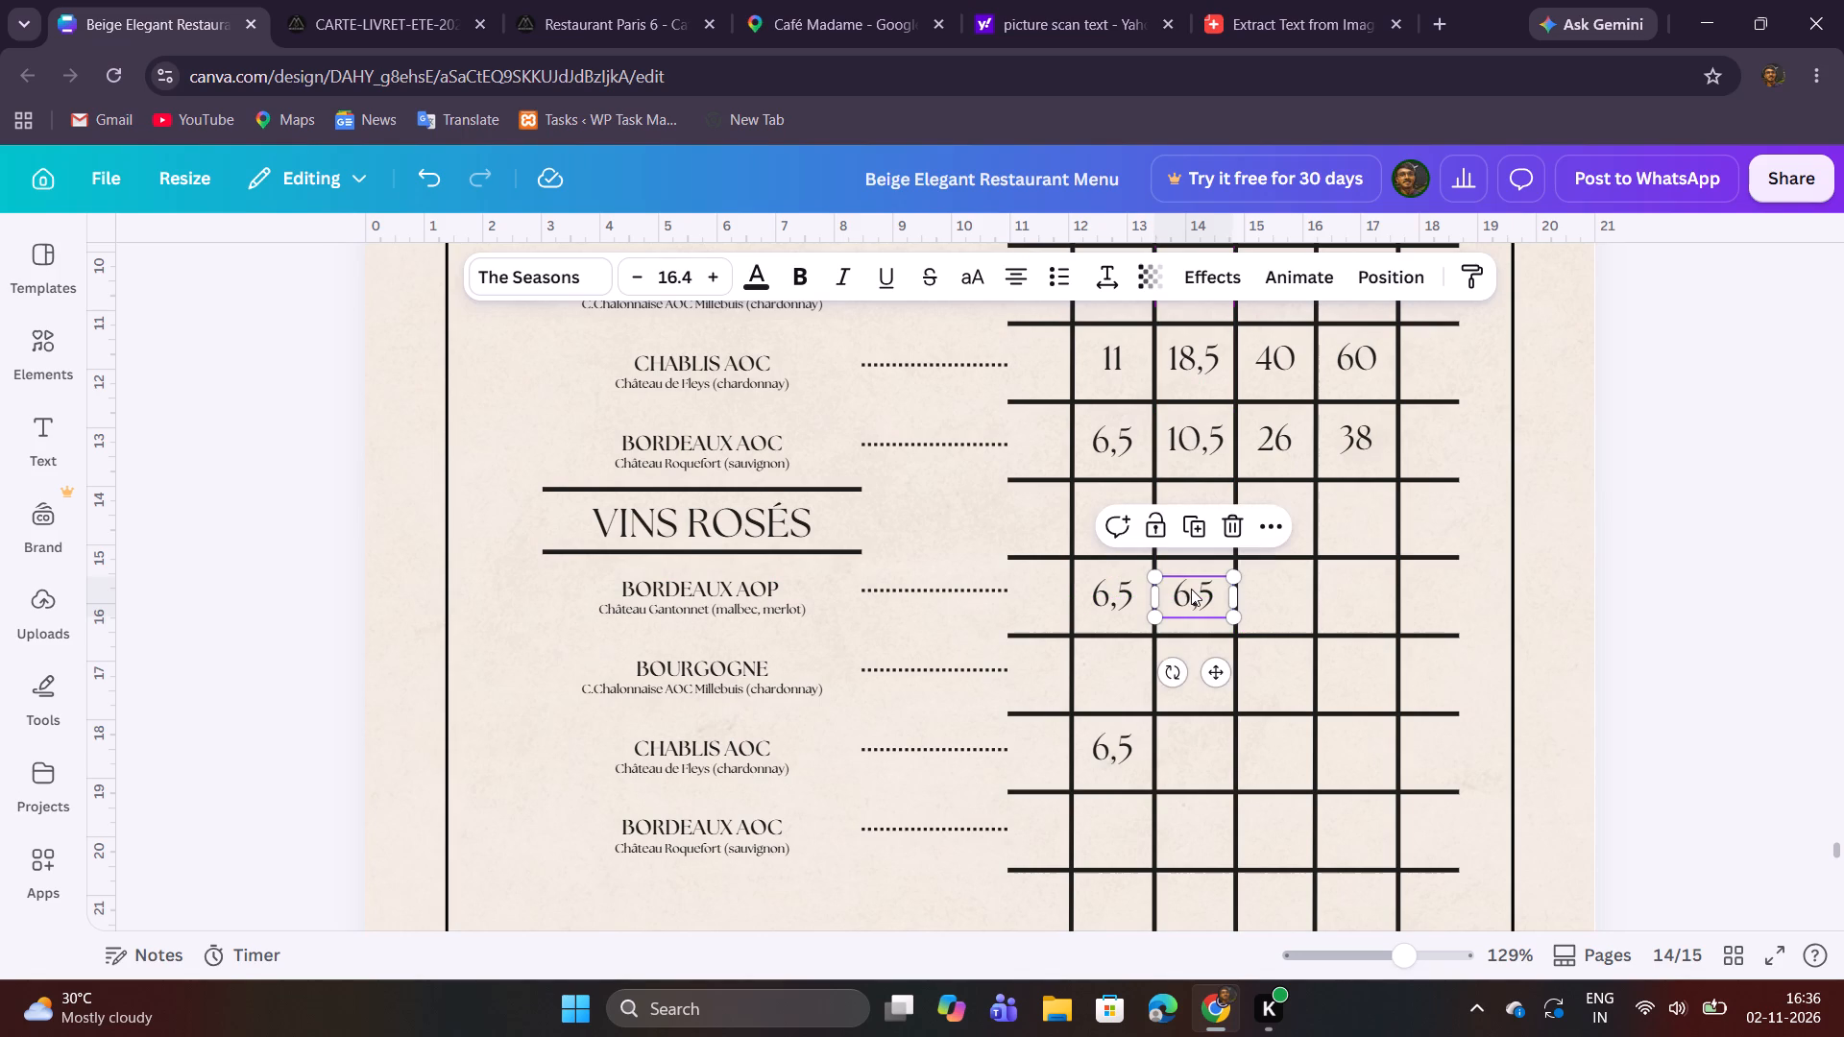
{"action": "left_click", "coordinate": [1698, 594]}
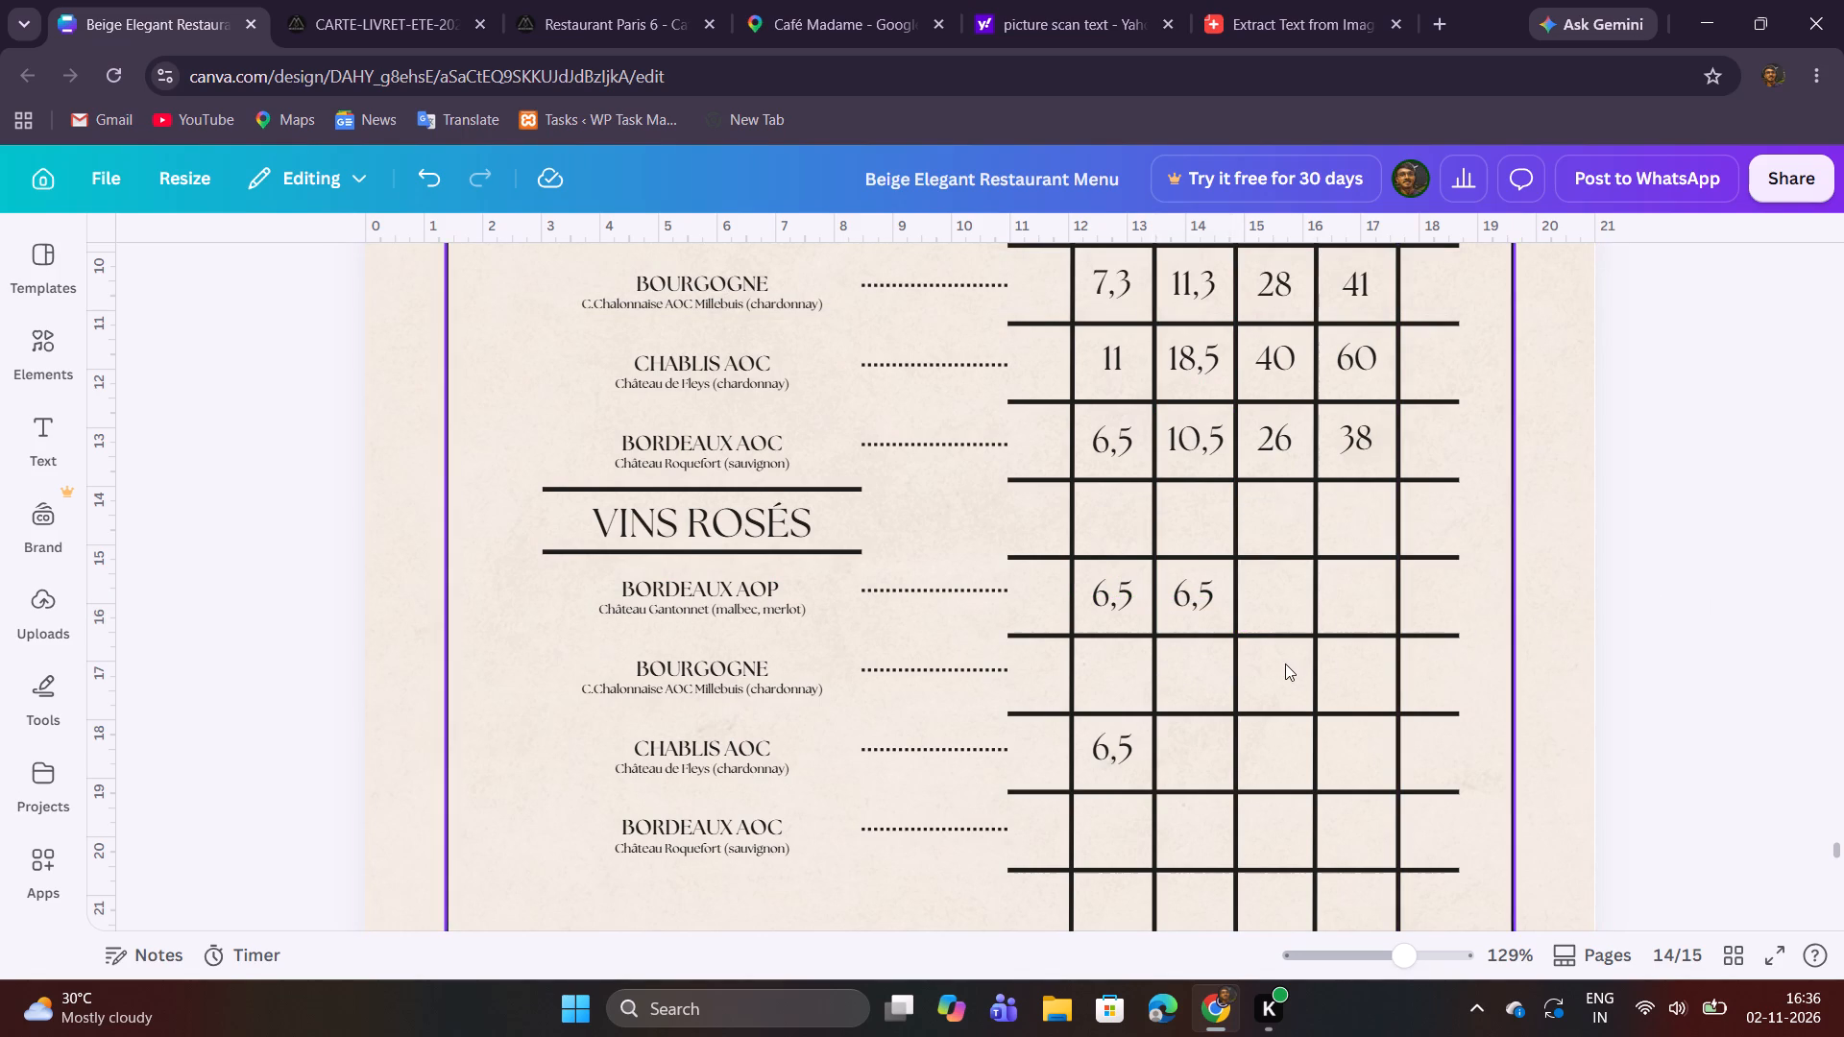
{"action": "left_click", "coordinate": [1197, 596]}
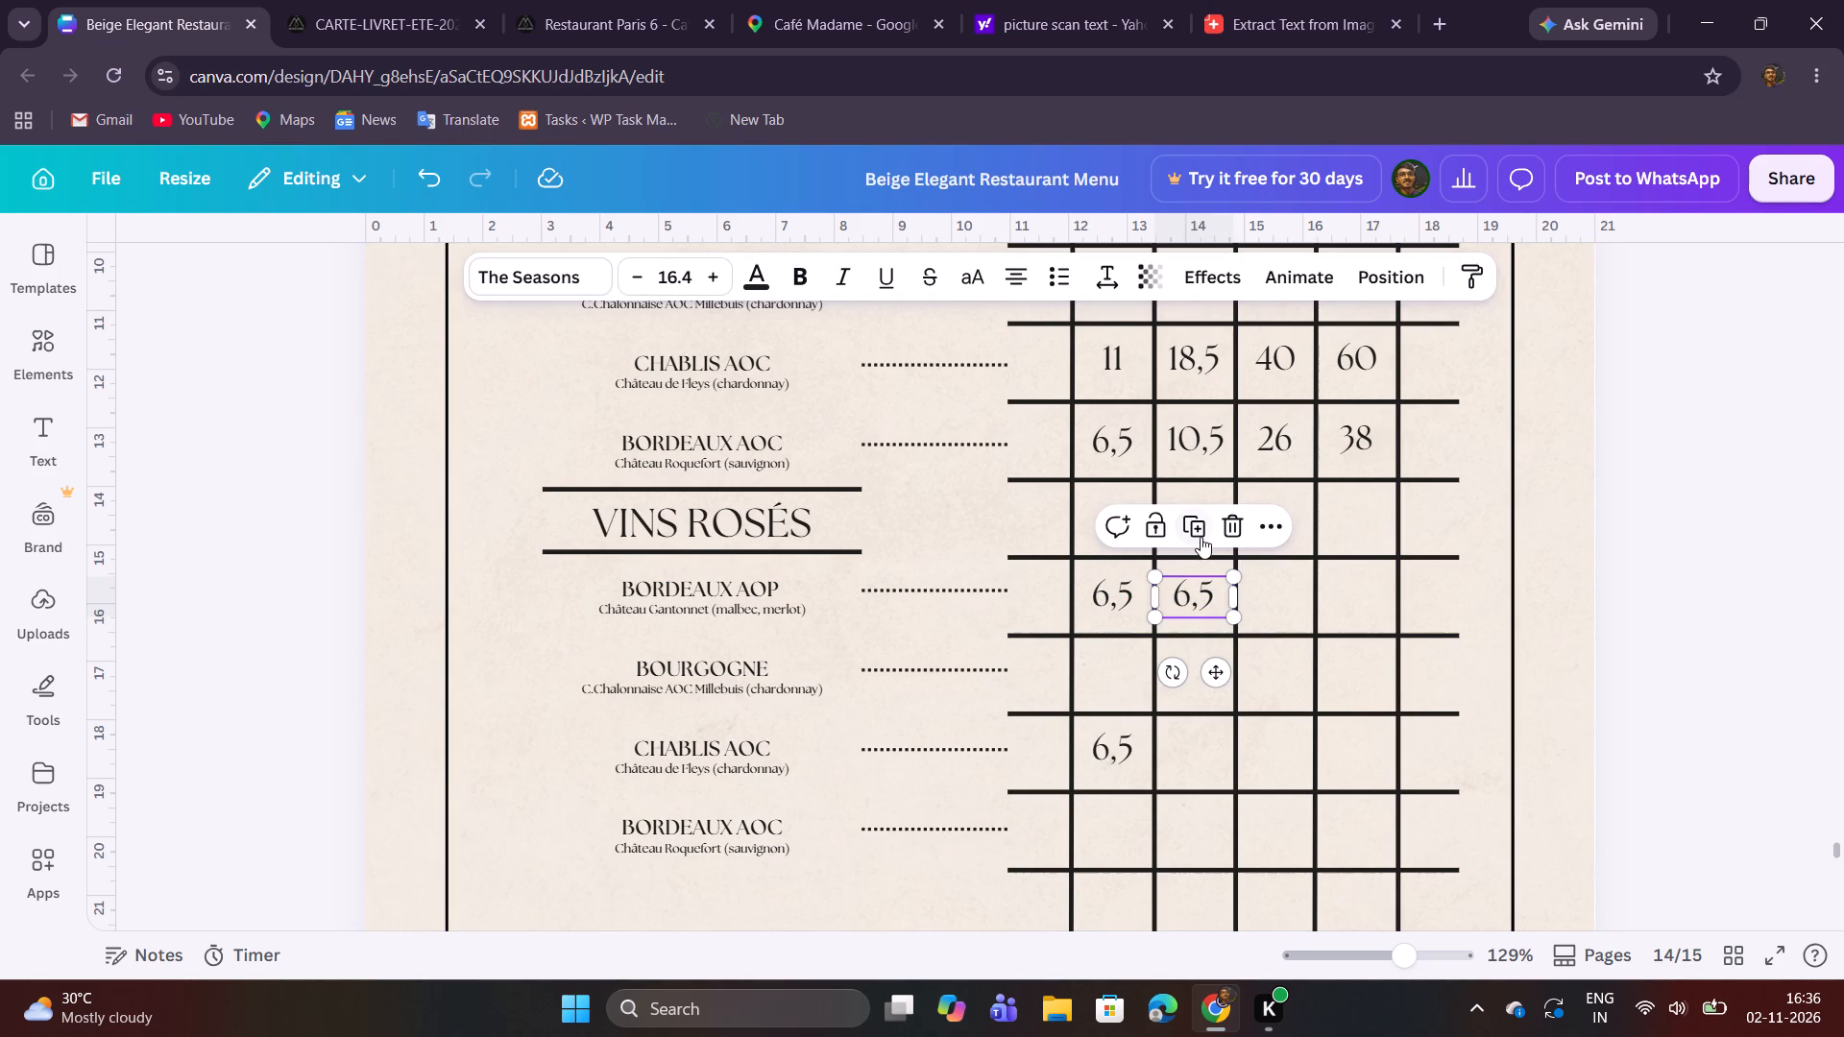
{"action": "left_click", "coordinate": [1201, 537]}
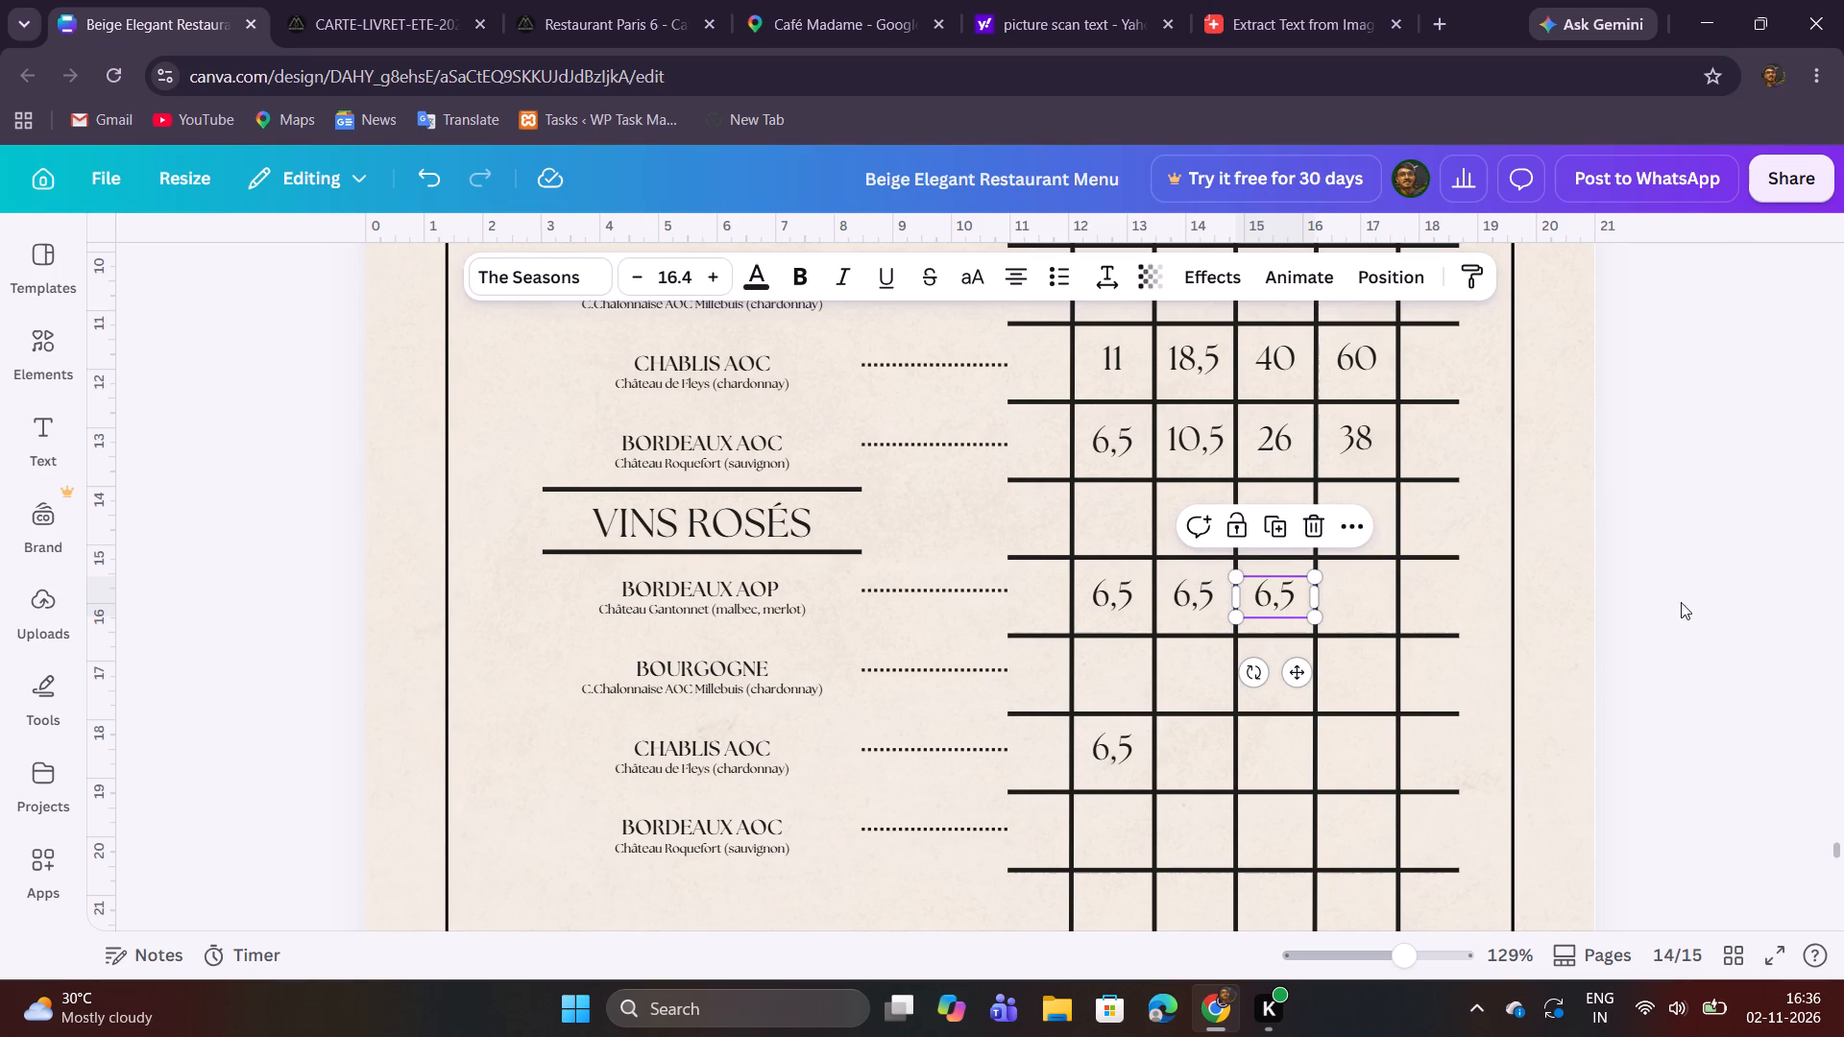
{"action": "left_click", "coordinate": [1730, 604]}
{"action": "left_click", "coordinate": [1263, 599]}
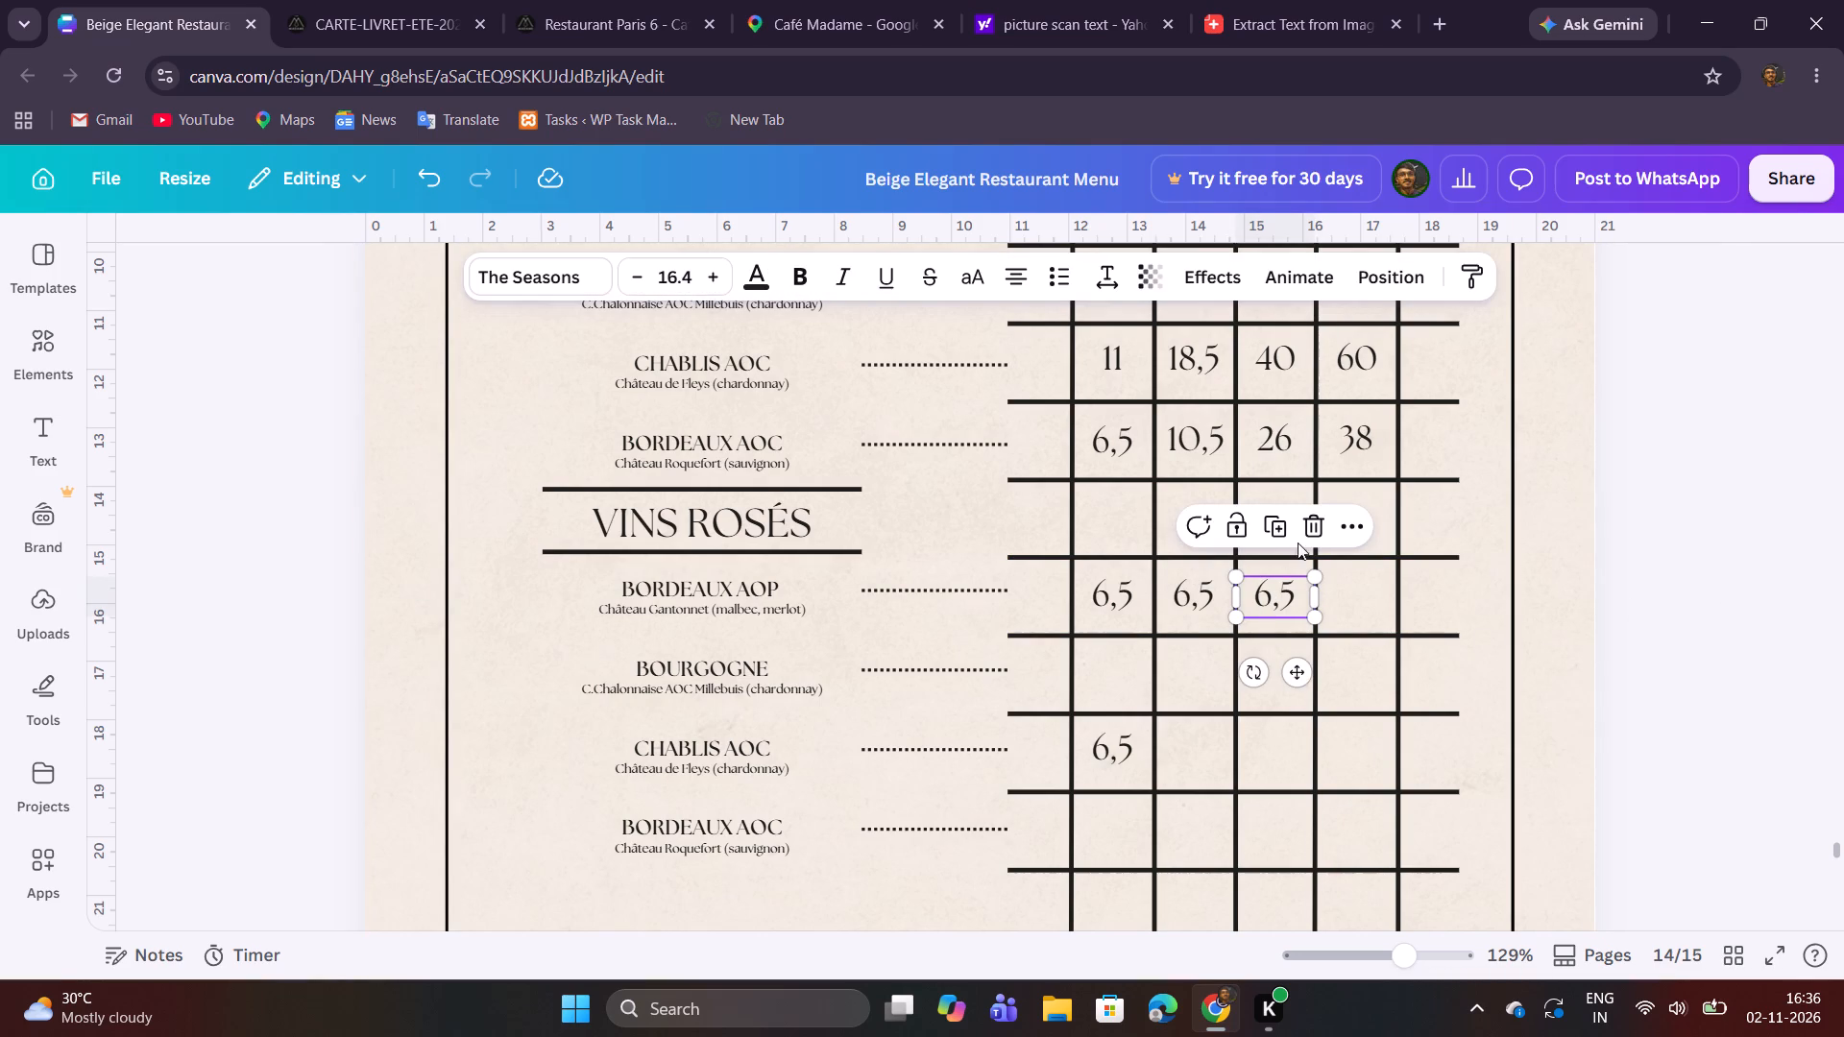
{"action": "left_click", "coordinate": [1287, 533]}
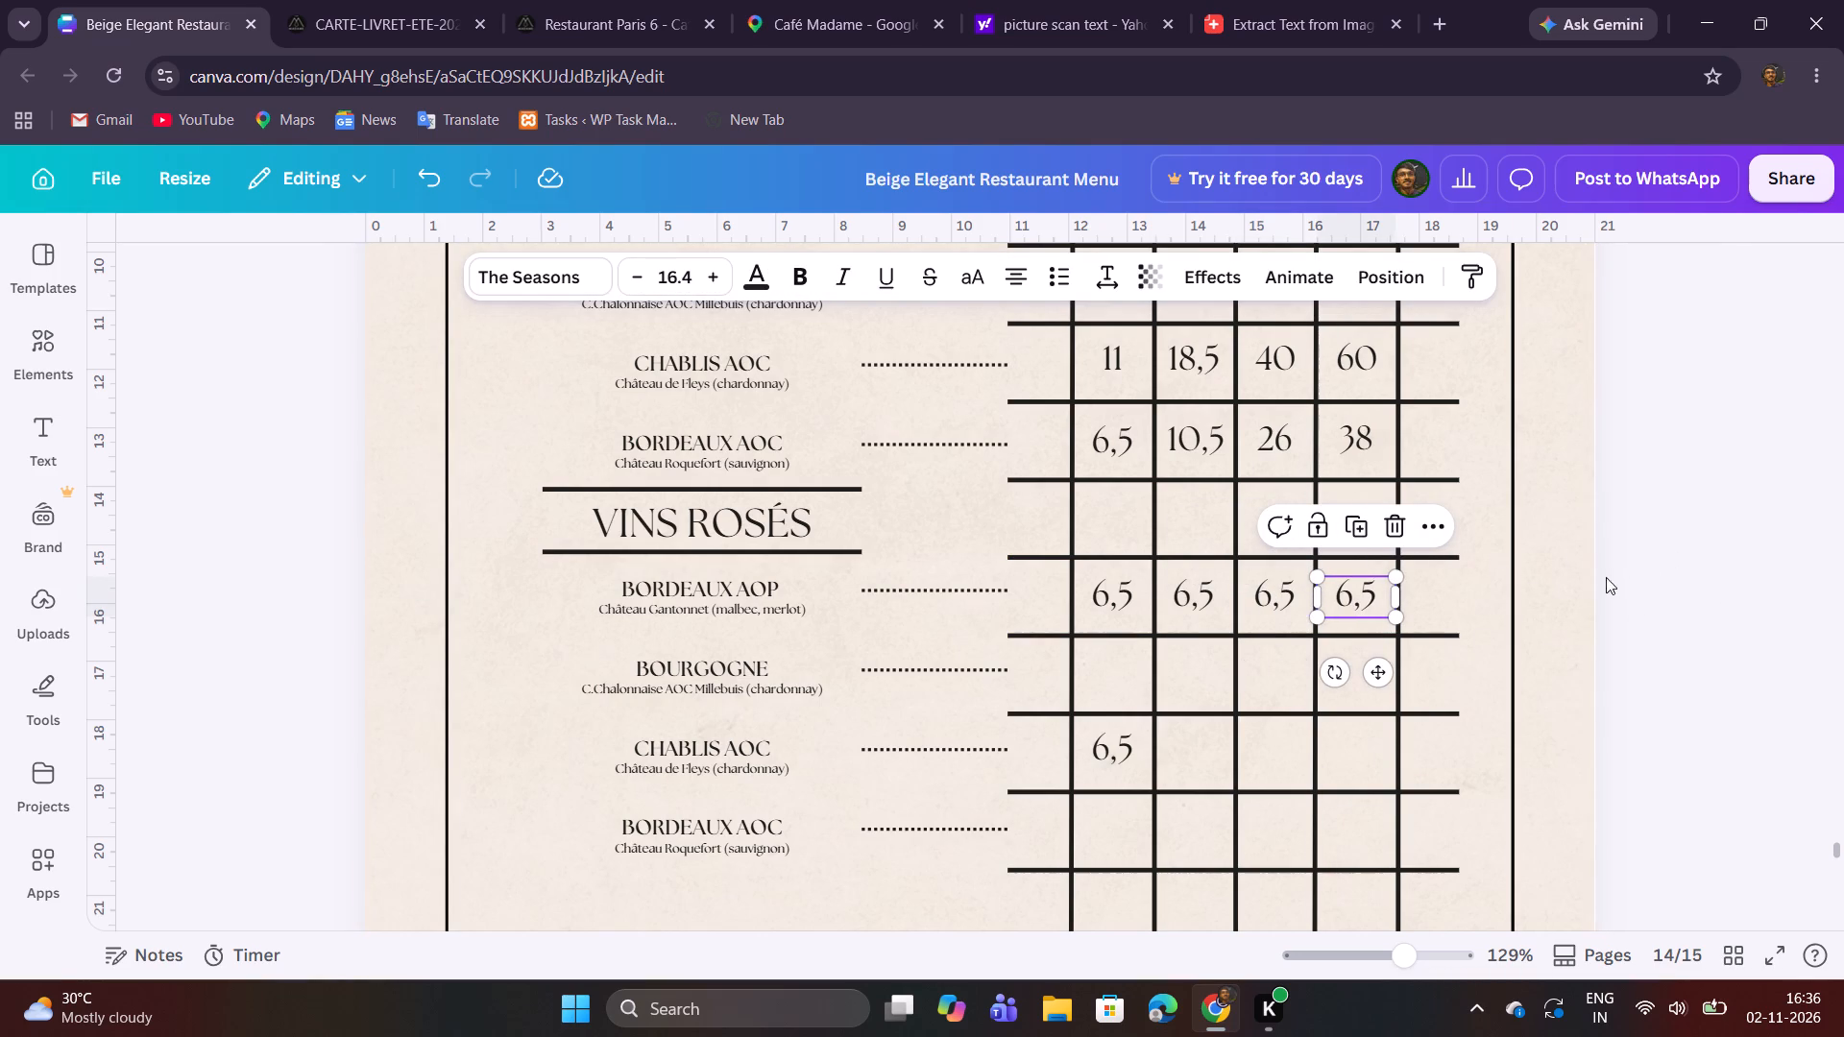
{"action": "left_click", "coordinate": [1655, 572]}
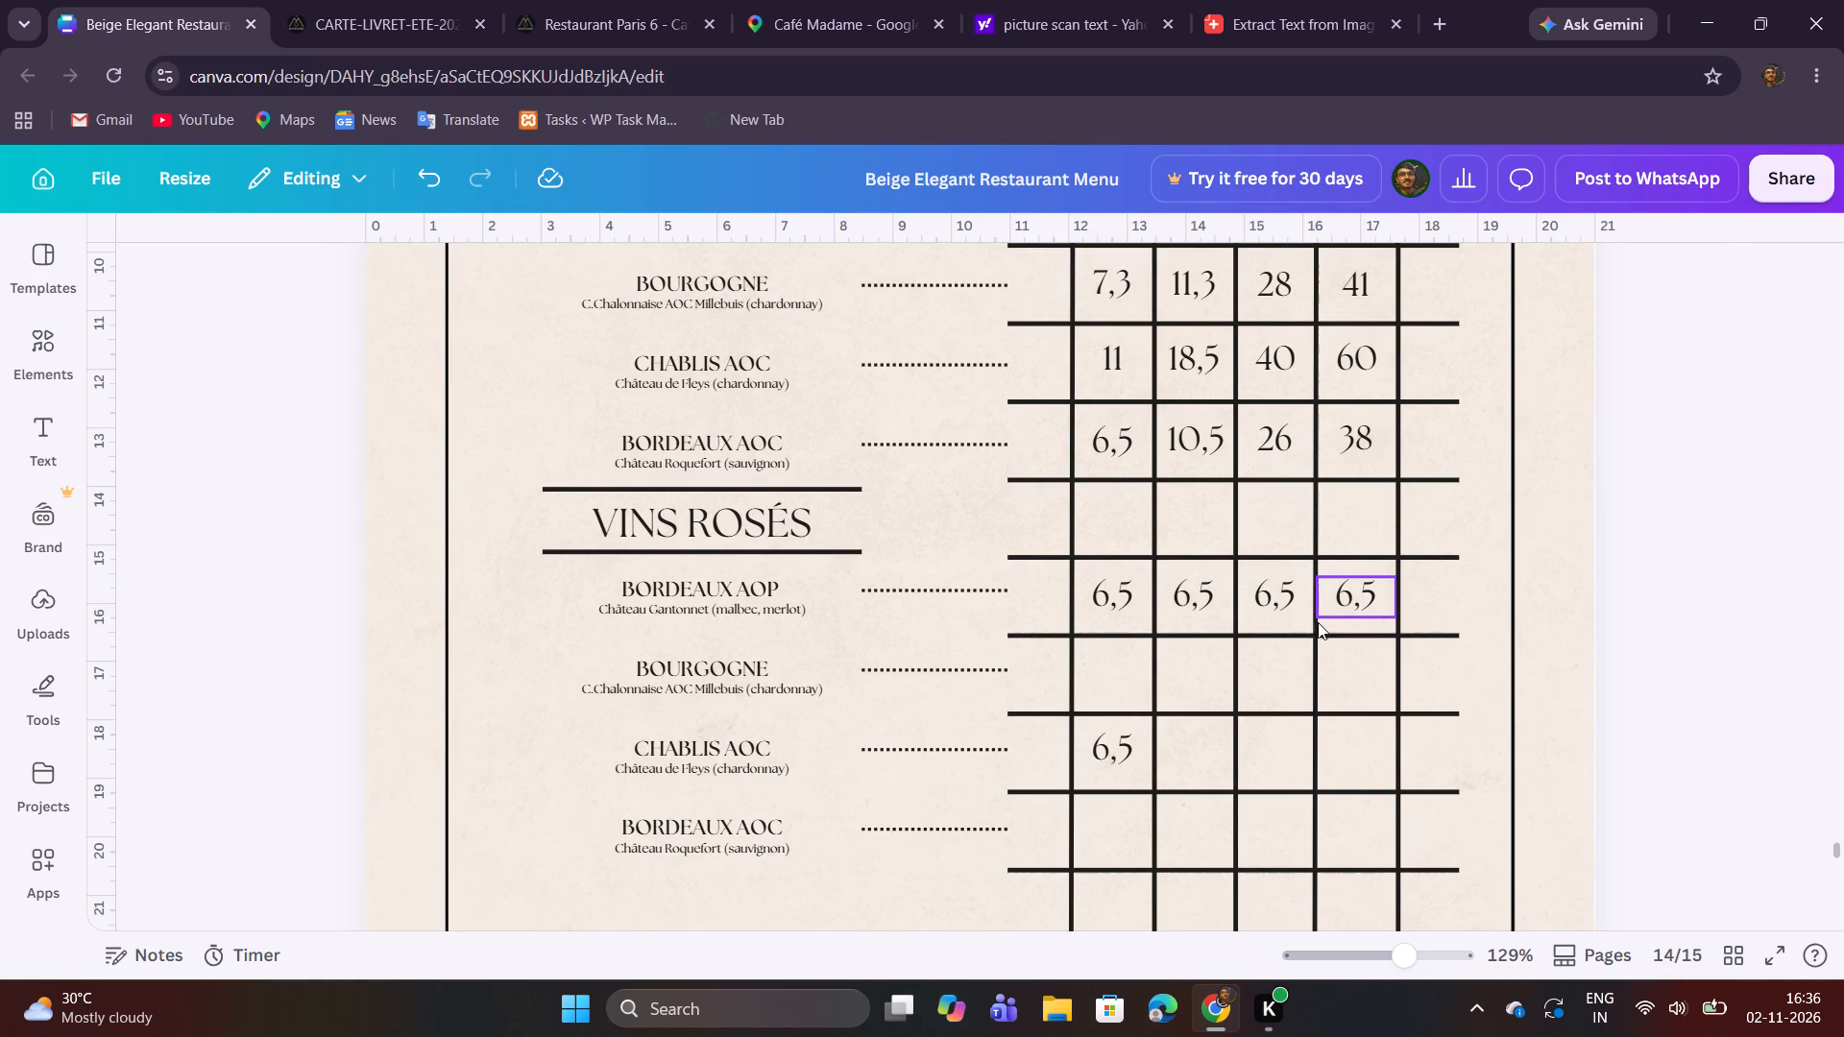
Move the 6,5 price from the lower CHABLIS AOC row up into the first price cell of the BOURGOGNE row under VINS ROSÉS.
{"action": "left_click", "coordinate": [1104, 755]}
{"action": "left_click_drag", "start_coordinate": [1104, 755], "coordinate": [1104, 680], "text": "shift"}
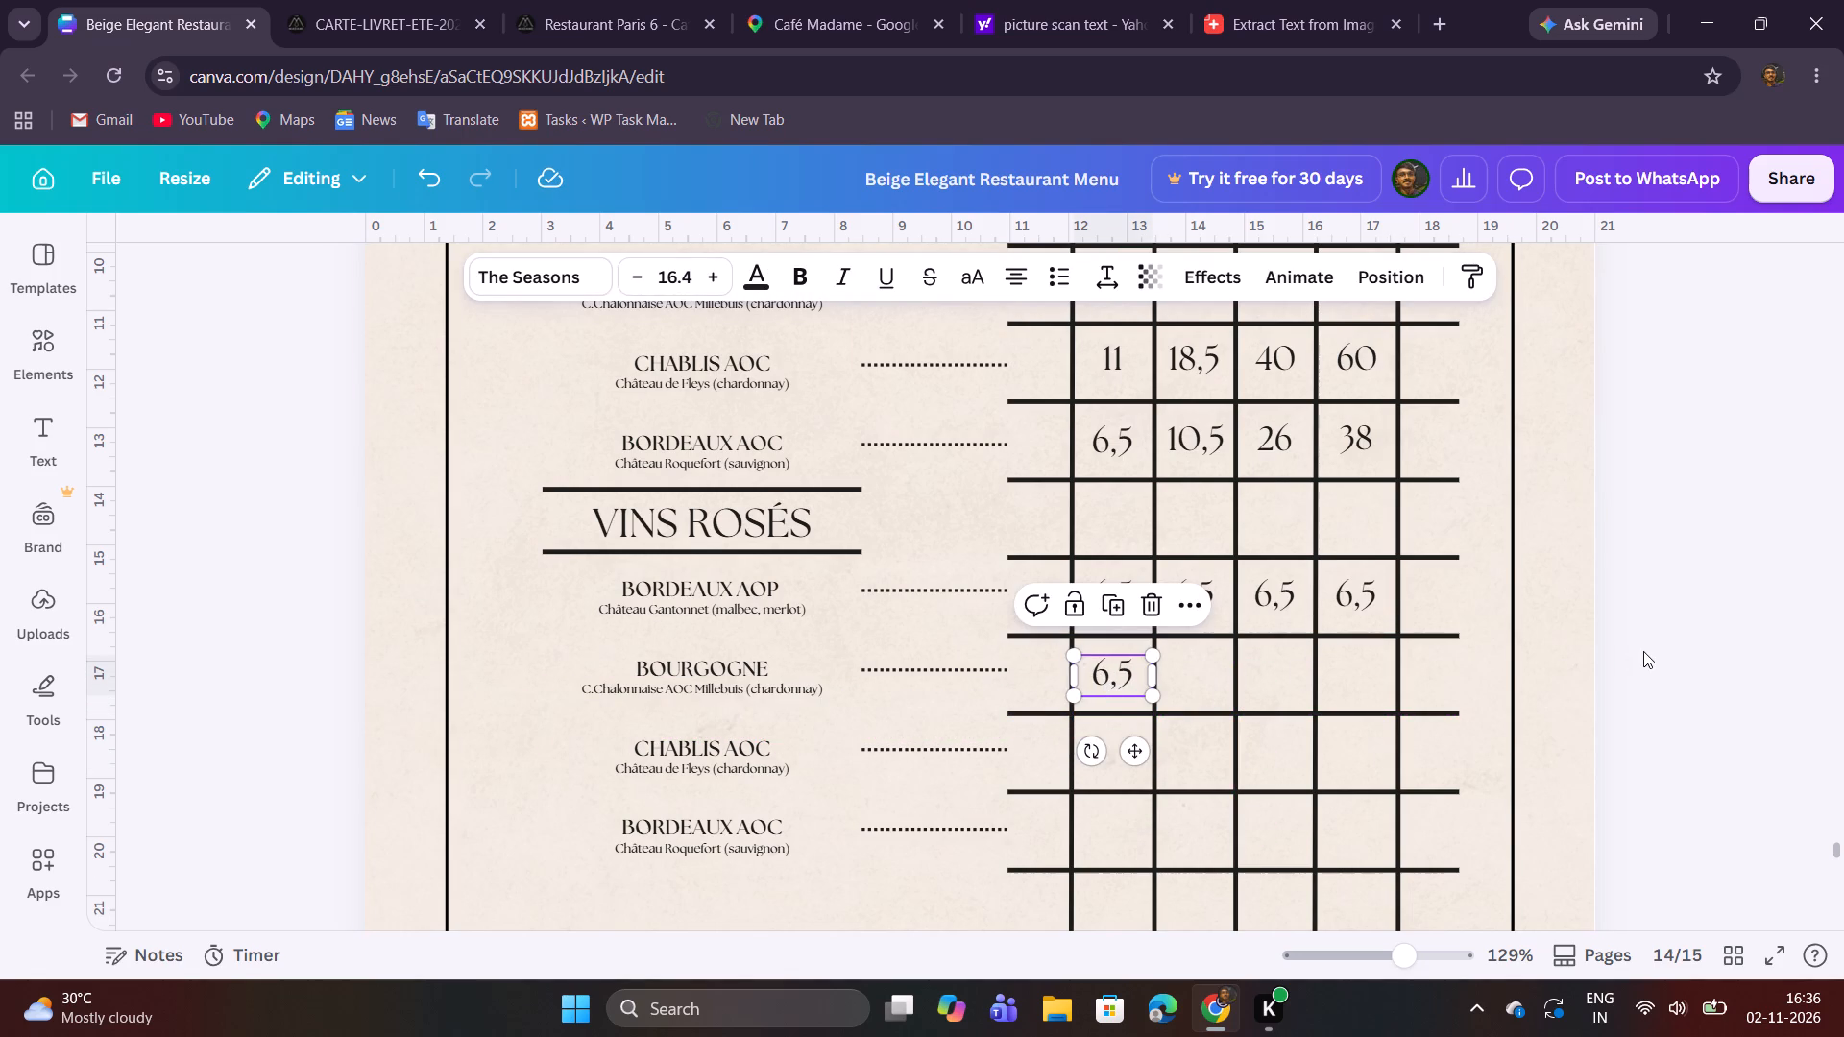
{"action": "left_click", "coordinate": [1643, 651]}
Duplicate the 6,5 price from the BORDEAUX AOP row's second price cell into the second price cell of the BOURGOGNE row under VINS ROSÉS.
{"action": "left_click", "coordinate": [1196, 599]}
{"action": "left_click", "coordinate": [1192, 530]}
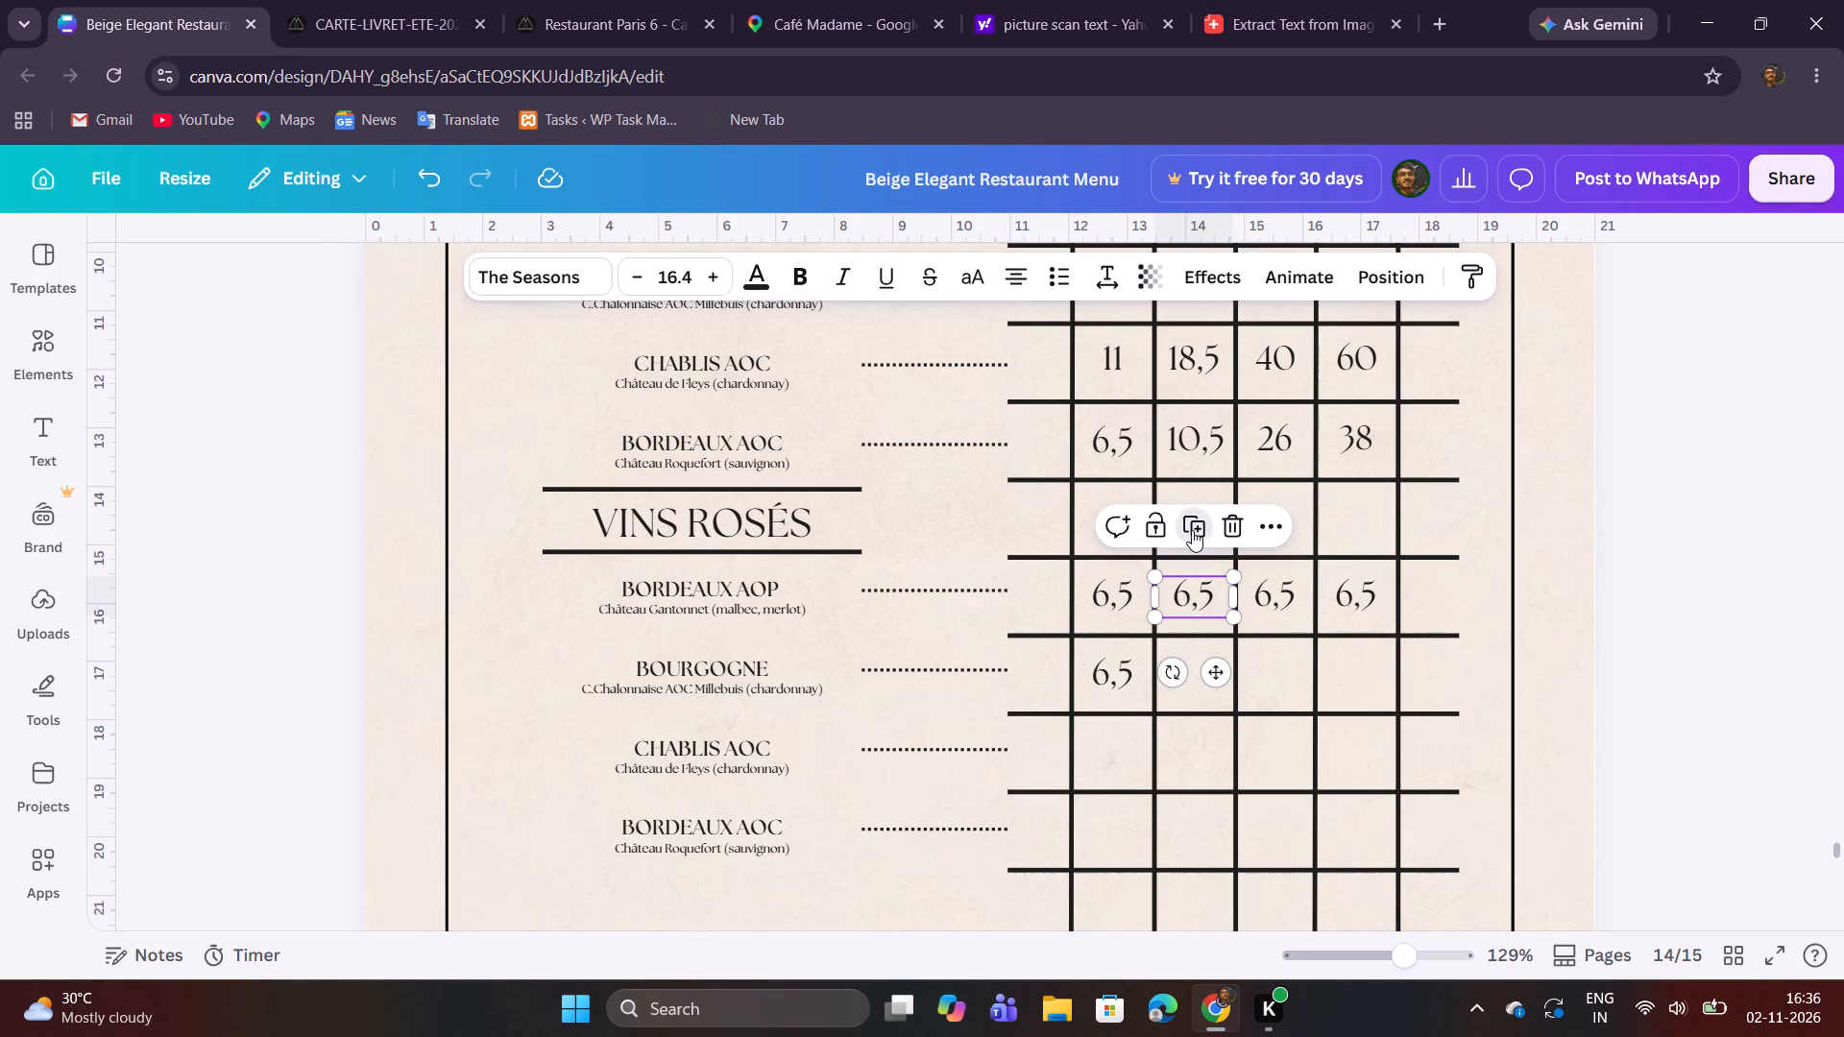
{"action": "left_click_drag", "start_coordinate": [1228, 611], "coordinate": [1201, 655], "text": "shift"}
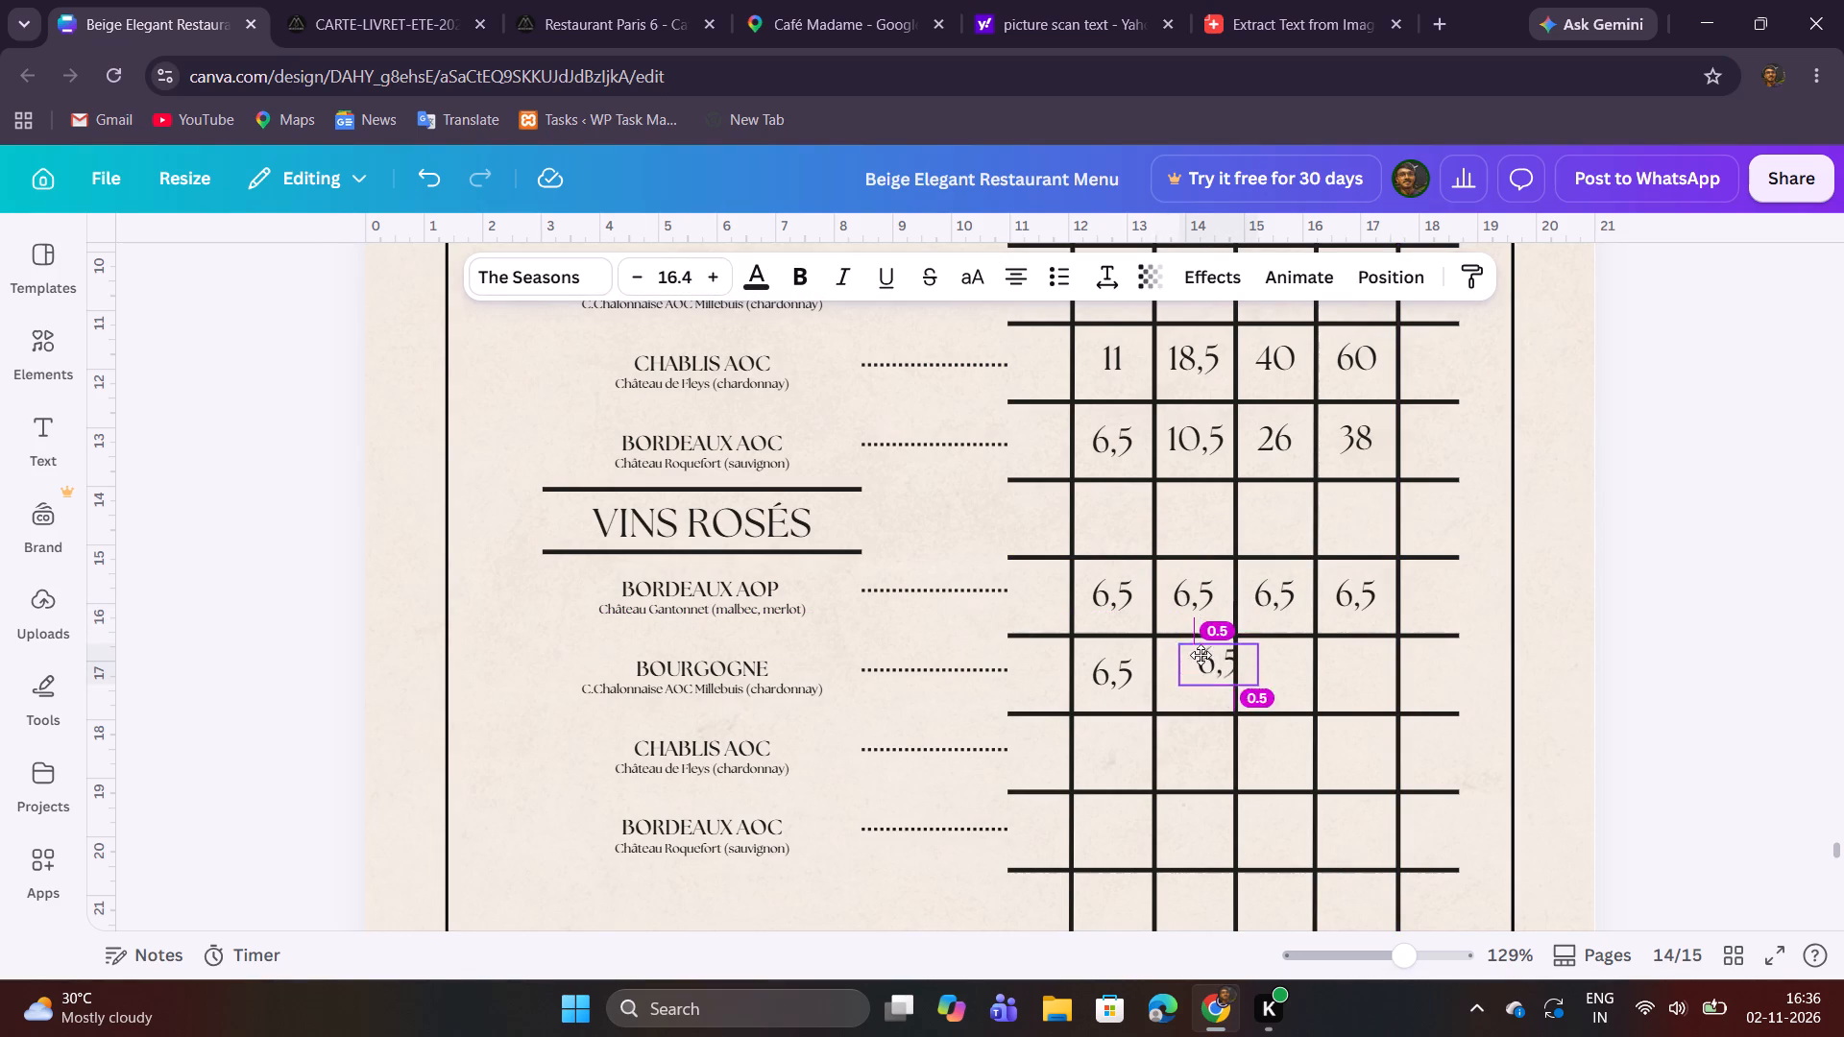
{"action": "left_click_drag", "start_coordinate": [1201, 655], "coordinate": [1182, 676], "text": "shift"}
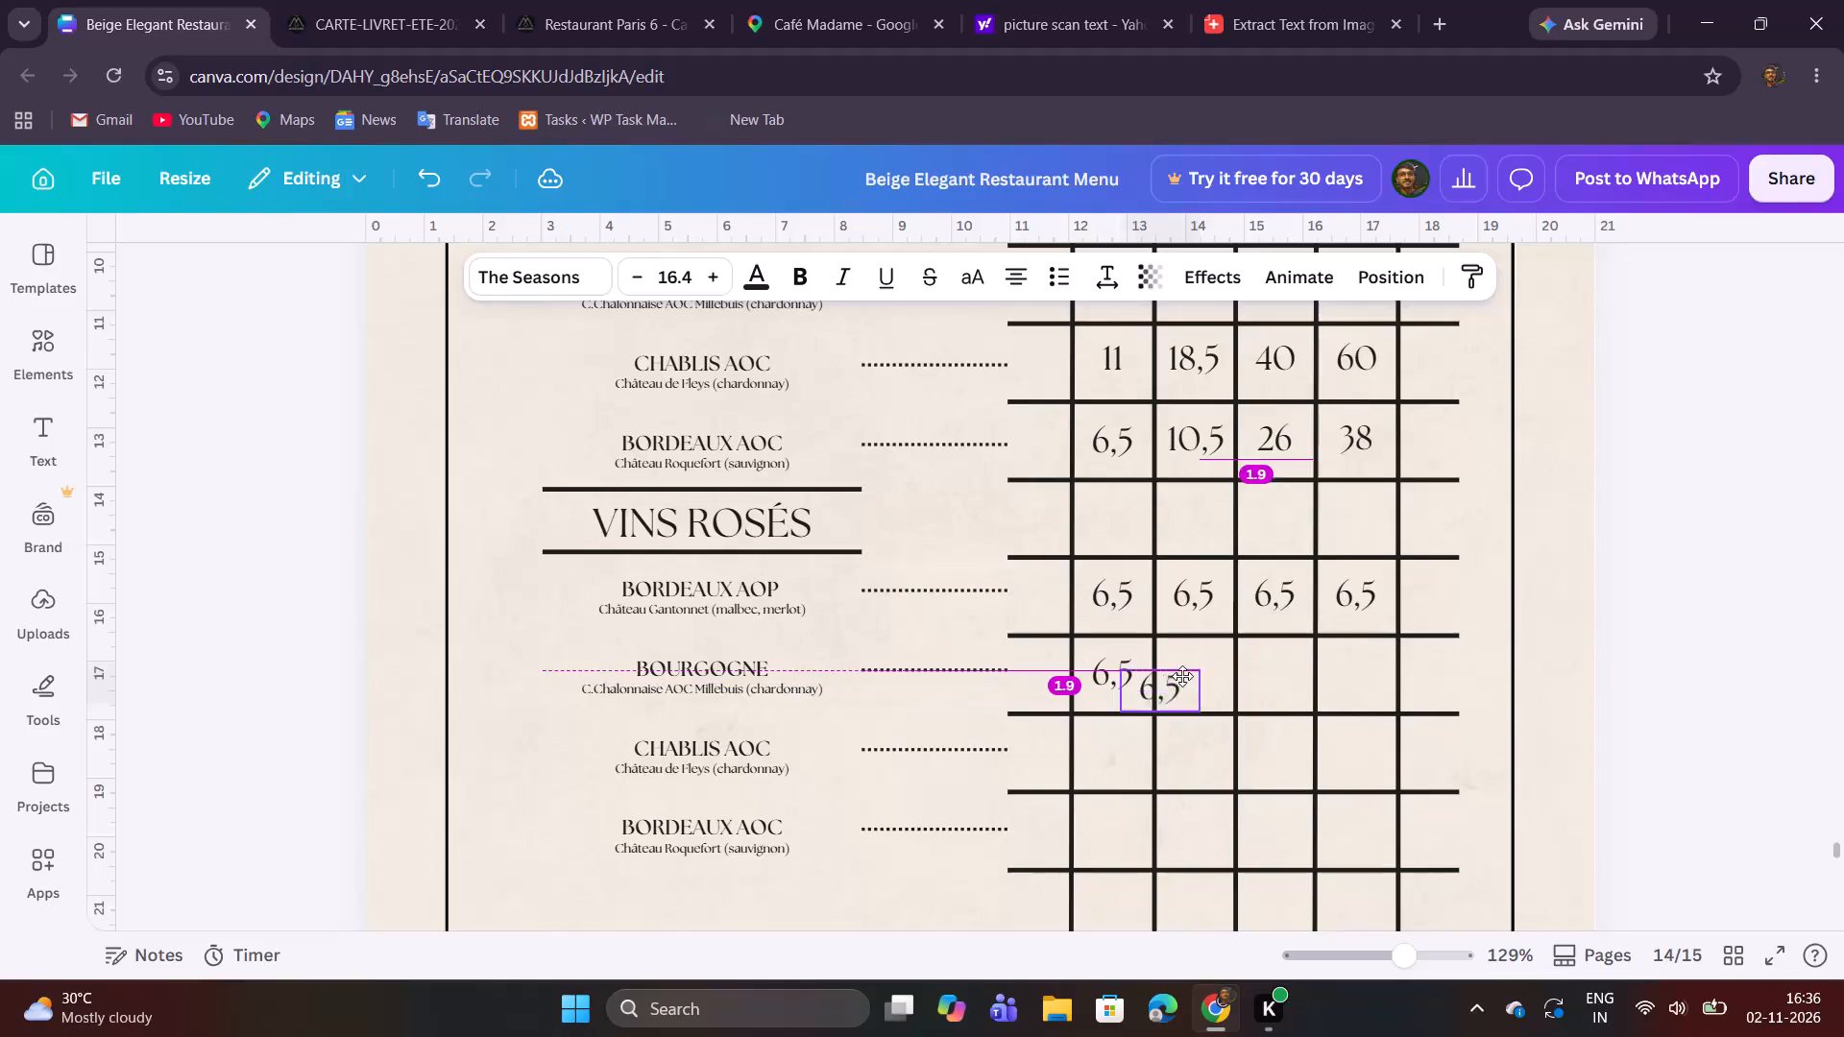
{"action": "left_click_drag", "start_coordinate": [1182, 676], "coordinate": [1199, 664], "text": "shift"}
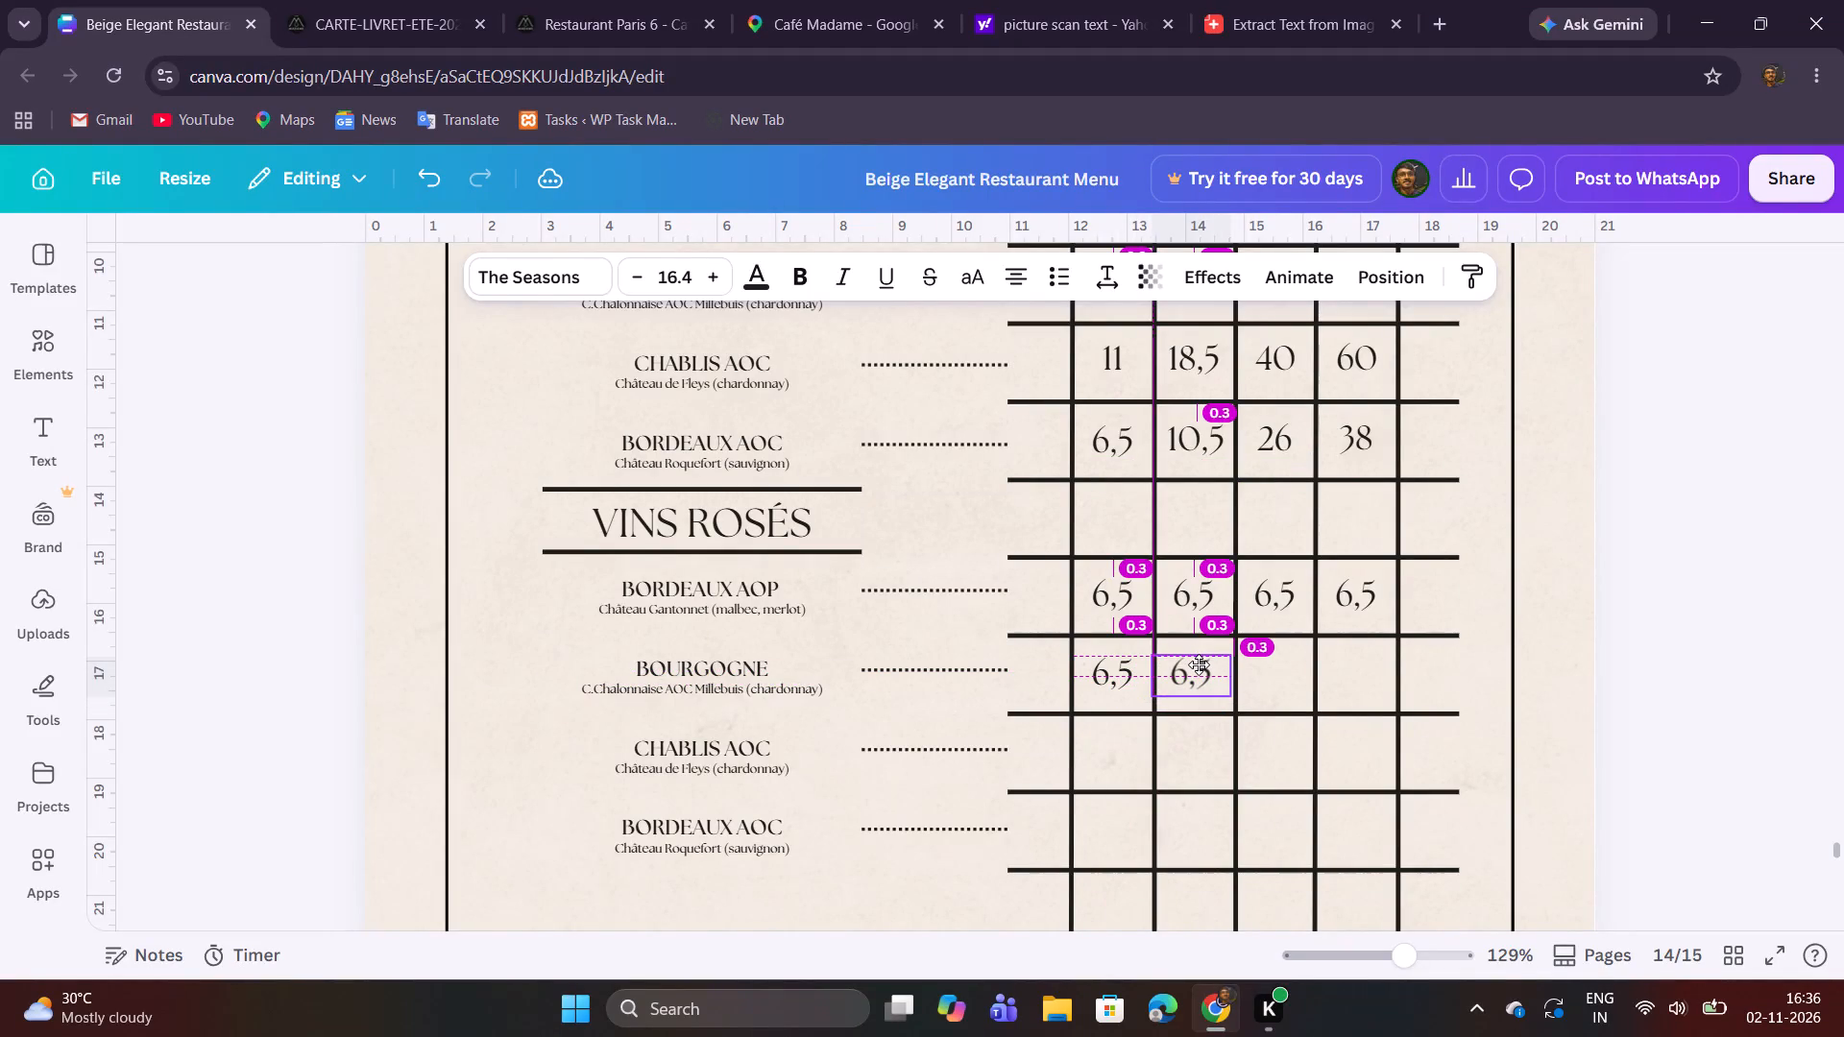
Fine-tune the duplicated 6,5 price so it sits centred in the BOURGOGNE row's second price cell, level with the first price.
{"action": "left_click_drag", "start_coordinate": [1199, 664], "coordinate": [1204, 663], "text": "shift"}
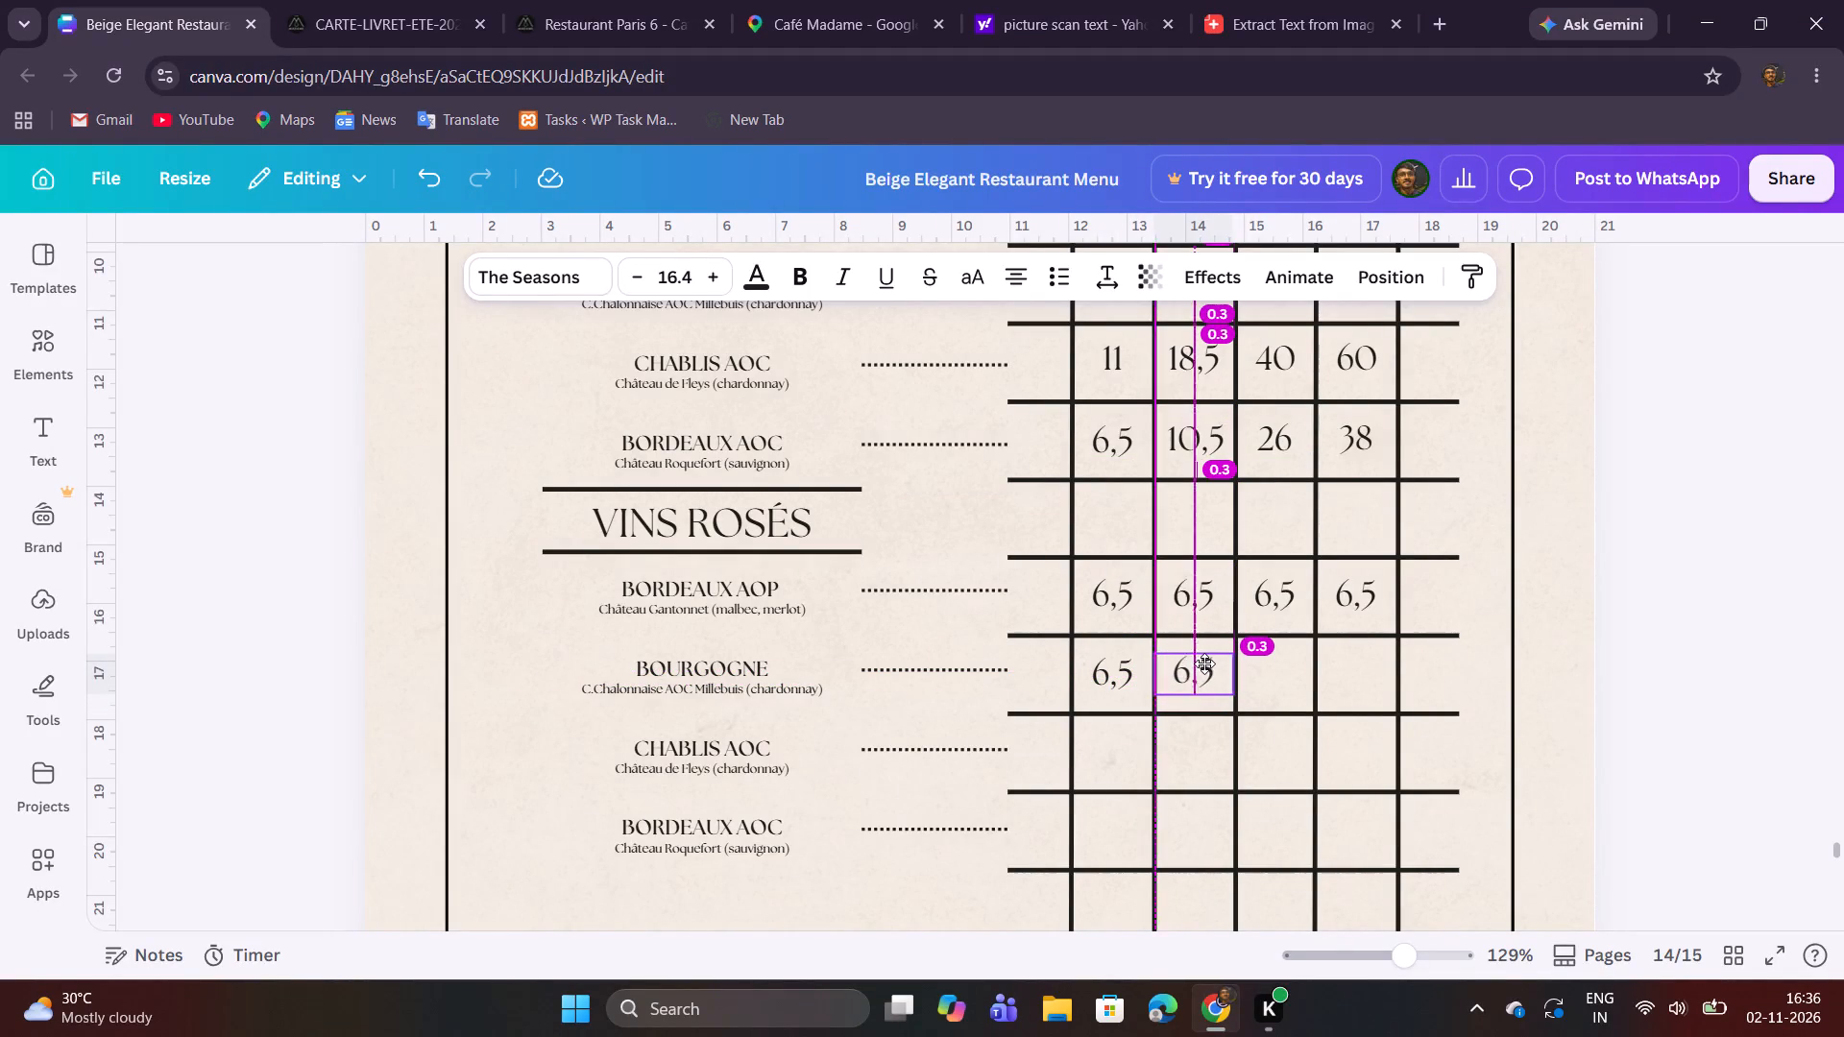
{"action": "left_click_drag", "start_coordinate": [1204, 663], "coordinate": [1206, 666], "text": "shift"}
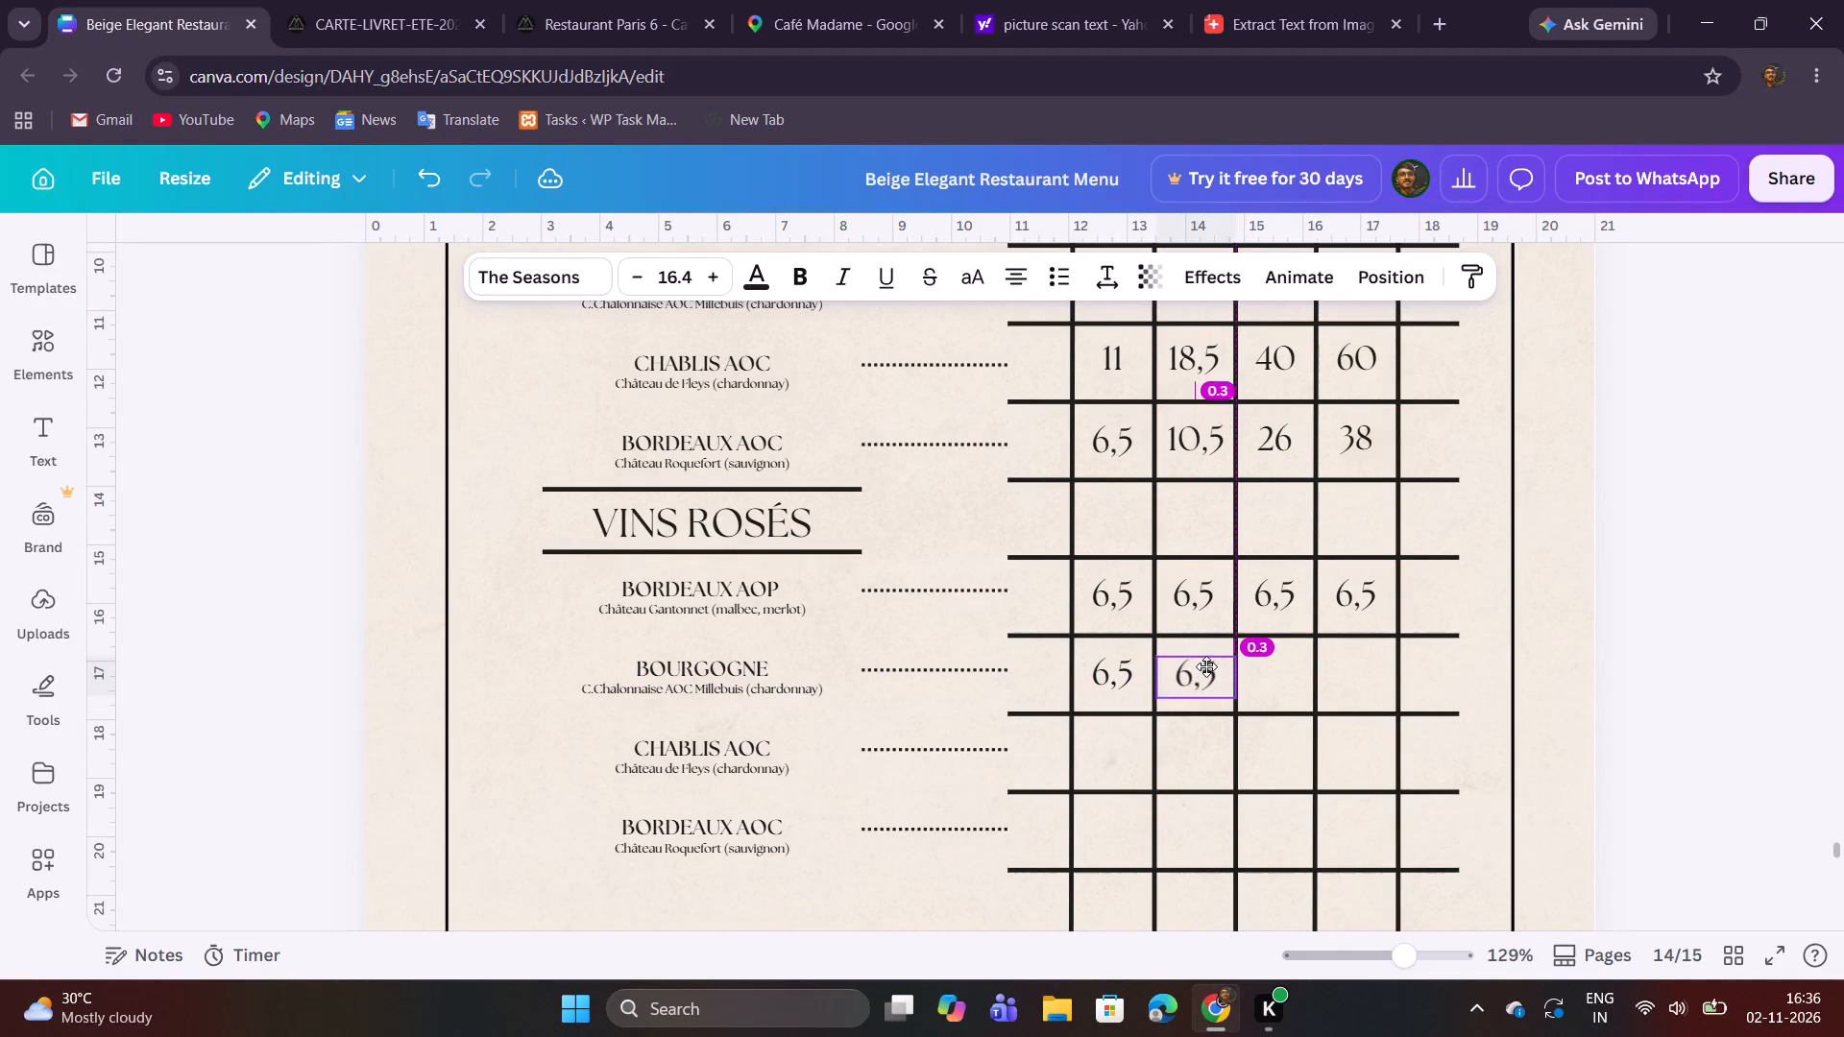
{"action": "left_click_drag", "start_coordinate": [1206, 666], "coordinate": [1206, 672], "text": "shift"}
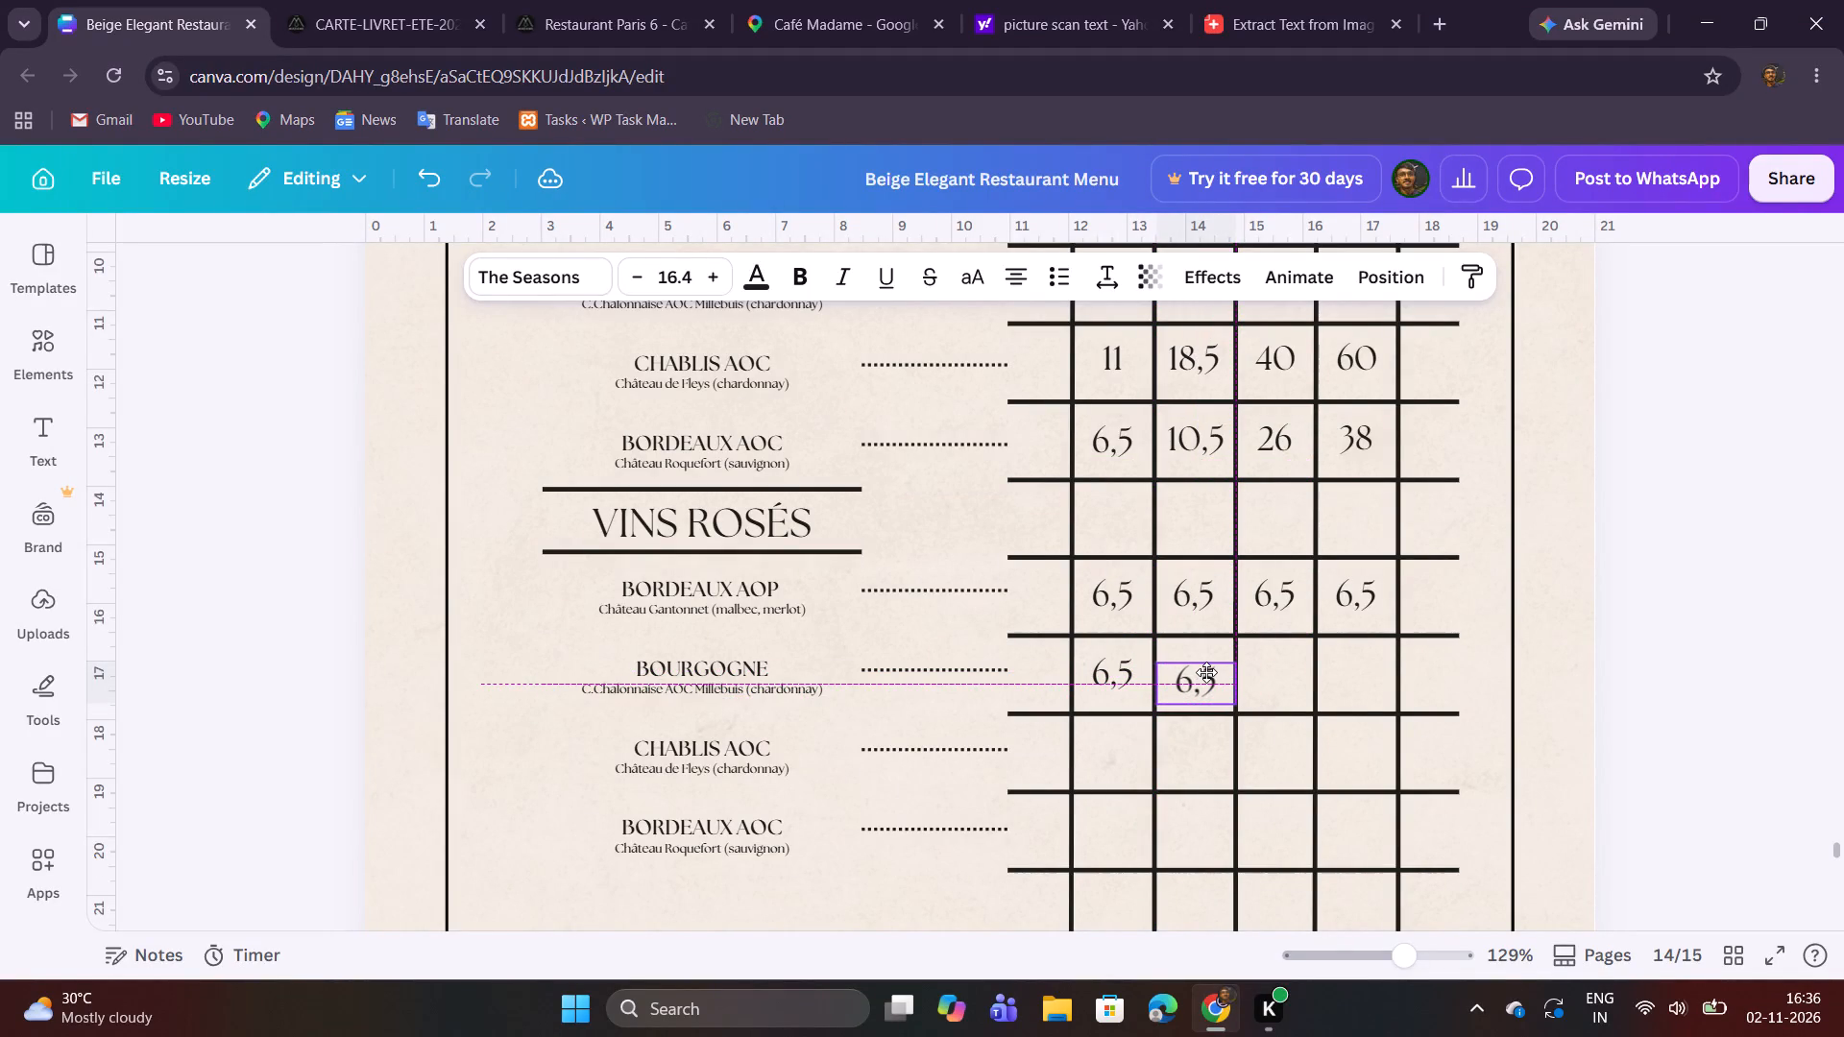
{"action": "left_click_drag", "start_coordinate": [1206, 672], "coordinate": [1204, 667], "text": "shift"}
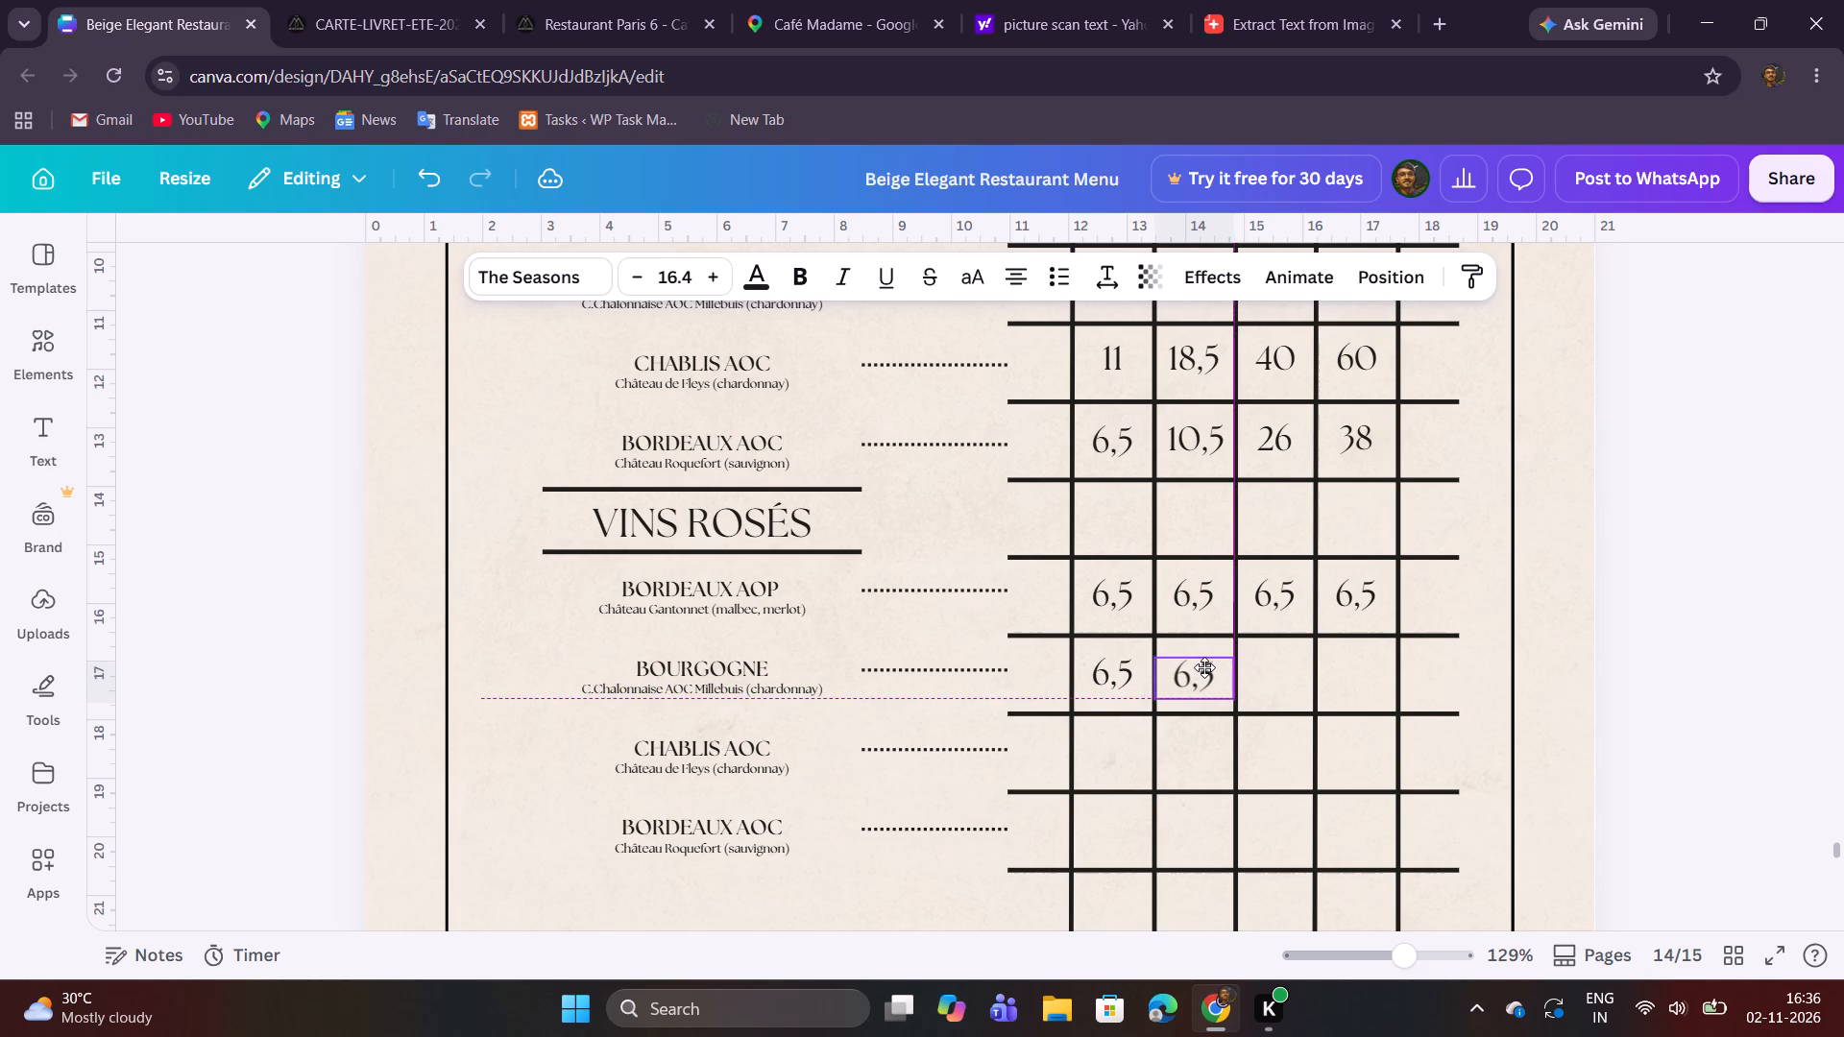
{"action": "left_click_drag", "start_coordinate": [1204, 667], "coordinate": [1204, 664], "text": "shift"}
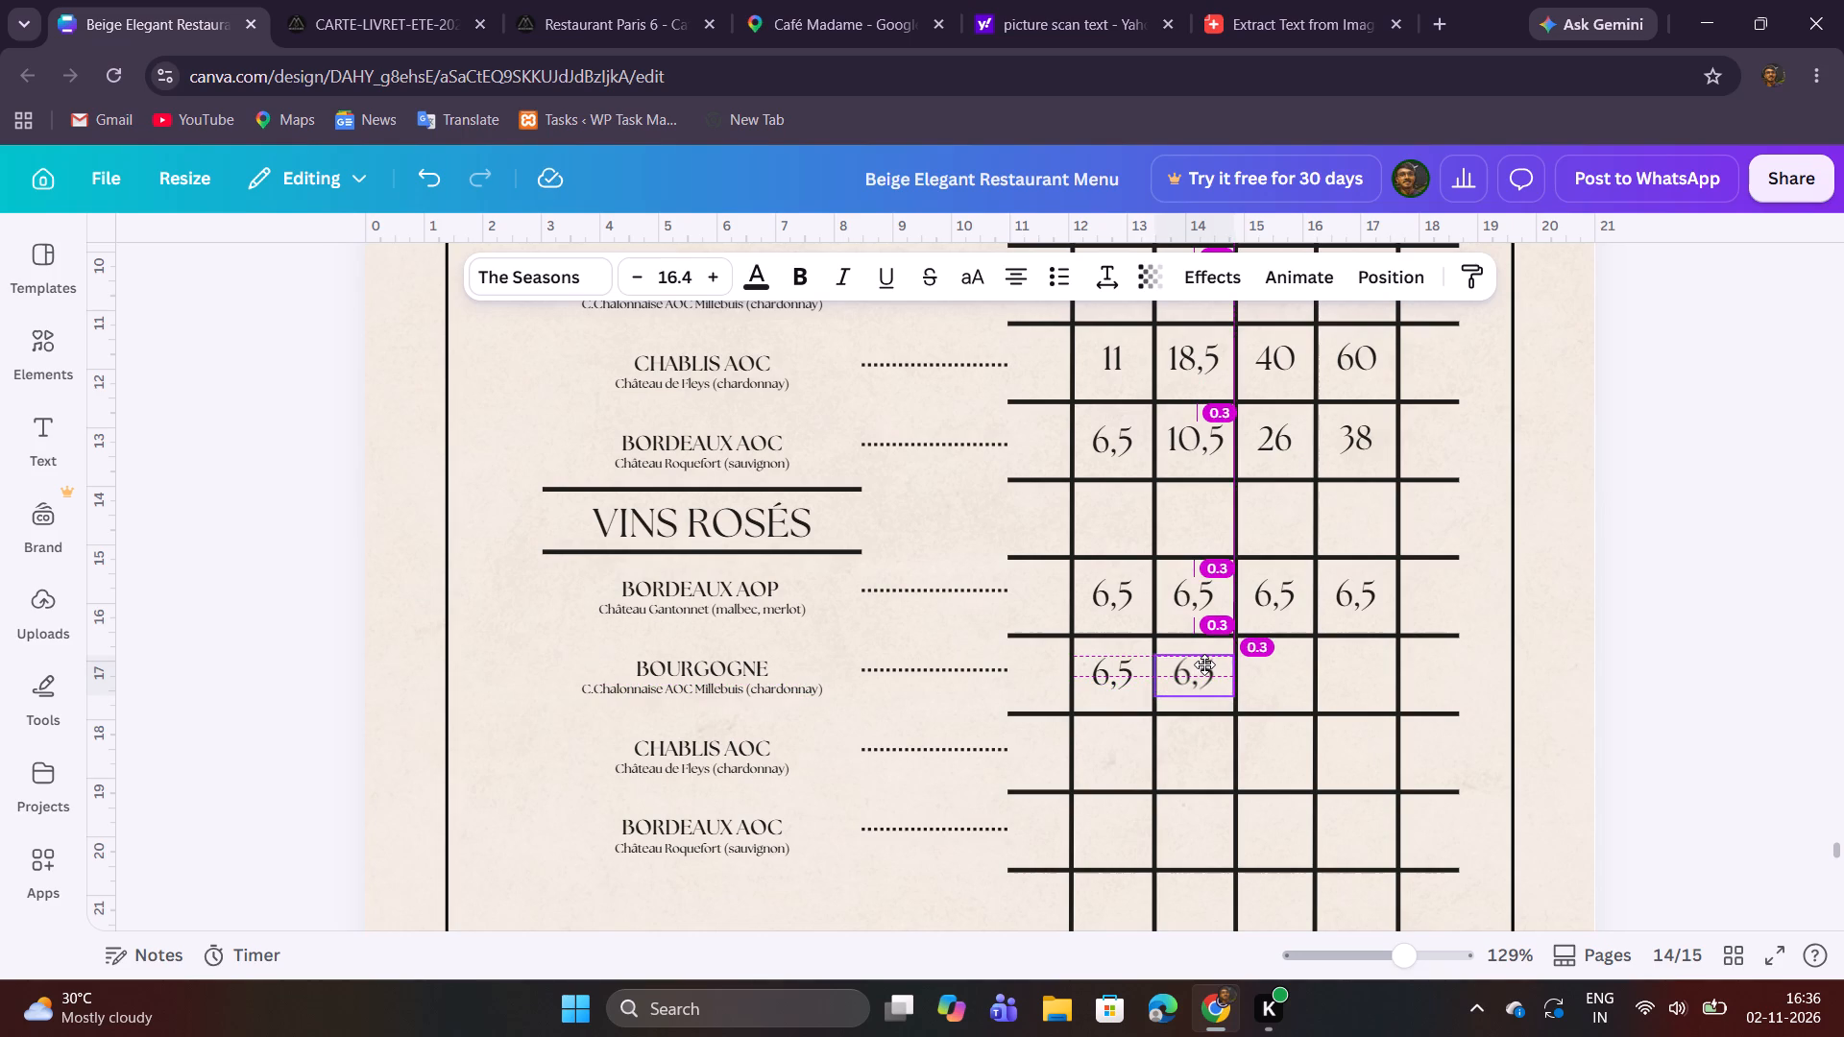
{"action": "left_click_drag", "start_coordinate": [1204, 664], "coordinate": [1209, 663], "text": "shift"}
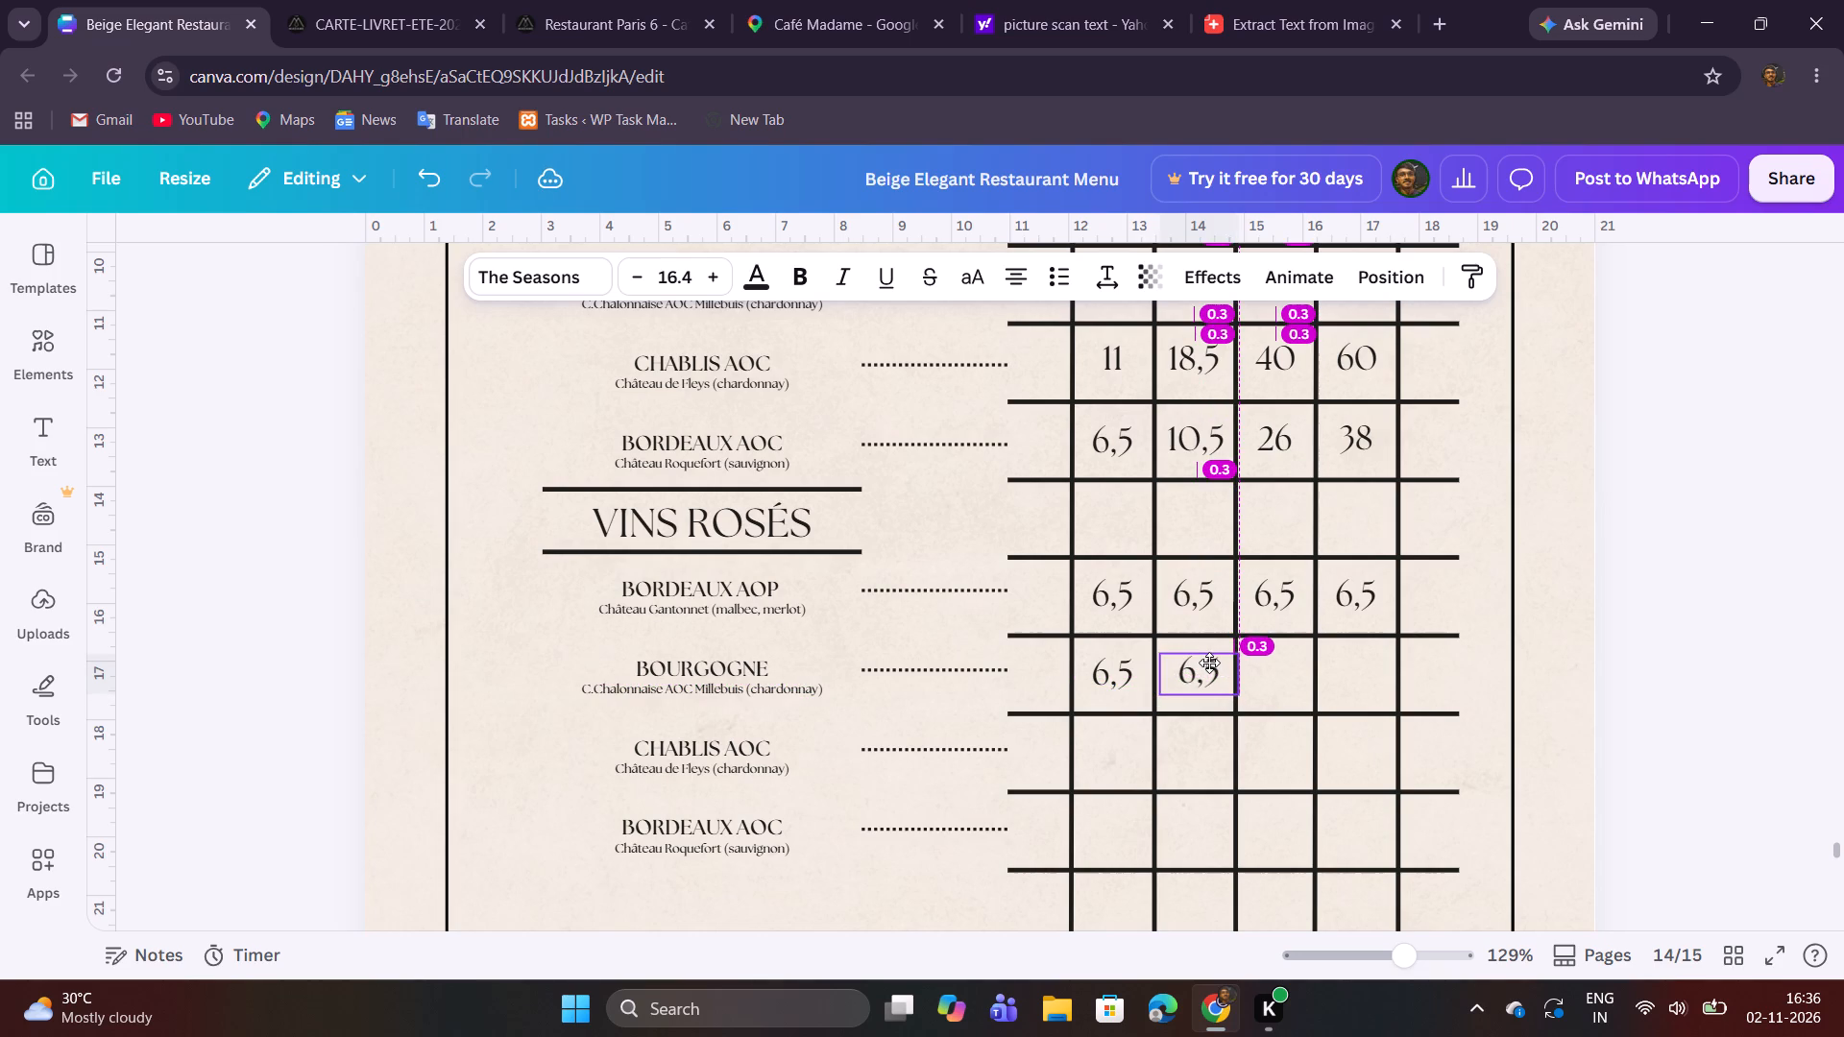
{"action": "left_click_drag", "start_coordinate": [1209, 663], "coordinate": [1205, 663], "text": "shift"}
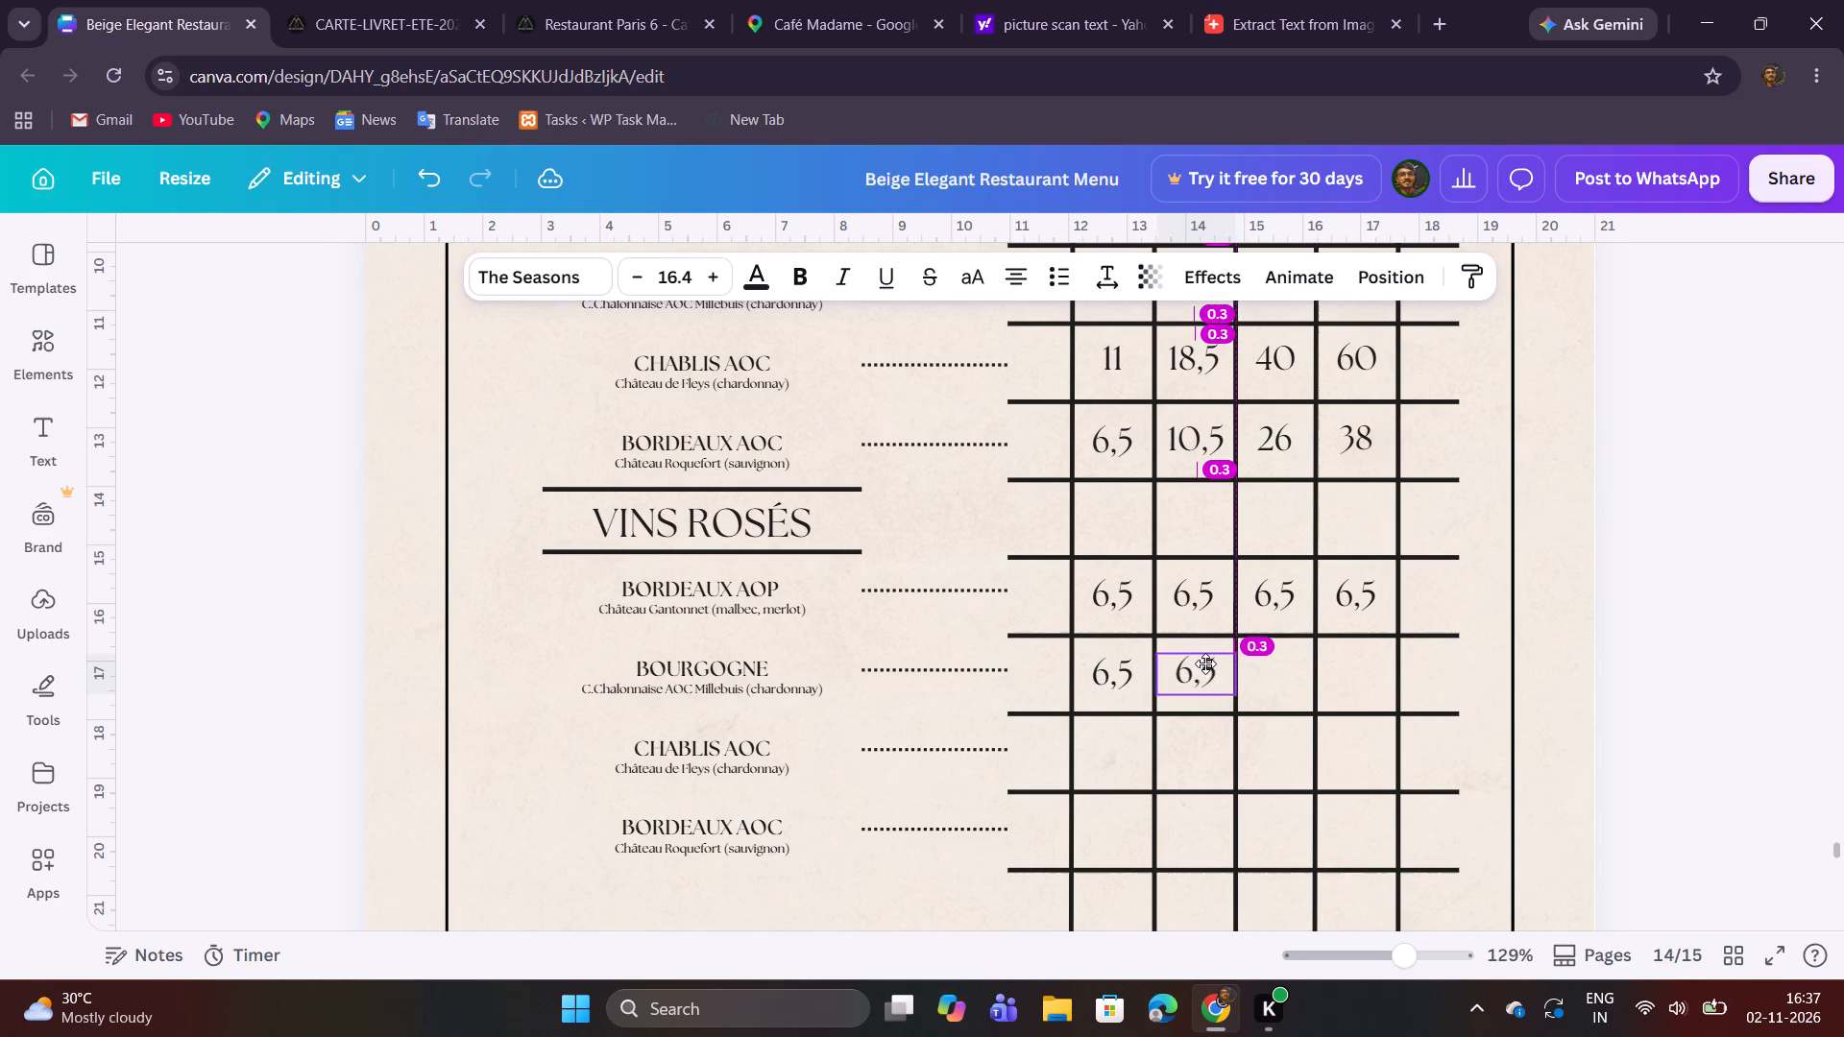
{"action": "left_click_drag", "start_coordinate": [1205, 663], "coordinate": [1205, 668], "text": "shift"}
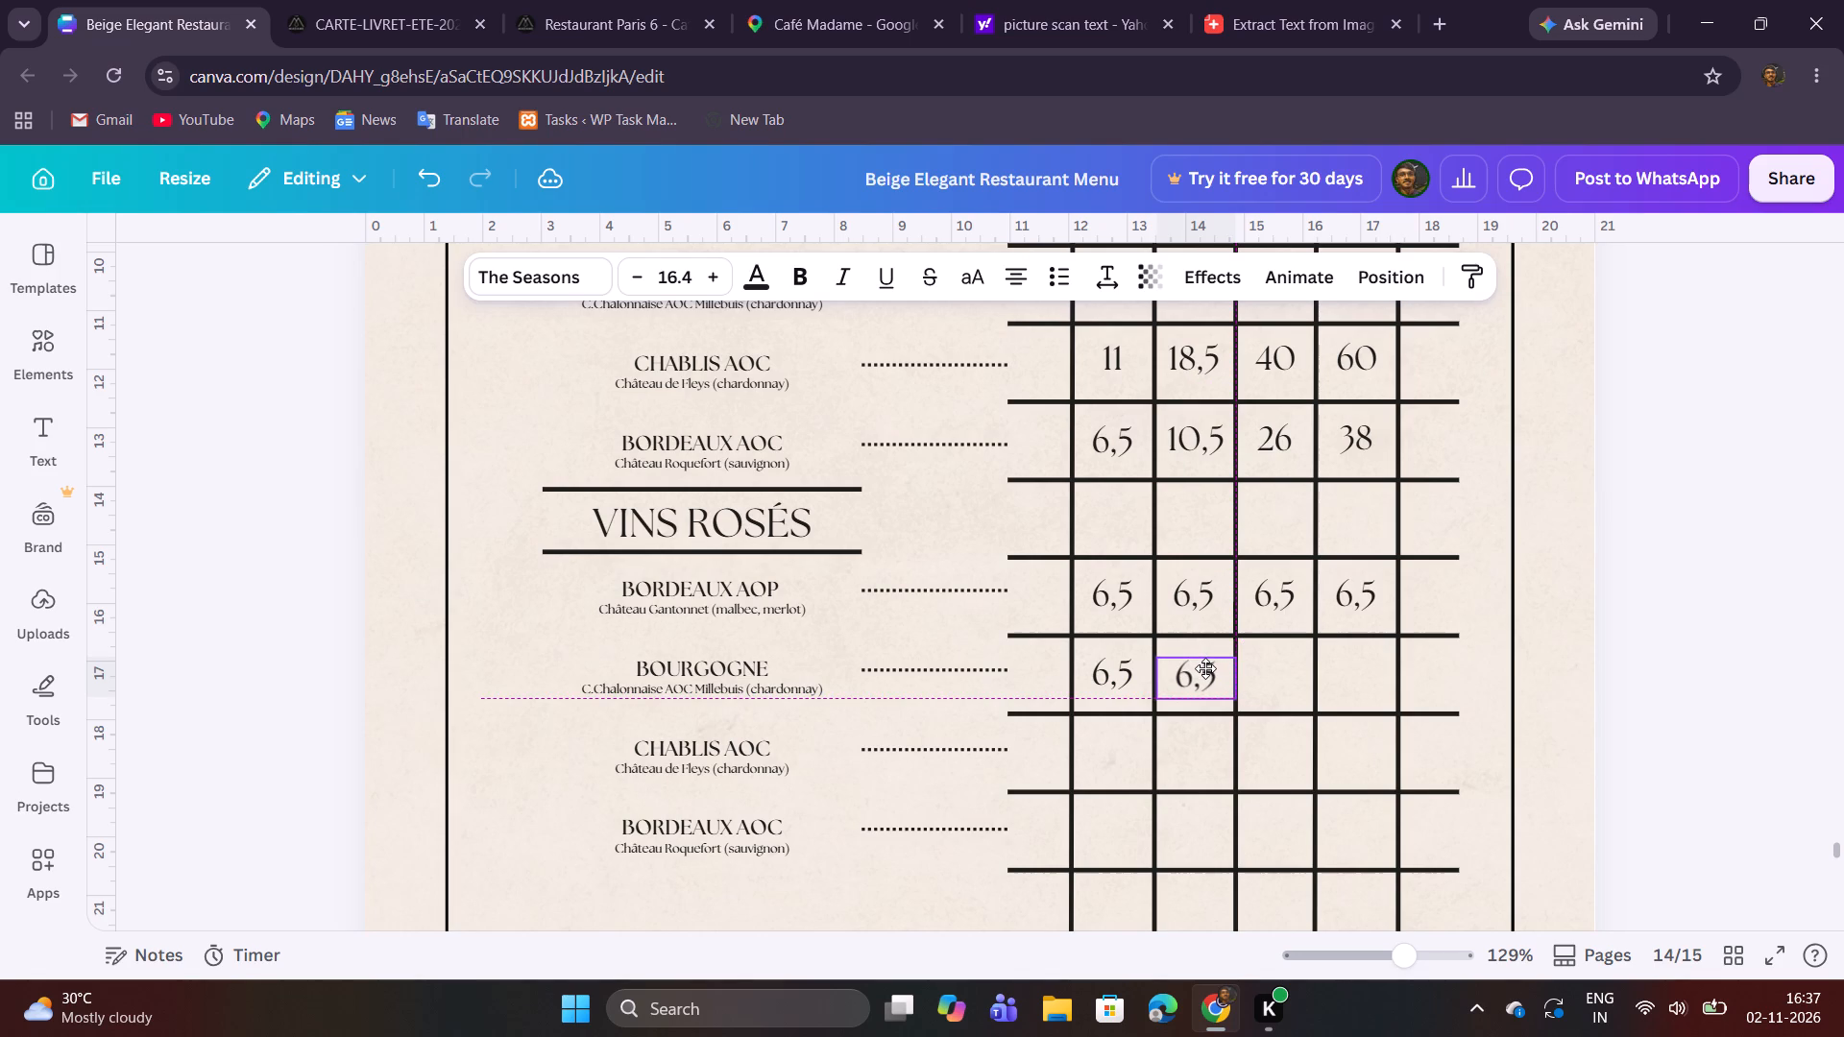
{"action": "left_click_drag", "start_coordinate": [1205, 668], "coordinate": [1206, 664], "text": "shift"}
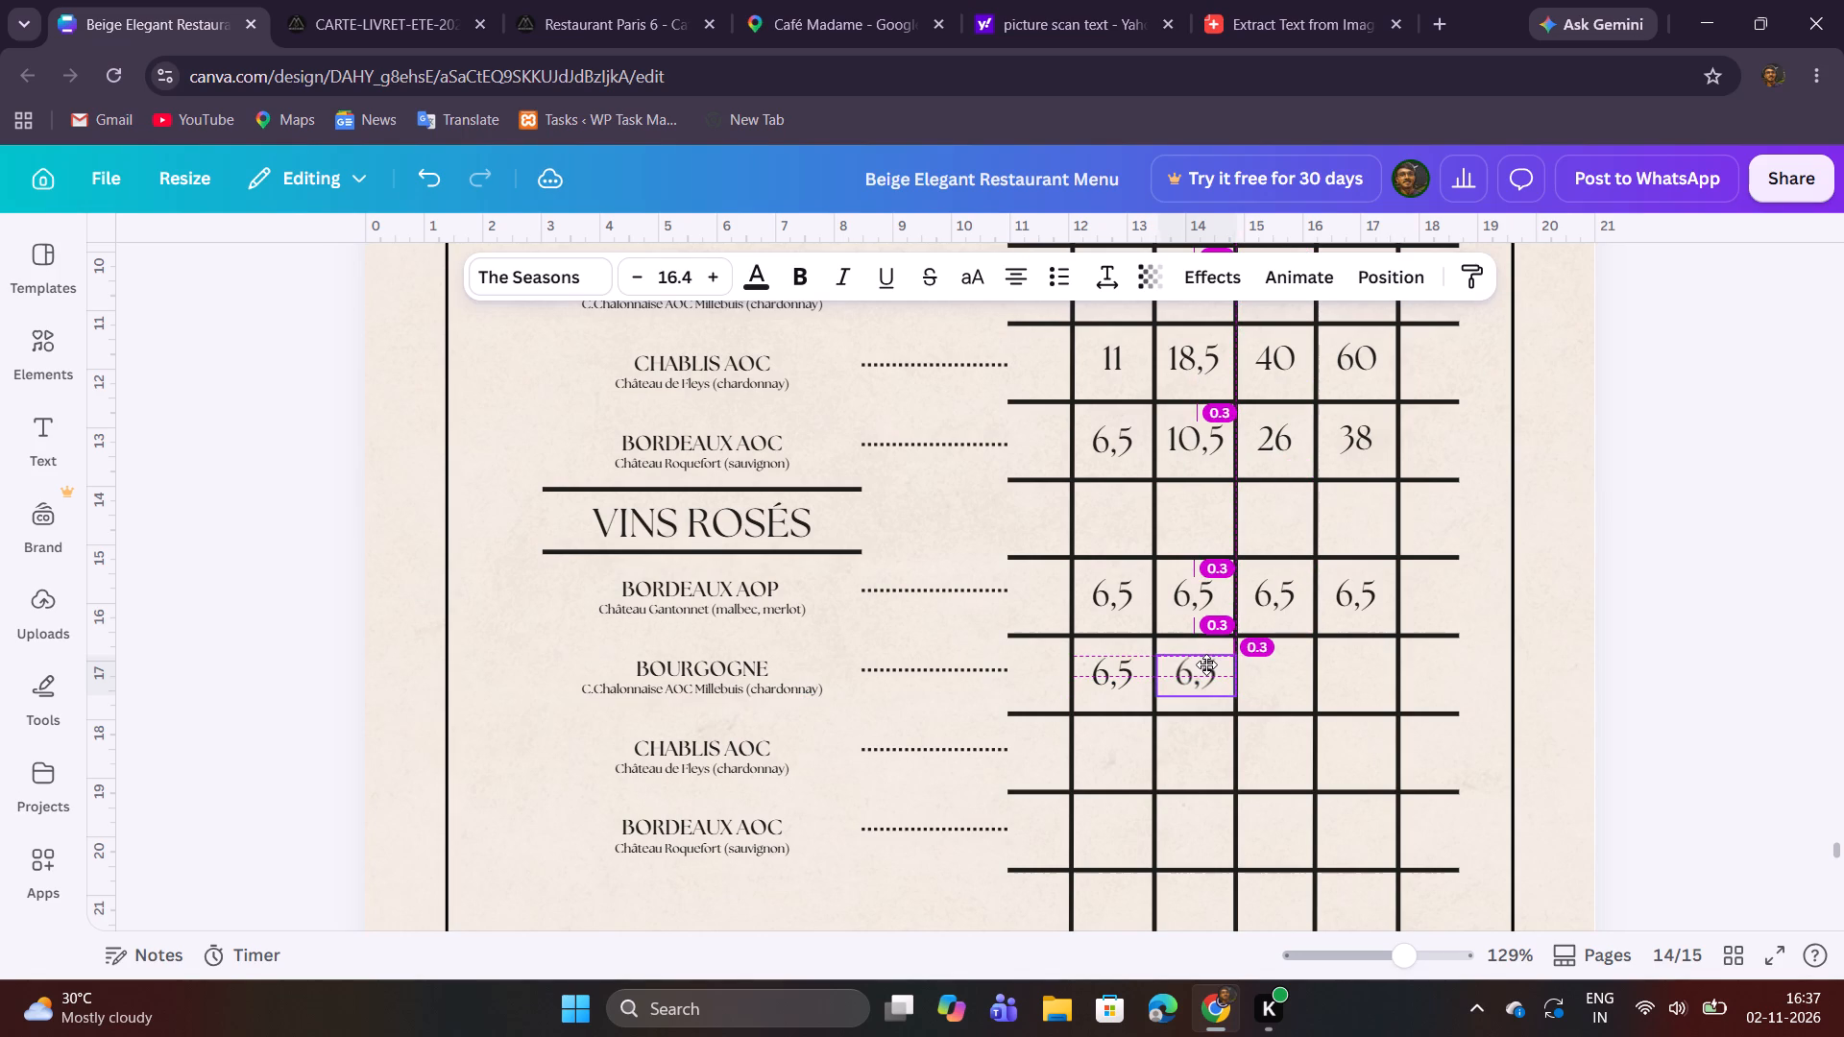
{"action": "left_click_drag", "start_coordinate": [1206, 664], "coordinate": [1202, 664], "text": "shift"}
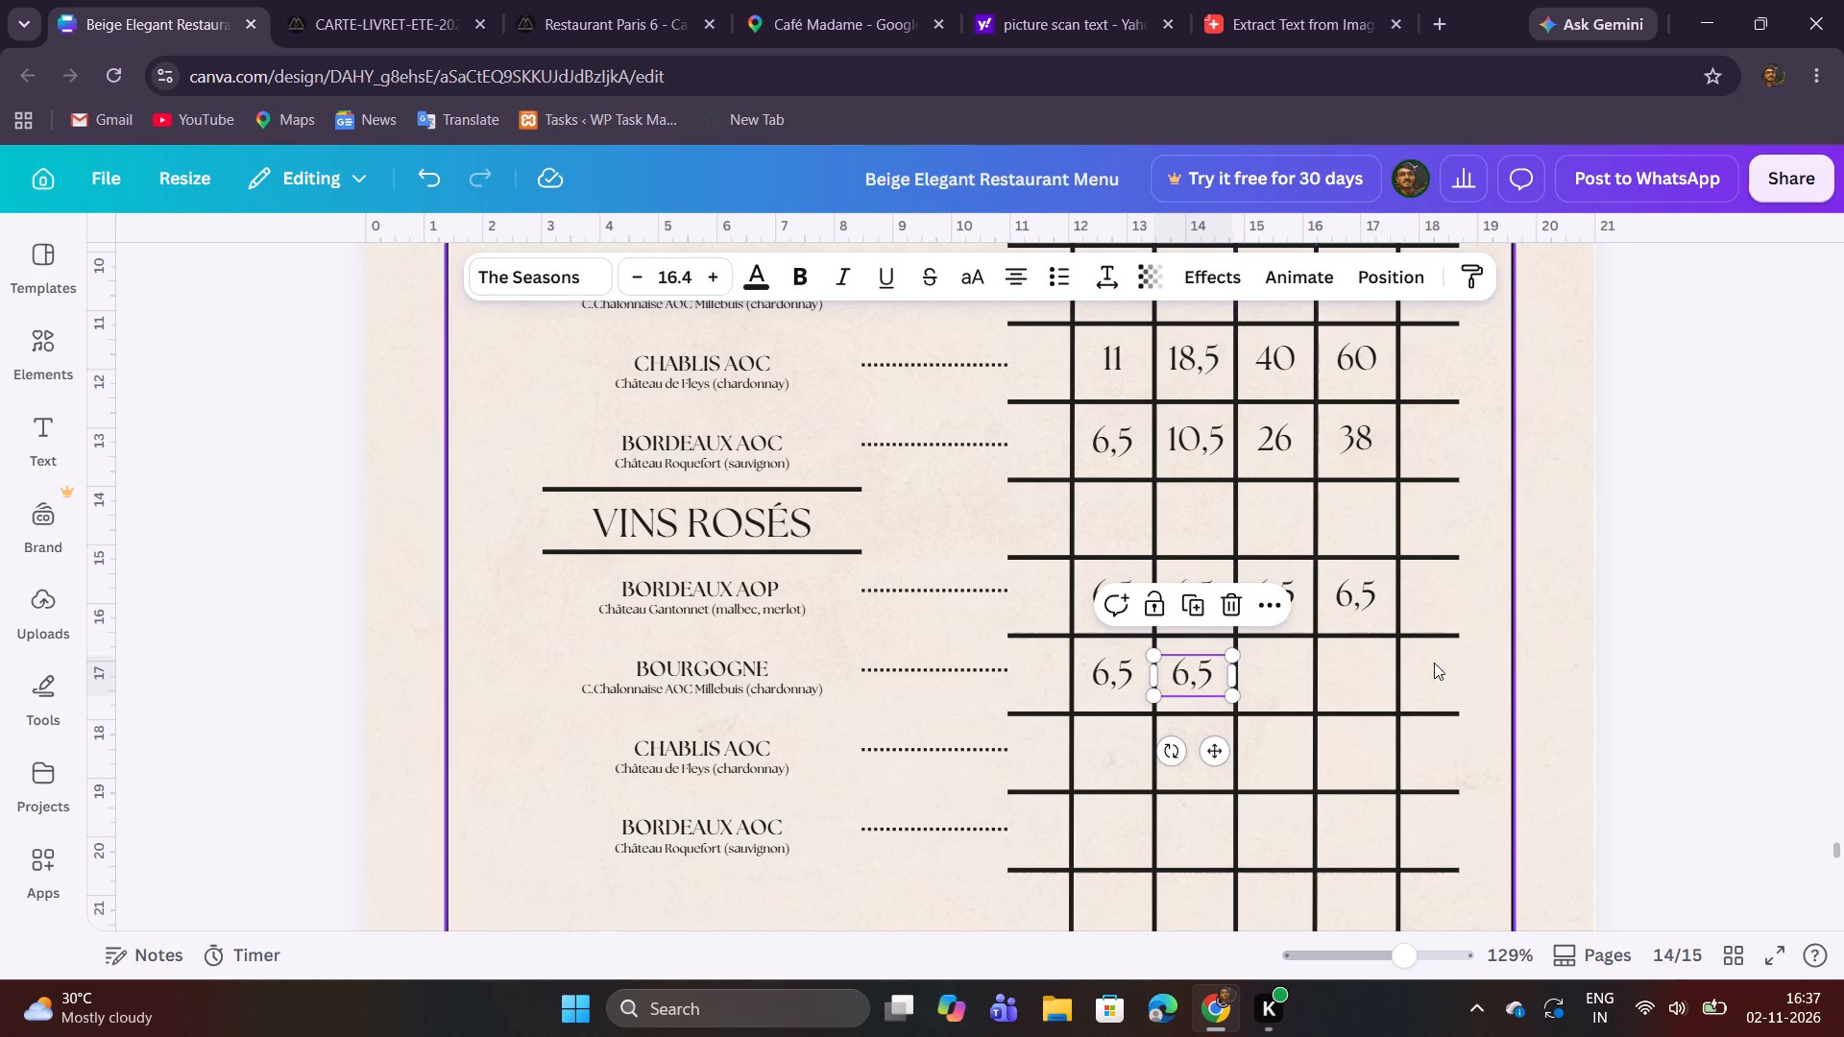
{"action": "left_click", "coordinate": [1598, 640]}
{"action": "left_click", "coordinate": [1201, 685]}
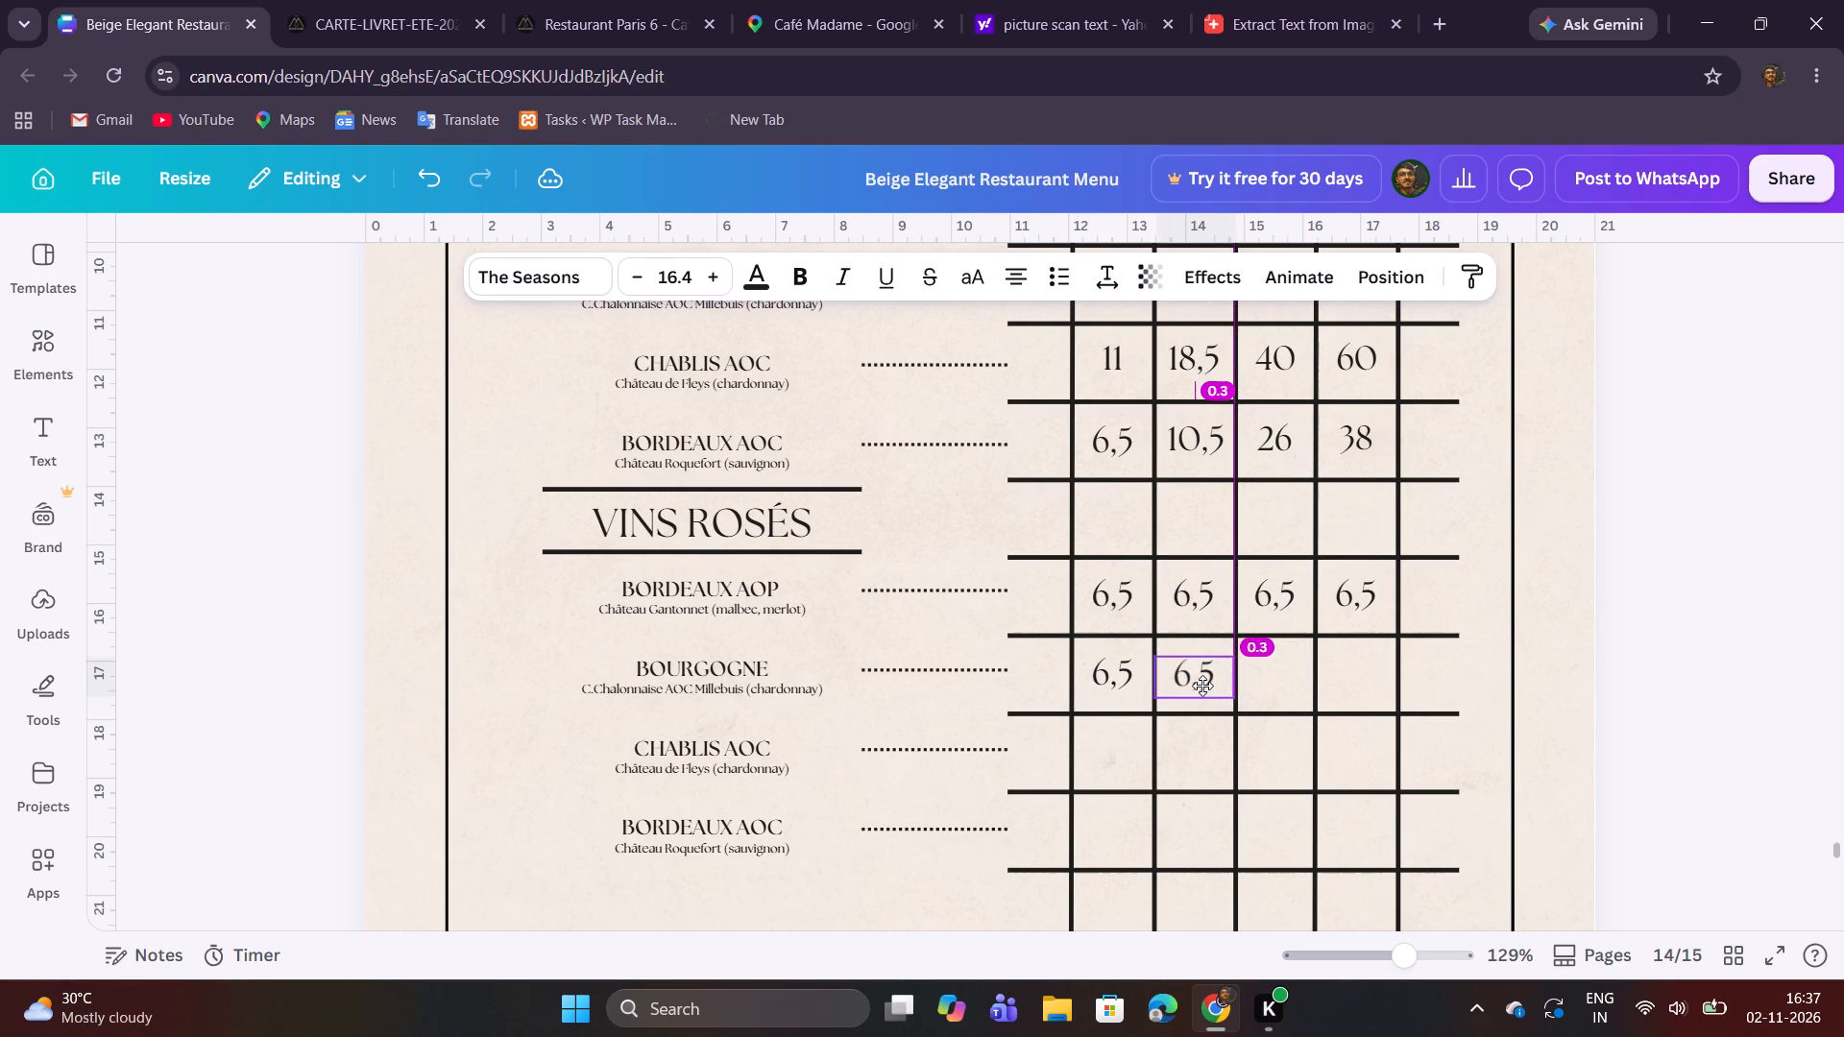
{"action": "left_click", "coordinate": [1202, 686]}
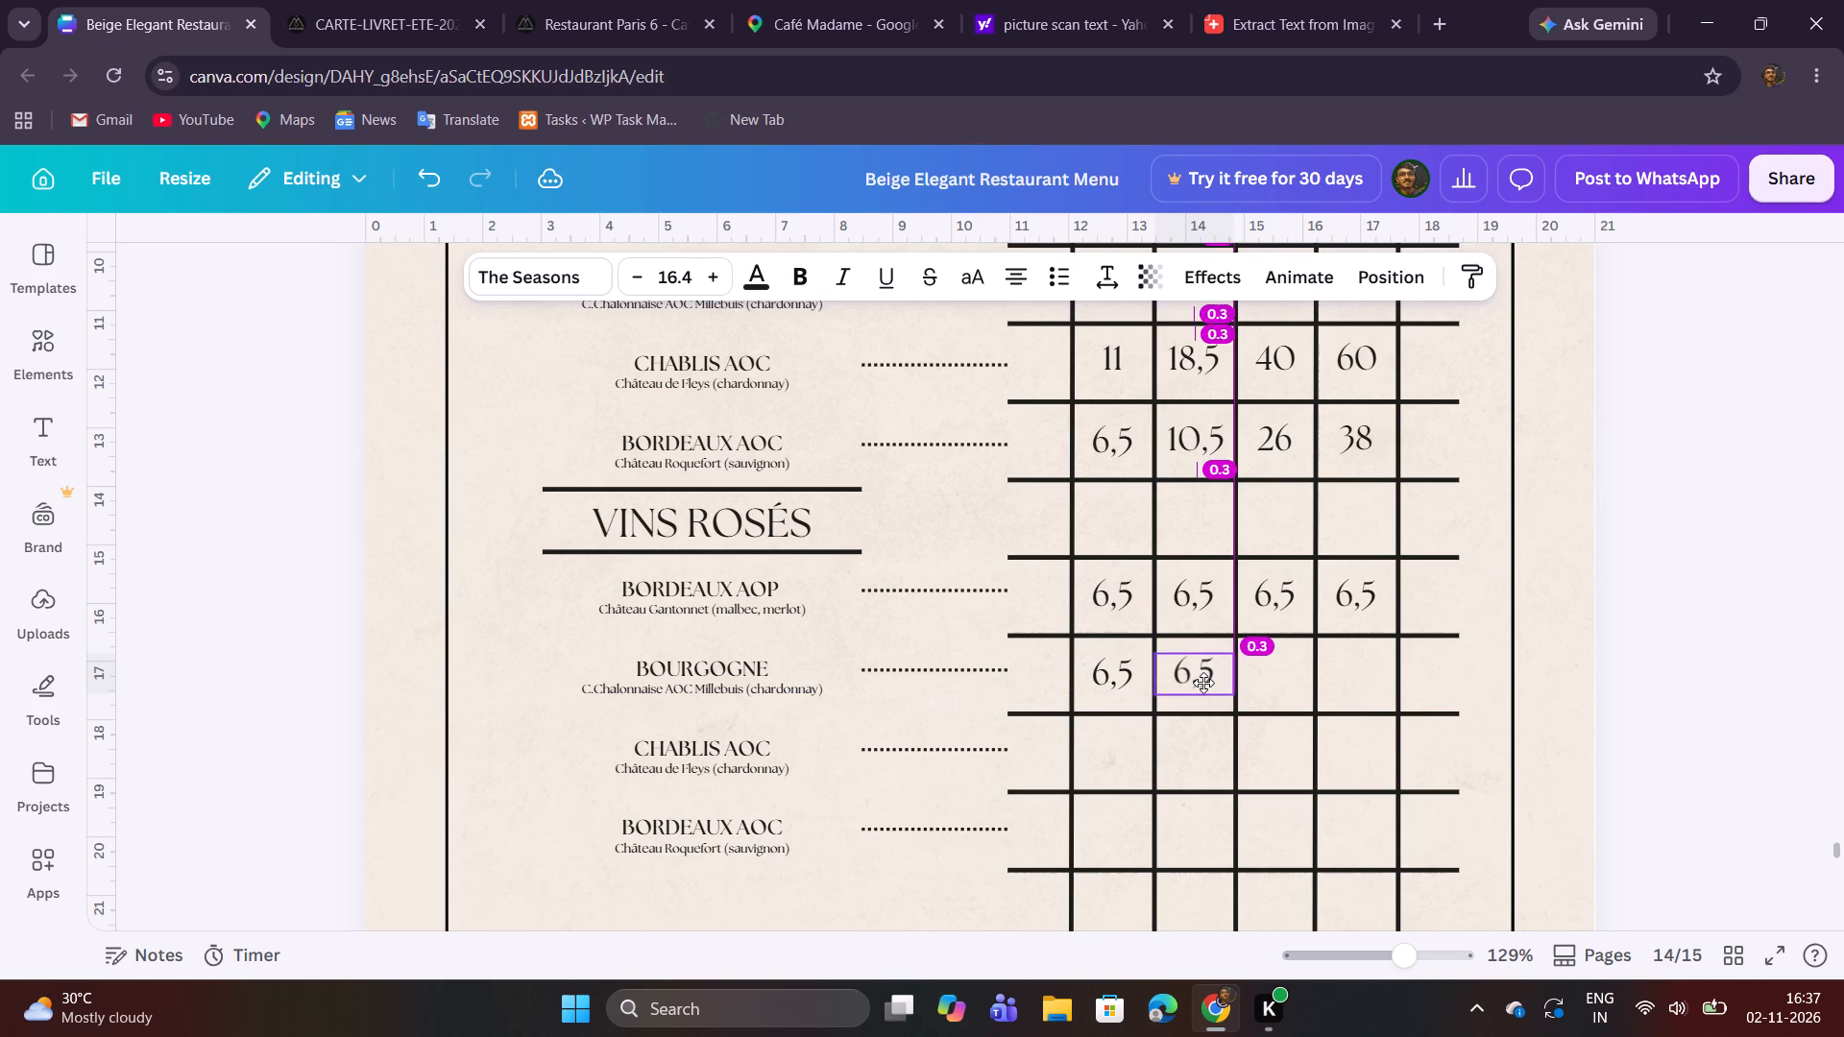
{"action": "left_click", "coordinate": [1618, 657]}
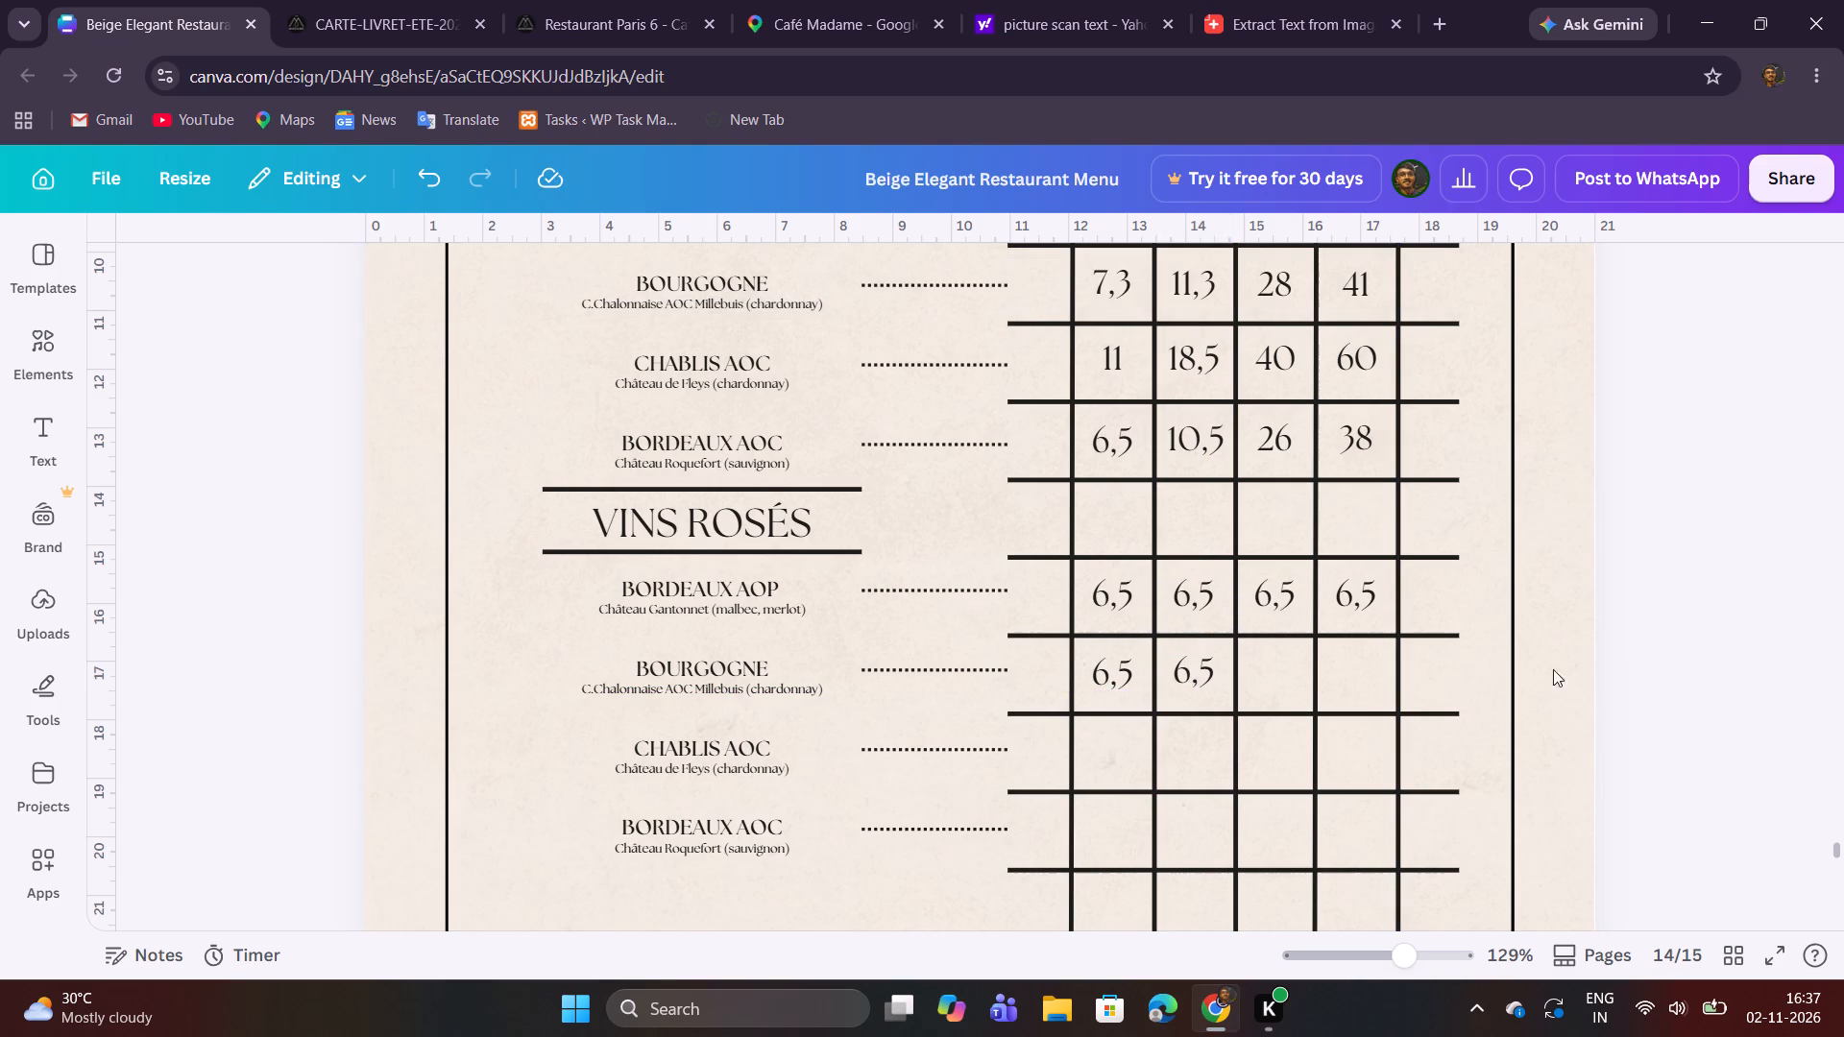
Duplicate the BOURGOGNE row's second 6,5 price into its third price cell and align it with the neighbouring prices.
{"action": "left_click", "coordinate": [1225, 676]}
{"action": "left_click", "coordinate": [1199, 608]}
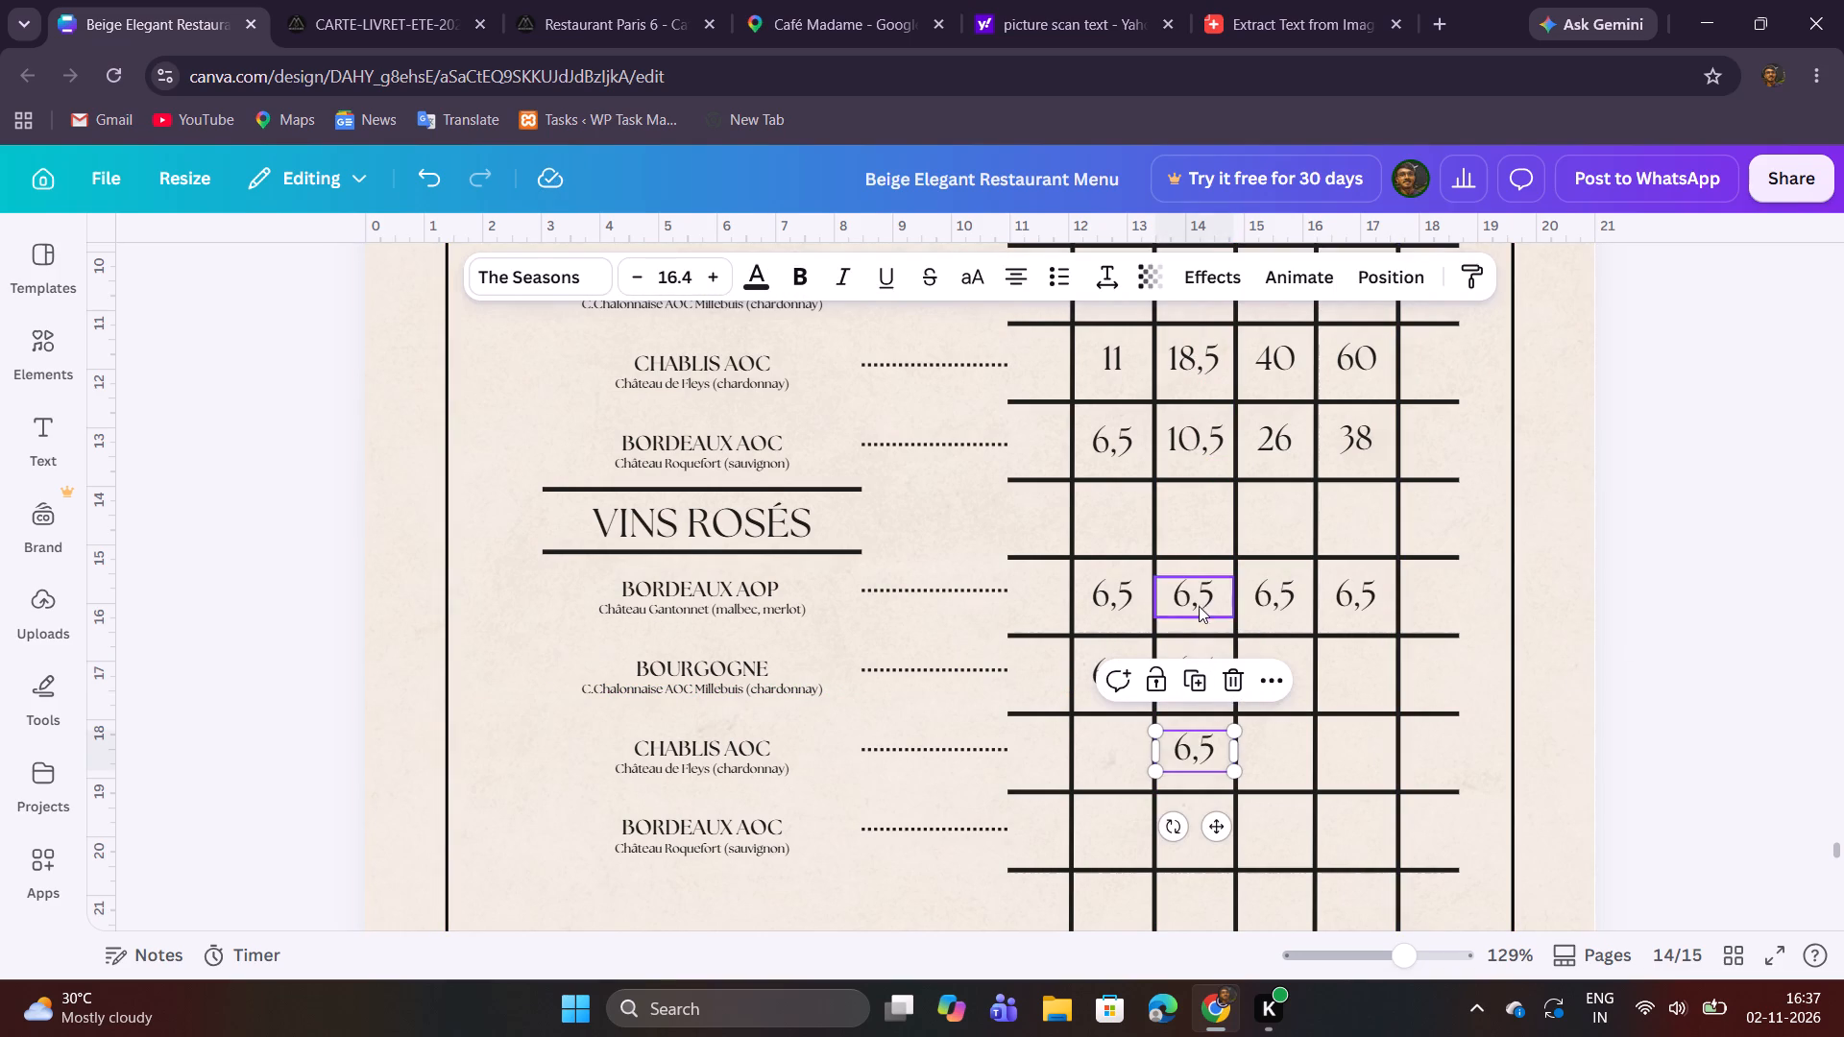
{"action": "left_click_drag", "start_coordinate": [1200, 747], "coordinate": [1285, 674]}
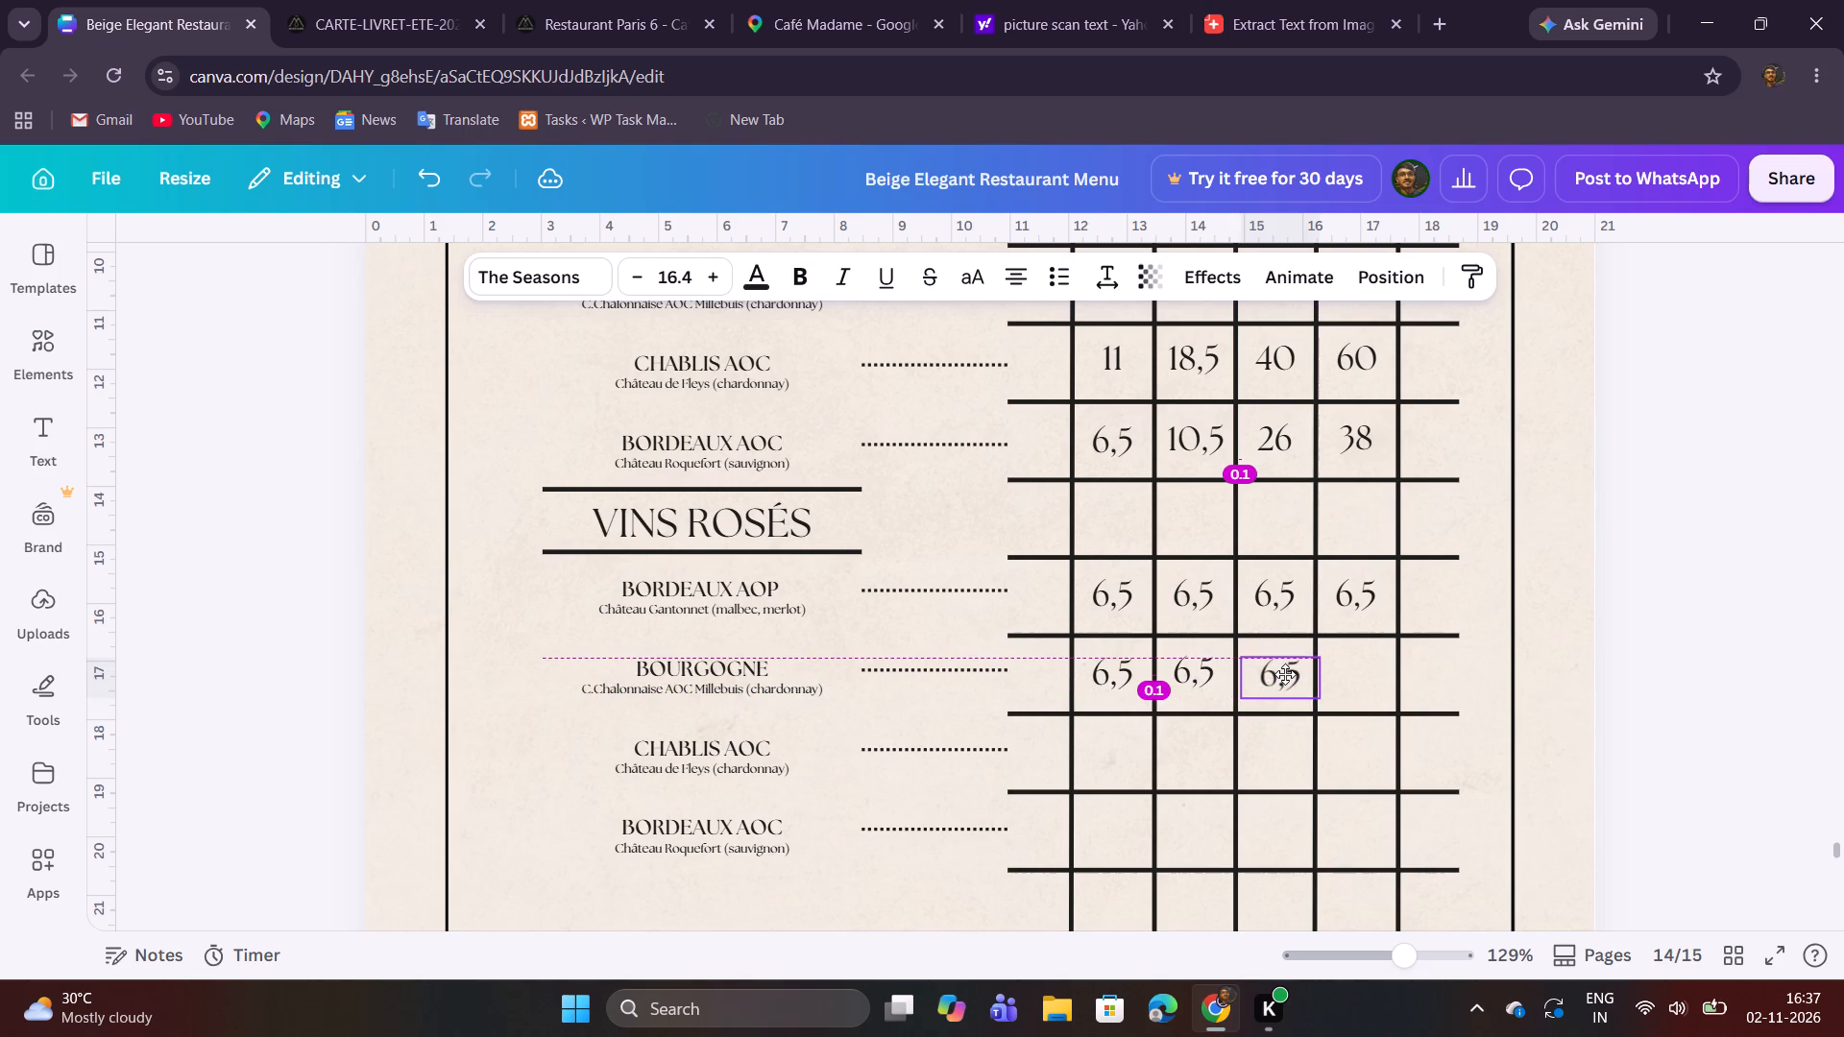
{"action": "left_click_drag", "start_coordinate": [1285, 674], "coordinate": [1281, 671]}
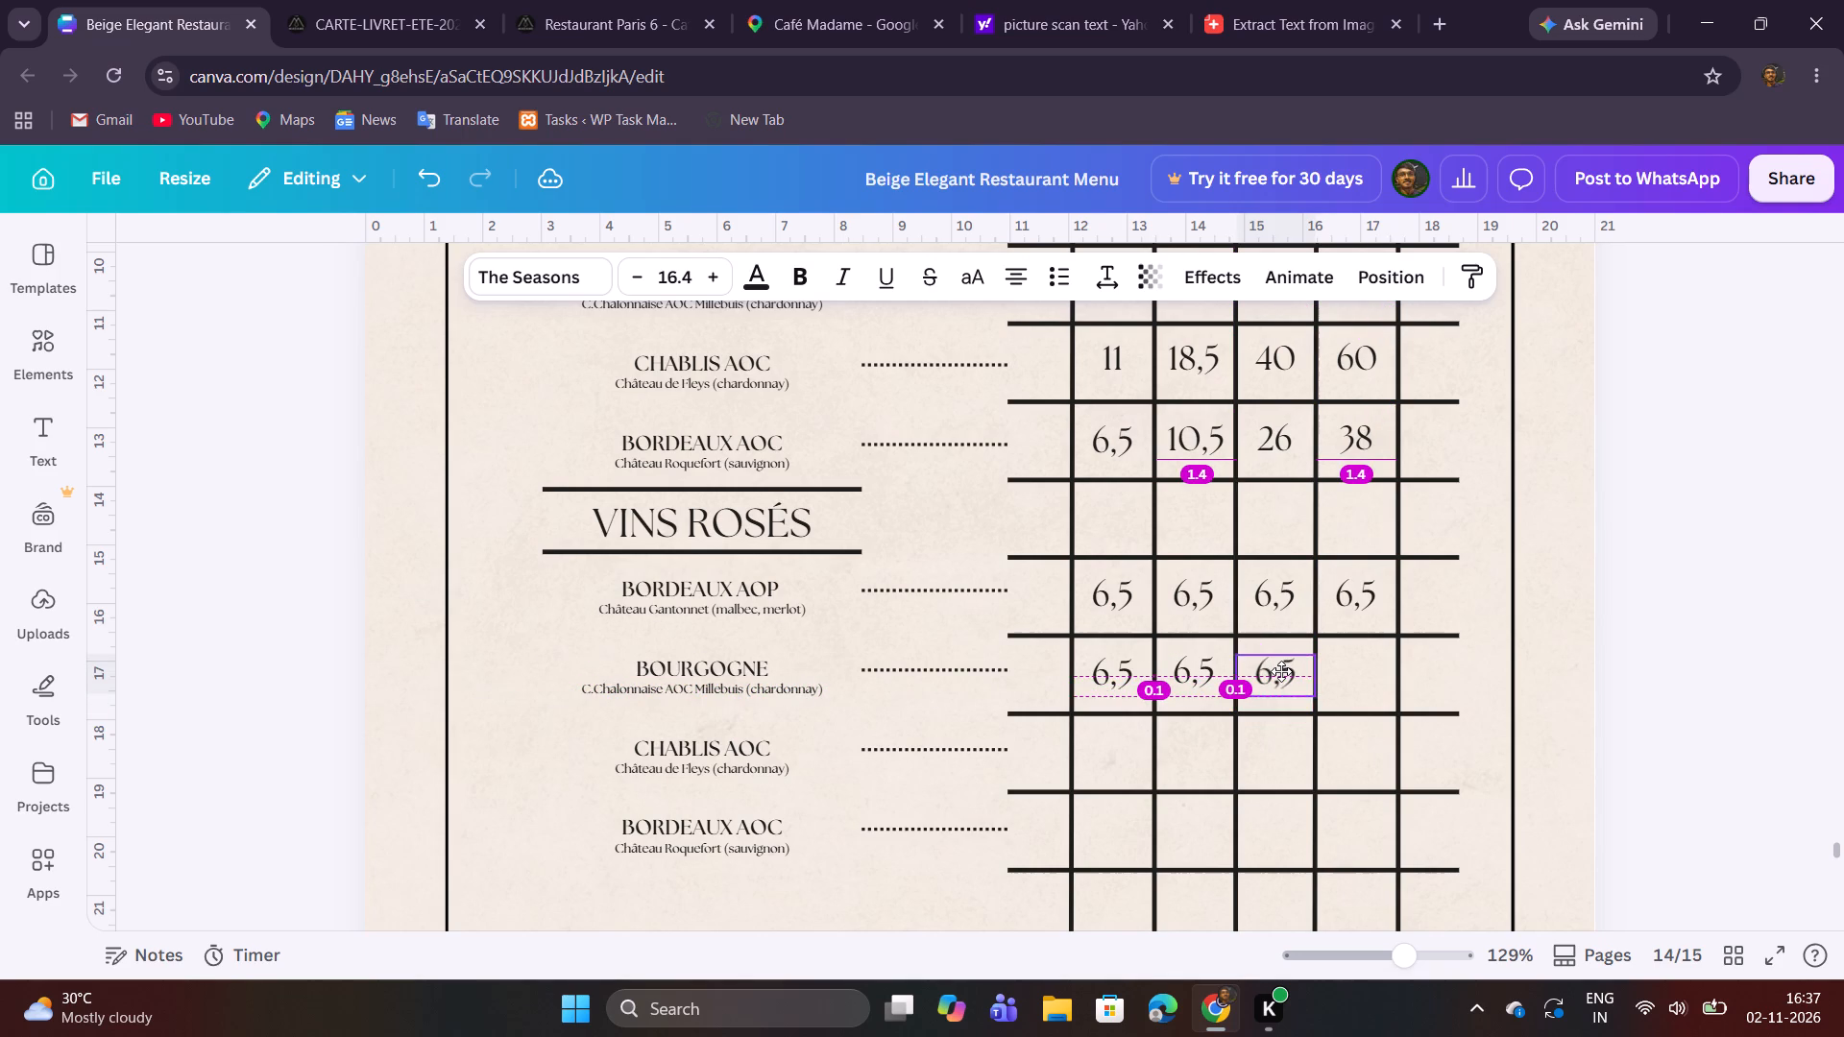
{"action": "left_click_drag", "start_coordinate": [1281, 671], "coordinate": [1281, 672]}
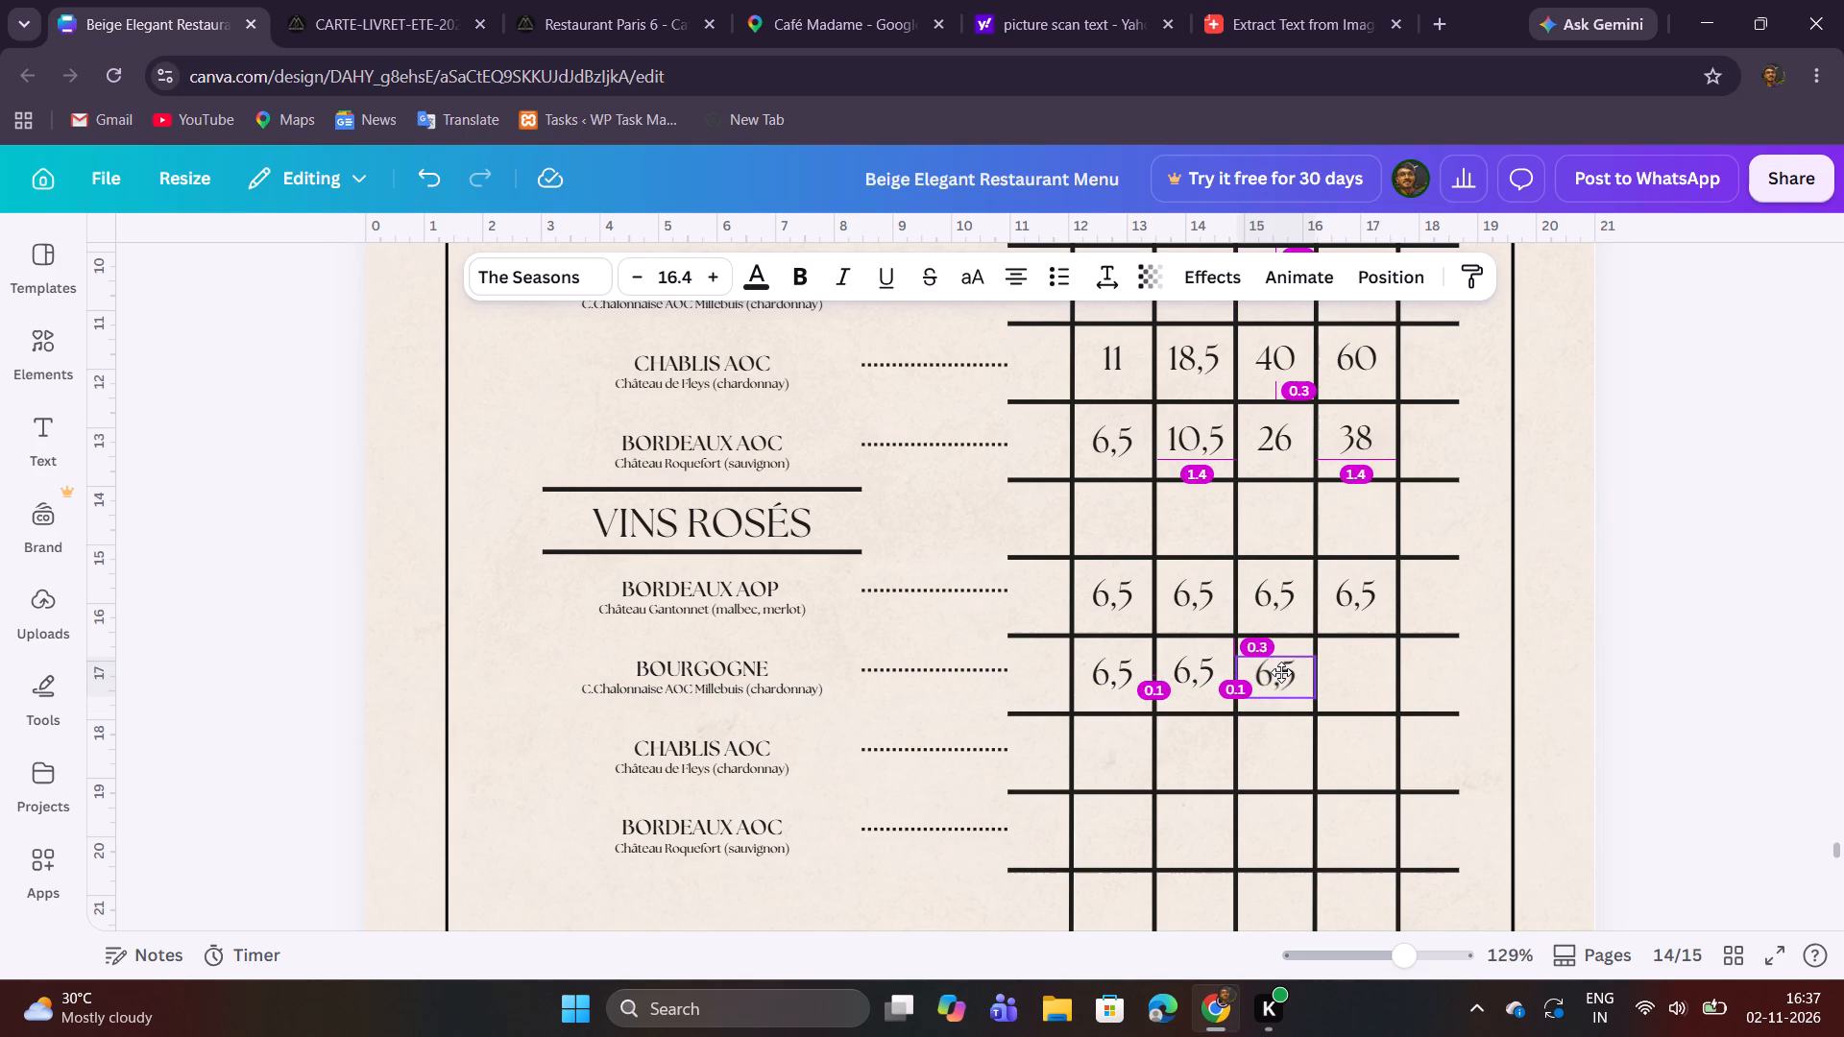
{"action": "left_click_drag", "start_coordinate": [1281, 672], "coordinate": [1282, 673]}
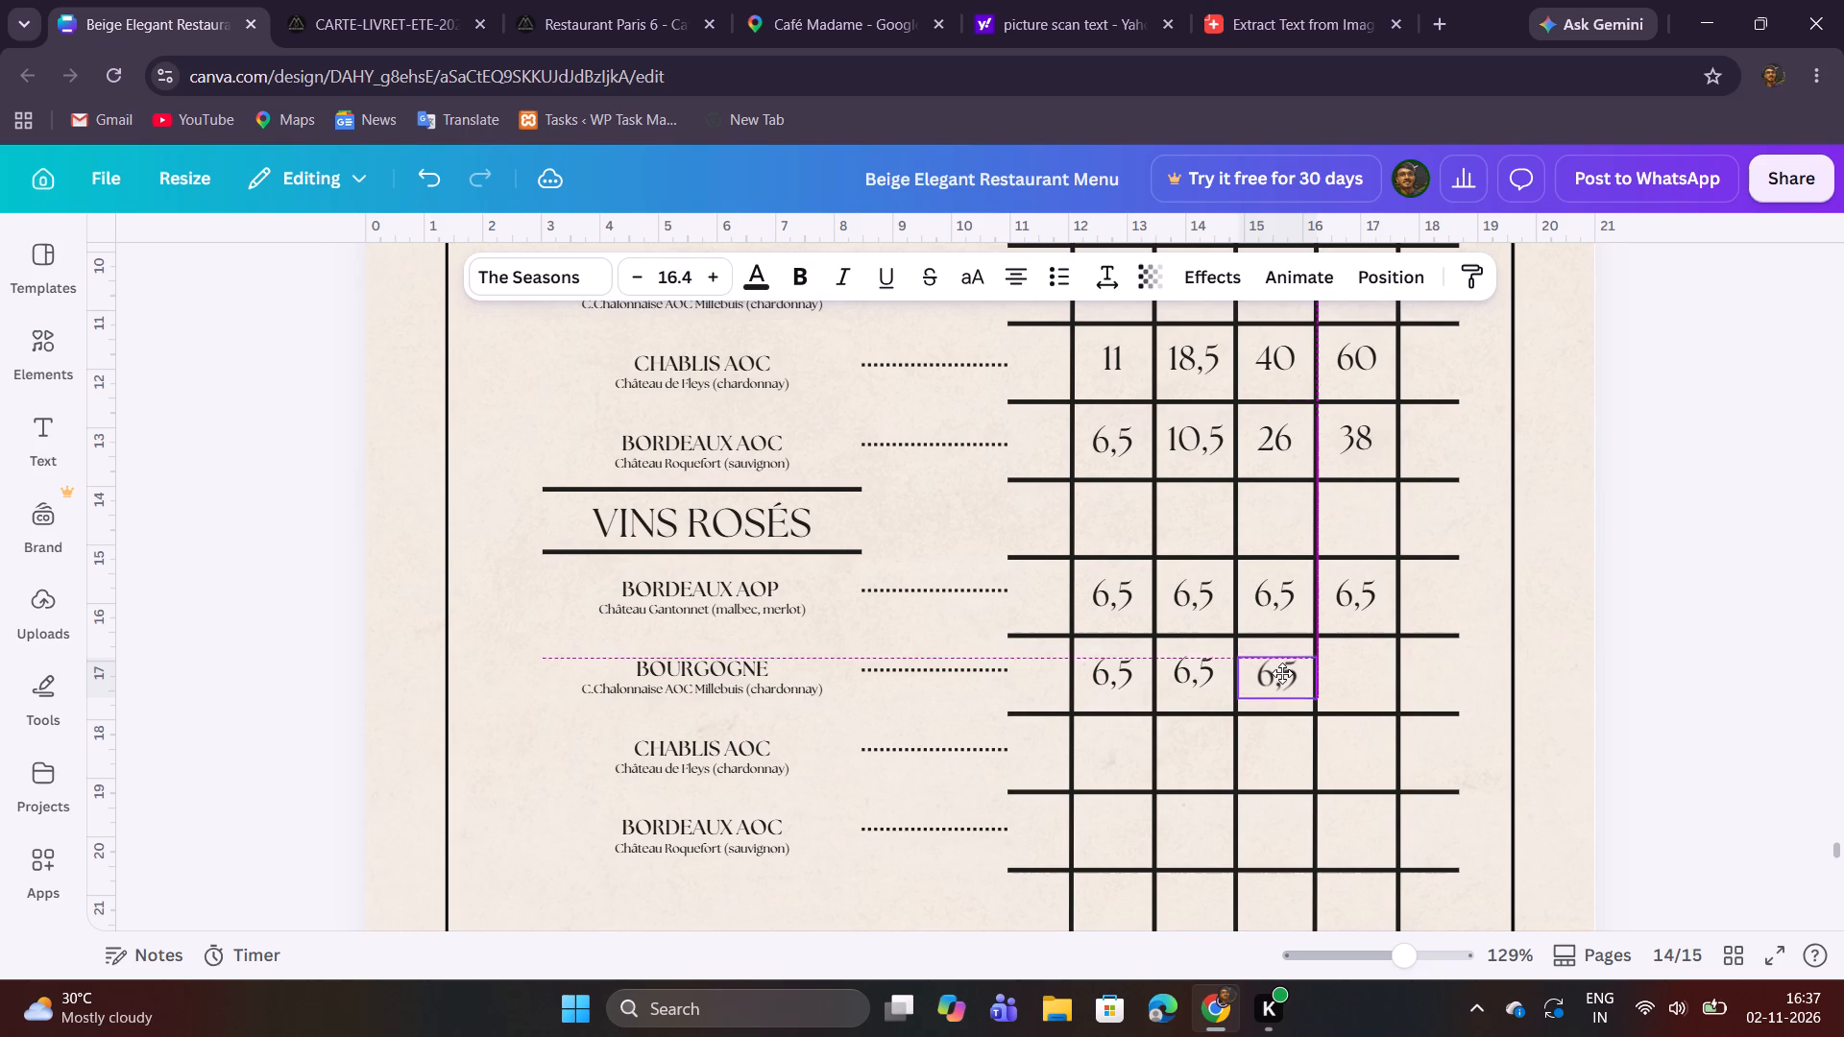
{"action": "left_click_drag", "start_coordinate": [1282, 673], "coordinate": [1282, 671]}
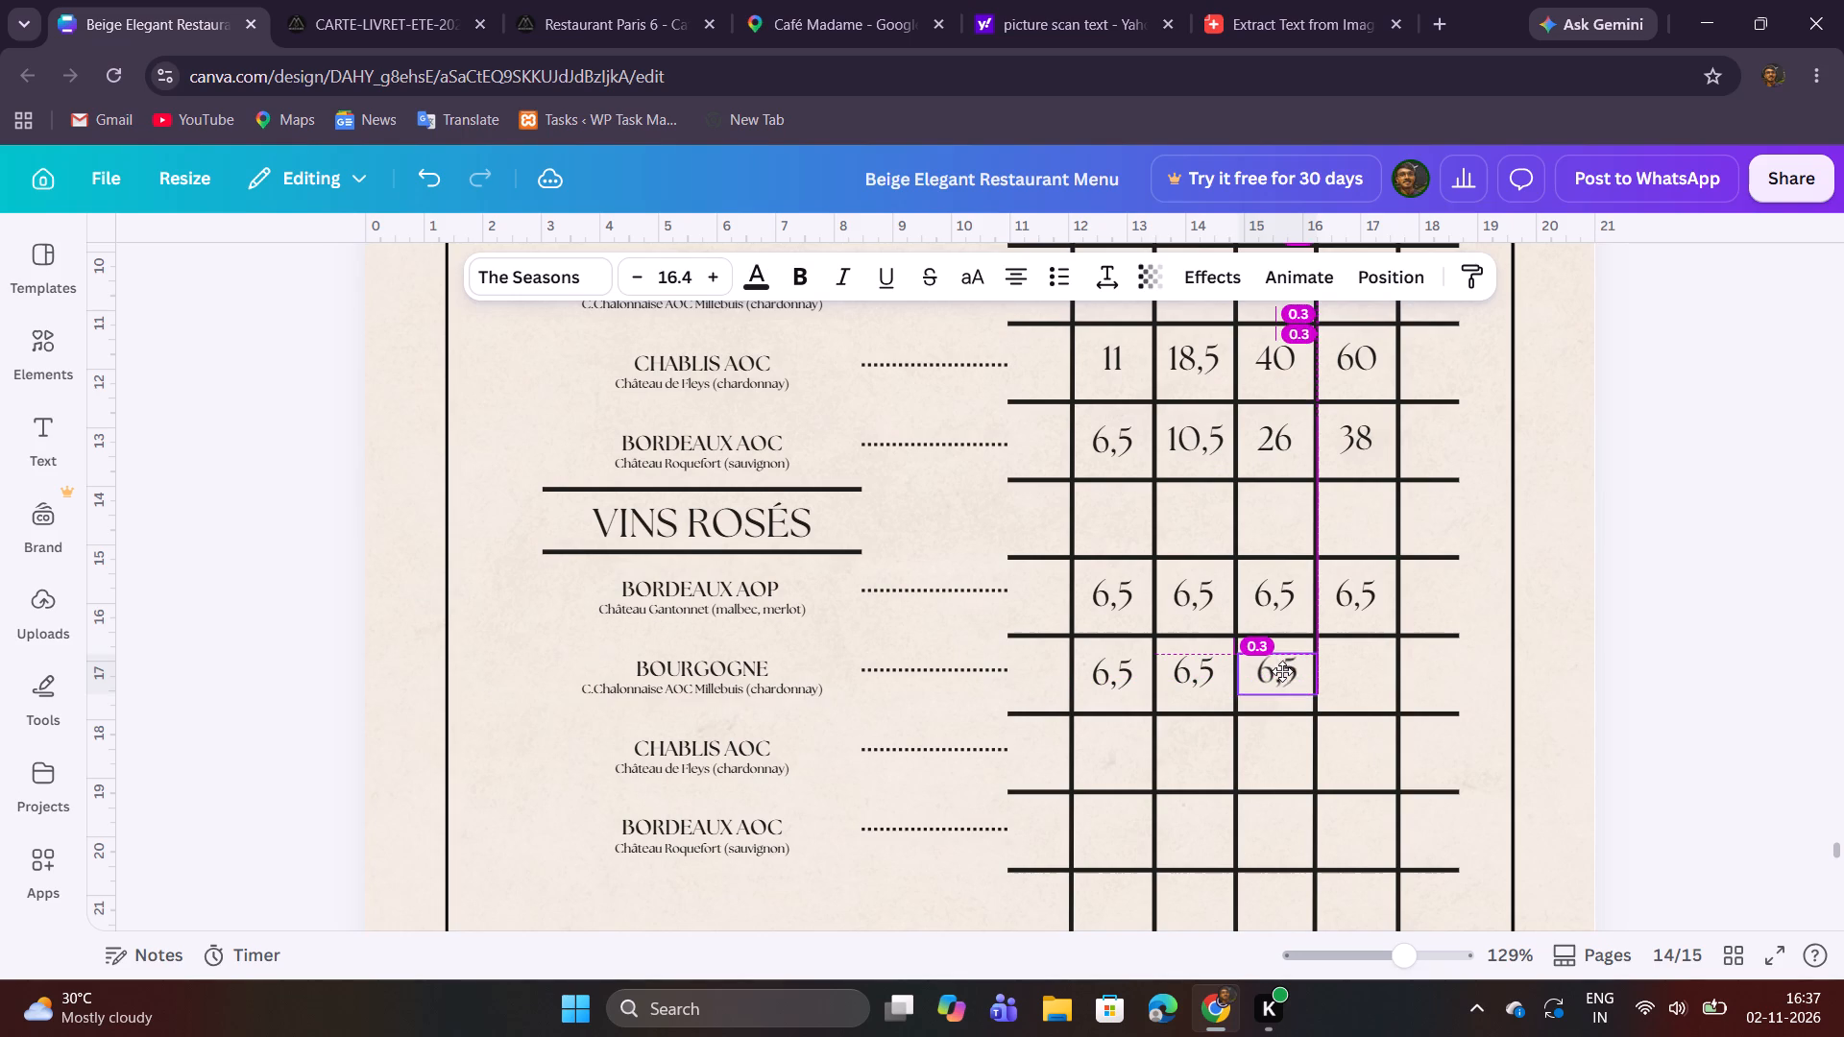
{"action": "left_click_drag", "start_coordinate": [1282, 671], "coordinate": [1283, 671]}
{"action": "left_click", "coordinate": [1650, 623]}
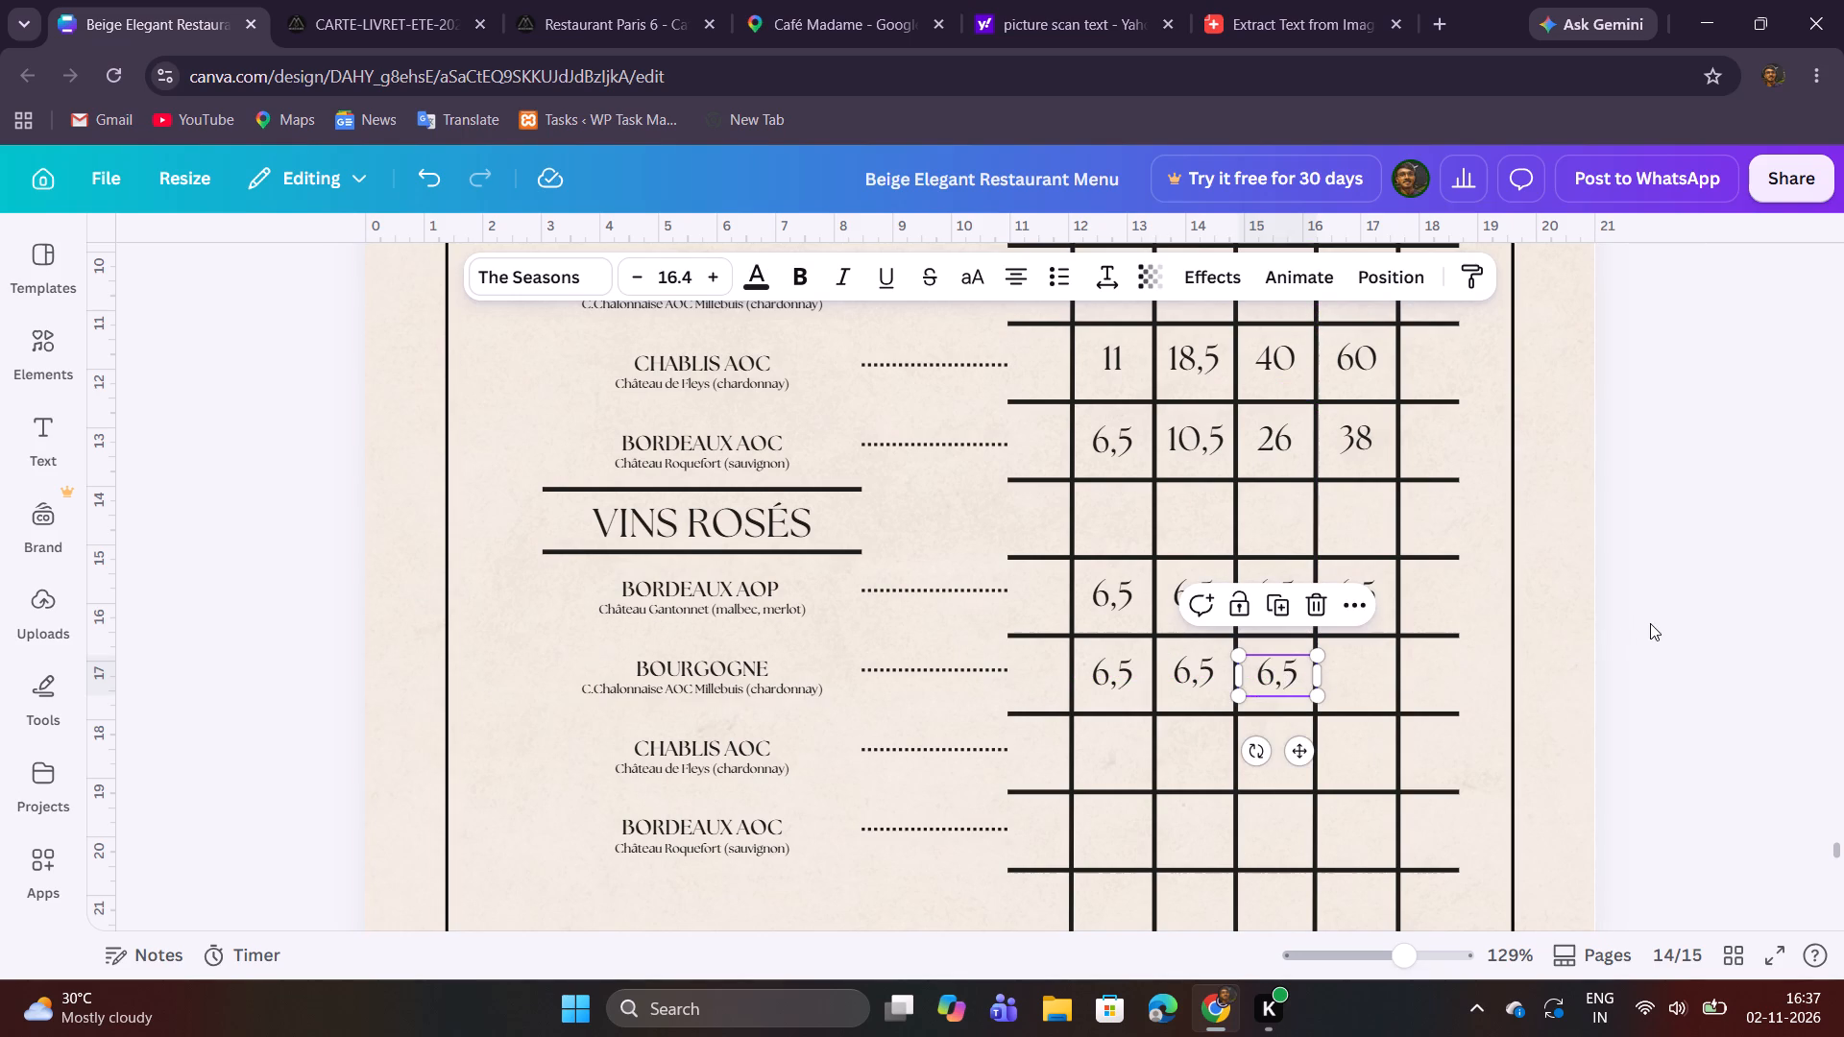
{"action": "left_click", "coordinate": [1299, 670]}
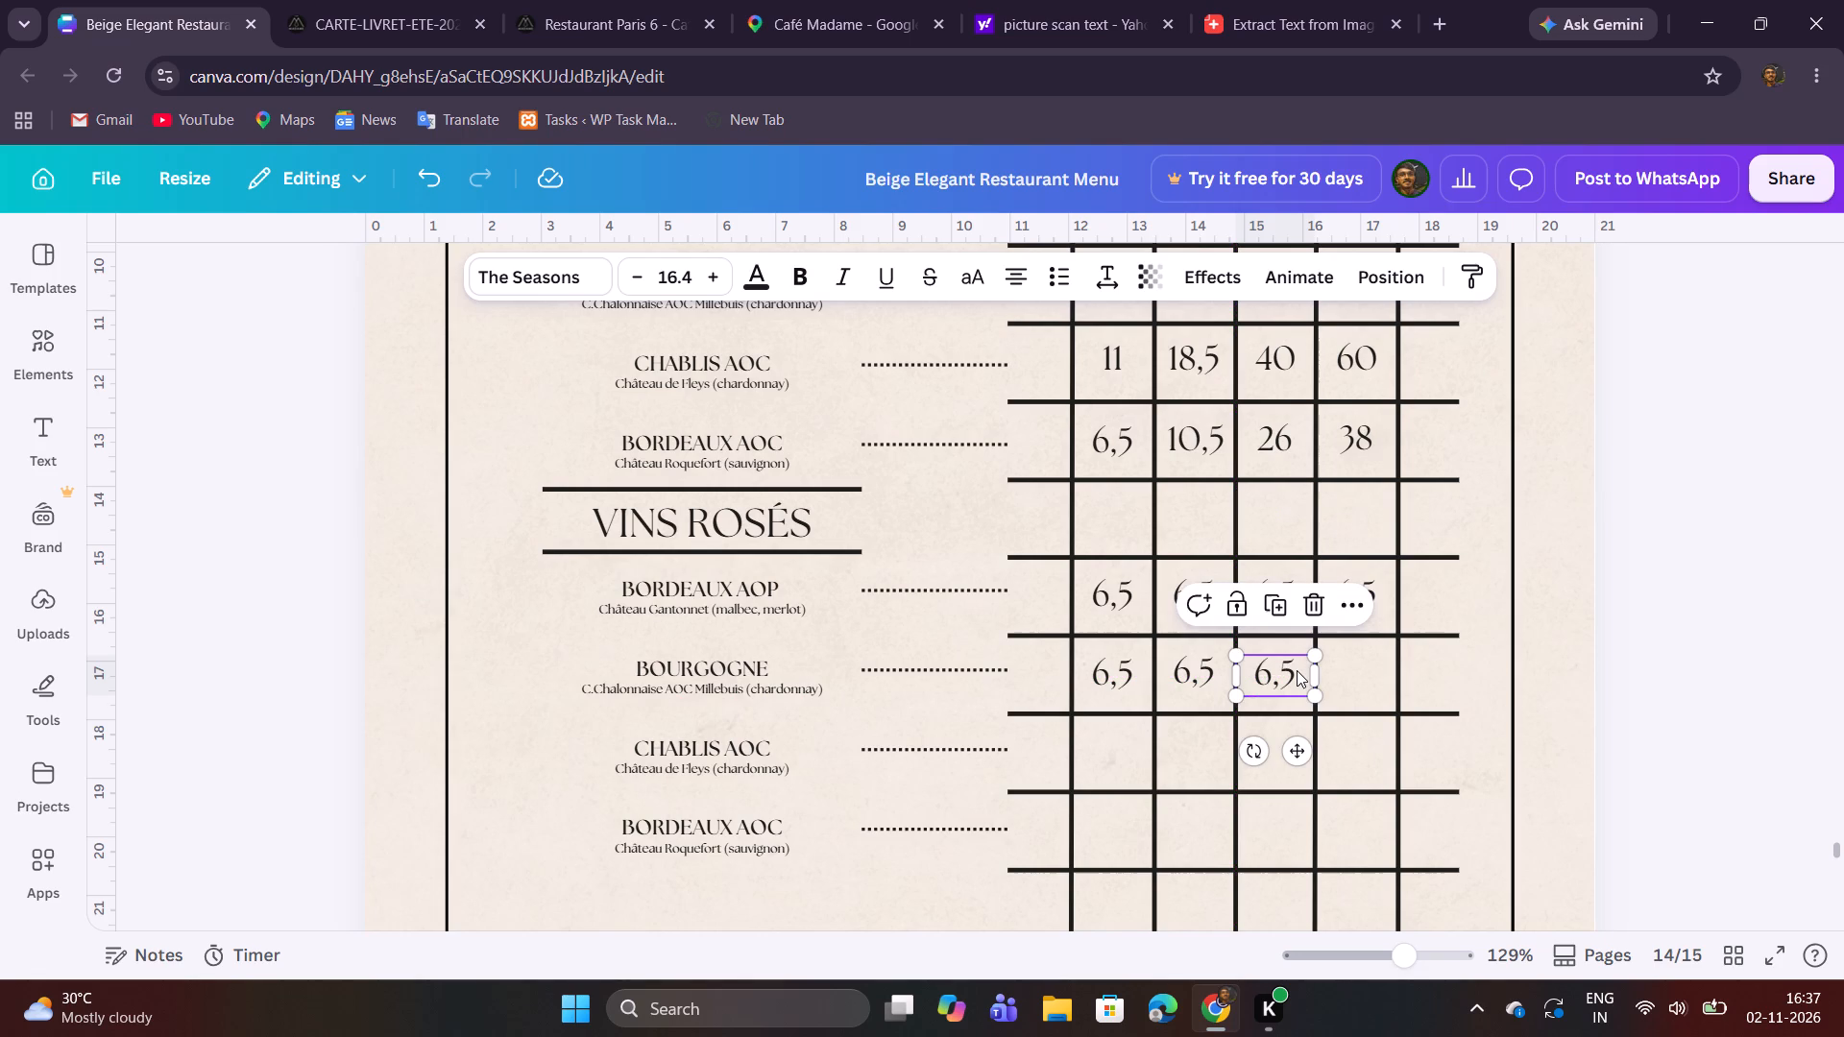
{"action": "left_click", "coordinate": [1297, 670]}
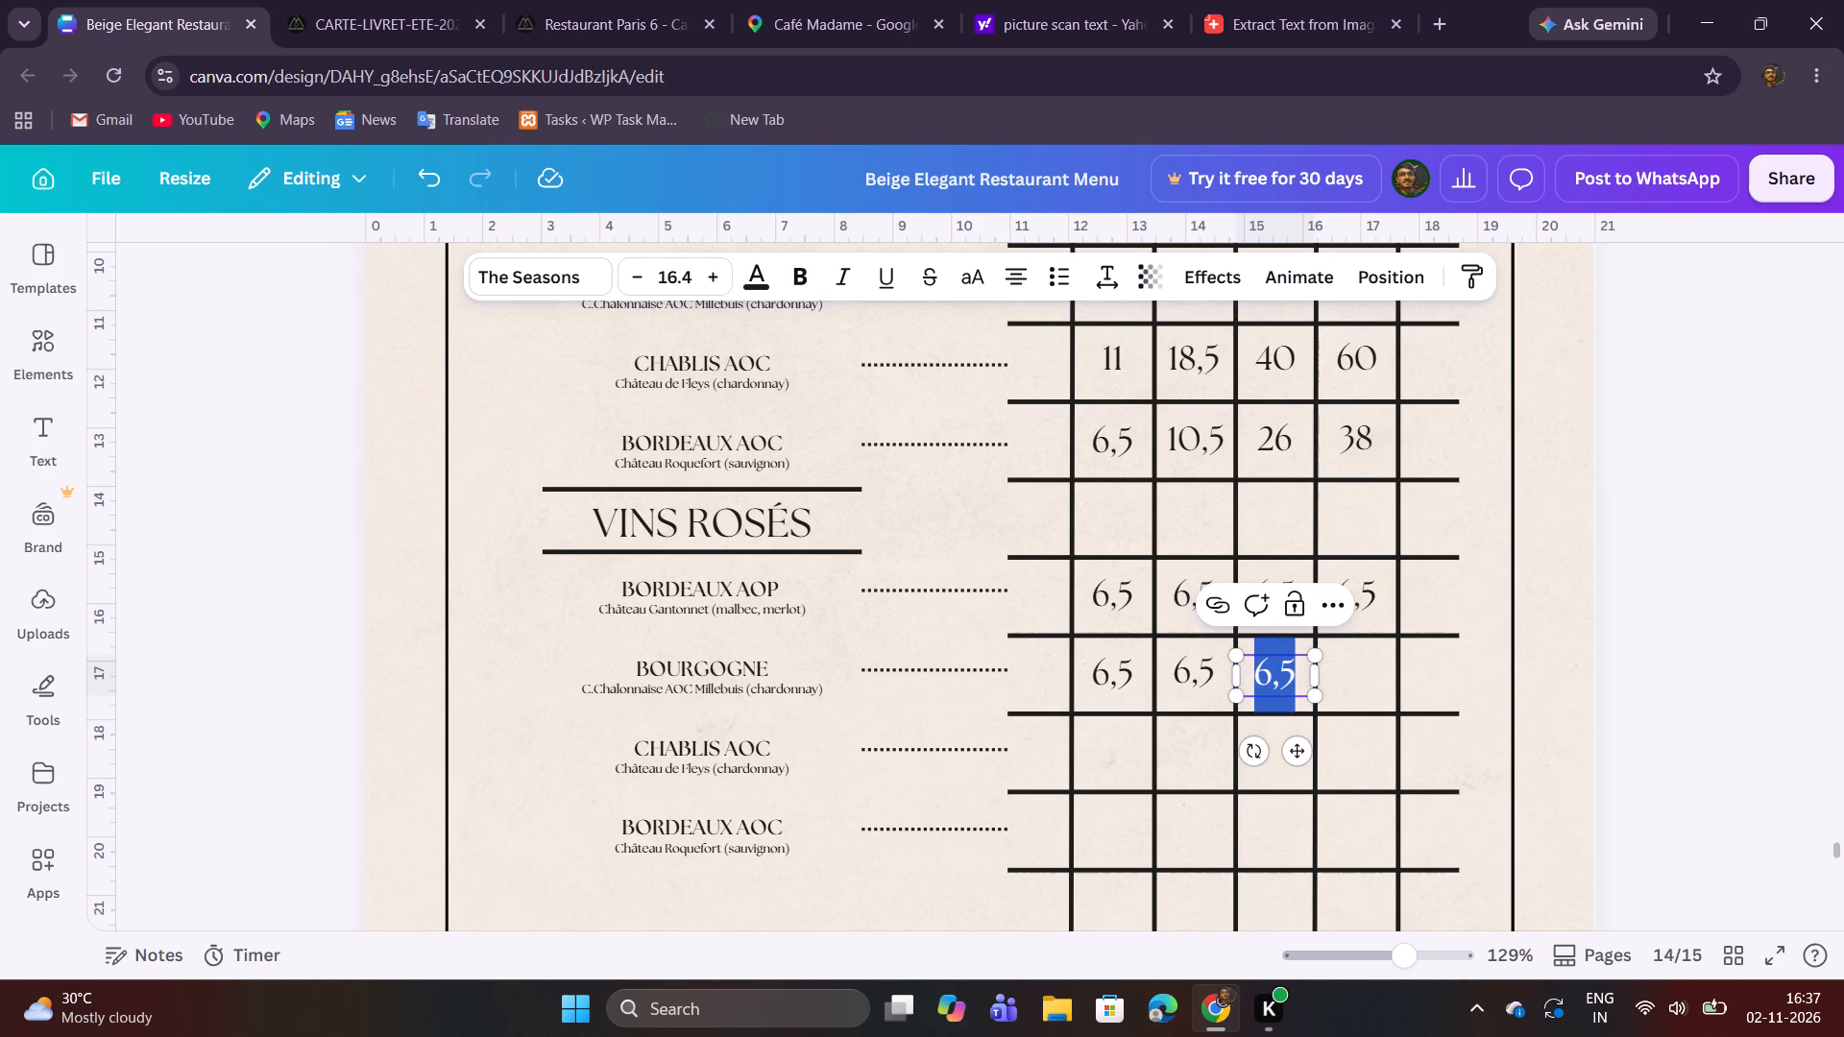
{"action": "left_click", "coordinate": [1650, 639]}
Duplicate the third 6,5 price into the fourth price cell of the BOURGOGNE row under VINS ROSÉS.
{"action": "left_click", "coordinate": [1261, 684]}
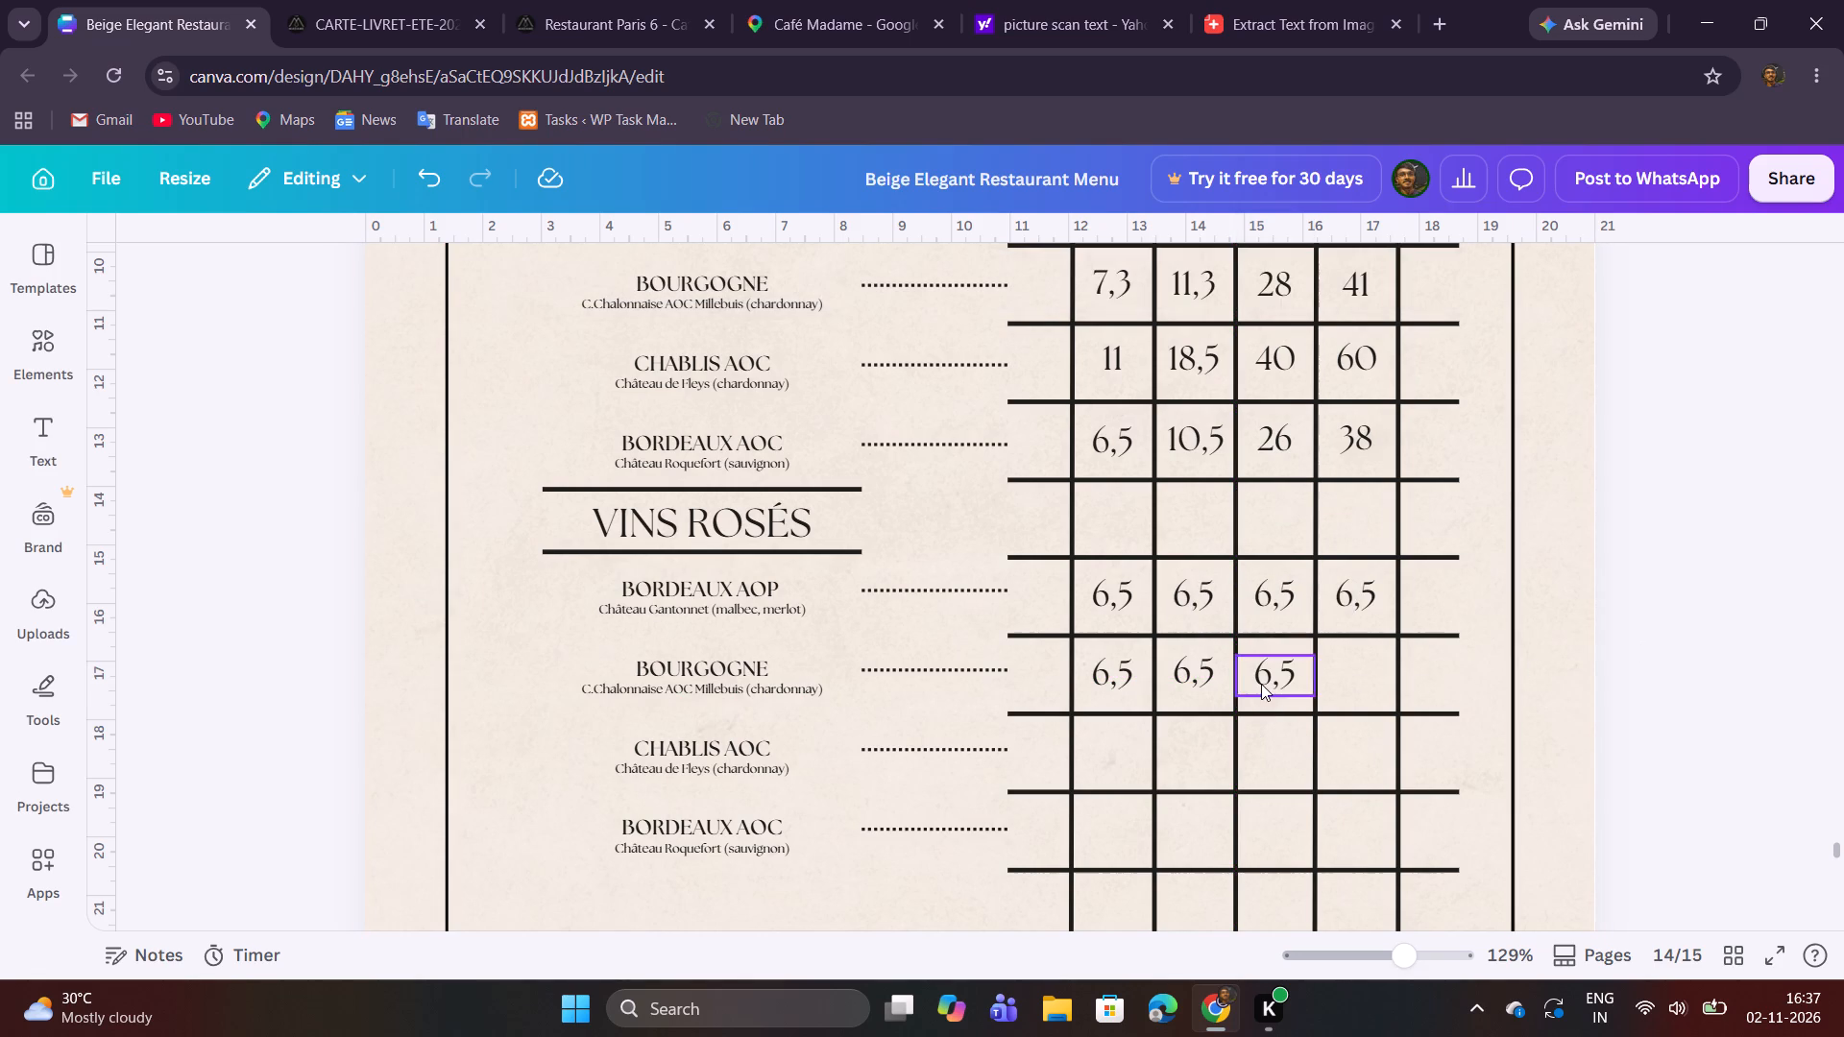
{"action": "left_click", "coordinate": [1278, 614]}
{"action": "left_click", "coordinate": [1662, 612]}
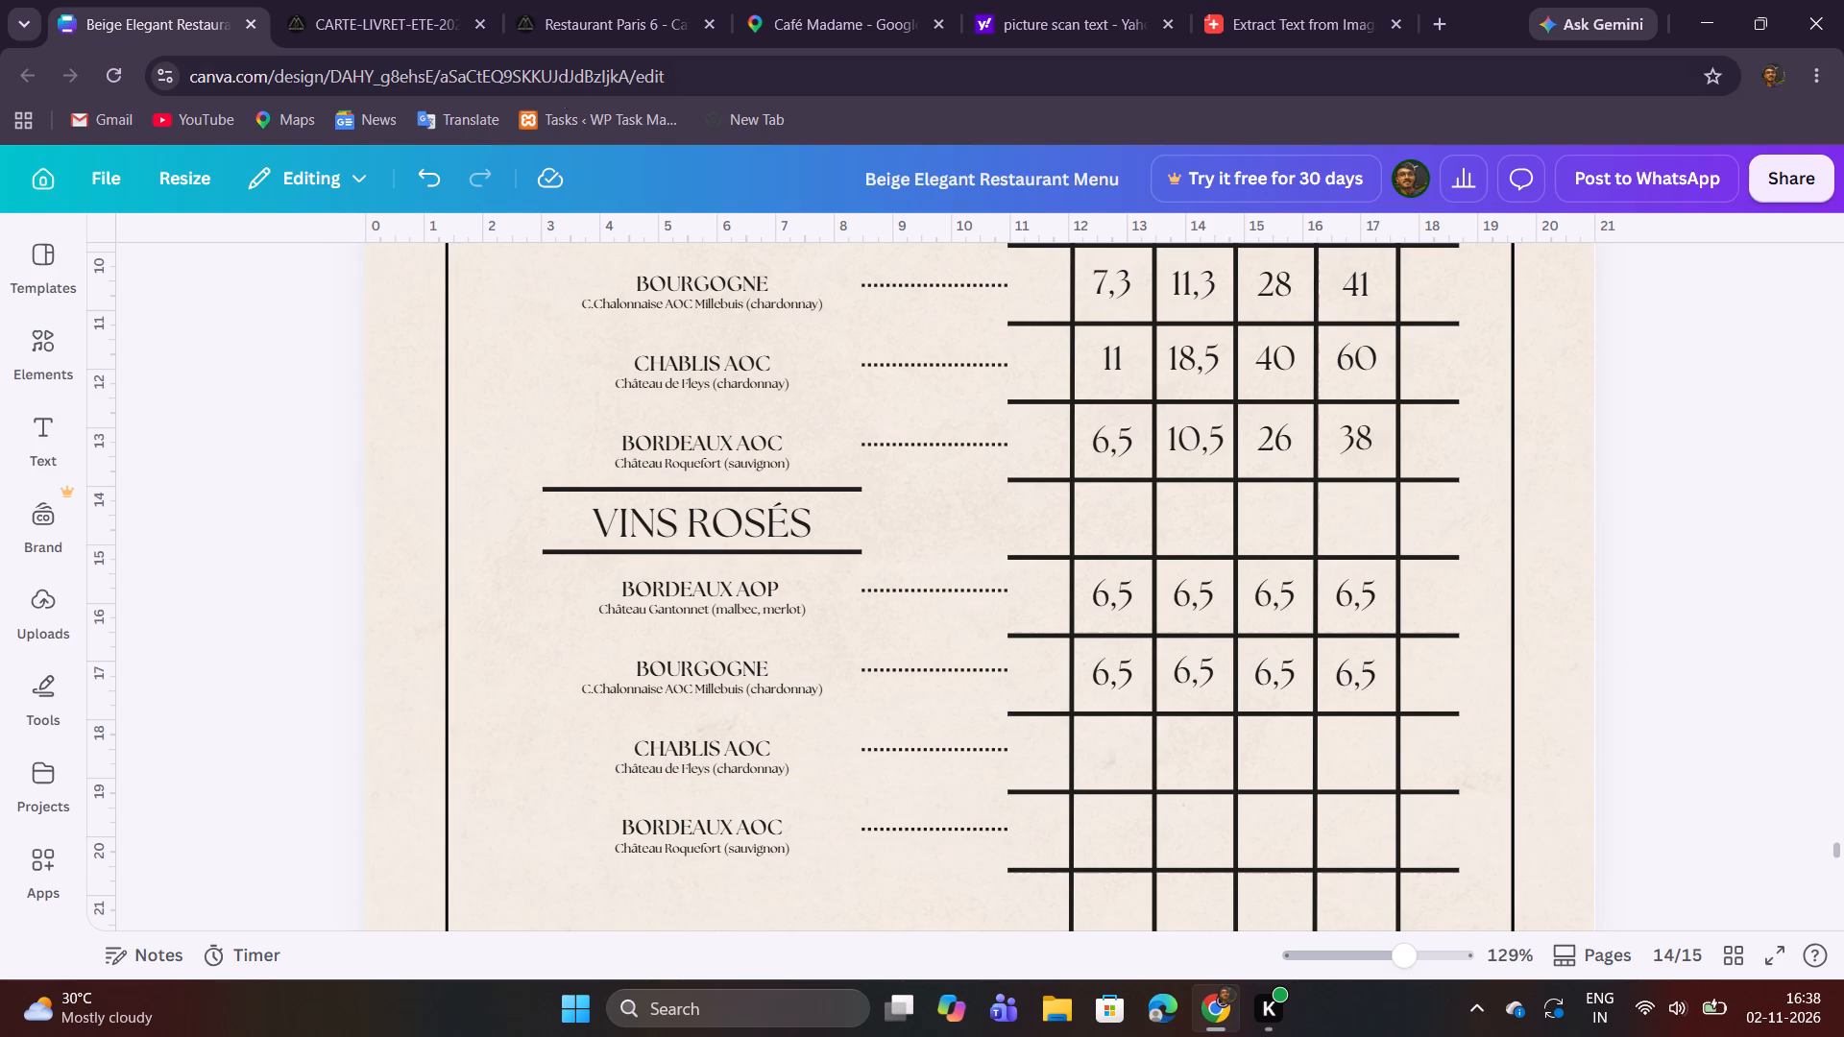
Replace the first price of the BORDEAUX AOP row with 6, copied from the VINS ROSÉS section of the PDF wine list.
{"action": "left_click", "coordinate": [380, 19]}
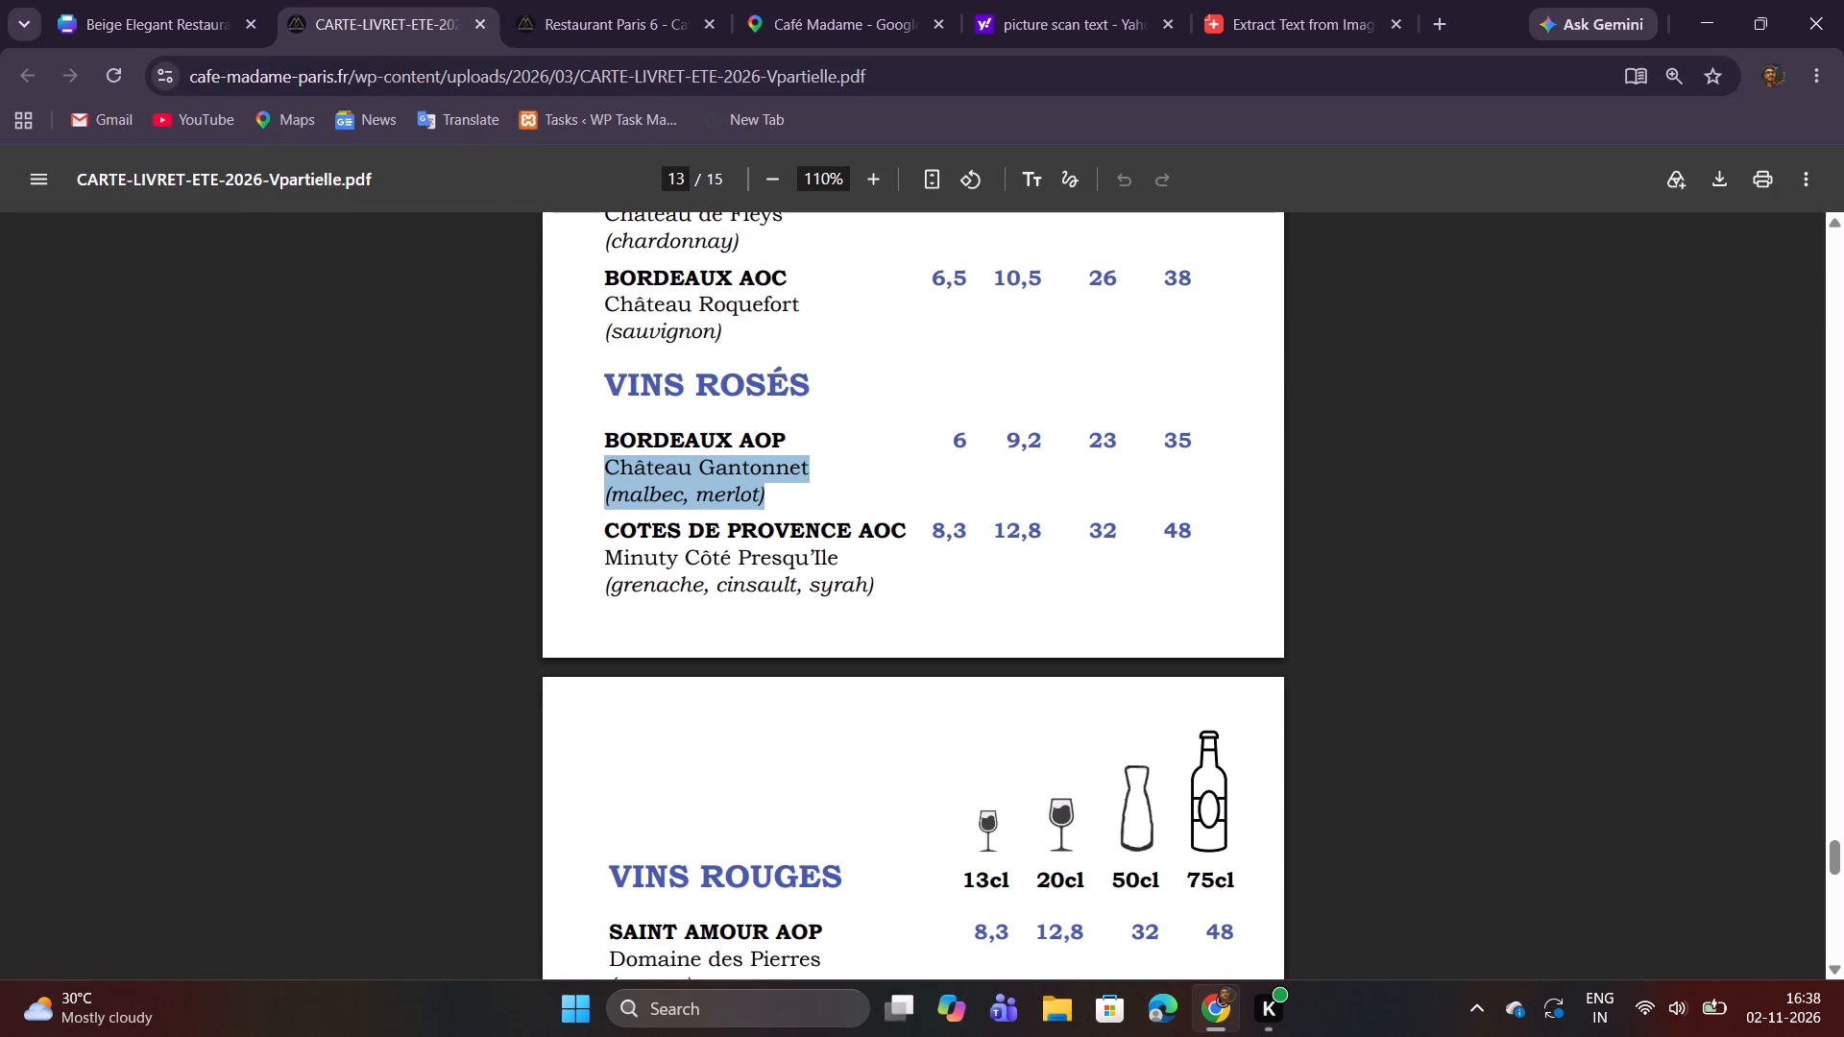
{"action": "double_click", "coordinate": [964, 443]}
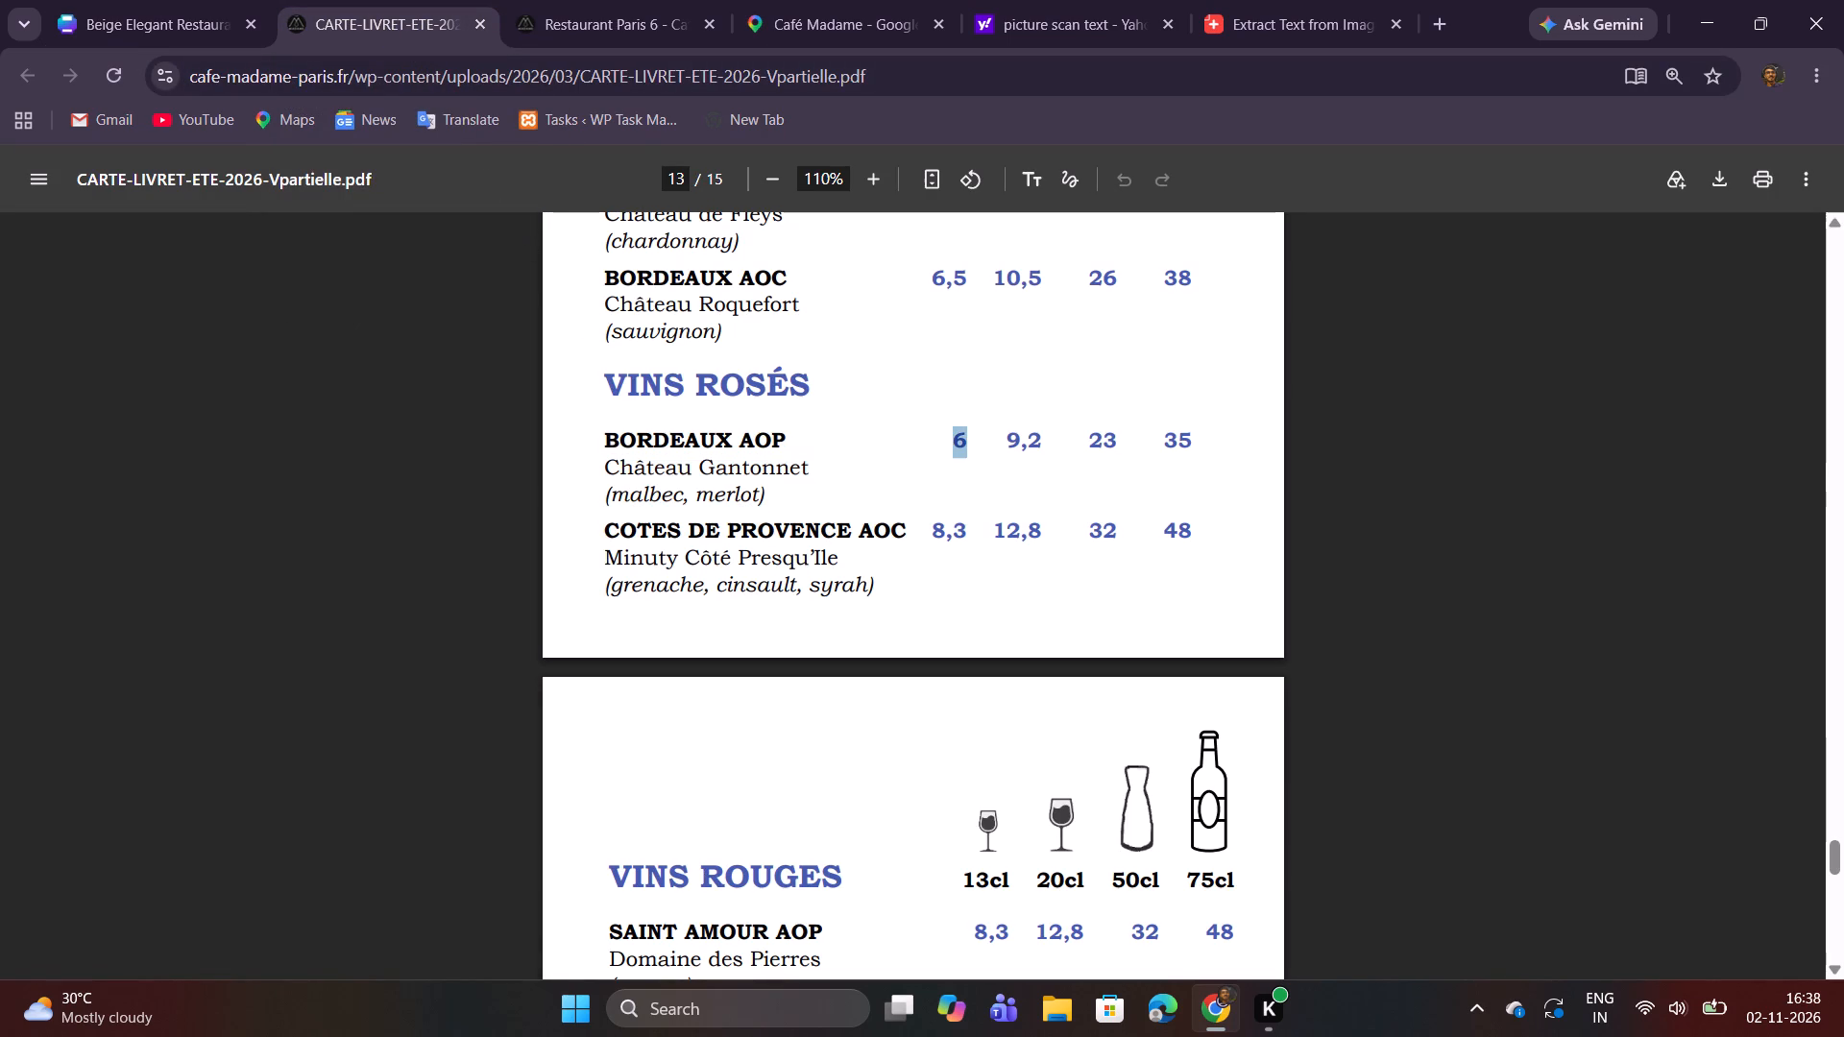
{"action": "key", "text": "ctrl+c"}
{"action": "left_click", "coordinate": [202, 0]}
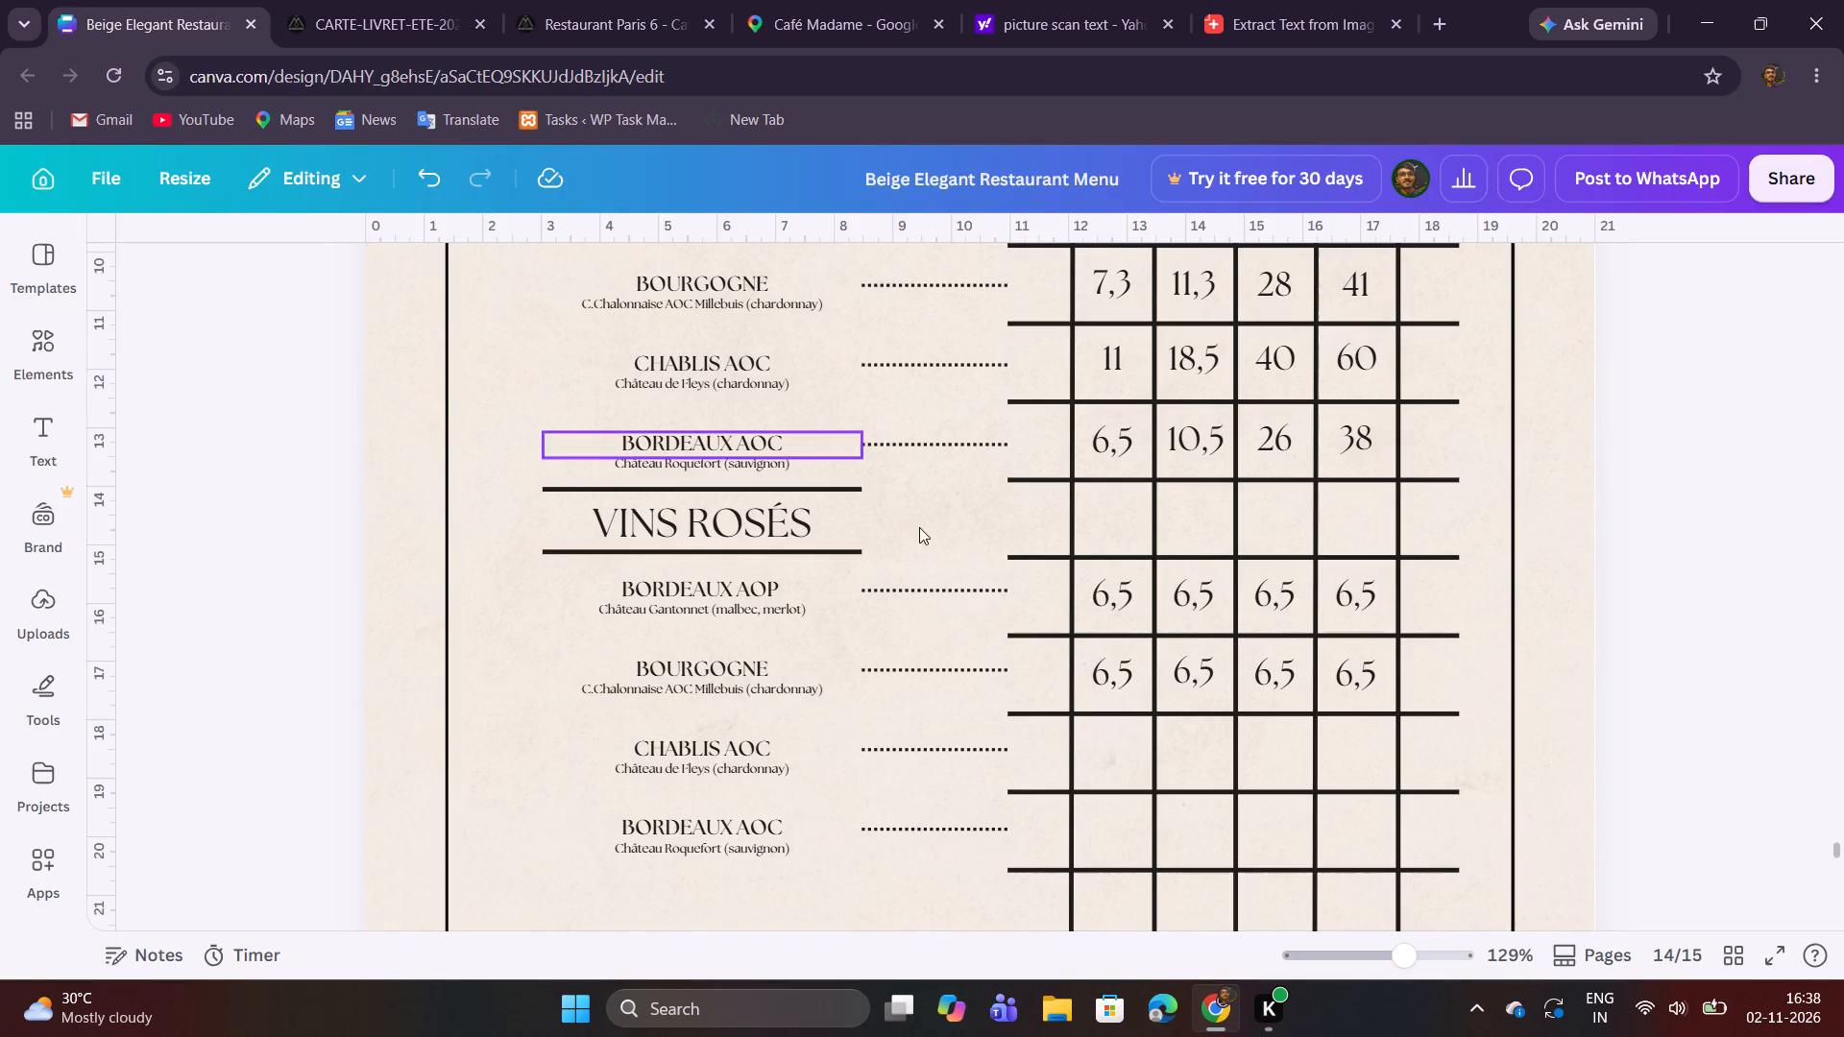
{"action": "double_click", "coordinate": [1128, 597]}
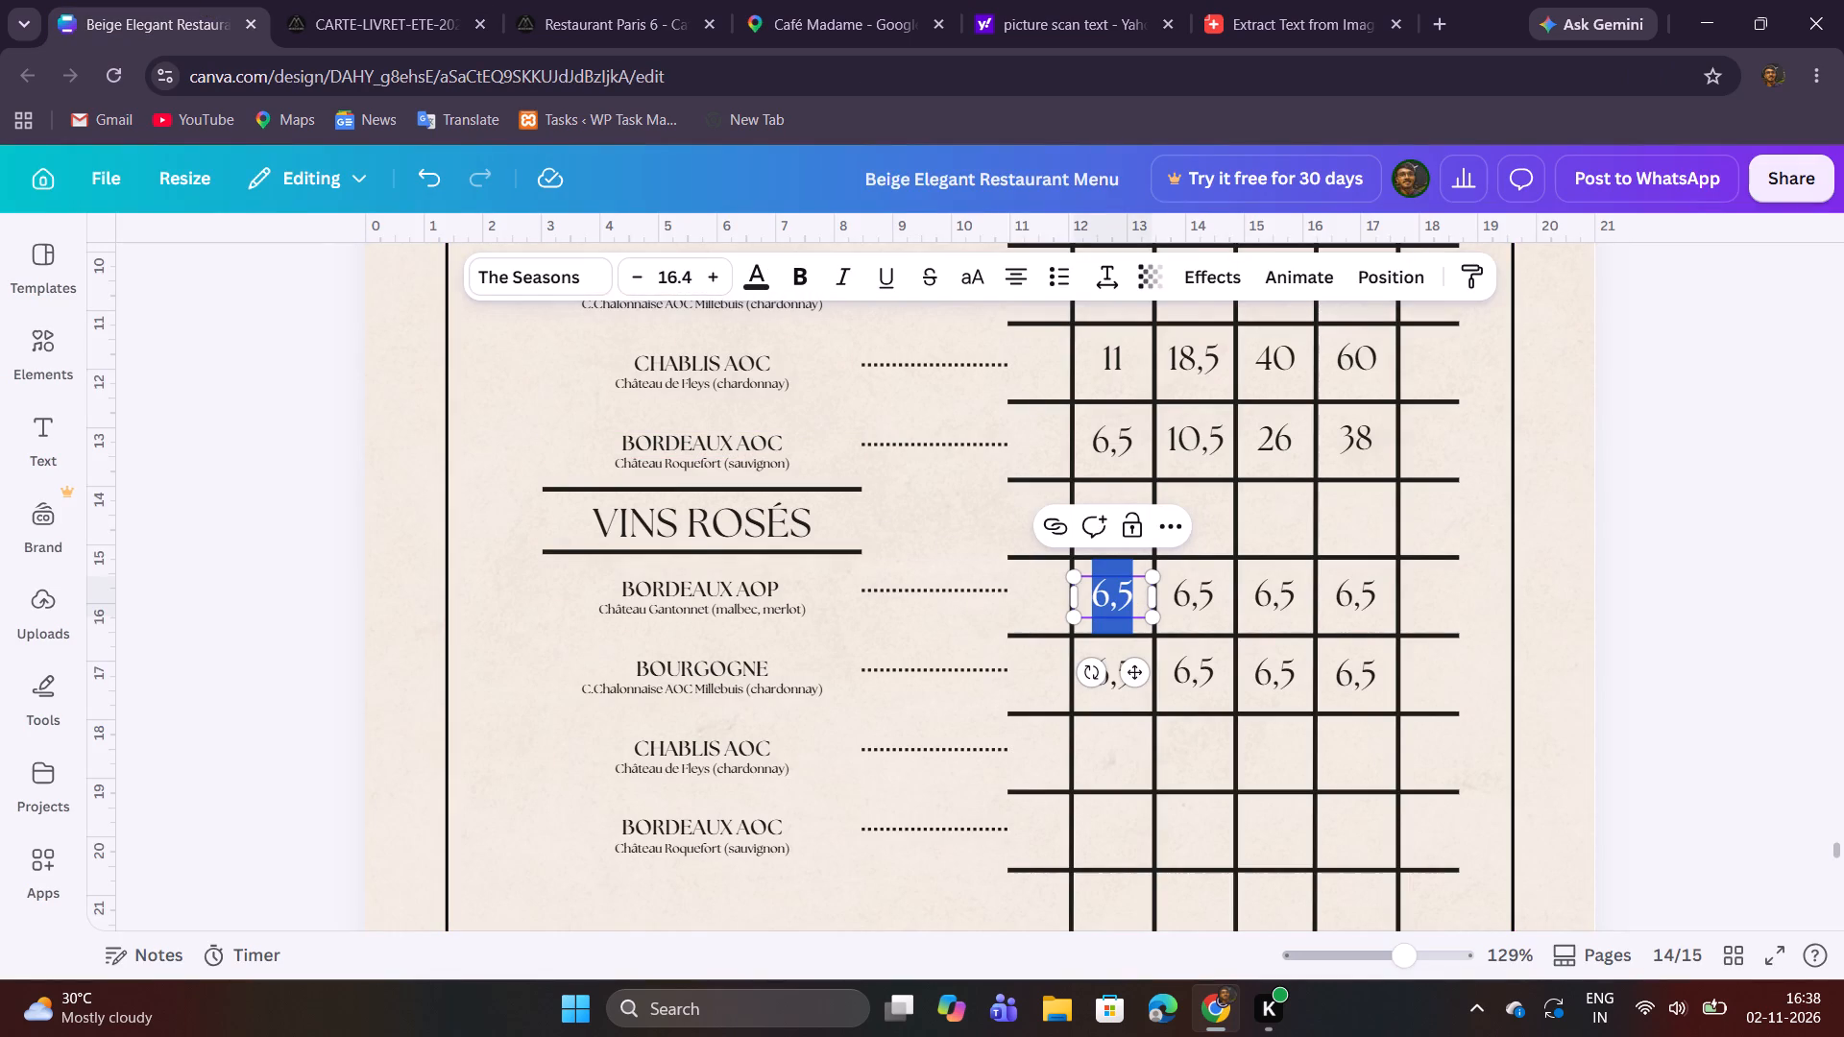
{"action": "key", "text": "ctrl+v"}
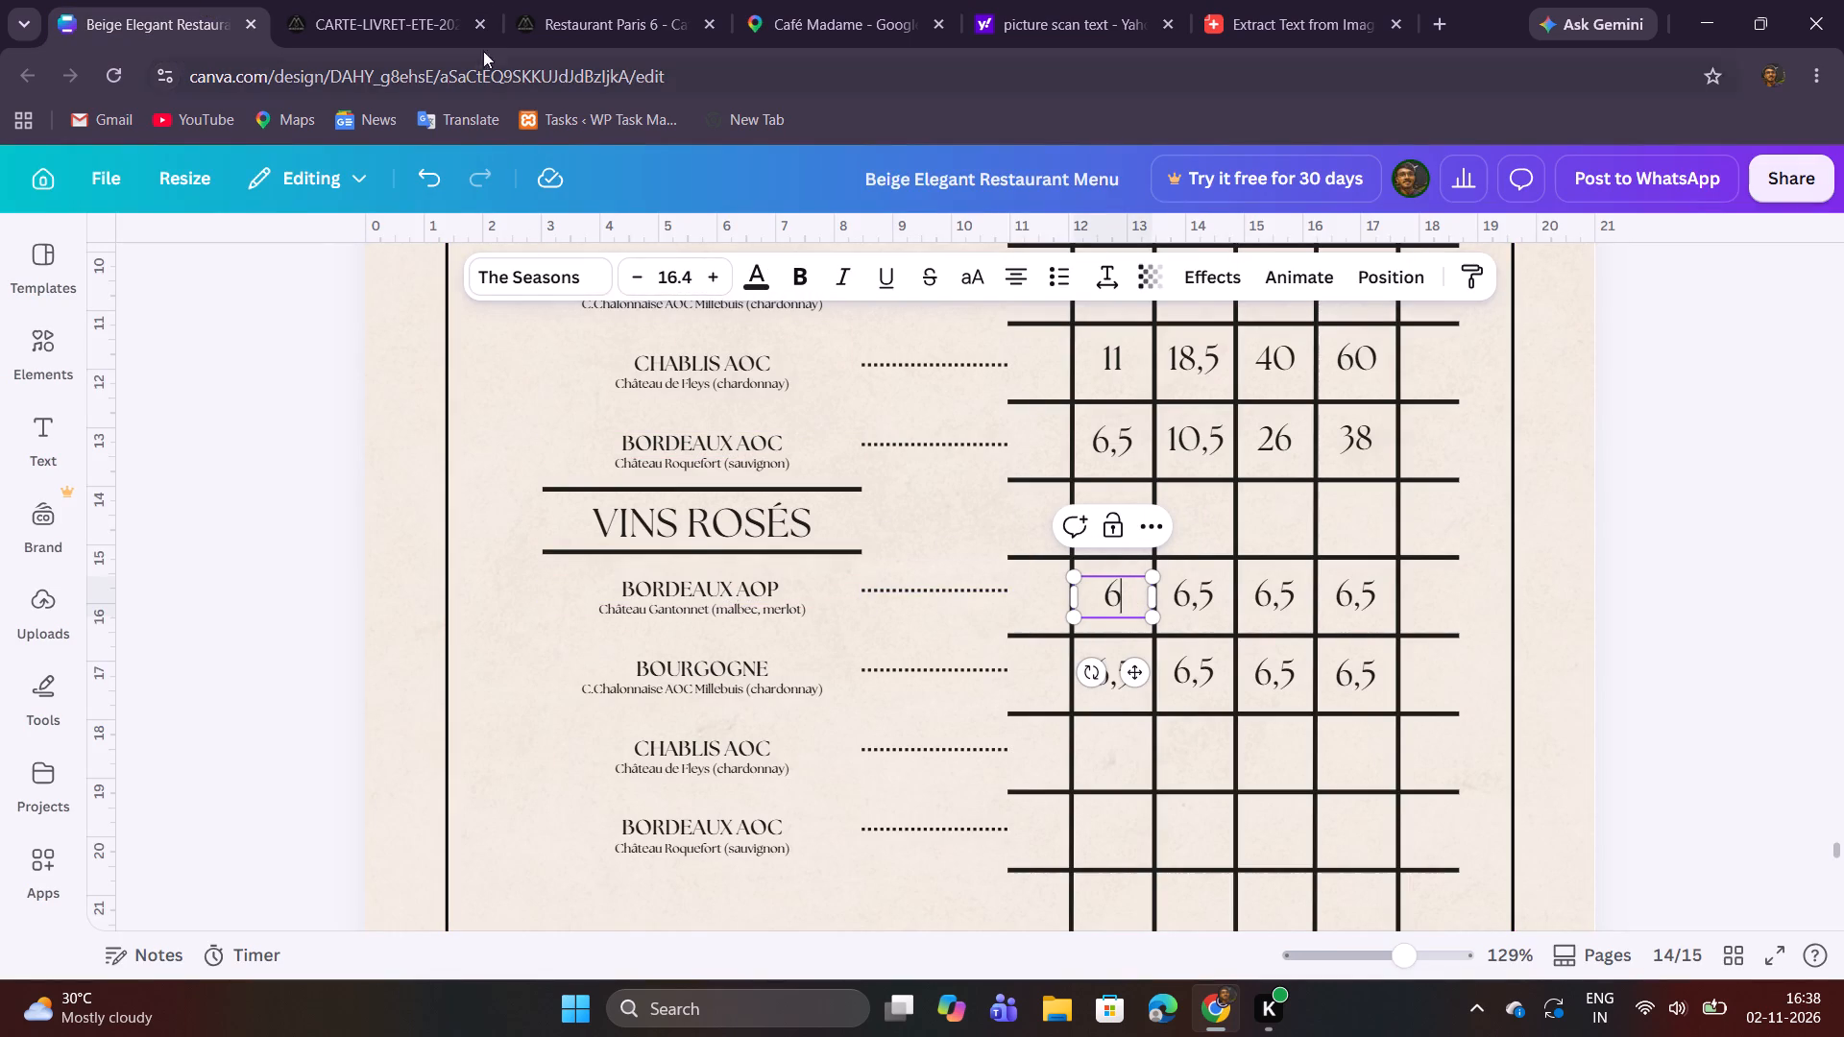
Replace the second price of the BORDEAUX AOP row with 9,2, copied from the VINS ROSÉS section of the PDF wine list.
{"action": "left_click", "coordinate": [369, 0]}
{"action": "left_click_drag", "start_coordinate": [1014, 445], "coordinate": [1036, 449]}
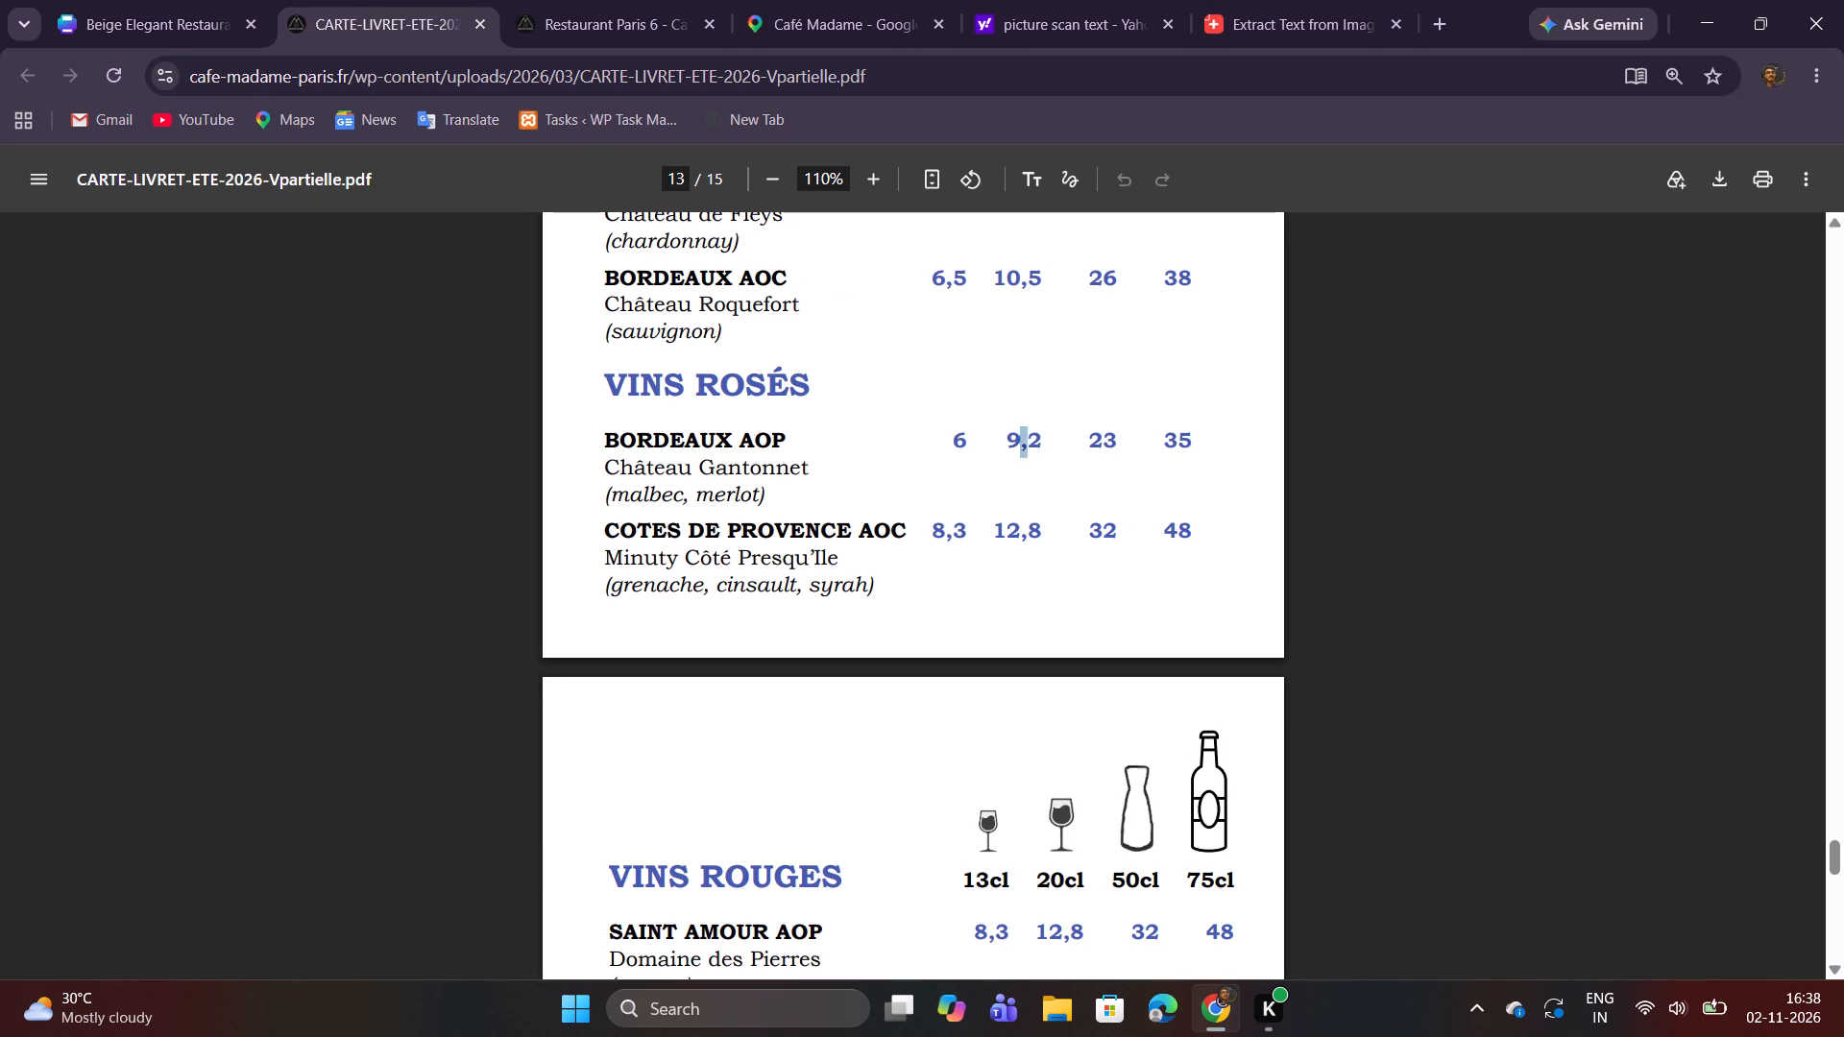
{"action": "left_click_drag", "start_coordinate": [1036, 449], "coordinate": [1045, 449]}
{"action": "left_click_drag", "start_coordinate": [1010, 438], "coordinate": [1040, 443]}
{"action": "key", "text": "ctrl+c"}
{"action": "left_click", "coordinate": [149, 6]}
{"action": "double_click", "coordinate": [1193, 597]}
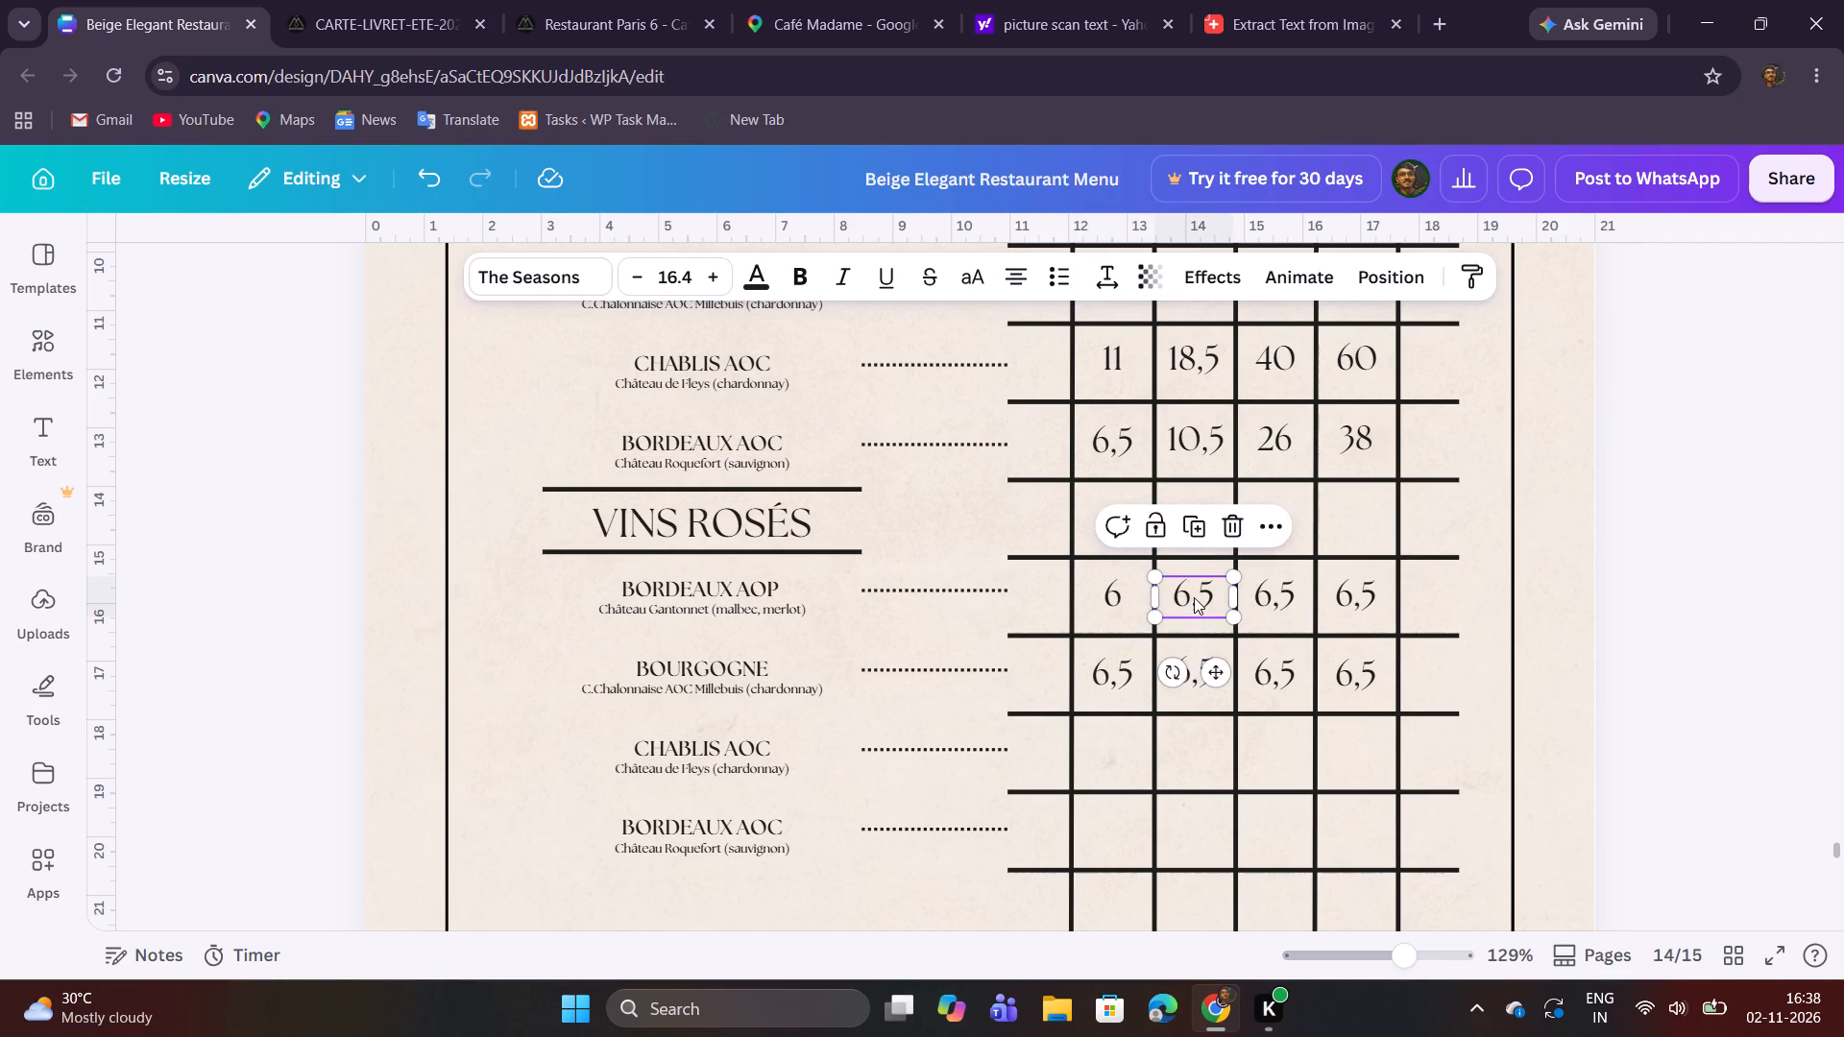
{"action": "key", "text": "ctrl+v"}
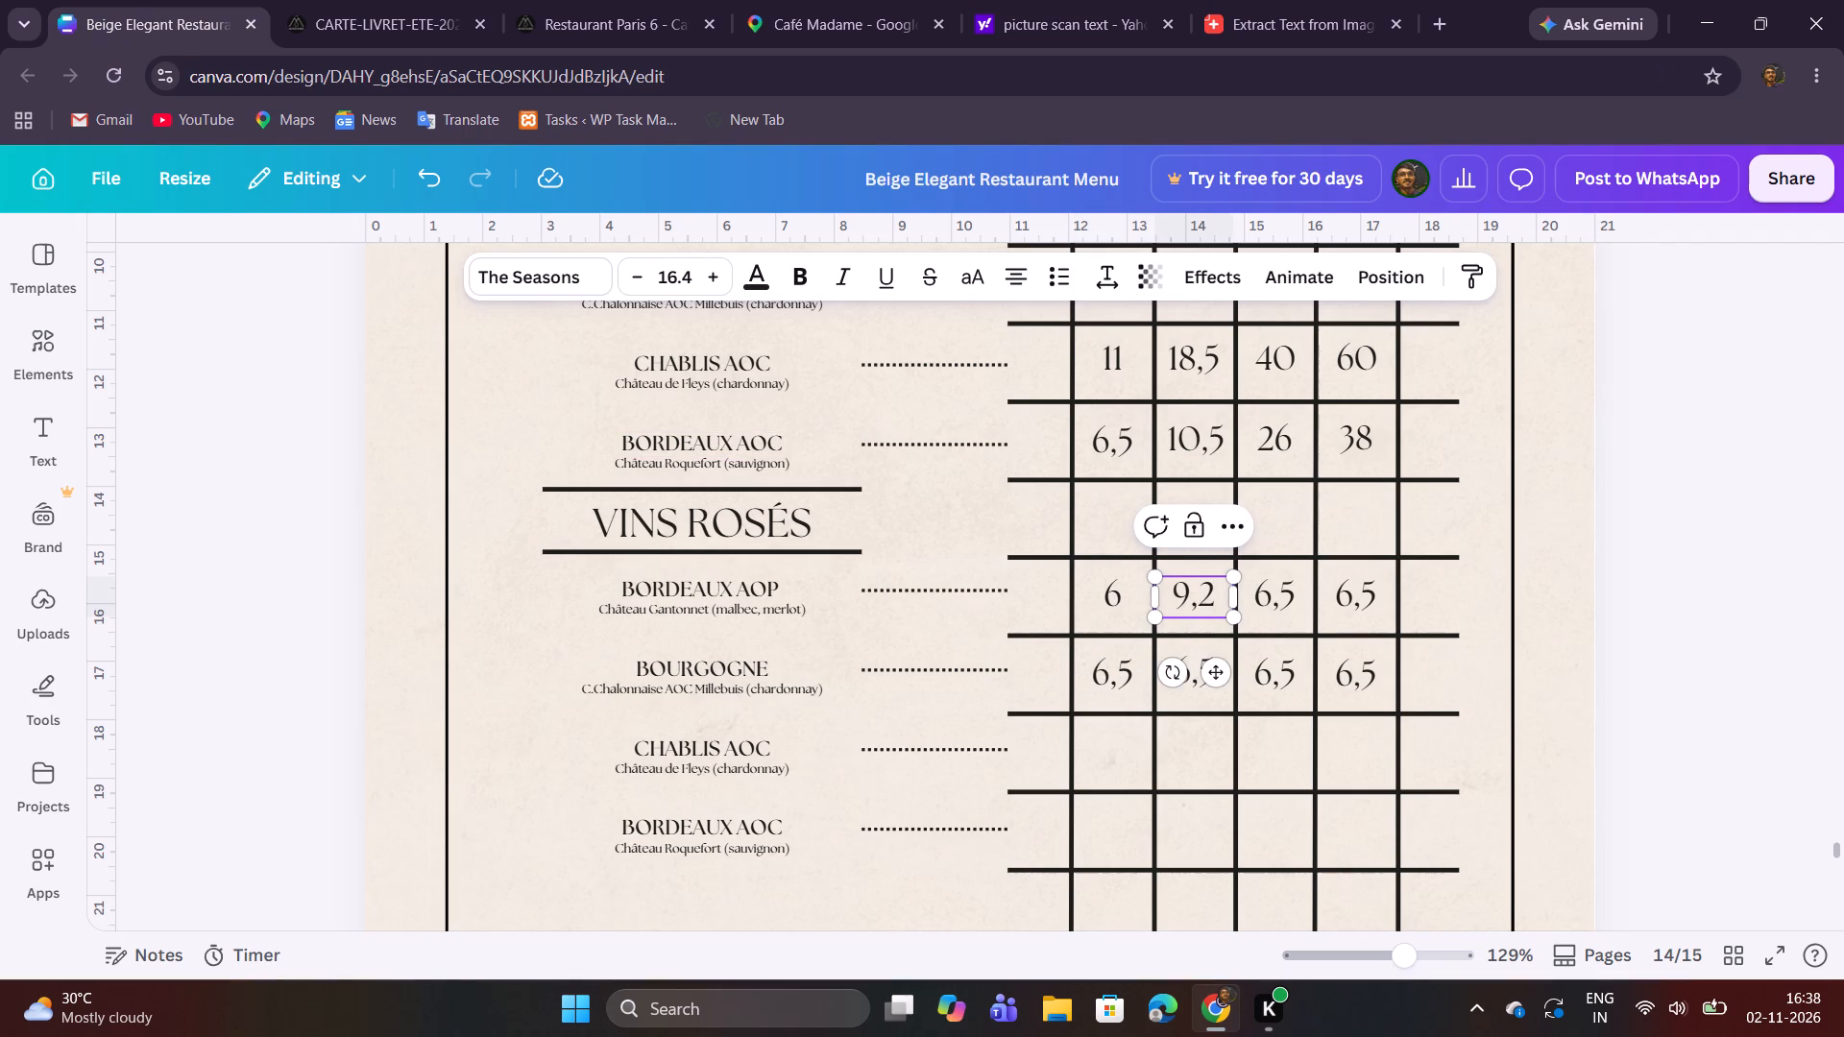
Replace the third price of the BORDEAUX AOP row with 23, copied from the PDF wine list.
{"action": "left_click", "coordinate": [329, 0]}
{"action": "double_click", "coordinate": [1100, 444]}
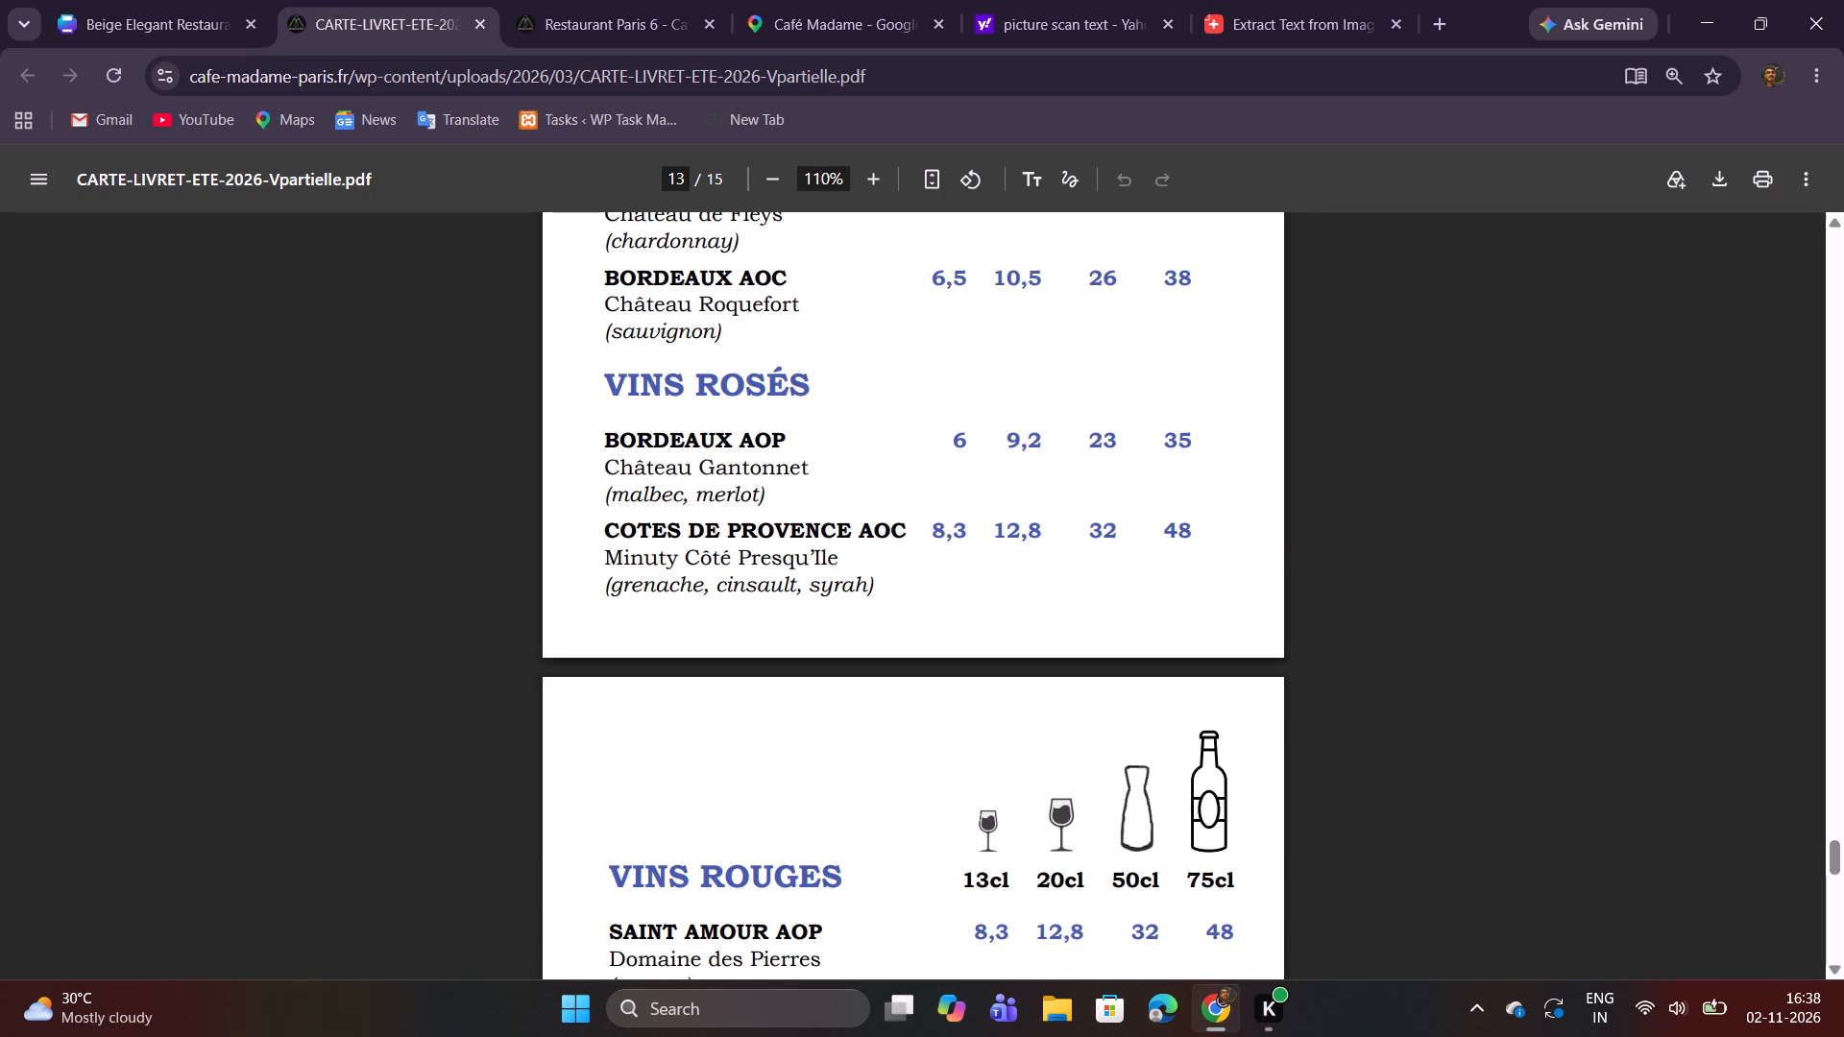
{"action": "key", "text": "ctrl+c"}
{"action": "left_click", "coordinate": [143, 0]}
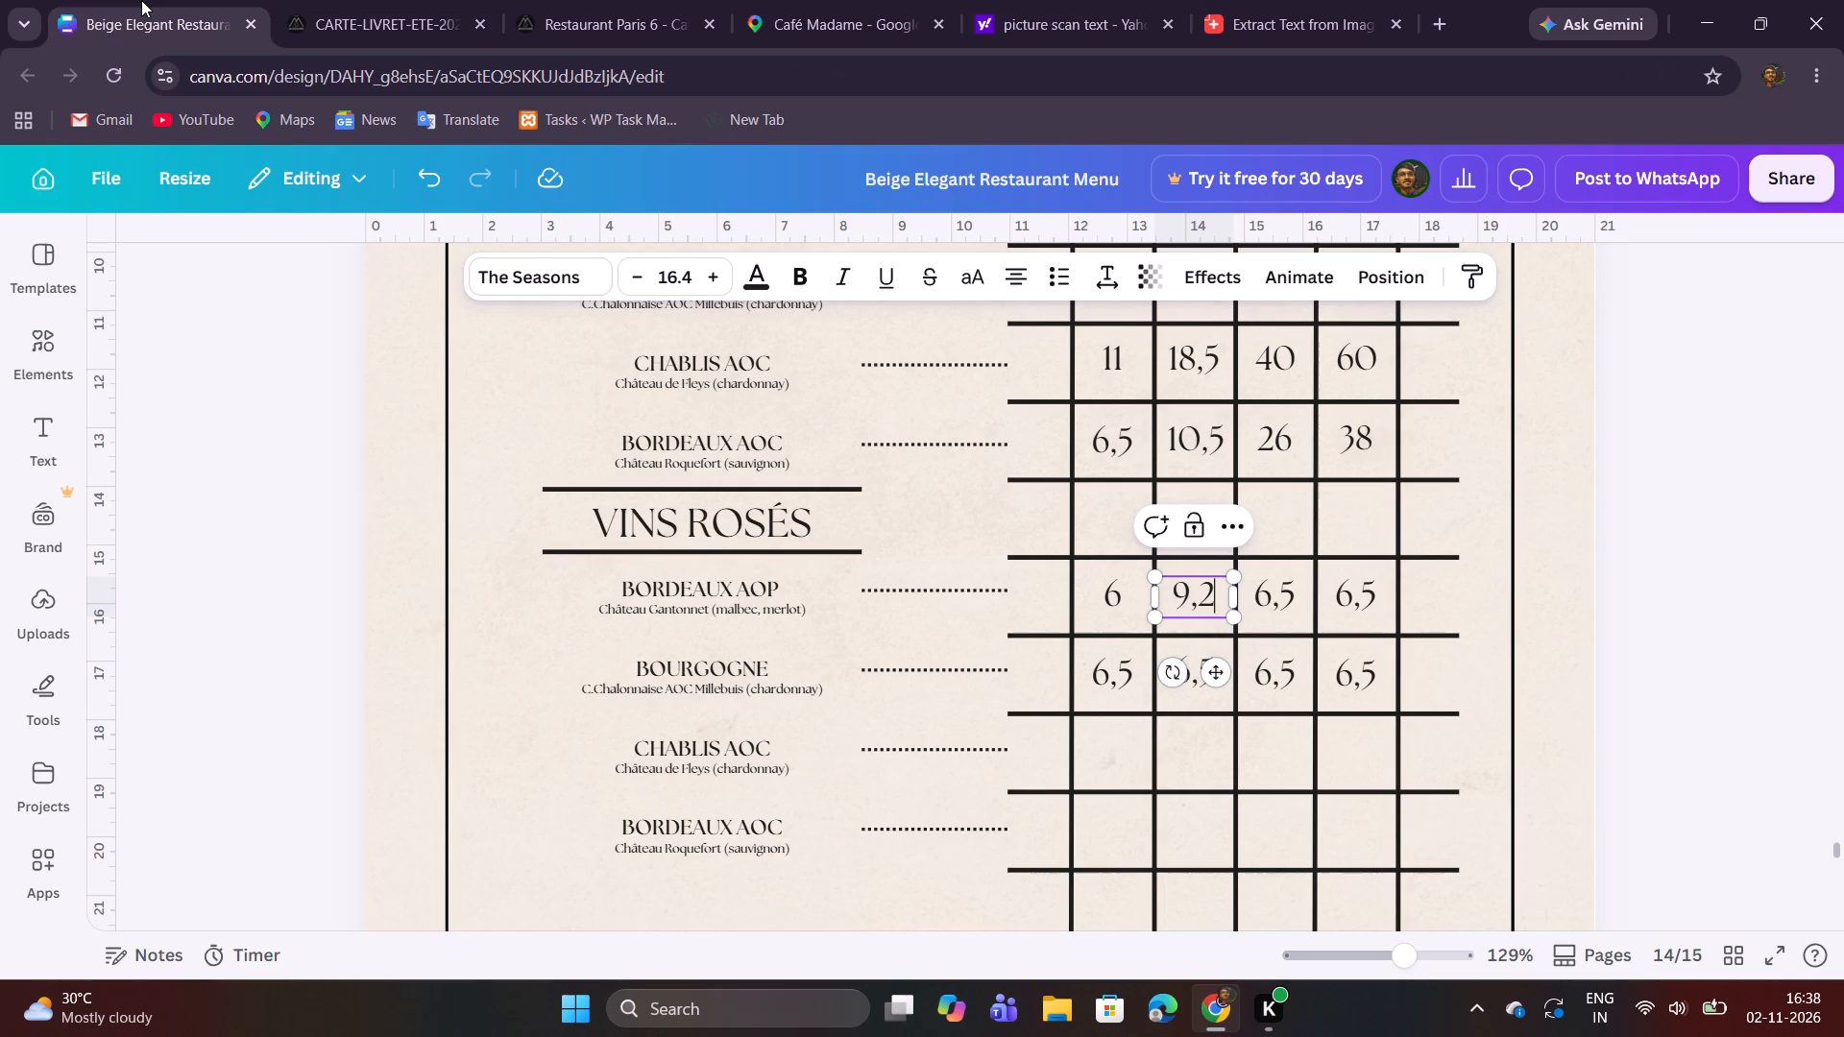
{"action": "double_click", "coordinate": [1257, 611]}
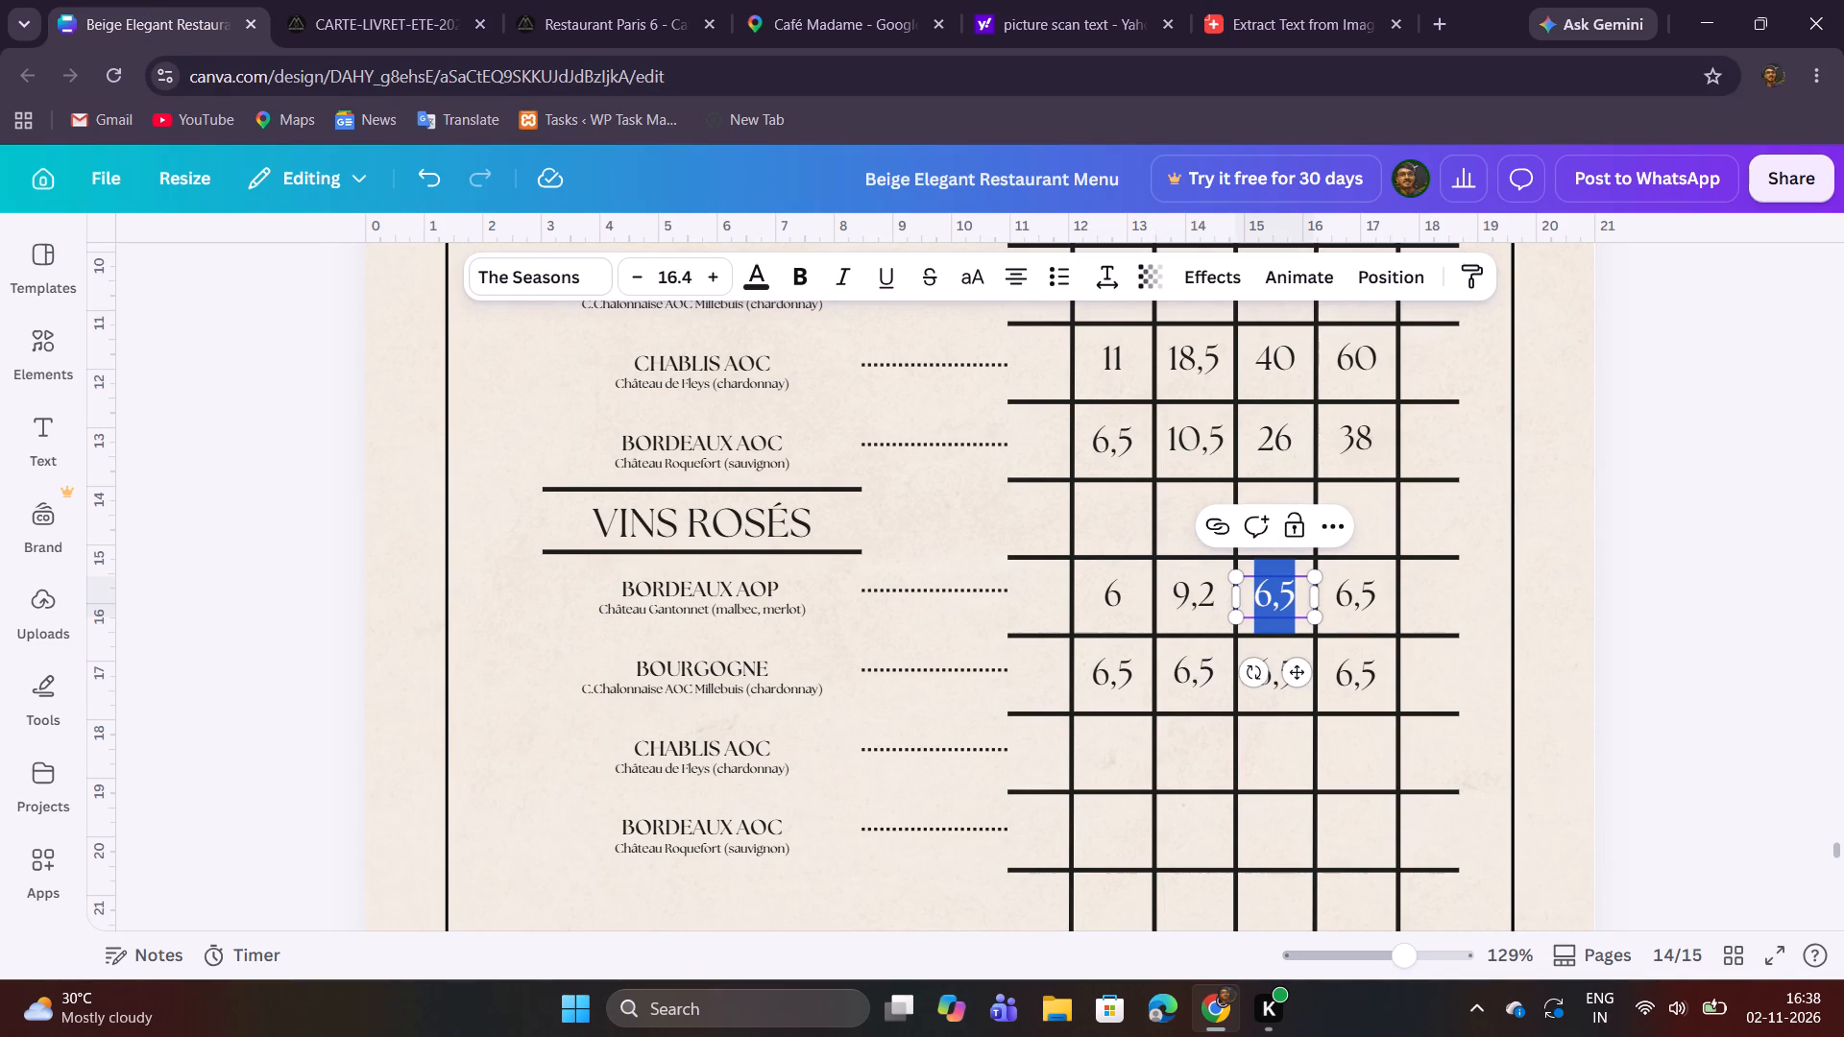
{"action": "key", "text": "ctrl+v"}
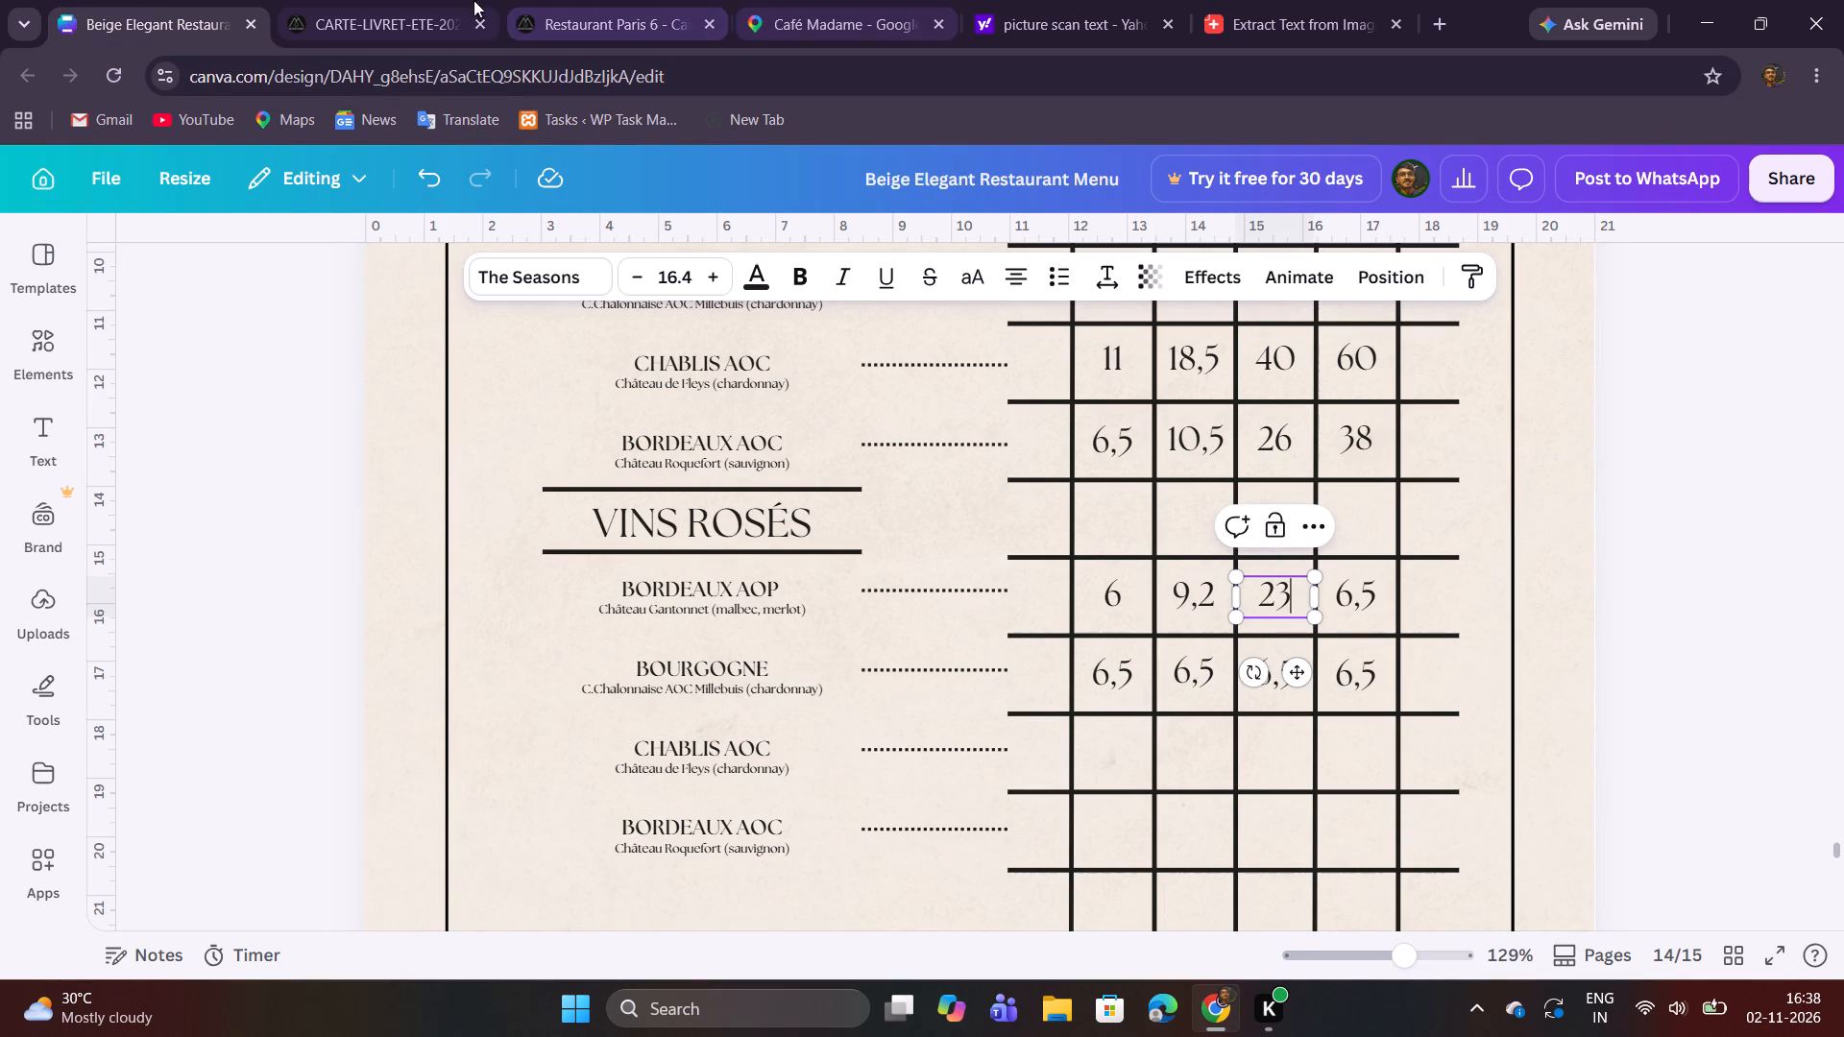
Replace the fourth price of the BORDEAUX AOP row with 35, copied from the PDF wine list.
{"action": "left_click", "coordinate": [442, 0]}
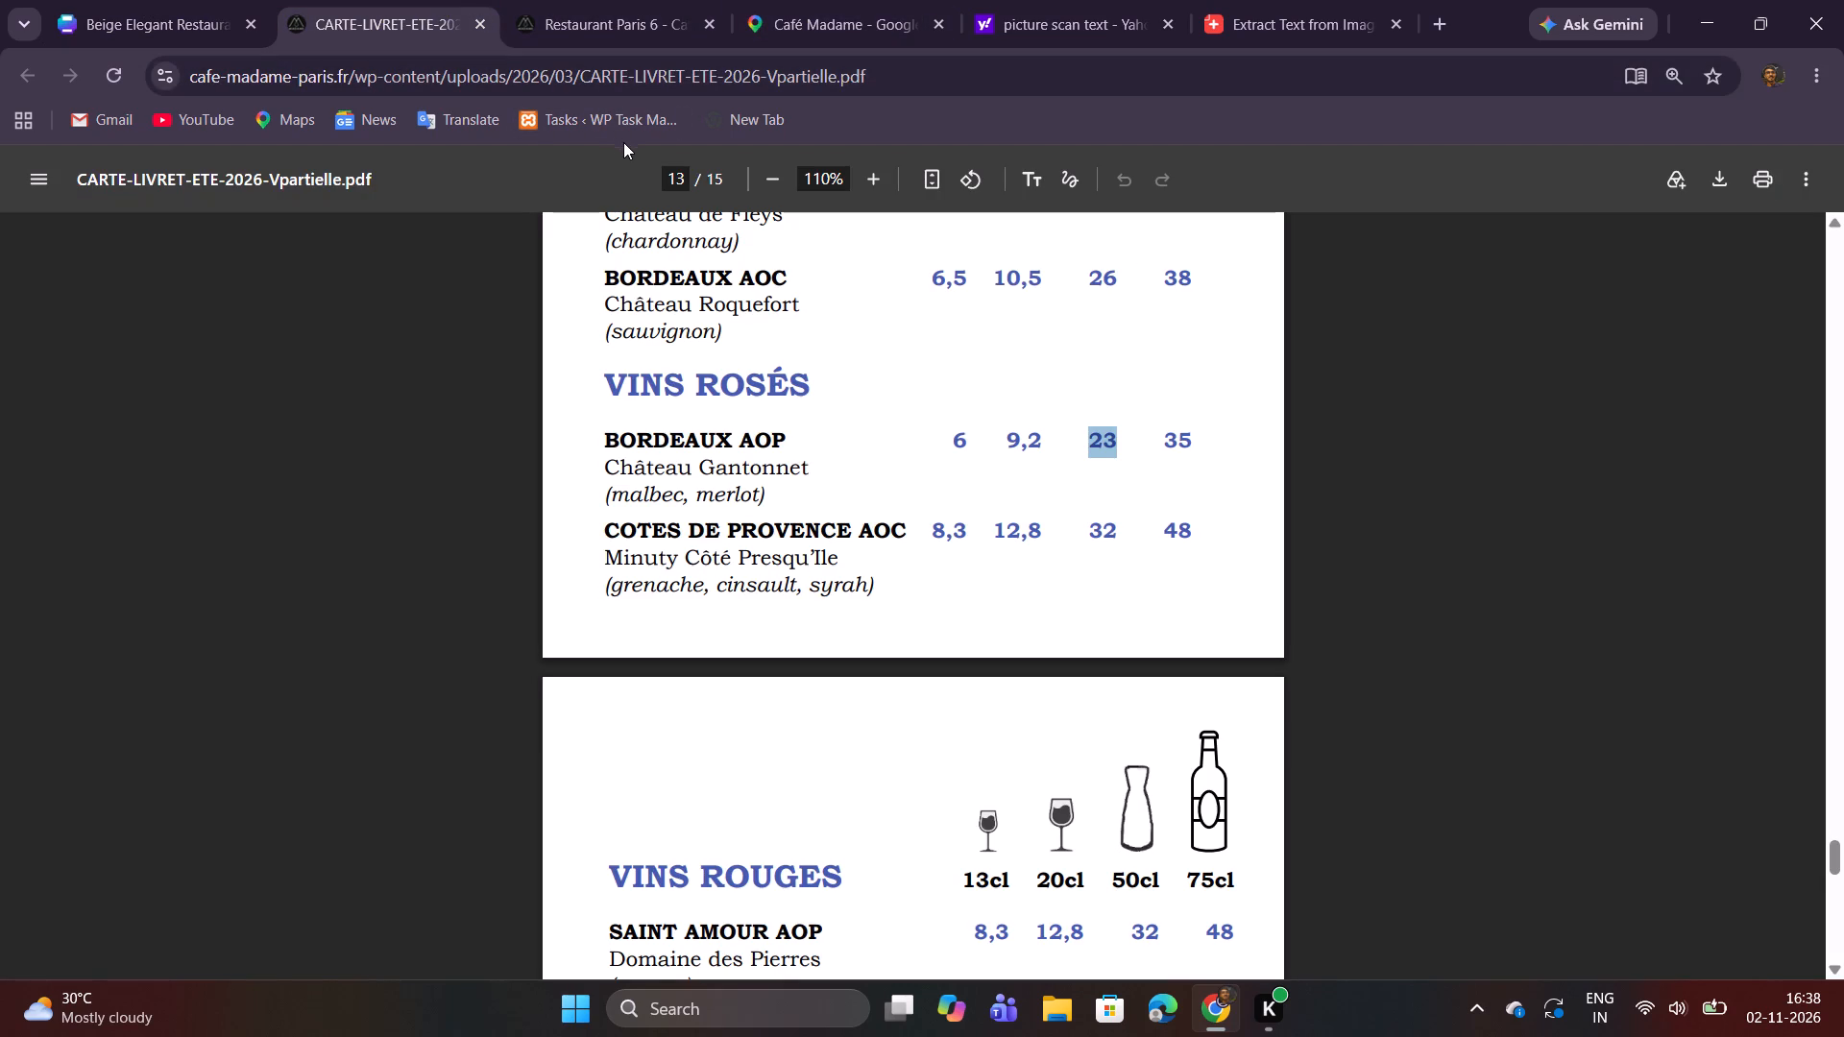
{"action": "double_click", "coordinate": [1177, 447]}
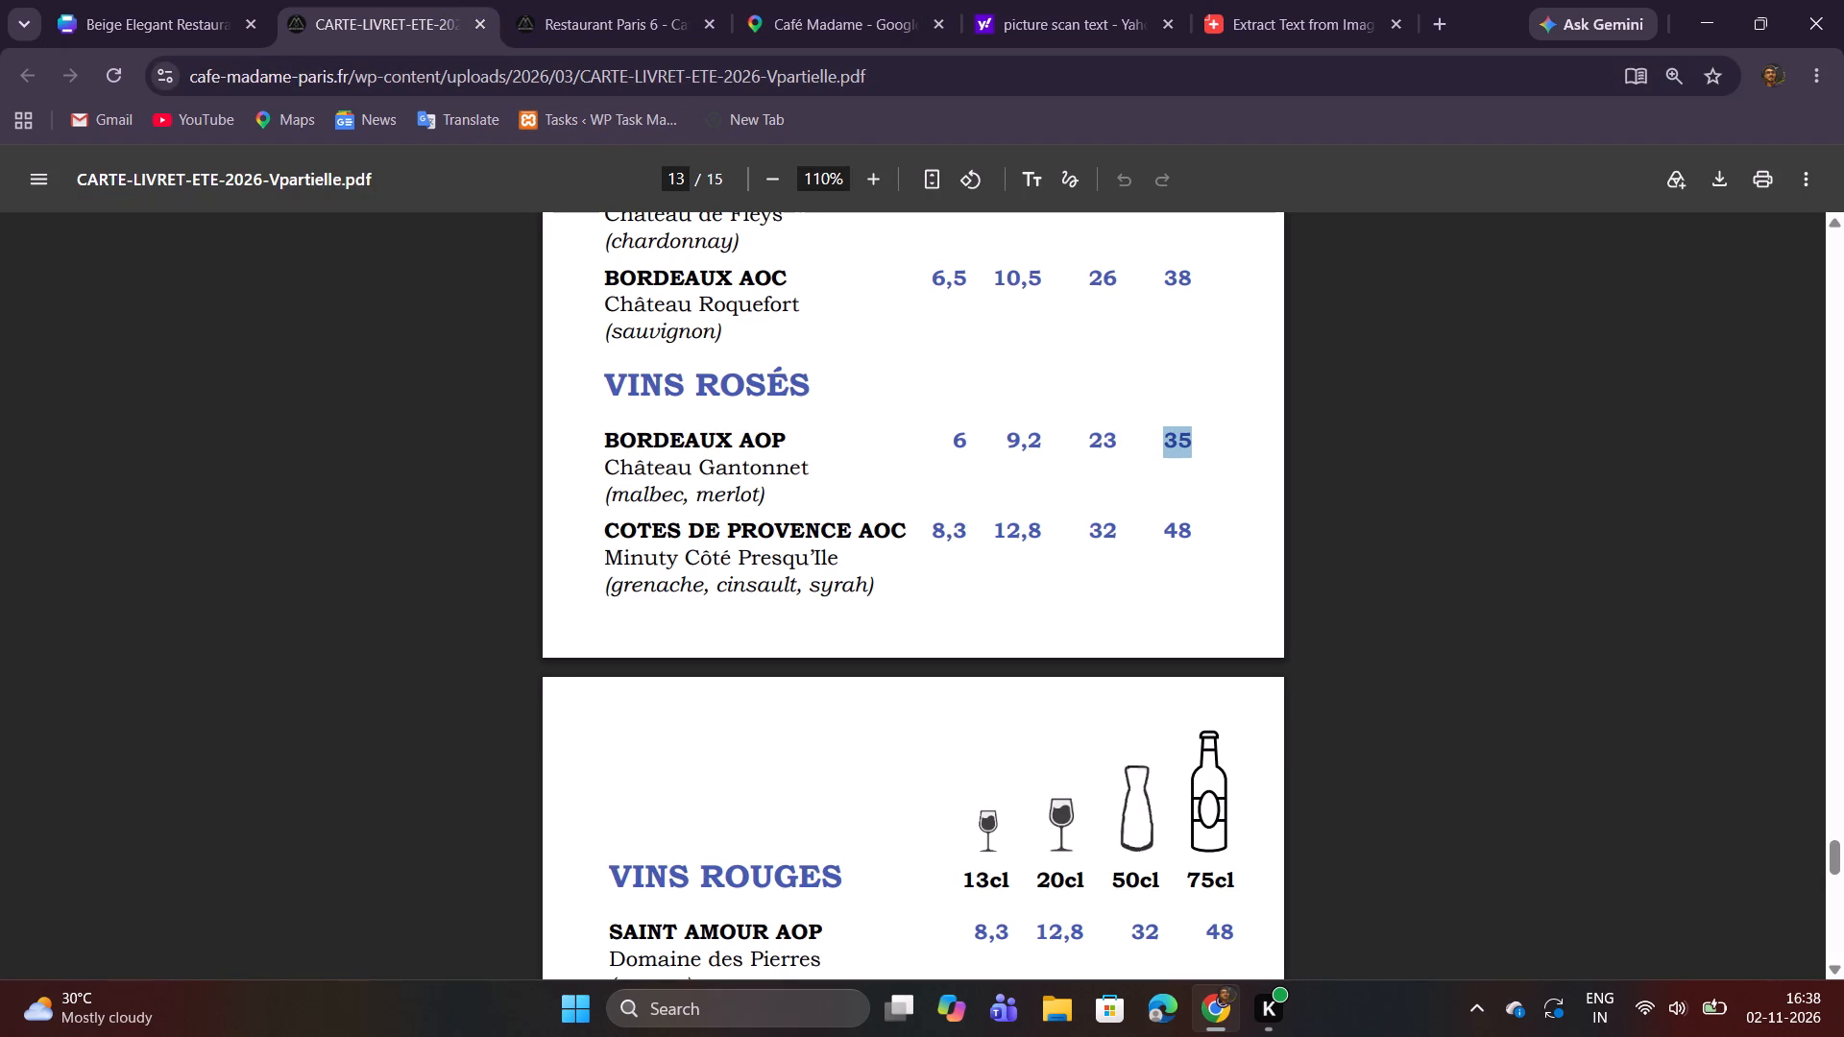
{"action": "key", "text": "ctrl+c"}
{"action": "left_click", "coordinate": [125, 0]}
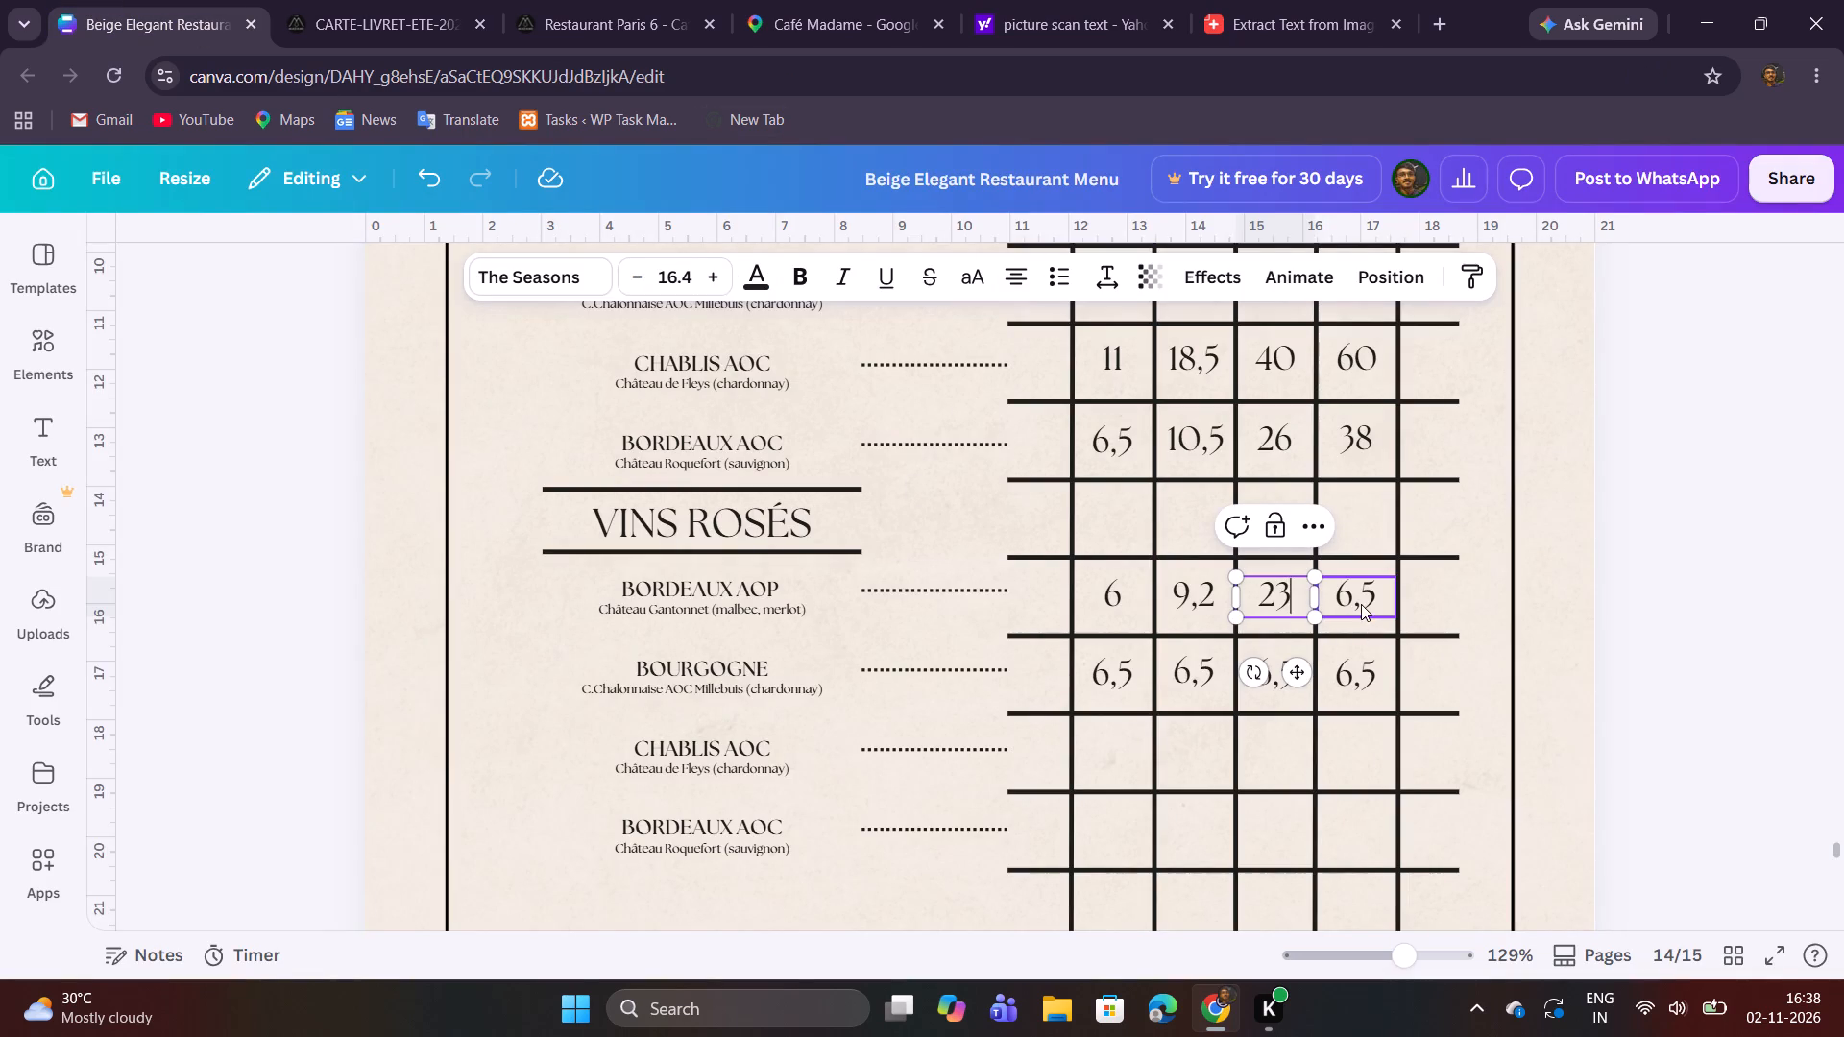
{"action": "double_click", "coordinate": [1361, 604]}
{"action": "key", "text": "ctrl+v"}
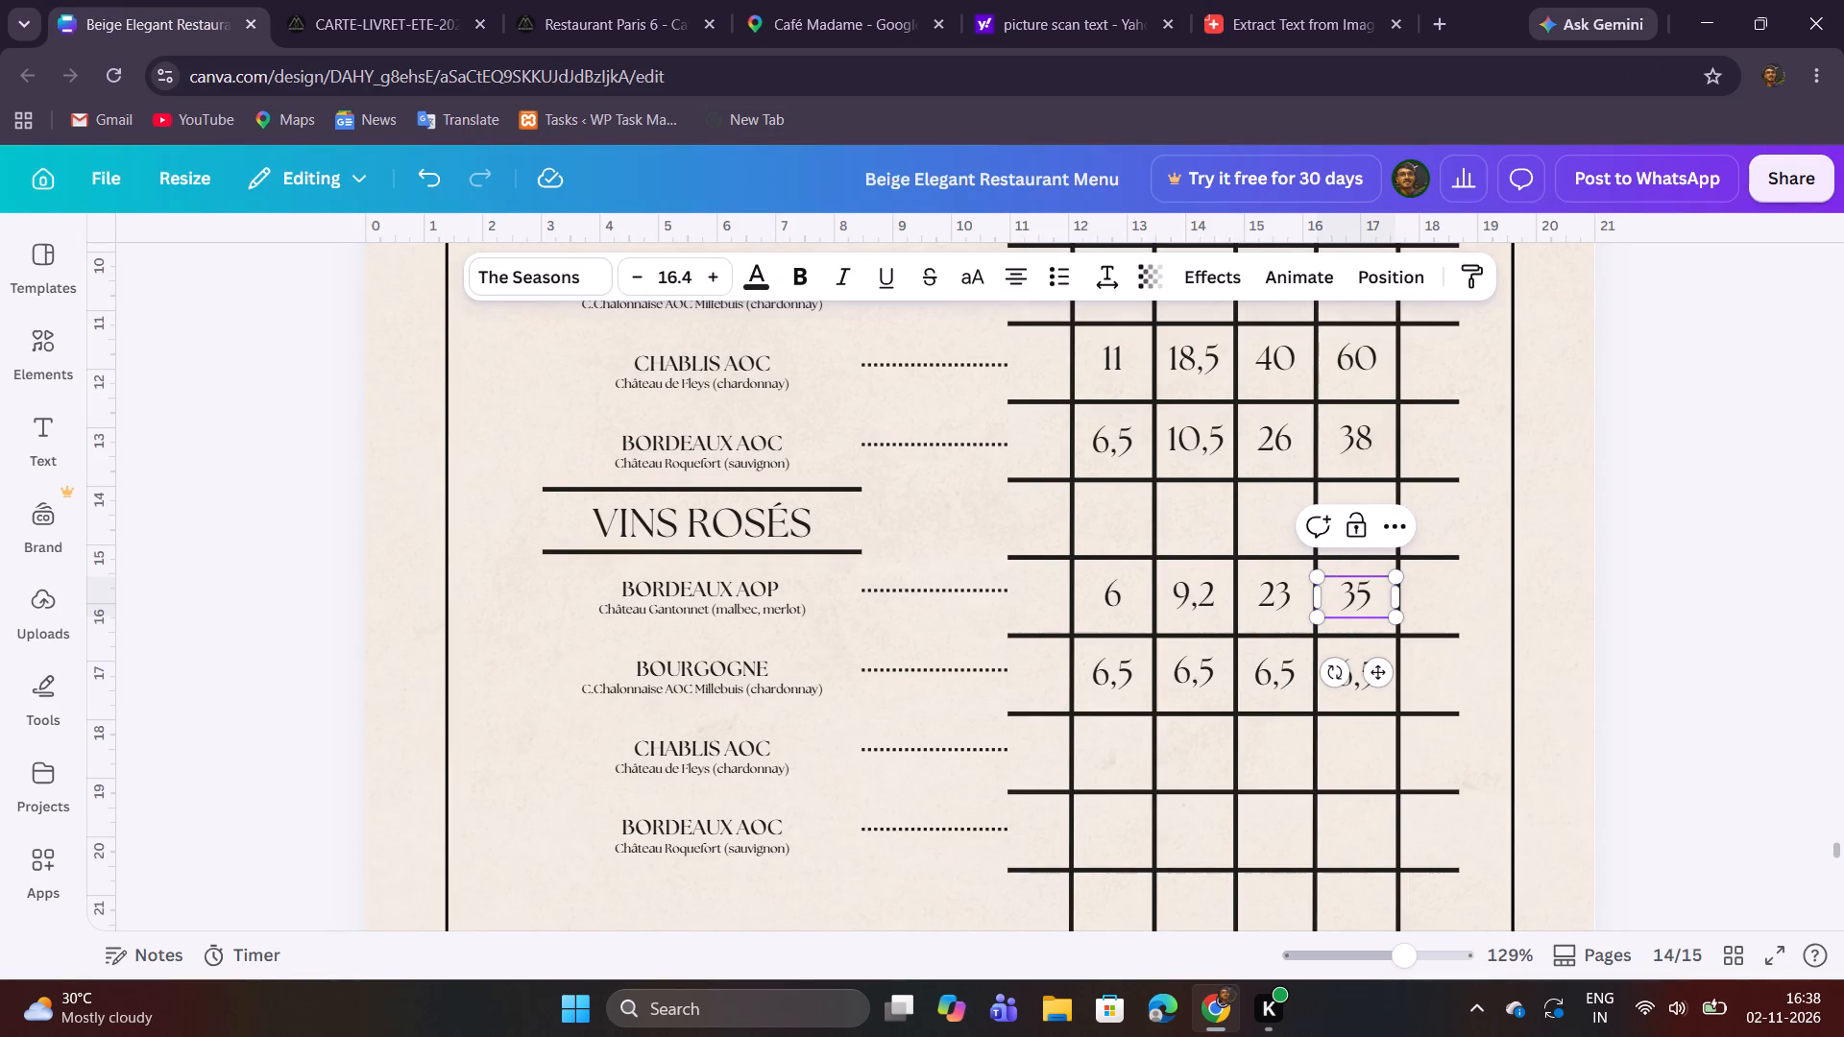
{"action": "left_click", "coordinate": [1622, 666]}
Replace the BOURGOGNE wine name under VINS ROSÉS with COTES DE PROVENCE AOC, copied from the PDF wine list.
{"action": "scroll", "coordinate": [1597, 670], "scroll_direction": "down", "scroll_amount": 1}
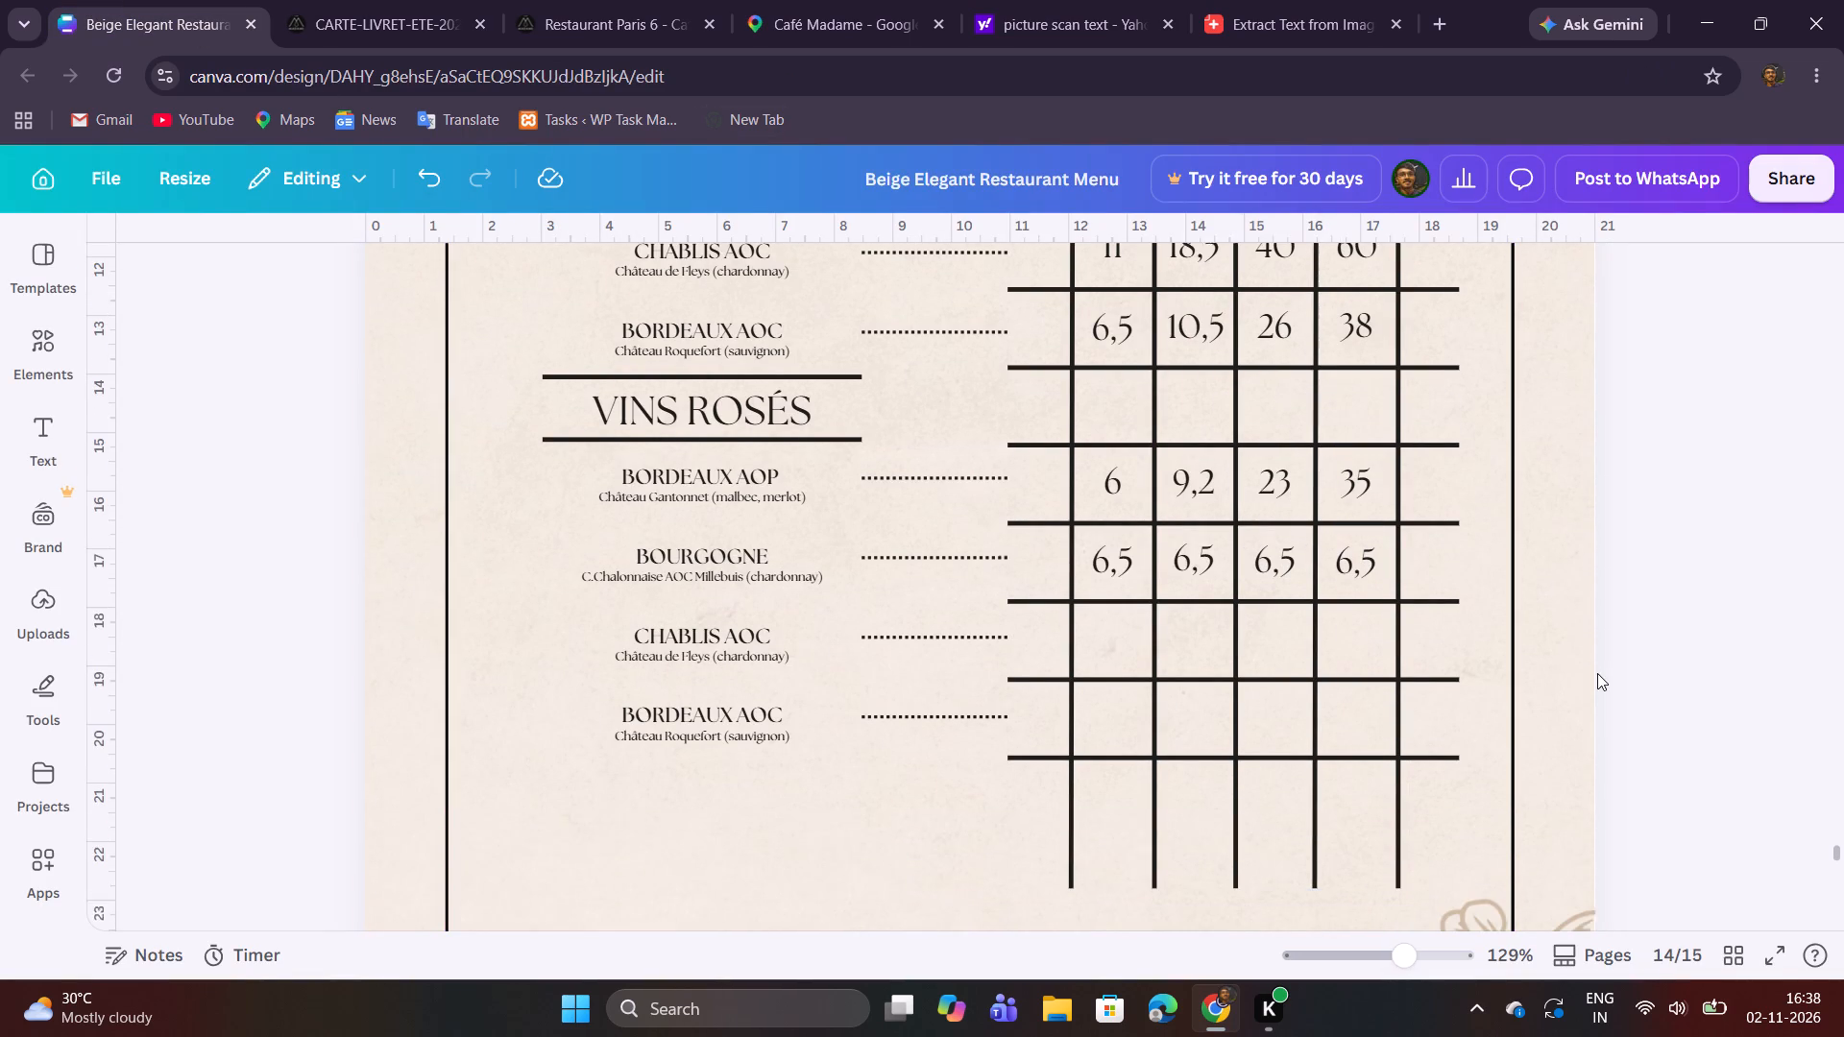
{"action": "left_click", "coordinate": [320, 1]}
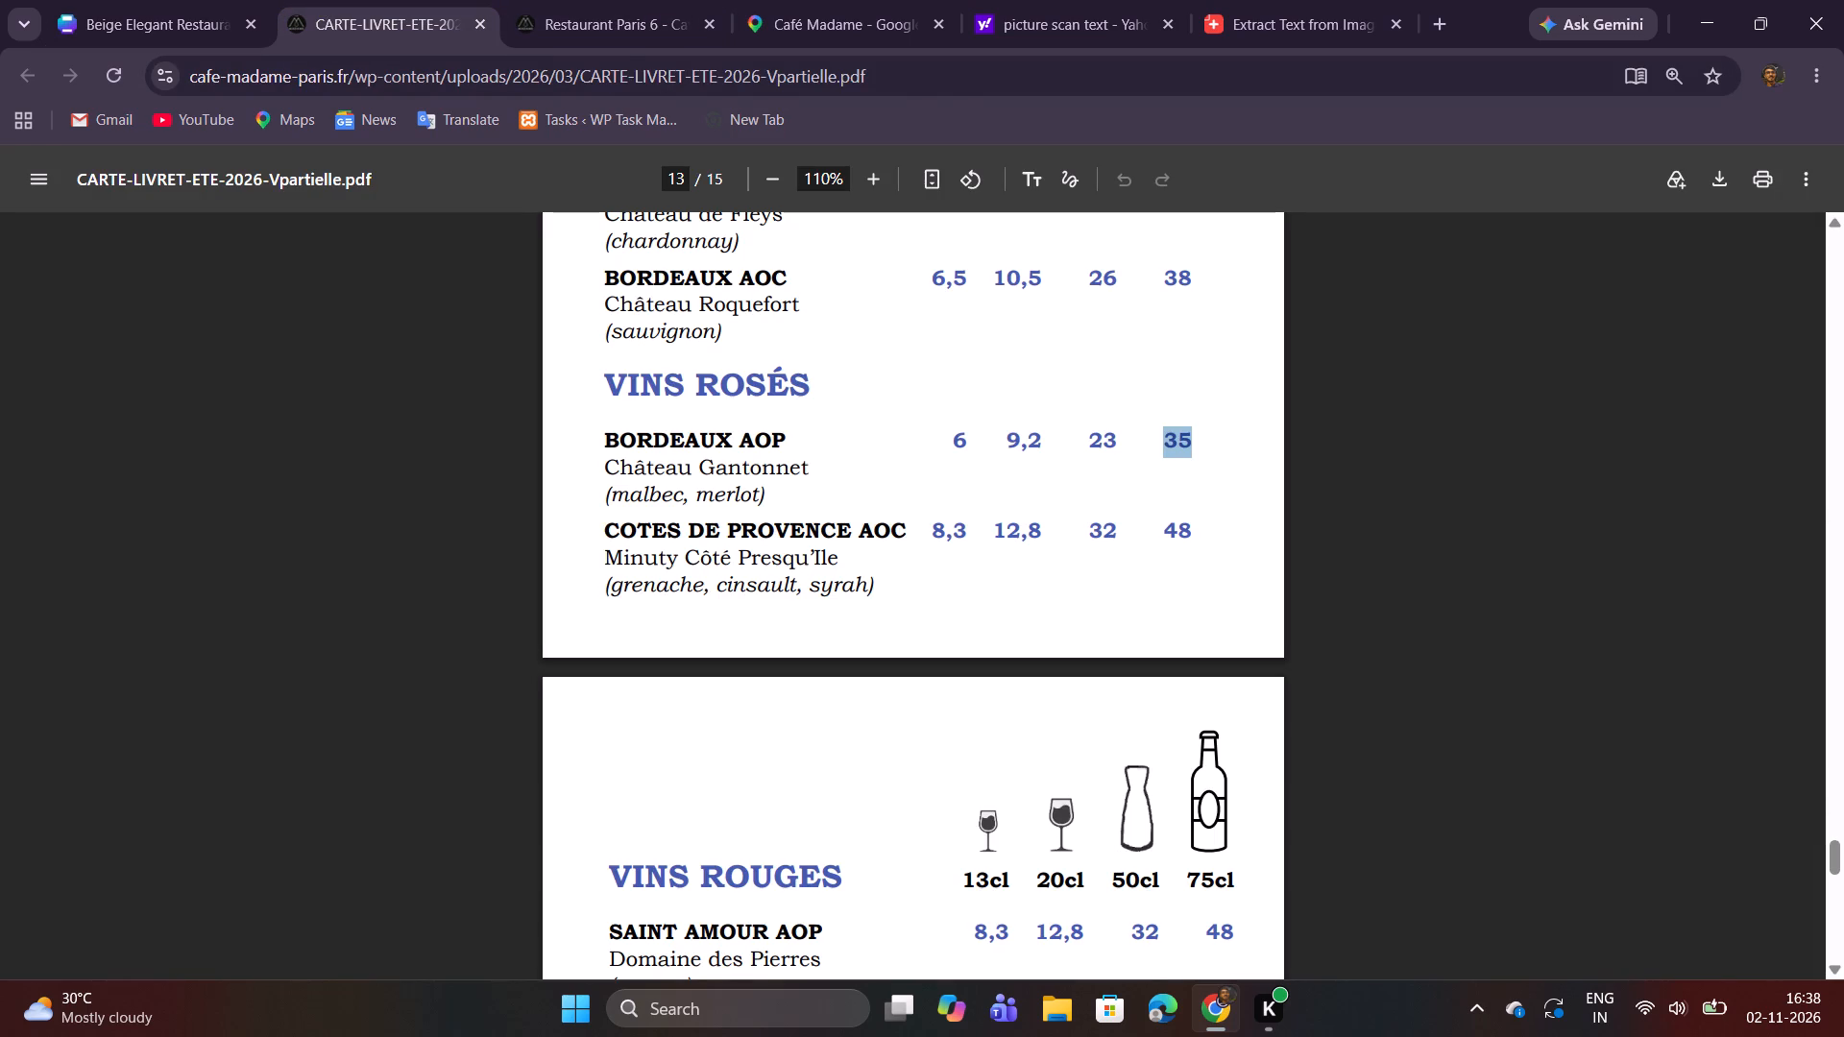
{"action": "left_click_drag", "start_coordinate": [611, 528], "coordinate": [879, 539]}
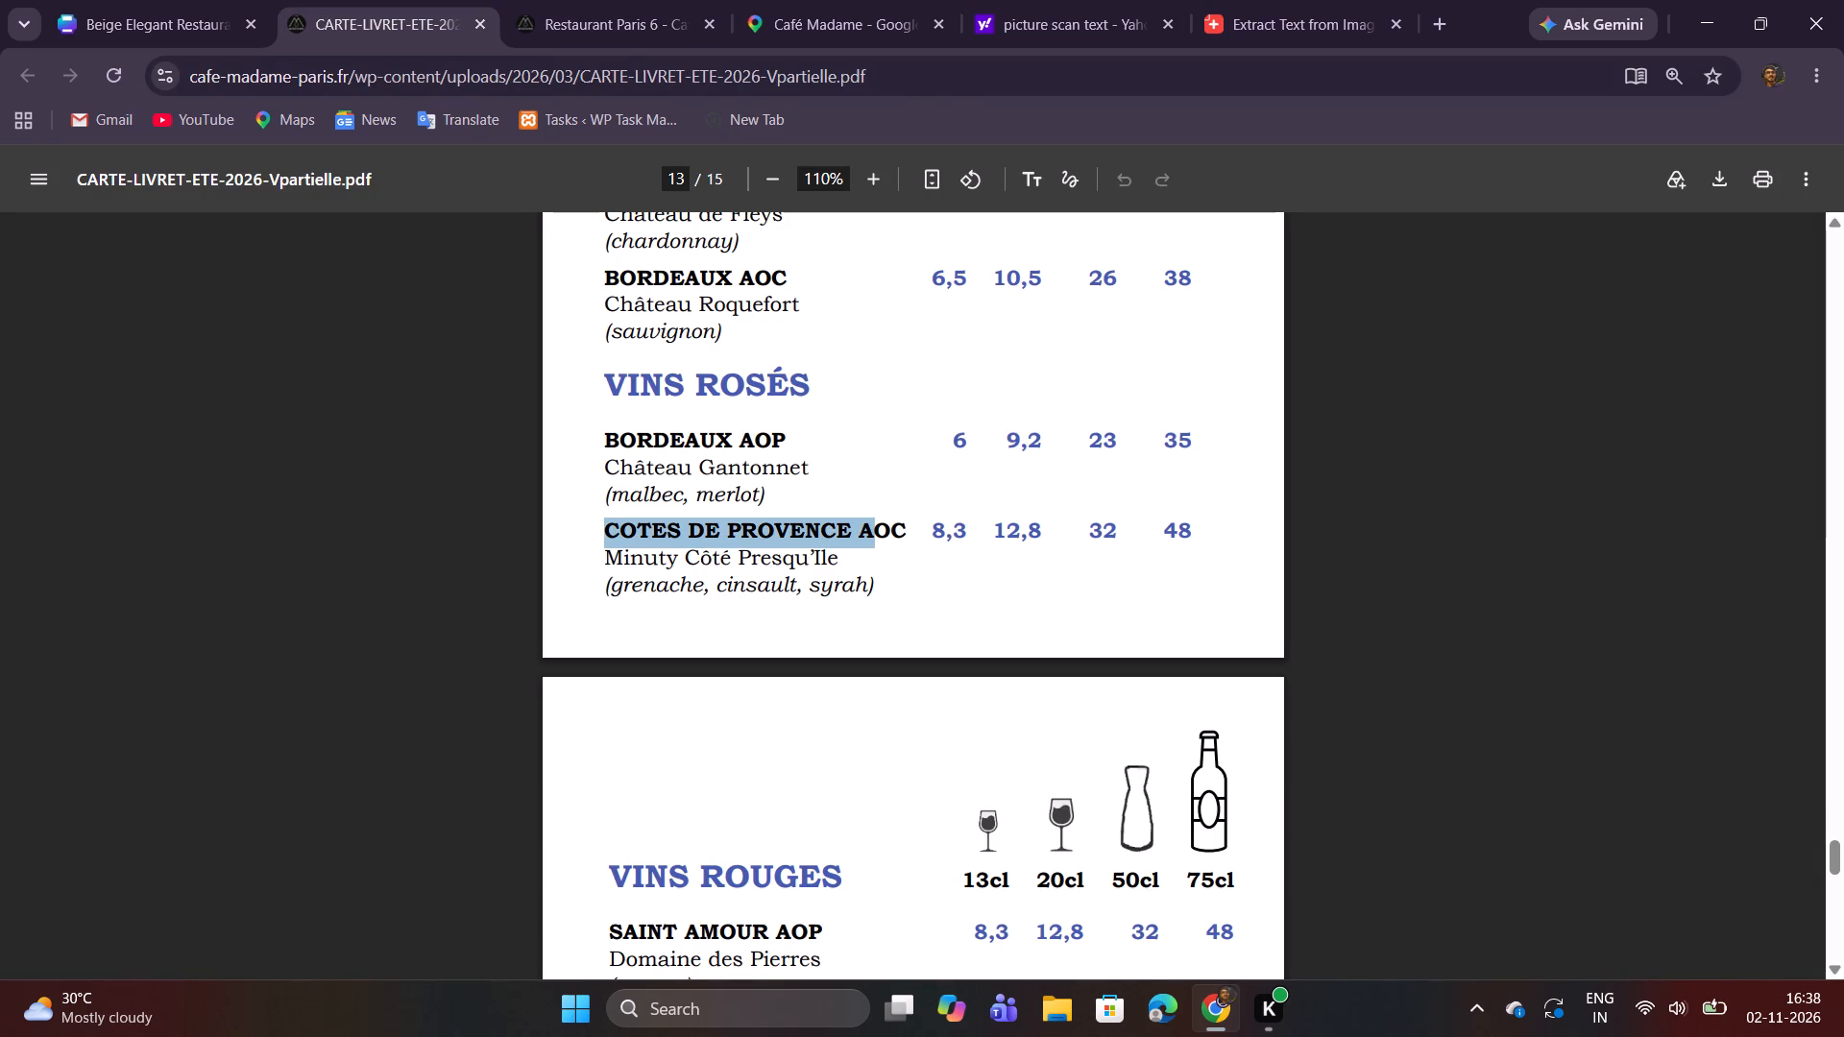
{"action": "left_click_drag", "start_coordinate": [879, 539], "coordinate": [910, 540]}
{"action": "key", "text": "ctrl+c"}
{"action": "left_click", "coordinate": [183, 0]}
{"action": "double_click", "coordinate": [675, 543]}
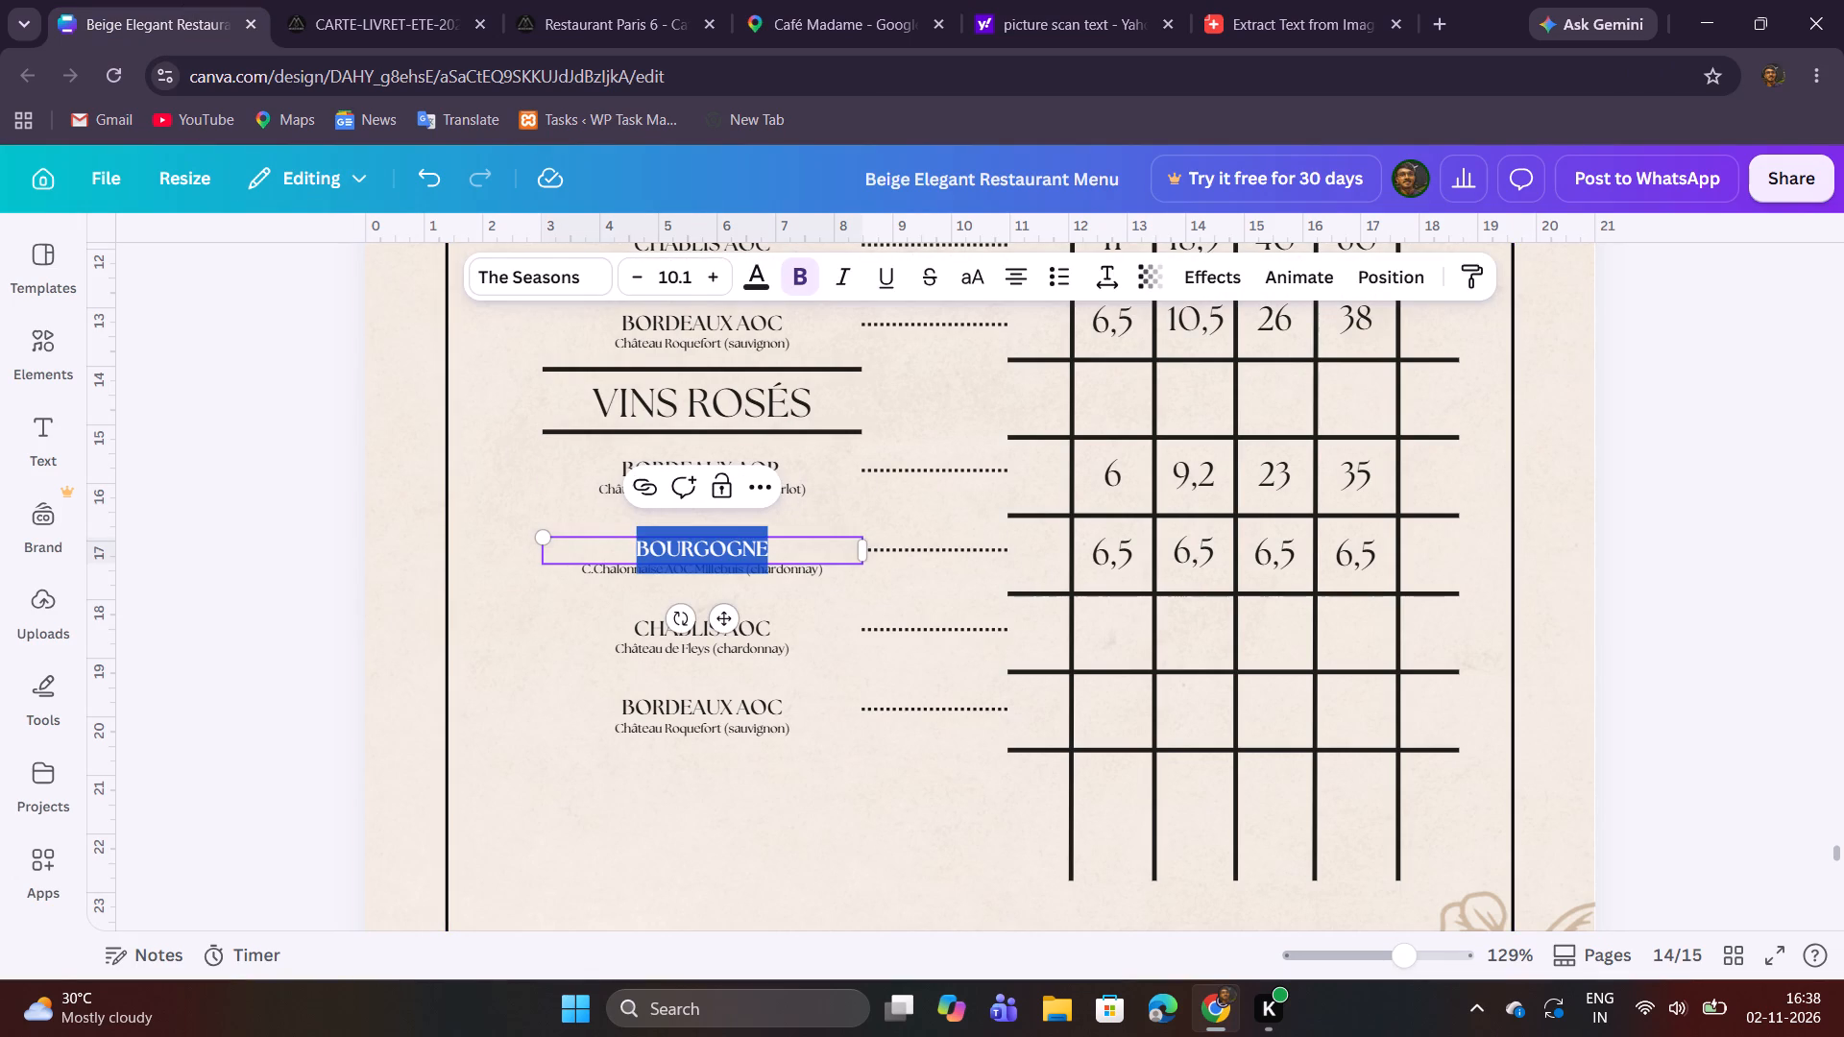
{"action": "key", "text": "ctrl+v"}
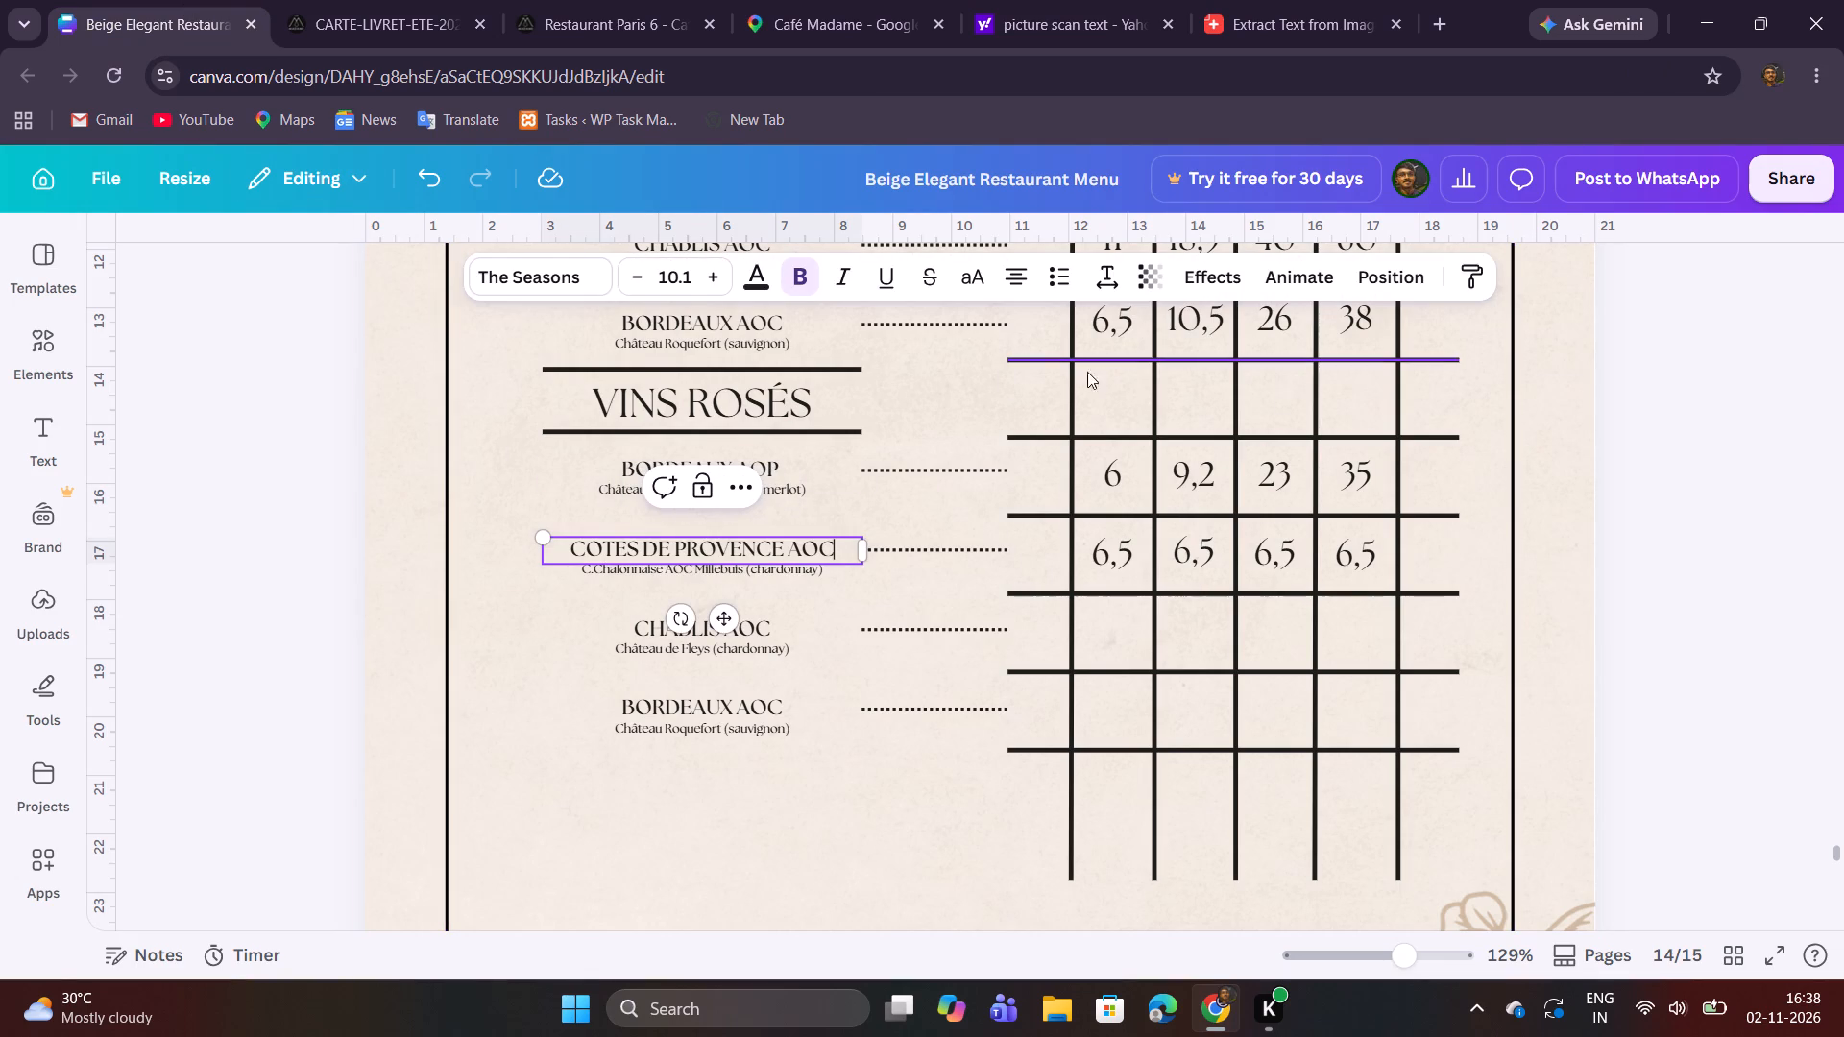
{"action": "left_click", "coordinate": [1670, 551]}
Replace the description under COTES DE PROVENCE AOC with "Minuty Côté Presqu'île (grenache, cinsault, syrah)" copied from the PDF.
{"action": "left_click", "coordinate": [424, 0]}
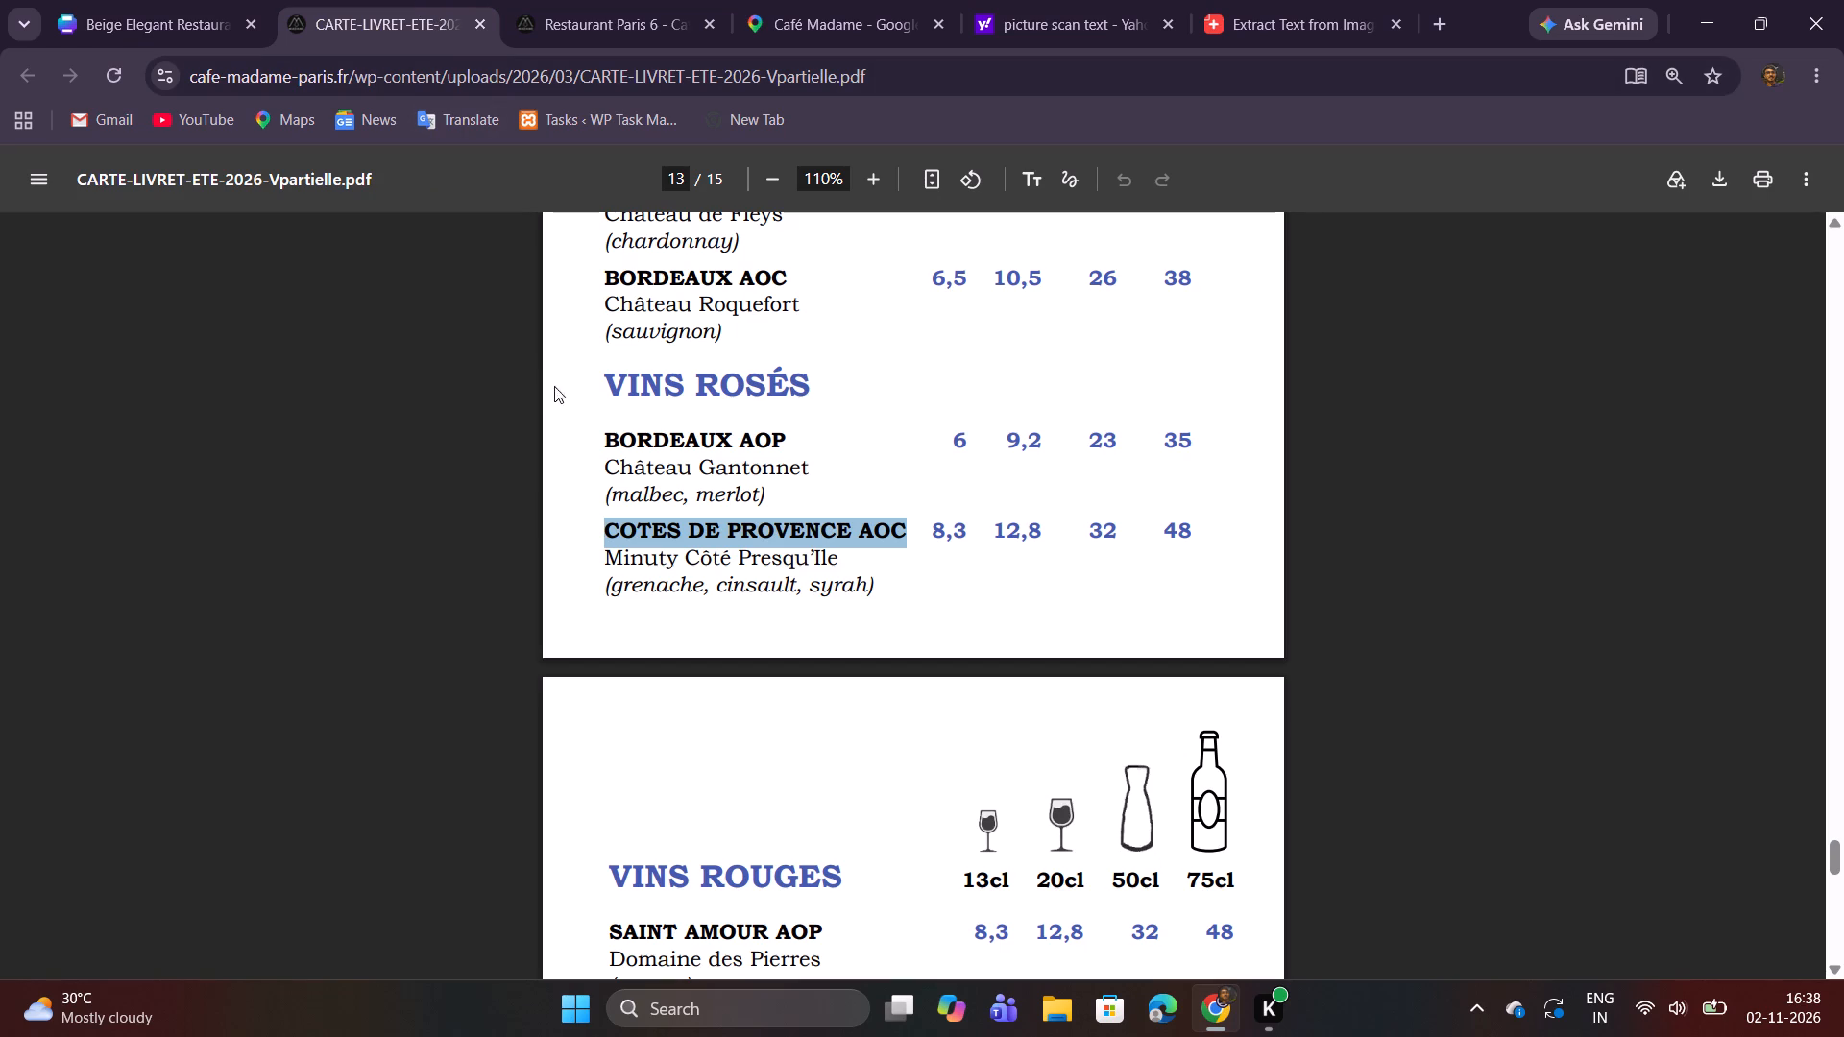
{"action": "left_click_drag", "start_coordinate": [612, 557], "coordinate": [892, 590]}
{"action": "key", "text": "ctrl+c"}
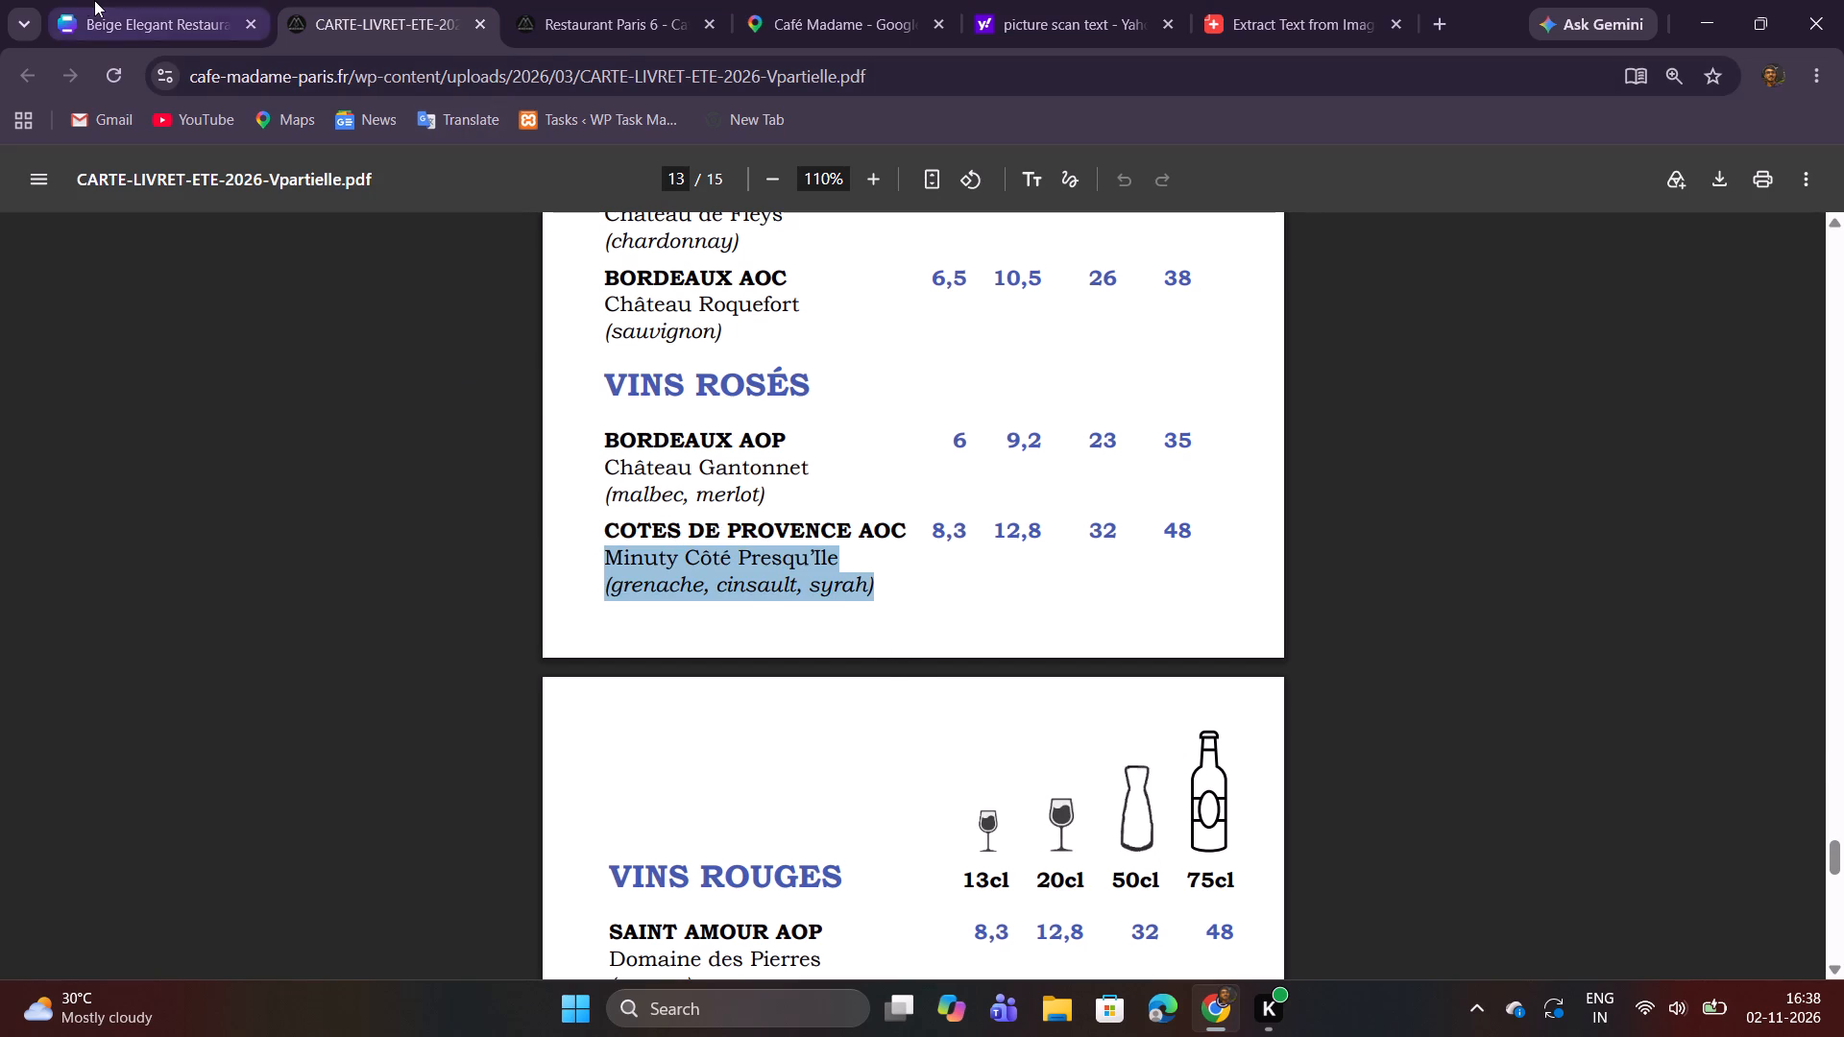
{"action": "left_click", "coordinate": [91, 0]}
{"action": "double_click", "coordinate": [723, 571]}
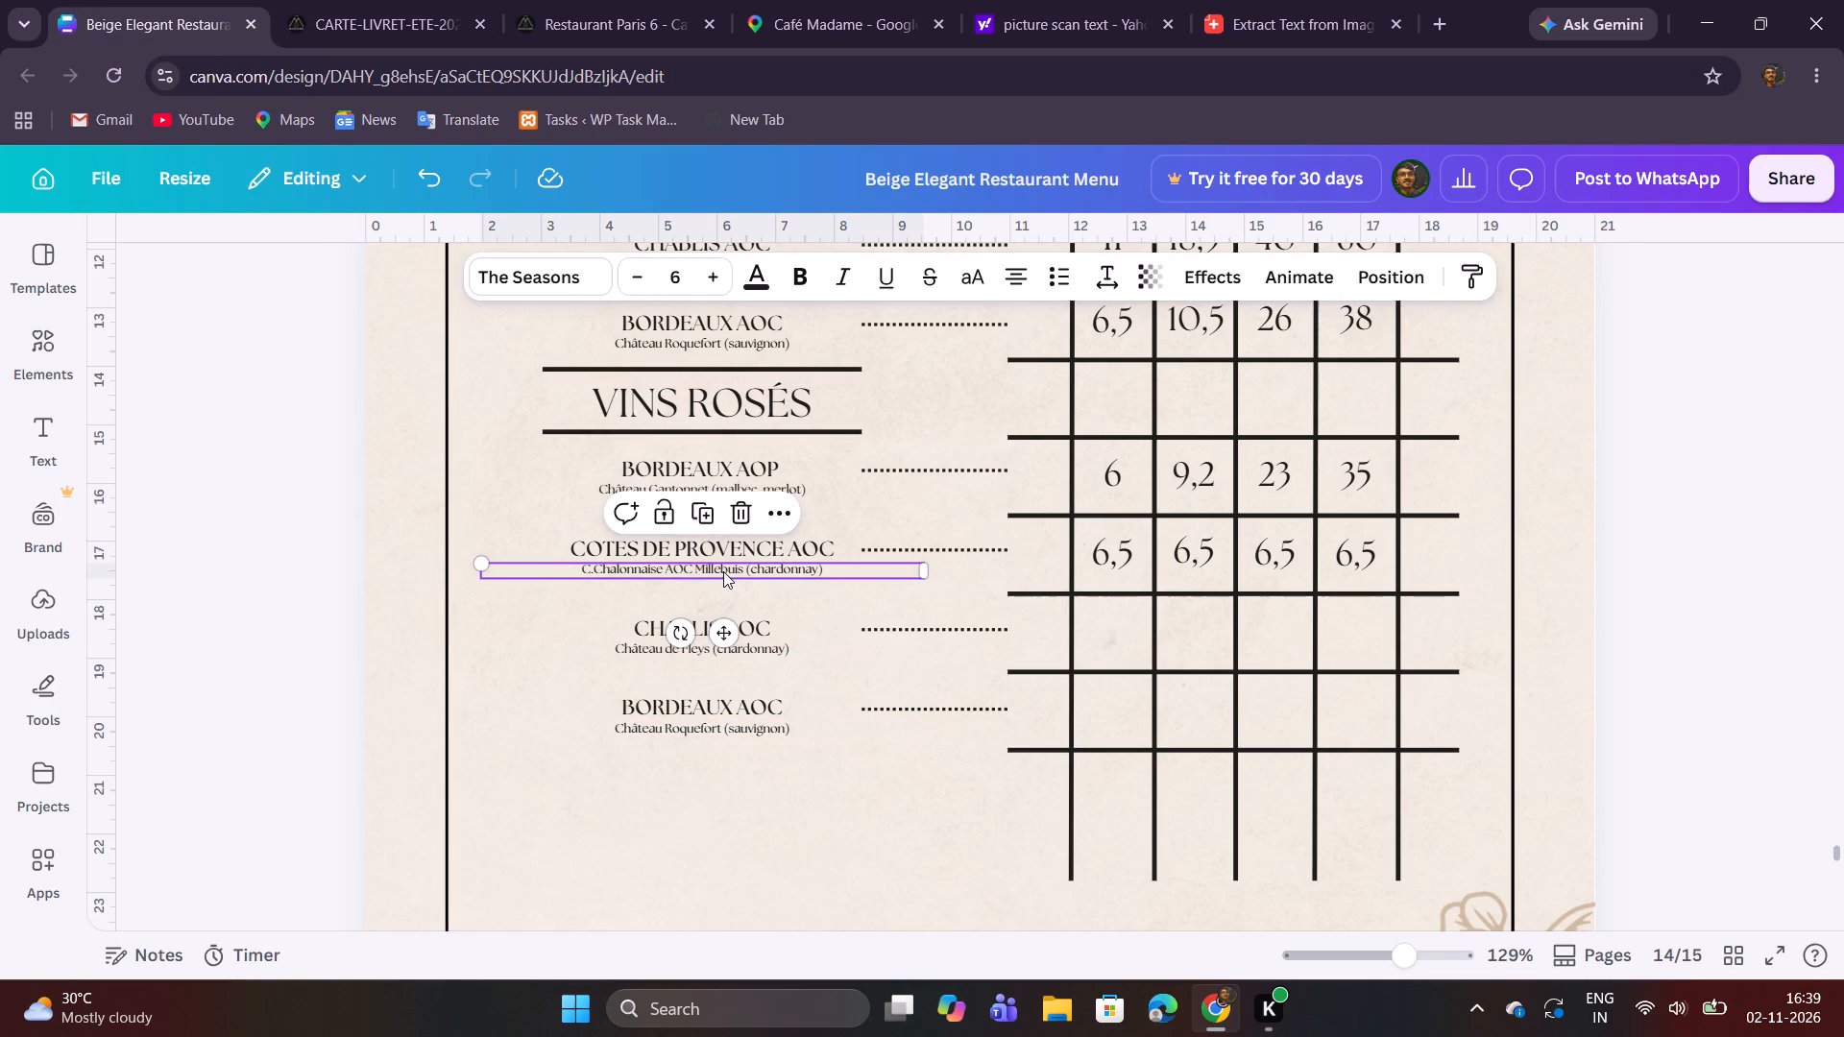
{"action": "key", "text": "ctrl+v"}
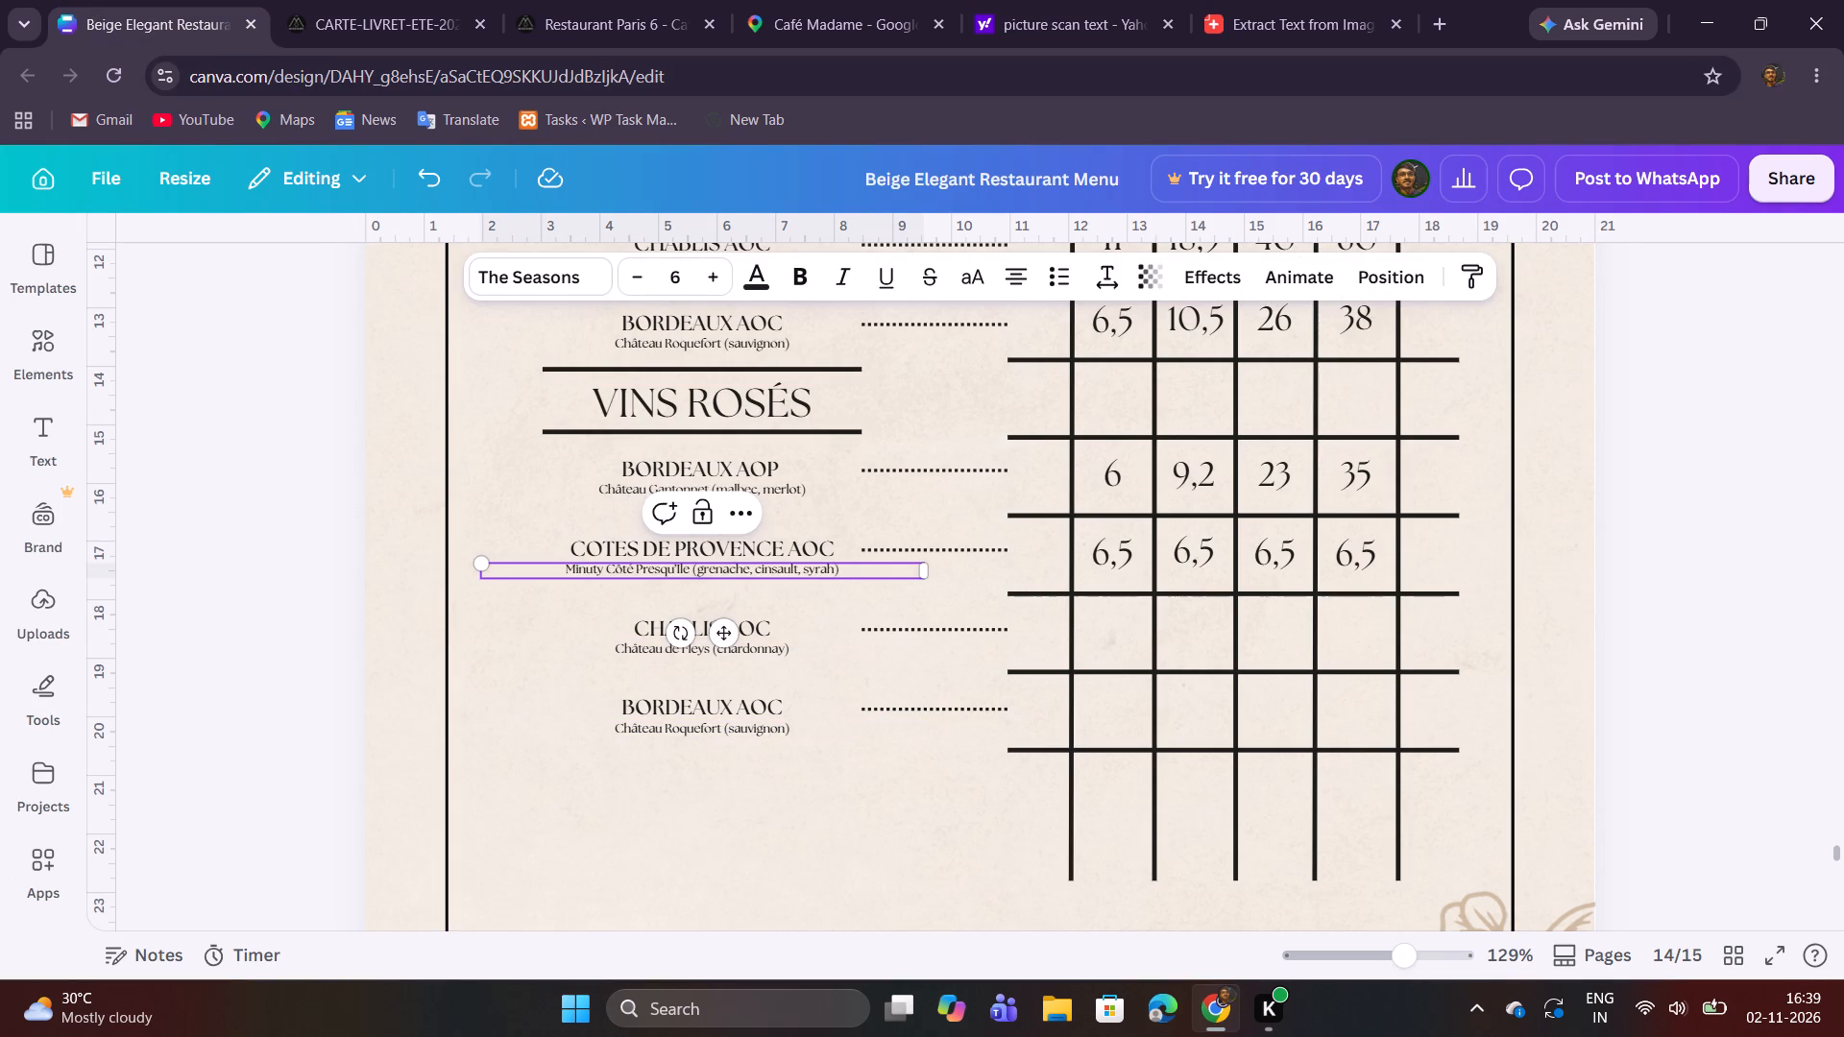
Replace the first price of the COTES DE PROVENCE AOC row with 8,3, copied from the PDF wine list.
{"action": "left_click", "coordinate": [303, 7]}
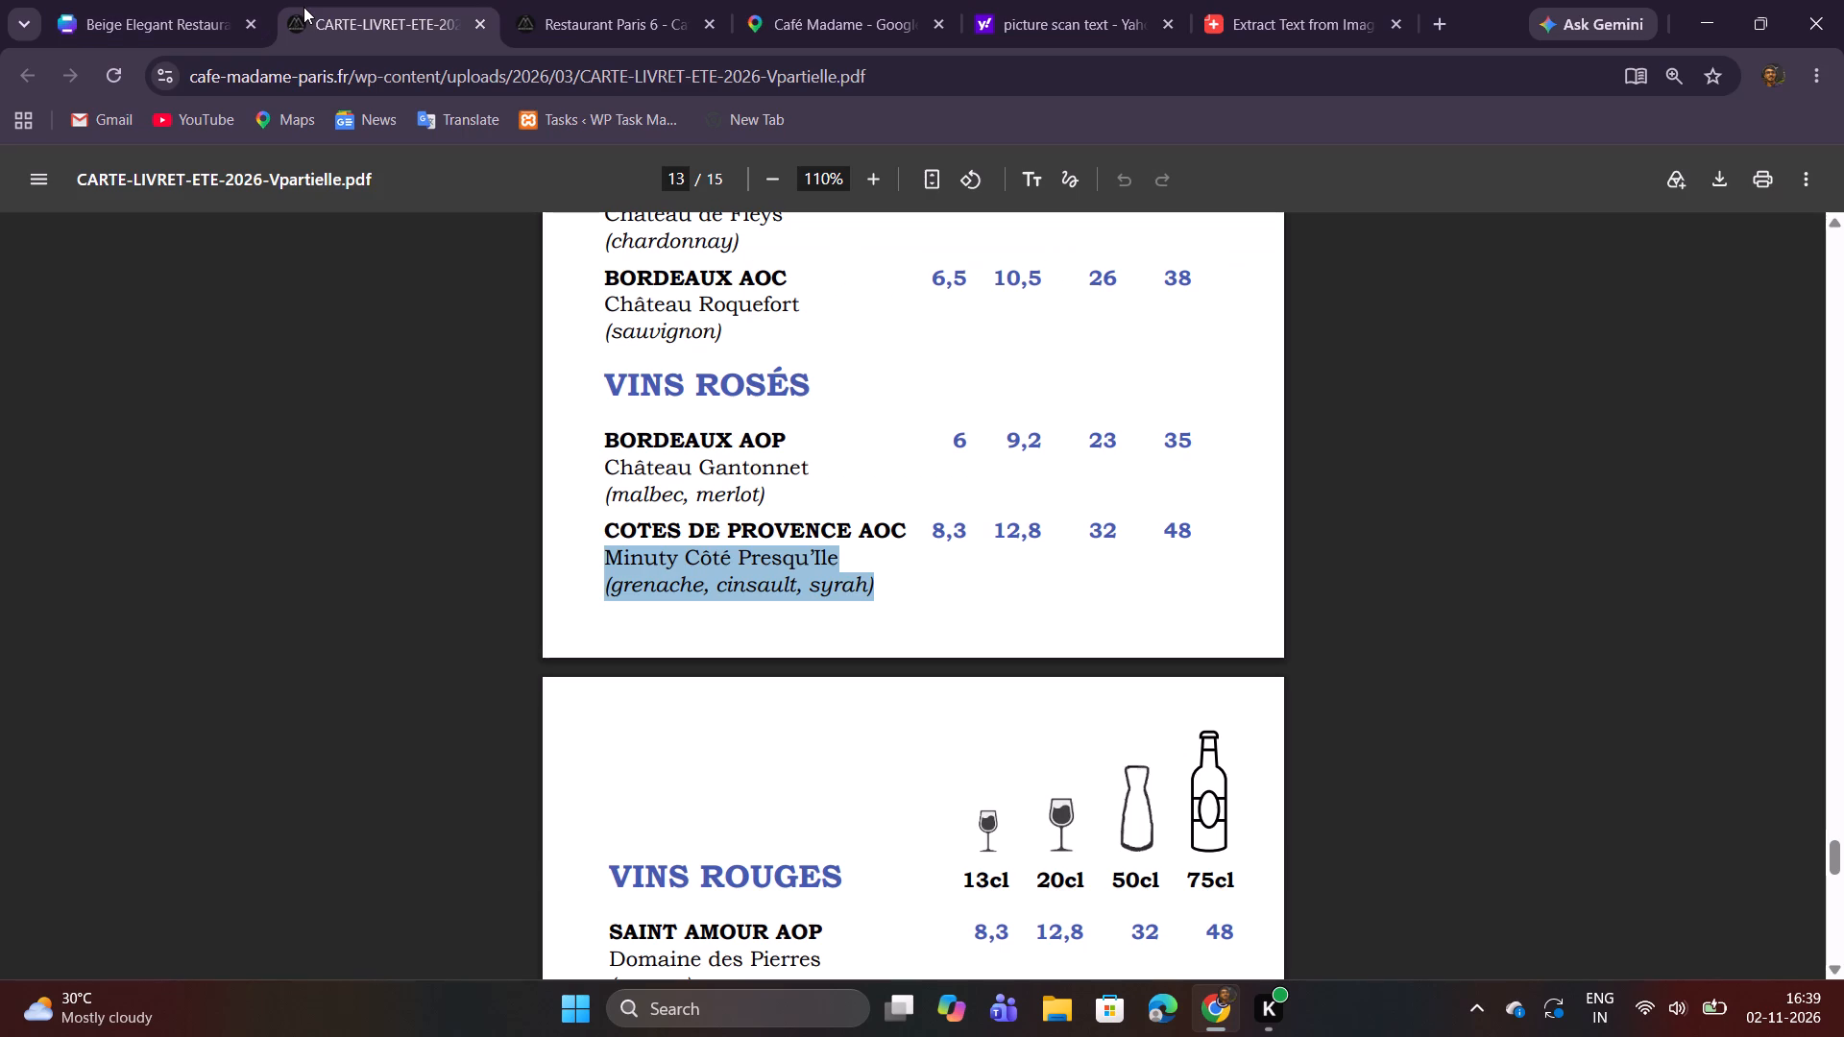
{"action": "left_click_drag", "start_coordinate": [938, 529], "coordinate": [961, 535]}
{"action": "key", "text": "ctrl+c"}
{"action": "left_click", "coordinate": [93, 0]}
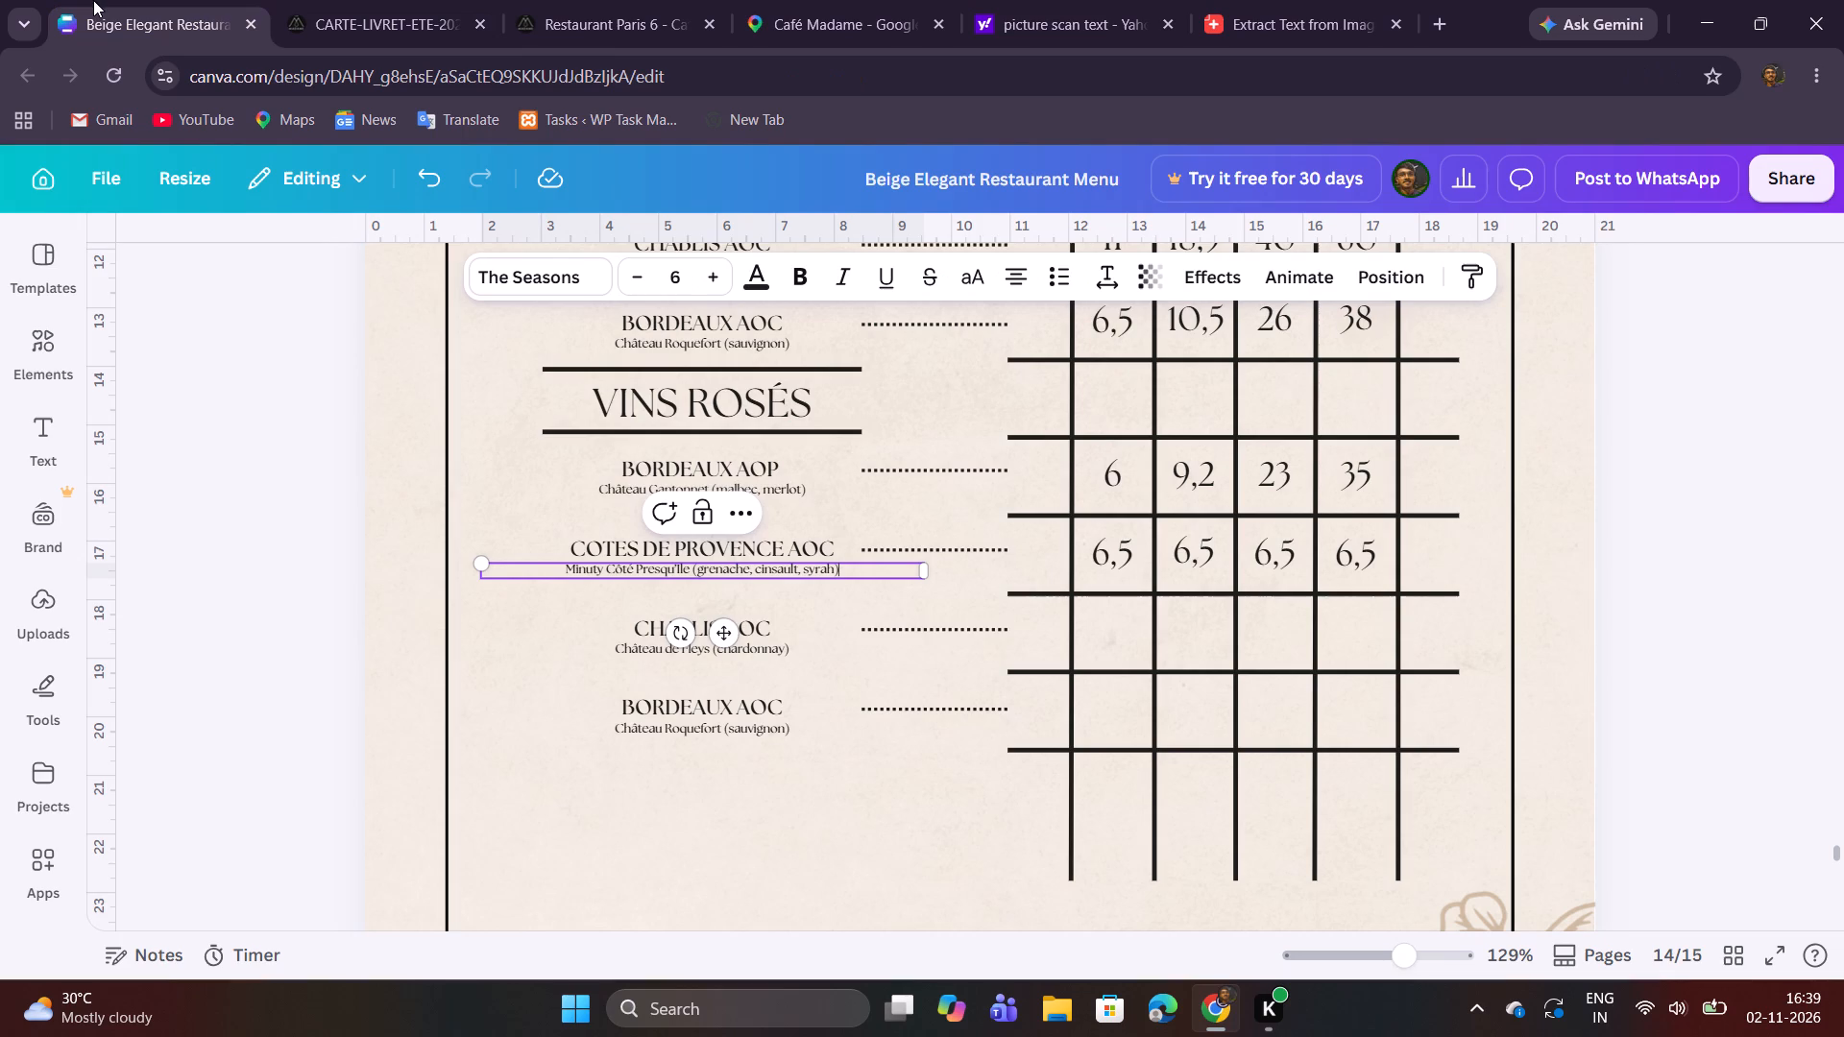
{"action": "double_click", "coordinate": [1101, 554]}
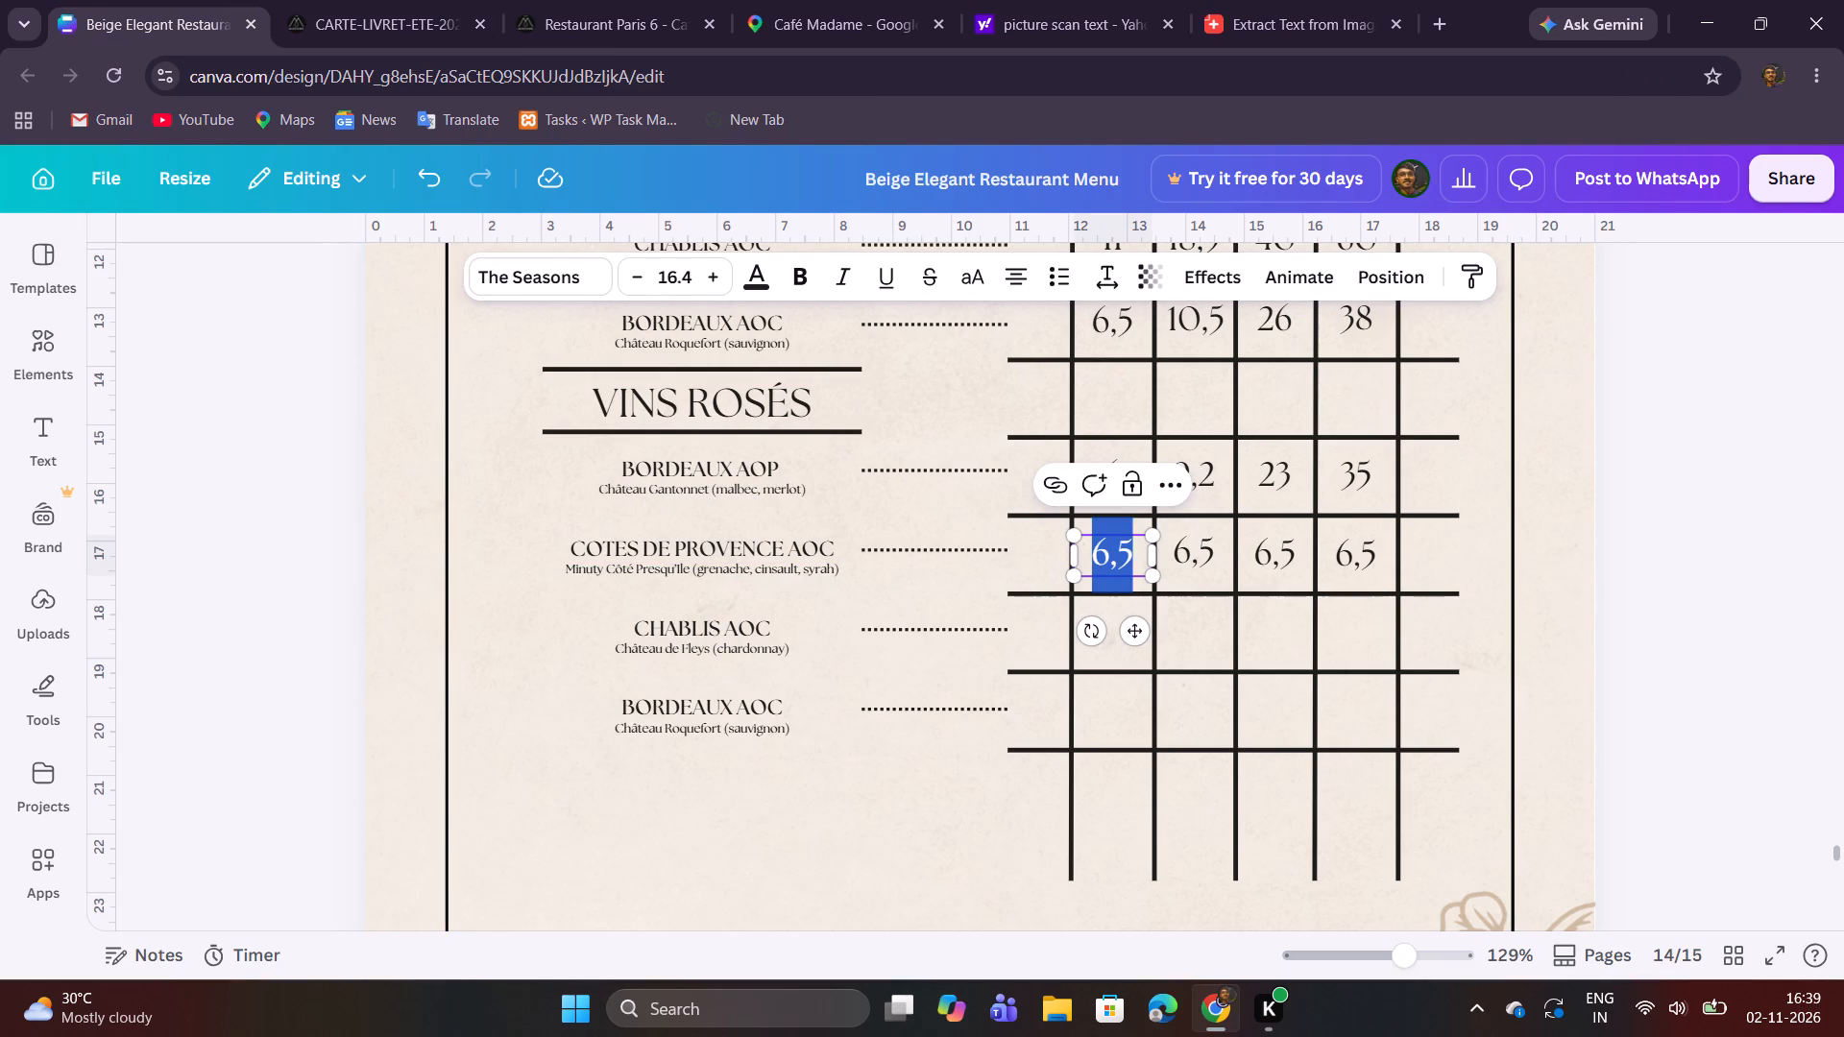
{"action": "key", "text": "ctrl+v"}
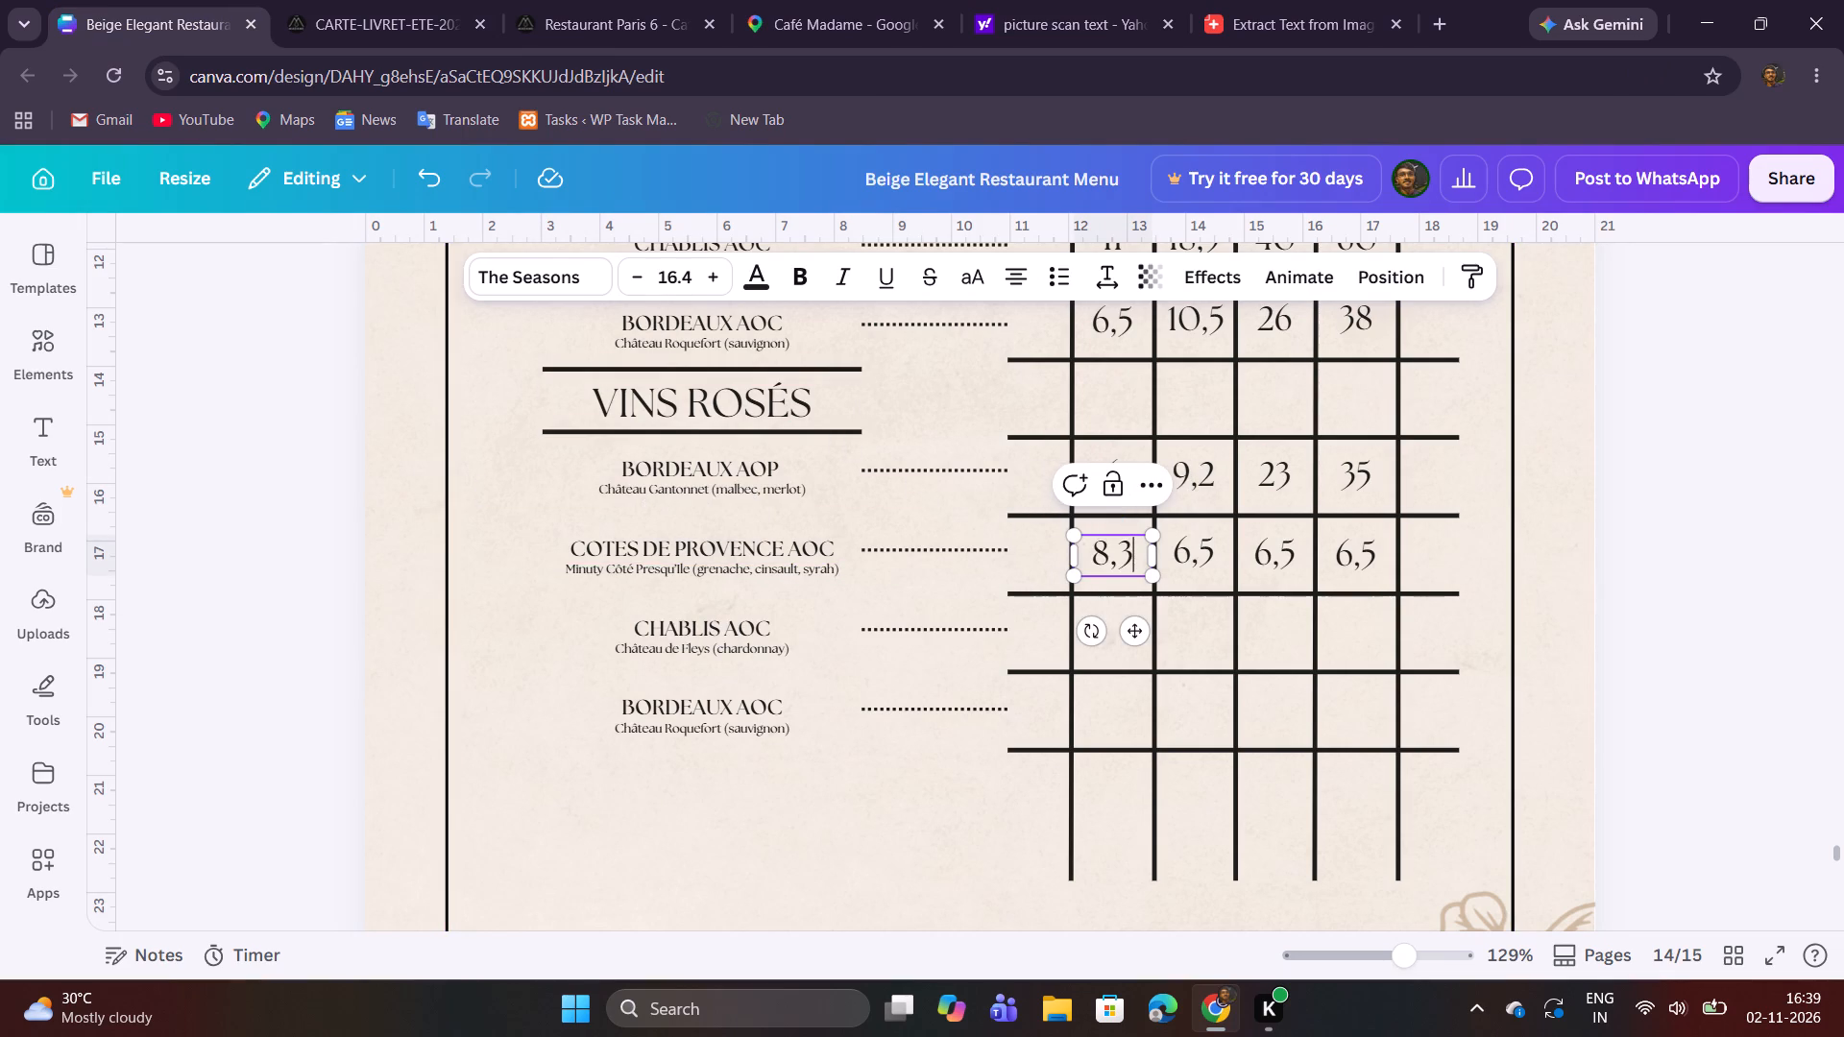
Replace the second price of the COTES DE PROVENCE AOC row with 12,8, copied from the PDF wine list.
{"action": "left_click", "coordinate": [363, 26]}
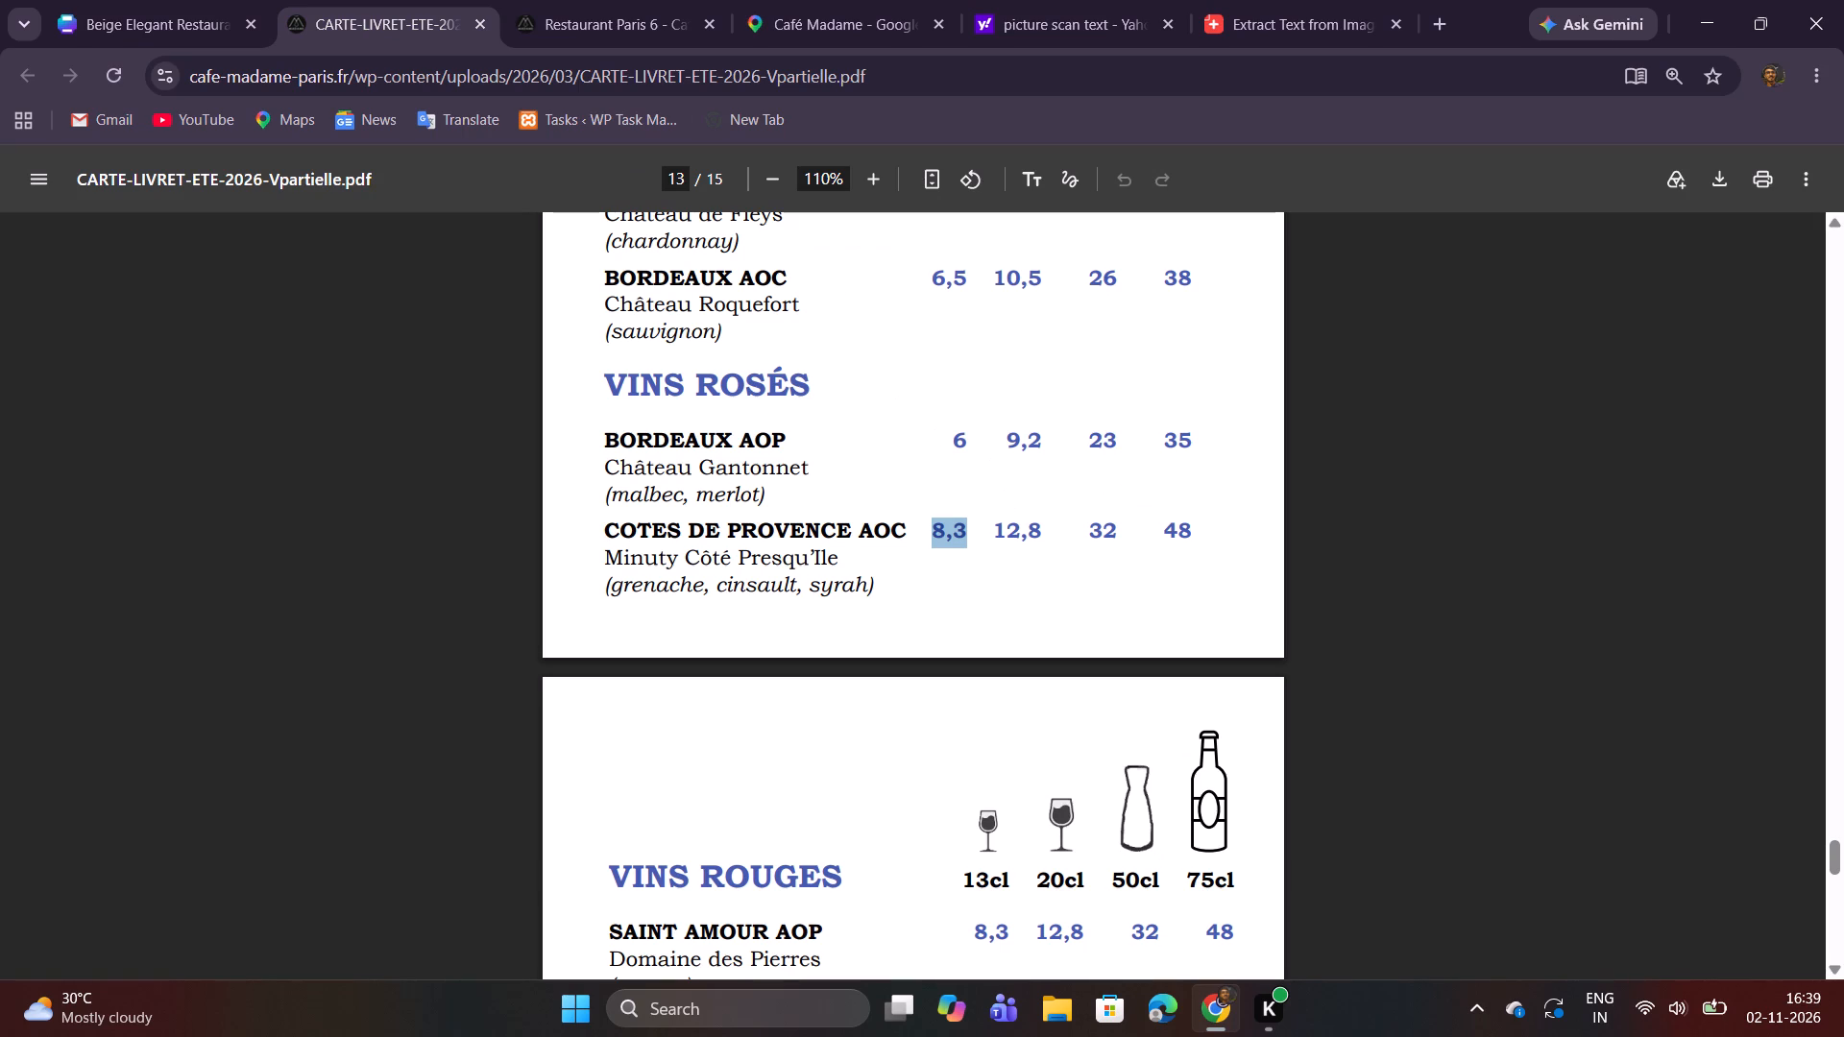
{"action": "left_click_drag", "start_coordinate": [997, 532], "coordinate": [1039, 543]}
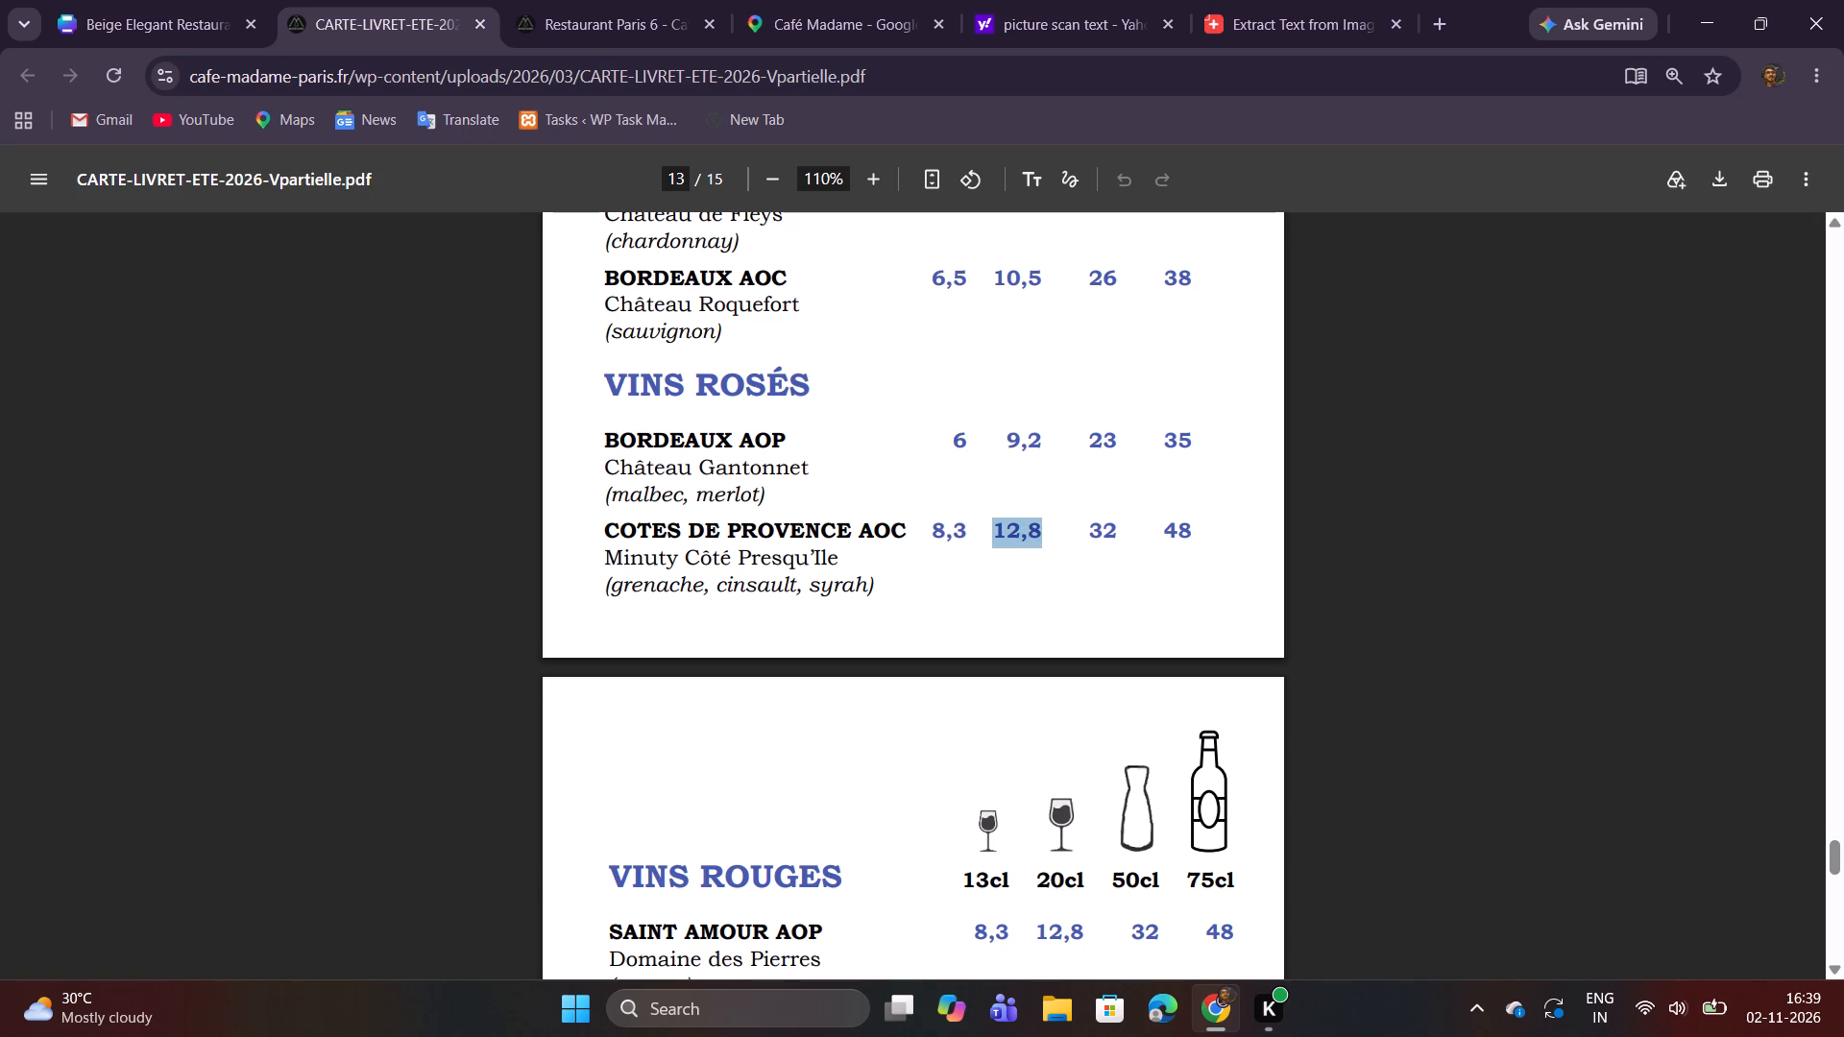
{"action": "left_click_drag", "start_coordinate": [1039, 543], "coordinate": [1040, 543]}
{"action": "key", "text": "ctrl+c"}
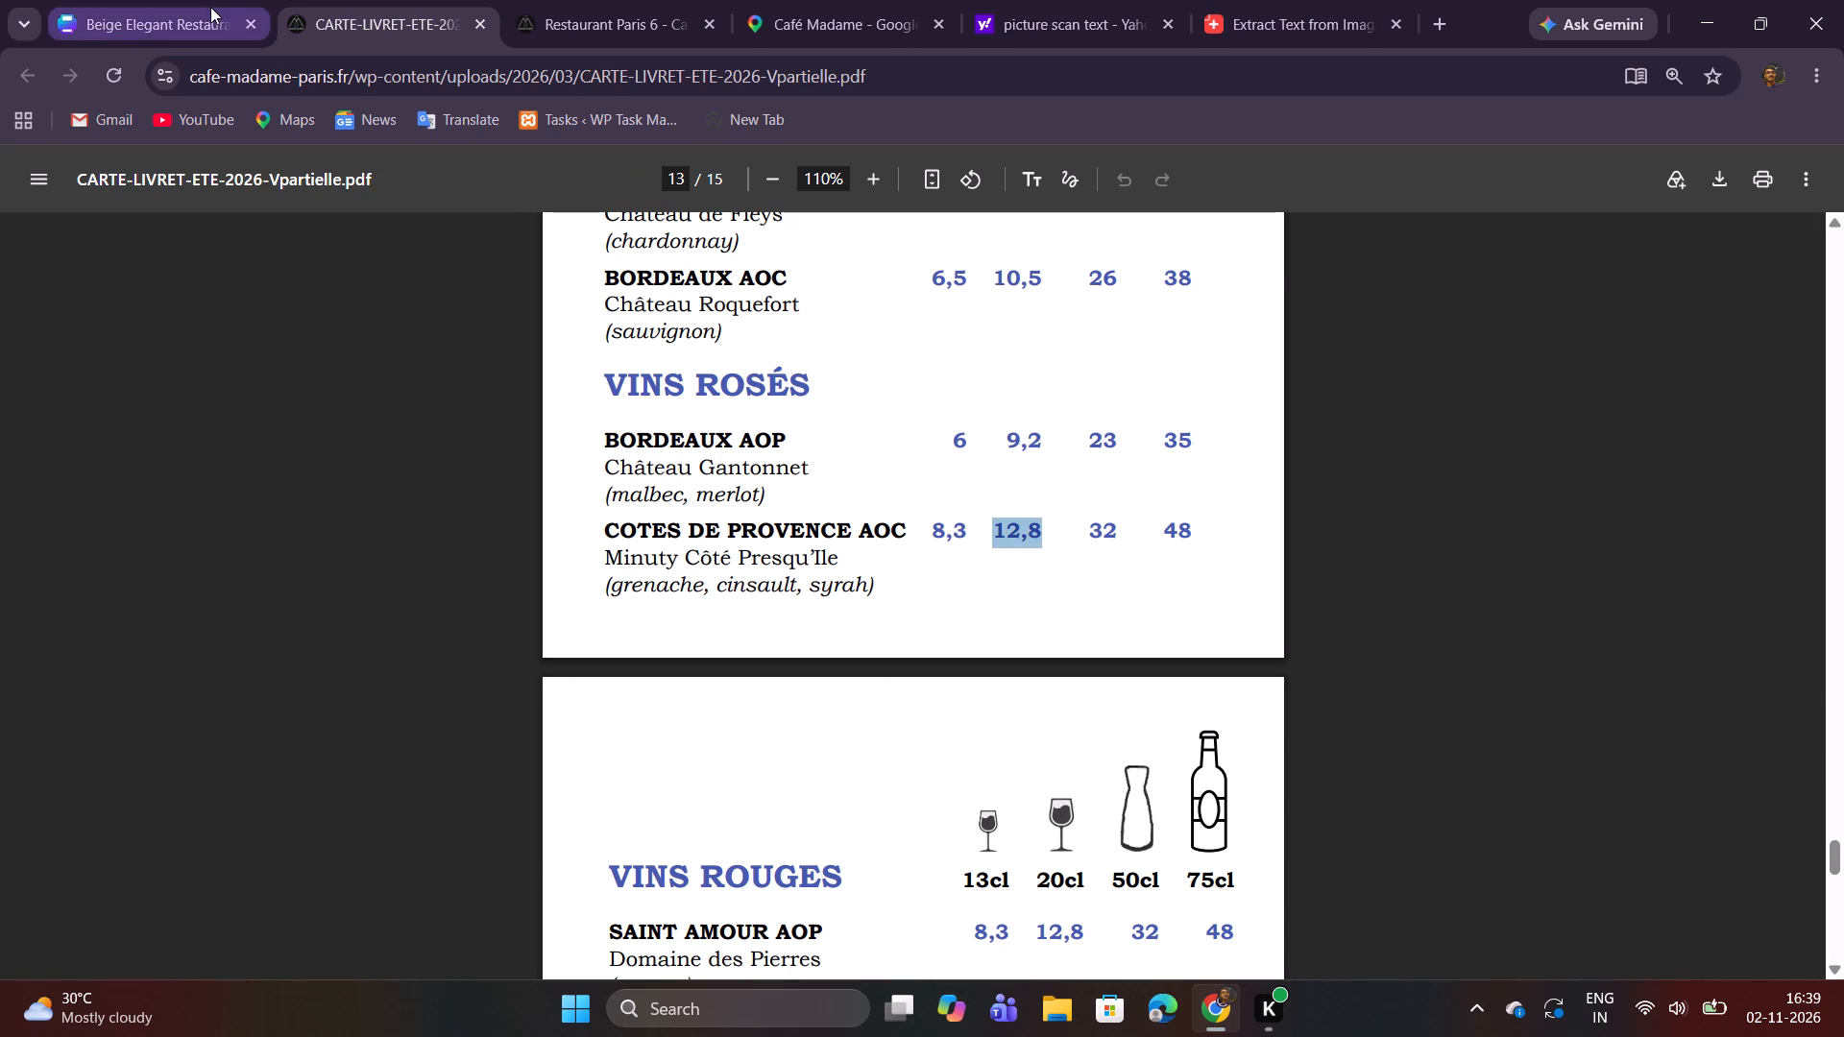
{"action": "left_click", "coordinate": [210, 7]}
{"action": "double_click", "coordinate": [1204, 559]}
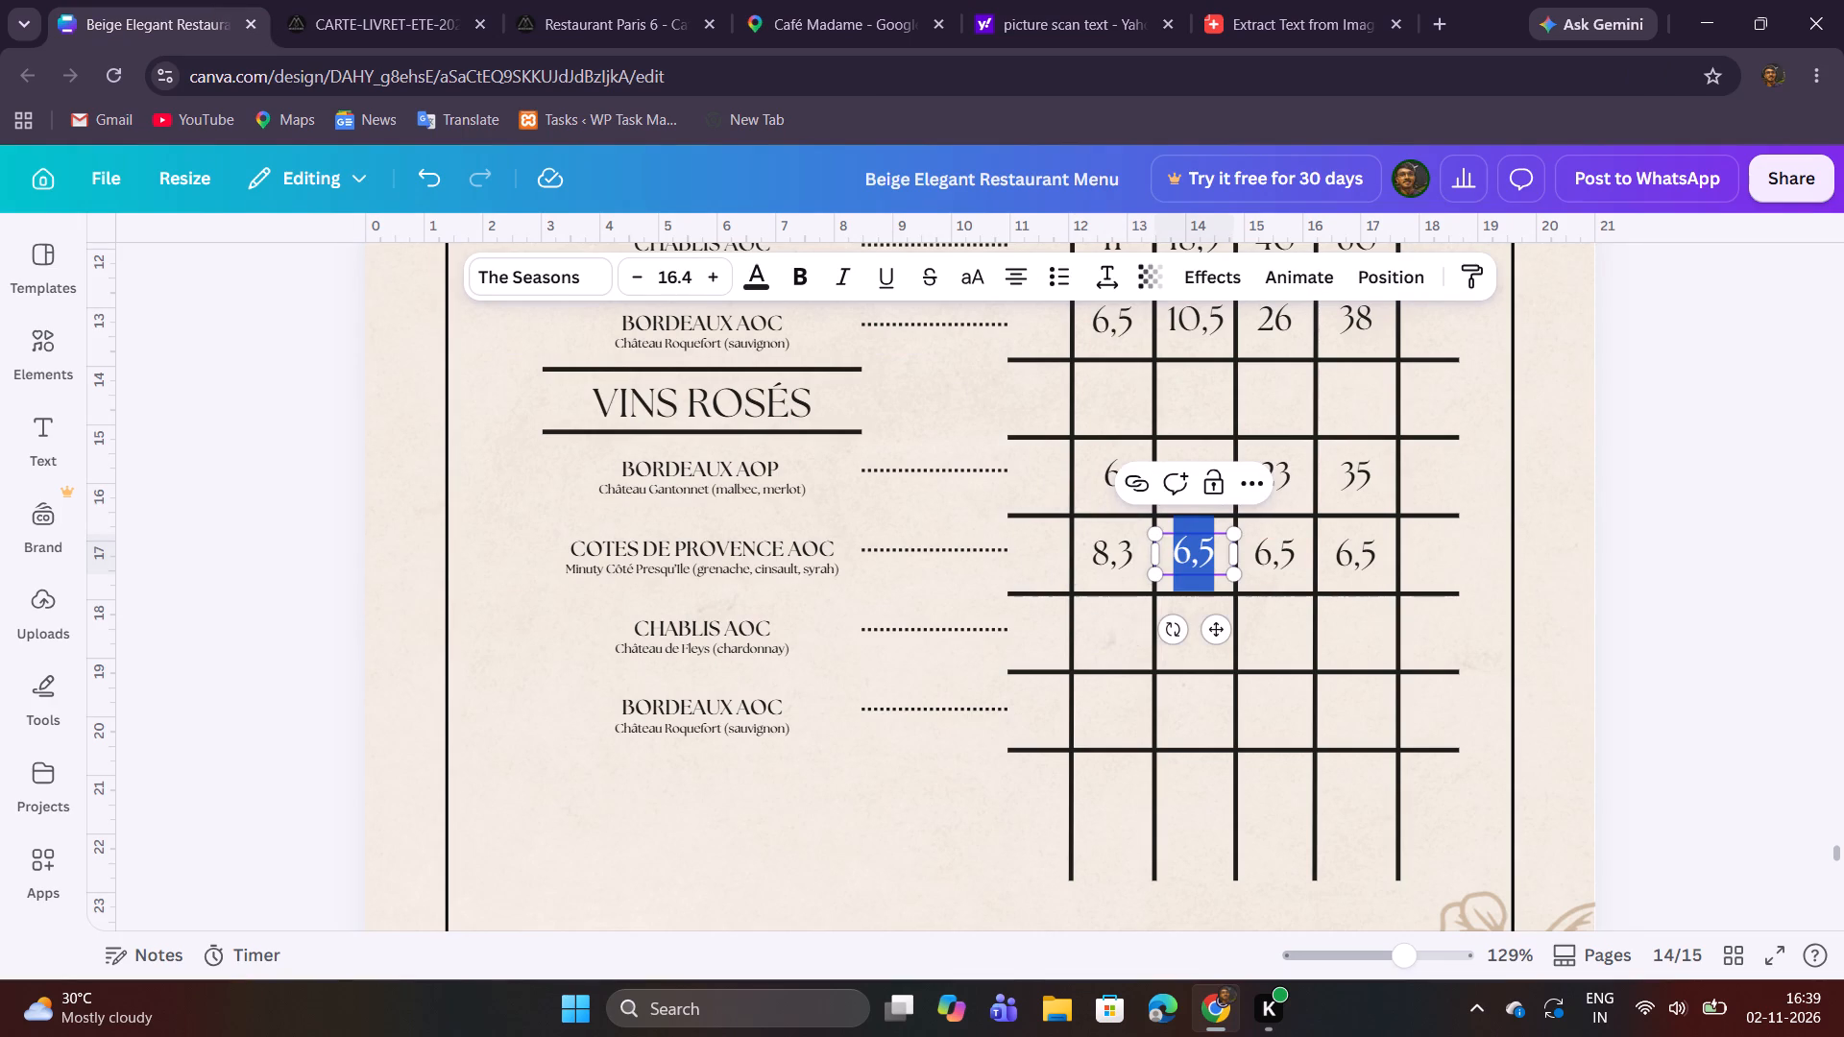
{"action": "key", "text": "ctrl+v"}
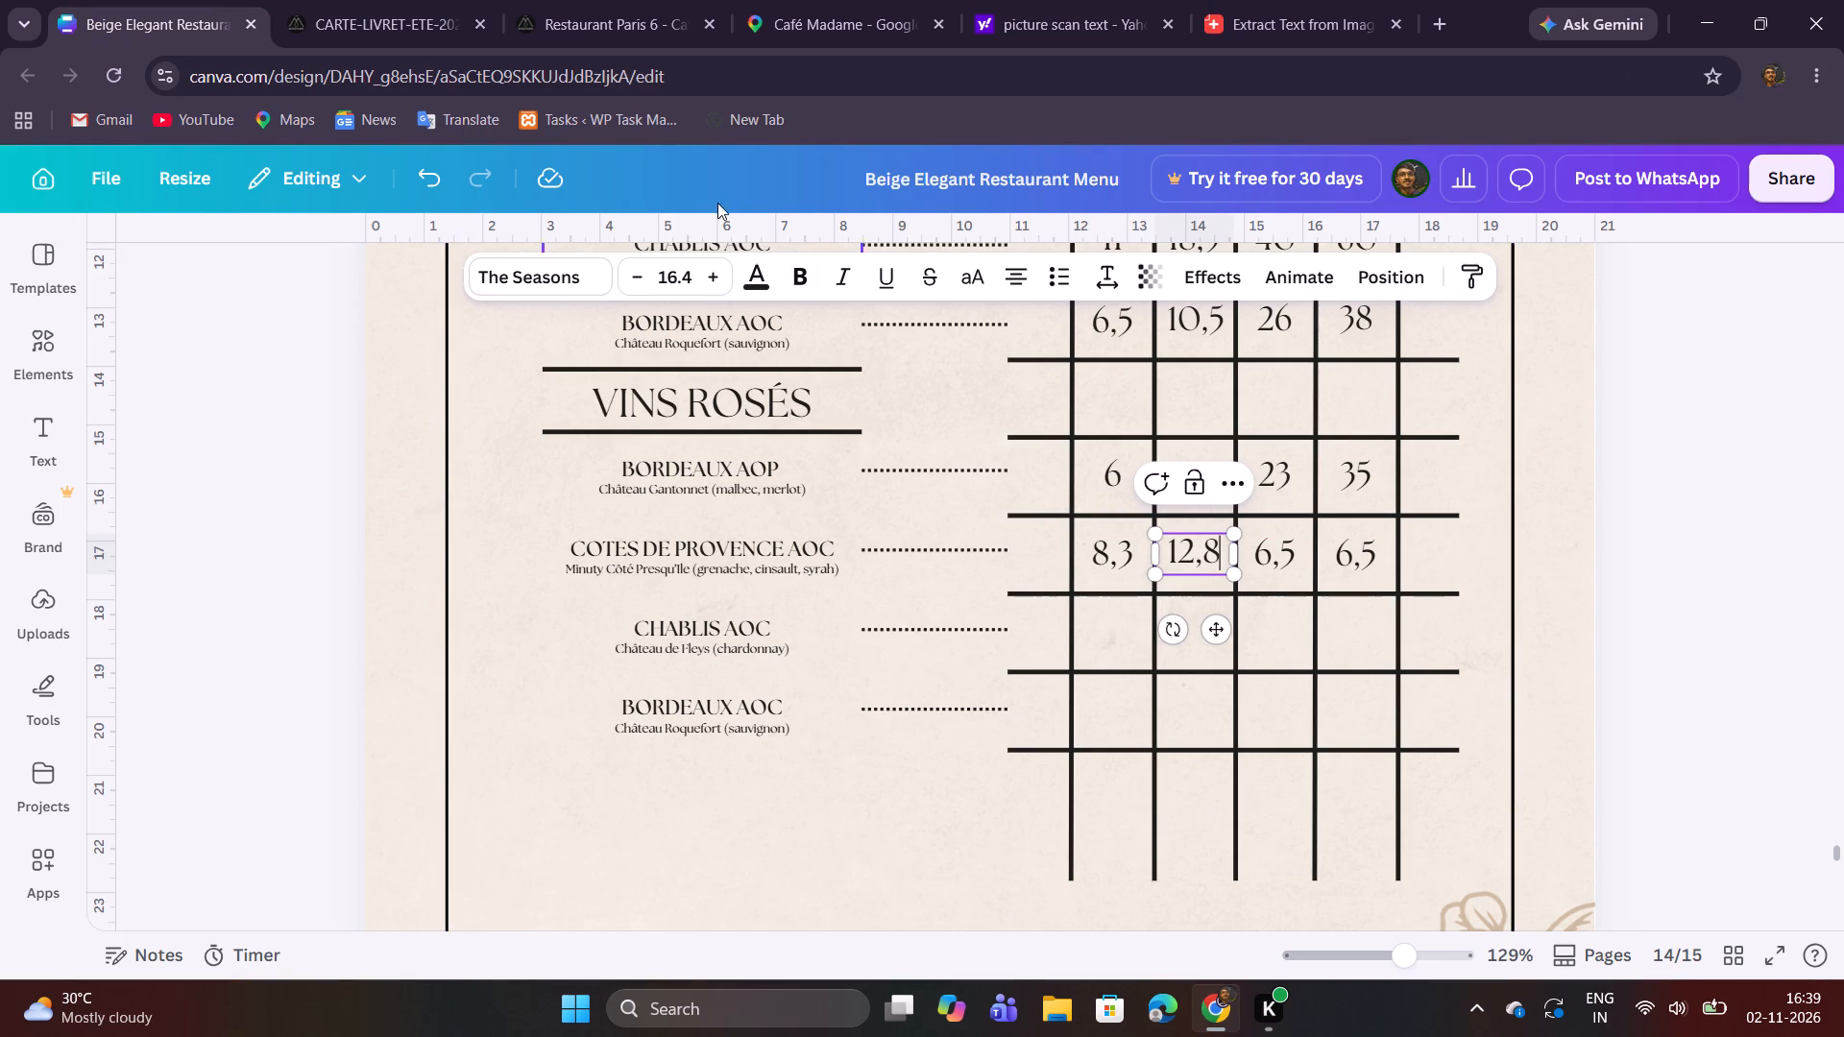
Replace the third price of the COTES DE PROVENCE AOC row with 32, copied from the PDF wine list.
{"action": "left_click", "coordinate": [421, 4]}
{"action": "double_click", "coordinate": [1105, 534]}
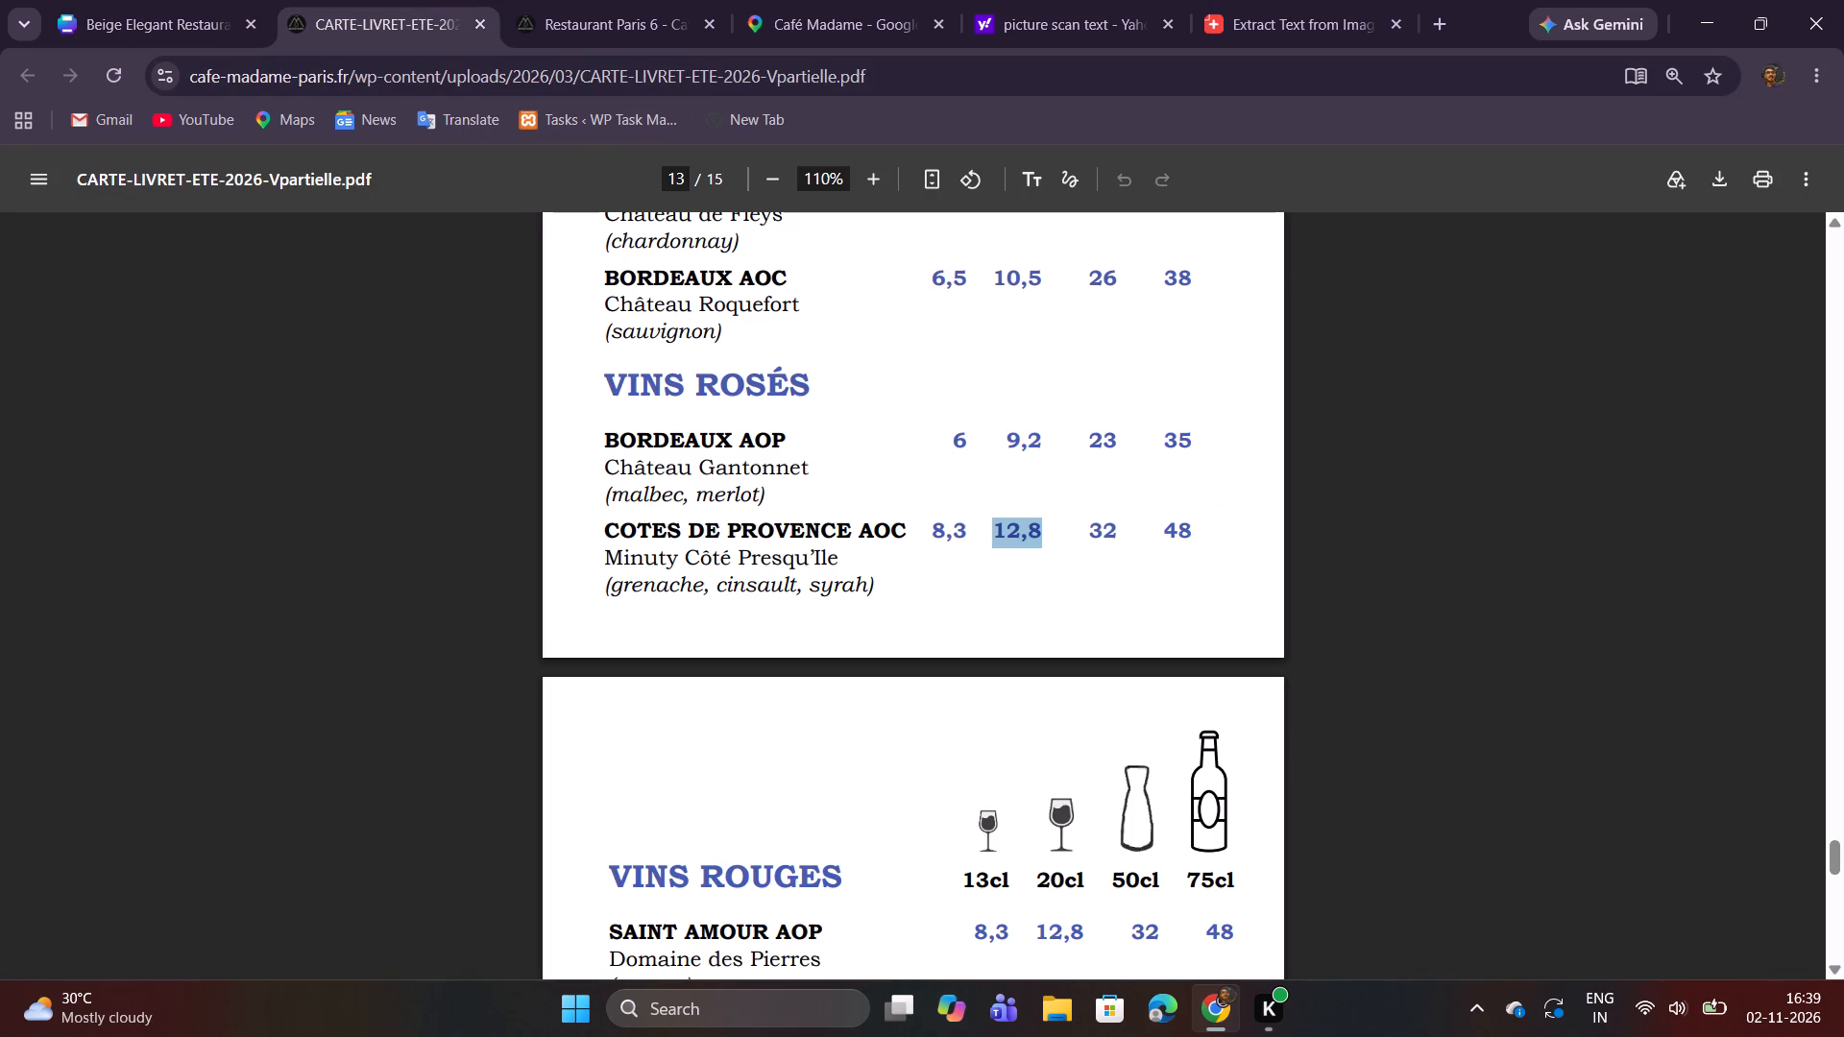
{"action": "key", "text": "ctrl+c"}
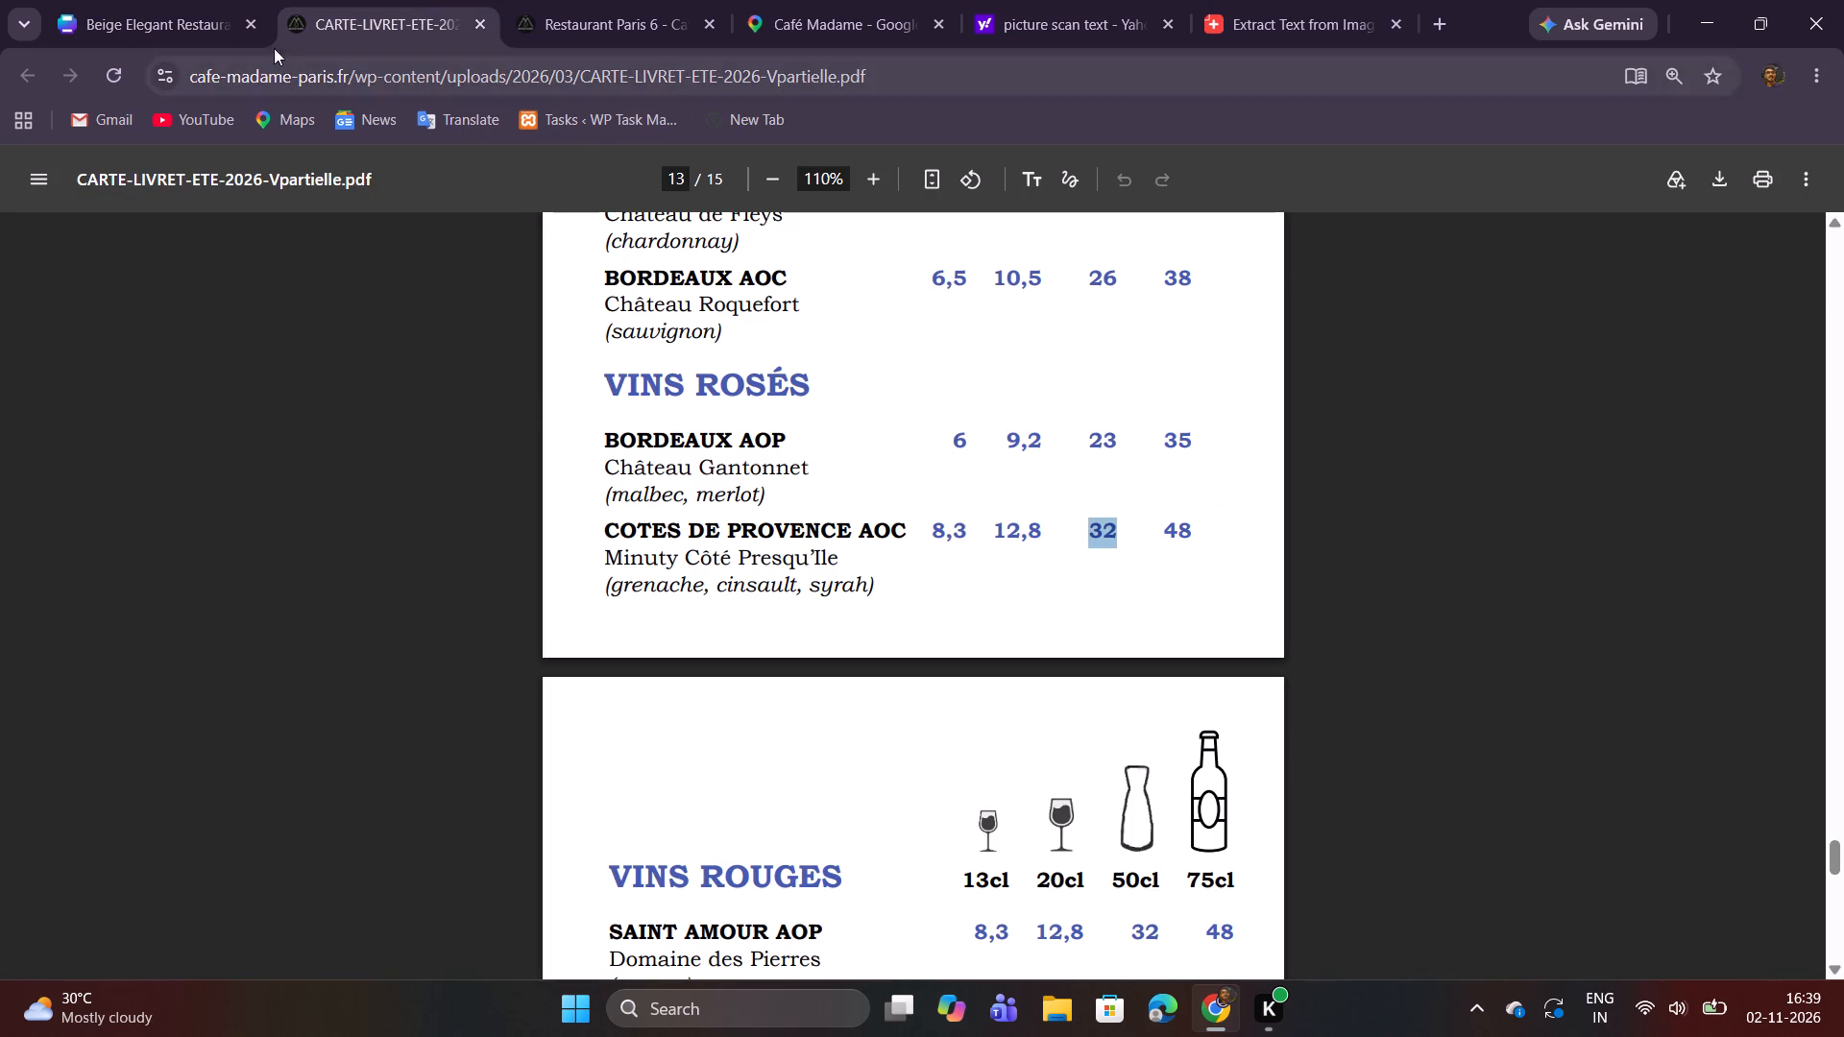
{"action": "left_click", "coordinate": [191, 19]}
{"action": "double_click", "coordinate": [1275, 564]}
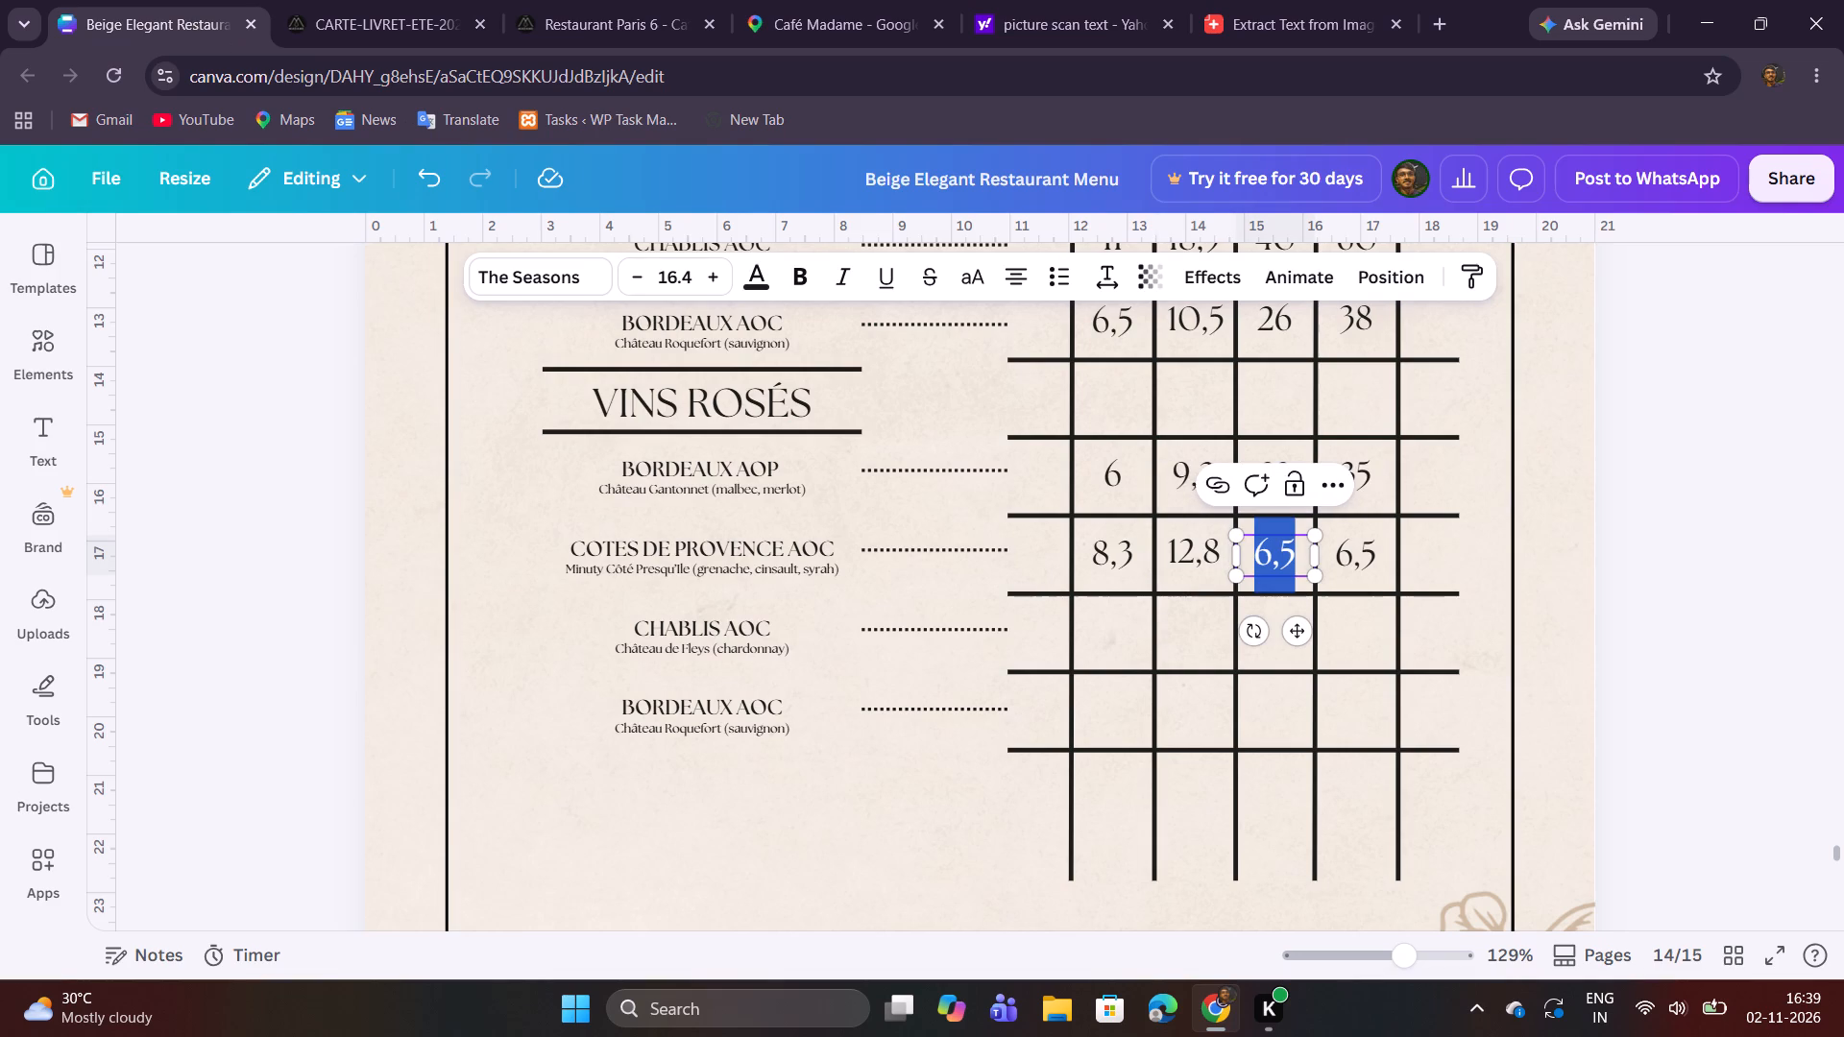
{"action": "key", "text": "ctrl+v"}
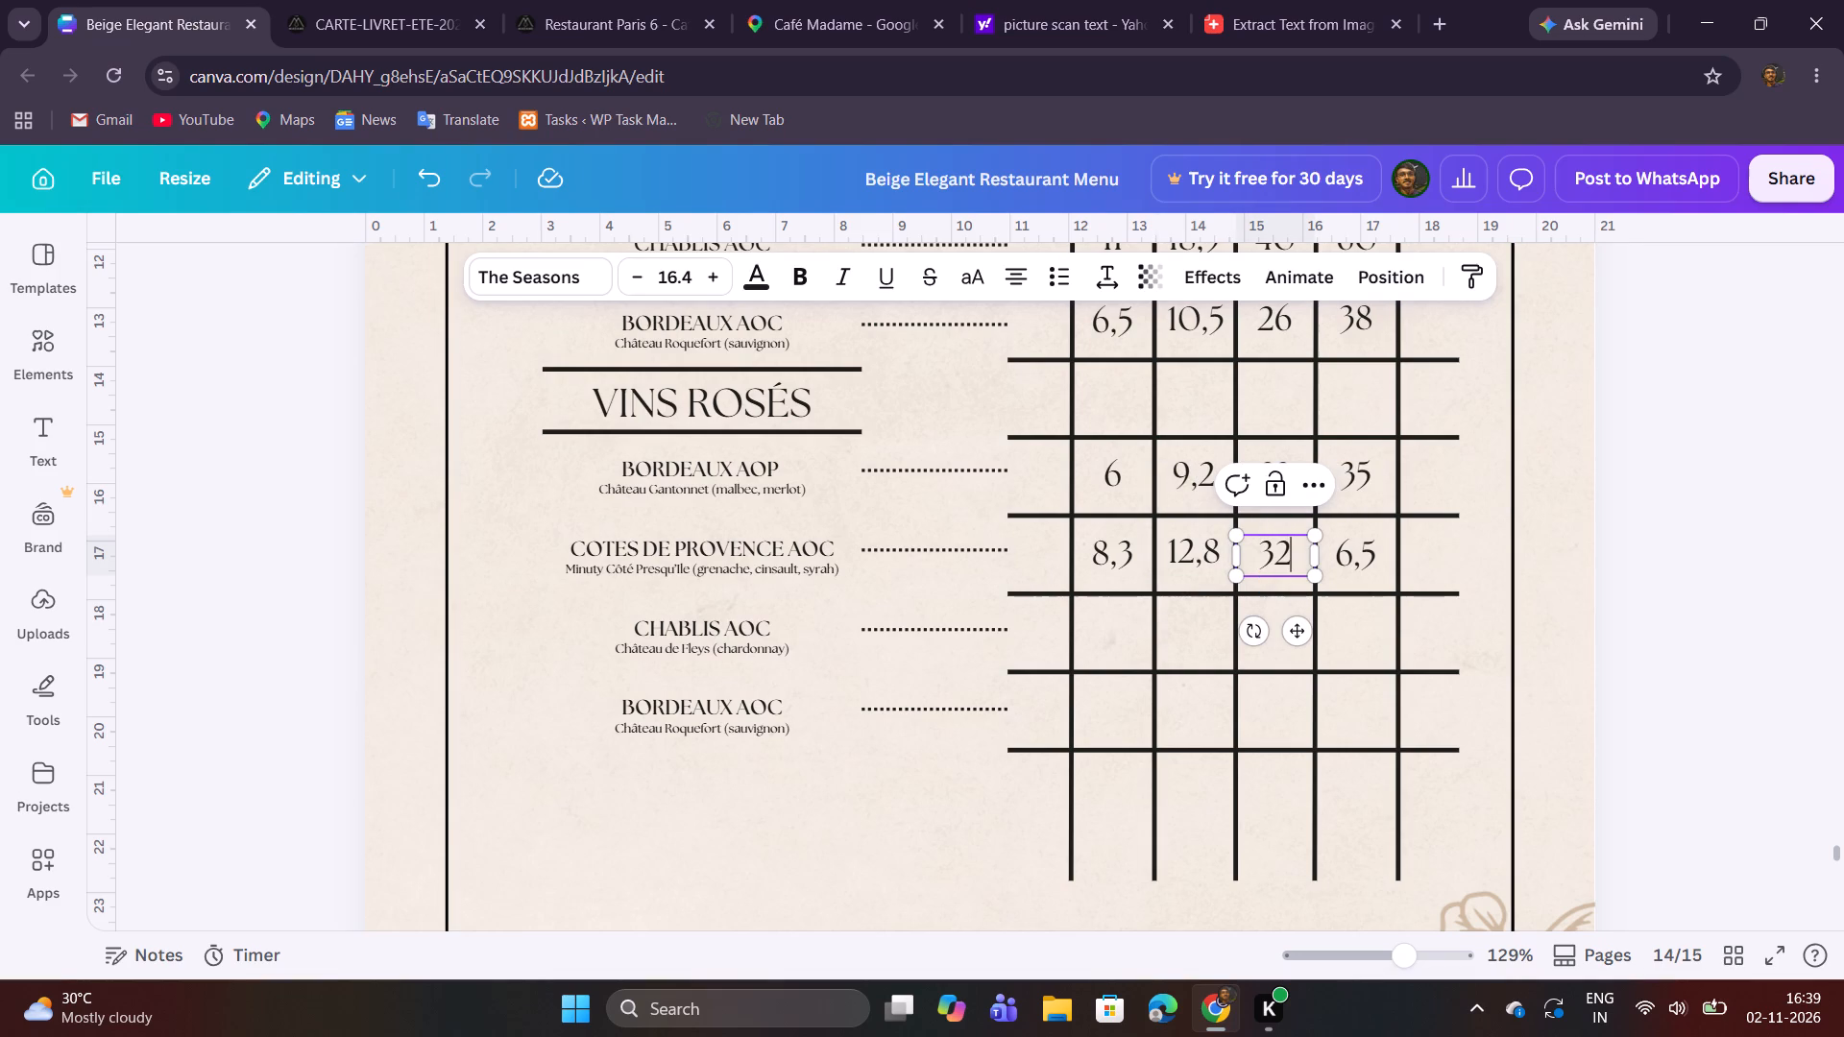
Replace the fourth price of the COTES DE PROVENCE AOC row with 48, copied from the PDF wine list.
{"action": "left_click", "coordinate": [396, 3]}
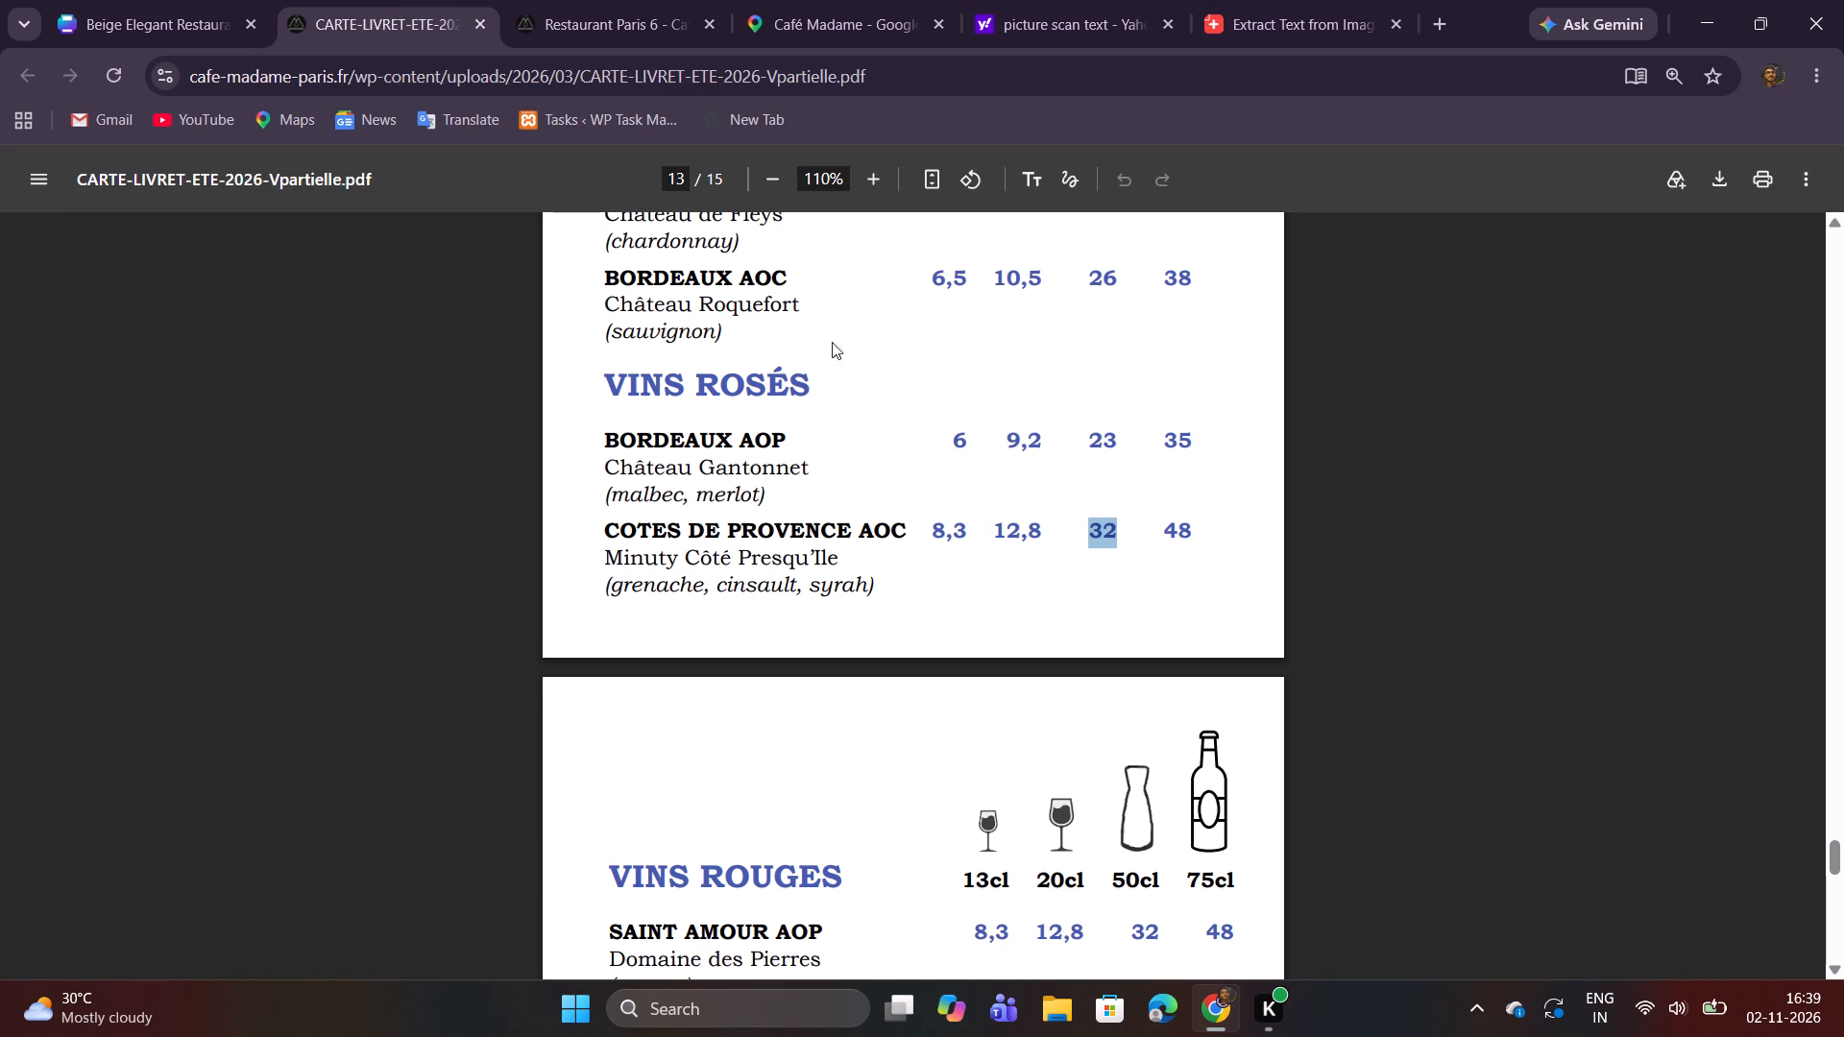
{"action": "double_click", "coordinate": [1175, 527]}
{"action": "key", "text": "ctrl+c"}
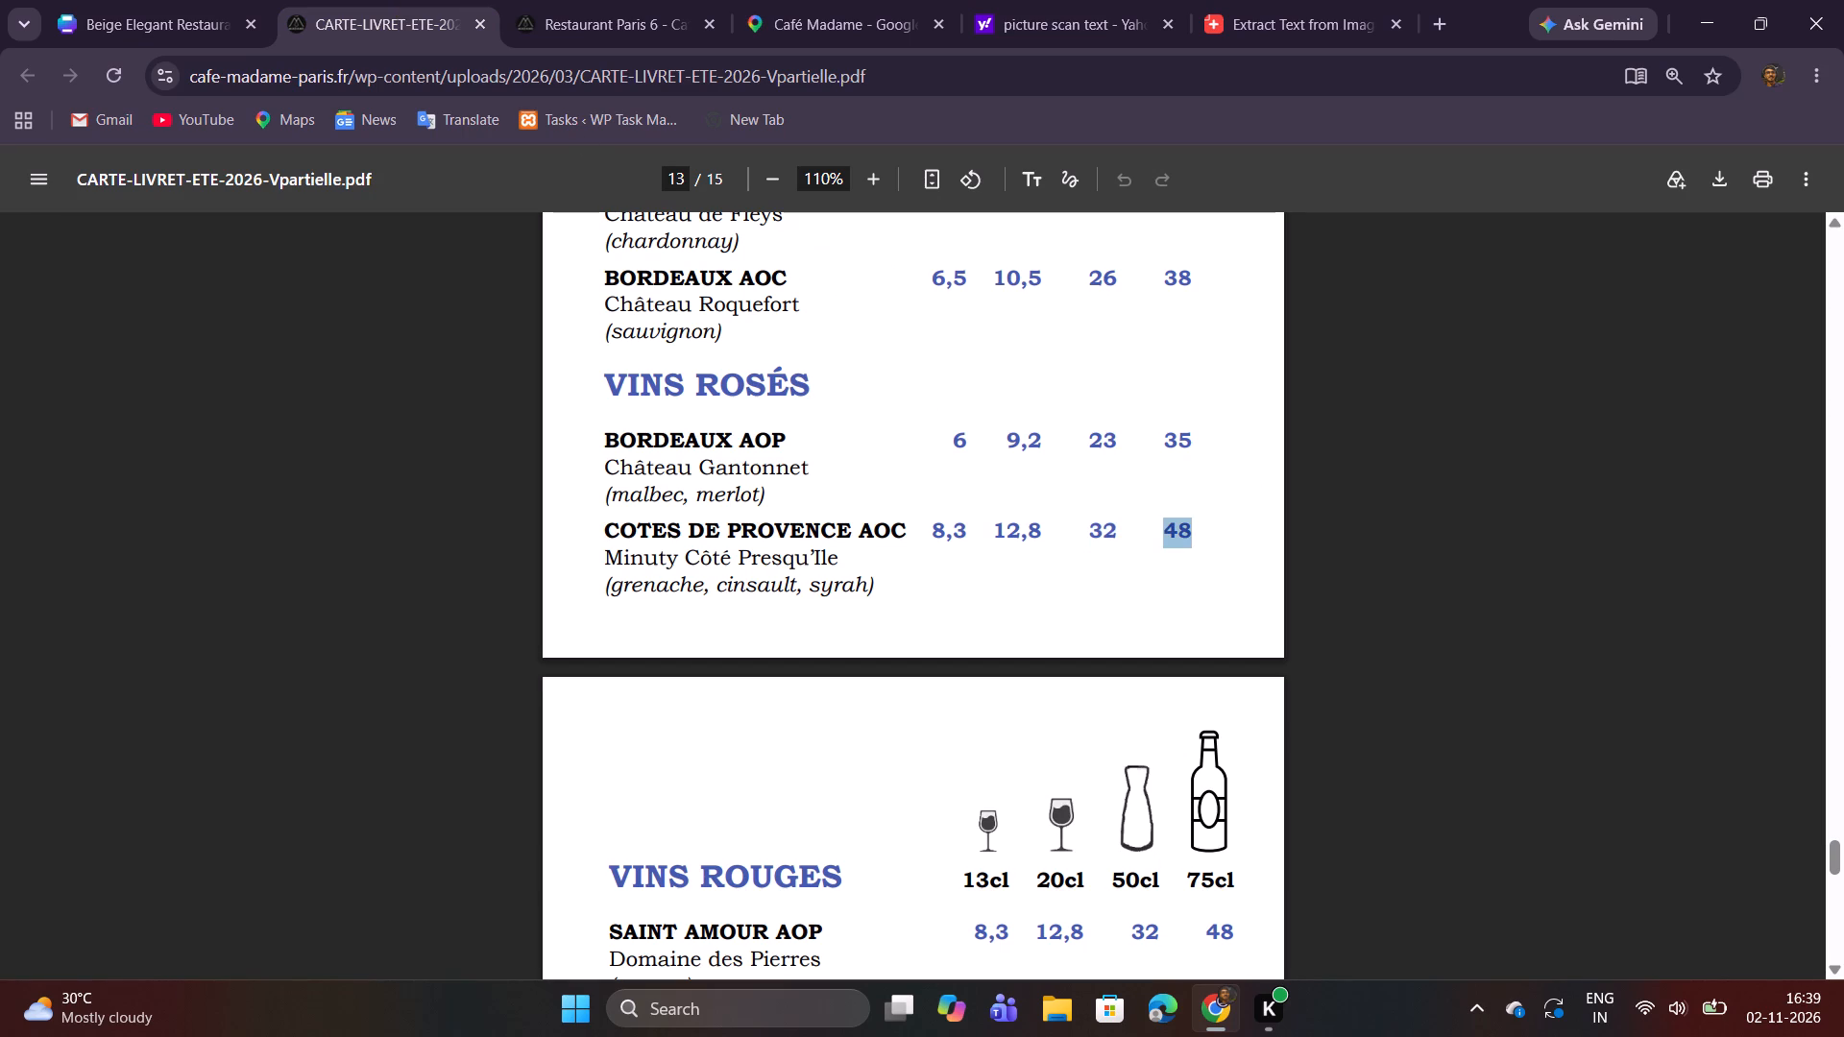
{"action": "left_click", "coordinate": [205, 0]}
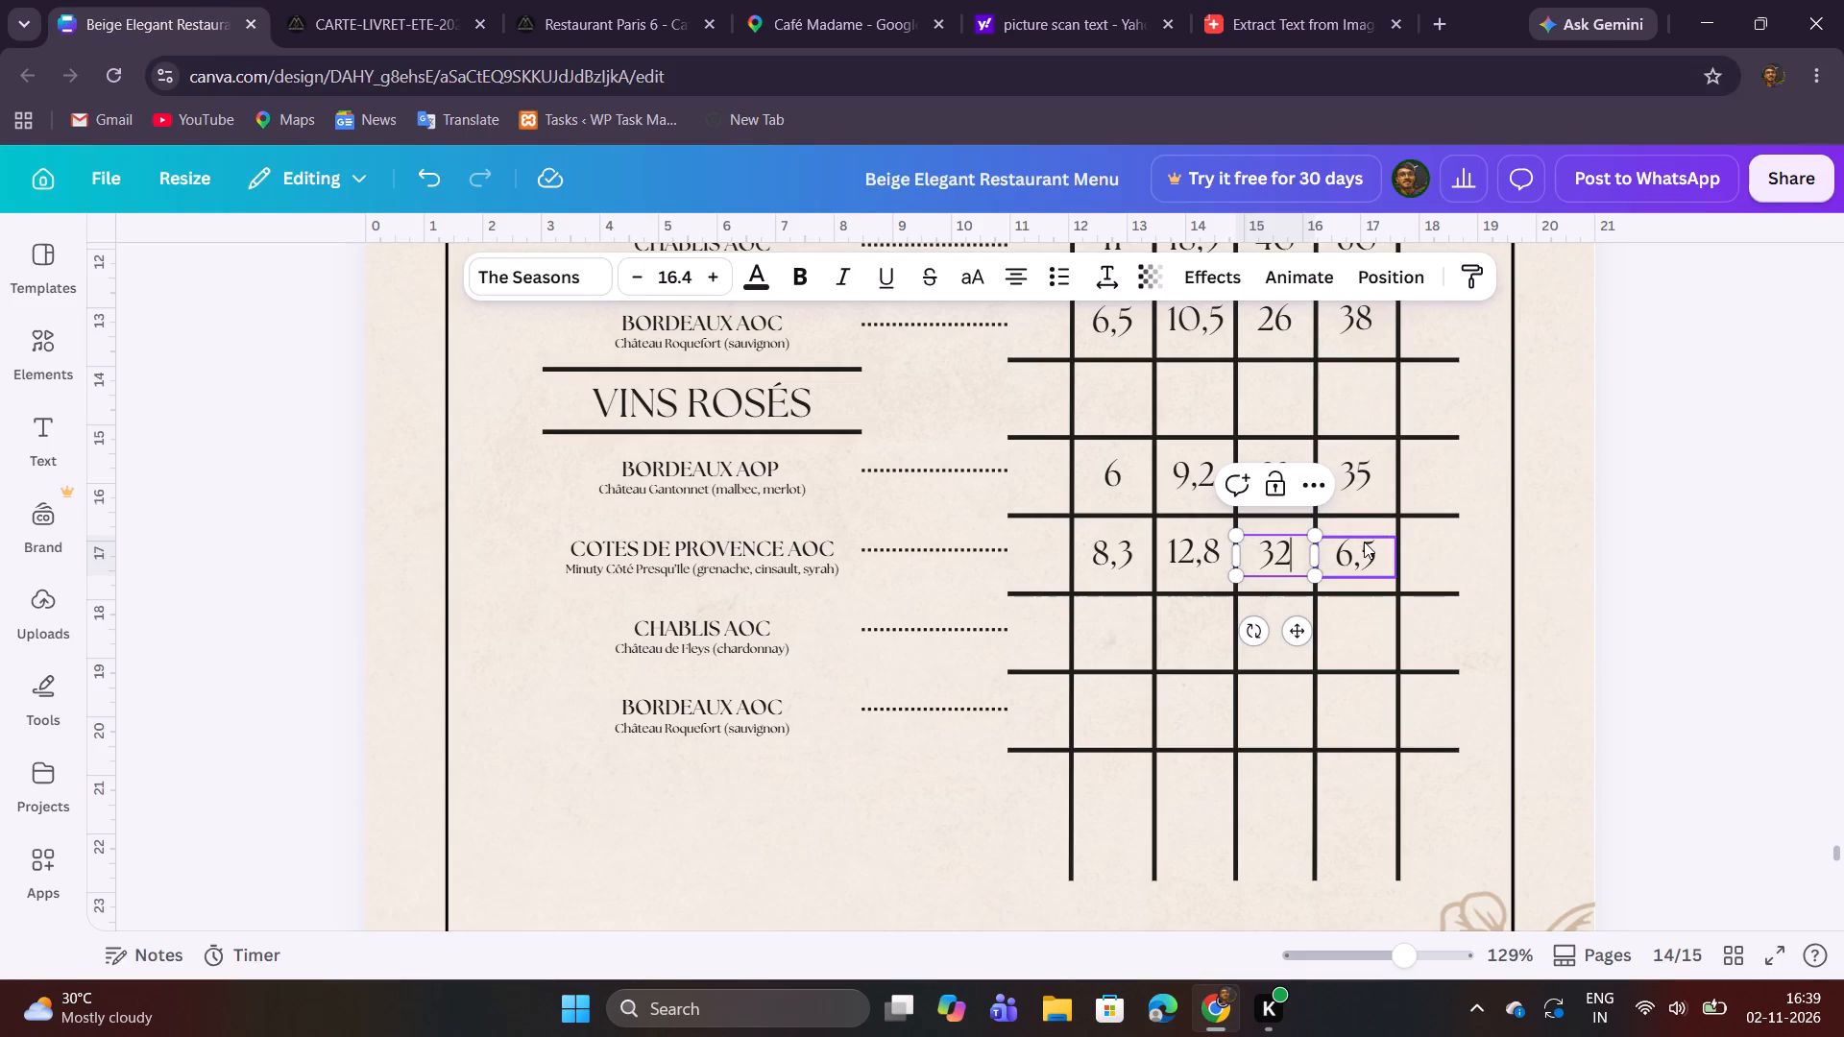
{"action": "double_click", "coordinate": [1364, 542]}
{"action": "key", "text": "ctrl+v"}
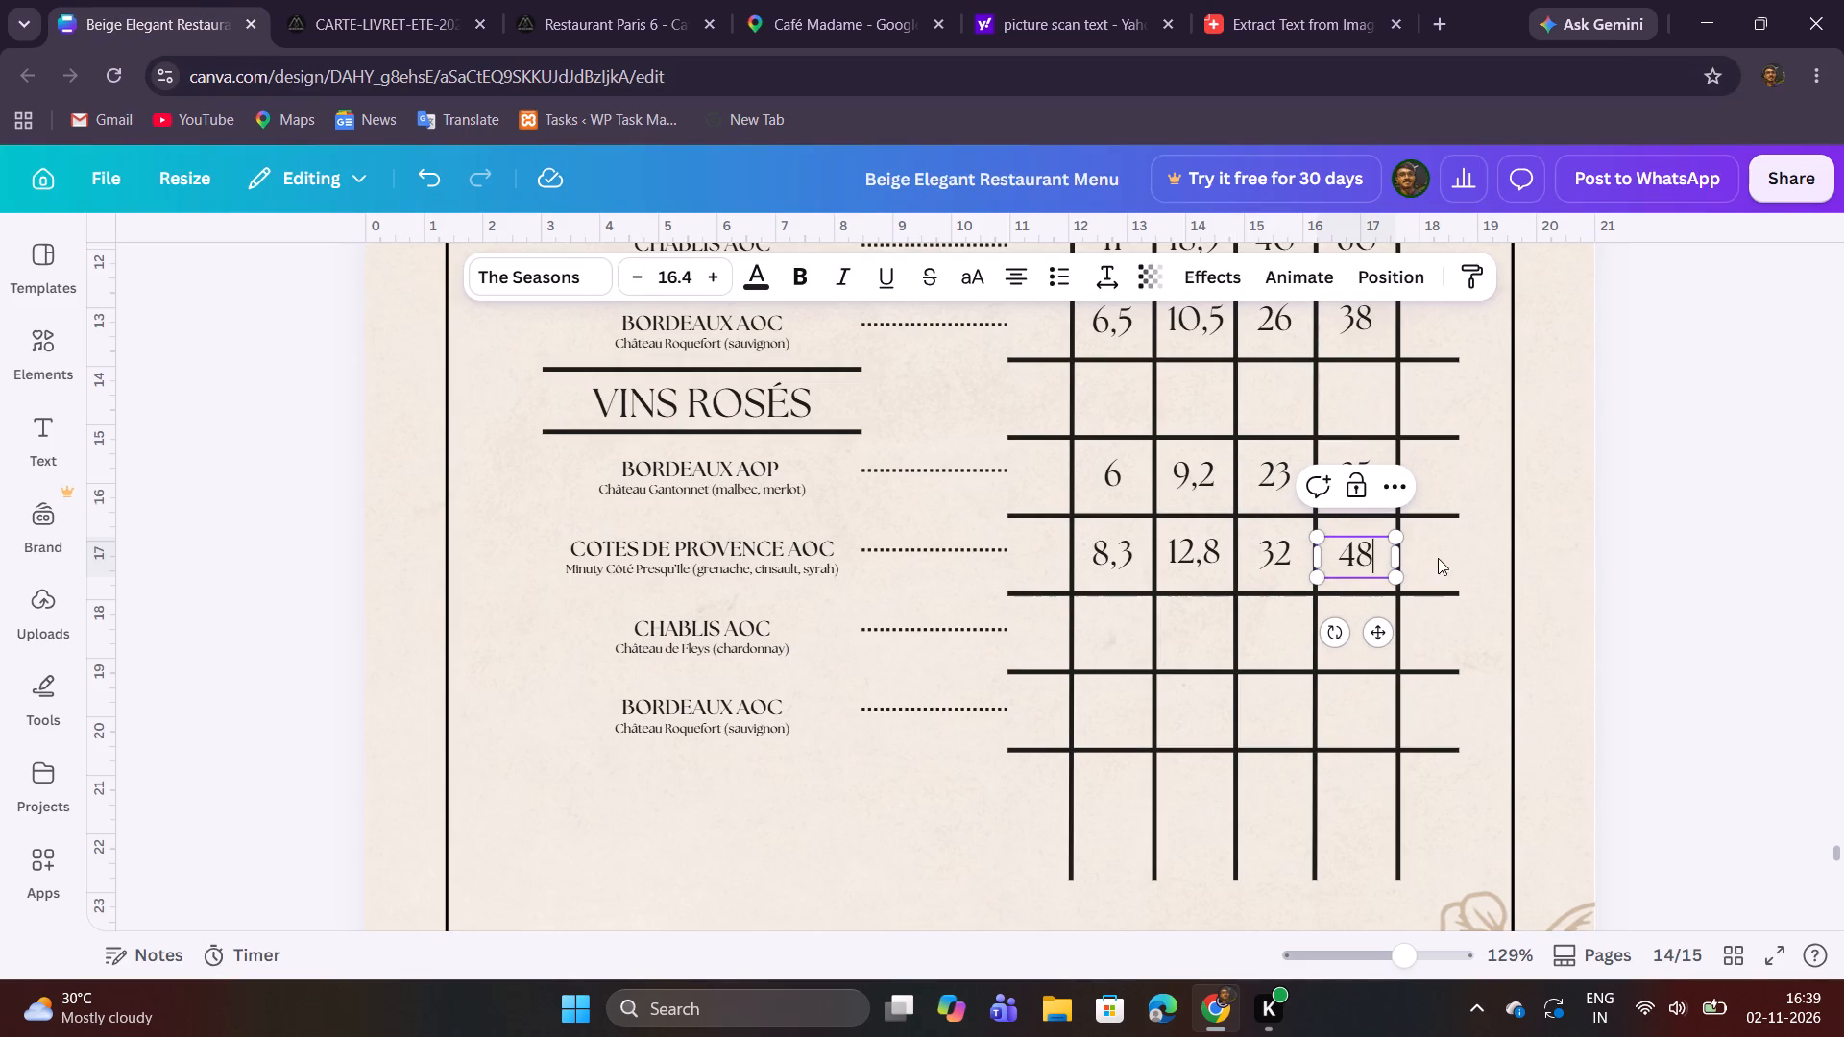
{"action": "left_click", "coordinate": [1740, 591]}
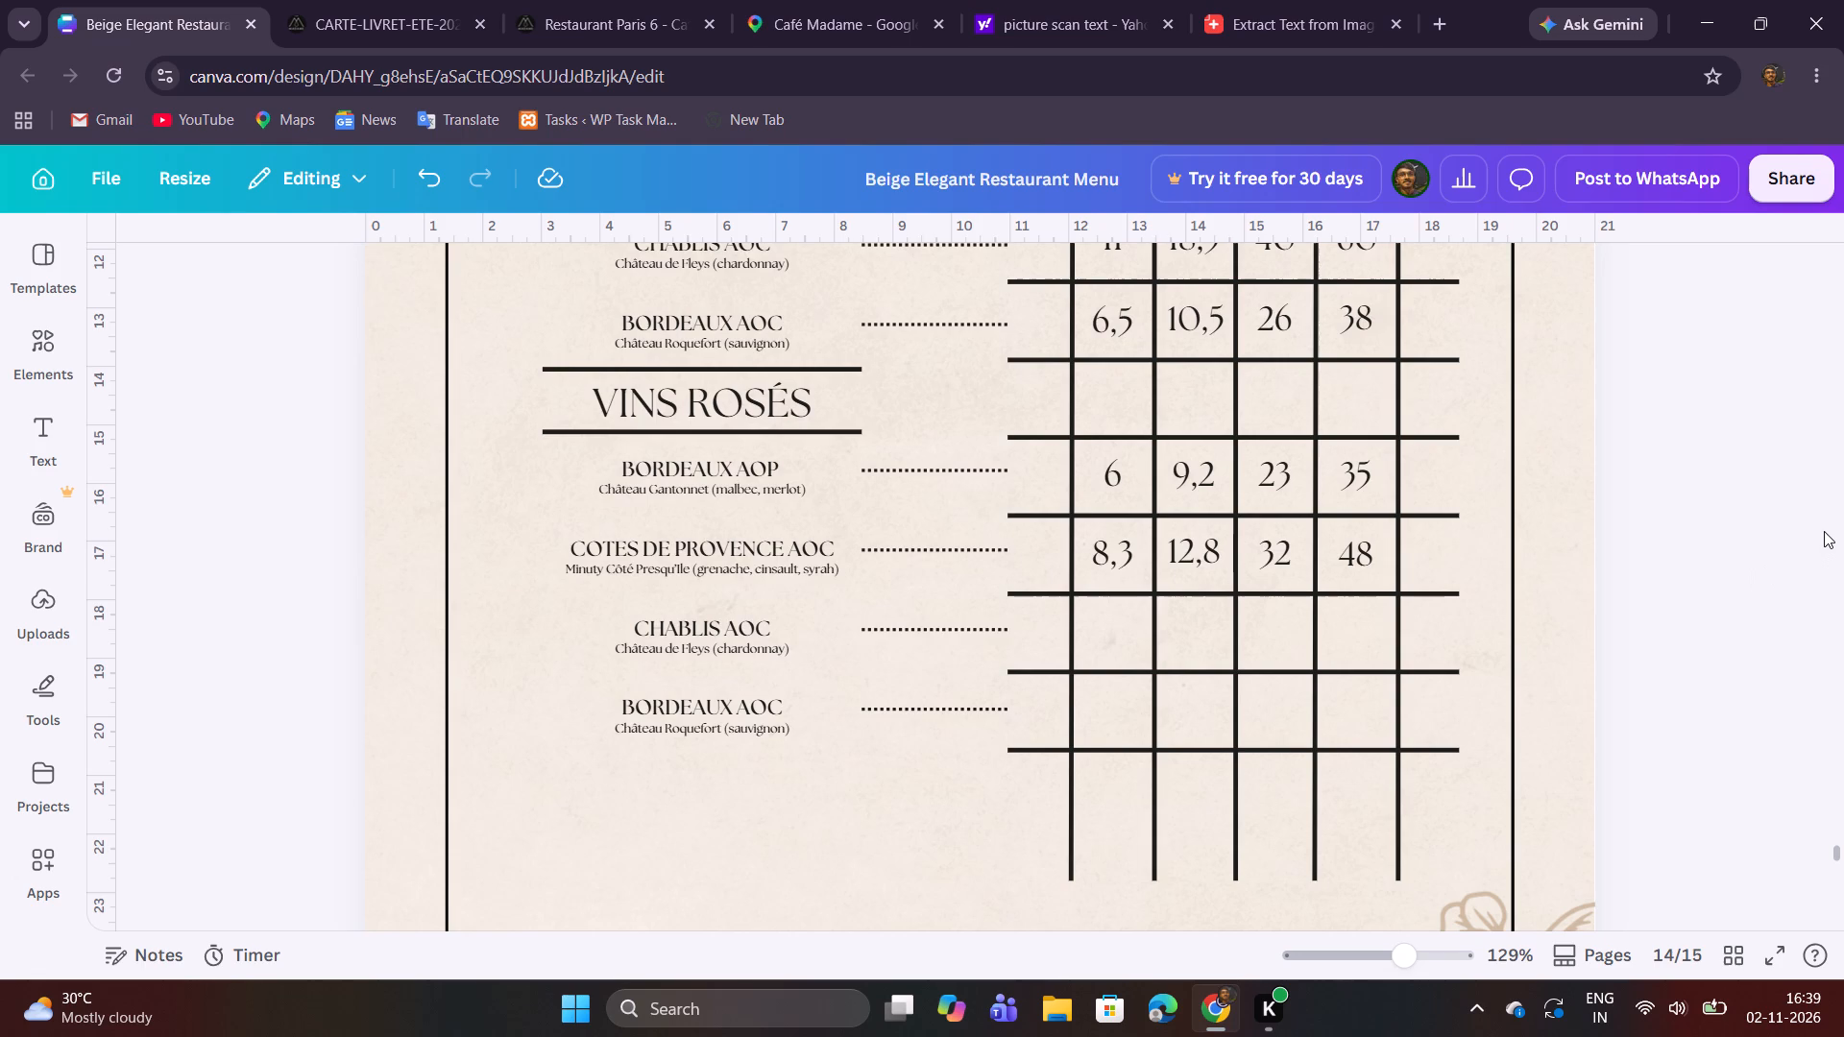
Review the filled wine page against the PDF and examine the PDF's VINS ROUGES section.
{"action": "scroll", "coordinate": [1821, 543], "scroll_direction": "up", "scroll_amount": 3}
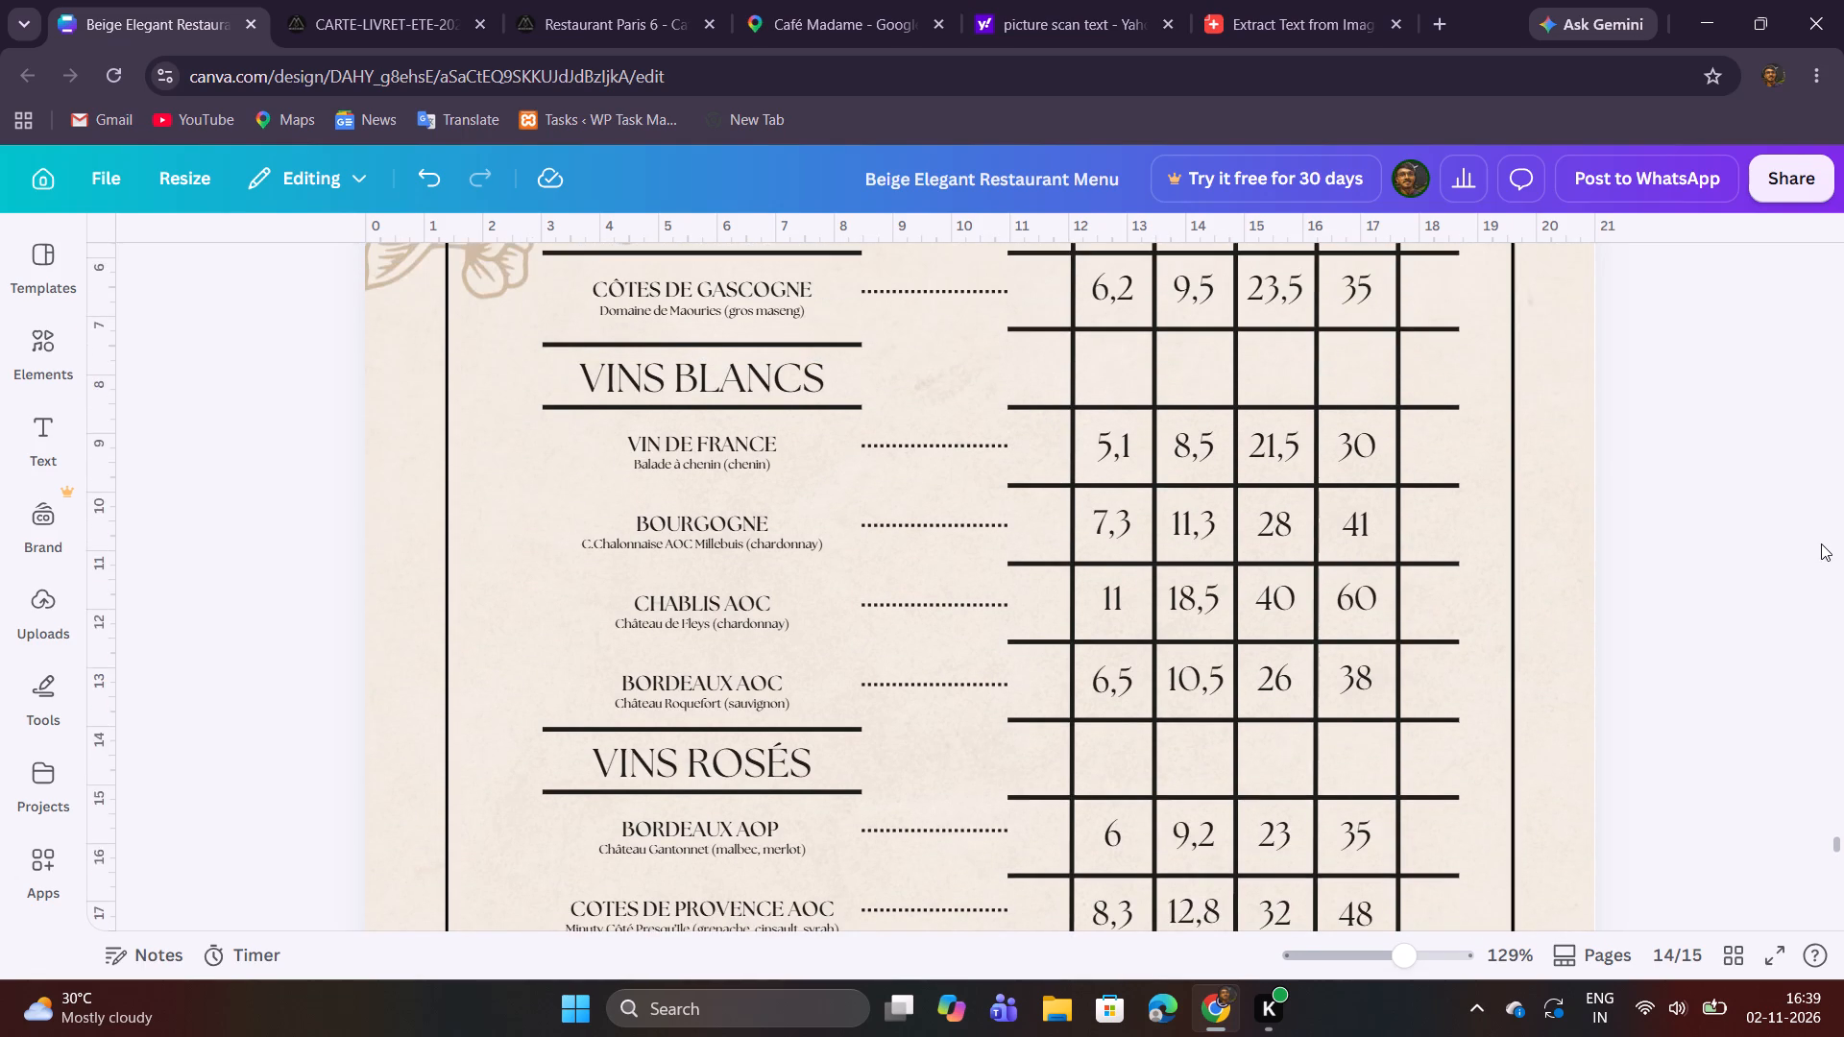
{"action": "scroll", "coordinate": [1821, 543], "scroll_direction": "up", "scroll_amount": 1}
{"action": "scroll", "coordinate": [1821, 543], "scroll_direction": "down", "scroll_amount": 4}
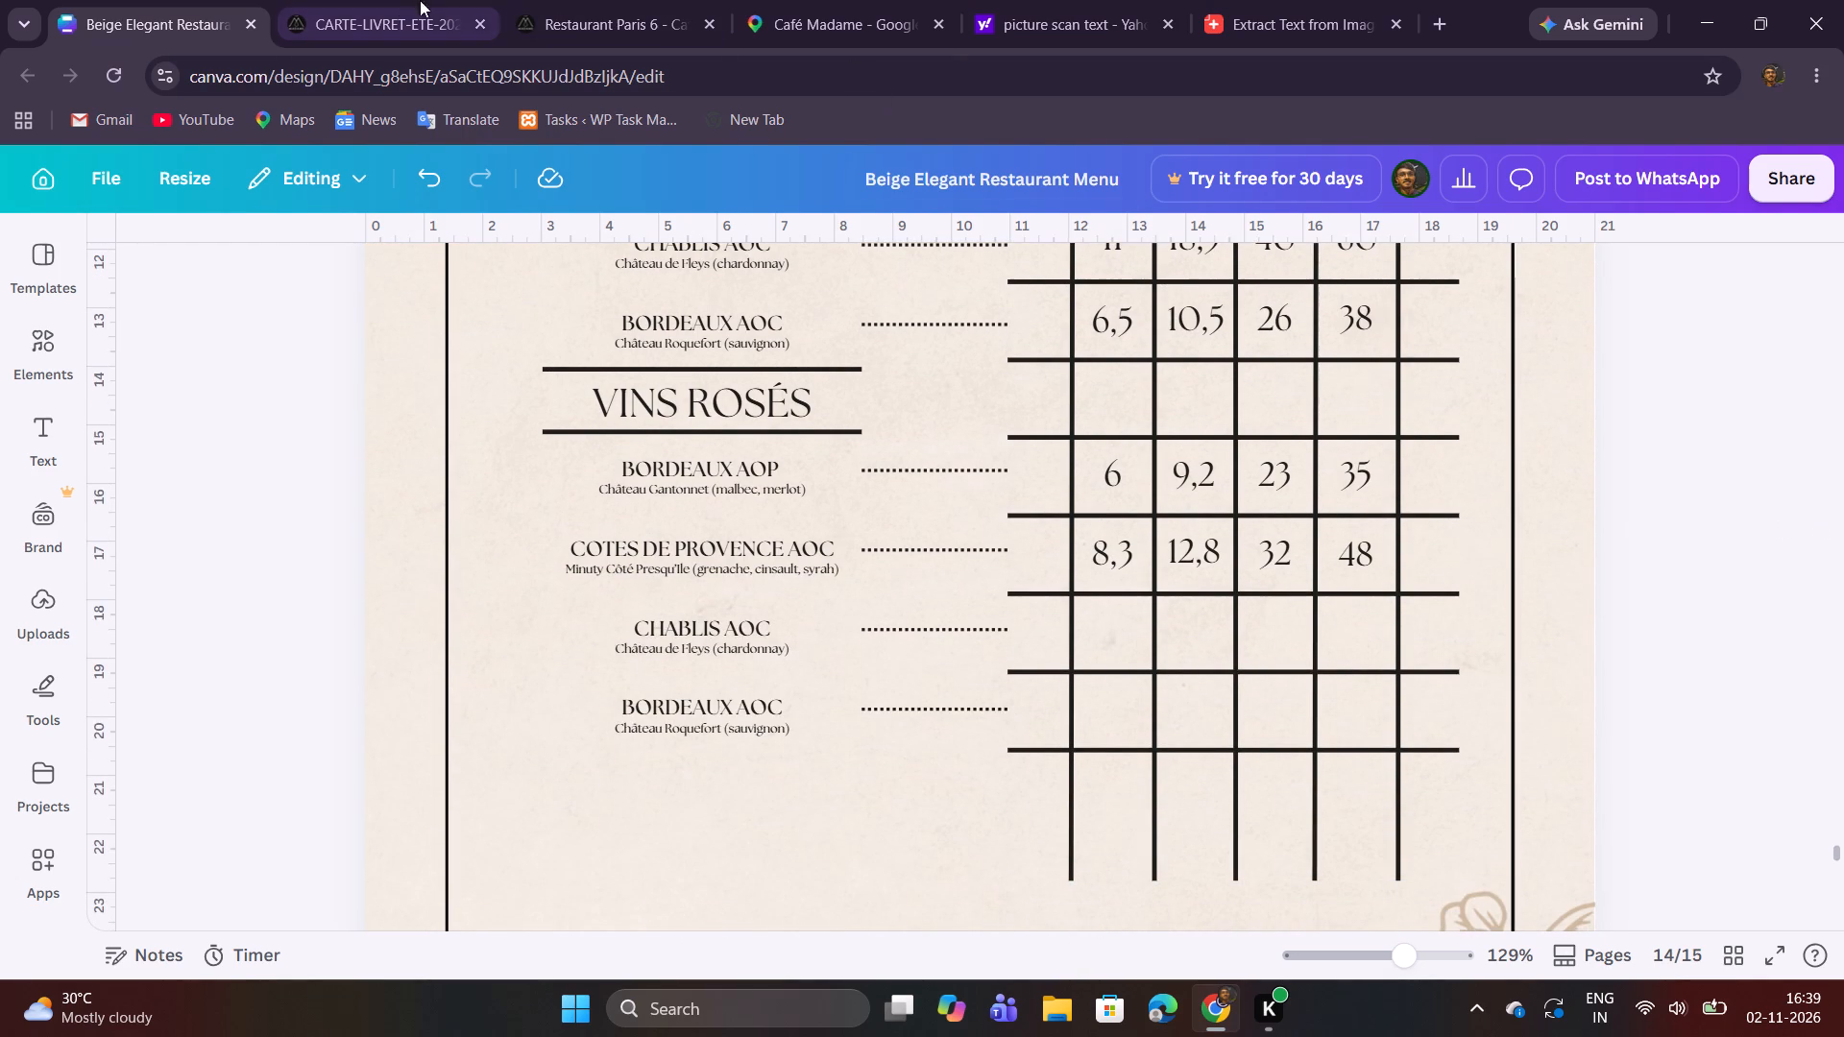
{"action": "left_click", "coordinate": [398, 0]}
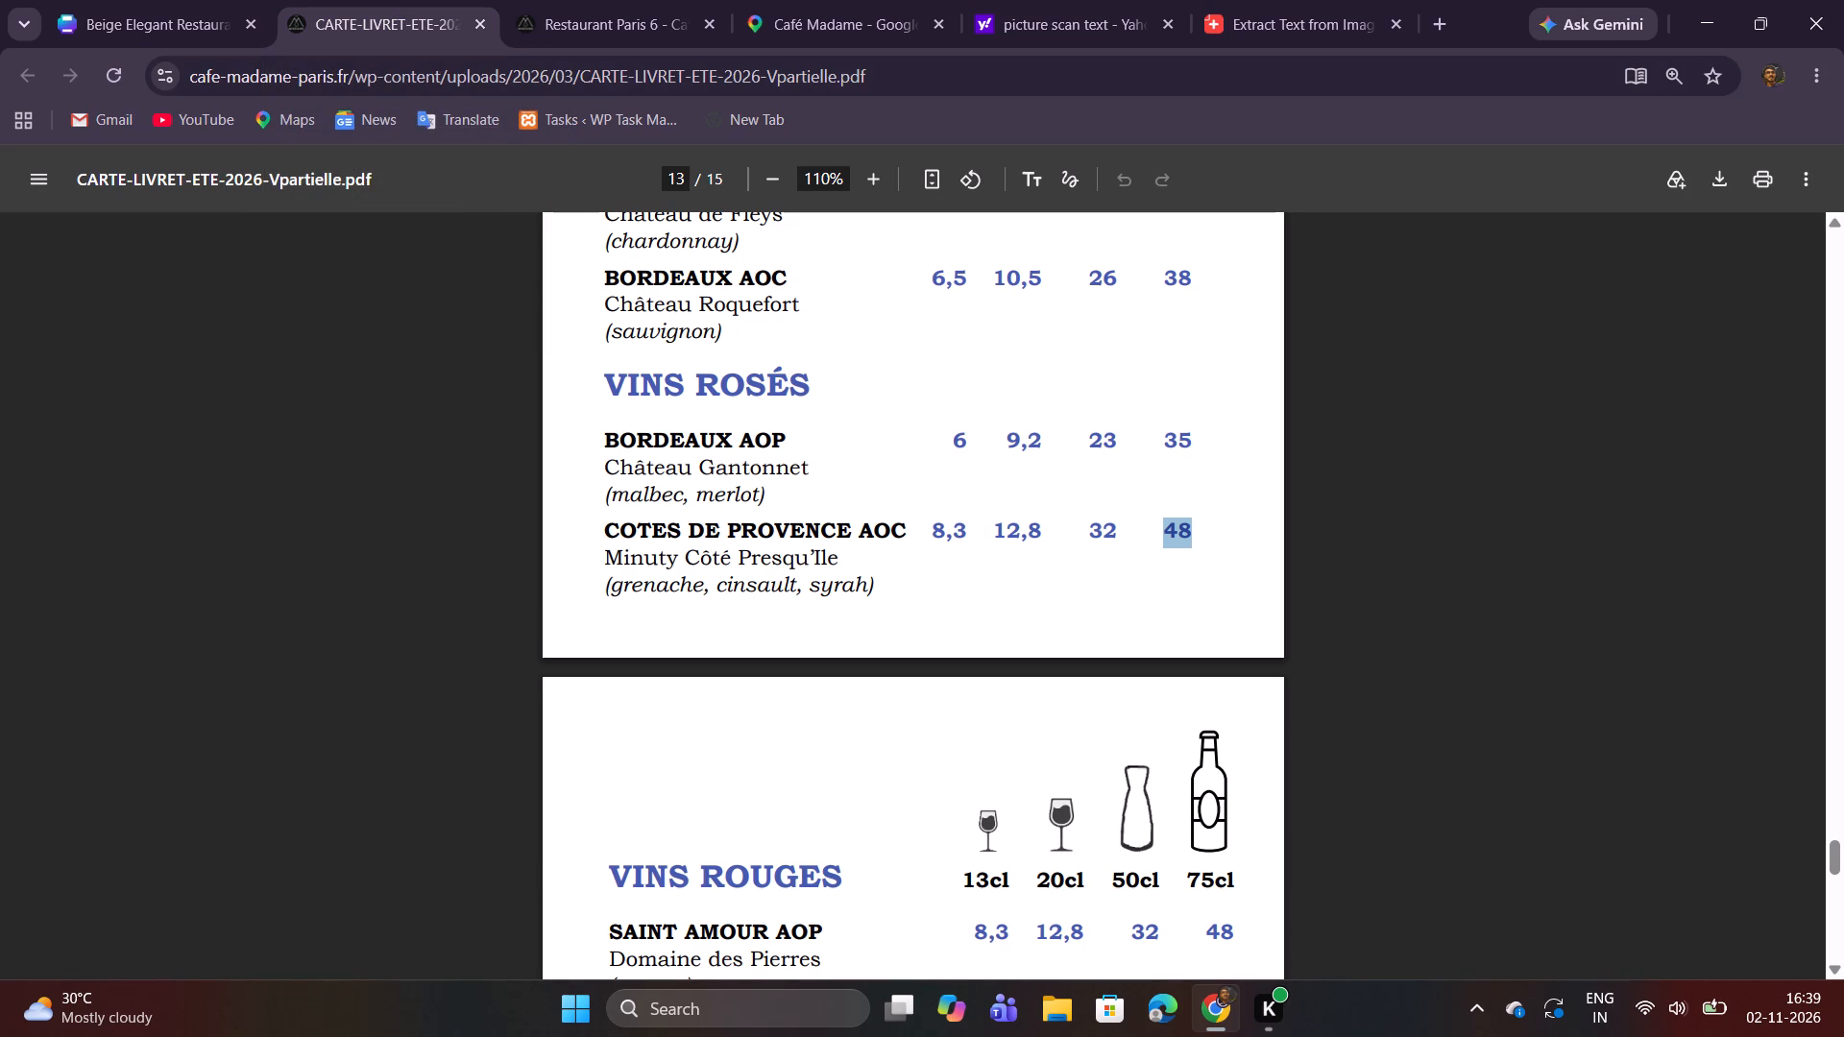
{"action": "scroll", "coordinate": [940, 464], "scroll_direction": "down", "scroll_amount": 5}
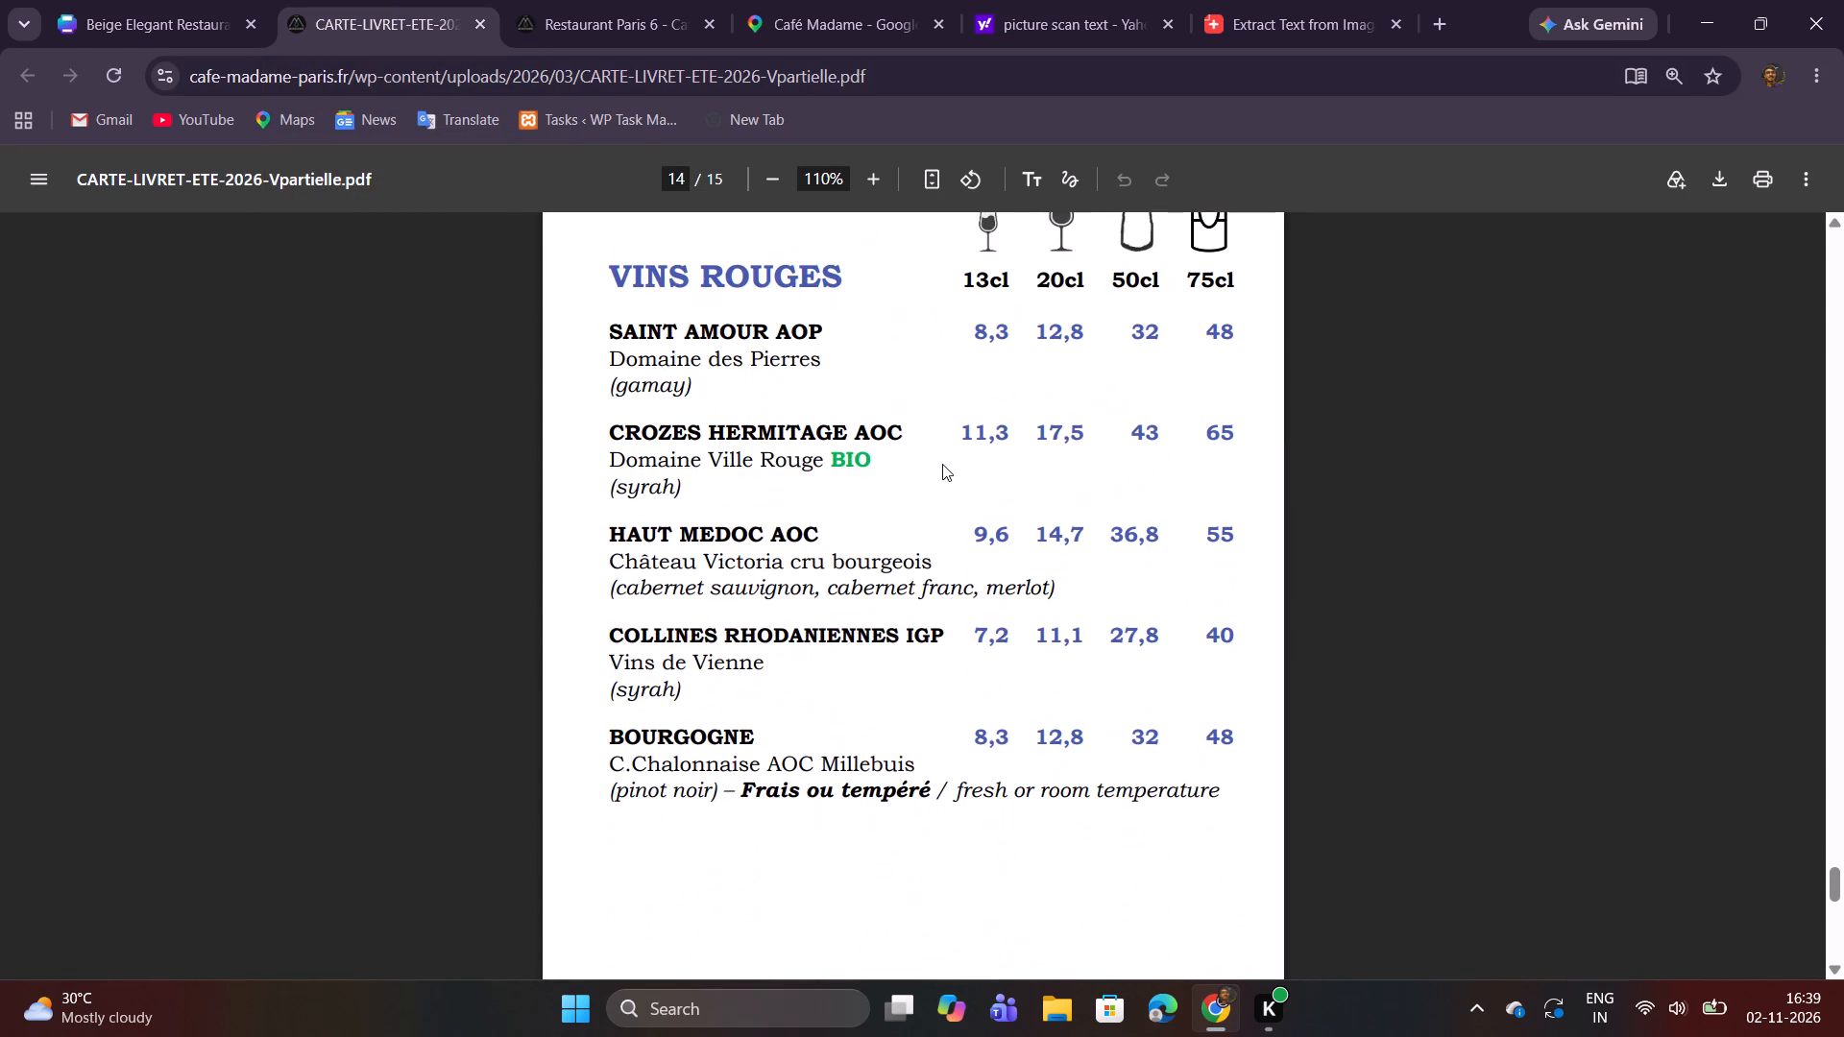
{"action": "scroll", "coordinate": [942, 464], "scroll_direction": "down", "scroll_amount": 5}
{"action": "scroll", "coordinate": [942, 464], "scroll_direction": "up", "scroll_amount": 4}
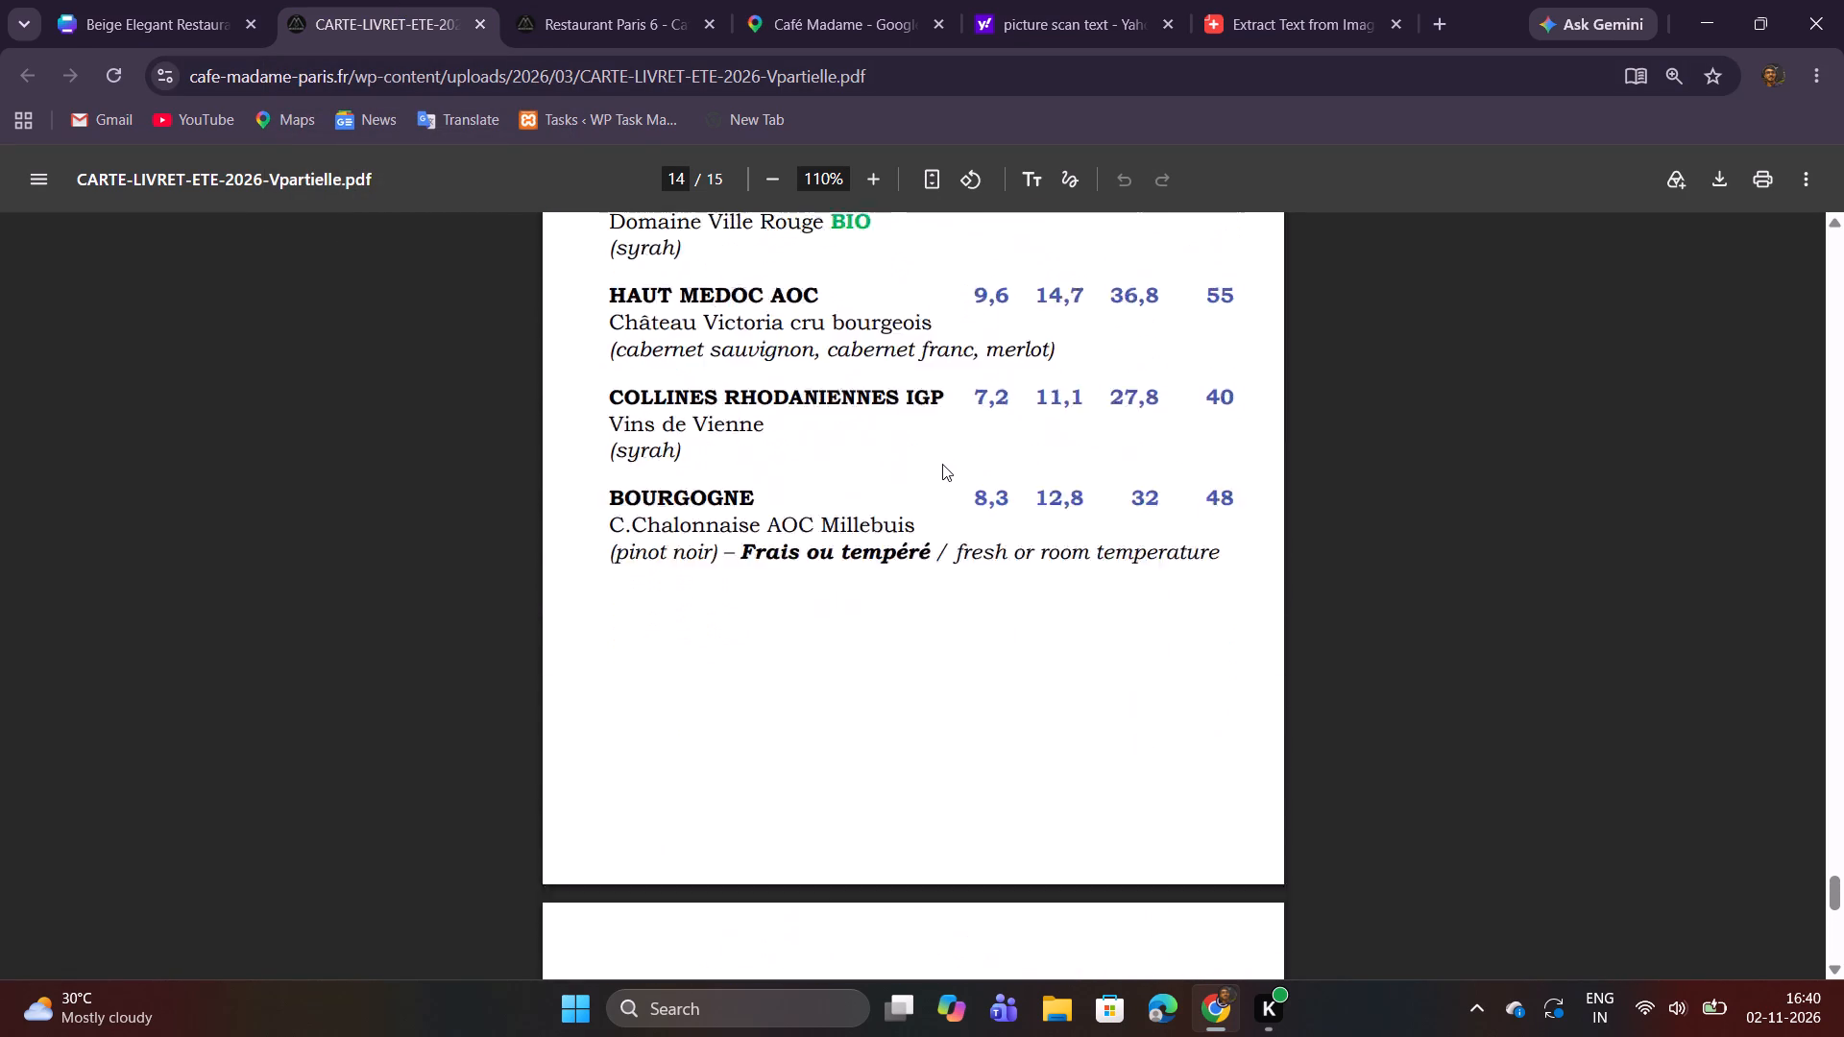
{"action": "scroll", "coordinate": [942, 464], "scroll_direction": "up", "scroll_amount": 1}
{"action": "scroll", "coordinate": [942, 464], "scroll_direction": "down", "scroll_amount": 8}
{"action": "scroll", "coordinate": [942, 464], "scroll_direction": "up", "scroll_amount": 6}
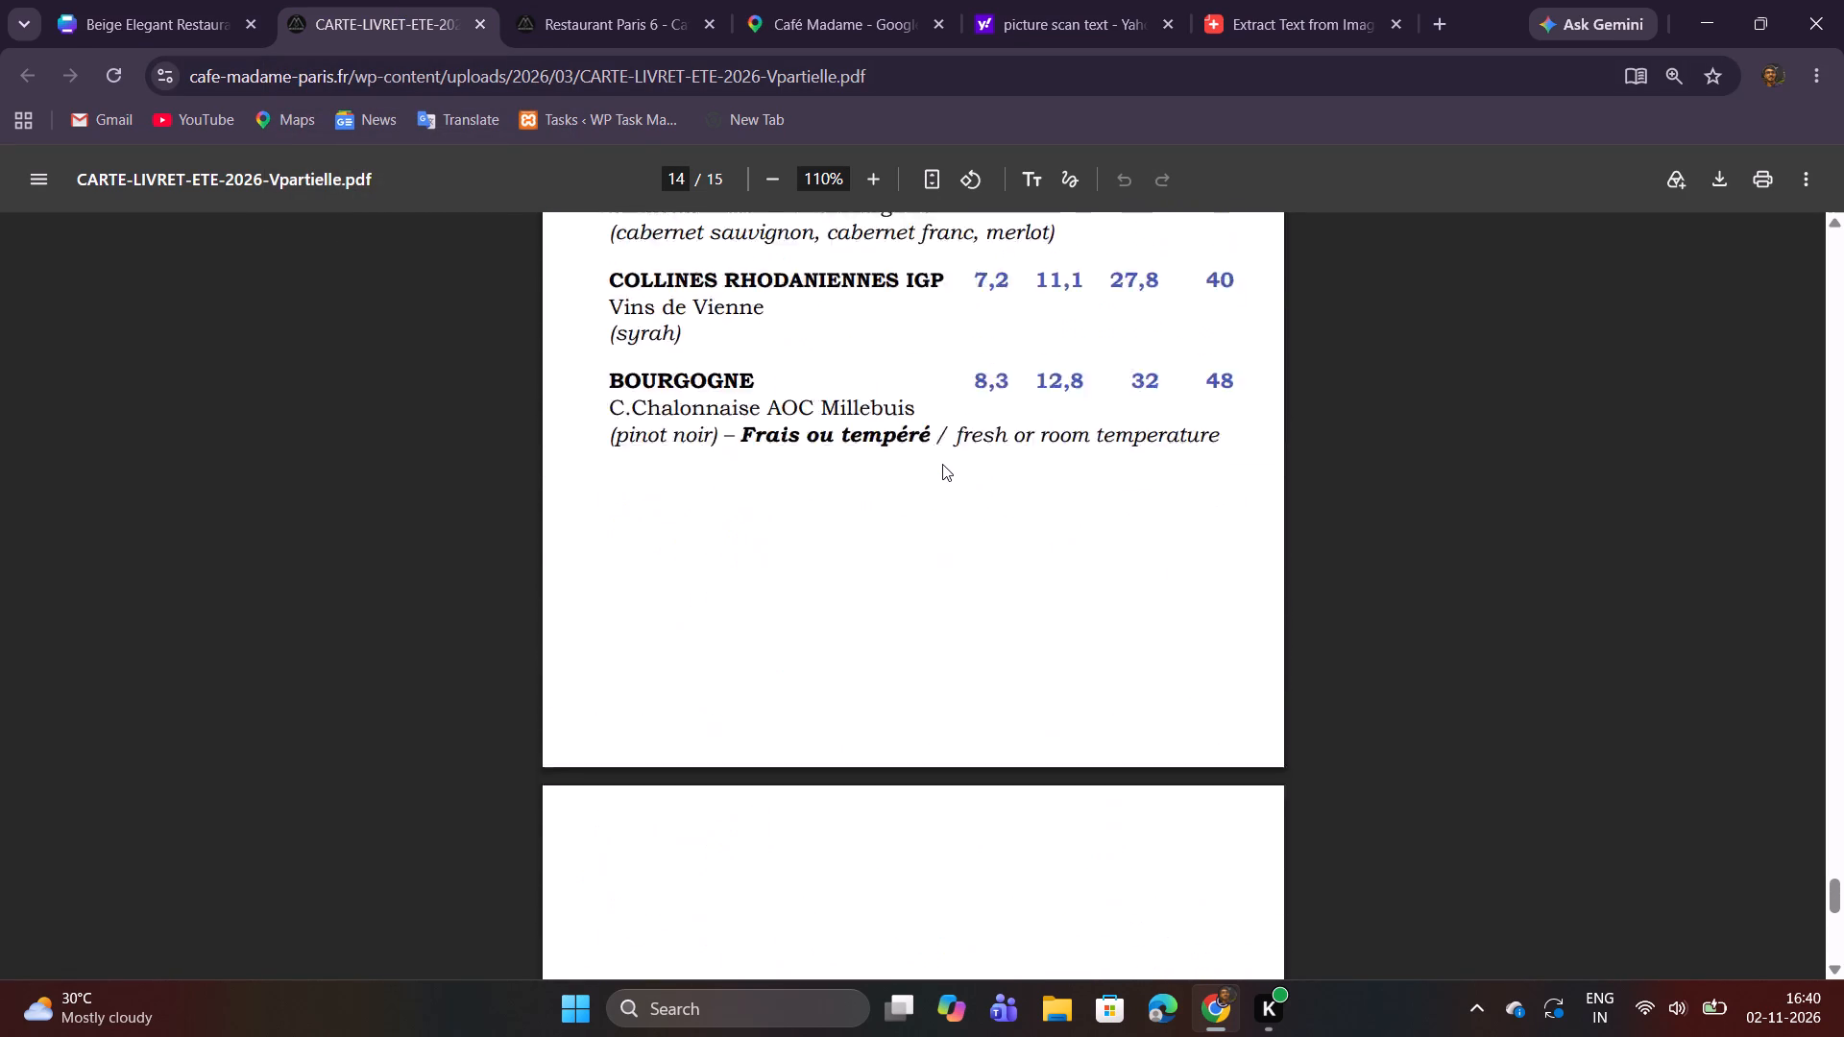
{"action": "scroll", "coordinate": [942, 464], "scroll_direction": "up", "scroll_amount": 4}
{"action": "scroll", "coordinate": [942, 464], "scroll_direction": "down", "scroll_amount": 2}
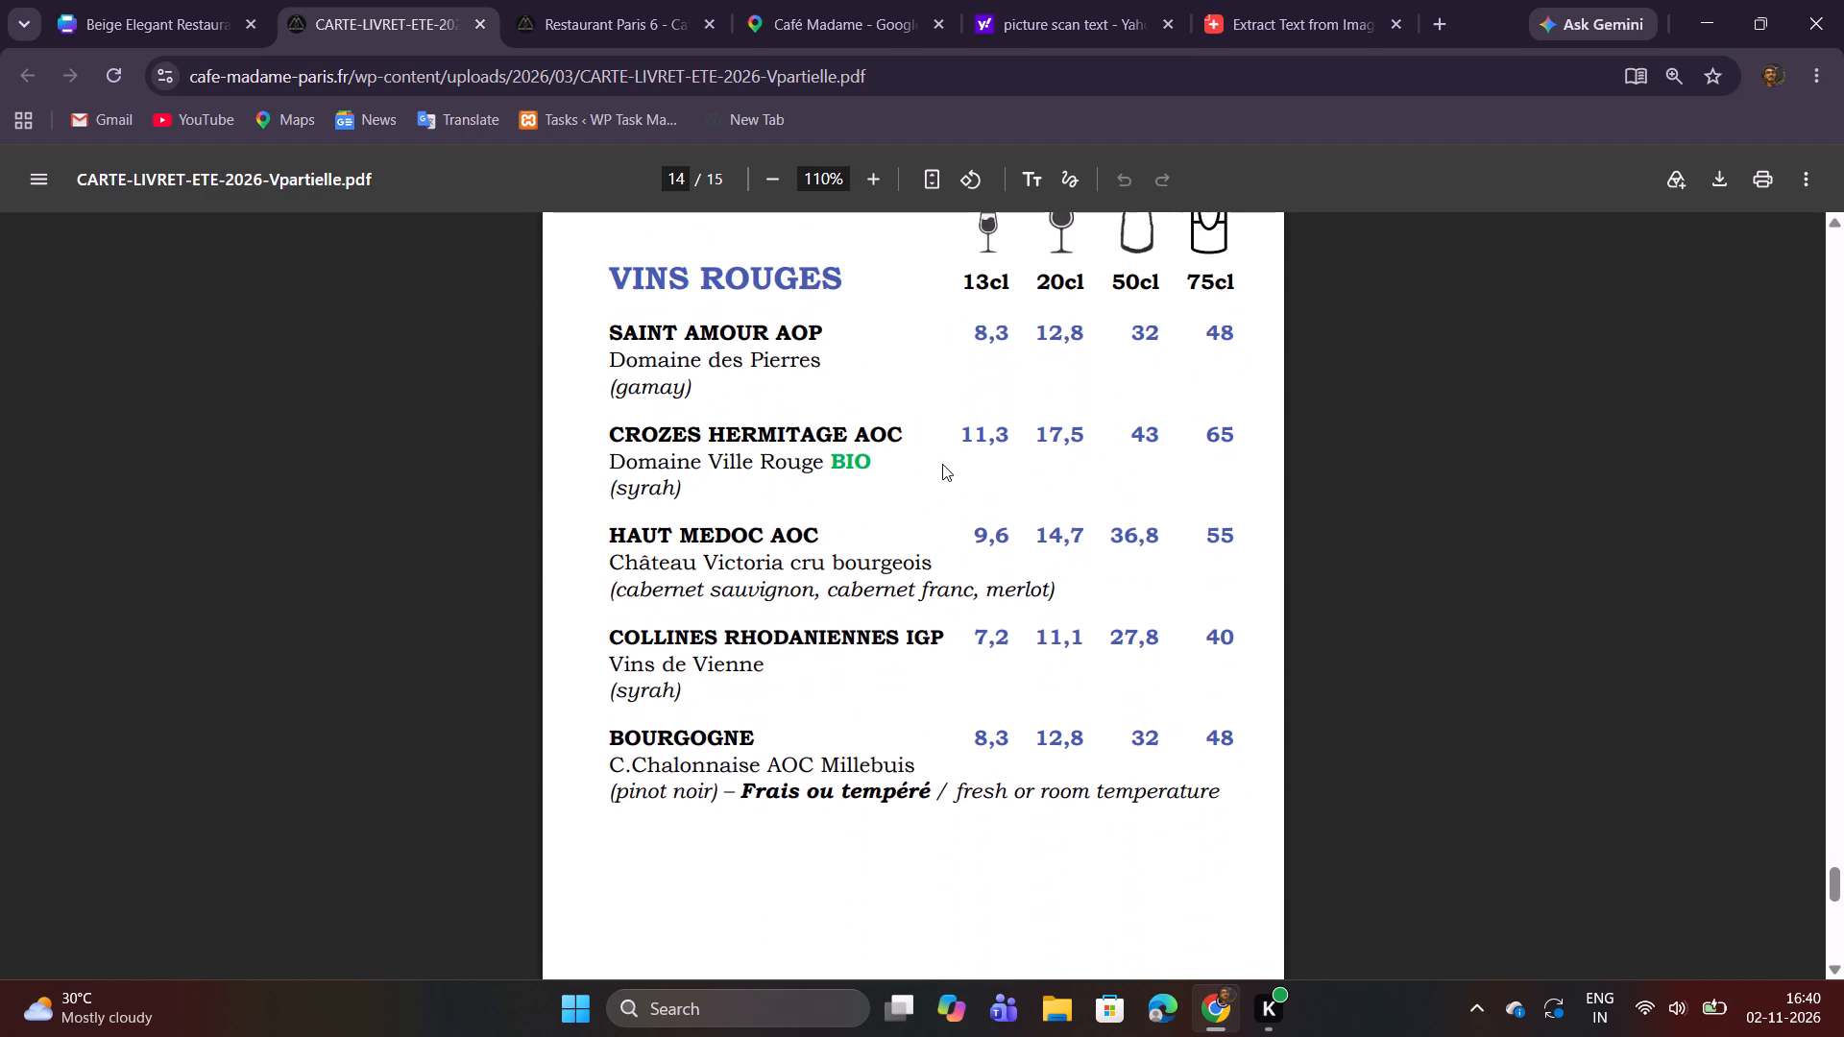
Extend the five vertical lines of the Canva price grid down to just above the bottom edge of the page frame.
{"action": "left_click", "coordinate": [167, 0]}
{"action": "scroll", "coordinate": [1130, 529], "scroll_direction": "down", "scroll_amount": 2}
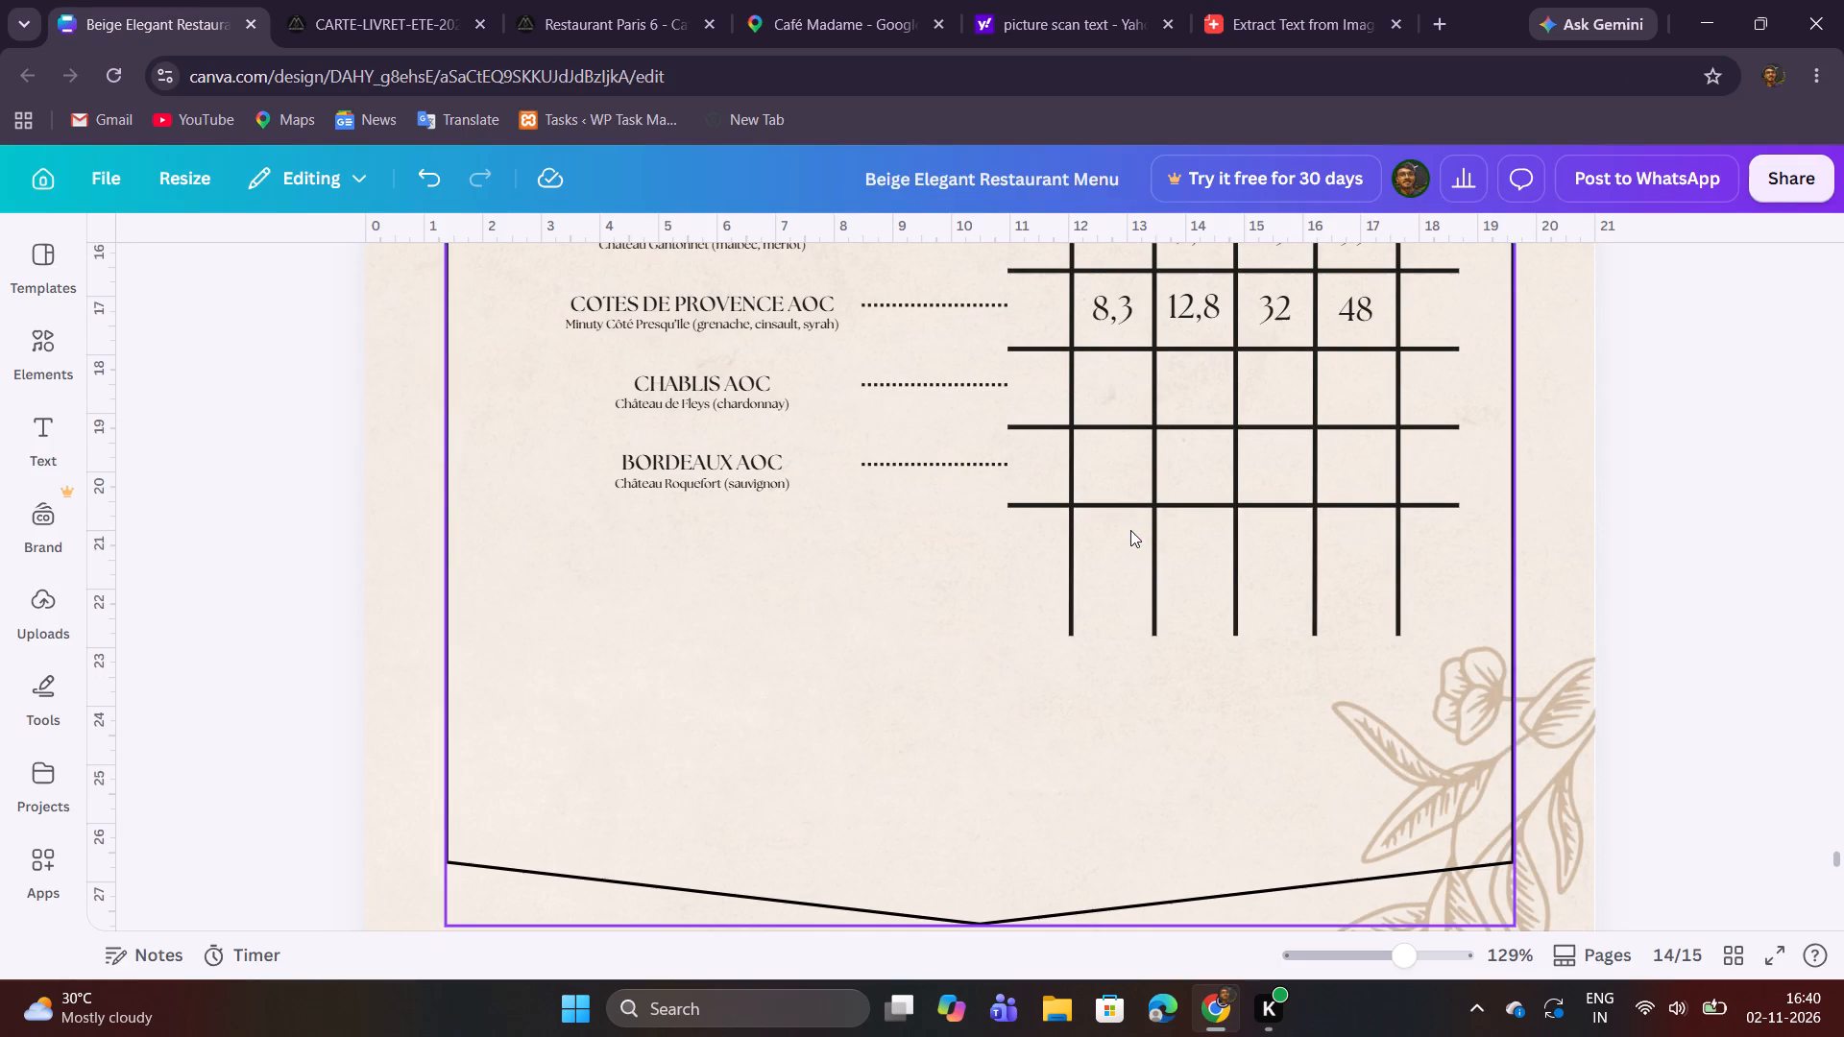
{"action": "left_click", "coordinate": [1069, 628], "text": "shift"}
{"action": "left_click", "coordinate": [1152, 630], "text": "shift"}
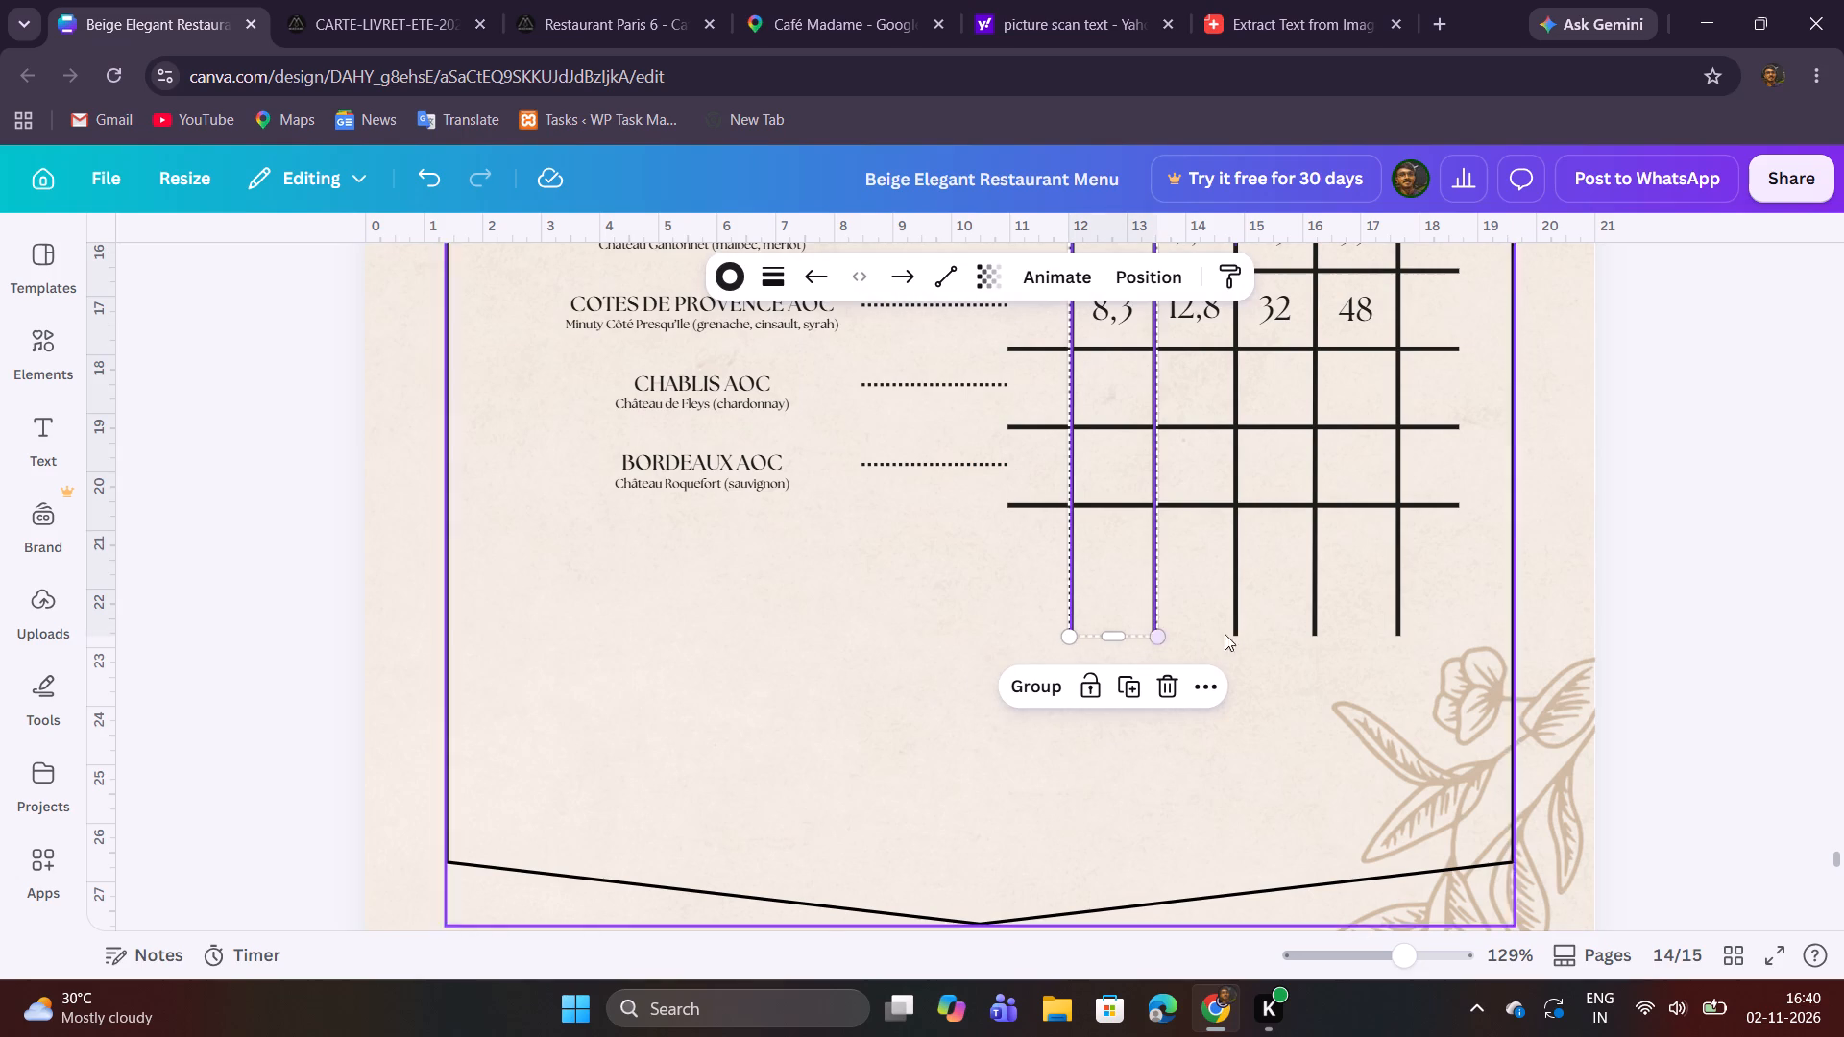
{"action": "left_click", "coordinate": [1235, 630], "text": "shift"}
{"action": "left_click", "coordinate": [1313, 624], "text": "shift"}
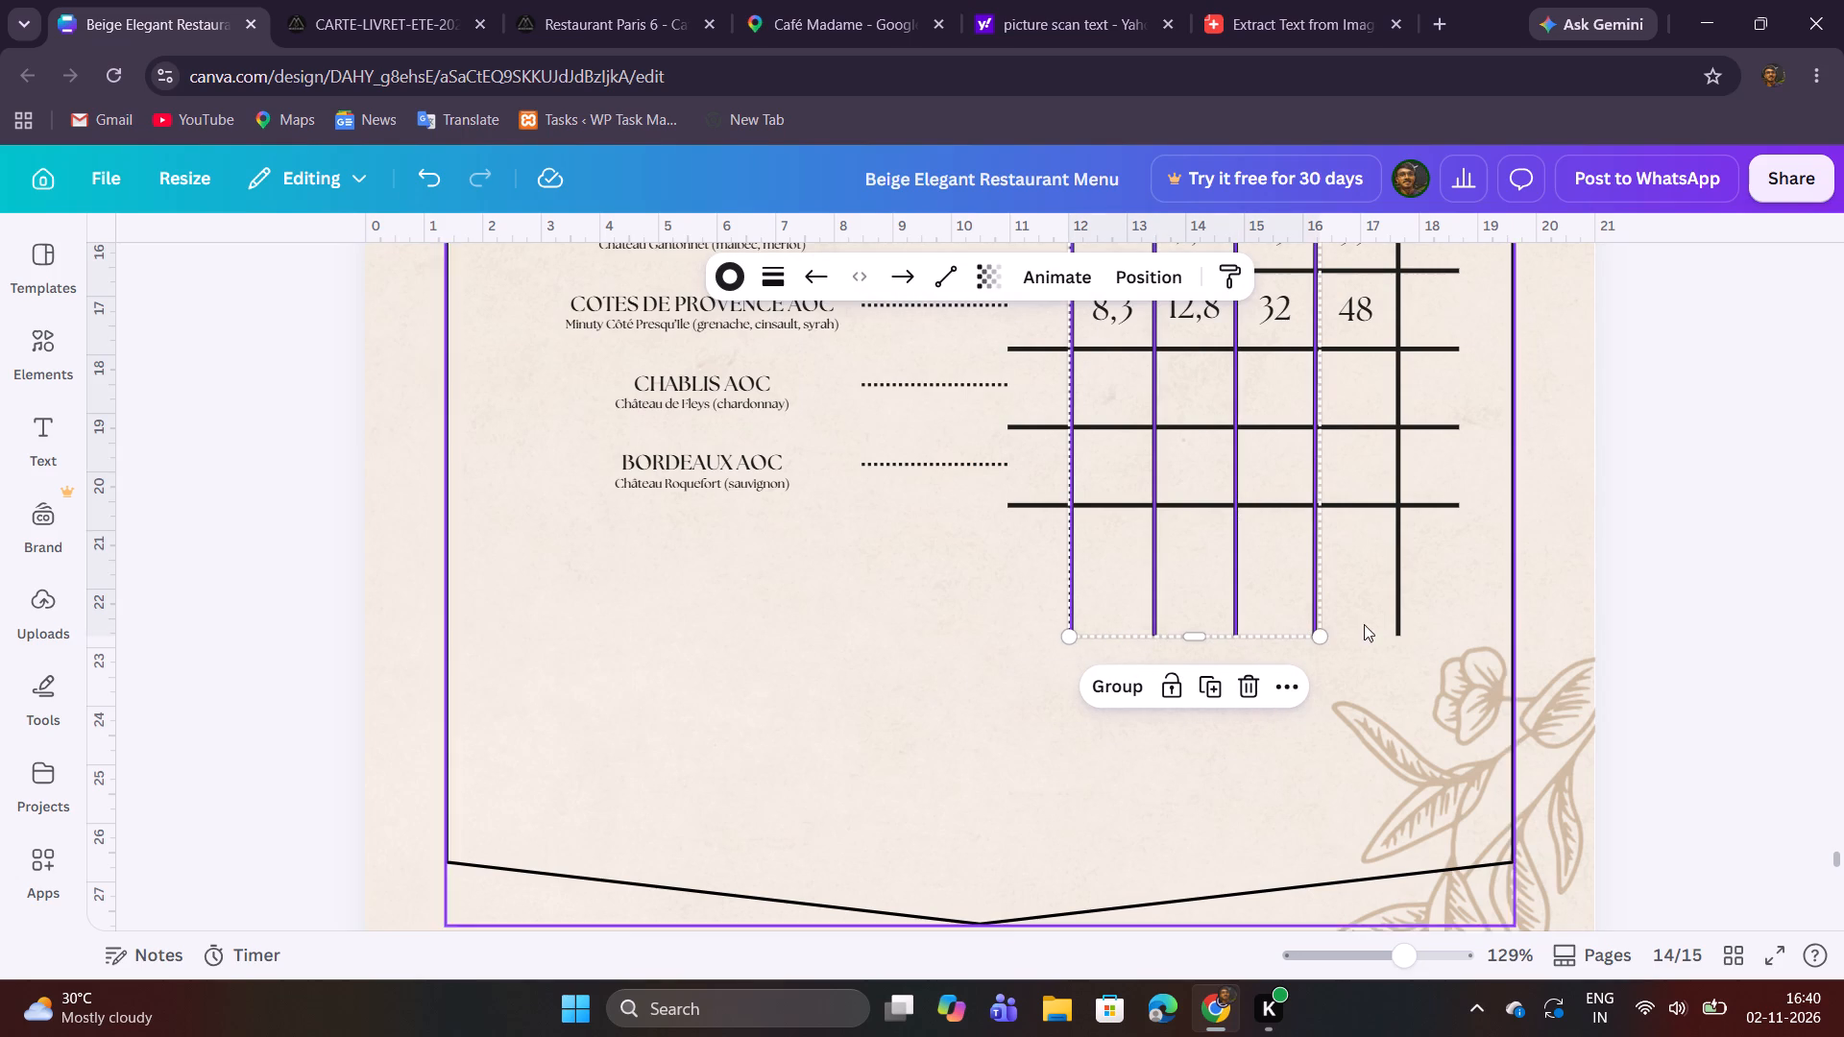
{"action": "left_click", "coordinate": [1388, 623], "text": "shift"}
{"action": "left_click_drag", "start_coordinate": [1238, 644], "coordinate": [1238, 663], "text": "shift"}
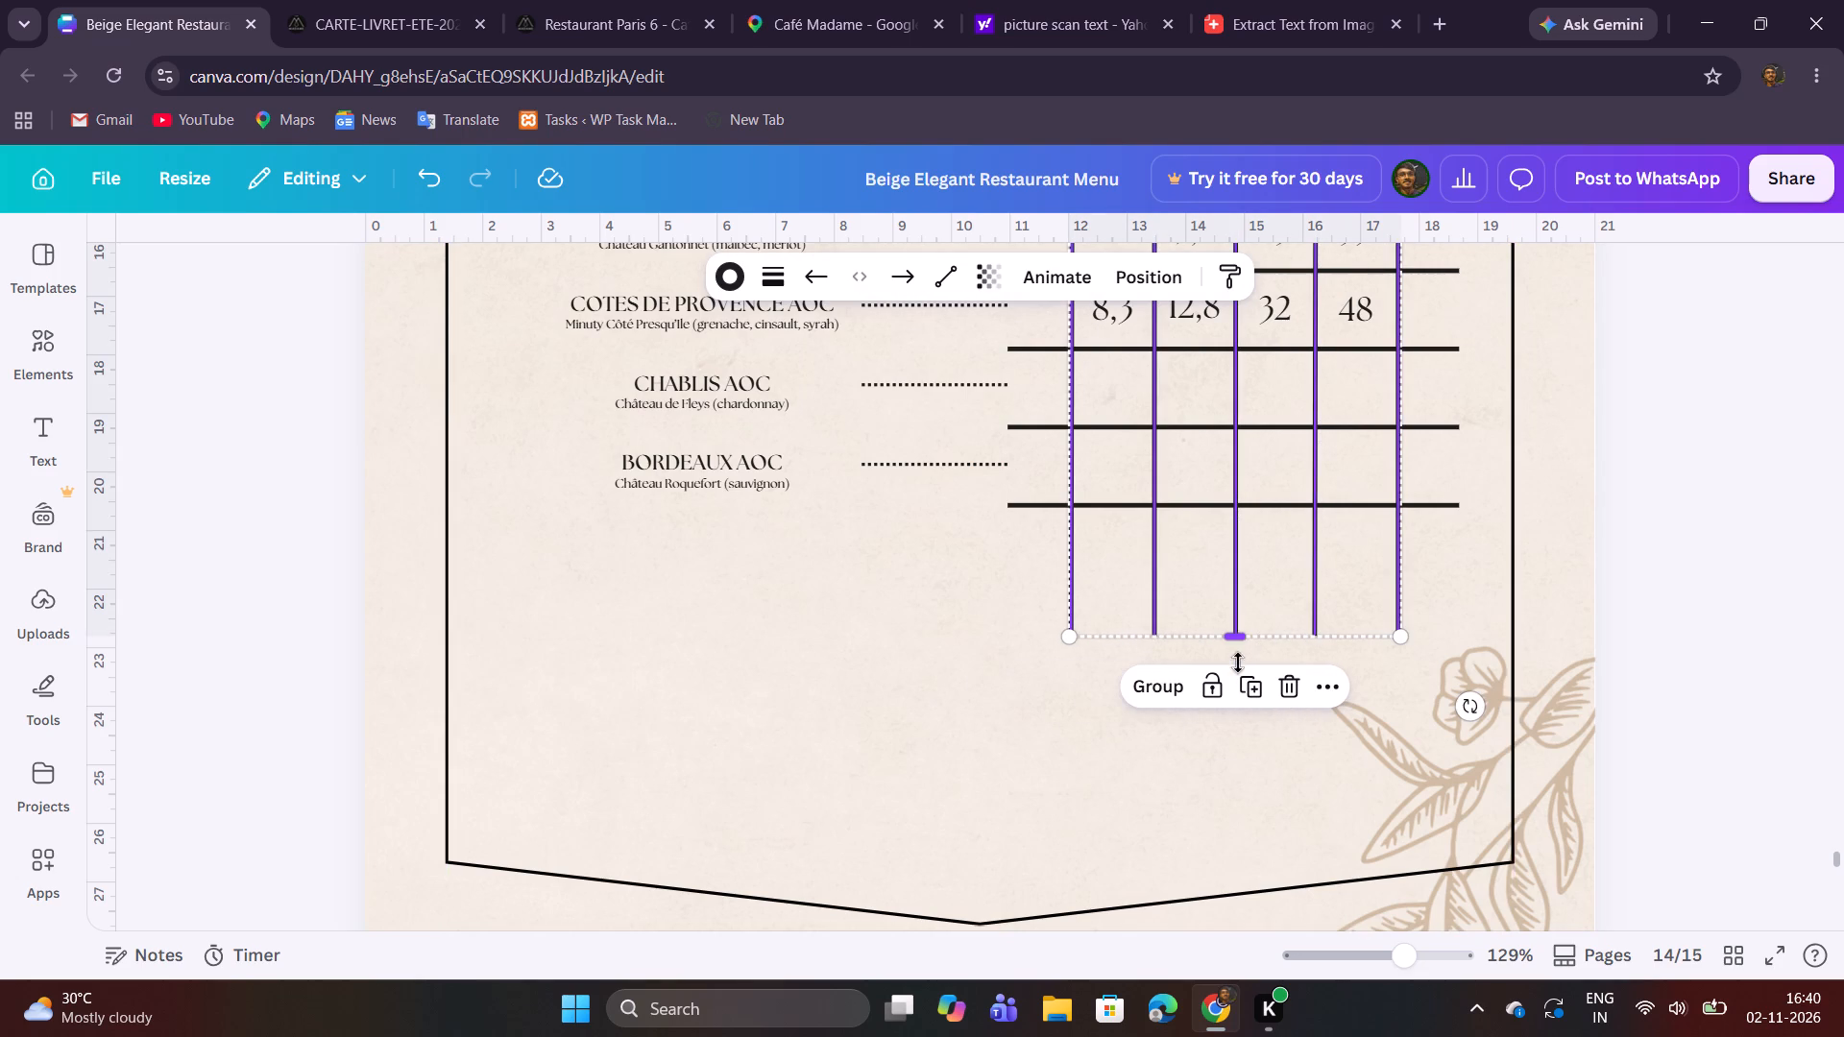
{"action": "left_click_drag", "start_coordinate": [1238, 663], "coordinate": [1254, 855], "text": "shift"}
{"action": "left_click", "coordinate": [1644, 766]}
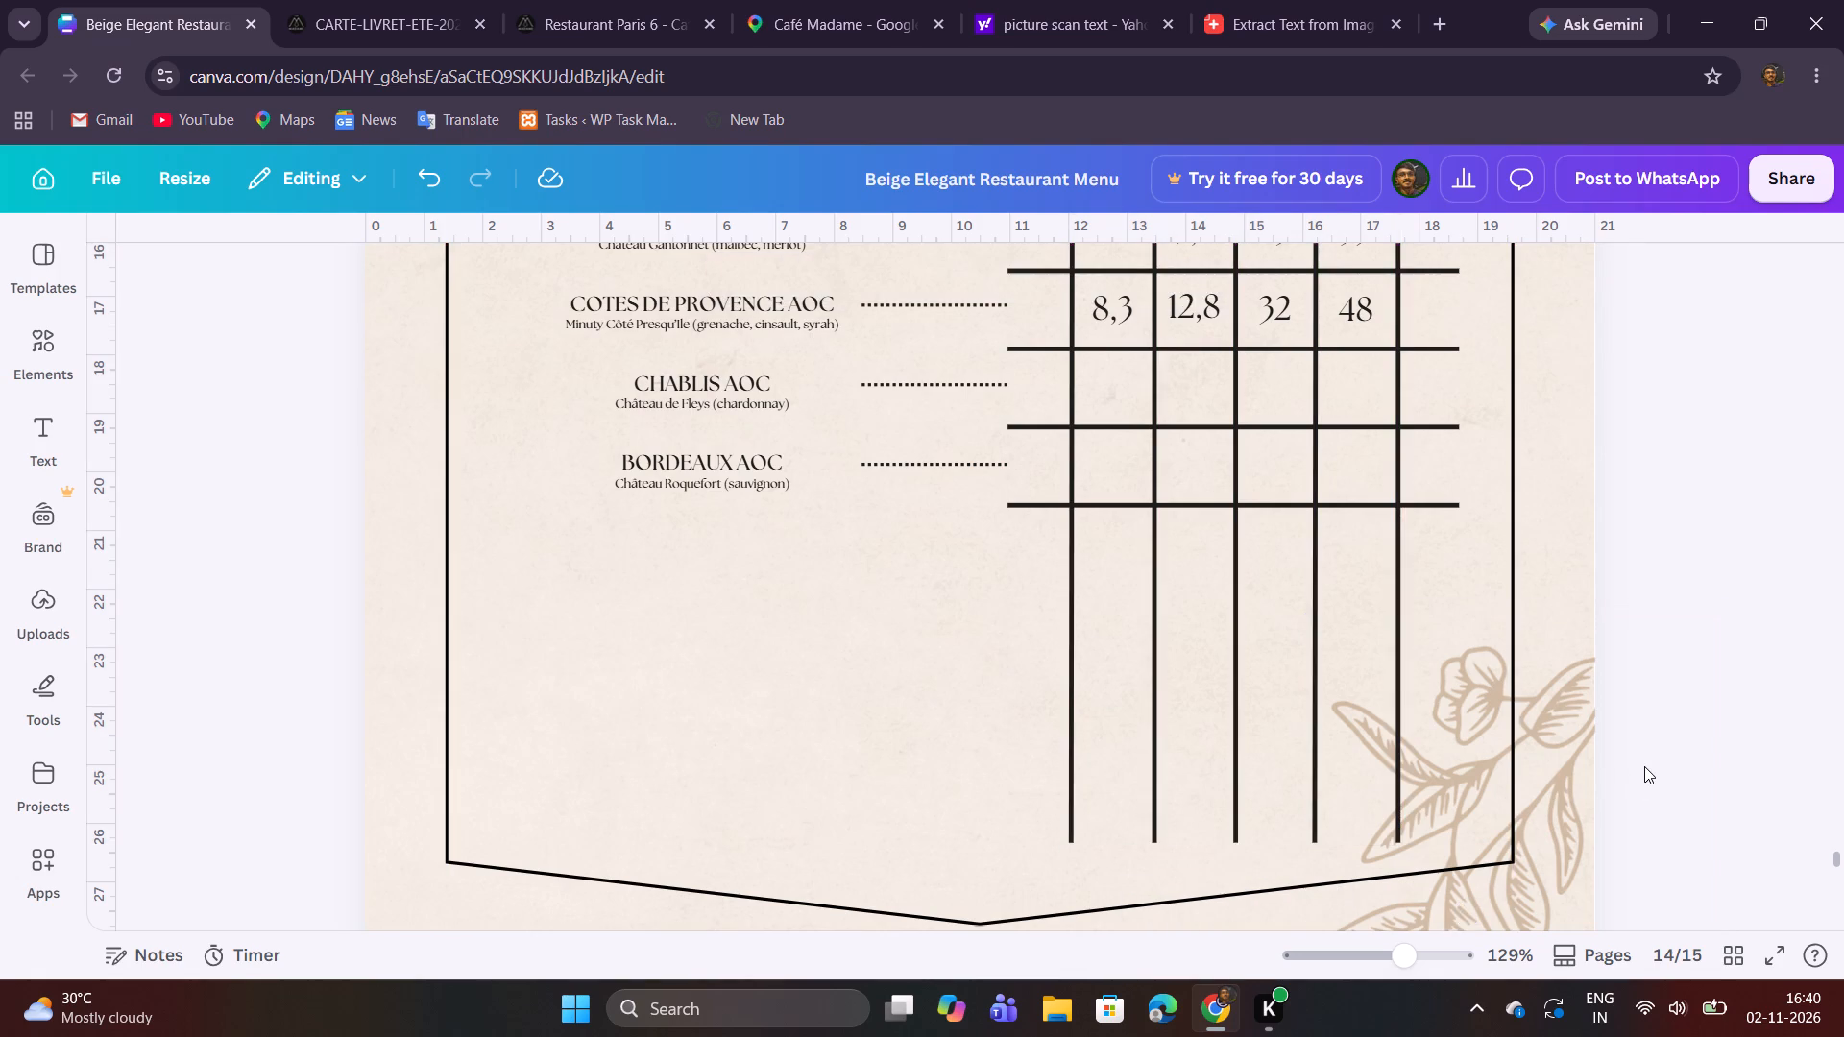
Review the wine page from the VIN MOELLEUX section down to the rows under VINS ROSÉS.
{"action": "scroll", "coordinate": [1644, 766], "scroll_direction": "up", "scroll_amount": 4}
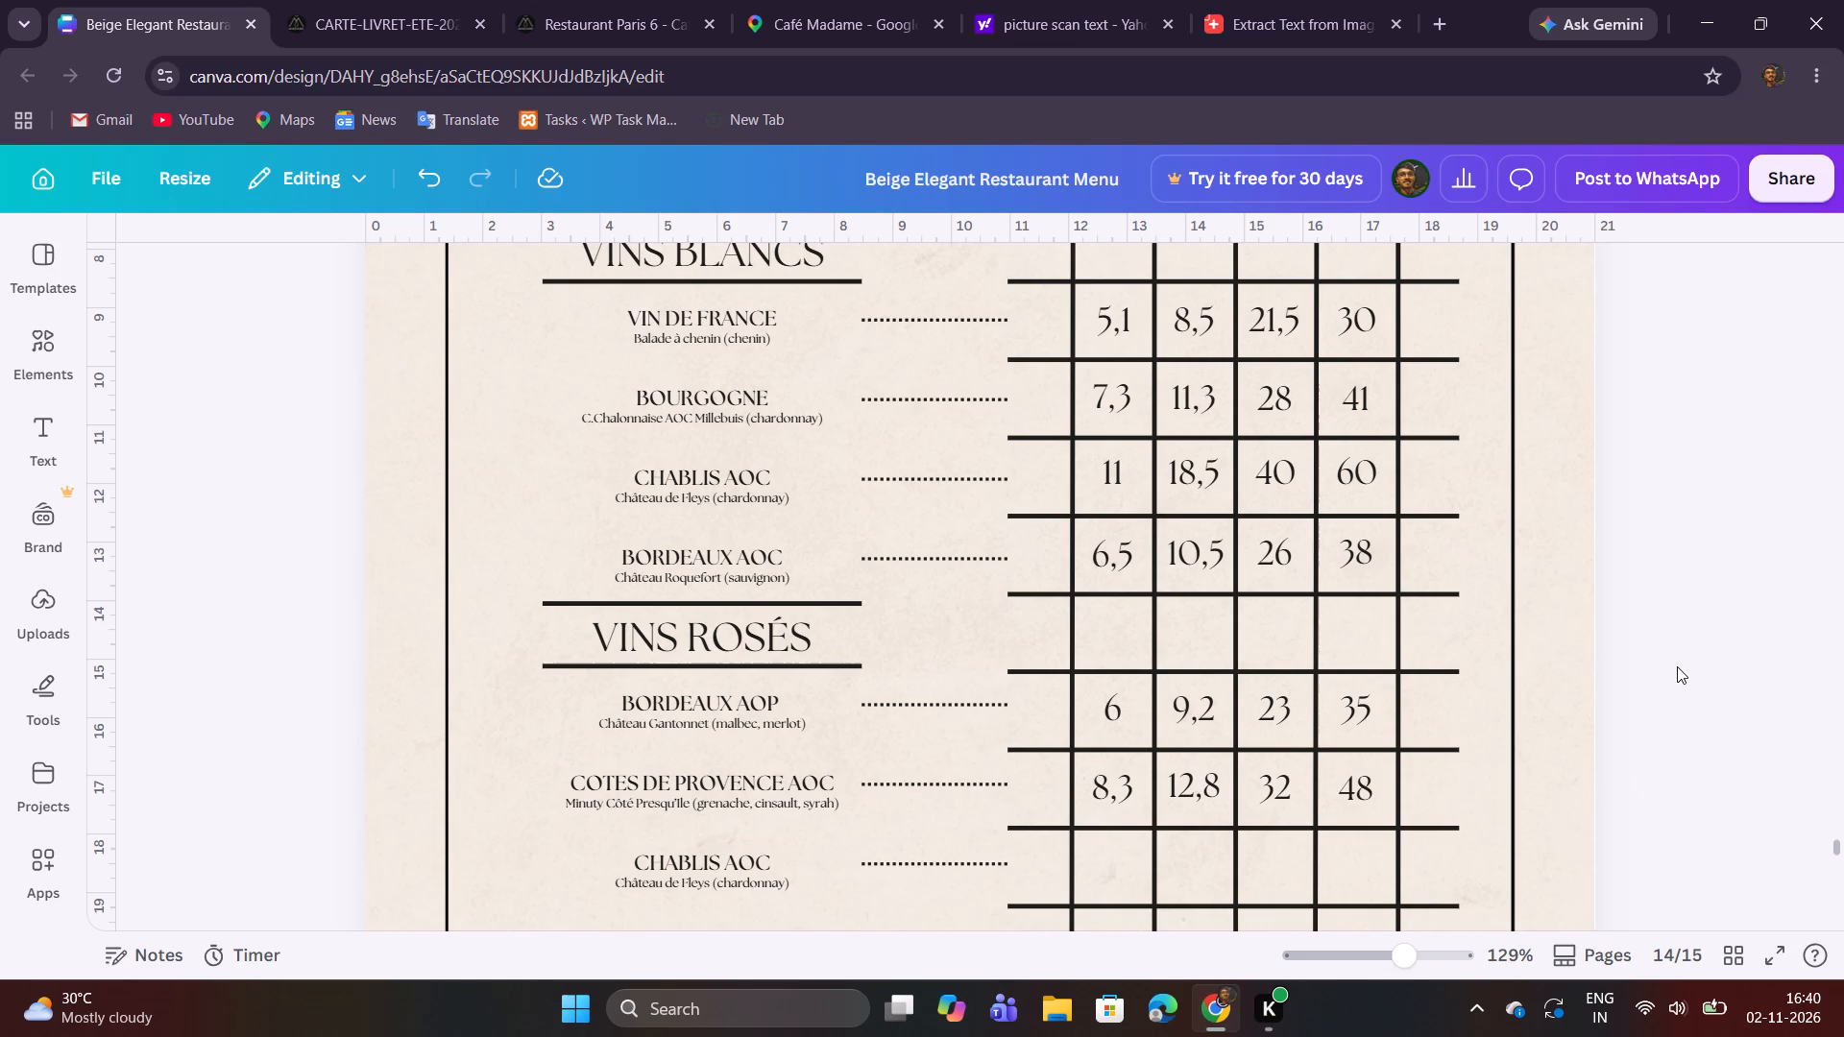
{"action": "scroll", "coordinate": [1677, 666], "scroll_direction": "up", "scroll_amount": 3}
{"action": "scroll", "coordinate": [1677, 666], "scroll_direction": "down", "scroll_amount": 2}
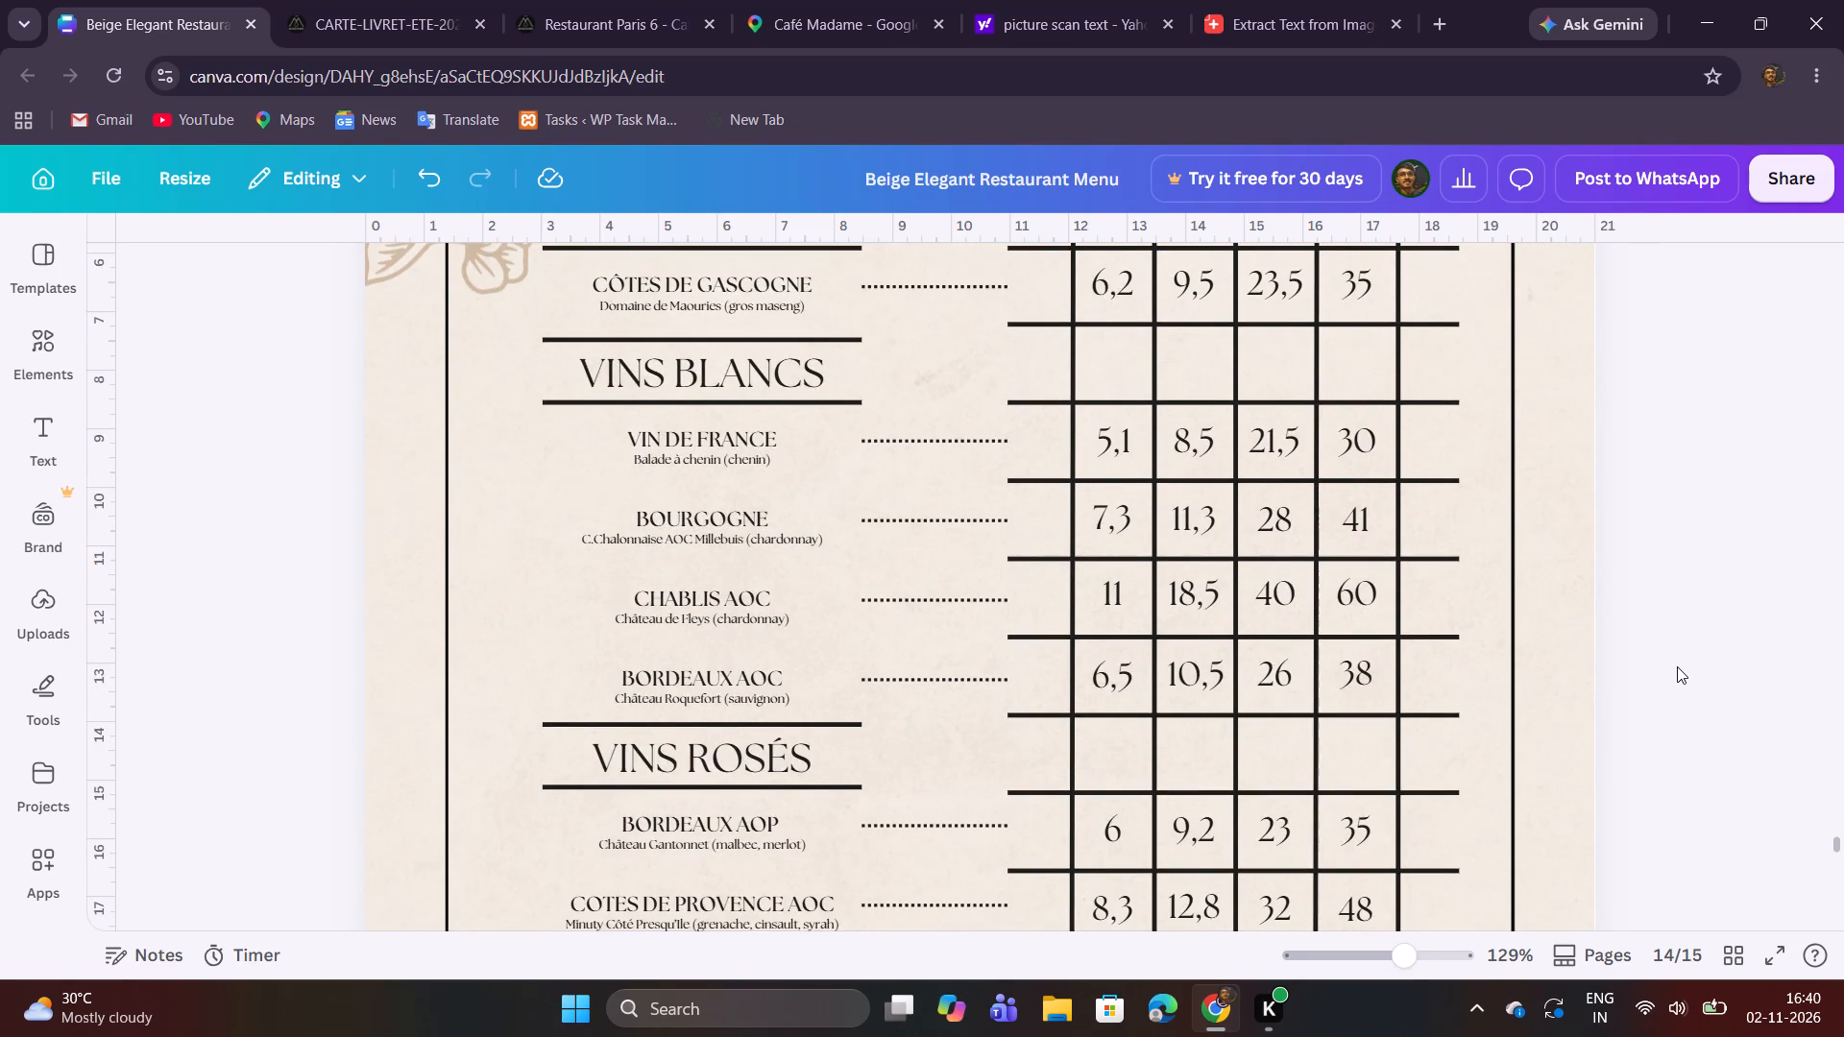
{"action": "scroll", "coordinate": [1677, 666], "scroll_direction": "up", "scroll_amount": 2}
{"action": "scroll", "coordinate": [1677, 666], "scroll_direction": "down", "scroll_amount": 2}
{"action": "scroll", "coordinate": [1677, 666], "scroll_direction": "up", "scroll_amount": 2}
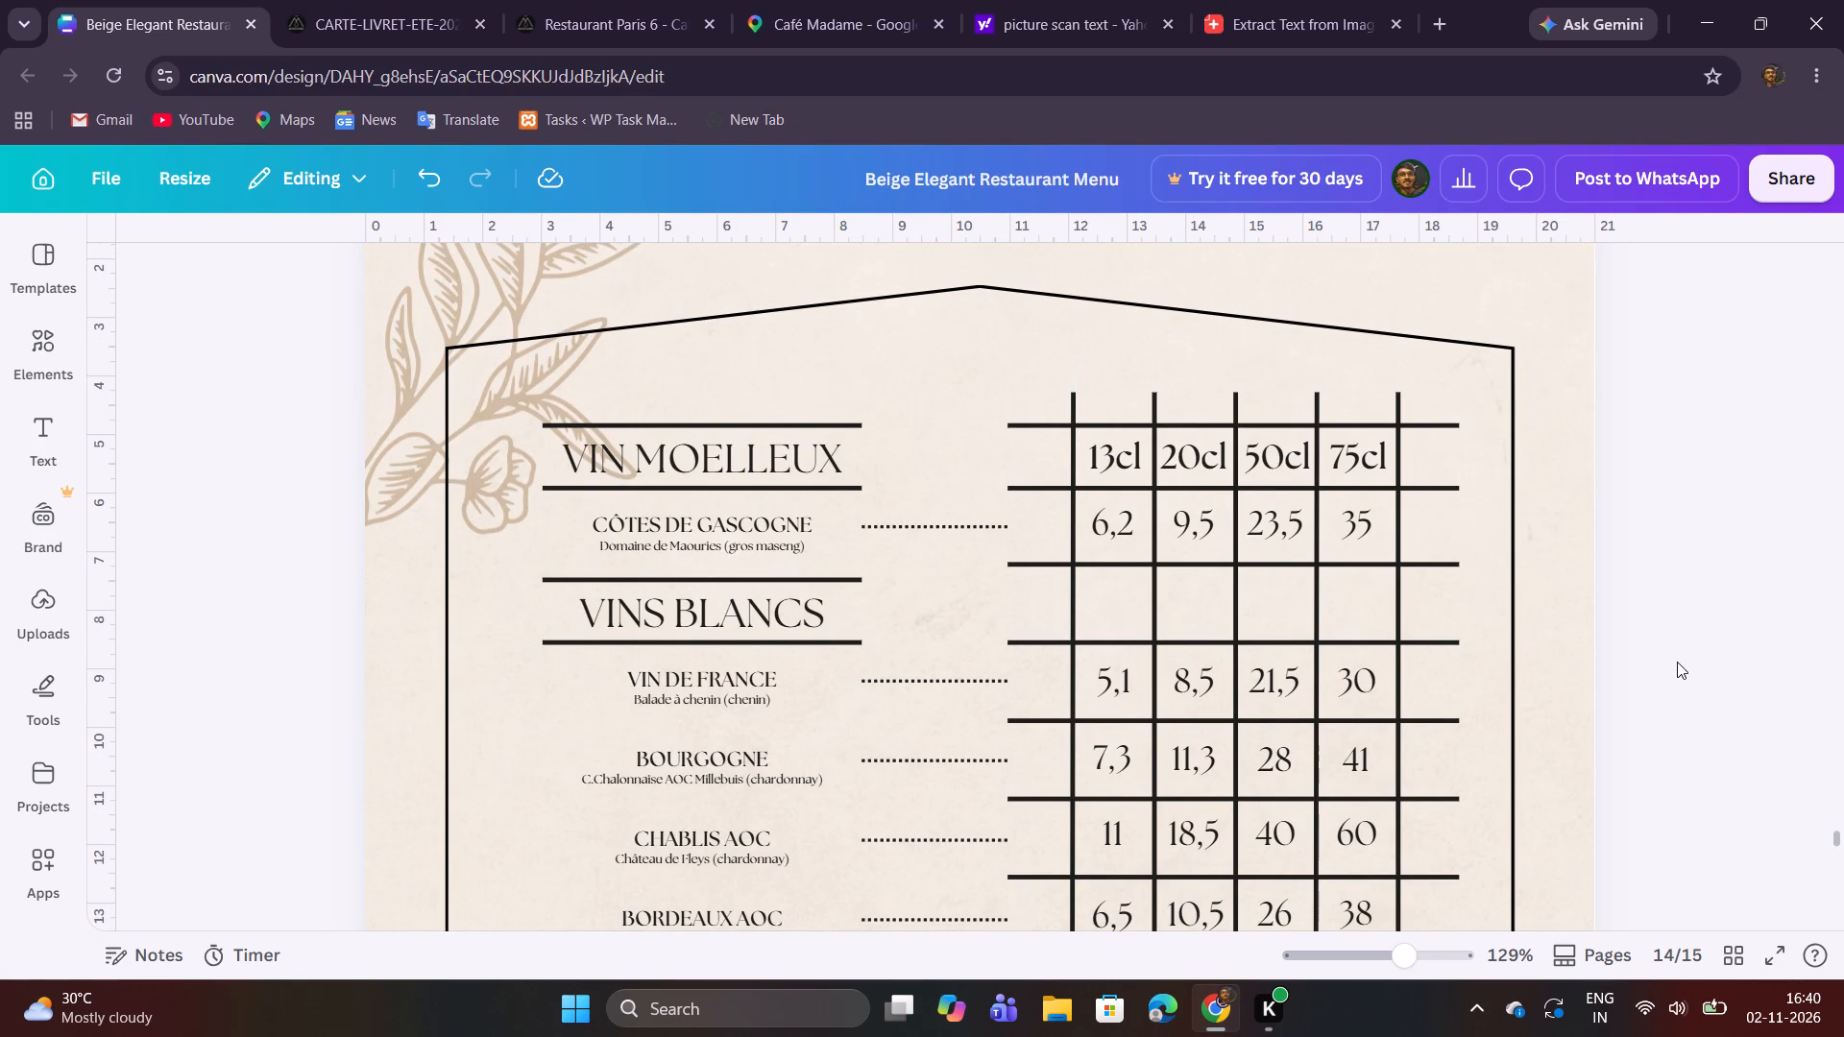
{"action": "scroll", "coordinate": [1677, 662], "scroll_direction": "down", "scroll_amount": 2}
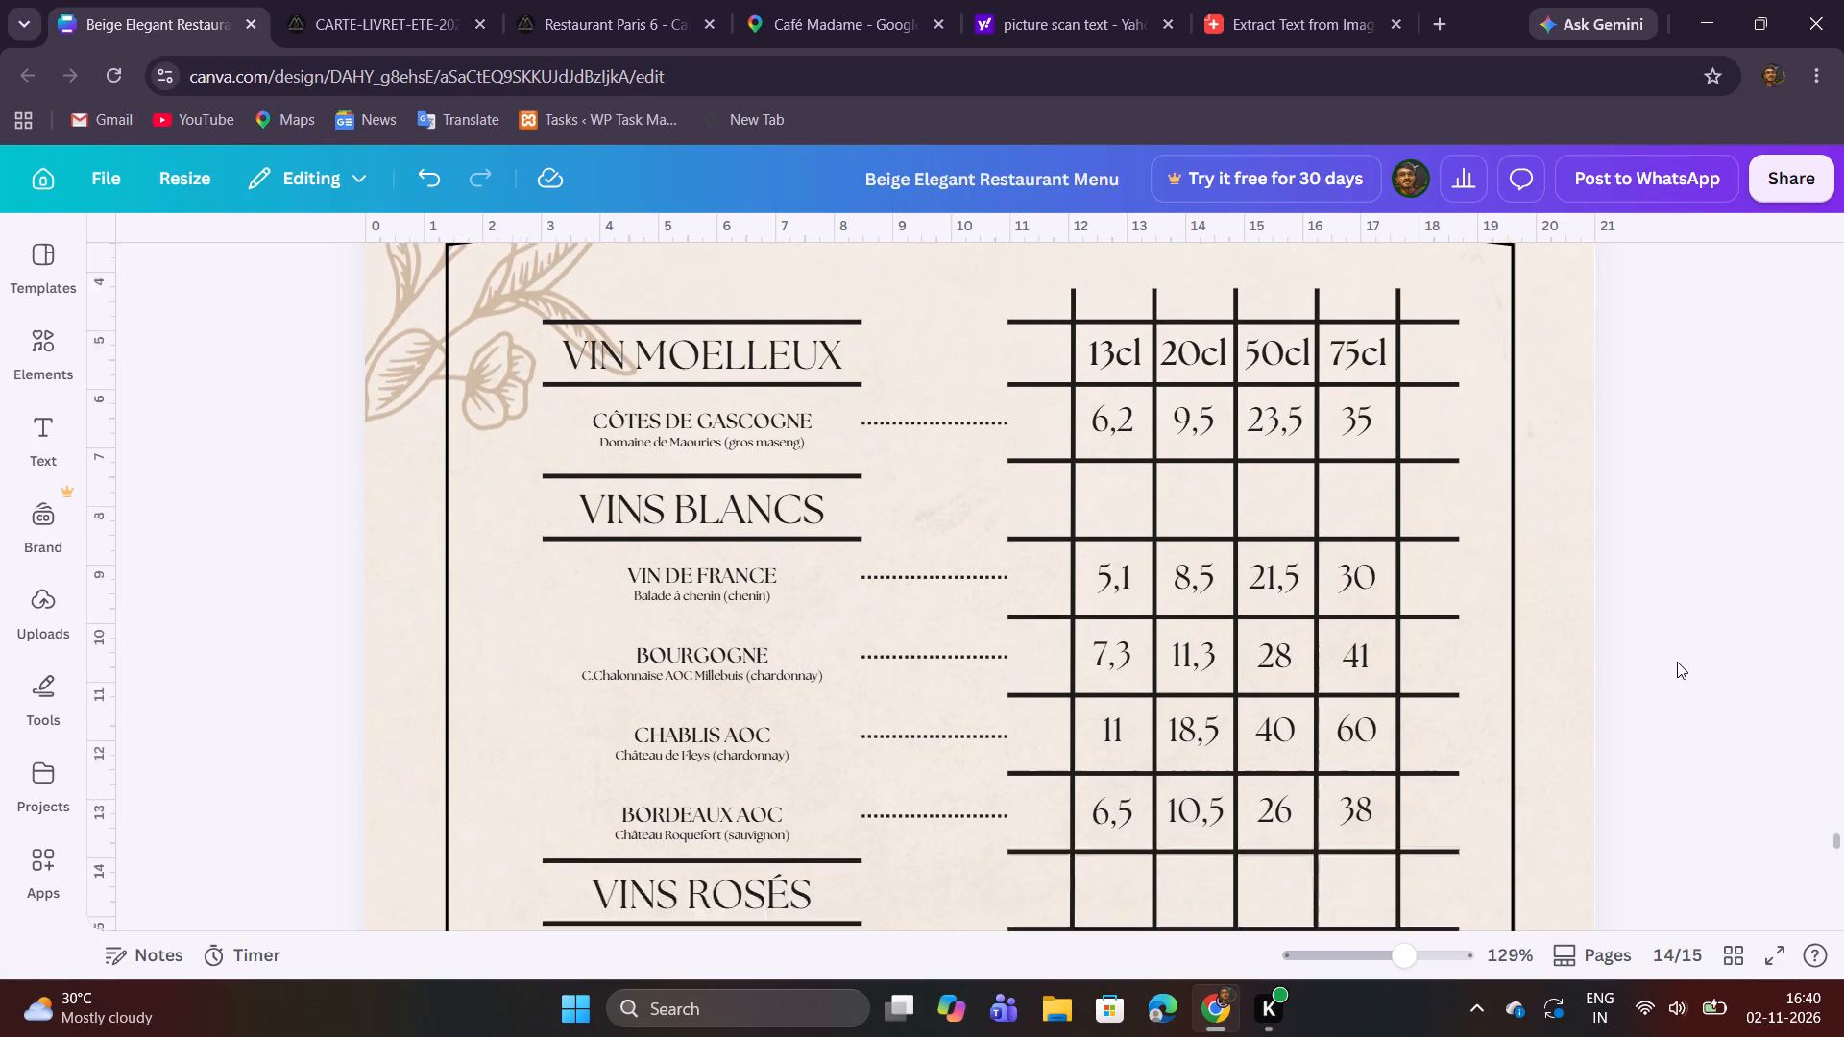
{"action": "scroll", "coordinate": [1679, 658], "scroll_direction": "down", "scroll_amount": 3}
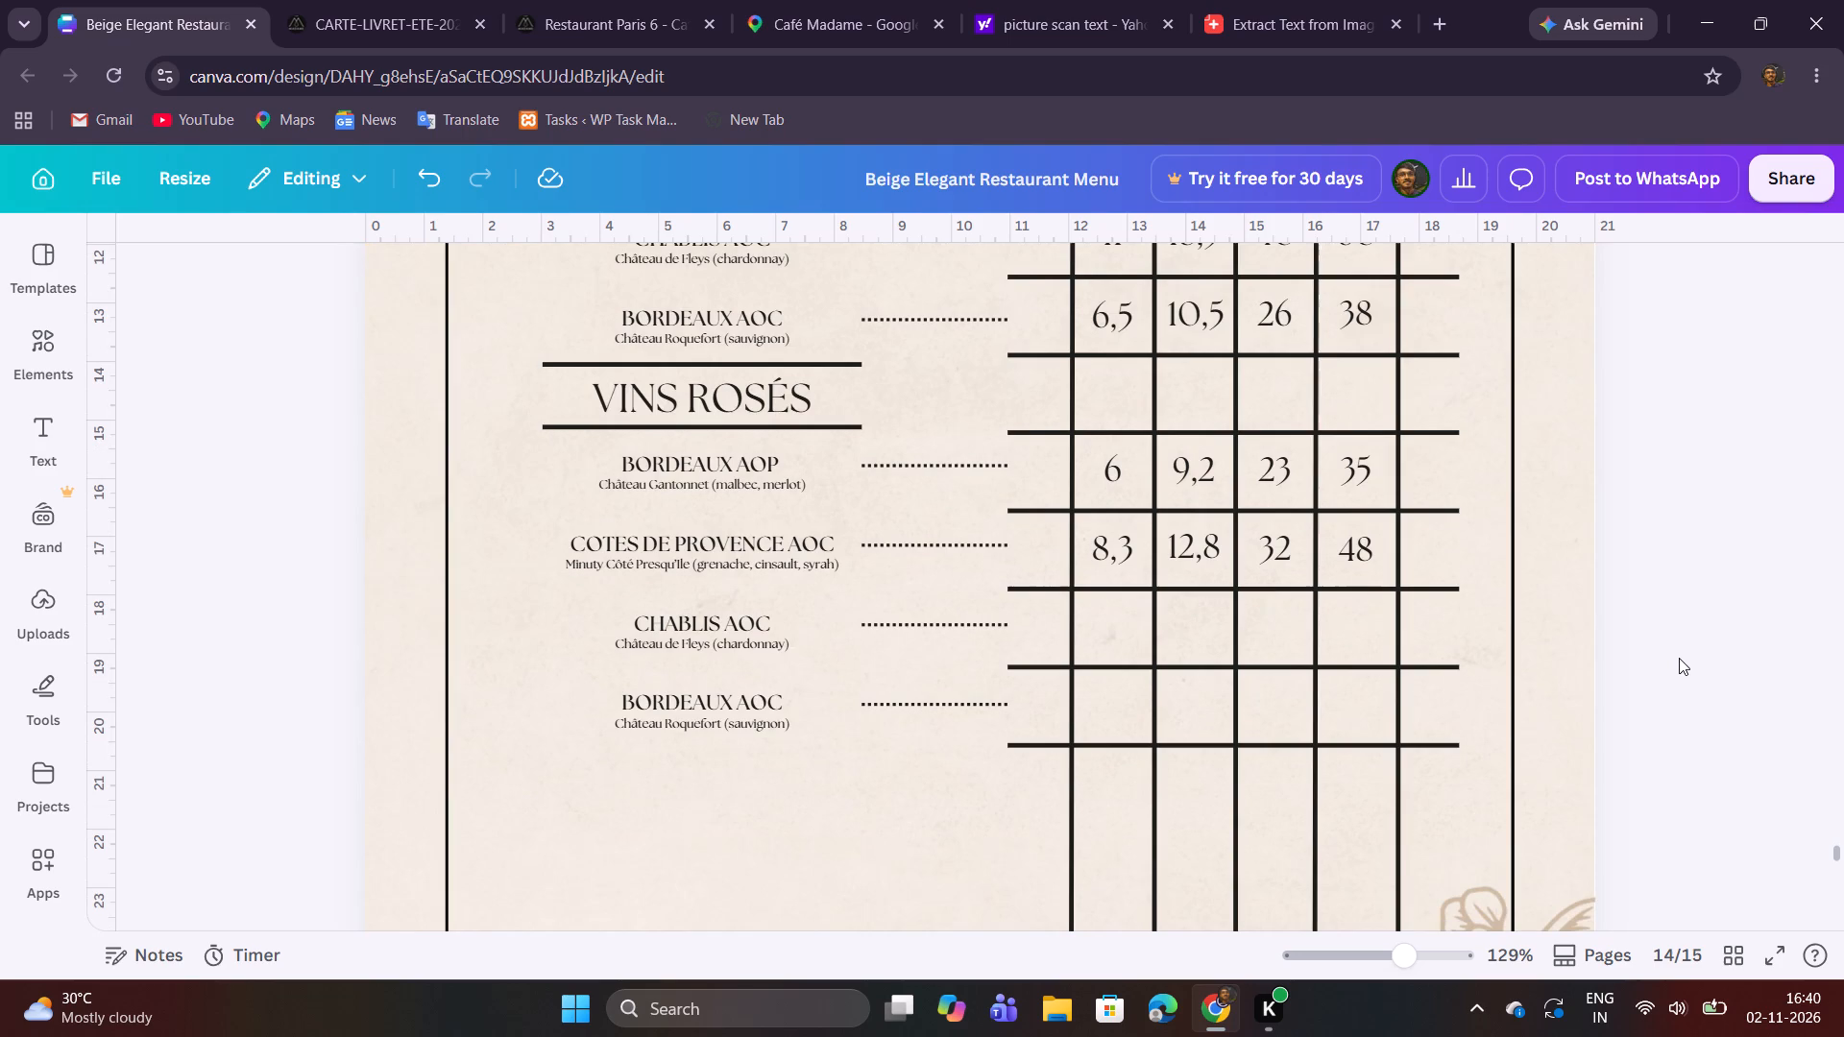
Delete the leftover CHABLIS AOC and BORDEAUX AOC entries under VINS ROSÉS, including their descriptions and dotted lines.
{"action": "left_click_drag", "start_coordinate": [671, 781], "coordinate": [678, 734]}
{"action": "left_click_drag", "start_coordinate": [678, 734], "coordinate": [955, 607]}
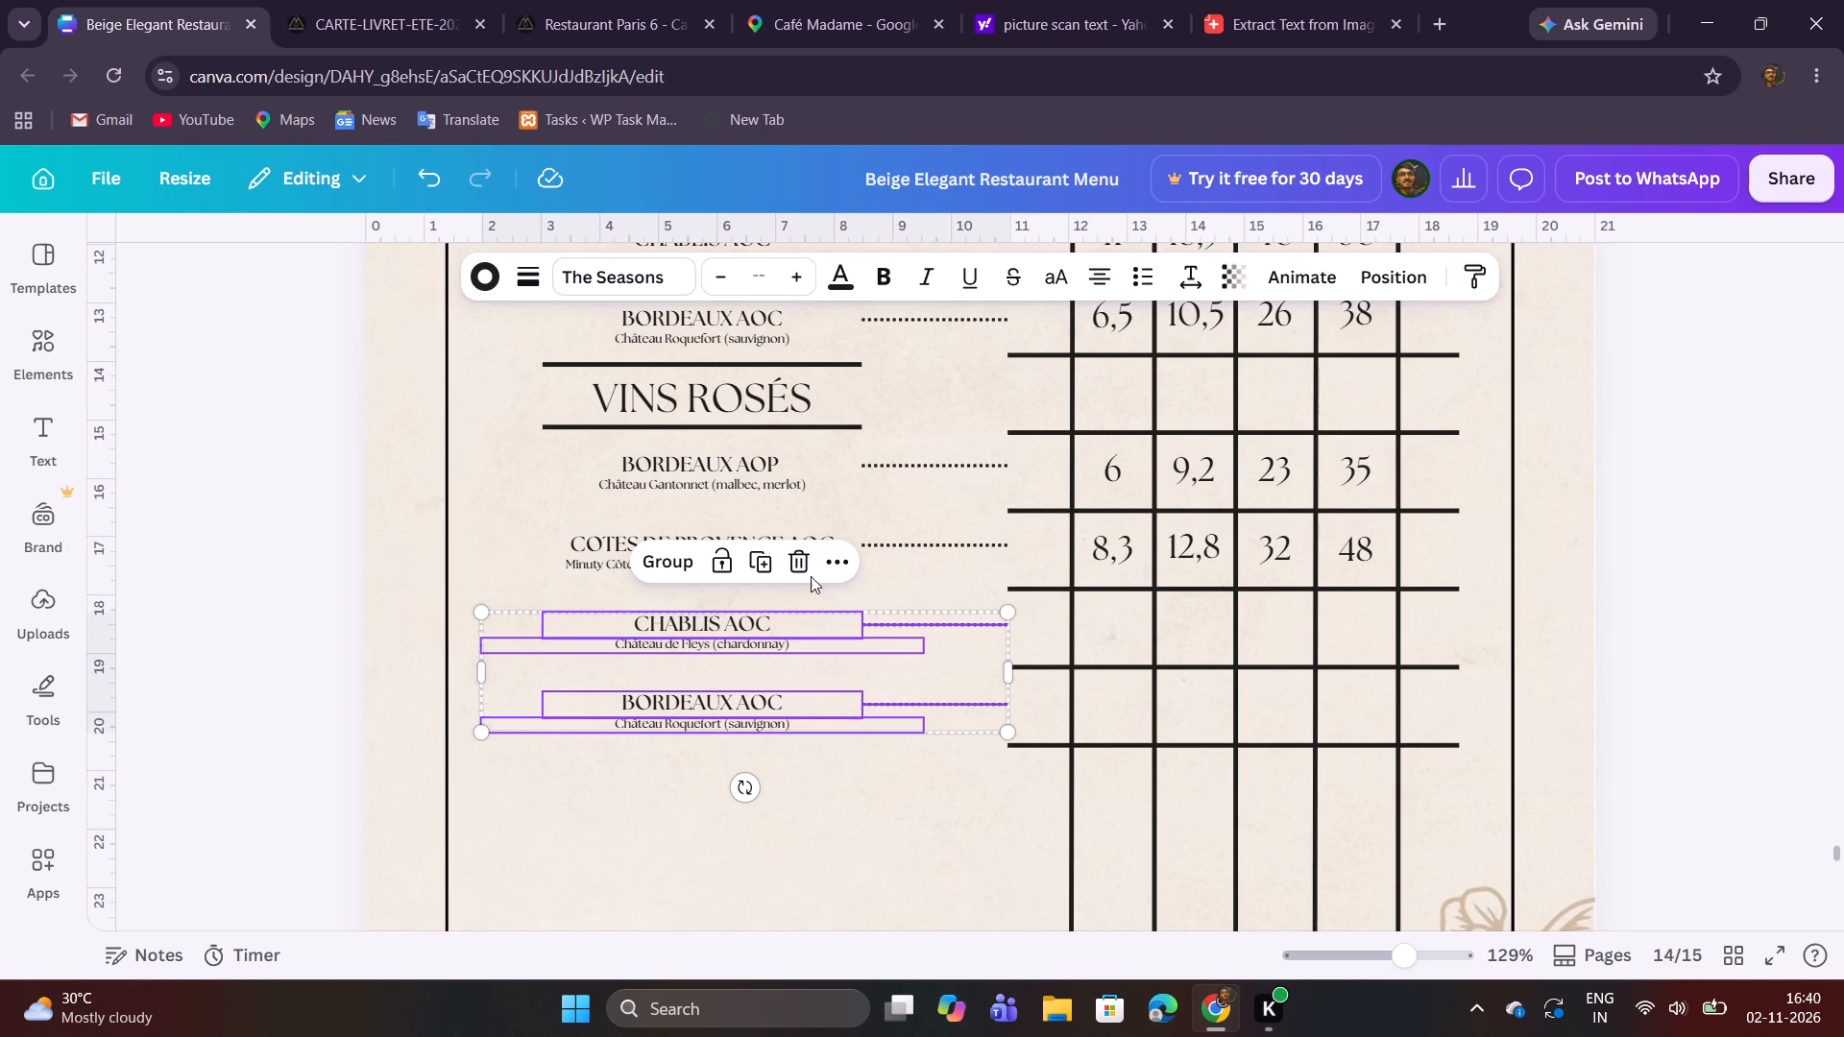
{"action": "left_click", "coordinate": [798, 570]}
{"action": "left_click", "coordinate": [810, 713]}
Nudge the VINS ROSÉS heading, its rules and its two wine entries slightly down to line up with the price rows.
{"action": "scroll", "coordinate": [807, 713], "scroll_direction": "up", "scroll_amount": 1}
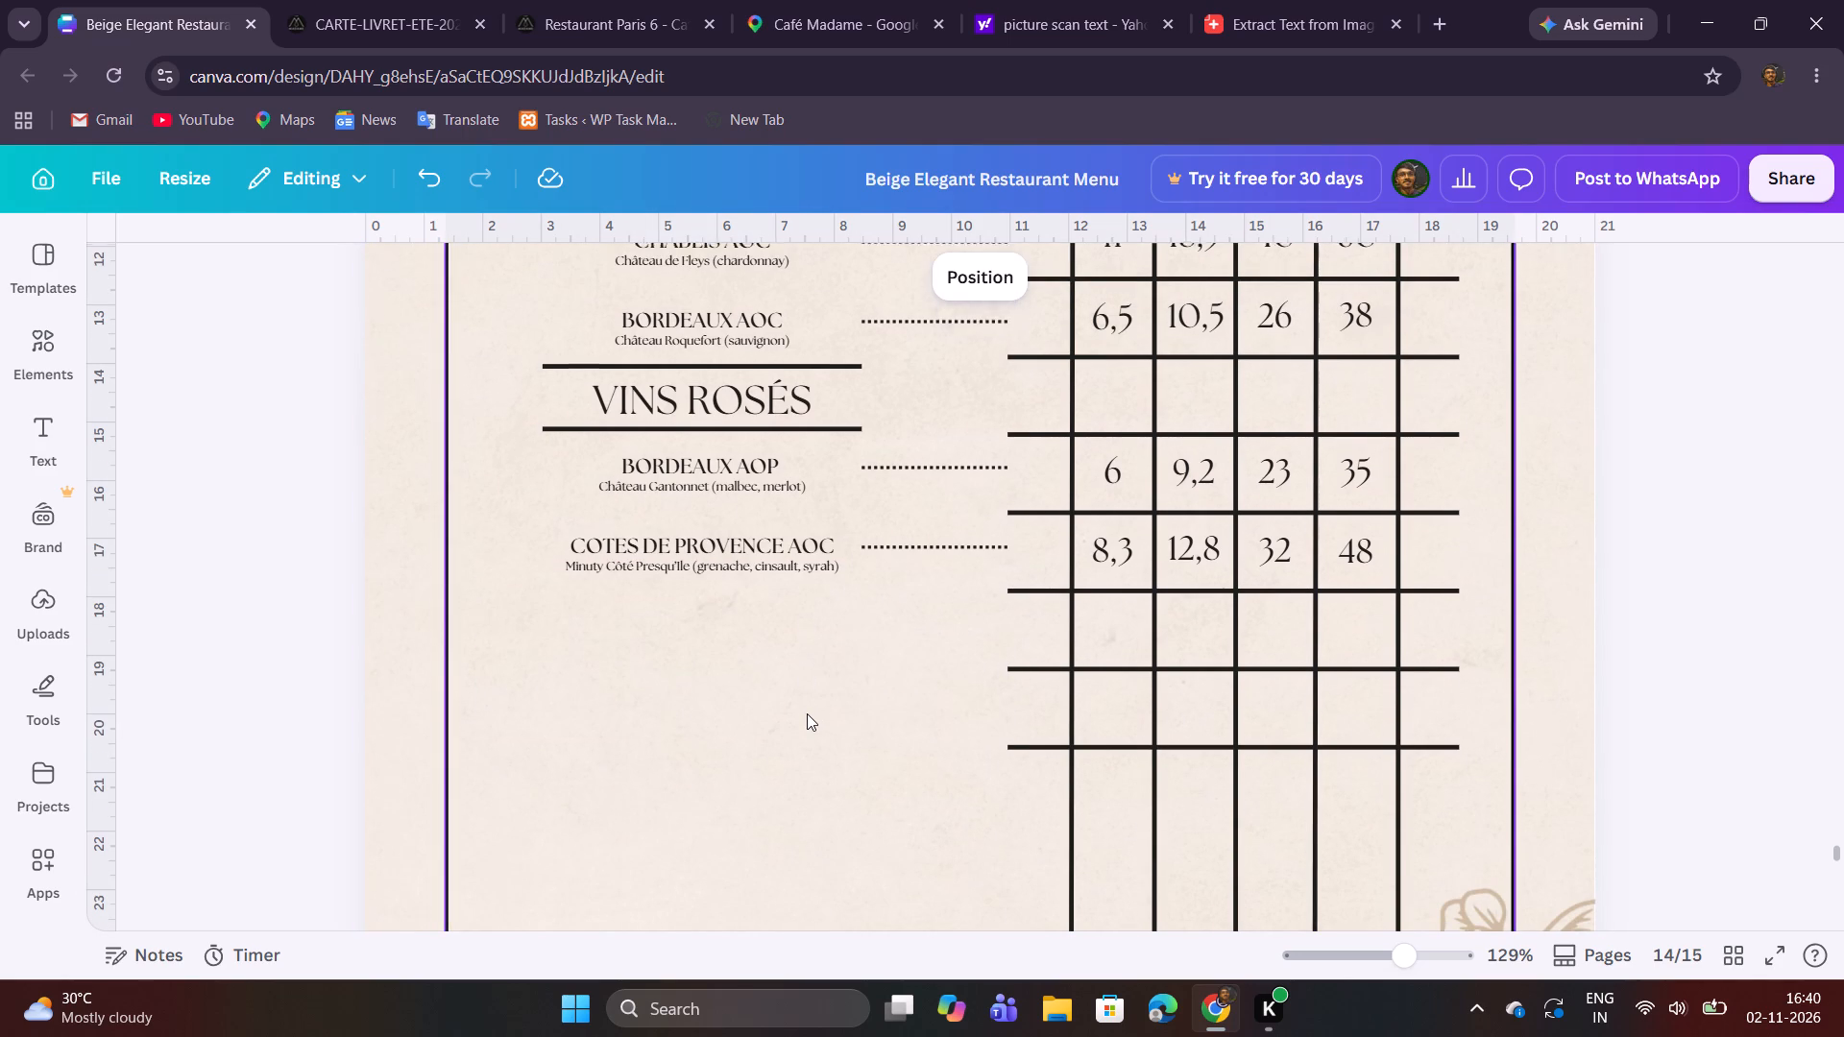
{"action": "scroll", "coordinate": [807, 713], "scroll_direction": "up", "scroll_amount": 2}
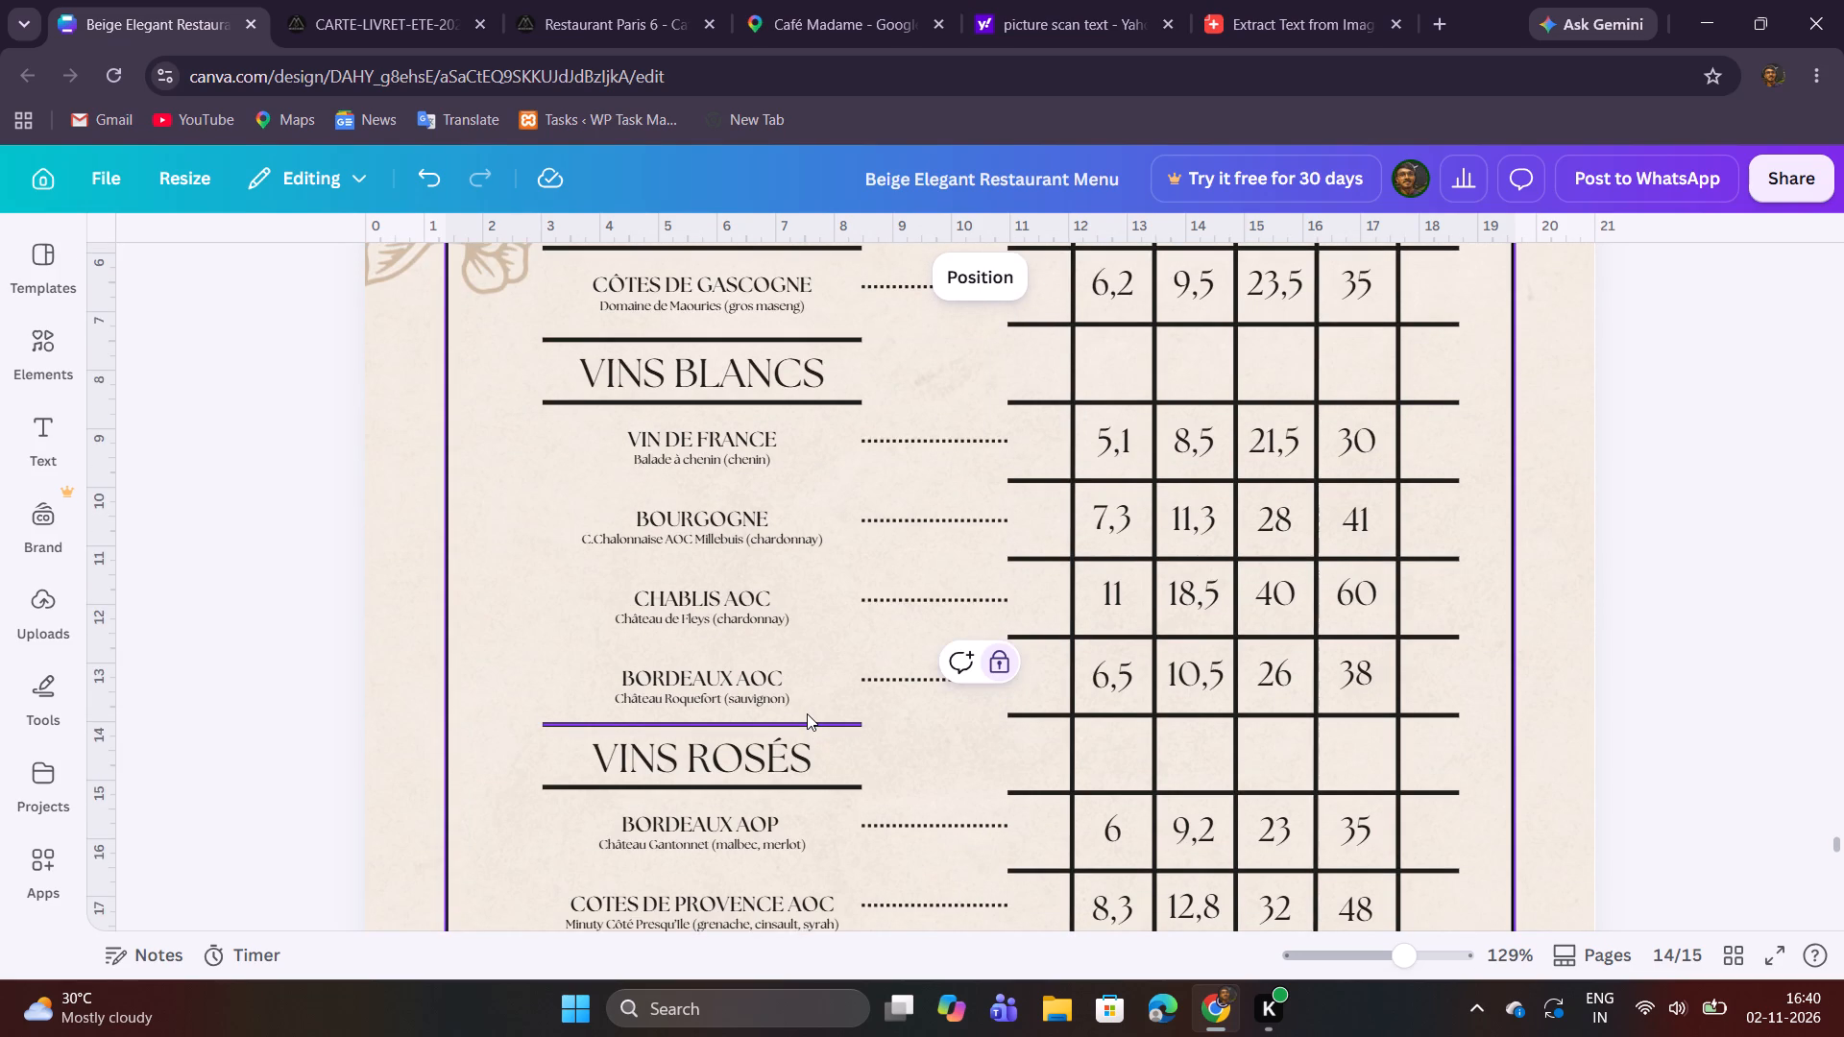
{"action": "scroll", "coordinate": [802, 754], "scroll_direction": "down", "scroll_amount": 1}
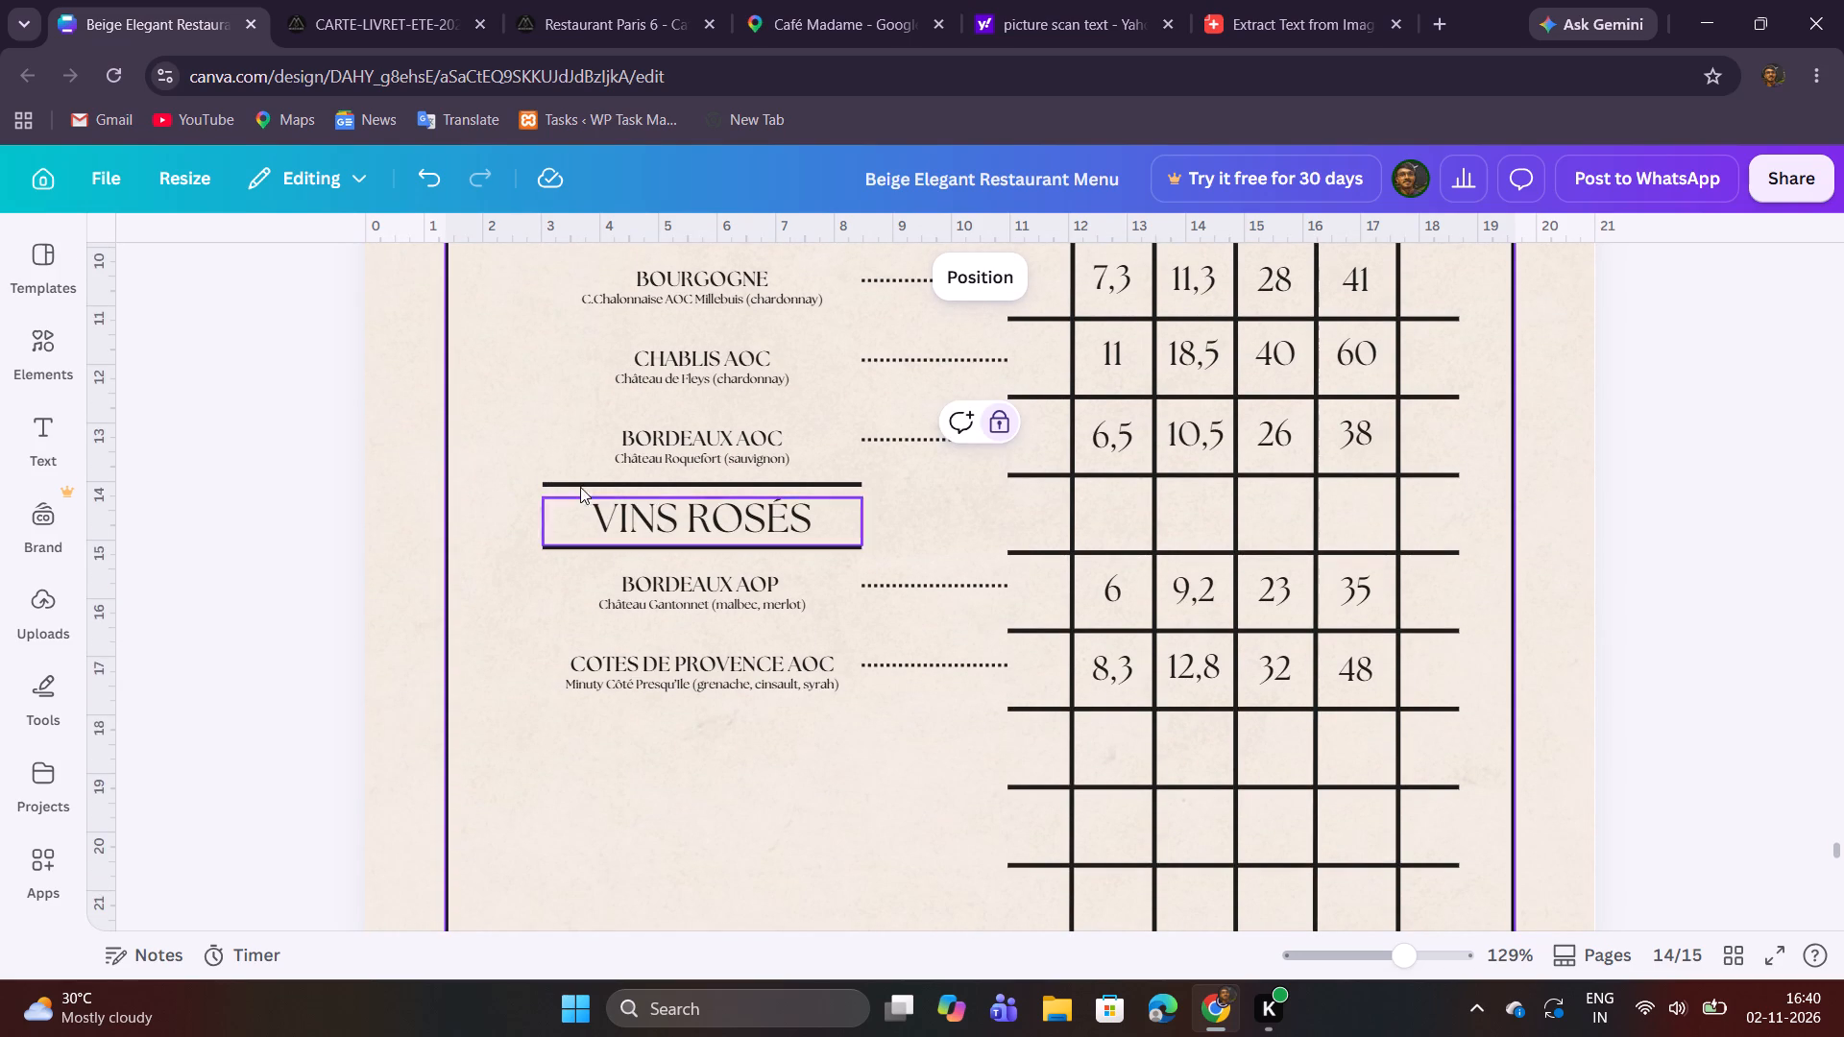
{"action": "left_click_drag", "start_coordinate": [564, 467], "coordinate": [784, 610]}
{"action": "left_click", "coordinate": [683, 718]}
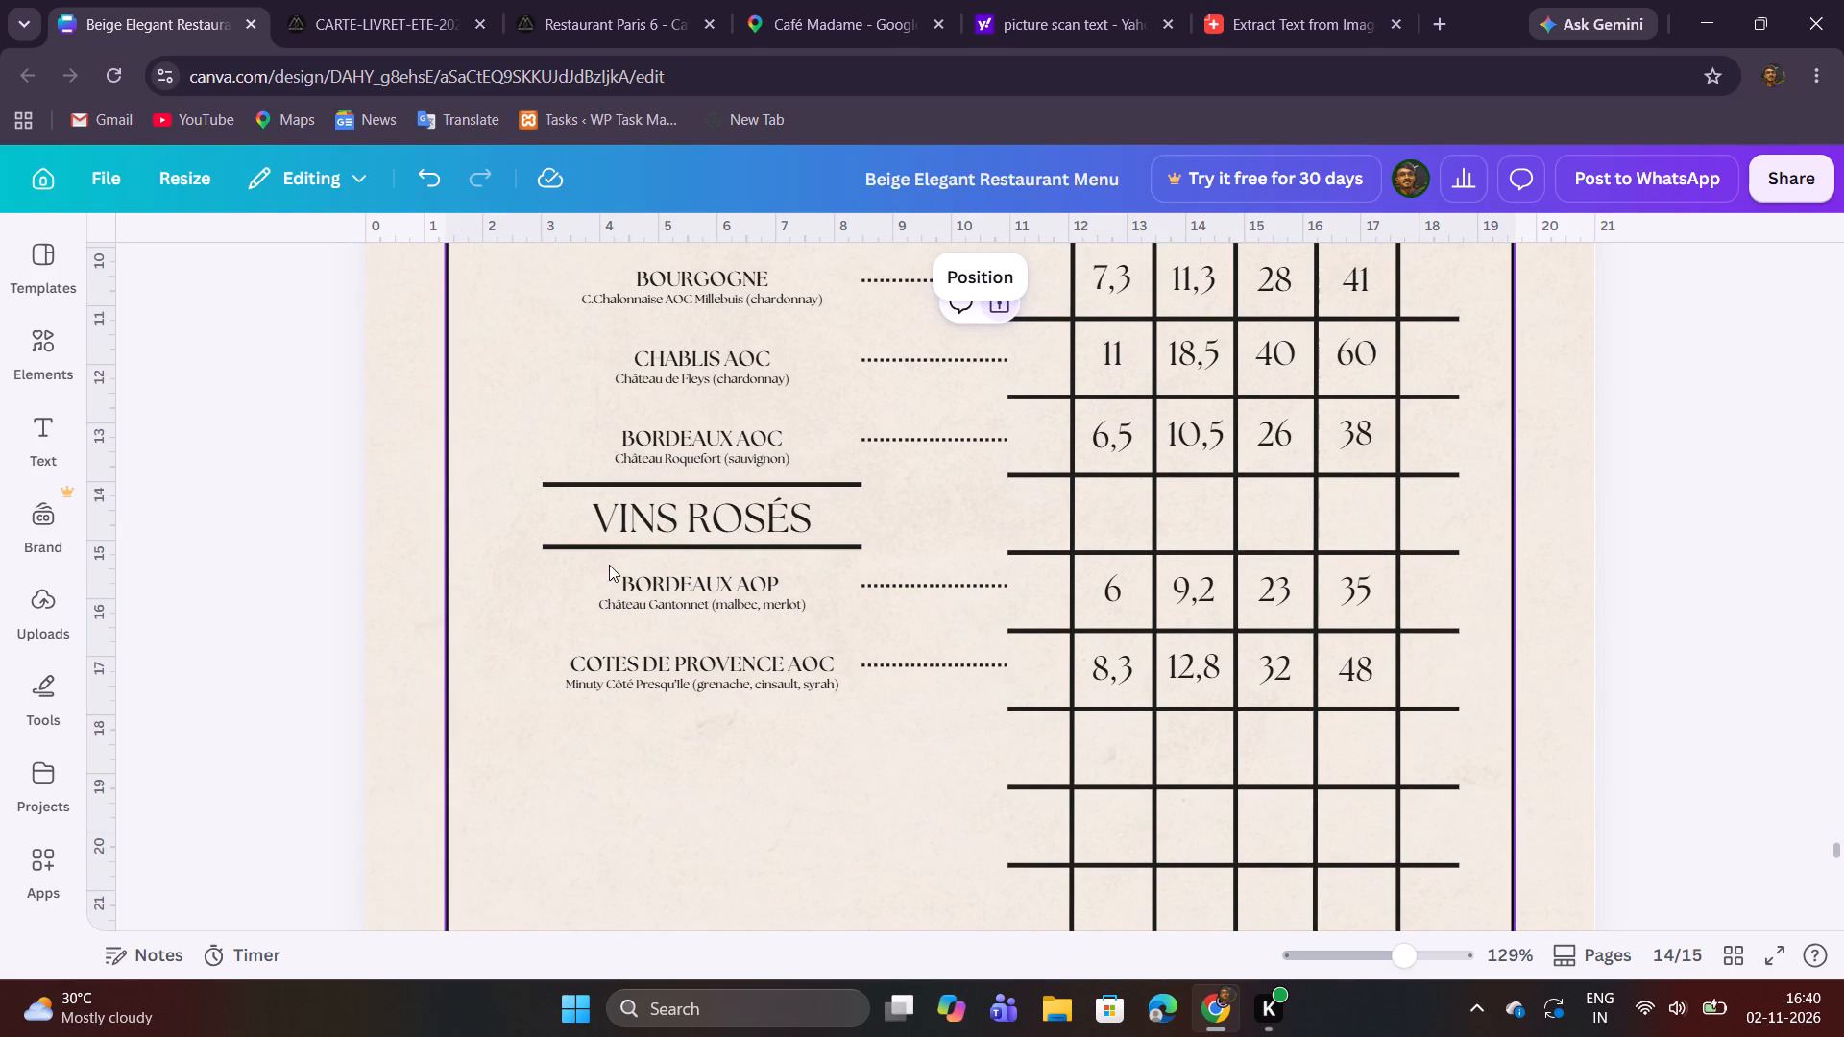
{"action": "left_click_drag", "start_coordinate": [509, 481], "coordinate": [616, 495]}
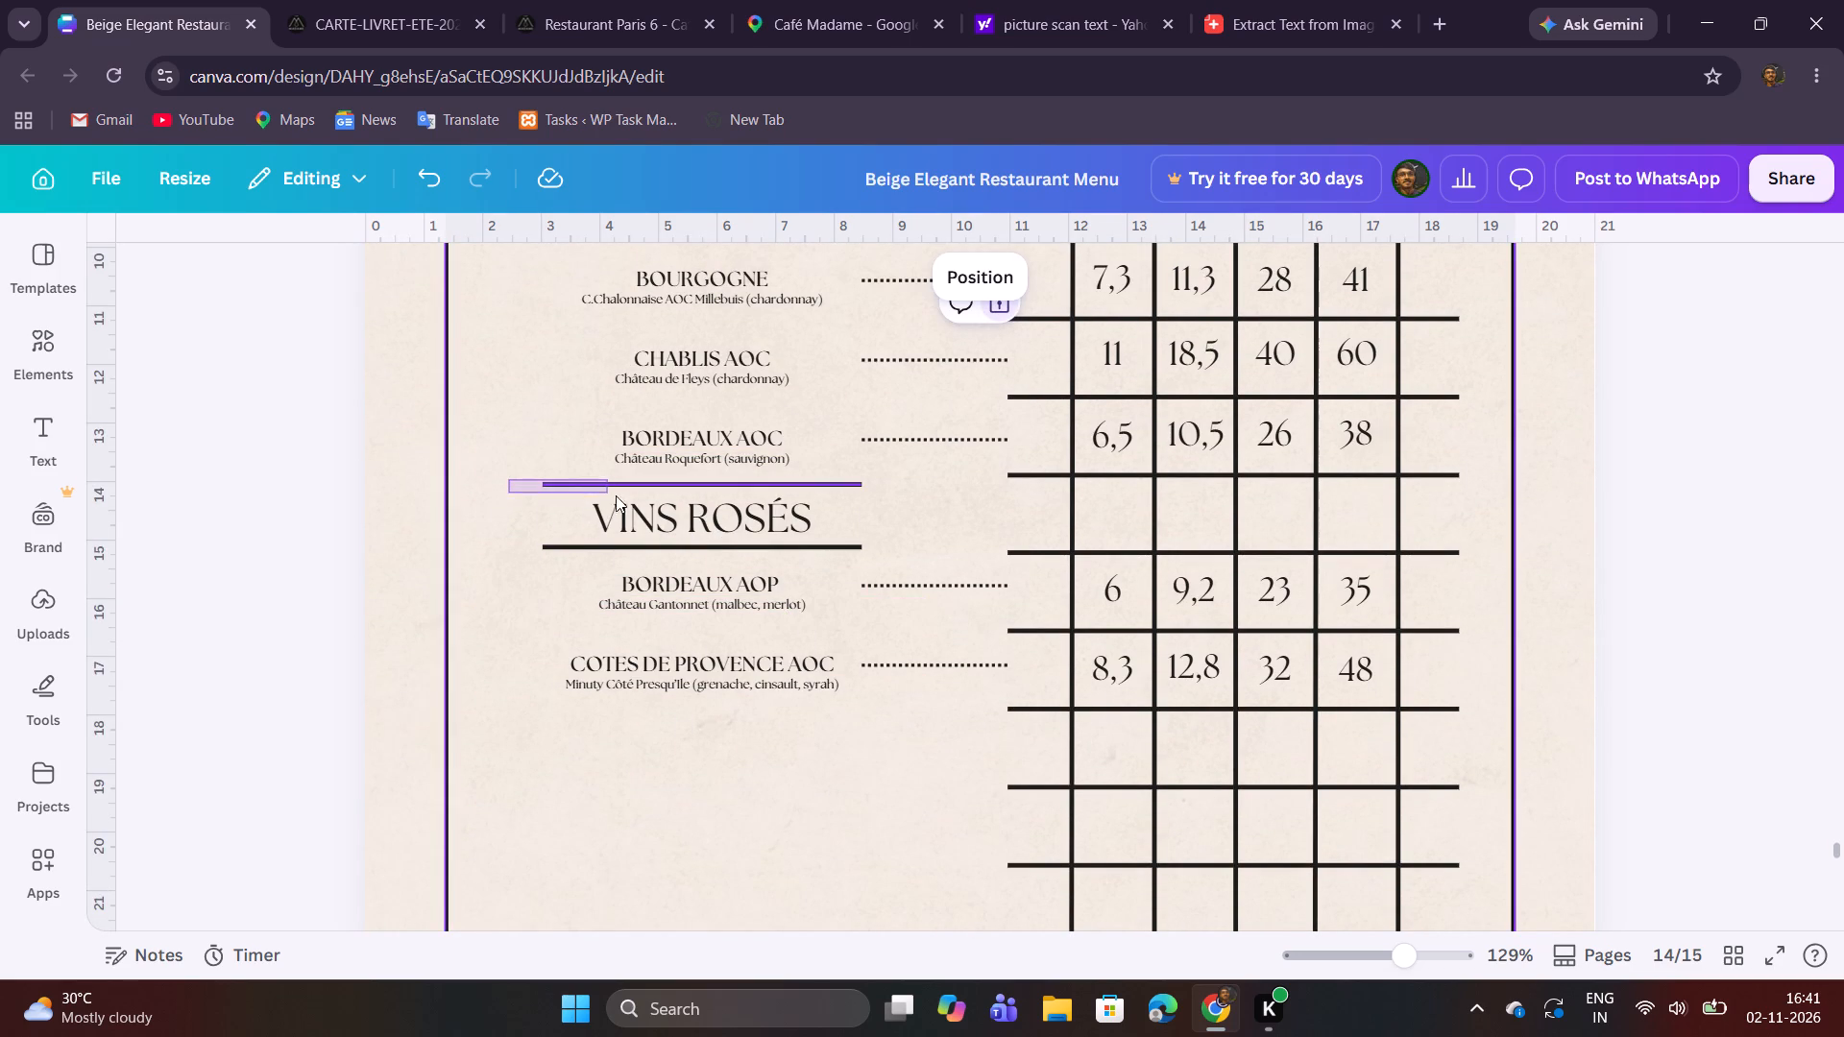
{"action": "left_click_drag", "start_coordinate": [616, 495], "coordinate": [977, 707]}
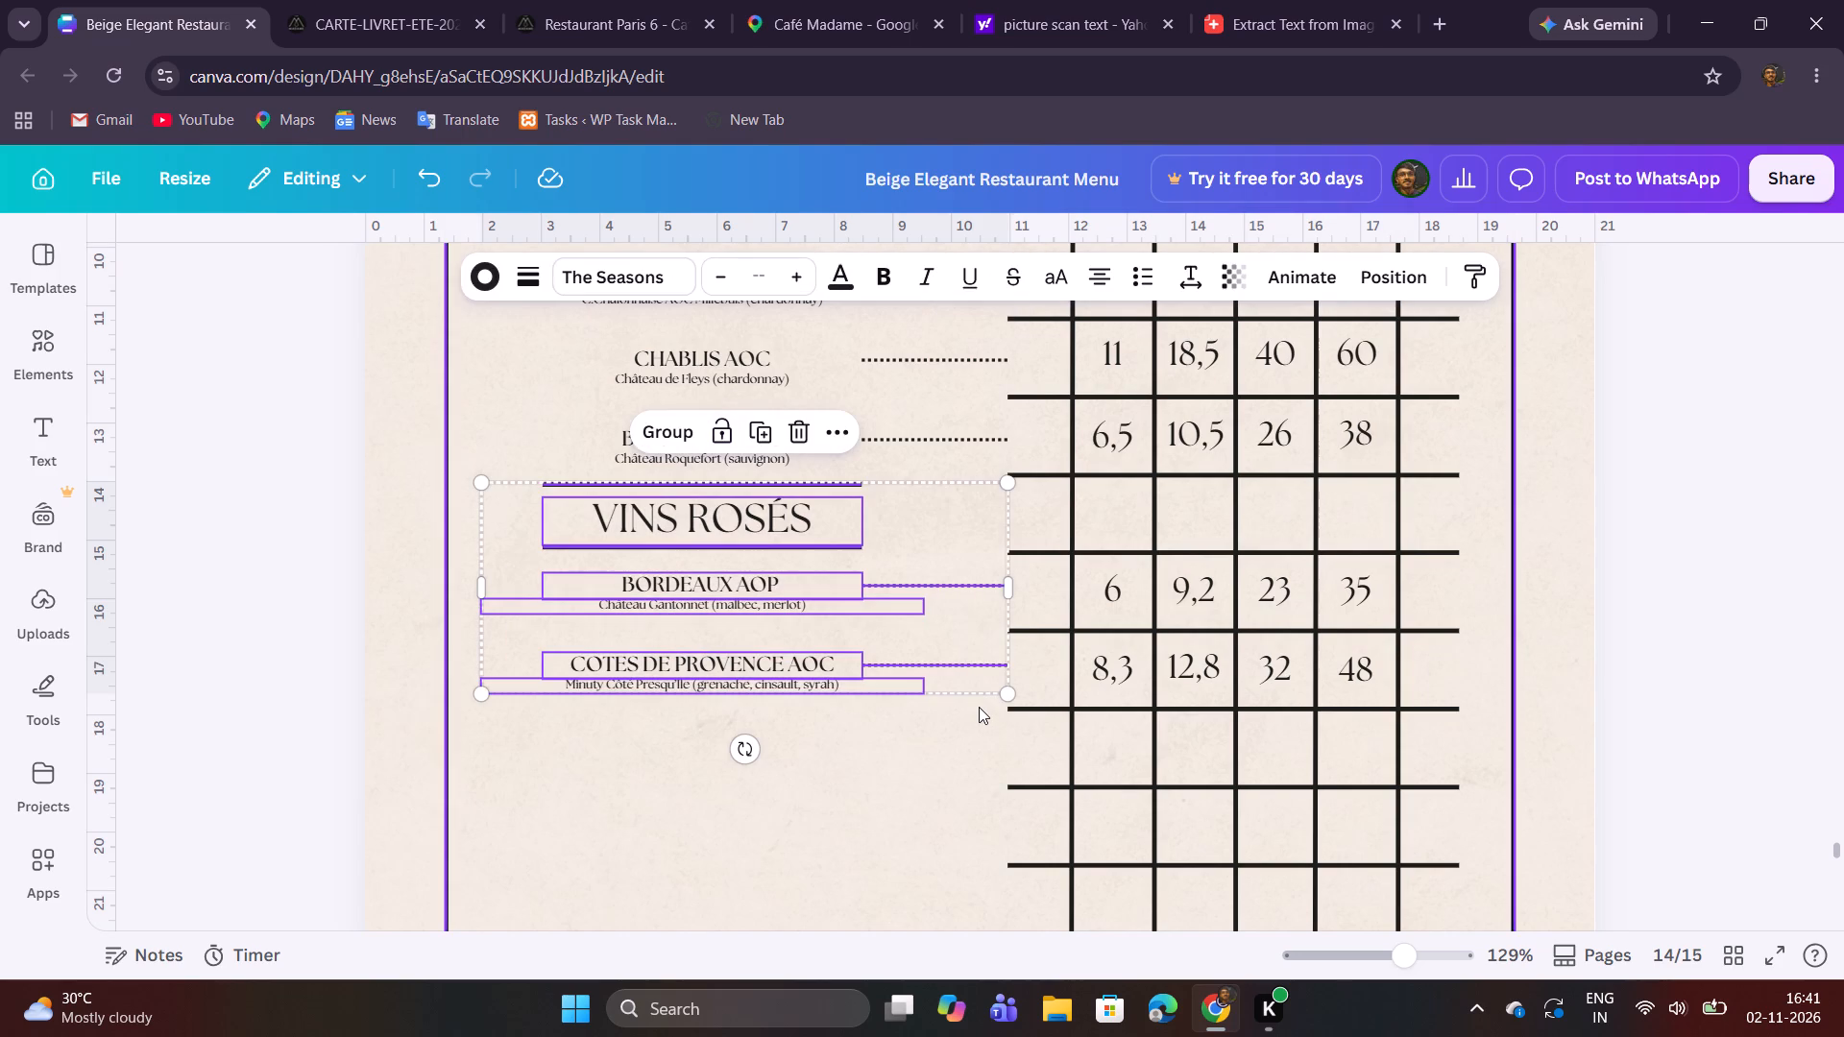
{"action": "left_click_drag", "start_coordinate": [881, 639], "coordinate": [881, 642], "text": "shift"}
{"action": "left_click_drag", "start_coordinate": [881, 642], "coordinate": [881, 648], "text": "shift"}
{"action": "left_click", "coordinate": [886, 728], "text": "shift"}
{"action": "left_click", "coordinate": [889, 739]}
{"action": "left_click", "coordinate": [897, 766]}
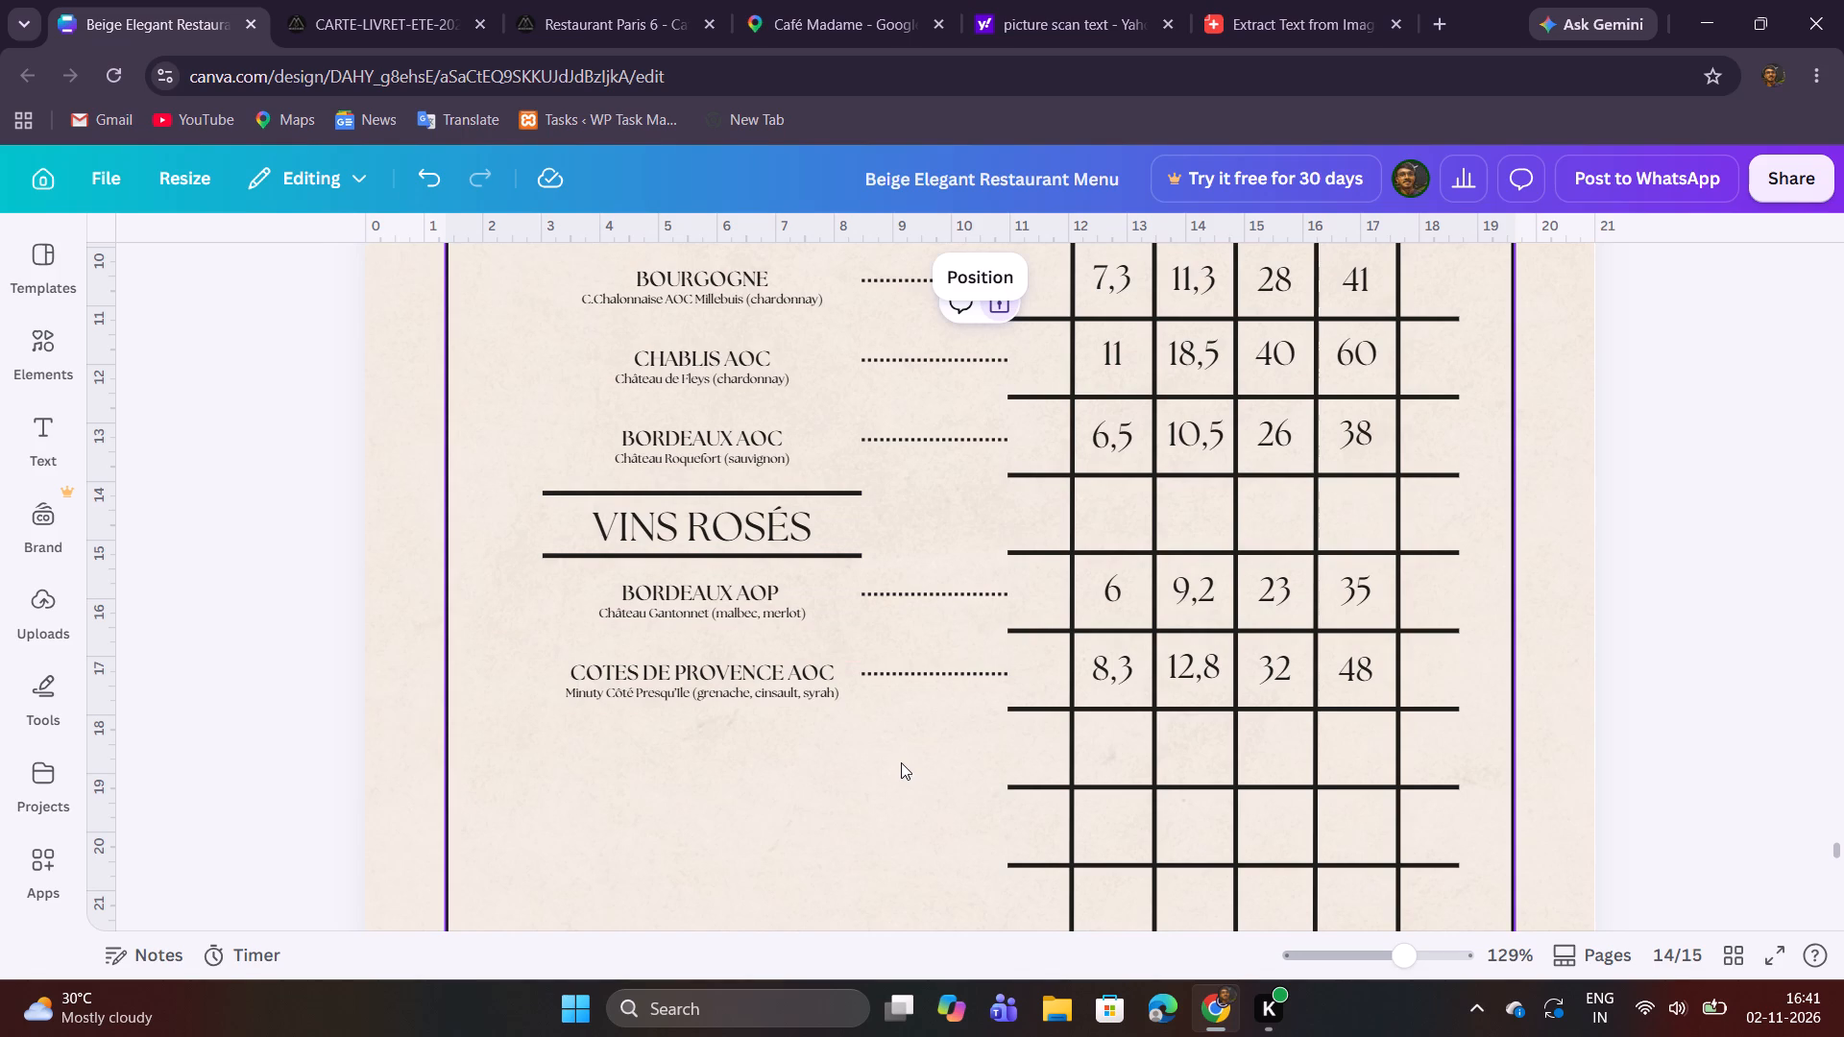
{"action": "left_click_drag", "start_coordinate": [883, 753], "coordinate": [898, 602]}
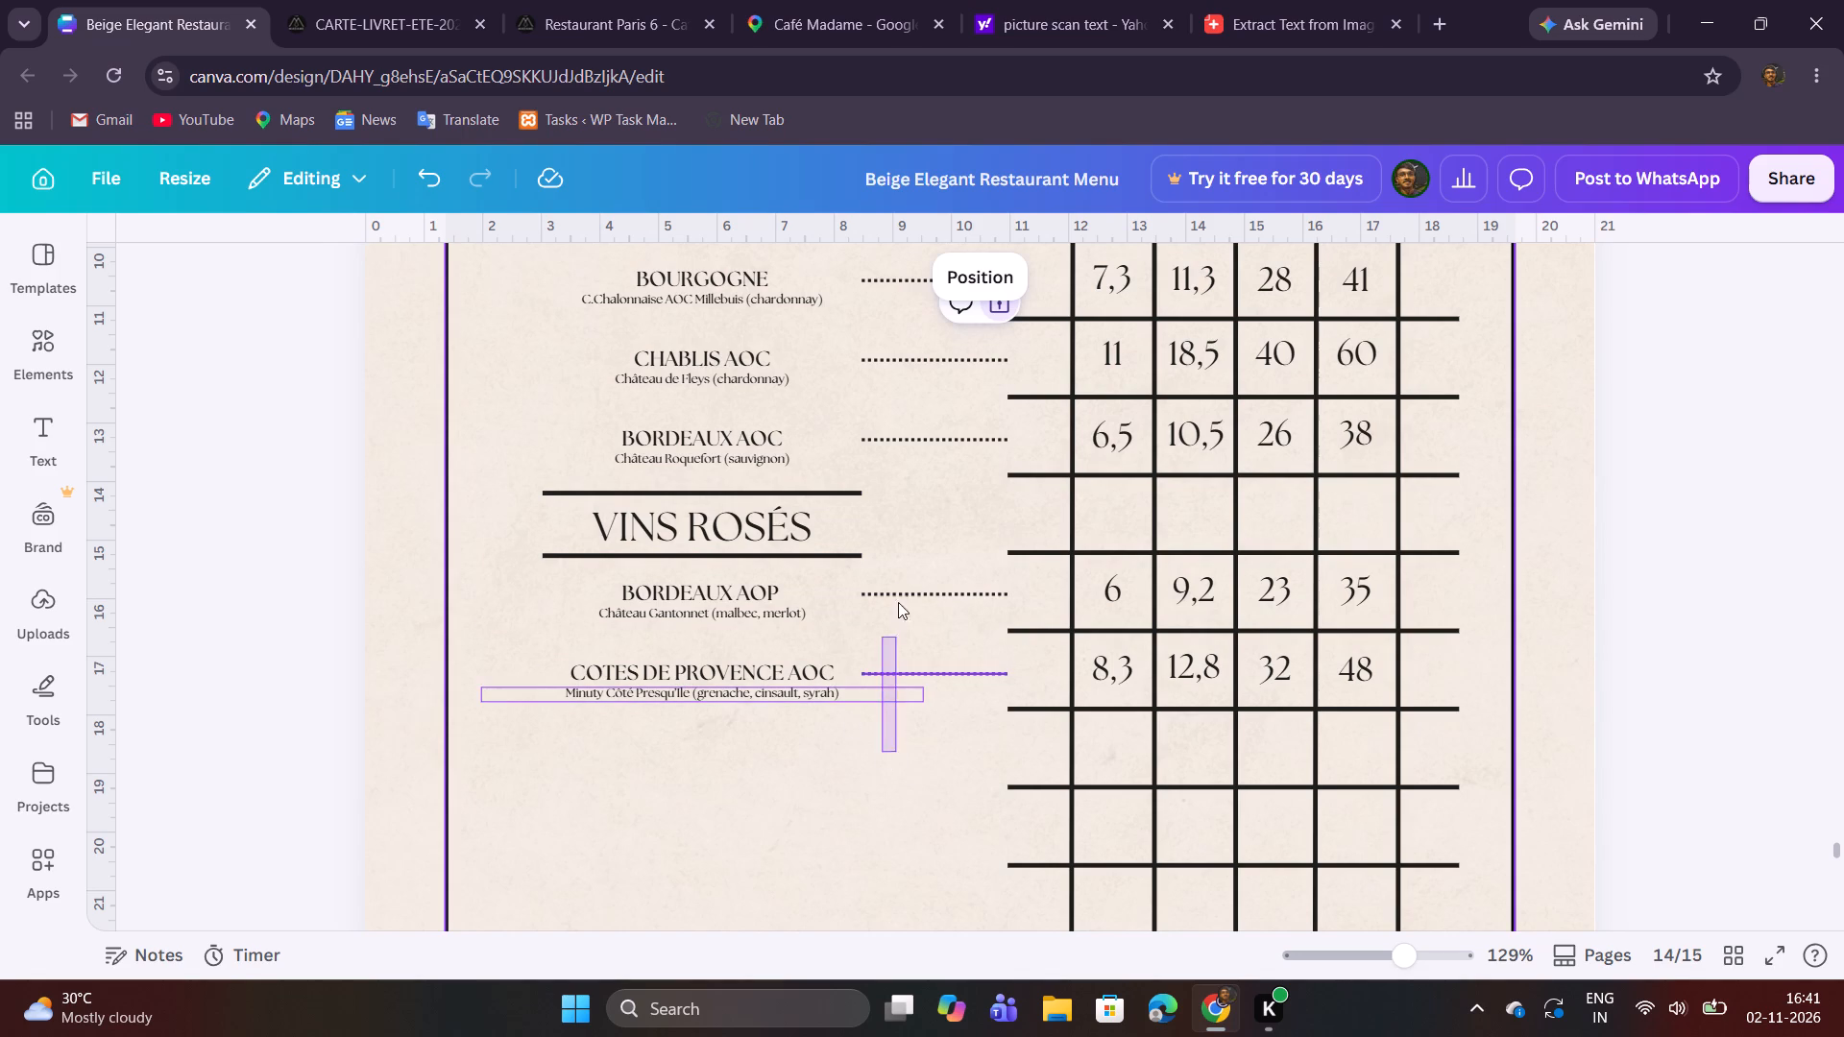
{"action": "left_click_drag", "start_coordinate": [898, 602], "coordinate": [819, 487]}
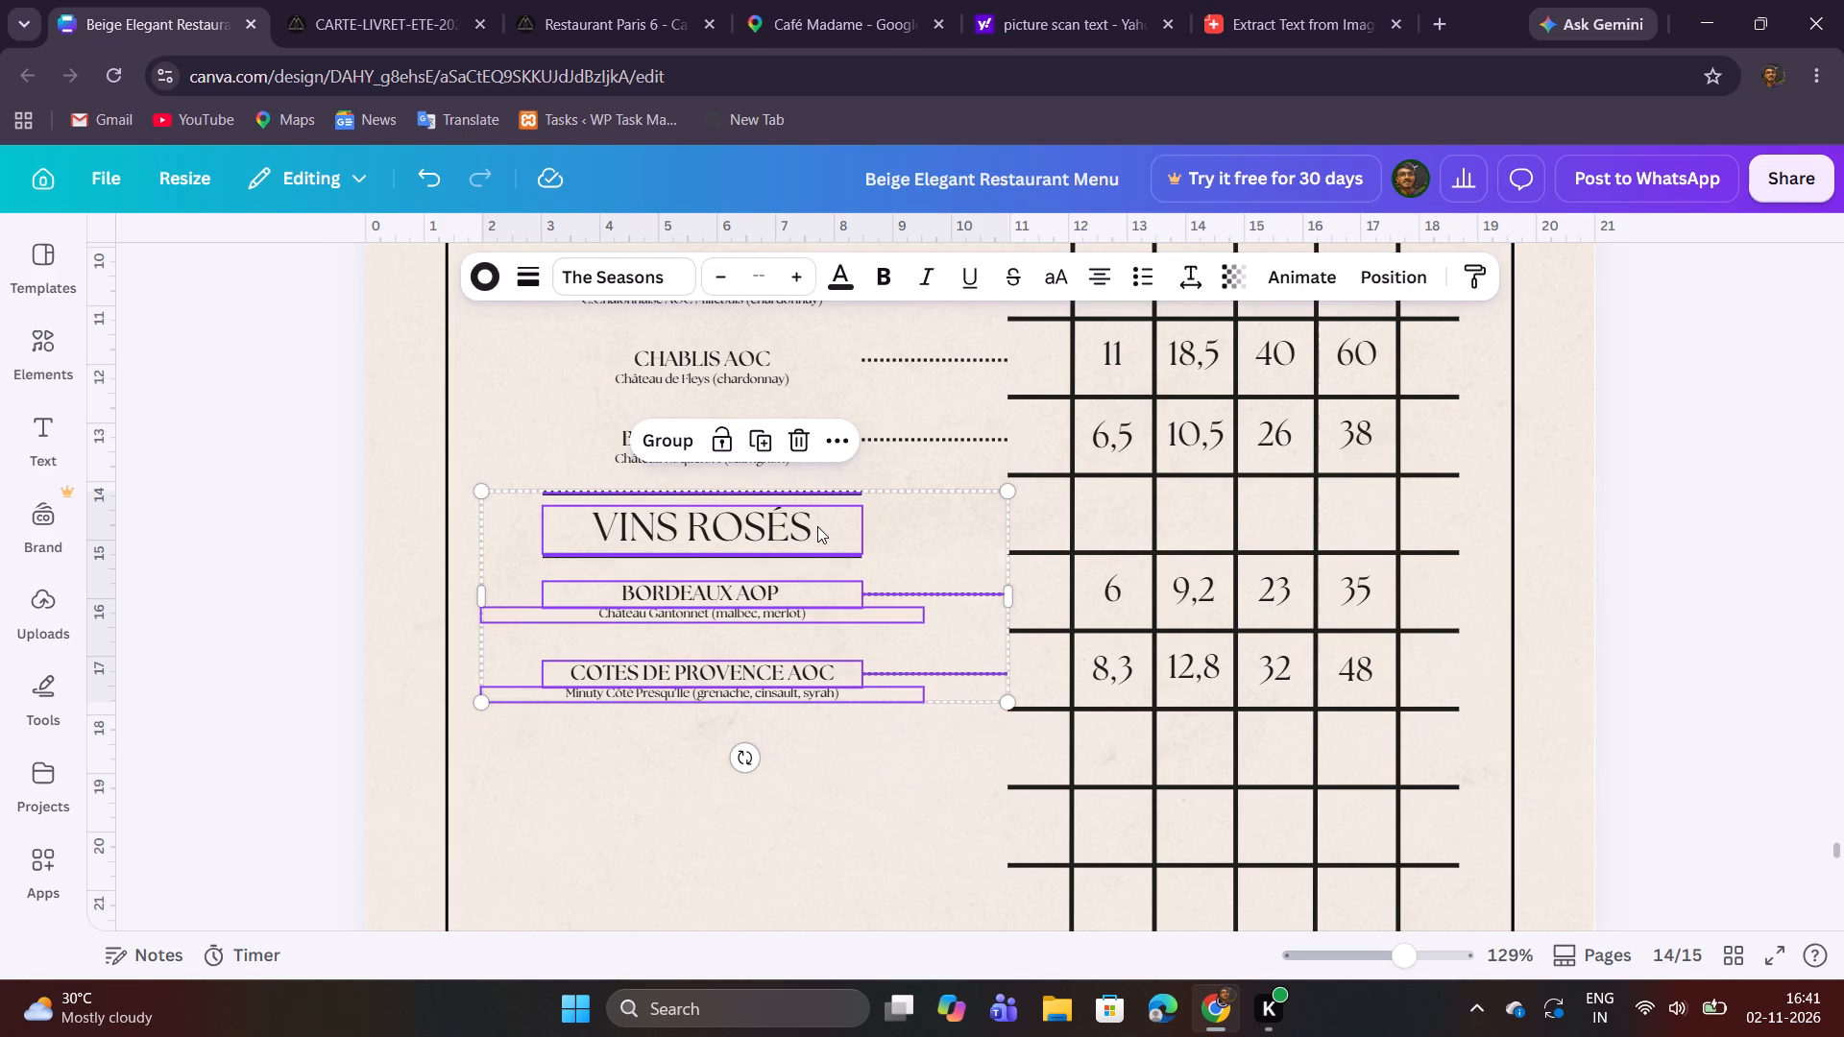
{"action": "left_click", "coordinate": [829, 565], "text": "shift"}
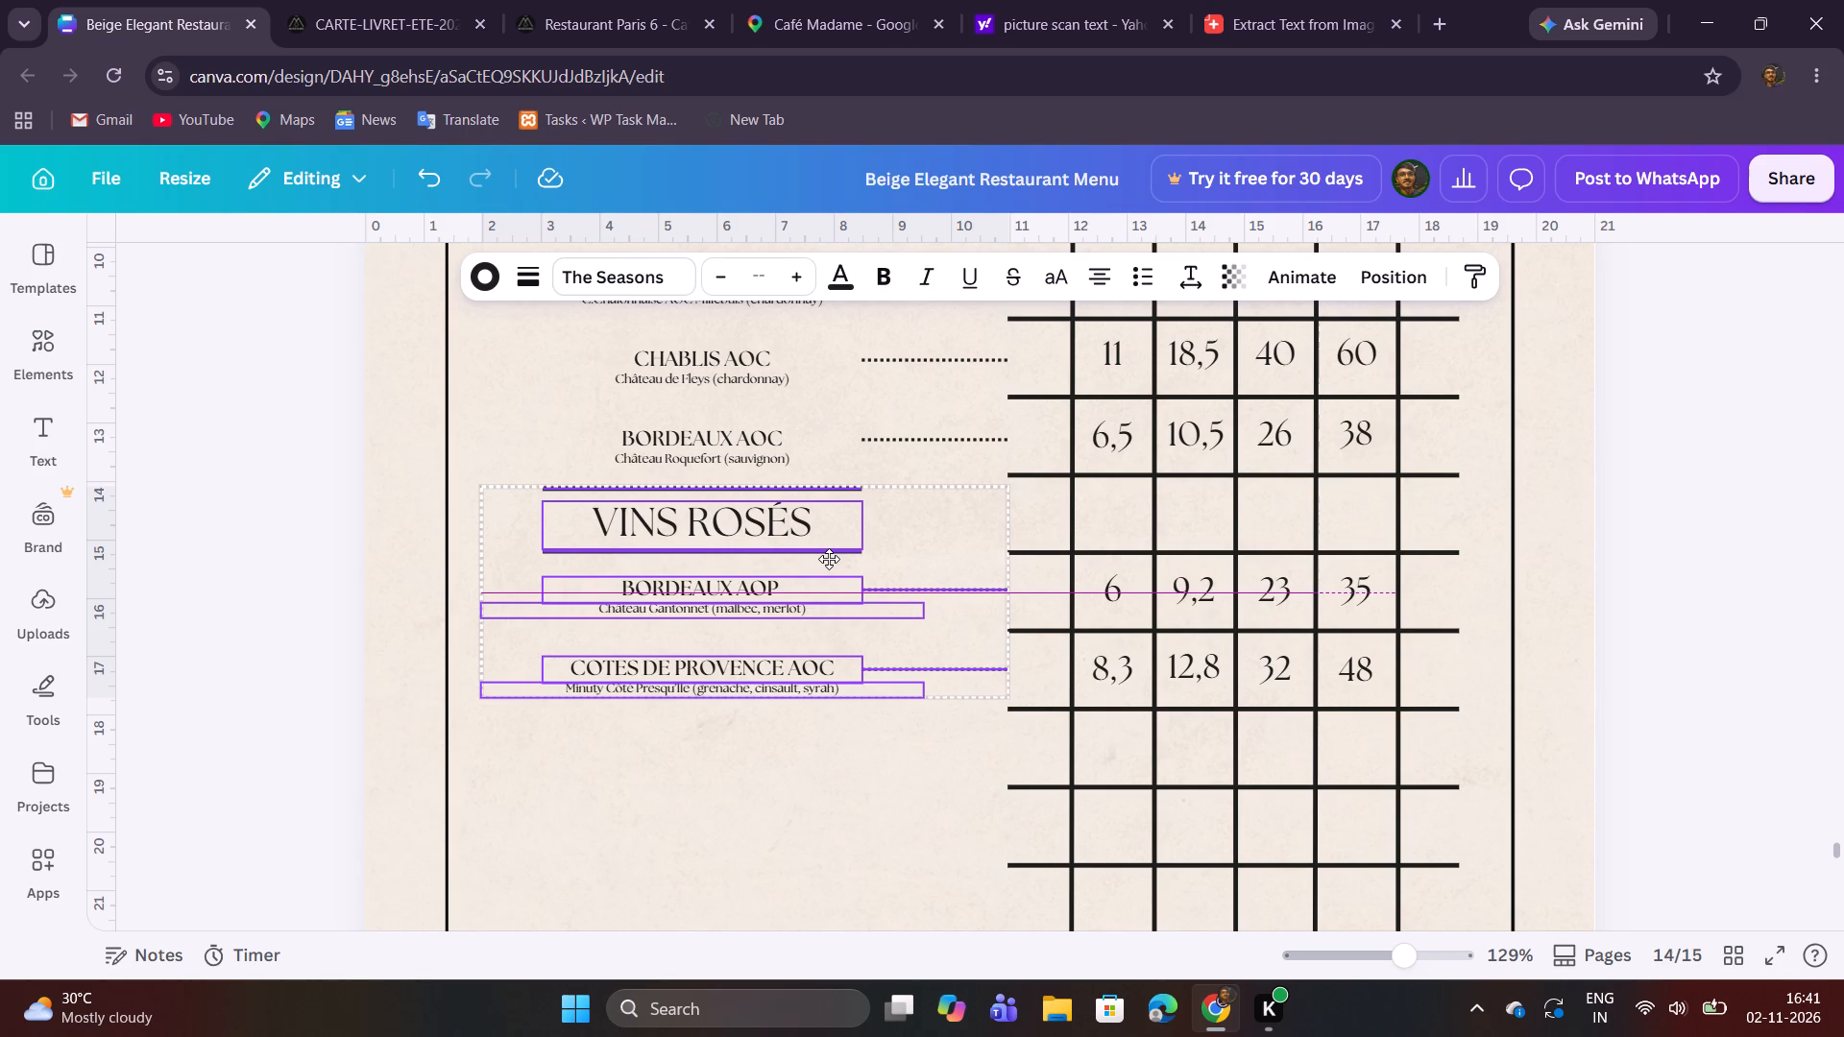
{"action": "left_click", "coordinate": [828, 799]}
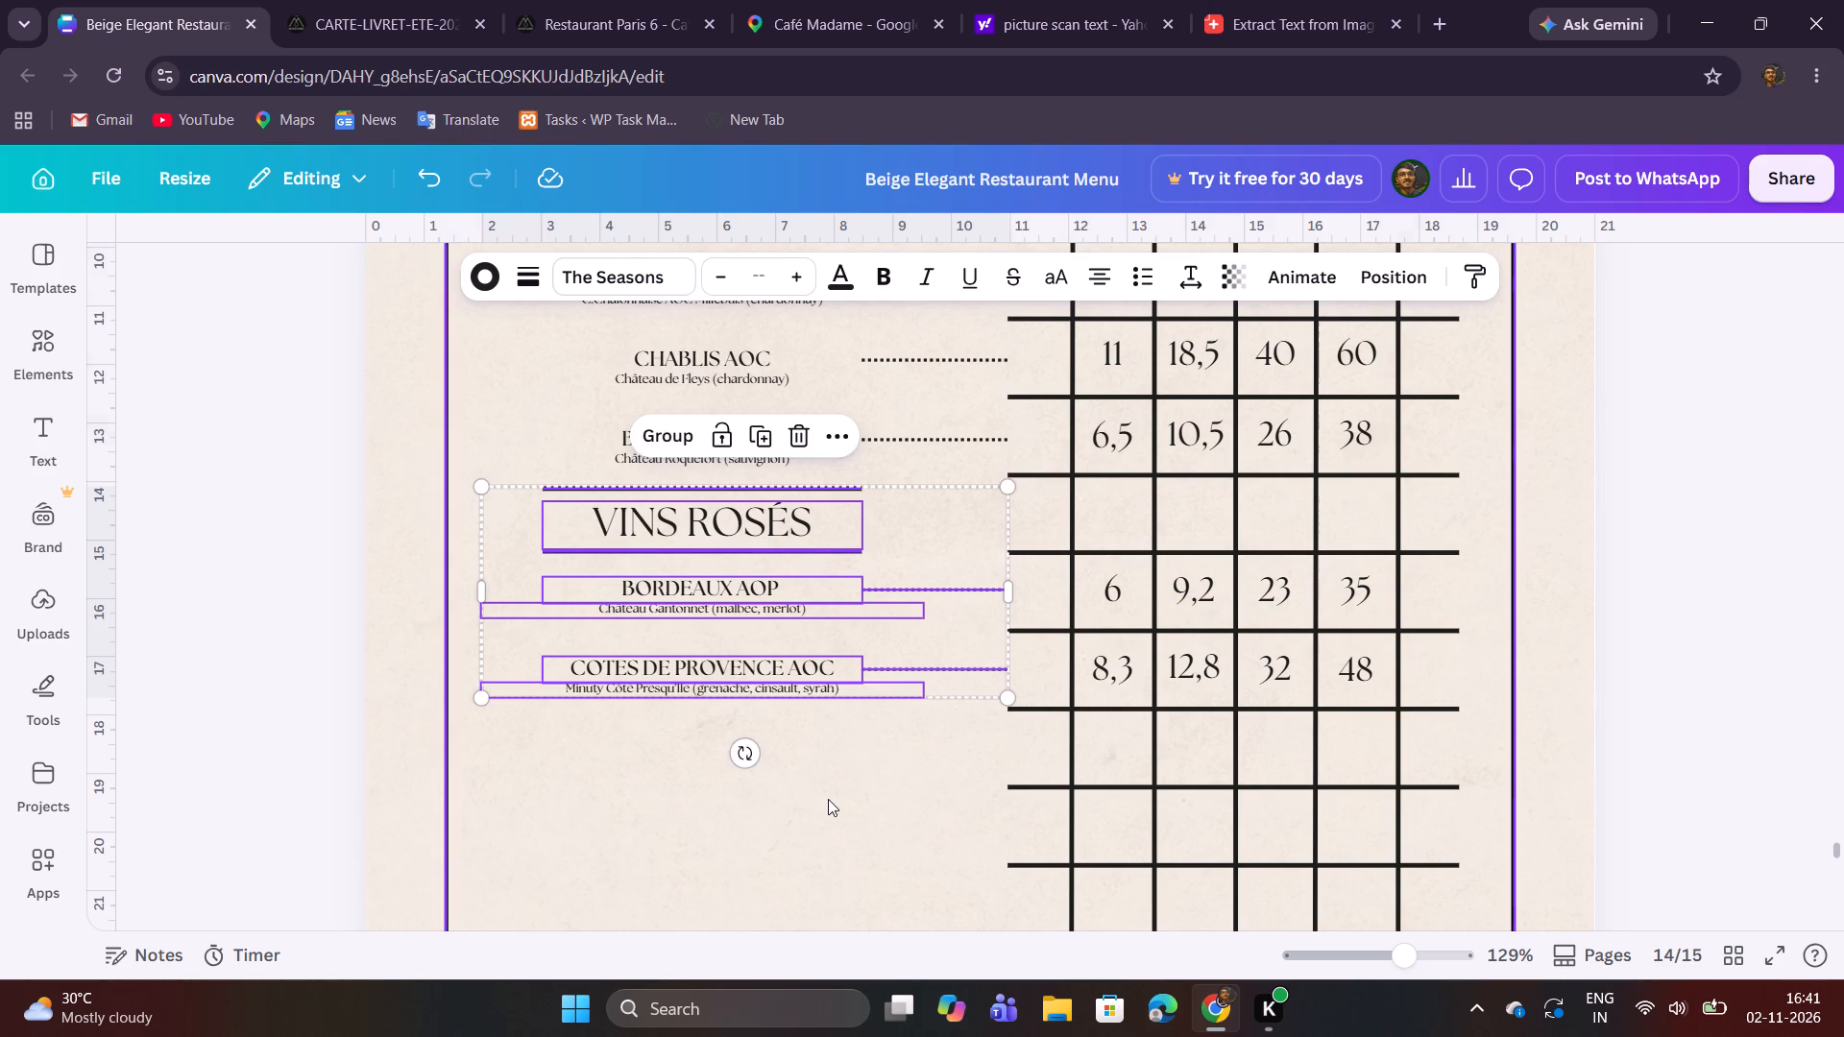
Check the alignment of the VINS ROSÉS dotted lines against the VINS BLANCS rows and the price grid.
{"action": "scroll", "coordinate": [828, 795], "scroll_direction": "up", "scroll_amount": 2}
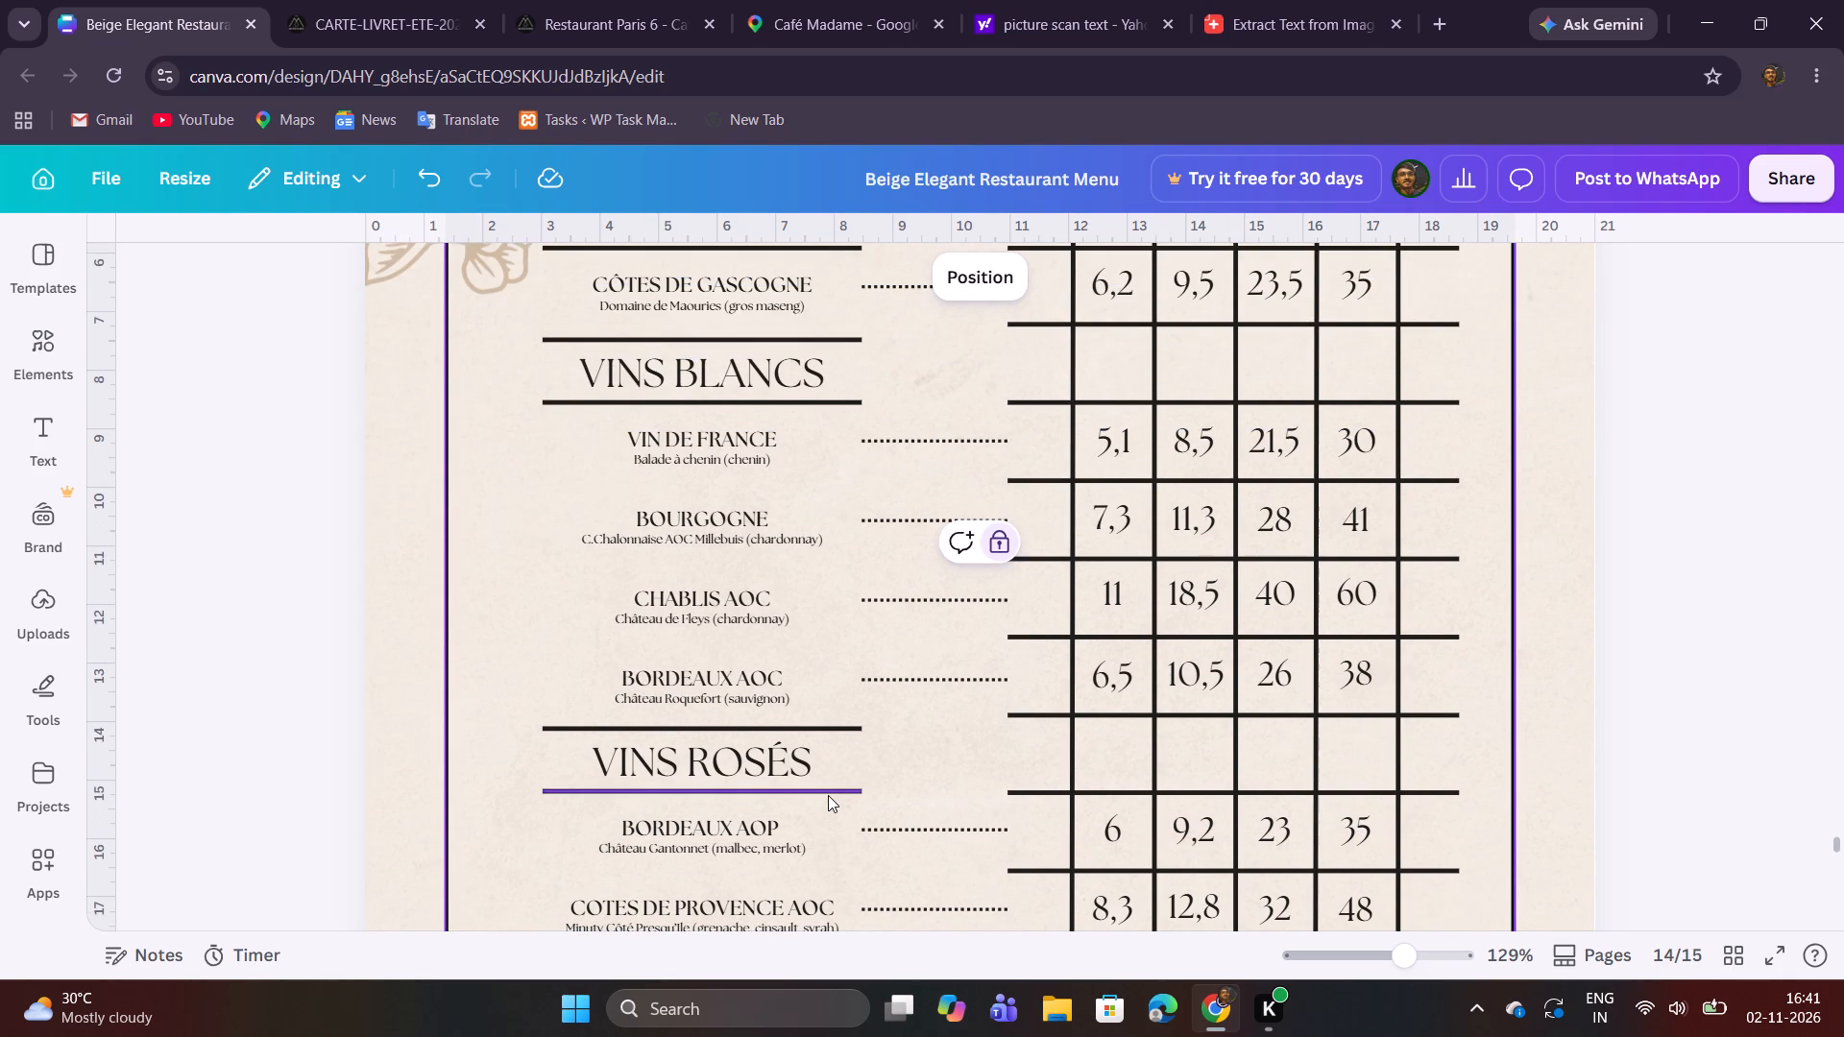
{"action": "scroll", "coordinate": [828, 793], "scroll_direction": "down", "scroll_amount": 1}
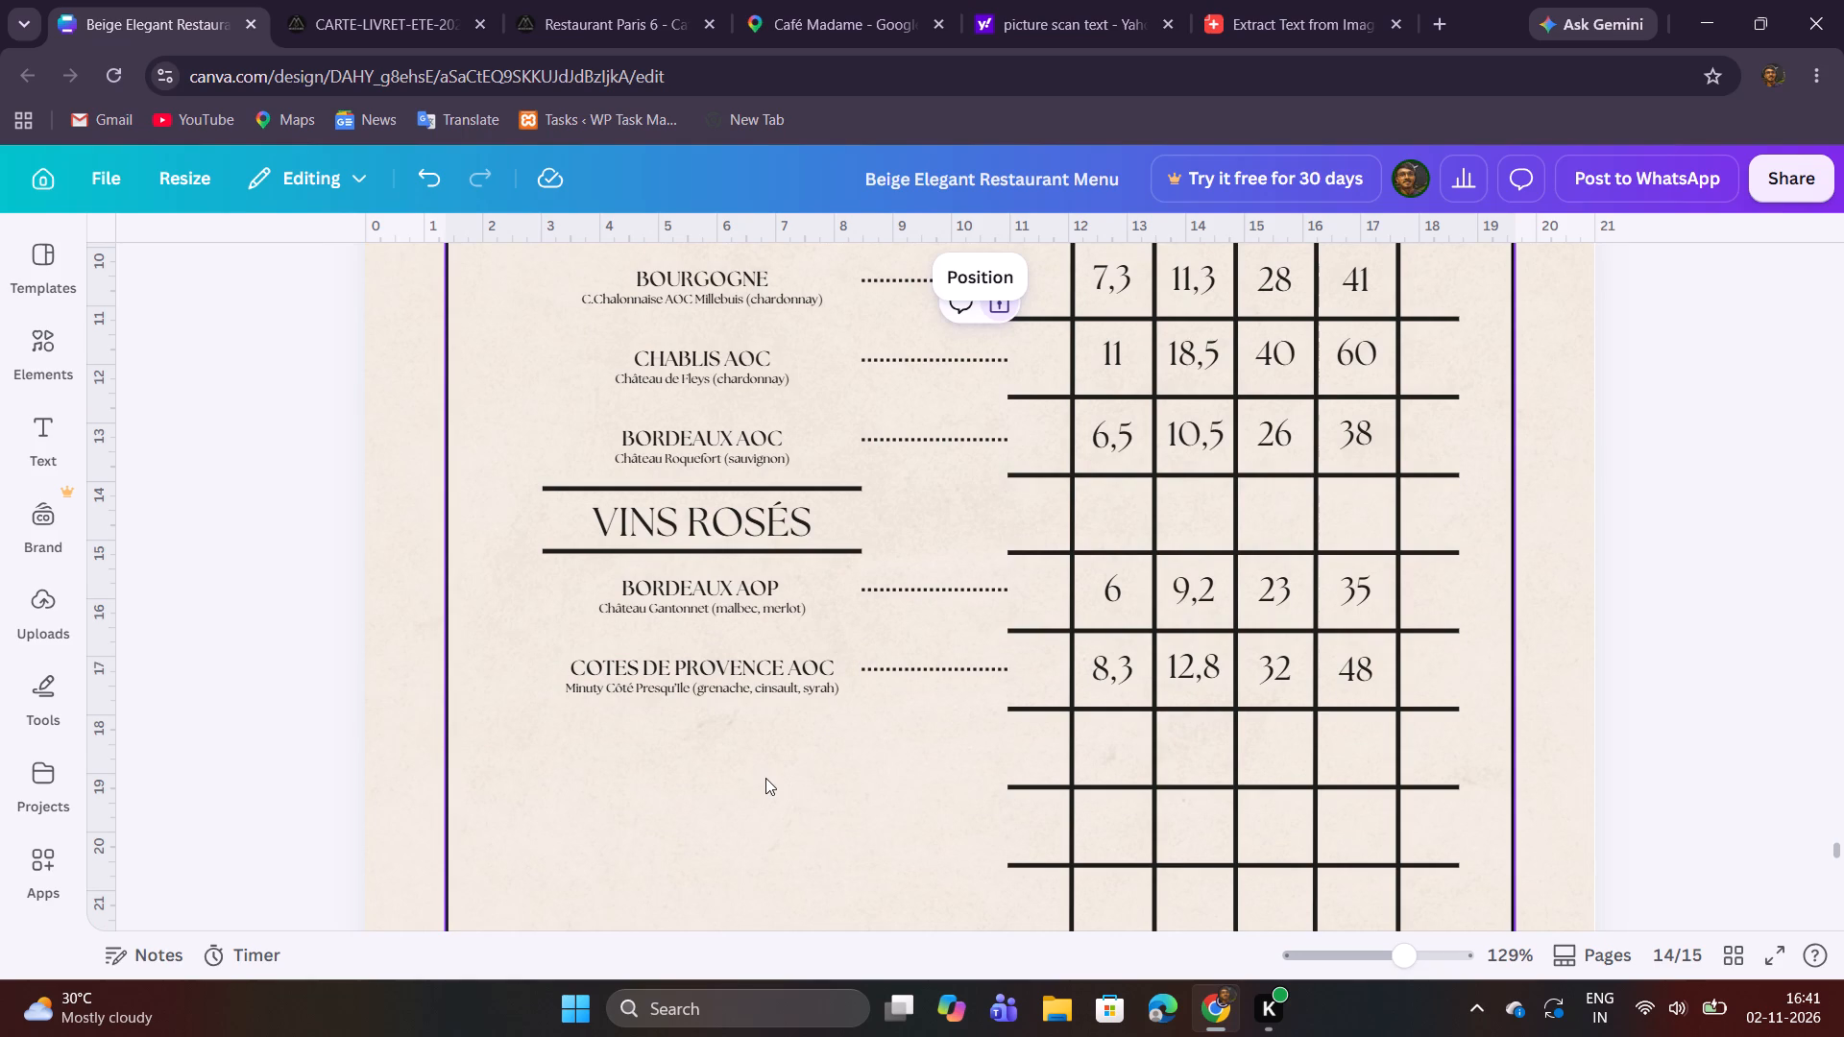
{"action": "left_click", "coordinate": [1001, 590]}
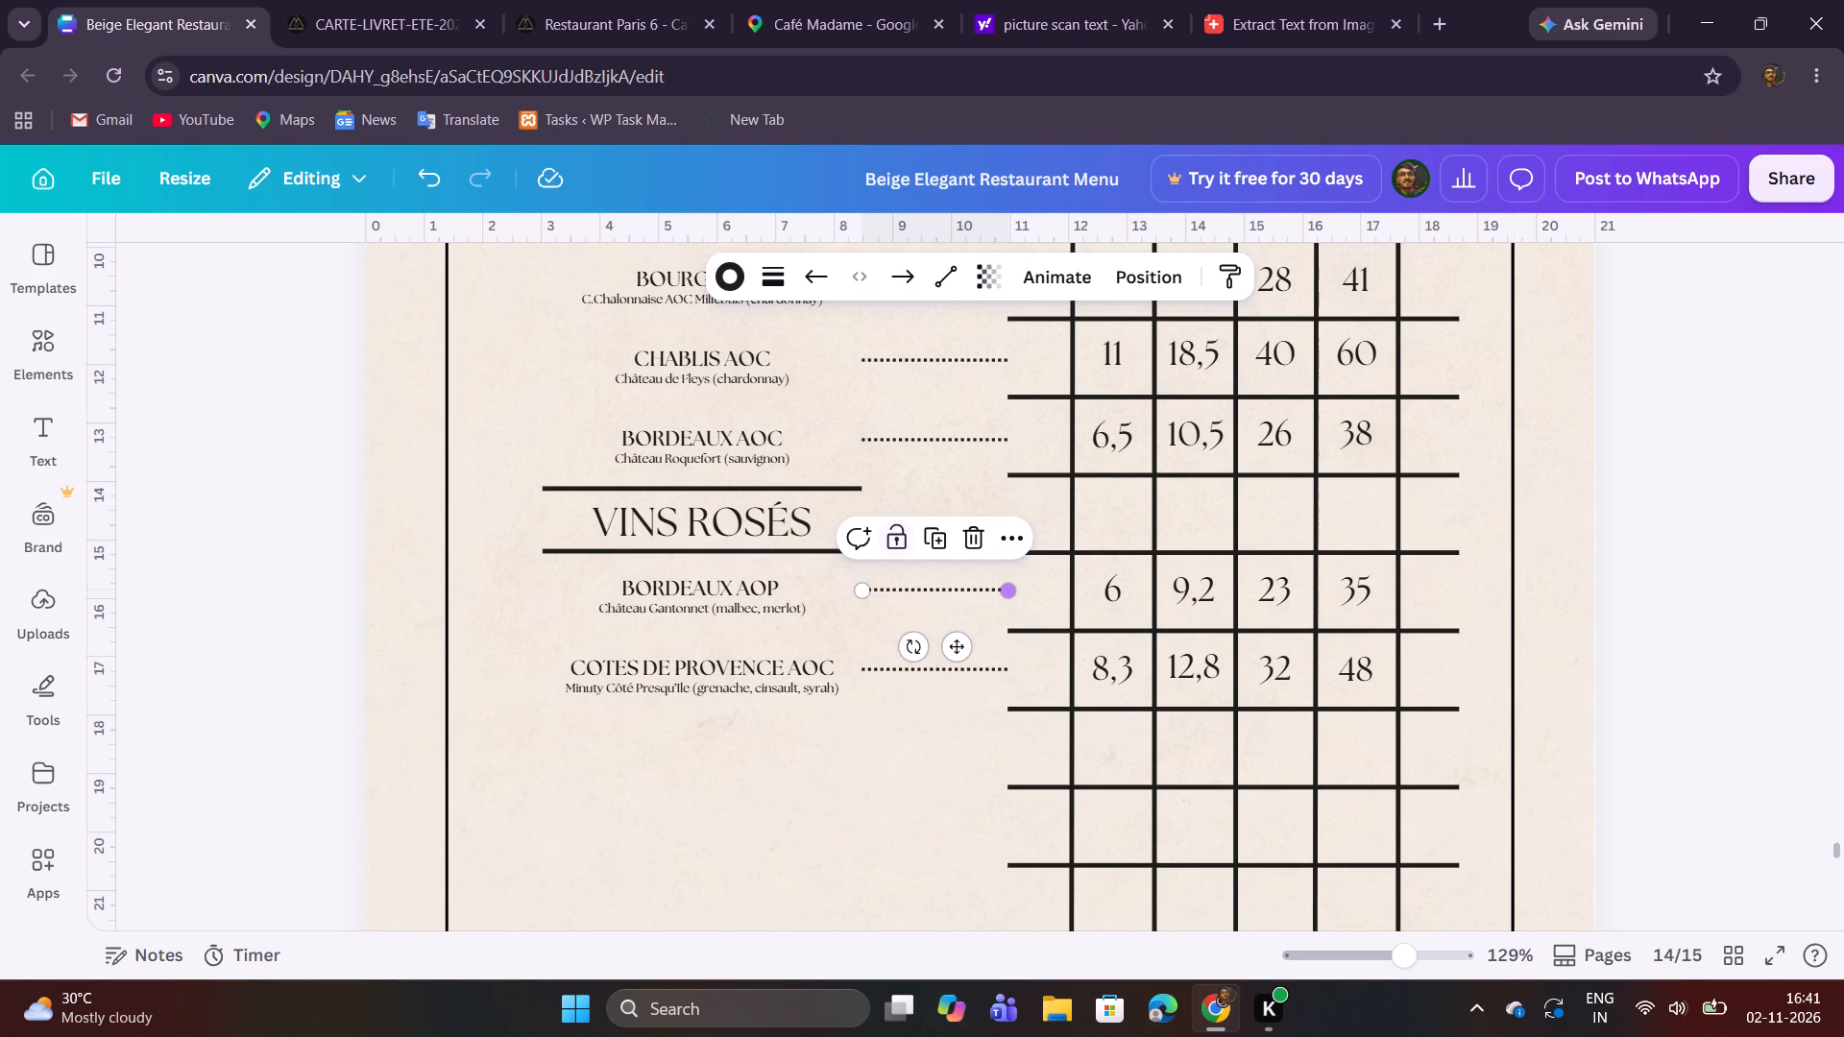
{"action": "left_click", "coordinate": [993, 434], "text": "shift"}
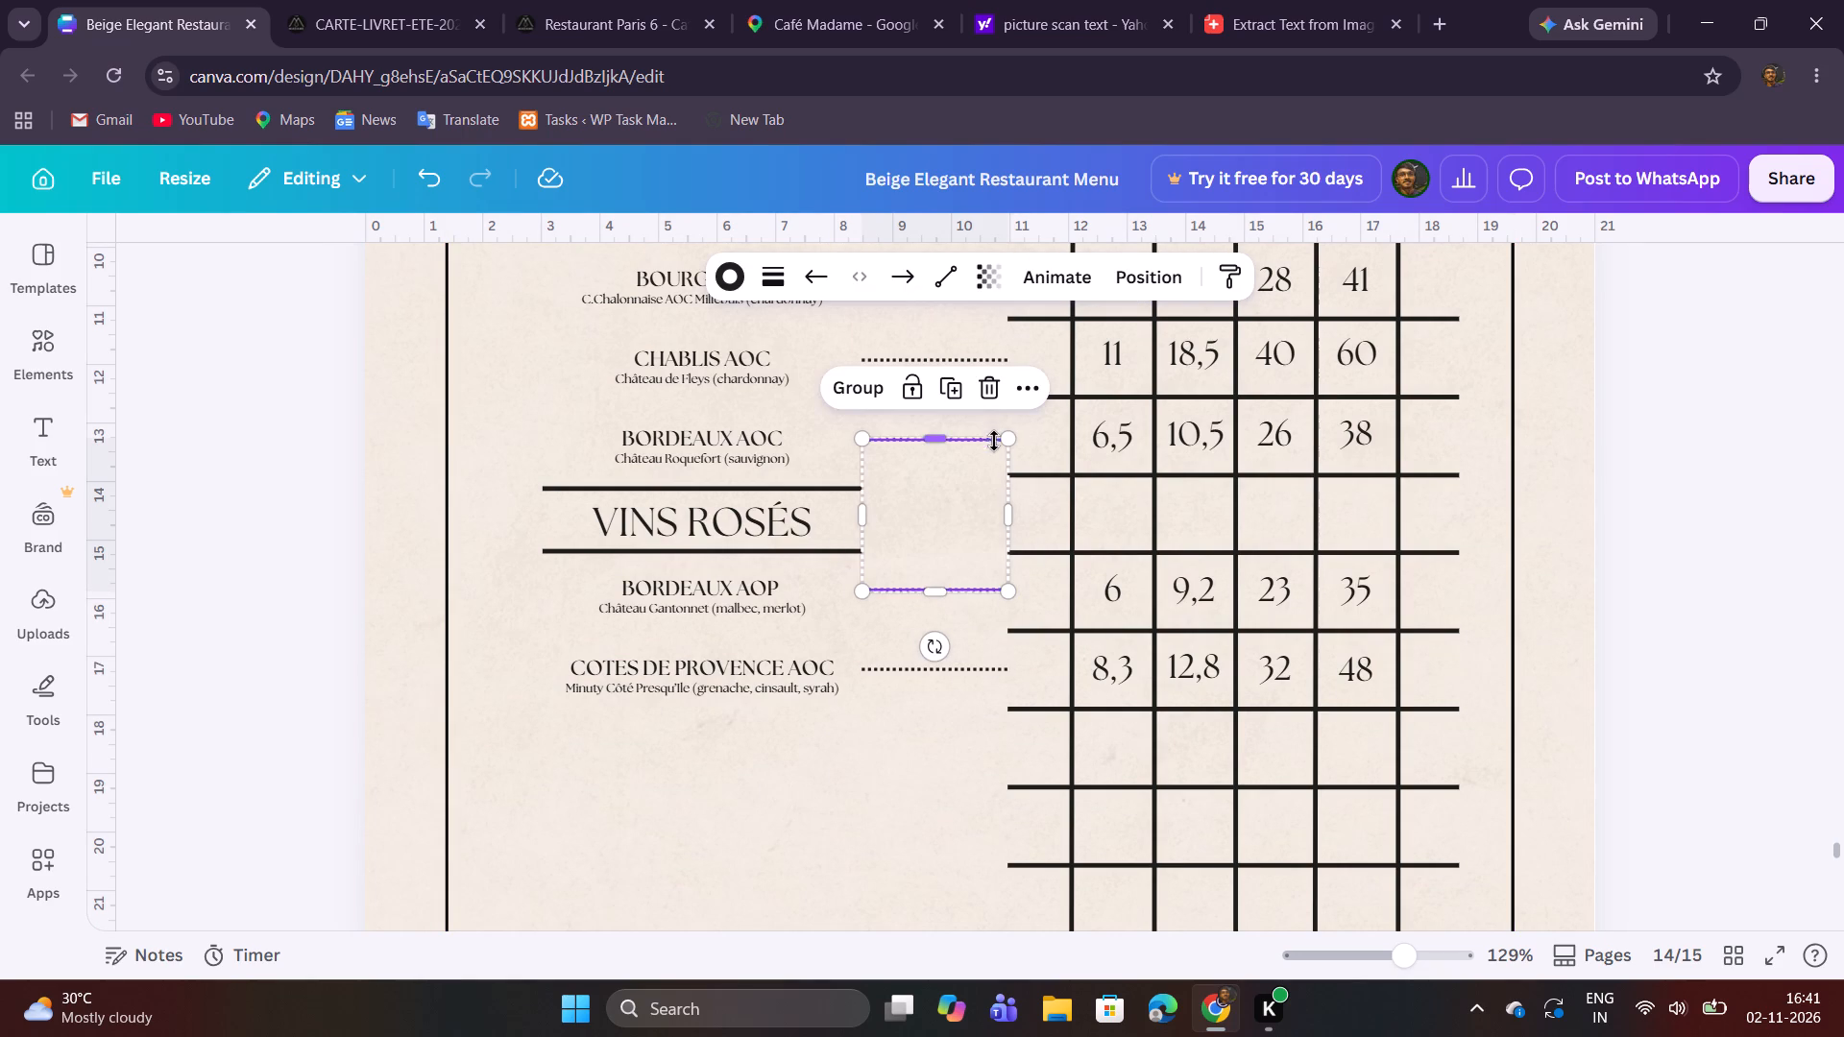
{"action": "left_click", "coordinate": [983, 720]}
Duplicate the VINS ROSÉS section with its heading, rules, two wine entries, descriptions and dotted lines.
{"action": "scroll", "coordinate": [983, 722], "scroll_direction": "up", "scroll_amount": 1}
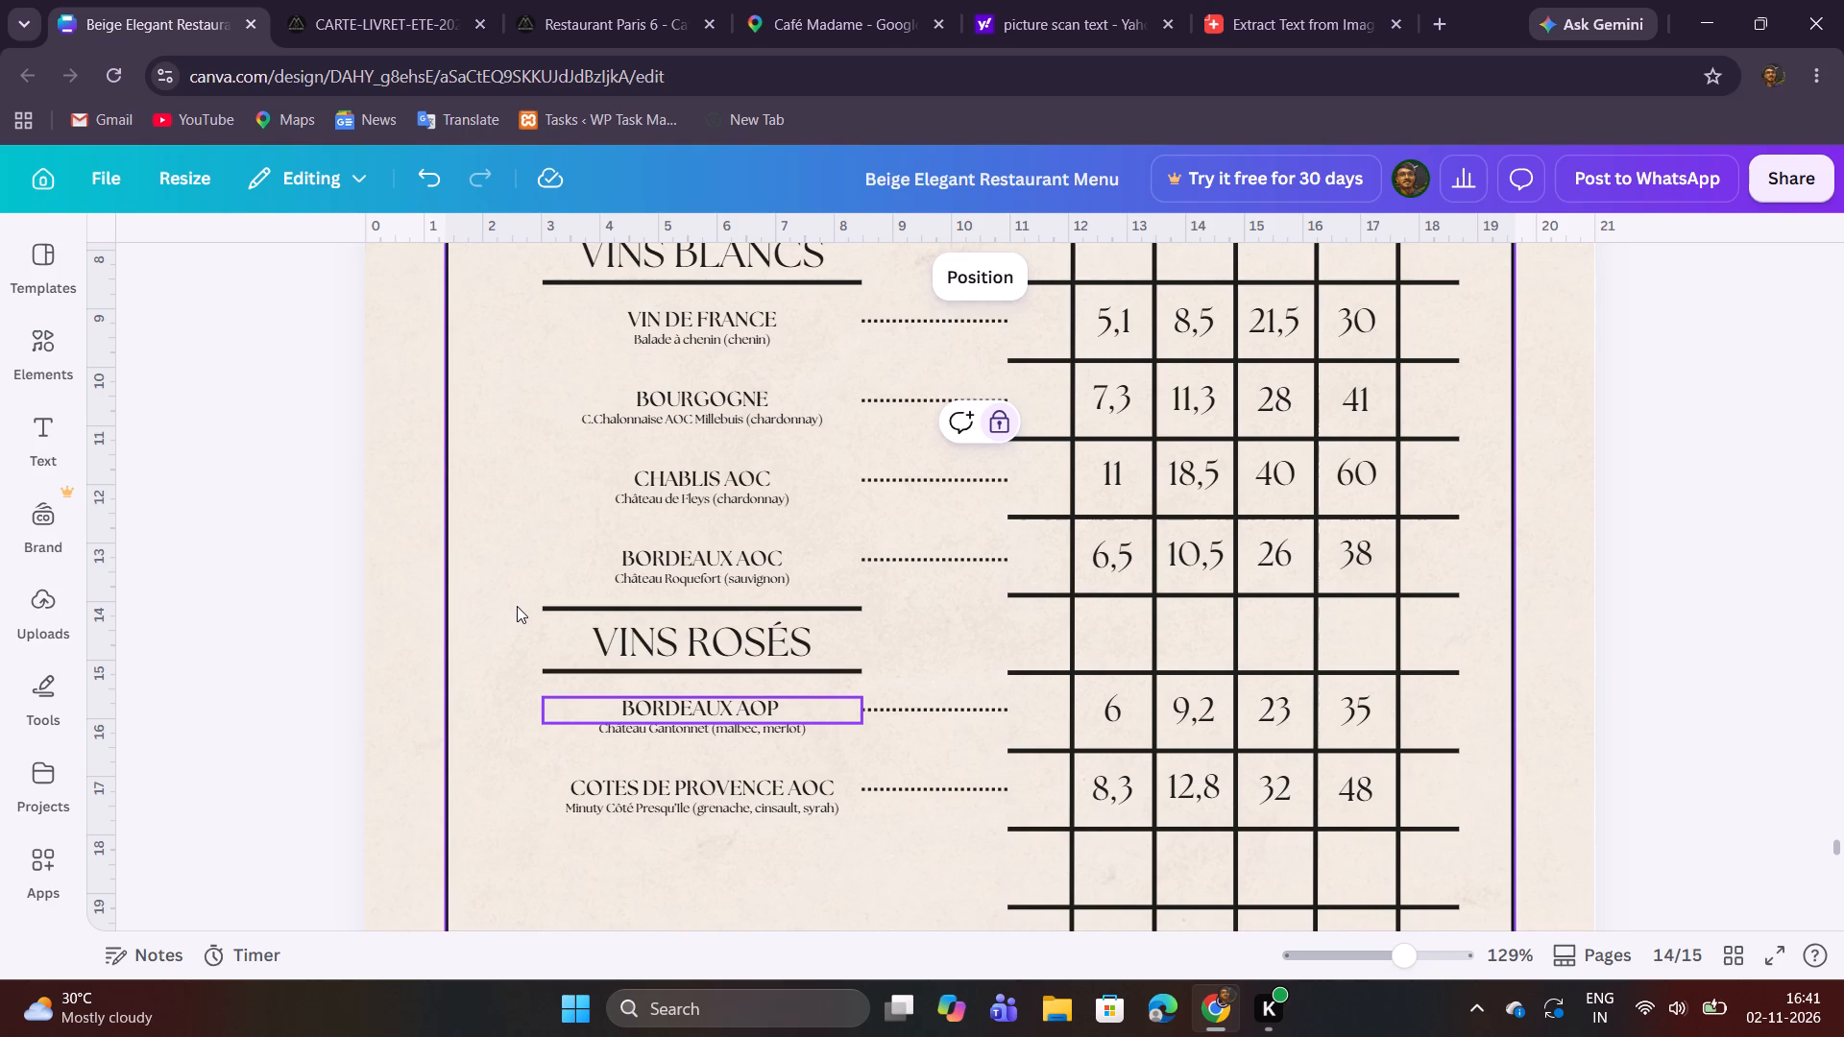
{"action": "left_click_drag", "start_coordinate": [519, 599], "coordinate": [941, 825]}
{"action": "scroll", "coordinate": [956, 819], "scroll_direction": "down", "scroll_amount": 2}
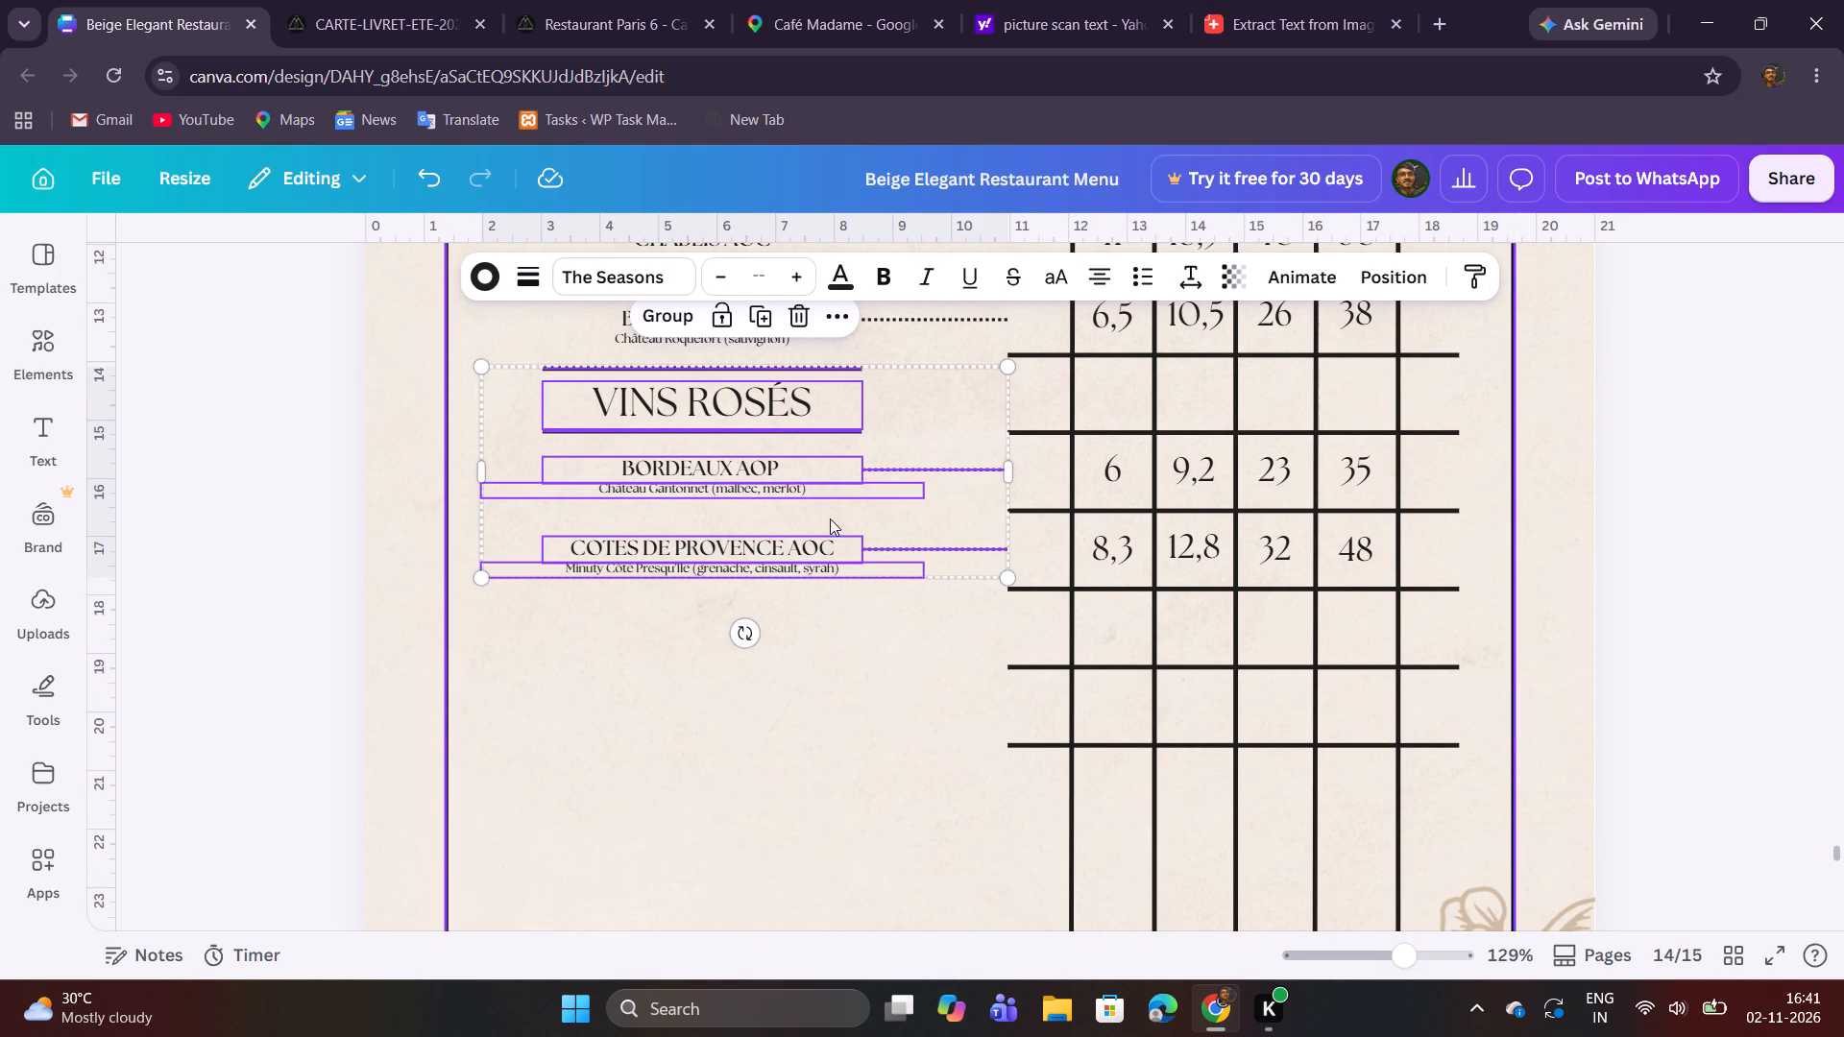
{"action": "left_click", "coordinate": [756, 317]}
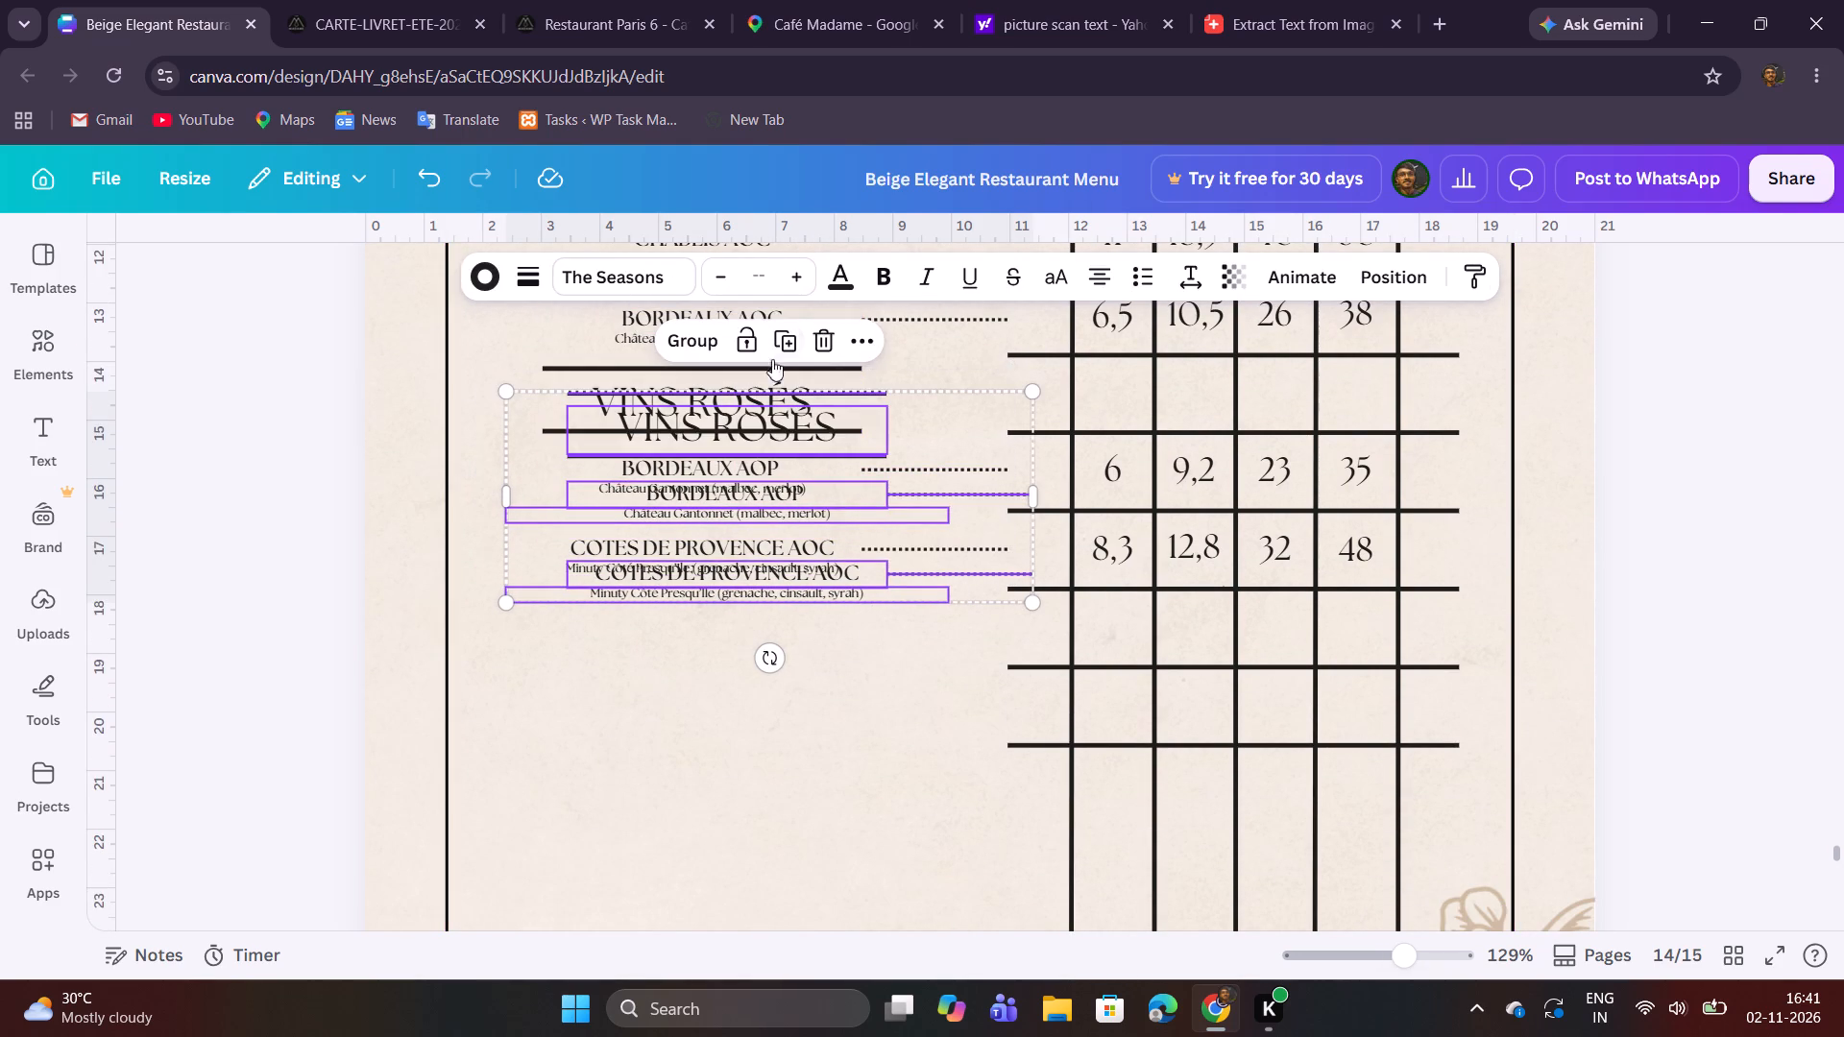
Place the copied section just below COTES DE PROVENCE AOC, aligned with the original block and the empty price grid rows.
{"action": "left_click_drag", "start_coordinate": [829, 522], "coordinate": [821, 729]}
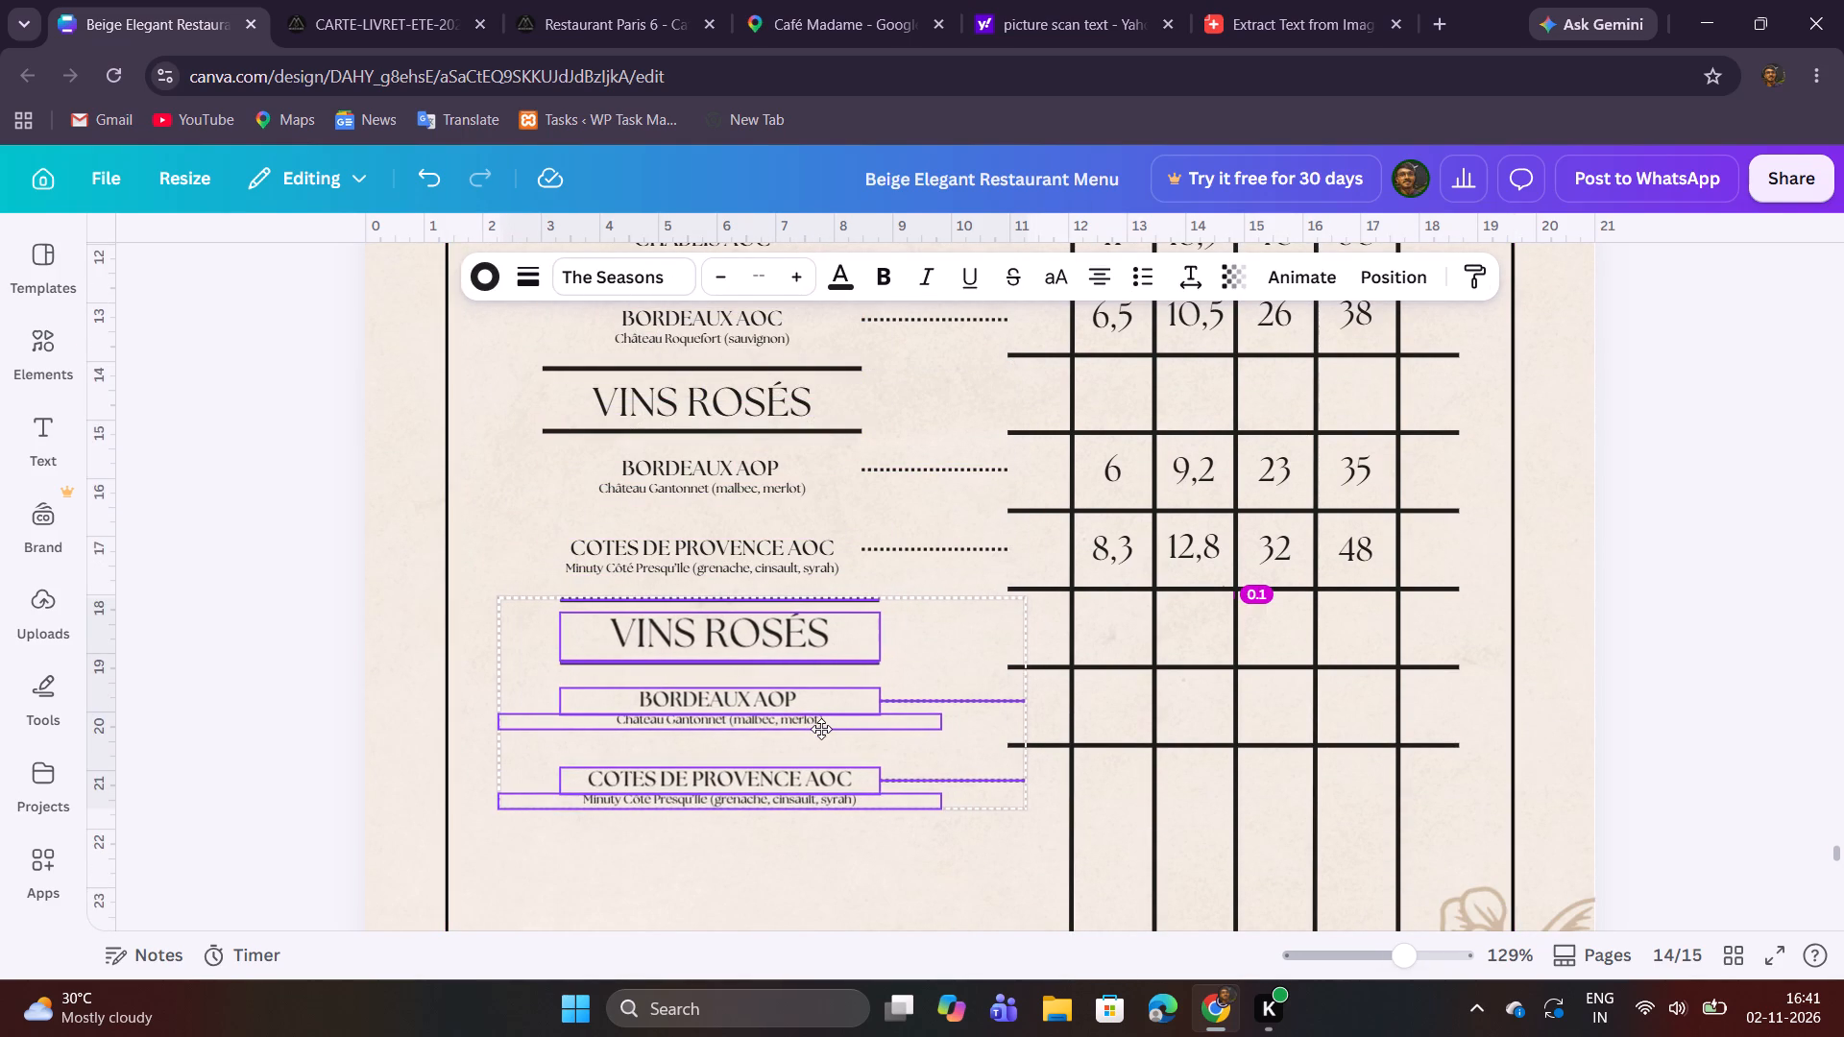
{"action": "left_click_drag", "start_coordinate": [821, 729], "coordinate": [812, 724]}
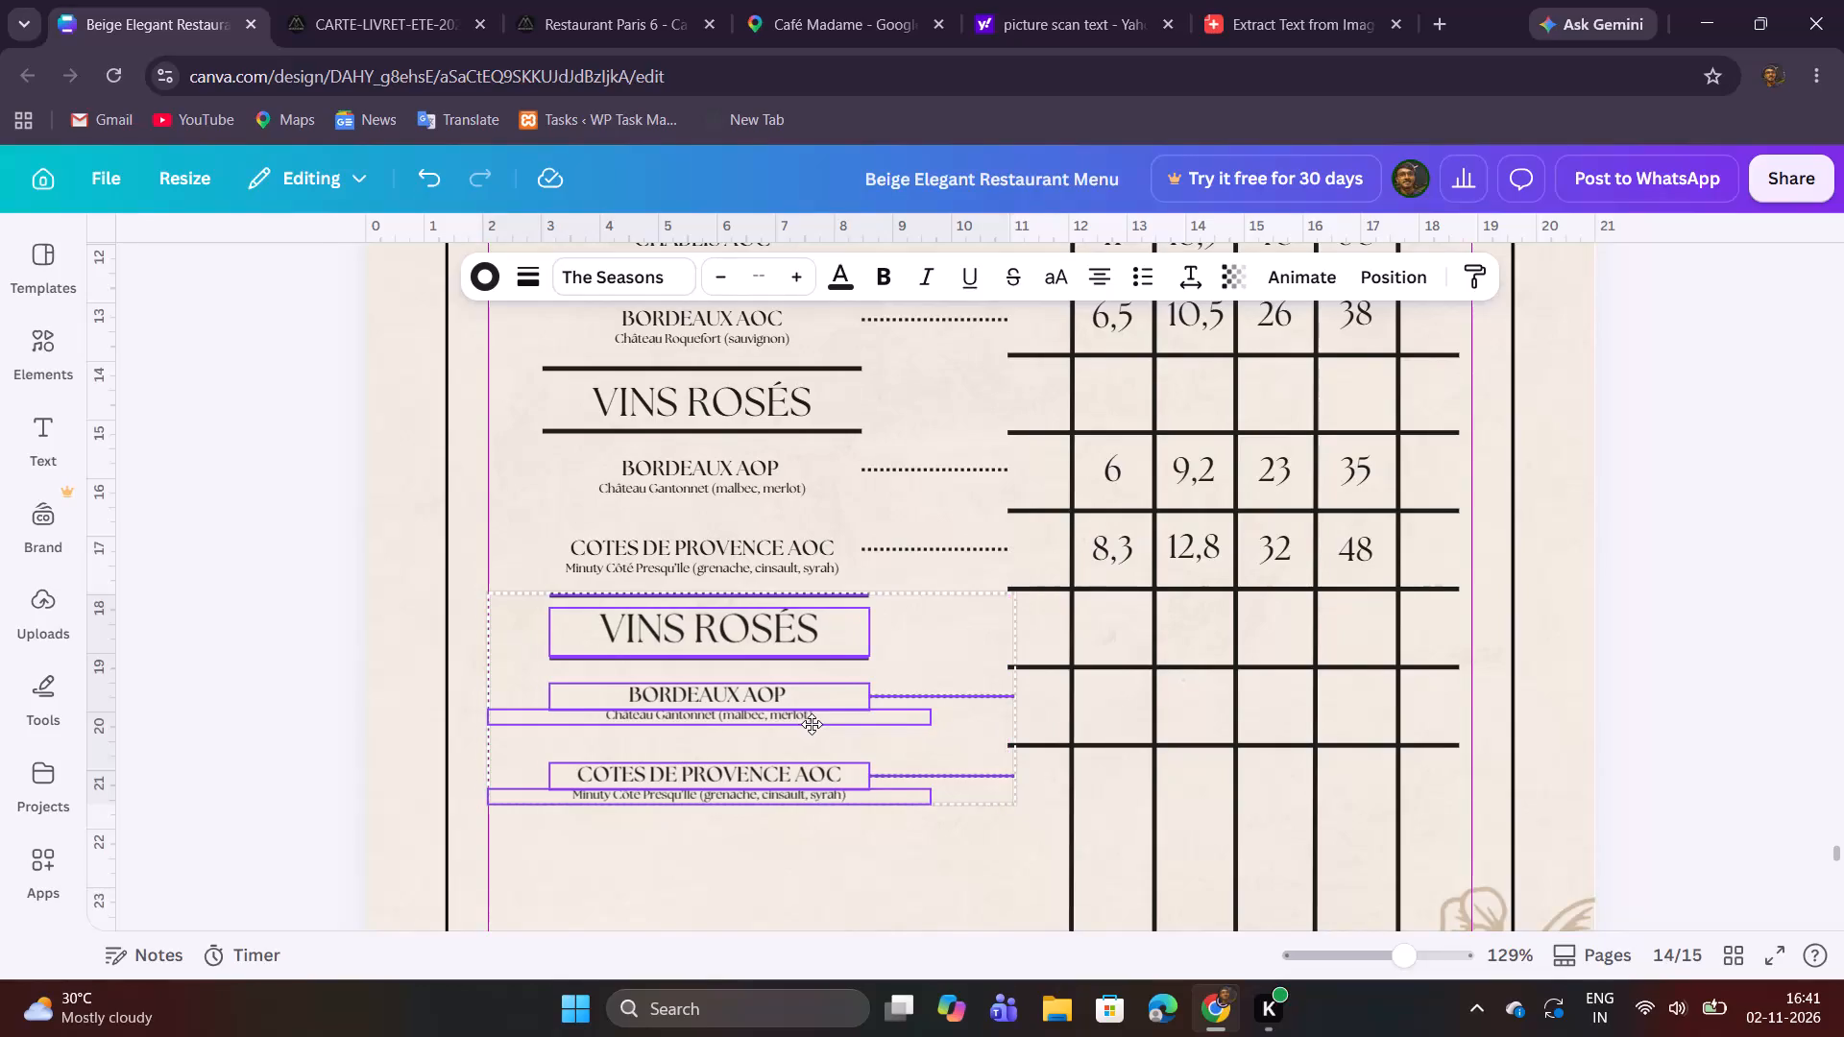
{"action": "left_click_drag", "start_coordinate": [812, 724], "coordinate": [812, 725]}
{"action": "left_click_drag", "start_coordinate": [812, 725], "coordinate": [812, 735]}
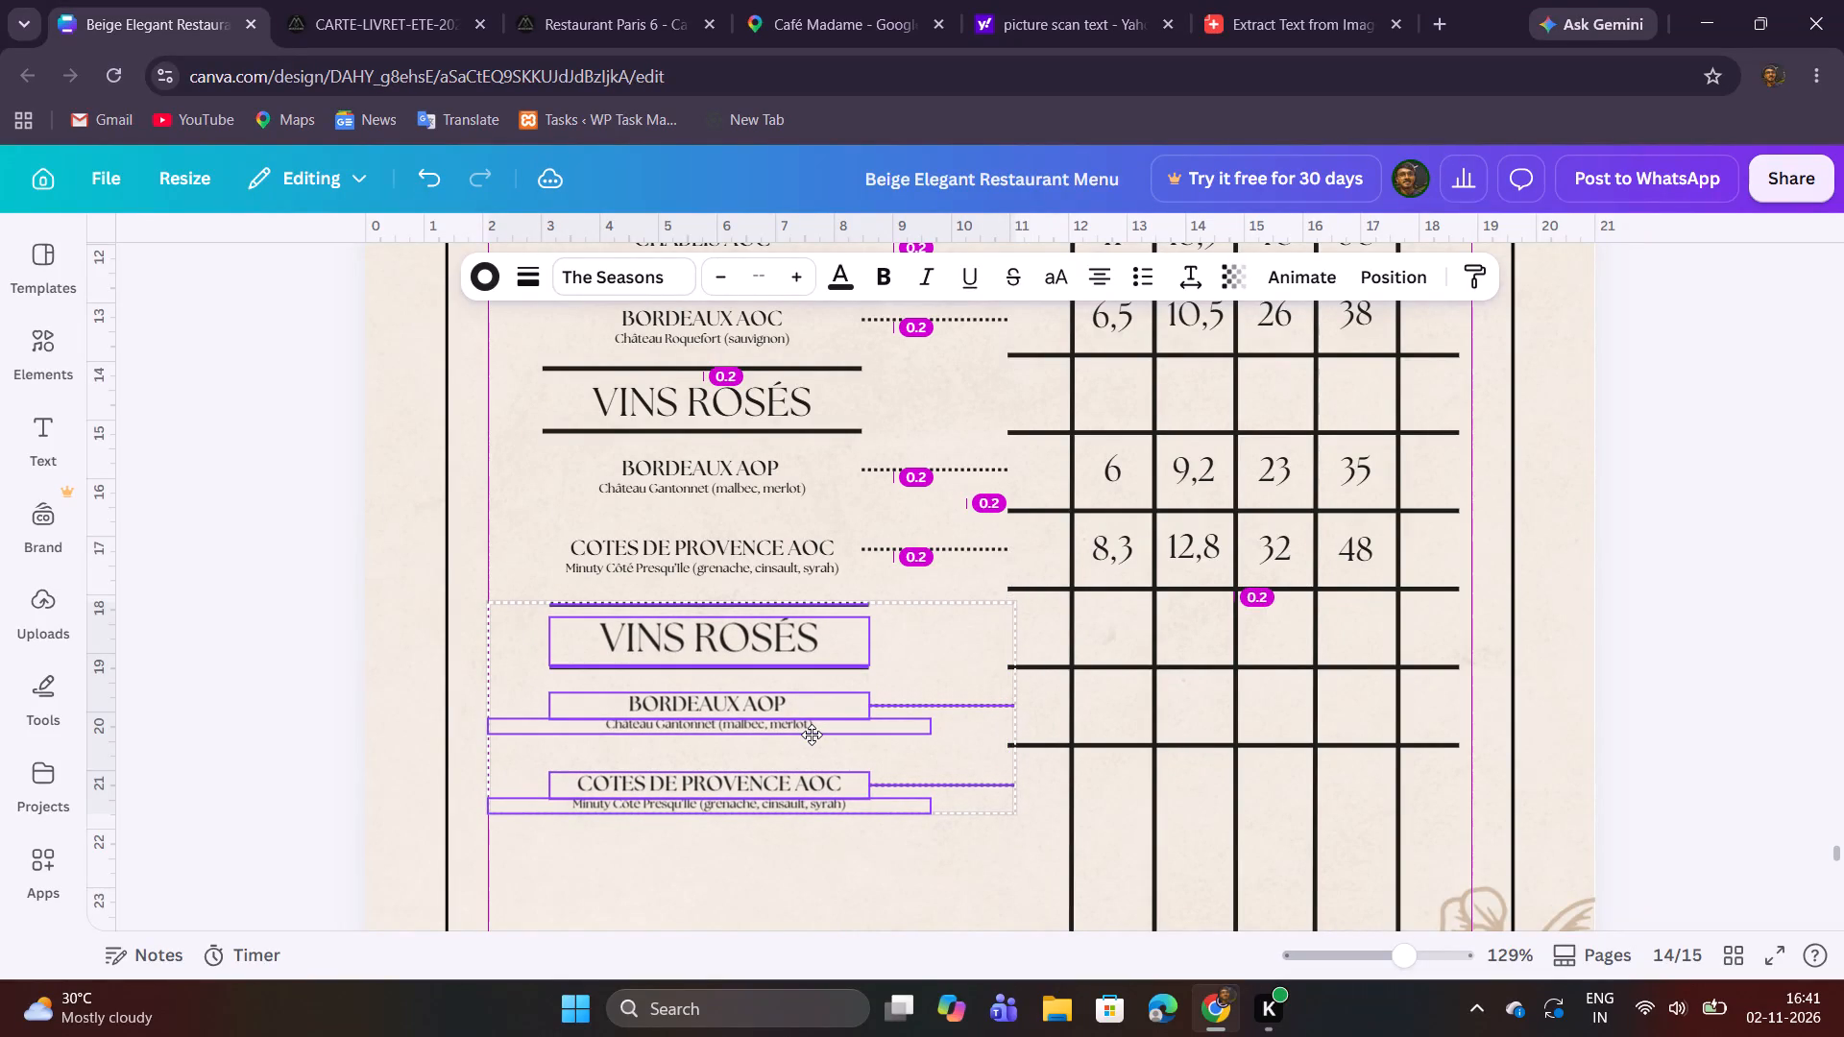
{"action": "left_click_drag", "start_coordinate": [812, 735], "coordinate": [813, 739]}
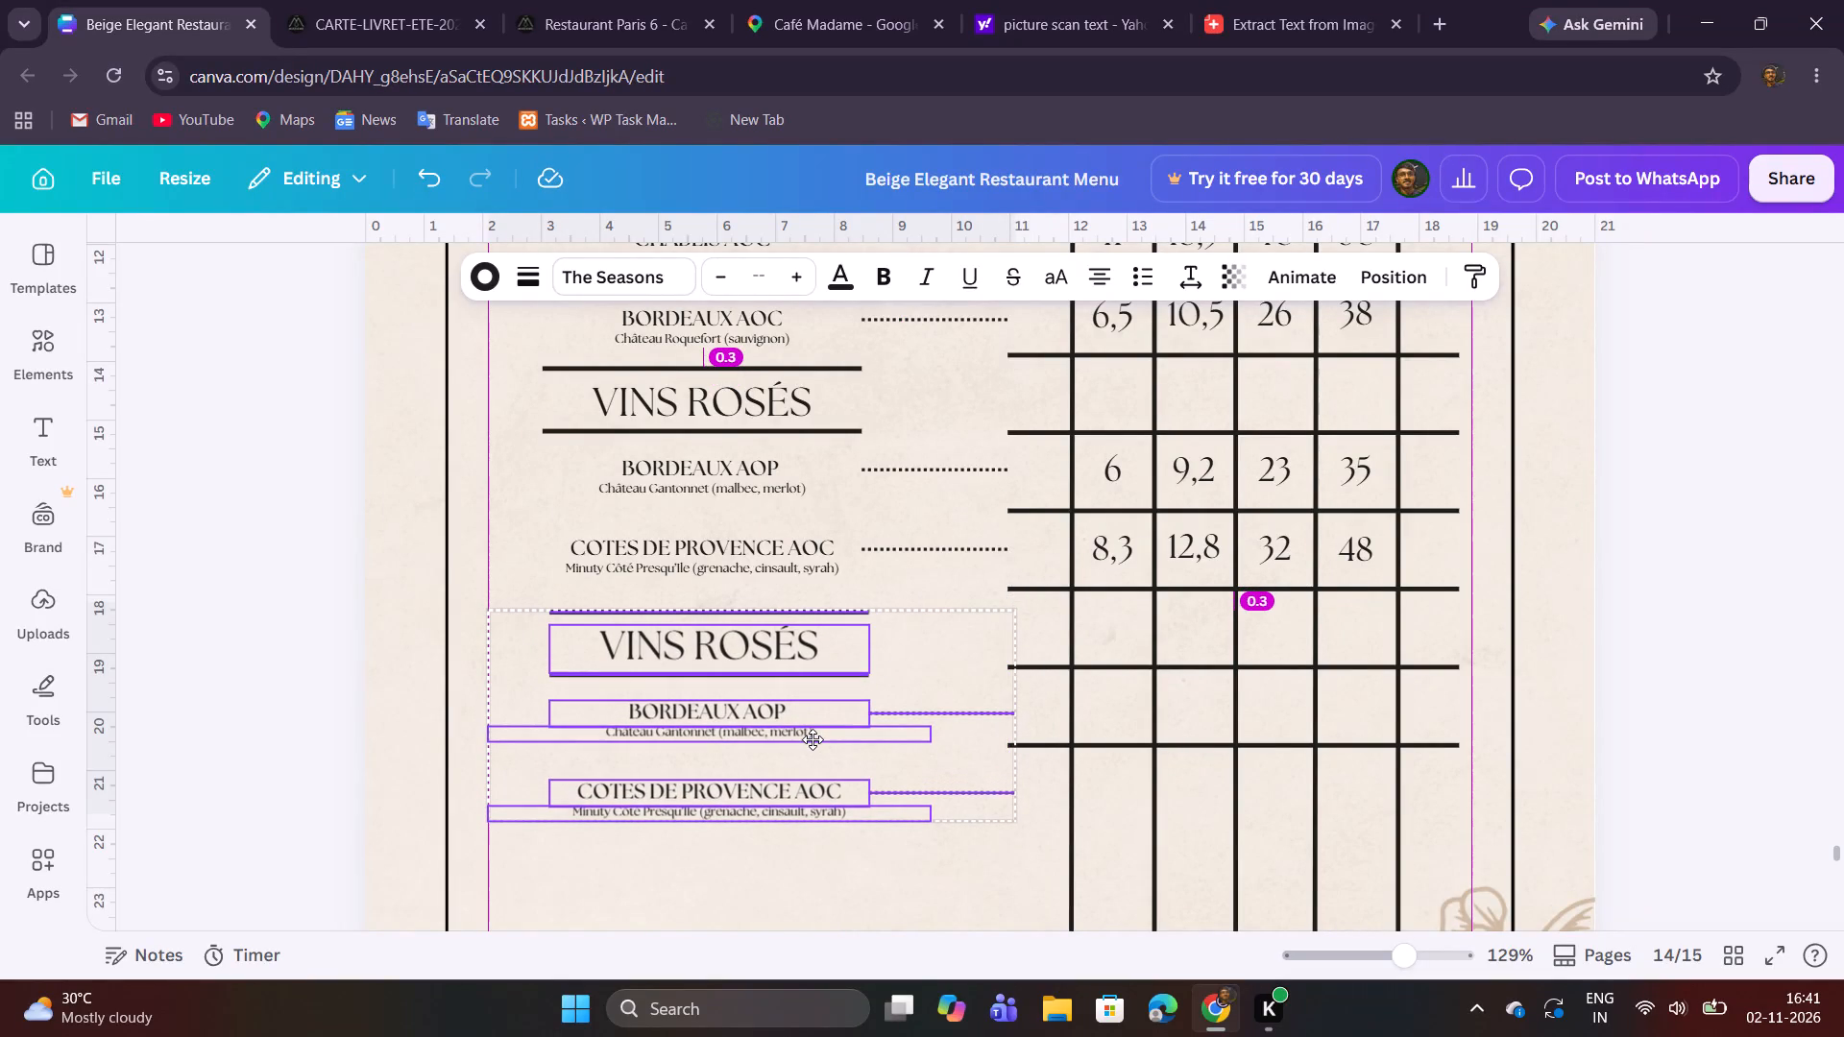
{"action": "left_click_drag", "start_coordinate": [813, 739], "coordinate": [817, 735]}
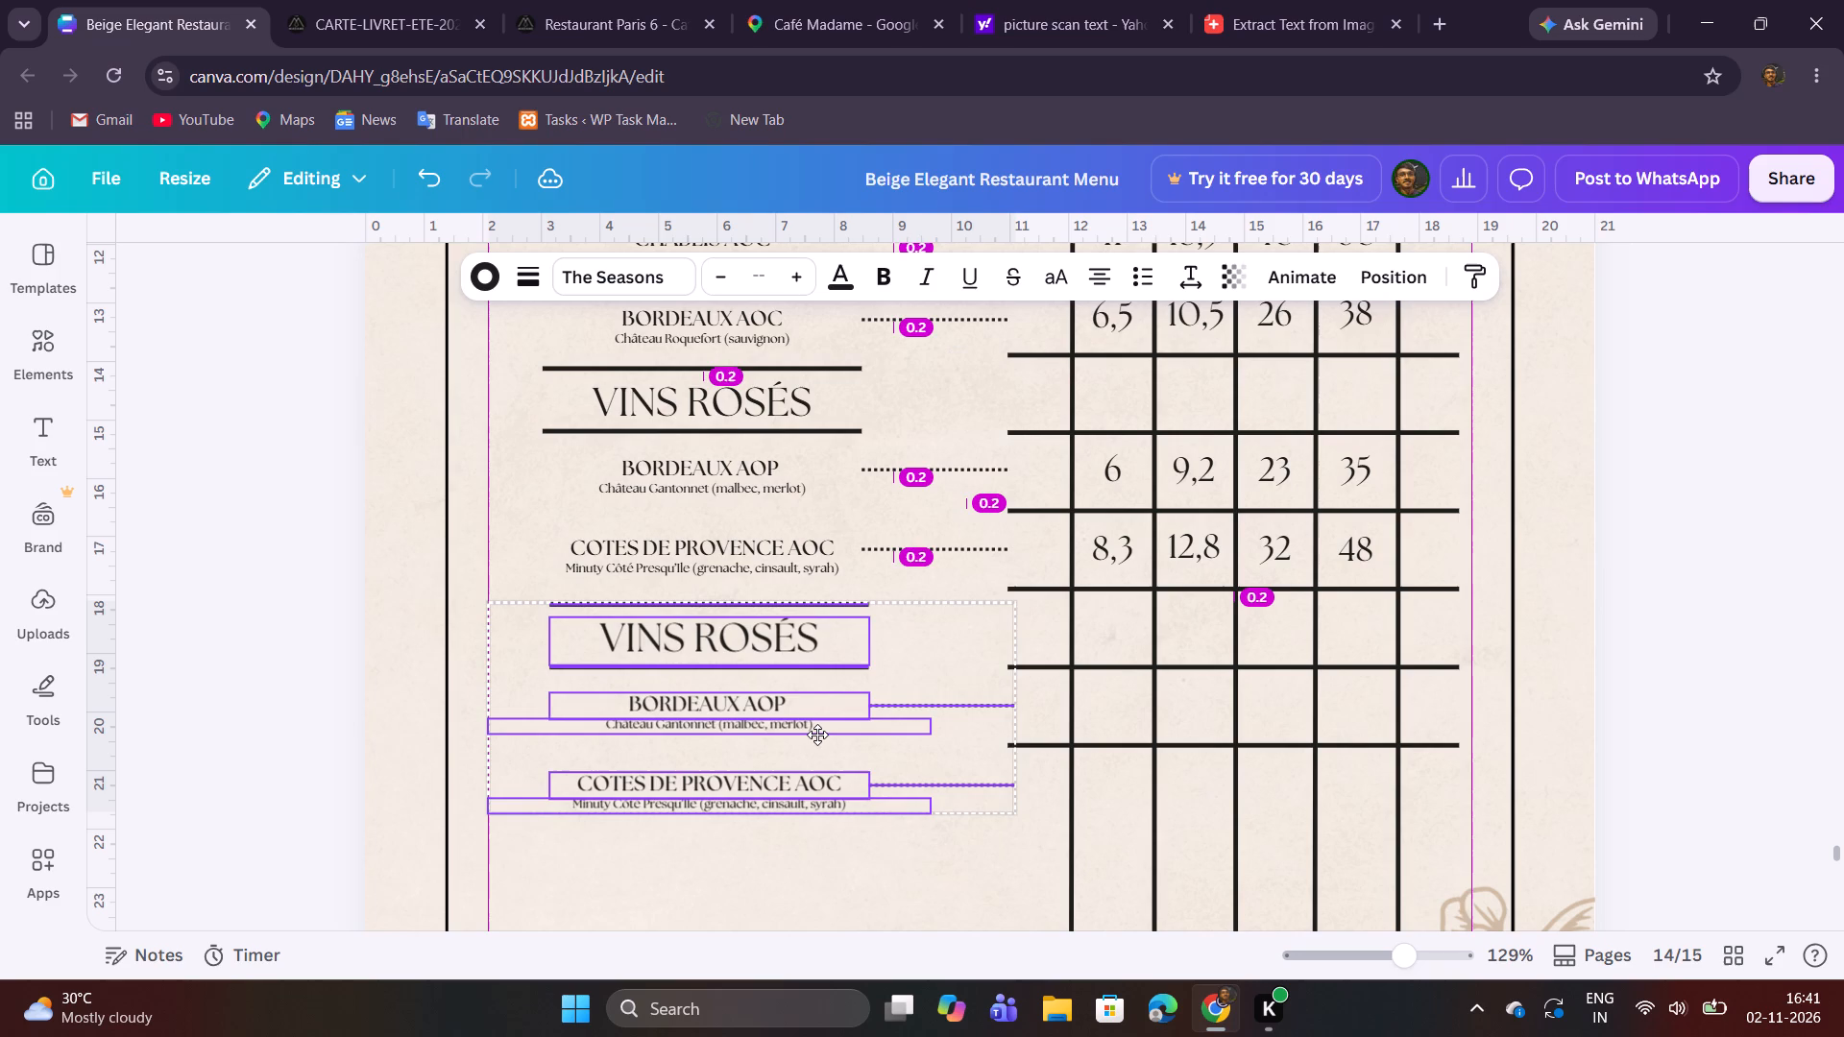
{"action": "left_click_drag", "start_coordinate": [817, 735], "coordinate": [819, 727]}
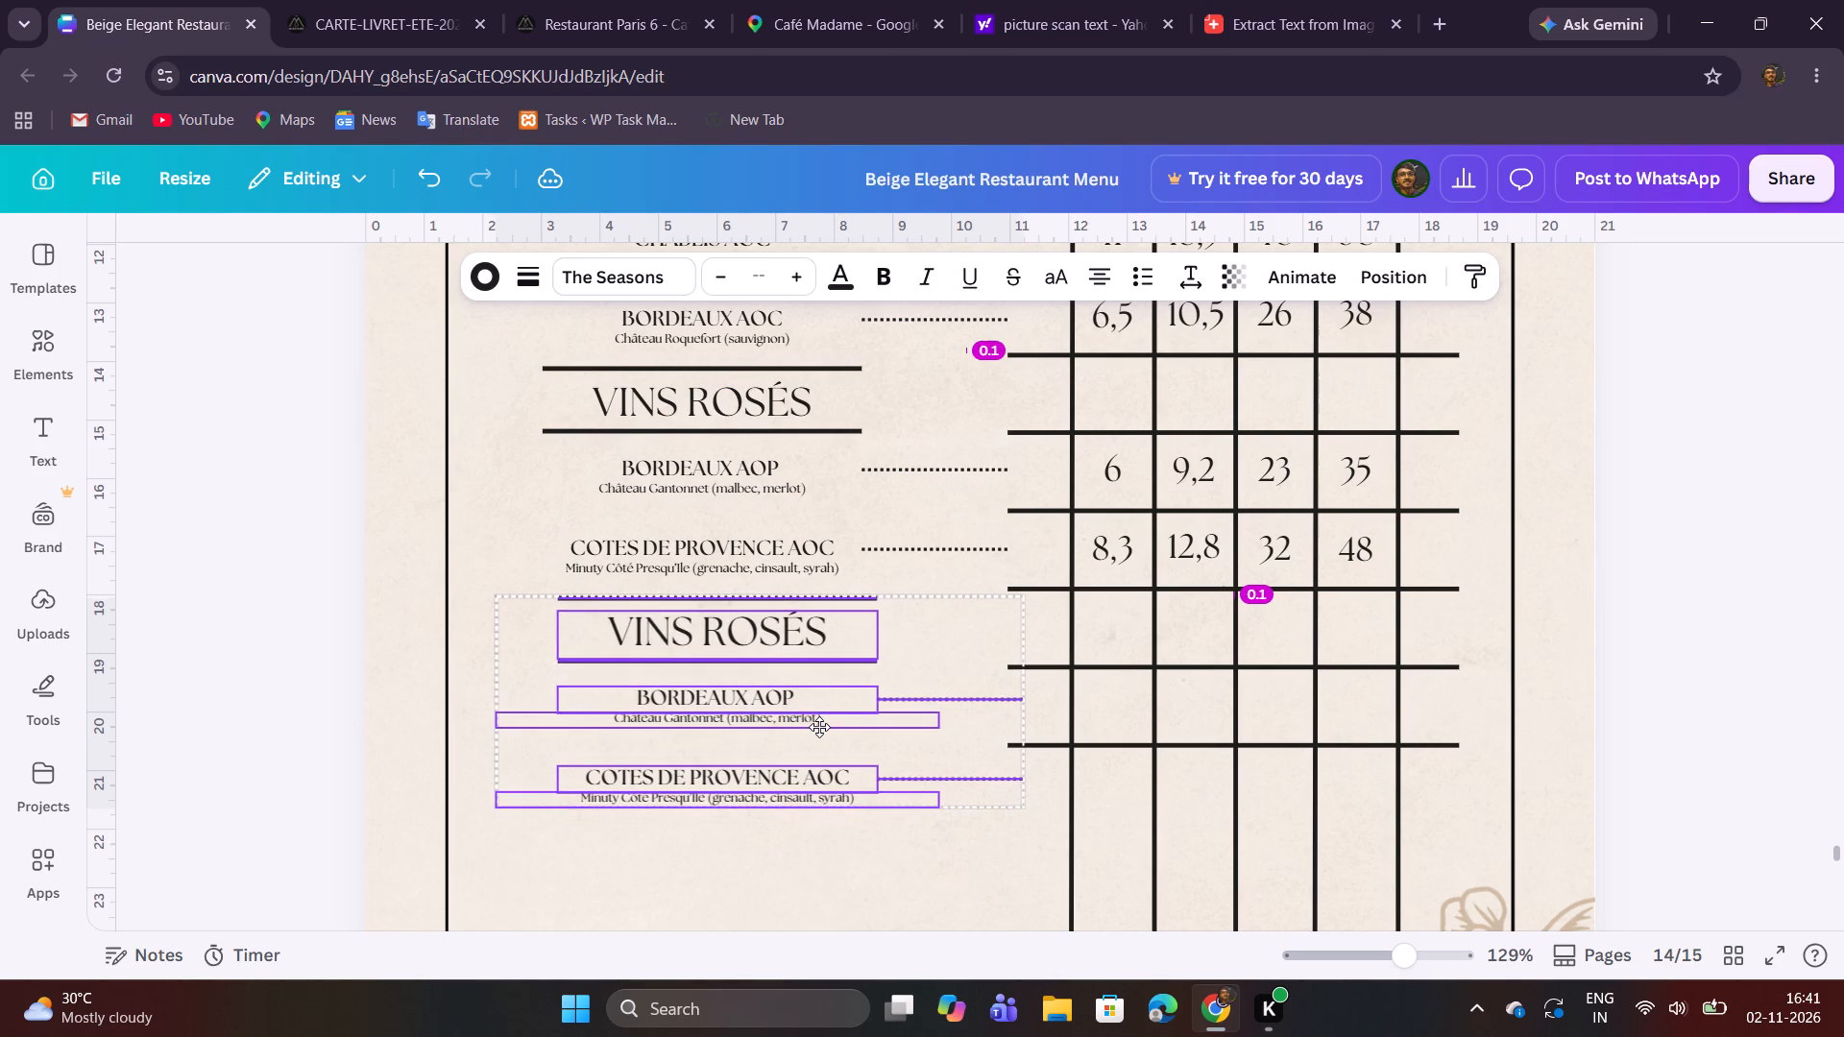
{"action": "left_click_drag", "start_coordinate": [819, 727], "coordinate": [818, 724]}
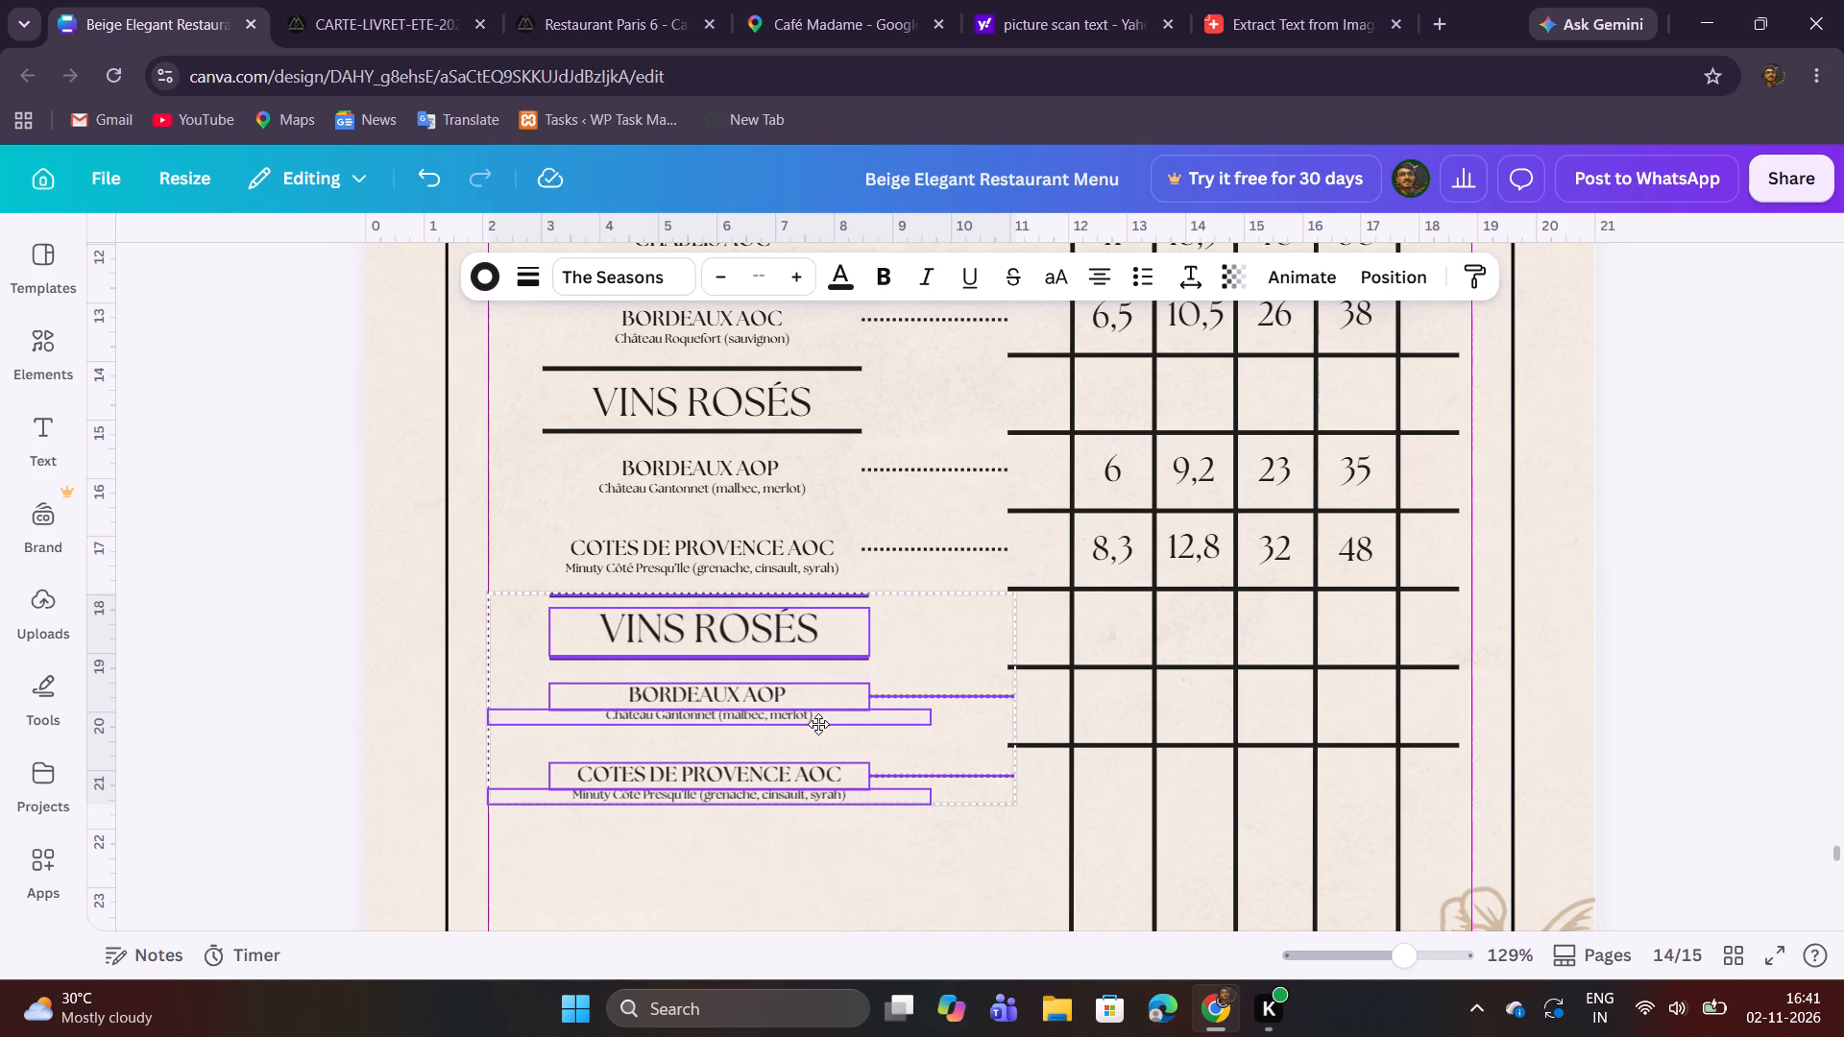
{"action": "left_click_drag", "start_coordinate": [818, 724], "coordinate": [813, 723]}
{"action": "left_click_drag", "start_coordinate": [813, 723], "coordinate": [807, 727]}
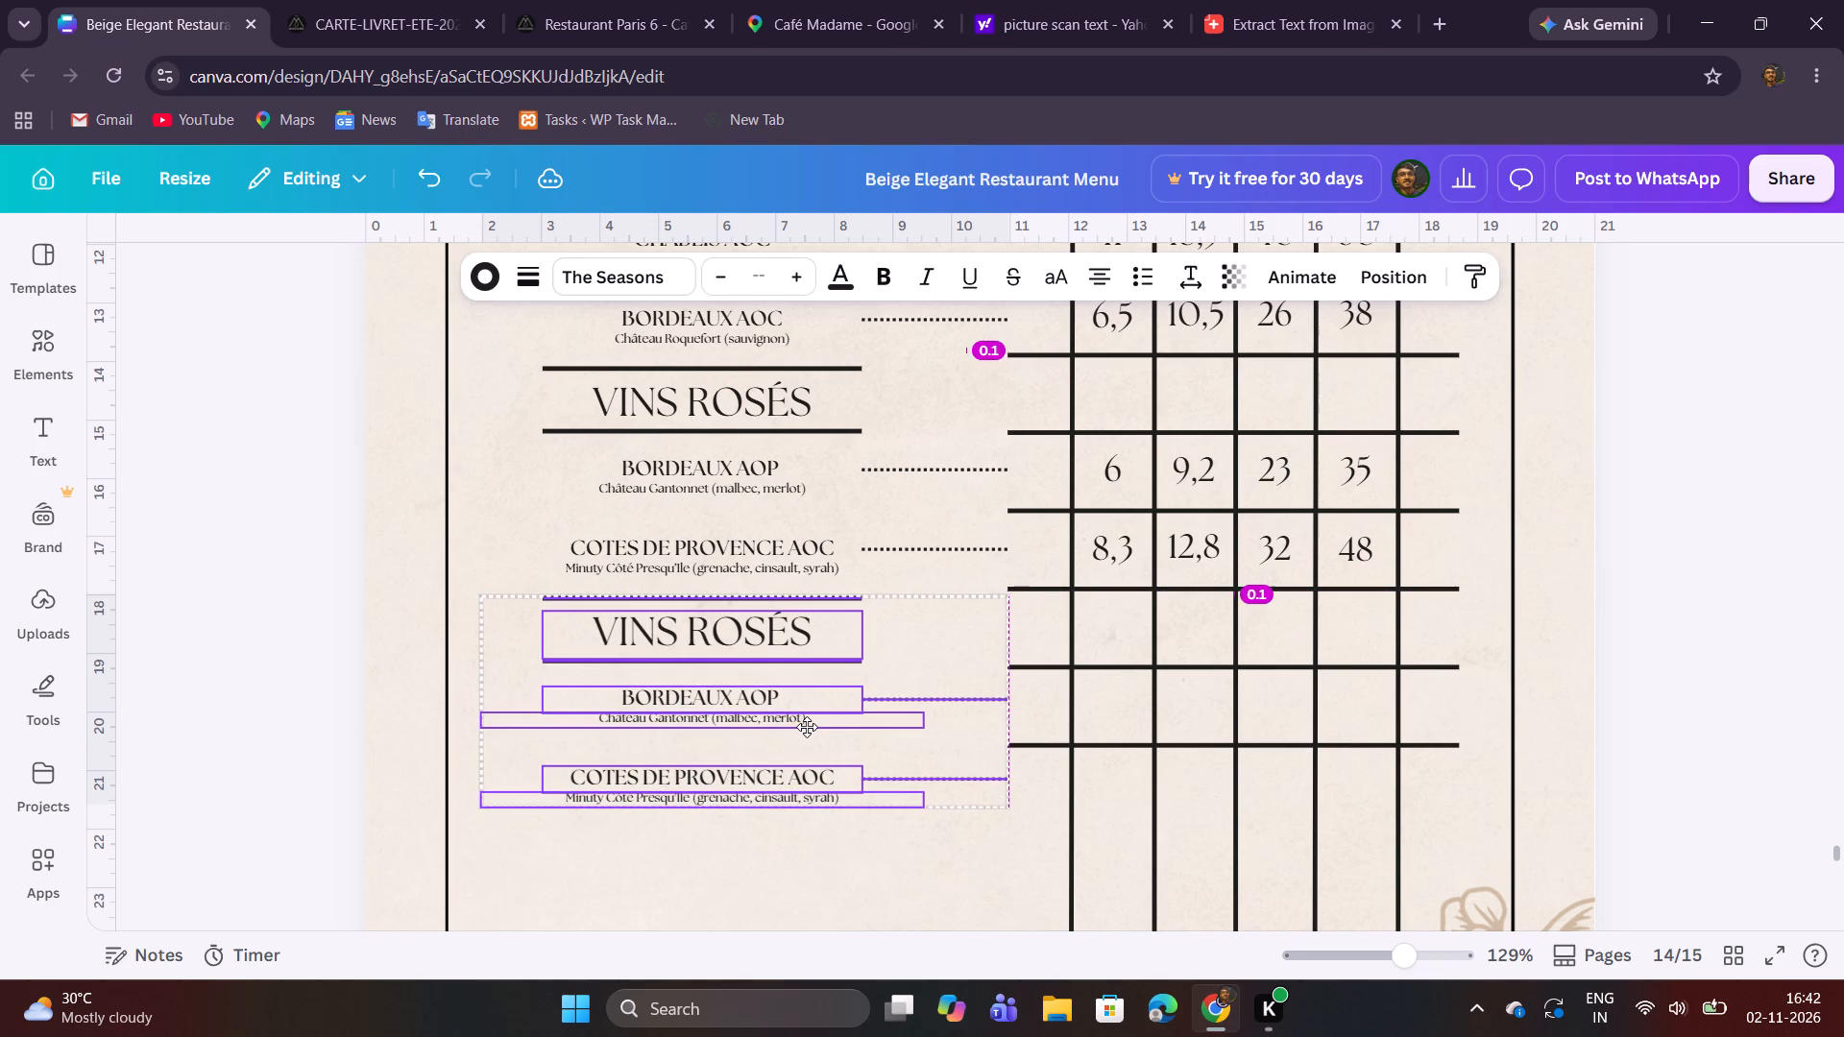
{"action": "left_click_drag", "start_coordinate": [807, 727], "coordinate": [807, 732]}
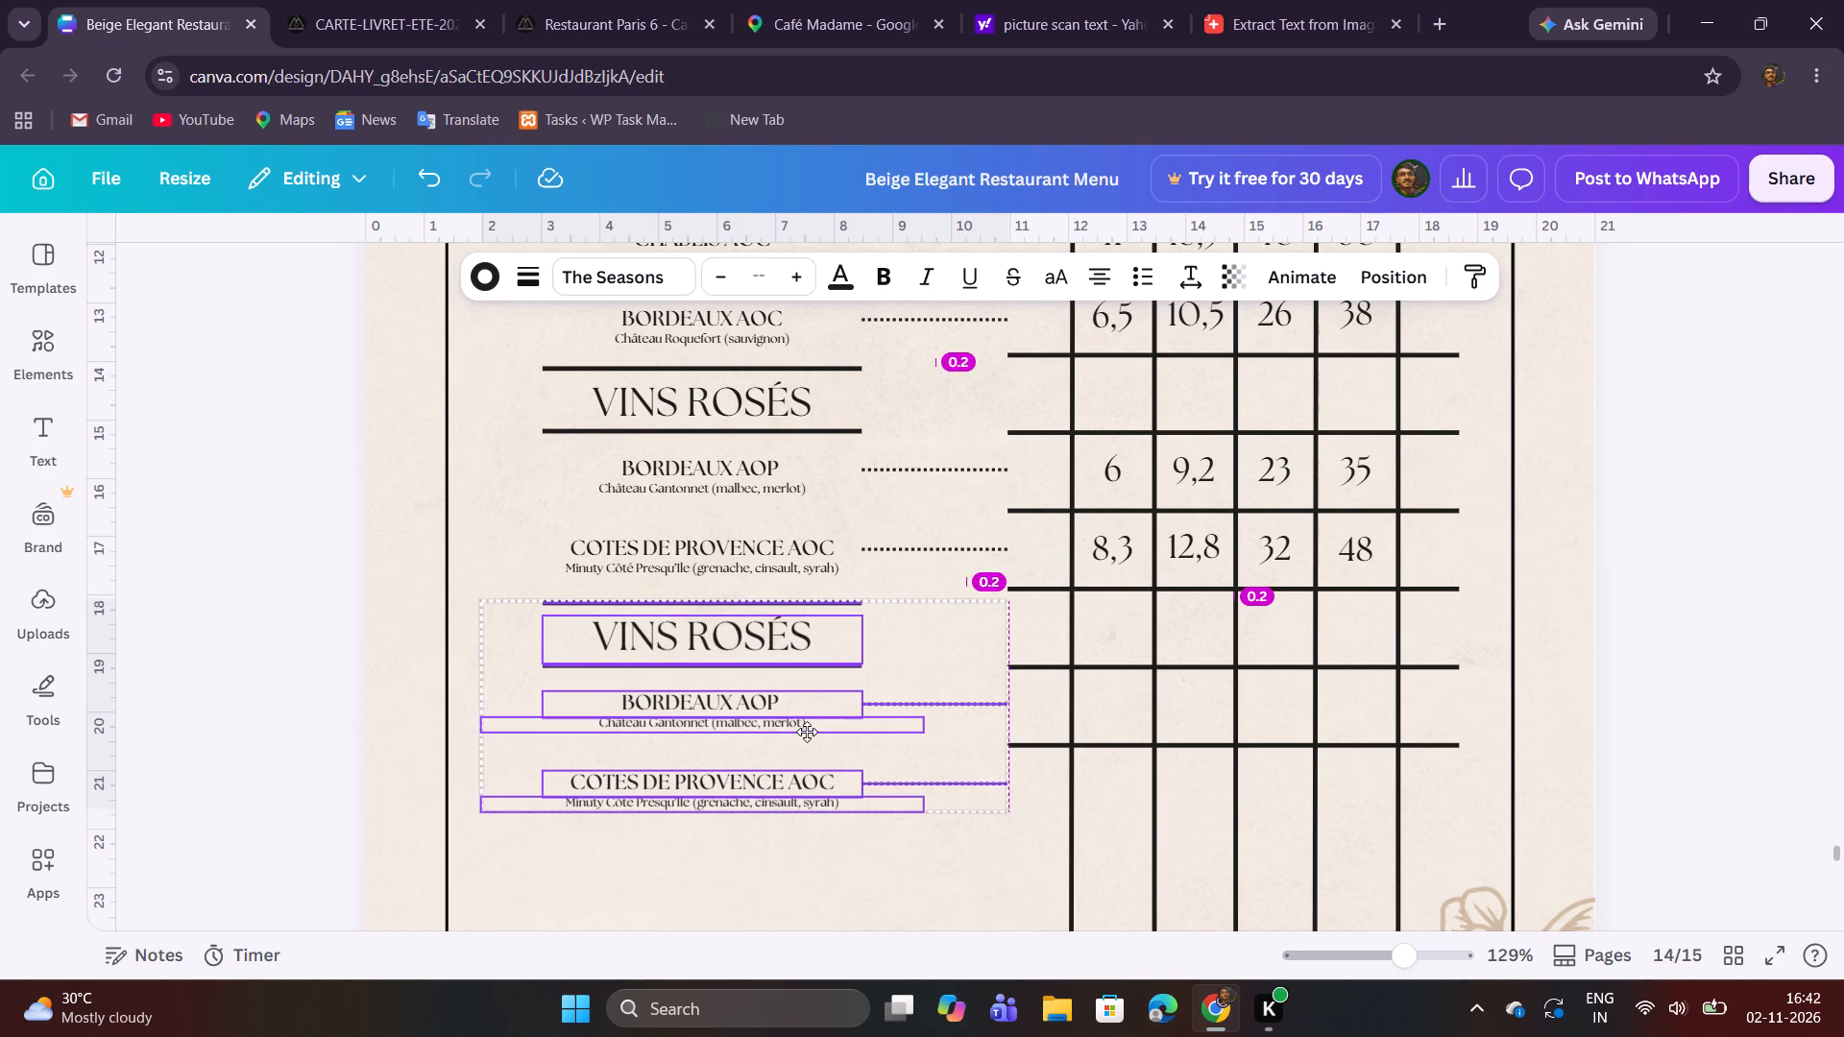
{"action": "left_click_drag", "start_coordinate": [807, 732], "coordinate": [812, 739]}
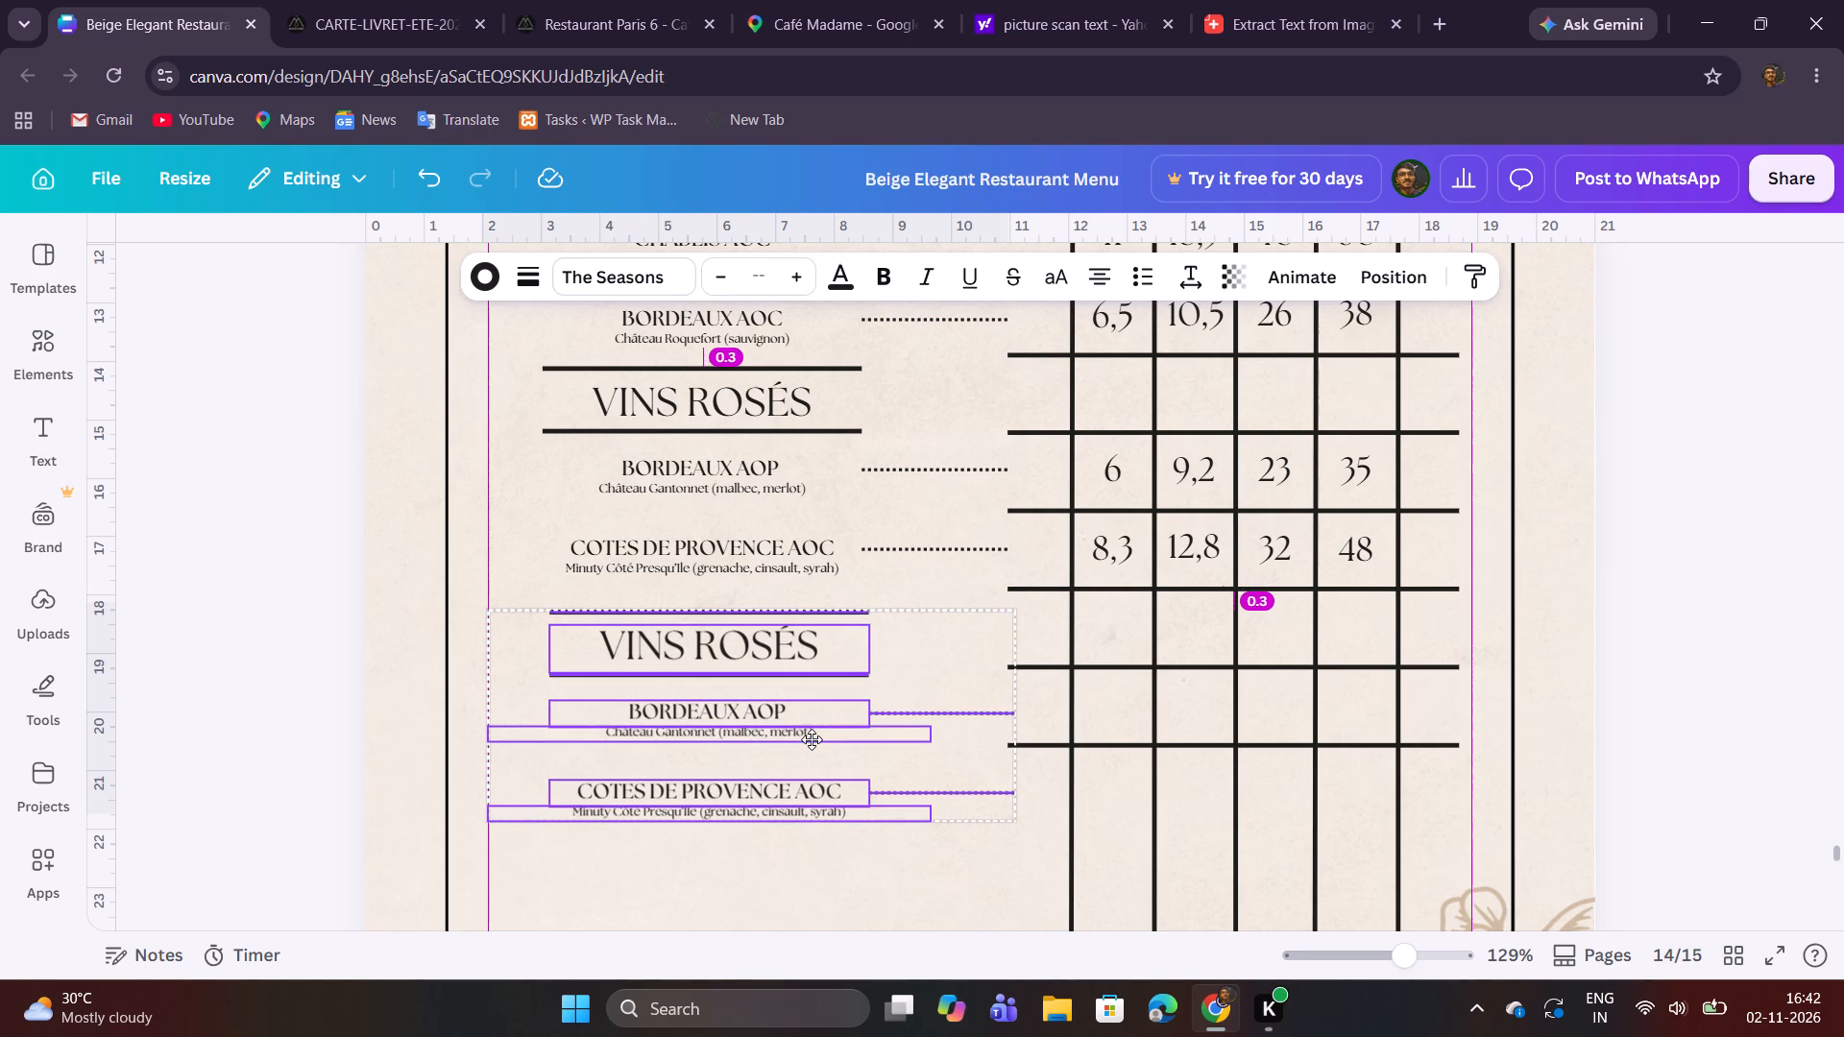
{"action": "left_click_drag", "start_coordinate": [812, 739], "coordinate": [804, 735]}
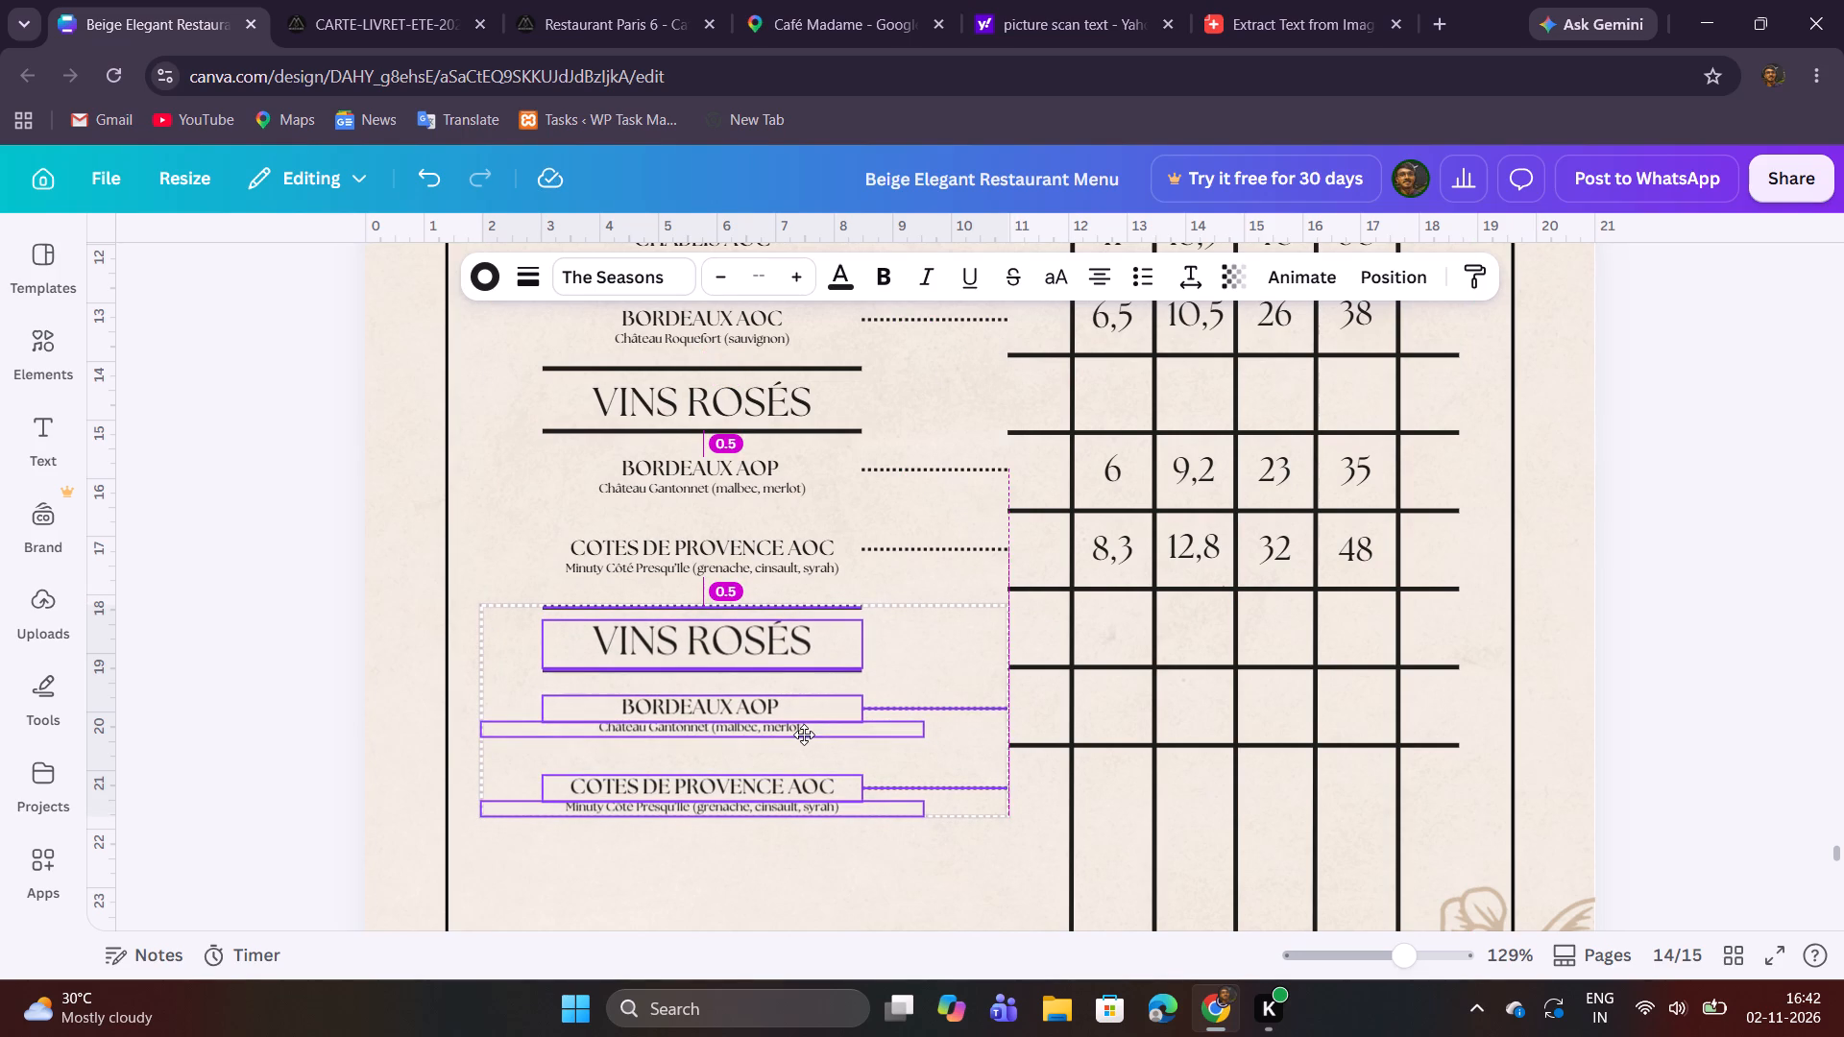
{"action": "left_click_drag", "start_coordinate": [804, 735], "coordinate": [804, 733]}
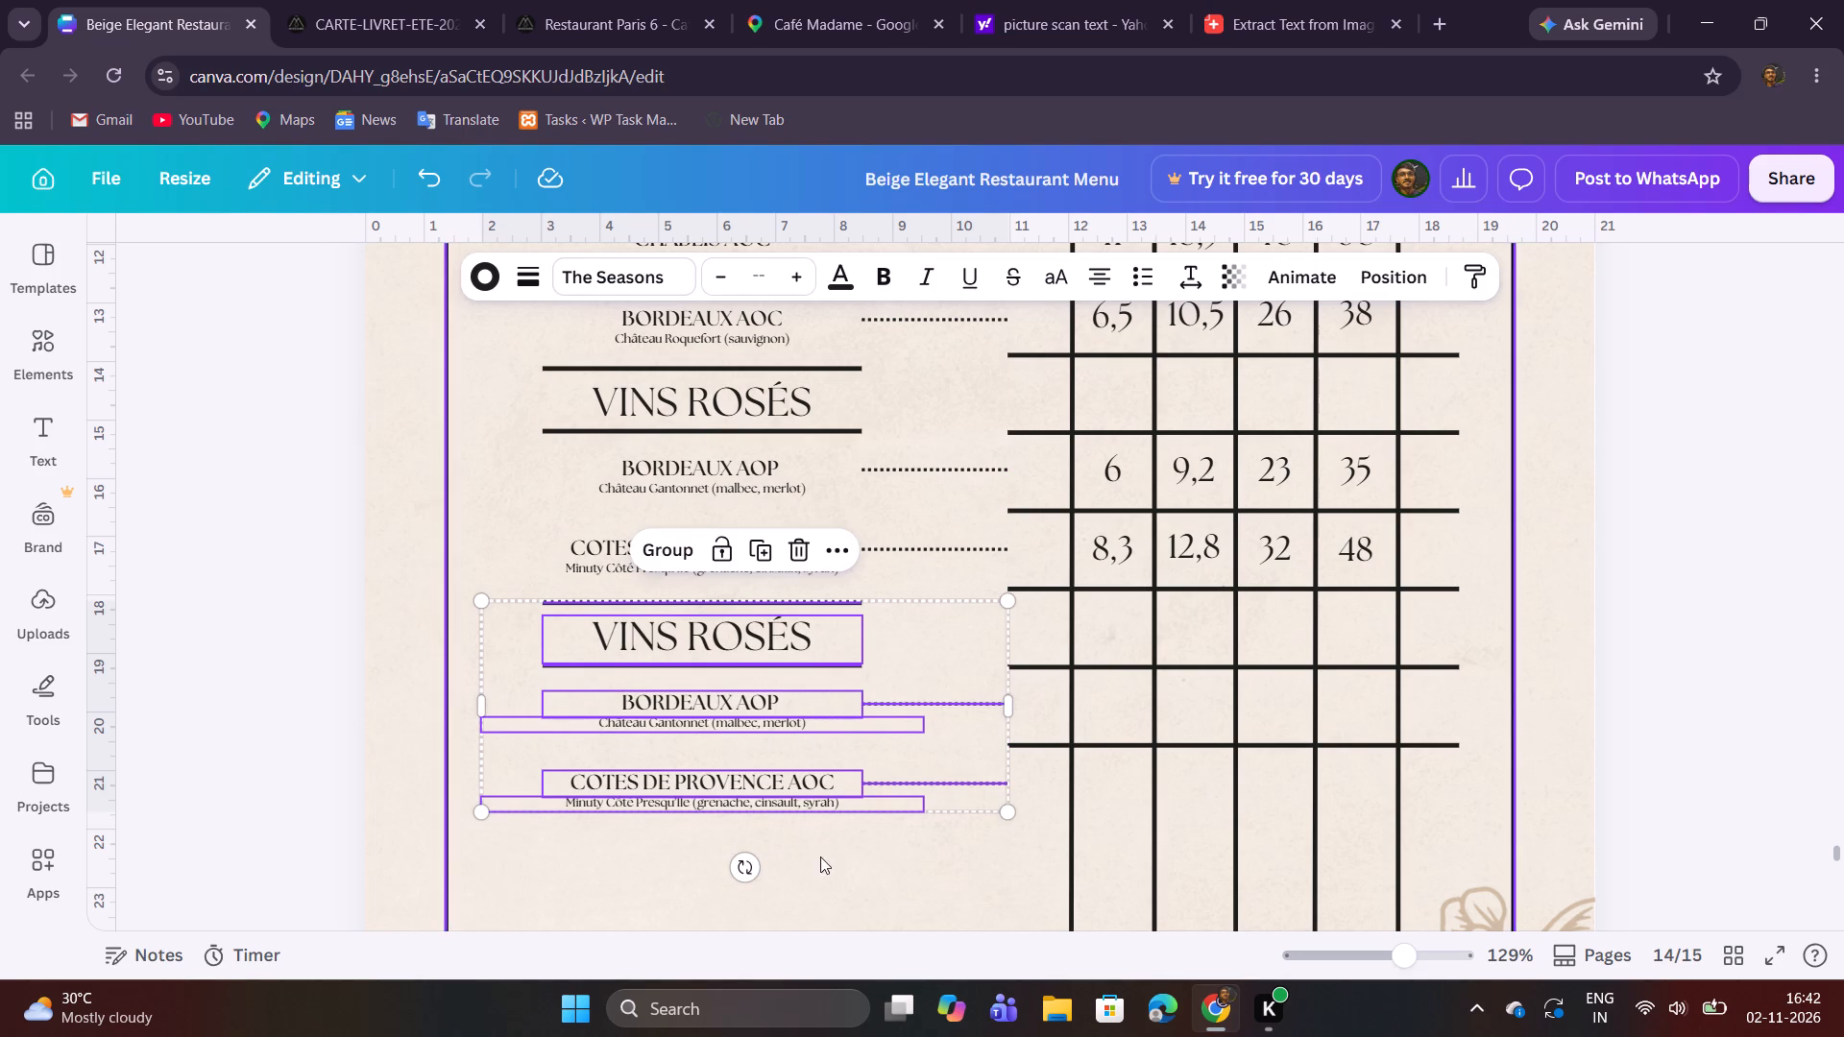
{"action": "left_click", "coordinate": [828, 862]}
Check the alignment of the copied section's dotted lines against the original COTES DE PROVENCE AOC dotted line.
{"action": "scroll", "coordinate": [1001, 781], "scroll_direction": "up", "scroll_amount": 1}
{"action": "scroll", "coordinate": [1004, 755], "scroll_direction": "down", "scroll_amount": 1}
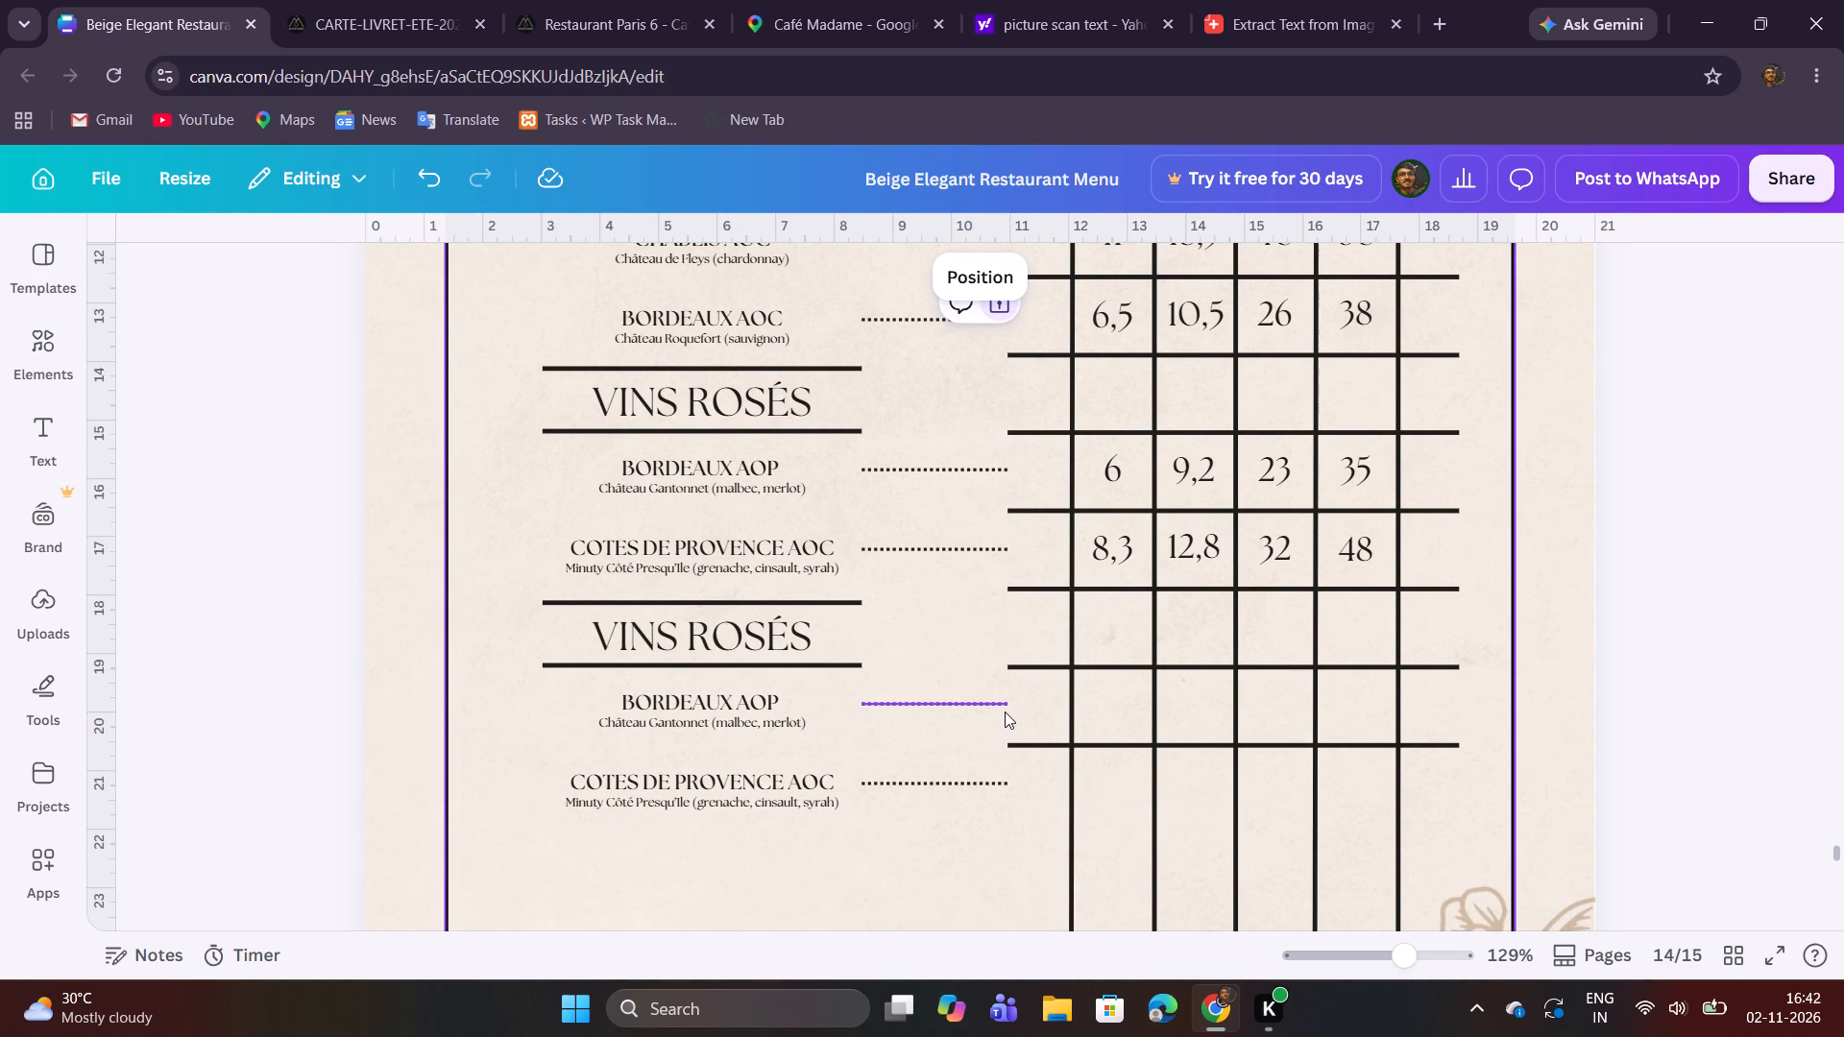
{"action": "left_click", "coordinate": [1005, 711], "text": "shift"}
{"action": "left_click", "coordinate": [1003, 552], "text": "shift"}
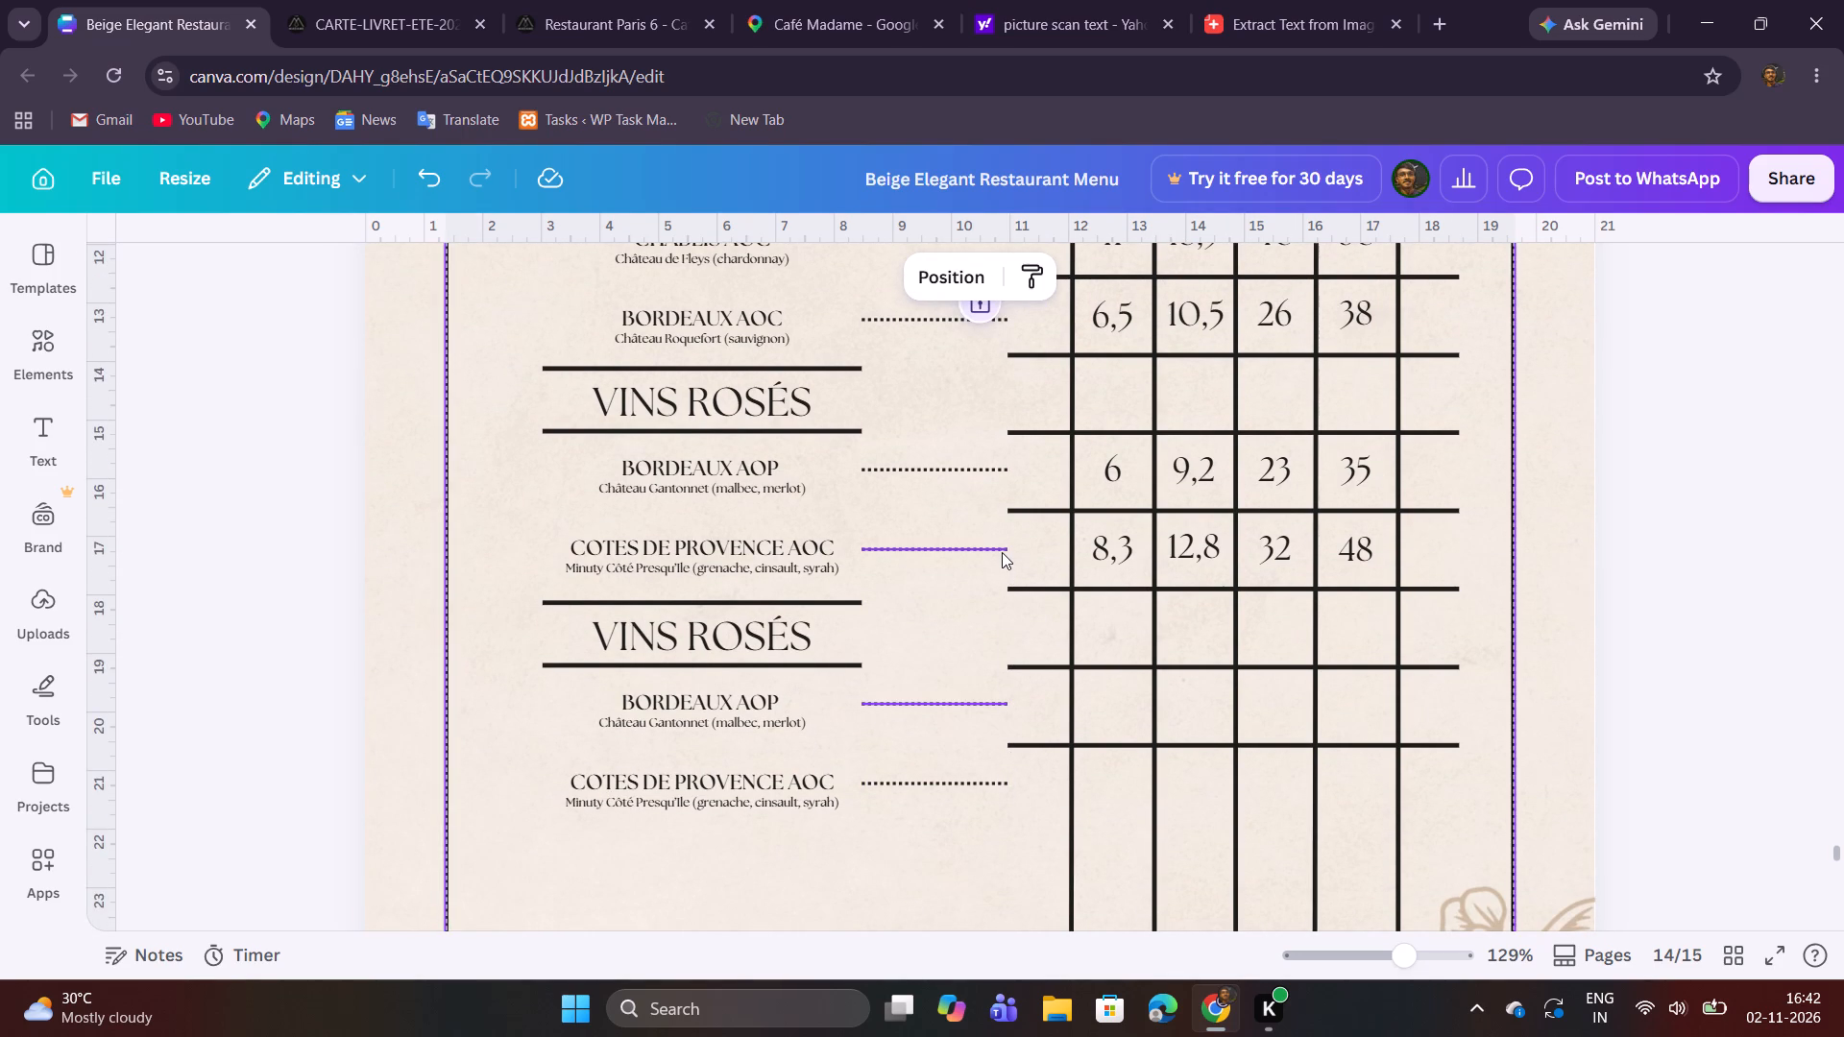
{"action": "left_click", "coordinate": [983, 832]}
{"action": "left_click", "coordinate": [983, 832]}
{"action": "left_click", "coordinate": [985, 710]}
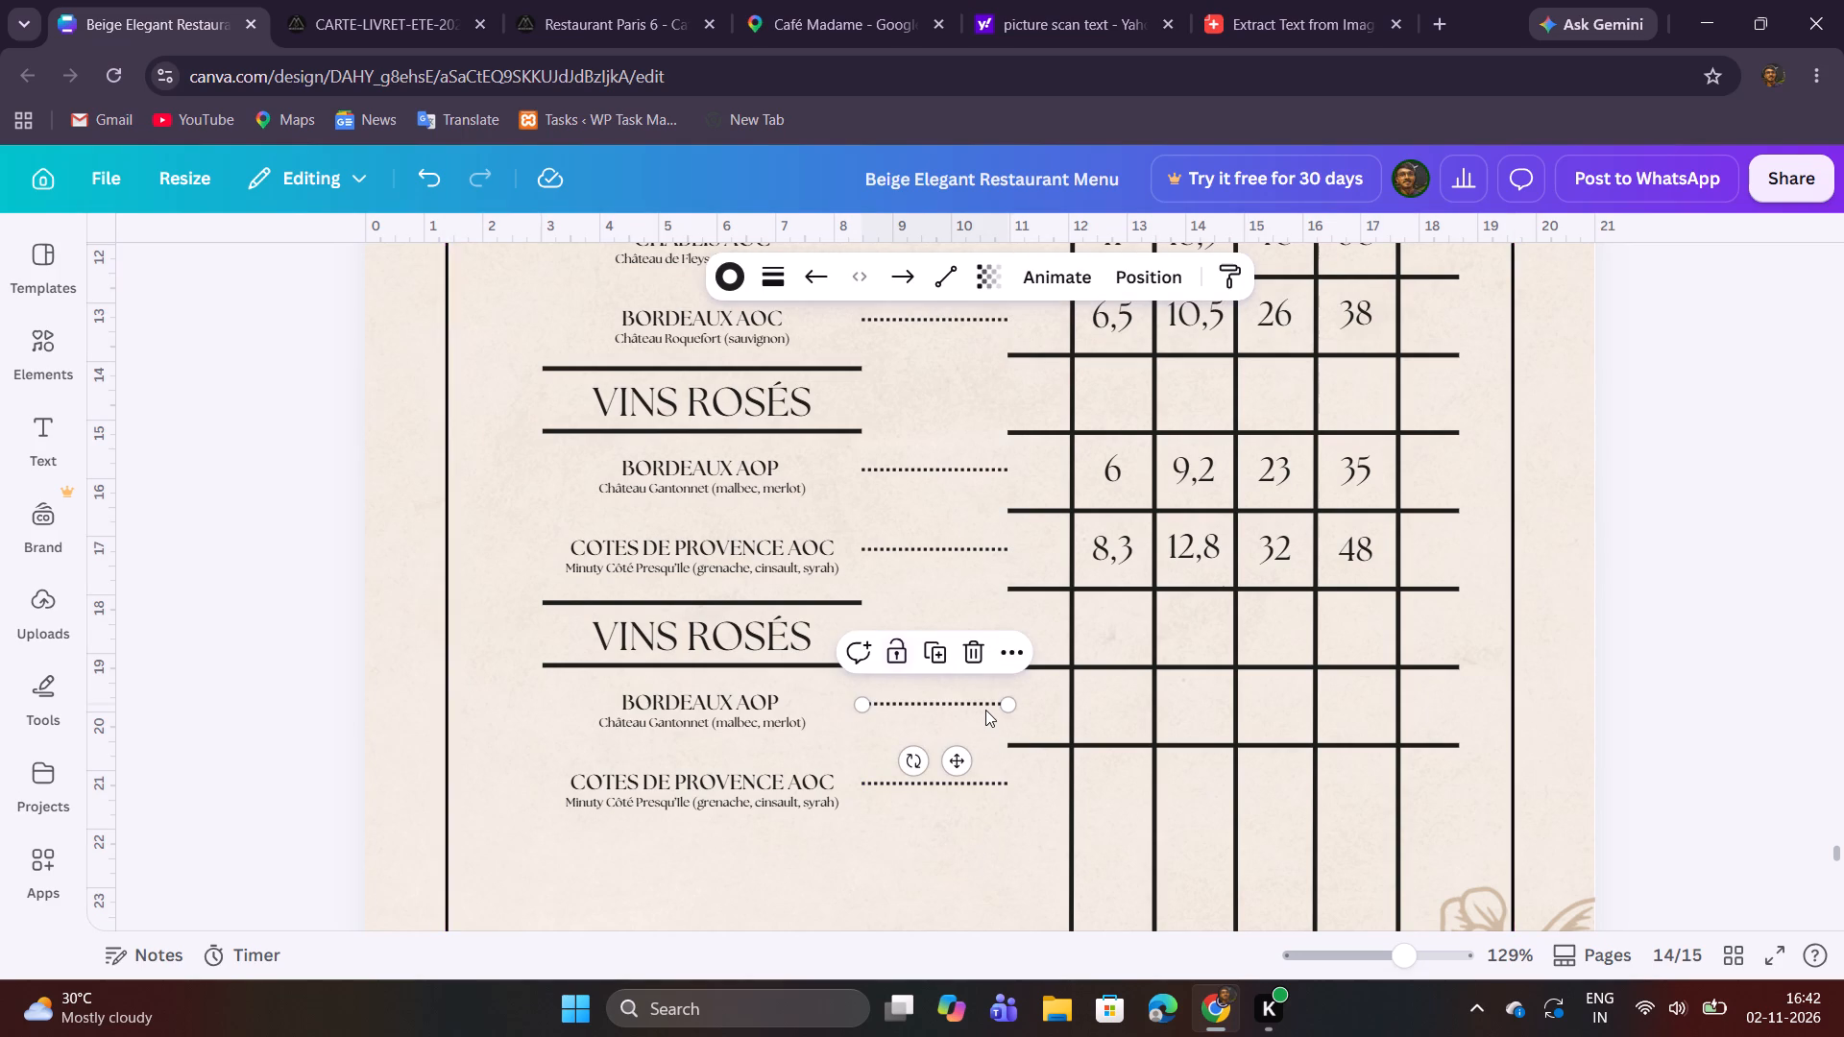
{"action": "left_click", "coordinate": [1003, 553], "text": "shift"}
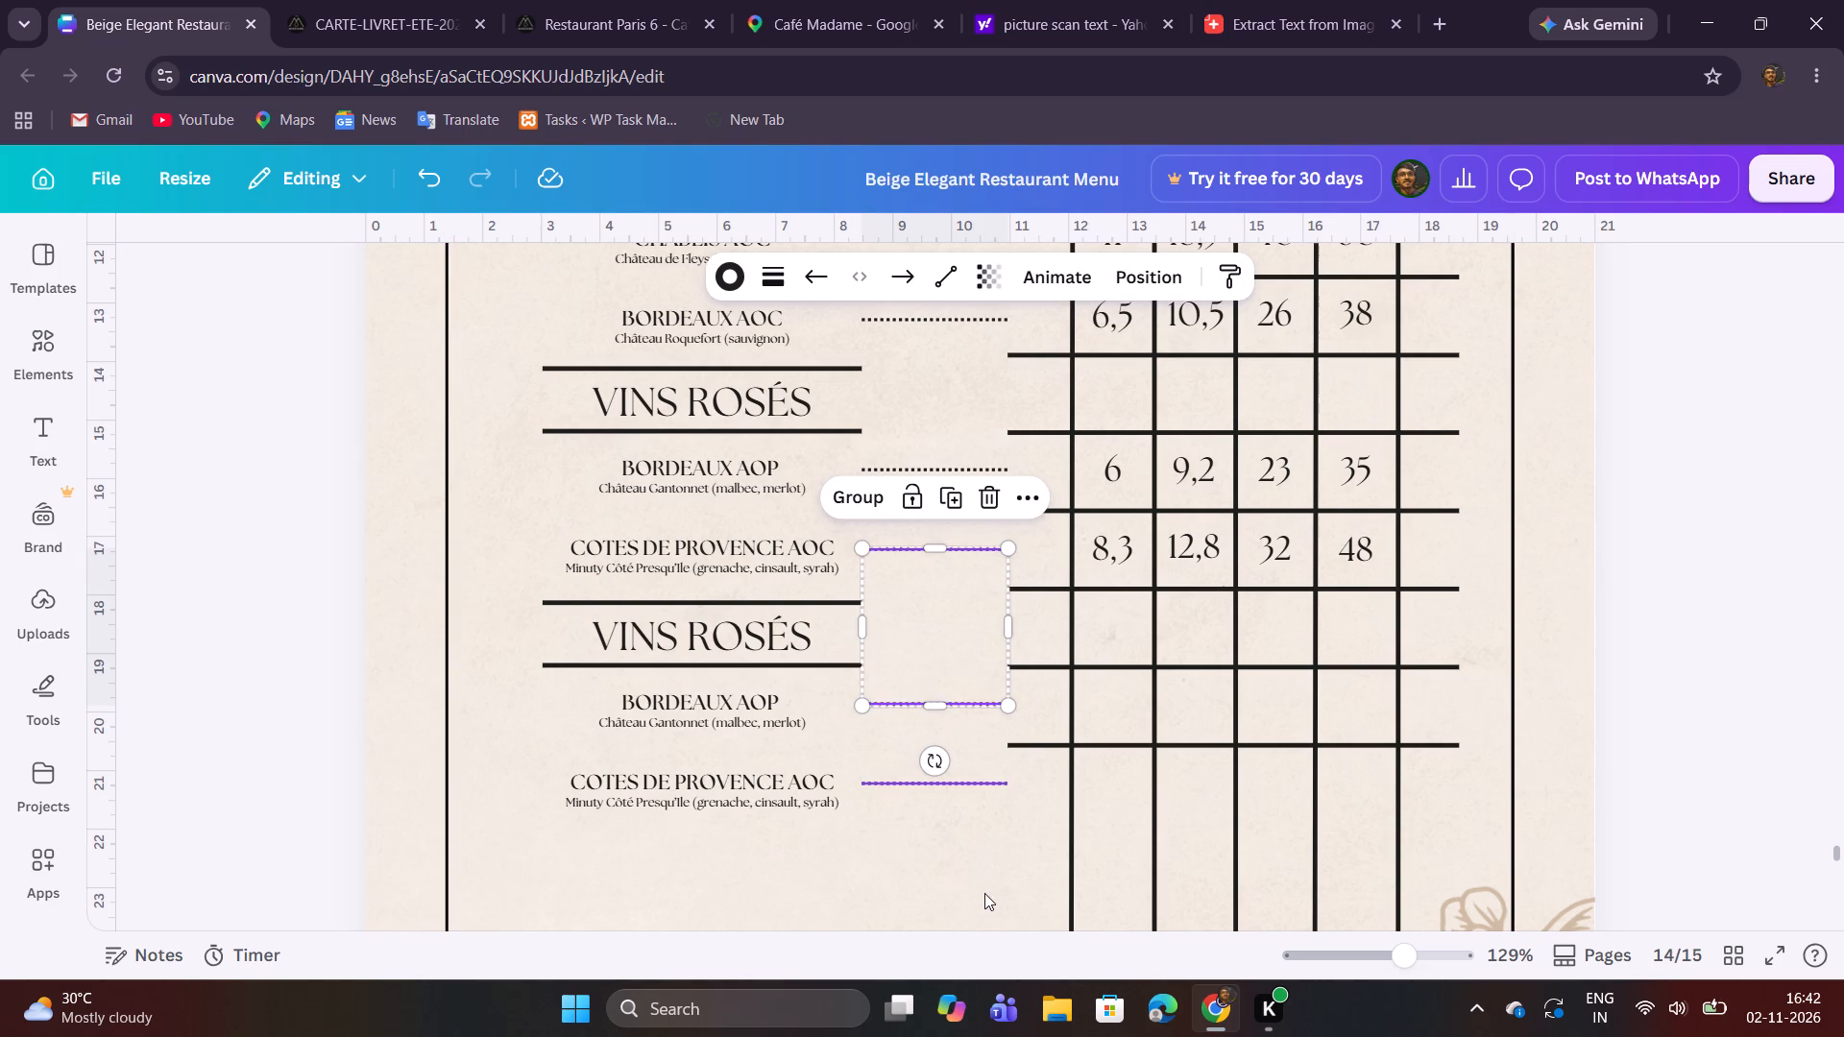
{"action": "left_click", "coordinate": [983, 888]}
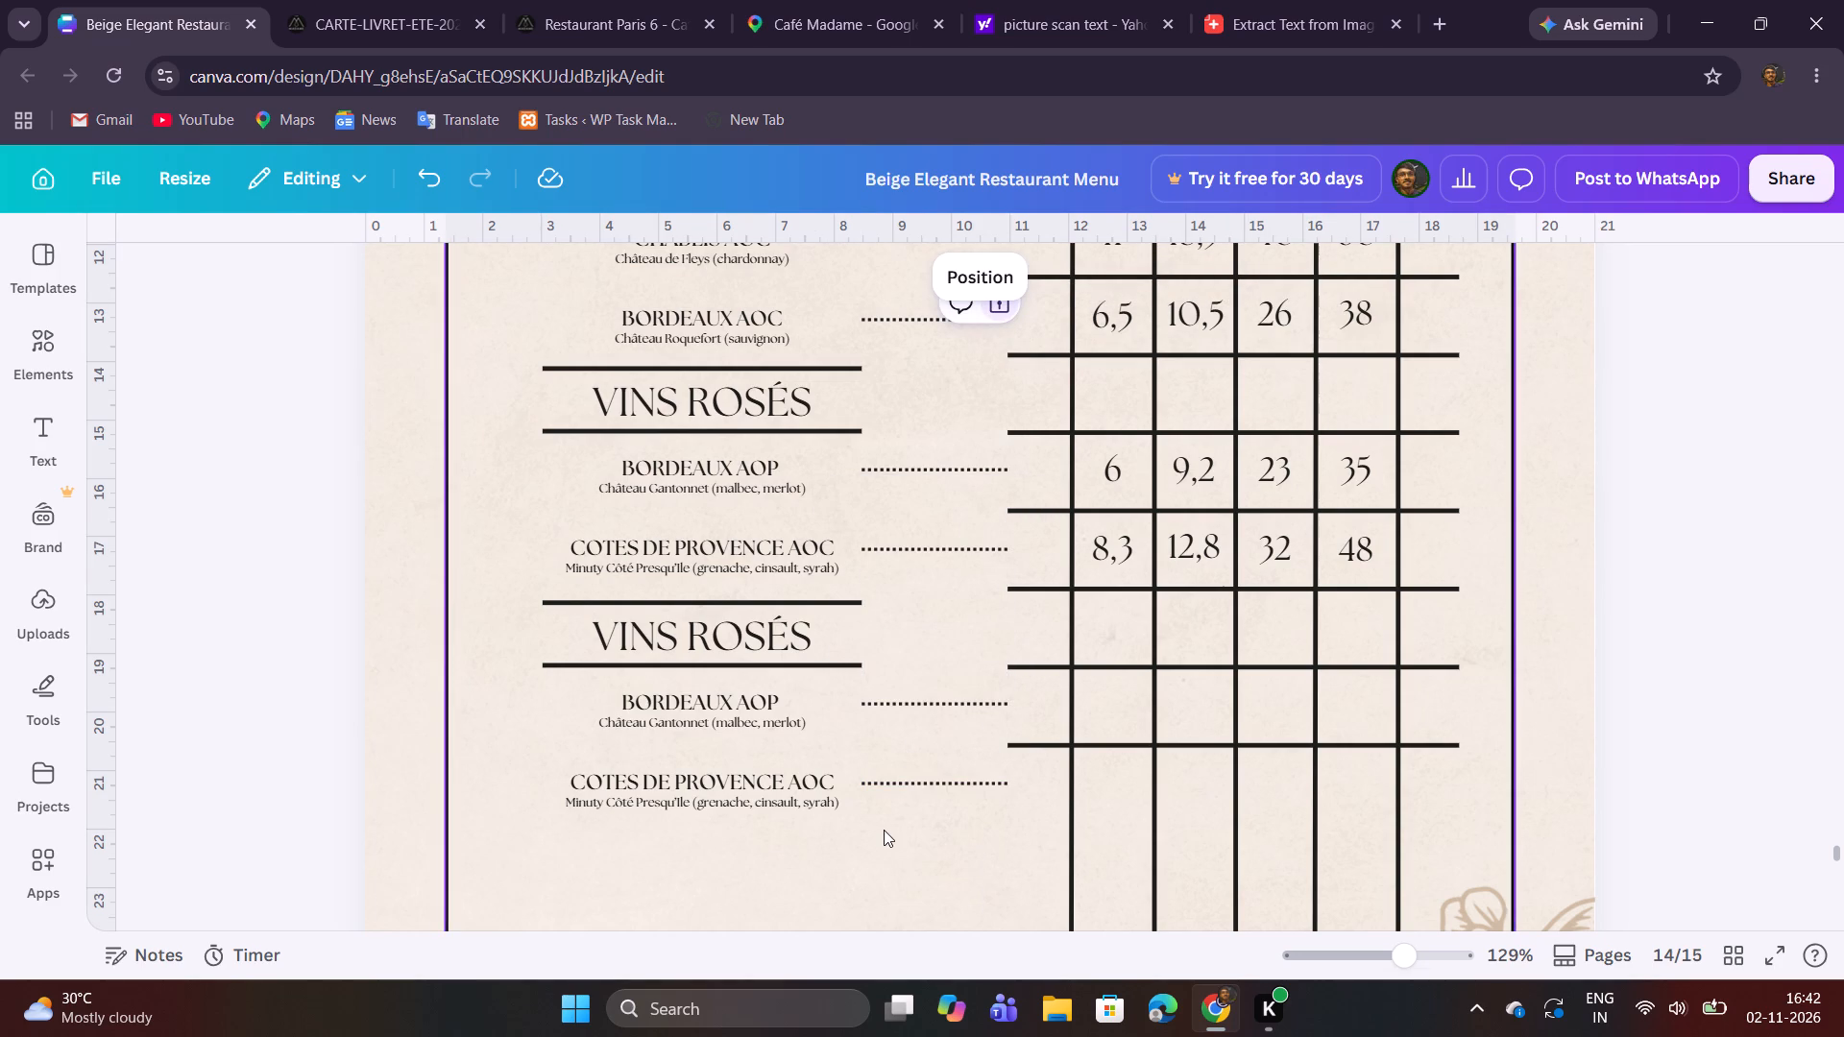
Duplicate the lowest three horizontal grid lines and place the copies below them as further price rows, aligned with the grid's edges.
{"action": "scroll", "coordinate": [925, 840], "scroll_direction": "down", "scroll_amount": 2}
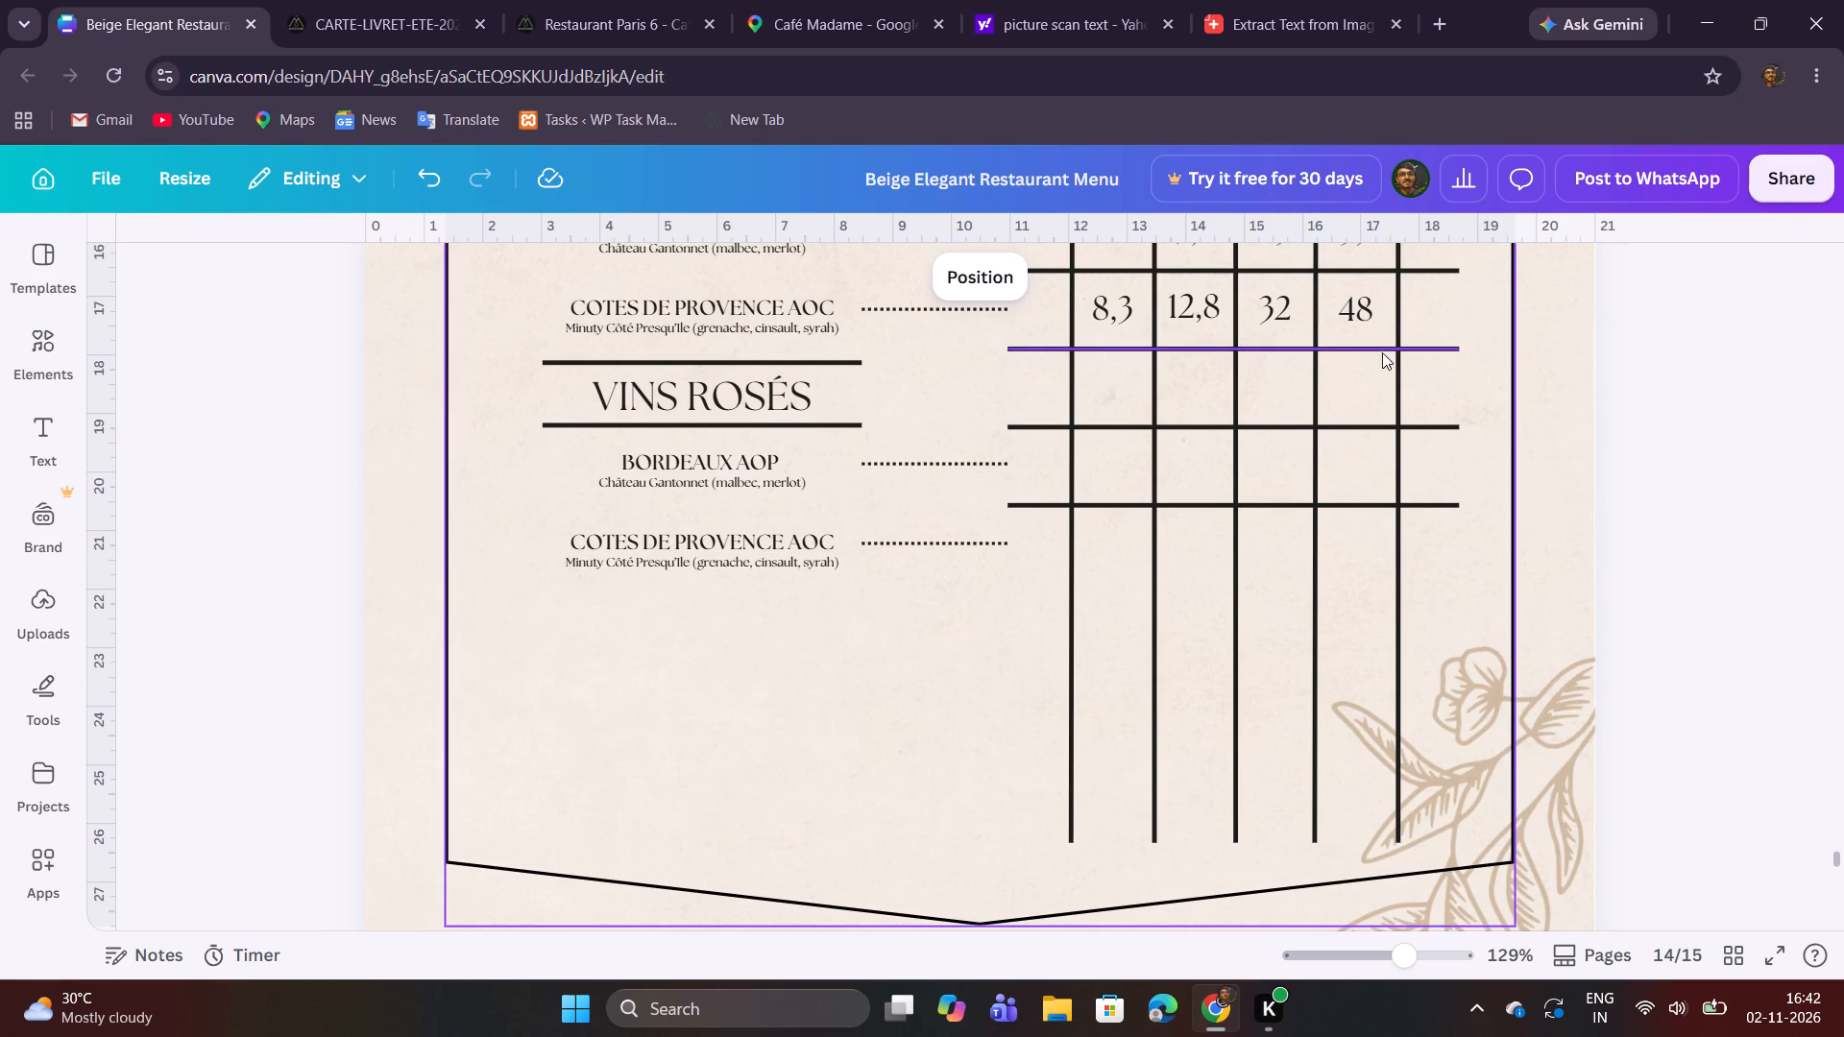
{"action": "left_click", "coordinate": [1432, 350]}
{"action": "left_click", "coordinate": [1440, 425], "text": "shift"}
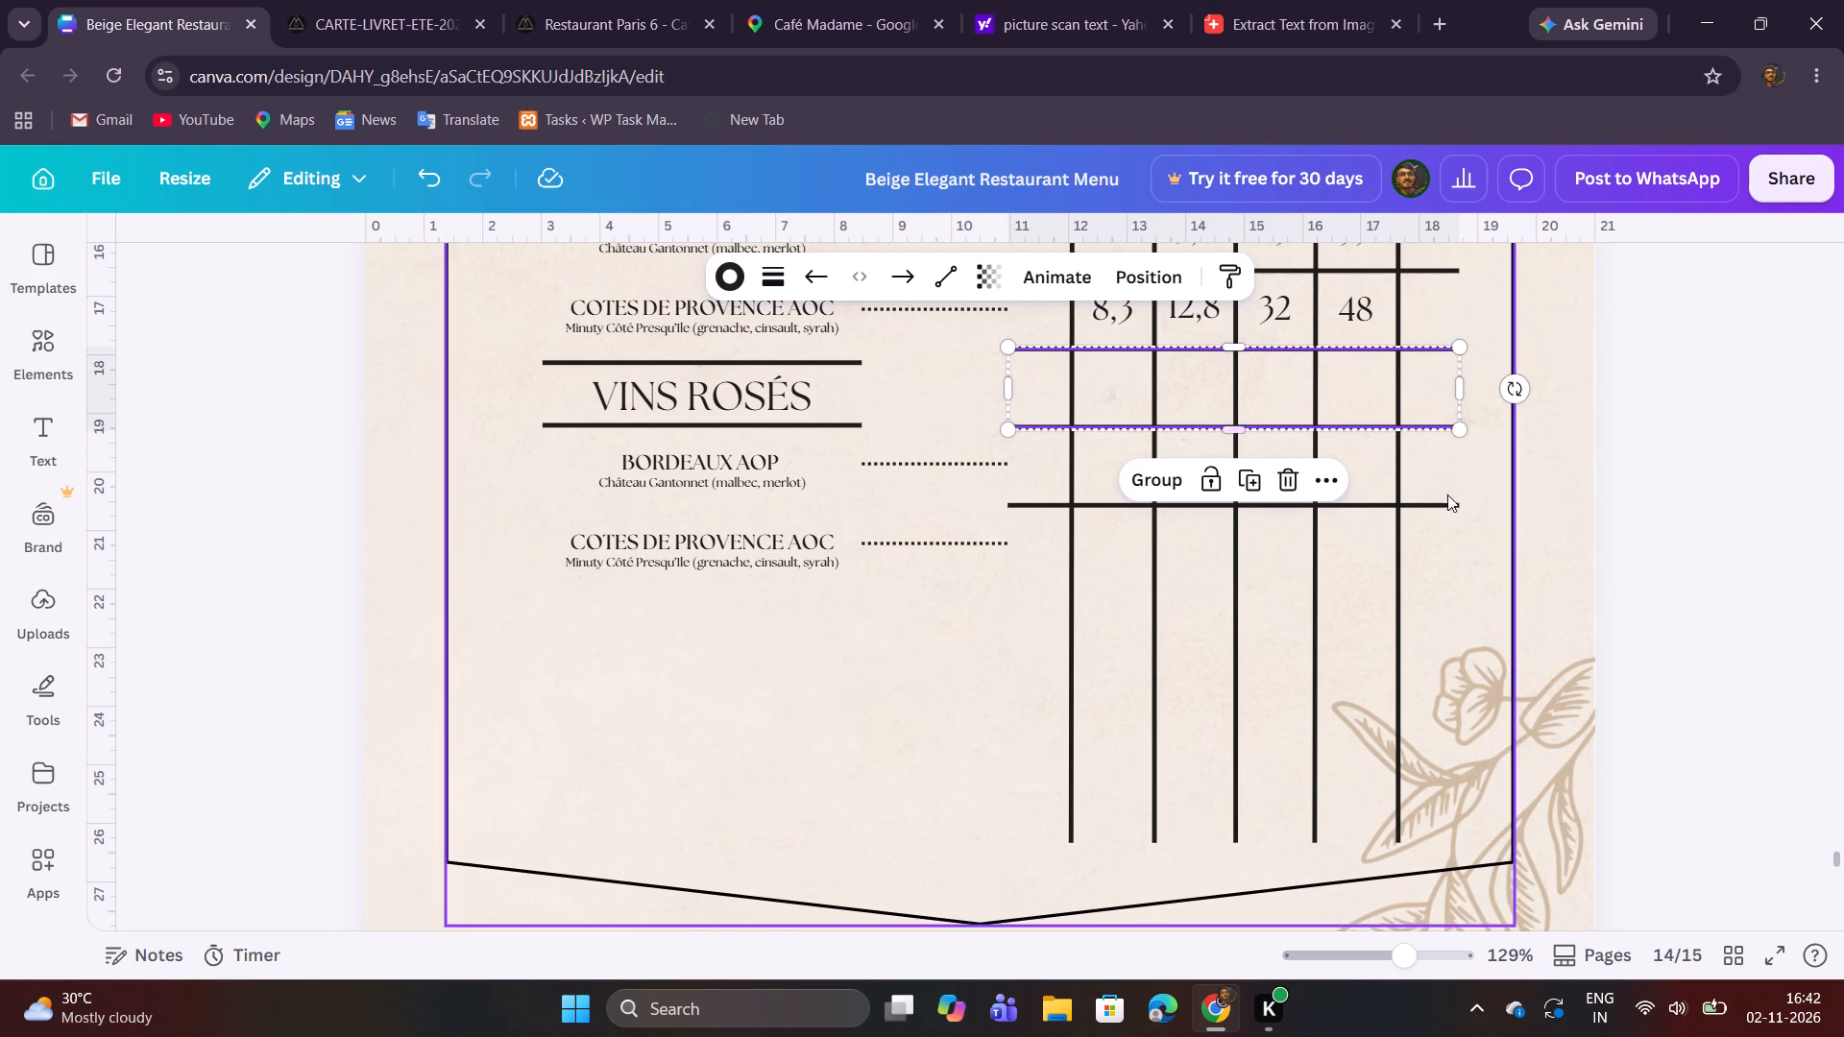
{"action": "left_click", "coordinate": [1445, 506], "text": "shift"}
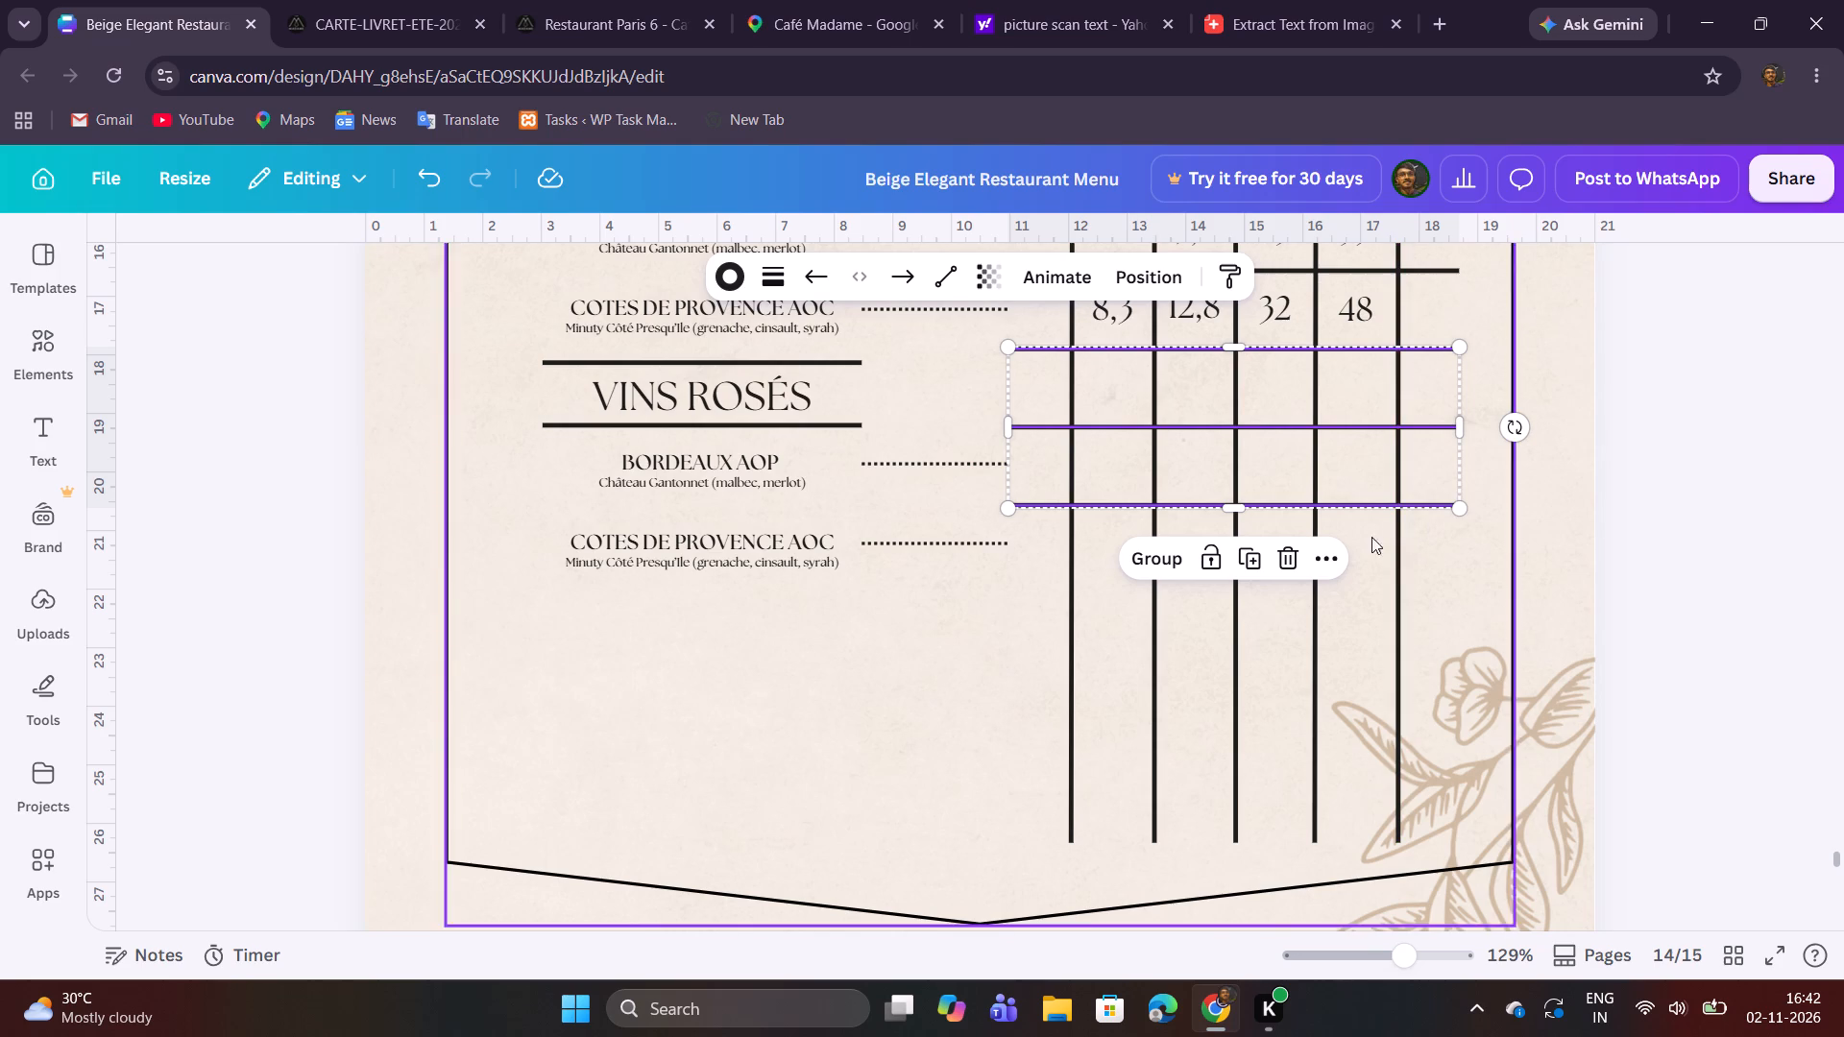
{"action": "left_click", "coordinate": [1249, 560]}
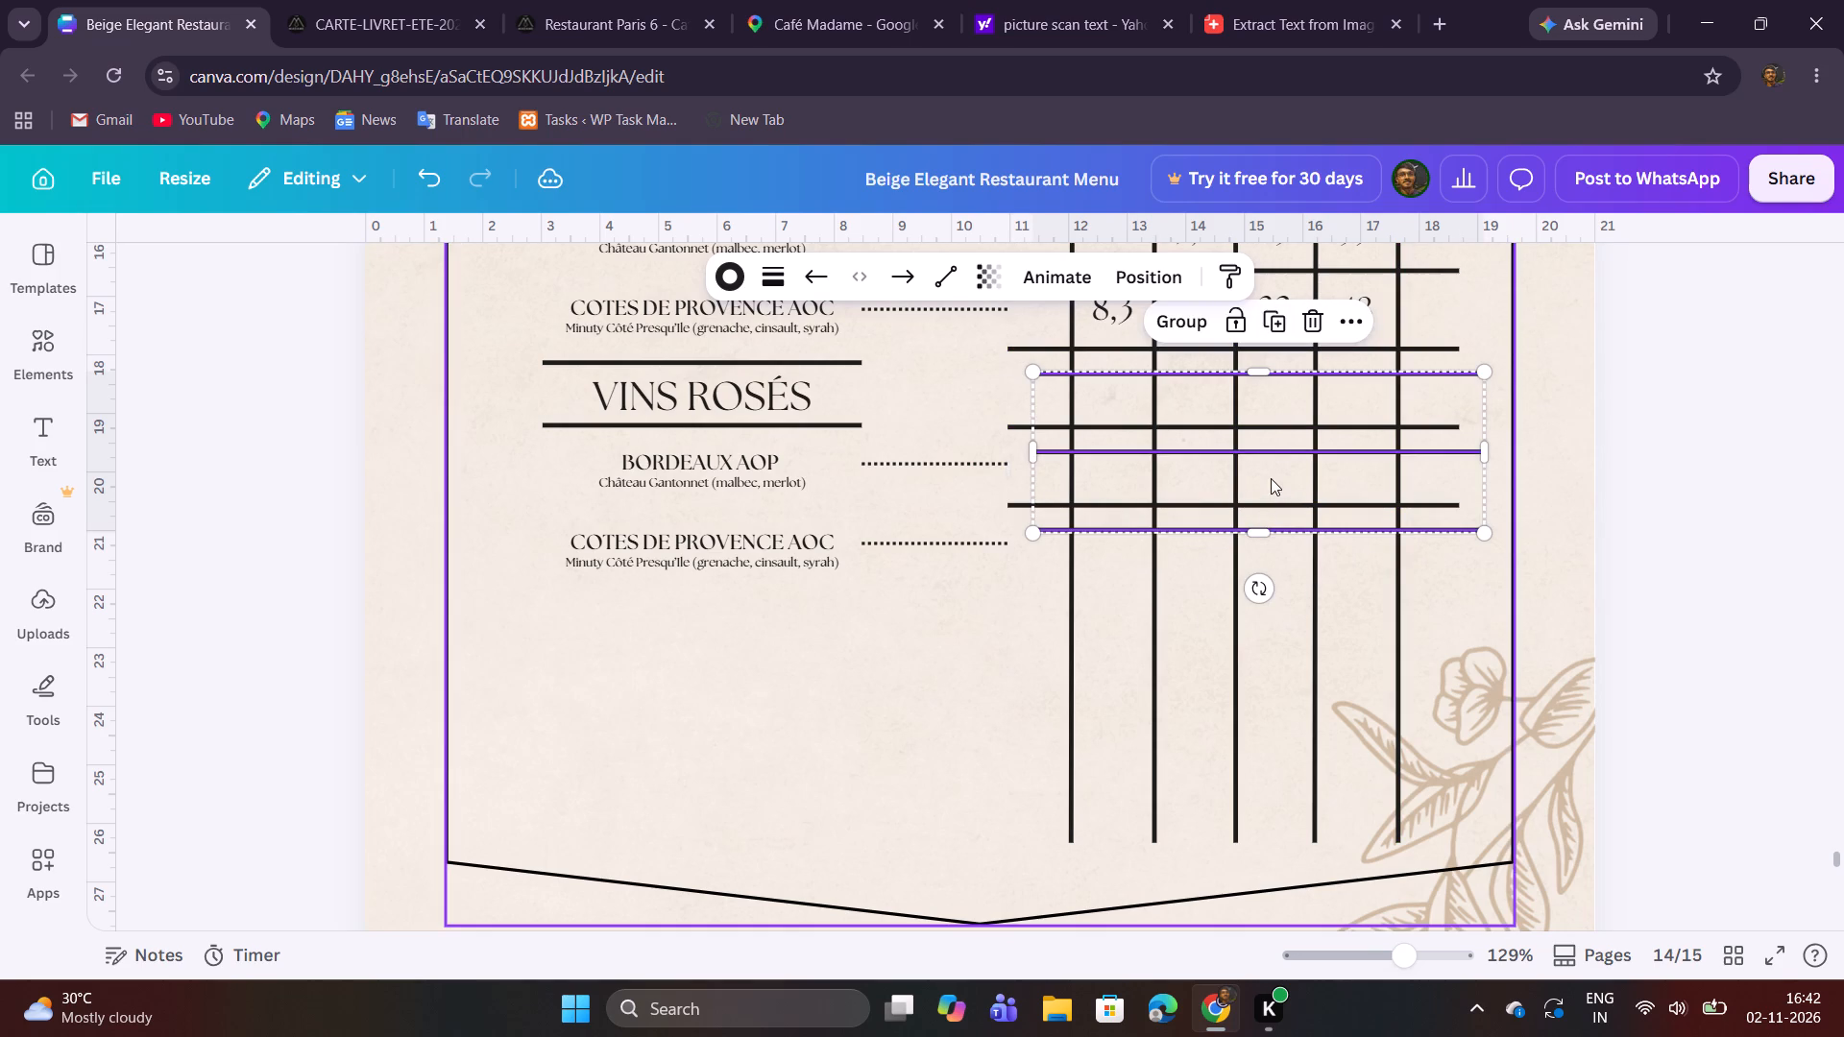
{"action": "left_click", "coordinate": [1272, 476], "text": "shift"}
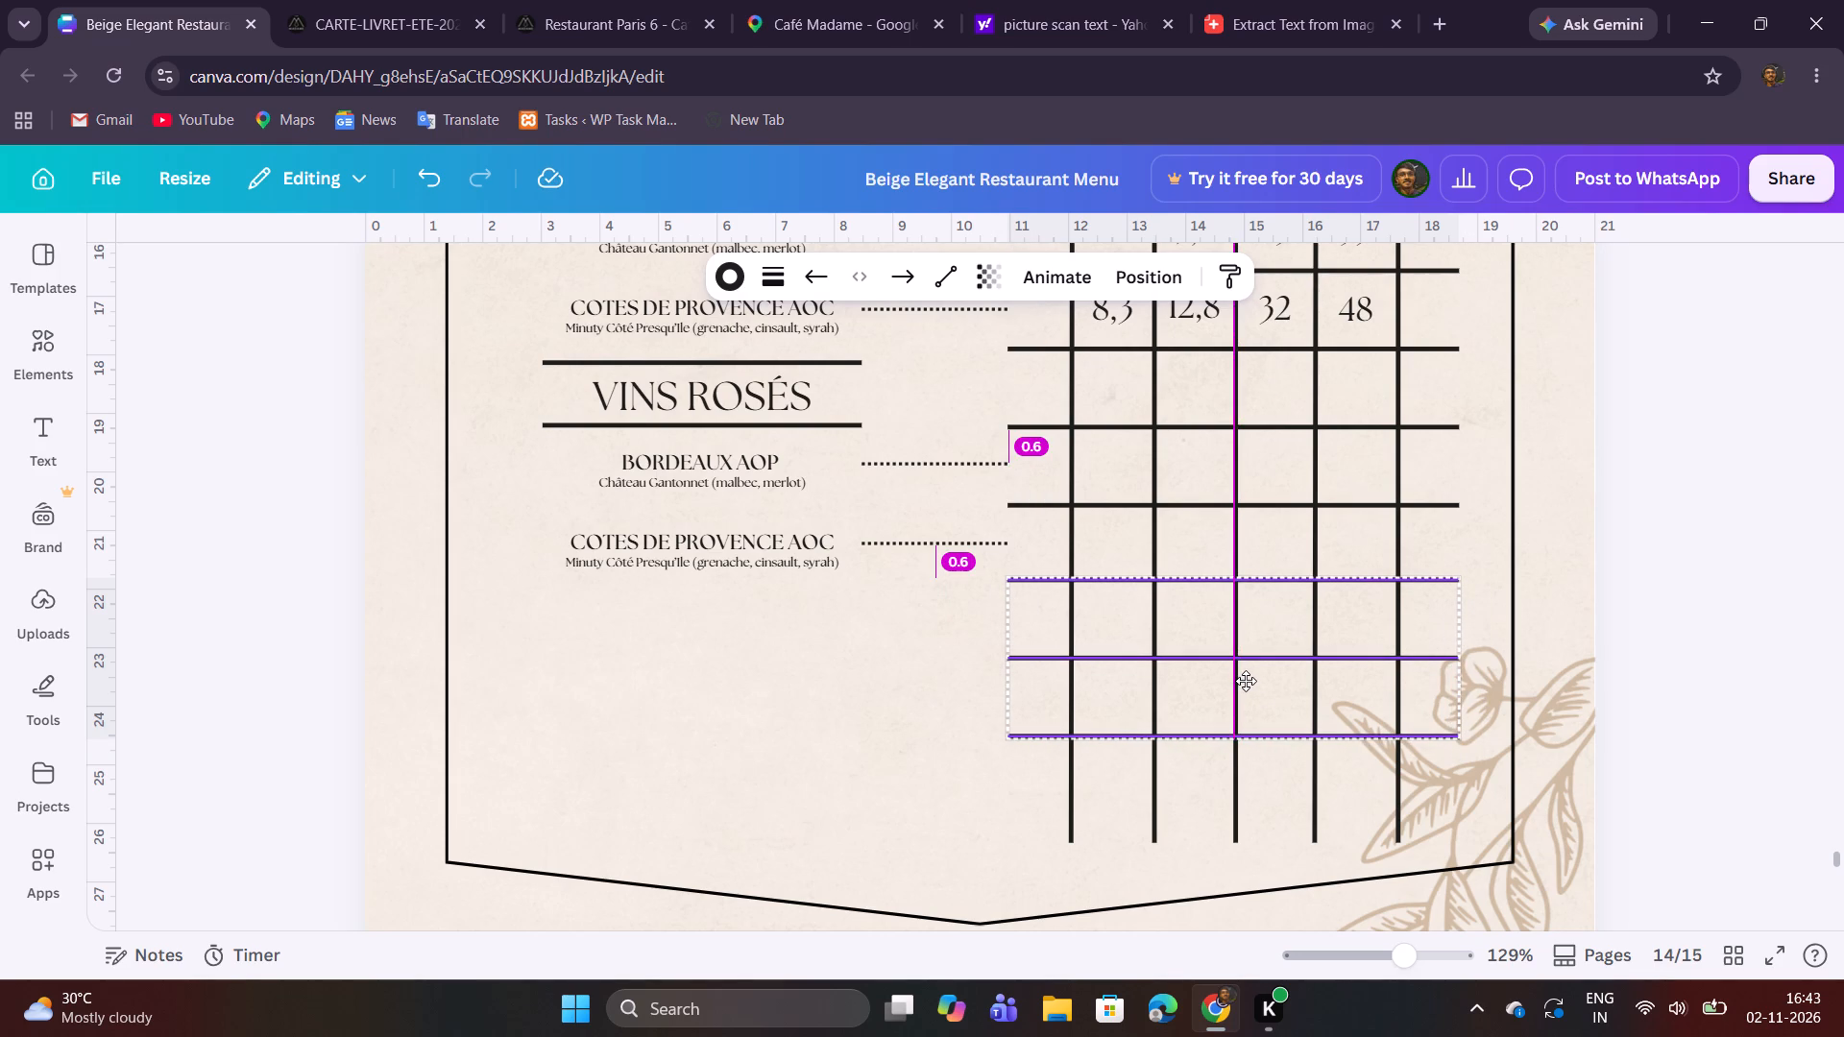
{"action": "left_click", "coordinate": [940, 707]}
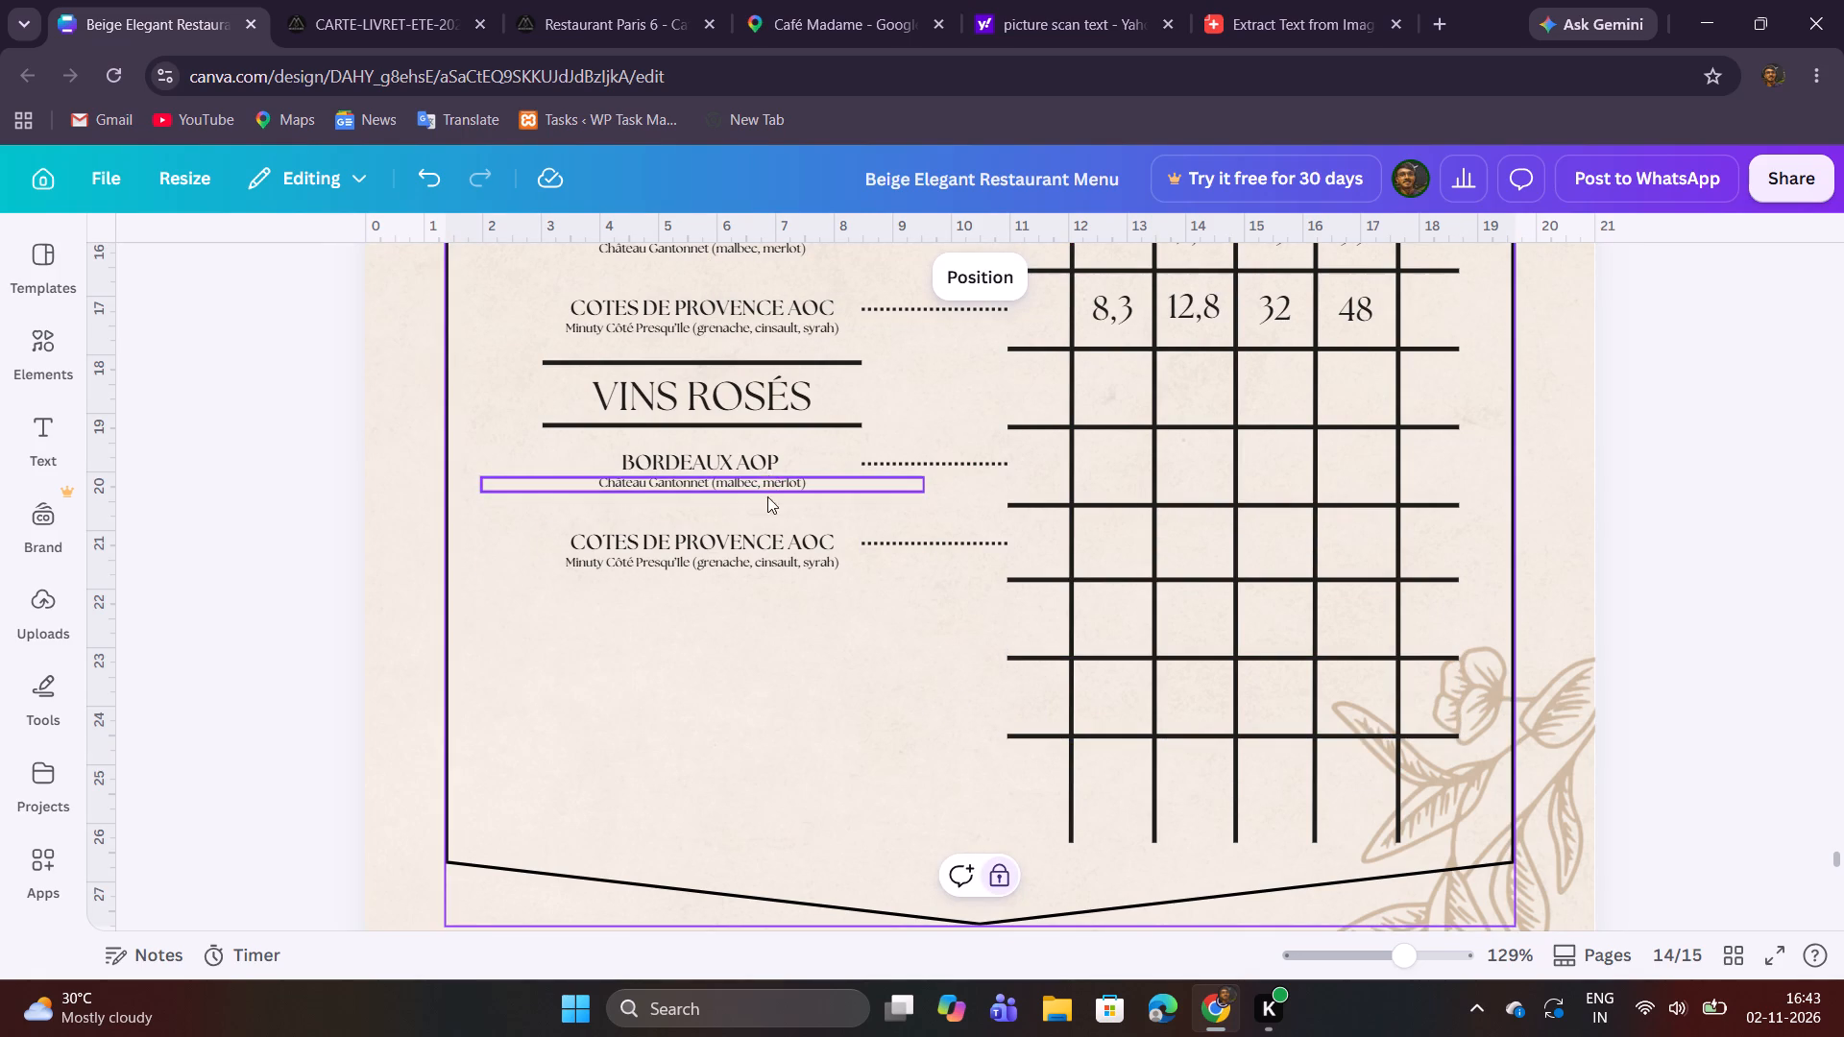
Check the VINS ROUGES list in the PDF, and add one more horizontal grid line a row below the lowest one.
{"action": "left_click", "coordinate": [412, 0]}
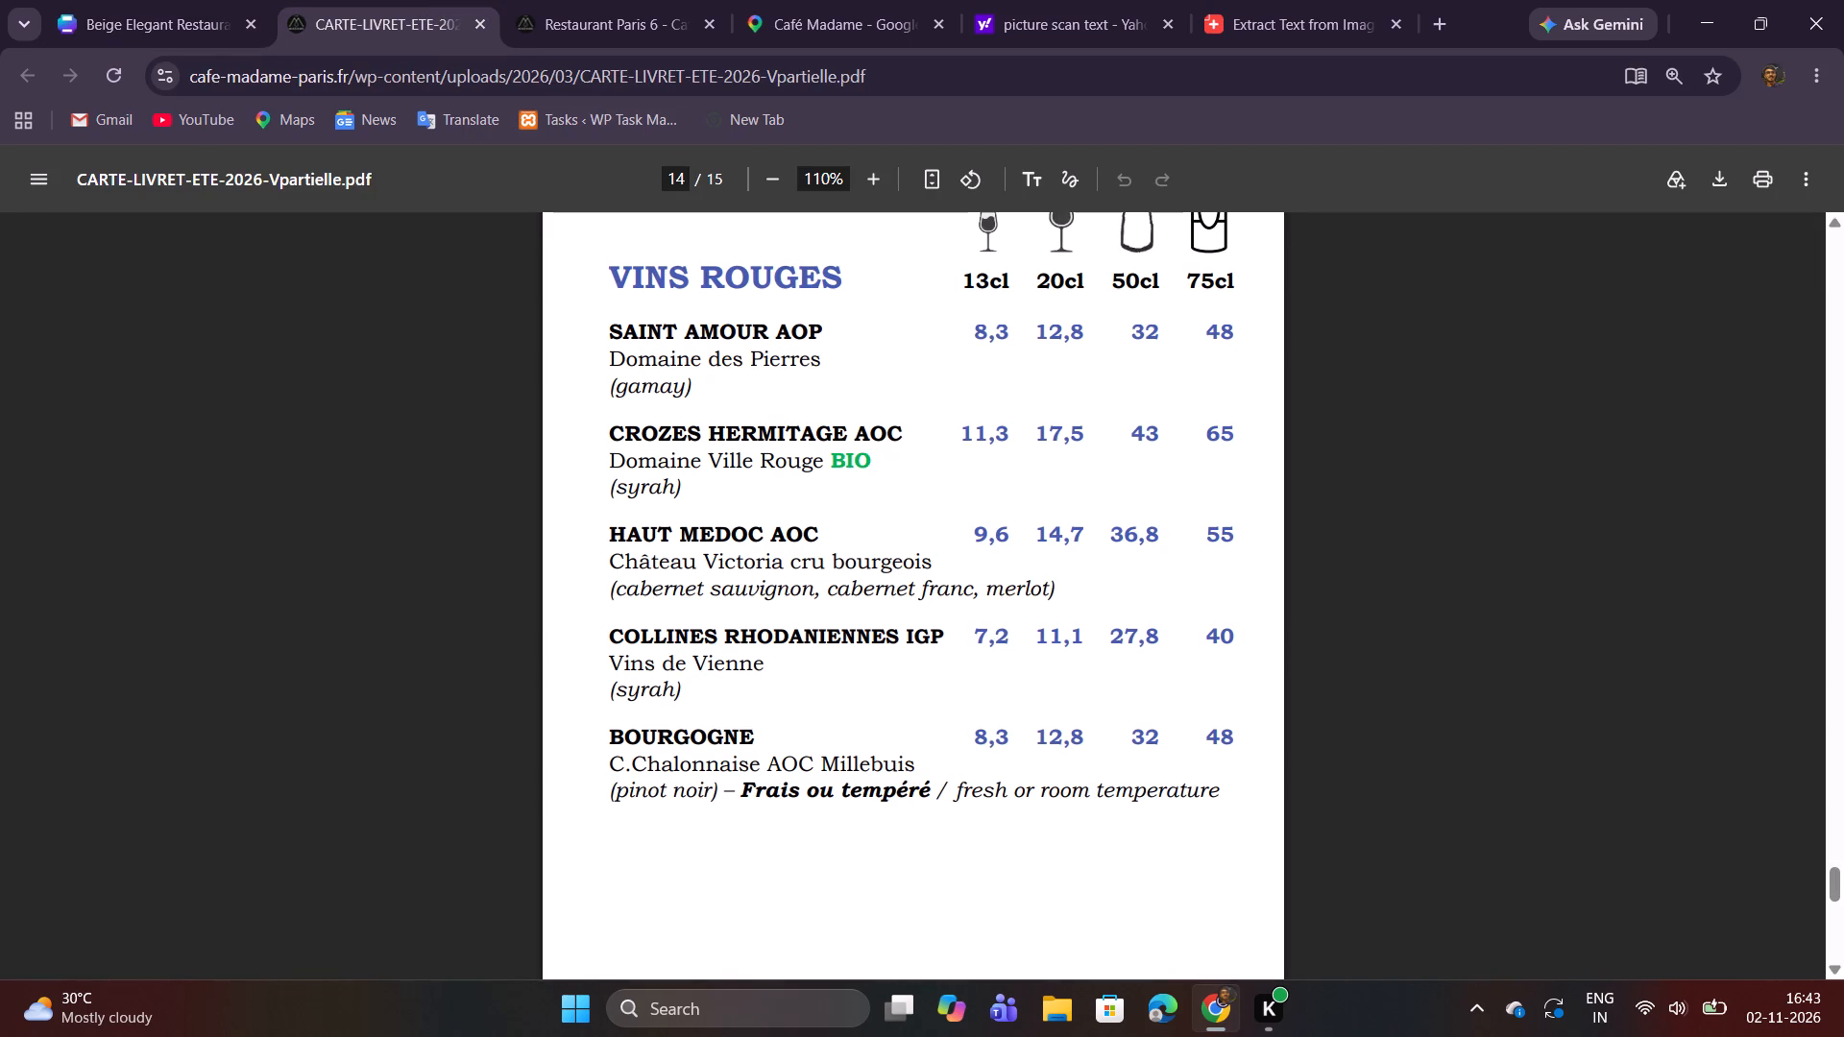
{"action": "left_click", "coordinate": [144, 25]}
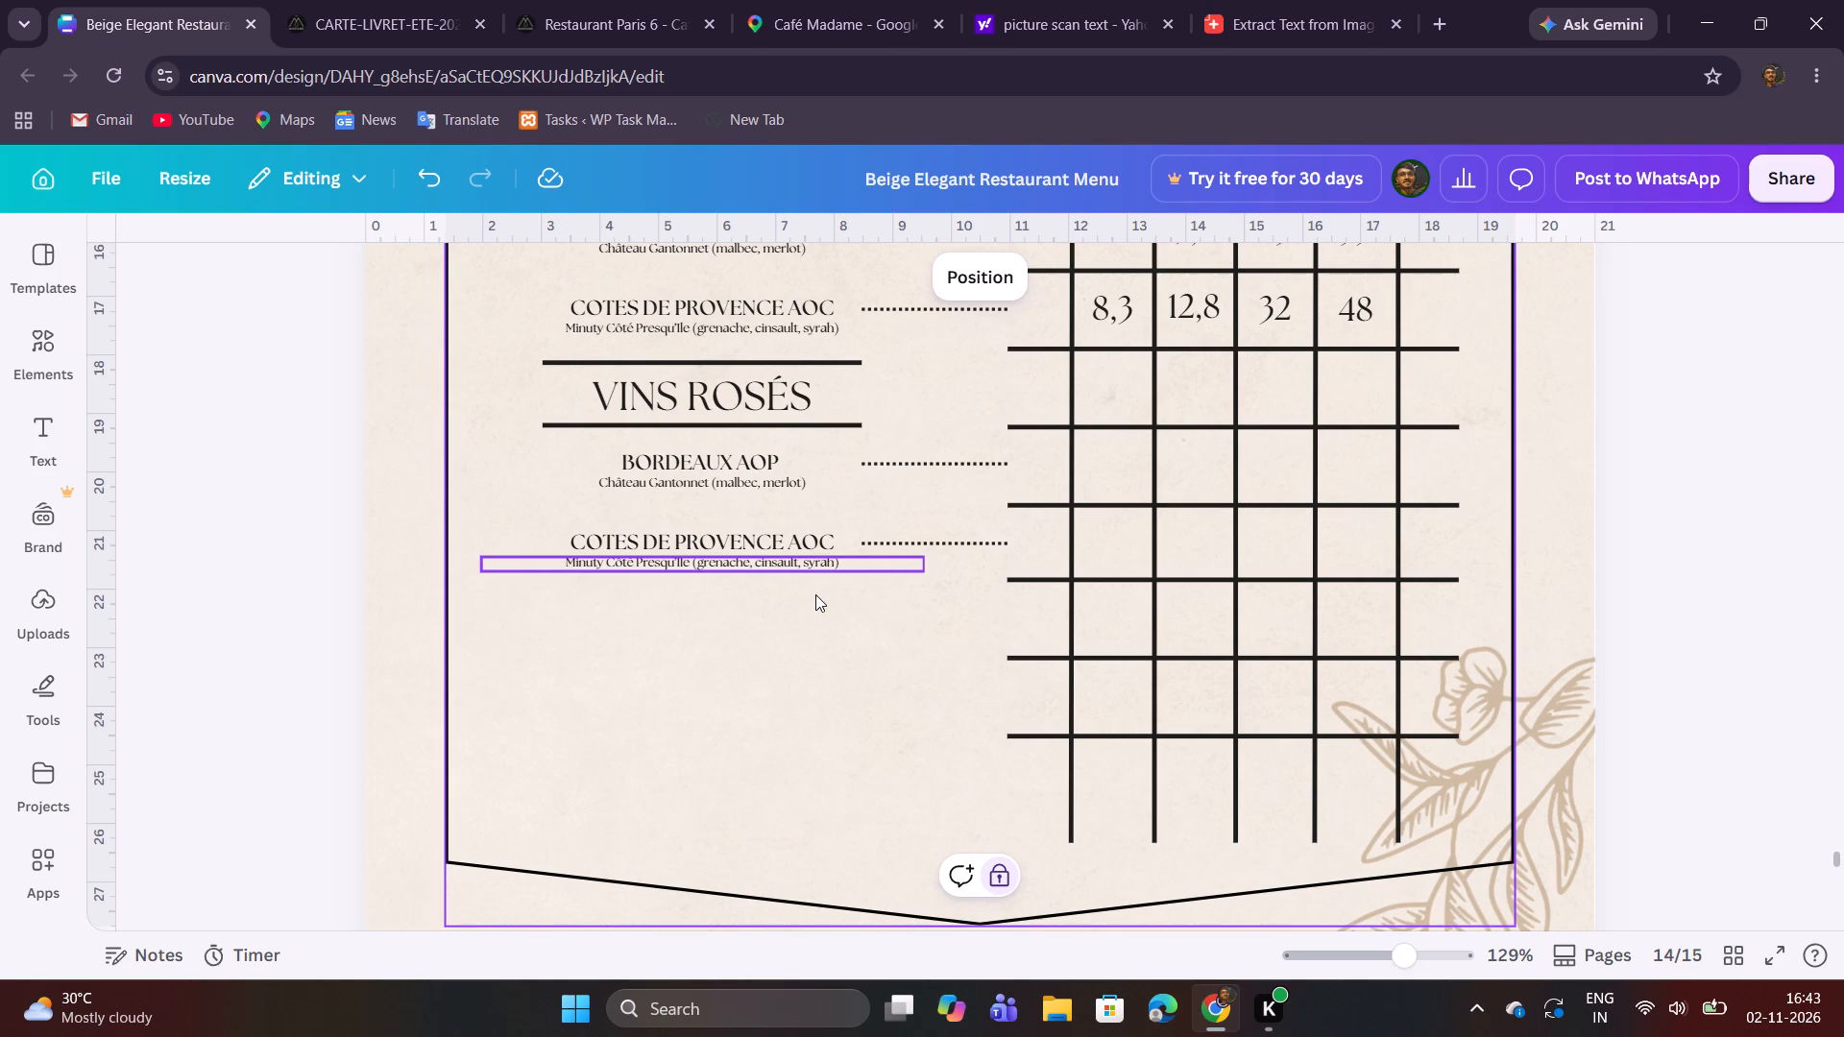
{"action": "left_click", "coordinate": [1194, 745]}
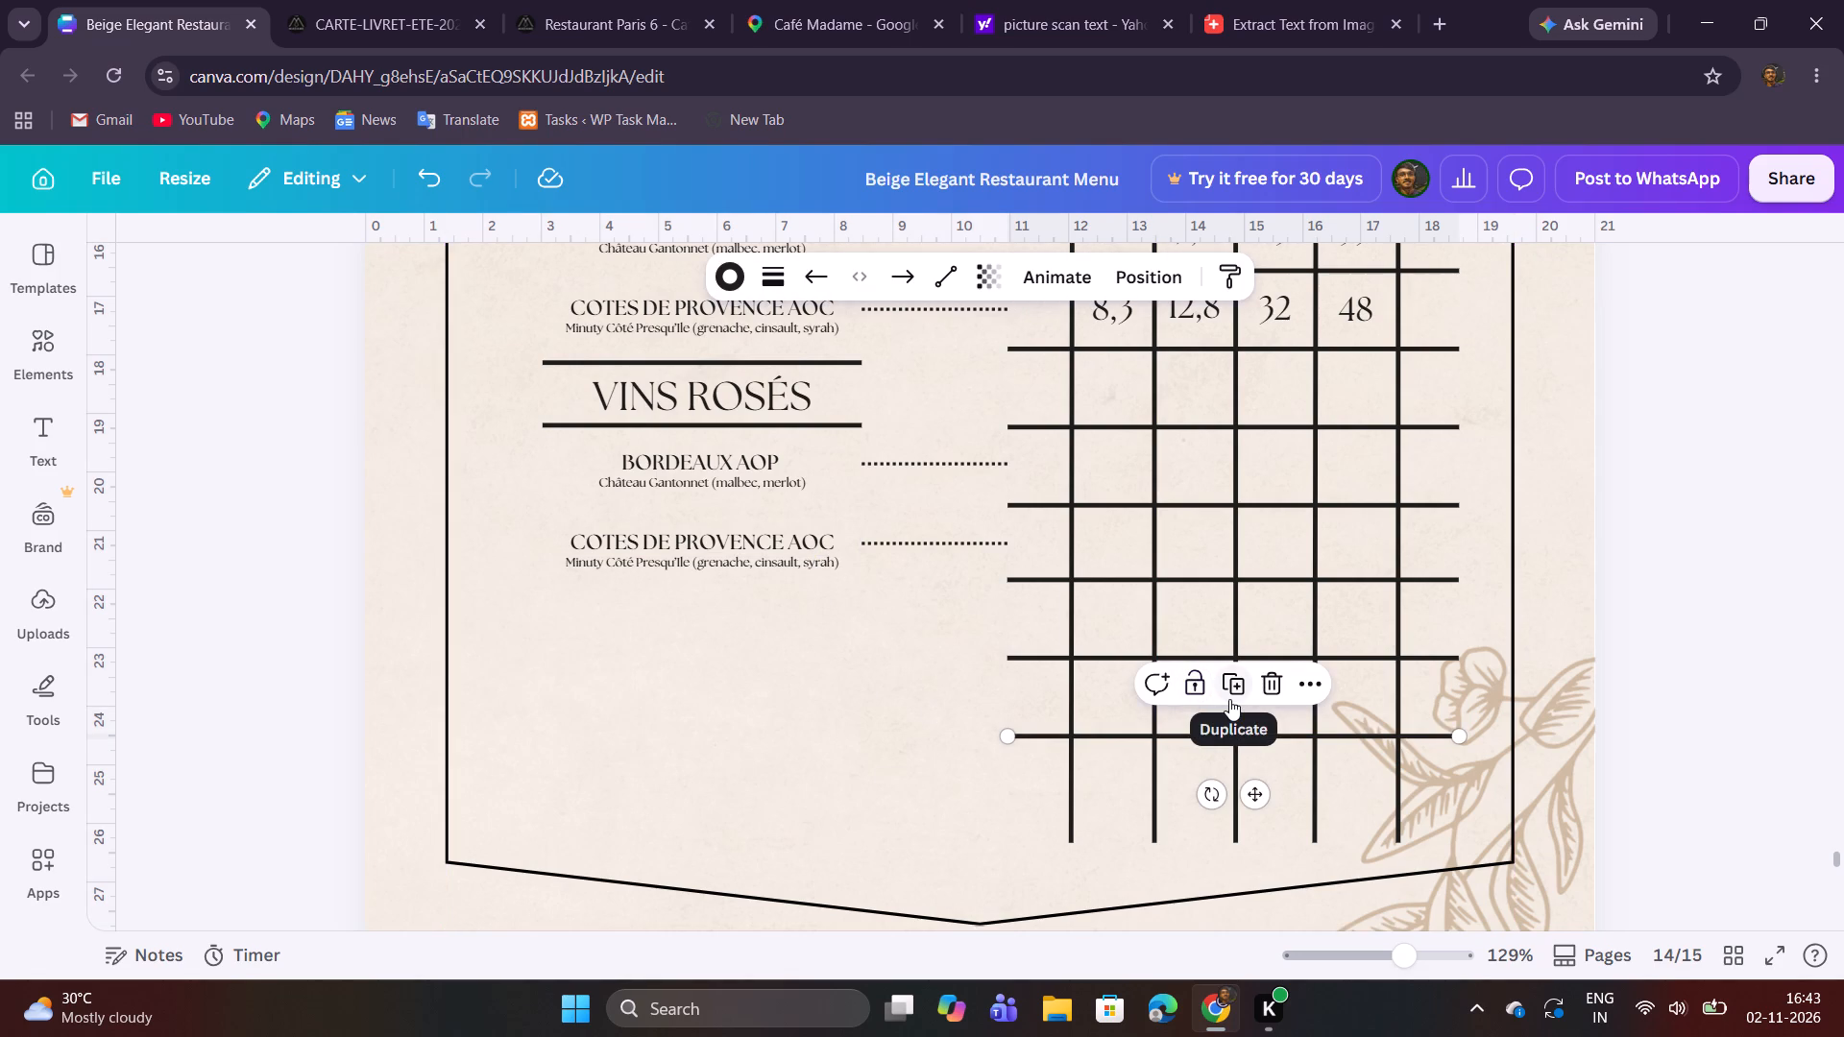
{"action": "left_click", "coordinate": [1229, 699], "text": "shift"}
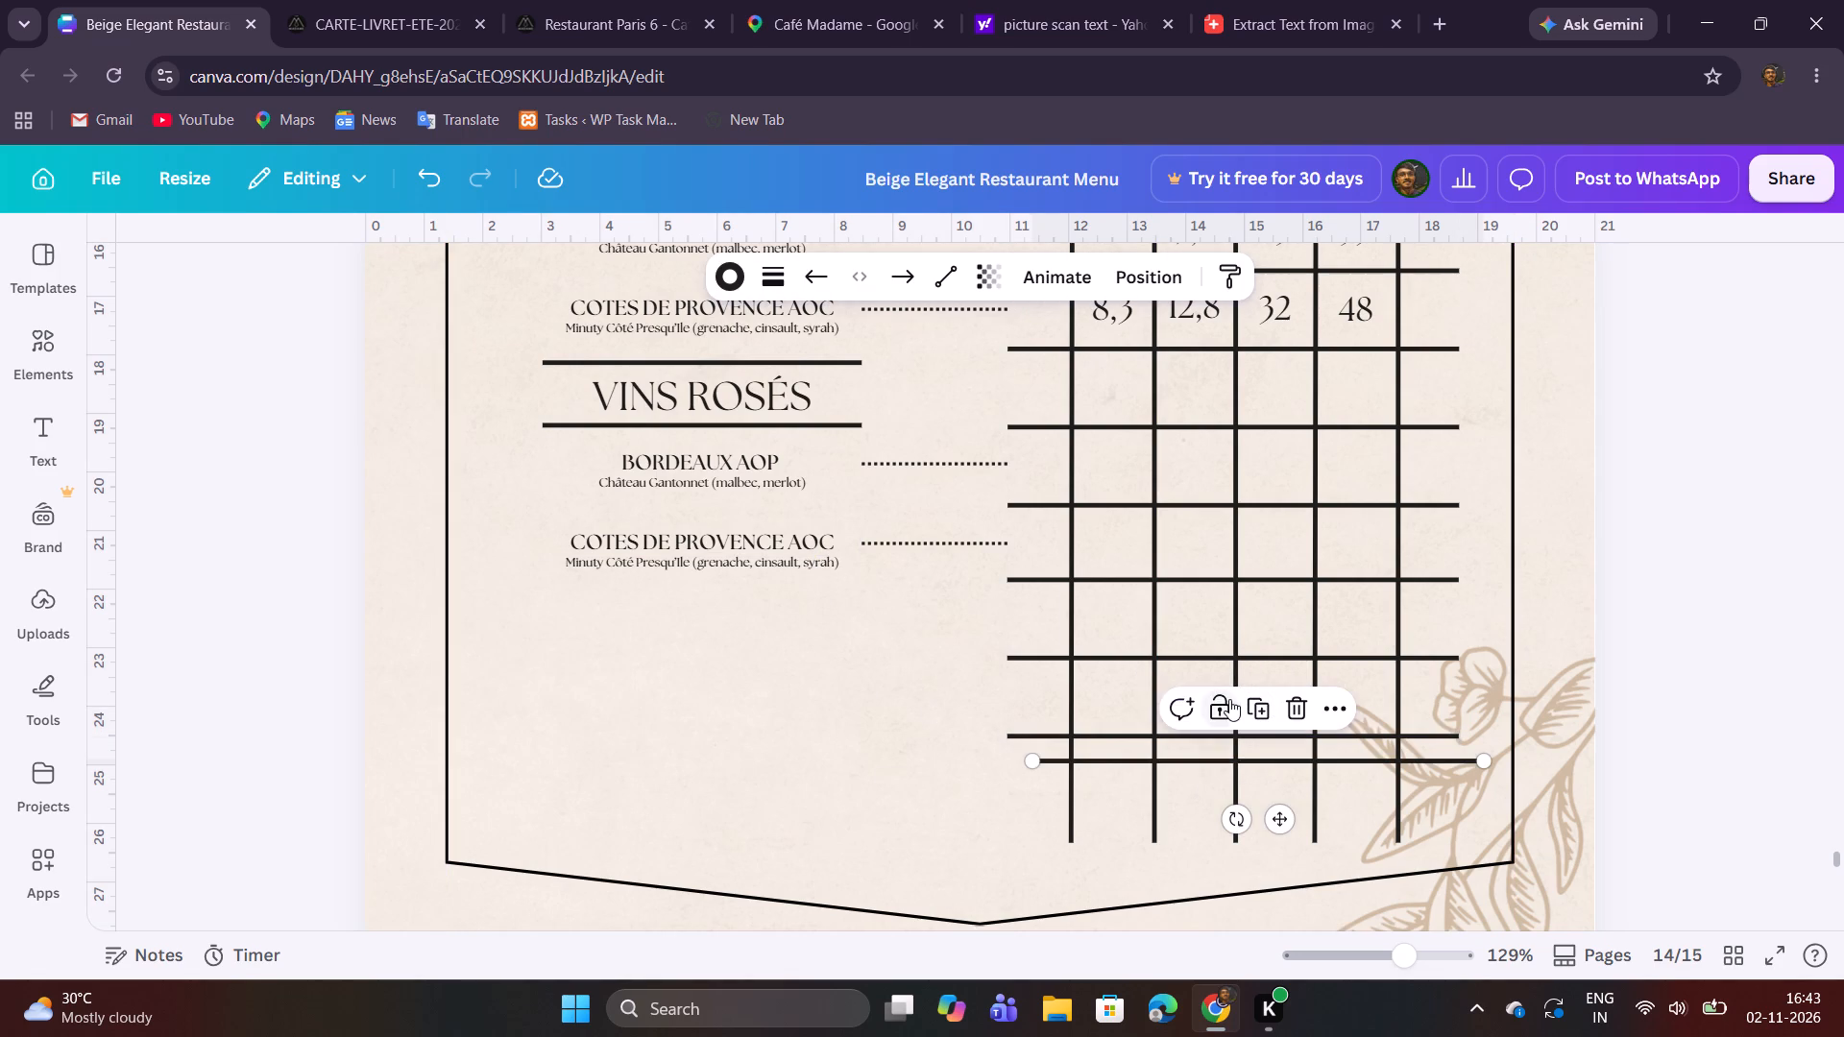
{"action": "left_click_drag", "start_coordinate": [1281, 819], "coordinate": [1250, 838]}
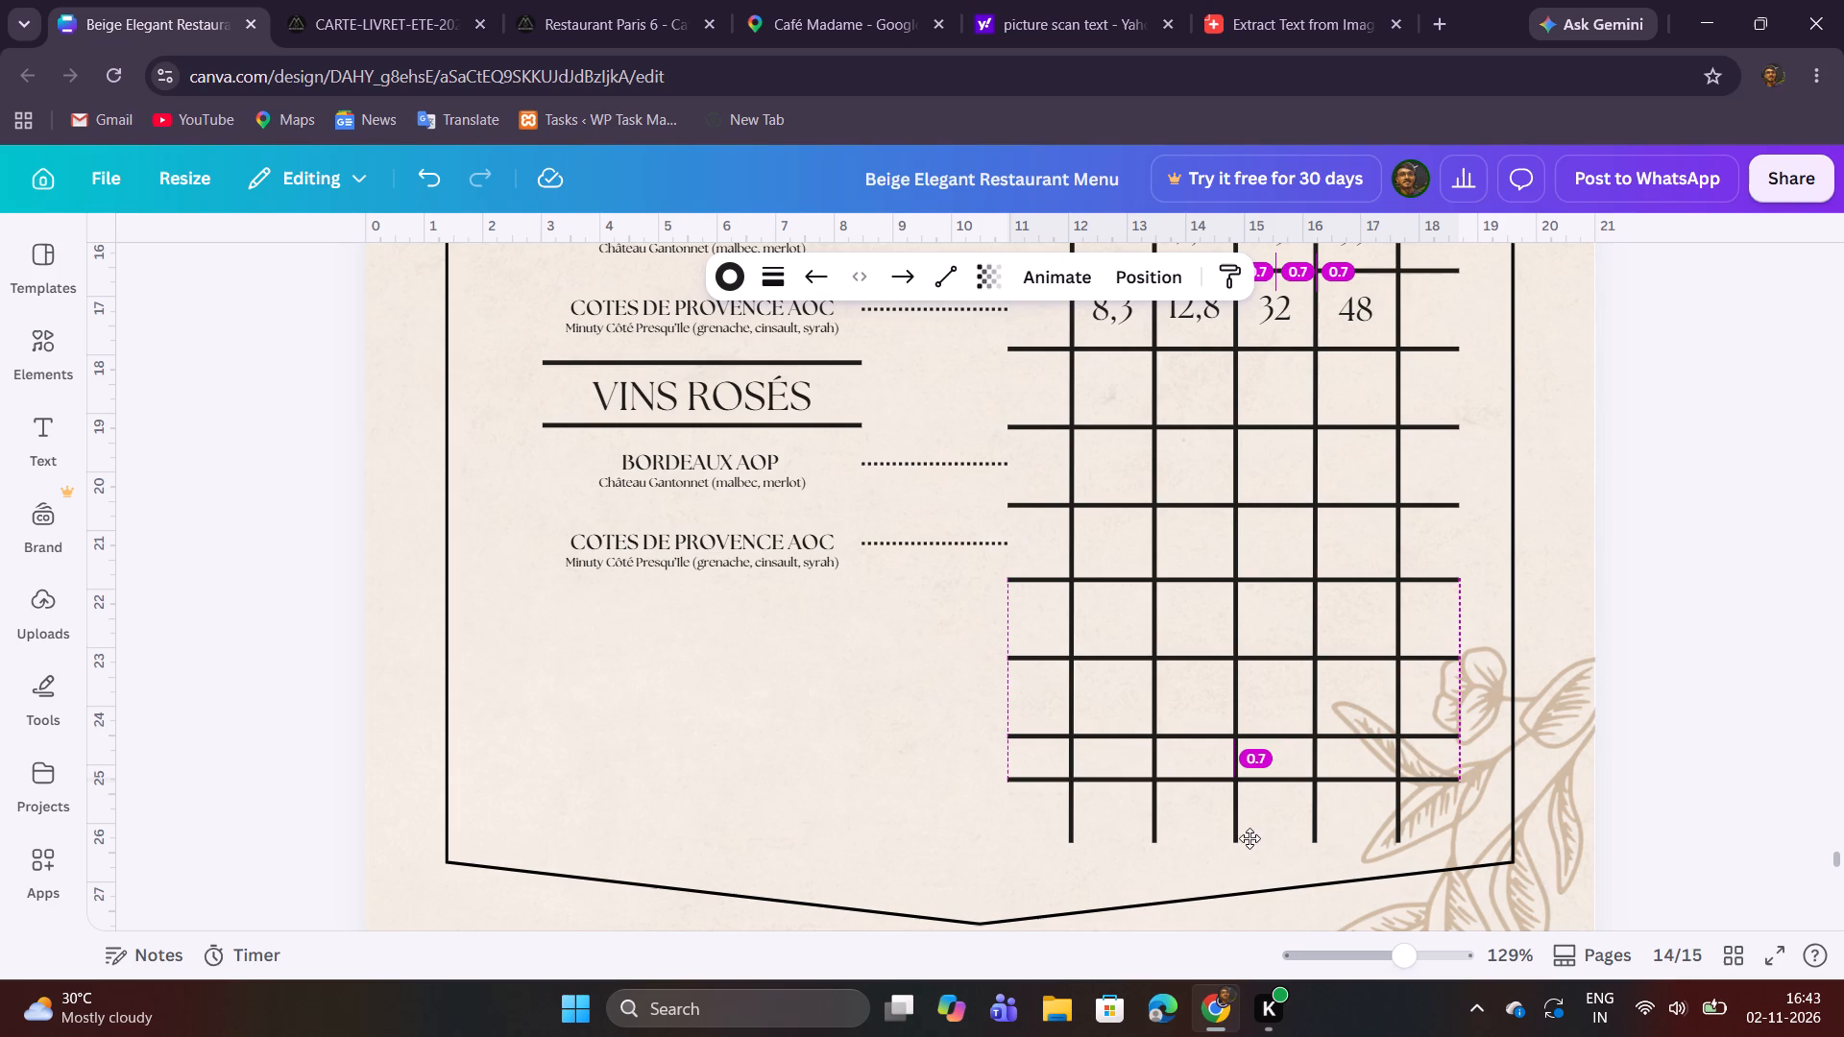
{"action": "left_click_drag", "start_coordinate": [1250, 838], "coordinate": [1249, 873]}
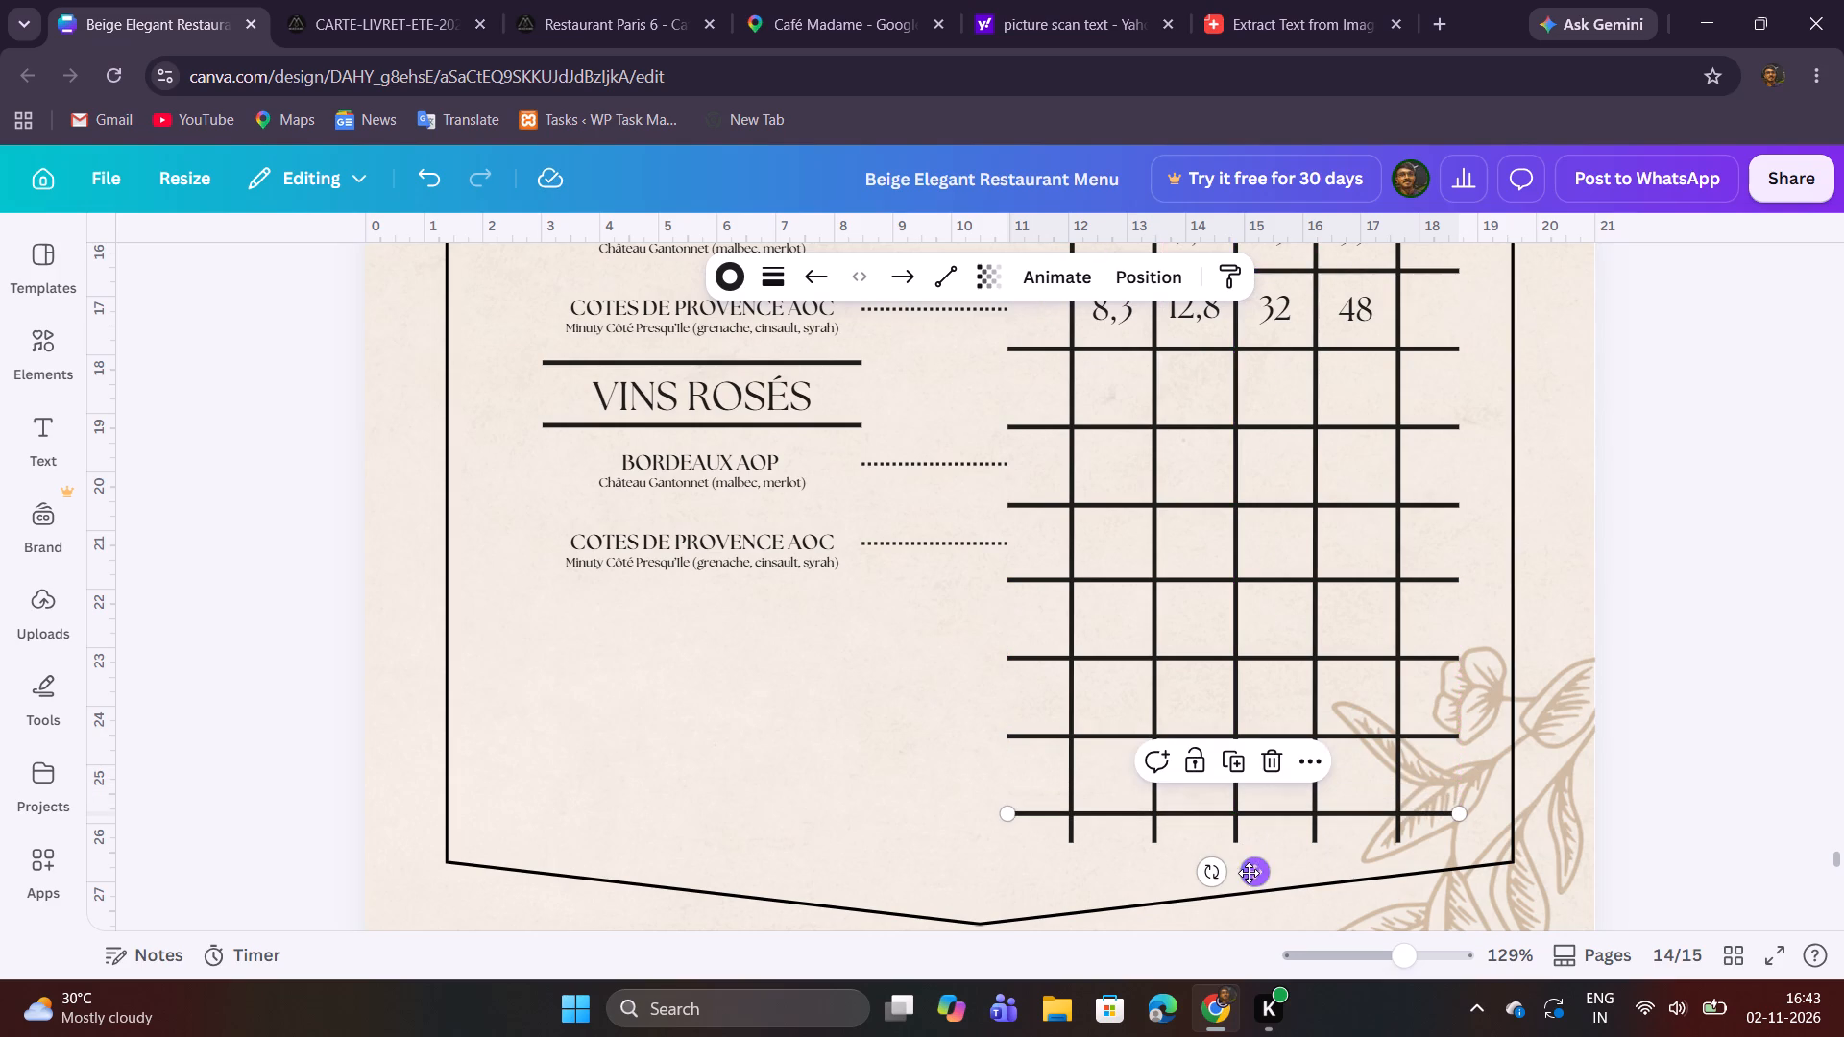
{"action": "left_click", "coordinate": [1597, 764]}
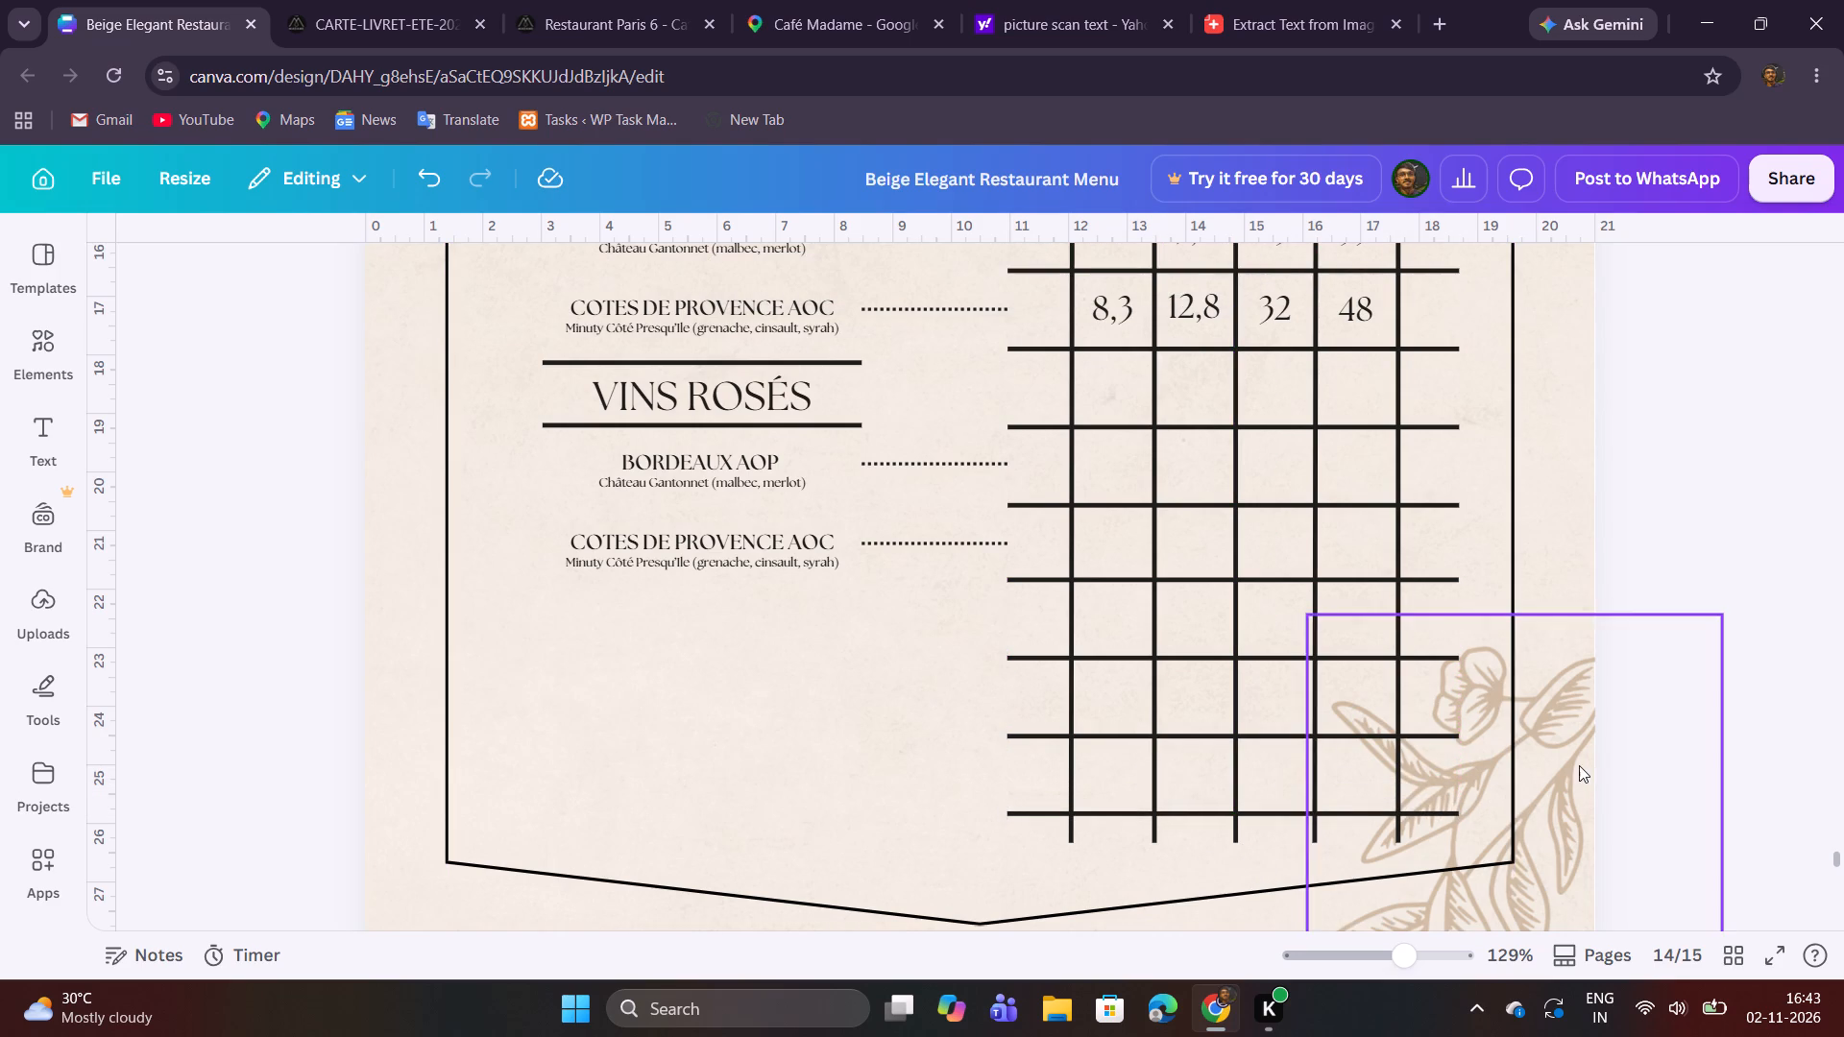
{"action": "left_click", "coordinate": [1274, 571]}
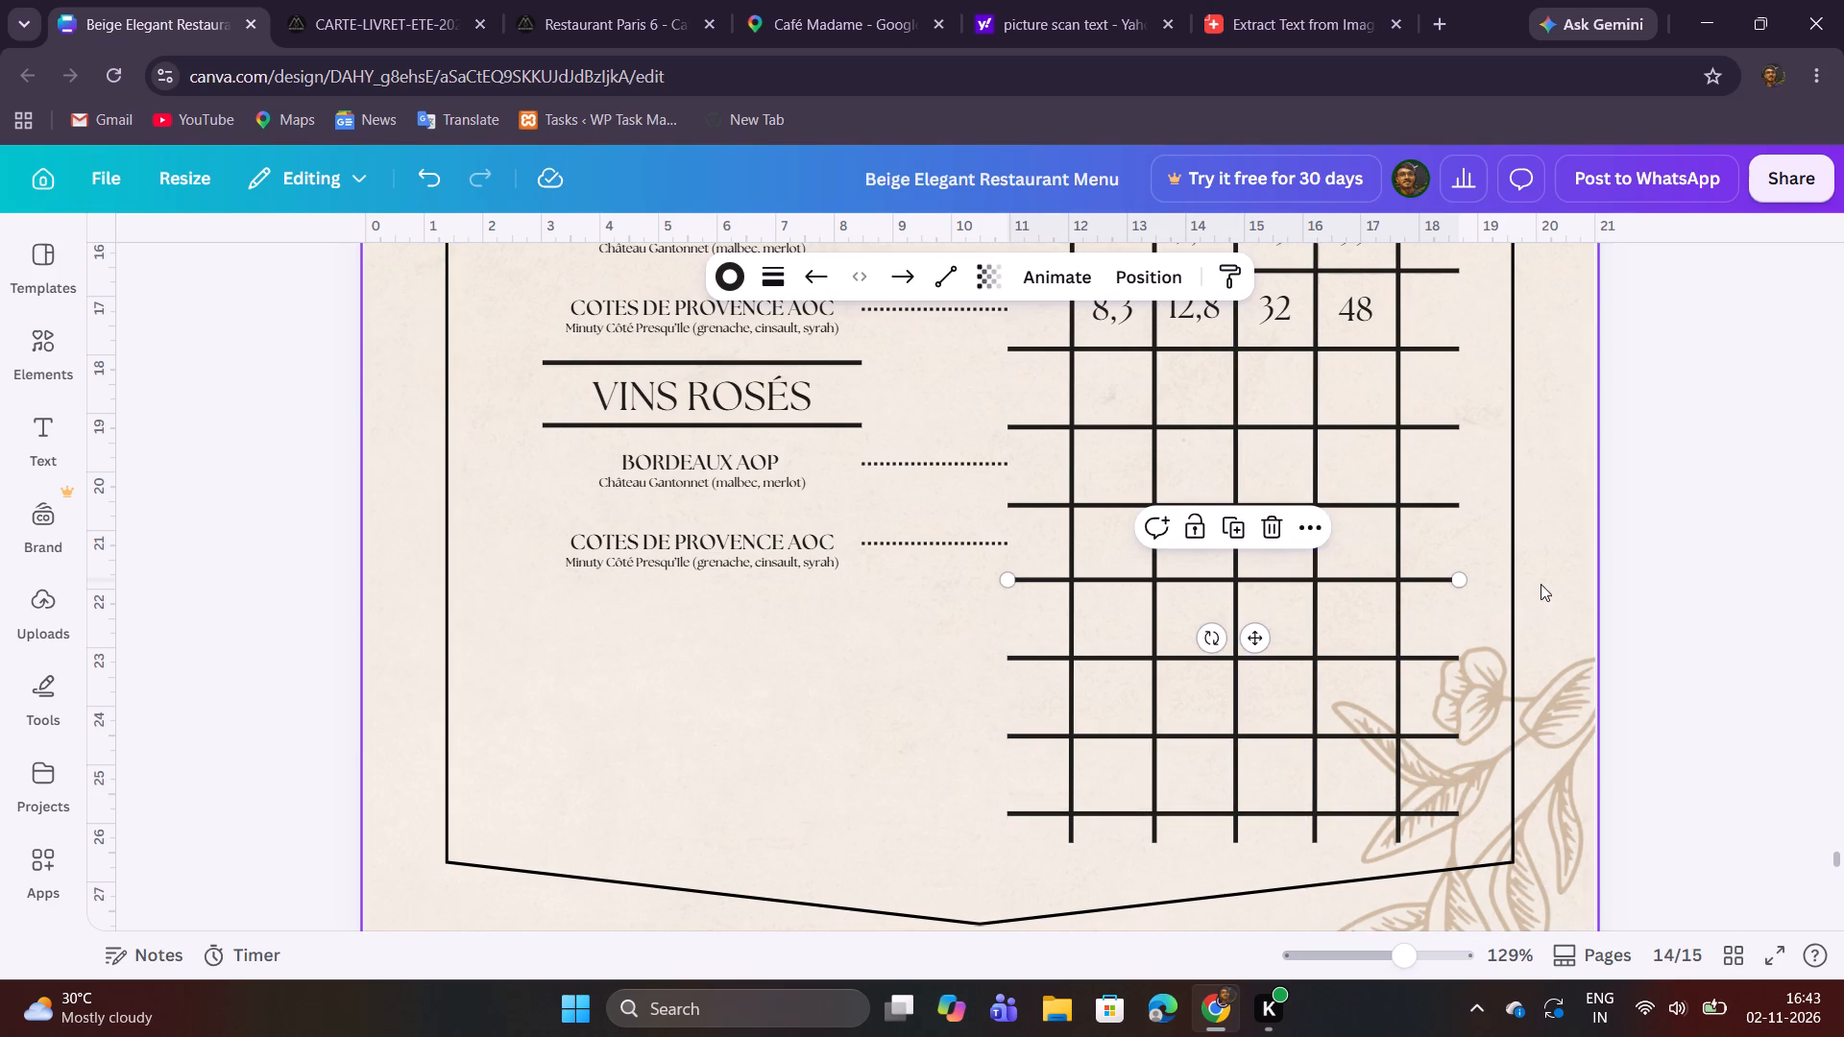
{"action": "left_click", "coordinate": [1543, 584]}
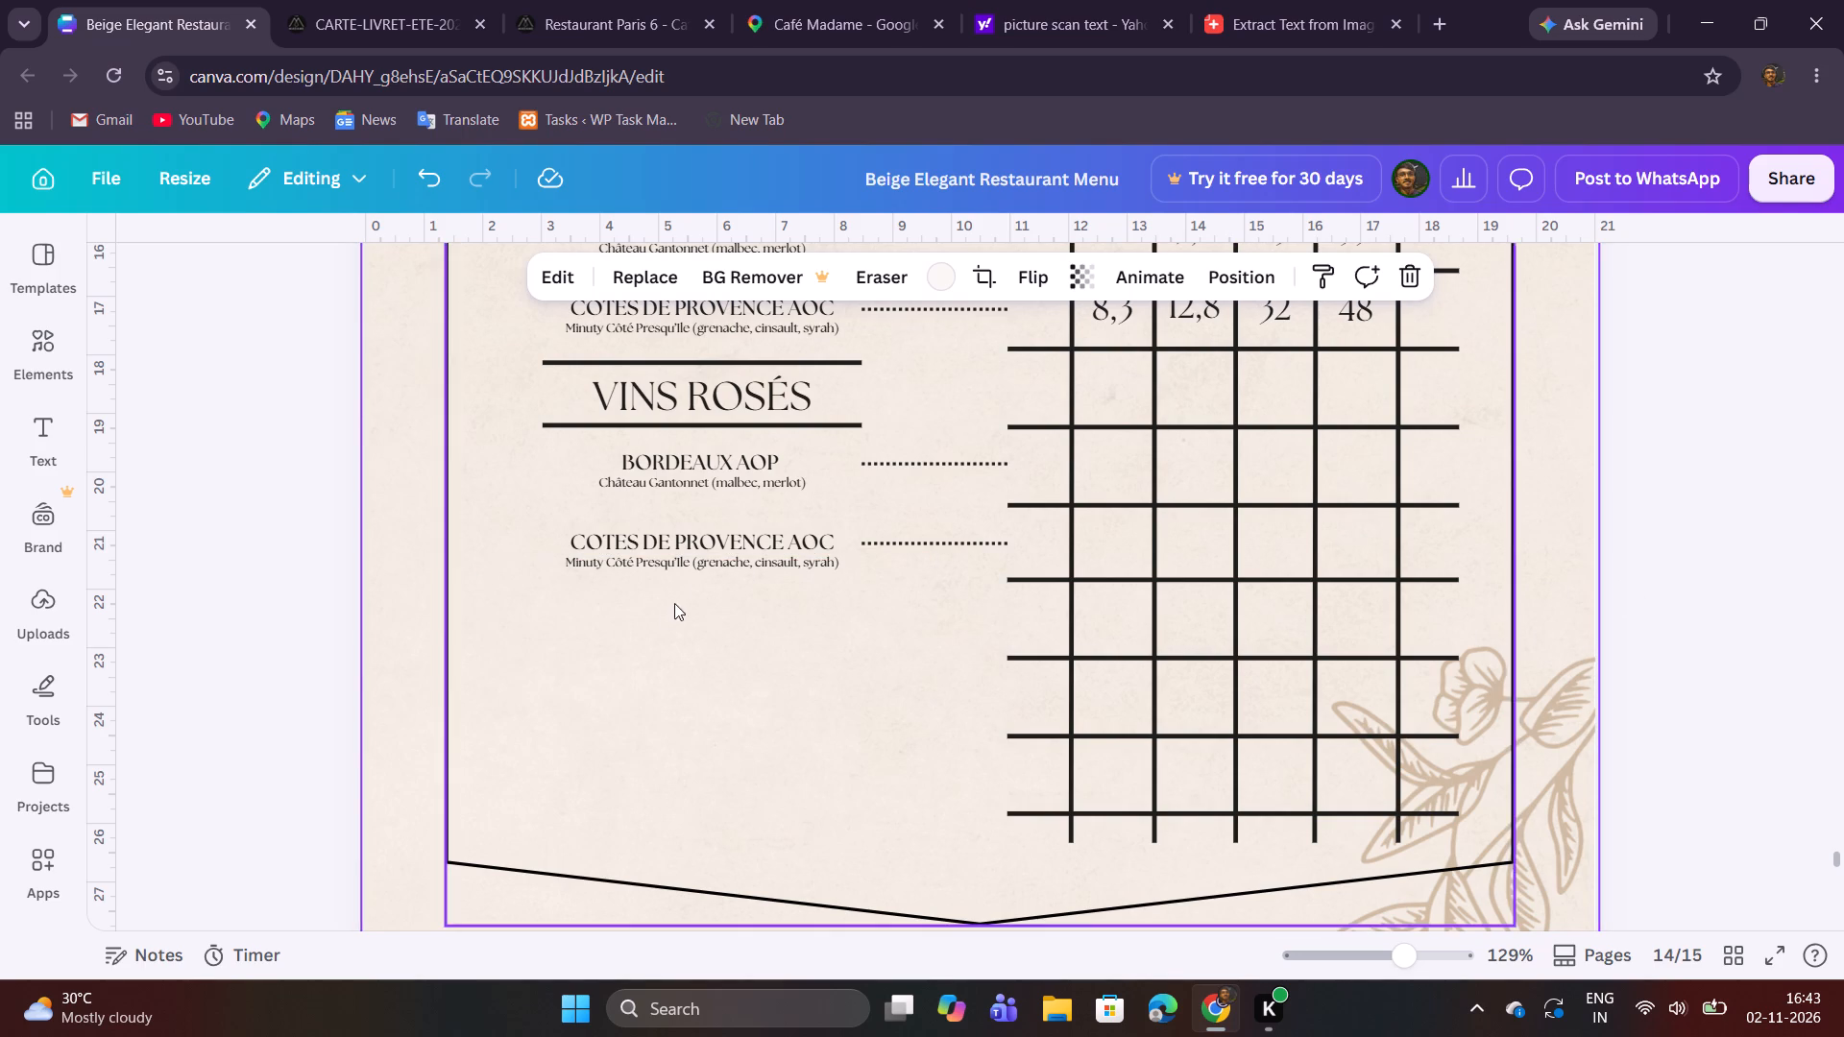
Duplicate the lowest COTES DE PROVENCE AOC entry with its description and dotted line, placing the copy directly below in line with it.
{"action": "left_click_drag", "start_coordinate": [648, 615], "coordinate": [939, 522]}
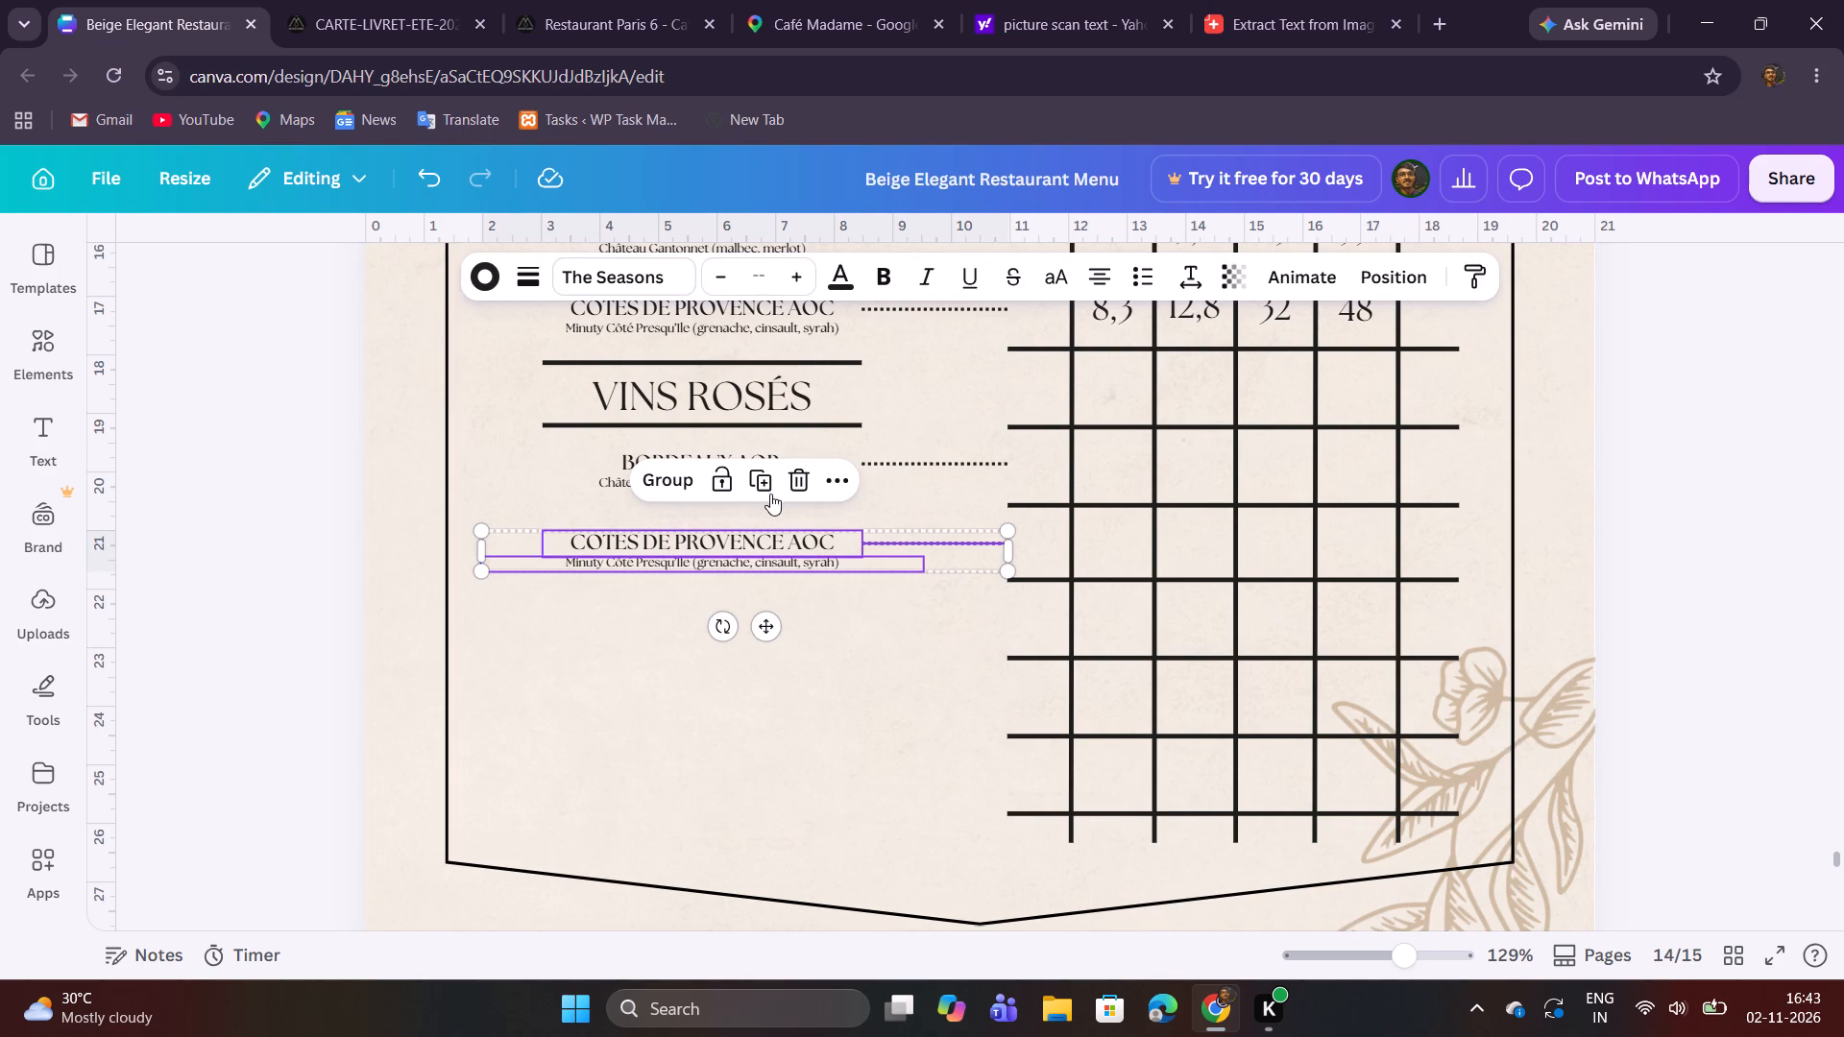
{"action": "left_click", "coordinate": [767, 480]}
{"action": "left_click_drag", "start_coordinate": [798, 571], "coordinate": [798, 576]}
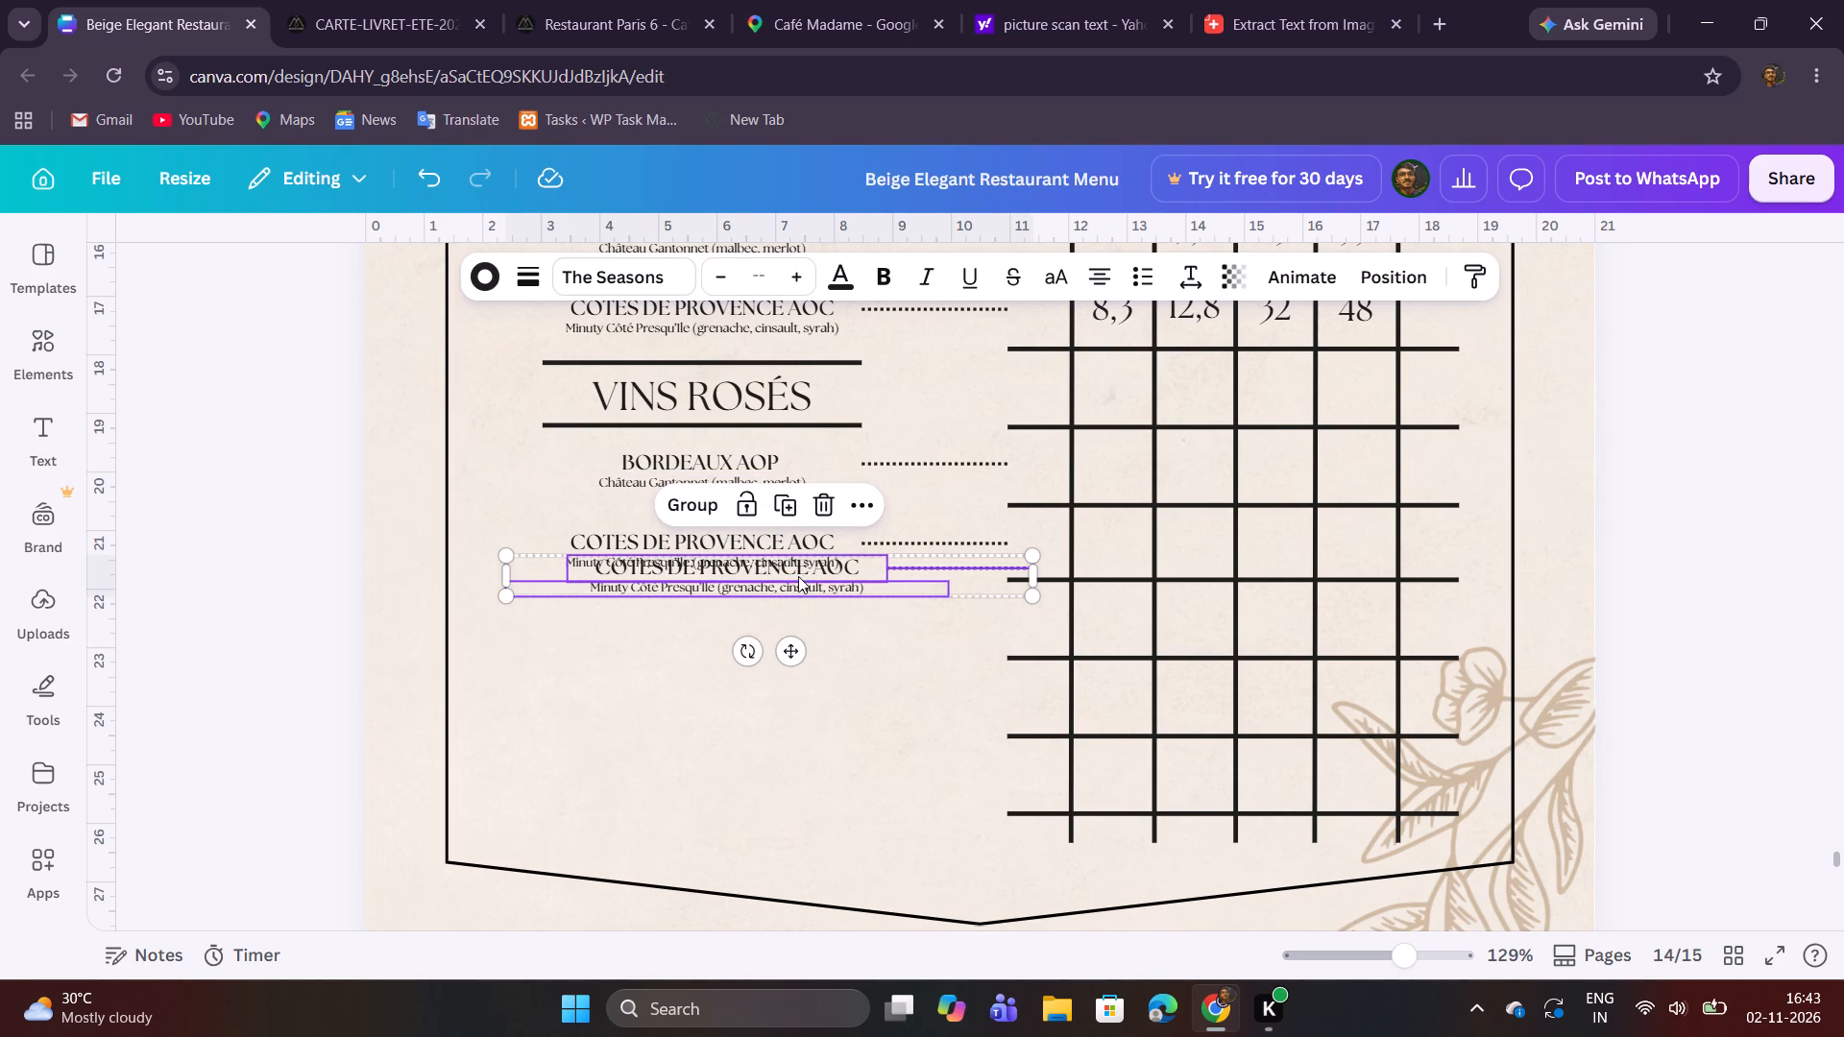
{"action": "left_click_drag", "start_coordinate": [798, 576], "coordinate": [783, 620]}
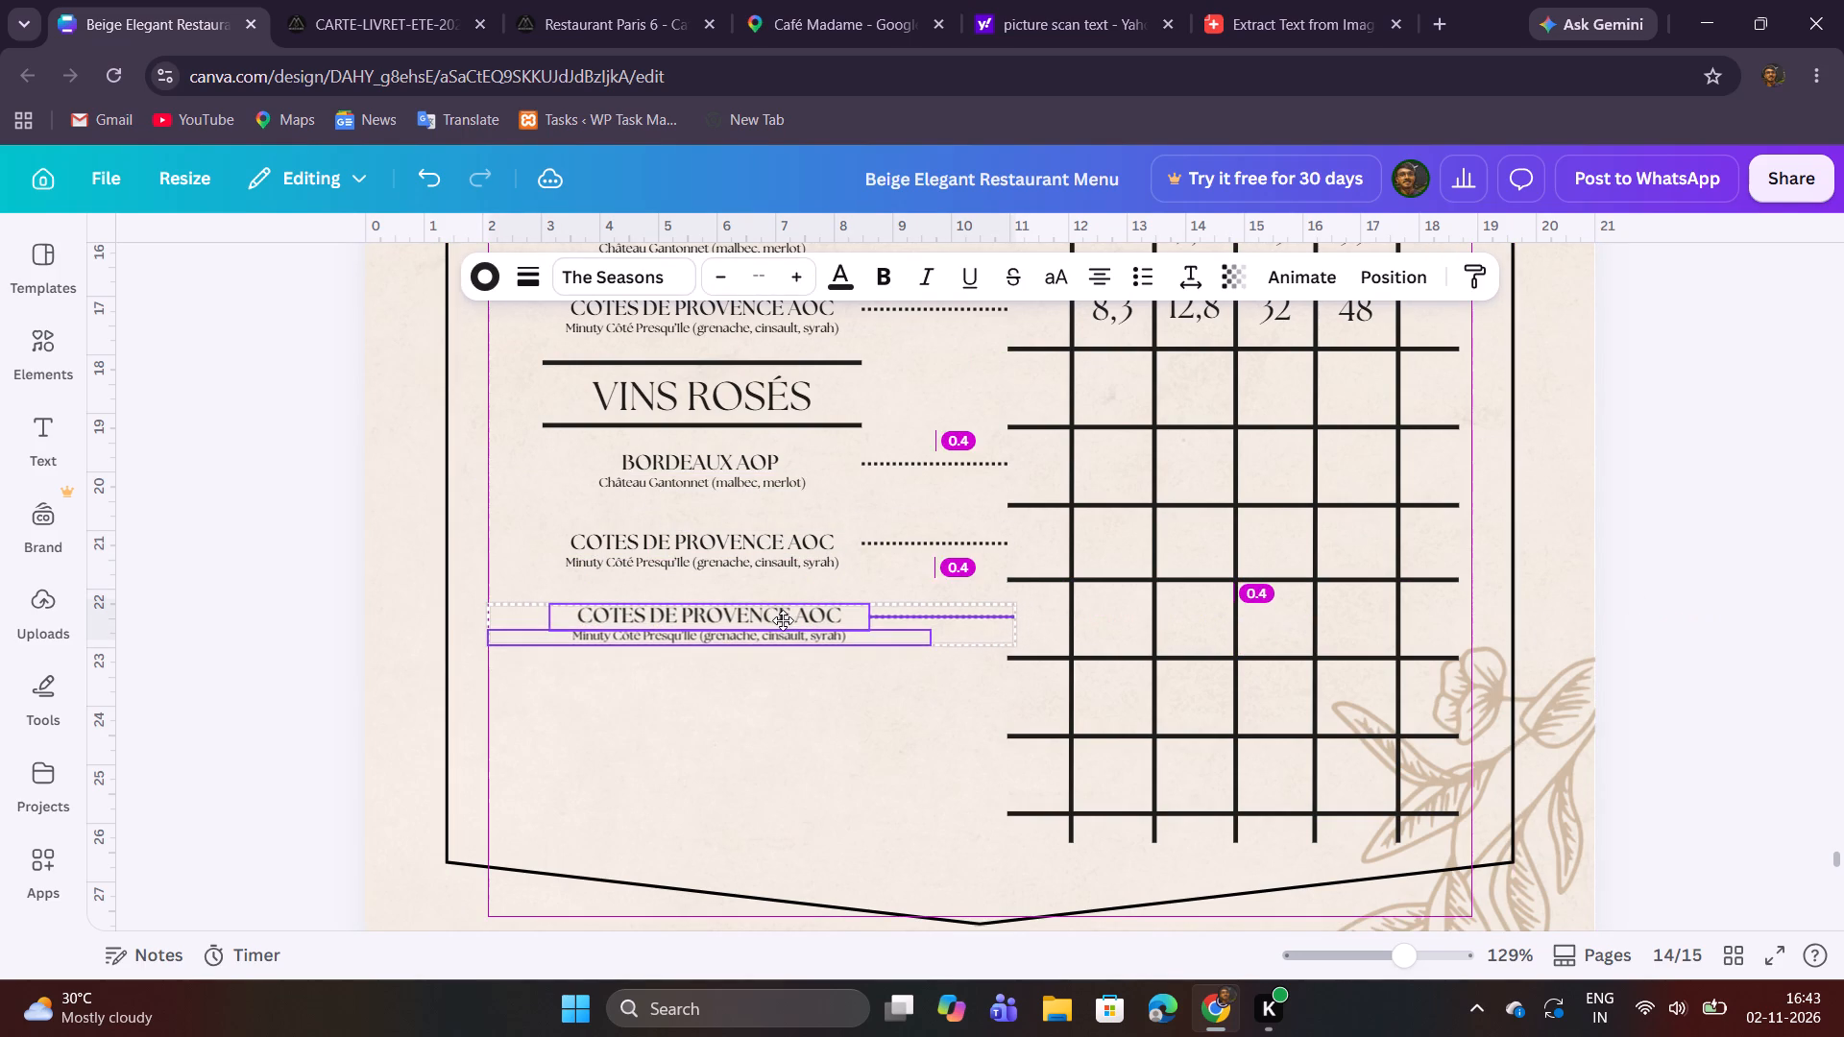
{"action": "left_click_drag", "start_coordinate": [783, 620], "coordinate": [772, 625]}
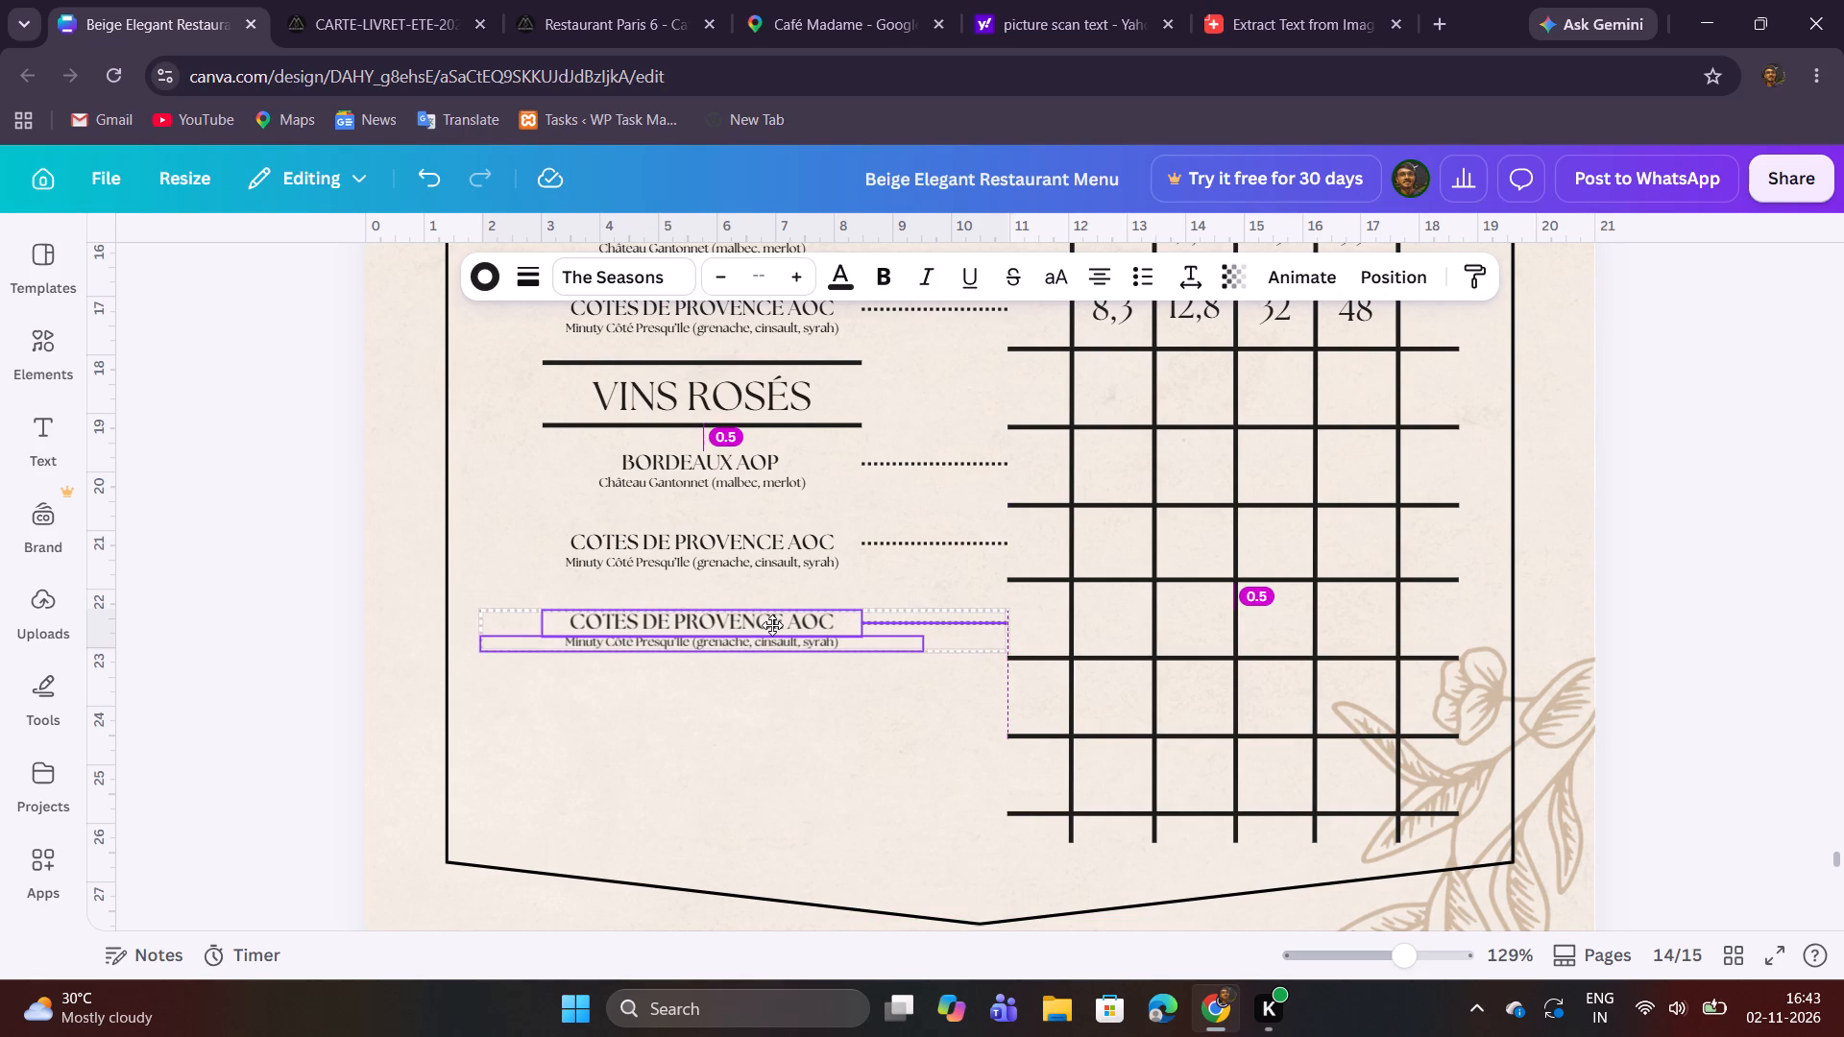
{"action": "left_click_drag", "start_coordinate": [772, 625], "coordinate": [774, 621]}
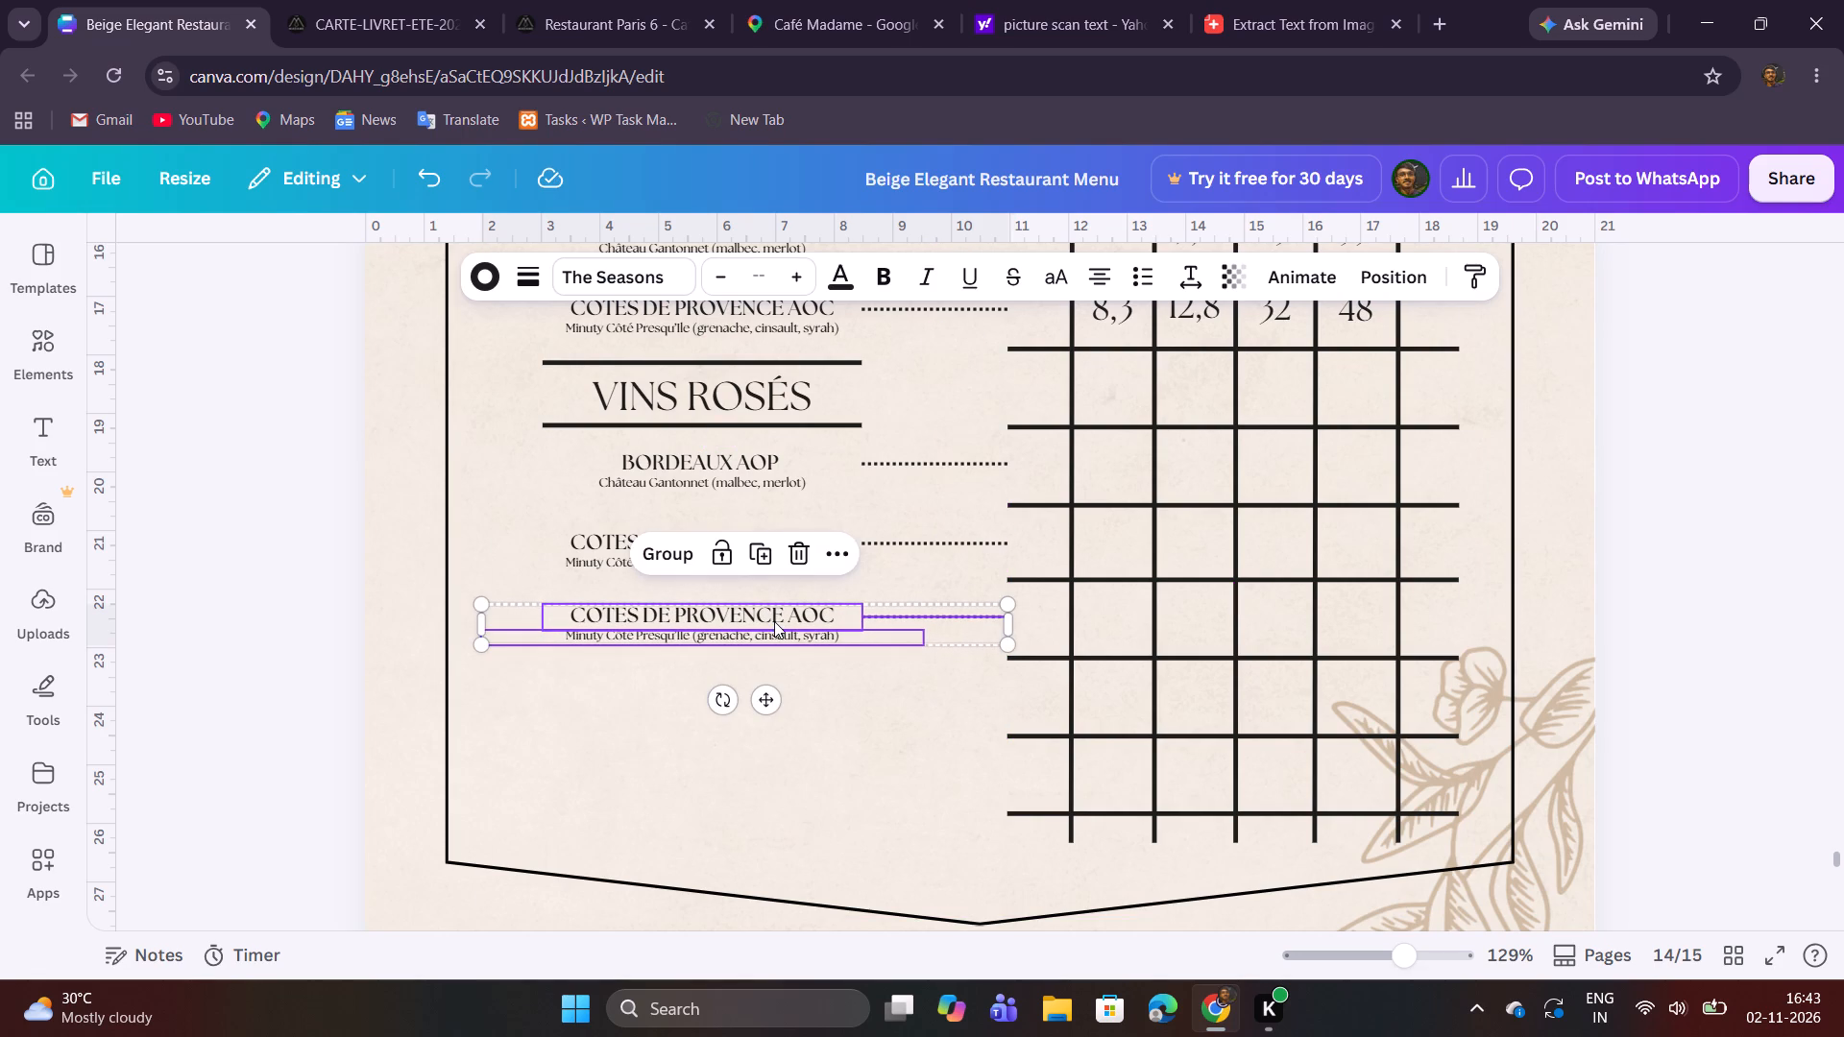
{"action": "left_click", "coordinate": [809, 710]}
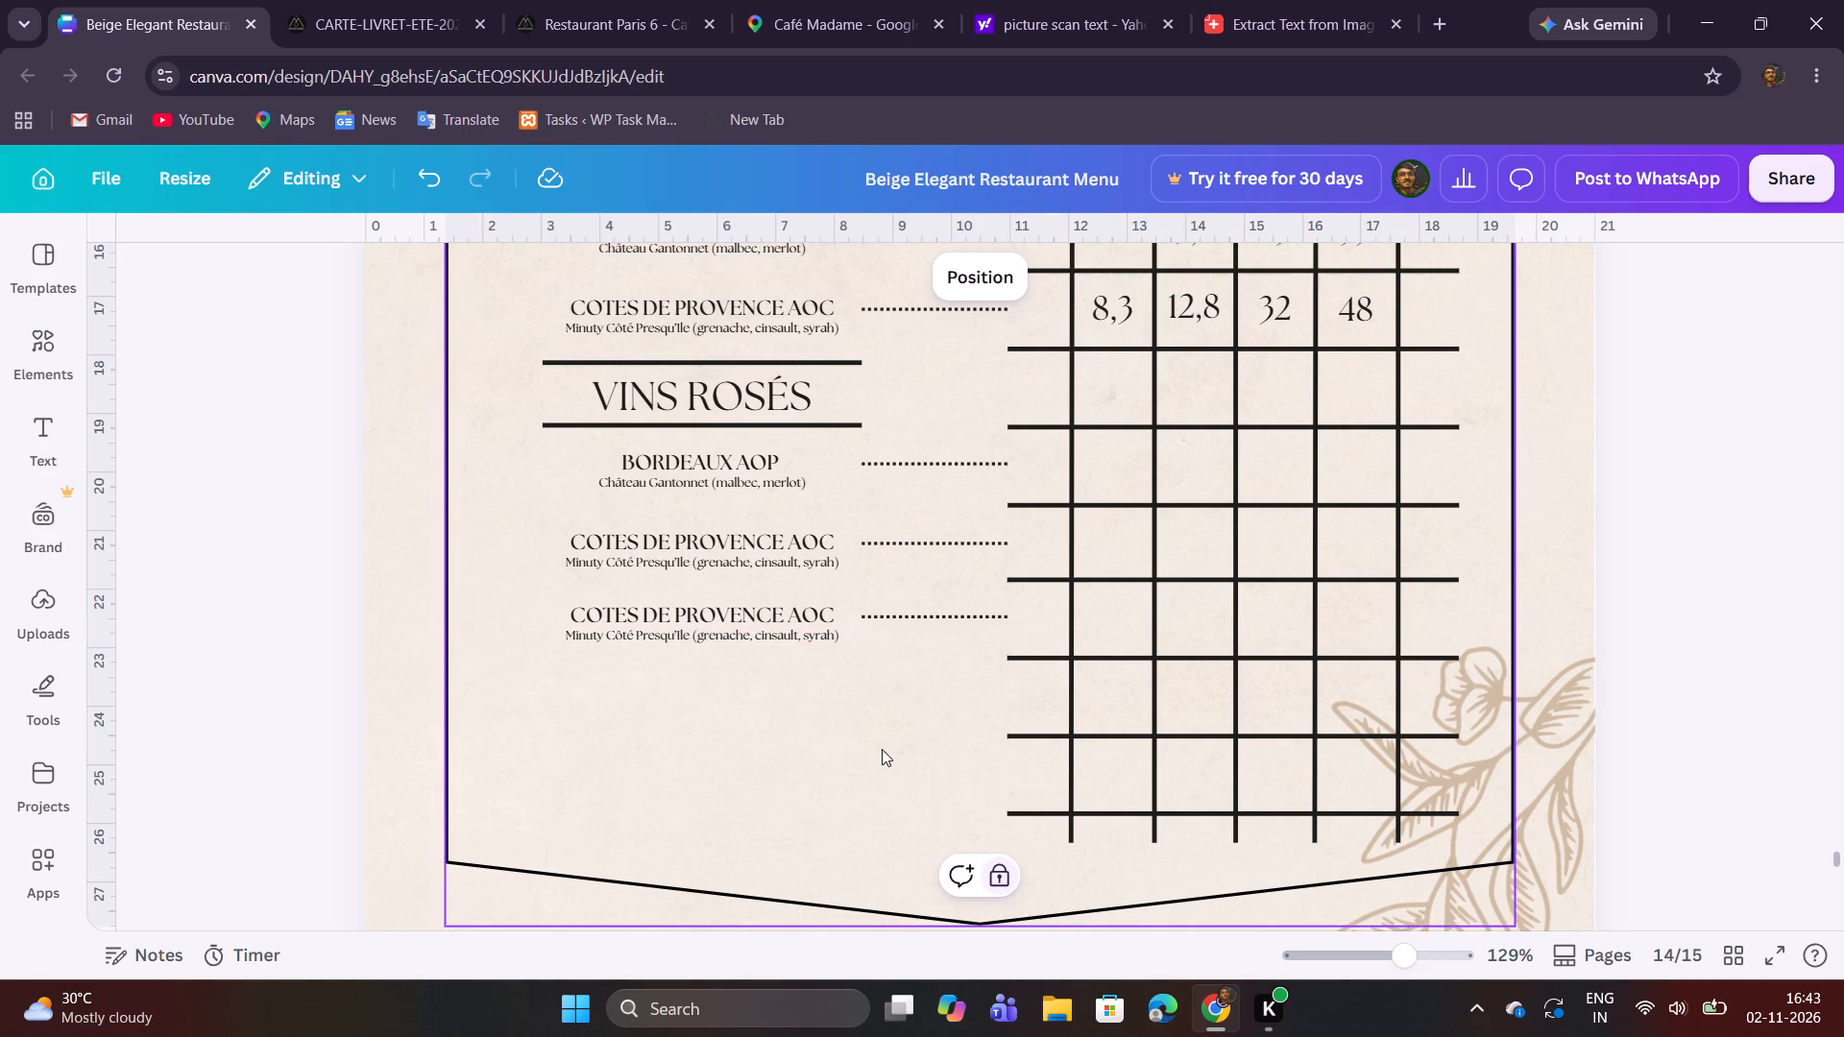
Add another copy of the COTES DE PROVENCE AOC entry below the last one, level with the second-to-last closed price row.
{"action": "left_click_drag", "start_coordinate": [739, 694], "coordinate": [891, 603]}
{"action": "left_click", "coordinate": [756, 564]}
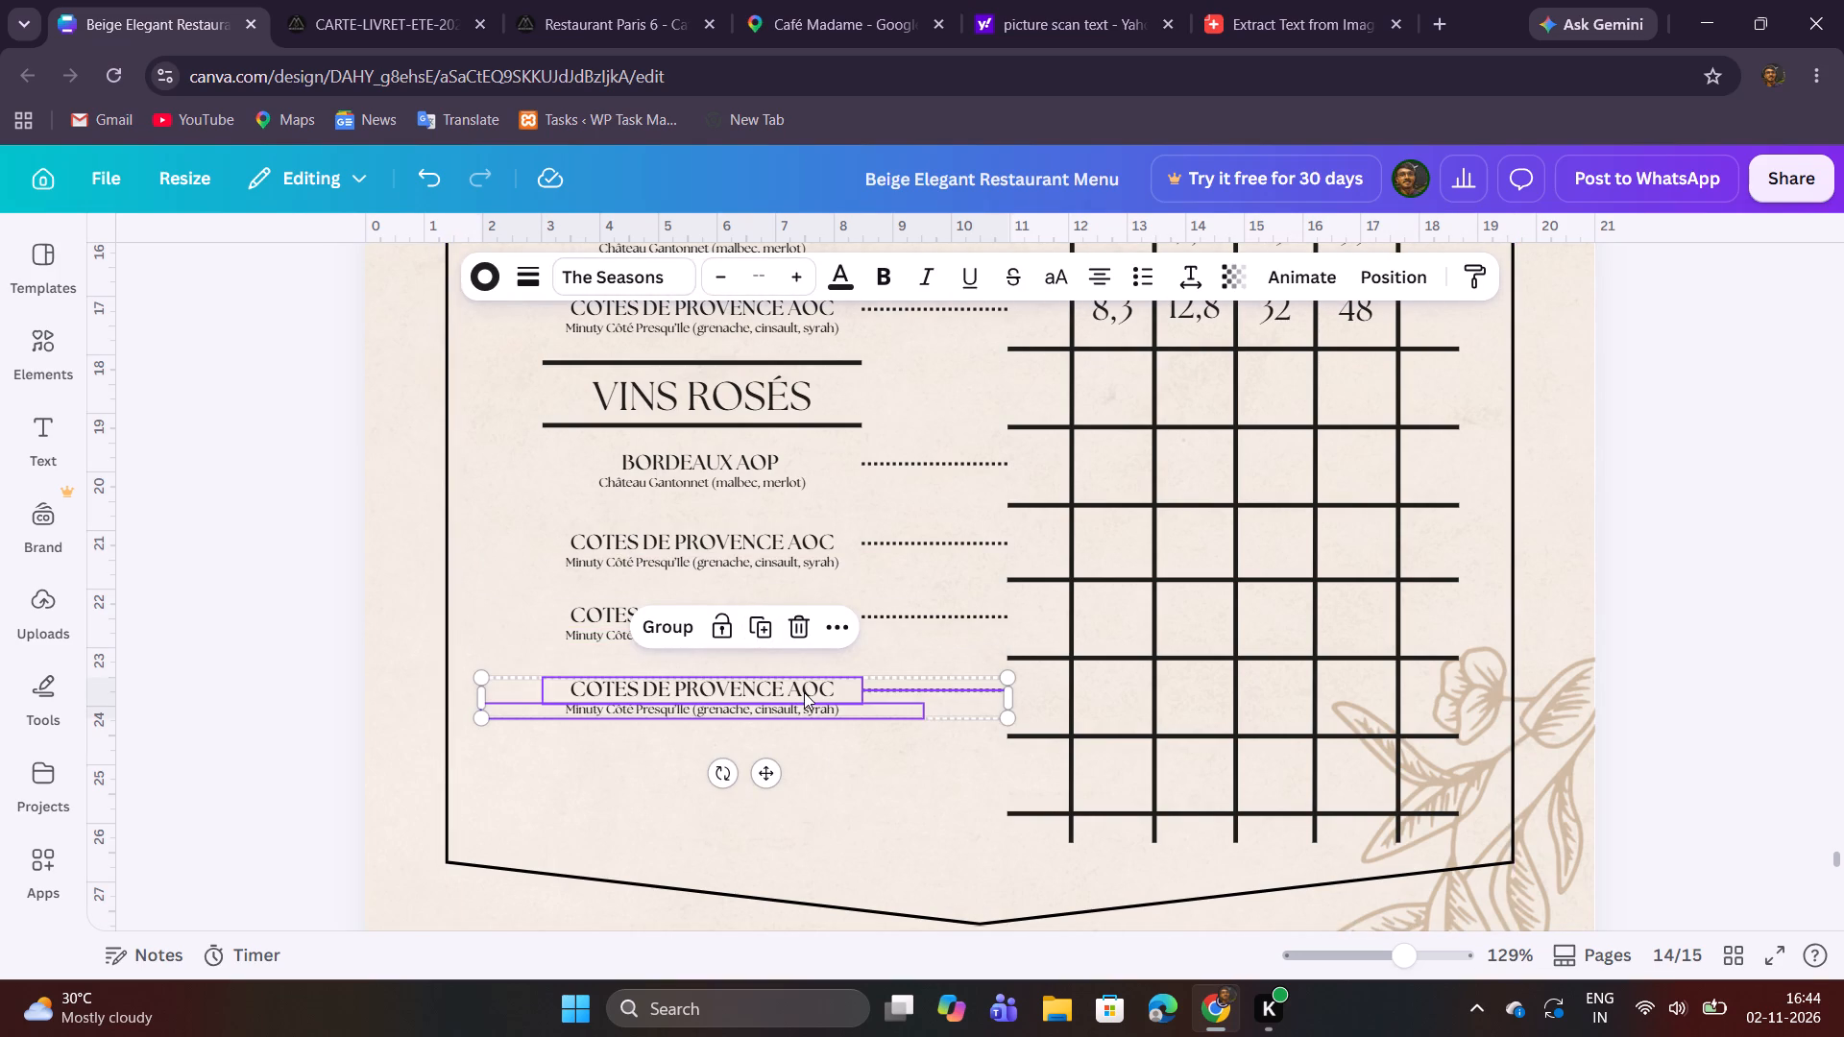
{"action": "left_click_drag", "start_coordinate": [804, 692], "coordinate": [806, 700]}
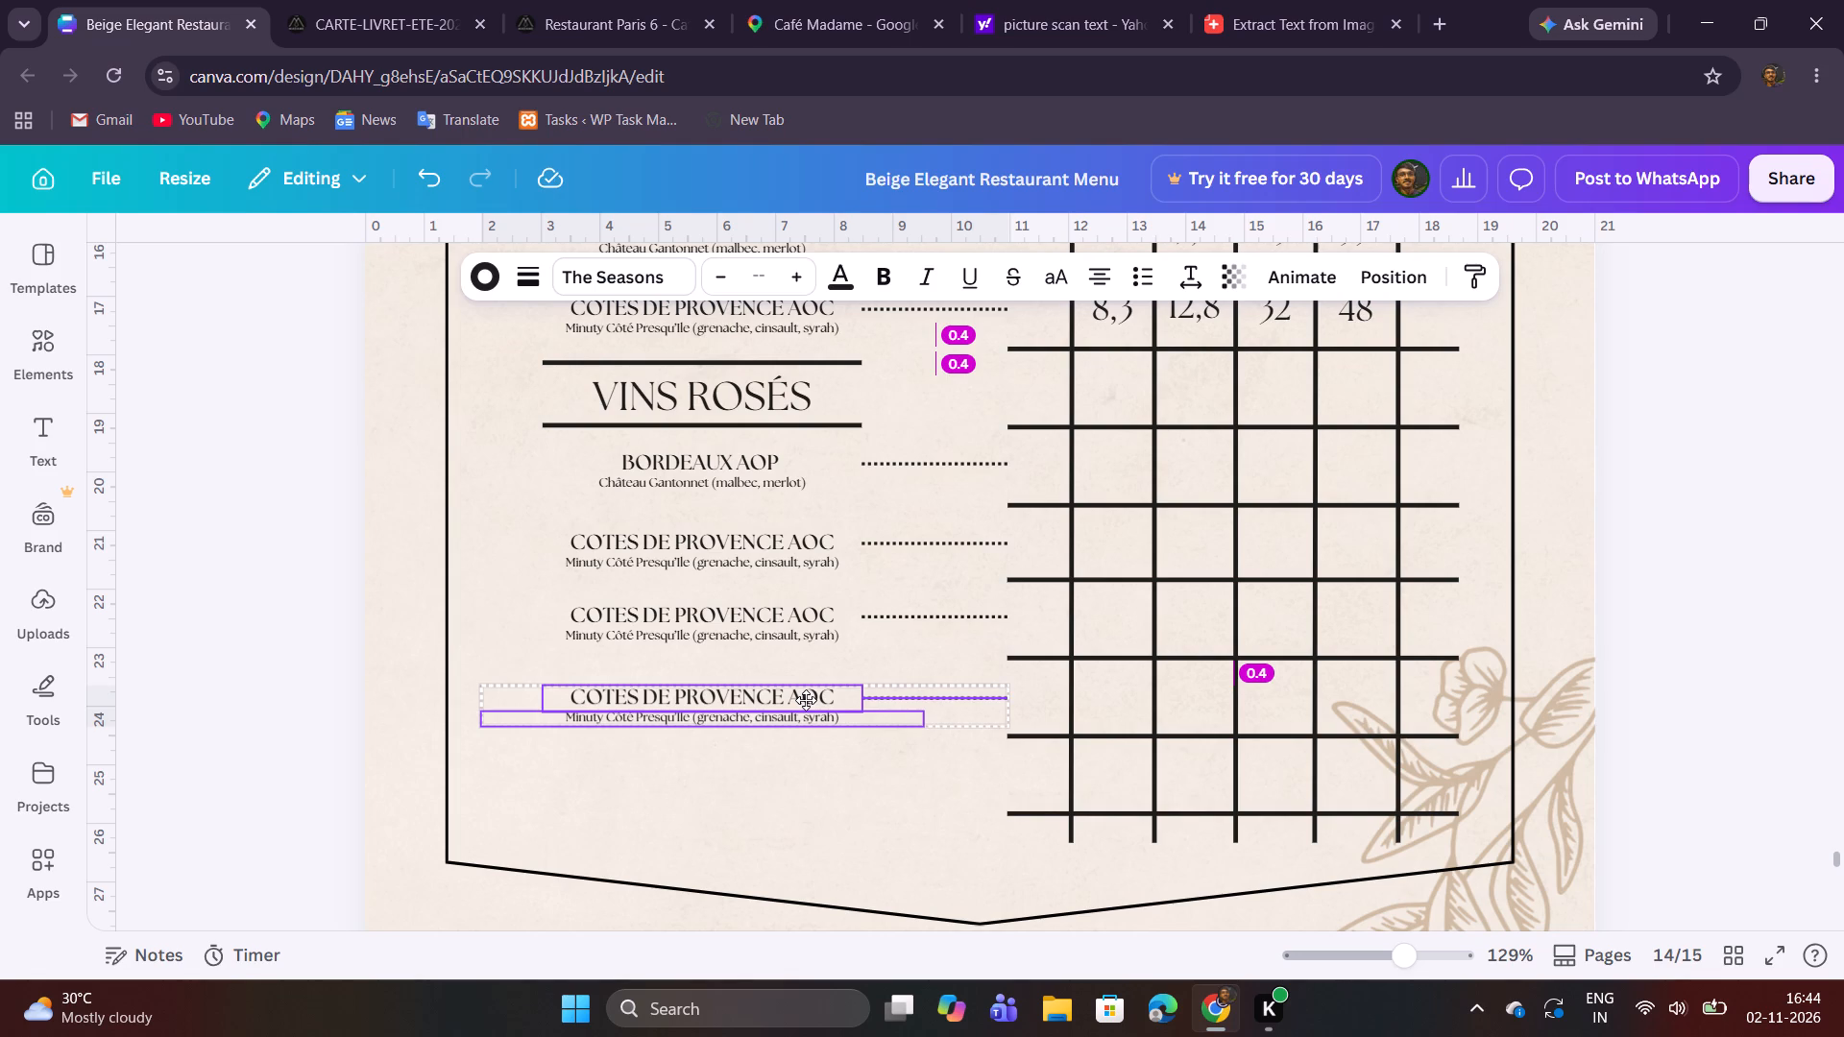
{"action": "left_click_drag", "start_coordinate": [806, 700], "coordinate": [806, 702]}
{"action": "left_click", "coordinate": [863, 772], "text": "shift"}
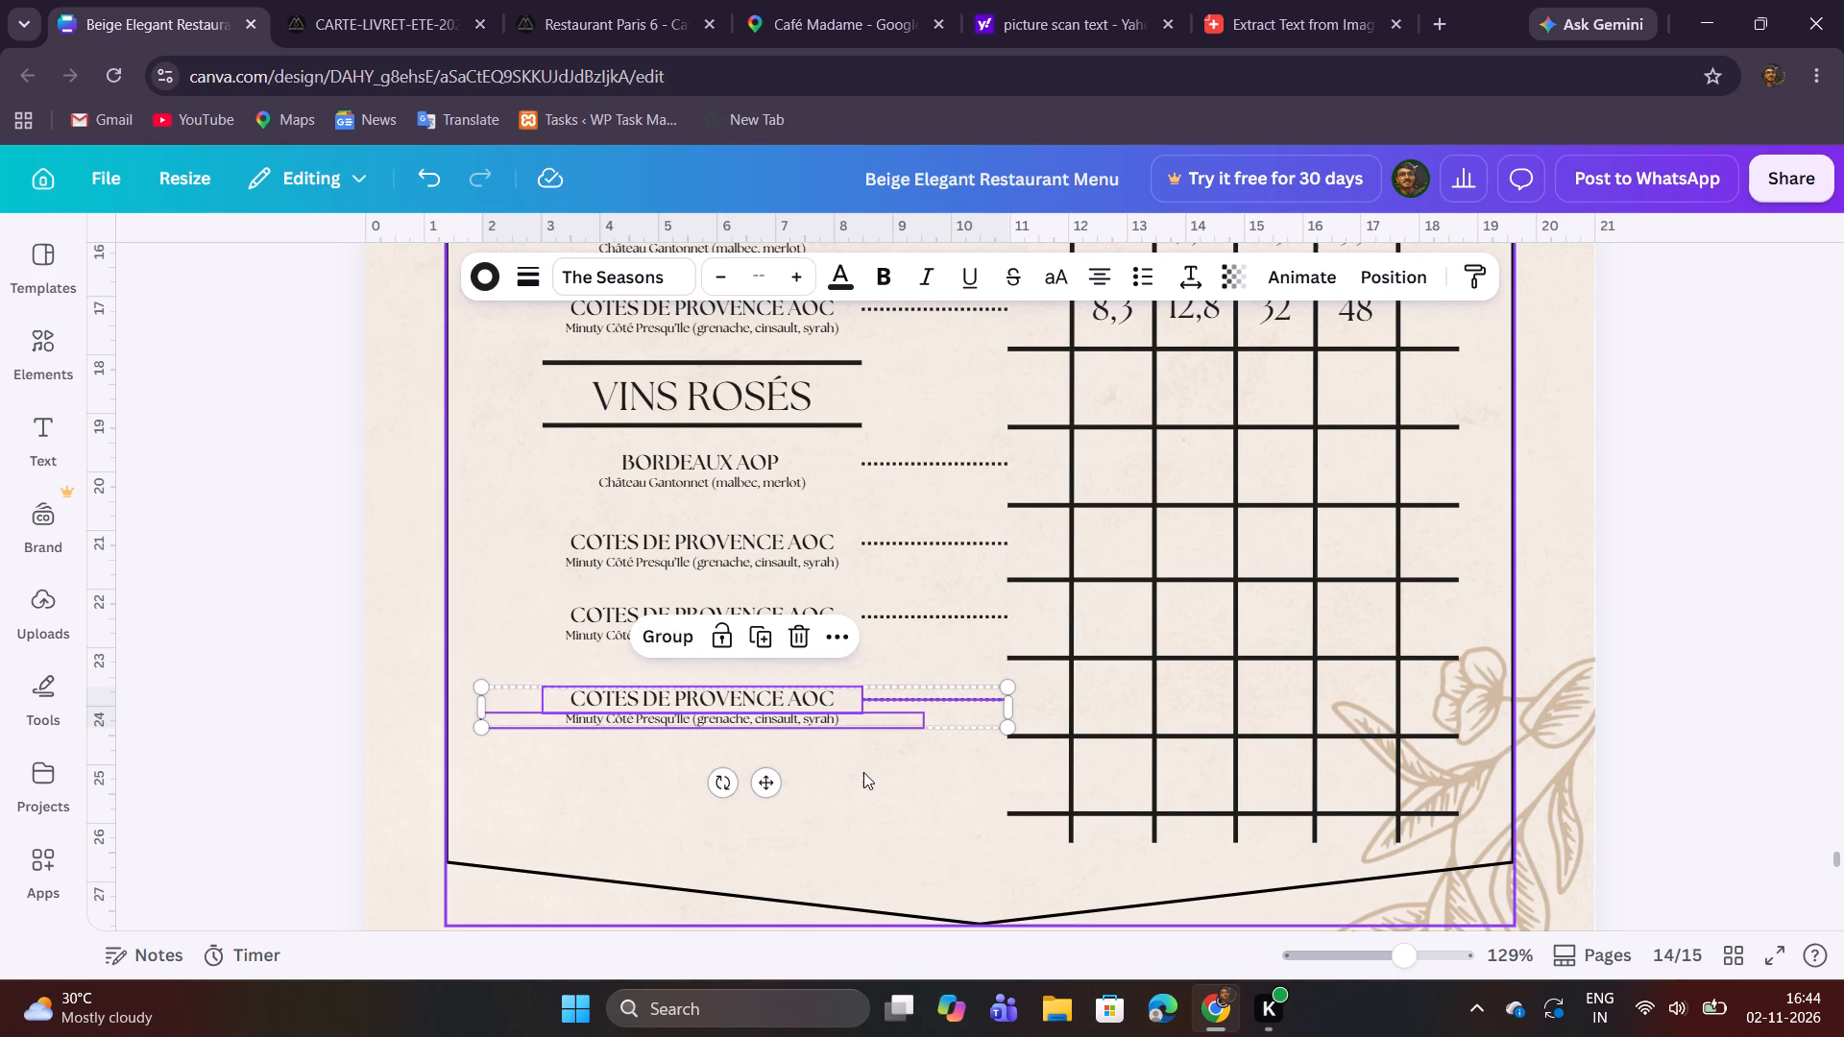
Add a further COTES DE PROVENCE AOC entry with description and dotted line at the list's end, level with the last closed price row.
{"action": "left_click_drag", "start_coordinate": [739, 794], "coordinate": [879, 687]}
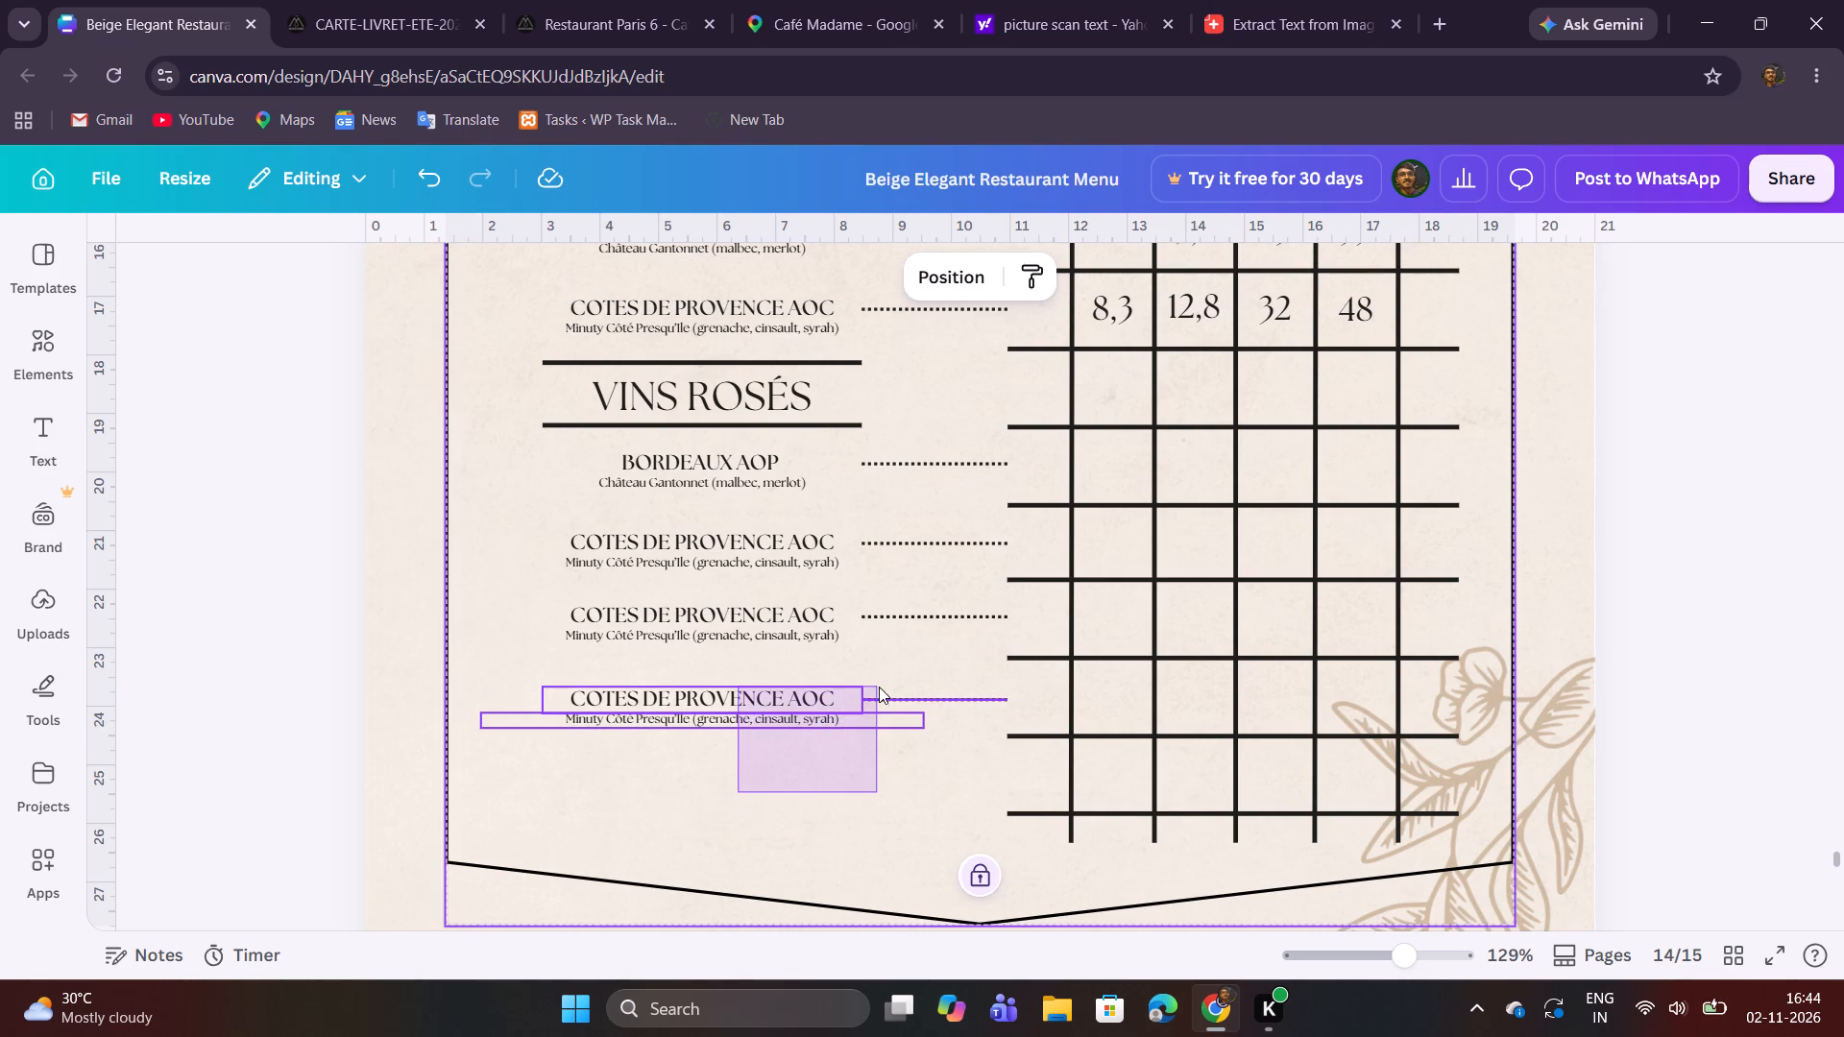
{"action": "left_click_drag", "start_coordinate": [879, 687], "coordinate": [904, 687]}
{"action": "left_click", "coordinate": [755, 638]}
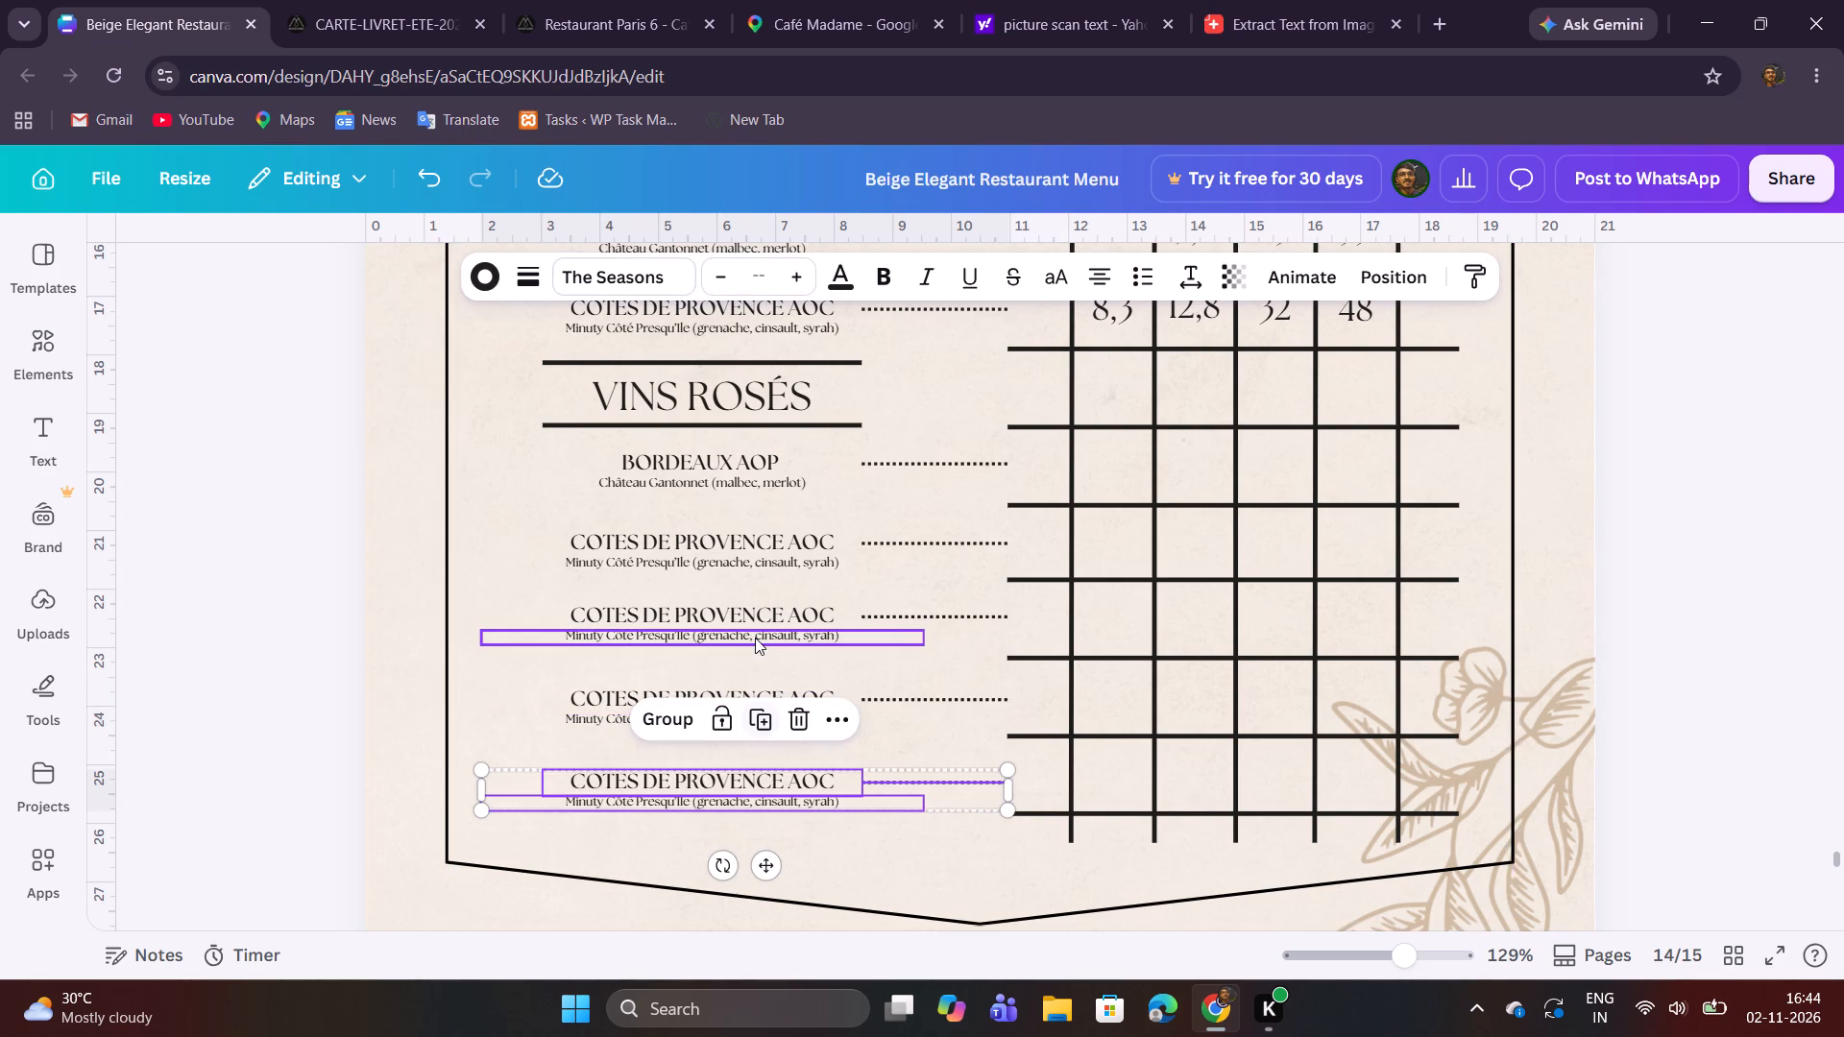
{"action": "left_click_drag", "start_coordinate": [810, 808], "coordinate": [810, 806], "text": "shift"}
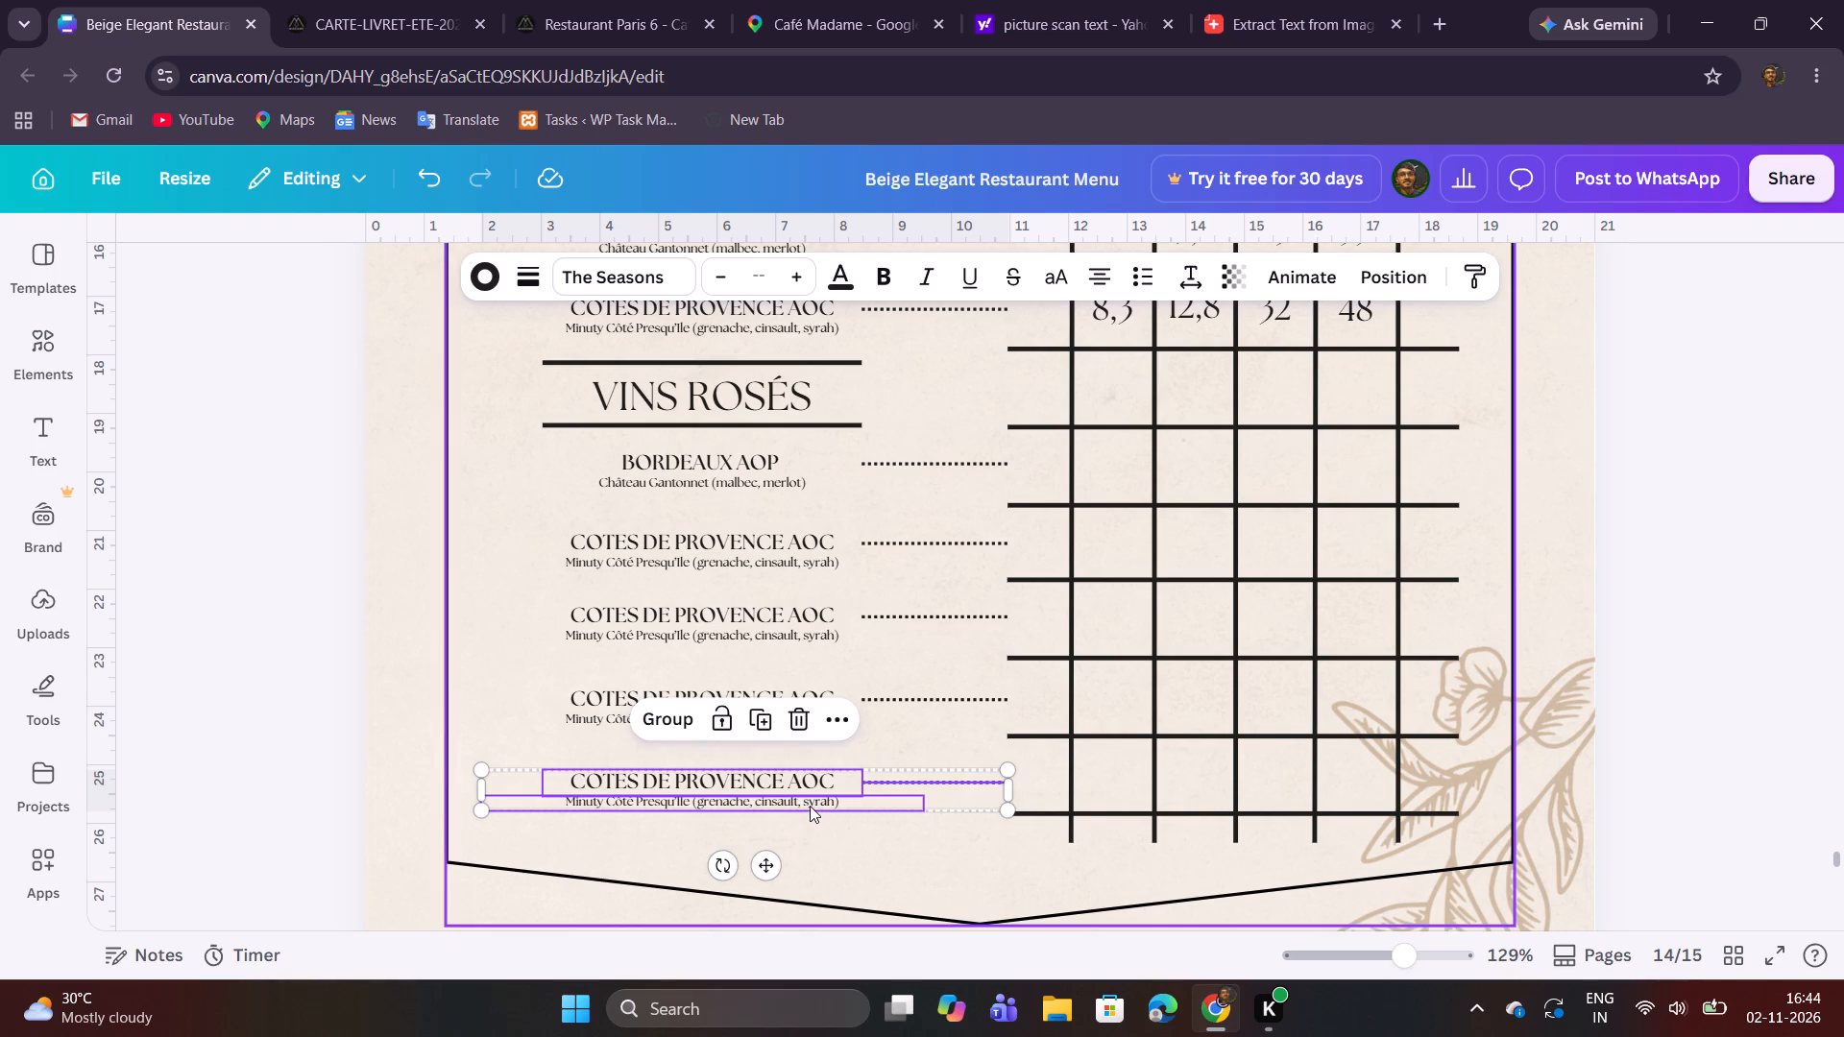
{"action": "left_click_drag", "start_coordinate": [810, 806], "coordinate": [812, 797], "text": "shift"}
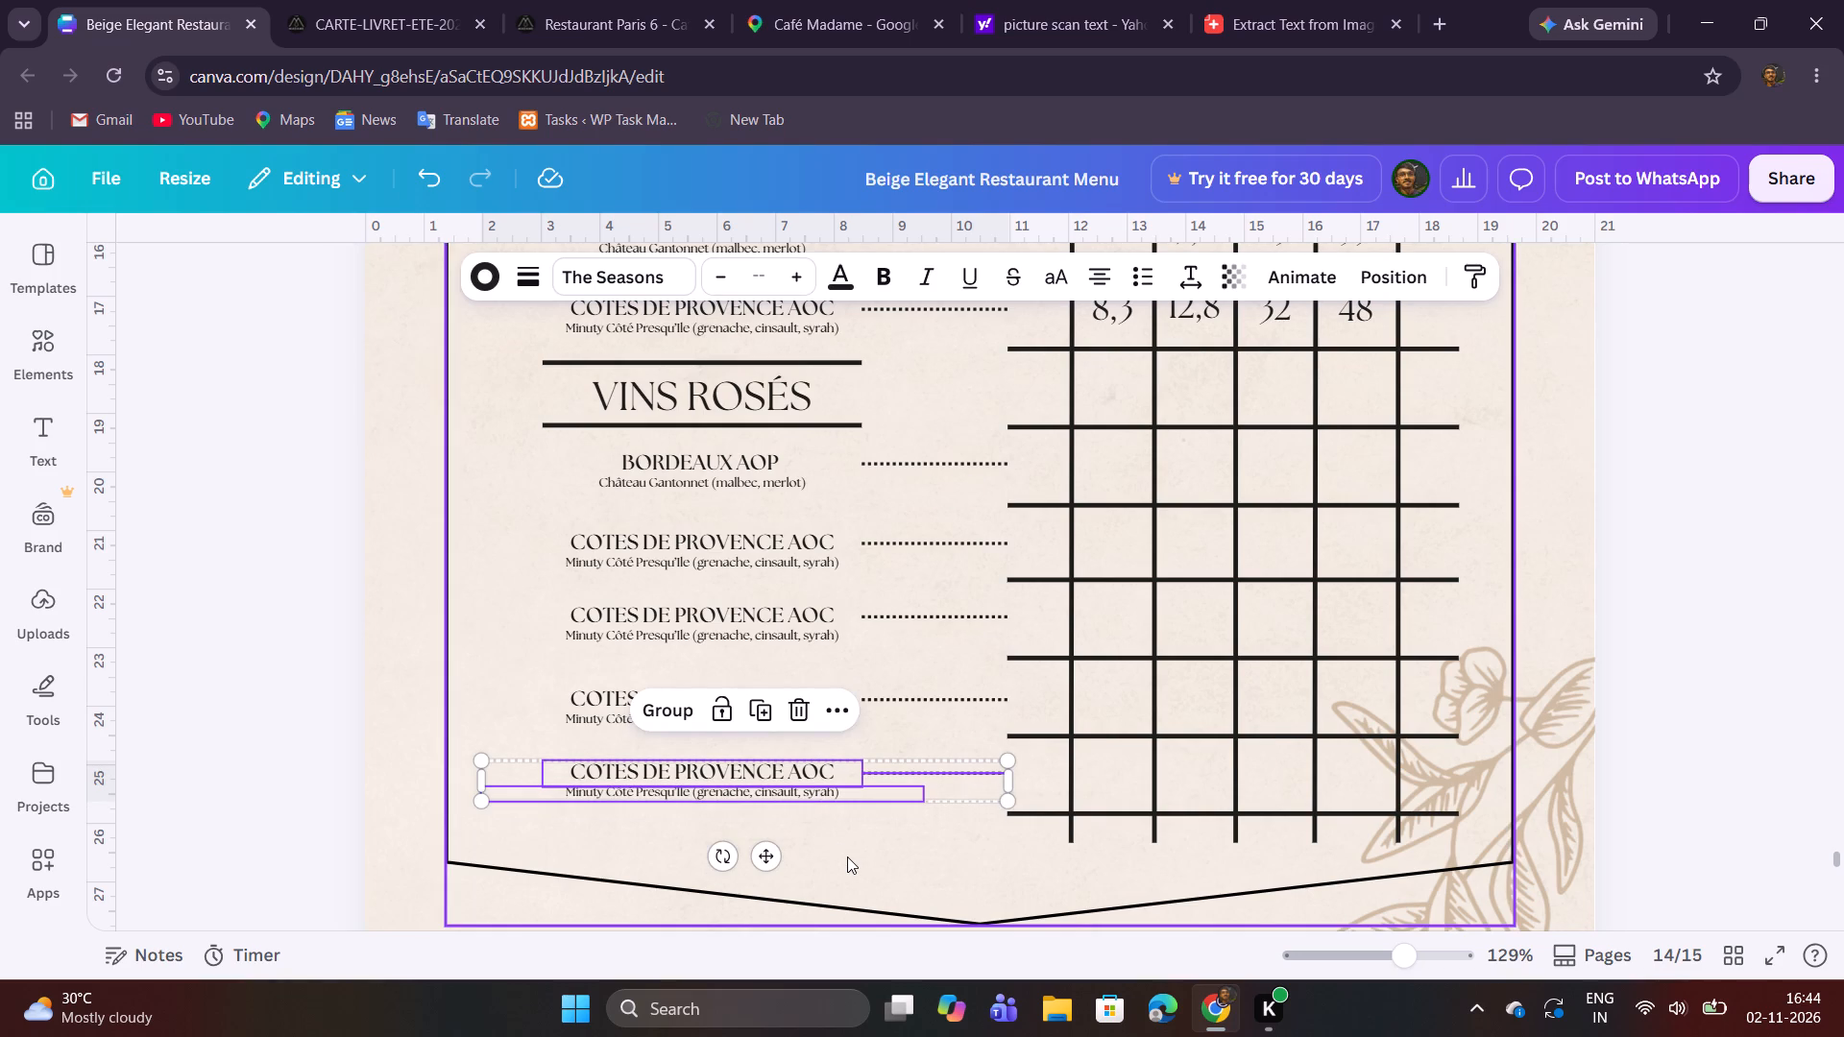
{"action": "left_click", "coordinate": [846, 856]}
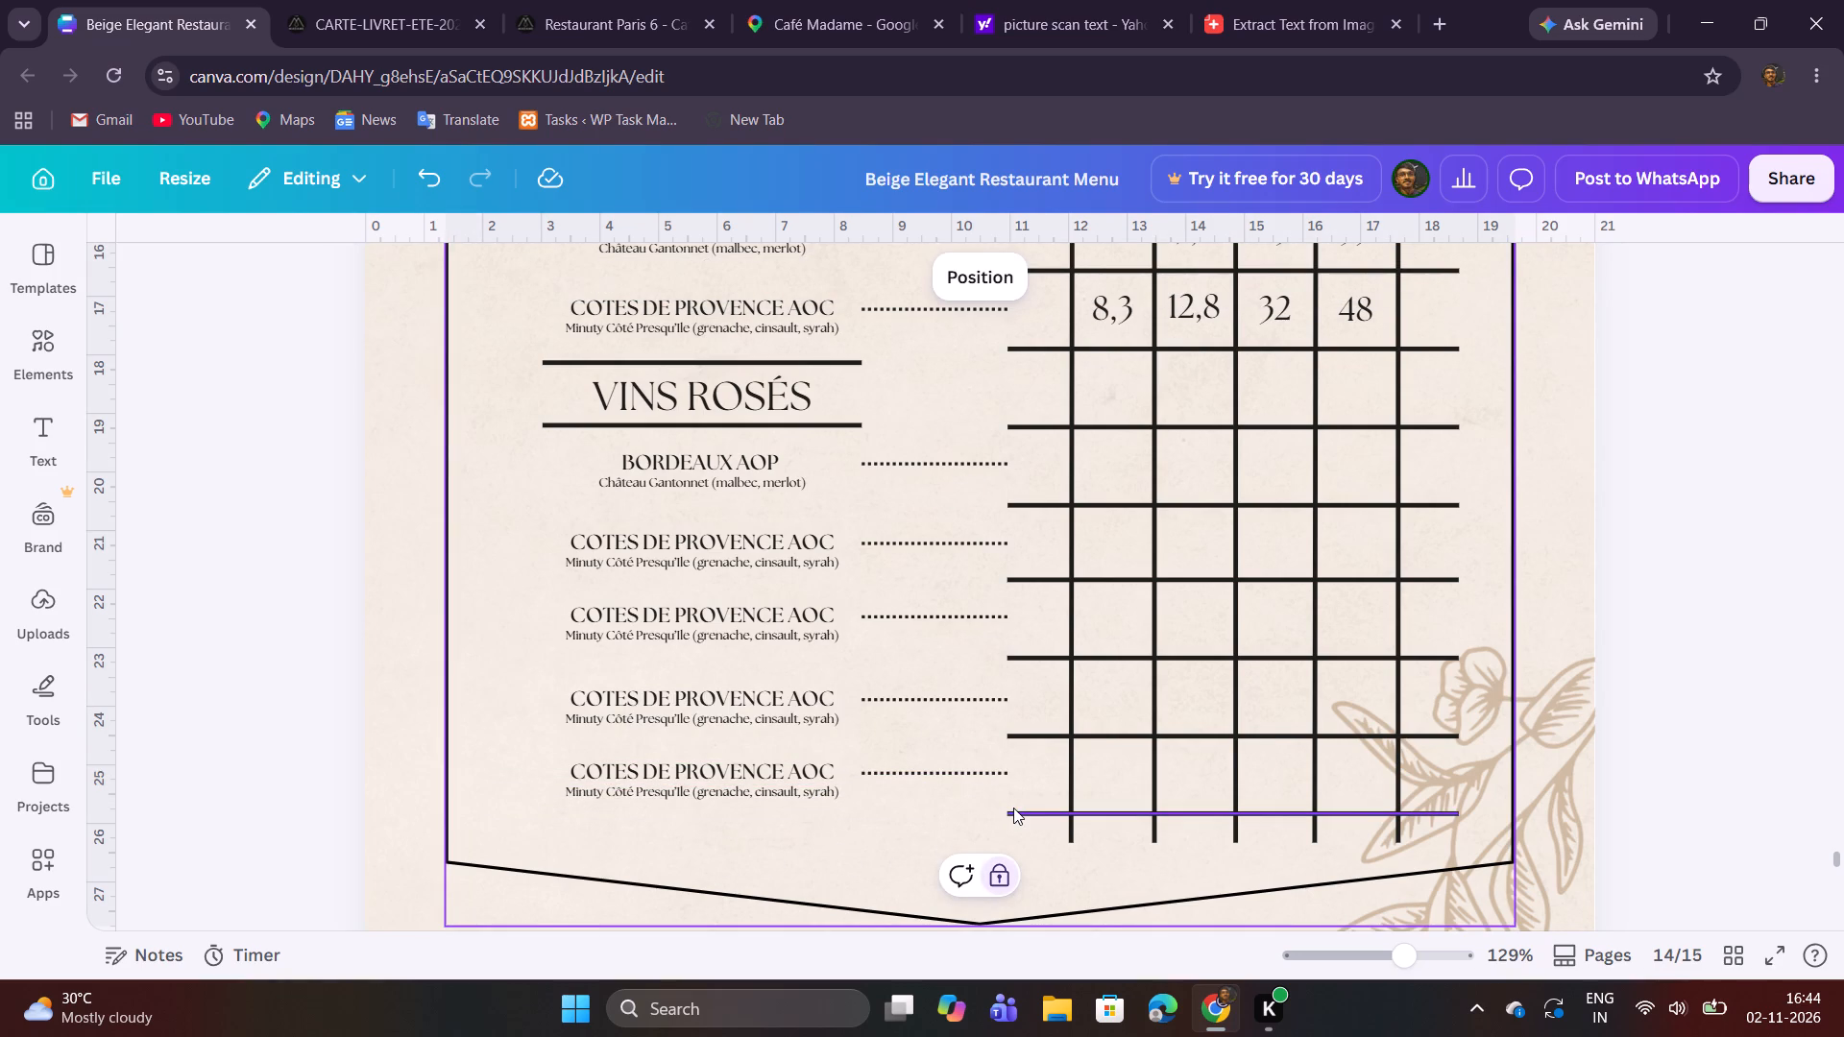
{"action": "scroll", "coordinate": [1007, 671], "scroll_direction": "up", "scroll_amount": 7}
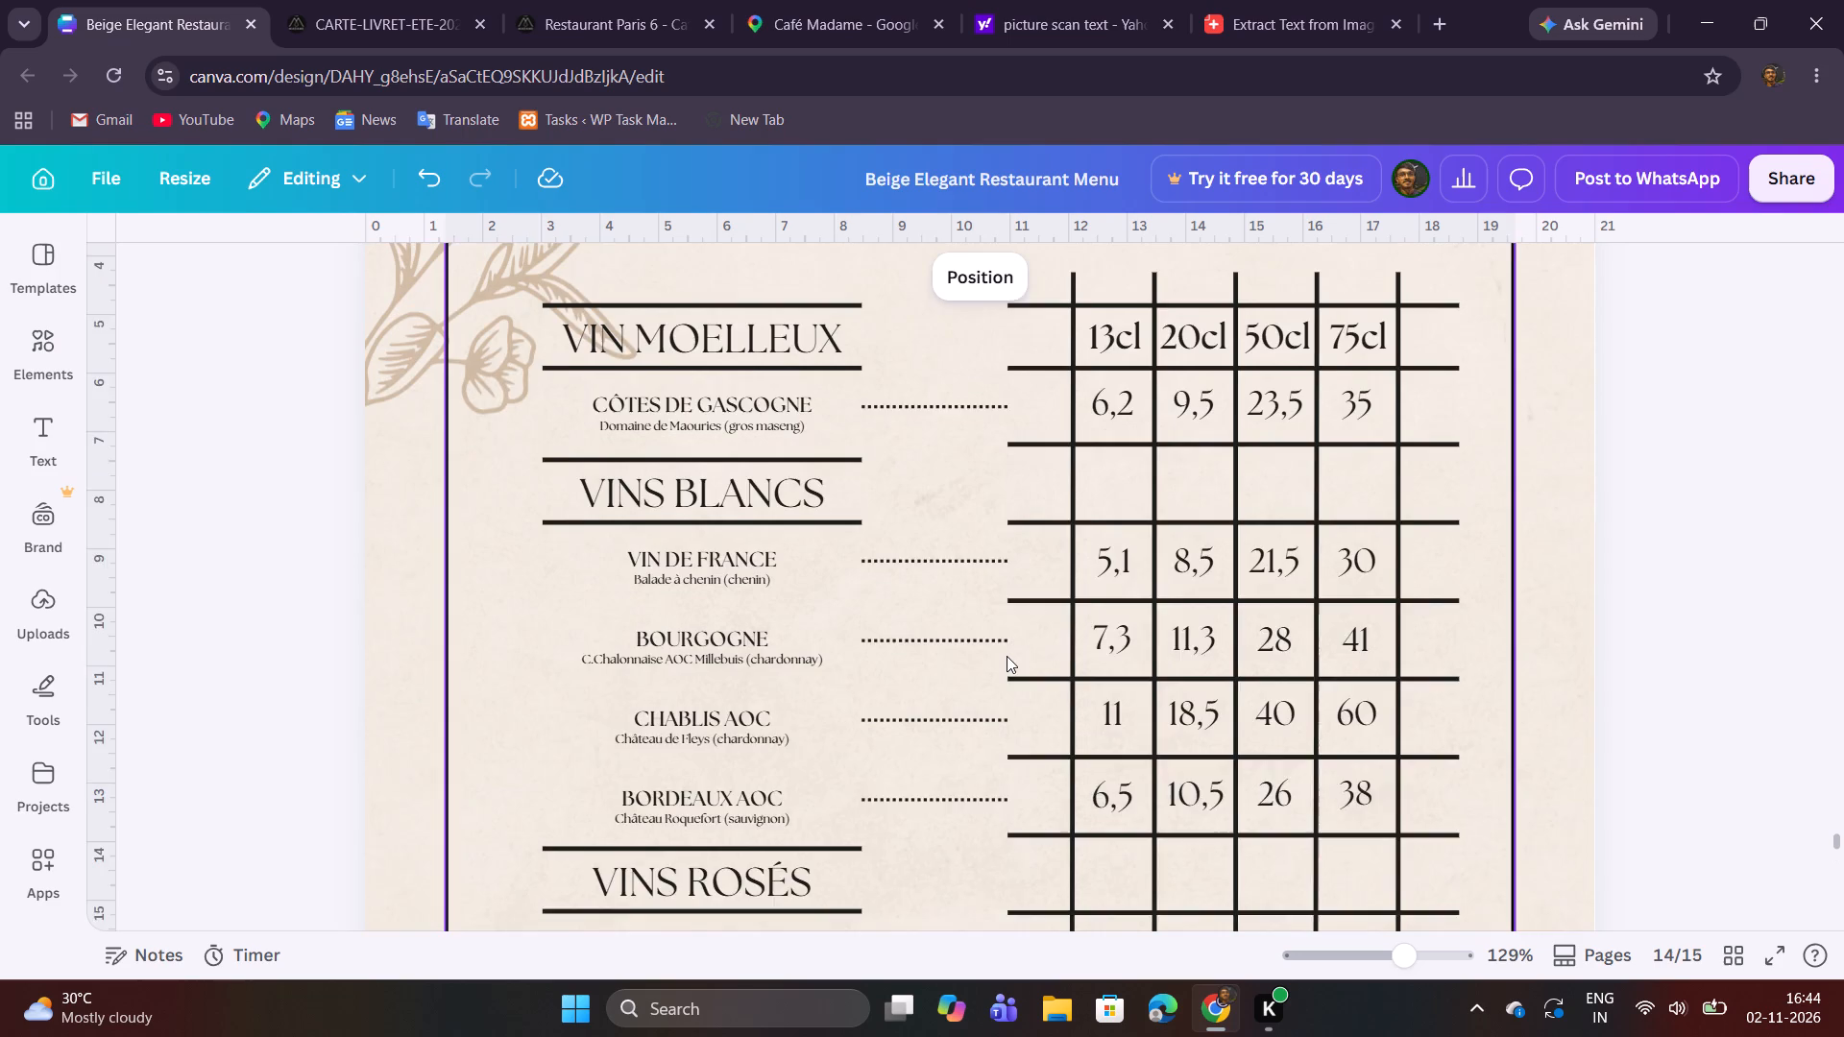
Compare the menu's wine entries and empty price rows with the VINS ROSÉS and VINS ROUGES sections of the PDF.
{"action": "scroll", "coordinate": [1007, 656], "scroll_direction": "down", "scroll_amount": 5}
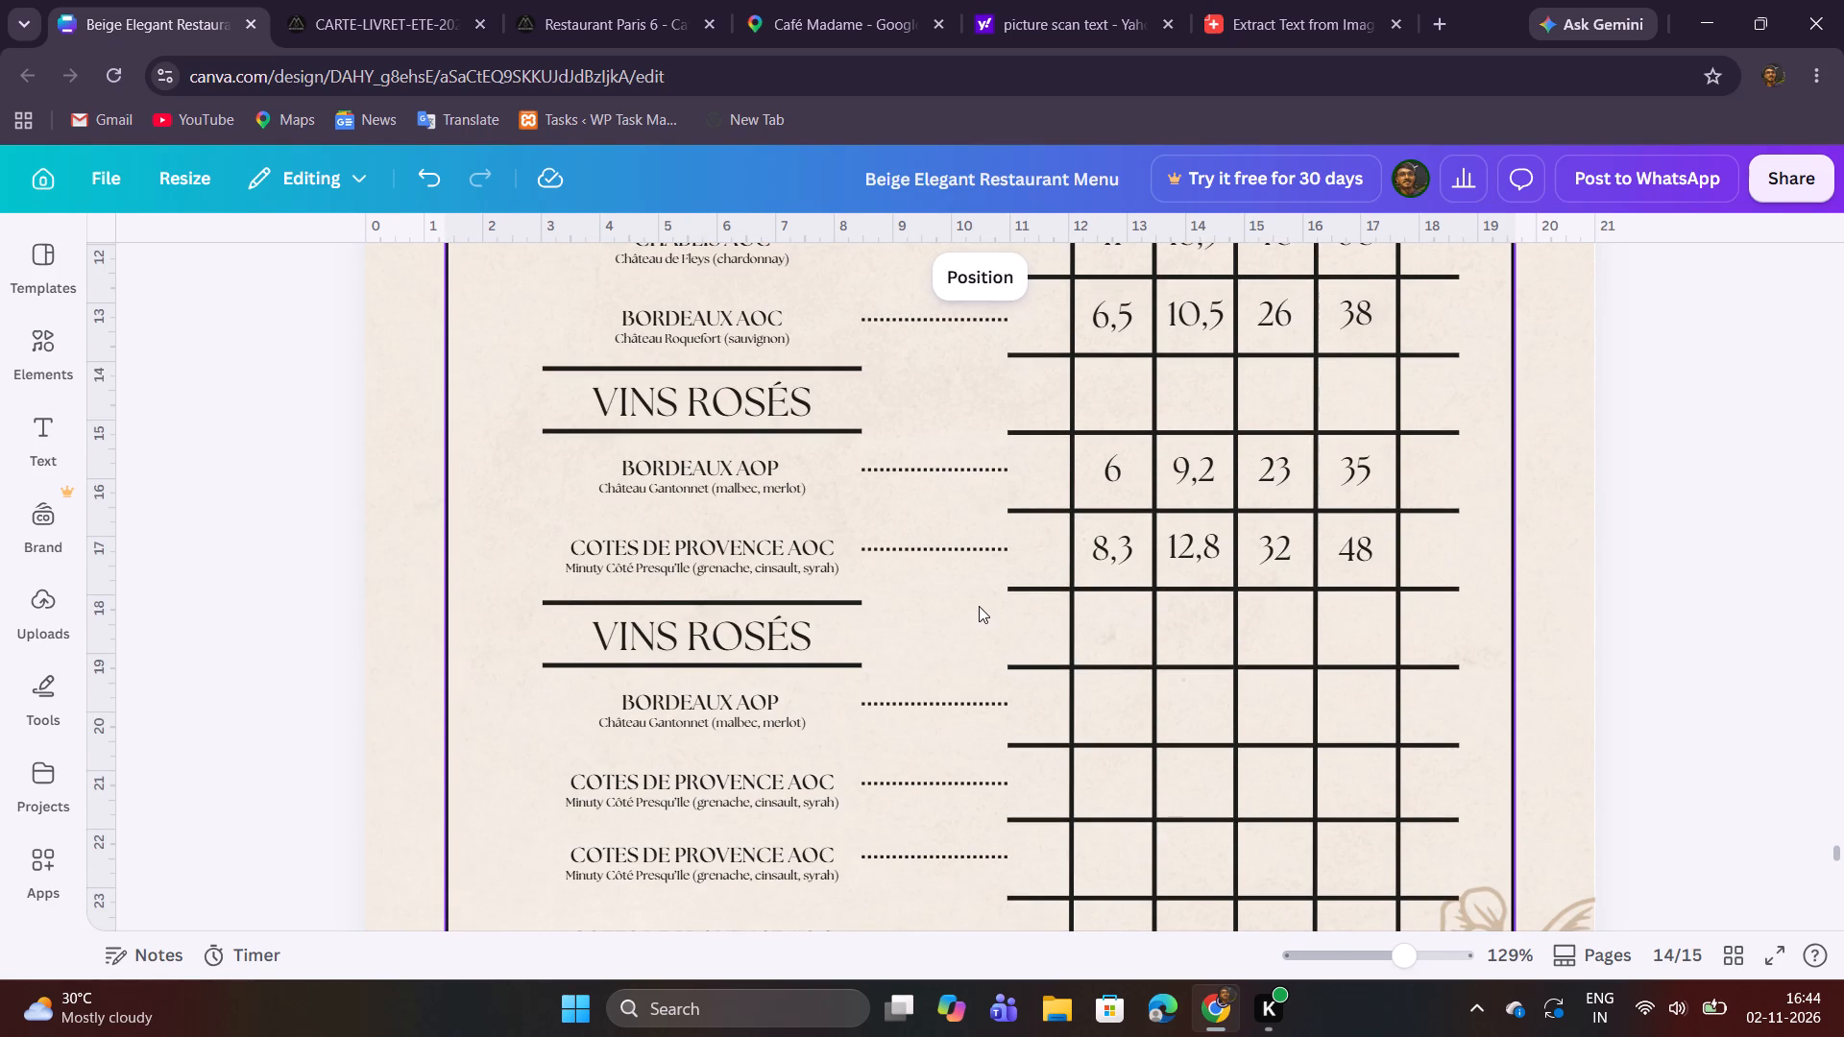
{"action": "scroll", "coordinate": [707, 446], "scroll_direction": "down", "scroll_amount": 1}
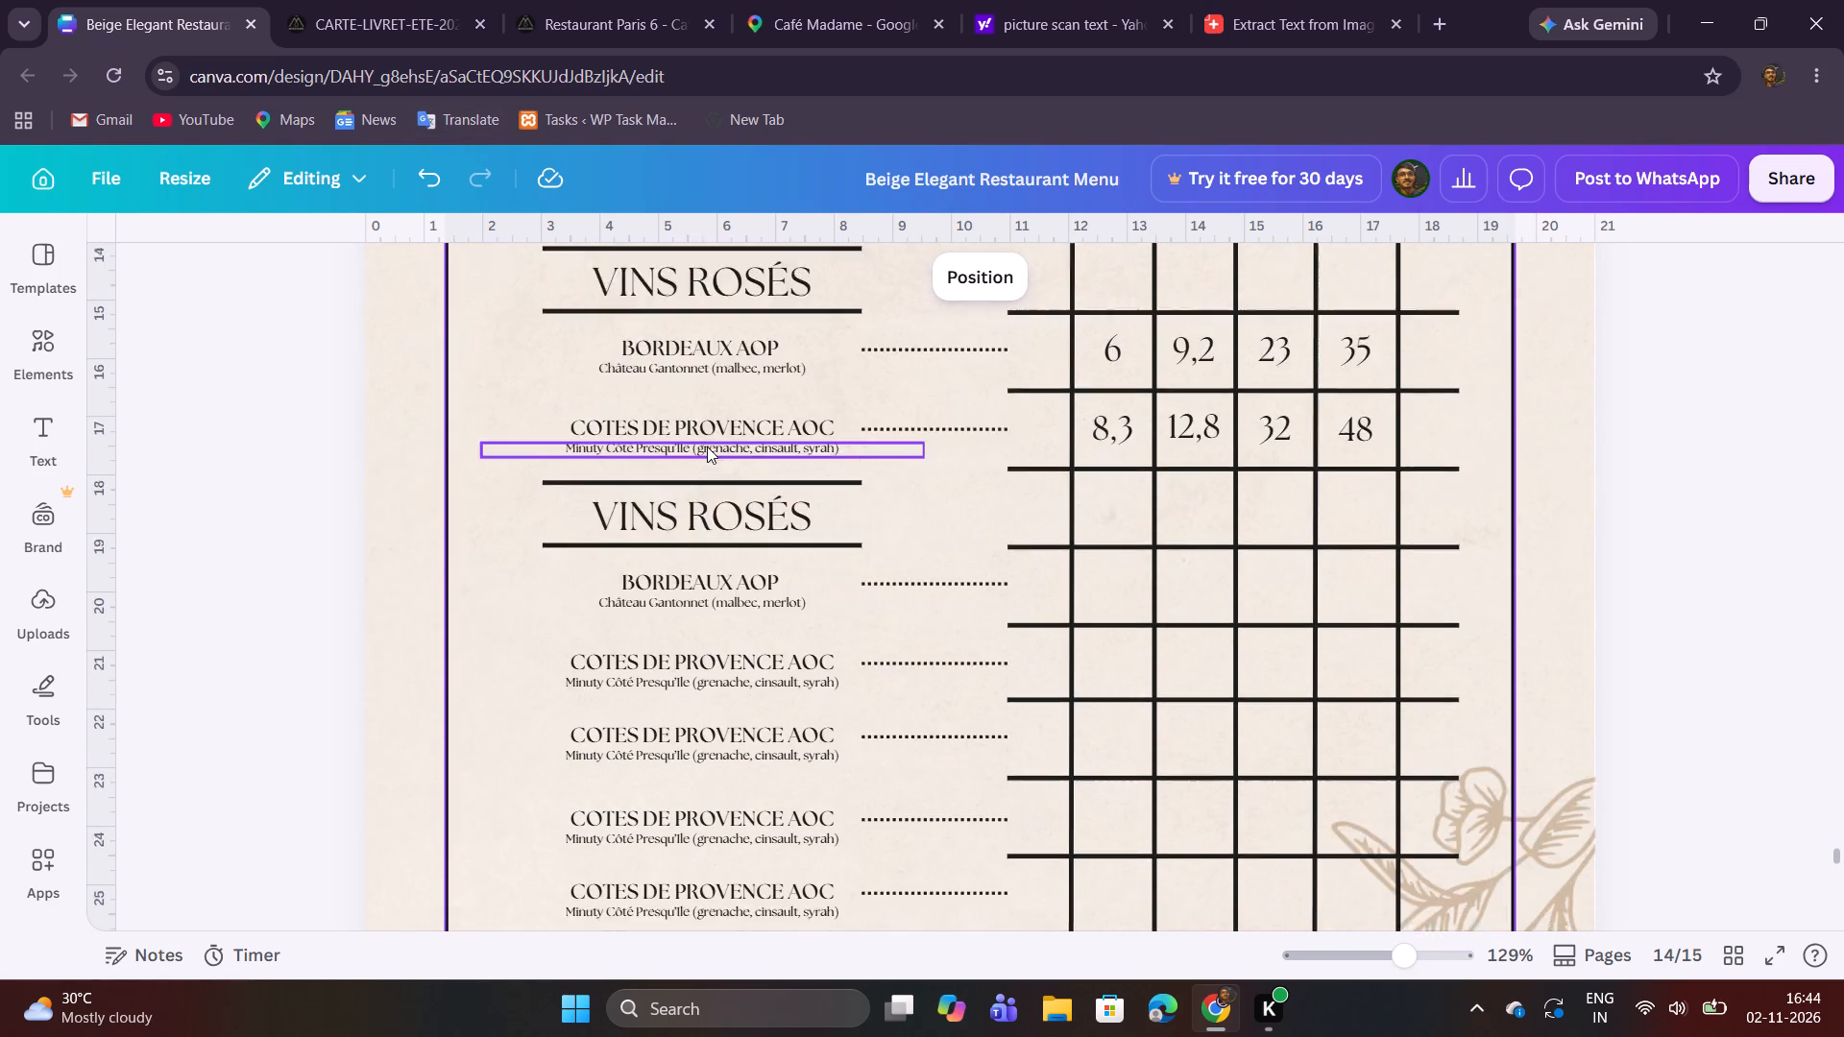
{"action": "scroll", "coordinate": [707, 446], "scroll_direction": "down", "scroll_amount": 1}
{"action": "scroll", "coordinate": [707, 445], "scroll_direction": "up", "scroll_amount": 1}
{"action": "left_click", "coordinate": [377, 12]}
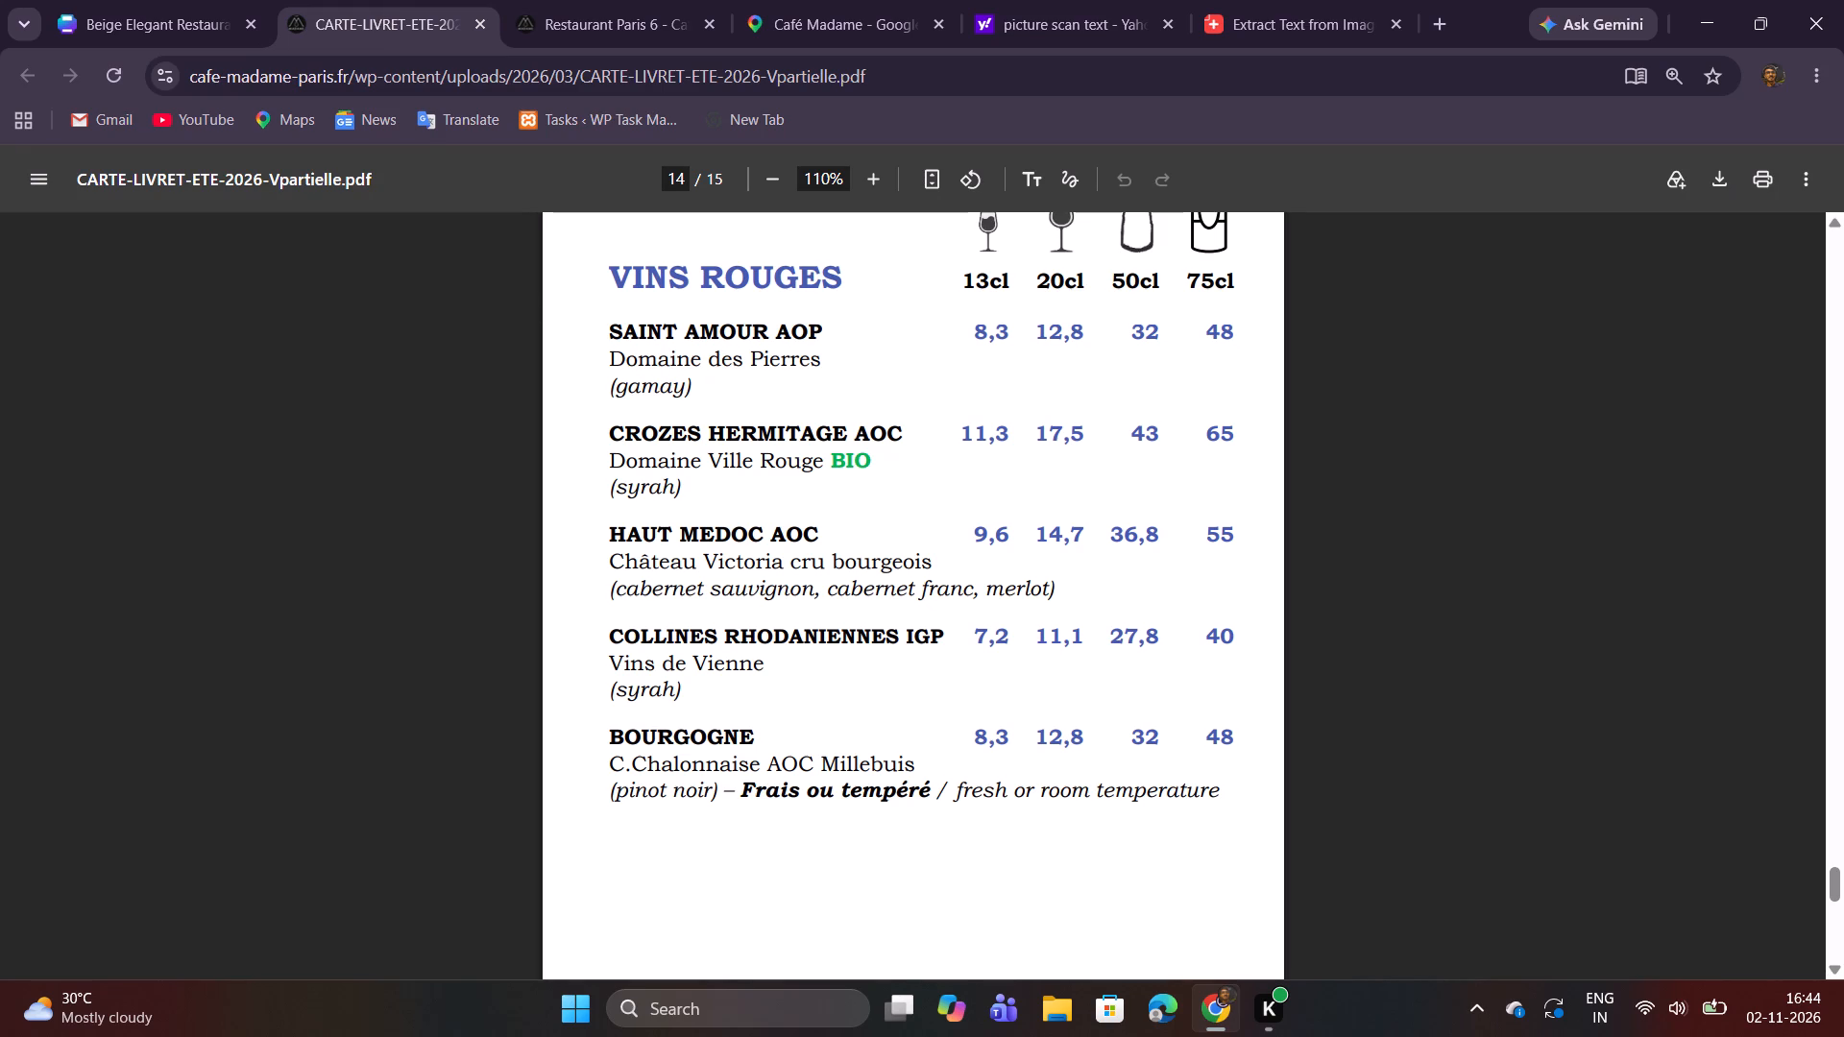
{"action": "left_click", "coordinate": [104, 0]}
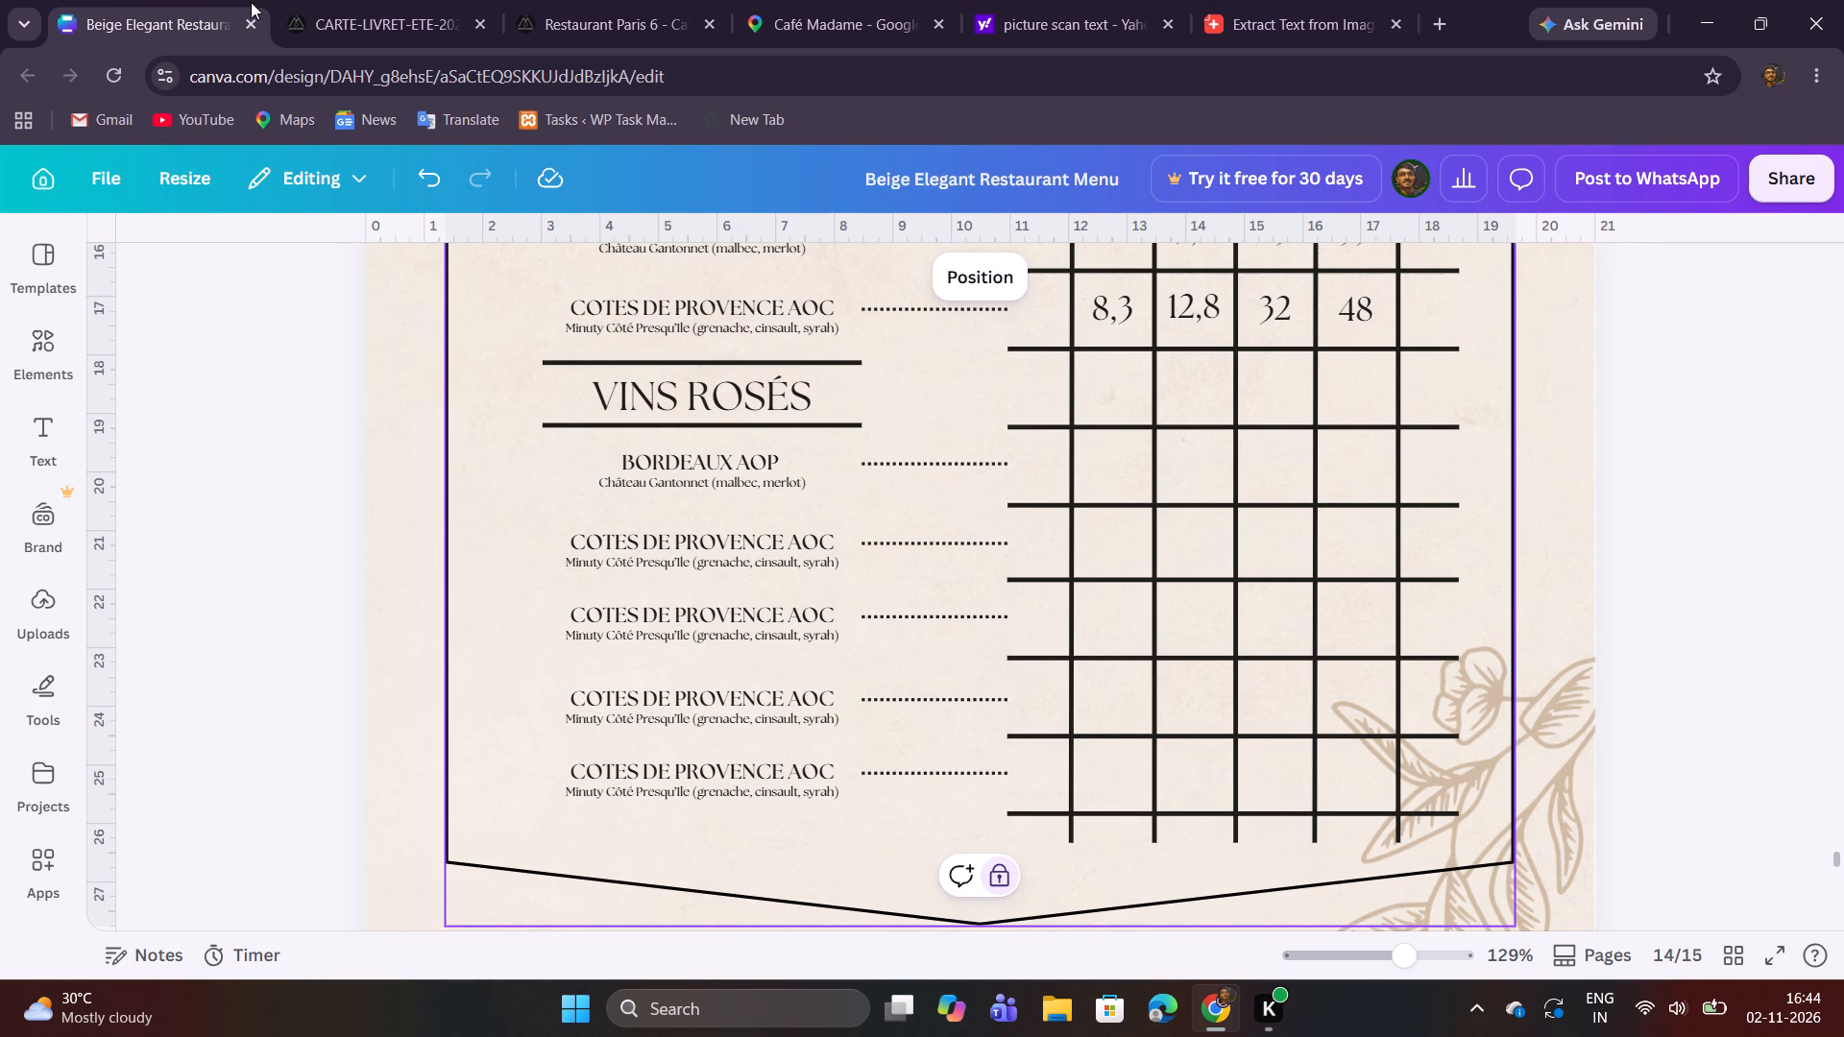
{"action": "left_click", "coordinate": [314, 0]}
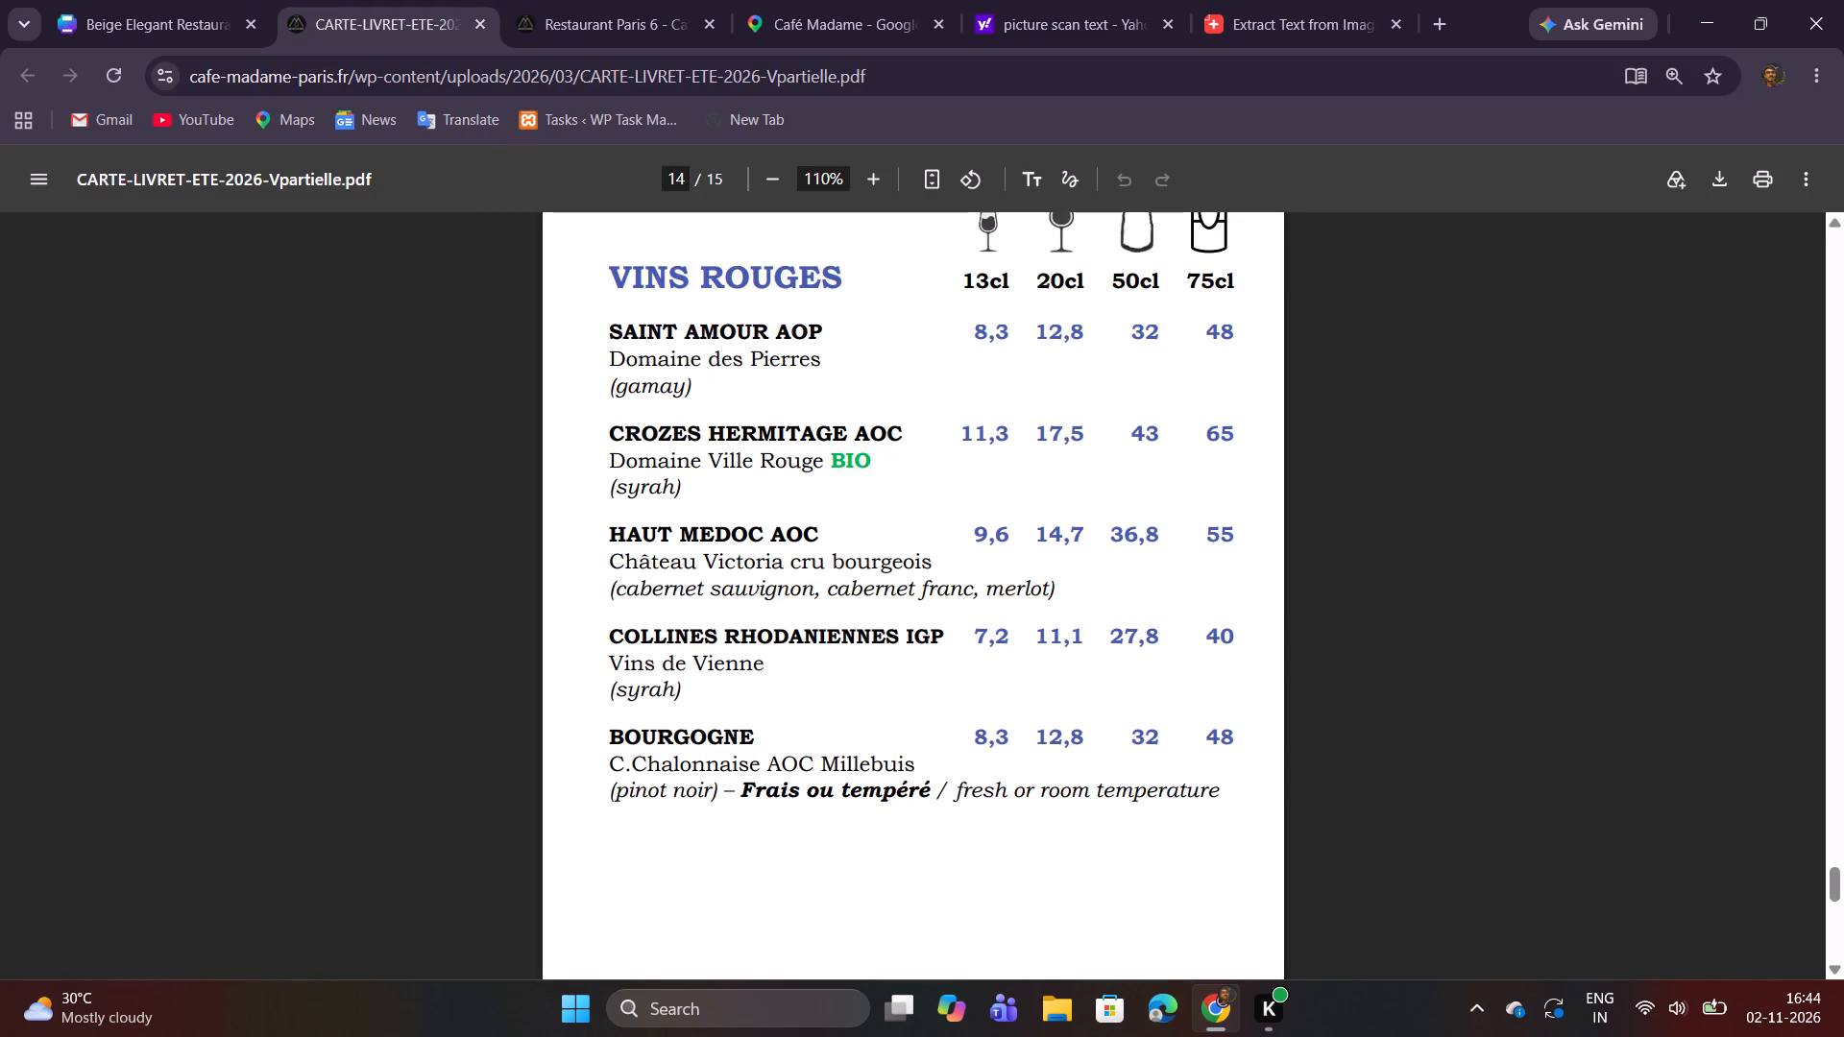
{"action": "scroll", "coordinate": [736, 432], "scroll_direction": "up", "scroll_amount": 4}
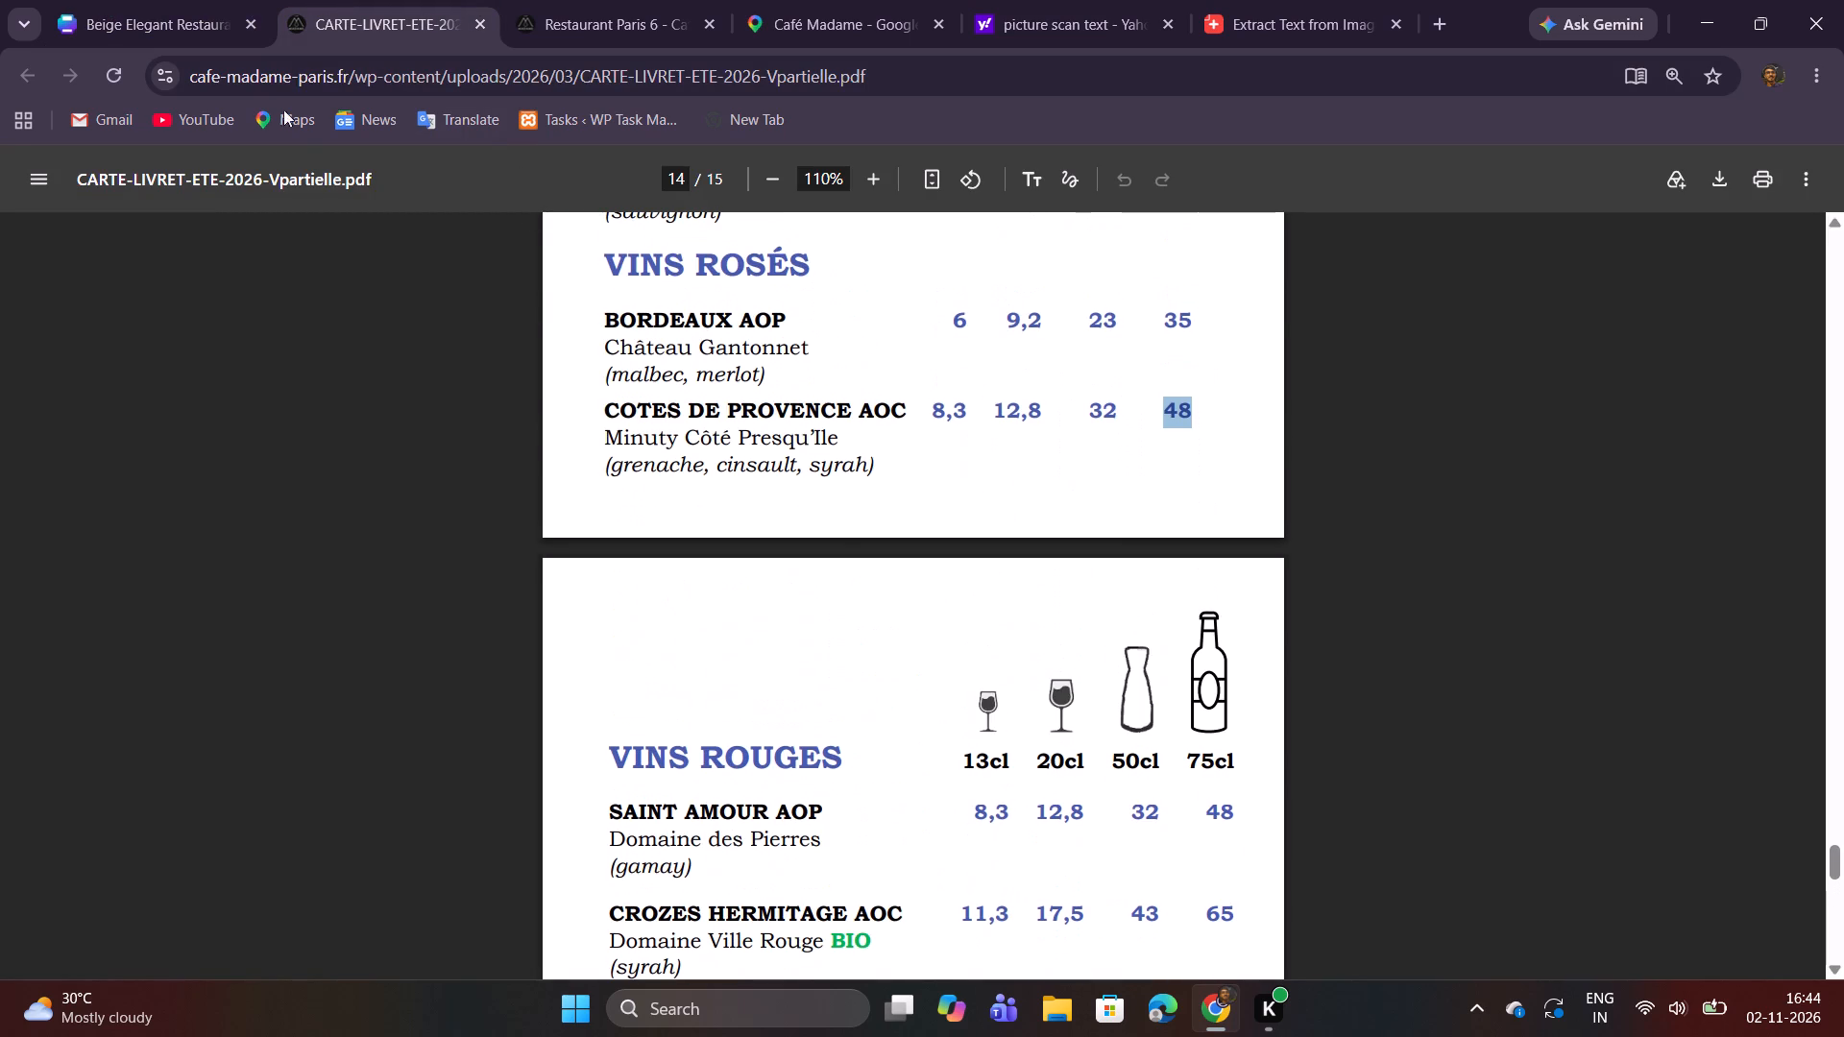
{"action": "left_click", "coordinate": [137, 14]}
{"action": "scroll", "coordinate": [868, 420], "scroll_direction": "up", "scroll_amount": 3}
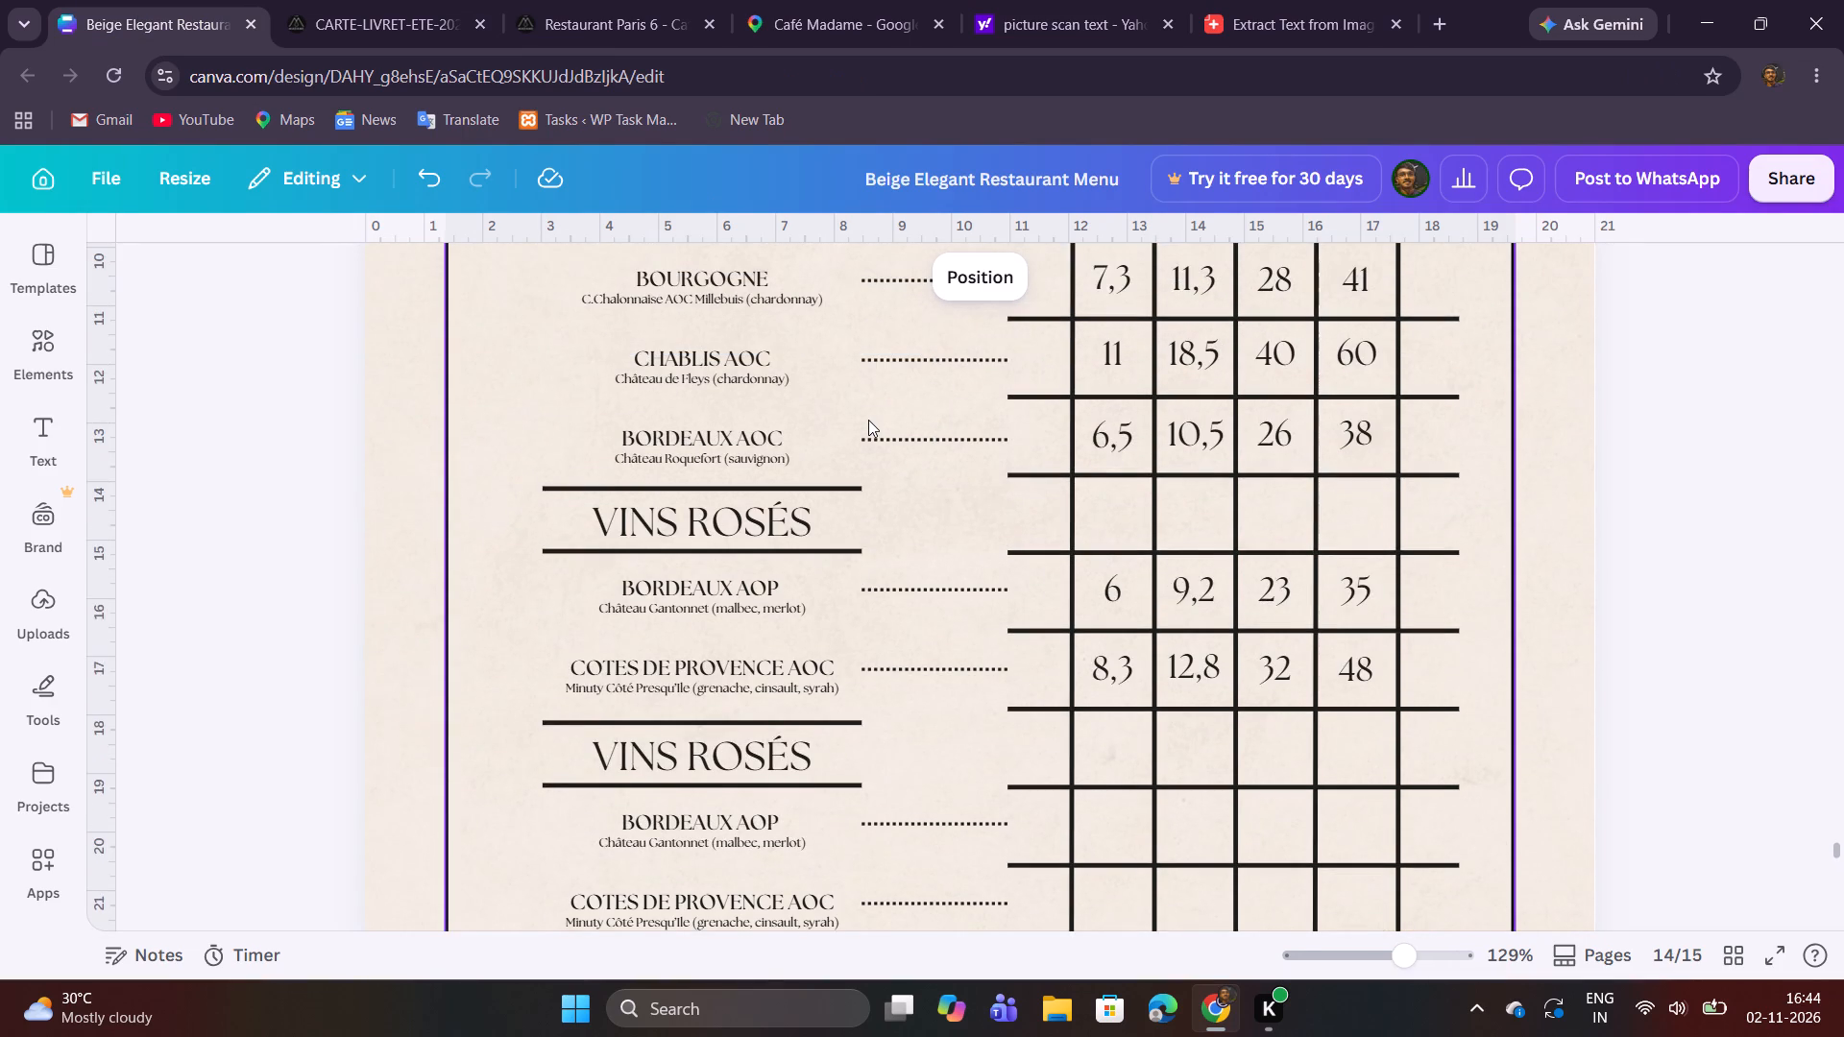
{"action": "scroll", "coordinate": [868, 420], "scroll_direction": "down", "scroll_amount": 2}
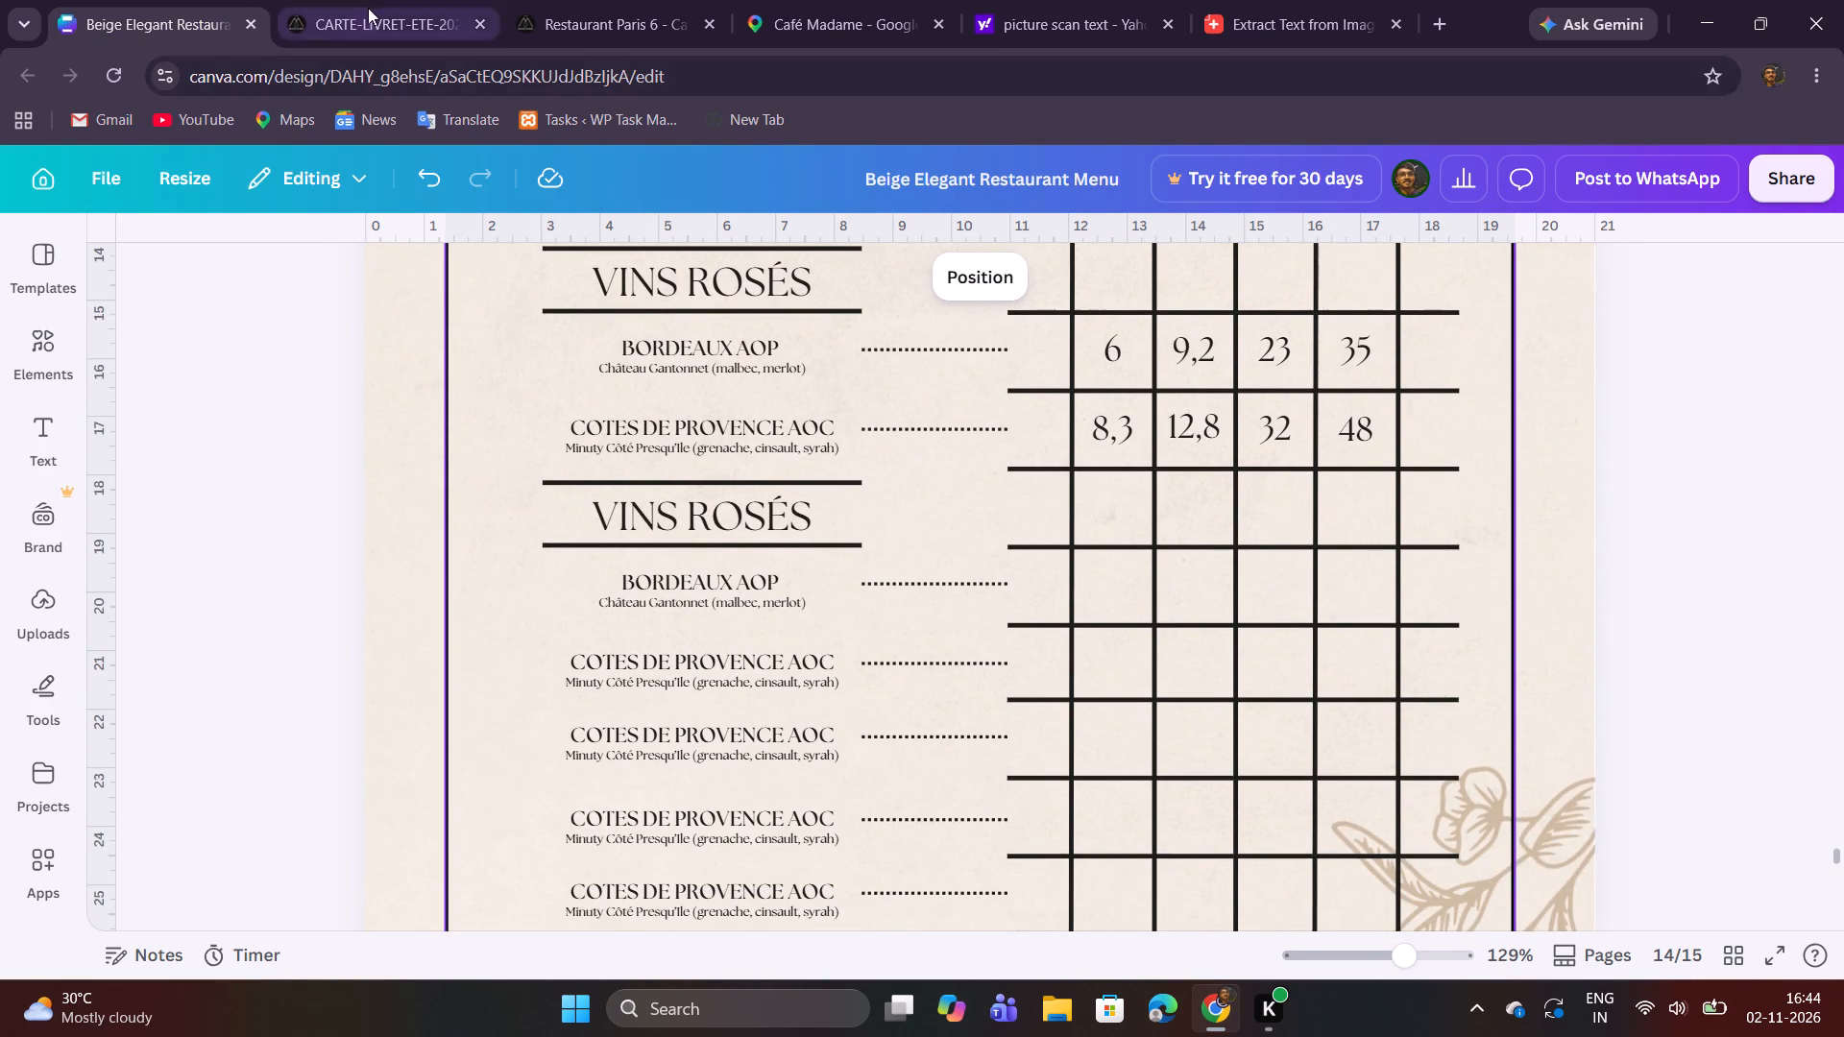
Replace the duplicated second VINS ROSÉS heading in the menu with VINS ROUGES copied from the PDF.
{"action": "left_click", "coordinate": [370, 2]}
{"action": "scroll", "coordinate": [671, 541], "scroll_direction": "down", "scroll_amount": 2}
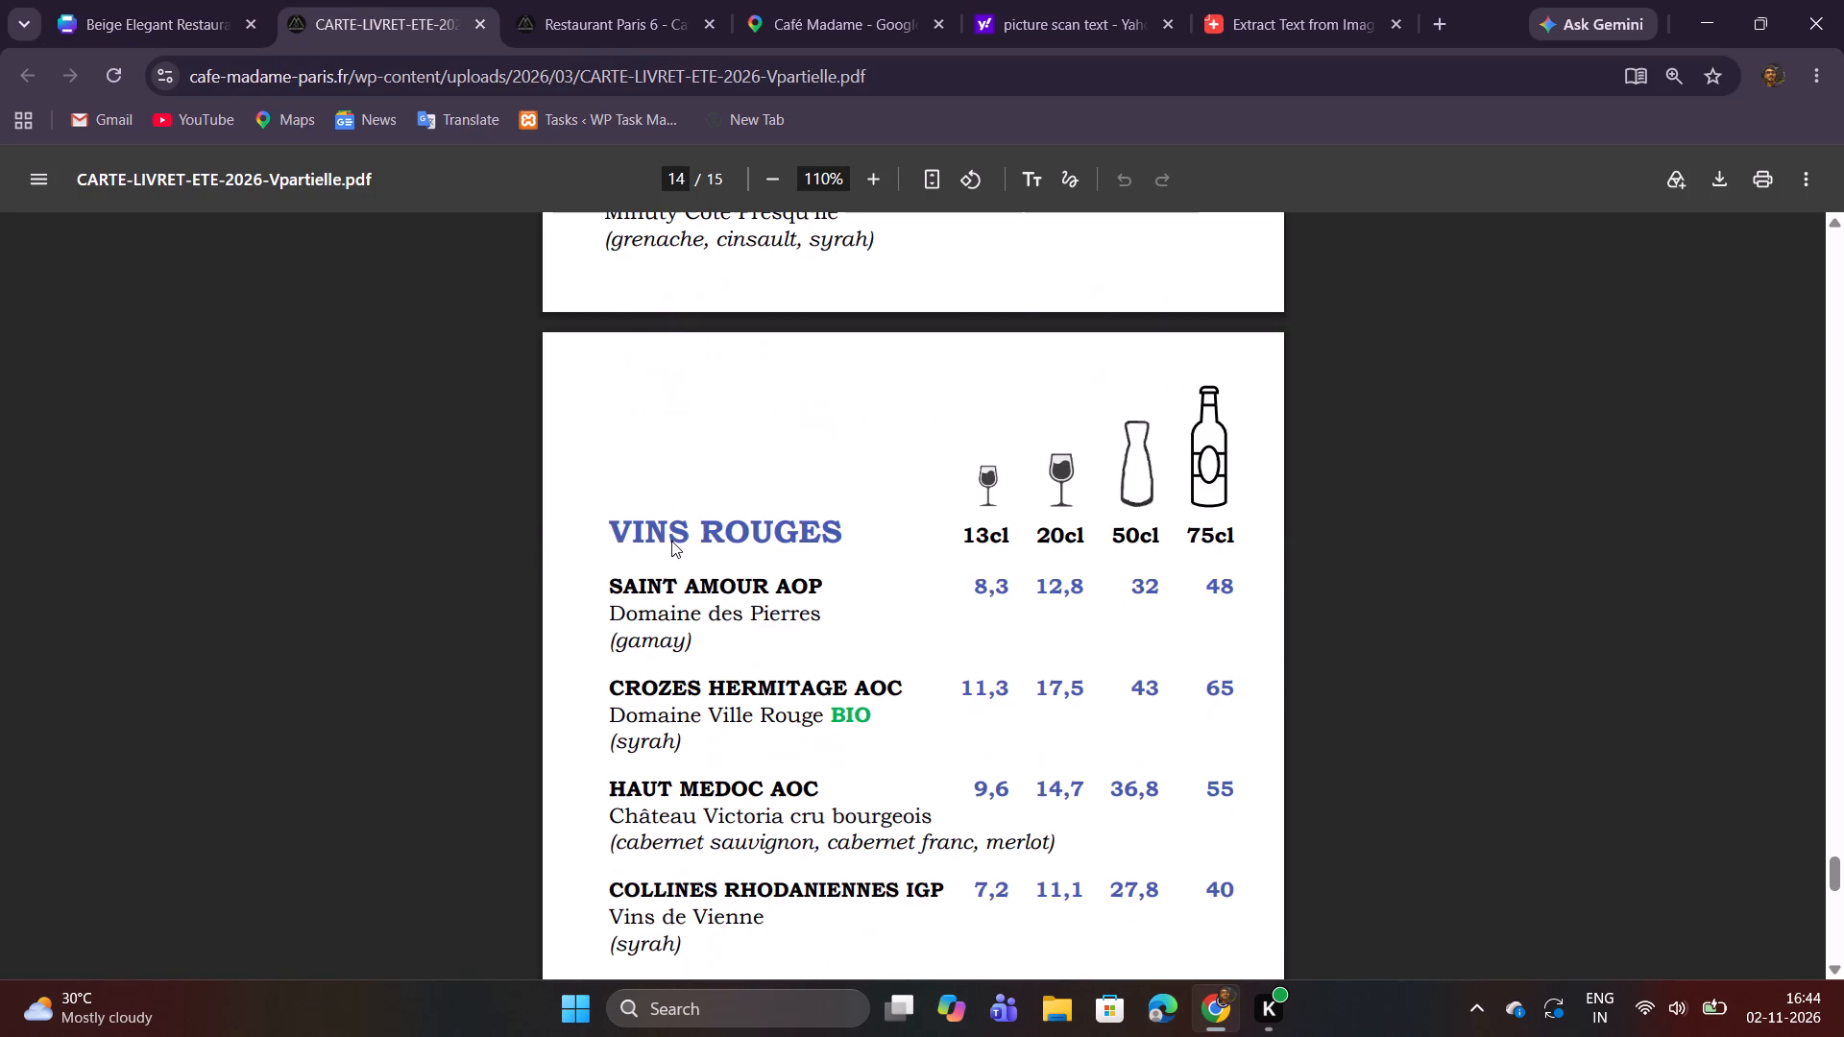
{"action": "scroll", "coordinate": [672, 538], "scroll_direction": "down", "scroll_amount": 2}
{"action": "left_click_drag", "start_coordinate": [611, 276], "coordinate": [625, 278]}
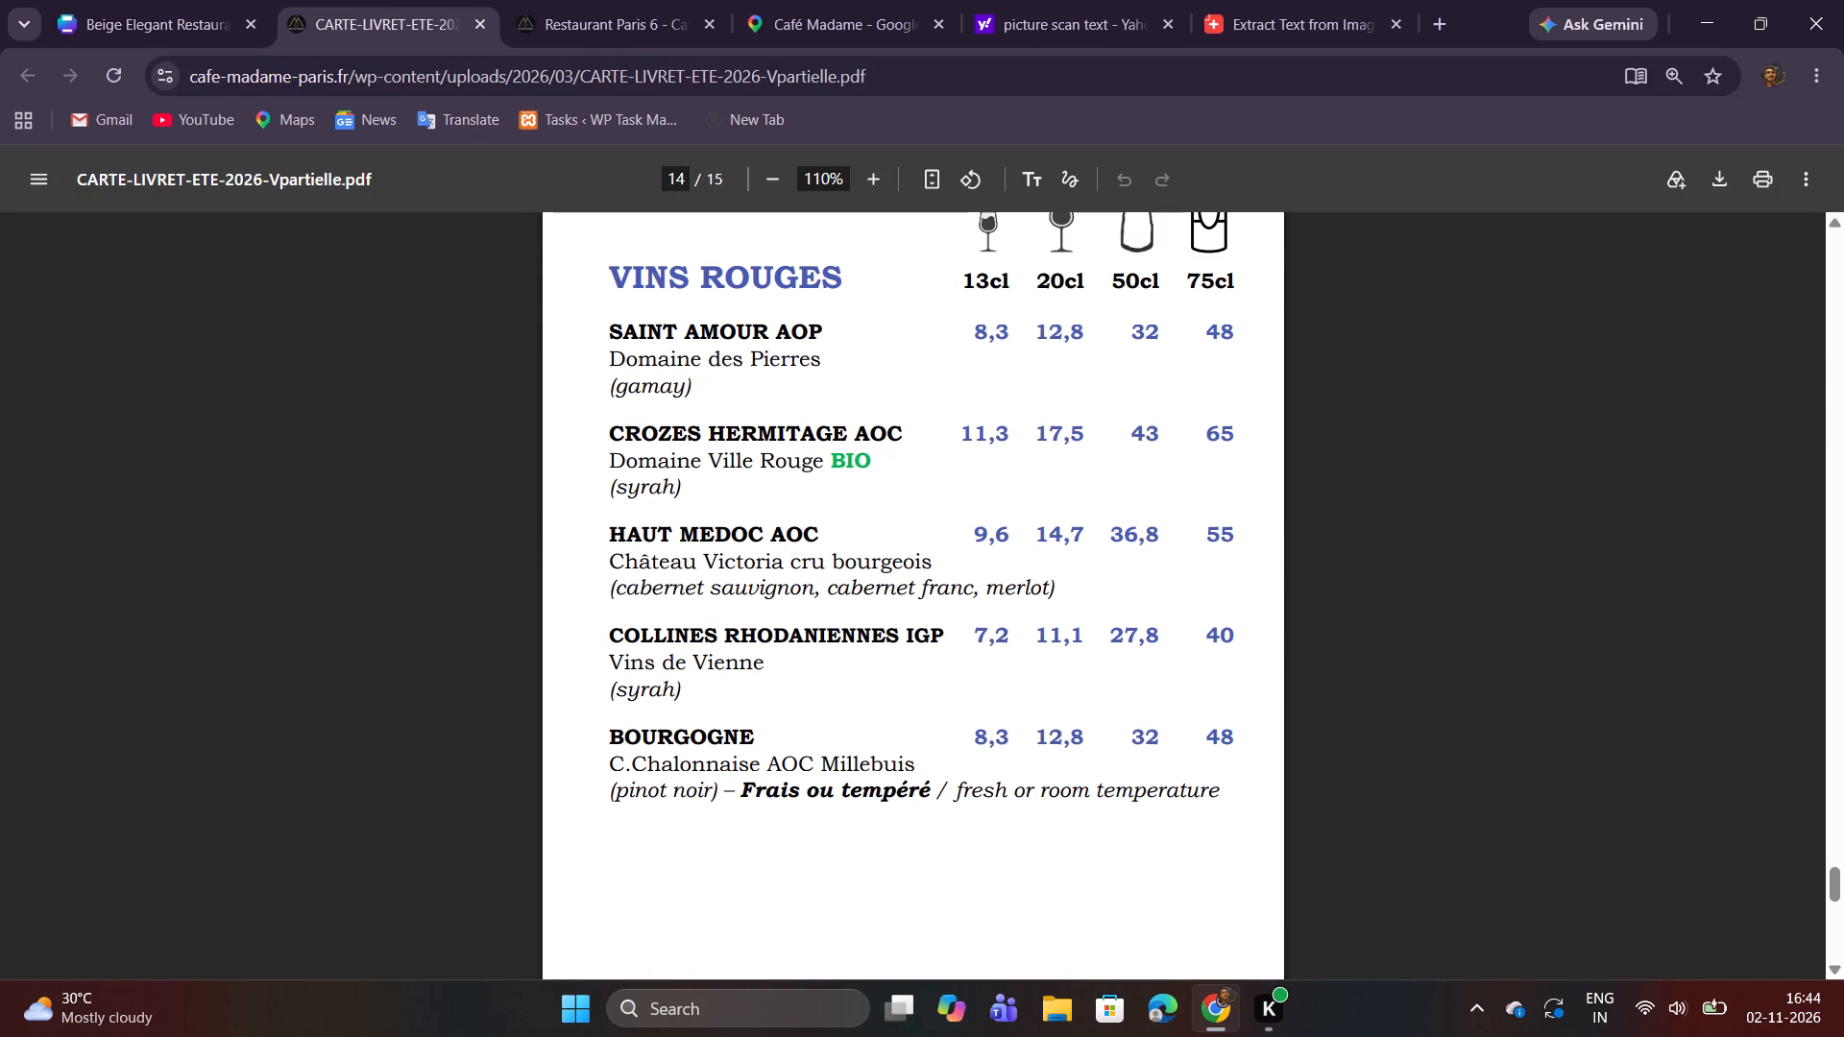
{"action": "left_click_drag", "start_coordinate": [625, 278], "coordinate": [840, 278]}
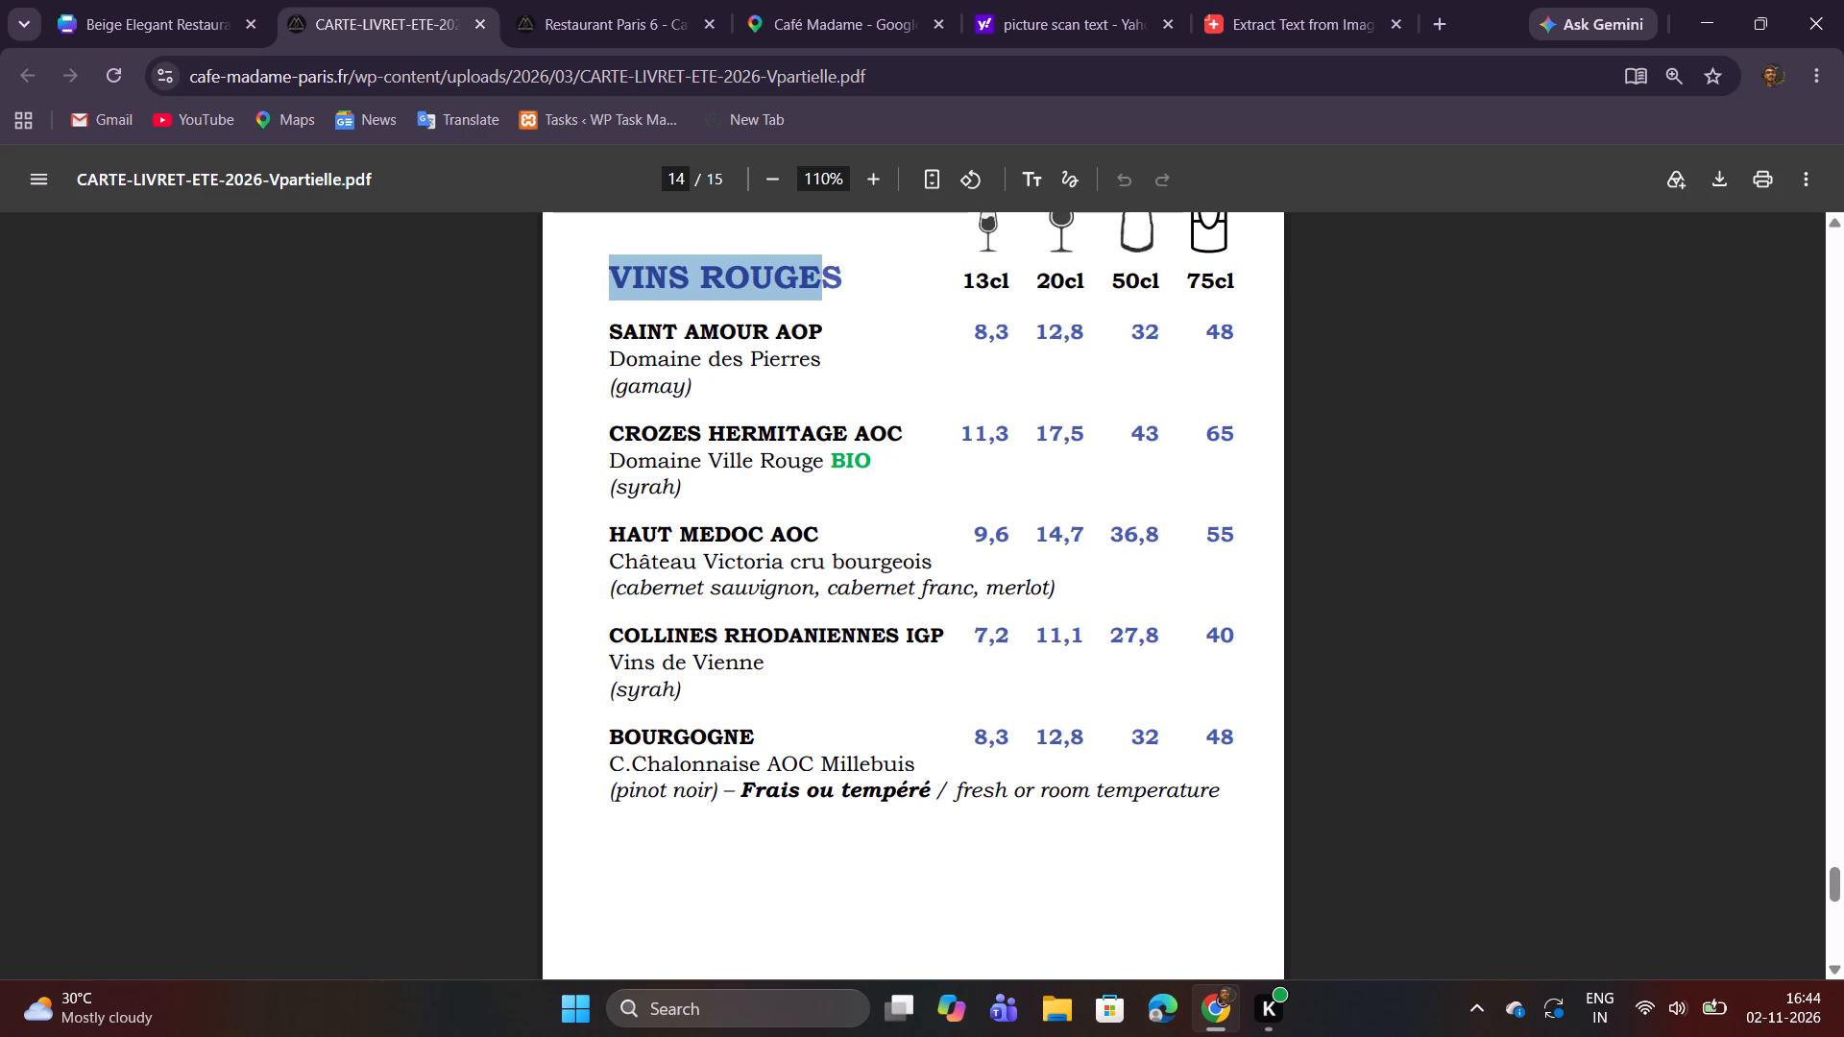
{"action": "key", "text": "ctrl+c"}
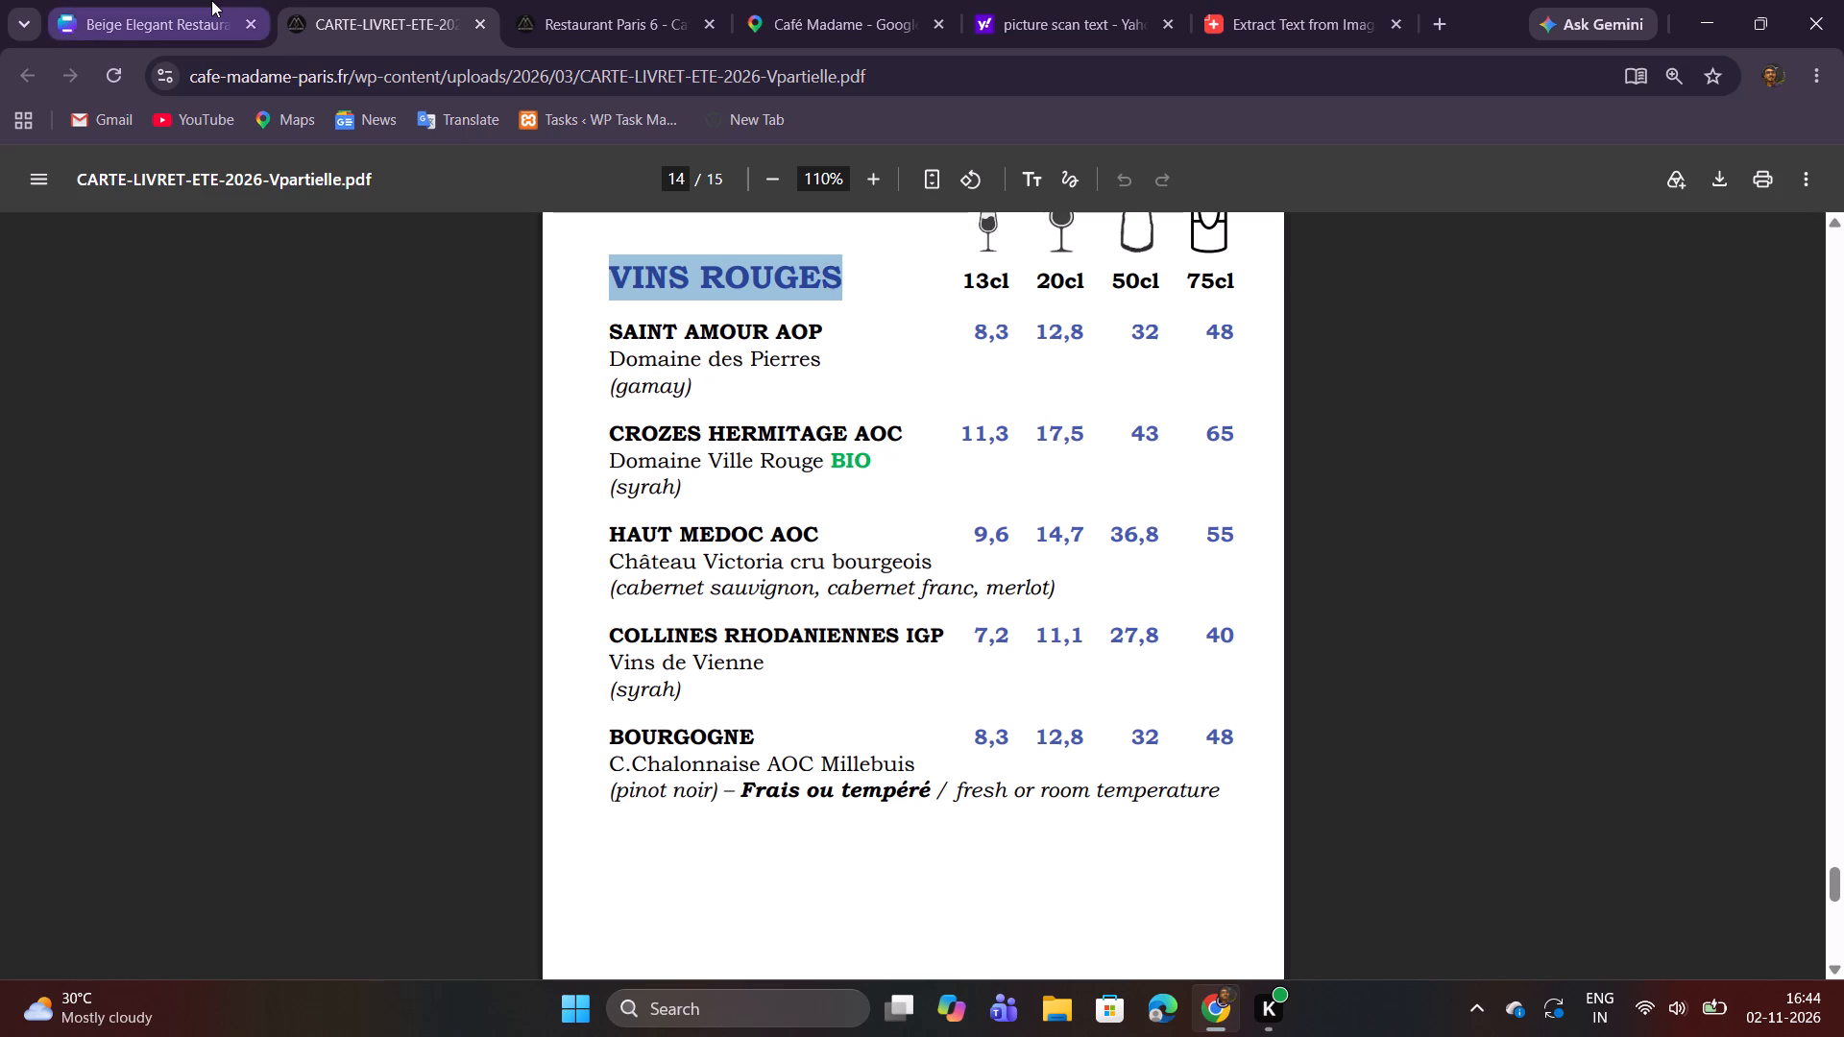
{"action": "left_click", "coordinate": [211, 0]}
{"action": "double_click", "coordinate": [718, 496]}
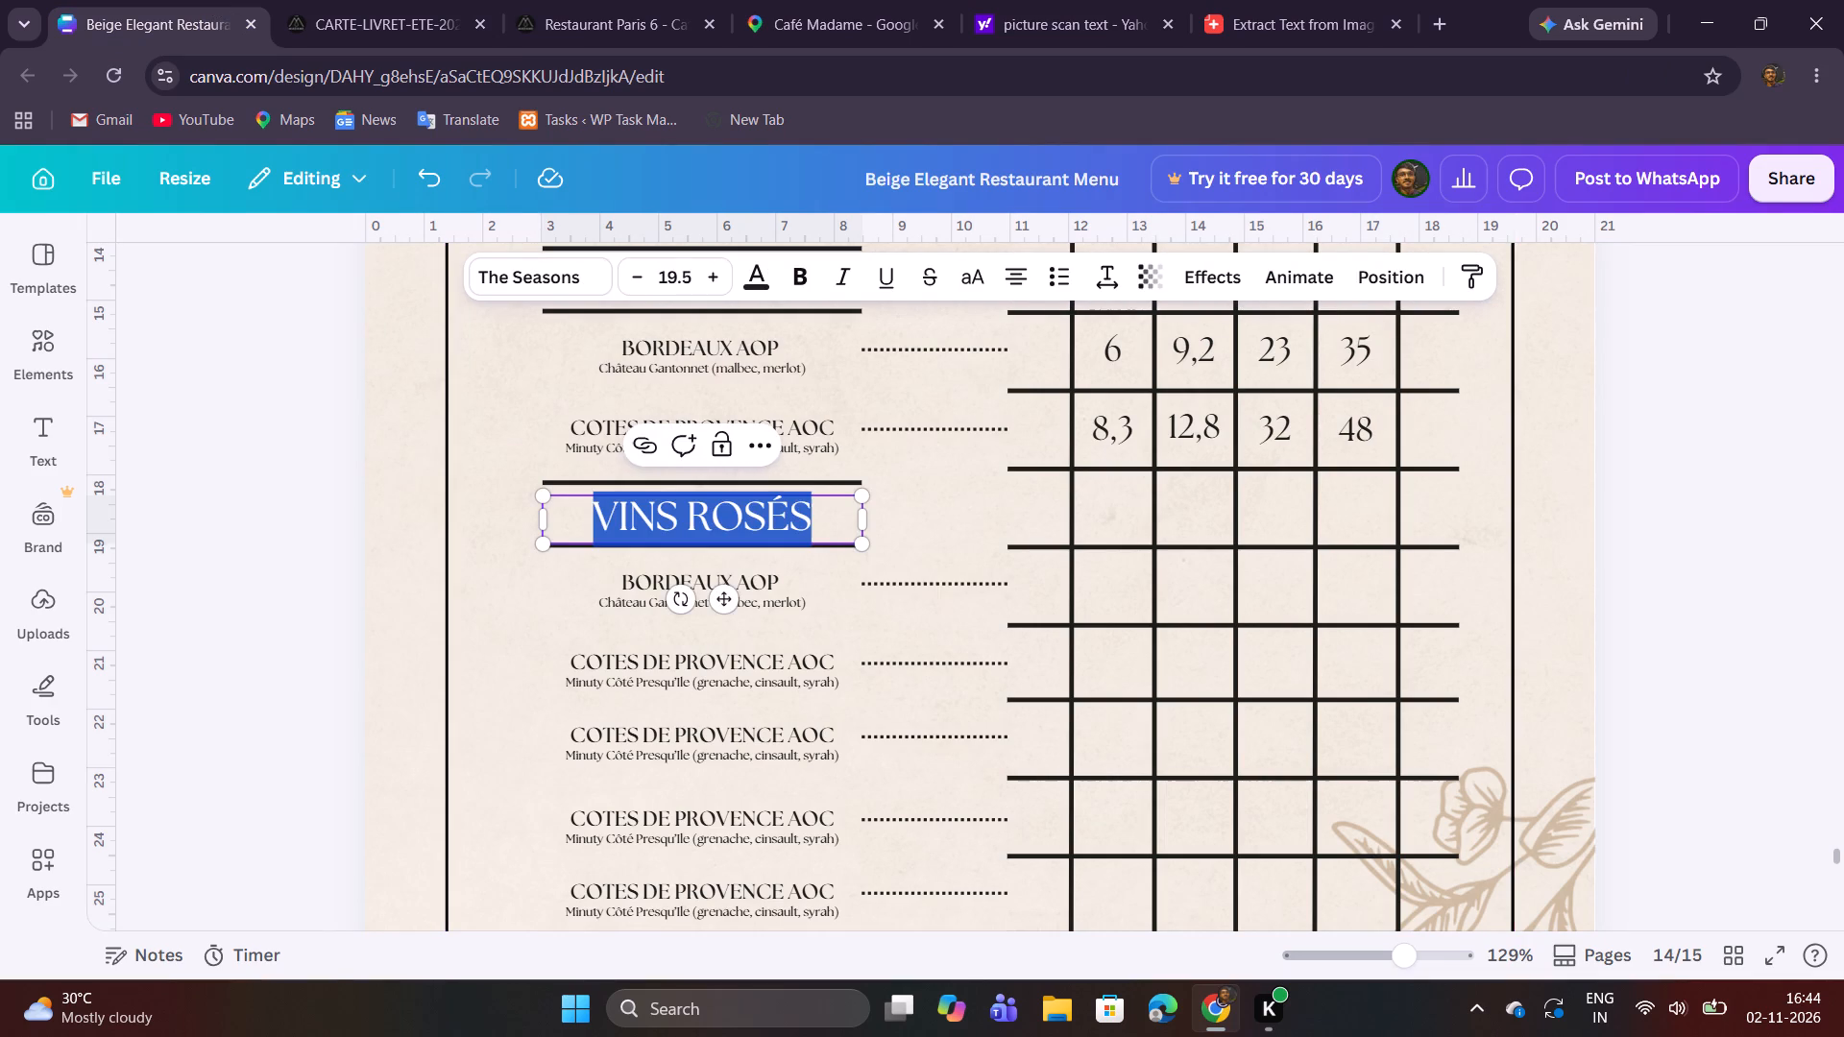
{"action": "key", "text": "ctrl+v"}
{"action": "left_click", "coordinate": [948, 525]}
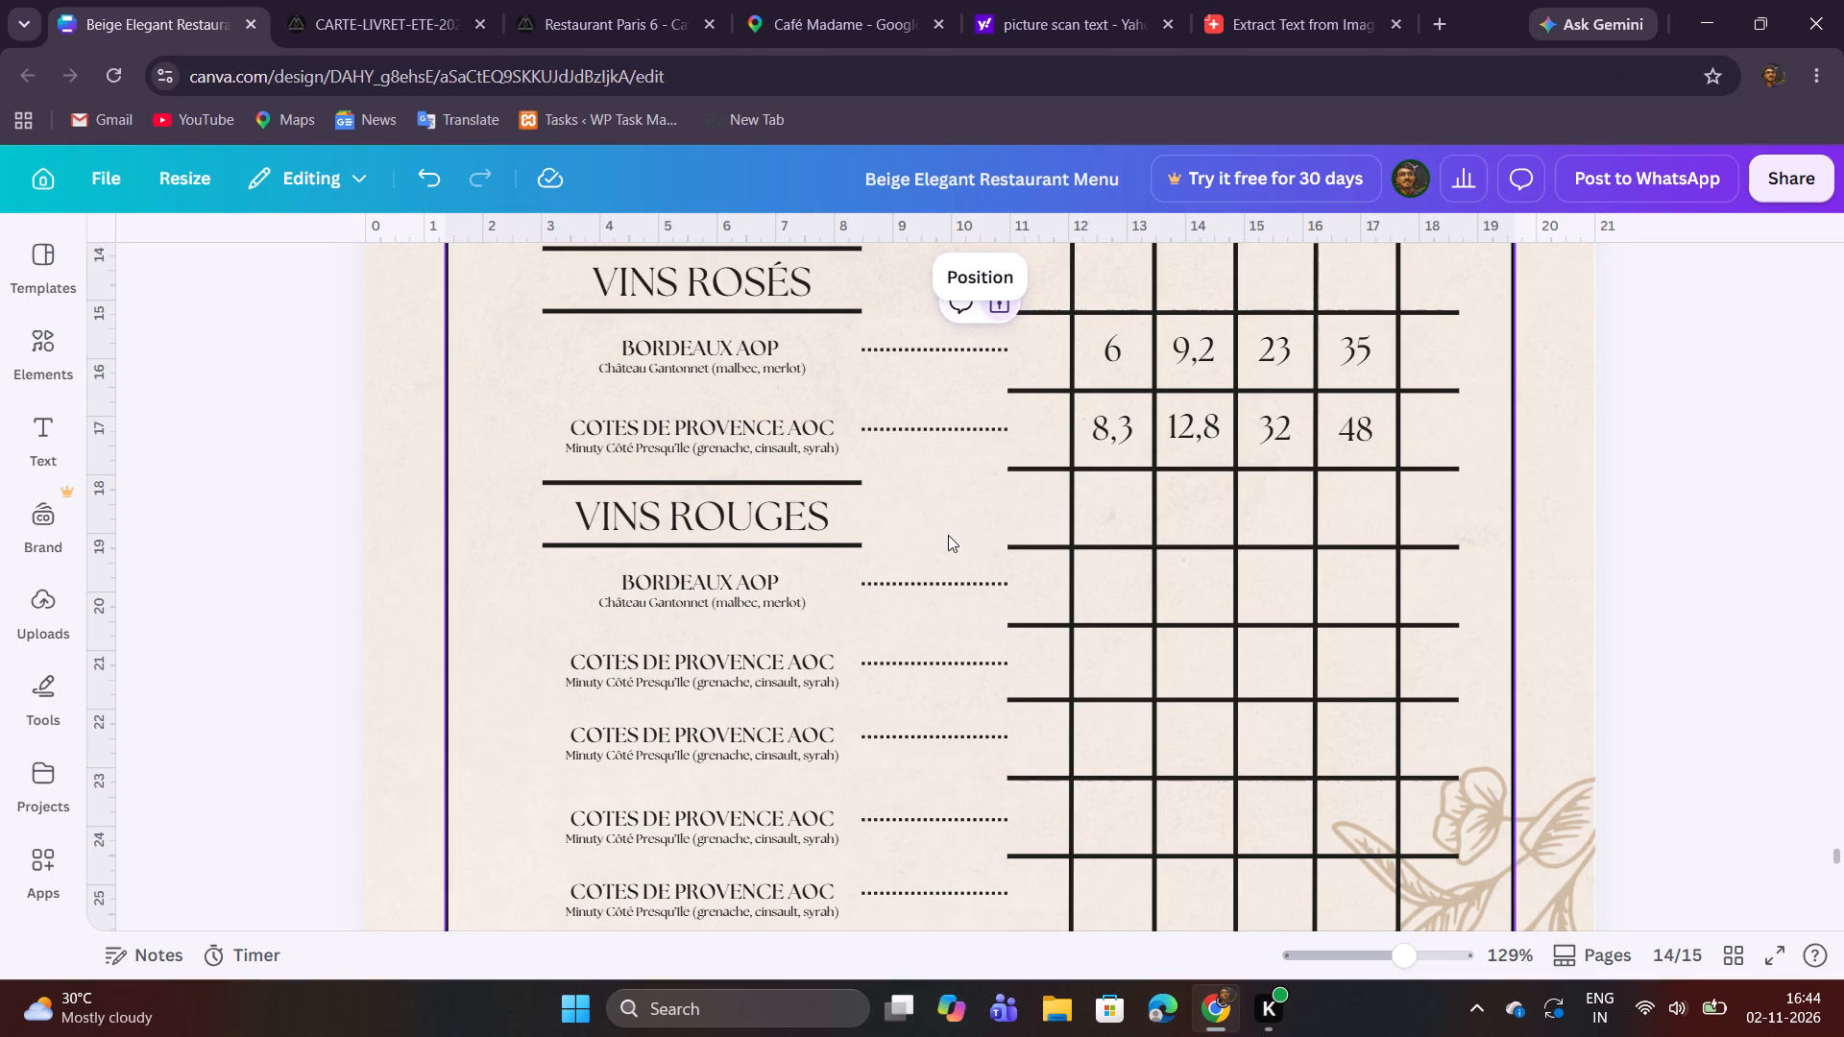
Replace the BORDEAUX AOP name under VINS ROUGES with SAINT AMOUR AOP copied from the PDF.
{"action": "left_click", "coordinate": [408, 0]}
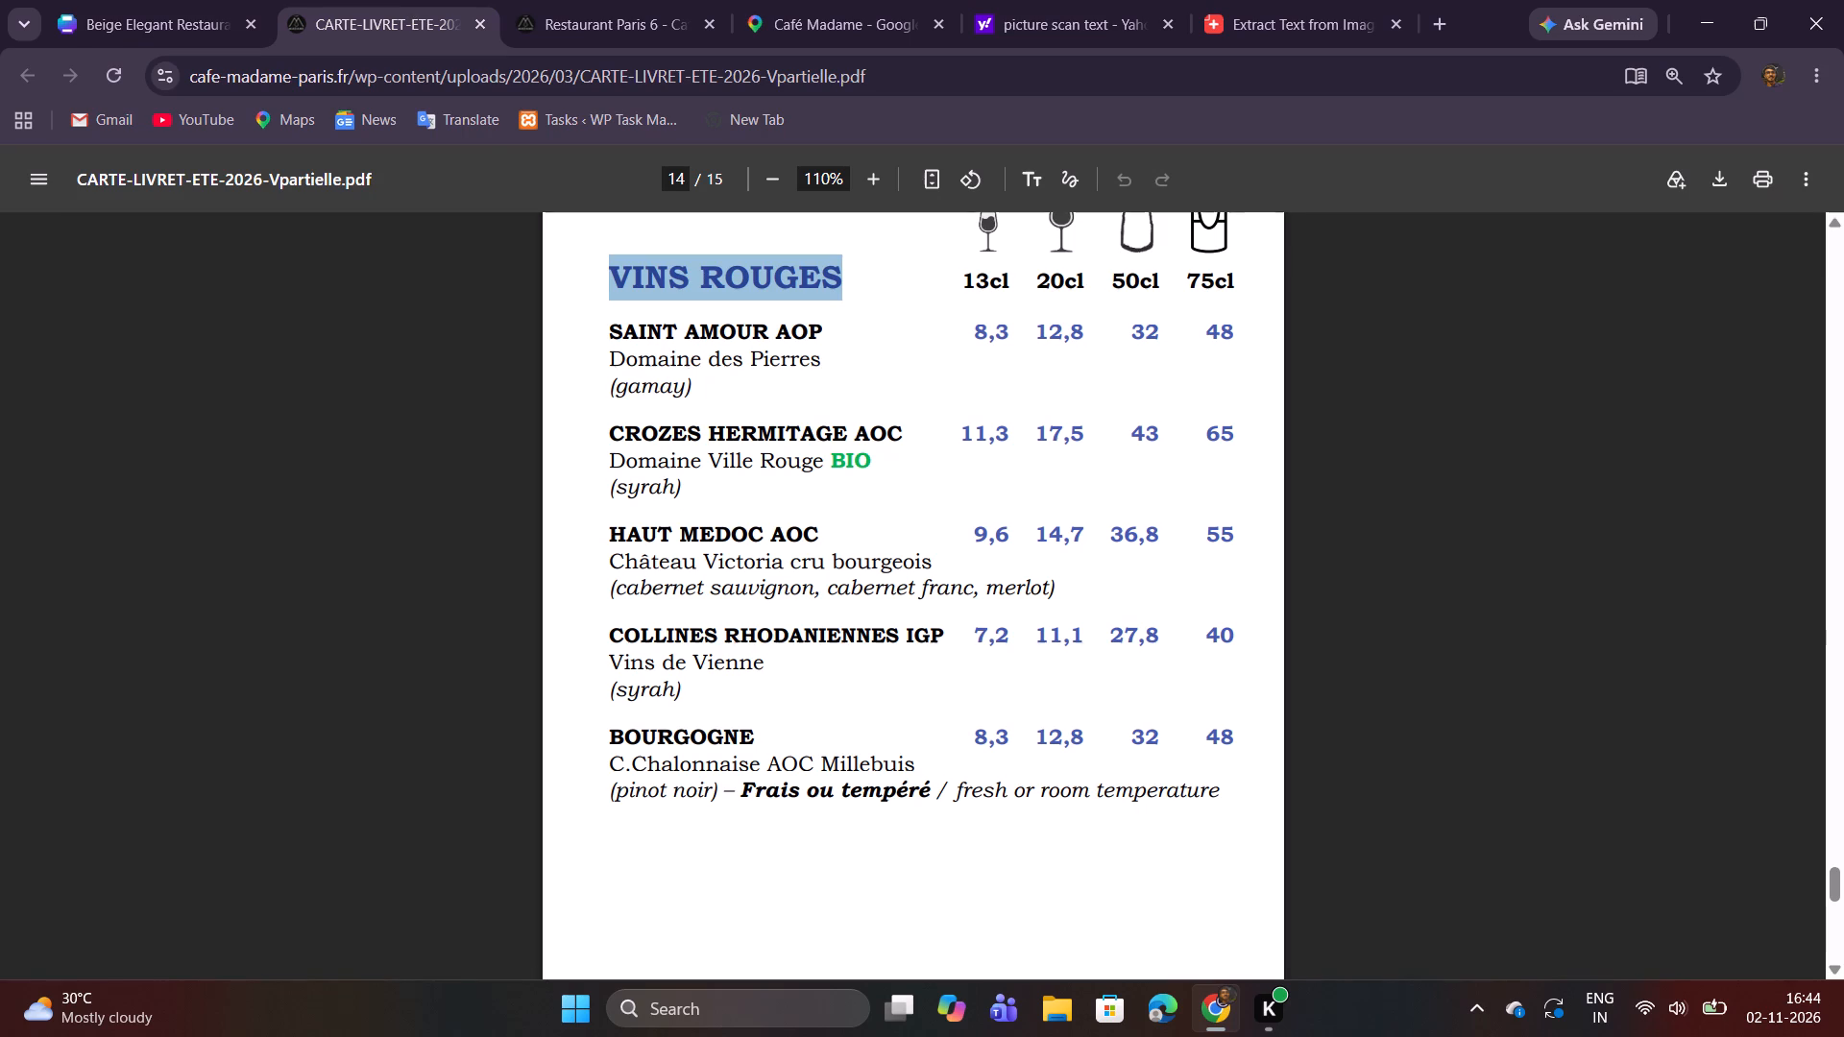
{"action": "left_click_drag", "start_coordinate": [610, 326], "coordinate": [828, 332]}
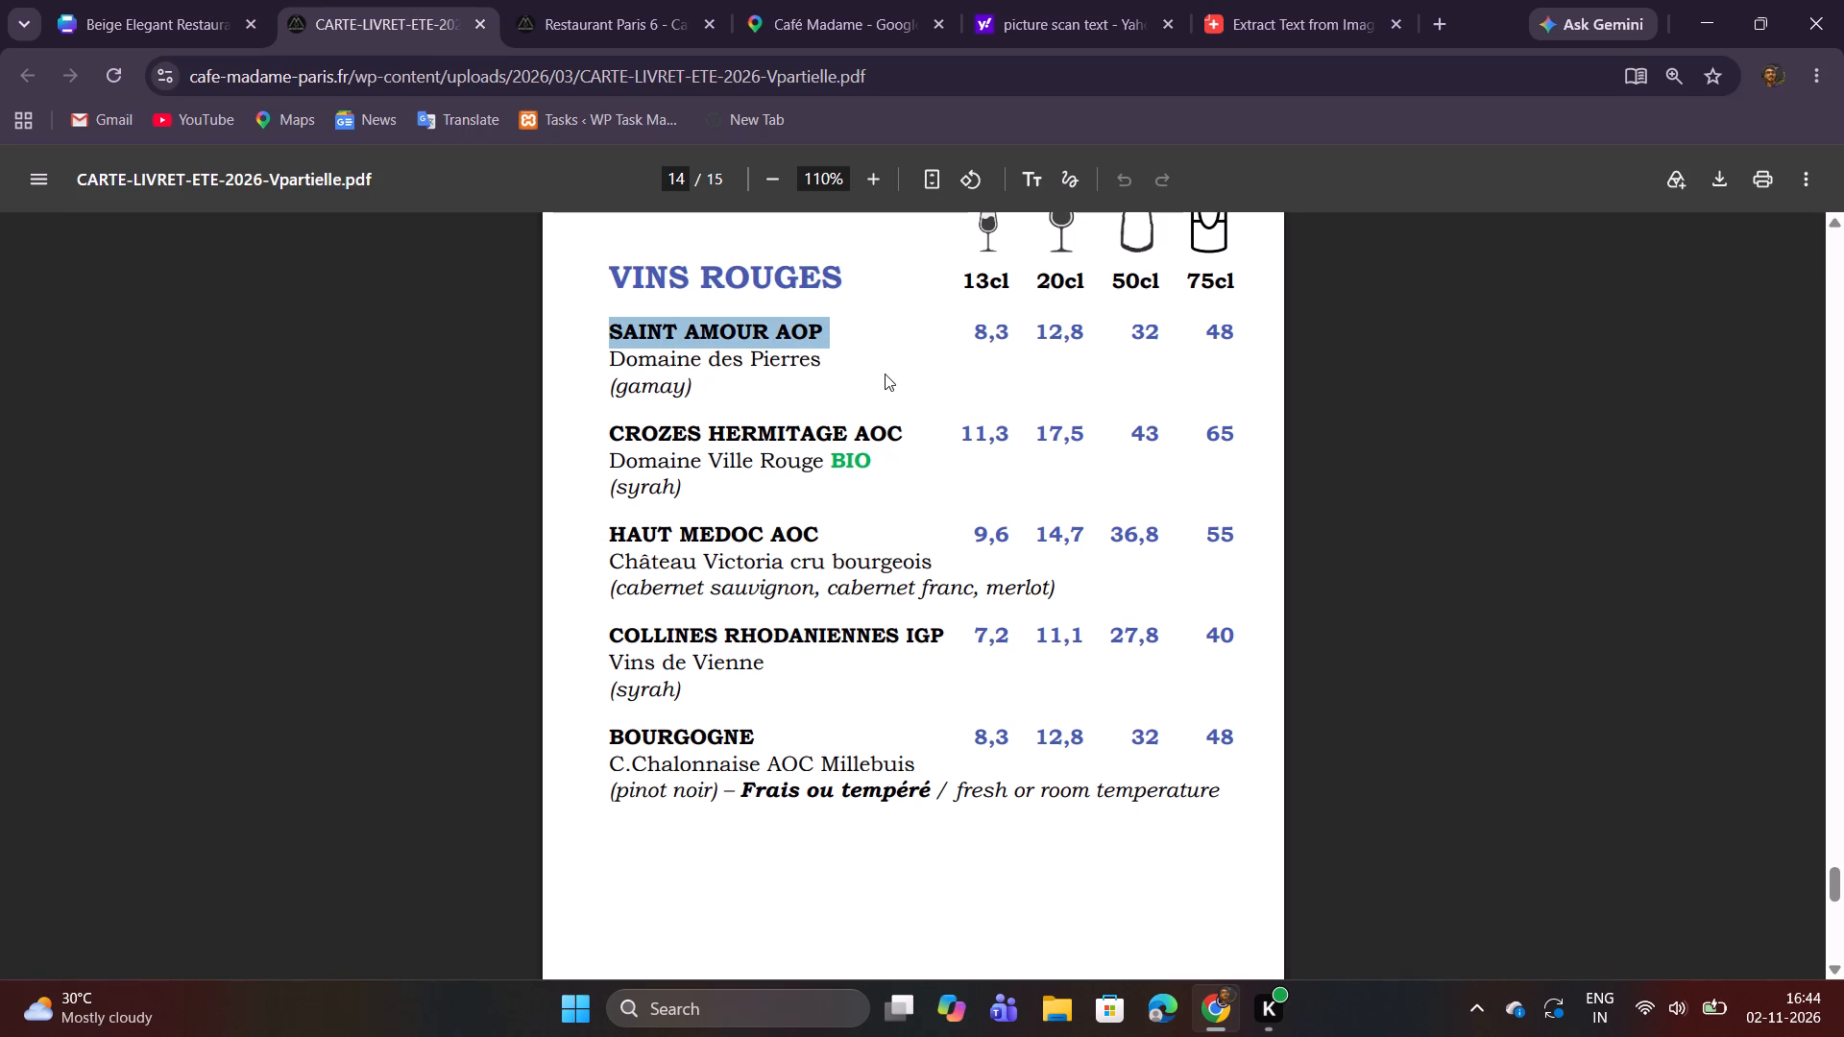
{"action": "left_click", "coordinate": [728, 373]}
{"action": "left_click_drag", "start_coordinate": [616, 331], "coordinate": [619, 331]}
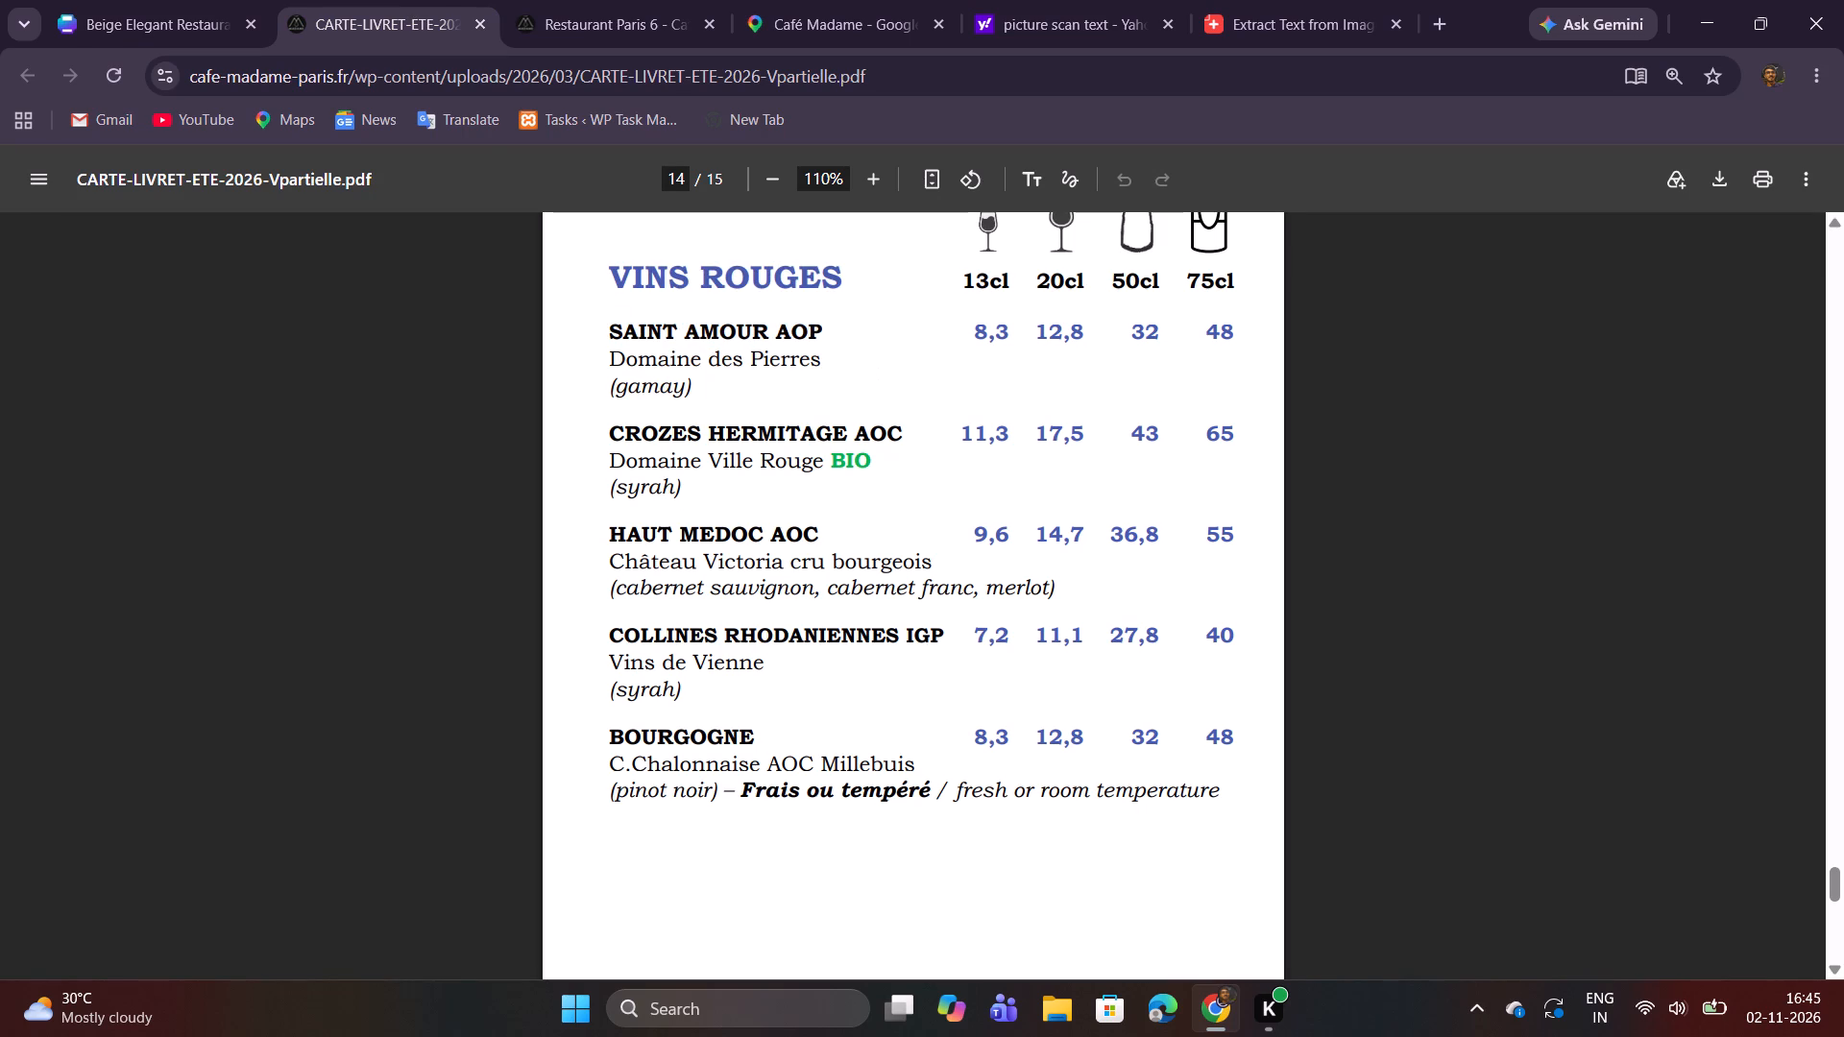
{"action": "left_click_drag", "start_coordinate": [619, 331], "coordinate": [822, 336]}
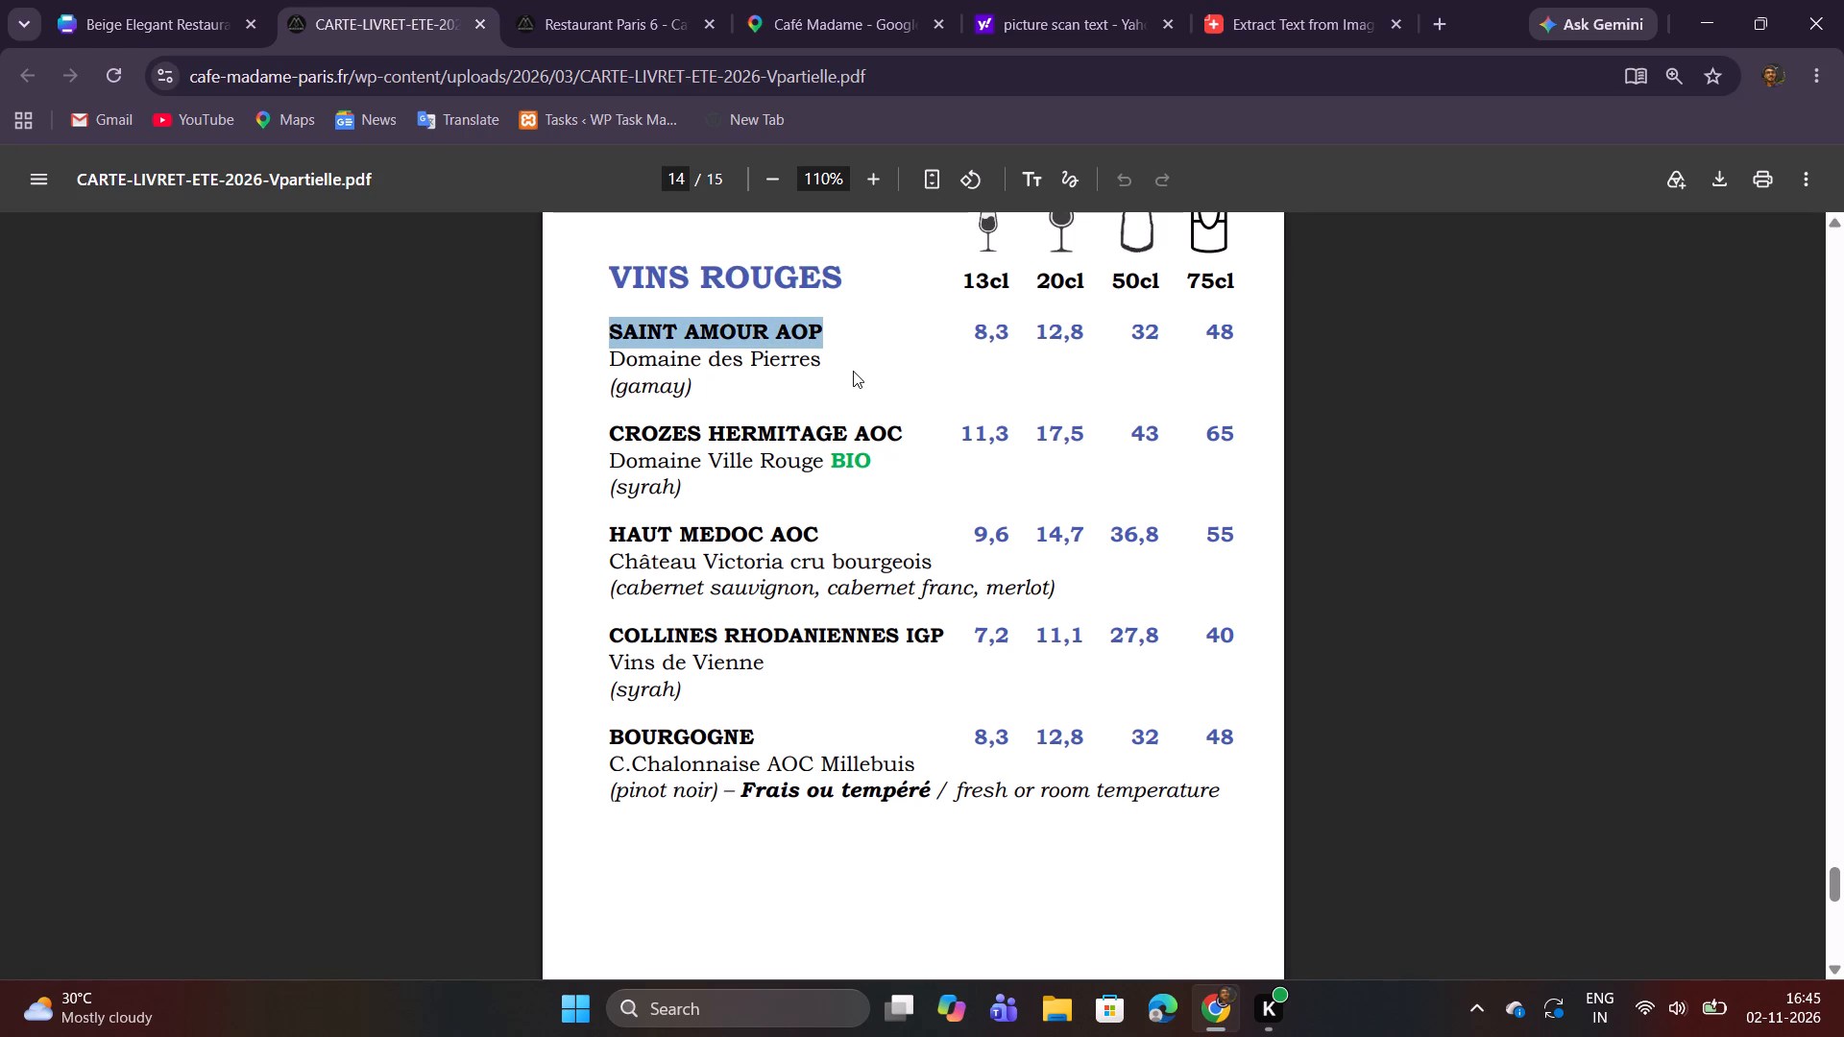
{"action": "key", "text": "ctrl+c"}
{"action": "left_click", "coordinate": [146, 0]}
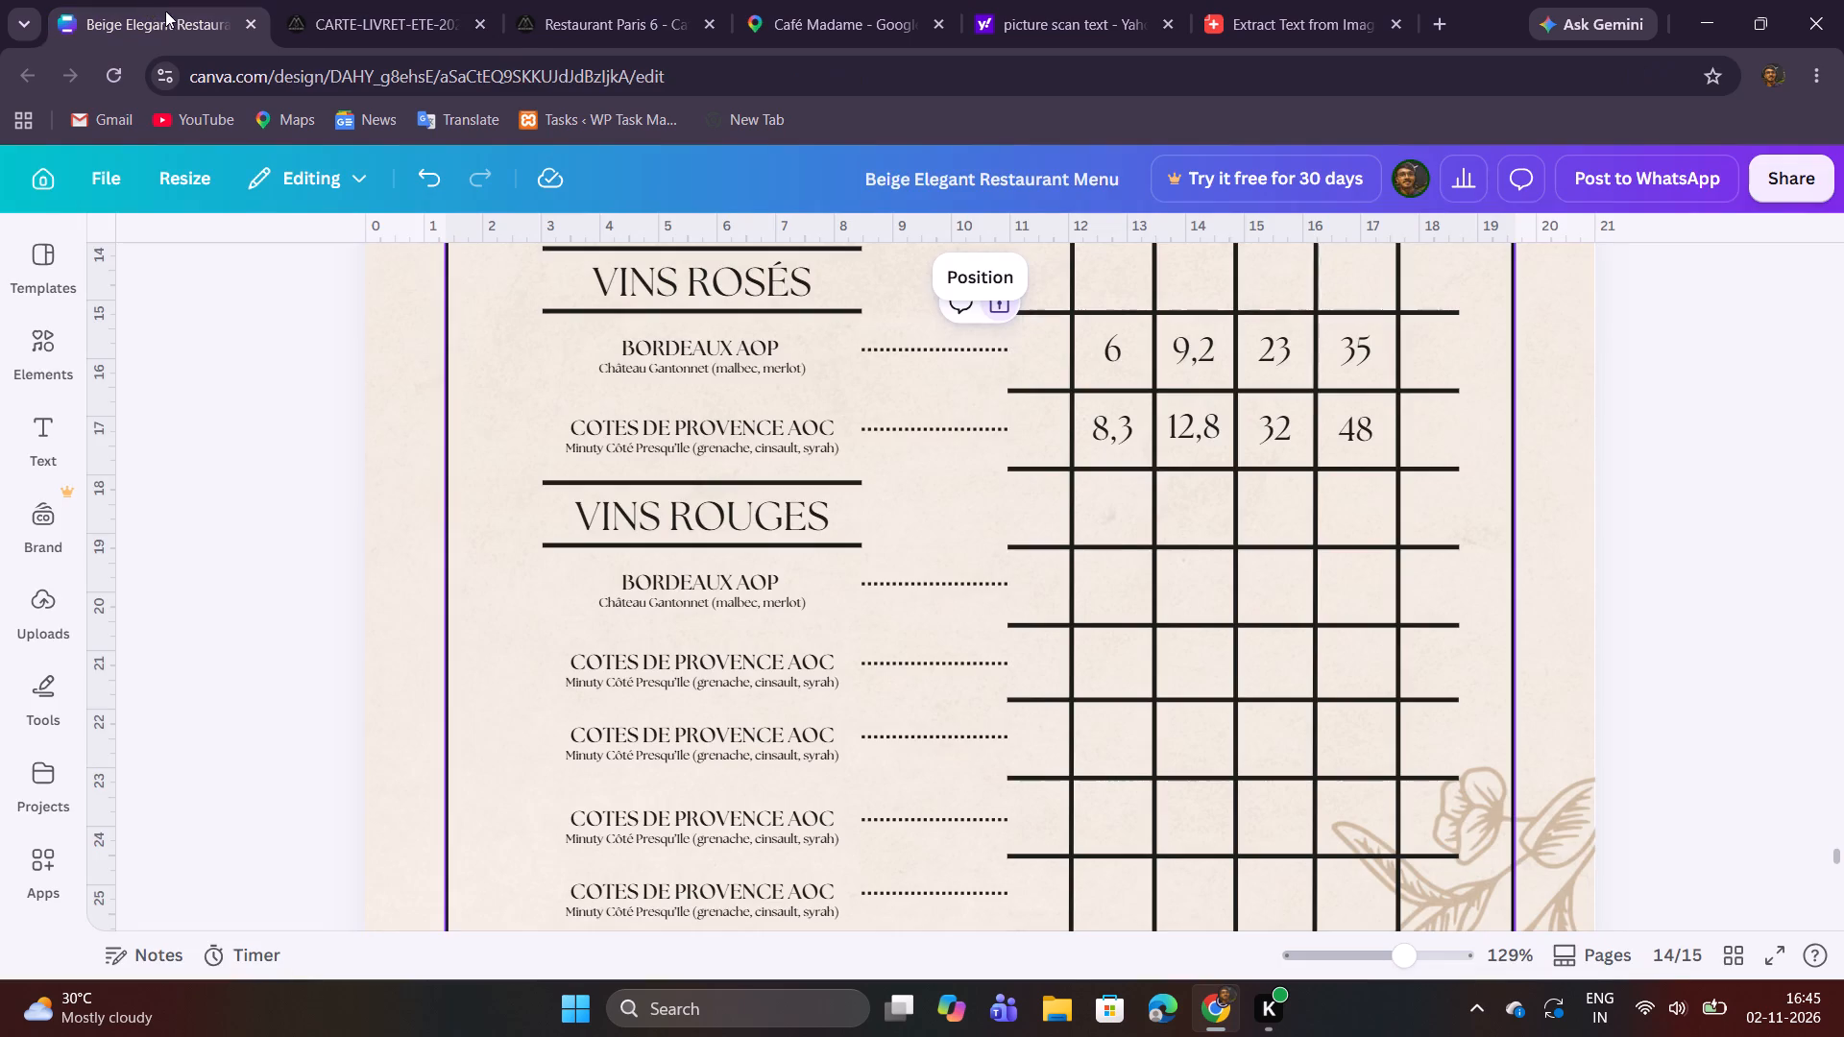
{"action": "double_click", "coordinate": [687, 589]}
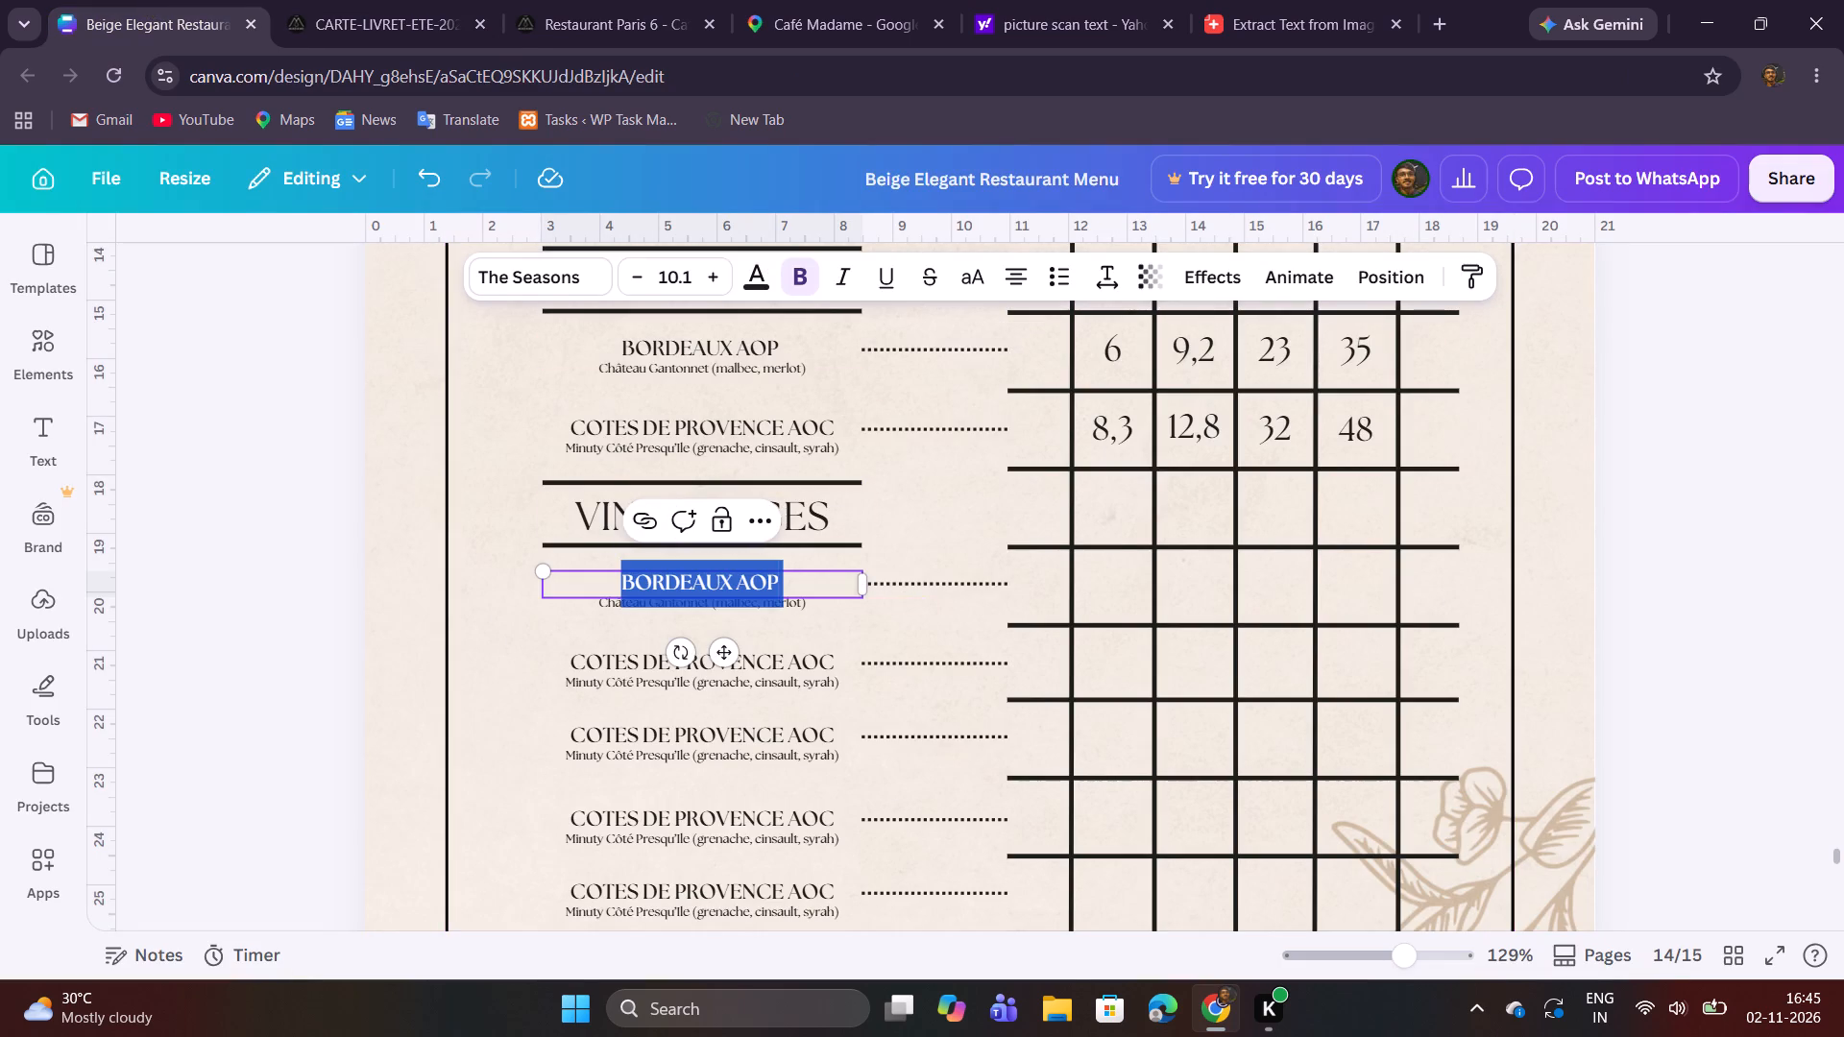
{"action": "key", "text": "ctrl+v"}
{"action": "left_click", "coordinate": [920, 545]}
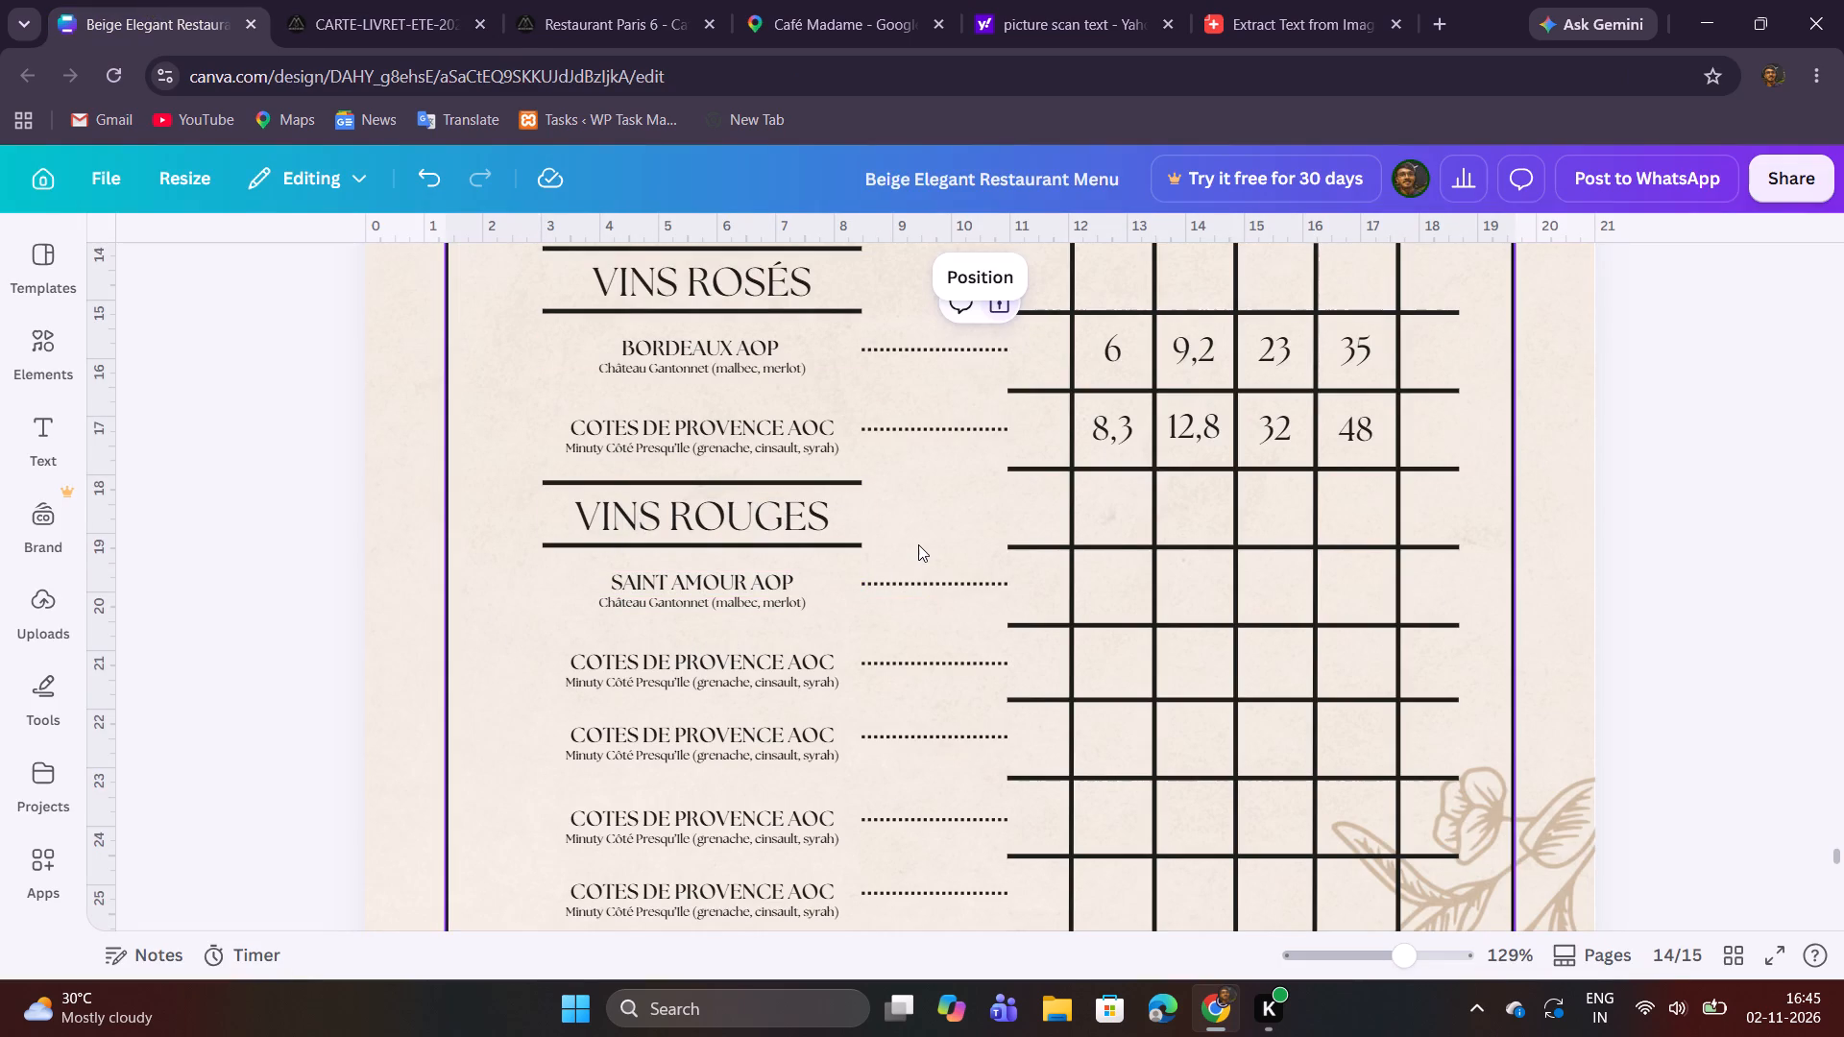
Replace the description under SAINT AMOUR AOP with Domaine des Pierres (gamay) copied from the PDF.
{"action": "left_click", "coordinate": [363, 16]}
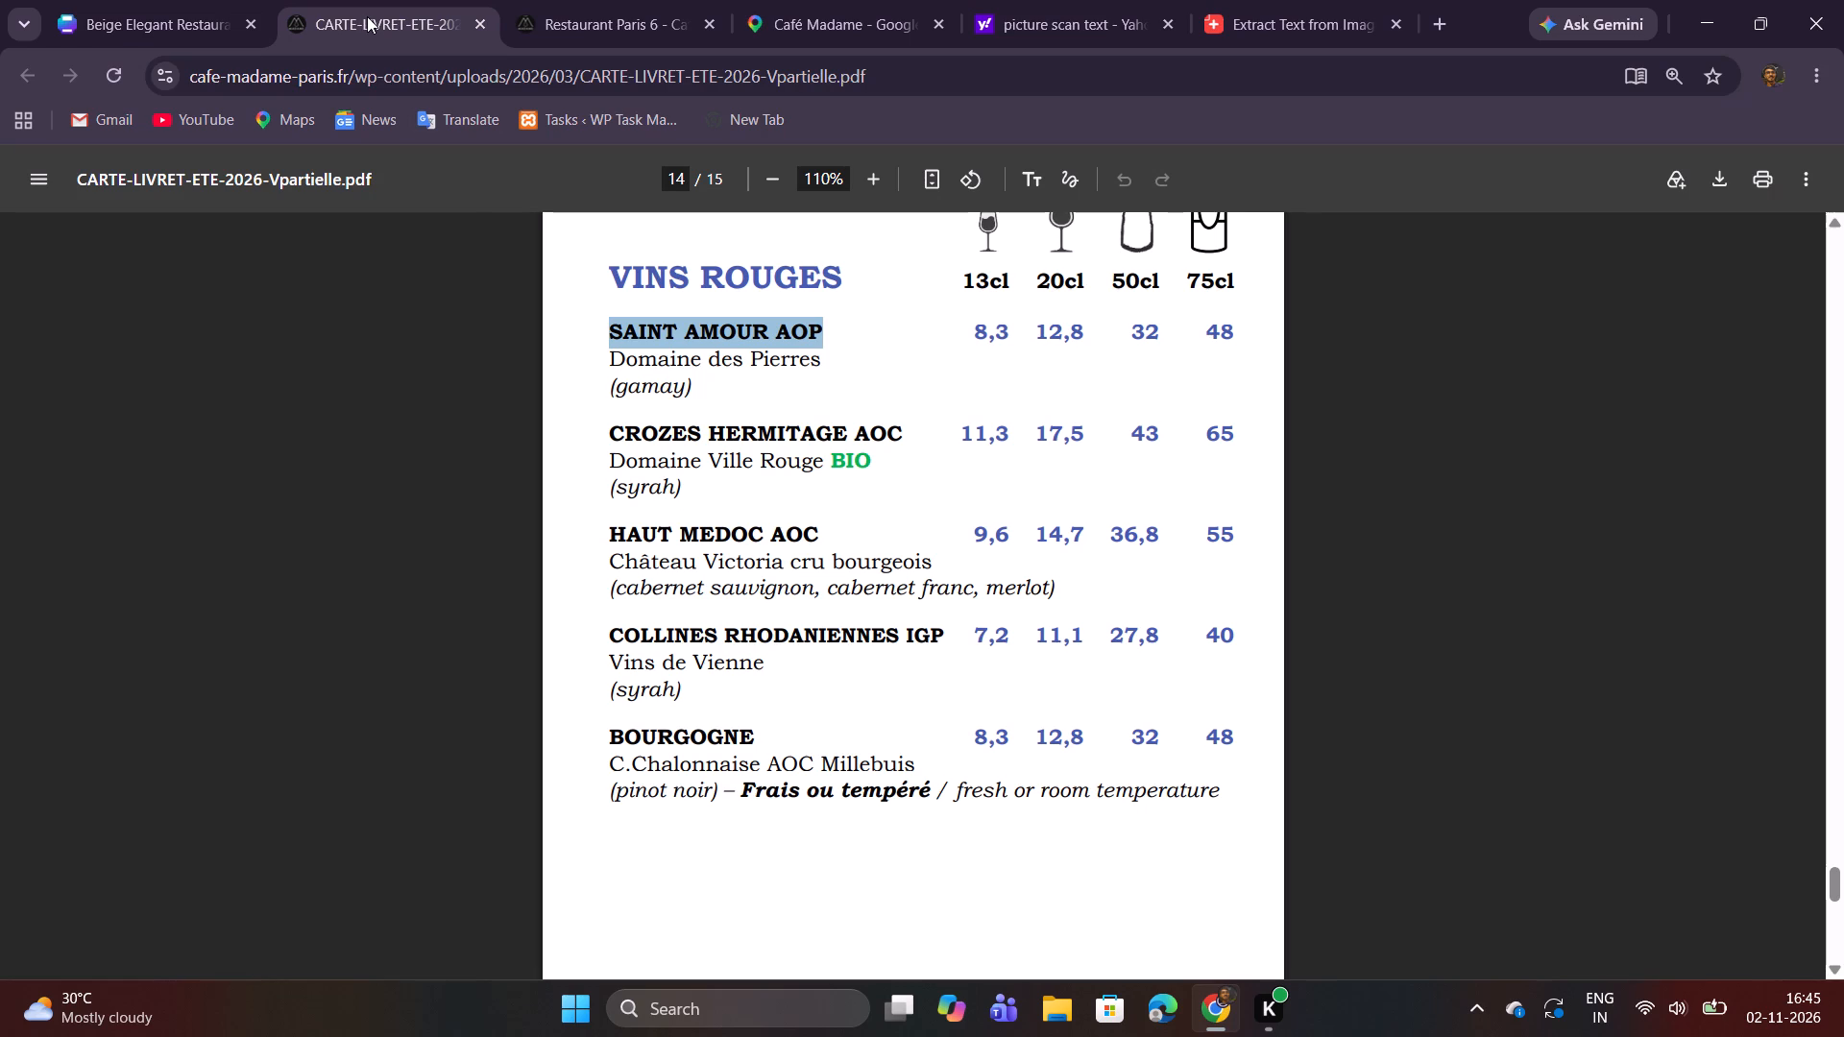
{"action": "left_click_drag", "start_coordinate": [613, 367], "coordinate": [699, 386]}
{"action": "key", "text": "ctrl+c"}
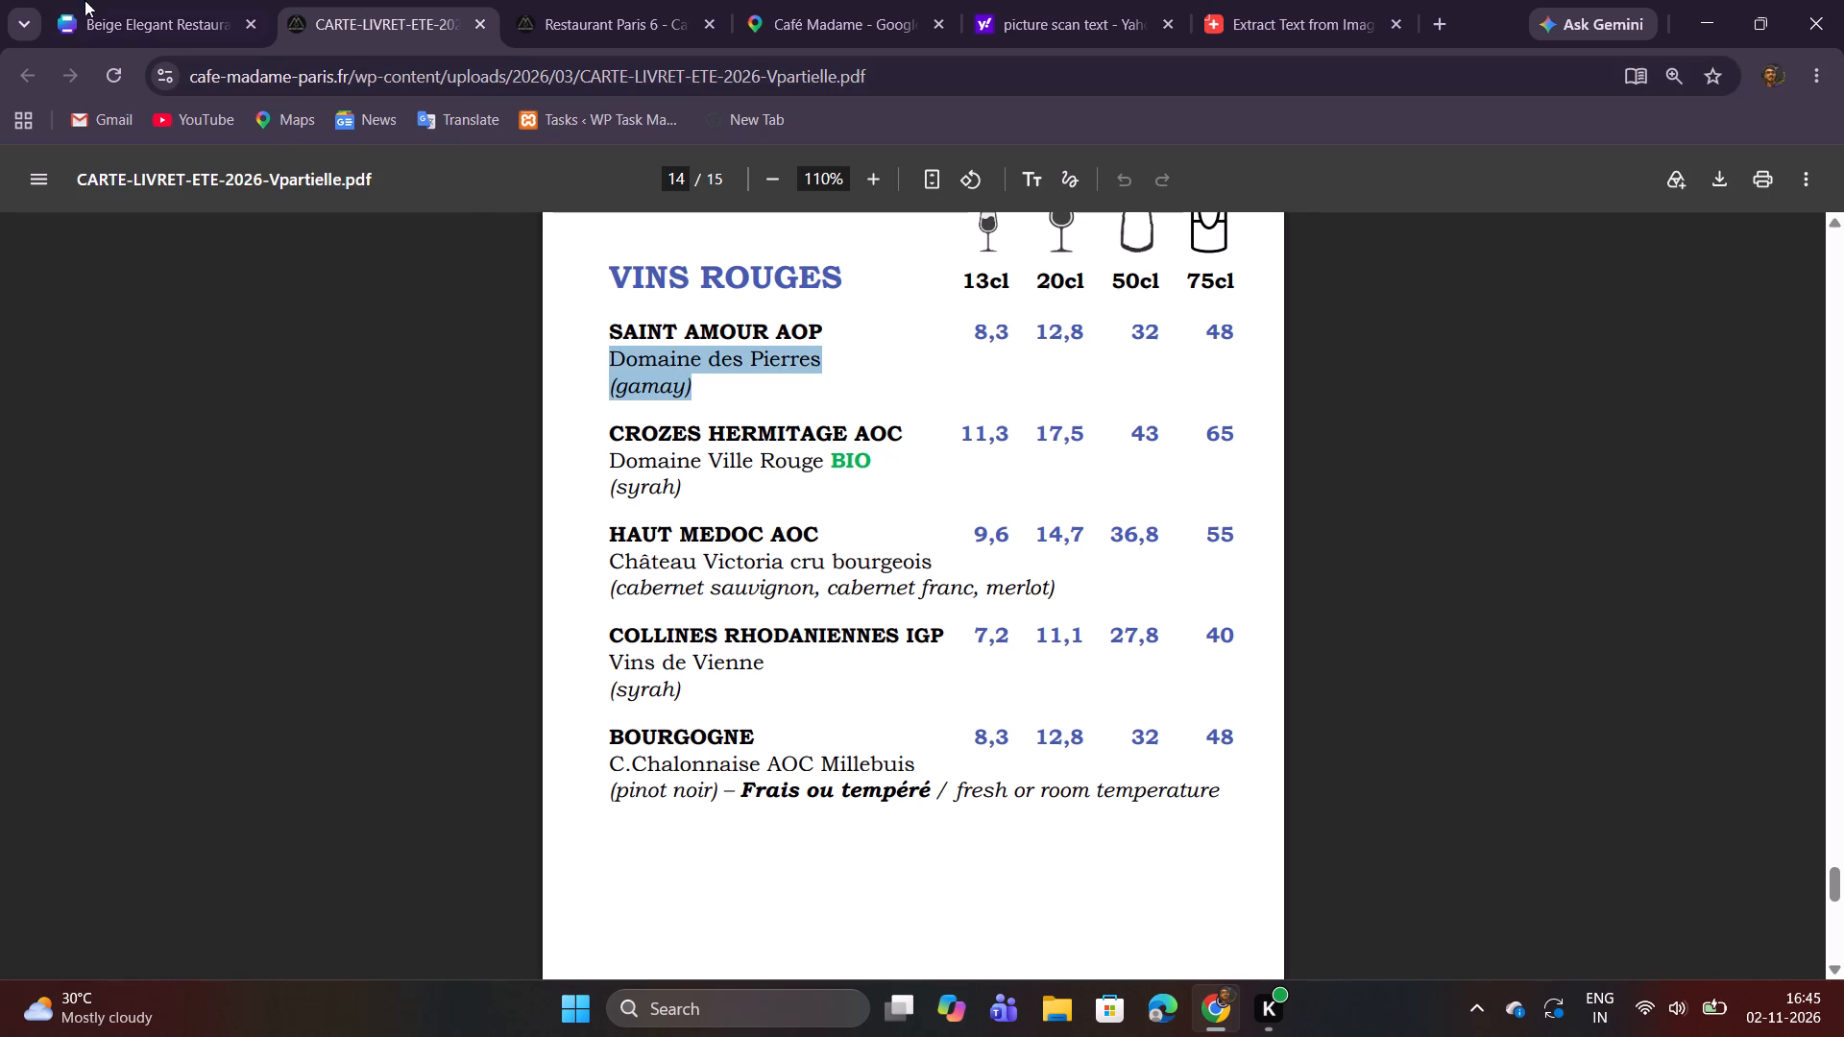
{"action": "left_click", "coordinate": [177, 6]}
{"action": "double_click", "coordinate": [692, 601]}
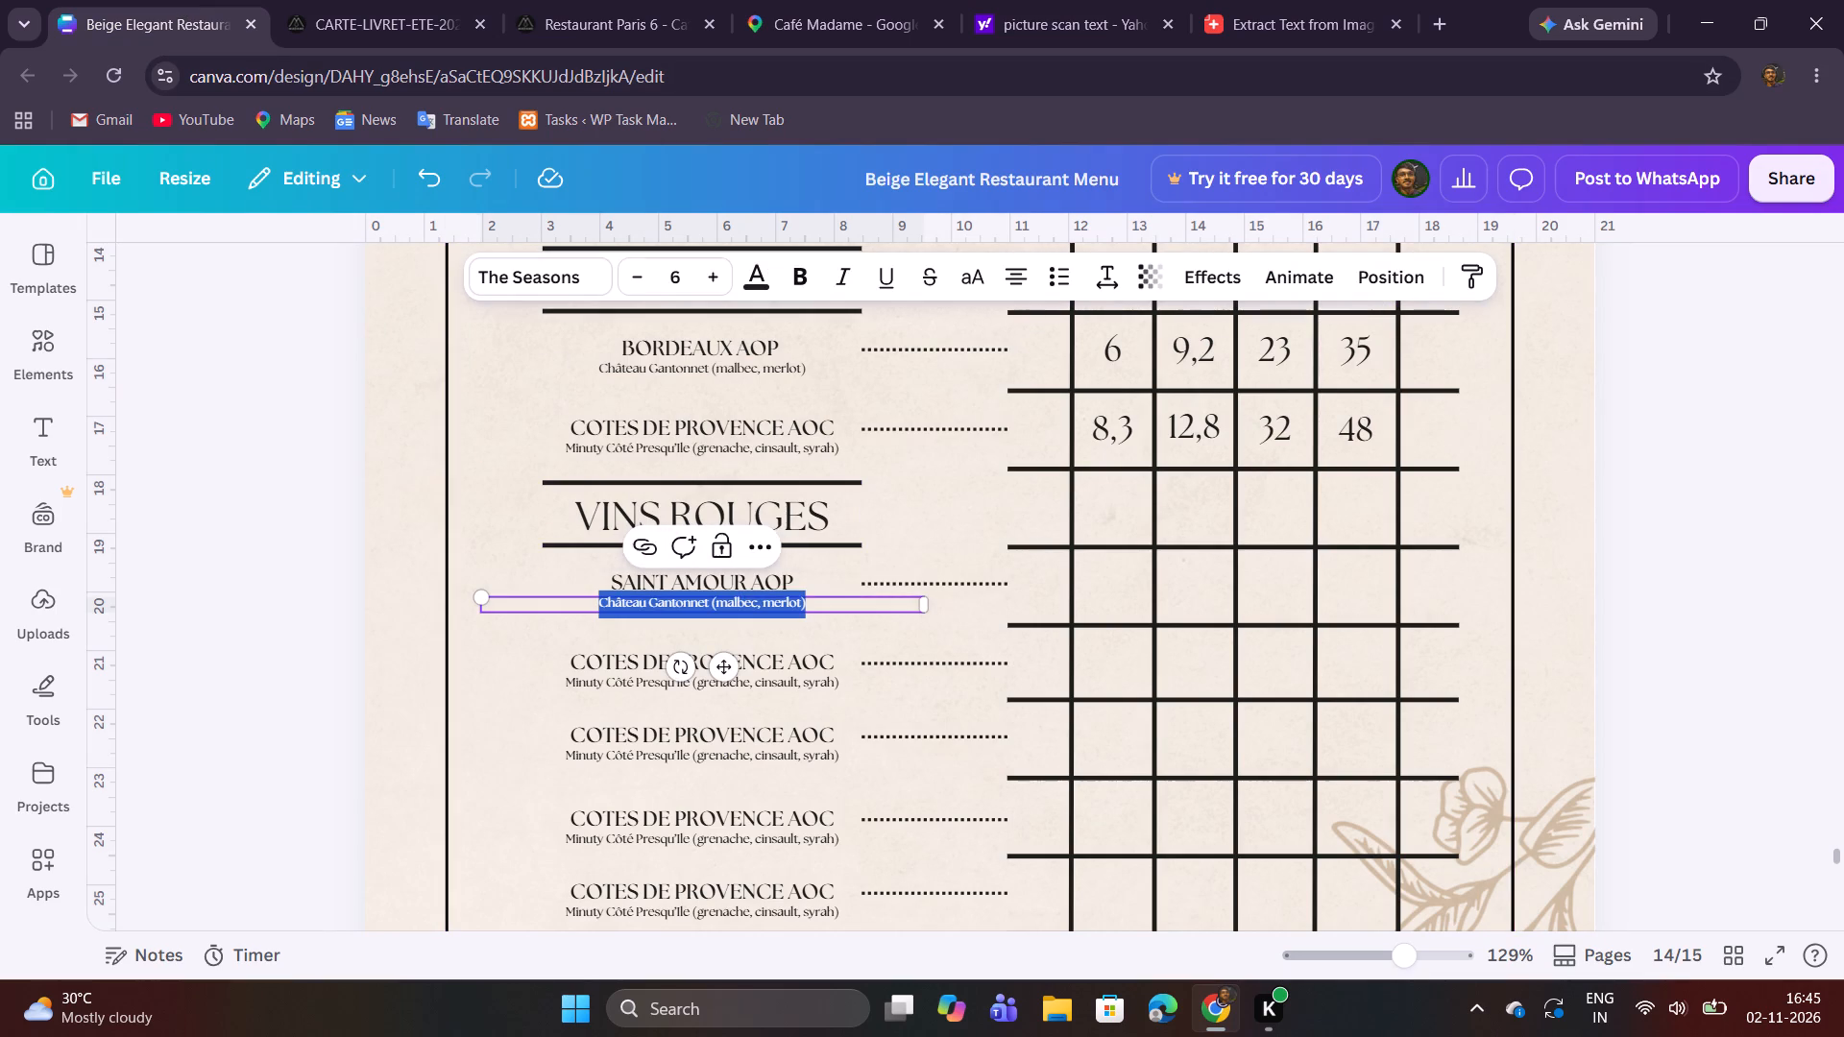
{"action": "key", "text": "ctrl+v"}
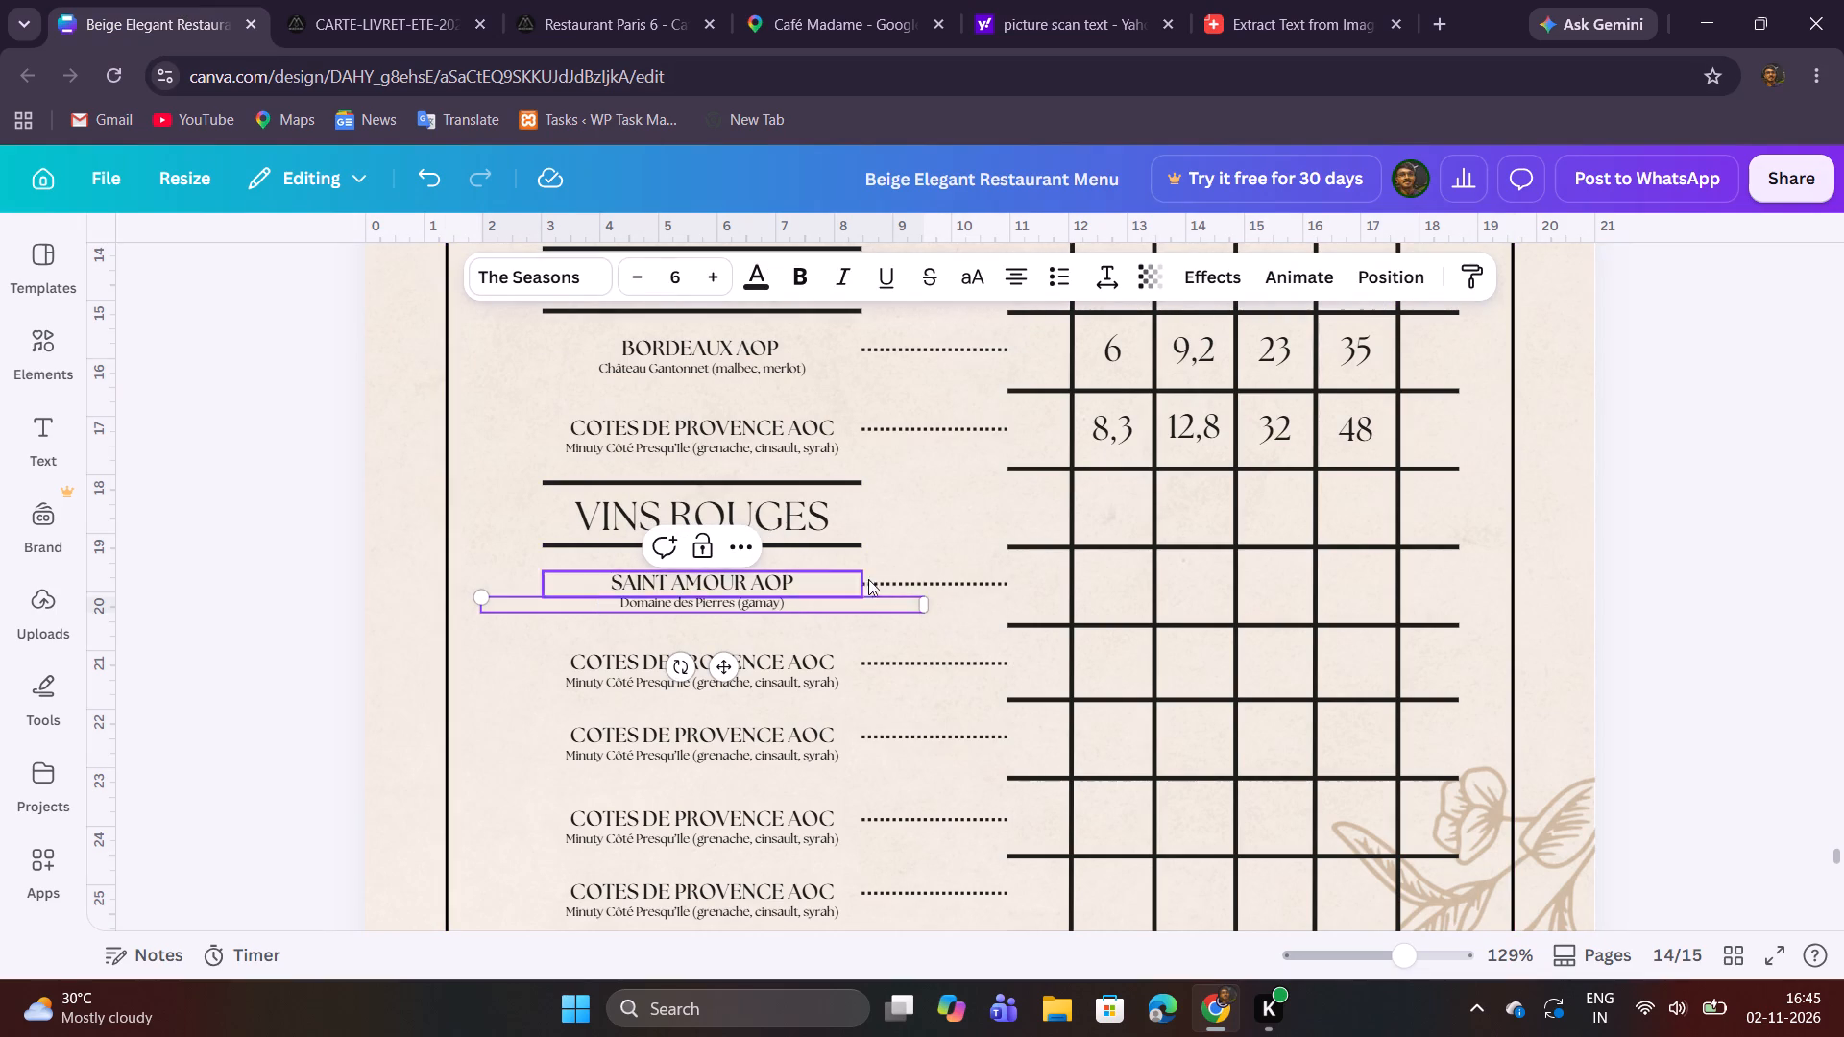
{"action": "left_click", "coordinate": [910, 550]}
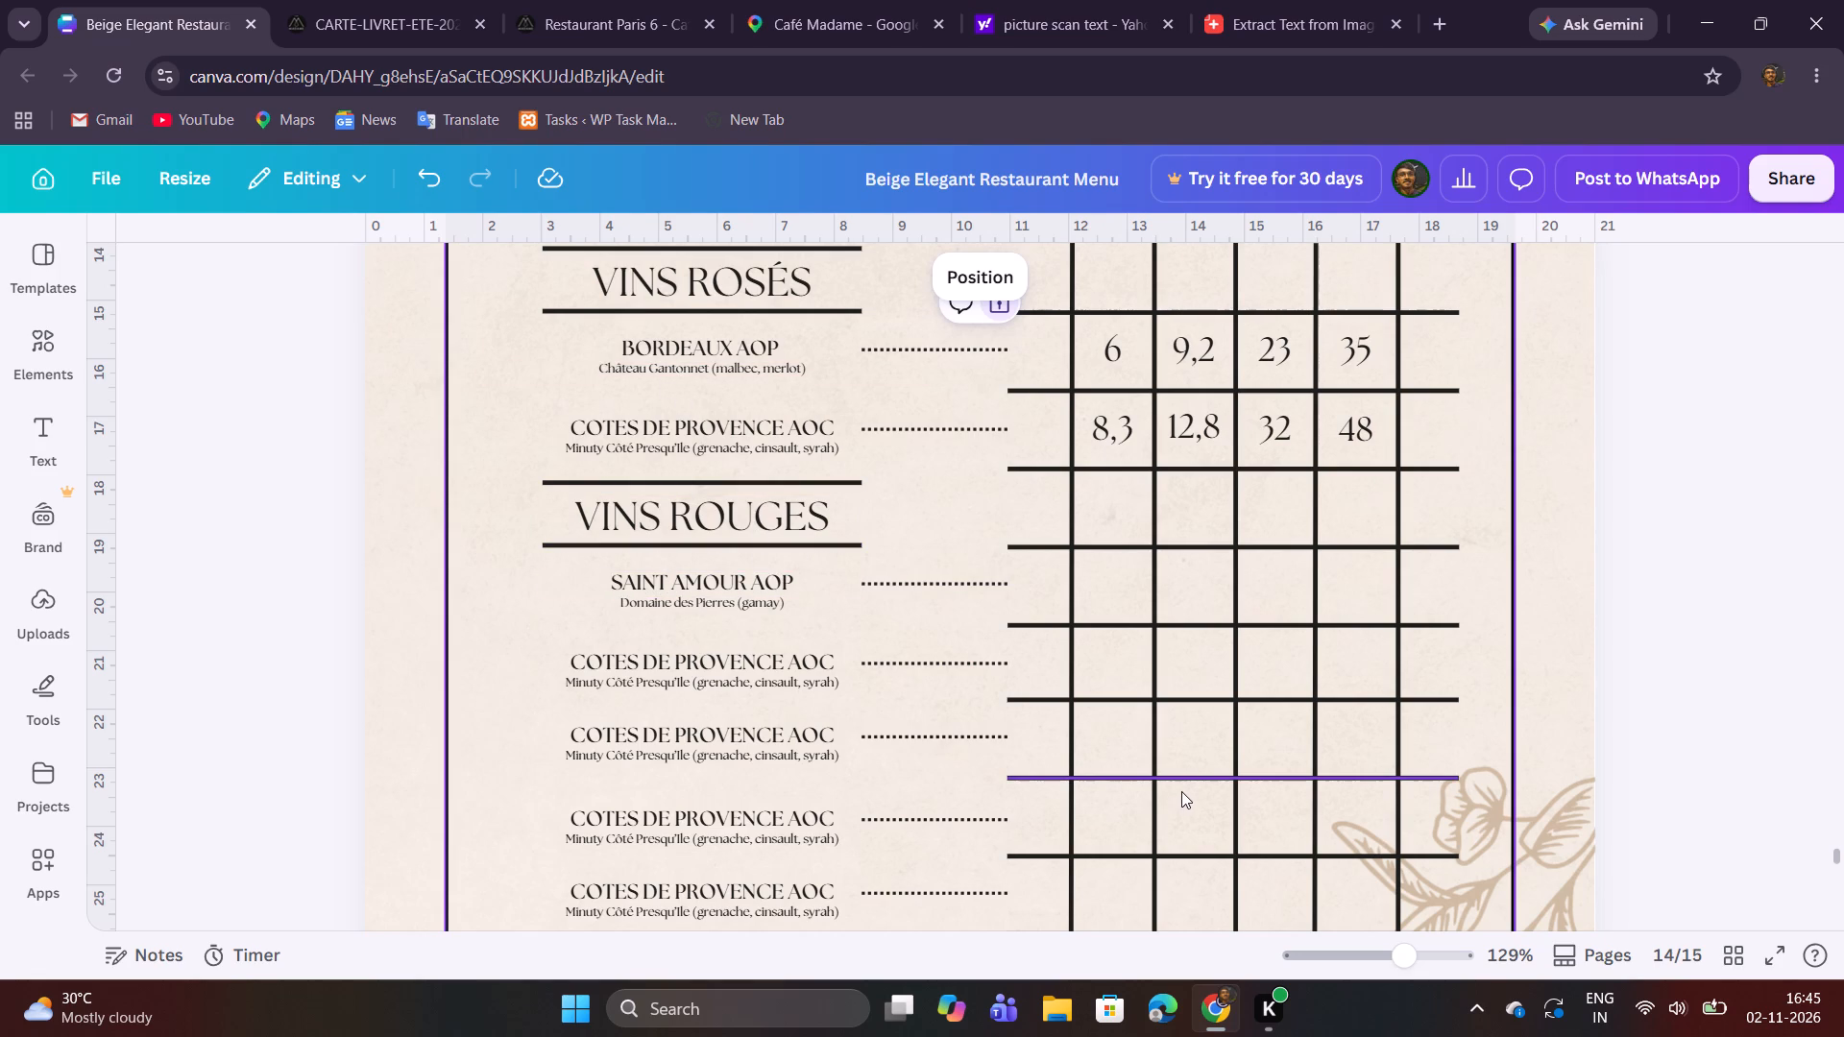
Review the menu's wine page from the VIN MOELLEUX section down to the VINS ROUGES entries and their price rows.
{"action": "scroll", "coordinate": [1181, 790], "scroll_direction": "up", "scroll_amount": 2}
{"action": "scroll", "coordinate": [1181, 788], "scroll_direction": "down", "scroll_amount": 1}
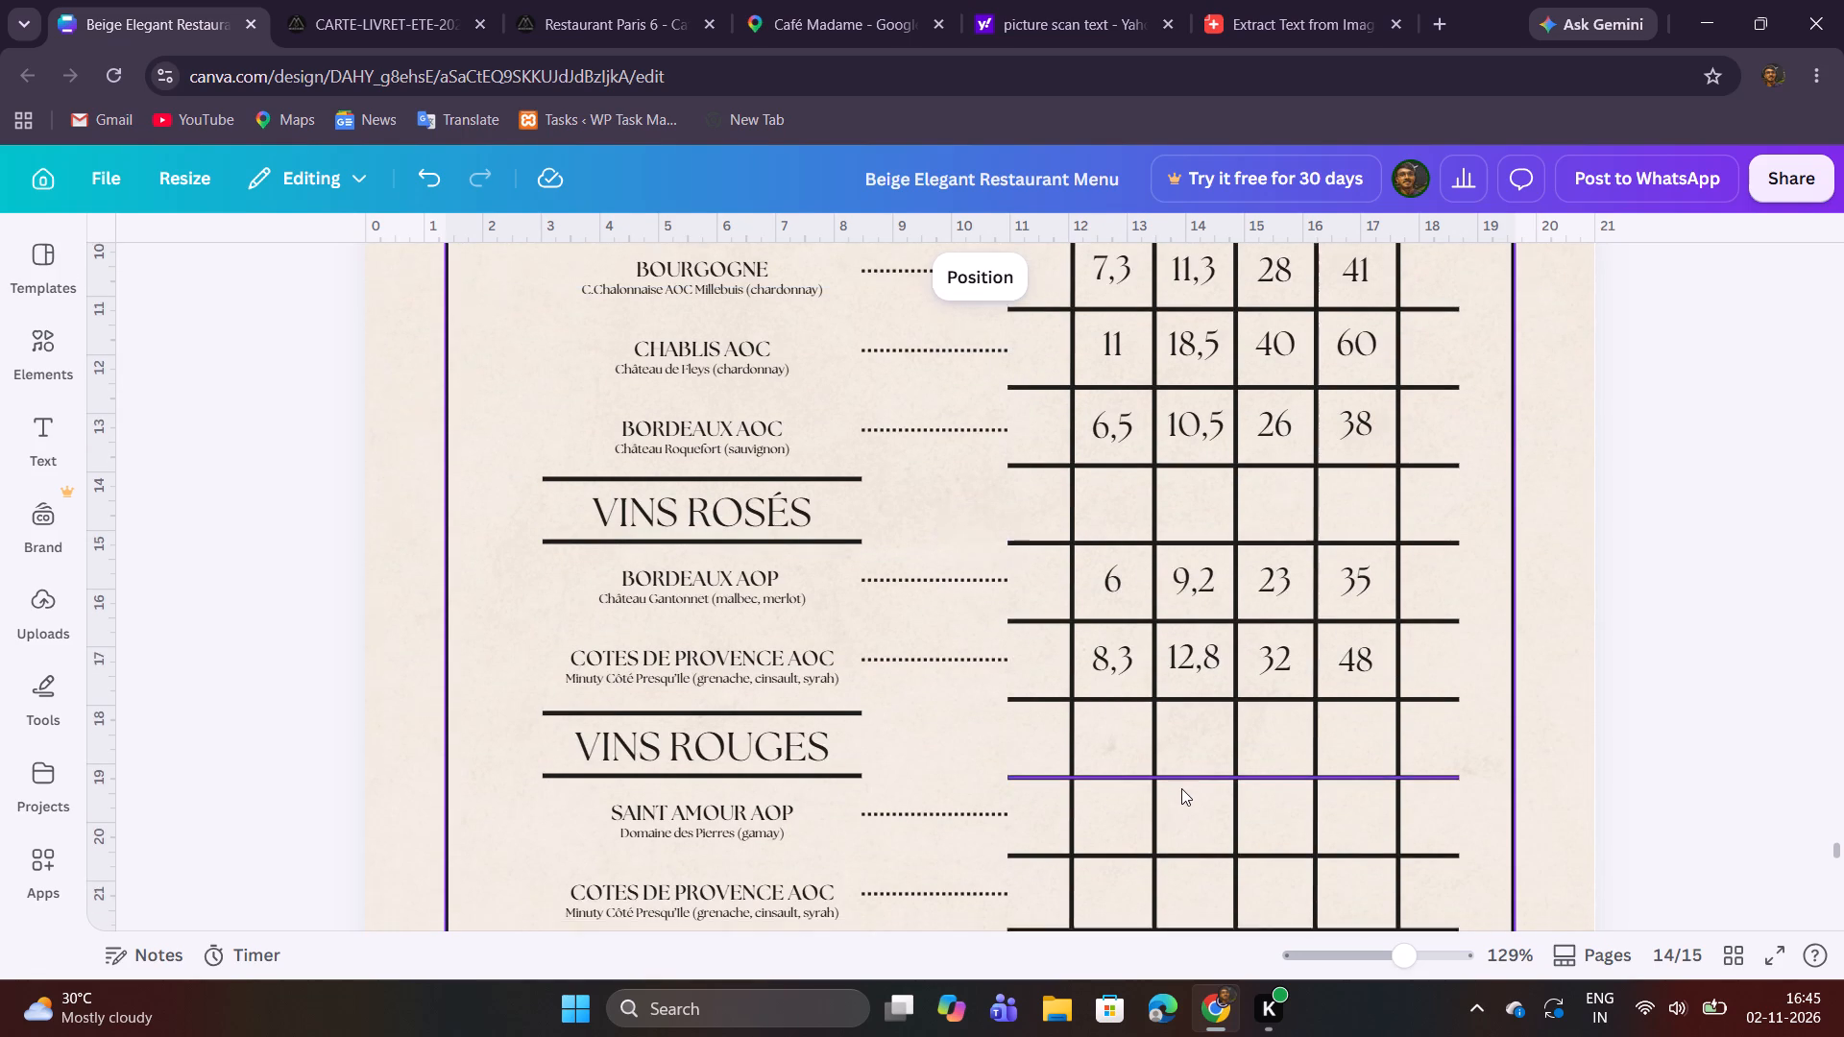
{"action": "scroll", "coordinate": [1181, 788], "scroll_direction": "down", "scroll_amount": 1}
{"action": "scroll", "coordinate": [1181, 788], "scroll_direction": "up", "scroll_amount": 7}
{"action": "scroll", "coordinate": [1182, 785], "scroll_direction": "down", "scroll_amount": 1}
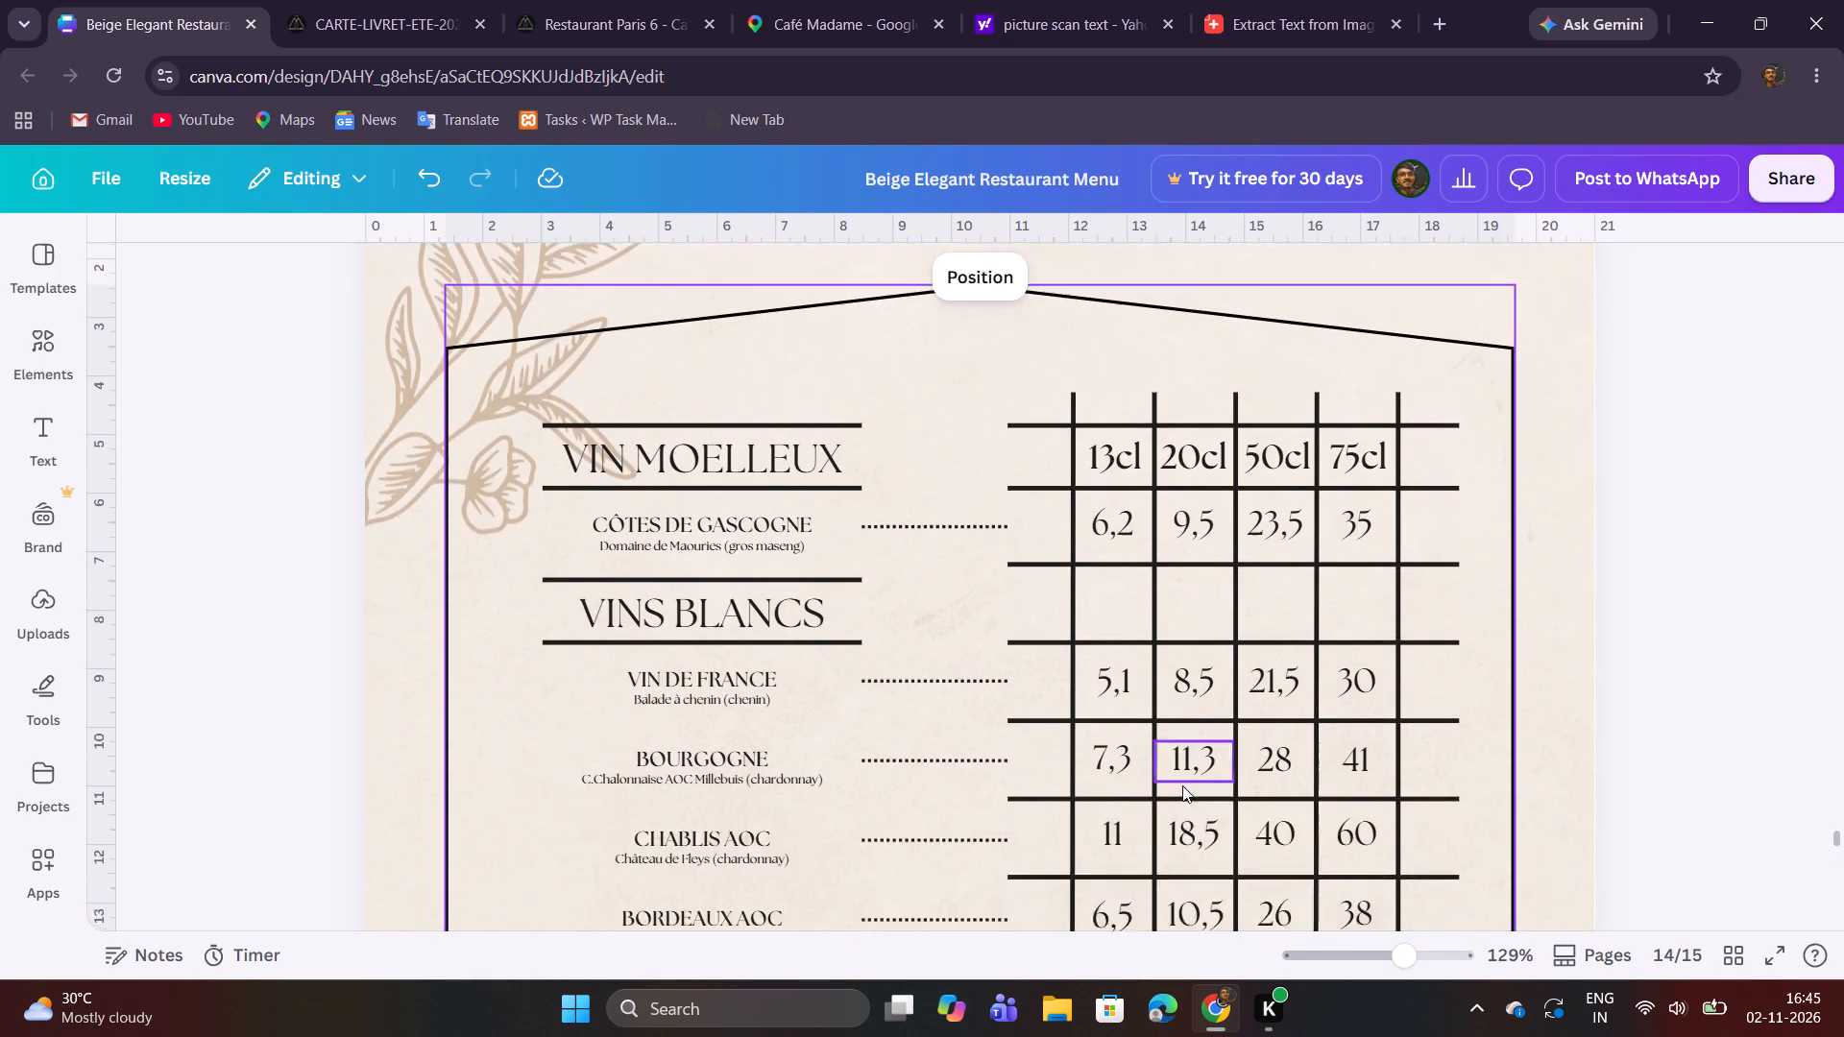
{"action": "scroll", "coordinate": [1182, 785], "scroll_direction": "down", "scroll_amount": 4}
{"action": "scroll", "coordinate": [1182, 785], "scroll_direction": "up", "scroll_amount": 1}
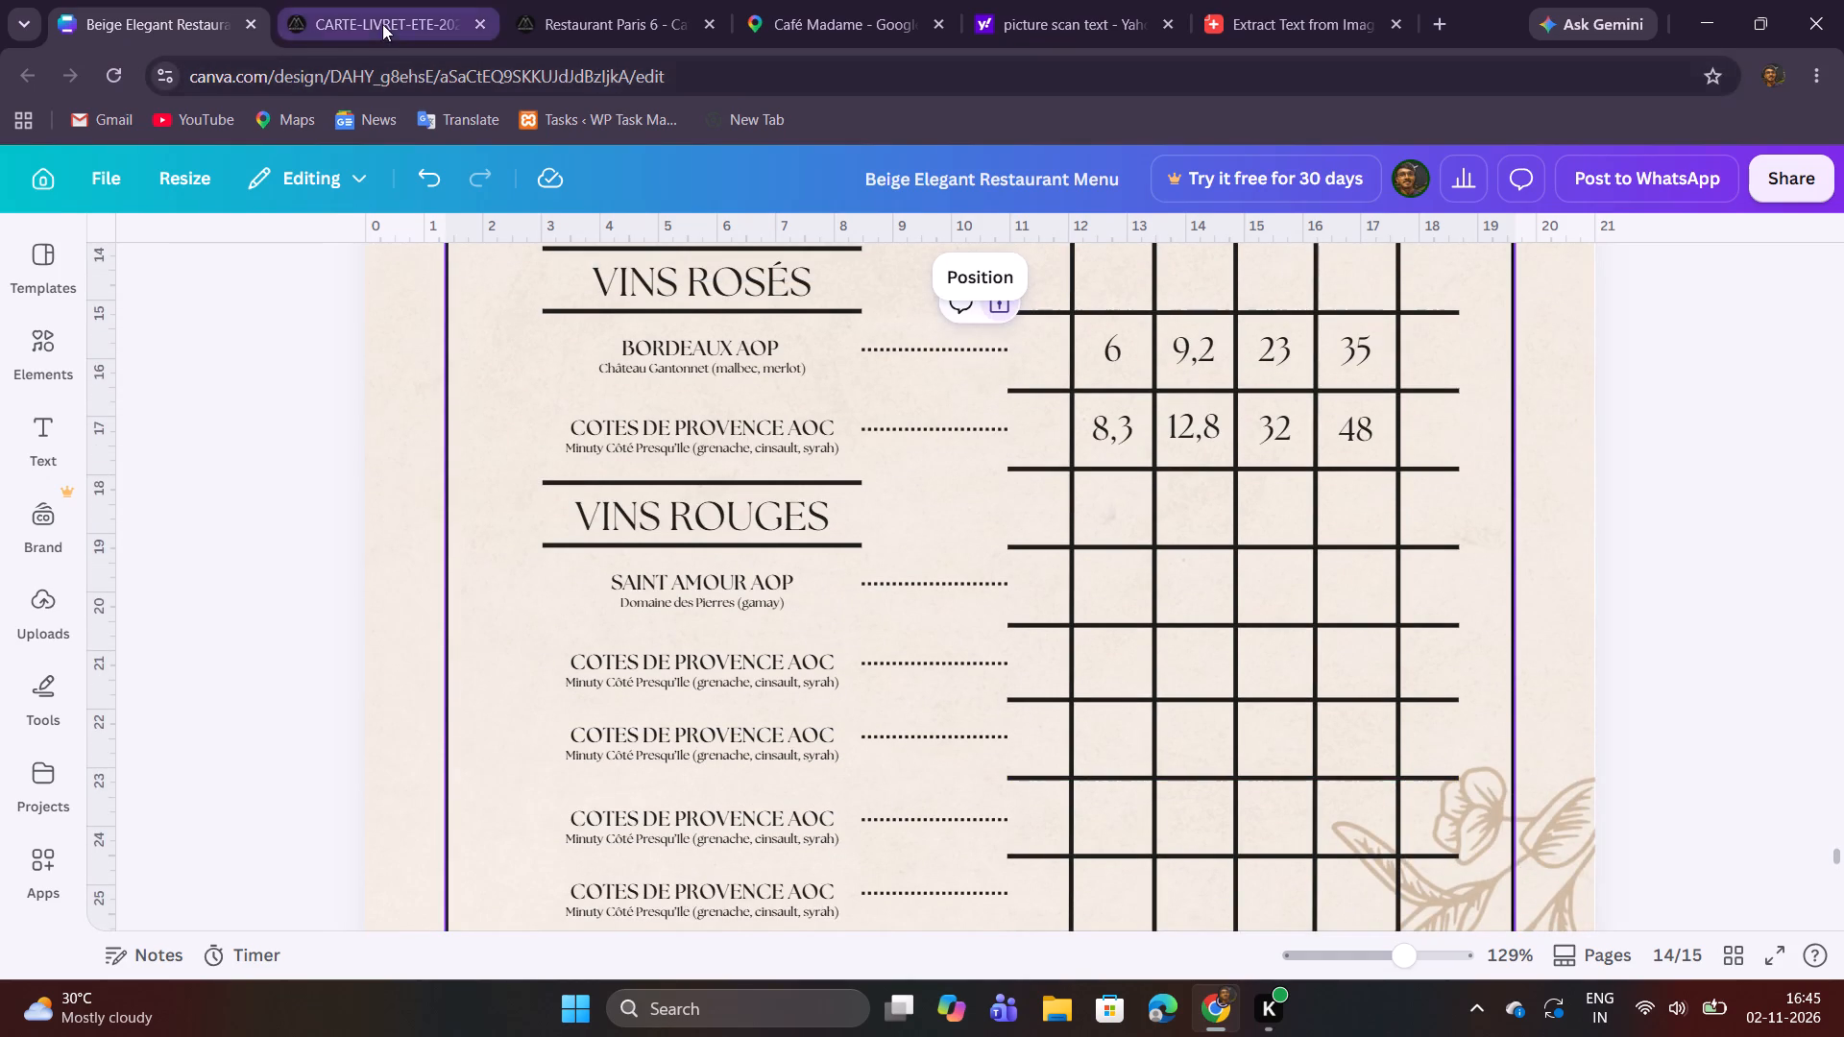
Replace the first COTES DE PROVENCE AOC name under VINS ROUGES with CROZES HERMITAGE AOC copied from the PDF.
{"action": "left_click", "coordinate": [382, 24]}
{"action": "left_click_drag", "start_coordinate": [609, 434], "coordinate": [646, 434]}
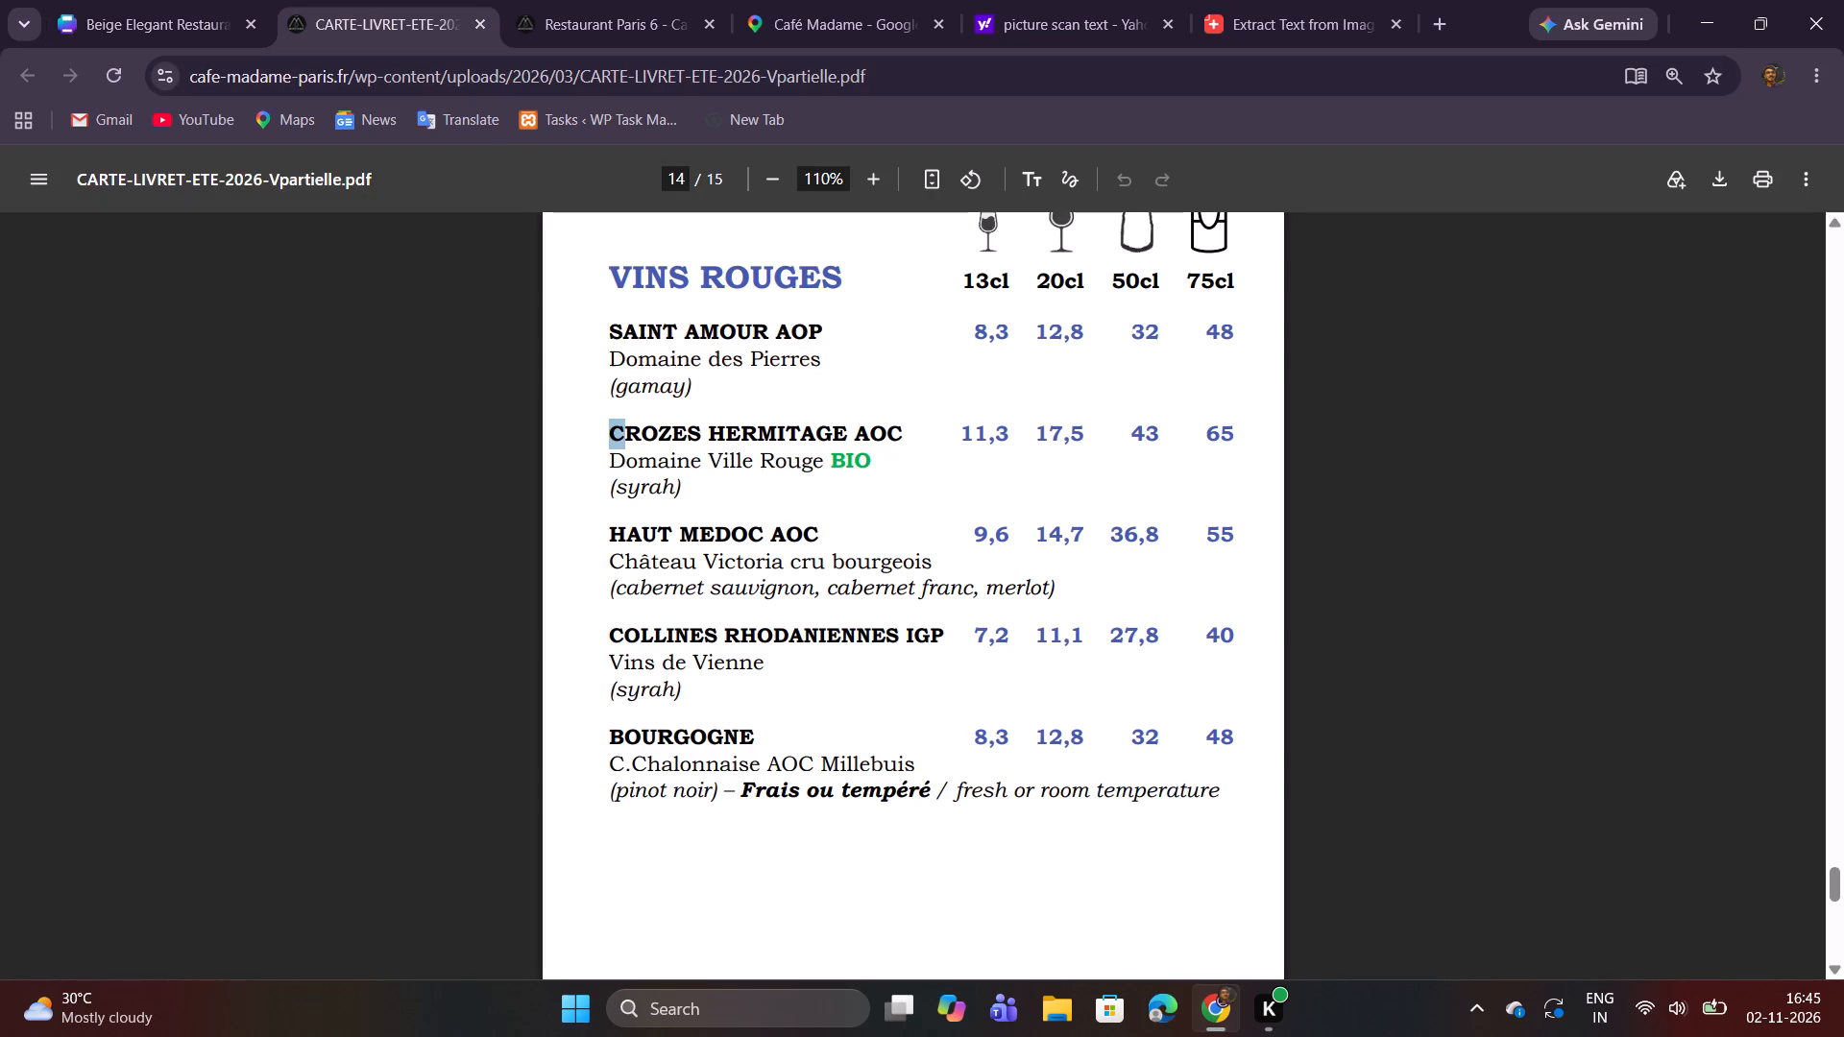
{"action": "left_click_drag", "start_coordinate": [646, 434], "coordinate": [906, 437]}
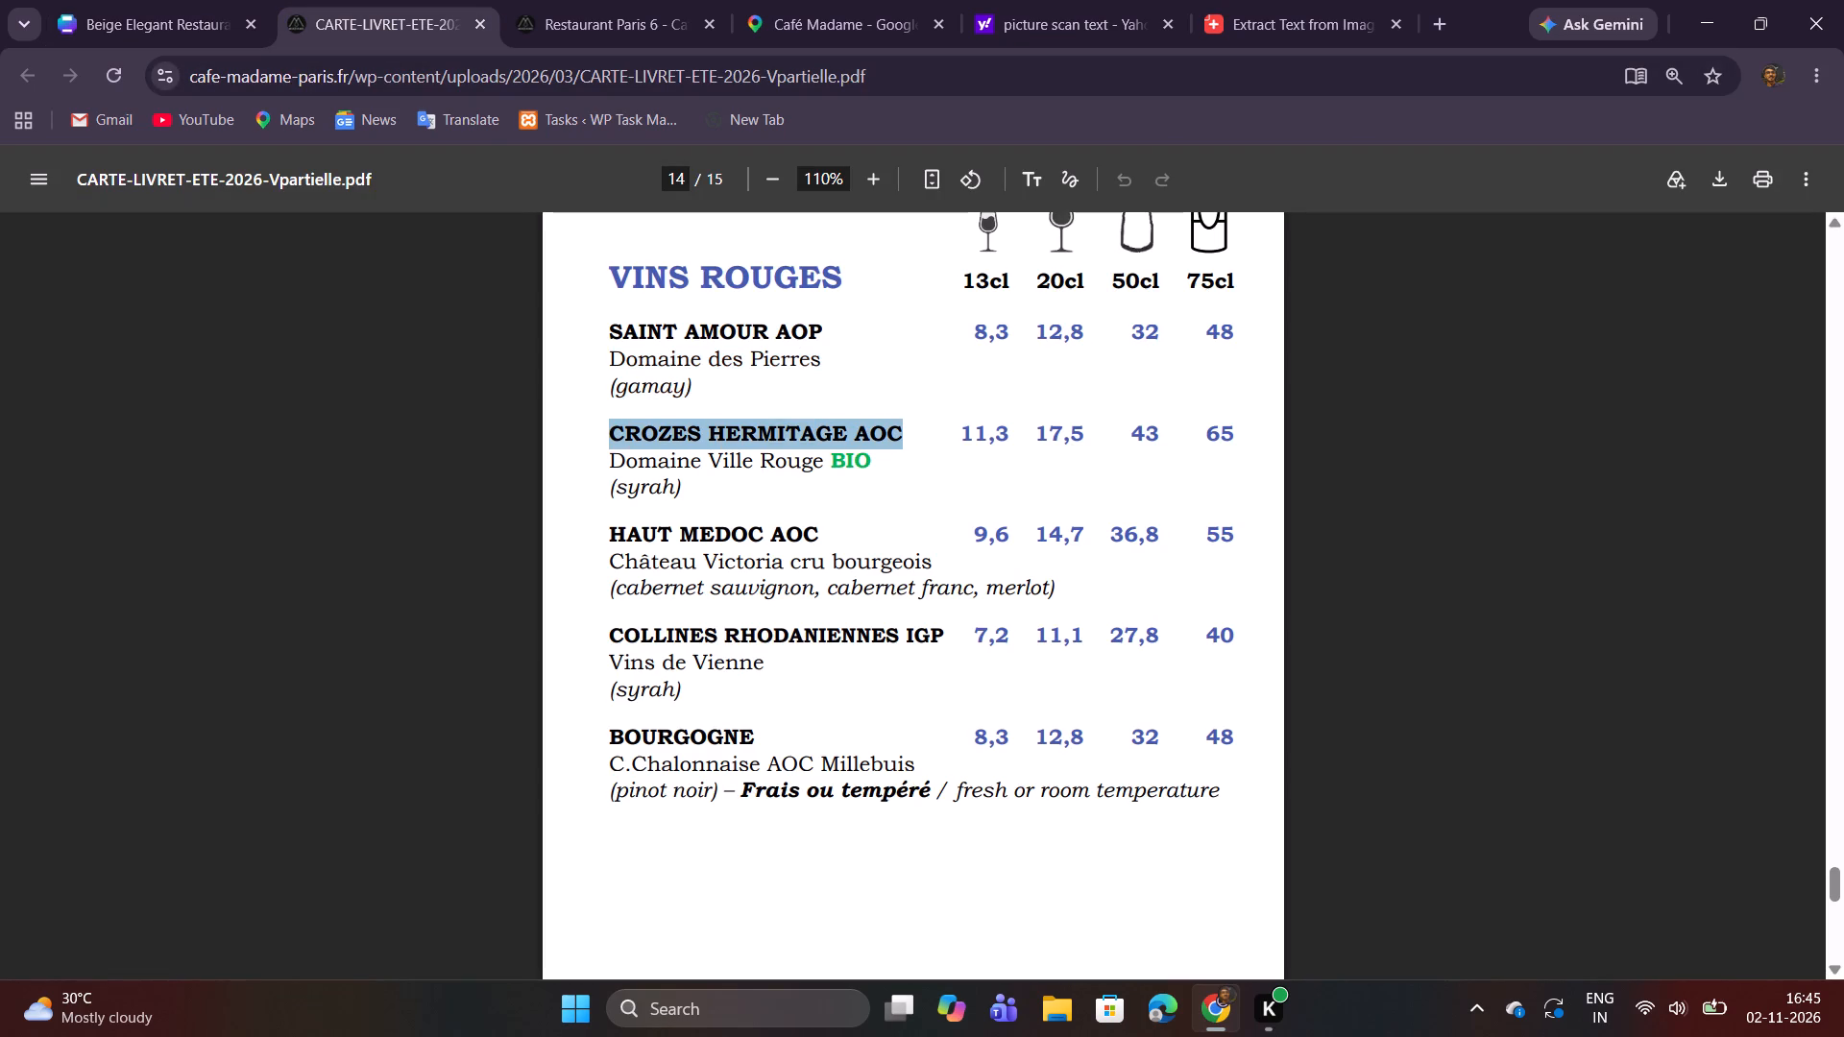
{"action": "key", "text": "ctrl+c"}
{"action": "key", "text": "ctrl+c"}
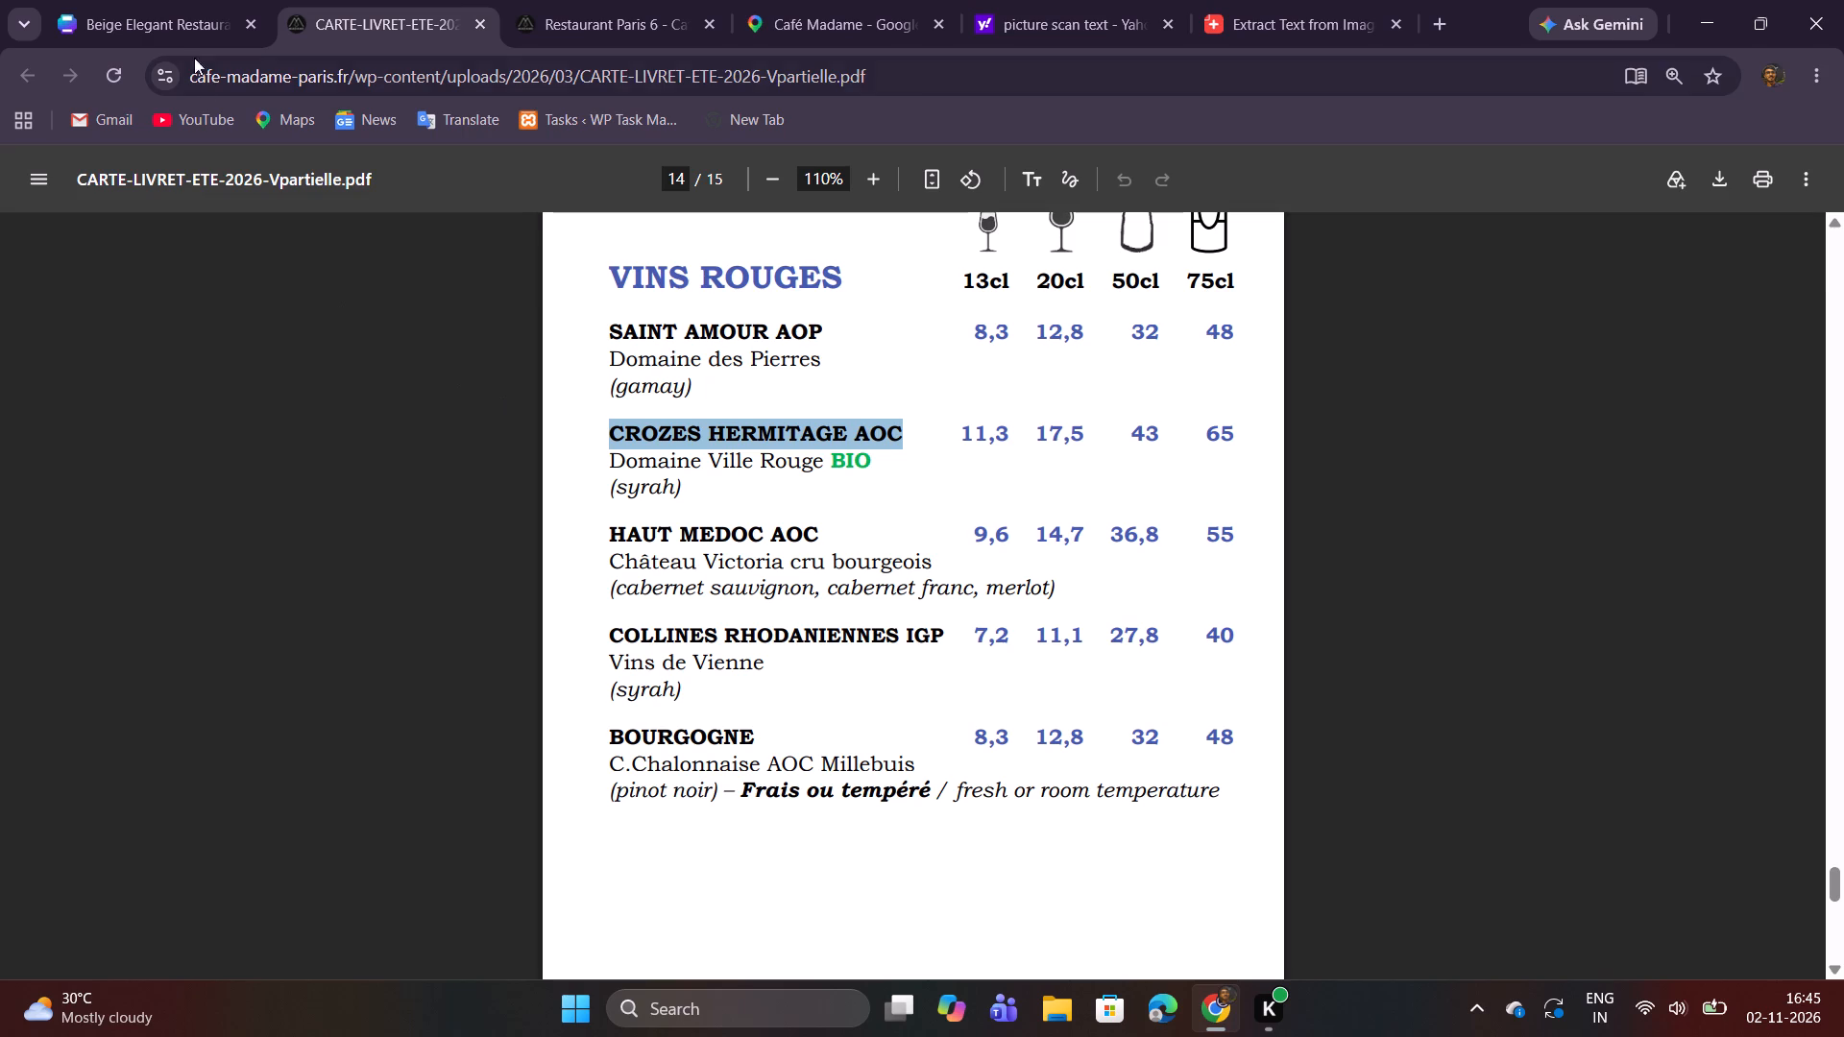
{"action": "left_click", "coordinate": [190, 27]}
{"action": "double_click", "coordinate": [658, 668]}
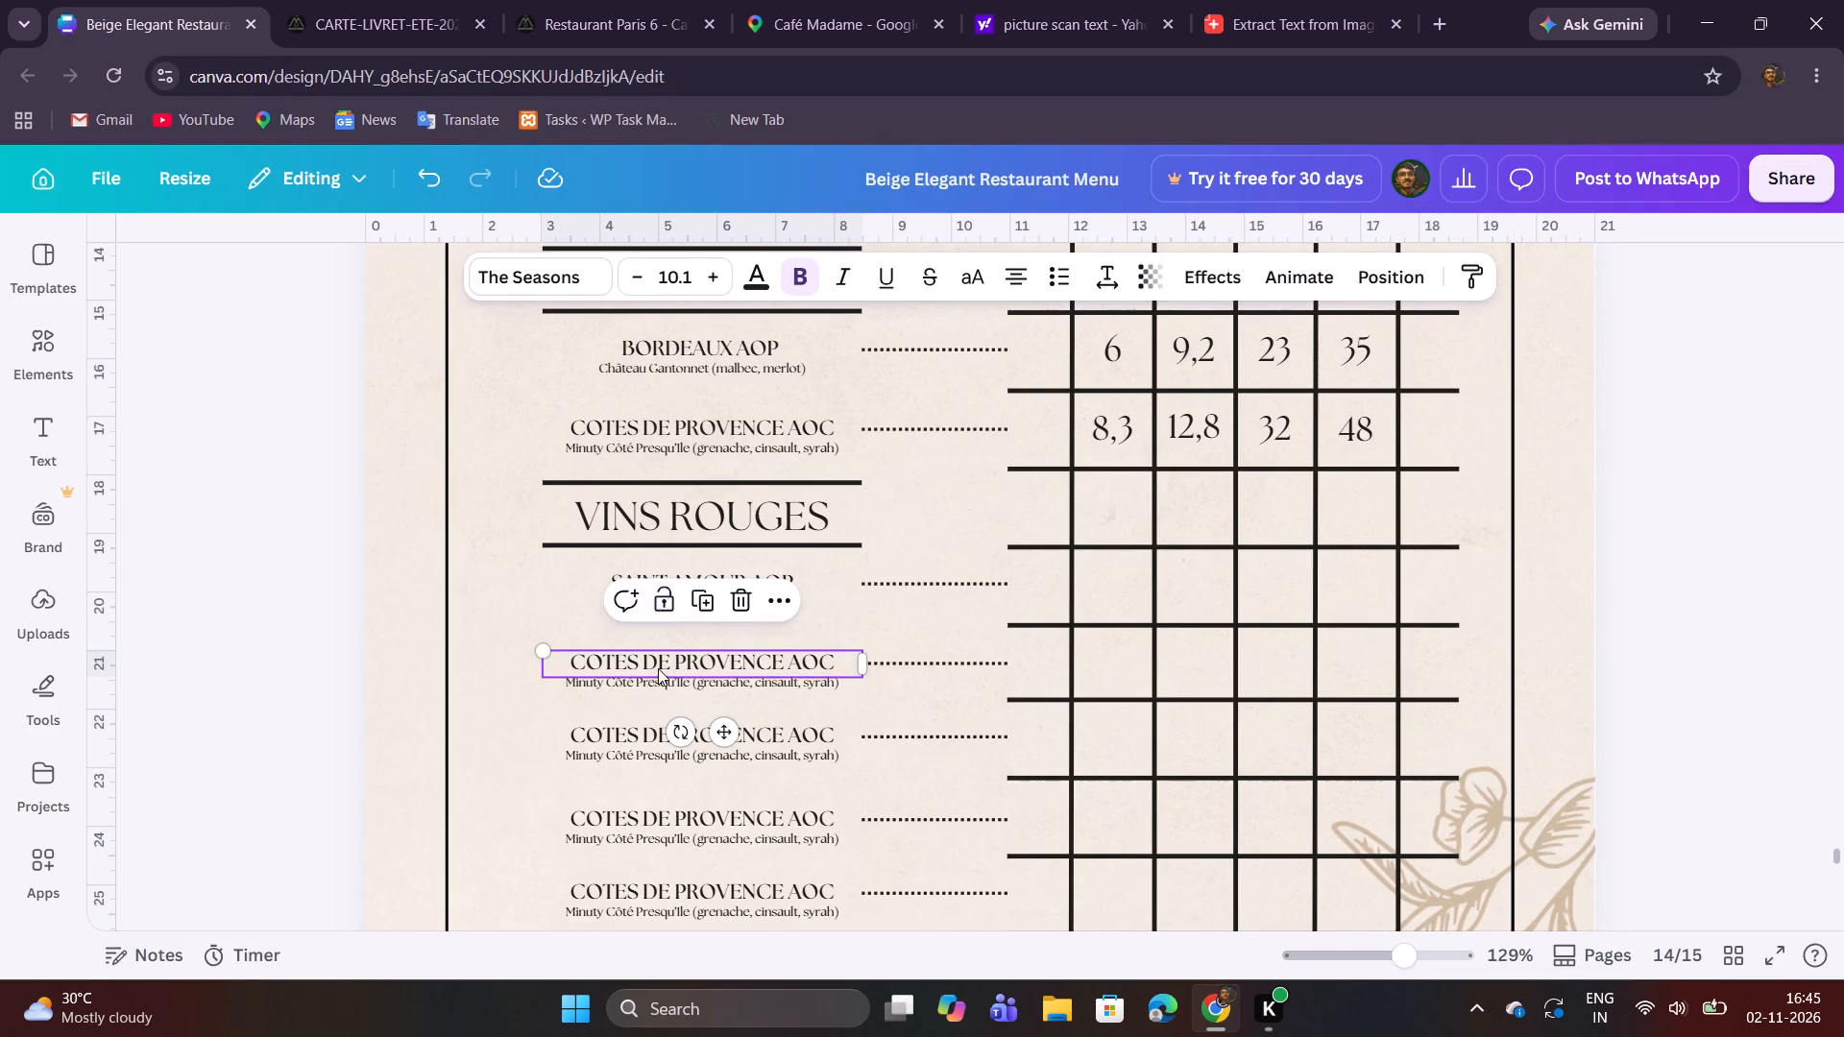
{"action": "key", "text": "ctrl+v"}
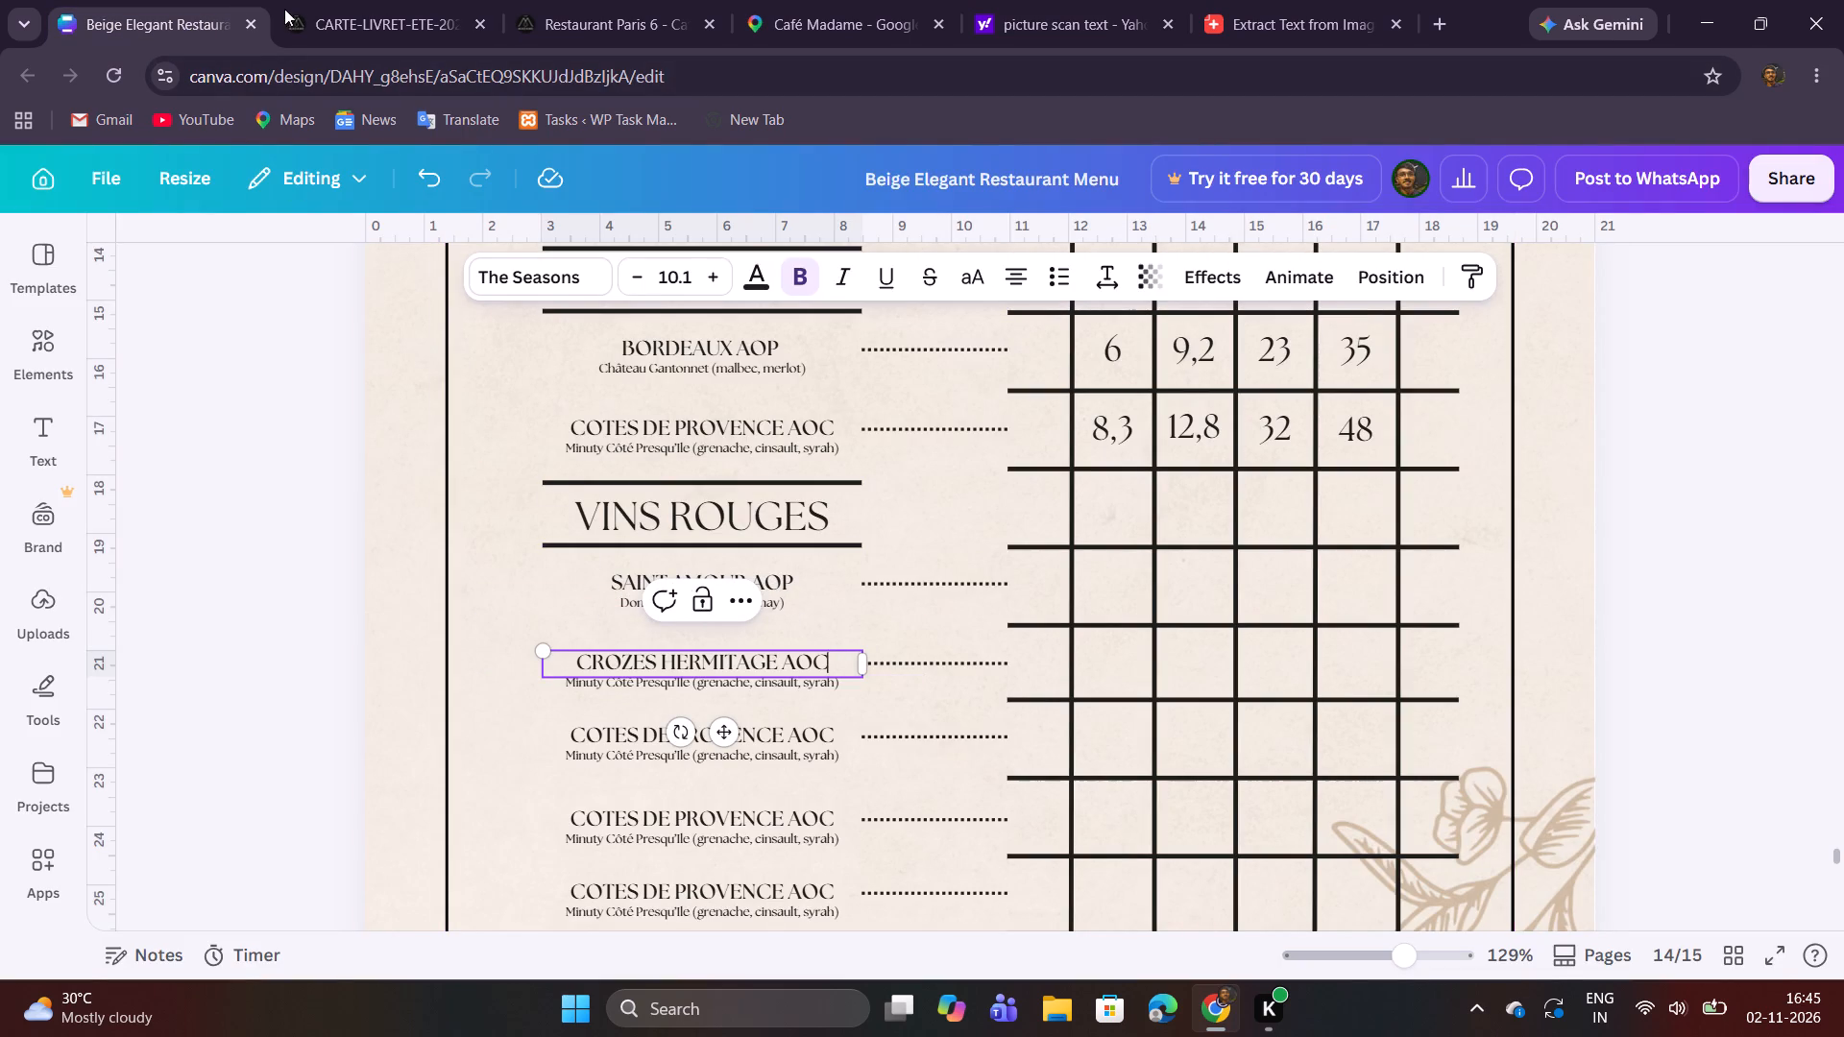
Replace the description under CROZES HERMITAGE AOC with Domaine Ville Rouge BIO (syrah) copied from the PDF.
{"action": "left_click", "coordinate": [304, 4]}
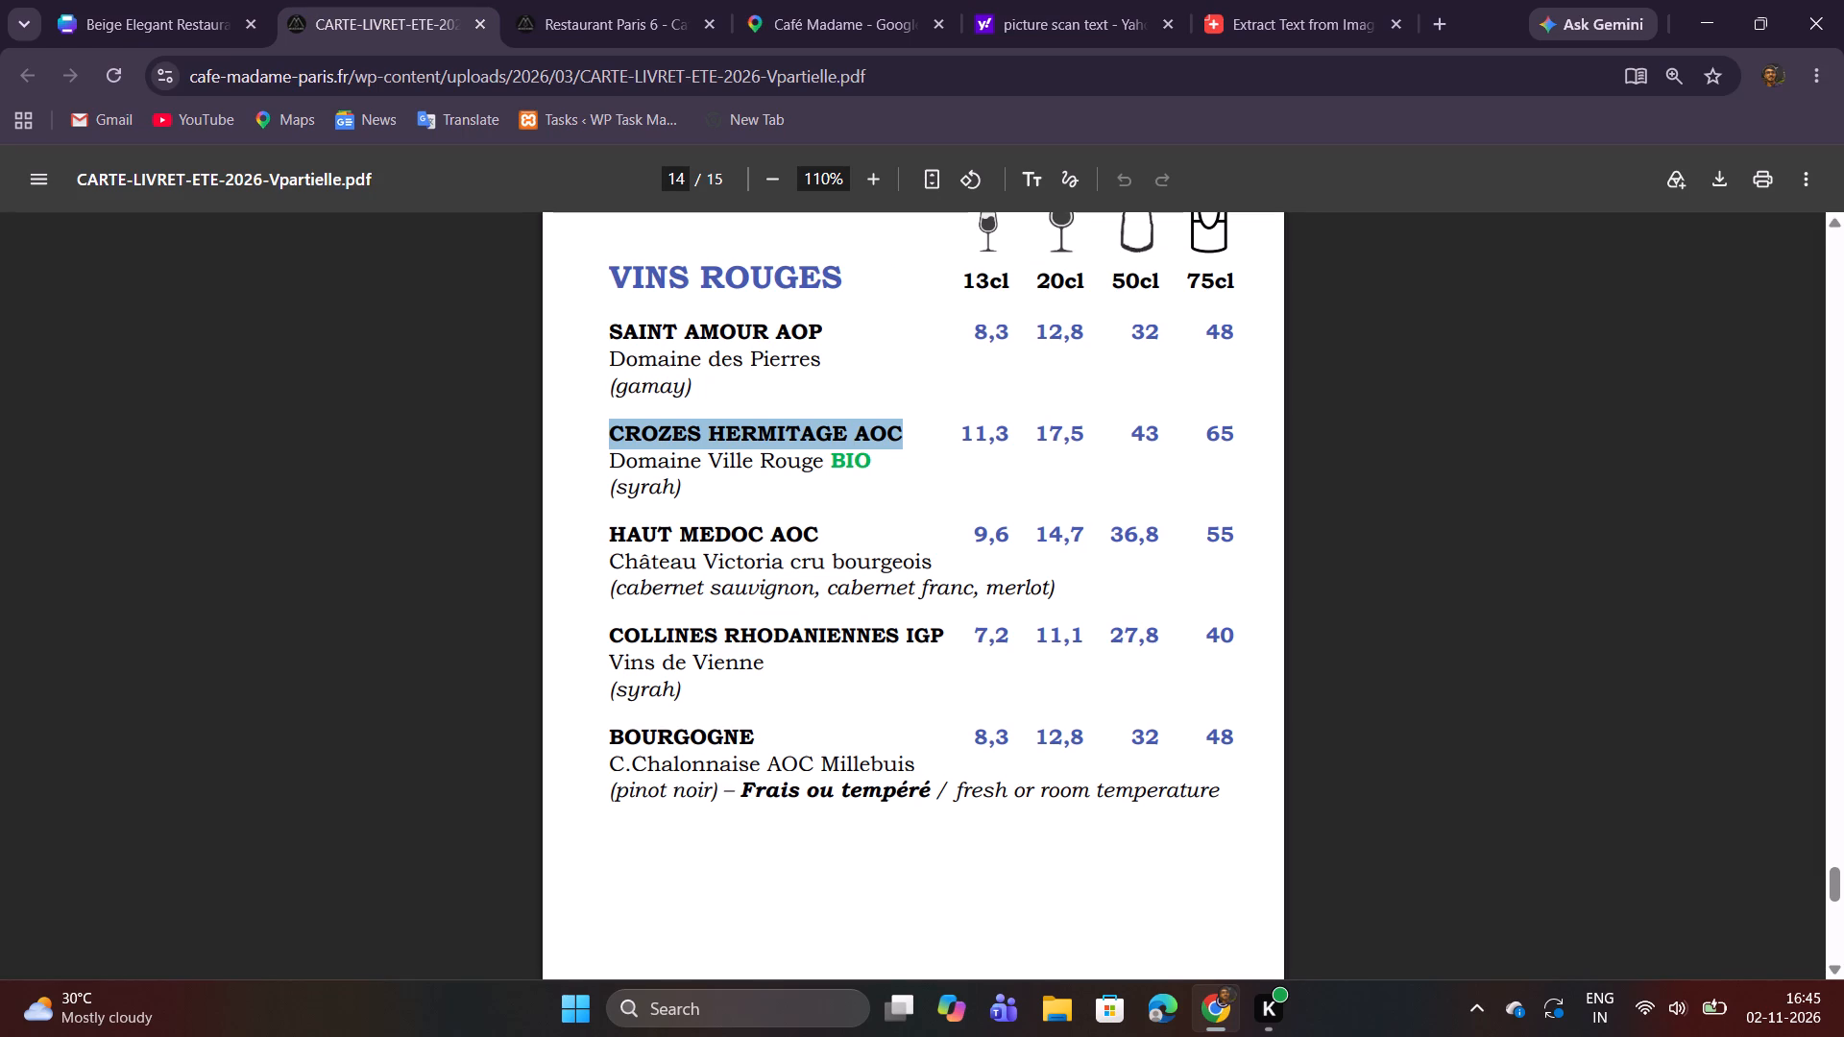
{"action": "left_click_drag", "start_coordinate": [611, 464], "coordinate": [687, 488]}
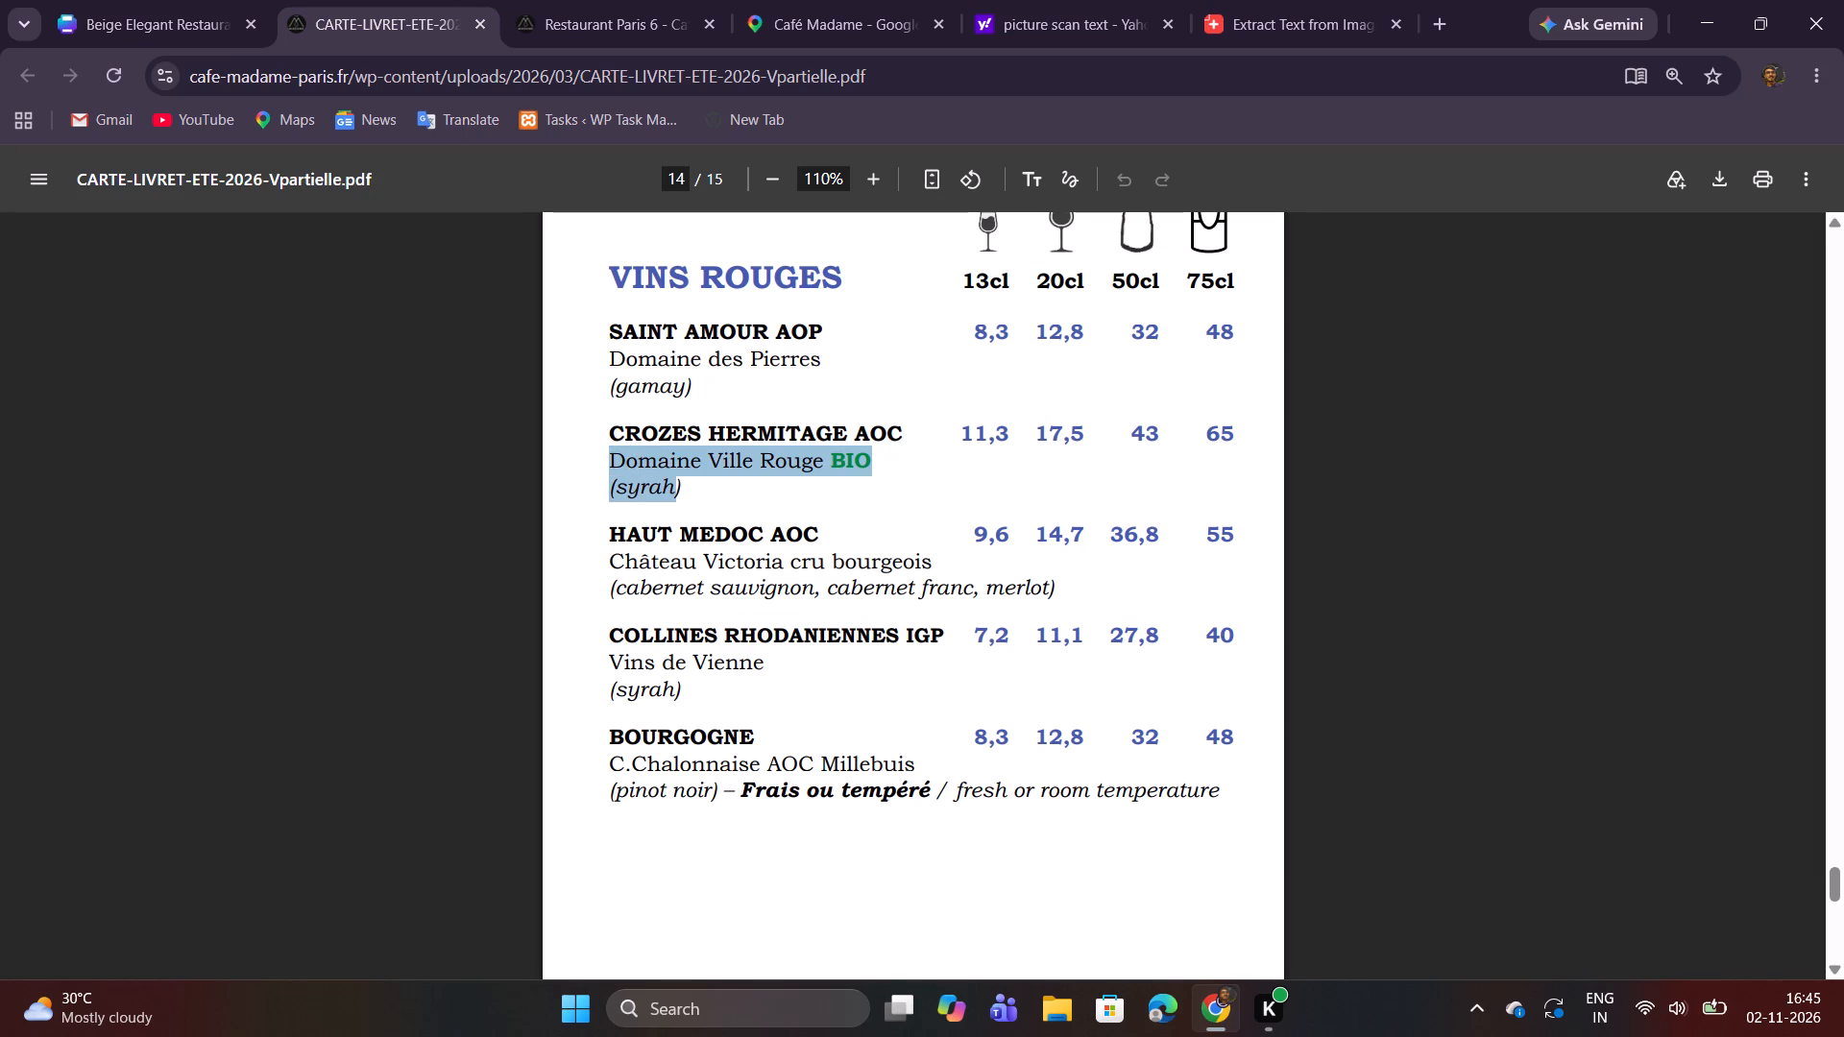
{"action": "key", "text": "ctrl+c"}
{"action": "left_click", "coordinate": [217, 0]}
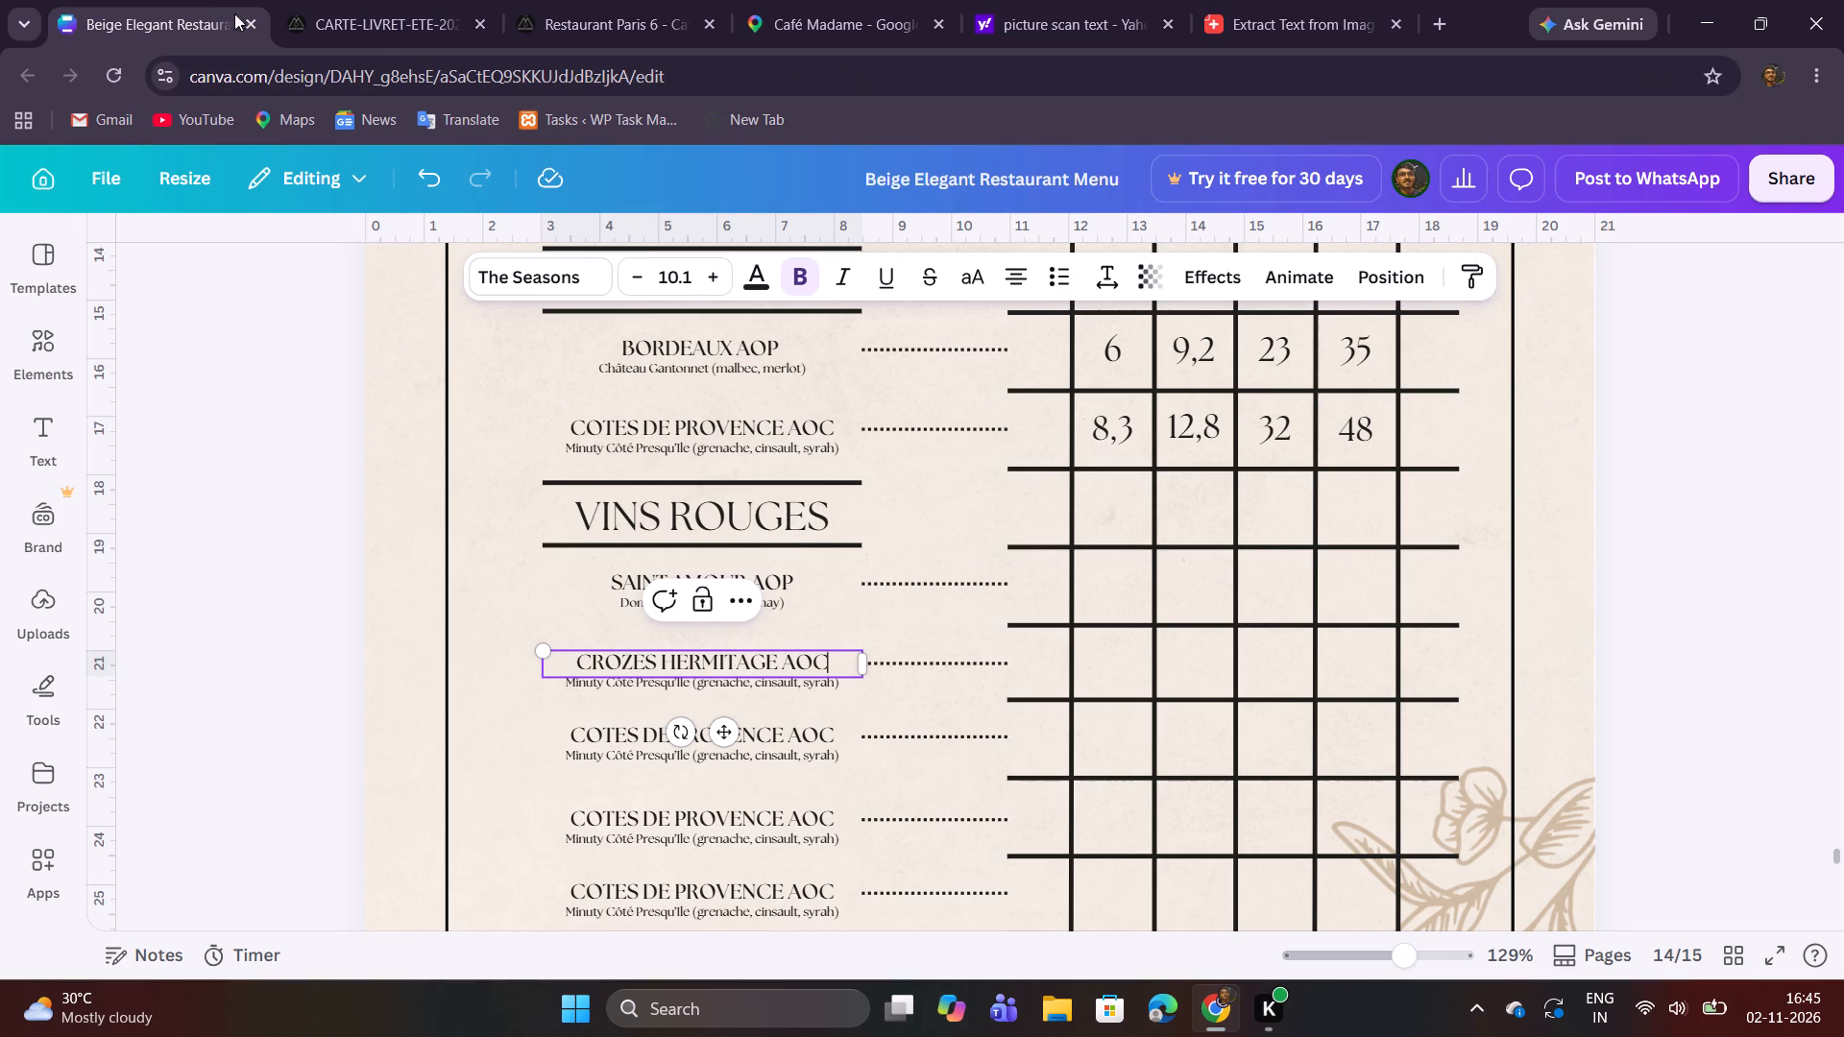
{"action": "left_click", "coordinate": [520, 711]}
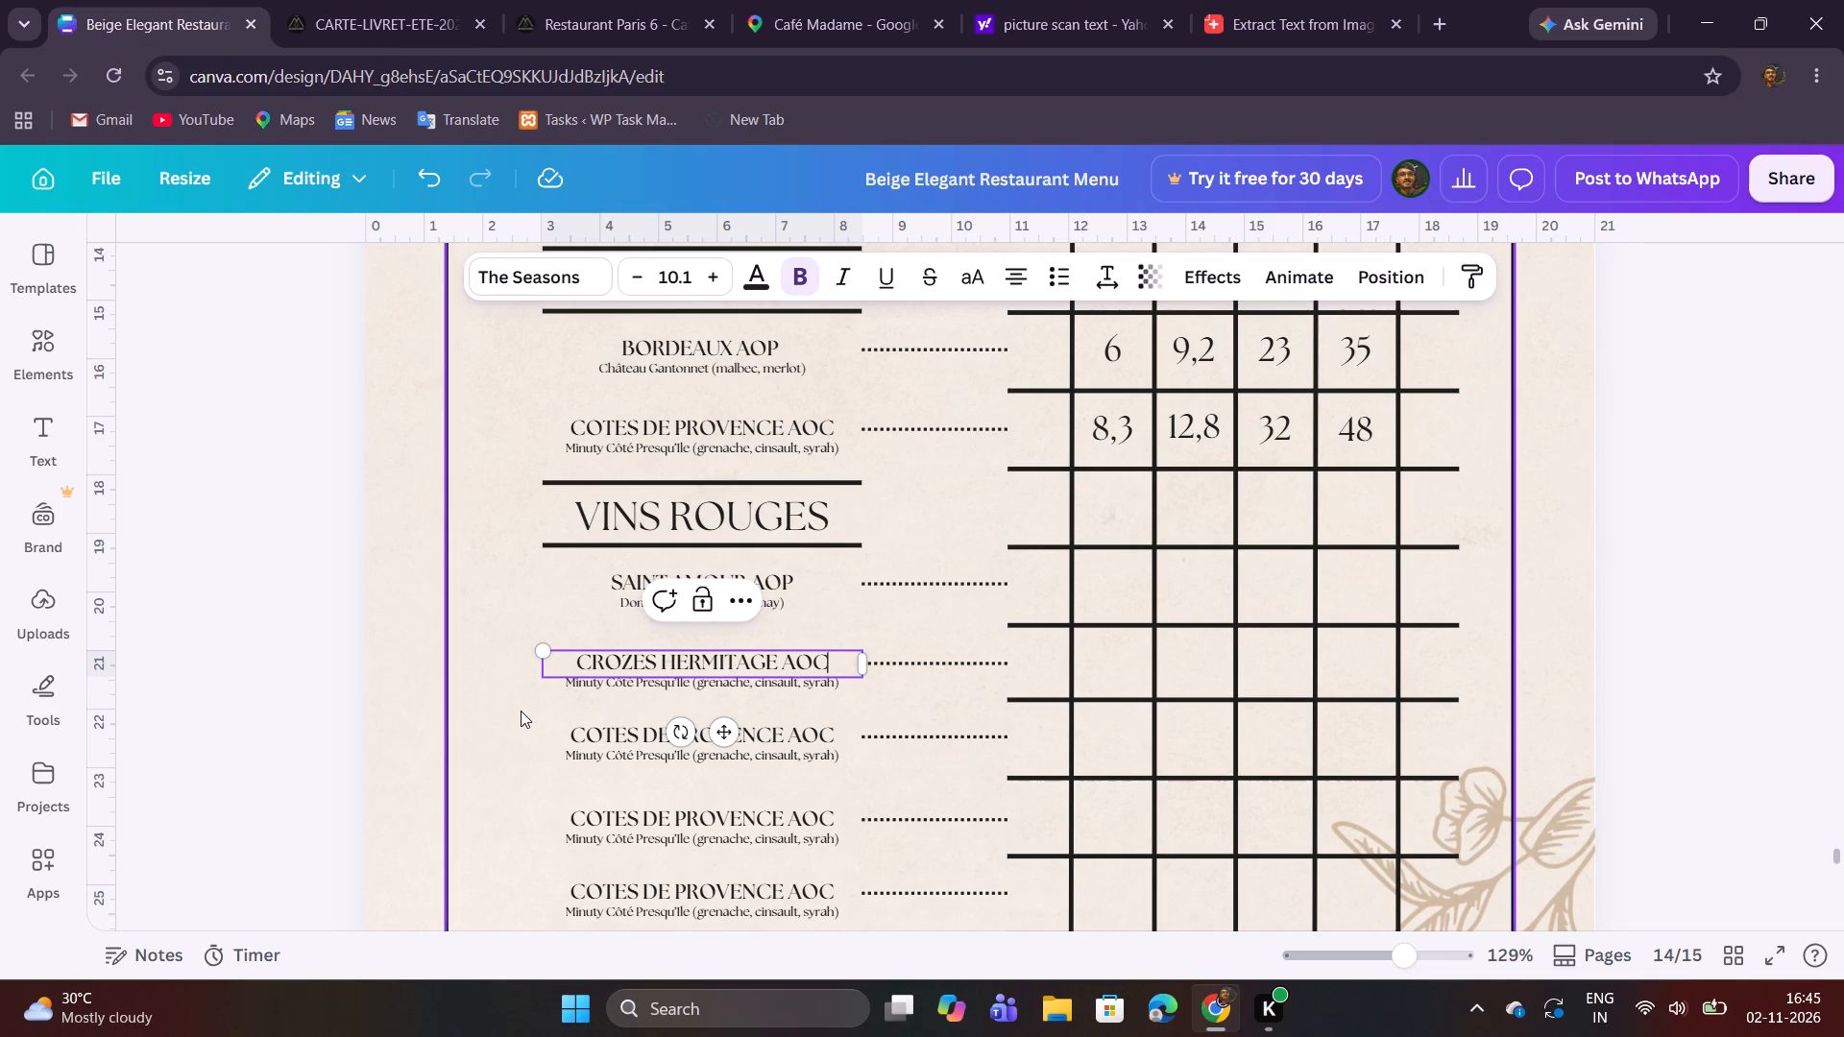
{"action": "double_click", "coordinate": [624, 688]}
{"action": "key", "text": "ctrl+v"}
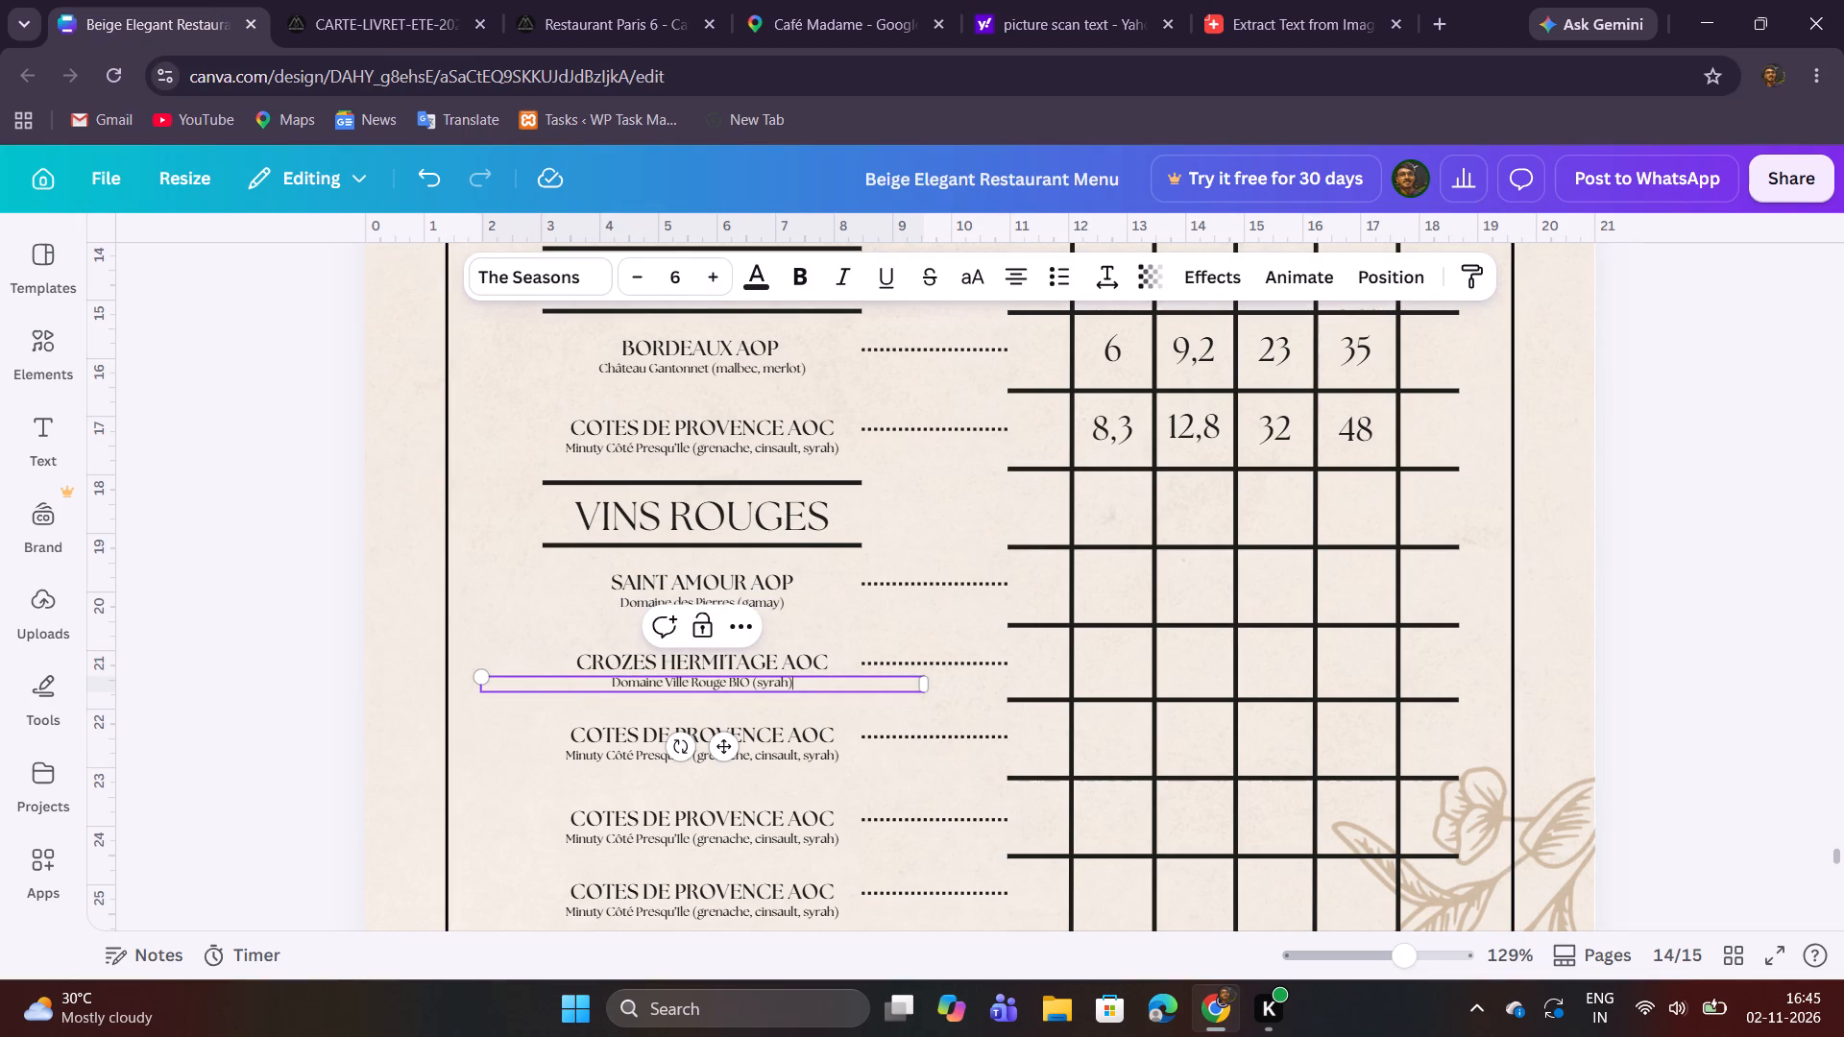
{"action": "left_click", "coordinate": [532, 728]}
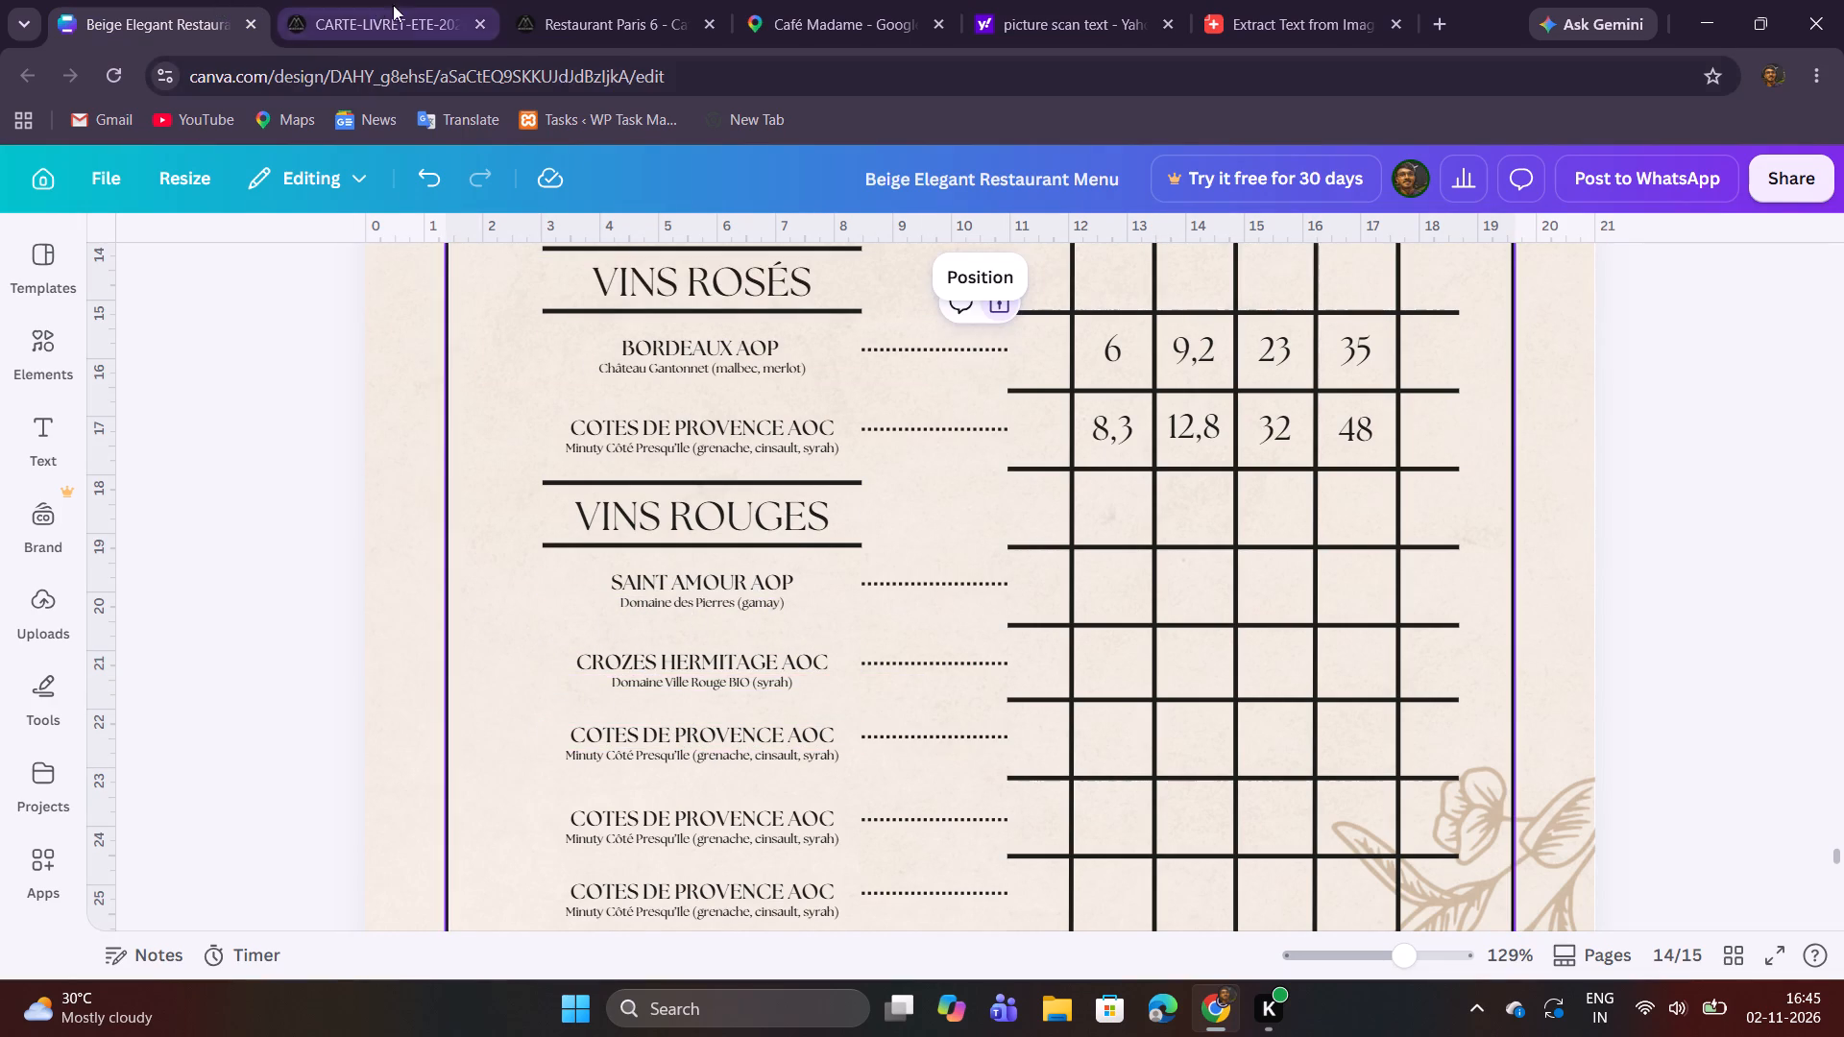
Replace the COTES DE PROVENCE AOC name just below CROZES HERMITAGE AOC with HAUT MEDOC AOC copied from the PDF.
{"action": "left_click", "coordinate": [376, 0]}
{"action": "left_click_drag", "start_coordinate": [609, 534], "coordinate": [610, 531]}
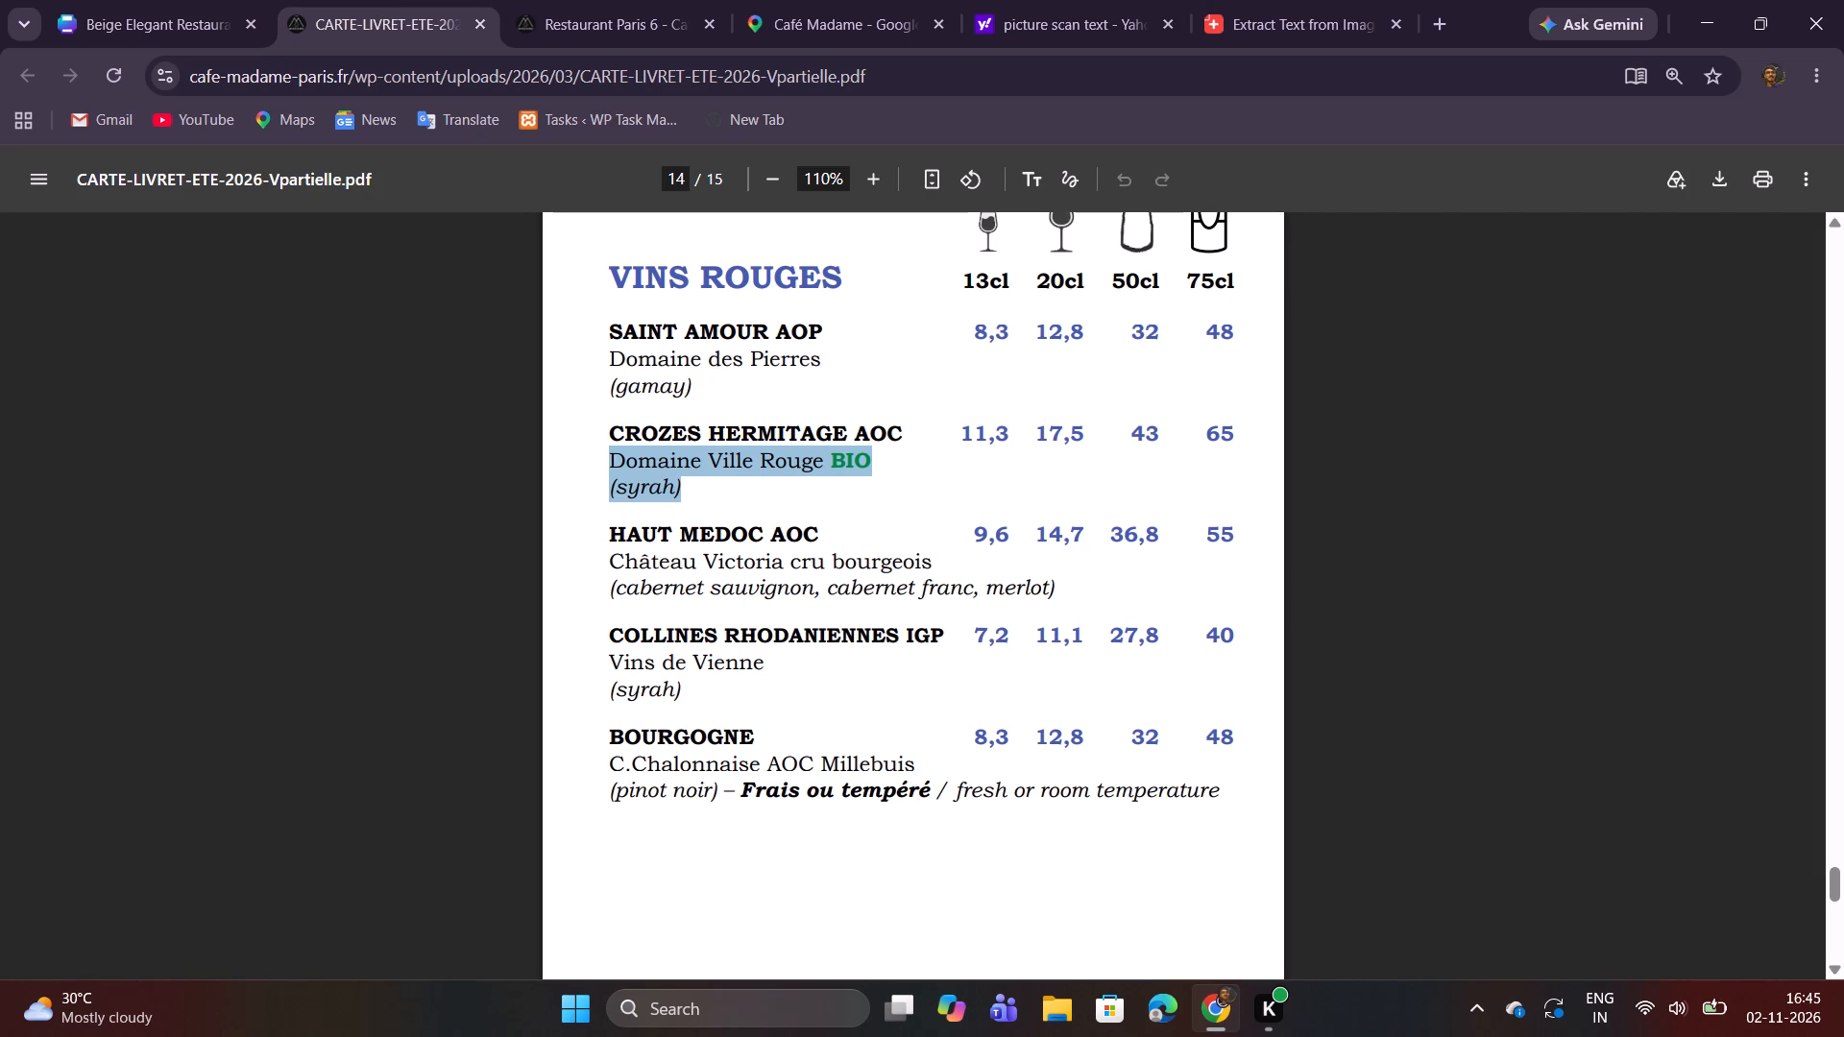
{"action": "left_click_drag", "start_coordinate": [610, 531], "coordinate": [822, 536]}
{"action": "key", "text": "ctrl+c"}
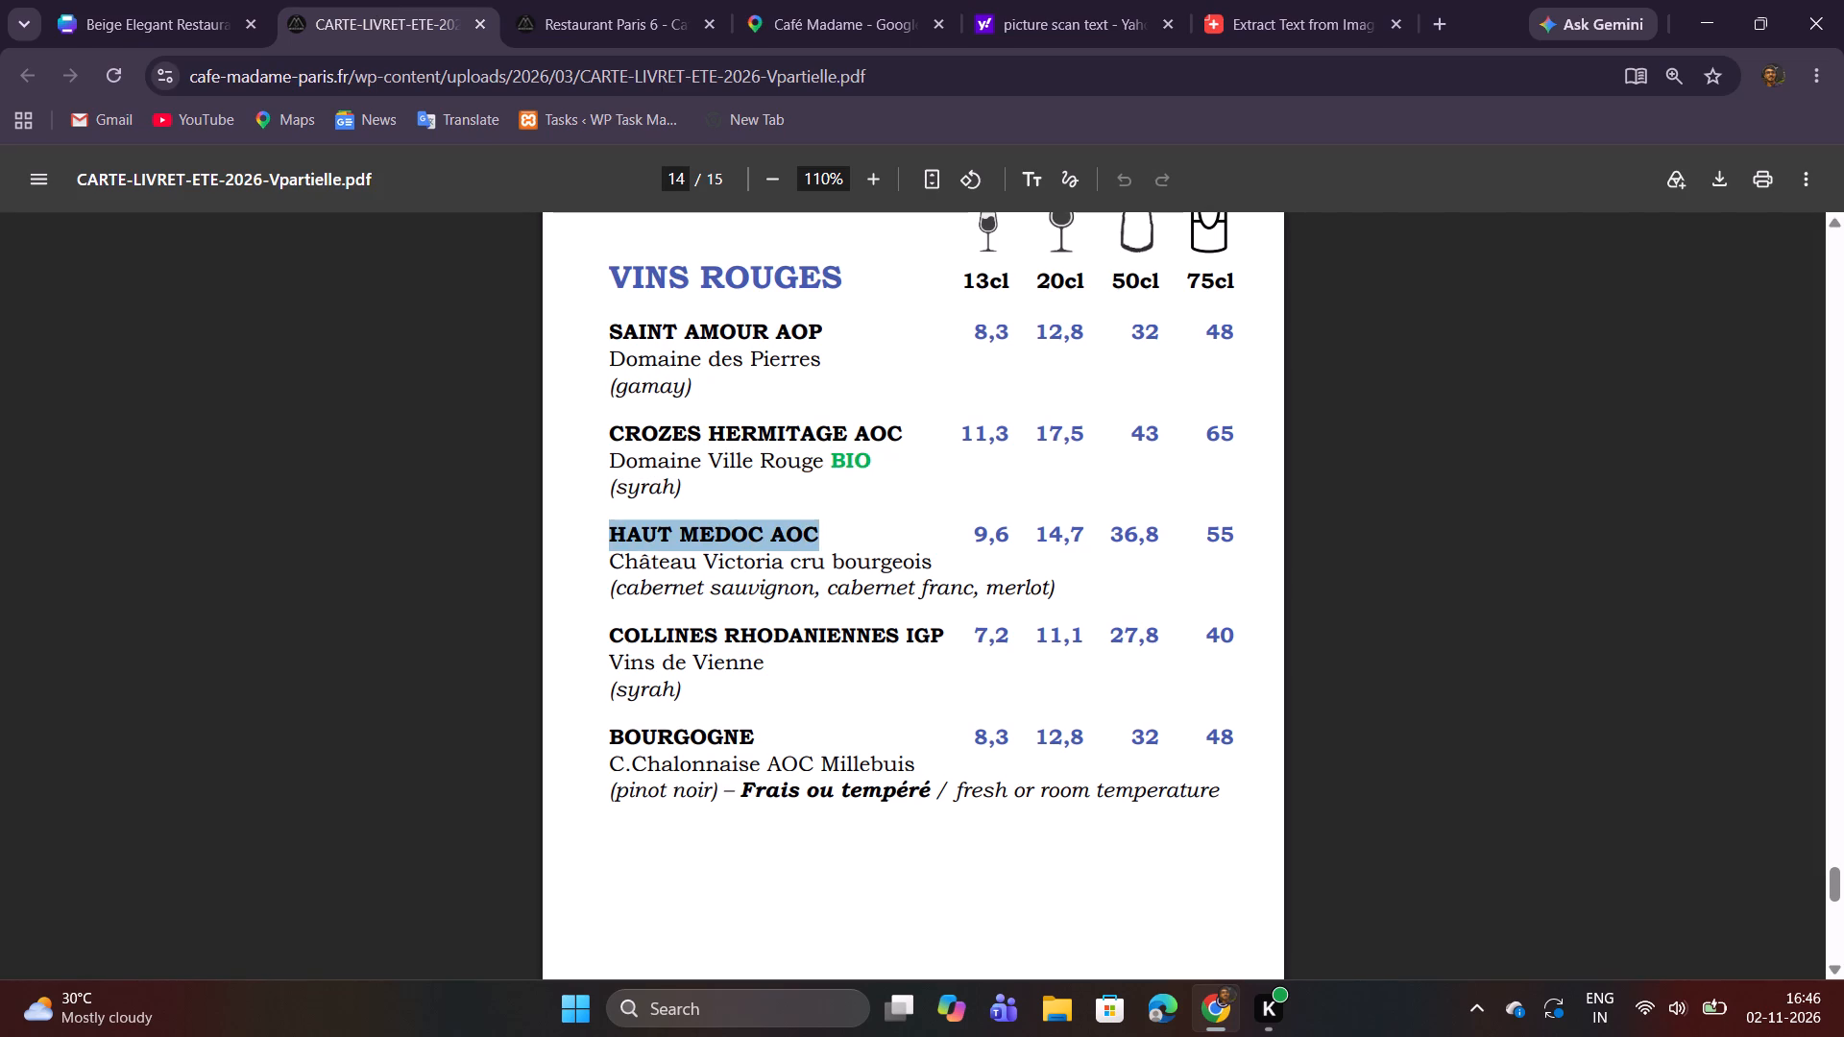
{"action": "key", "text": "ctrl+c"}
{"action": "left_click", "coordinate": [202, 26]}
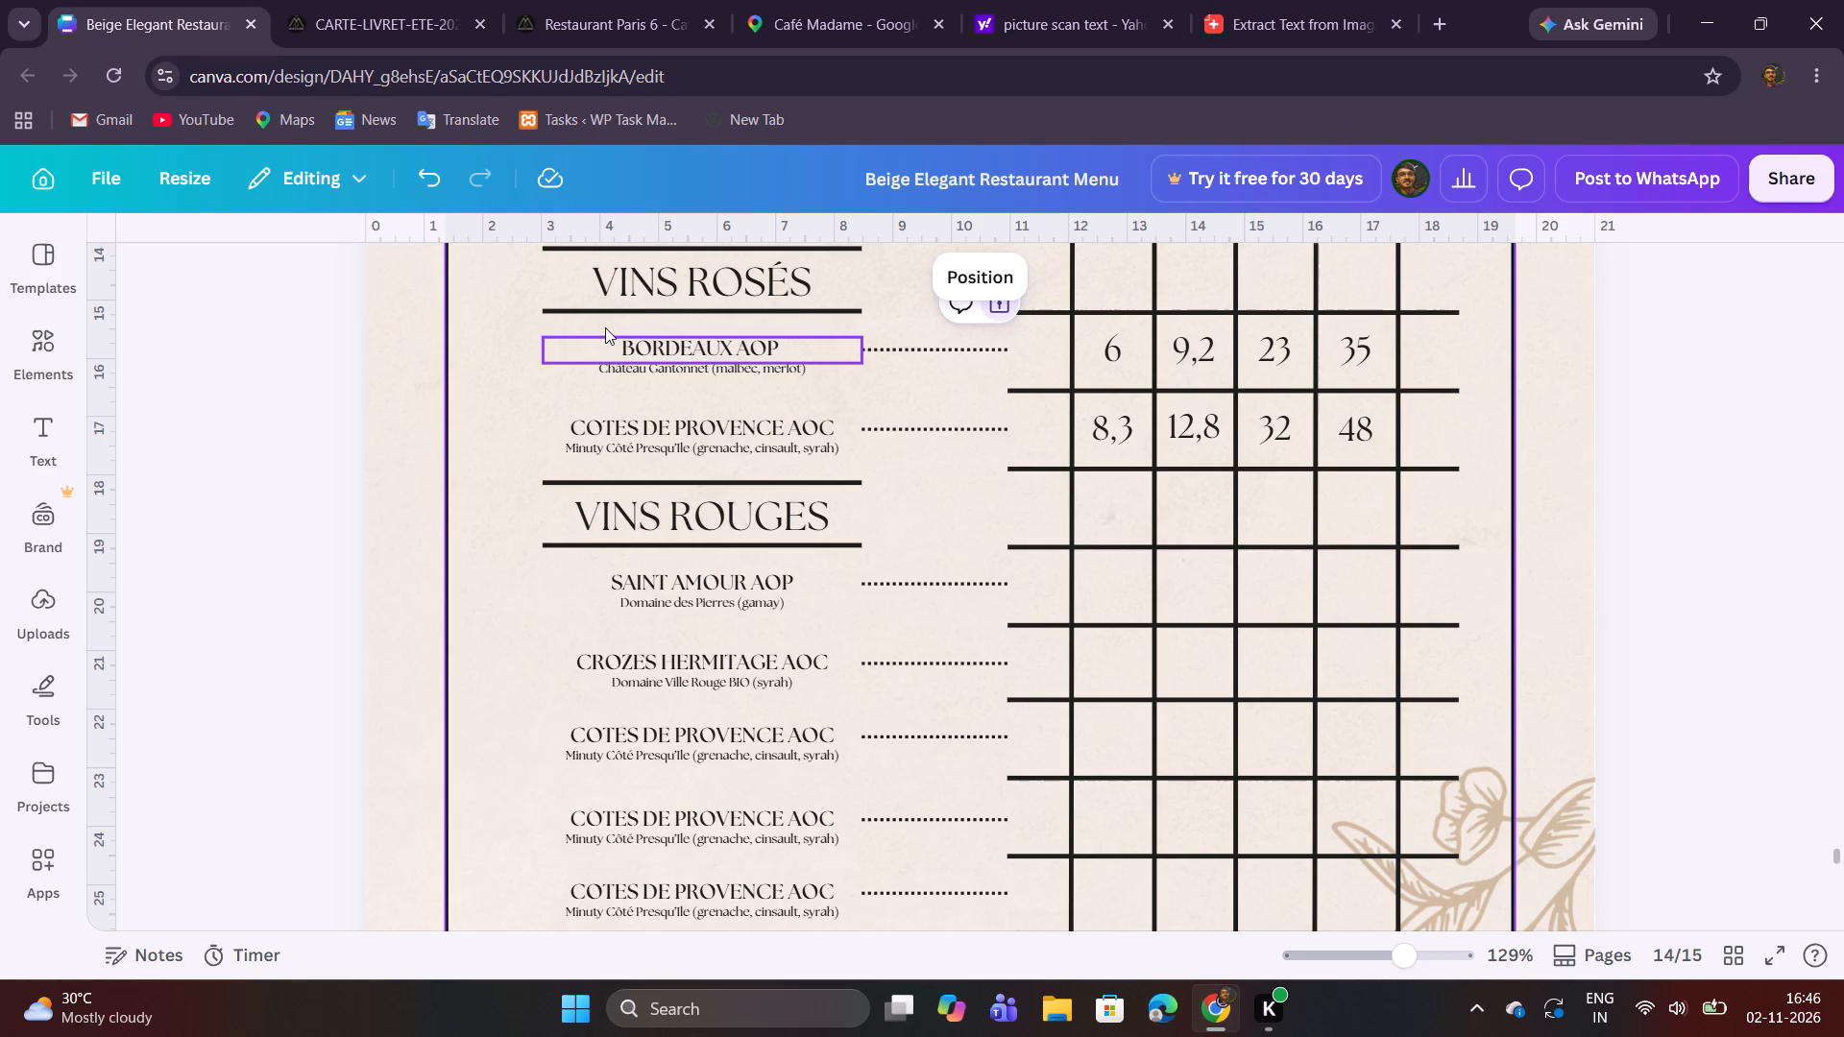
{"action": "left_click", "coordinate": [398, 0]}
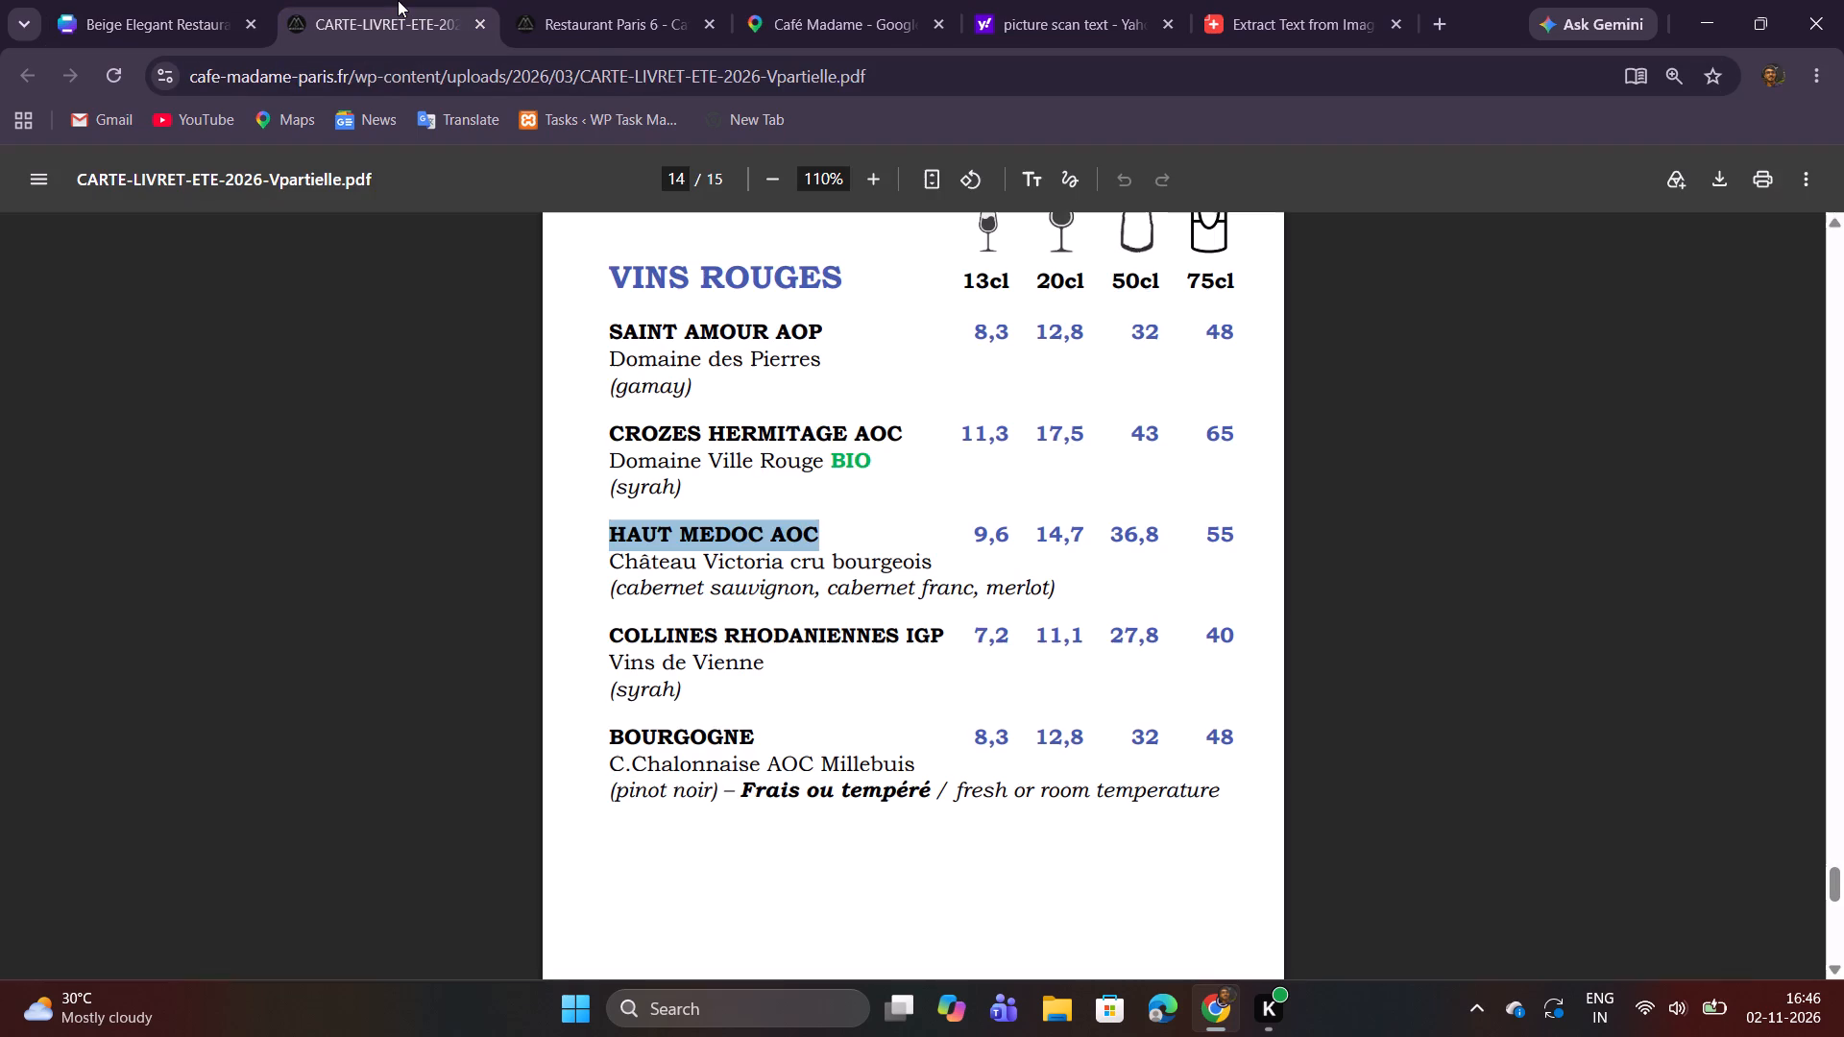
{"action": "left_click", "coordinate": [209, 0]}
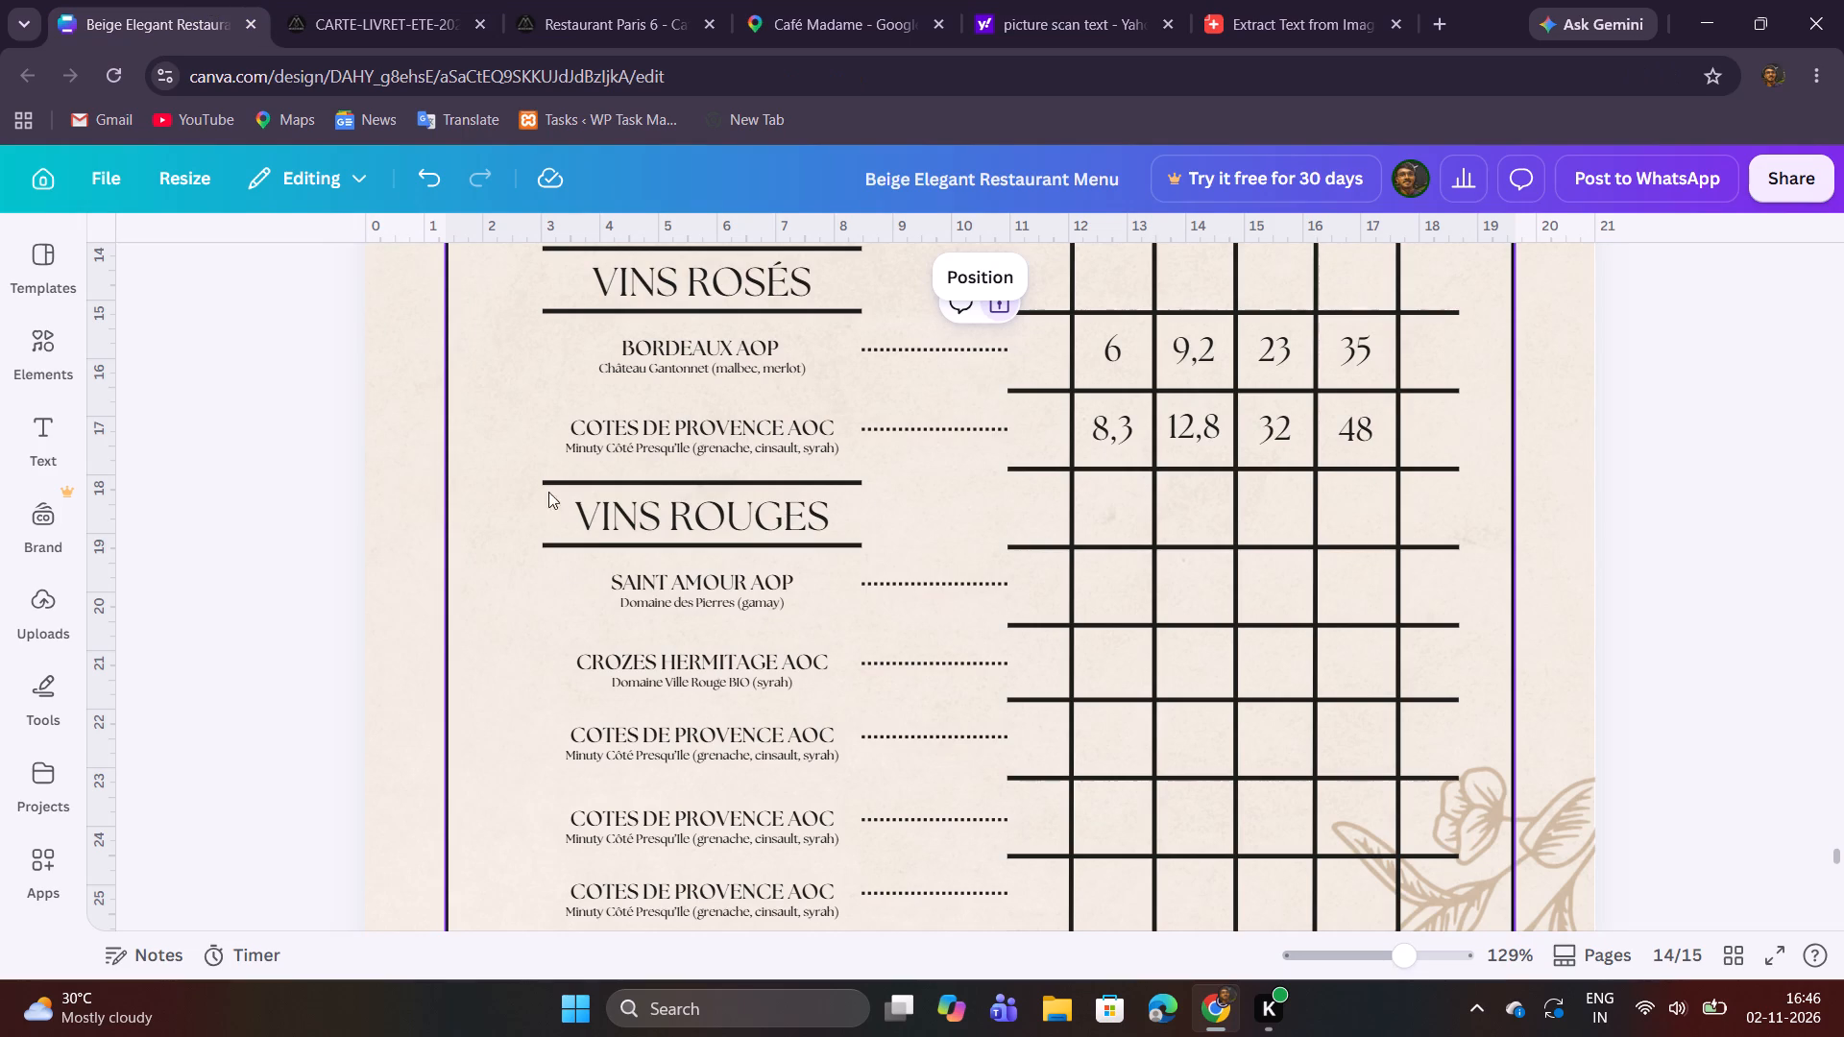
{"action": "double_click", "coordinate": [662, 729]}
{"action": "key", "text": "ctrl+v"}
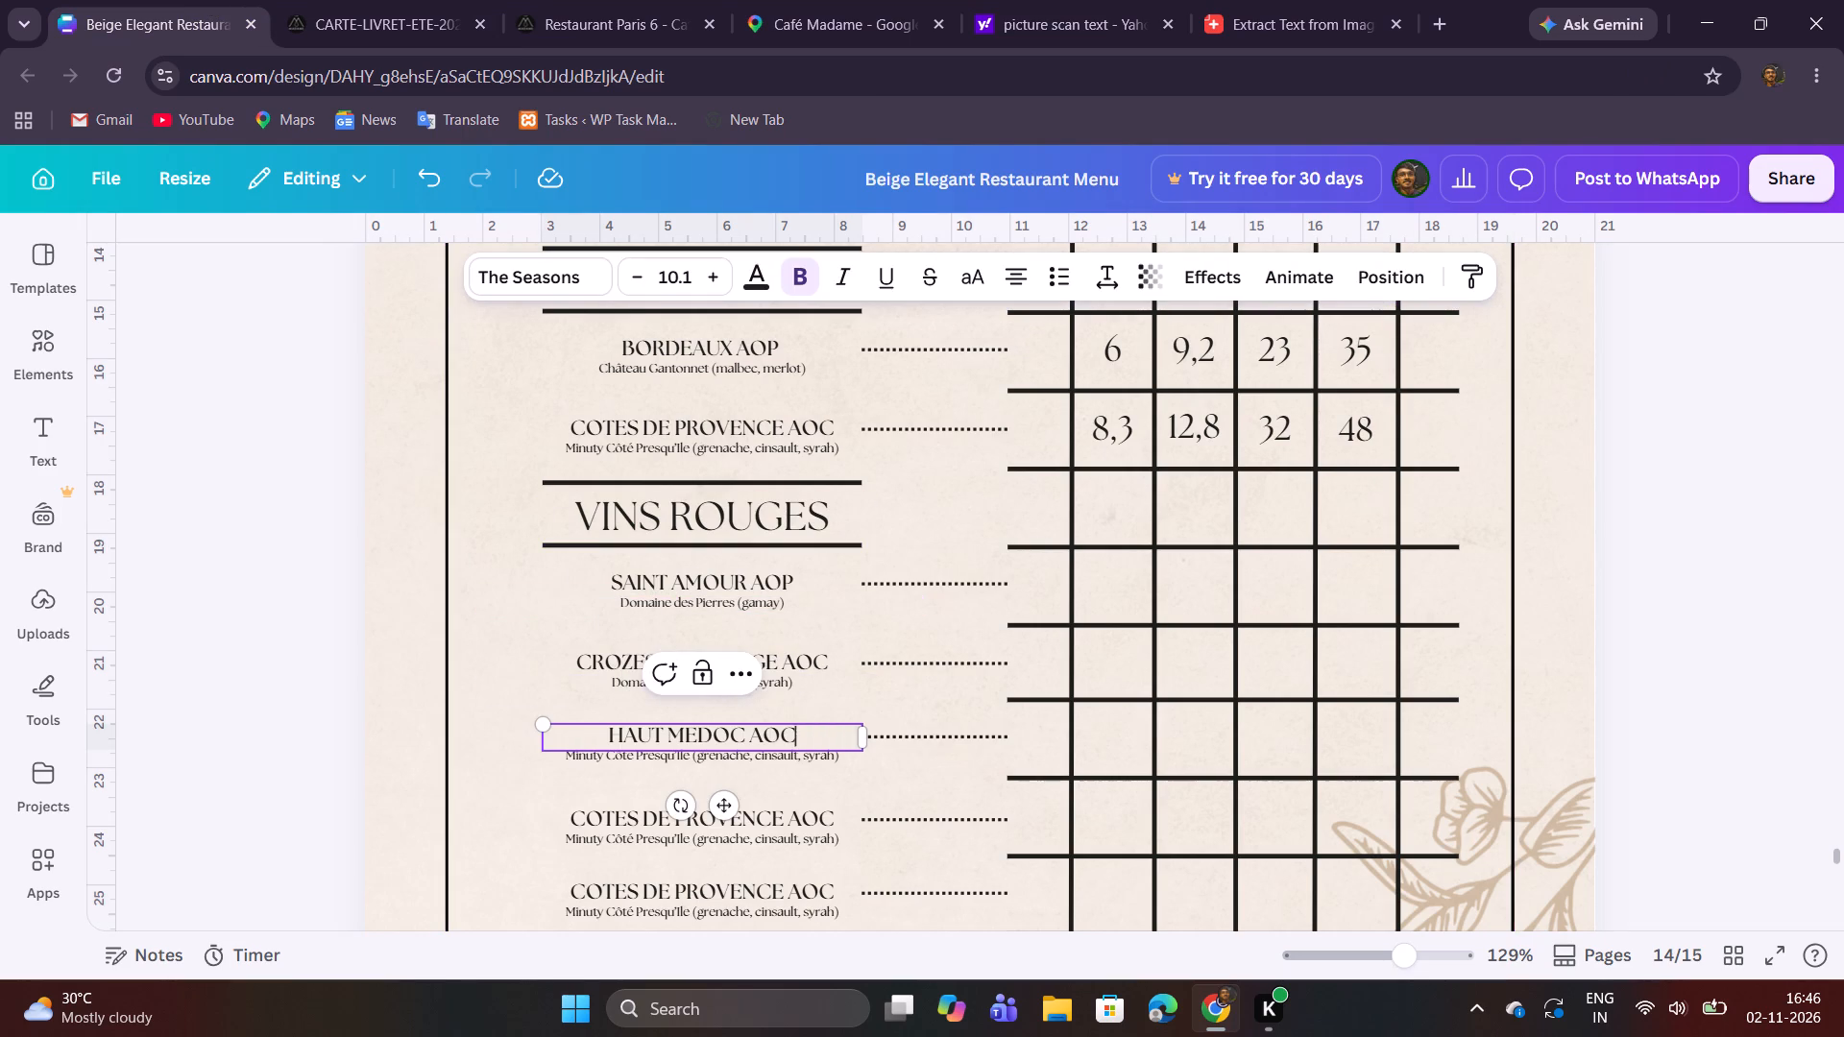
Replace the description under HAUT MEDOC AOC with Château Victoria cru bourgeois (cabernet sauvignon, cabernet franc, merlot) copied from the PDF.
{"action": "scroll", "coordinate": [679, 735], "scroll_direction": "down", "scroll_amount": 1}
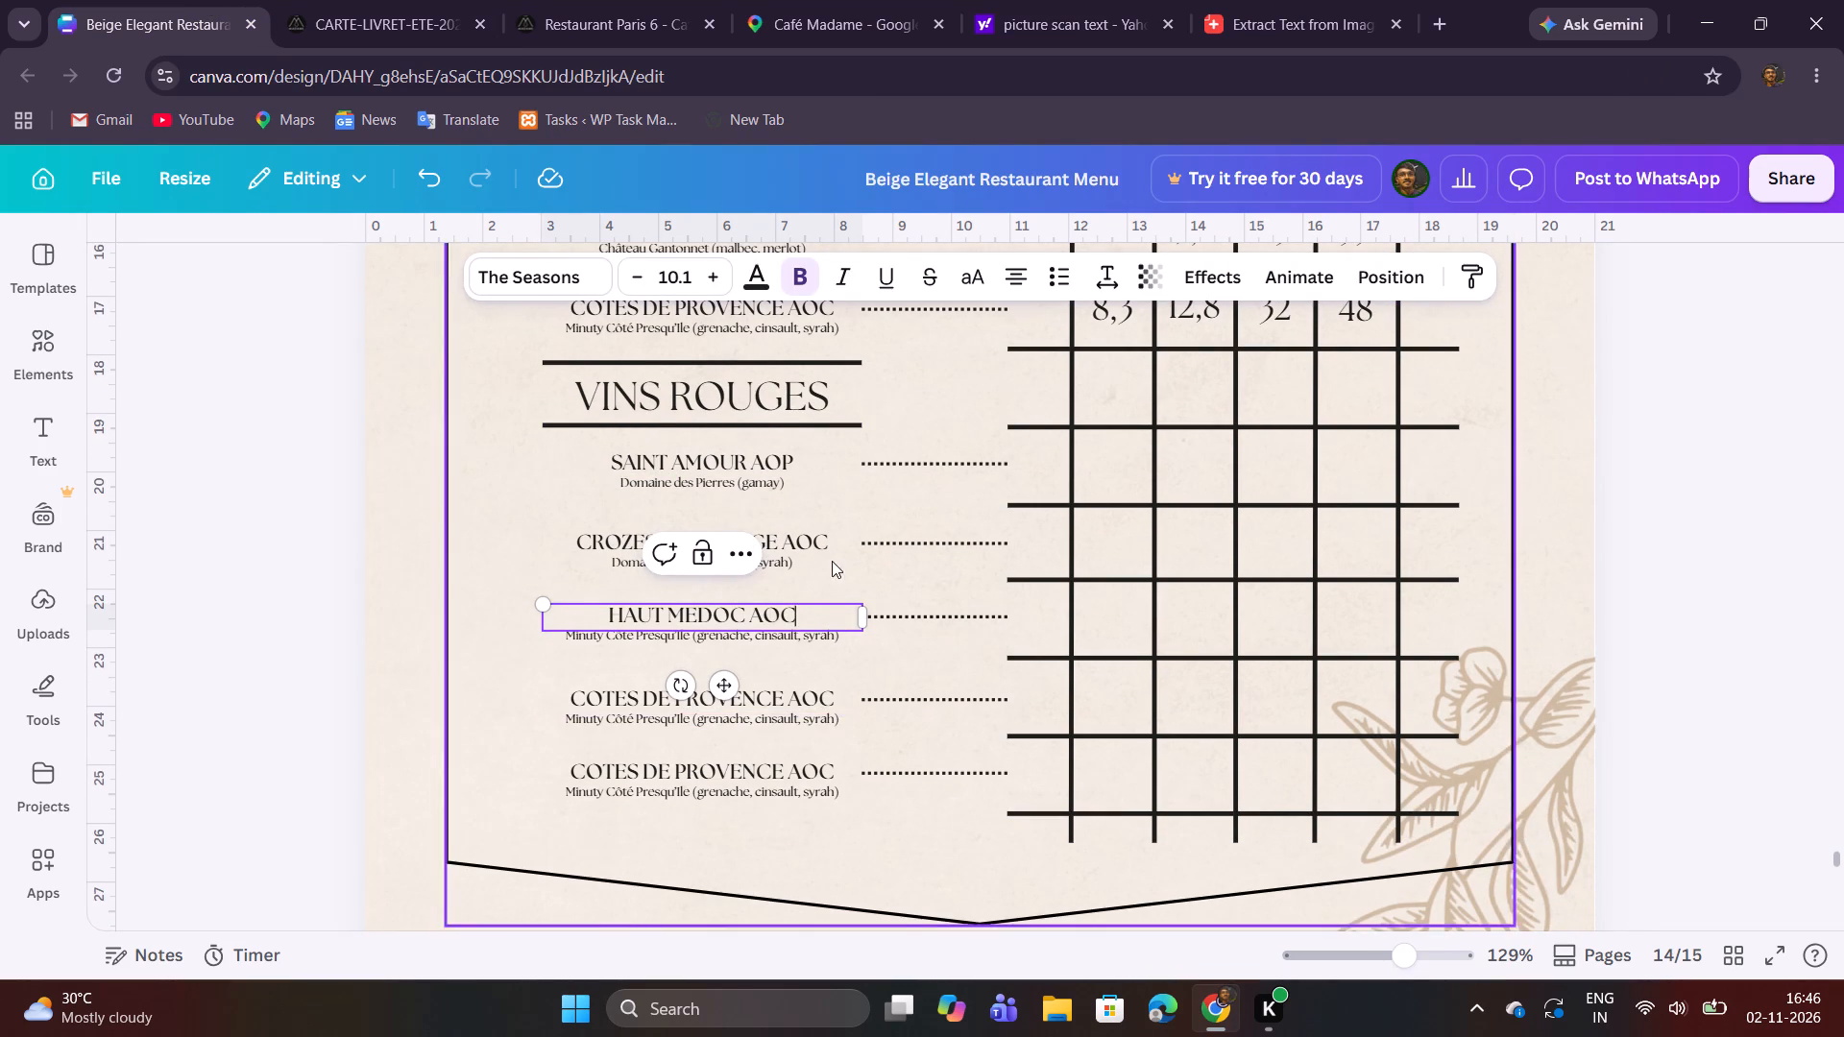
{"action": "left_click", "coordinate": [405, 15]}
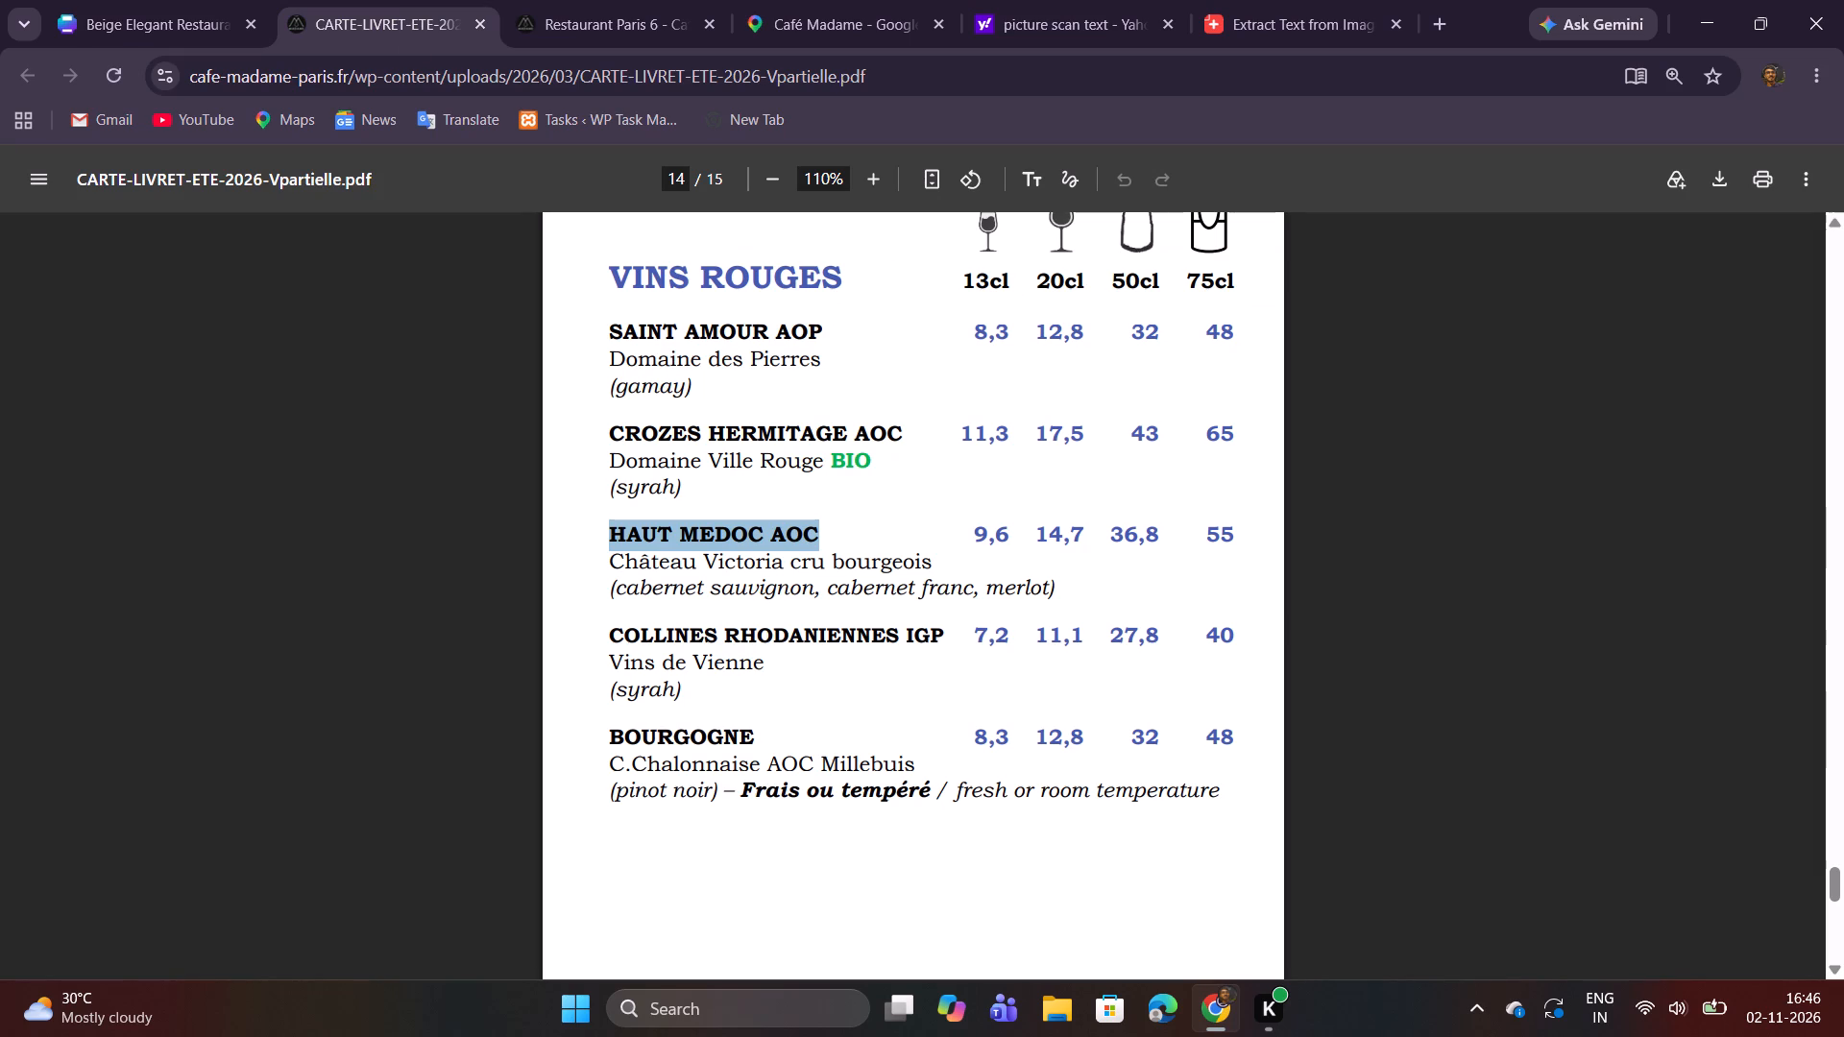
{"action": "left_click_drag", "start_coordinate": [613, 557], "coordinate": [1094, 601]}
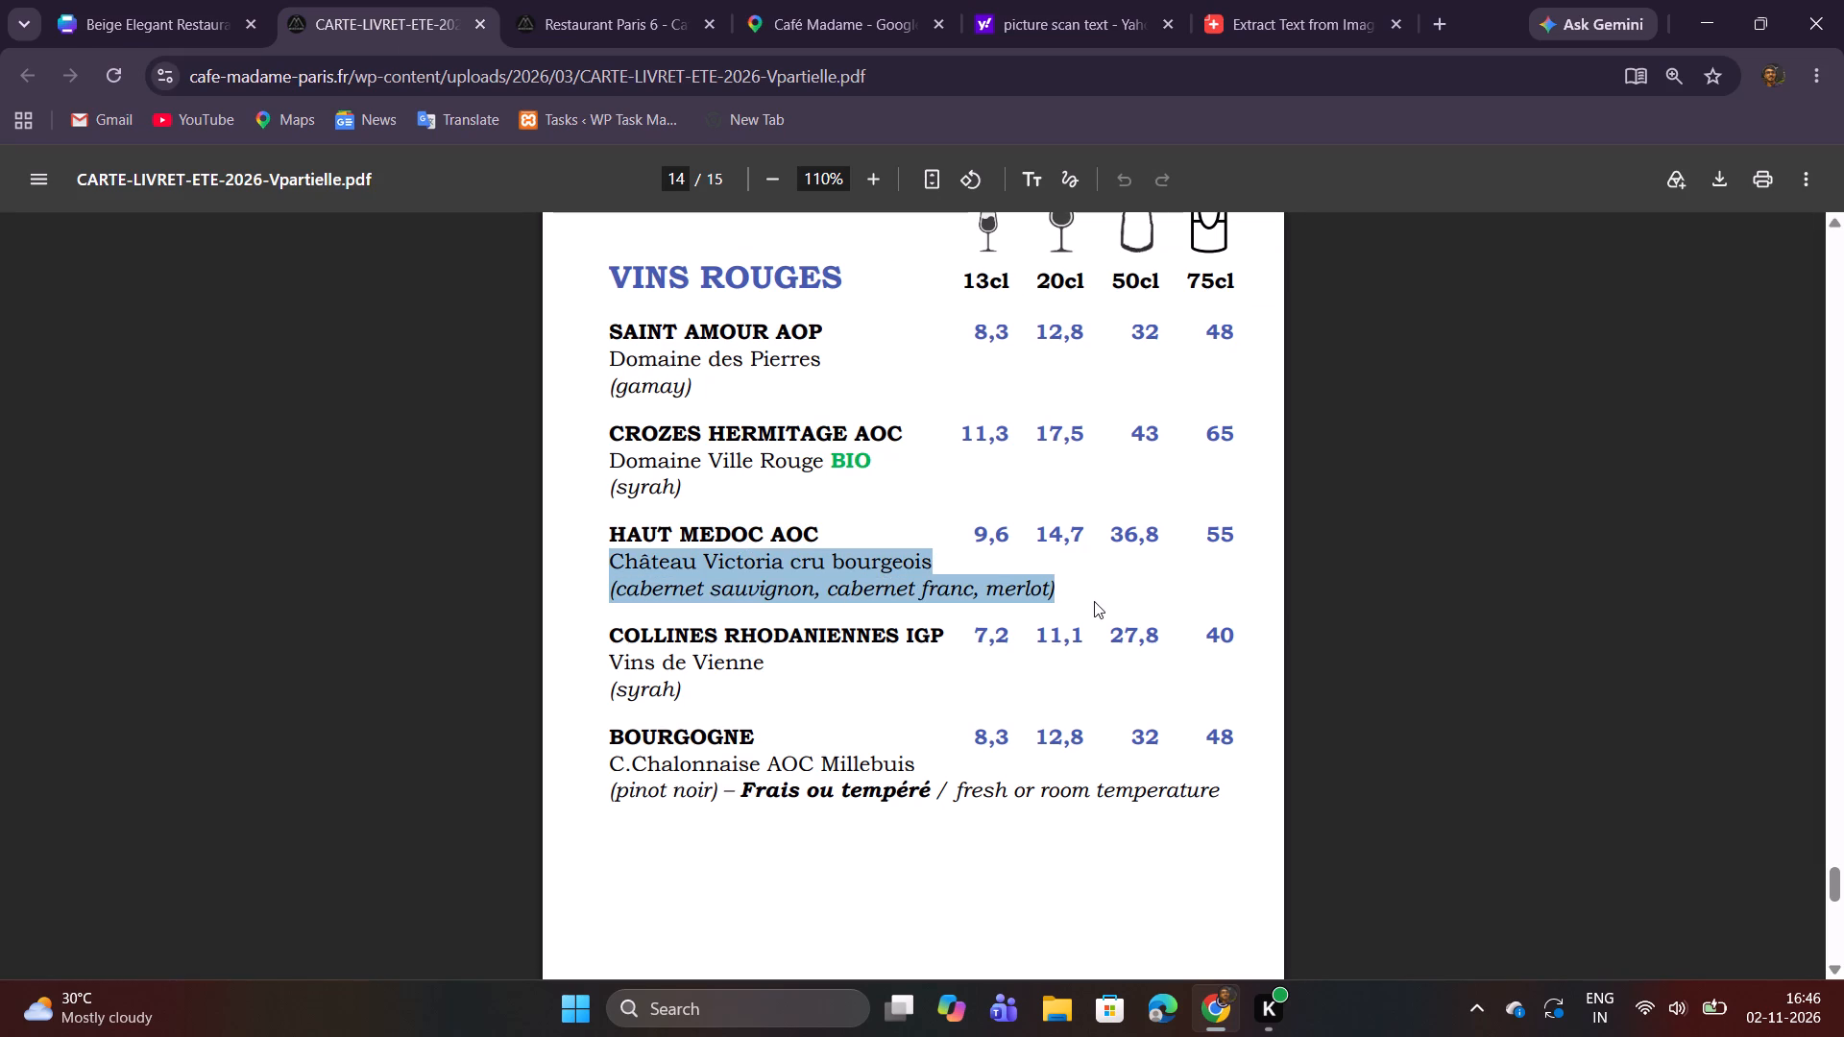
{"action": "key", "text": "ctrl+c"}
{"action": "key", "text": "ctrl+c"}
{"action": "left_click", "coordinate": [198, 29]}
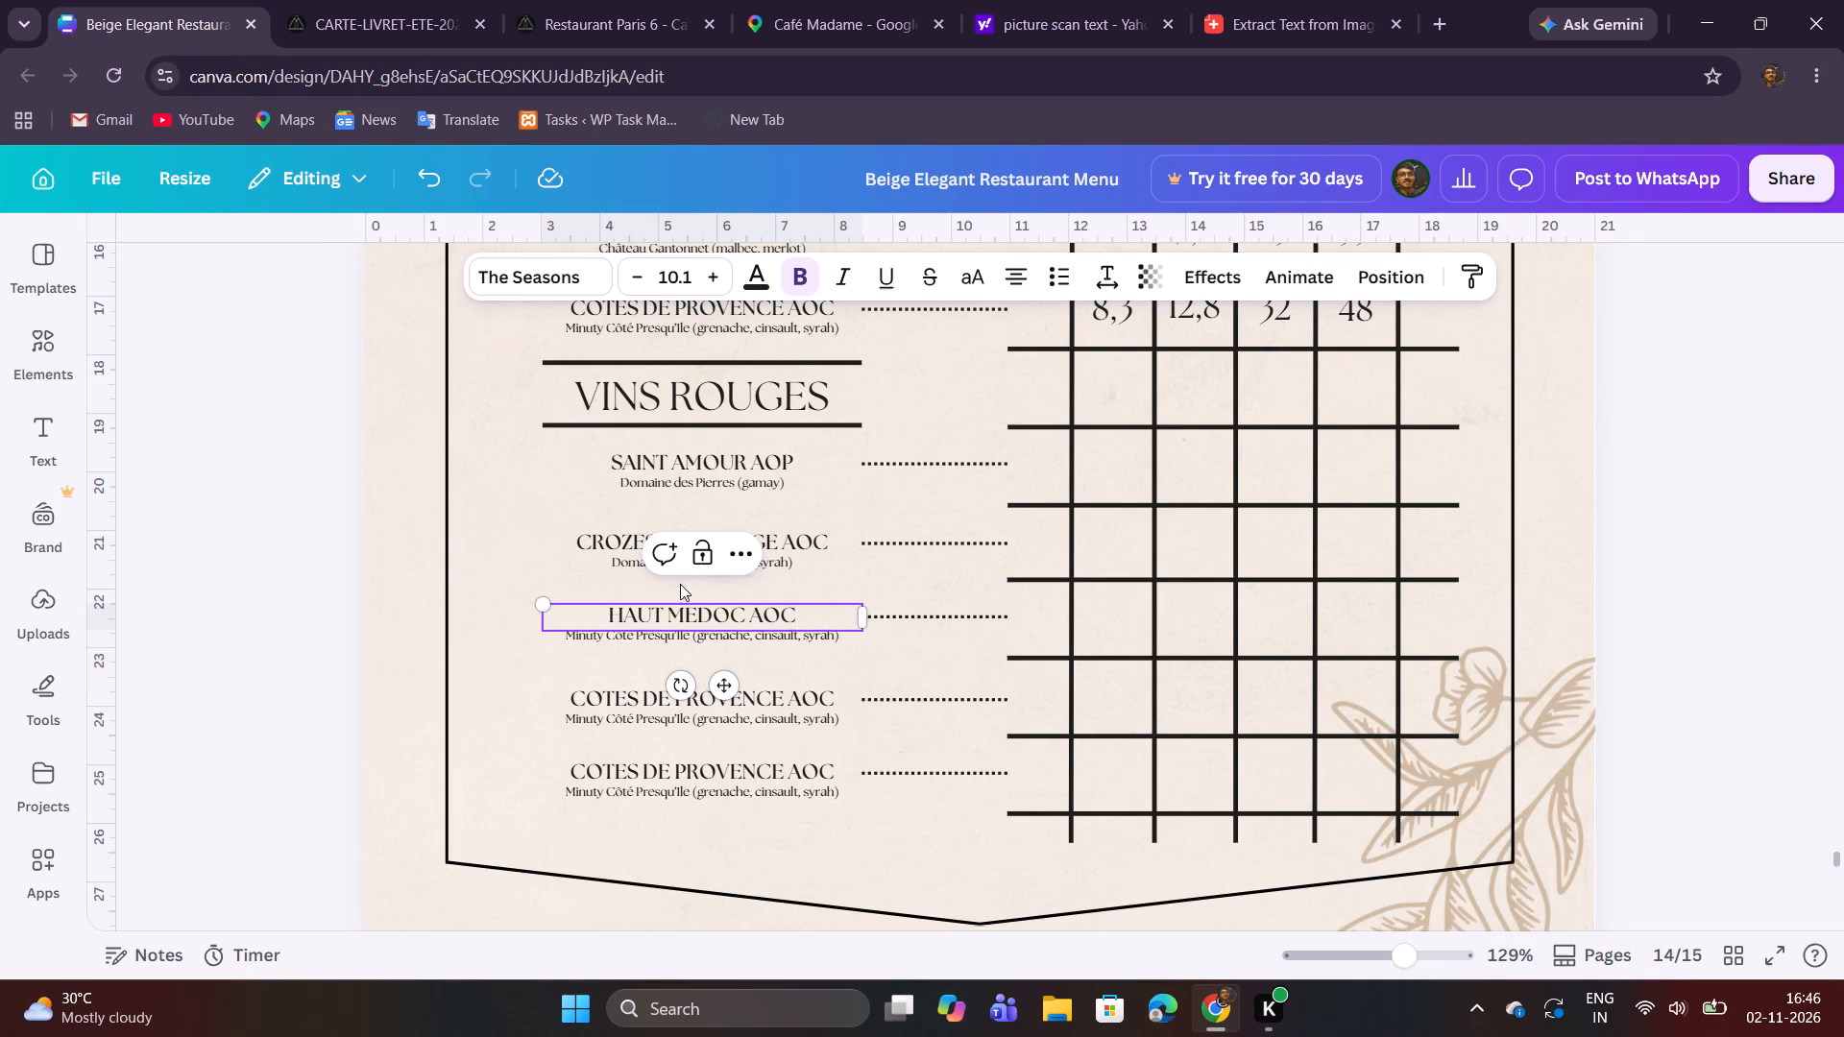
{"action": "left_click", "coordinate": [699, 653]}
{"action": "double_click", "coordinate": [701, 641]}
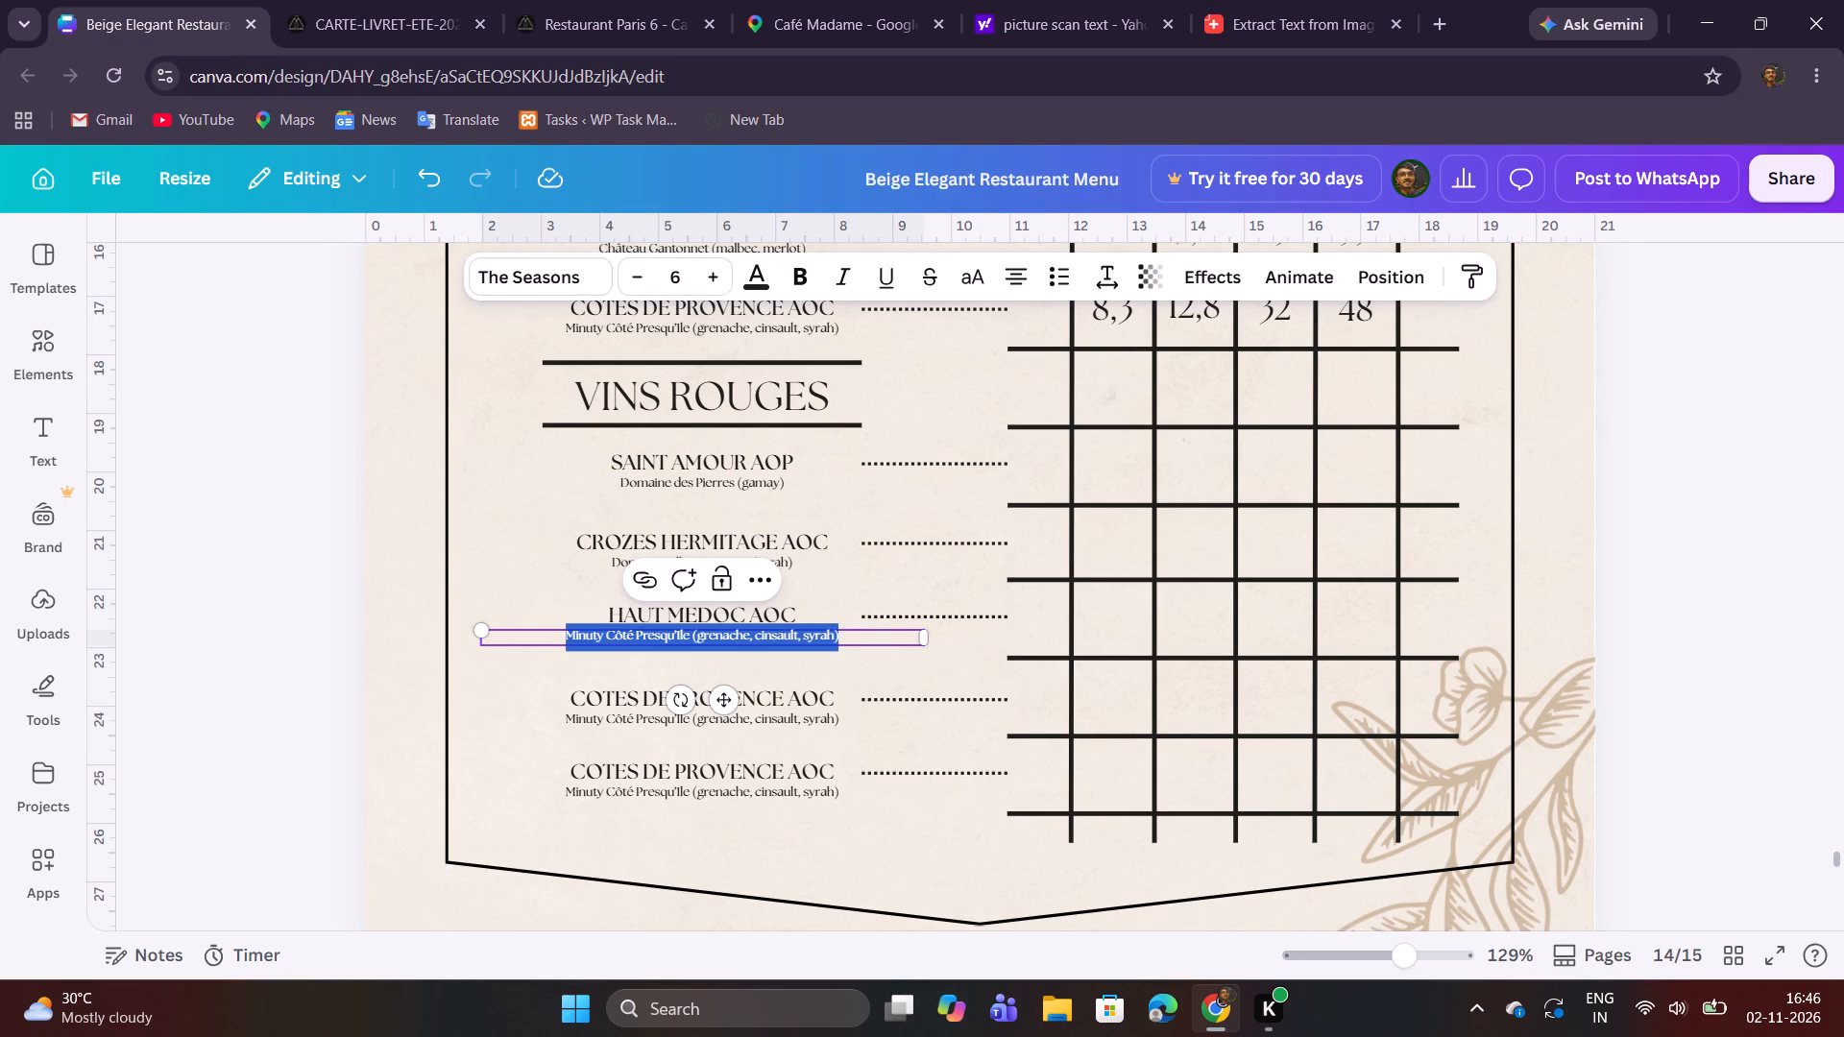
{"action": "key", "text": "ctrl+v"}
{"action": "left_click", "coordinate": [524, 775]}
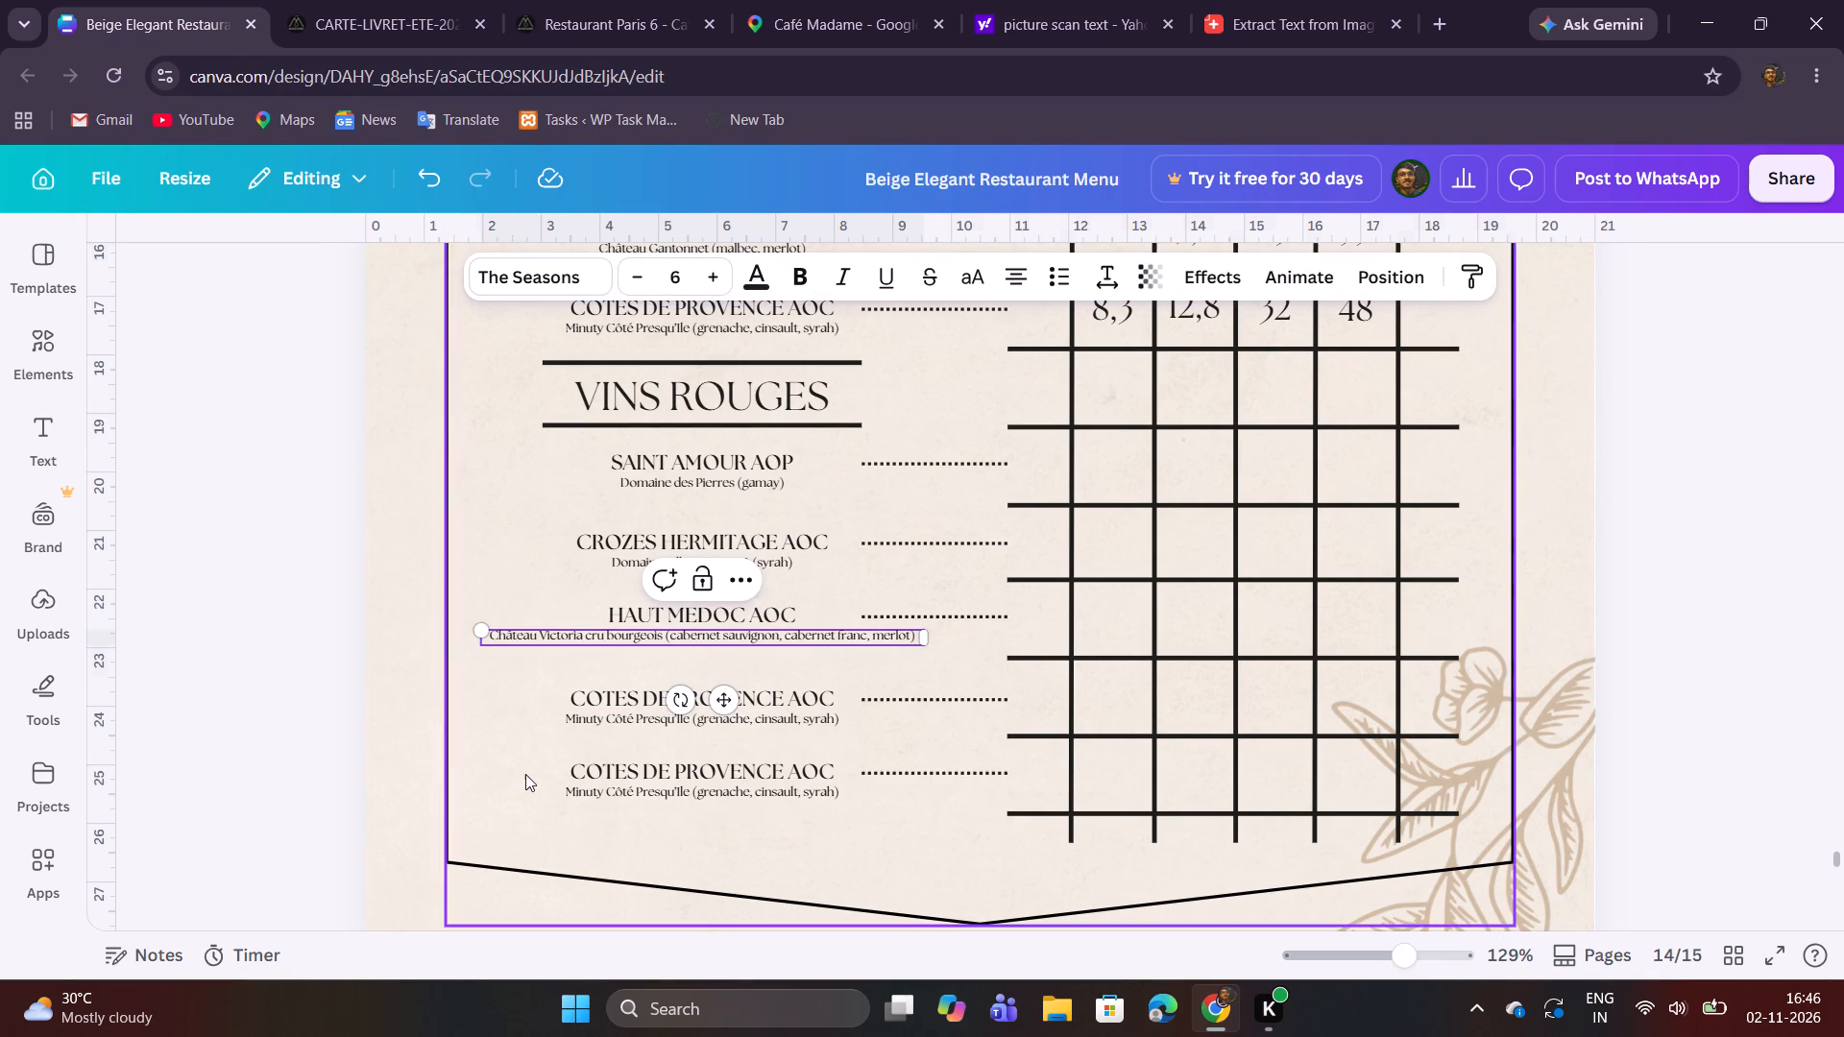
Replace the COTES DE PROVENCE AOC name just below HAUT MEDOC AOC with COLLINES RHODANIENNES IGP copied from the PDF.
{"action": "left_click", "coordinate": [411, 0]}
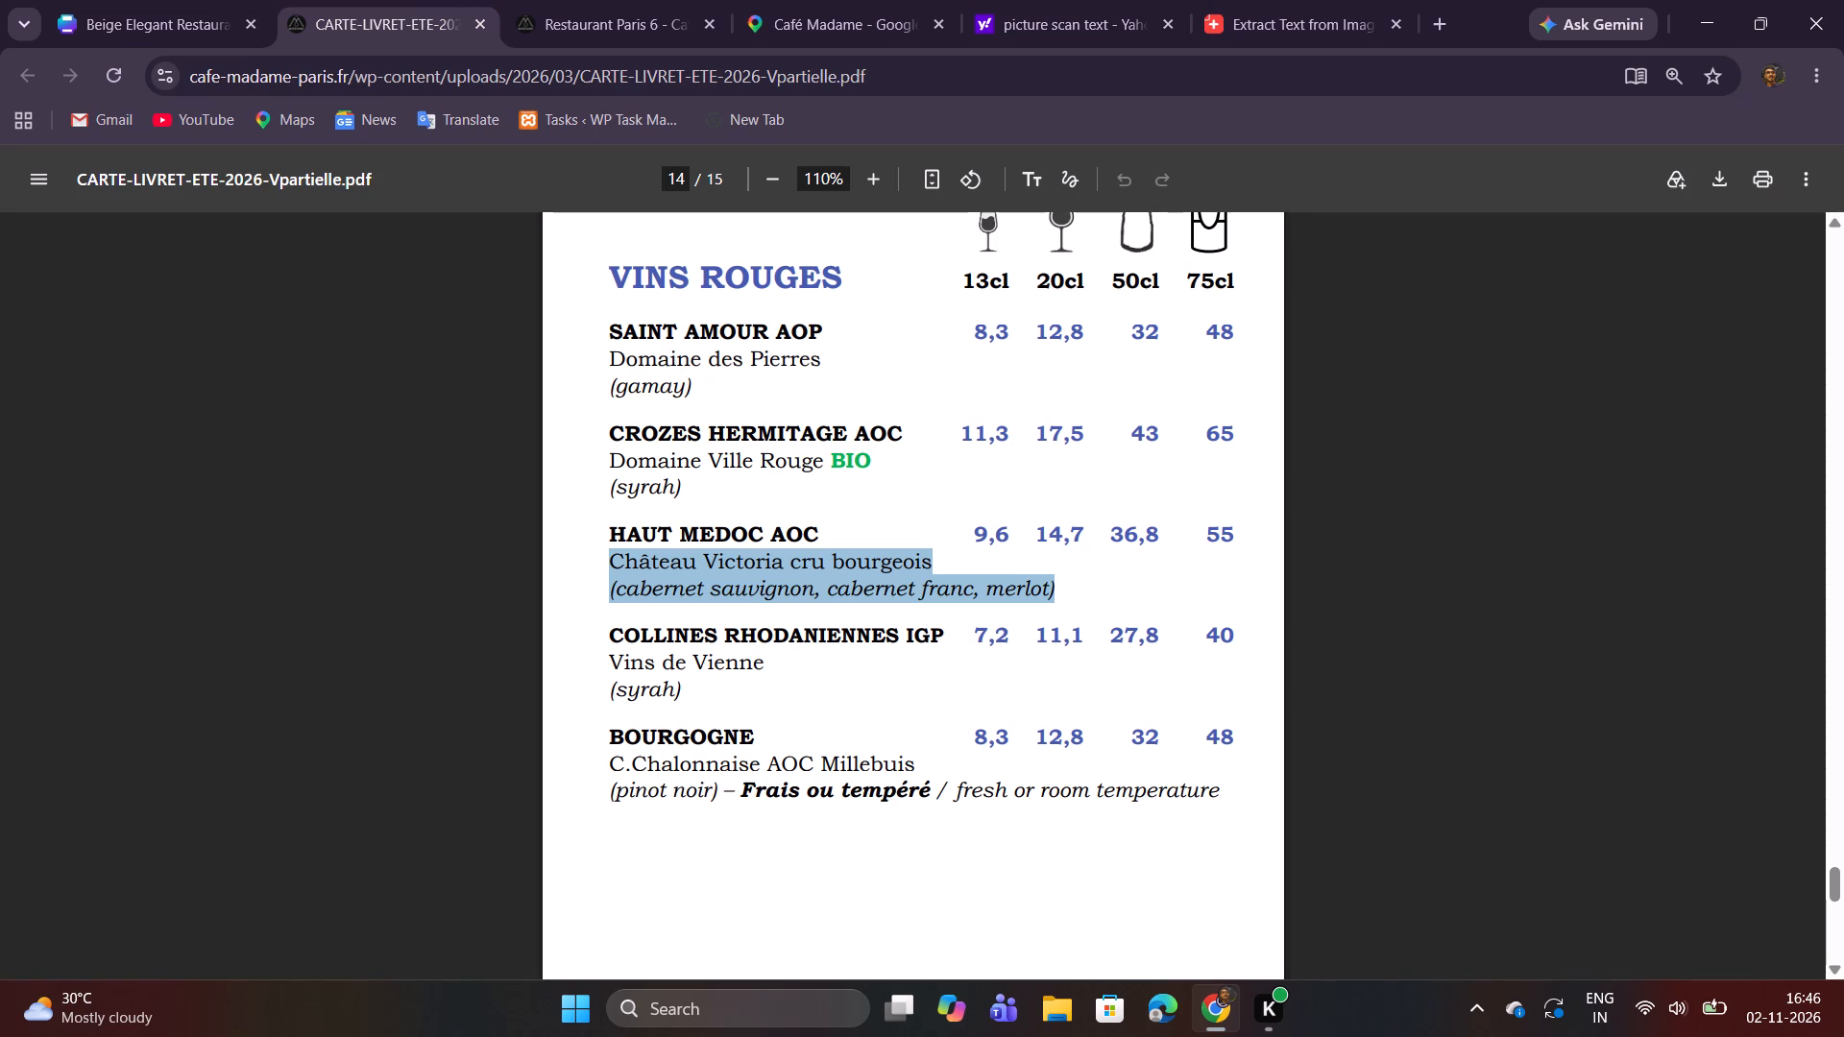
{"action": "left_click_drag", "start_coordinate": [613, 638], "coordinate": [947, 635]}
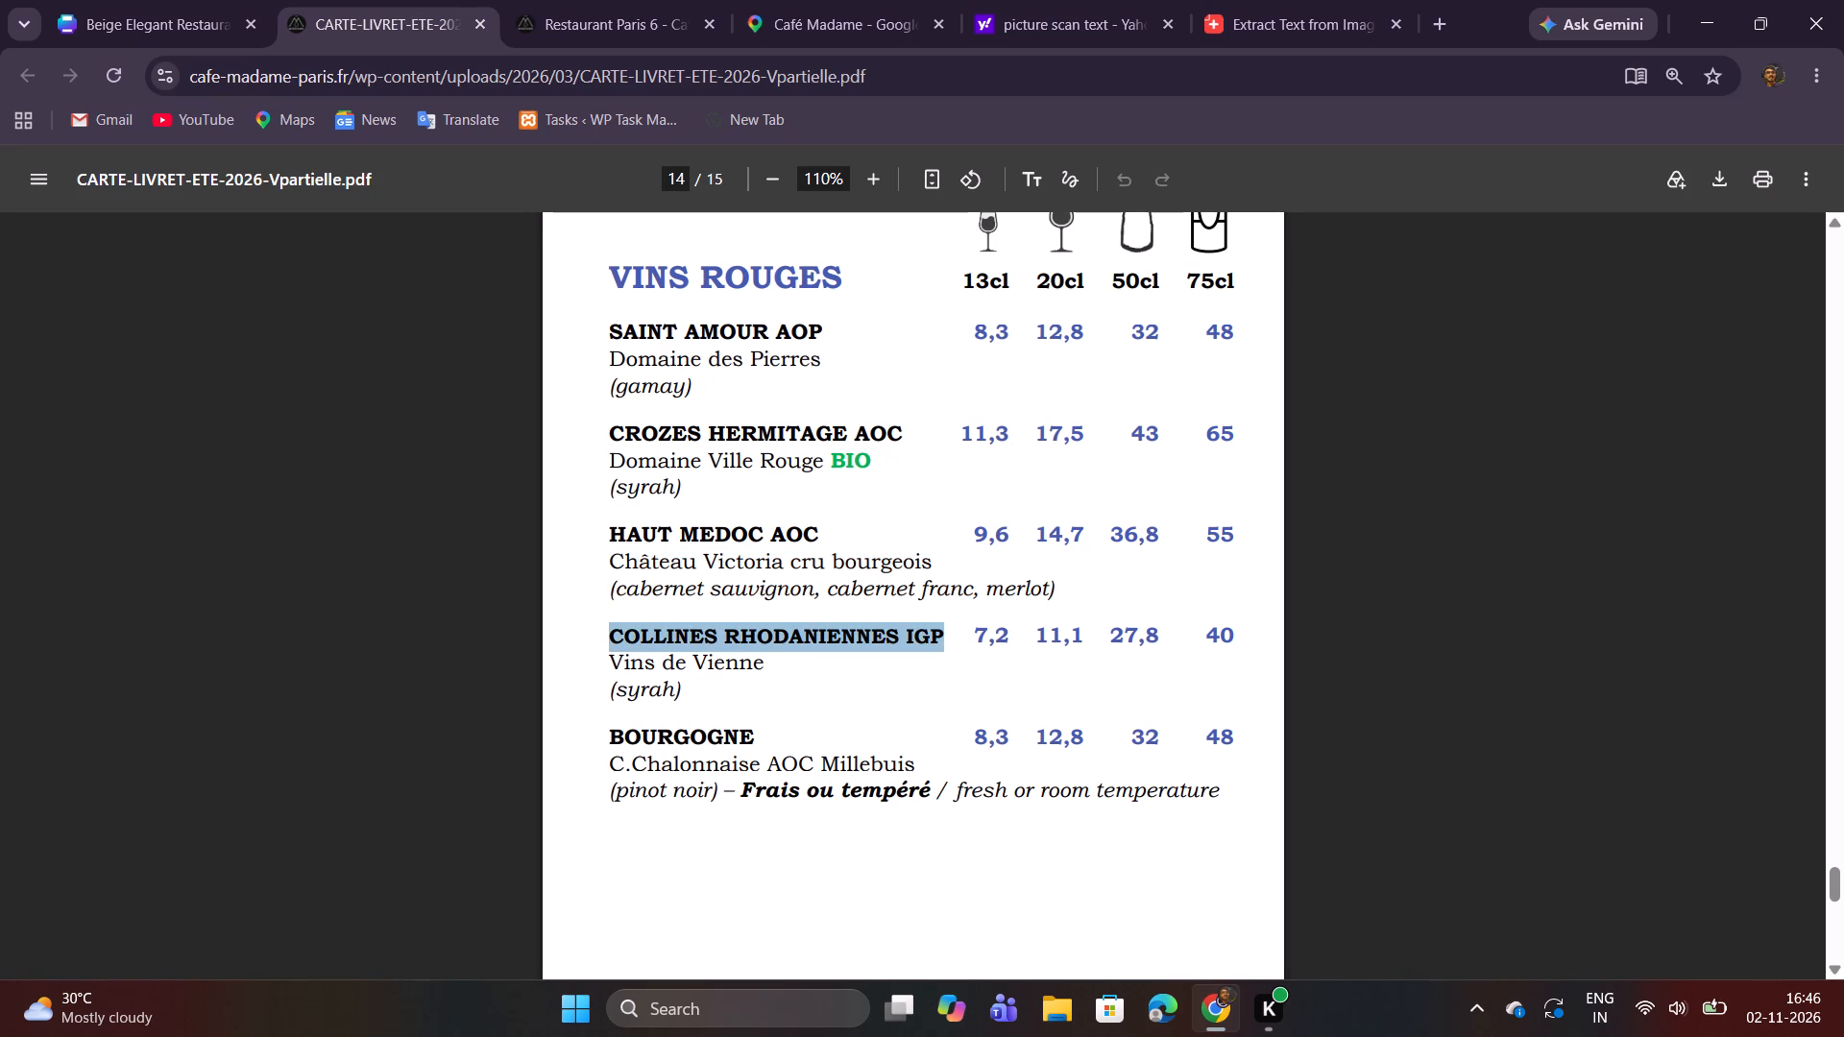
{"action": "key", "text": "ctrl+c"}
{"action": "left_click", "coordinate": [116, 34]}
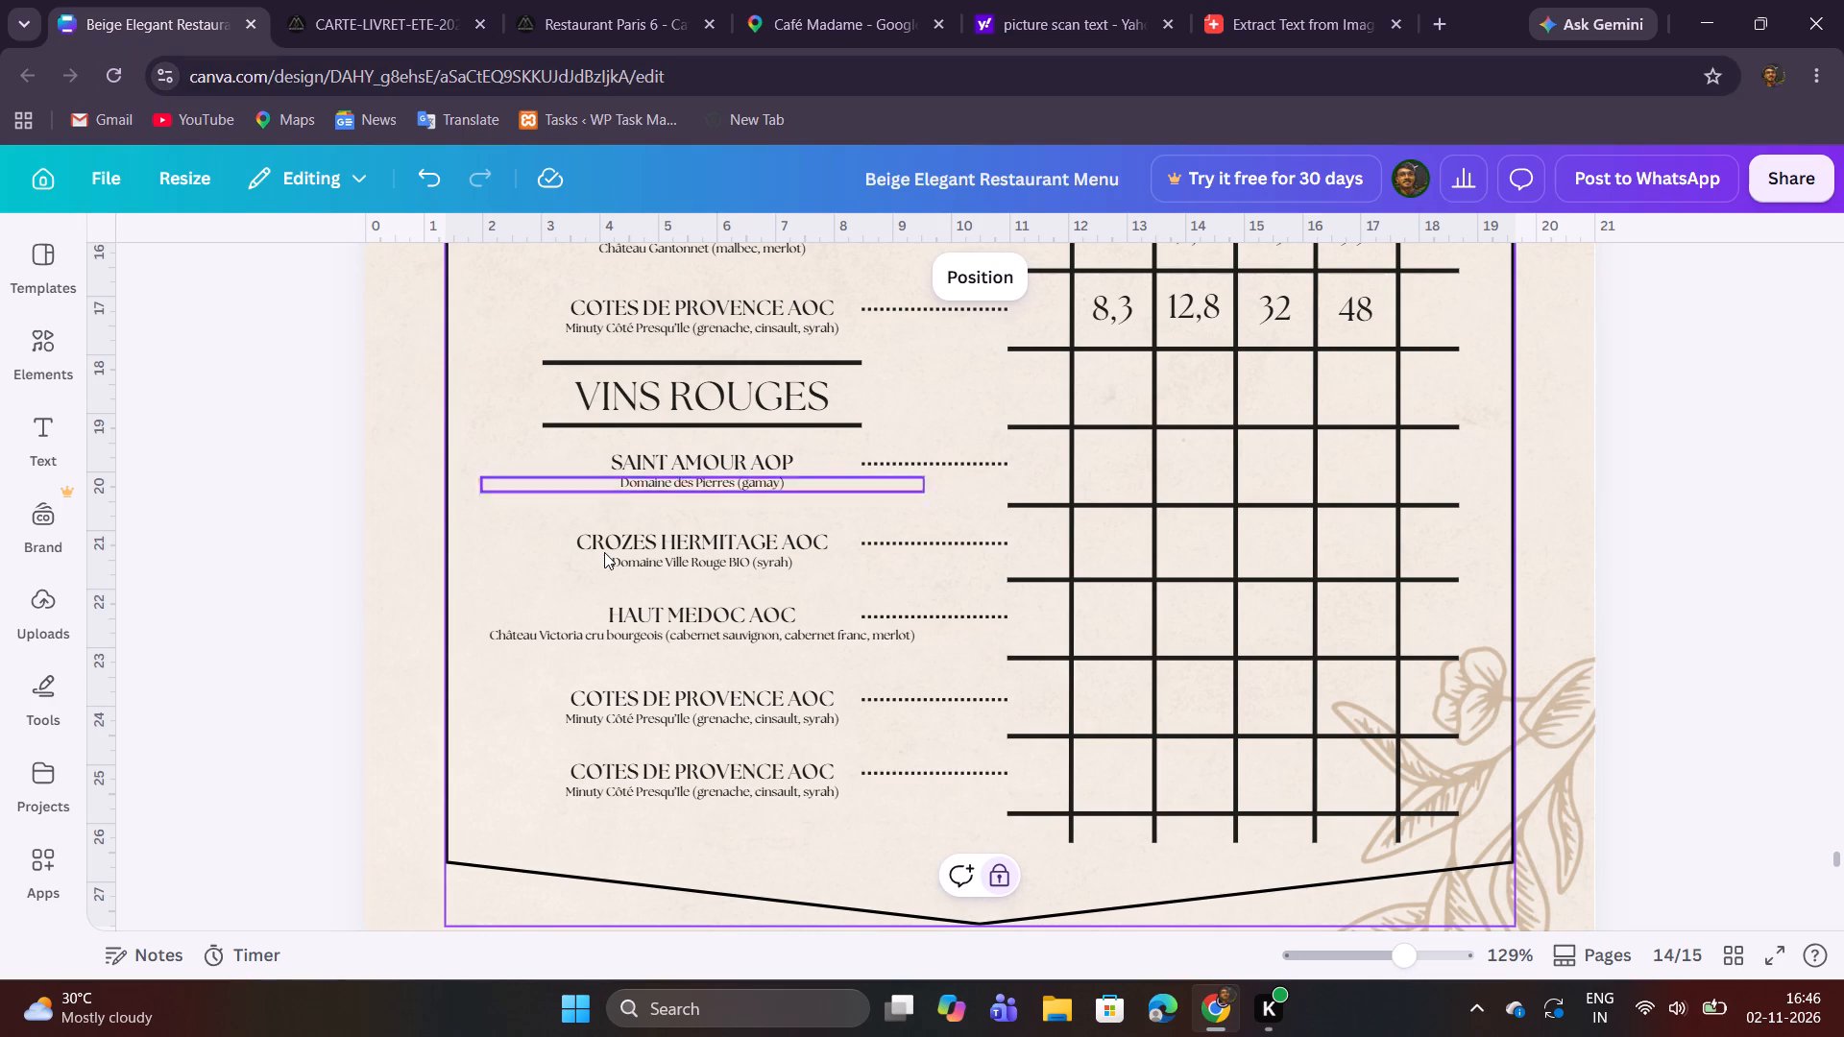
{"action": "left_click", "coordinate": [661, 713]}
{"action": "double_click", "coordinate": [662, 704]}
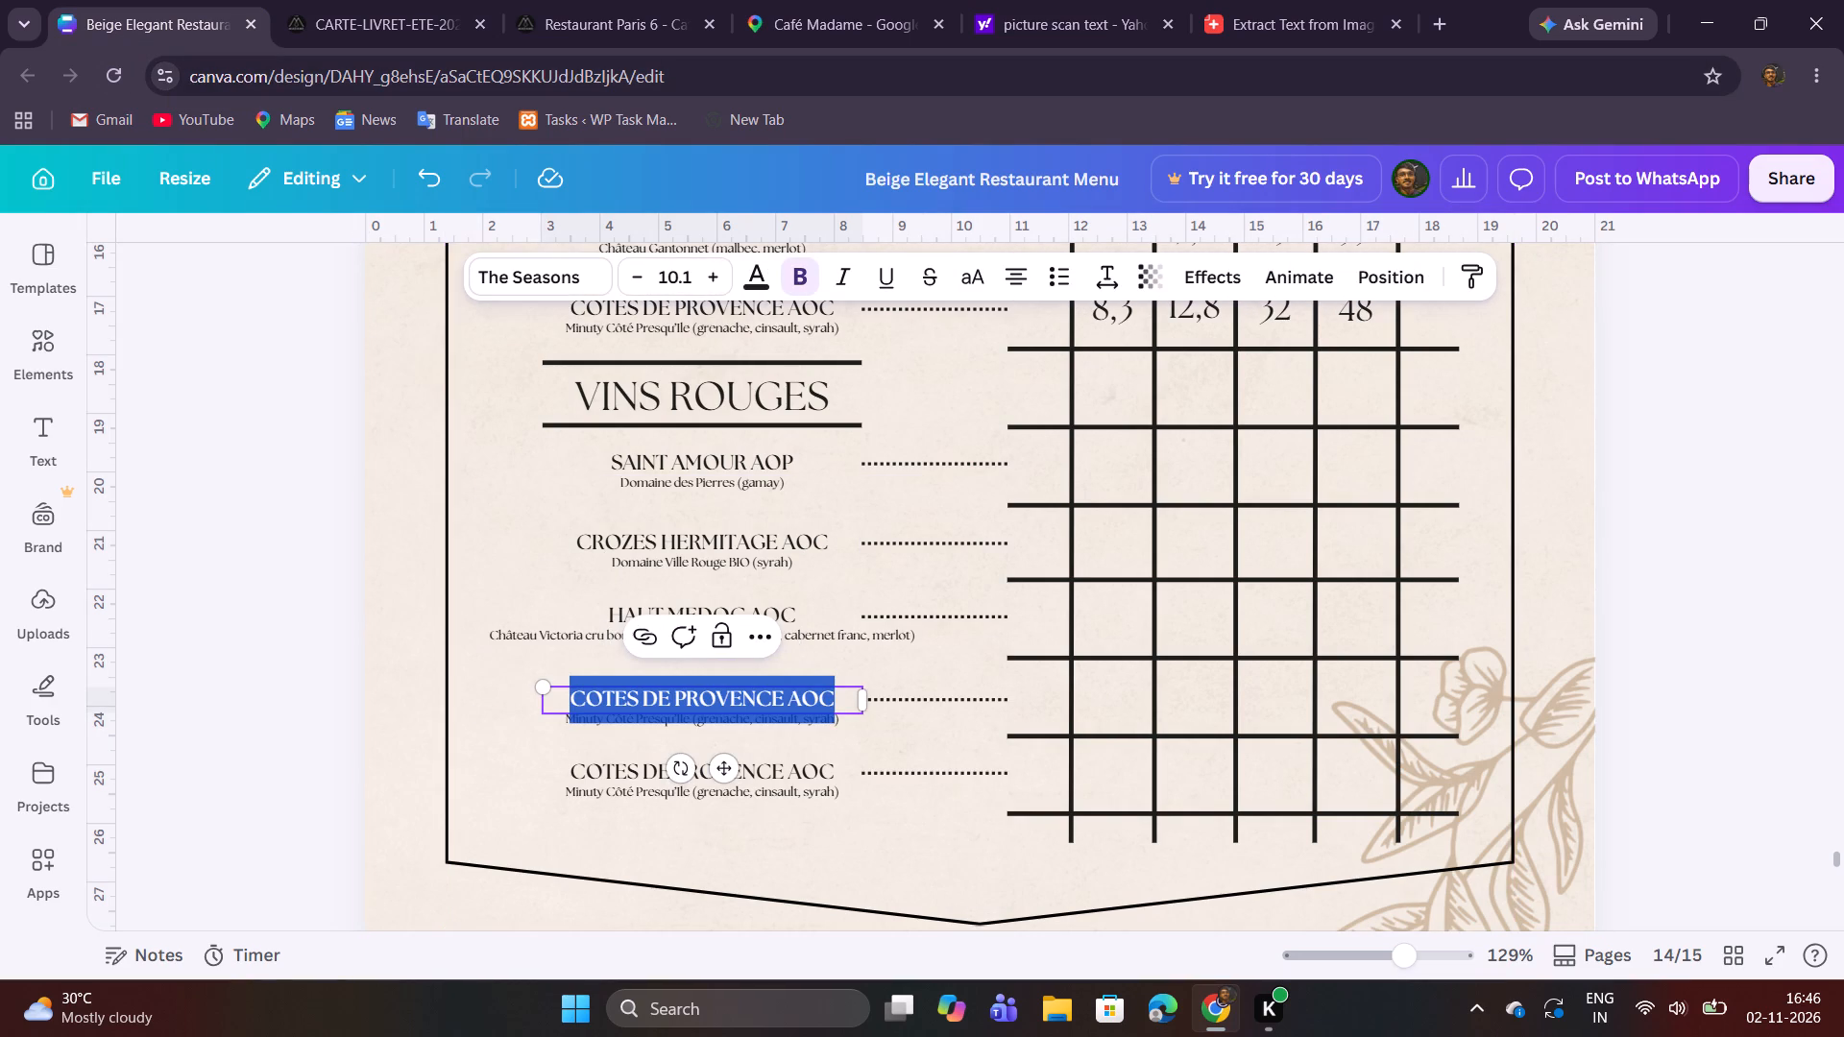
{"action": "key", "text": "ctrl+v"}
Replace the description under COLLINES RHODANIENNES IGP with Vins de Vienne (syrah) copied from the PDF.
{"action": "left_click", "coordinate": [313, 7]}
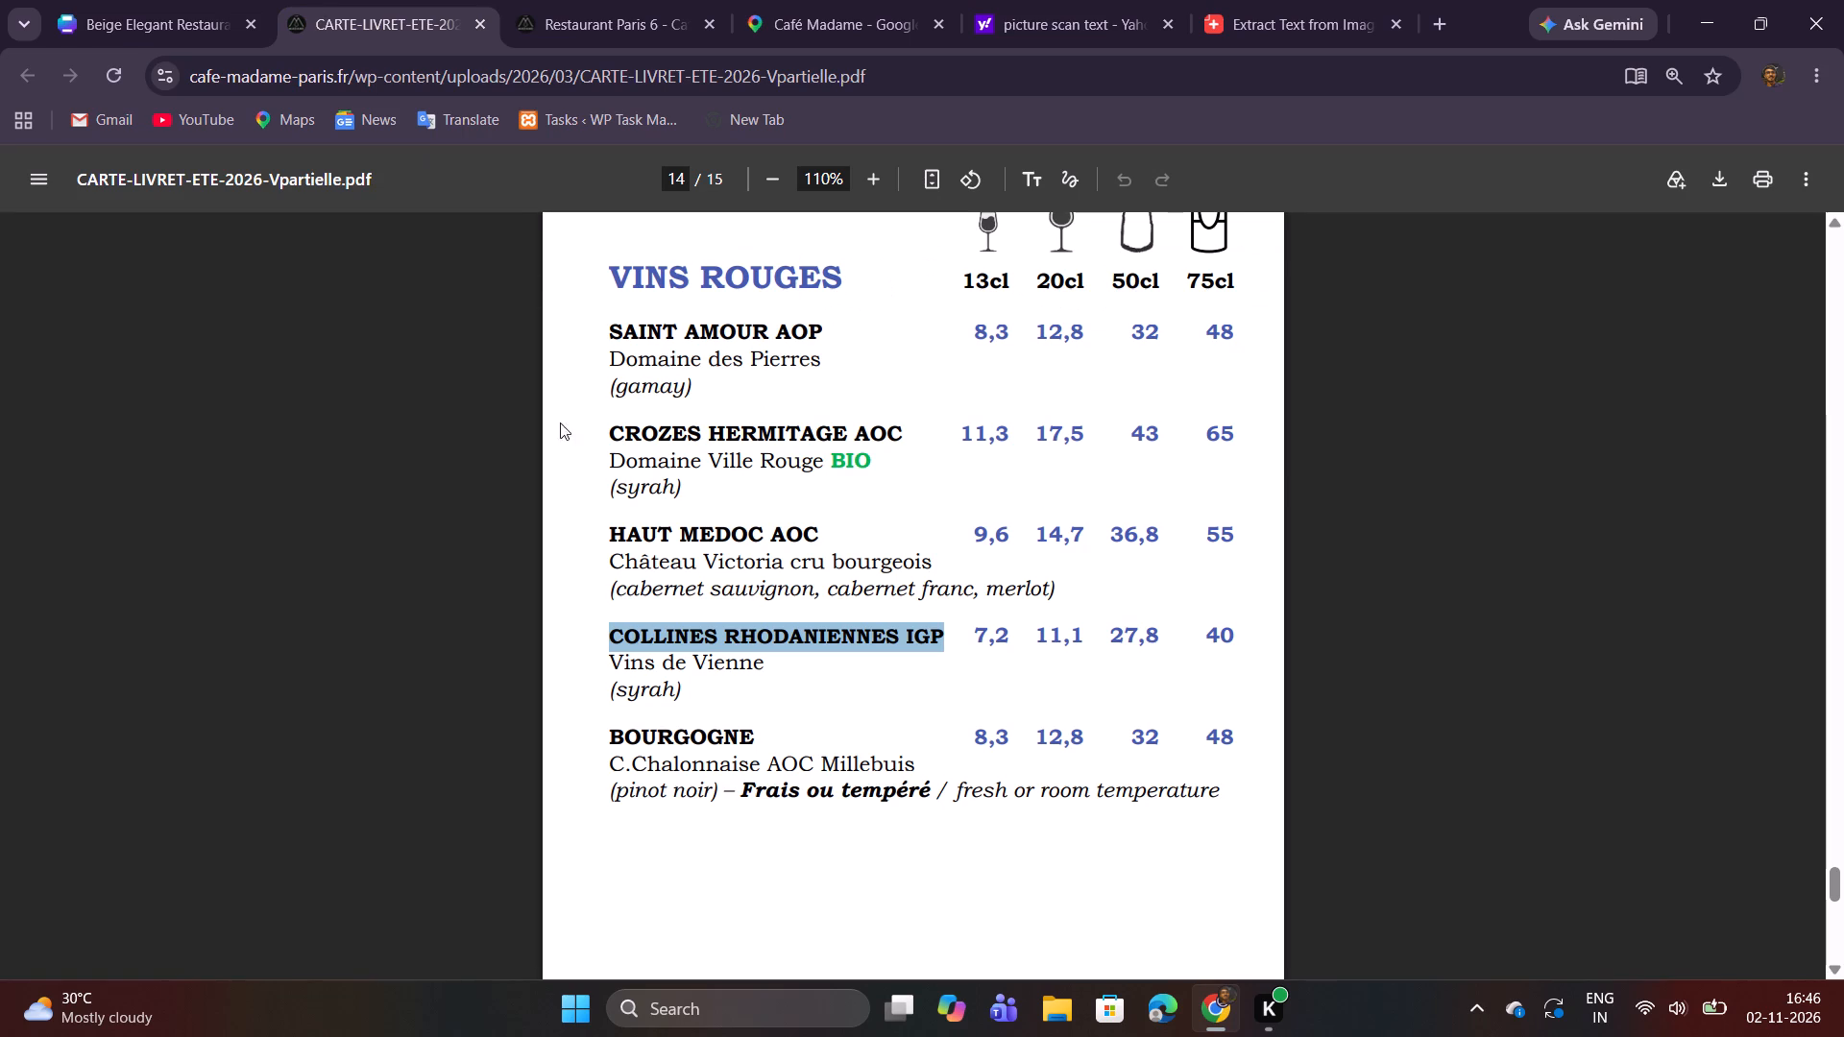
{"action": "left_click_drag", "start_coordinate": [612, 664], "coordinate": [703, 690]}
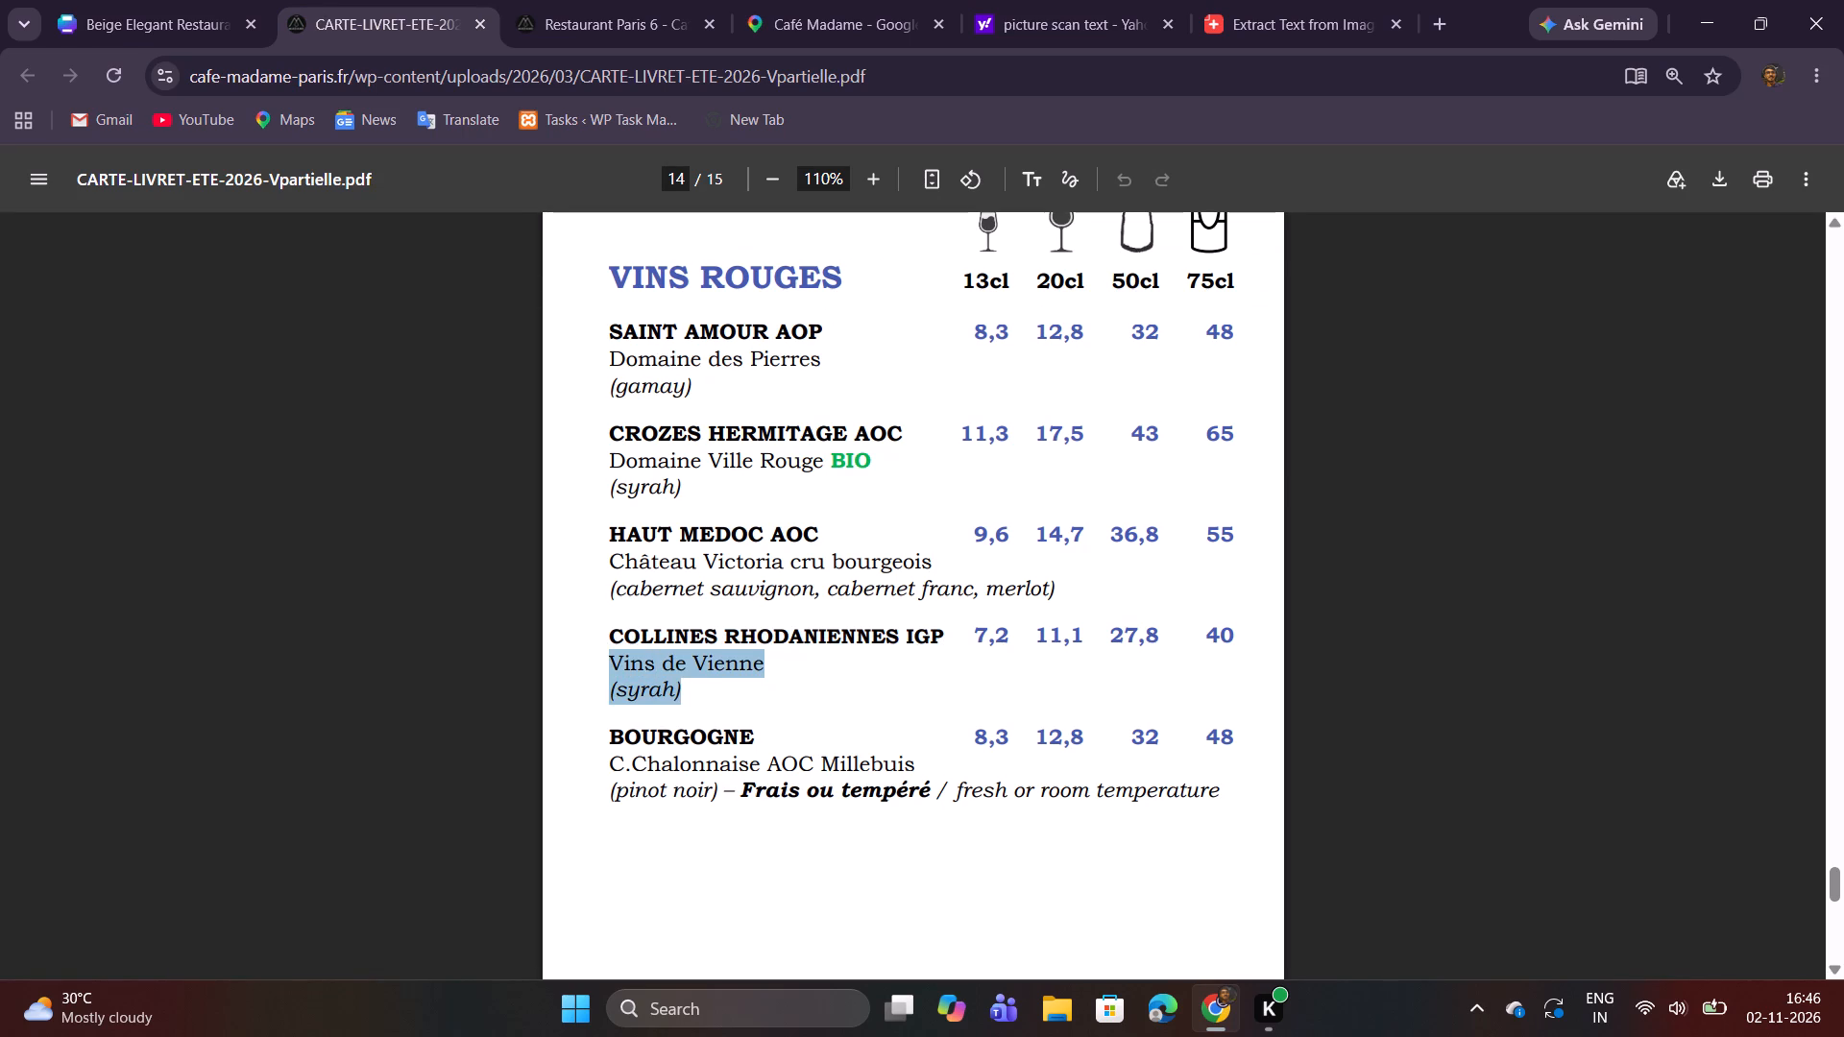
{"action": "key", "text": "ctrl+c"}
{"action": "key", "text": "ctrl+c"}
{"action": "left_click", "coordinate": [91, 0]}
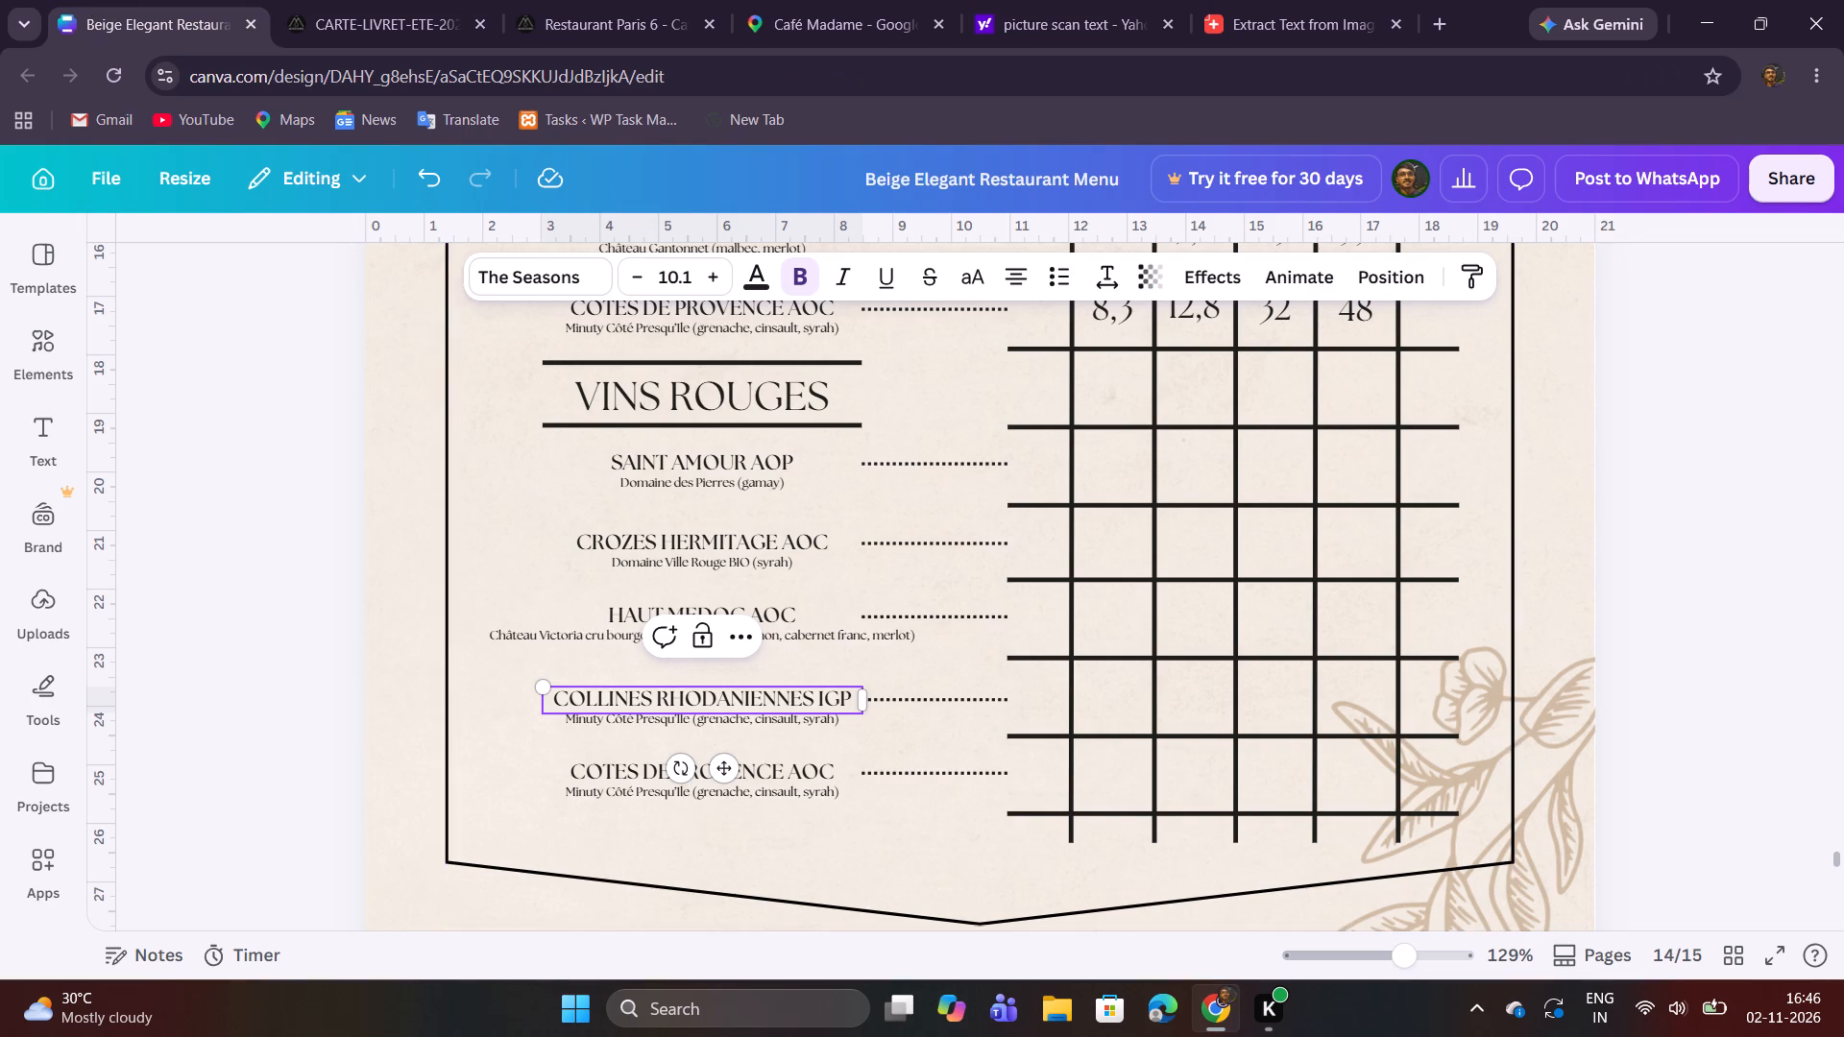
{"action": "left_click", "coordinate": [606, 751]}
{"action": "double_click", "coordinate": [578, 721]}
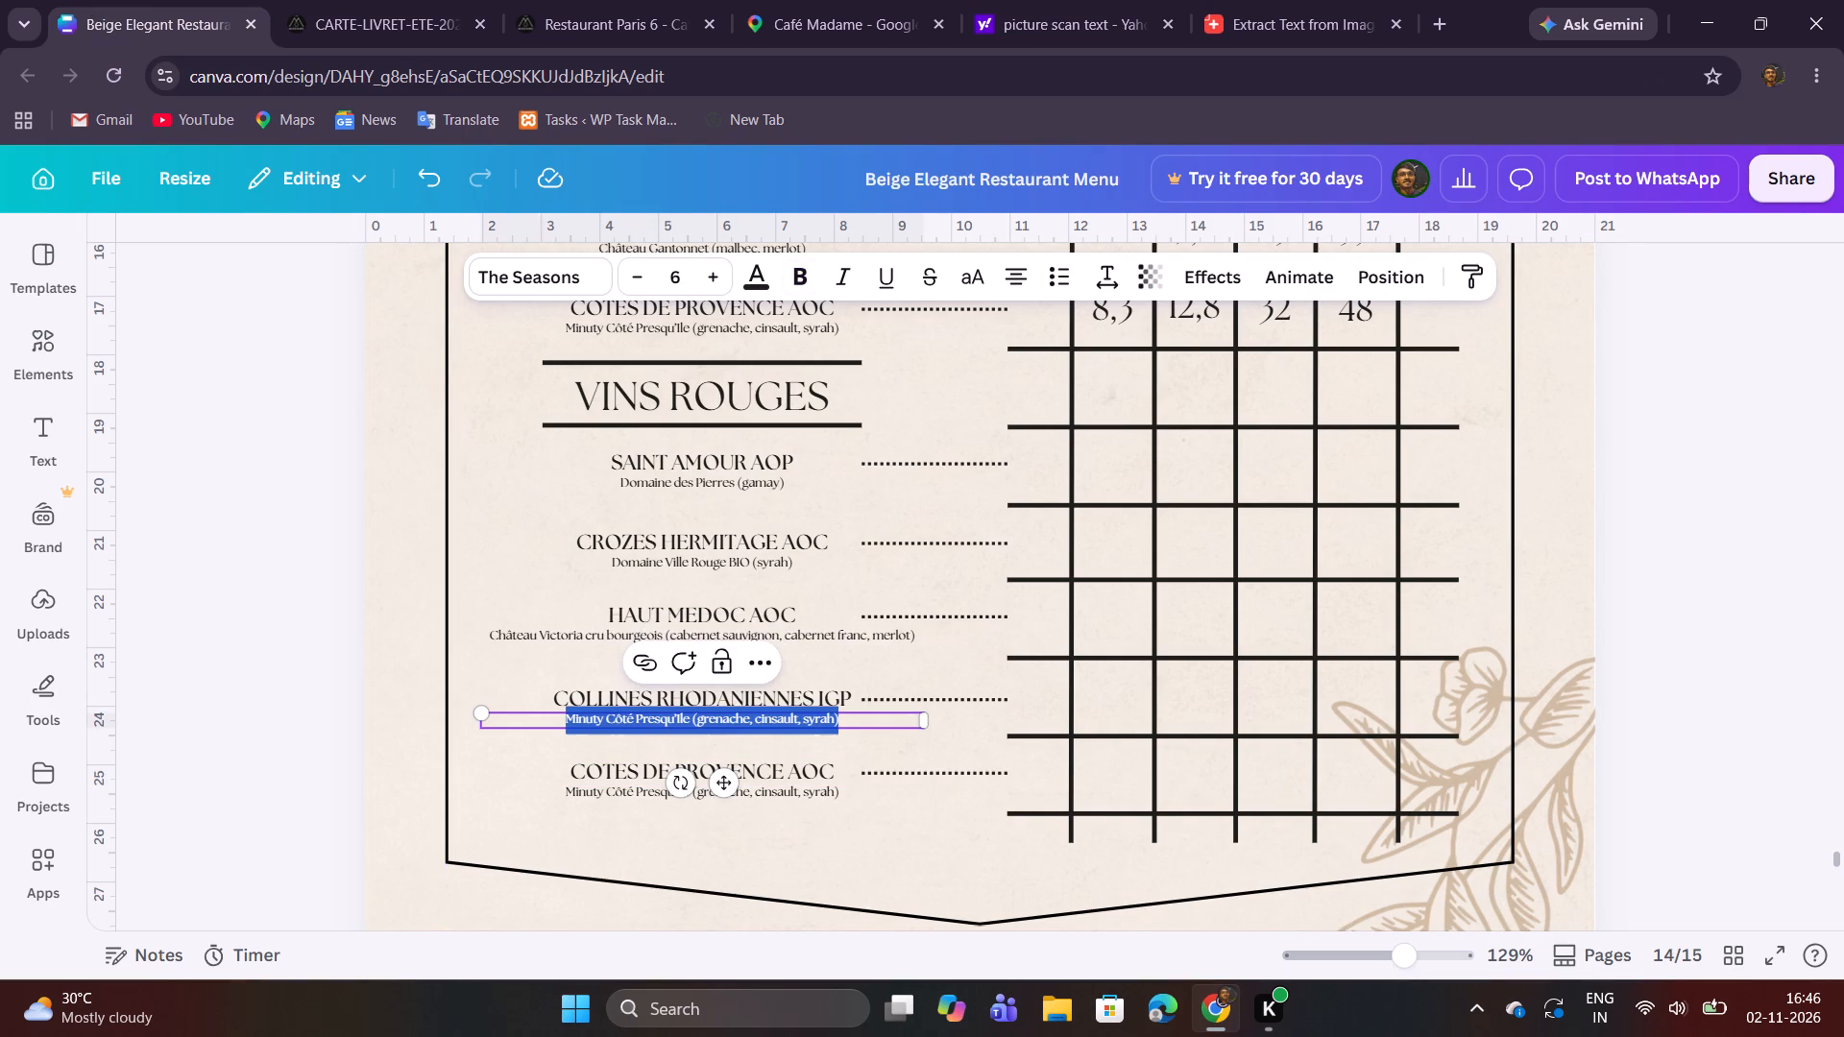
{"action": "key", "text": "ctrl+v"}
Replace the last COTES DE PROVENCE AOC name under VINS ROUGES with BOURGOGNE copied from the PDF.
{"action": "left_click", "coordinate": [372, 0]}
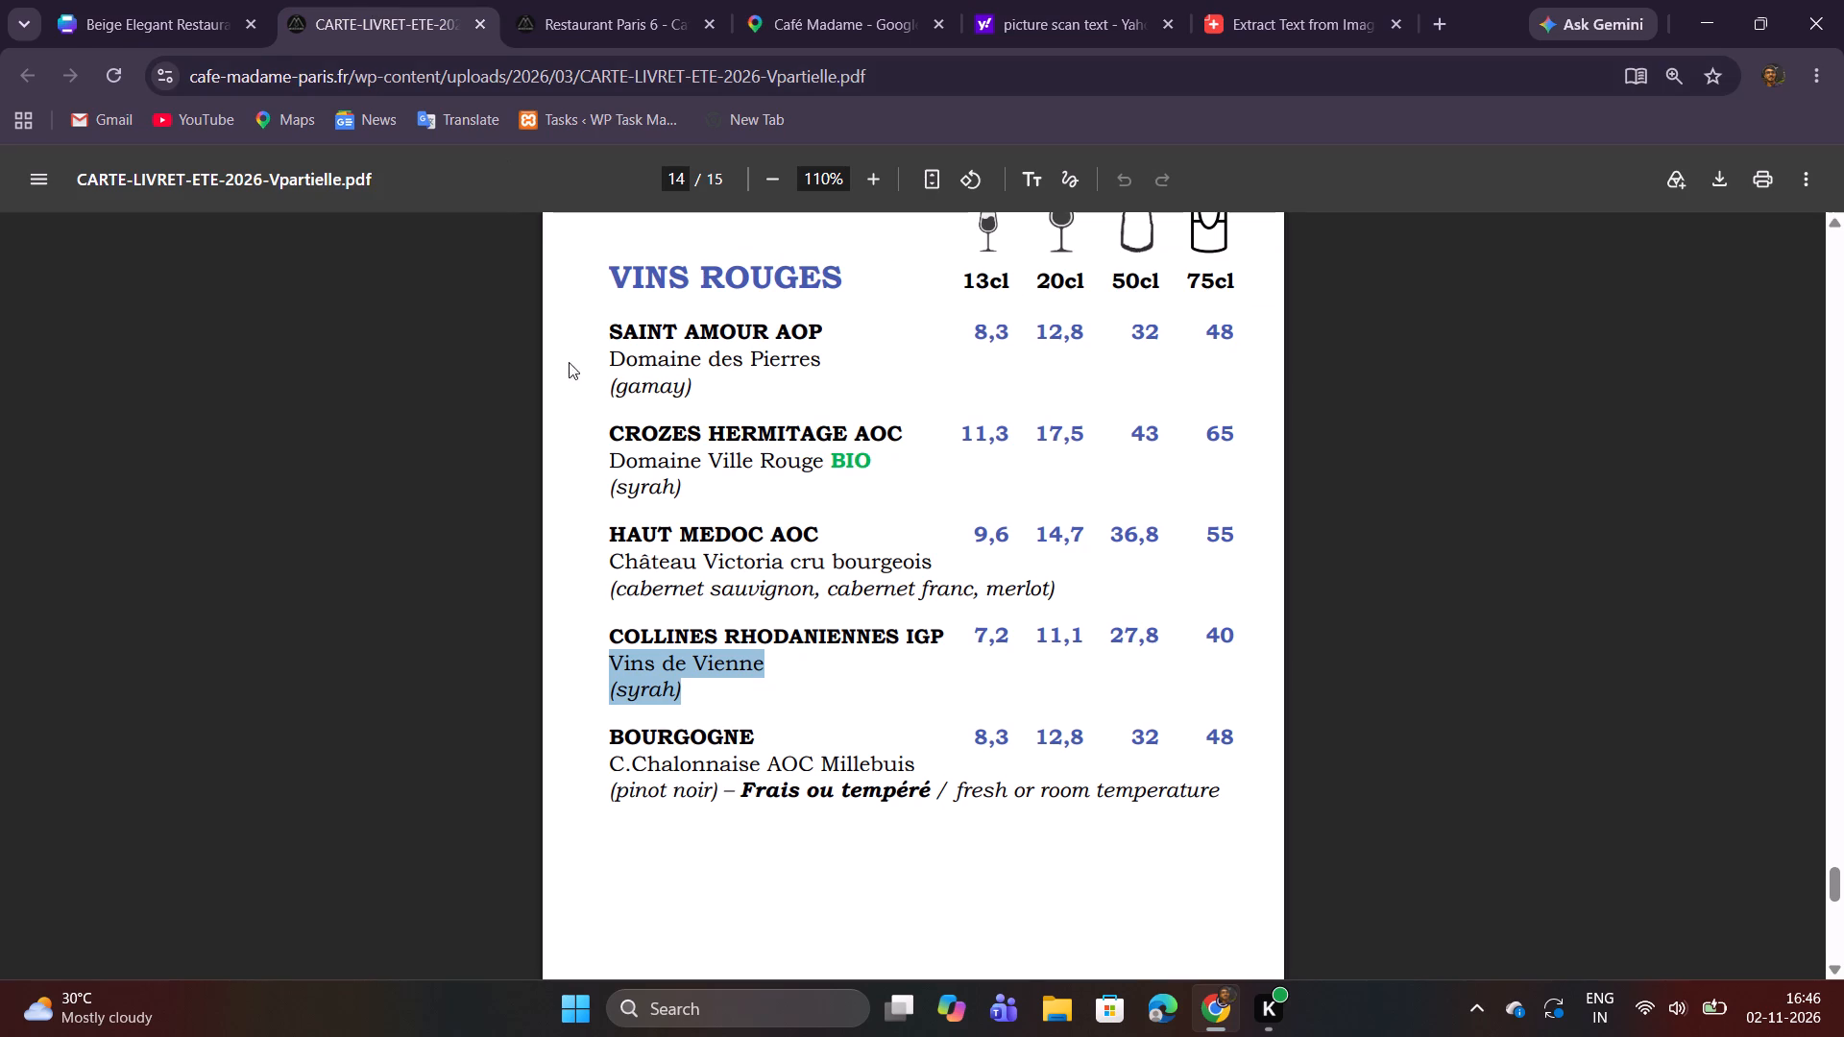
{"action": "left_click_drag", "start_coordinate": [606, 745], "coordinate": [774, 734]}
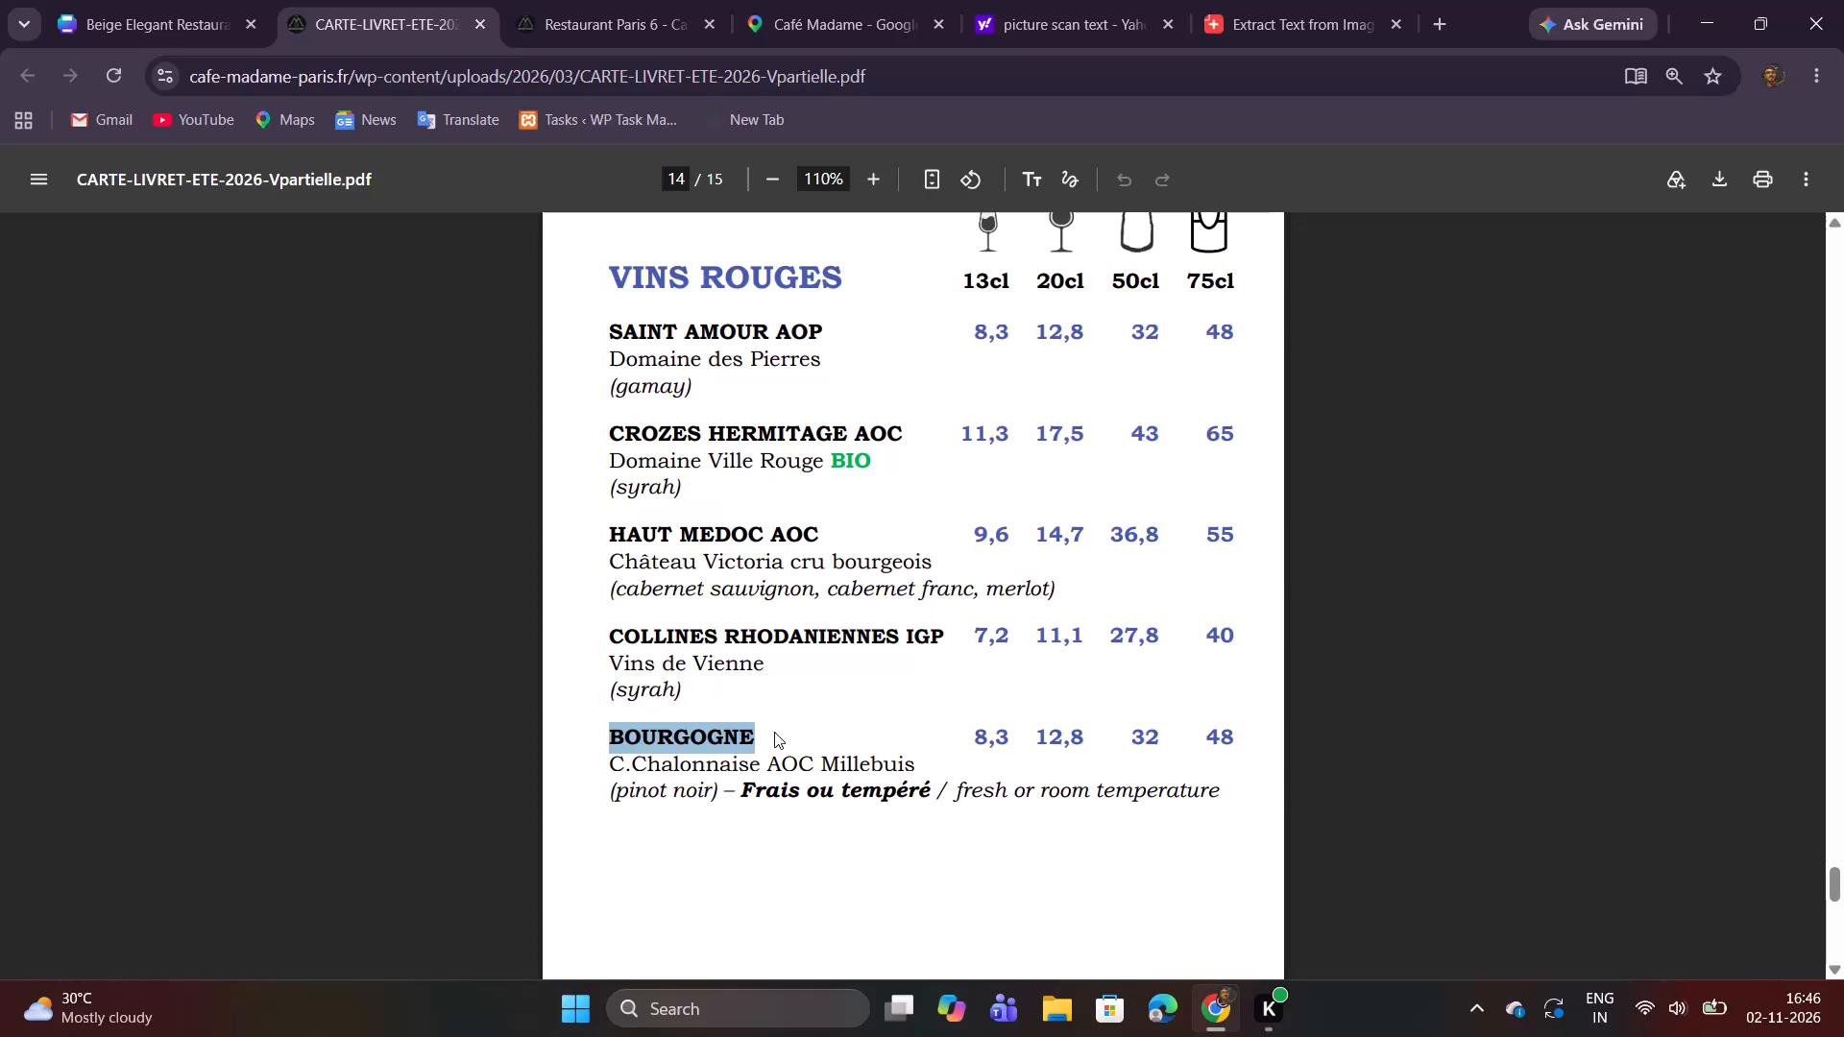
{"action": "key", "text": "ctrl+c"}
{"action": "left_click", "coordinate": [178, 48]}
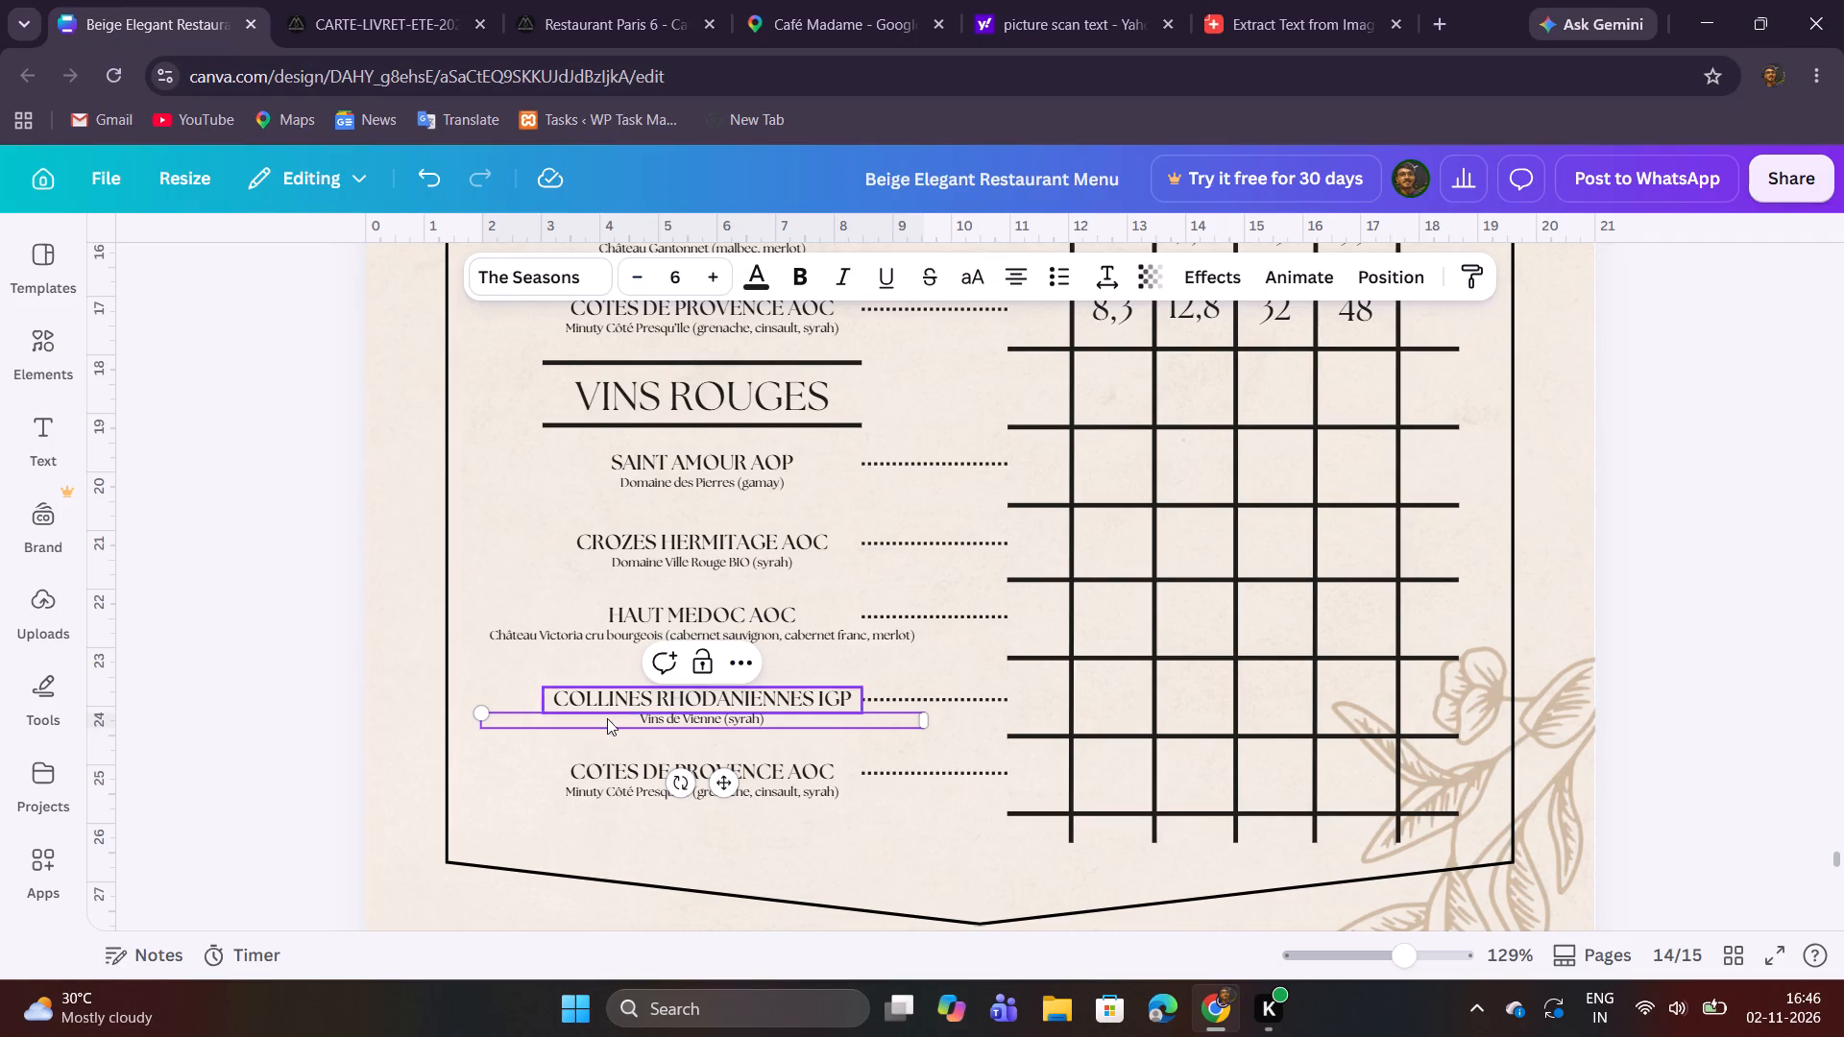
{"action": "double_click", "coordinate": [633, 769]}
{"action": "key", "text": "ctrl+v"}
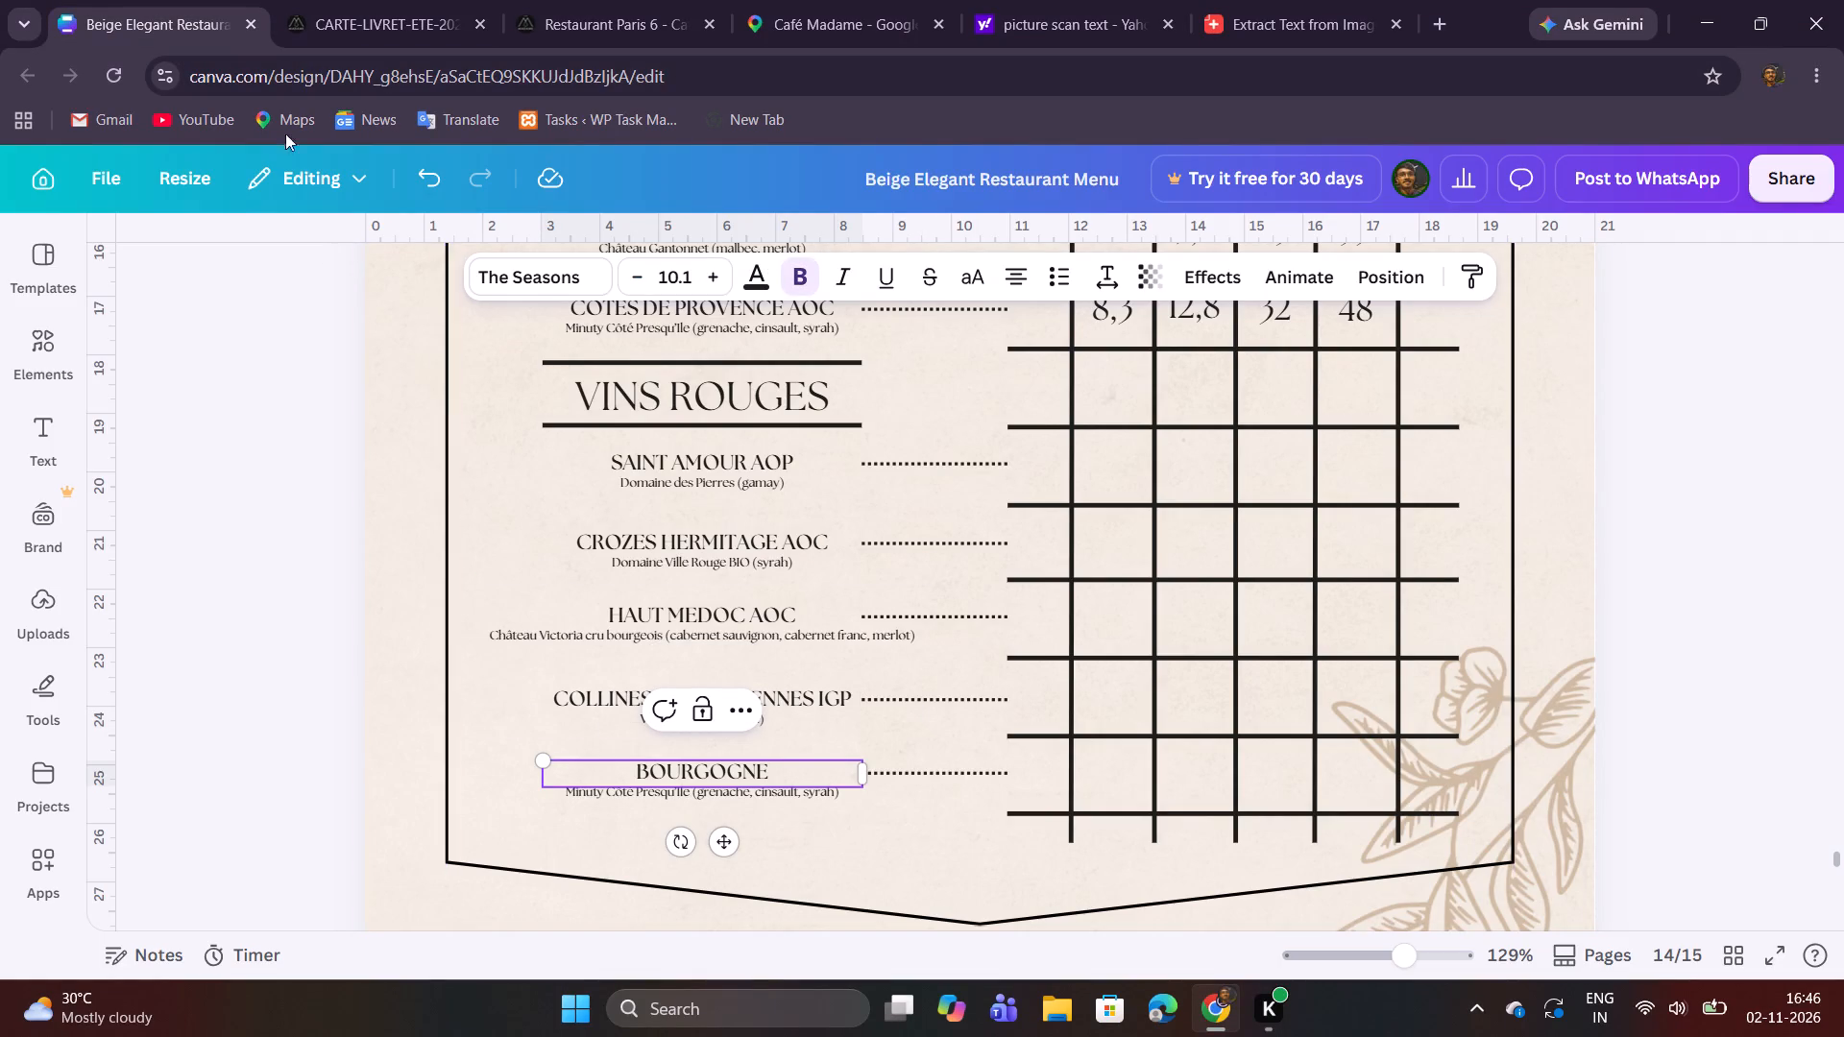
Replace the description under BOURGOGNE with C.Chalonnaise AOC Millebuis (pinot noir) – Frais ou tempéré / fresh or room temperature, copied from the PDF.
{"action": "left_click", "coordinate": [333, 0]}
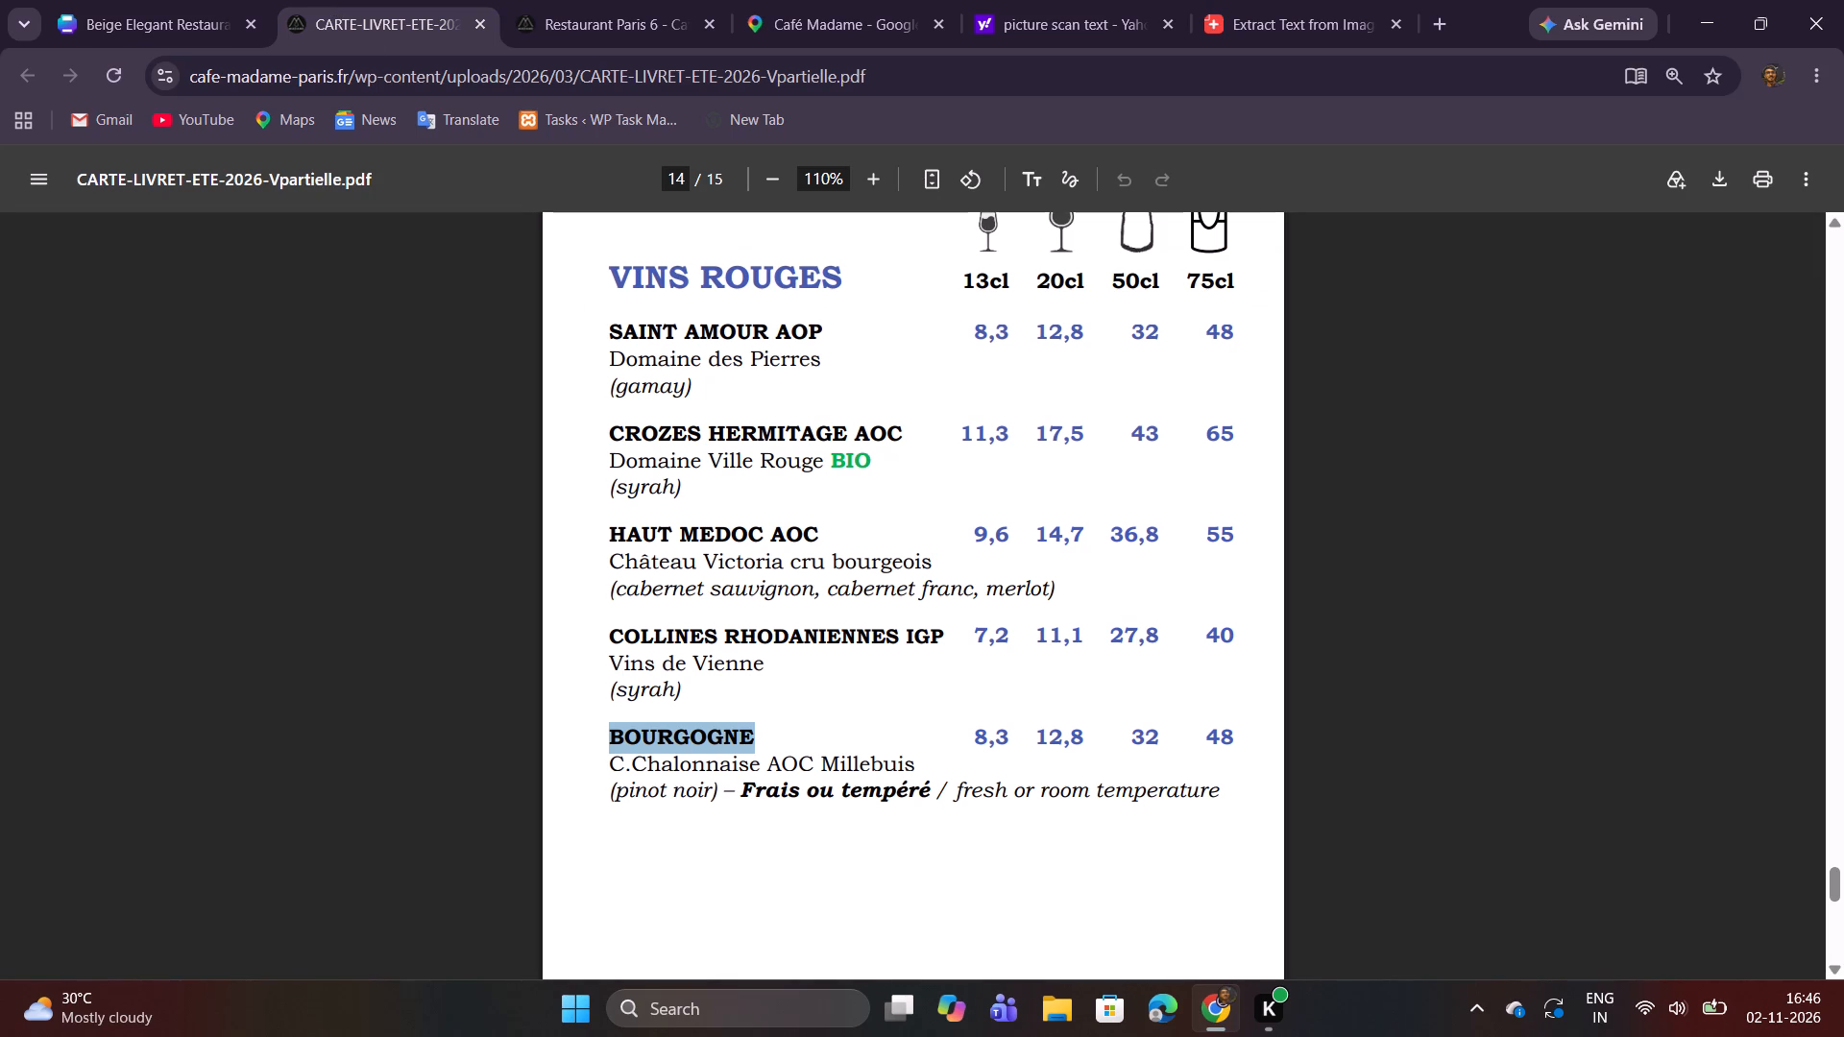
{"action": "left_click_drag", "start_coordinate": [609, 762], "coordinate": [981, 795]}
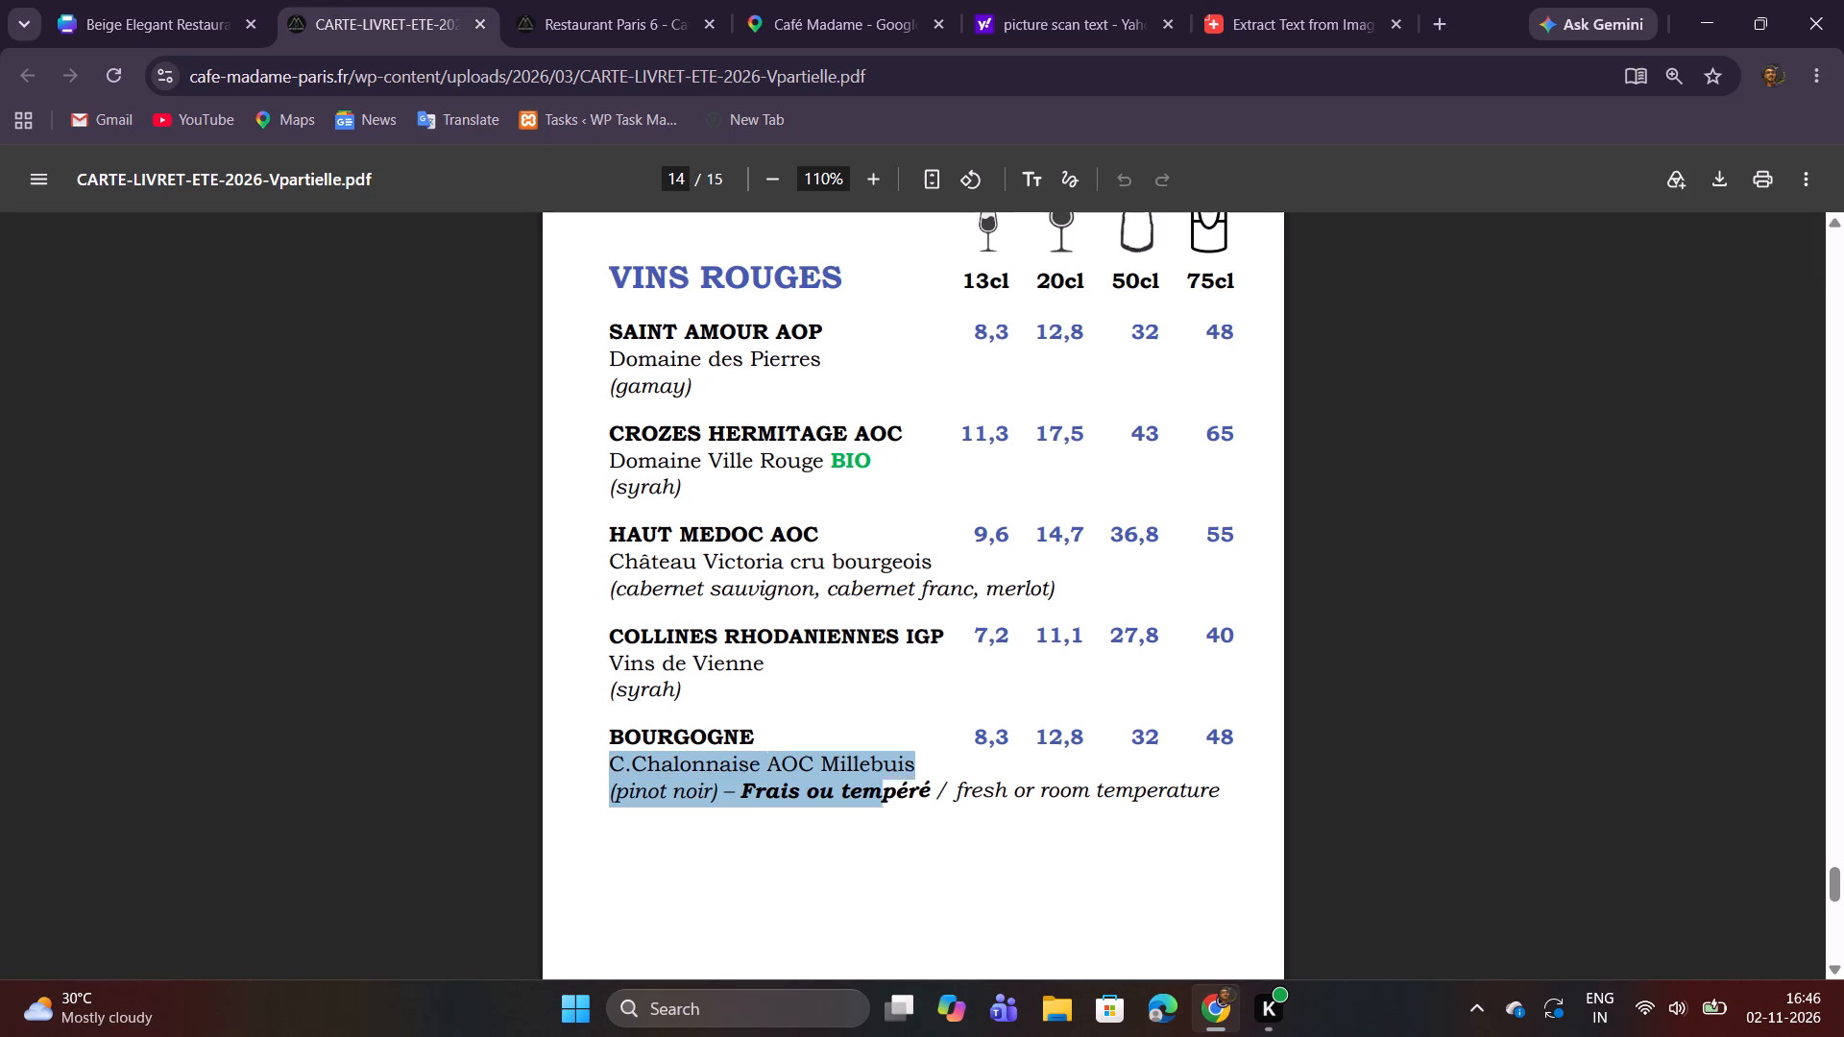
{"action": "left_click_drag", "start_coordinate": [981, 795], "coordinate": [1226, 810]}
{"action": "key", "text": "ctrl+c"}
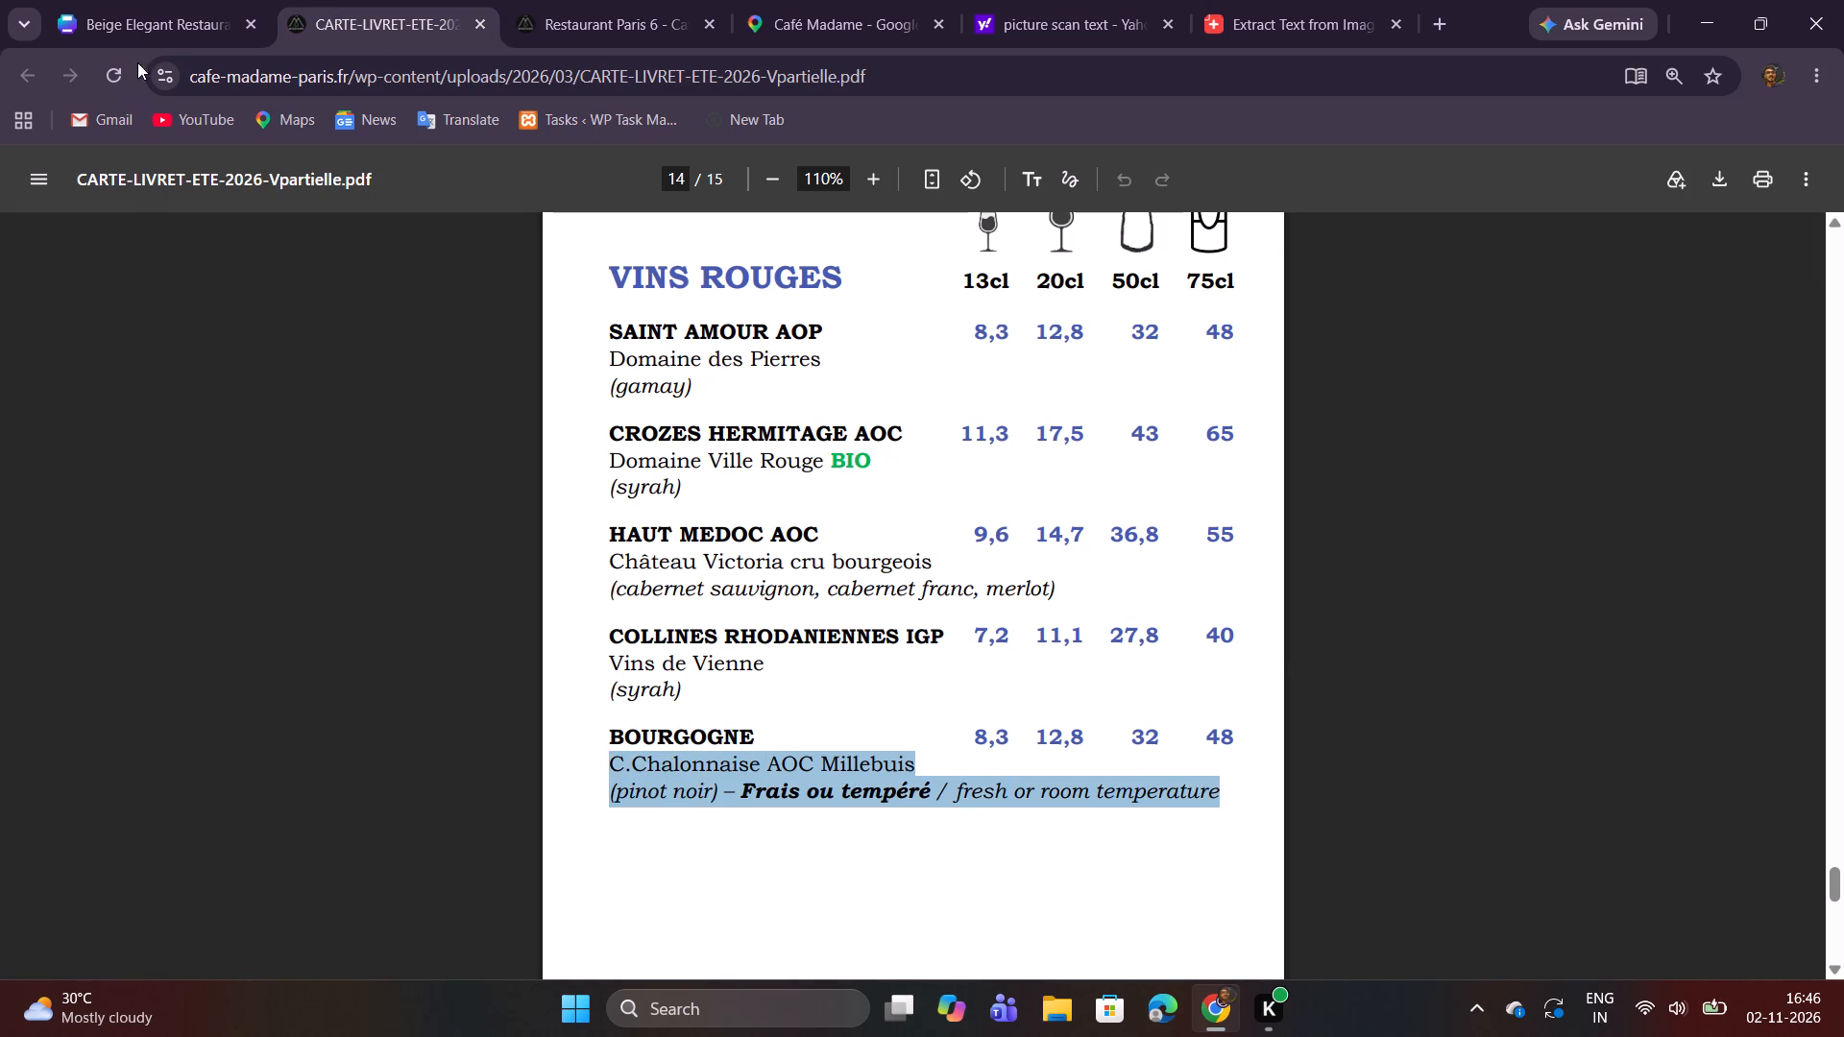
{"action": "left_click", "coordinate": [156, 19]}
{"action": "left_click", "coordinate": [842, 869]}
{"action": "double_click", "coordinate": [738, 794]}
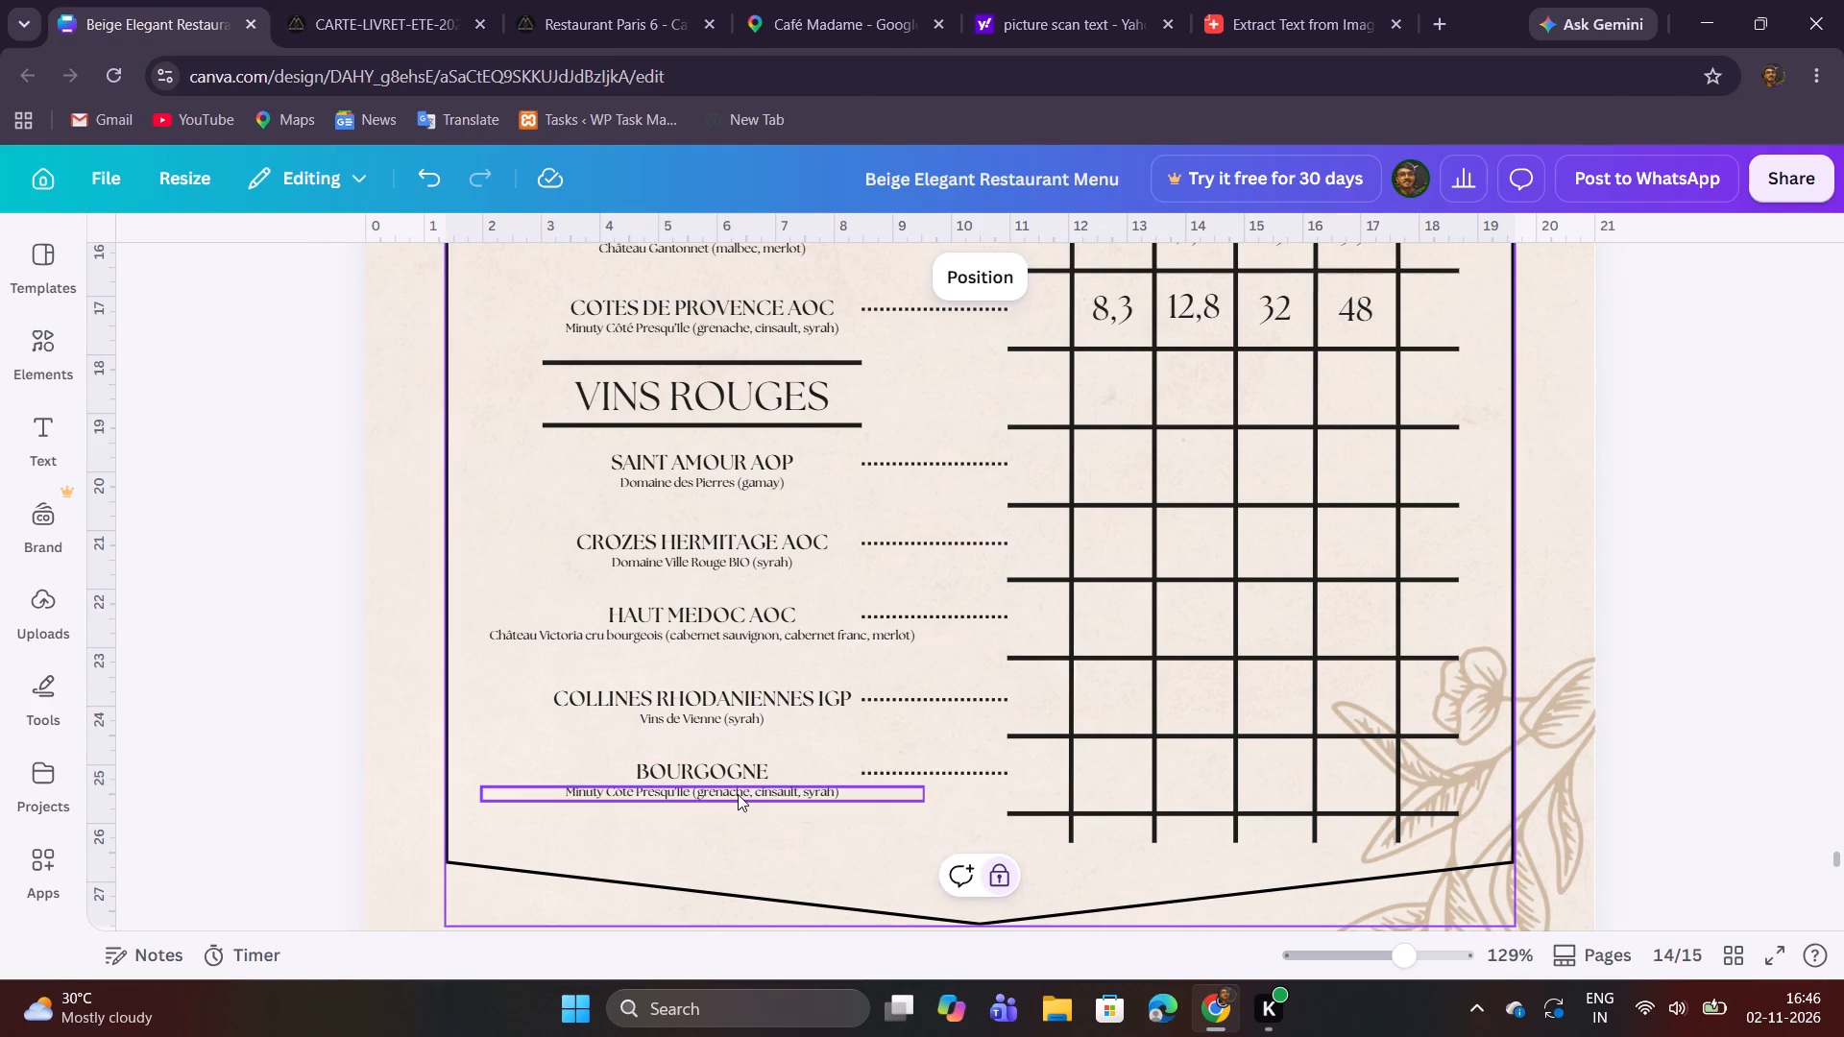
{"action": "key", "text": "ctrl+v"}
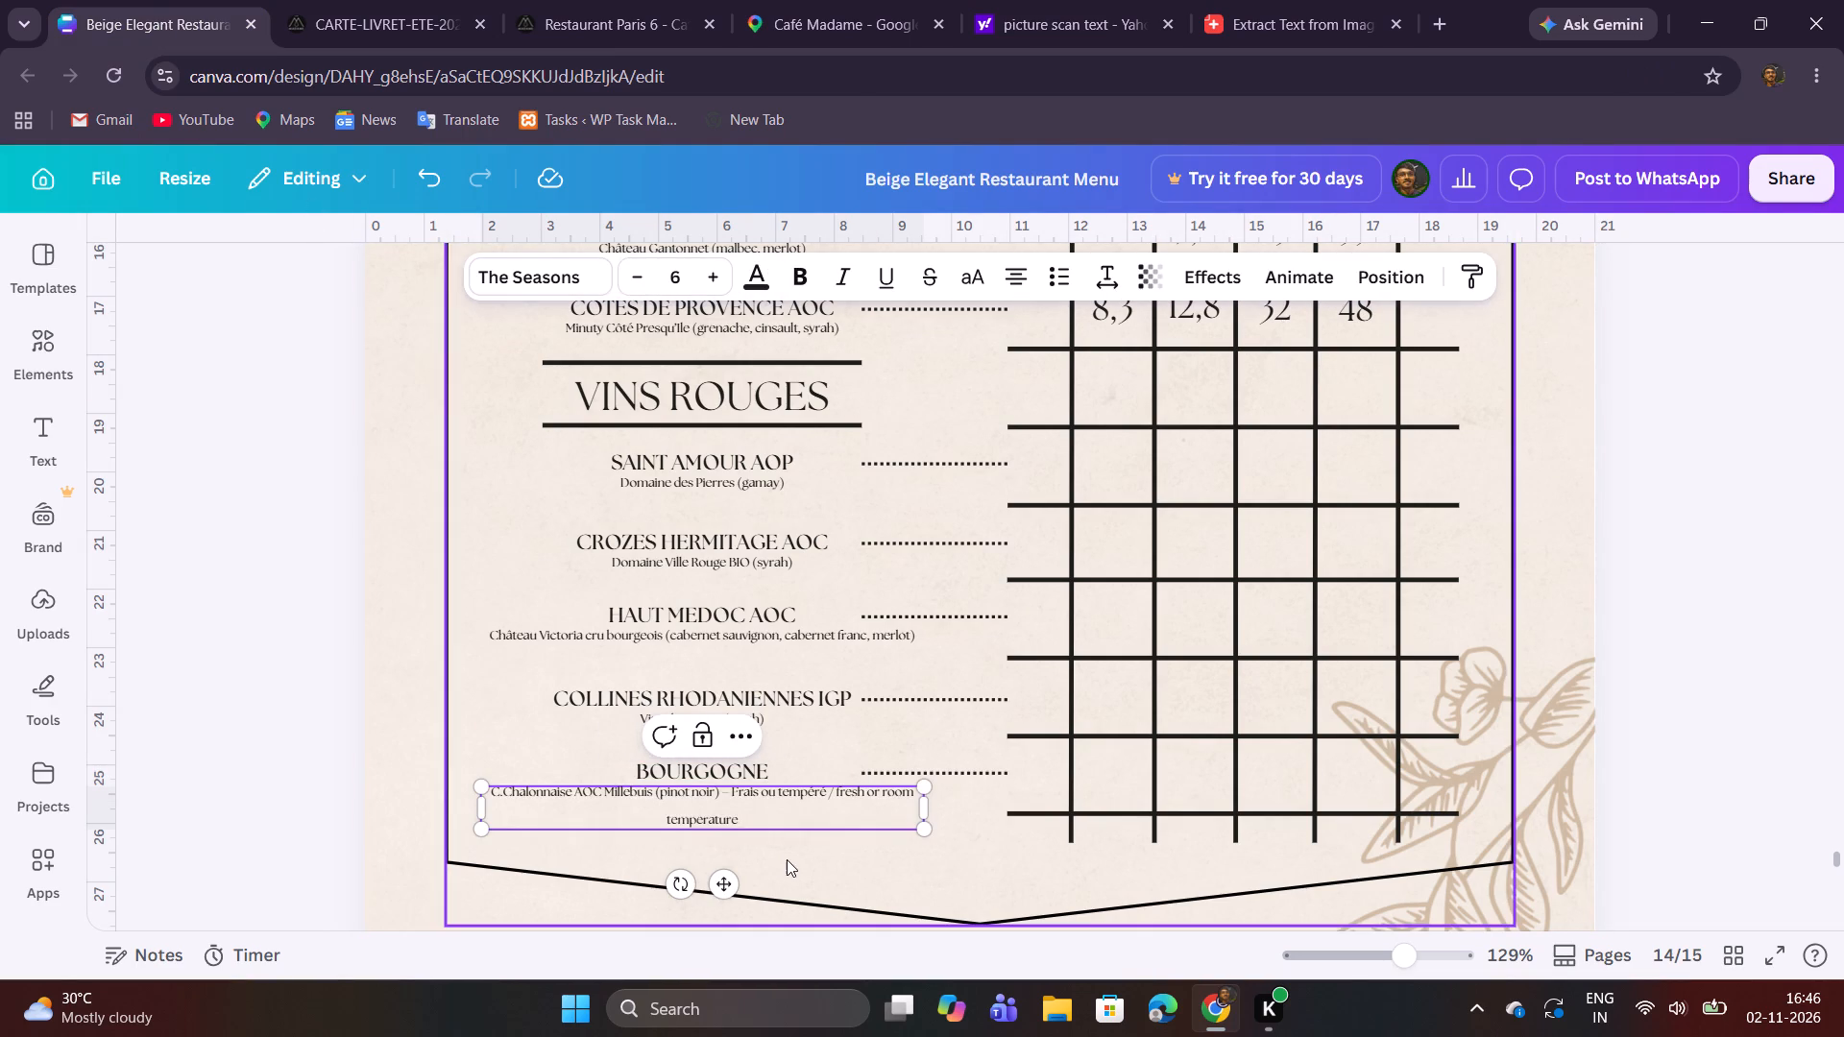
{"action": "left_click", "coordinate": [787, 859]}
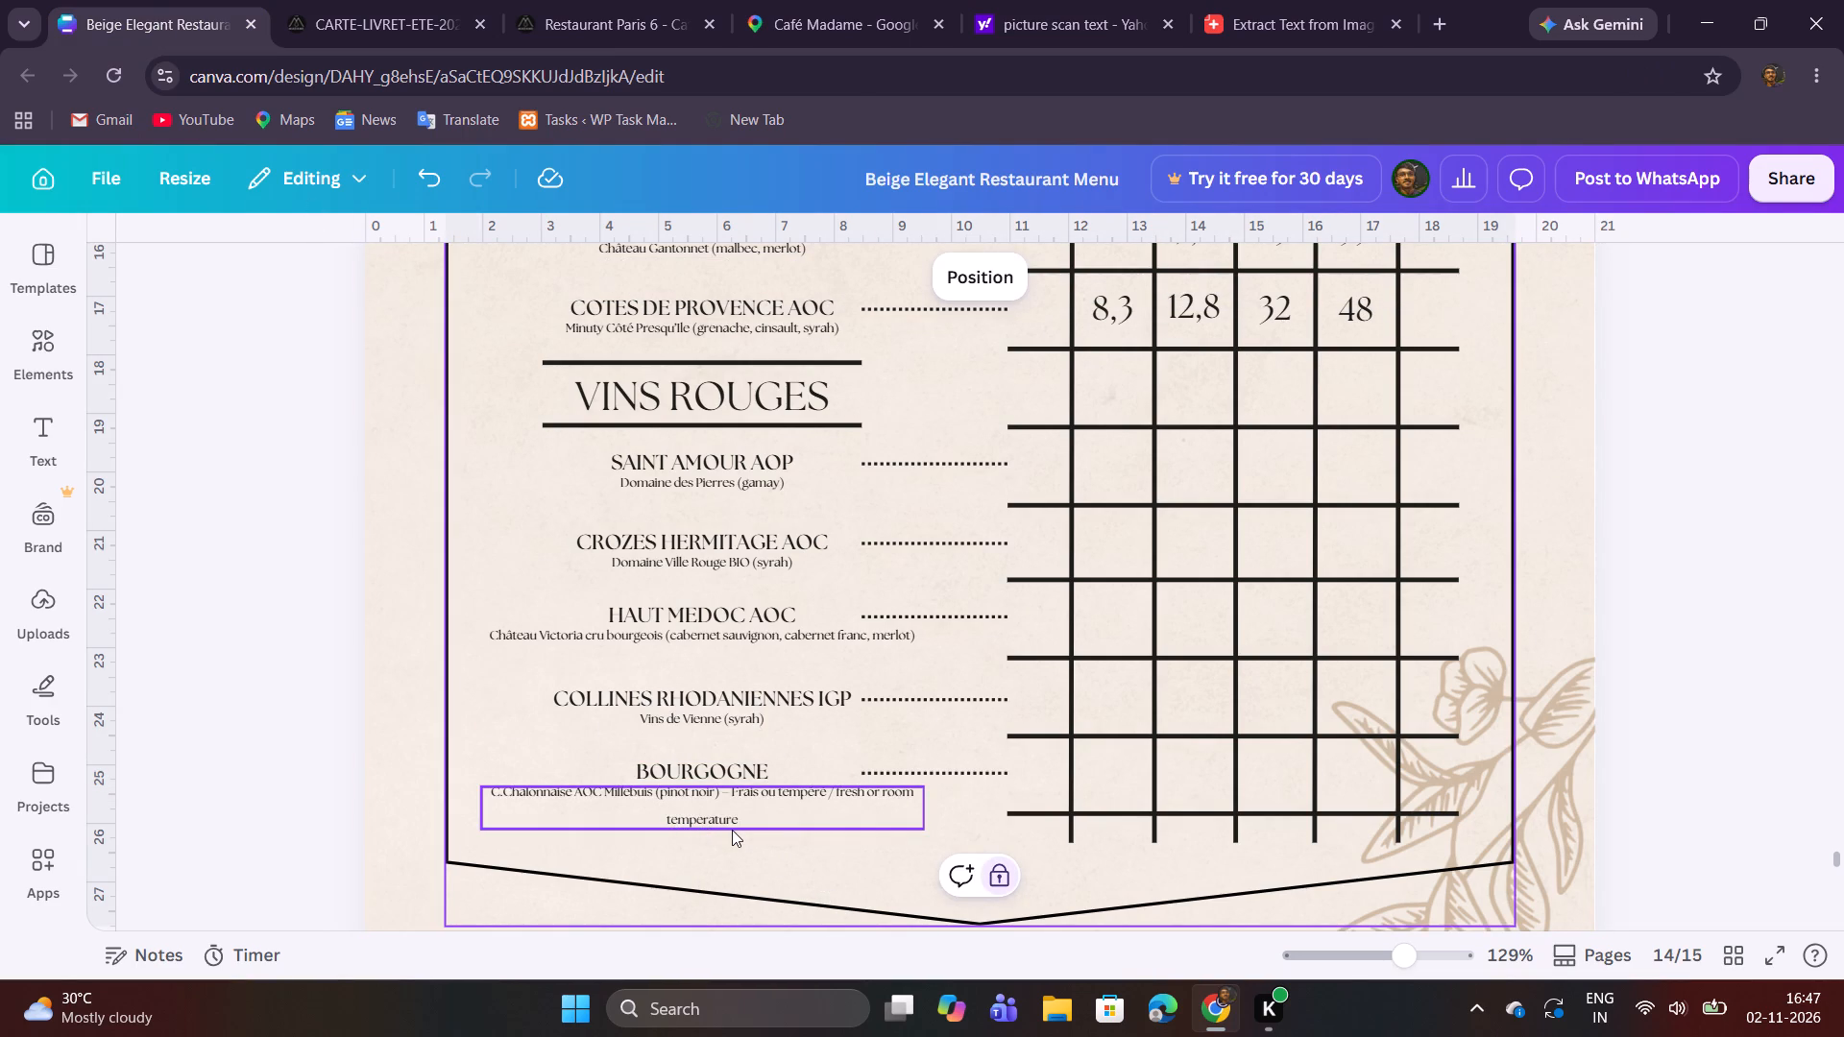
Cut the wrapped word temperature from the description under BOURGOGNE.
{"action": "left_click", "coordinate": [684, 831]}
{"action": "double_click", "coordinate": [657, 823]}
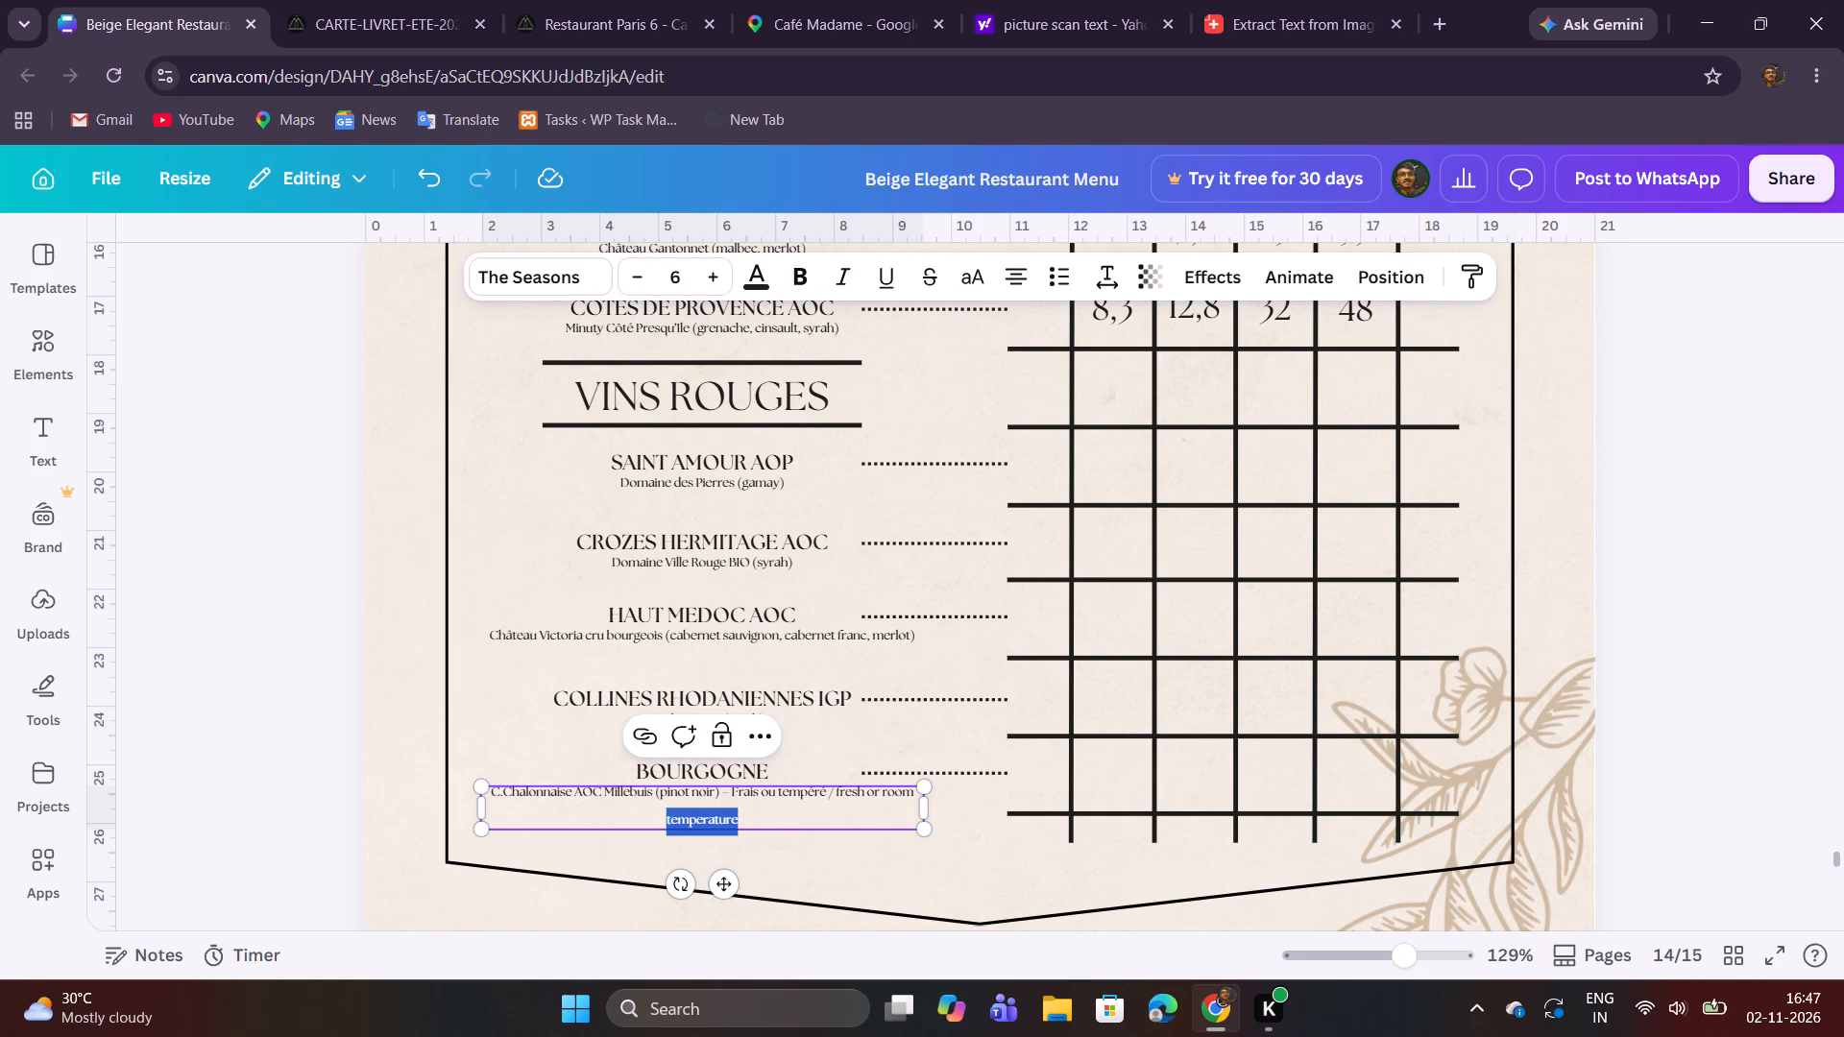
{"action": "key", "text": "ctrl+x"}
{"action": "left_click", "coordinate": [775, 825]}
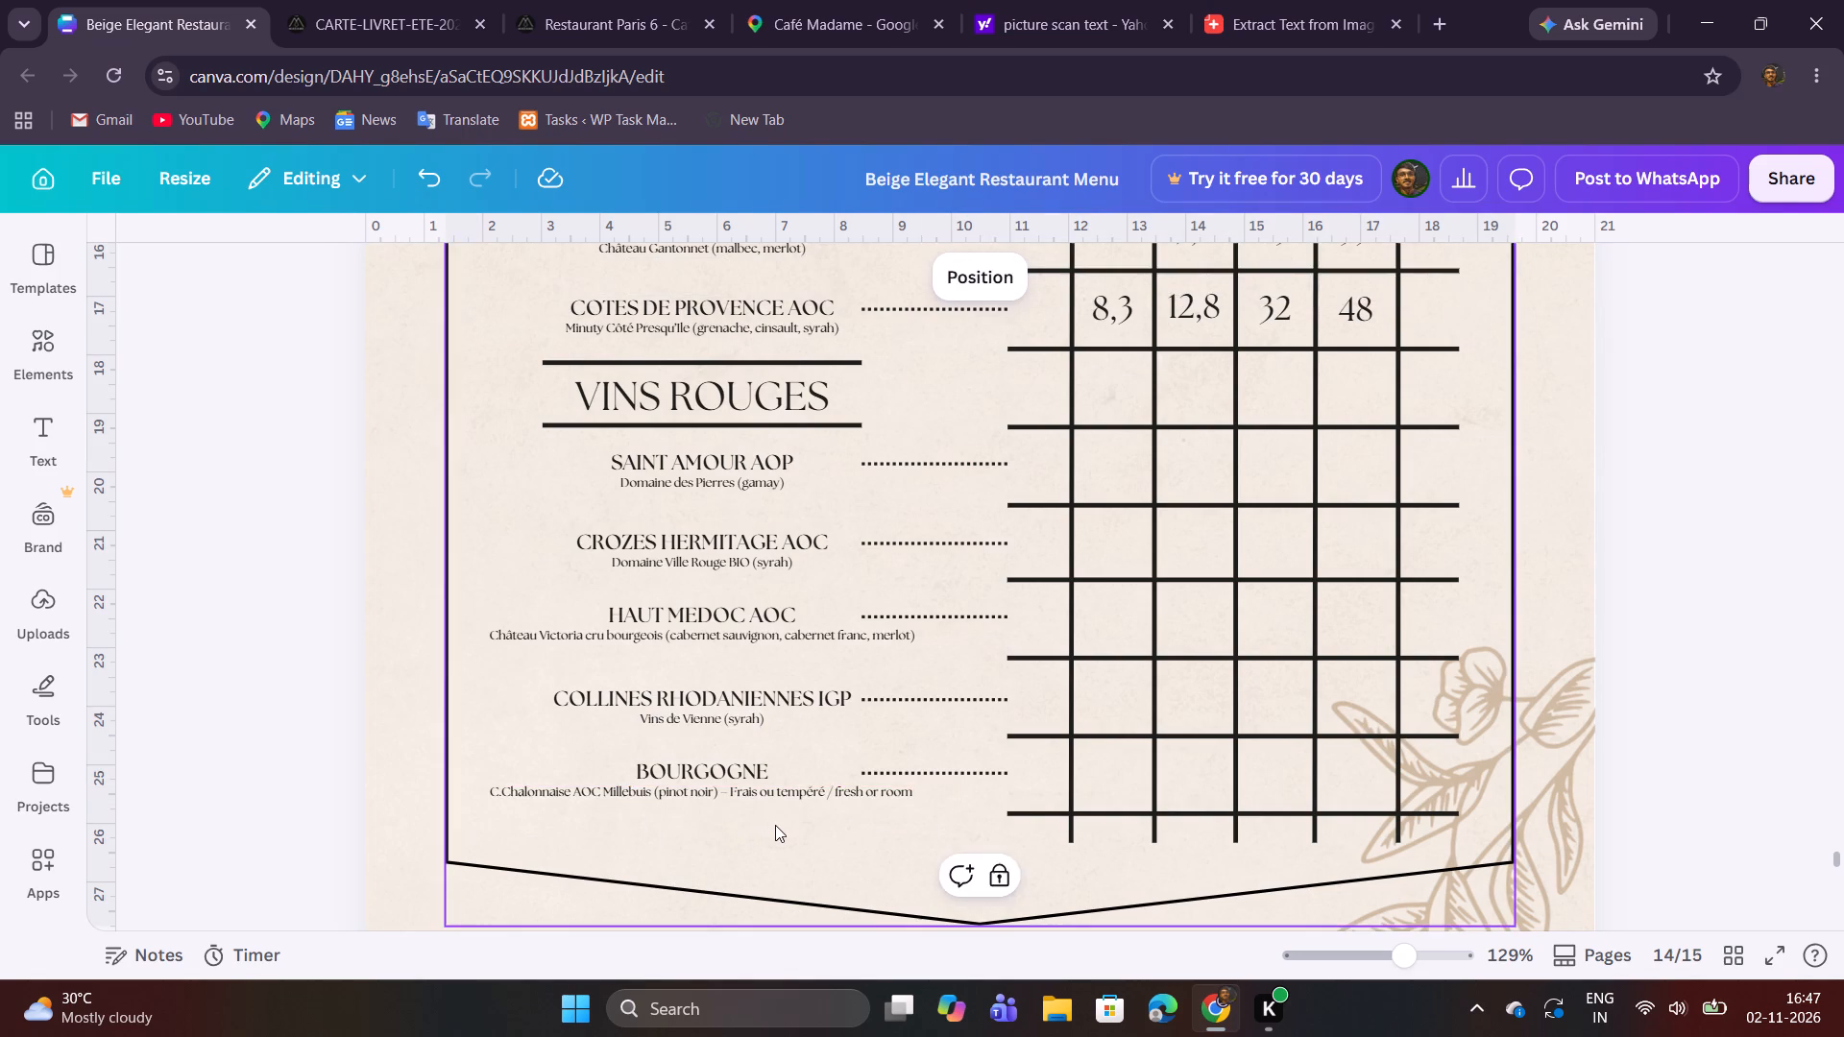
Duplicate the BOURGOGNE description line and align the copy directly beneath the original.
{"action": "left_click", "coordinate": [775, 806]}
{"action": "left_click", "coordinate": [710, 728]}
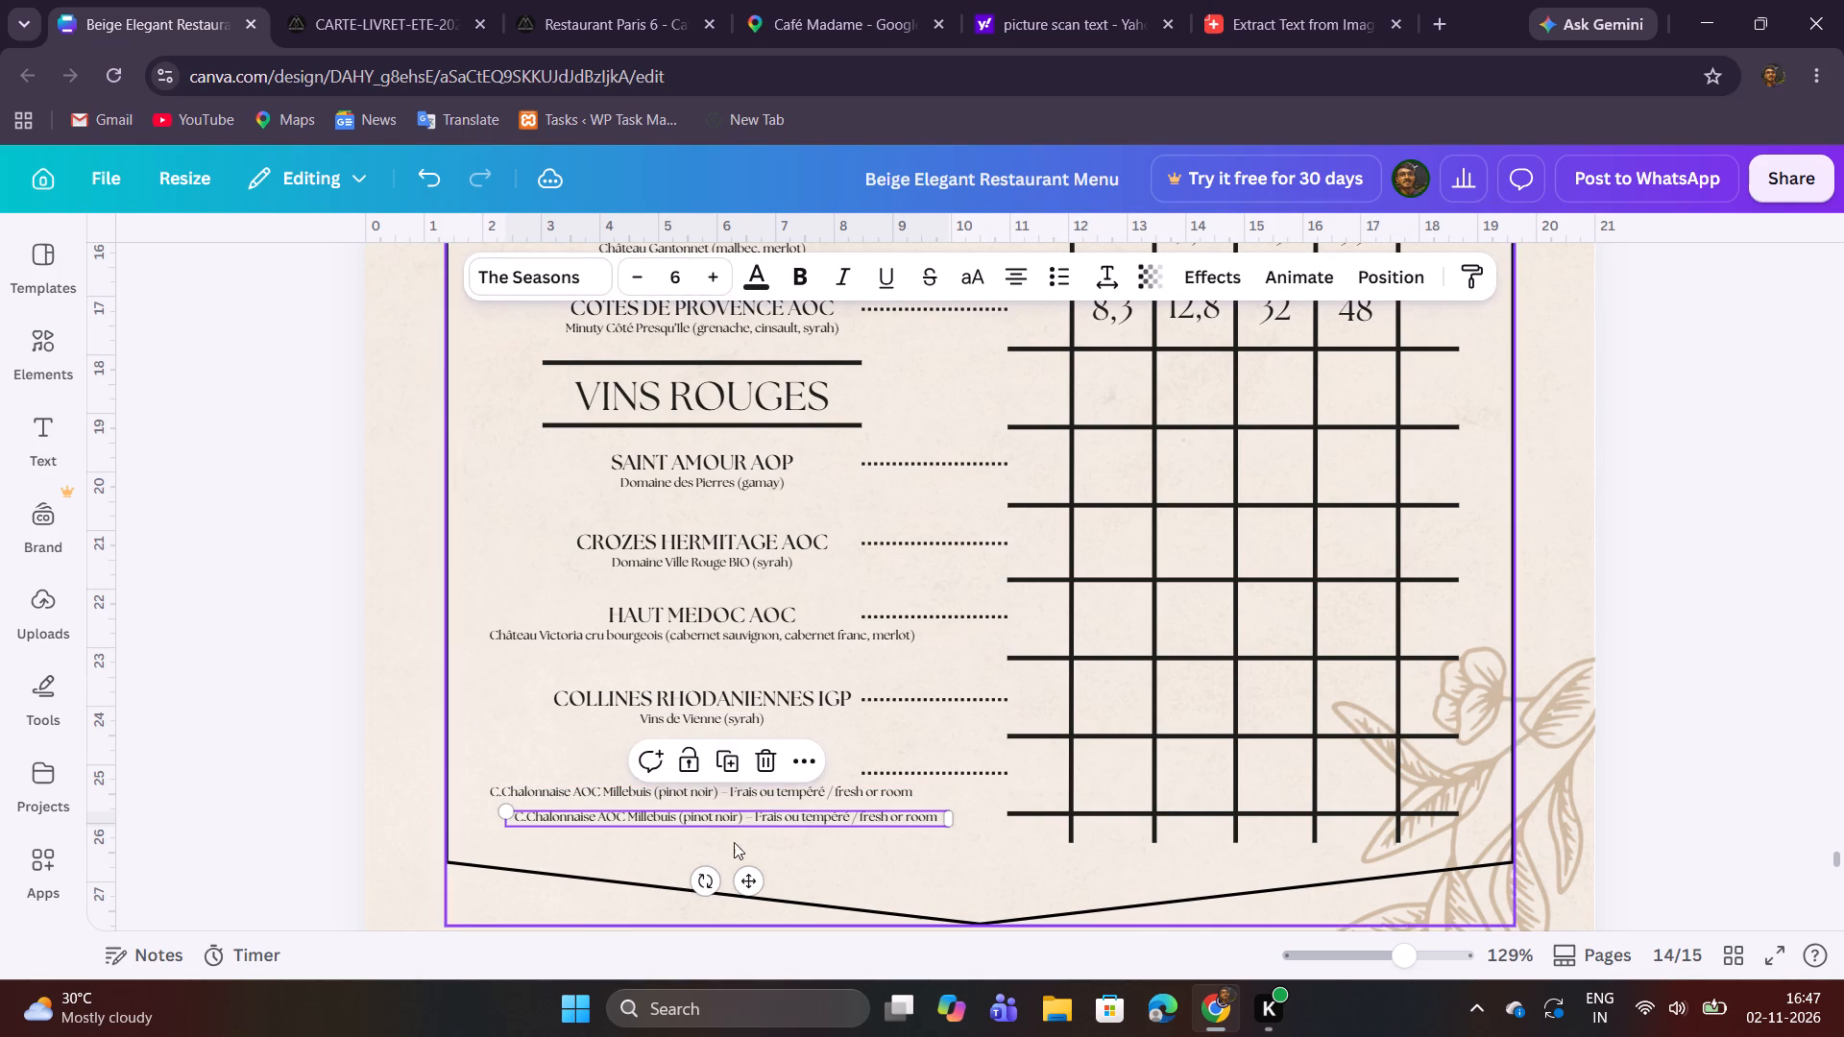
{"action": "left_click_drag", "start_coordinate": [747, 880], "coordinate": [728, 874]}
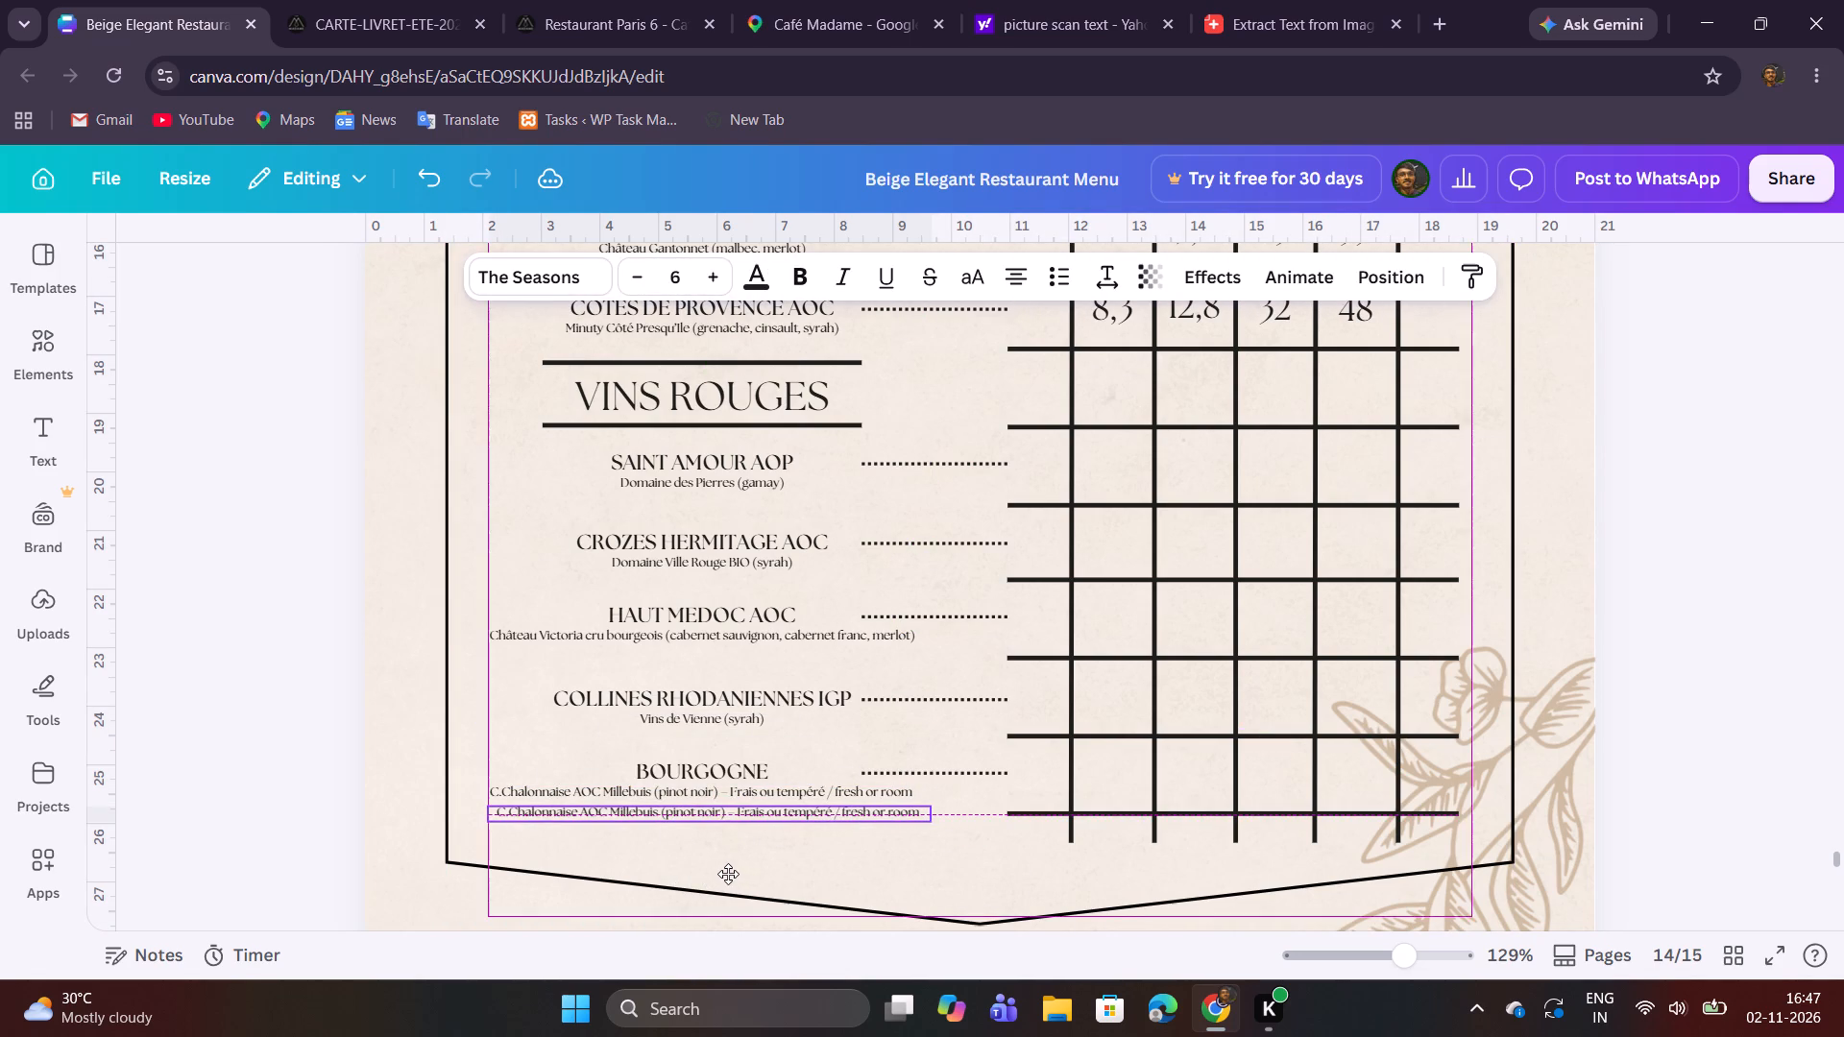
{"action": "left_click_drag", "start_coordinate": [728, 874], "coordinate": [724, 871]}
{"action": "left_click", "coordinate": [791, 870]}
Replace the duplicated line's text with the word temperature copied from the BOURGOGNE entry in the PDF.
{"action": "double_click", "coordinate": [758, 809]}
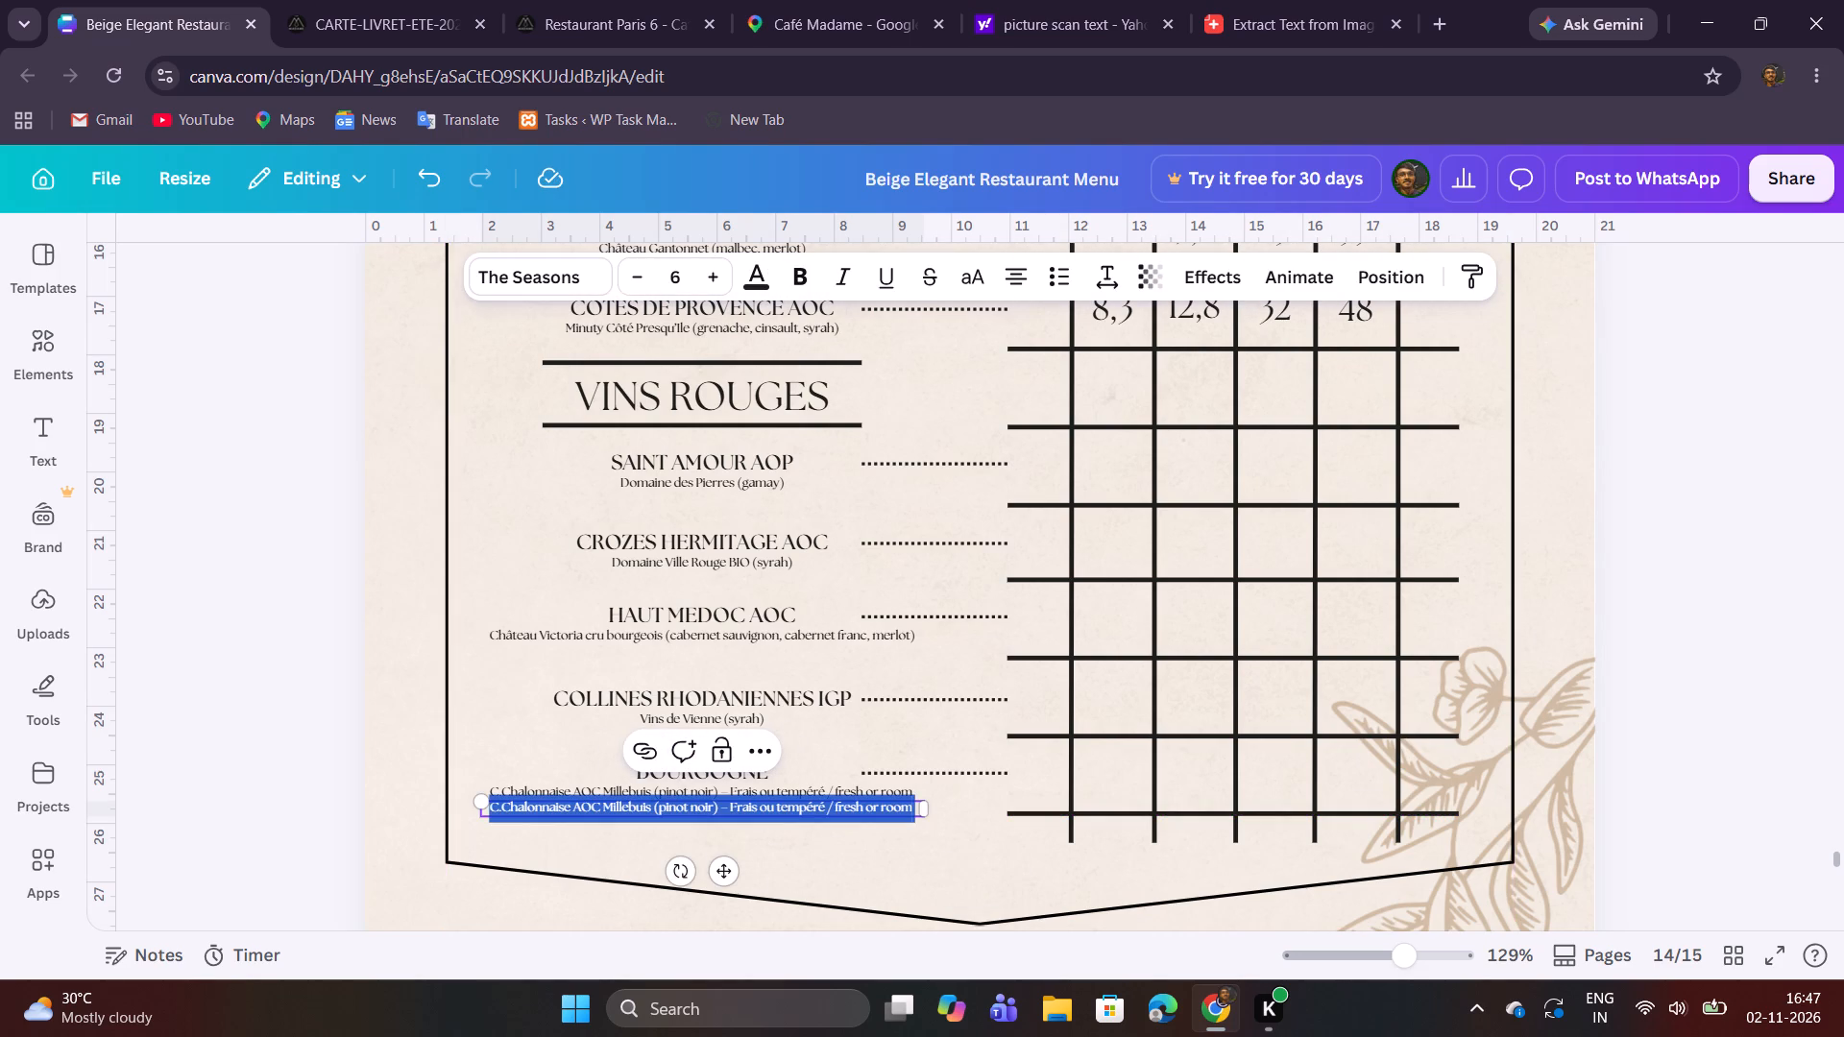
{"action": "key", "text": "ctrl+c"}
{"action": "left_click", "coordinate": [356, 17]}
{"action": "left_click", "coordinate": [870, 715]}
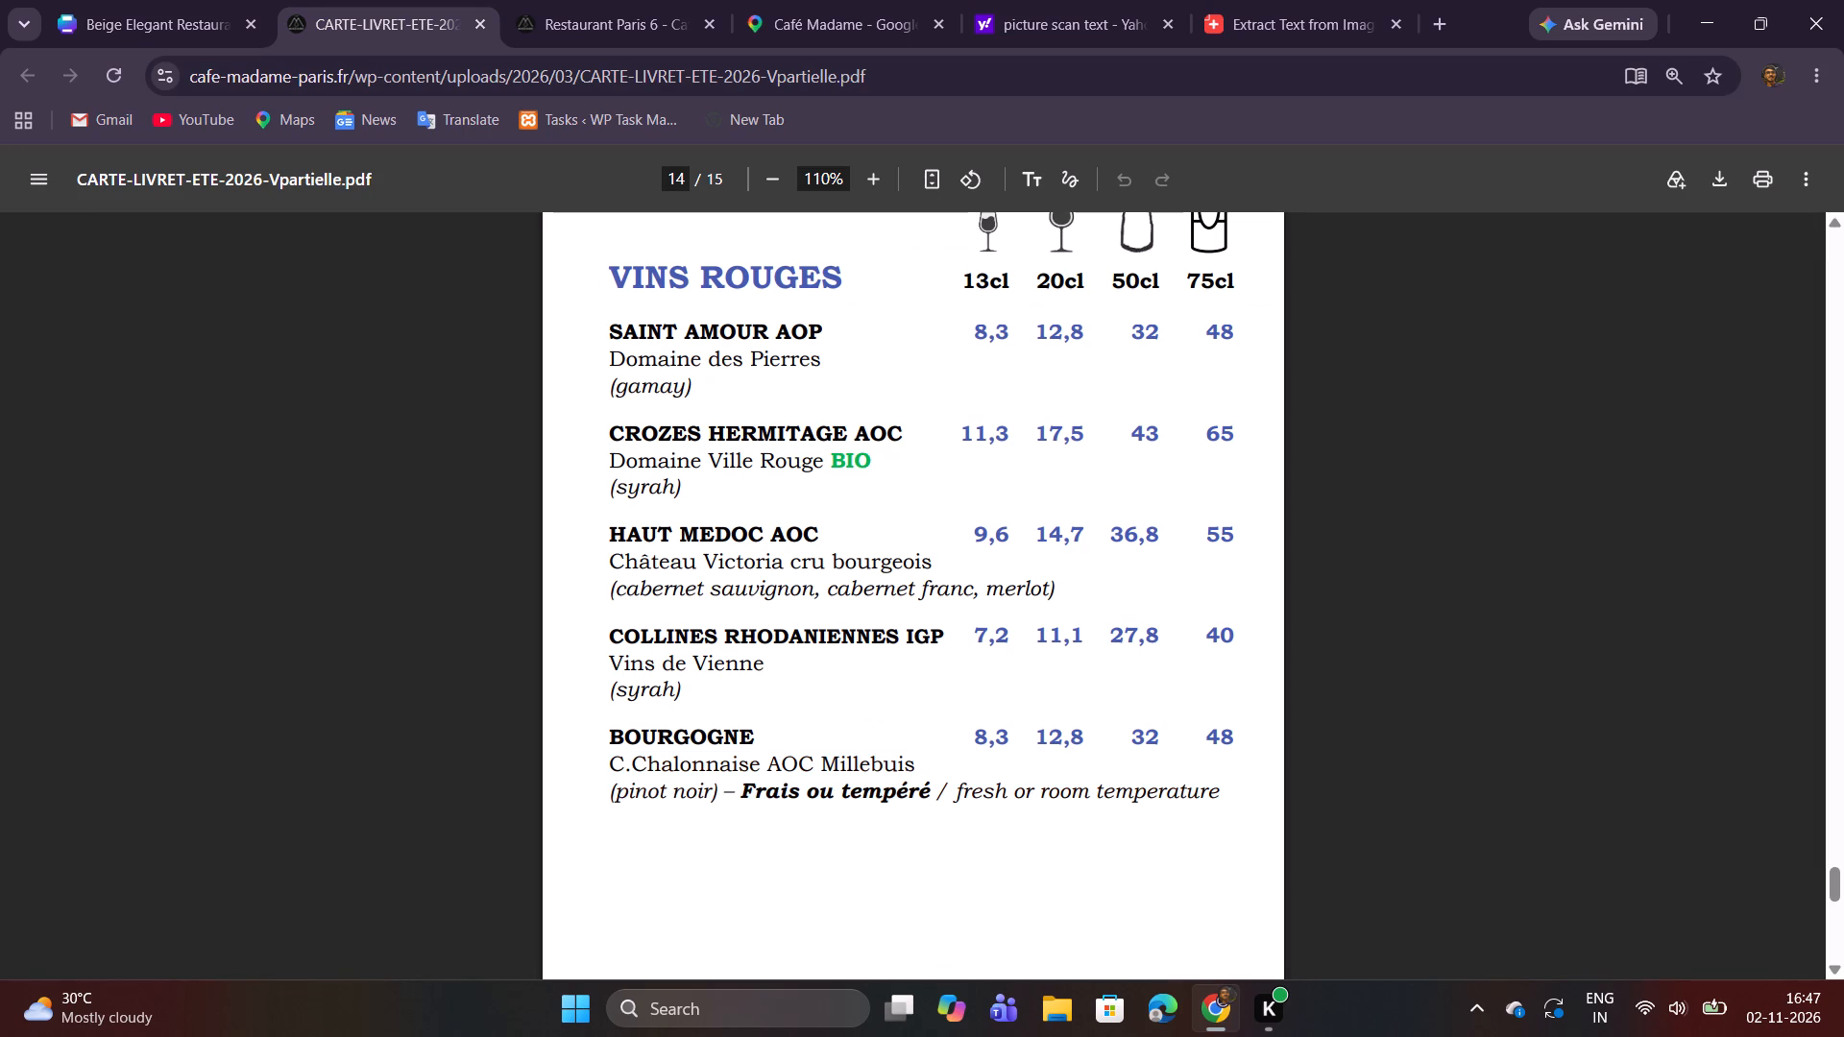
{"action": "left_click_drag", "start_coordinate": [1098, 795], "coordinate": [1250, 807]}
{"action": "key", "text": "ctrl+c"}
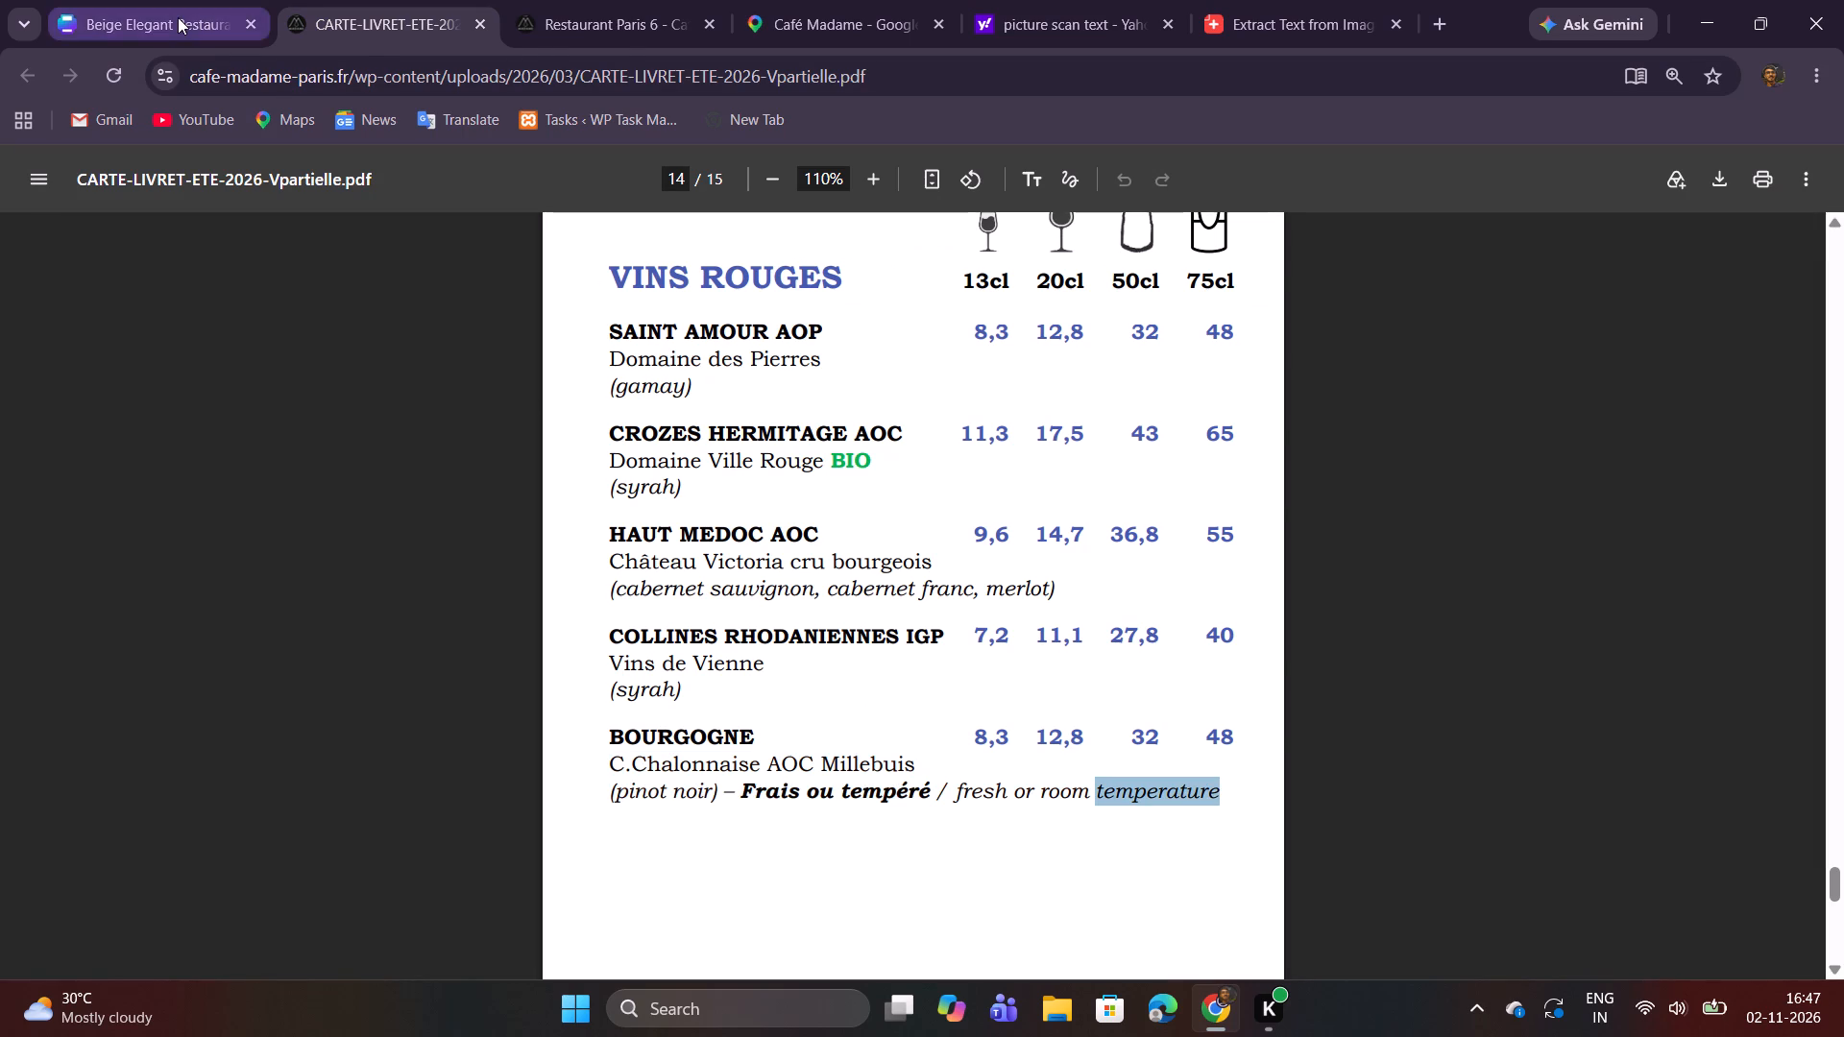
{"action": "left_click", "coordinate": [178, 17]}
{"action": "left_click", "coordinate": [794, 851]}
{"action": "double_click", "coordinate": [775, 807]}
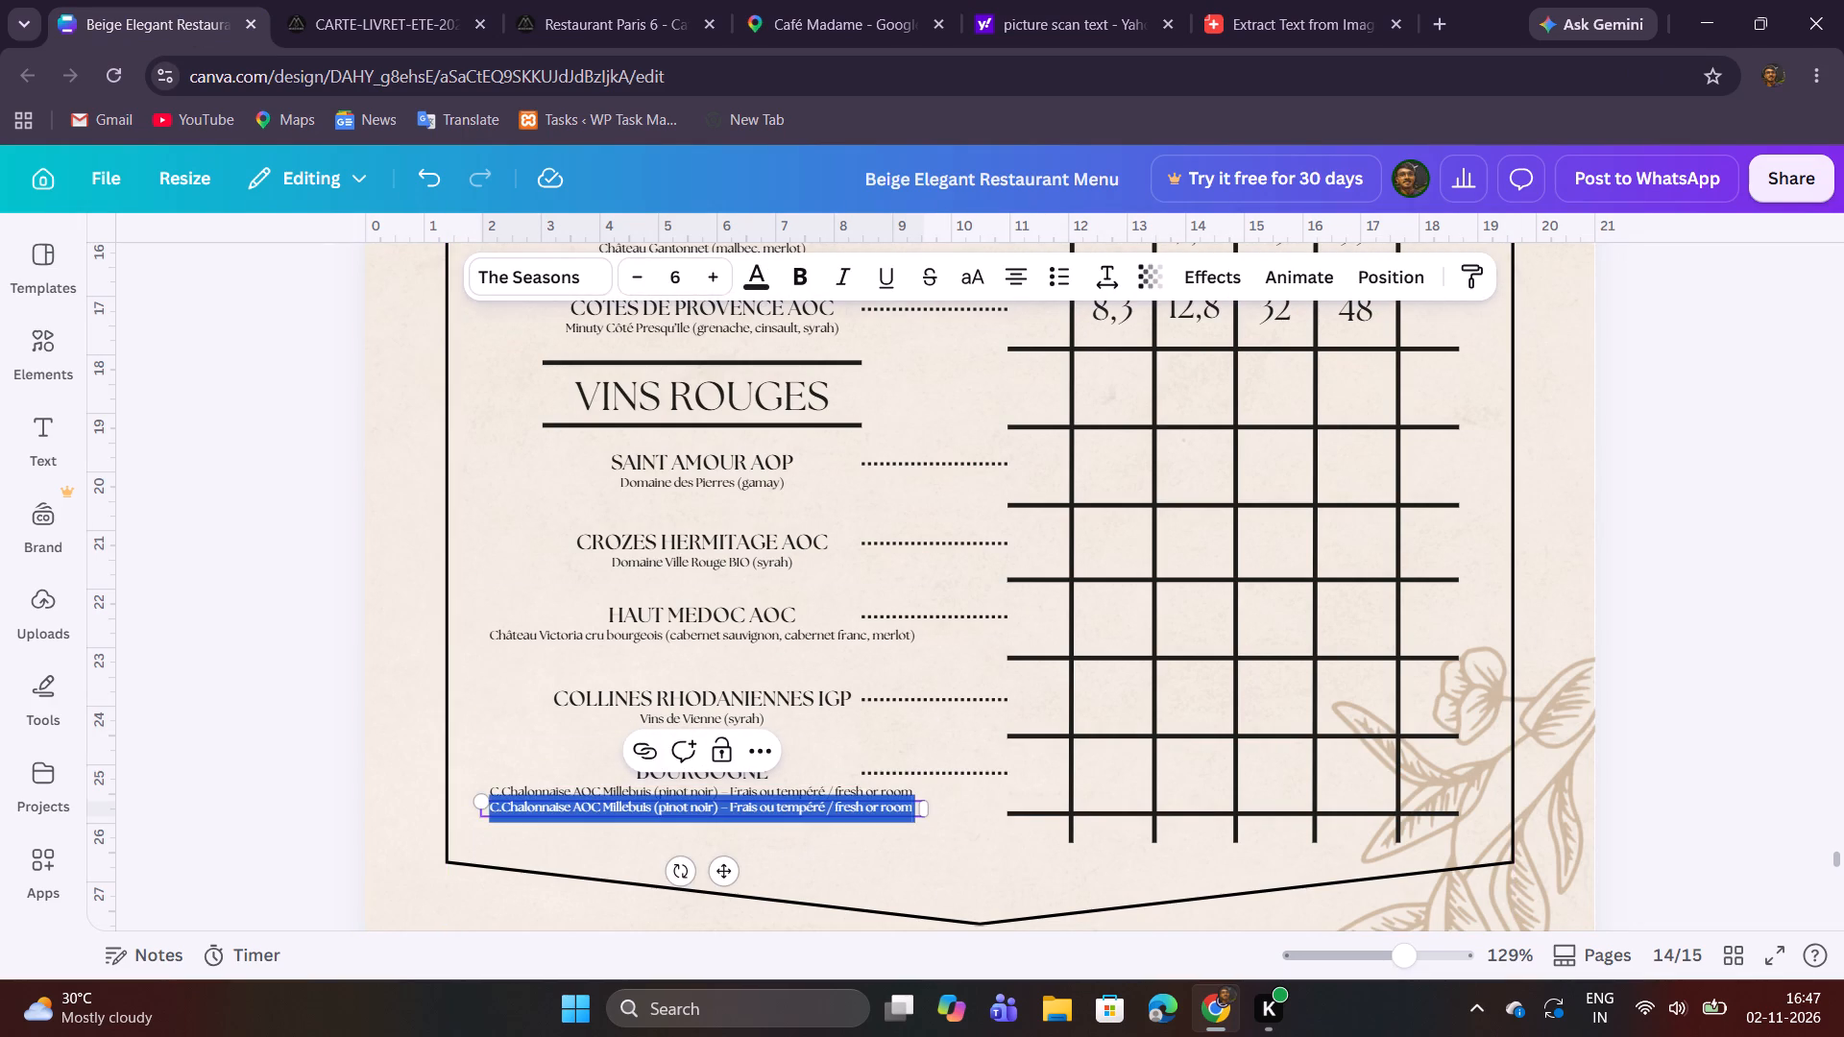
{"action": "key", "text": "ctrl+v"}
{"action": "left_click", "coordinate": [387, 0]}
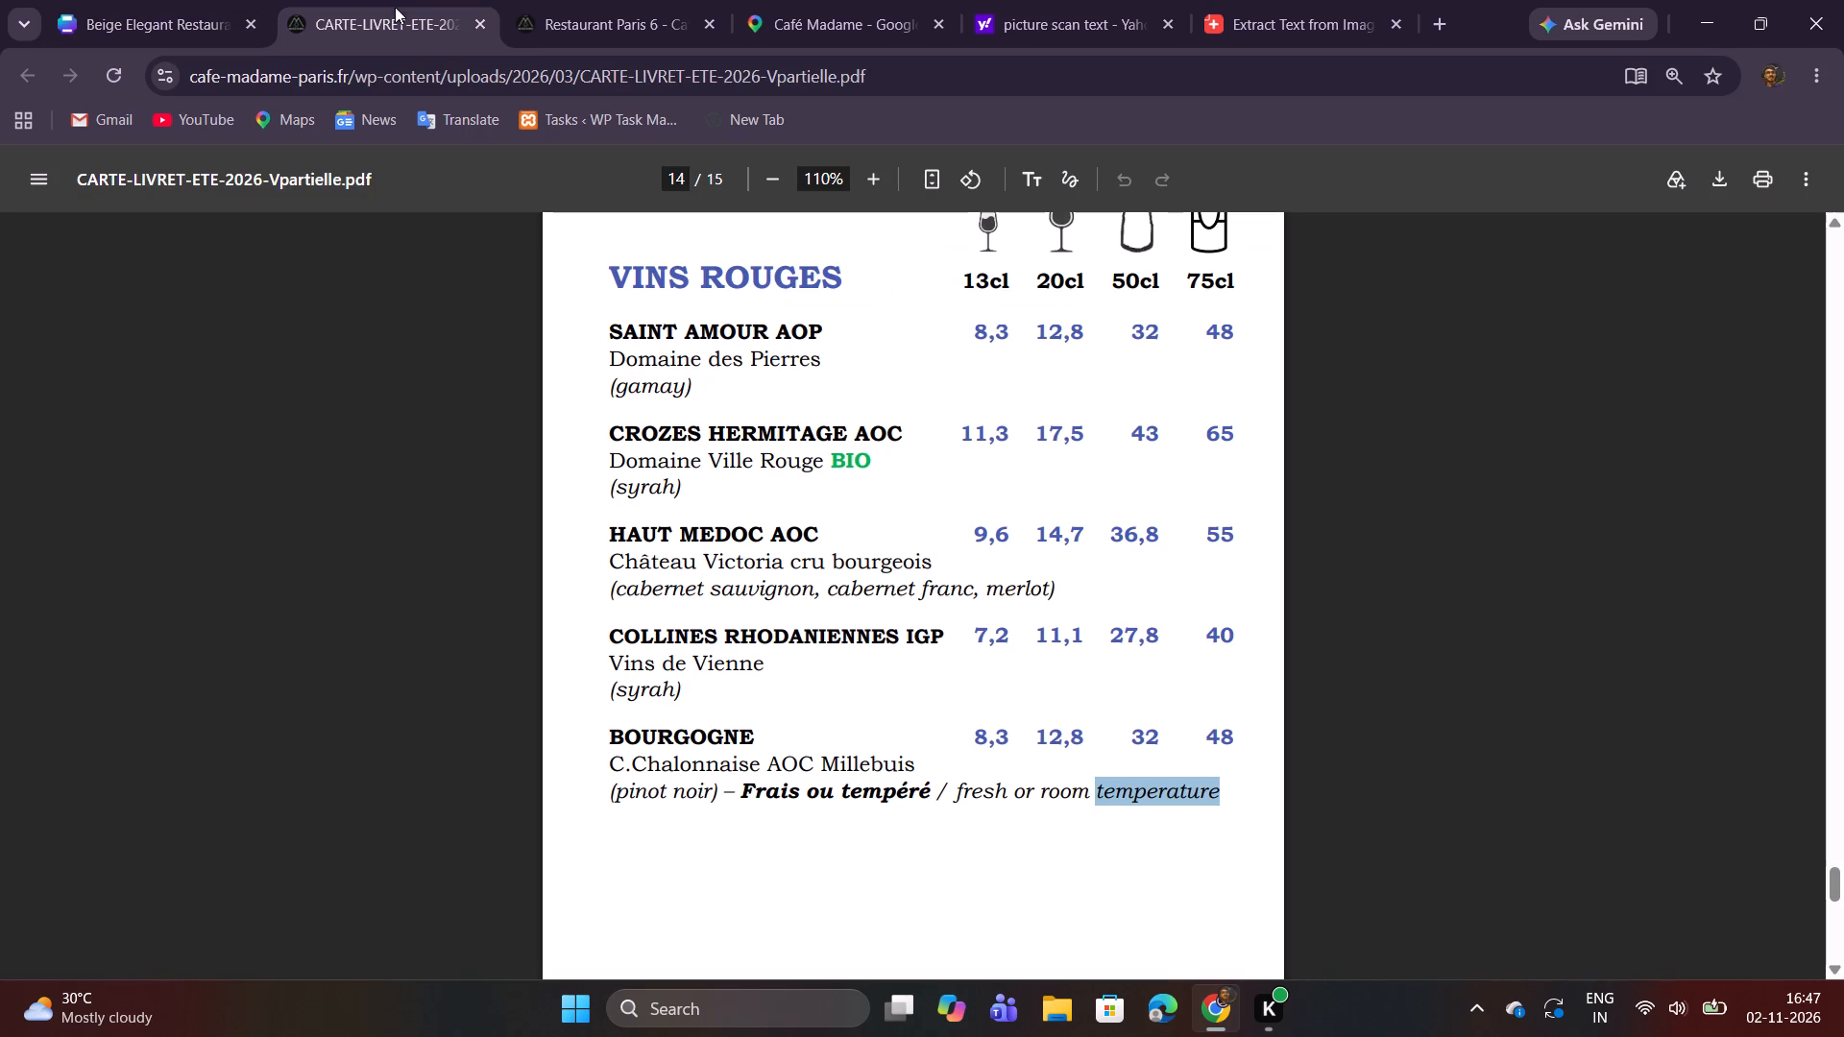
{"action": "left_click", "coordinate": [719, 827]}
{"action": "left_click", "coordinate": [173, 0]}
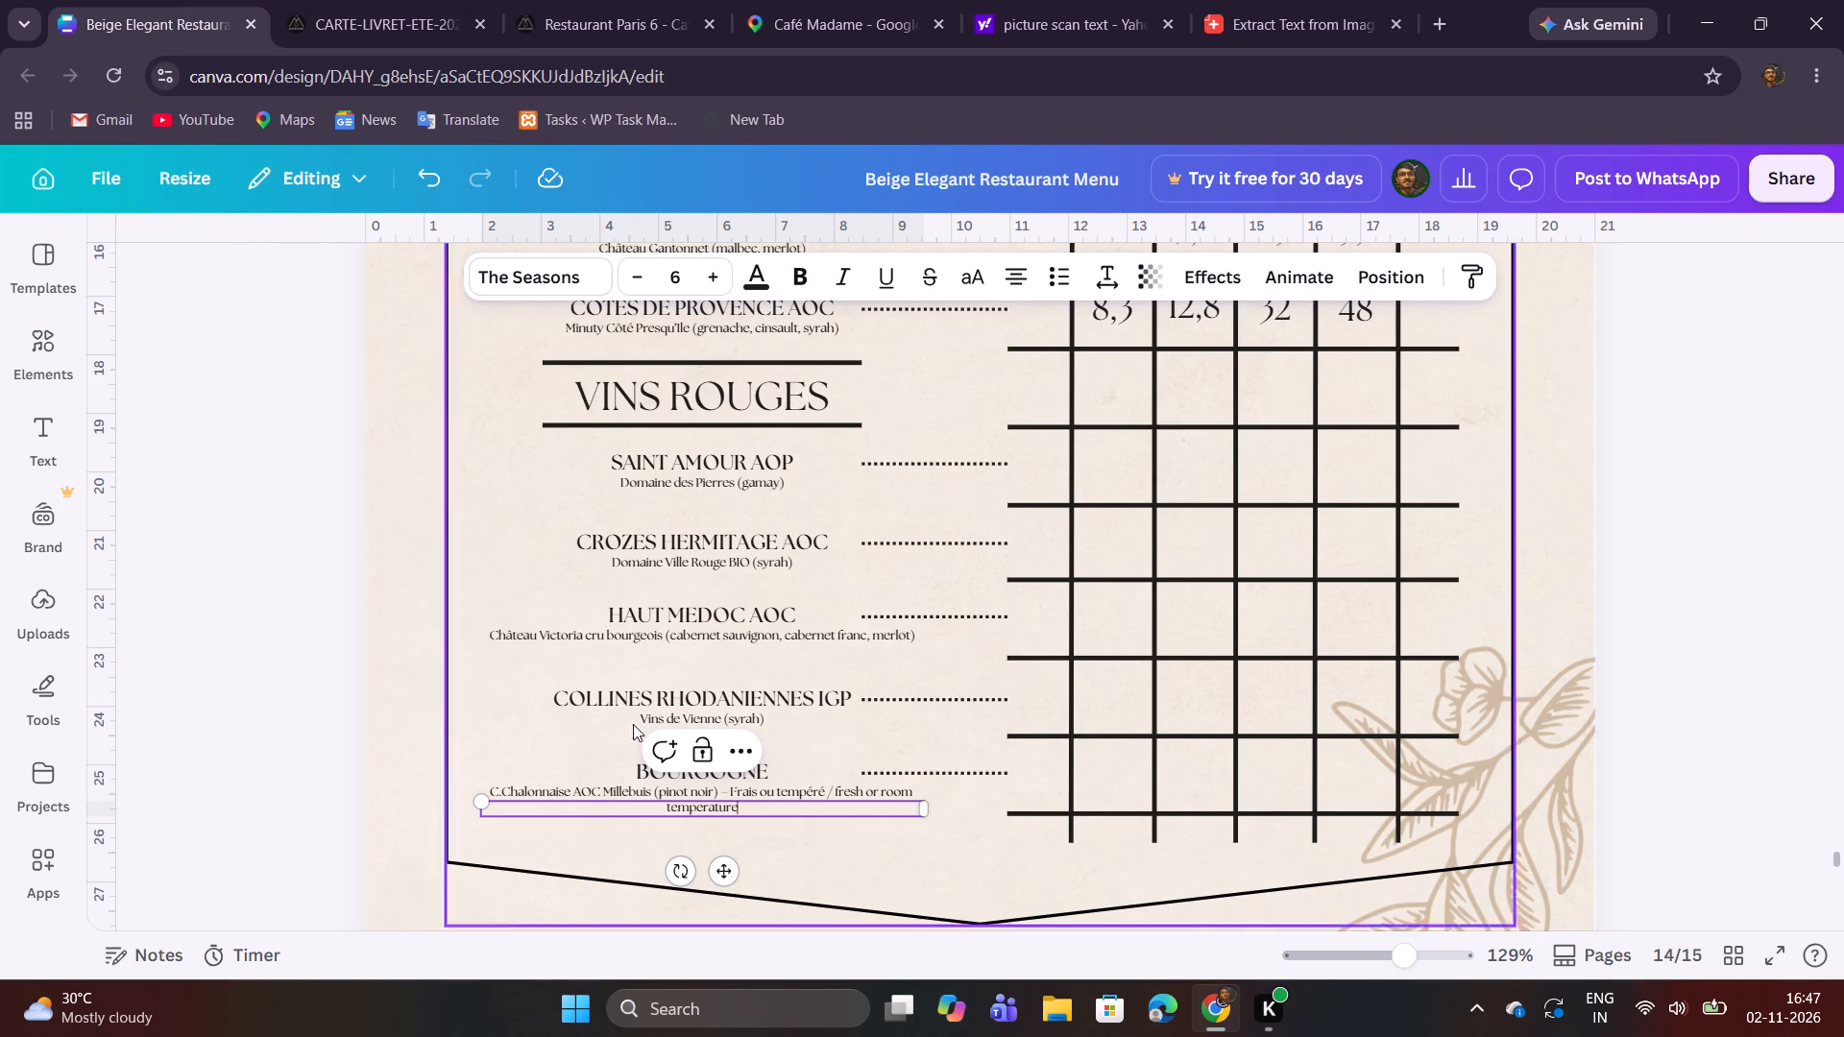
{"action": "left_click", "coordinate": [801, 867]}
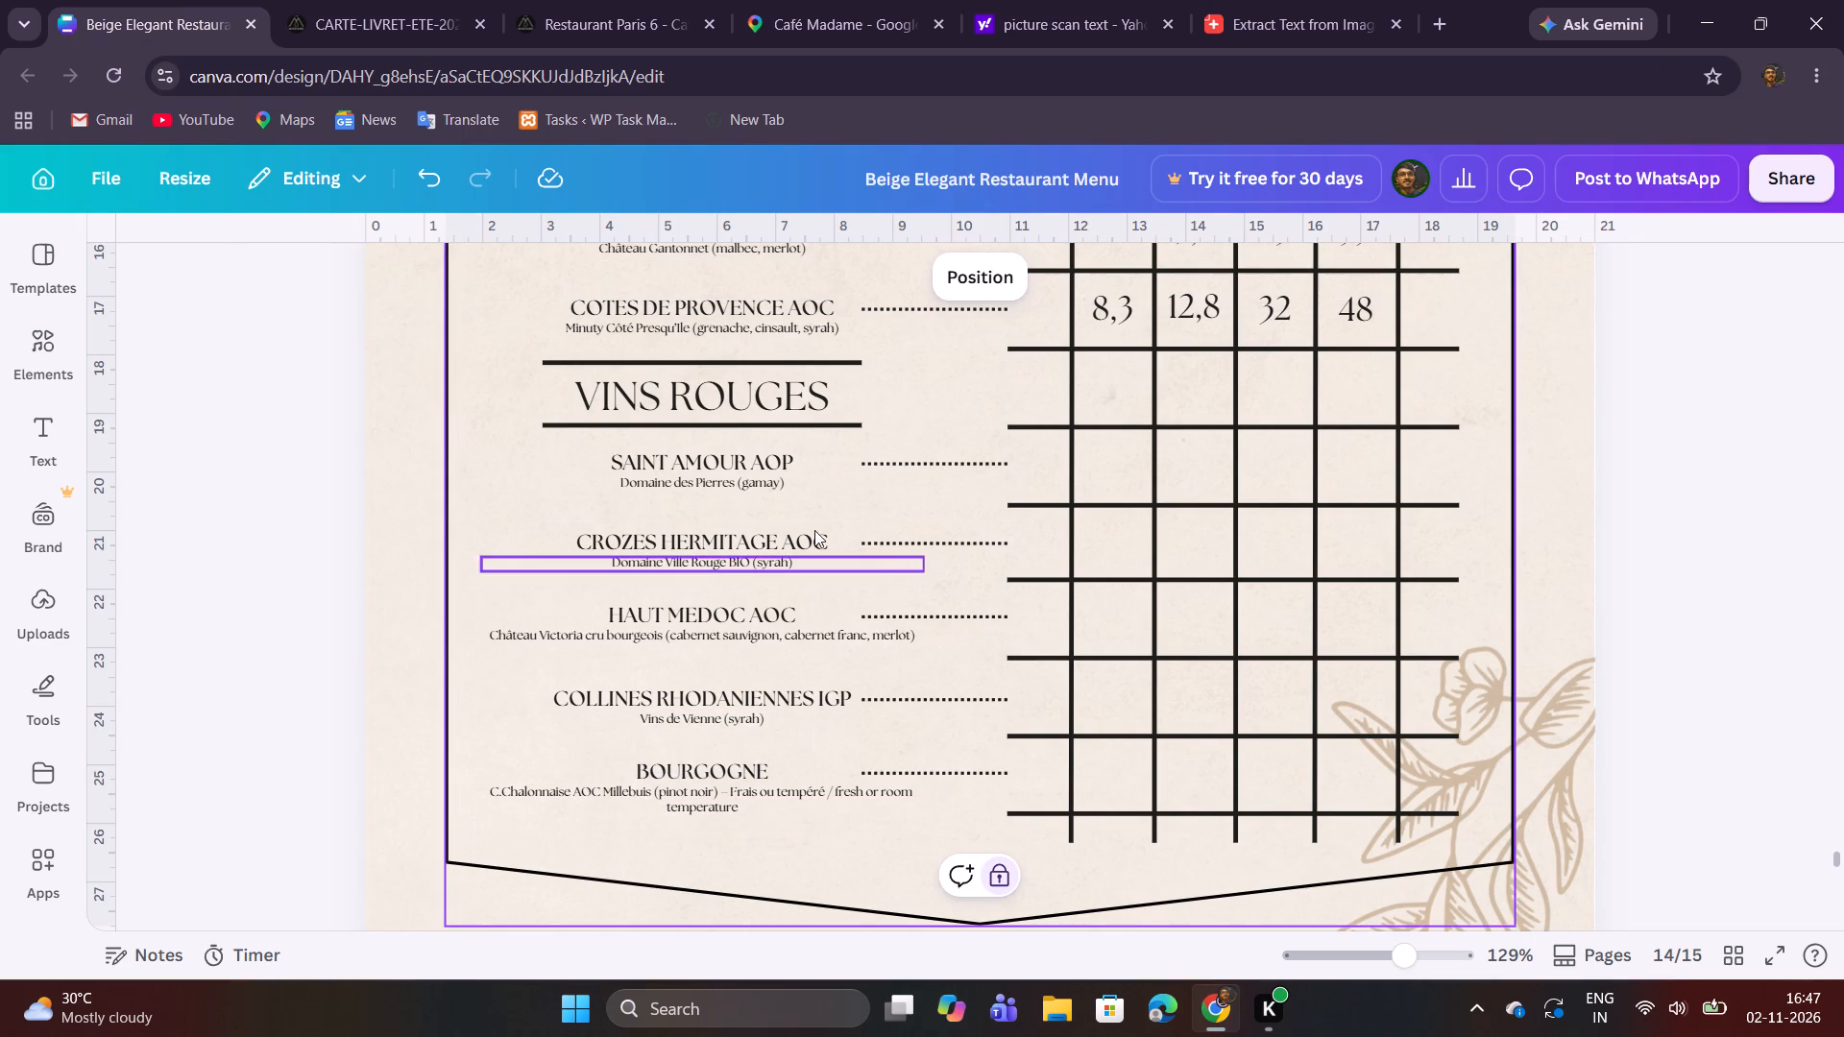
Duplicate the 8,3 price of COTES DE PROVENCE AOC and center the copy in the first price column of the SAINT AMOUR AOP row.
{"action": "scroll", "coordinate": [822, 535], "scroll_direction": "up", "scroll_amount": 1}
{"action": "left_click", "coordinate": [1088, 554]}
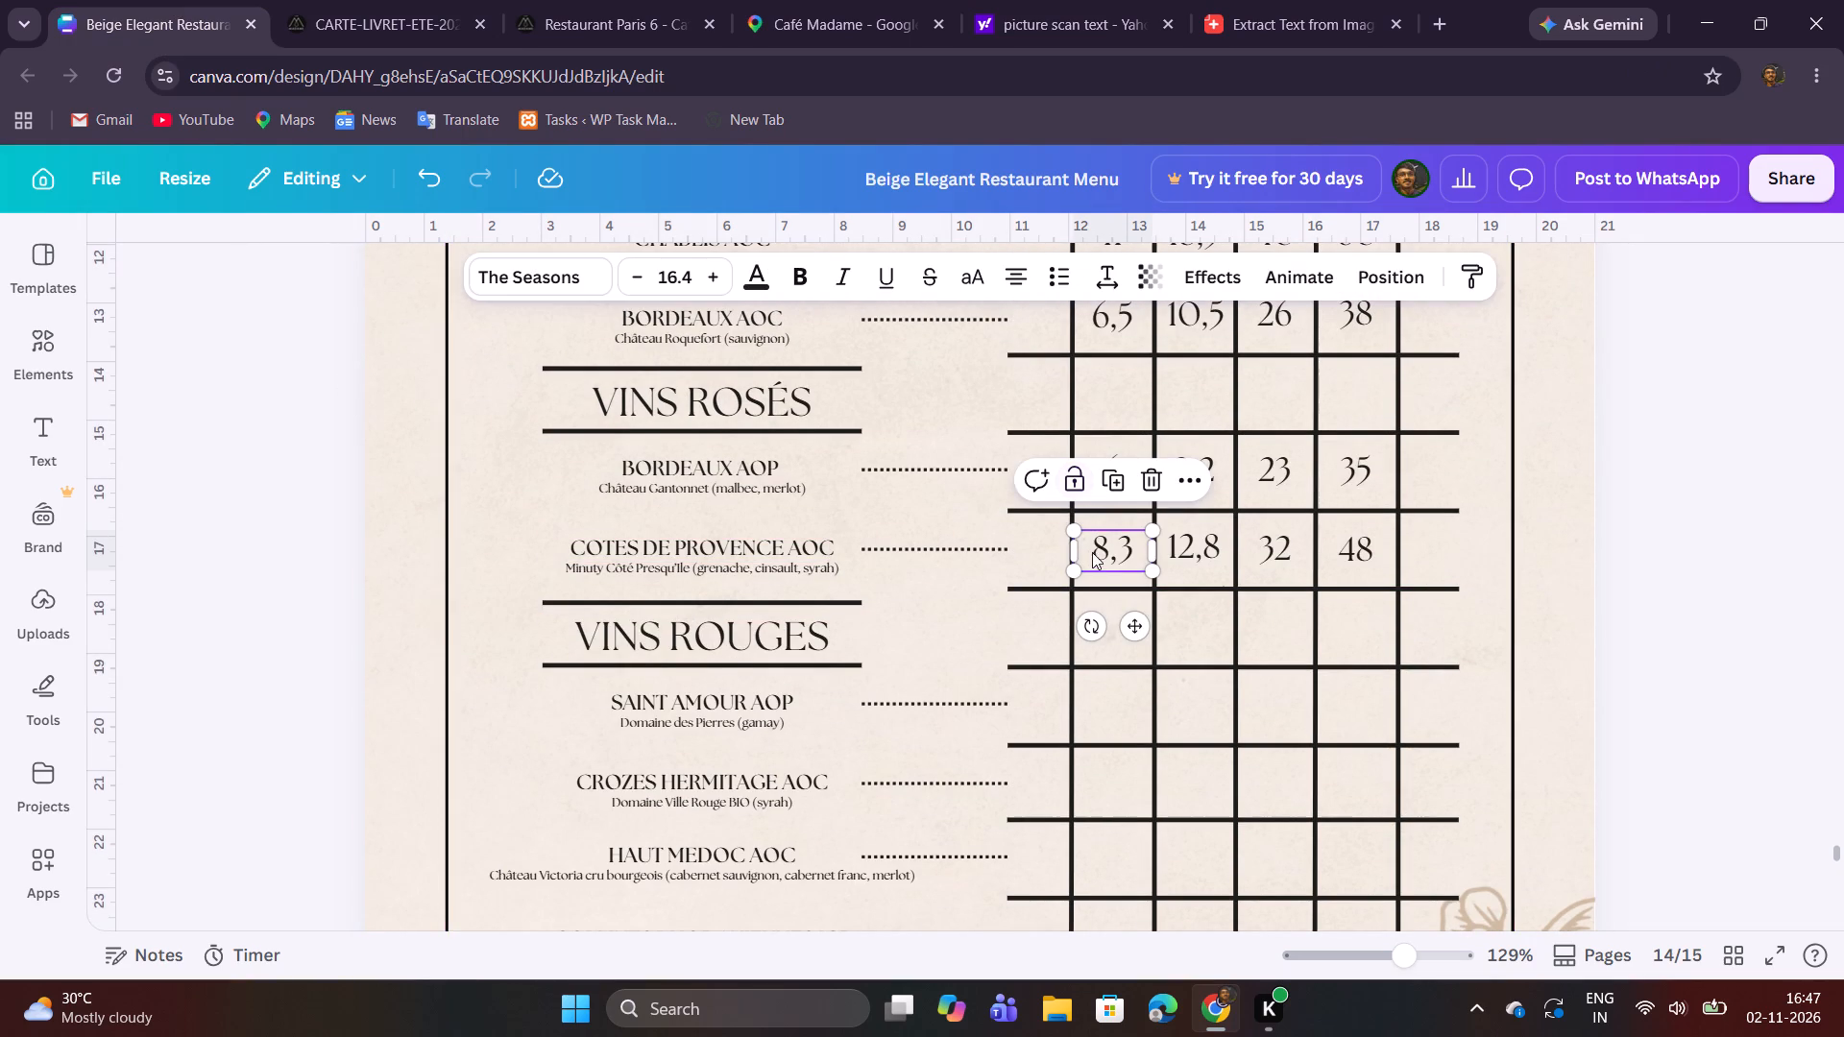
{"action": "left_click", "coordinate": [1112, 488]}
{"action": "left_click_drag", "start_coordinate": [1137, 574], "coordinate": [1114, 674]}
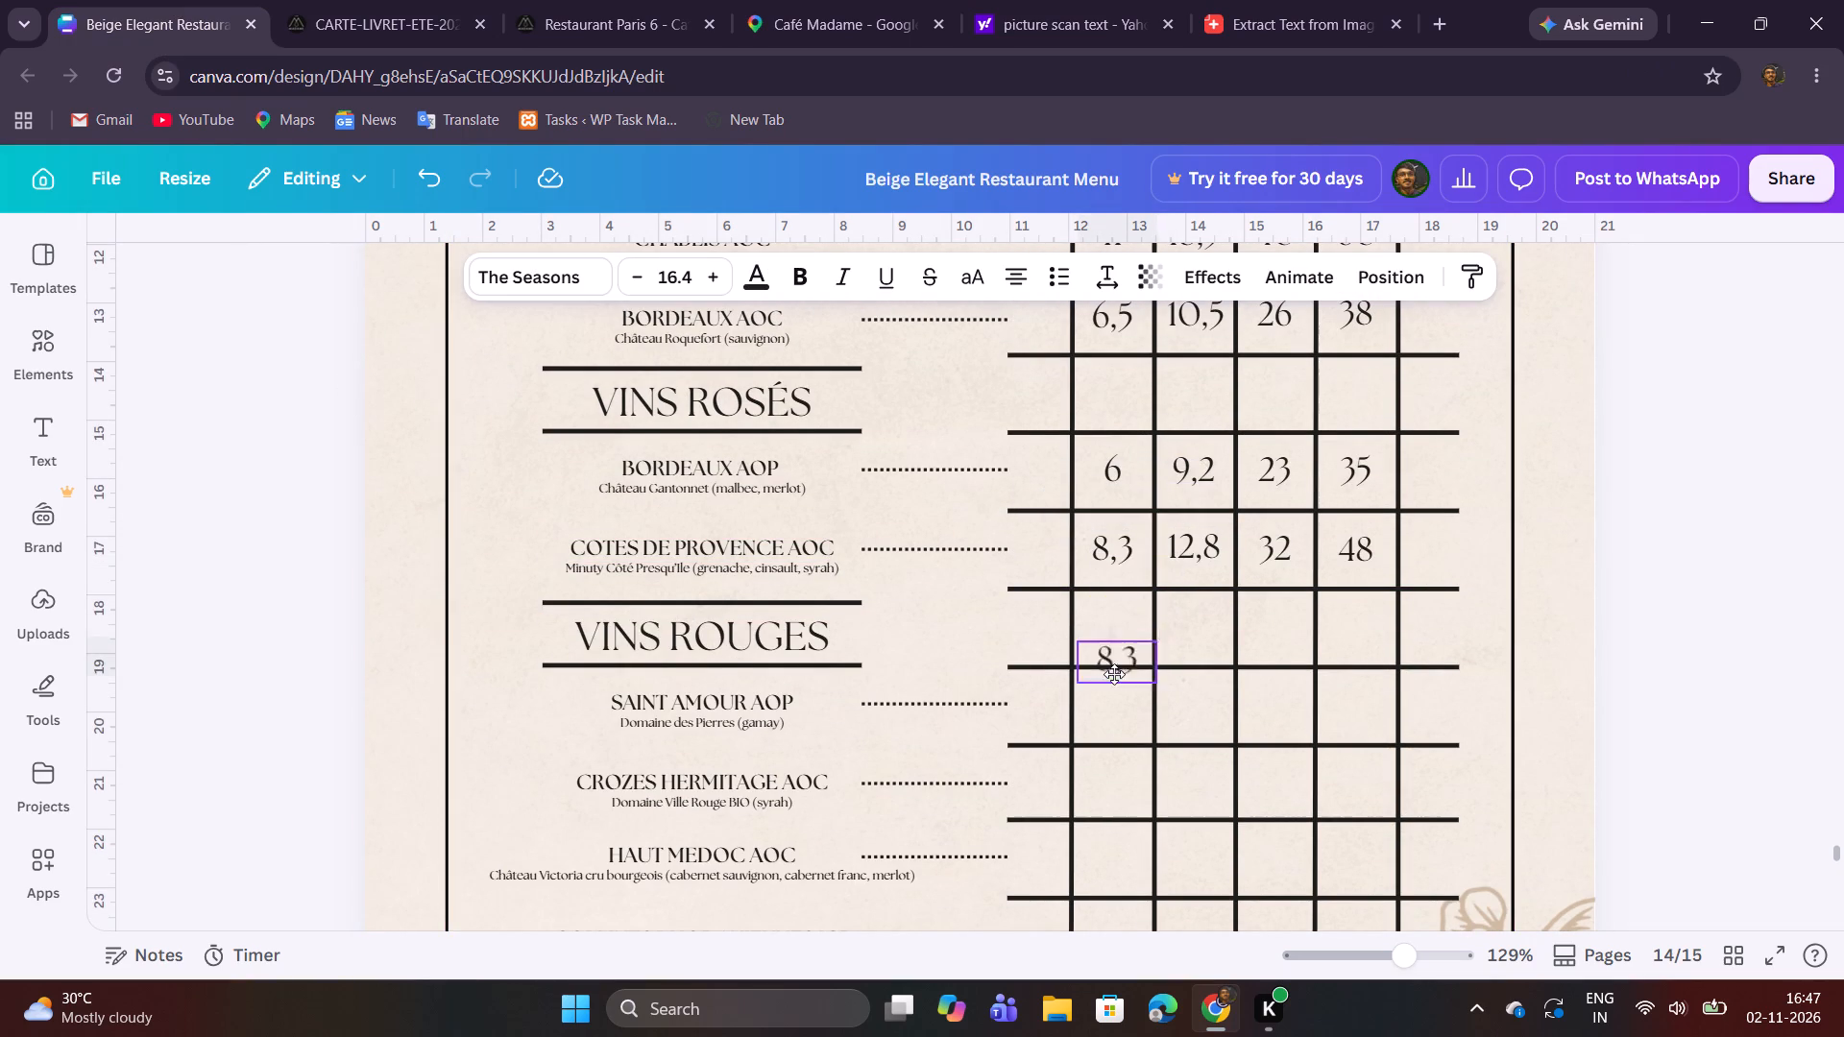
{"action": "left_click_drag", "start_coordinate": [1114, 674], "coordinate": [1111, 712]}
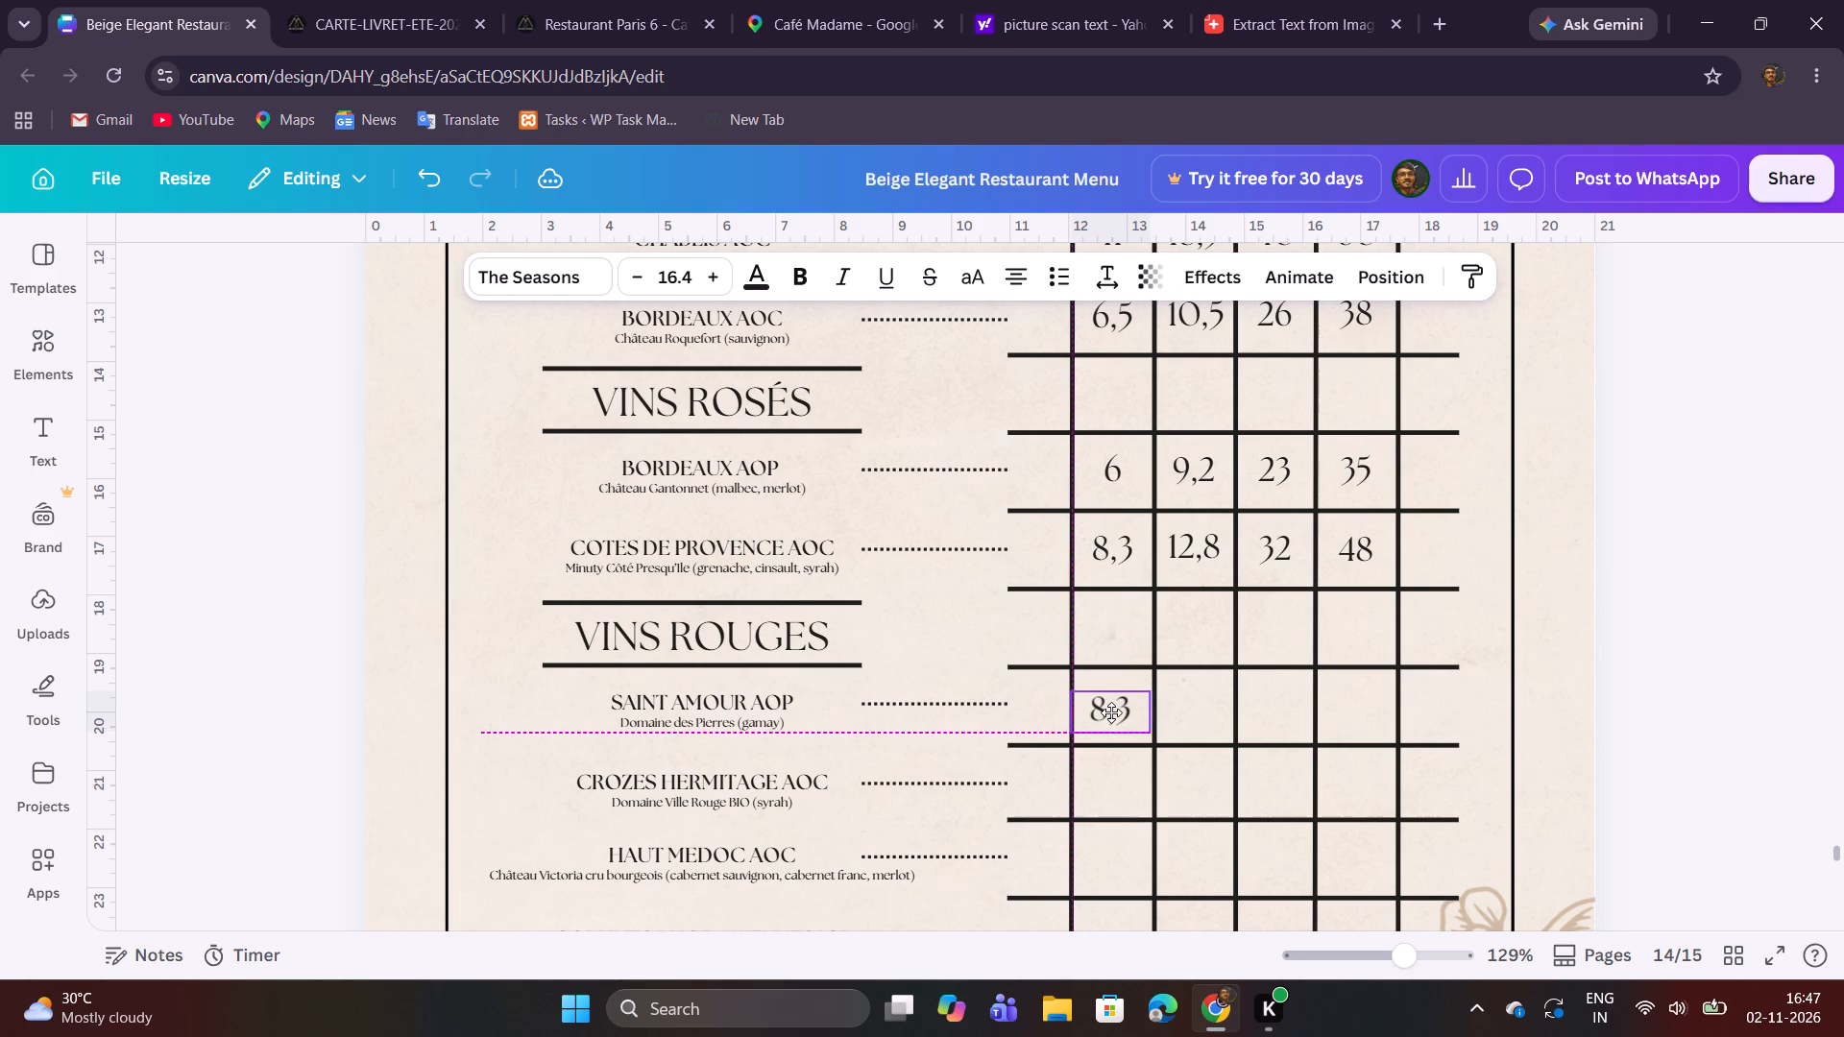
{"action": "left_click_drag", "start_coordinate": [1111, 712], "coordinate": [1110, 711]}
{"action": "left_click_drag", "start_coordinate": [1110, 711], "coordinate": [1112, 710]}
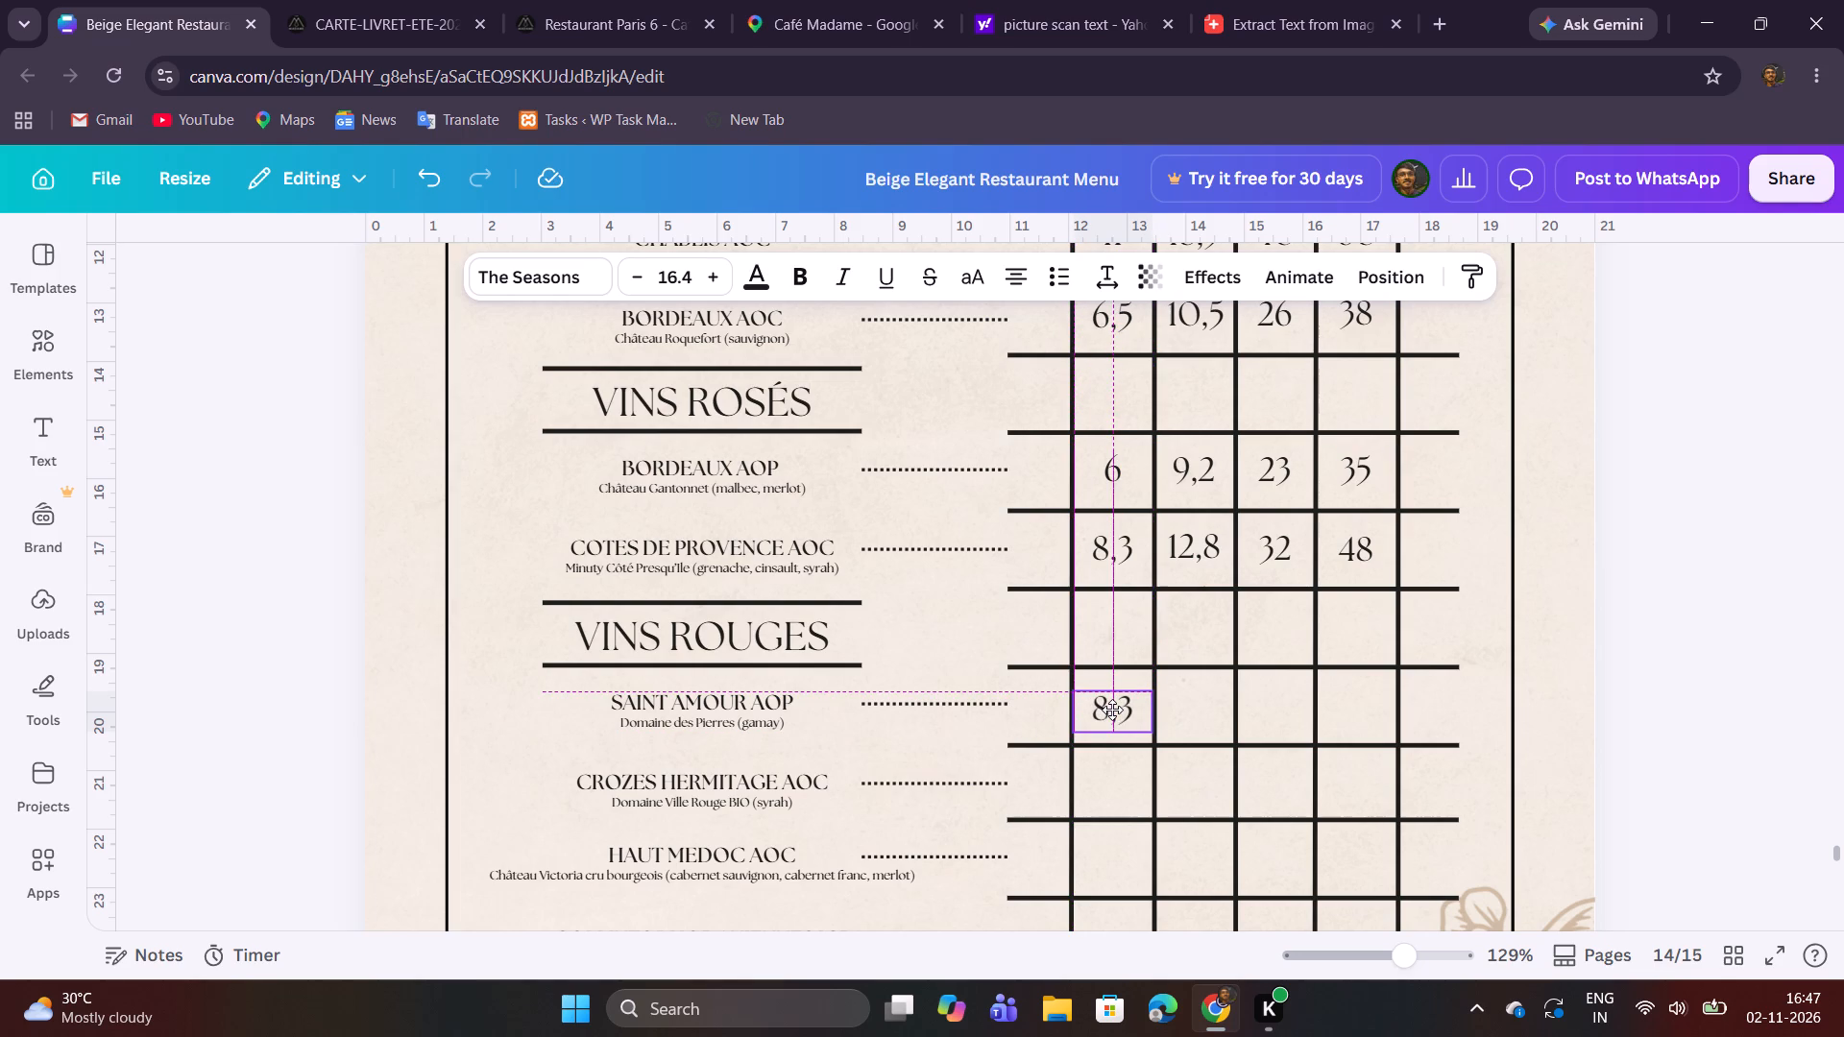
{"action": "left_click_drag", "start_coordinate": [1112, 710], "coordinate": [1111, 703]}
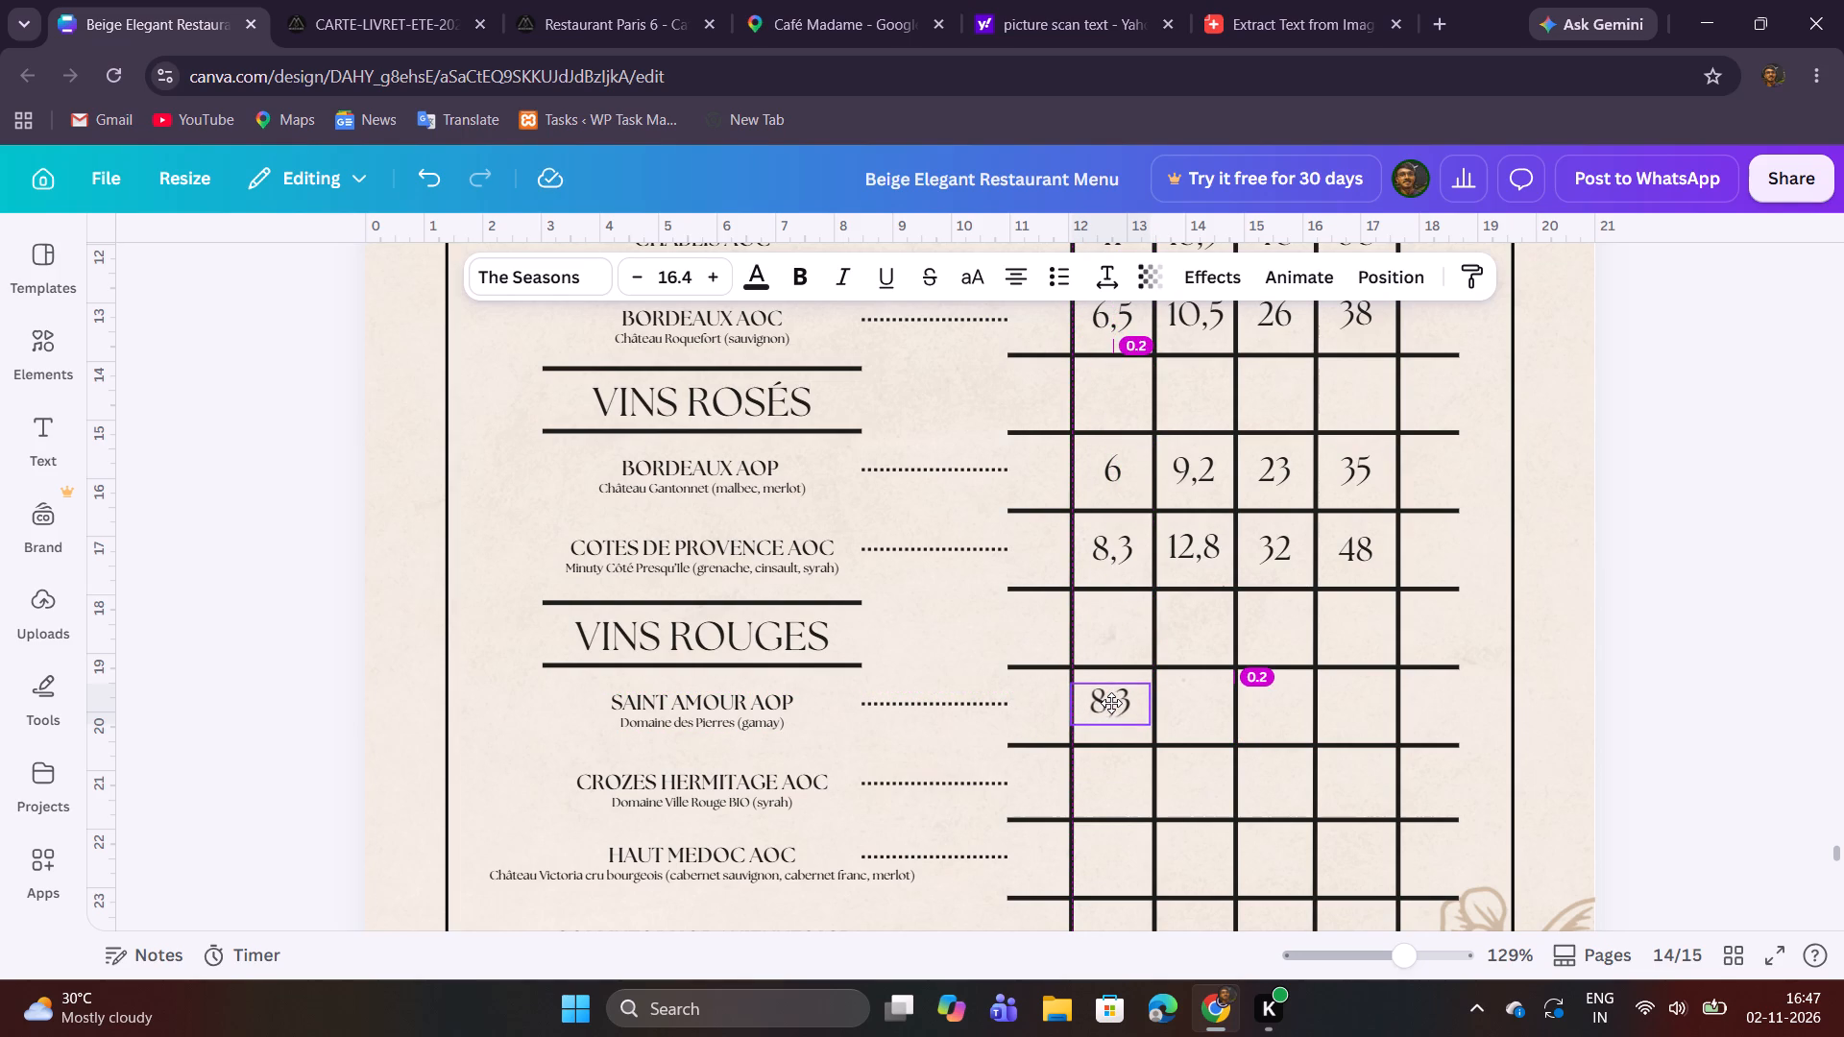
{"action": "left_click_drag", "start_coordinate": [1111, 703], "coordinate": [1112, 702]}
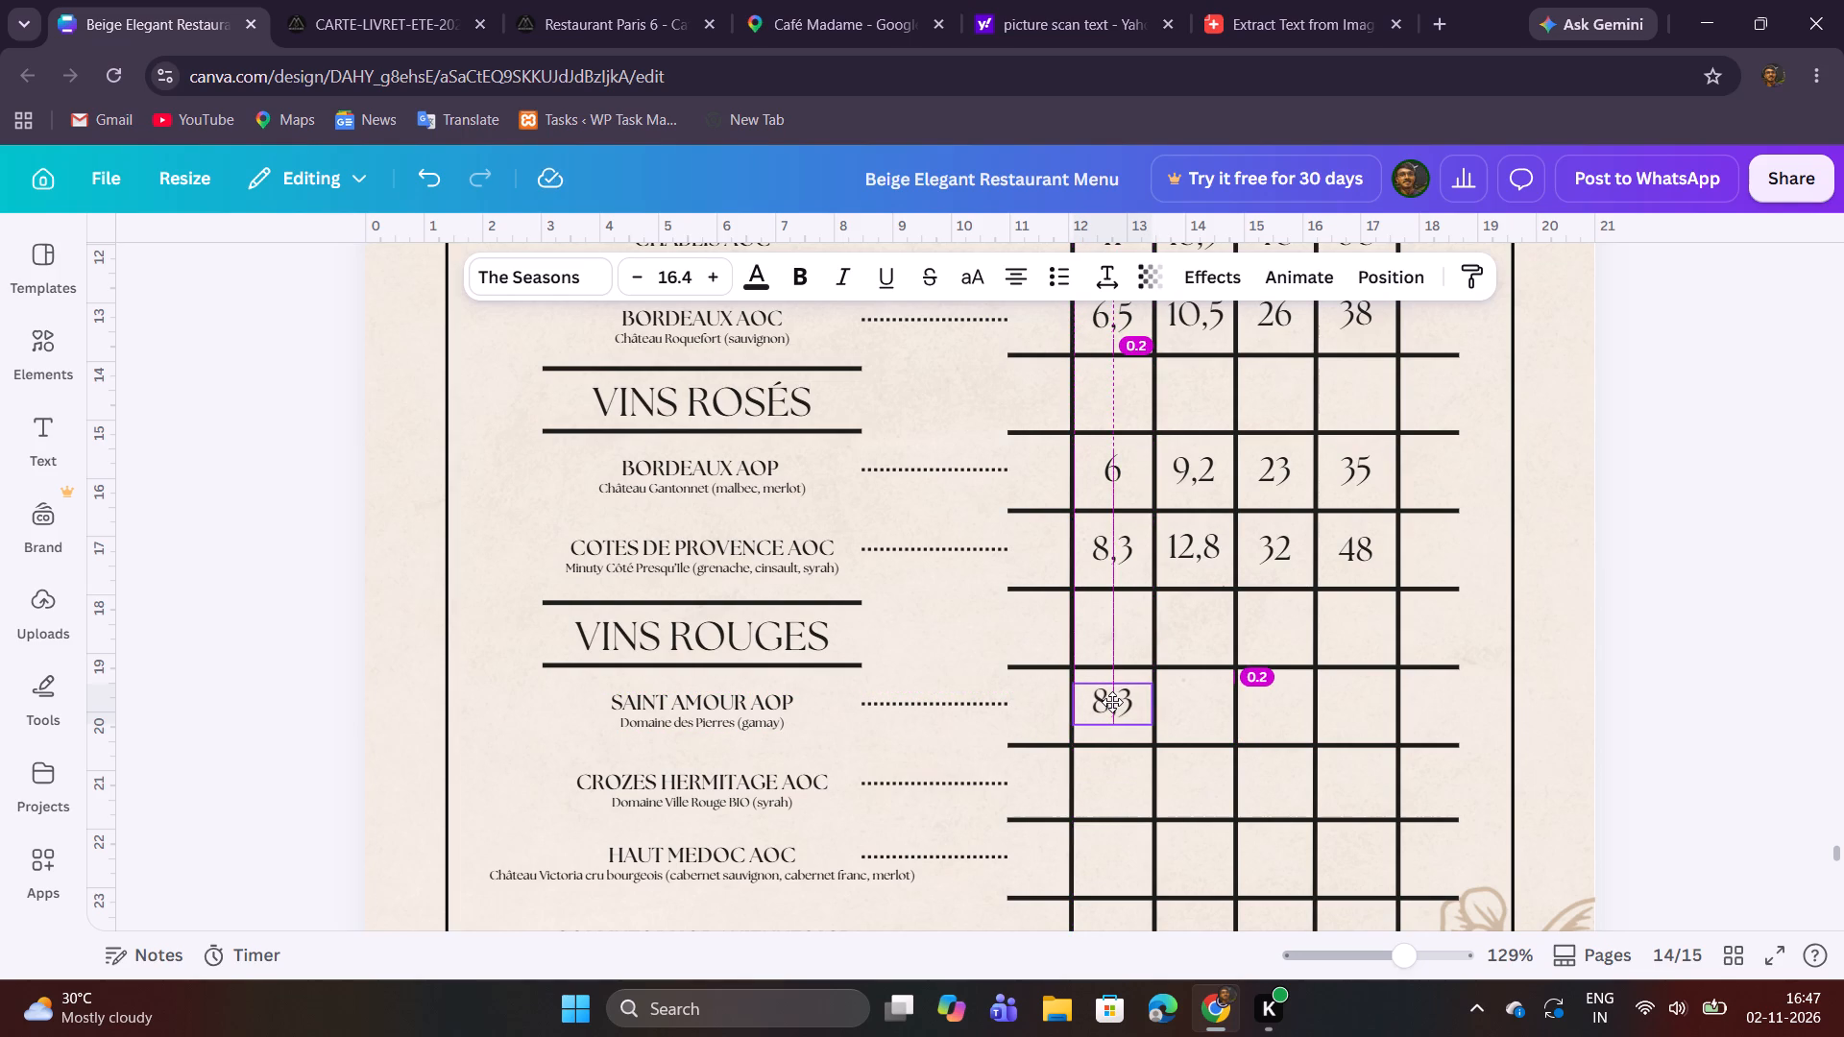
{"action": "left_click_drag", "start_coordinate": [1112, 702], "coordinate": [1112, 705]}
{"action": "left_click", "coordinate": [1631, 675]}
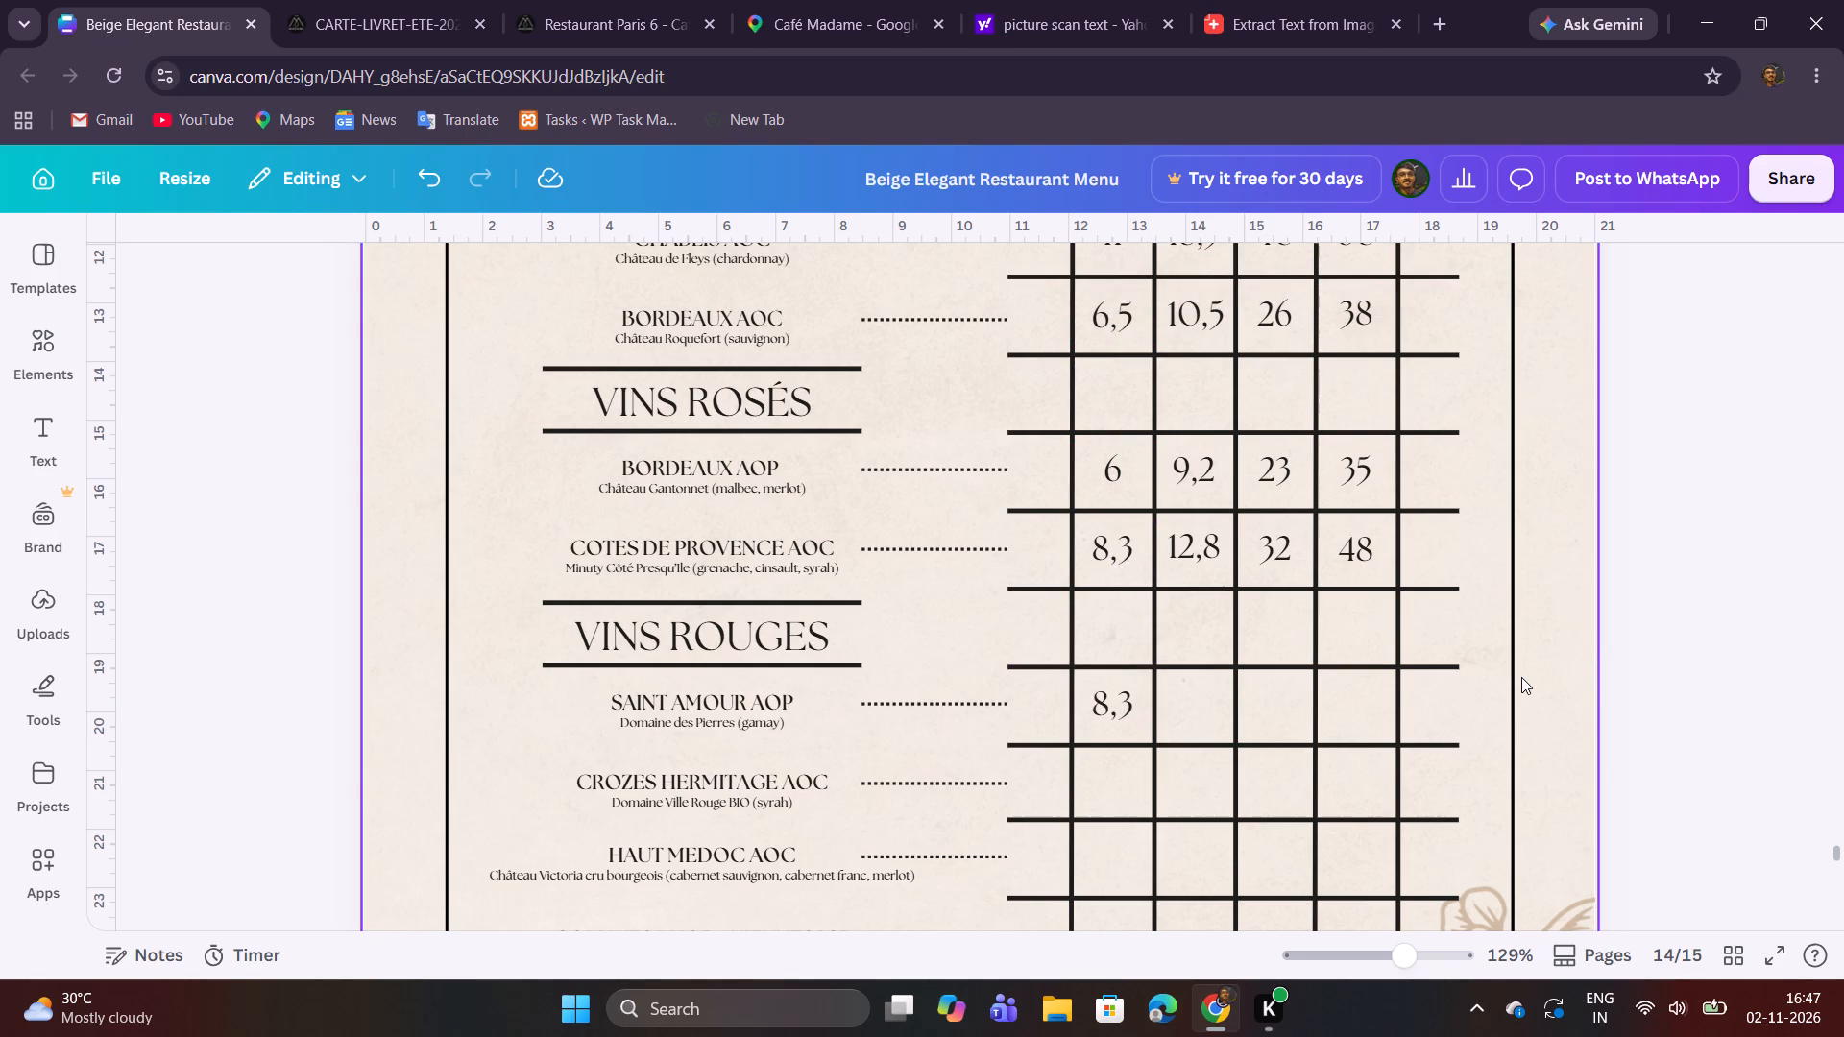
Duplicate the SAINT AMOUR AOP price 8,3 and align the copy in the first price column of the HAUT MEDOC AOC row.
{"action": "scroll", "coordinate": [1375, 604], "scroll_direction": "down", "scroll_amount": 1}
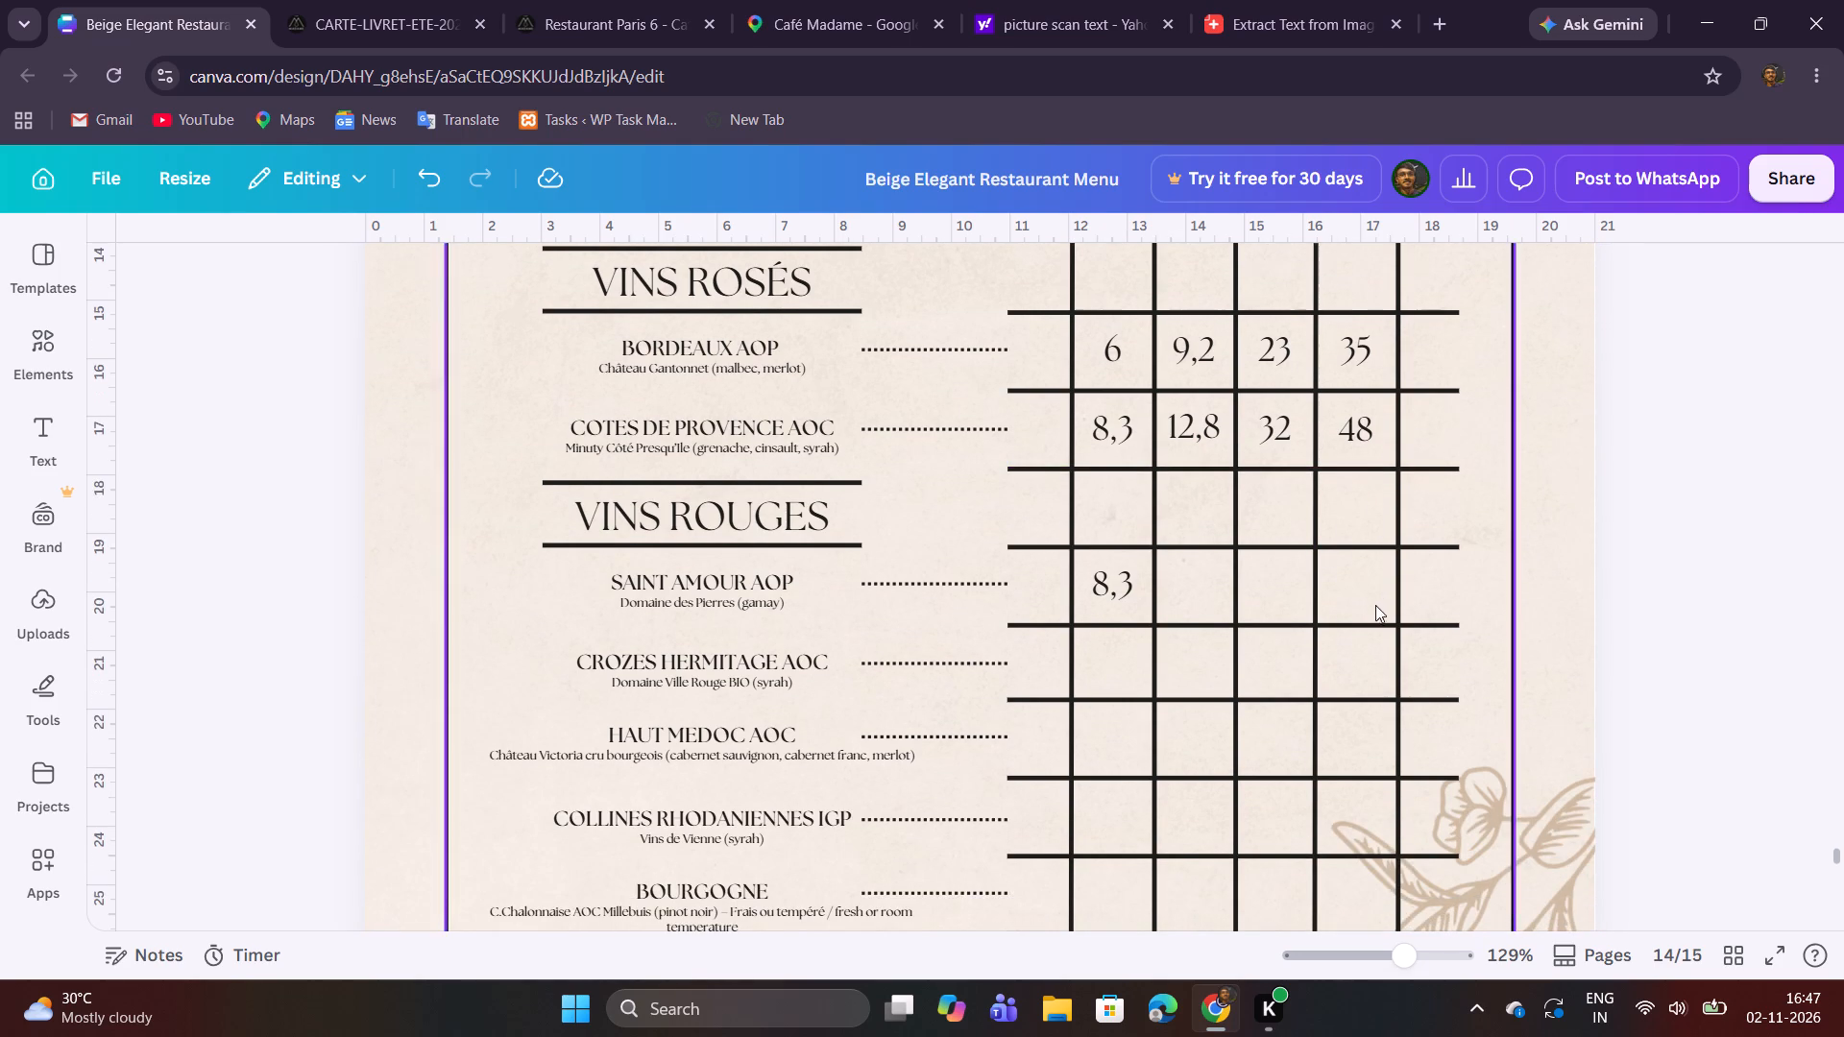
{"action": "left_click", "coordinate": [1114, 578]}
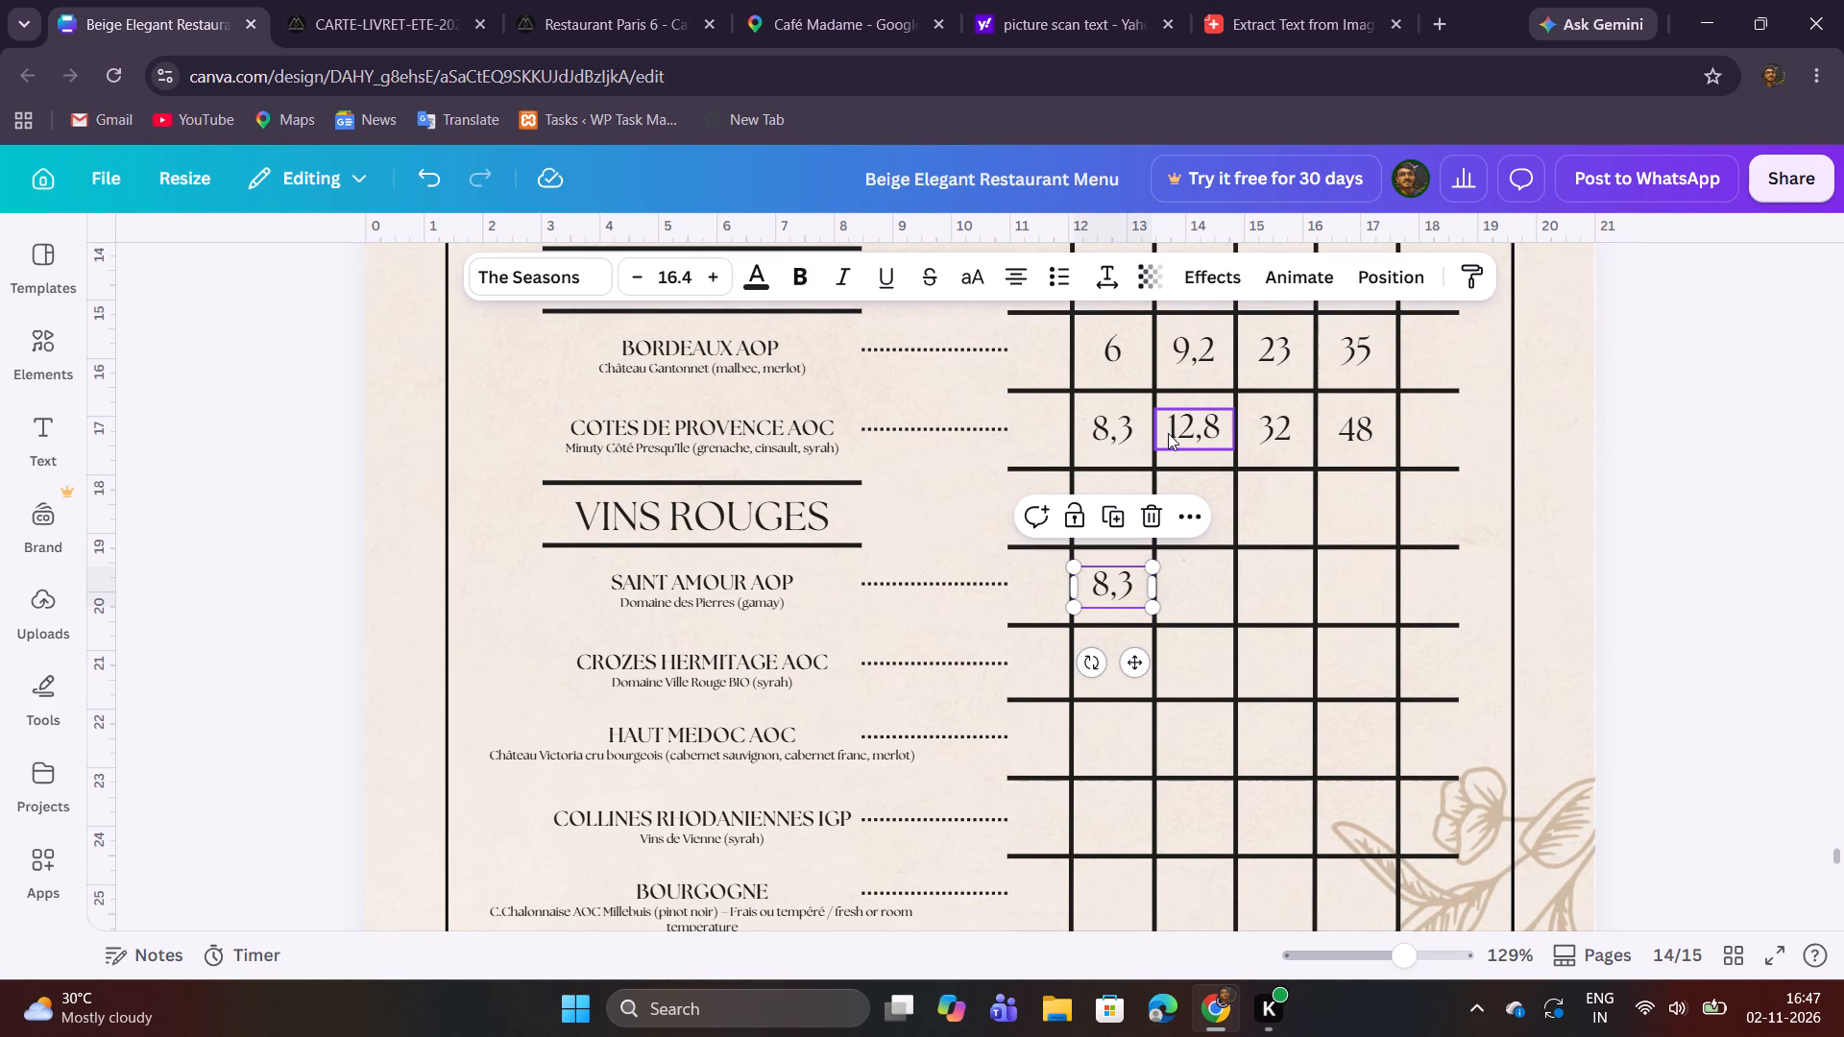
{"action": "left_click", "coordinate": [1118, 519]}
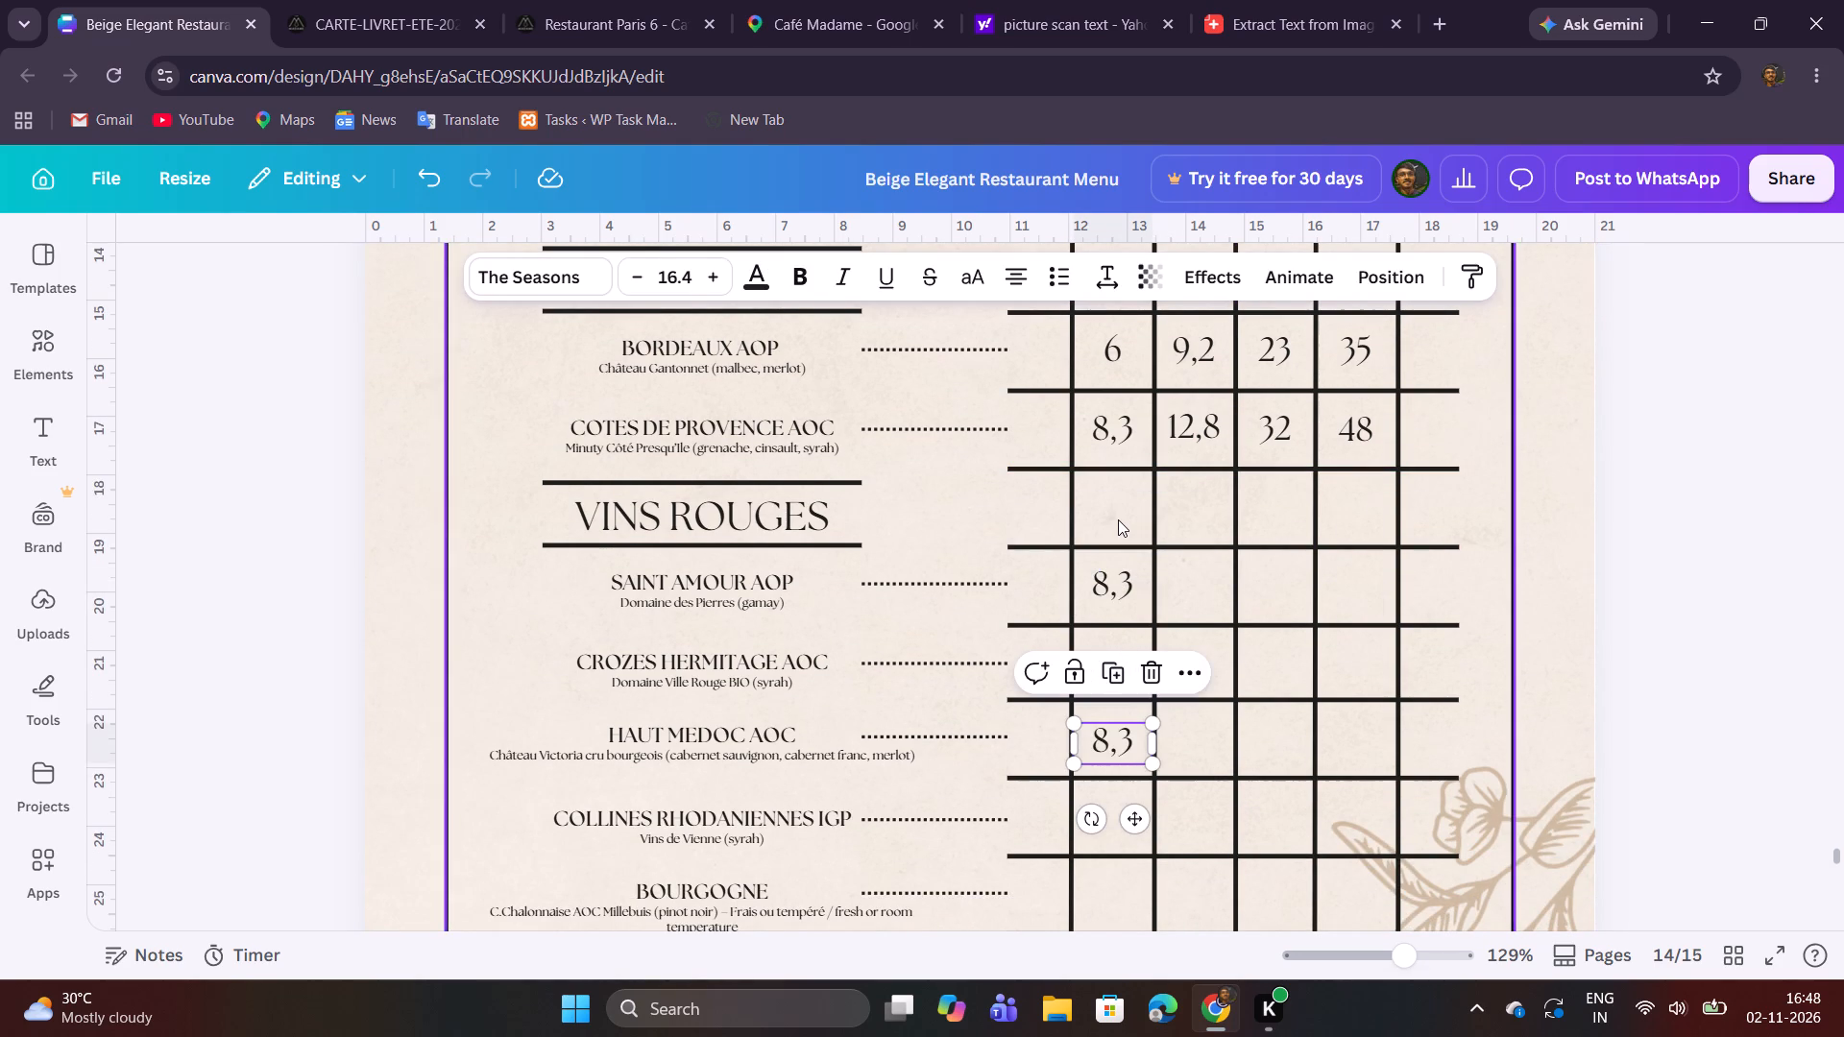
{"action": "left_click", "coordinate": [1119, 739]}
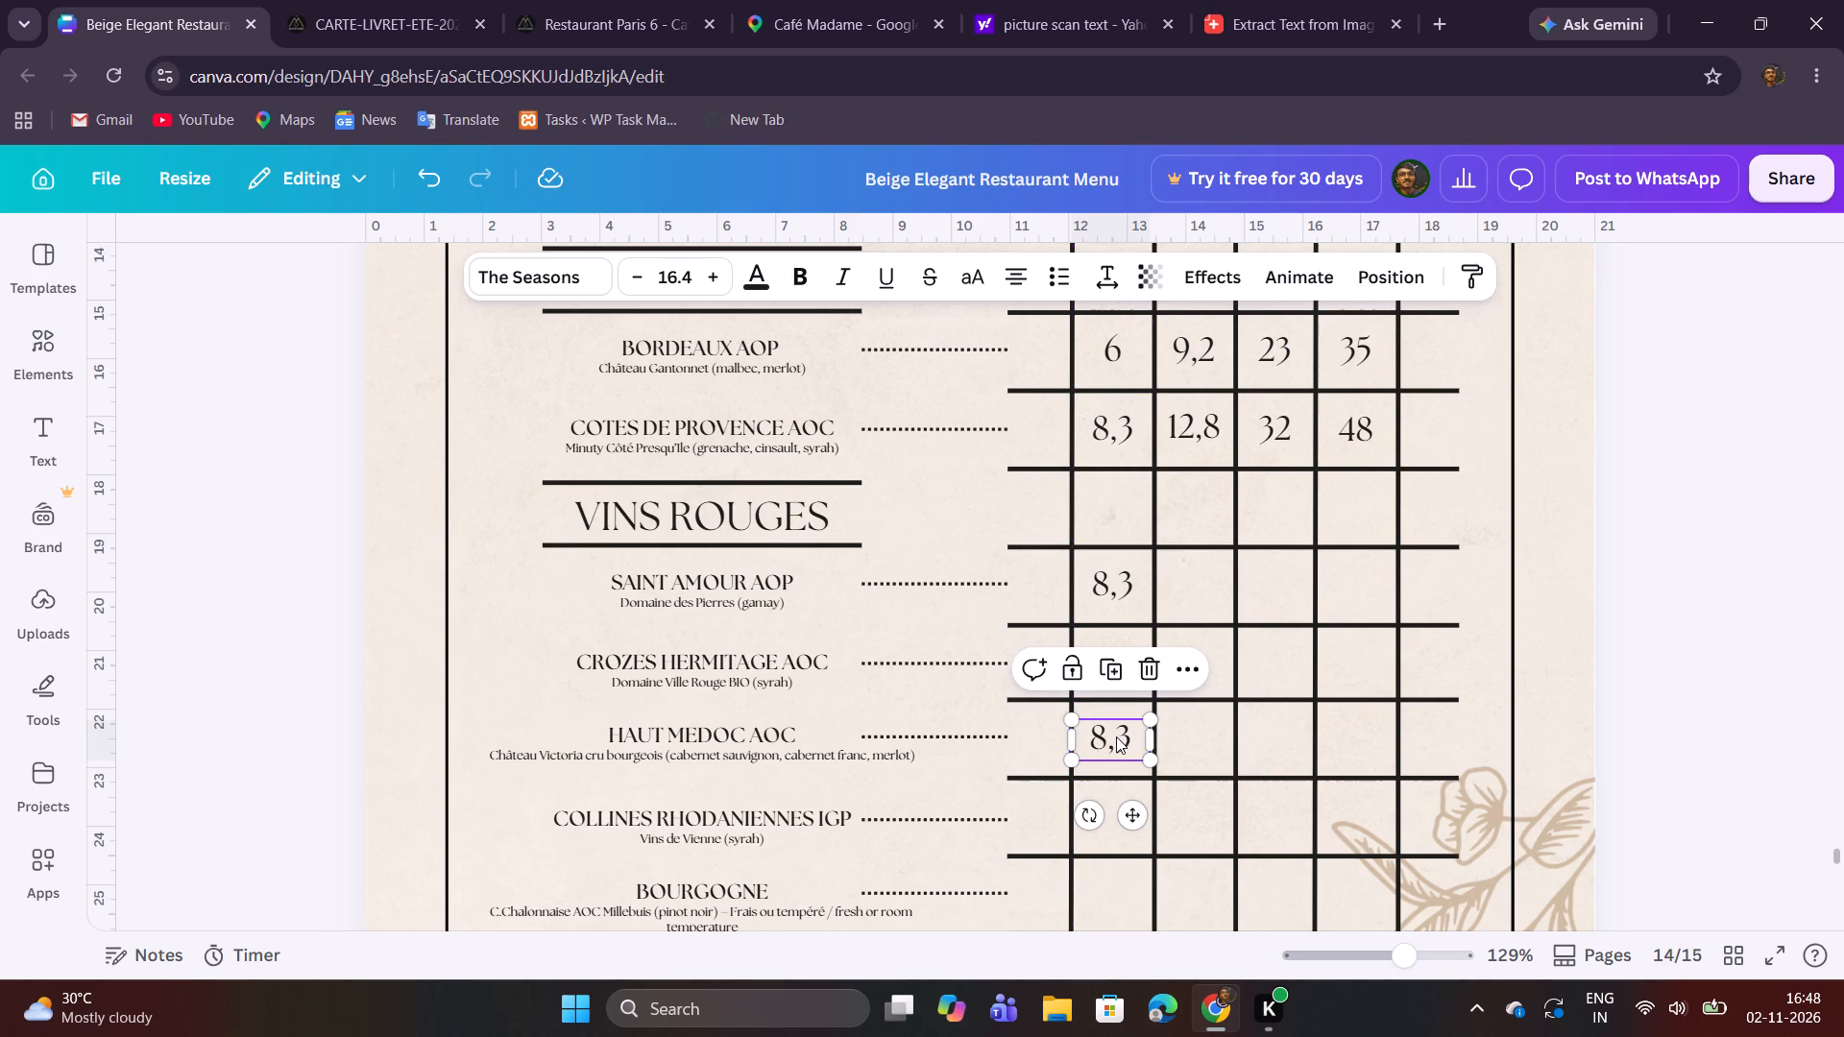
{"action": "left_click", "coordinate": [1116, 736]}
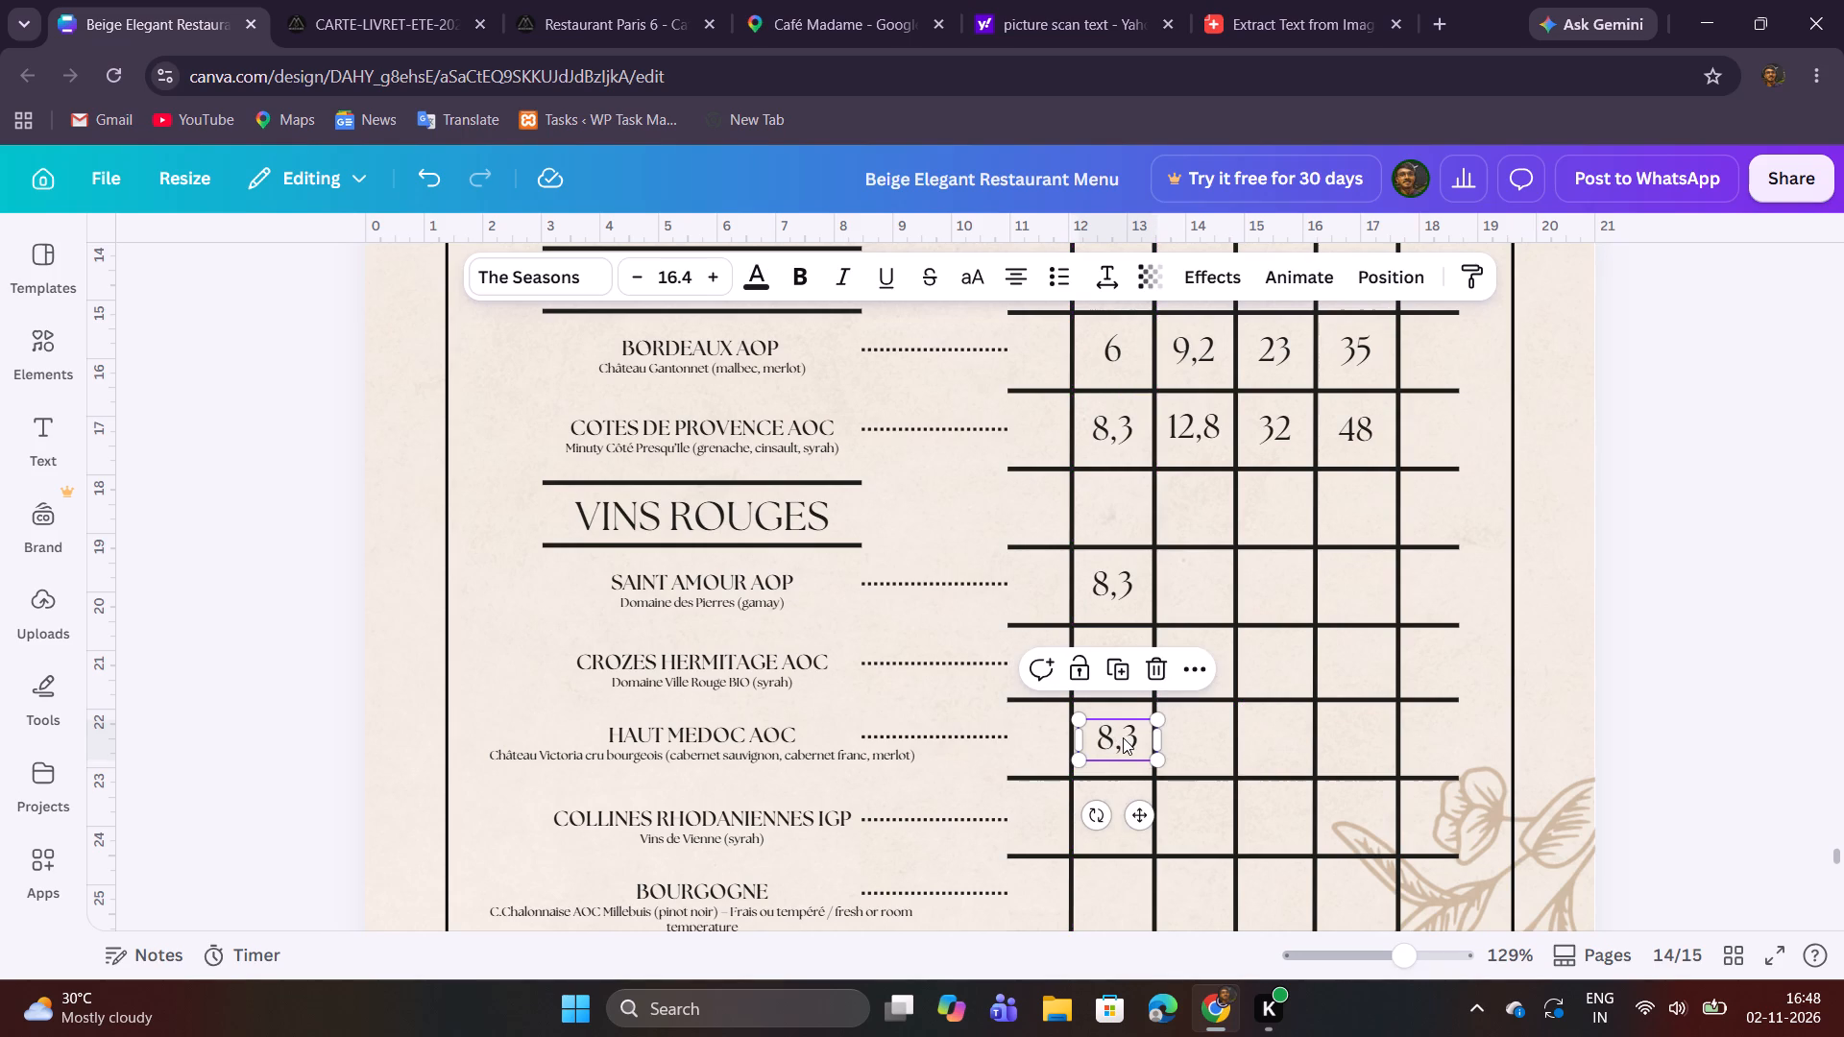
{"action": "left_click", "coordinate": [1123, 737], "text": "shift"}
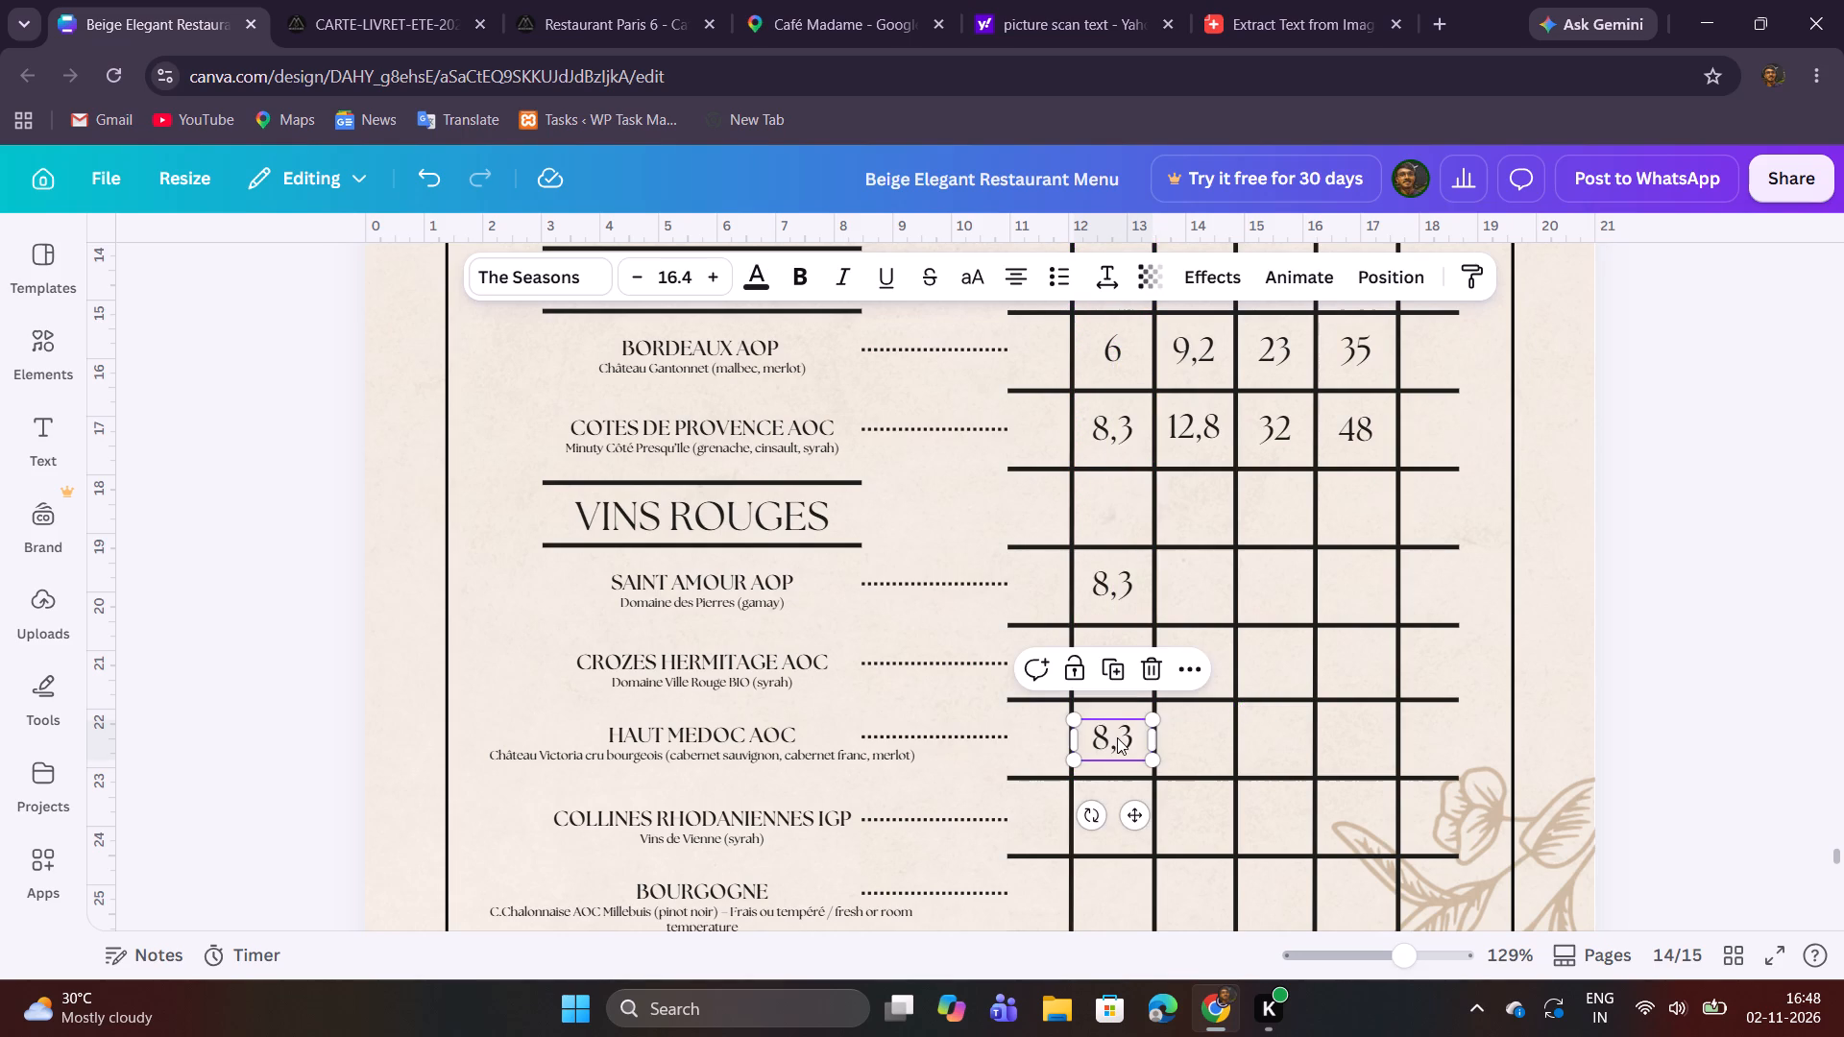
{"action": "left_click", "coordinate": [1662, 695]}
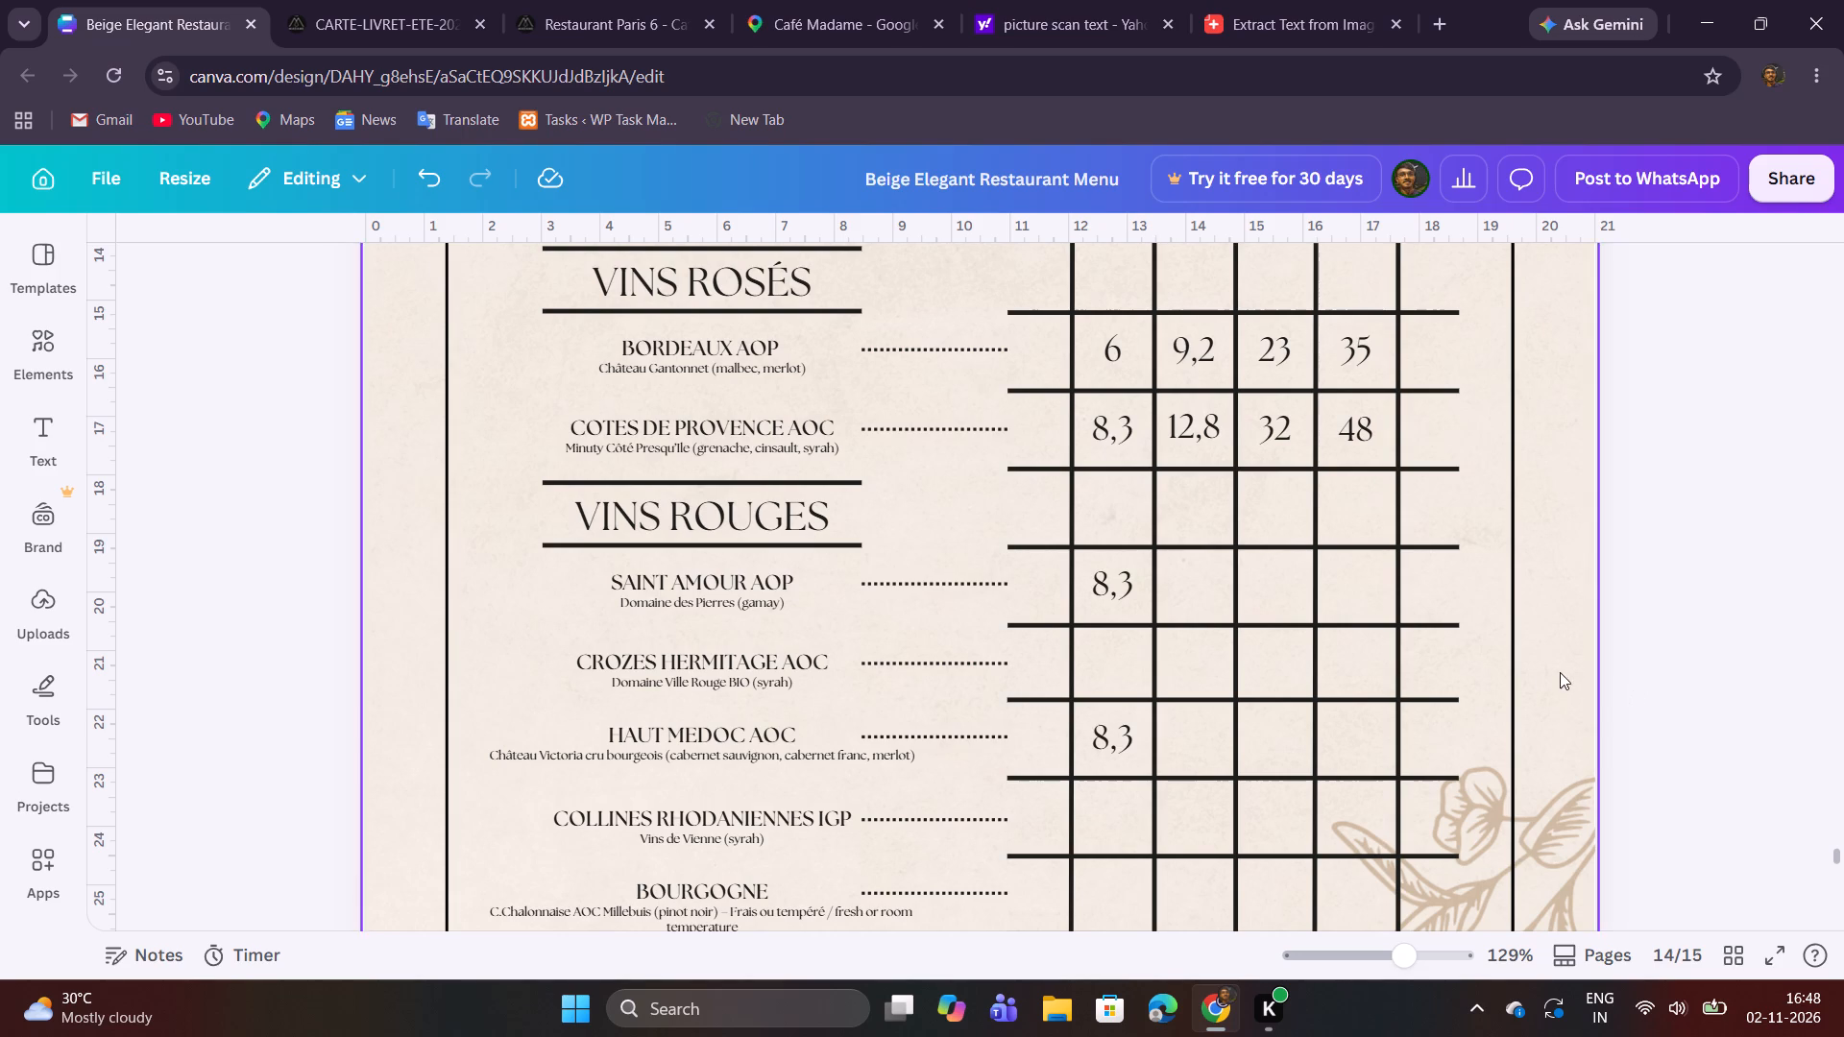
Duplicate the SAINT AMOUR AOP price 8,3 and center the copy in the first price column of the CROZES HERMITAGE AOC row.
{"action": "left_click", "coordinate": [1128, 586]}
{"action": "left_click", "coordinate": [1124, 516]}
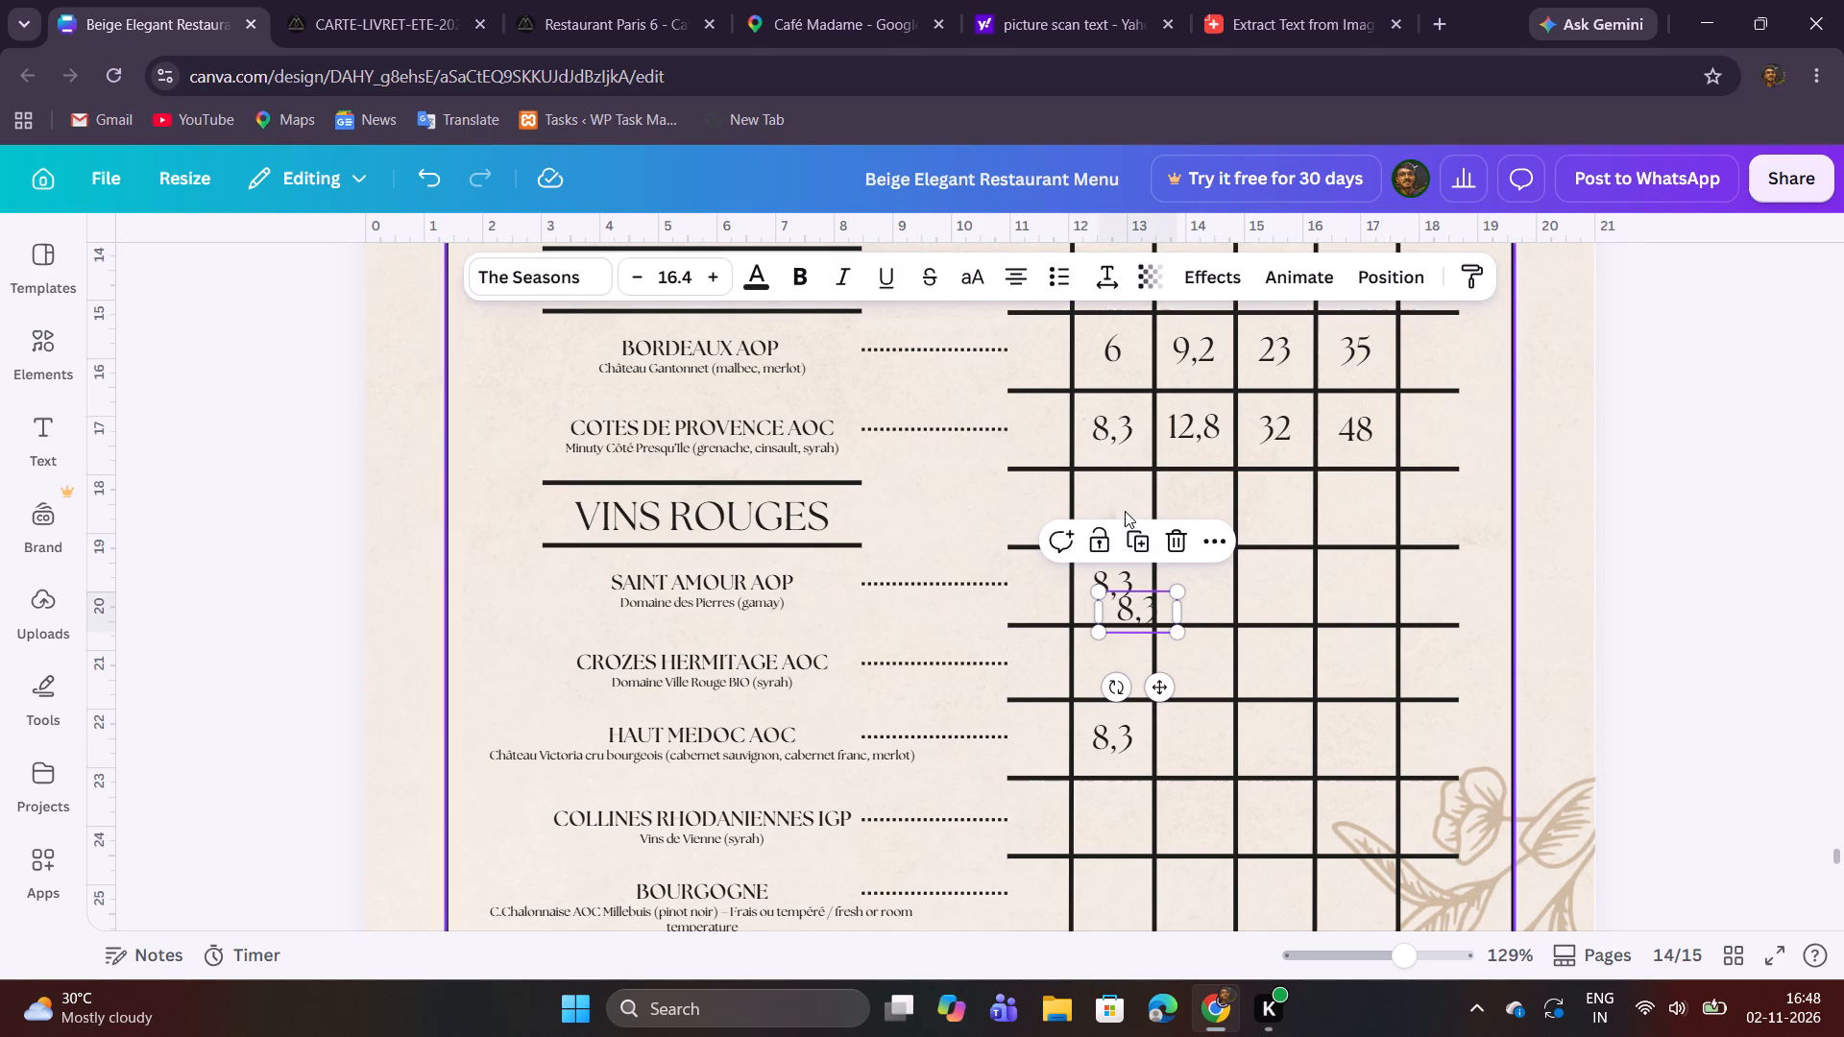
{"action": "left_click_drag", "start_coordinate": [1139, 613], "coordinate": [1112, 658]}
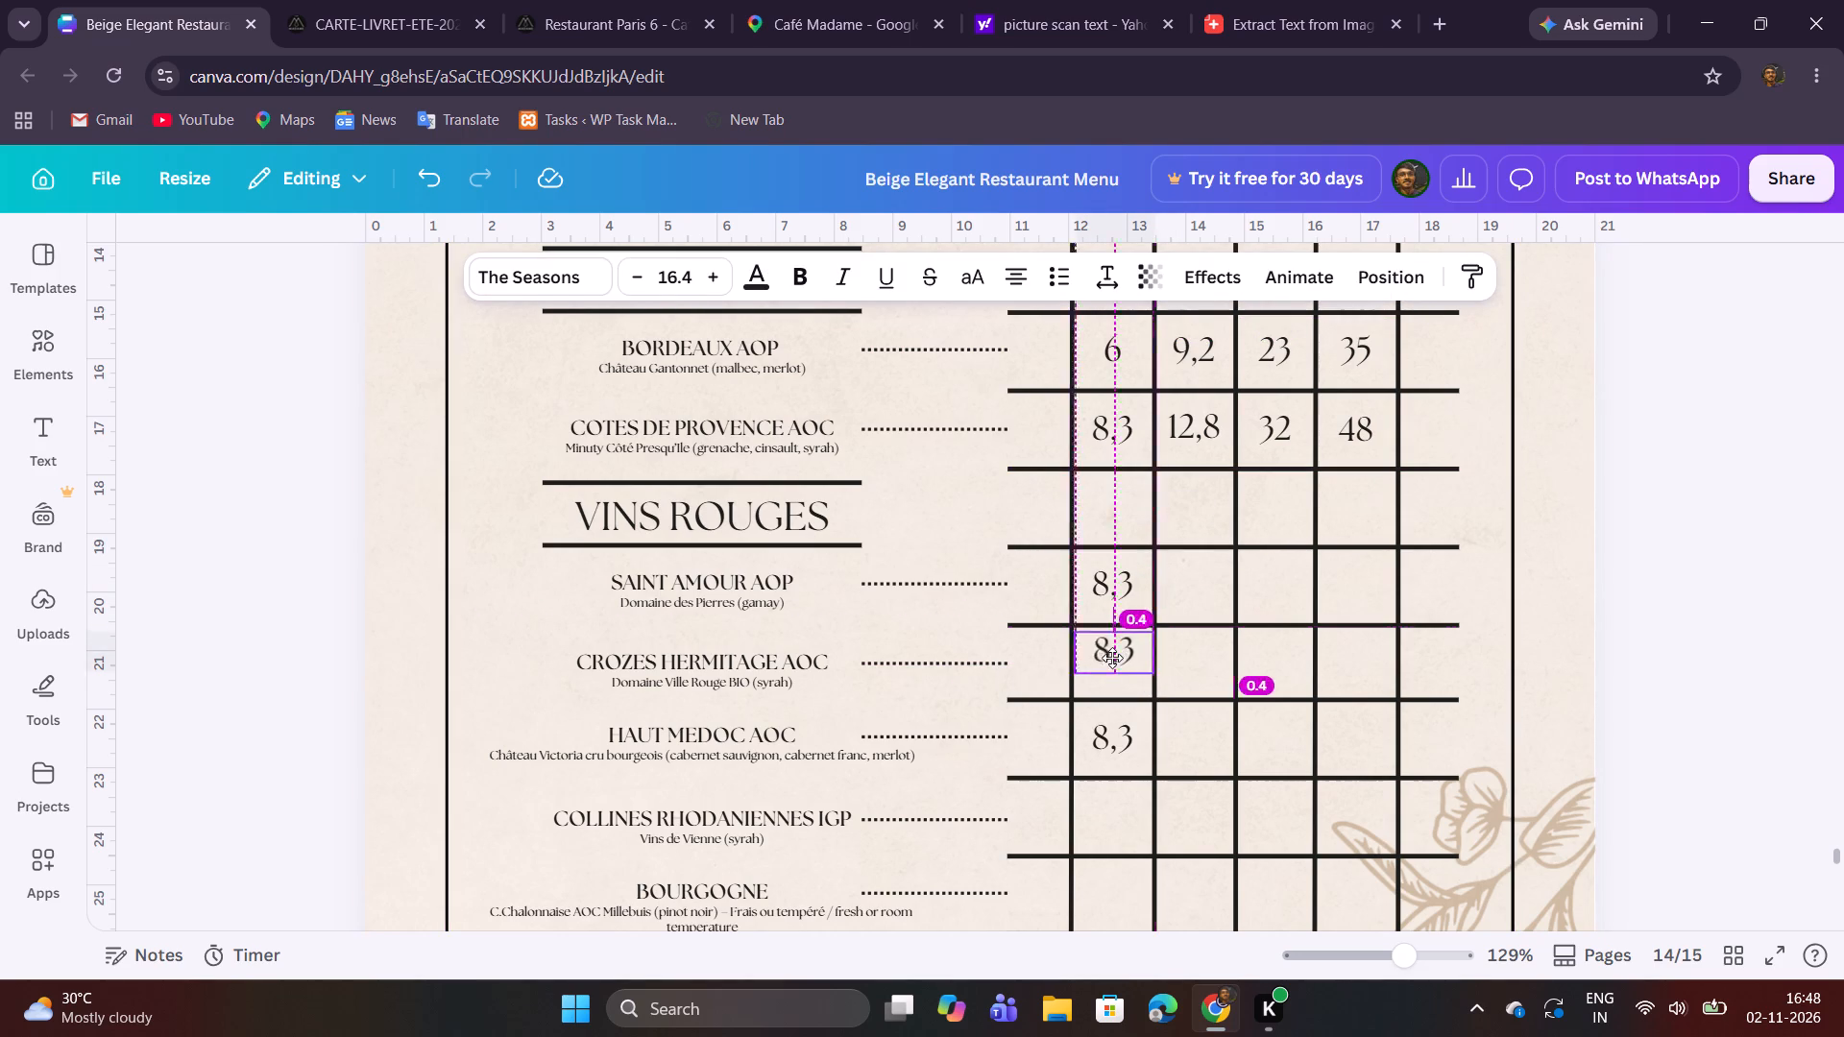
{"action": "left_click_drag", "start_coordinate": [1112, 658], "coordinate": [1113, 670]}
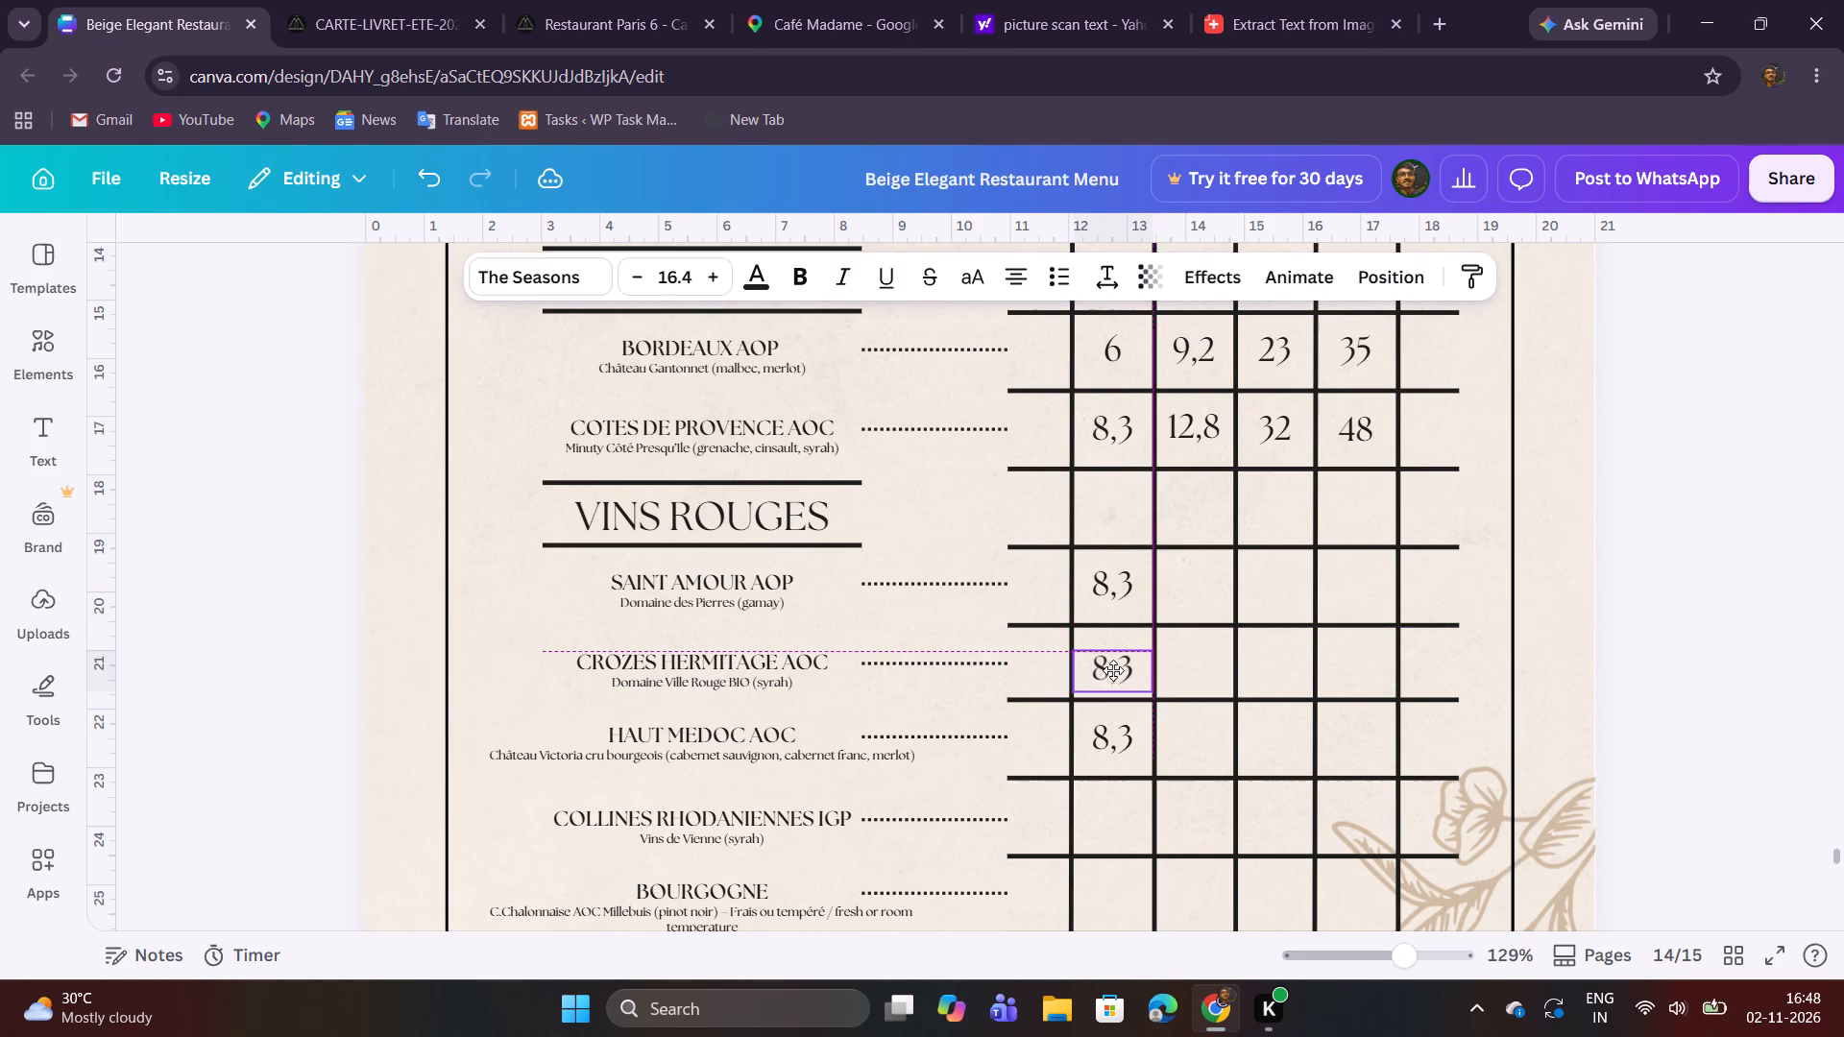
{"action": "left_click_drag", "start_coordinate": [1113, 670], "coordinate": [1114, 668]}
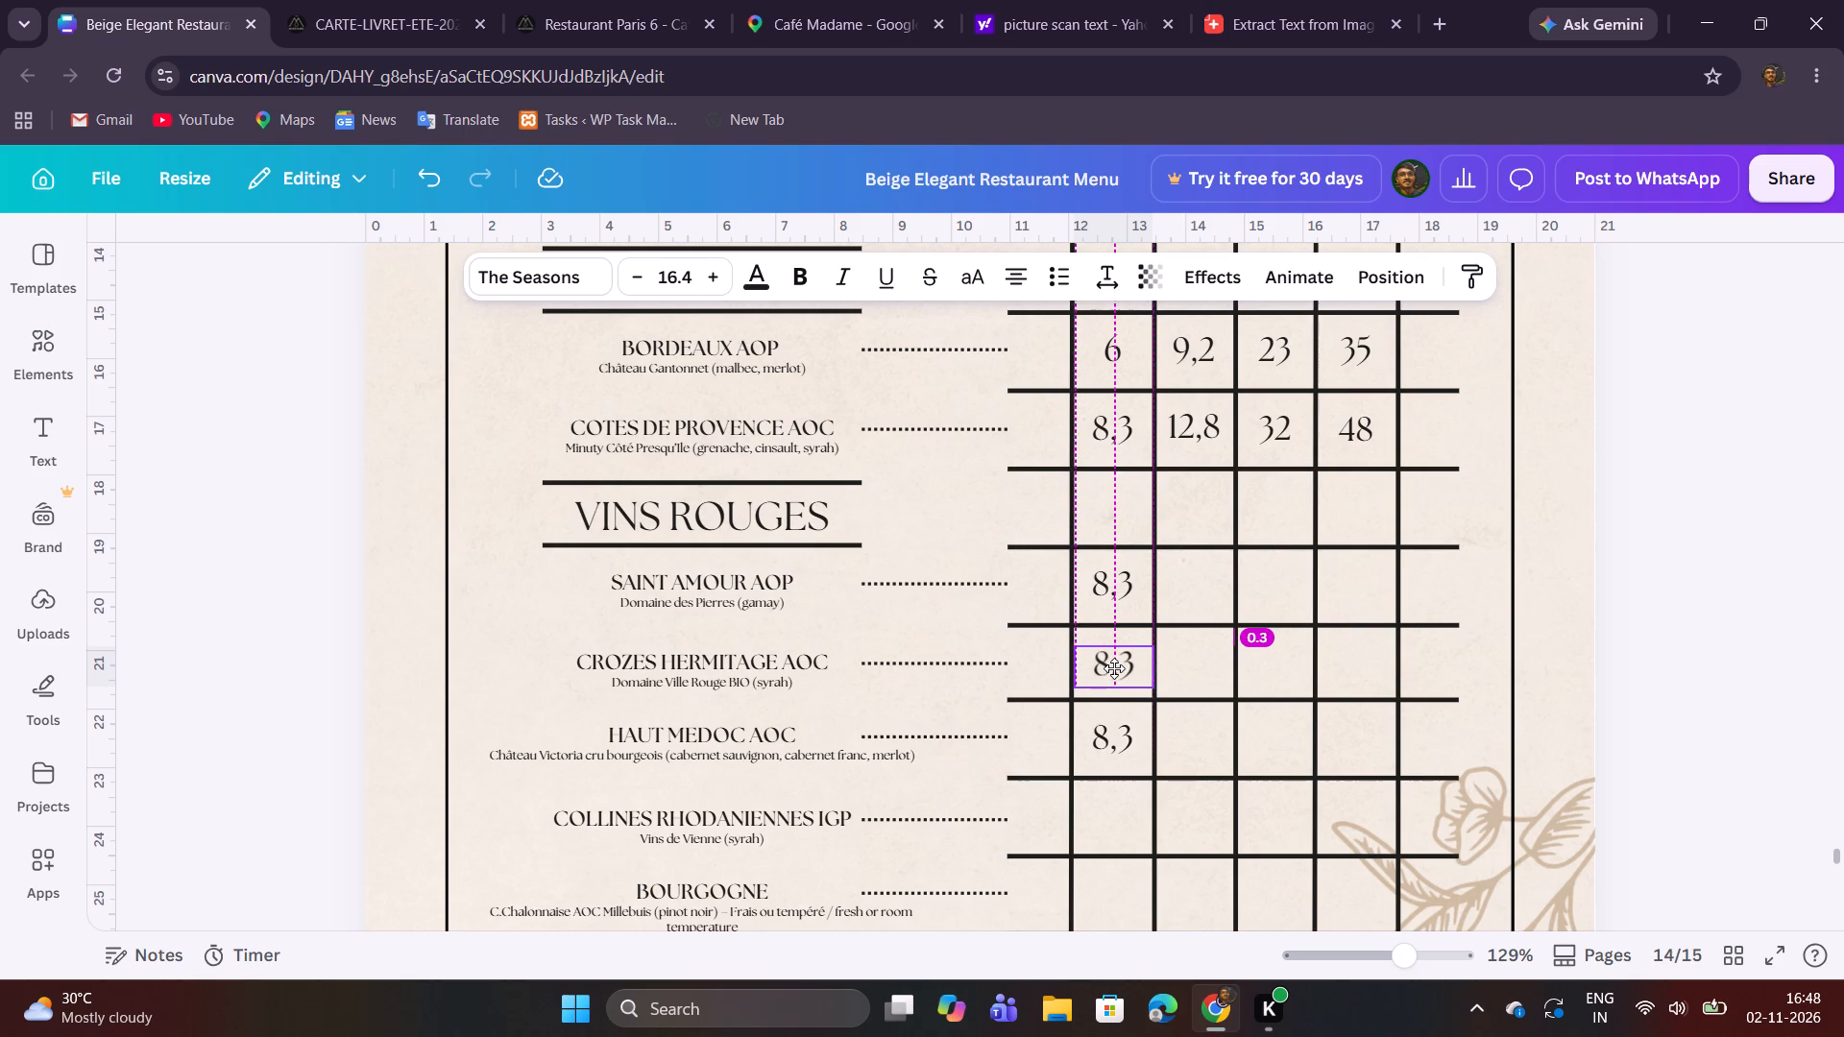
{"action": "left_click_drag", "start_coordinate": [1114, 668], "coordinate": [1112, 664]}
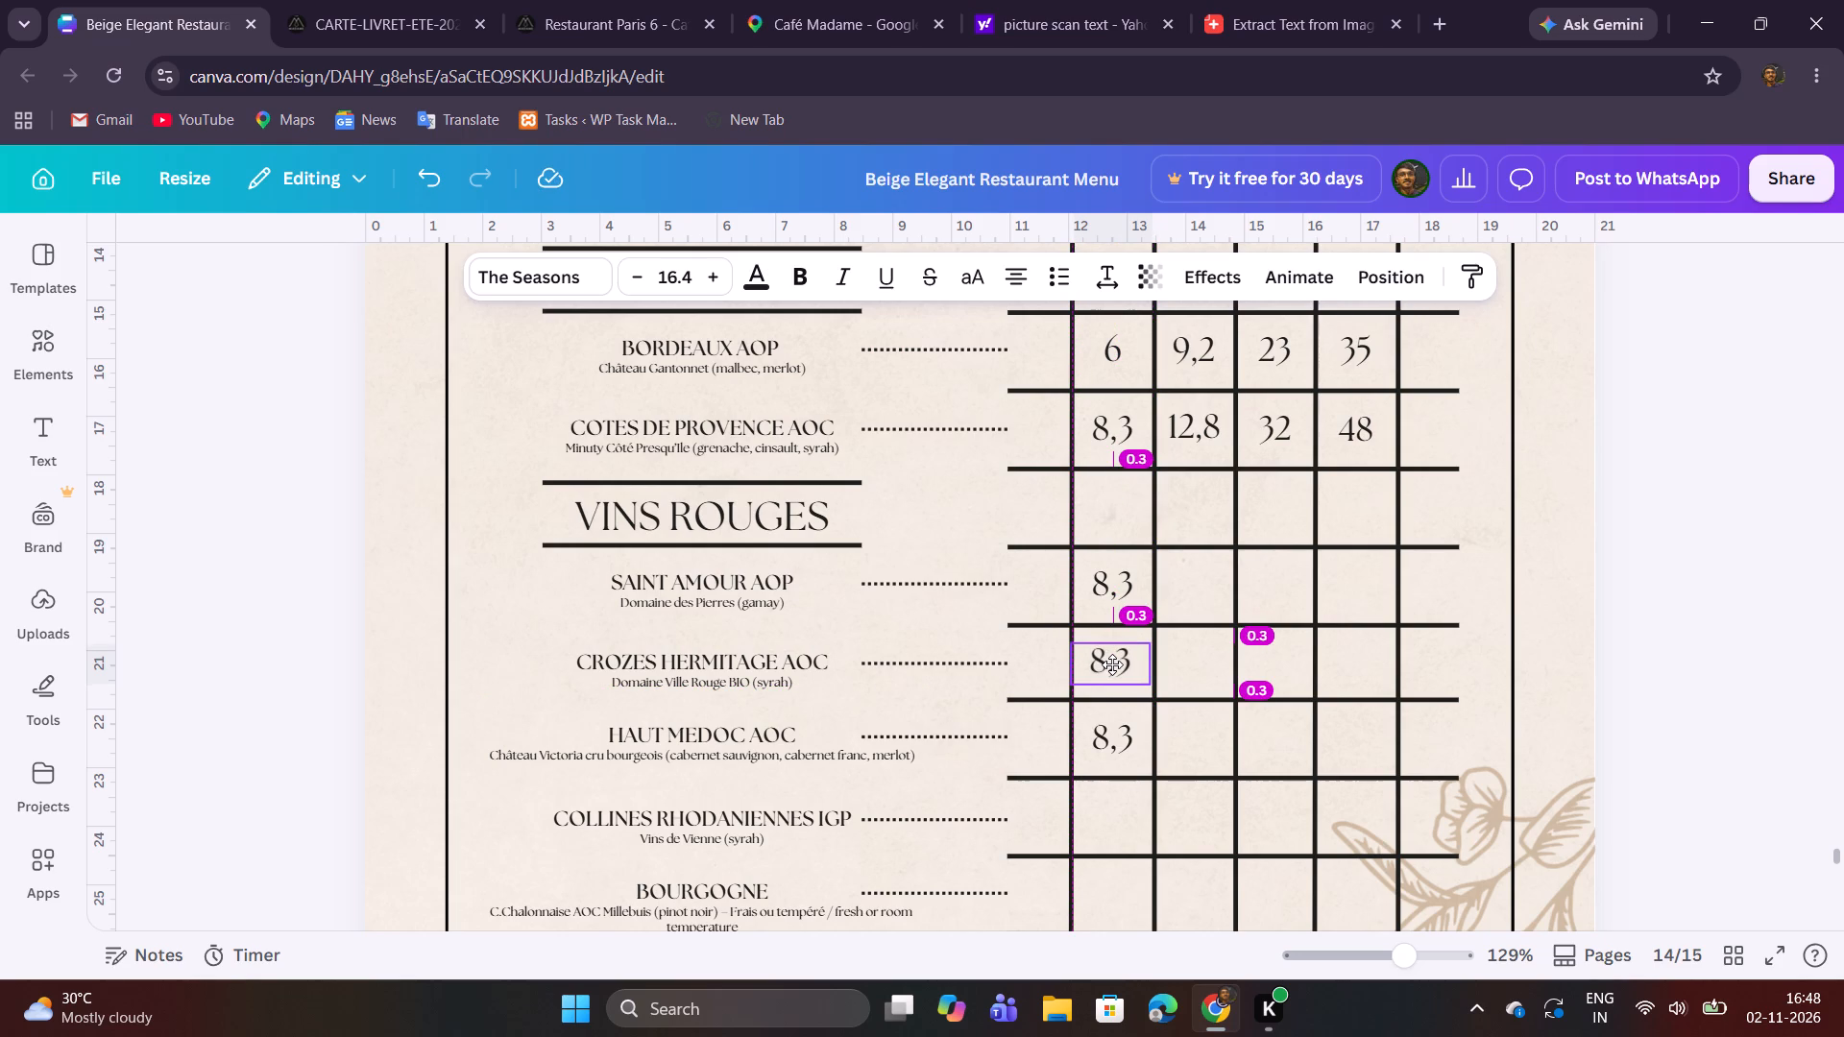
{"action": "left_click_drag", "start_coordinate": [1112, 664], "coordinate": [1113, 664]}
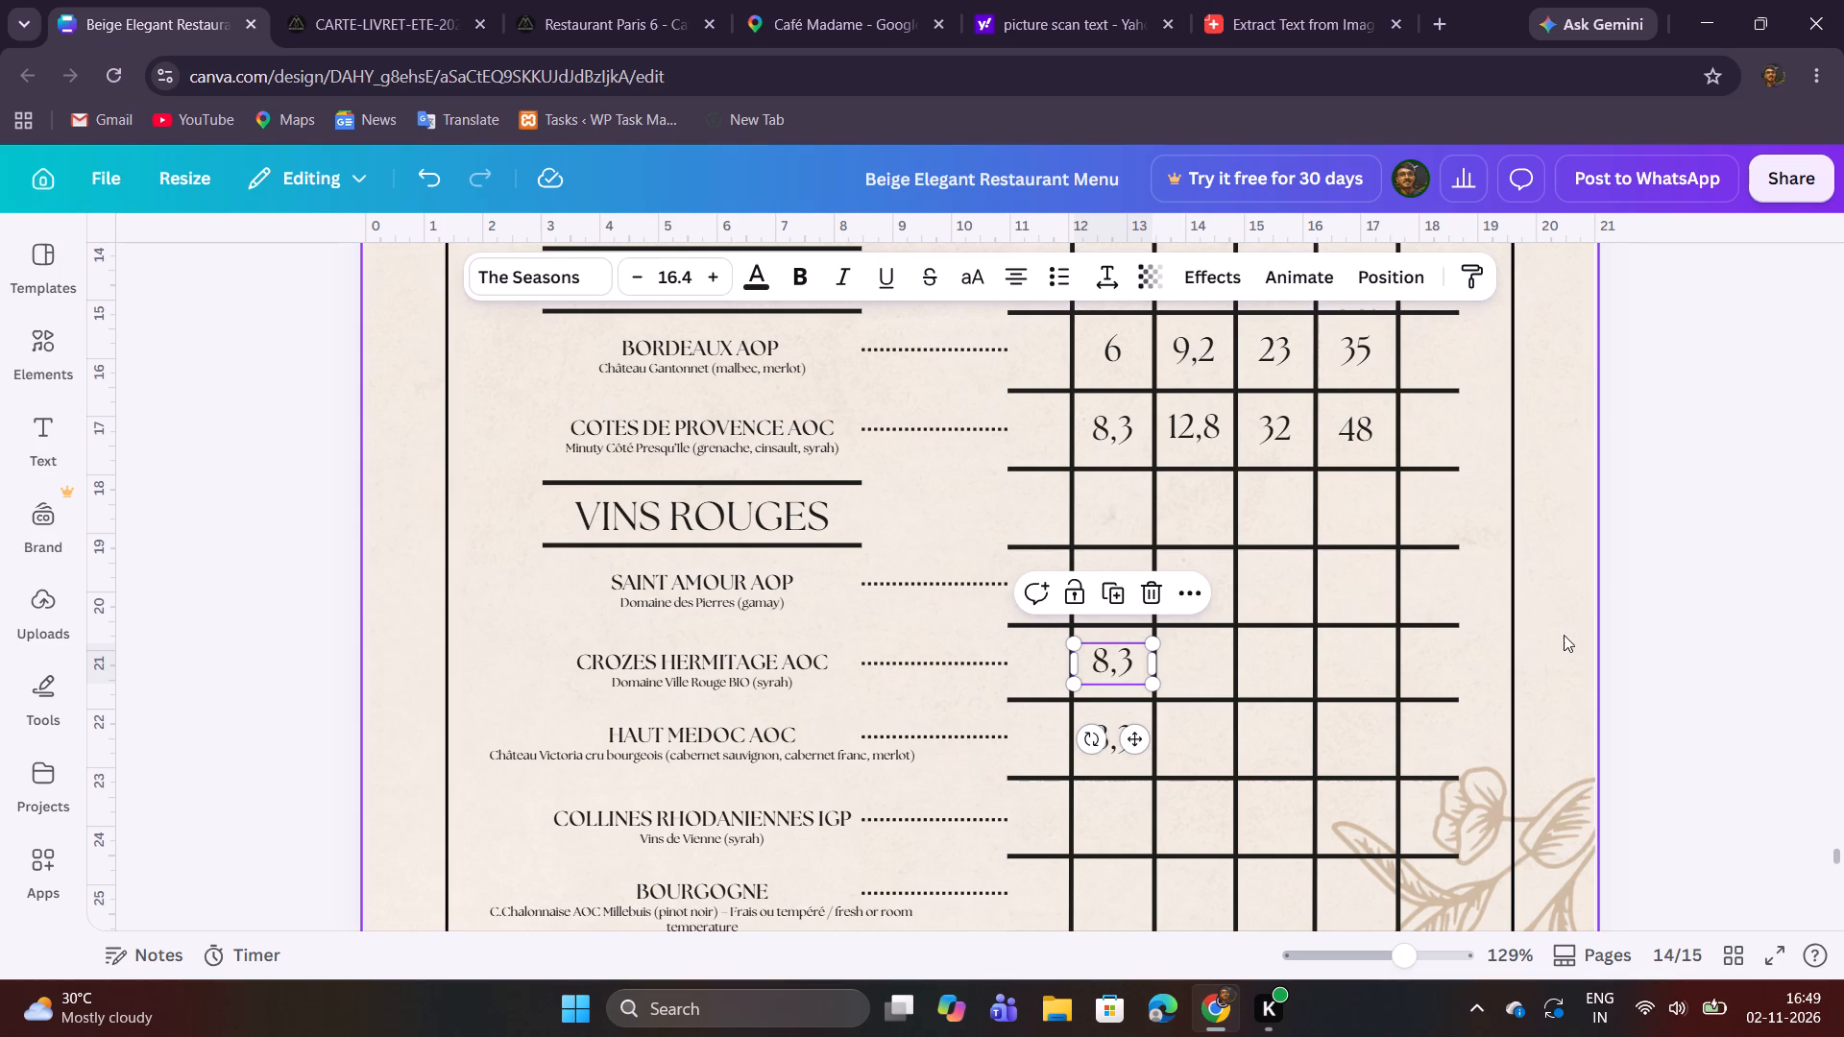
{"action": "left_click", "coordinate": [1566, 633]}
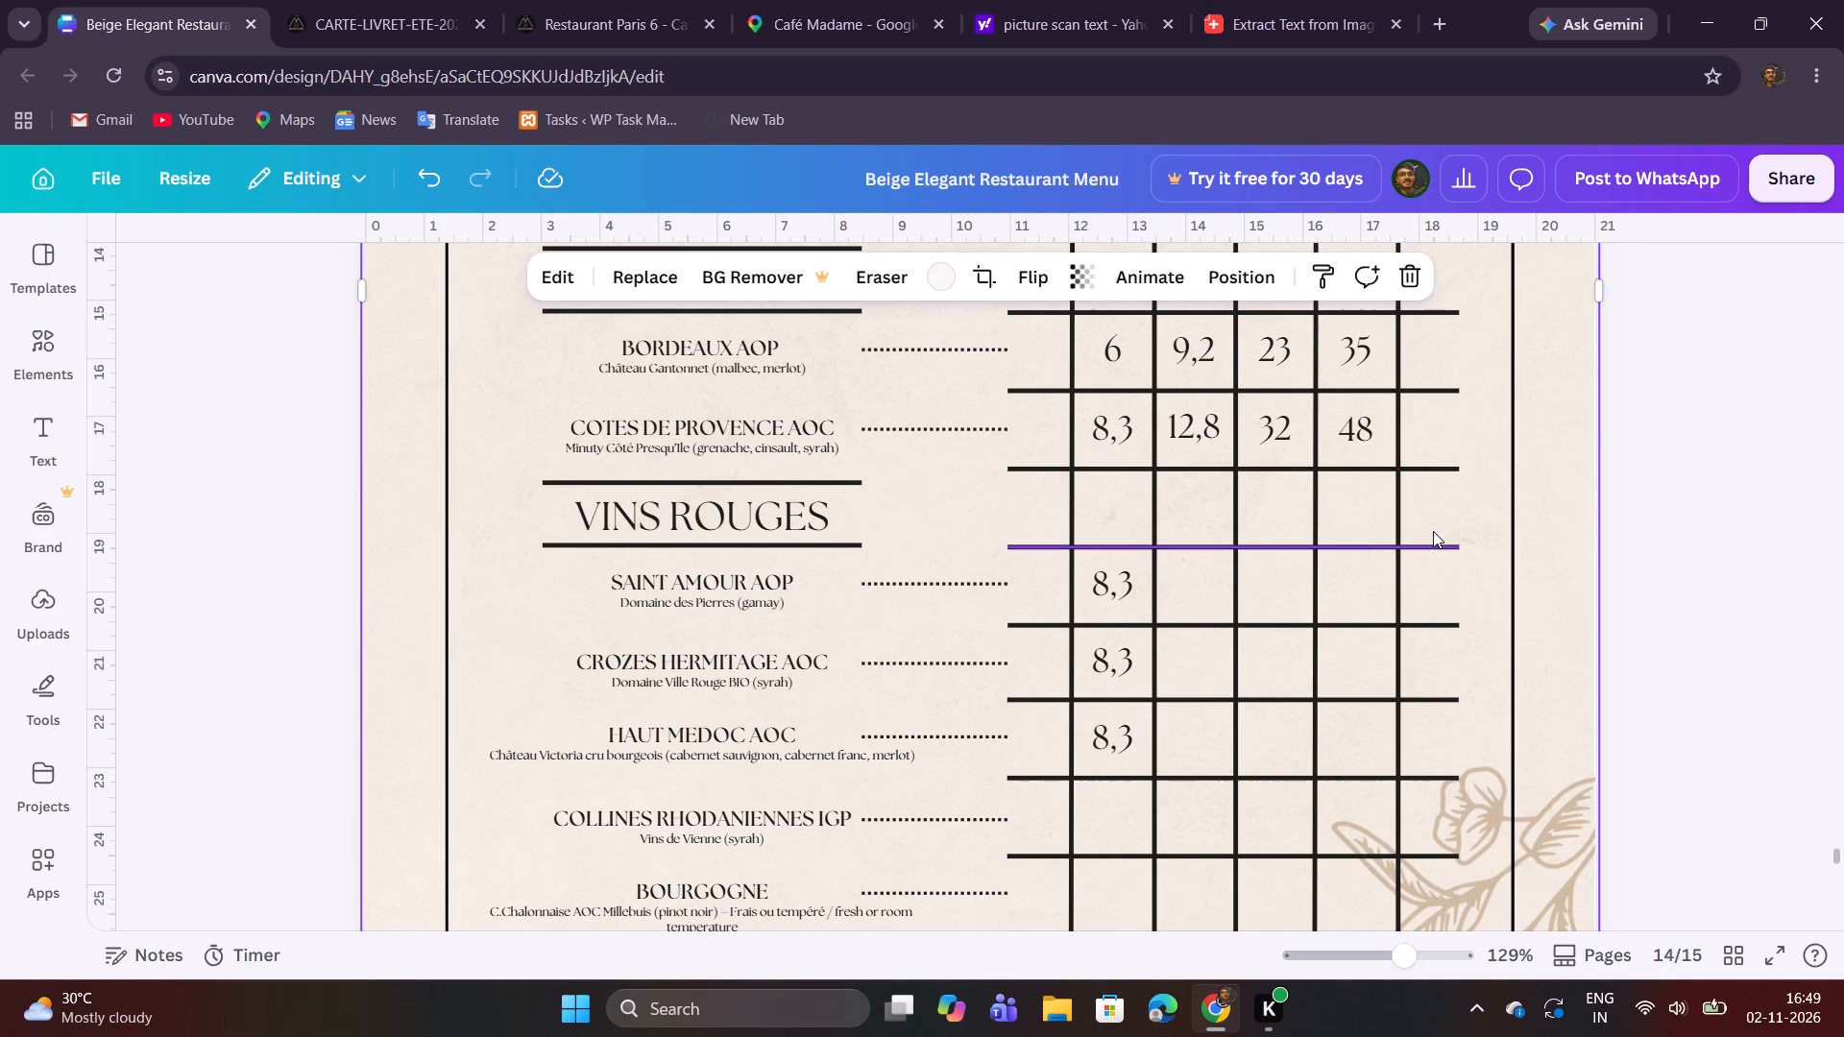
Duplicate the CROZES HERMITAGE AOC price 8,3 and place the copy in the first price column of the COLLINES RHODANIENNES IGP row.
{"action": "left_click", "coordinate": [1133, 648]}
{"action": "left_click", "coordinate": [1118, 603]}
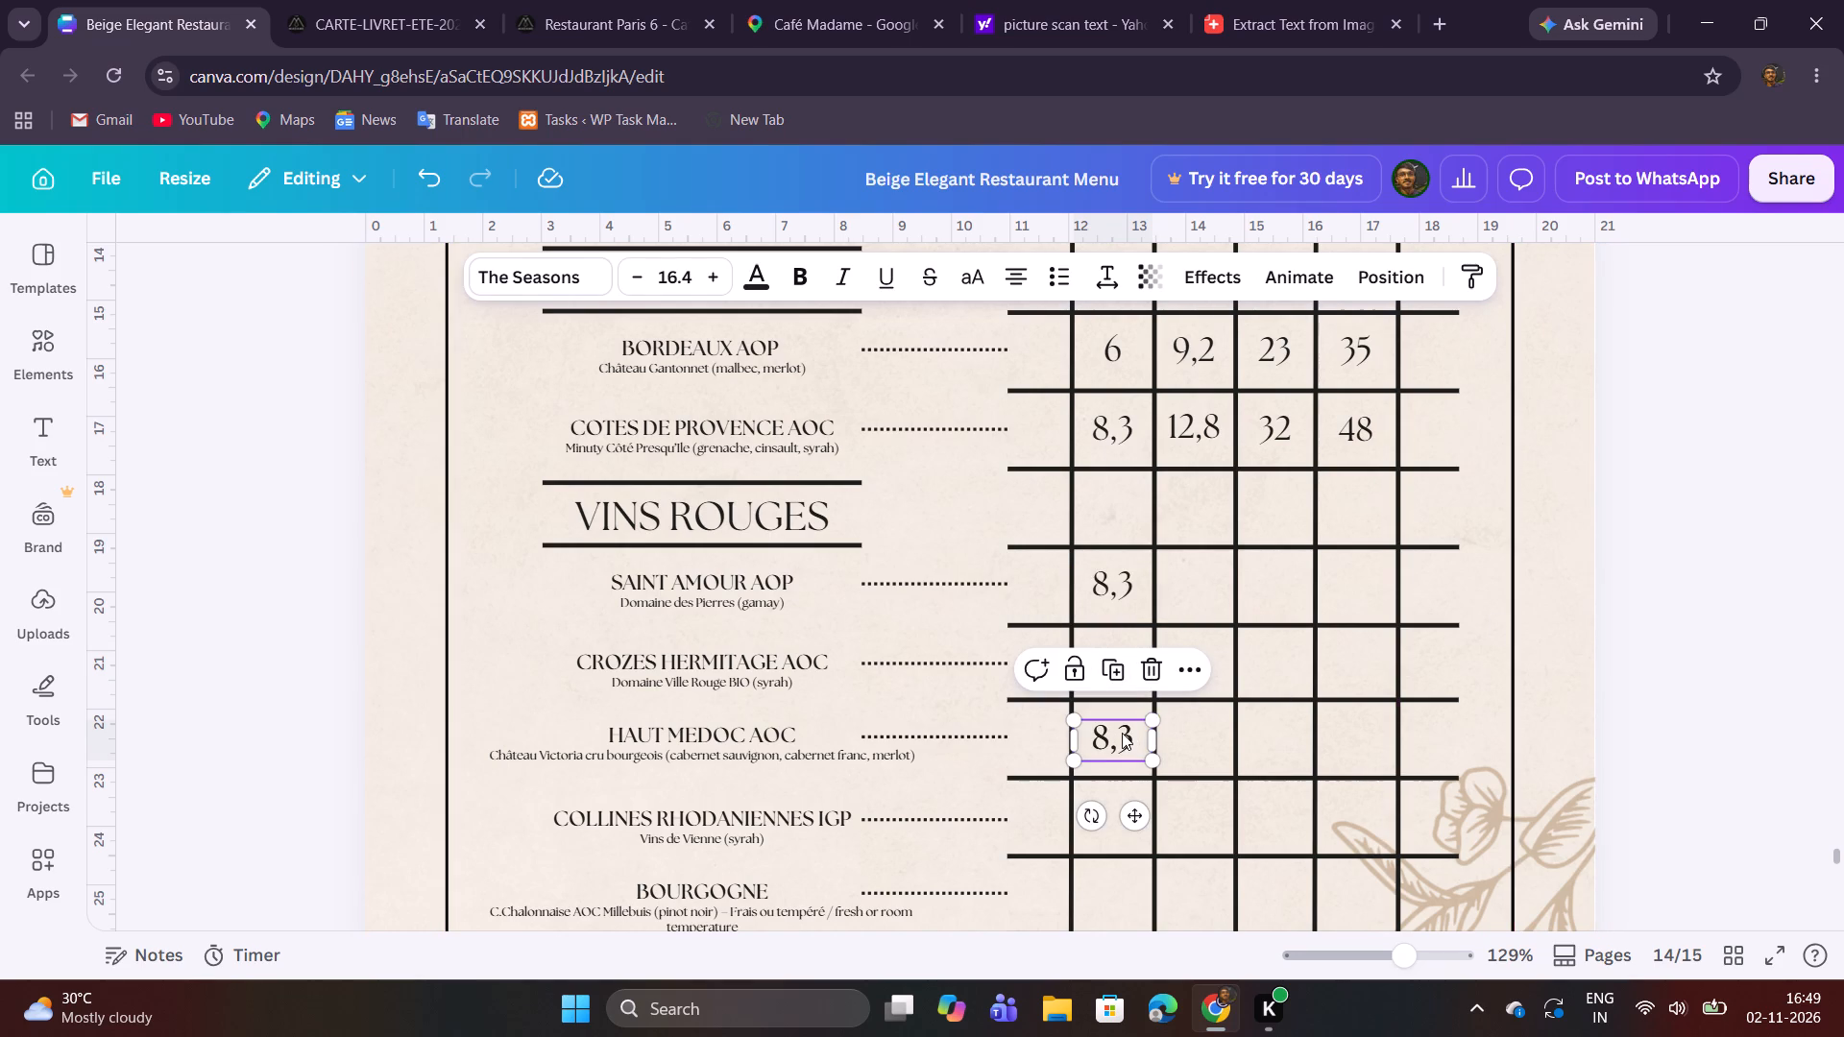
{"action": "left_click", "coordinate": [1122, 734]}
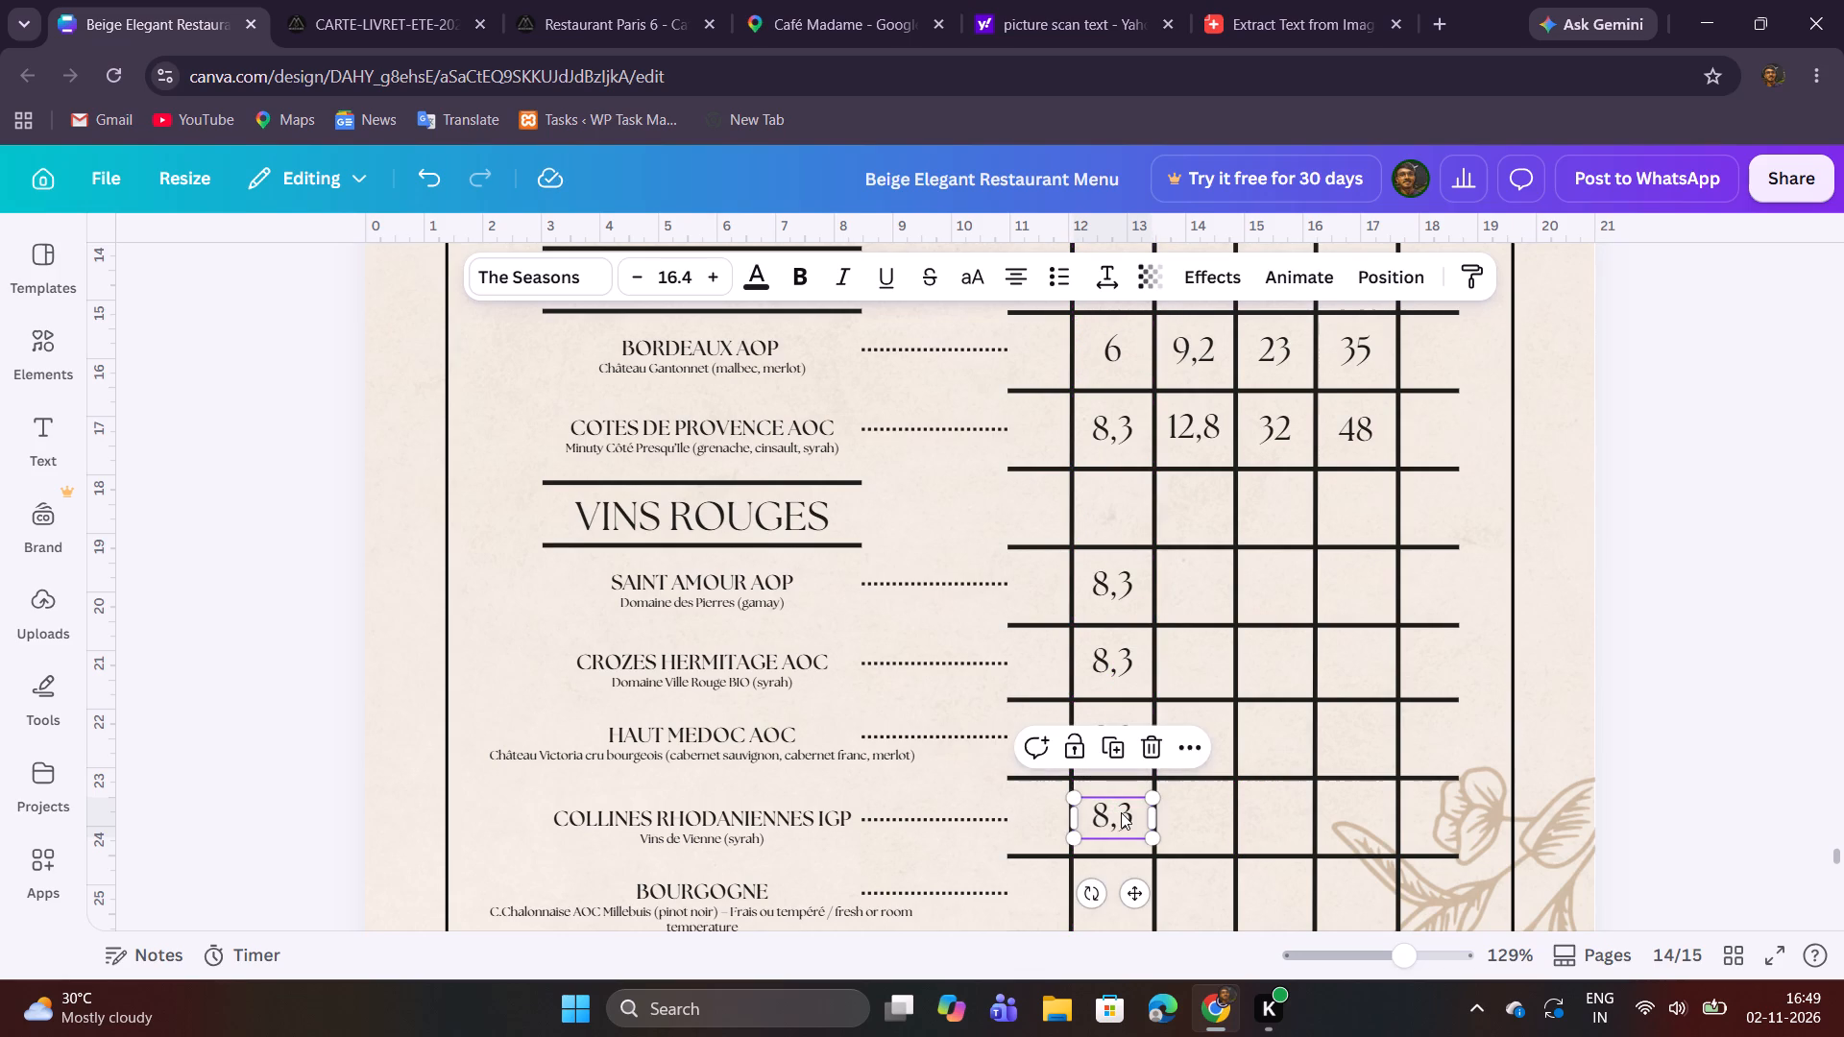
{"action": "left_click", "coordinate": [1638, 692], "text": "shift"}
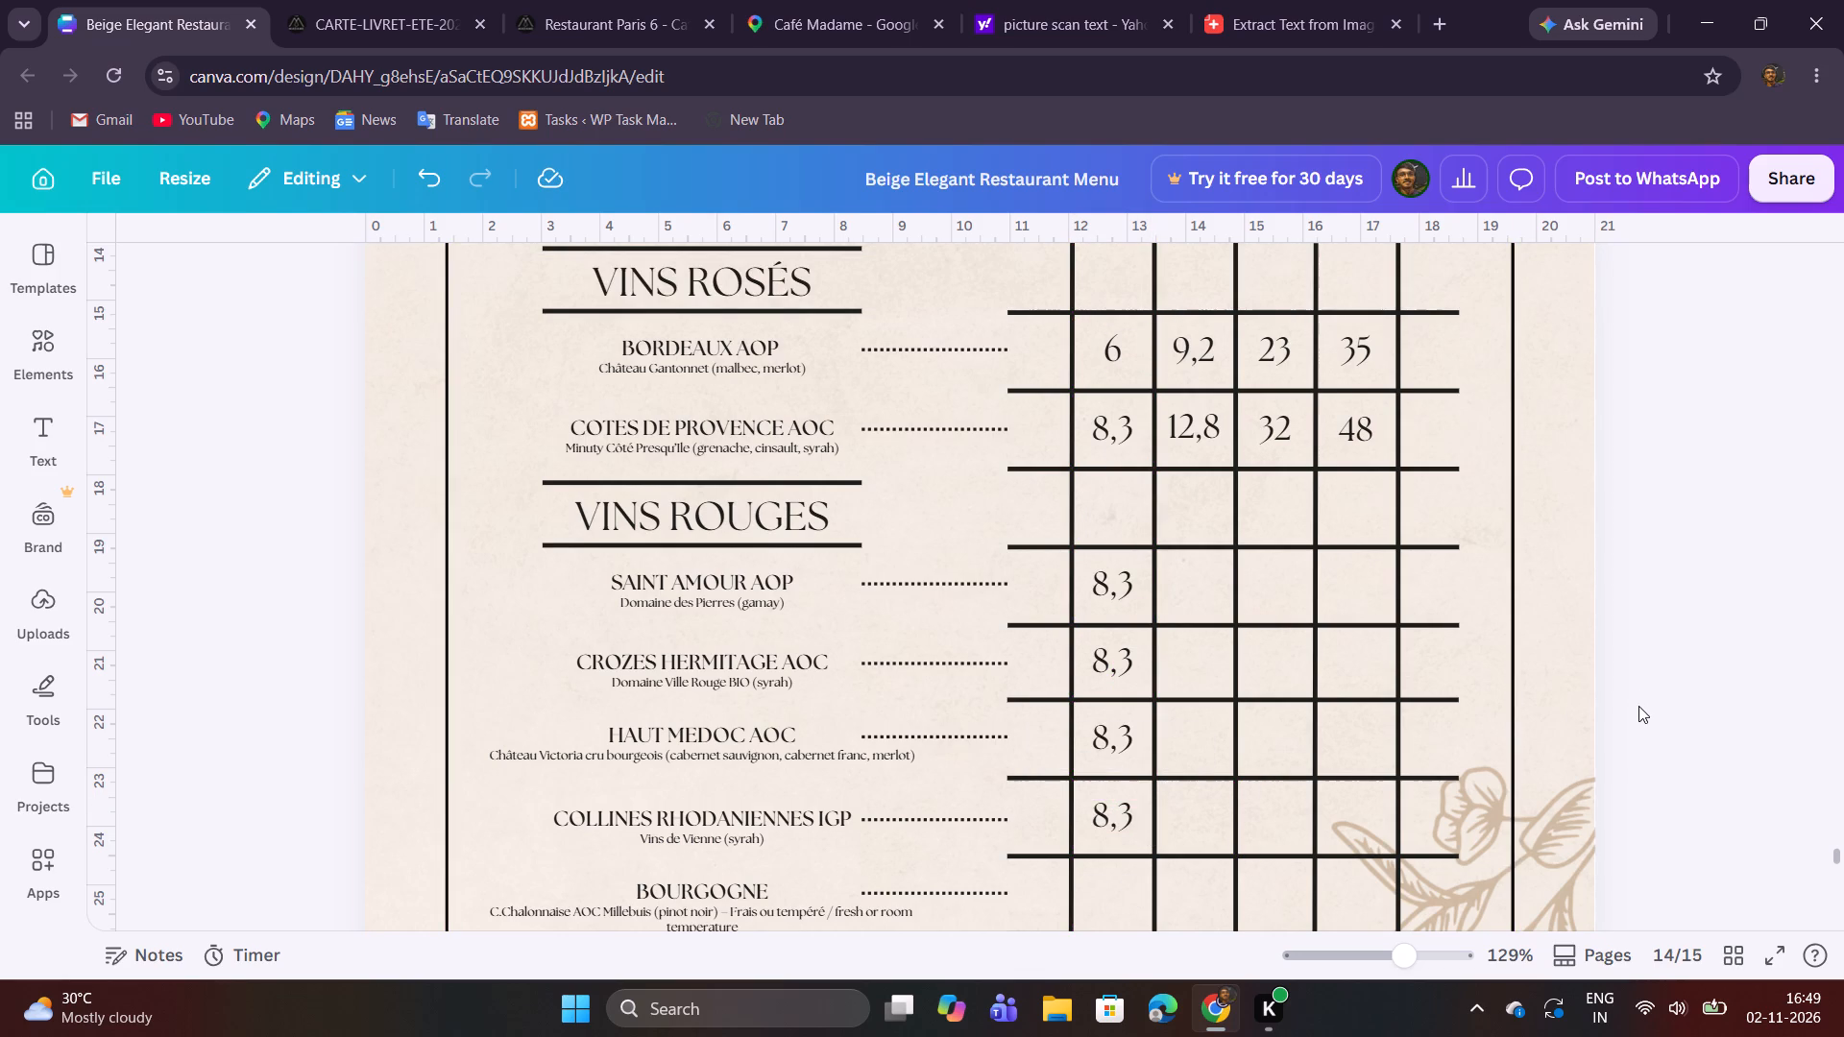
Duplicate the HAUT MEDOC AOC price 8,3 and align the copy in the first price column of the BOURGOGNE row.
{"action": "scroll", "coordinate": [1272, 736], "scroll_direction": "down", "scroll_amount": 1}
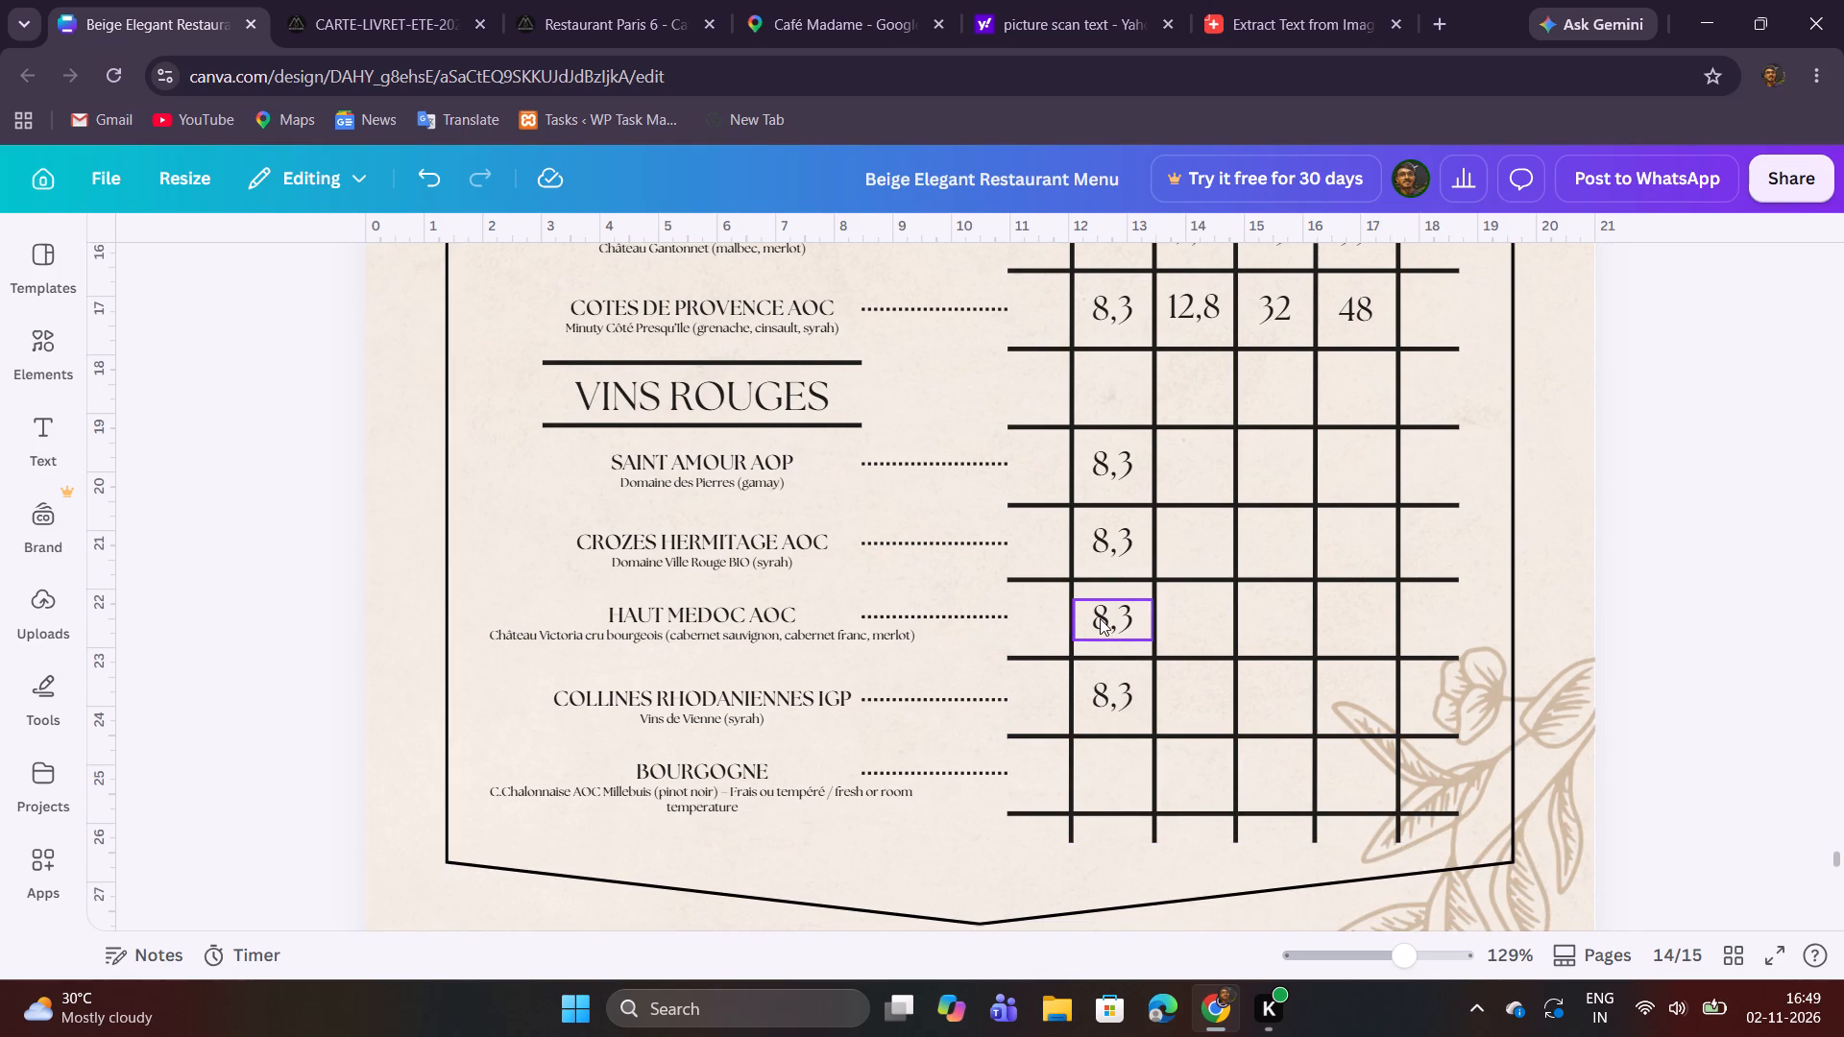
{"action": "left_click", "coordinate": [1100, 618]}
{"action": "left_click", "coordinate": [1120, 536]}
{"action": "left_click_drag", "start_coordinate": [1131, 647], "coordinate": [1107, 778]}
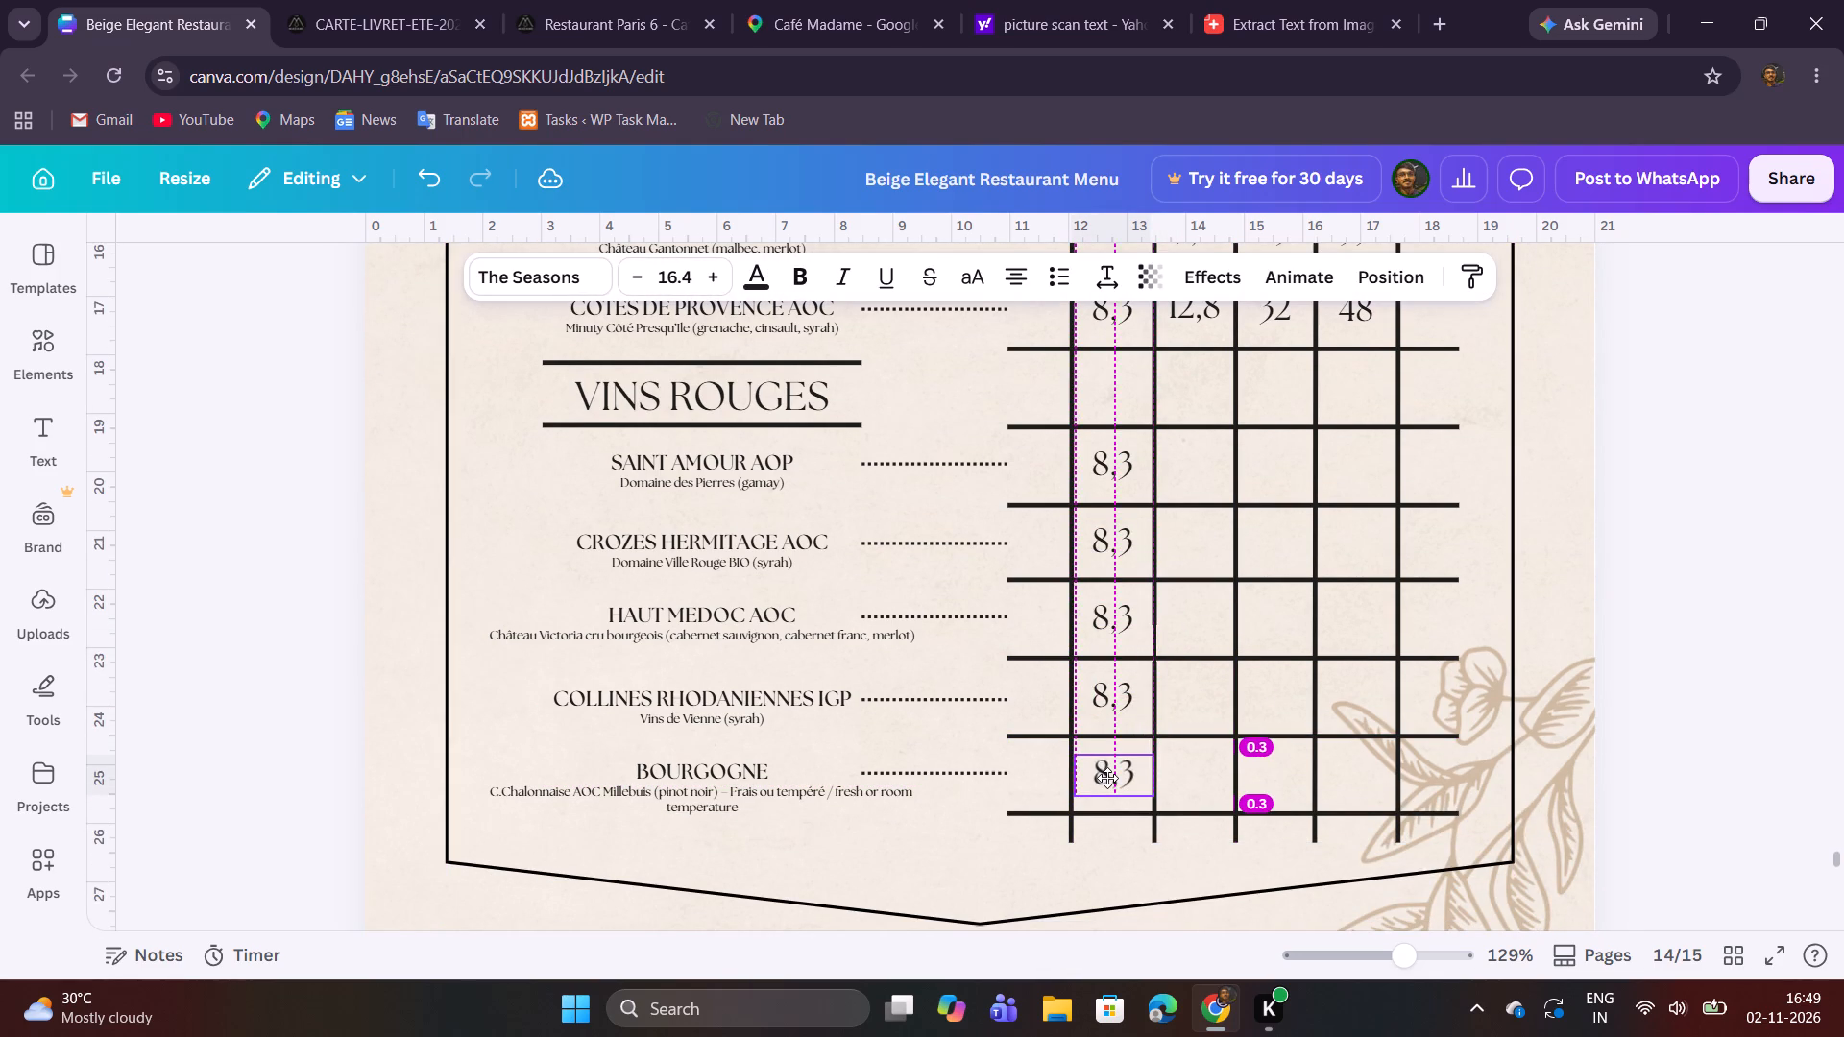
{"action": "left_click_drag", "start_coordinate": [1107, 778], "coordinate": [1104, 780]}
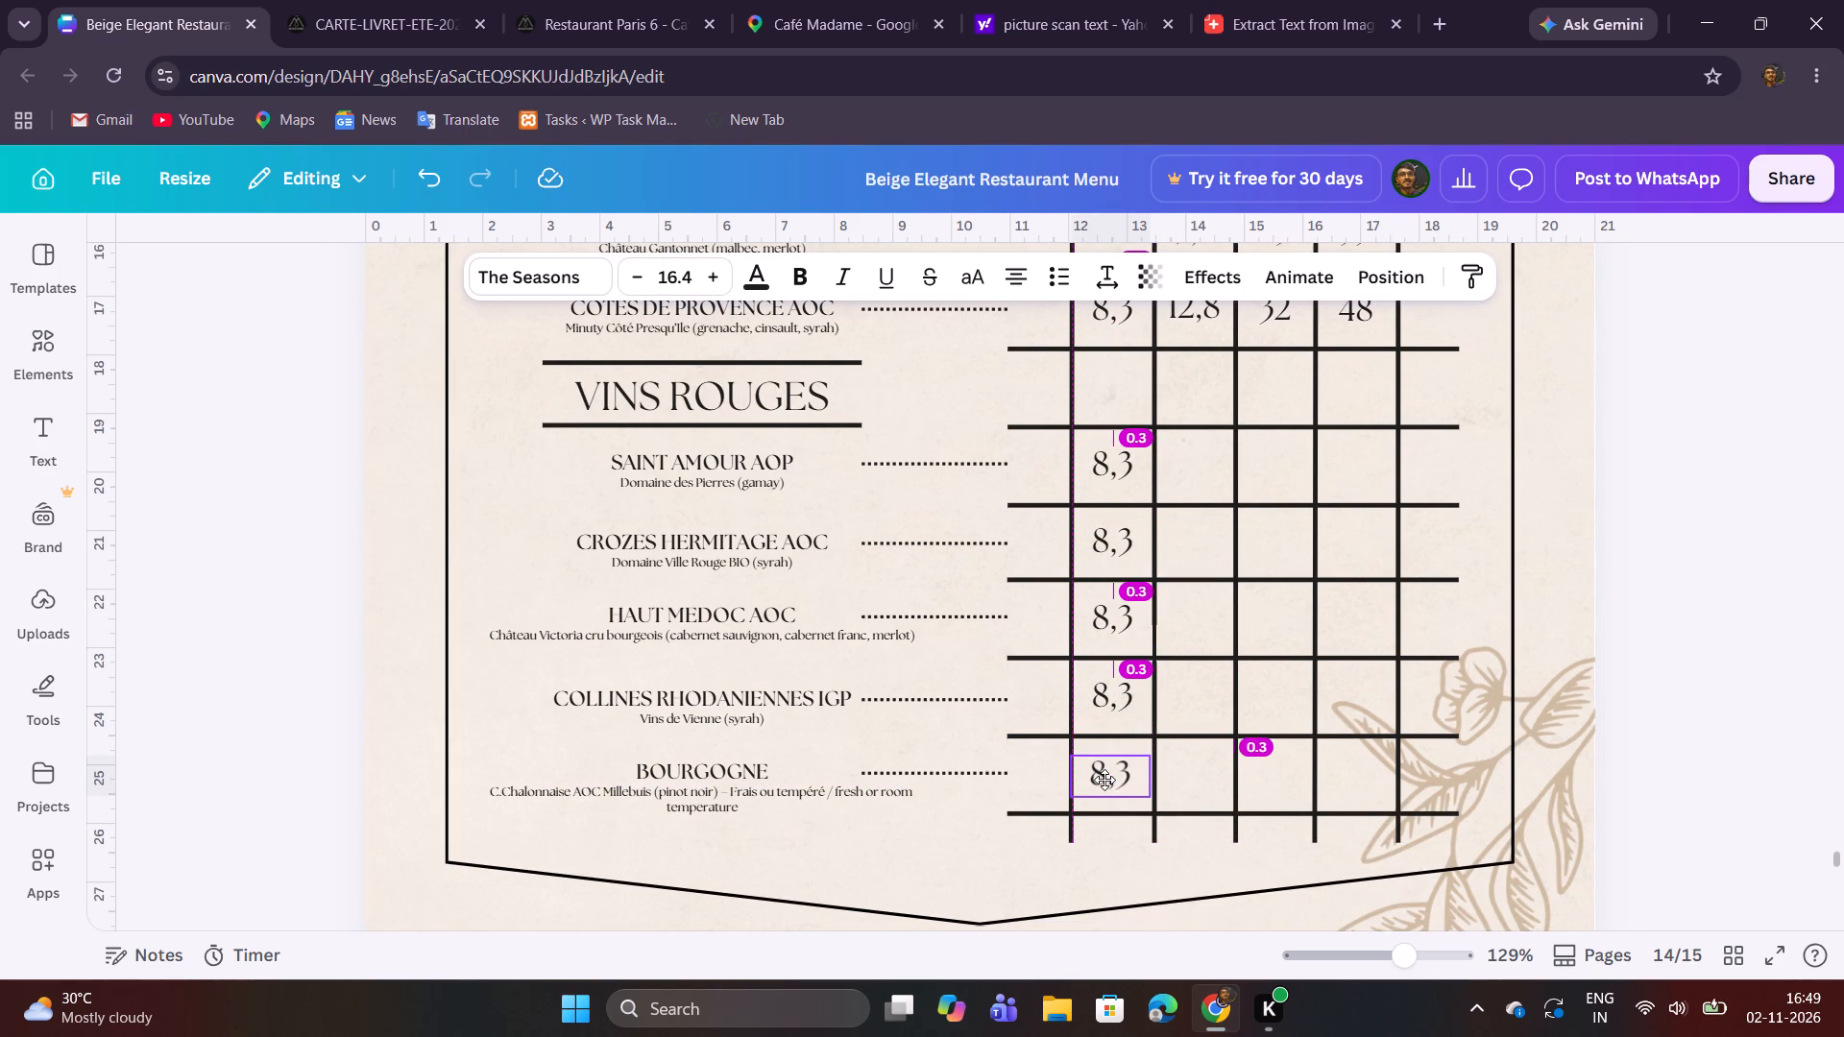
{"action": "left_click_drag", "start_coordinate": [1104, 780], "coordinate": [1104, 779]}
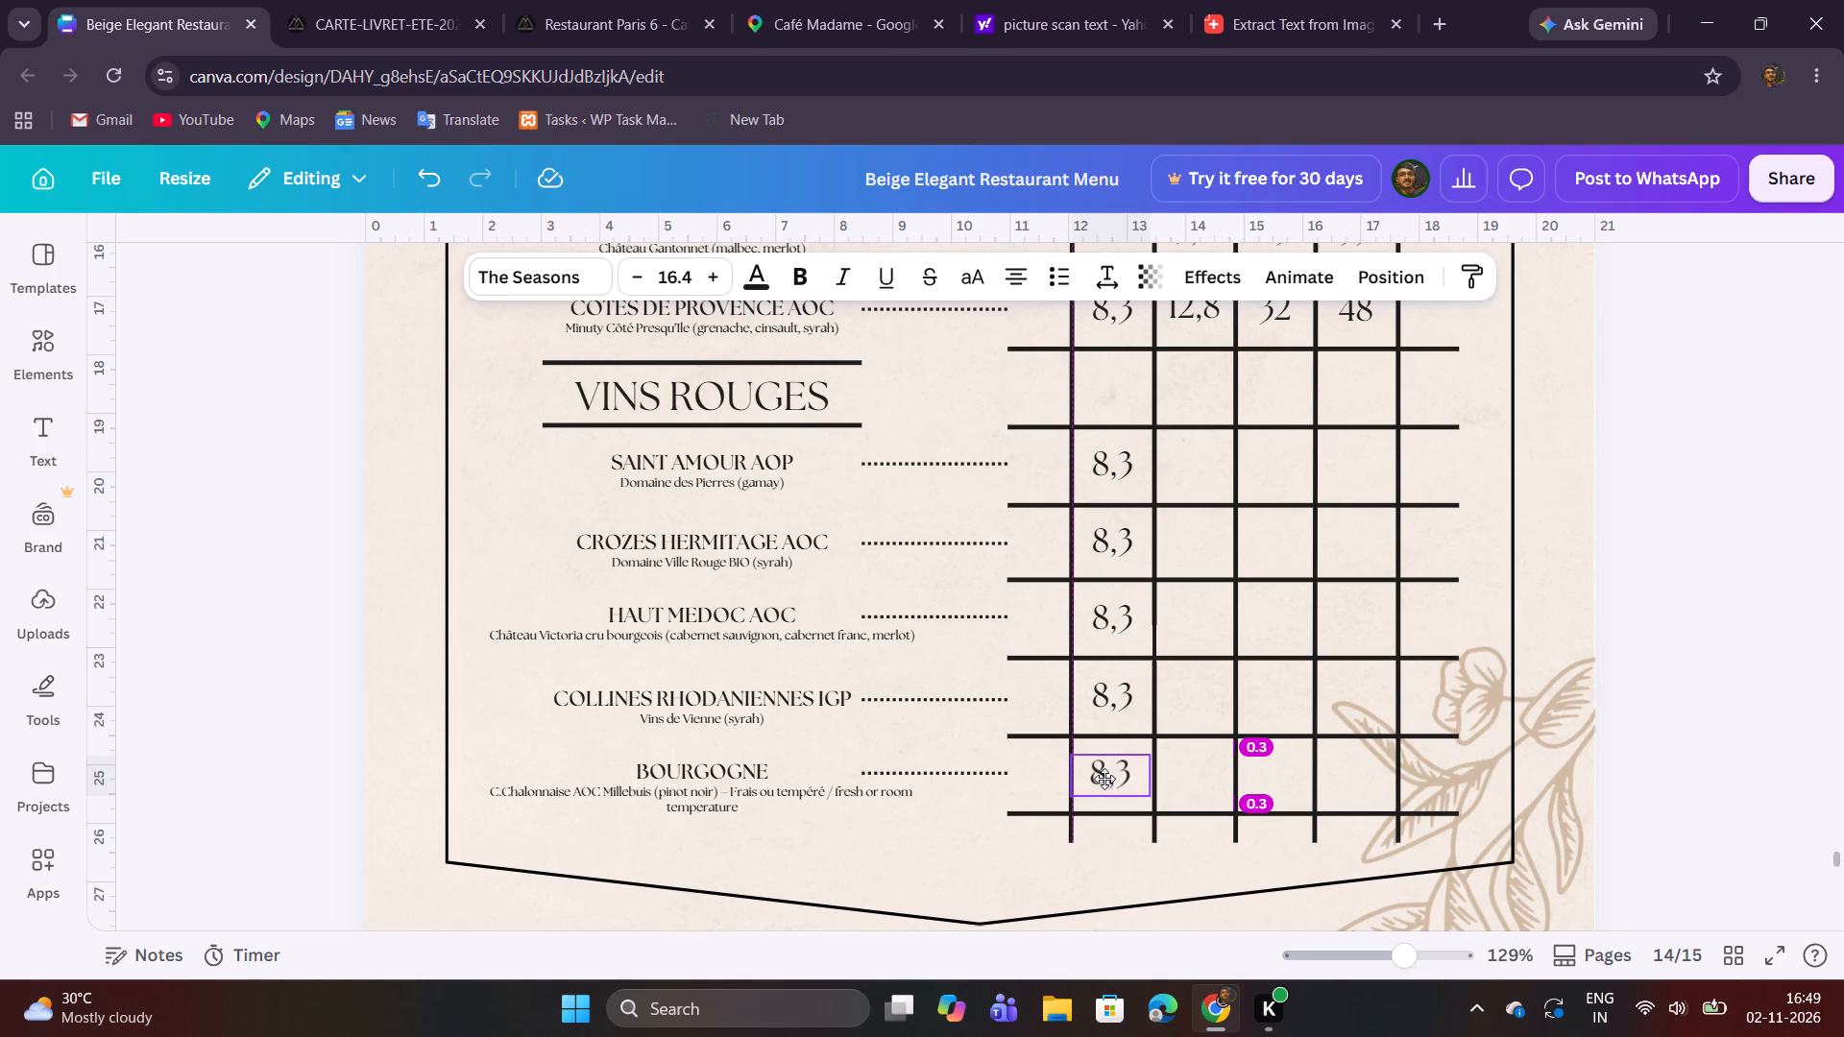
{"action": "left_click_drag", "start_coordinate": [1104, 779], "coordinate": [1096, 776]}
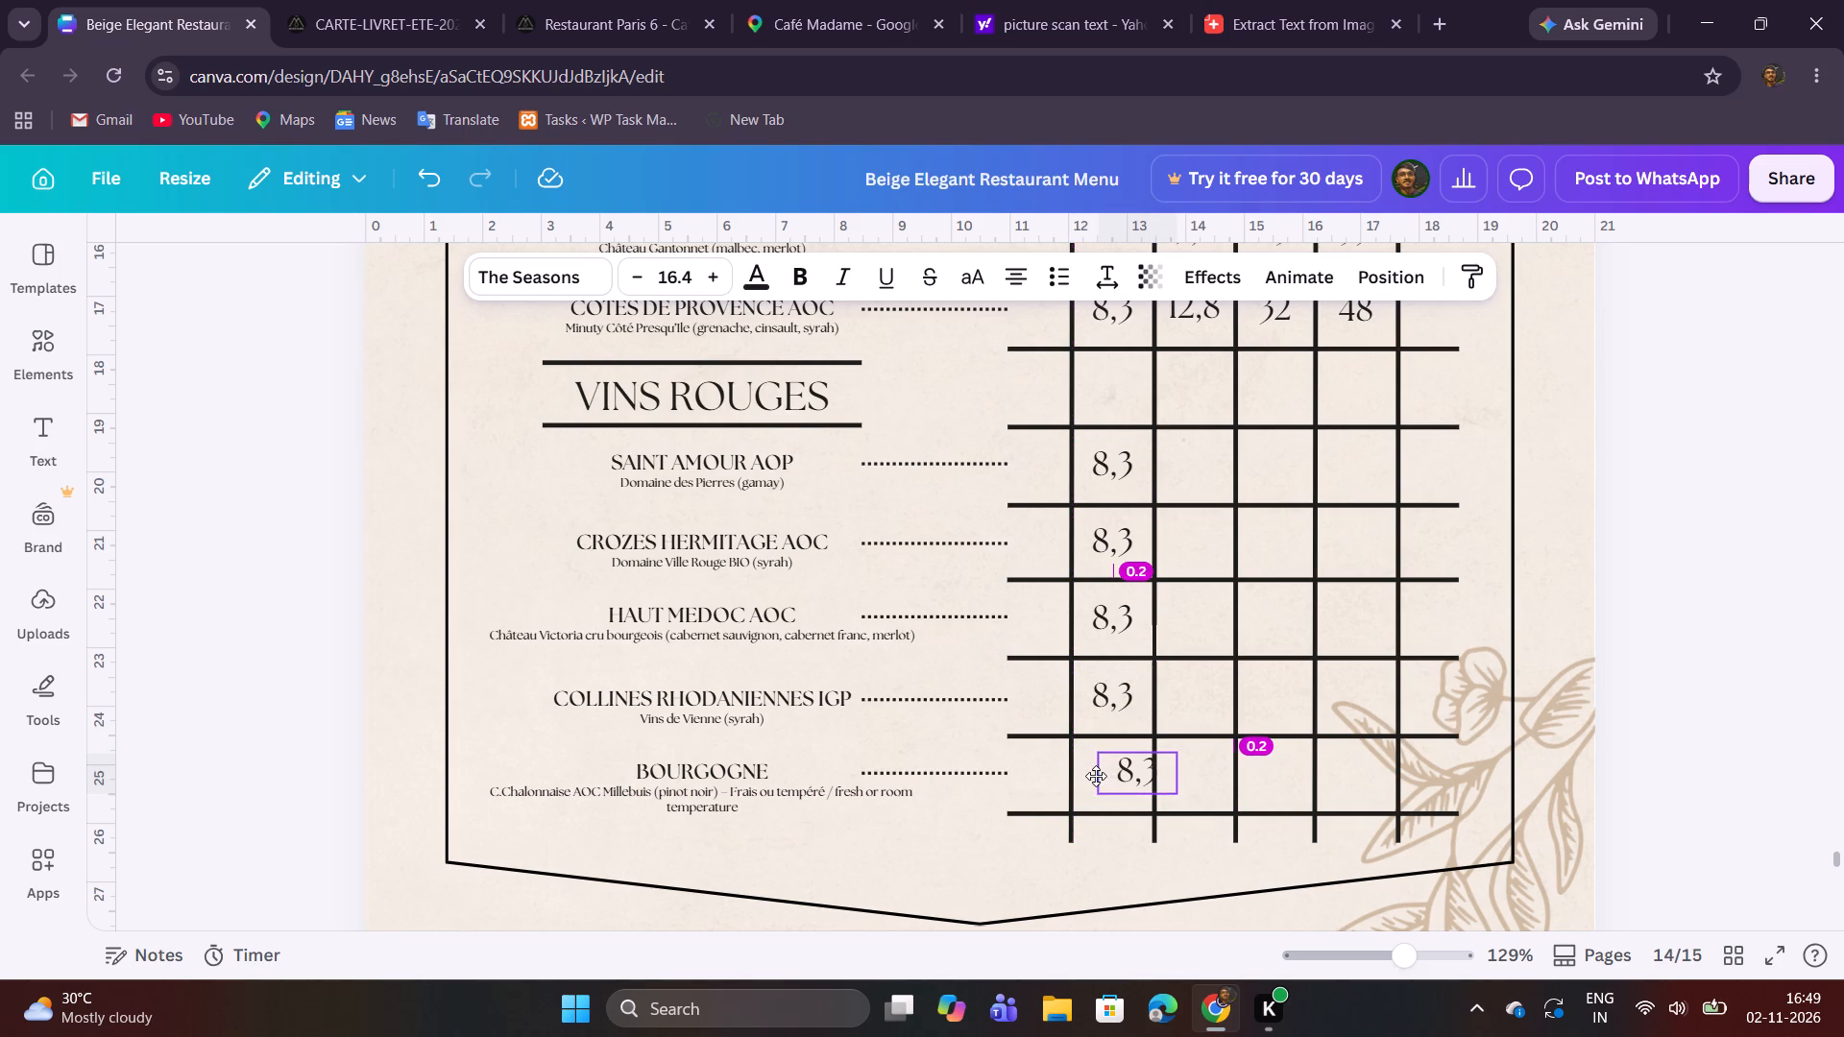
{"action": "left_click_drag", "start_coordinate": [1096, 776], "coordinate": [1104, 776]}
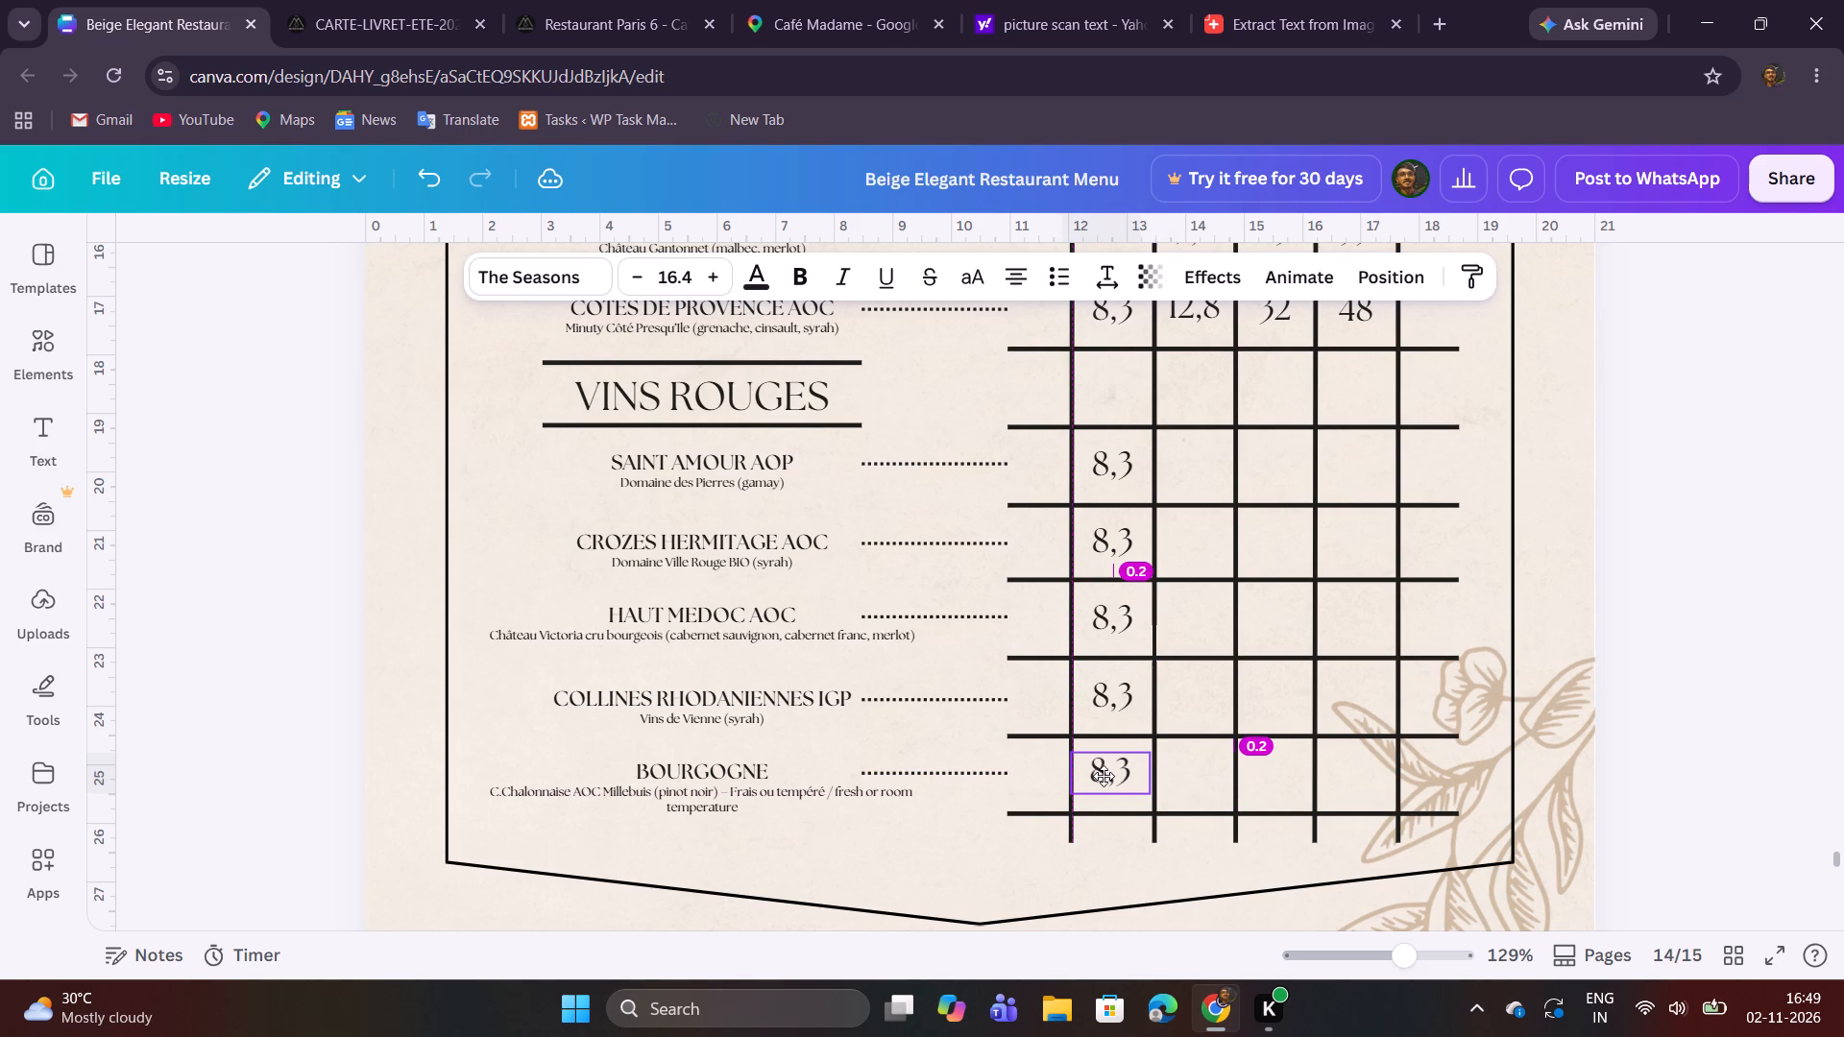
{"action": "left_click_drag", "start_coordinate": [1104, 776], "coordinate": [1107, 778]}
{"action": "left_click", "coordinate": [1592, 703]}
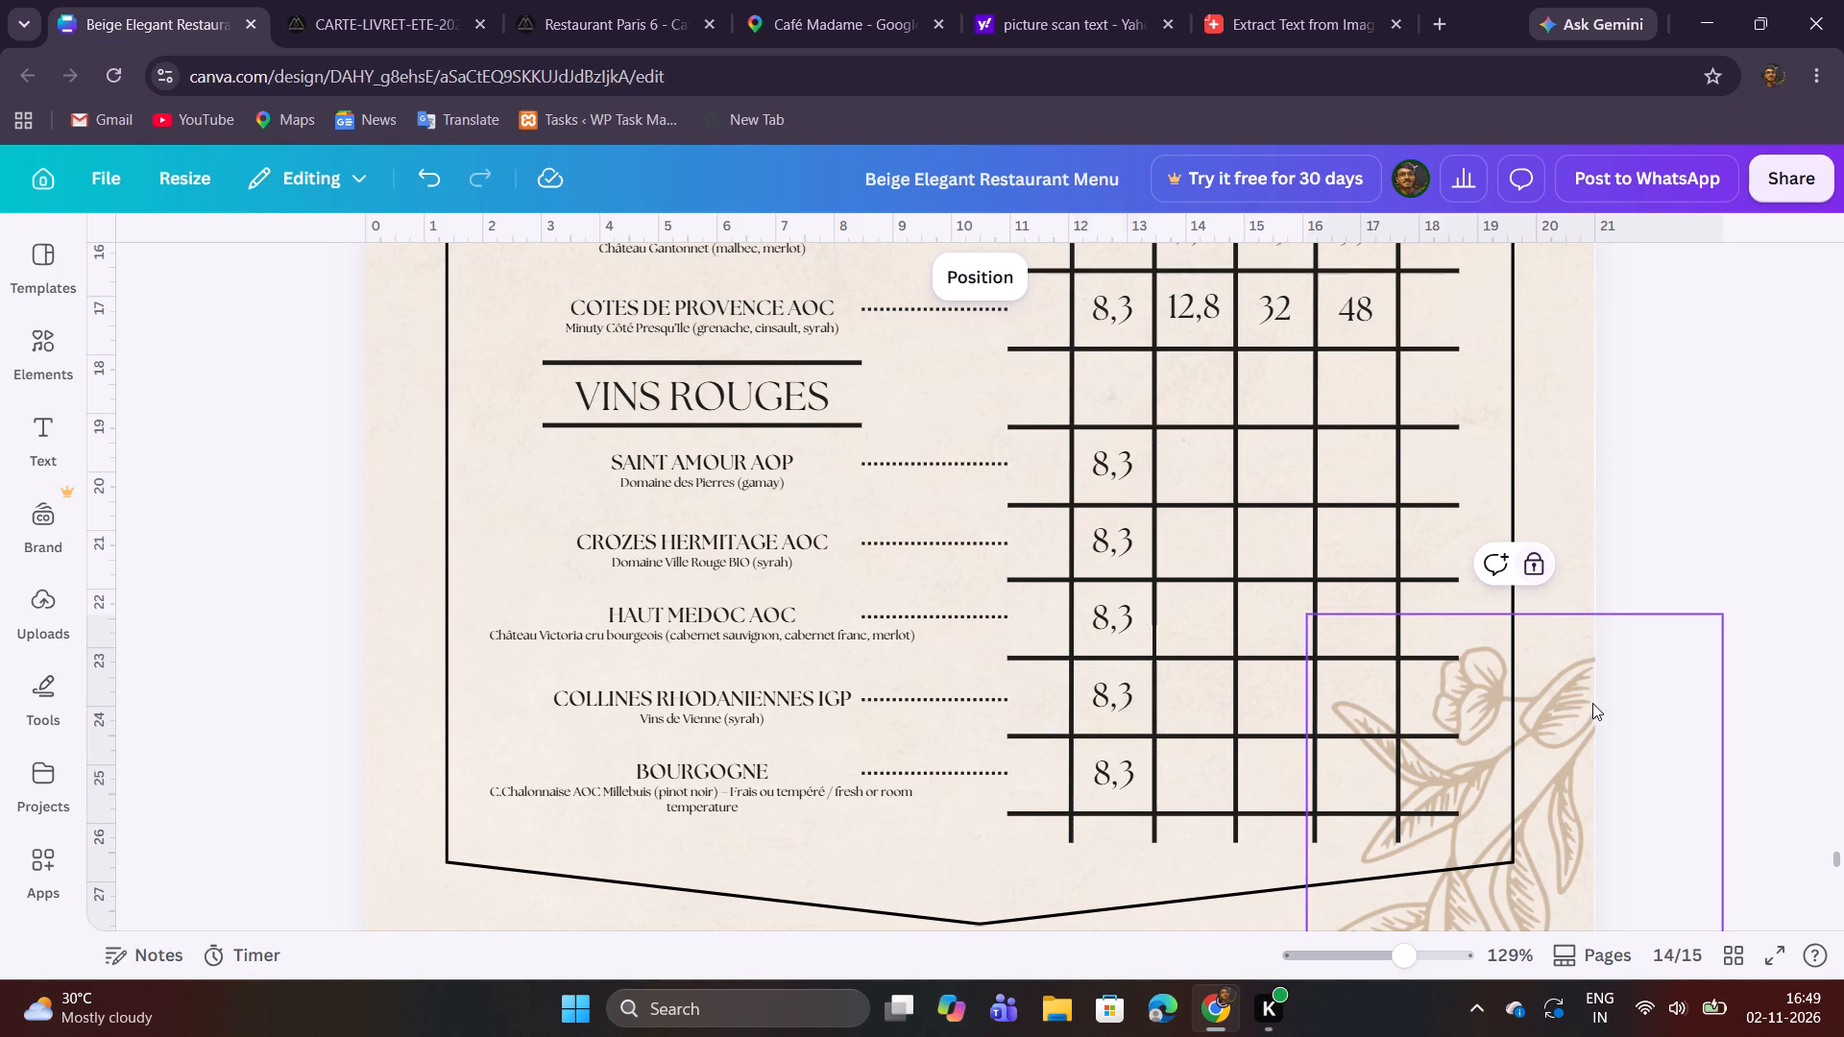
{"action": "left_click", "coordinate": [1722, 505]}
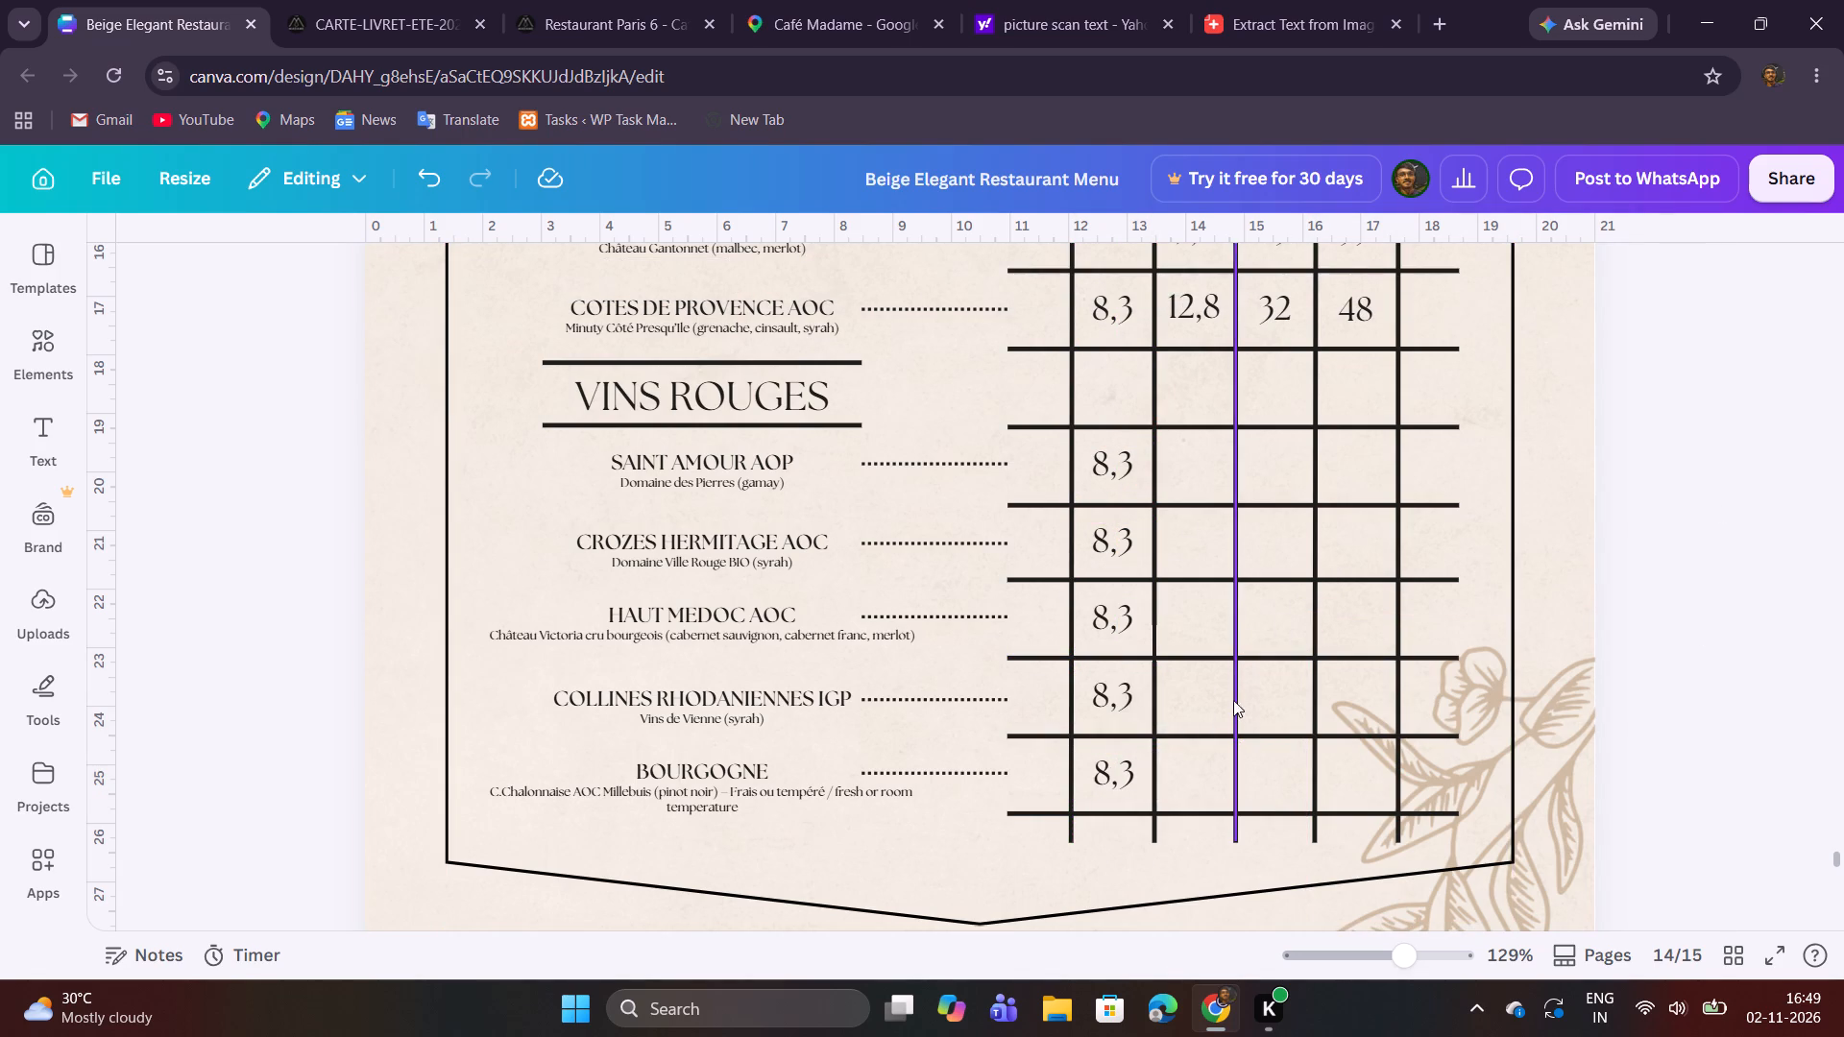
{"action": "left_click", "coordinate": [1124, 771]}
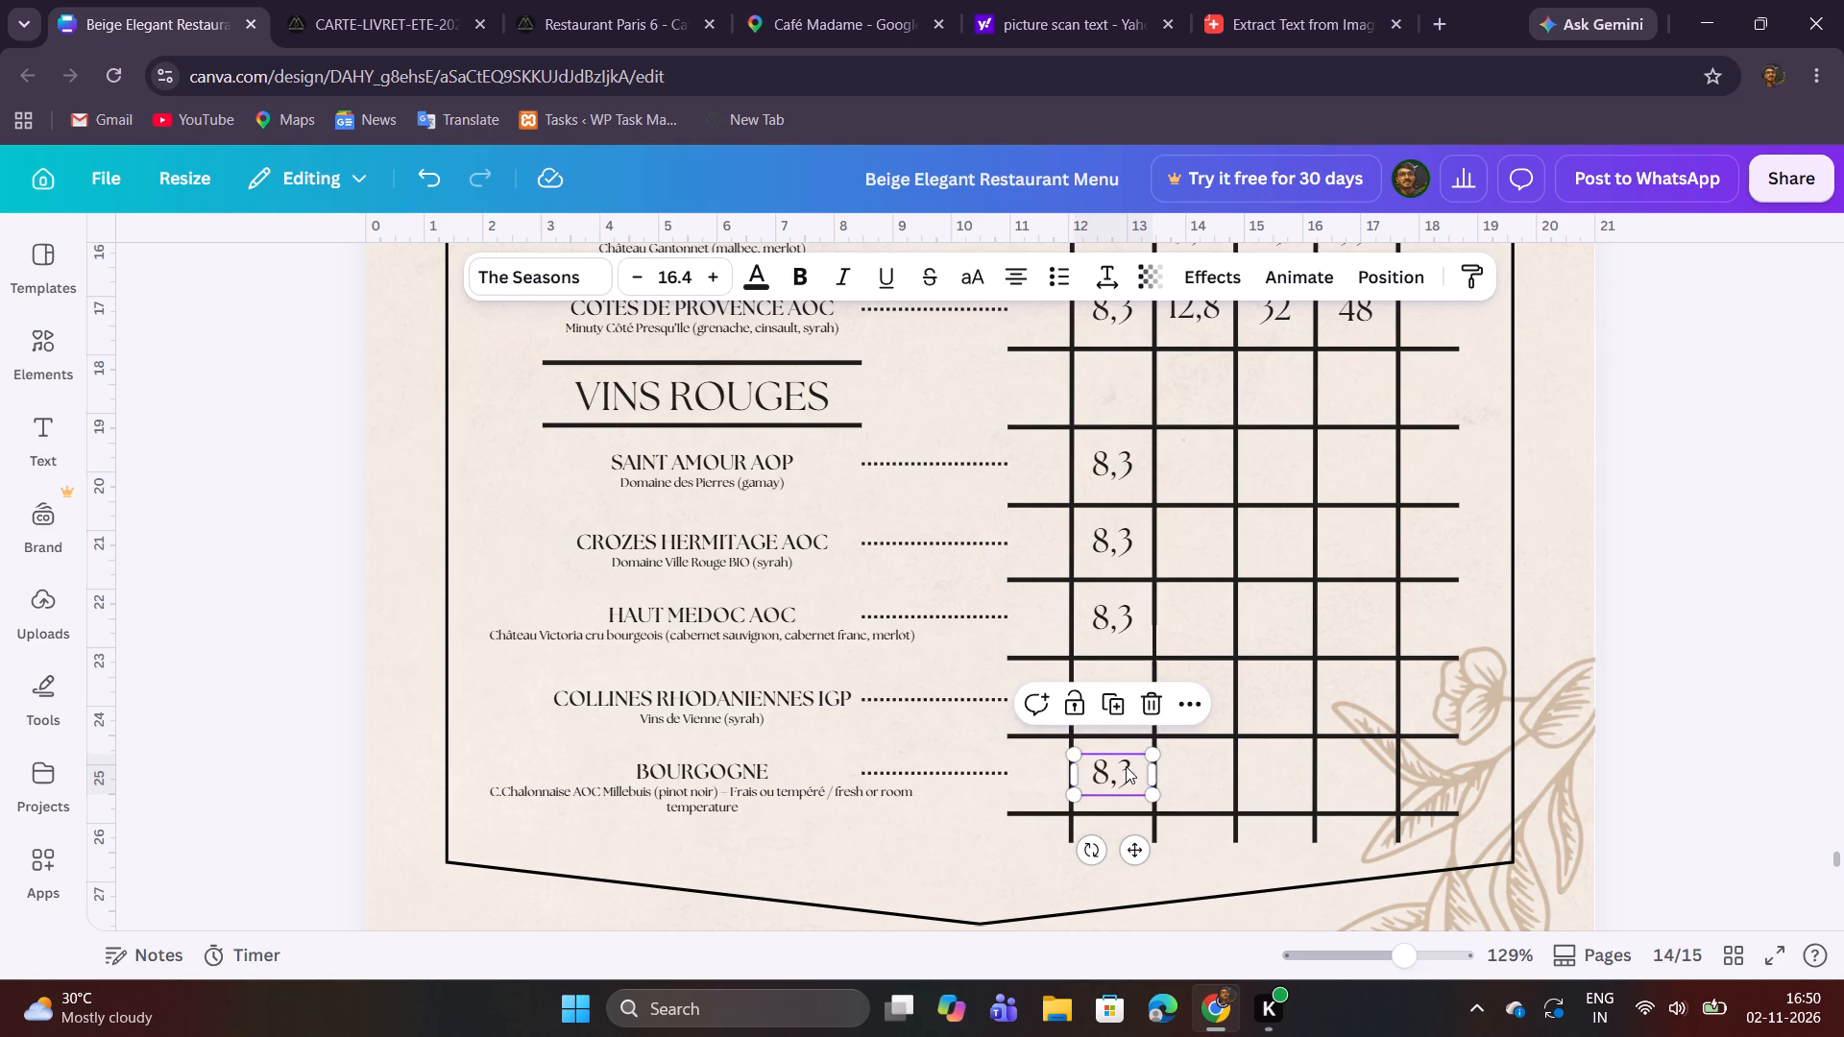
{"action": "left_click", "coordinate": [1642, 701]}
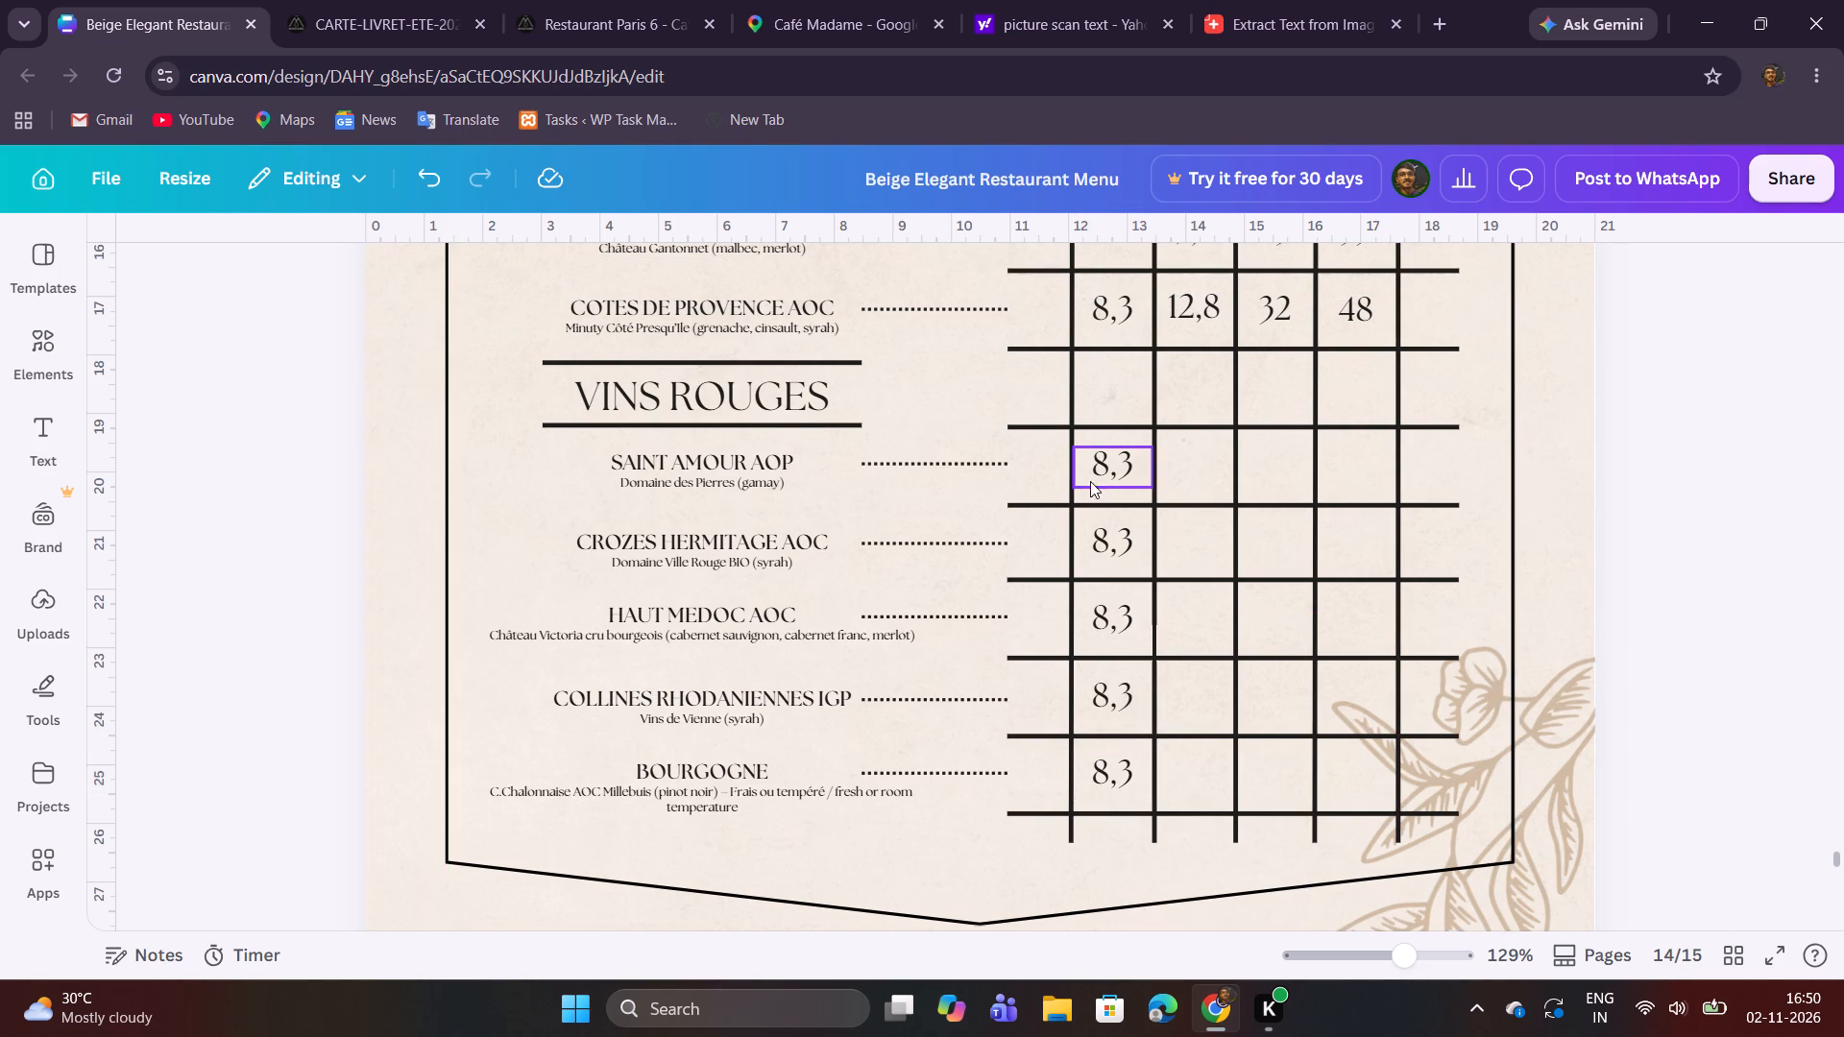
Duplicate the SAINT AMOUR AOP price 8,3 and center the copy in the second price column of the same row.
{"action": "left_click", "coordinate": [1093, 473]}
{"action": "left_click", "coordinate": [1118, 395]}
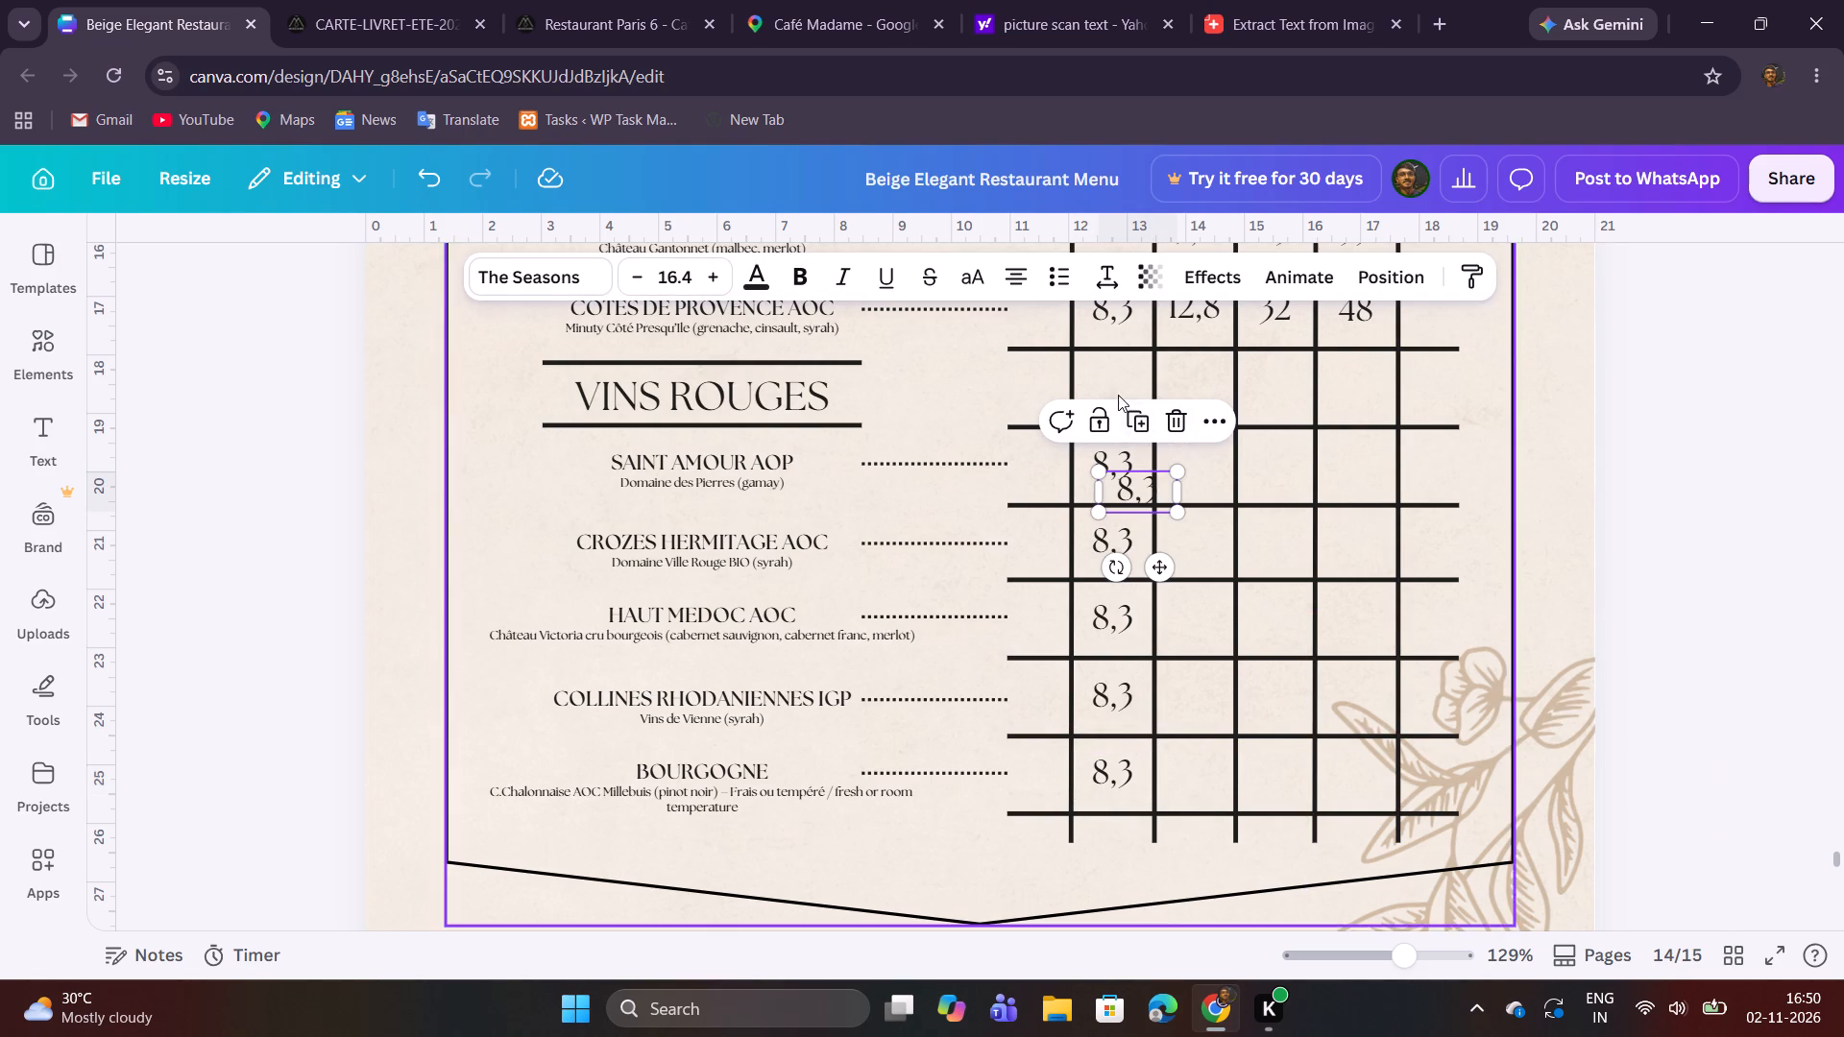
{"action": "left_click_drag", "start_coordinate": [1138, 492], "coordinate": [1199, 473]}
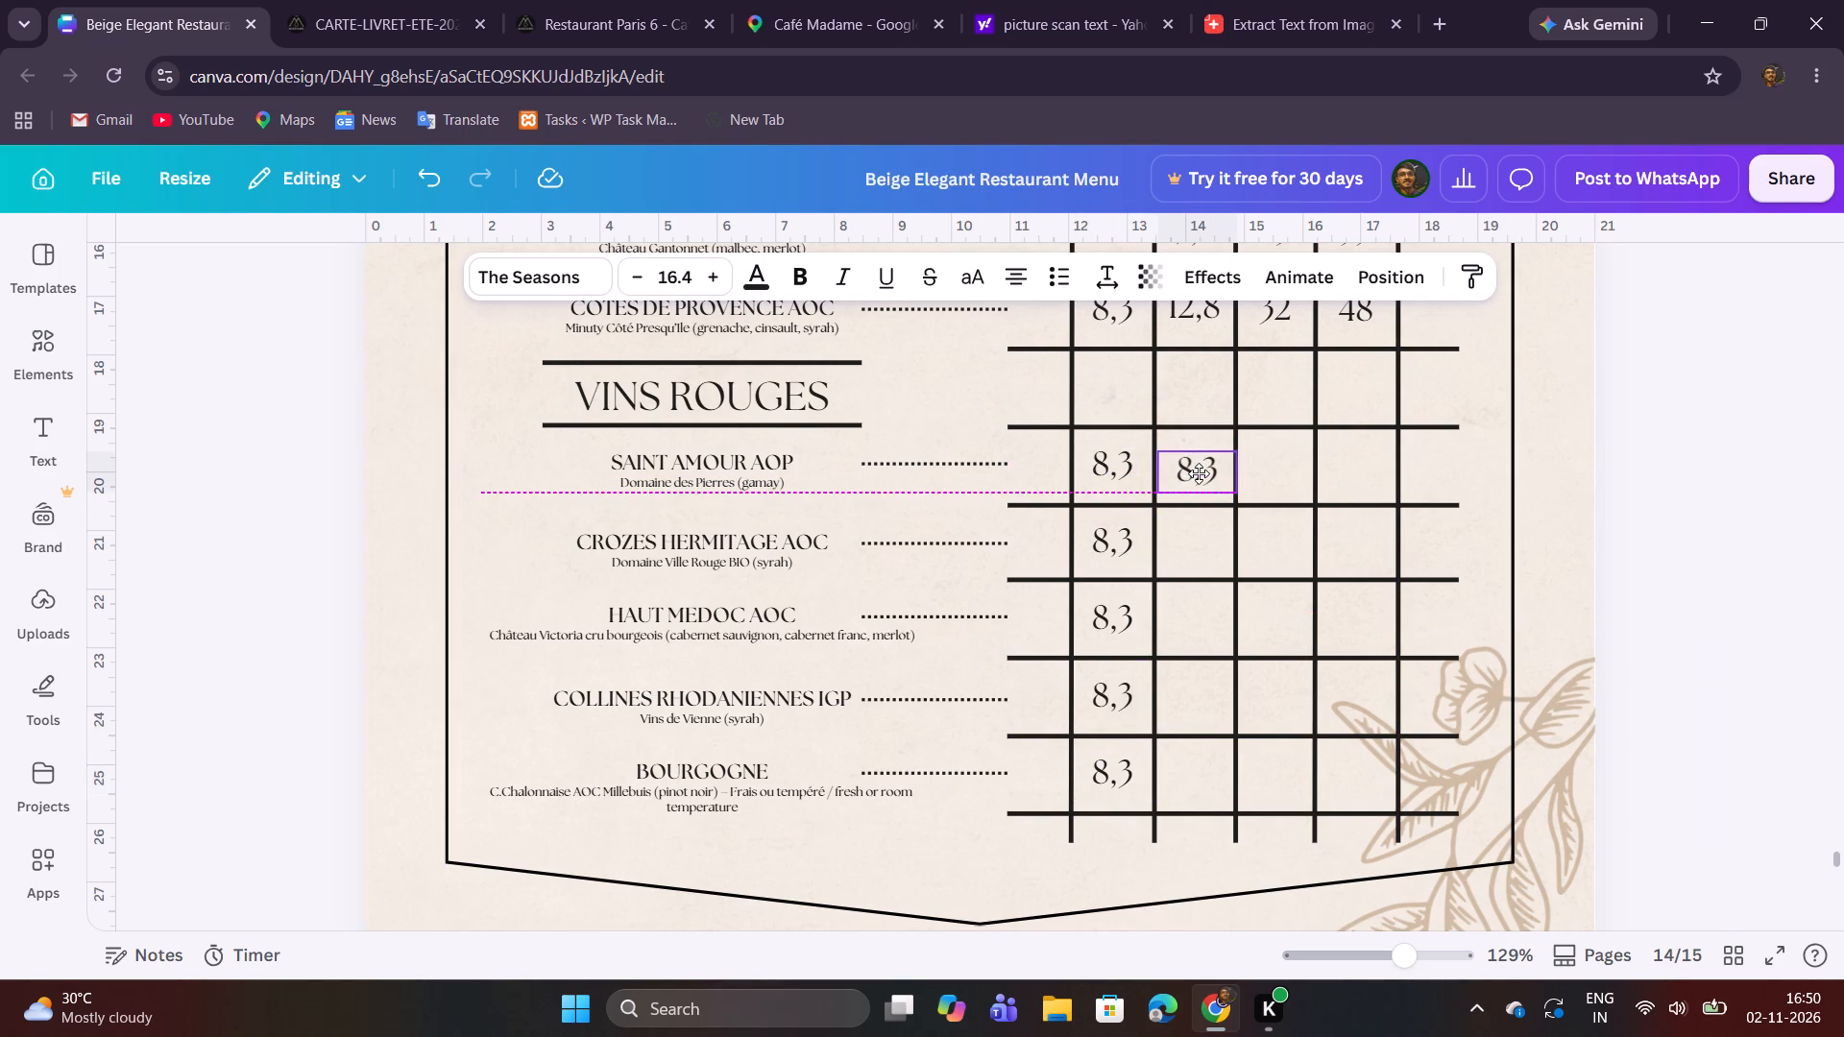
{"action": "left_click_drag", "start_coordinate": [1199, 473], "coordinate": [1199, 467]}
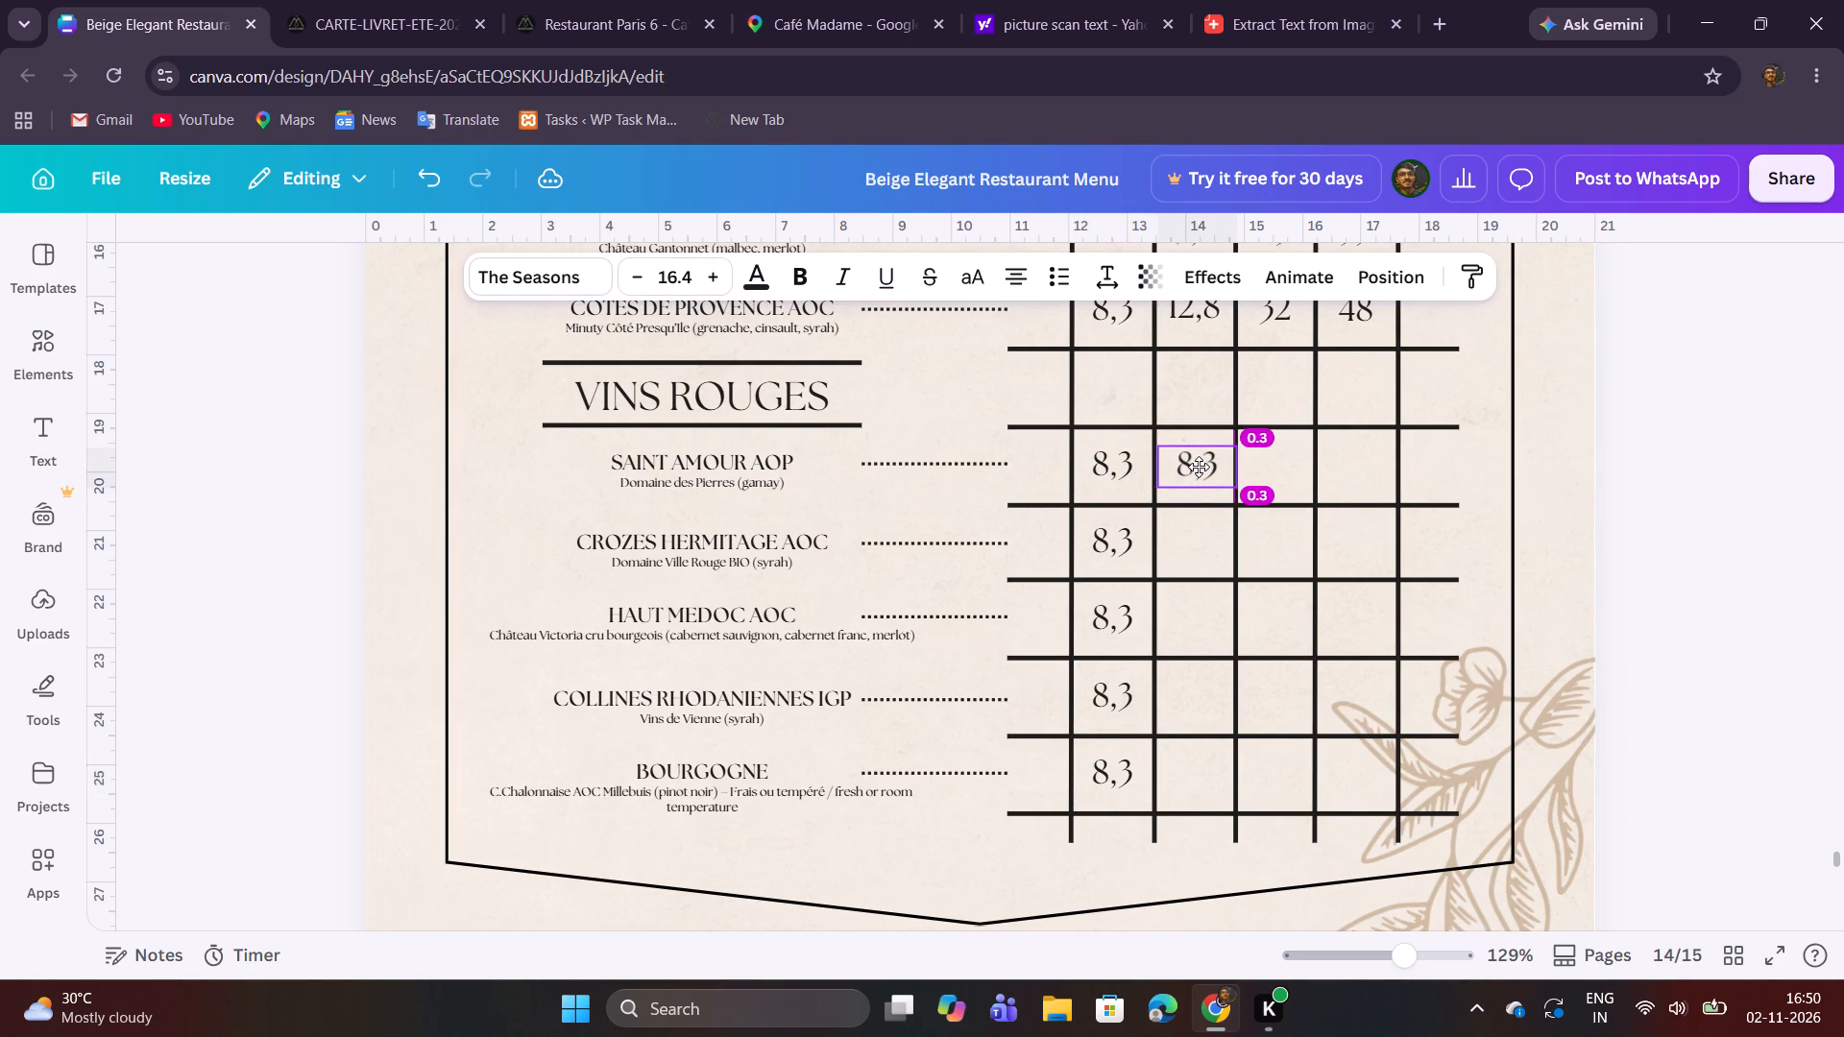
{"action": "left_click_drag", "start_coordinate": [1199, 467], "coordinate": [1196, 467]}
{"action": "left_click", "coordinate": [1664, 468]}
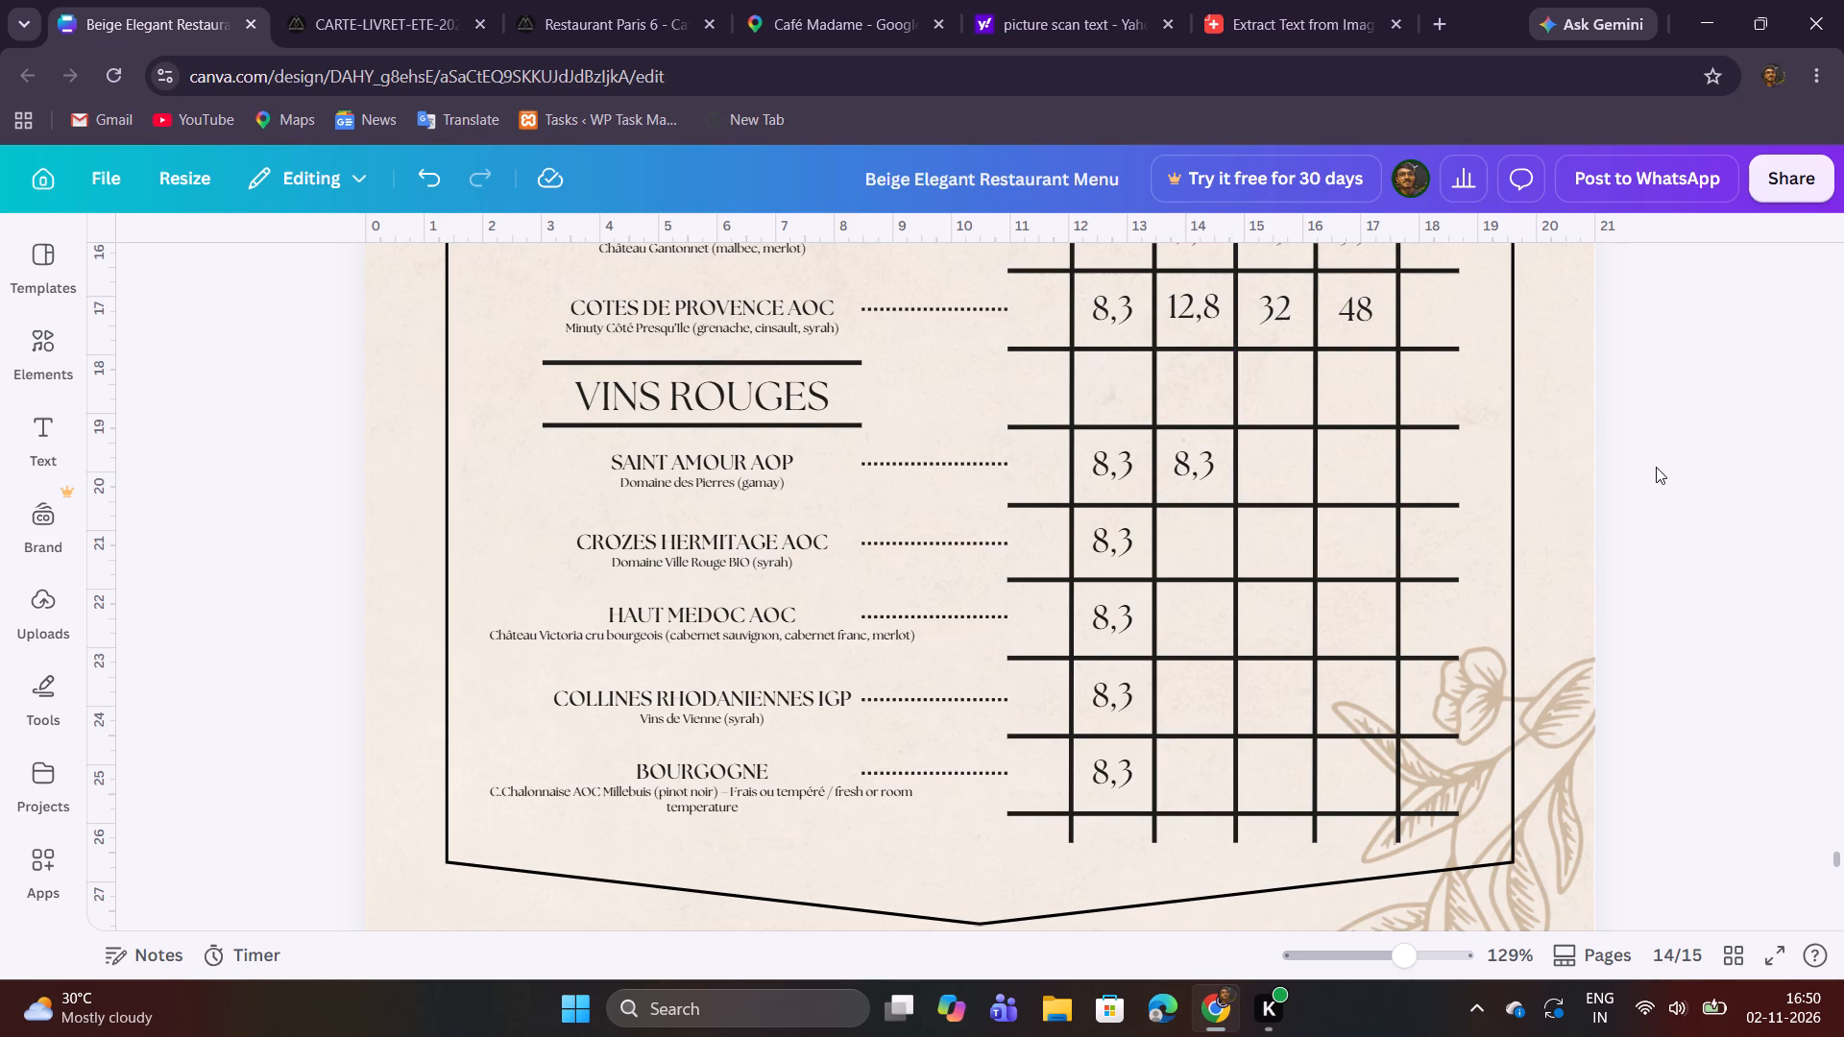
Duplicate the second SAINT AMOUR AOP price 8,3 into the third and fourth price columns and fine-tune the copies' alignment.
{"action": "left_click", "coordinate": [1201, 463]}
{"action": "left_click", "coordinate": [1211, 404]}
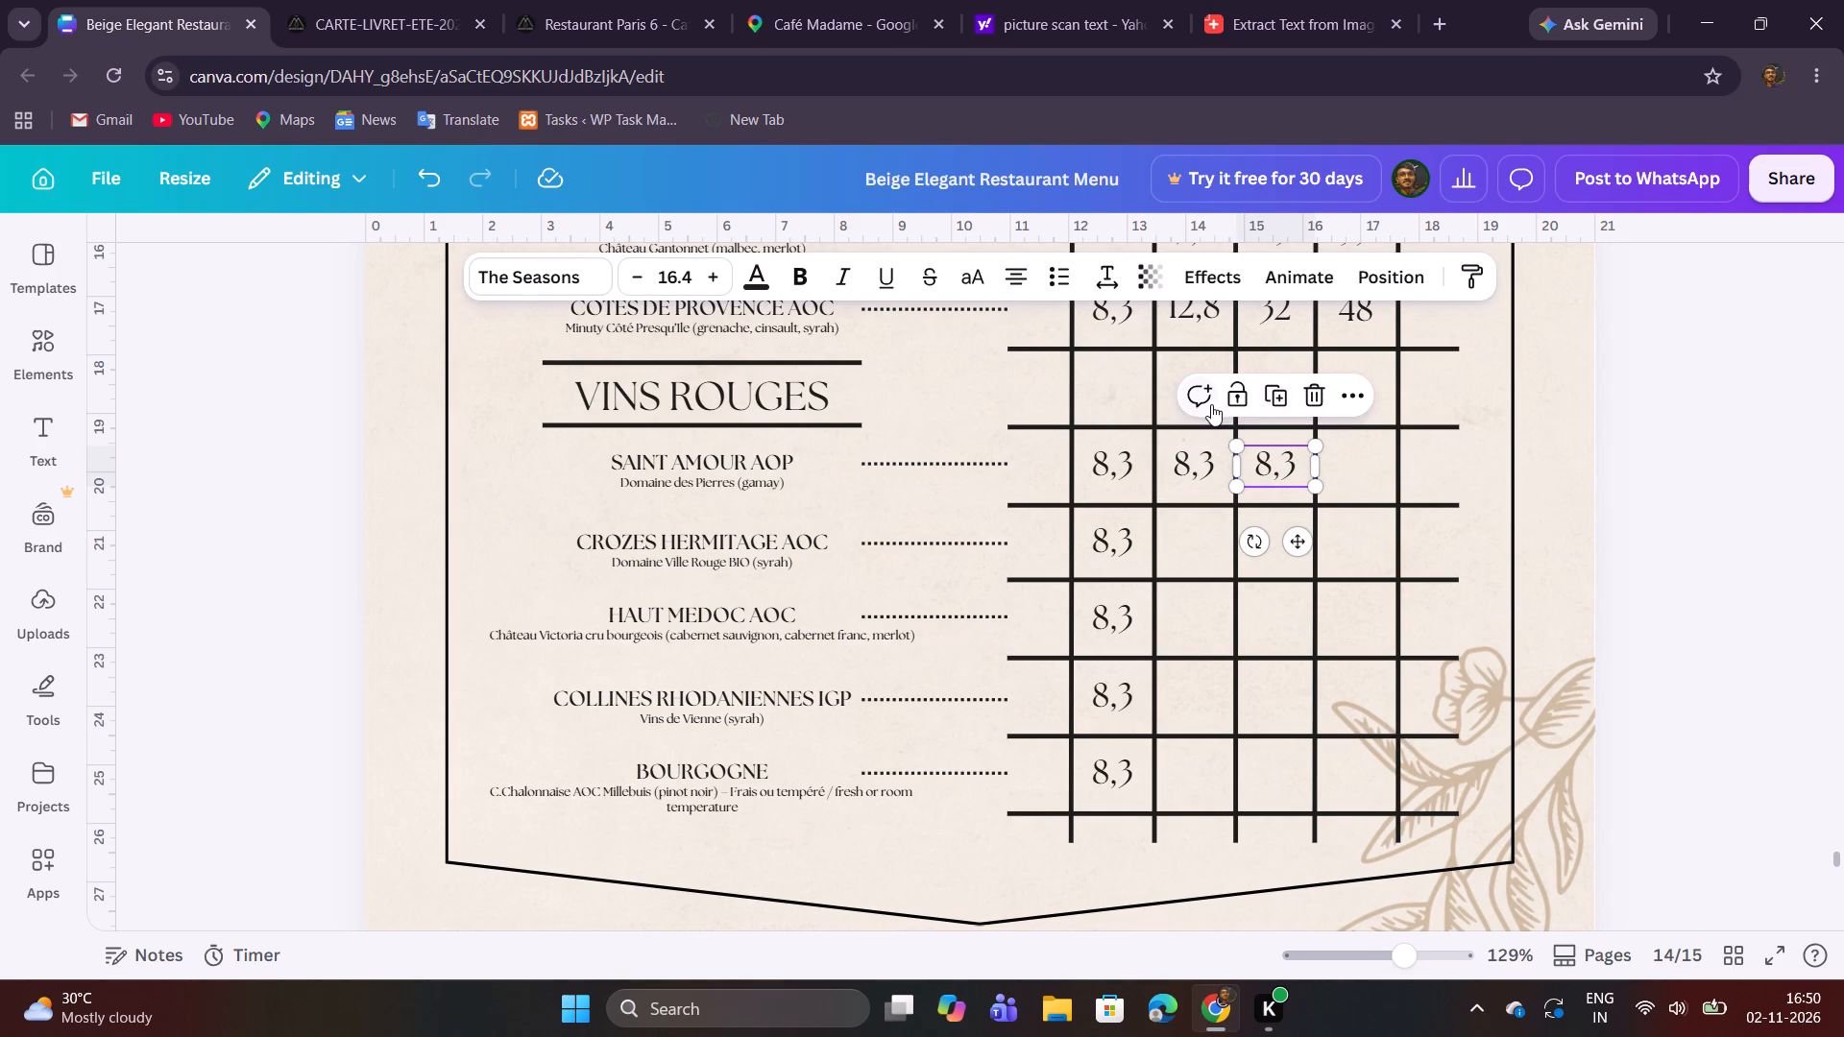
{"action": "left_click", "coordinate": [1279, 395]}
{"action": "left_click", "coordinate": [1693, 490]}
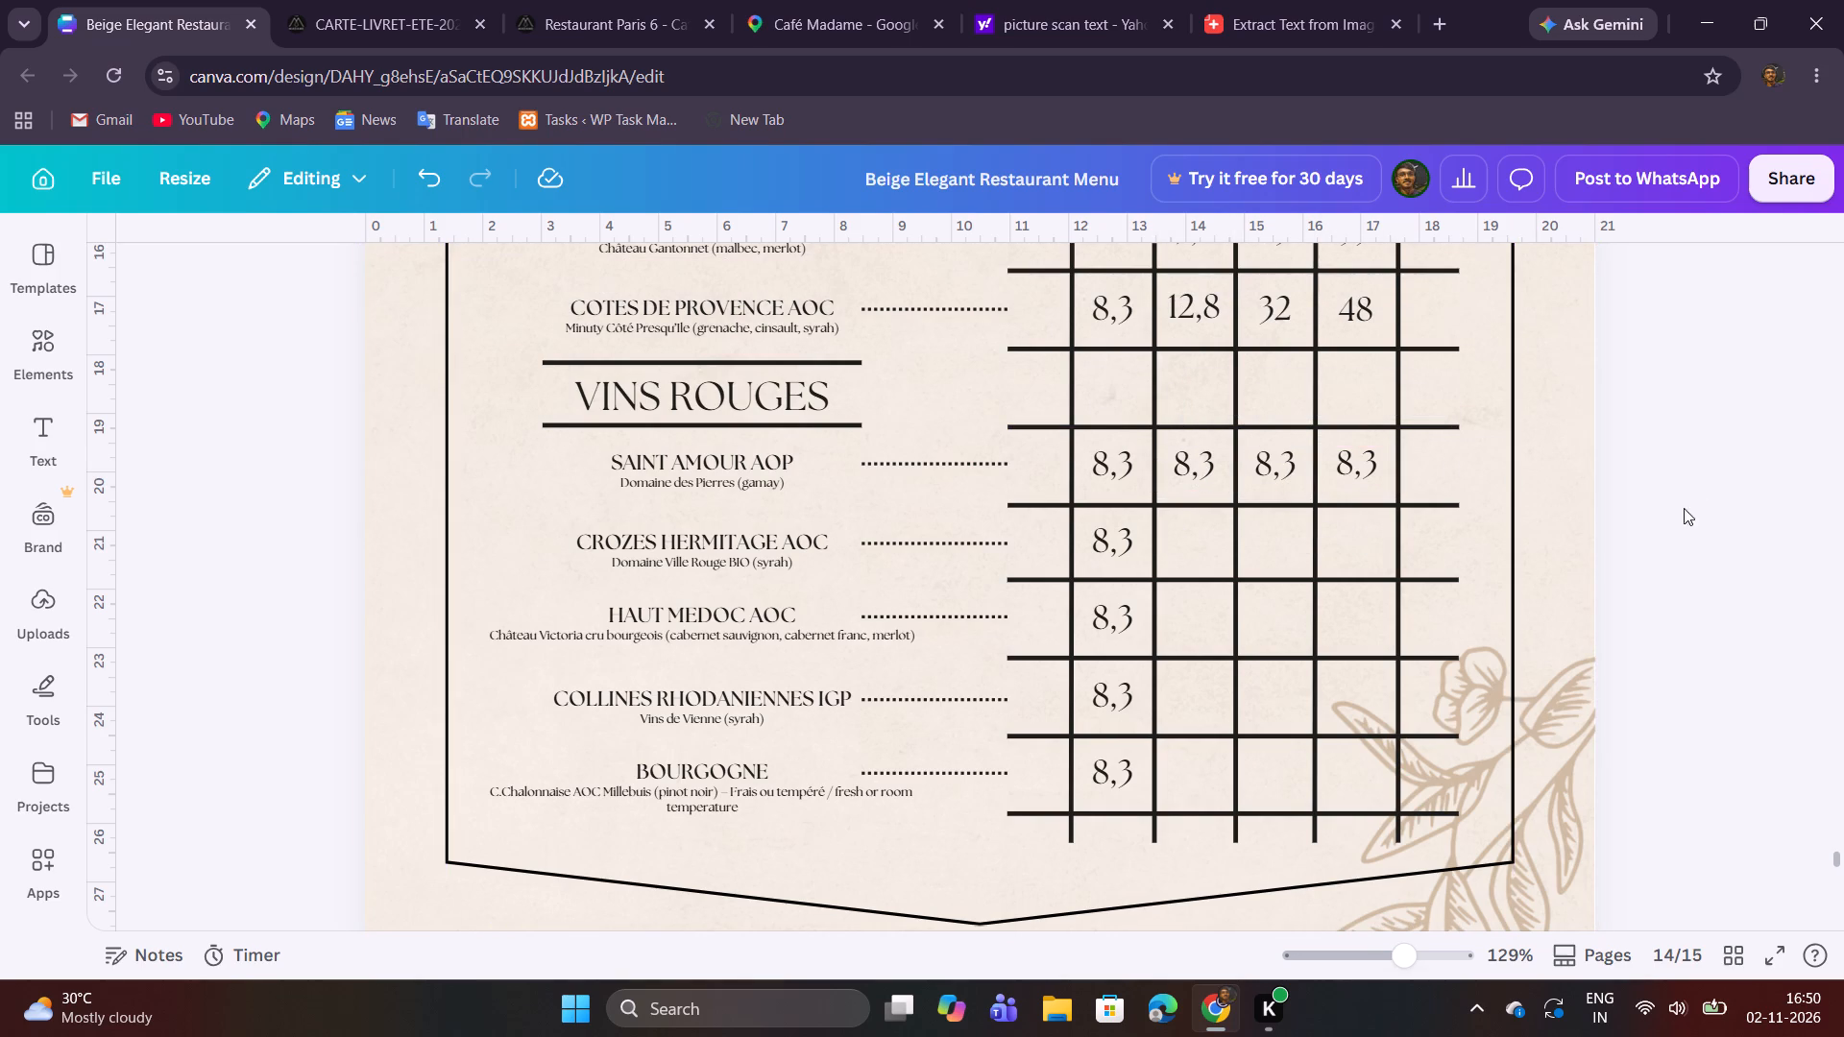
{"action": "left_click", "coordinate": [1263, 472]}
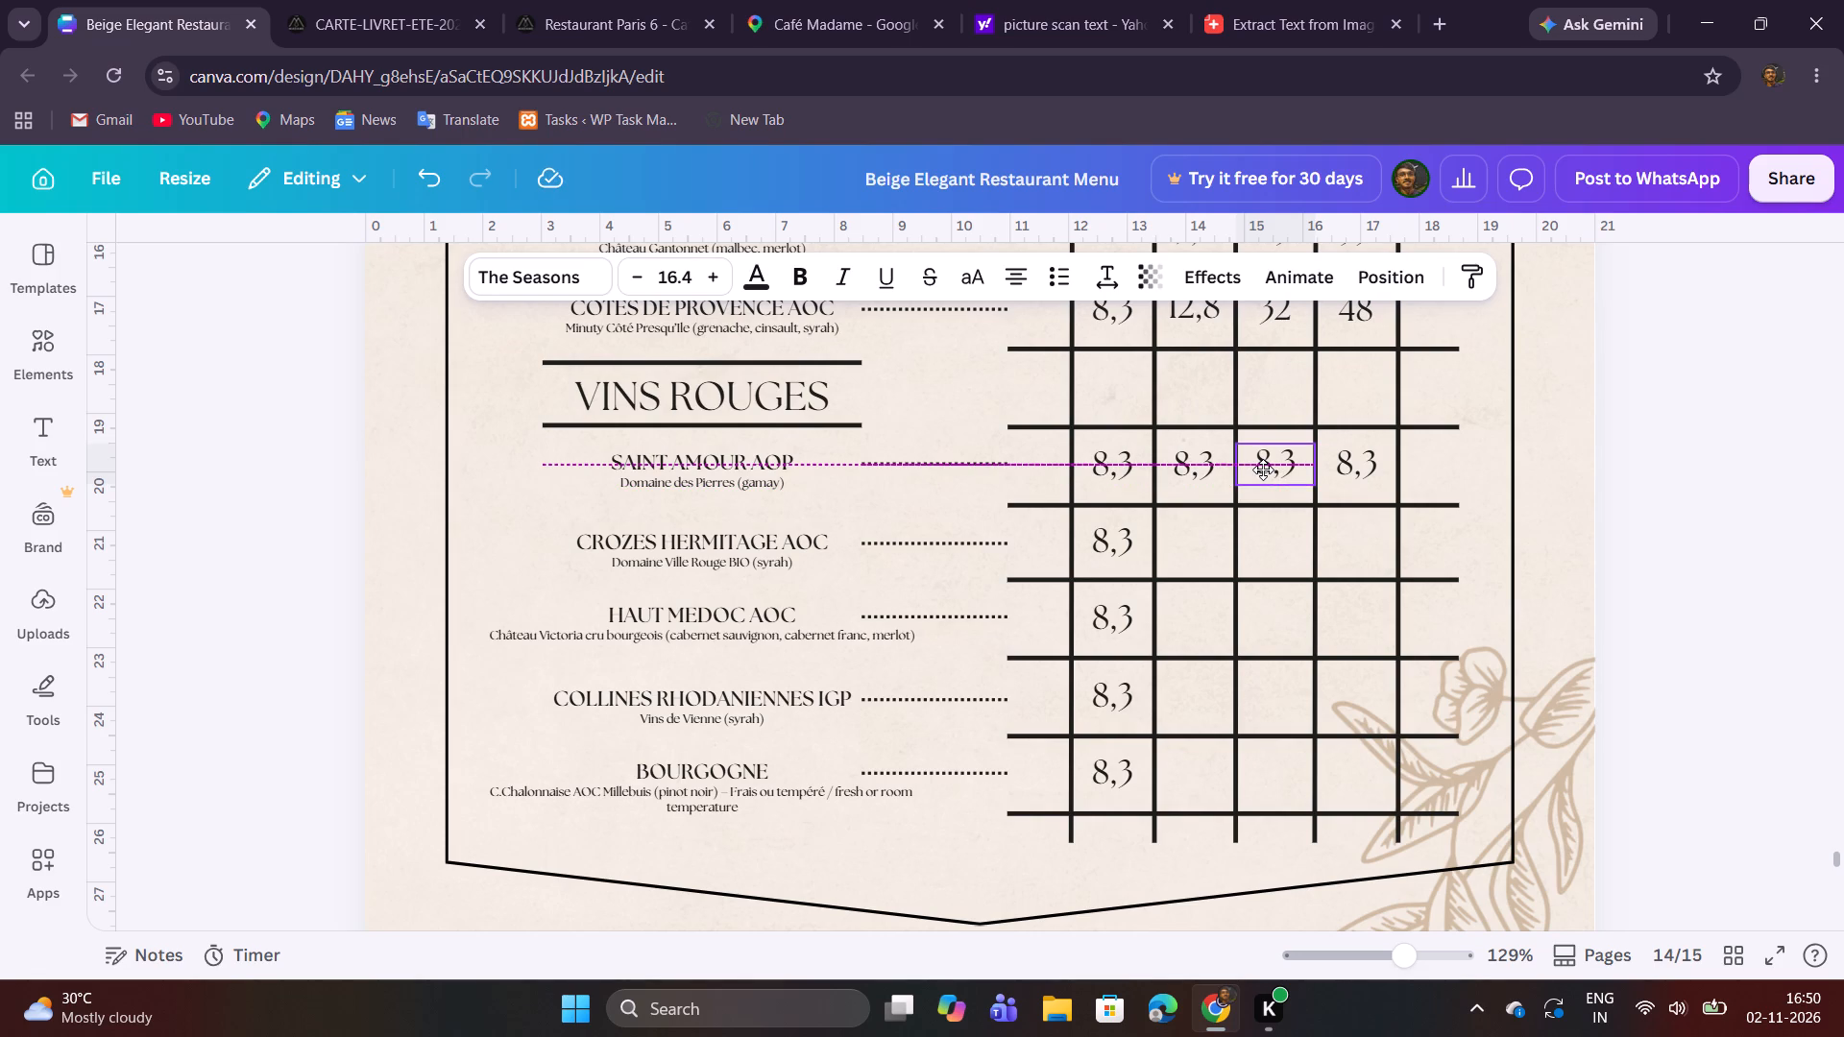
{"action": "left_click", "coordinate": [1345, 471]}
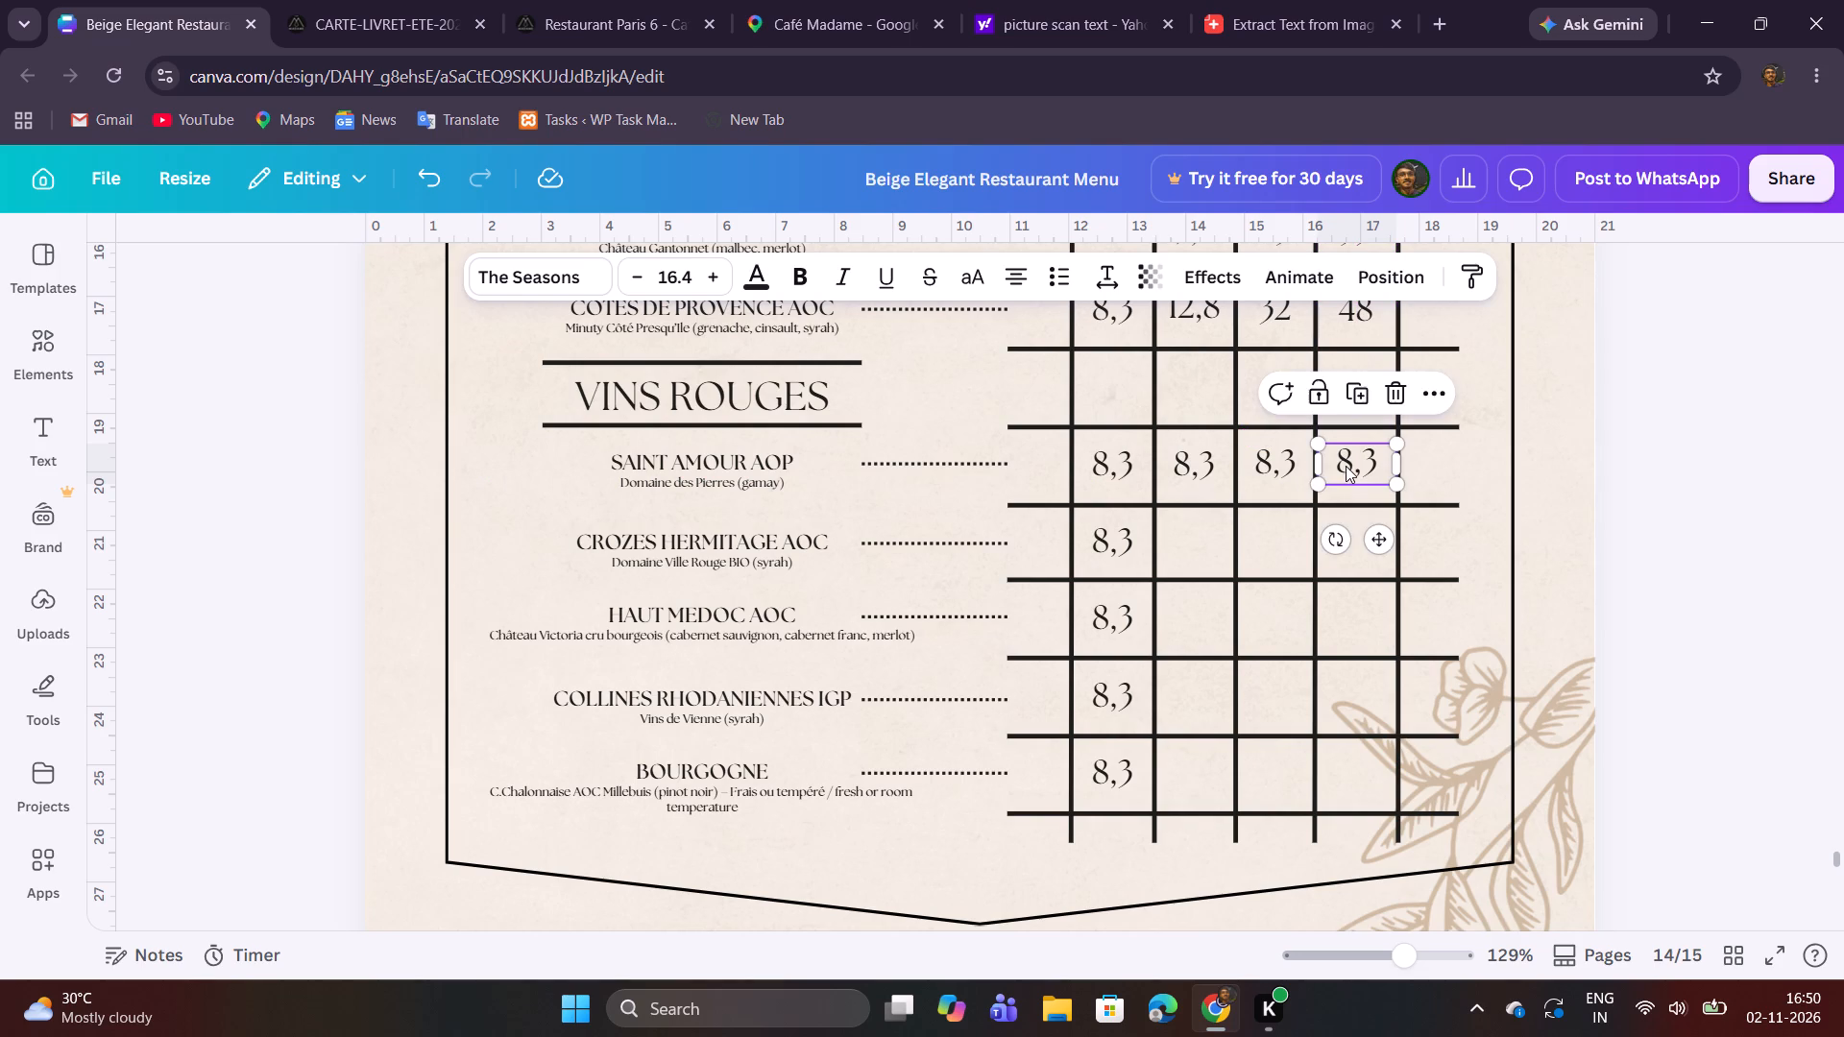
{"action": "left_click", "coordinate": [1657, 497]}
Duplicate the CROZES HERMITAGE AOC price 8,3 into the second, third and fourth price columns of its row.
{"action": "left_click", "coordinate": [1094, 543]}
{"action": "left_click", "coordinate": [1107, 485]}
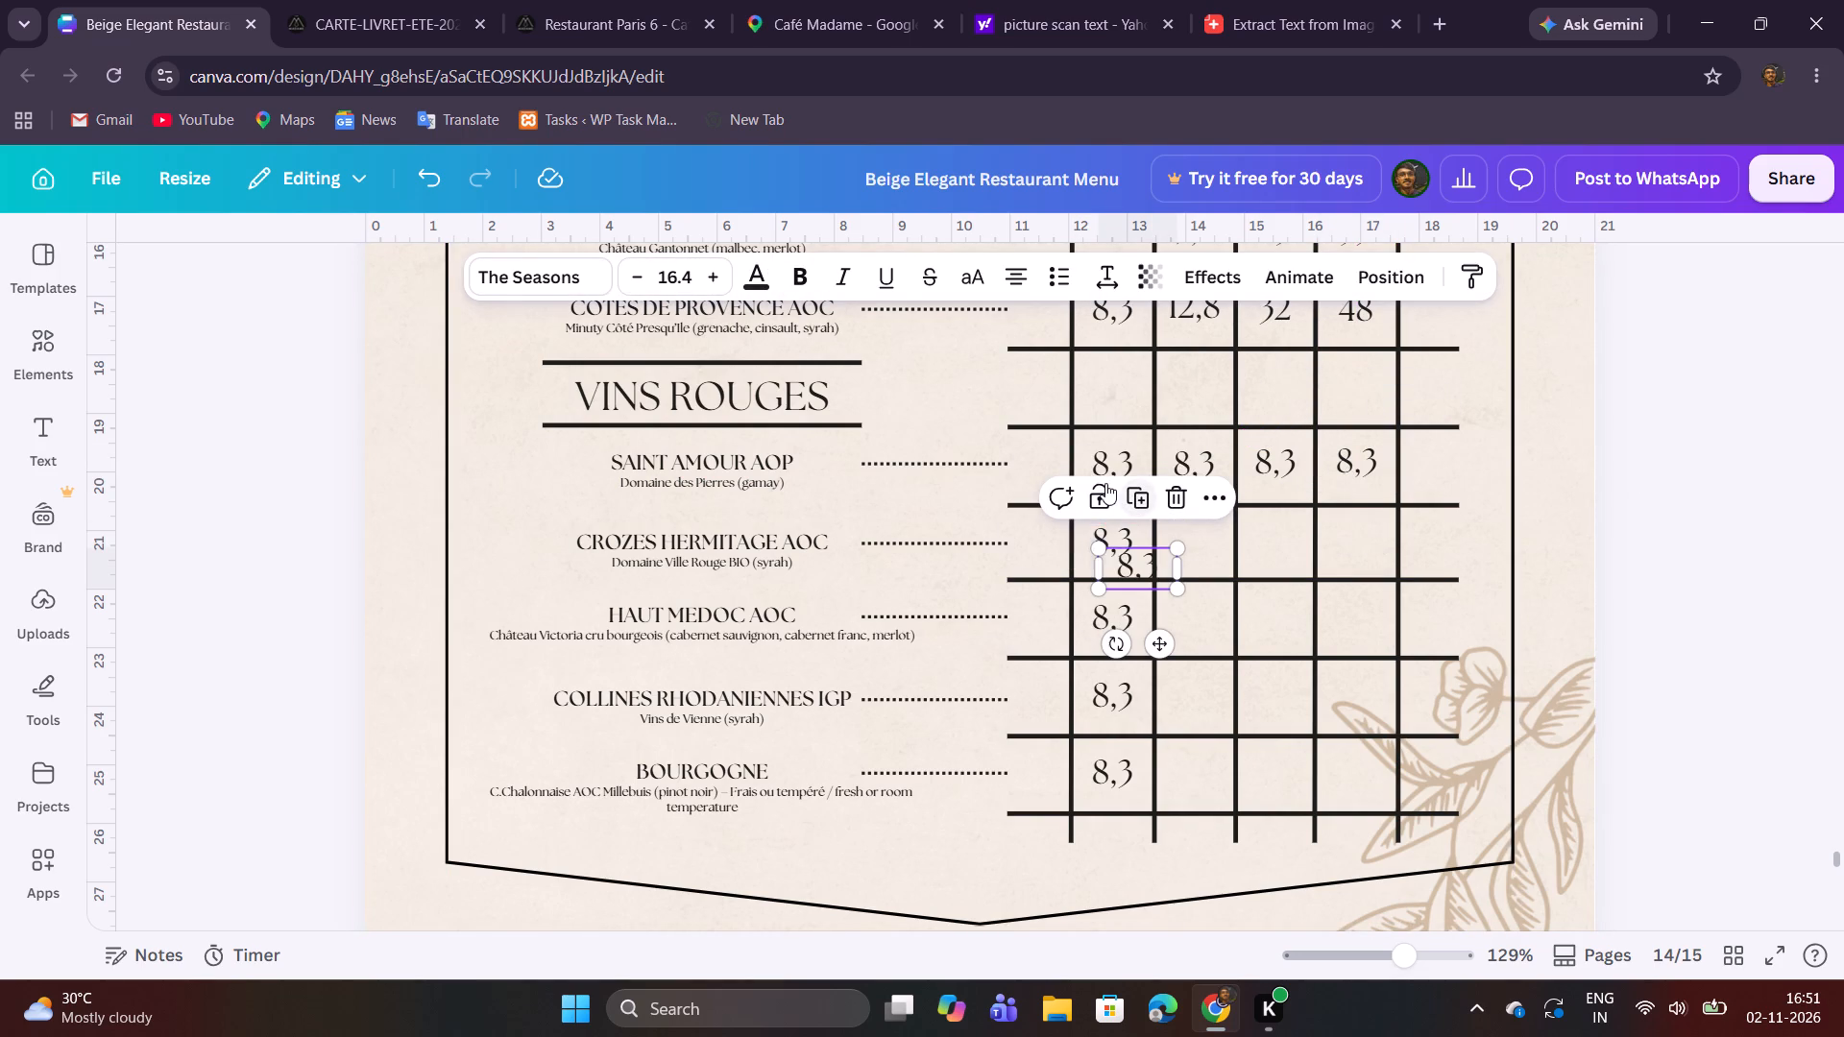
{"action": "left_click_drag", "start_coordinate": [1139, 574], "coordinate": [1152, 574]}
{"action": "left_click_drag", "start_coordinate": [1152, 574], "coordinate": [1197, 551]}
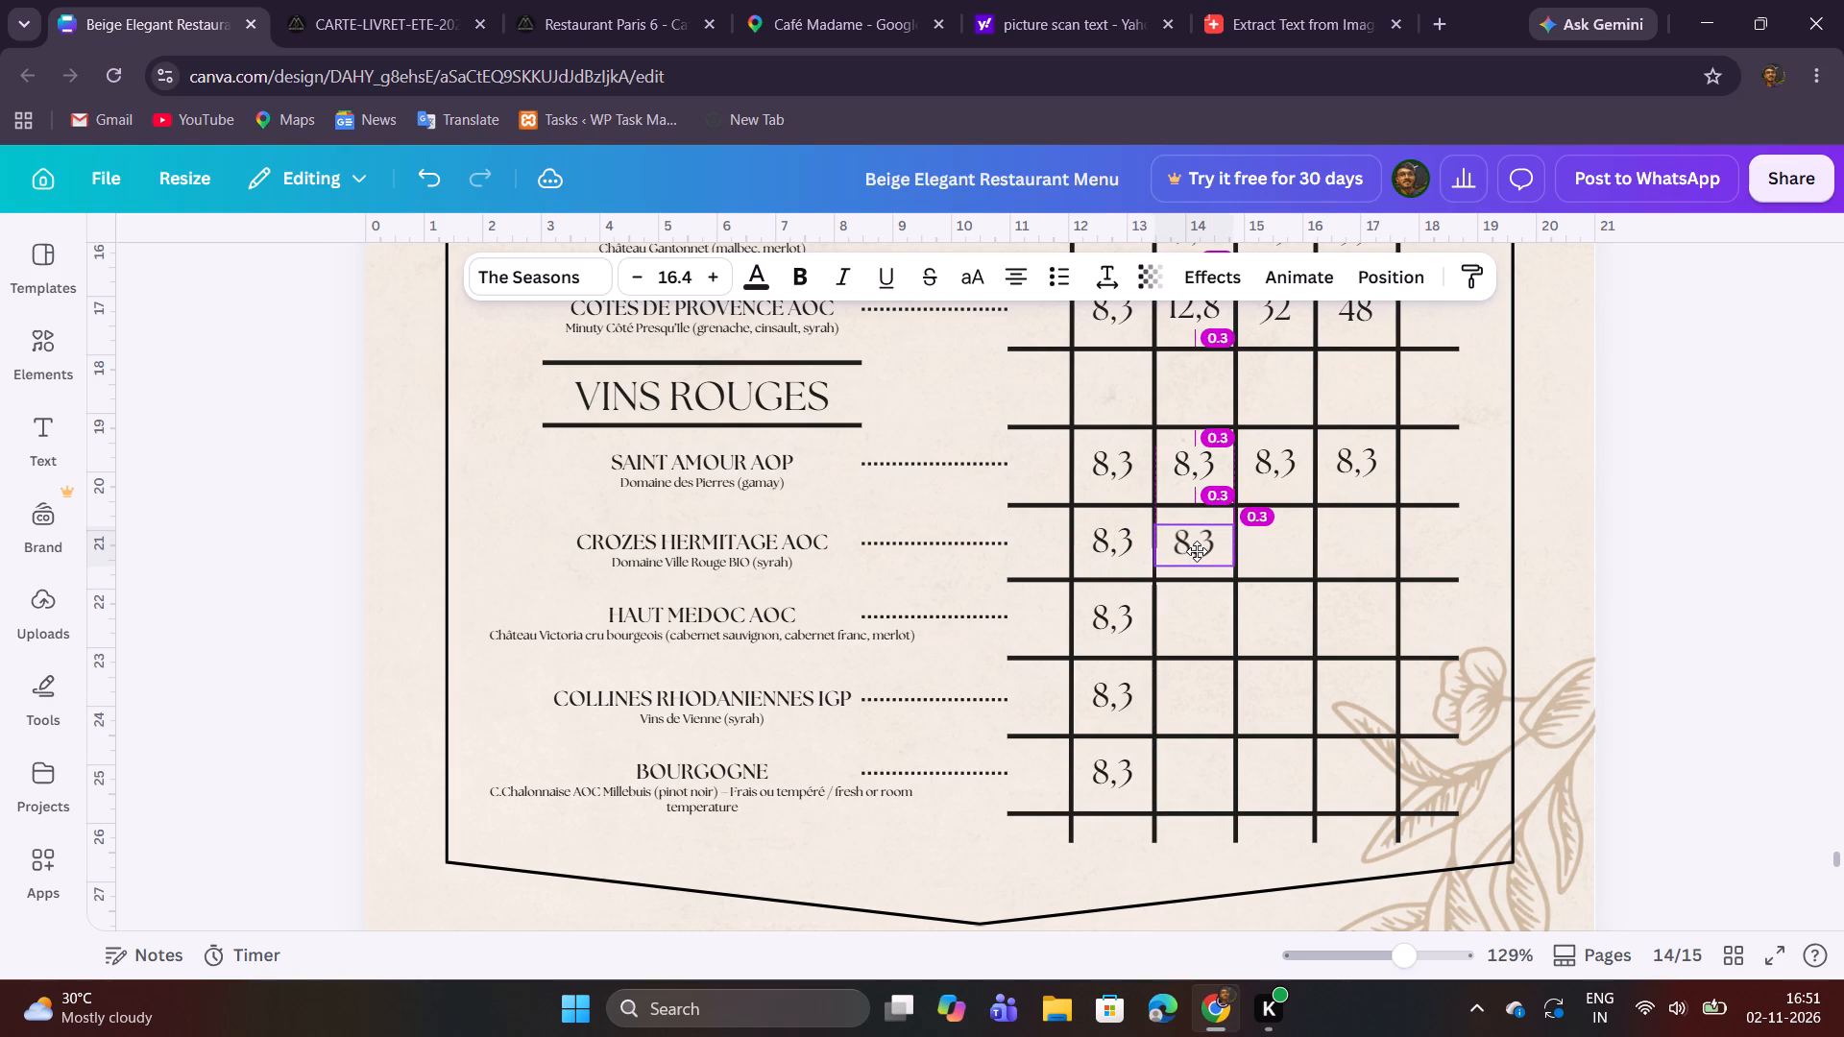
{"action": "left_click_drag", "start_coordinate": [1197, 551], "coordinate": [1197, 548]}
{"action": "left_click", "coordinate": [1201, 479]}
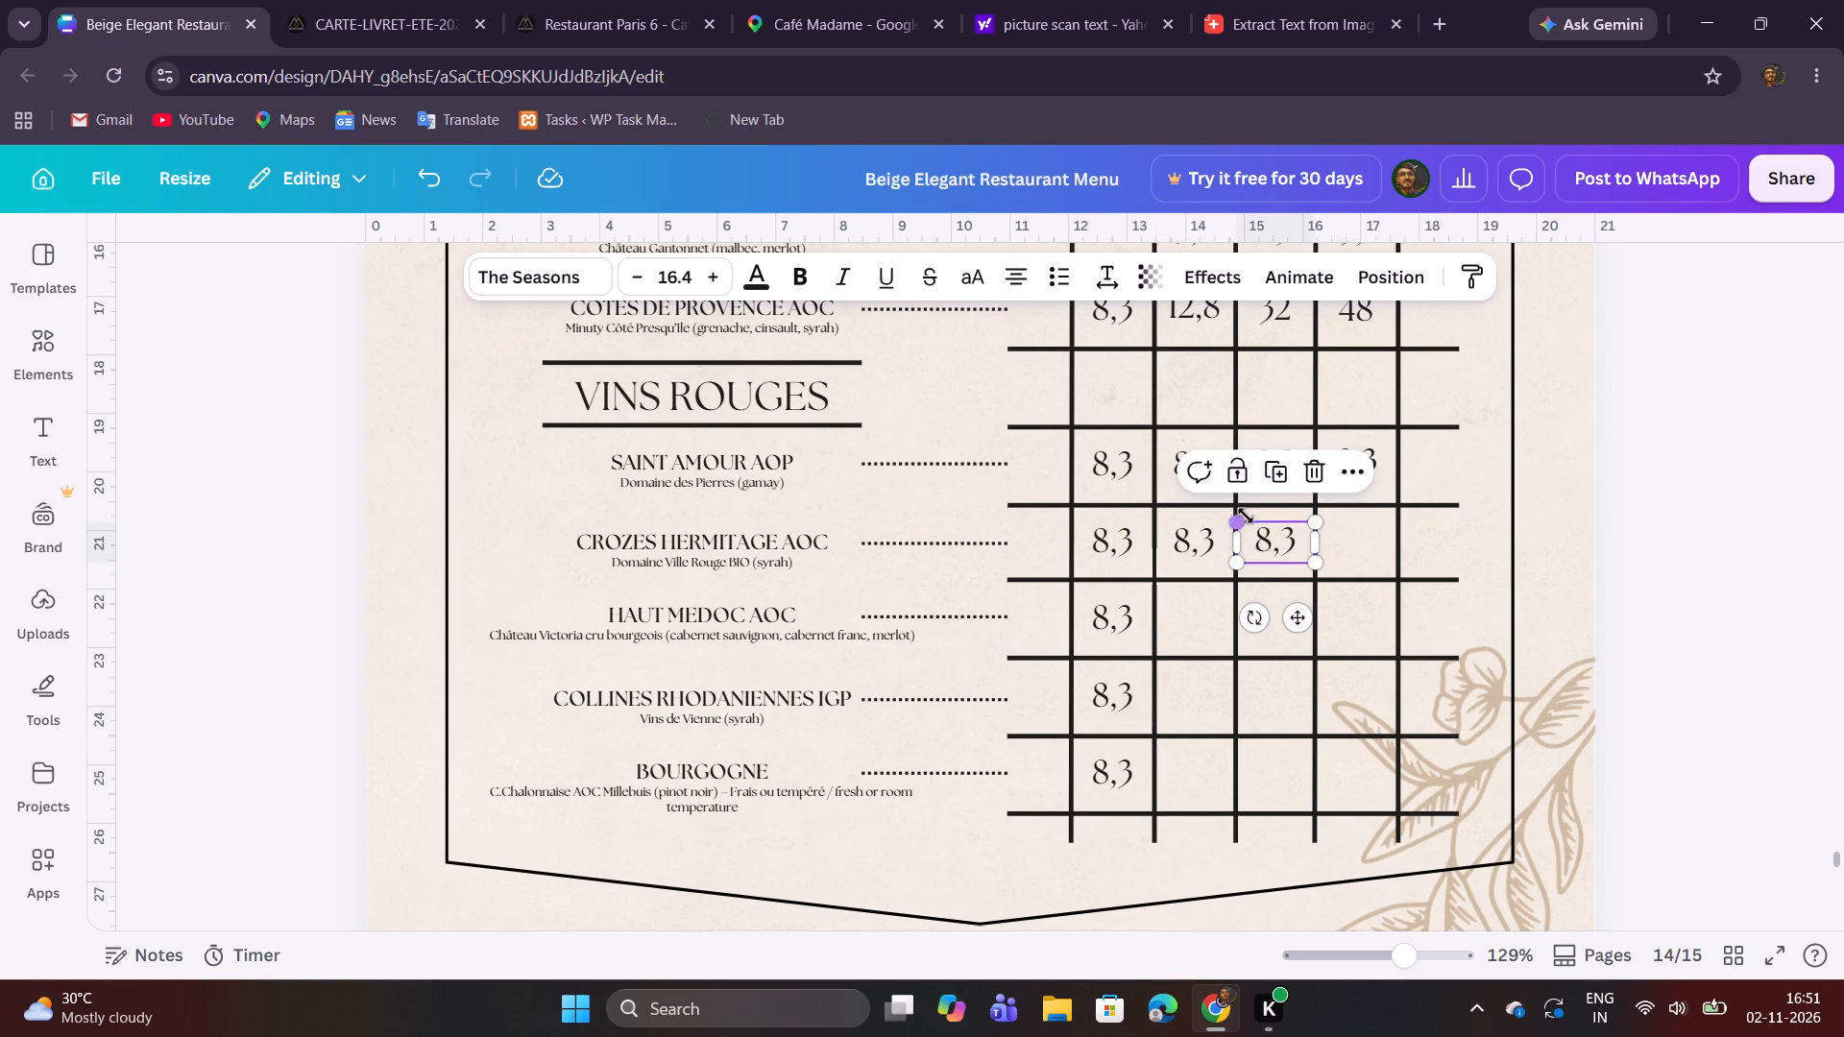
{"action": "left_click", "coordinate": [1280, 479]}
{"action": "left_click", "coordinate": [1737, 542]}
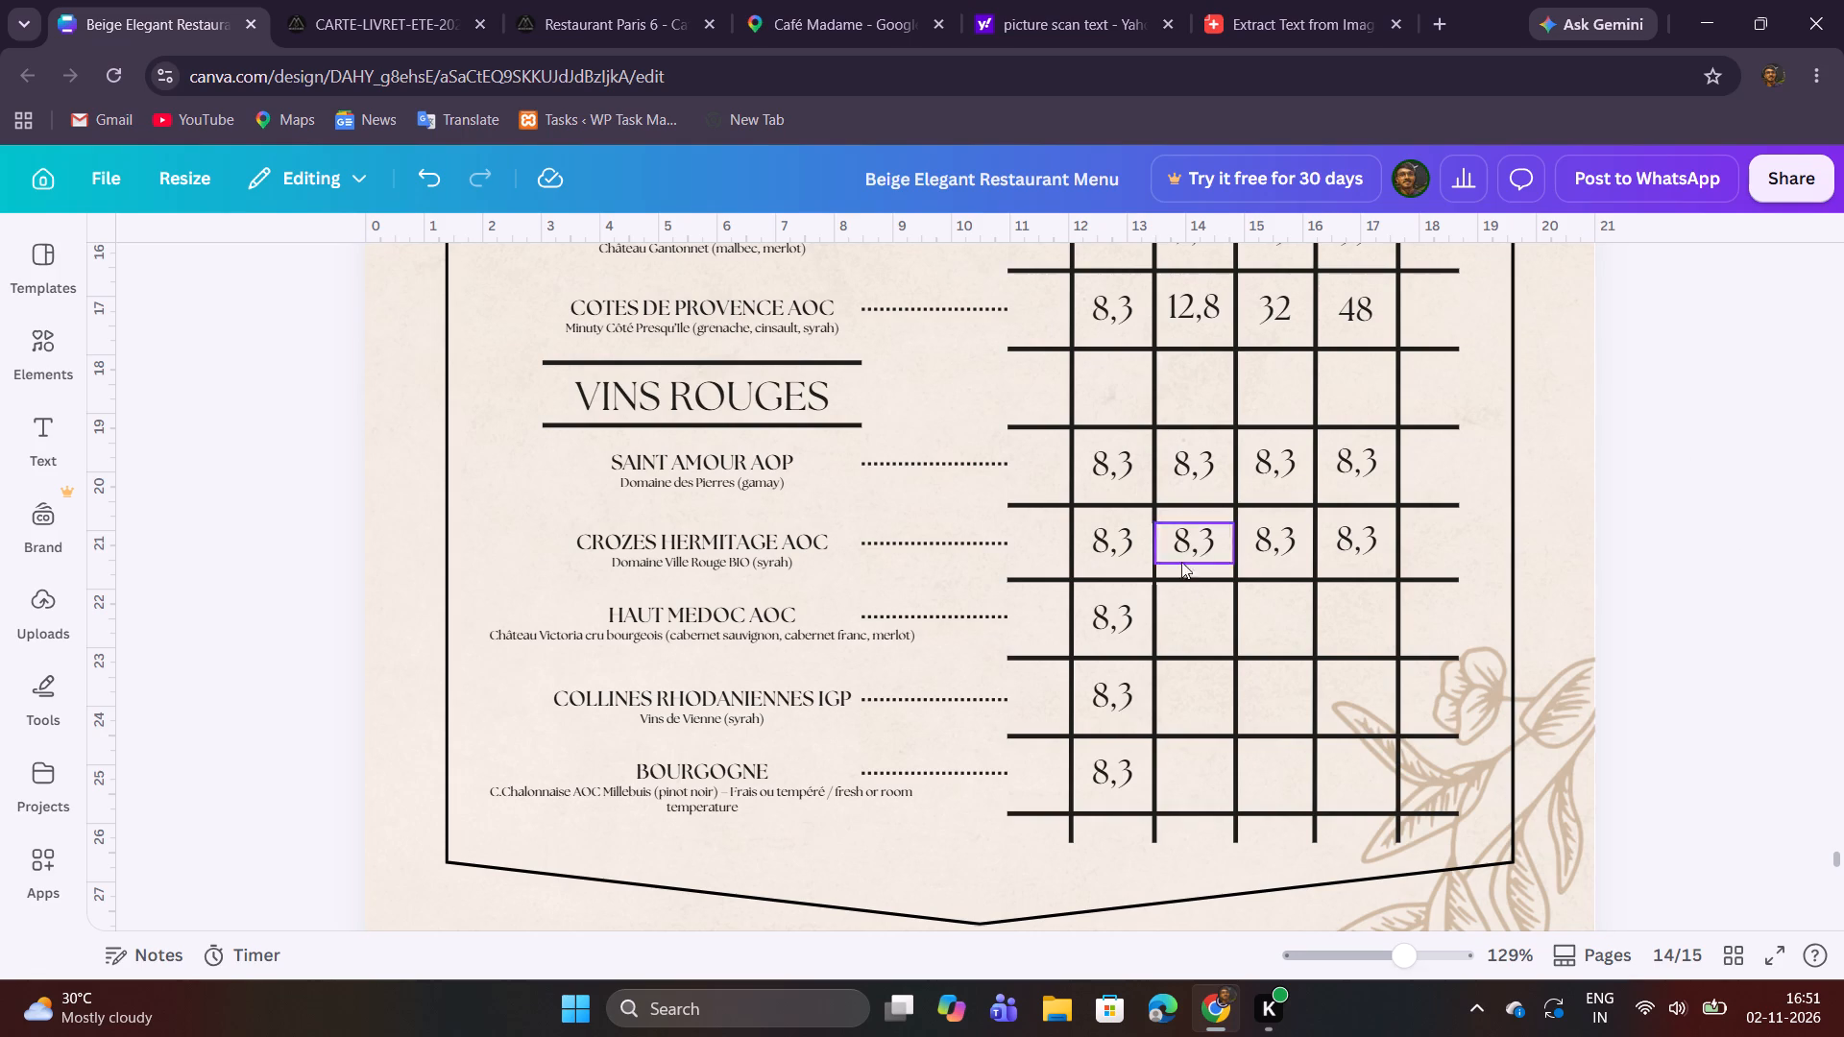
Duplicate the HAUT MEDOC AOC price 8,3 and center the copy in the second price column of the same row.
{"action": "left_click", "coordinate": [1128, 617]}
{"action": "left_click", "coordinate": [1118, 554]}
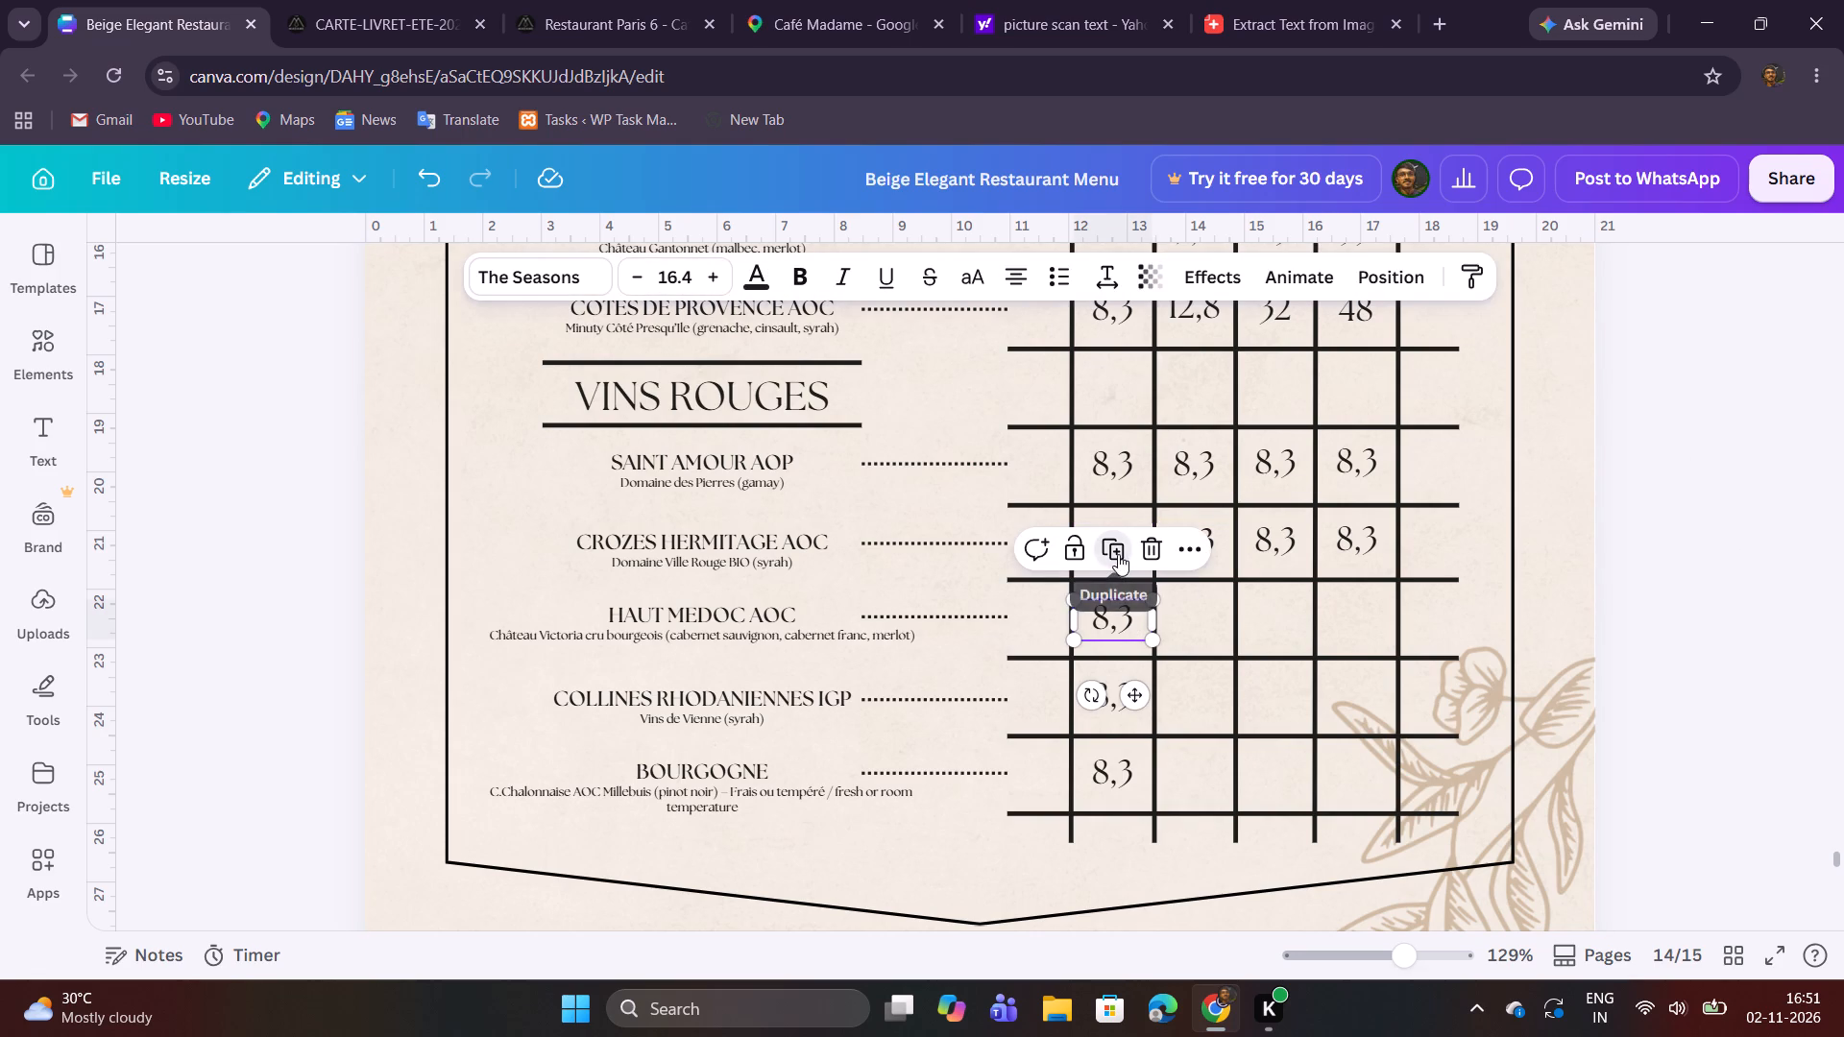
{"action": "left_click_drag", "start_coordinate": [1141, 636], "coordinate": [1192, 617]}
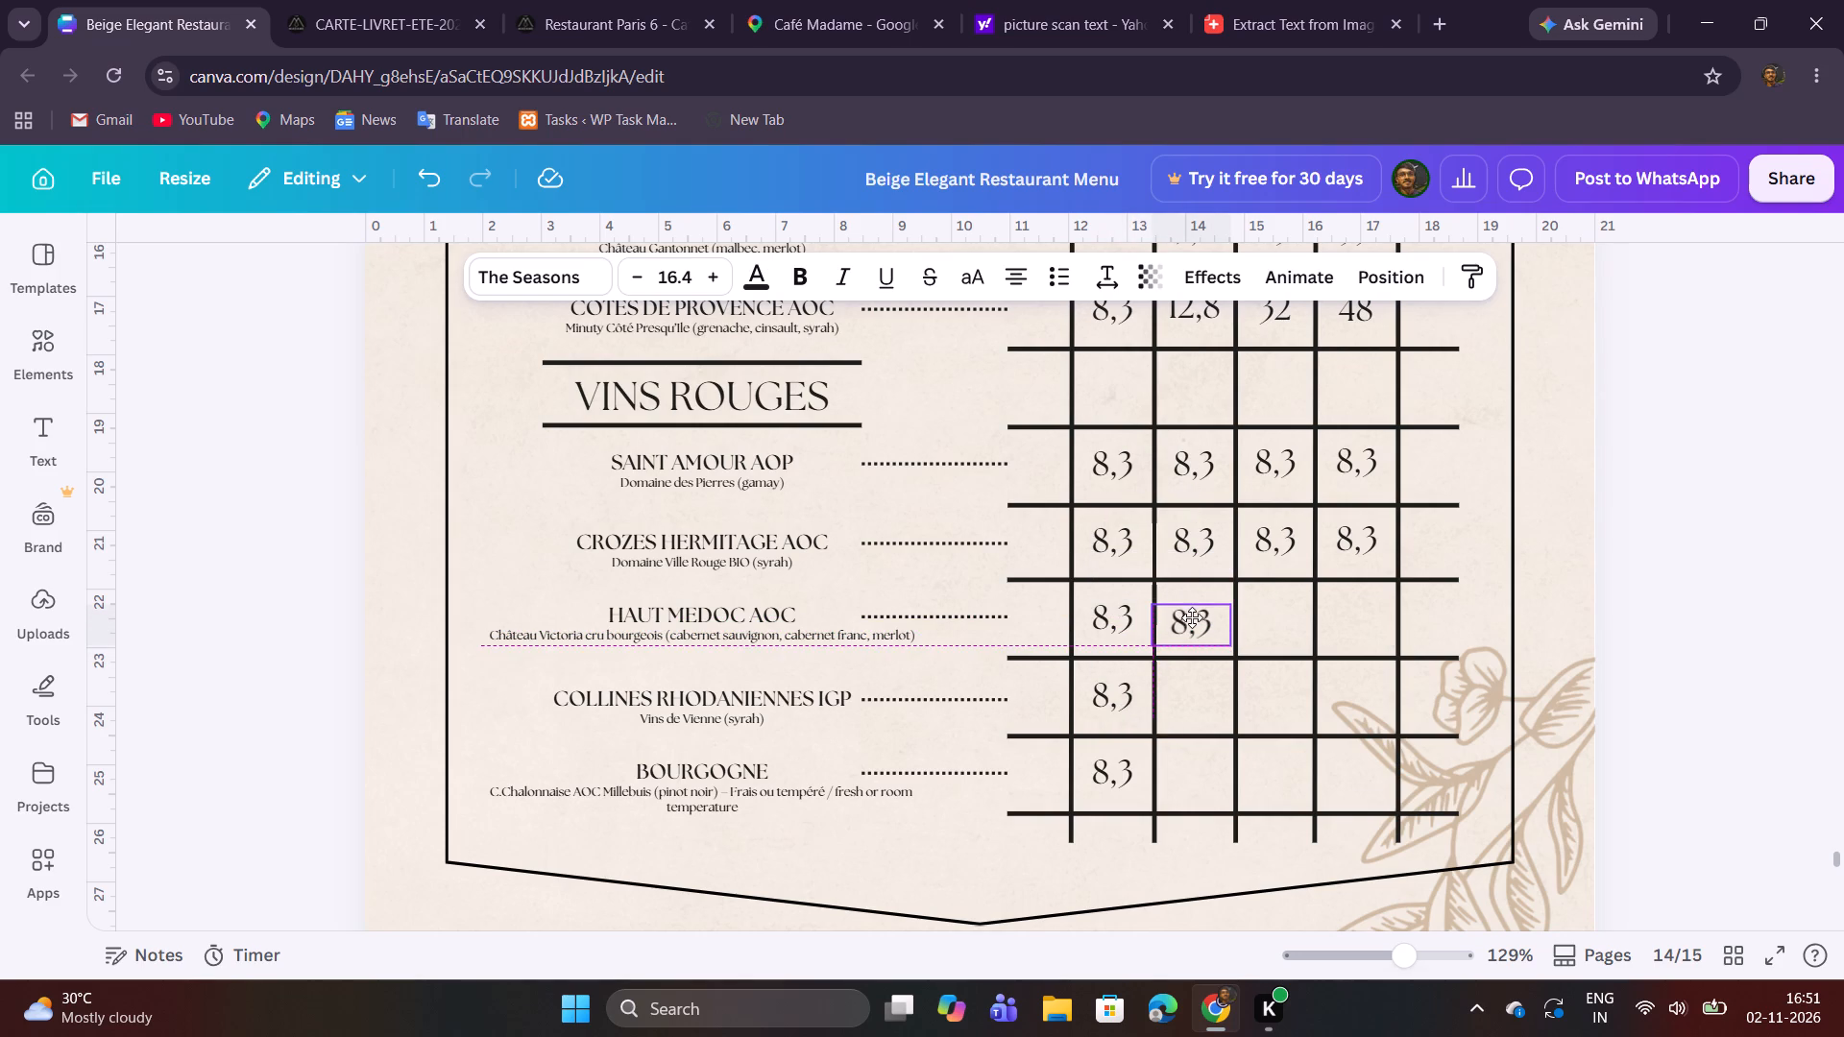
{"action": "left_click_drag", "start_coordinate": [1192, 617], "coordinate": [1200, 615]}
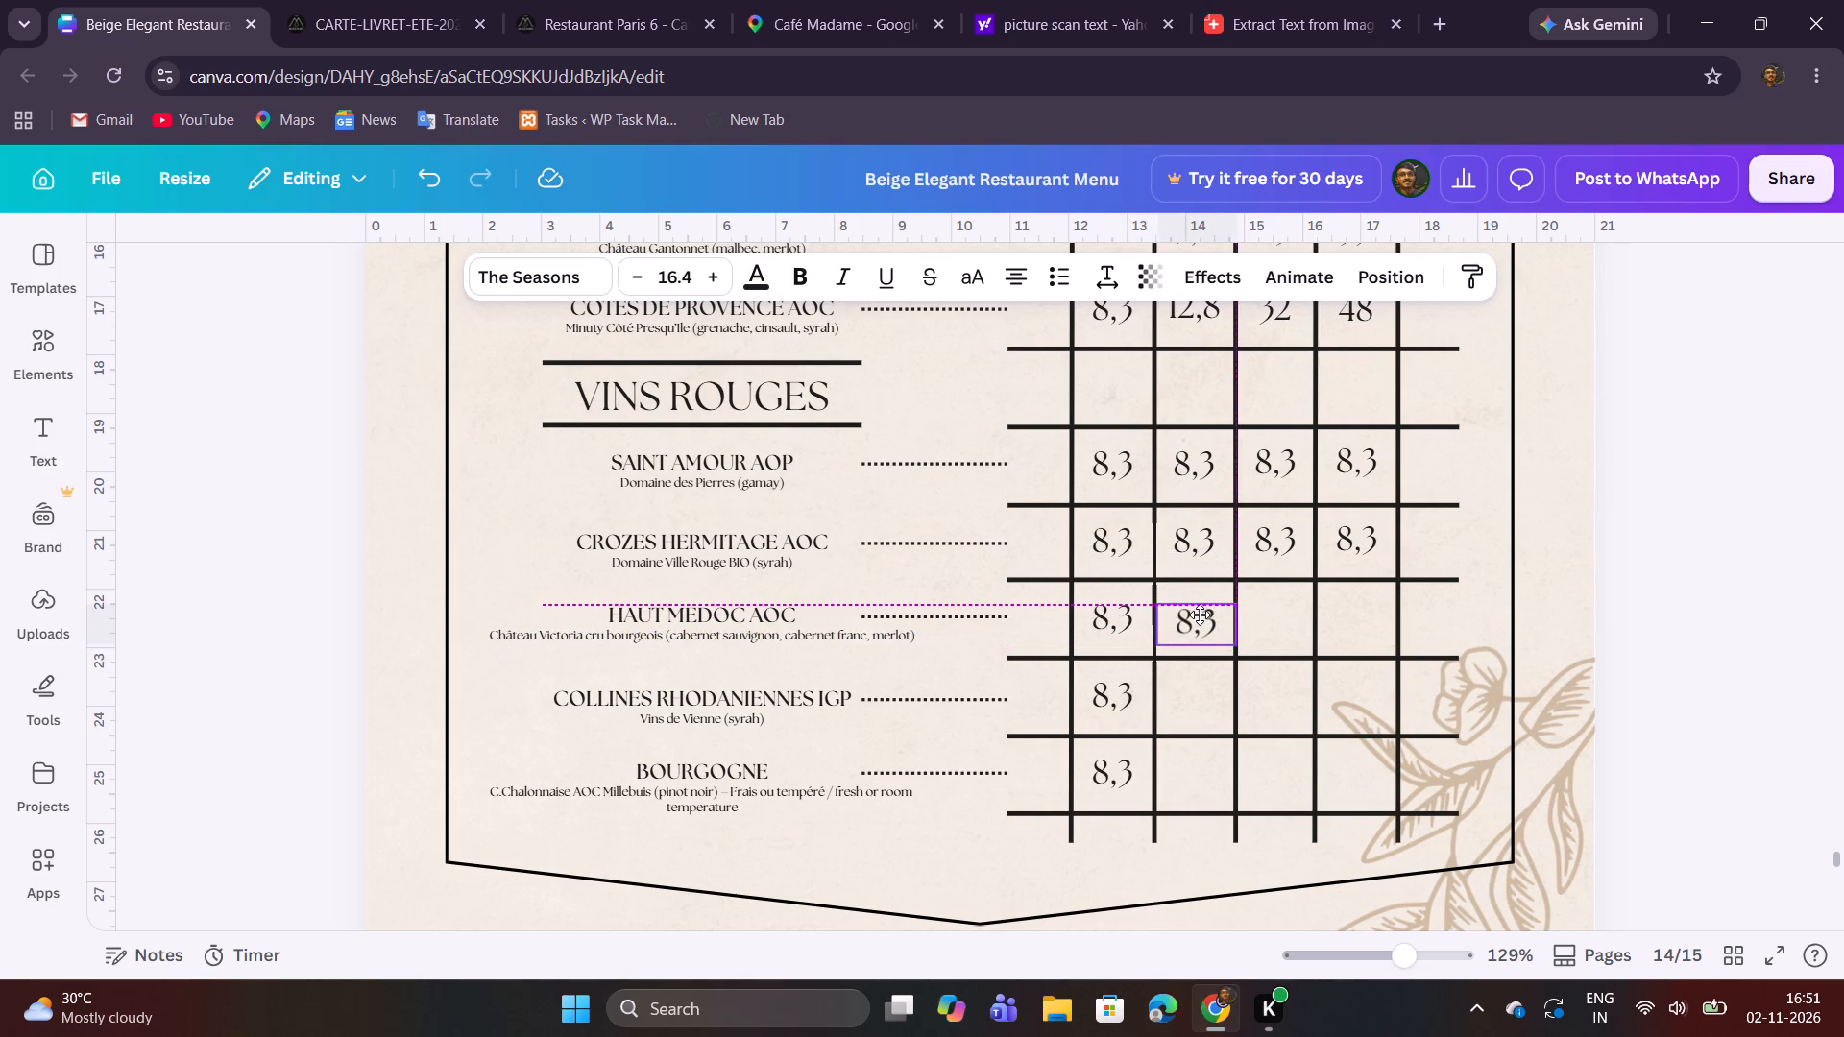
{"action": "left_click_drag", "start_coordinate": [1200, 615], "coordinate": [1198, 611]}
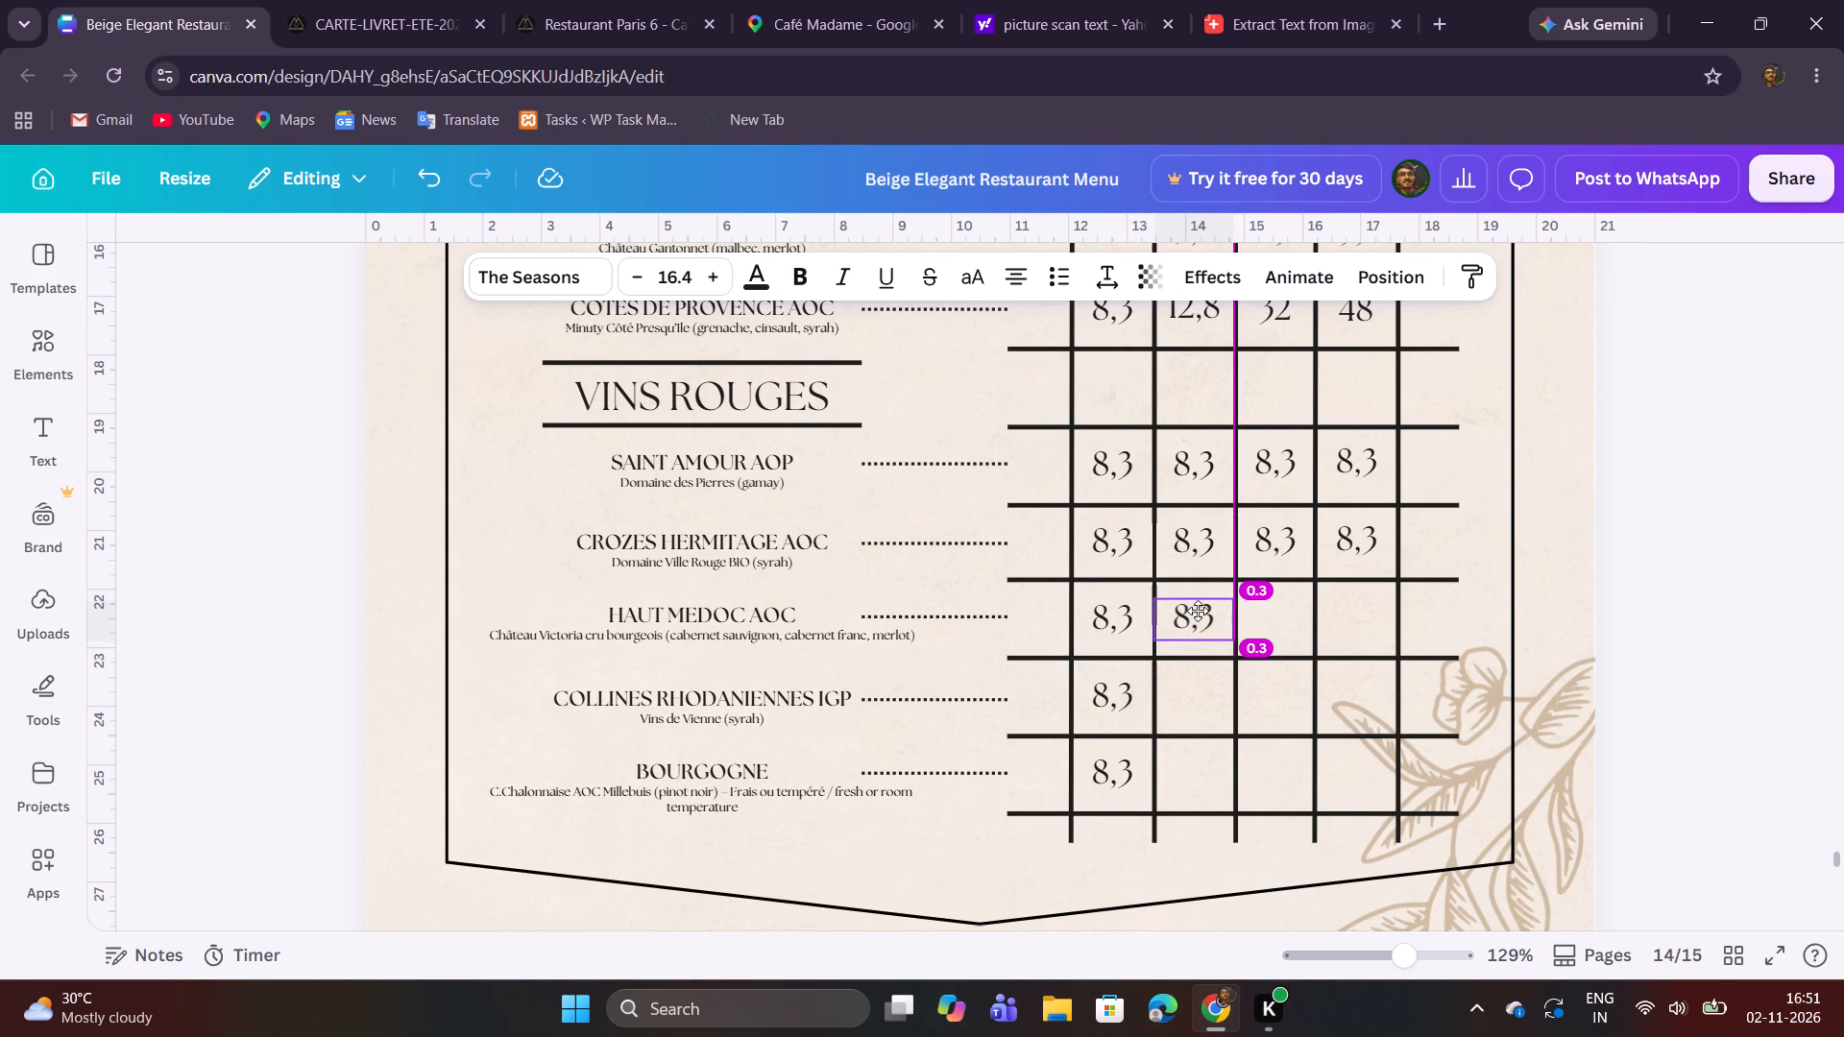
{"action": "left_click_drag", "start_coordinate": [1198, 611], "coordinate": [1200, 611]}
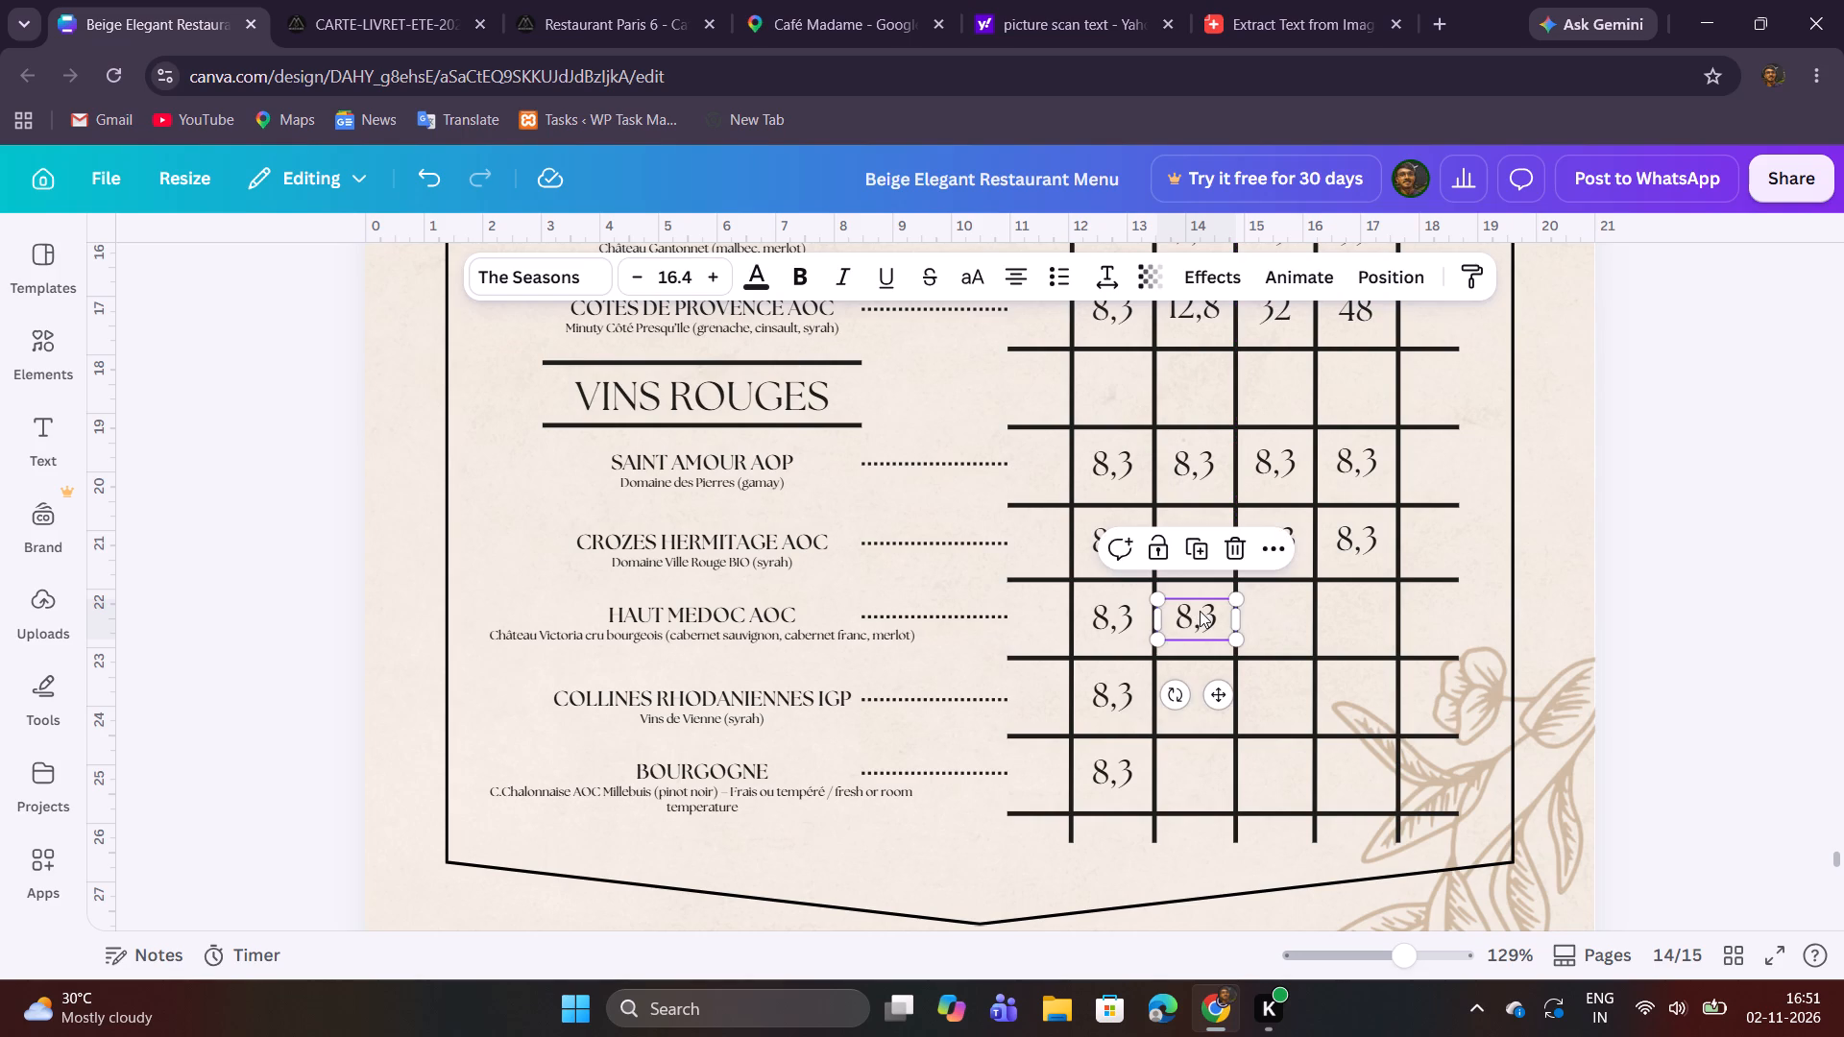
{"action": "left_click", "coordinate": [1694, 603]}
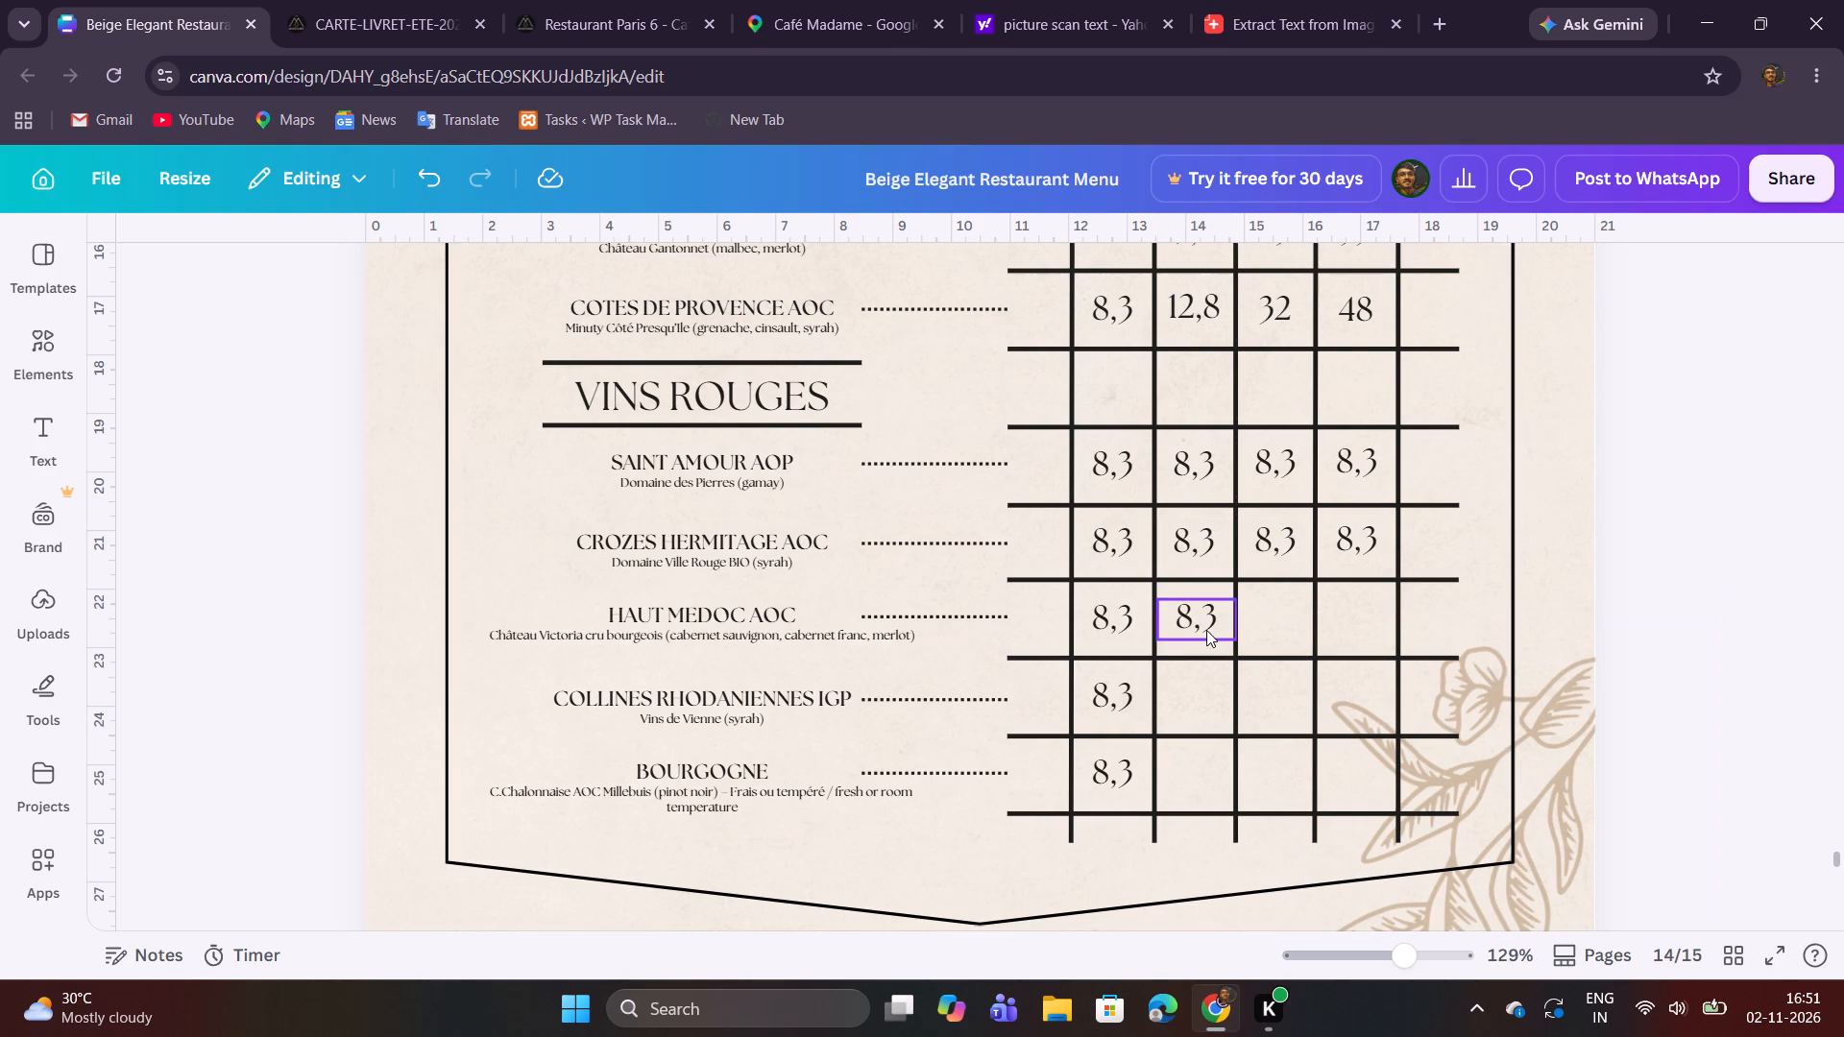
Duplicate the second HAUT MEDOC AOC price 8,3 into the third and fourth price columns and align both copies.
{"action": "left_click", "coordinate": [1206, 630]}
{"action": "left_click", "coordinate": [1202, 556]}
{"action": "left_click", "coordinate": [1274, 558]}
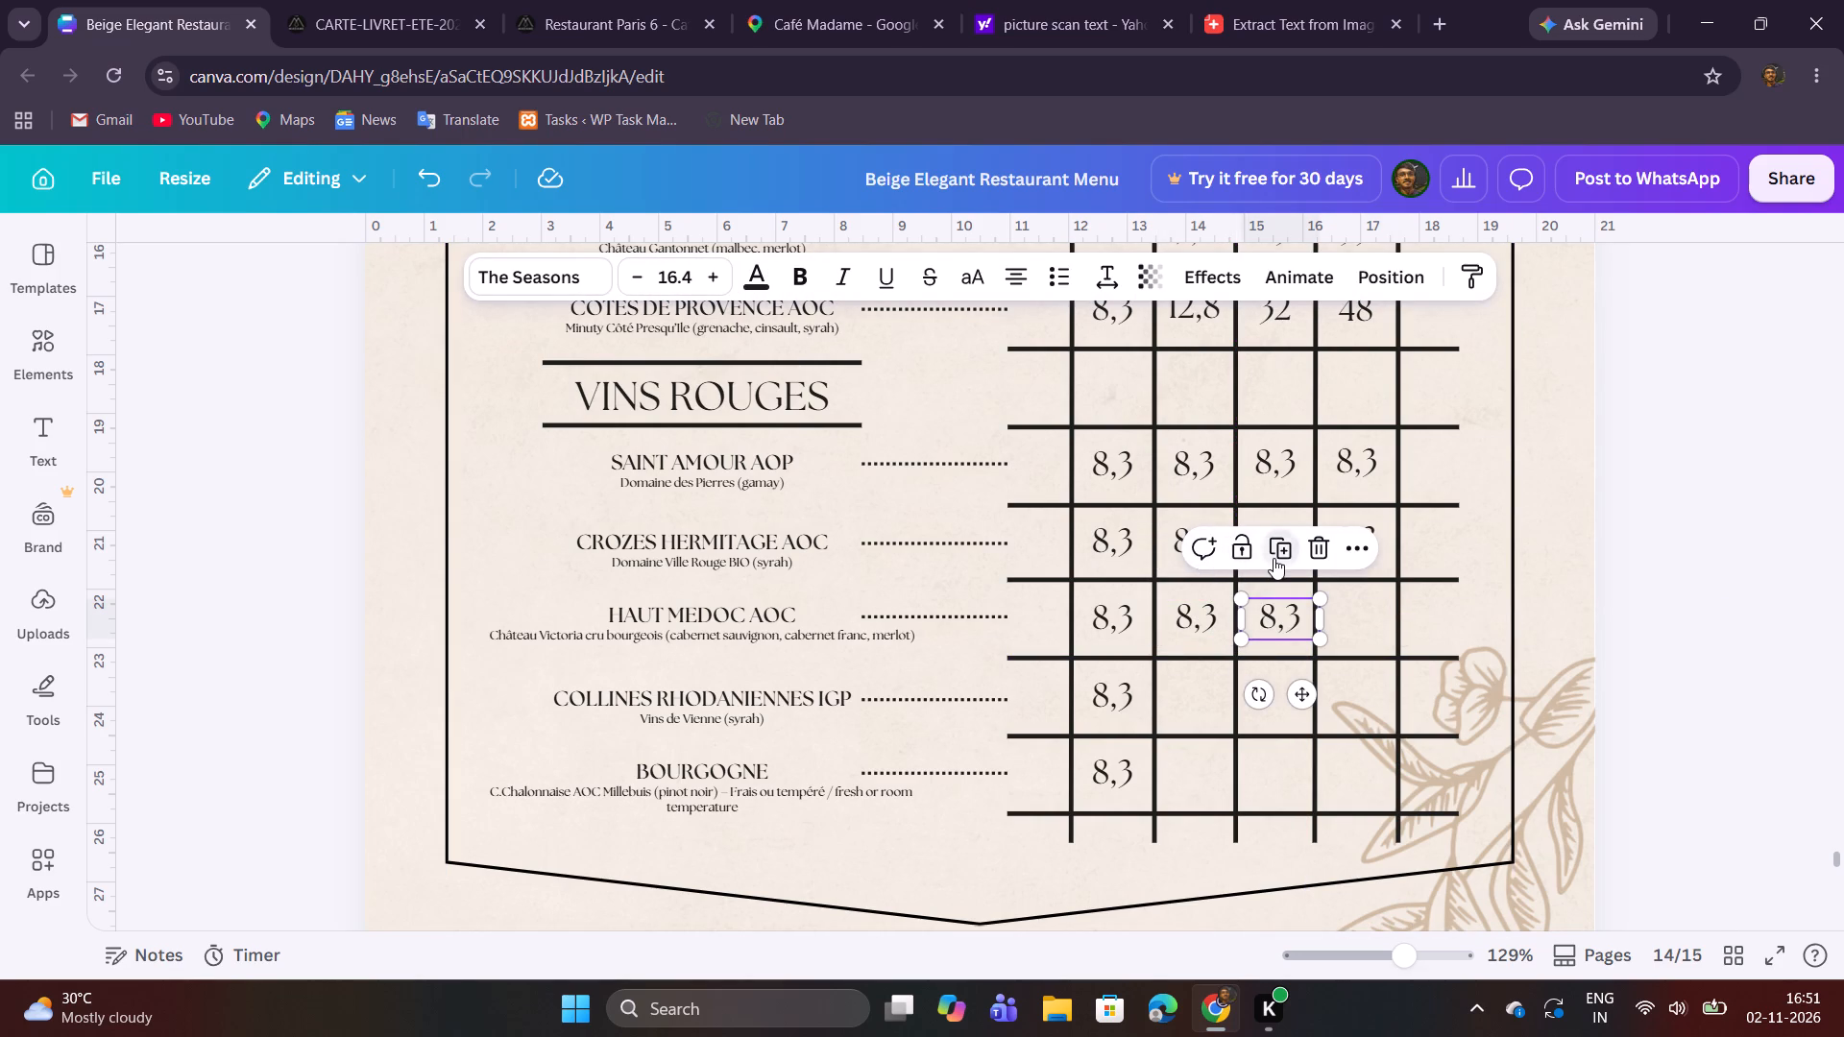
{"action": "left_click", "coordinate": [1287, 625]}
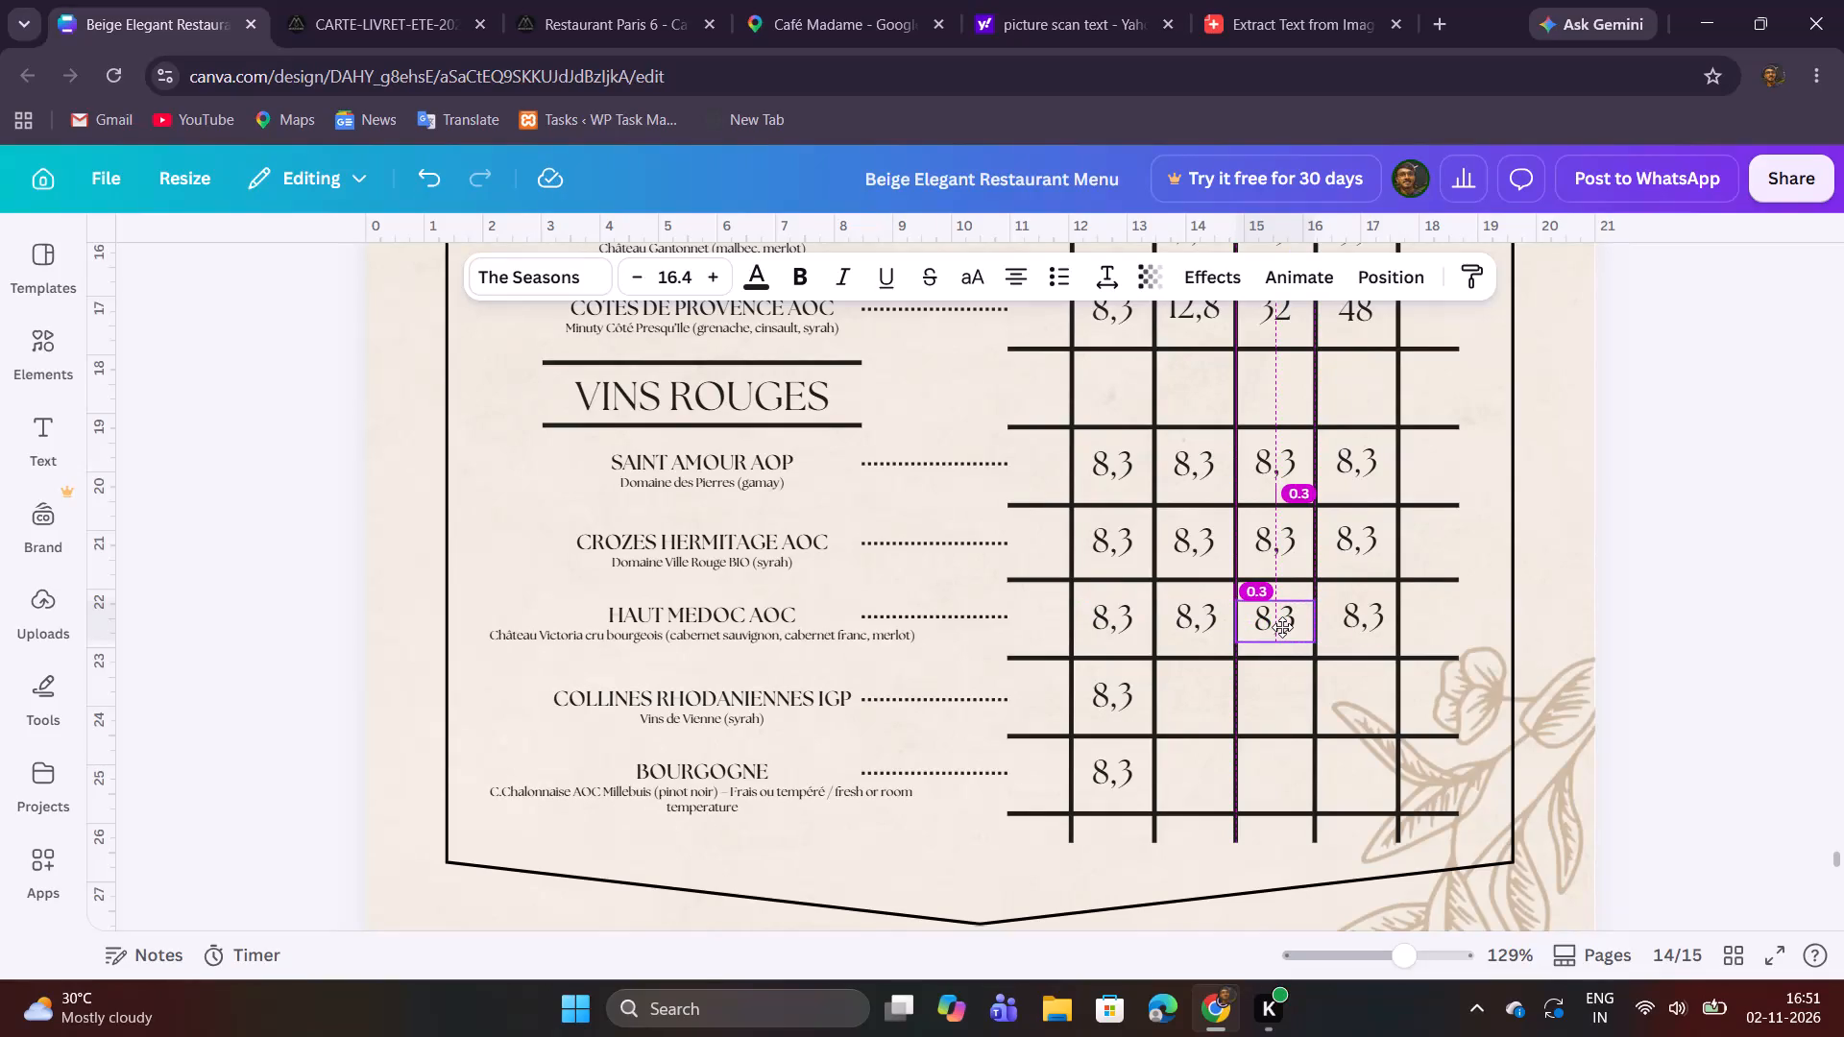
{"action": "left_click", "coordinate": [1361, 626]}
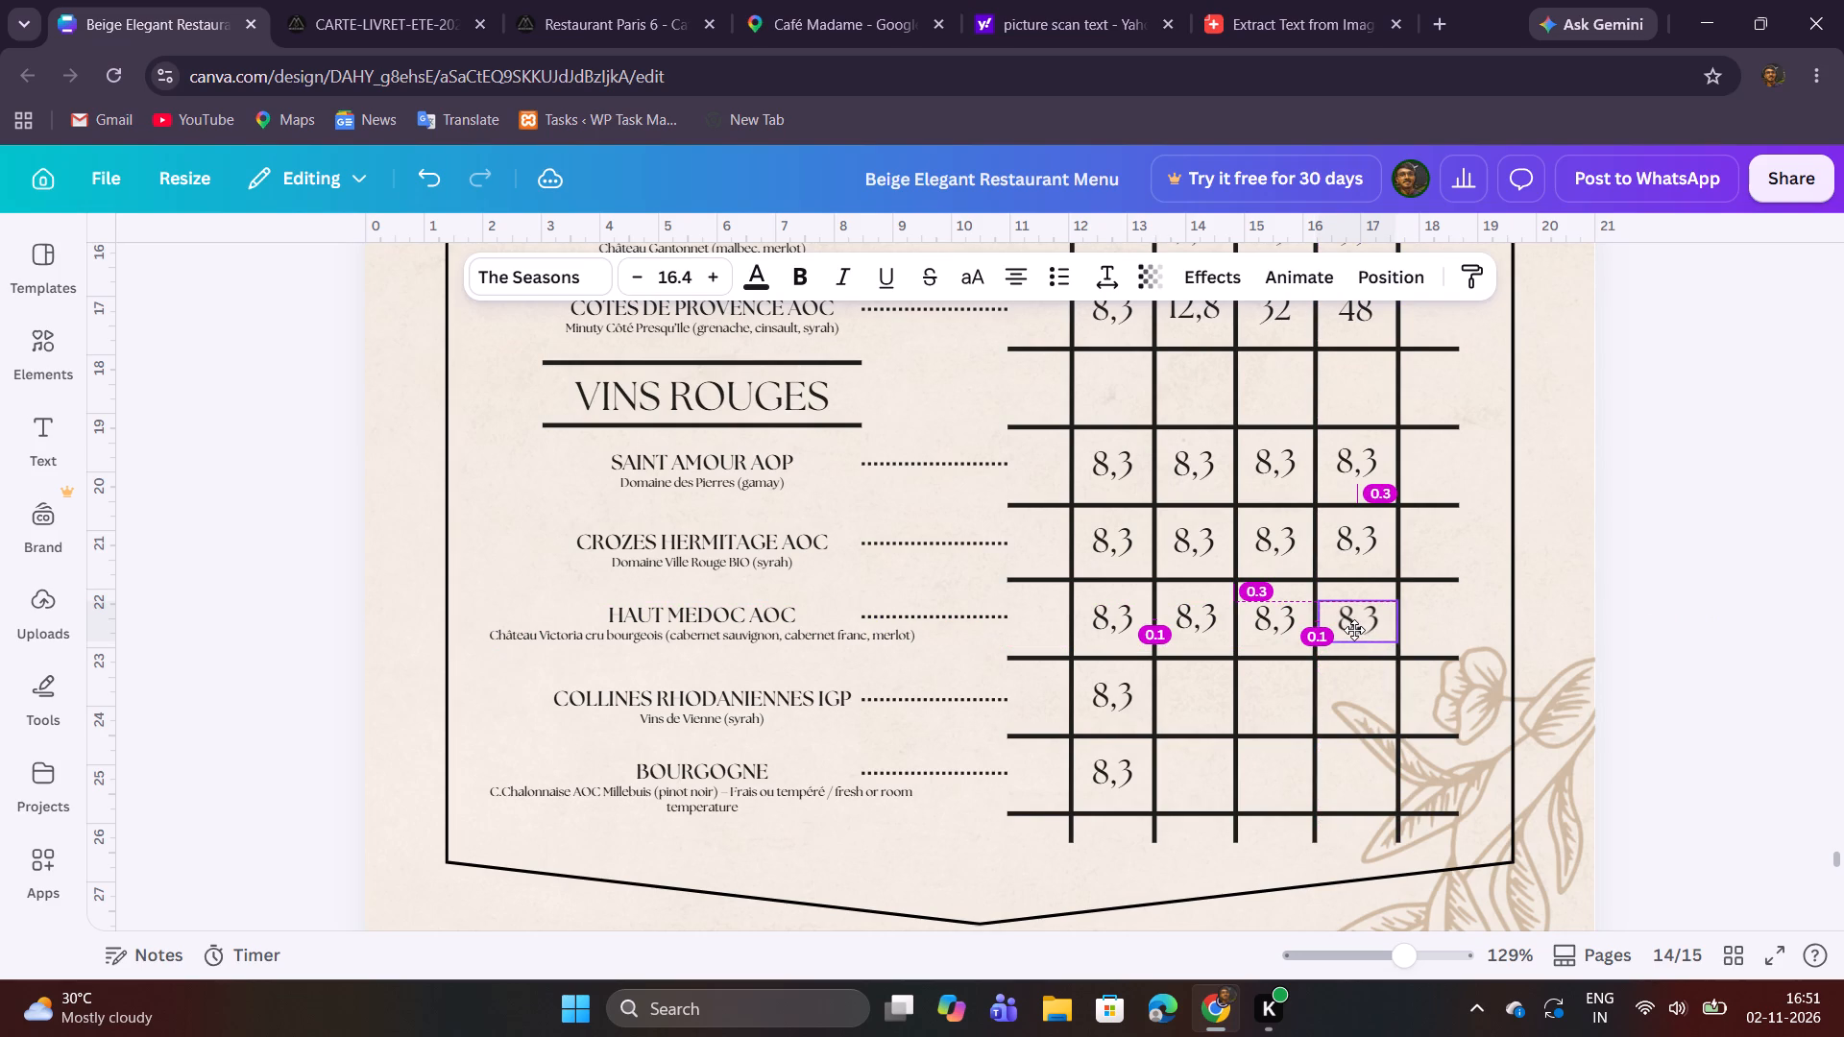
{"action": "left_click", "coordinate": [1627, 591]}
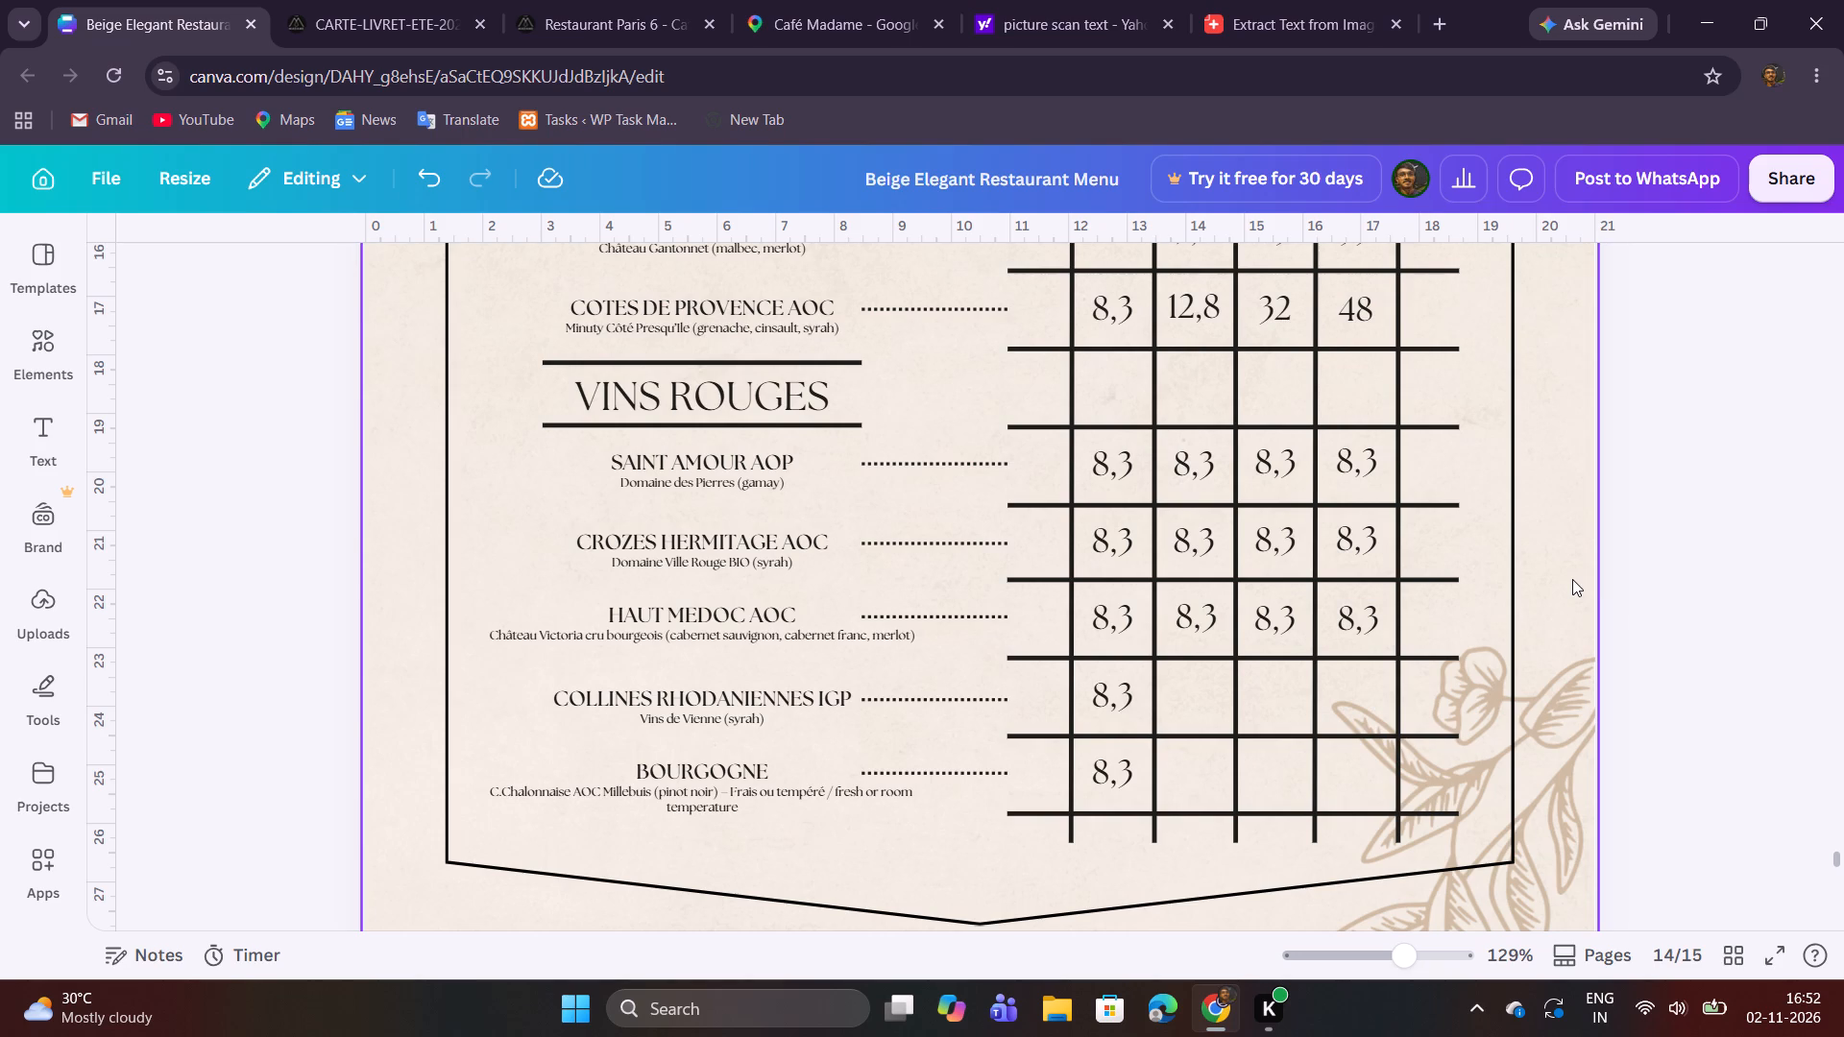
Duplicate the COLLINES RHODANIENNES IGP price 8,3 and align the copy in the second price column of its row.
{"action": "scroll", "coordinate": [1572, 579], "scroll_direction": "up", "scroll_amount": 10}
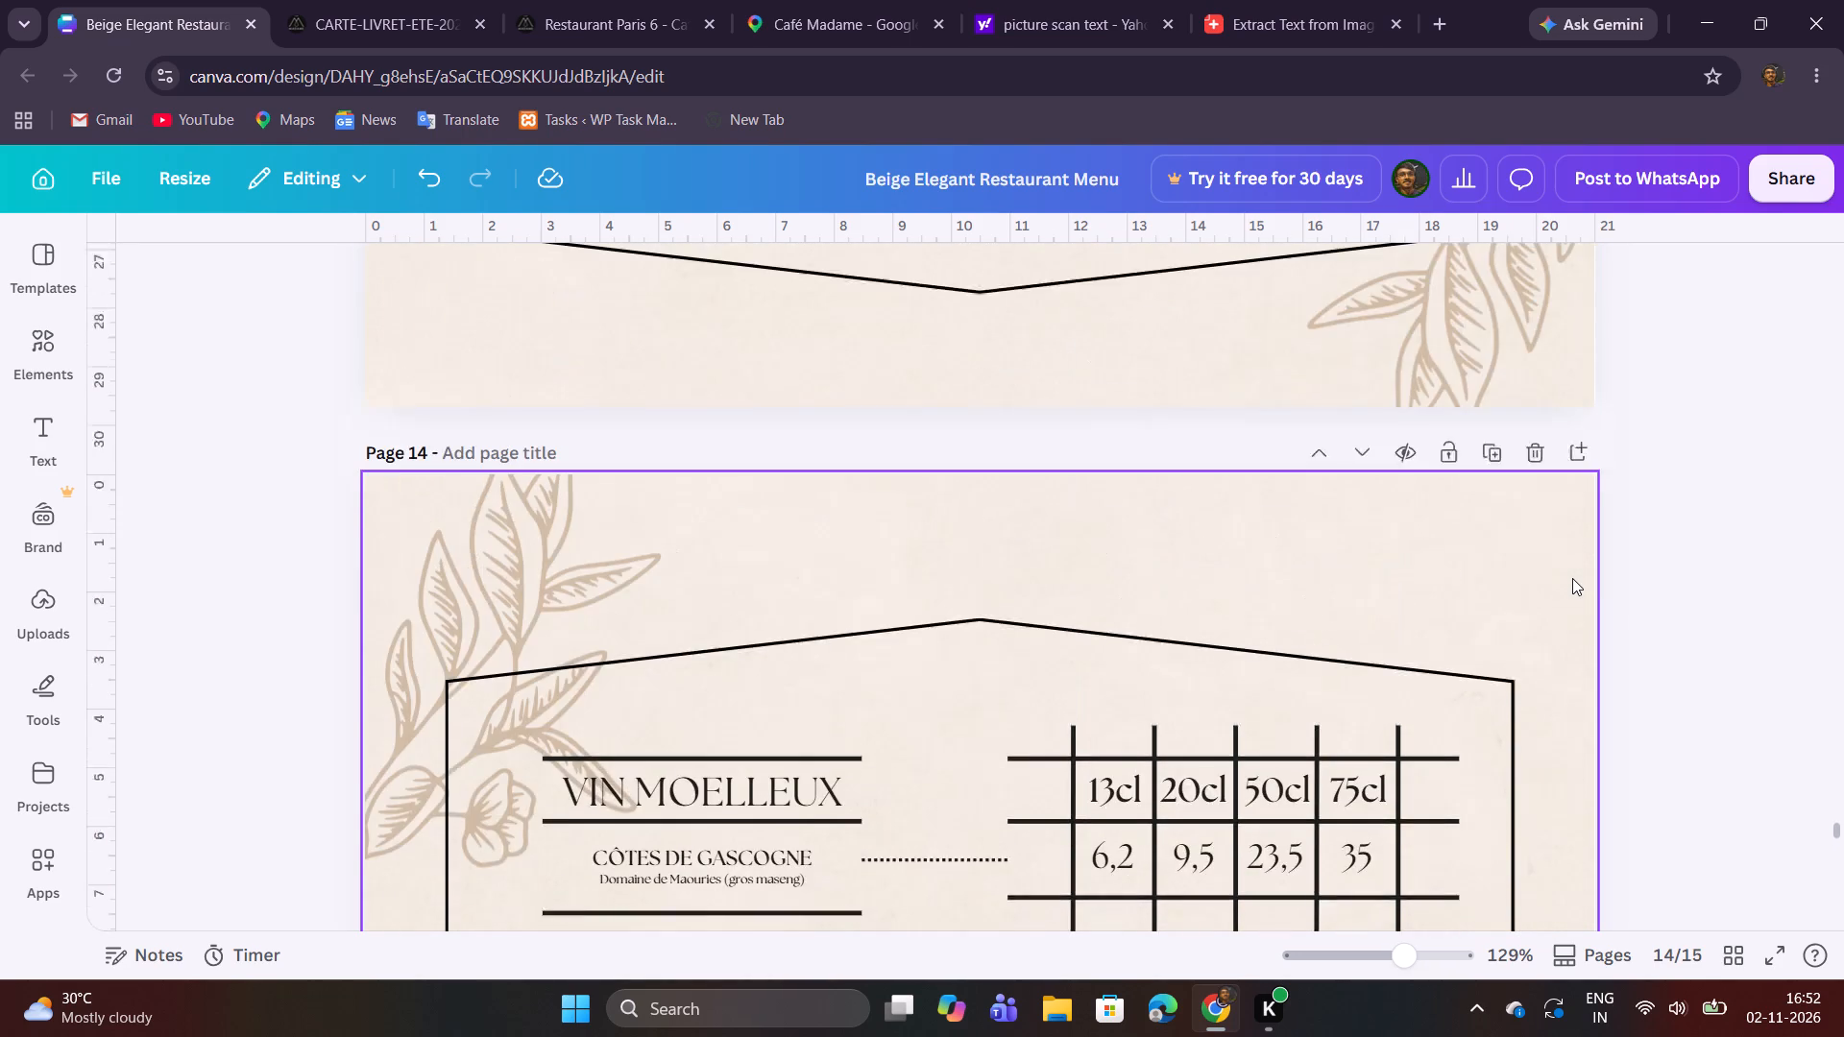
{"action": "scroll", "coordinate": [1572, 578], "scroll_direction": "down", "scroll_amount": 3}
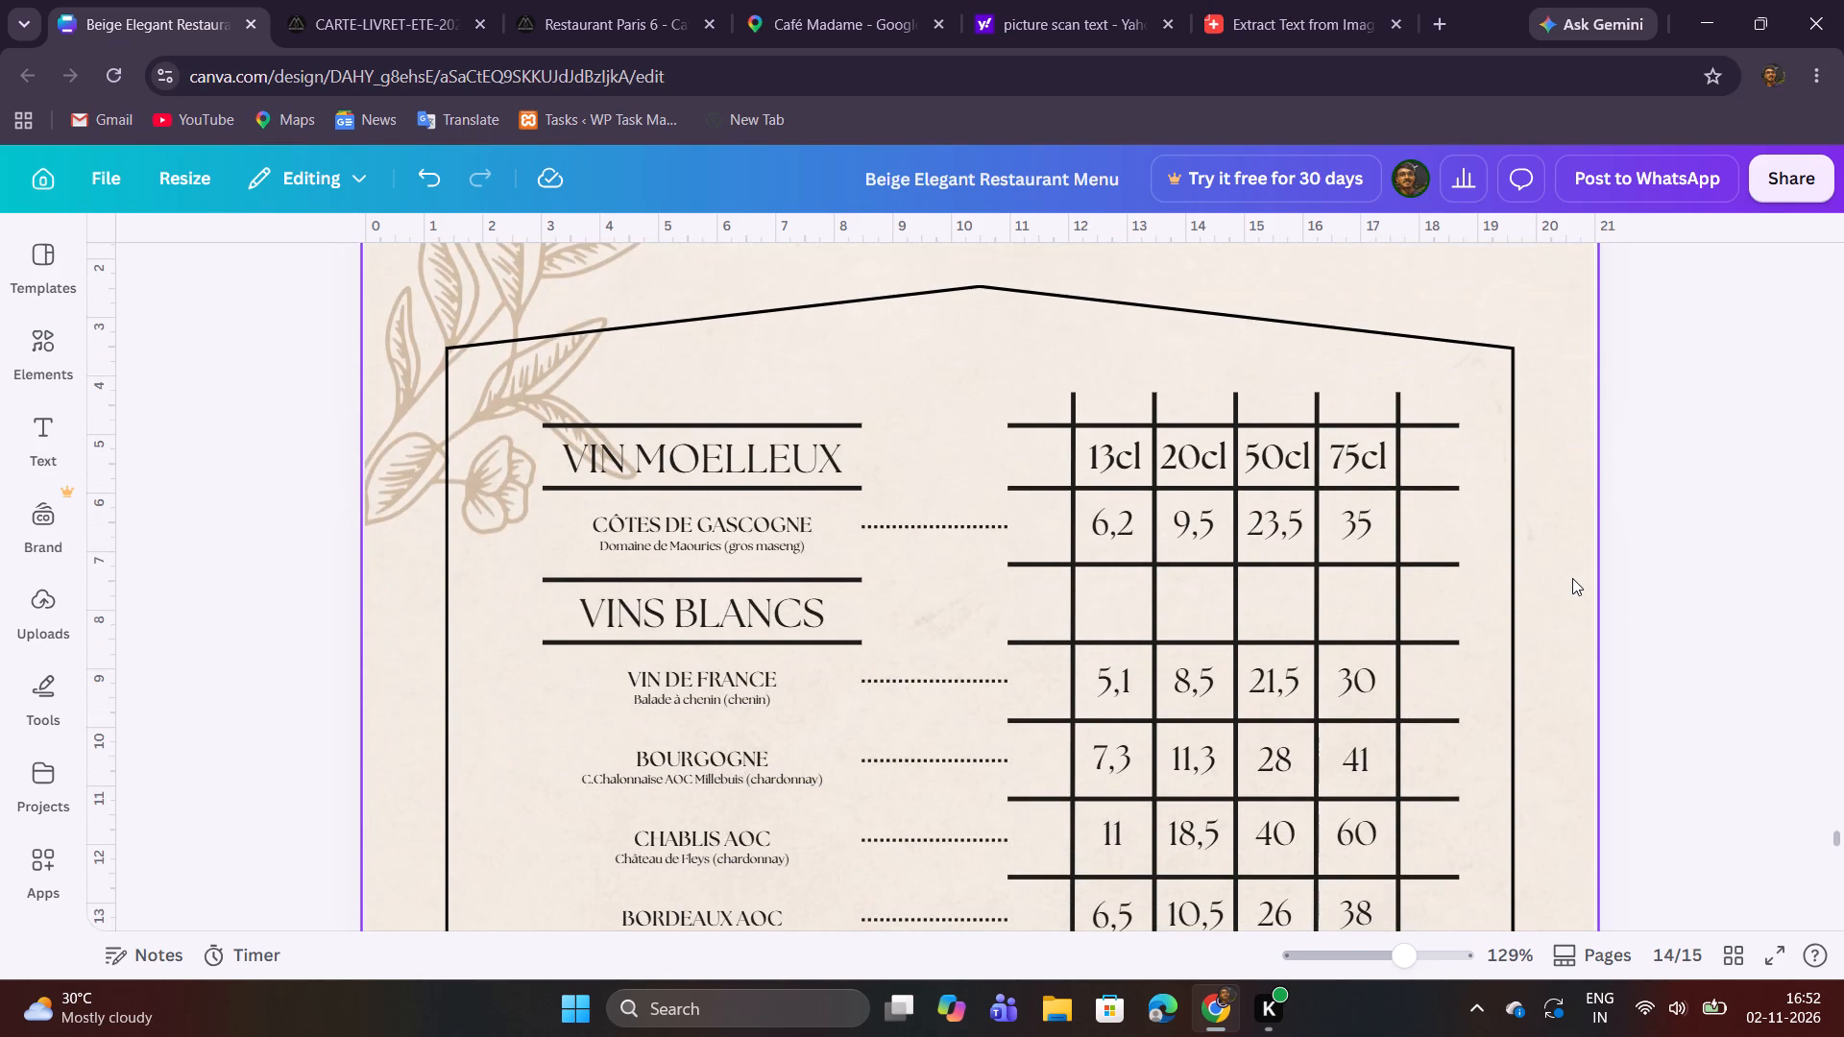
{"action": "scroll", "coordinate": [1572, 578], "scroll_direction": "down", "scroll_amount": 1}
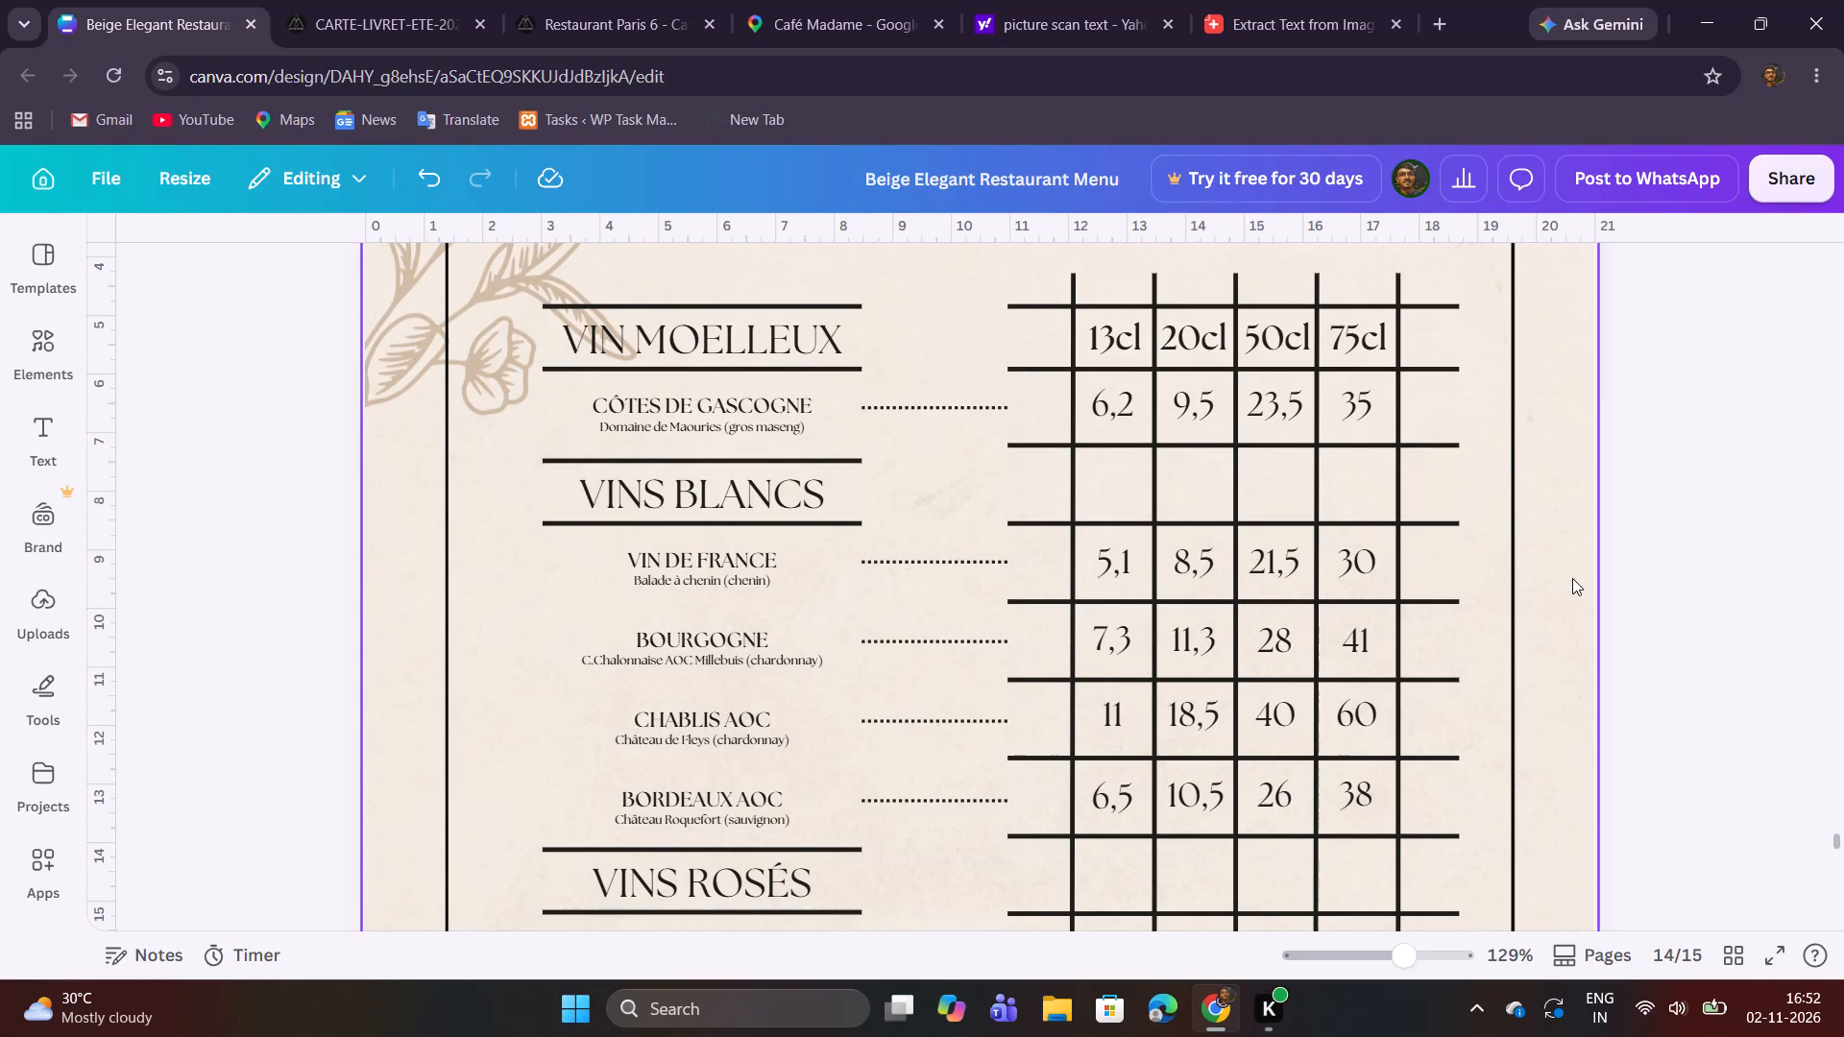
{"action": "scroll", "coordinate": [1572, 573], "scroll_direction": "down", "scroll_amount": 7}
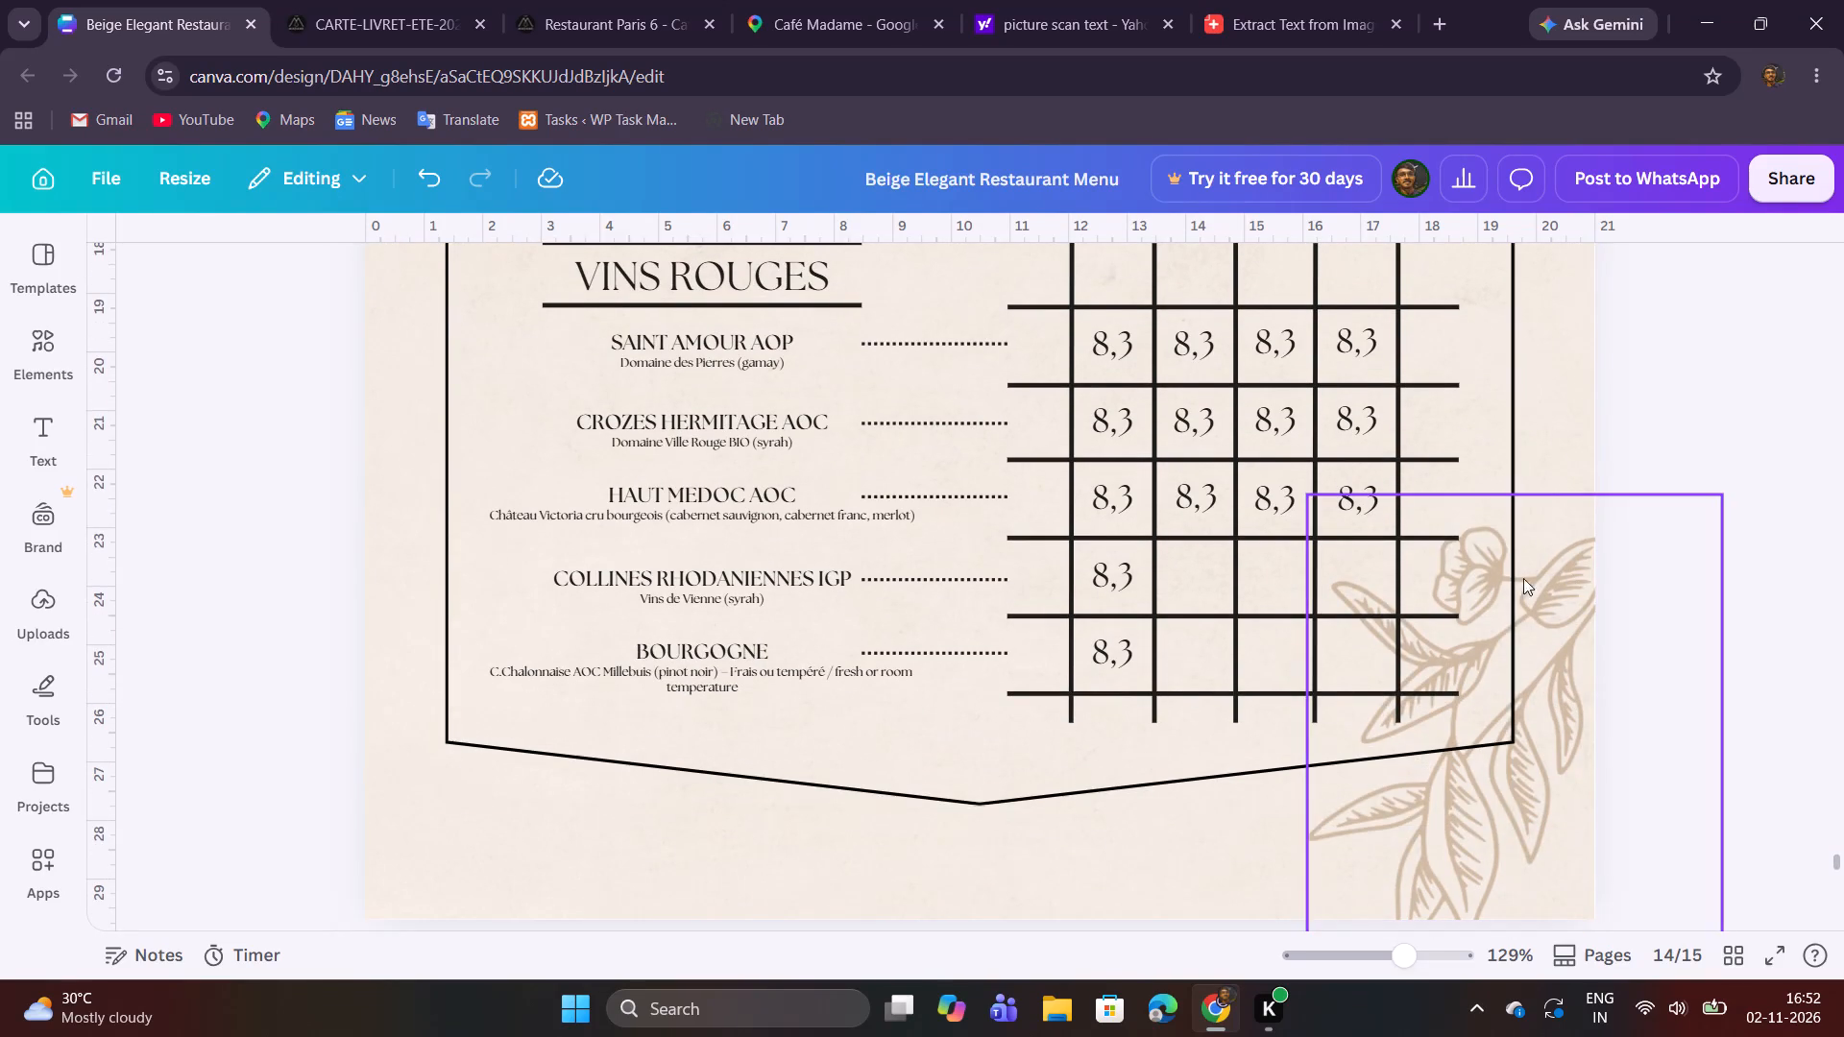
{"action": "left_click", "coordinate": [1120, 581]}
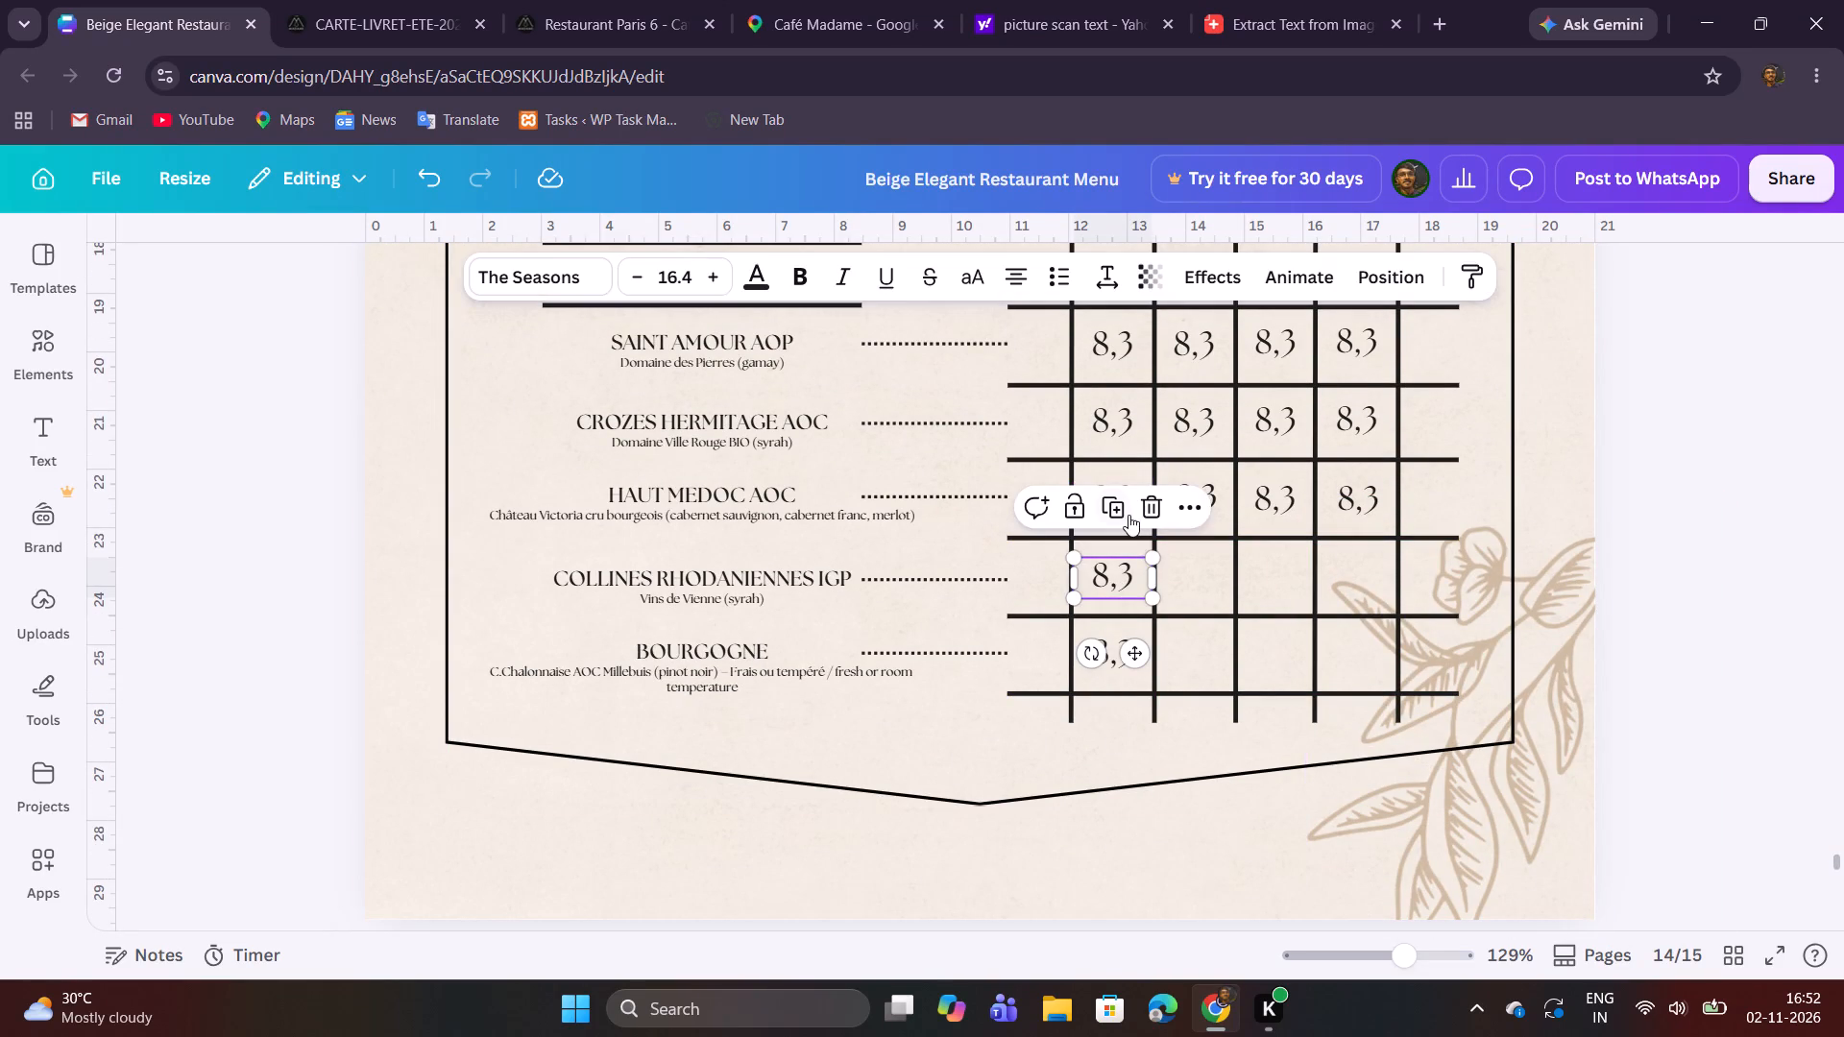
{"action": "left_click", "coordinate": [1126, 515]}
{"action": "left_click_drag", "start_coordinate": [1148, 601], "coordinate": [1211, 581]}
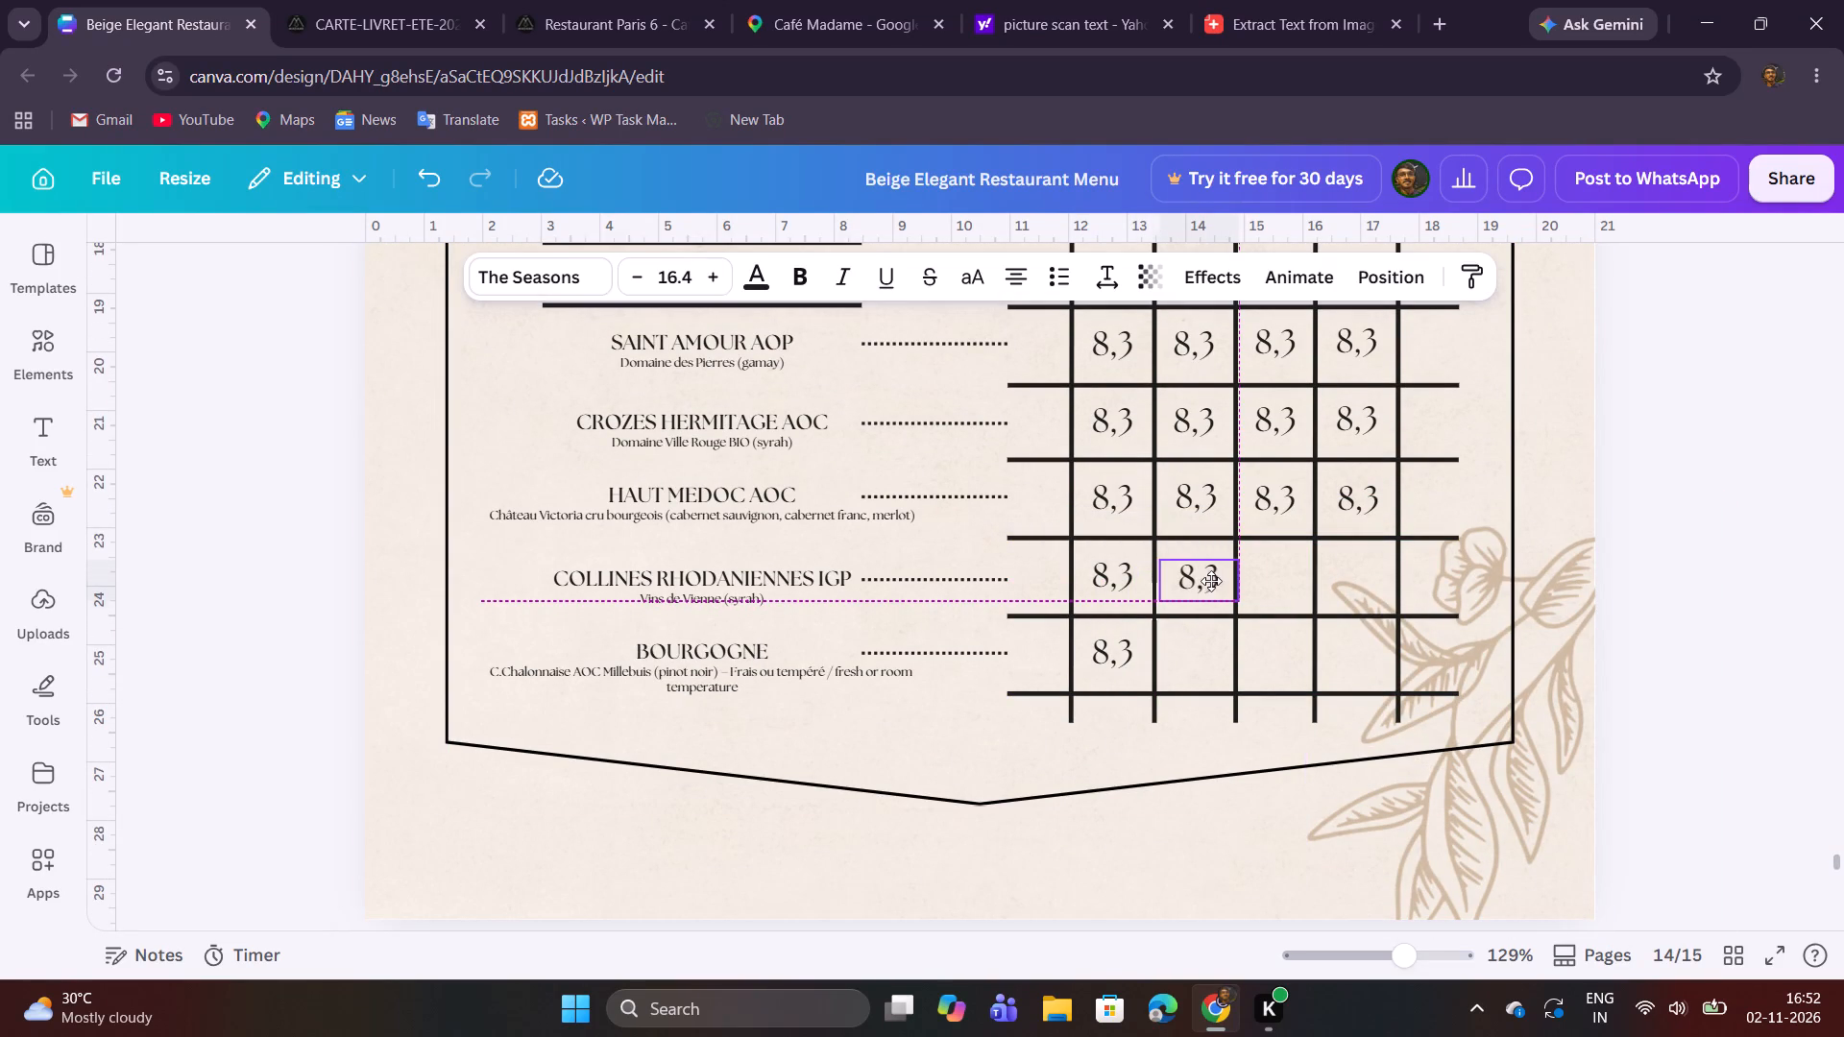
{"action": "left_click_drag", "start_coordinate": [1211, 581], "coordinate": [1205, 579]}
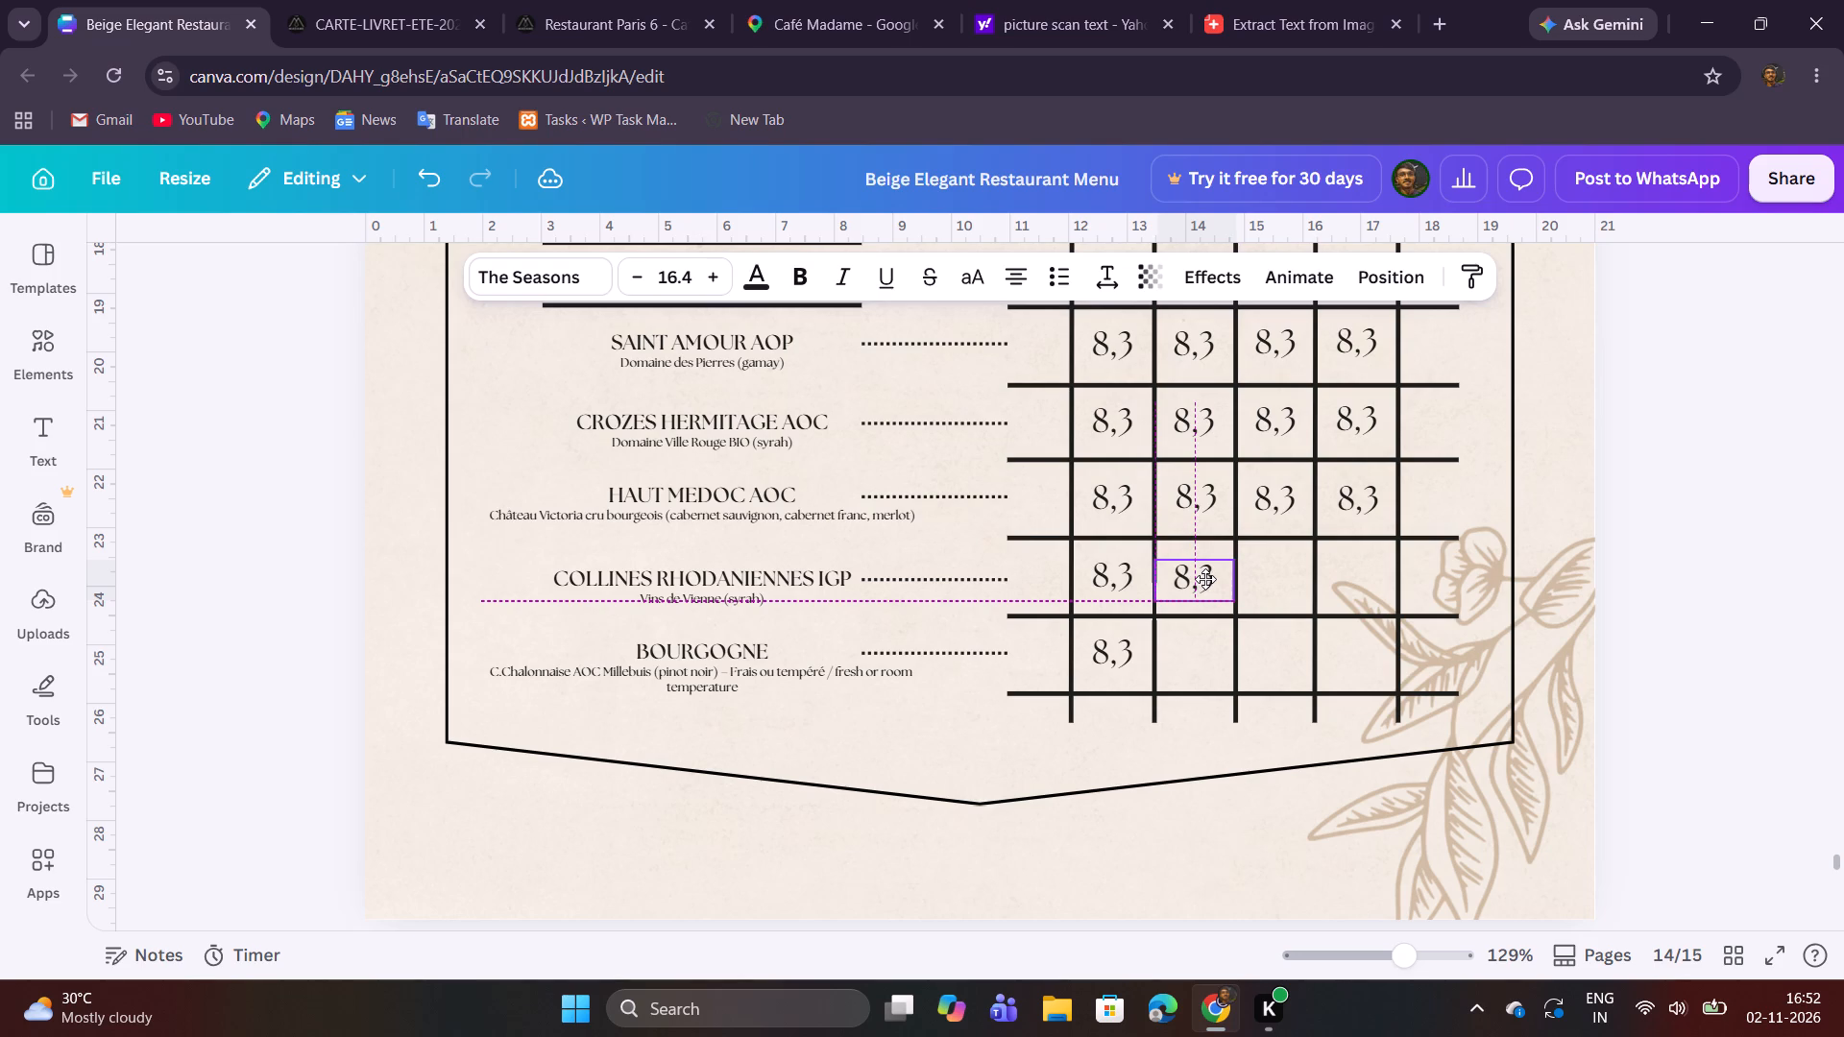
{"action": "left_click_drag", "start_coordinate": [1205, 579], "coordinate": [1205, 576]}
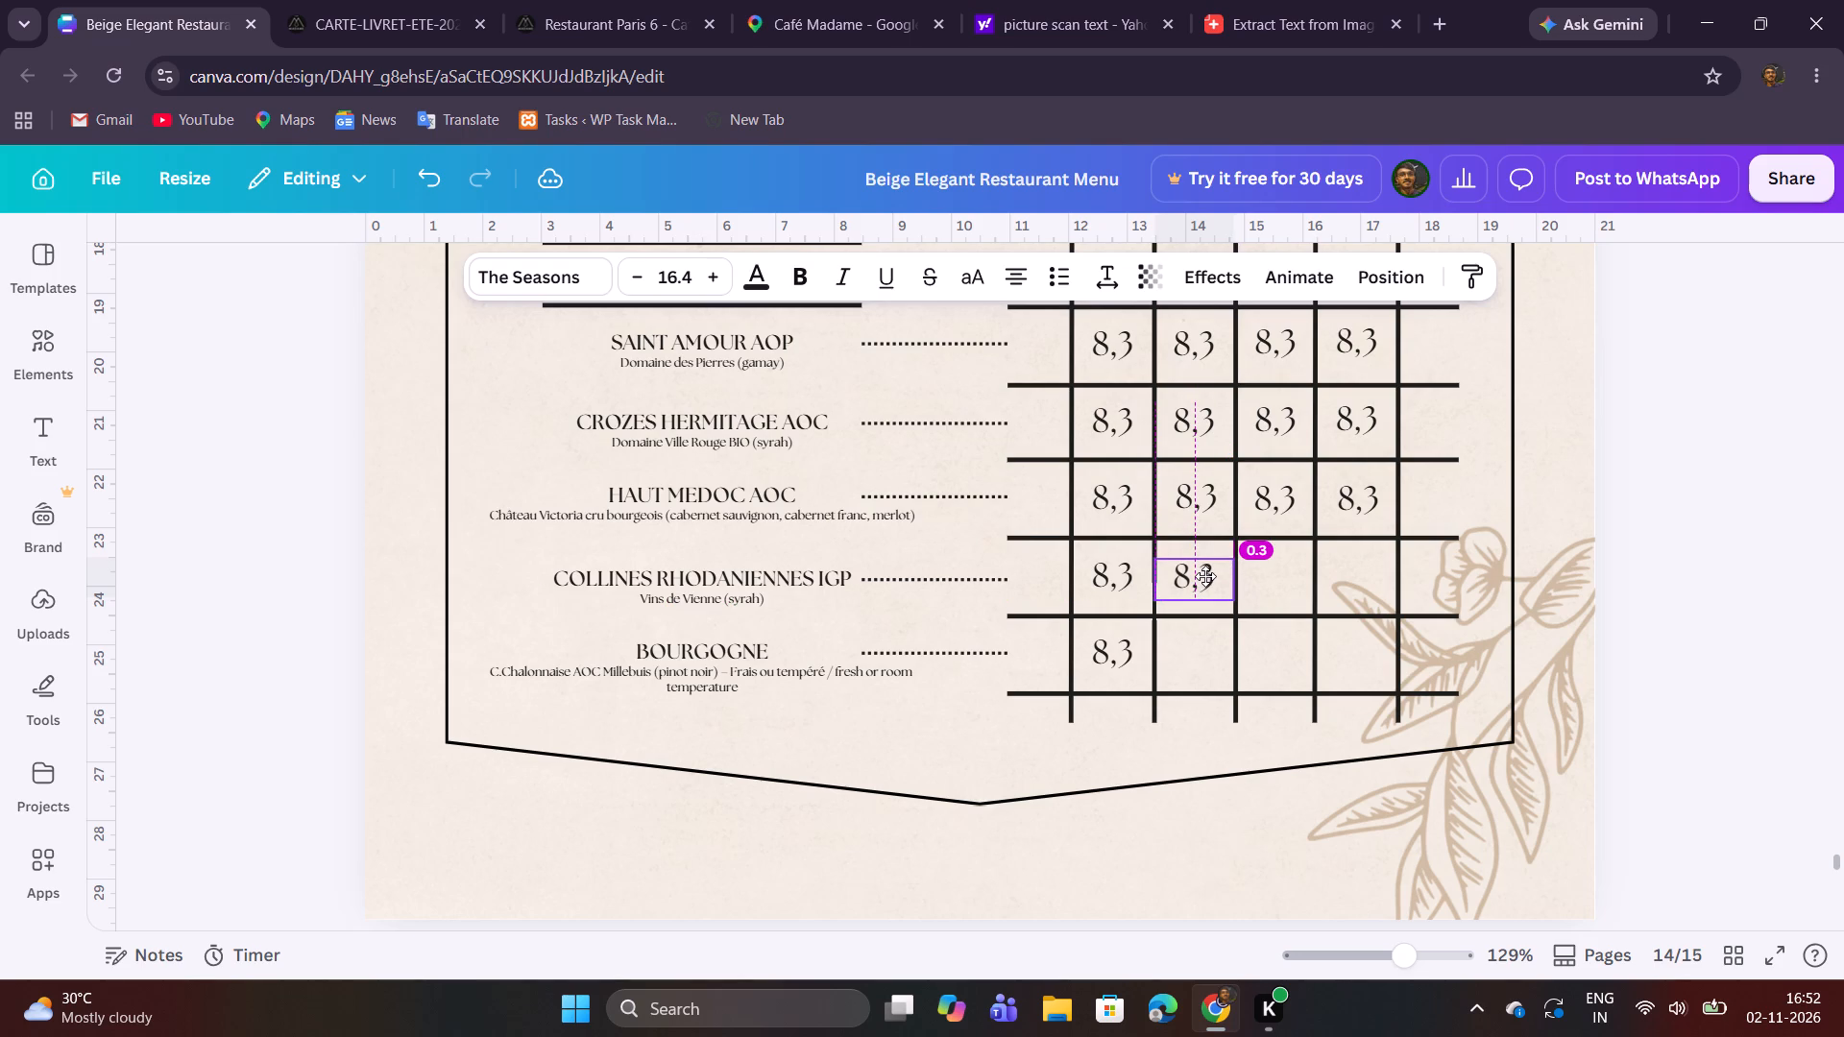
{"action": "left_click_drag", "start_coordinate": [1205, 576], "coordinate": [1205, 574]}
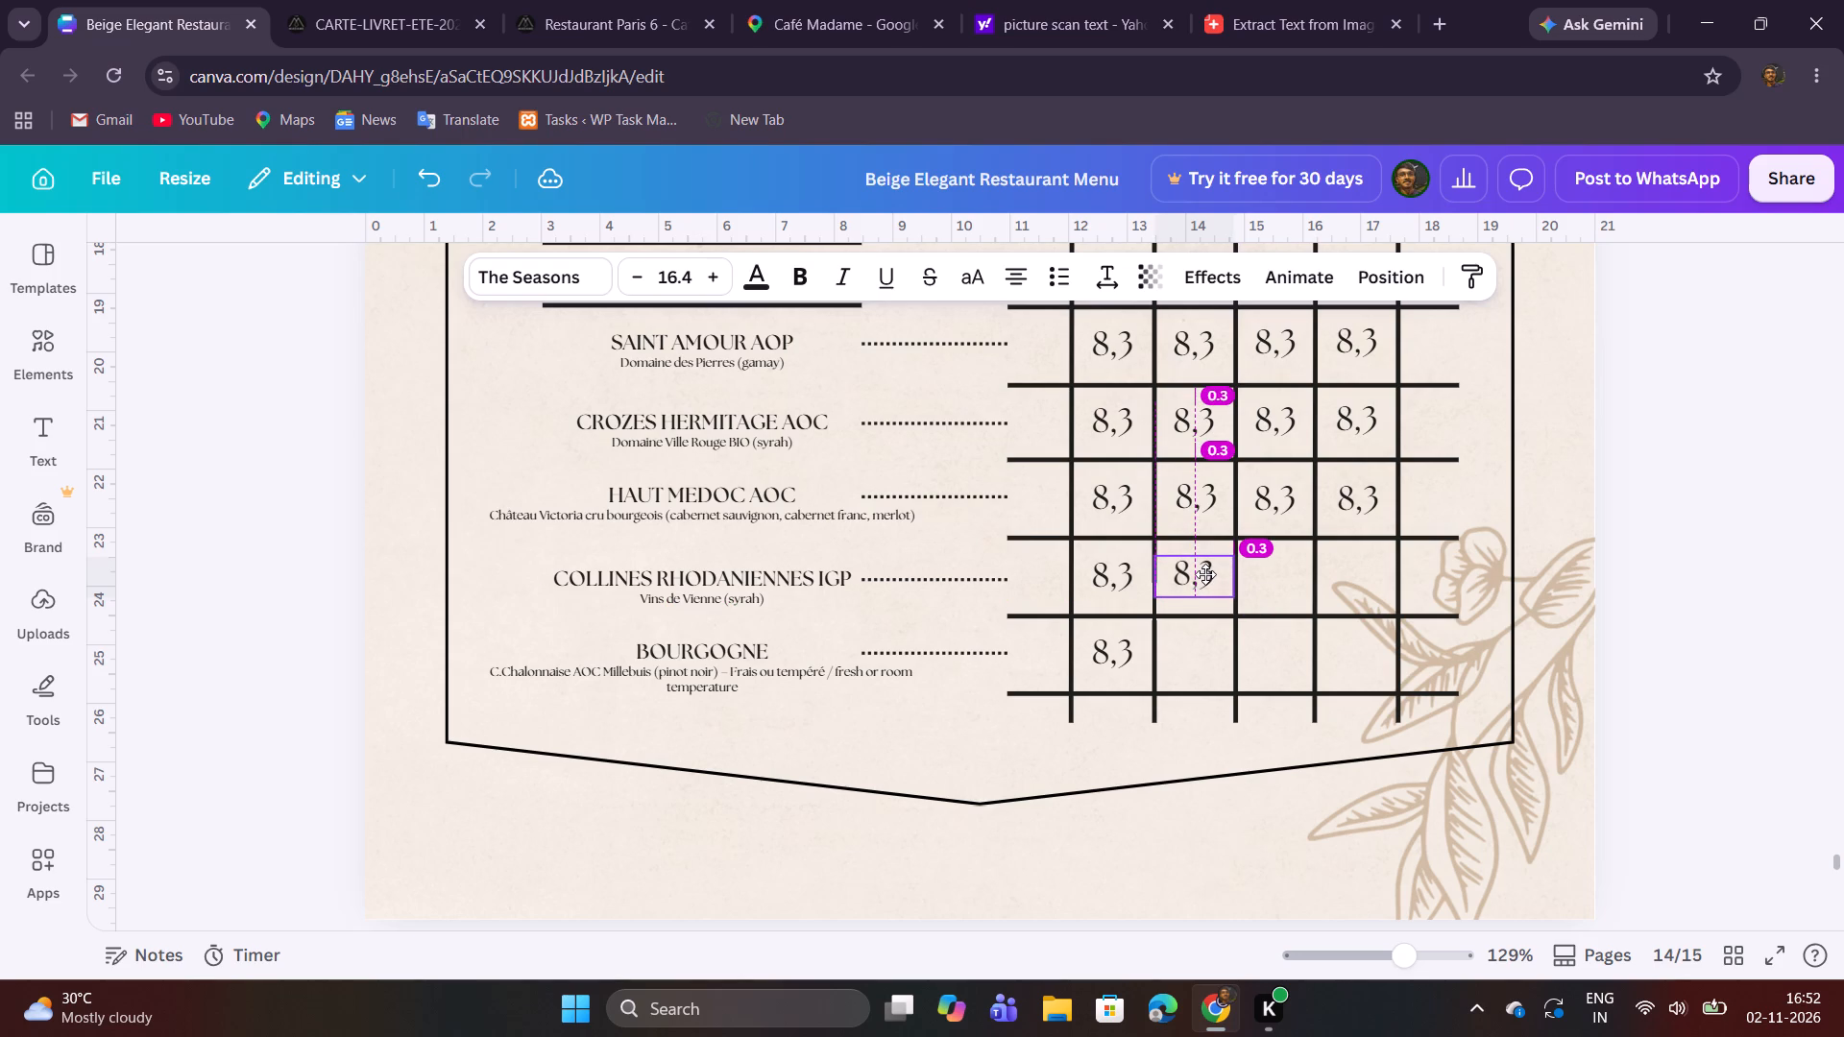
{"action": "left_click_drag", "start_coordinate": [1205, 574], "coordinate": [1207, 578]}
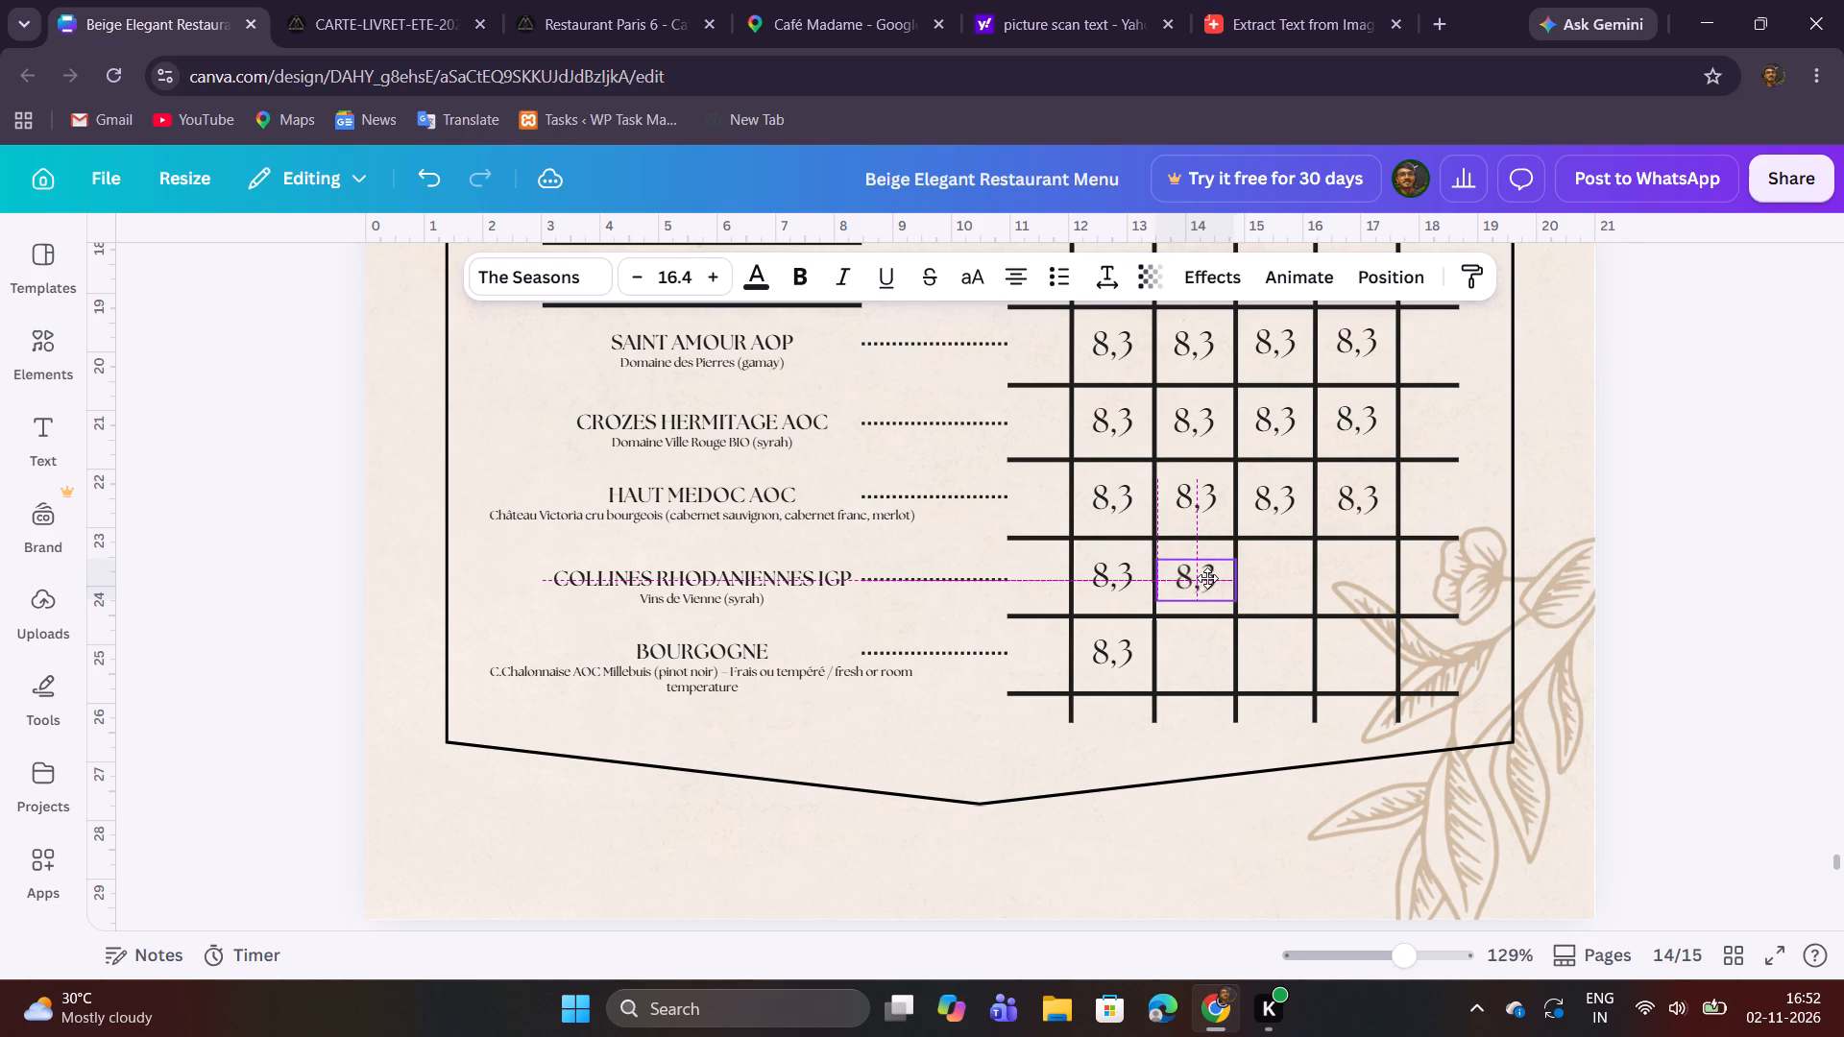
{"action": "left_click_drag", "start_coordinate": [1207, 578], "coordinate": [1205, 571]}
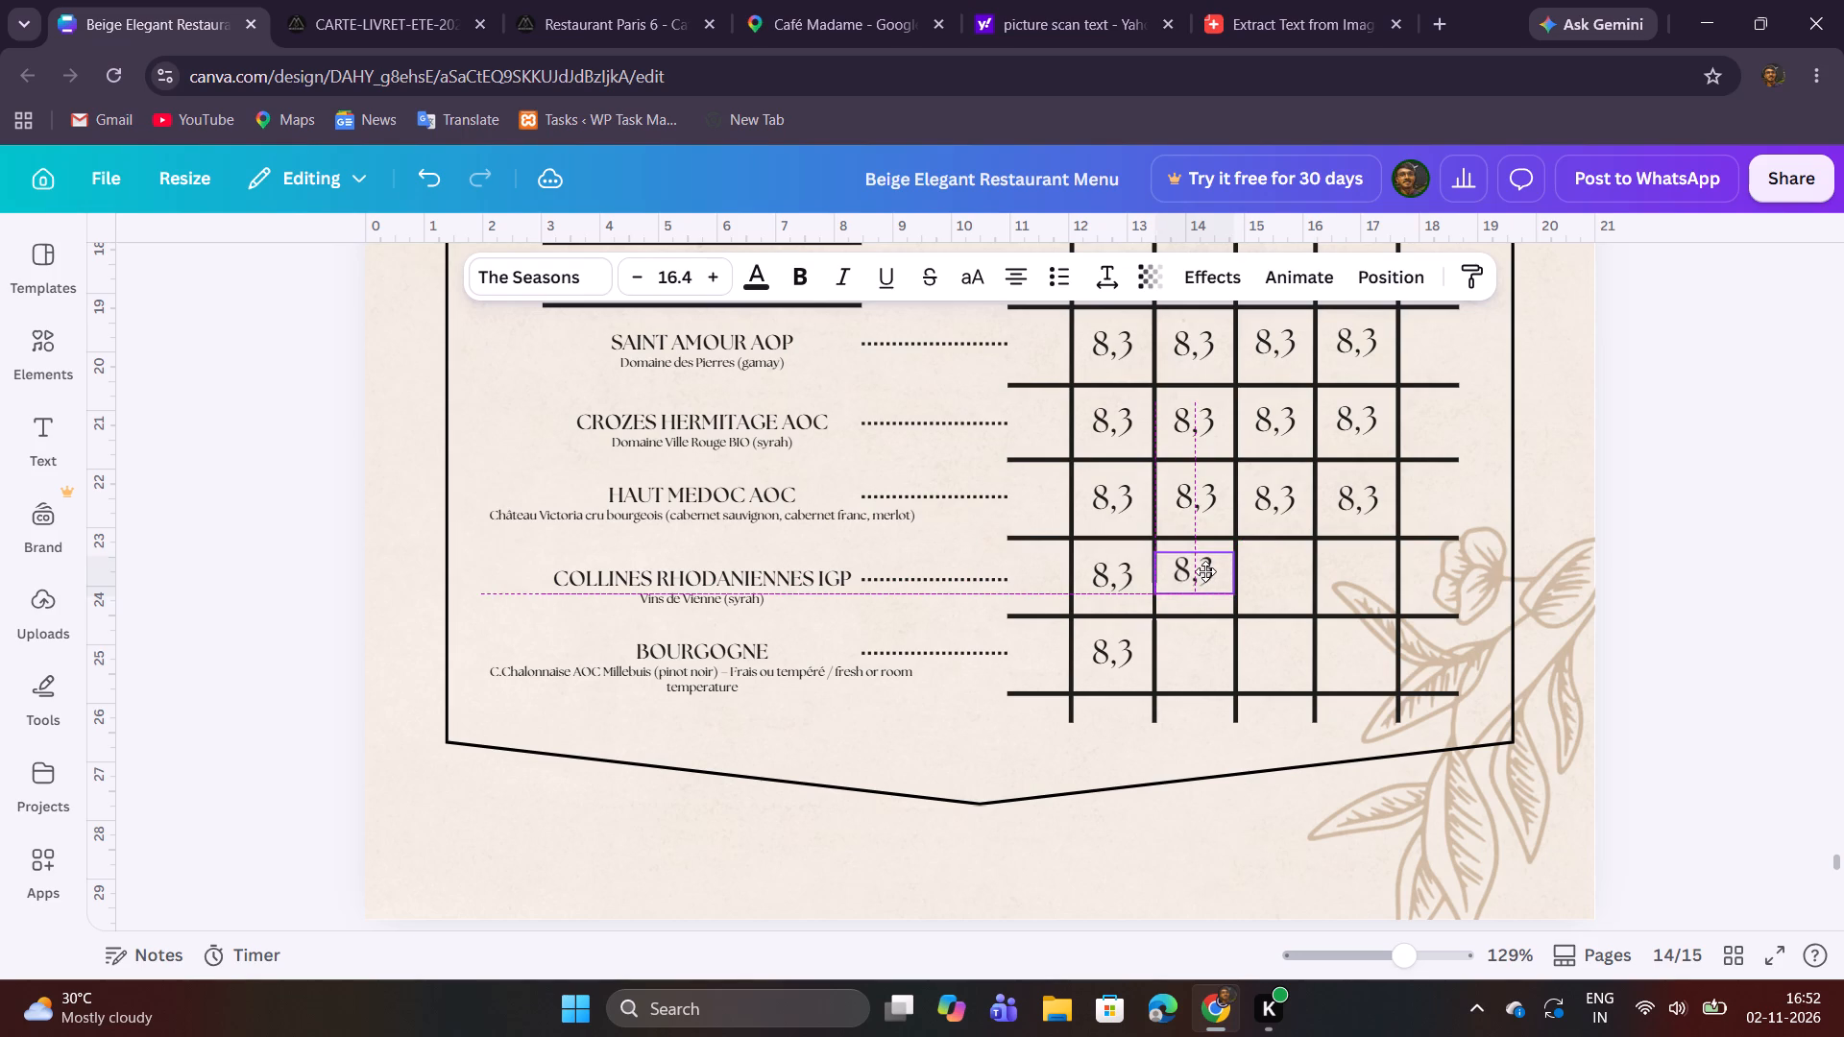
{"action": "left_click_drag", "start_coordinate": [1205, 571], "coordinate": [1205, 575]}
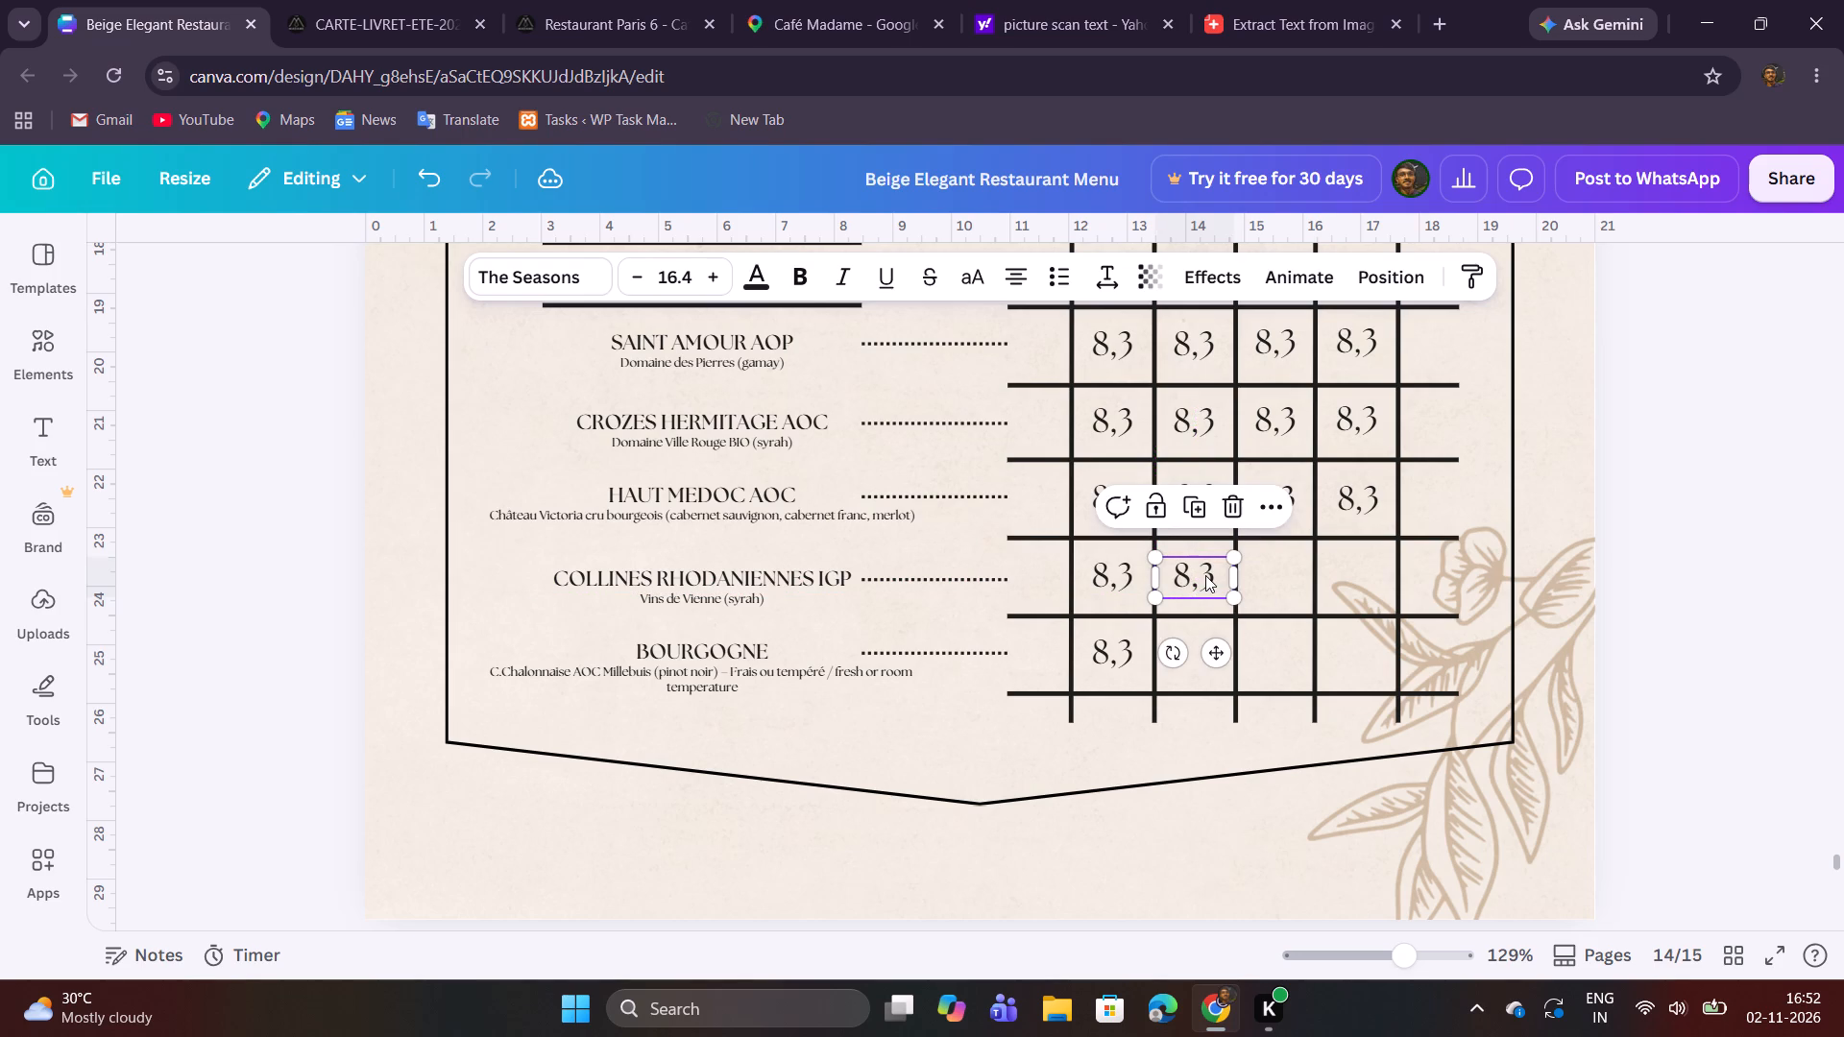
{"action": "left_click", "coordinate": [1693, 542]}
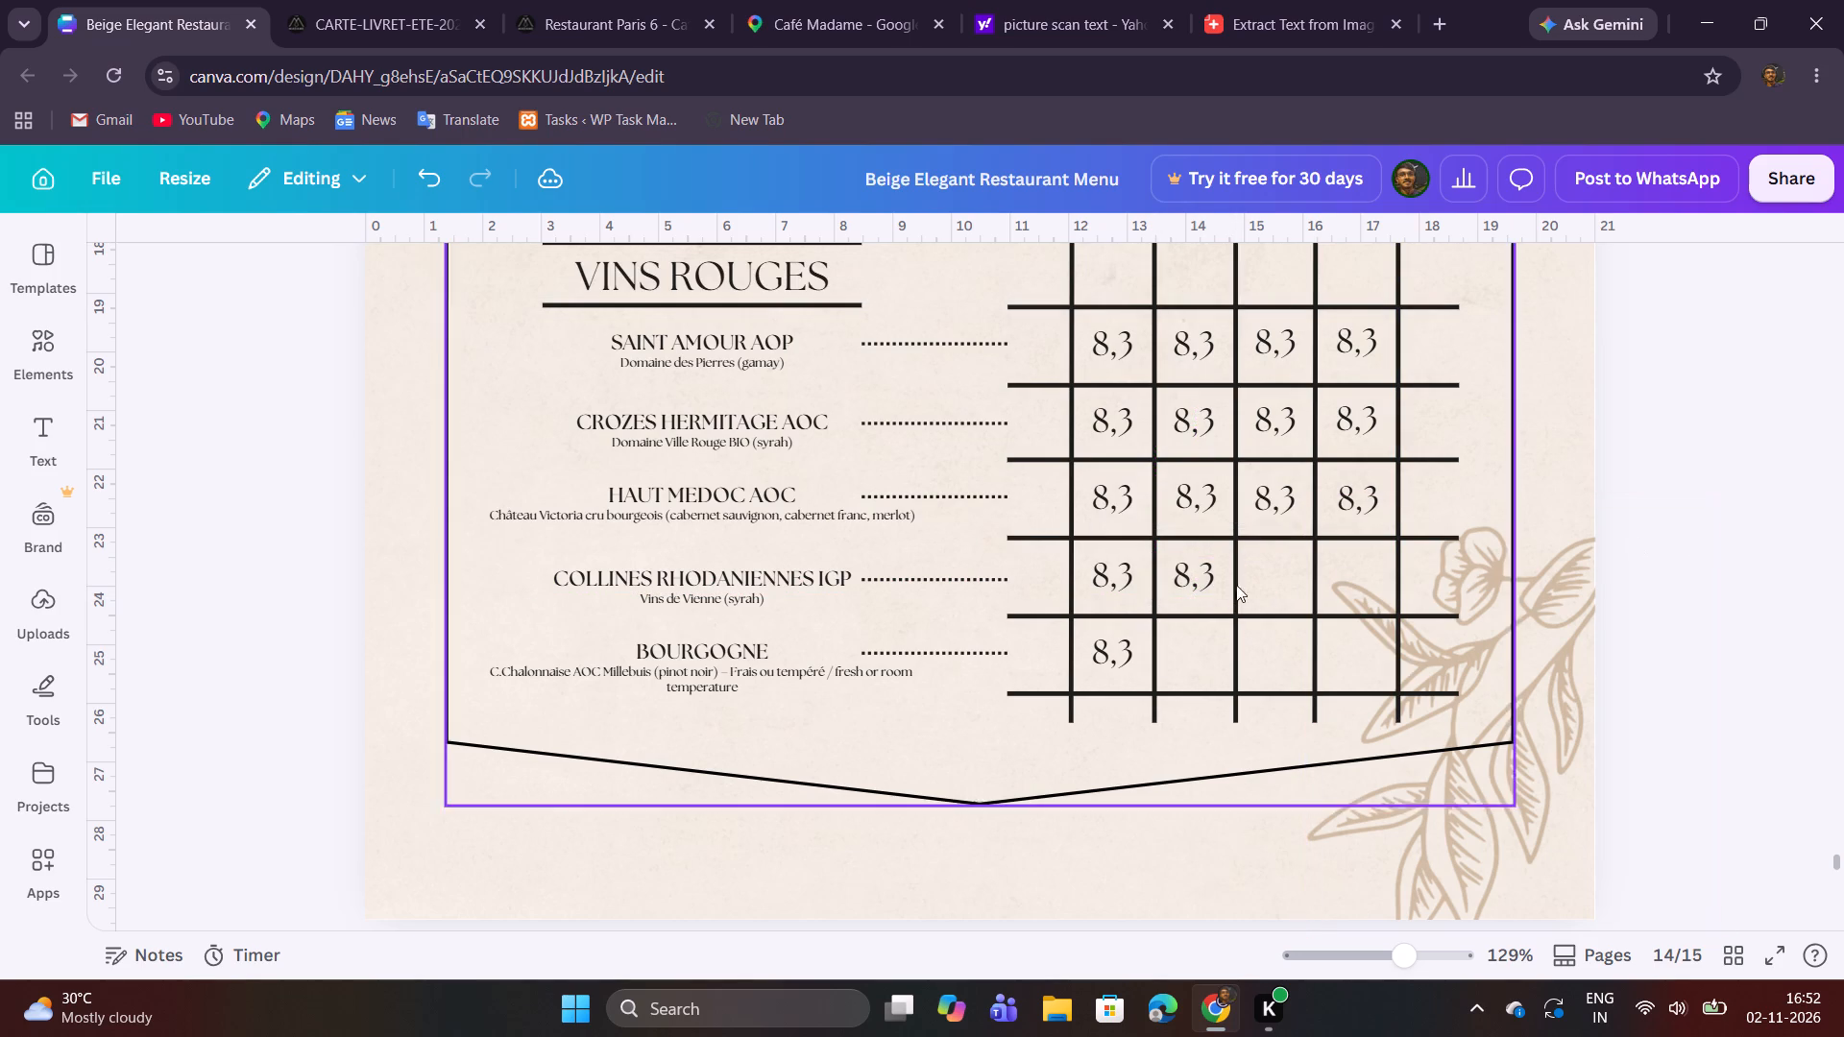
Duplicate the second COLLINES RHODANIENNES IGP price 8,3 into the third and fourth price columns.
{"action": "left_click", "coordinate": [1189, 577]}
{"action": "left_click", "coordinate": [1192, 523]}
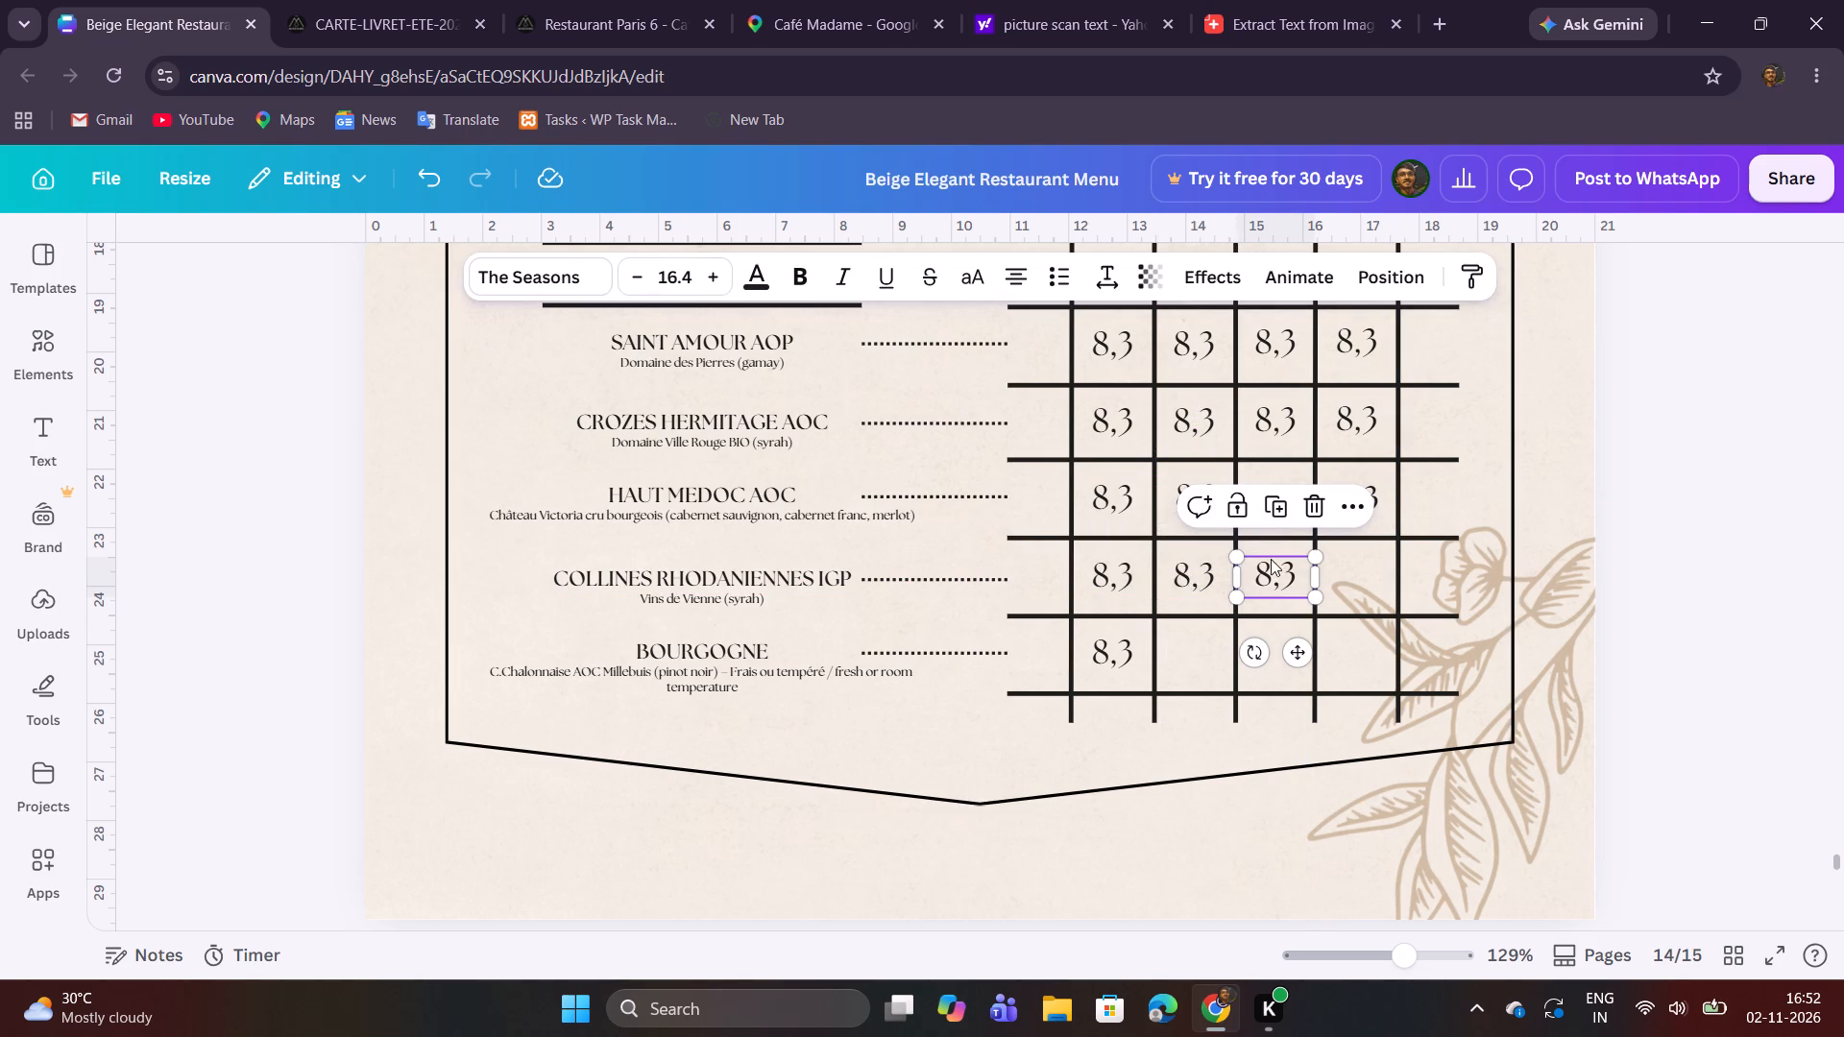
{"action": "left_click", "coordinate": [1286, 510]}
{"action": "left_click", "coordinate": [1692, 591]}
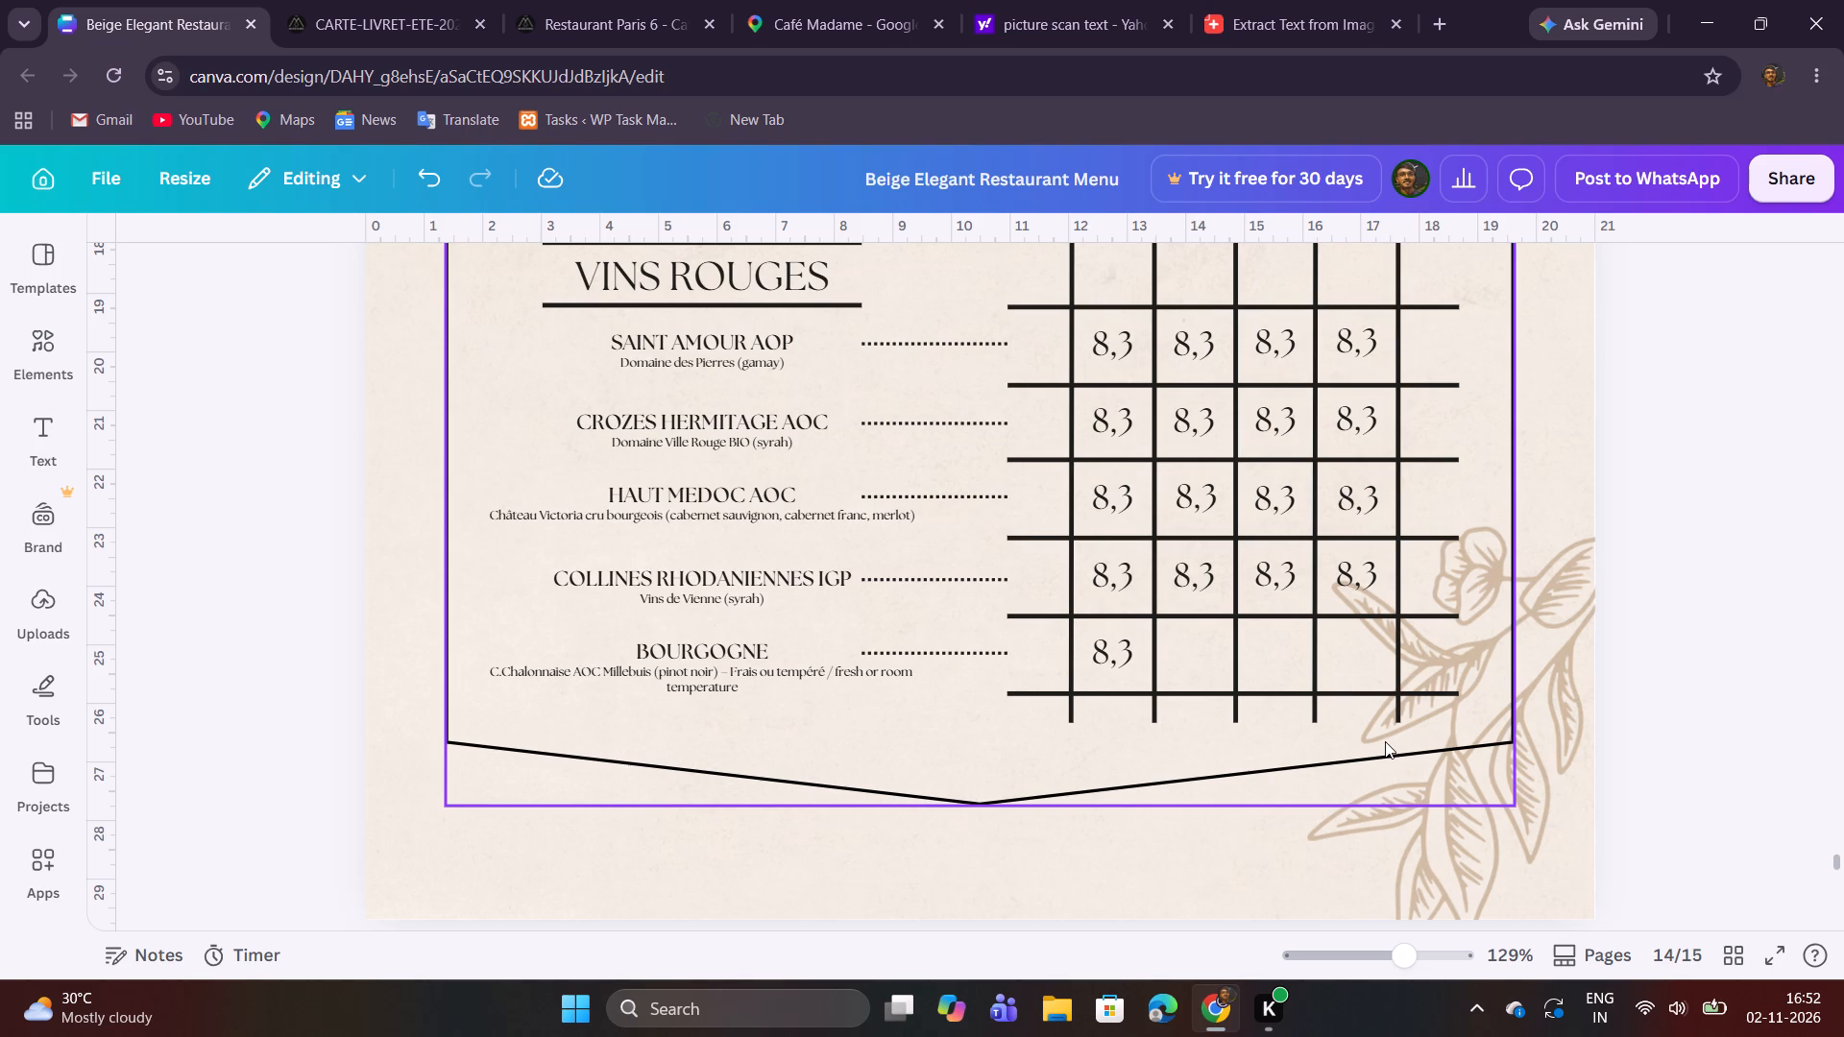
Duplicate the price 8,3 in the BOURGOGNE row under VINS ROUGES and center the copy in the second price column.
{"action": "left_click", "coordinate": [1120, 667]}
{"action": "left_click", "coordinate": [1113, 592]}
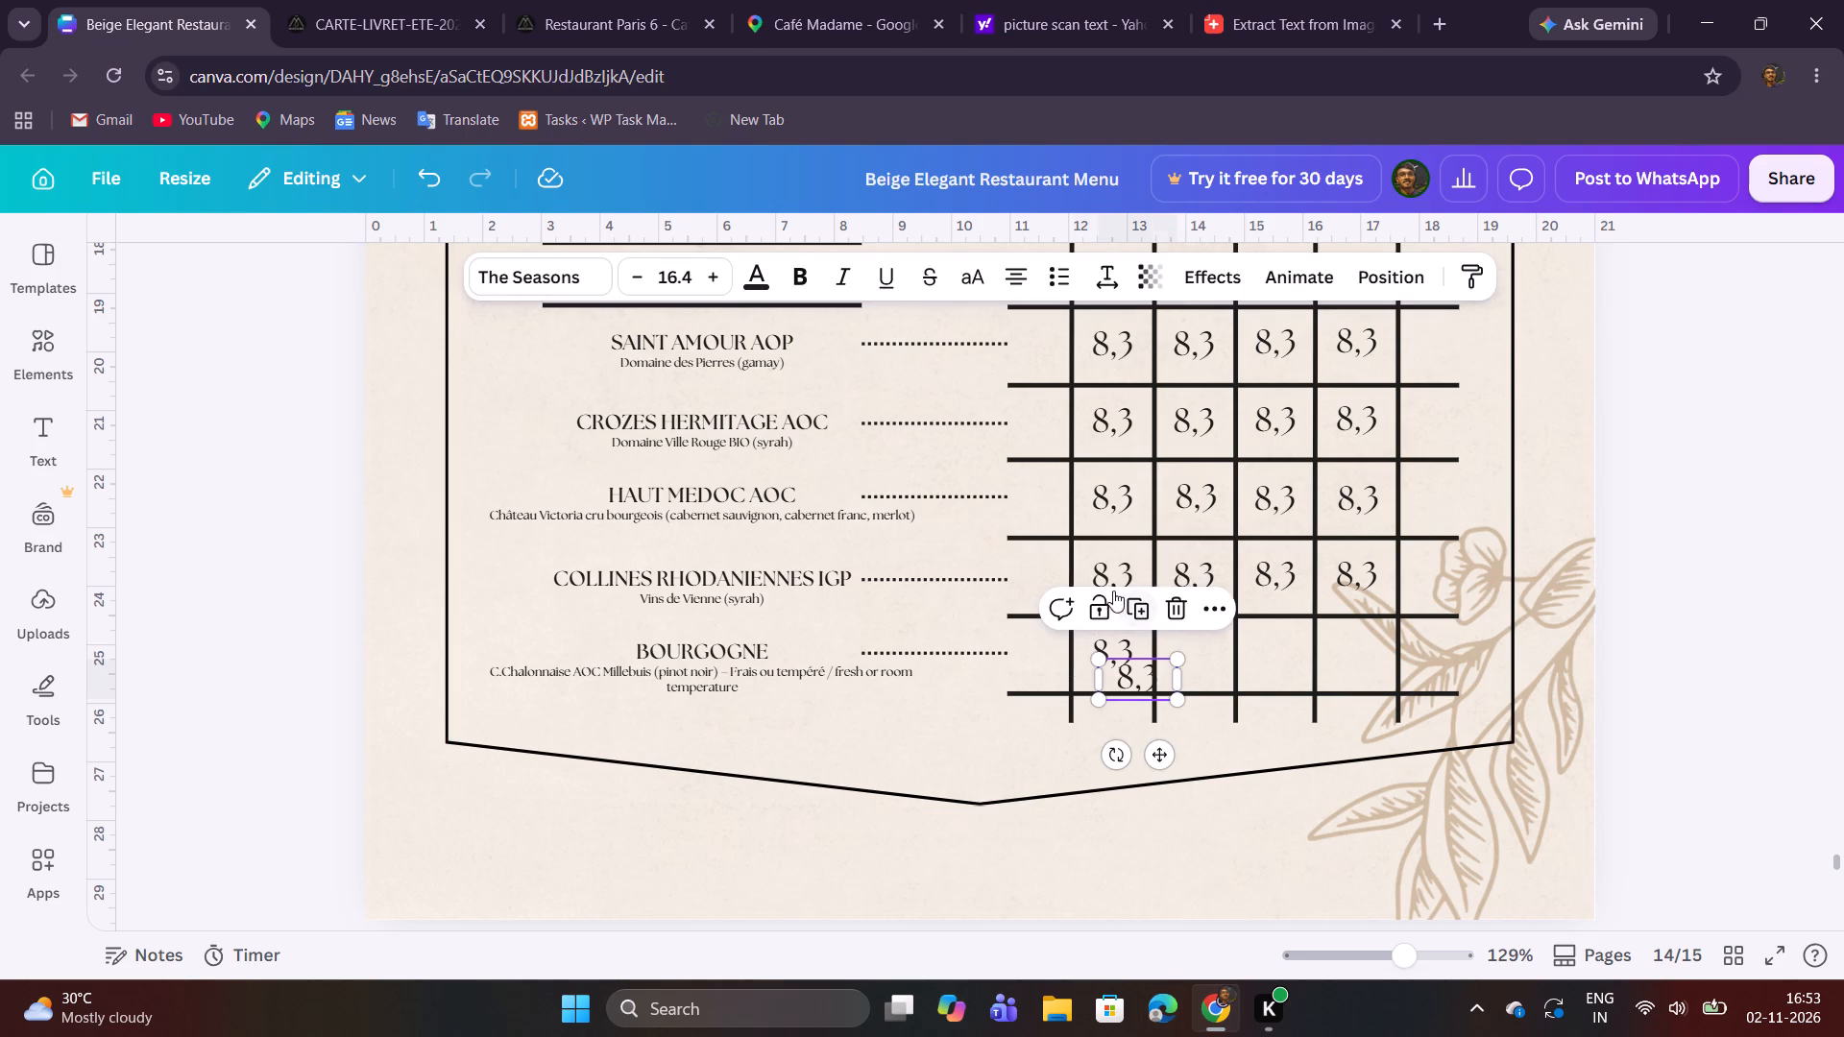
{"action": "left_click_drag", "start_coordinate": [1132, 686], "coordinate": [1195, 660]}
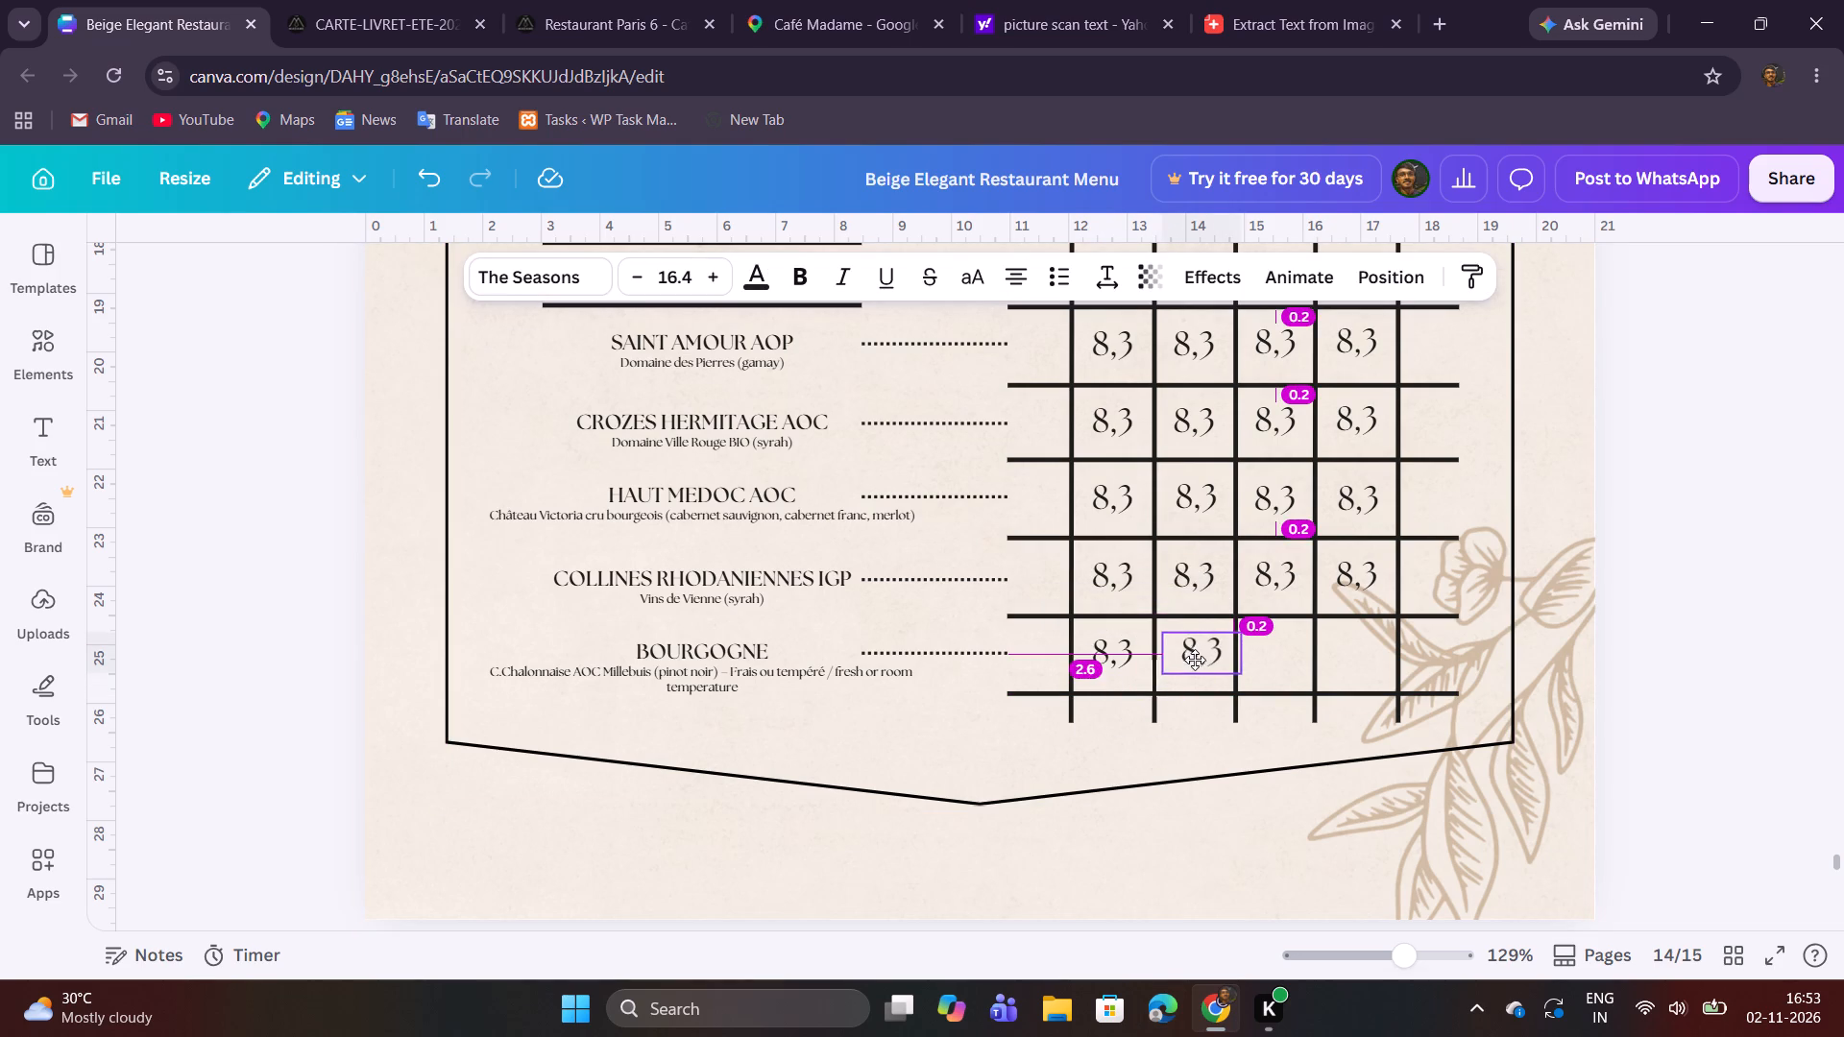
{"action": "left_click_drag", "start_coordinate": [1195, 660], "coordinate": [1189, 662]}
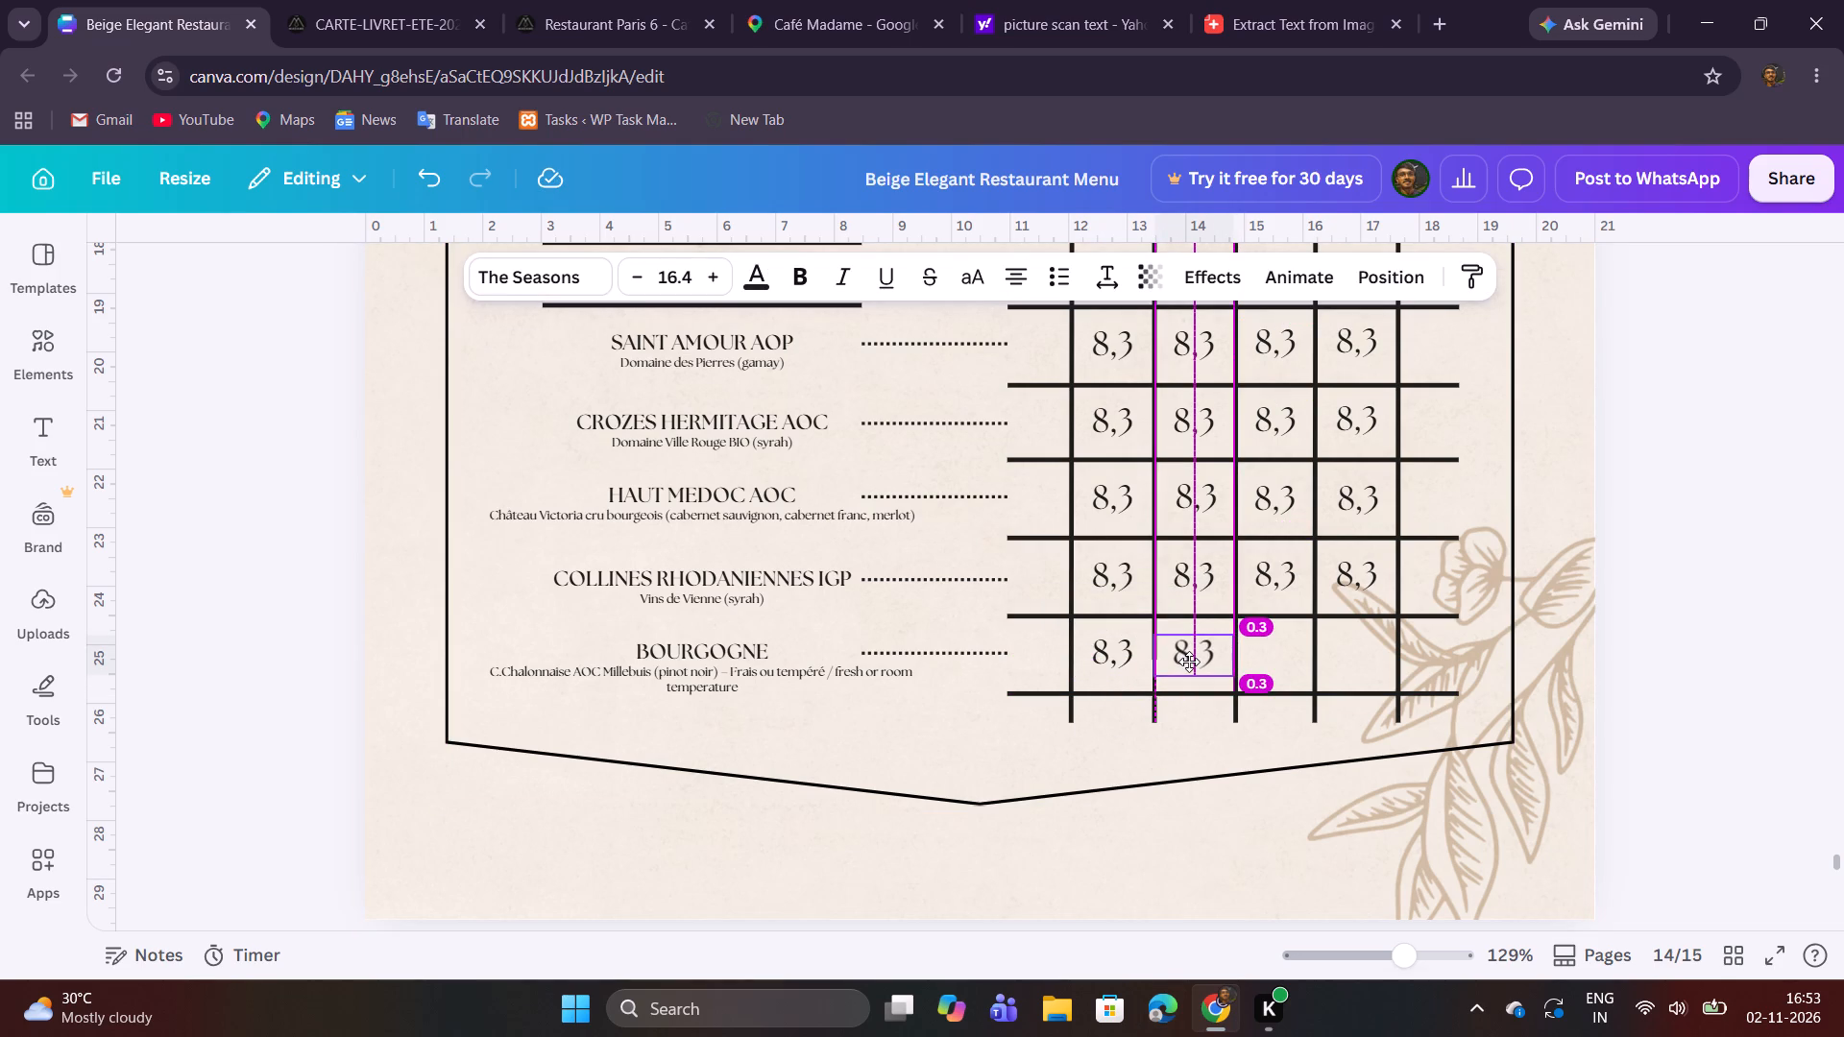
{"action": "left_click_drag", "start_coordinate": [1189, 662], "coordinate": [1190, 662]}
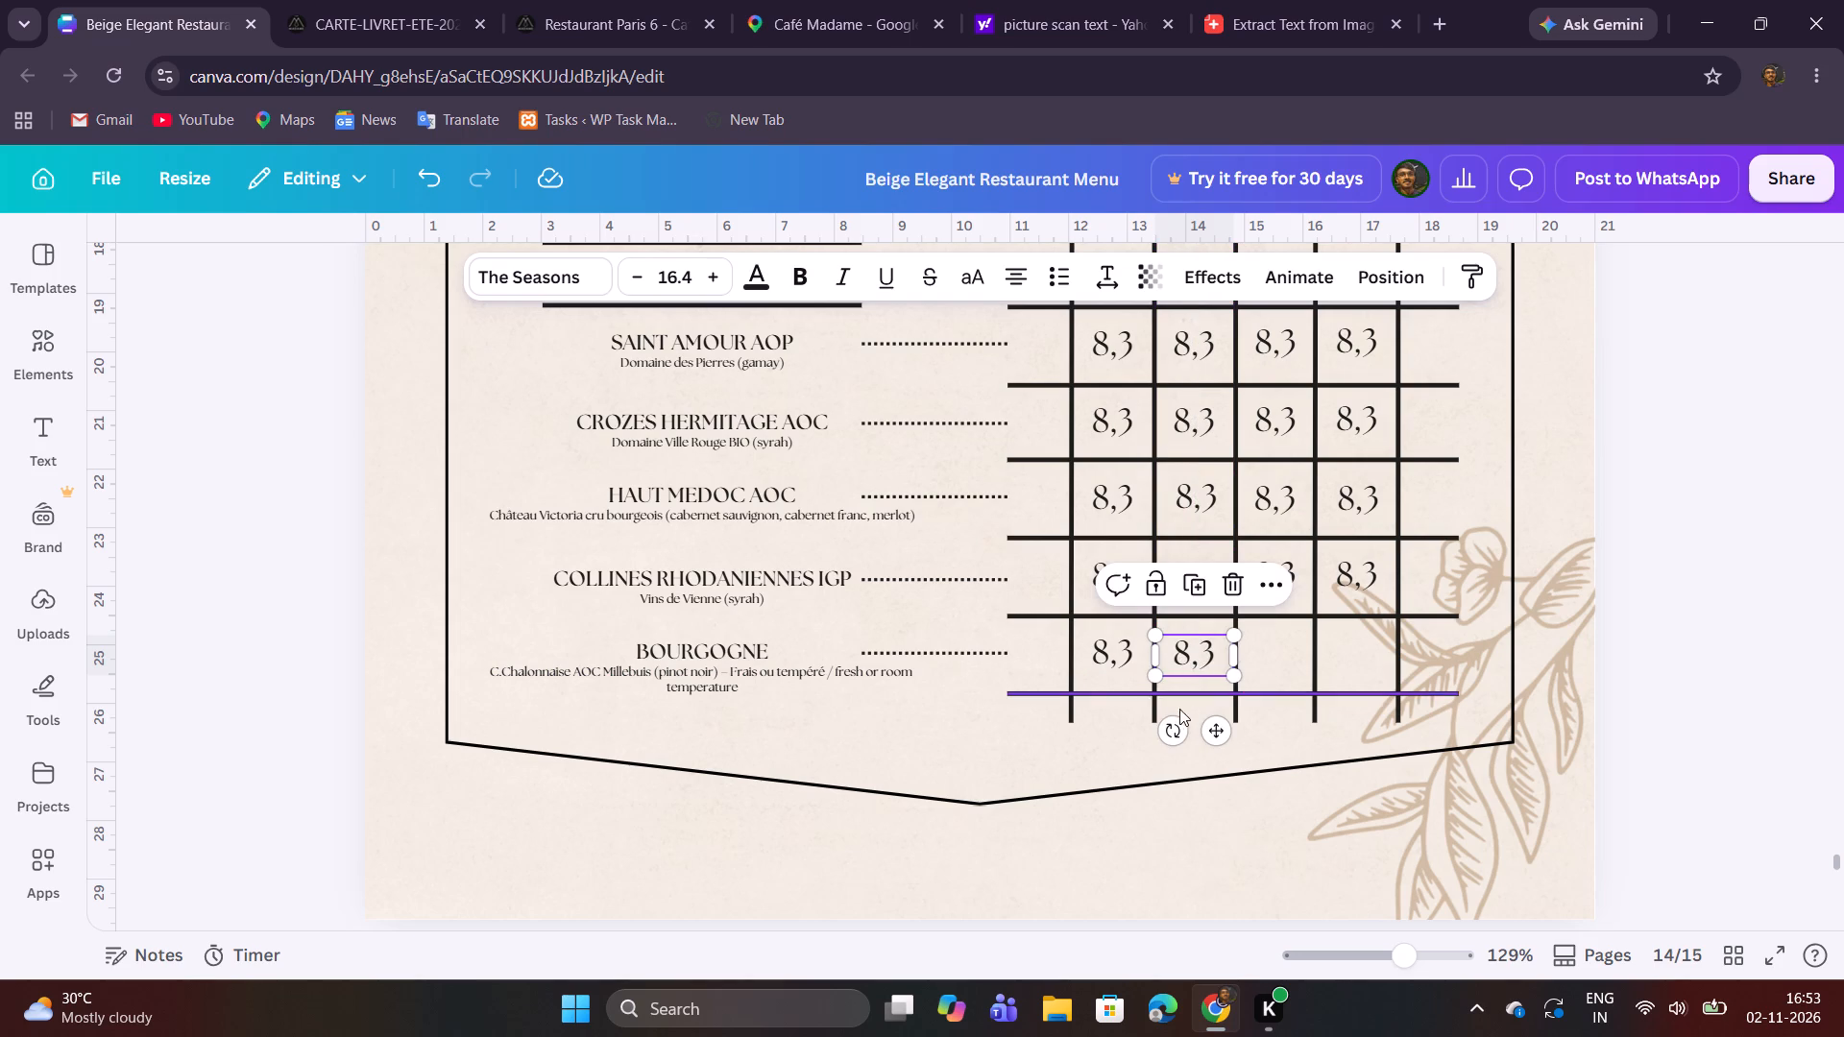
{"action": "left_click", "coordinate": [1155, 765]}
Duplicate the second BOURGOGNE price 8,3 into the third and fourth price columns of the VINS ROUGES grid.
{"action": "left_click", "coordinate": [1175, 662]}
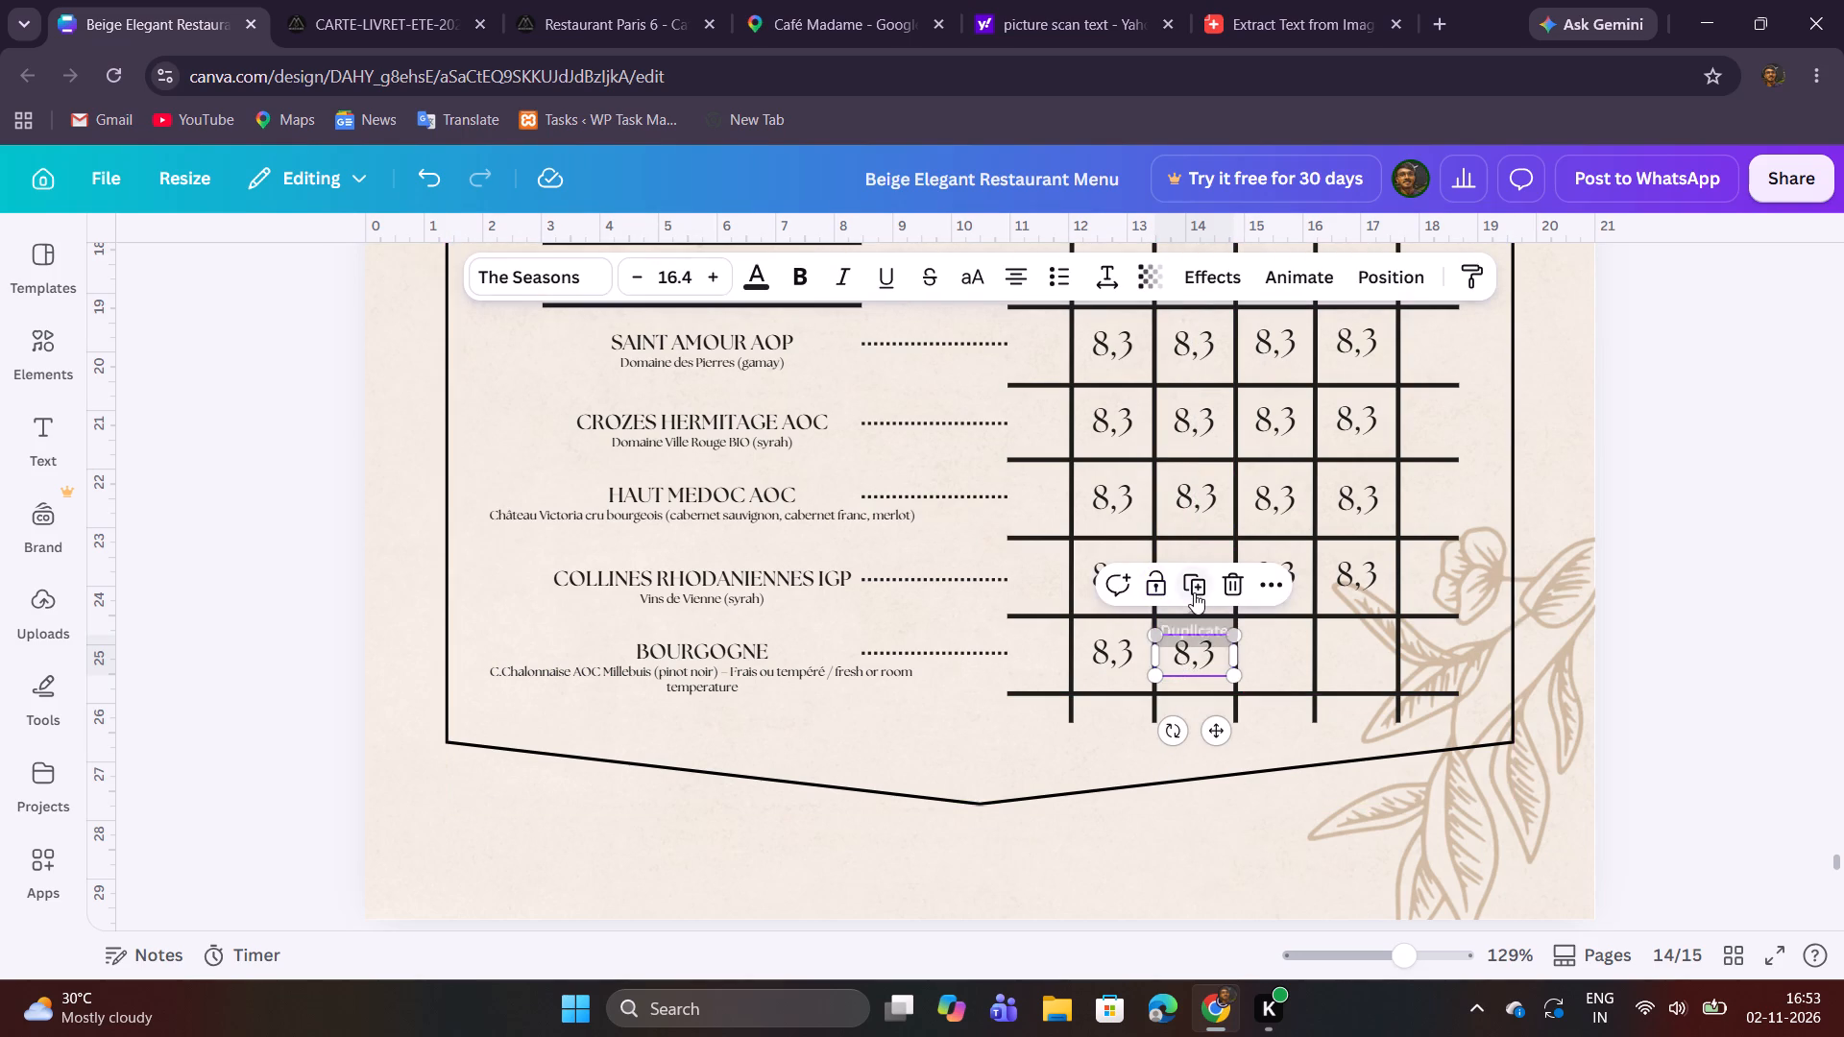
{"action": "left_click", "coordinate": [1194, 592]}
{"action": "left_click", "coordinate": [1274, 591]}
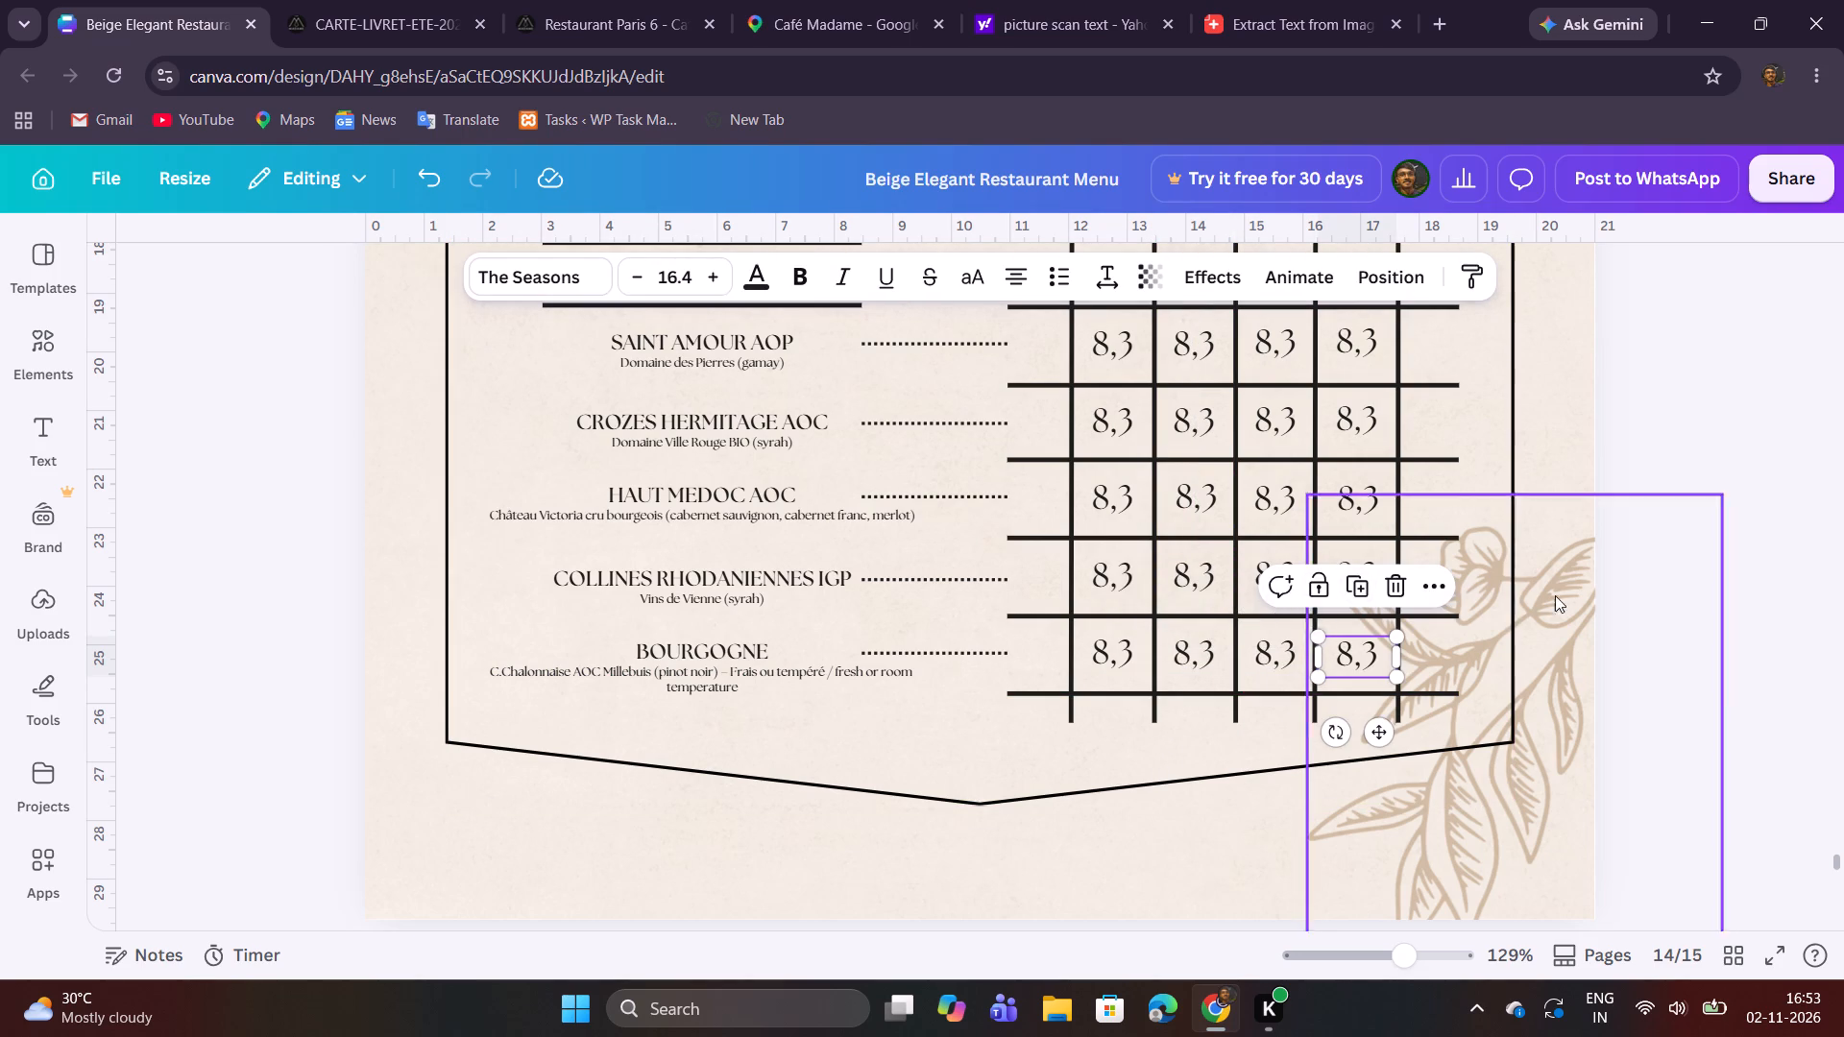
{"action": "left_click", "coordinate": [1668, 572]}
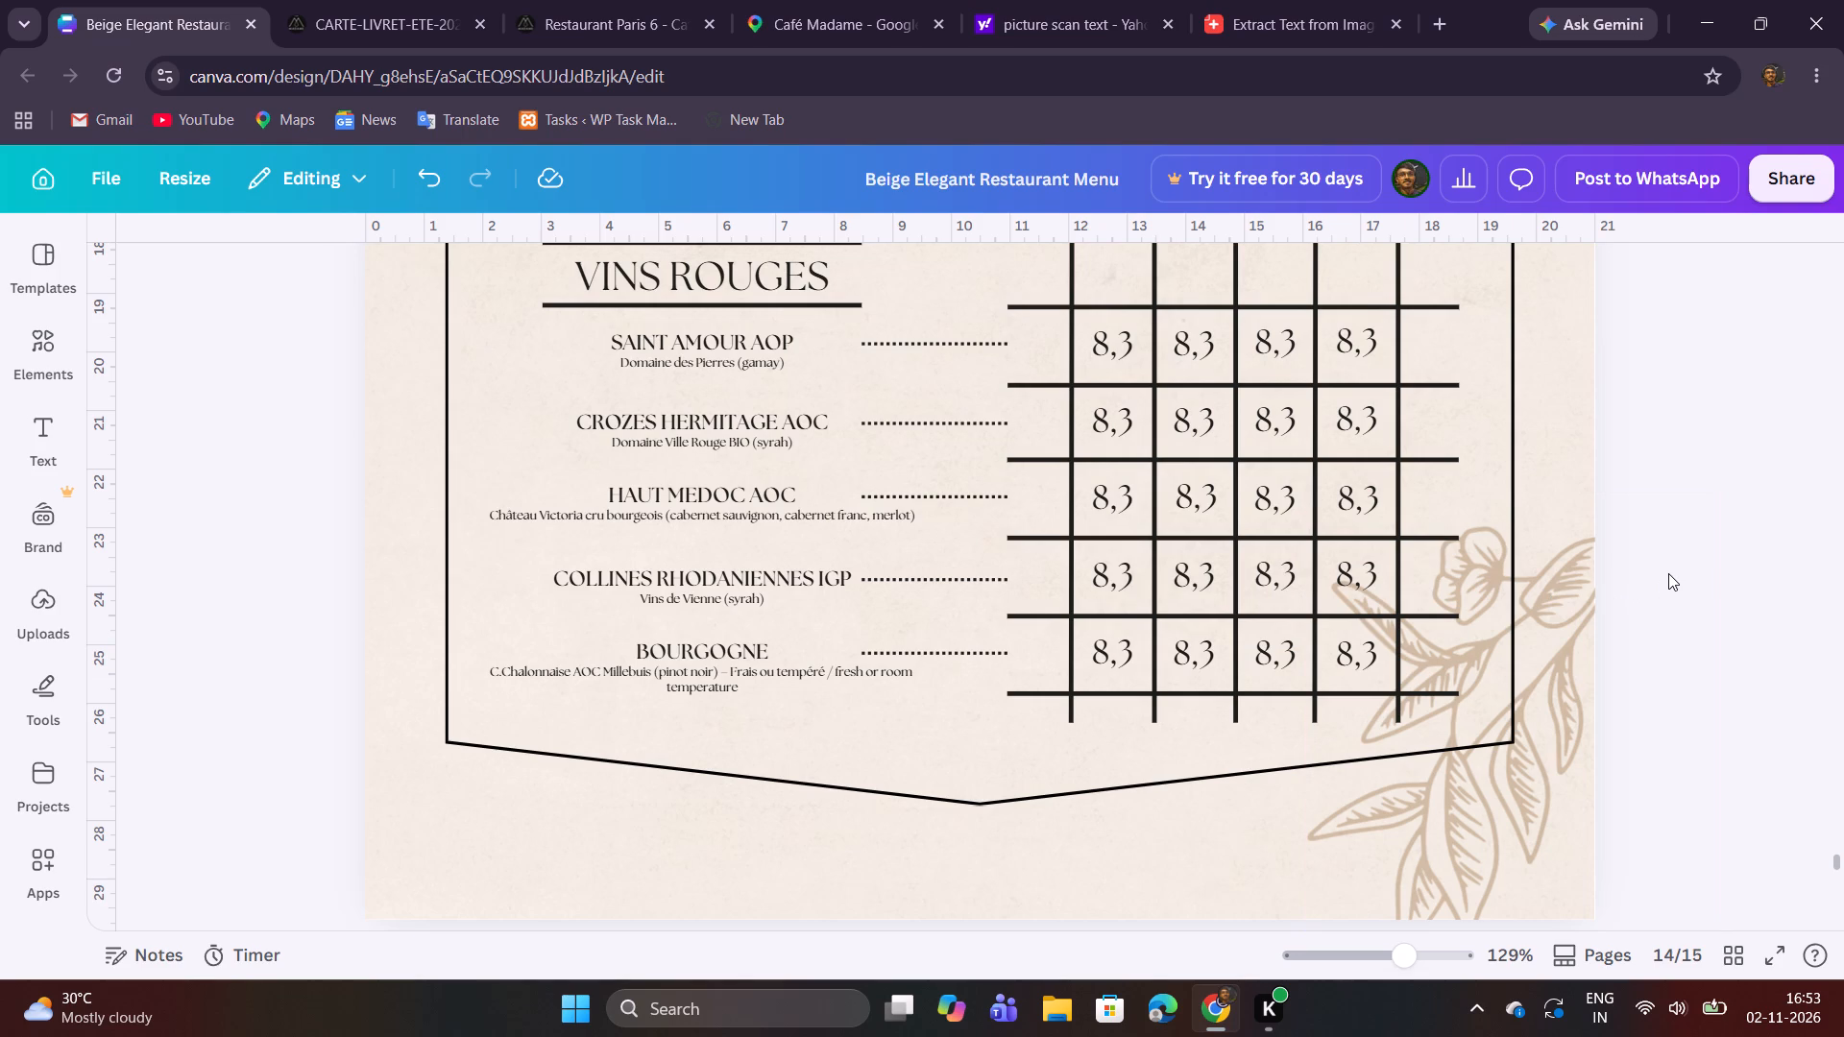
Compare the VINS ROUGES section and its size columns in the PDF with the wine page of the Canva menu.
{"action": "left_click", "coordinate": [300, 4]}
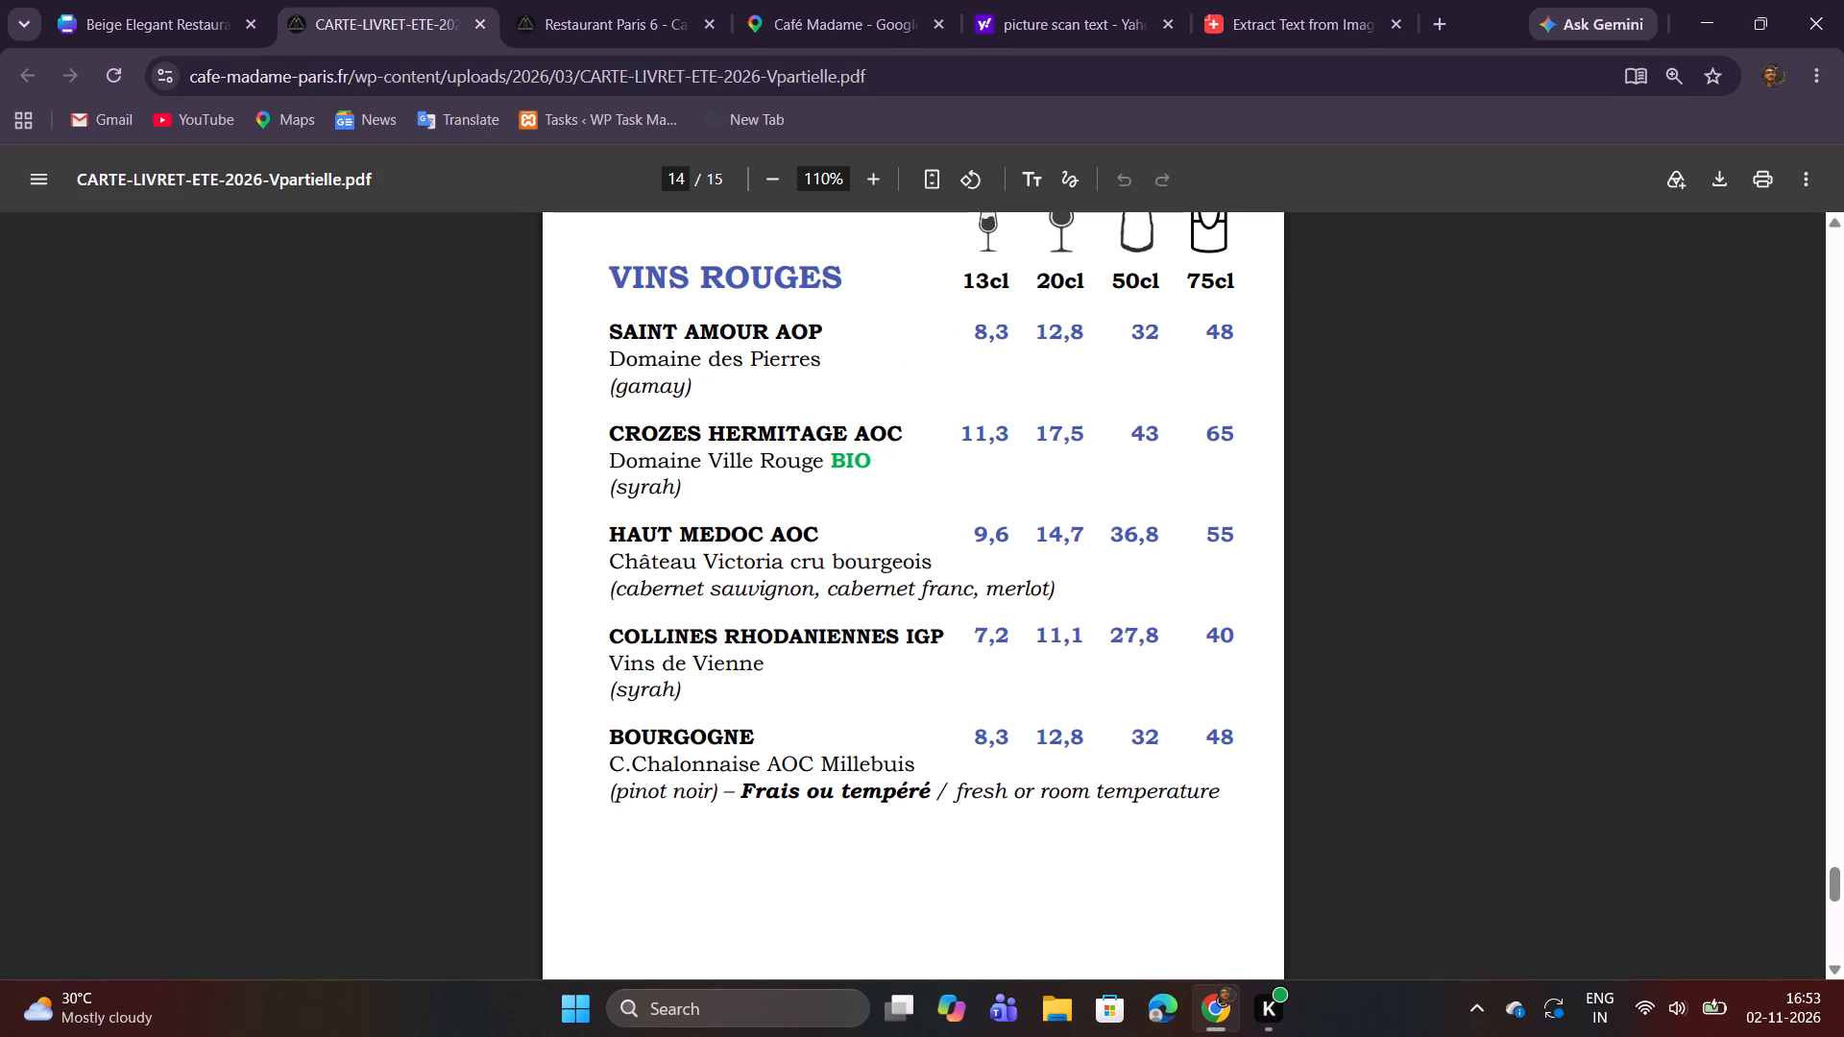
{"action": "scroll", "coordinate": [964, 387], "scroll_direction": "up", "scroll_amount": 5}
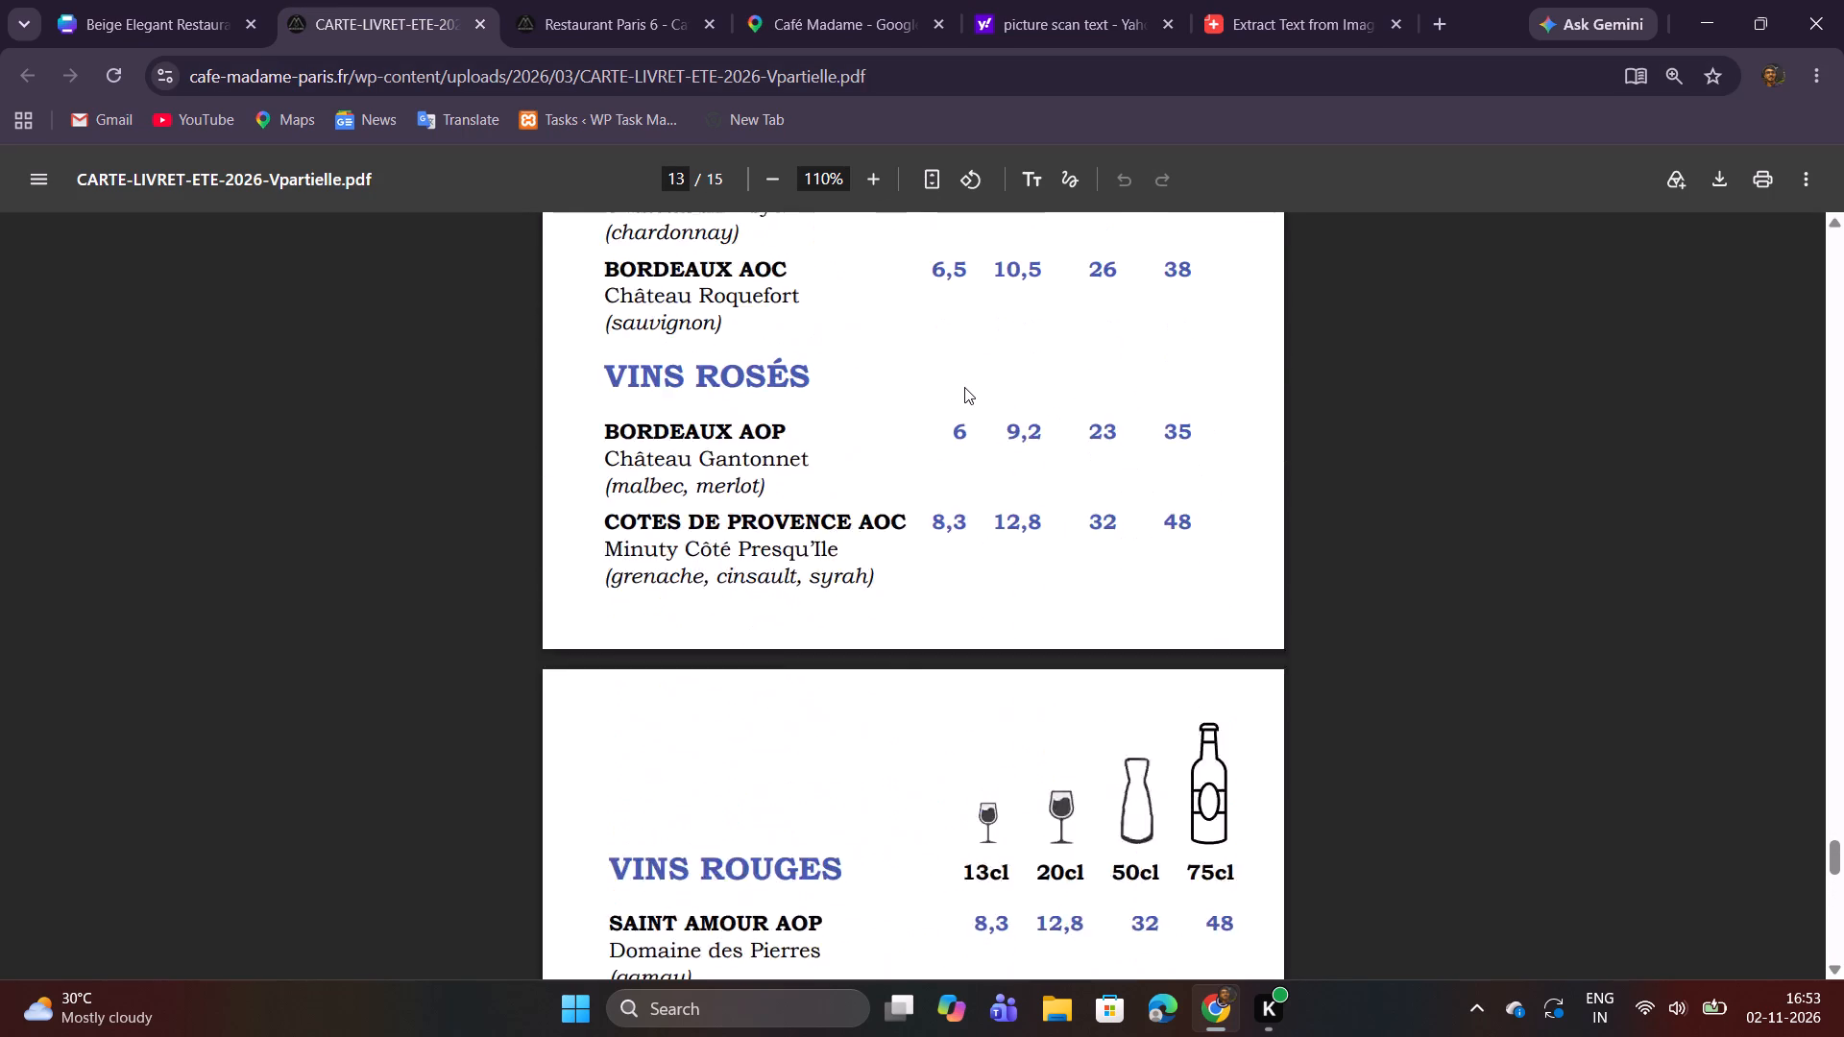
{"action": "scroll", "coordinate": [964, 387], "scroll_direction": "up", "scroll_amount": 5}
{"action": "scroll", "coordinate": [964, 387], "scroll_direction": "down", "scroll_amount": 8}
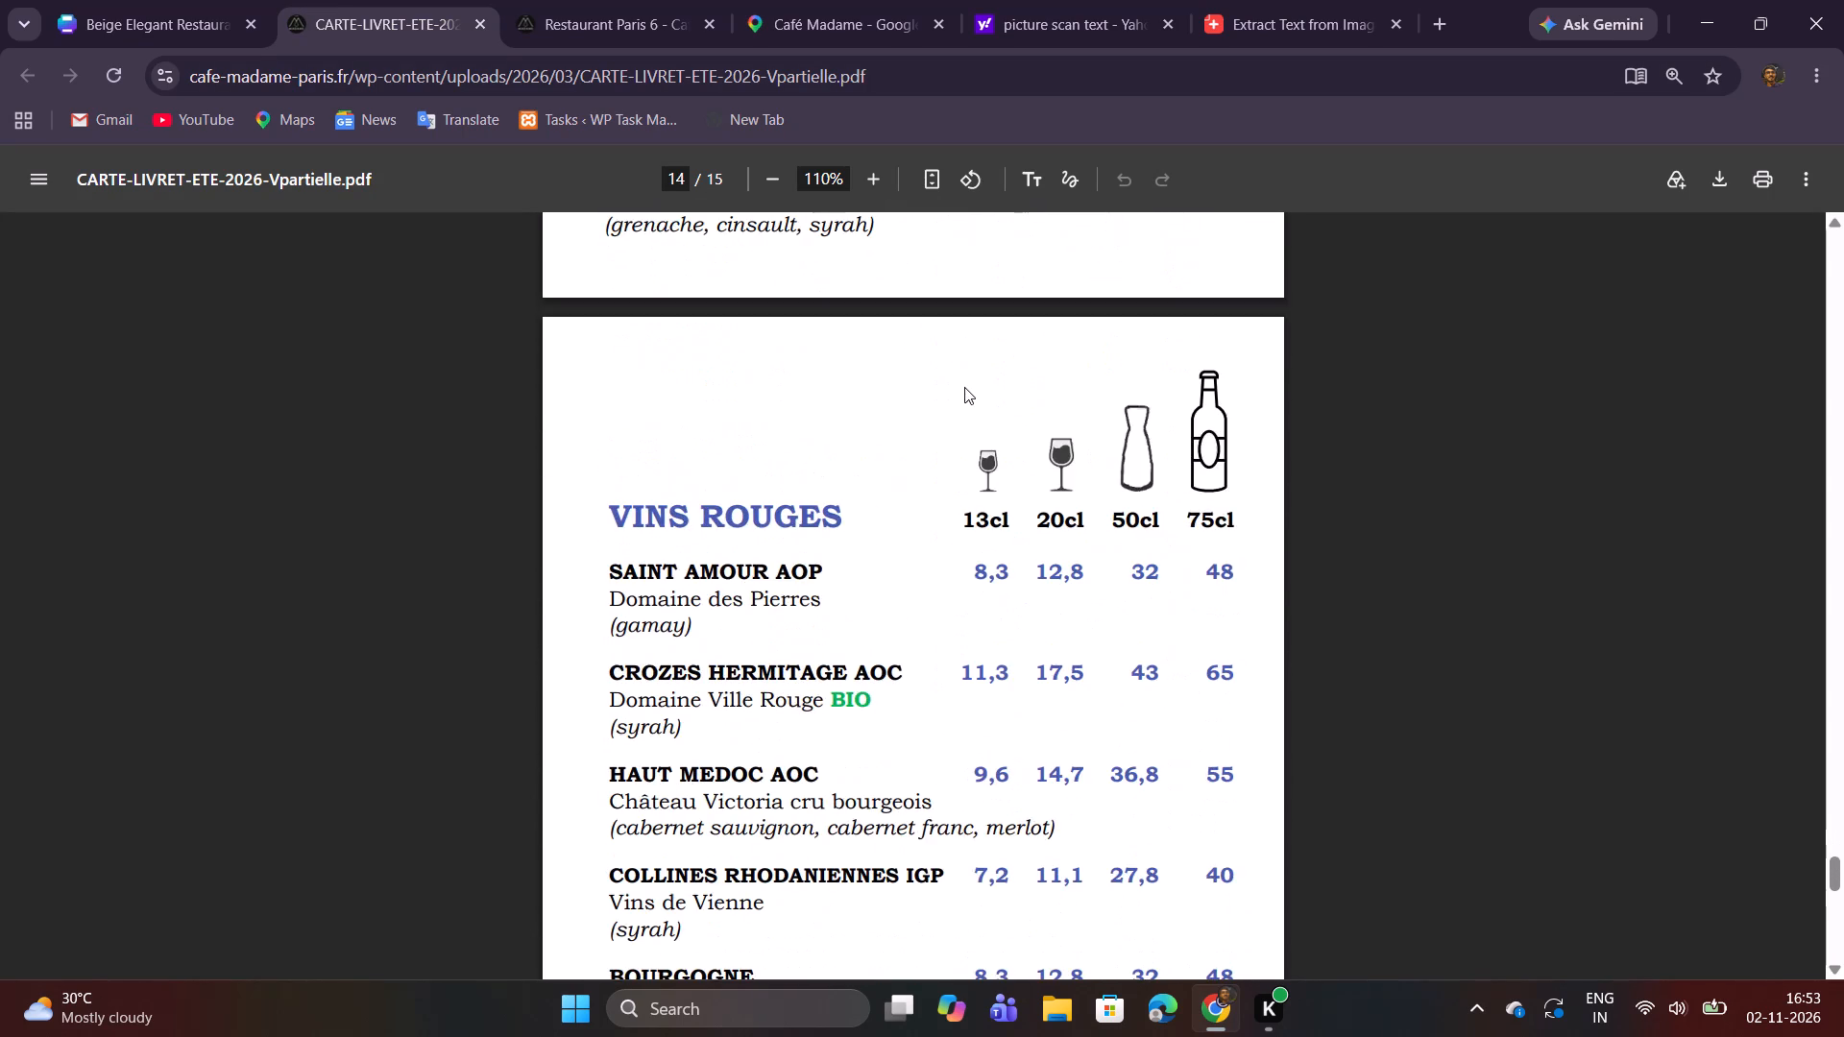
{"action": "scroll", "coordinate": [964, 387], "scroll_direction": "down", "scroll_amount": 1}
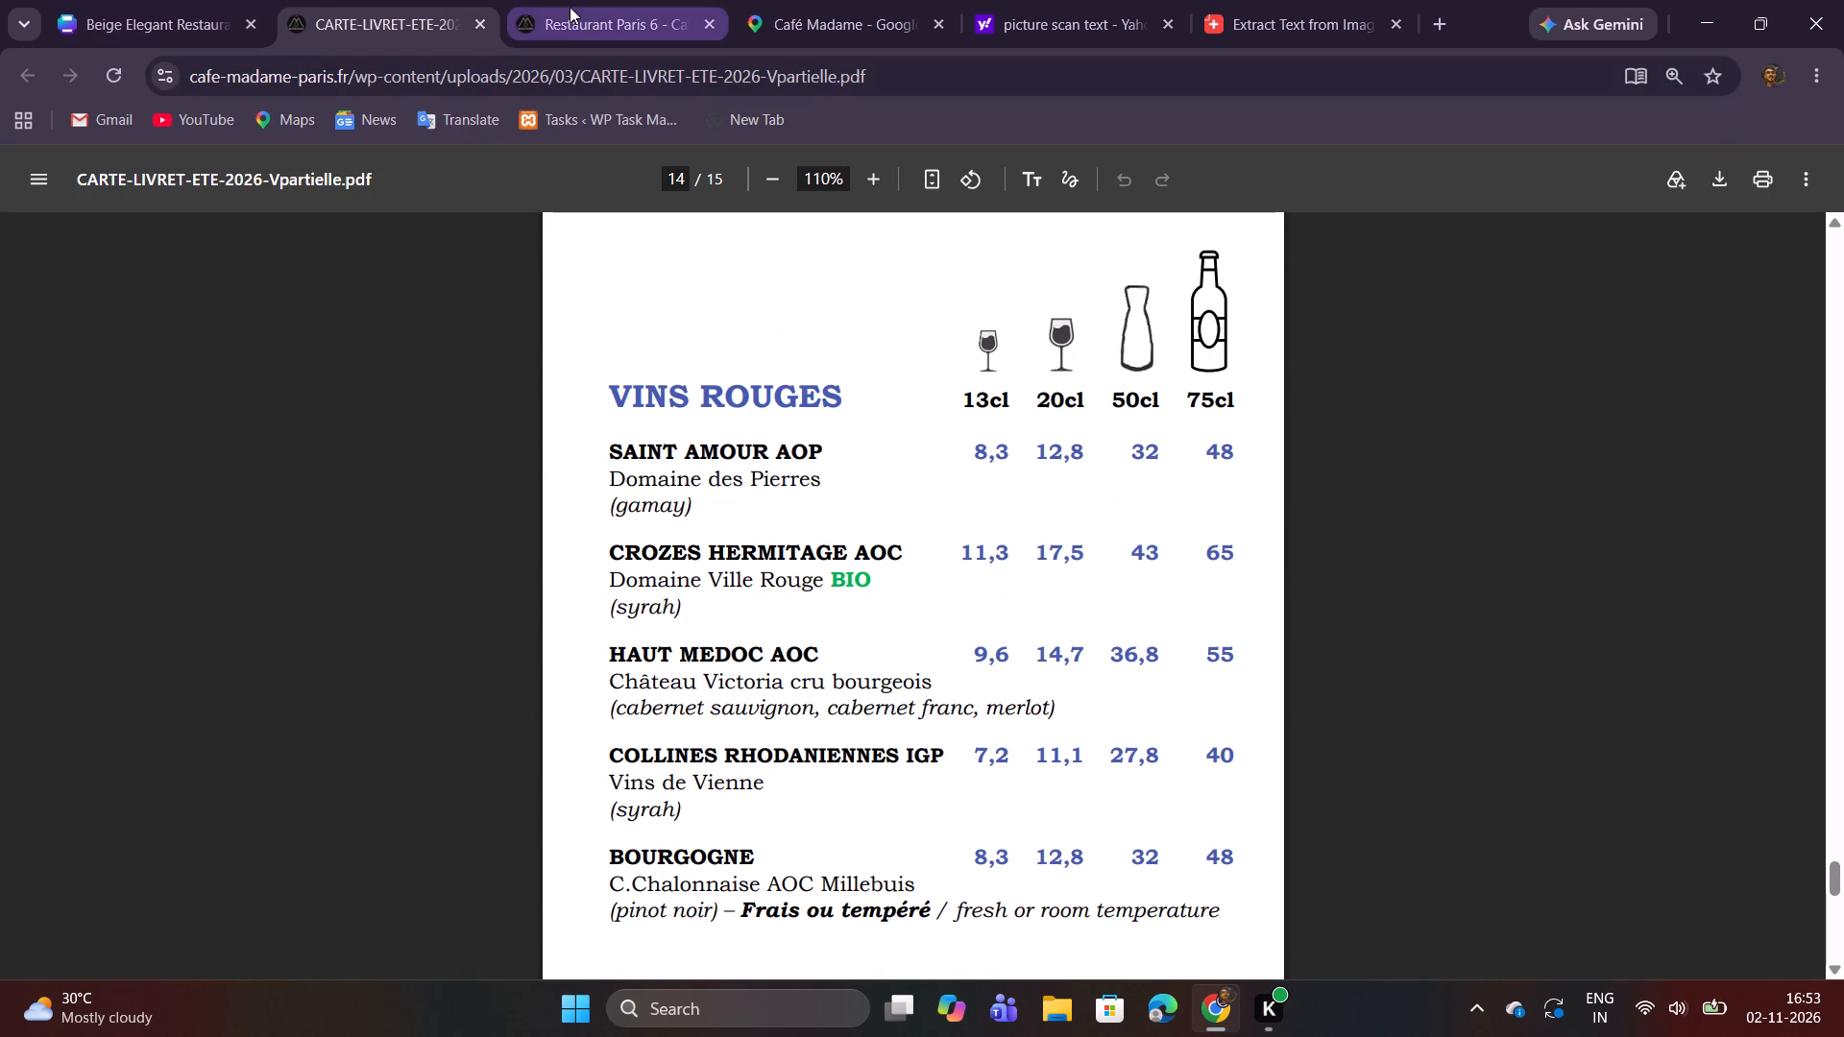
{"action": "left_click", "coordinate": [113, 0]}
{"action": "scroll", "coordinate": [652, 491], "scroll_direction": "up", "scroll_amount": 7}
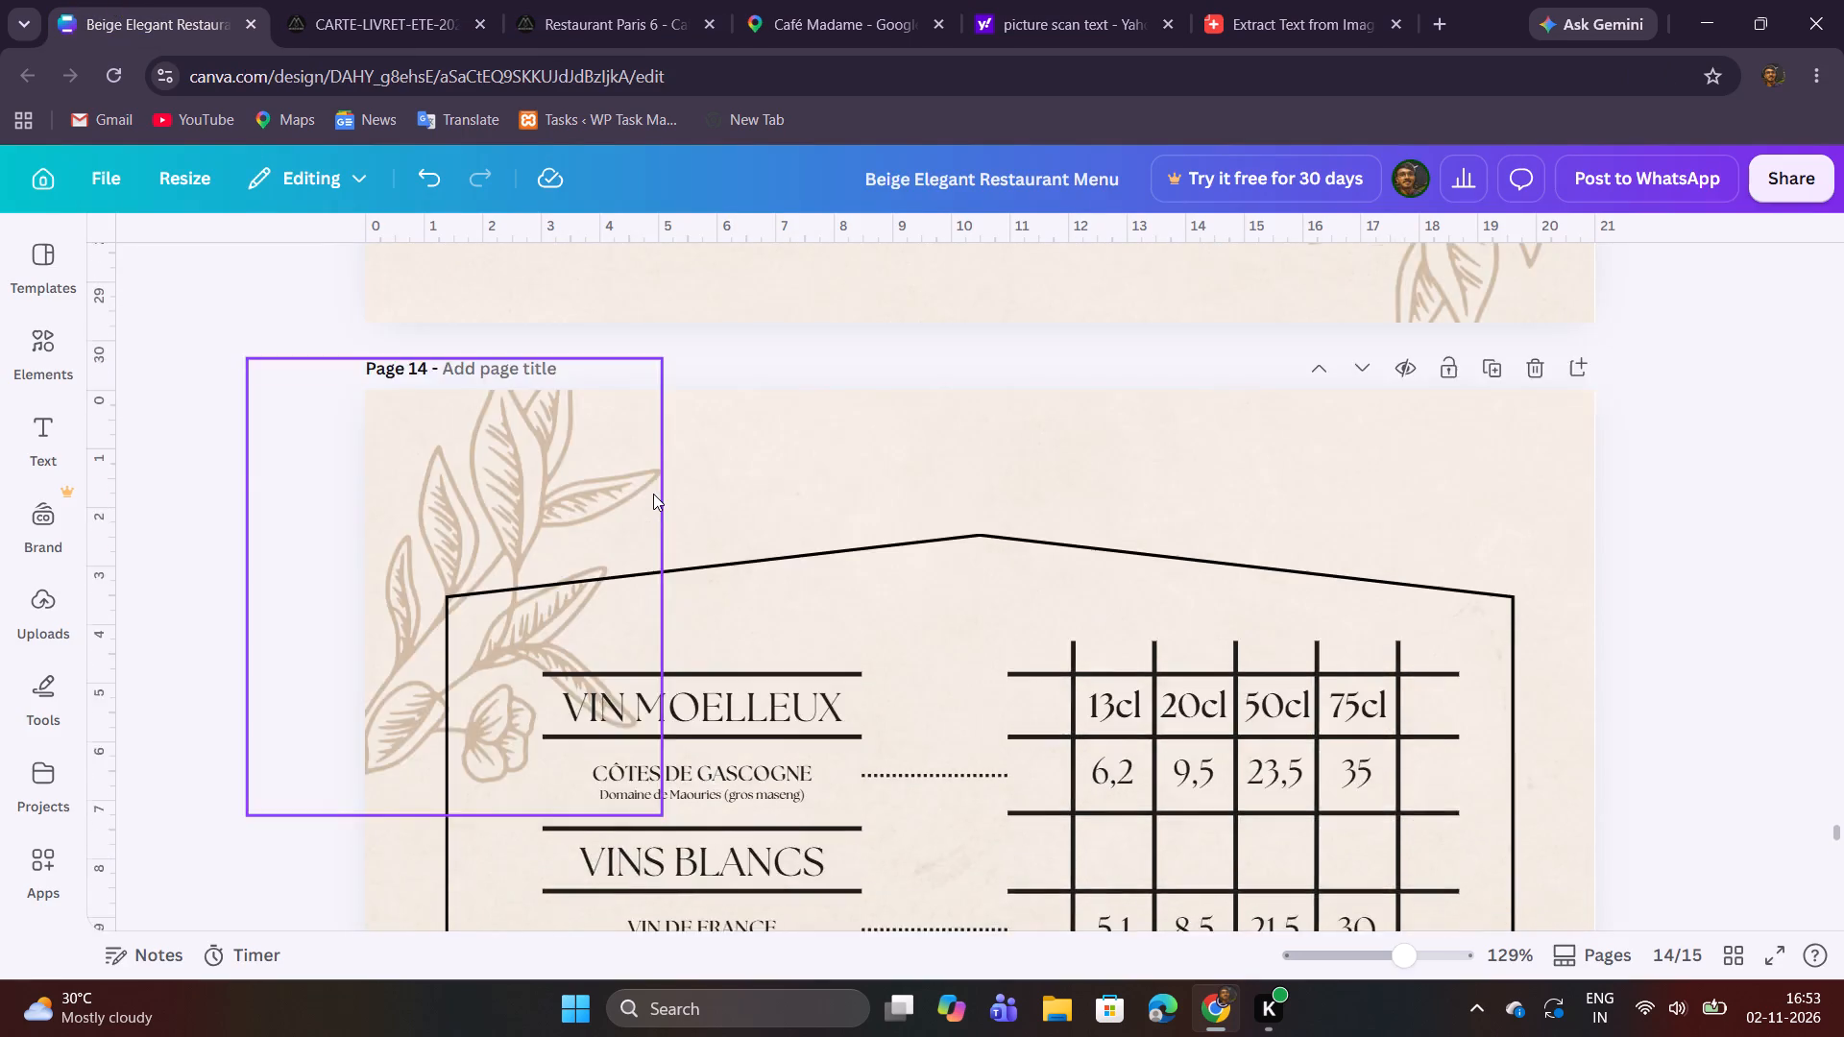
{"action": "scroll", "coordinate": [653, 494], "scroll_direction": "down", "scroll_amount": 11}
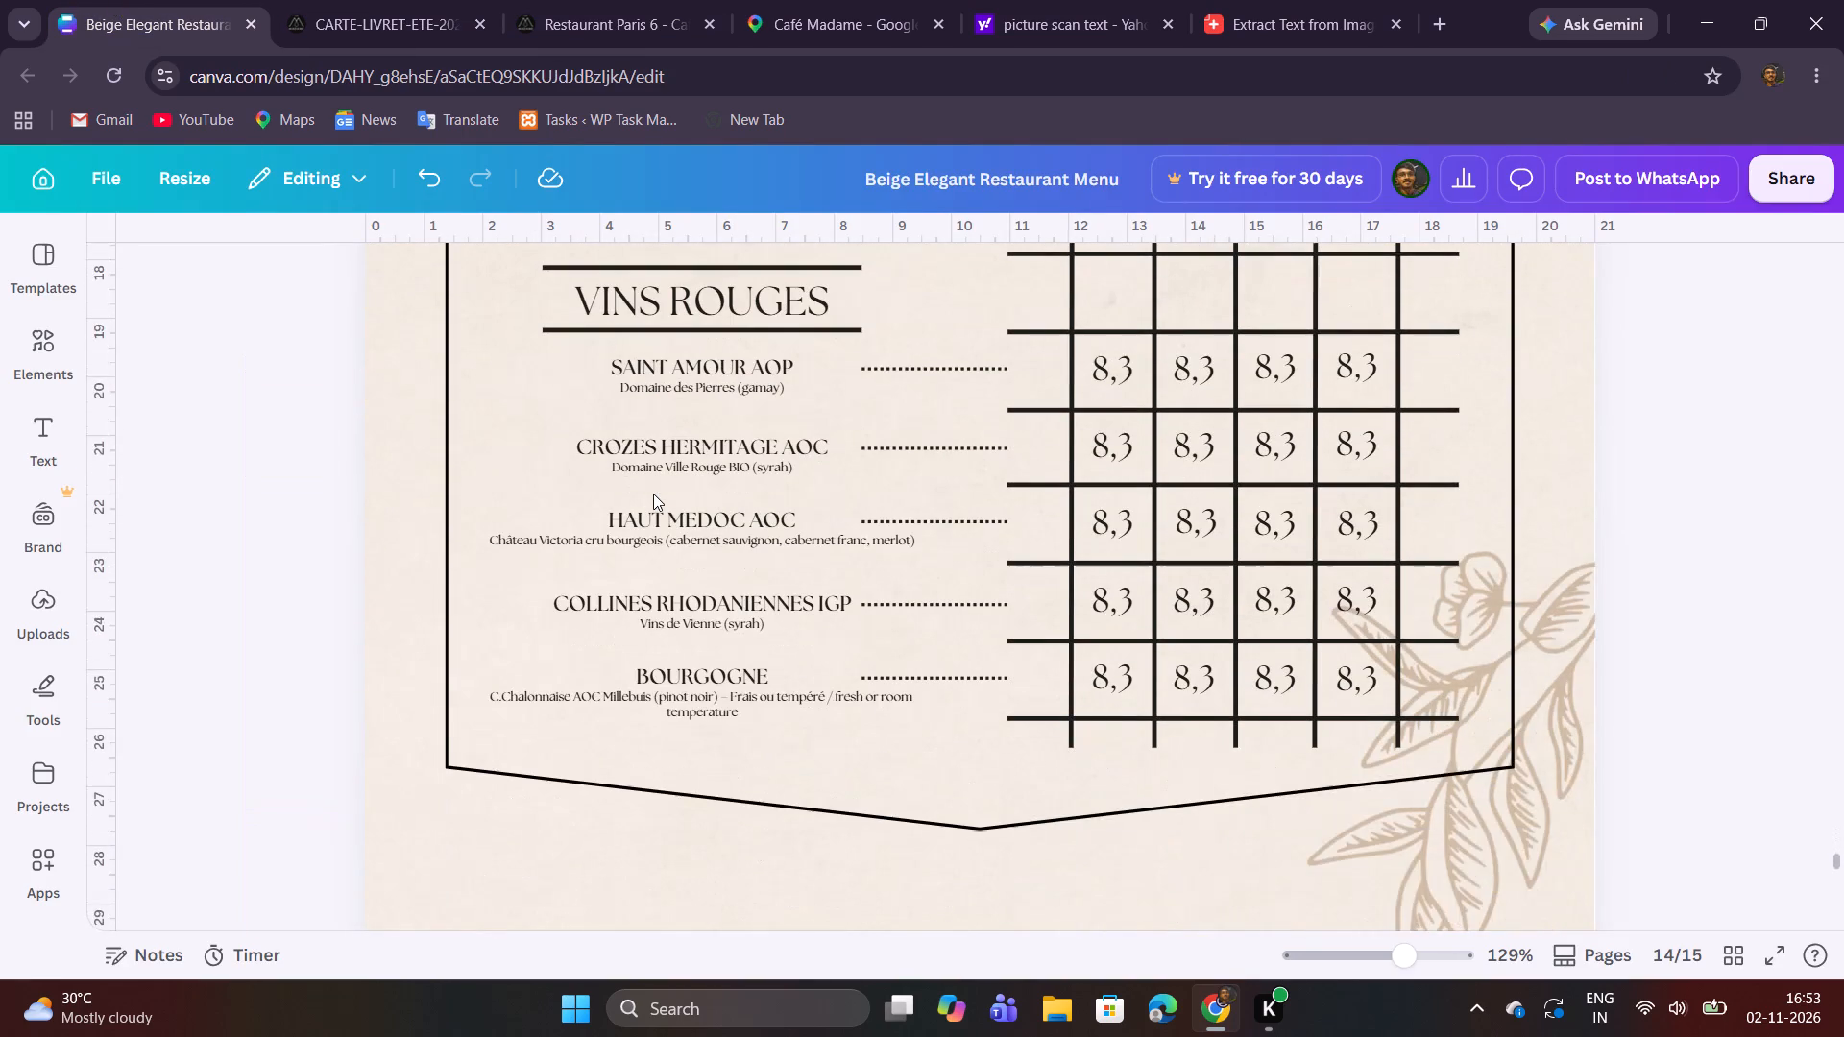
Copy the SAINT AMOUR AOP 13cl price 8,3 from the PDF into the first price column of its row in the menu.
{"action": "left_click", "coordinate": [305, 23]}
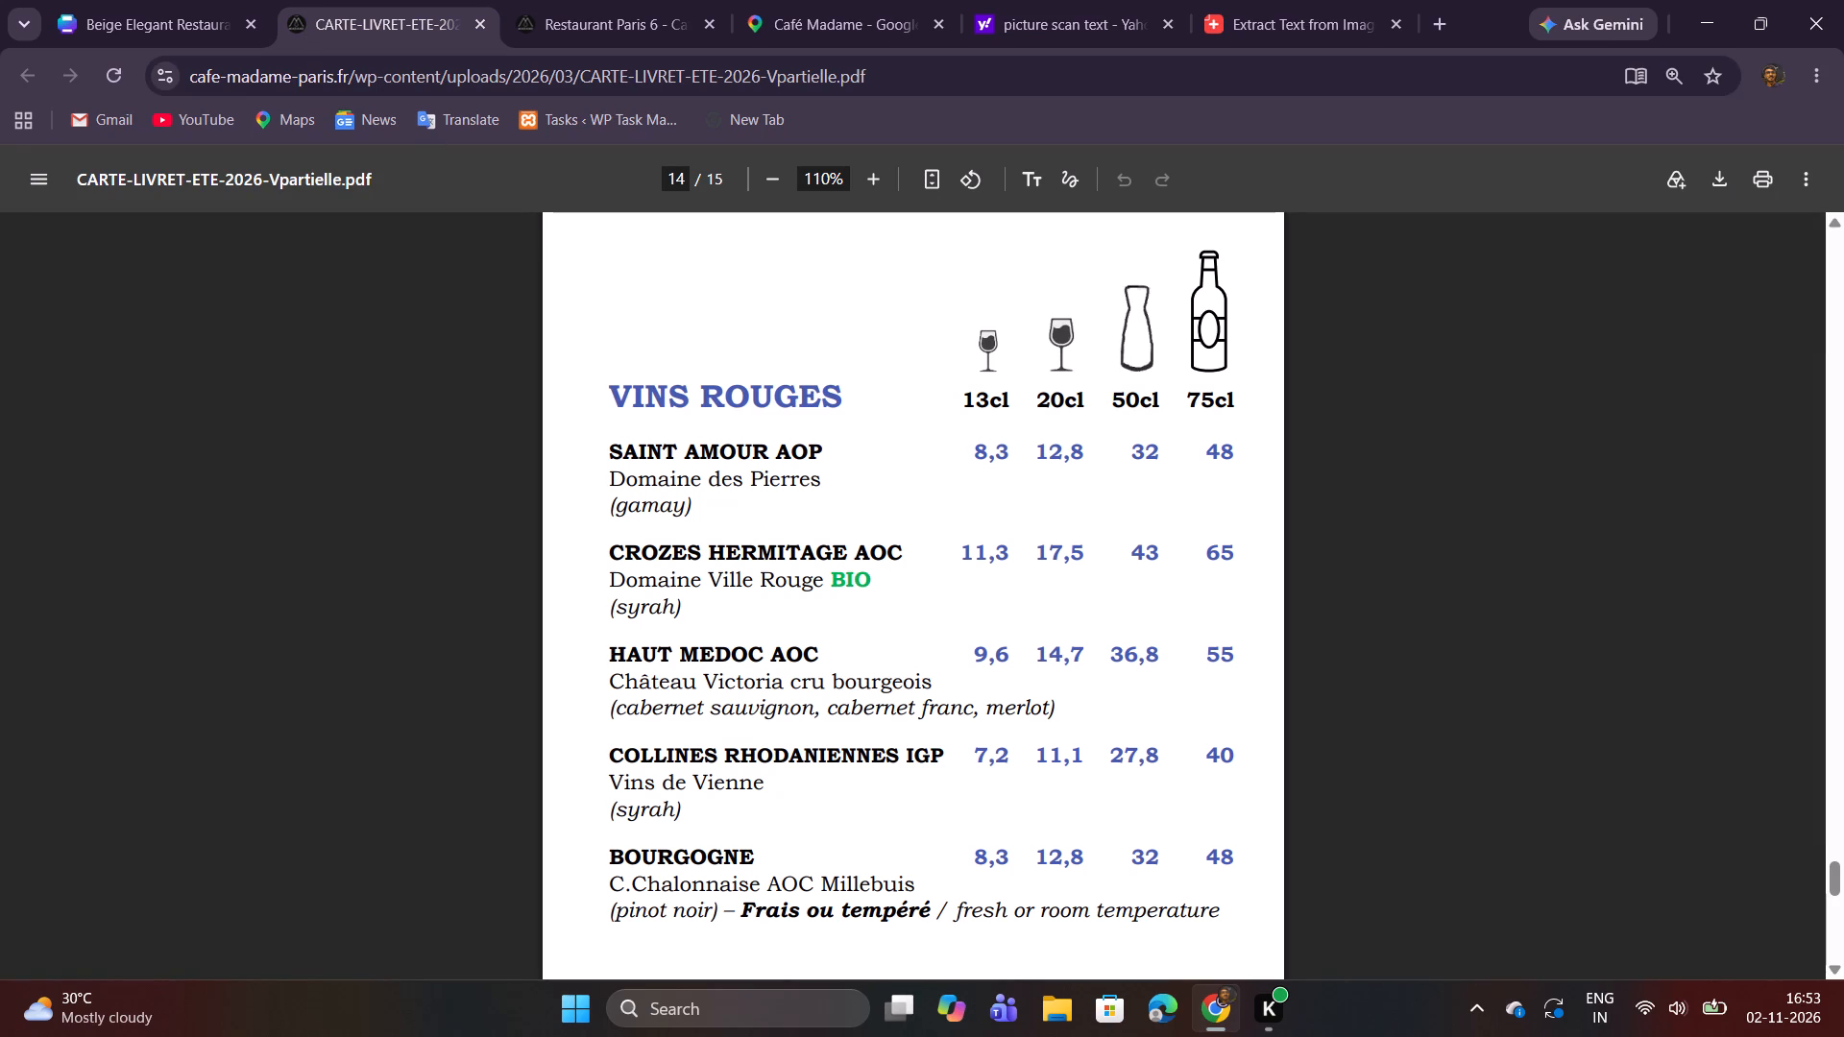
{"action": "left_click_drag", "start_coordinate": [973, 447], "coordinate": [1011, 452]}
{"action": "key", "text": "ctrl+c"}
{"action": "key", "text": "ctrl+c"}
{"action": "left_click", "coordinate": [170, 11]}
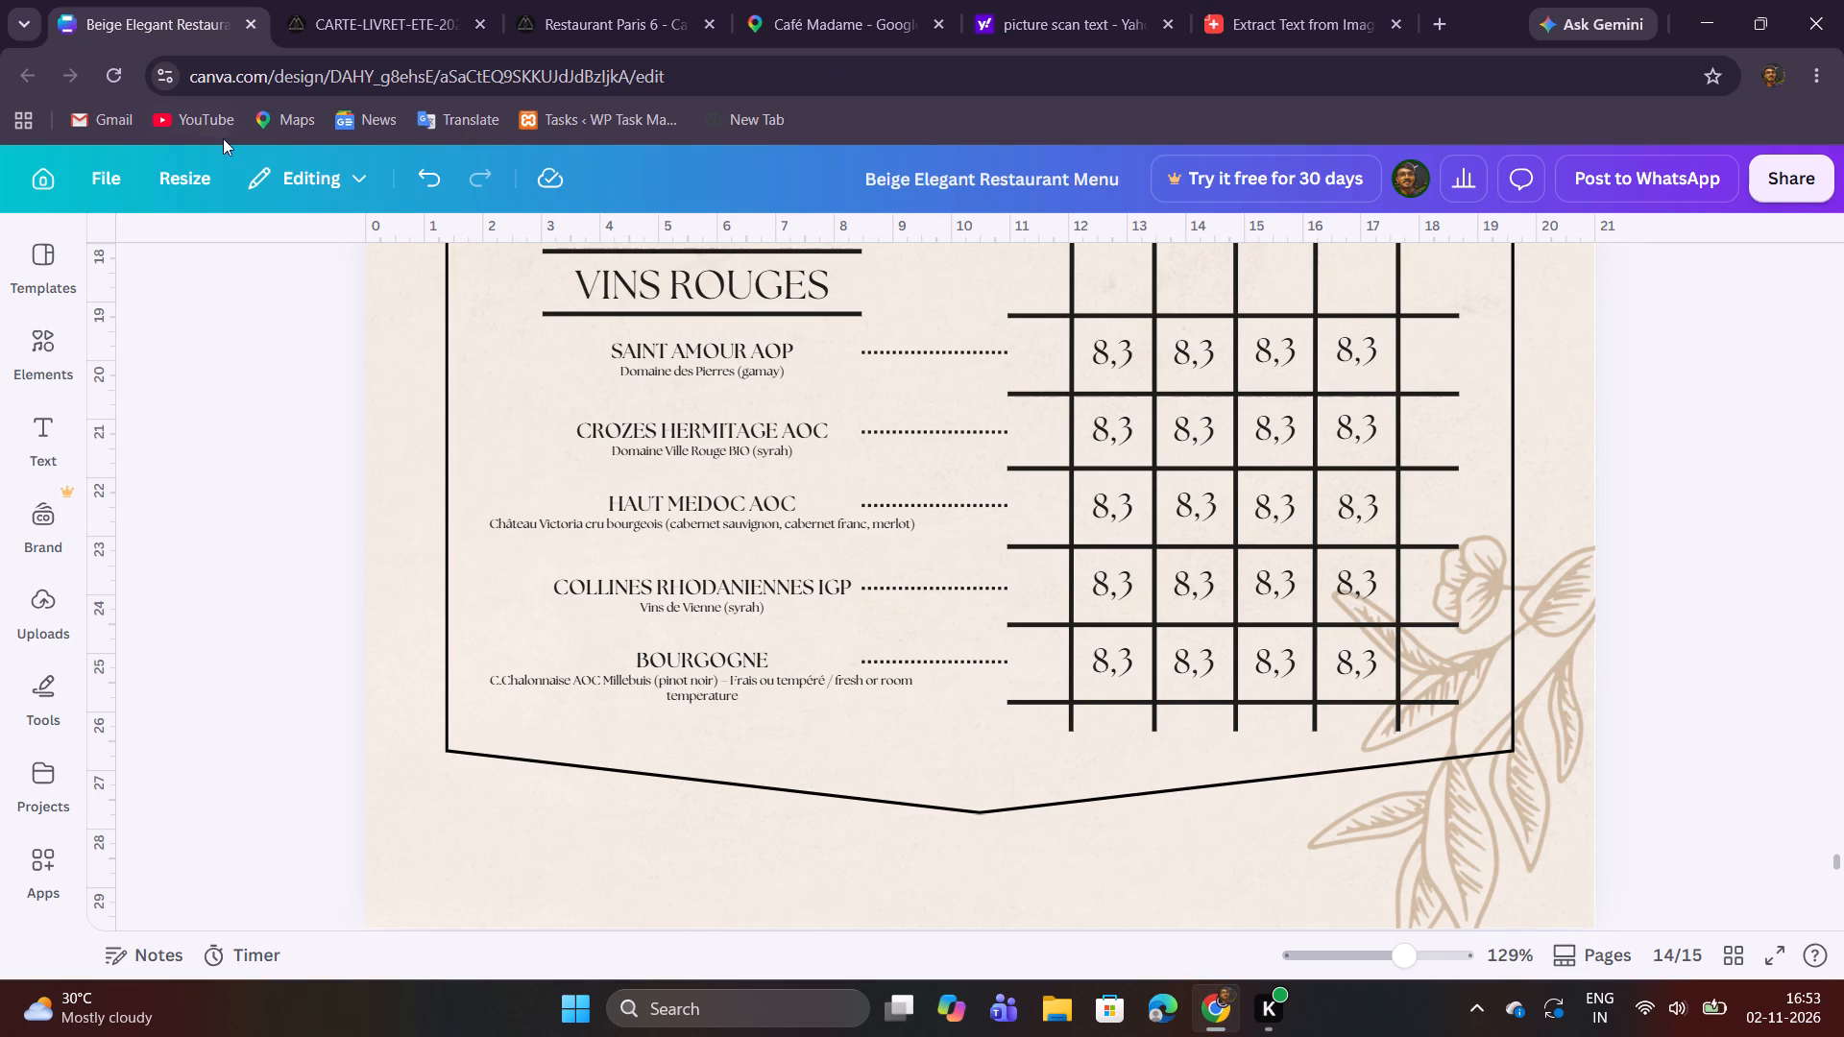
{"action": "double_click", "coordinate": [1106, 355]}
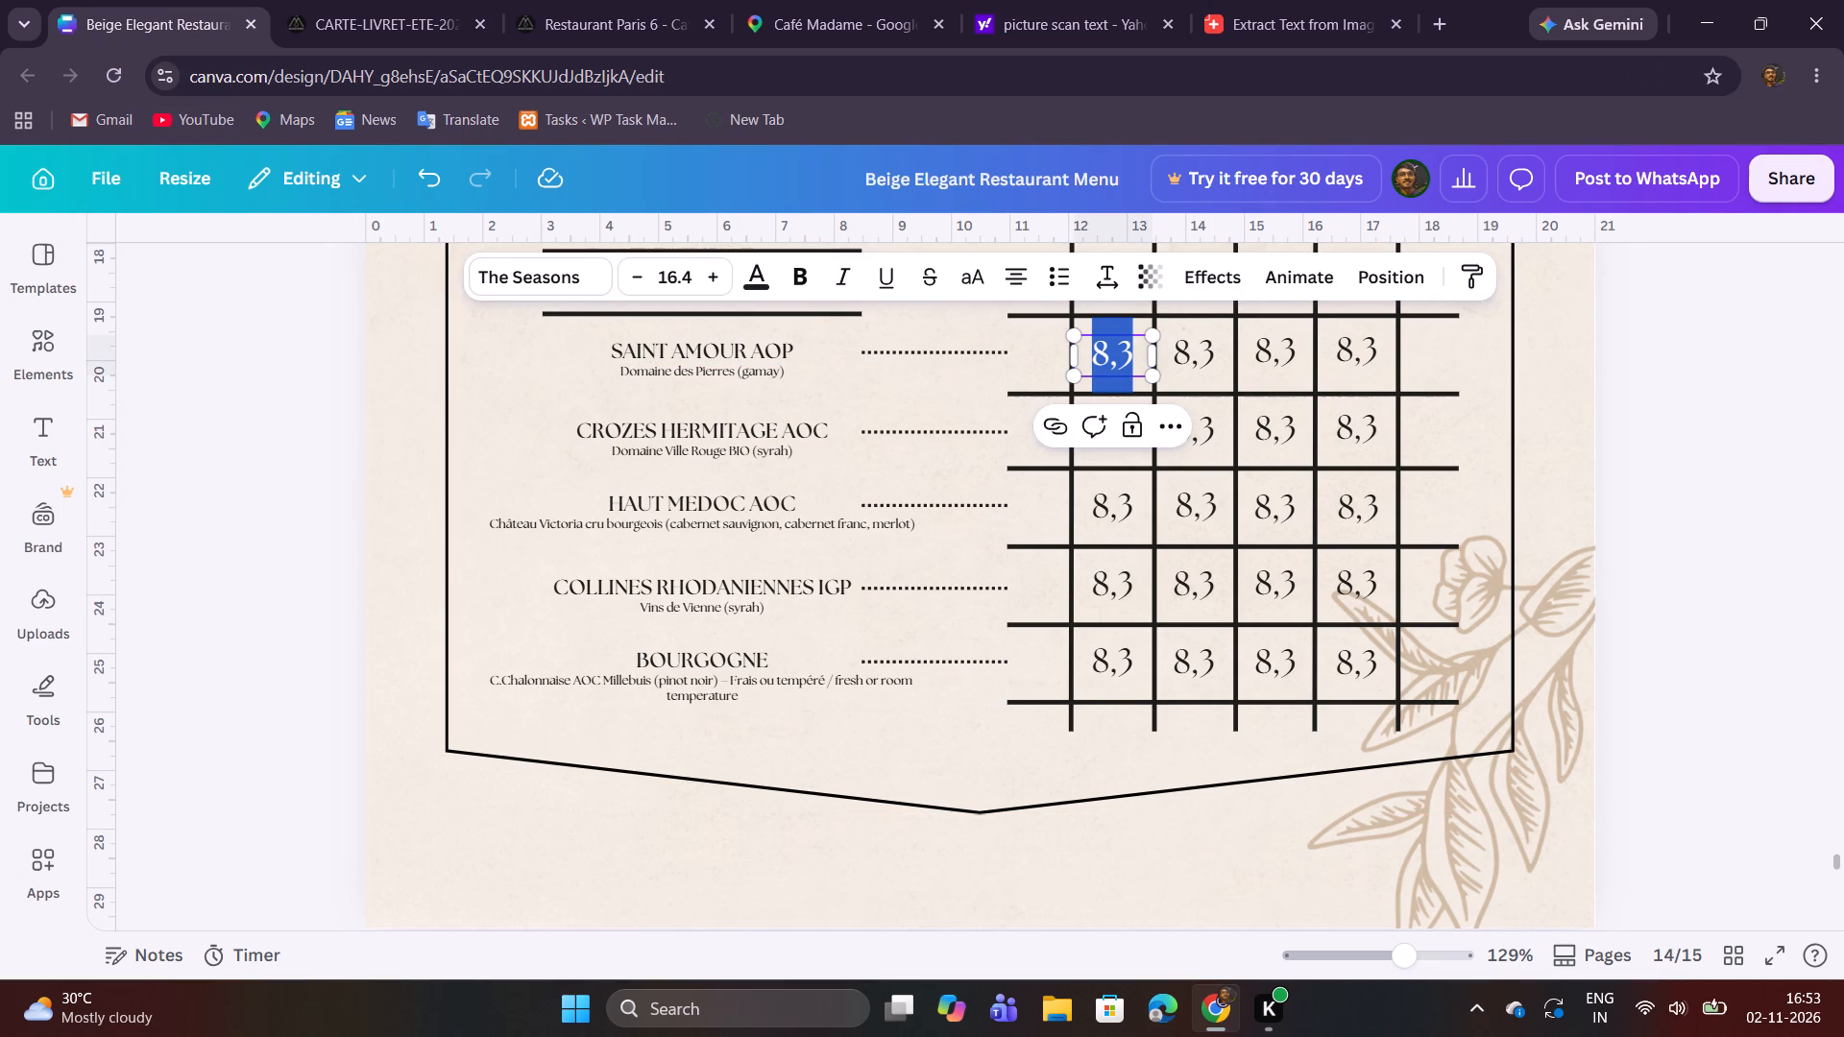
{"action": "key", "text": "ctrl+v"}
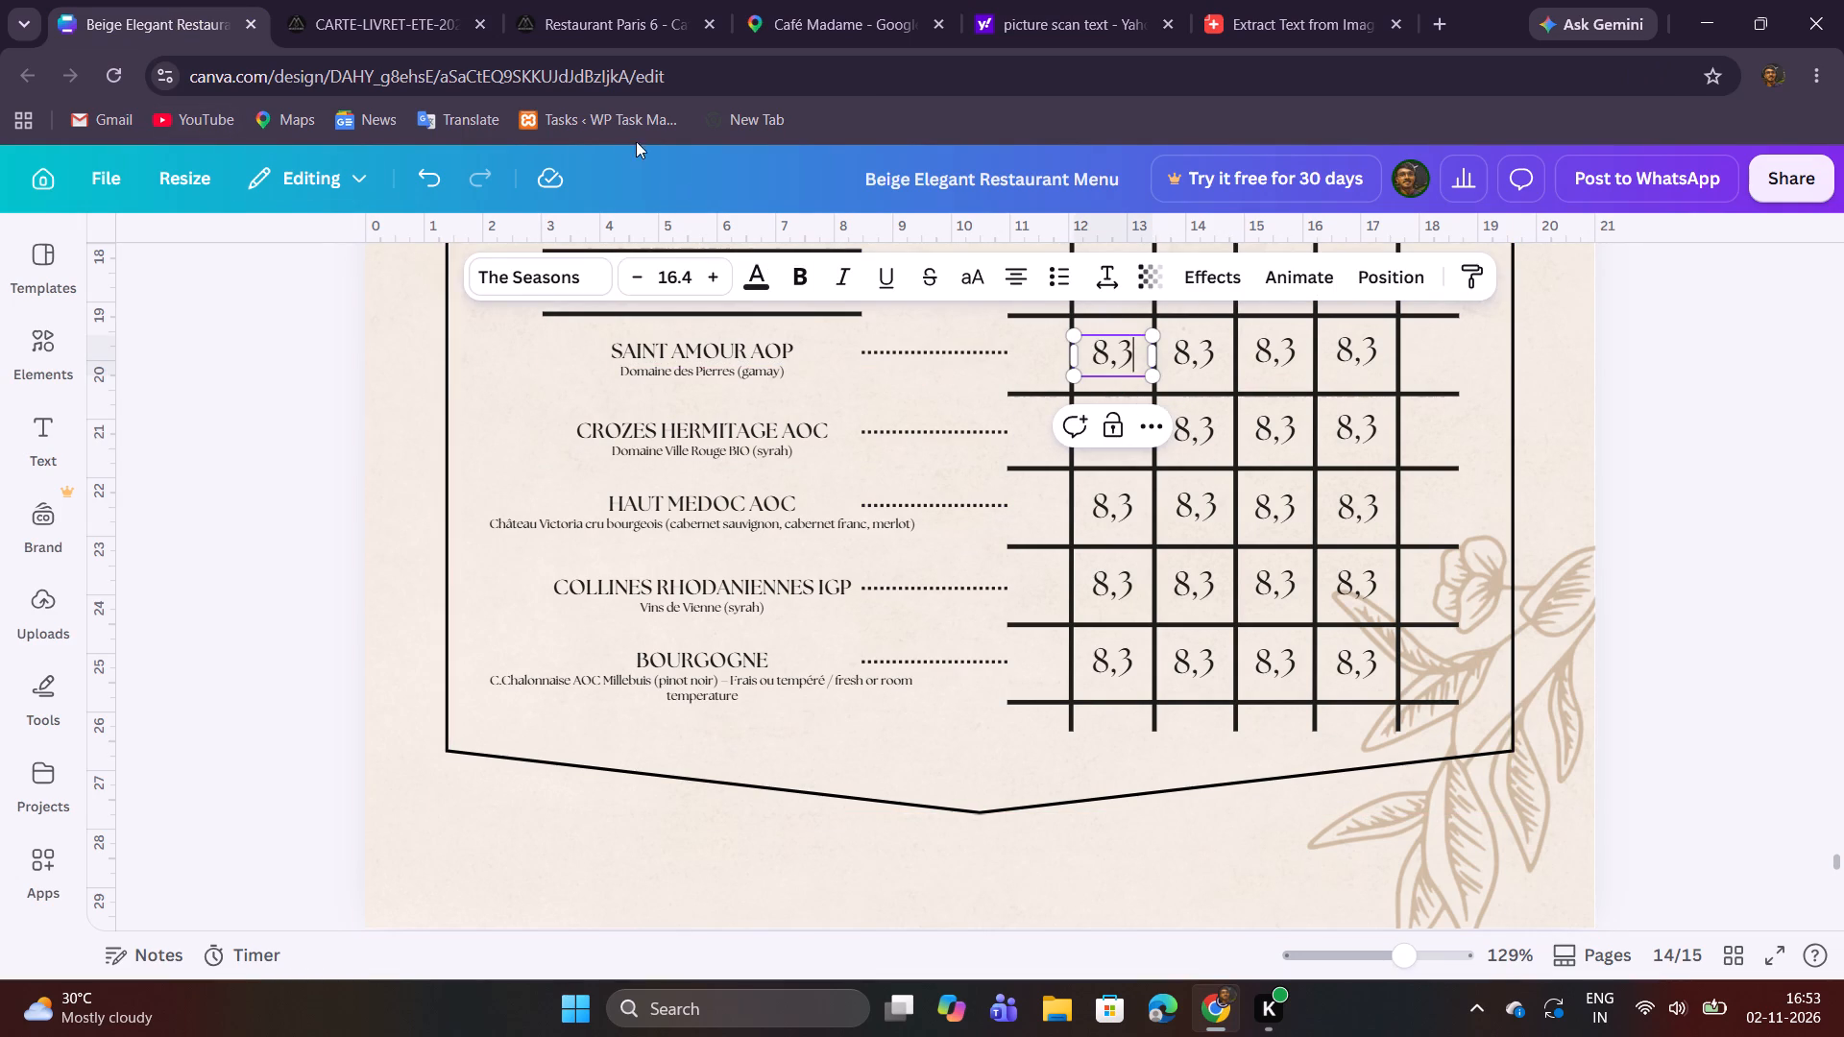
Replace the second SAINT AMOUR AOP placeholder in the menu with the 20cl price 12,8 copied from the PDF.
{"action": "left_click", "coordinate": [370, 21]}
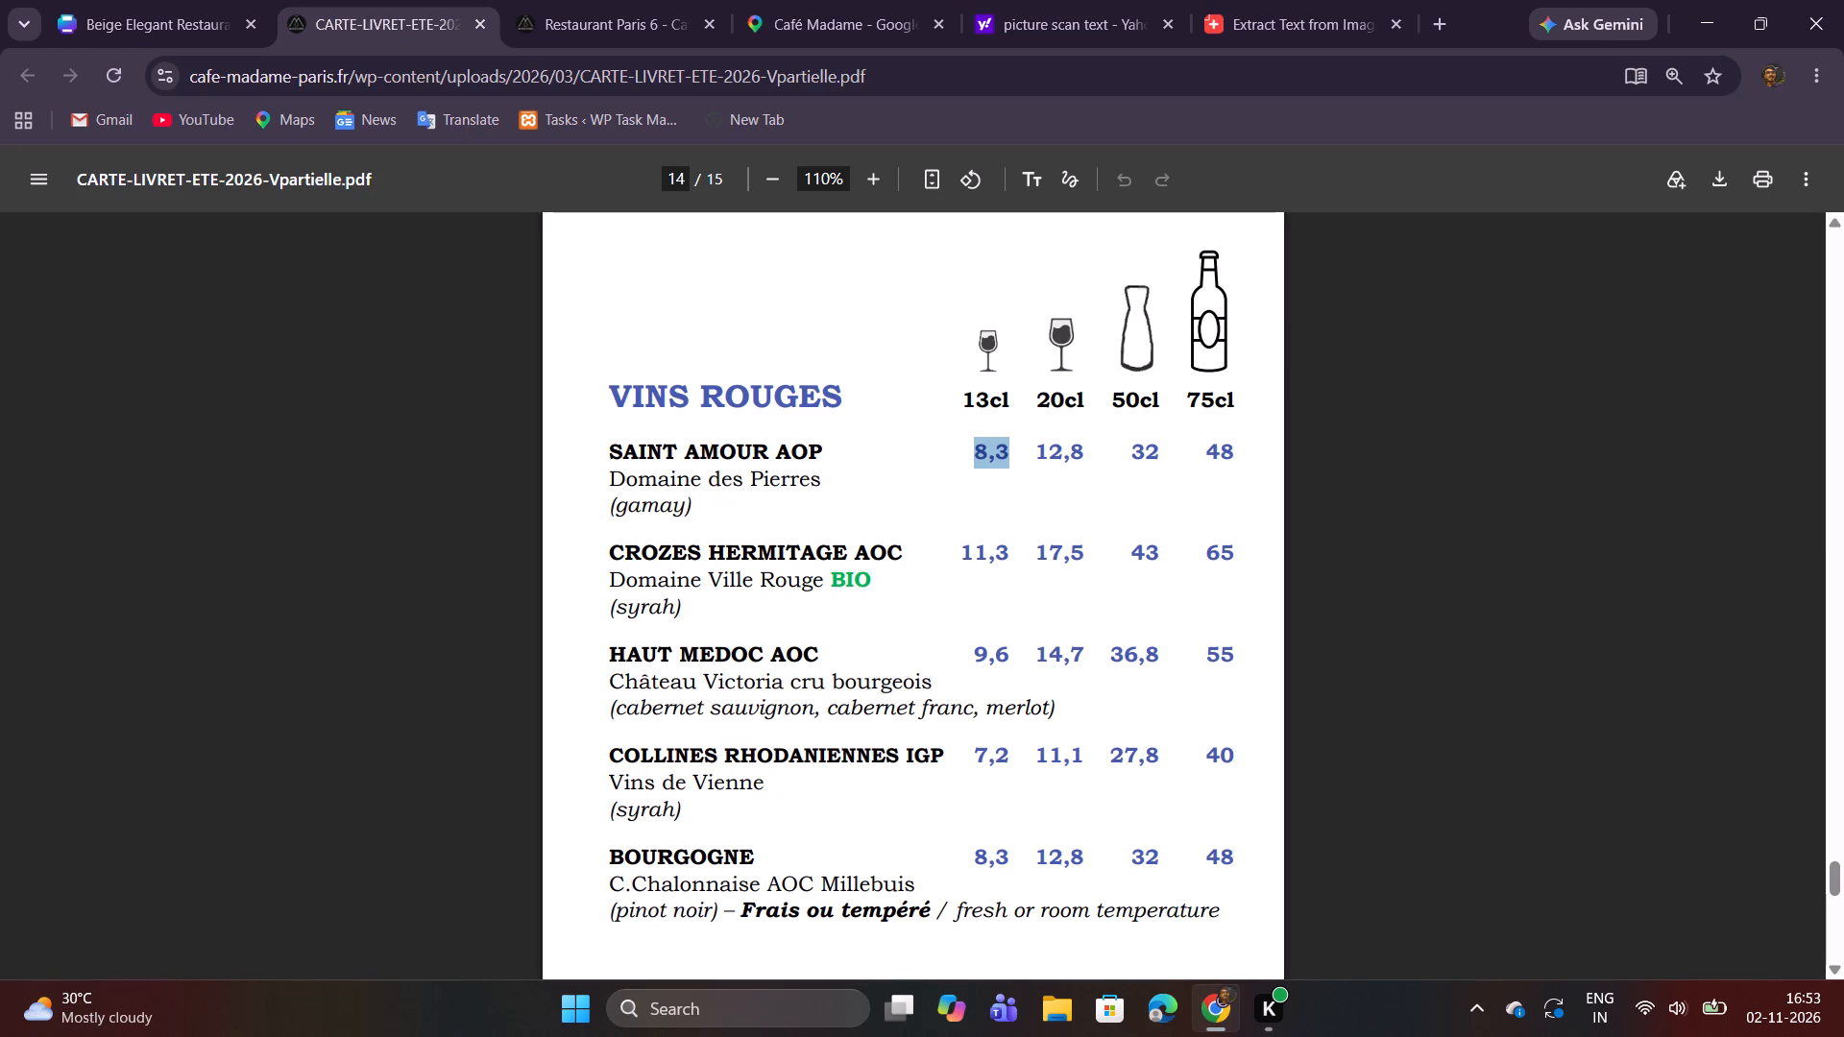
{"action": "left_click_drag", "start_coordinate": [1034, 452], "coordinate": [1088, 460]}
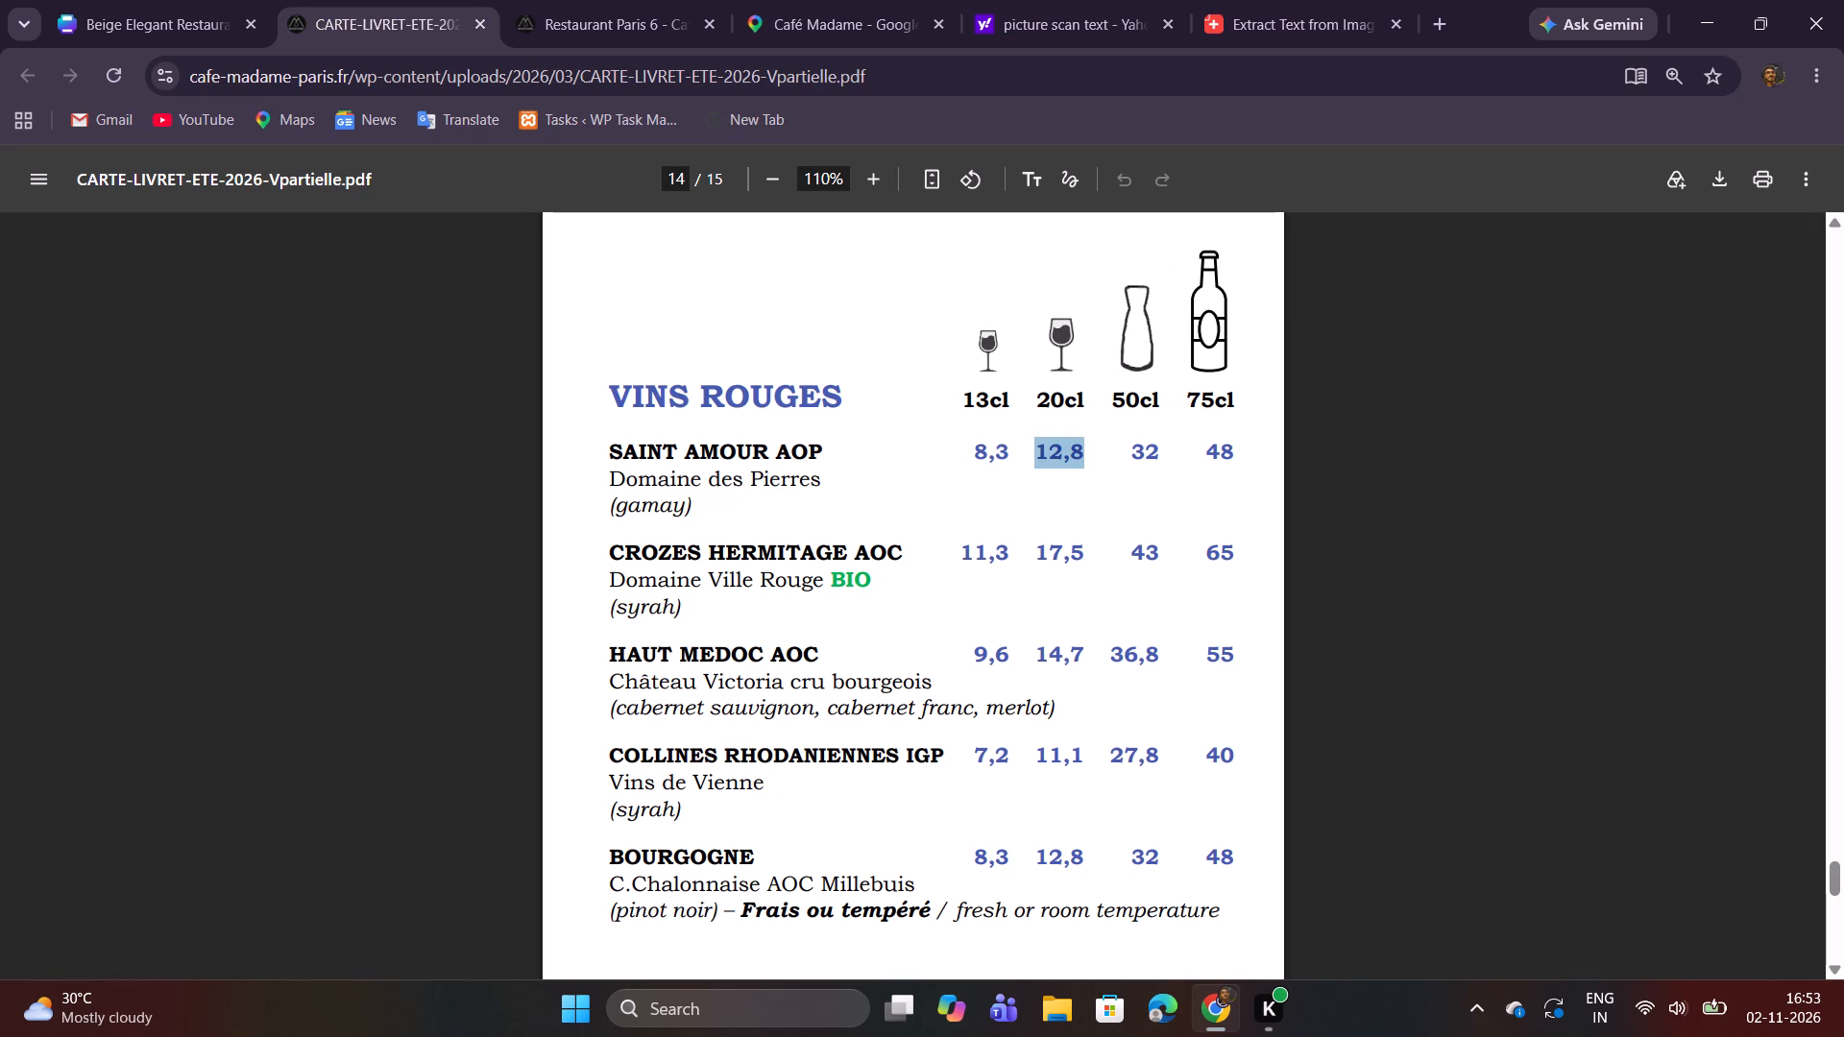
{"action": "key", "text": "ctrl+c"}
{"action": "left_click", "coordinate": [171, 25]}
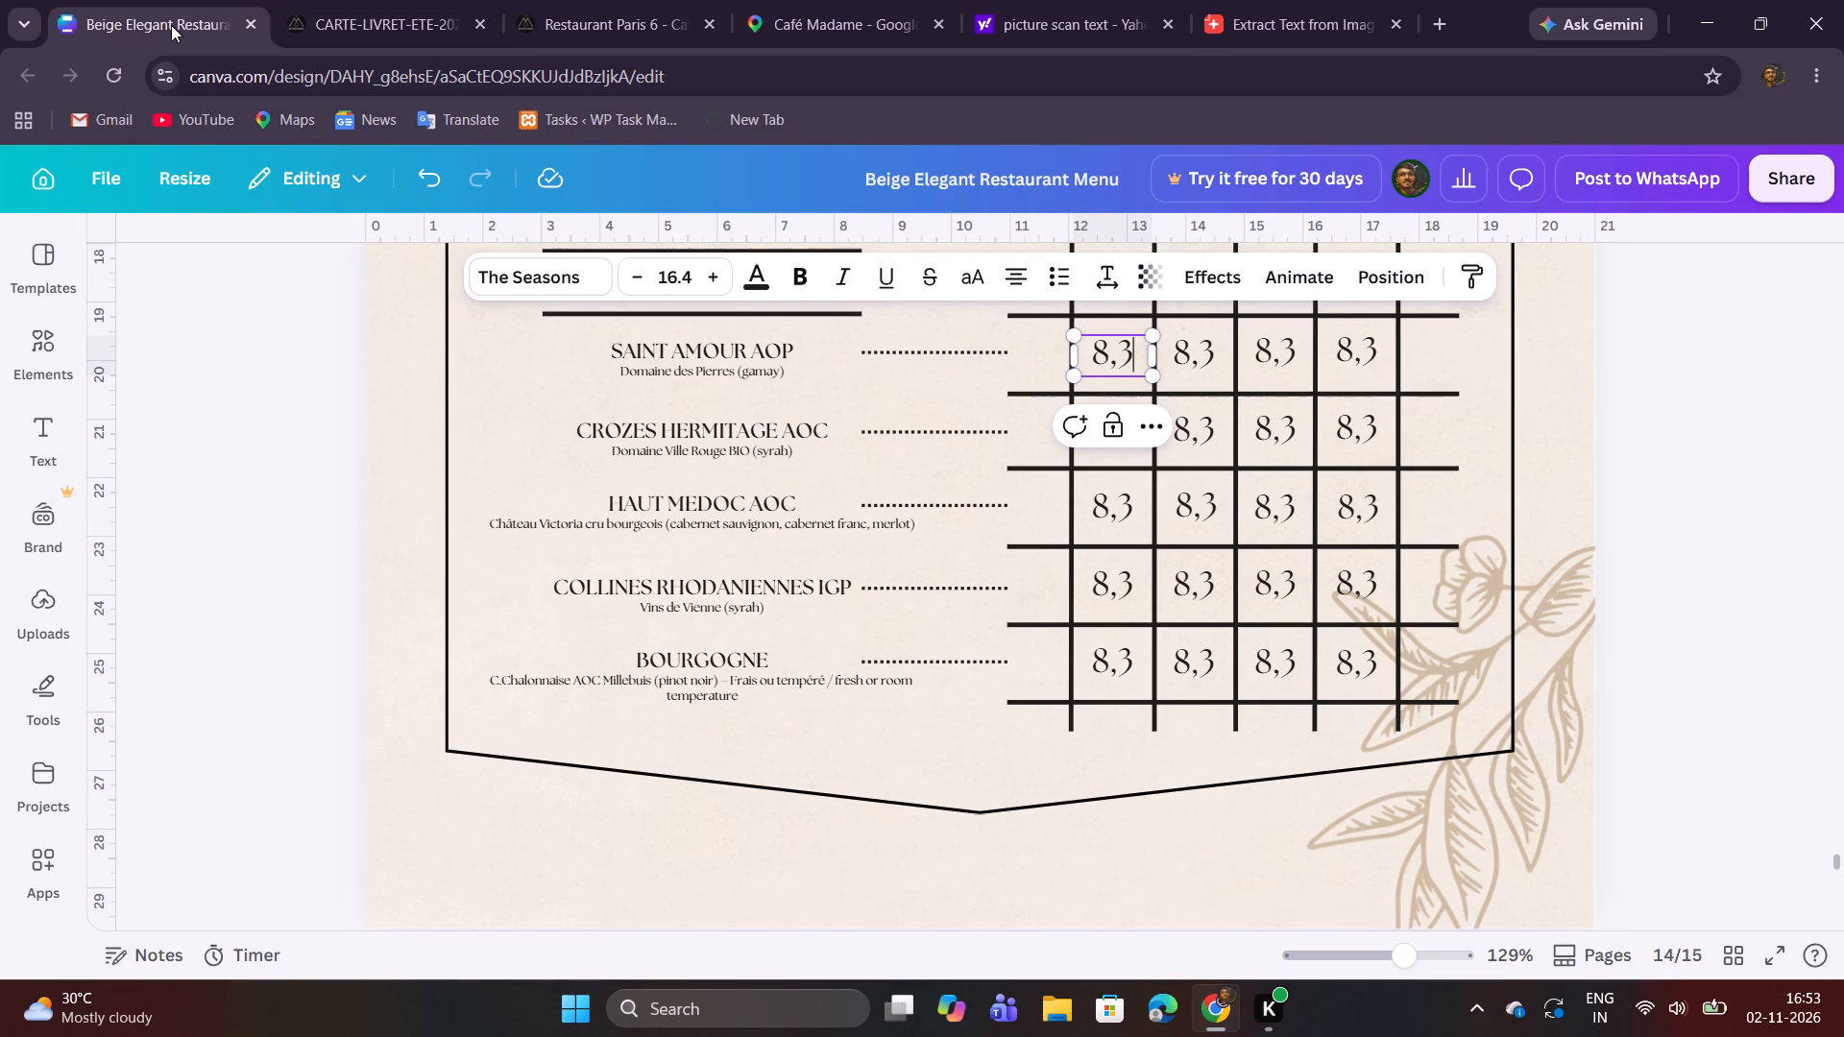
{"action": "double_click", "coordinate": [1206, 355]}
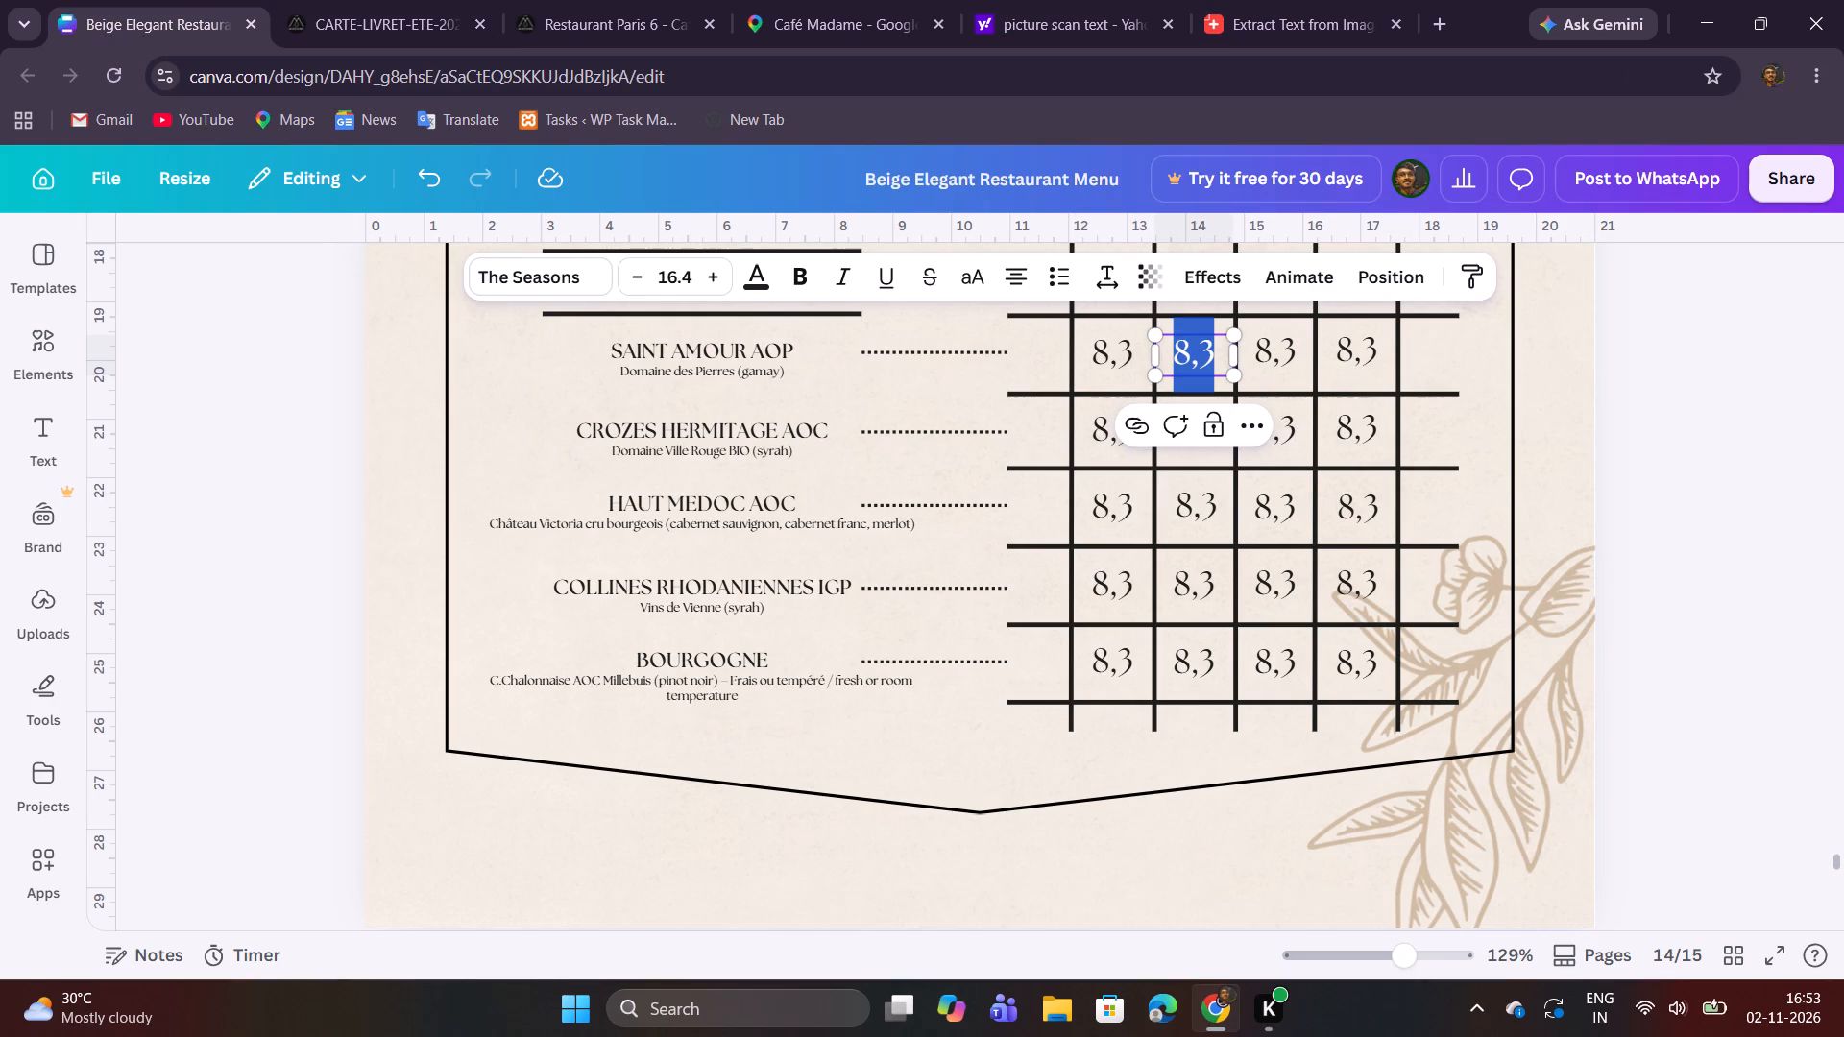
{"action": "key", "text": "ctrl+v"}
{"action": "left_click", "coordinate": [1659, 435]}
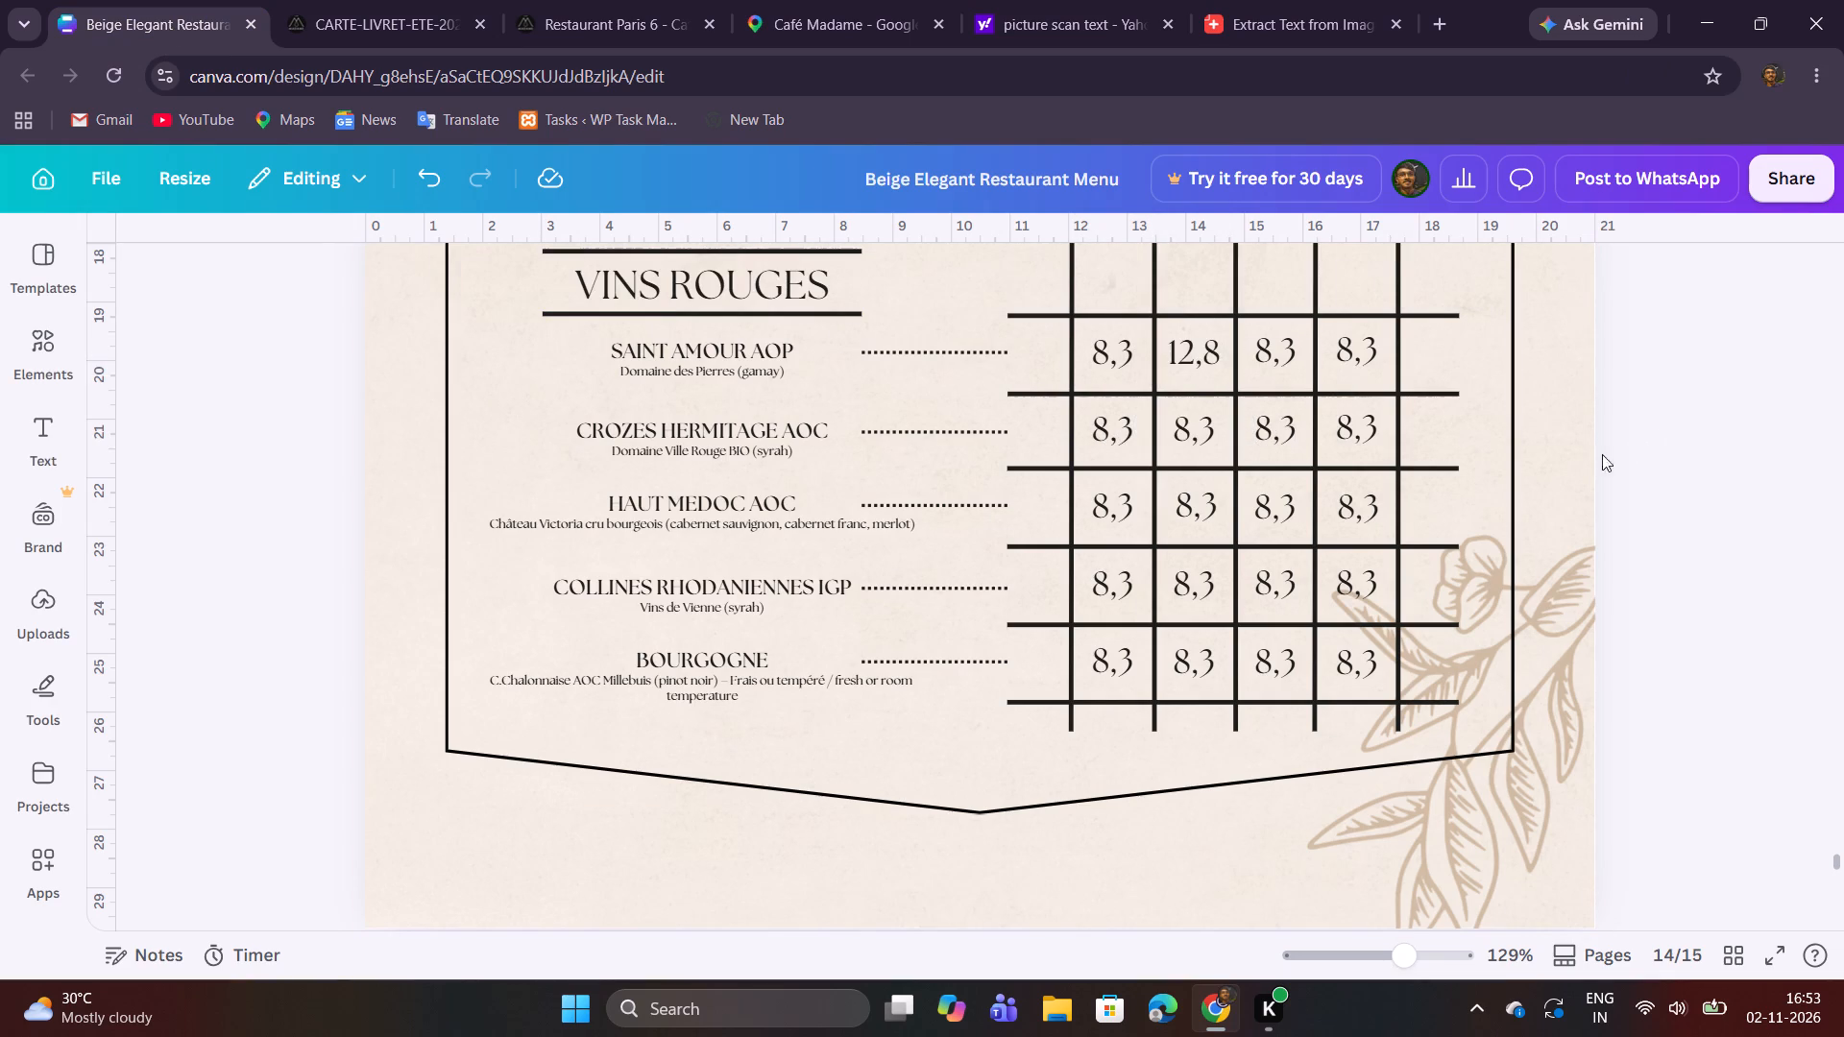
Replace the third SAINT AMOUR AOP placeholder in the menu with the 50cl price 32 copied from the PDF.
{"action": "left_click", "coordinate": [411, 0]}
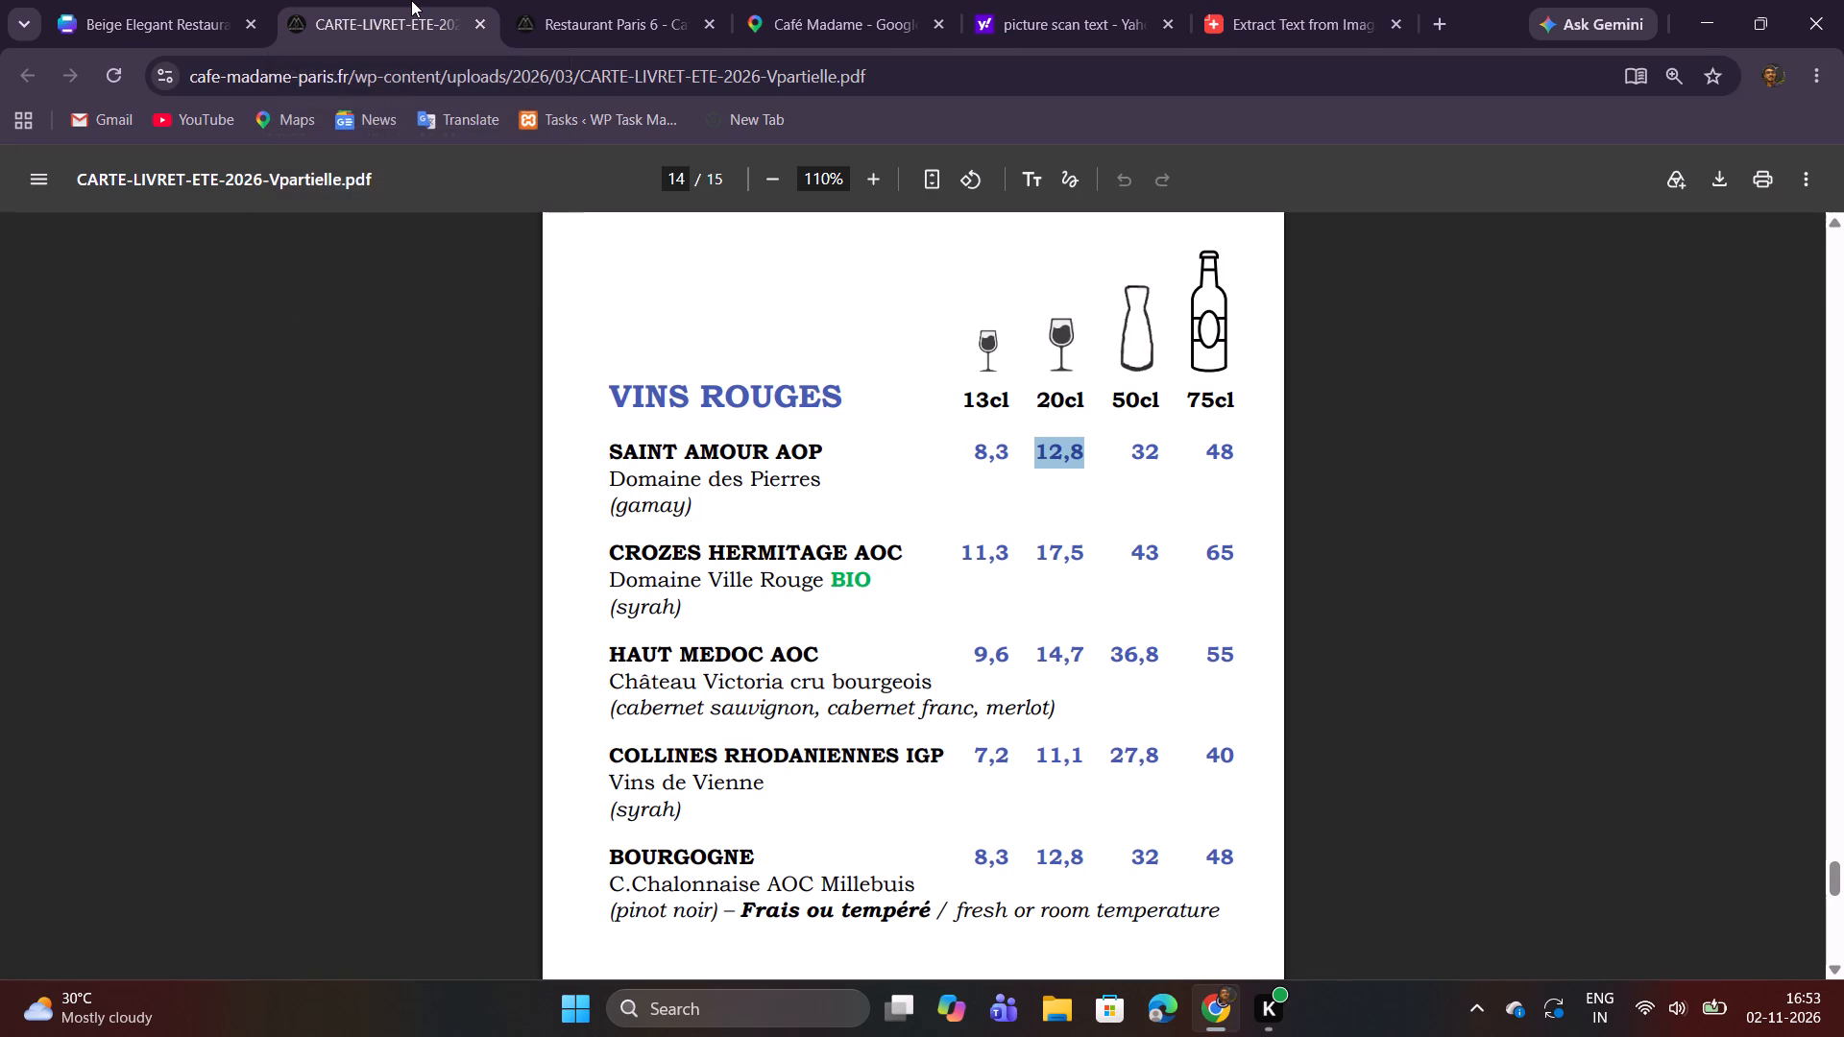
{"action": "double_click", "coordinate": [1144, 462]}
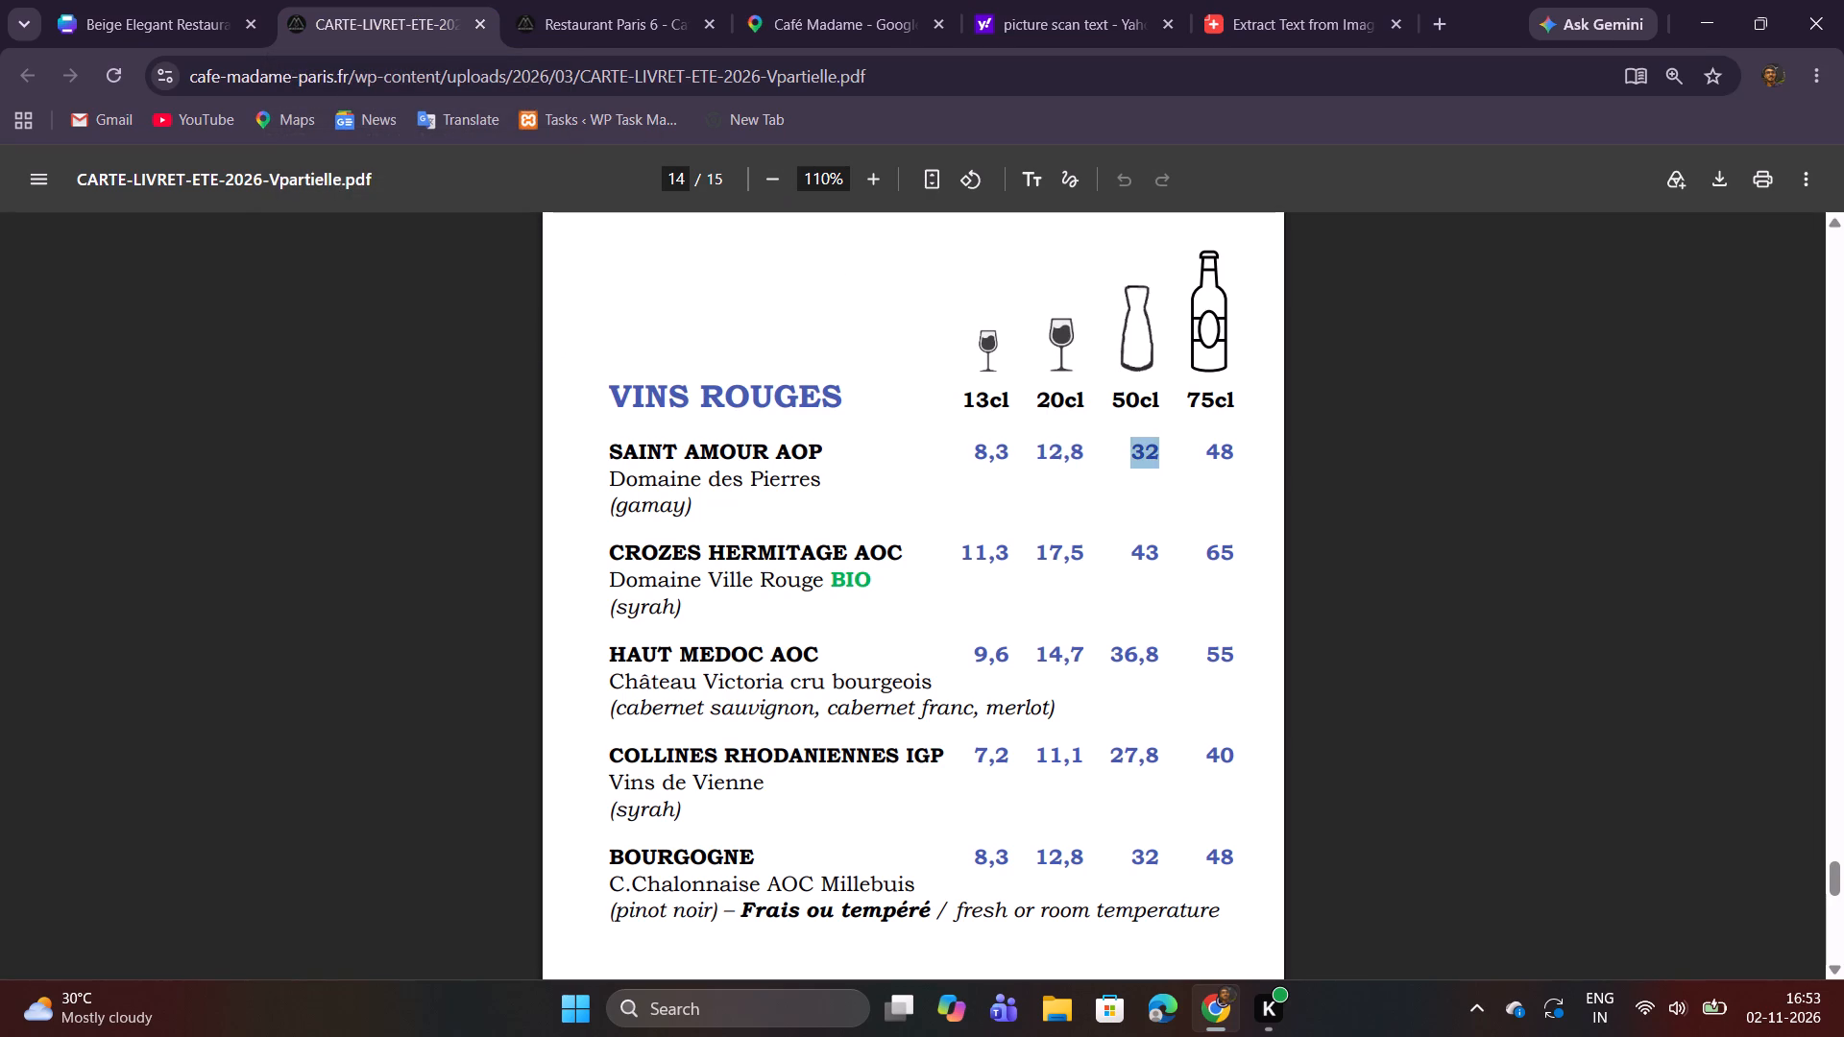
{"action": "key", "text": "ctrl+c"}
{"action": "left_click", "coordinate": [215, 0]}
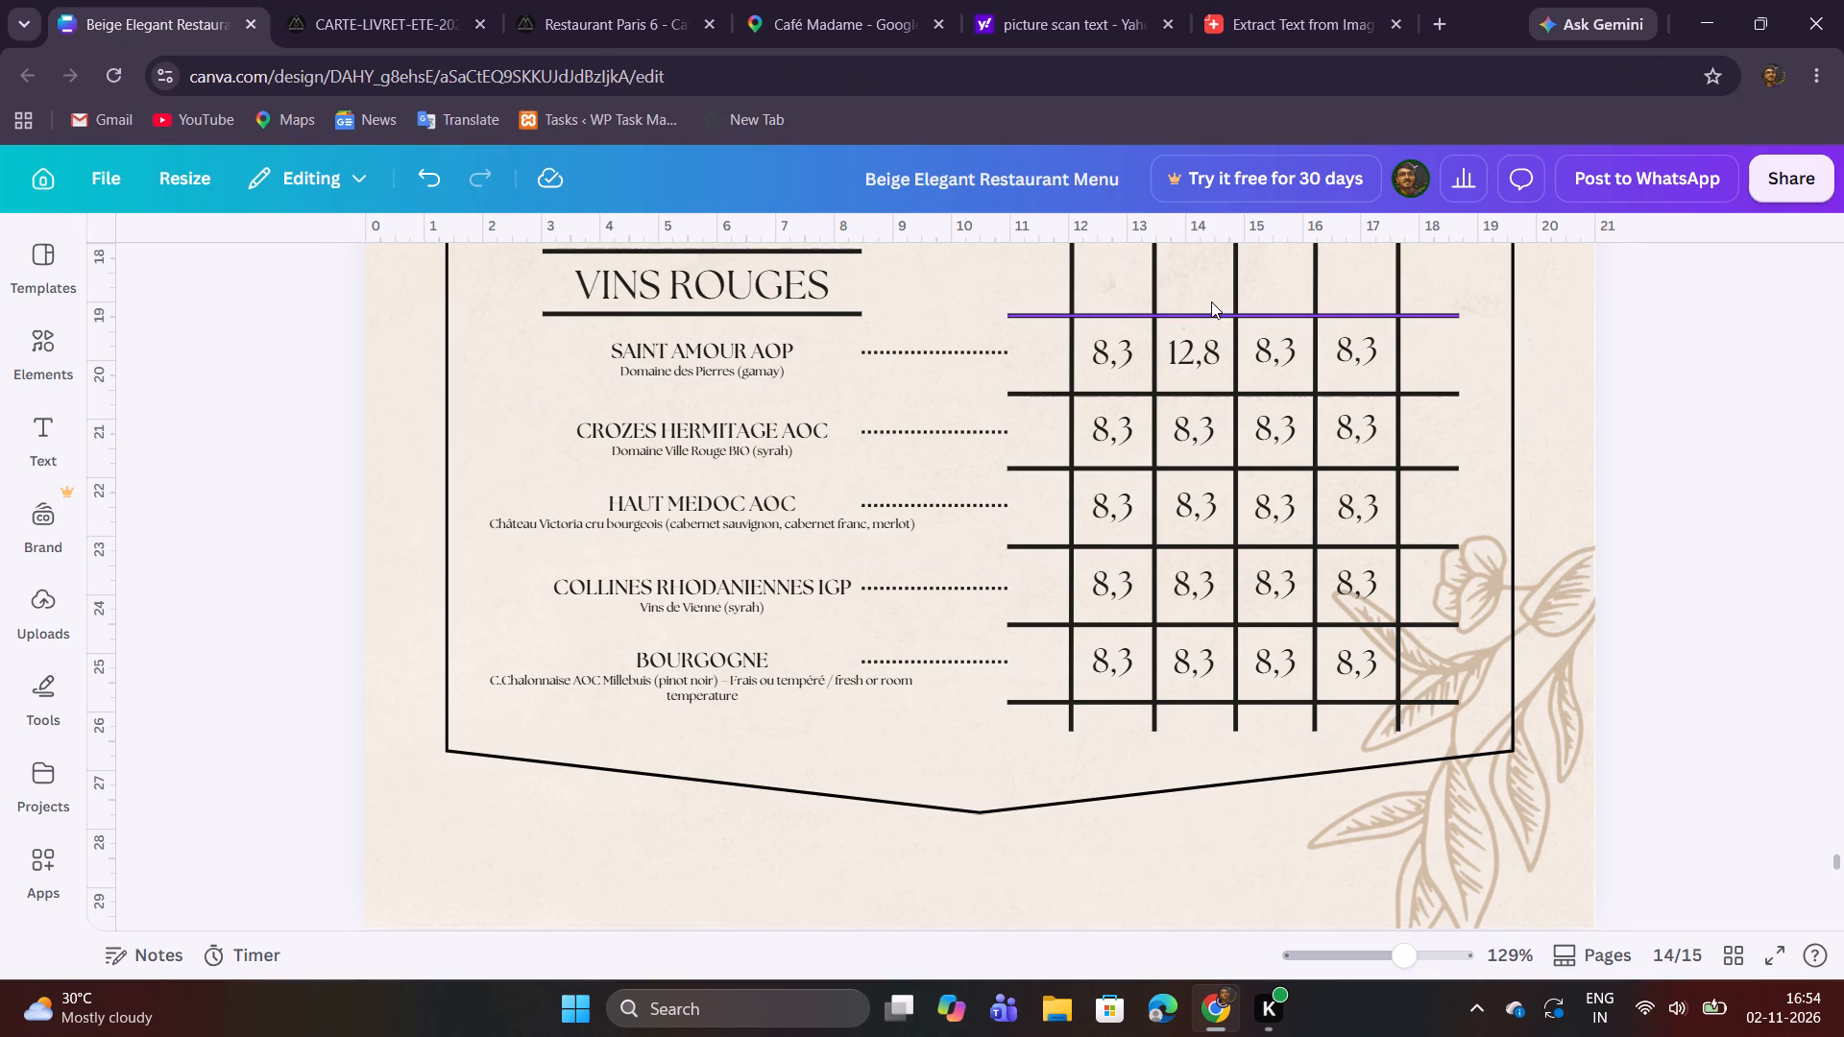
{"action": "left_click", "coordinate": [401, 0]}
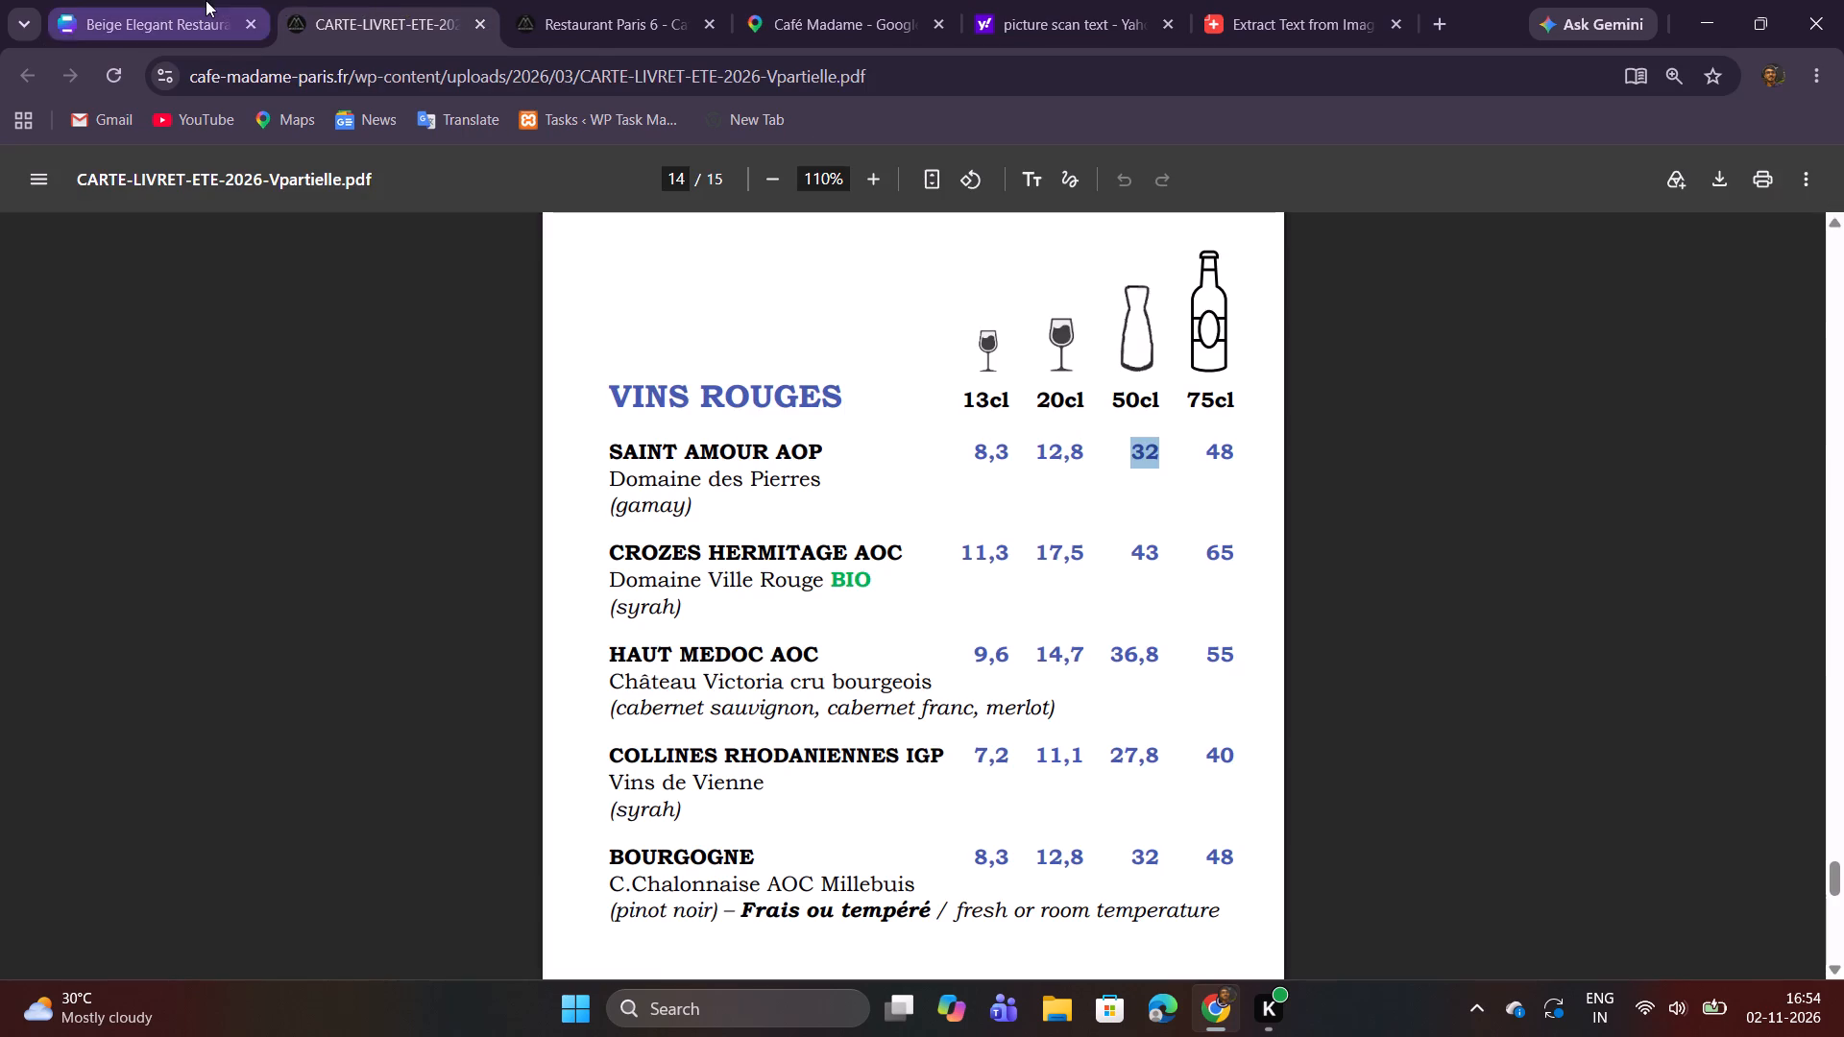
{"action": "left_click", "coordinate": [206, 0]}
{"action": "double_click", "coordinate": [1286, 354]}
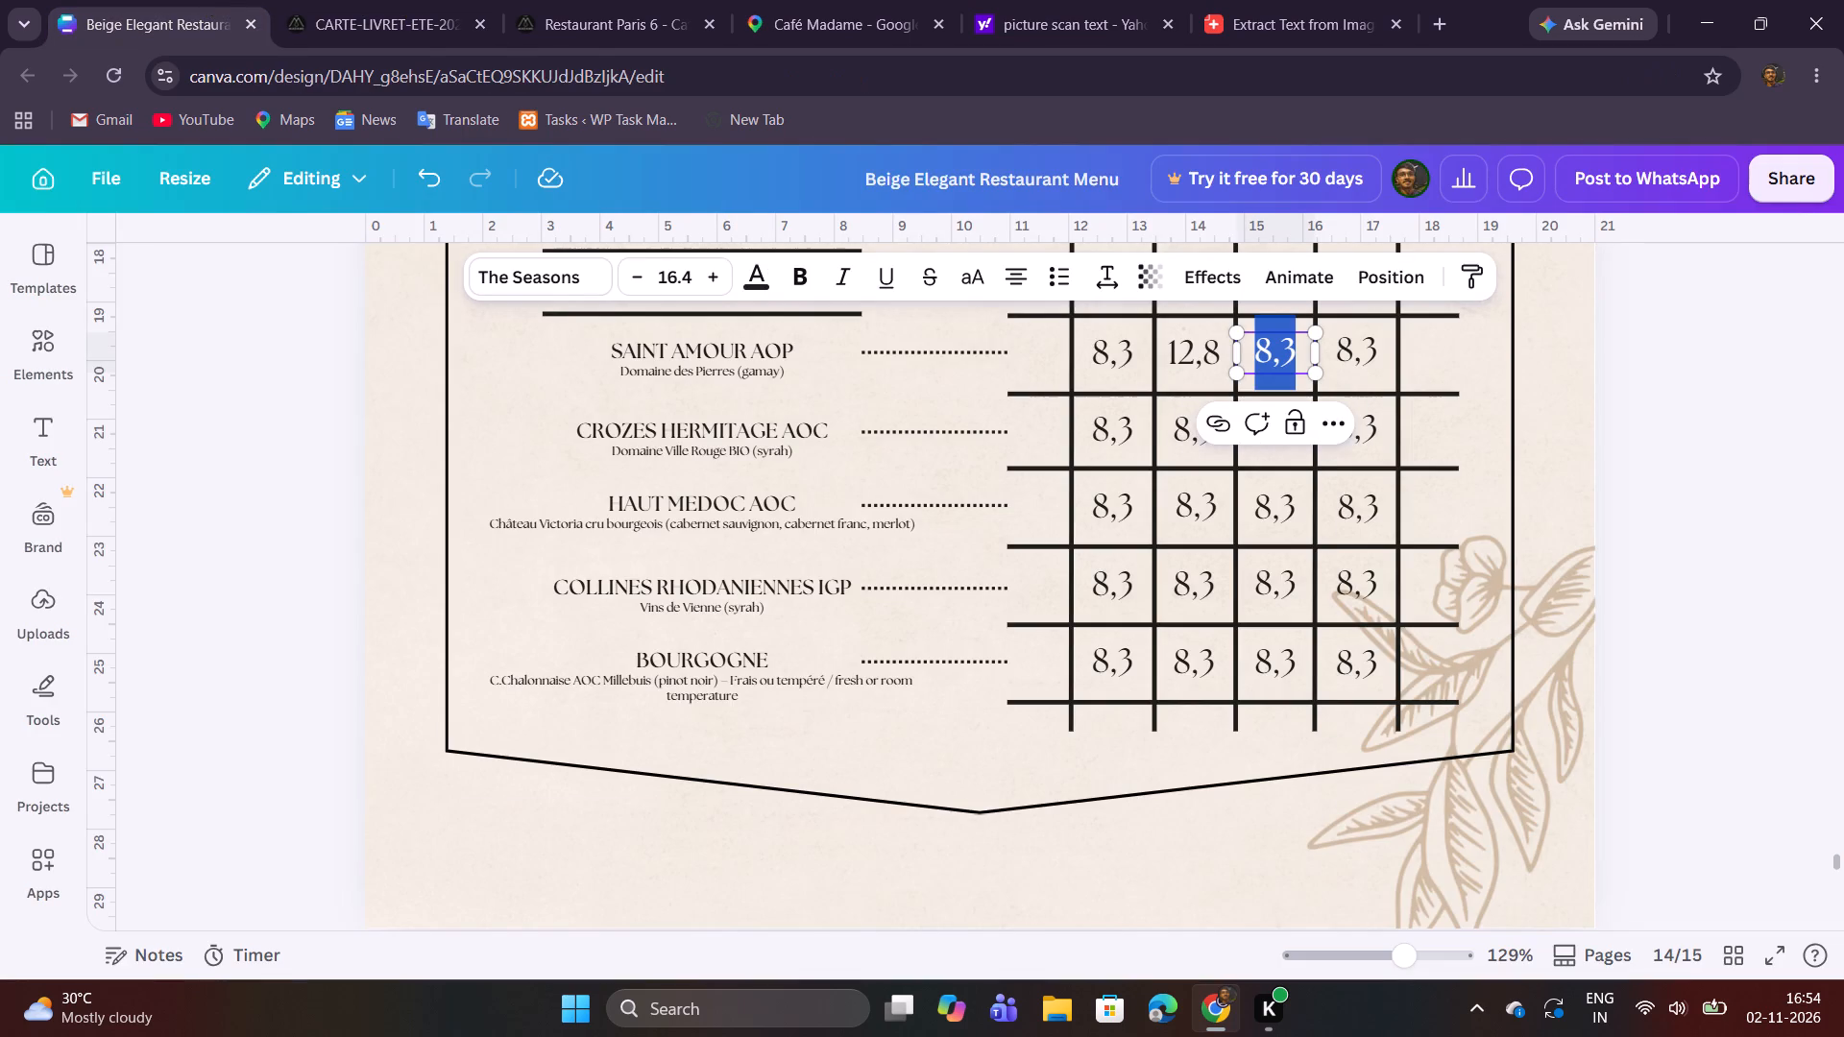
{"action": "key", "text": "ctrl+v"}
Replace the fourth SAINT AMOUR AOP placeholder in the menu with the 75cl price 48 copied from the PDF.
{"action": "left_click", "coordinate": [317, 9]}
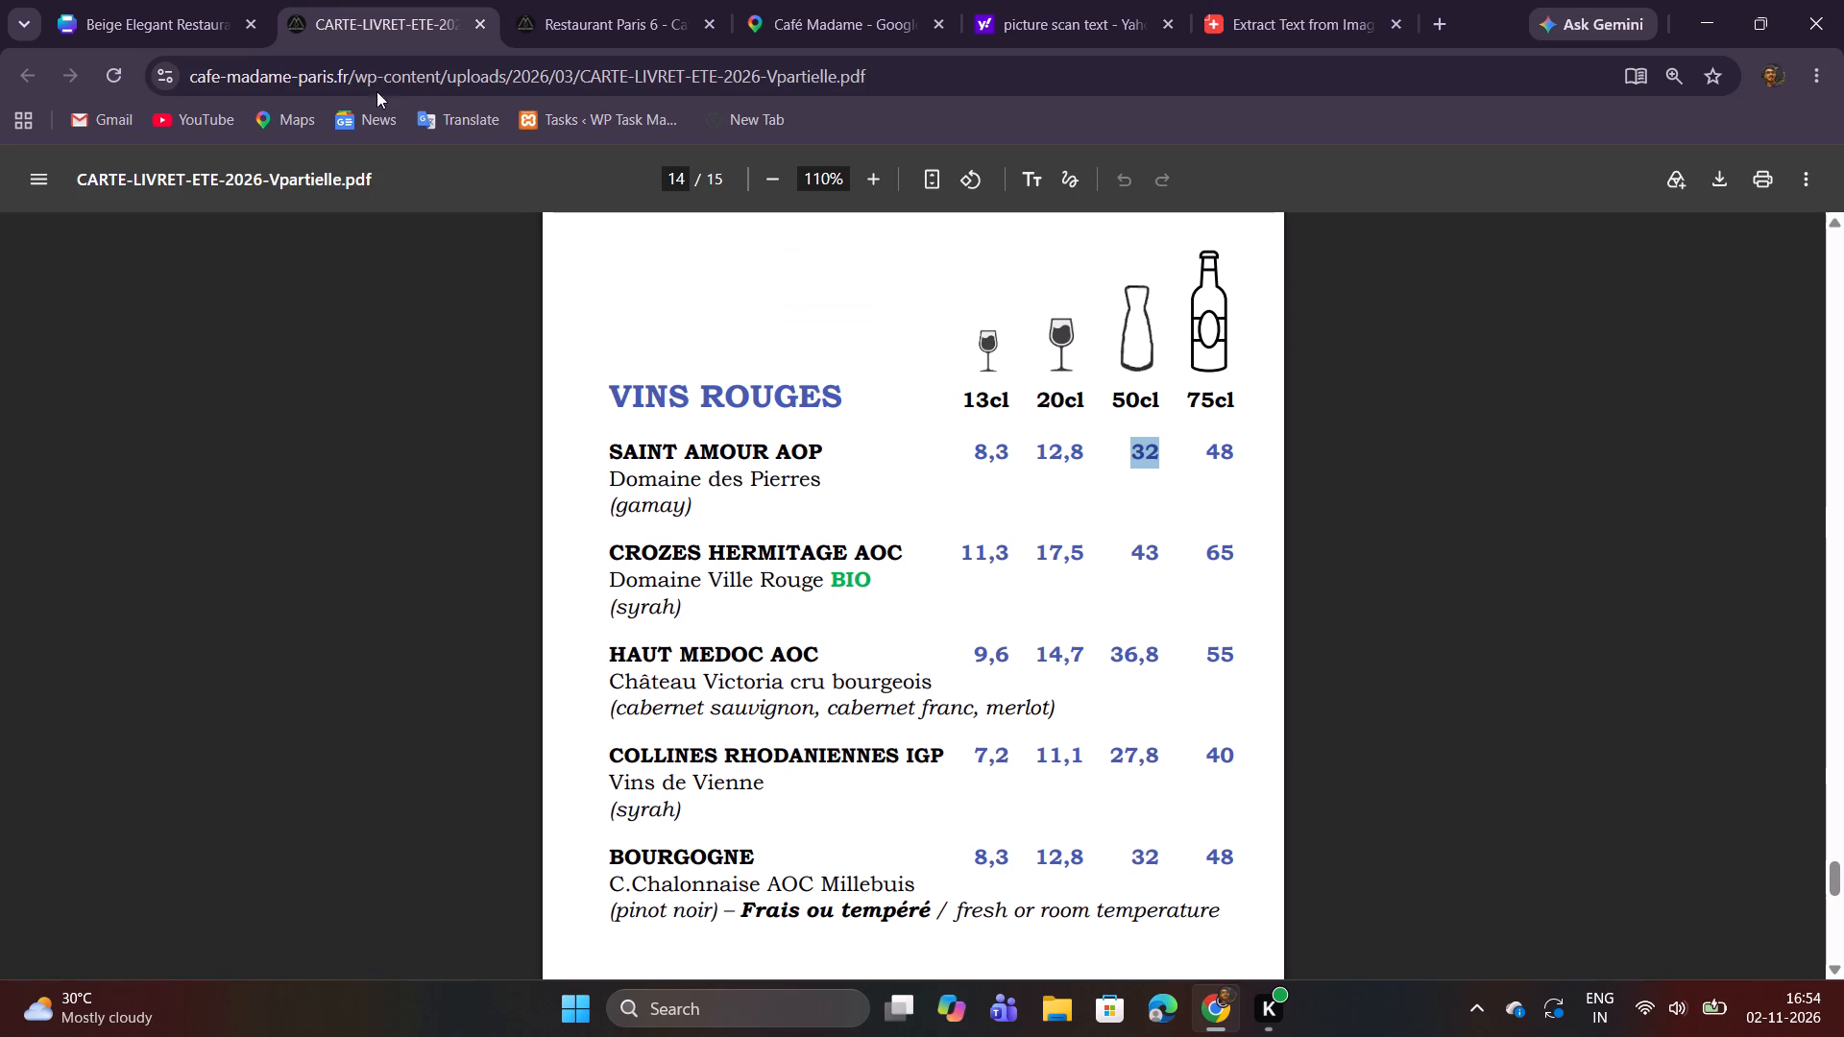
{"action": "double_click", "coordinate": [1225, 454]}
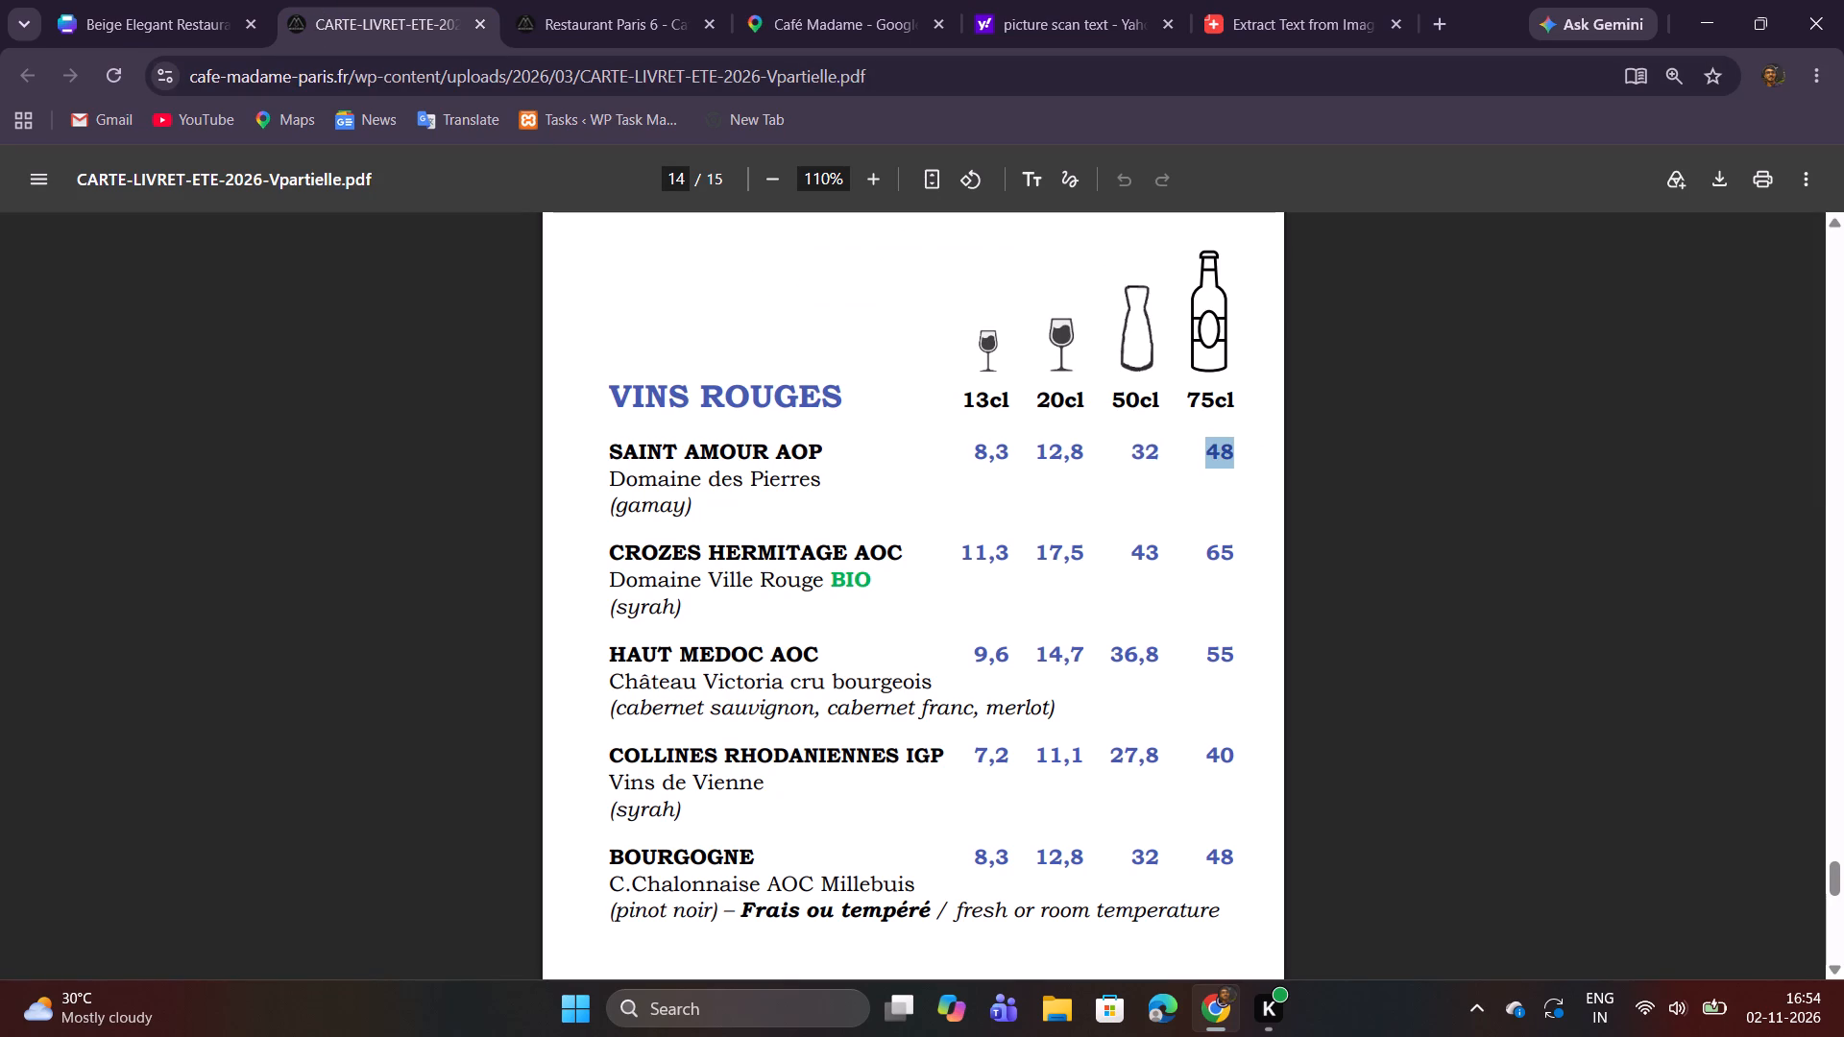
{"action": "key", "text": "ctrl+c"}
{"action": "left_click", "coordinate": [213, 1]}
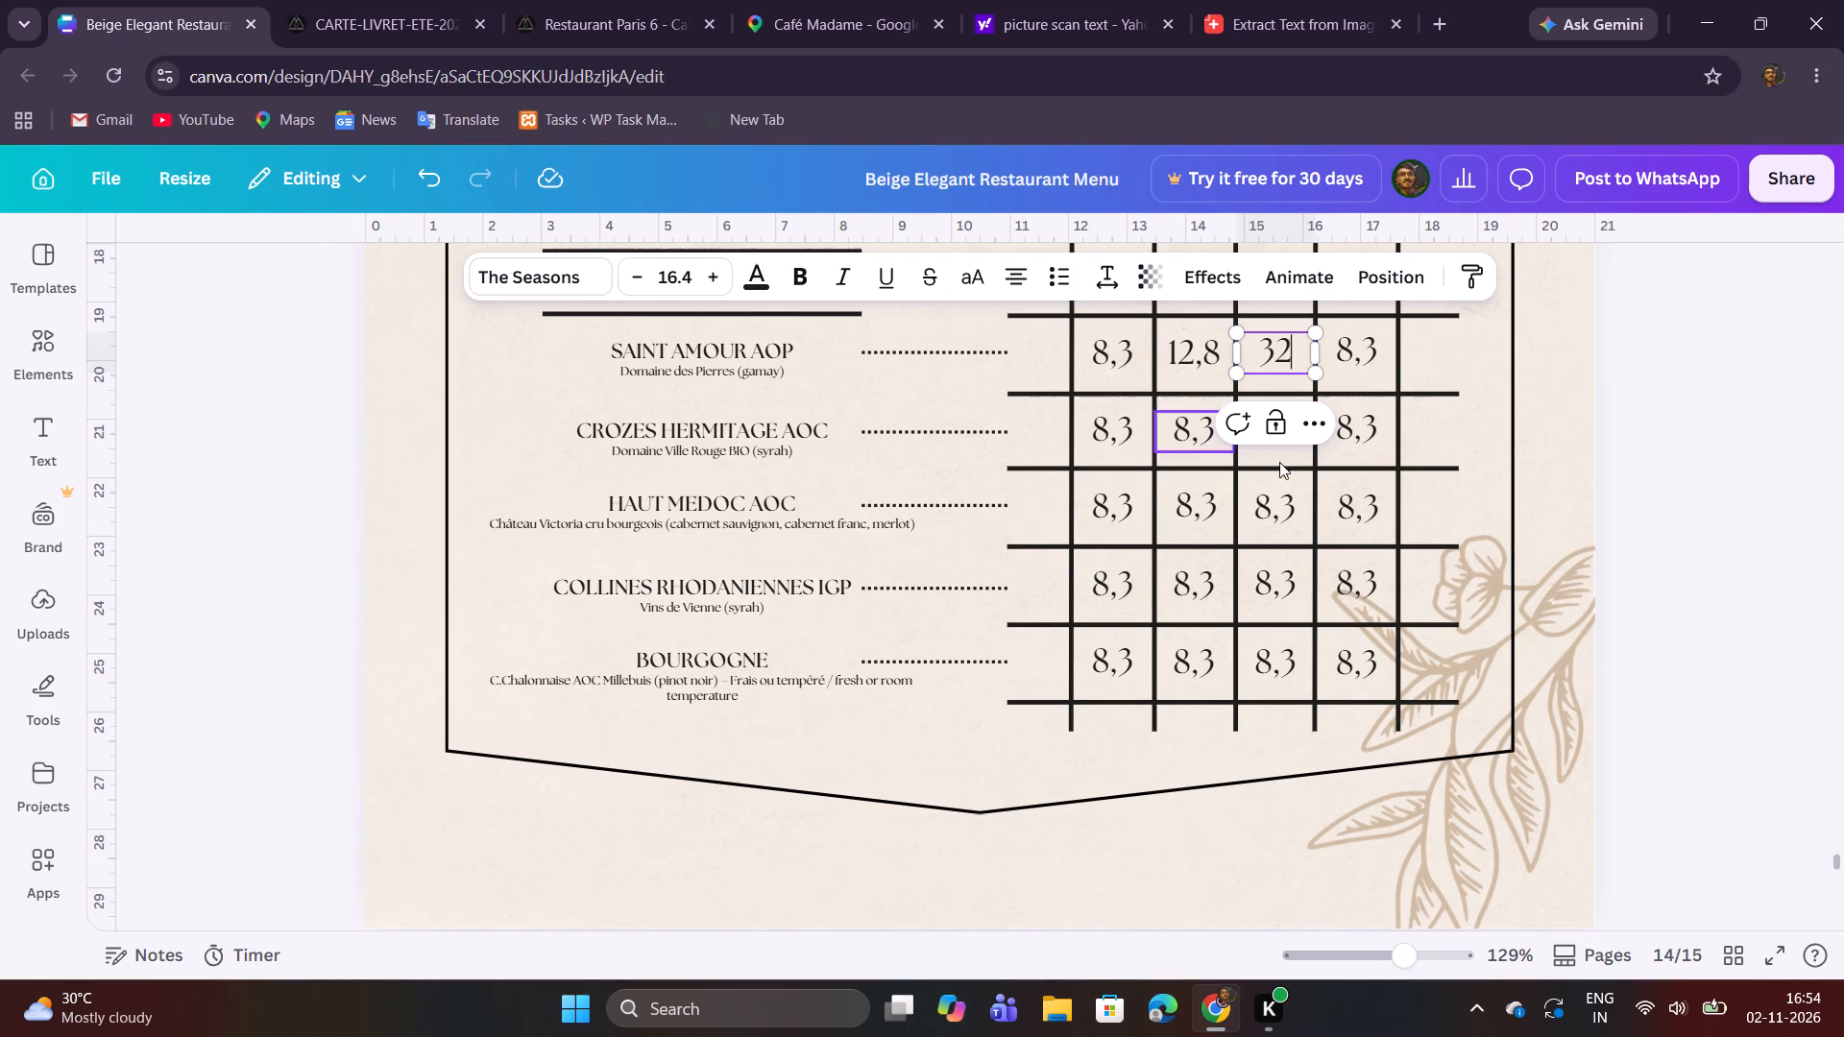
{"action": "double_click", "coordinate": [1353, 372]}
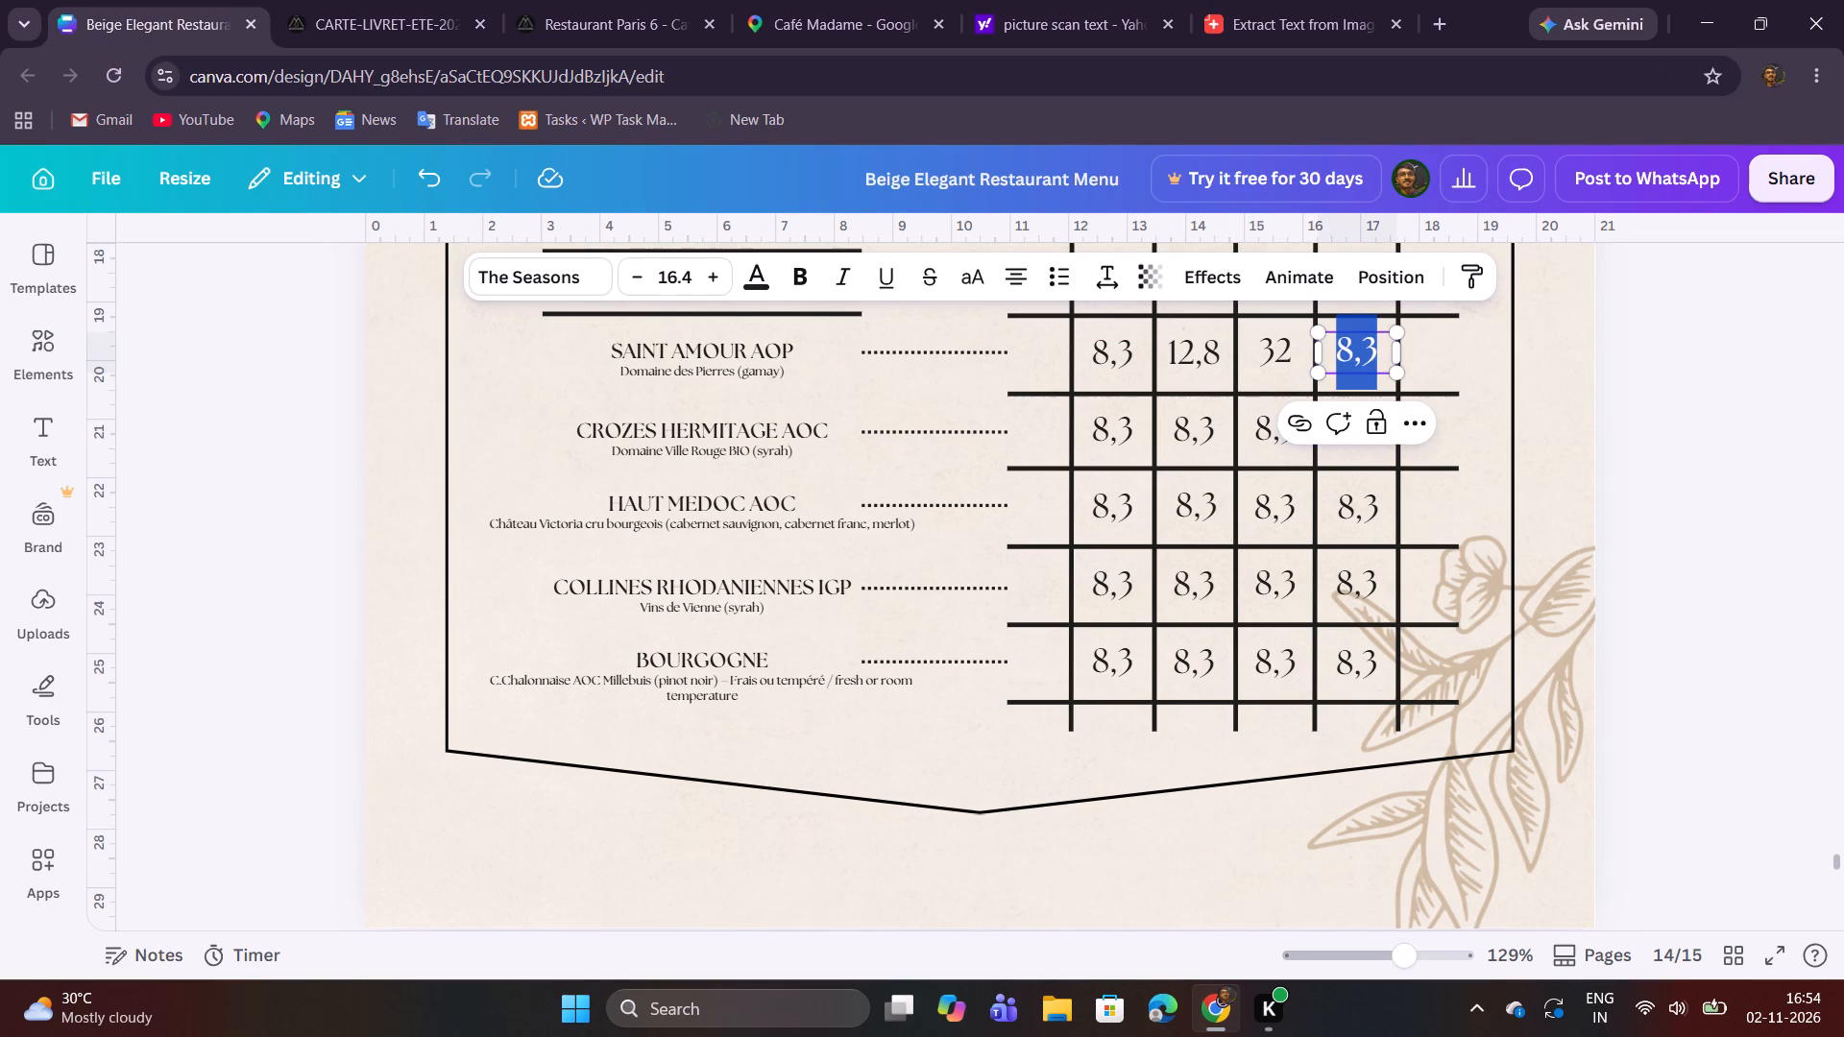
{"action": "key", "text": "ctrl+v"}
{"action": "left_click", "coordinate": [1662, 406]}
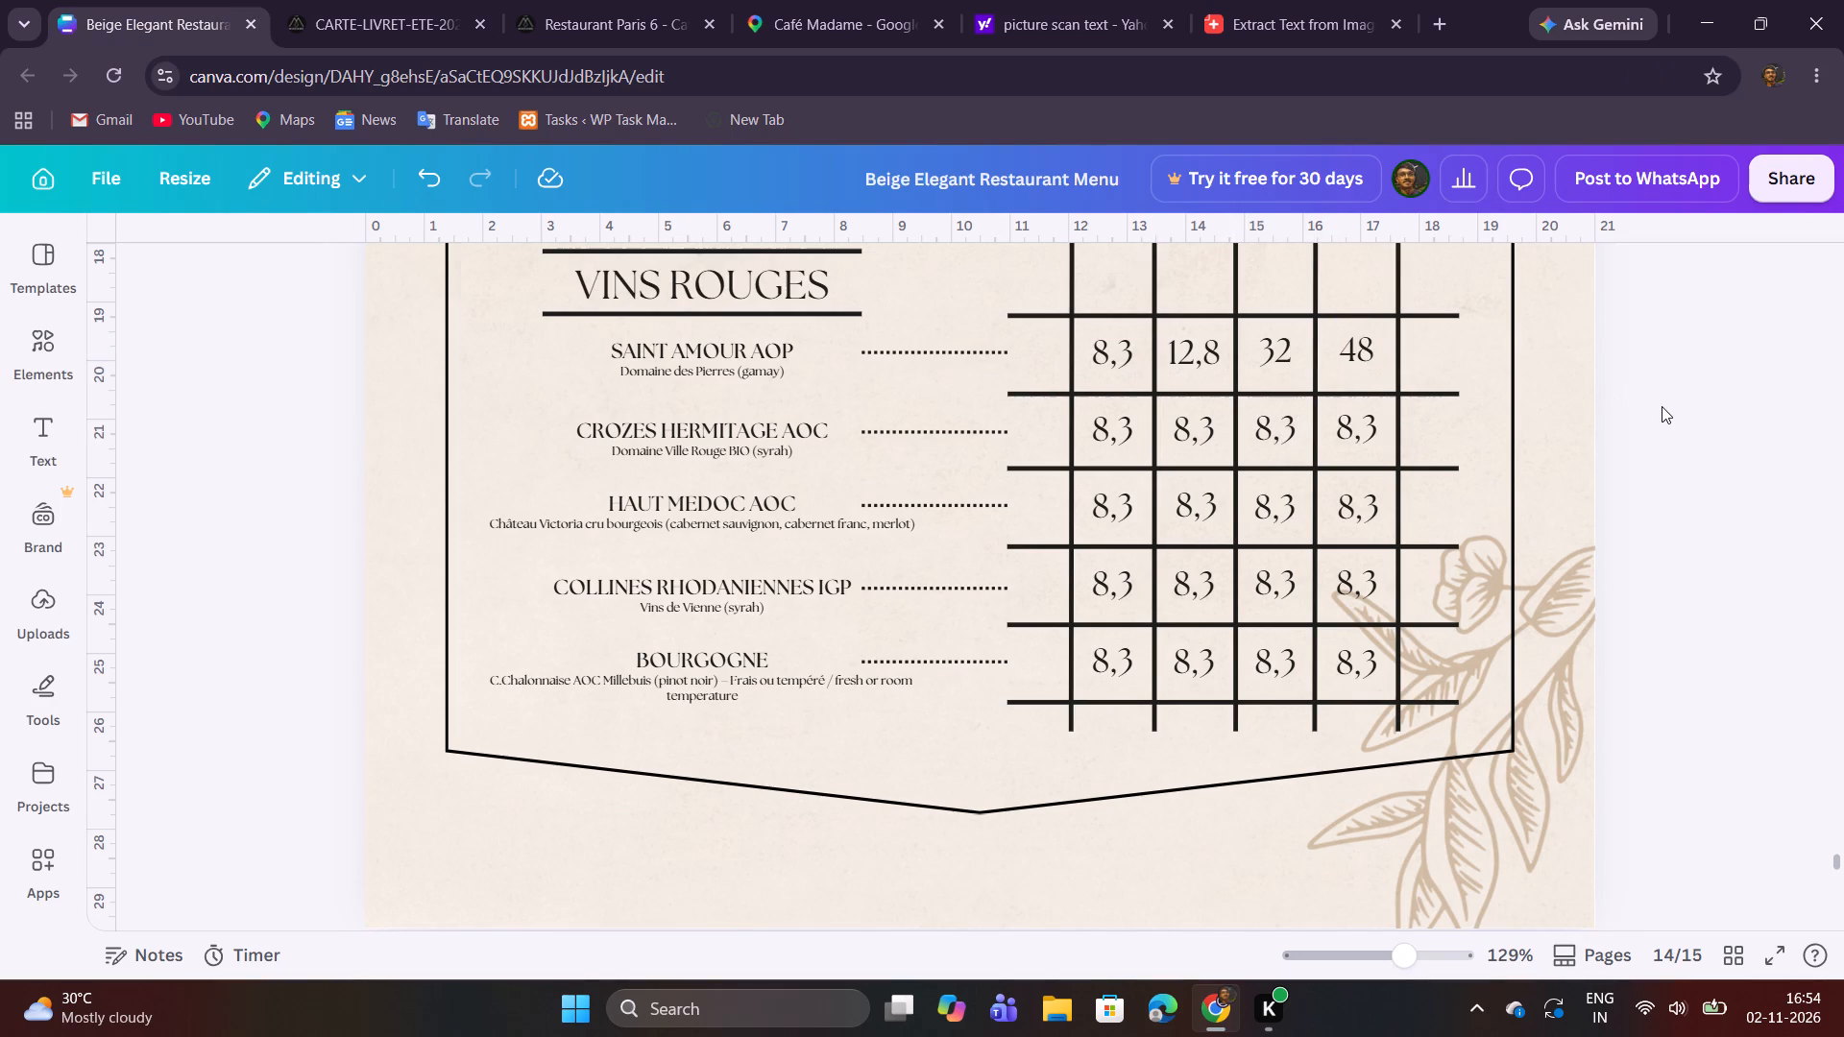
Replace the first CROZES HERMITAGE AOC placeholder in the menu with the 13cl price 11,3 copied from the PDF.
{"action": "left_click", "coordinate": [375, 32]}
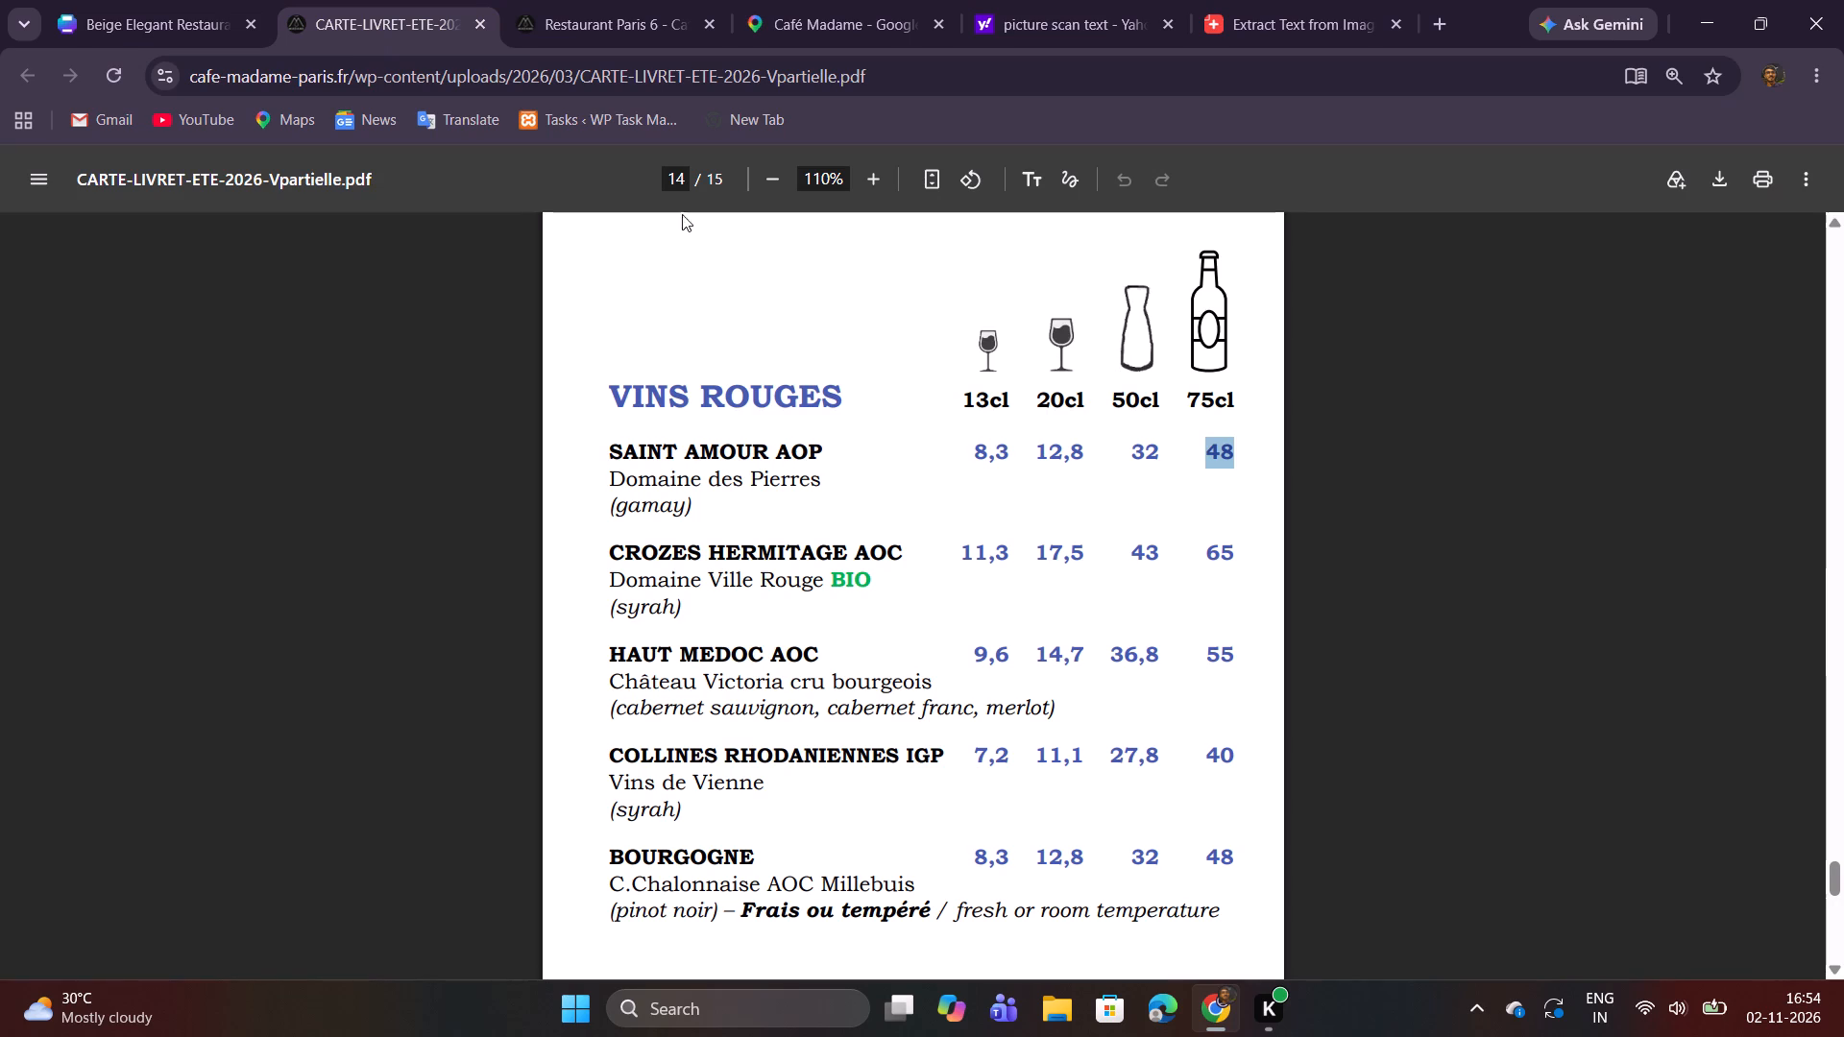
{"action": "left_click_drag", "start_coordinate": [958, 552], "coordinate": [1007, 553]}
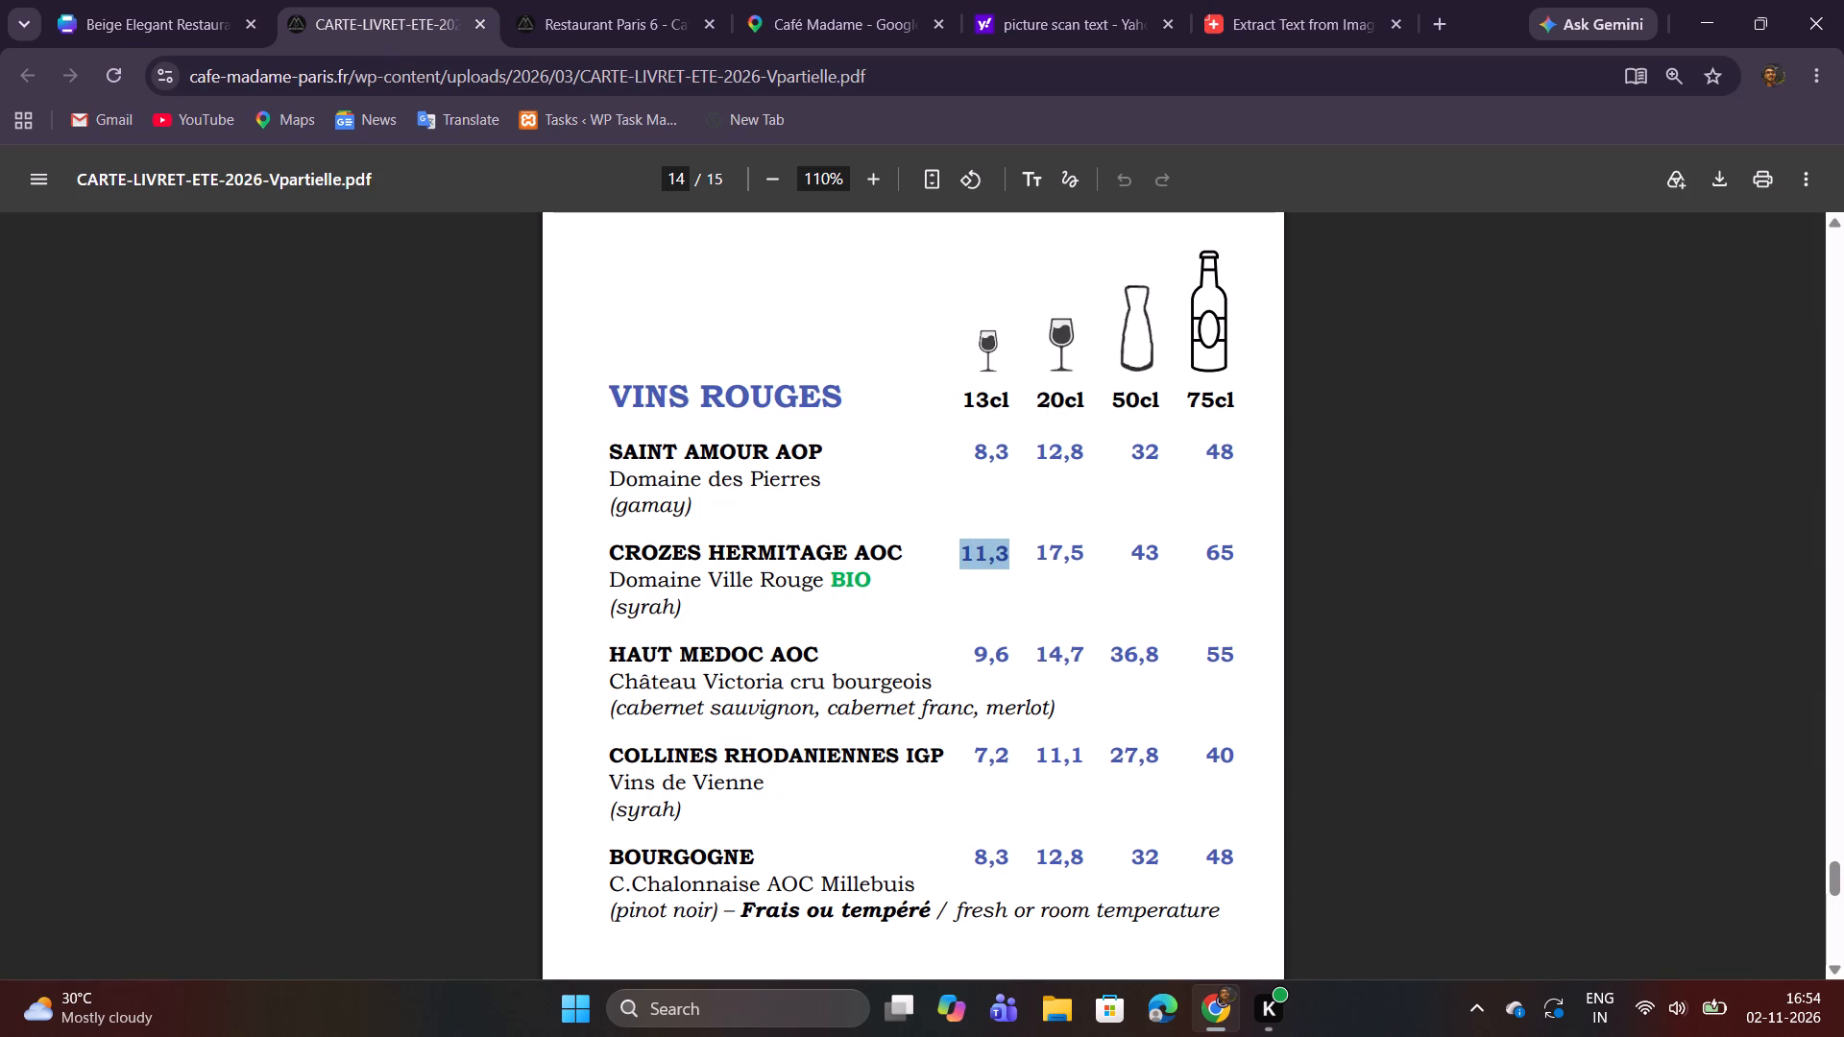
{"action": "key", "text": "ctrl+c"}
{"action": "left_click", "coordinate": [123, 10]}
{"action": "double_click", "coordinate": [1106, 445]}
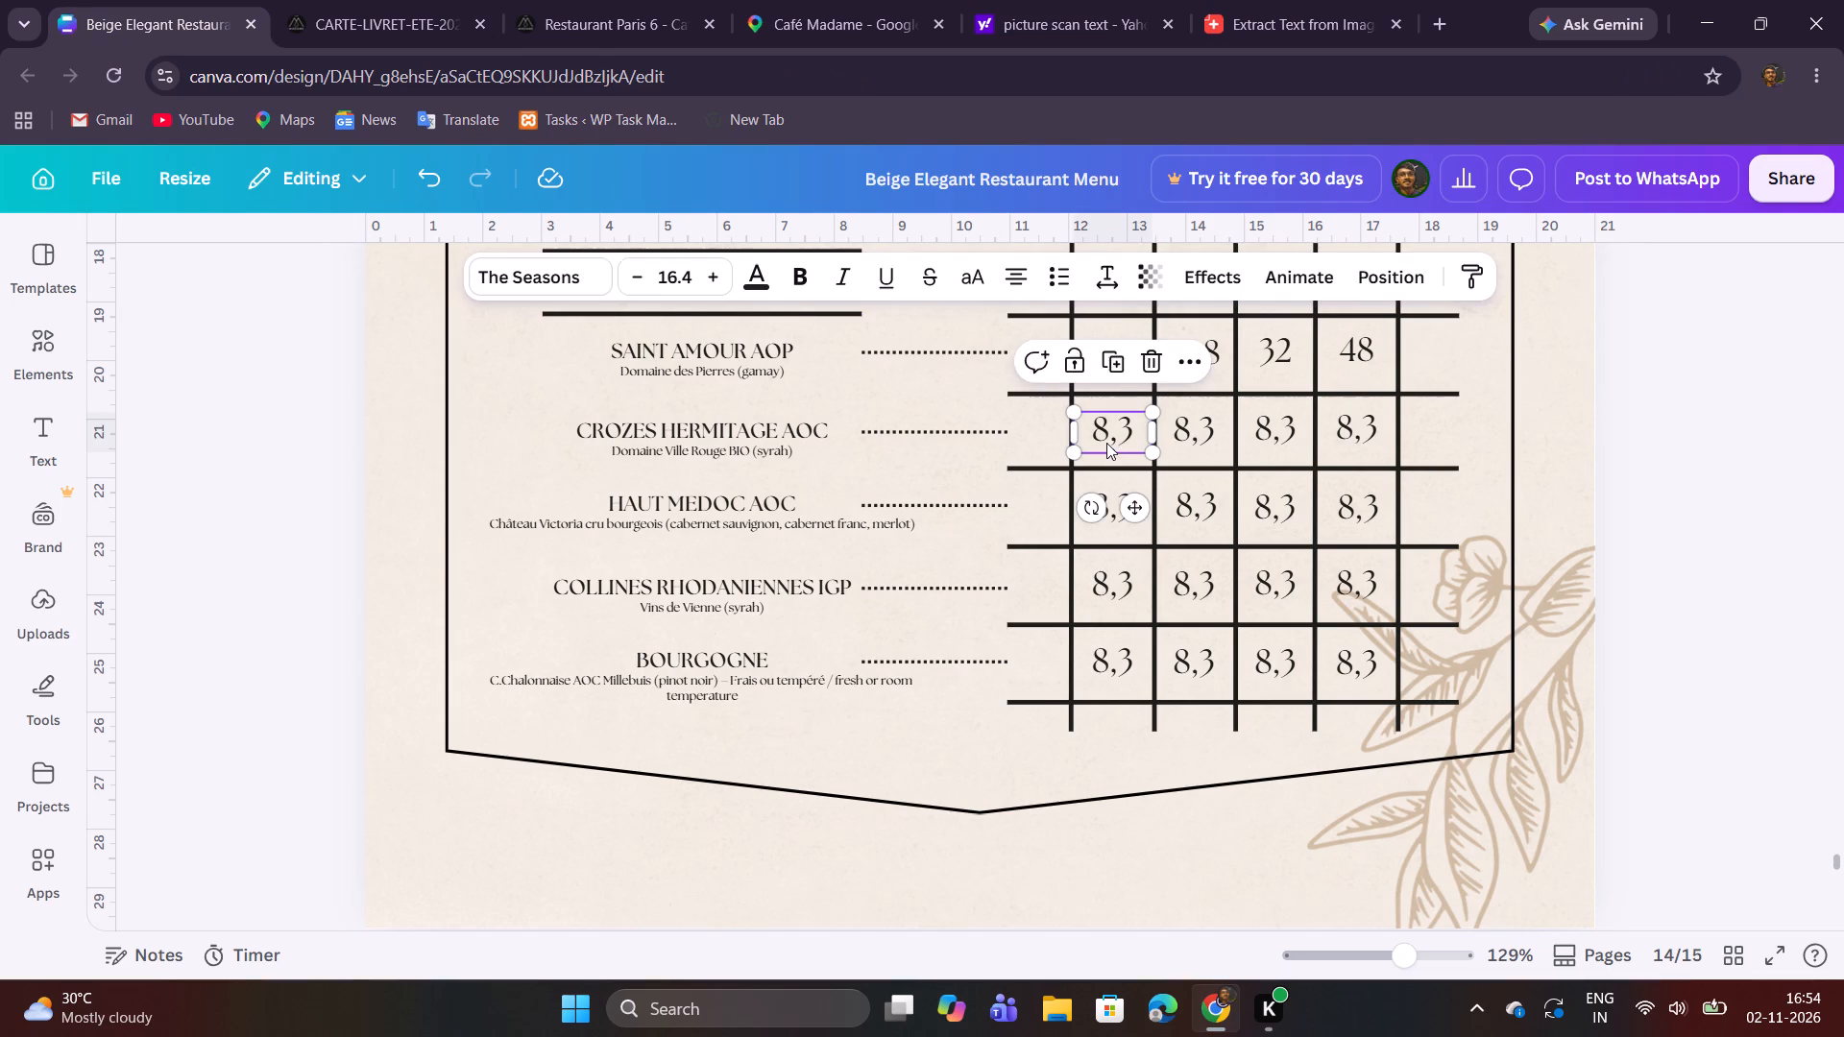
{"action": "key", "text": "ctrl+v"}
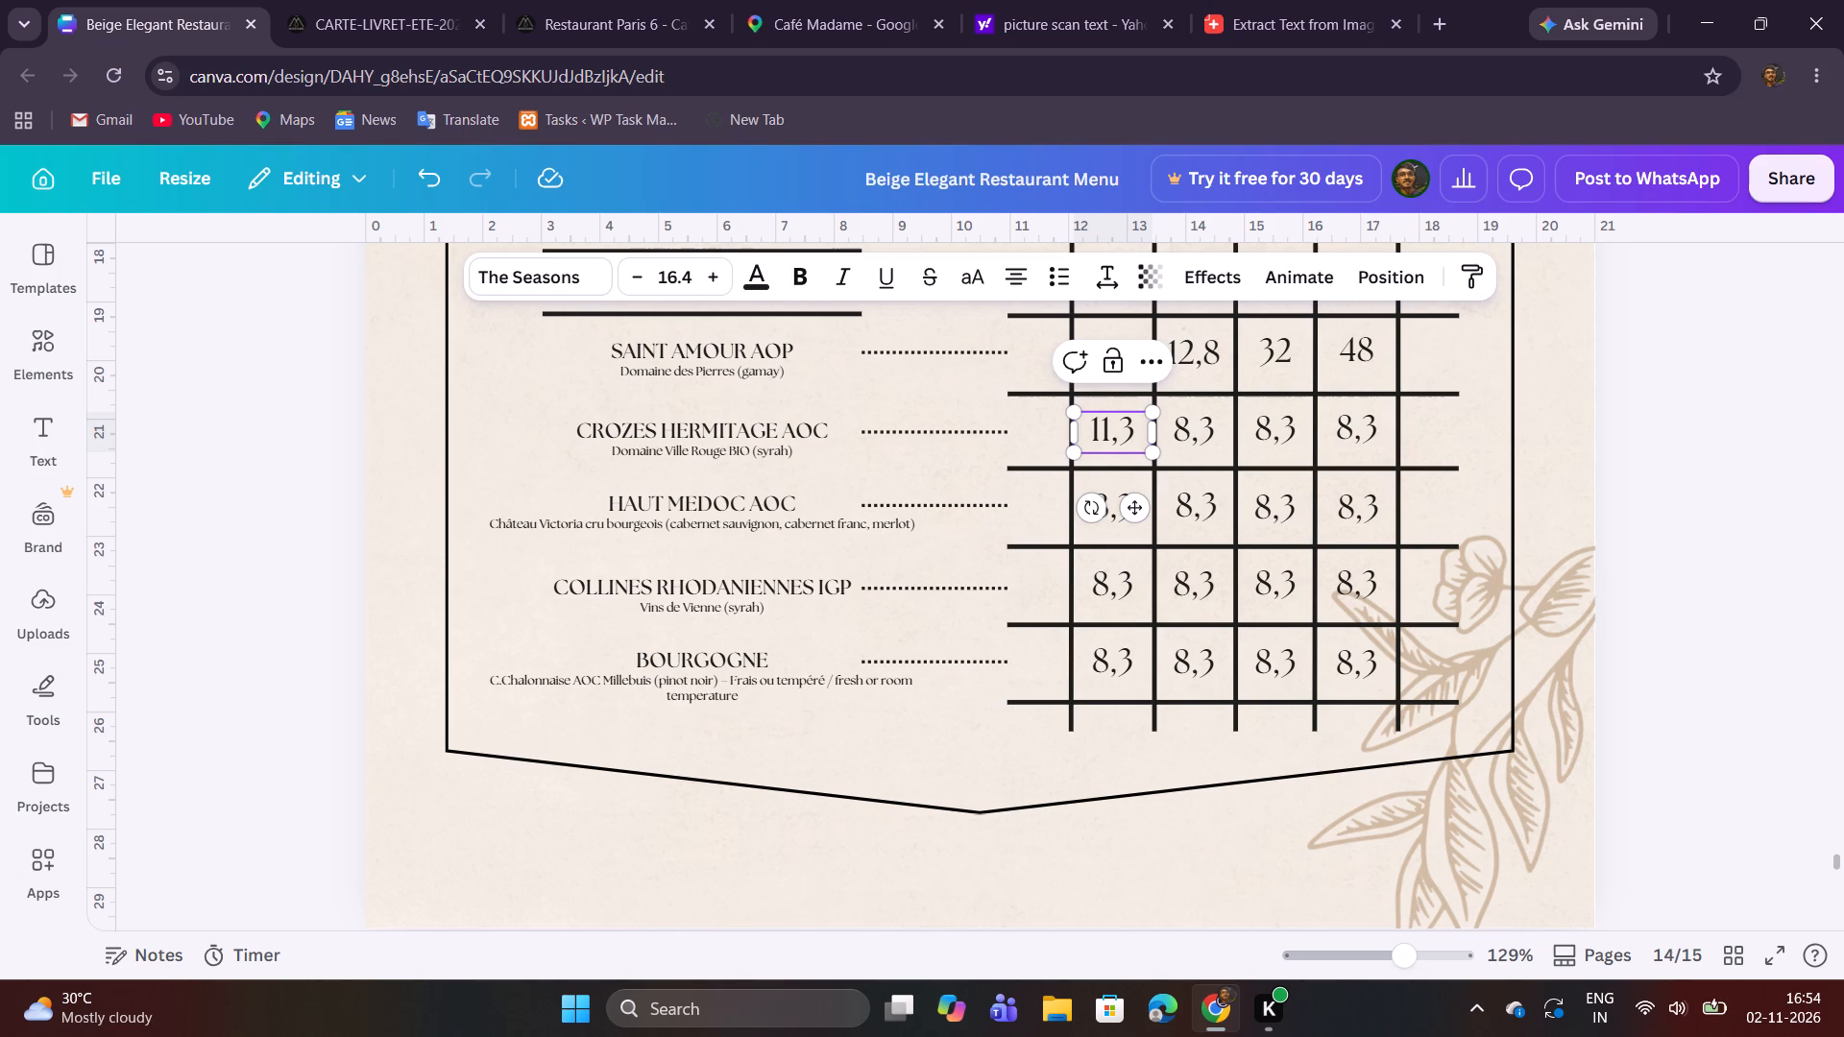
Replace the second CROZES HERMITAGE AOC placeholder in the menu with the 20cl price 17,5 copied from the PDF.
{"action": "left_click", "coordinate": [394, 40]}
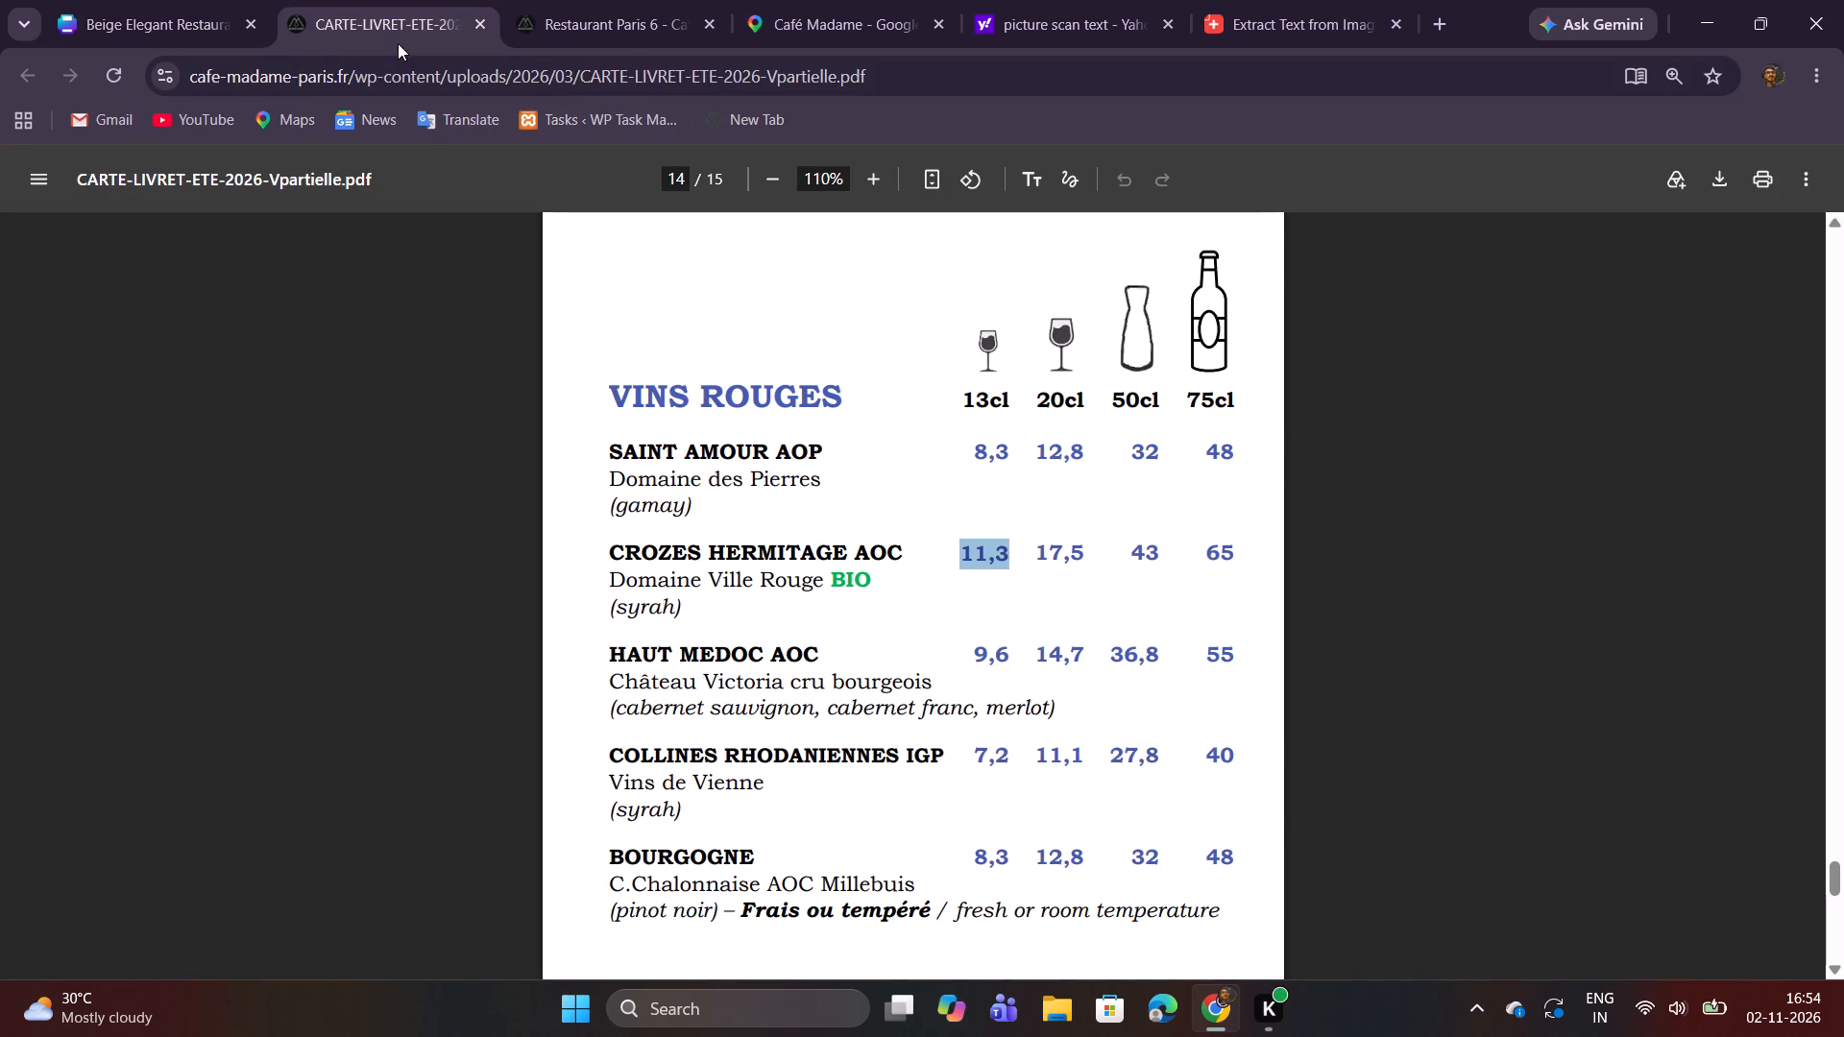
{"action": "left_click_drag", "start_coordinate": [1031, 558], "coordinate": [1075, 559]}
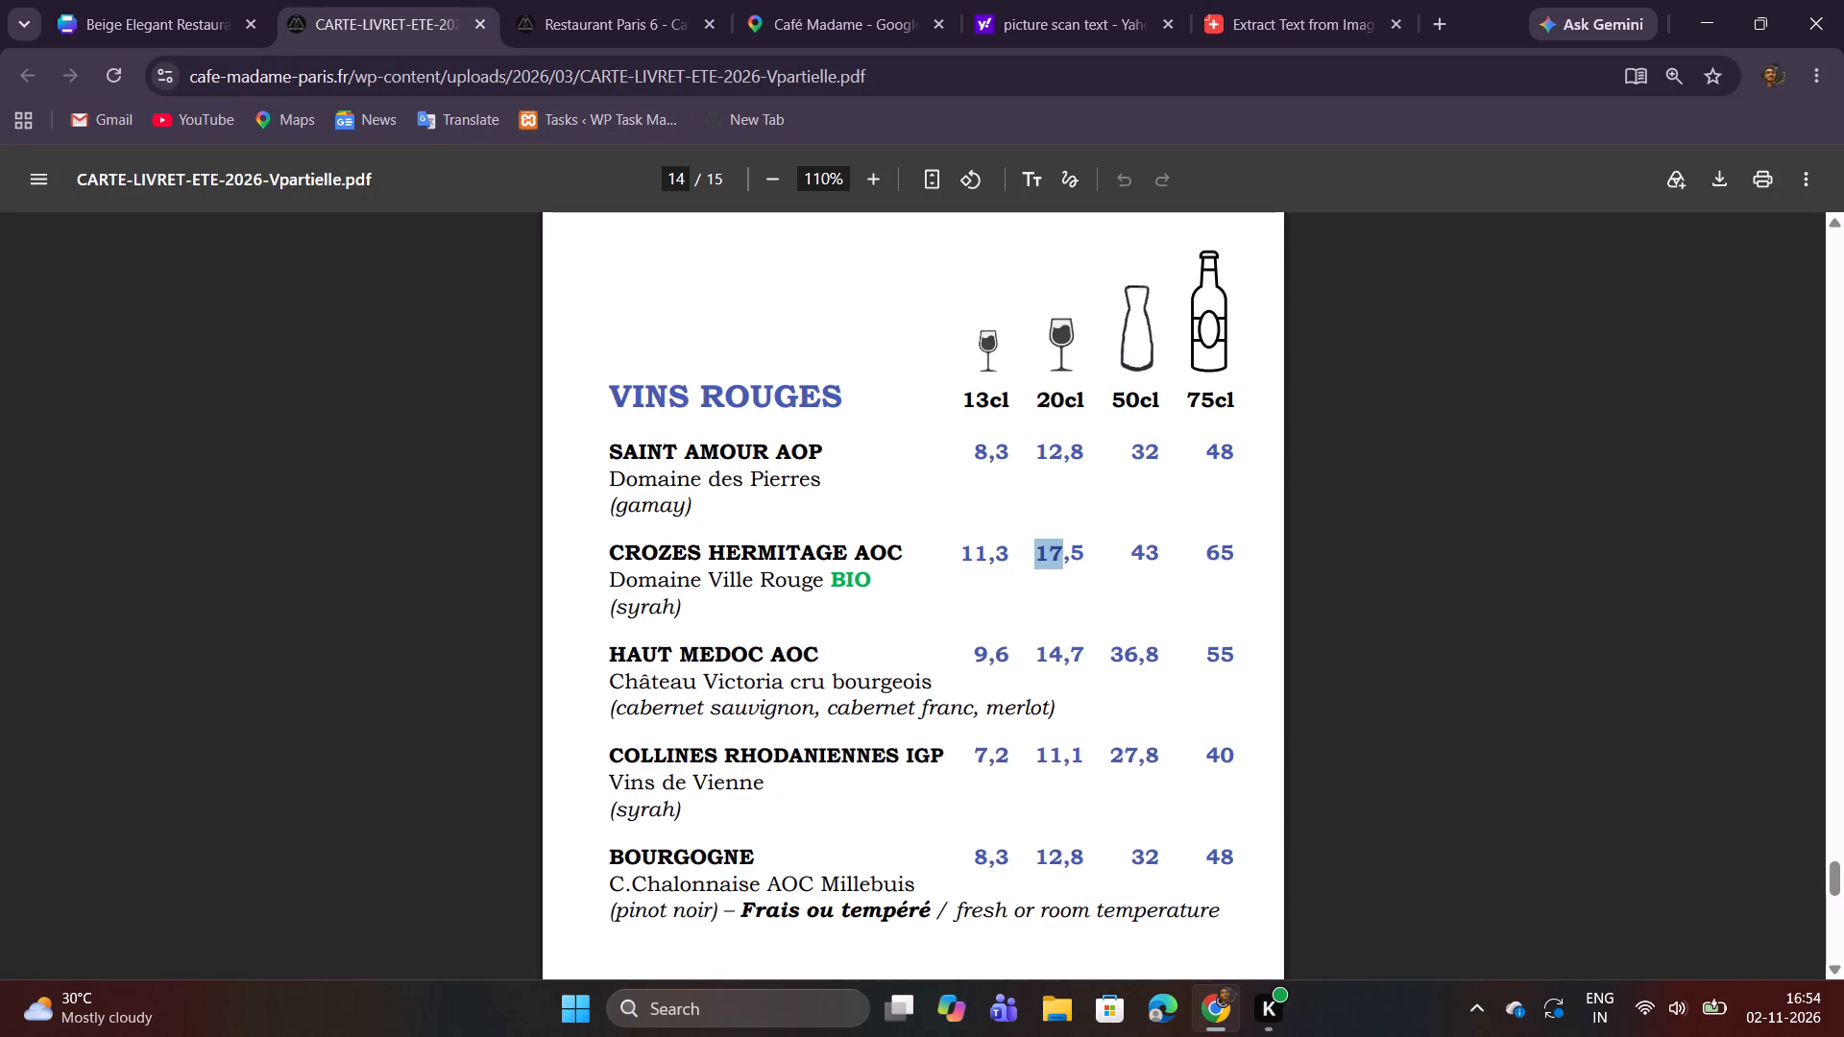
{"action": "left_click_drag", "start_coordinate": [1075, 559], "coordinate": [1082, 560]}
{"action": "key", "text": "ctrl+c"}
{"action": "left_click", "coordinate": [94, 1]}
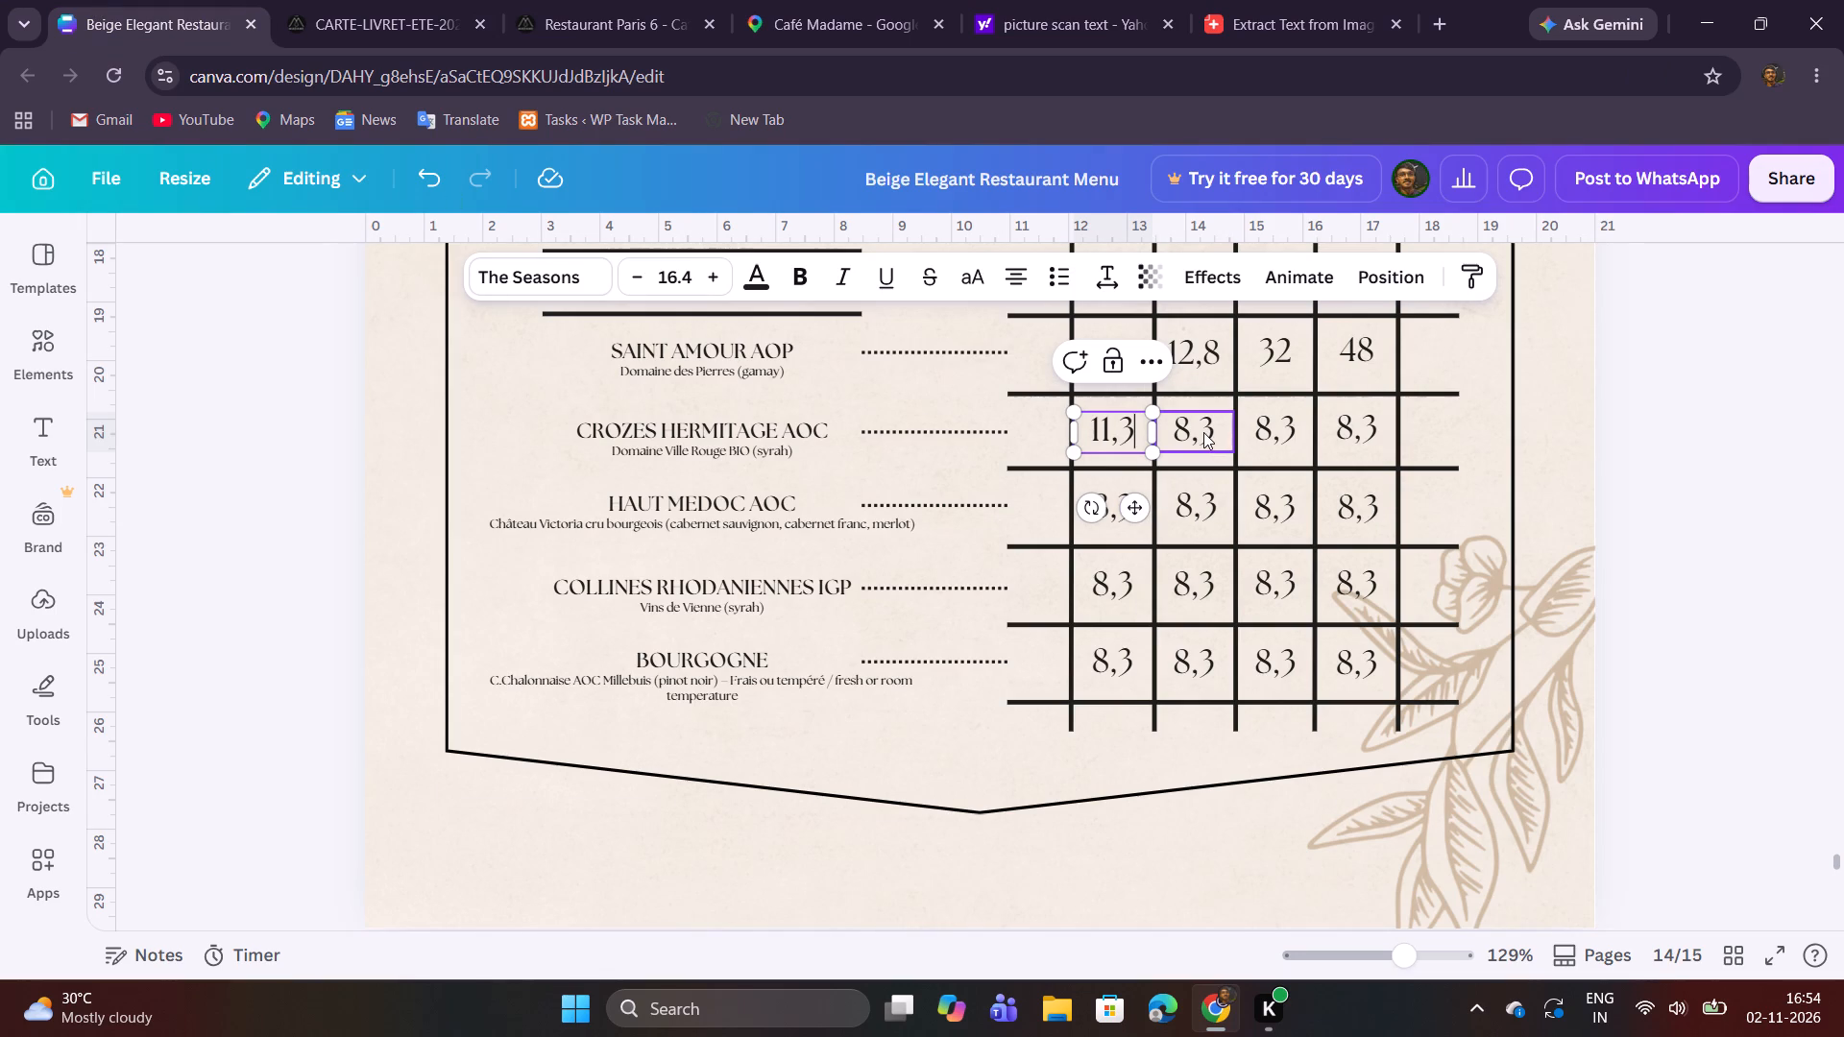
{"action": "double_click", "coordinate": [1197, 428]}
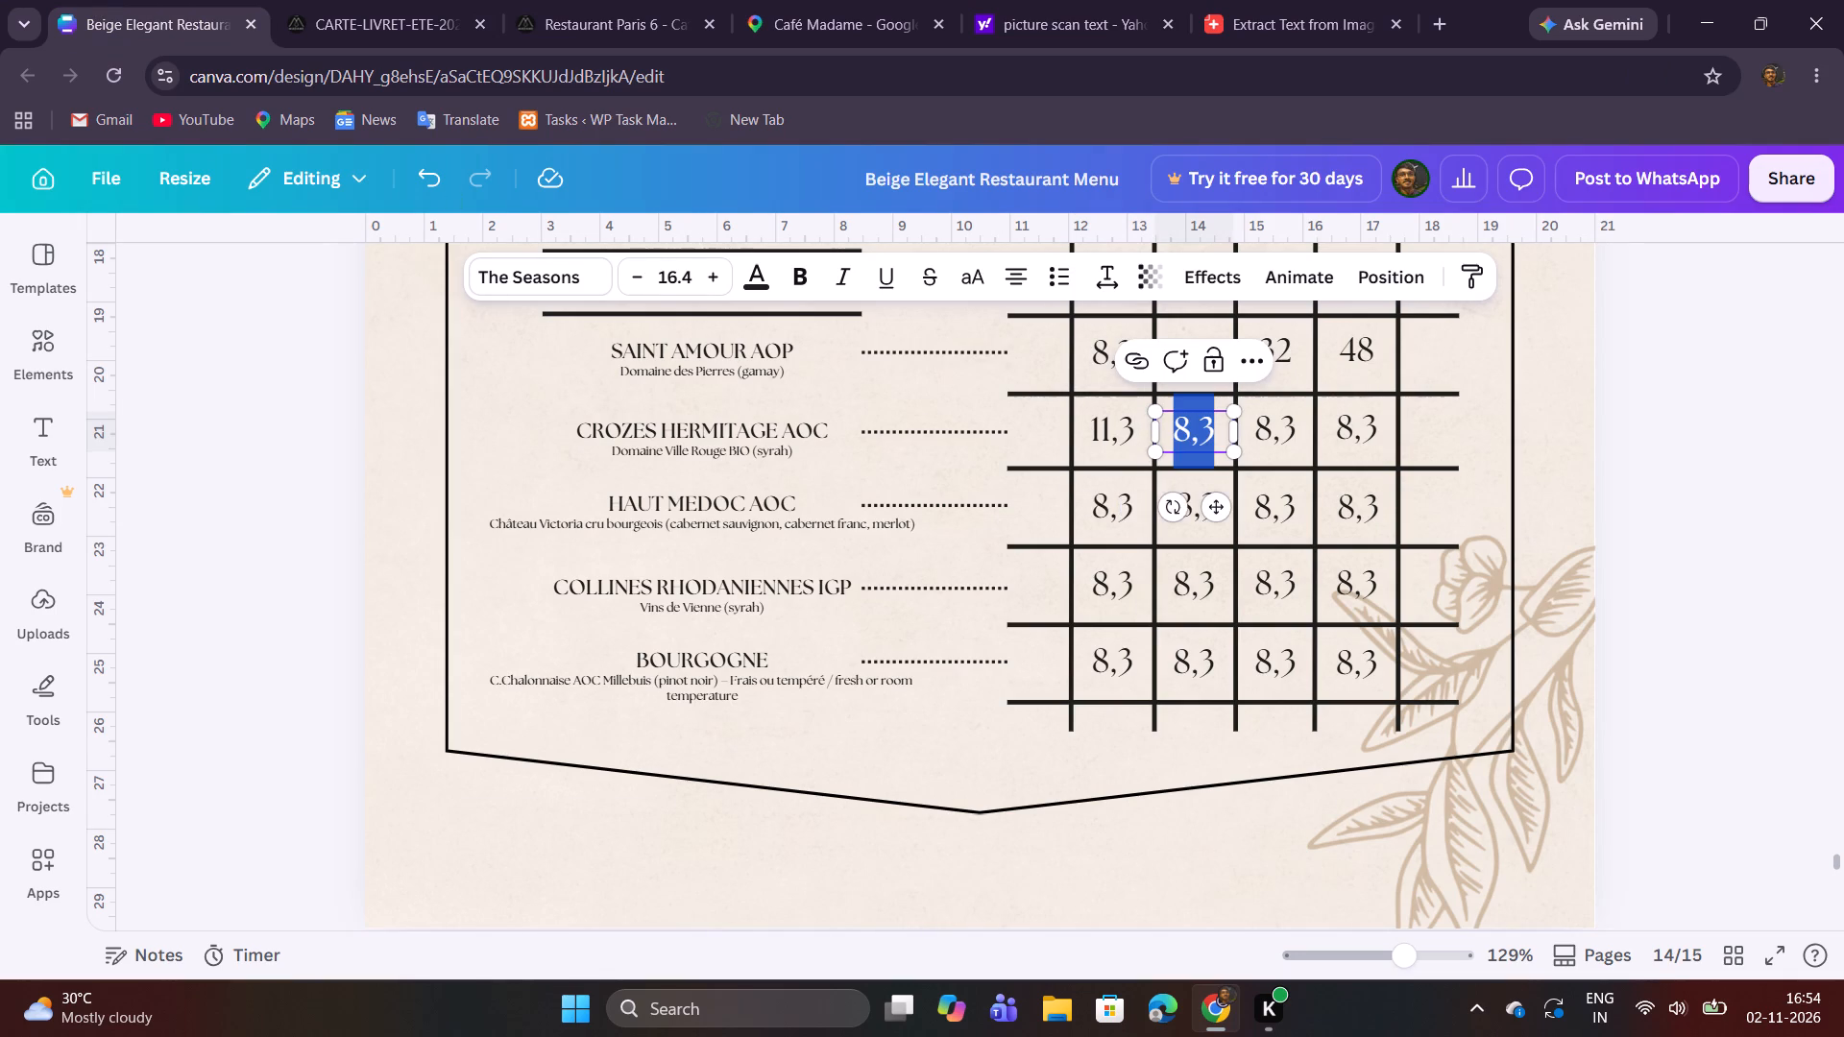
{"action": "key", "text": "ctrl+v"}
Replace the third CROZES HERMITAGE AOC placeholder in the menu with the 50cl price 43 copied from the PDF.
{"action": "left_click", "coordinate": [366, 0]}
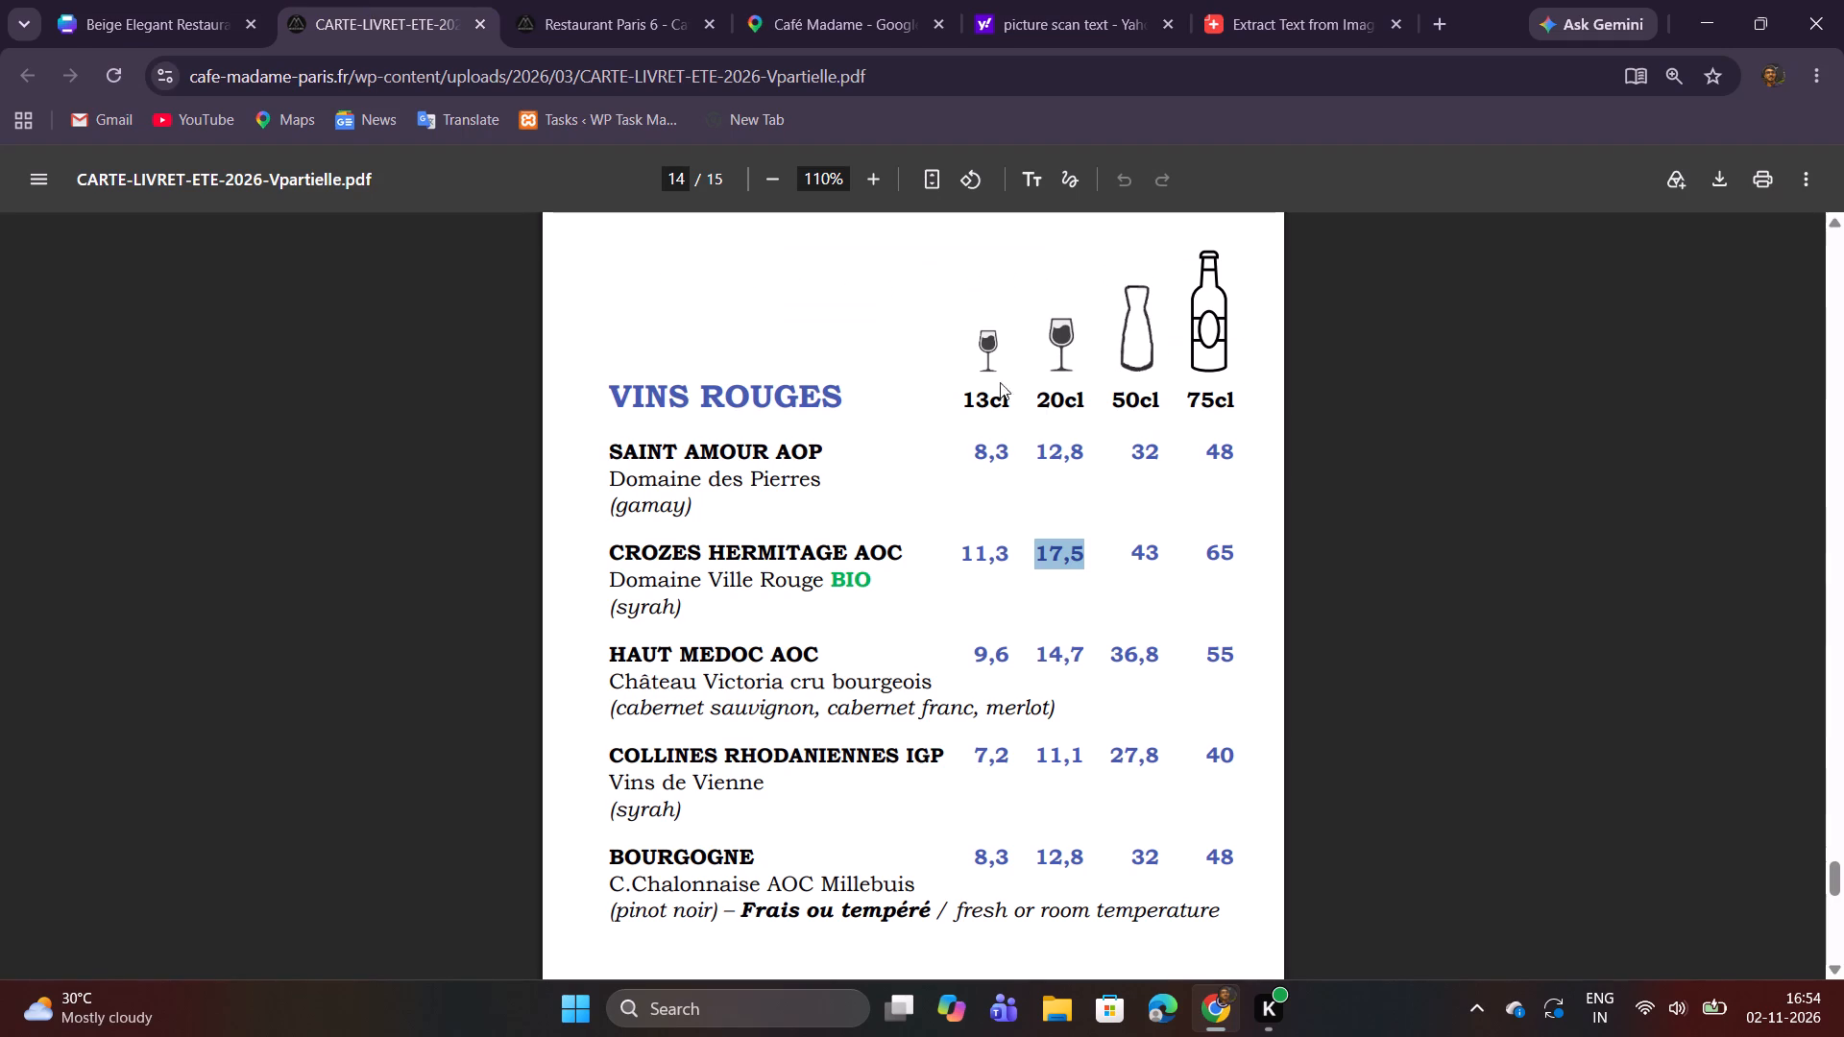
{"action": "double_click", "coordinate": [1149, 557]}
{"action": "key", "text": "ctrl+c"}
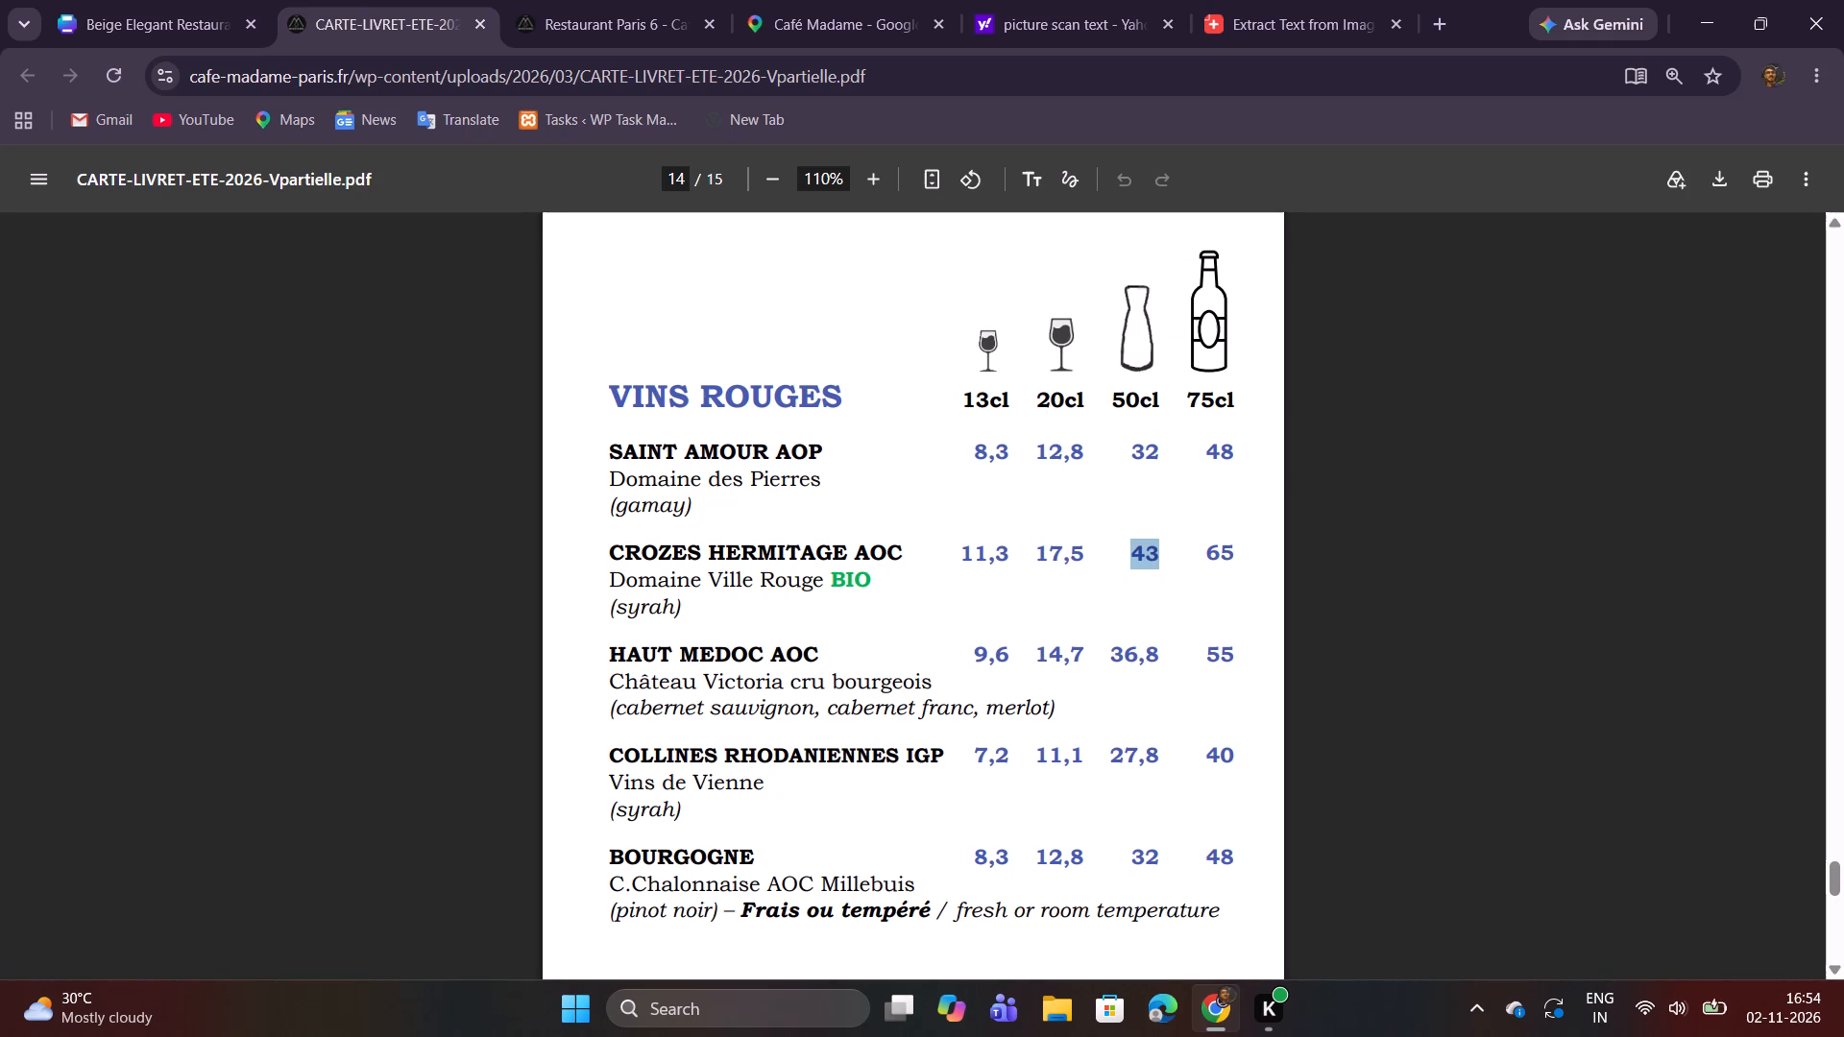
{"action": "left_click", "coordinate": [89, 0]}
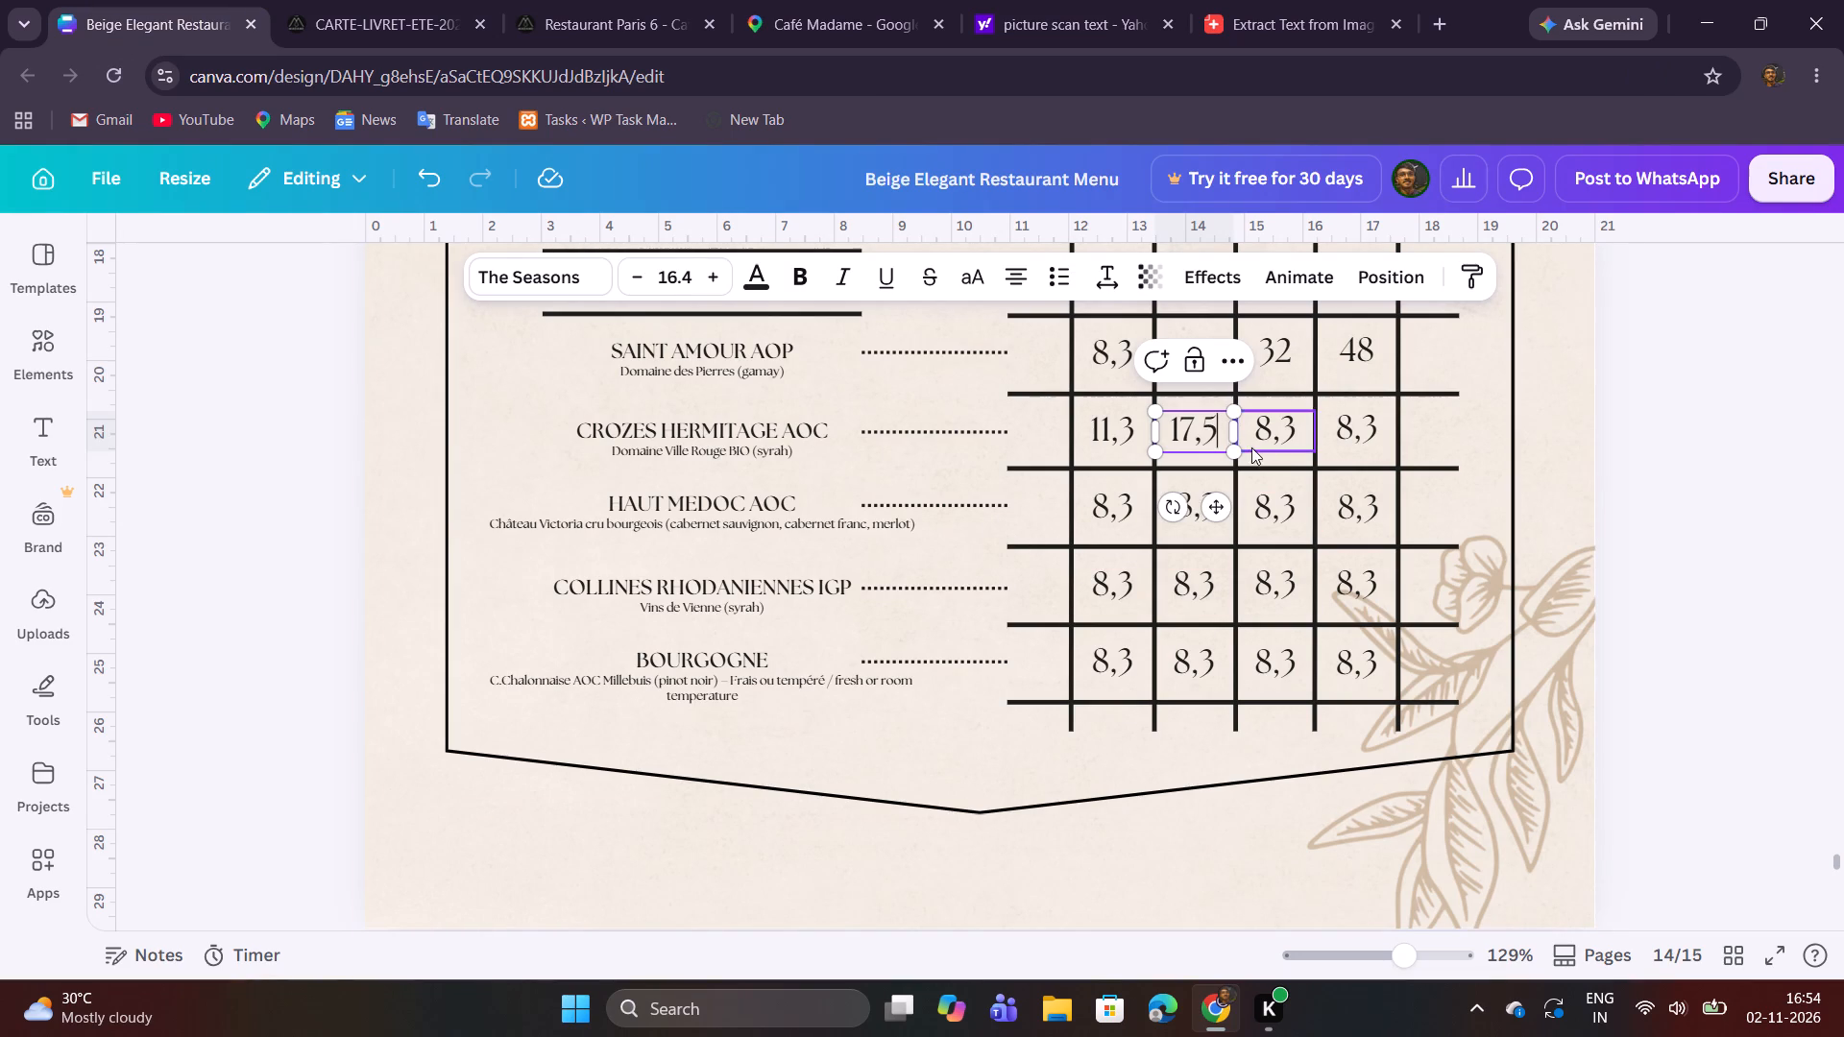
{"action": "double_click", "coordinate": [1253, 444]}
{"action": "key", "text": "ctrl+v"}
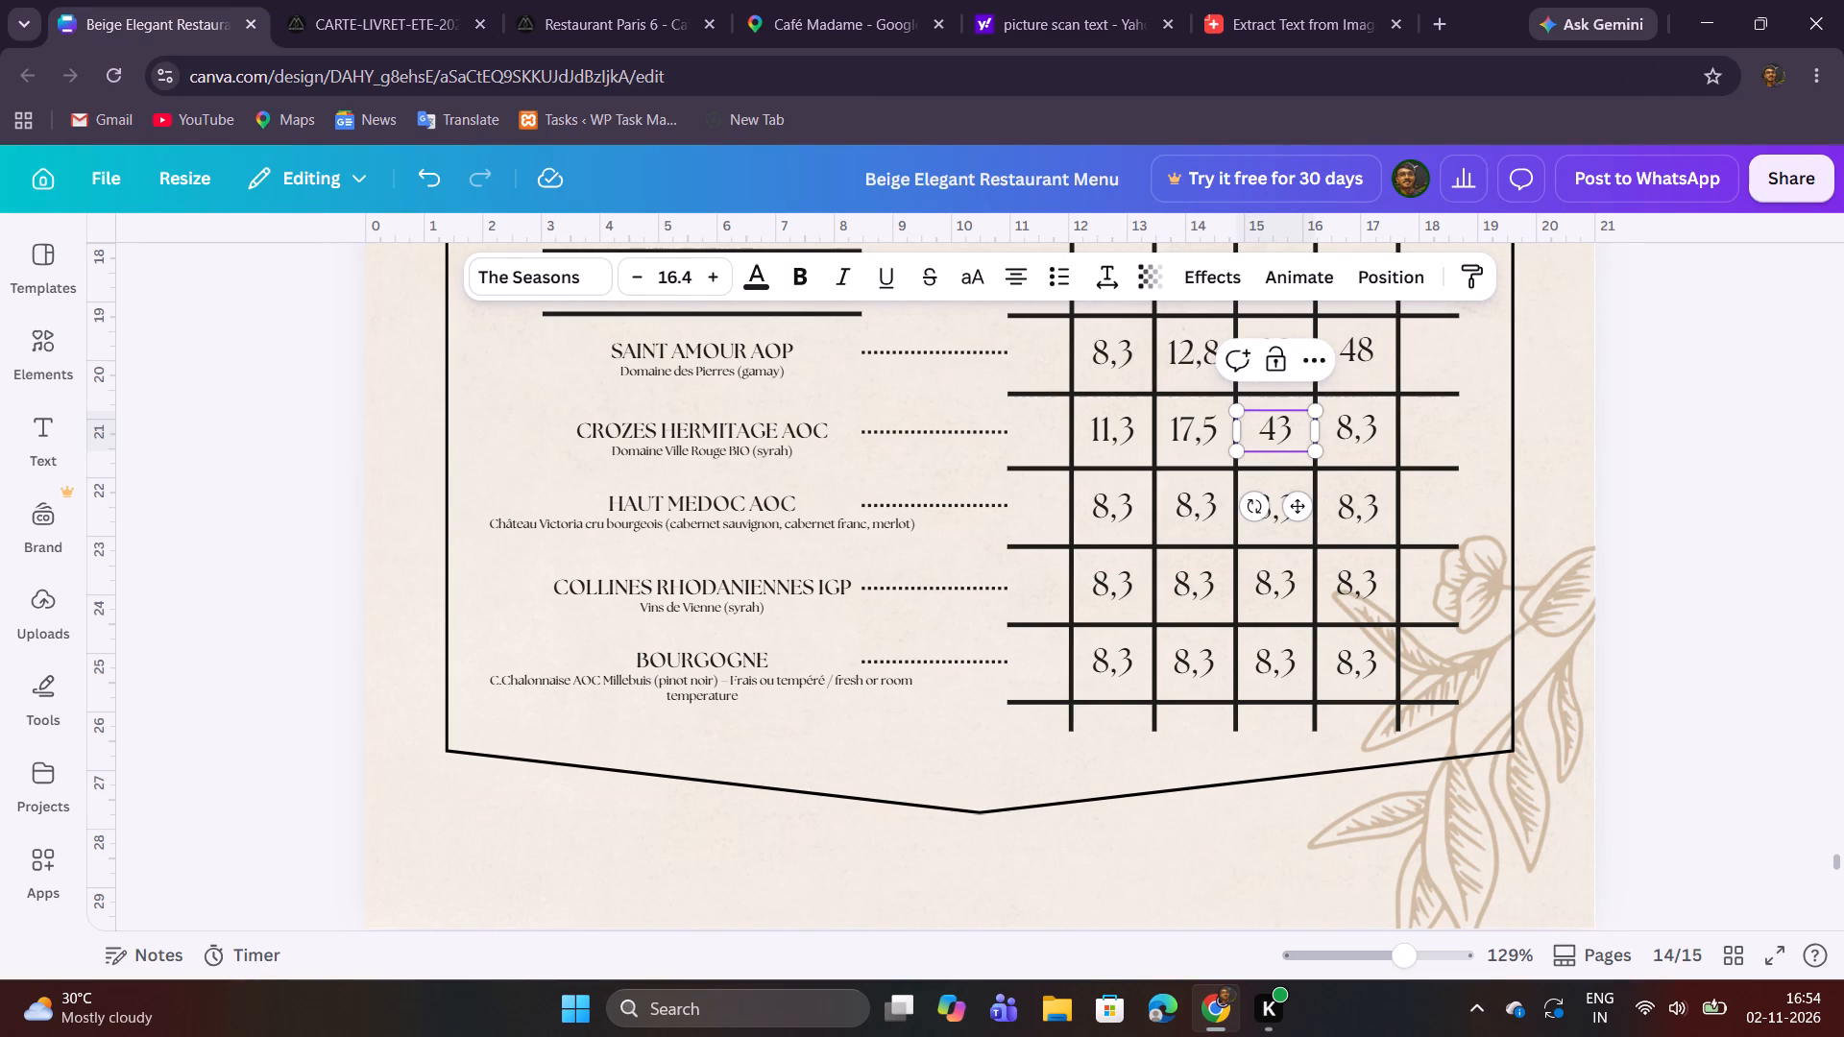
Replace the fourth CROZES HERMITAGE AOC placeholder in the menu with the 75cl price 65 copied from the PDF.
{"action": "left_click", "coordinate": [380, 27]}
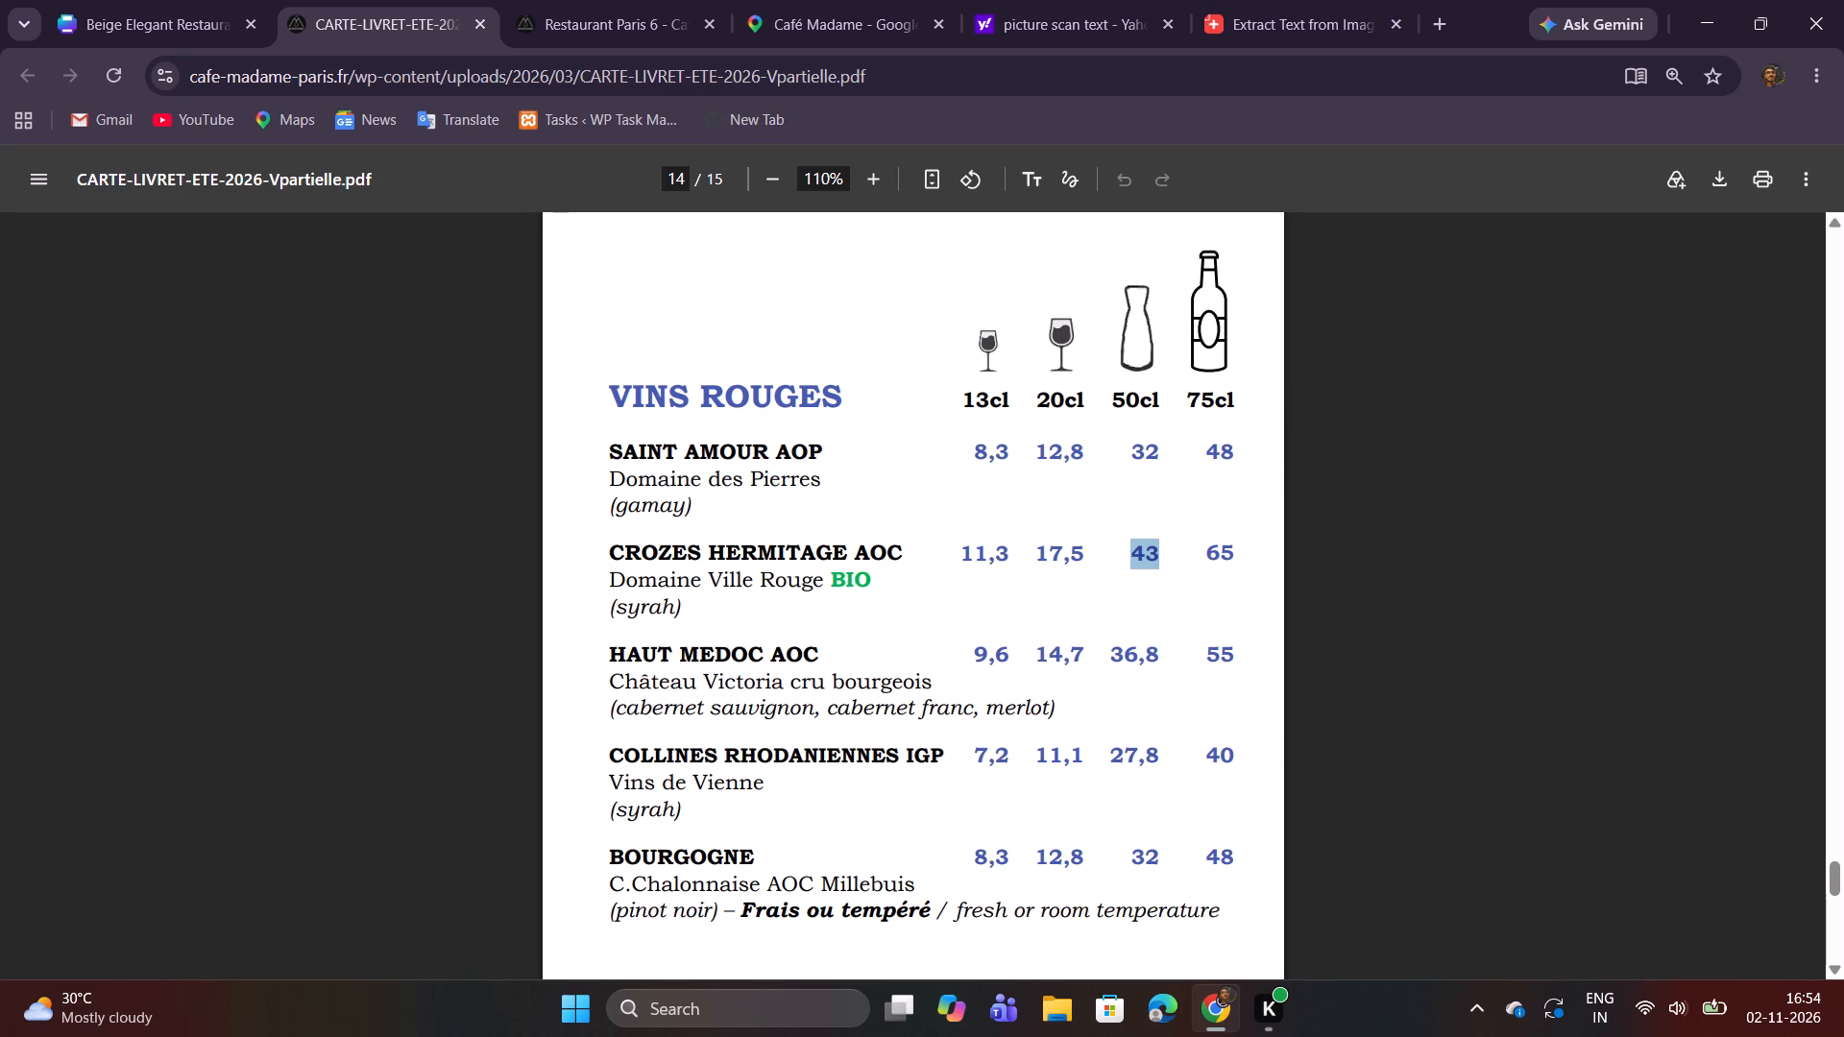
{"action": "double_click", "coordinate": [1229, 552]}
{"action": "key", "text": "ctrl+c"}
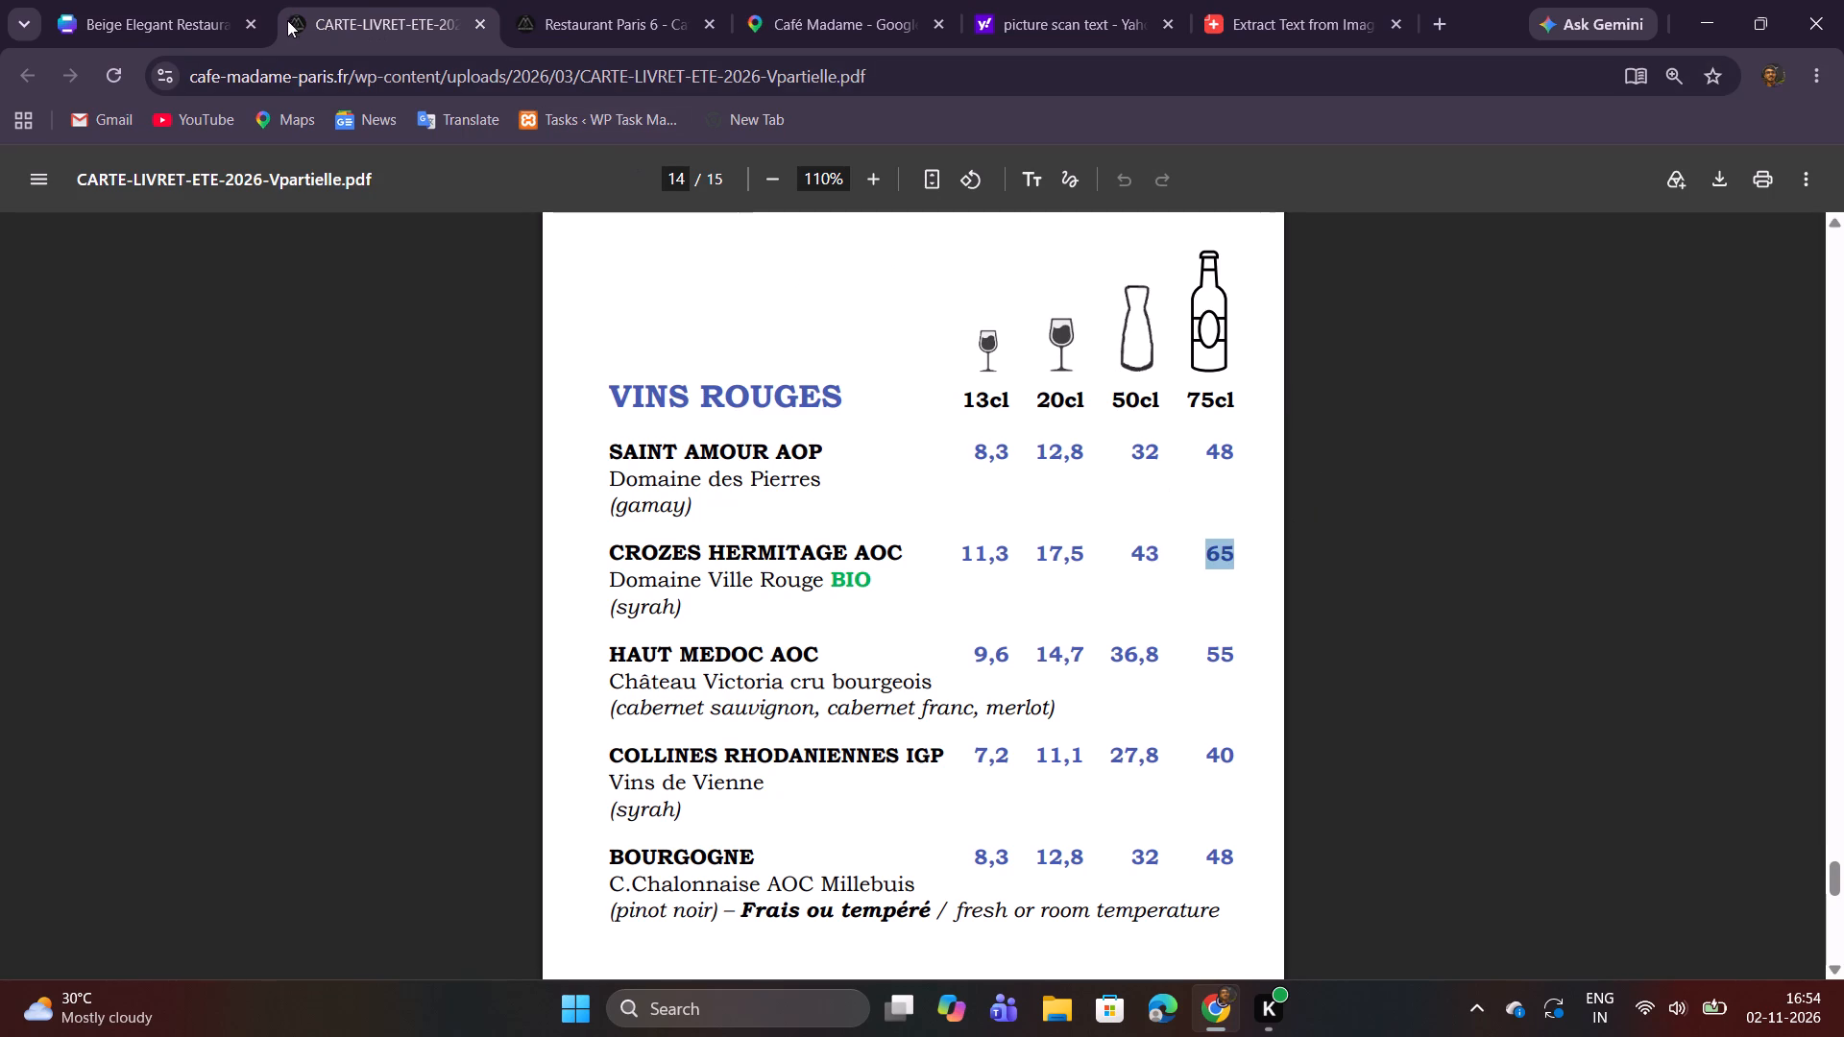
{"action": "left_click", "coordinate": [160, 18]}
{"action": "double_click", "coordinate": [1342, 423]}
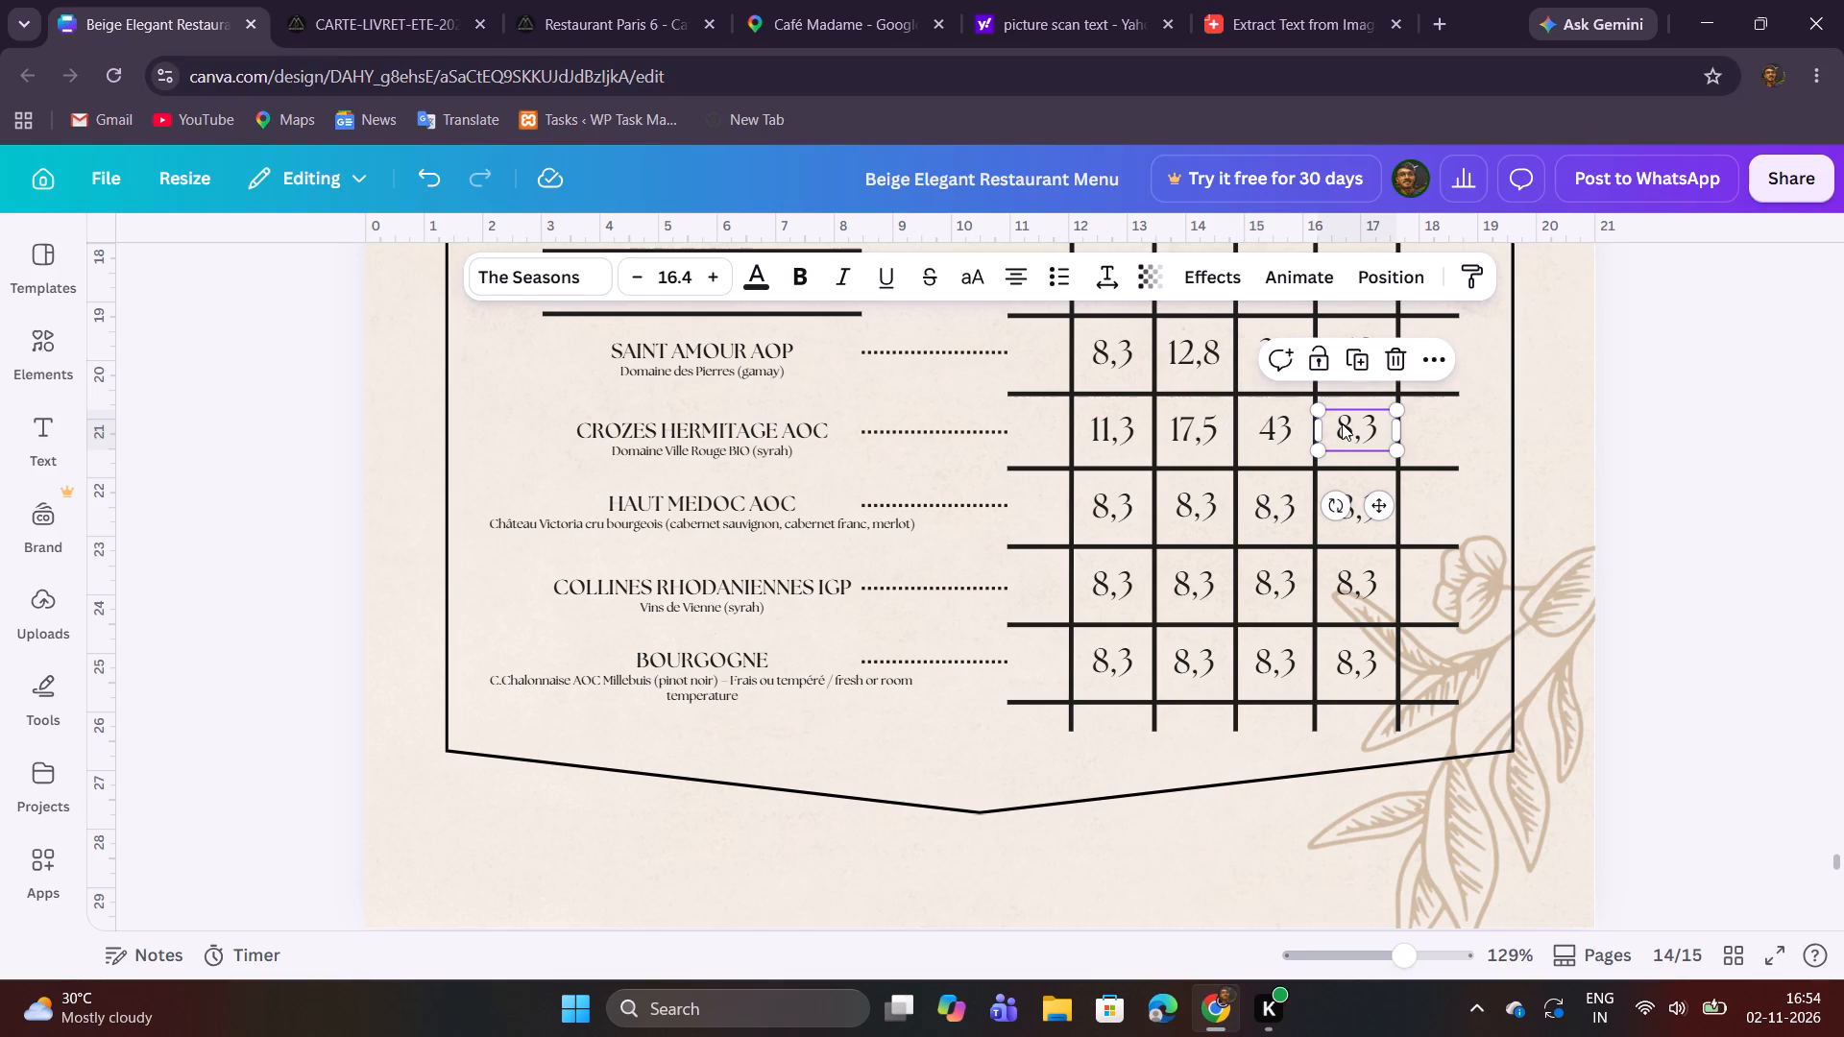
{"action": "key", "text": "ctrl+v"}
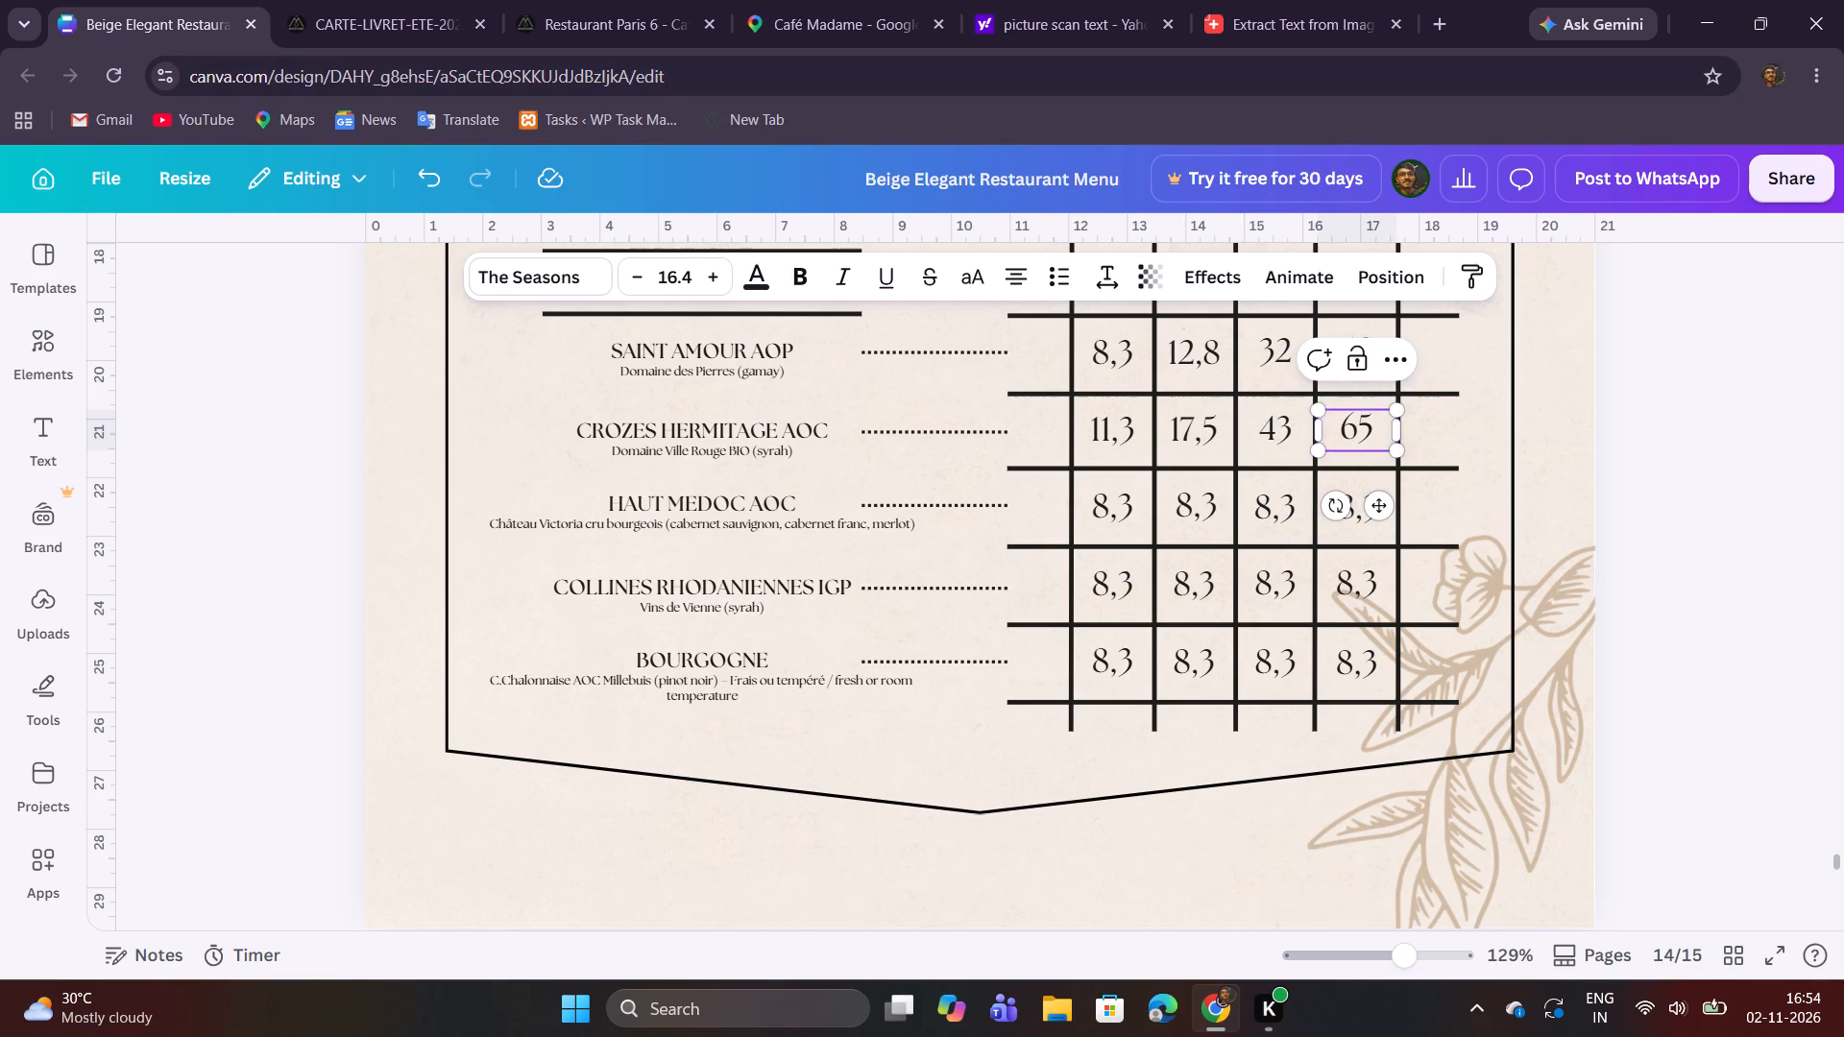
{"action": "left_click", "coordinate": [1660, 426]}
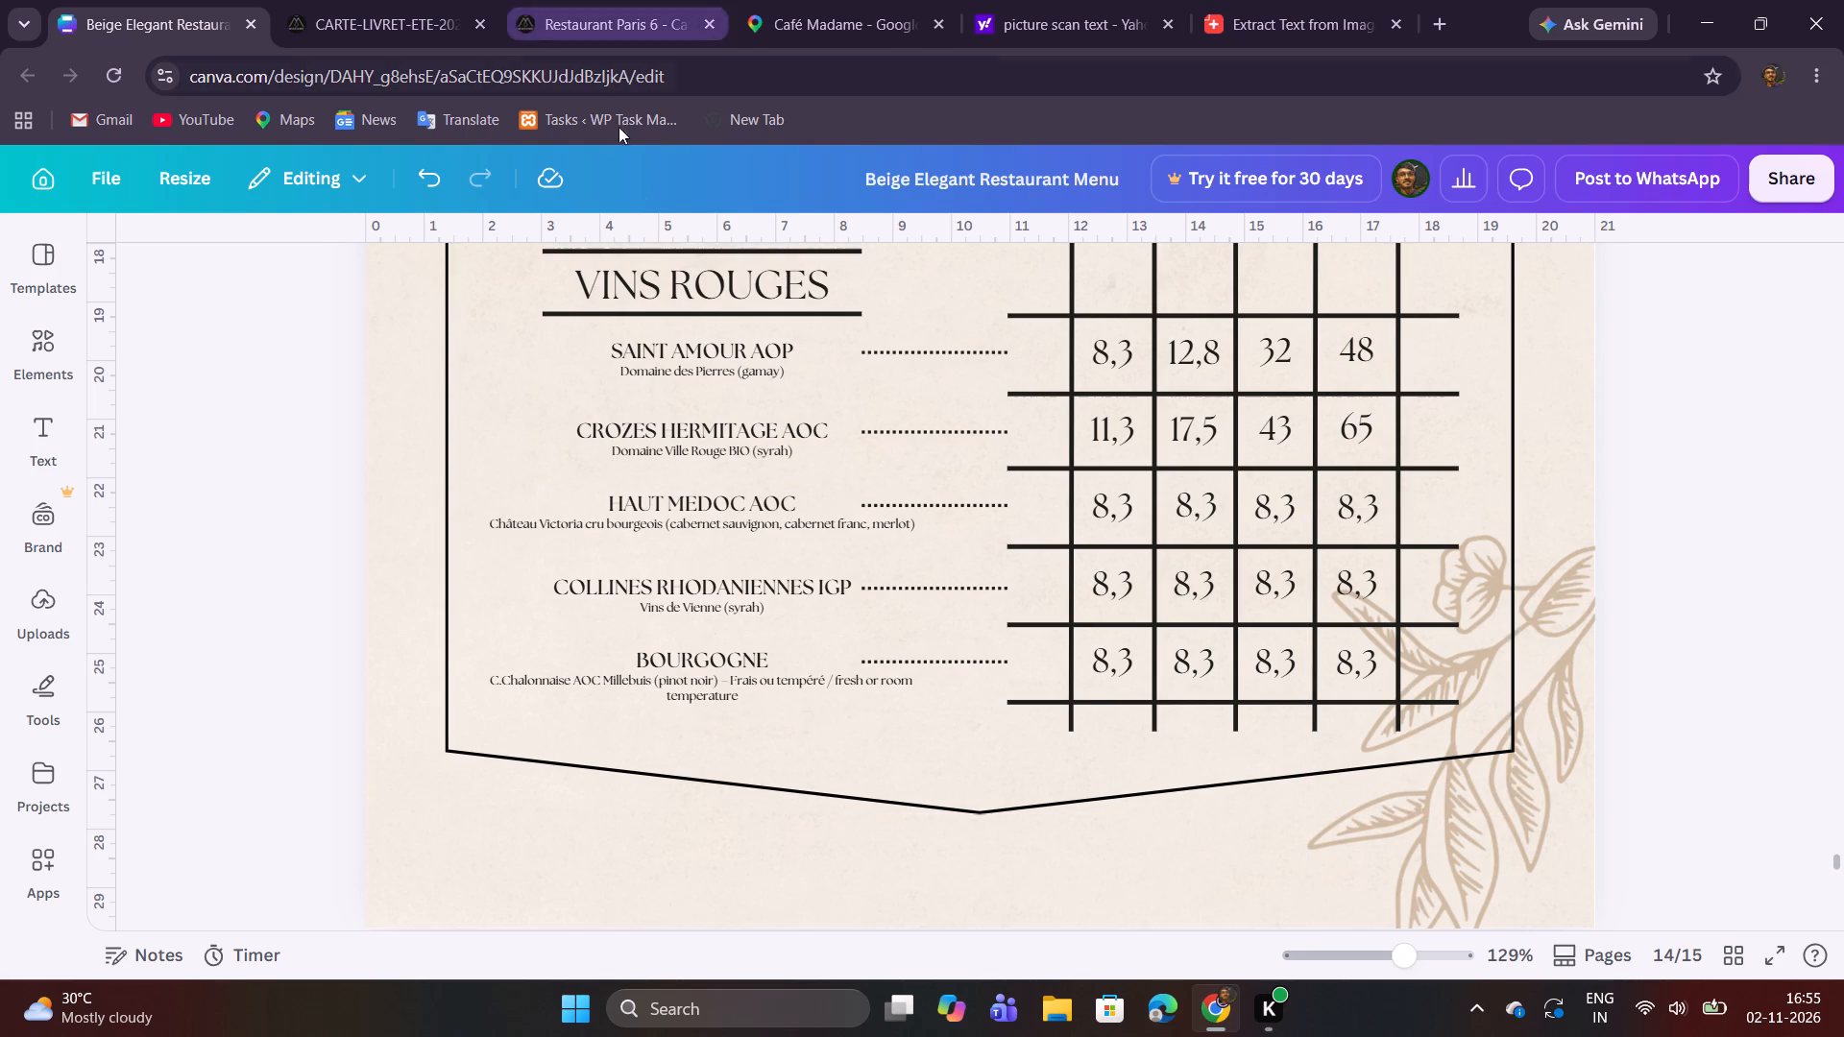
Replace the first HAUT MEDOC AOC placeholder in the menu with the 13cl price 9,6 copied from the PDF.
{"action": "scroll", "coordinate": [1244, 481], "scroll_direction": "up", "scroll_amount": 2}
{"action": "scroll", "coordinate": [1246, 478], "scroll_direction": "down", "scroll_amount": 1}
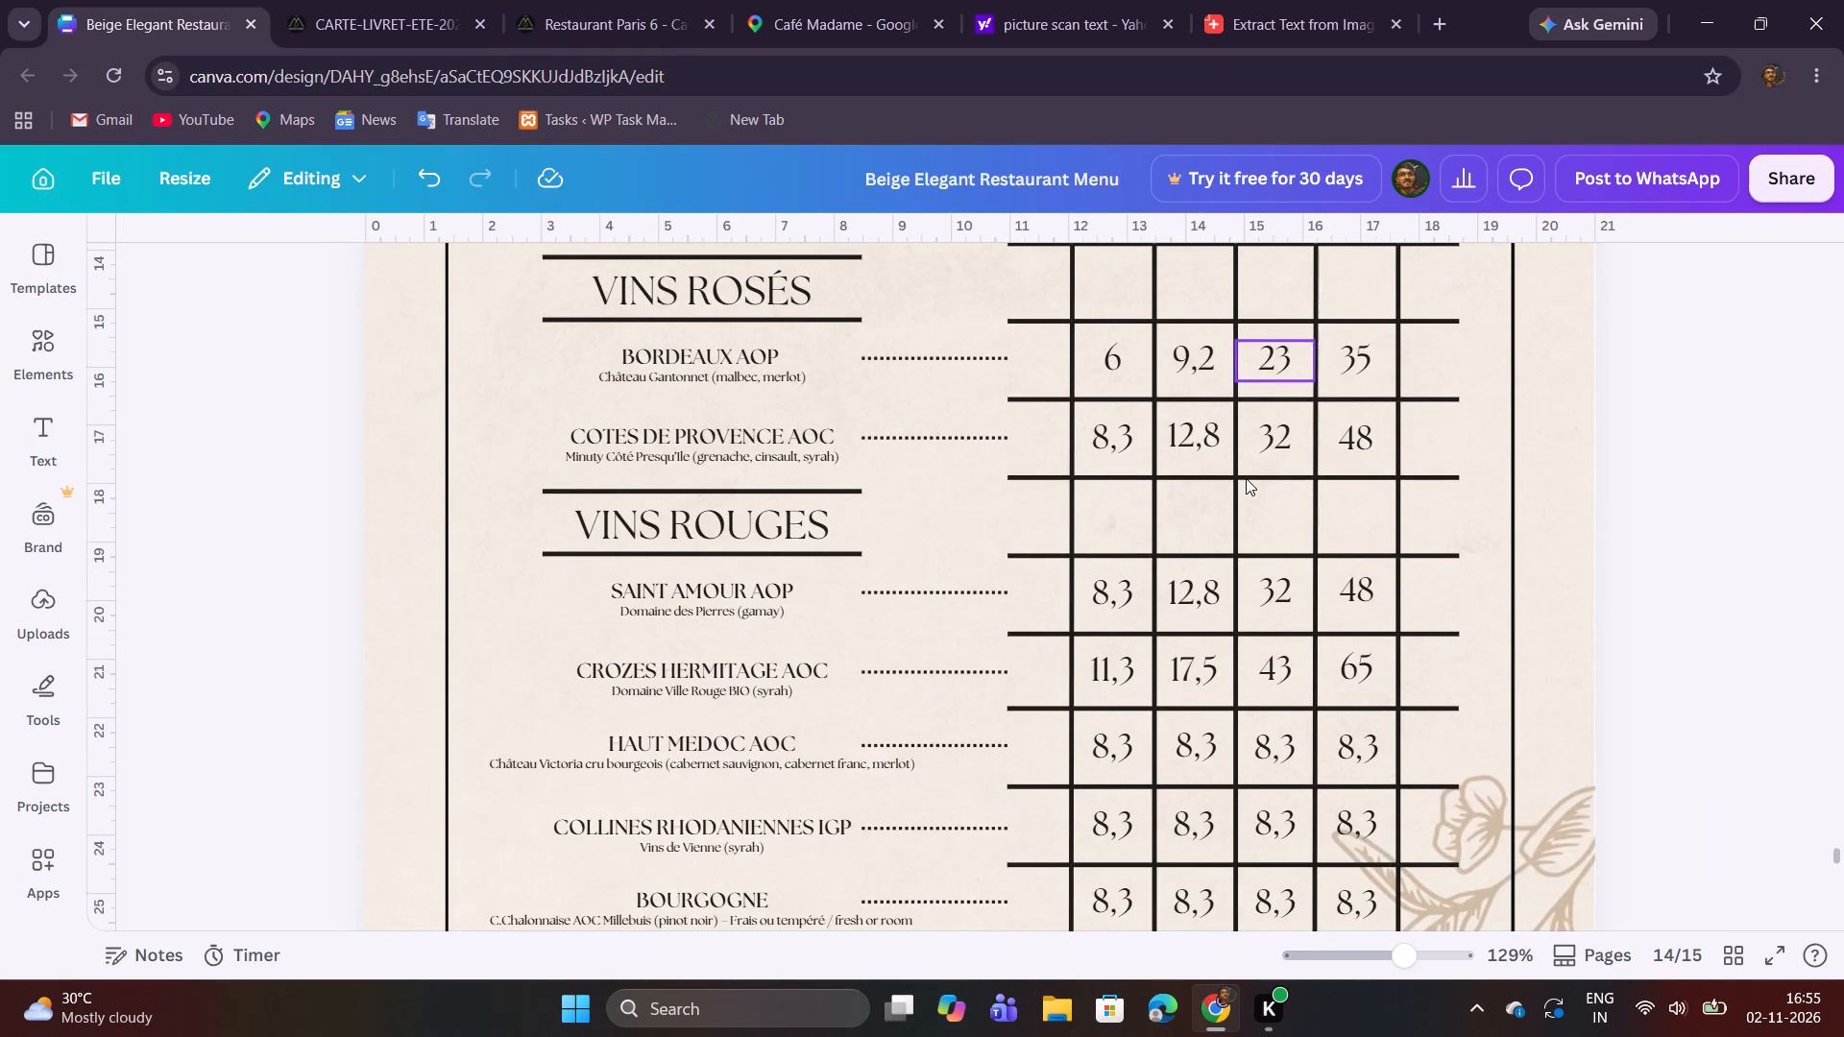
{"action": "scroll", "coordinate": [1246, 478], "scroll_direction": "down", "scroll_amount": 1}
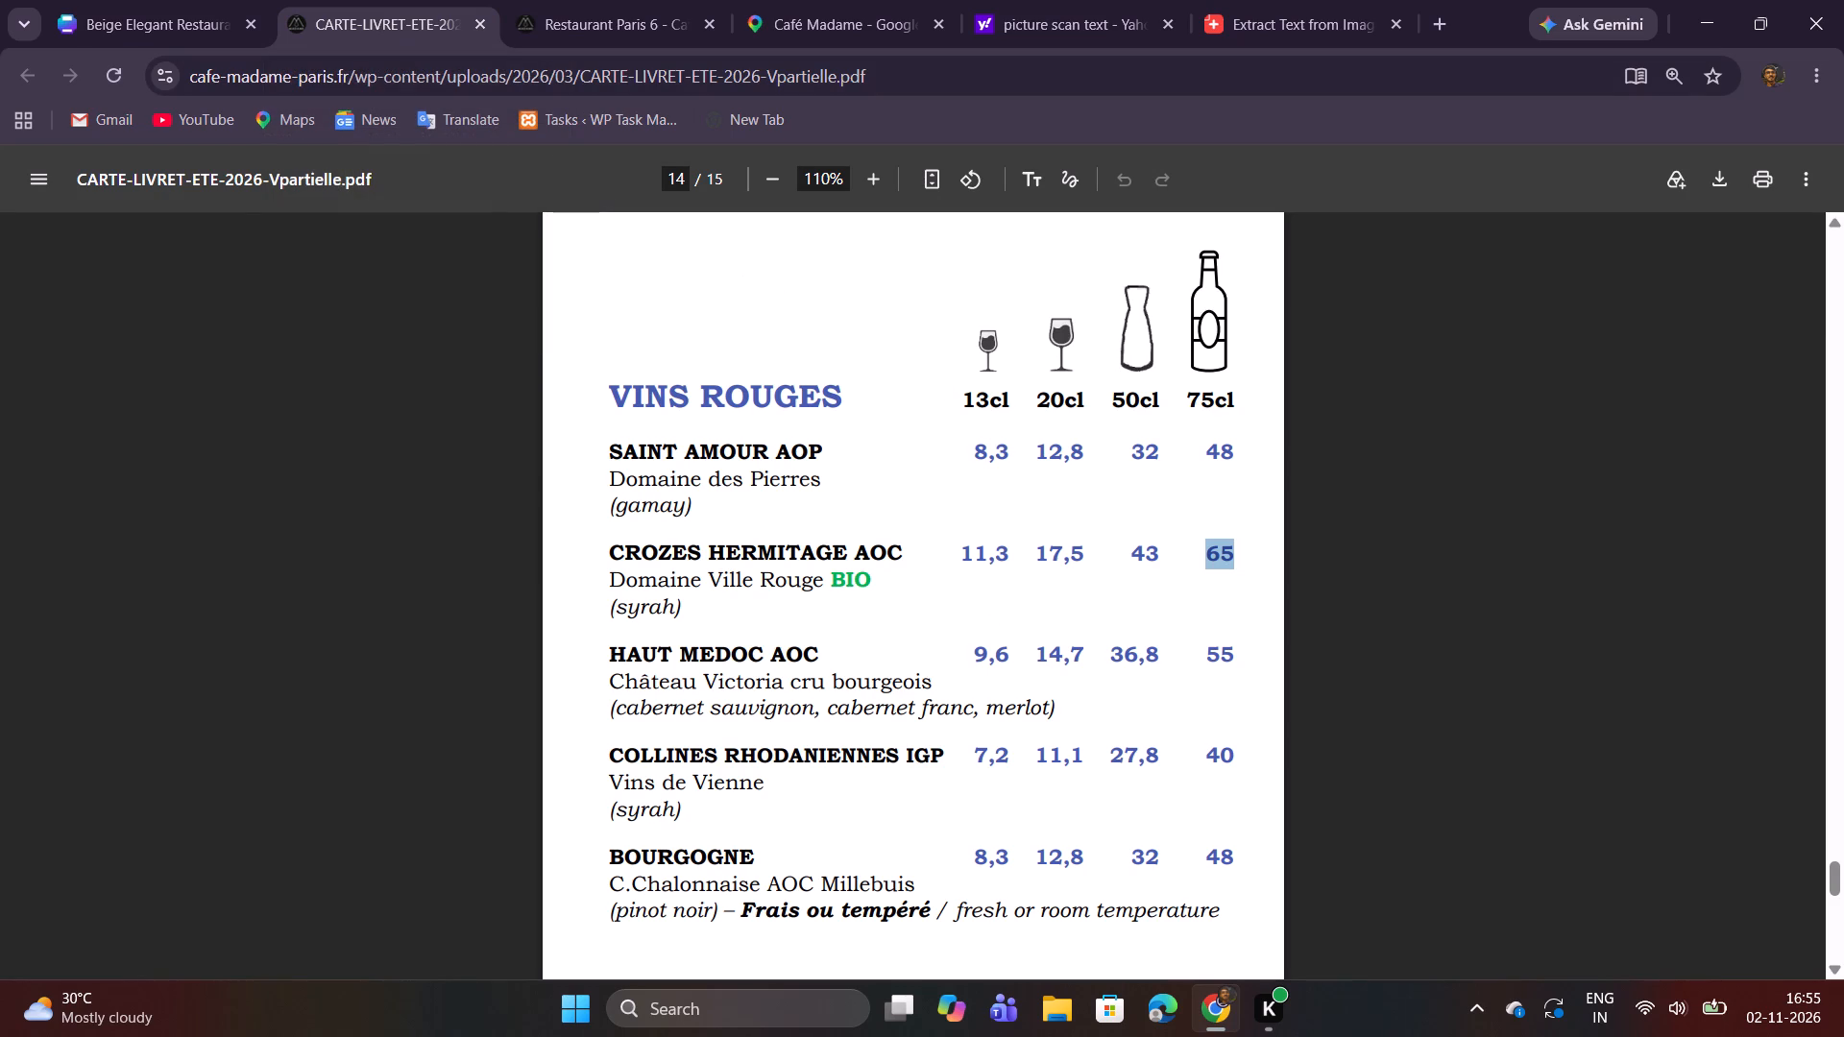
{"action": "left_click_drag", "start_coordinate": [979, 660], "coordinate": [1013, 657]}
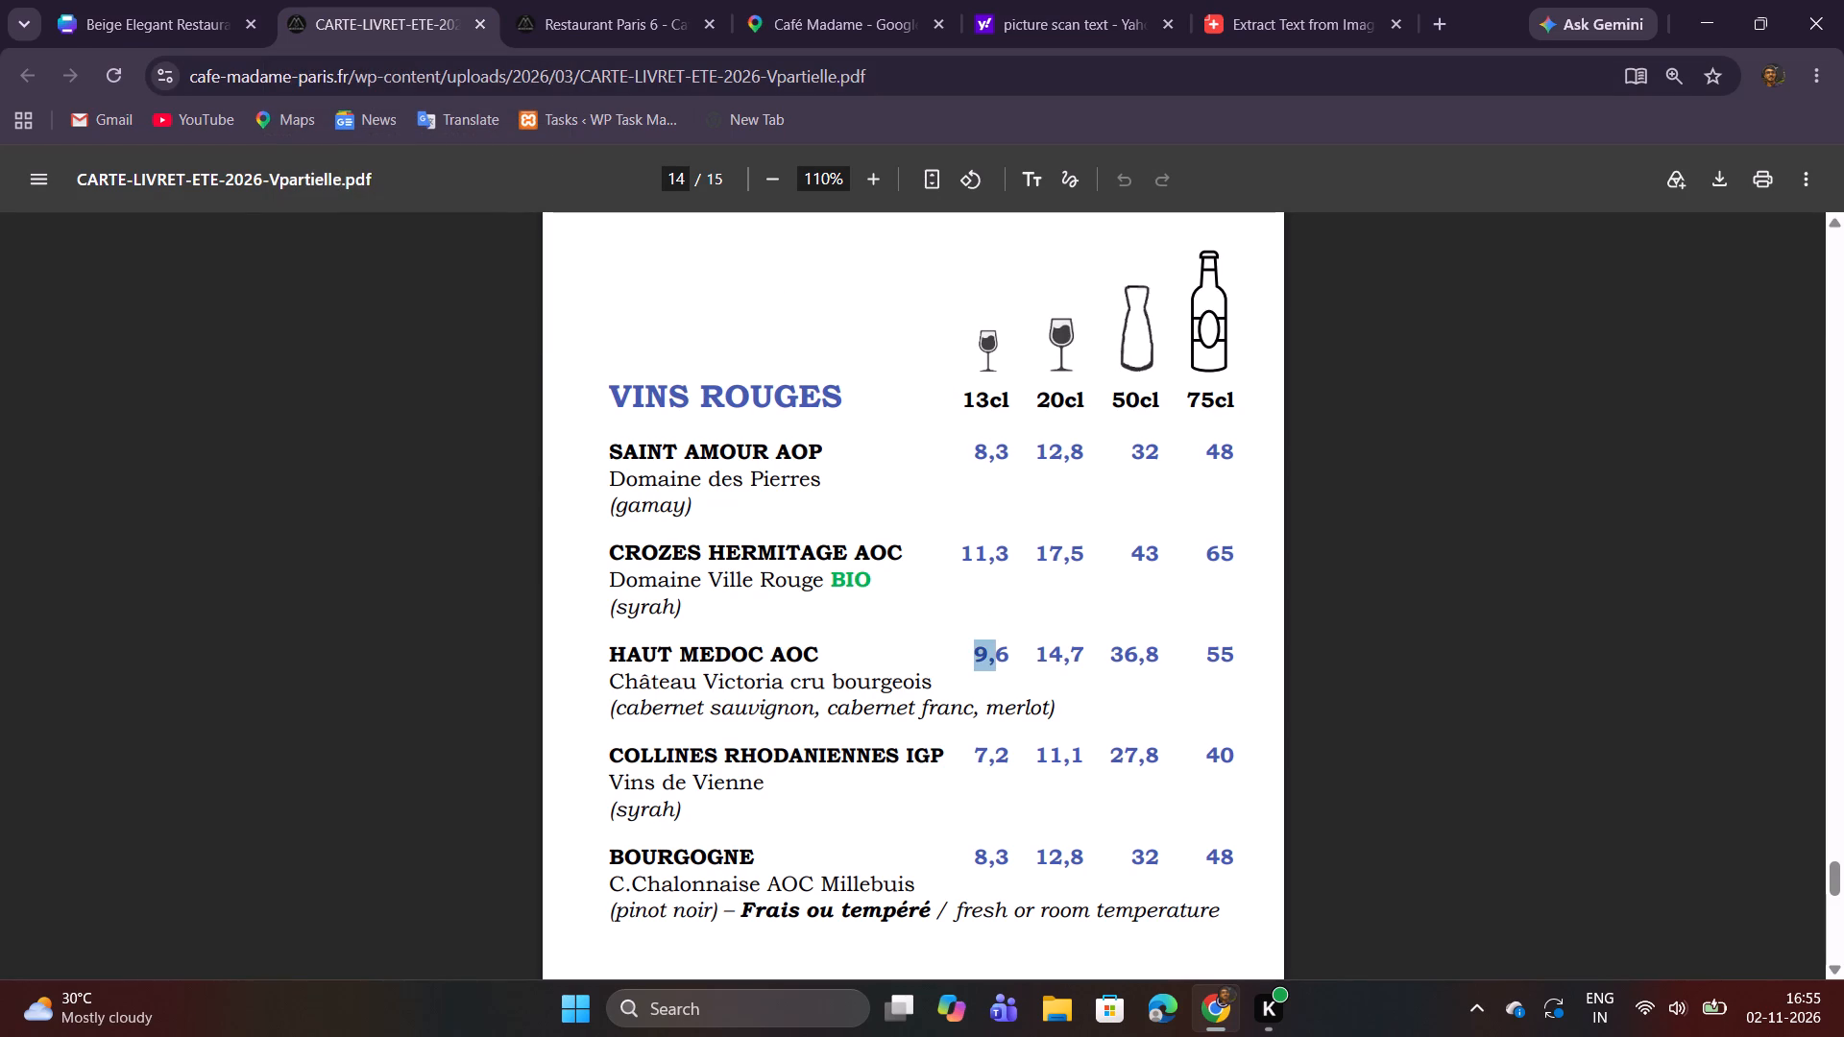
{"action": "key", "text": "ctrl+c"}
{"action": "left_click", "coordinate": [203, 0]}
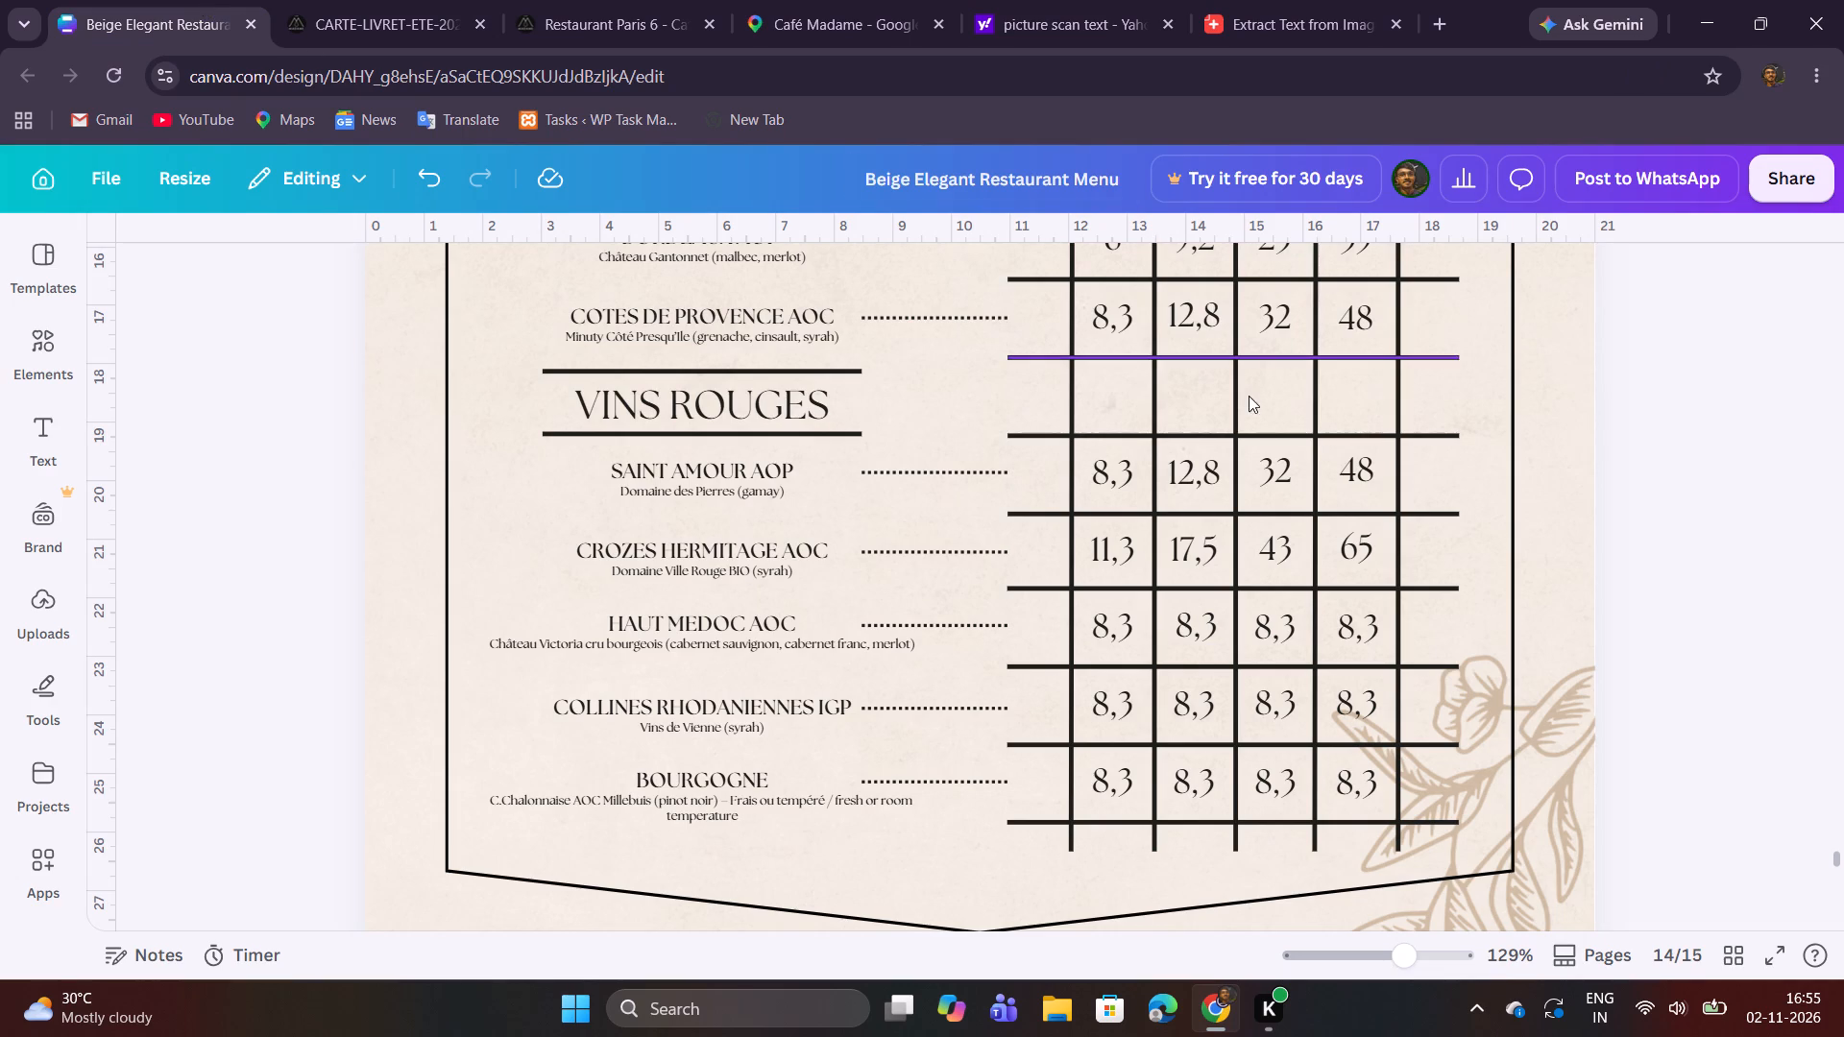
{"action": "double_click", "coordinate": [1130, 619]}
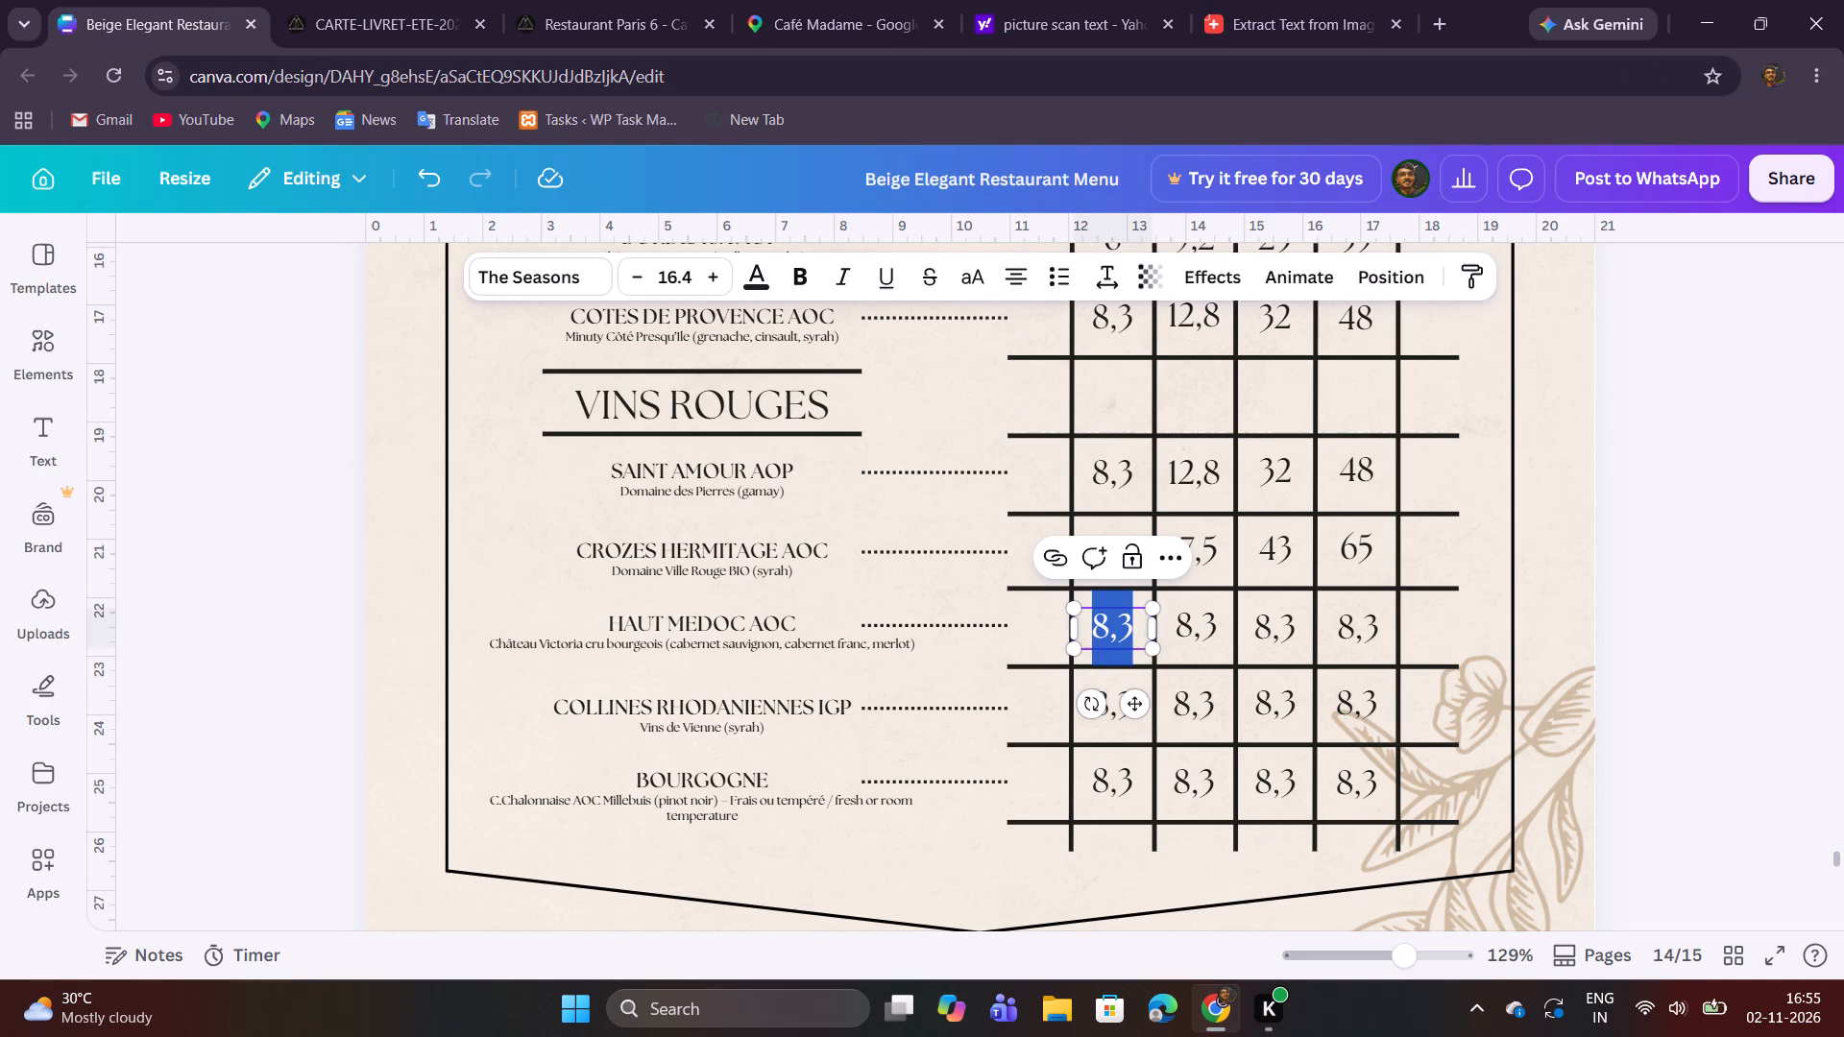
{"action": "key", "text": "ctrl+v"}
Replace the second HAUT MEDOC AOC placeholder in the menu with the 20cl price 14,7 copied from the PDF.
{"action": "left_click", "coordinate": [418, 0]}
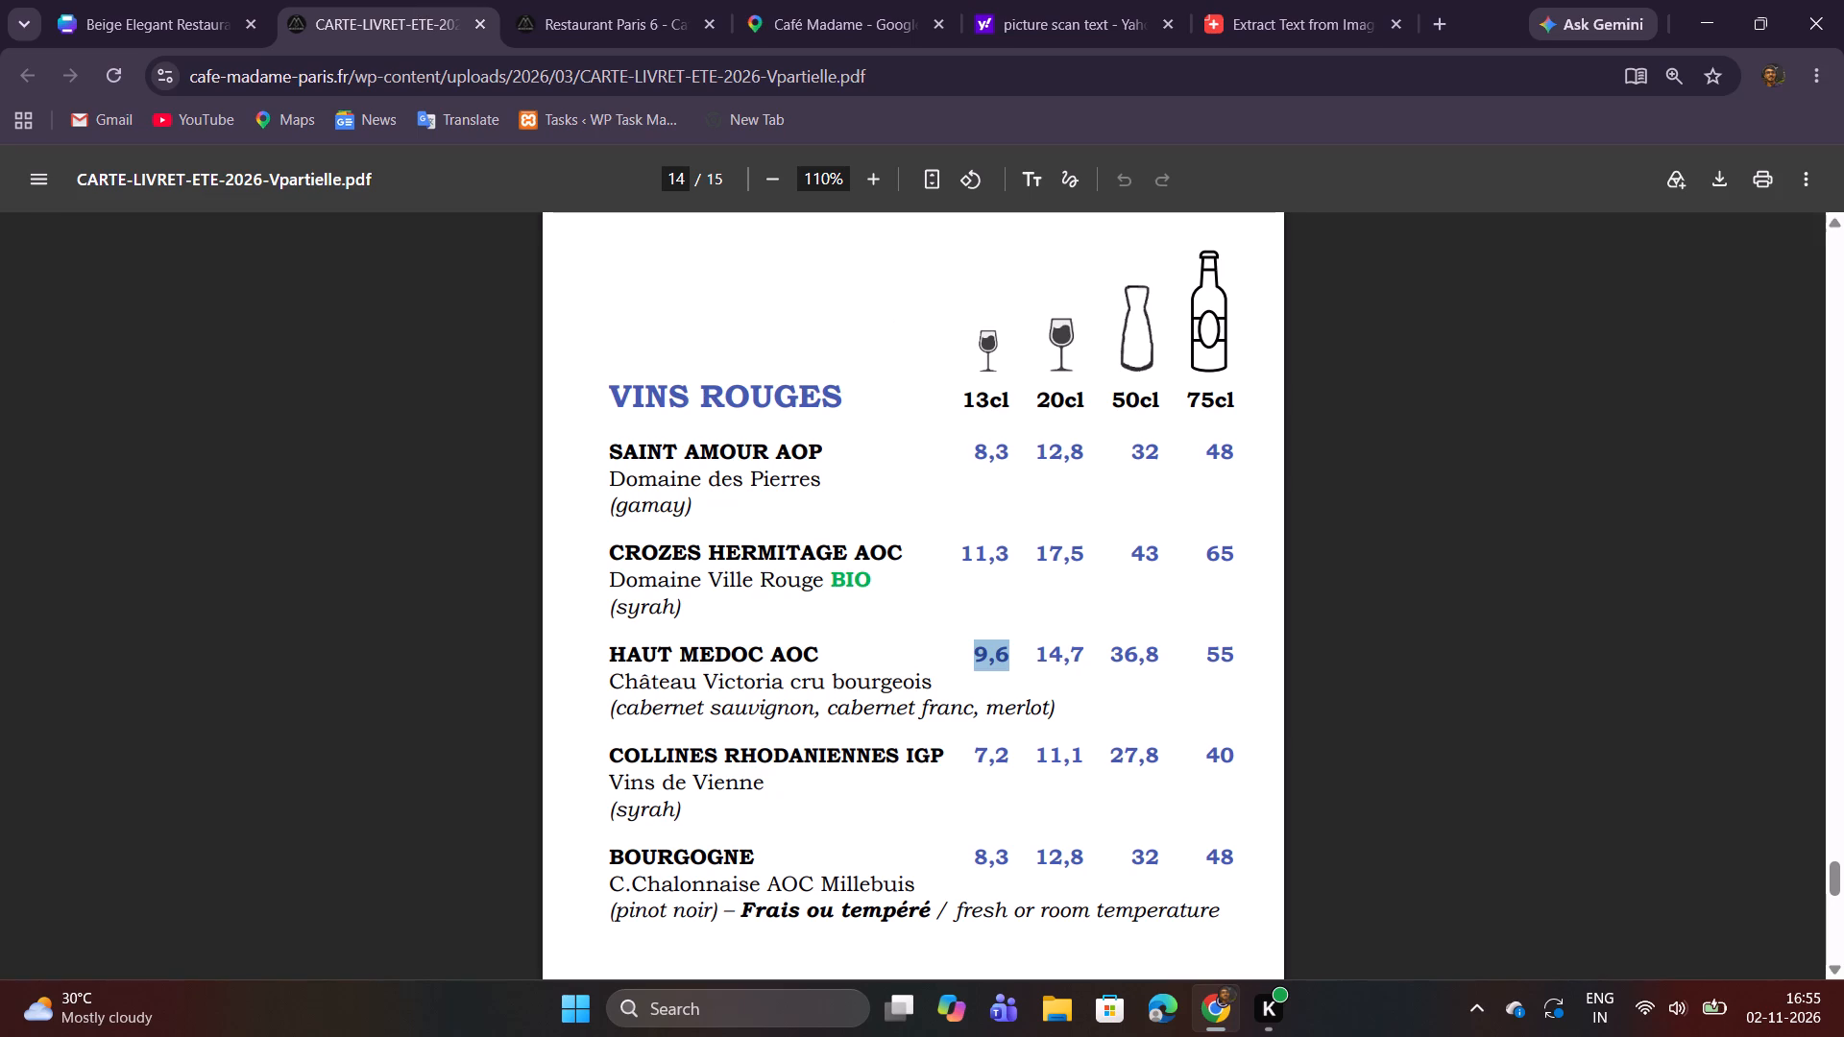
{"action": "left_click_drag", "start_coordinate": [1037, 659], "coordinate": [1088, 659]}
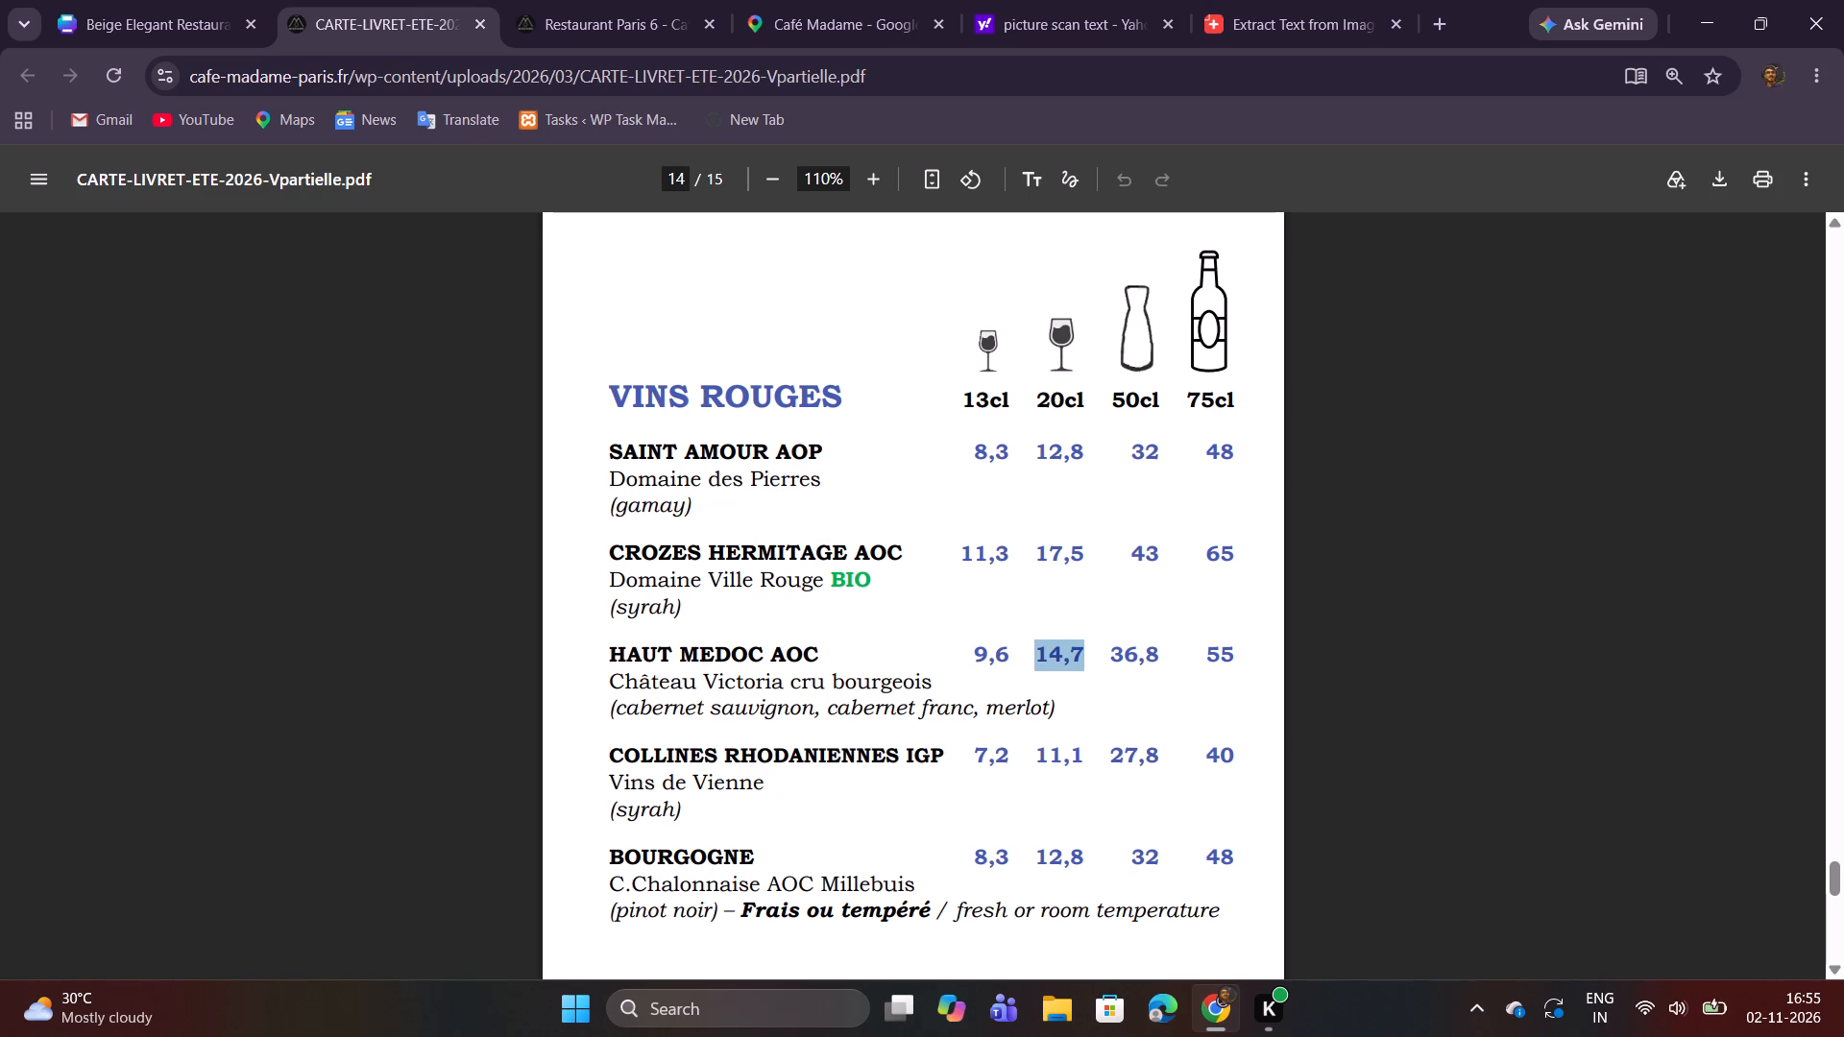
{"action": "key", "text": "ctrl+c"}
{"action": "left_click", "coordinate": [189, 0]}
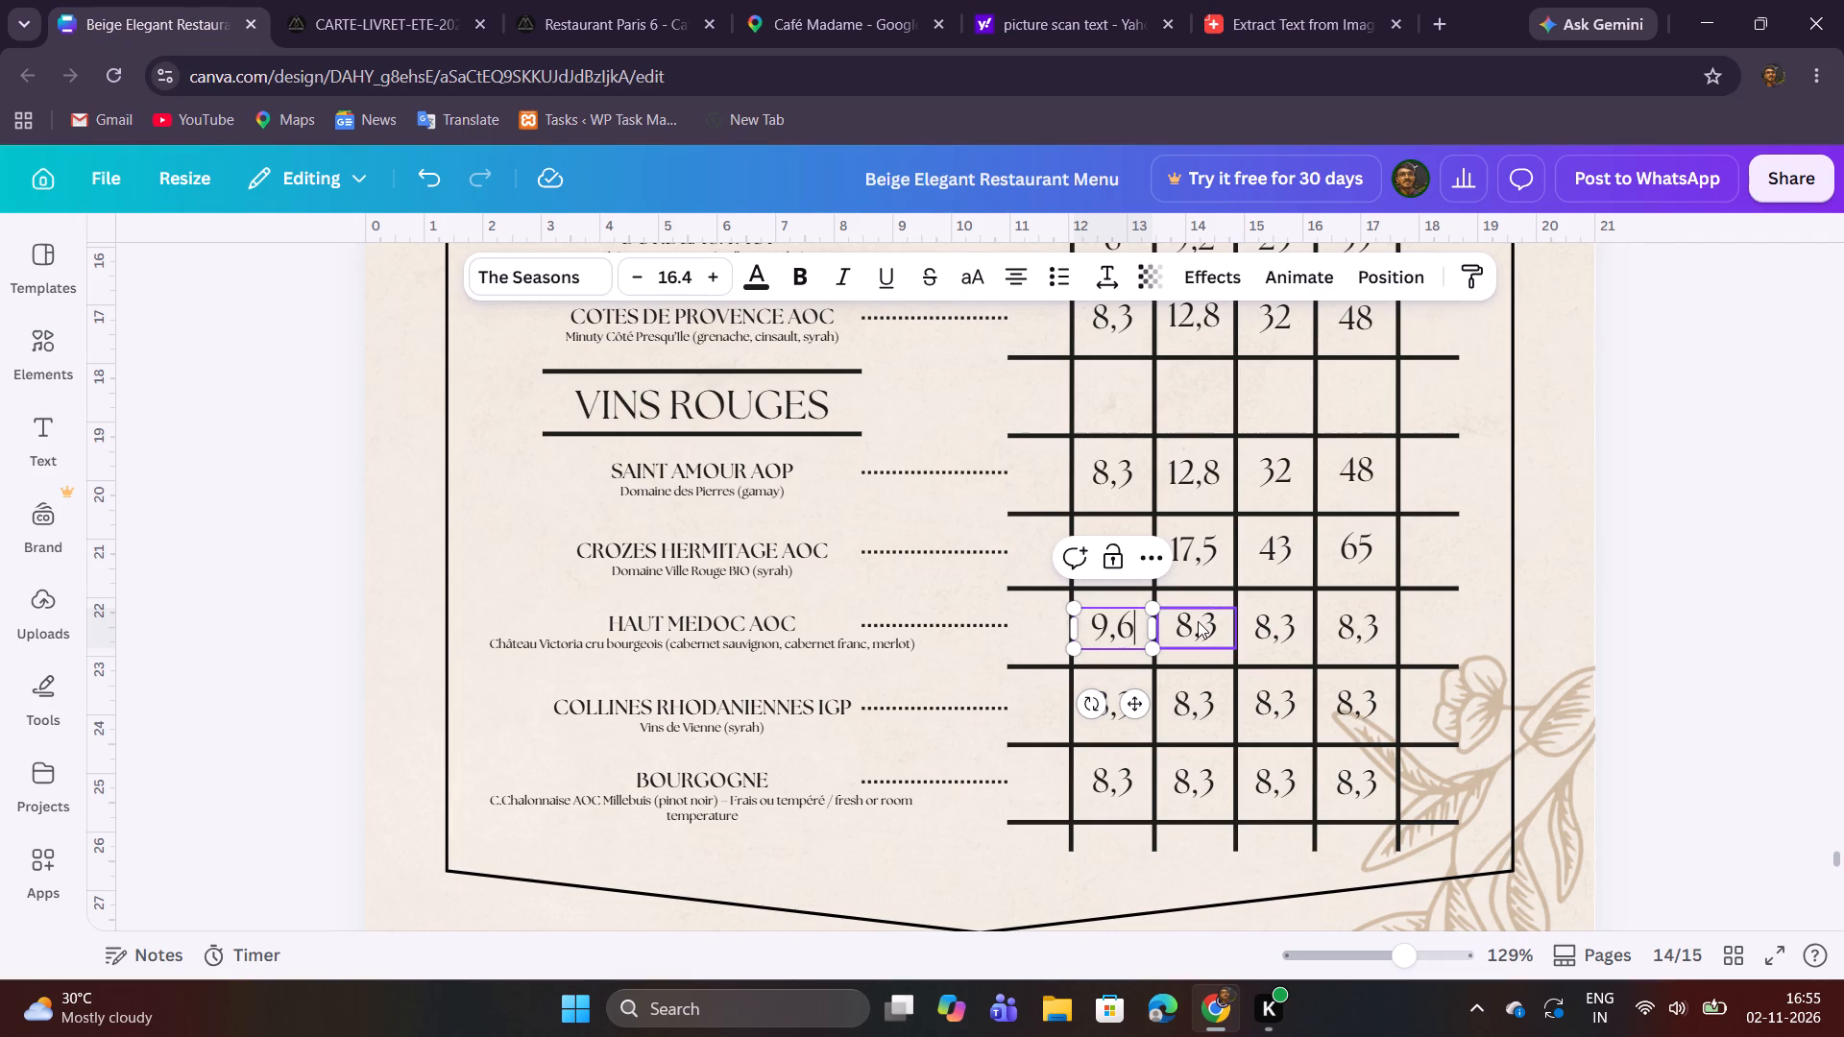
{"action": "double_click", "coordinate": [1199, 621]}
{"action": "key", "text": "ctrl+v"}
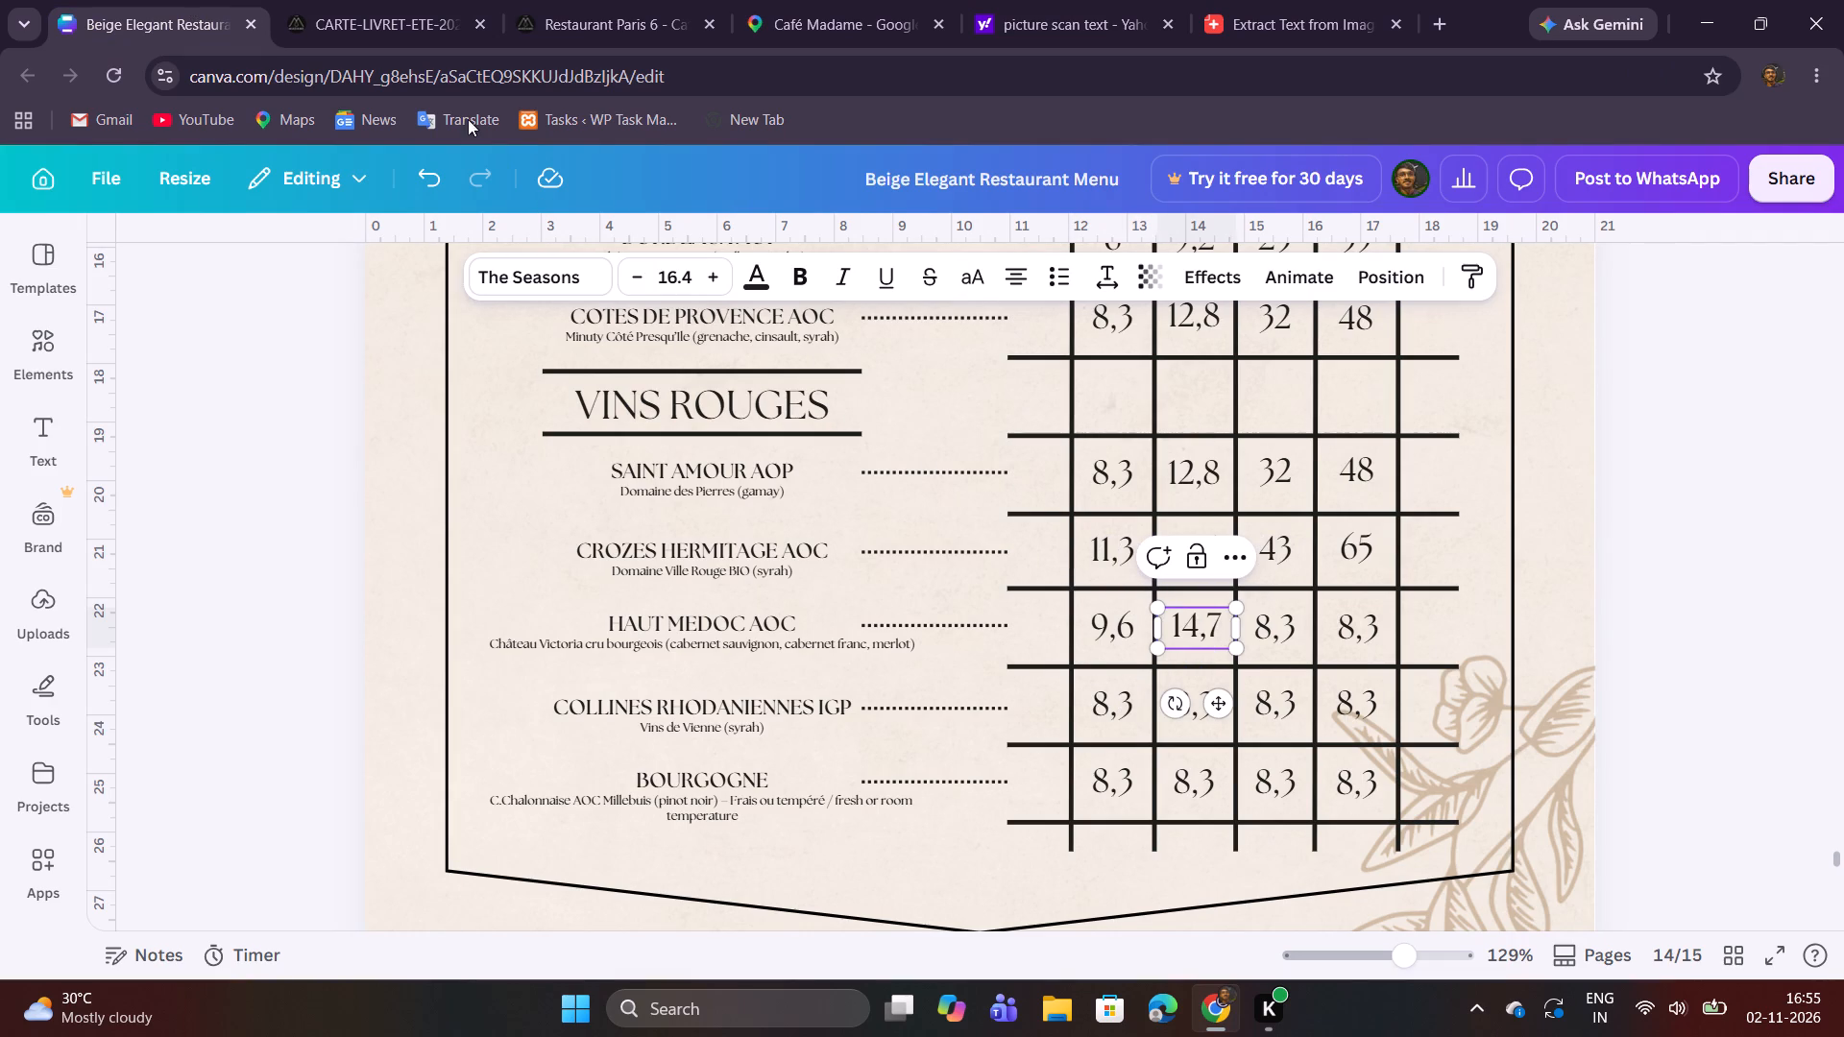
Replace the third HAUT MEDOC AOC placeholder in the menu with the 50cl price 36,8 copied from the PDF.
{"action": "left_click", "coordinate": [404, 1]}
{"action": "left_click_drag", "start_coordinate": [1115, 647], "coordinate": [1138, 650]}
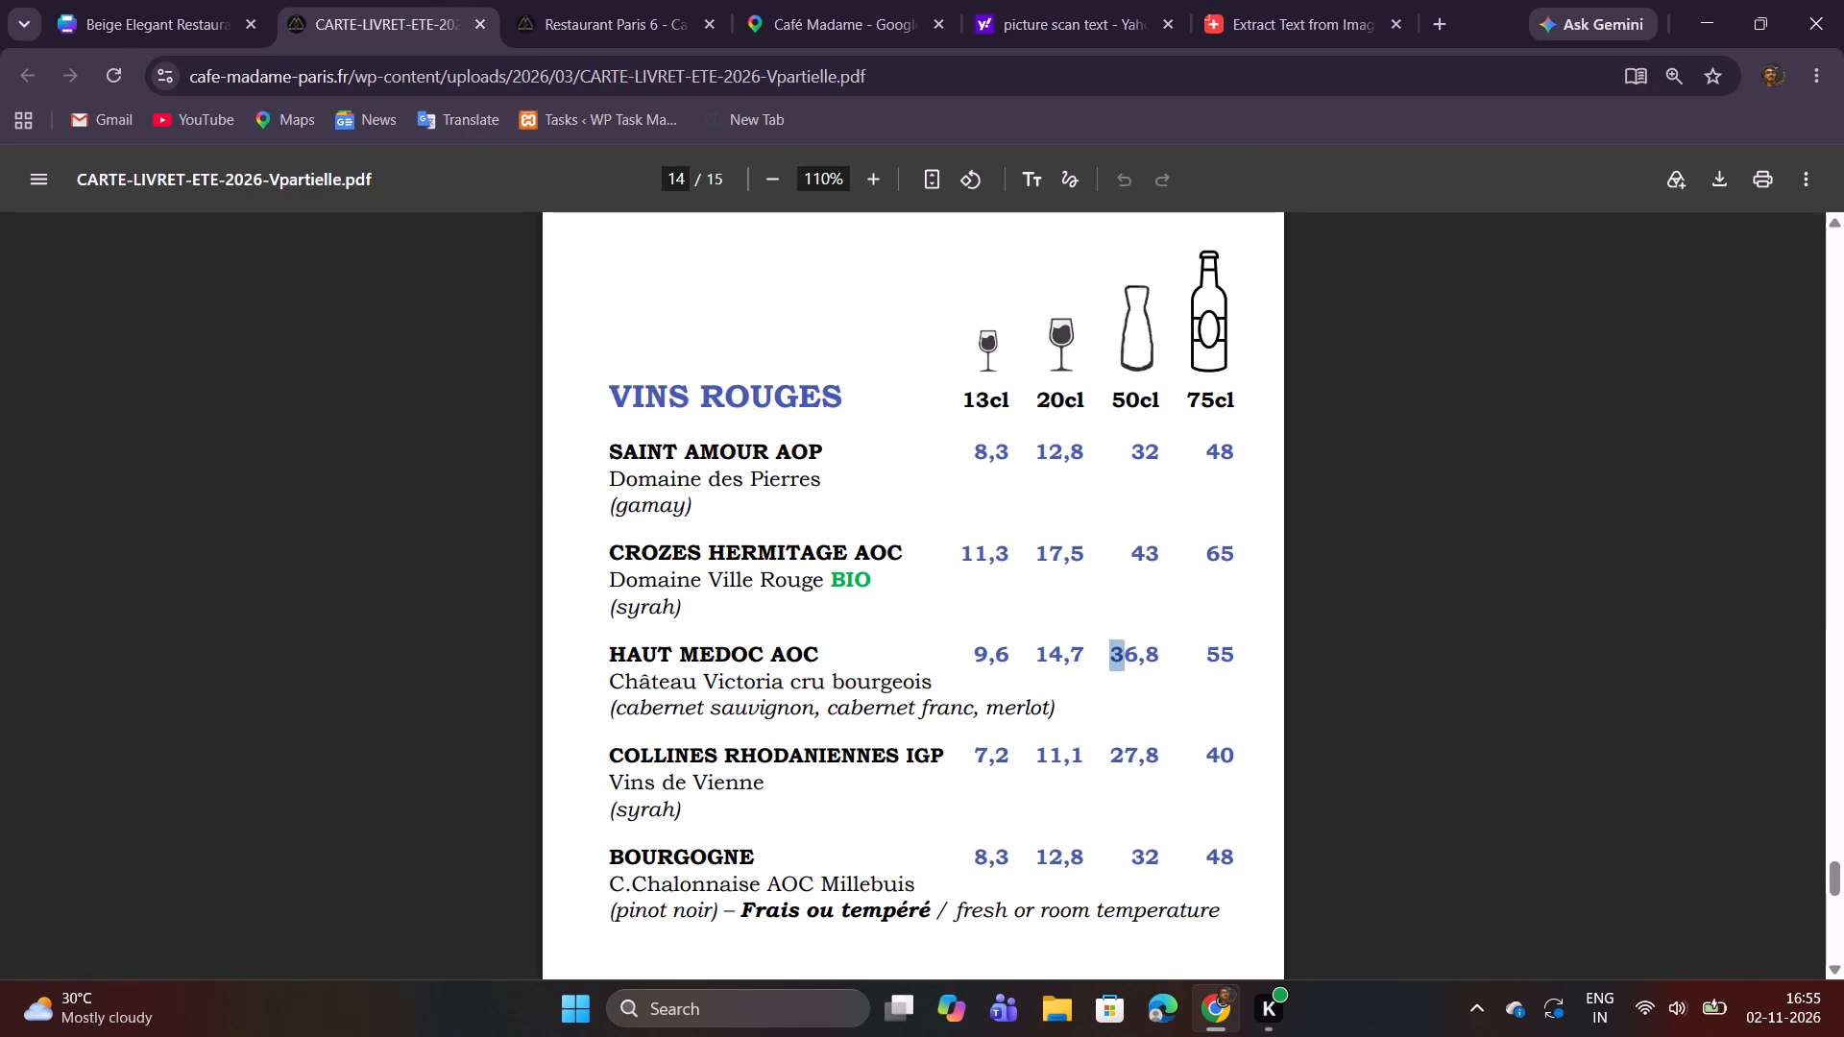
{"action": "left_click_drag", "start_coordinate": [1138, 650], "coordinate": [1160, 653]}
{"action": "key", "text": "ctrl+c"}
{"action": "left_click", "coordinate": [142, 26]}
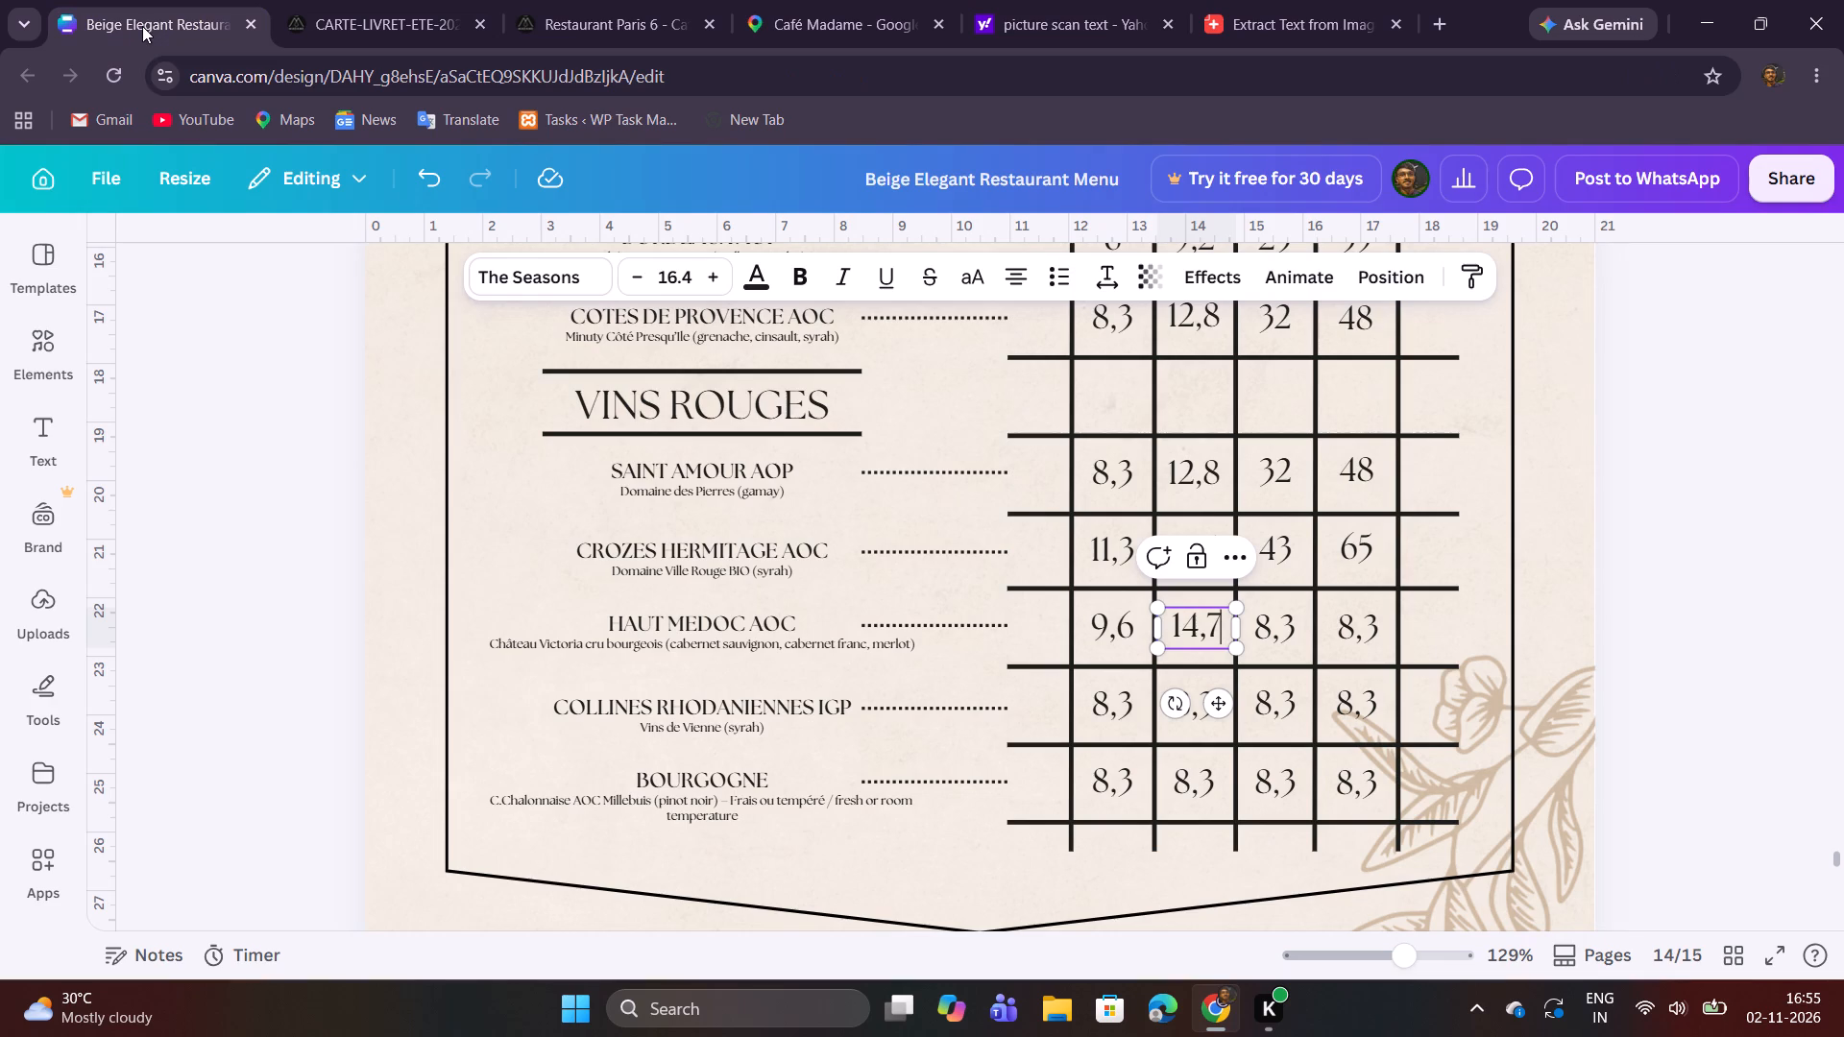
{"action": "double_click", "coordinate": [1276, 612]}
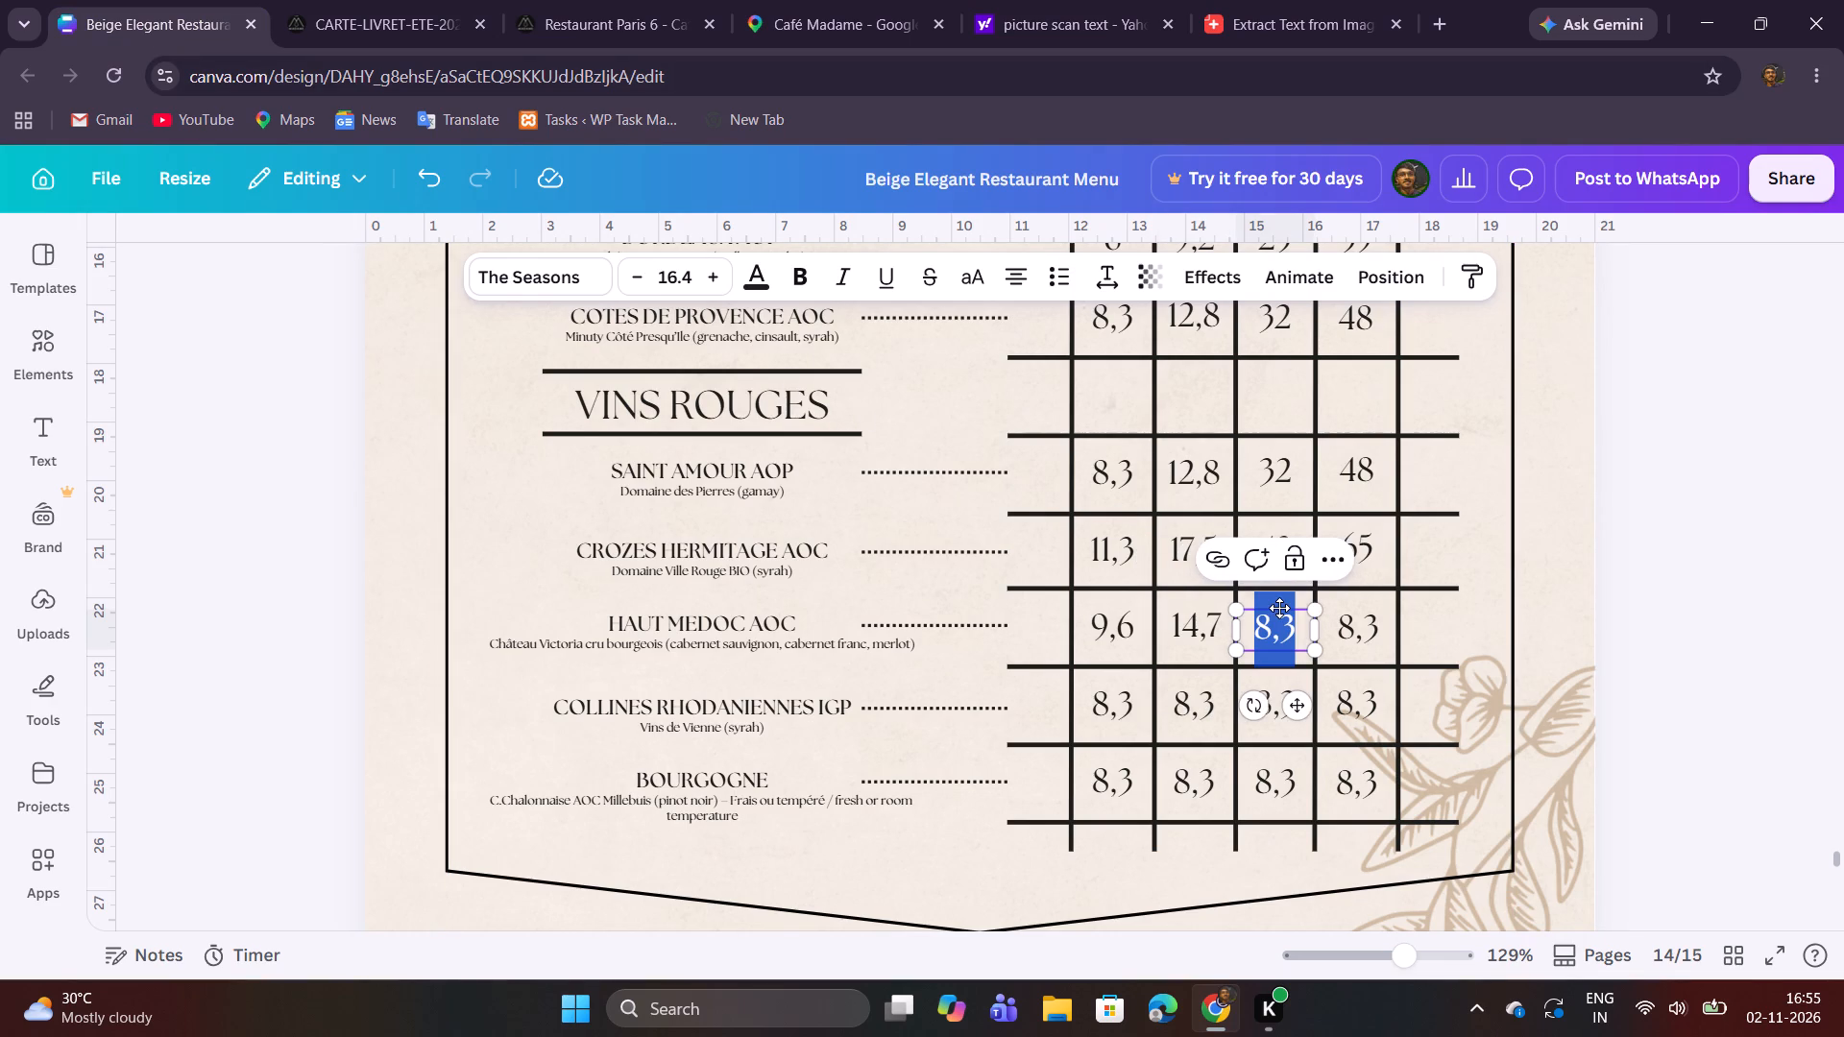
{"action": "key", "text": "ctrl+v"}
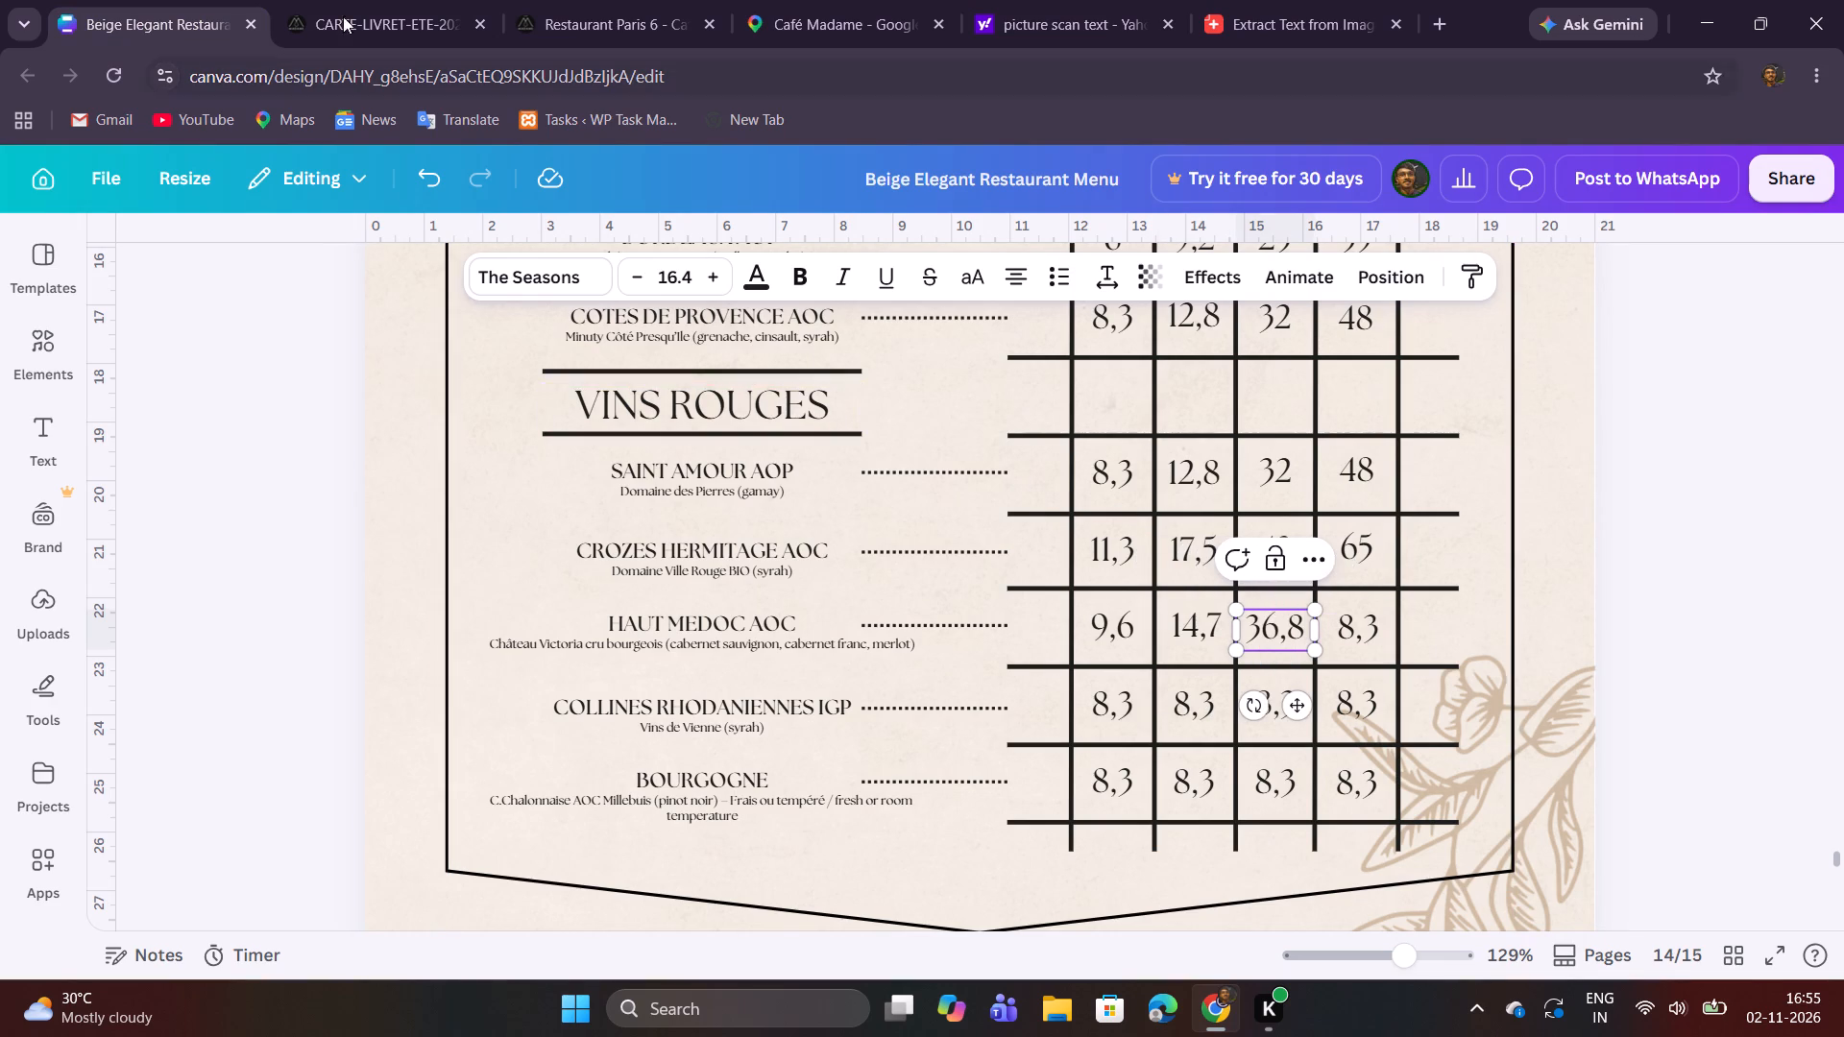
Replace the fourth HAUT MEDOC AOC placeholder in the menu with the 75cl price 55 copied from the PDF.
{"action": "left_click", "coordinate": [380, 3]}
{"action": "double_click", "coordinate": [1219, 652]}
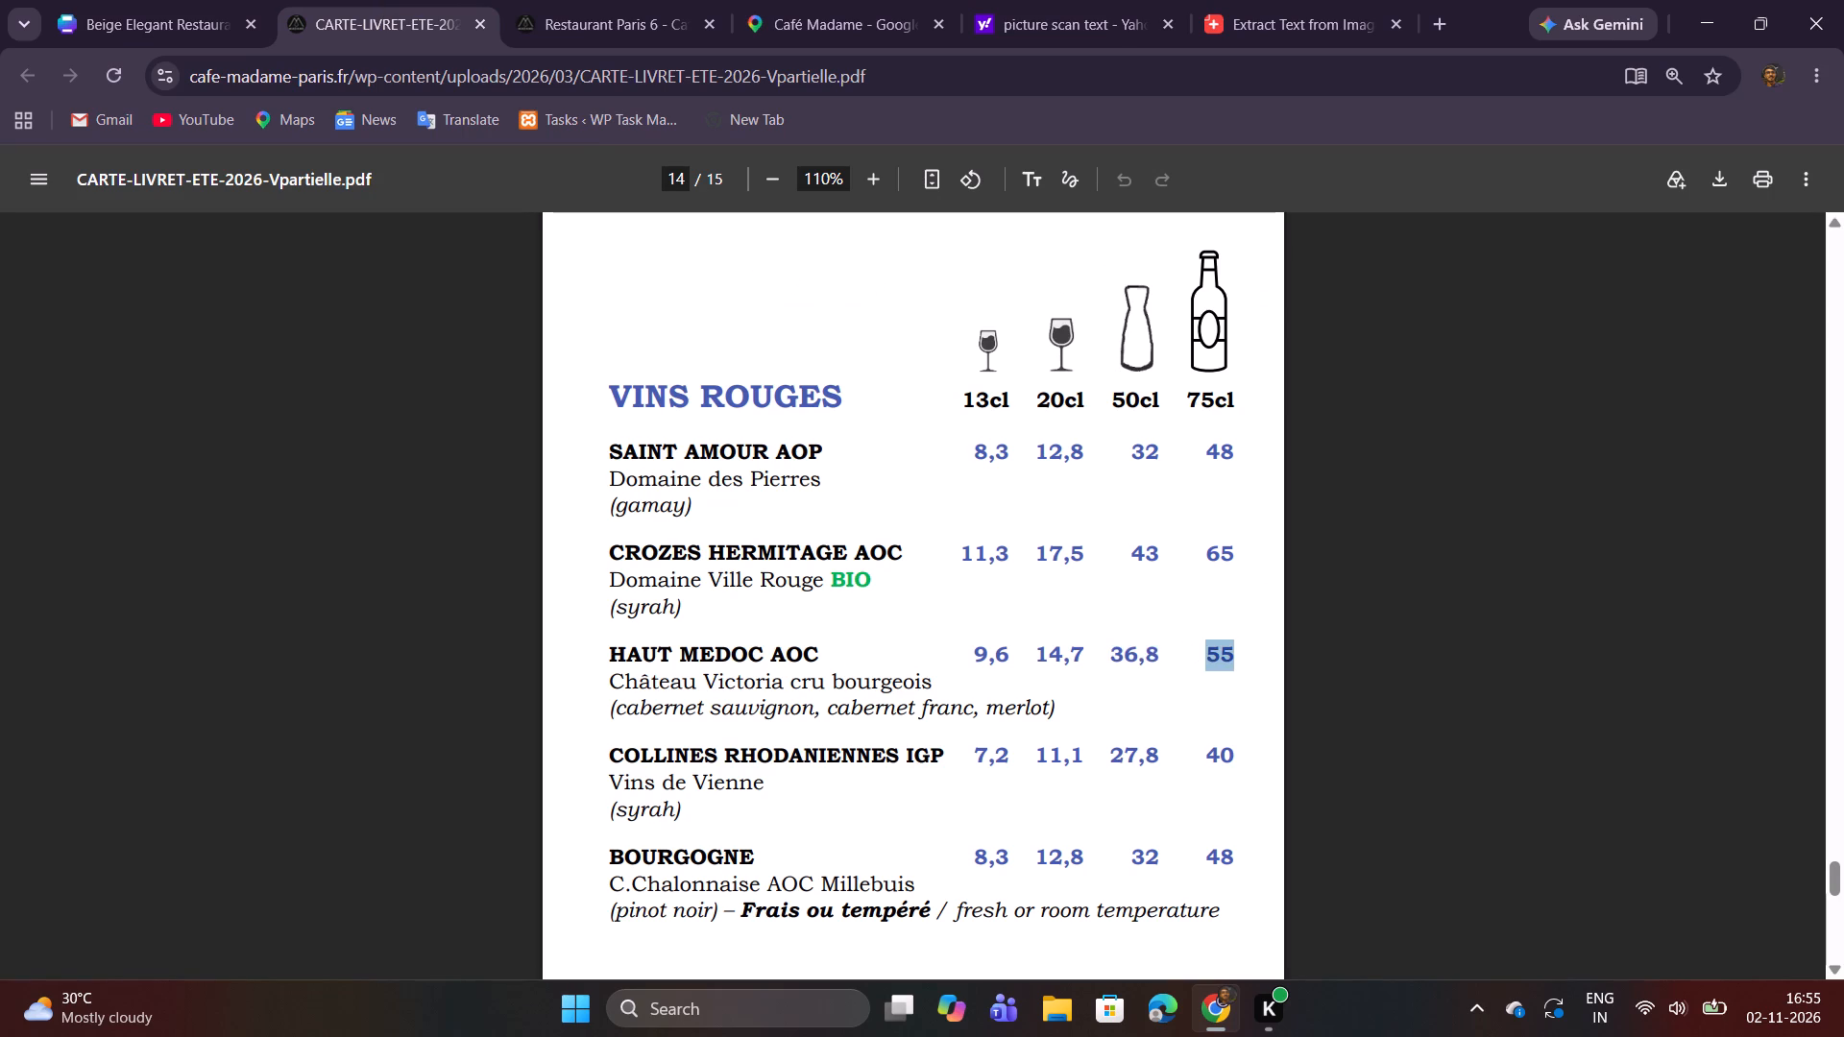
{"action": "key", "text": "ctrl+c"}
{"action": "left_click", "coordinate": [156, 0]}
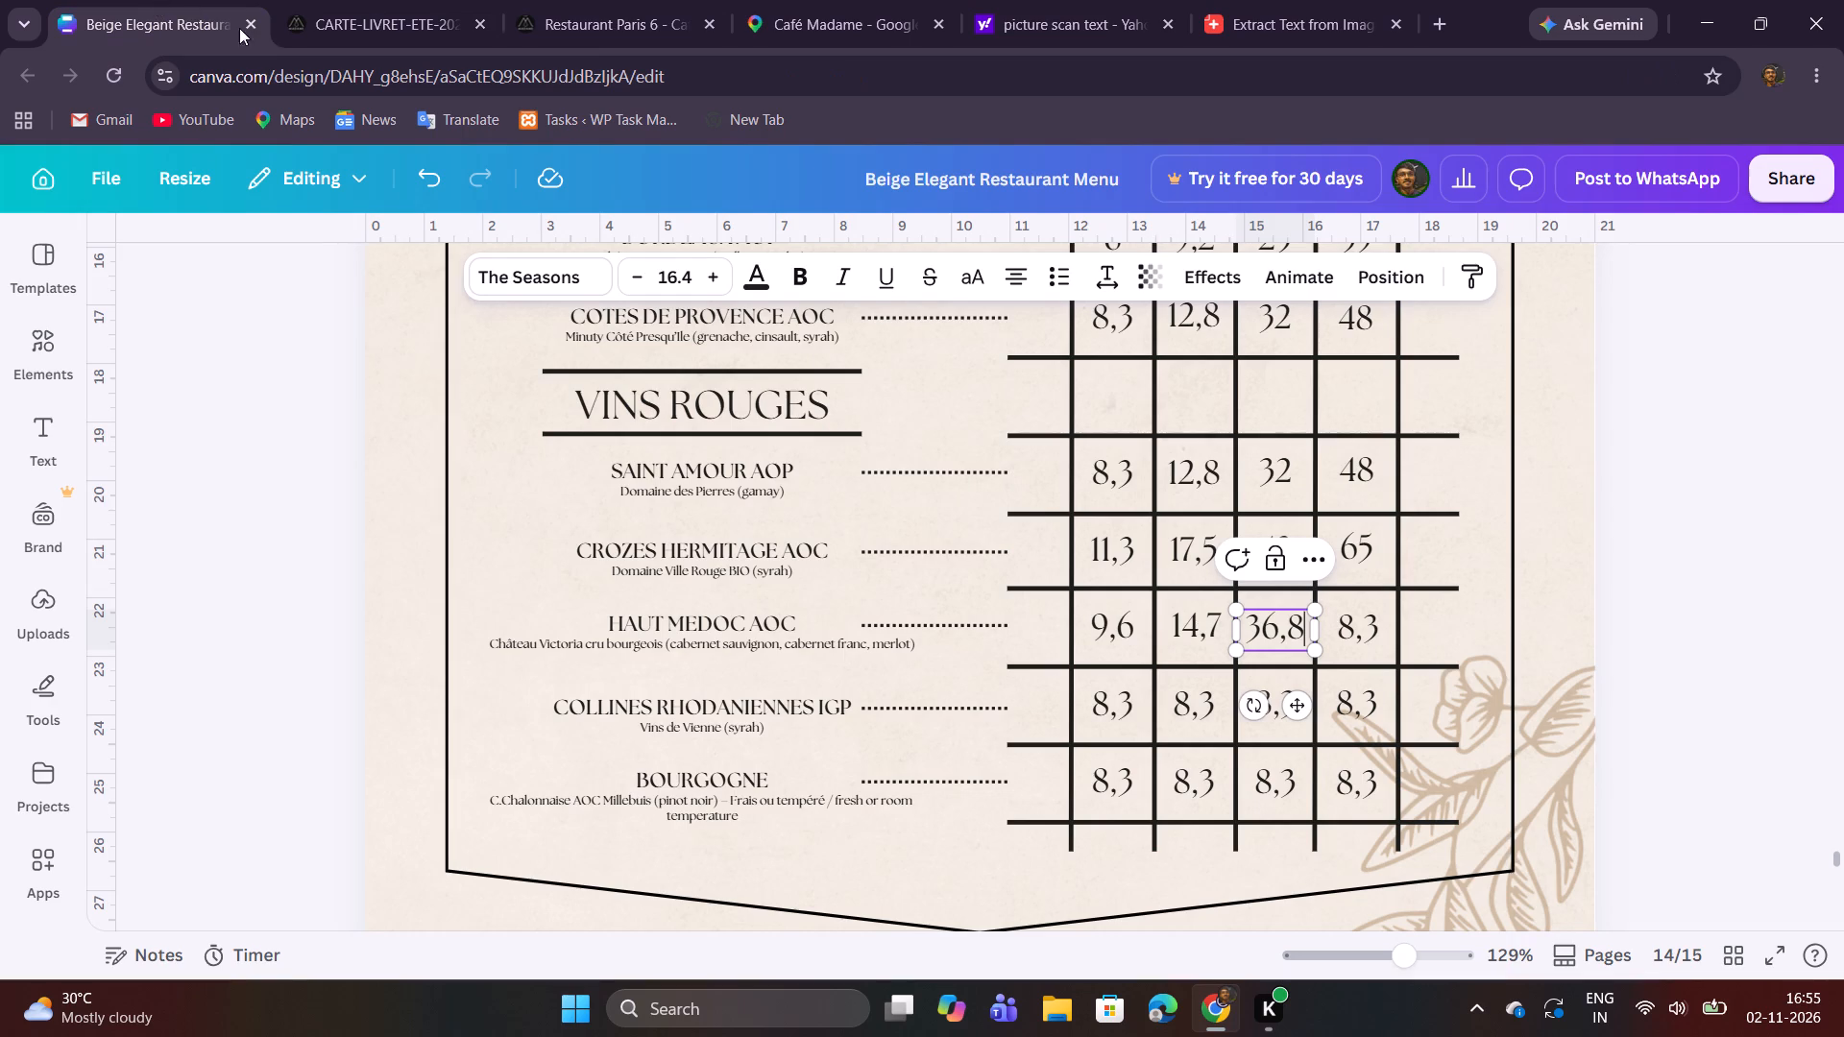
{"action": "double_click", "coordinate": [1362, 625]}
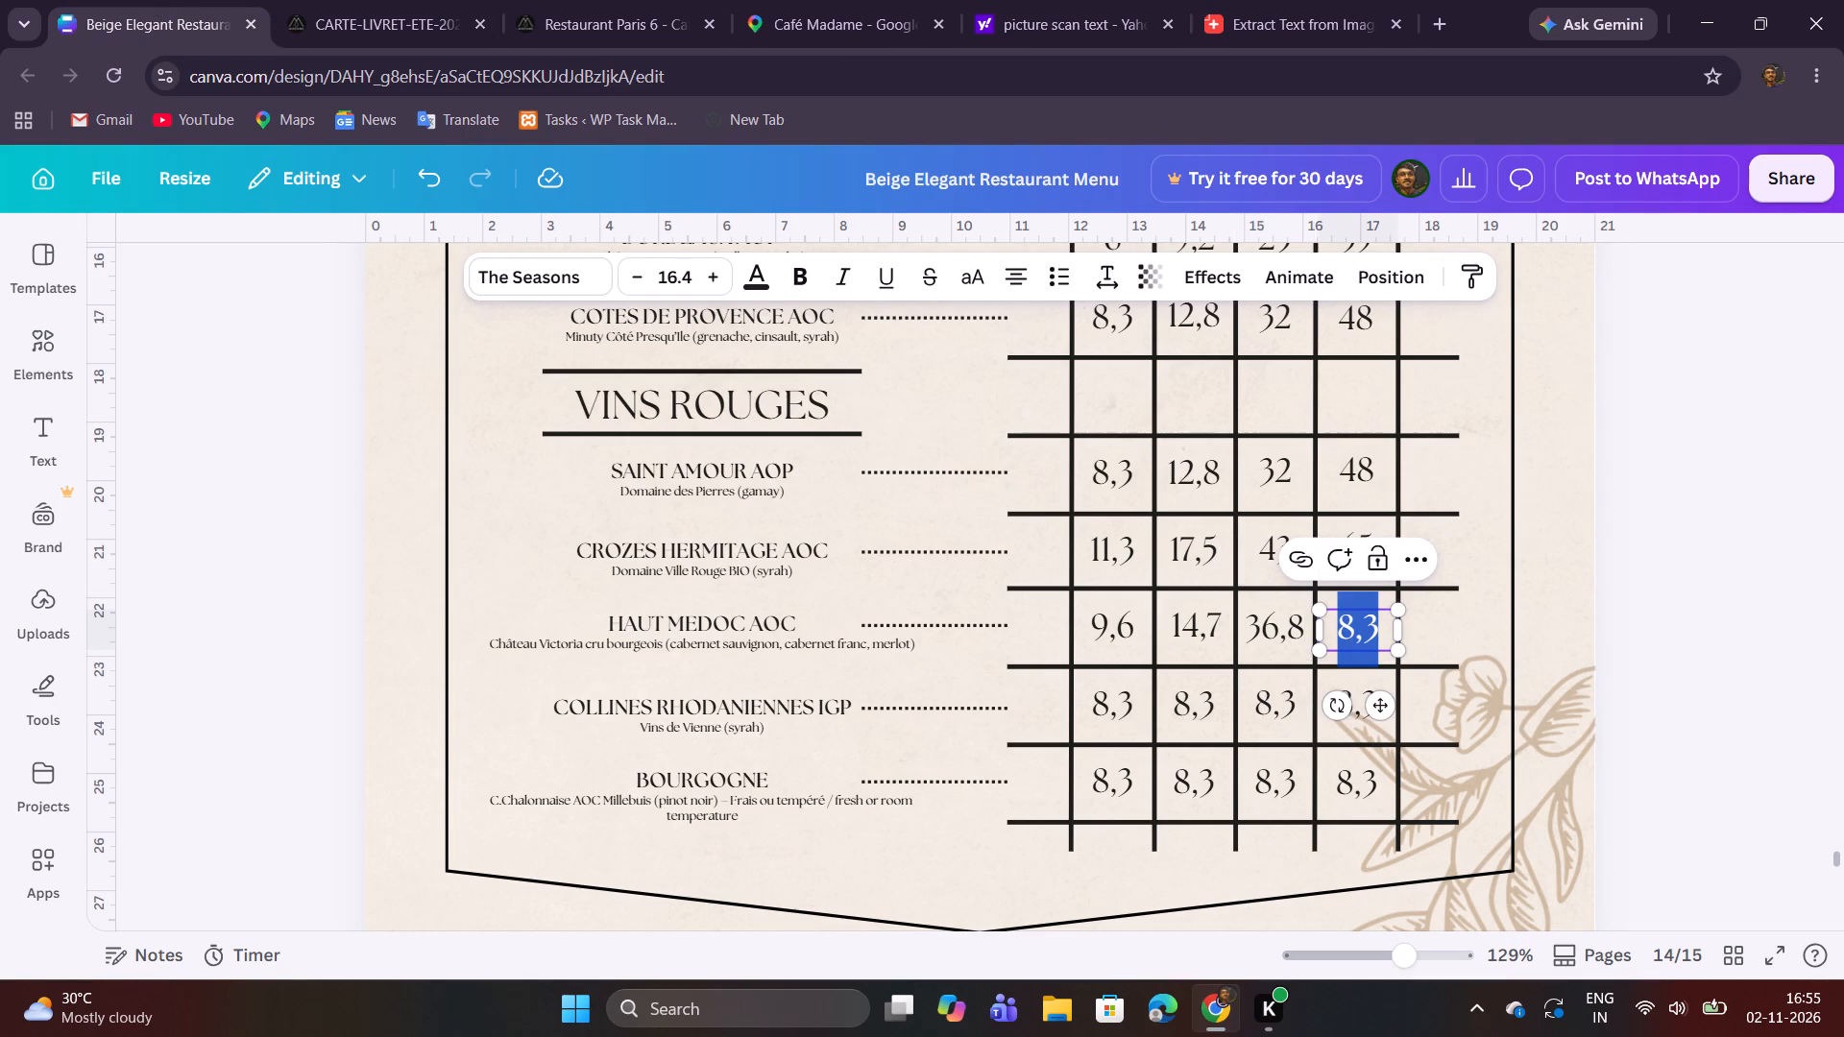
{"action": "key", "text": "ctrl+v"}
{"action": "left_click", "coordinate": [1654, 617]}
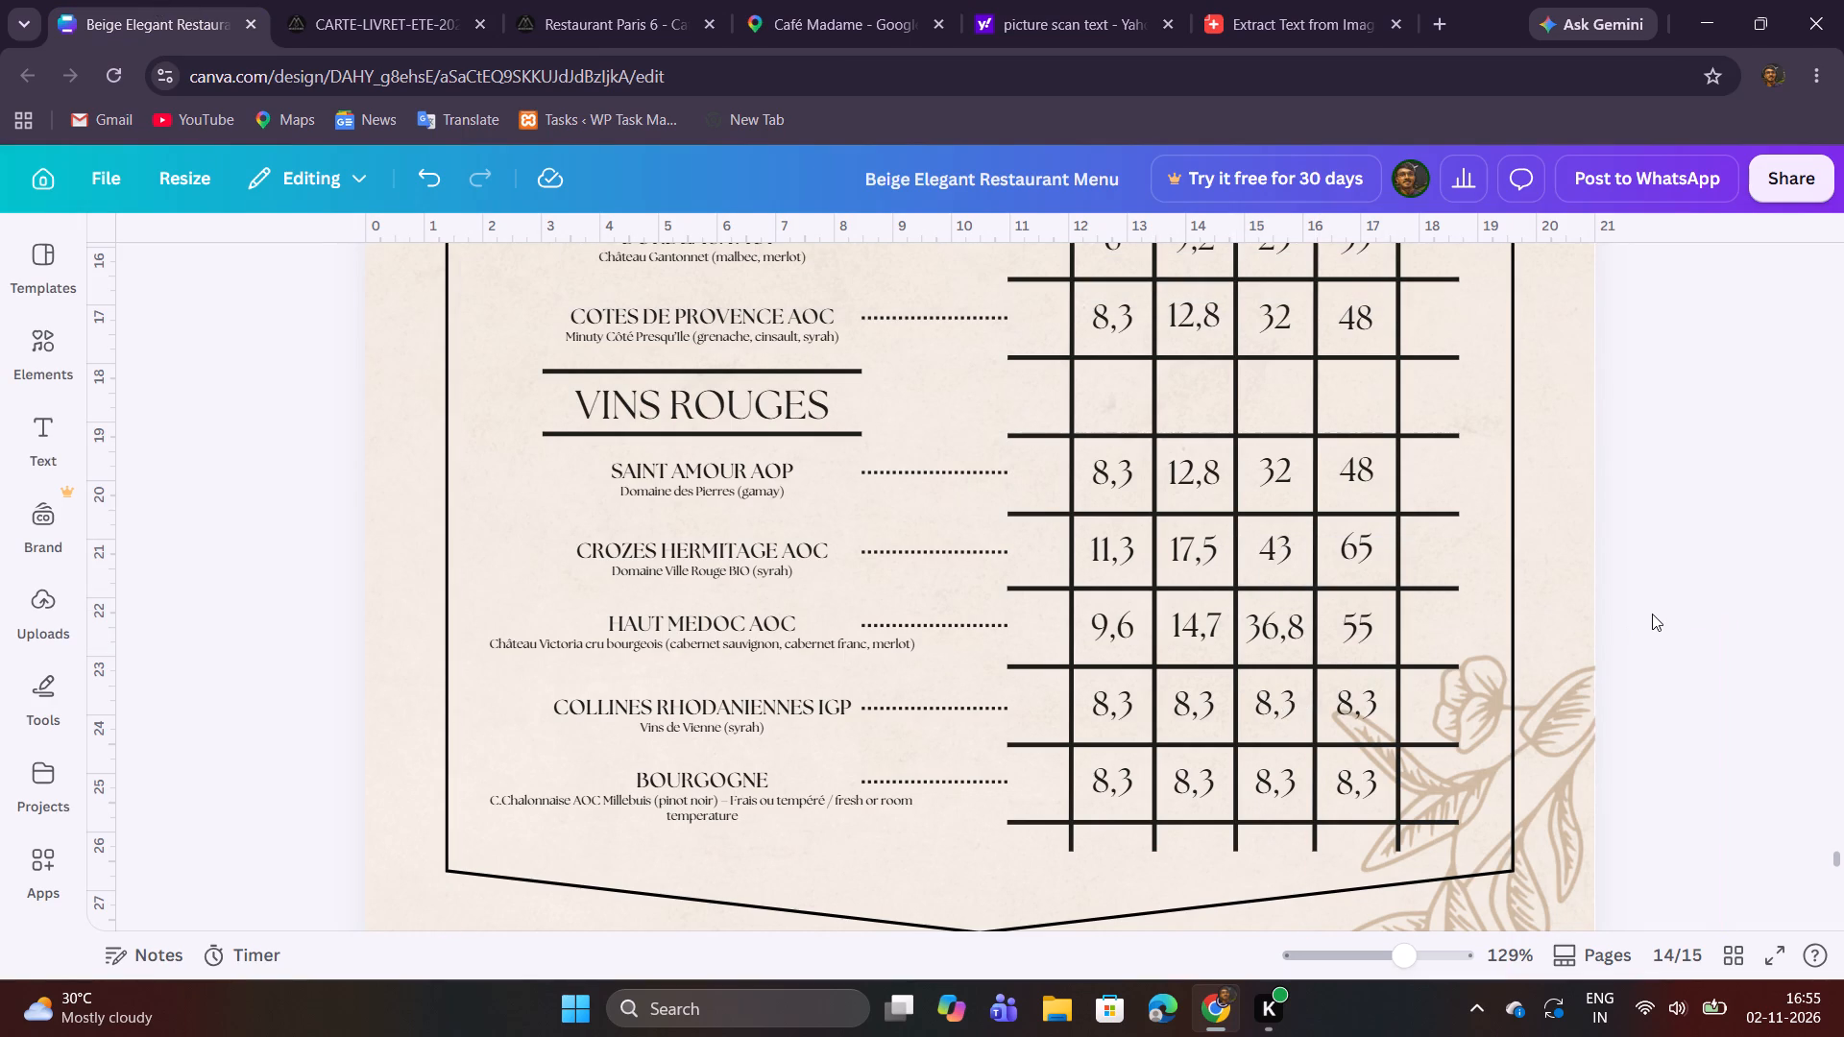
Replace the first COLLINES RHODANIENNES IGP placeholder in the menu with the 13cl price 7,2 copied from the PDF.
{"action": "scroll", "coordinate": [1618, 590], "scroll_direction": "down", "scroll_amount": 1}
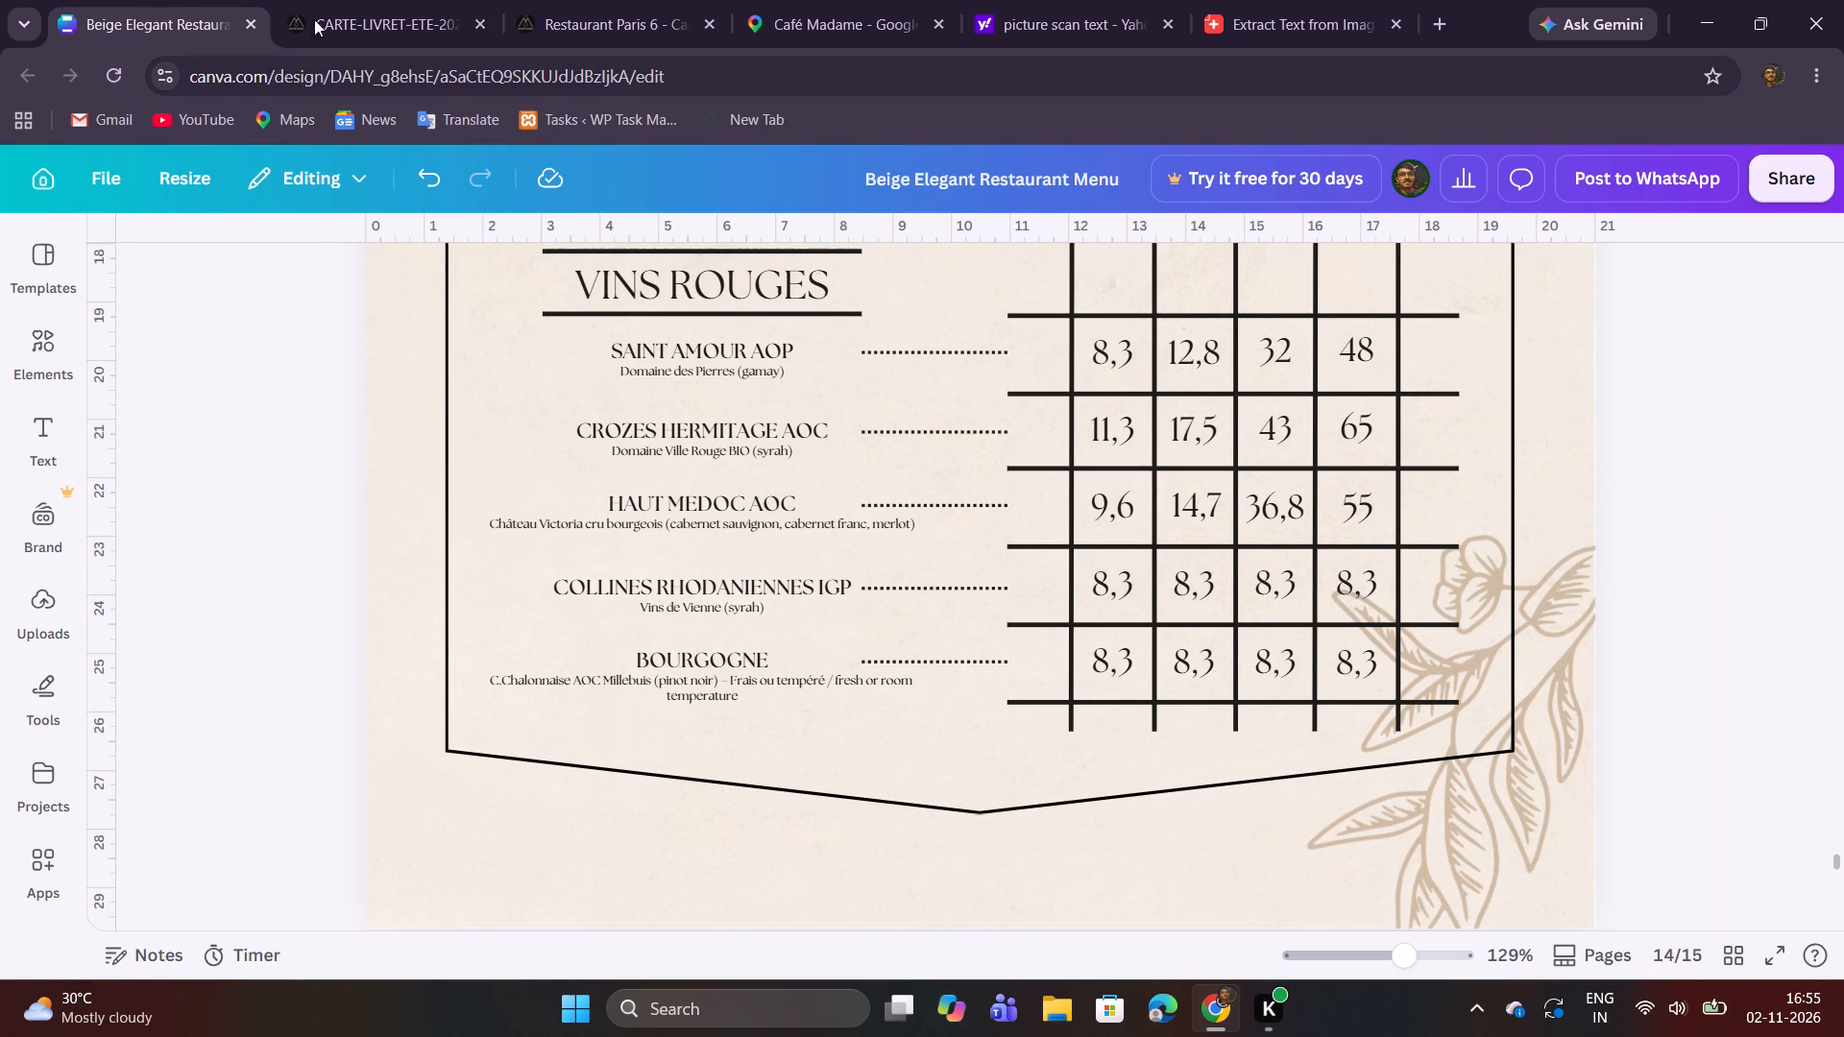
{"action": "left_click", "coordinate": [328, 7]}
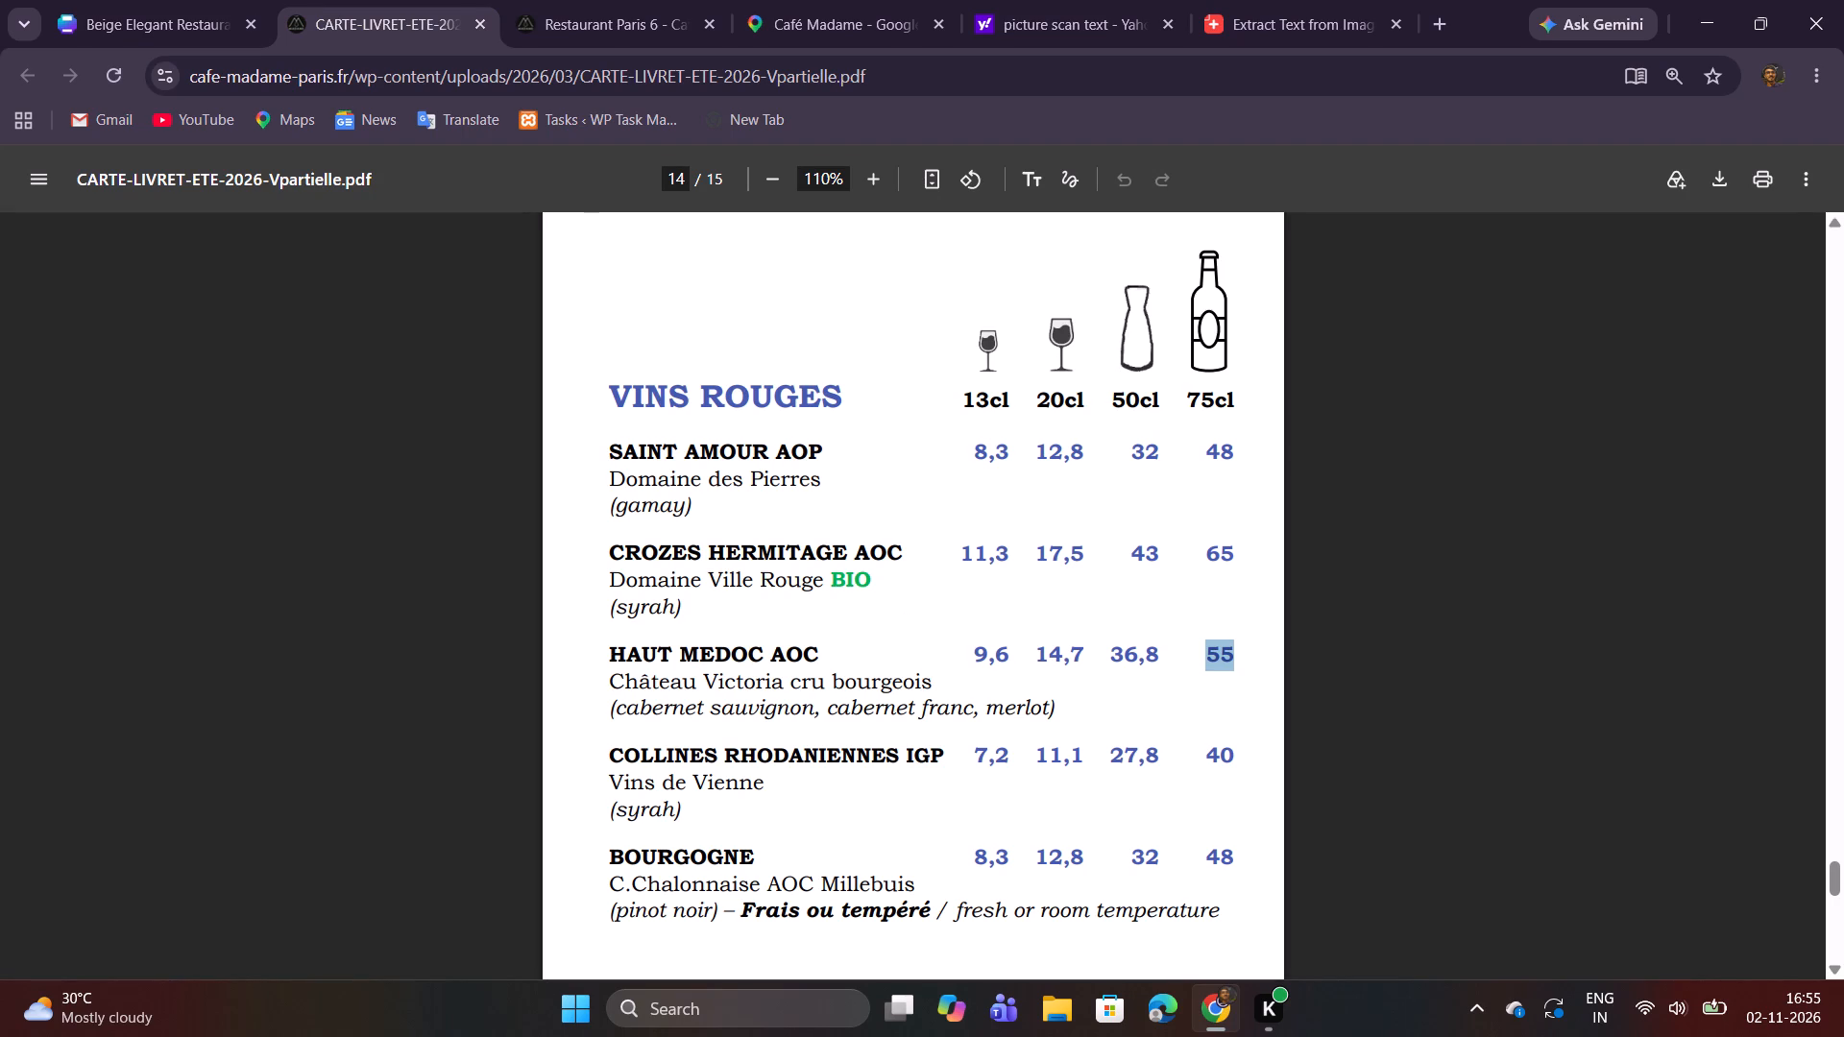
{"action": "left_click_drag", "start_coordinate": [971, 763], "coordinate": [1008, 764]}
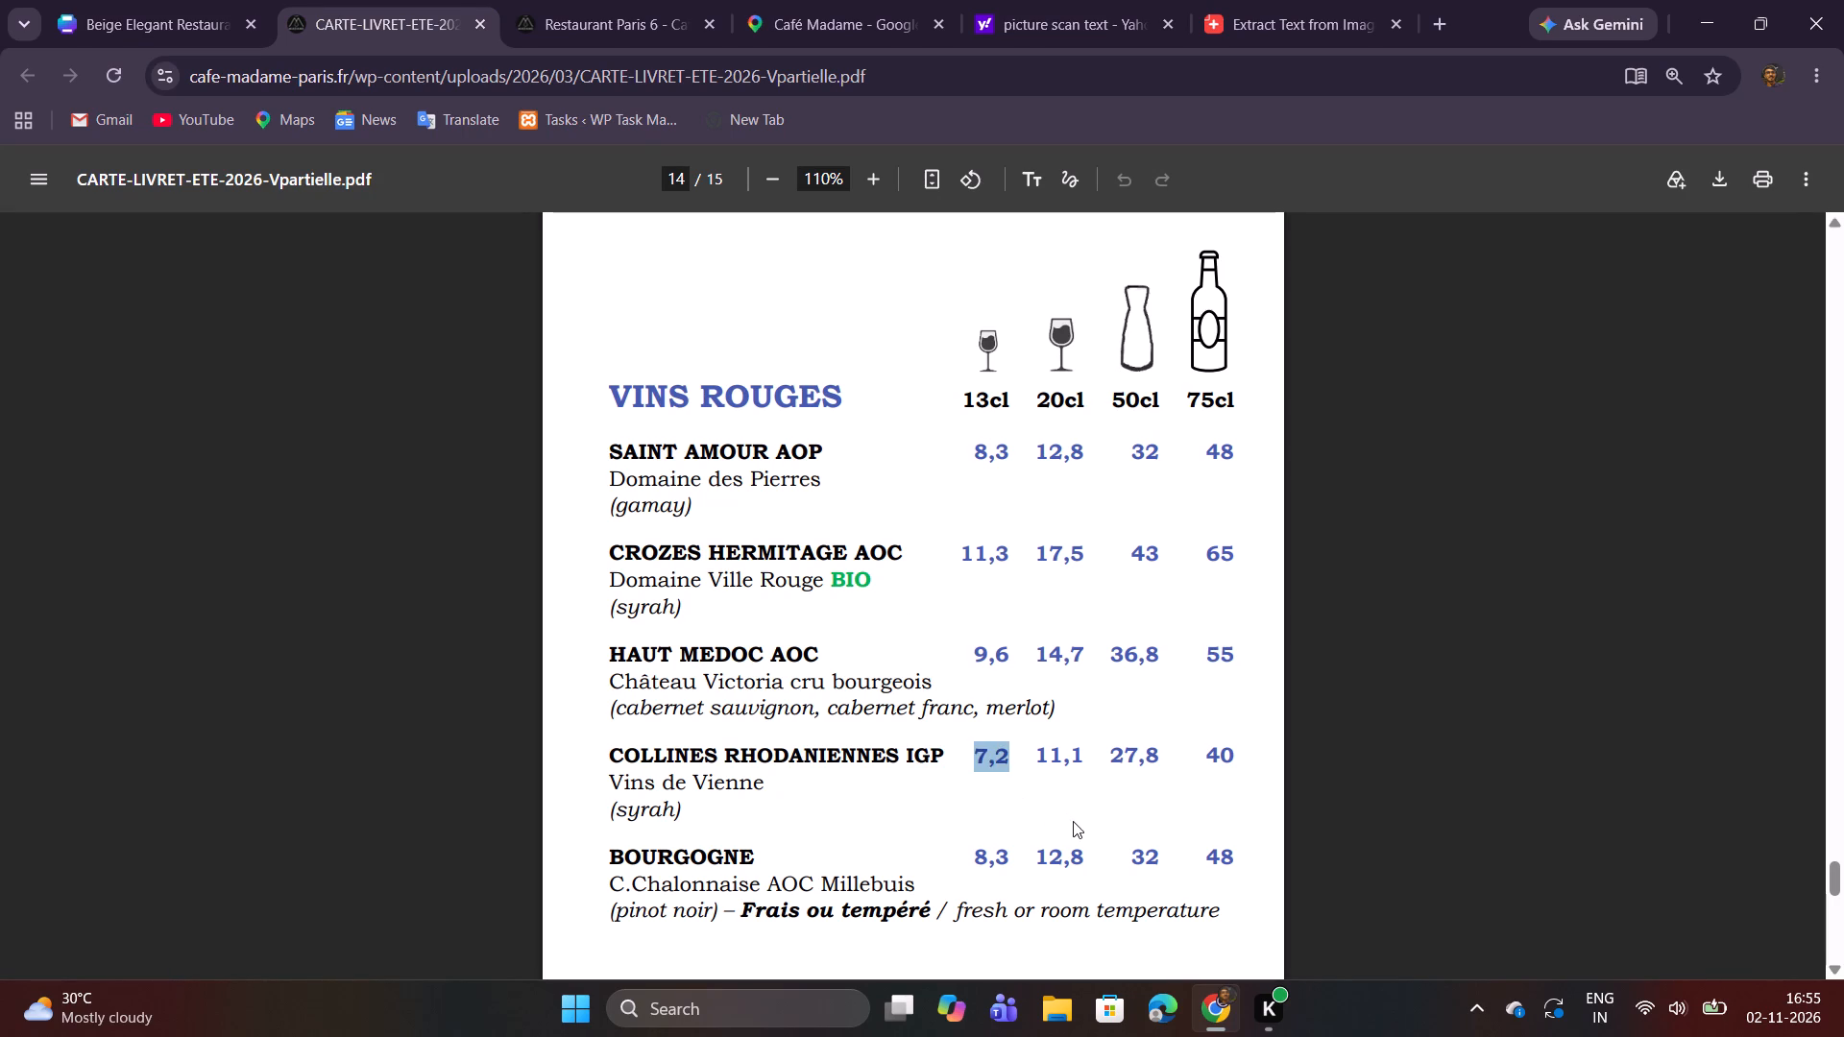
{"action": "key", "text": "ctrl+c"}
{"action": "left_click", "coordinate": [171, 39]}
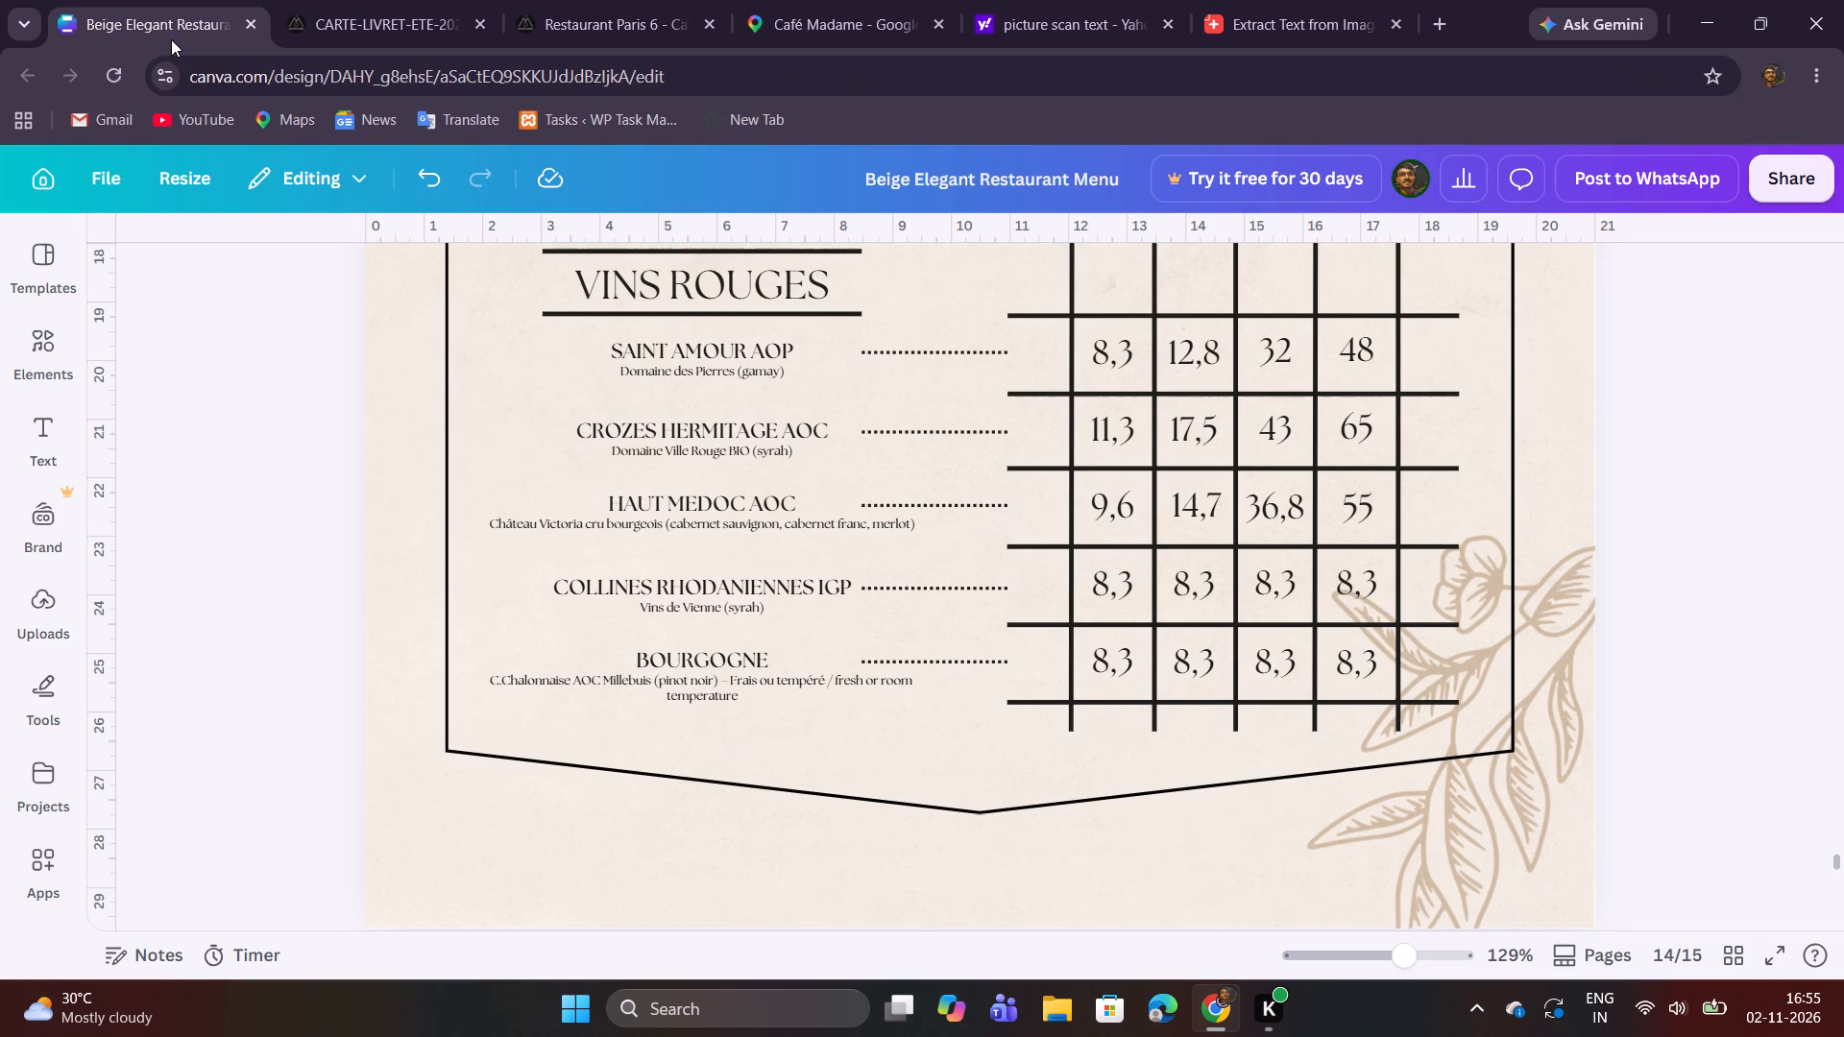
{"action": "double_click", "coordinate": [1112, 591]}
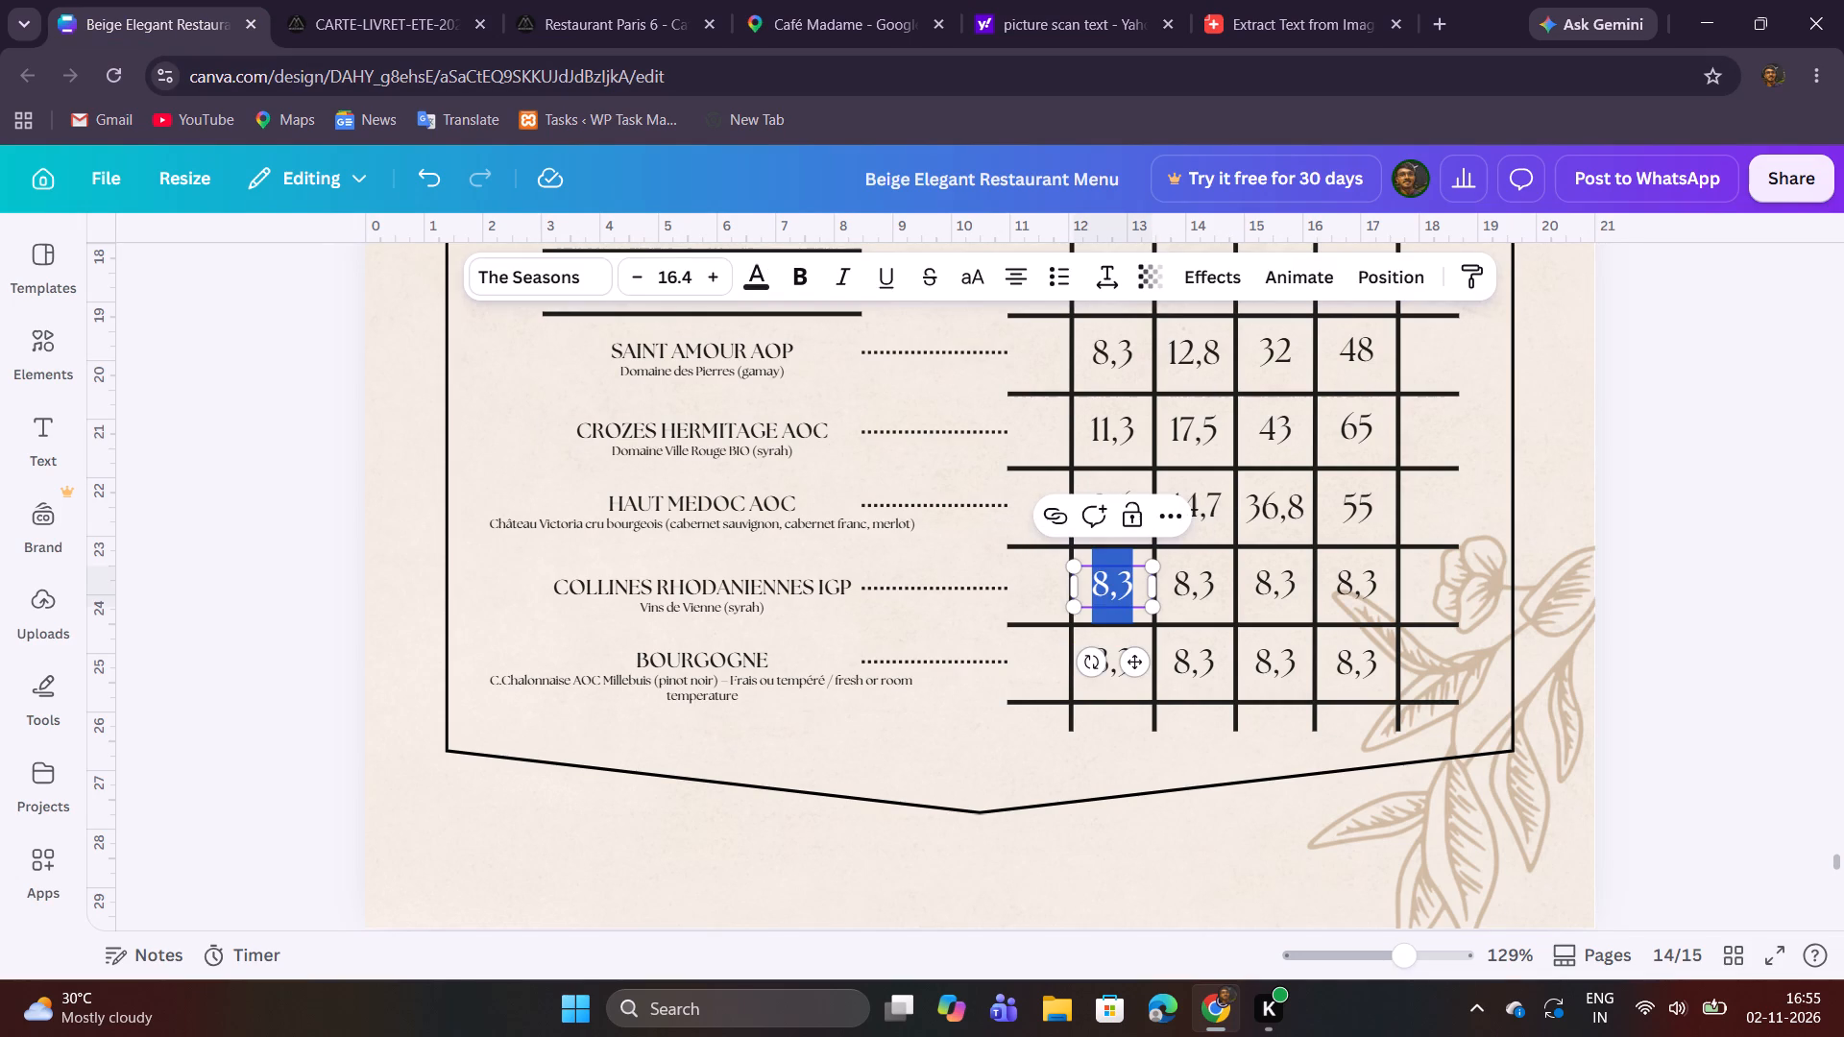
{"action": "key", "text": "ctrl+v"}
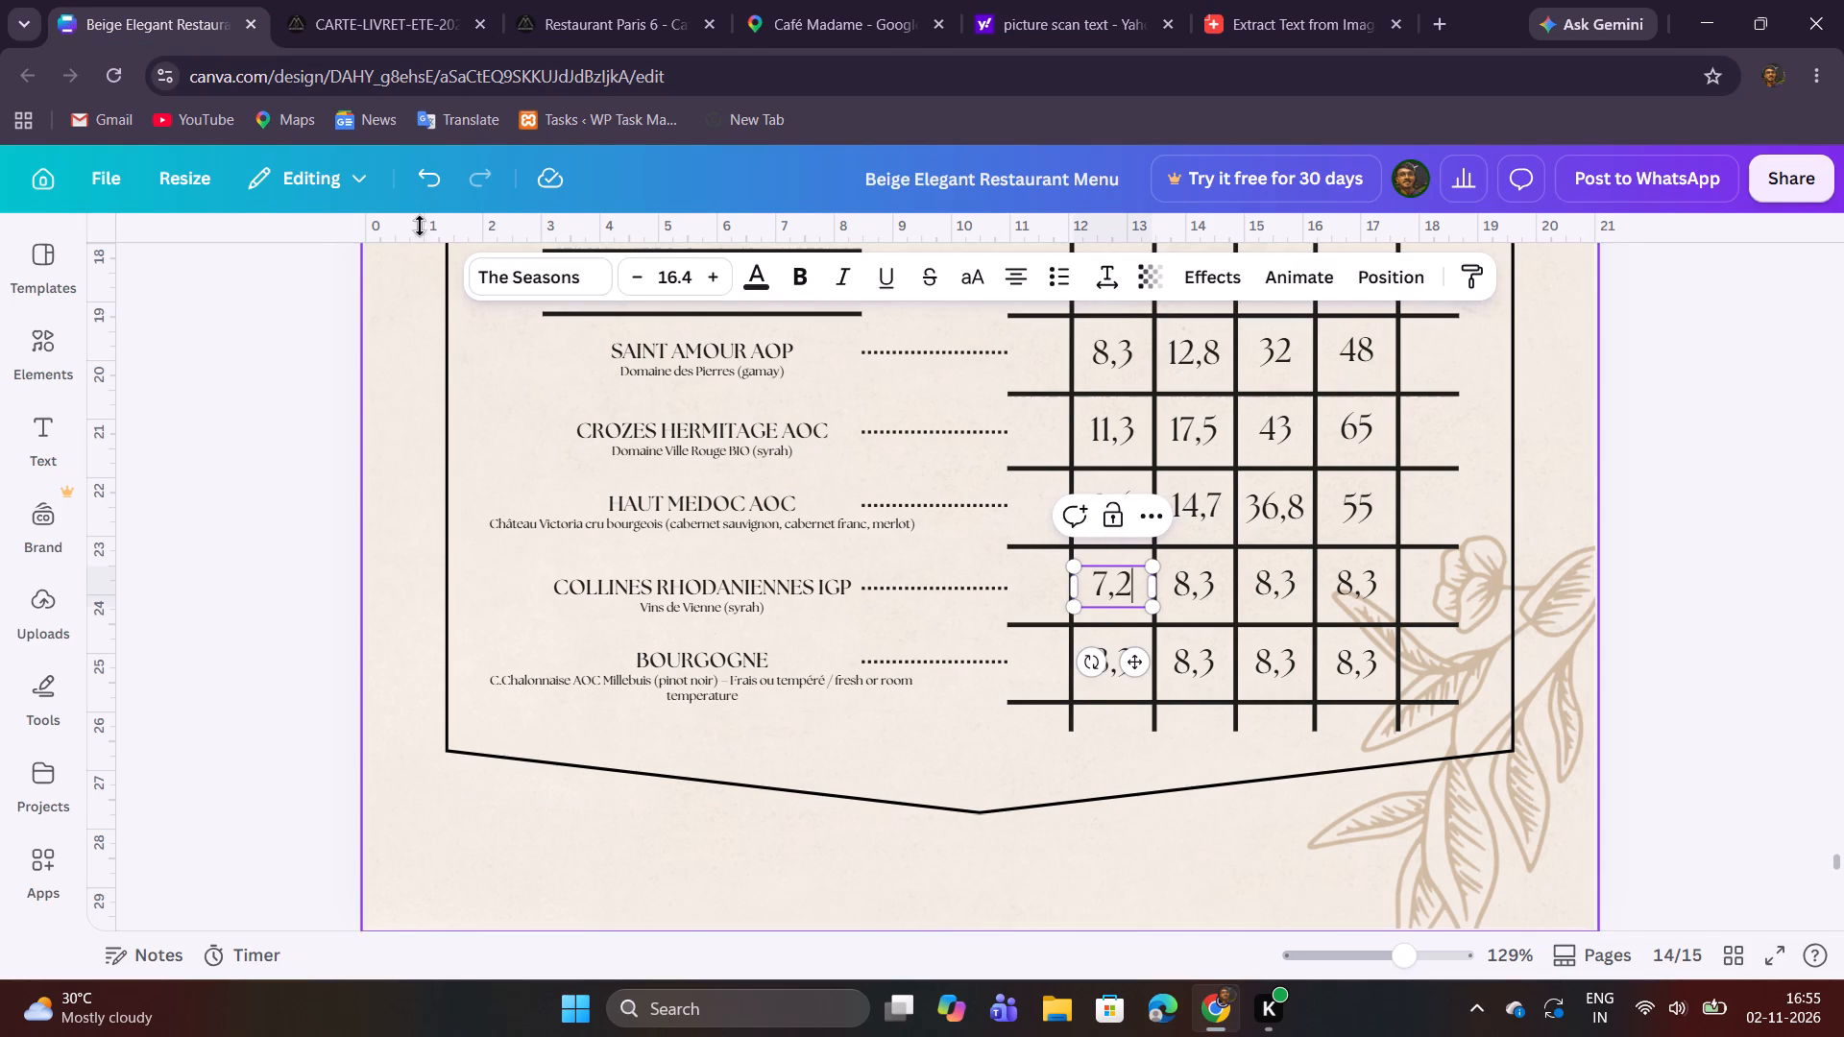
Replace the second COLLINES RHODANIENNES IGP placeholder in the menu with the 20cl price 11,1 copied from the PDF.
{"action": "left_click", "coordinate": [401, 21]}
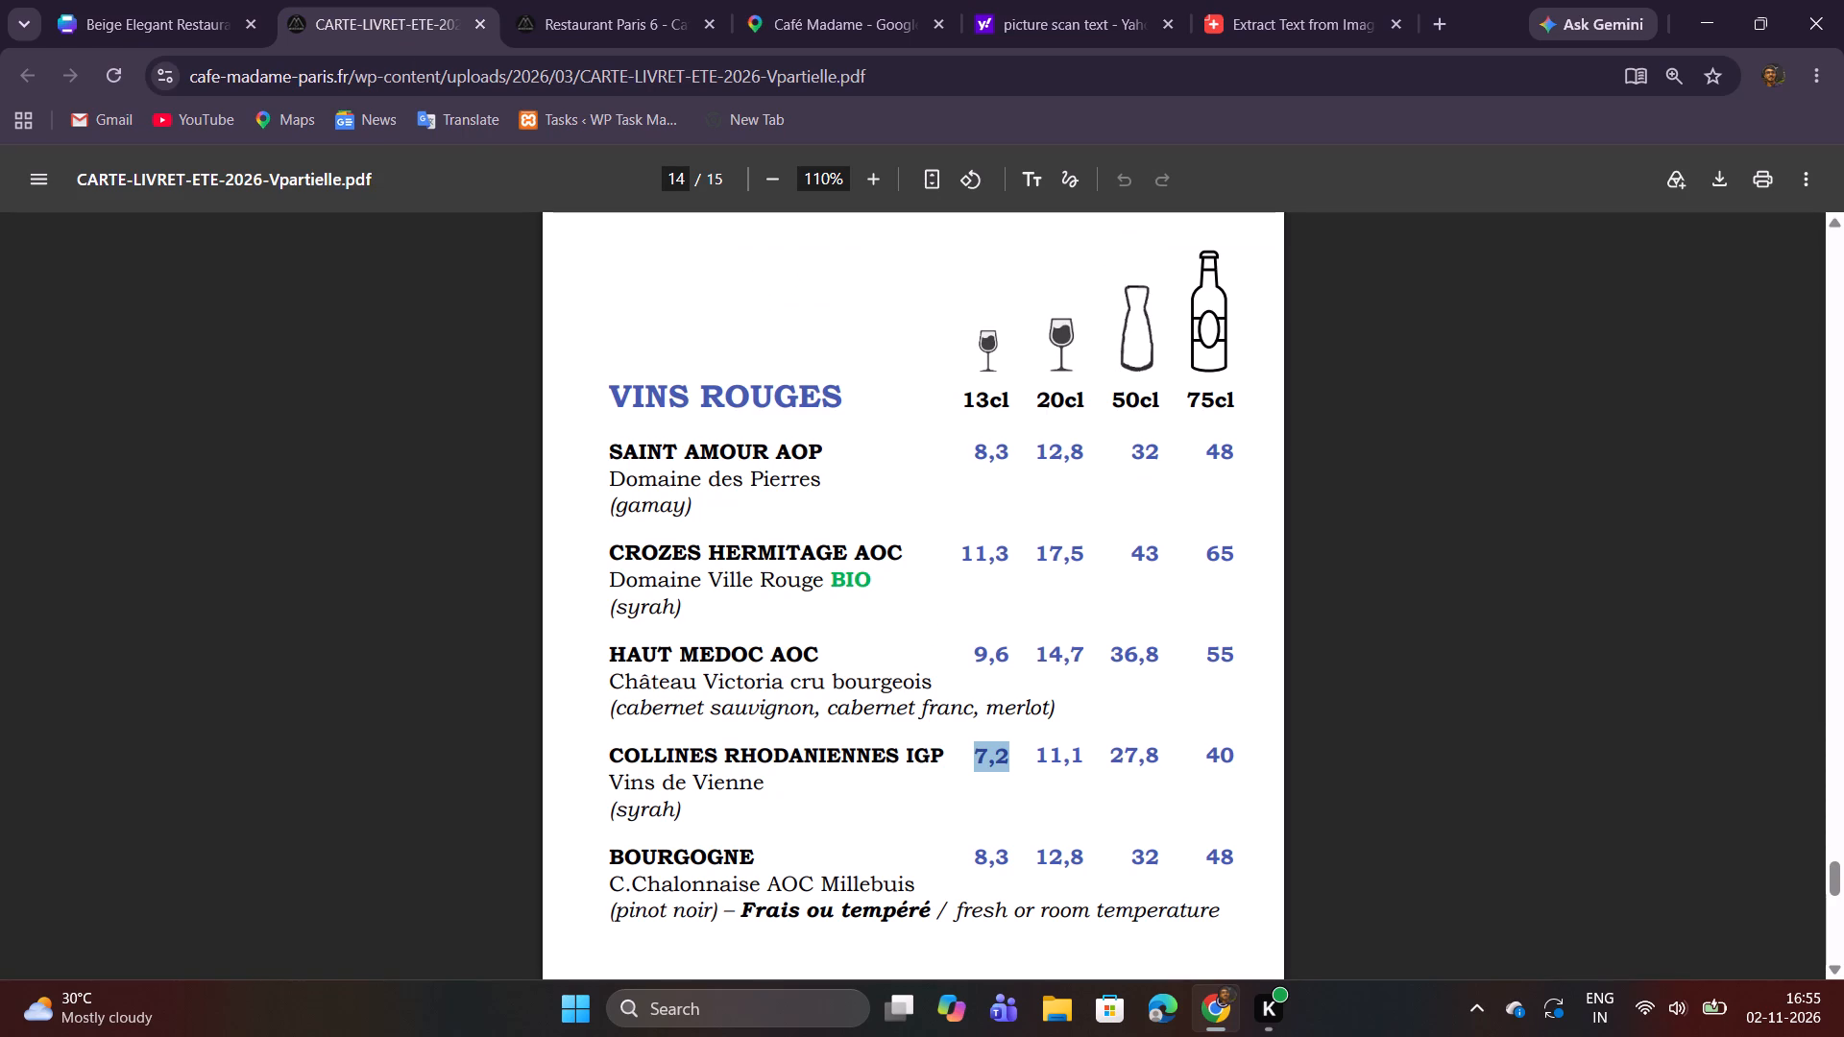
{"action": "left_click_drag", "start_coordinate": [1030, 767], "coordinate": [1080, 767]}
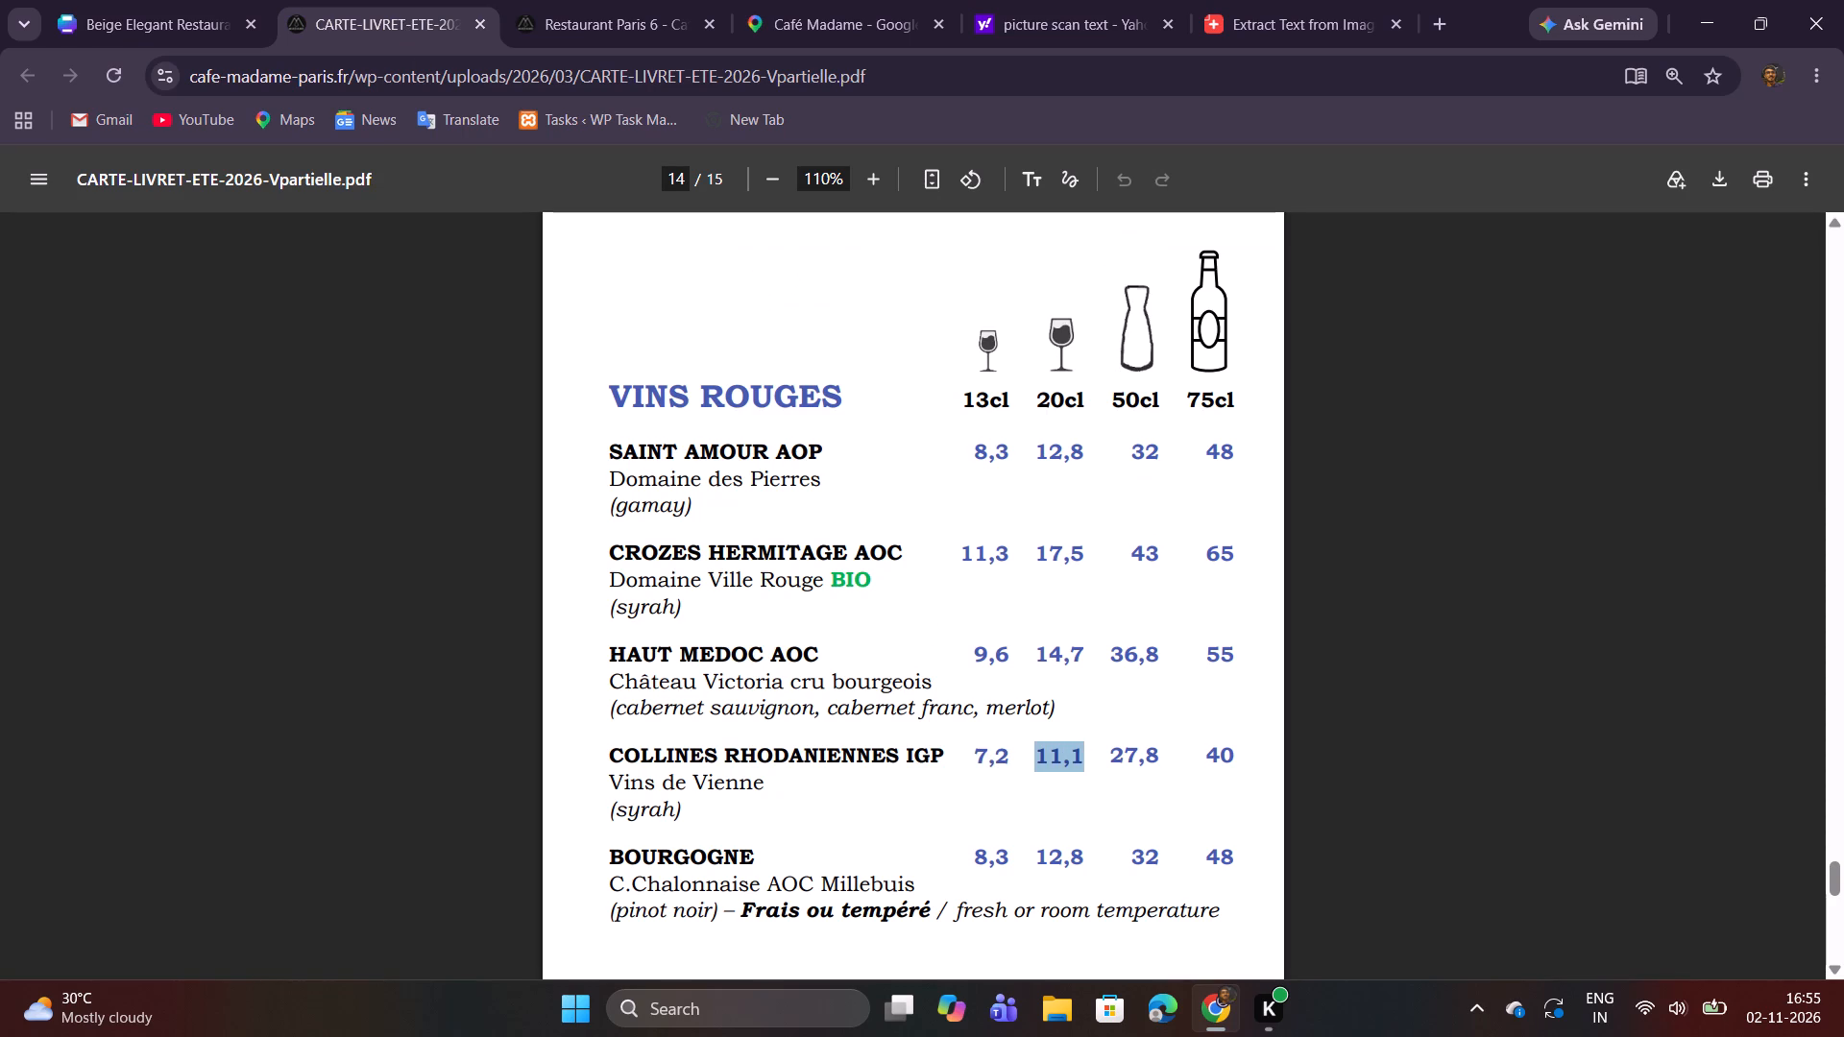
{"action": "key", "text": "ctrl+c"}
{"action": "left_click", "coordinate": [151, 32]}
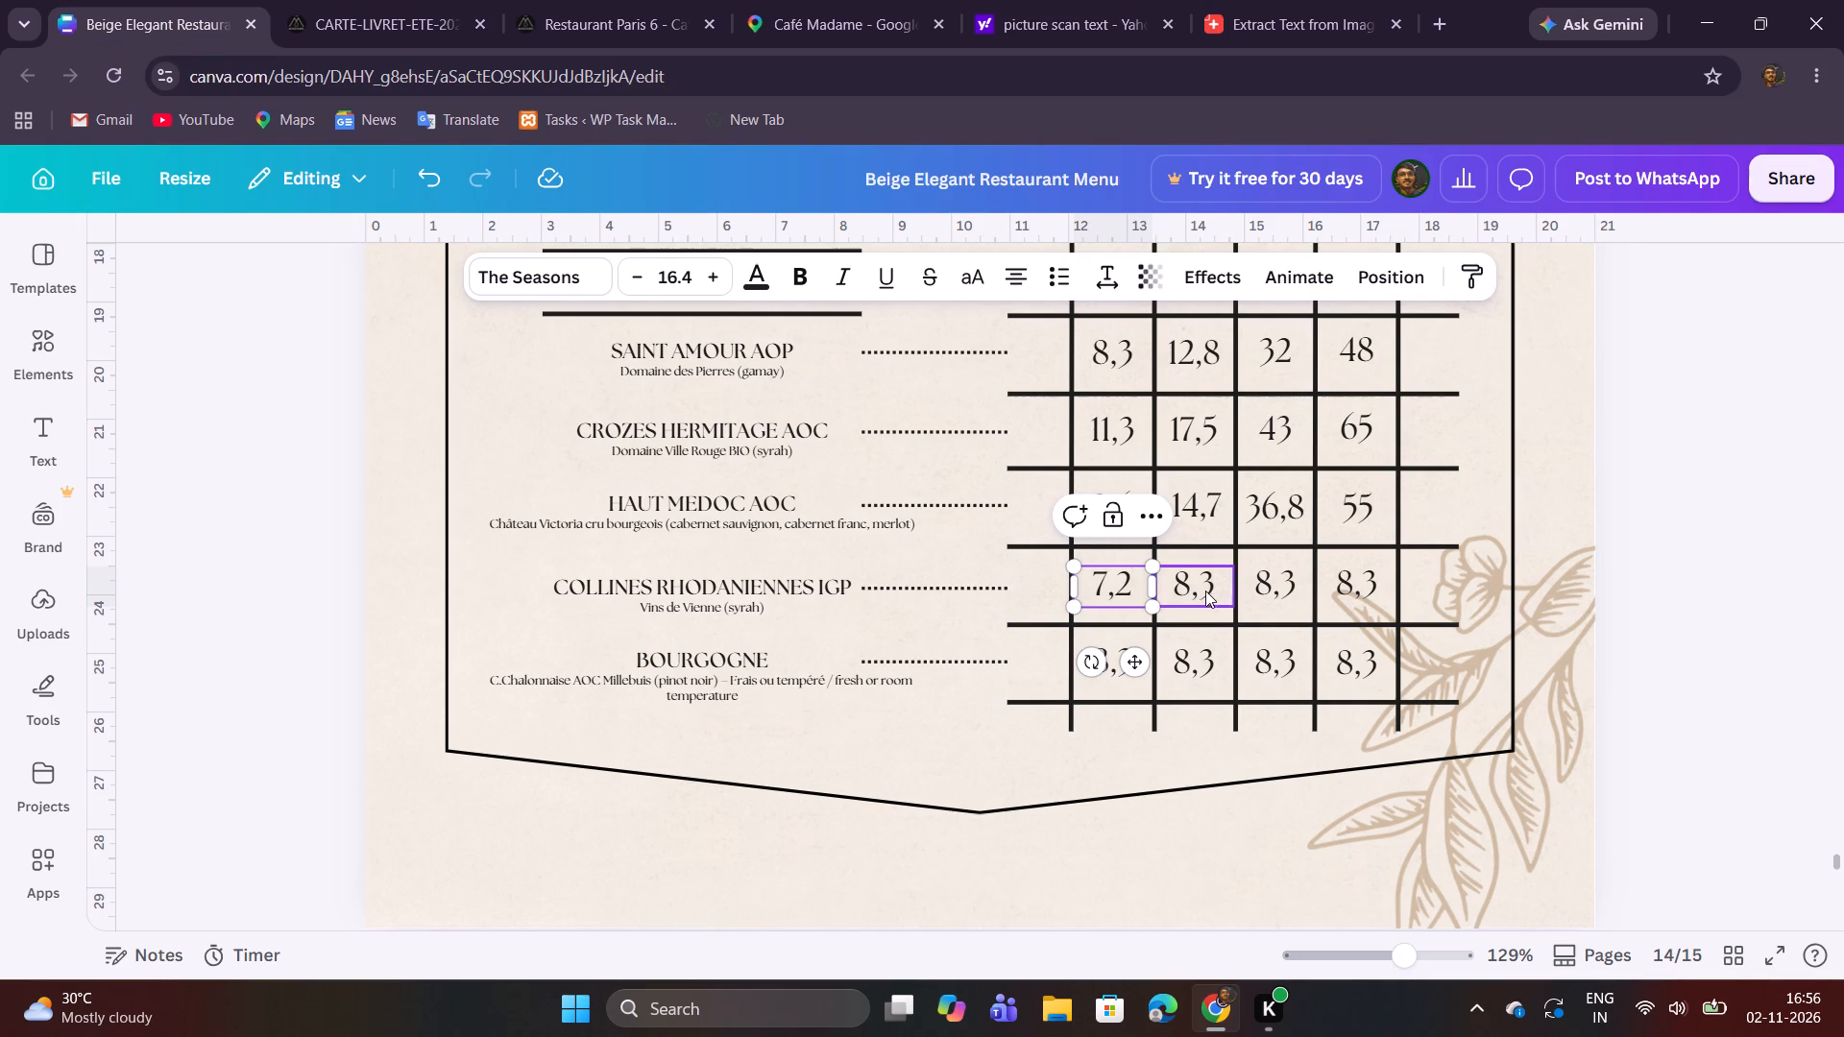
{"action": "double_click", "coordinate": [1206, 590]}
{"action": "key", "text": "ctrl+v"}
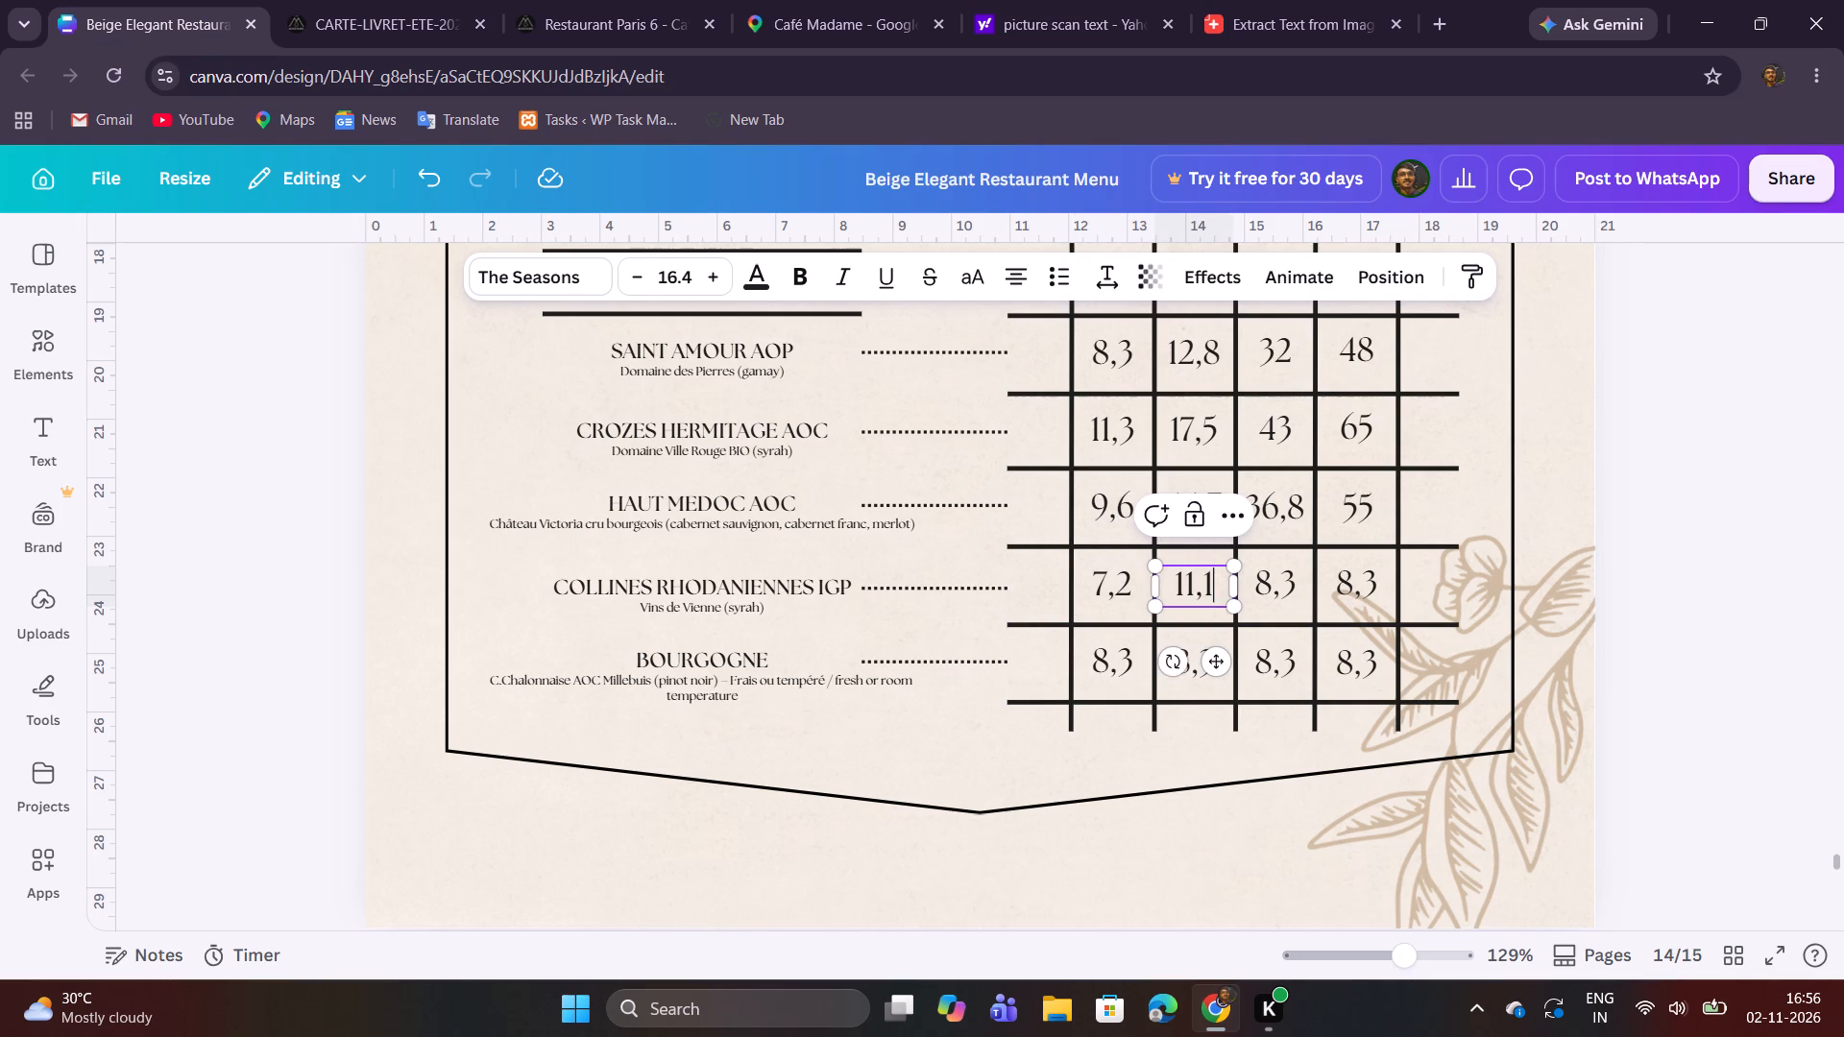
Replace the third COLLINES RHODANIENNES IGP placeholder in the menu with the 50cl price 27,8 copied from the PDF.
{"action": "left_click", "coordinate": [384, 26]}
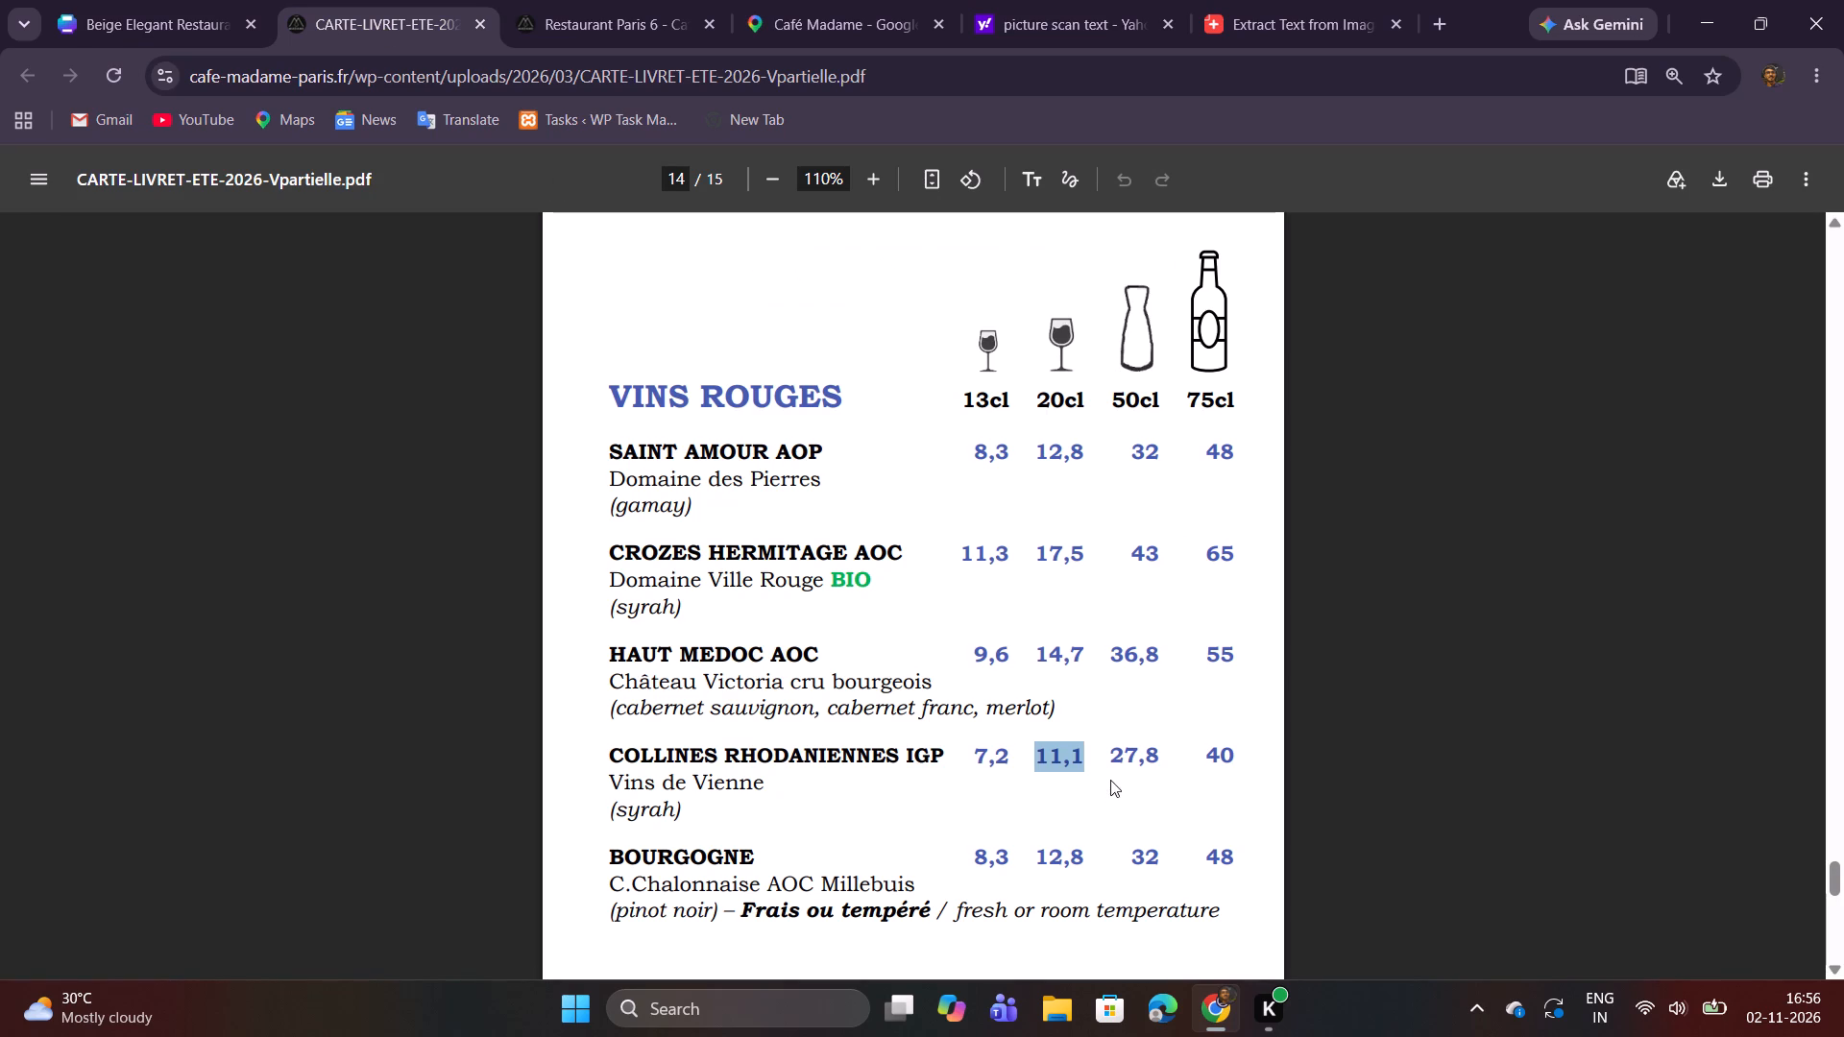
{"action": "left_click_drag", "start_coordinate": [1110, 770], "coordinate": [1156, 770]}
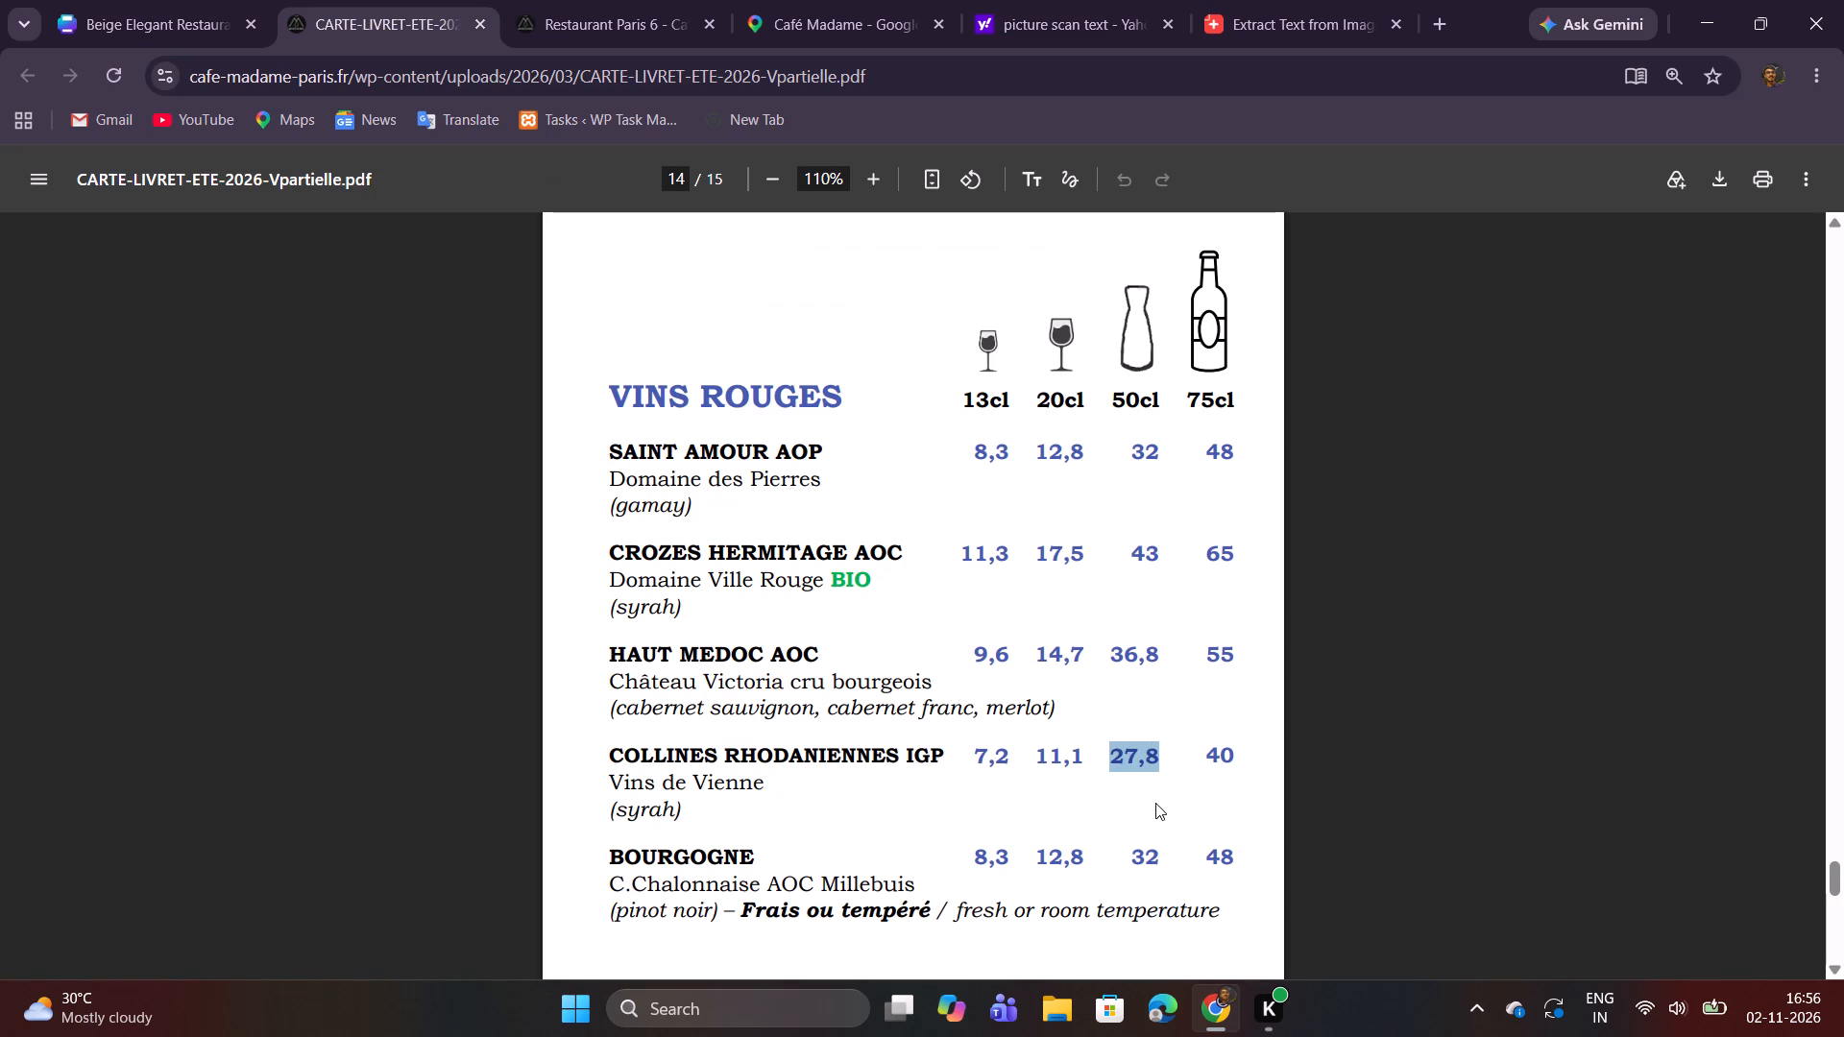
{"action": "key", "text": "ctrl+c"}
{"action": "left_click", "coordinate": [161, 23]}
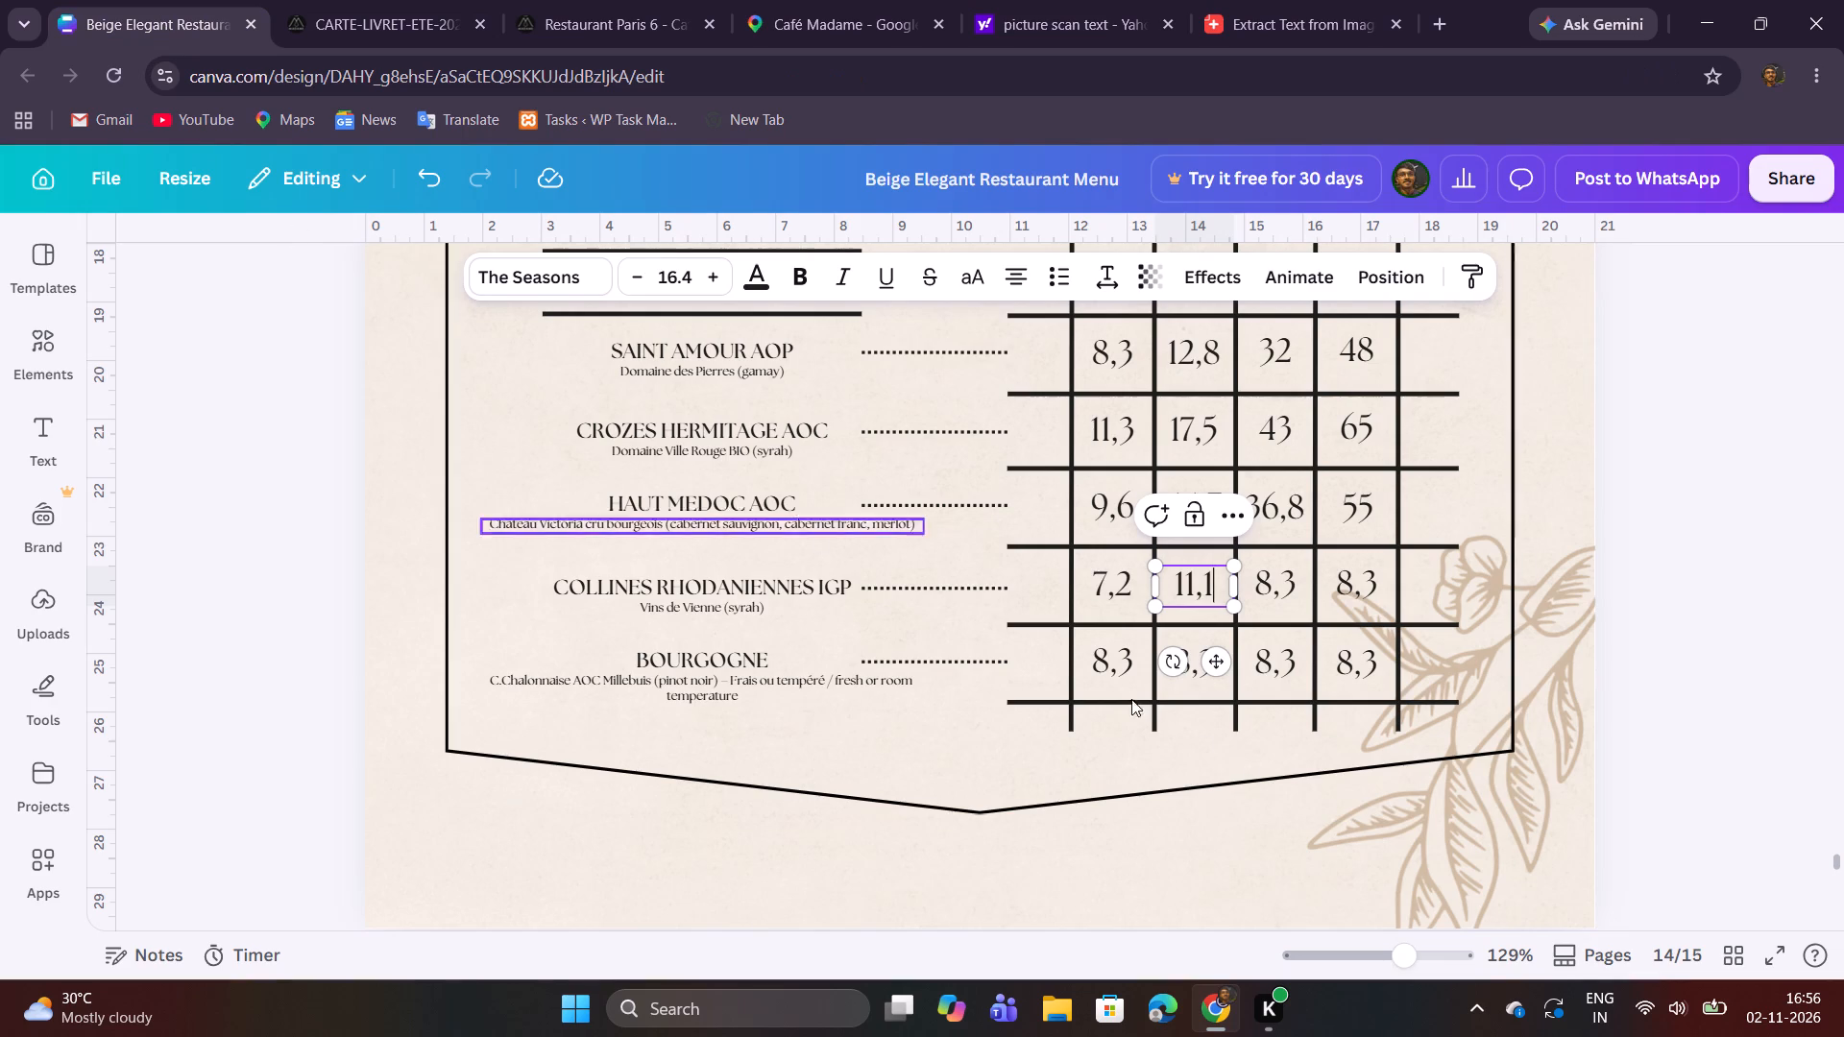
{"action": "double_click", "coordinate": [1278, 595]}
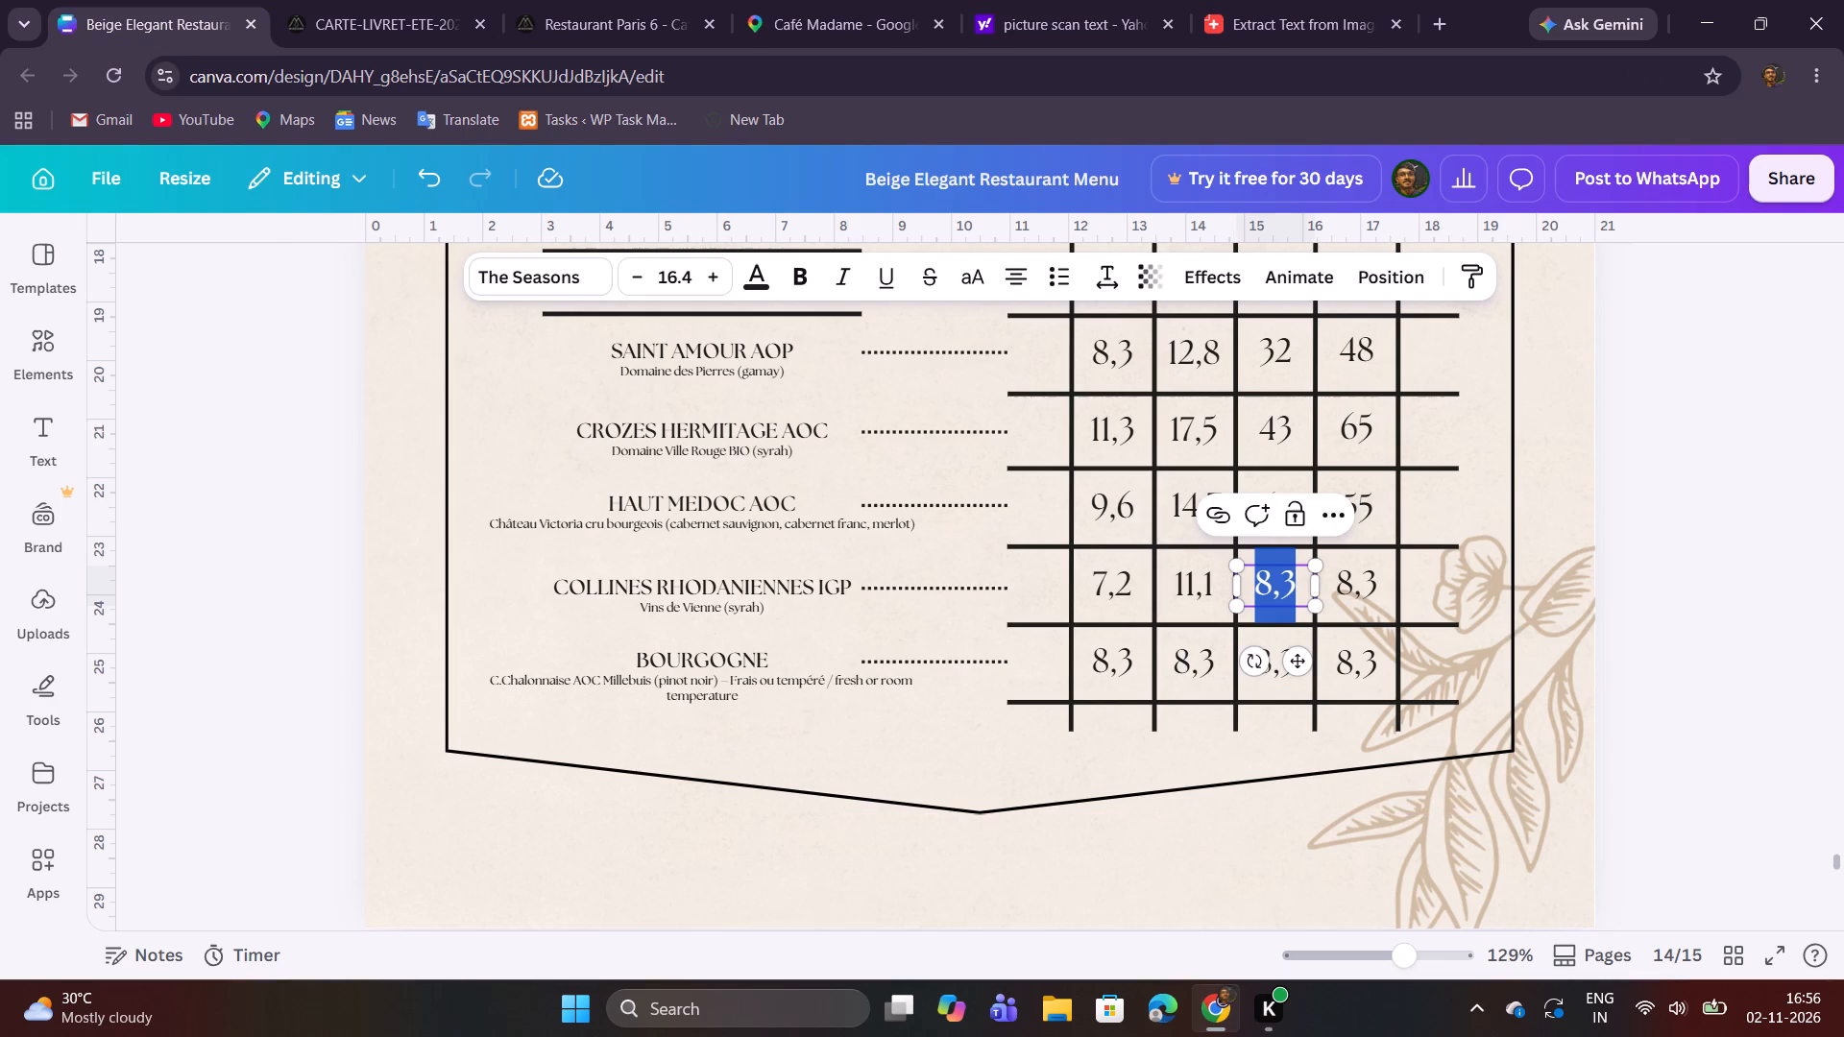
{"action": "key", "text": "ctrl+v"}
Replace the fourth COLLINES RHODANIENNES IGP placeholder in the menu with the 75cl price 40 copied from the PDF.
{"action": "left_click", "coordinate": [428, 26]}
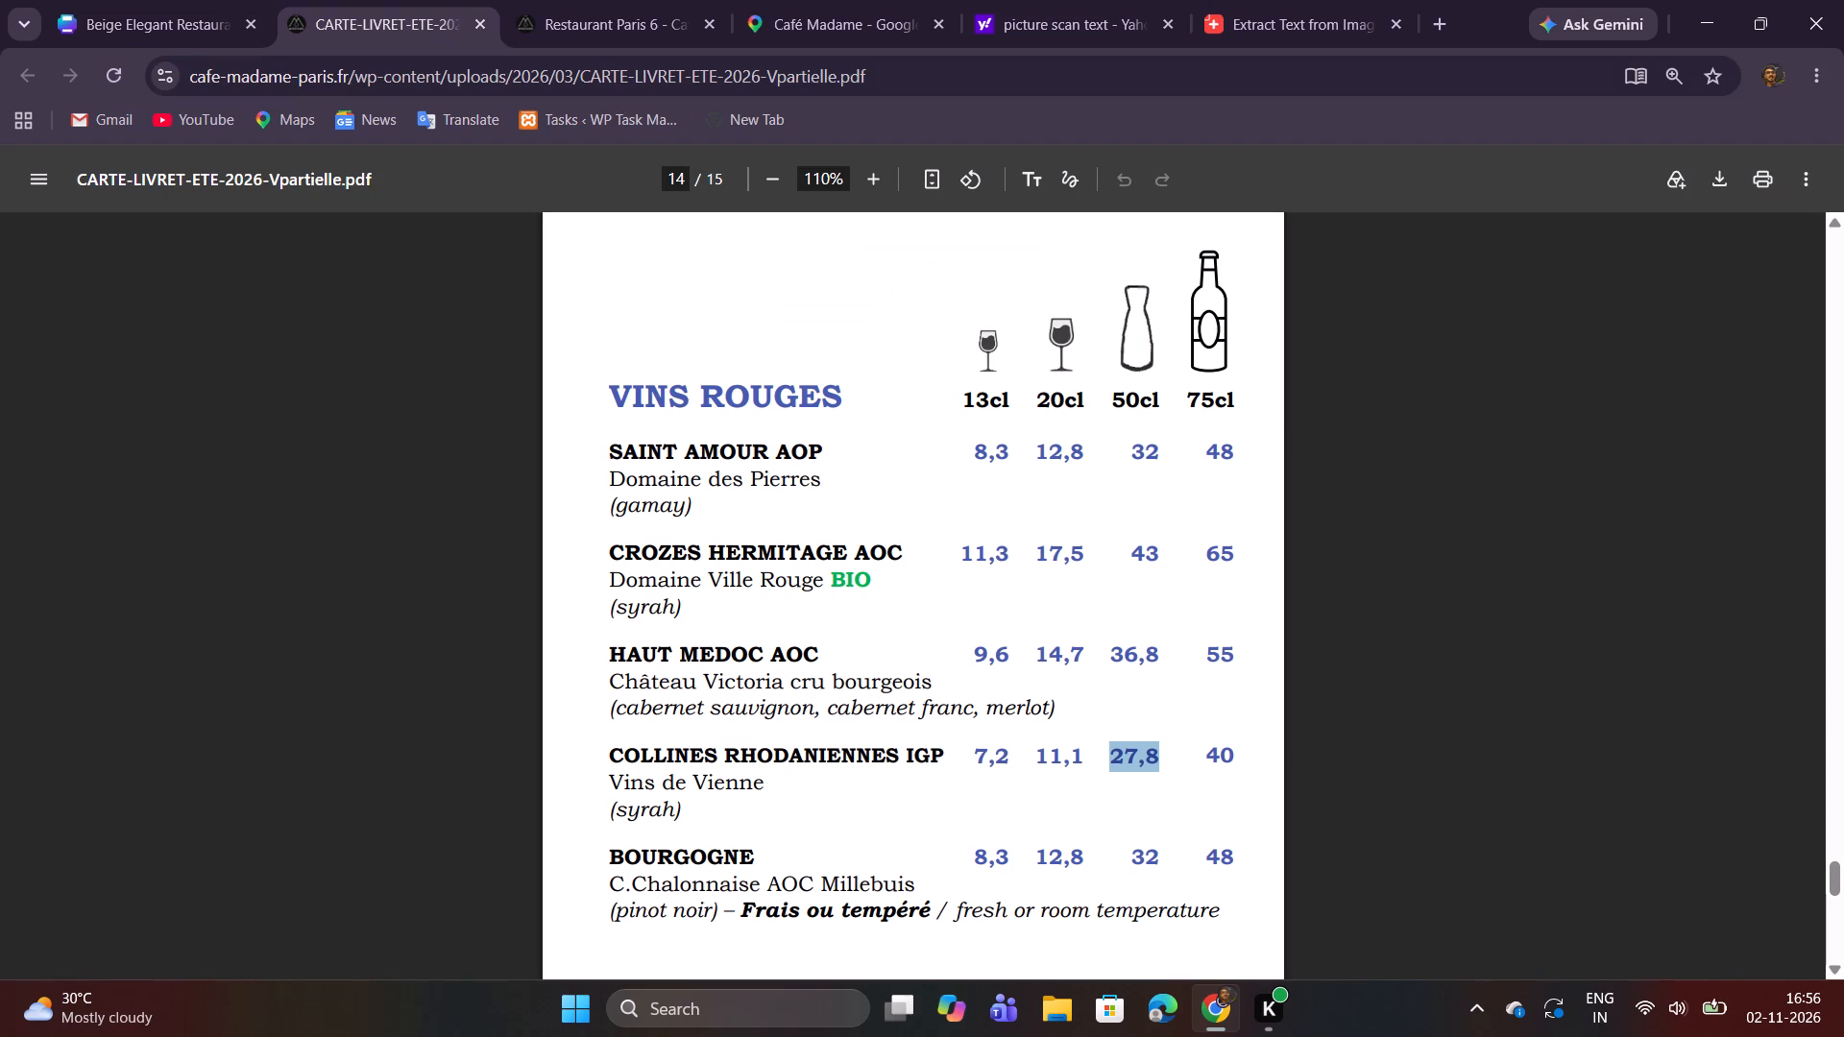
{"action": "double_click", "coordinate": [1214, 754]}
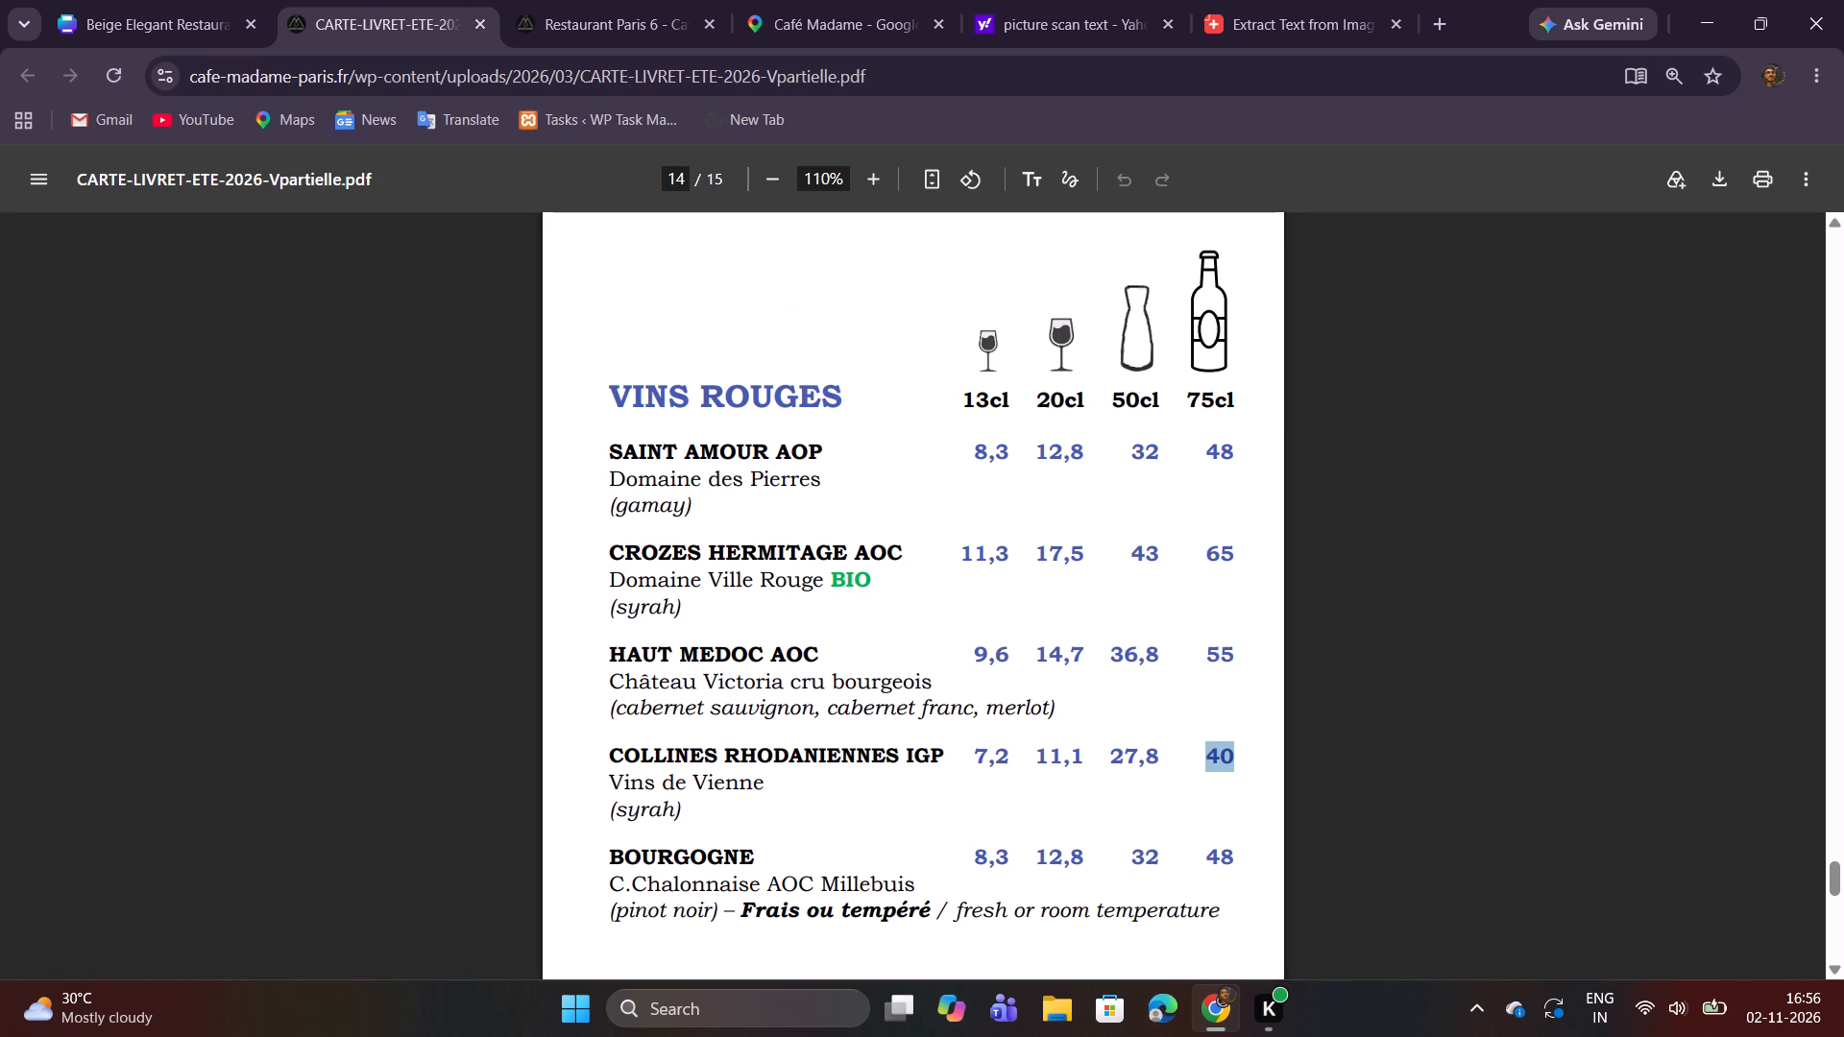
{"action": "key", "text": "ctrl+c"}
{"action": "left_click", "coordinate": [144, 12]}
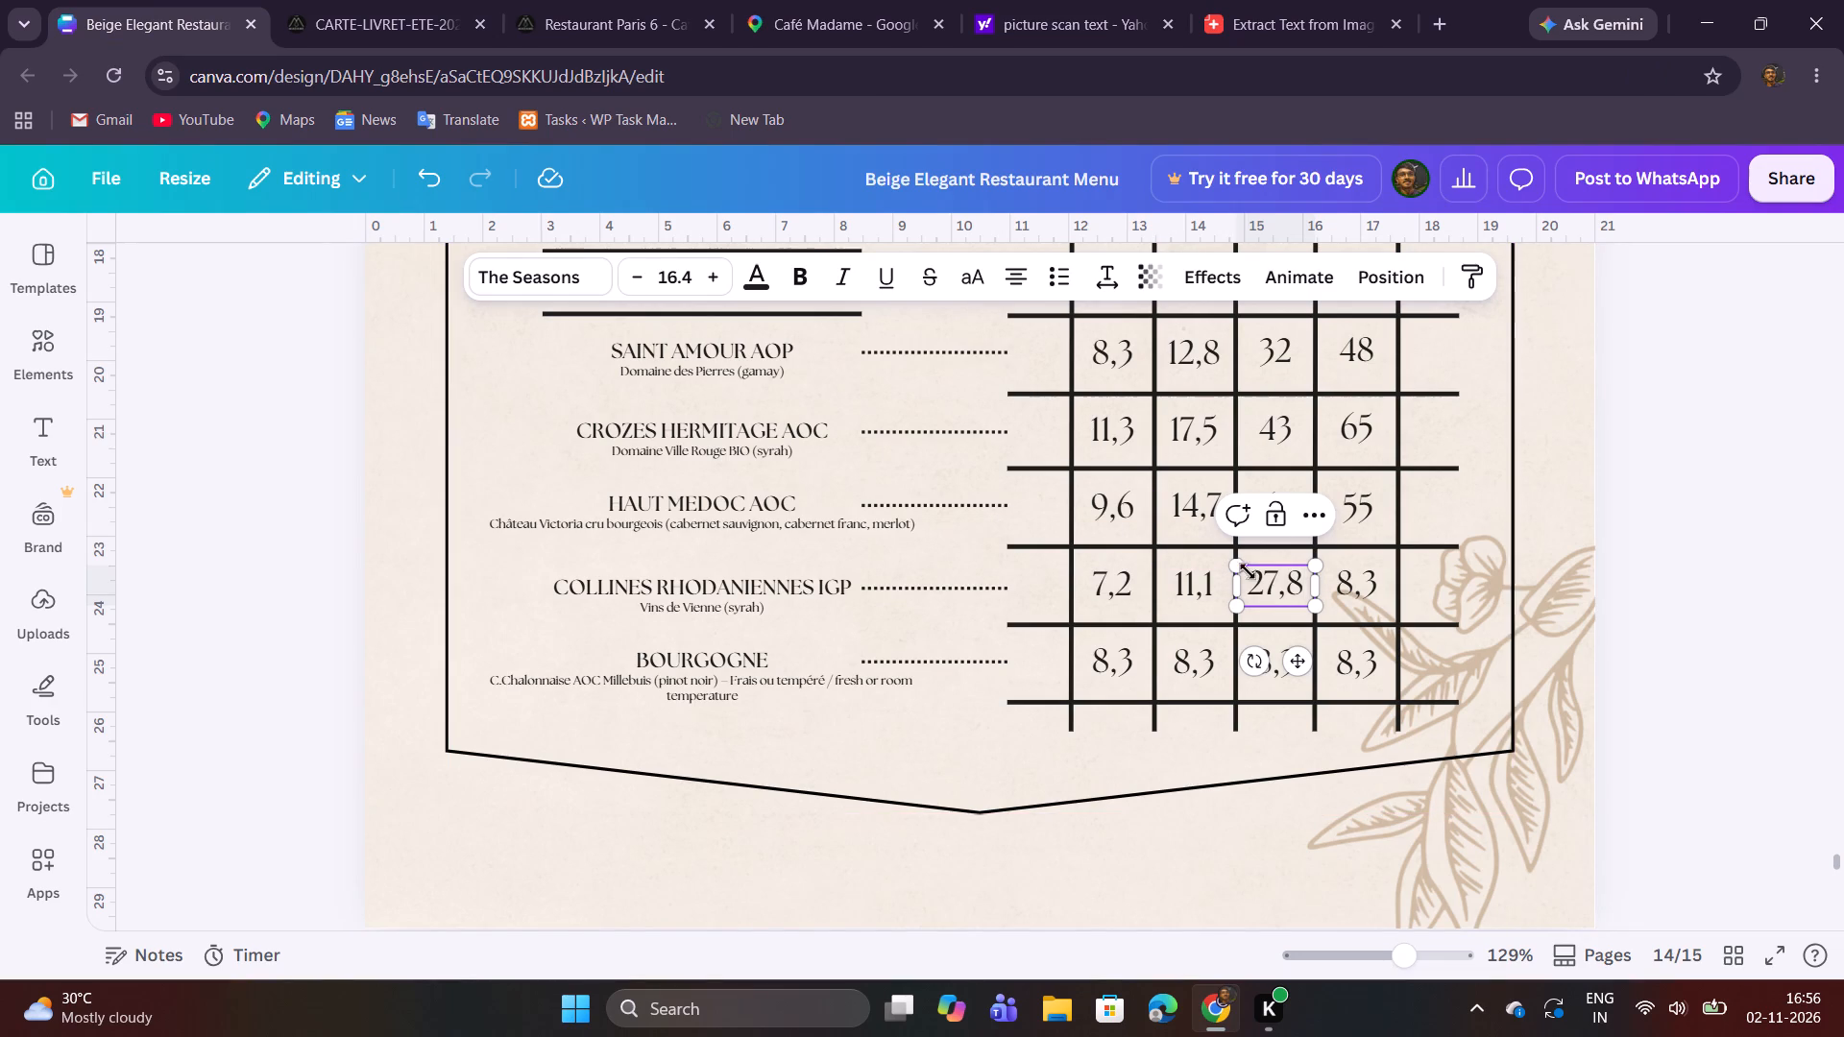
{"action": "double_click", "coordinate": [1368, 593]}
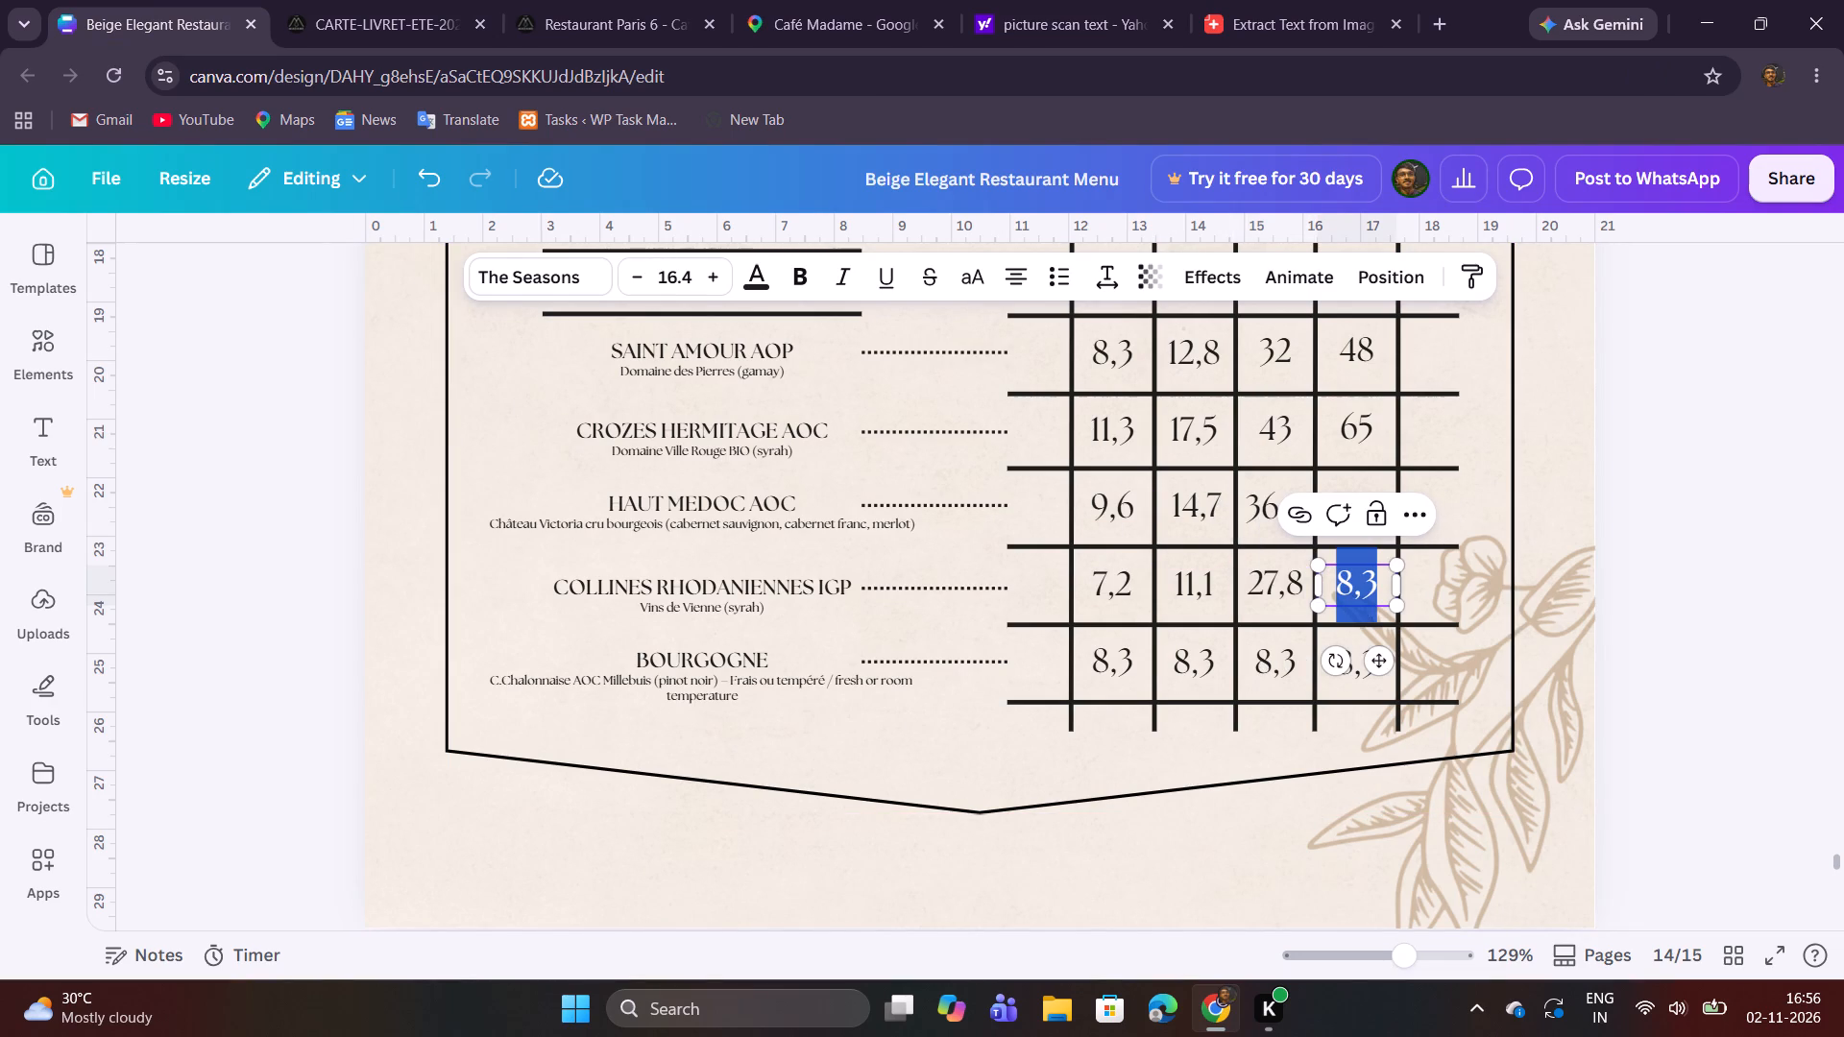
{"action": "key", "text": "ctrl+v"}
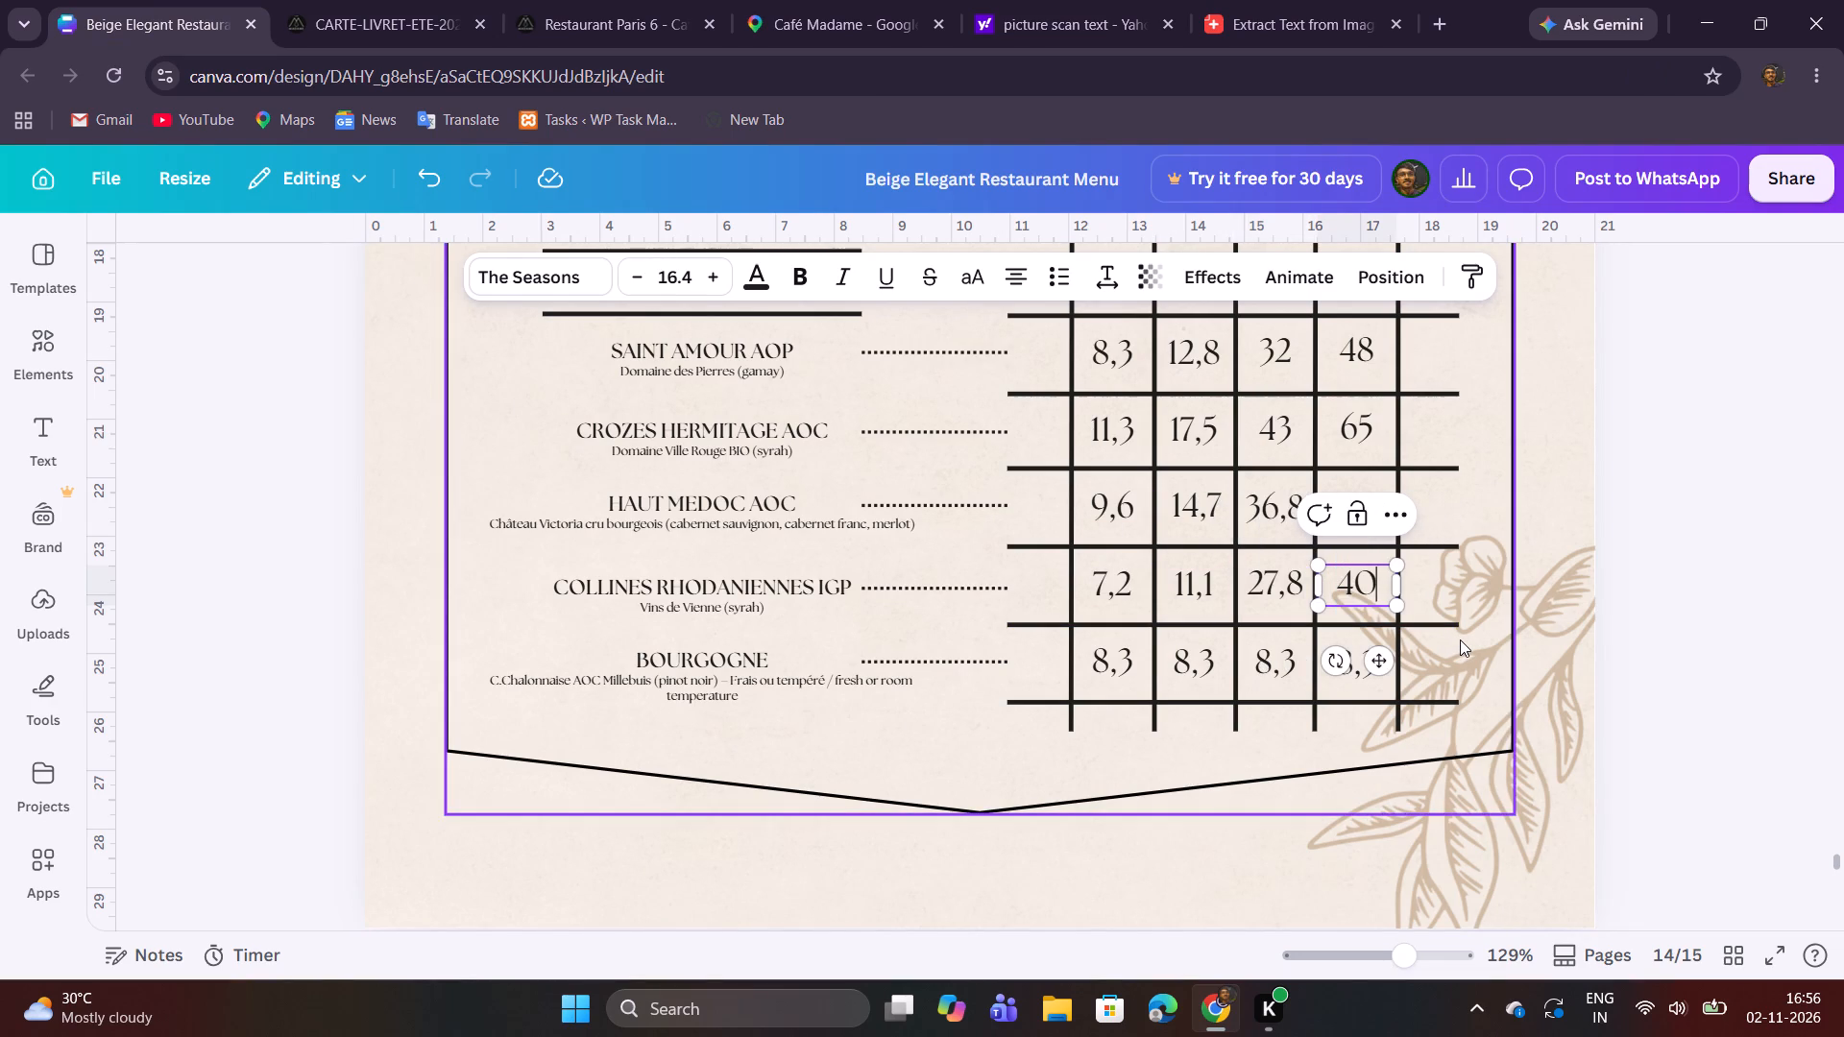
Replace the first BOURGOGNE placeholder in the menu with the 13cl price 8,3 copied from the PDF.
{"action": "left_click_drag", "start_coordinate": [273, 9], "coordinate": [283, 9]}
{"action": "left_click", "coordinate": [310, 8]}
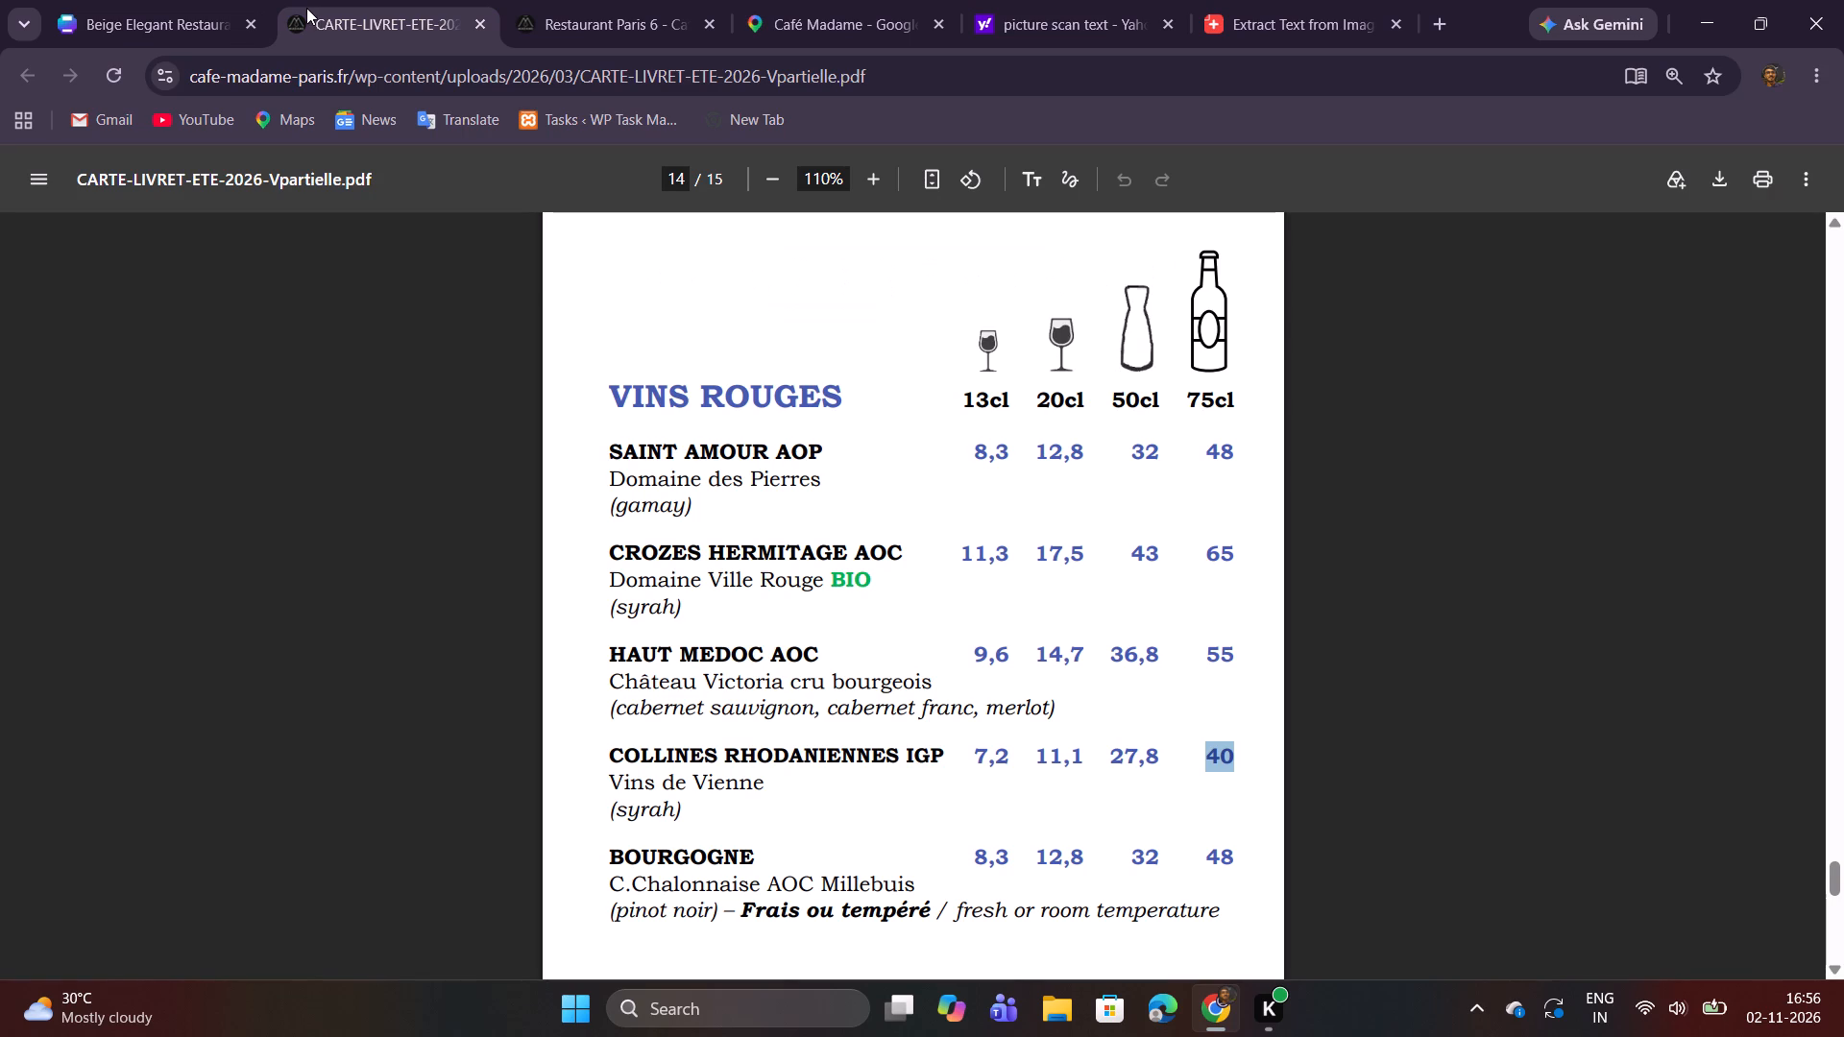
{"action": "scroll", "coordinate": [789, 422], "scroll_direction": "down", "scroll_amount": 4}
{"action": "scroll", "coordinate": [792, 423], "scroll_direction": "up", "scroll_amount": 1}
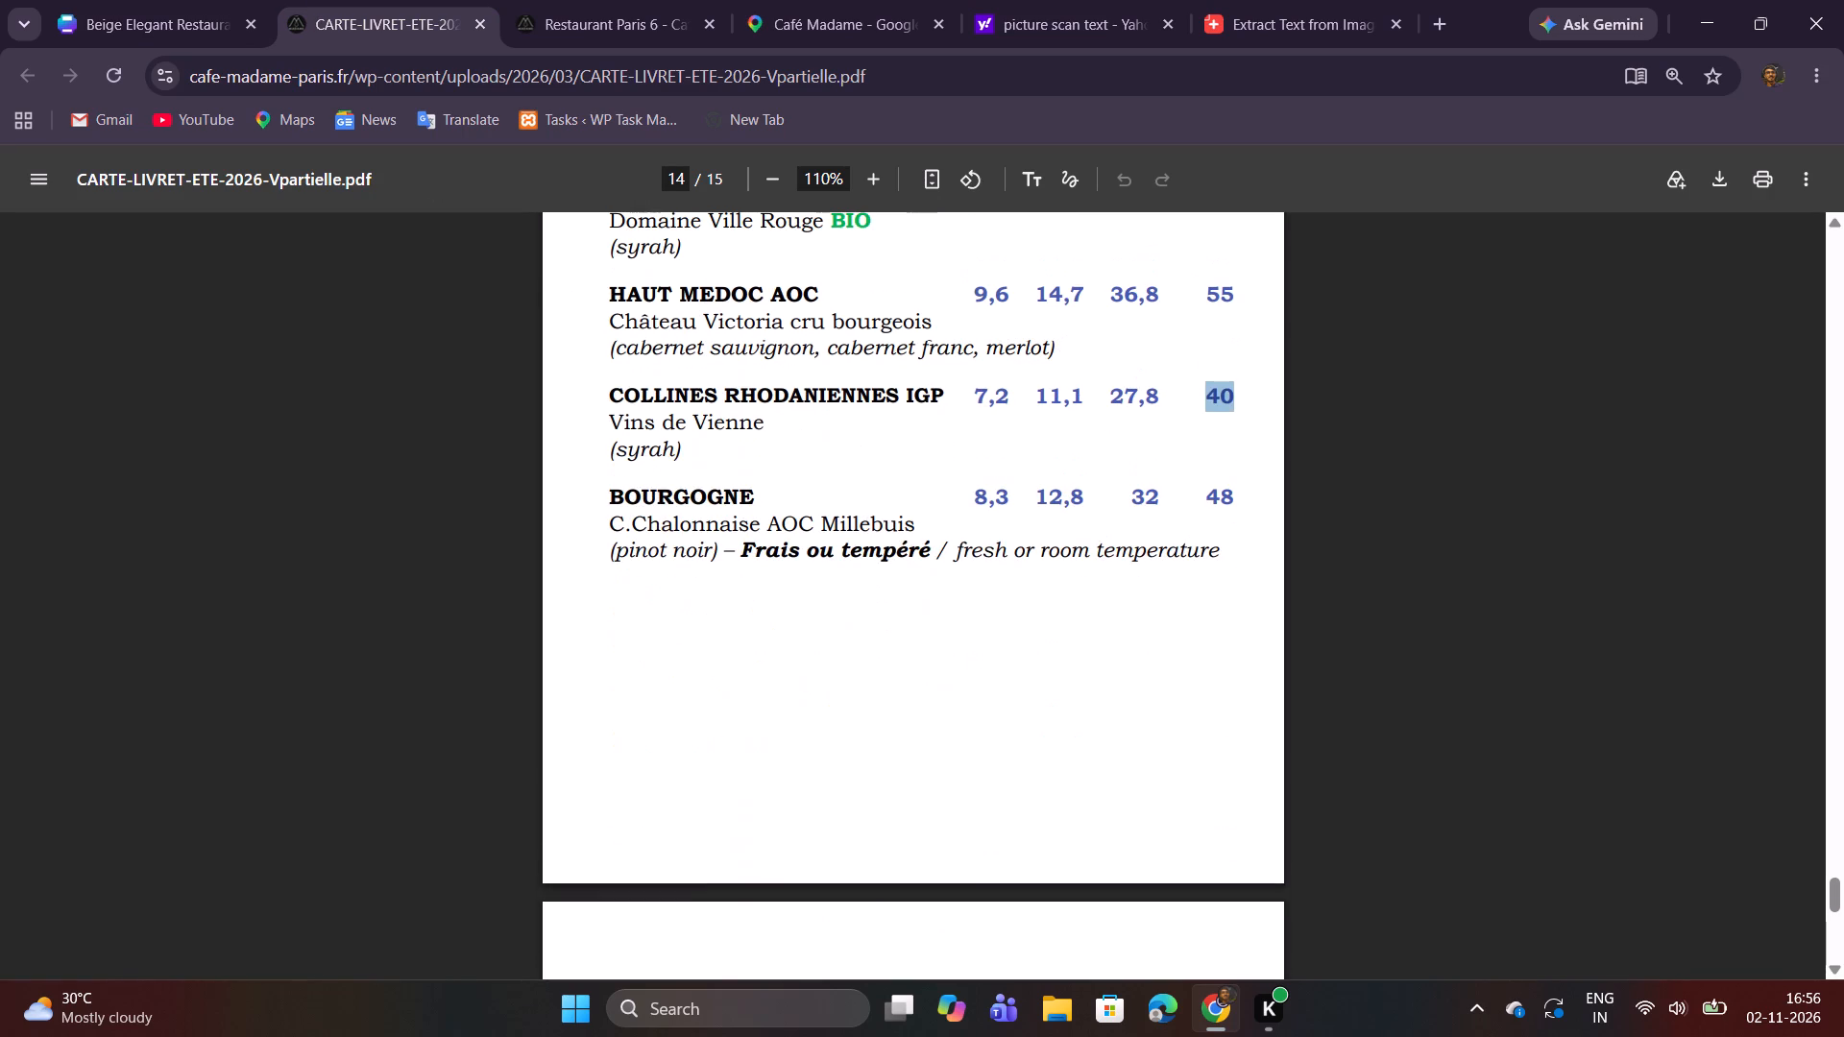
{"action": "left_click_drag", "start_coordinate": [978, 495], "coordinate": [1008, 496]}
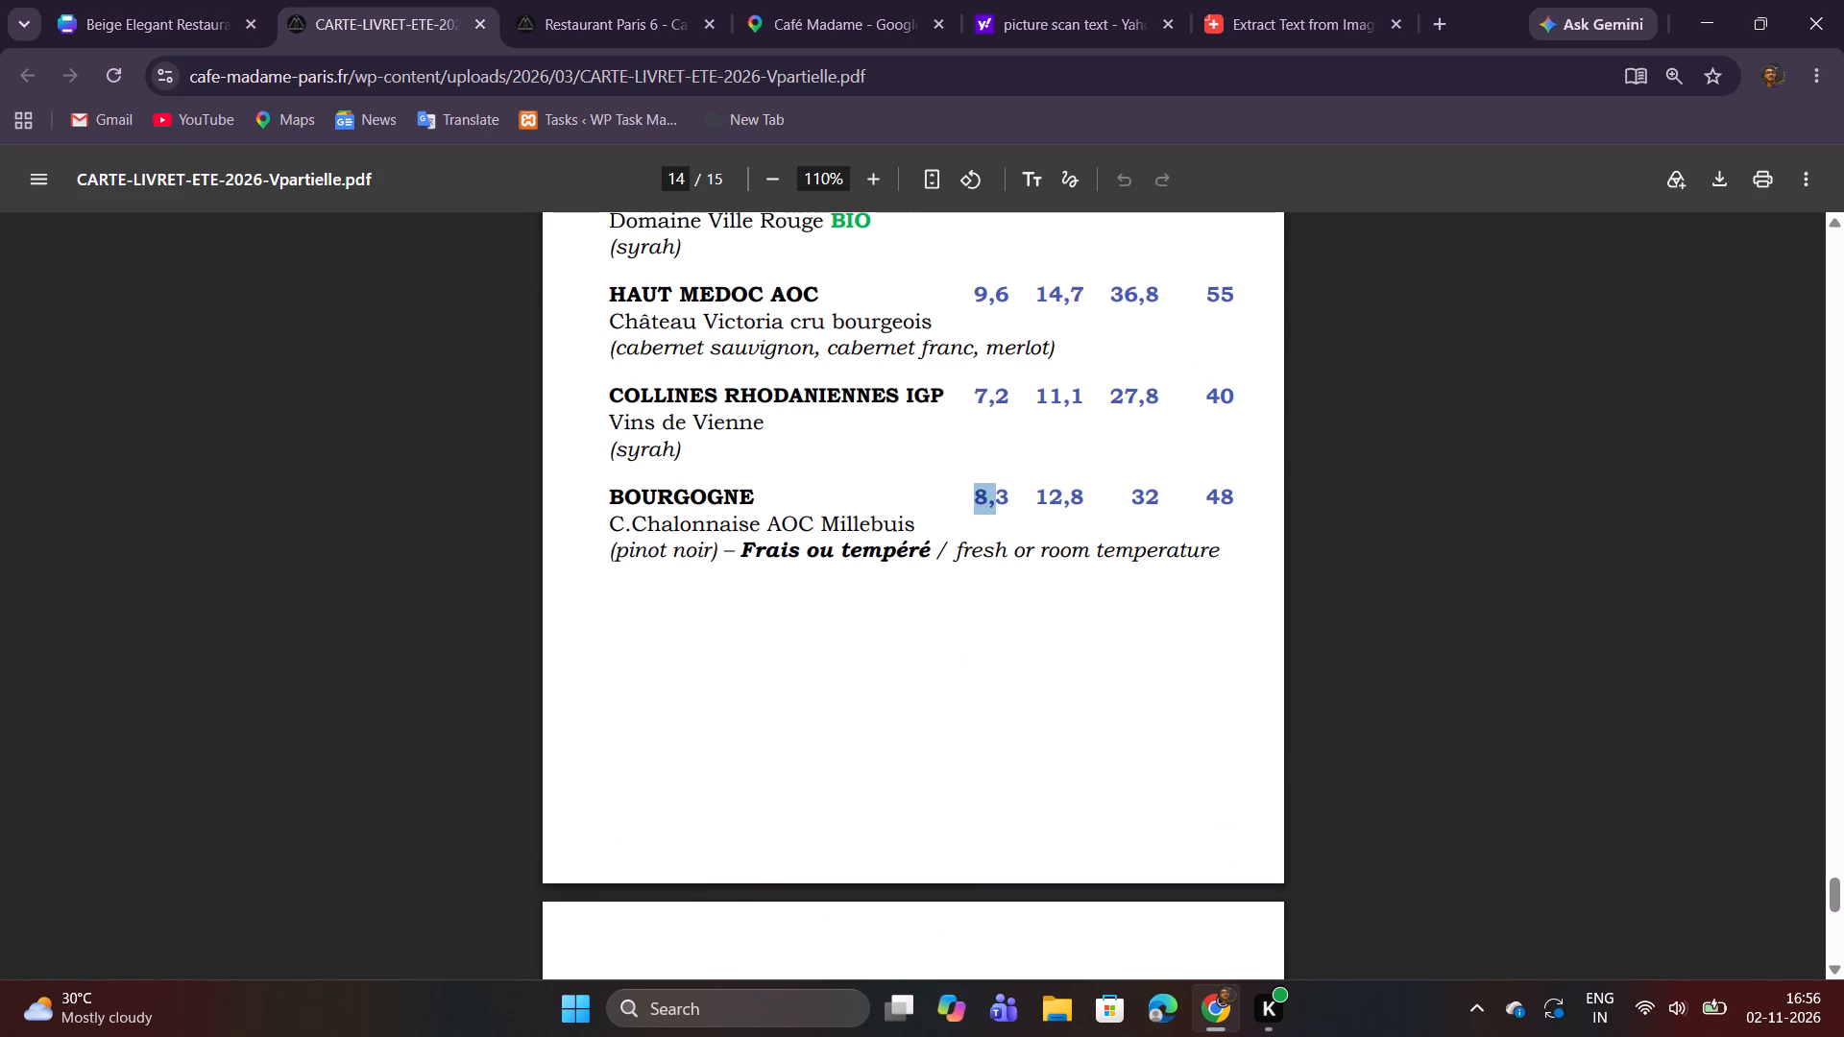
{"action": "key", "text": "ctrl+c"}
{"action": "left_click", "coordinate": [122, 20]}
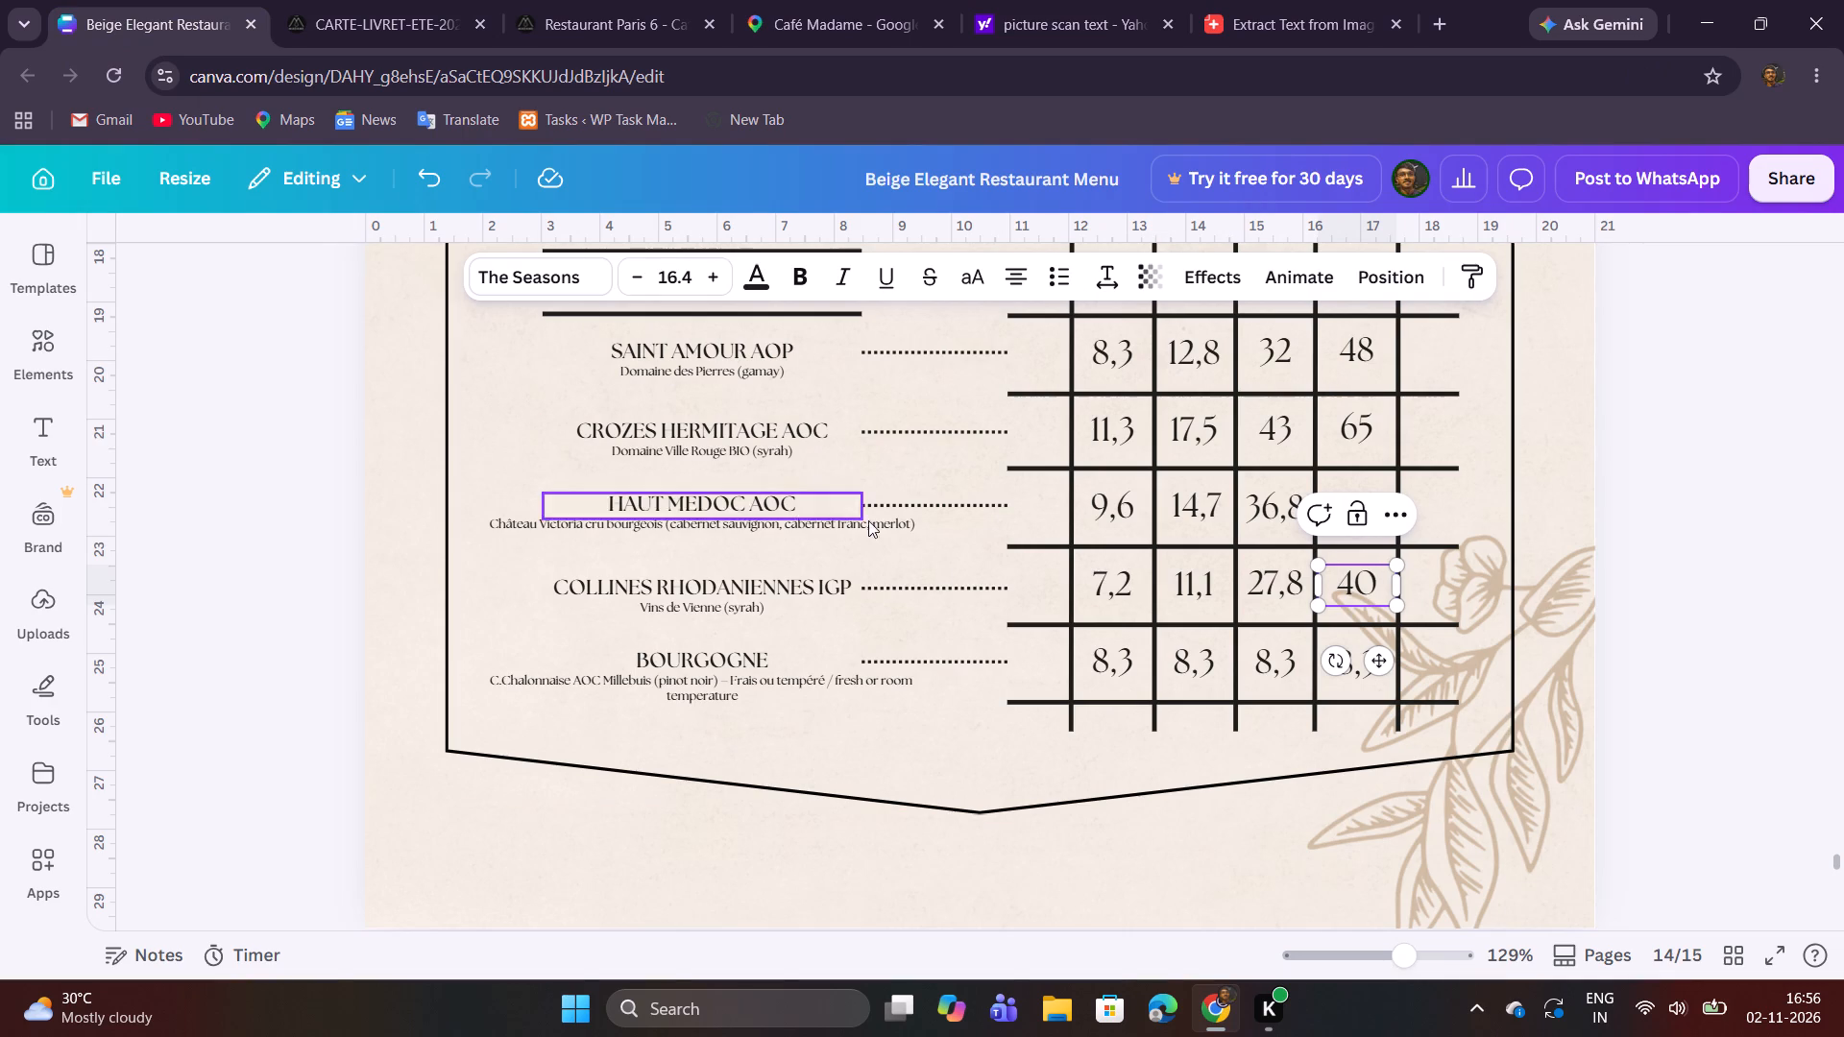
{"action": "double_click", "coordinate": [1118, 650]}
{"action": "key", "text": "ctrl+v"}
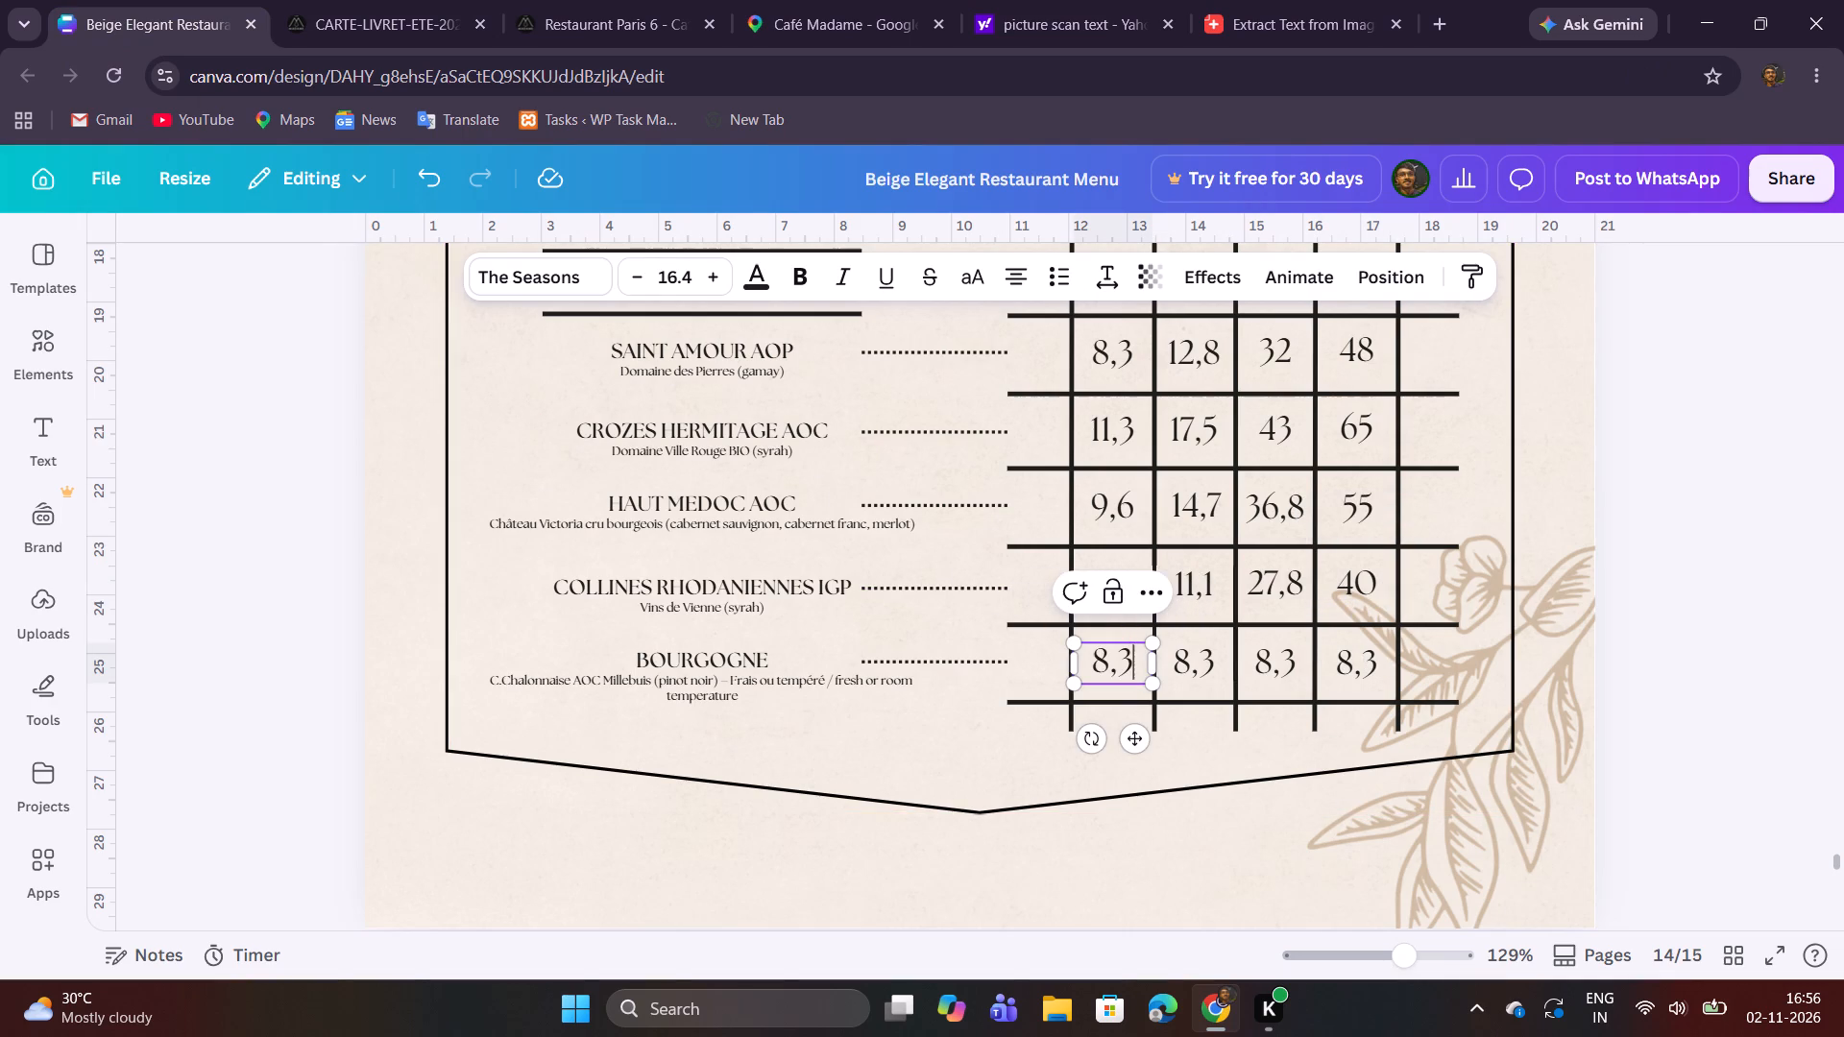
Replace the second BOURGOGNE placeholder in the menu with the 20cl price 12,8 copied from the PDF.
{"action": "left_click", "coordinate": [387, 8]}
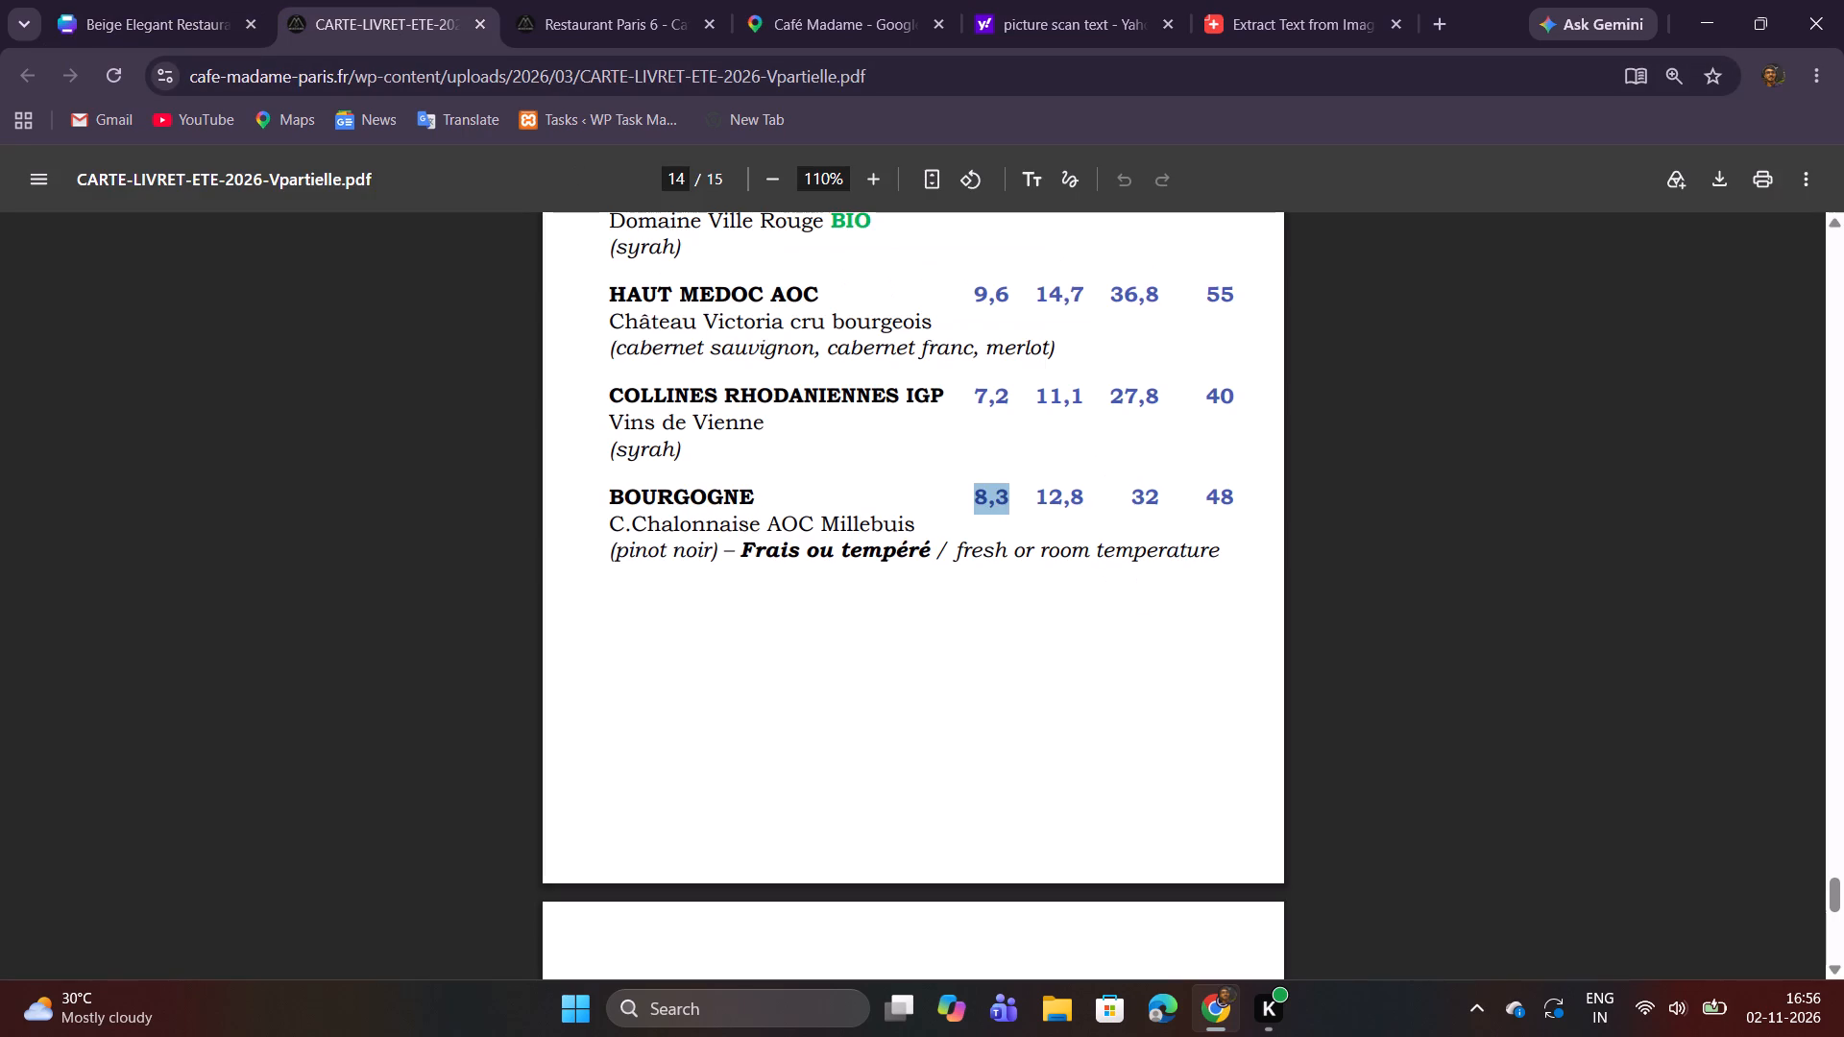
{"action": "left_click_drag", "start_coordinate": [1037, 500], "coordinate": [1090, 503]}
{"action": "key", "text": "ctrl+c"}
{"action": "left_click", "coordinate": [140, 0]}
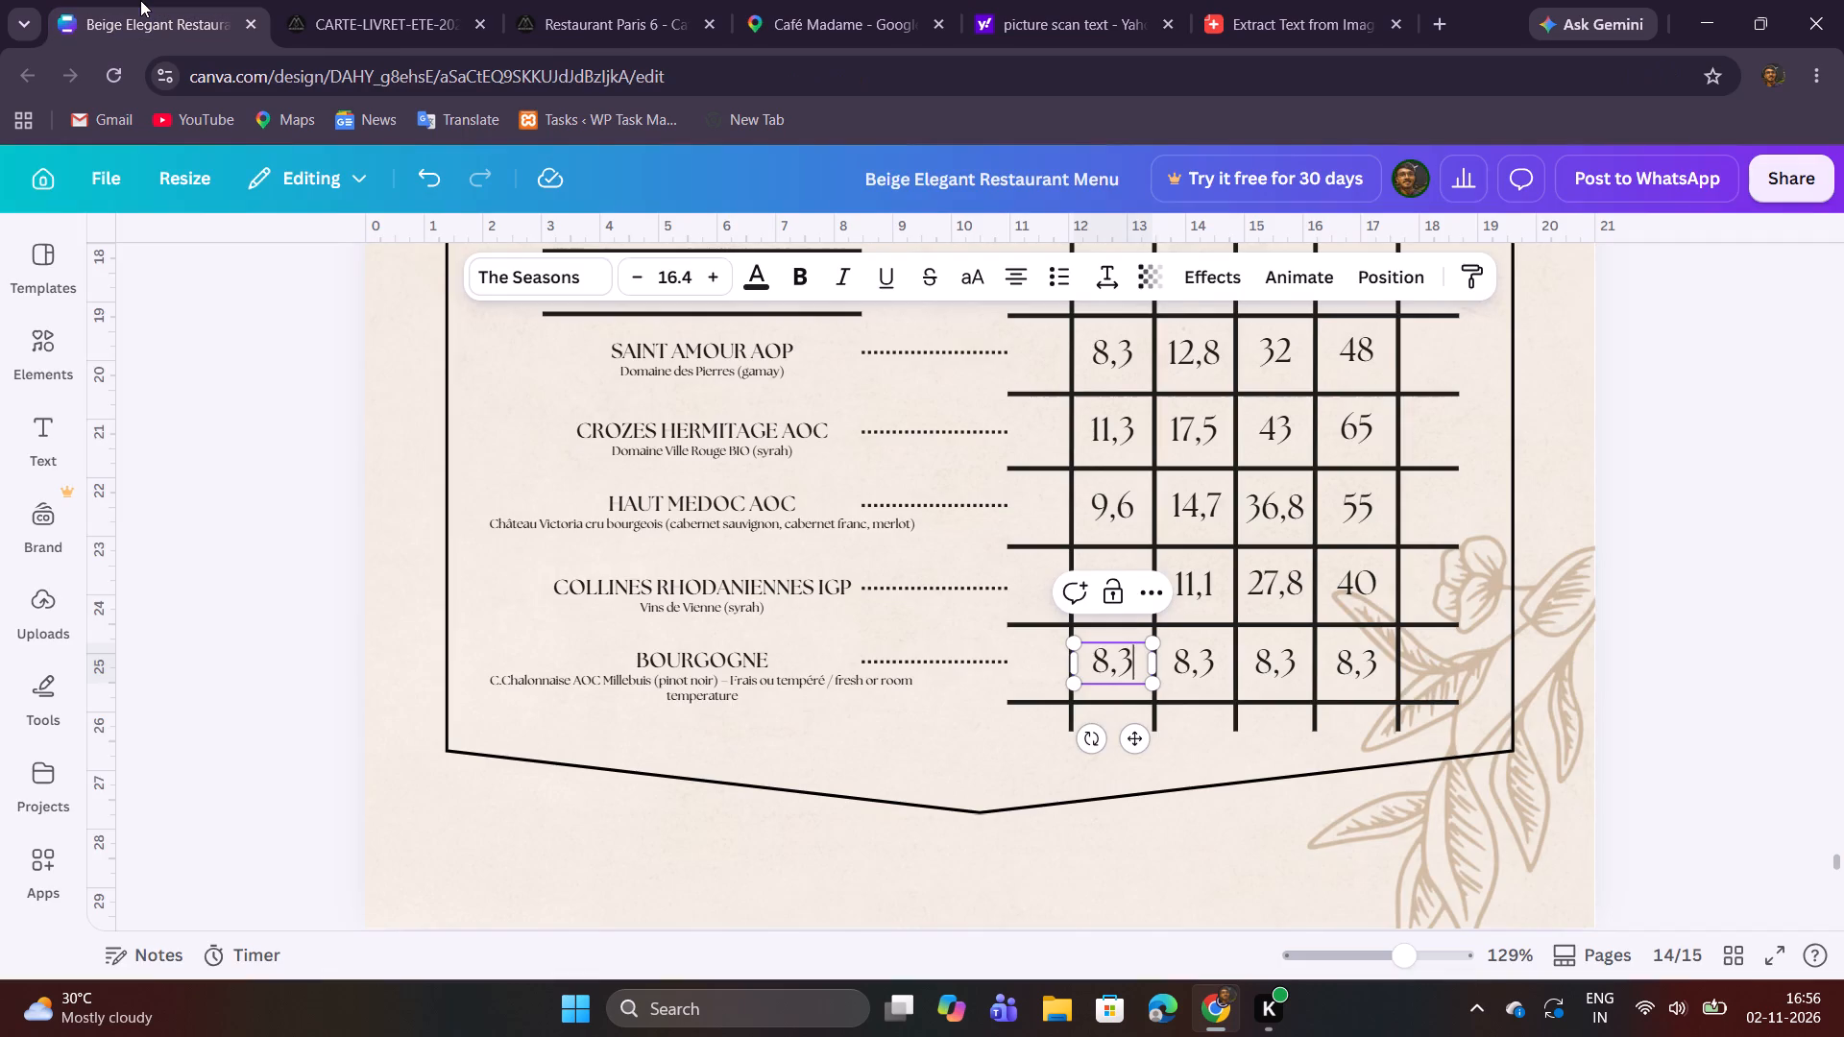
{"action": "double_click", "coordinate": [1180, 648]}
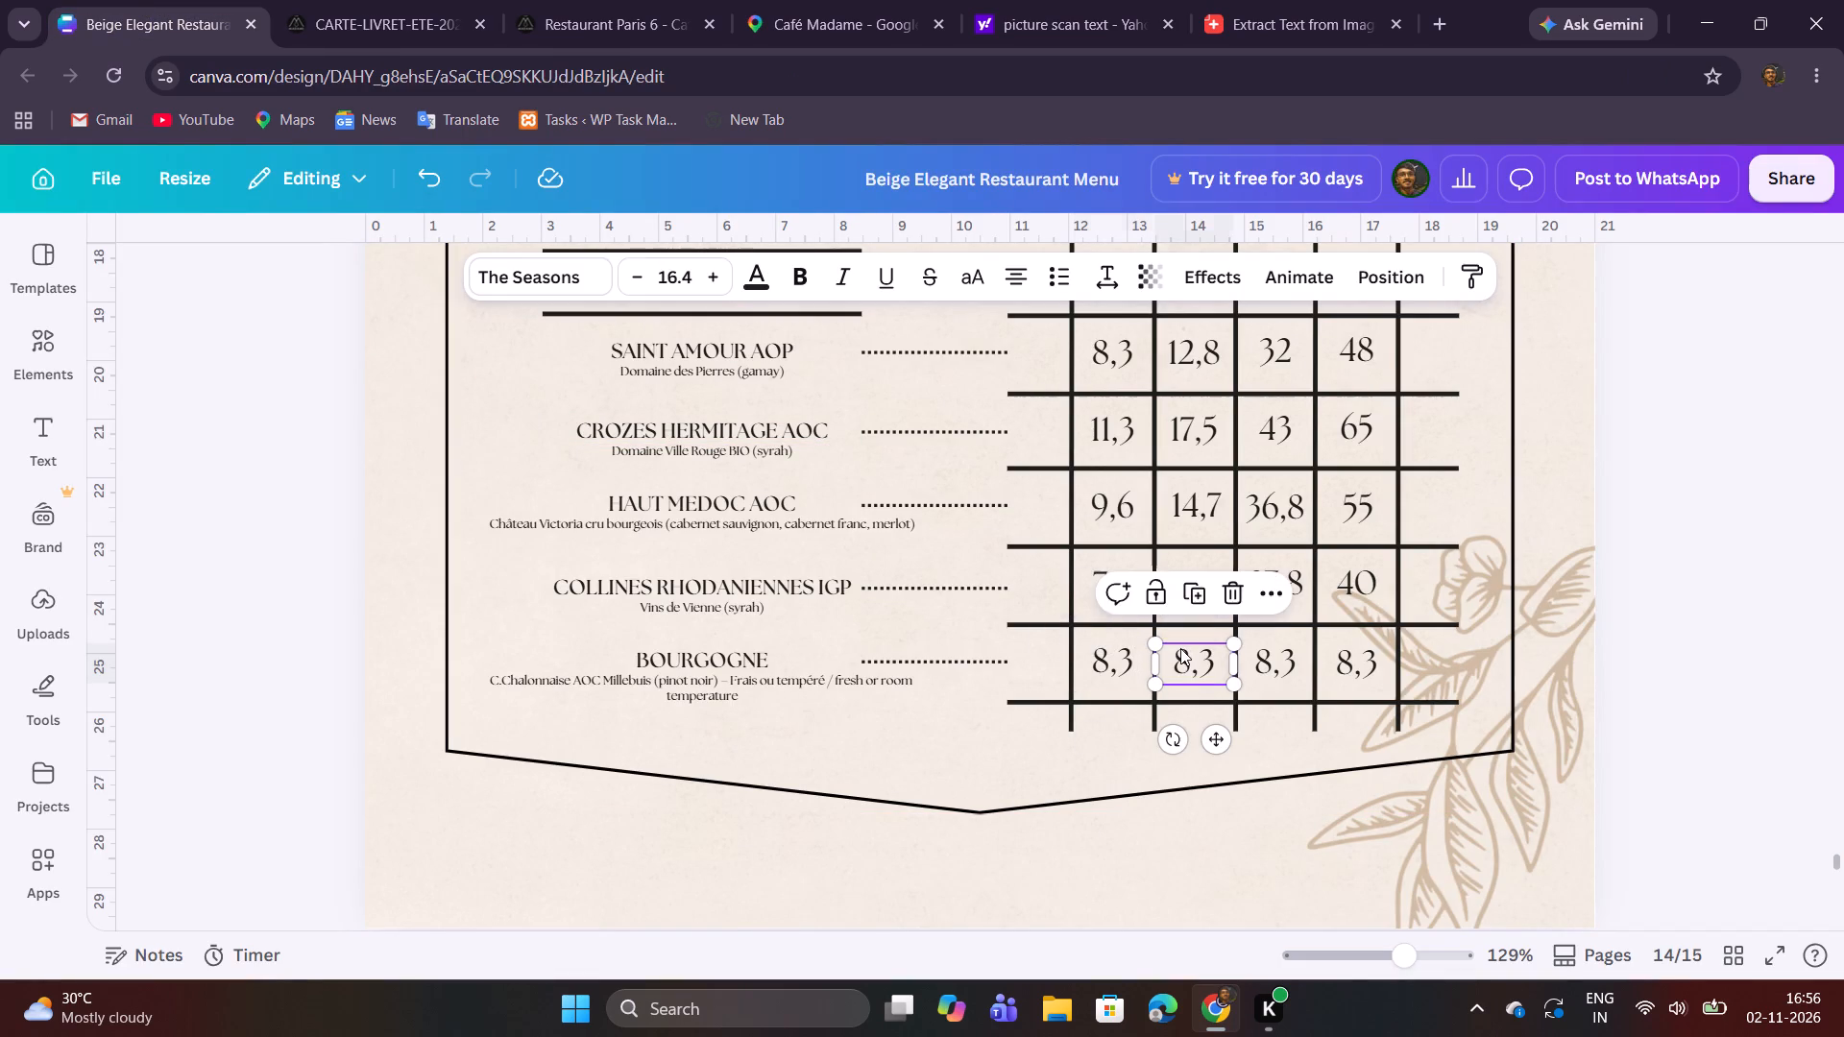
{"action": "key", "text": "ctrl+v"}
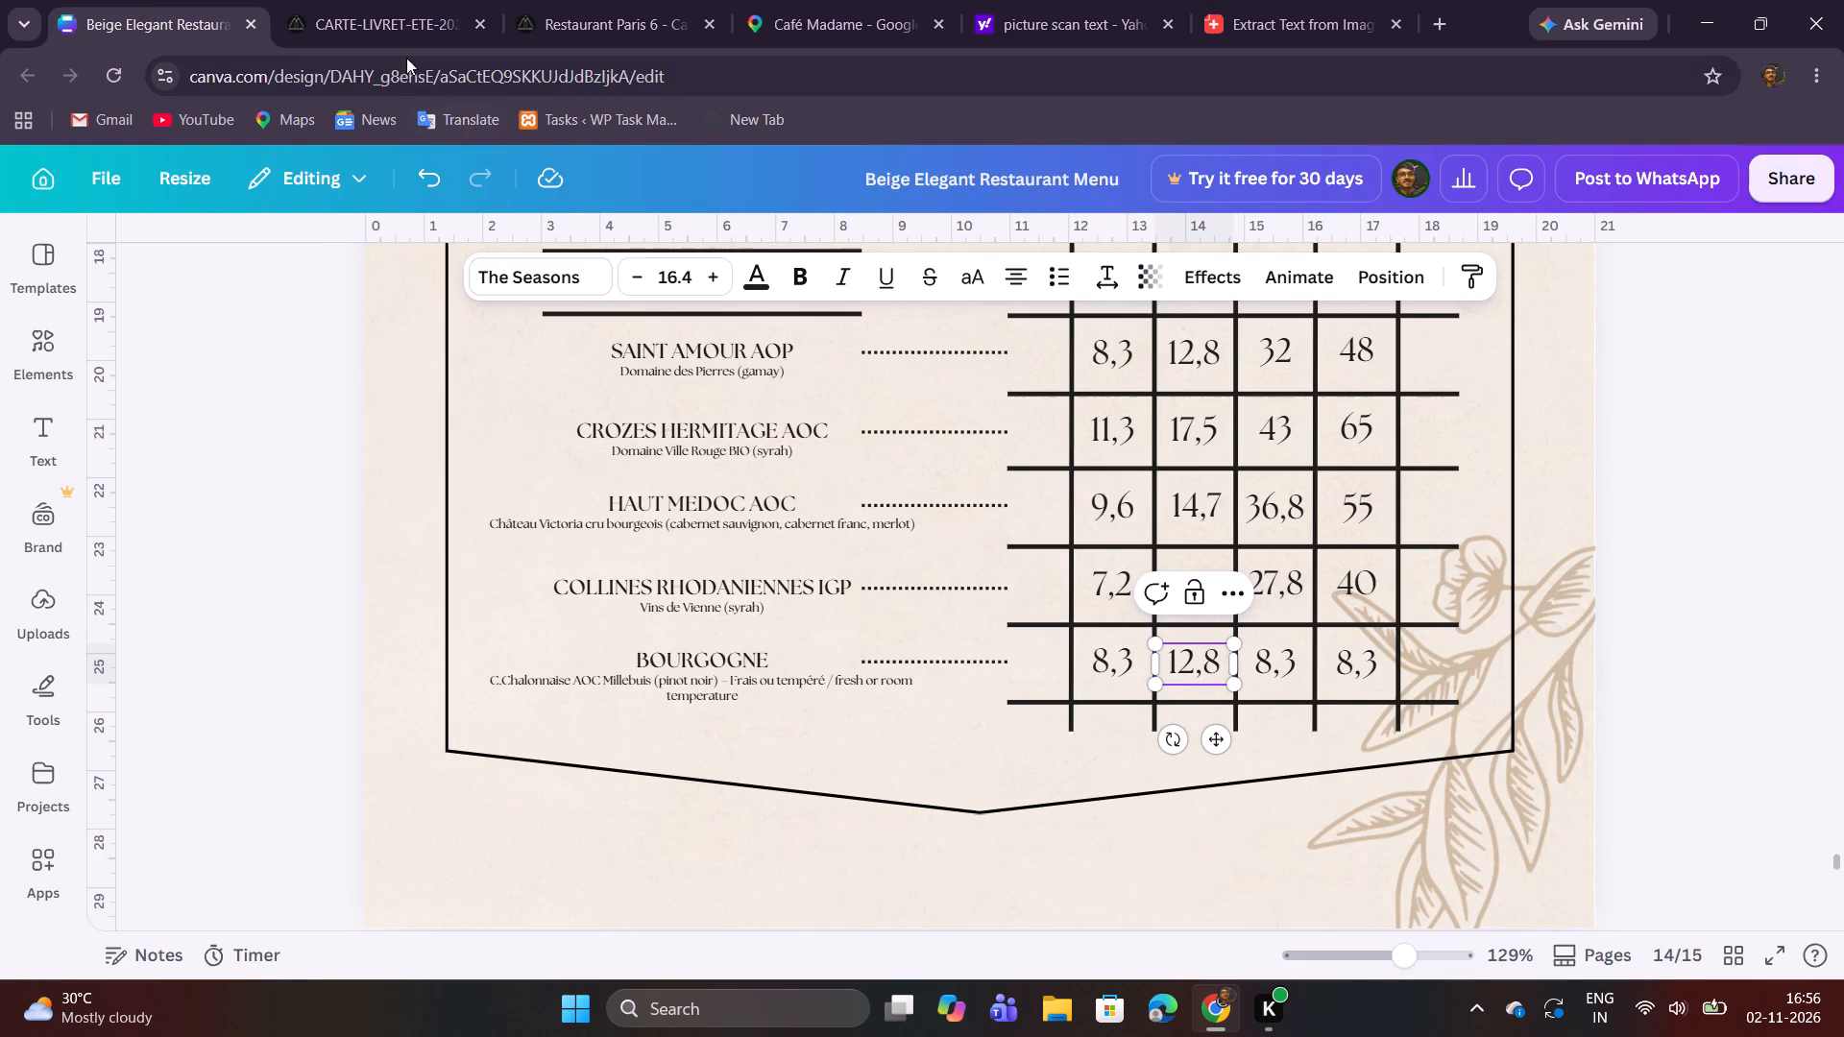
Replace the third BOURGOGNE placeholder in the menu with the 50cl price 32 copied from the PDF.
{"action": "left_click", "coordinate": [384, 15]}
{"action": "double_click", "coordinate": [1141, 508]}
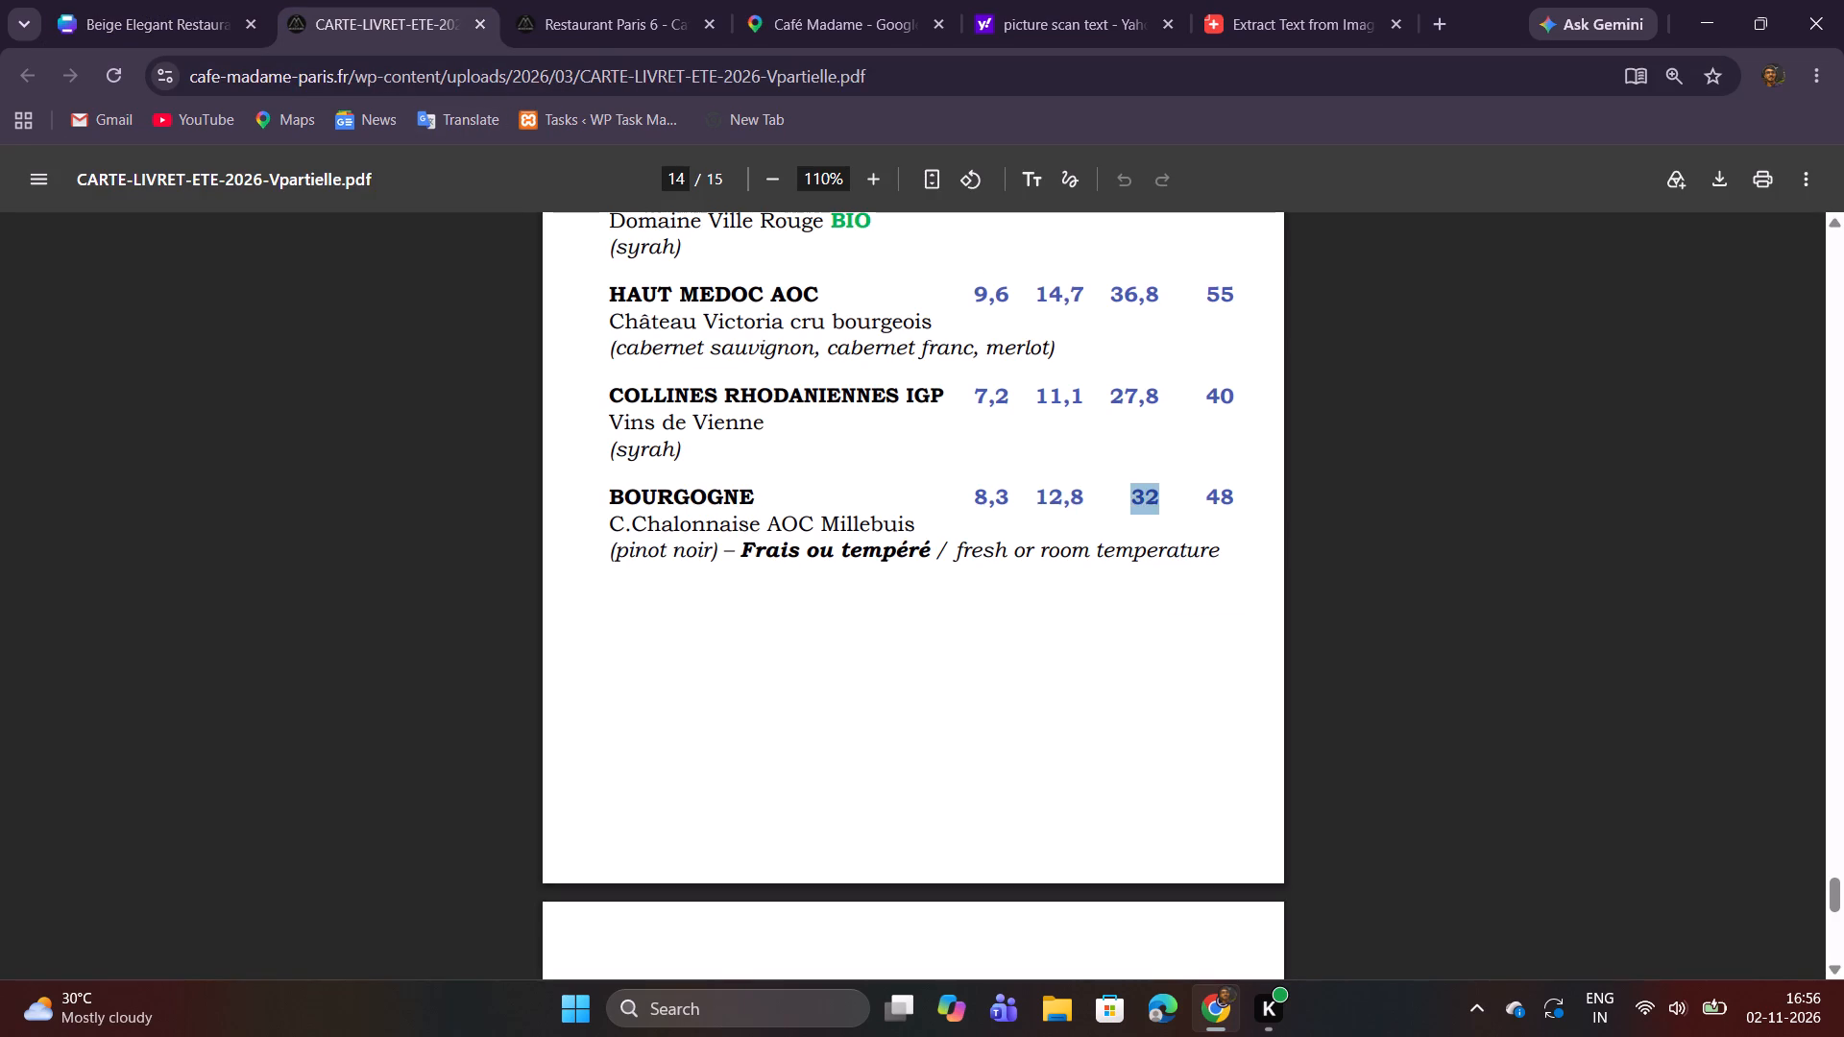
{"action": "key", "text": "ctrl+c"}
{"action": "left_click", "coordinate": [195, 6]}
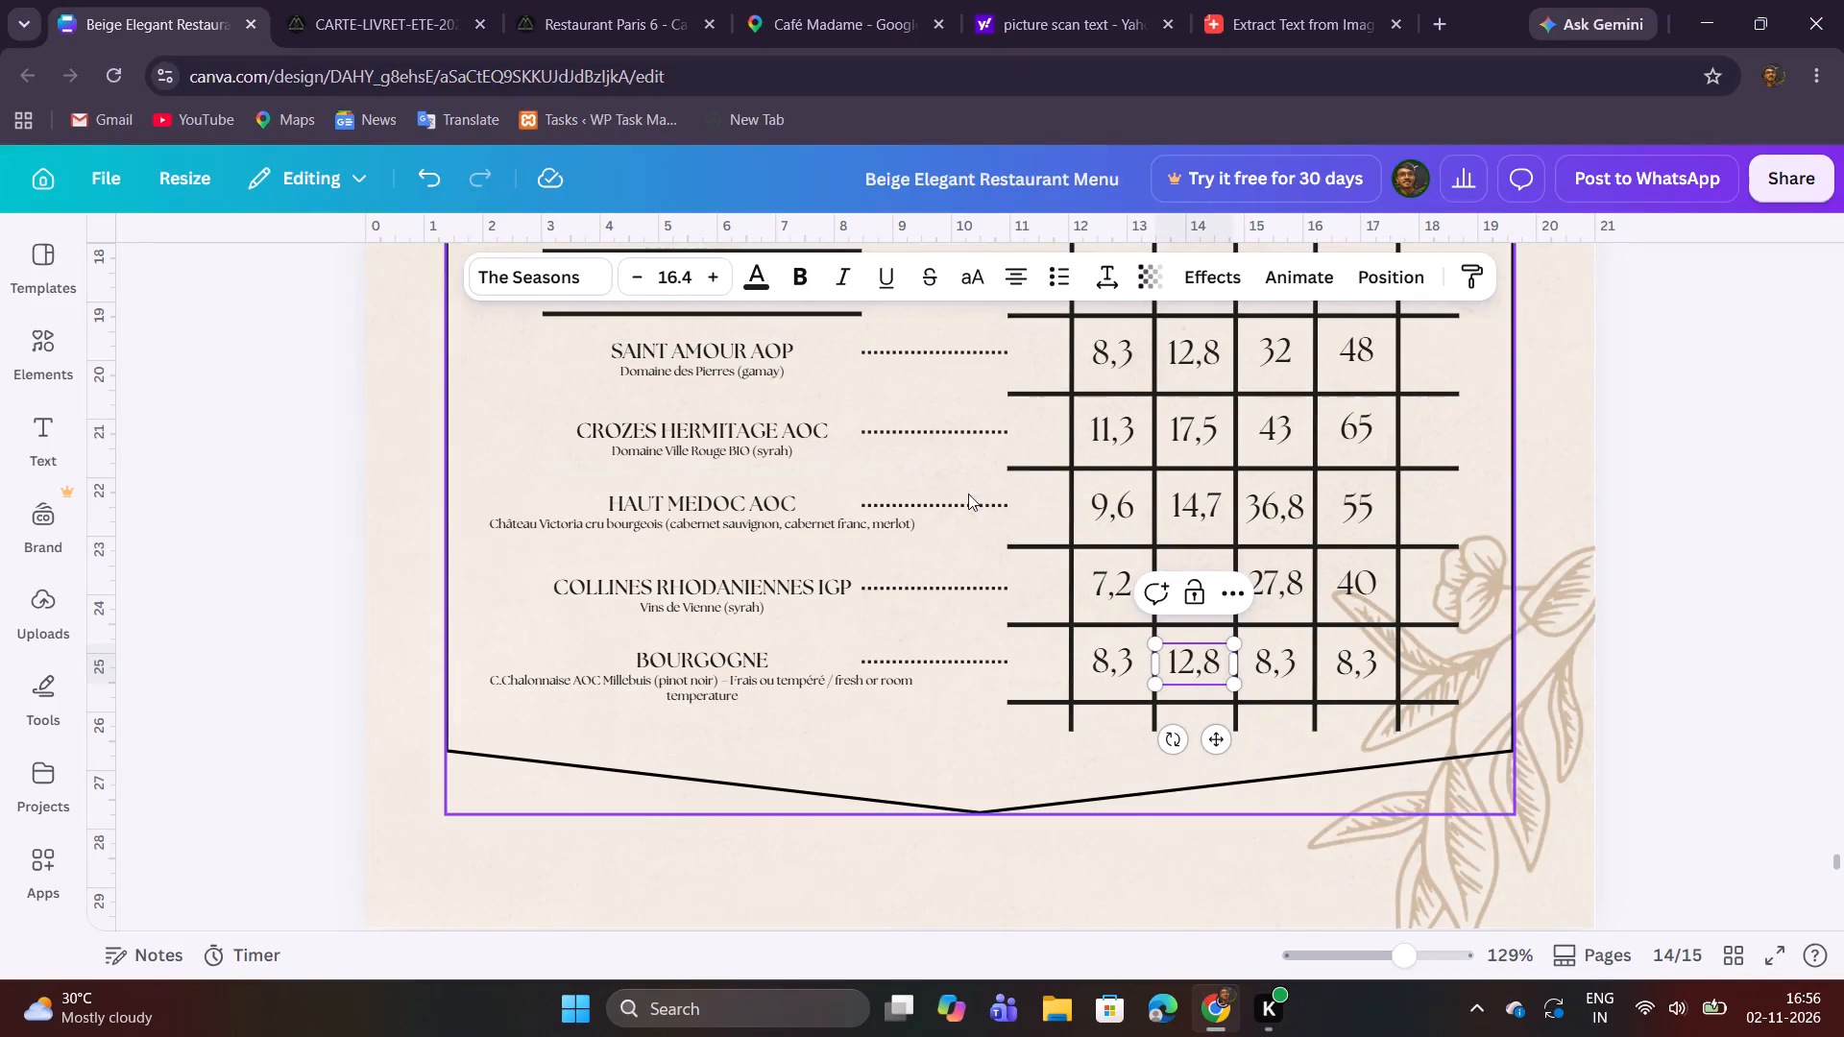
{"action": "double_click", "coordinate": [1274, 668]}
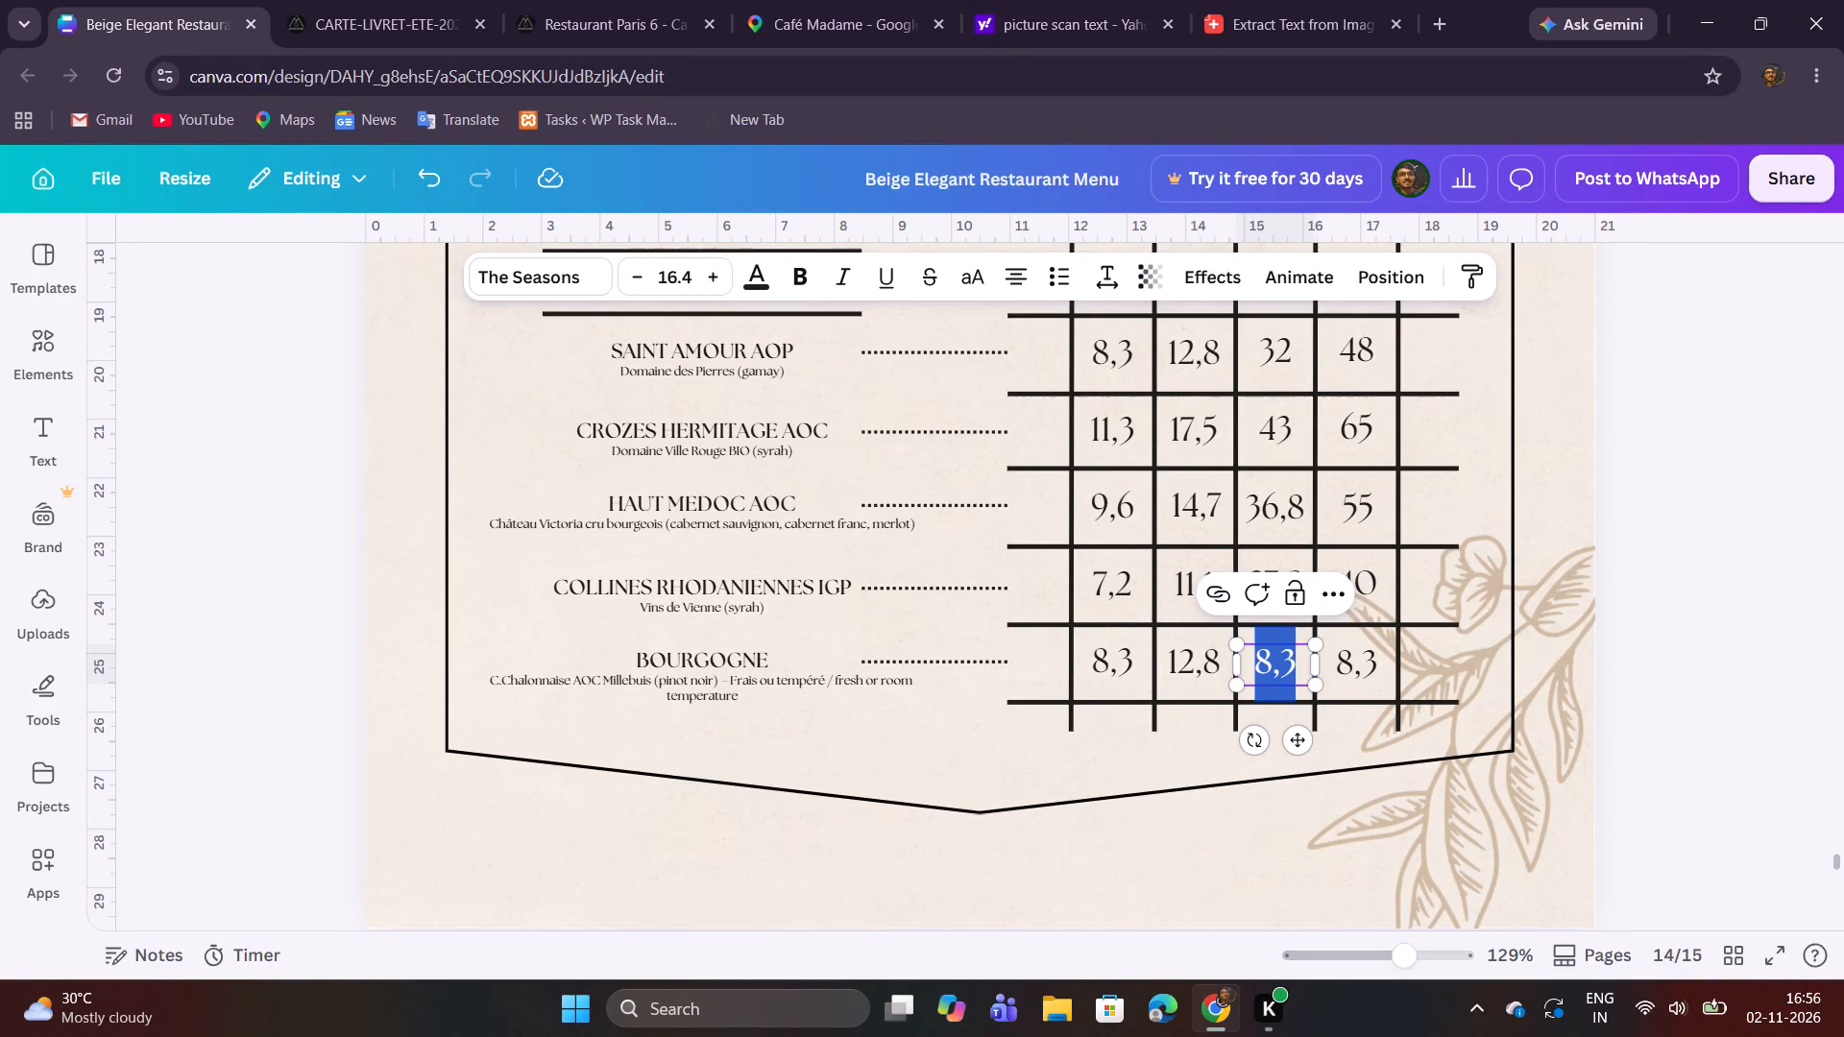
{"action": "key", "text": "ctrl+v"}
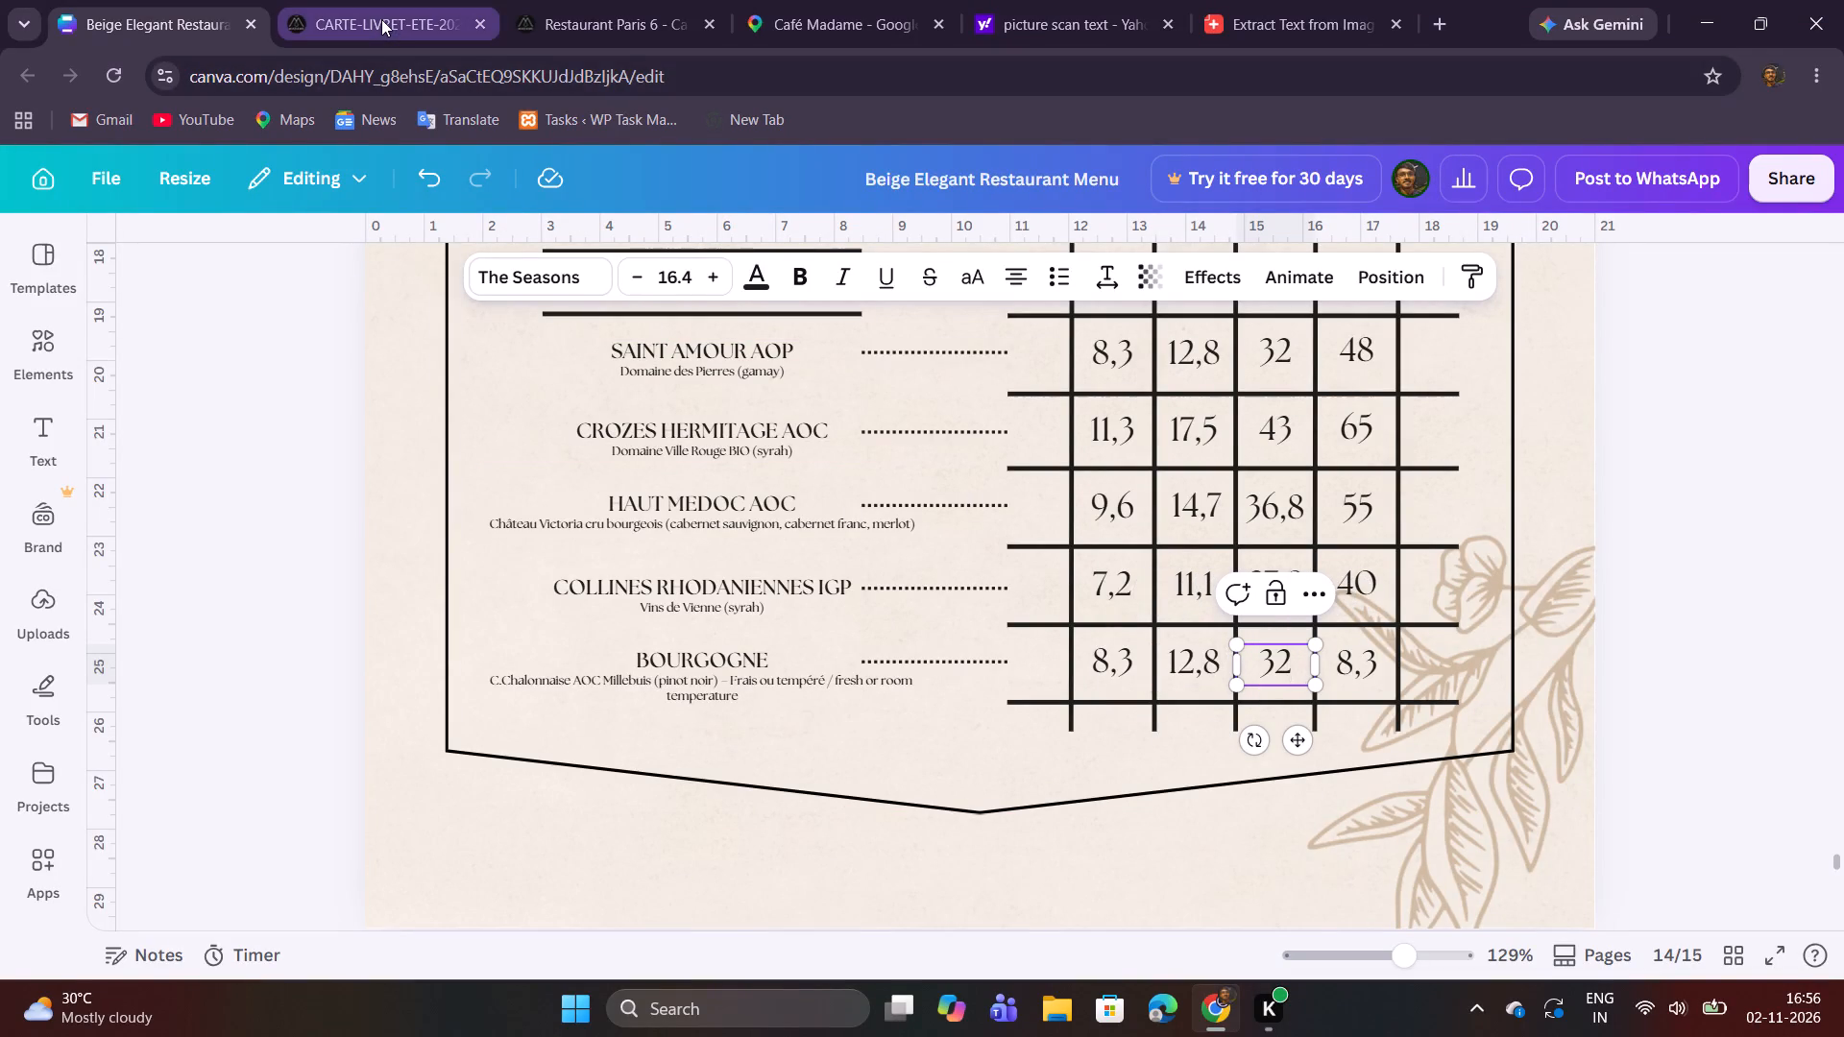
Replace the fourth BOURGOGNE placeholder under VINS ROUGES in the menu with the 75cl price 48 copied from the PDF.
{"action": "left_click", "coordinate": [381, 19]}
{"action": "double_click", "coordinate": [1220, 503]}
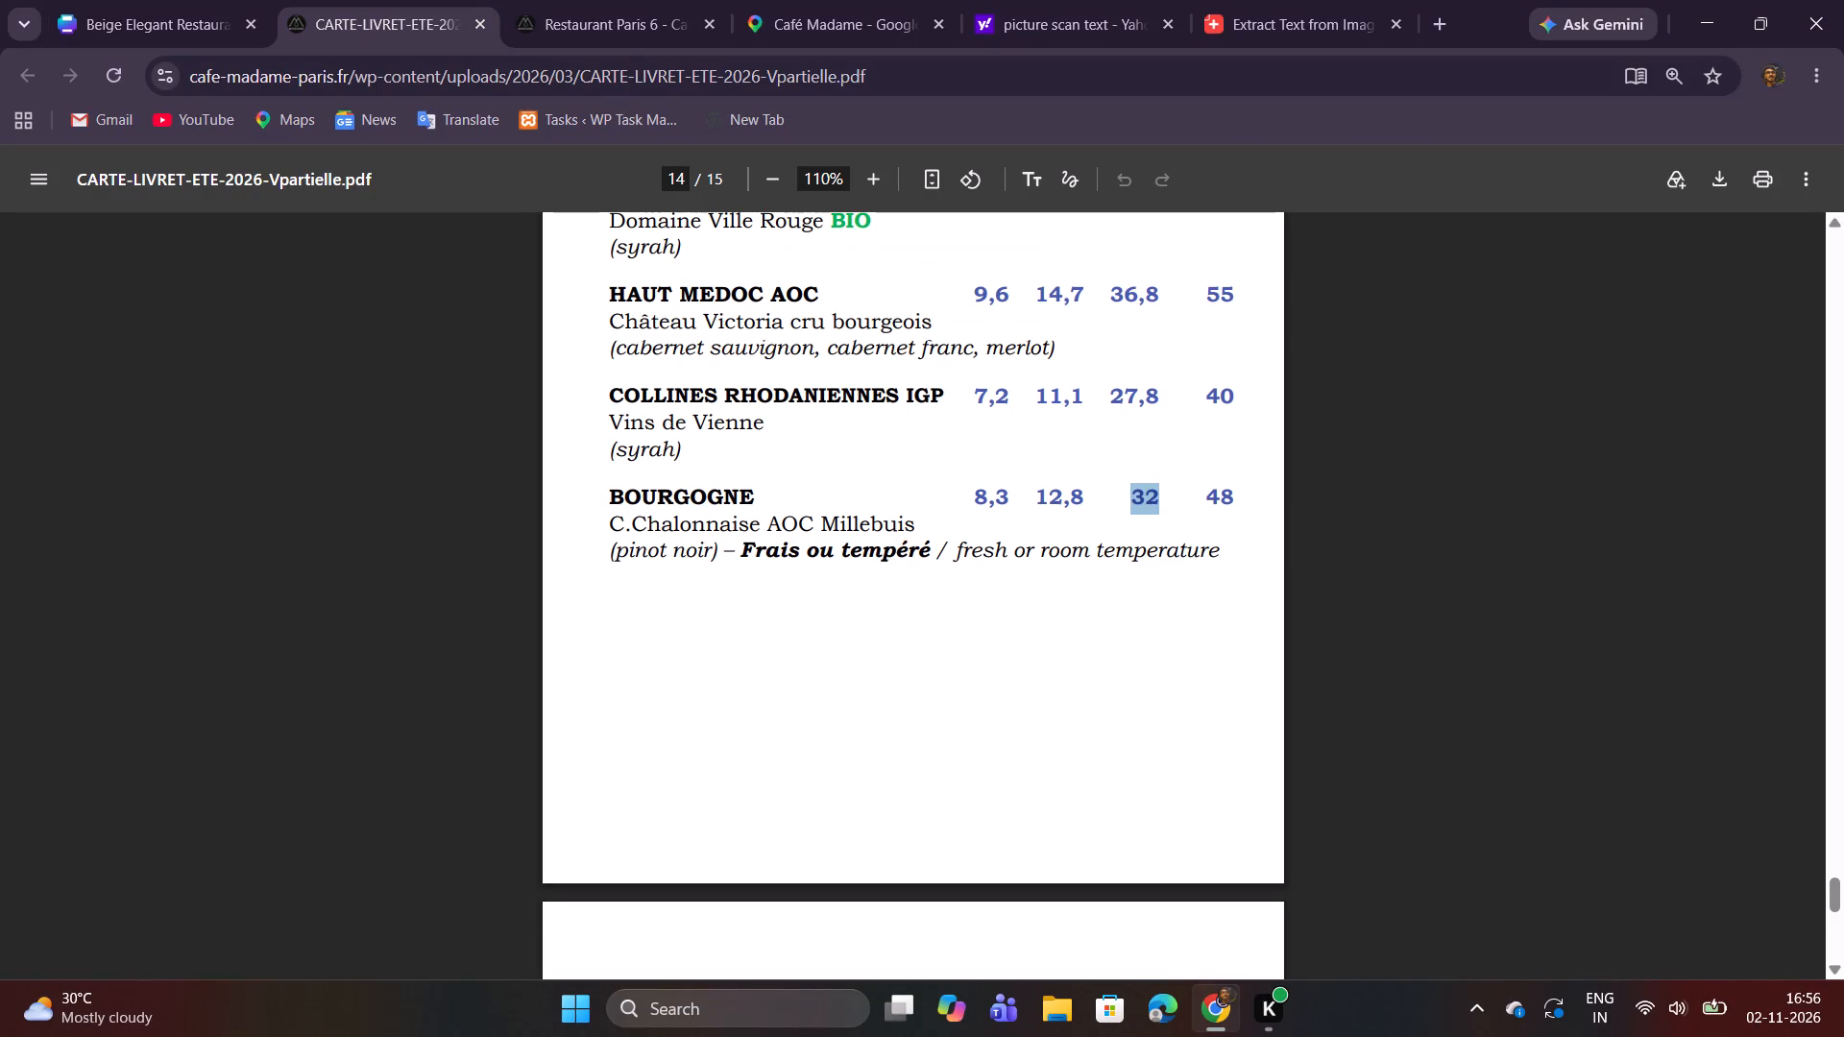
{"action": "key", "text": "ctrl+c"}
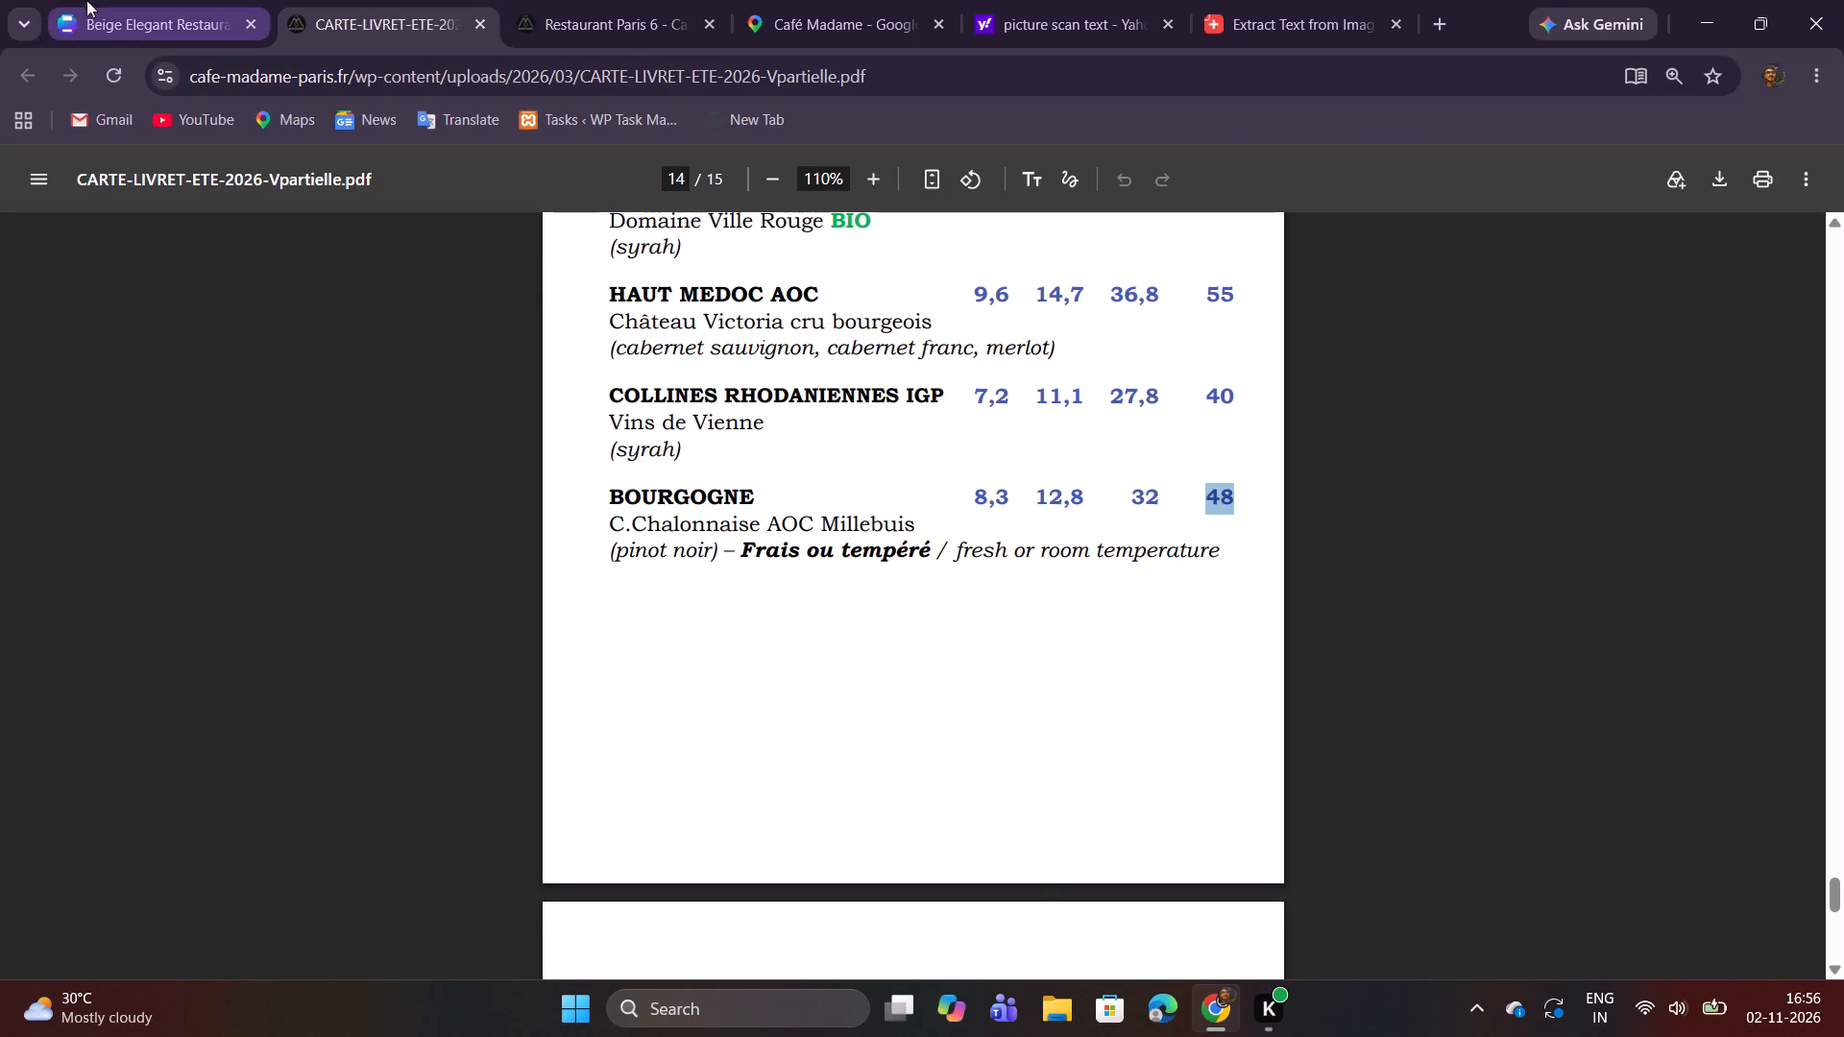
{"action": "left_click", "coordinate": [156, 3]}
{"action": "double_click", "coordinate": [1361, 652]}
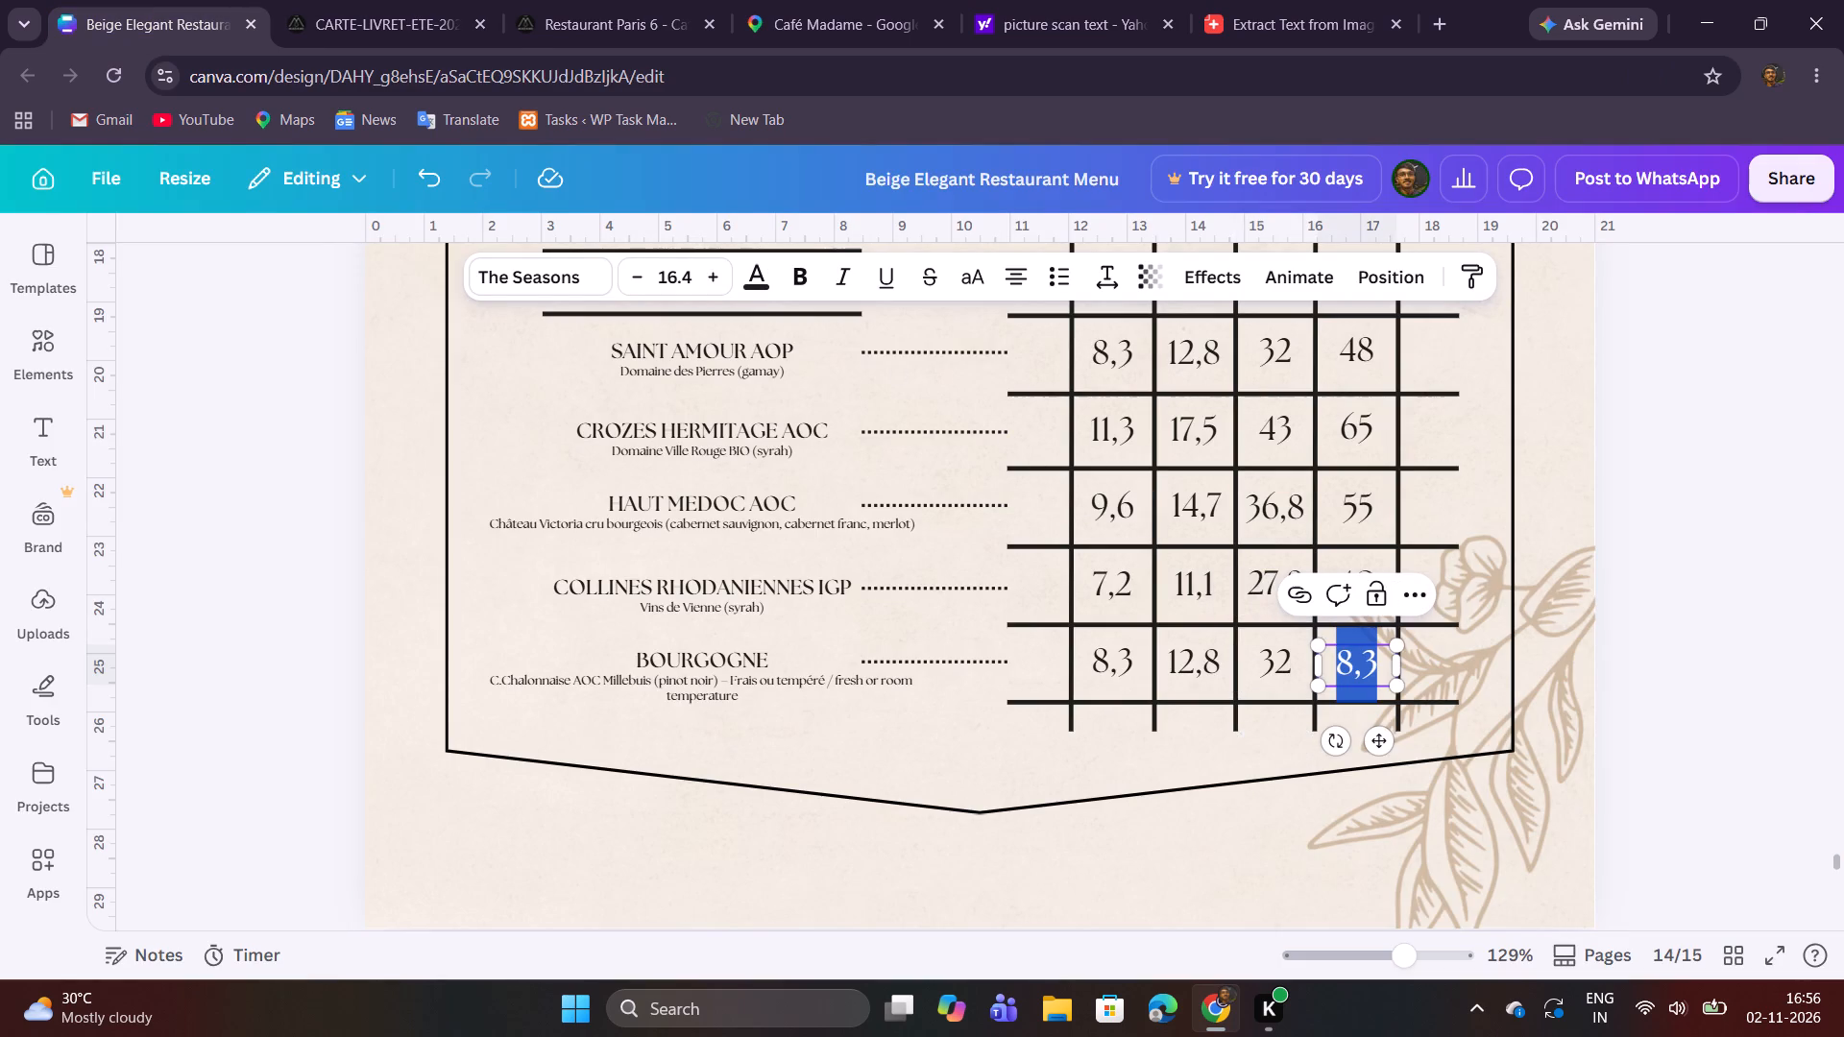
{"action": "key", "text": "ctrl+v"}
{"action": "left_click", "coordinate": [1613, 696]}
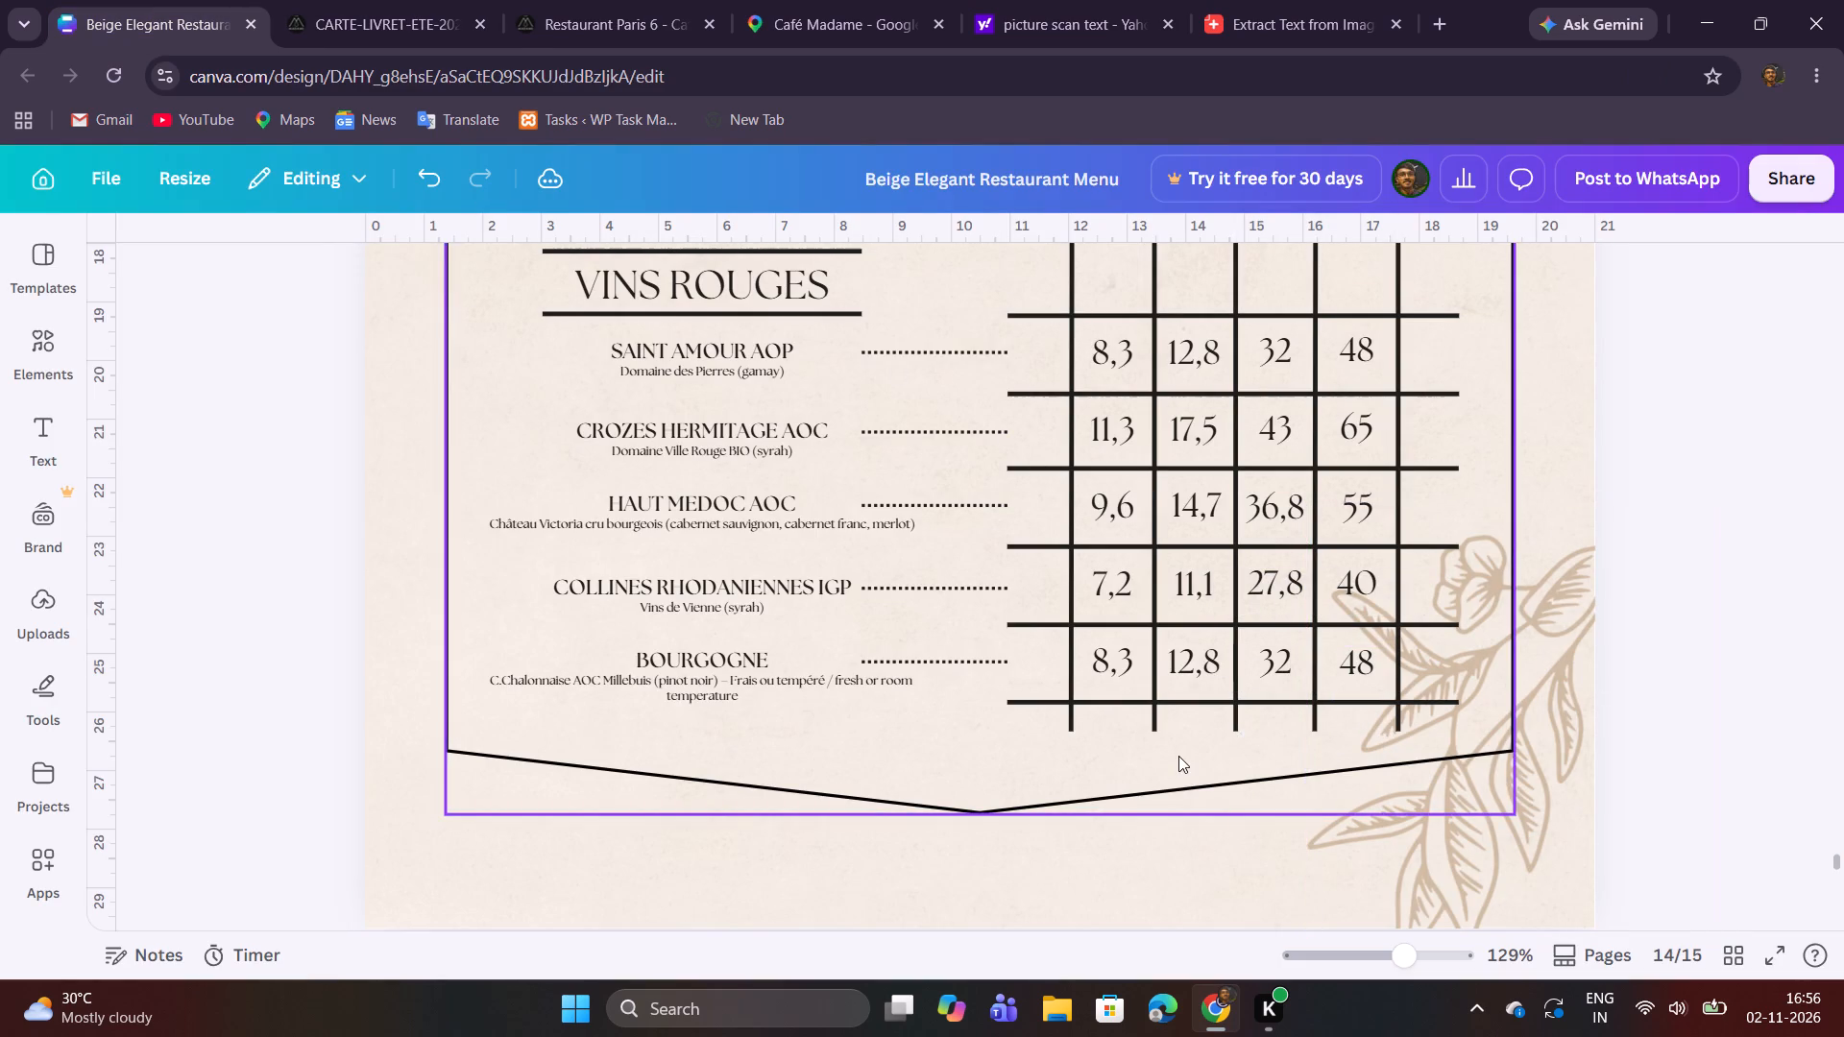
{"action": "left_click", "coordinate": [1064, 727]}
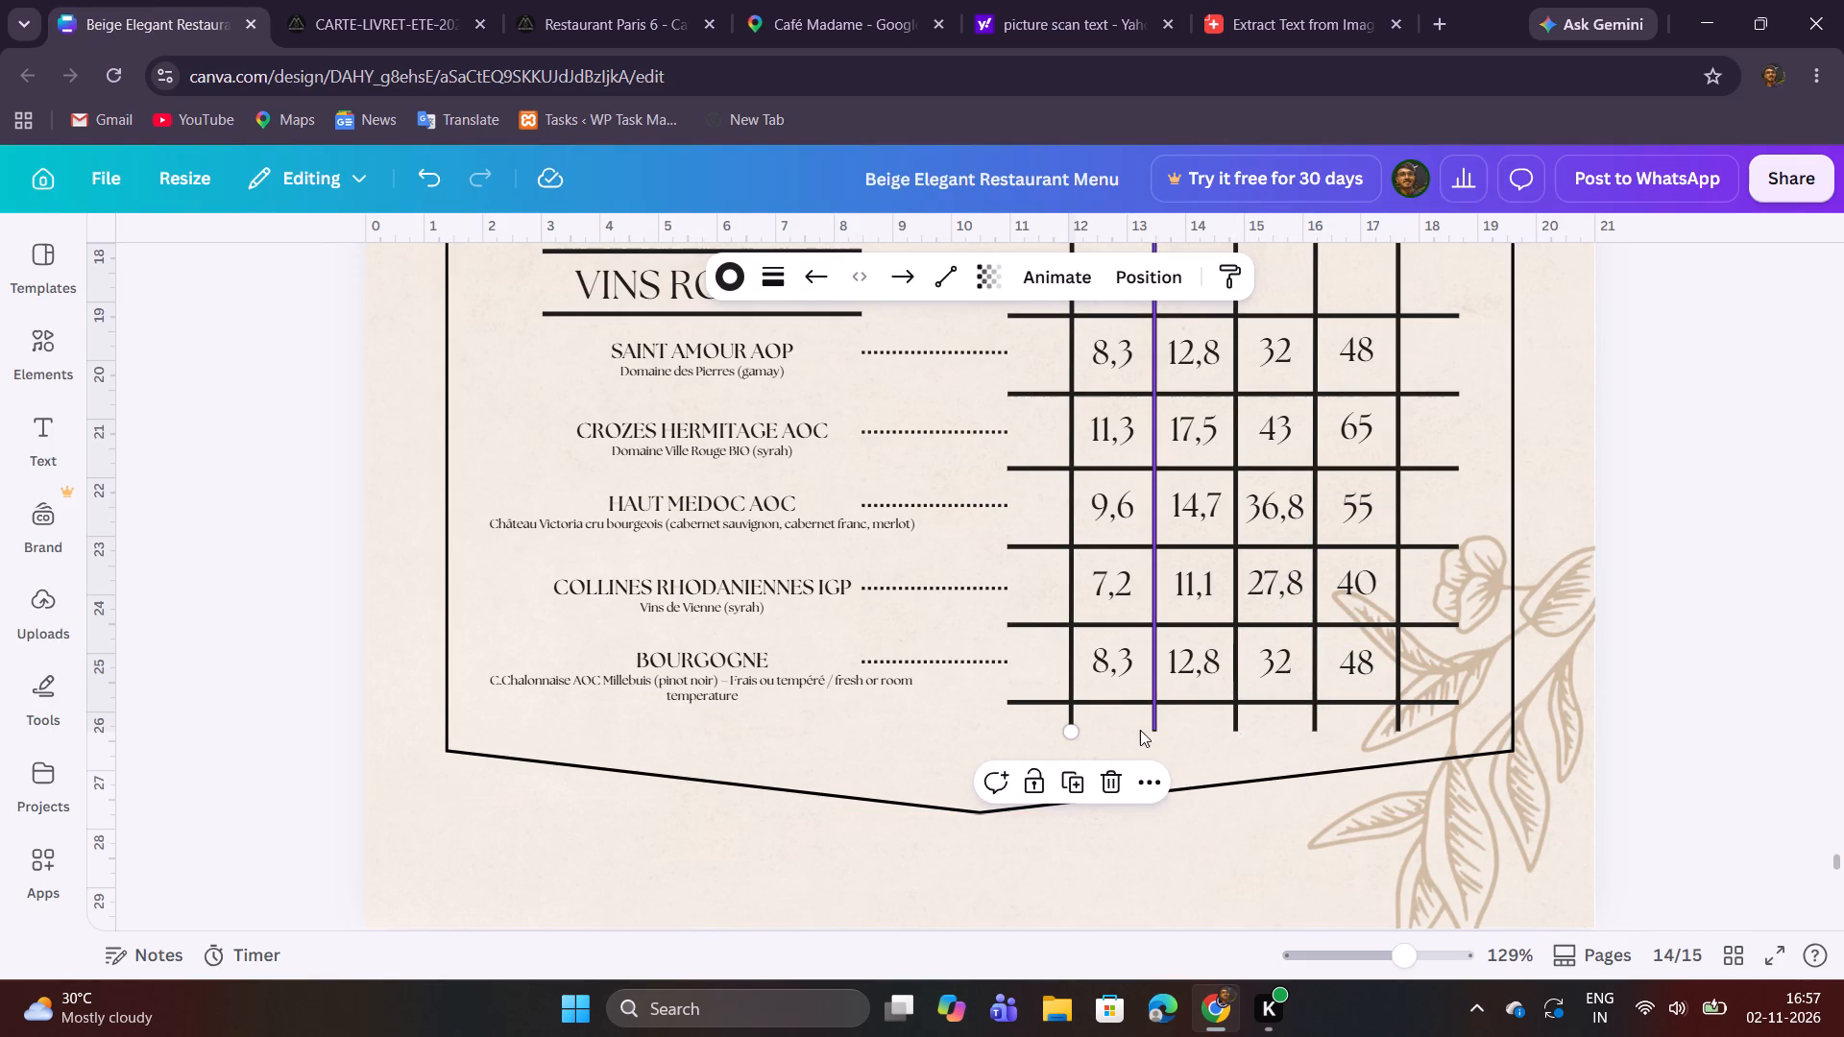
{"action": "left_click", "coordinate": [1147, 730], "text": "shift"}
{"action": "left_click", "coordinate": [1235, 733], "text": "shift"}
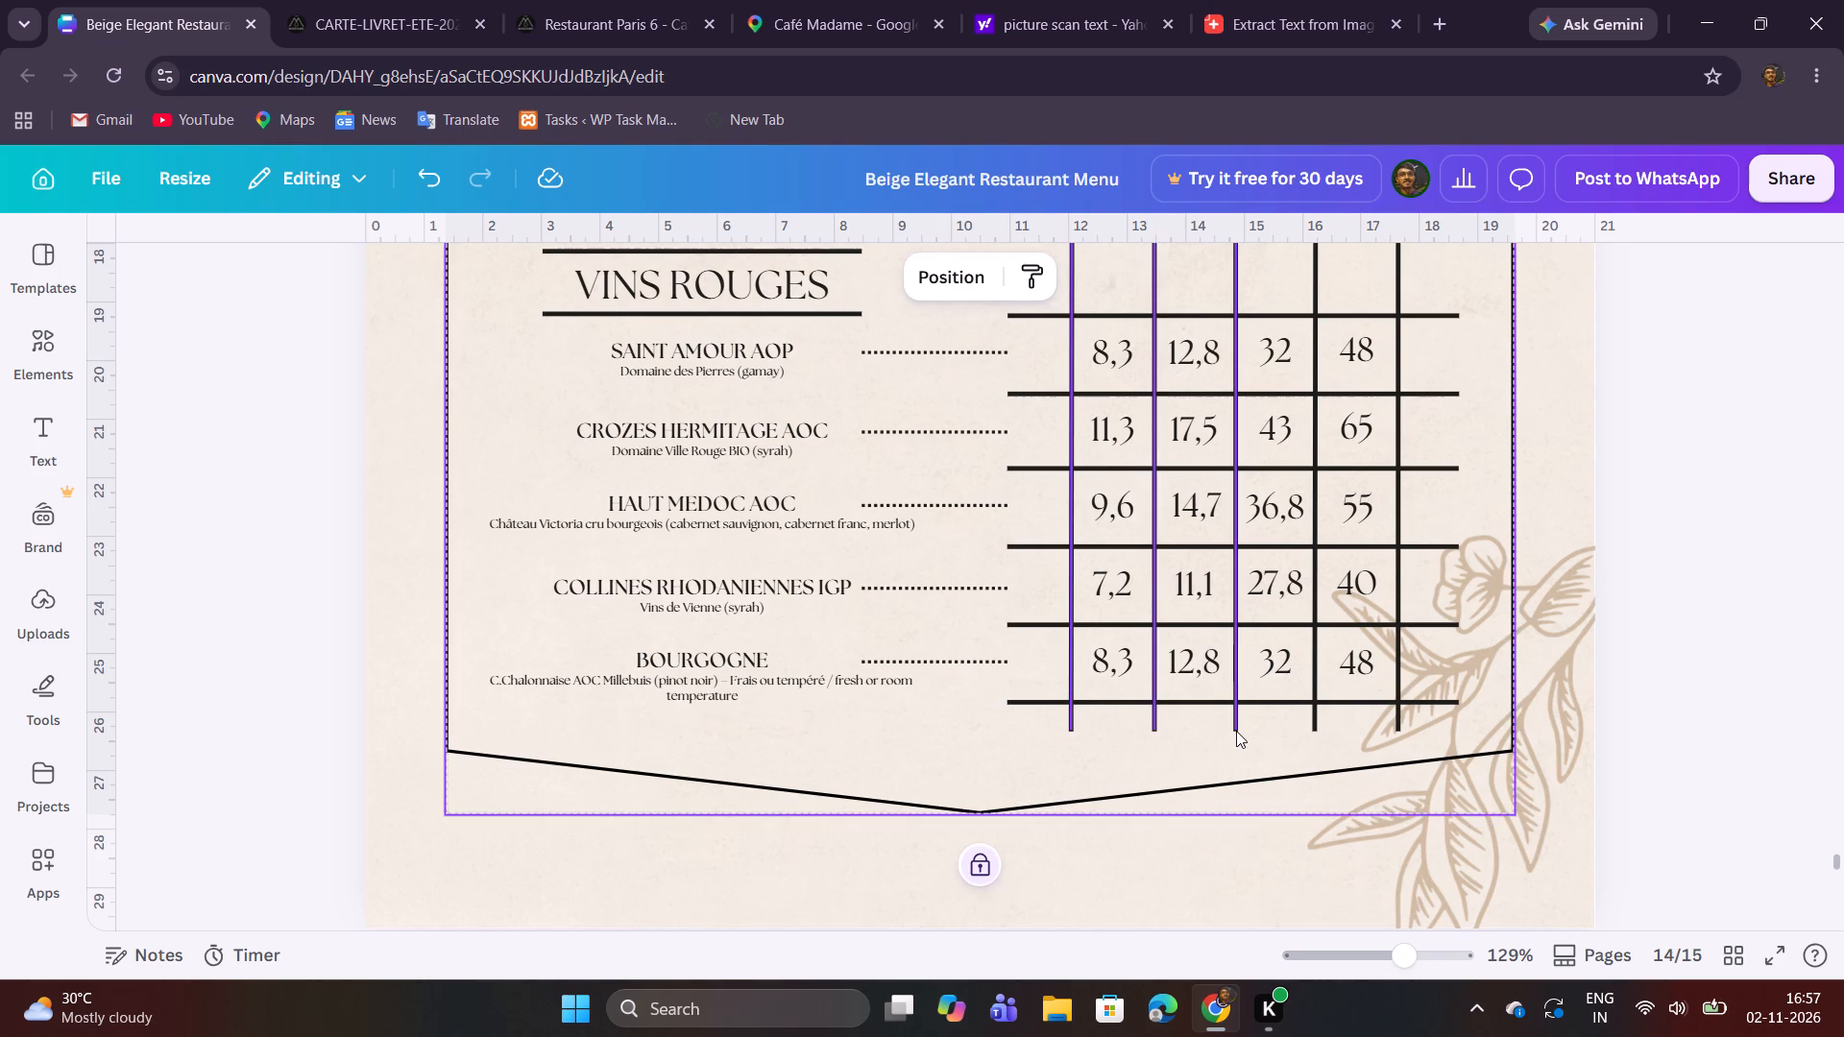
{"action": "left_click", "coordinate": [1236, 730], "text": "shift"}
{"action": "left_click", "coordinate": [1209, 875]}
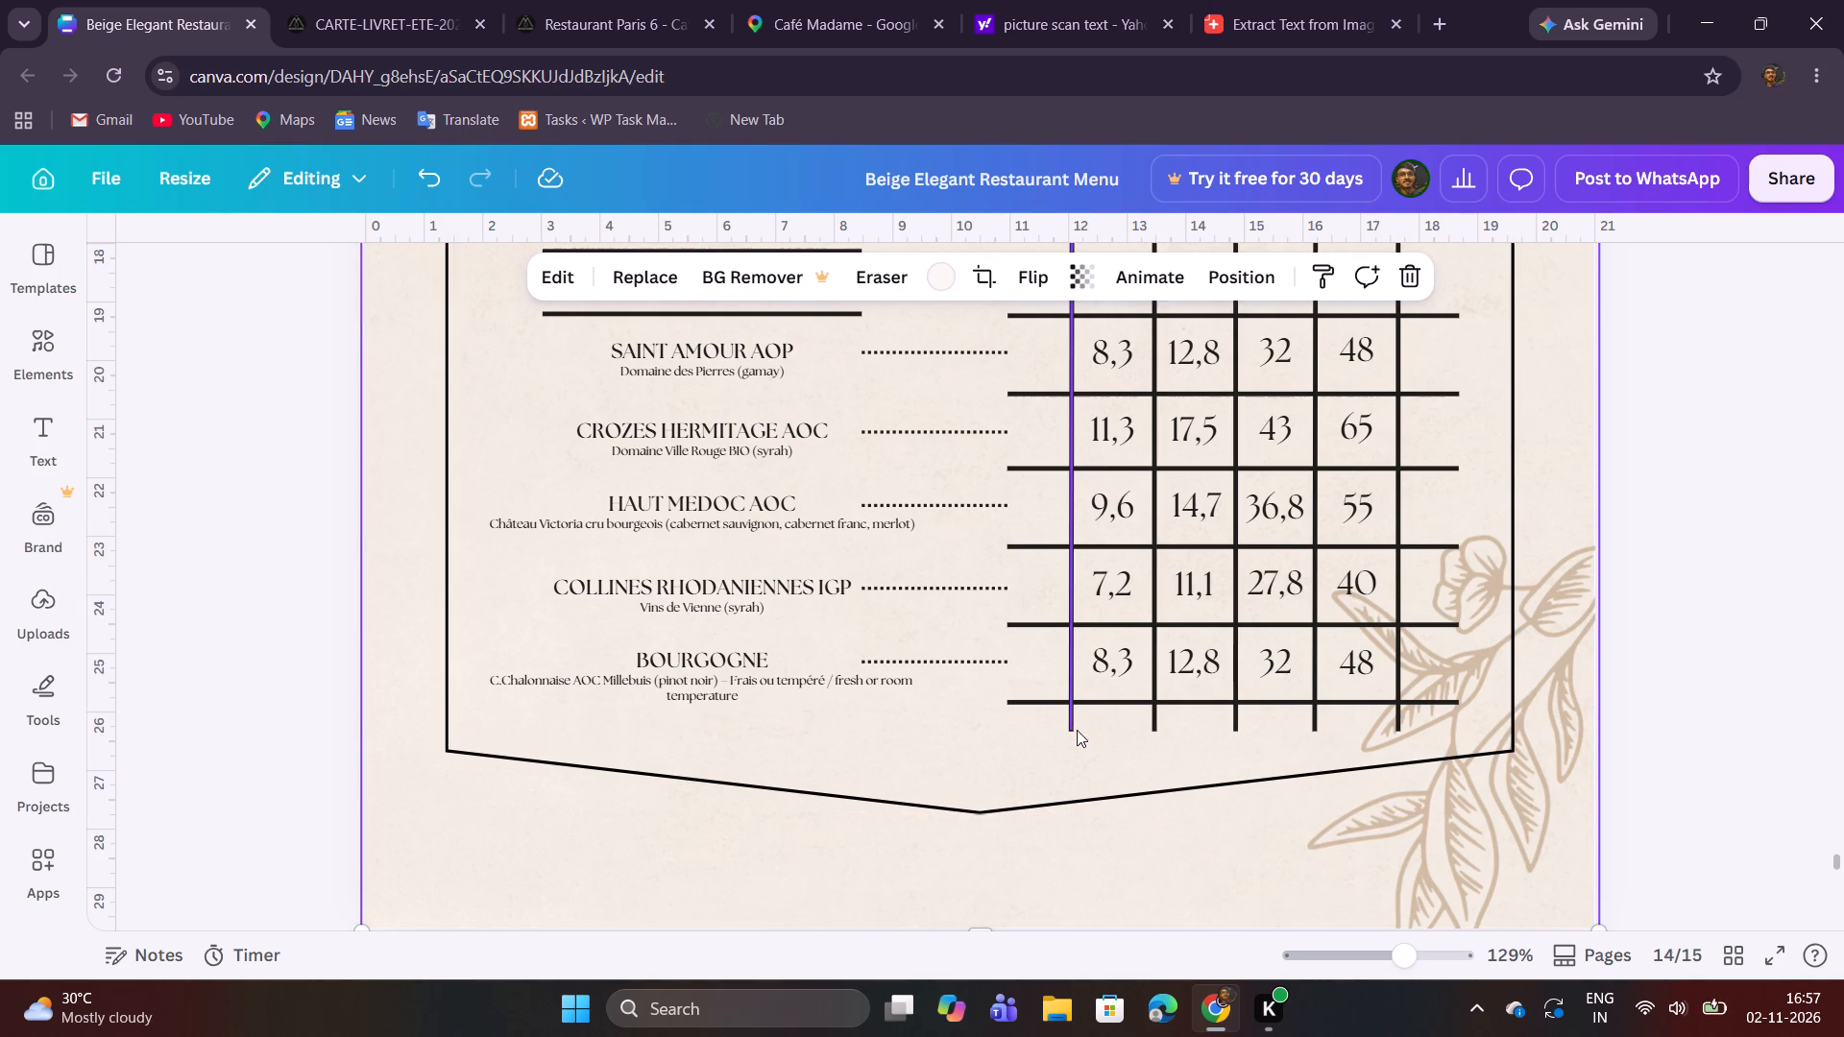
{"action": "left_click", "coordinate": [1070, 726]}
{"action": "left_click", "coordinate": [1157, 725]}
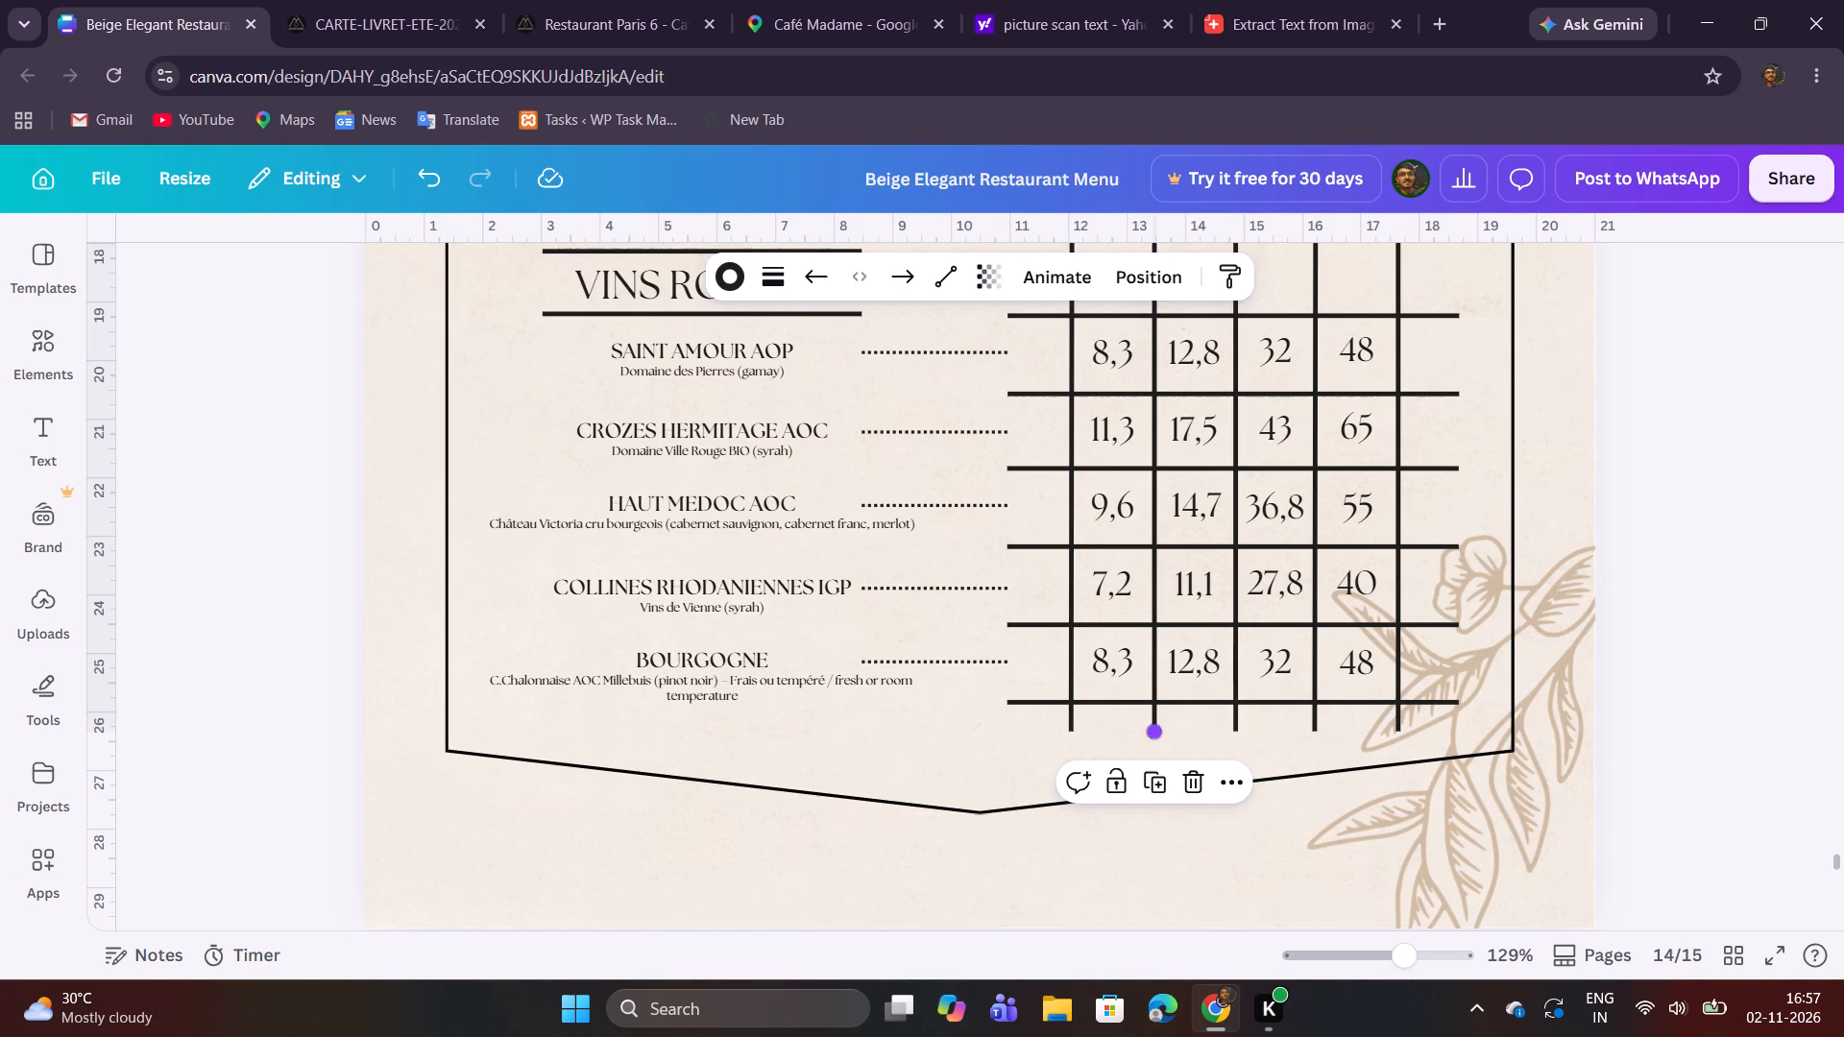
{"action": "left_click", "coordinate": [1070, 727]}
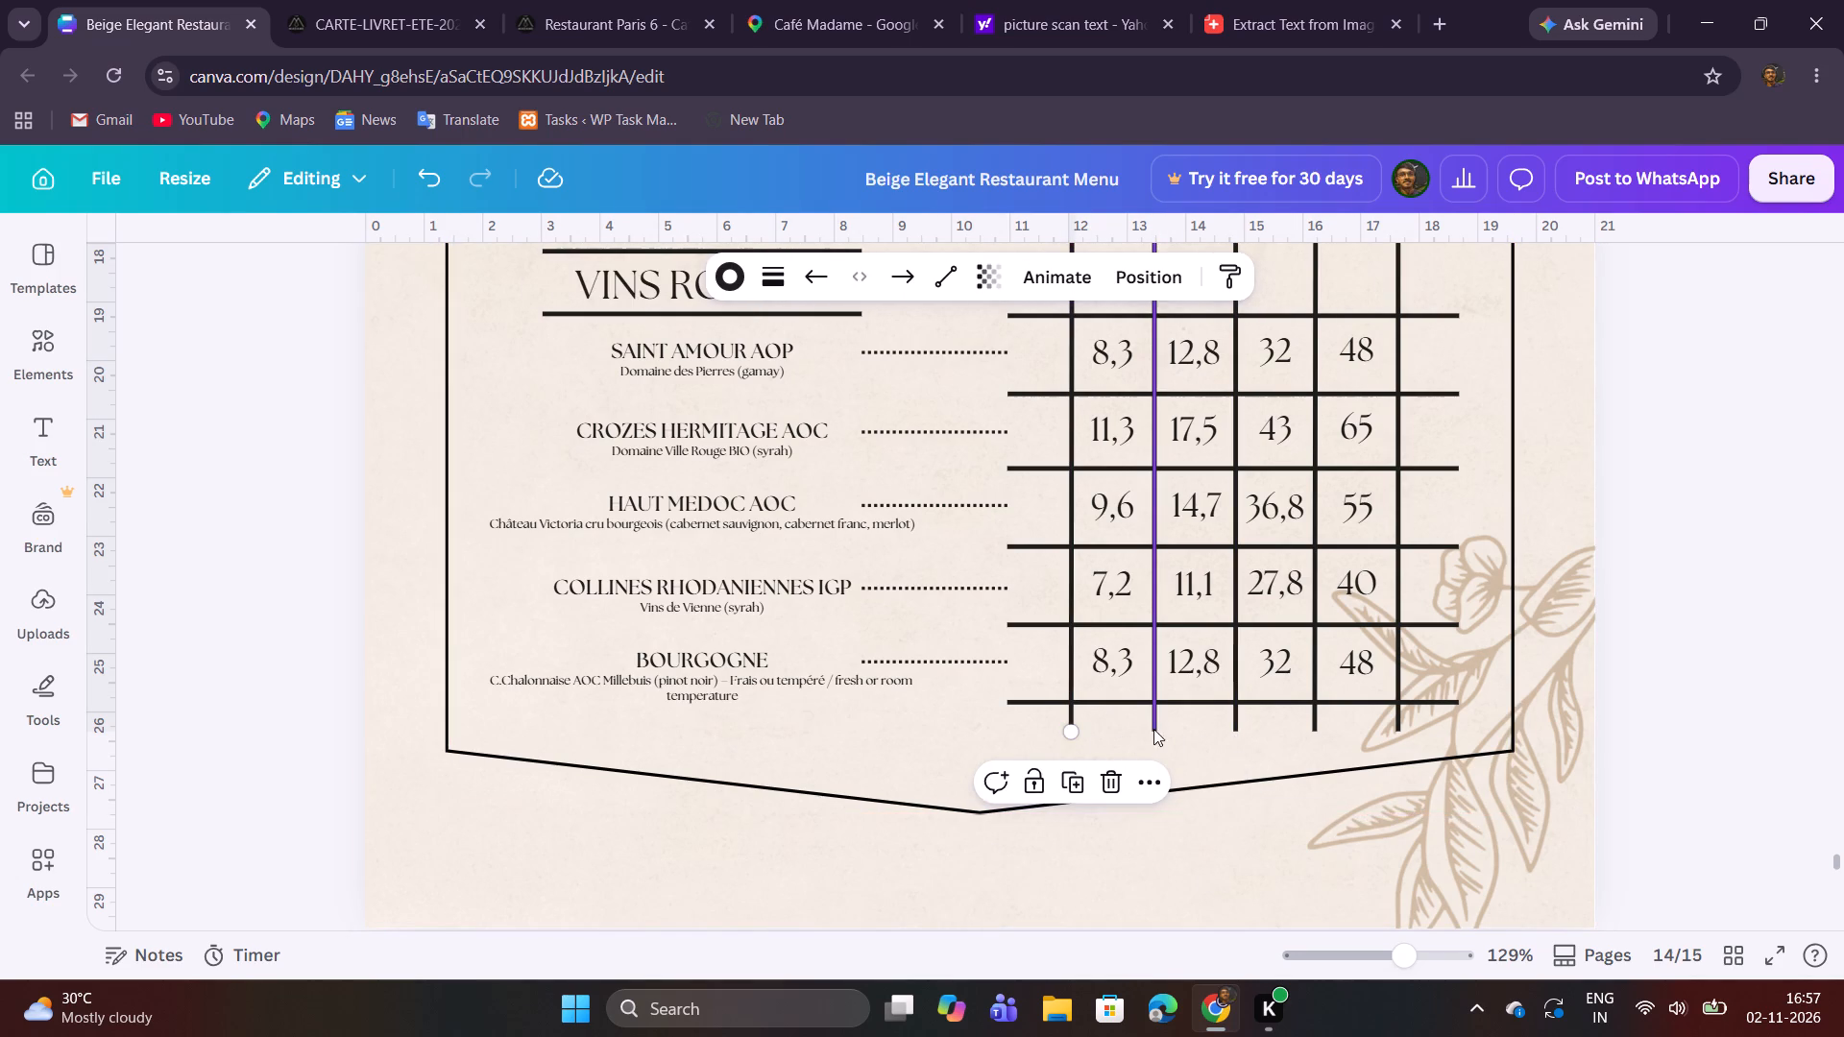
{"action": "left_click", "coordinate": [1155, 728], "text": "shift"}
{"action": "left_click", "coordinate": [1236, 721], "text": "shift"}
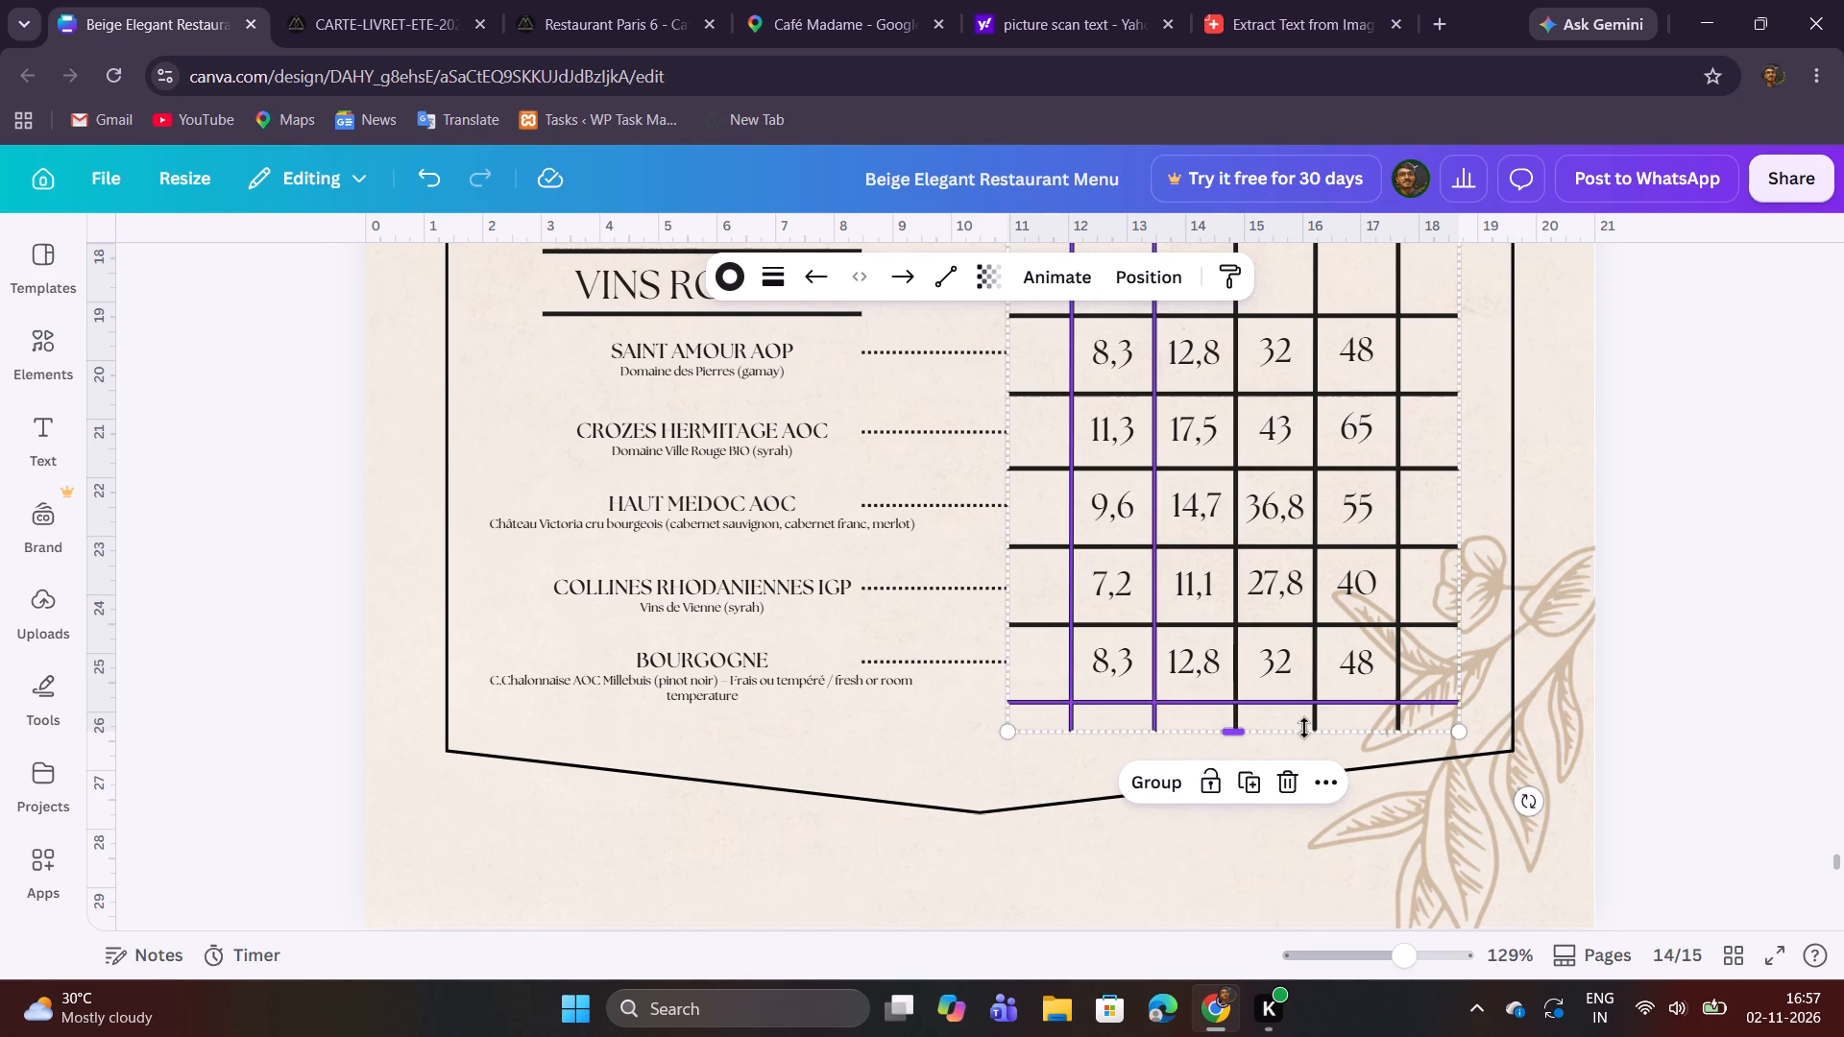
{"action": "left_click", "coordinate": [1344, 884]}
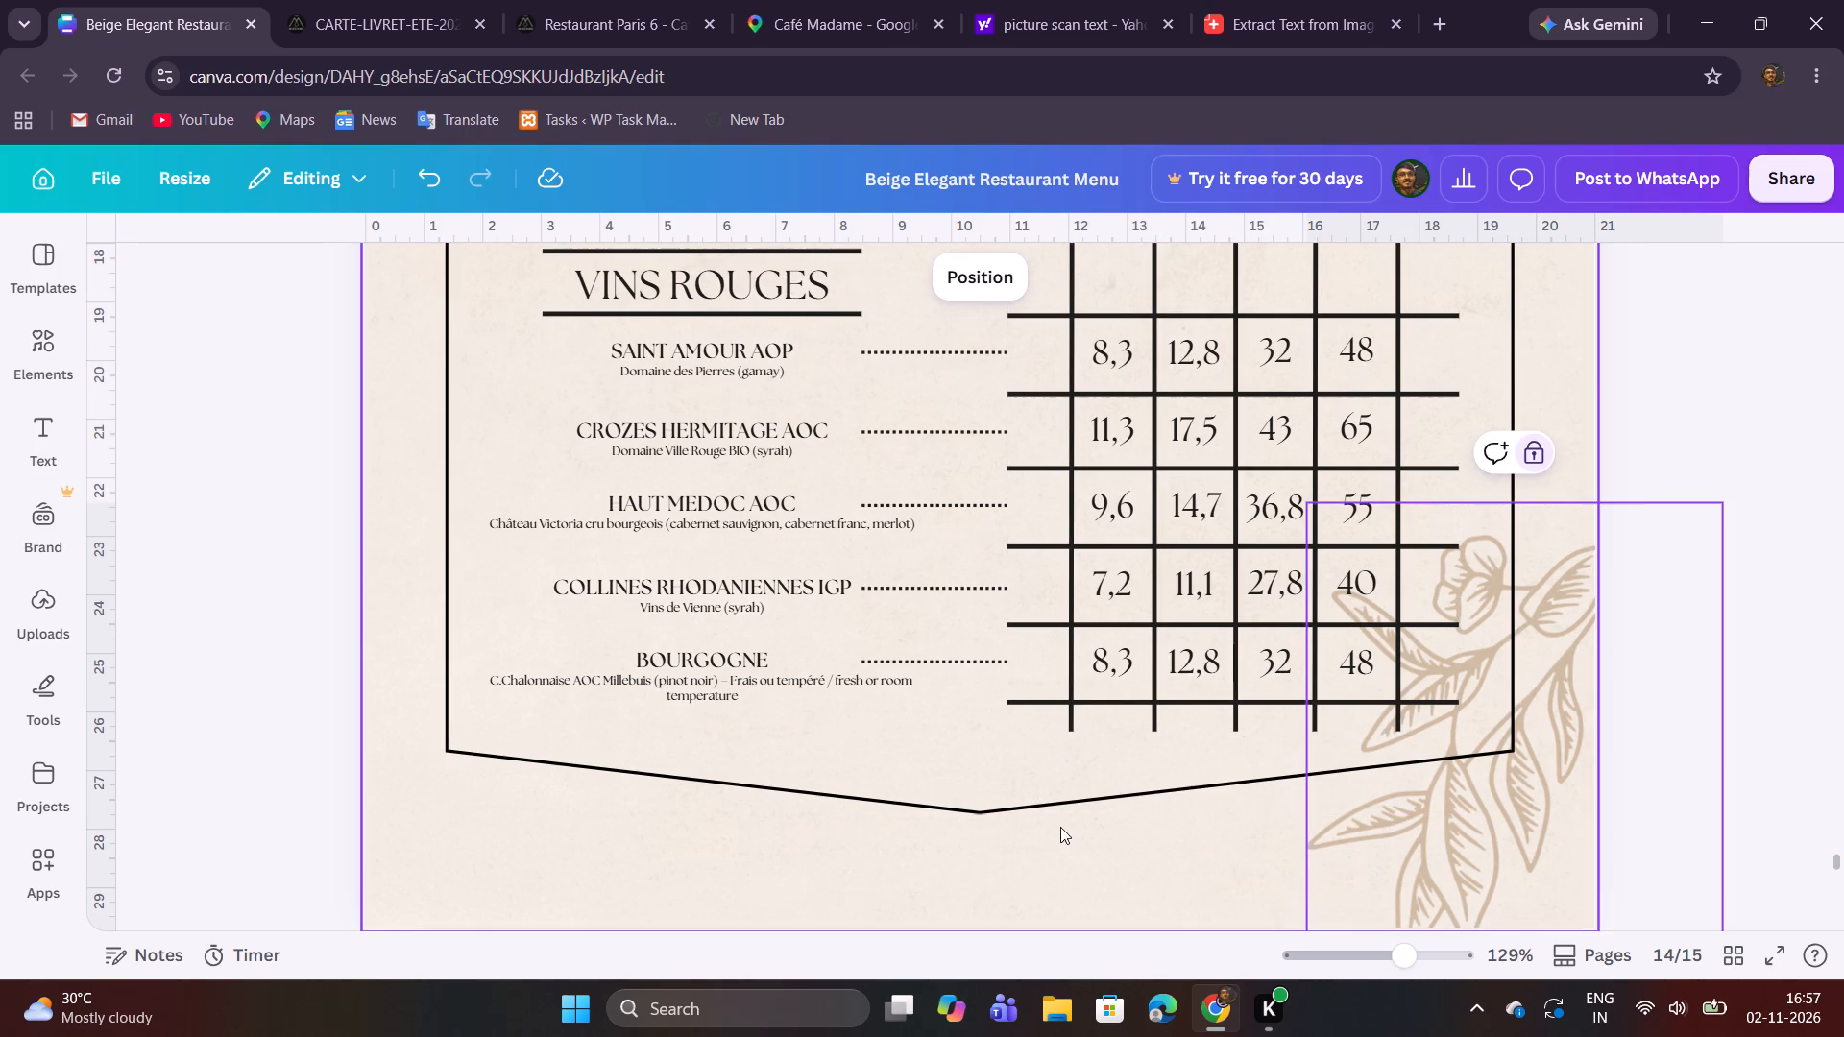
Select the five vertical lines of the price grid together and extend them slightly further below the BOURGOGNE row.
{"action": "left_click", "coordinate": [1073, 727]}
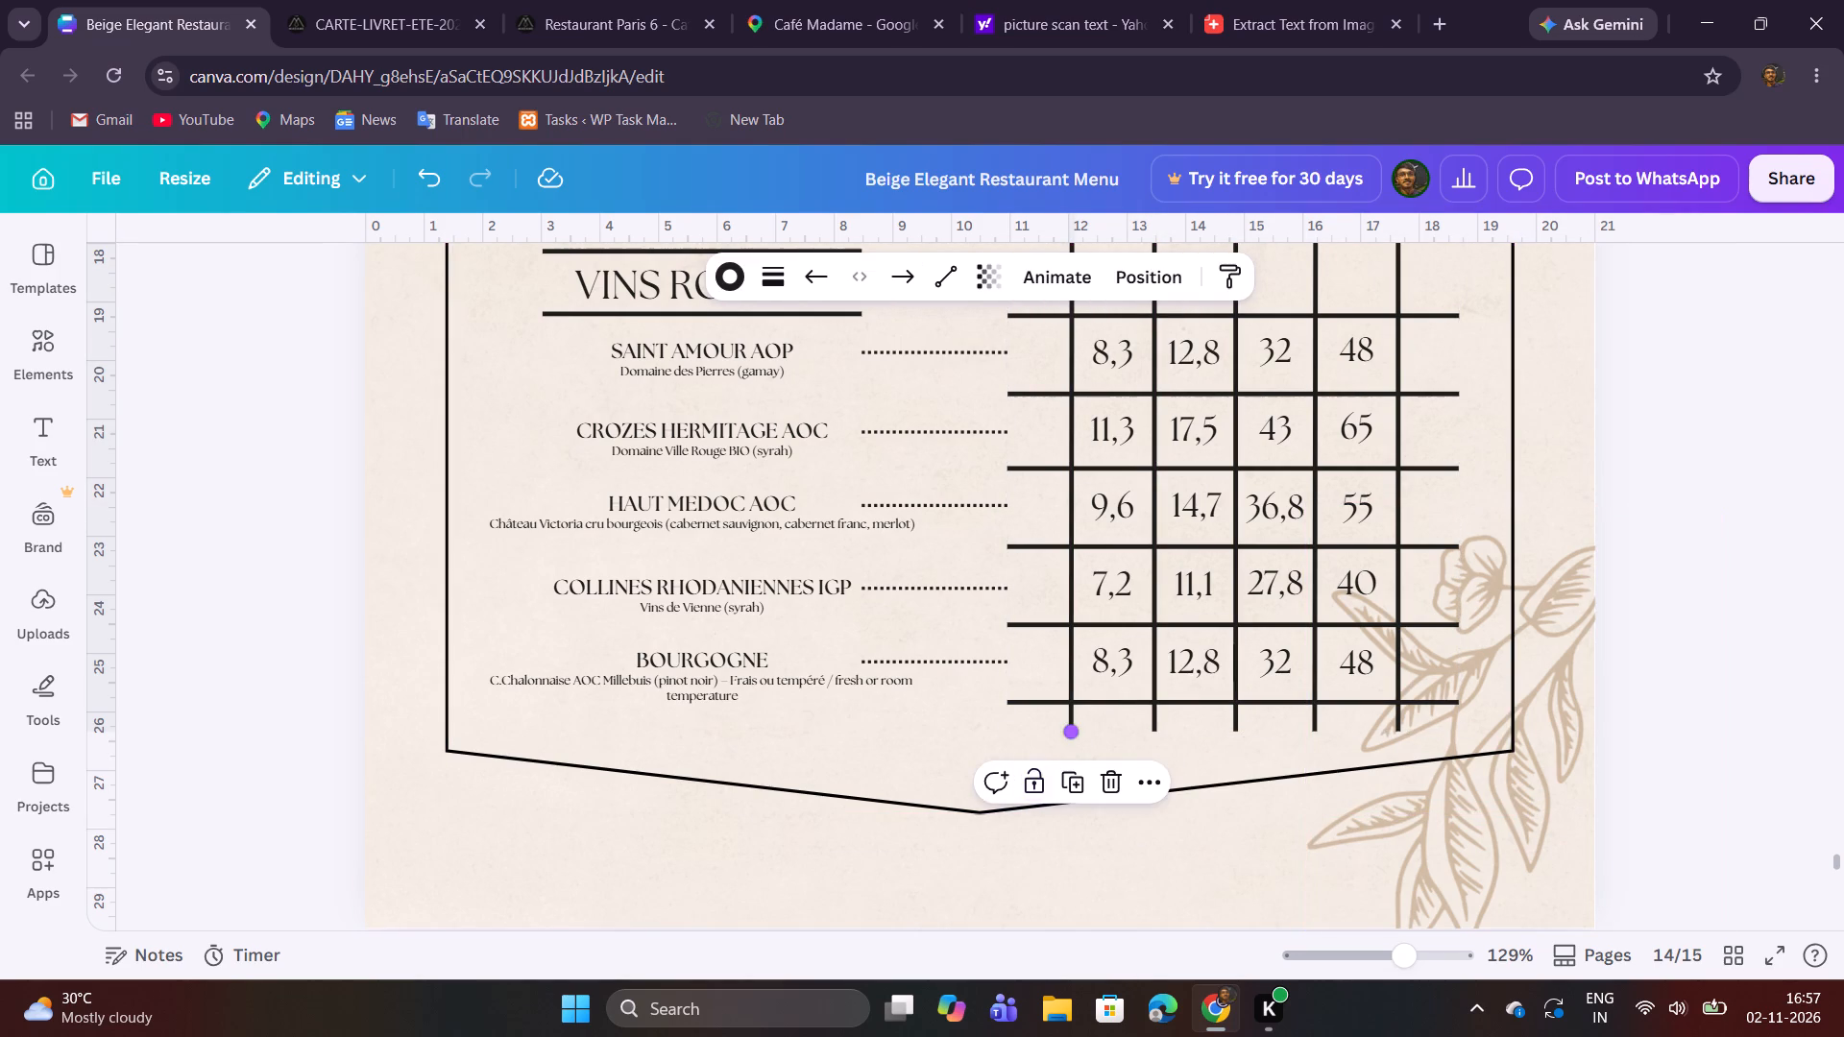
{"action": "left_click", "coordinate": [1156, 725], "text": "shift"}
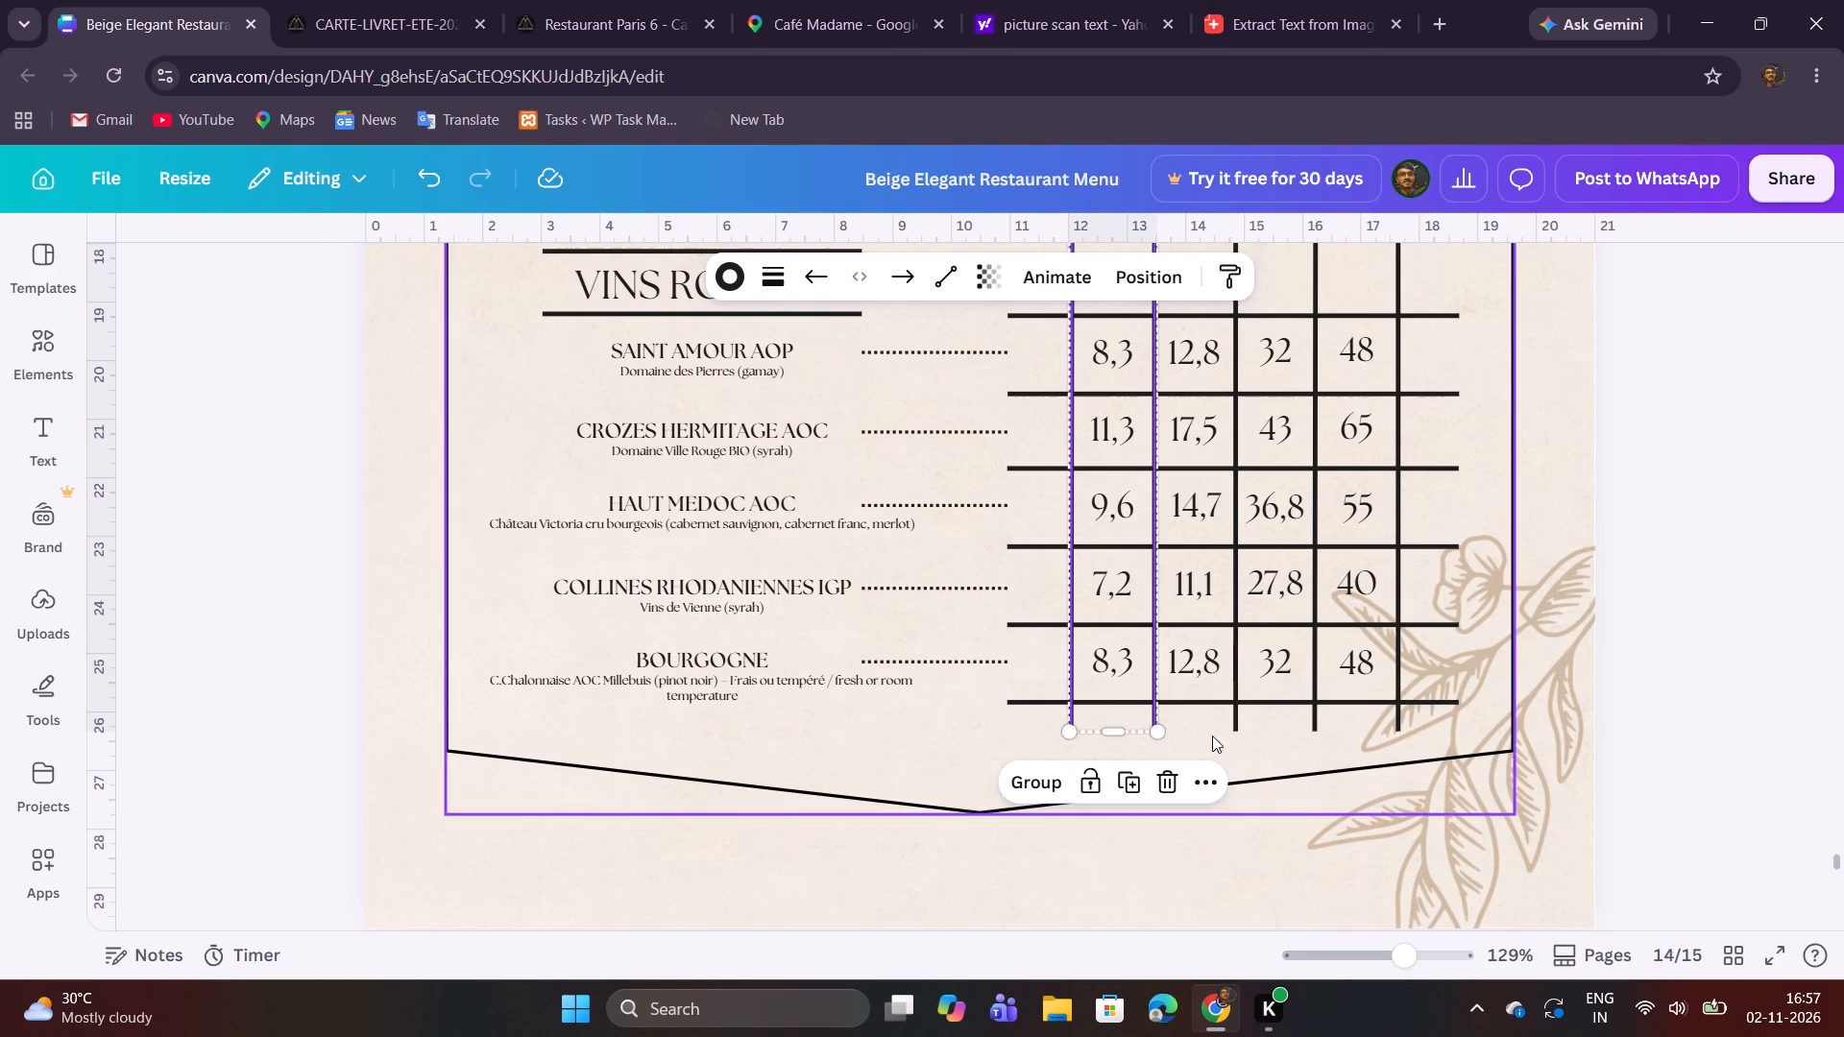
{"action": "left_click", "coordinate": [1234, 729], "text": "shift"}
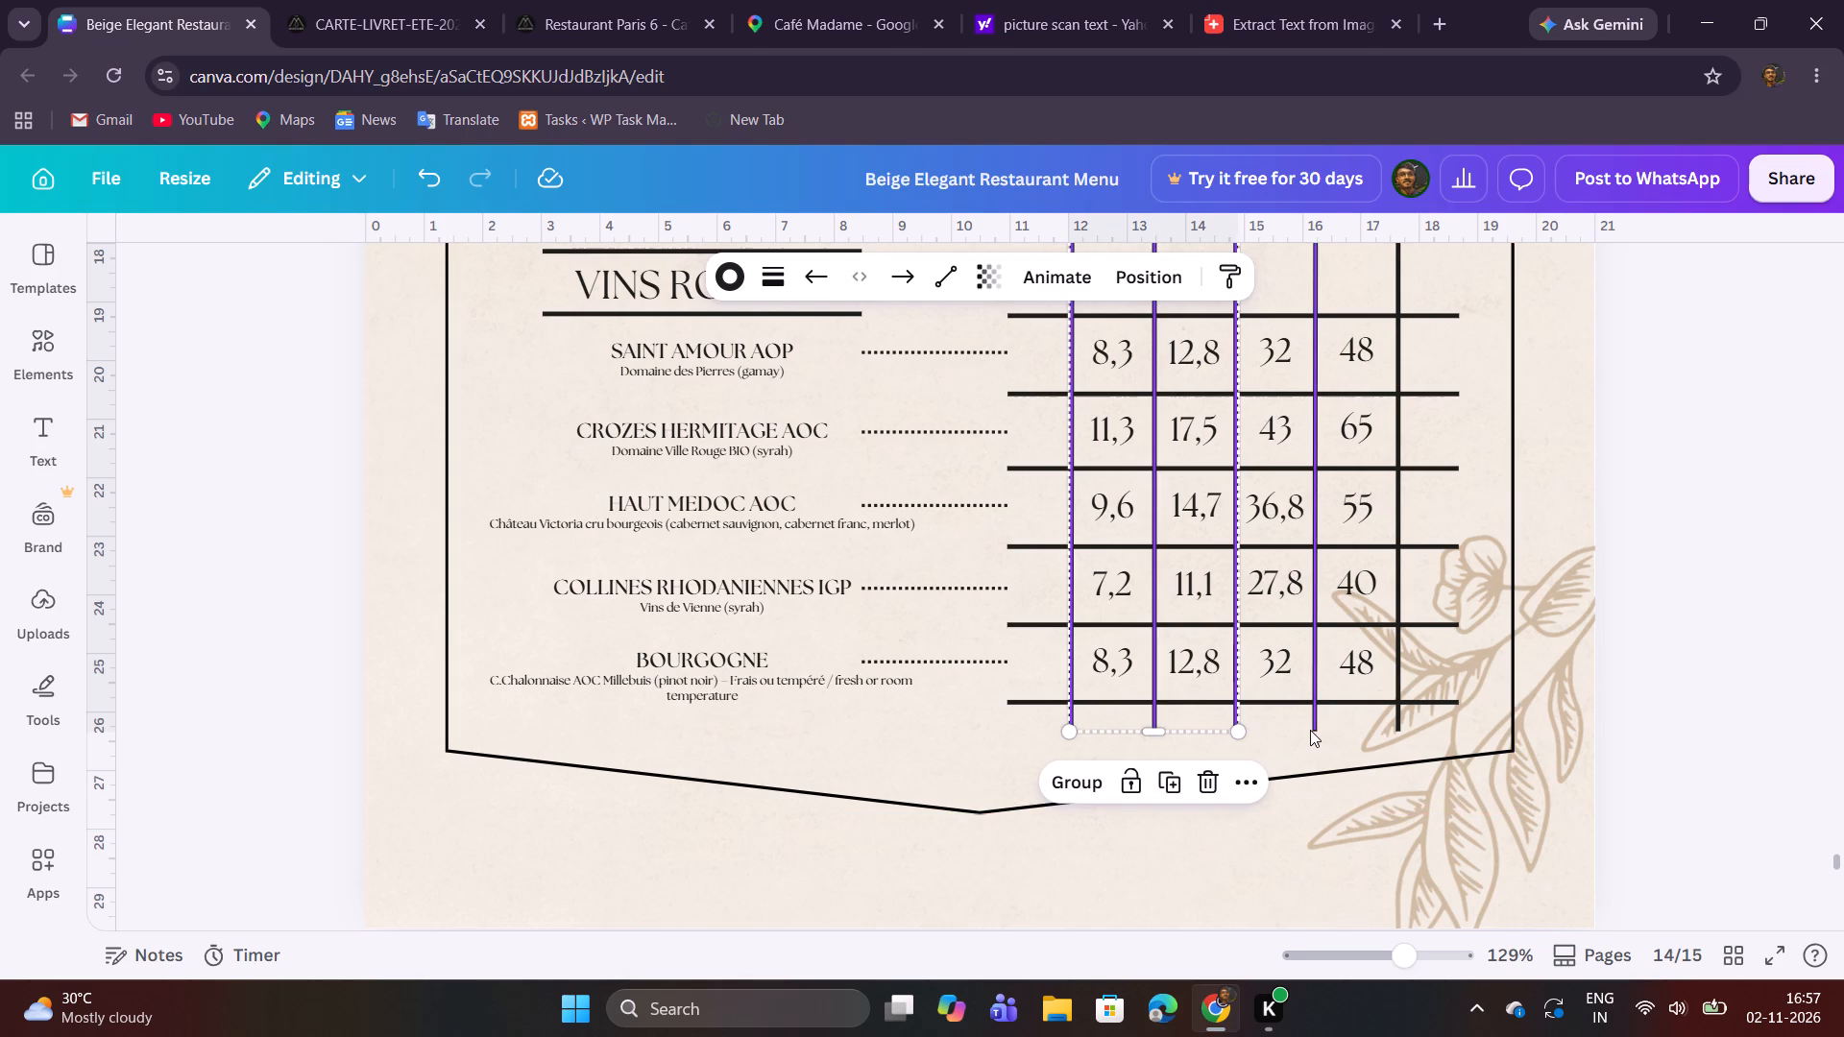
{"action": "left_click", "coordinate": [1312, 730], "text": "shift"}
{"action": "left_click", "coordinate": [1394, 728], "text": "shift"}
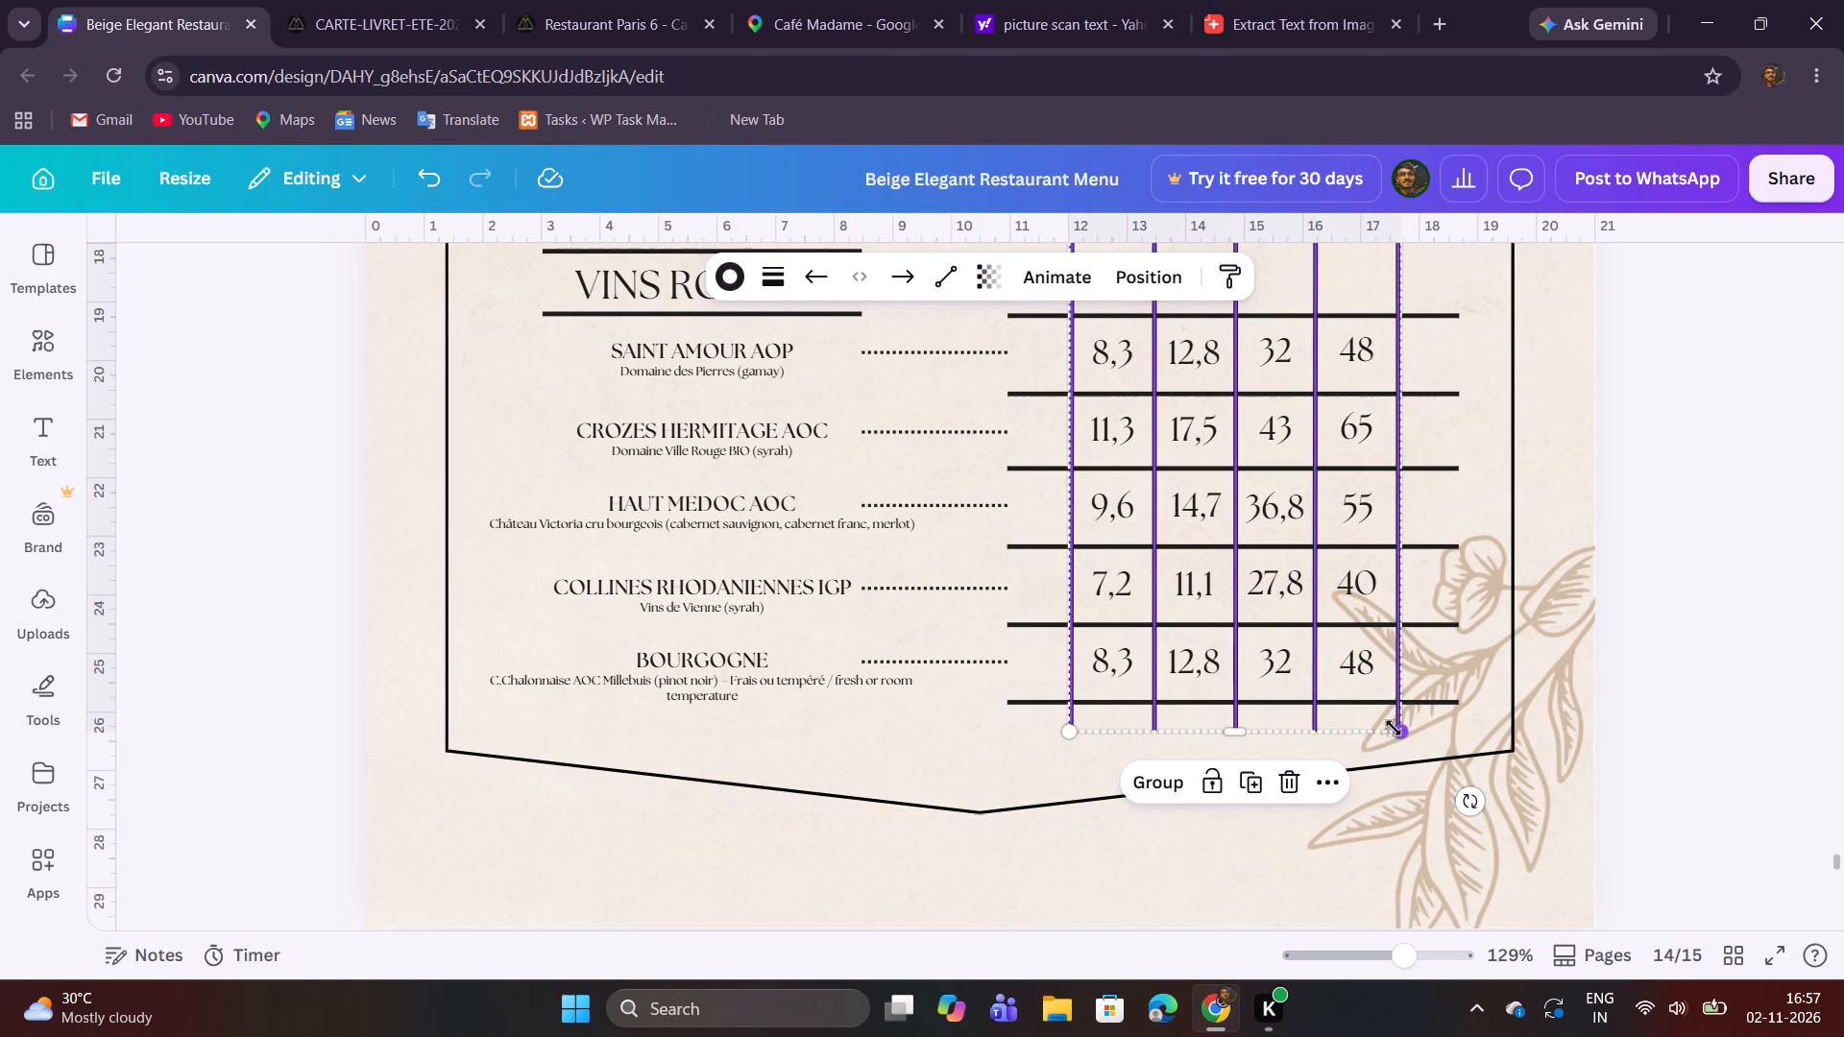
{"action": "left_click_drag", "start_coordinate": [1233, 732], "coordinate": [1235, 741]}
{"action": "left_click_drag", "start_coordinate": [1235, 741], "coordinate": [1236, 749]}
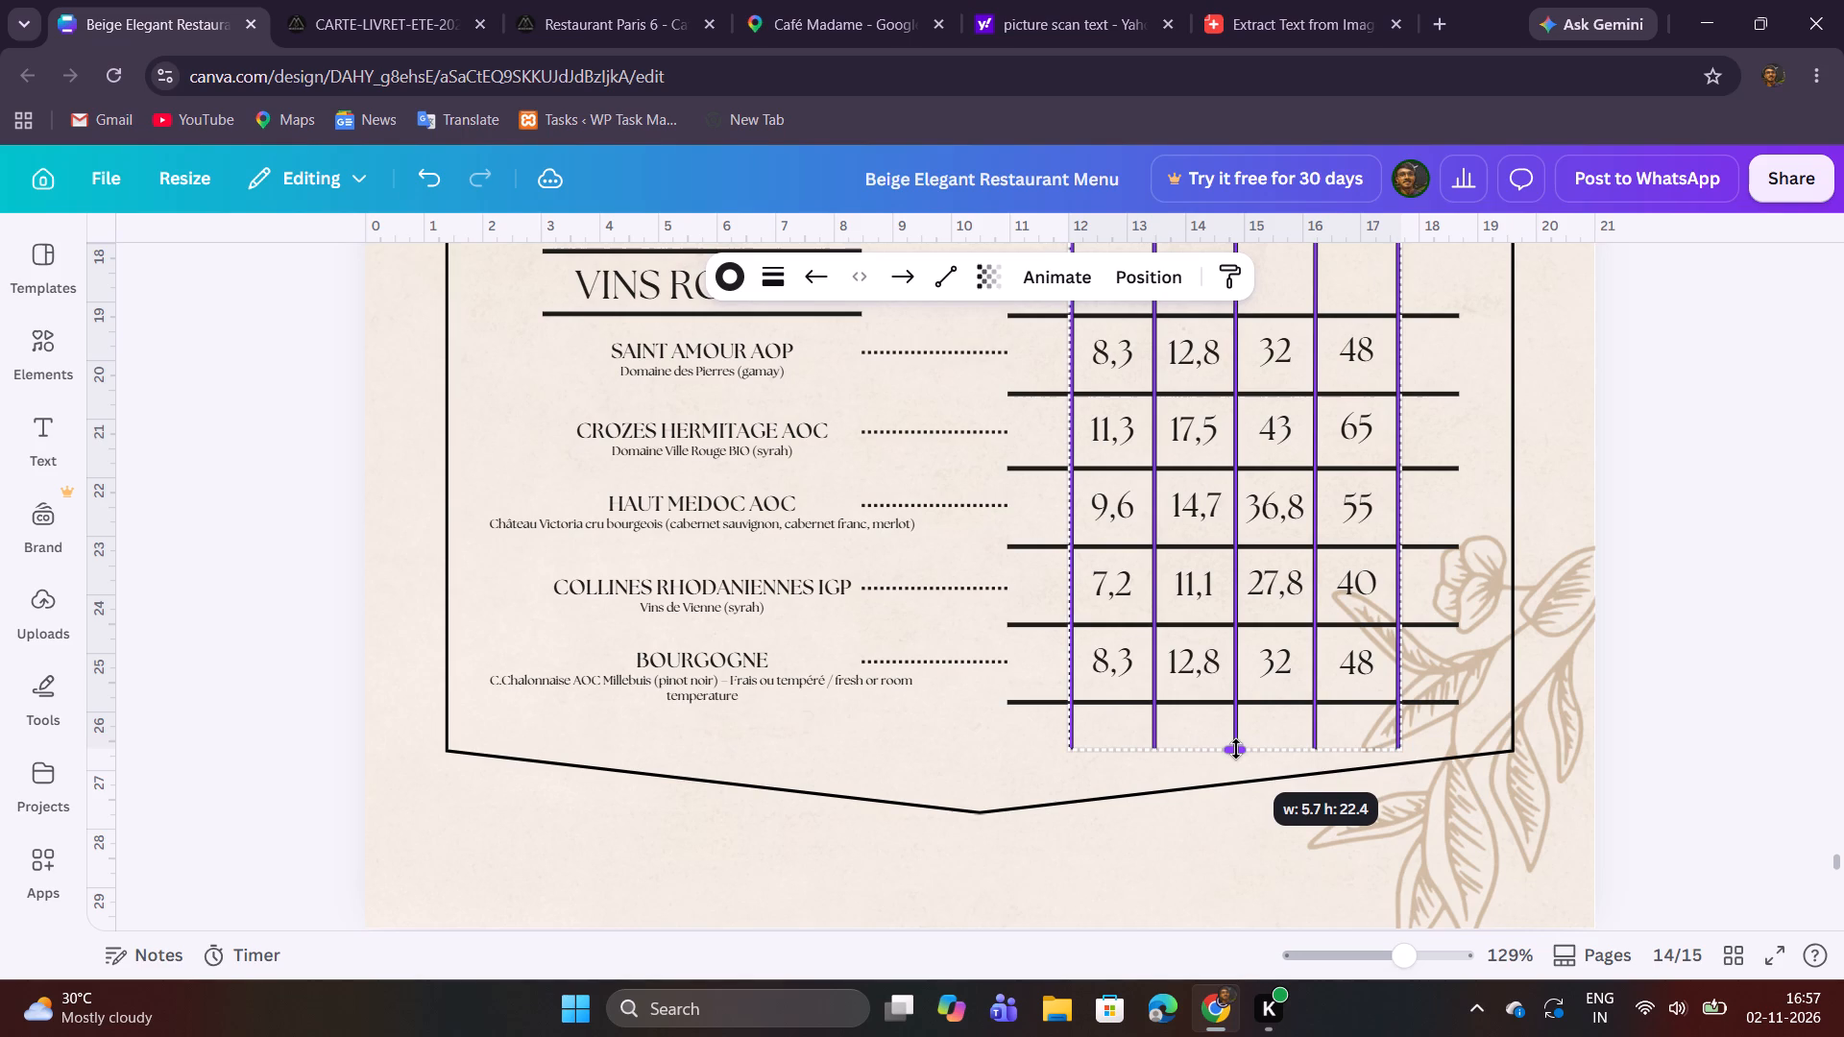
{"action": "left_click_drag", "start_coordinate": [1236, 749], "coordinate": [1235, 740]}
{"action": "left_click", "coordinate": [1674, 776]}
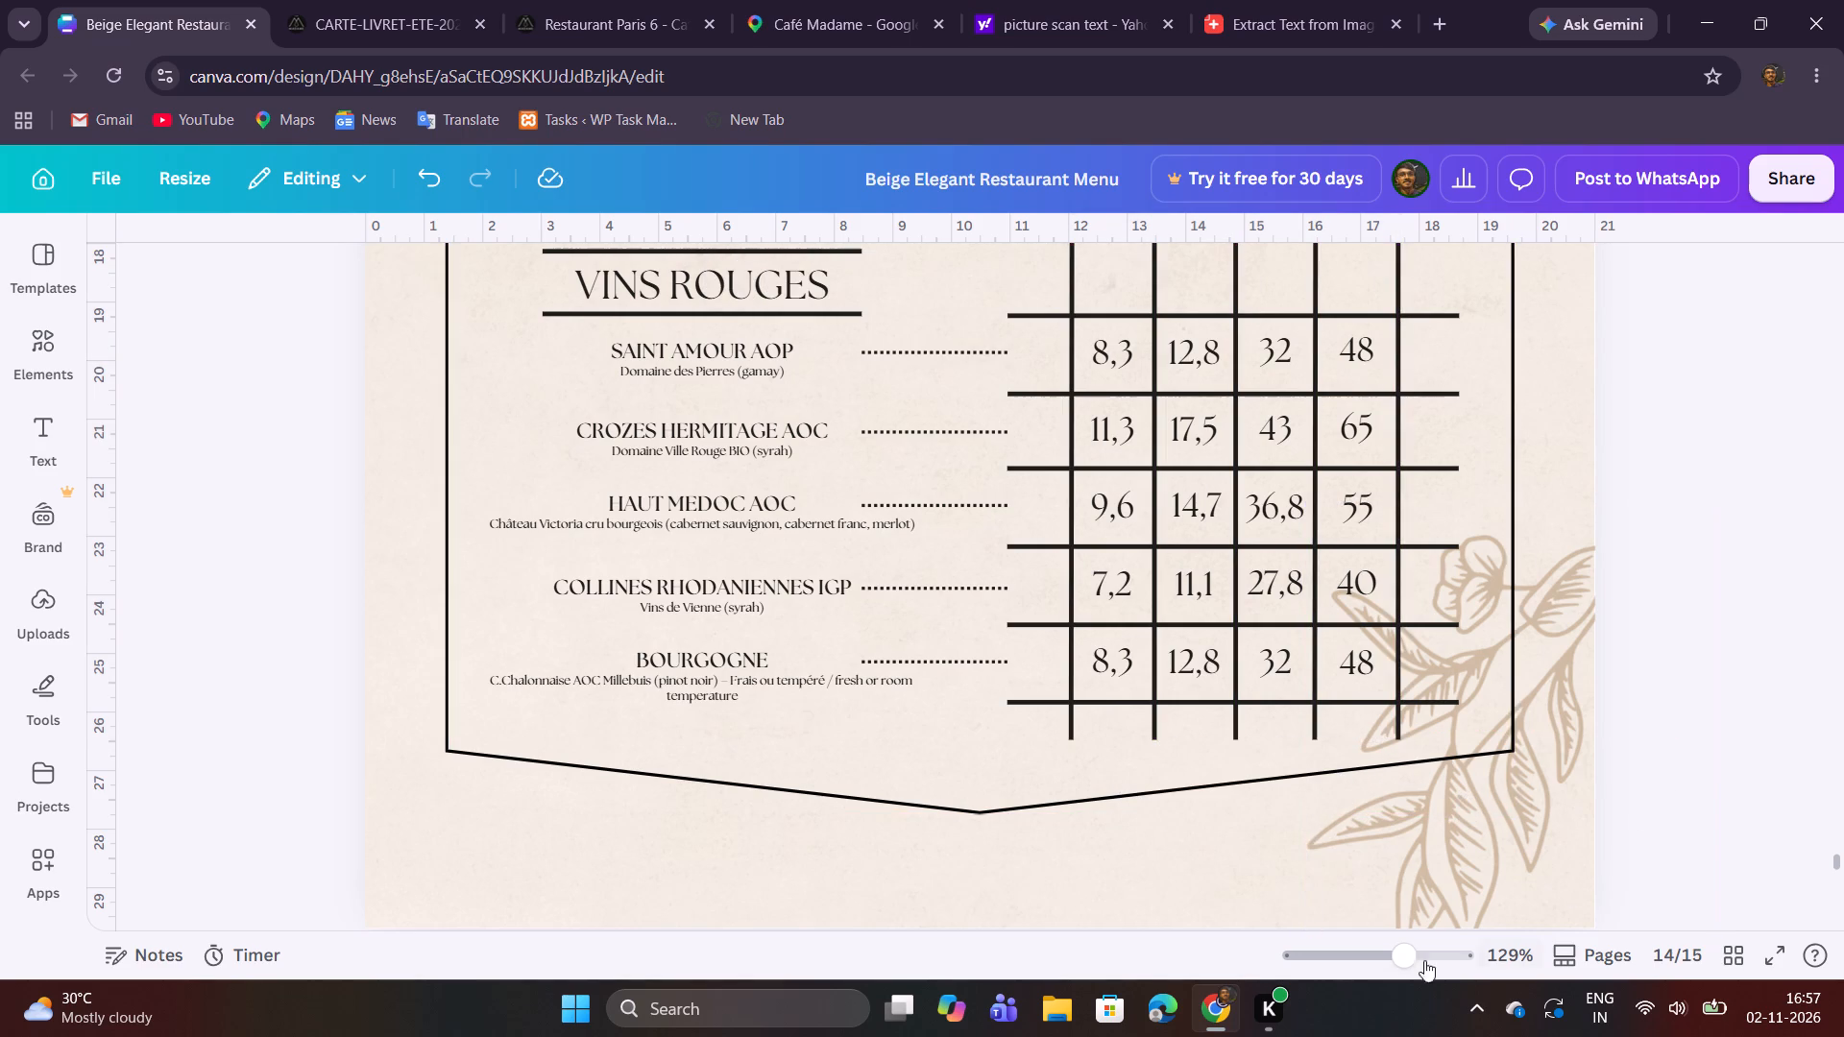
Lock the bottom horizontal line of the price grid beneath the BOURGOGNE row.
{"action": "left_click_drag", "start_coordinate": [1408, 960], "coordinate": [1371, 960]}
{"action": "scroll", "coordinate": [1353, 792], "scroll_direction": "up", "scroll_amount": 2}
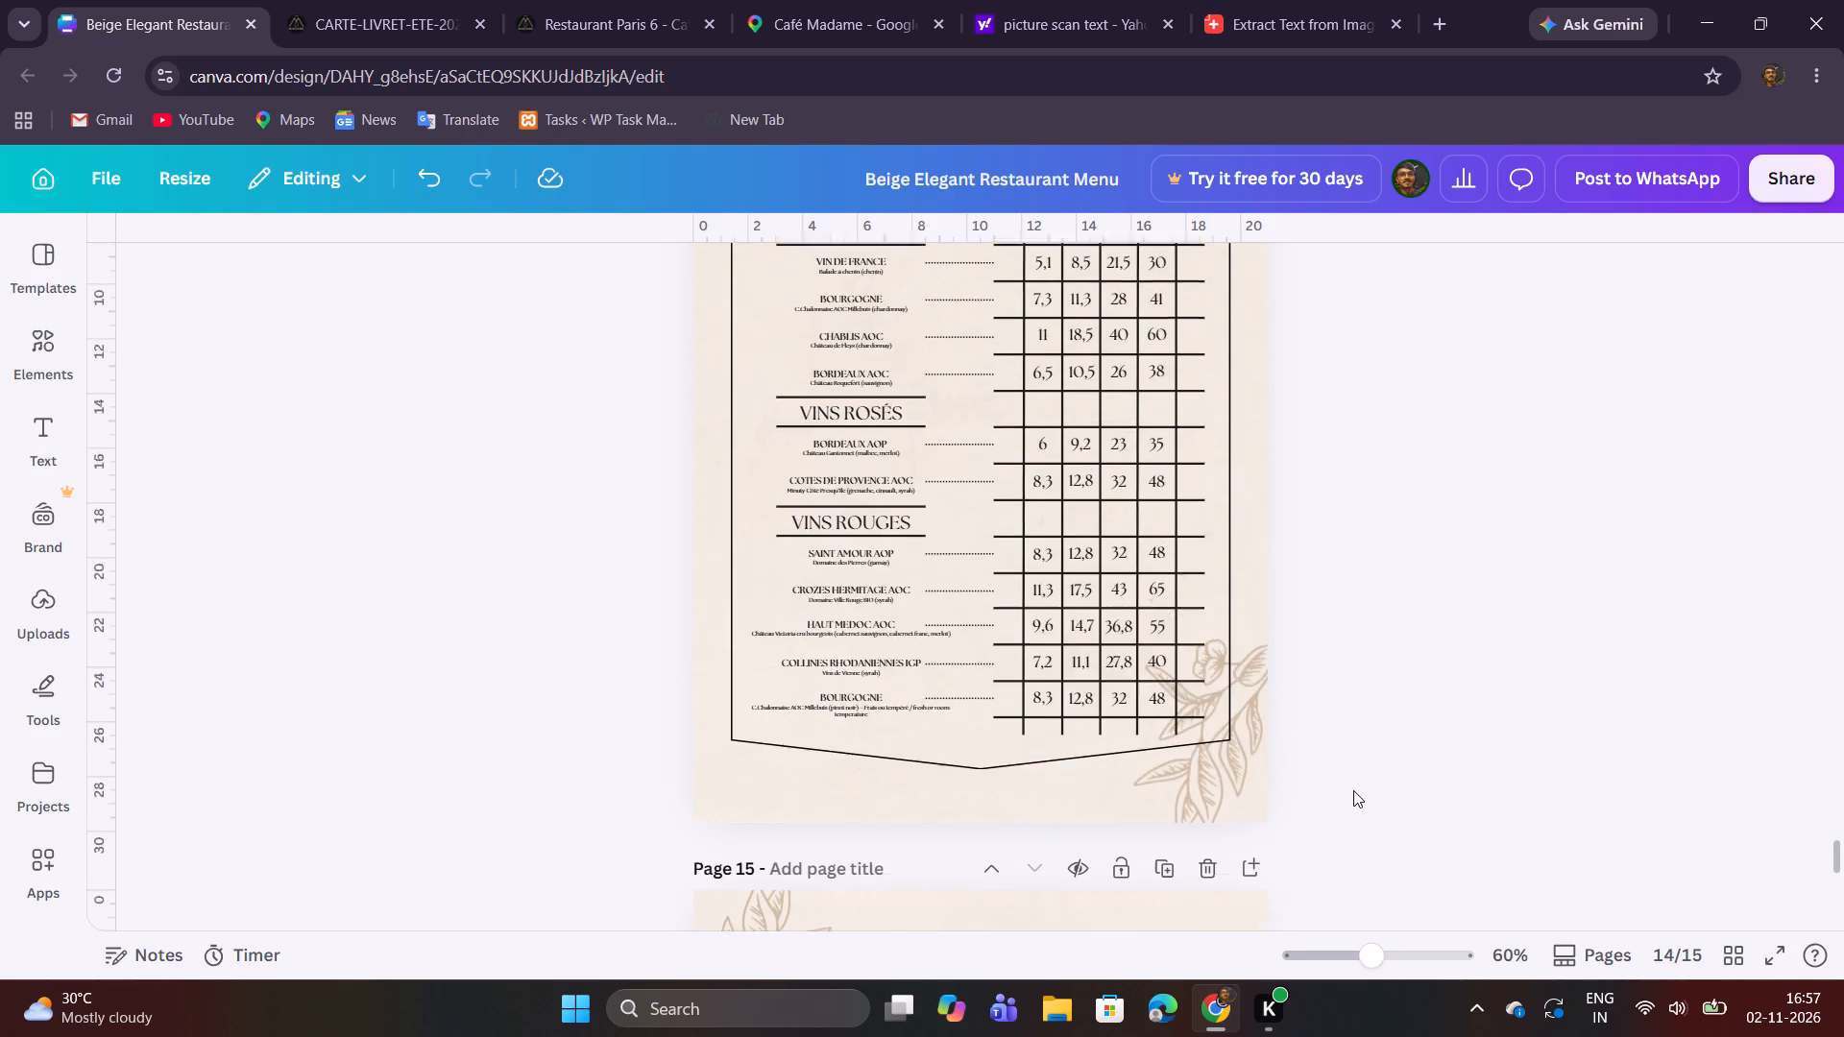
{"action": "scroll", "coordinate": [1353, 790], "scroll_direction": "up", "scroll_amount": 2}
{"action": "scroll", "coordinate": [1352, 790], "scroll_direction": "down", "scroll_amount": 2}
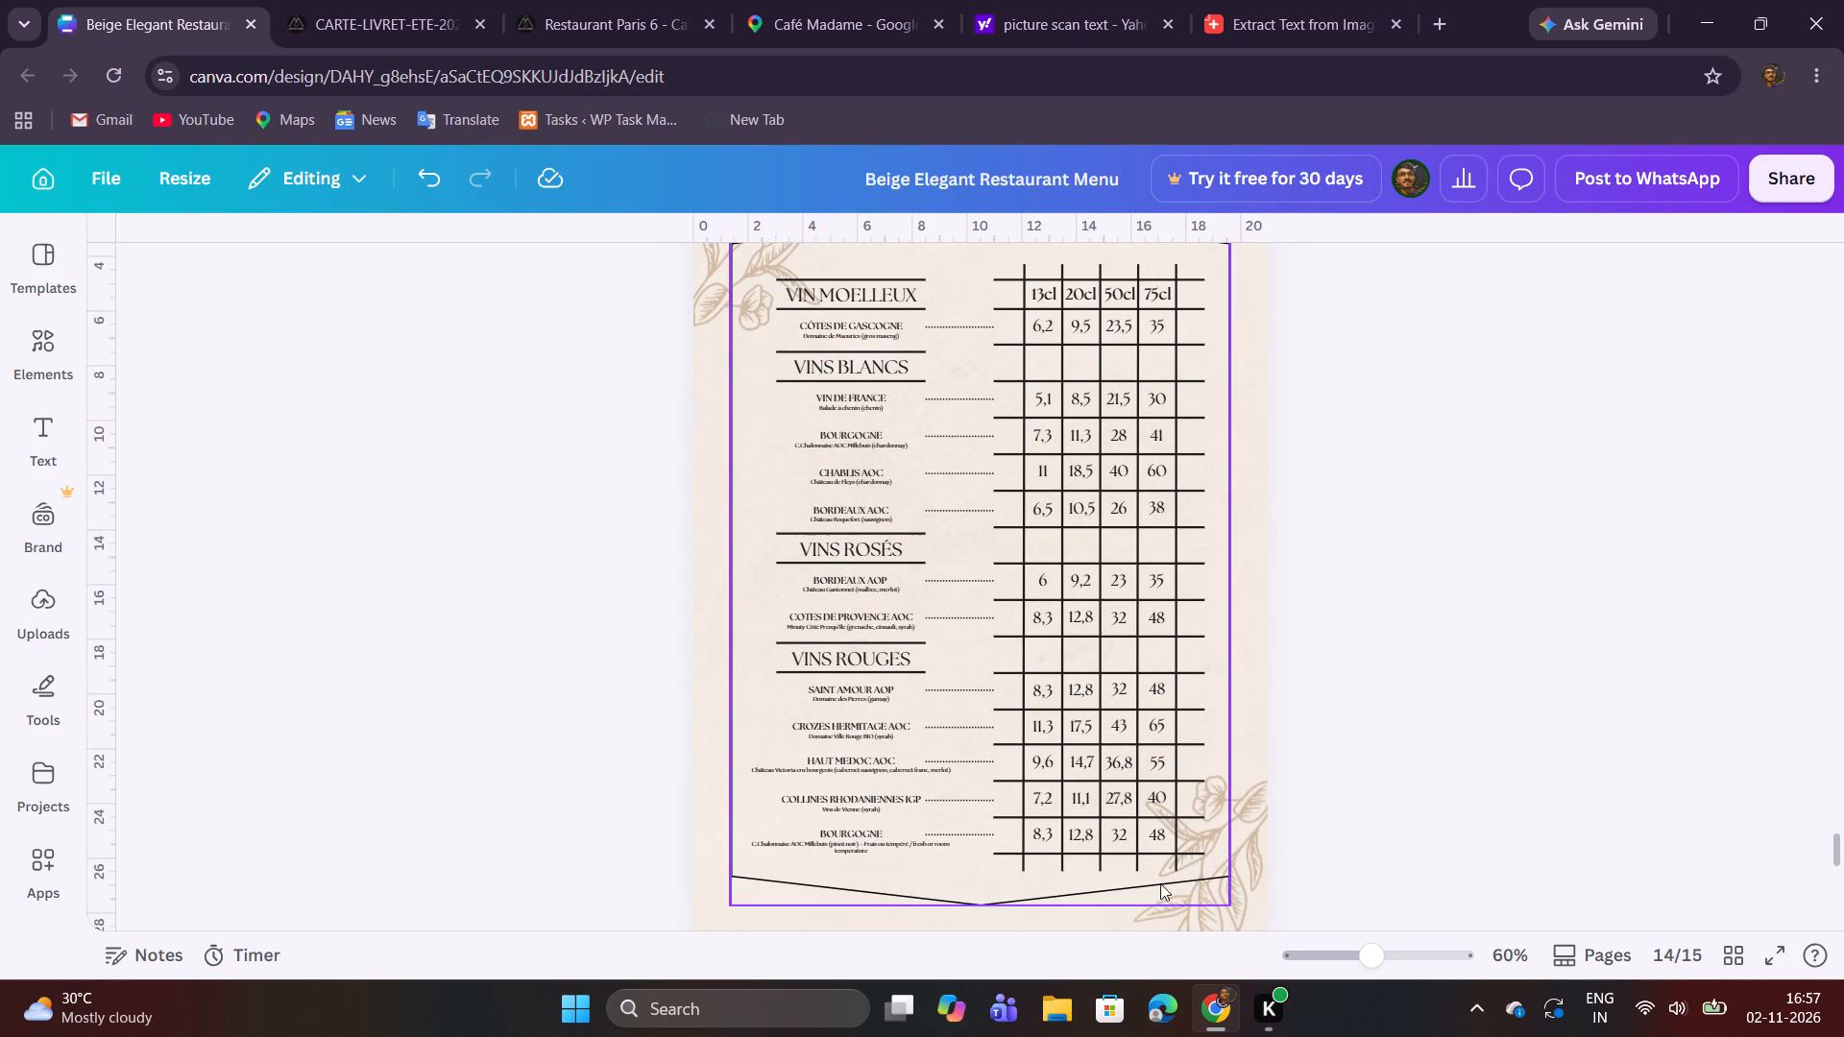
{"action": "left_click", "coordinate": [1012, 883]}
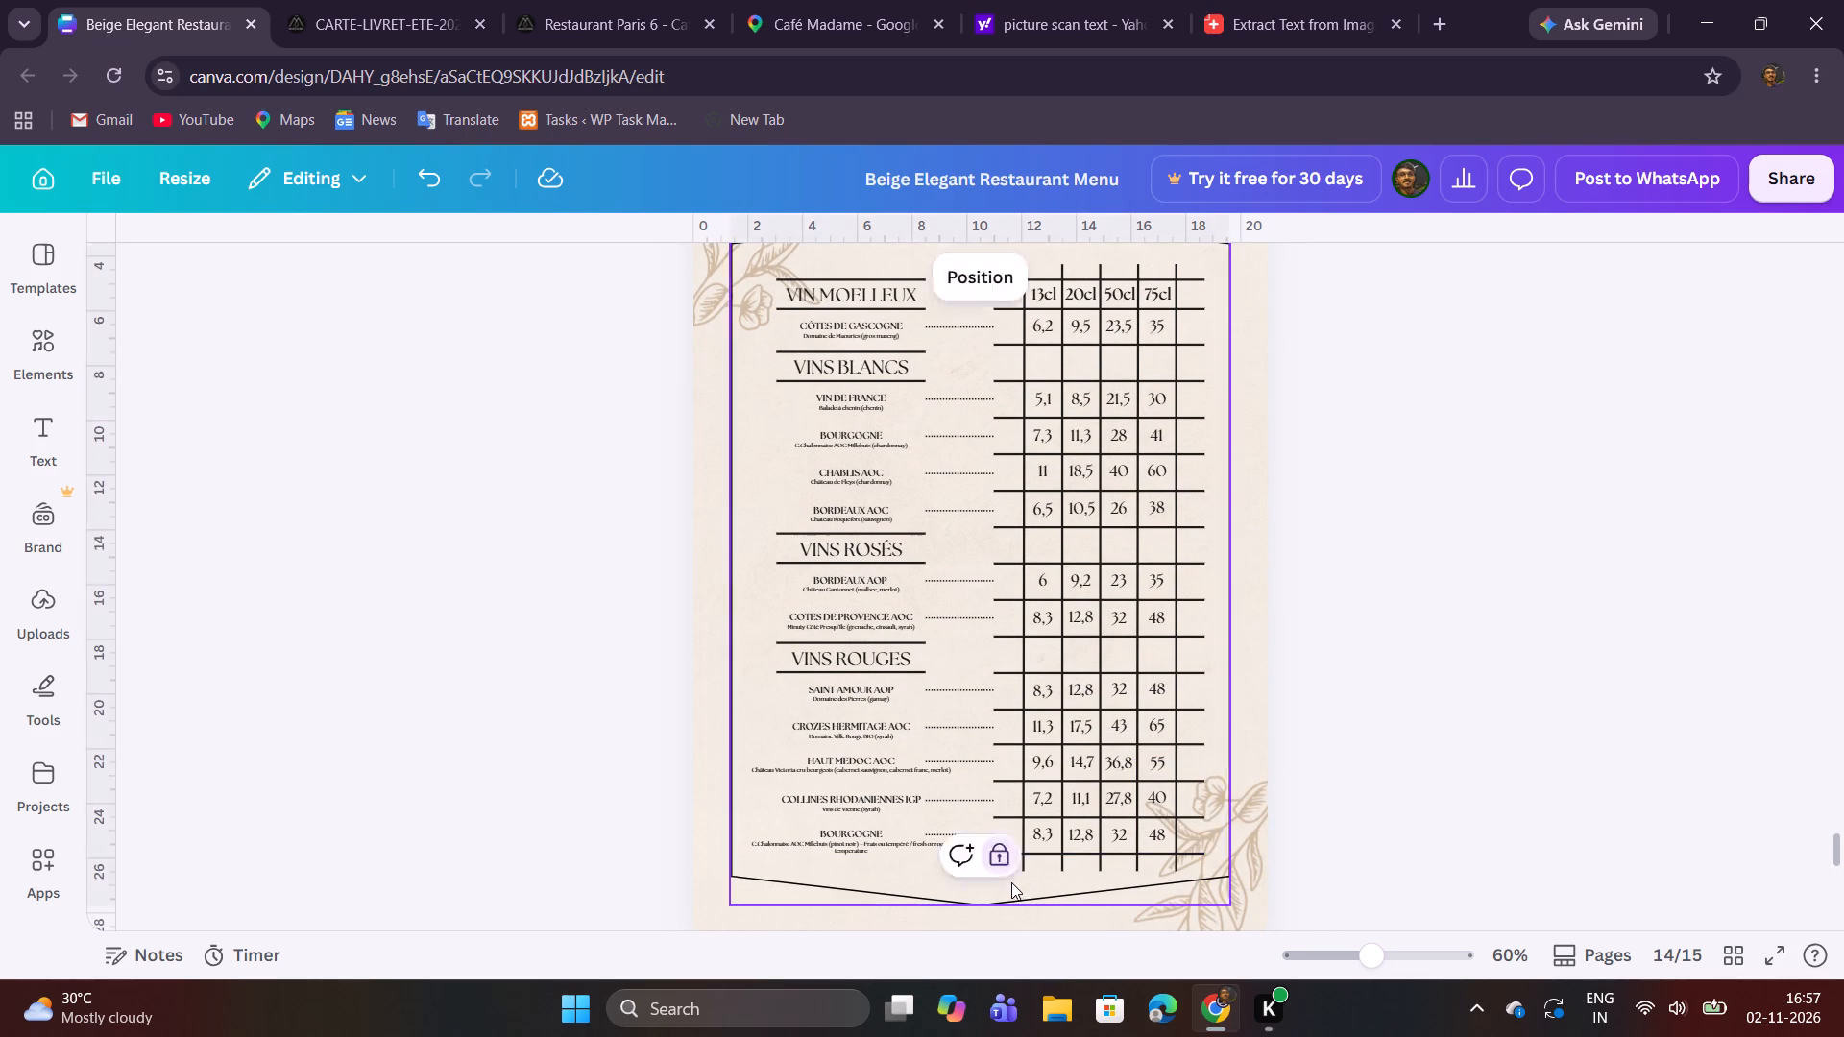
{"action": "left_click", "coordinate": [1076, 858]}
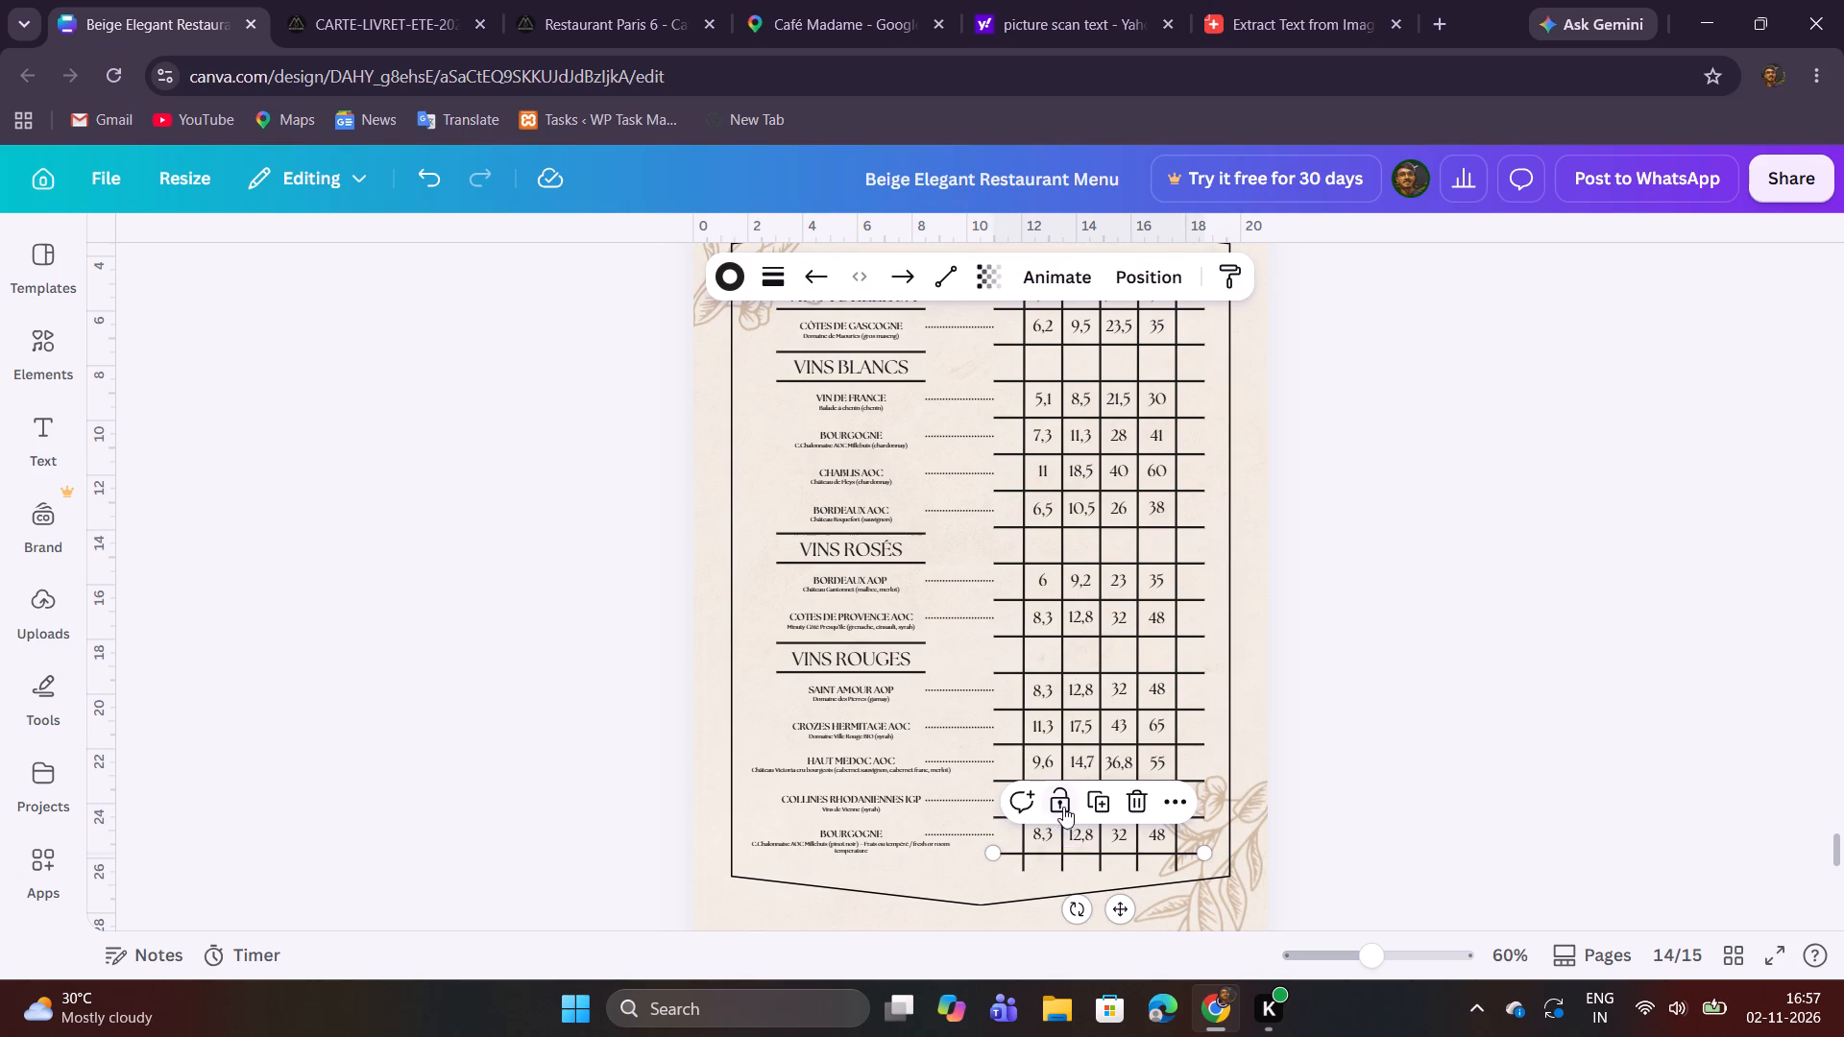
{"action": "left_click", "coordinate": [1063, 804]}
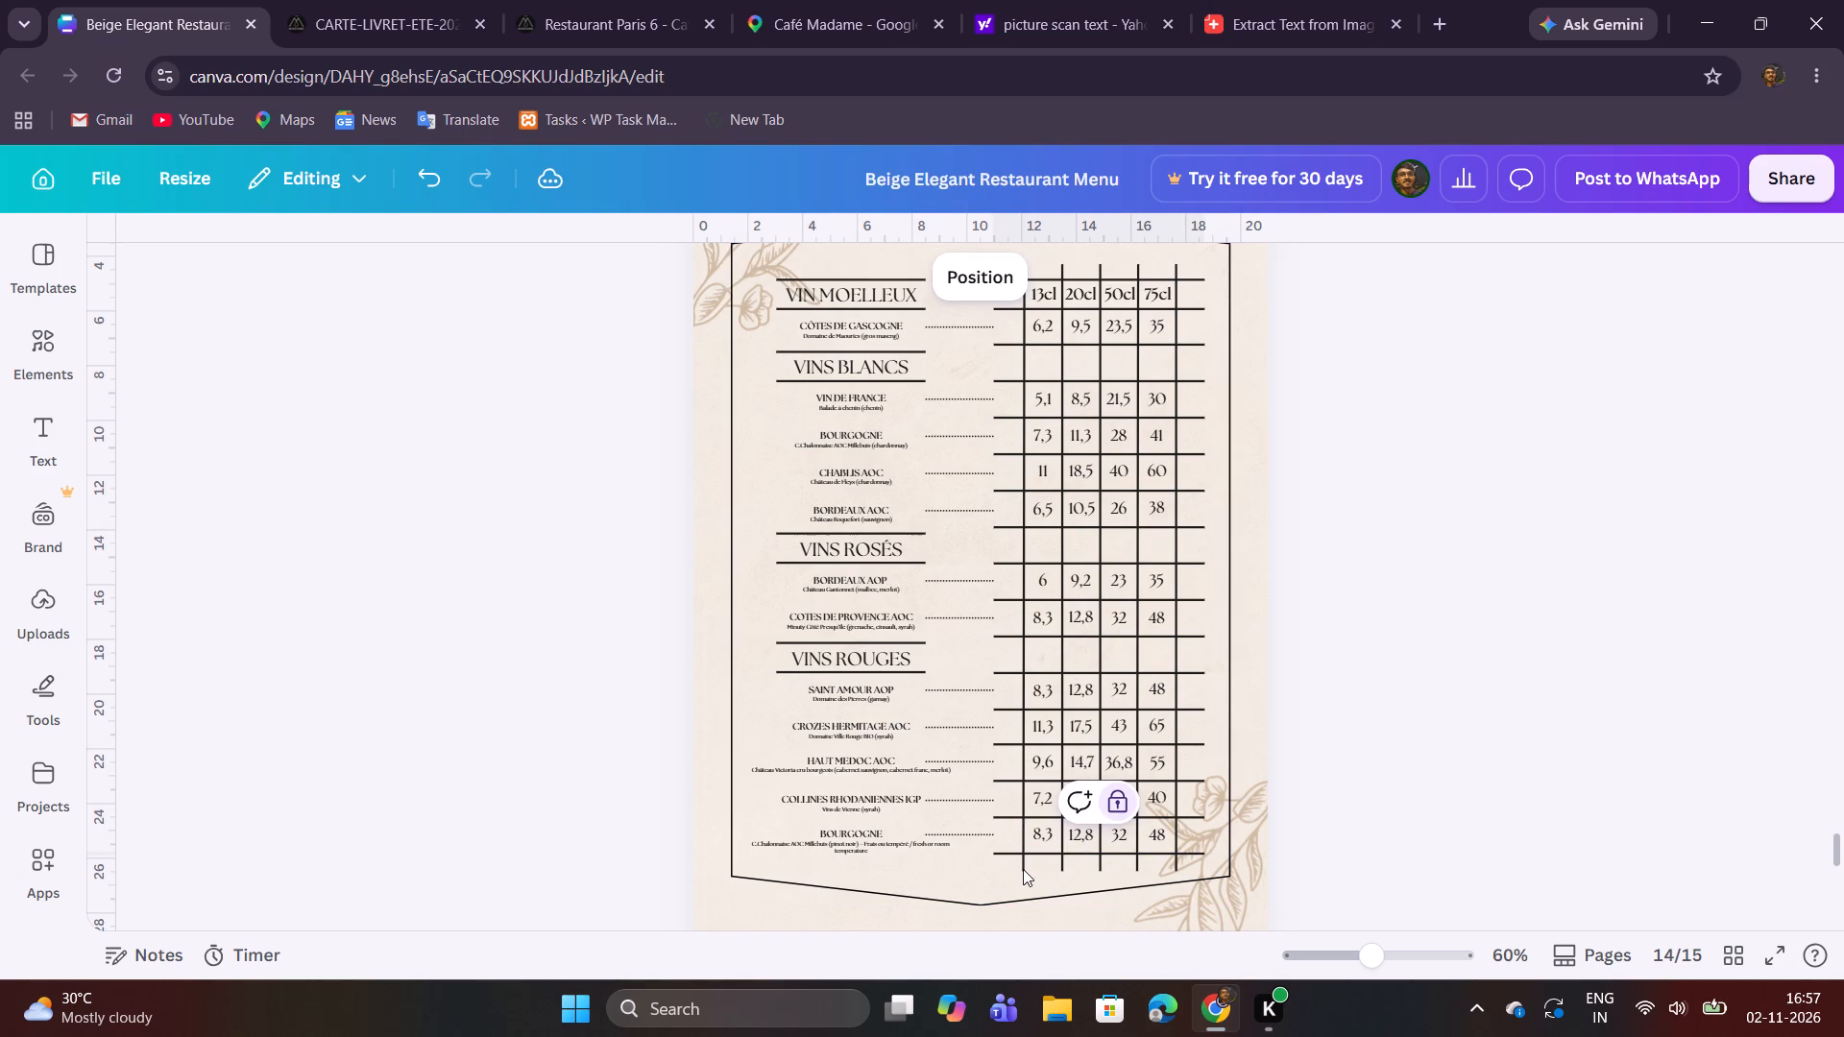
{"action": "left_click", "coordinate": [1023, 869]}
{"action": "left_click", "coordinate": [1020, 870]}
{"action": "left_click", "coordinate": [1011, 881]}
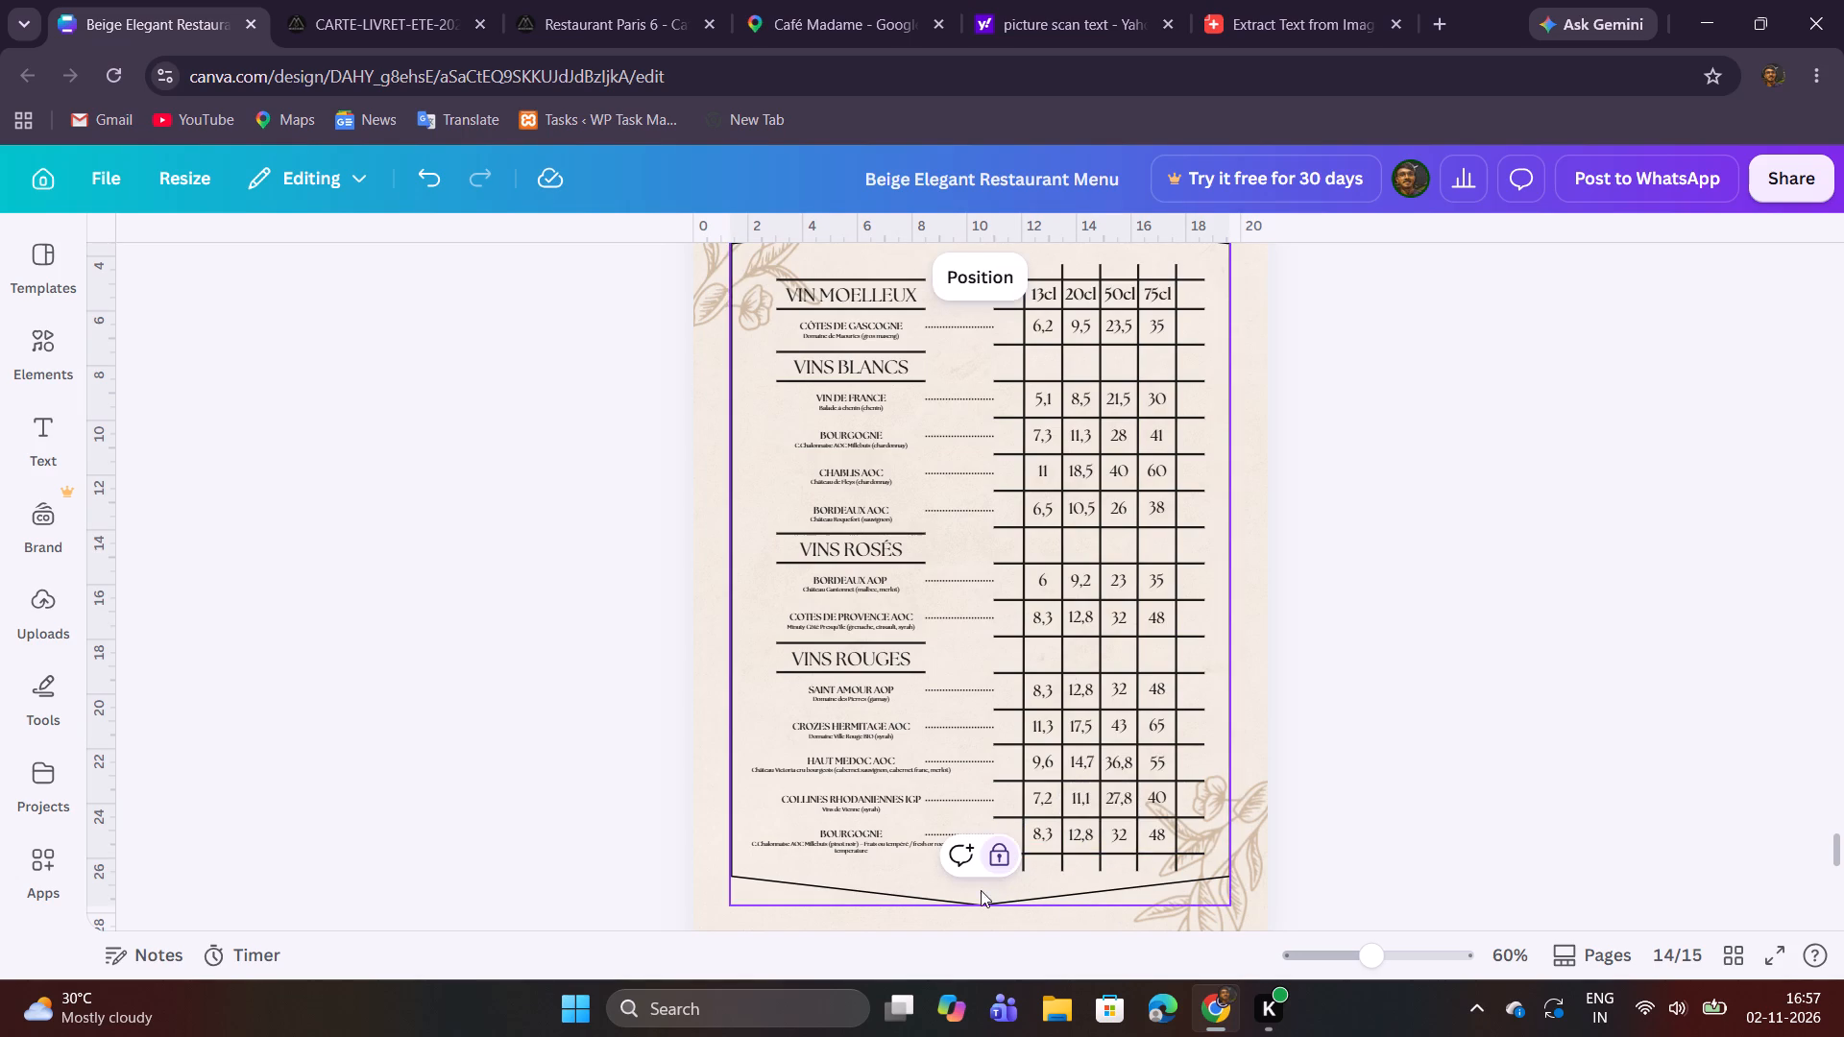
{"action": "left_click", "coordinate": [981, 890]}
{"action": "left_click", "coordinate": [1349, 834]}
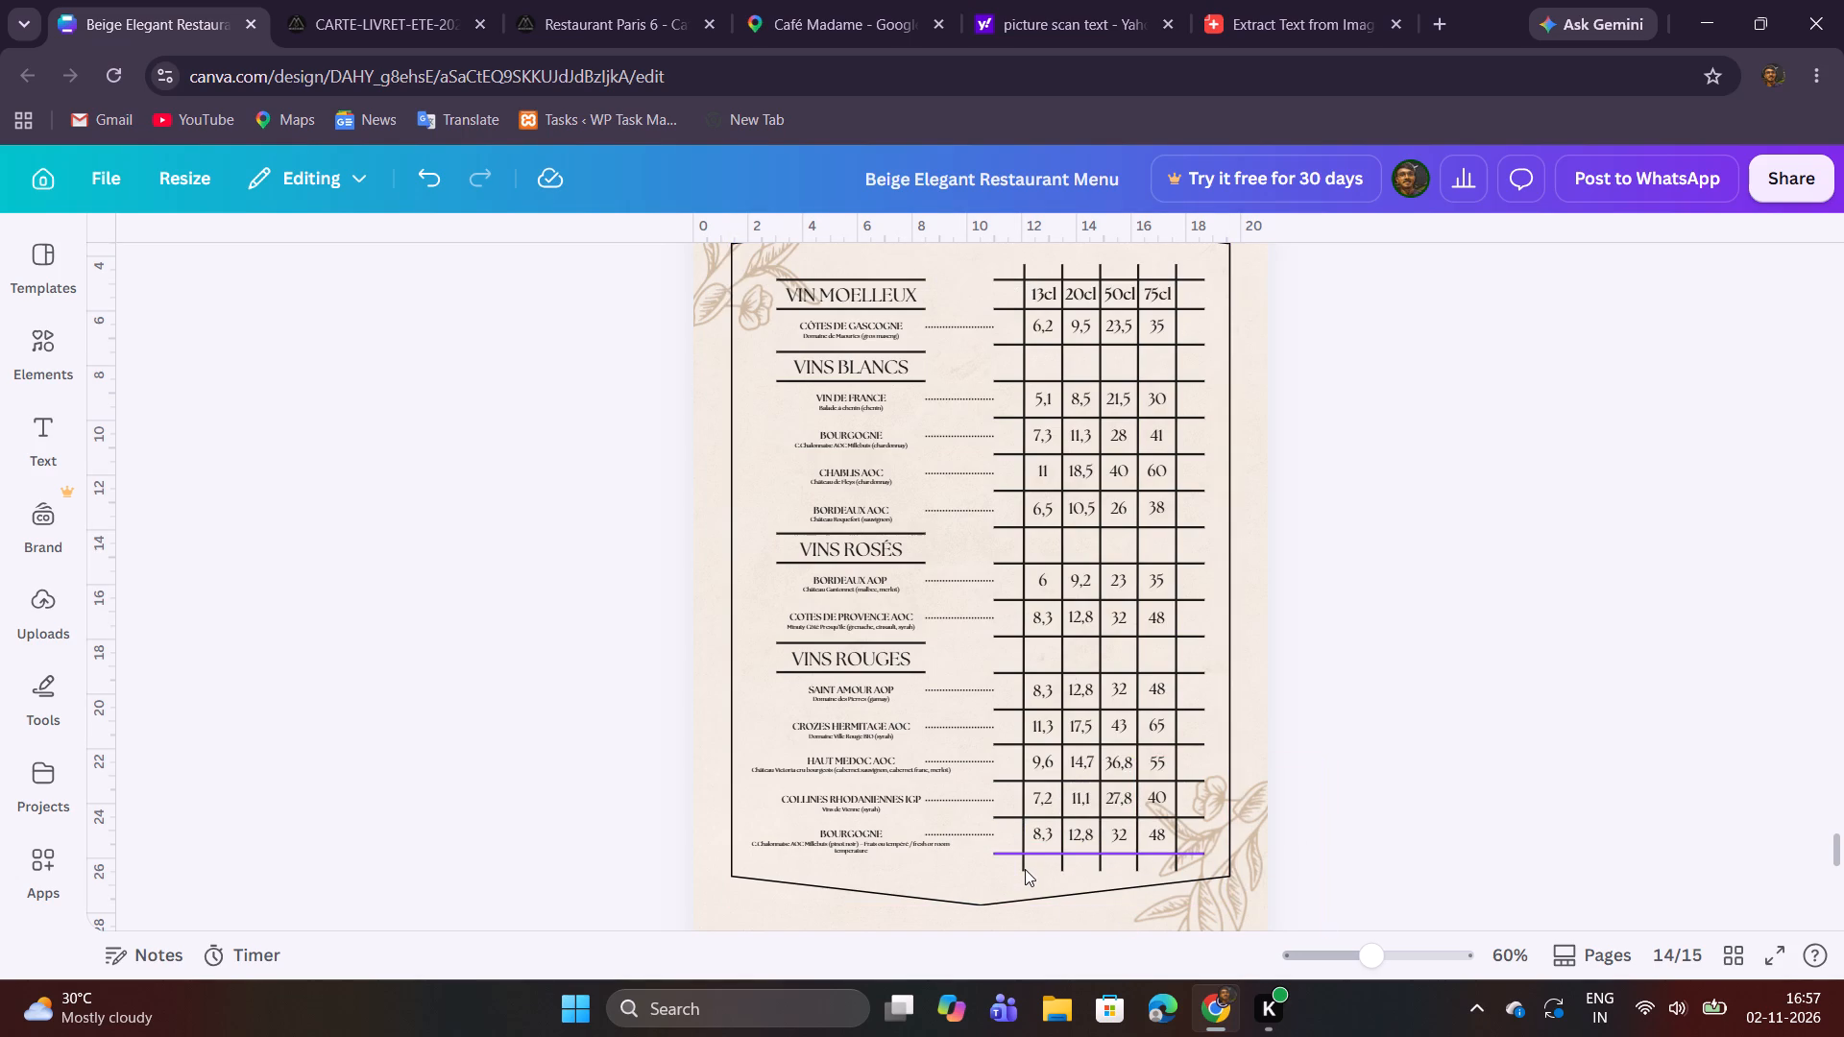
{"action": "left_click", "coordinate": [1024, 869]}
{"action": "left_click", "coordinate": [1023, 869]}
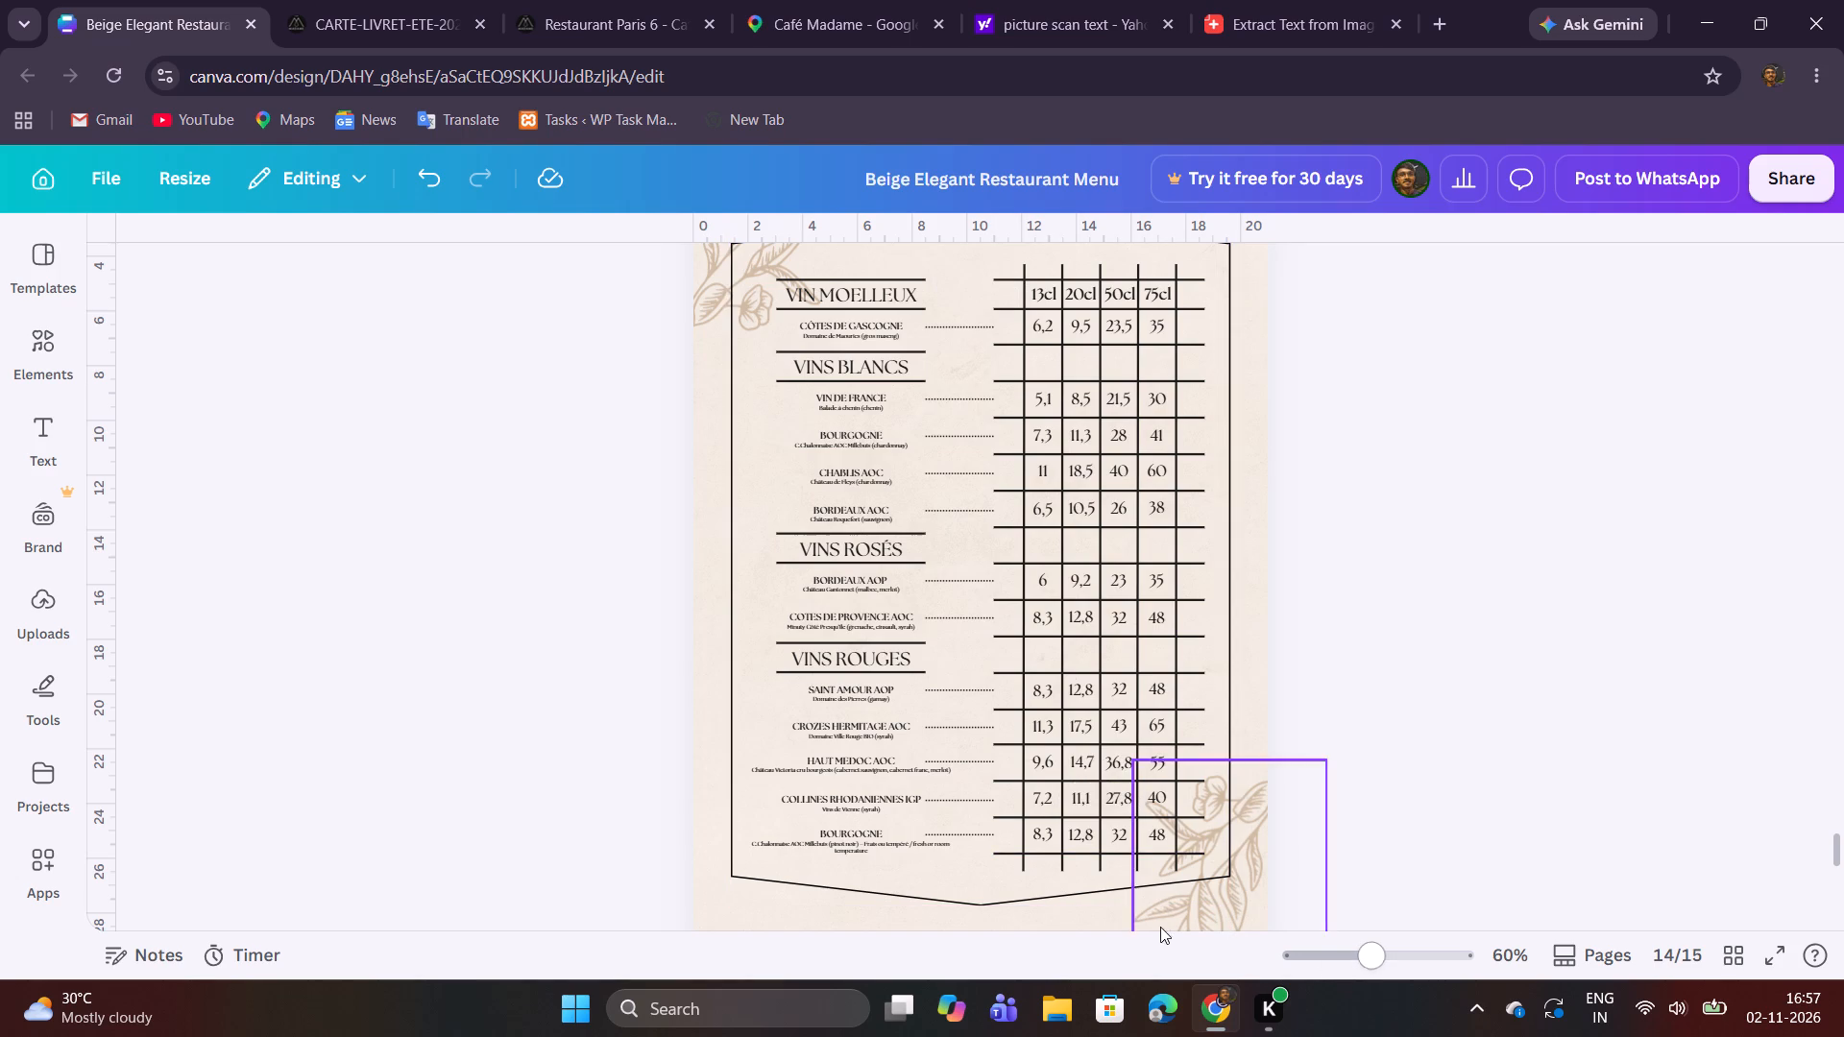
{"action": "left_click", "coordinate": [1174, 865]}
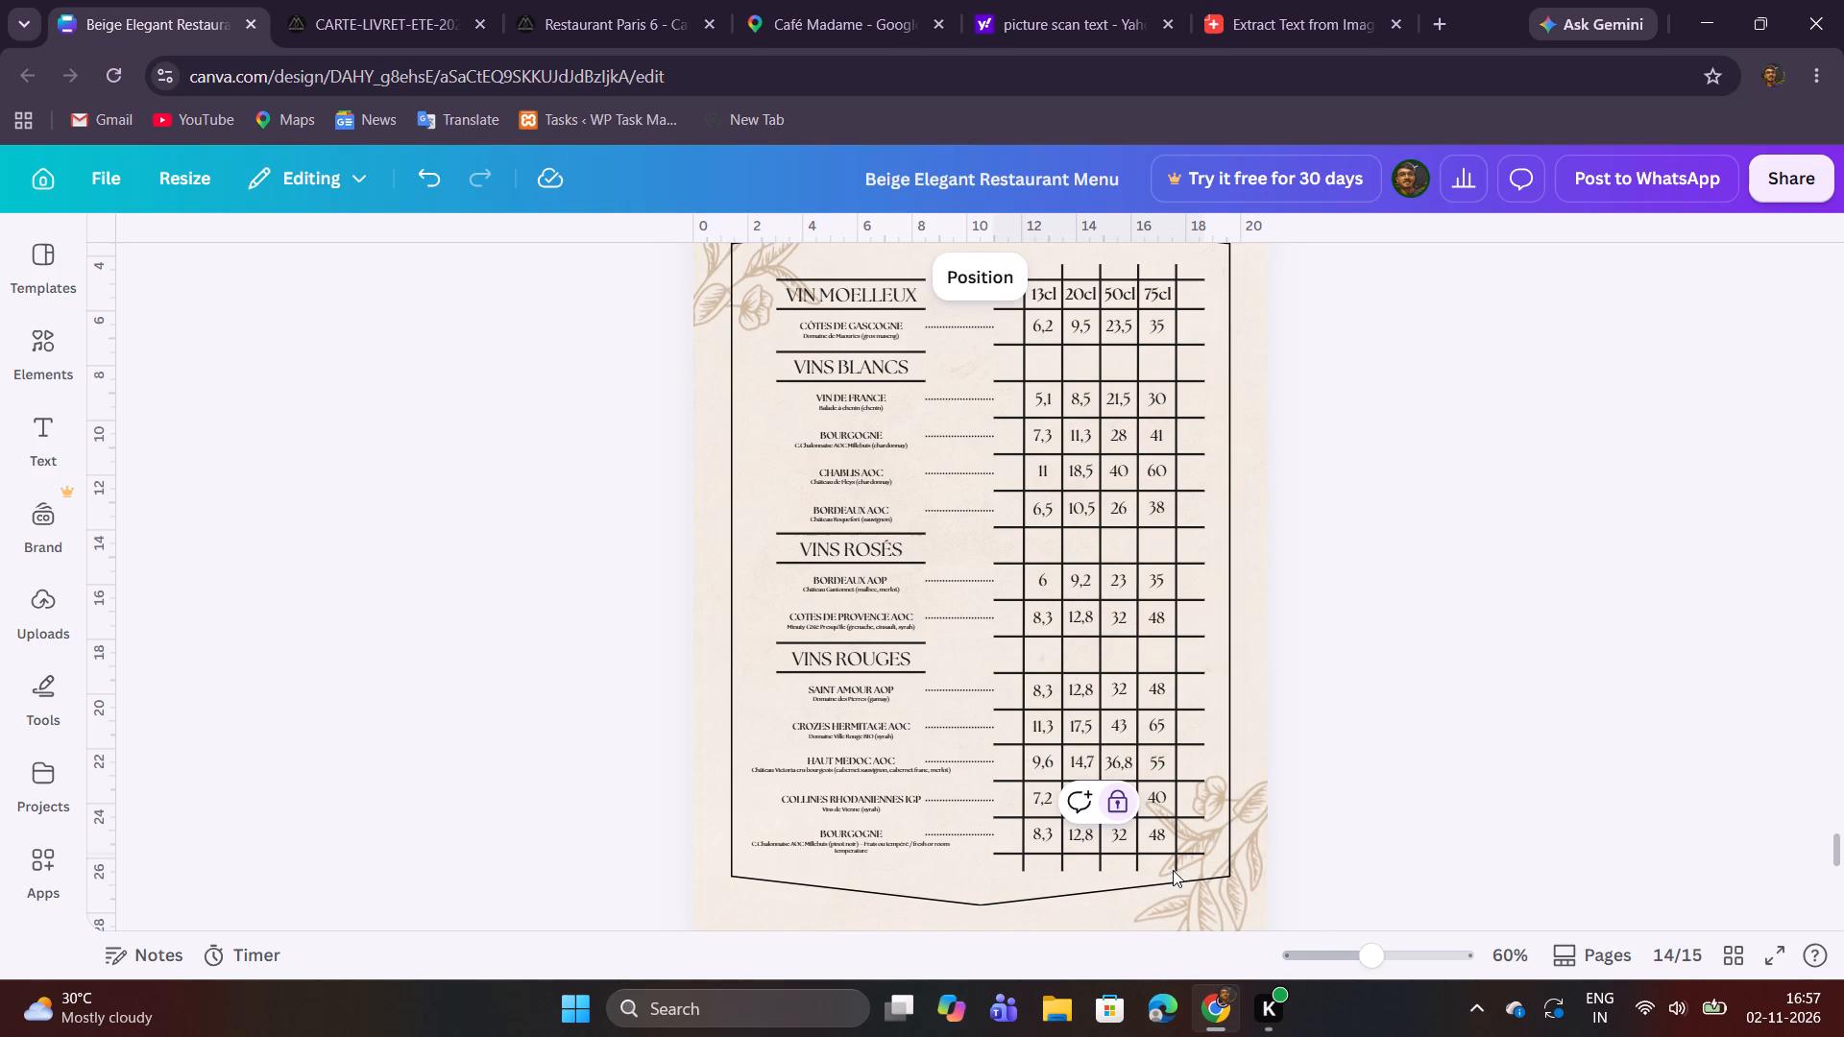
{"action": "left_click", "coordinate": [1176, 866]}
Select the five vertical lines of the price grid together and shorten their lower ends slightly, to a height of about 22.1.
{"action": "left_click_drag", "start_coordinate": [1377, 961], "coordinate": [1380, 961]}
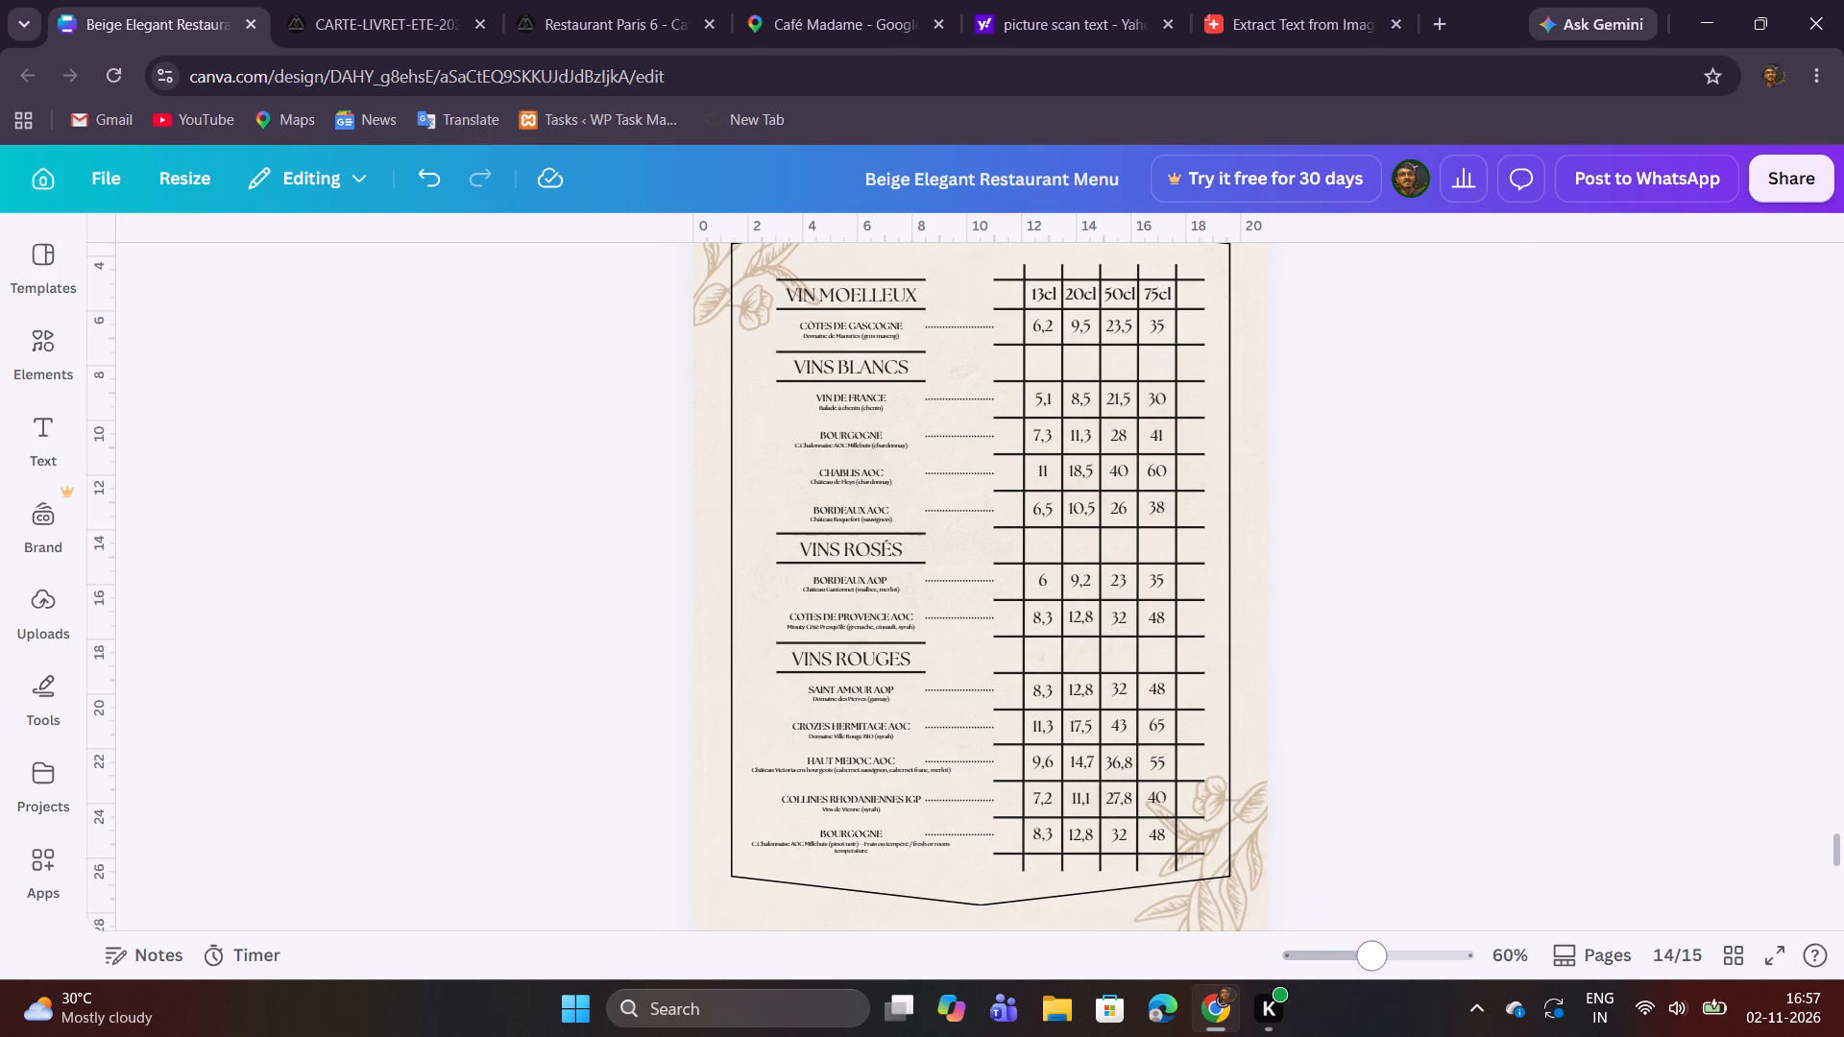
{"action": "left_click_drag", "start_coordinate": [1380, 961], "coordinate": [1391, 963]}
{"action": "scroll", "coordinate": [1385, 880], "scroll_direction": "down", "scroll_amount": 2}
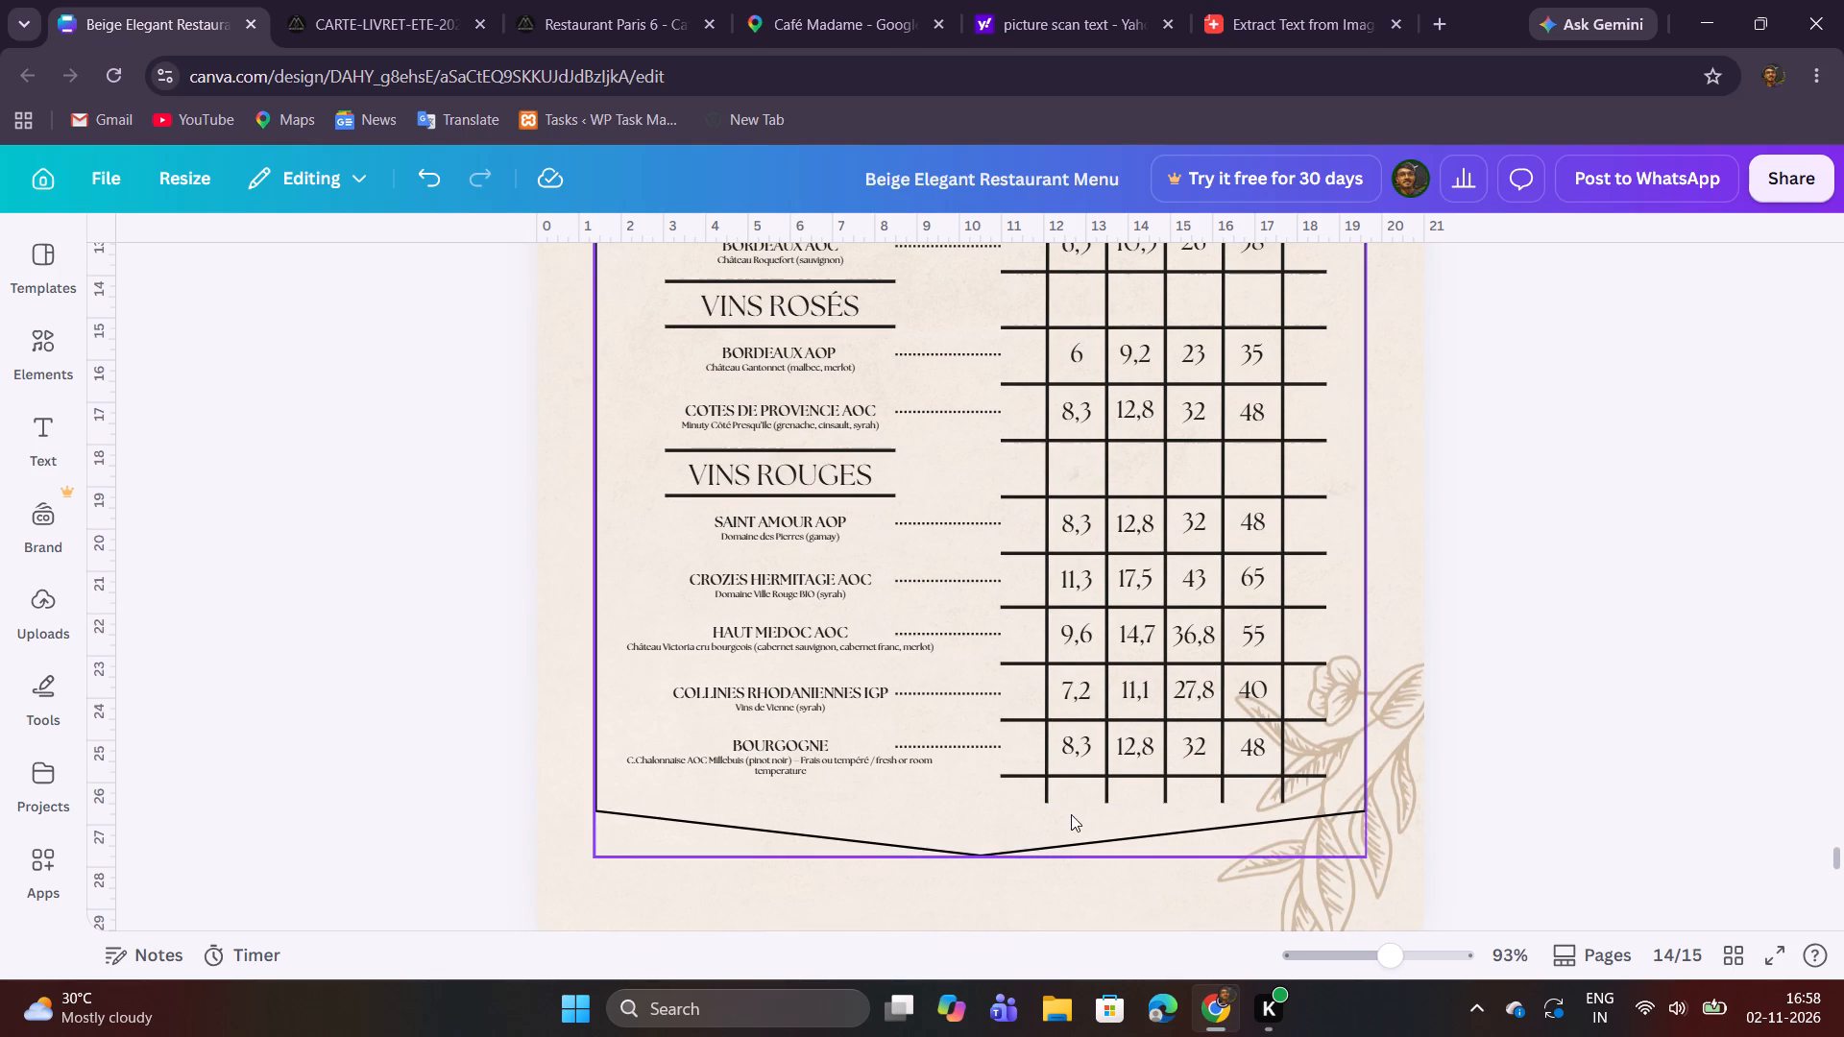
{"action": "left_click", "coordinate": [1047, 799]}
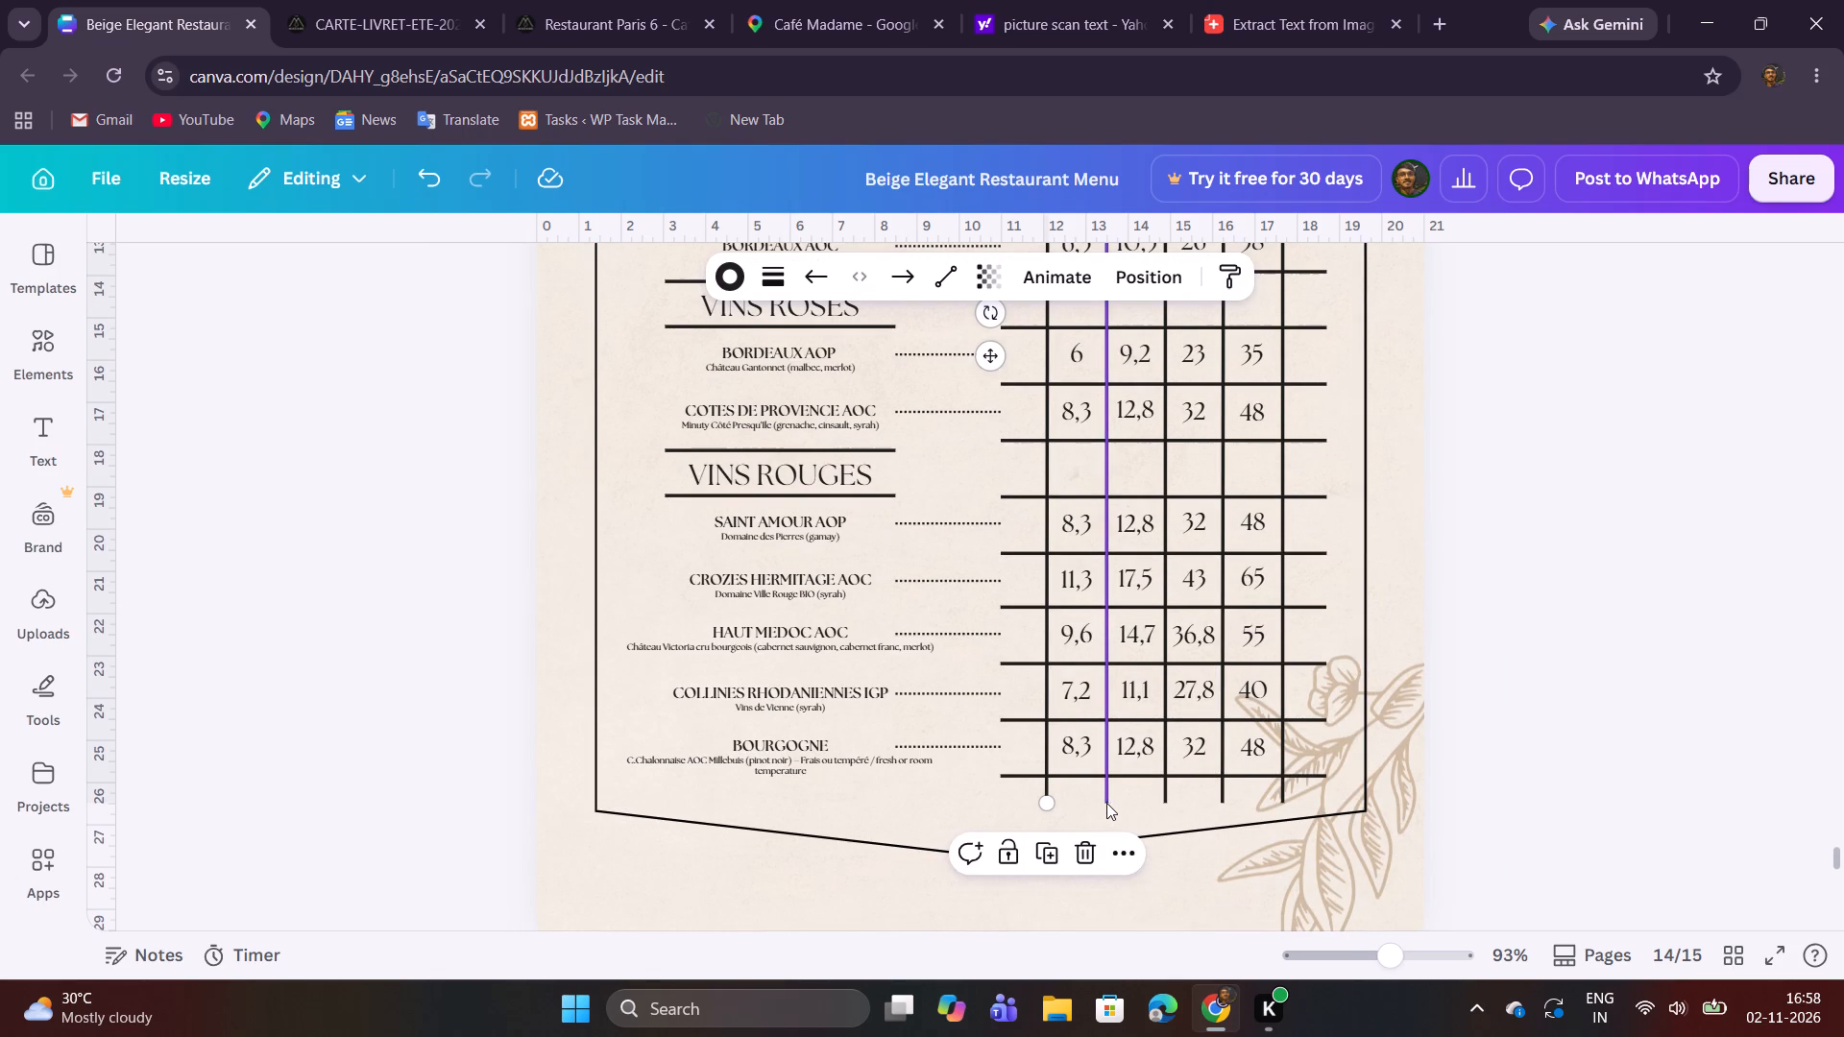
{"action": "left_click", "coordinate": [1104, 802], "text": "shift"}
{"action": "left_click", "coordinate": [1160, 800], "text": "shift"}
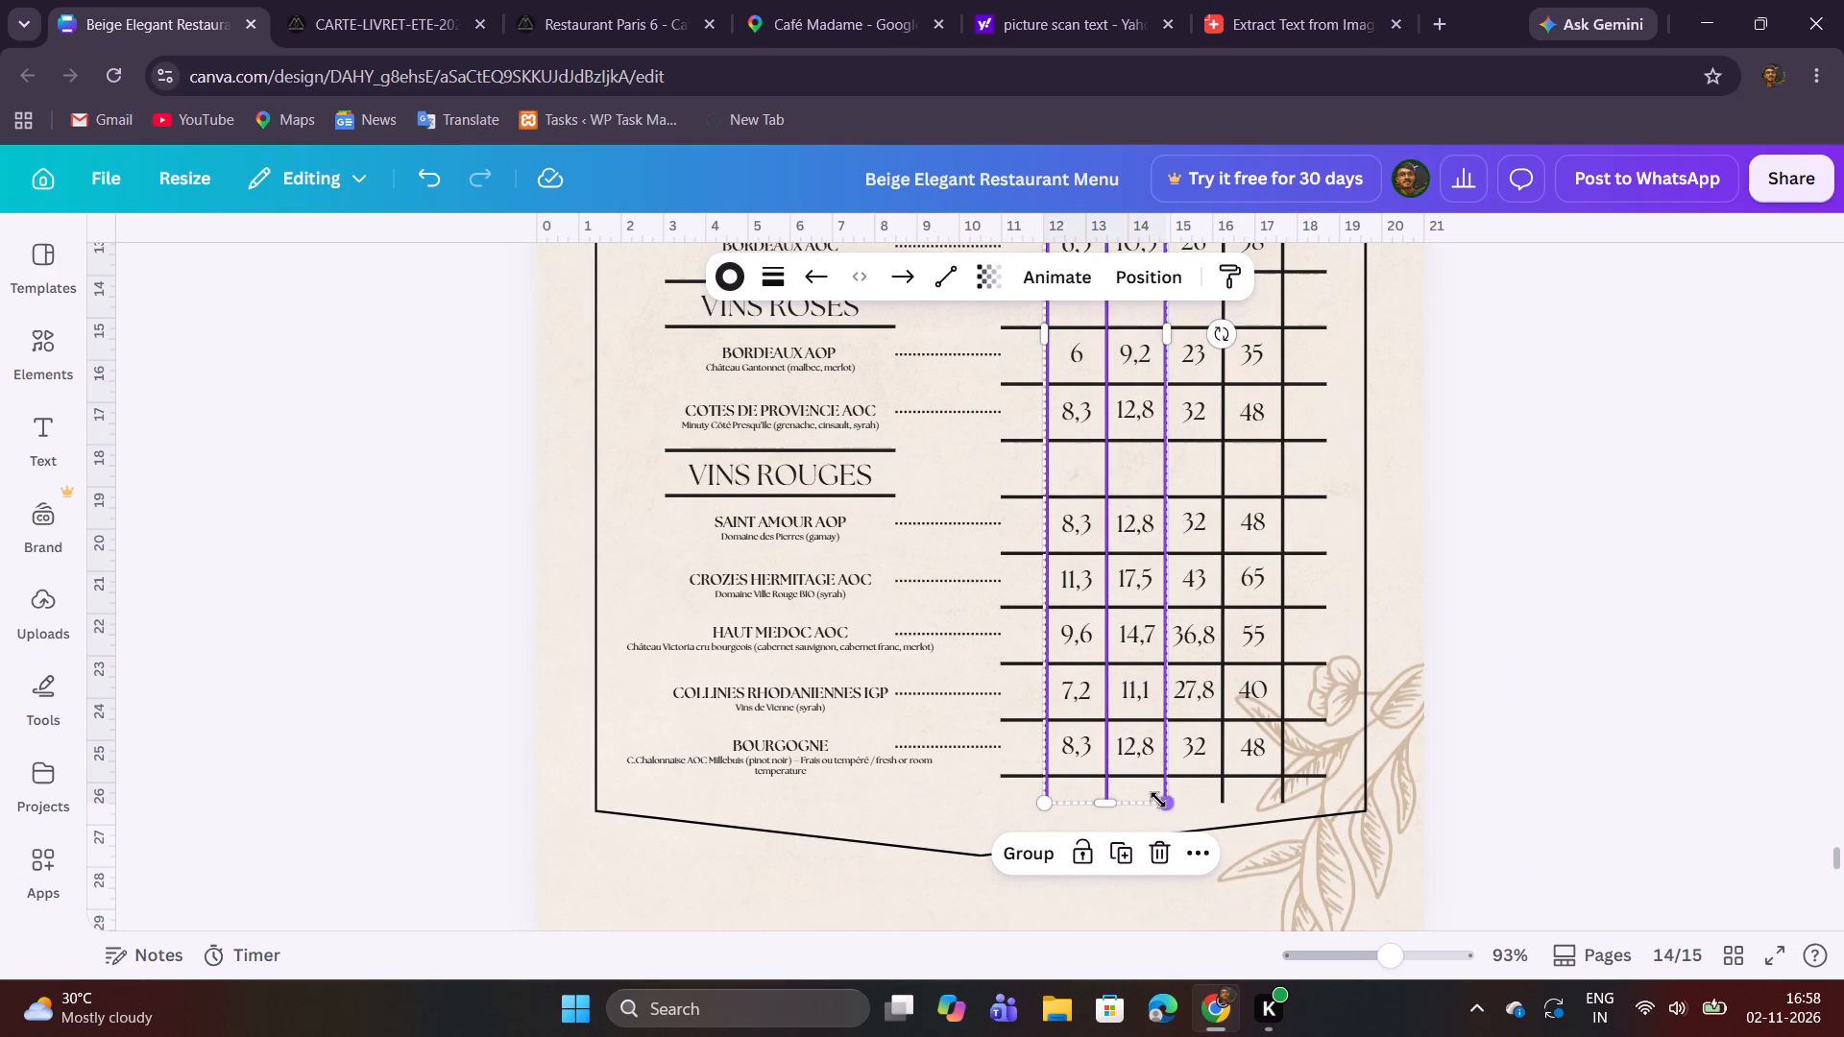
{"action": "left_click", "coordinate": [1220, 800], "text": "shift"}
{"action": "left_click", "coordinate": [1275, 798], "text": "shift"}
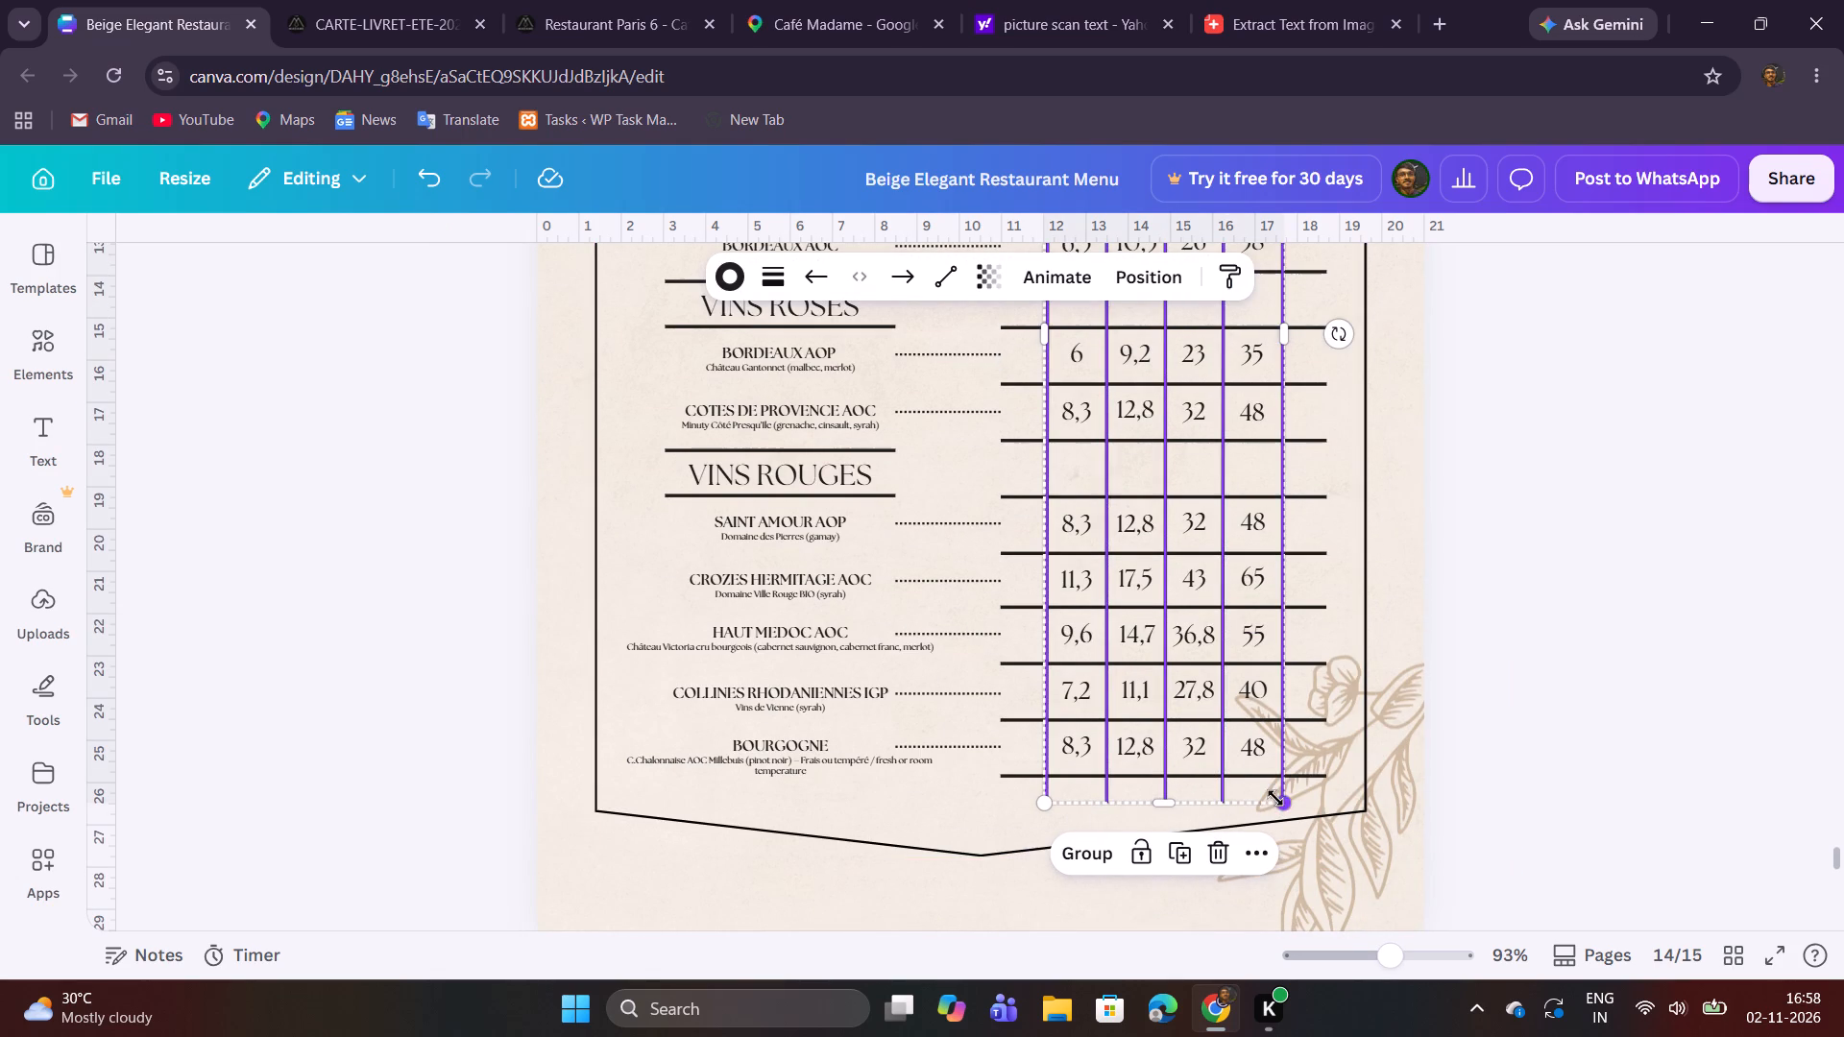
{"action": "left_click_drag", "start_coordinate": [1394, 966], "coordinate": [1369, 967]}
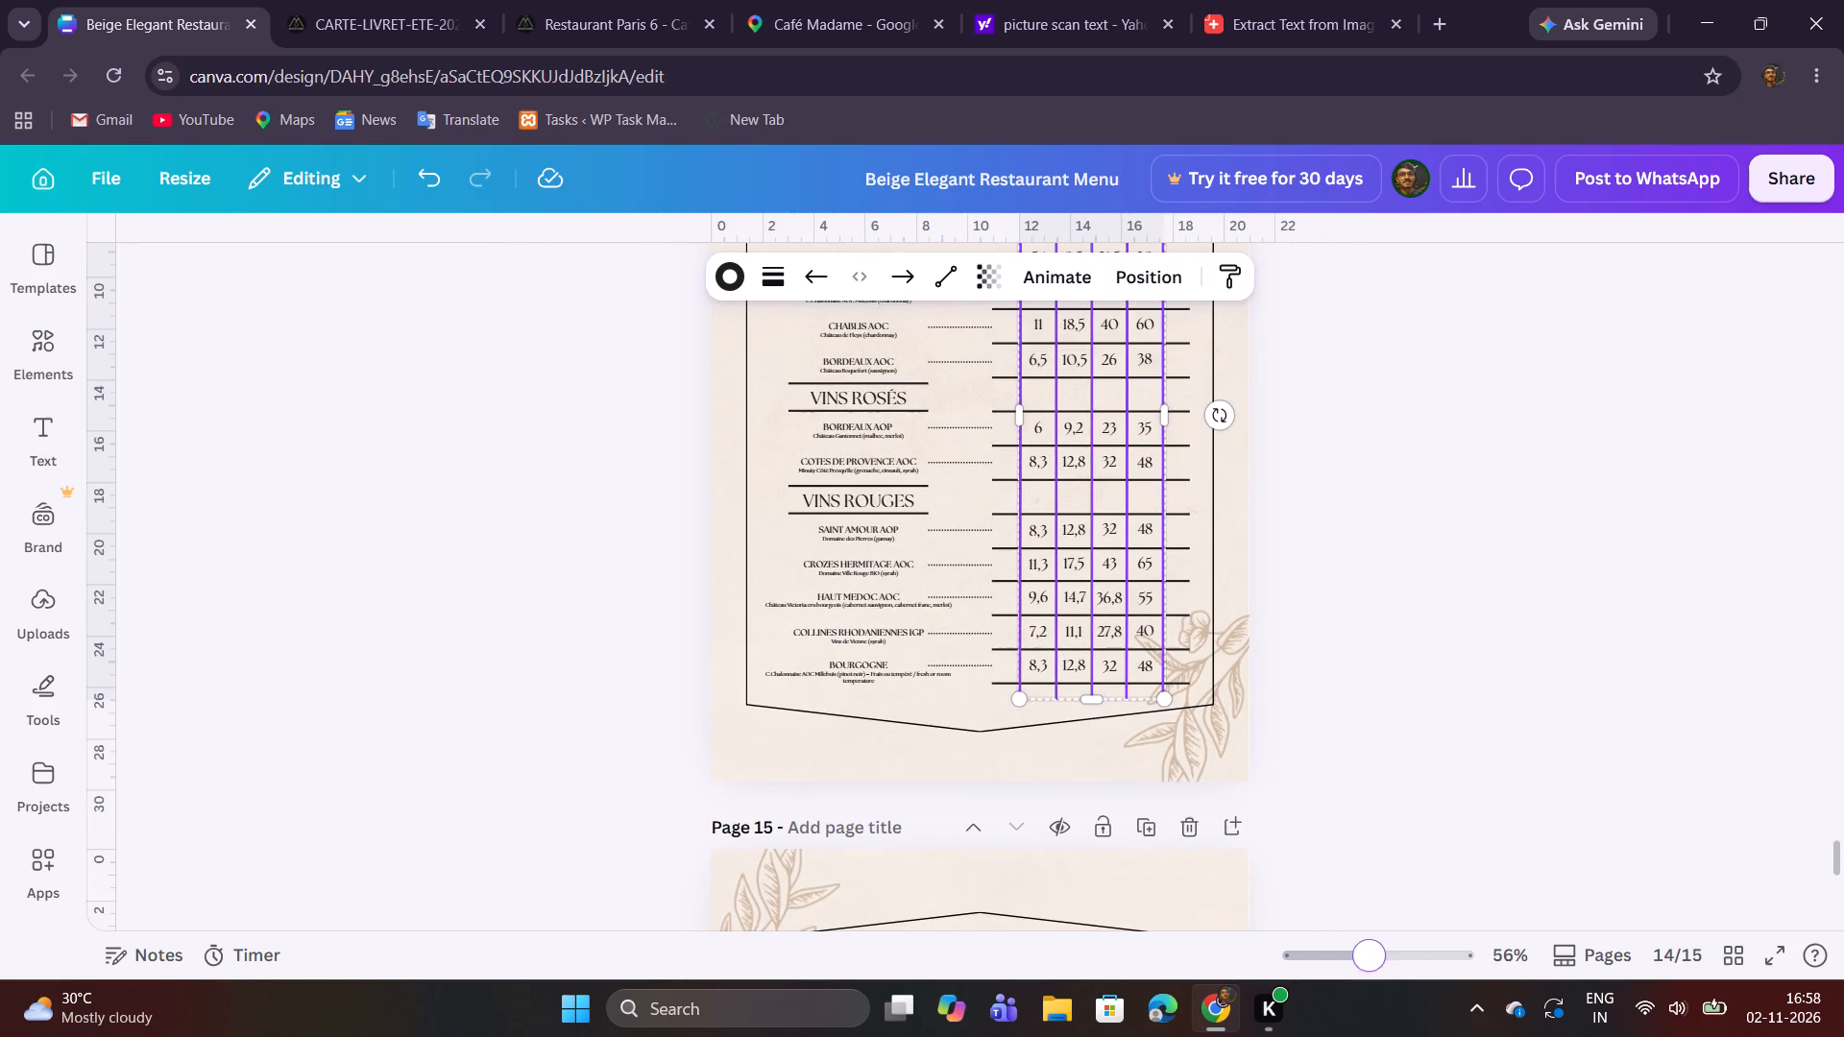
{"action": "scroll", "coordinate": [1361, 868], "scroll_direction": "up", "scroll_amount": 2}
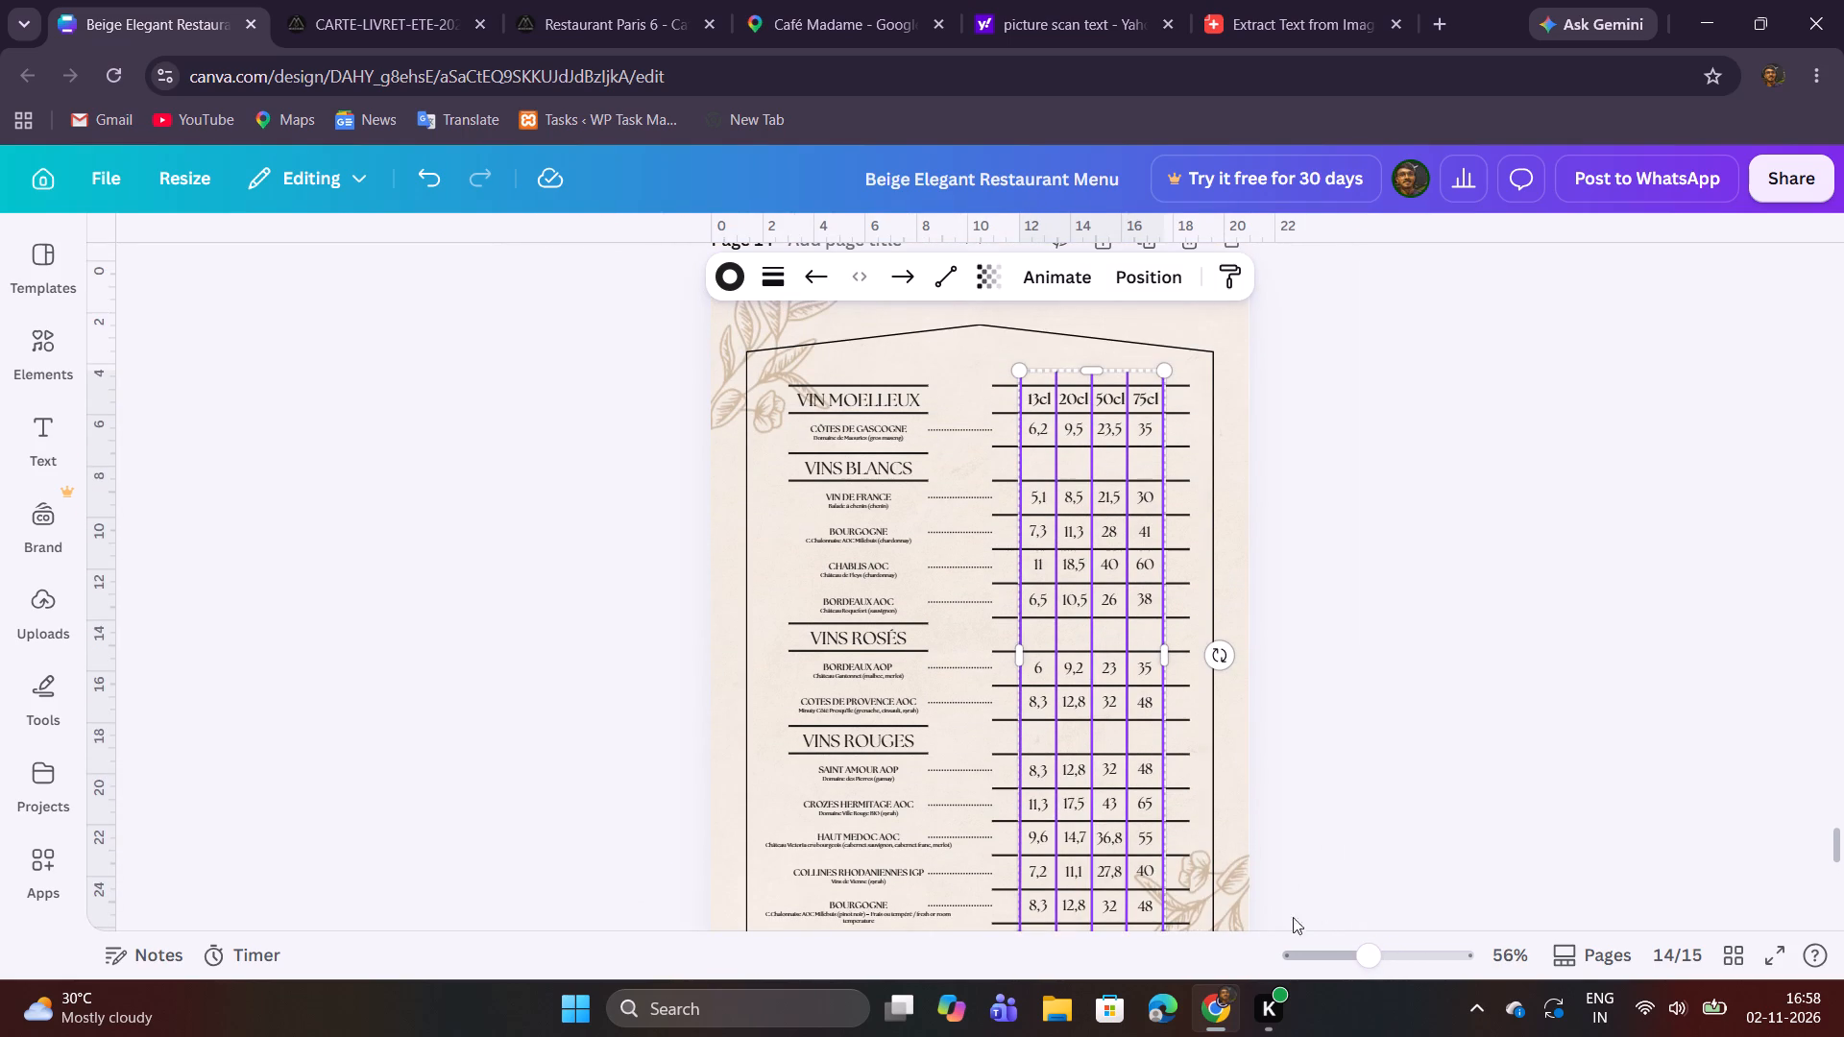
{"action": "scroll", "coordinate": [1265, 885], "scroll_direction": "down", "scroll_amount": 1}
{"action": "left_click_drag", "start_coordinate": [1358, 957], "coordinate": [1347, 958]}
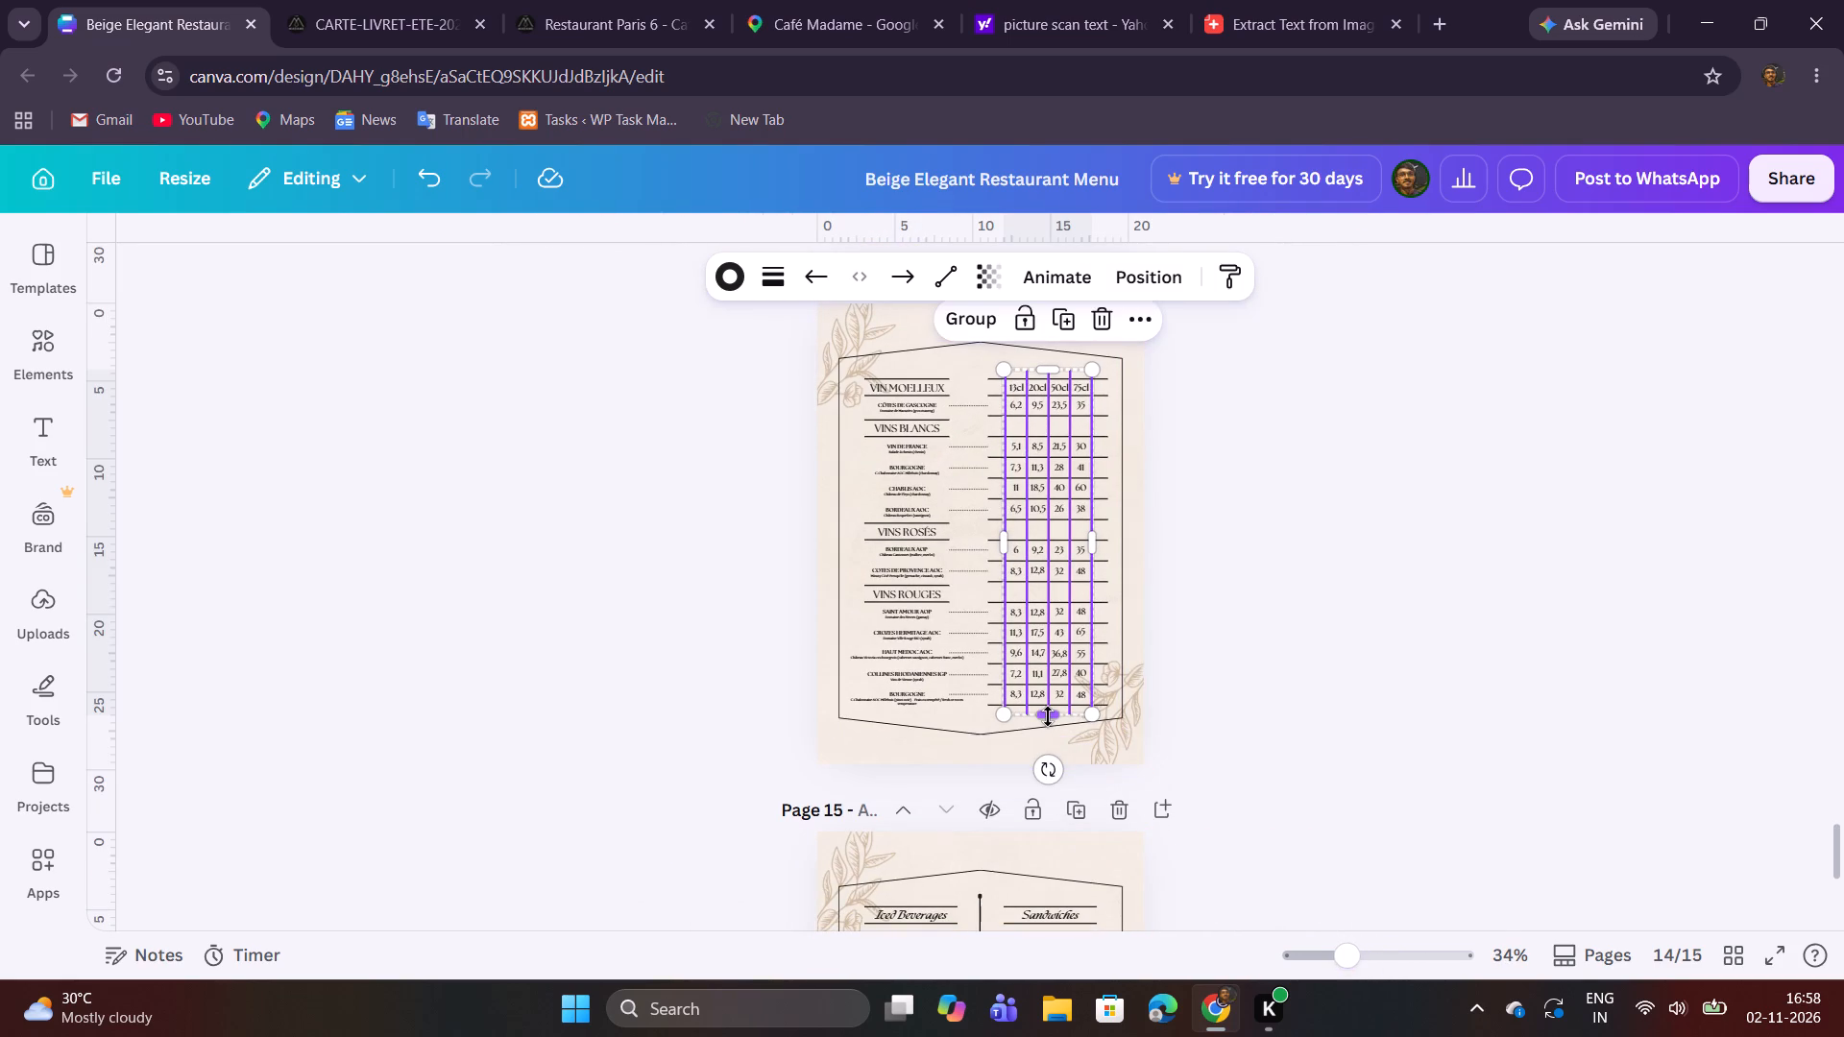
{"action": "left_click", "coordinate": [1048, 716]}
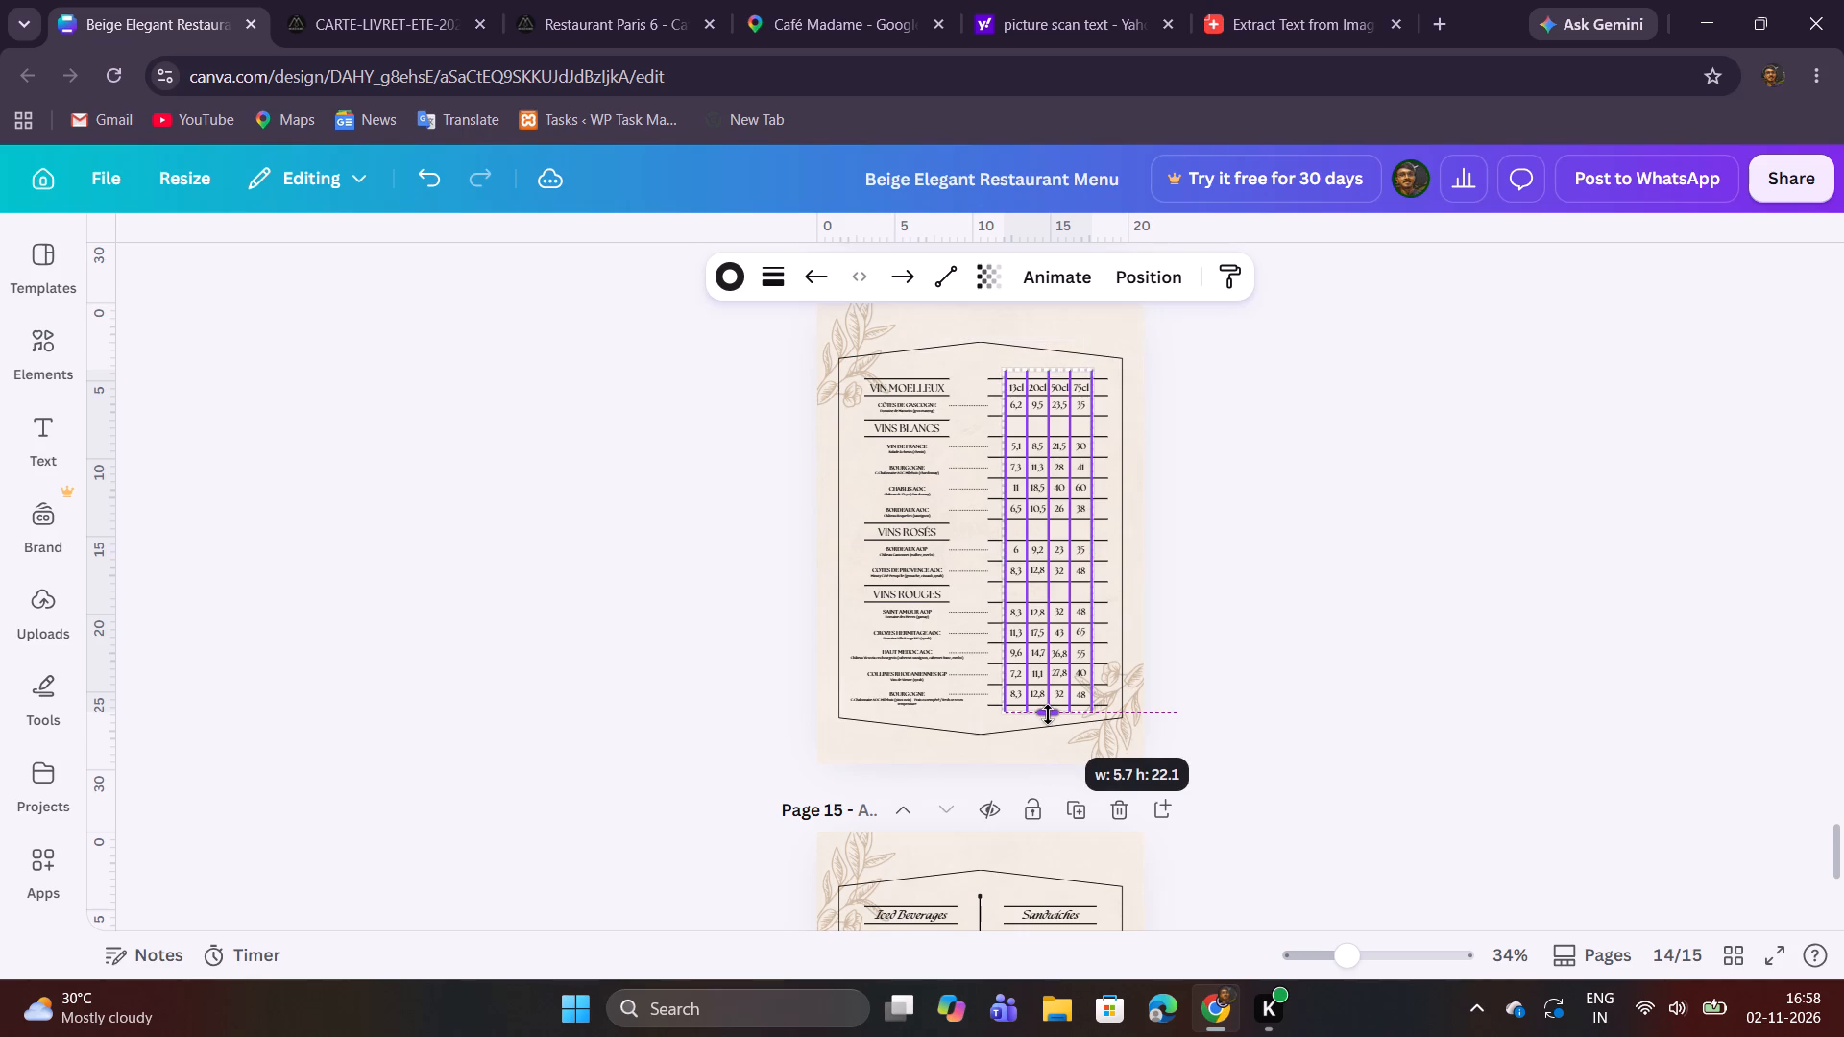
{"action": "left_click", "coordinate": [1207, 767]}
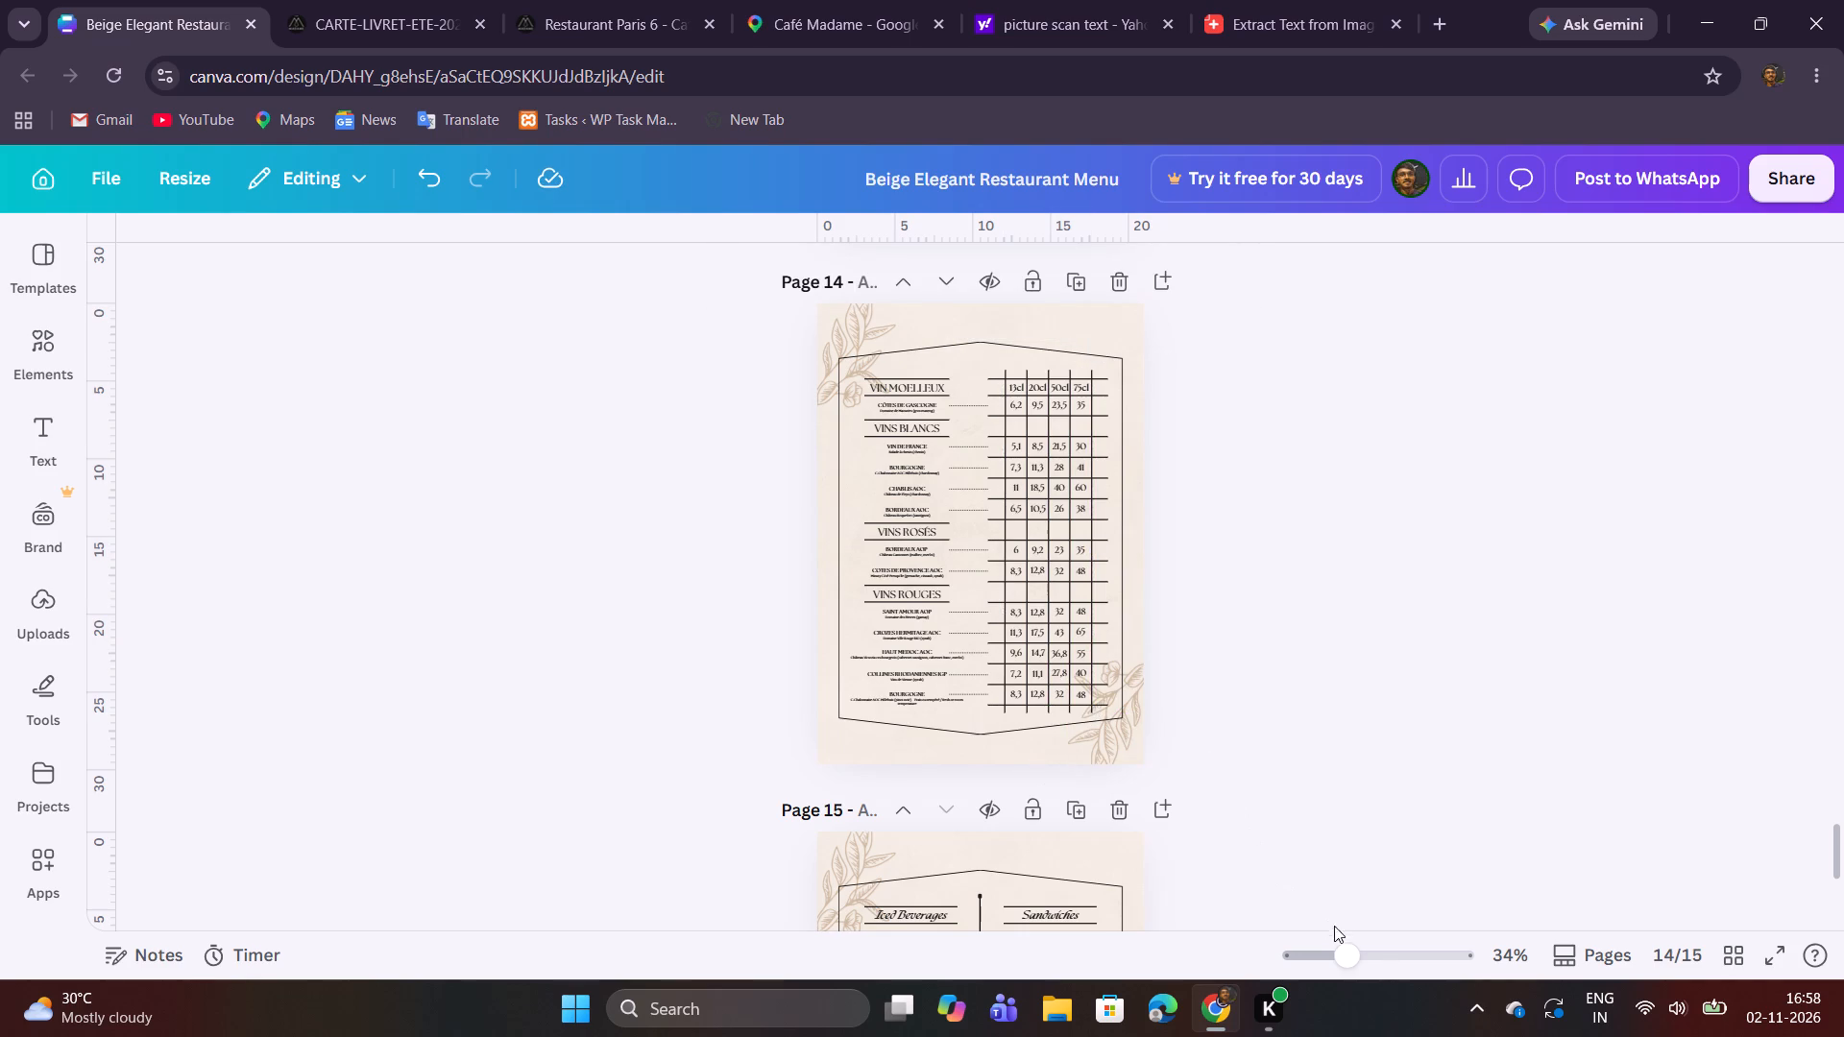
Browse the liquor bottle graphics and add the outlined wine bottle and glass from the Magic recommendations to page 14.
{"action": "left_click", "coordinate": [1363, 954]}
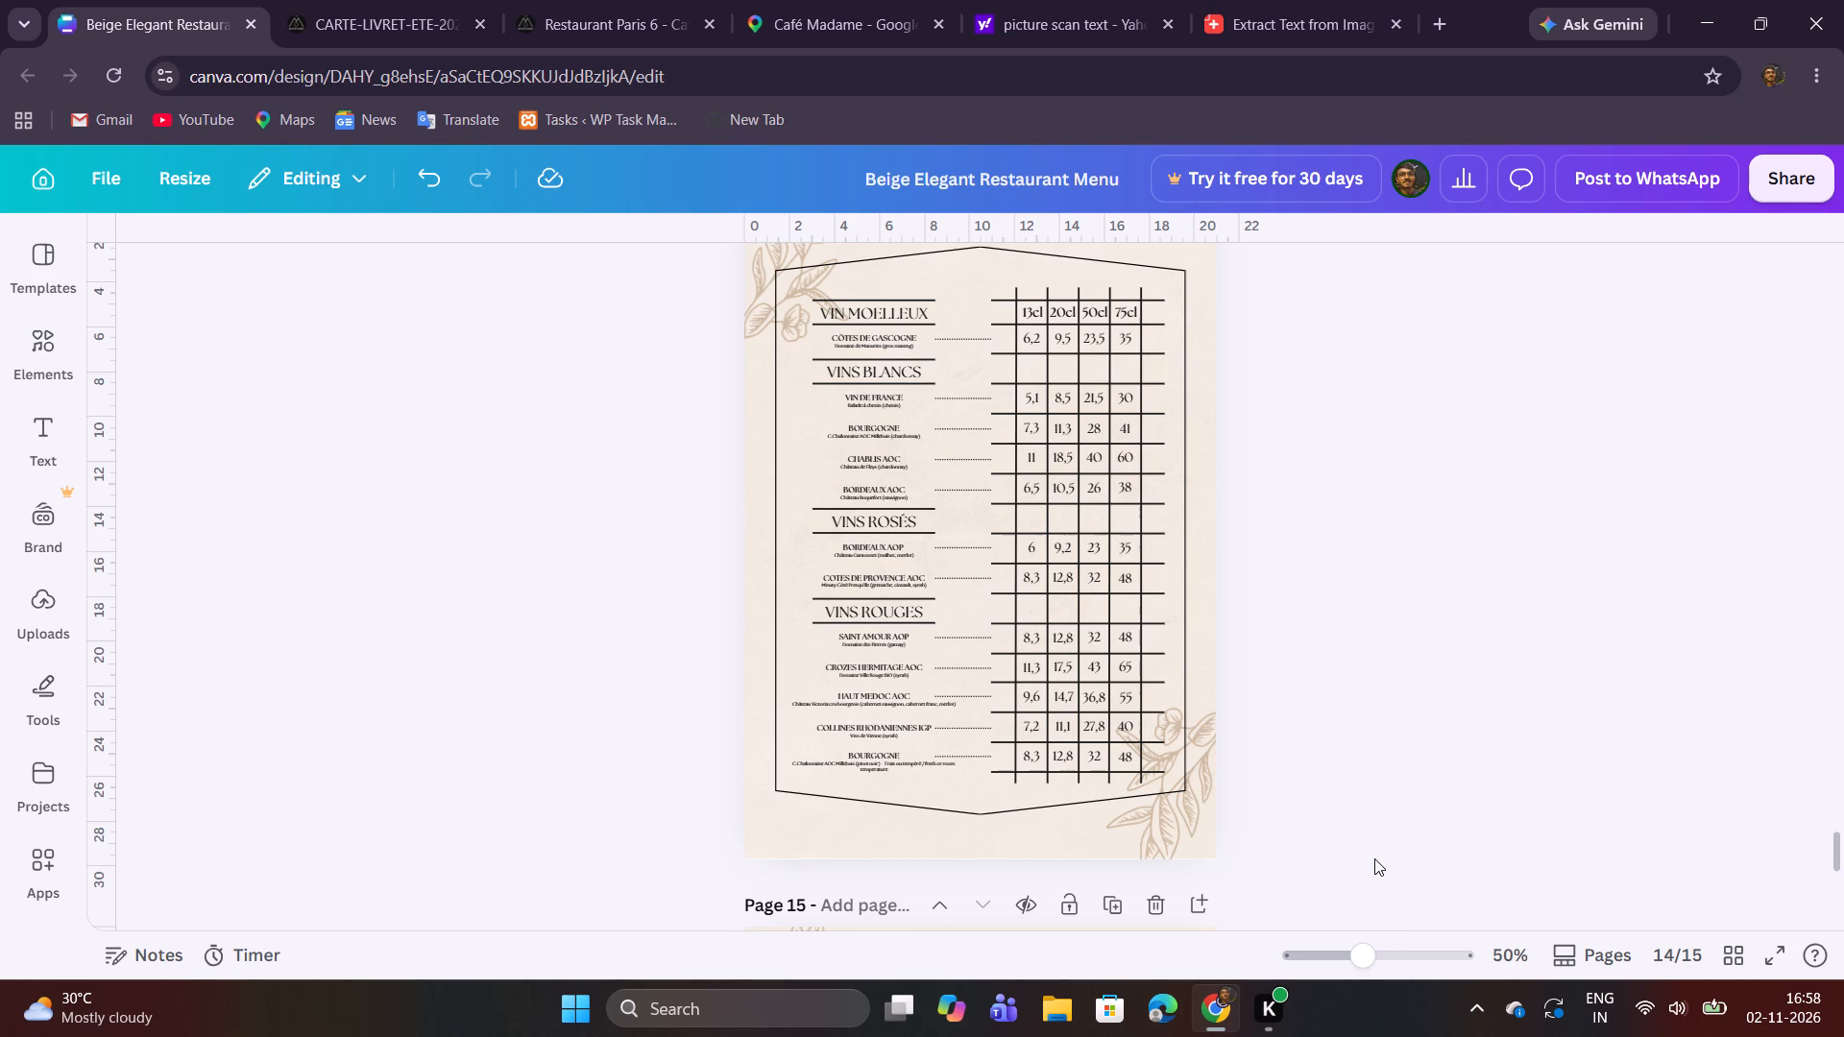
{"action": "left_click", "coordinate": [1391, 956]}
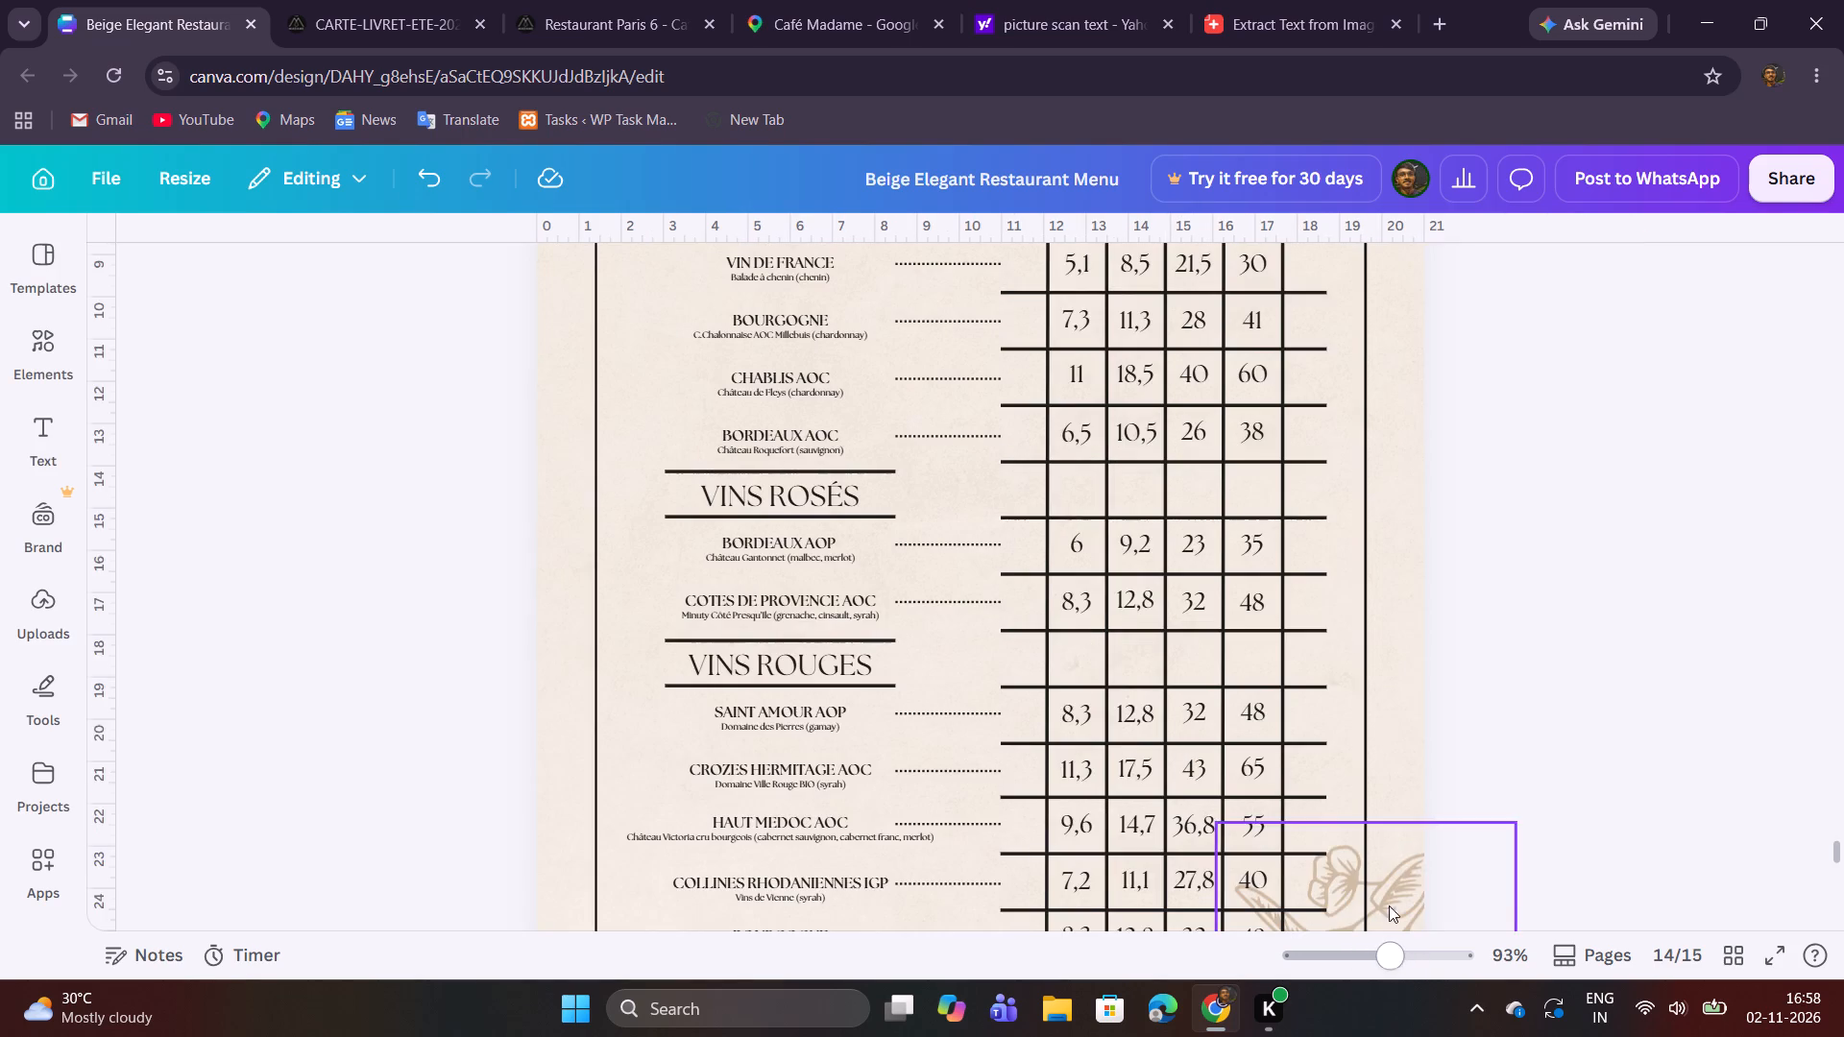
{"action": "scroll", "coordinate": [1470, 744], "scroll_direction": "up", "scroll_amount": 3}
{"action": "scroll", "coordinate": [1471, 740], "scroll_direction": "down", "scroll_amount": 5}
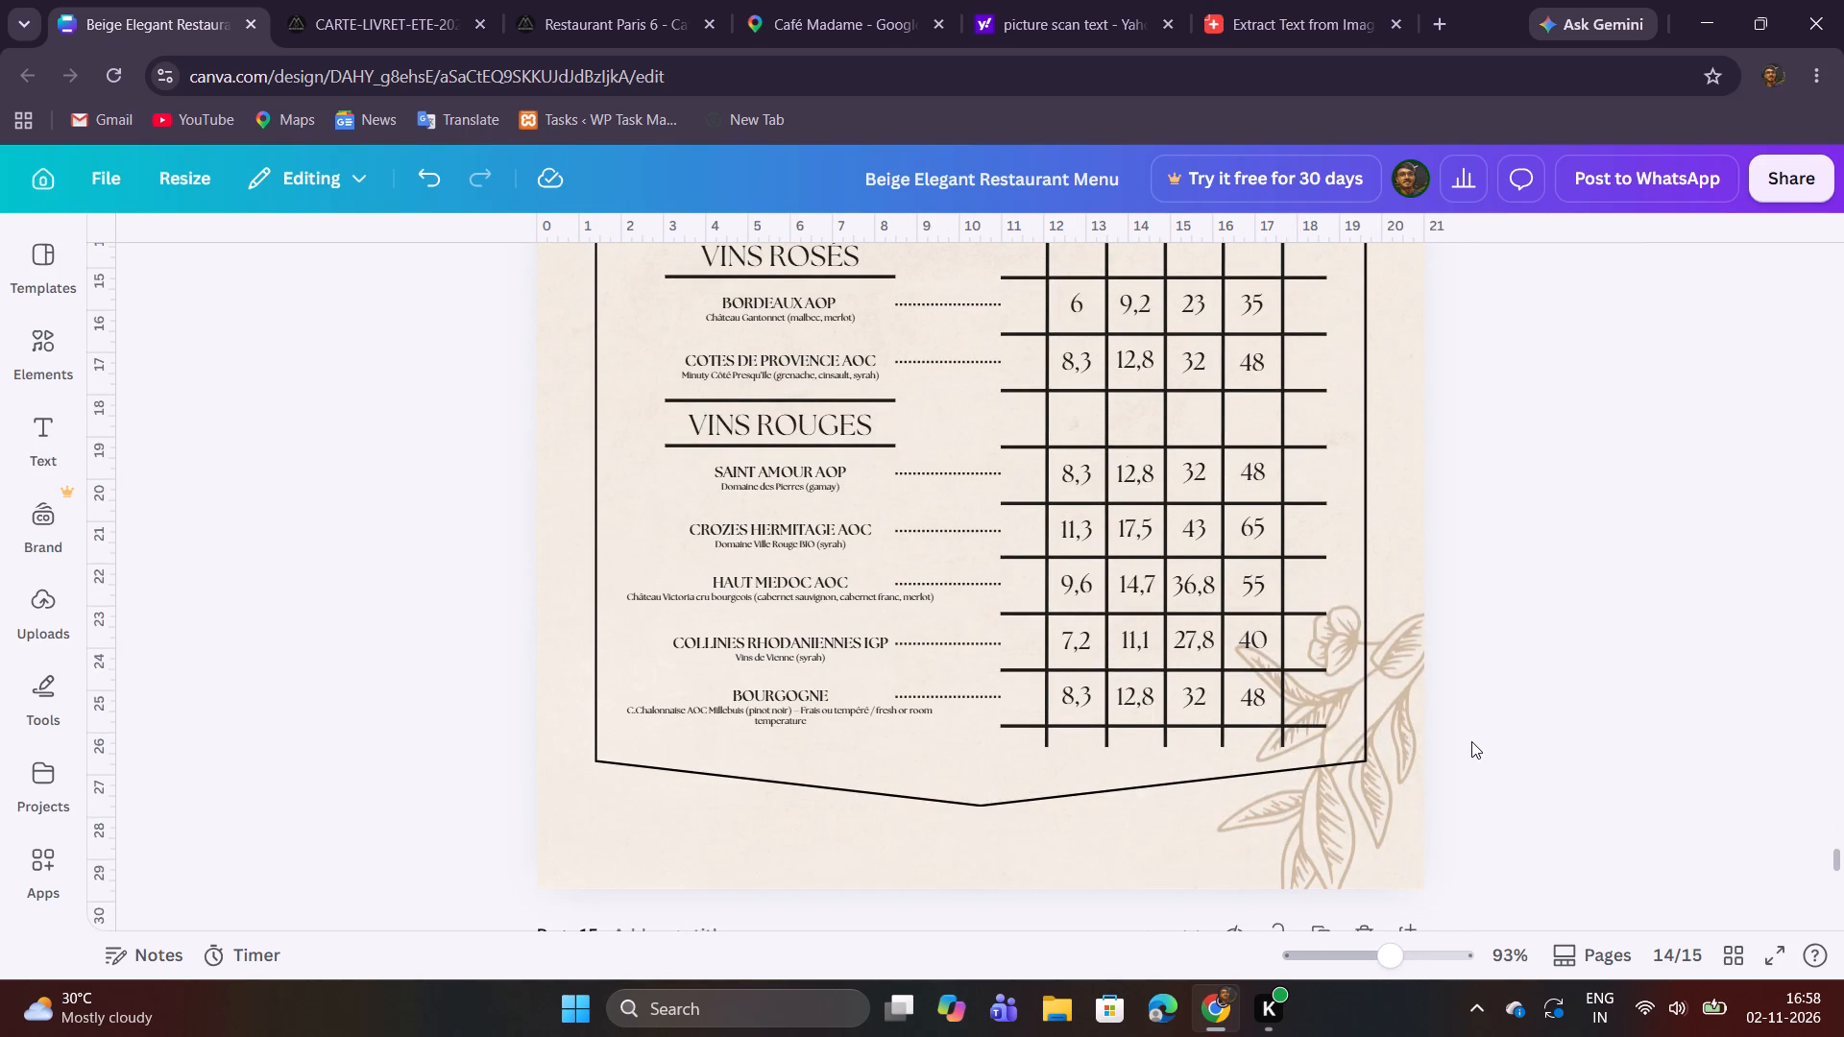
{"action": "scroll", "coordinate": [1471, 741], "scroll_direction": "up", "scroll_amount": 5}
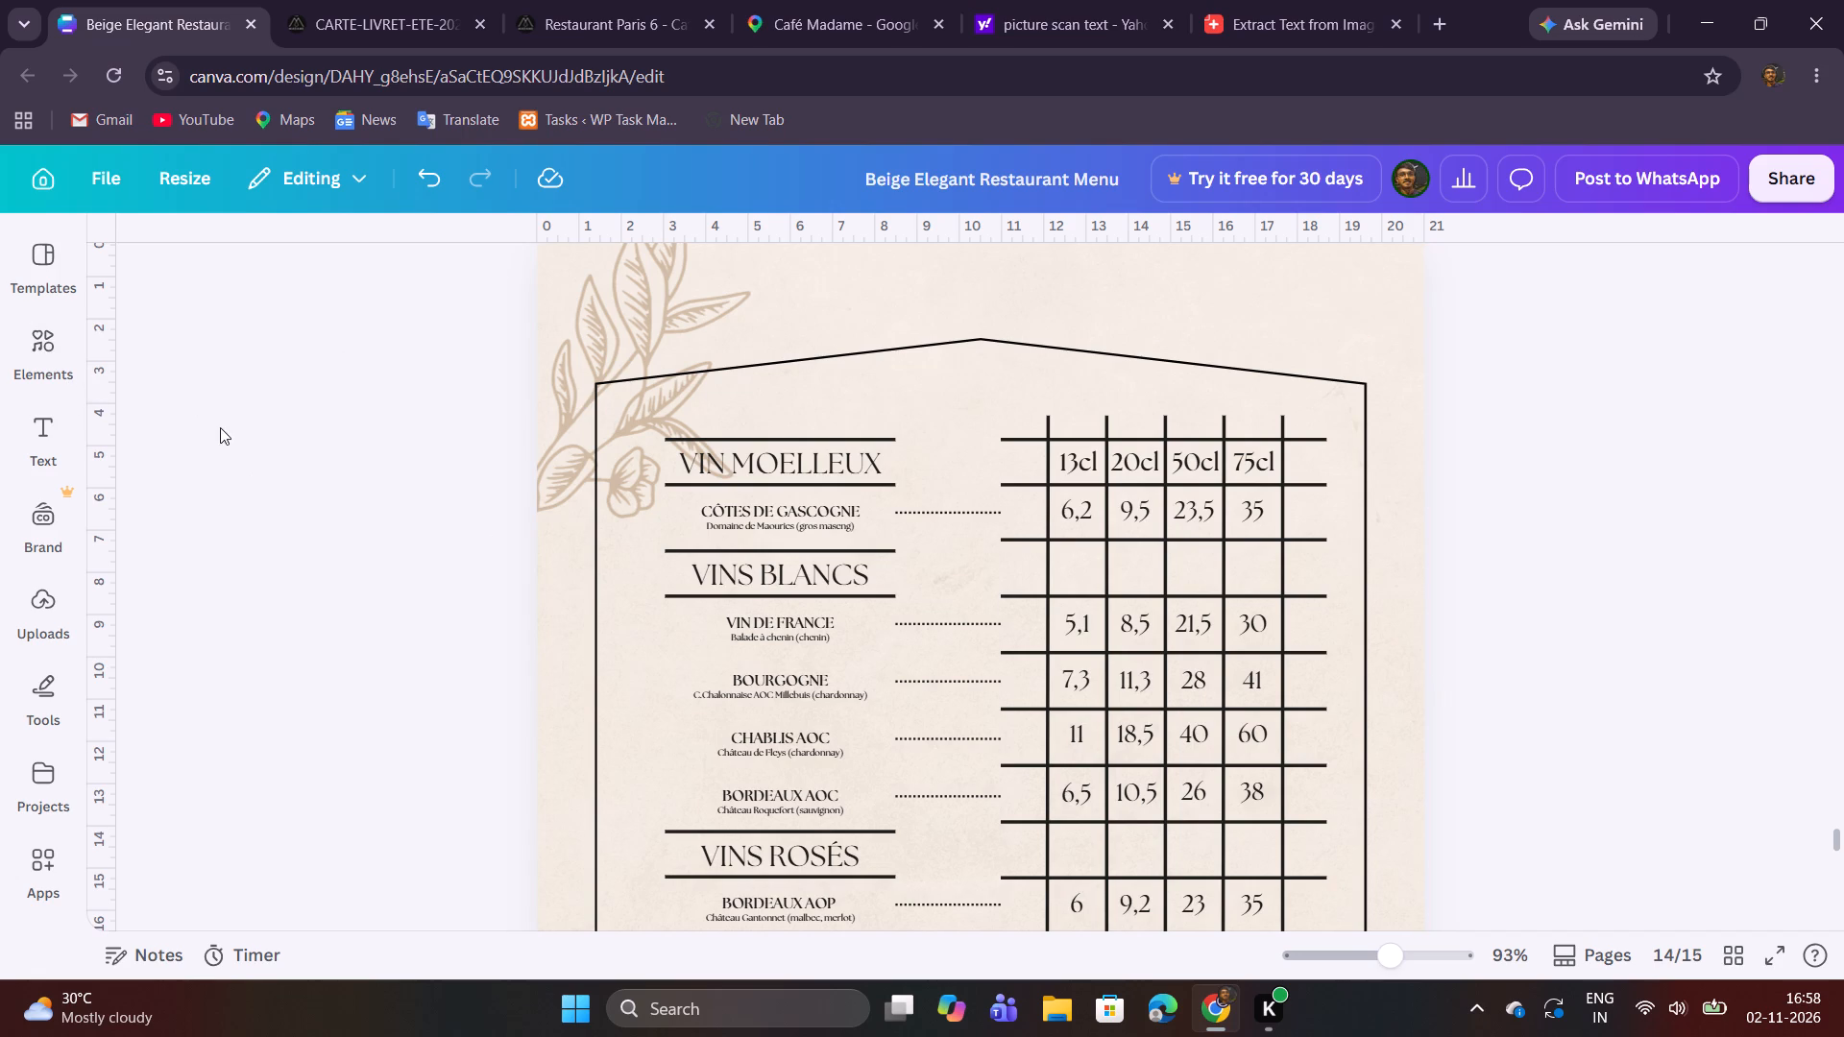
{"action": "left_click", "coordinate": [50, 384]}
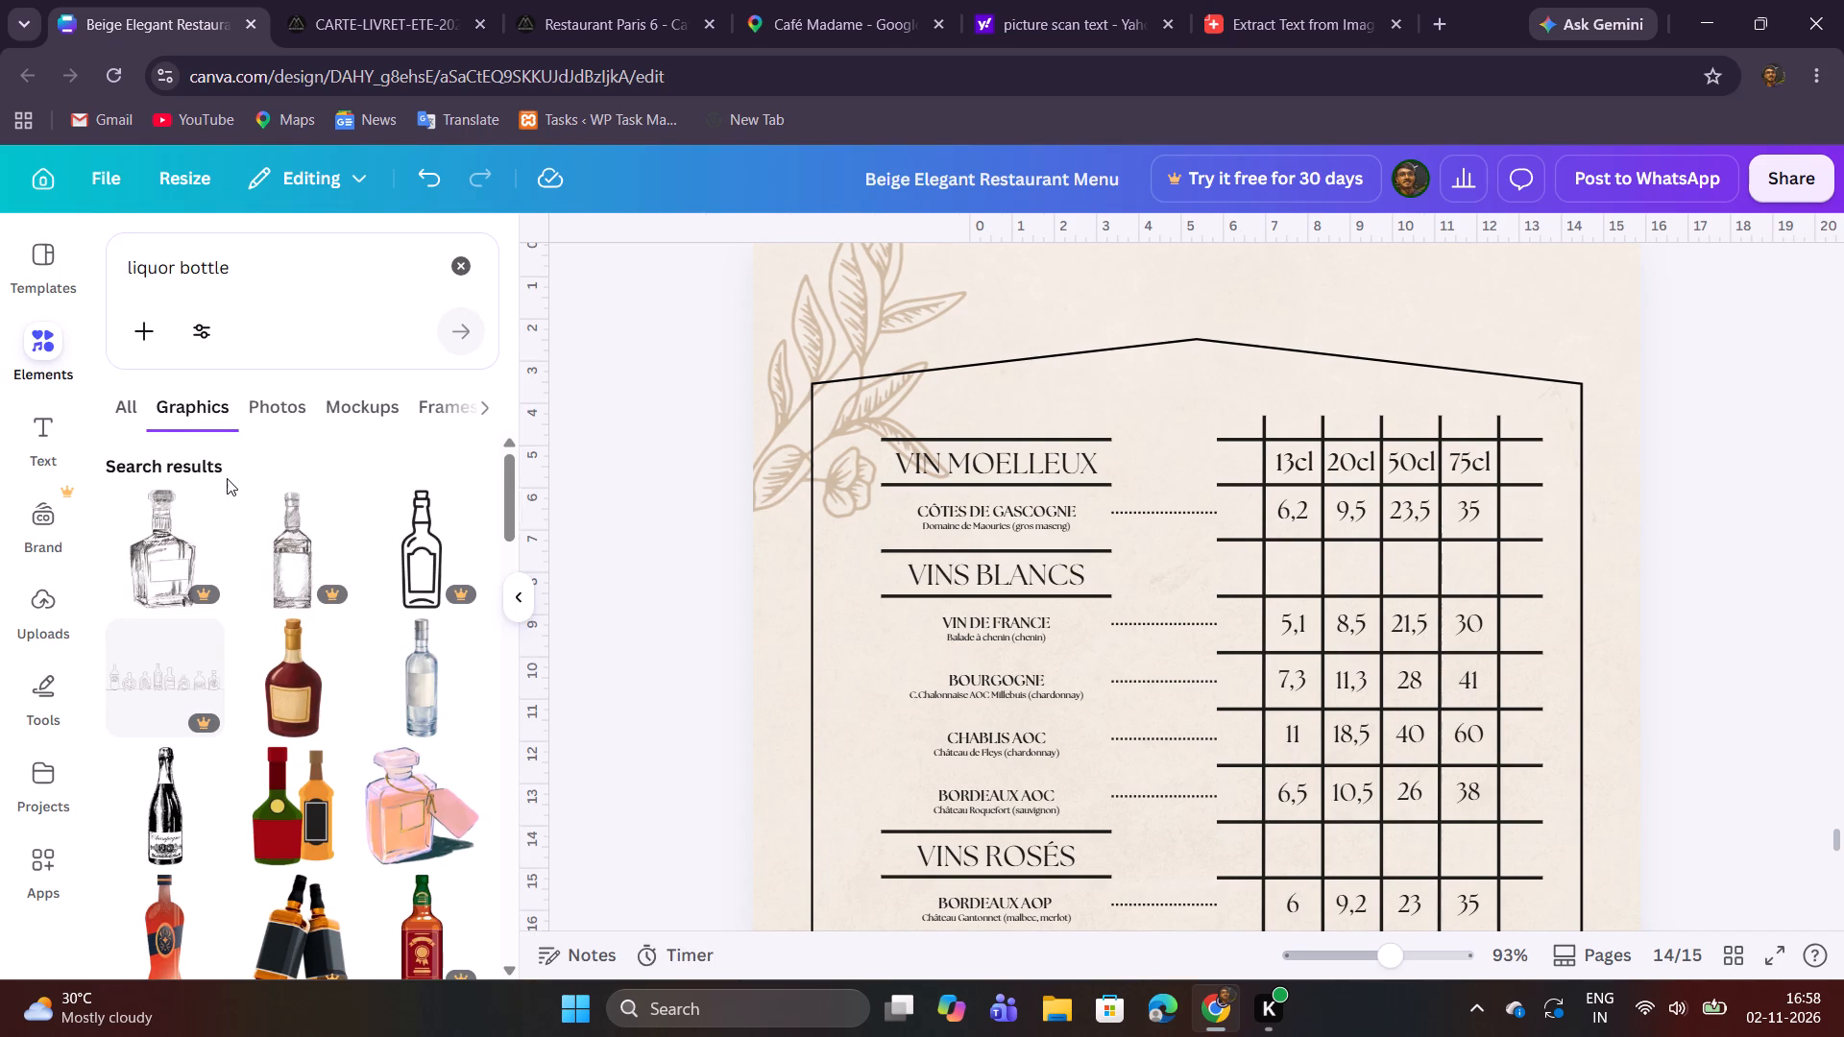
{"action": "scroll", "coordinate": [227, 478], "scroll_direction": "down", "scroll_amount": 4}
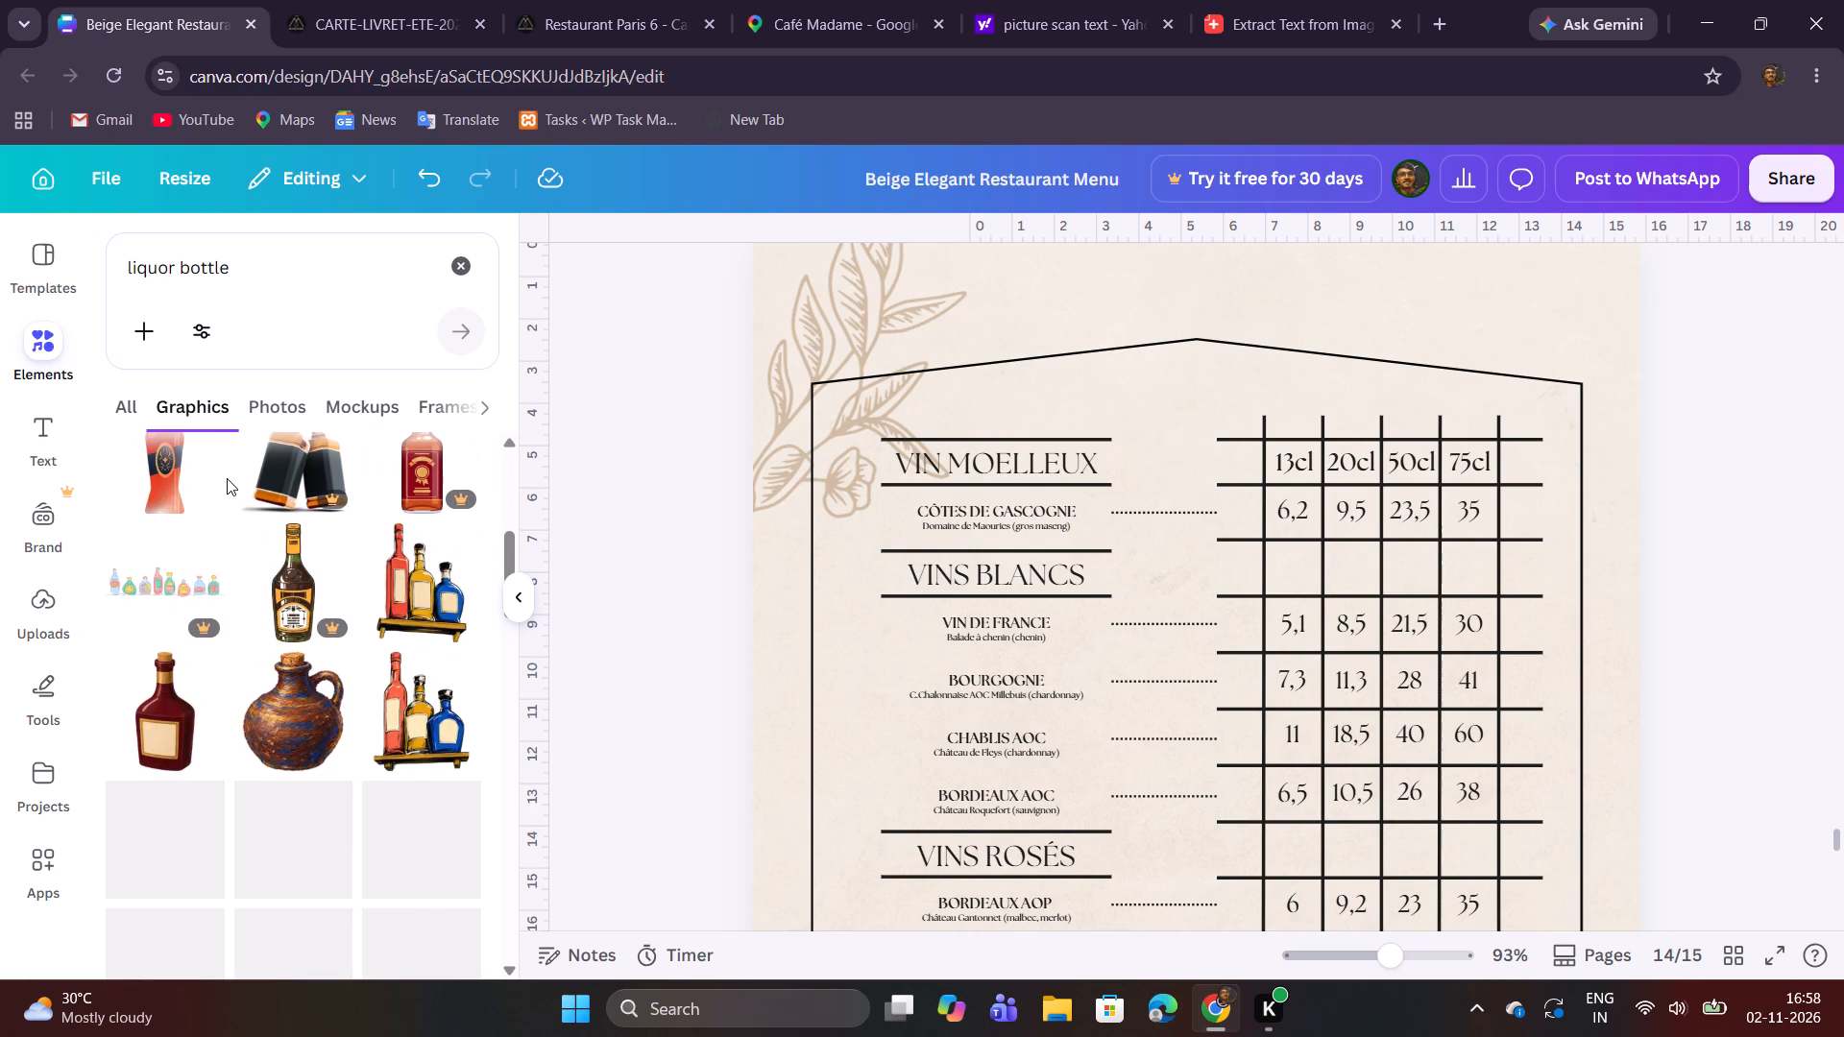
{"action": "scroll", "coordinate": [227, 478], "scroll_direction": "up", "scroll_amount": 2}
{"action": "scroll", "coordinate": [227, 478], "scroll_direction": "down", "scroll_amount": 3}
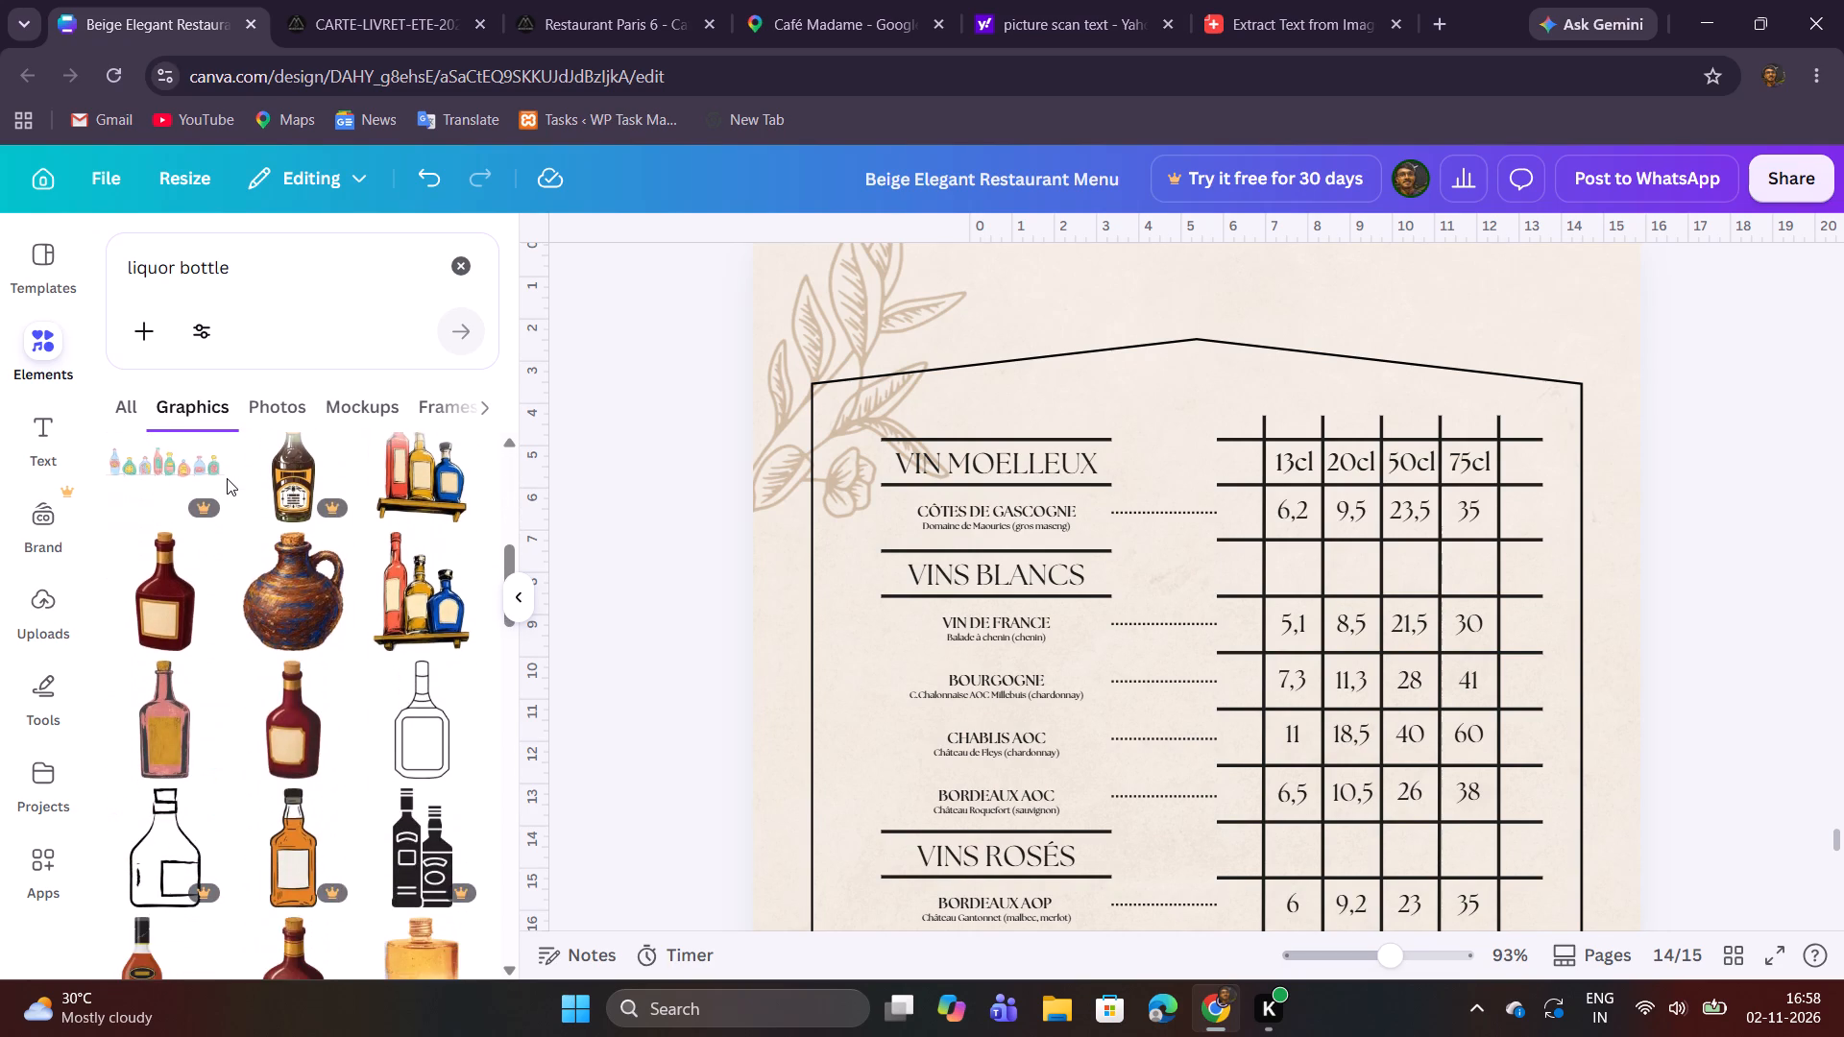
{"action": "scroll", "coordinate": [227, 478], "scroll_direction": "down", "scroll_amount": 2}
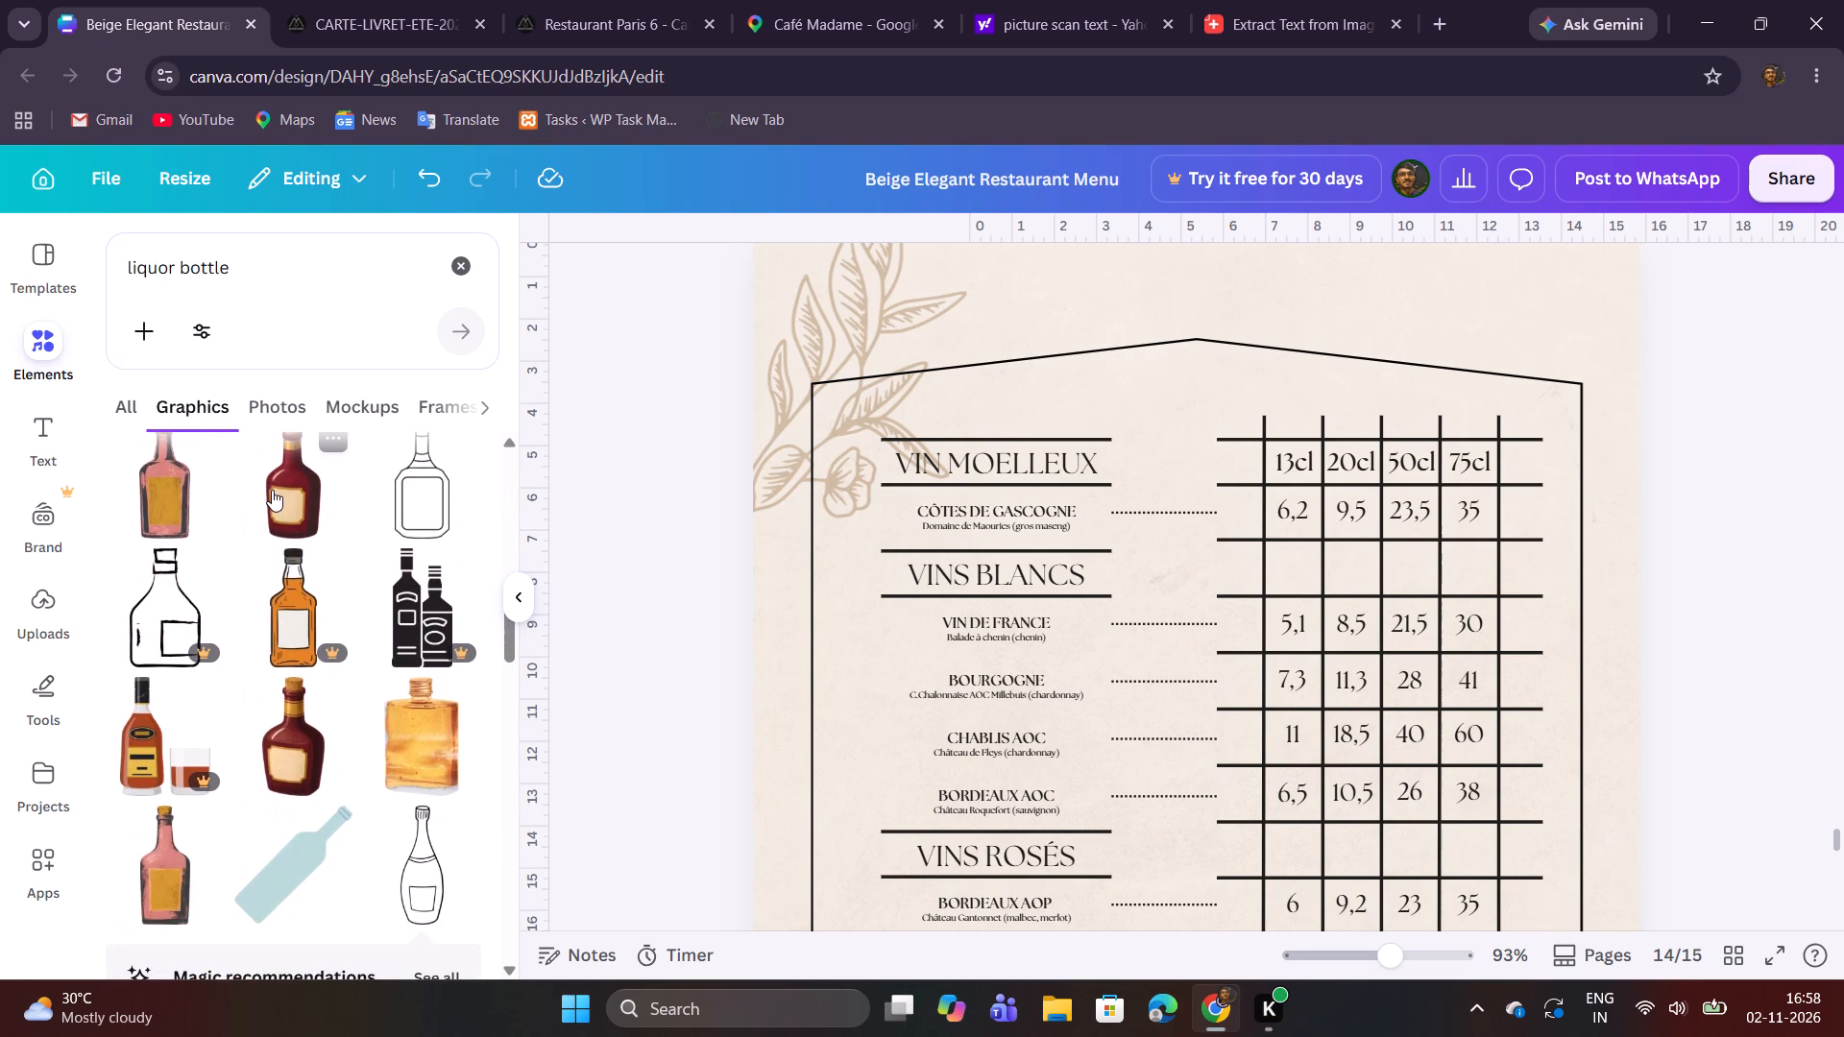
{"action": "scroll", "coordinate": [255, 534], "scroll_direction": "down", "scroll_amount": 4}
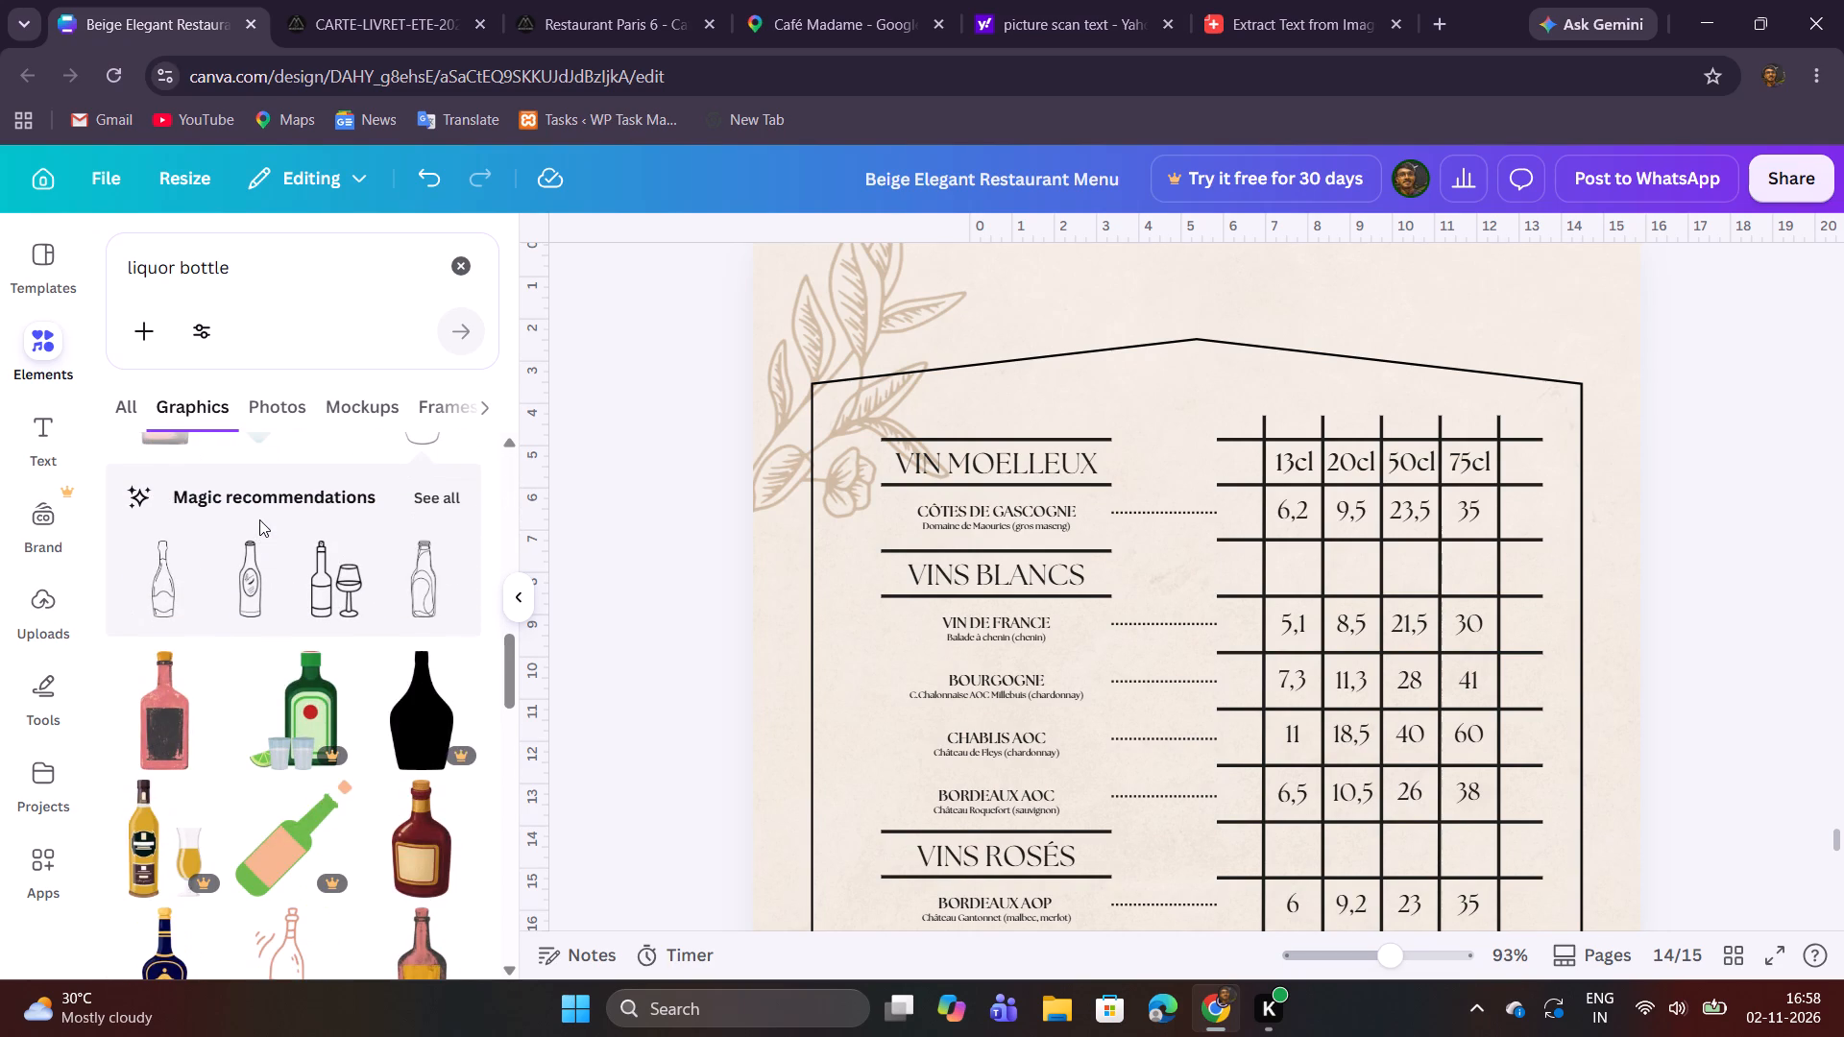
{"action": "left_click", "coordinate": [349, 592]}
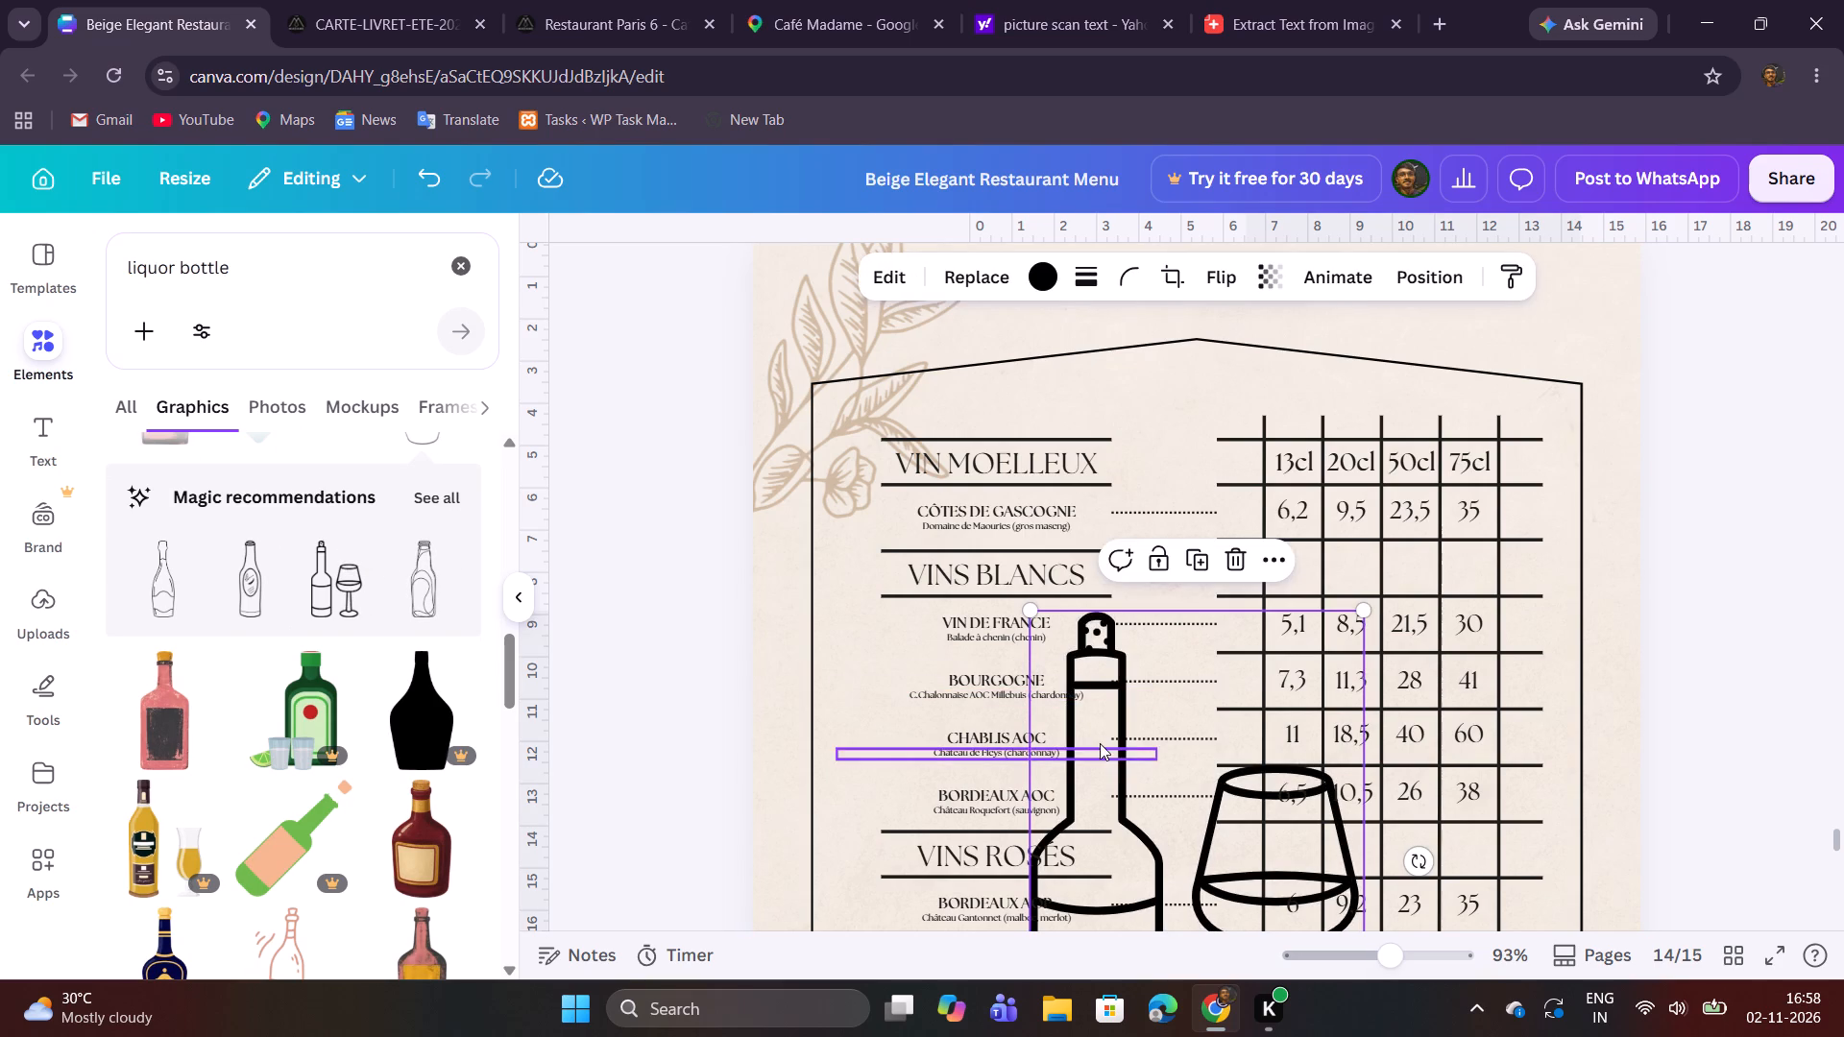
Shrink the bottle-and-glass graphic to small icon size, keeping it above the VIN MOELLEUX heading inside the frame.
{"action": "left_click_drag", "start_coordinate": [1083, 710], "coordinate": [757, 457]}
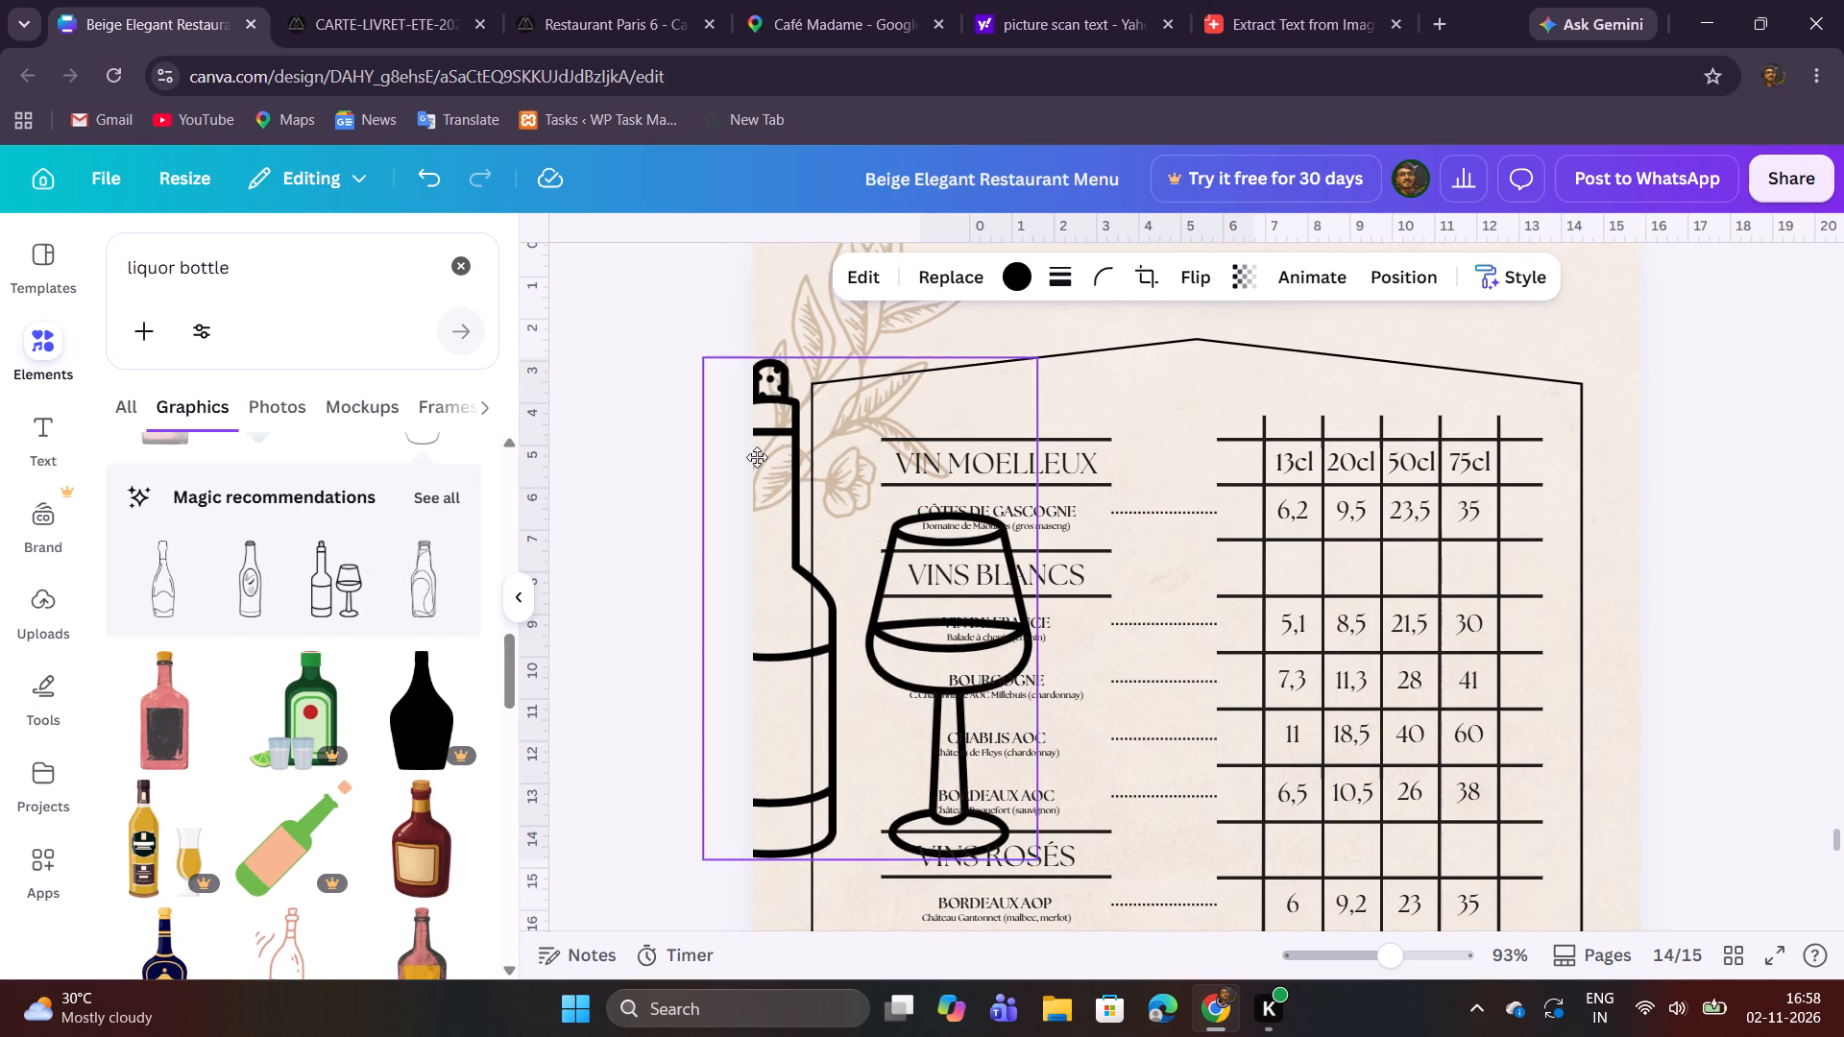
{"action": "left_click_drag", "start_coordinate": [757, 457], "coordinate": [894, 410]}
{"action": "left_click_drag", "start_coordinate": [839, 808], "coordinate": [884, 742]}
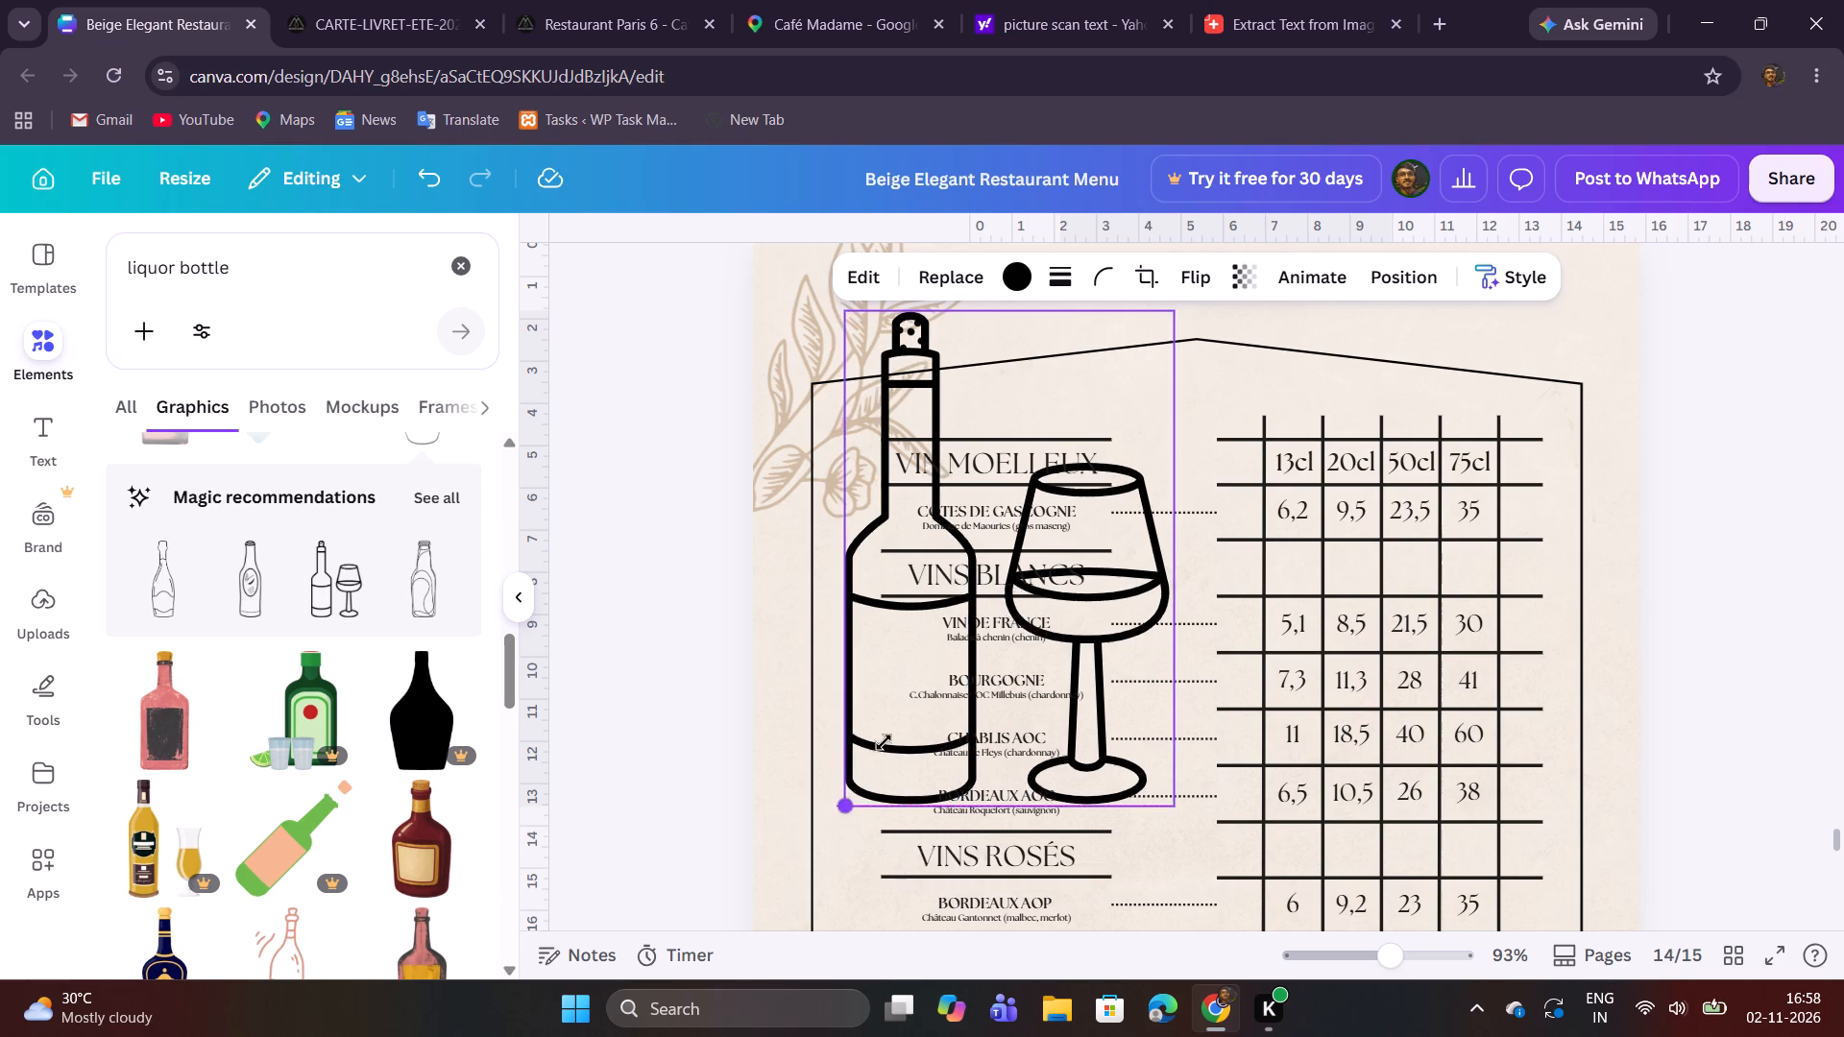
{"action": "left_click_drag", "start_coordinate": [884, 742], "coordinate": [1097, 399]}
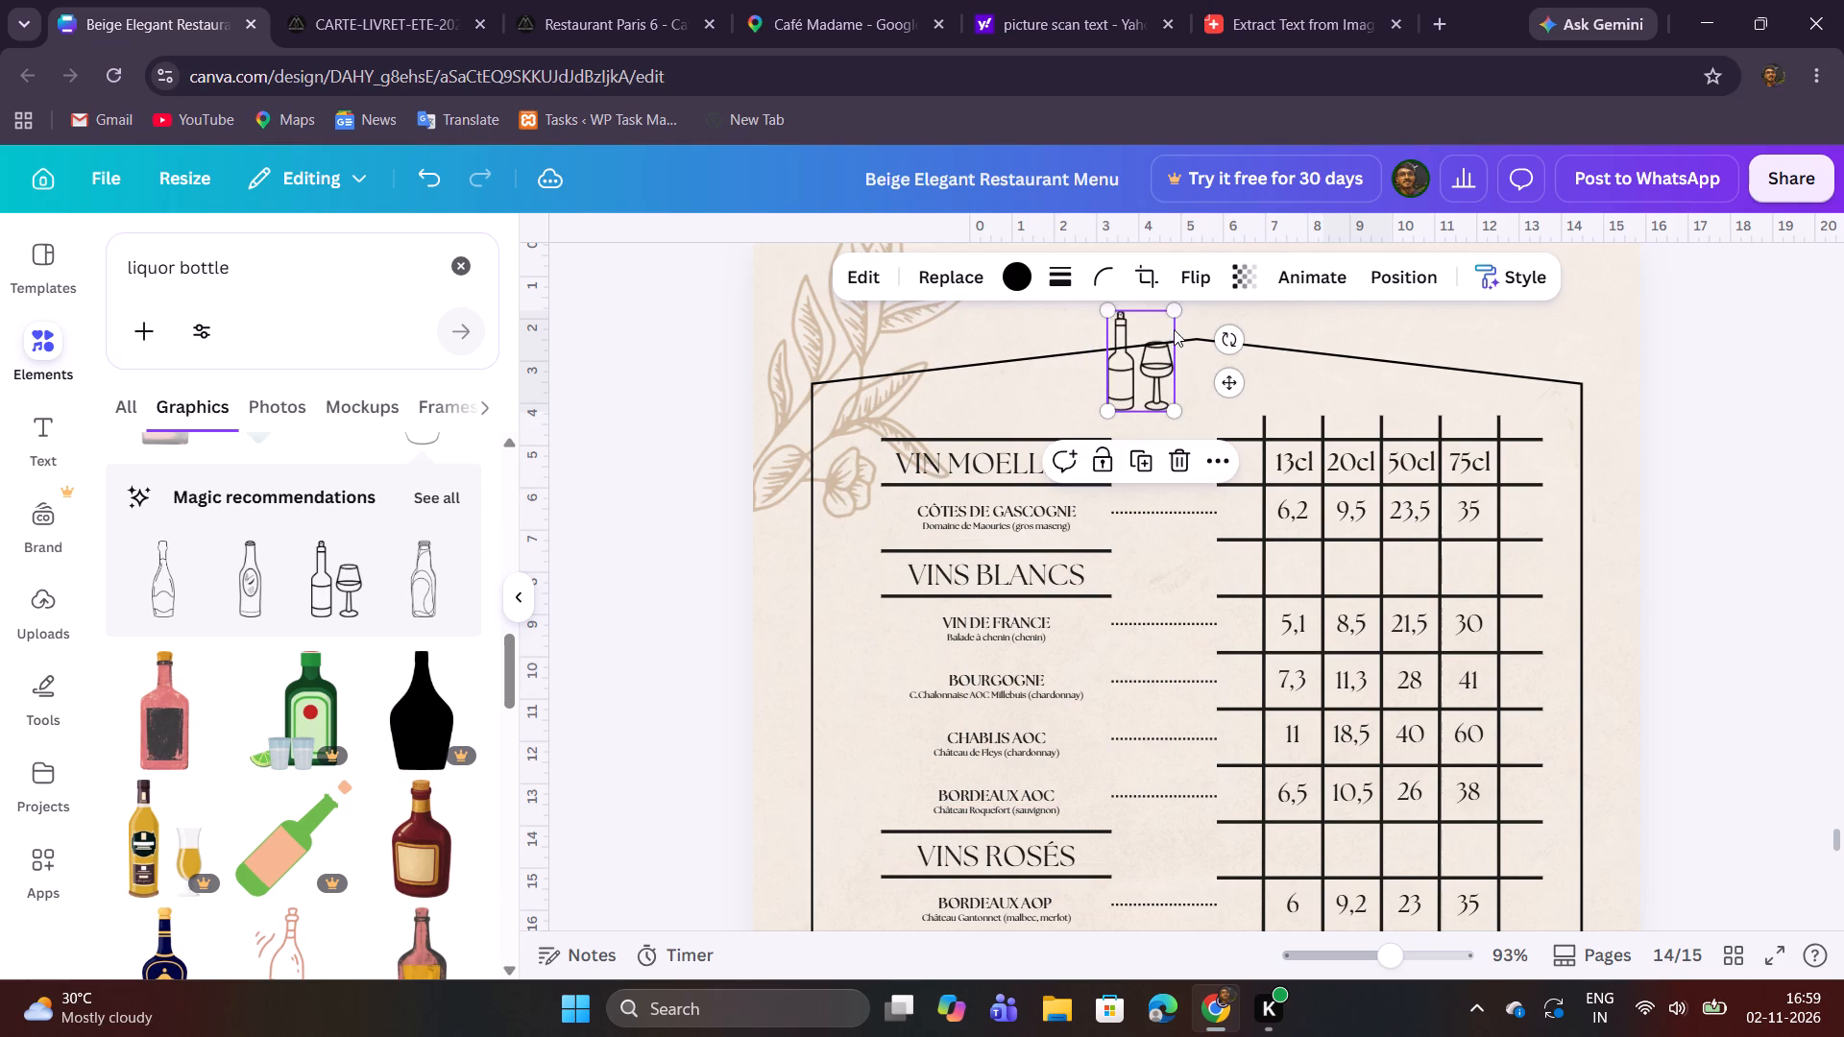
{"action": "left_click_drag", "start_coordinate": [1171, 308], "coordinate": [1168, 337]}
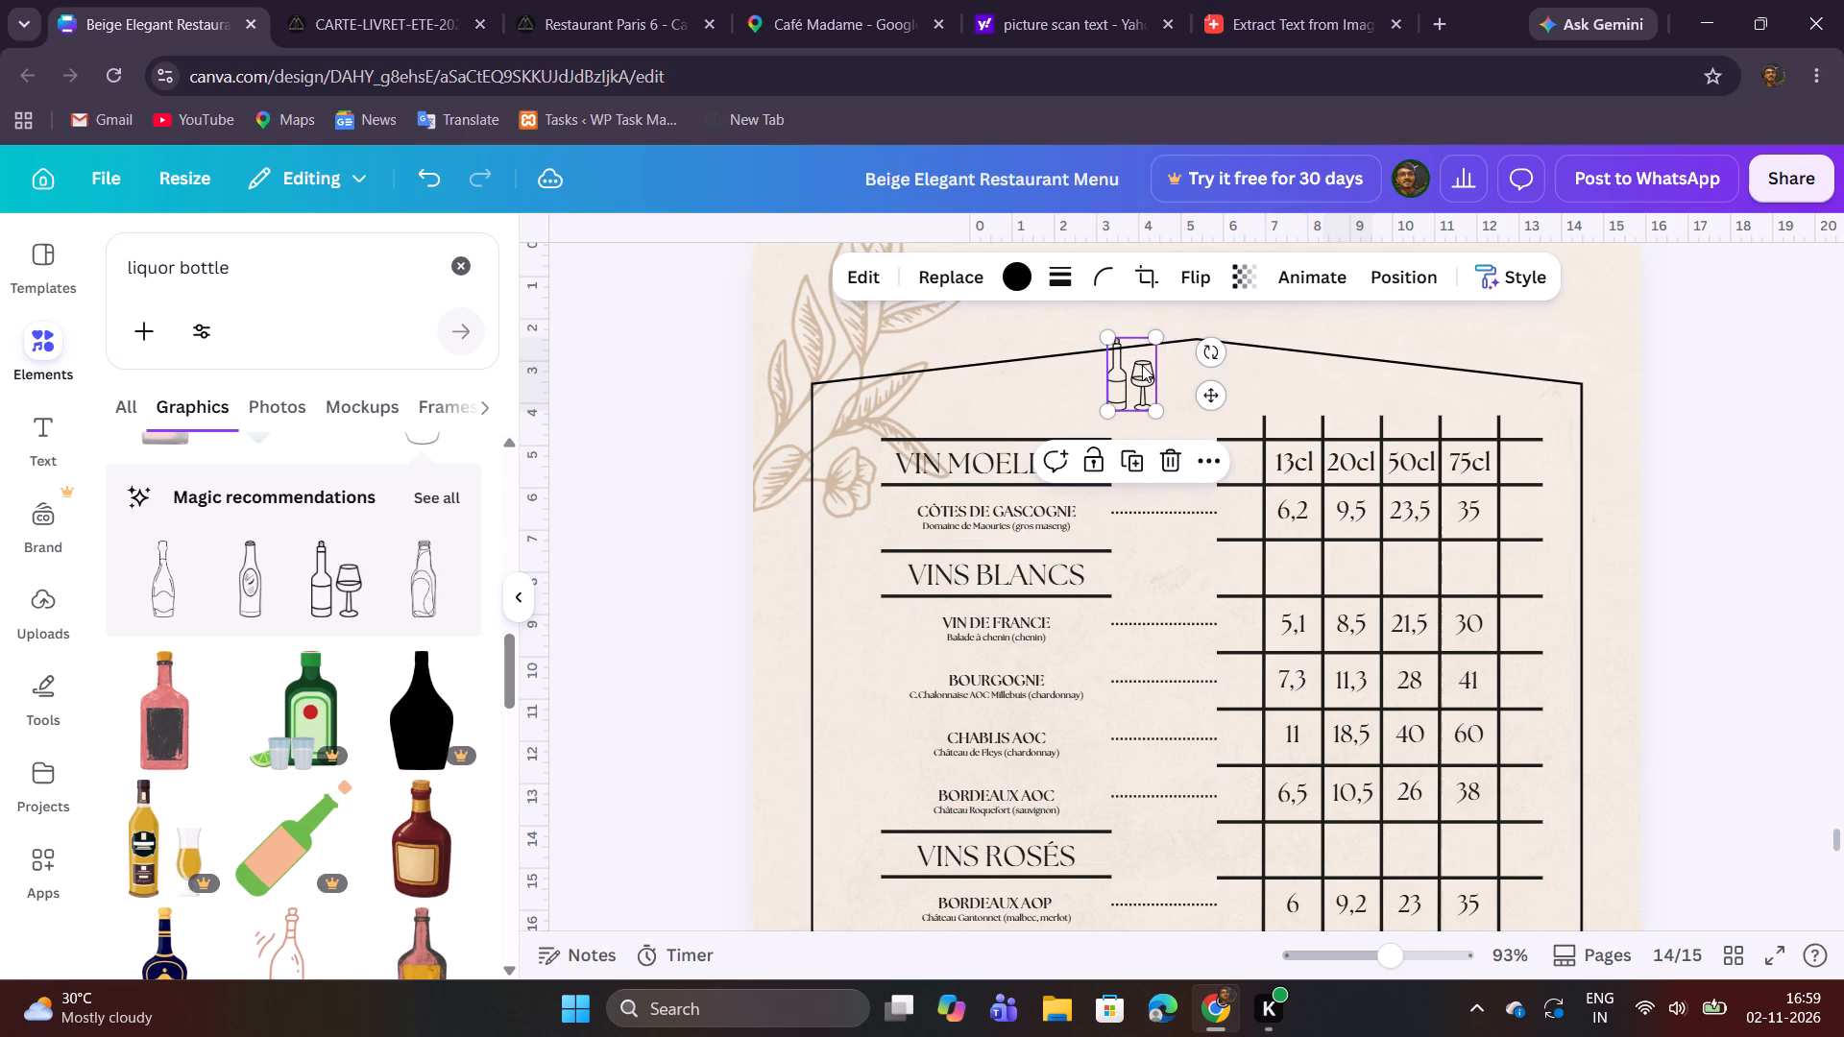
{"action": "left_click_drag", "start_coordinate": [1136, 368], "coordinate": [1122, 379]}
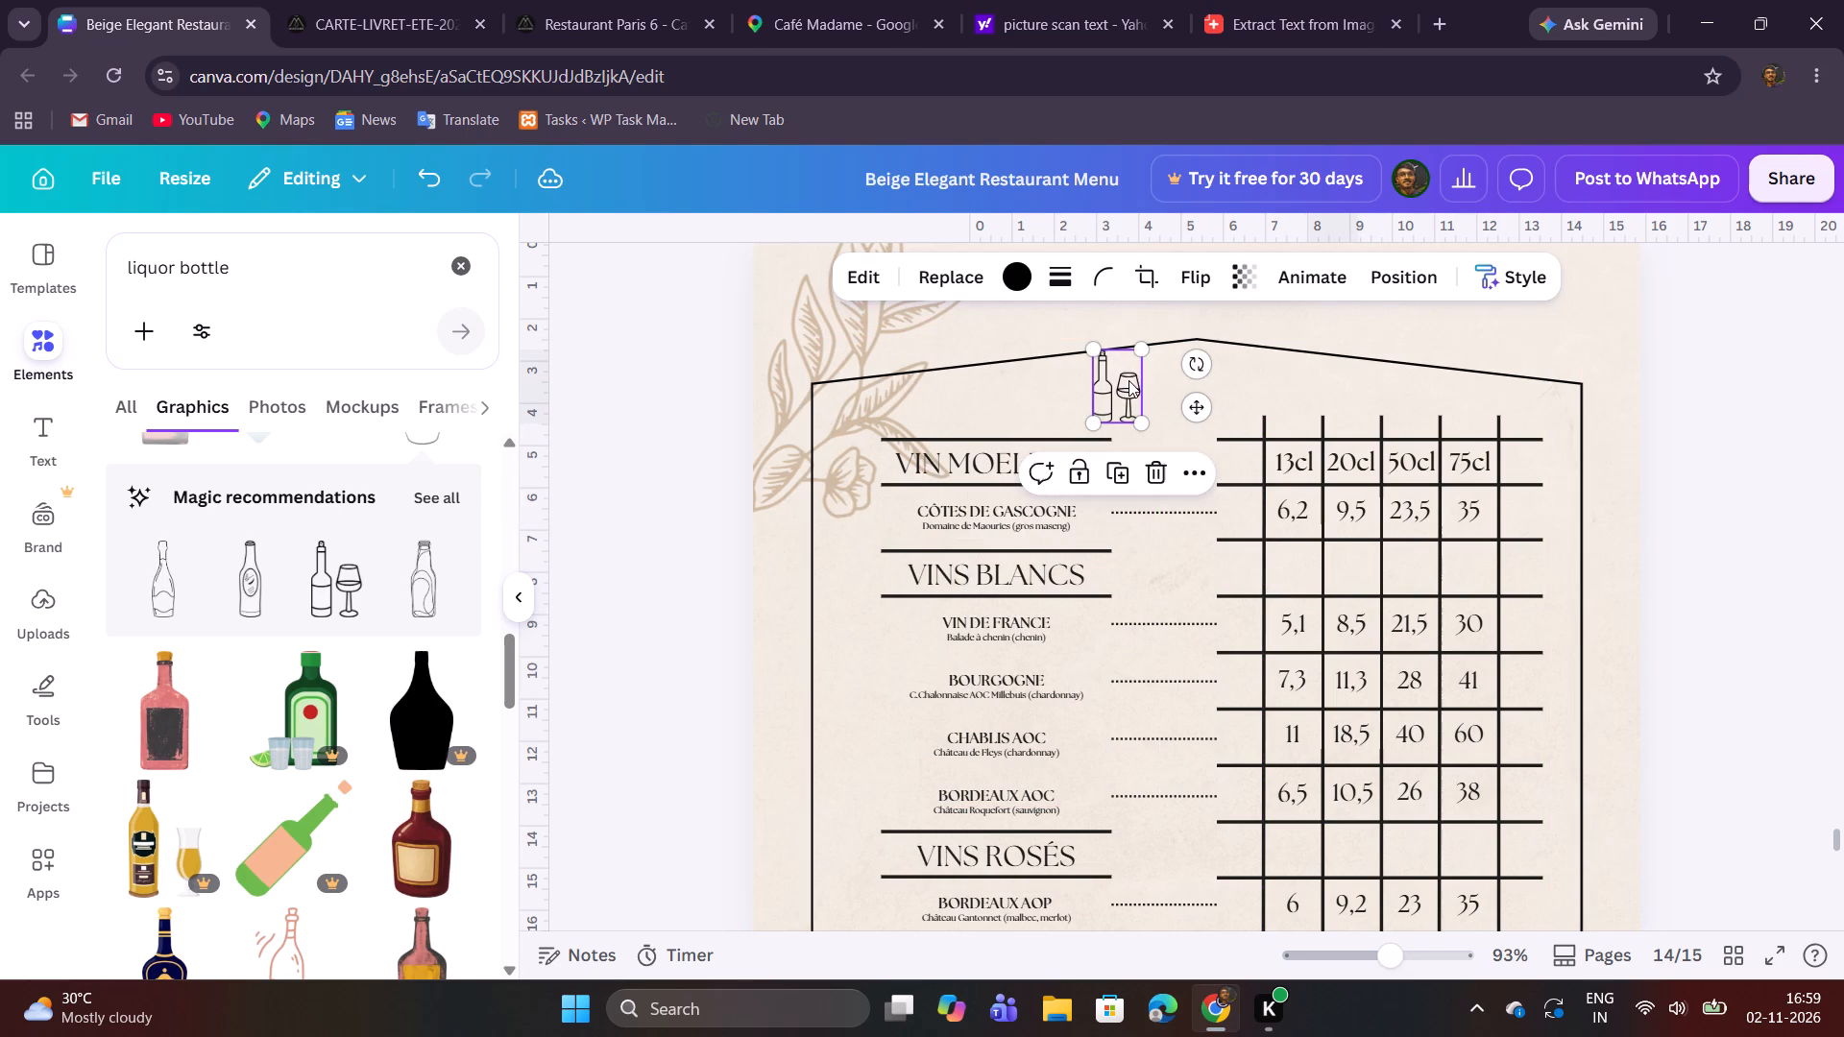
{"action": "left_click_drag", "start_coordinate": [1137, 355], "coordinate": [1130, 377]}
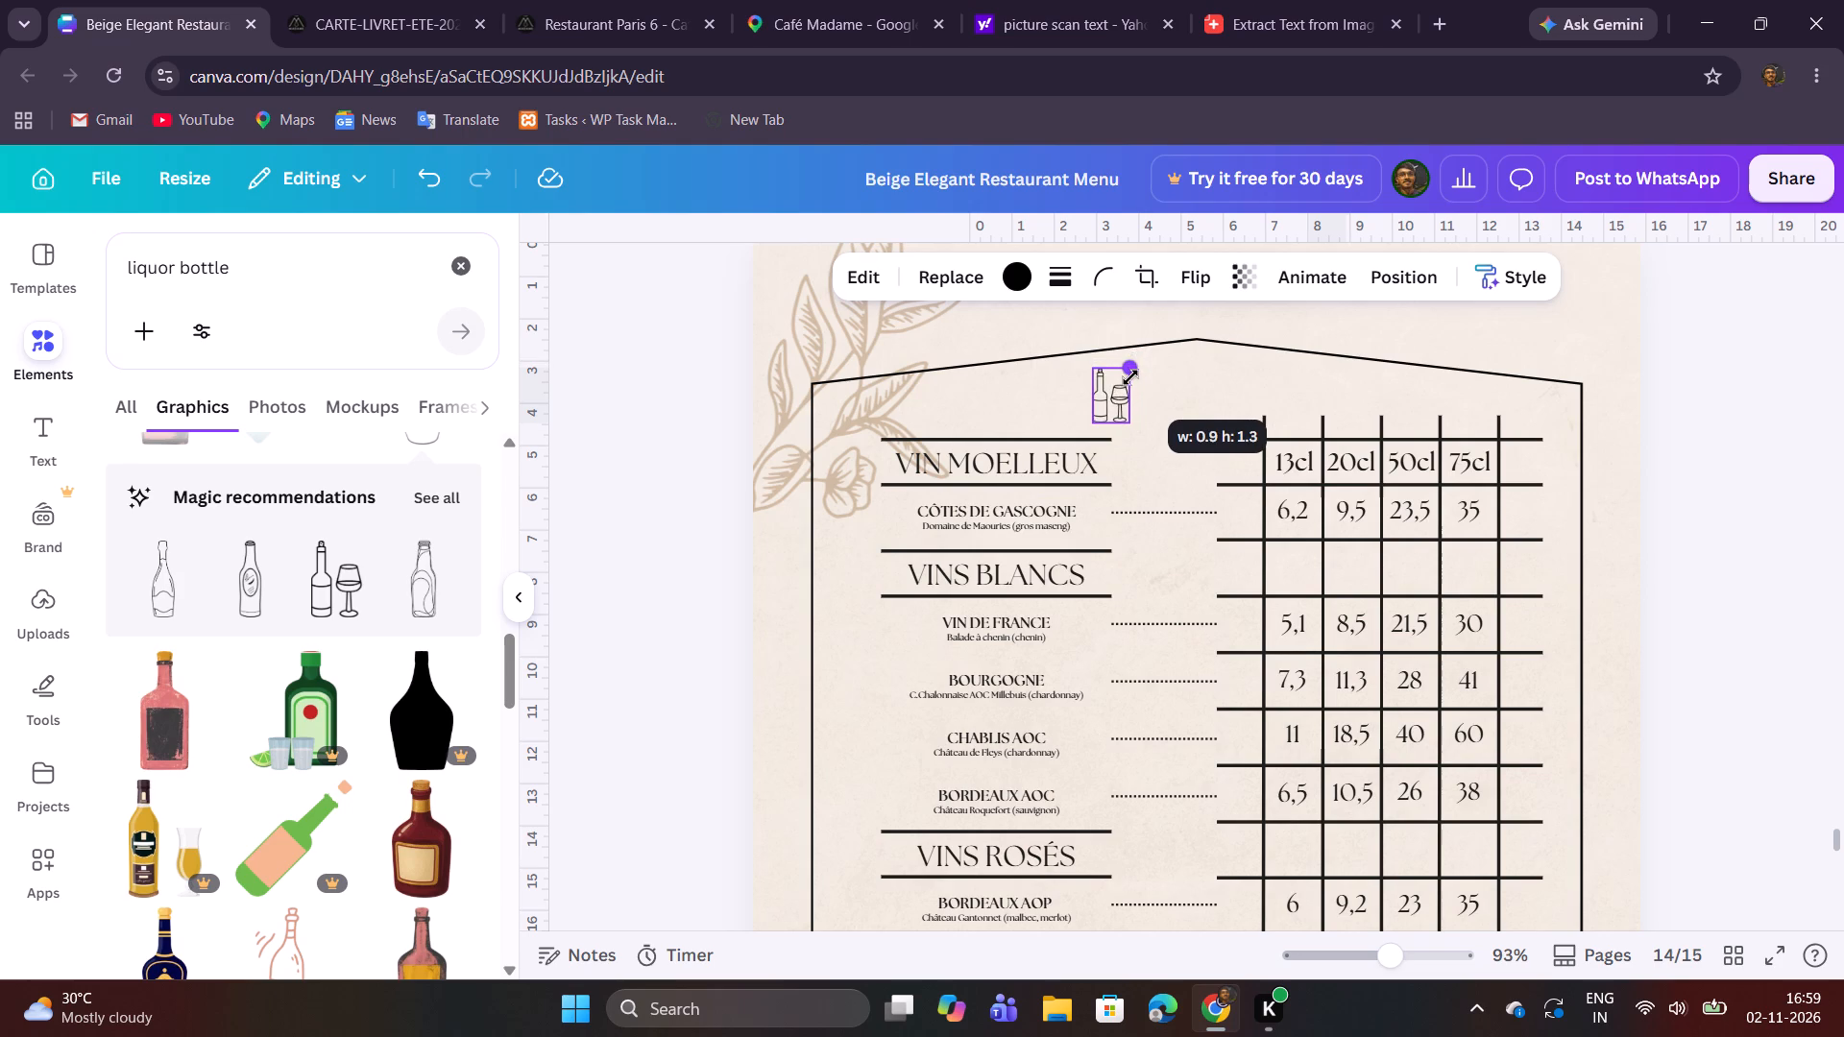
{"action": "left_click_drag", "start_coordinate": [1130, 377], "coordinate": [1130, 390]}
Move the bottle-and-glass icon into the empty 13cl cell of the price grid's VINS BLANCS row.
{"action": "left_click", "coordinate": [1426, 951]}
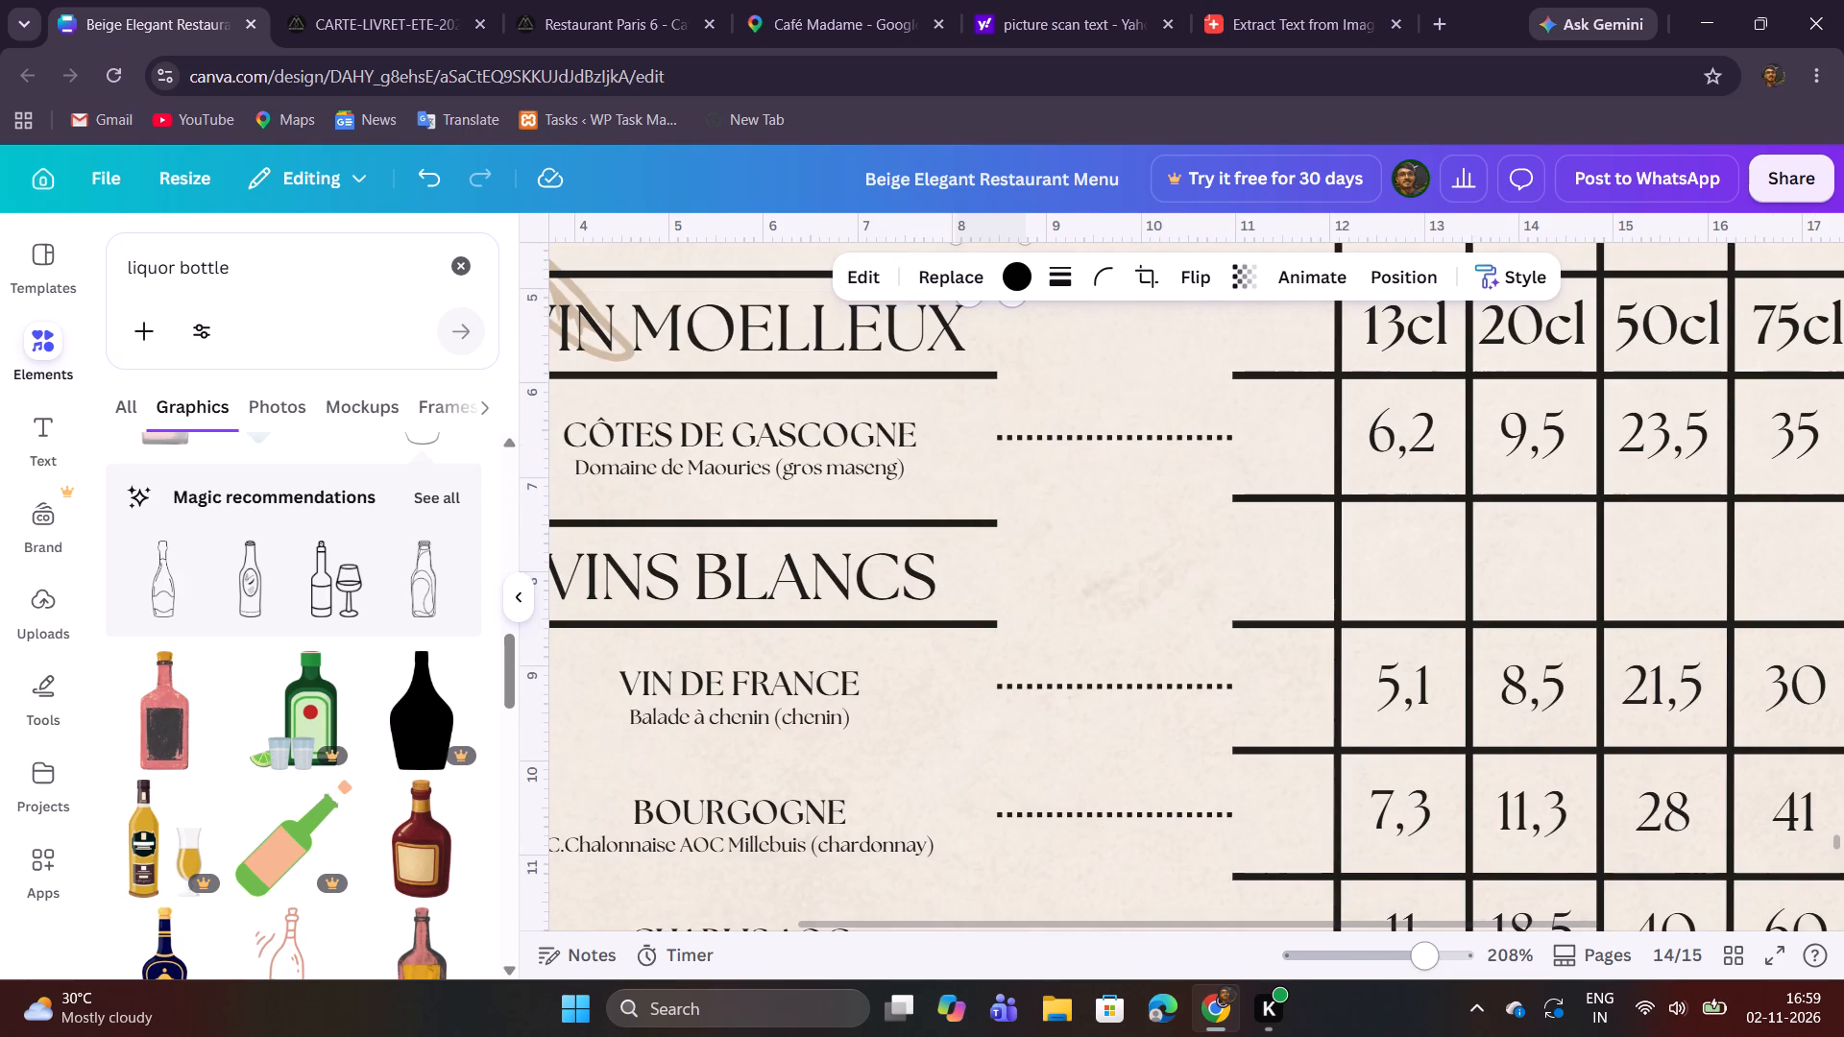
{"action": "left_click", "coordinate": [514, 597]}
{"action": "left_click", "coordinate": [1397, 963]}
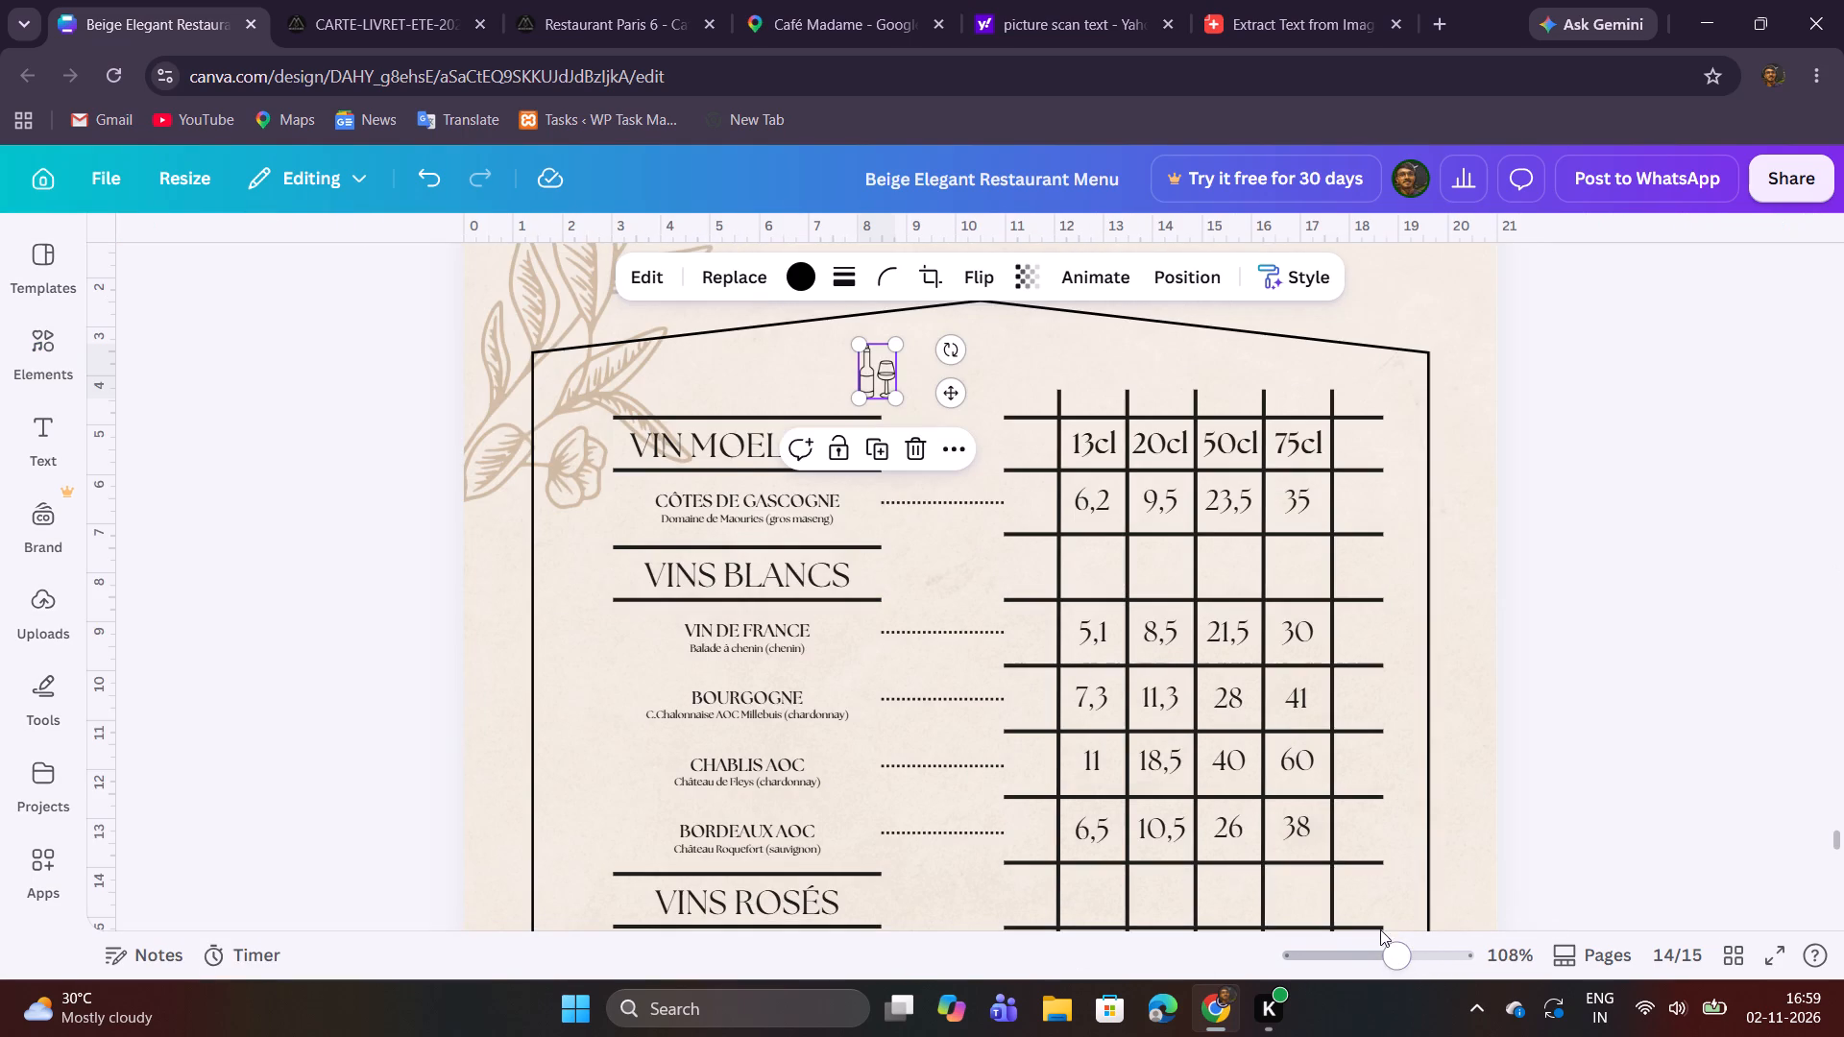
{"action": "left_click_drag", "start_coordinate": [877, 375], "coordinate": [1110, 542]}
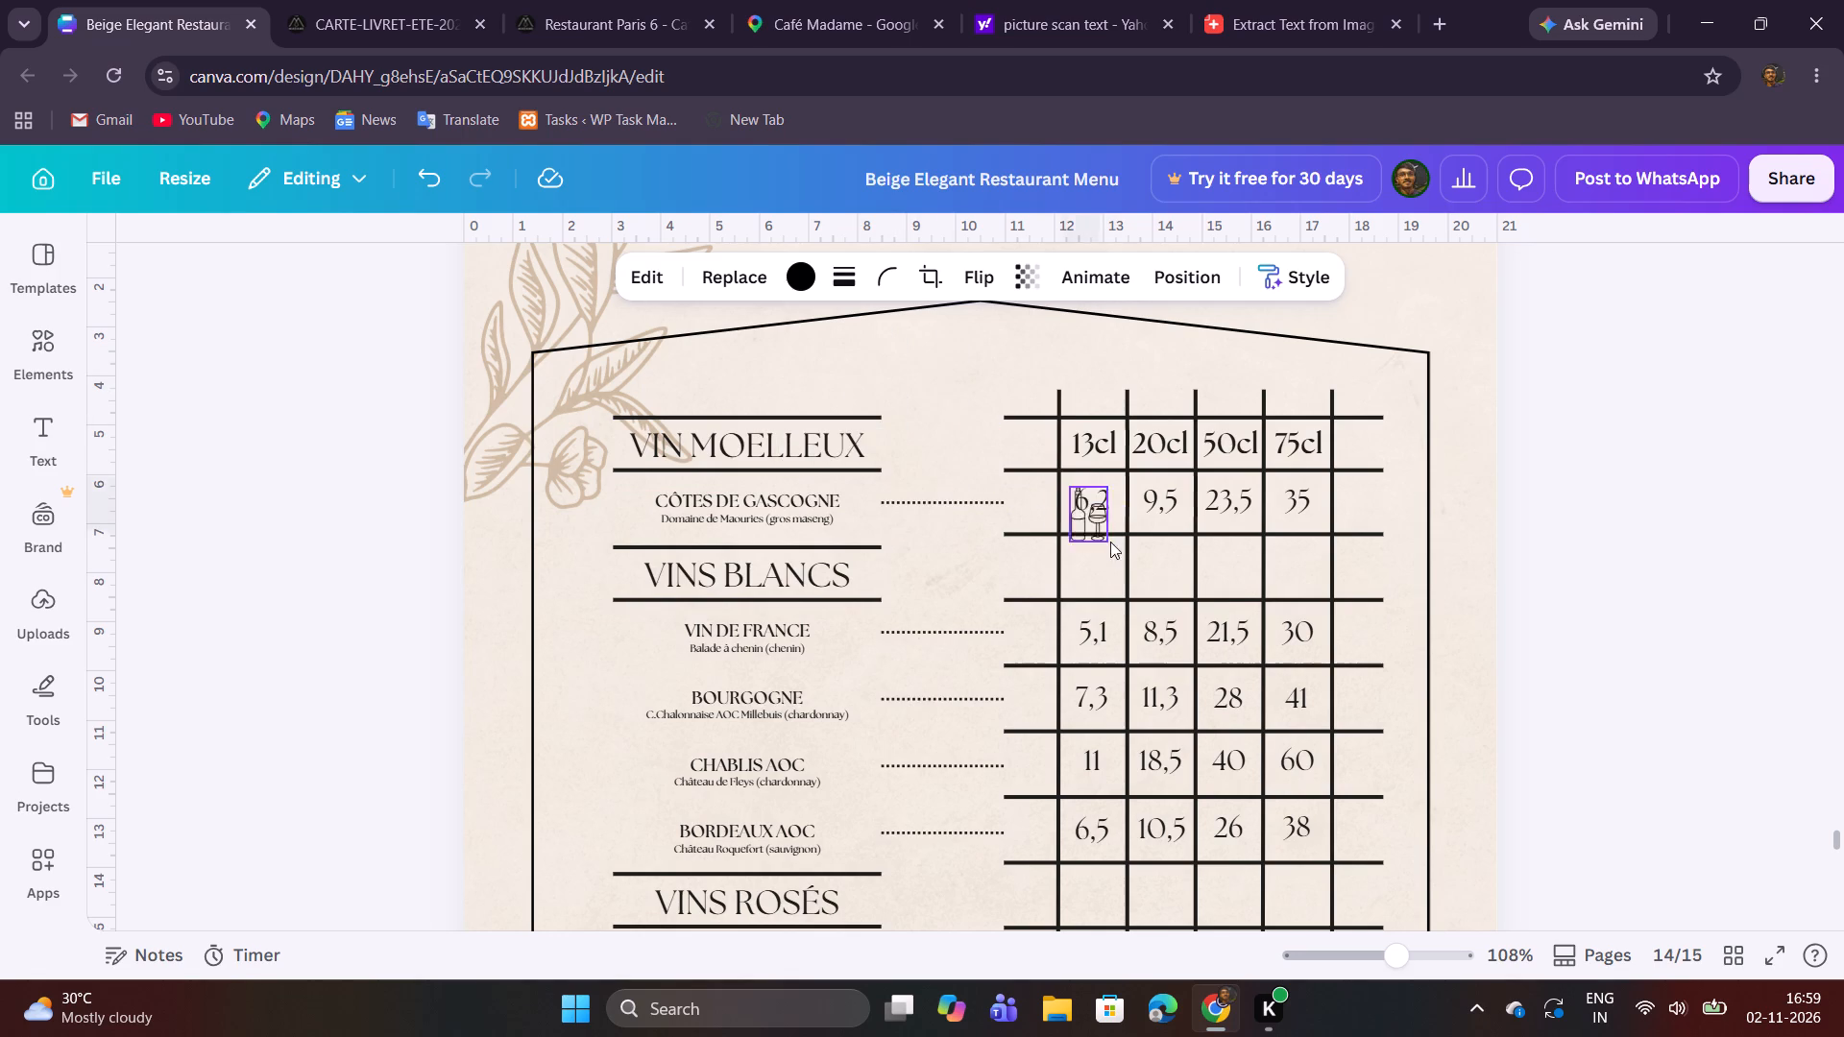
{"action": "left_click_drag", "start_coordinate": [1110, 542], "coordinate": [1095, 570]}
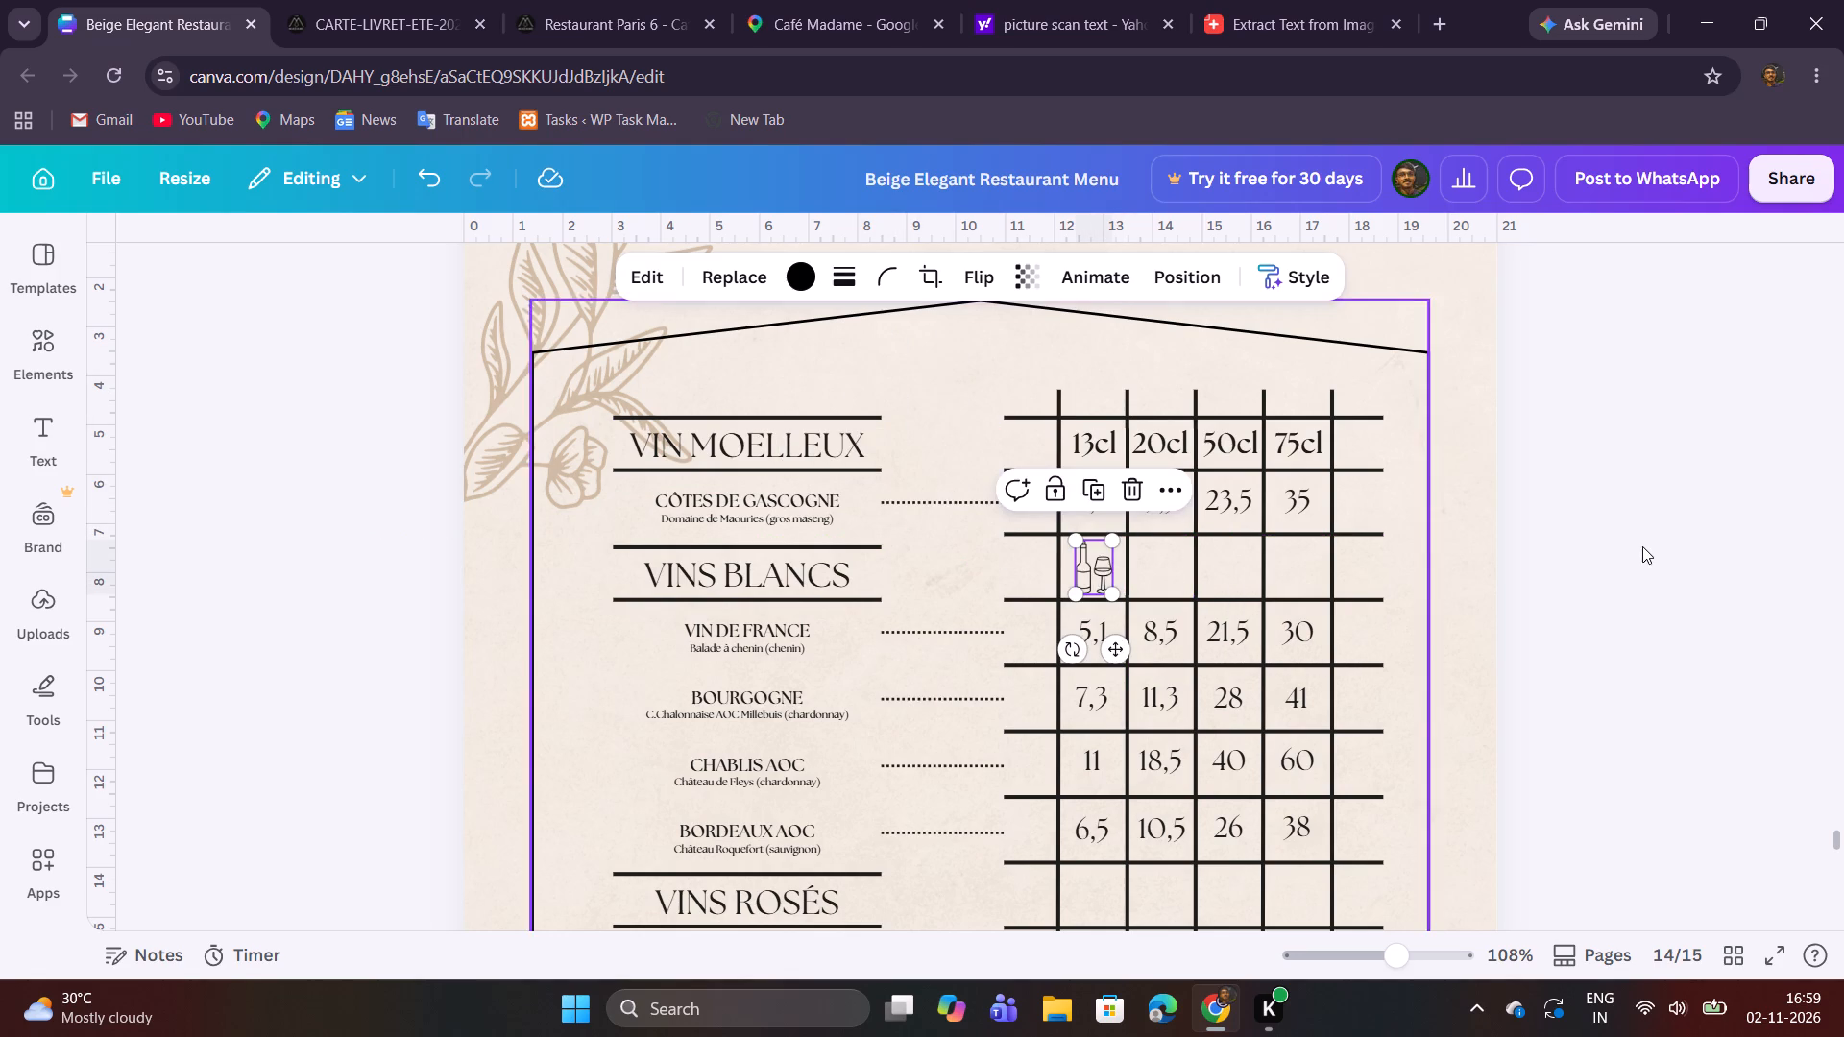
{"action": "left_click", "coordinate": [1642, 546]}
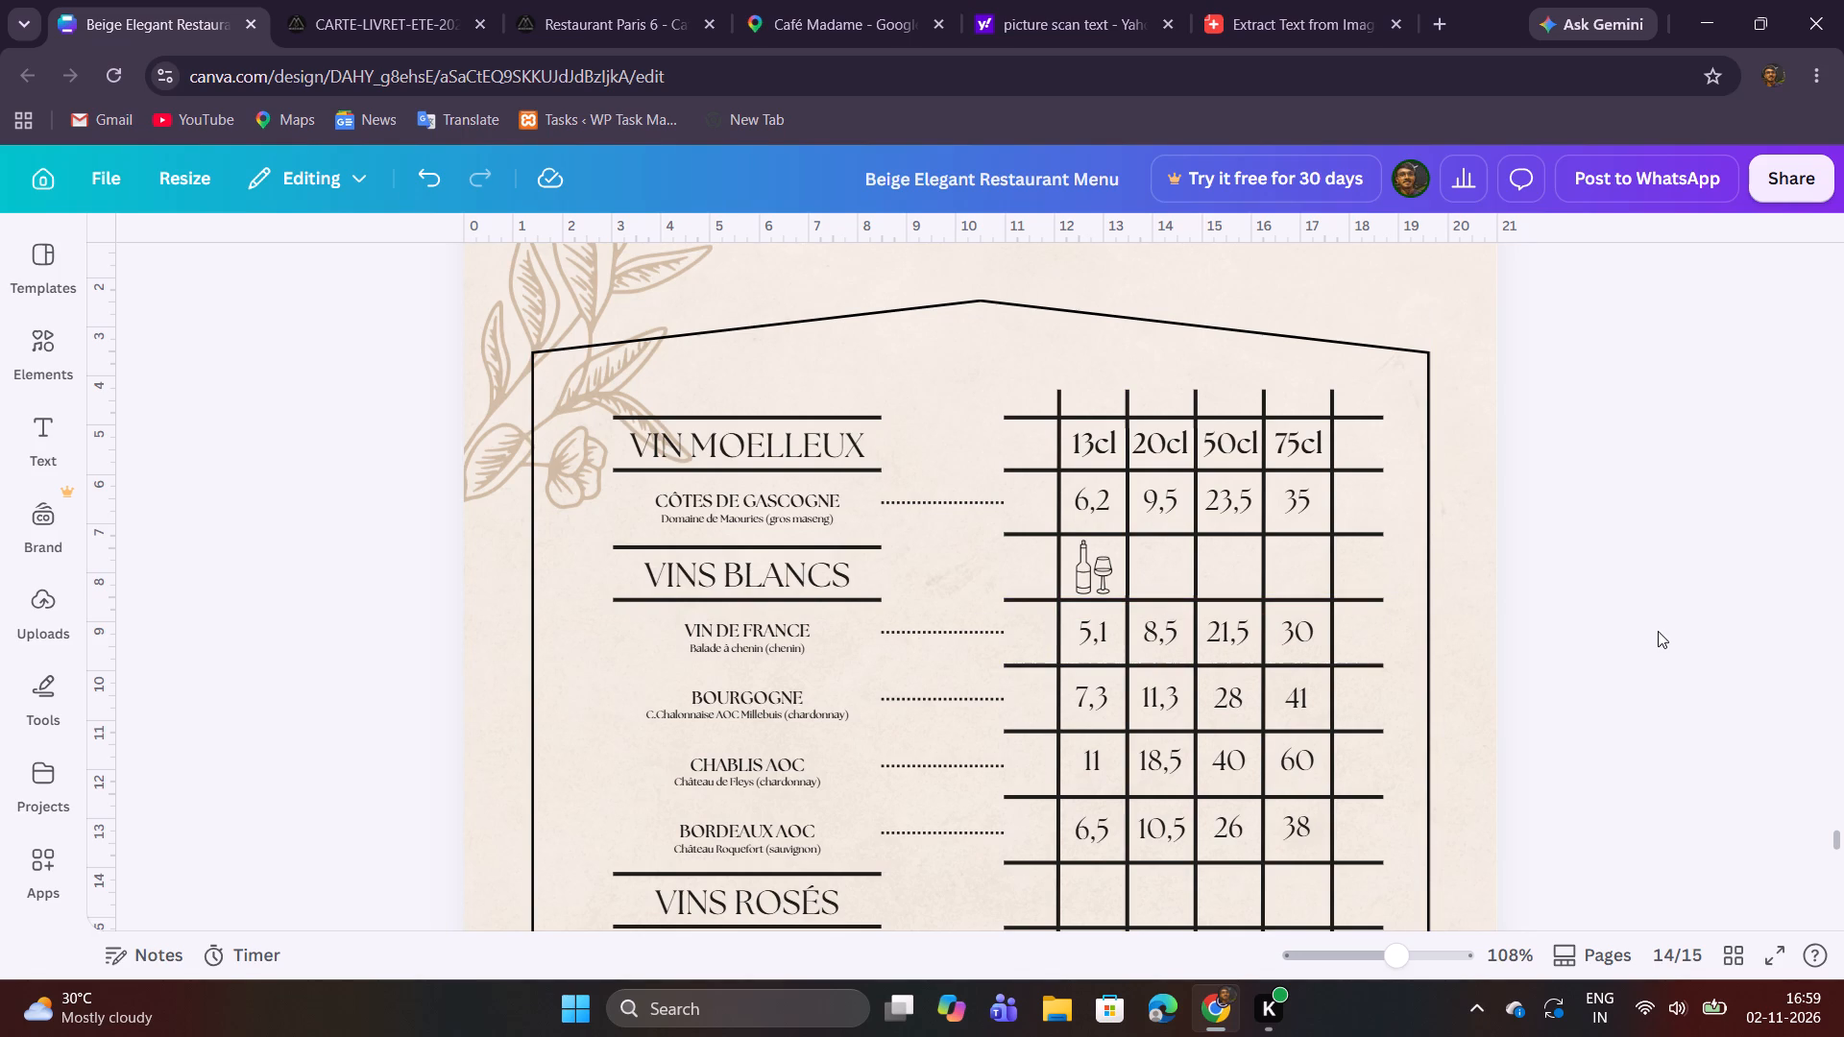
Unlock the VIN MOELLEUX heading on page 14 and copy its full text.
{"action": "scroll", "coordinate": [1658, 631], "scroll_direction": "down", "scroll_amount": 5}
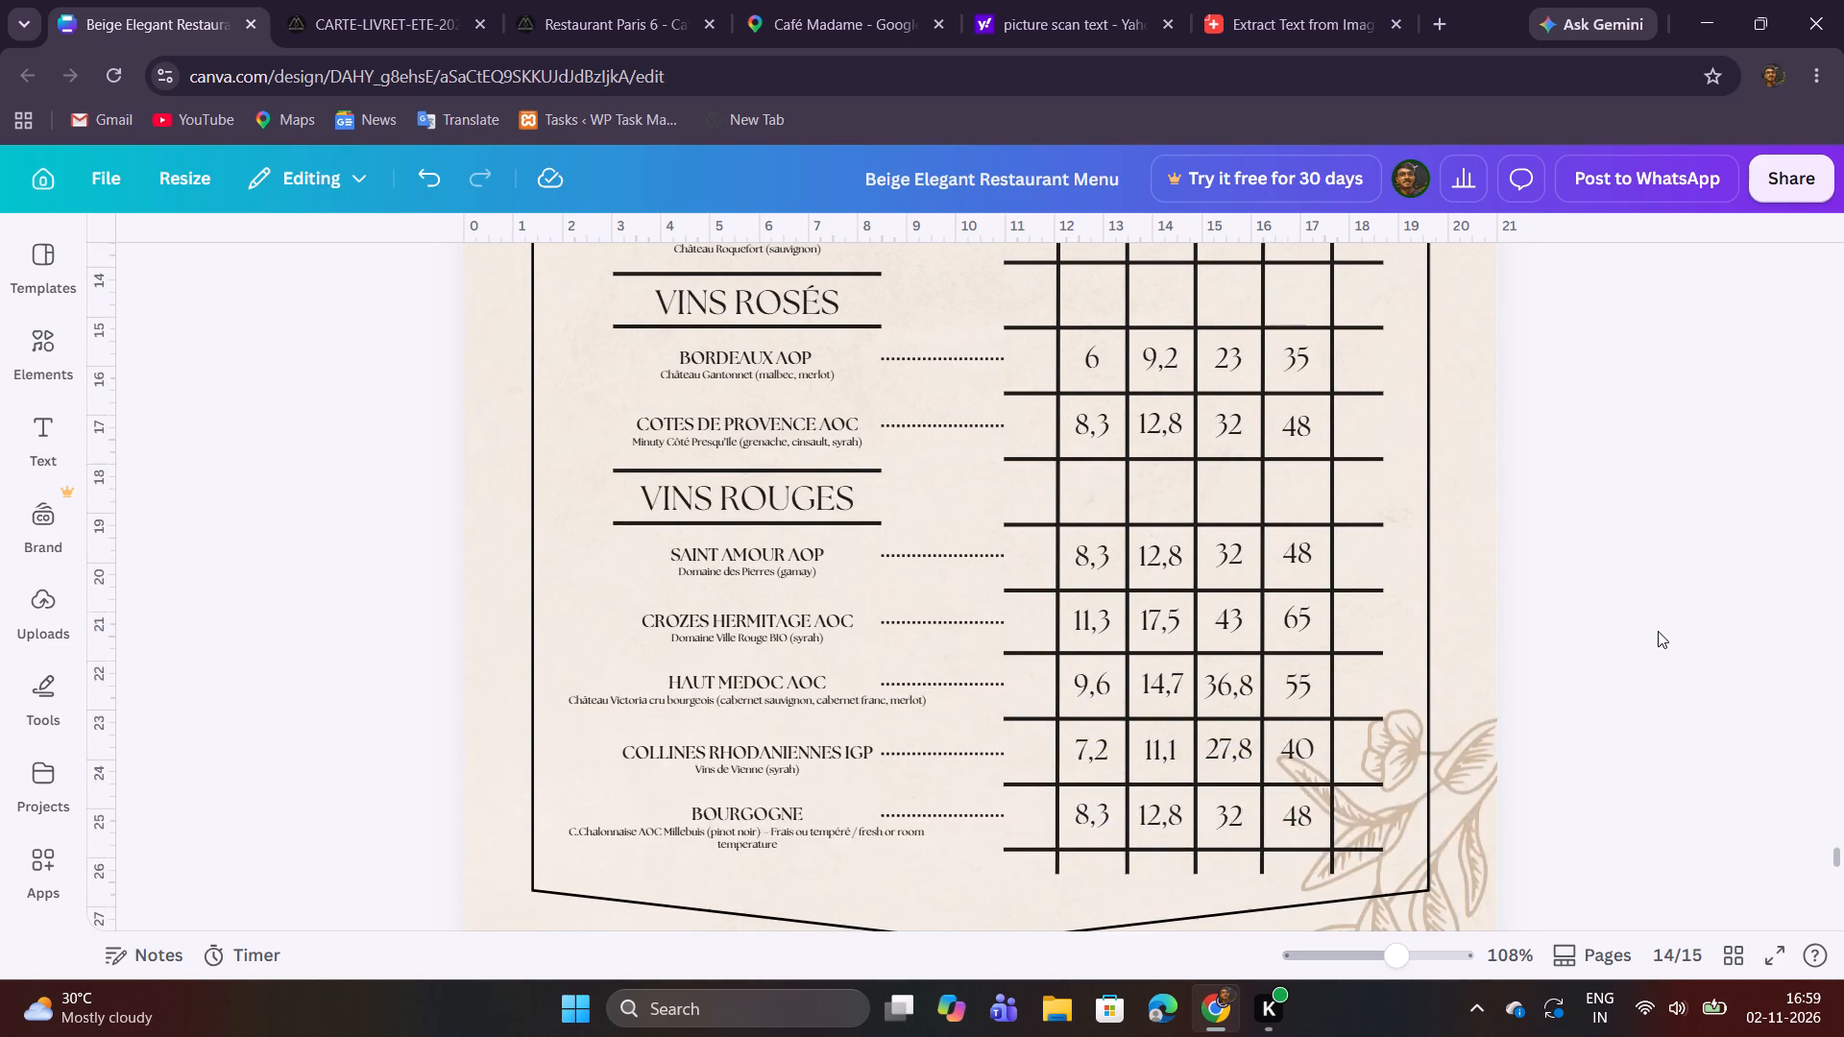
{"action": "scroll", "coordinate": [1658, 631], "scroll_direction": "up", "scroll_amount": 4}
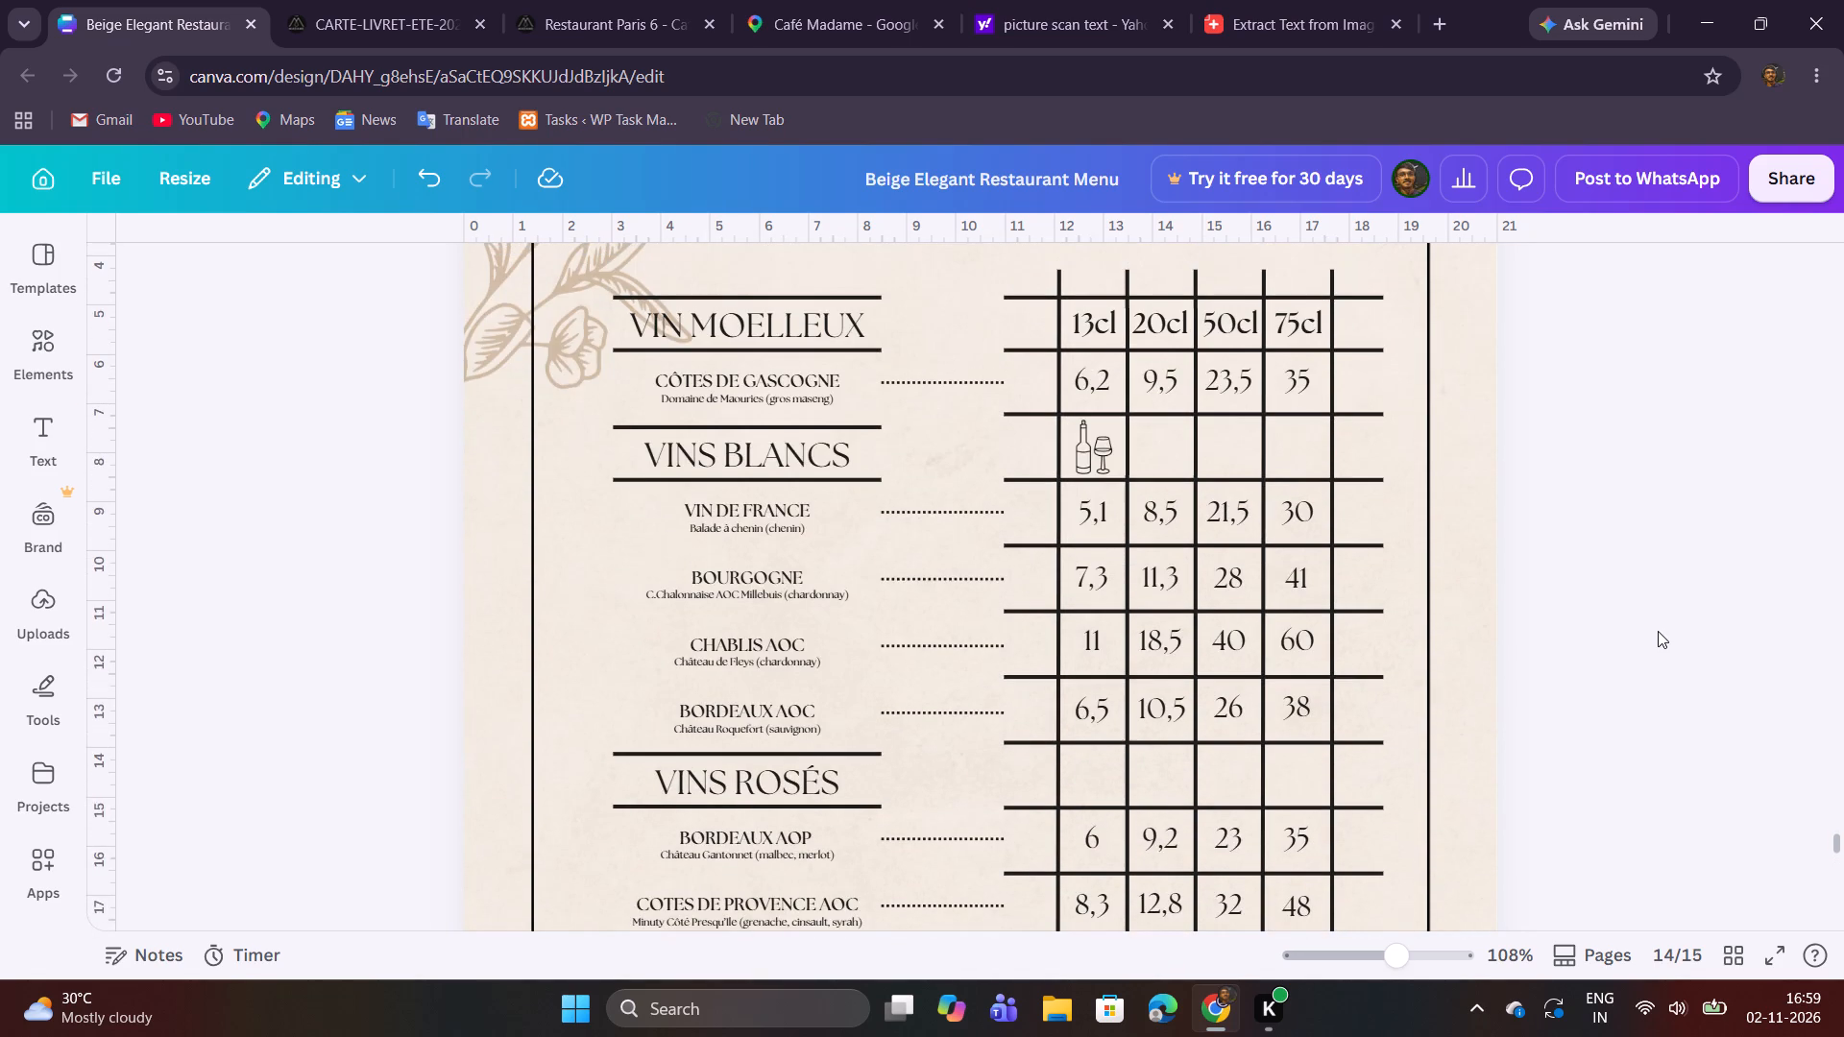
{"action": "double_click", "coordinate": [772, 336]}
{"action": "double_click", "coordinate": [771, 336]}
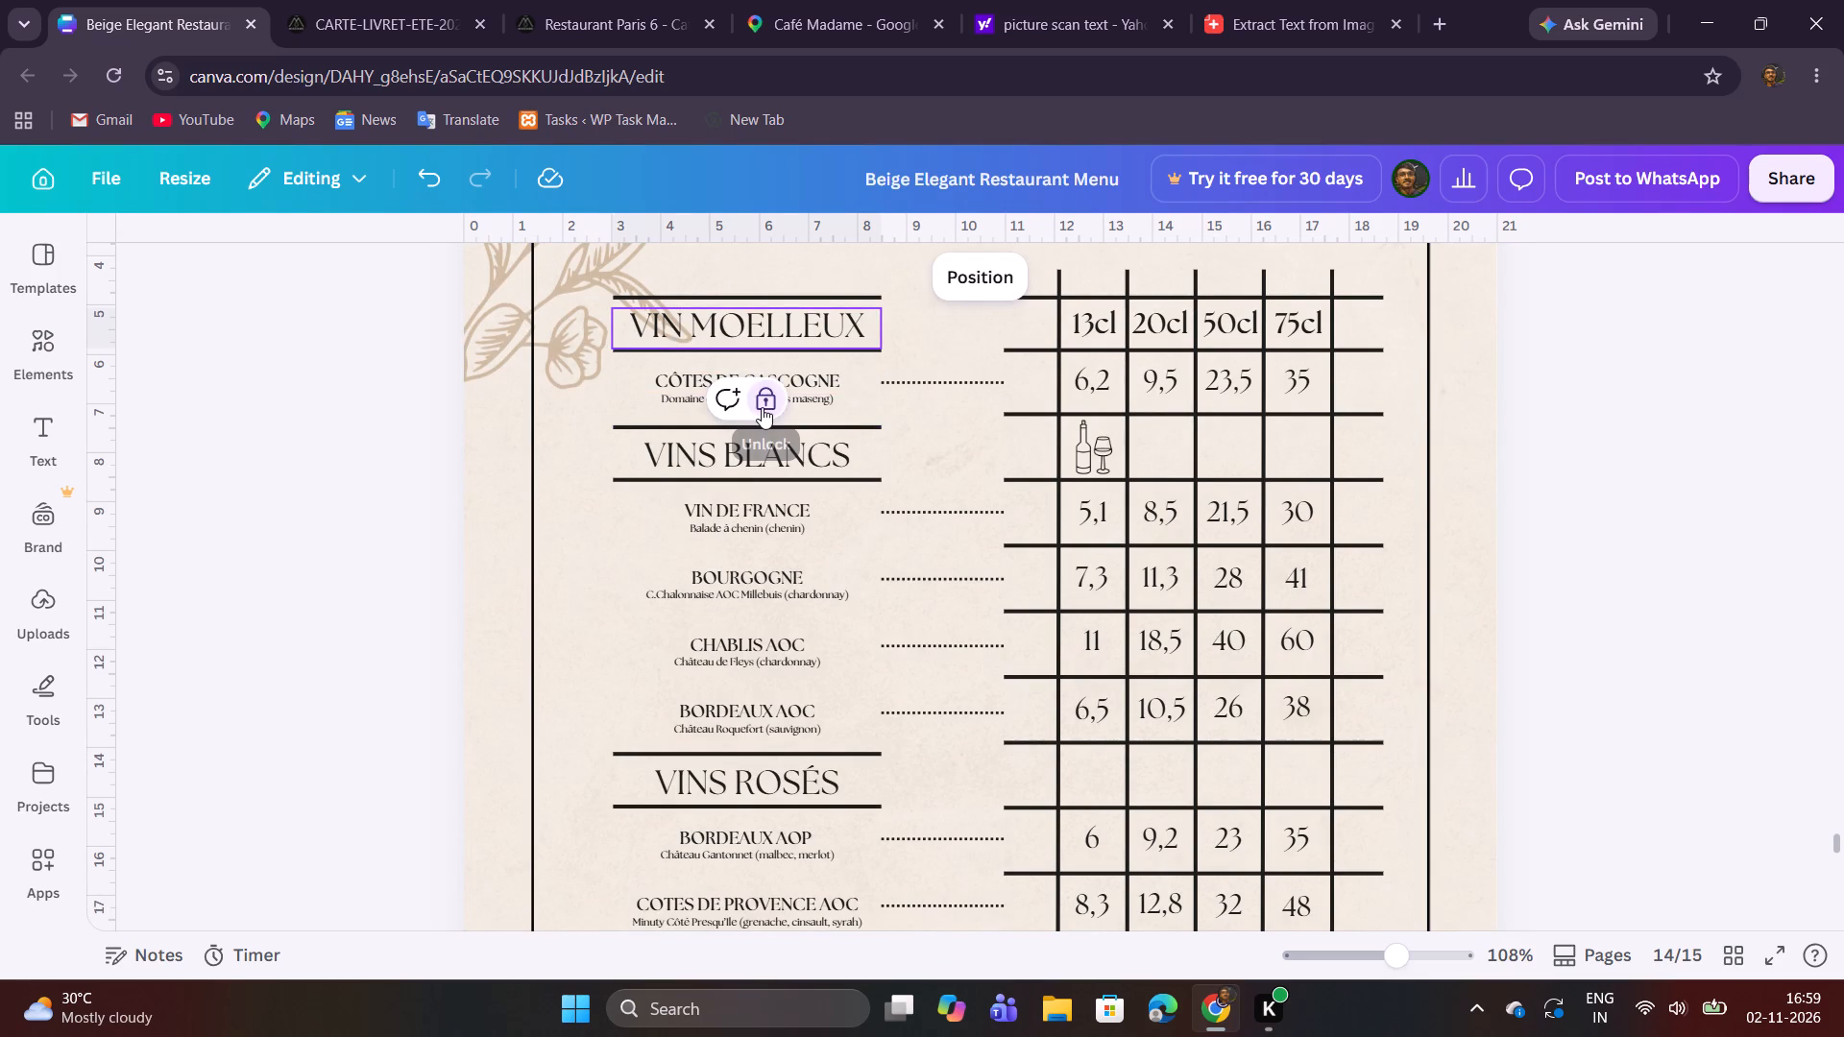
{"action": "left_click", "coordinate": [762, 408]}
{"action": "double_click", "coordinate": [770, 332]}
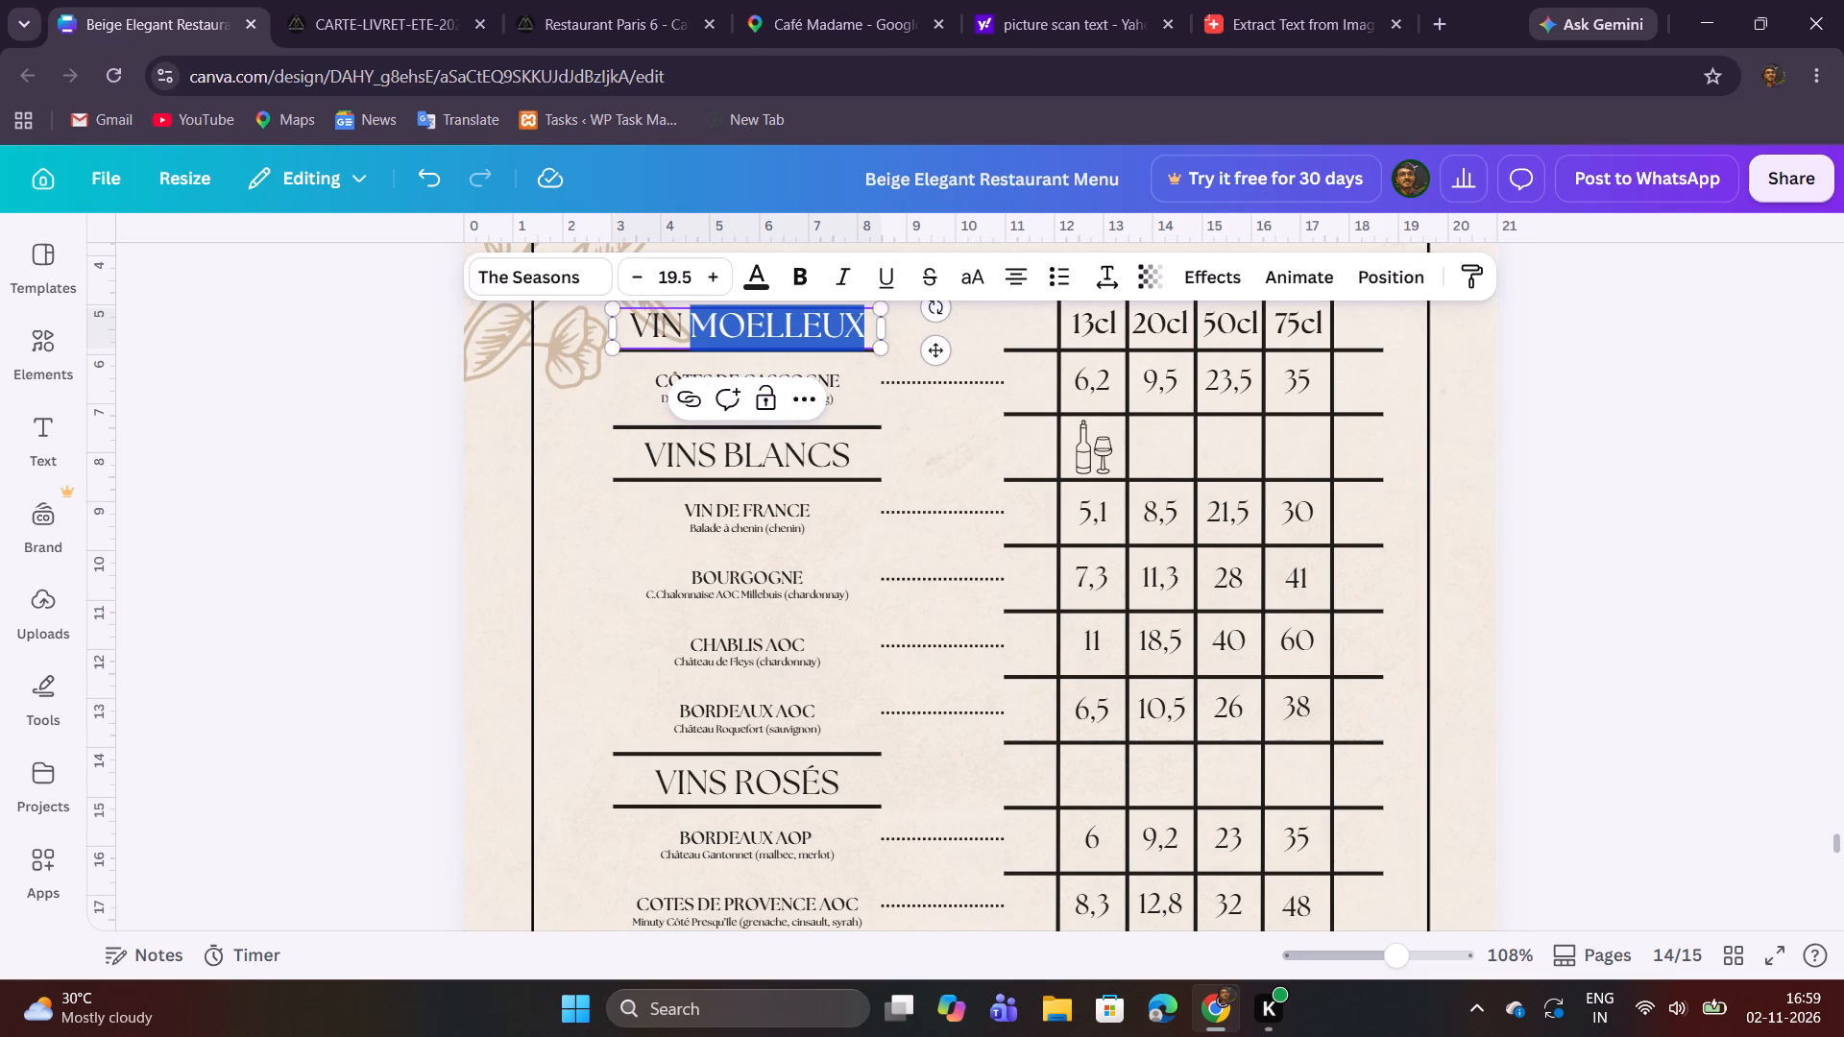
{"action": "key", "text": "ctrl+a"}
{"action": "key", "text": "ctrl+c"}
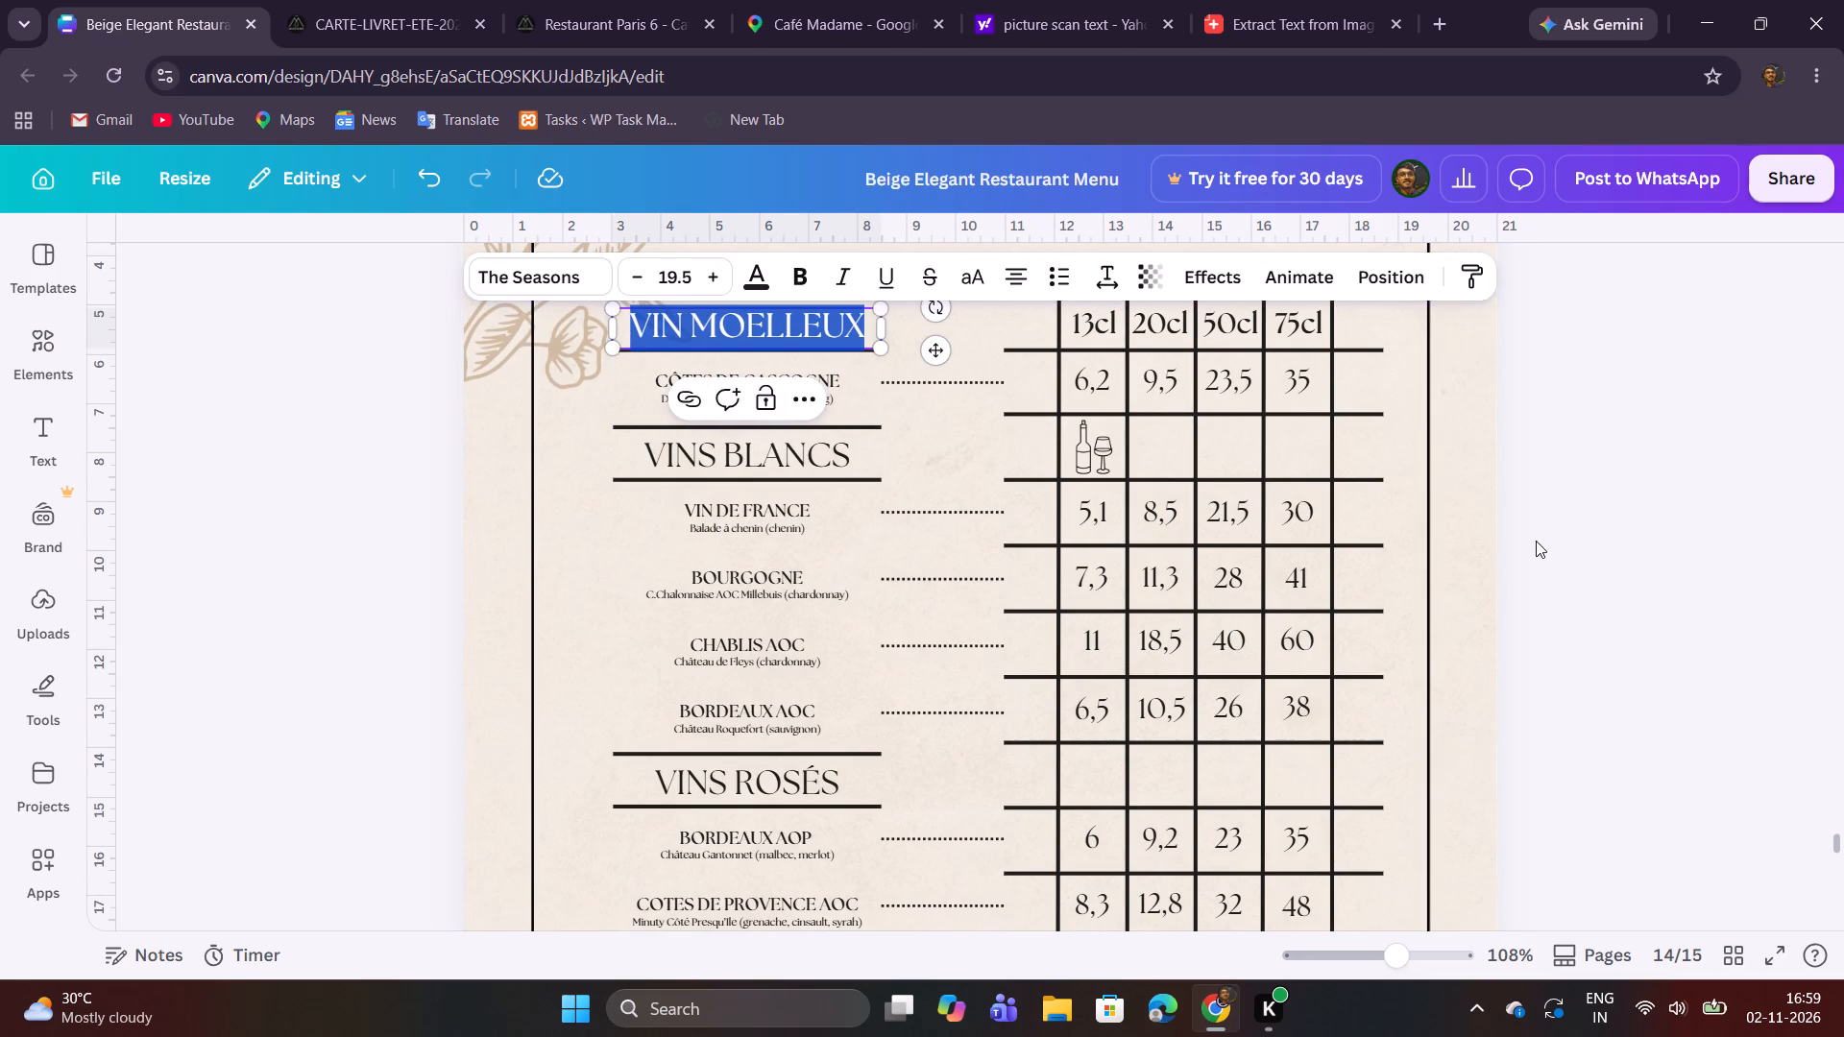
{"action": "left_click", "coordinate": [1537, 541]}
Search the web in a new browser tab for "VIN MOELLEUX mean" and look through the results.
{"action": "left_click", "coordinate": [1446, 28]}
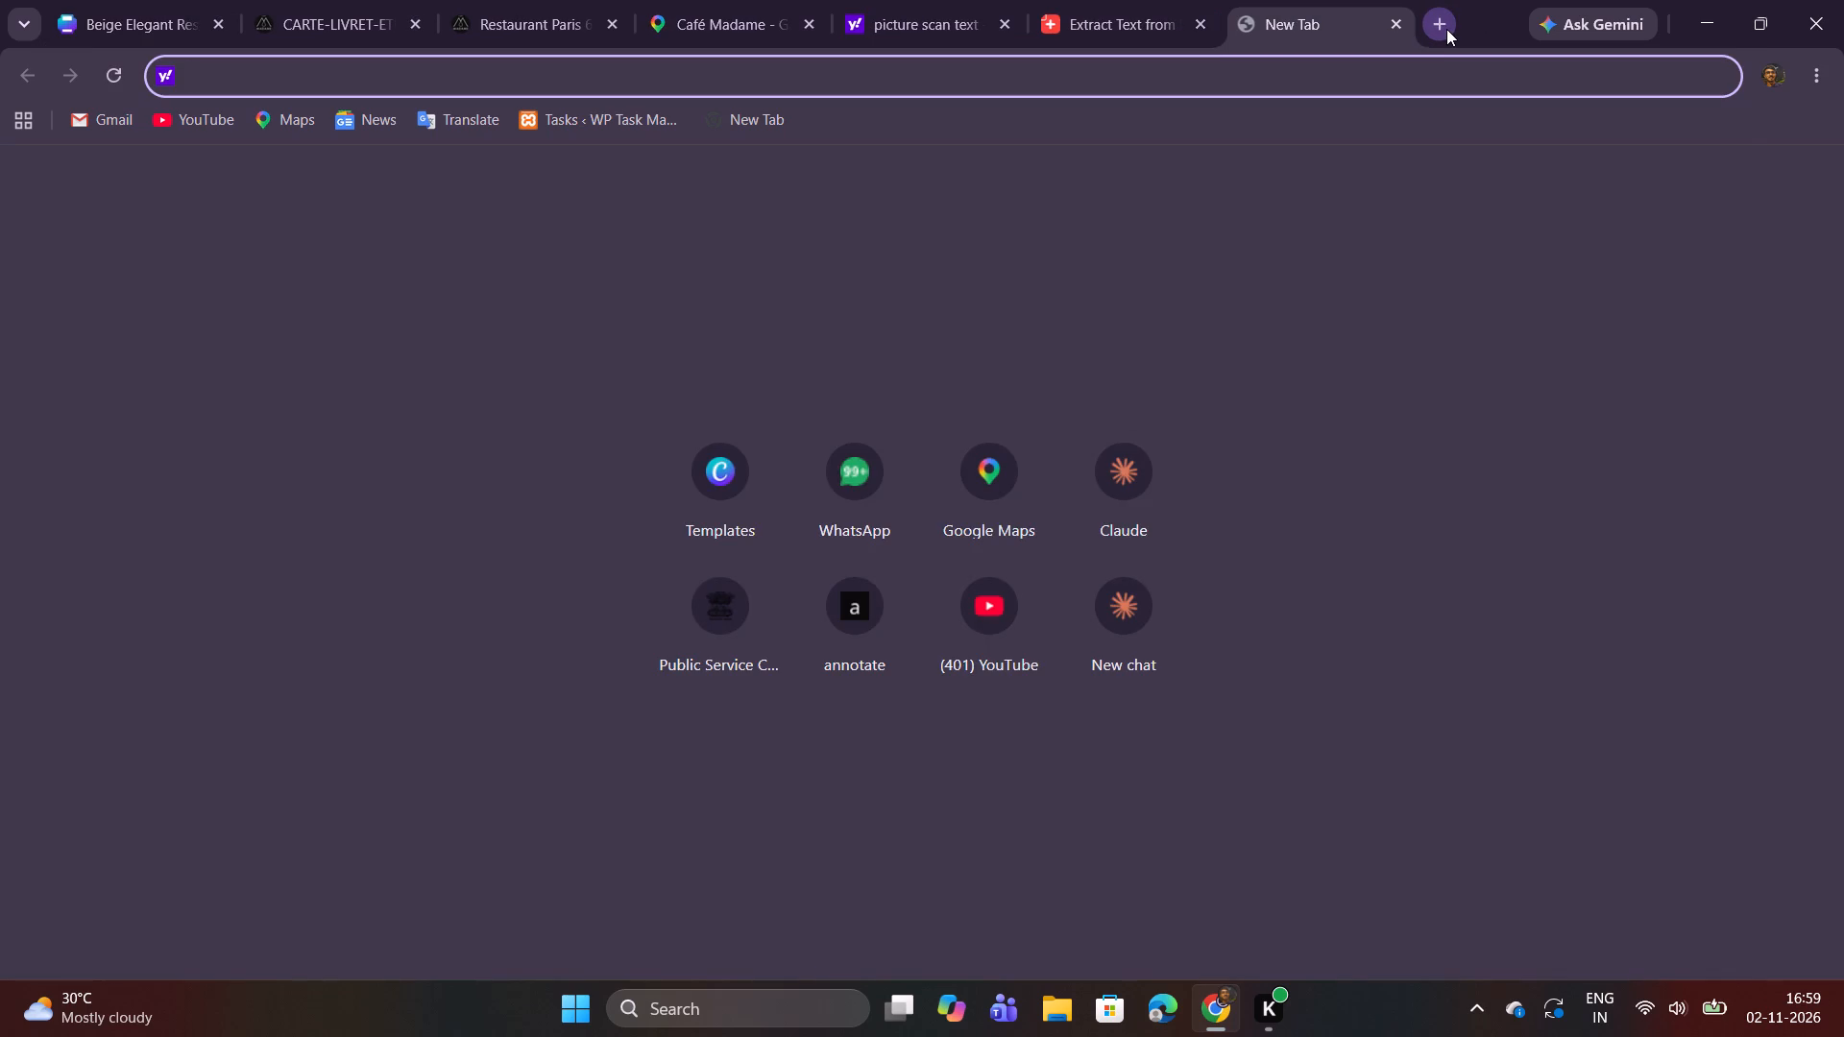
{"action": "key", "text": "ctrl+v"}
{"action": "key", "text": "space"}
{"action": "type", "text": "meanu"}
{"action": "key", "text": "BackSpace"}
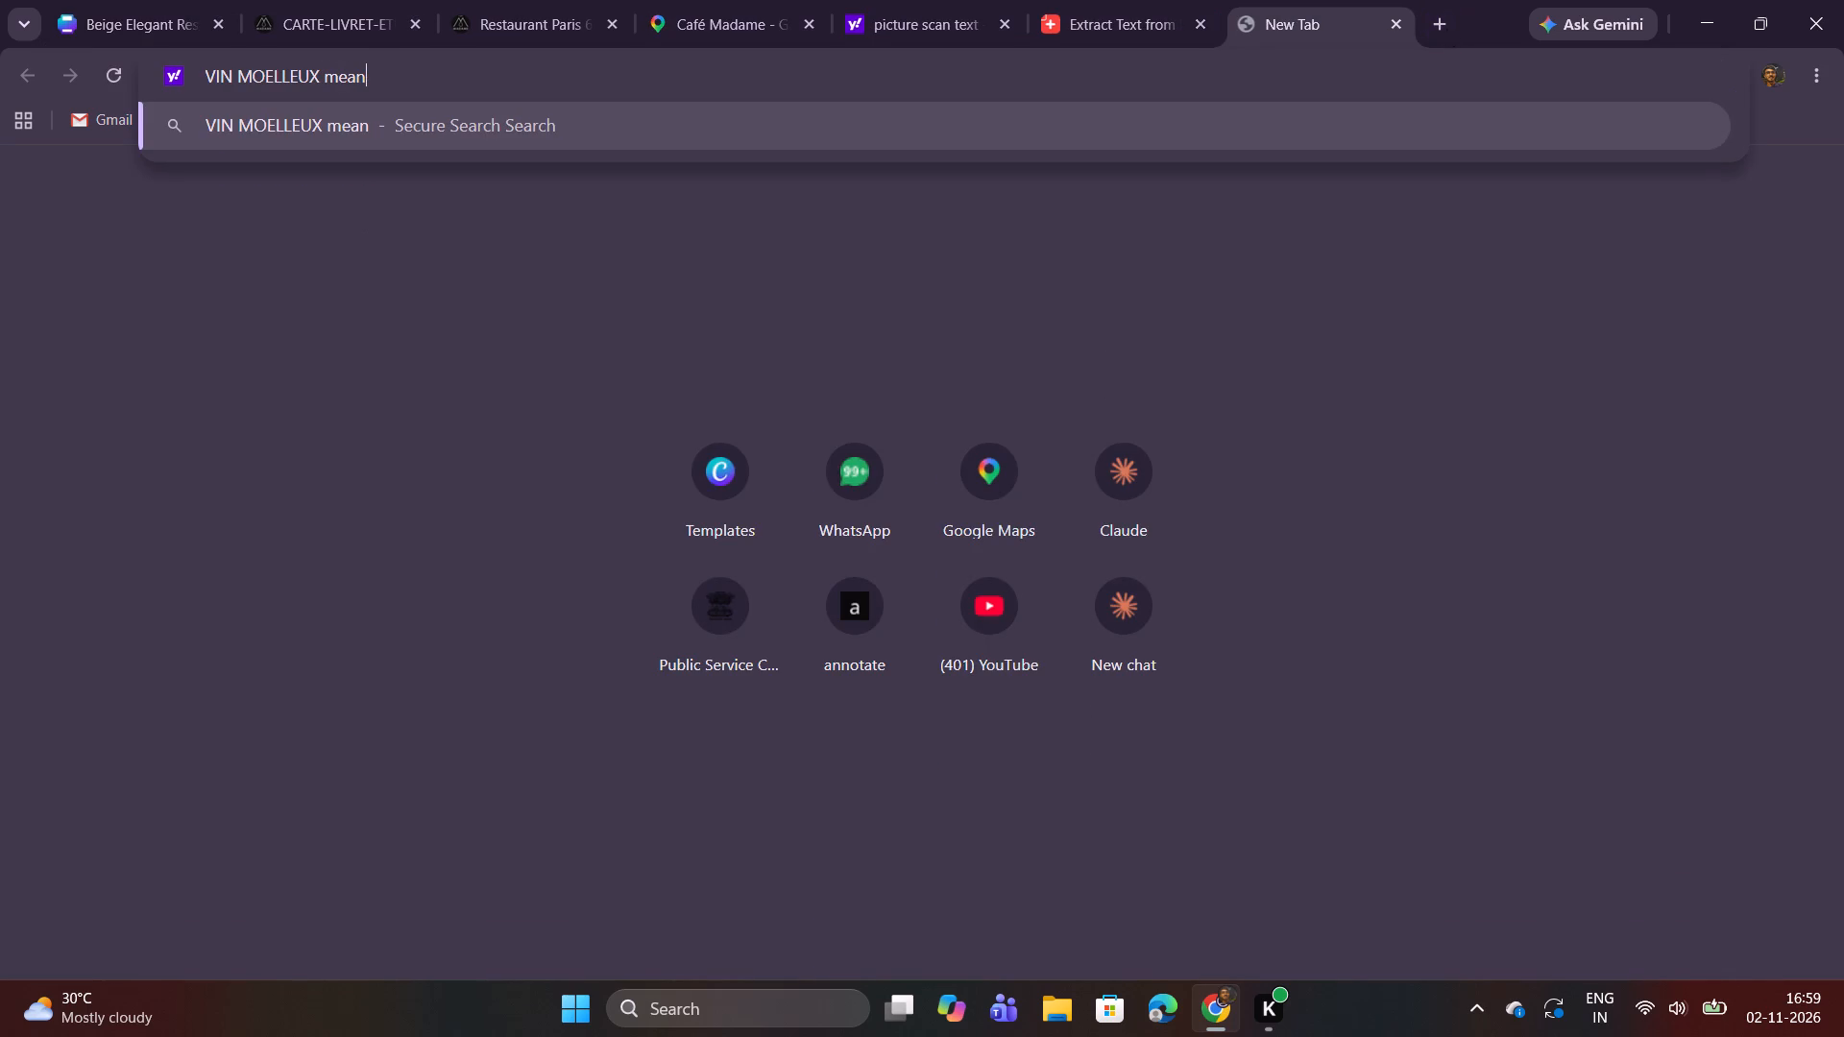
{"action": "key", "text": "Return"}
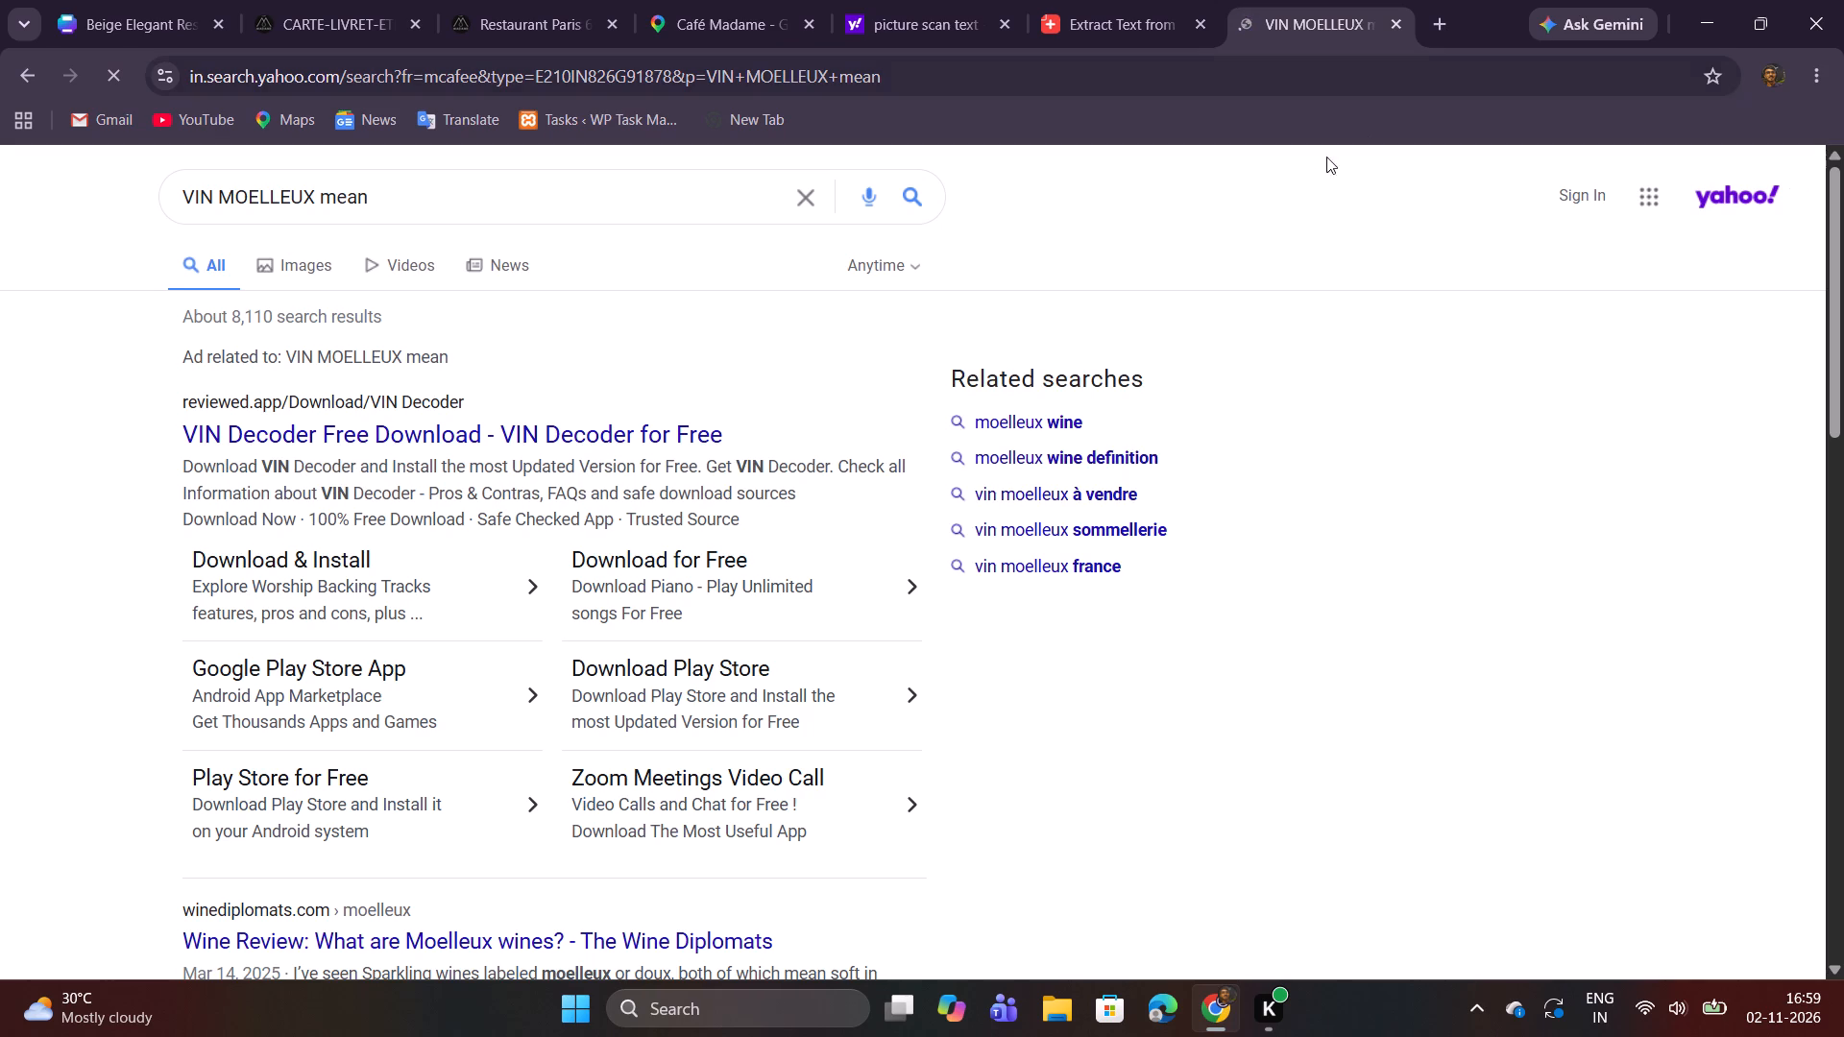
{"action": "scroll", "coordinate": [712, 398], "scroll_direction": "down", "scroll_amount": 3}
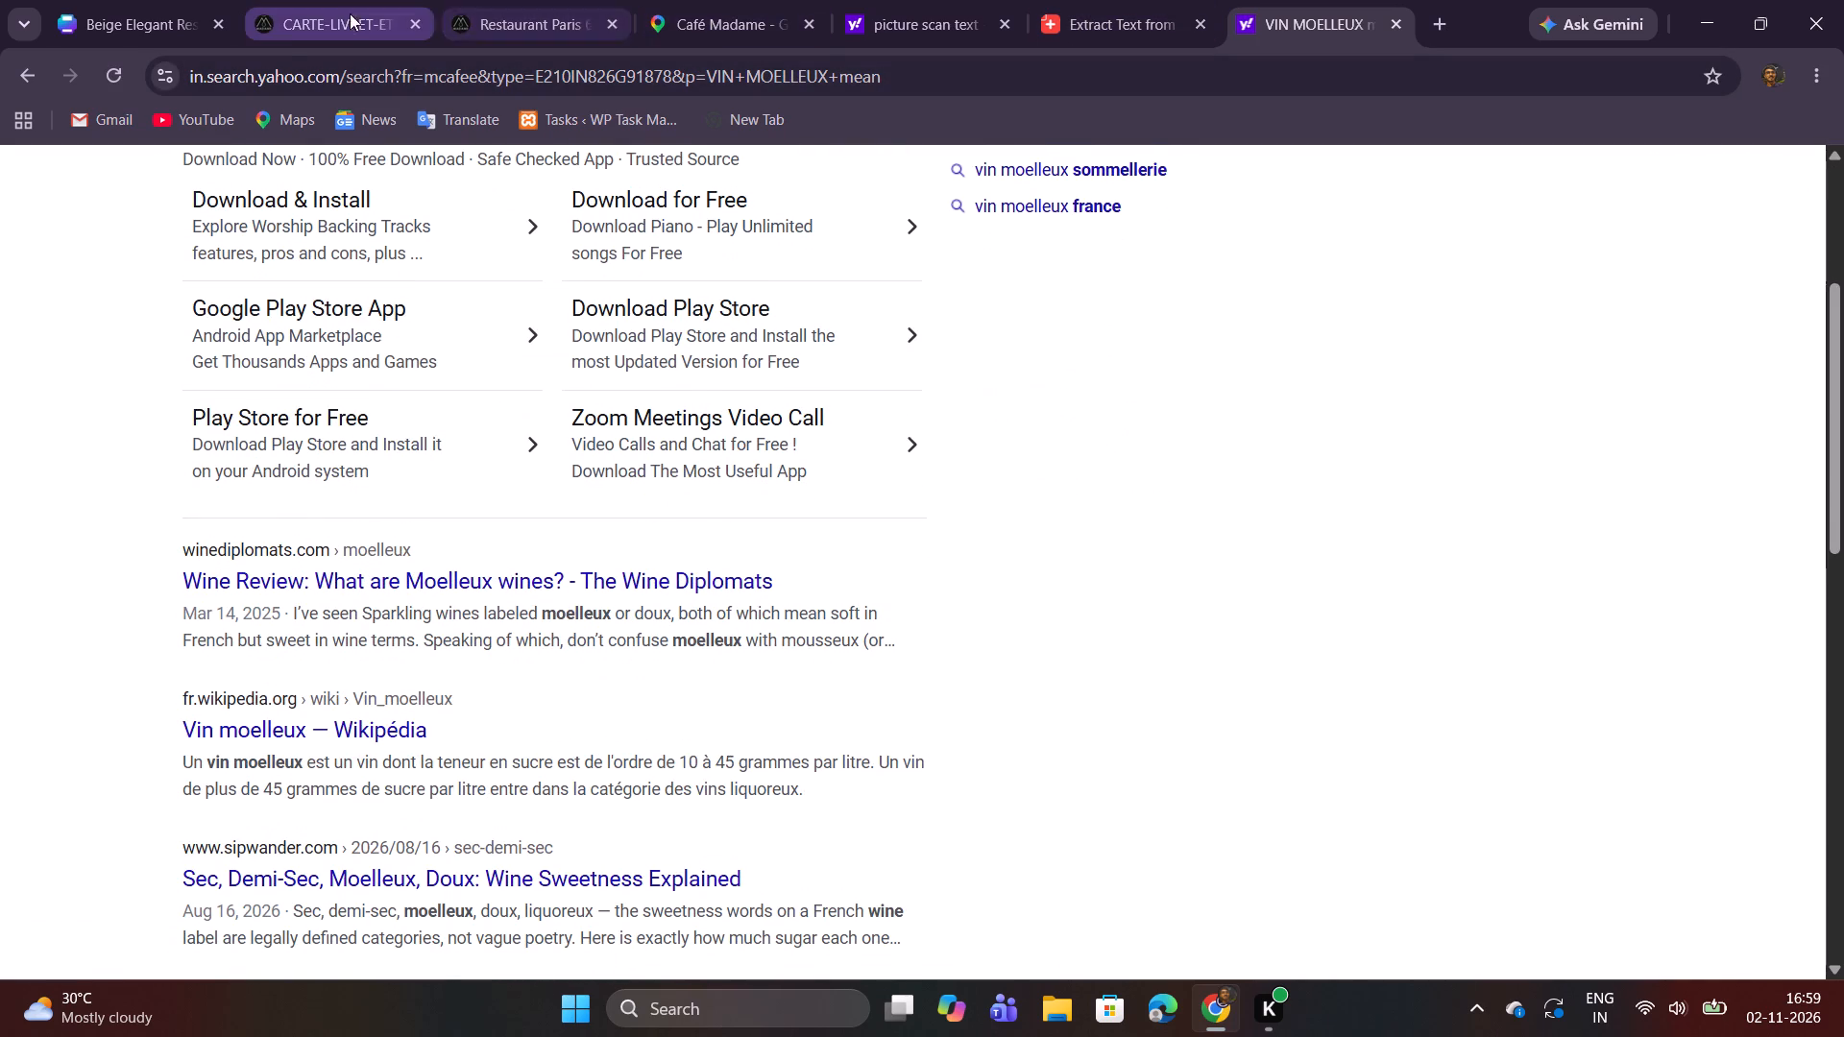
Back in the Canva menu, duplicate the bottle-and-glass icon into the 20cl, 50cl and 75cl cells of the VINS BLANCS row.
{"action": "left_click", "coordinate": [288, 17]}
{"action": "left_click", "coordinate": [108, 0]}
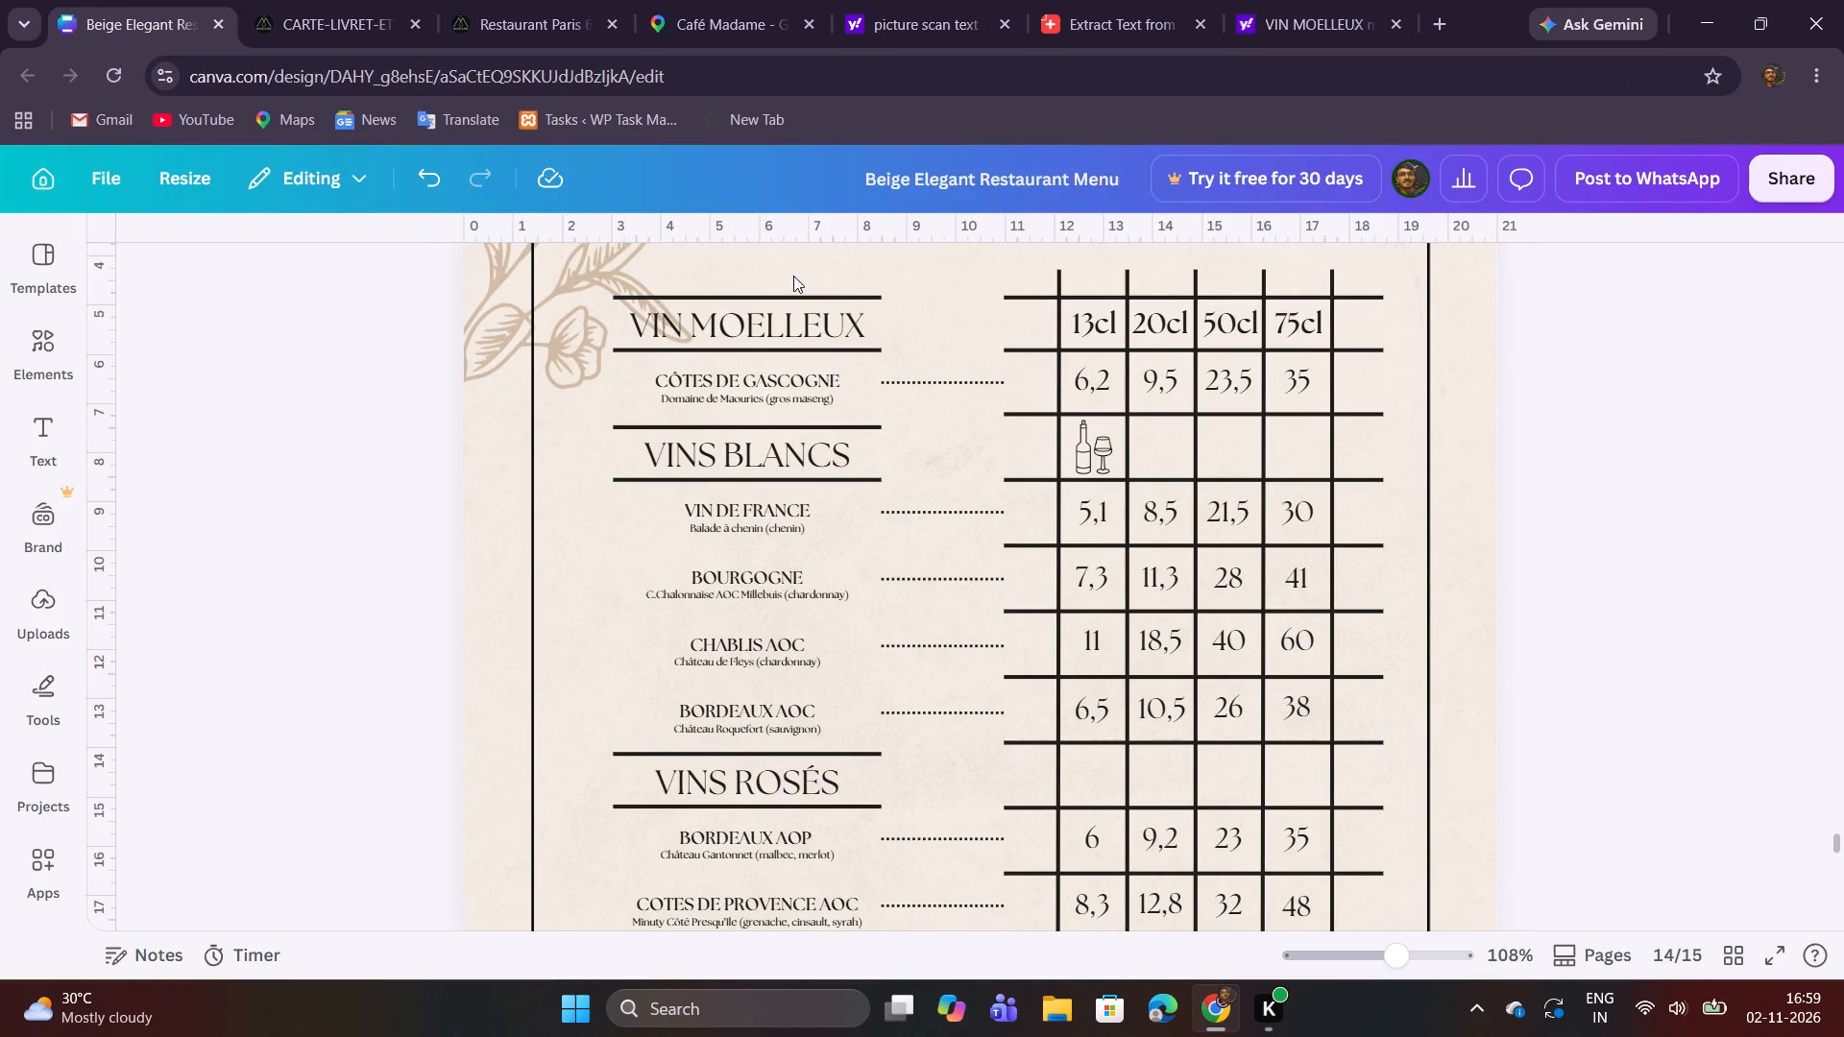
{"action": "left_click", "coordinate": [1097, 441]}
{"action": "left_click", "coordinate": [1103, 369]}
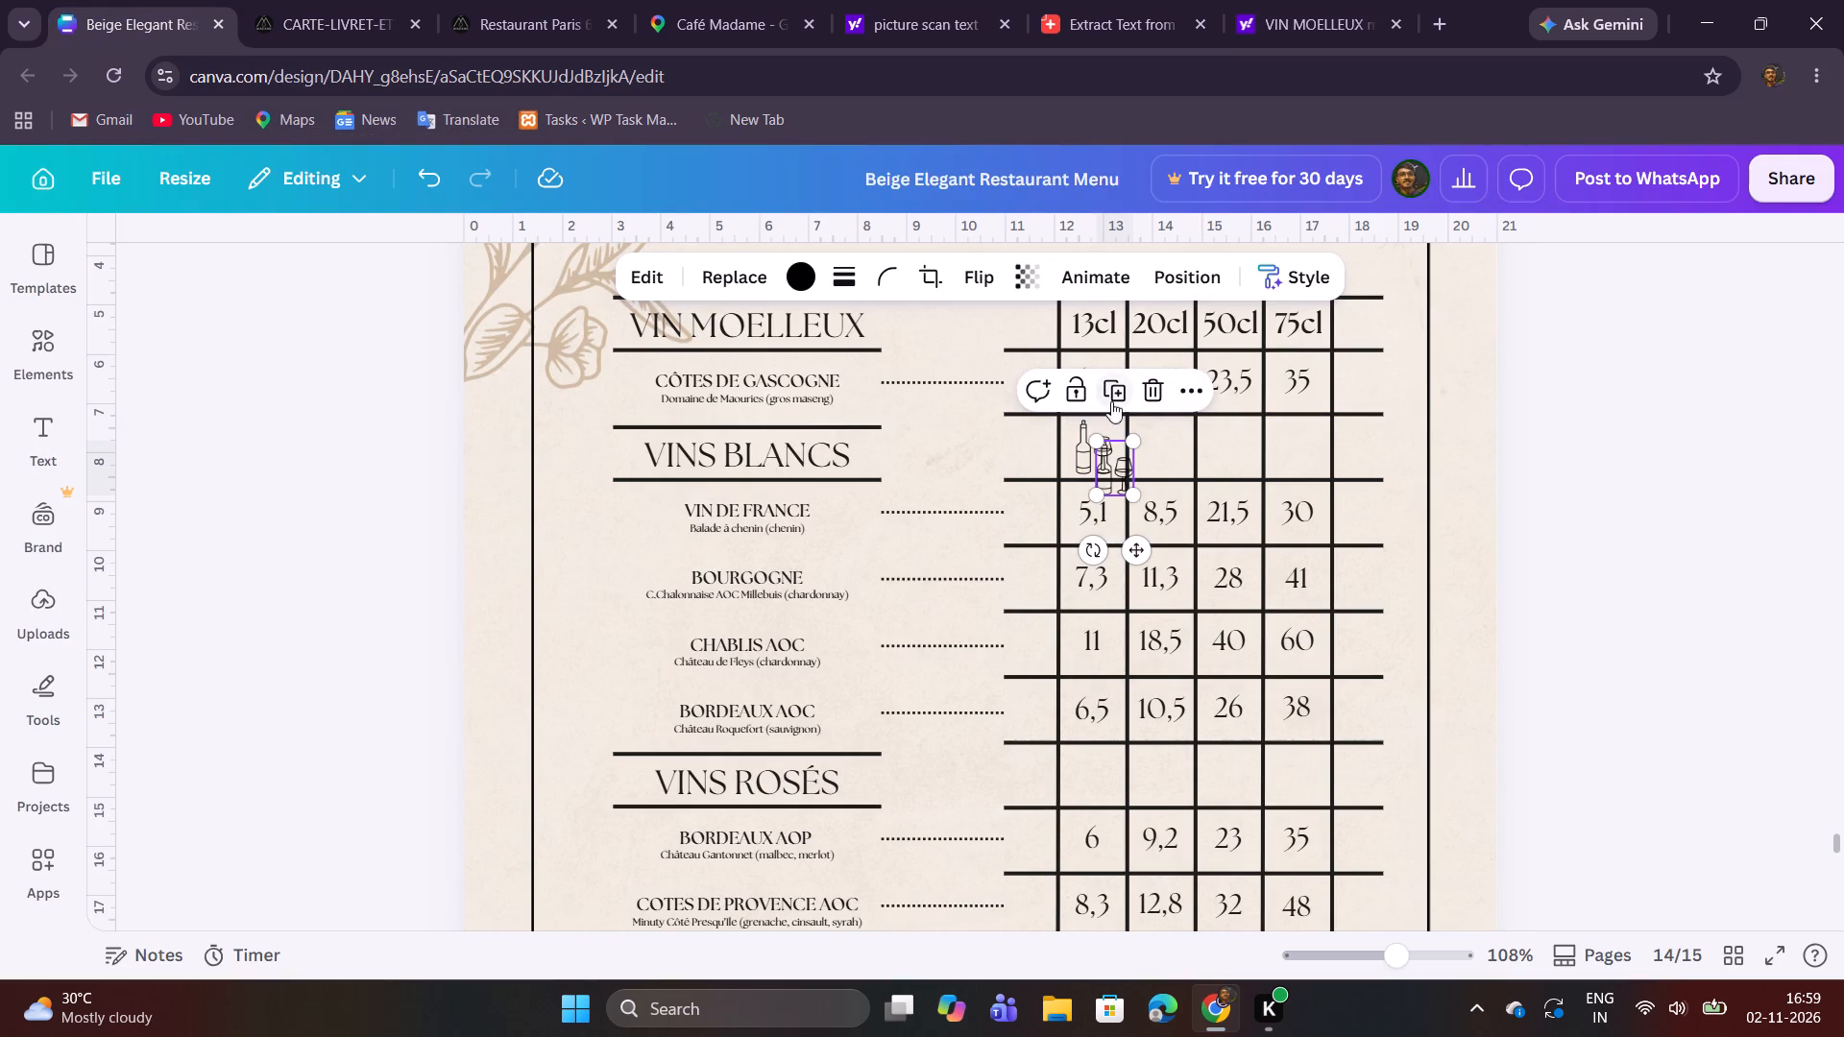
{"action": "left_click", "coordinate": [1113, 463]}
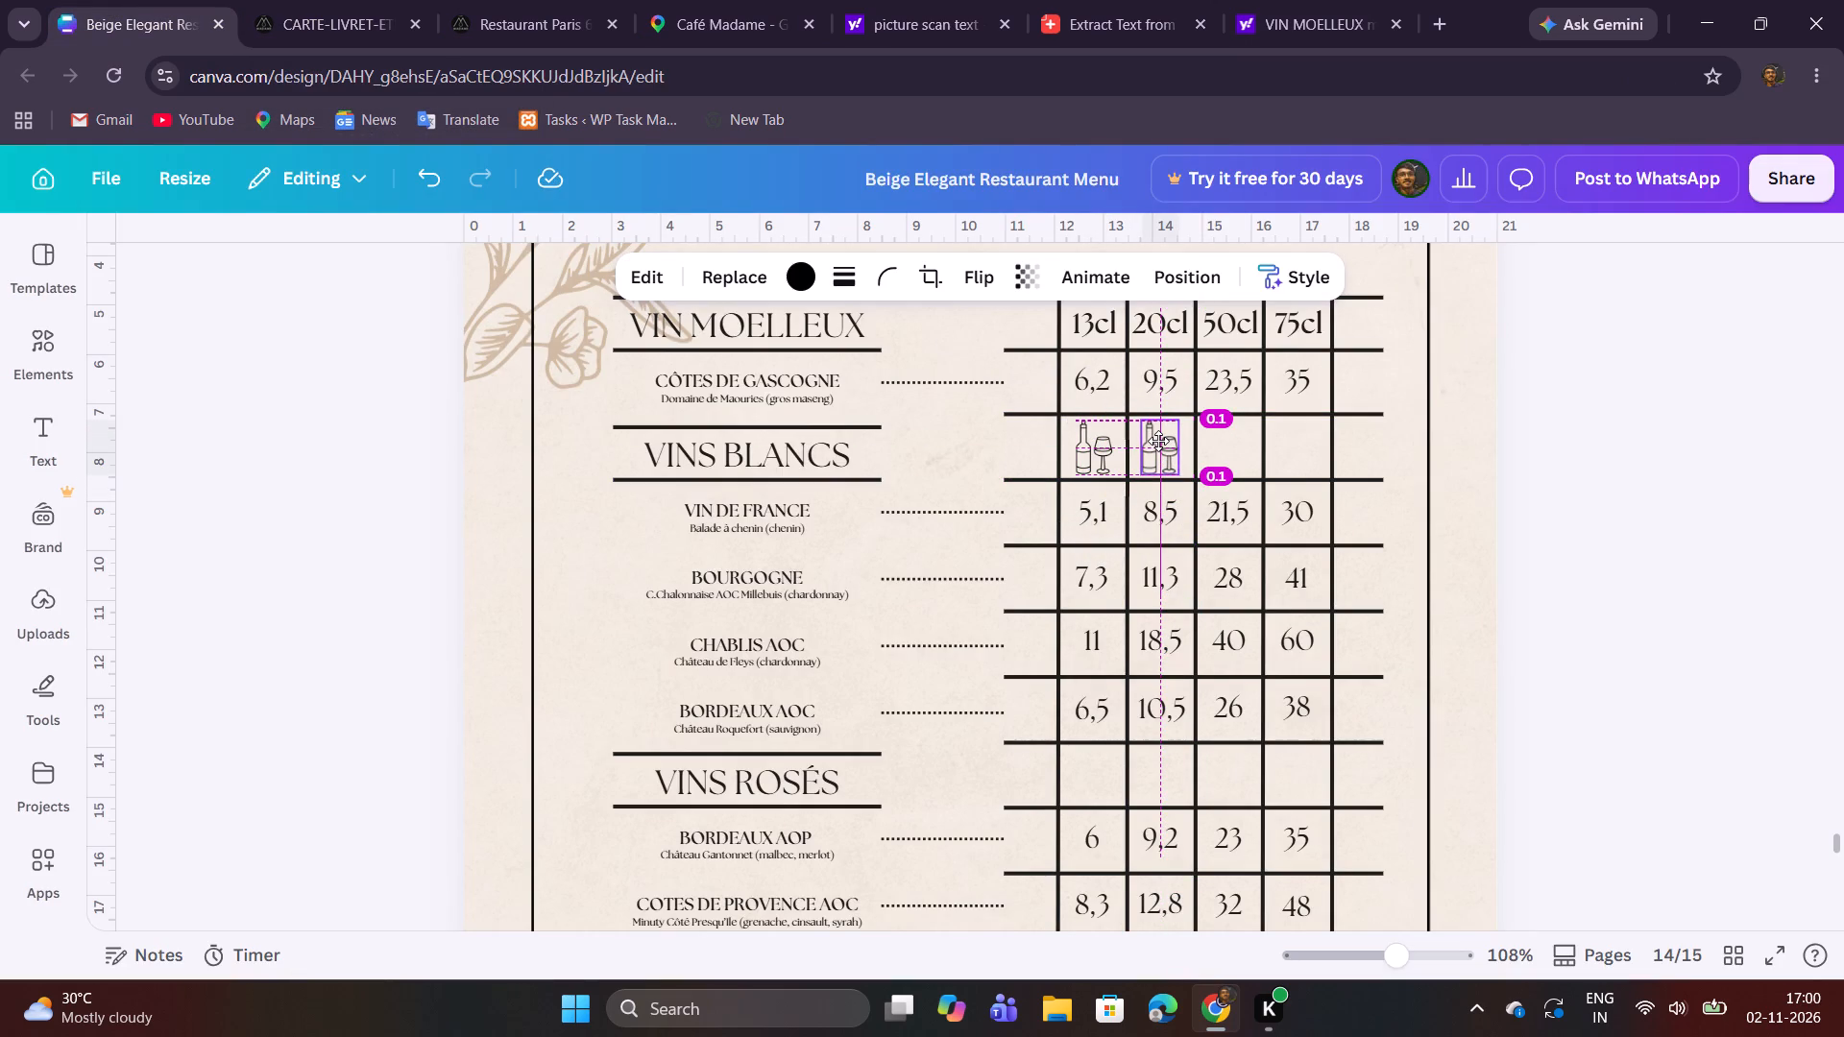
{"action": "left_click", "coordinate": [1166, 376]}
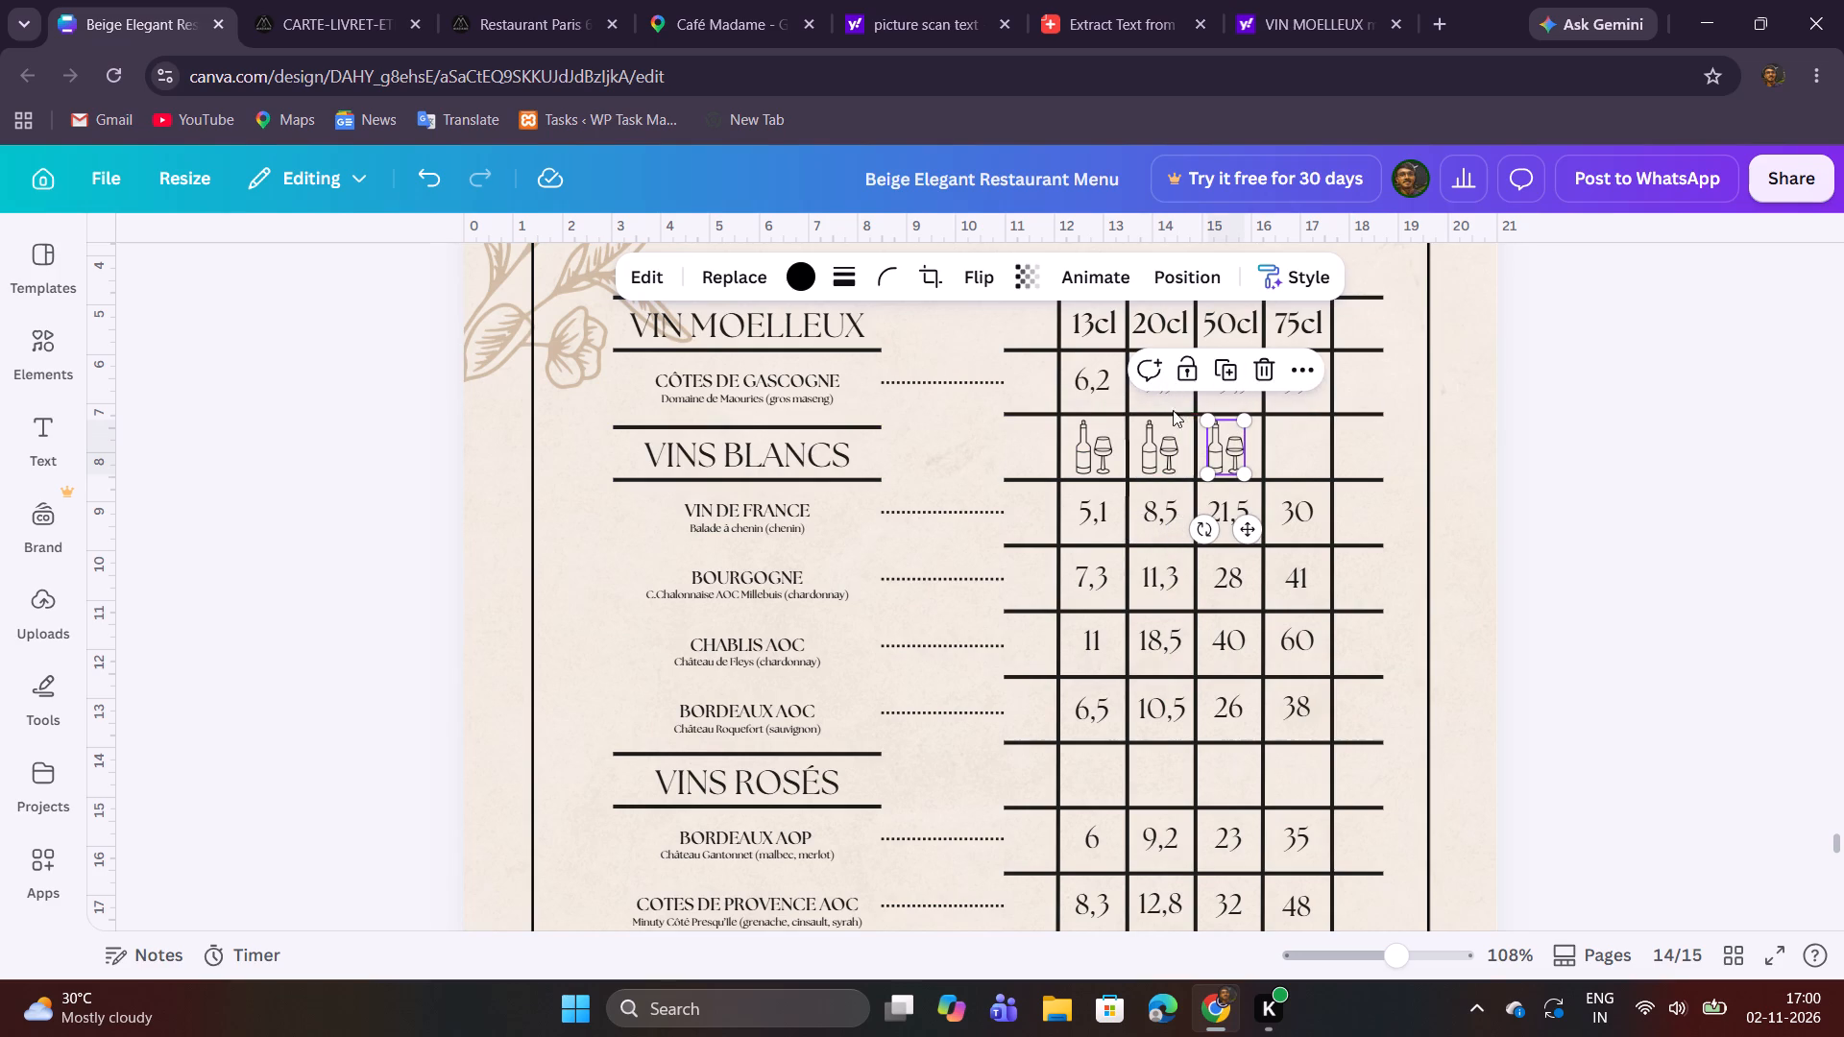
{"action": "left_click", "coordinate": [1220, 446]}
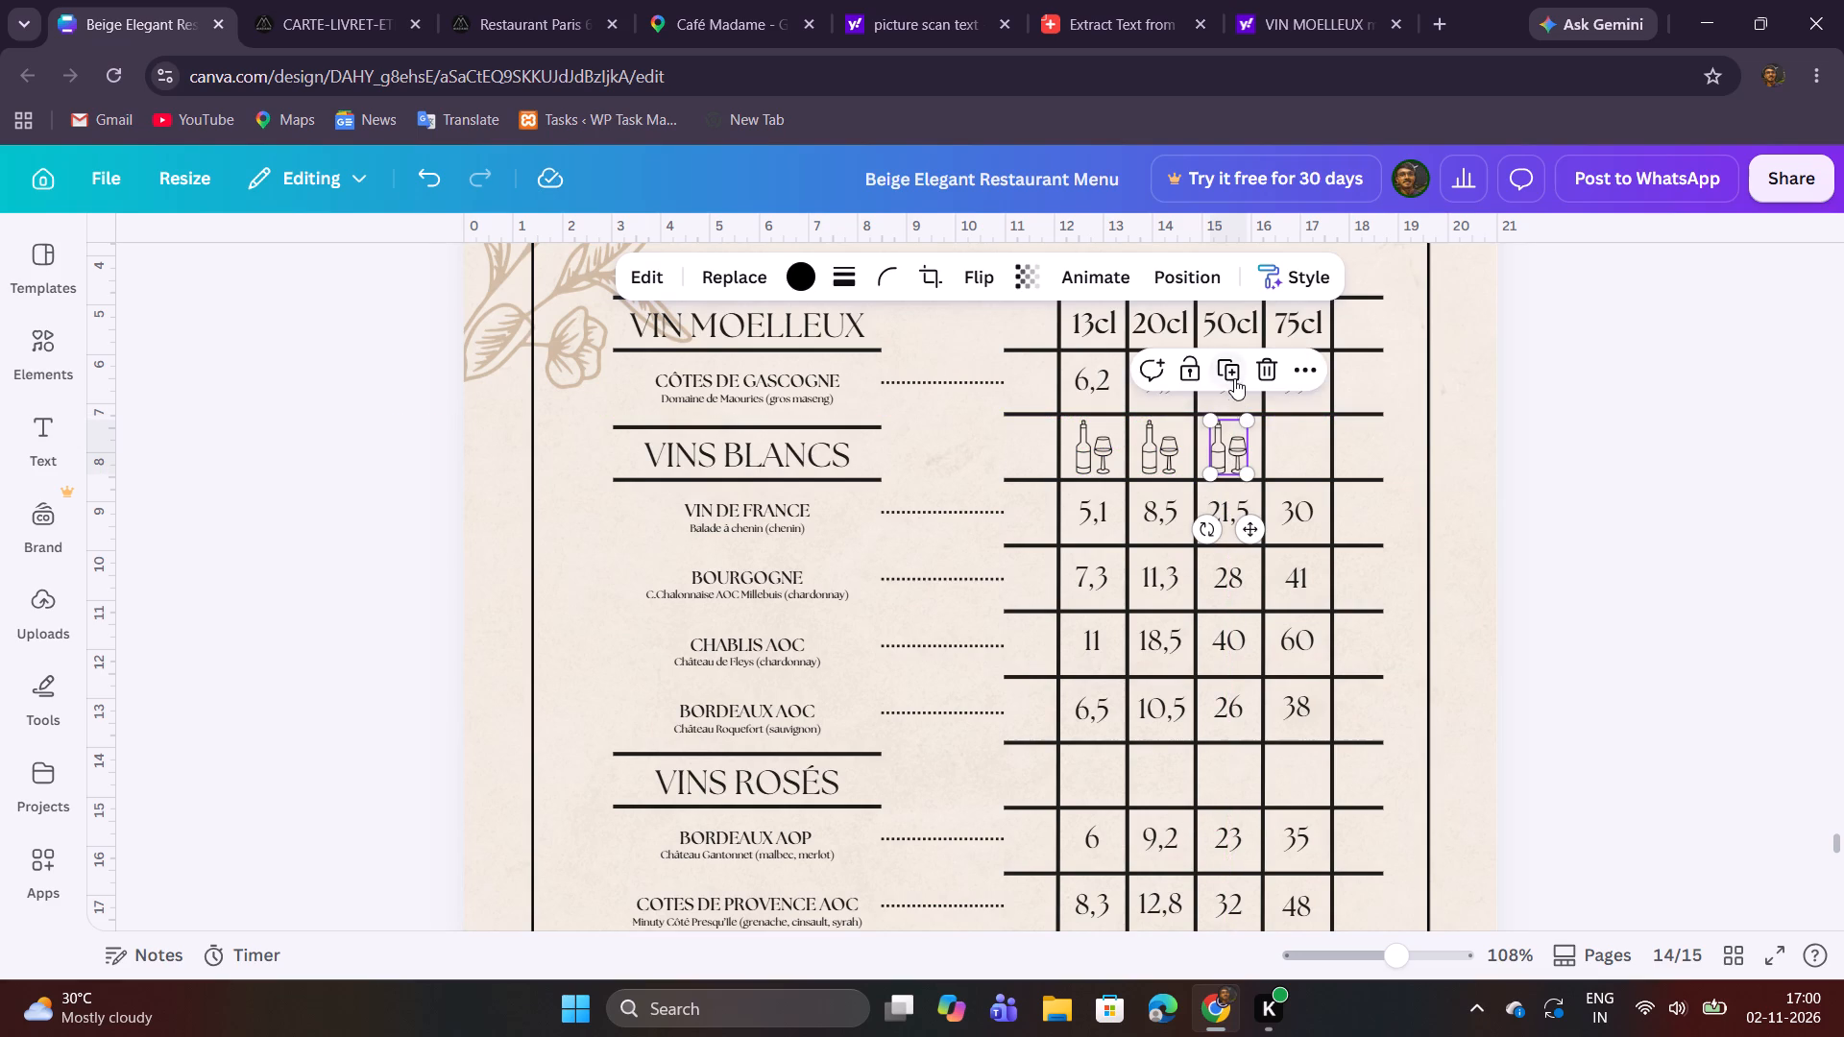
{"action": "left_click", "coordinate": [1234, 378]}
{"action": "left_click", "coordinate": [1300, 450]}
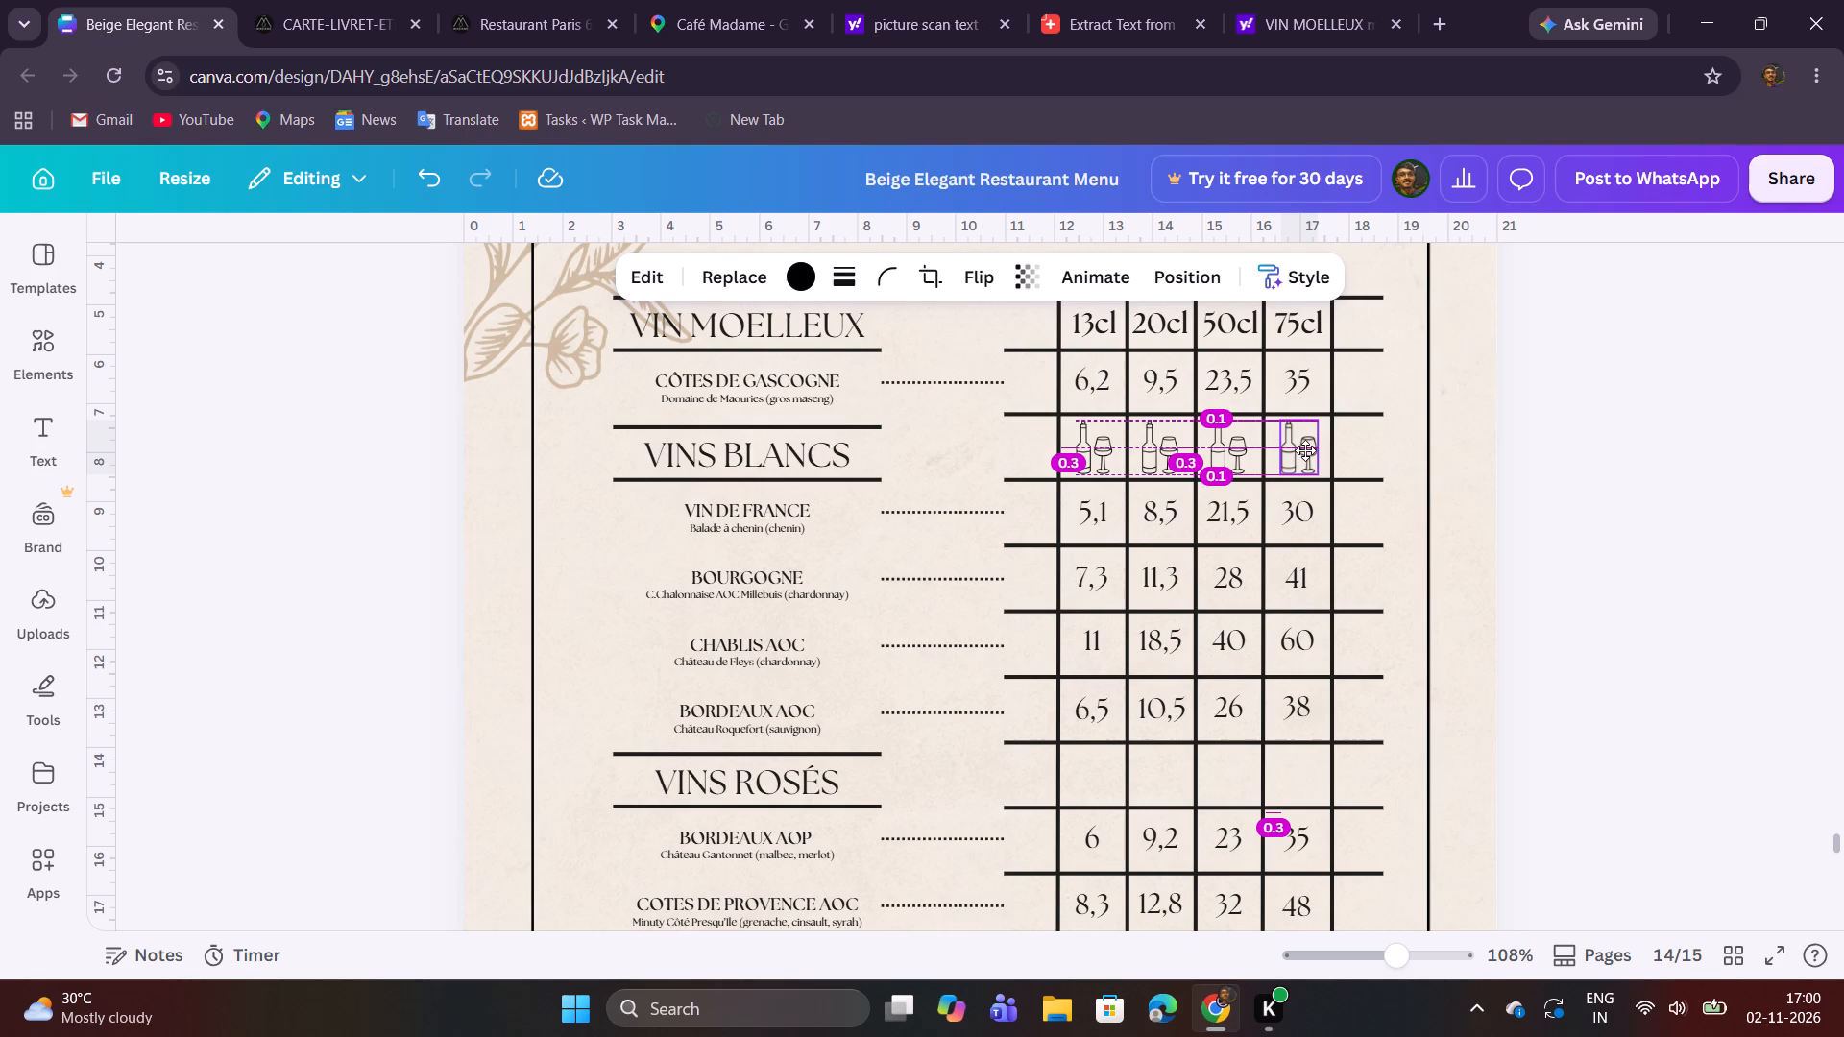
{"action": "left_click", "coordinate": [1631, 414]}
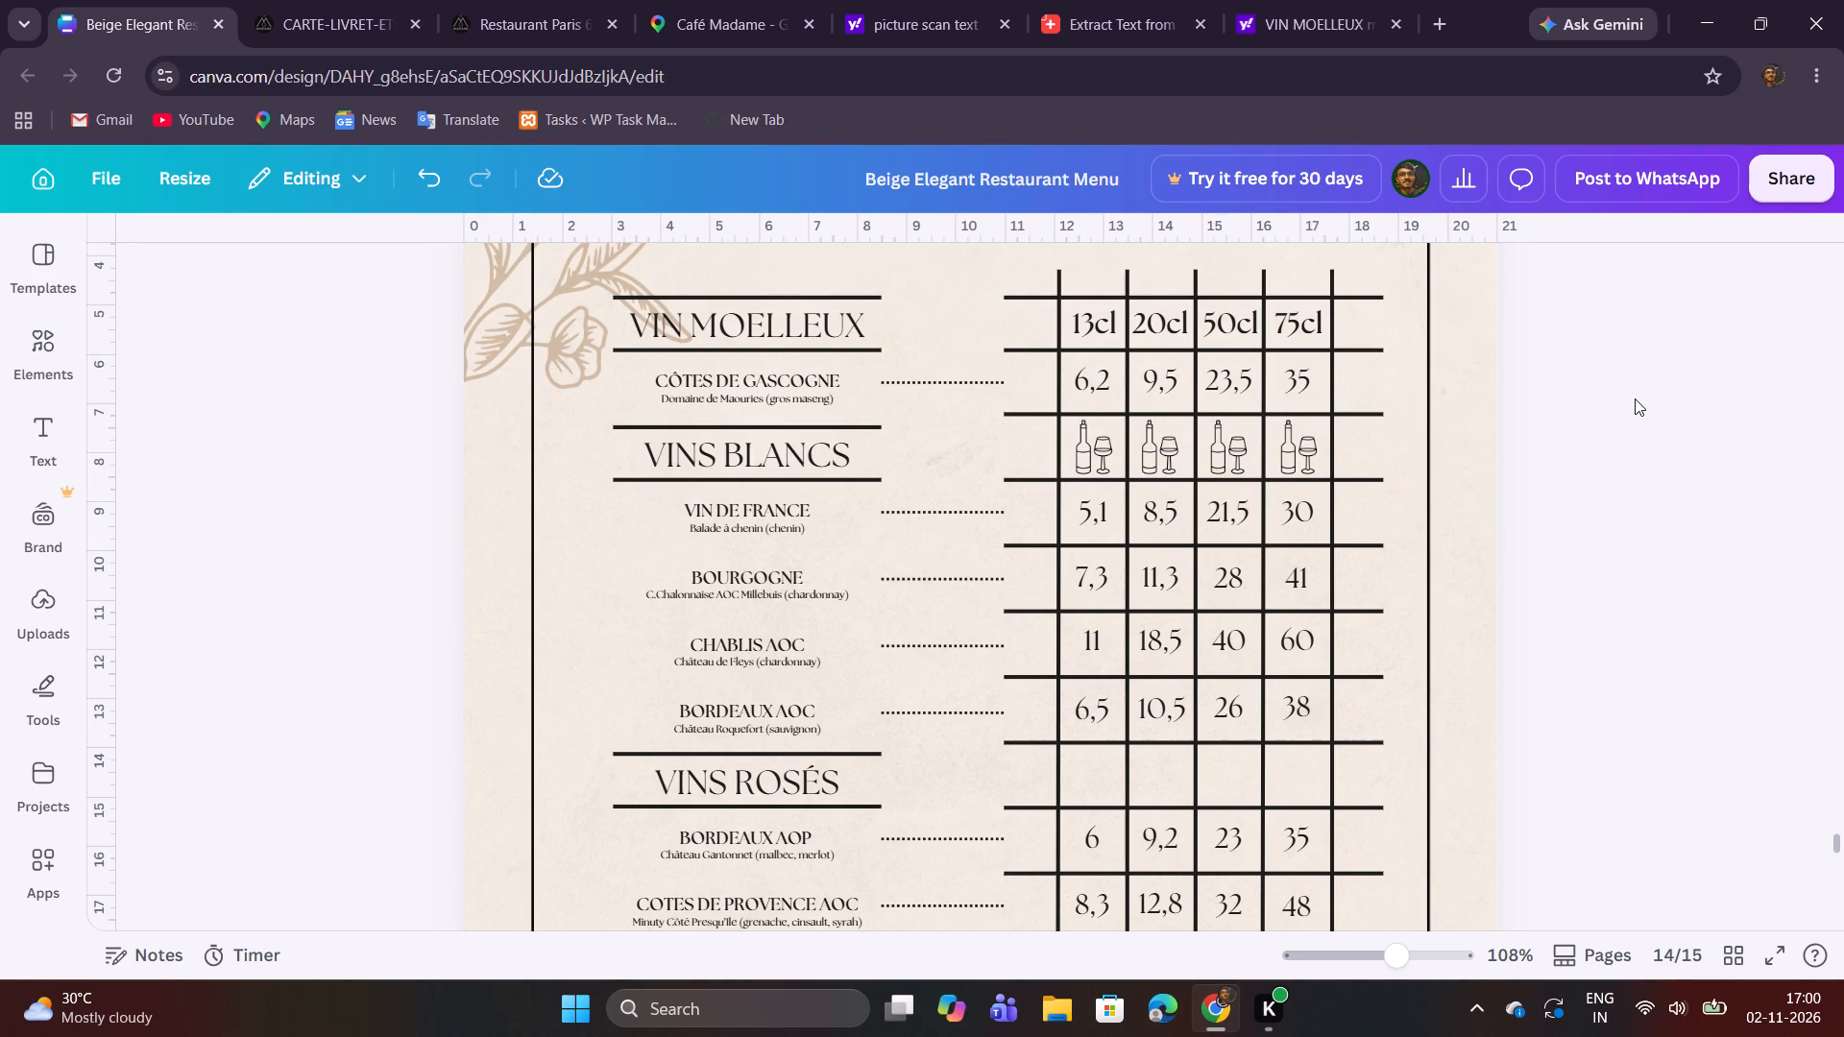
Duplicate the VINS BLANCS 13cl bottle-and-glass icon and centre the copy in the 13cl cell of the VINS ROSÉS row.
{"action": "scroll", "coordinate": [1832, 255], "scroll_direction": "down", "scroll_amount": 3}
{"action": "scroll", "coordinate": [1832, 262], "scroll_direction": "up", "scroll_amount": 3}
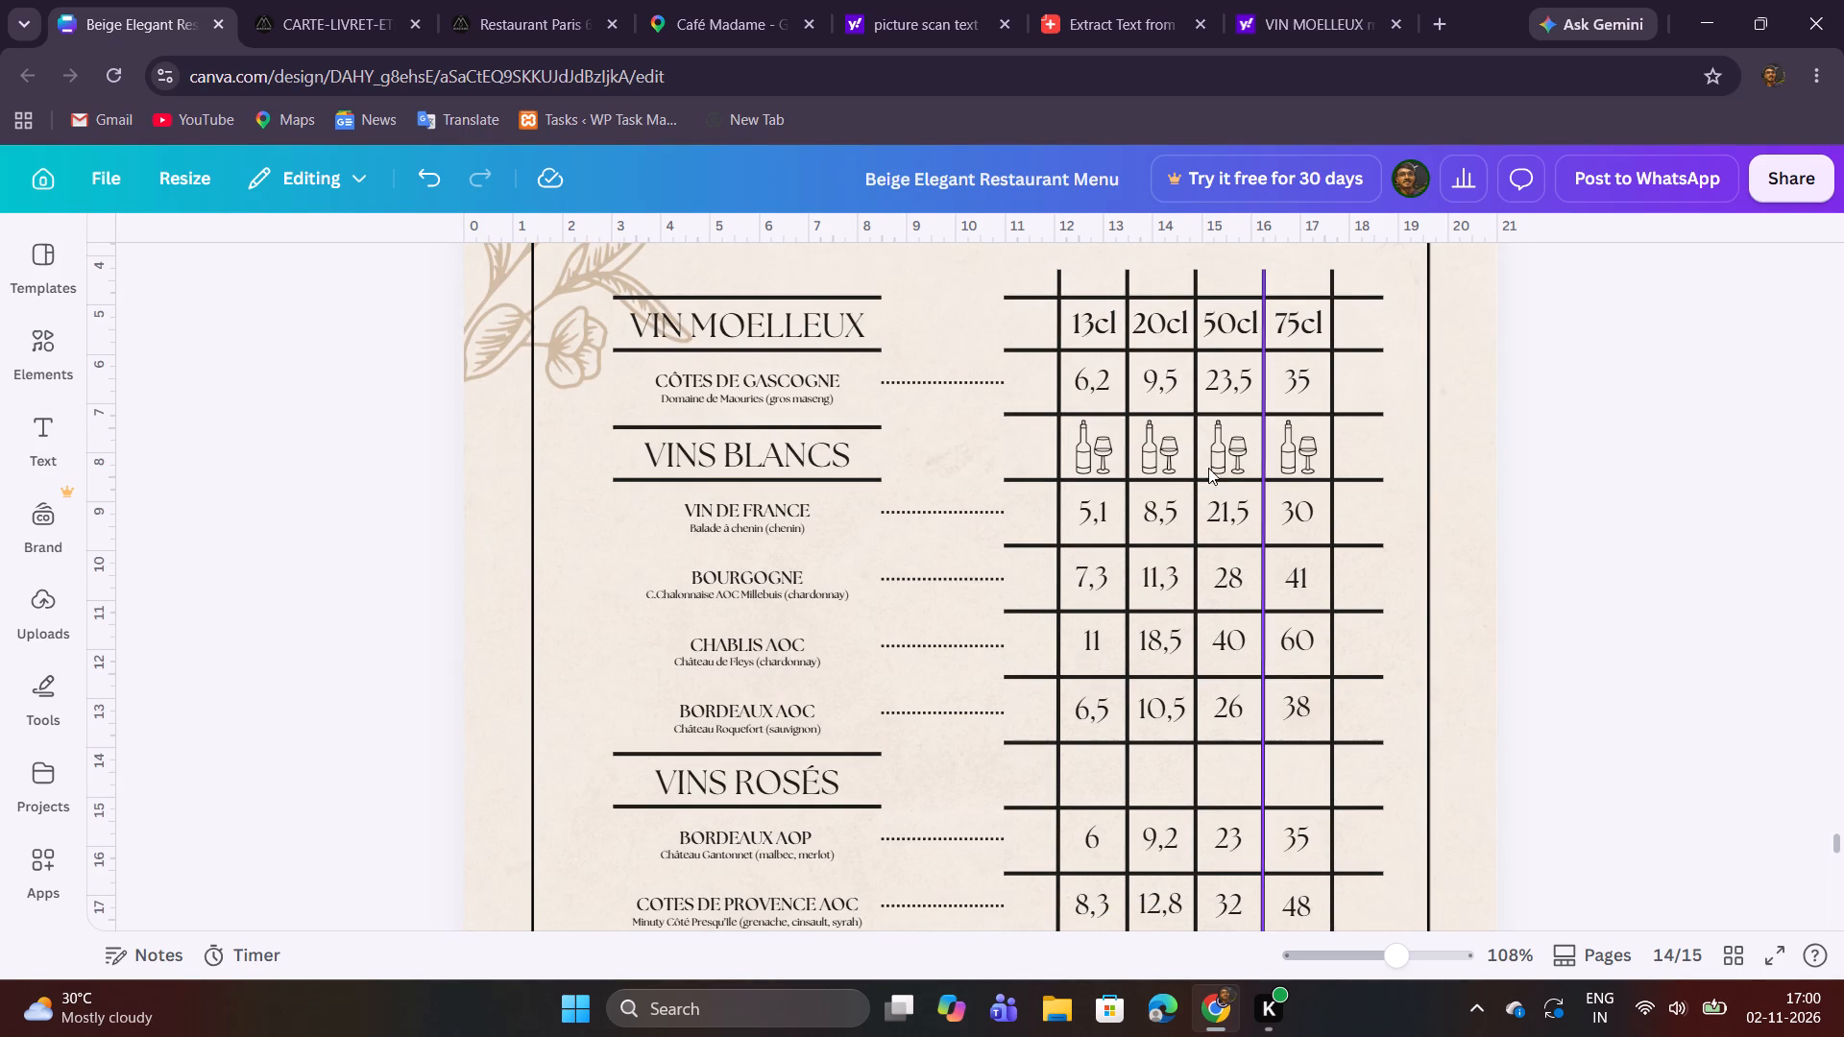
{"action": "left_click", "coordinate": [1099, 458]}
{"action": "left_click", "coordinate": [1088, 380]}
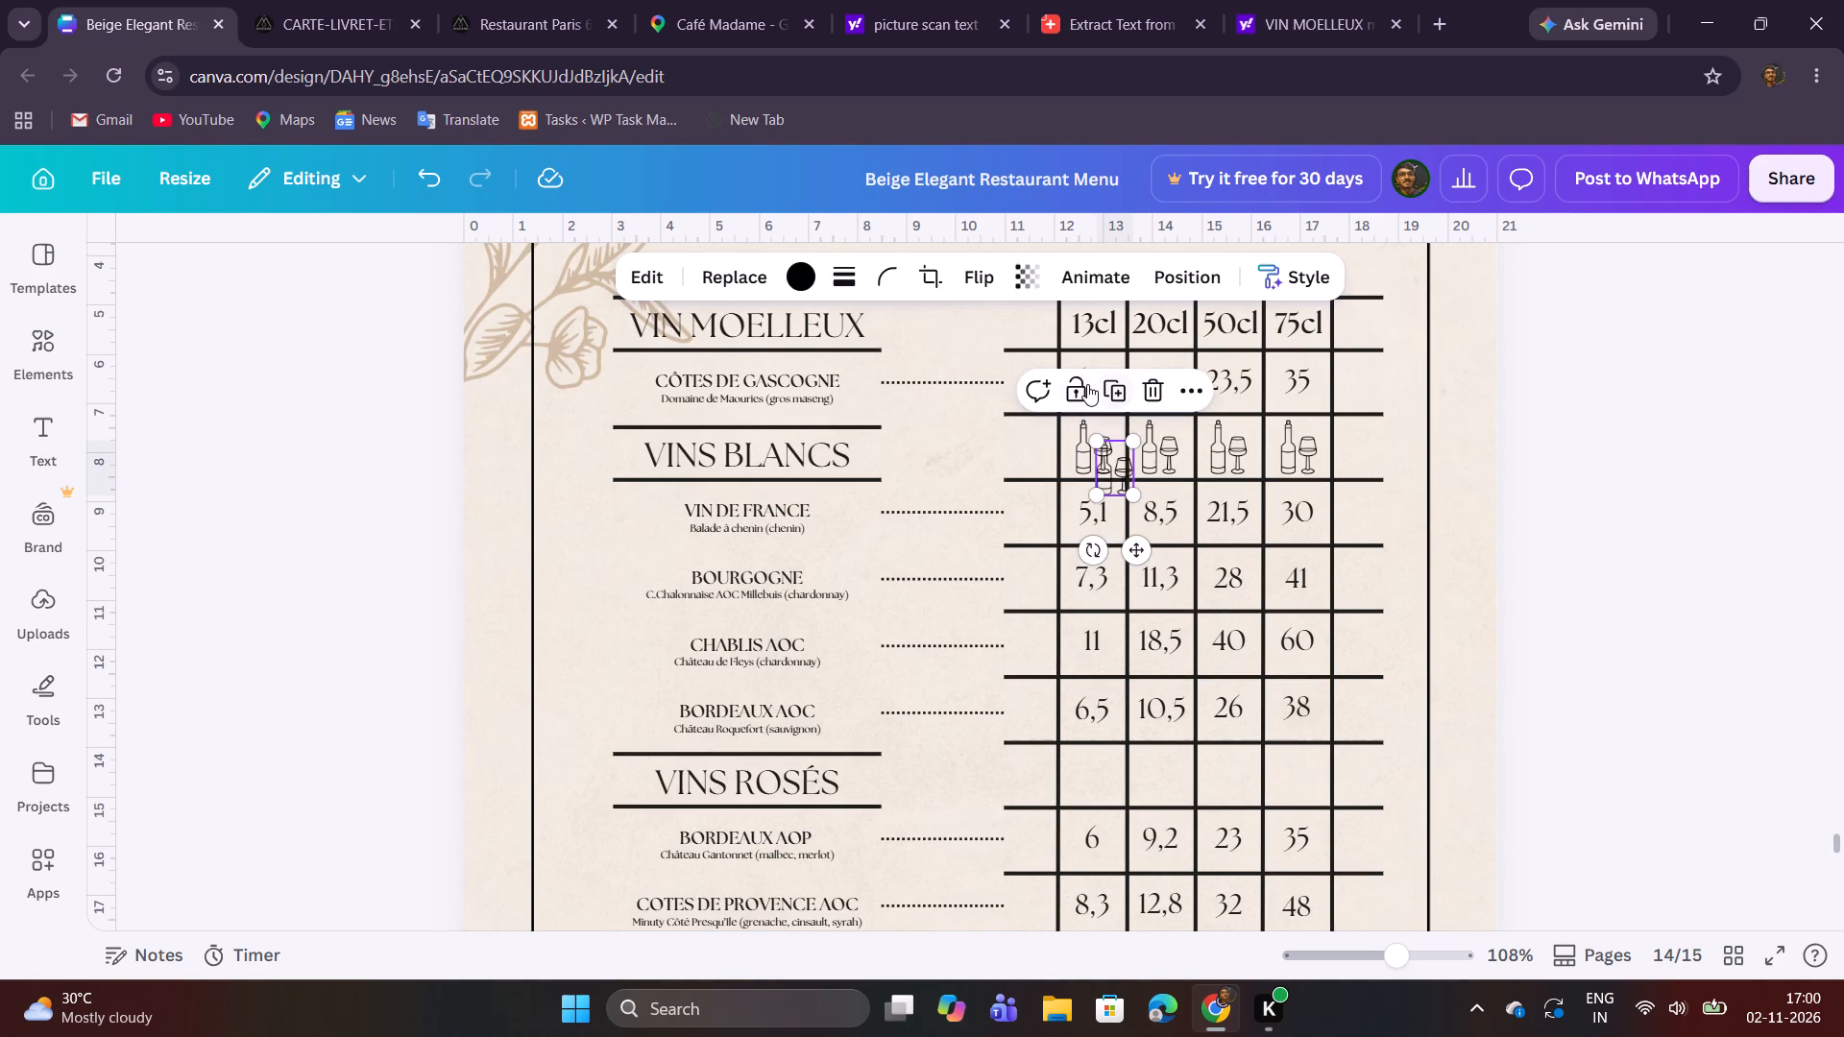
{"action": "left_click_drag", "start_coordinate": [1116, 455], "coordinate": [1105, 762]}
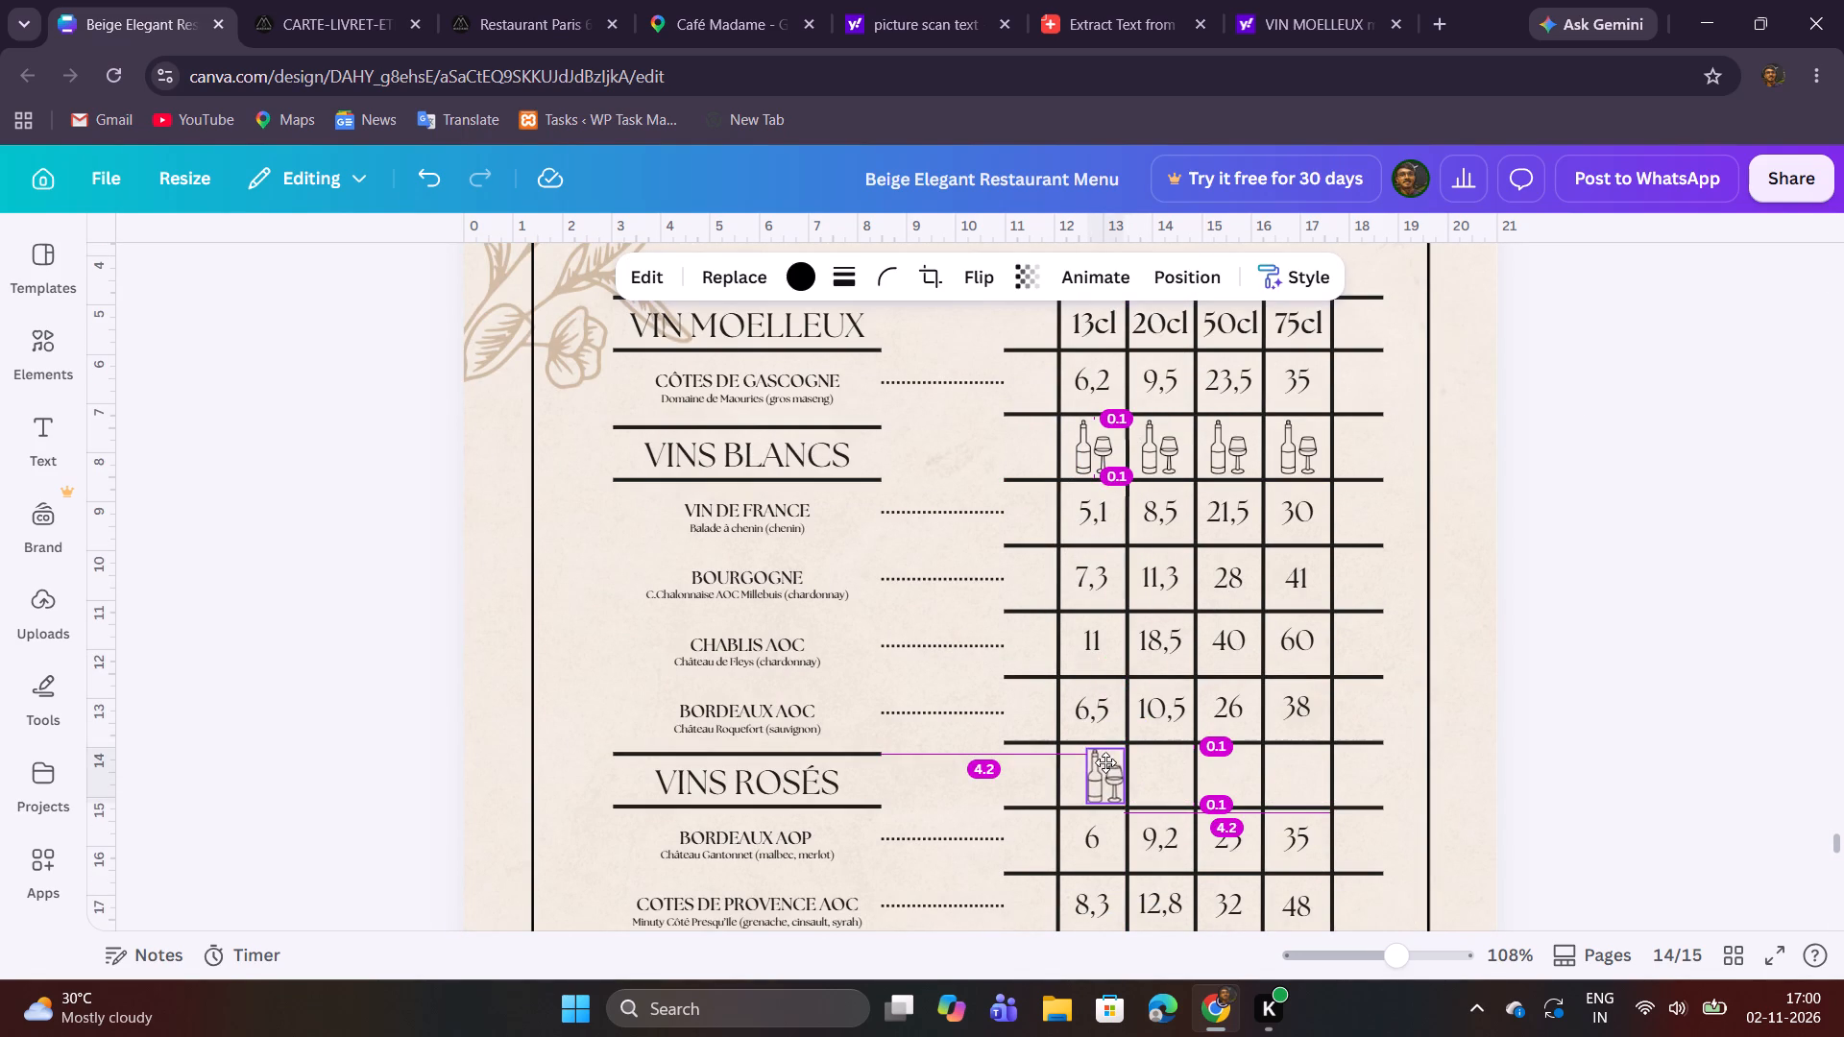
{"action": "left_click_drag", "start_coordinate": [1105, 762], "coordinate": [1098, 762]}
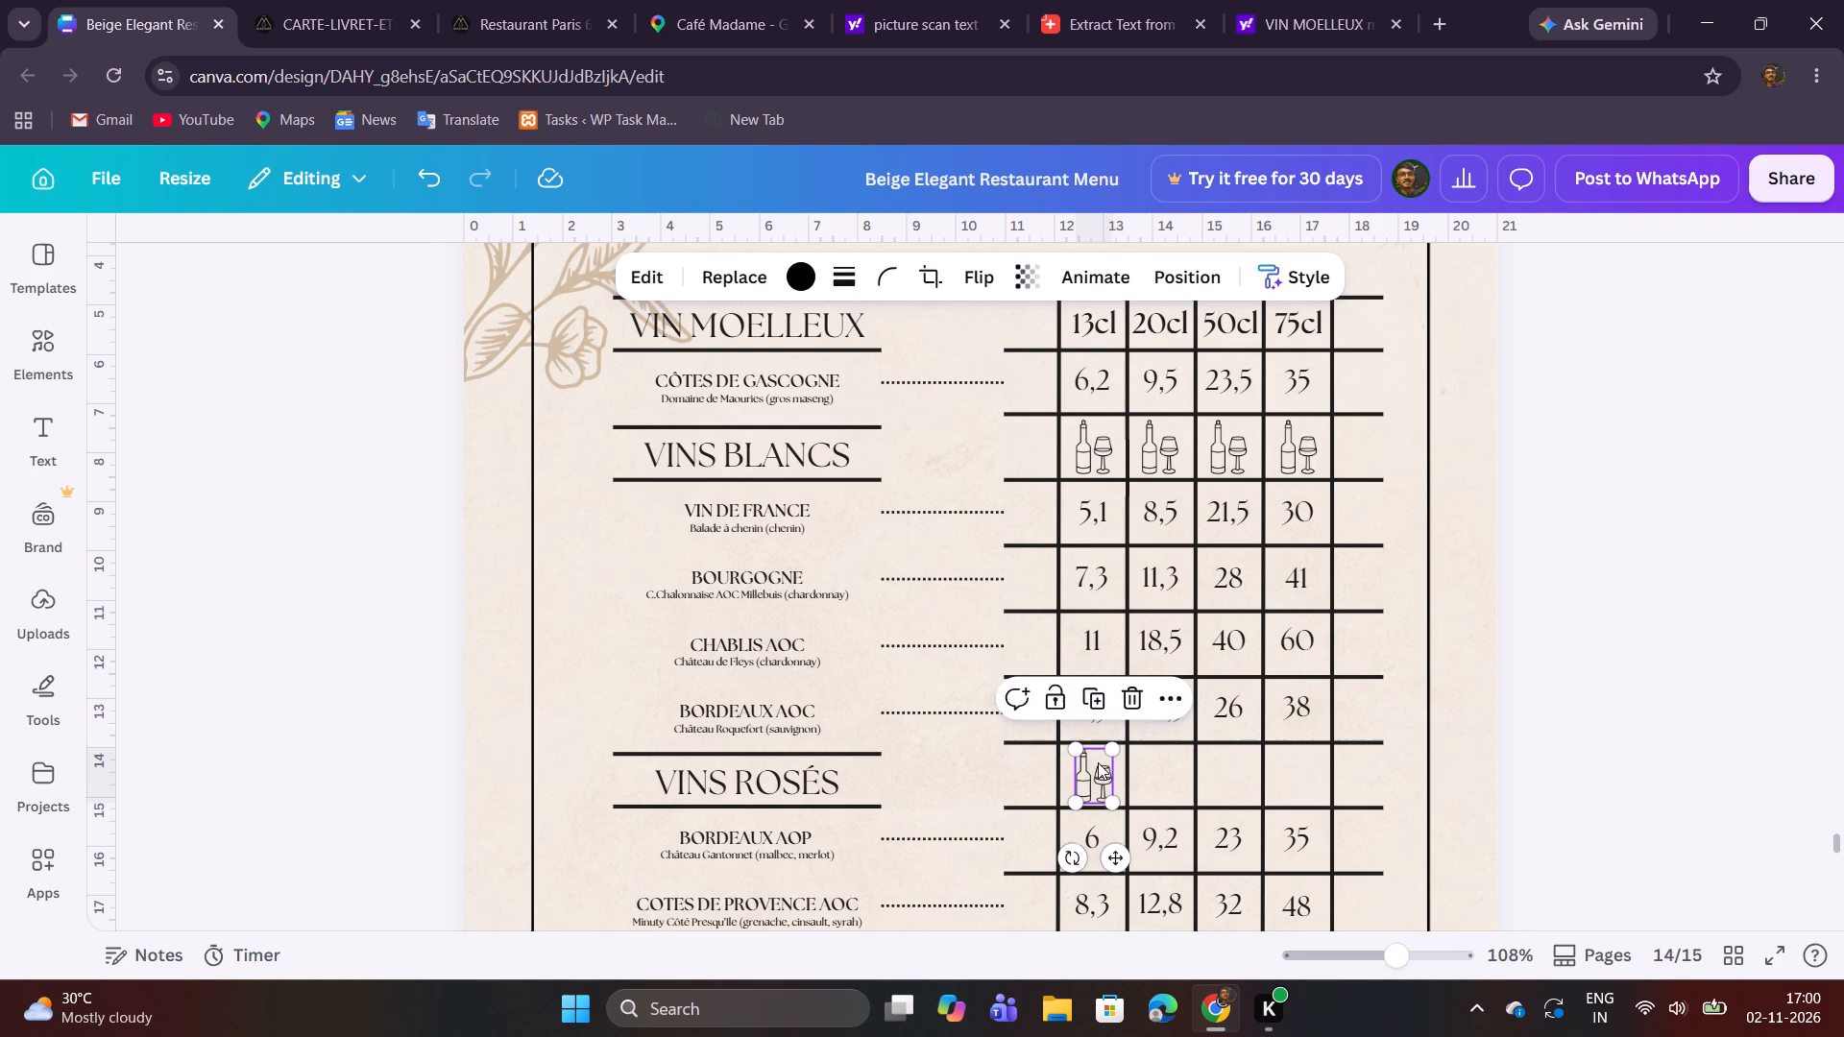
Duplicate the VINS ROSÉS icon into that row's 20cl cell, aligned with the 13cl icon and centred over the prices.
{"action": "left_click", "coordinate": [1091, 711]}
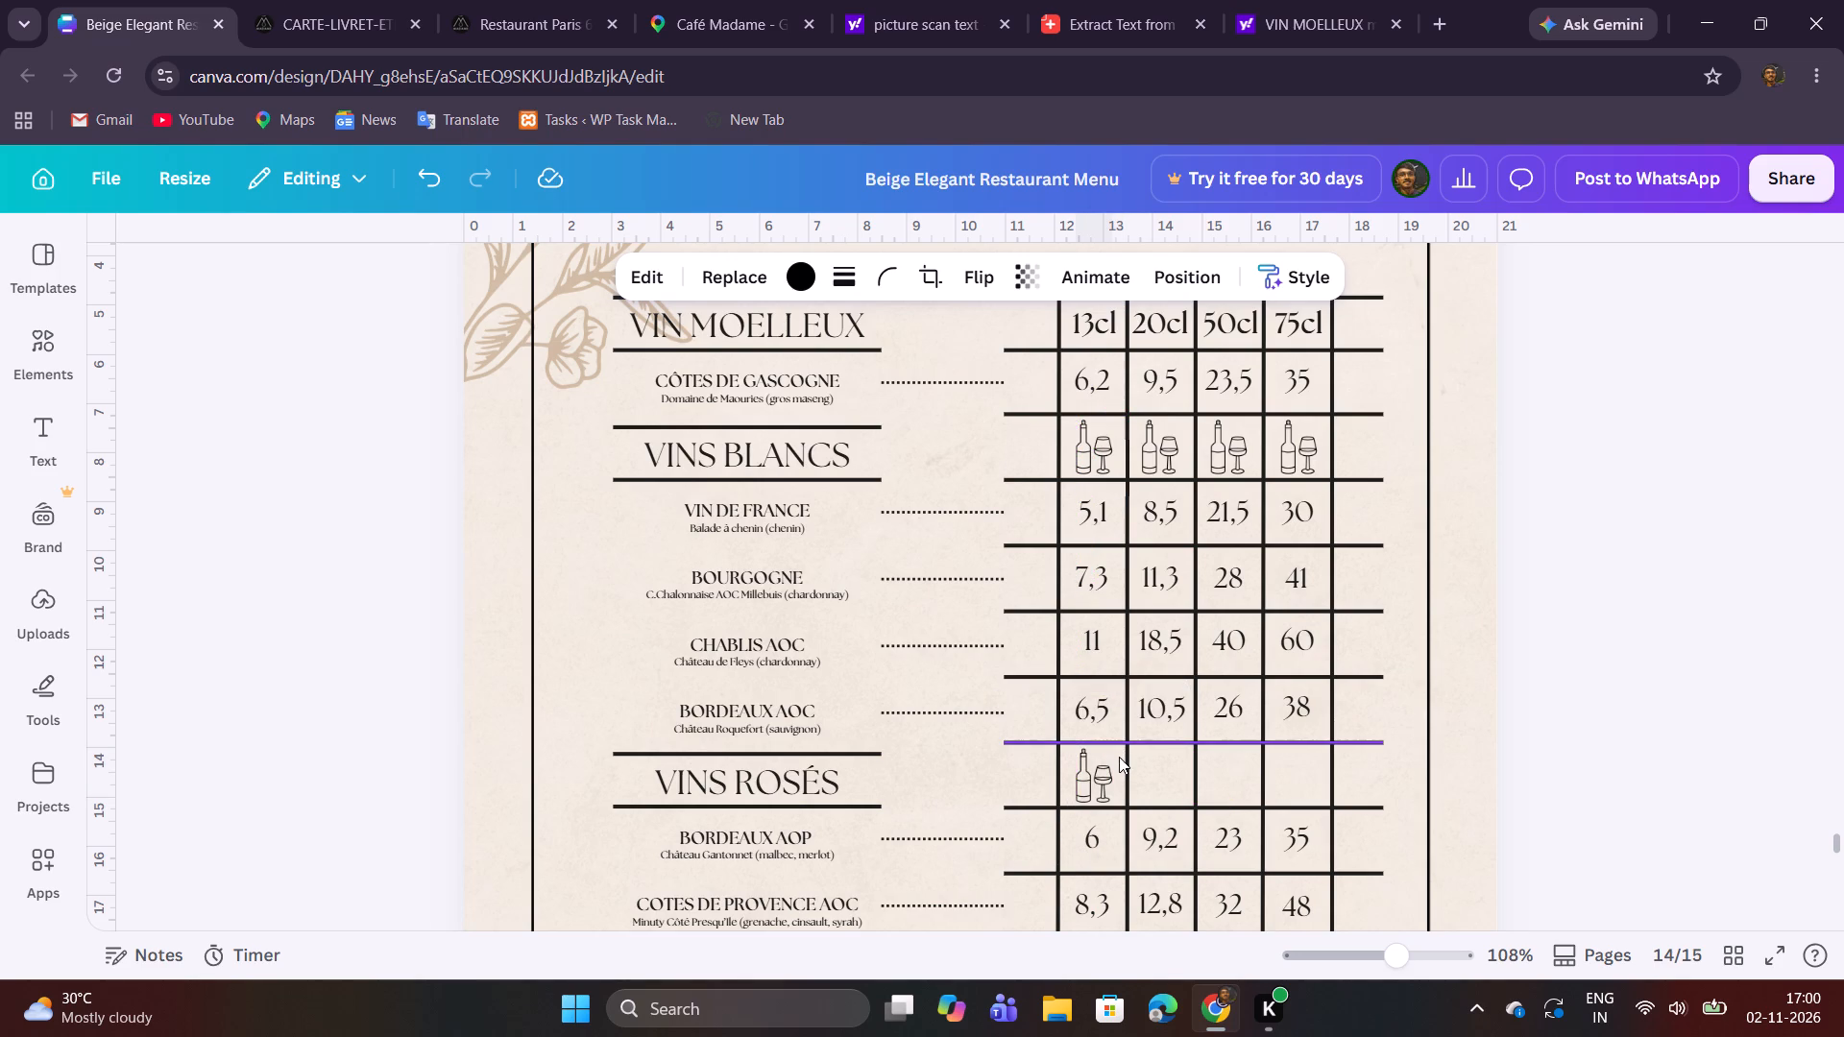
{"action": "scroll", "coordinate": [1128, 744], "scroll_direction": "down", "scroll_amount": 3}
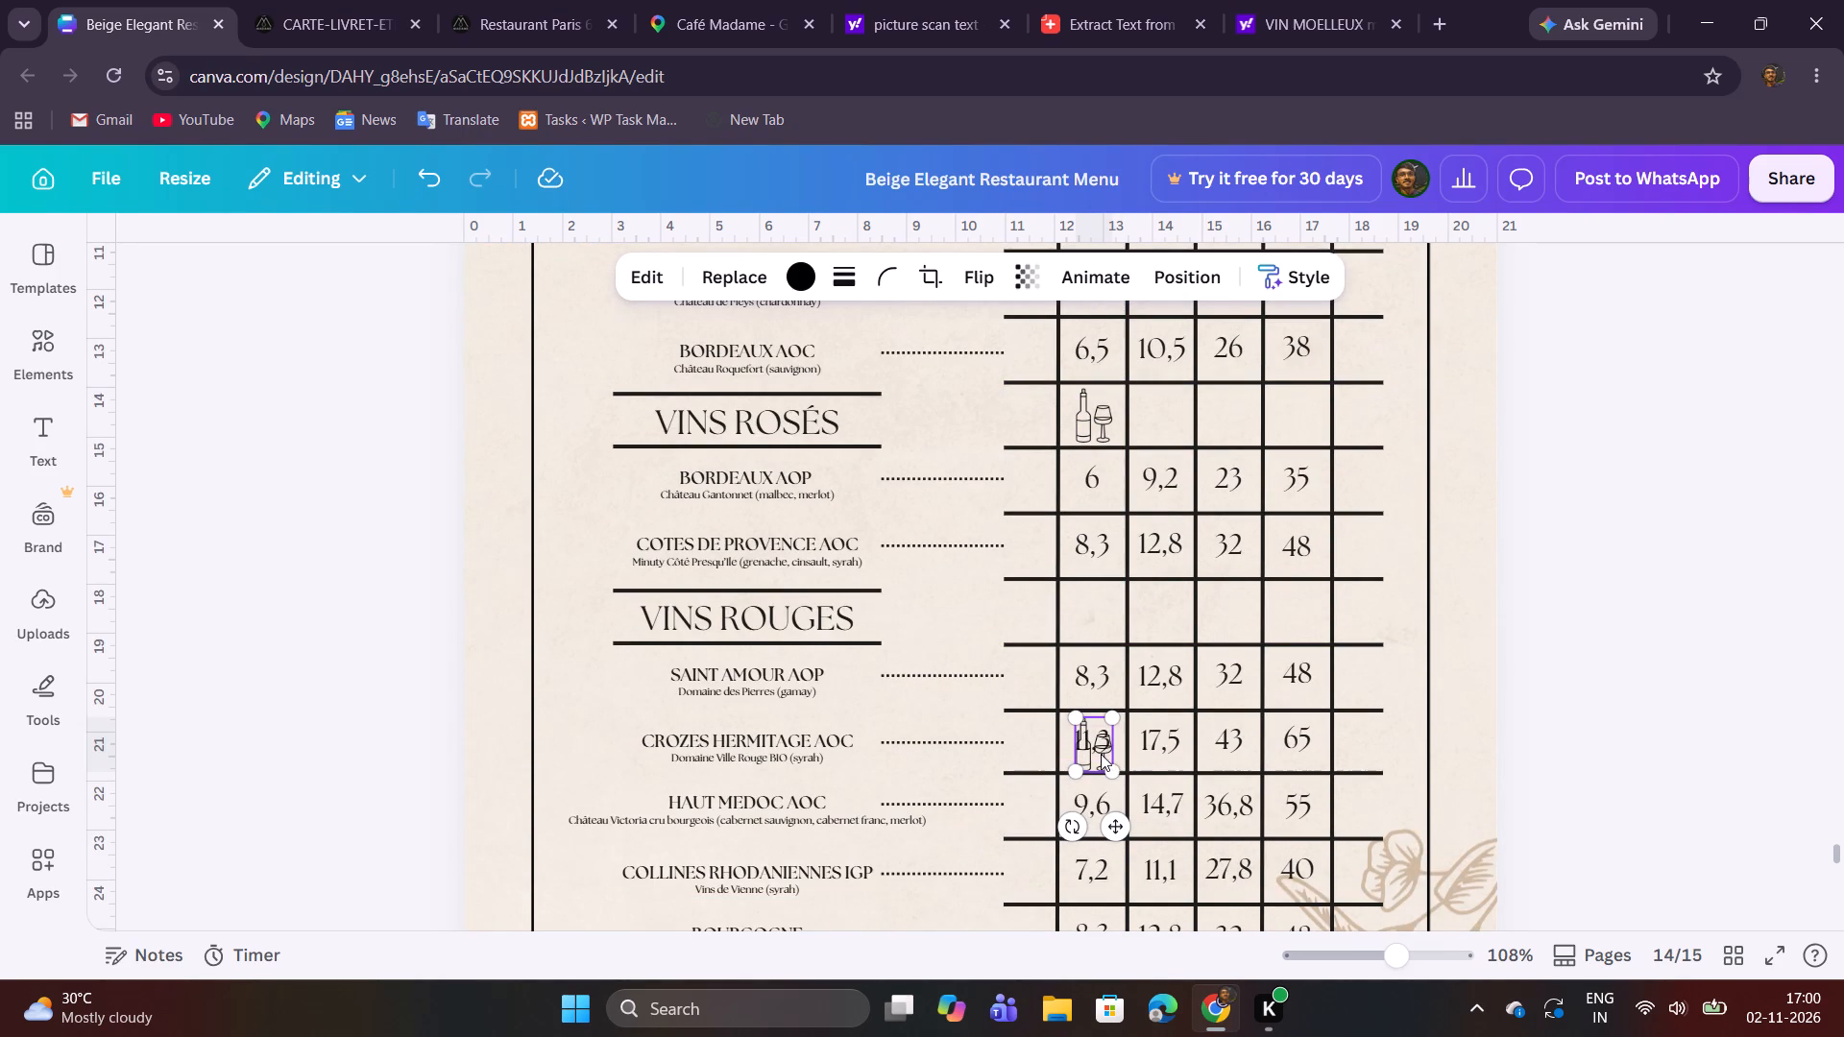
{"action": "left_click_drag", "start_coordinate": [1101, 754], "coordinate": [1173, 427]}
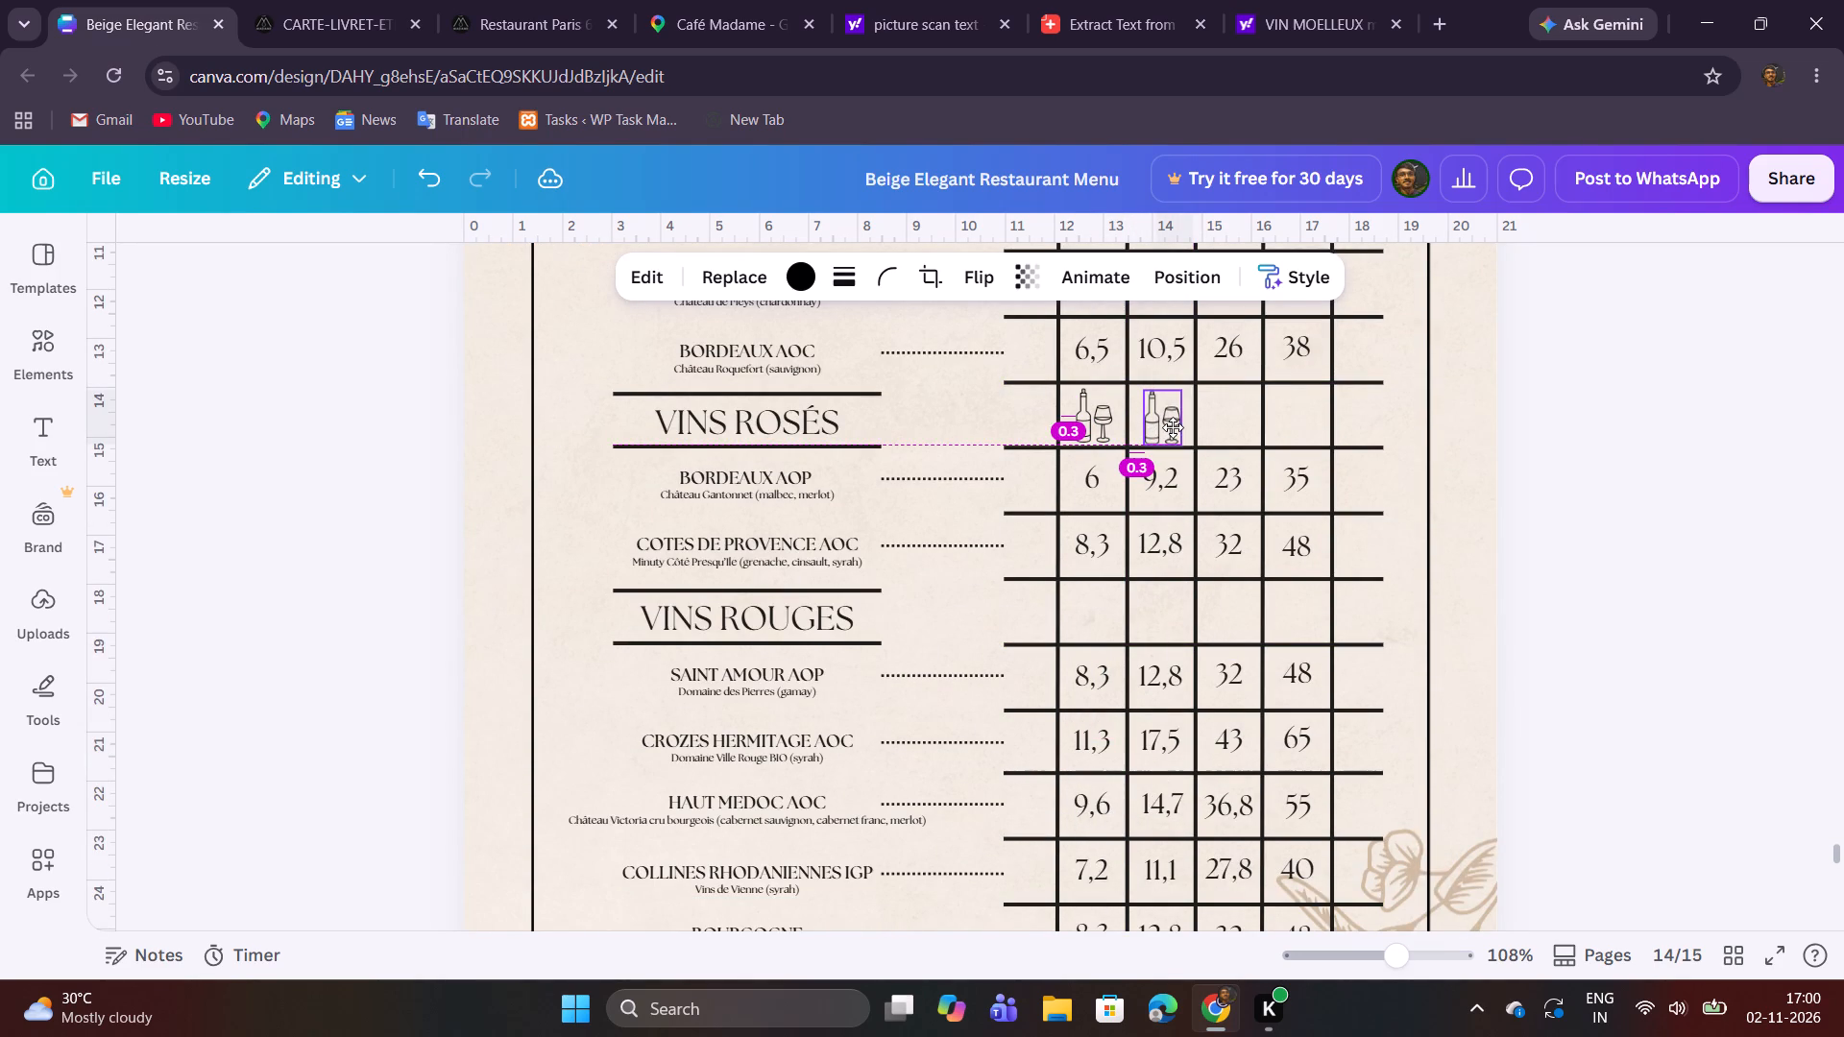
{"action": "left_click_drag", "start_coordinate": [1173, 427], "coordinate": [1171, 425]}
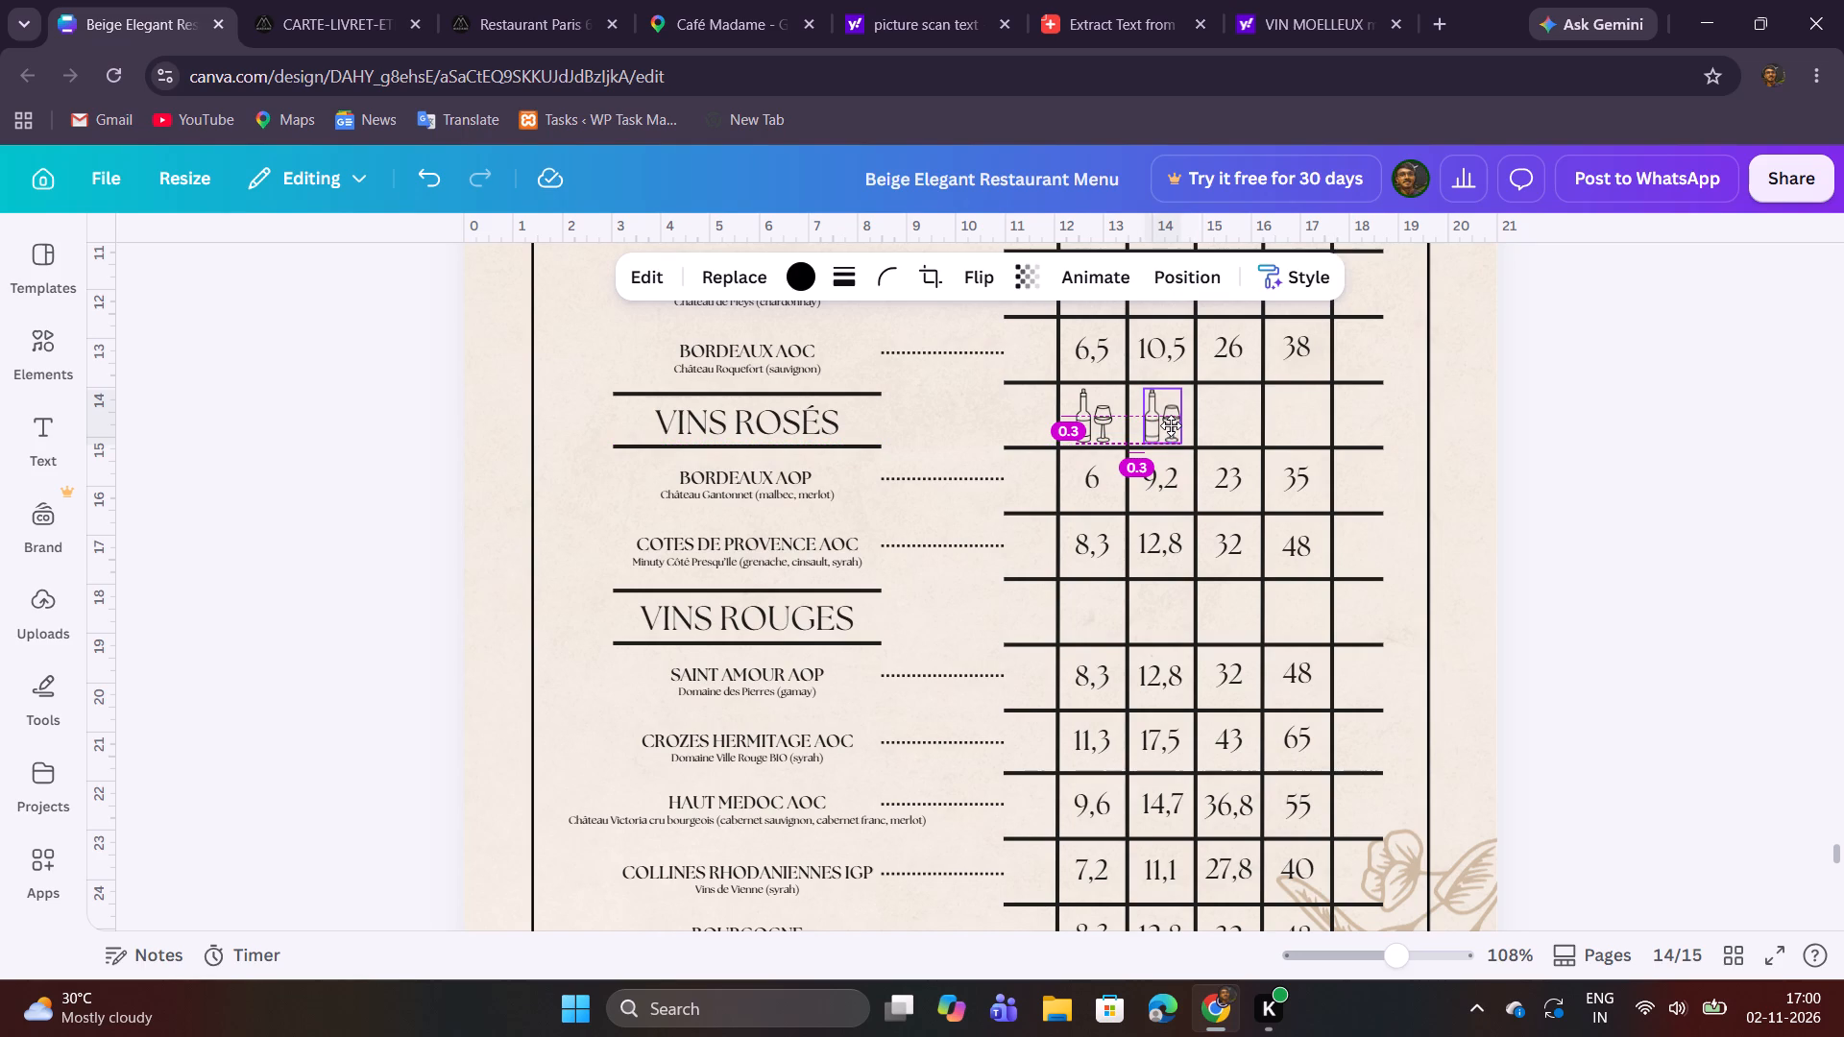
{"action": "left_click_drag", "start_coordinate": [1171, 425], "coordinate": [1164, 427]}
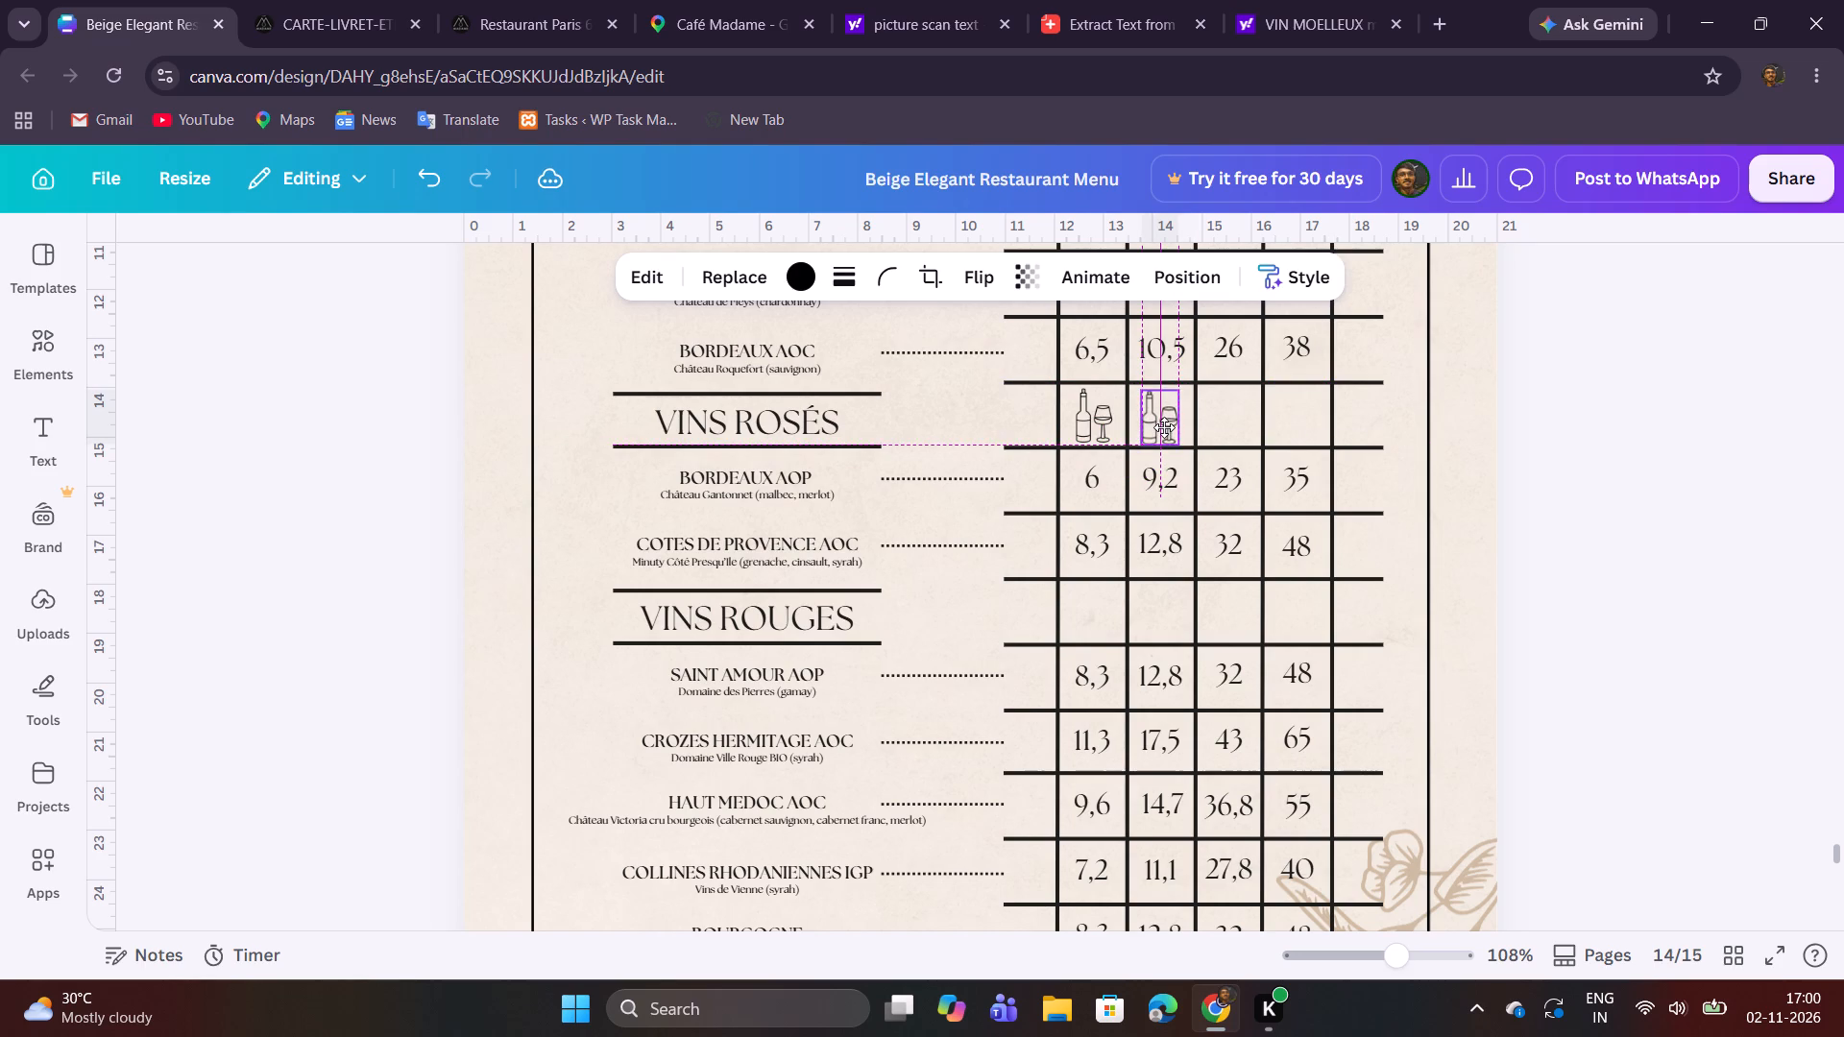
{"action": "left_click_drag", "start_coordinate": [1164, 427], "coordinate": [1164, 425]}
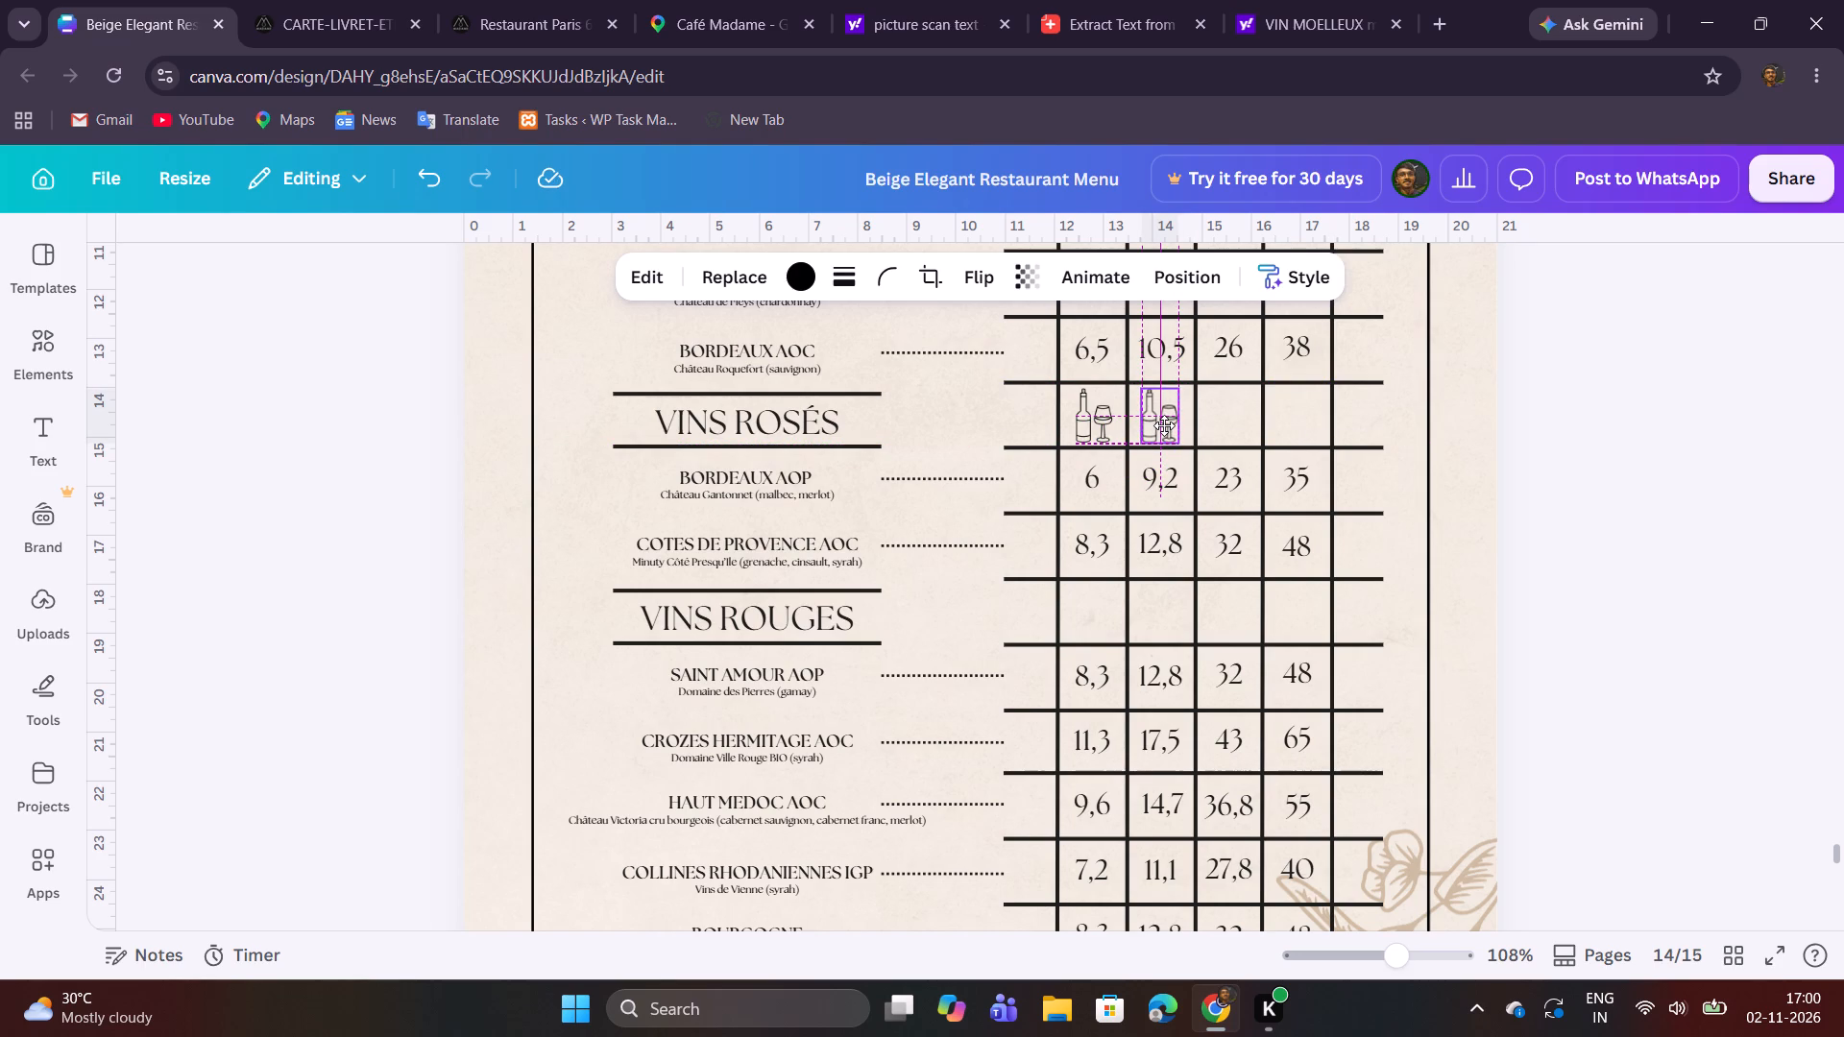
{"action": "left_click_drag", "start_coordinate": [1164, 425], "coordinate": [1164, 426]}
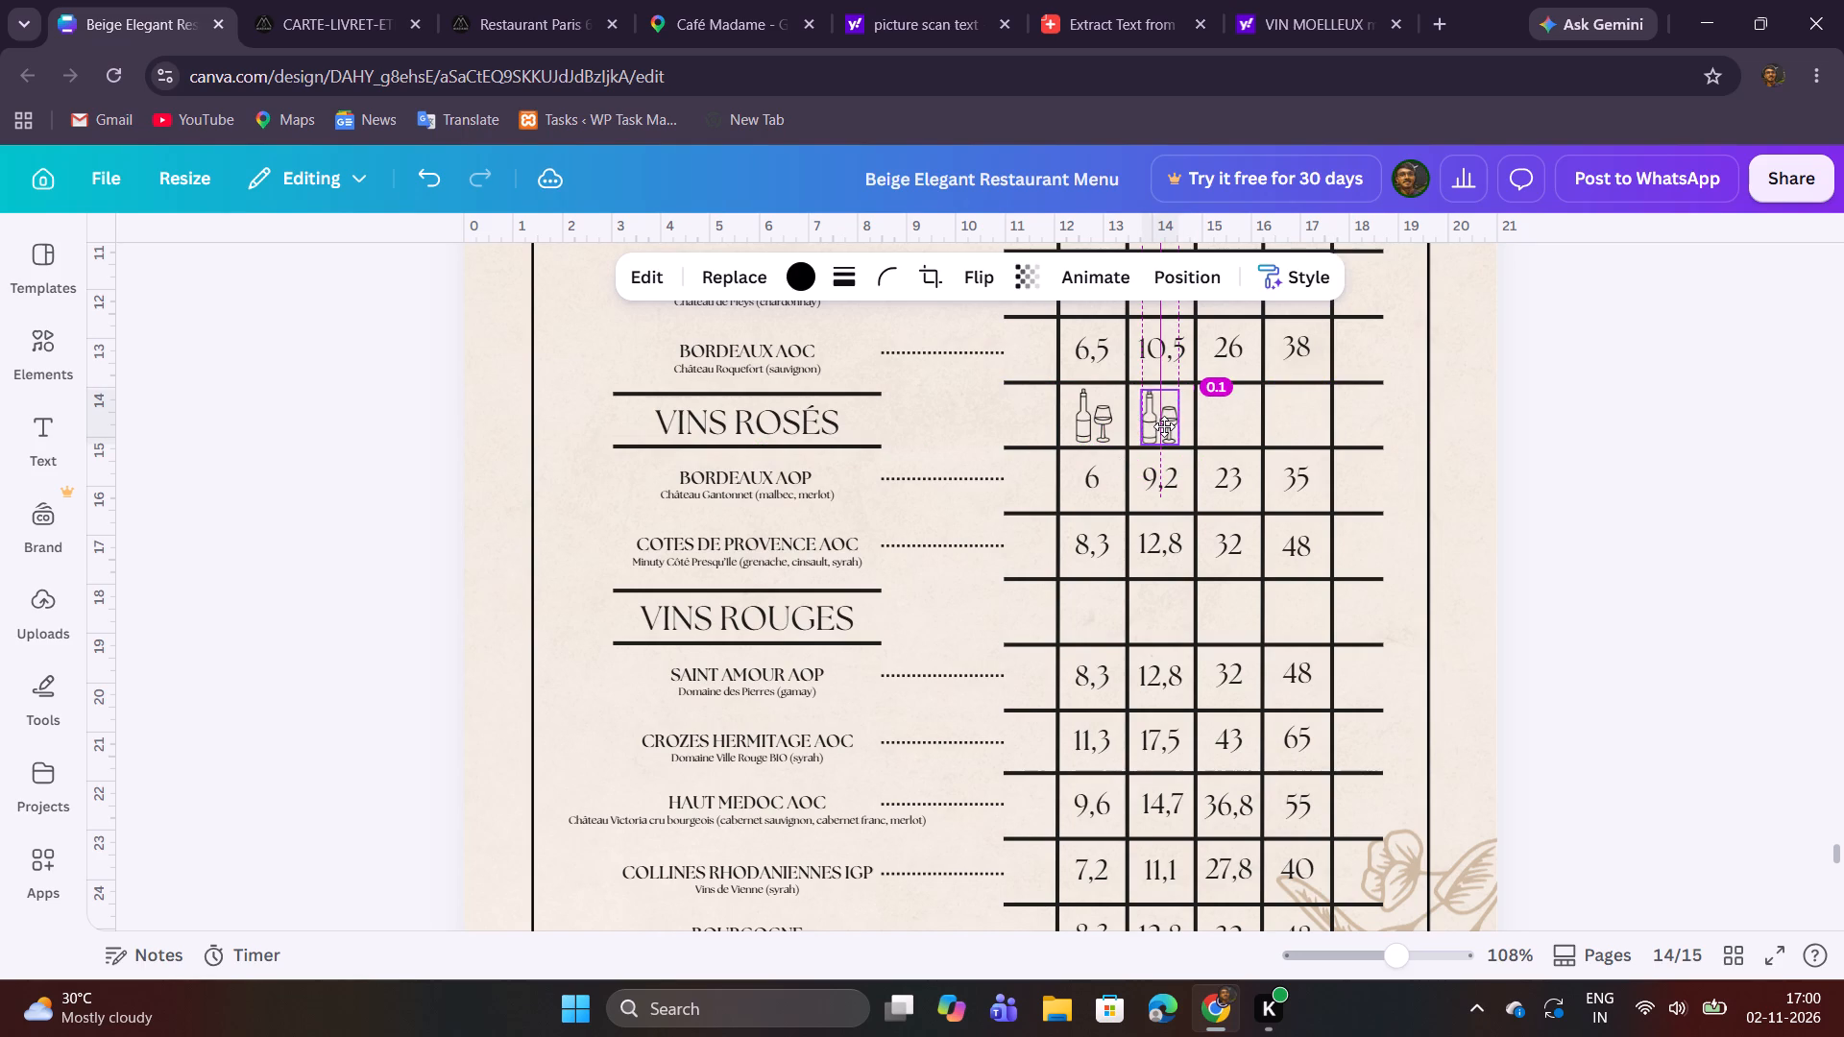
{"action": "left_click_drag", "start_coordinate": [1164, 426], "coordinate": [1164, 425]}
Duplicate the bottle-and-glass icon into the 50cl and 75cl cells of the VINS ROSÉS row.
{"action": "left_click", "coordinate": [1170, 344]}
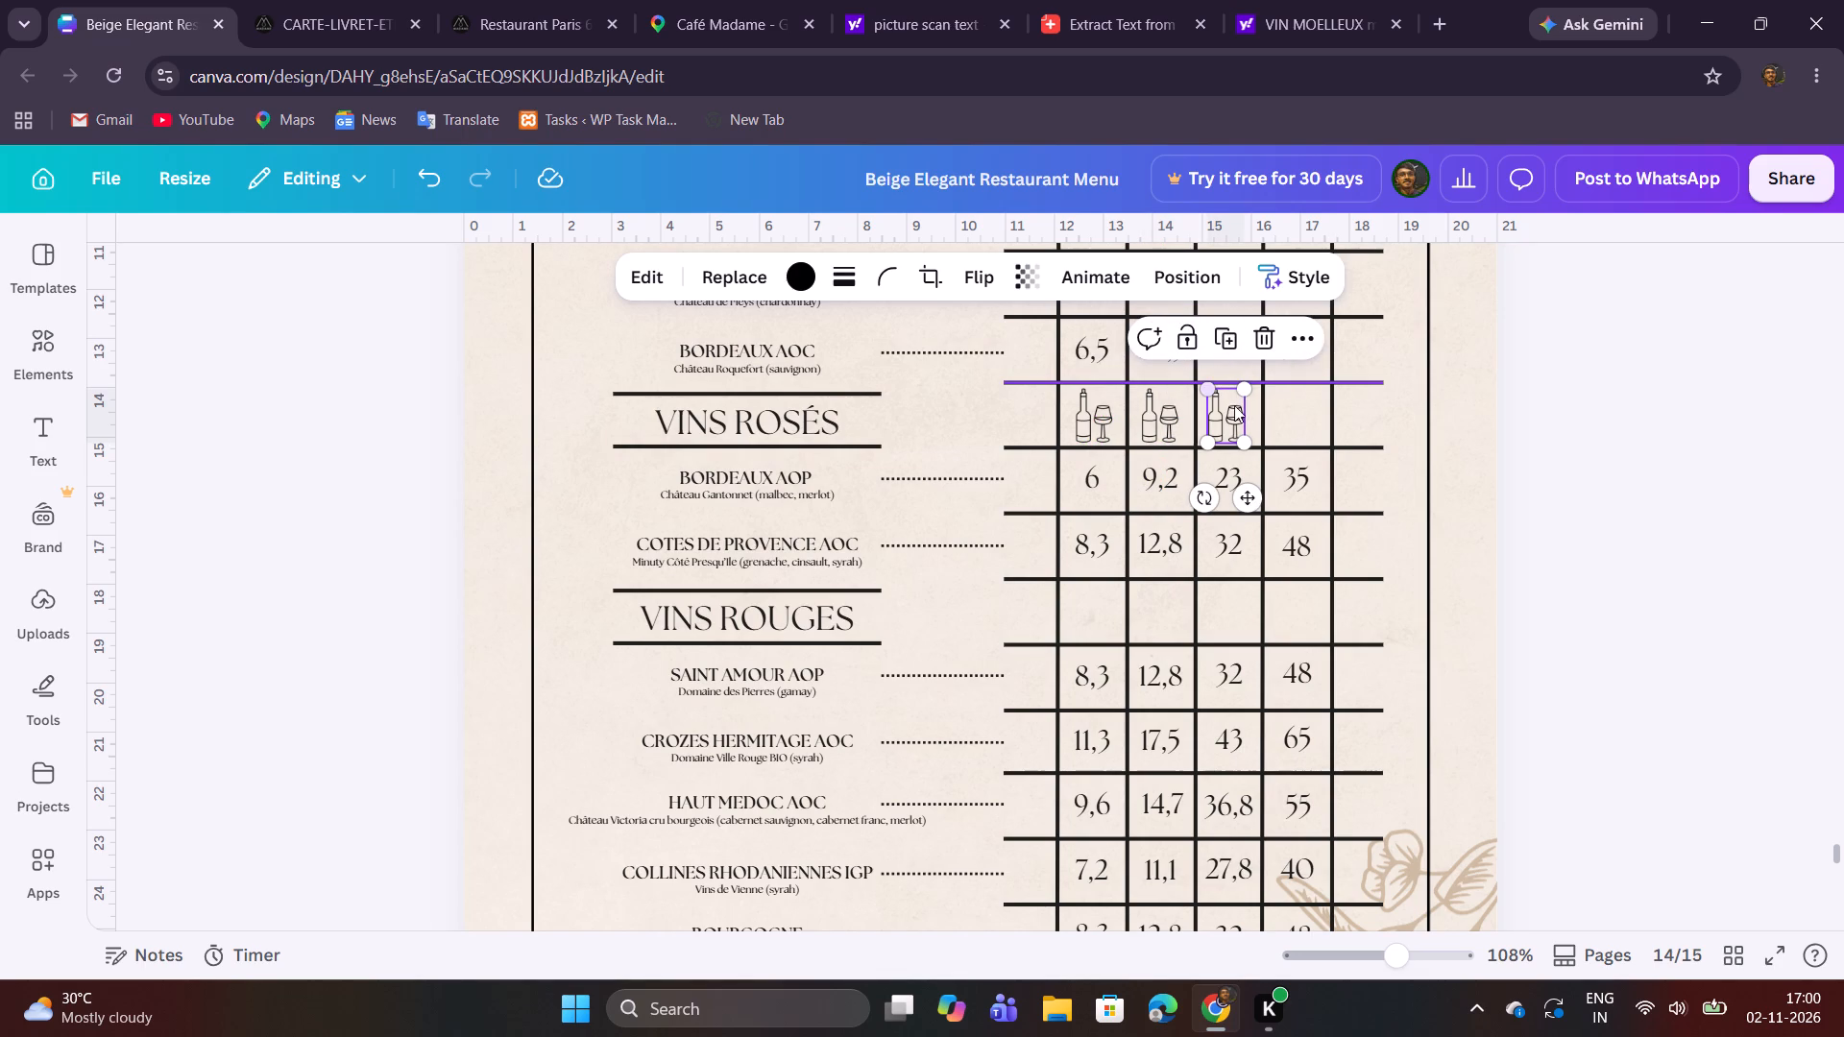
{"action": "left_click", "coordinate": [1234, 409]}
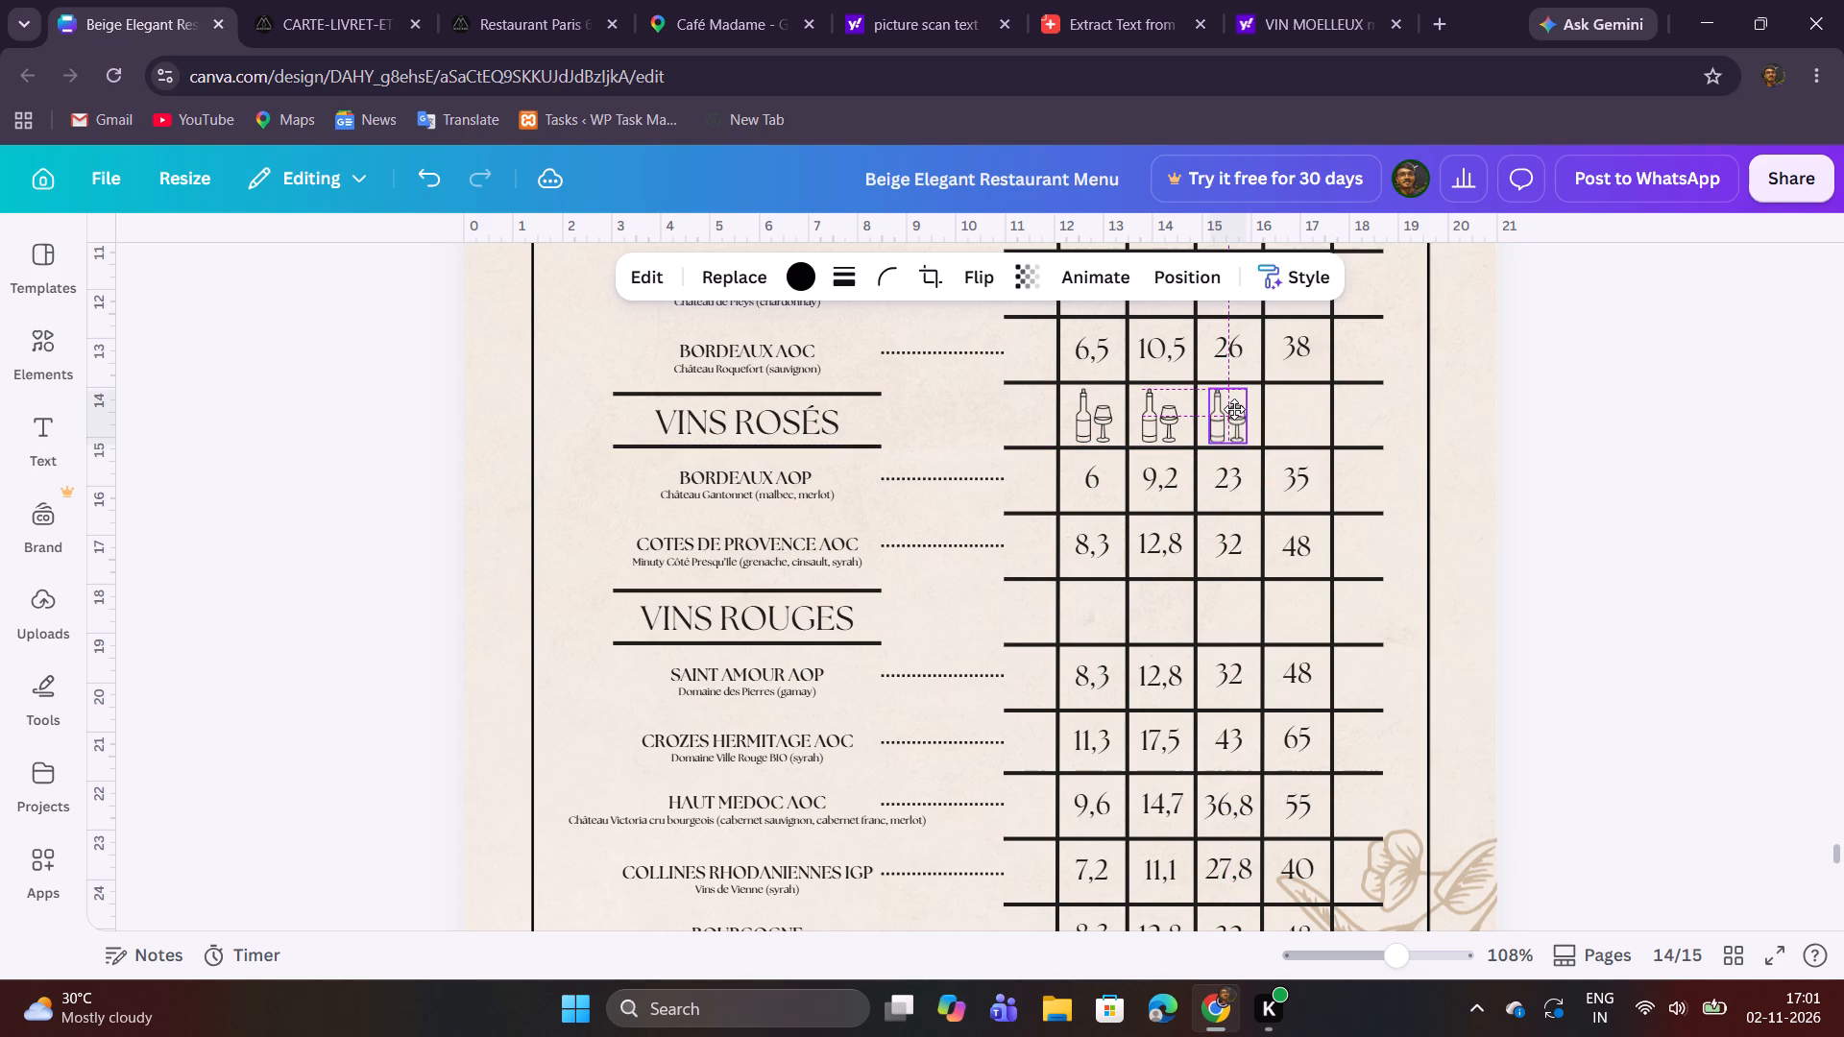
{"action": "left_click", "coordinate": [1245, 422]}
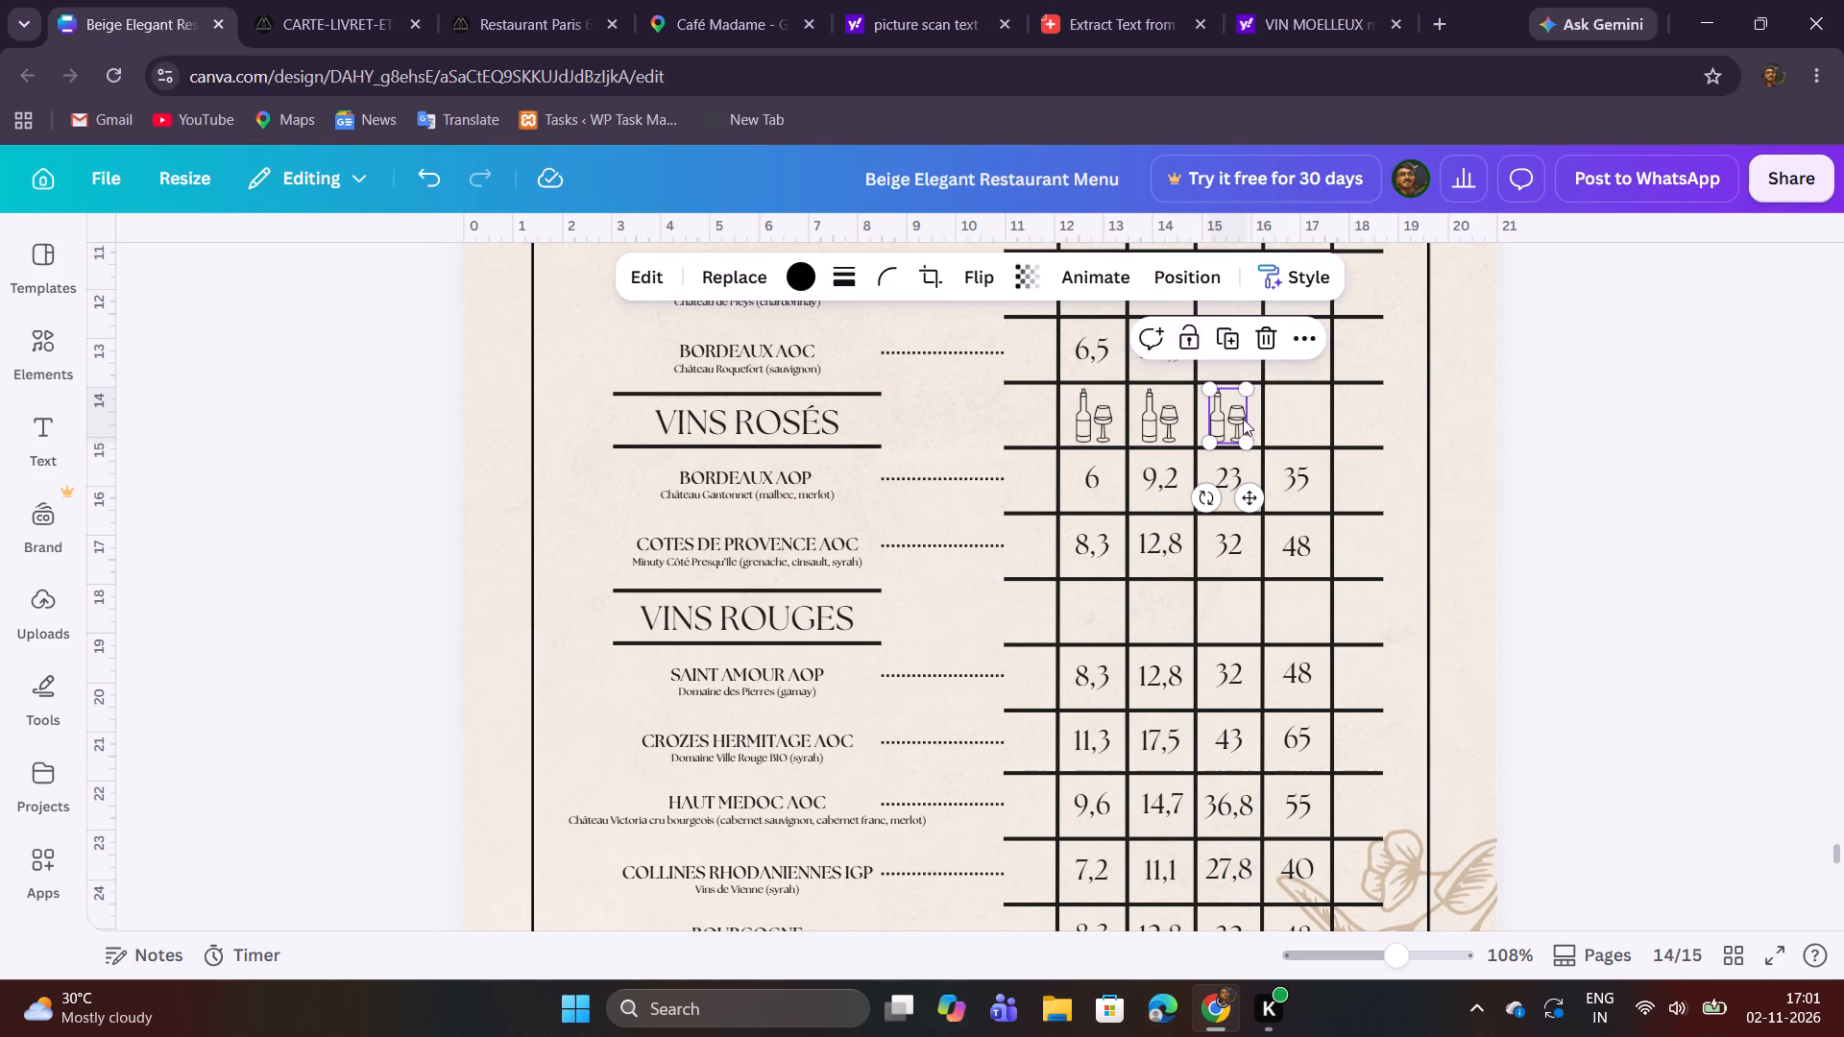
{"action": "left_click", "coordinate": [1230, 349]}
{"action": "left_click", "coordinate": [1298, 419]}
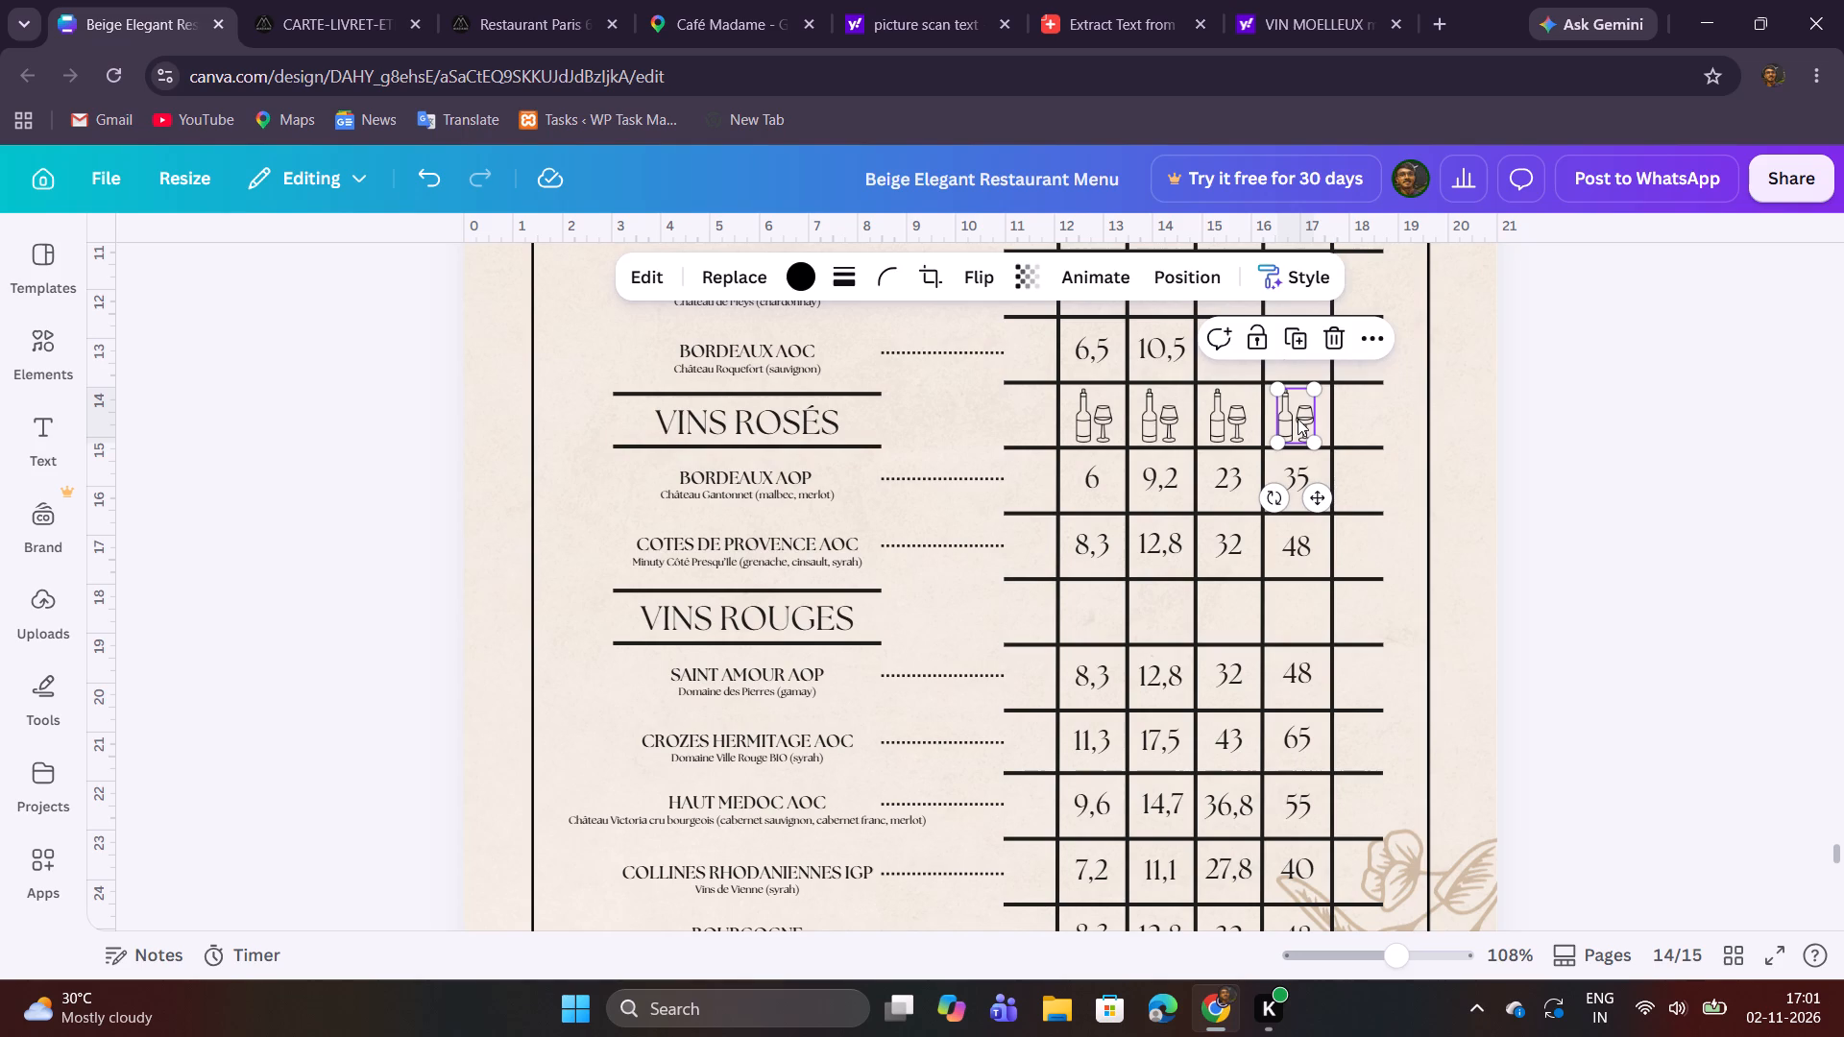
{"action": "left_click", "coordinate": [1508, 429]}
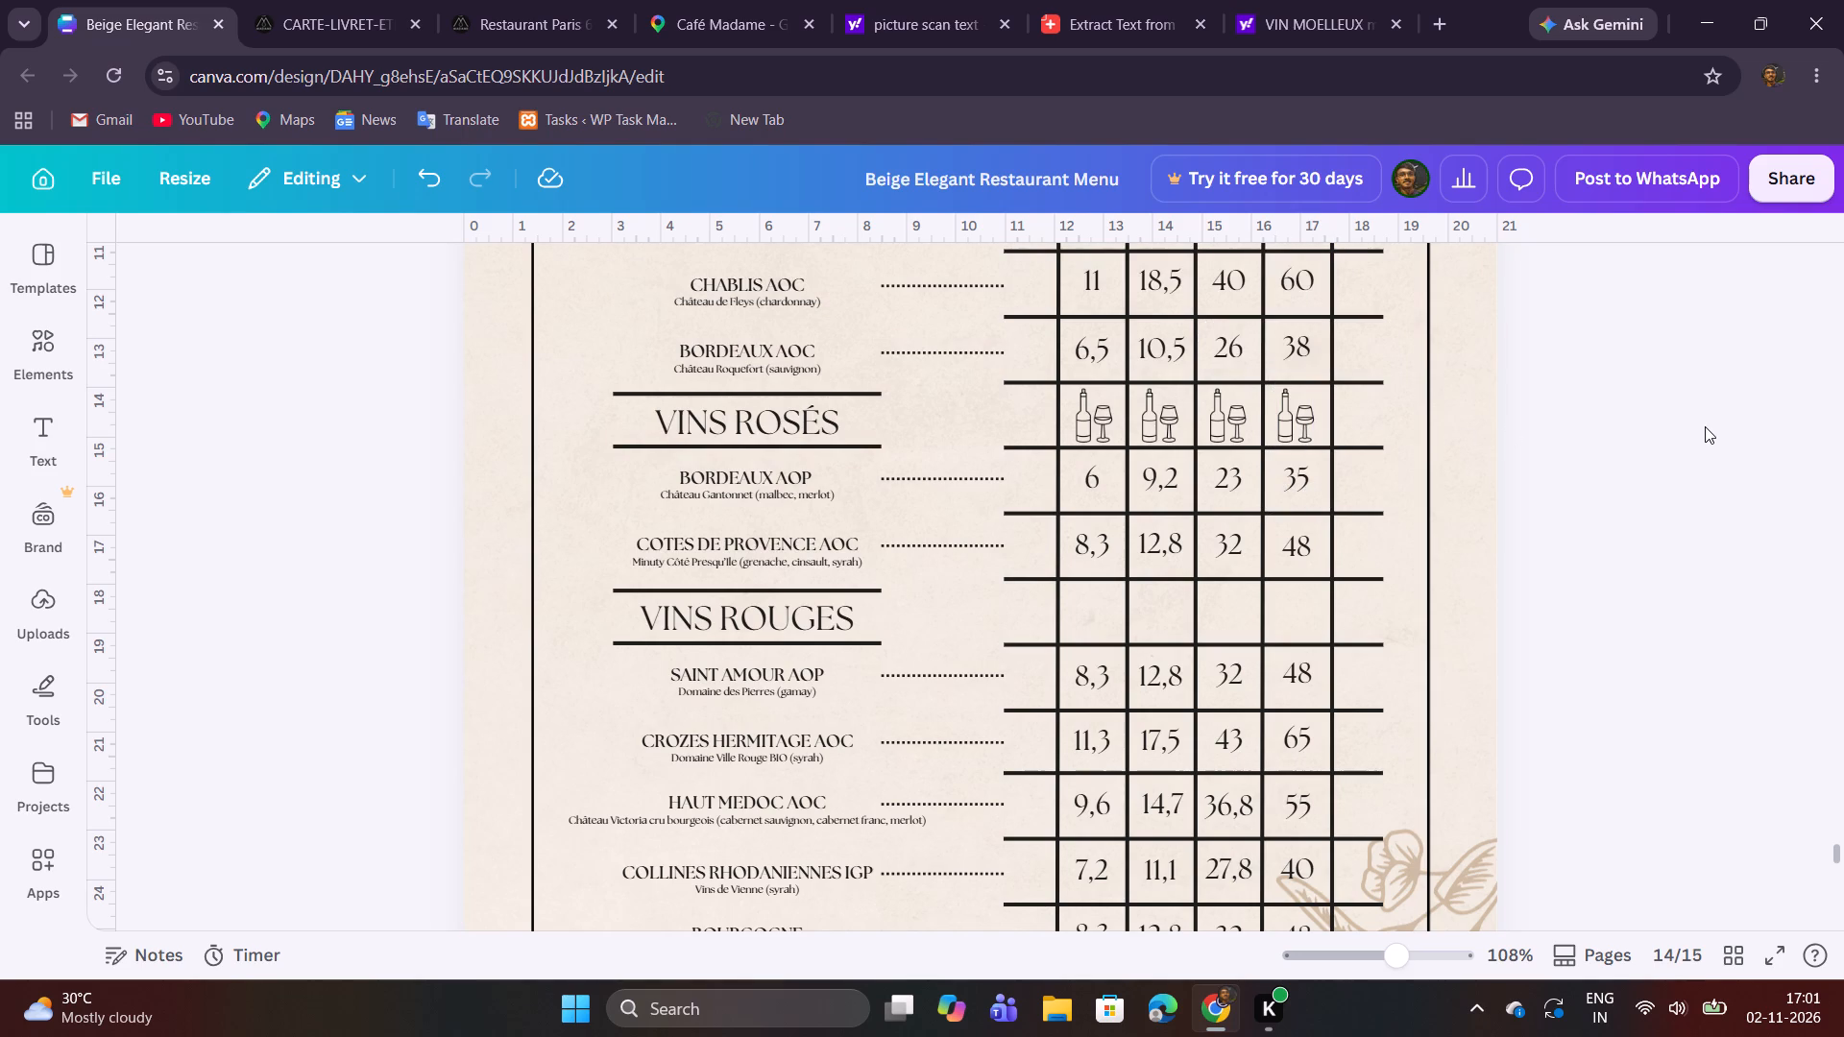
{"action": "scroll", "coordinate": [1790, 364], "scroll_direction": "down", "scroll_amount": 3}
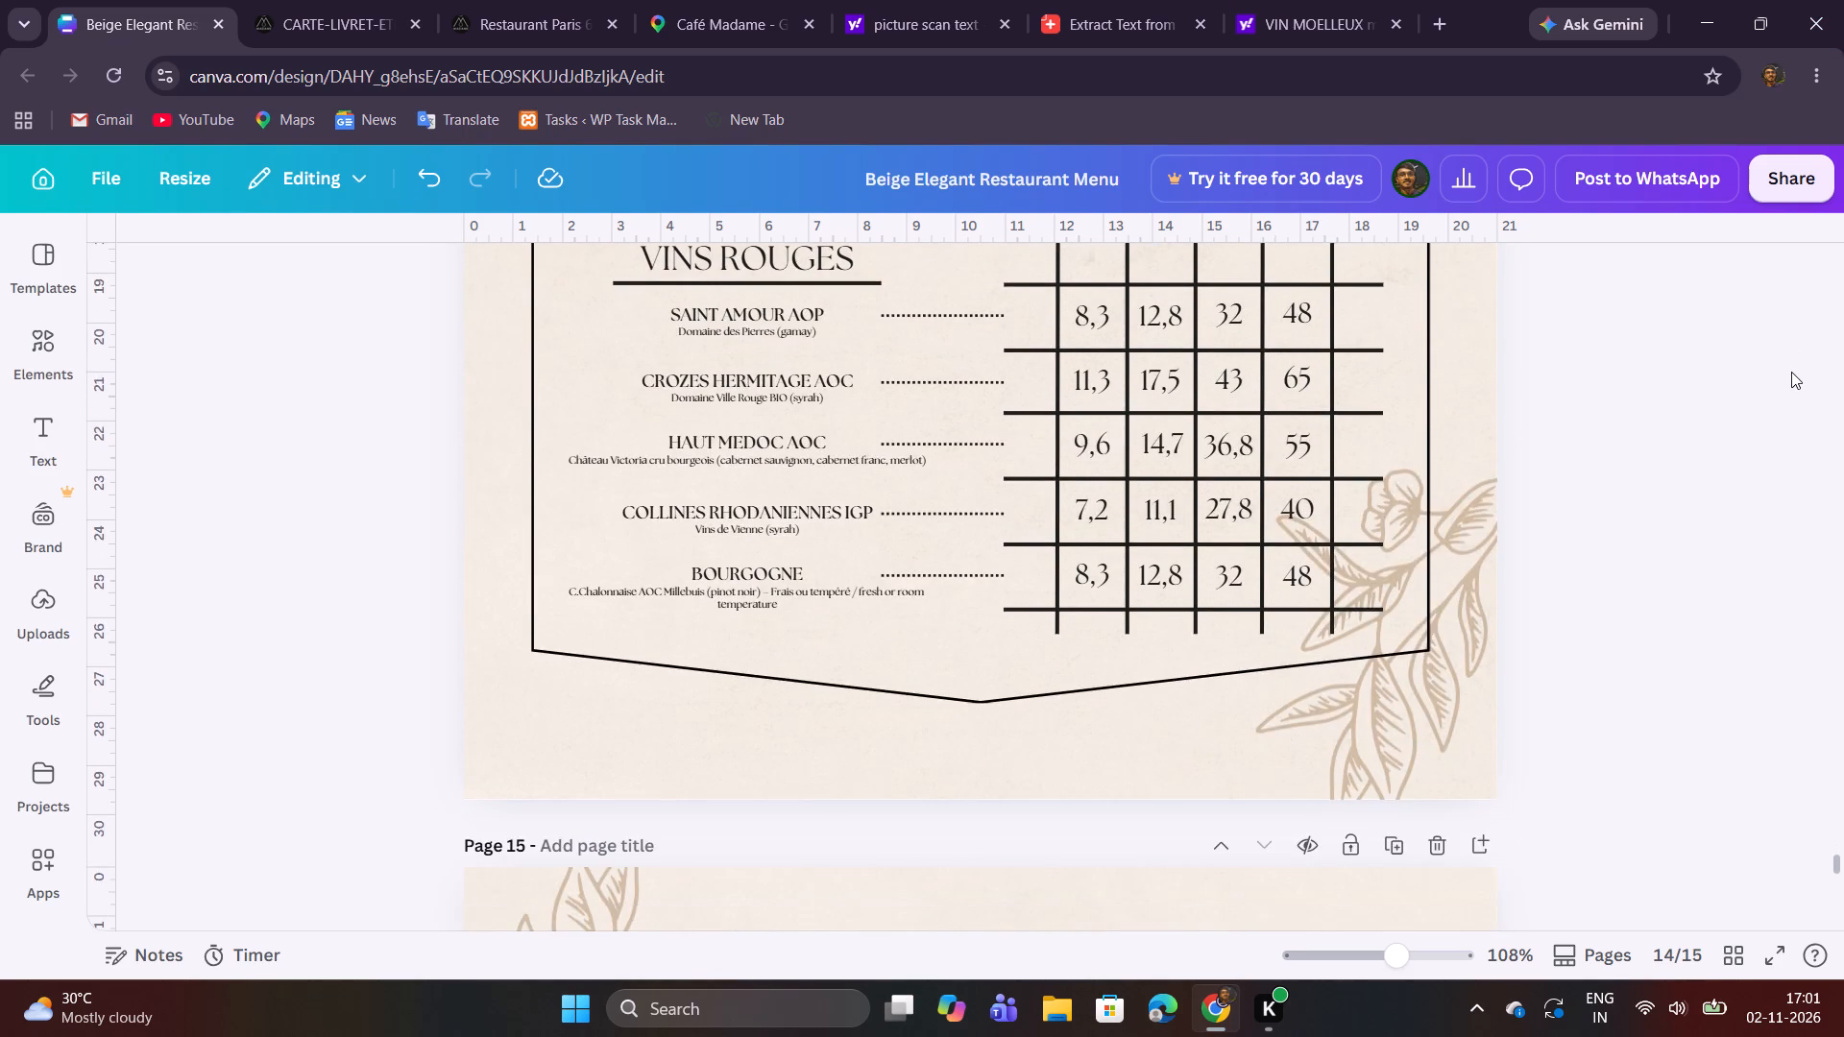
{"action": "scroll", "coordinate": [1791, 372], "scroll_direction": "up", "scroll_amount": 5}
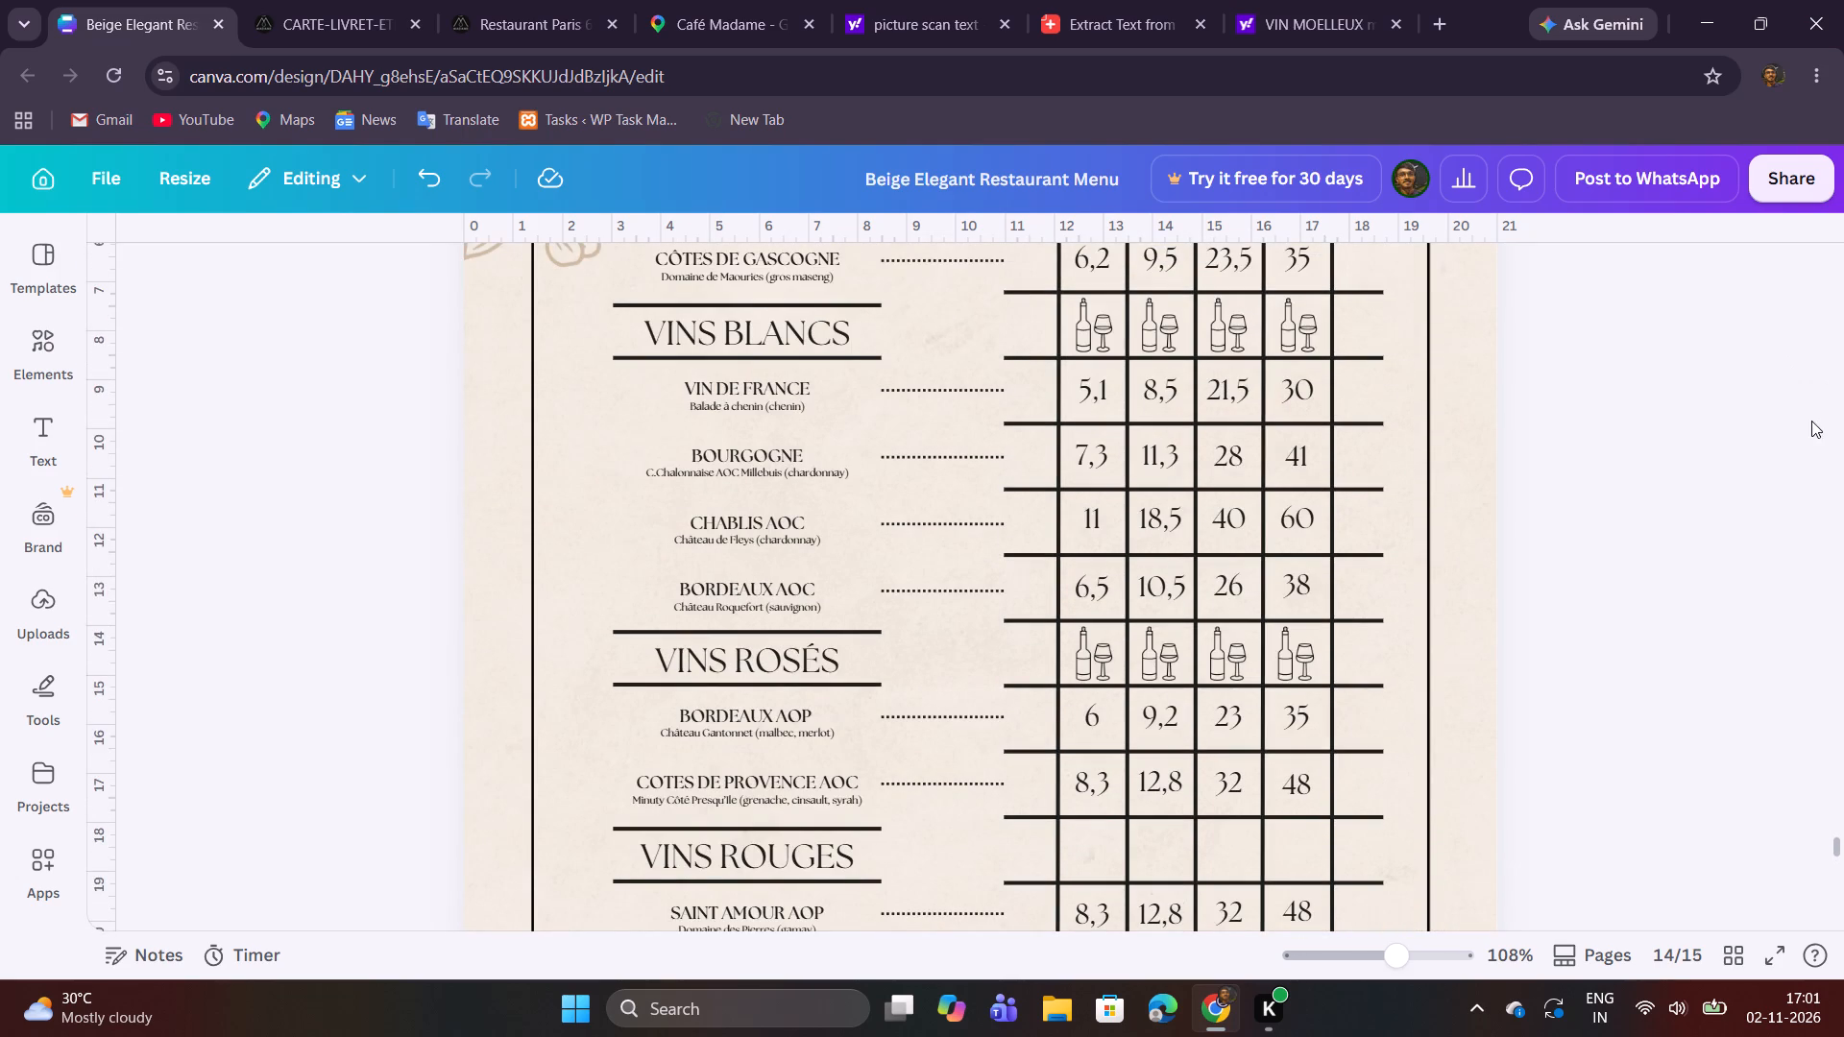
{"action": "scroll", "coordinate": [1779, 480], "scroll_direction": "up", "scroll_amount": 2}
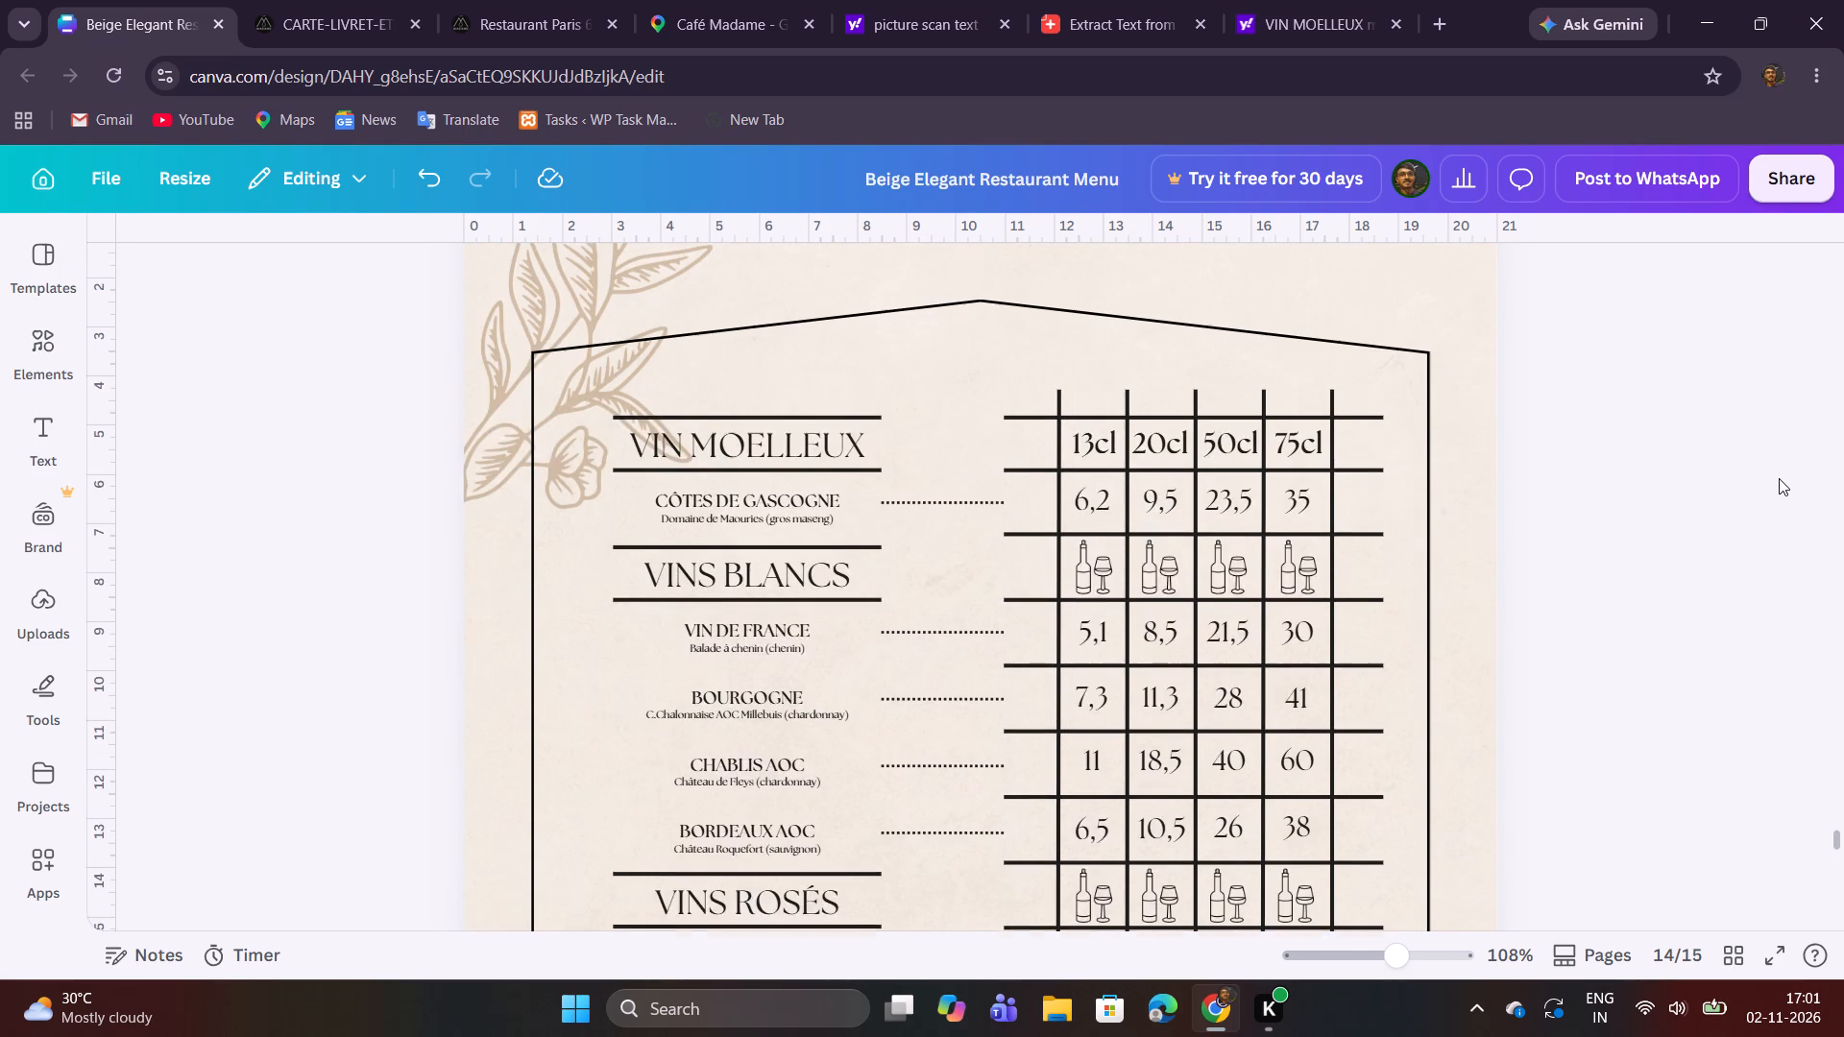
Duplicate the VINS ROSÉS 13cl bottle-and-glass icon and centre the copy in the 13cl cell of the VINS ROUGES row.
{"action": "scroll", "coordinate": [1708, 415], "scroll_direction": "down", "scroll_amount": 4}
{"action": "left_click", "coordinate": [1100, 424]}
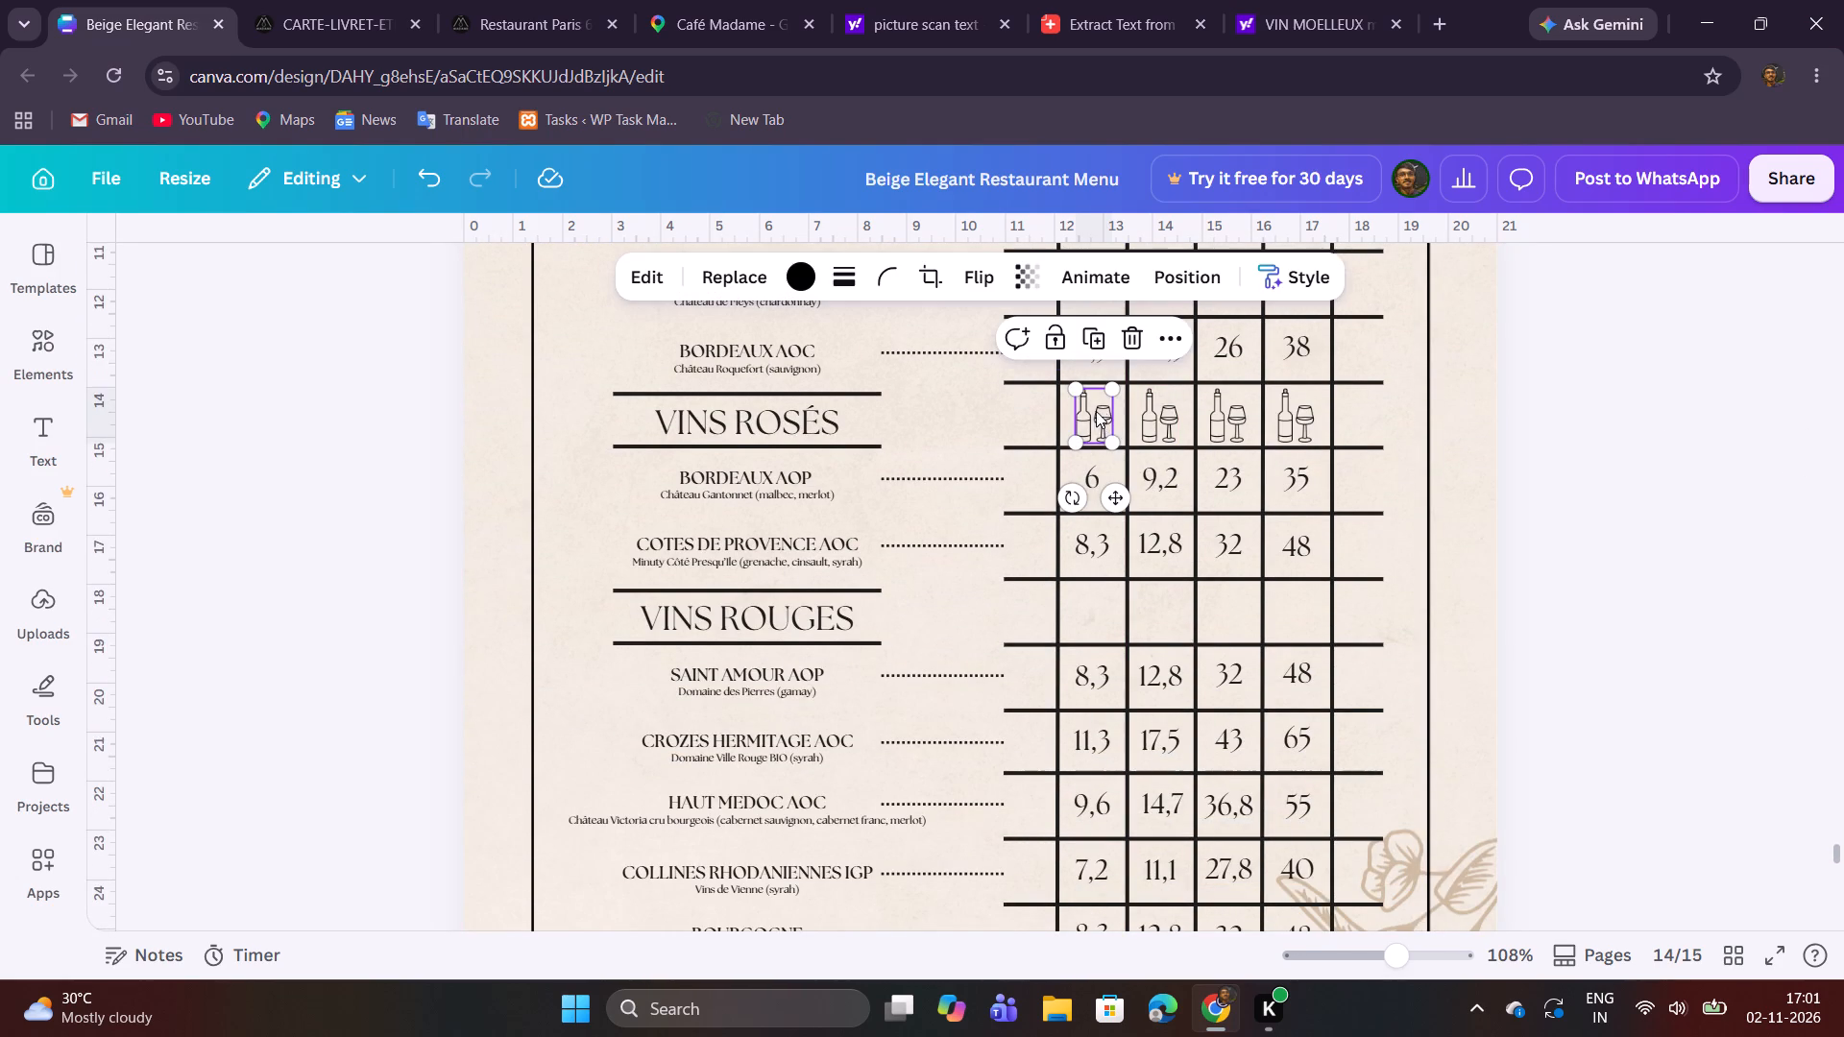
{"action": "left_click", "coordinate": [1092, 344]}
{"action": "left_click_drag", "start_coordinate": [1107, 433], "coordinate": [1121, 594]}
{"action": "left_click", "coordinate": [1121, 595]}
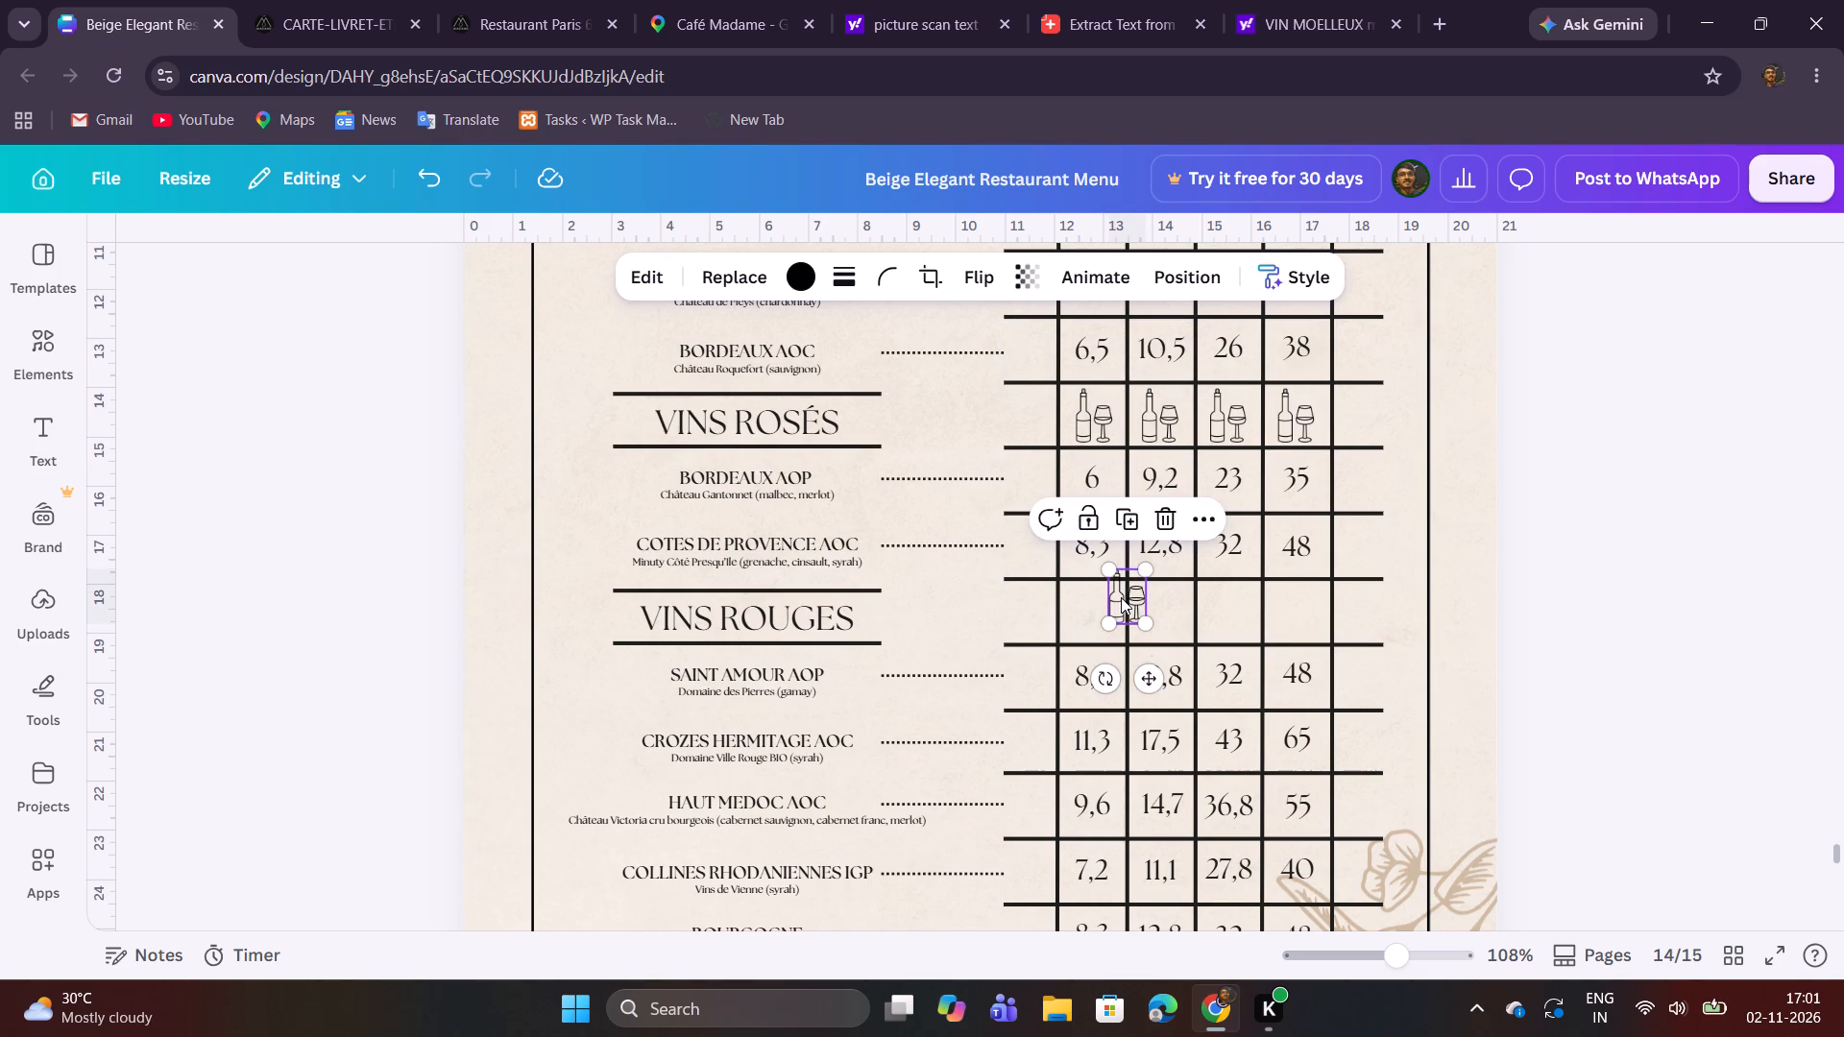
{"action": "left_click_drag", "start_coordinate": [1133, 598], "coordinate": [1112, 612]}
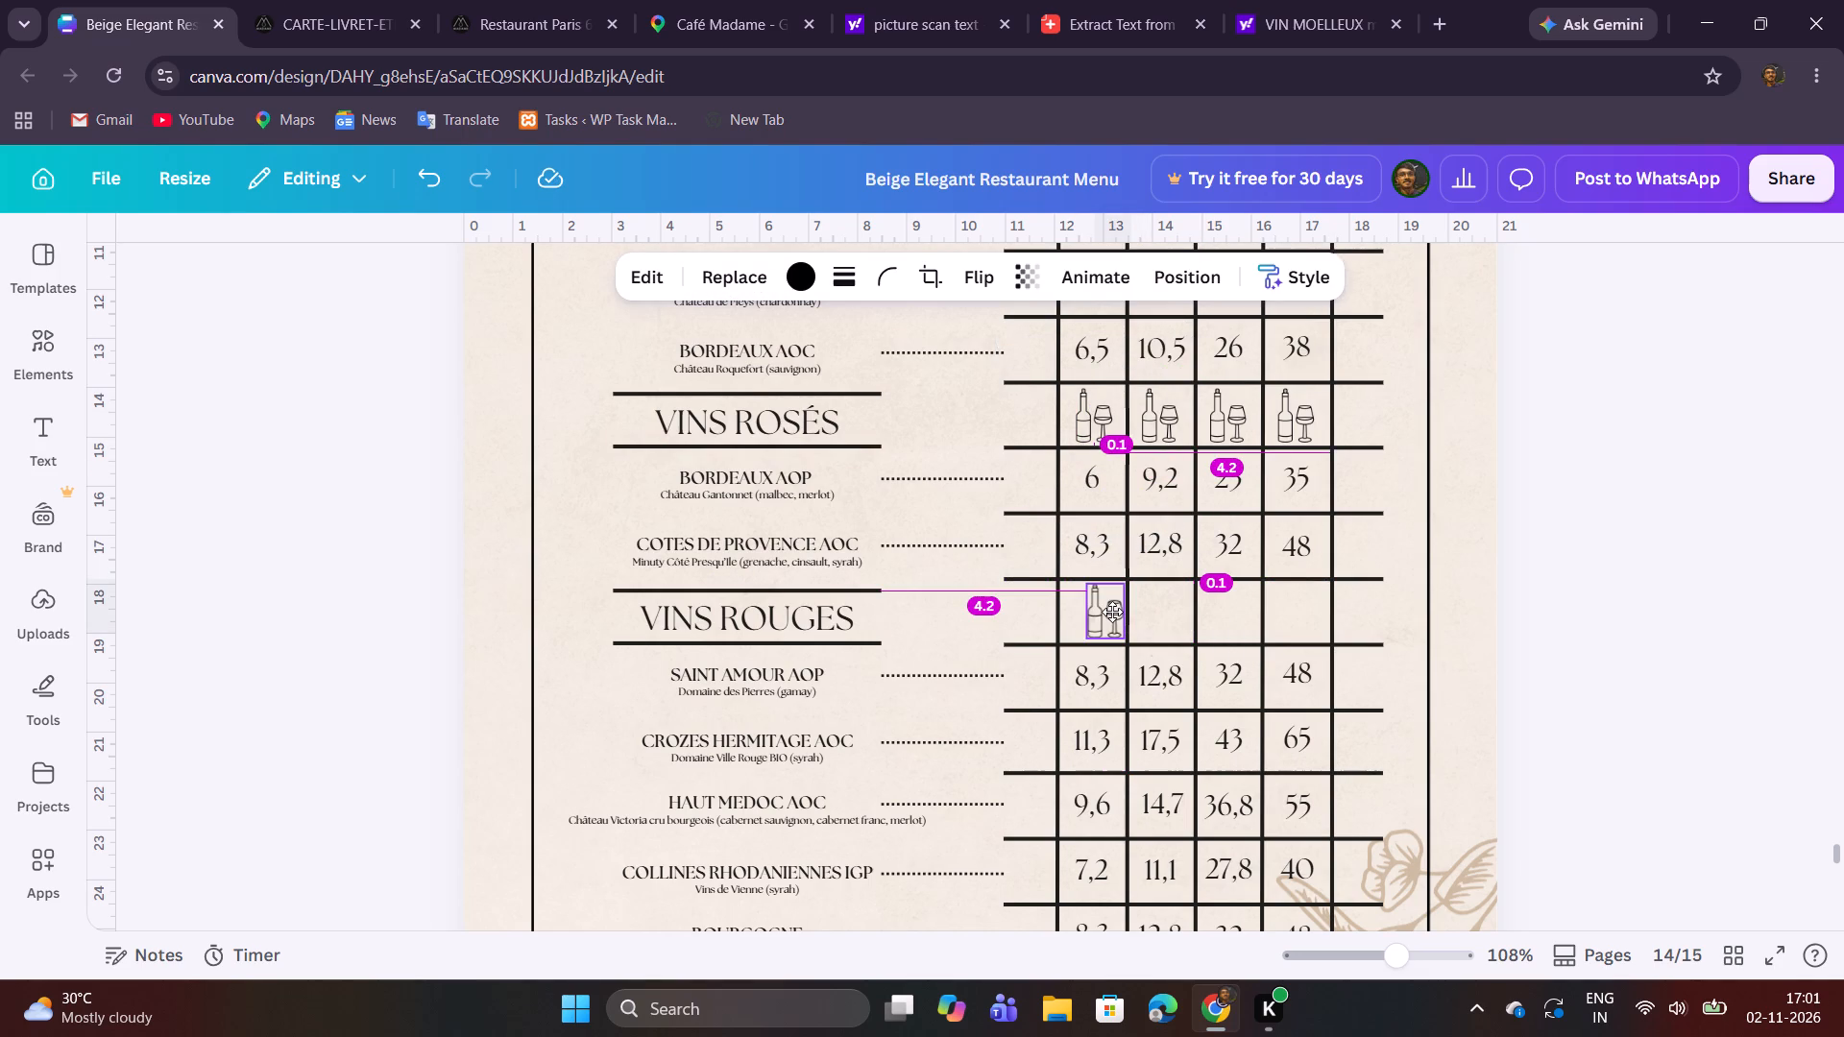
{"action": "left_click_drag", "start_coordinate": [1112, 612], "coordinate": [1101, 615]}
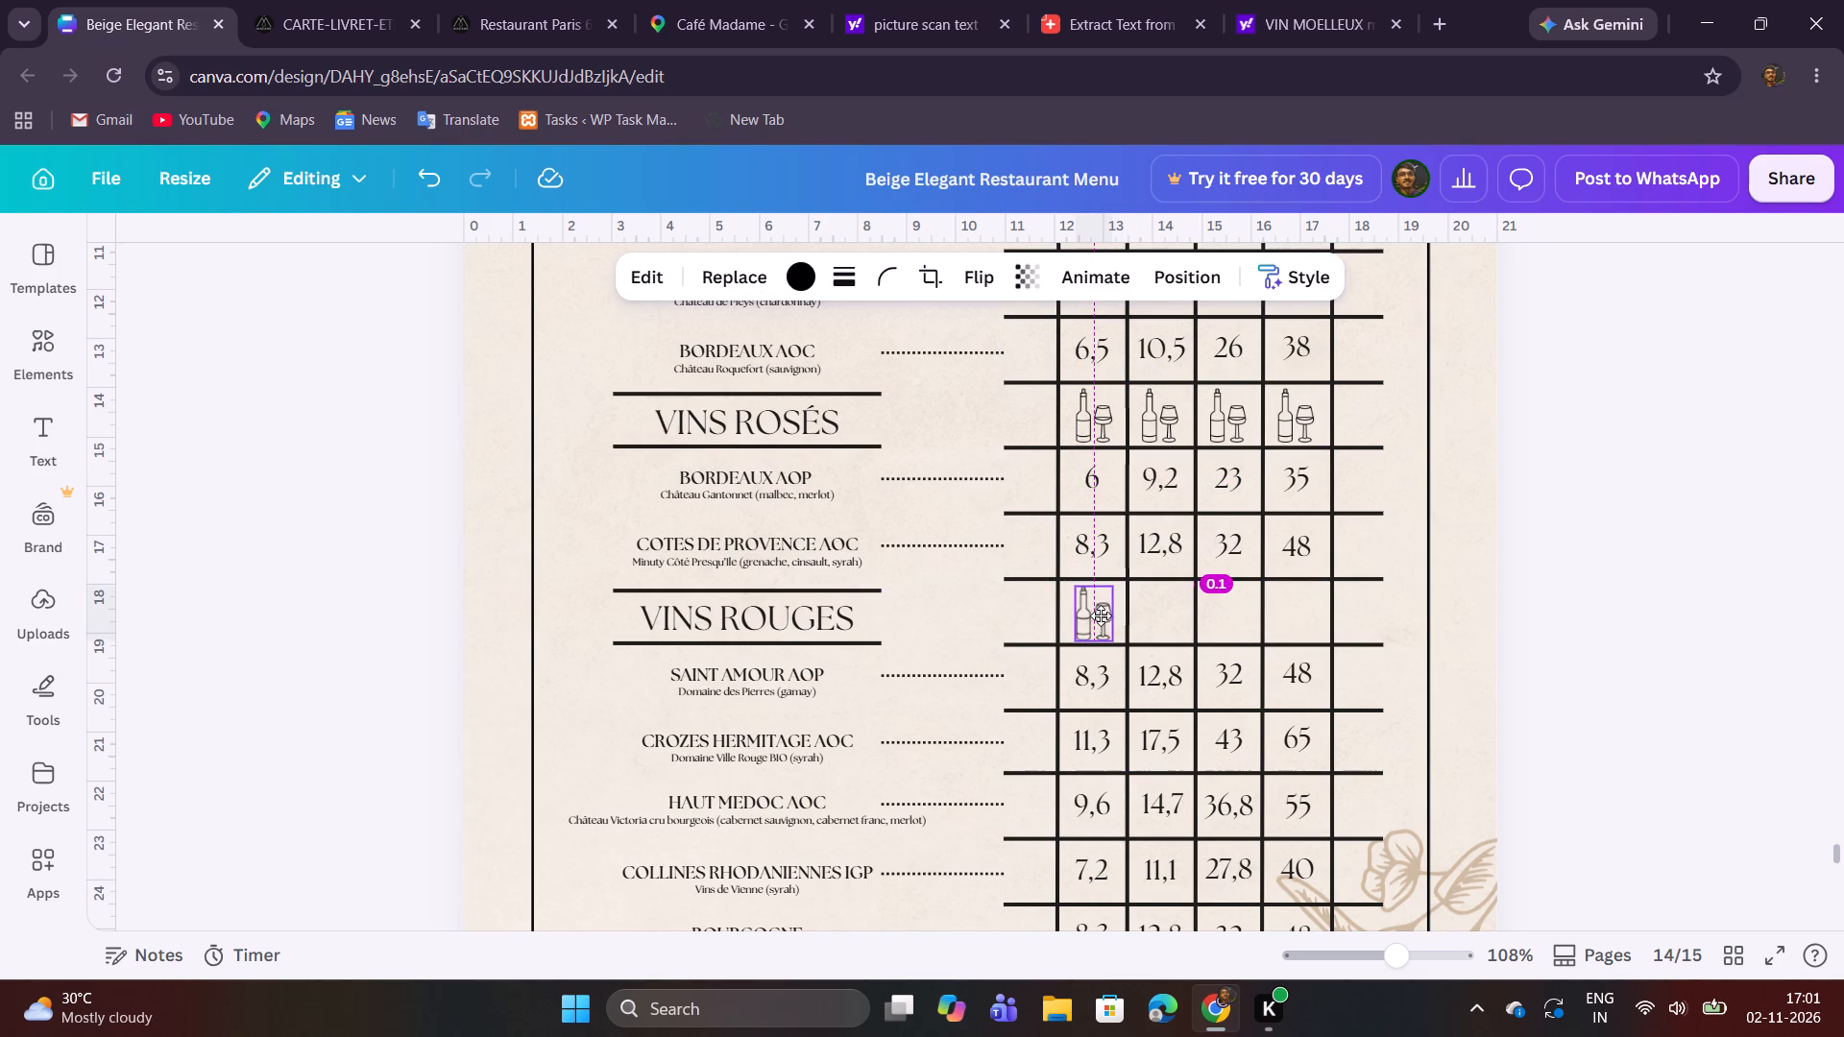
{"action": "left_click_drag", "start_coordinate": [1101, 615], "coordinate": [1104, 614]}
{"action": "left_click", "coordinate": [1661, 560]}
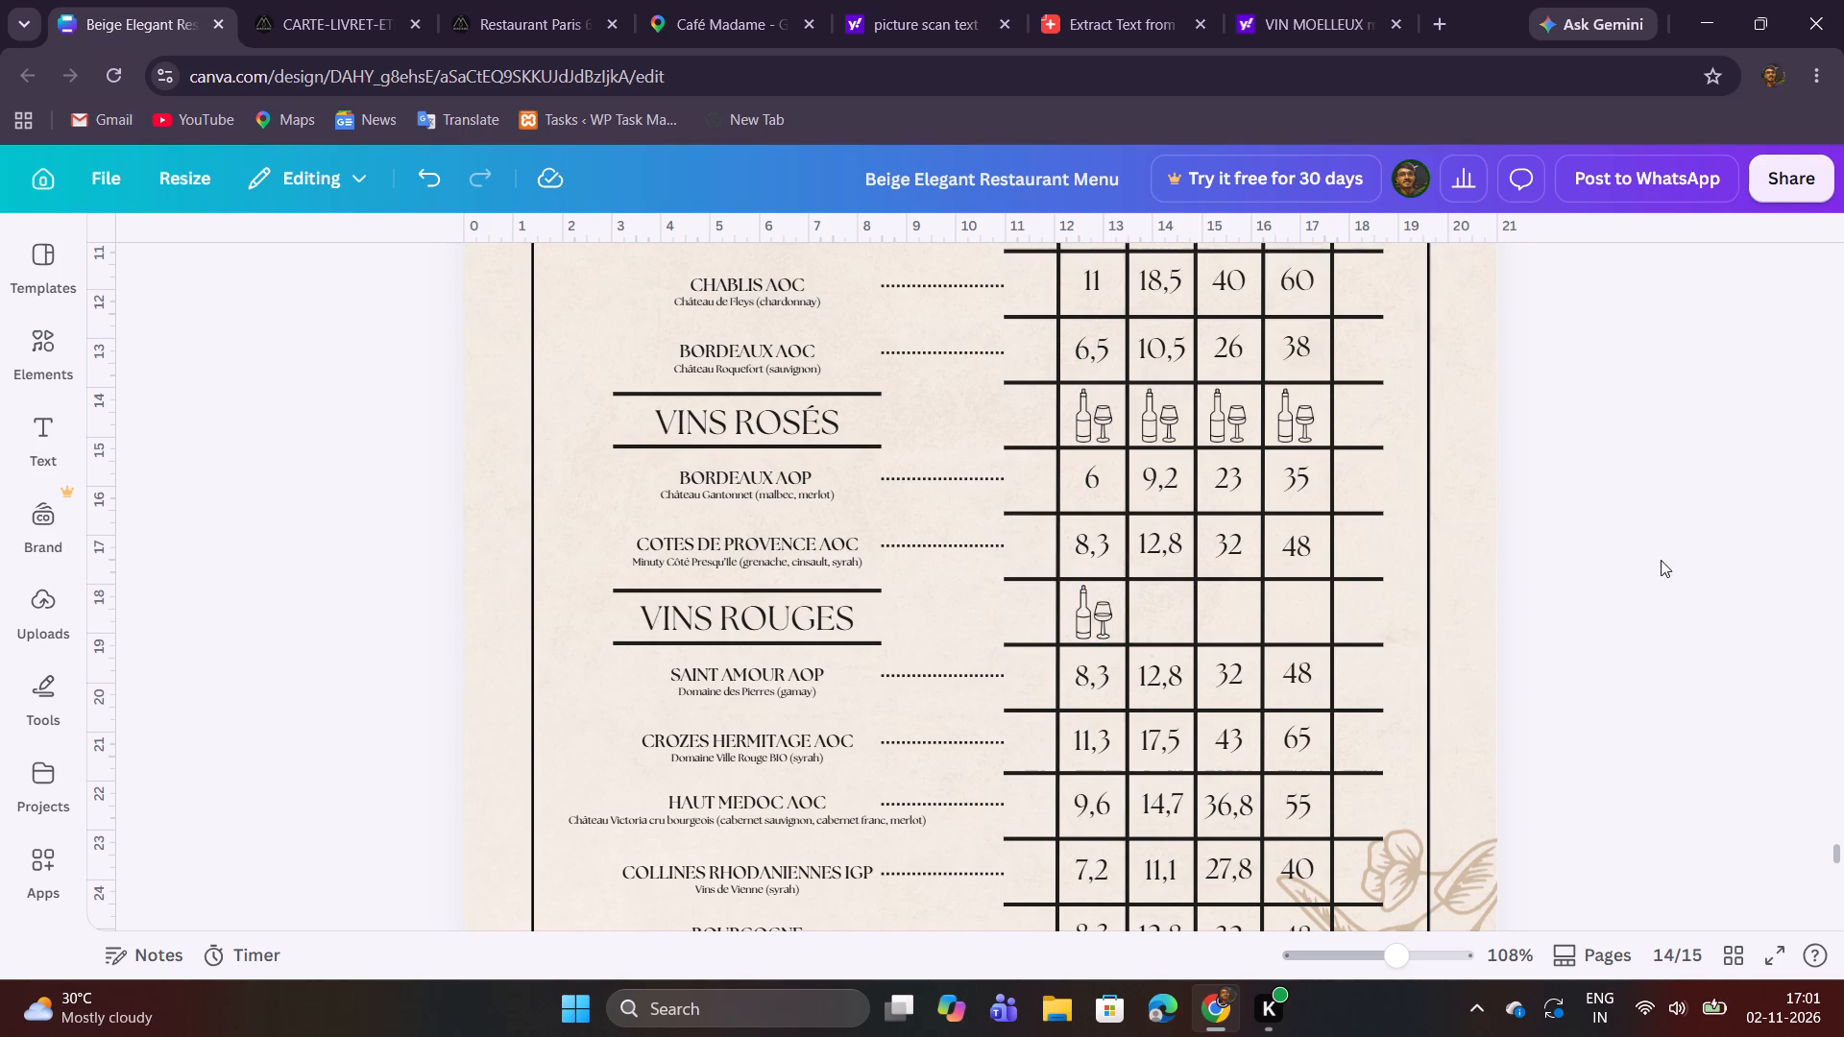
Duplicate the VINS ROUGES 13cl icon and move the copy into that row's 20cl cell.
{"action": "left_click", "coordinate": [1082, 613]}
{"action": "left_click", "coordinate": [1094, 541]}
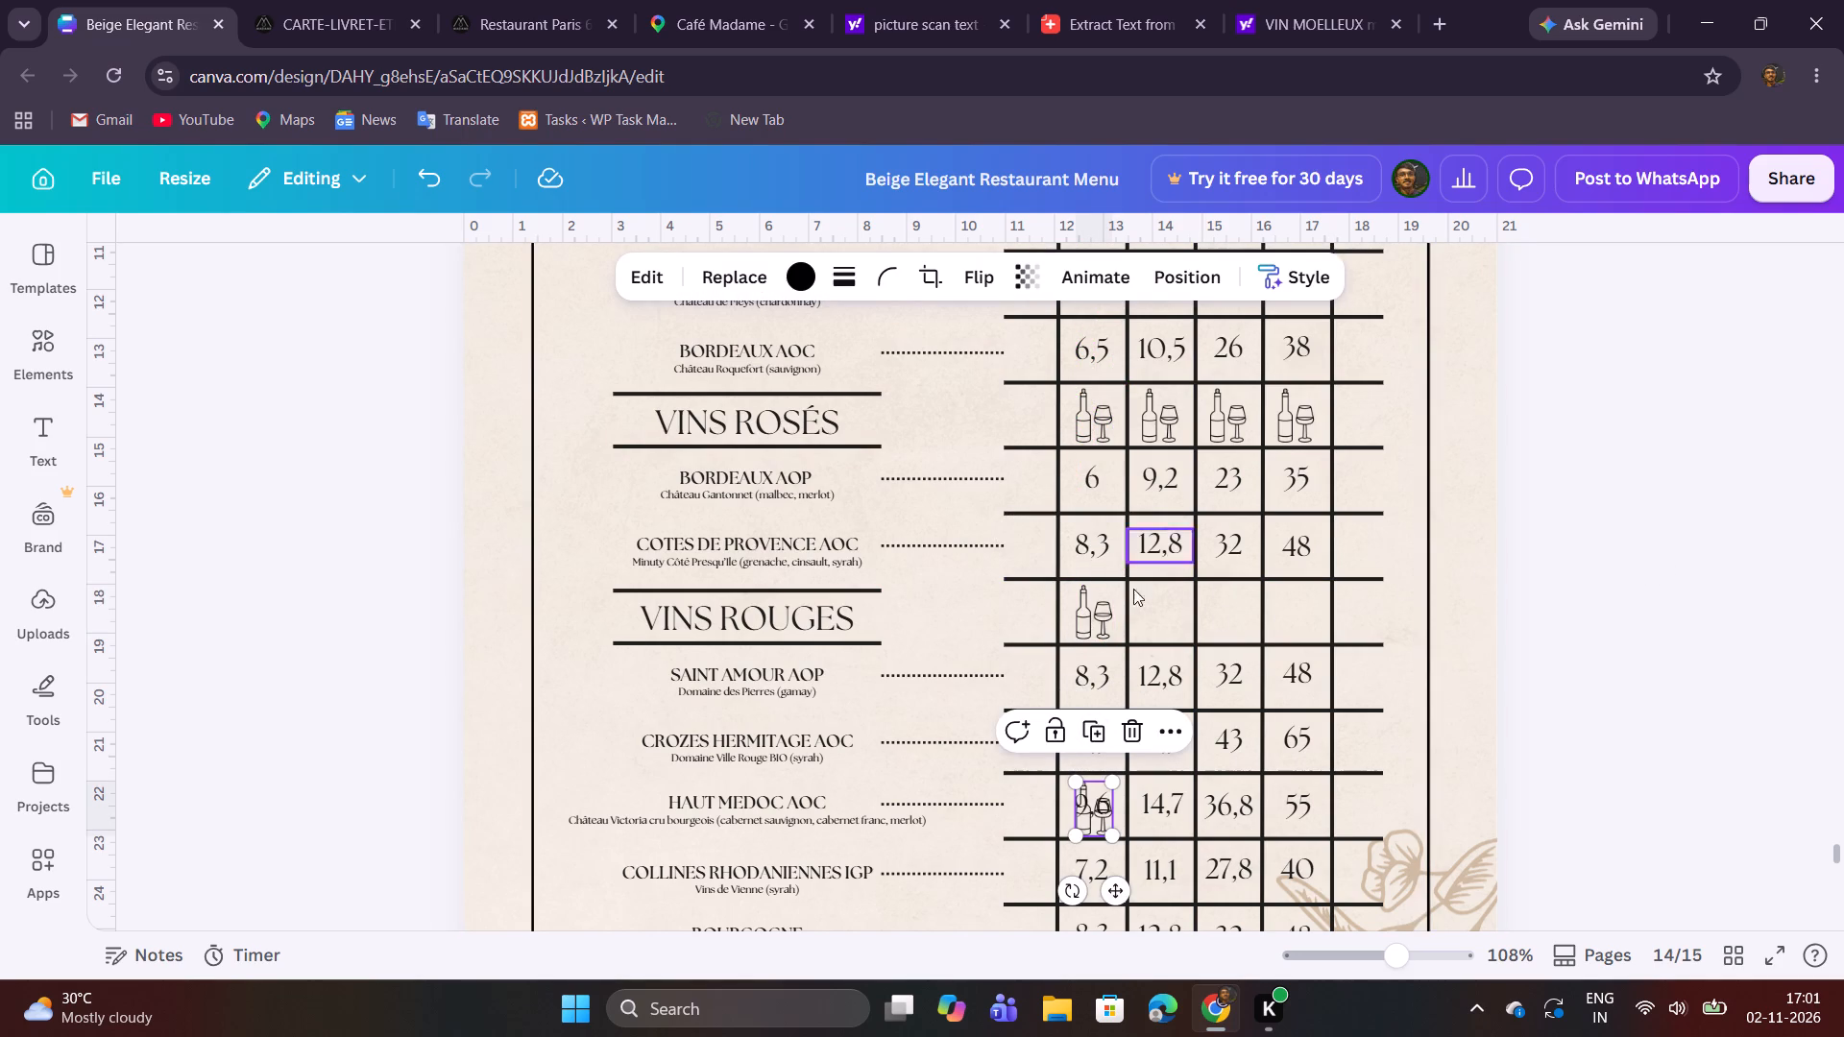
{"action": "left_click", "coordinate": [1094, 803]}
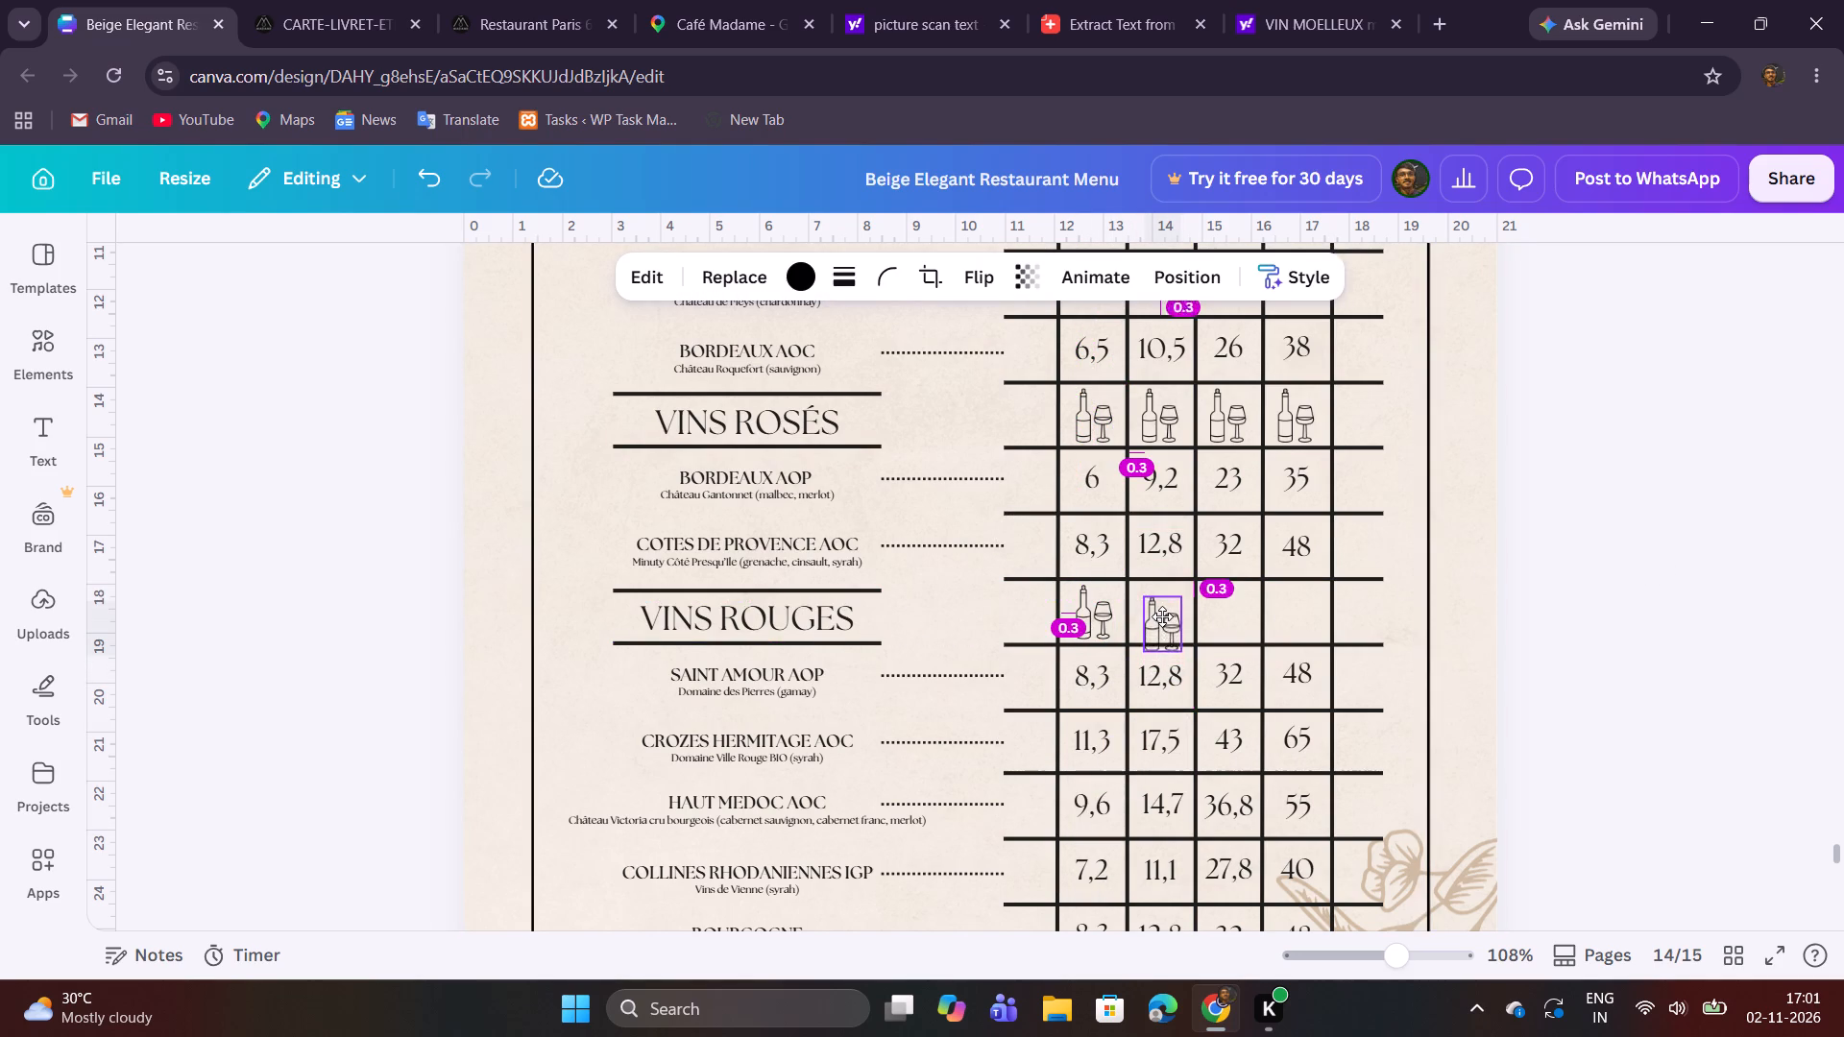
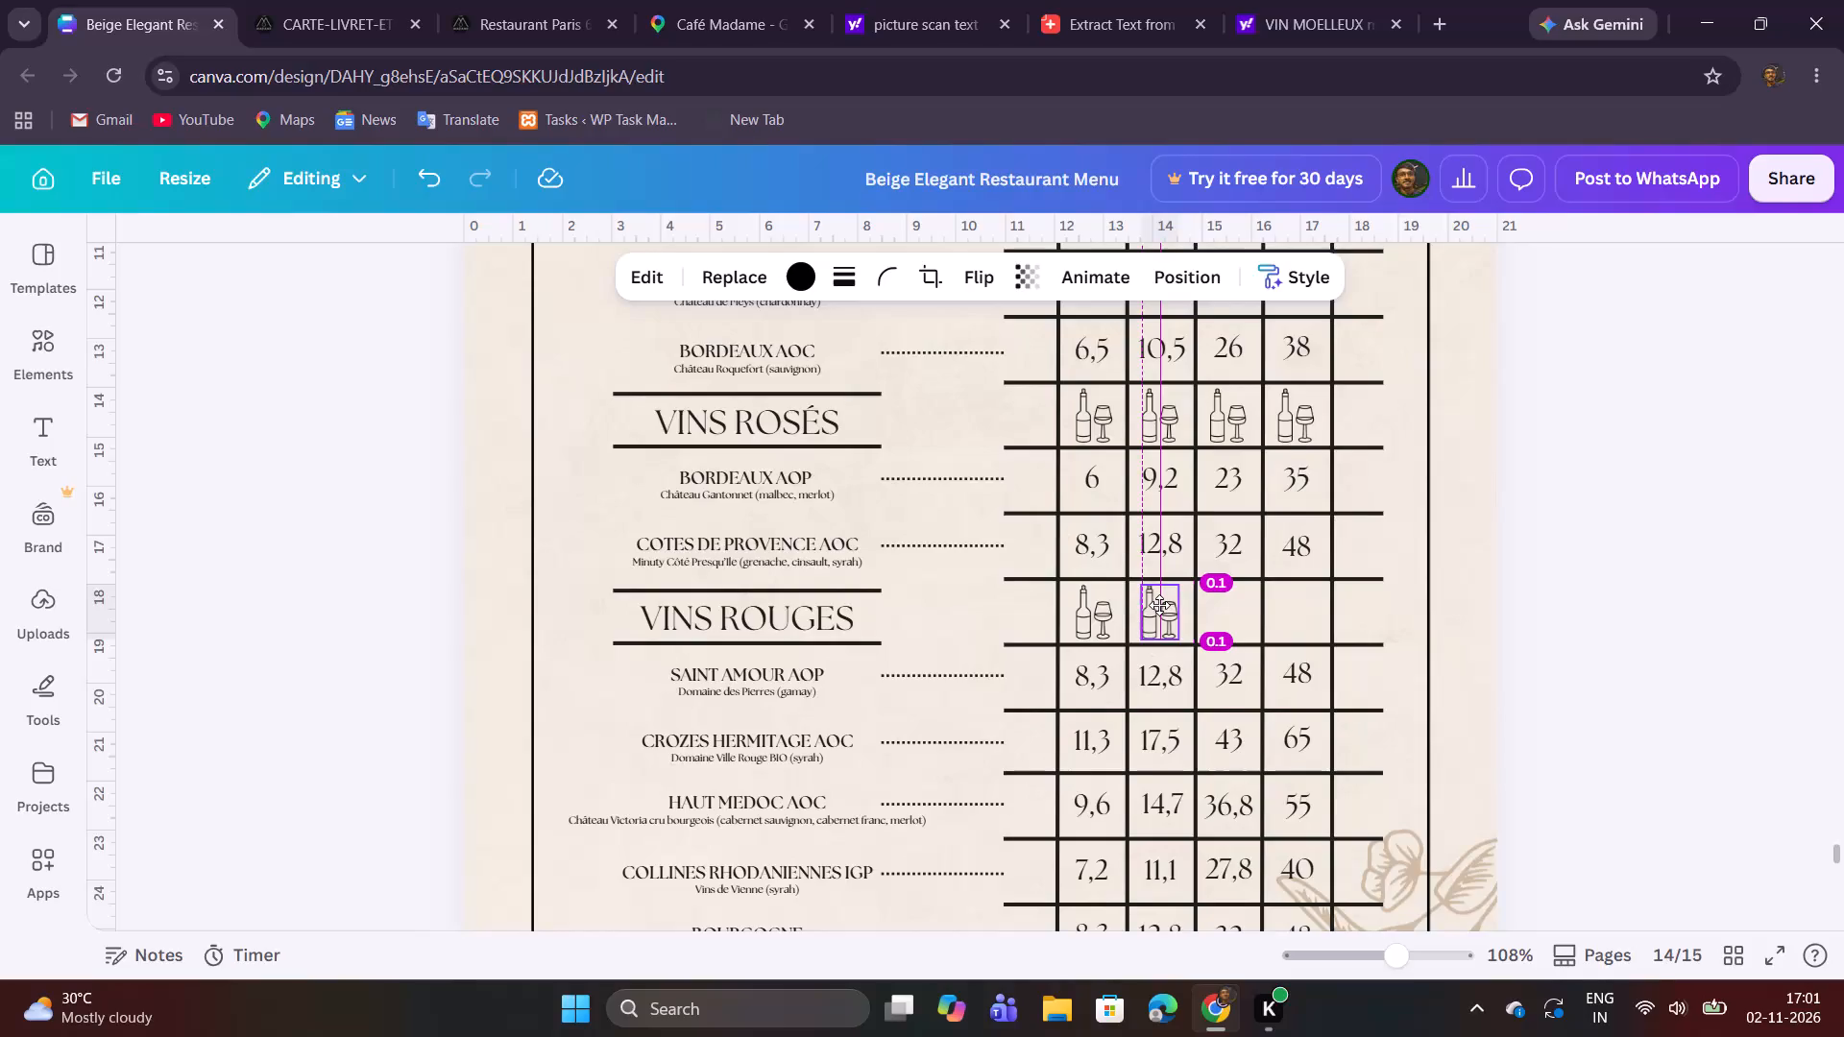
Duplicate the bottle-and-glass icon into the 50cl and 75cl cells of the VINS ROUGES heading row.
{"action": "left_click", "coordinate": [1160, 542]}
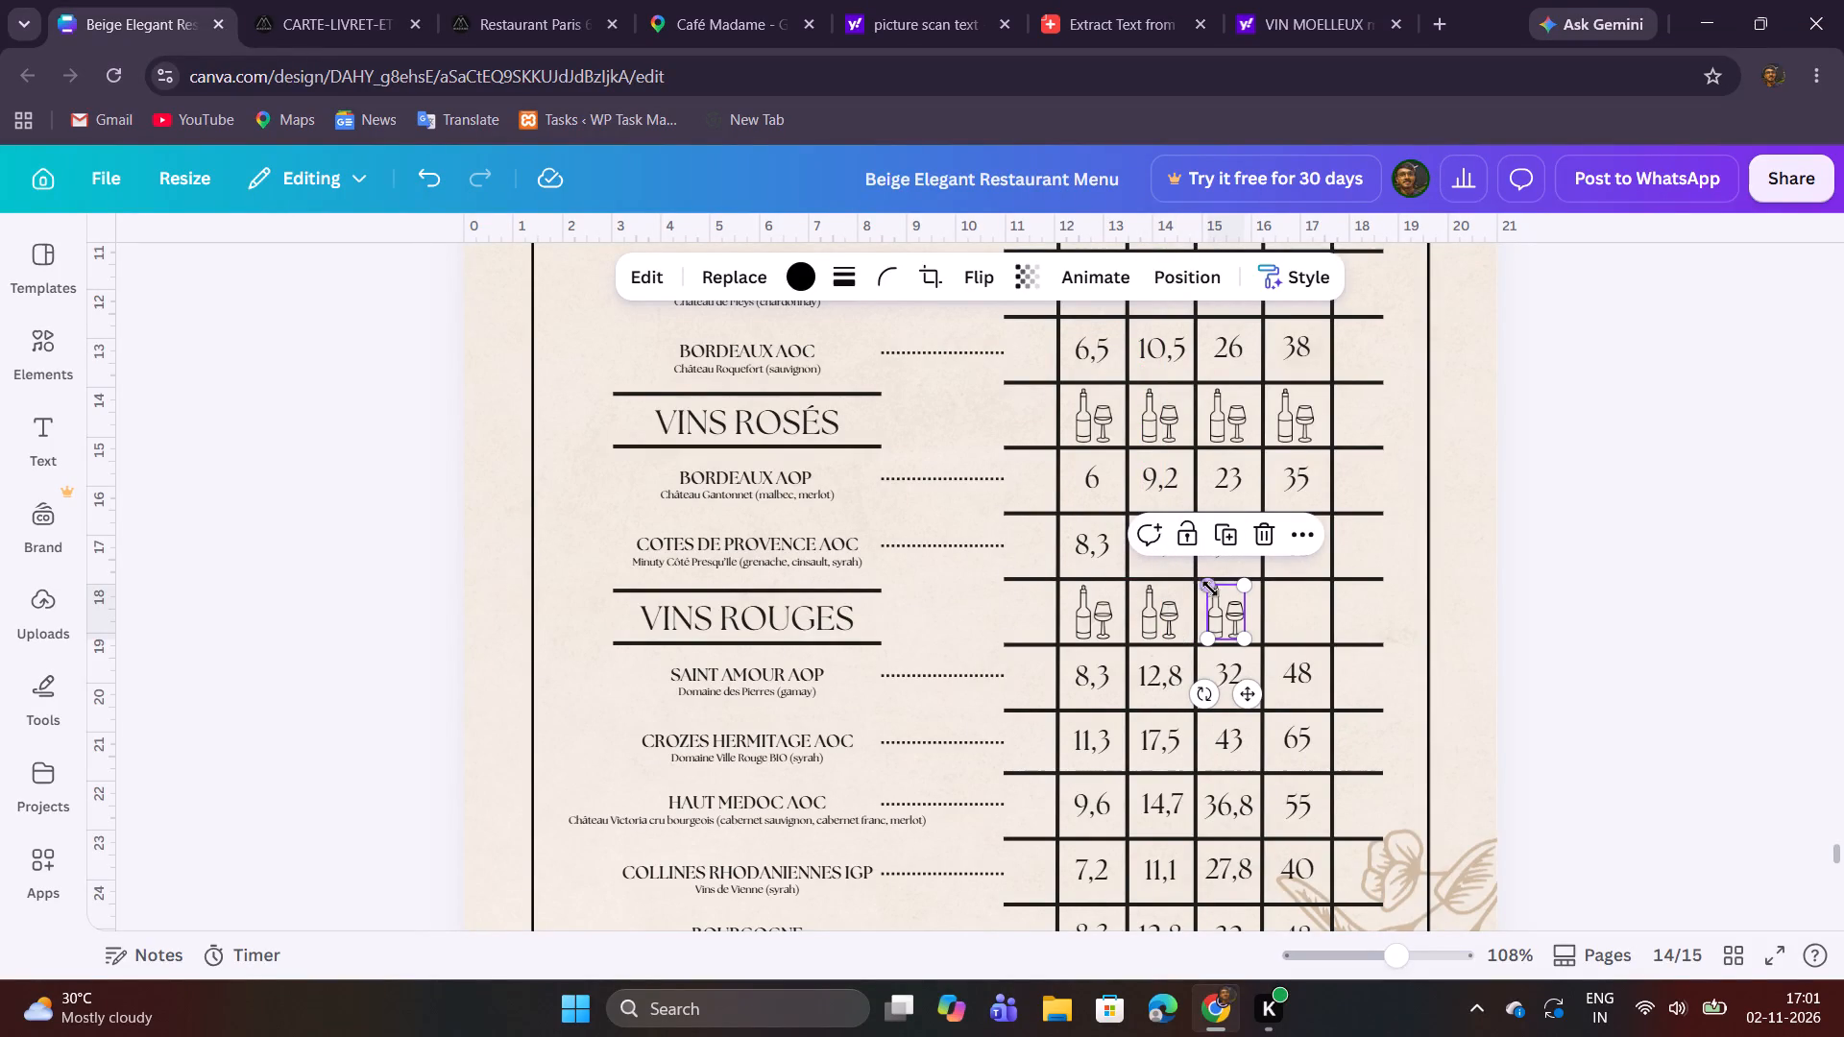
{"action": "left_click", "coordinate": [1223, 613]}
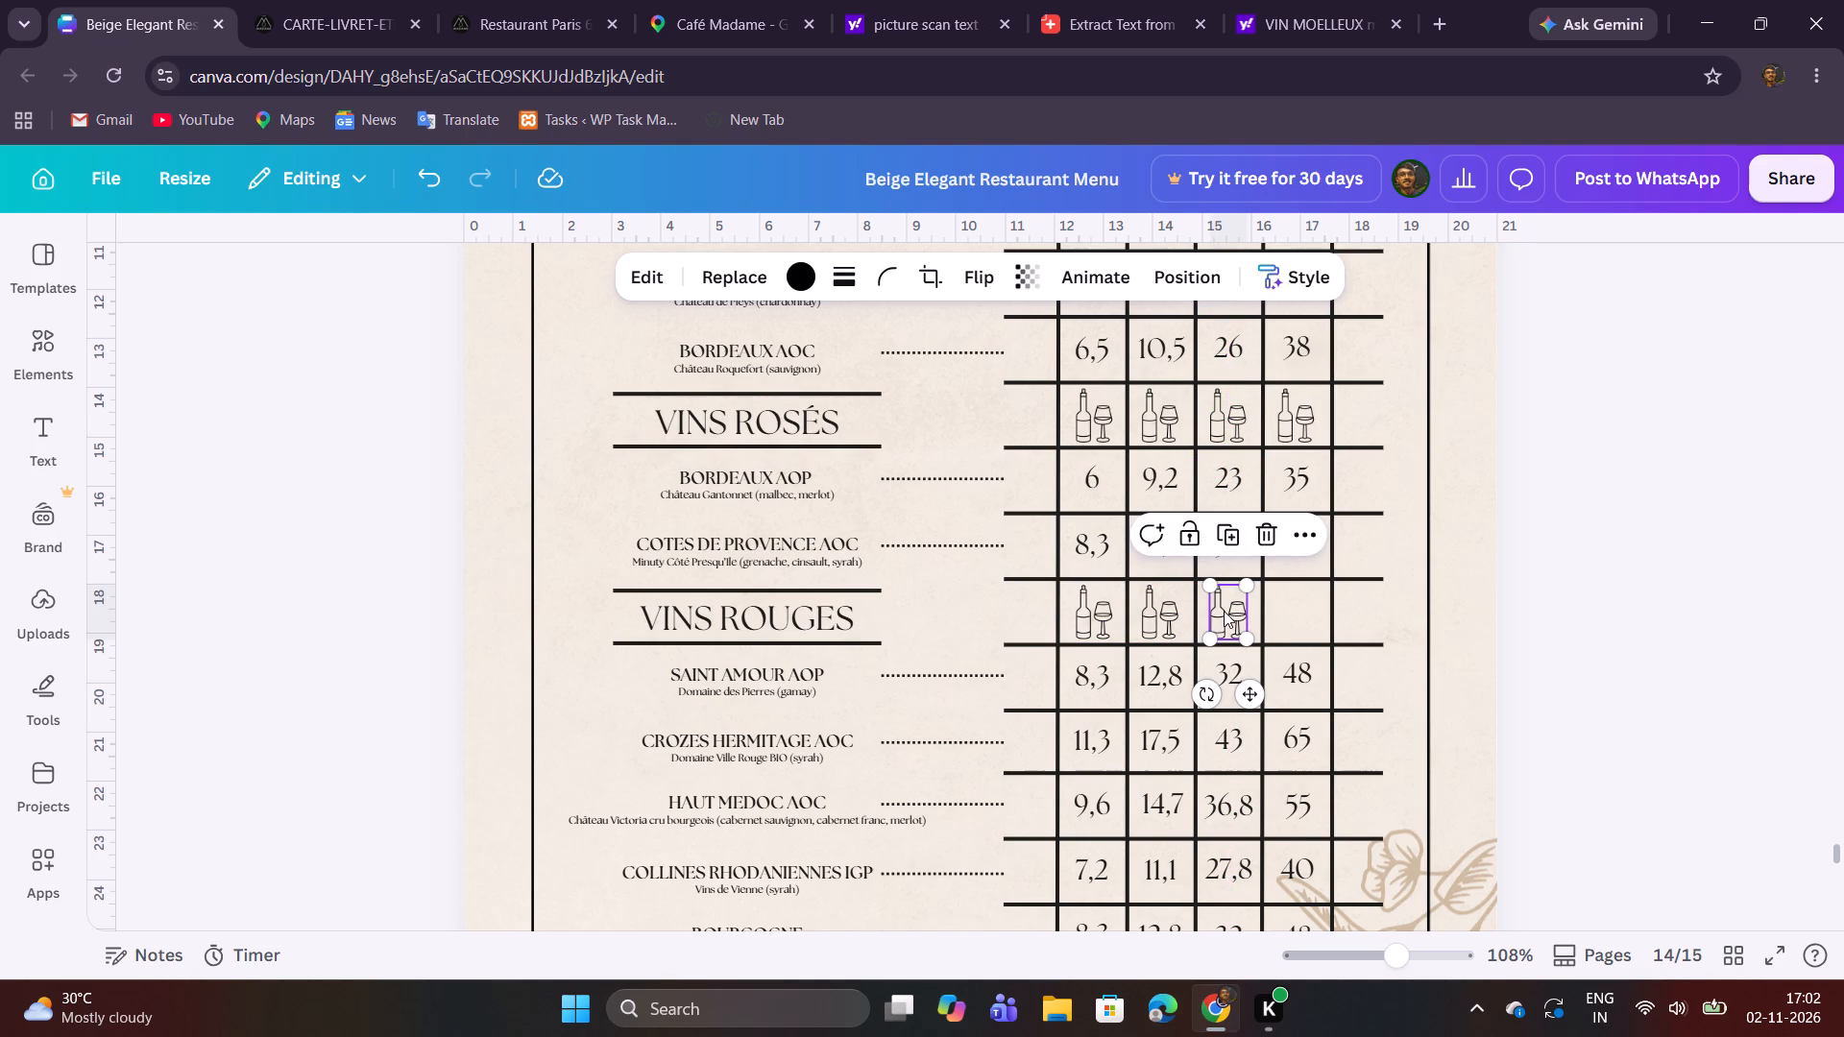
{"action": "left_click", "coordinate": [1230, 609]}
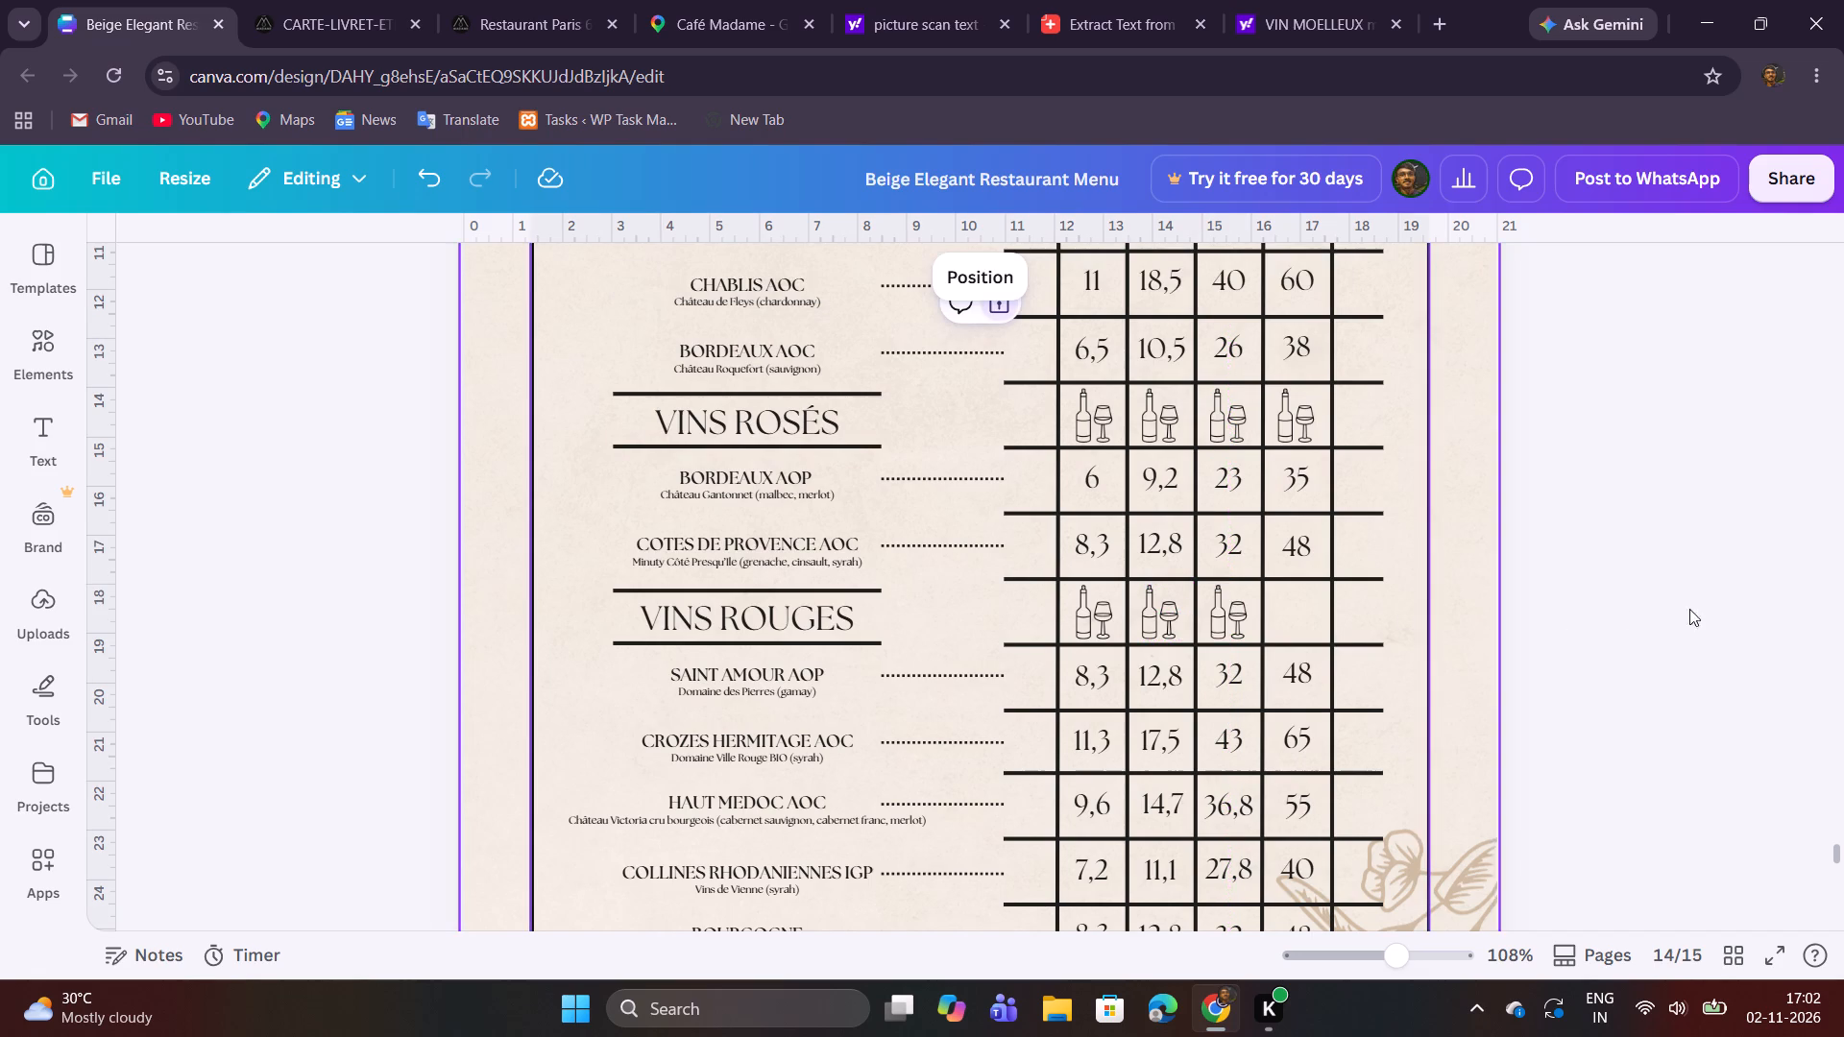
{"action": "left_click", "coordinate": [1711, 601]}
{"action": "left_click", "coordinate": [1230, 621]}
{"action": "left_click", "coordinate": [1227, 528]}
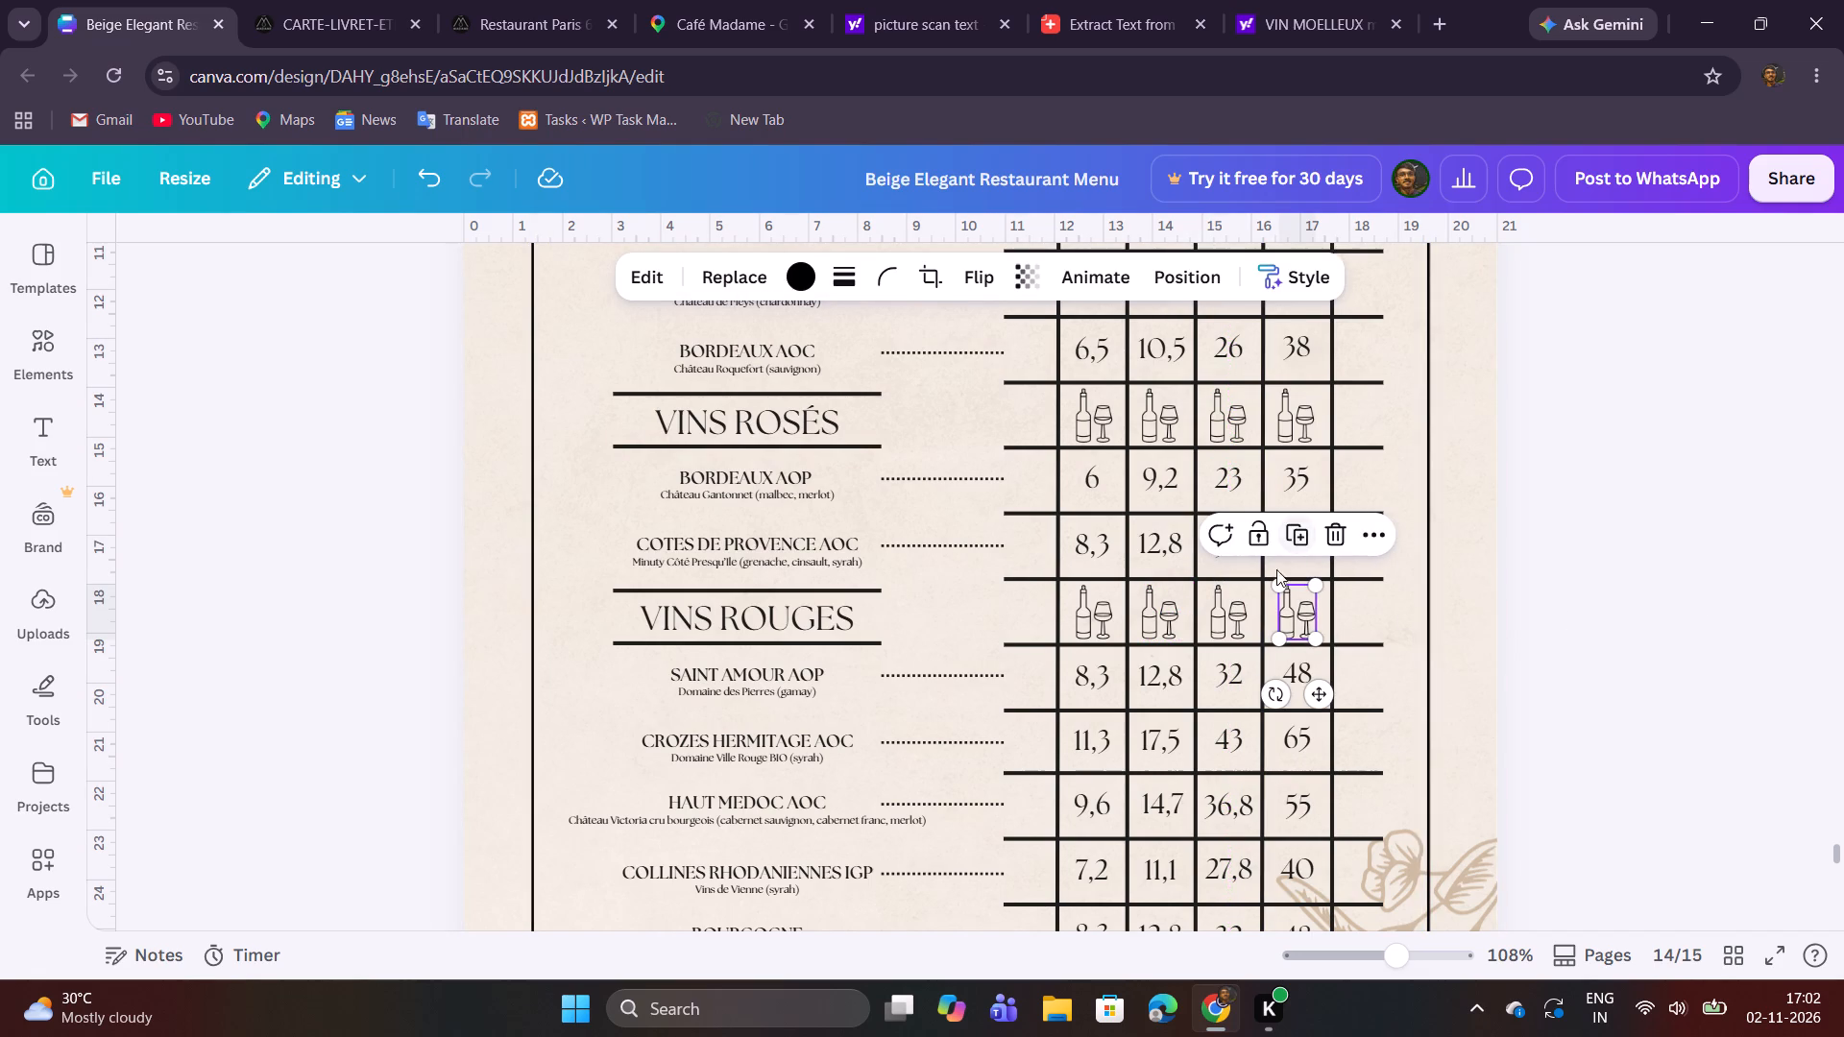
{"action": "left_click", "coordinate": [1534, 607]}
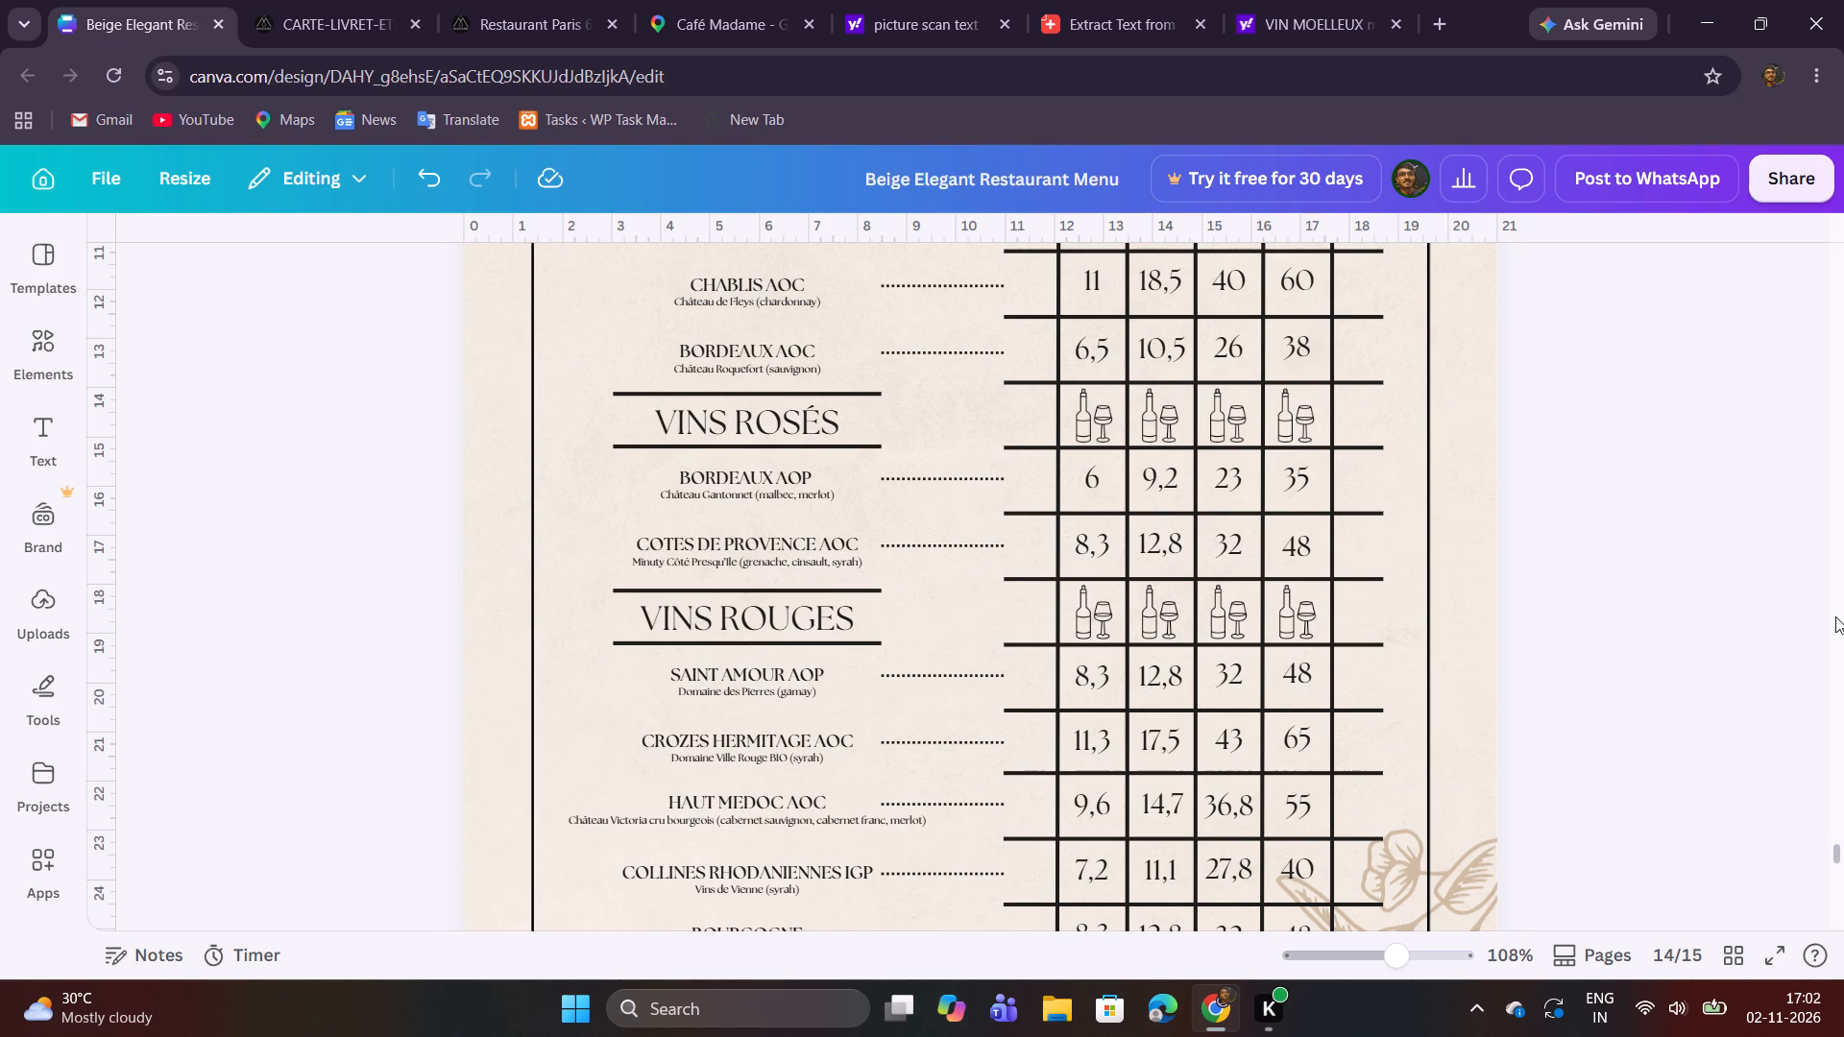
Review the whole wine price table on page 14 at a reduced zoom.
{"action": "scroll", "coordinate": [1775, 574], "scroll_direction": "down", "scroll_amount": 3}
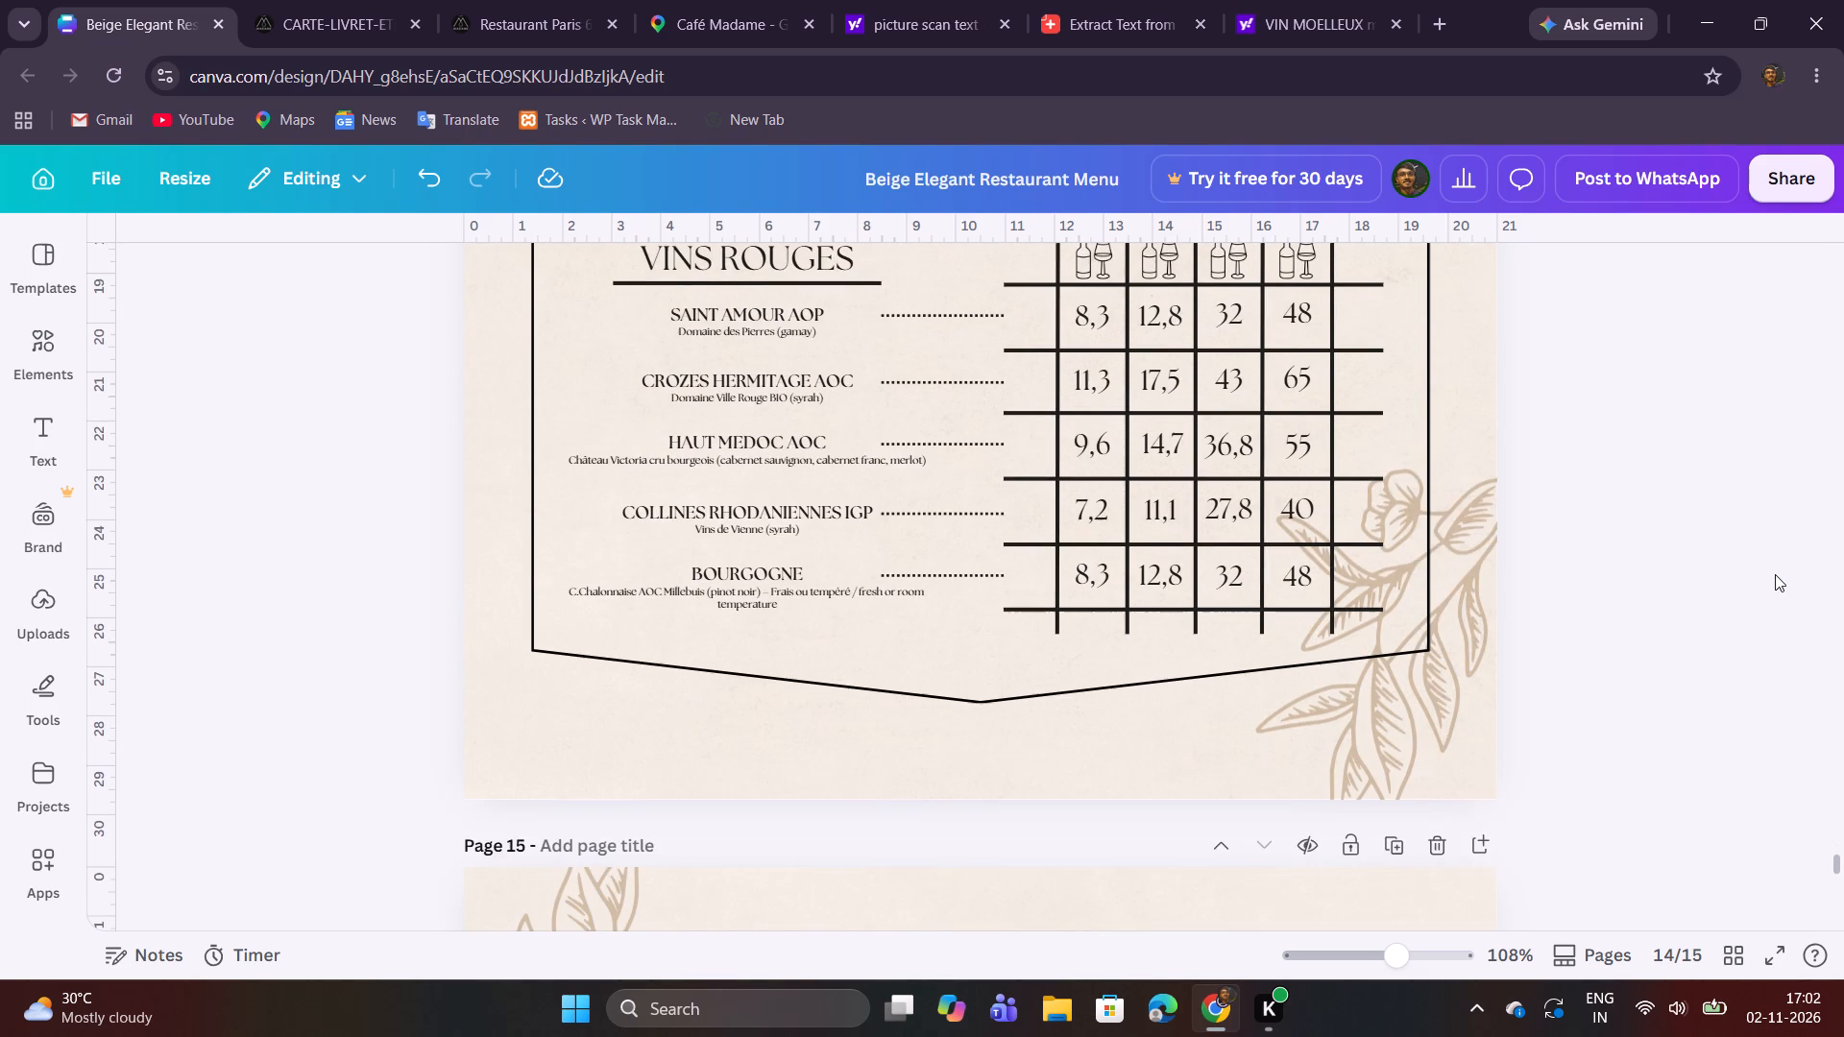
{"action": "left_click_drag", "start_coordinate": [1388, 964], "coordinate": [1369, 965]}
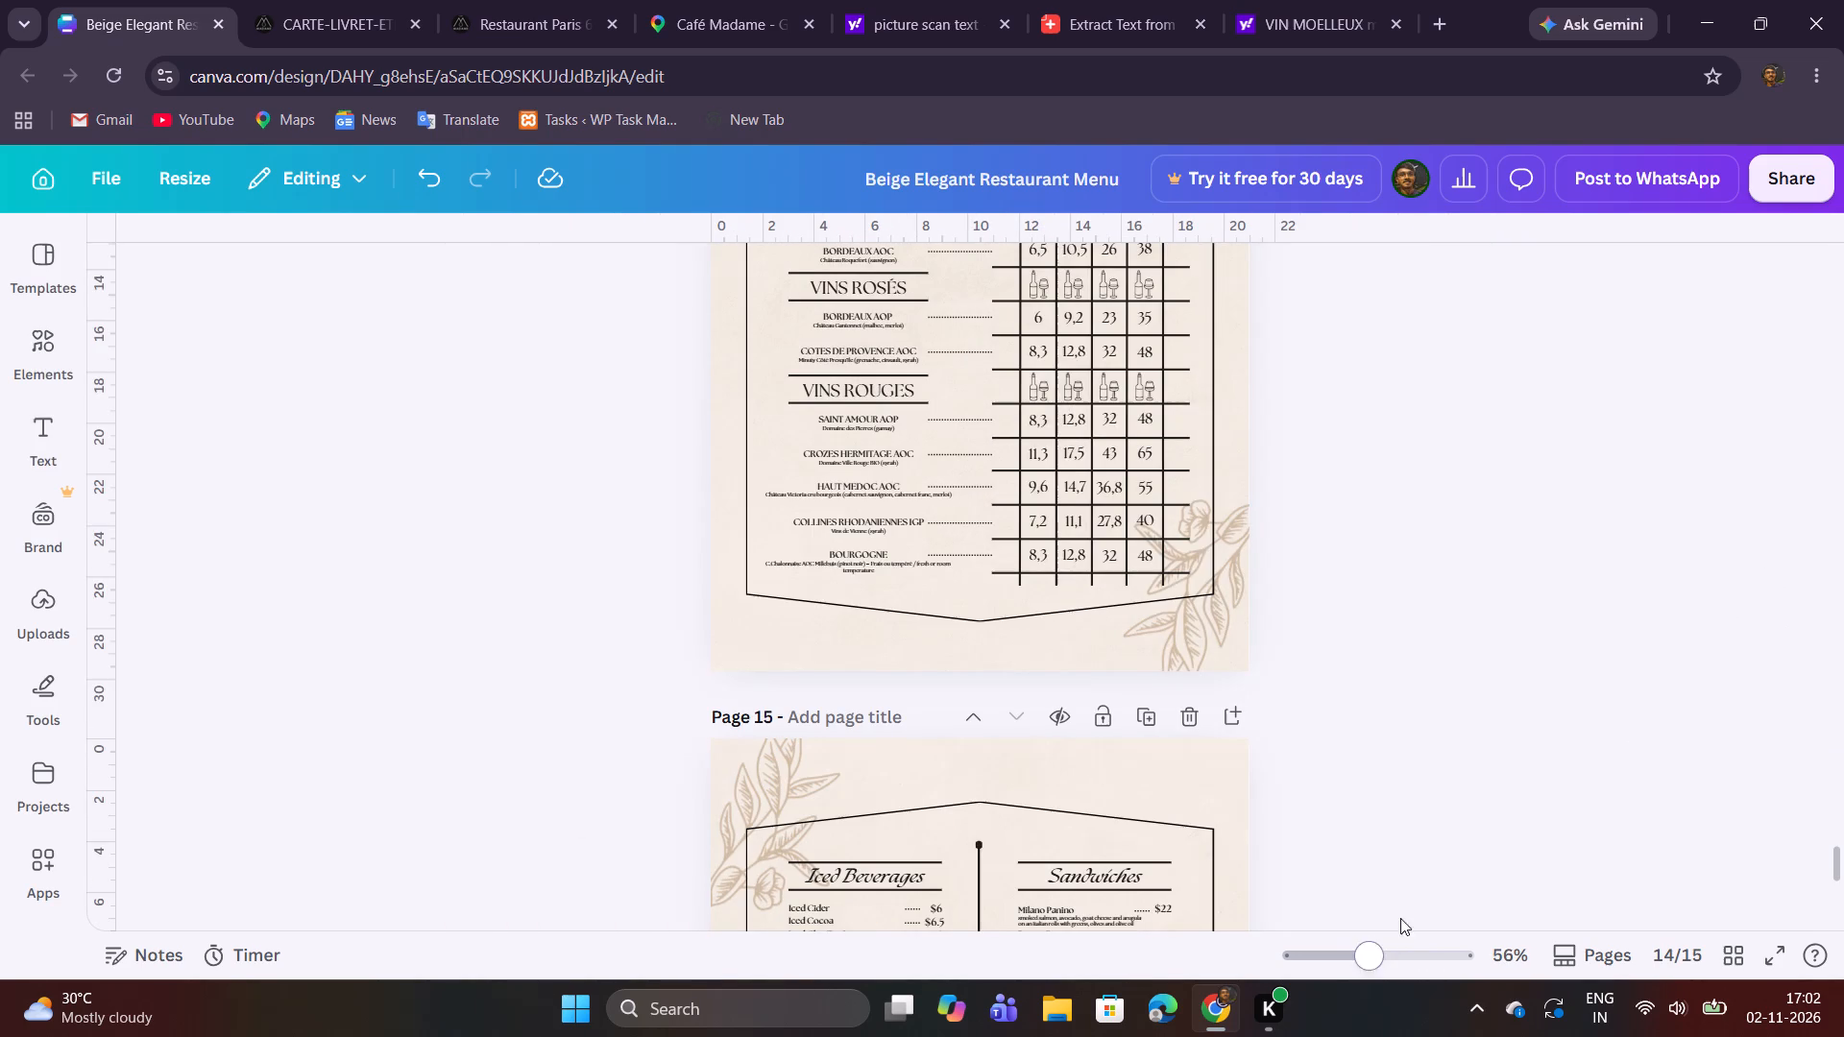
{"action": "scroll", "coordinate": [1597, 614], "scroll_direction": "up", "scroll_amount": 3}
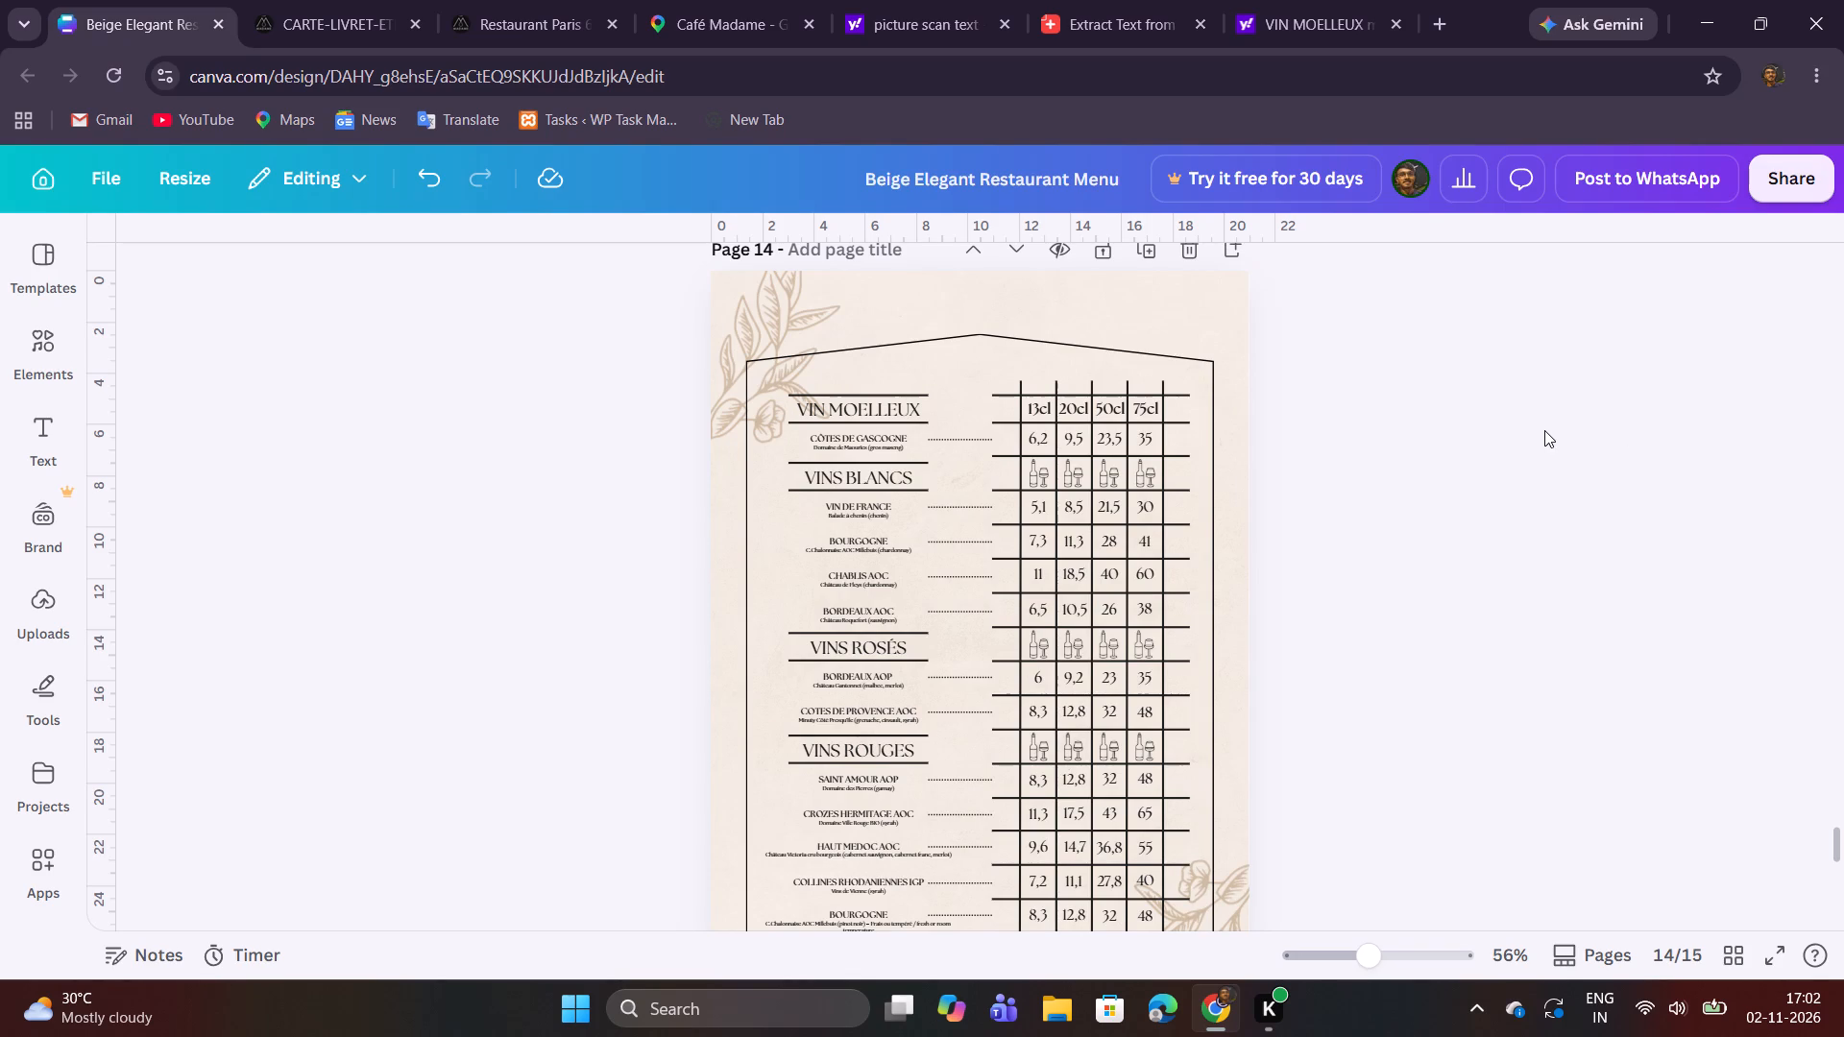
{"action": "scroll", "coordinate": [1561, 413], "scroll_direction": "down", "scroll_amount": 1}
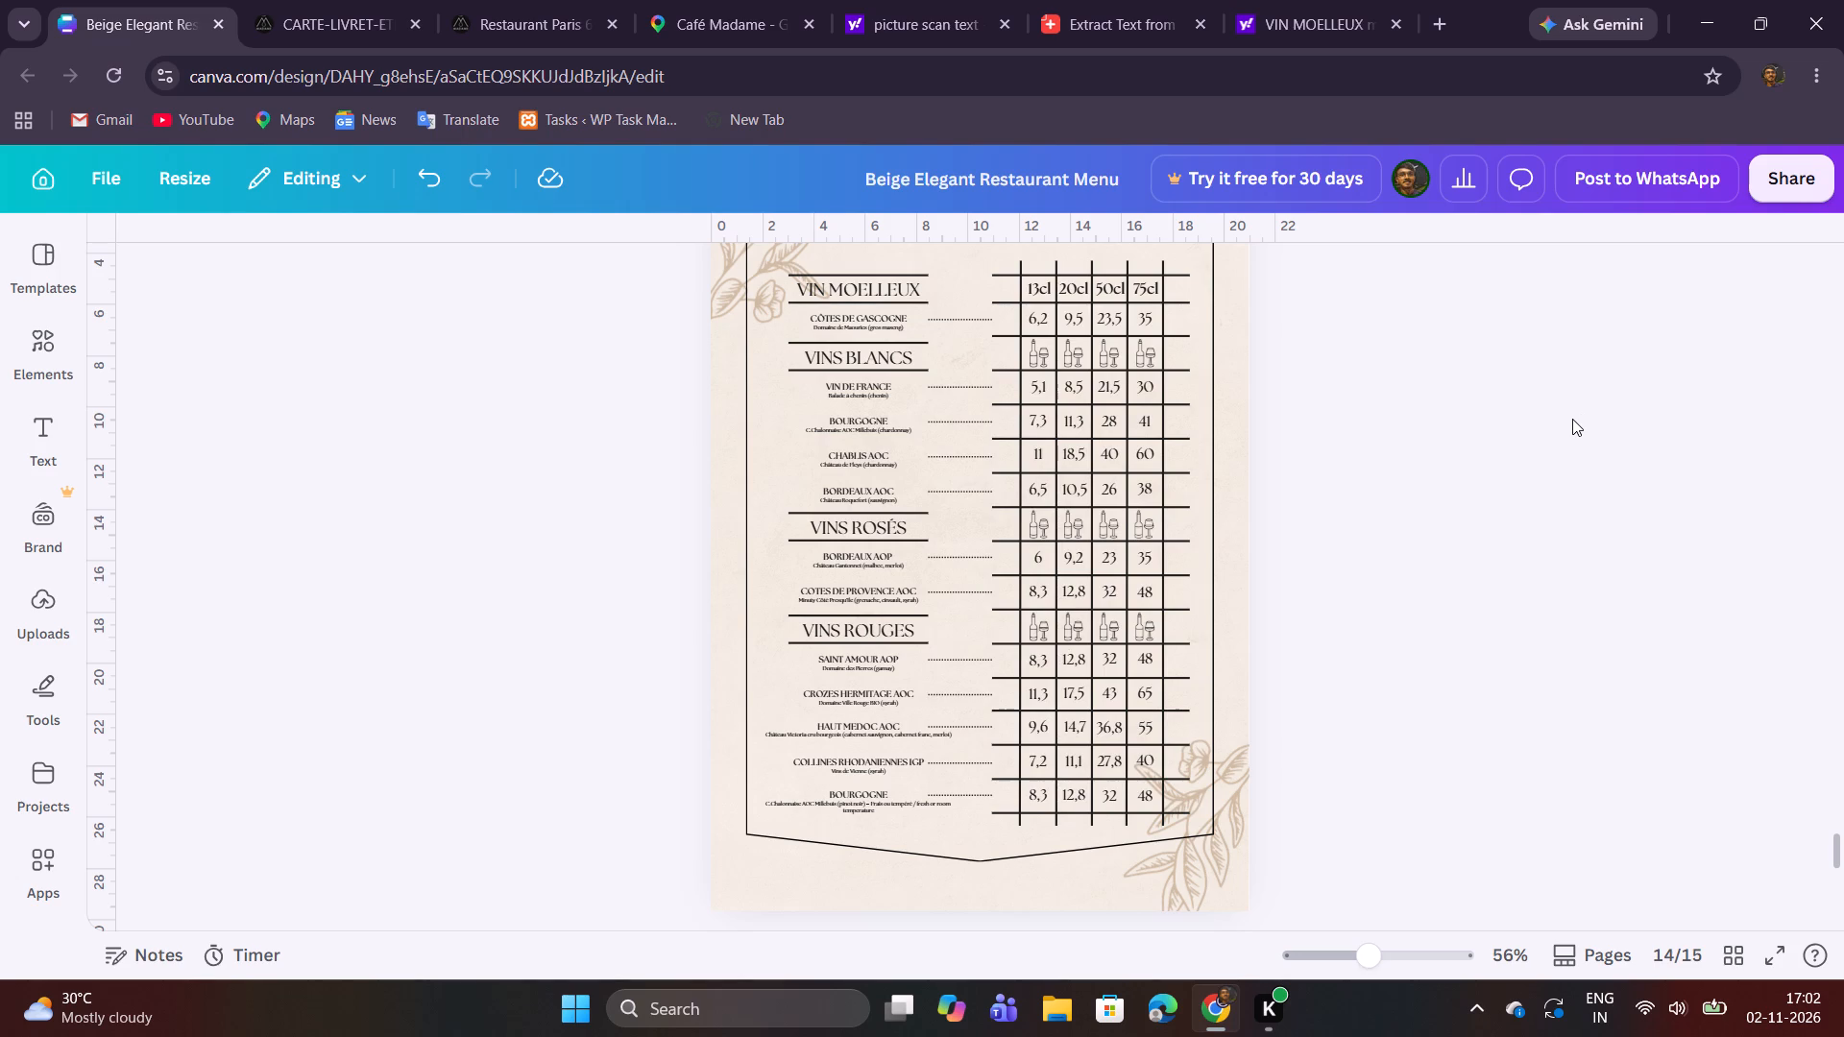
{"action": "scroll", "coordinate": [1544, 481], "scroll_direction": "down", "scroll_amount": 2}
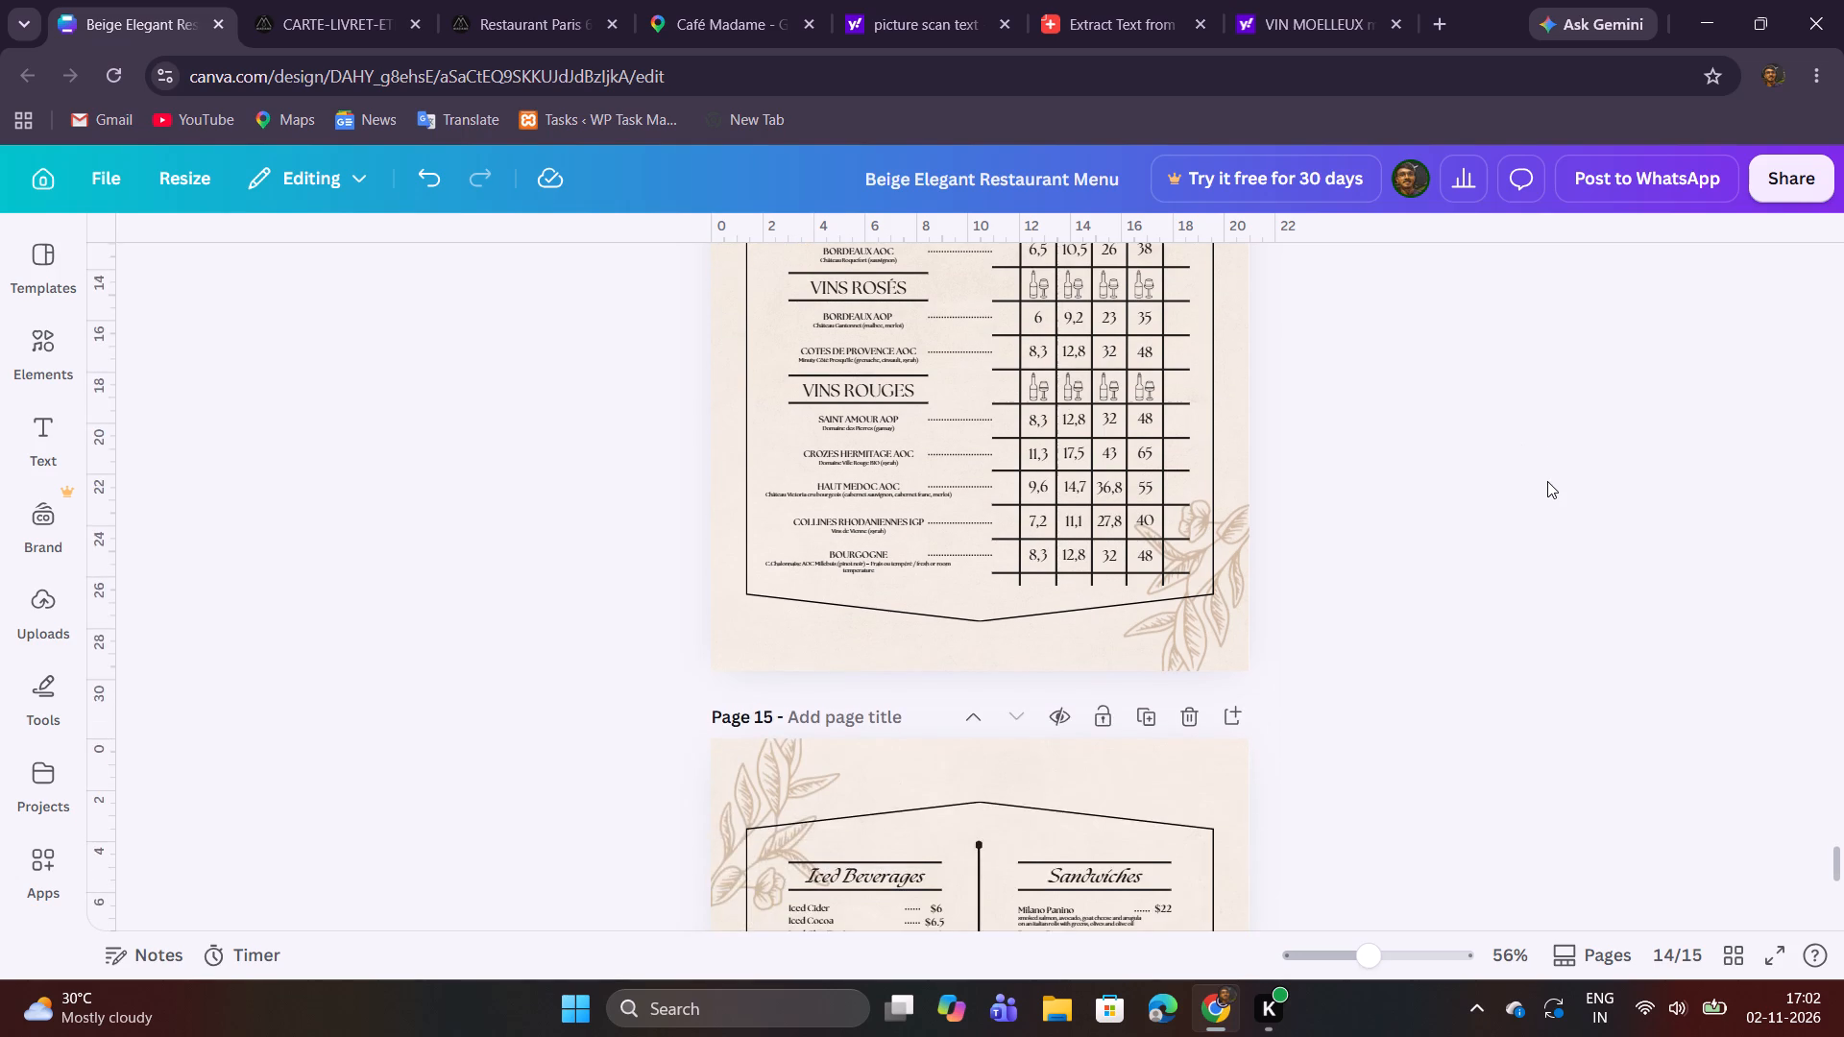
{"action": "scroll", "coordinate": [1547, 481], "scroll_direction": "up", "scroll_amount": 5}
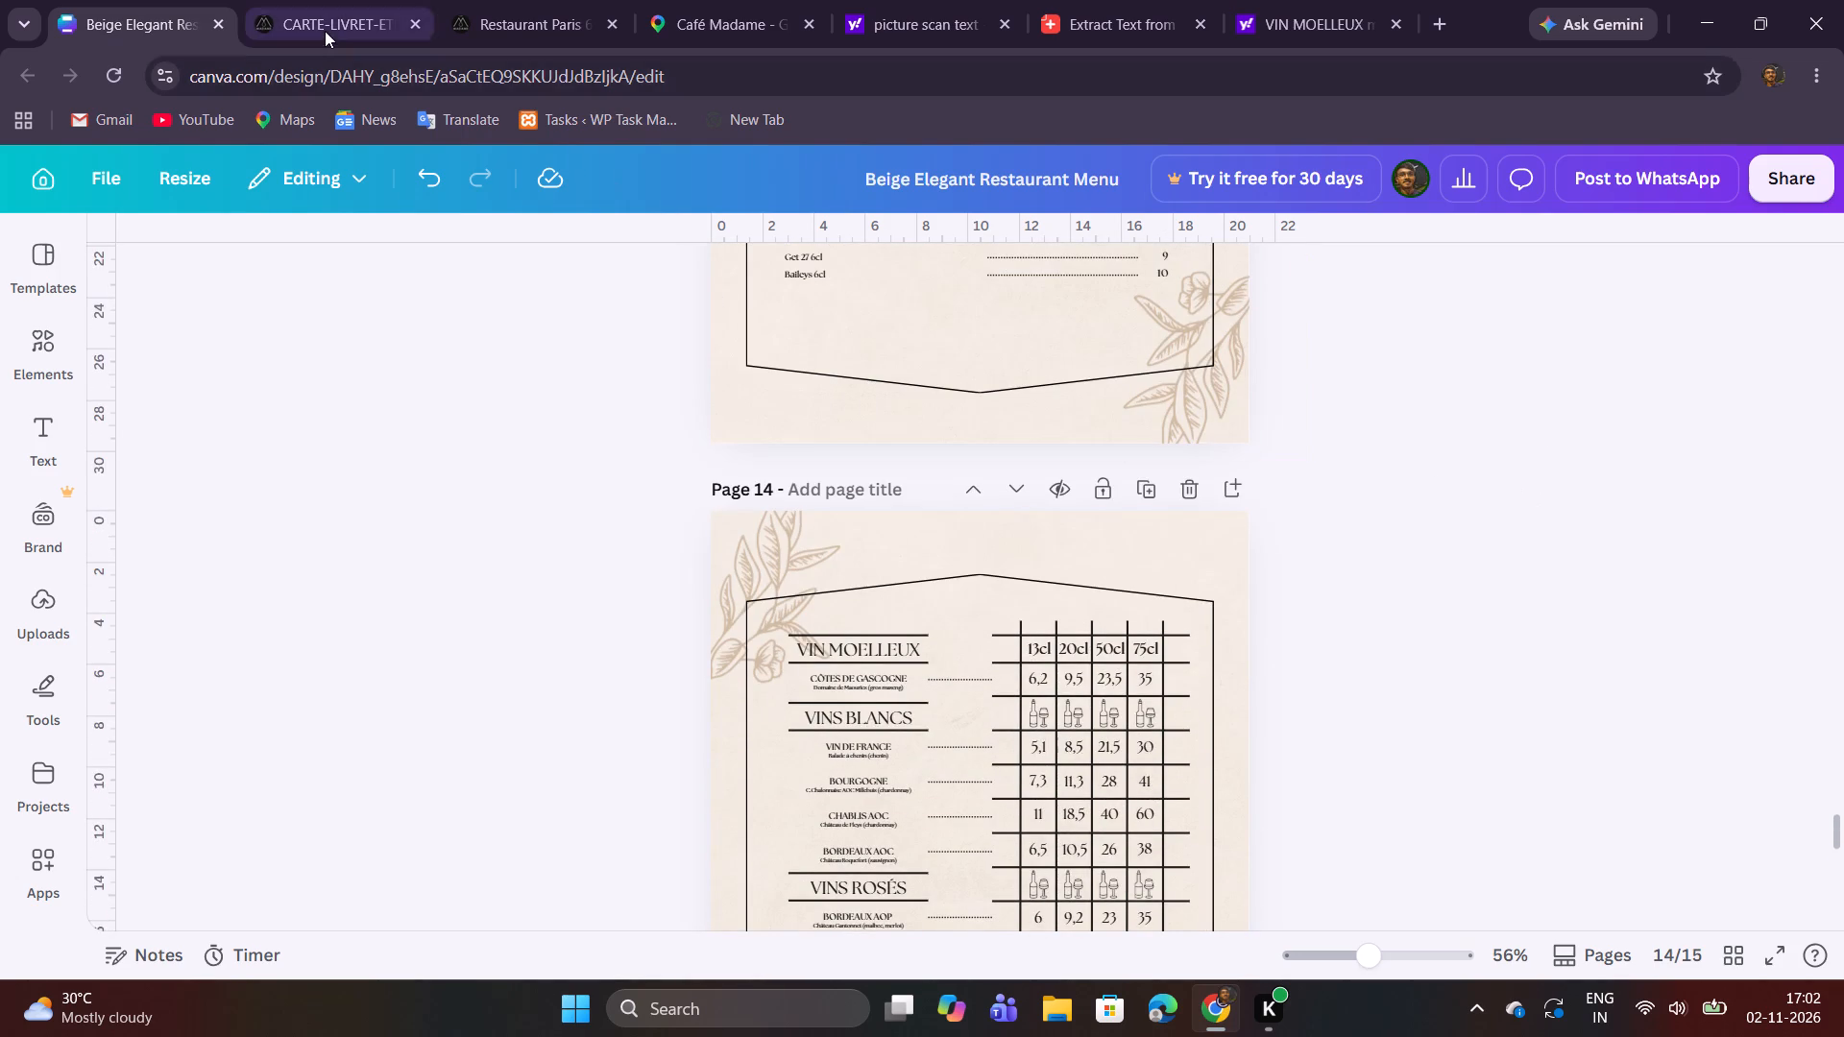
Switch to the CARTE-LIVRET-ETE-2026 PDF and check its wine pages and closing notes page against the design.
{"action": "left_click", "coordinate": [325, 26]}
{"action": "scroll", "coordinate": [692, 518], "scroll_direction": "down", "scroll_amount": 7}
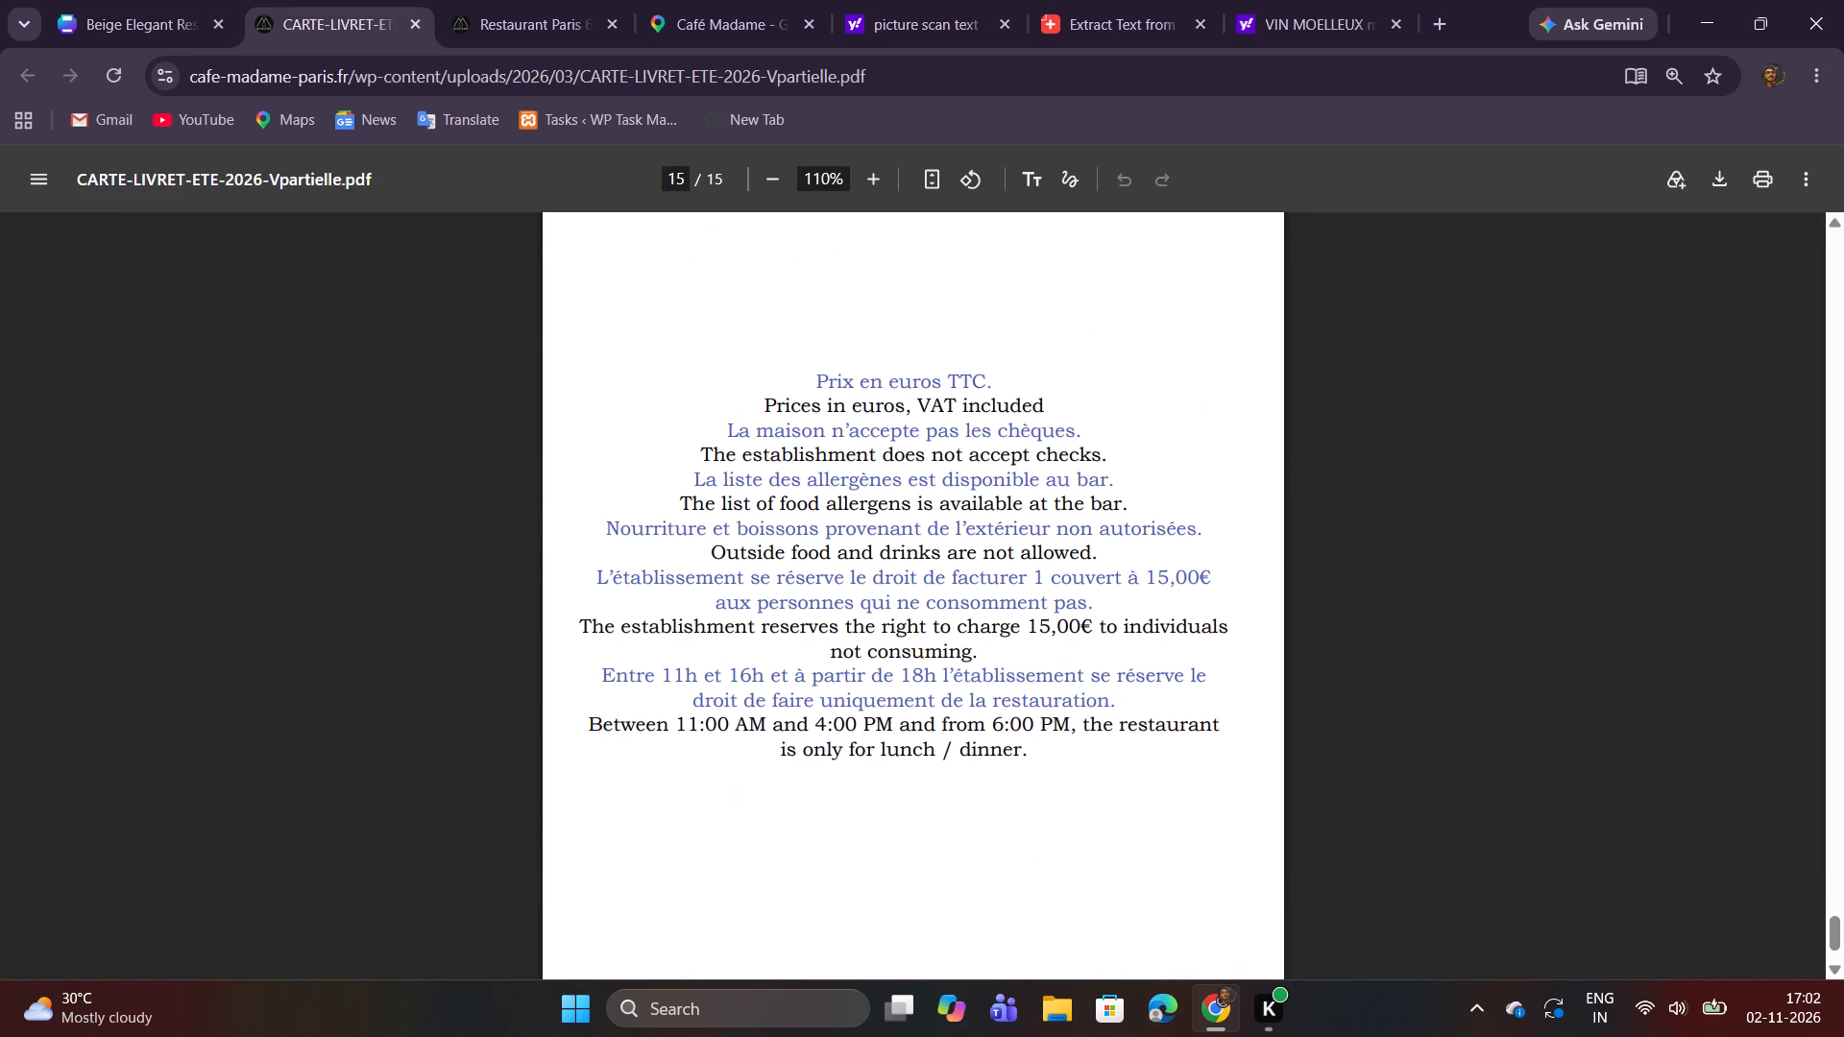
{"action": "scroll", "coordinate": [708, 532], "scroll_direction": "up", "scroll_amount": 2}
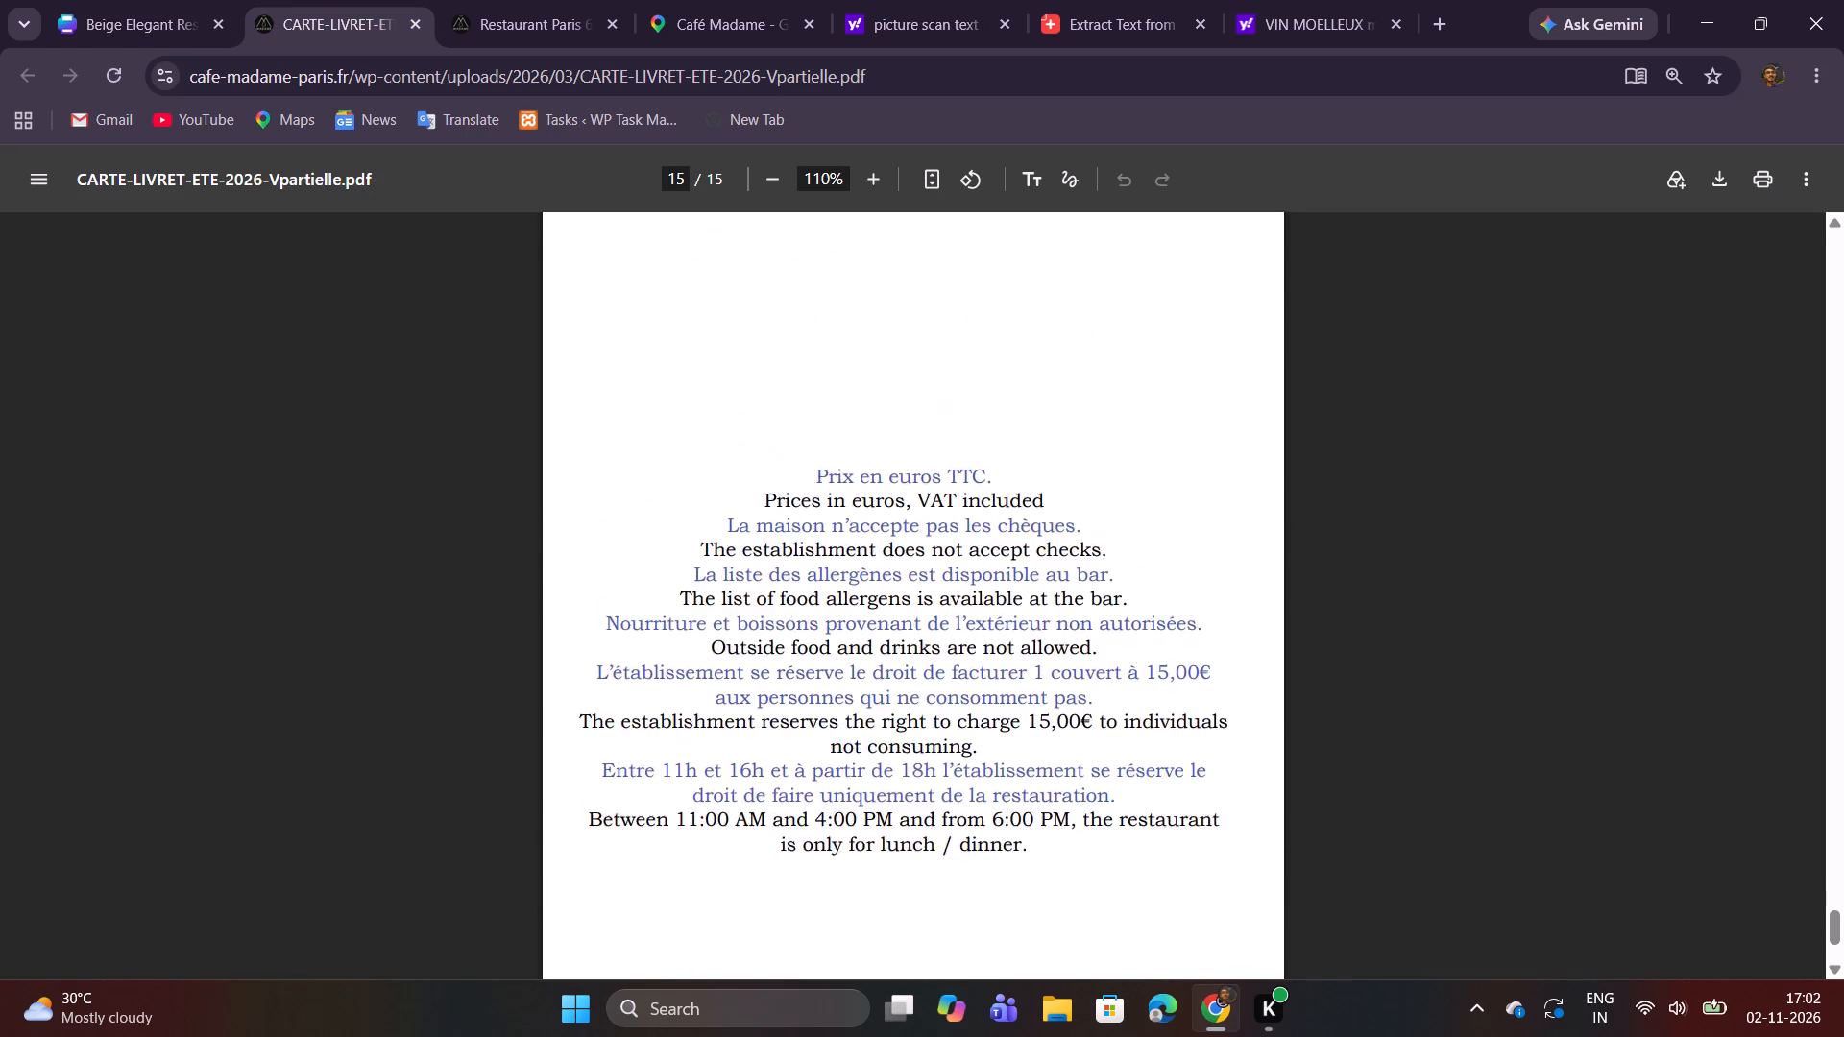
{"action": "scroll", "coordinate": [708, 532], "scroll_direction": "up", "scroll_amount": 11}
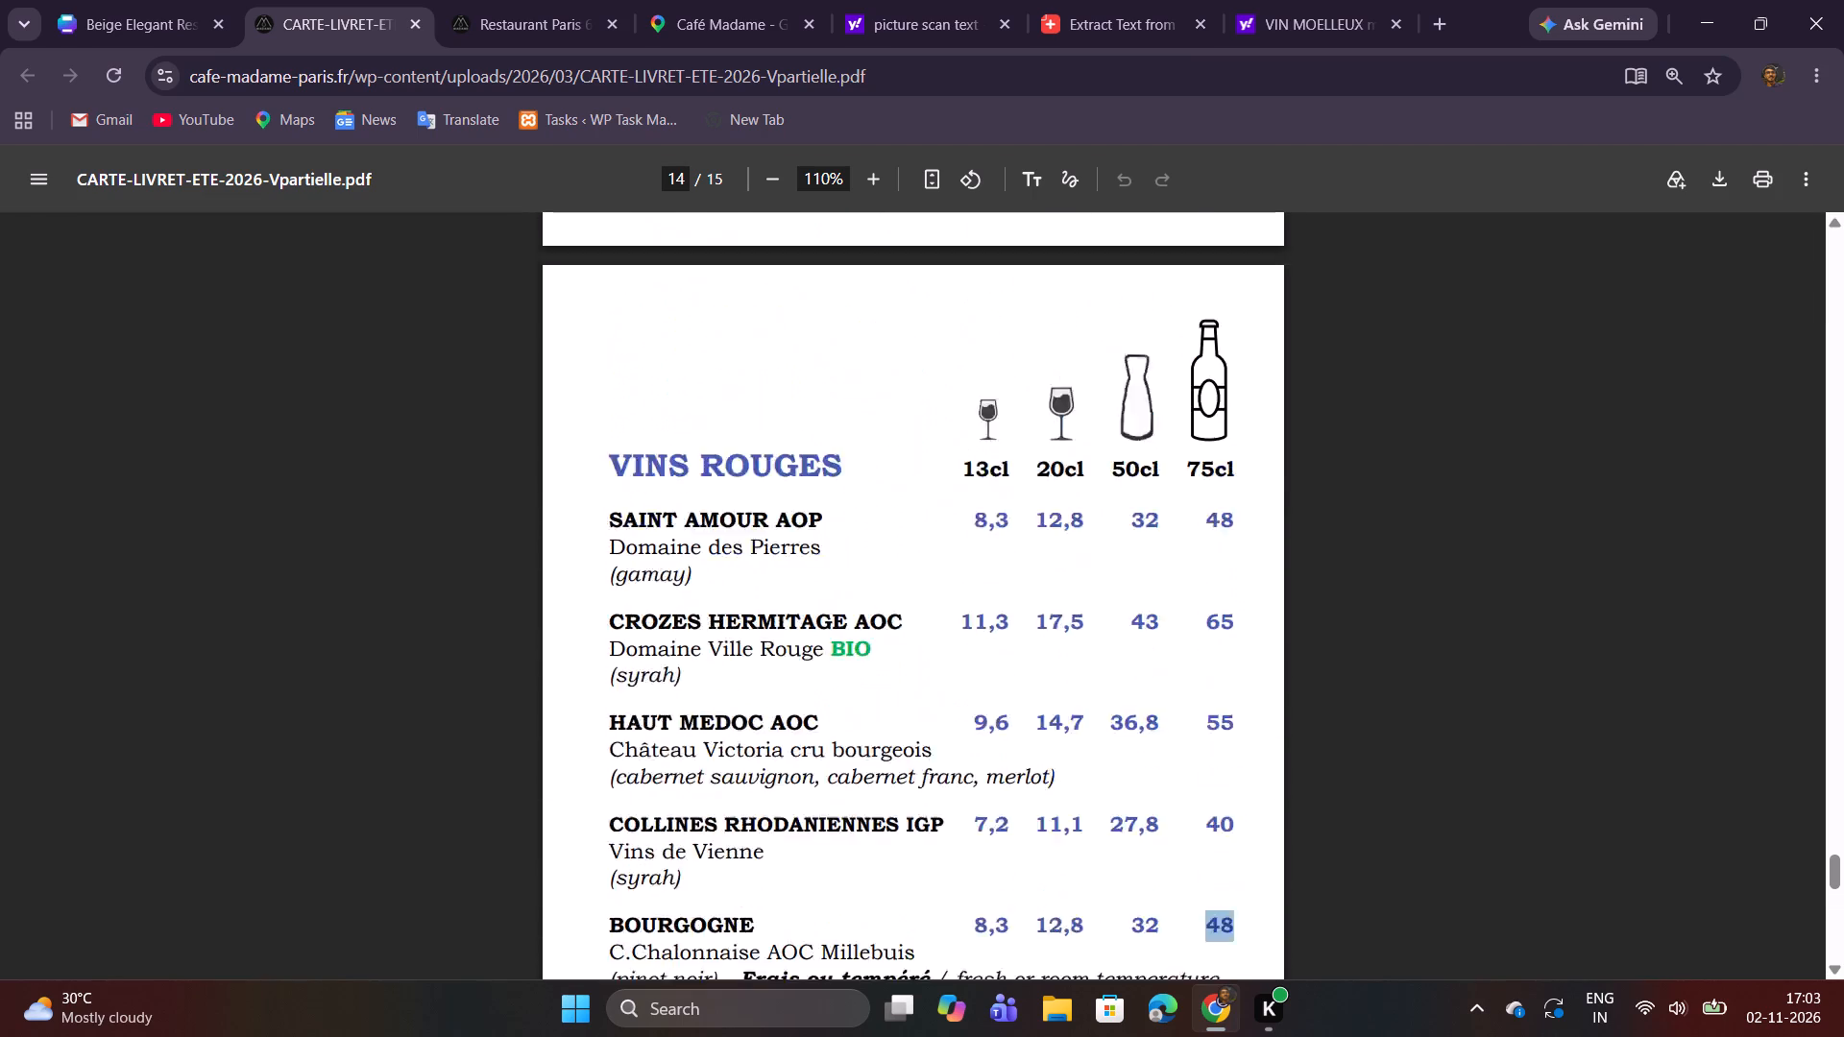
{"action": "scroll", "coordinate": [708, 532], "scroll_direction": "up", "scroll_amount": 12}
{"action": "scroll", "coordinate": [708, 532], "scroll_direction": "down", "scroll_amount": 4}
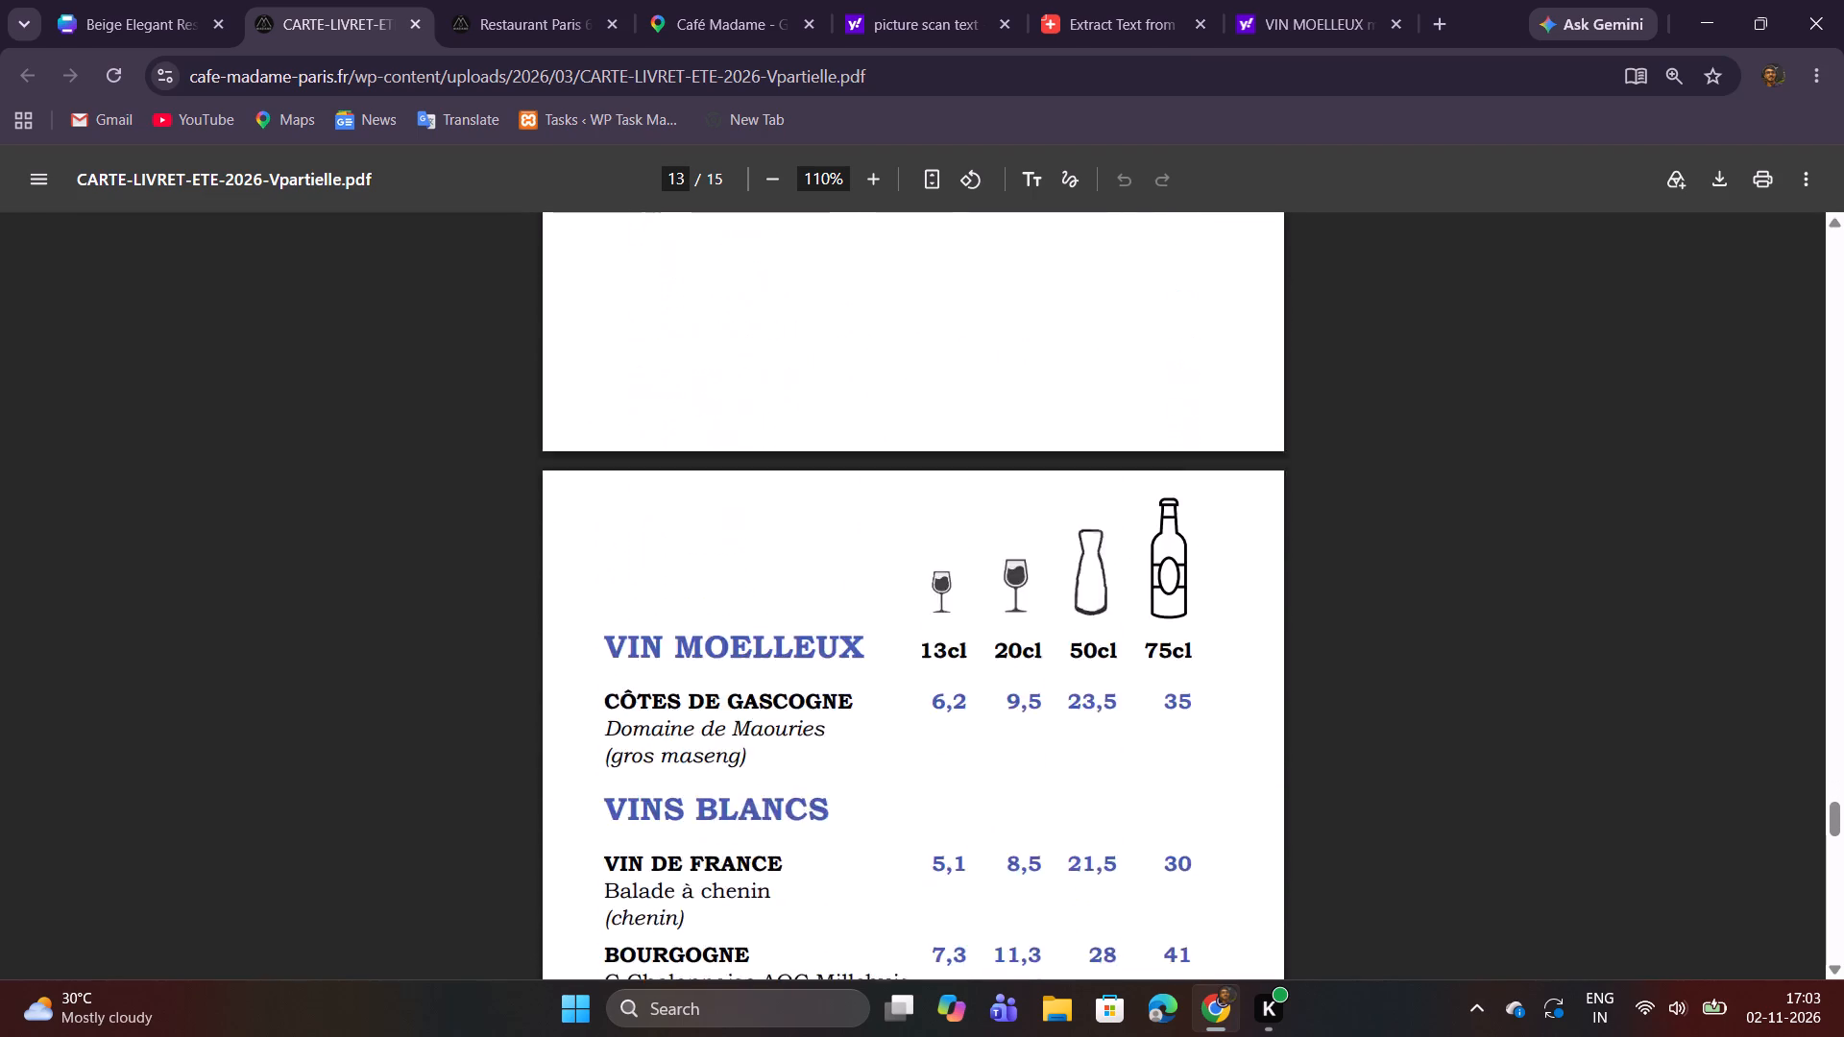
{"action": "scroll", "coordinate": [708, 532], "scroll_direction": "down", "scroll_amount": 12}
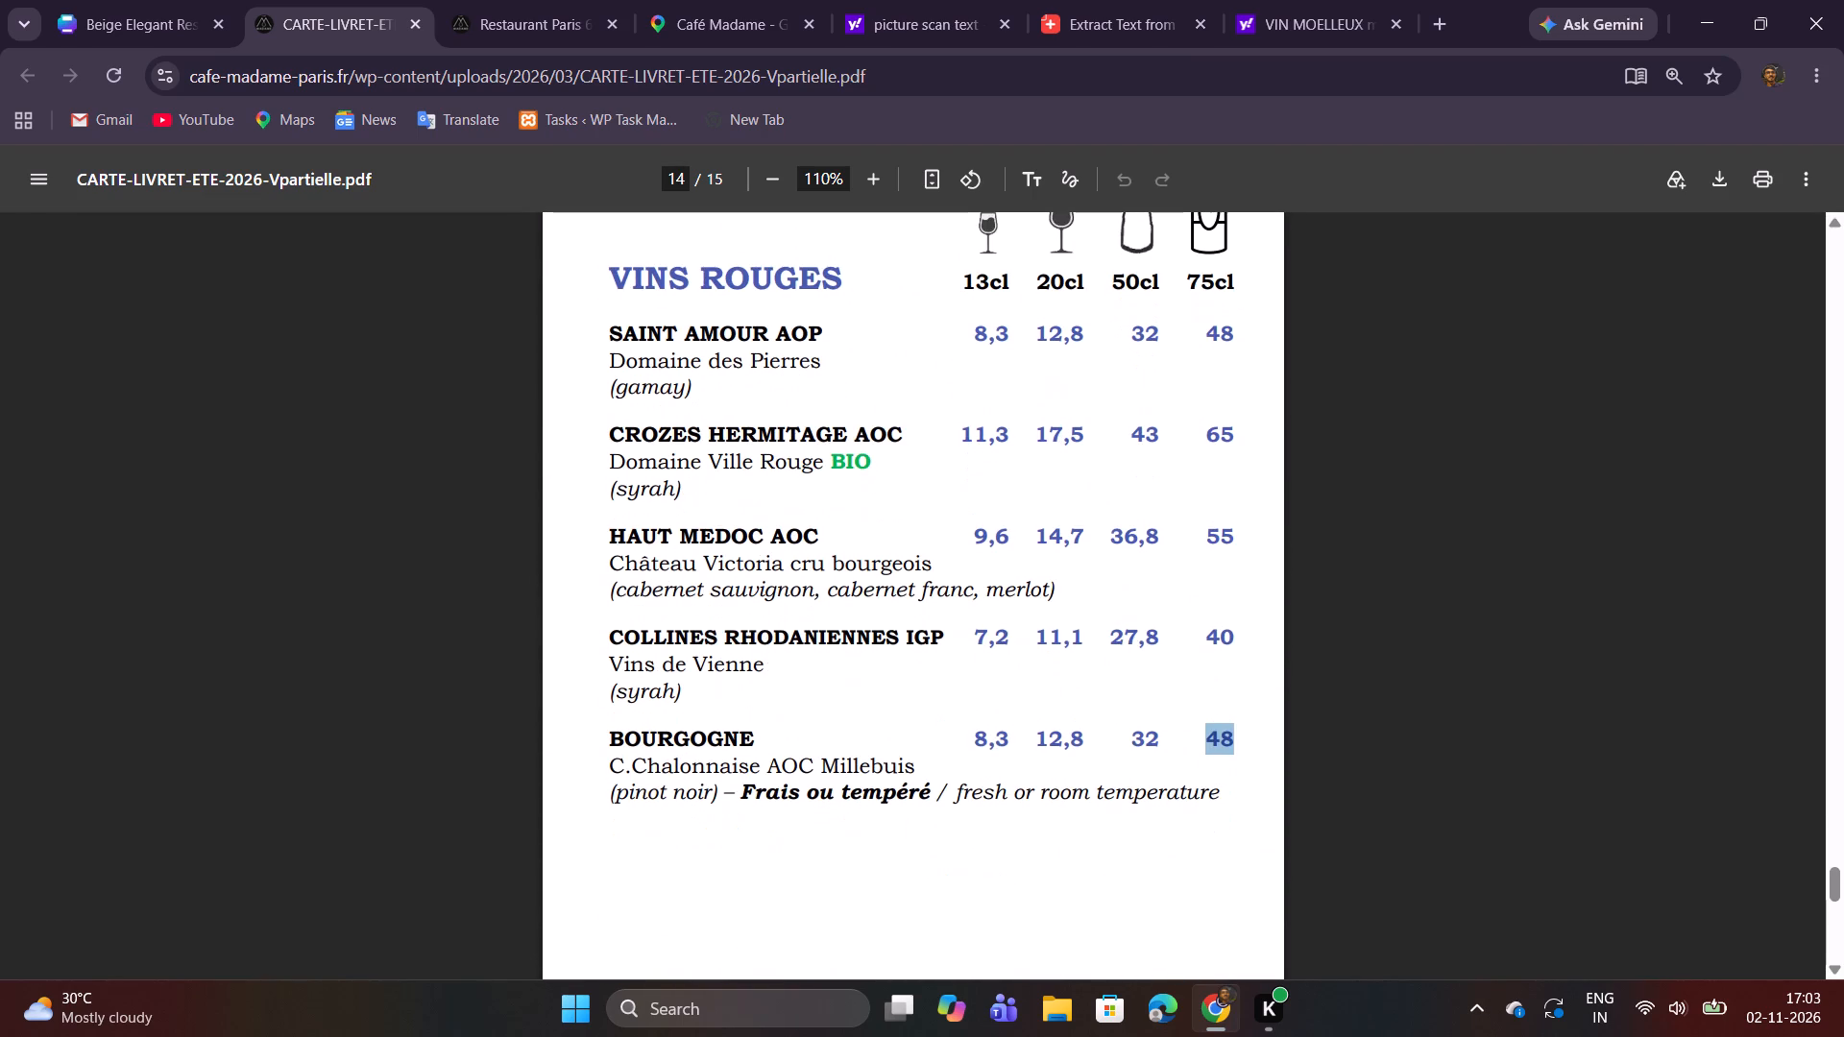
Return to the menu design and apply bold to the word BIO in the CROZES HERMITAGE AOC description.
{"action": "left_click", "coordinate": [139, 0]}
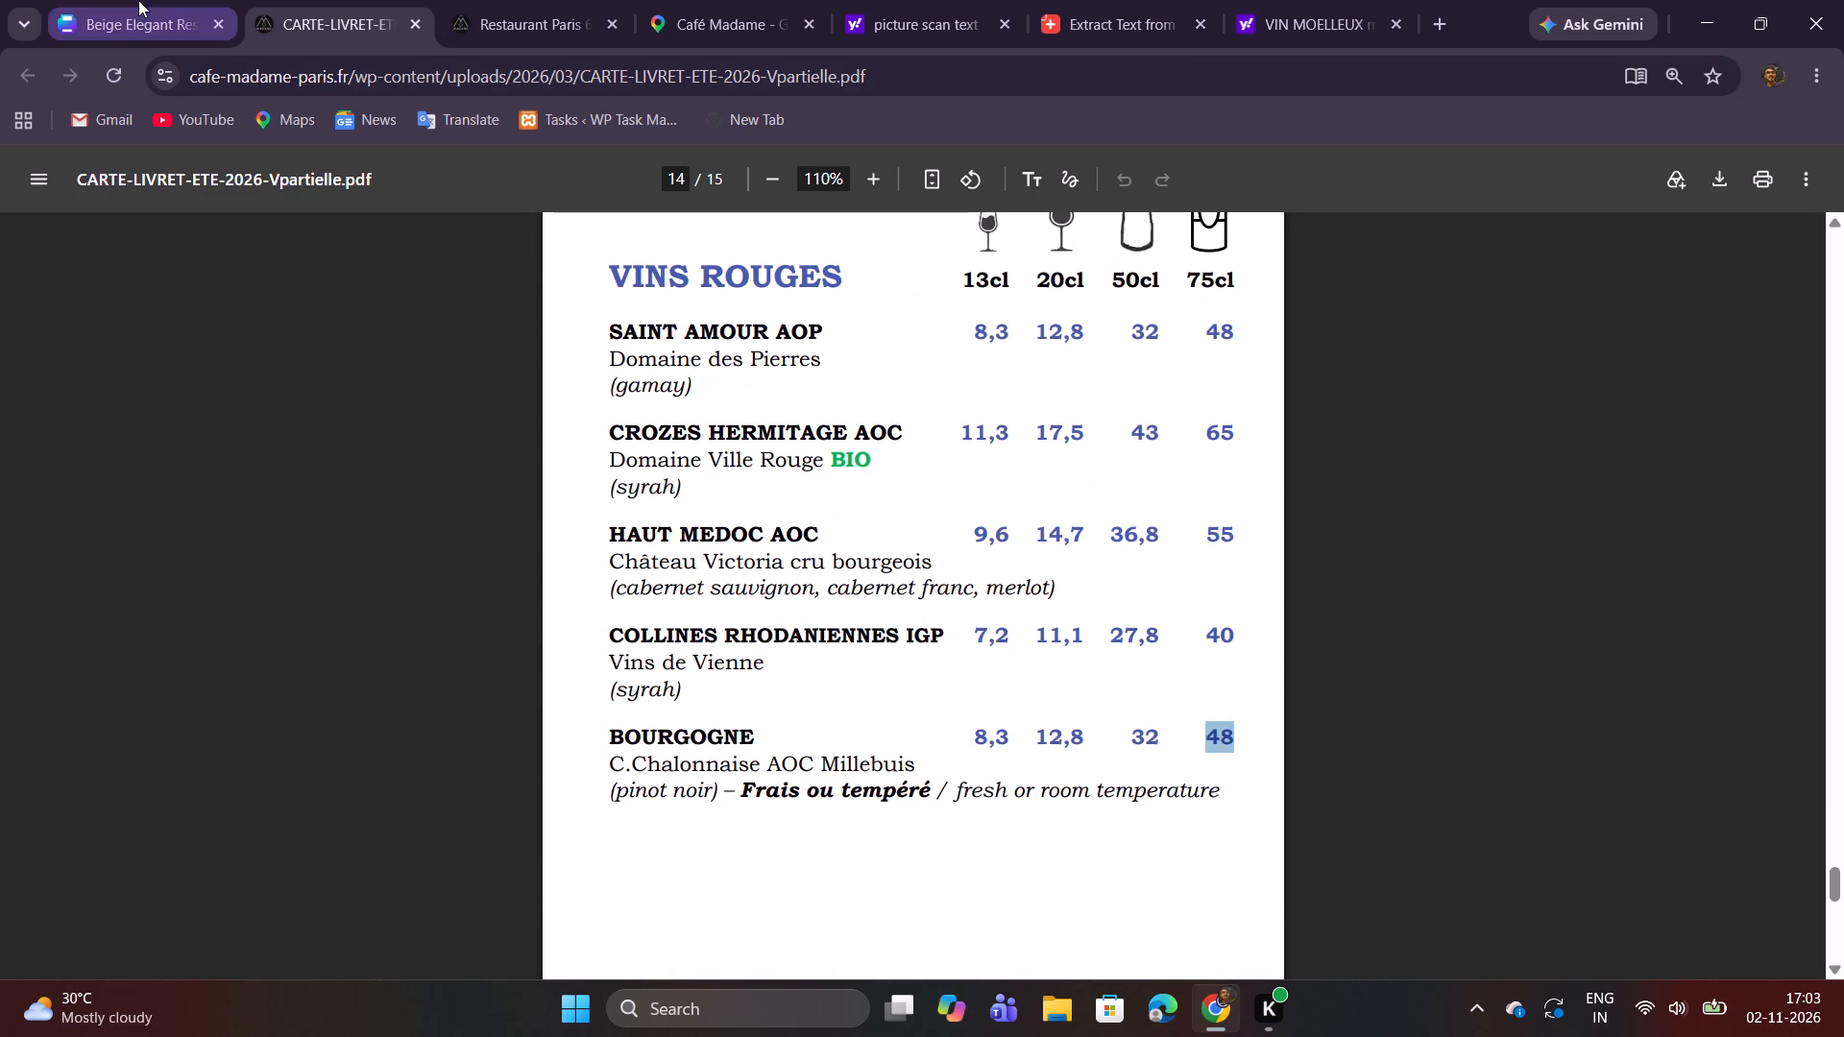
{"action": "left_click_drag", "start_coordinate": [1387, 954], "coordinate": [1395, 956]}
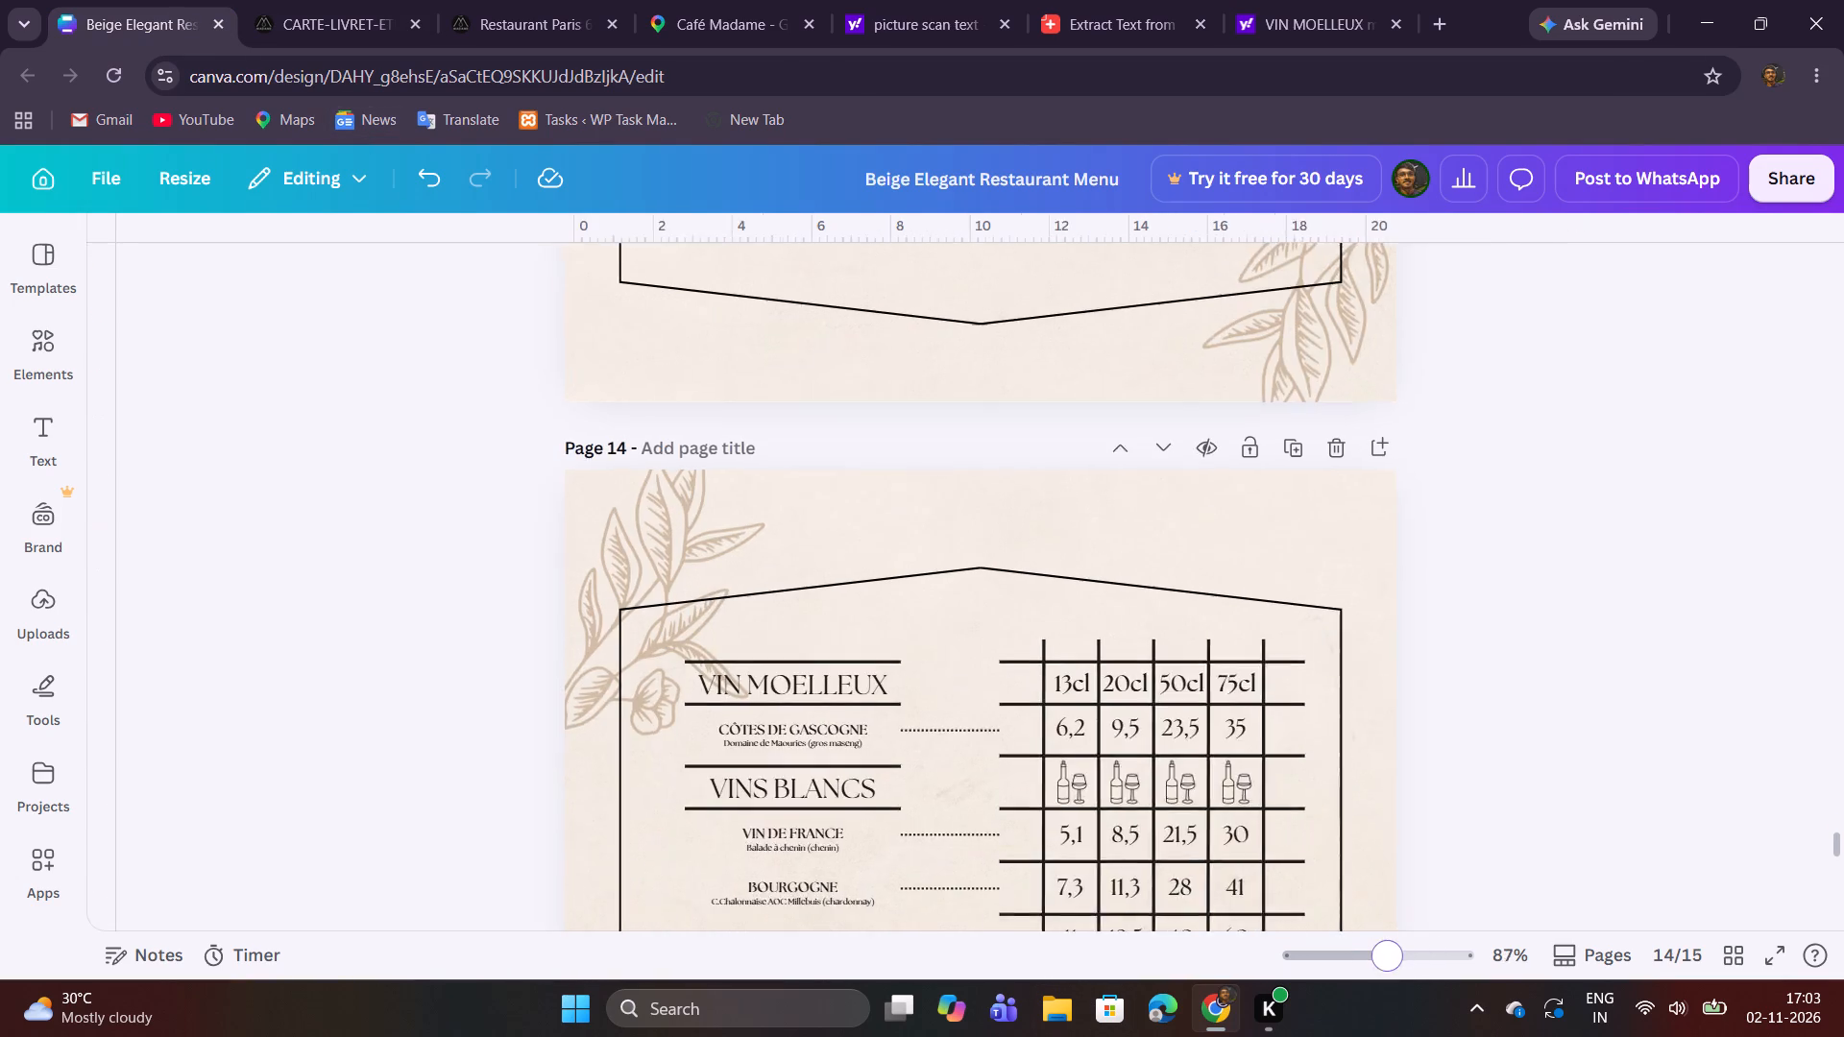
{"action": "left_click_drag", "start_coordinate": [1395, 956], "coordinate": [1396, 956]}
{"action": "scroll", "coordinate": [1423, 655], "scroll_direction": "down", "scroll_amount": 5}
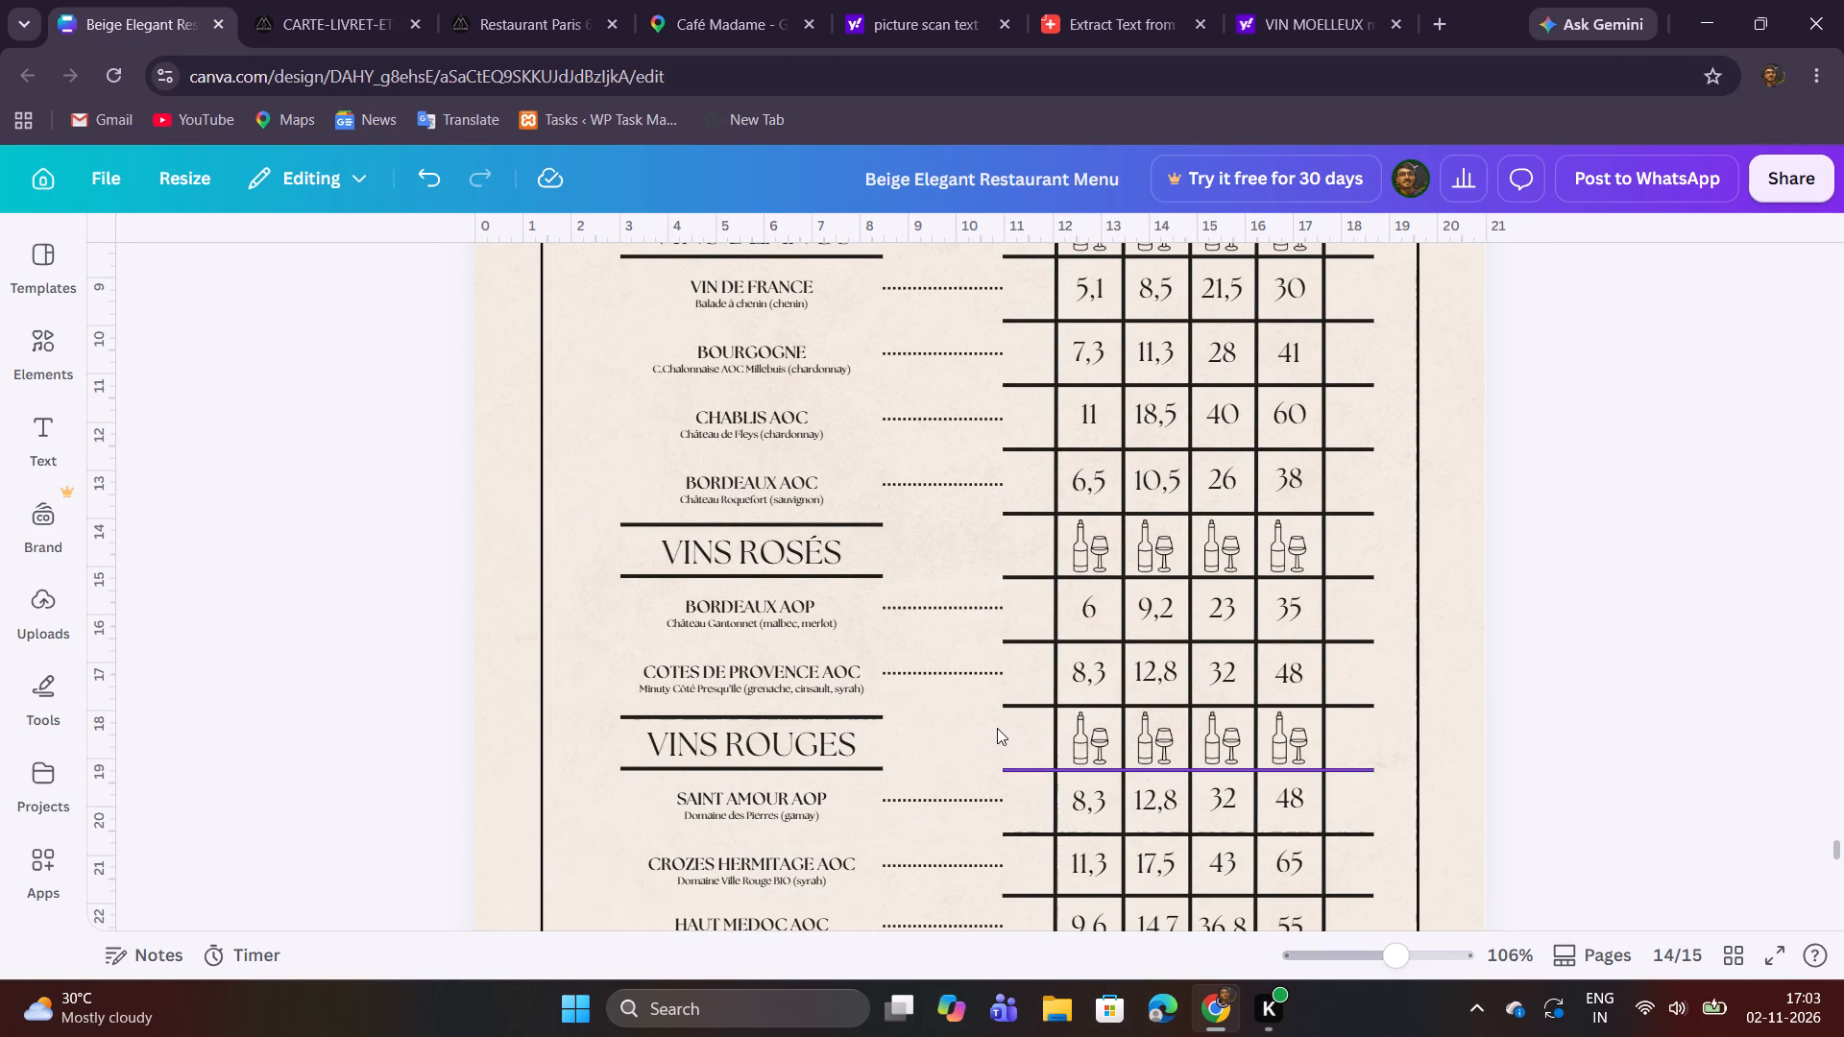
{"action": "scroll", "coordinate": [1003, 727], "scroll_direction": "down", "scroll_amount": 2}
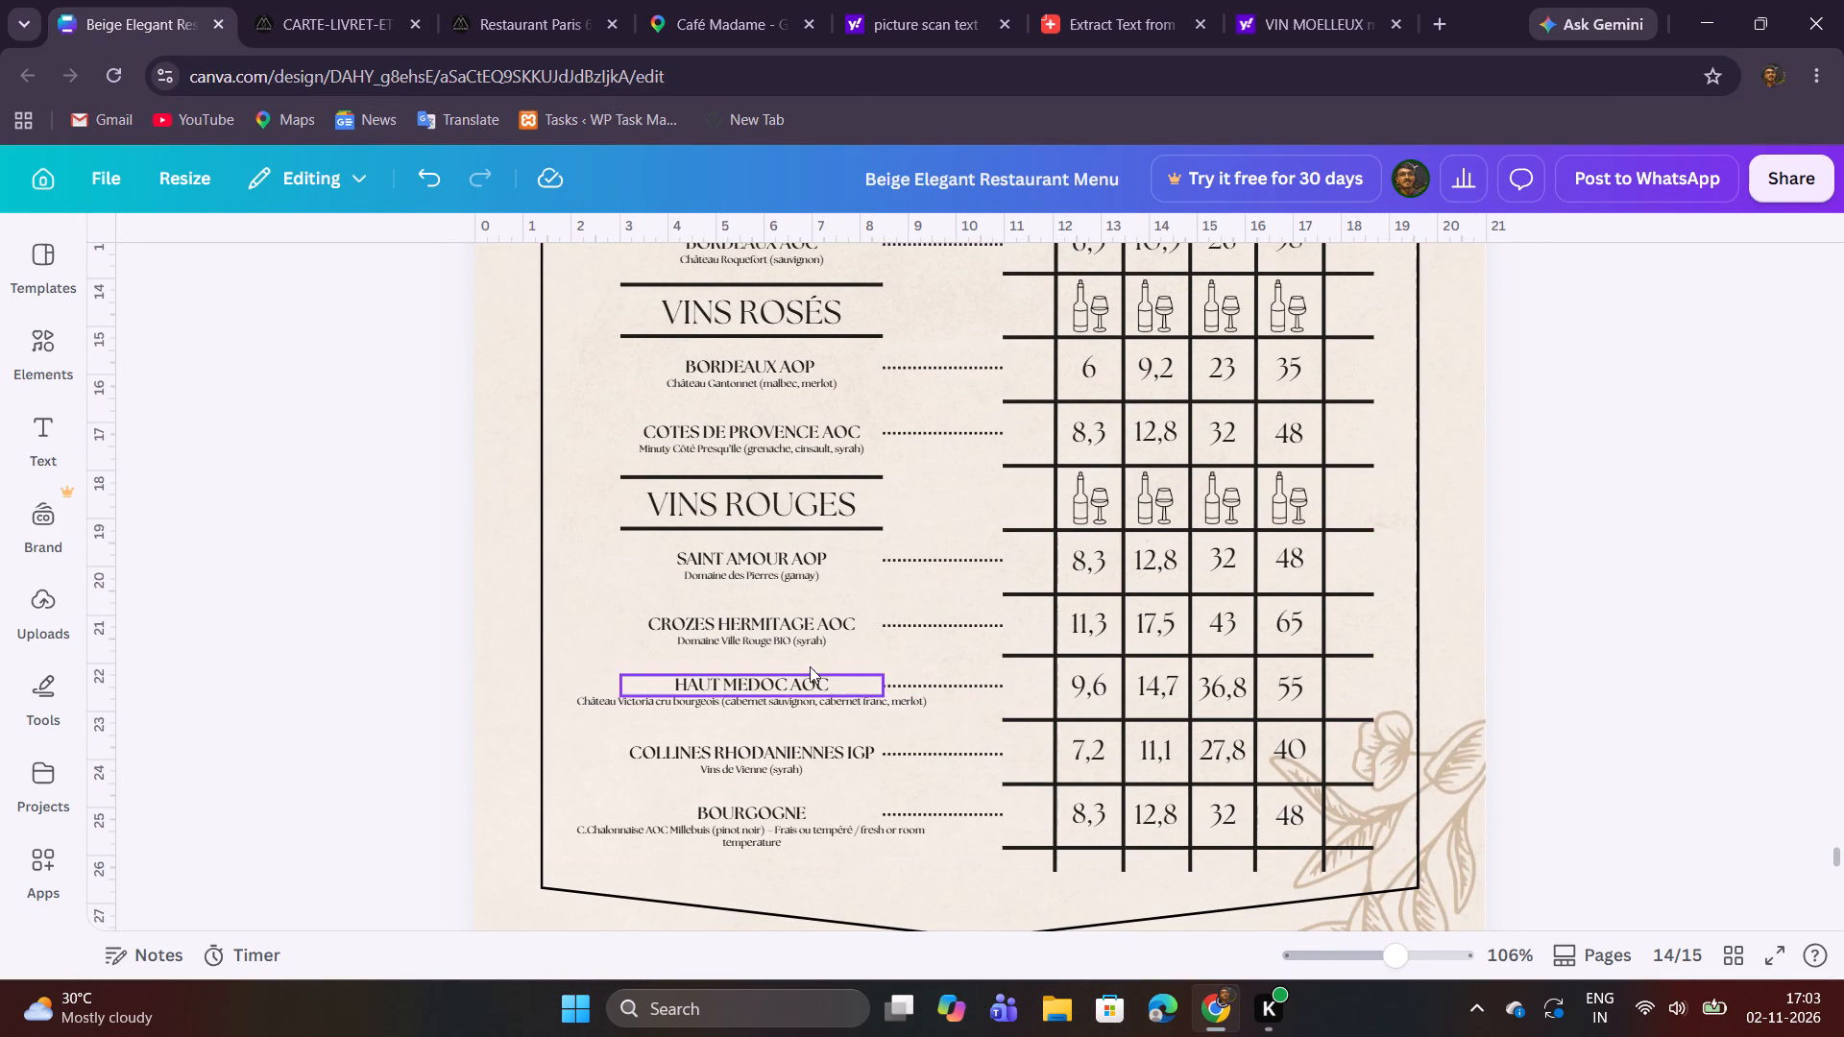
{"action": "double_click", "coordinate": [783, 637]}
{"action": "left_click", "coordinate": [785, 633]}
{"action": "double_click", "coordinate": [782, 638]}
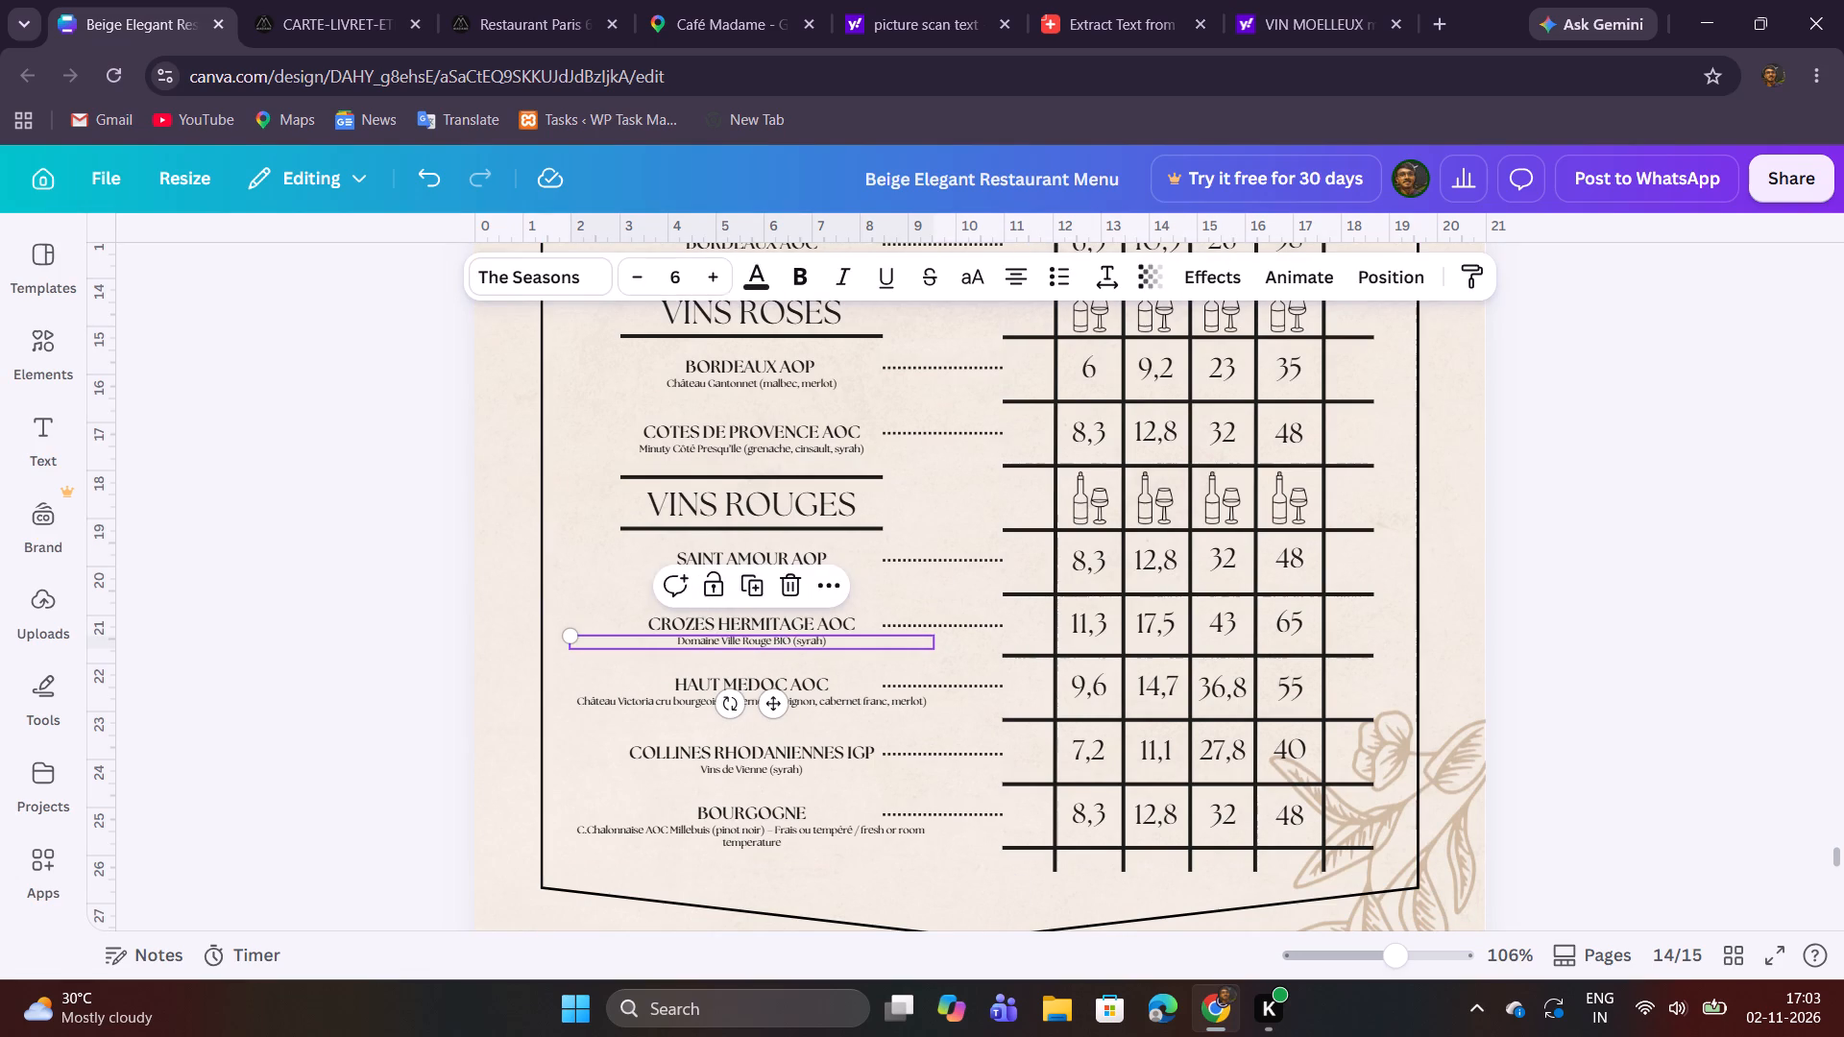
{"action": "left_click_drag", "start_coordinate": [773, 642], "coordinate": [781, 643]}
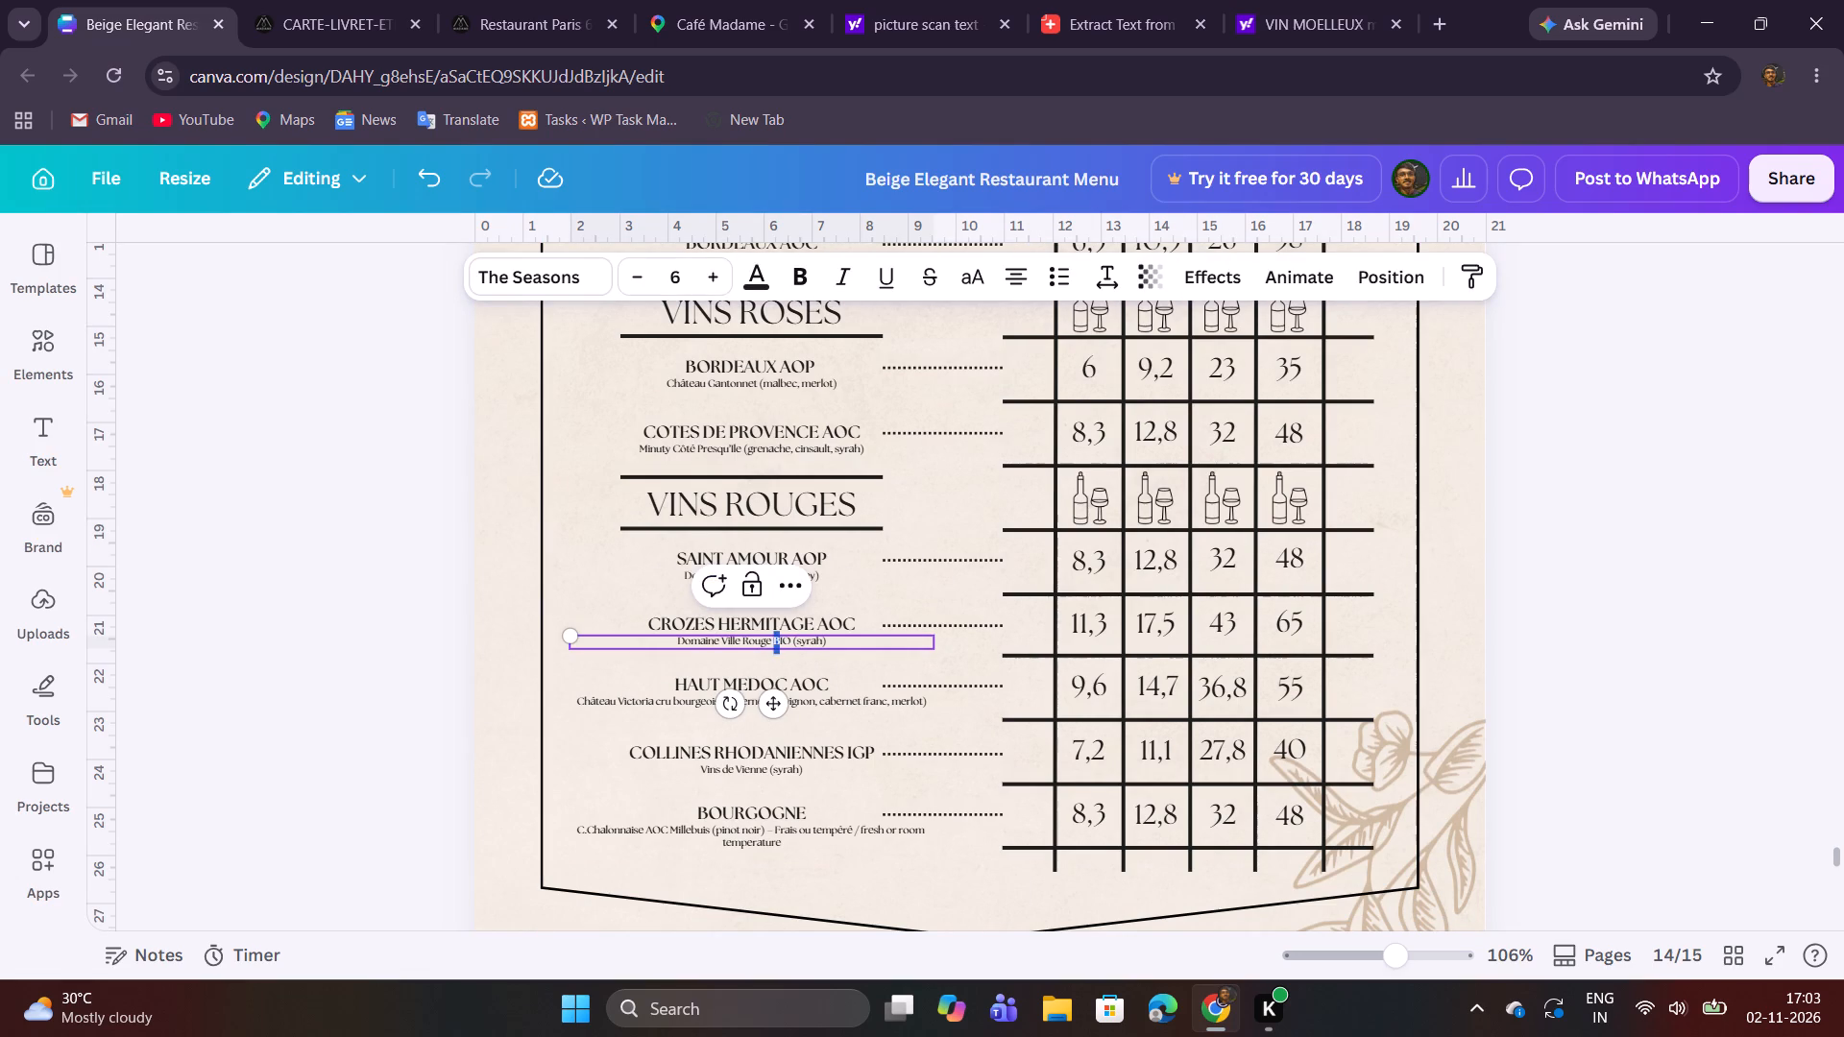
{"action": "left_click_drag", "start_coordinate": [781, 643], "coordinate": [787, 643]}
{"action": "left_click", "coordinate": [807, 278]}
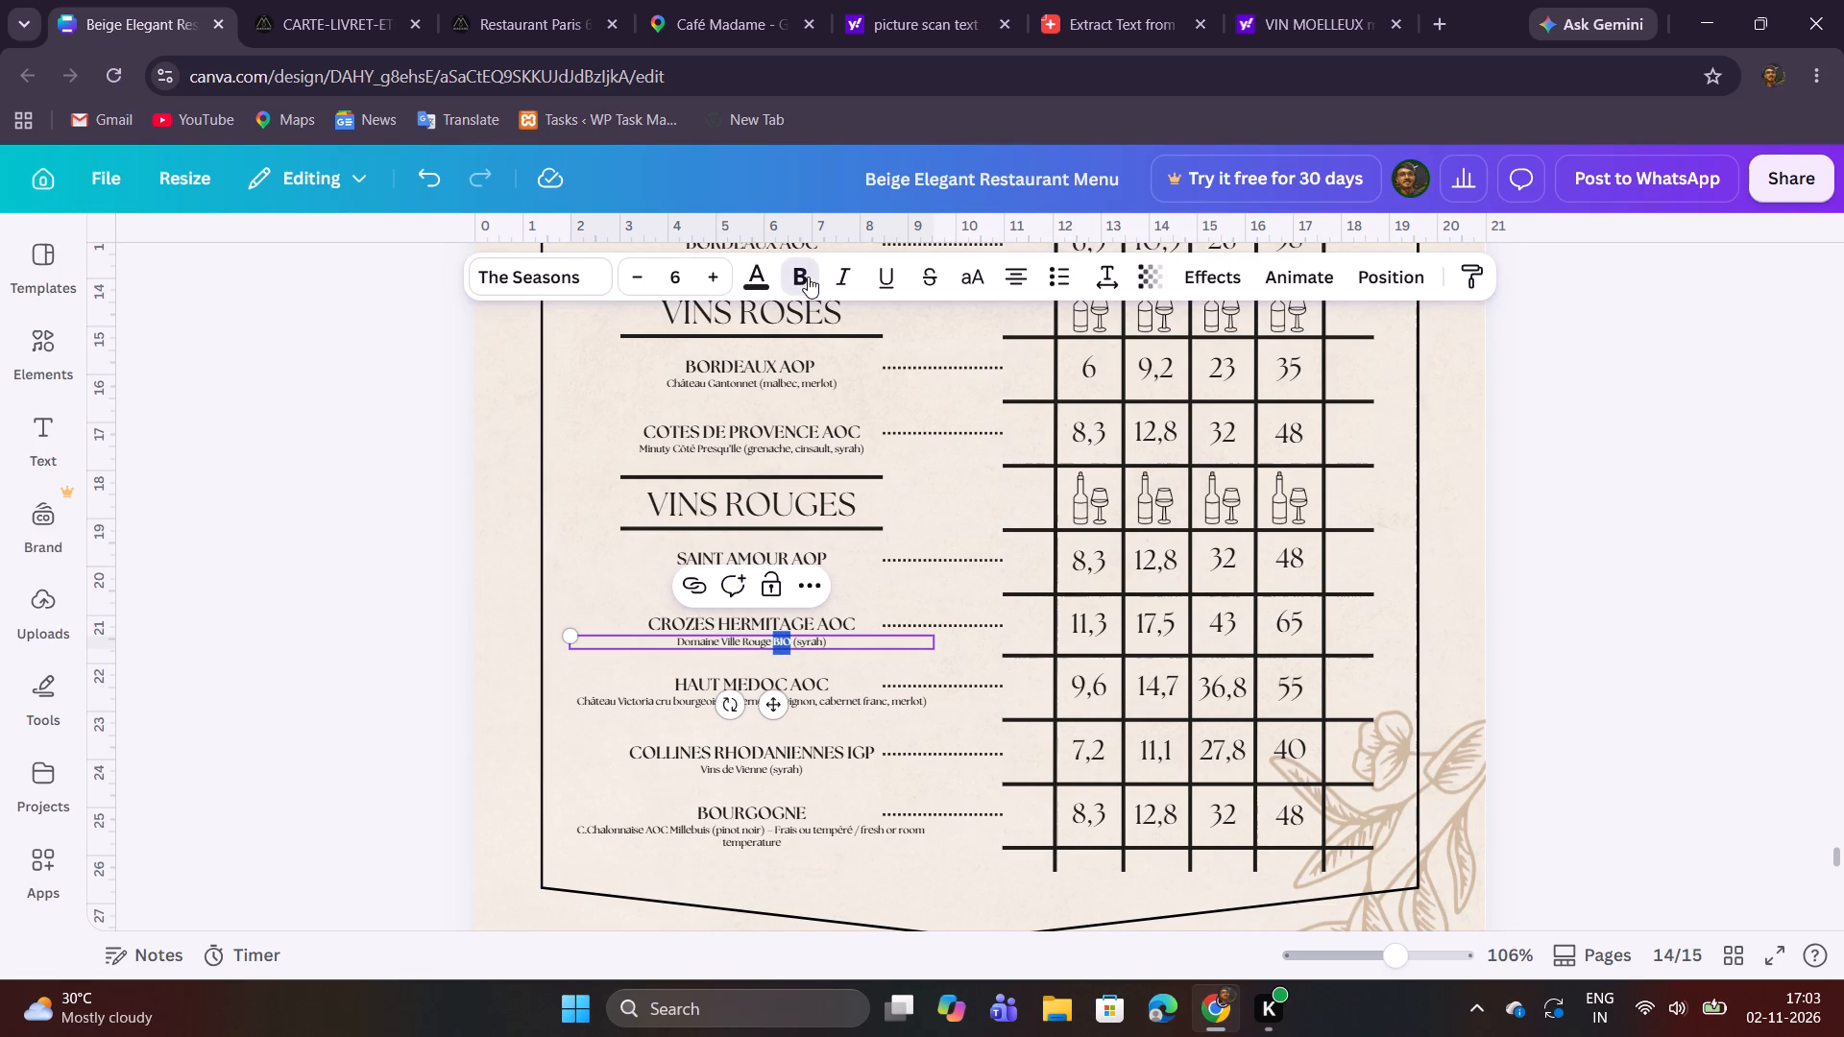
{"action": "left_click", "coordinate": [1568, 512]}
Check the end of the wine page and look in the source PDF for the content that follows it.
{"action": "scroll", "coordinate": [1606, 524], "scroll_direction": "down", "scroll_amount": 2}
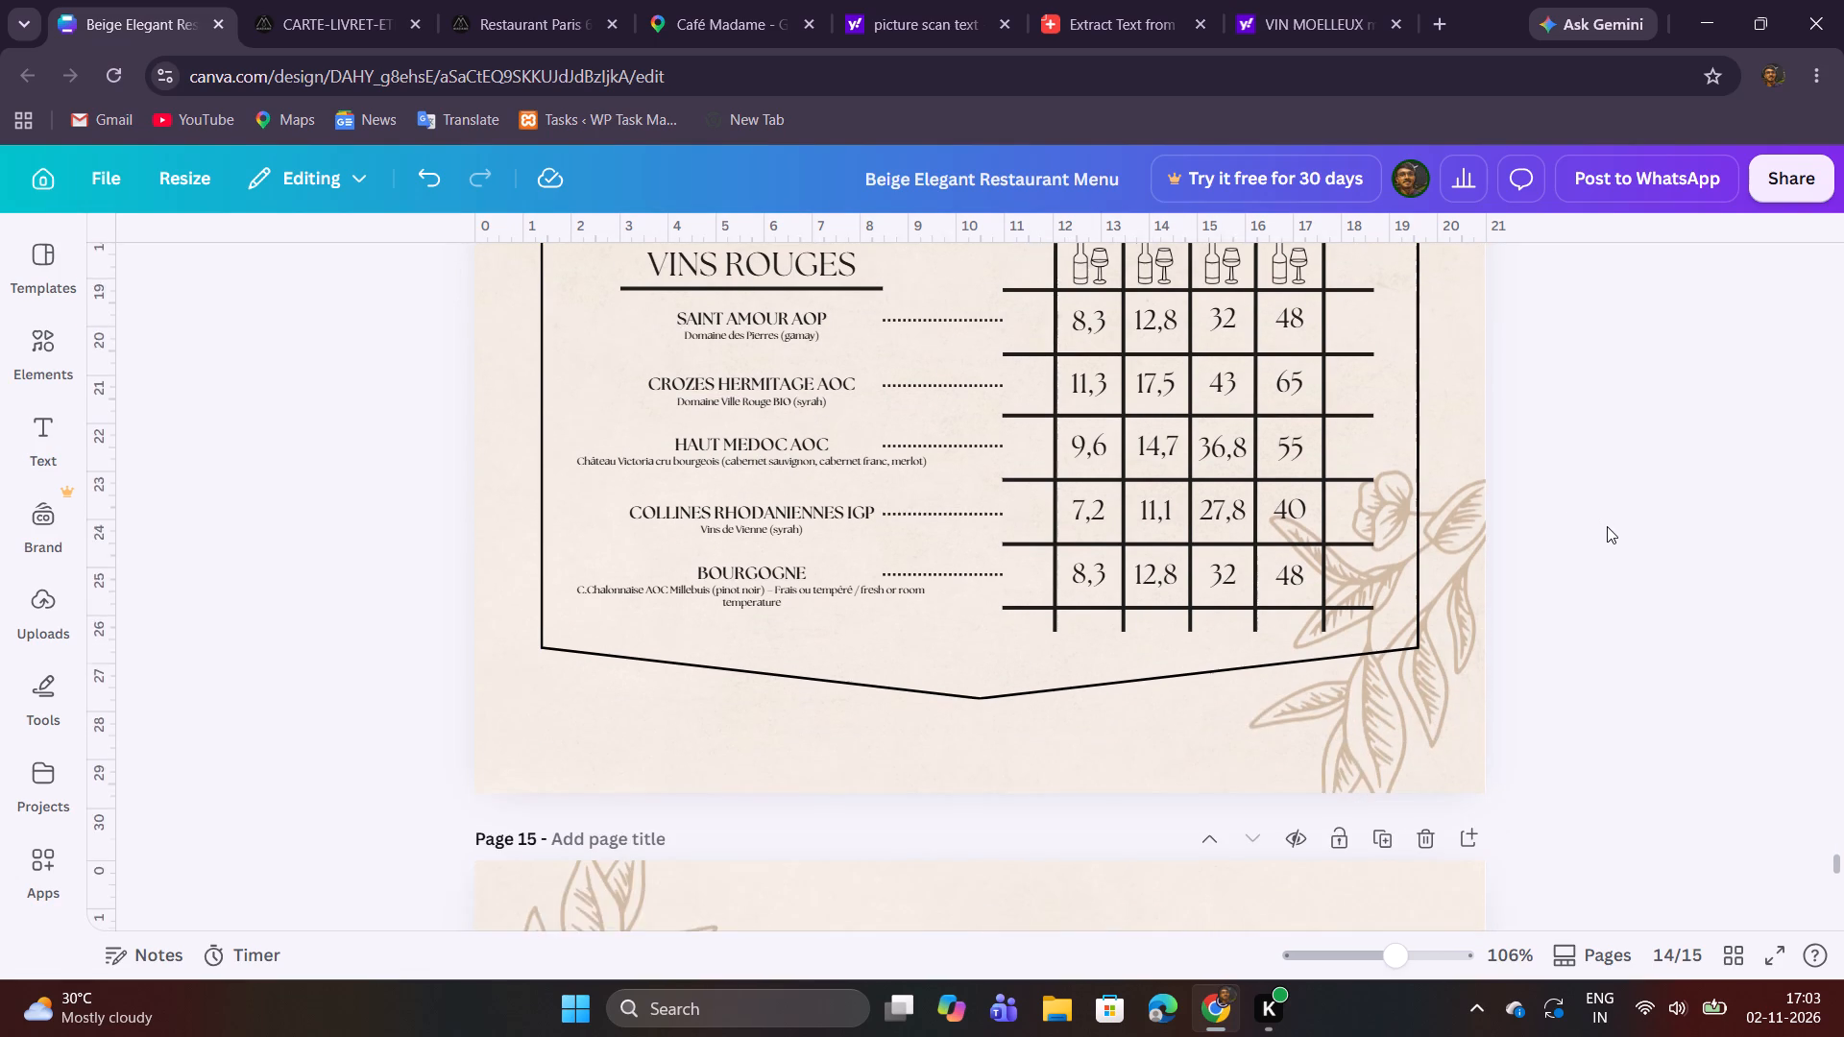
{"action": "scroll", "coordinate": [1607, 526], "scroll_direction": "down", "scroll_amount": 2}
{"action": "scroll", "coordinate": [1608, 529], "scroll_direction": "up", "scroll_amount": 4}
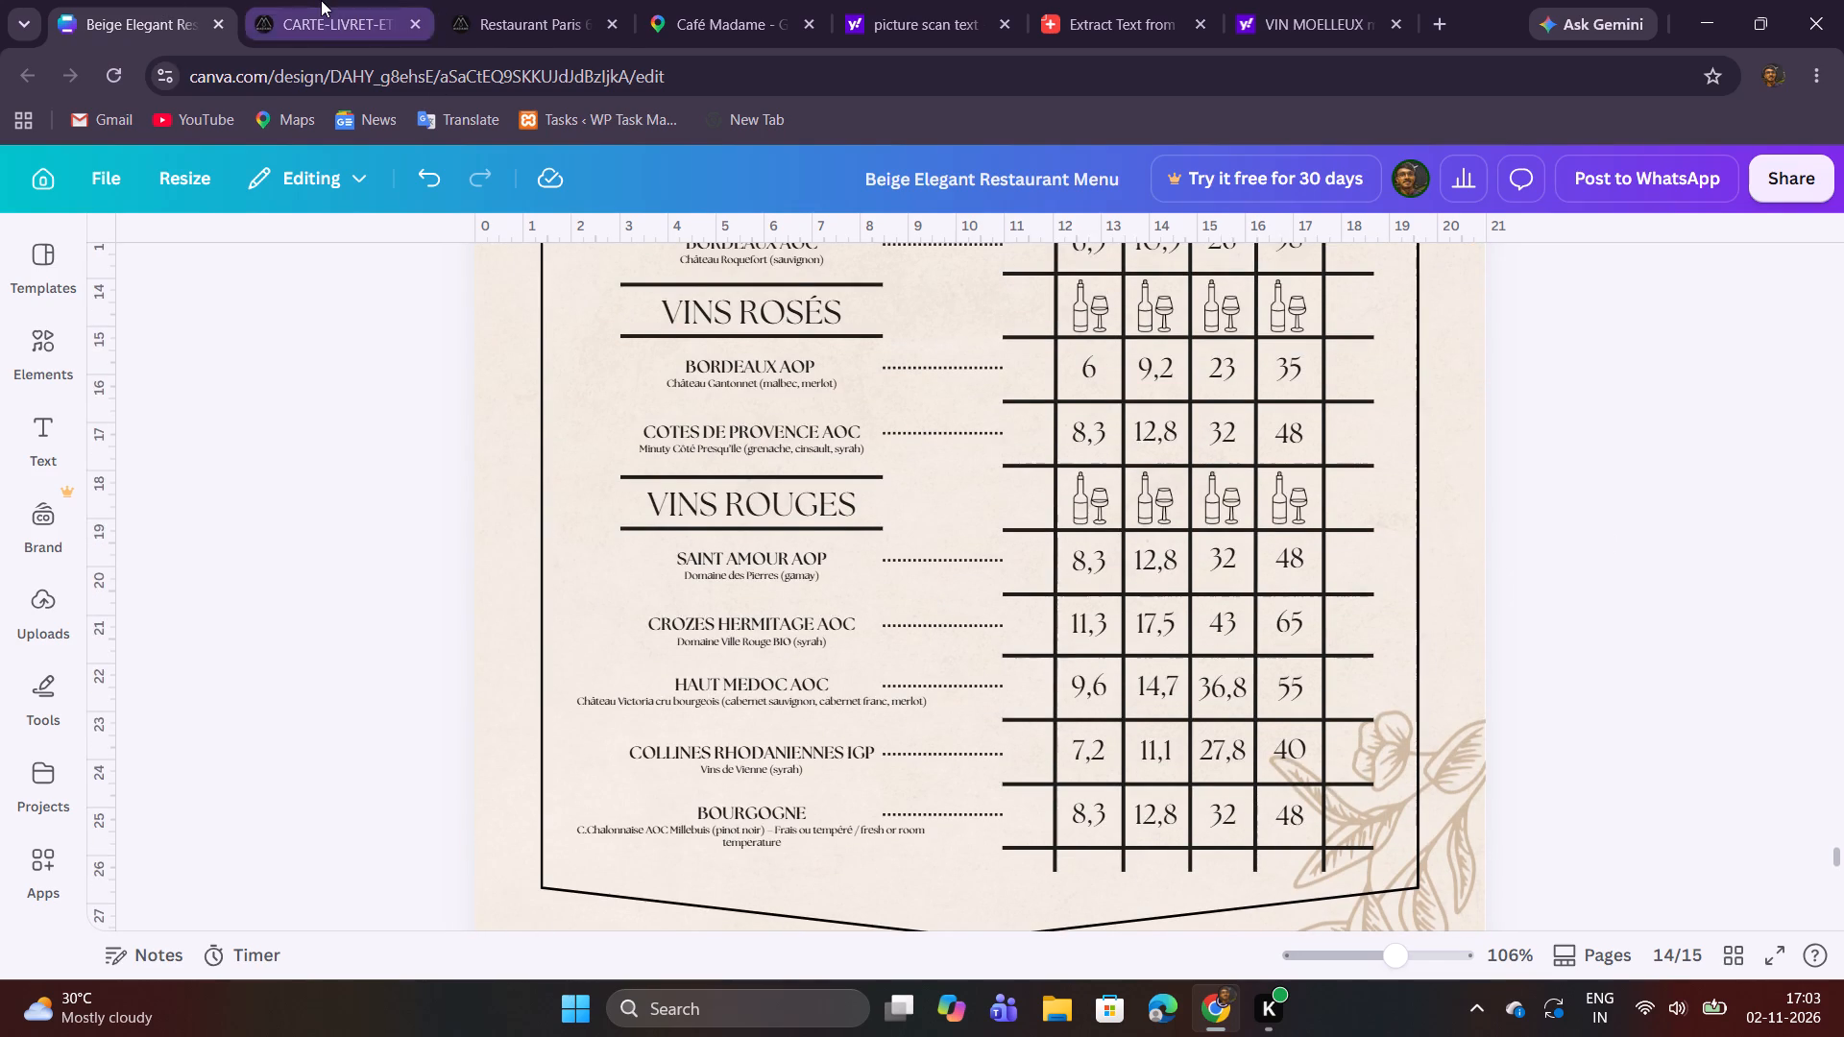
{"action": "left_click", "coordinate": [321, 0]}
{"action": "scroll", "coordinate": [810, 342], "scroll_direction": "down", "scroll_amount": 8}
{"action": "left_click", "coordinate": [153, 20]}
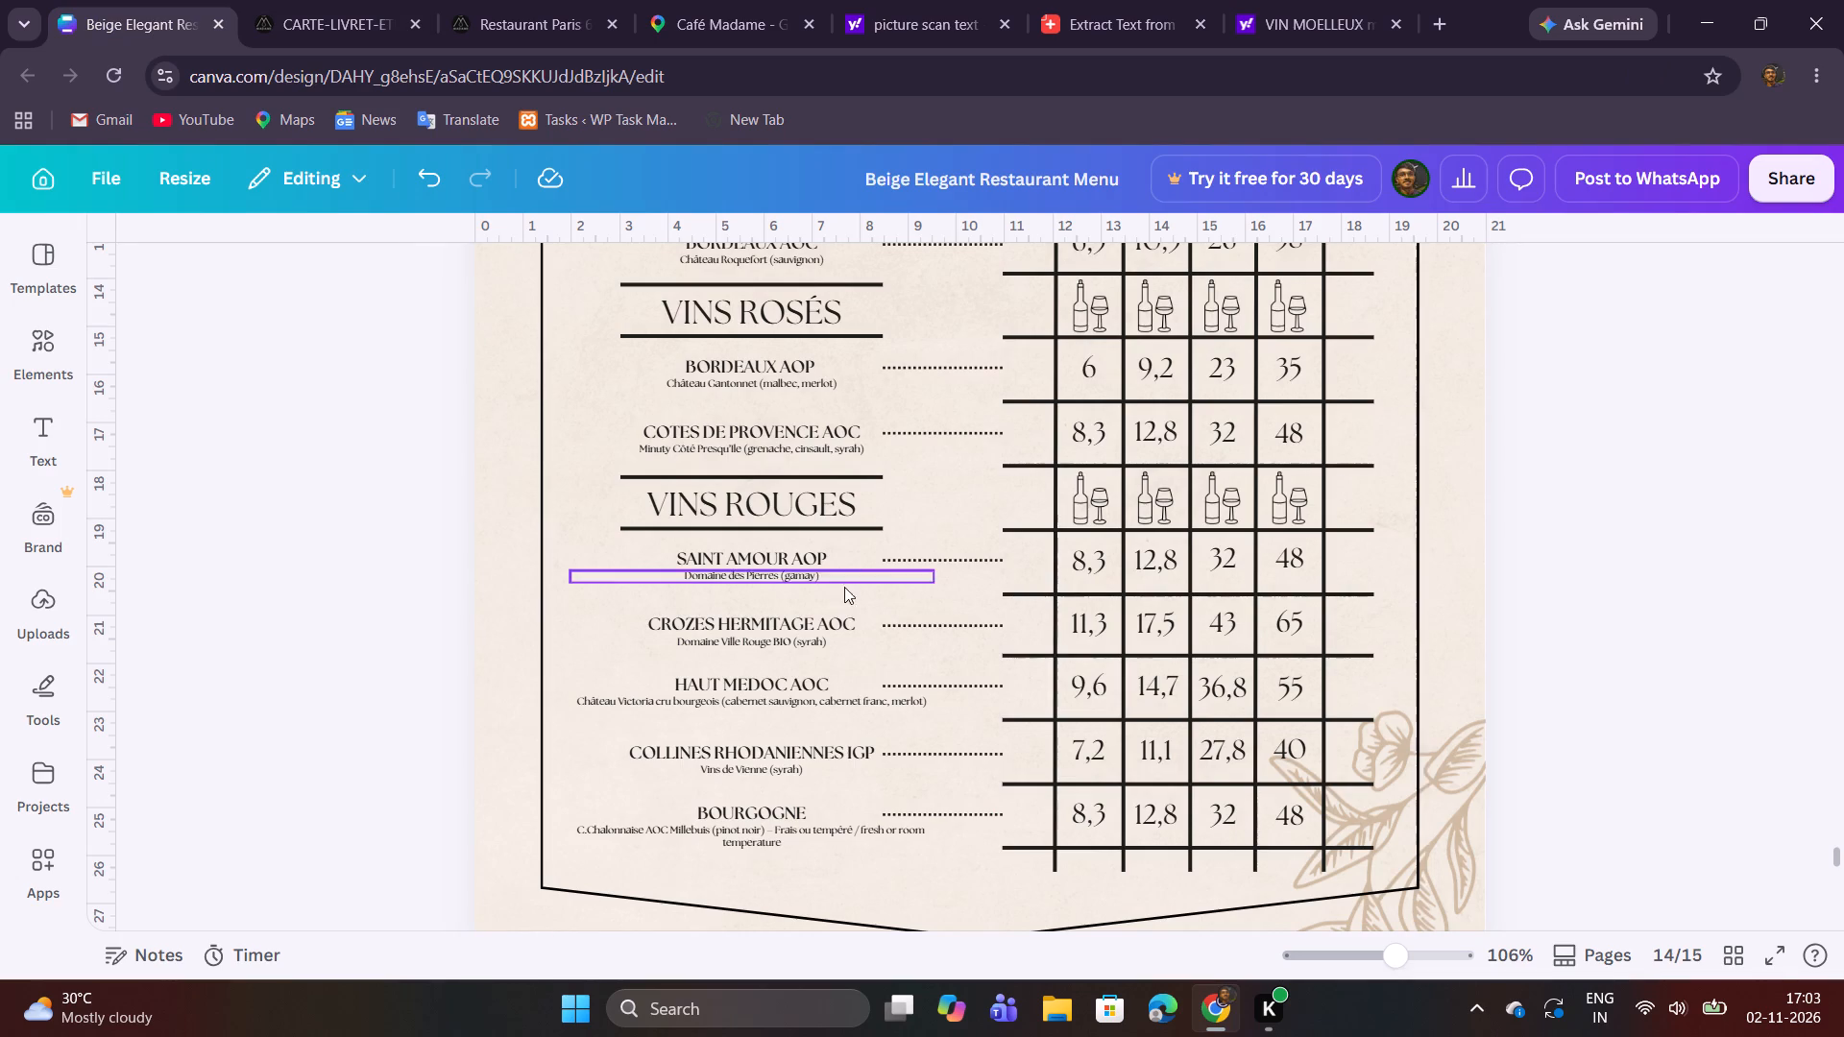
Look over the wine page and the spirits pages before it for a layout to reuse.
{"action": "scroll", "coordinate": [913, 590], "scroll_direction": "up", "scroll_amount": 2}
{"action": "left_click", "coordinate": [1375, 952]}
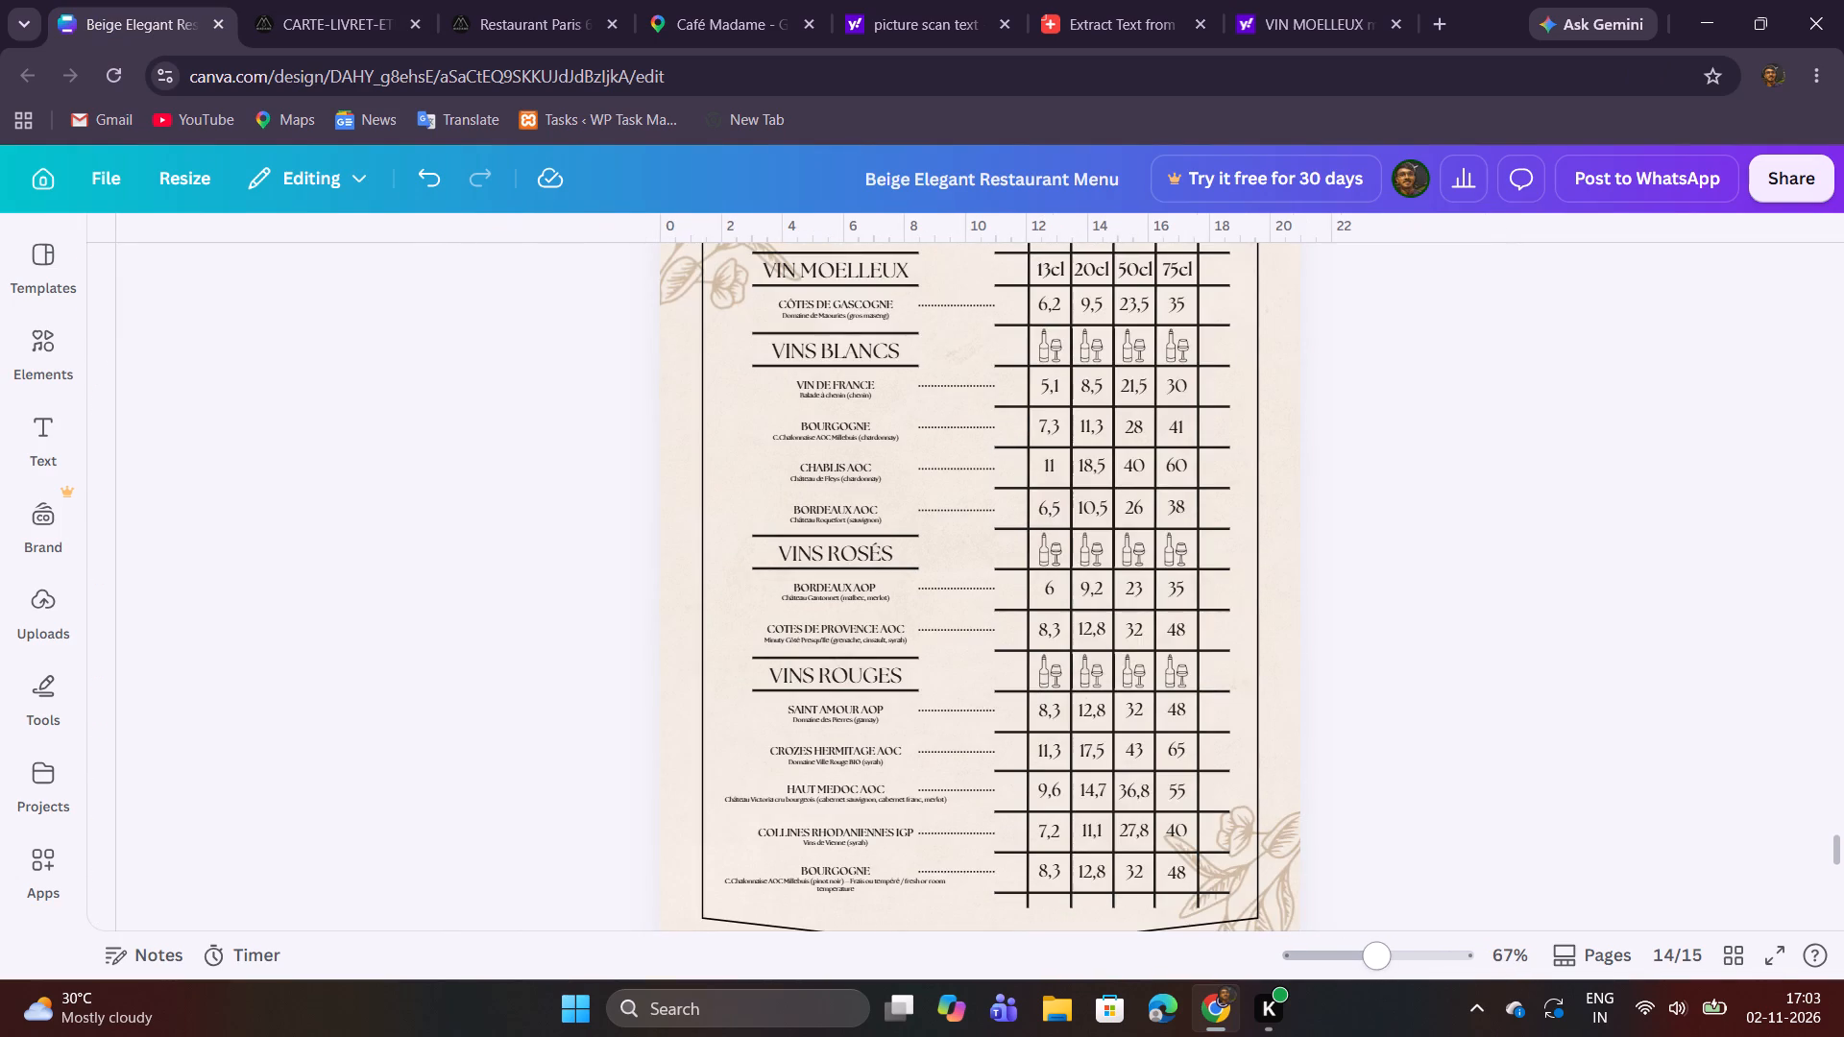
{"action": "scroll", "coordinate": [1388, 748], "scroll_direction": "up", "scroll_amount": 7}
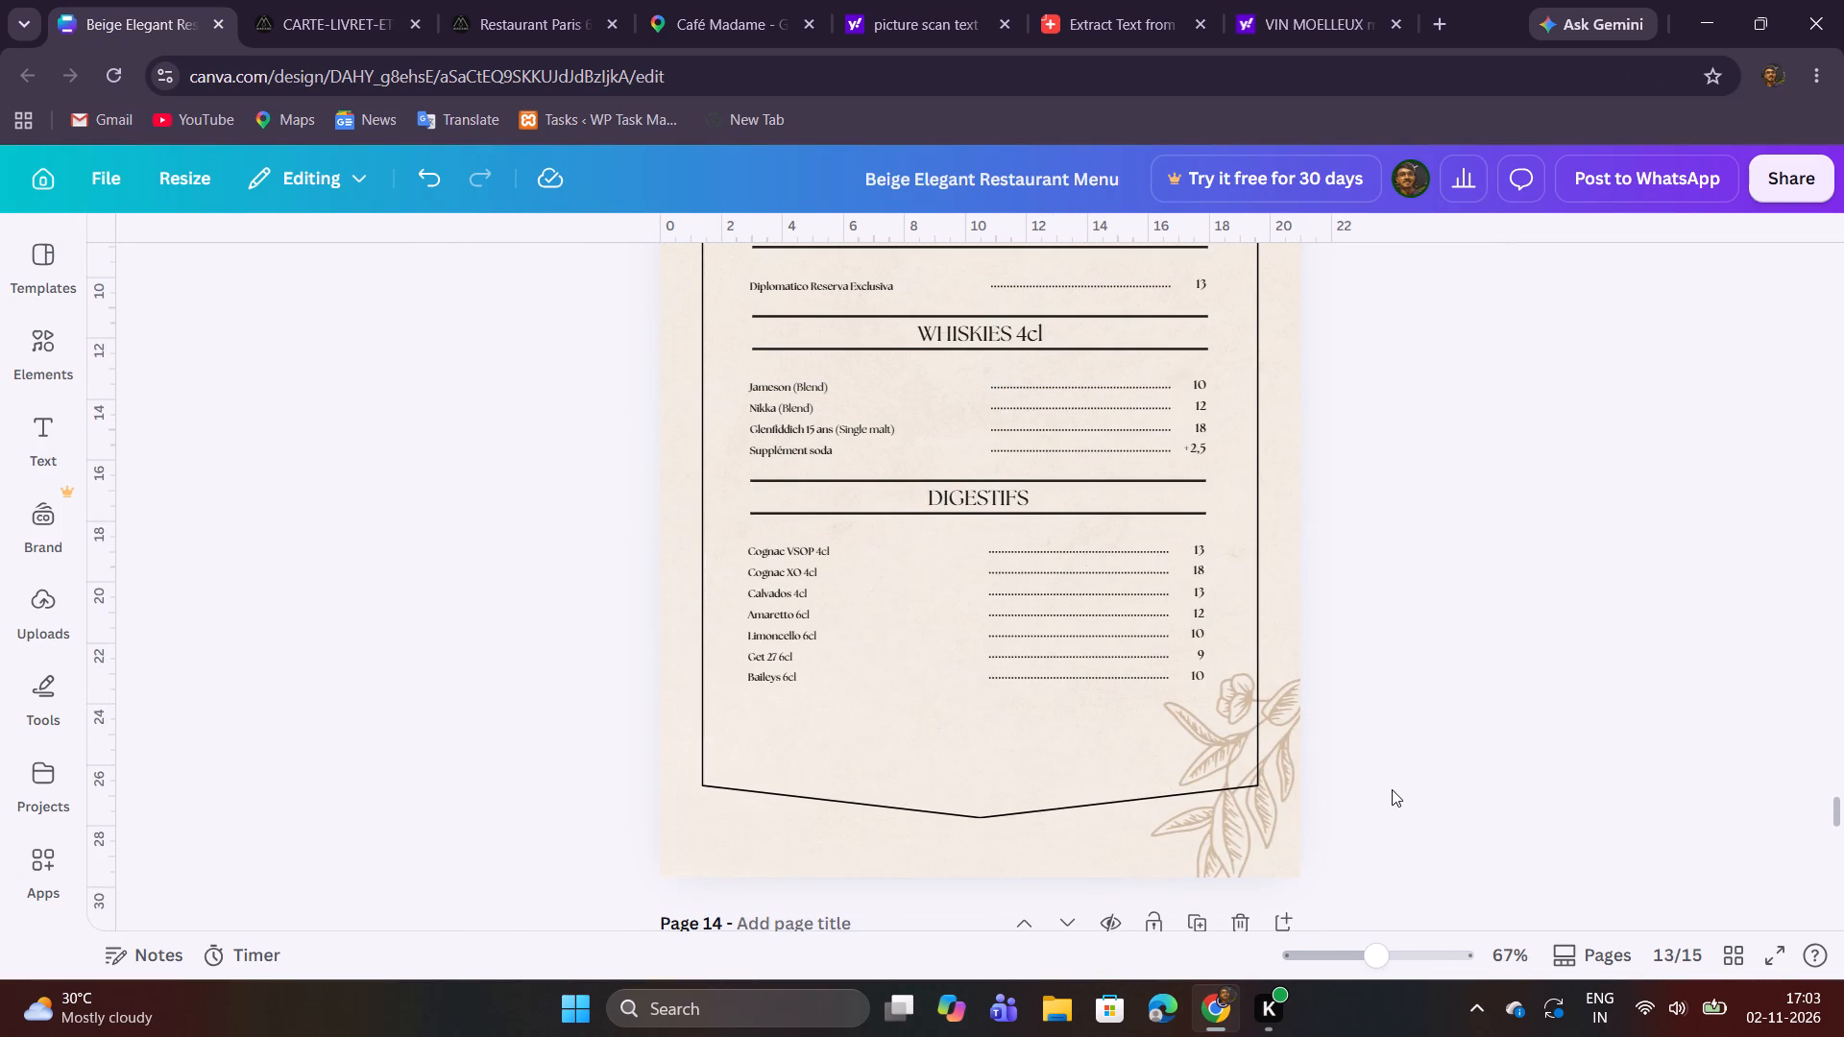
{"action": "scroll", "coordinate": [1392, 792], "scroll_direction": "down", "scroll_amount": 1}
{"action": "scroll", "coordinate": [1392, 796], "scroll_direction": "up", "scroll_amount": 6}
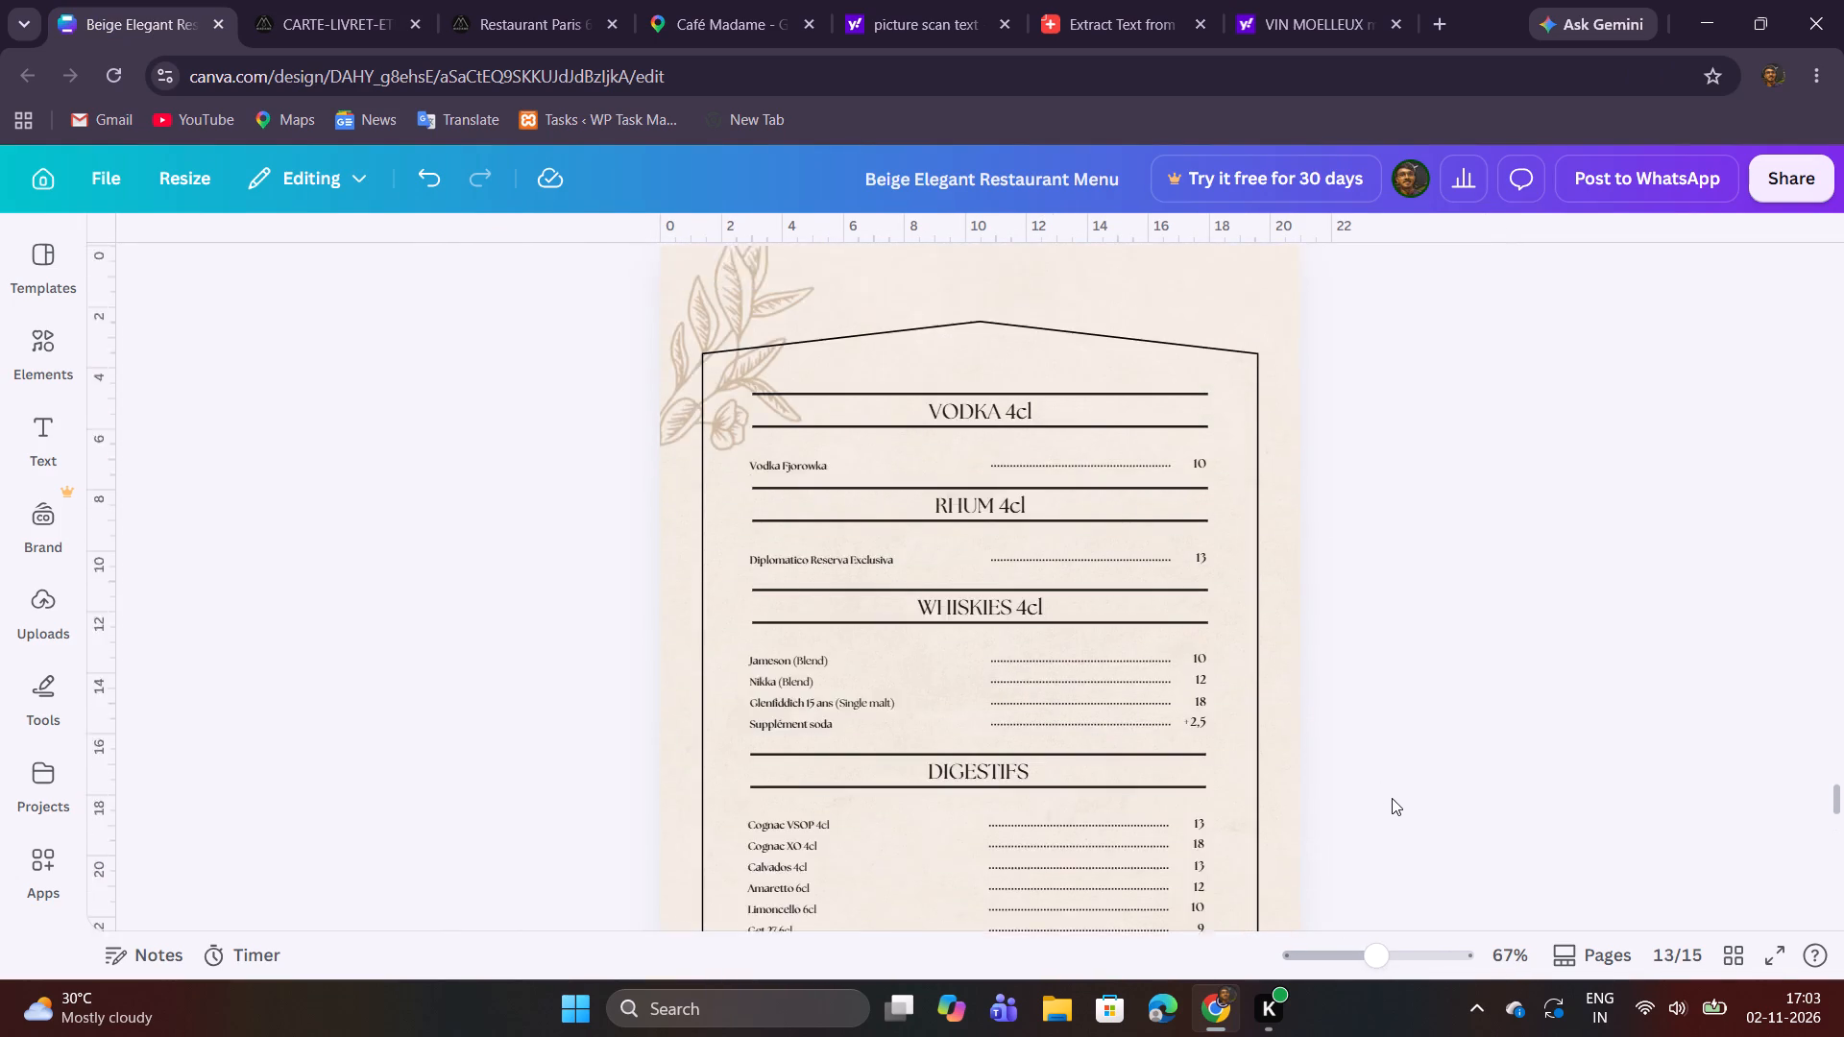
{"action": "scroll", "coordinate": [1396, 812], "scroll_direction": "up", "scroll_amount": 2}
{"action": "scroll", "coordinate": [1396, 812], "scroll_direction": "down", "scroll_amount": 11}
Duplicate page 13 with the vodka, rhum, whiskies and digestifs lists and move the copy below the wine page.
{"action": "scroll", "coordinate": [1396, 817], "scroll_direction": "up", "scroll_amount": 6}
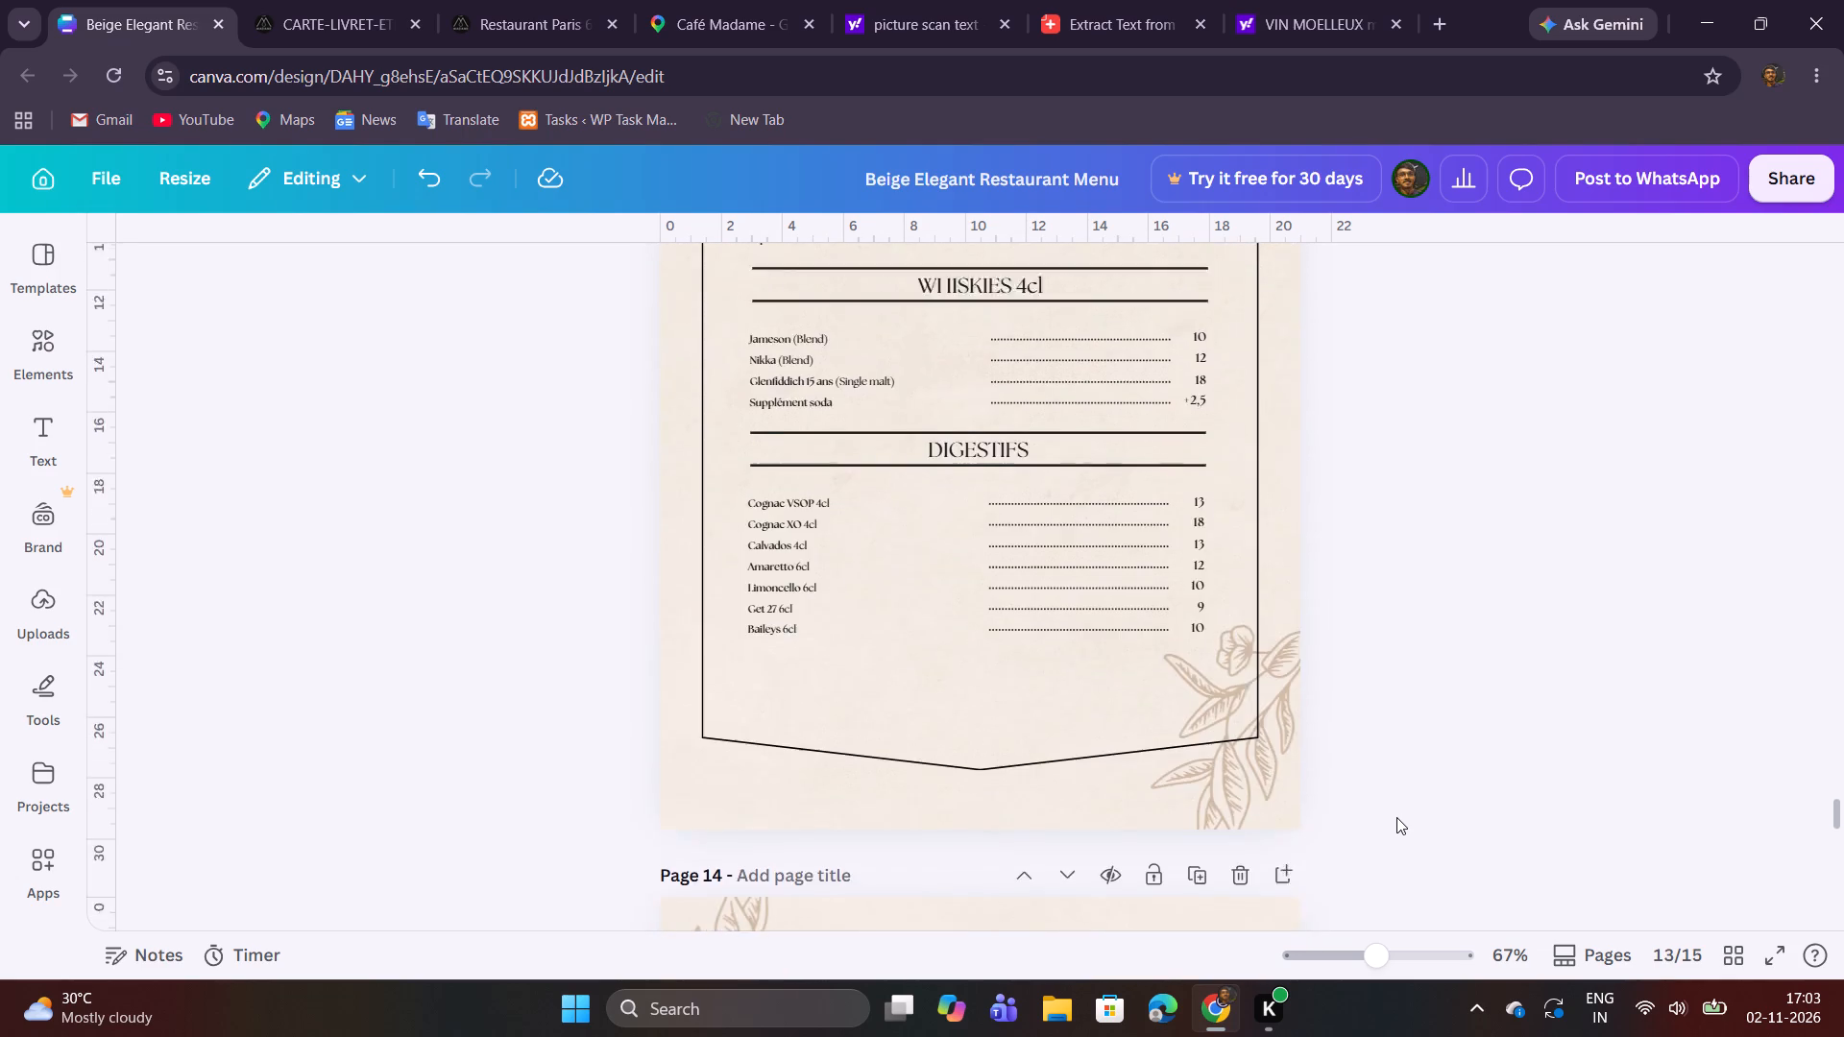
{"action": "scroll", "coordinate": [1396, 817], "scroll_direction": "up", "scroll_amount": 3}
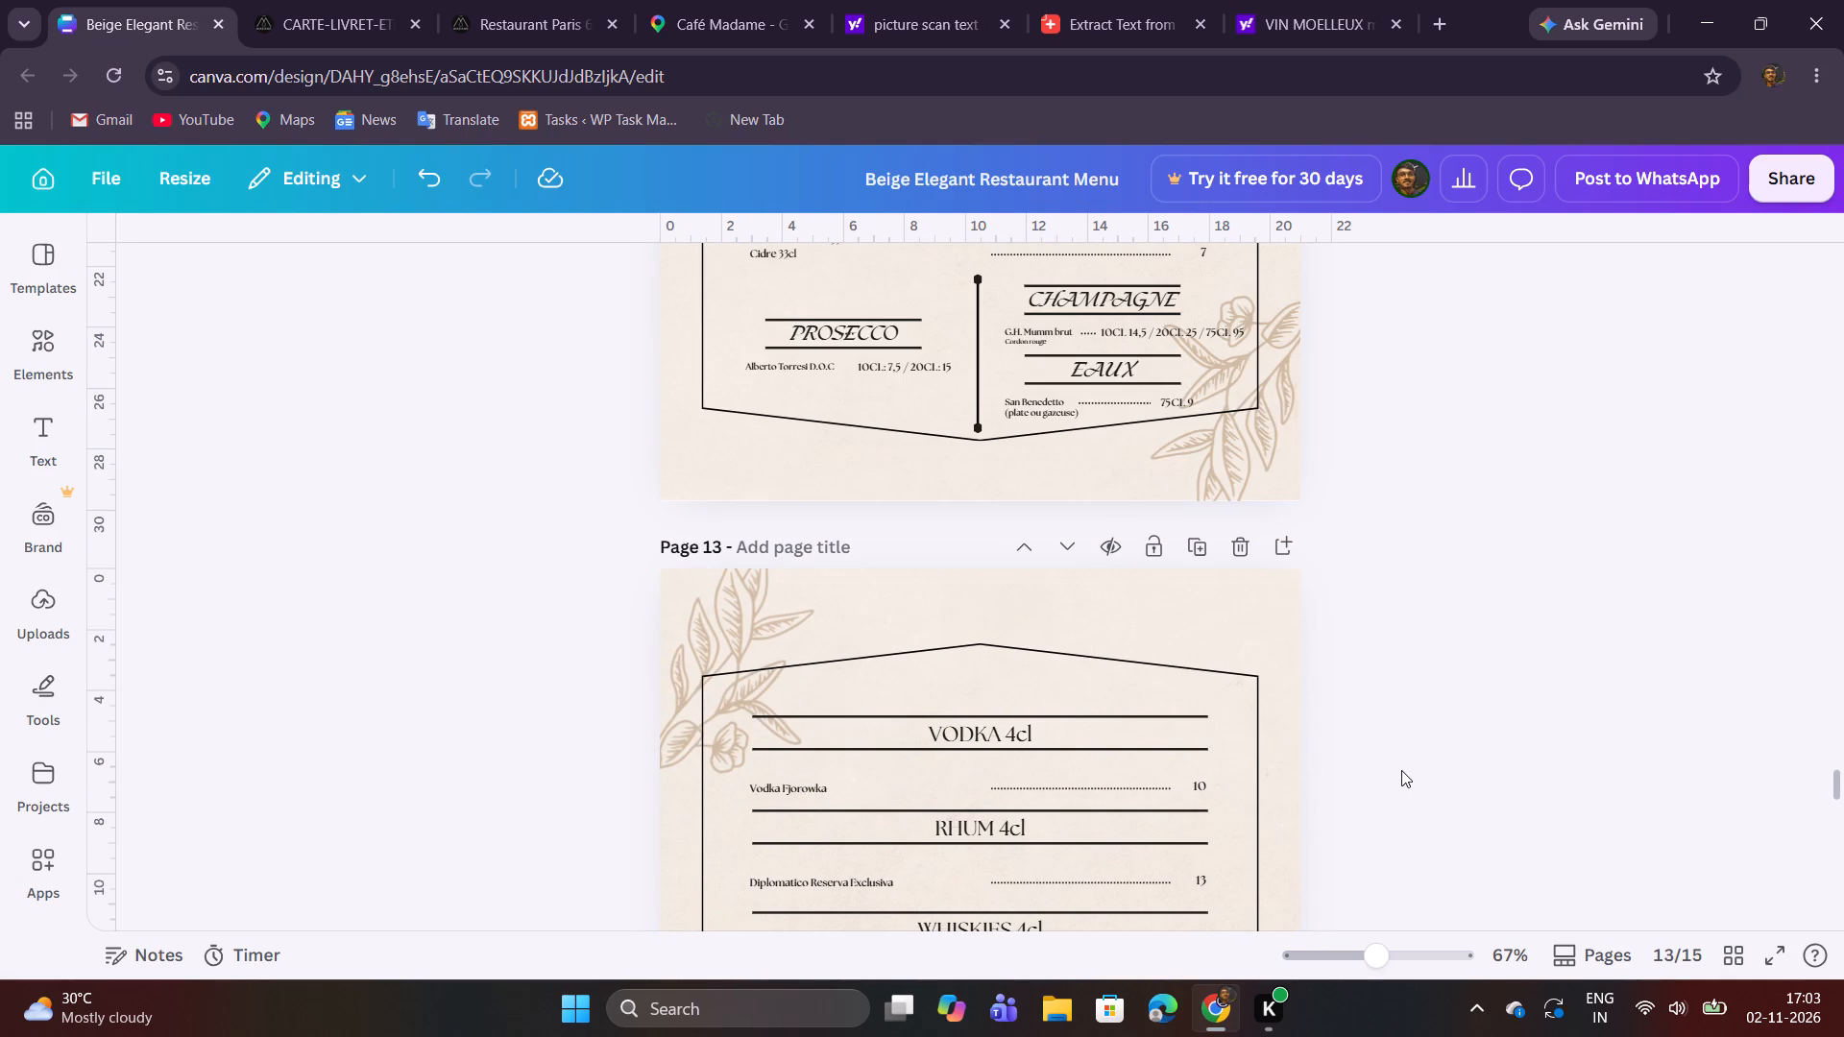
{"action": "left_click", "coordinate": [1194, 547]}
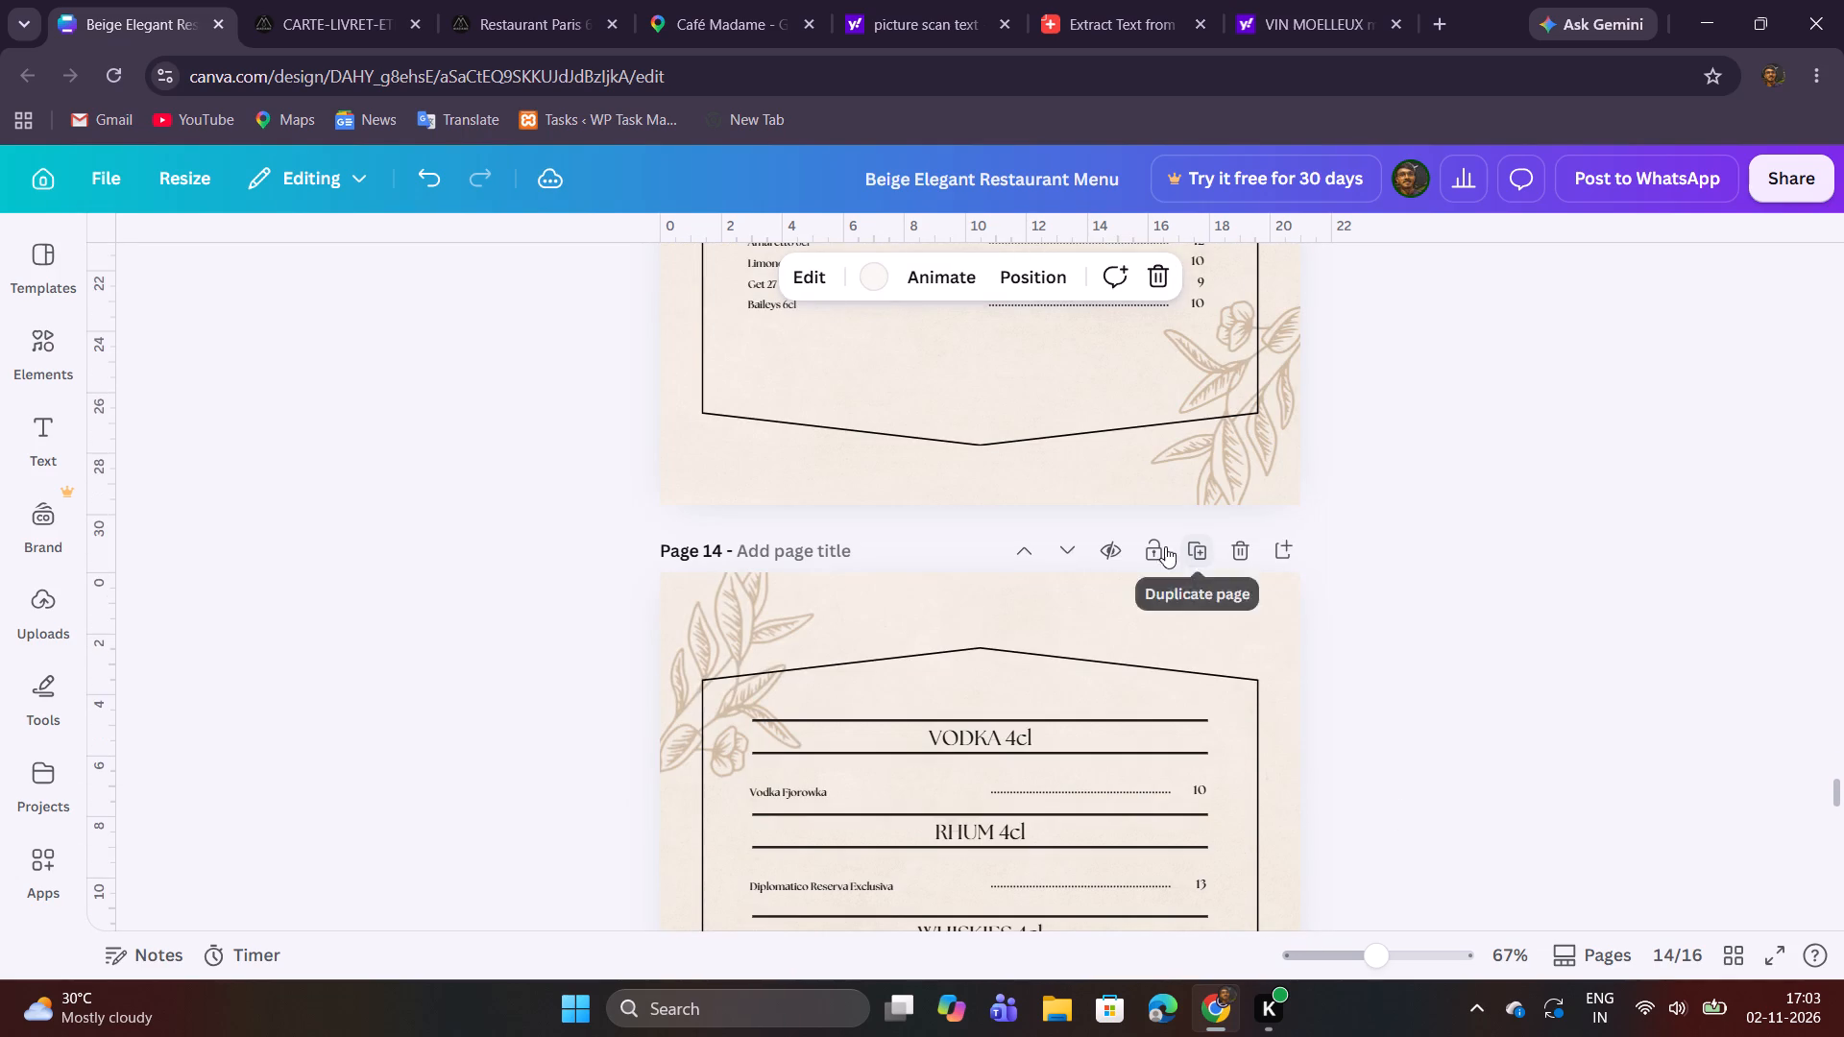
{"action": "left_click", "coordinate": [1068, 548]}
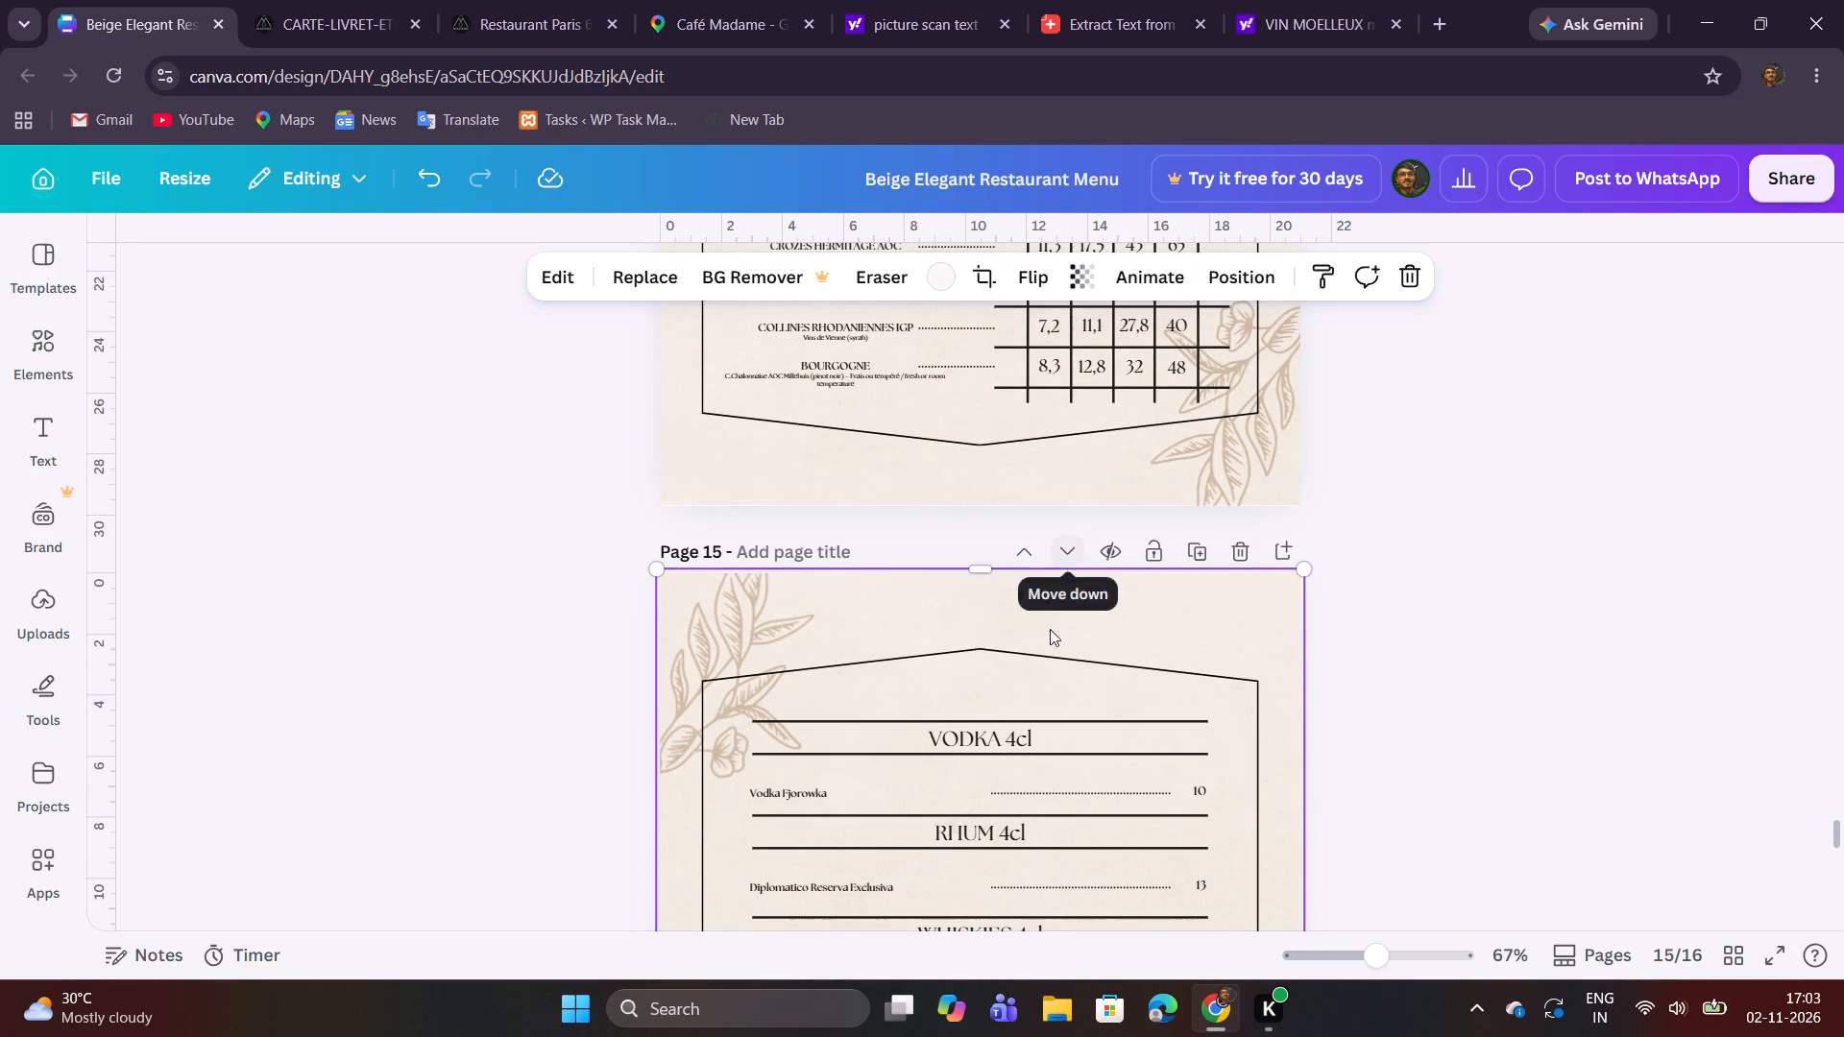
{"action": "scroll", "coordinate": [1063, 668], "scroll_direction": "down", "scroll_amount": 8}
{"action": "scroll", "coordinate": [1063, 668], "scroll_direction": "up", "scroll_amount": 3}
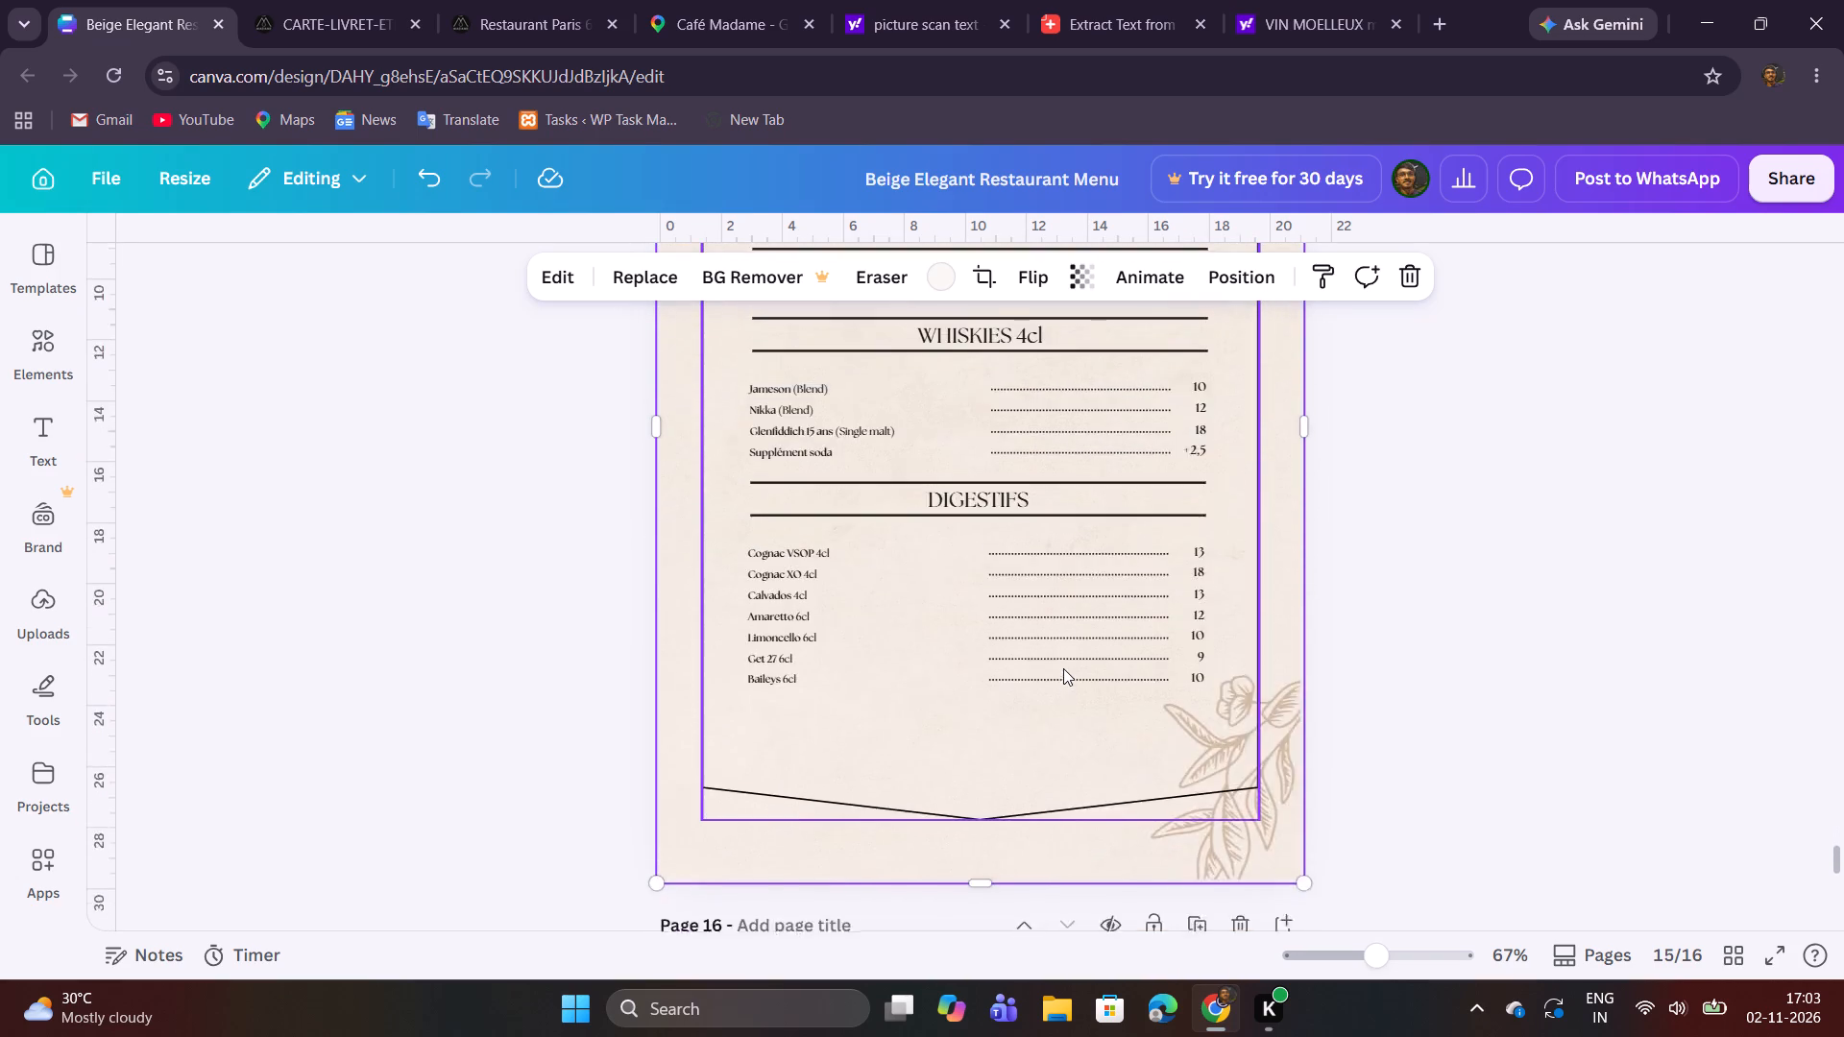
{"action": "scroll", "coordinate": [1063, 668], "scroll_direction": "up", "scroll_amount": 3}
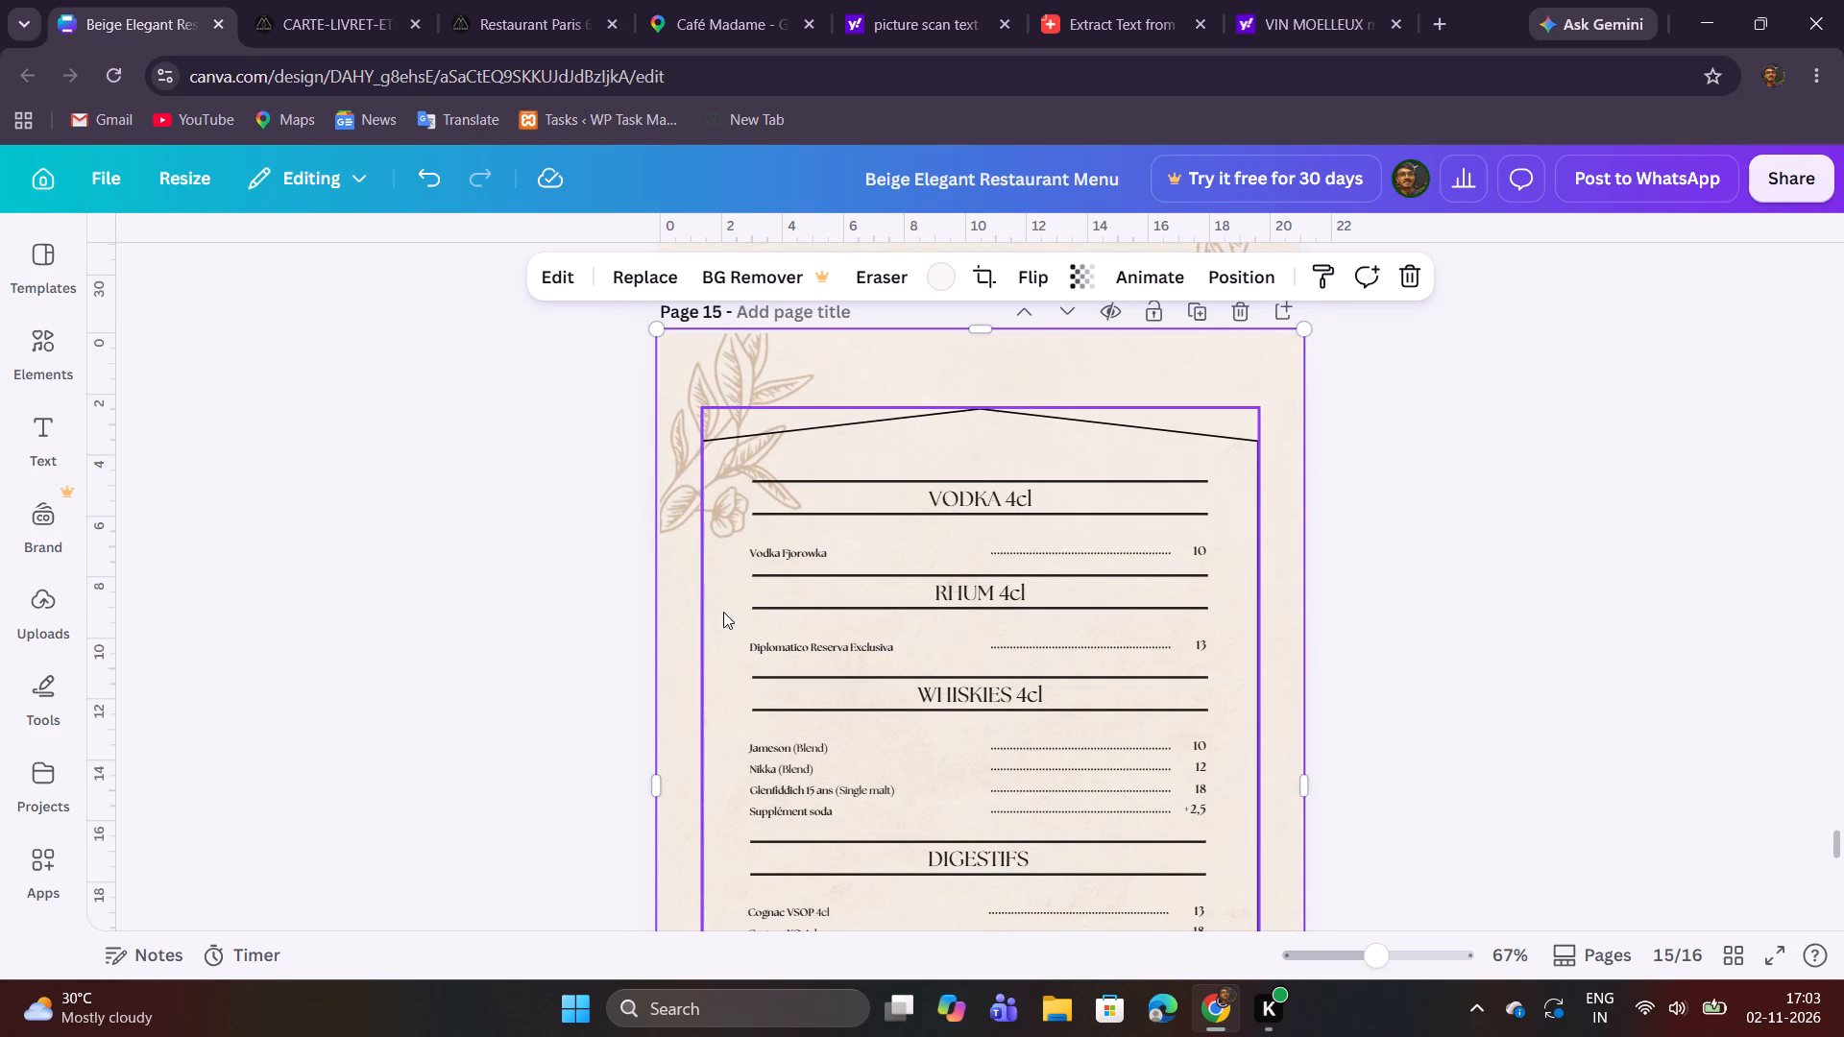
Delete the rhum, whiskies and digestifs sections from page 15, keeping only the vodka heading and its item line.
{"action": "left_click_drag", "start_coordinate": [734, 574], "coordinate": [1231, 909]}
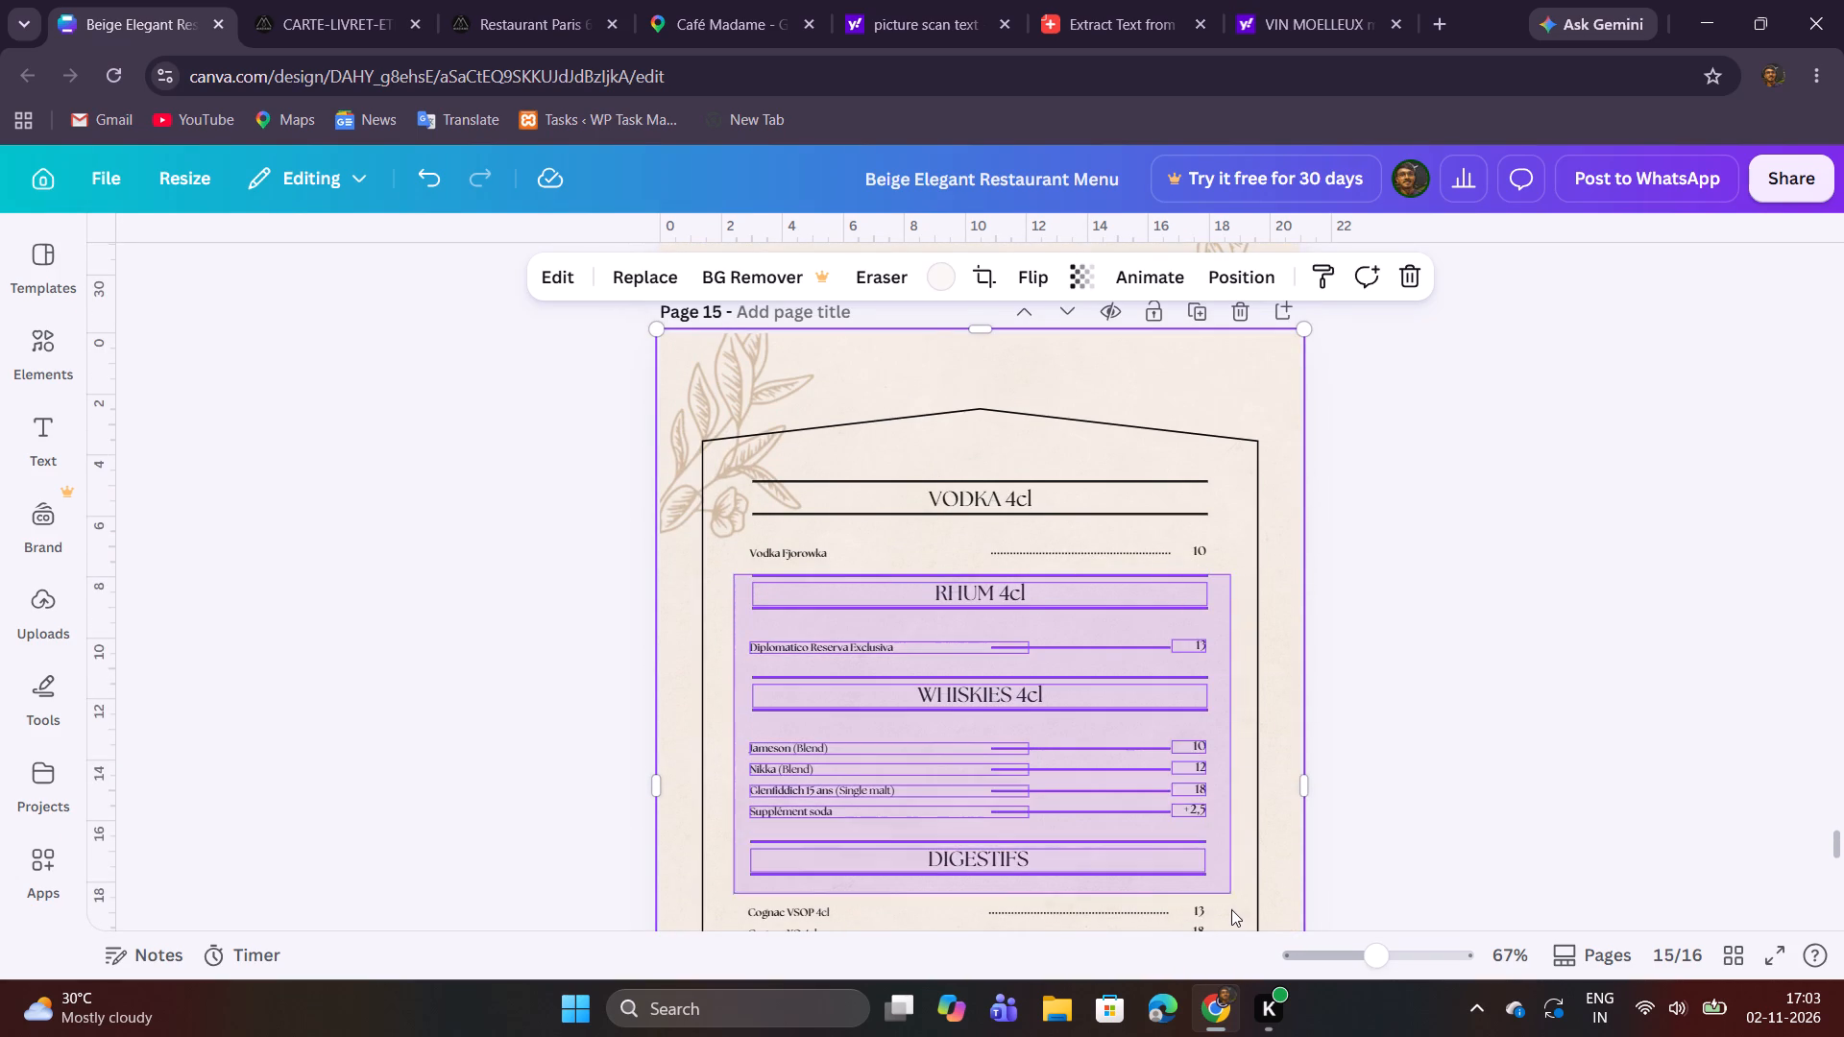
{"action": "left_click_drag", "start_coordinate": [1231, 909], "coordinate": [1230, 847]}
{"action": "scroll", "coordinate": [1231, 909], "scroll_direction": "down", "scroll_amount": 2}
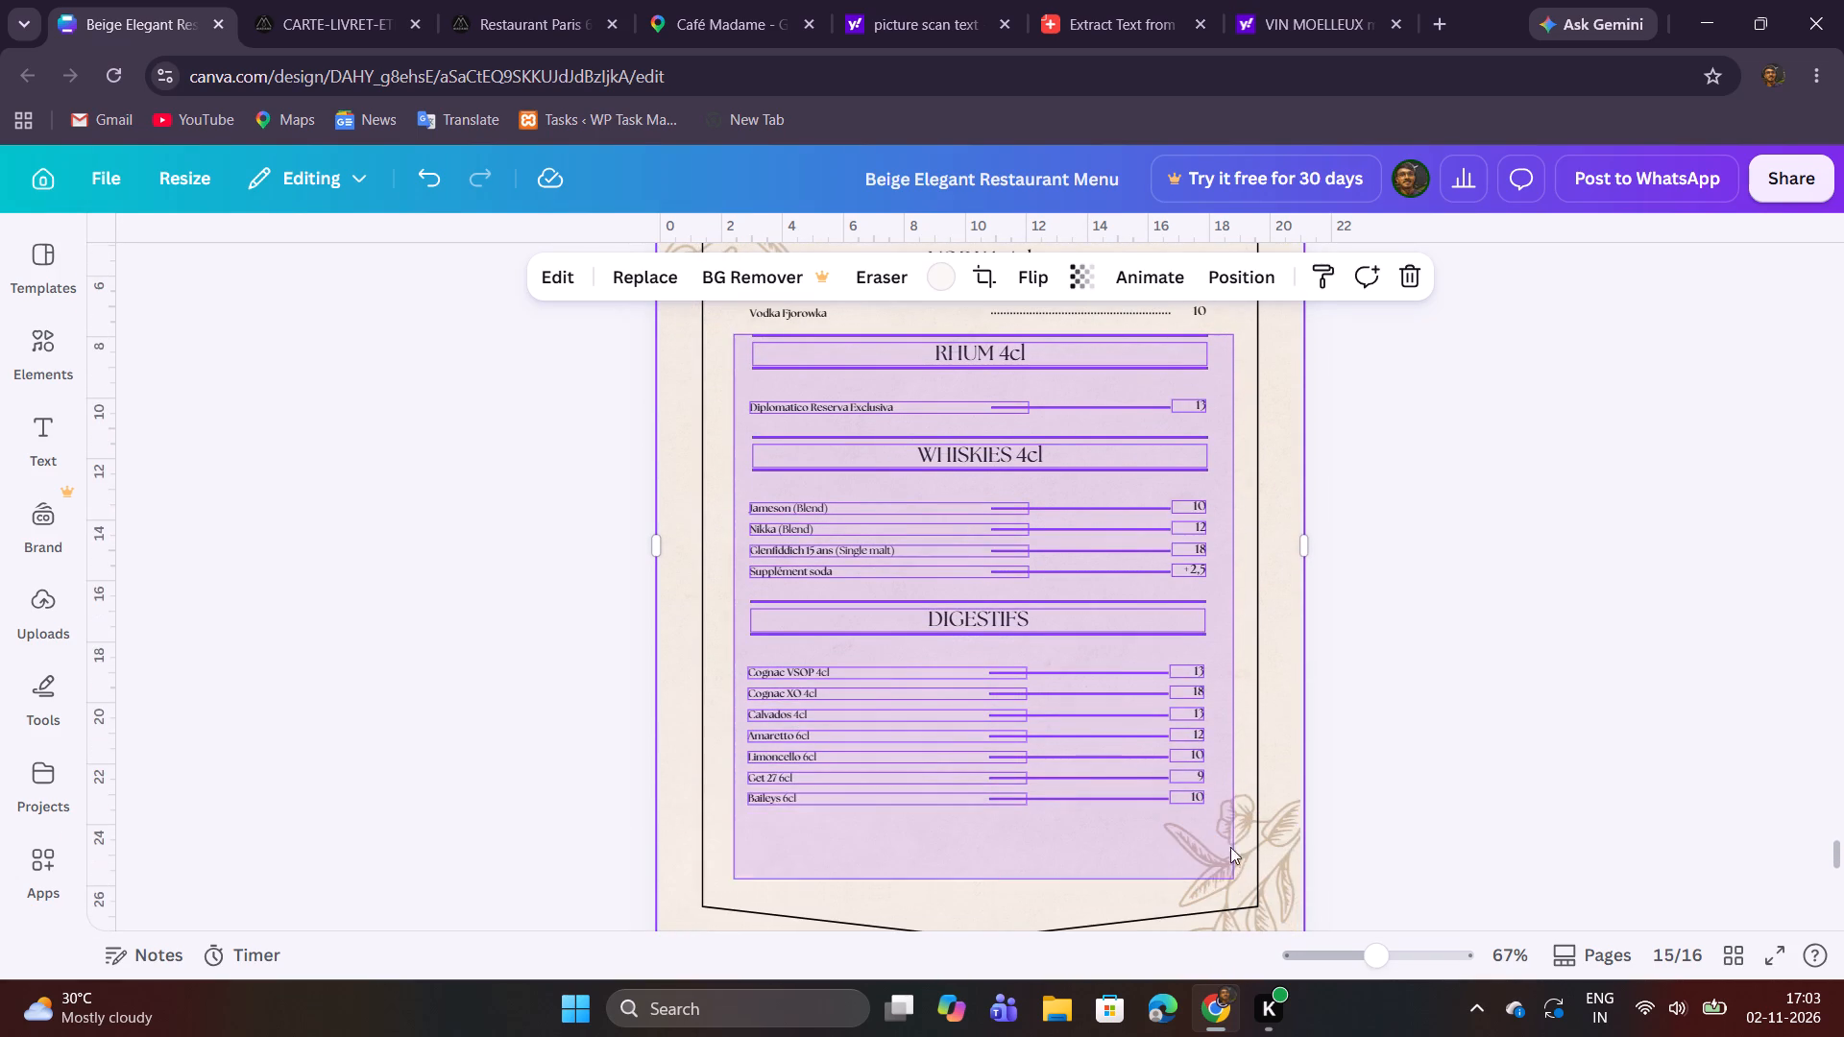
{"action": "left_click_drag", "start_coordinate": [1230, 847], "coordinate": [1223, 815]}
{"action": "left_click", "coordinate": [1032, 865]}
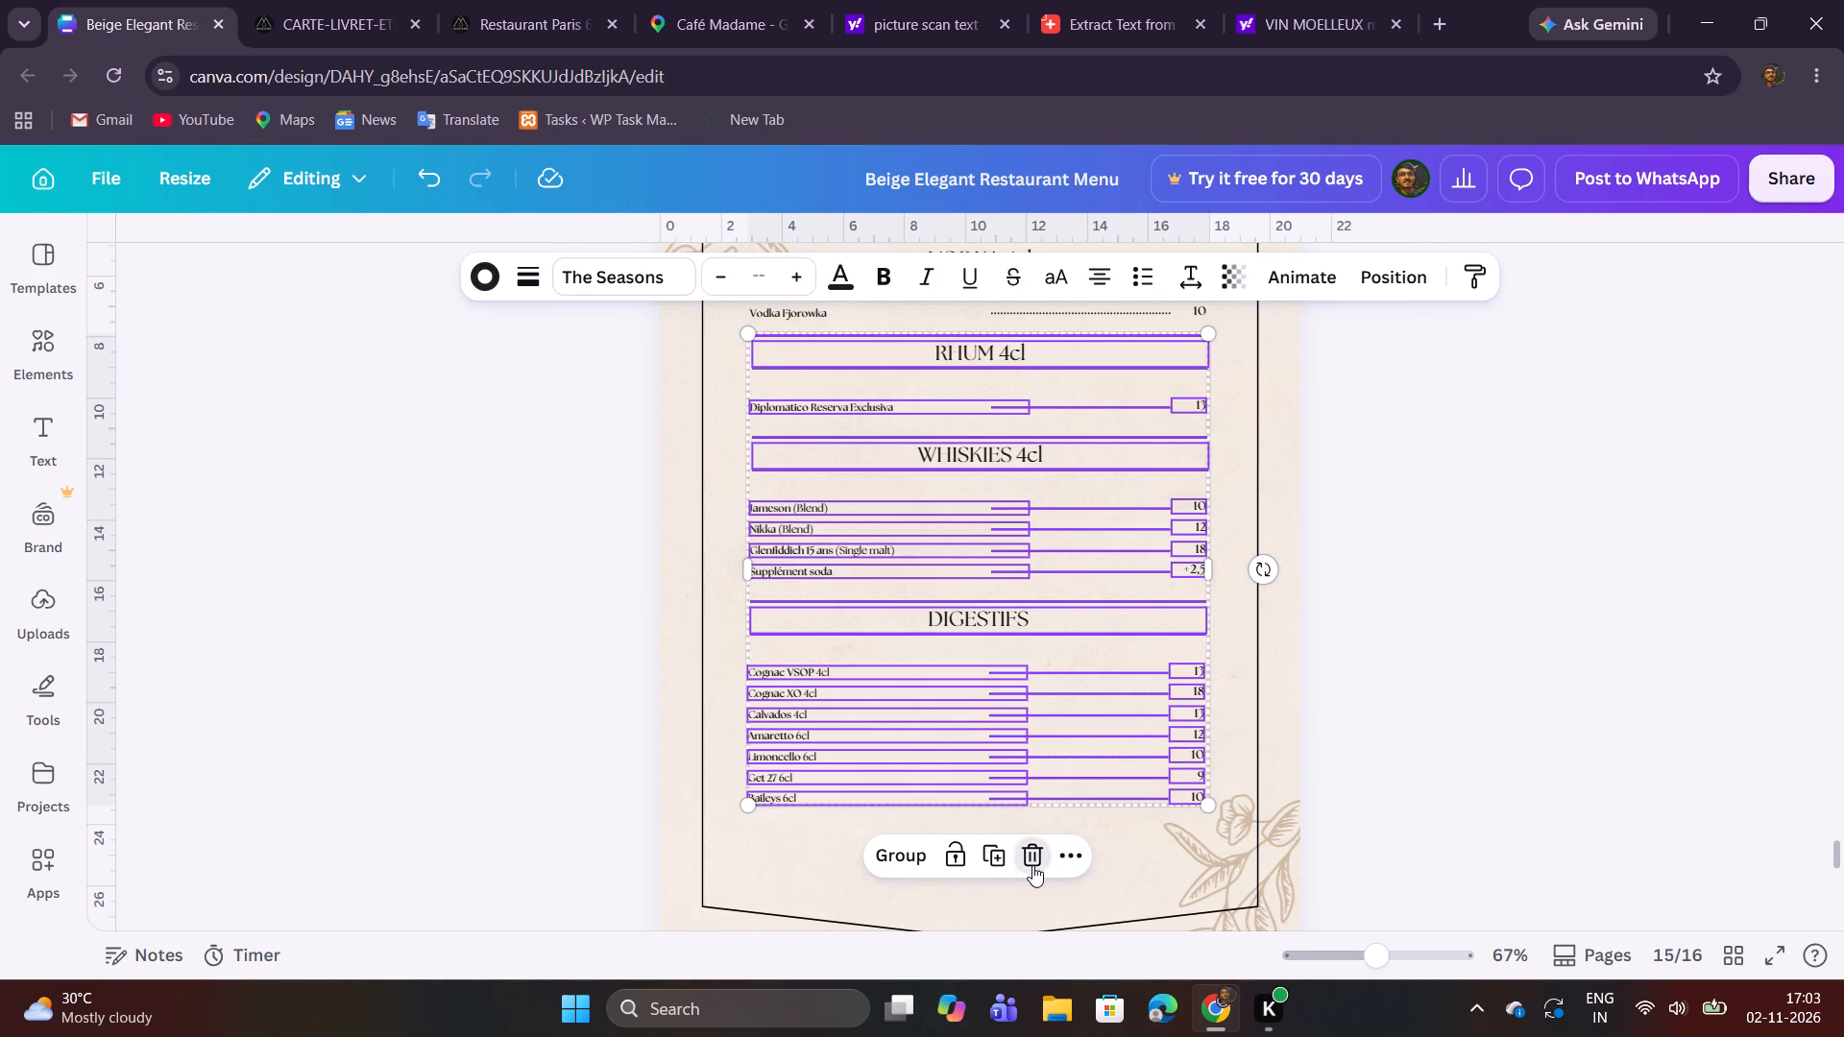
Copy the name Café Madame from its Google Maps listing and replace the VODKA 4cl heading on page 15 with it.
{"action": "scroll", "coordinate": [1589, 764], "scroll_direction": "up", "scroll_amount": 3}
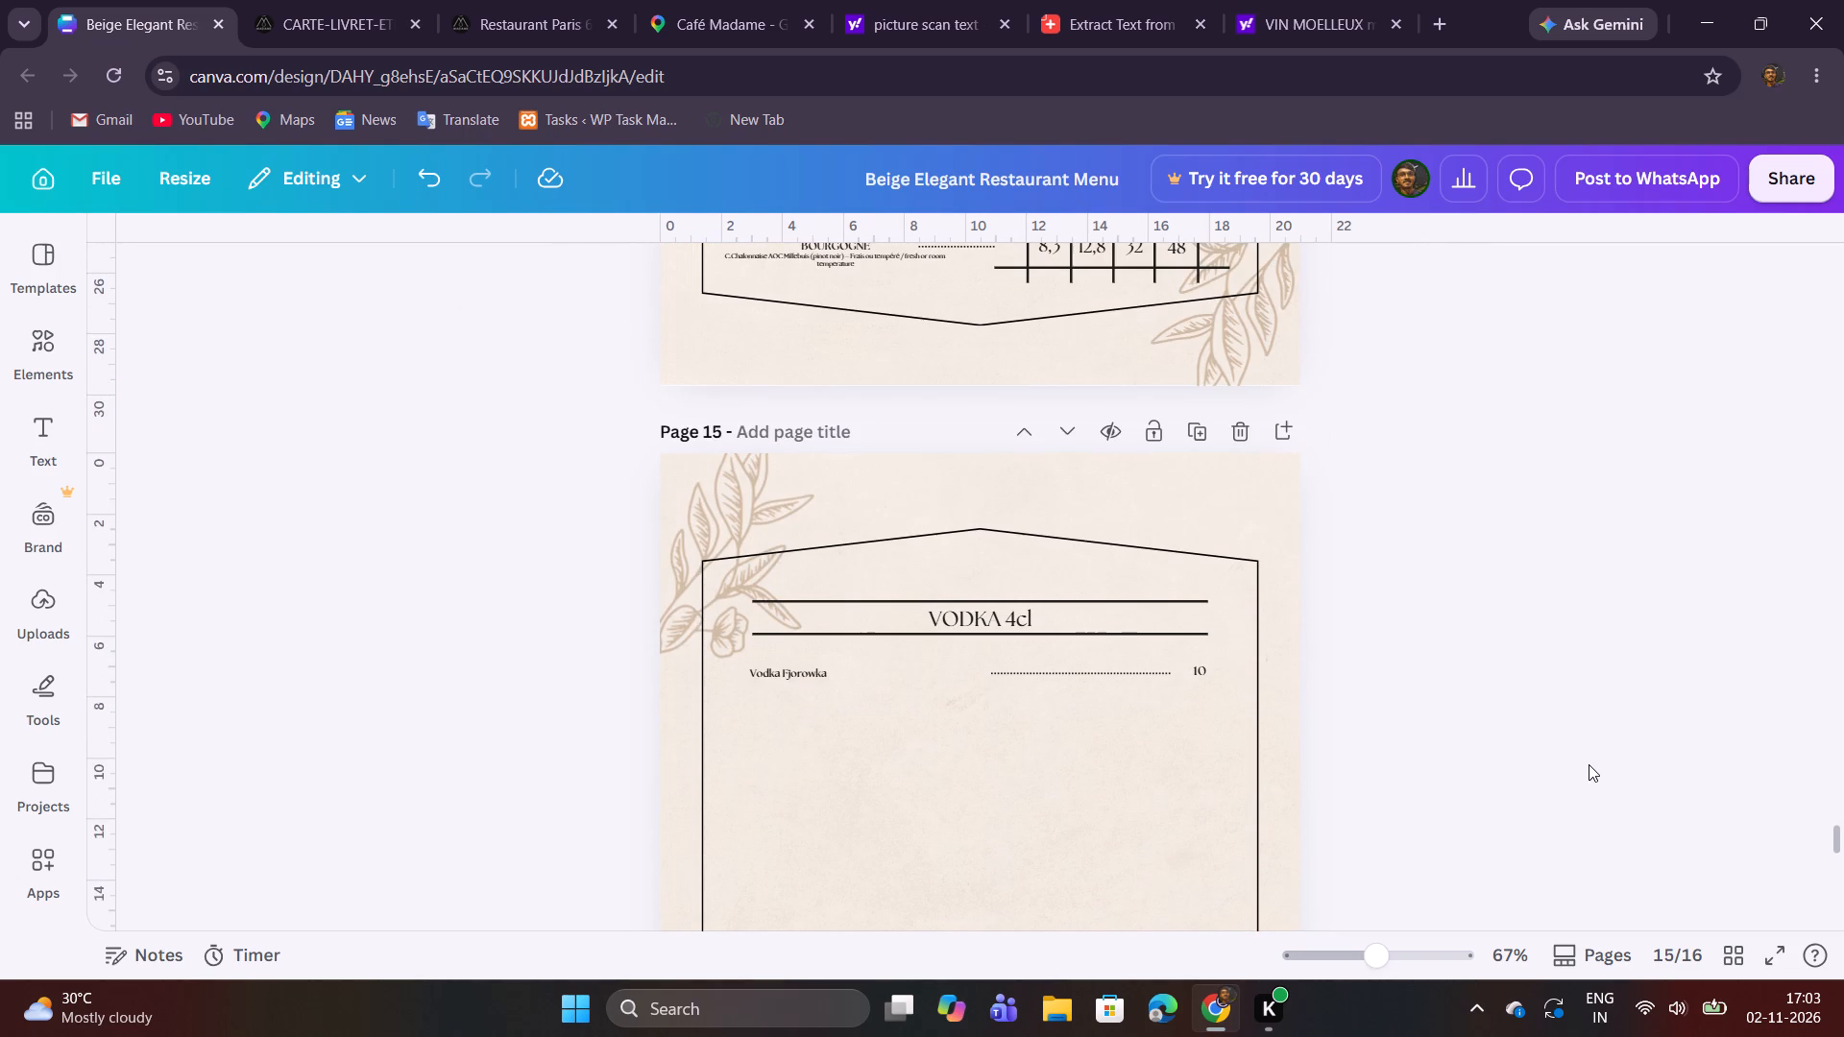
{"action": "left_click", "coordinate": [283, 4]}
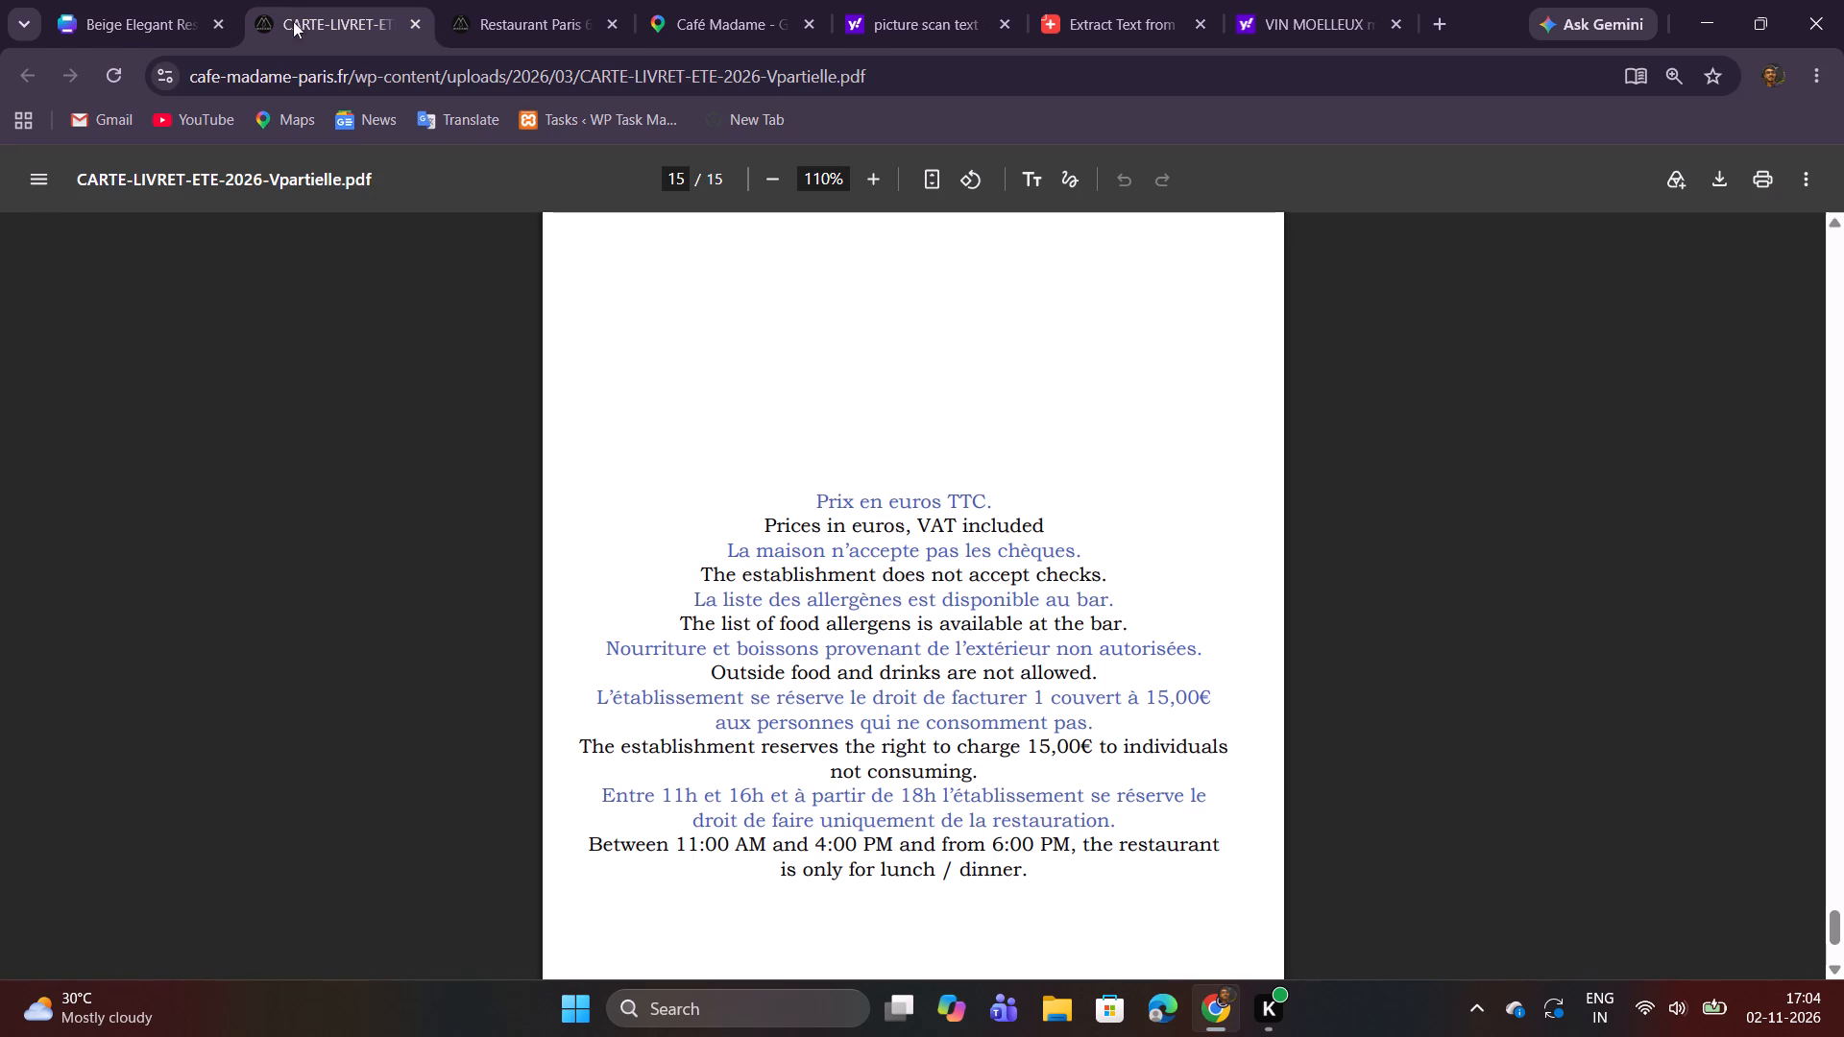
{"action": "left_click", "coordinate": [536, 0]}
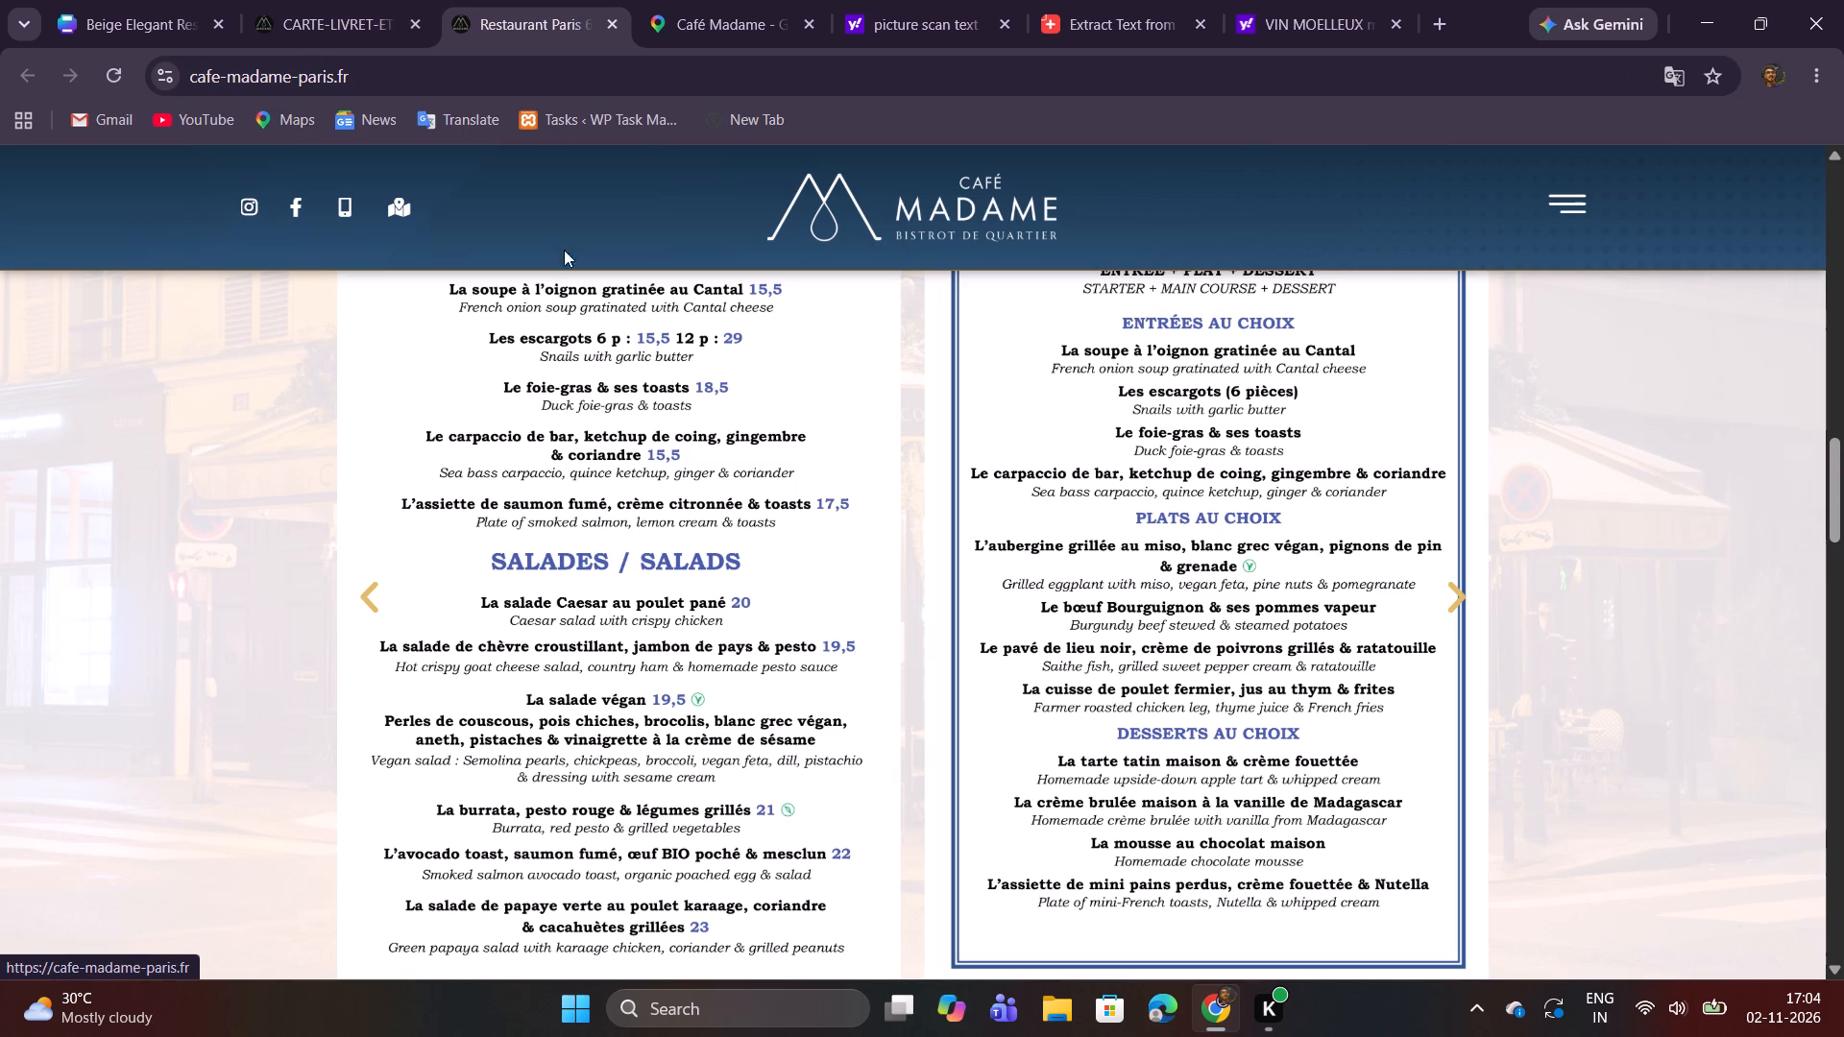
{"action": "left_click", "coordinate": [291, 34]}
{"action": "left_click", "coordinate": [142, 24]}
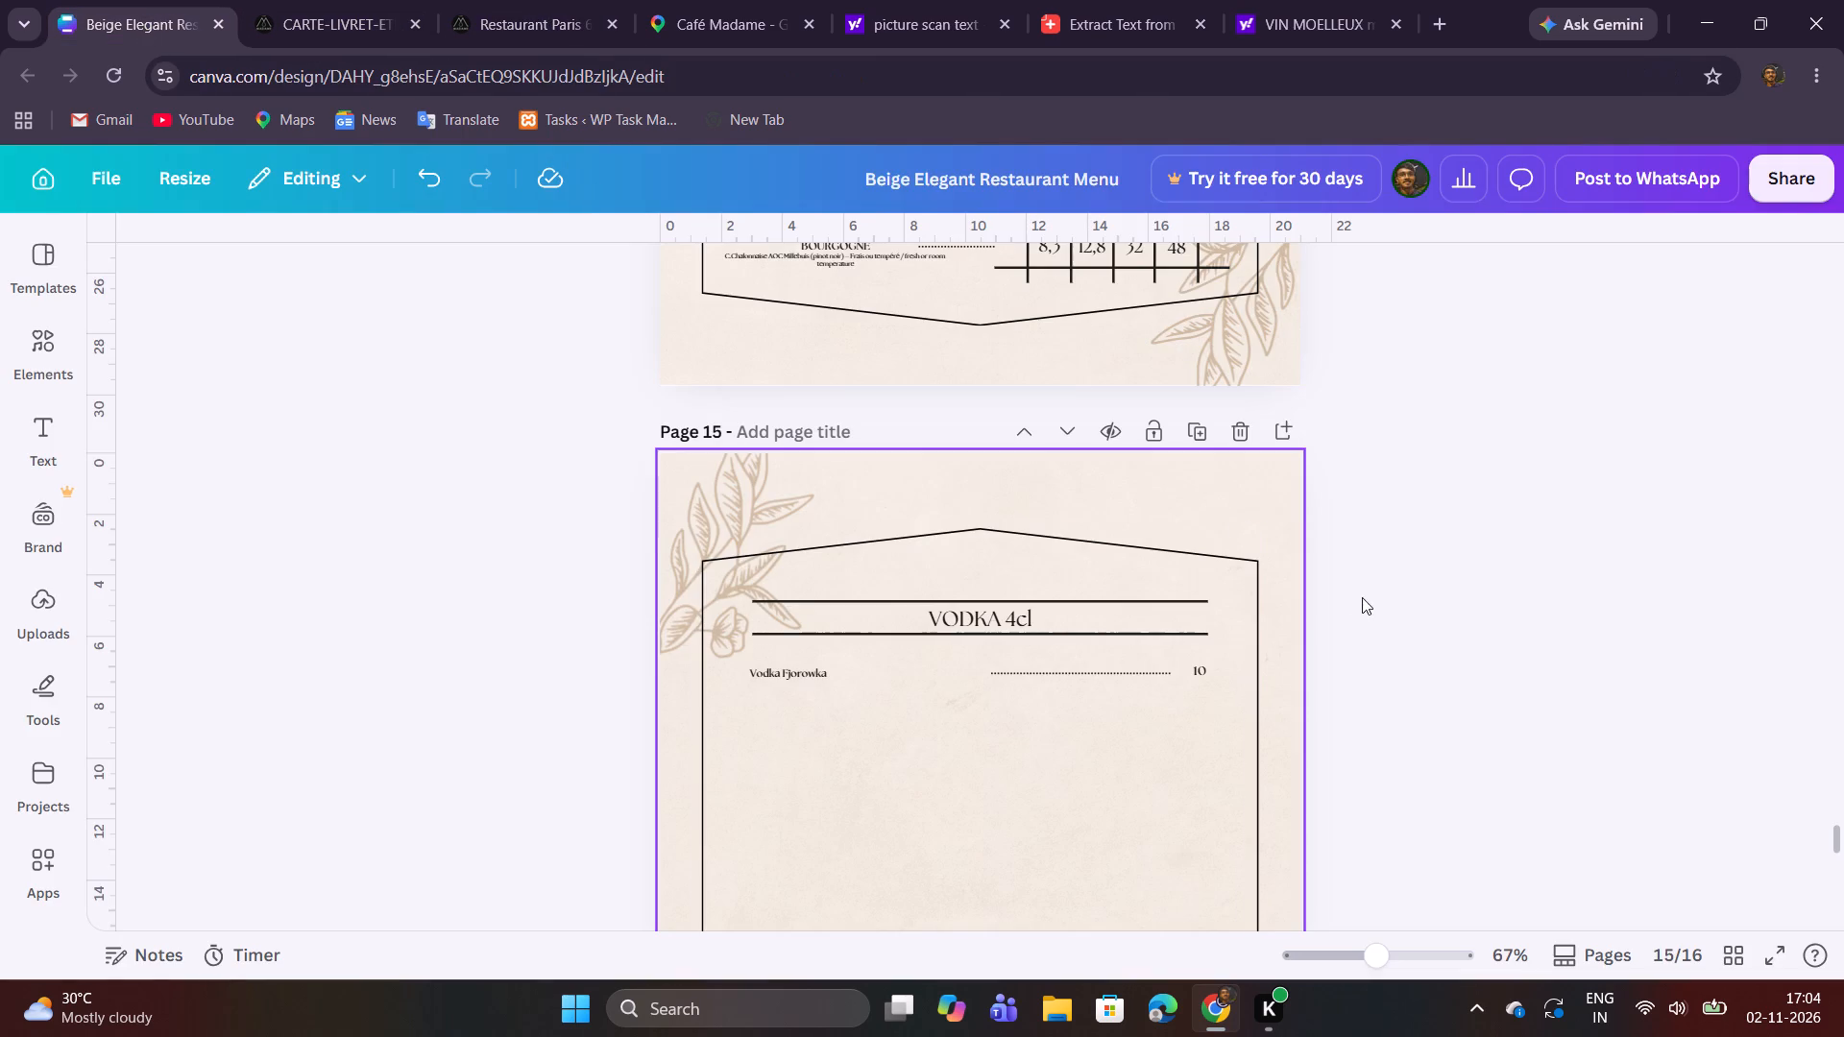
{"action": "left_click", "coordinate": [703, 25]}
{"action": "scroll", "coordinate": [773, 343], "scroll_direction": "up", "scroll_amount": 6}
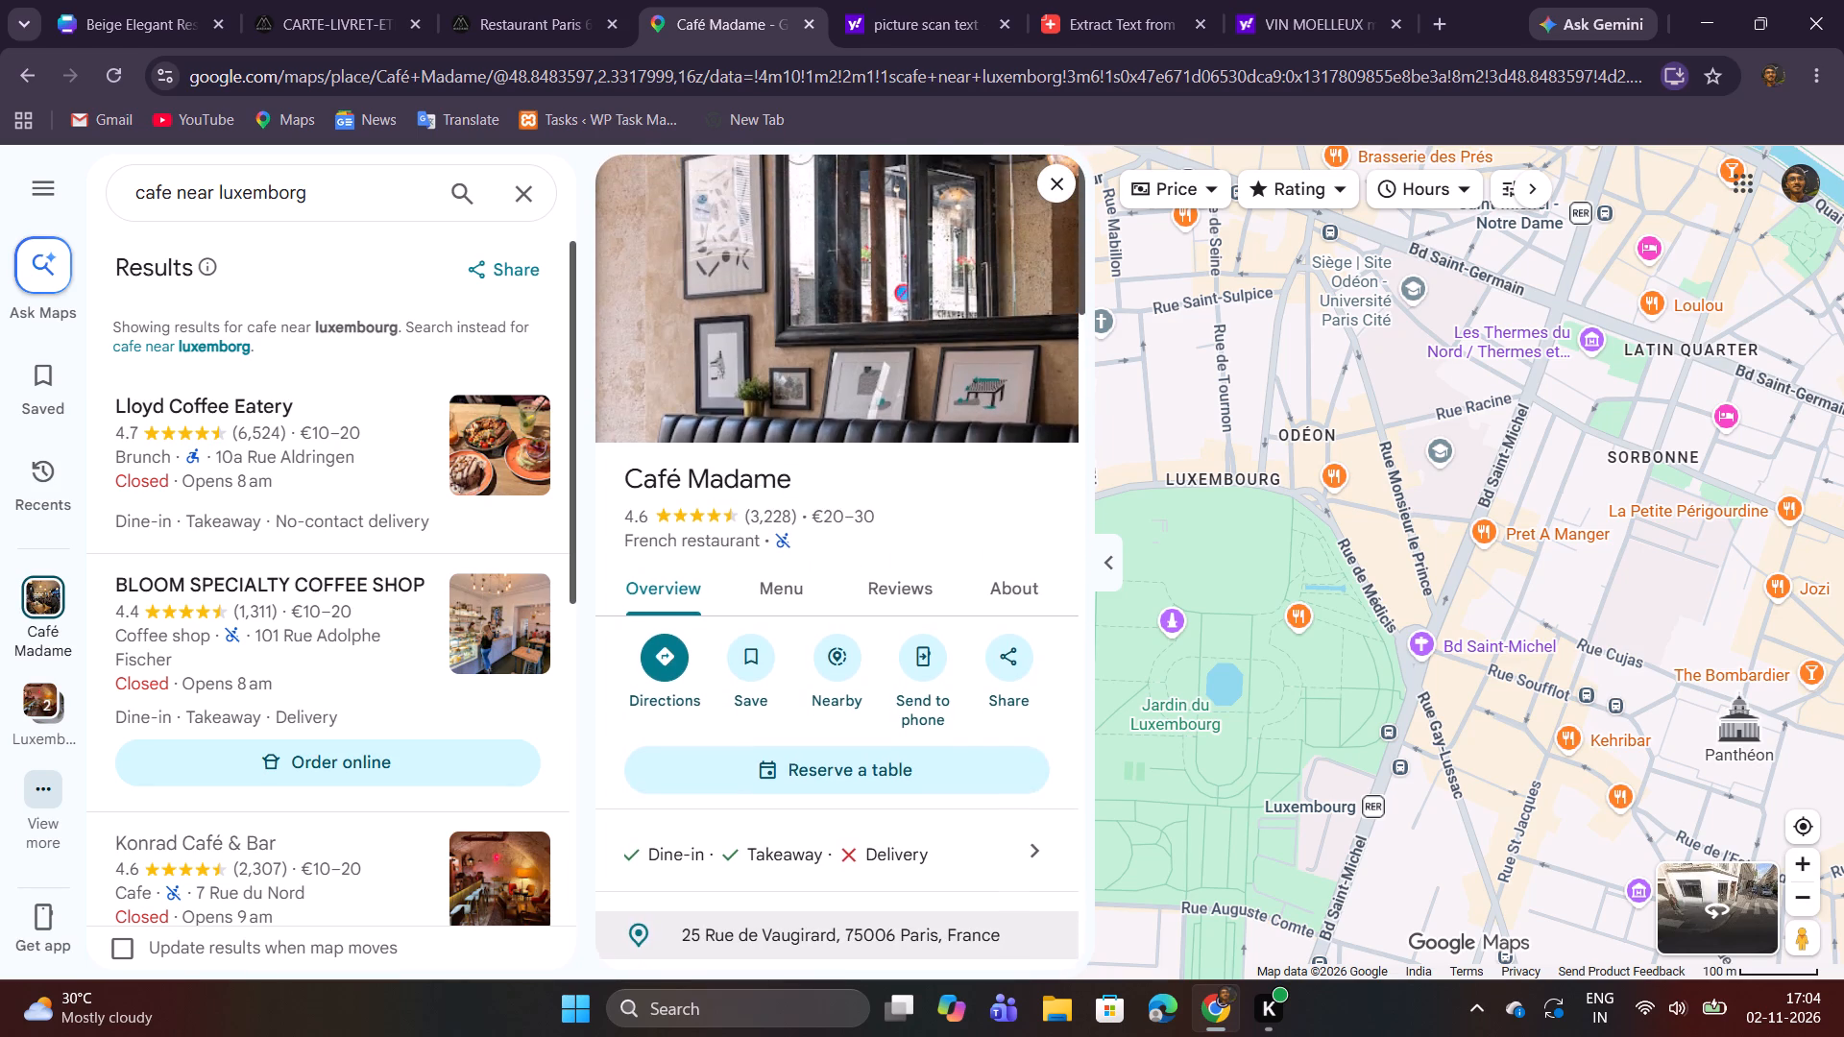
{"action": "left_click_drag", "start_coordinate": [625, 483], "coordinate": [795, 491]}
{"action": "key", "text": "ctrl+c"}
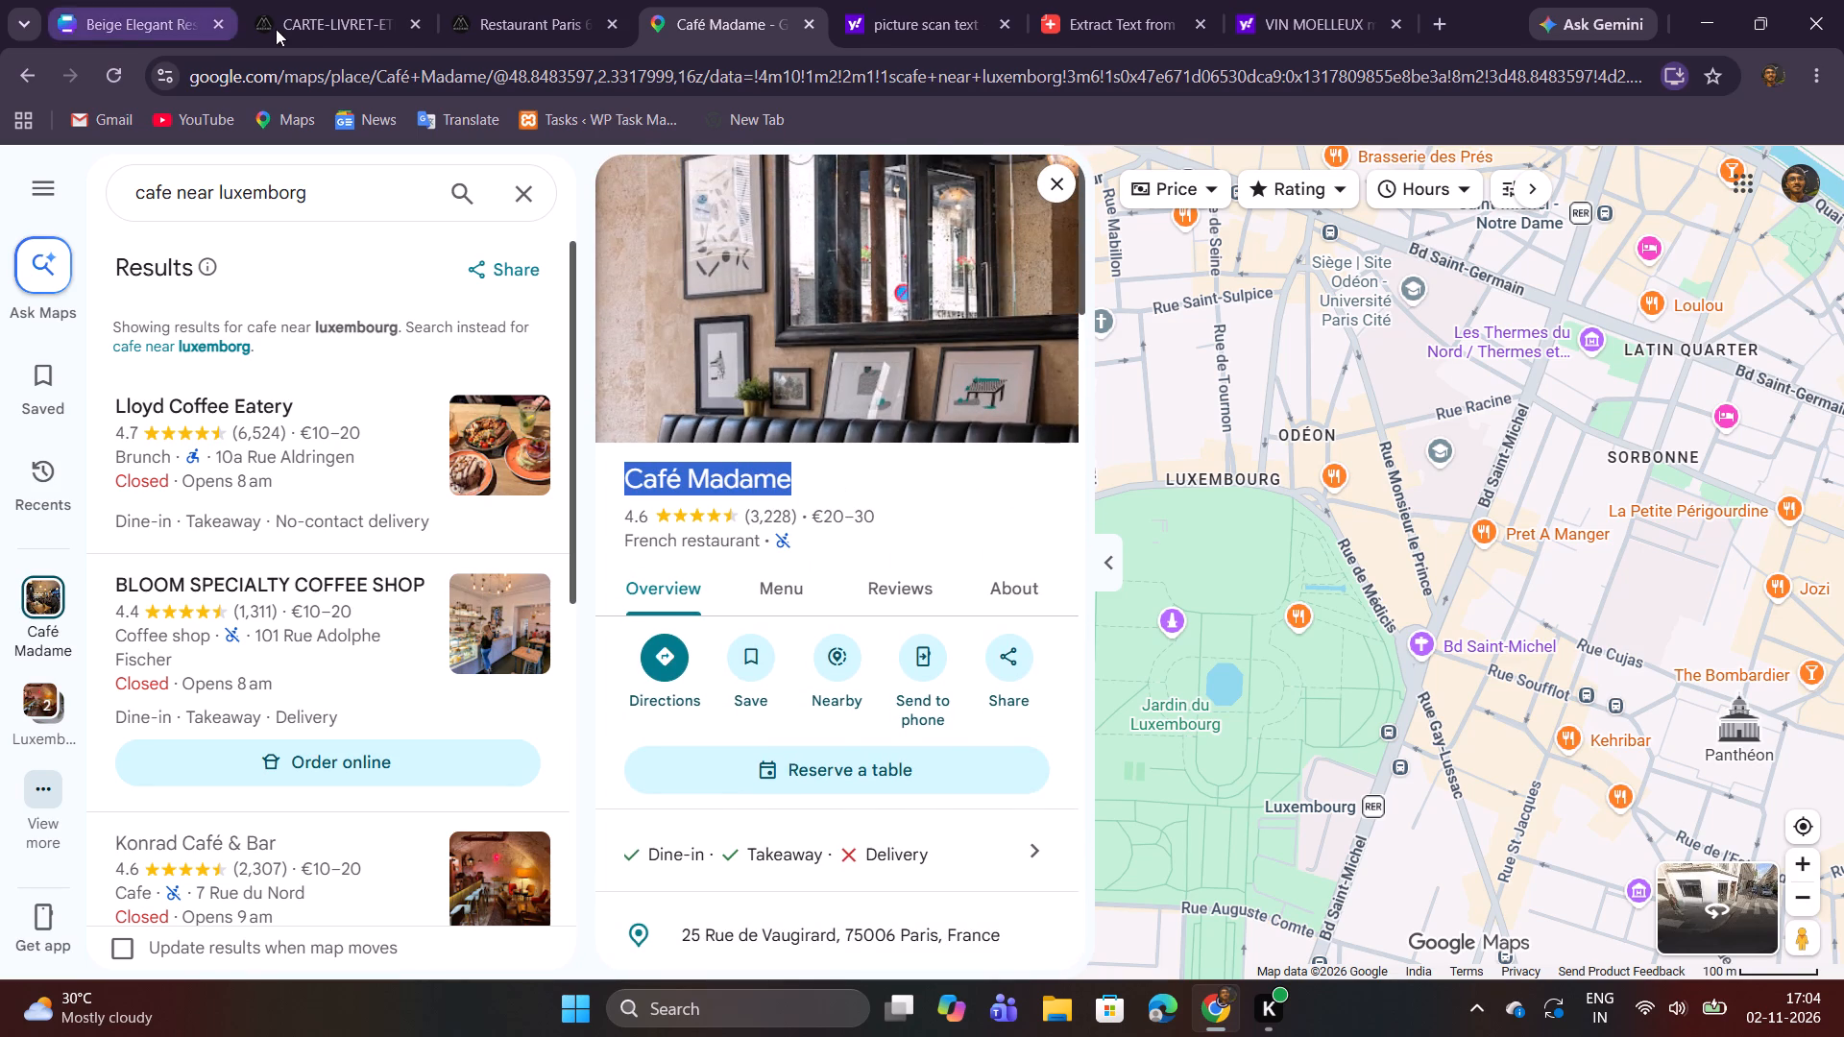
{"action": "left_click", "coordinate": [296, 26]}
{"action": "left_click", "coordinate": [150, 0]}
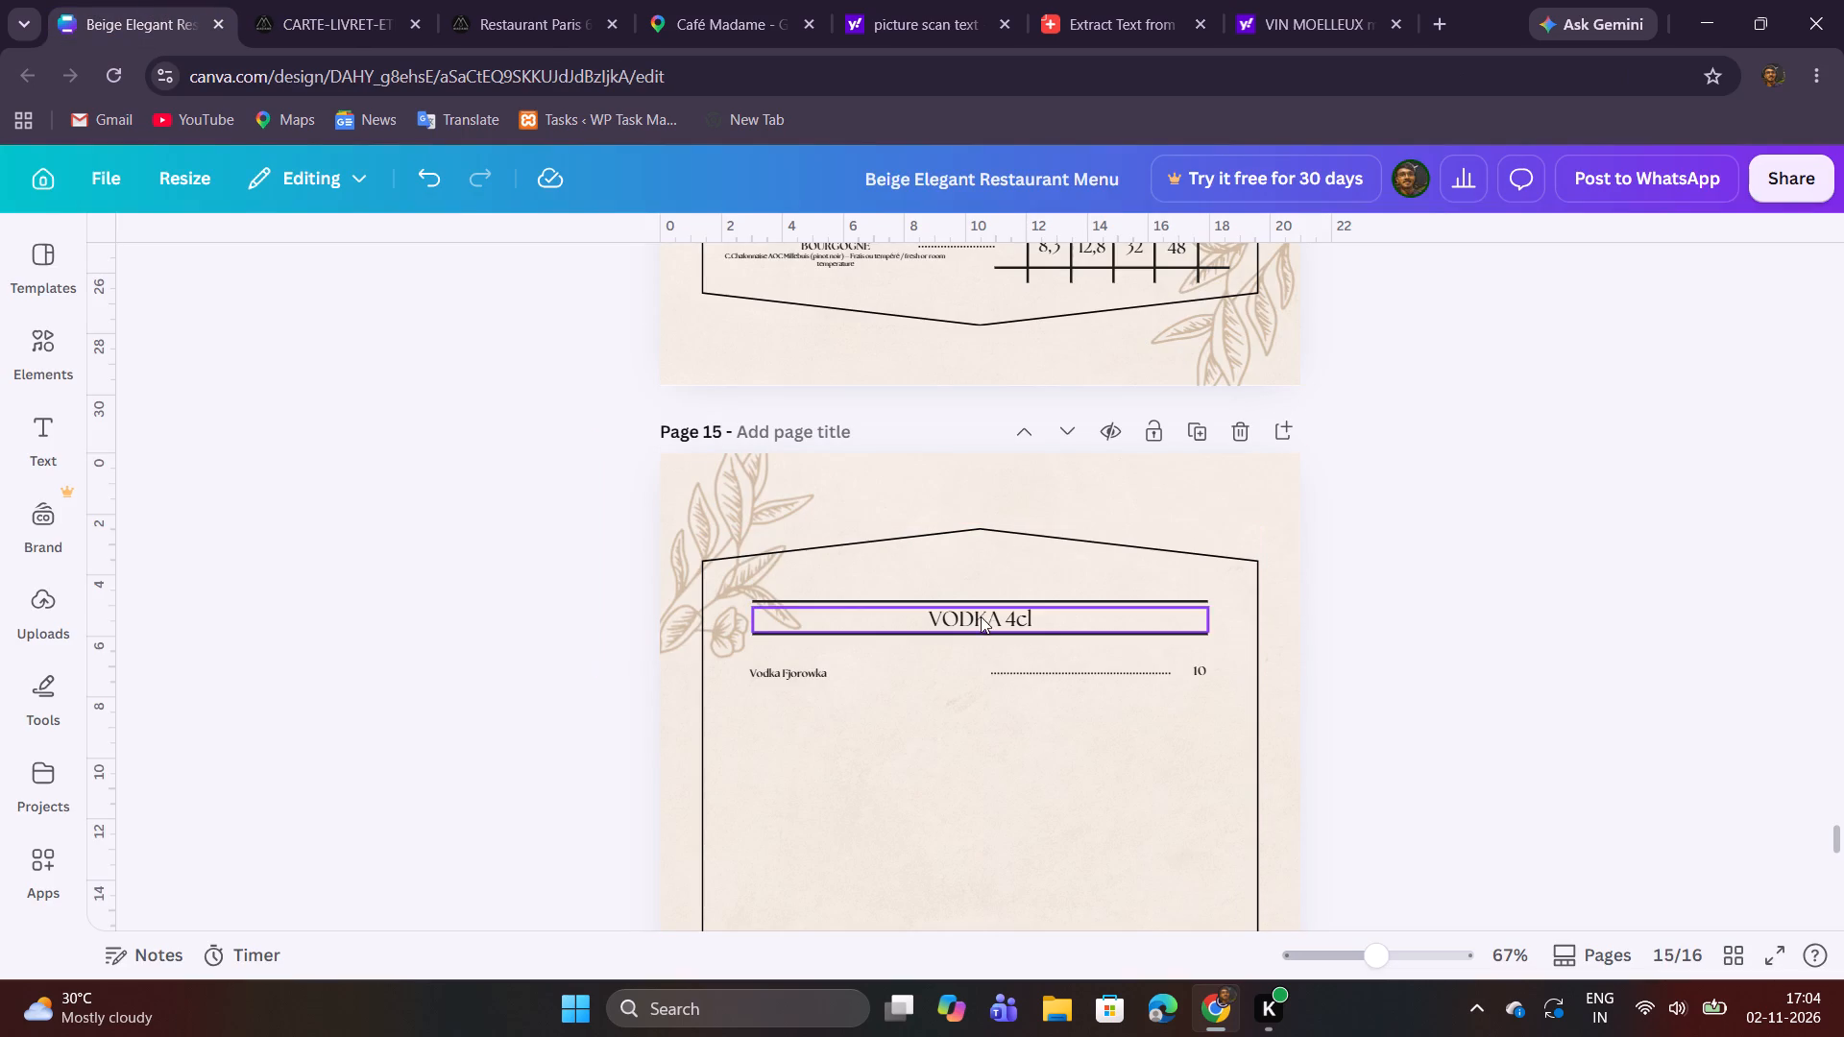
{"action": "double_click", "coordinate": [981, 620]}
{"action": "key", "text": "ctrl+v"}
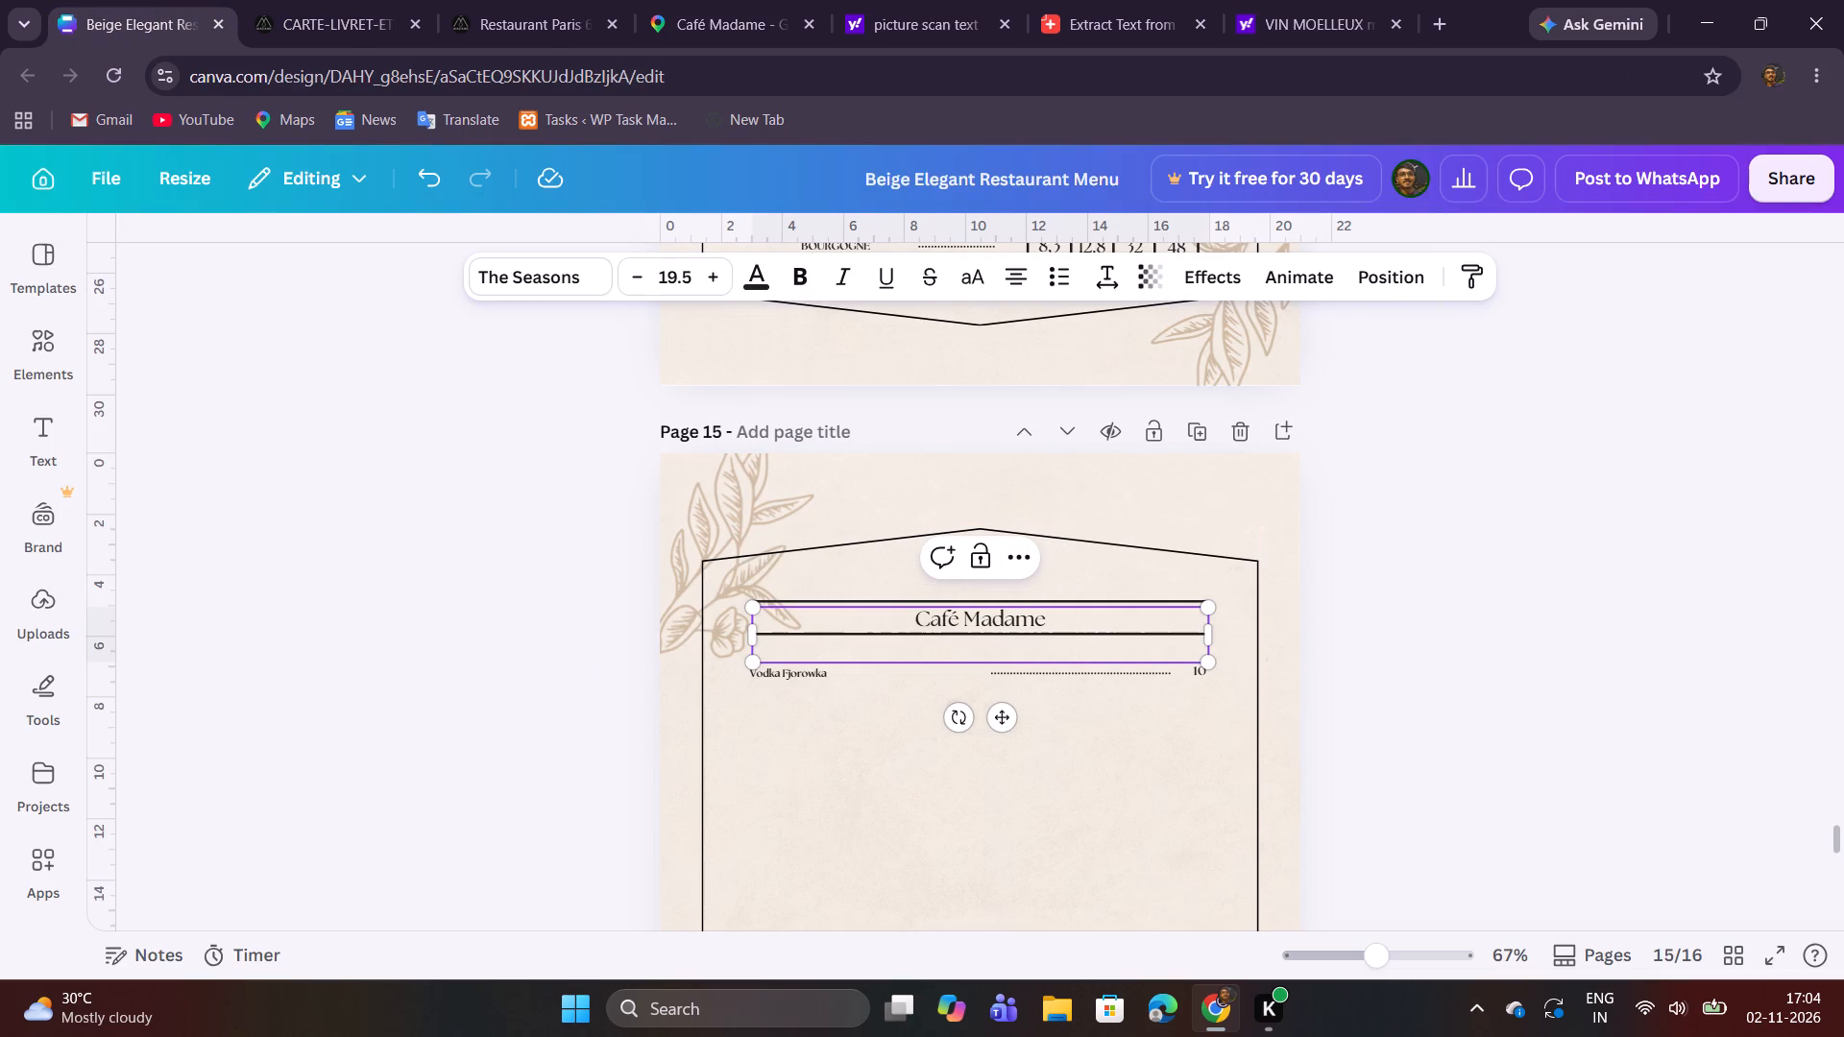
{"action": "key", "text": "BackSpace"}
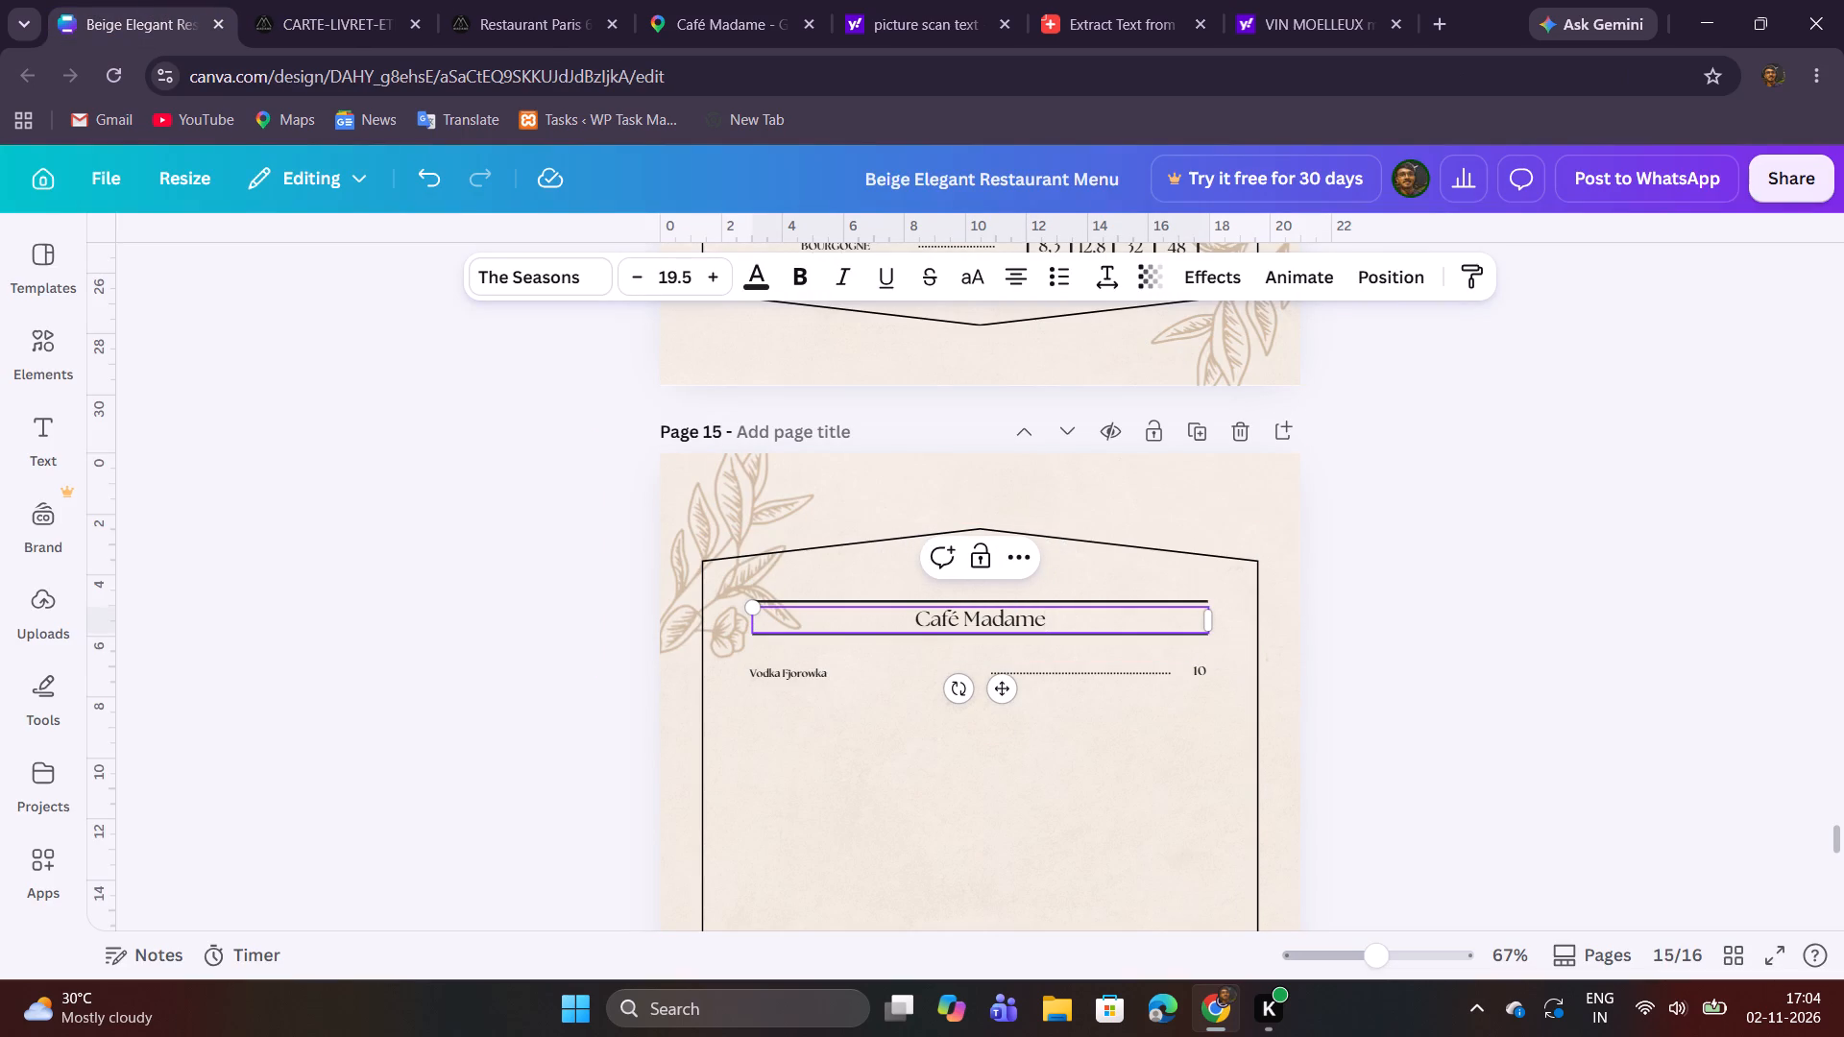
{"action": "left_click", "coordinate": [1367, 694]}
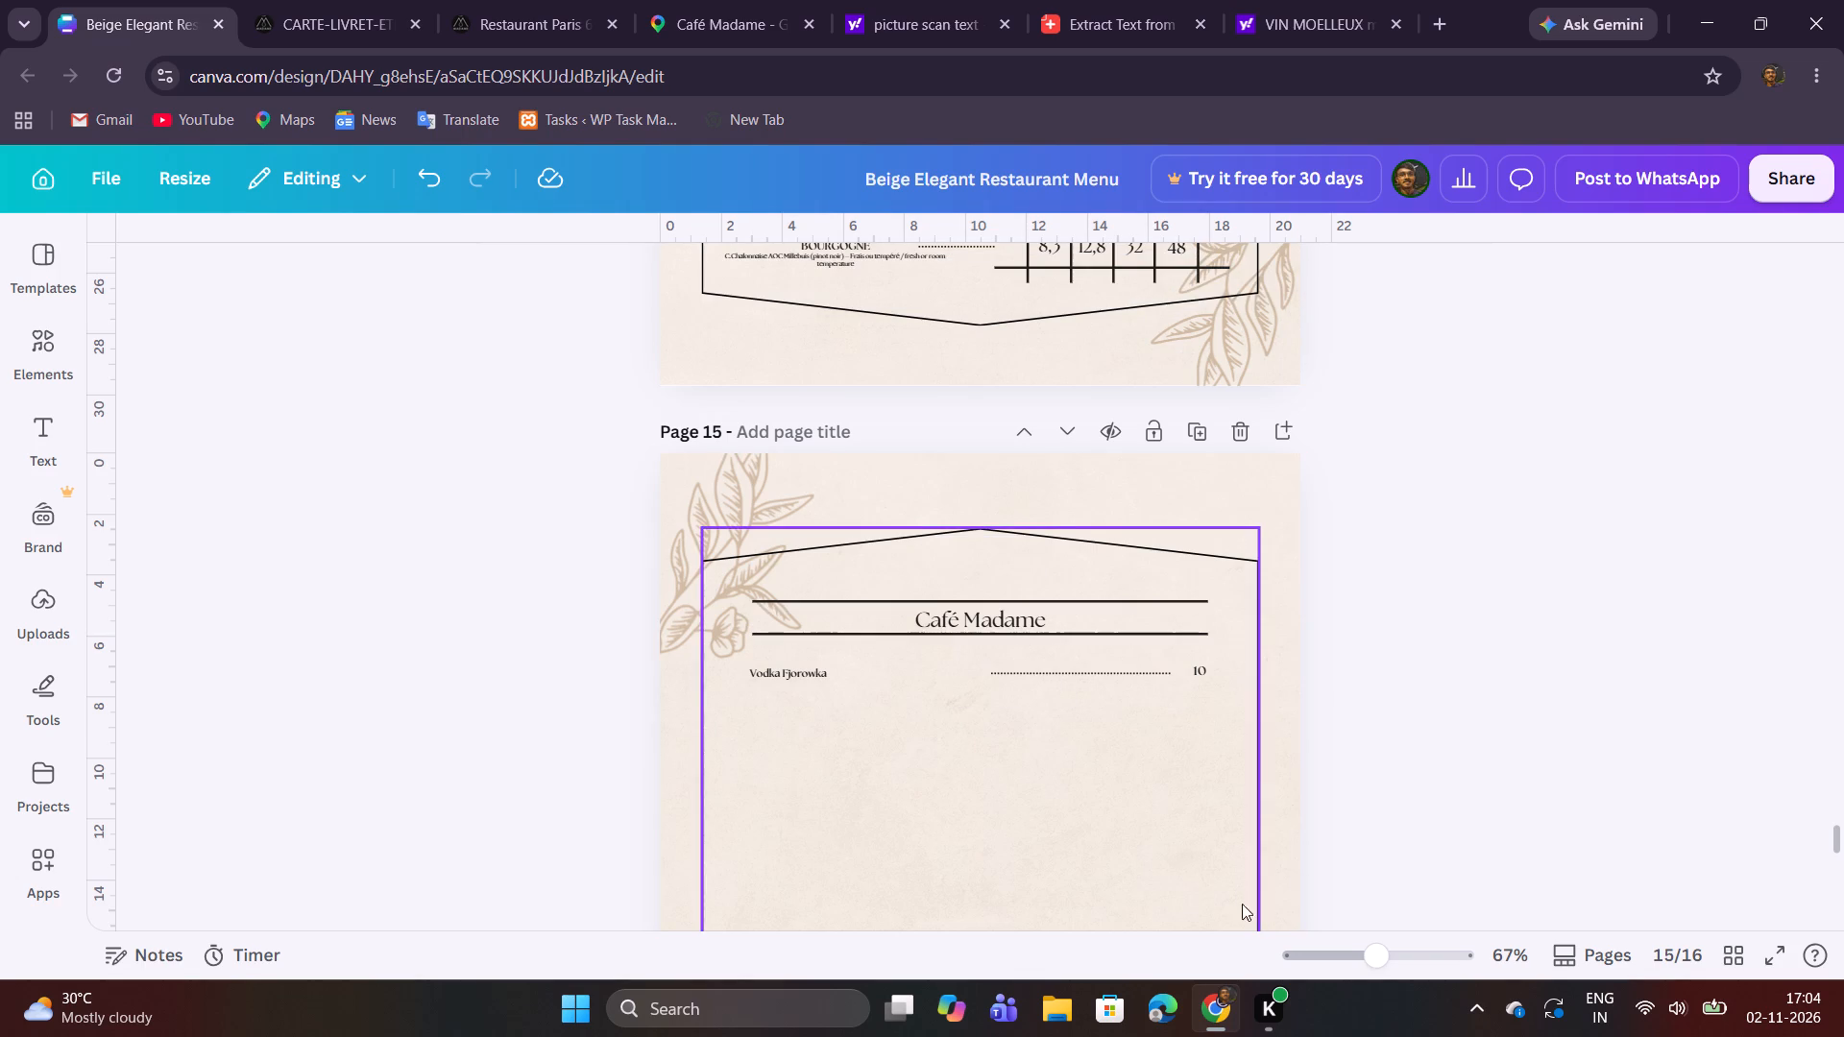
Delete the dotted leader line and the price 10 beside Vodka Fjorowka on page 15.
{"action": "left_click", "coordinate": [1437, 956]}
{"action": "left_click", "coordinate": [1415, 964]}
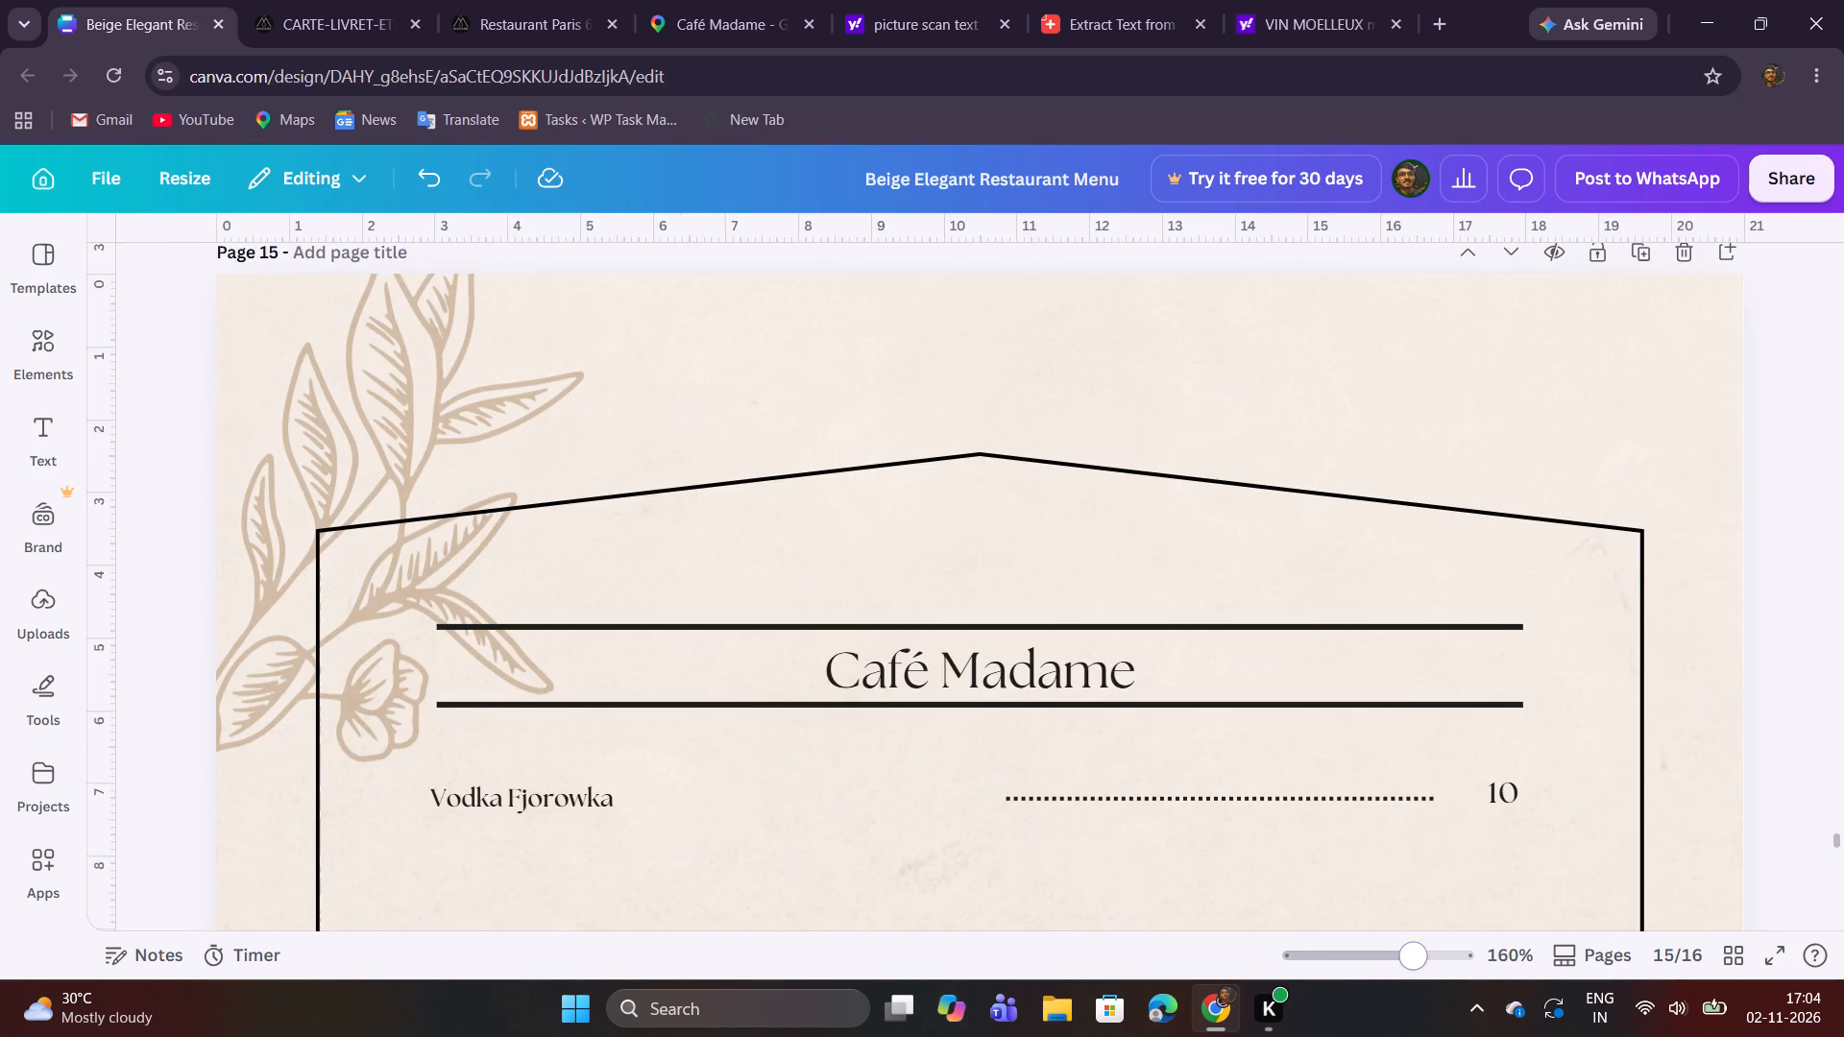
{"action": "left_click", "coordinate": [1412, 969]}
{"action": "scroll", "coordinate": [1420, 786], "scroll_direction": "down", "scroll_amount": 1}
{"action": "left_click_drag", "start_coordinate": [1144, 705], "coordinate": [1450, 508]}
{"action": "left_click", "coordinate": [1274, 474]}
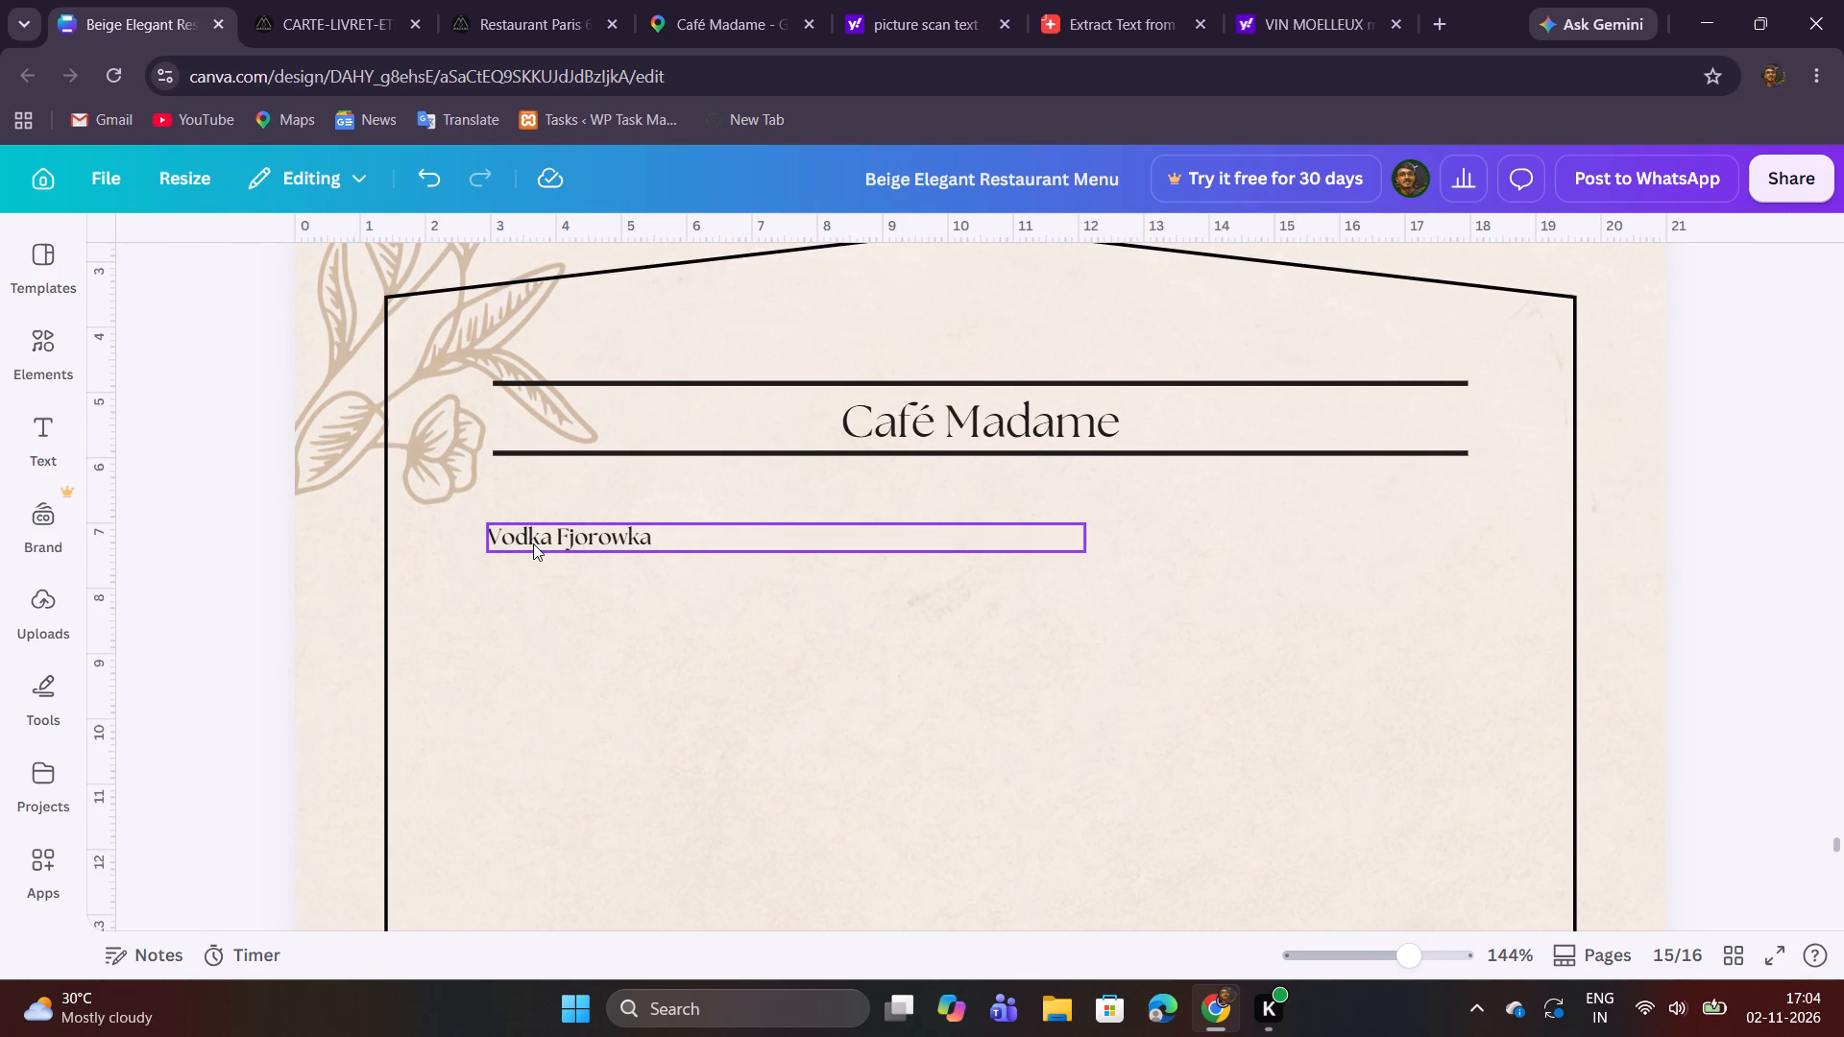
Centre-align the Vodka Fjorowka text, enlarge it to size 10.7 and centre its box beneath the Café Madame heading.
{"action": "left_click", "coordinate": [769, 549]}
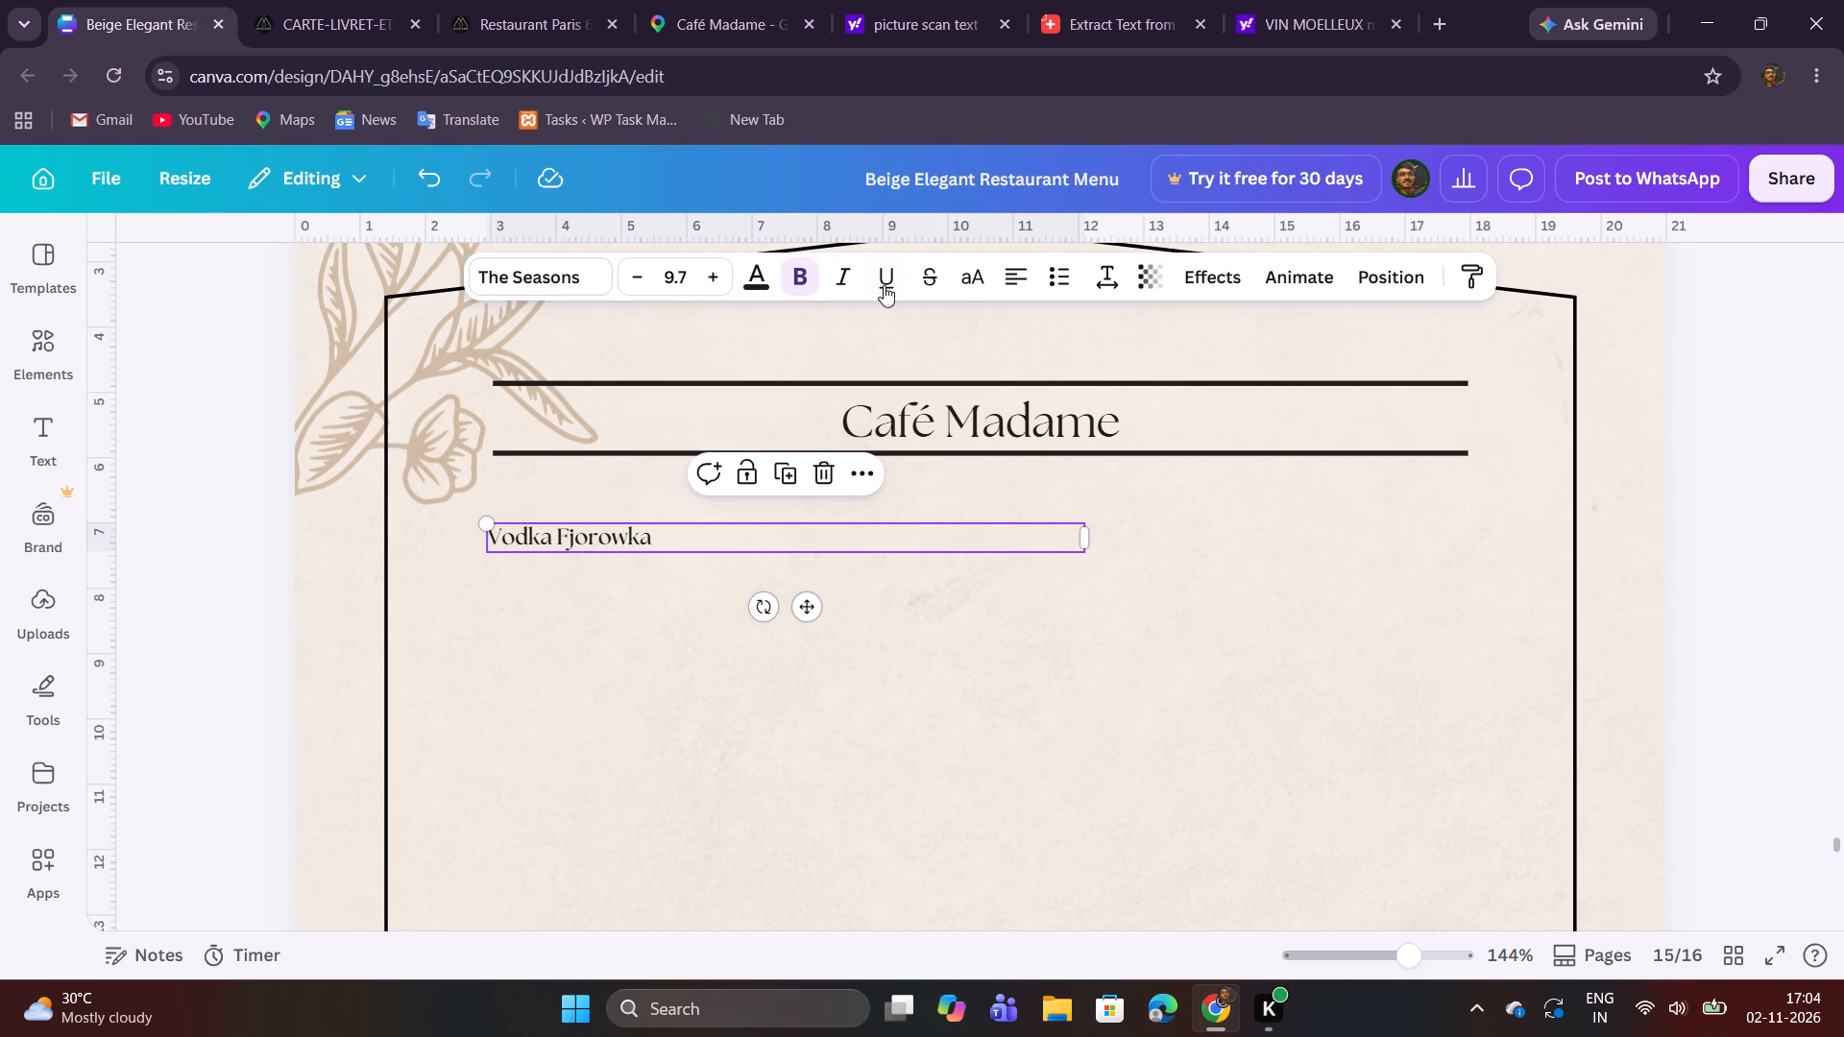
{"action": "left_click", "coordinate": [1012, 281]}
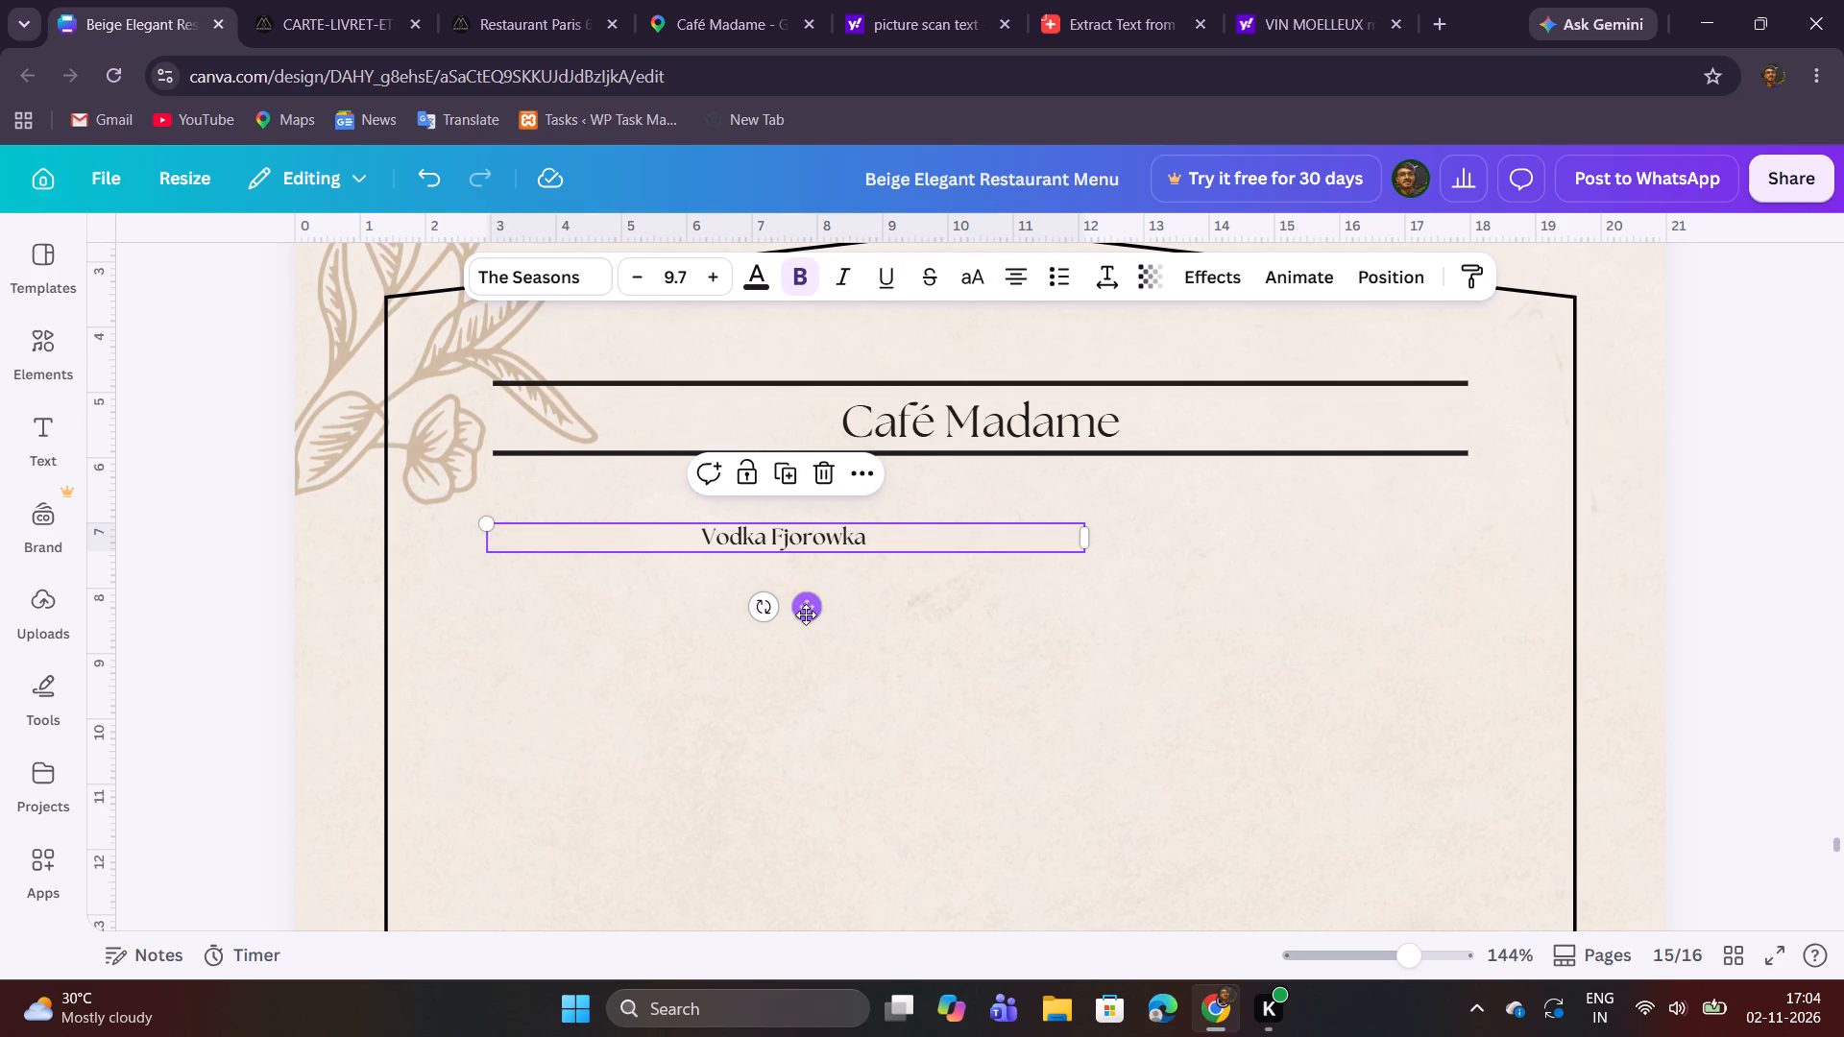
{"action": "left_click_drag", "start_coordinate": [803, 613], "coordinate": [1018, 608]}
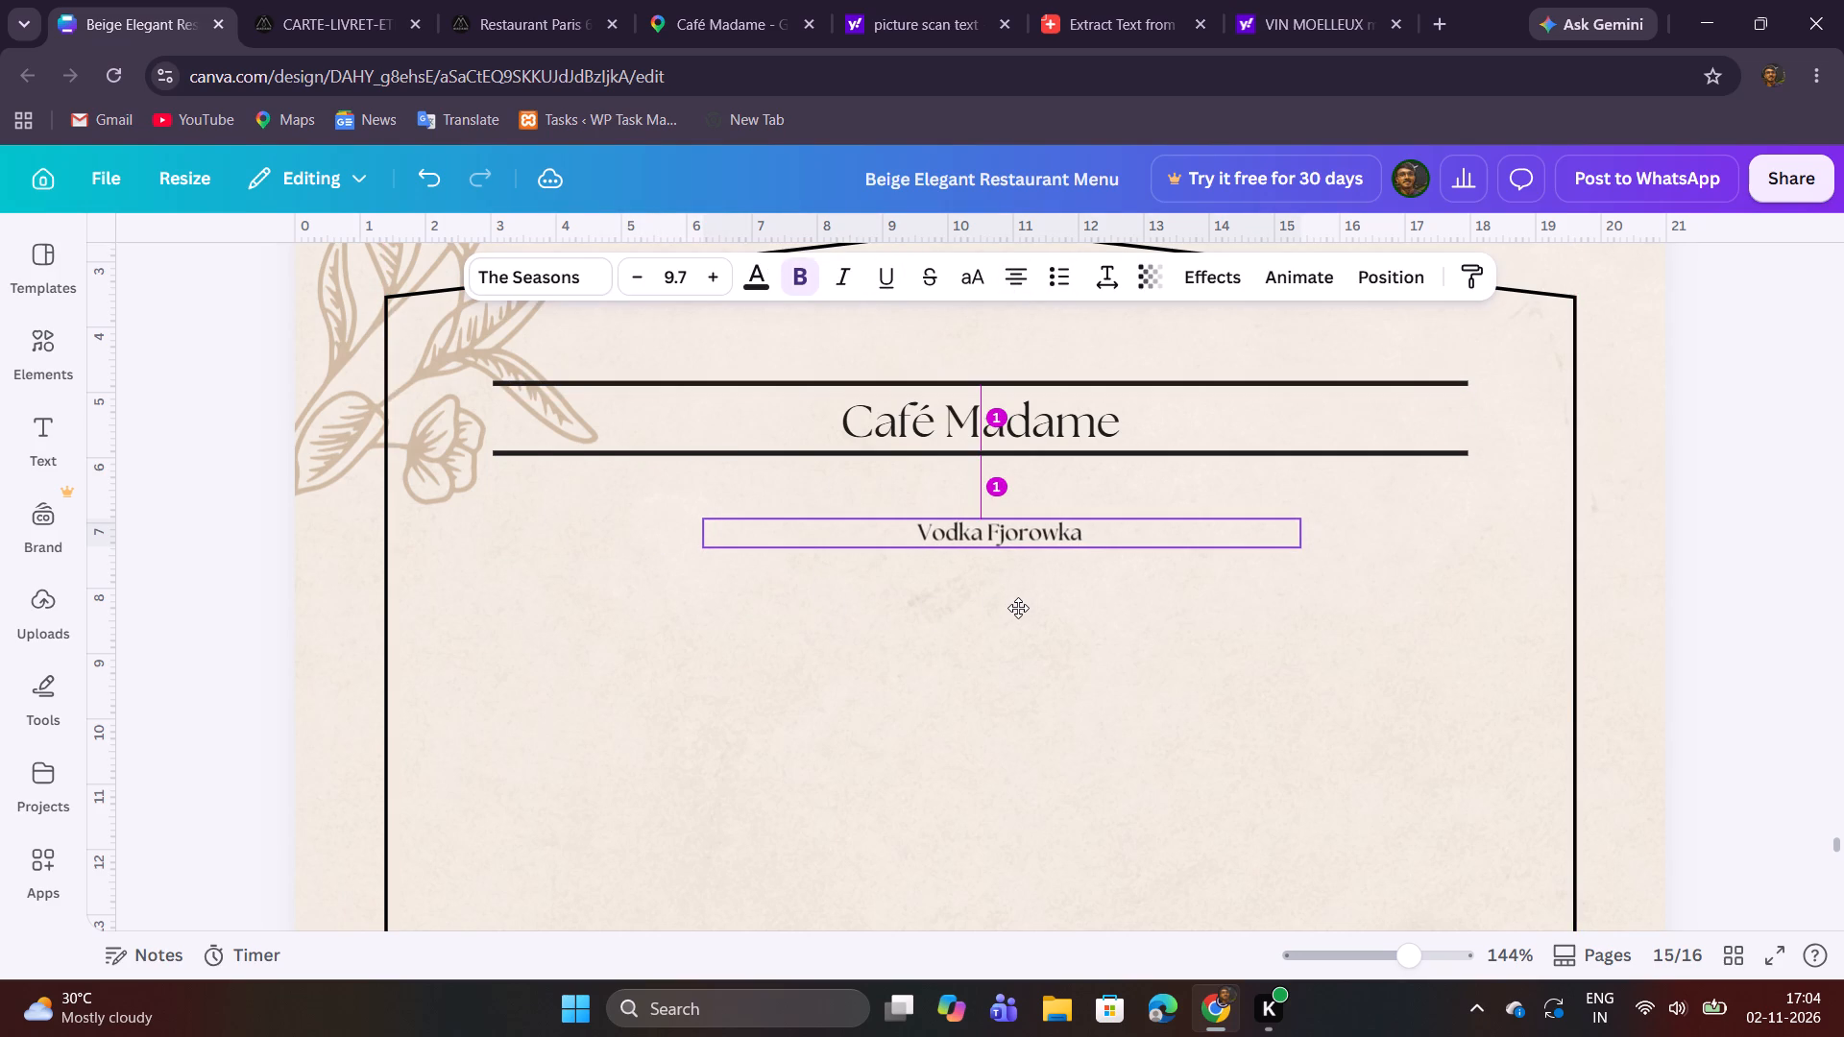
{"action": "left_click_drag", "start_coordinate": [1018, 608], "coordinate": [999, 609]}
{"action": "left_click_drag", "start_coordinate": [1279, 548], "coordinate": [1316, 571]}
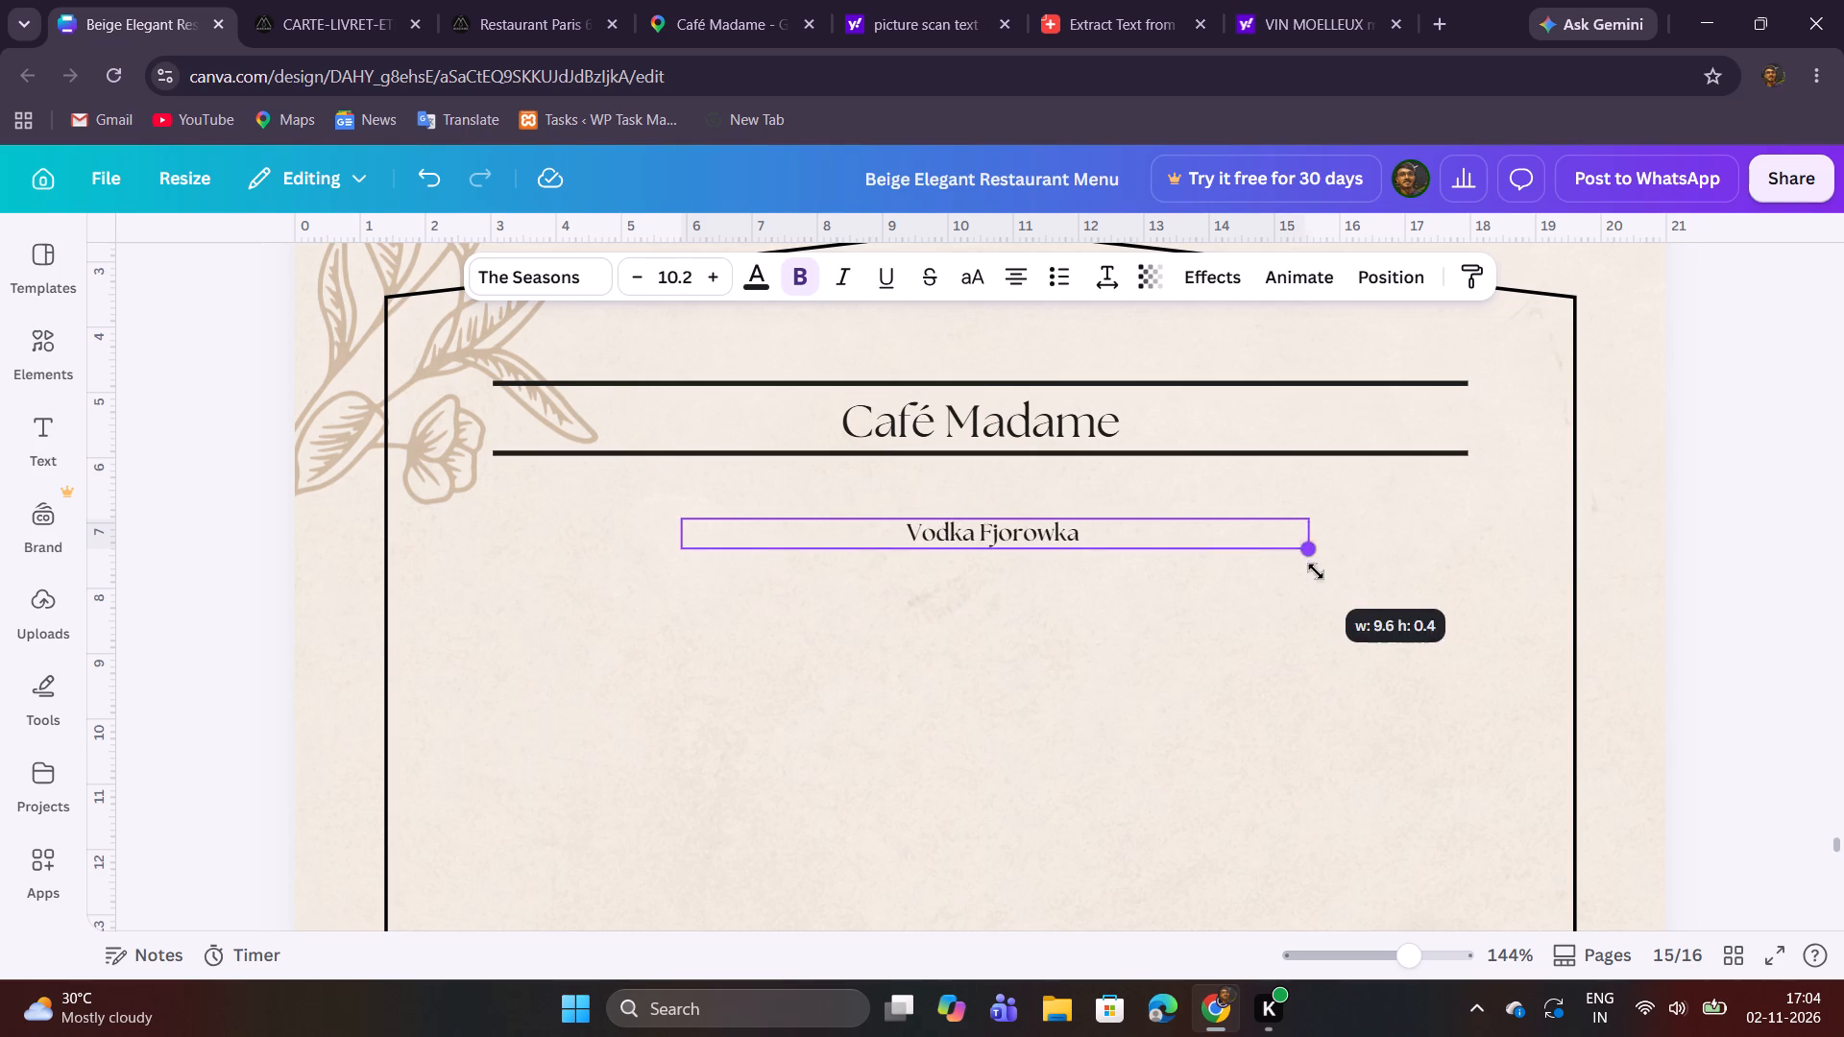
{"action": "left_click_drag", "start_coordinate": [1316, 571], "coordinate": [1337, 587]}
{"action": "left_click_drag", "start_coordinate": [1030, 612], "coordinate": [1006, 610]}
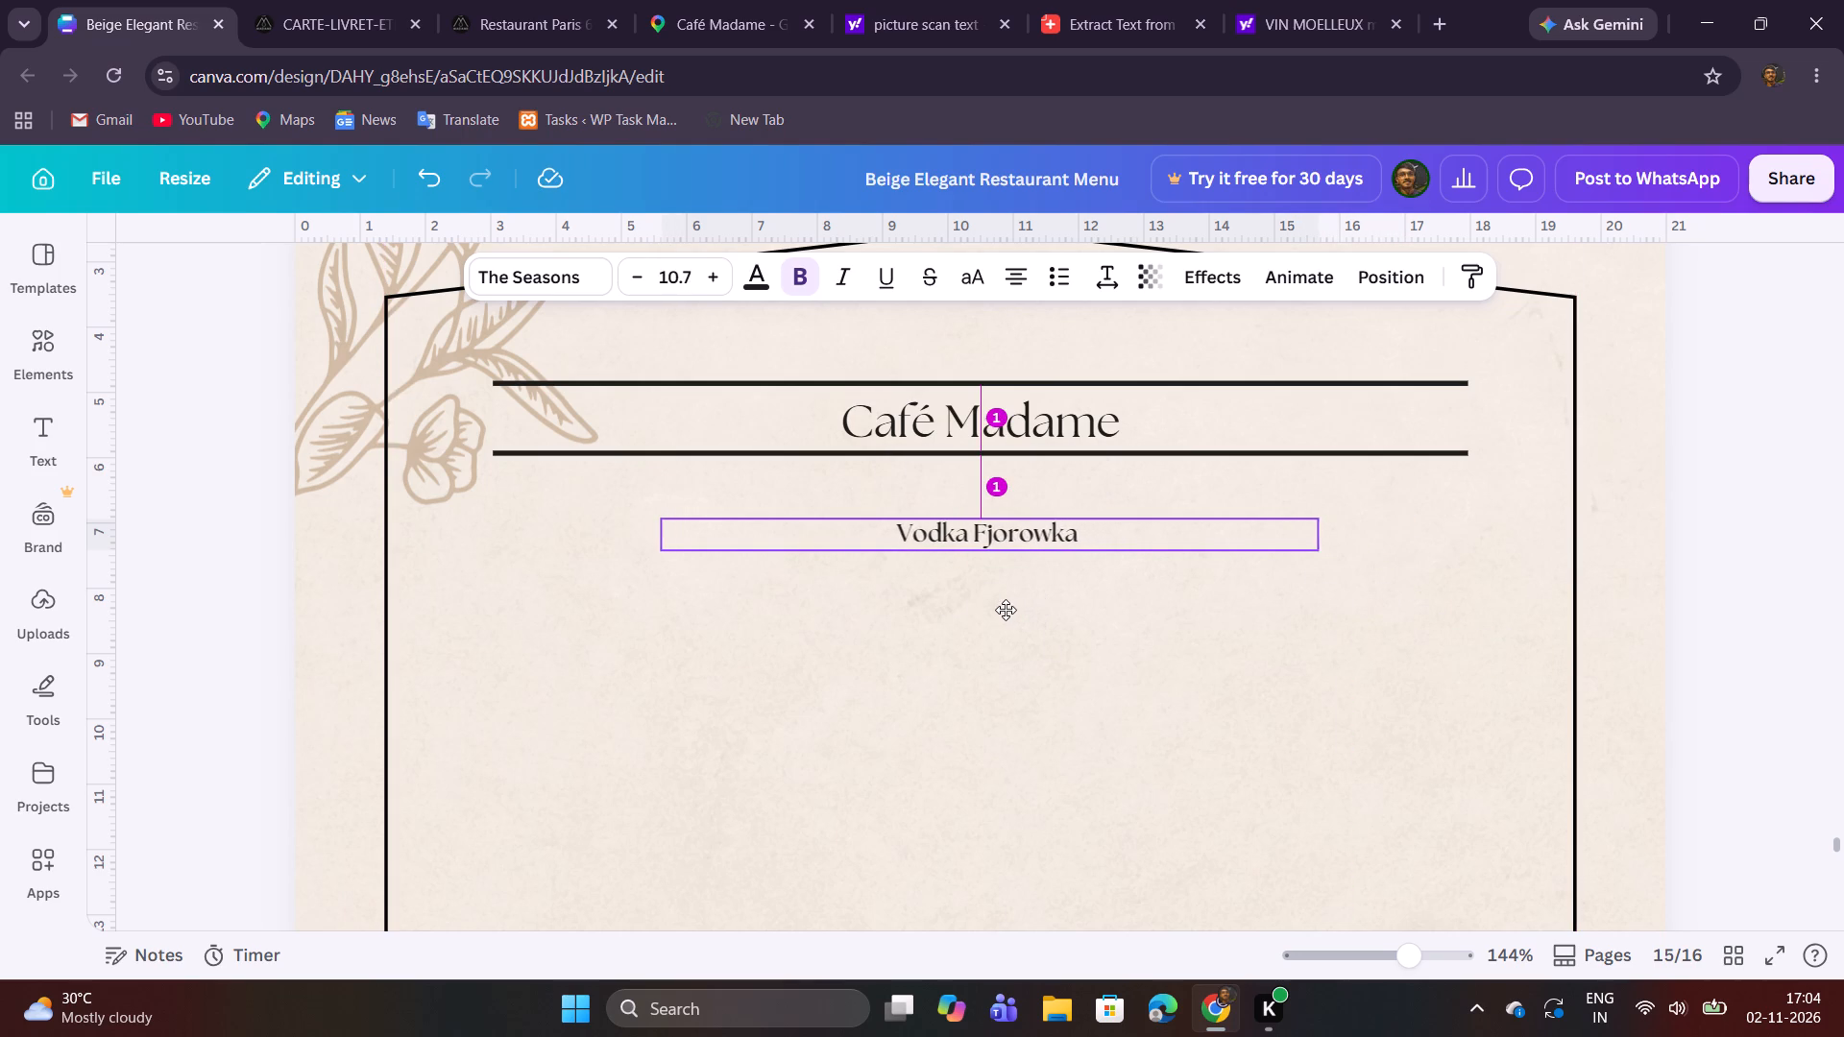
{"action": "left_click_drag", "start_coordinate": [1006, 610], "coordinate": [1005, 610]}
{"action": "left_click", "coordinate": [1122, 602]}
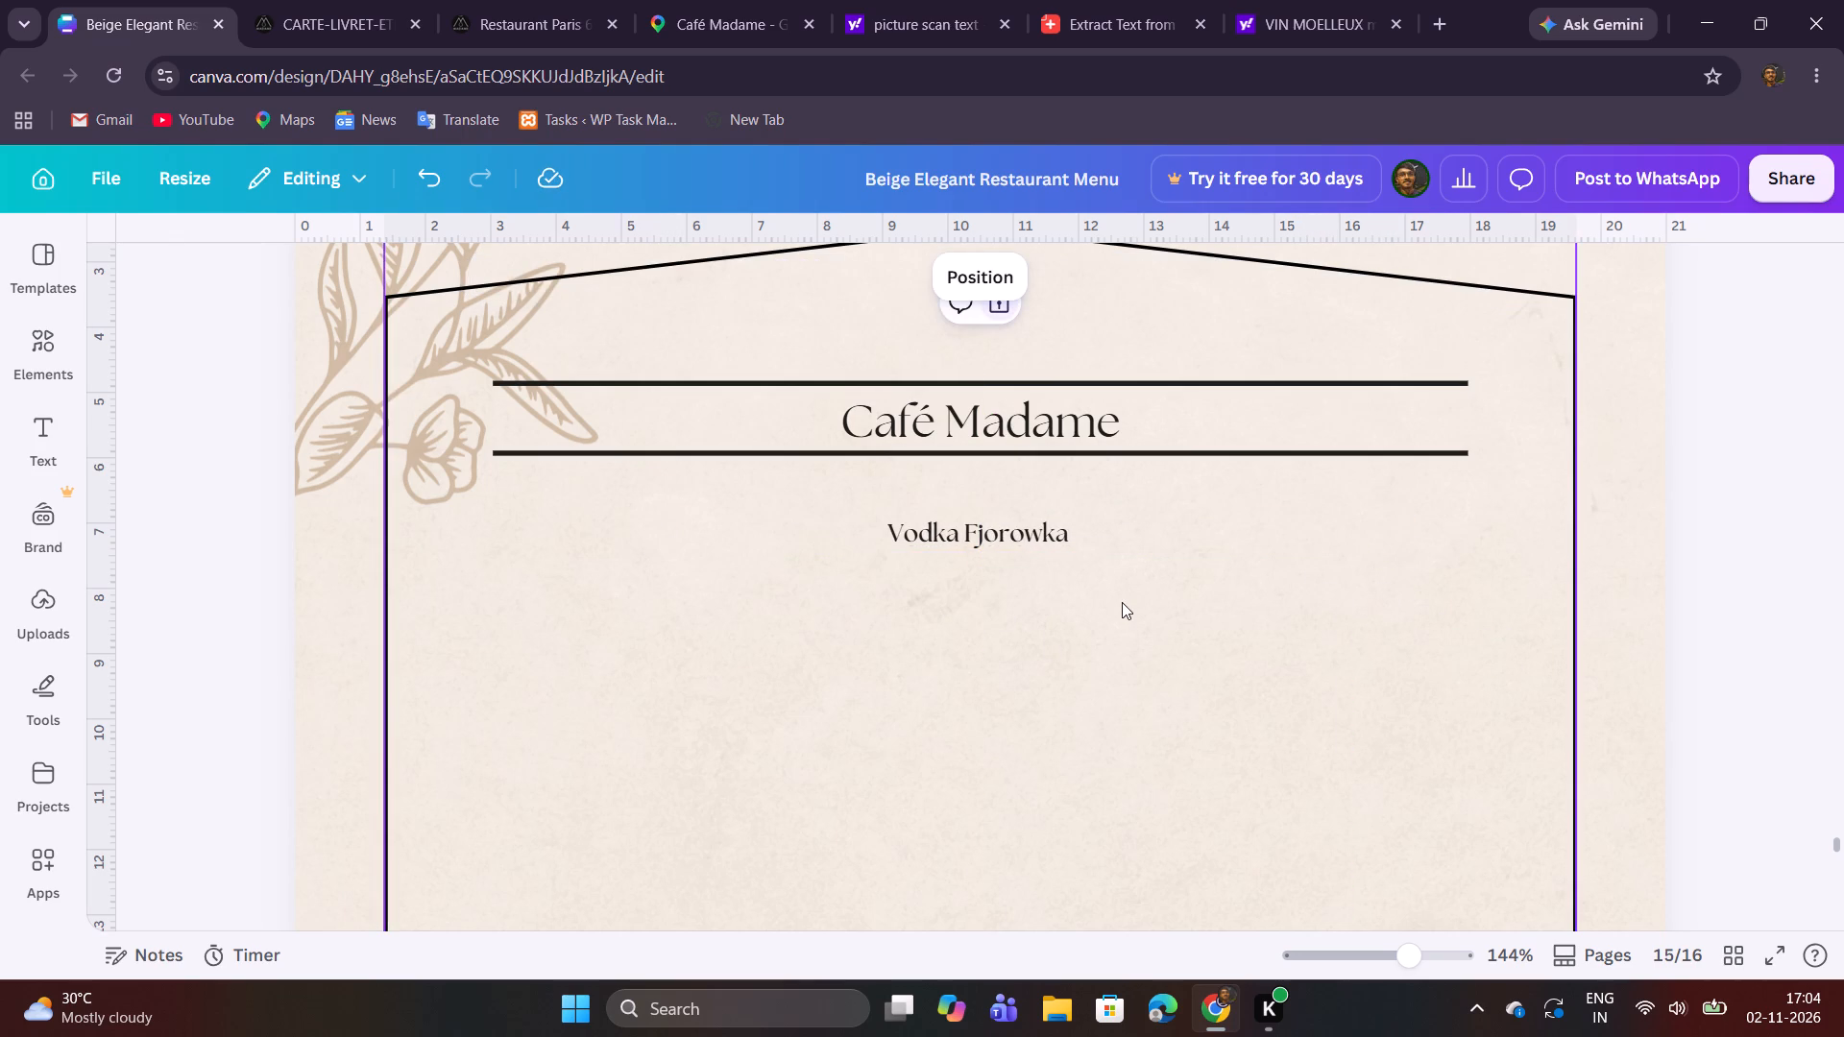
Copy "Prix en euros TTC." from the last page of the source PDF and replace the Vodka Fjorowka text with it.
{"action": "left_click", "coordinate": [304, 5]}
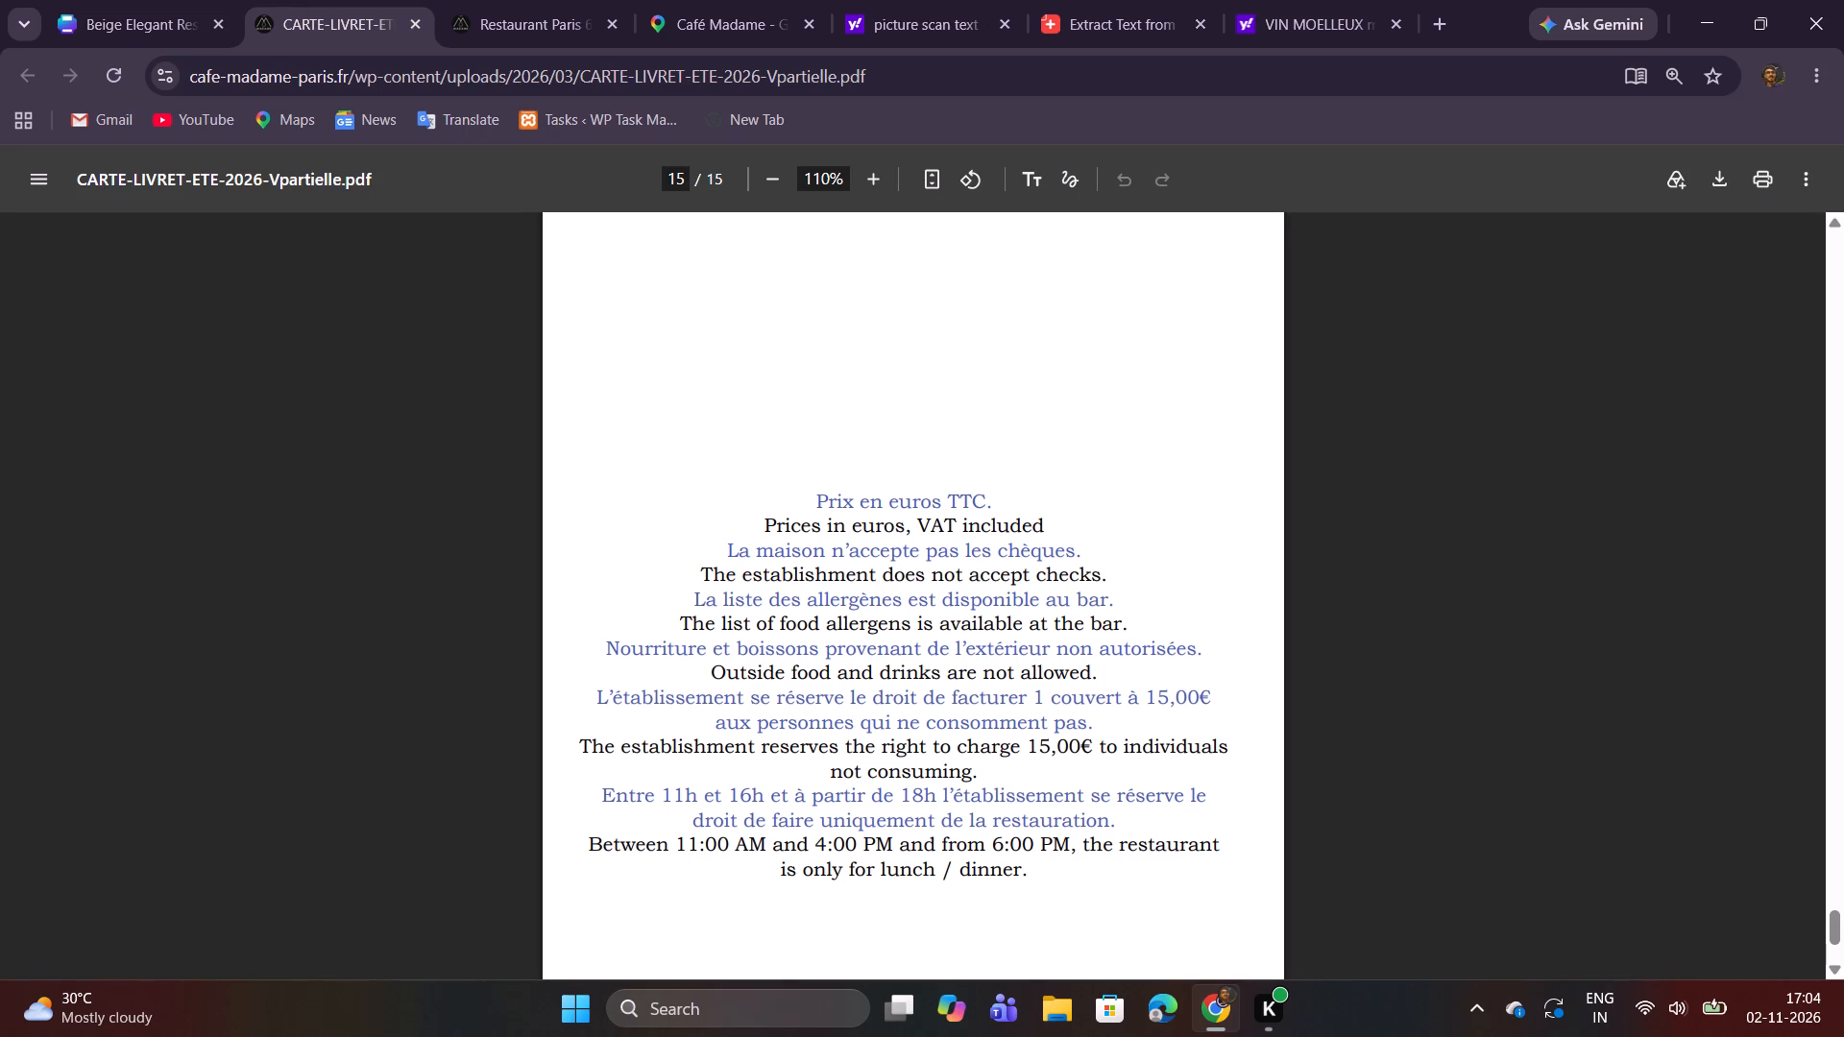
{"action": "left_click_drag", "start_coordinate": [816, 508], "coordinate": [997, 498]}
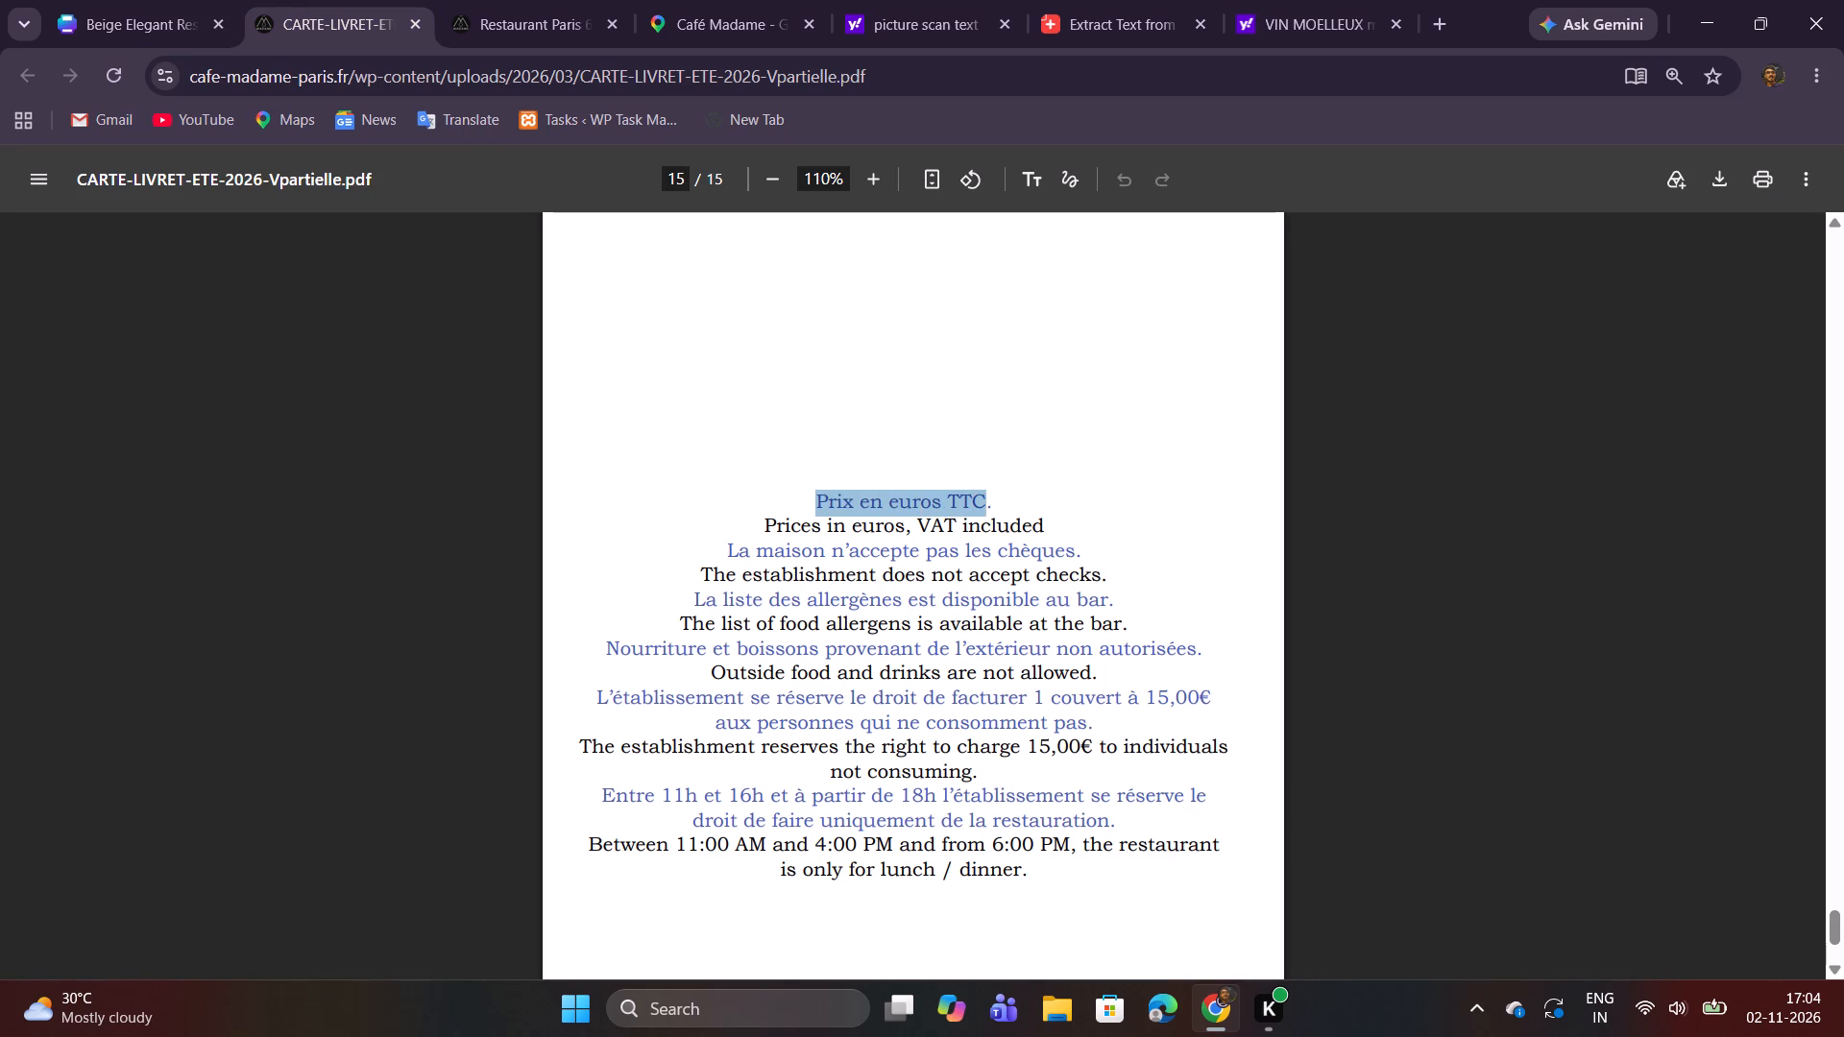
{"action": "left_click_drag", "start_coordinate": [997, 498], "coordinate": [1010, 498]}
{"action": "key", "text": "ctrl+c"}
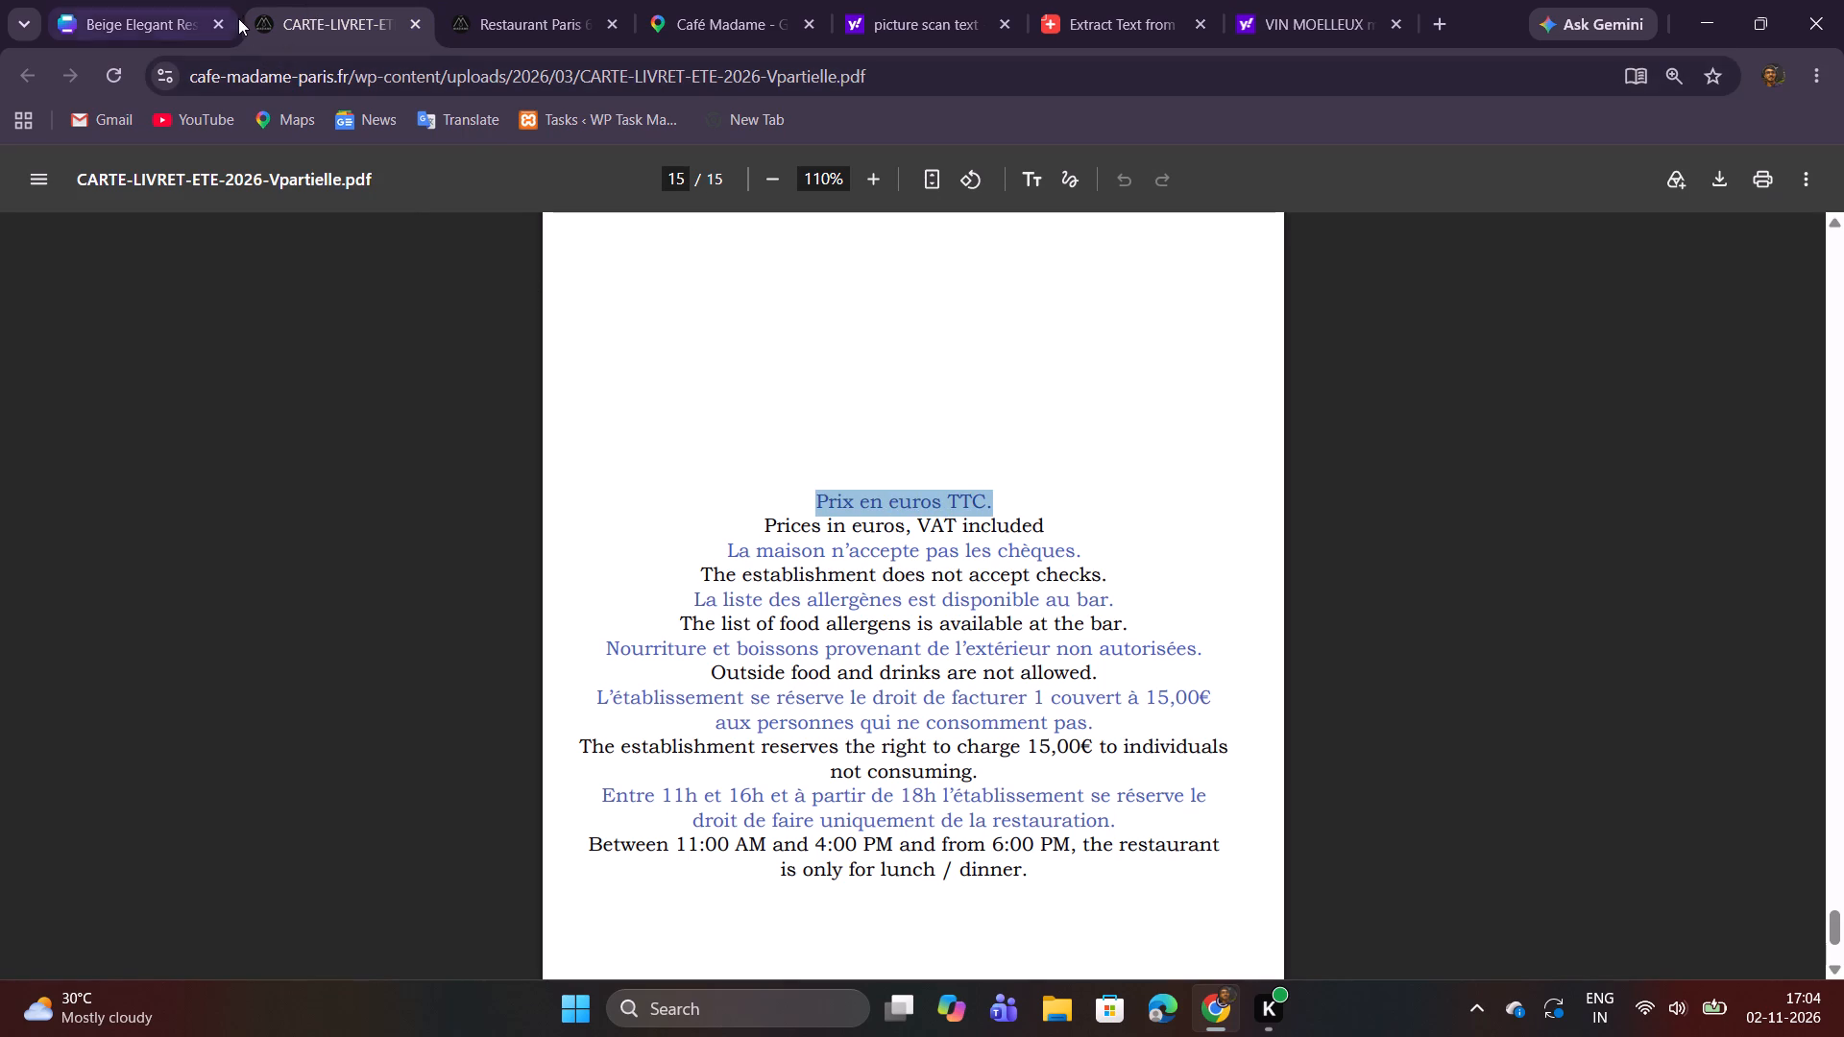
{"action": "left_click", "coordinate": [146, 0]}
{"action": "double_click", "coordinate": [1008, 526]}
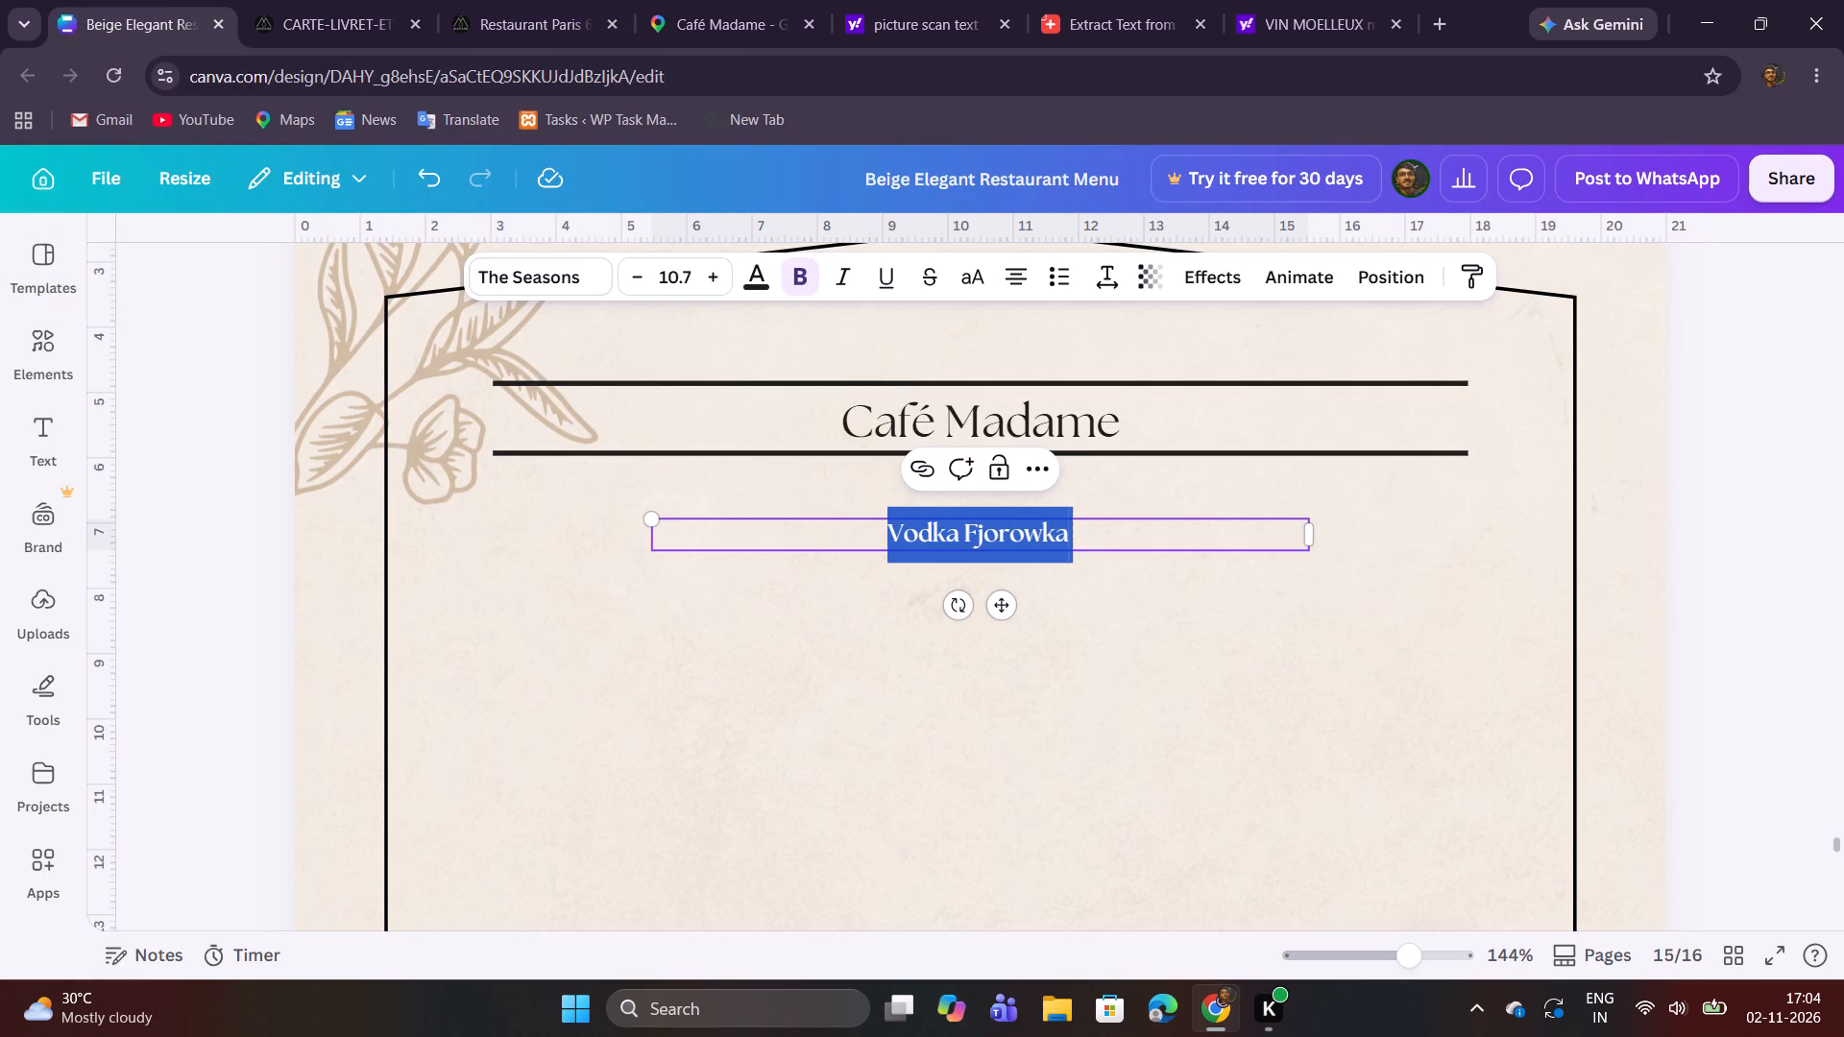
{"action": "key", "text": "ctrl+v"}
{"action": "left_click", "coordinate": [1085, 579]}
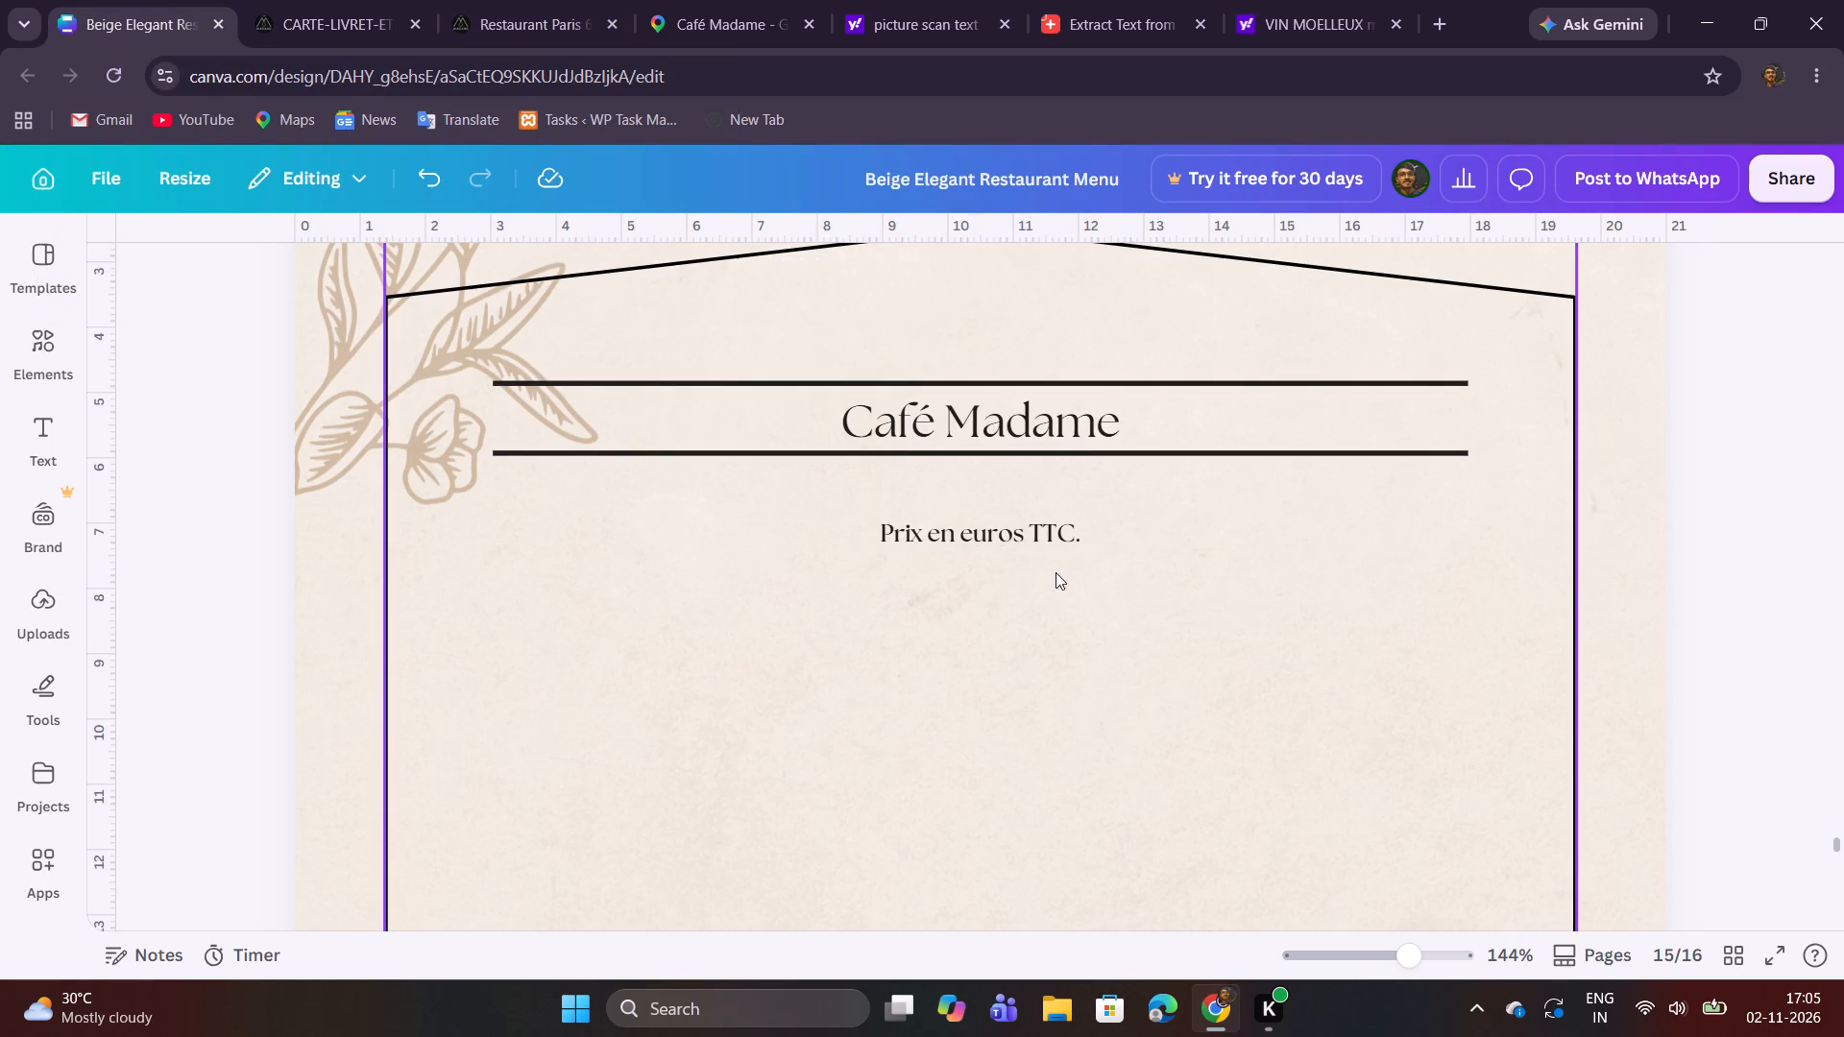
Duplicate the "Prix en euros TTC." line, reduce the copy to size 10 and centre it directly beneath the original.
{"action": "left_click", "coordinate": [1015, 542]}
{"action": "left_click", "coordinate": [986, 469]}
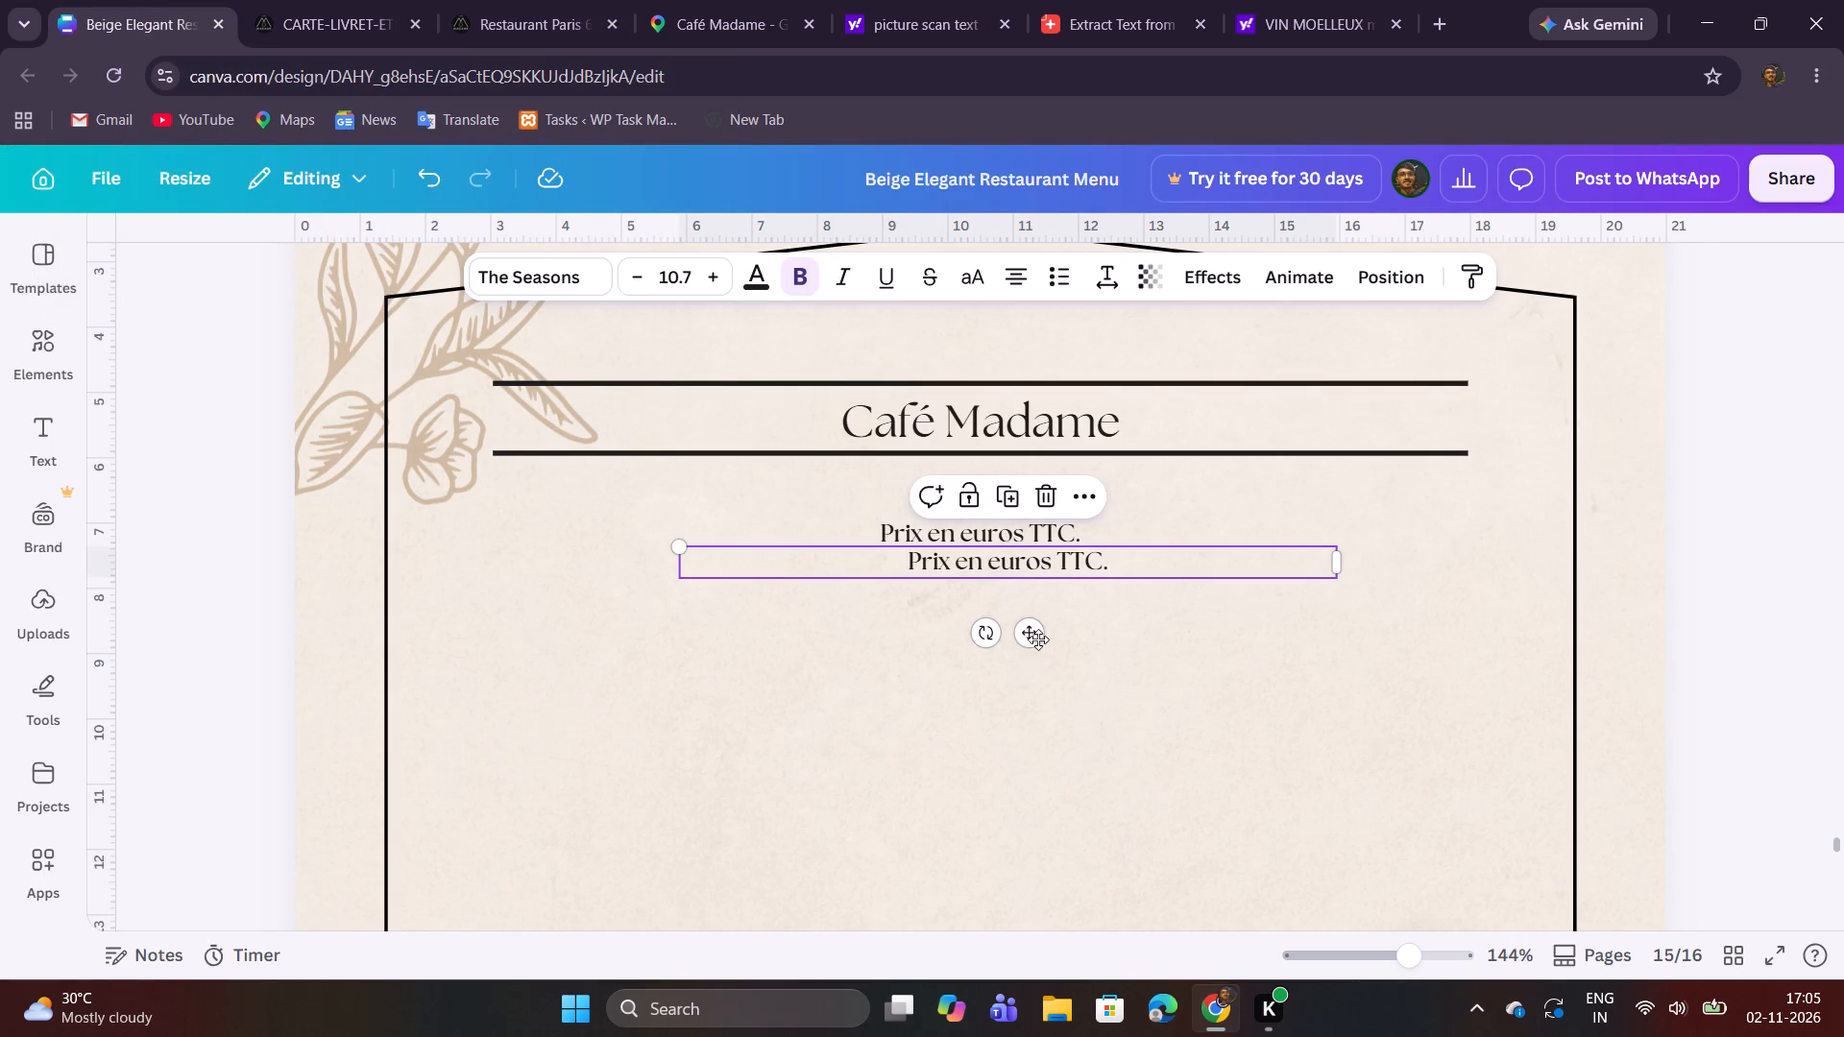
{"action": "left_click_drag", "start_coordinate": [1034, 637], "coordinate": [1011, 636]}
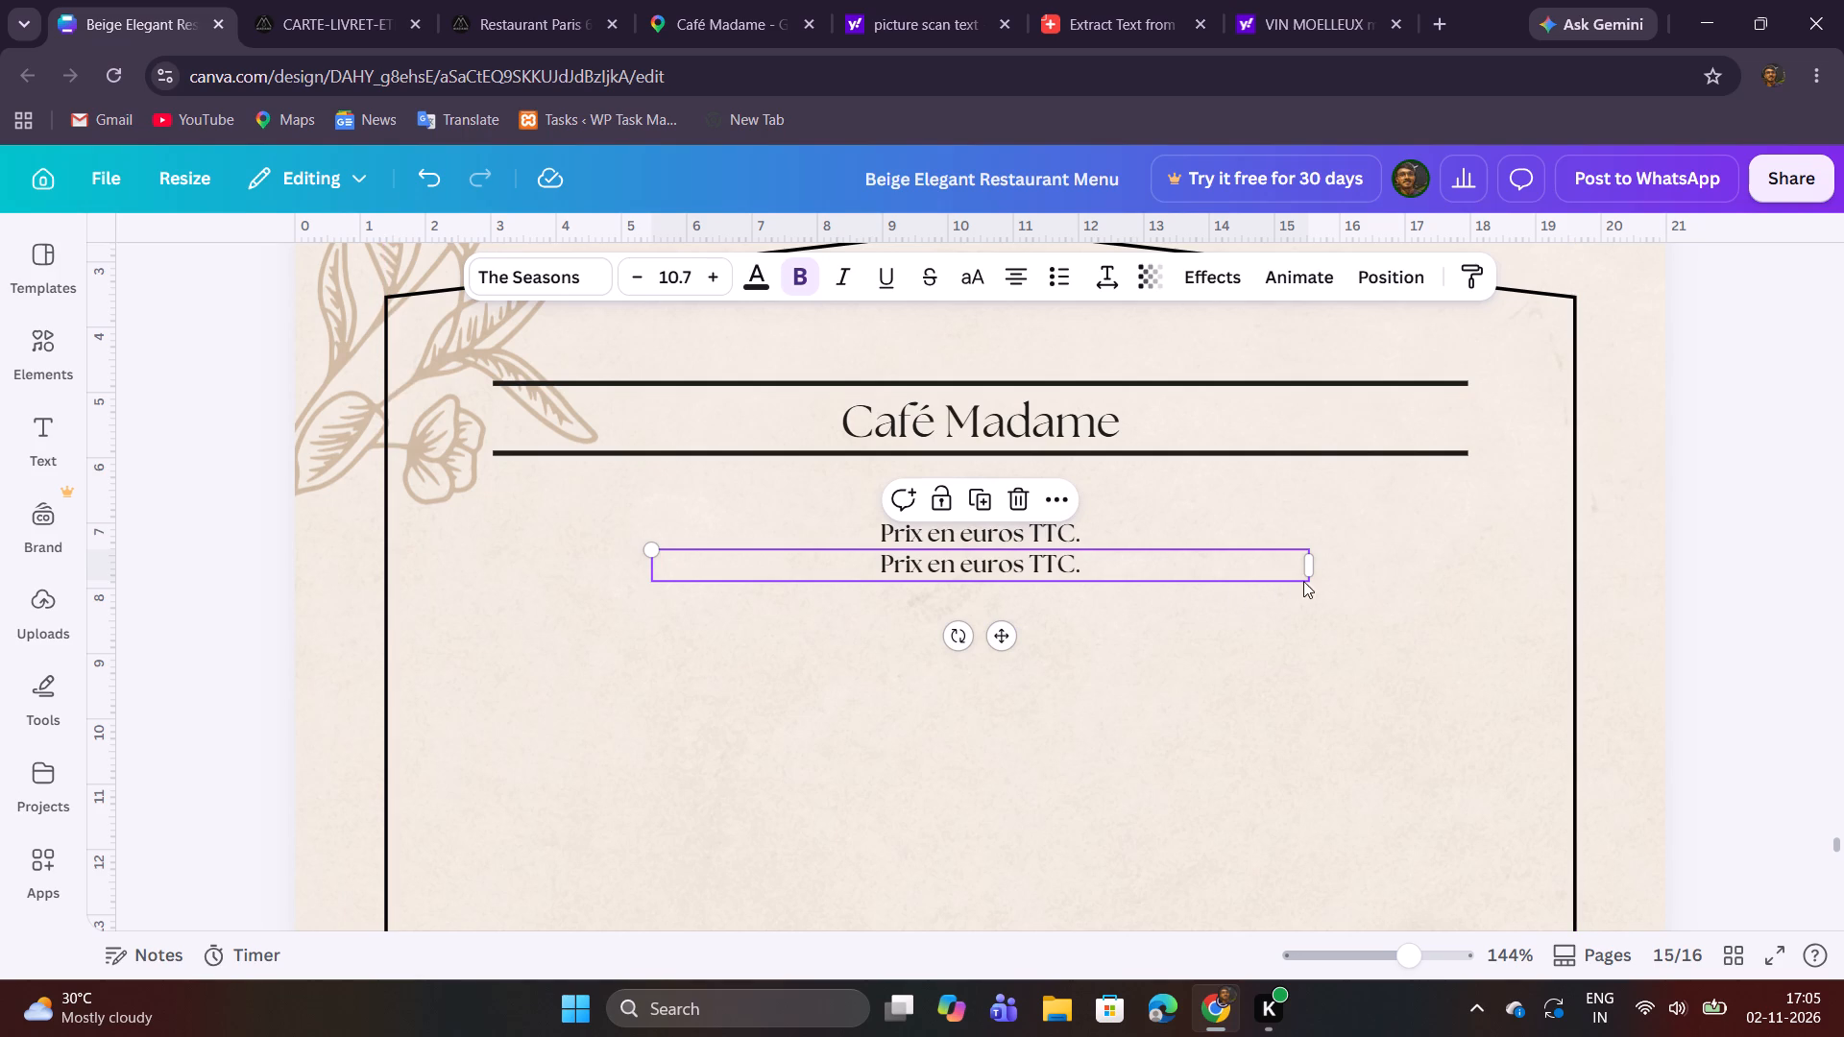
{"action": "left_click_drag", "start_coordinate": [1306, 585], "coordinate": [1267, 581]}
{"action": "left_click_drag", "start_coordinate": [988, 639], "coordinate": [1008, 639]}
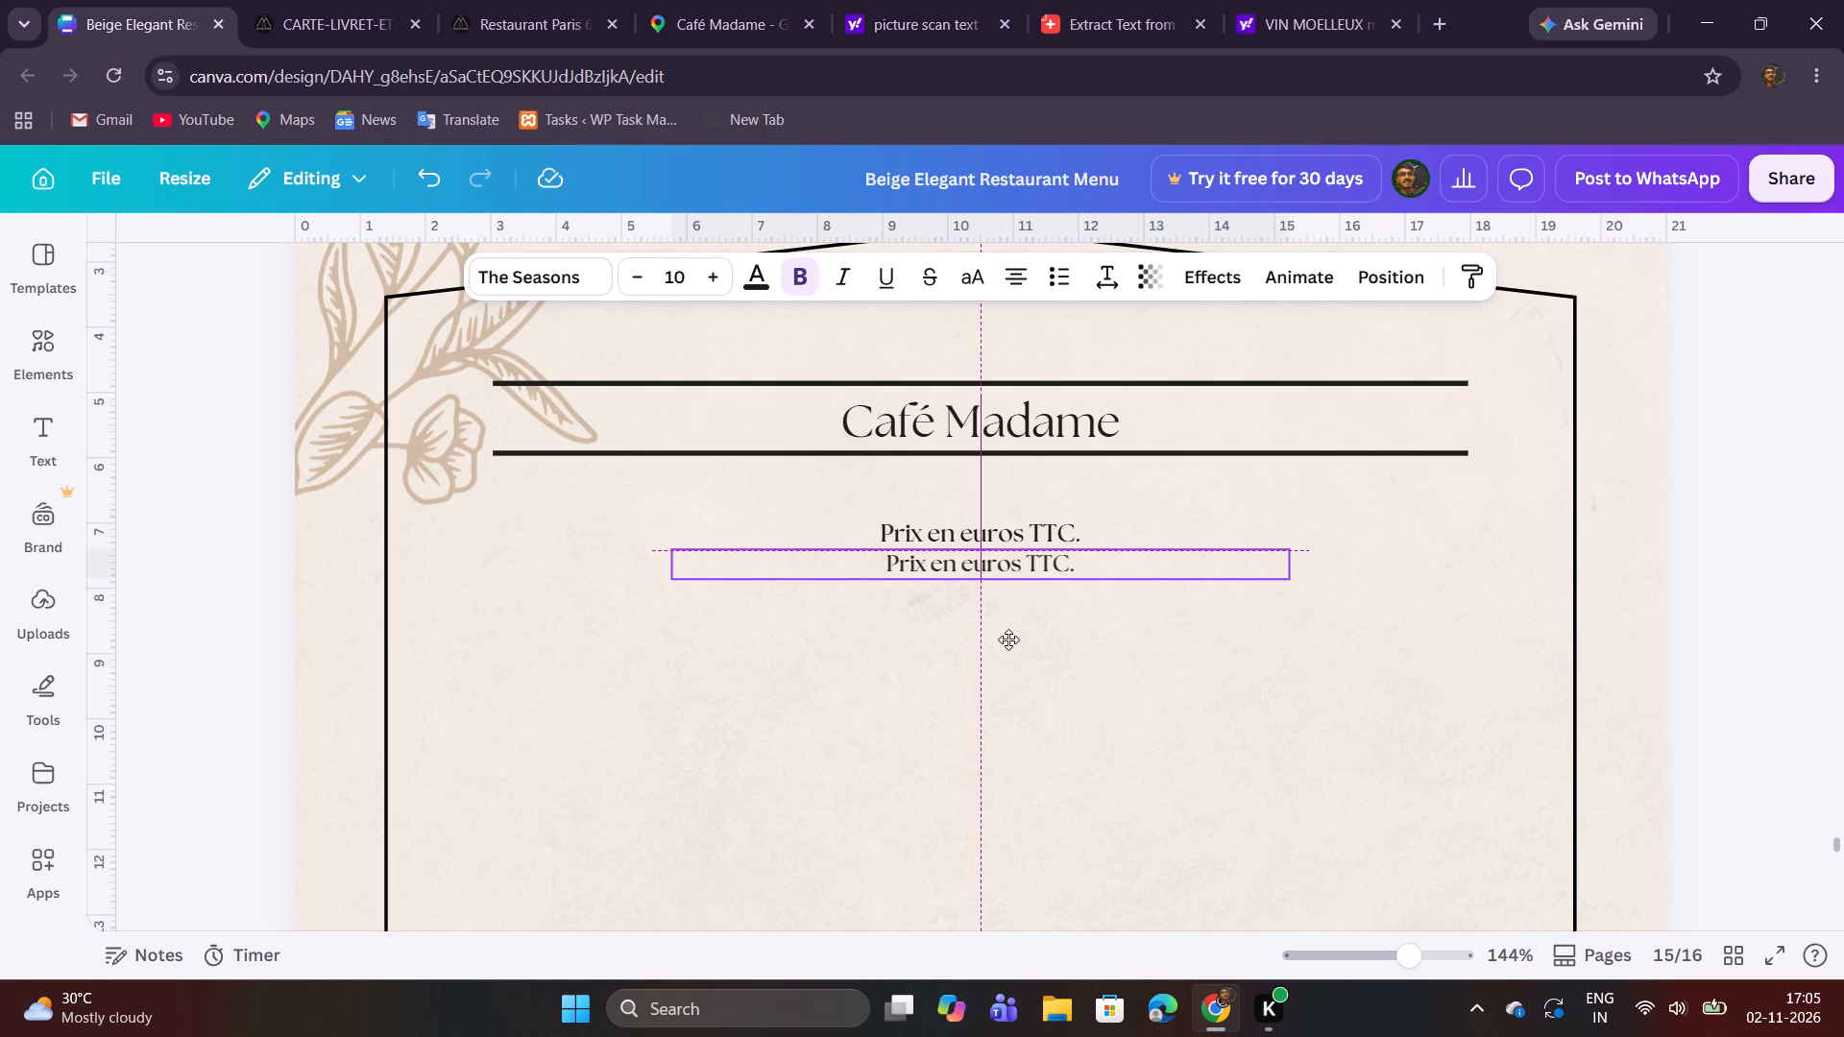
{"action": "left_click_drag", "start_coordinate": [1008, 639], "coordinate": [1007, 639]}
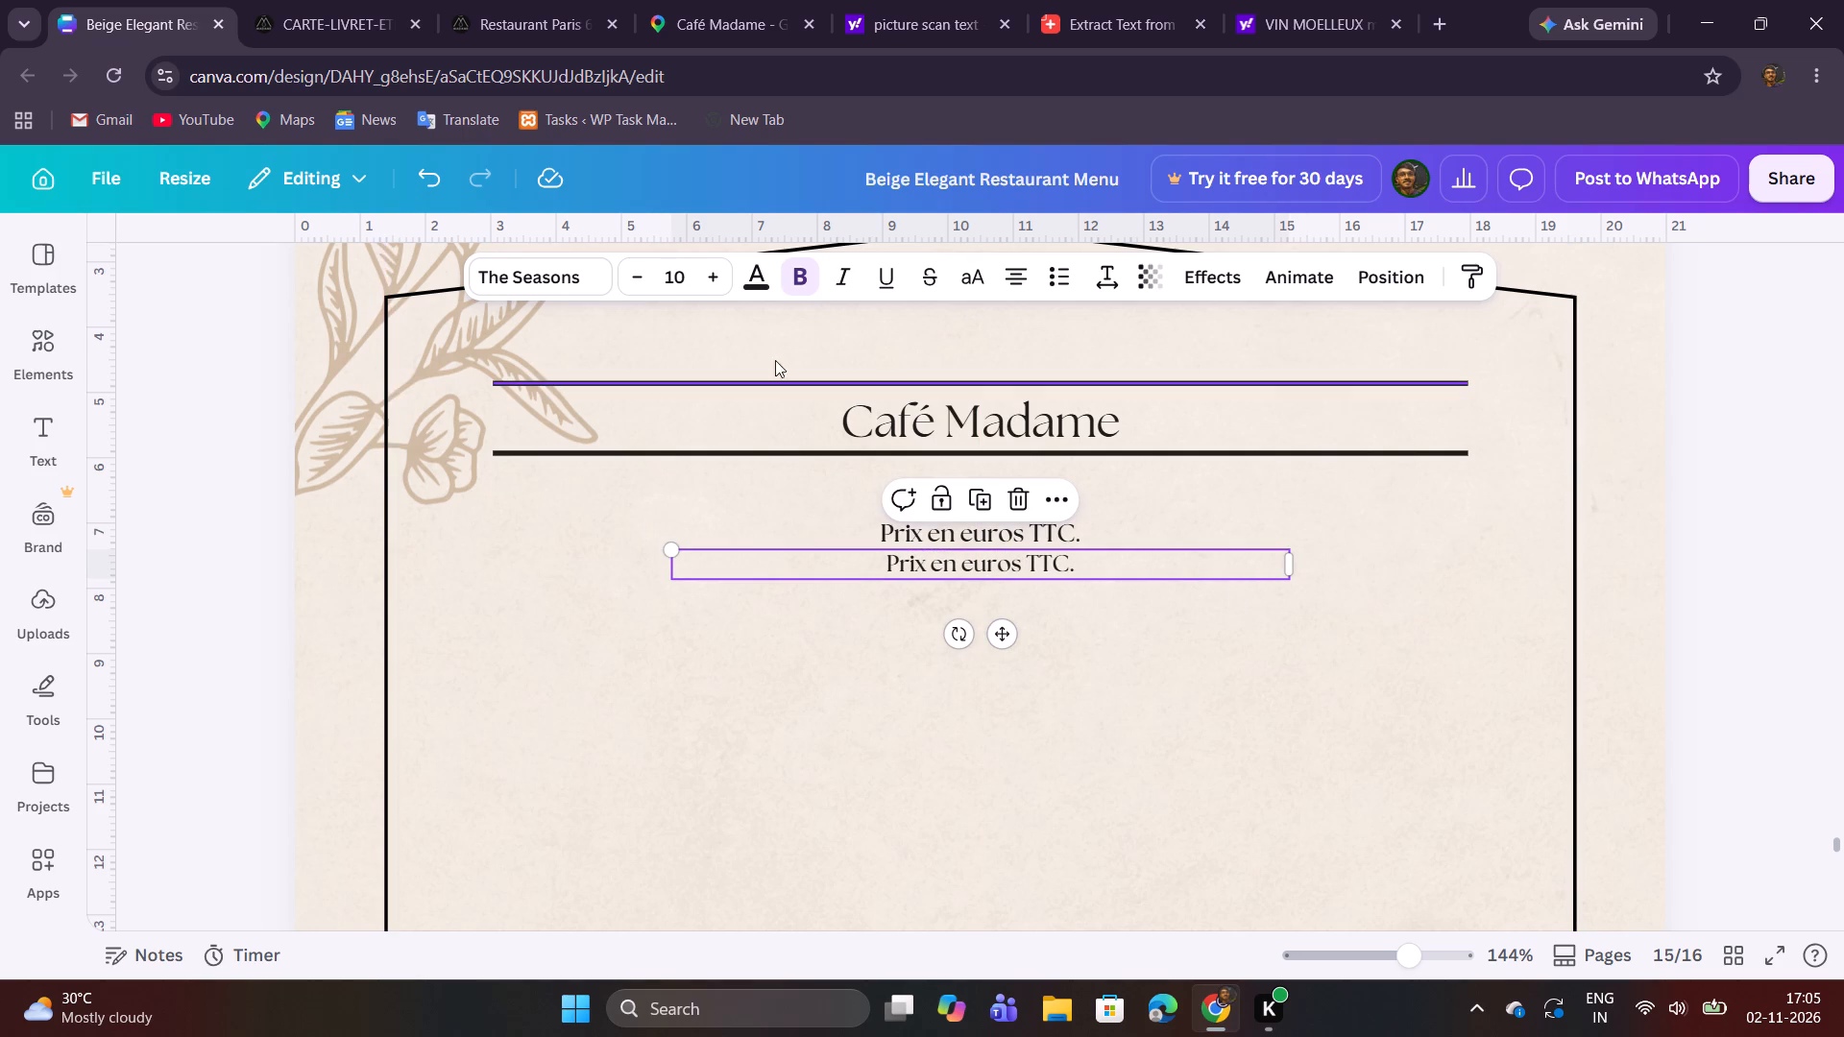
Remove the bold formatting from the lower copy of "Prix en euros TTC.".
{"action": "double_click", "coordinate": [953, 555]}
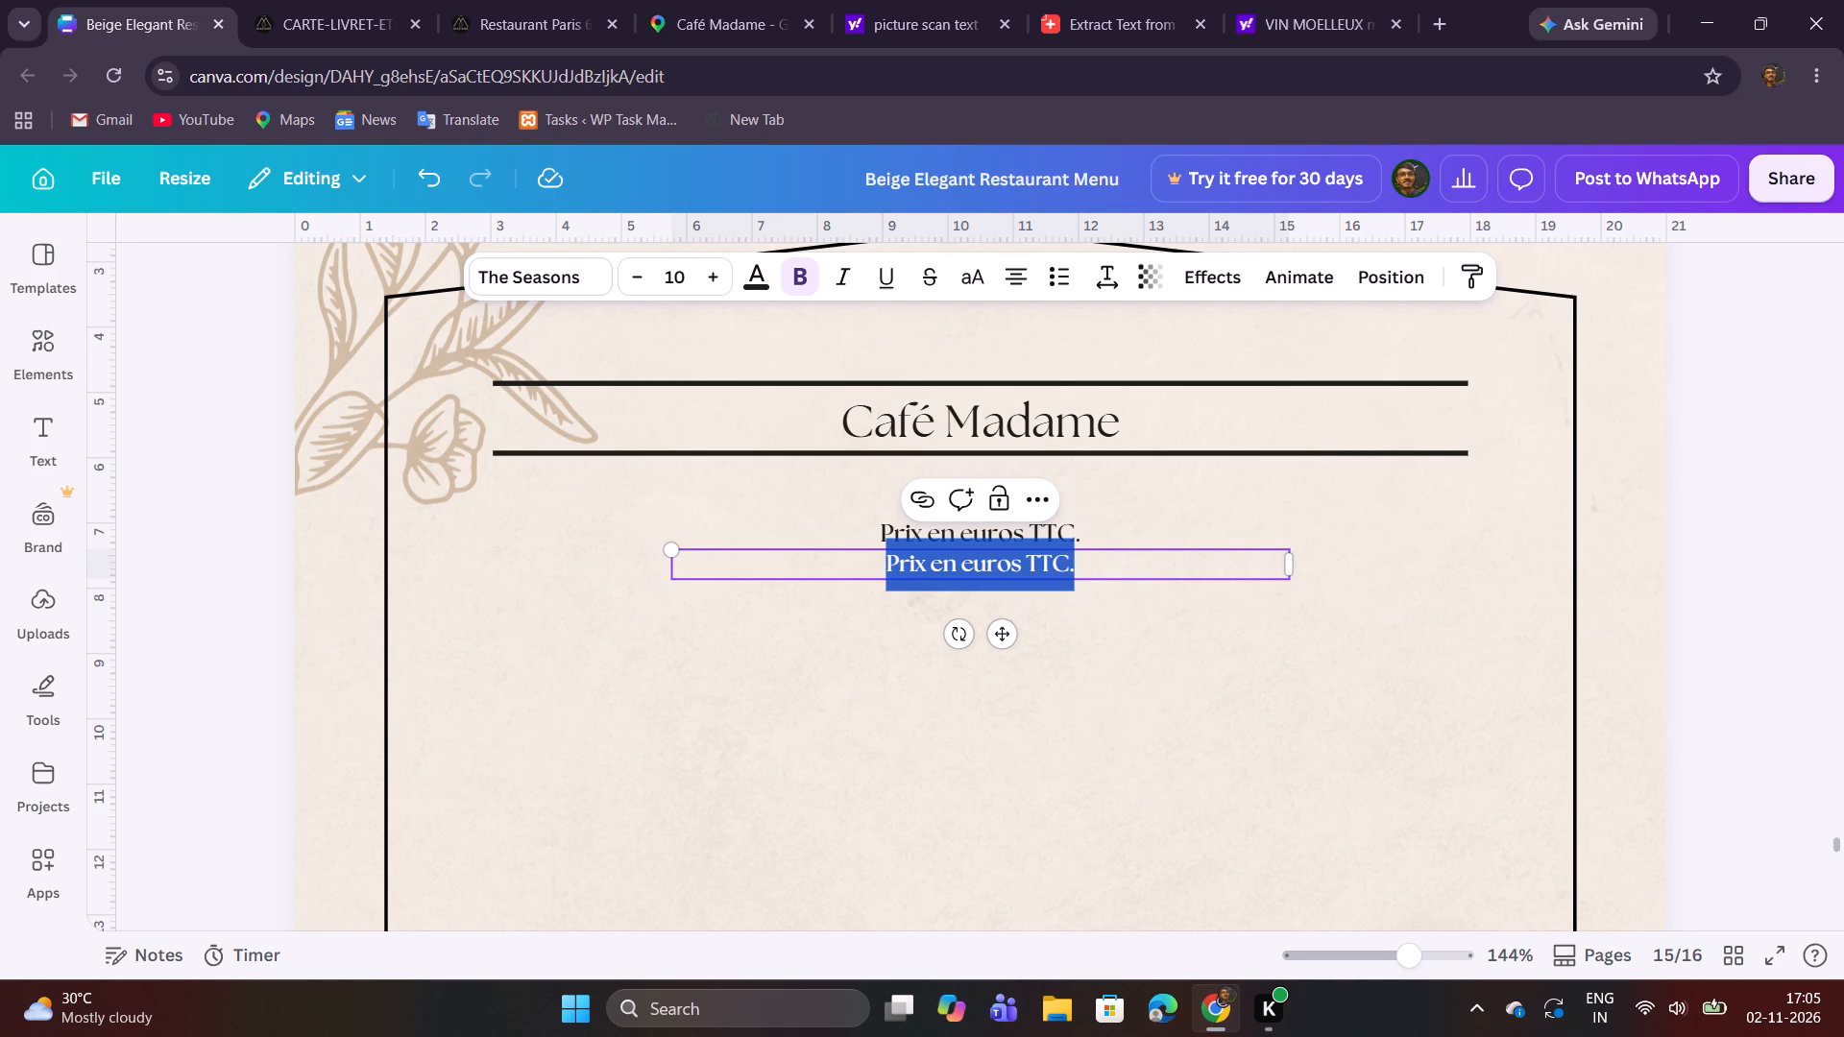
{"action": "key", "text": "ctrl+a"}
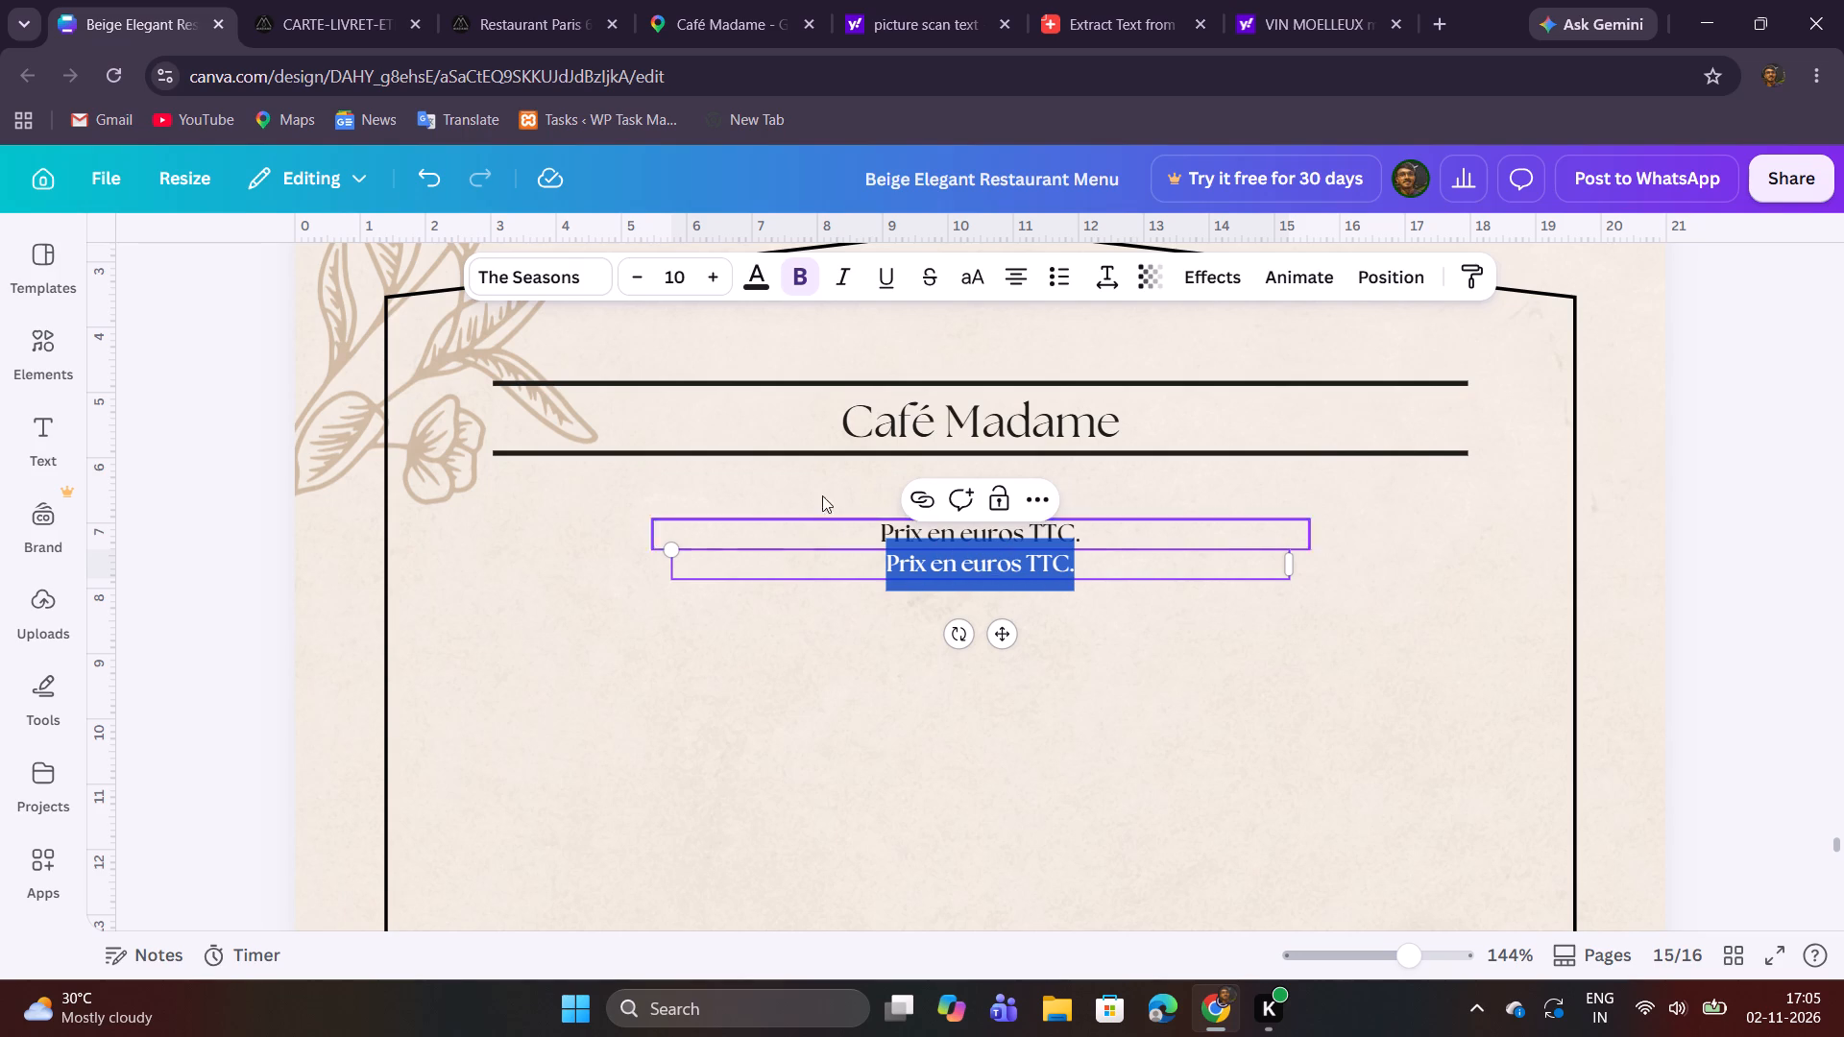
{"action": "left_click", "coordinate": [794, 283]}
{"action": "left_click", "coordinate": [833, 606]}
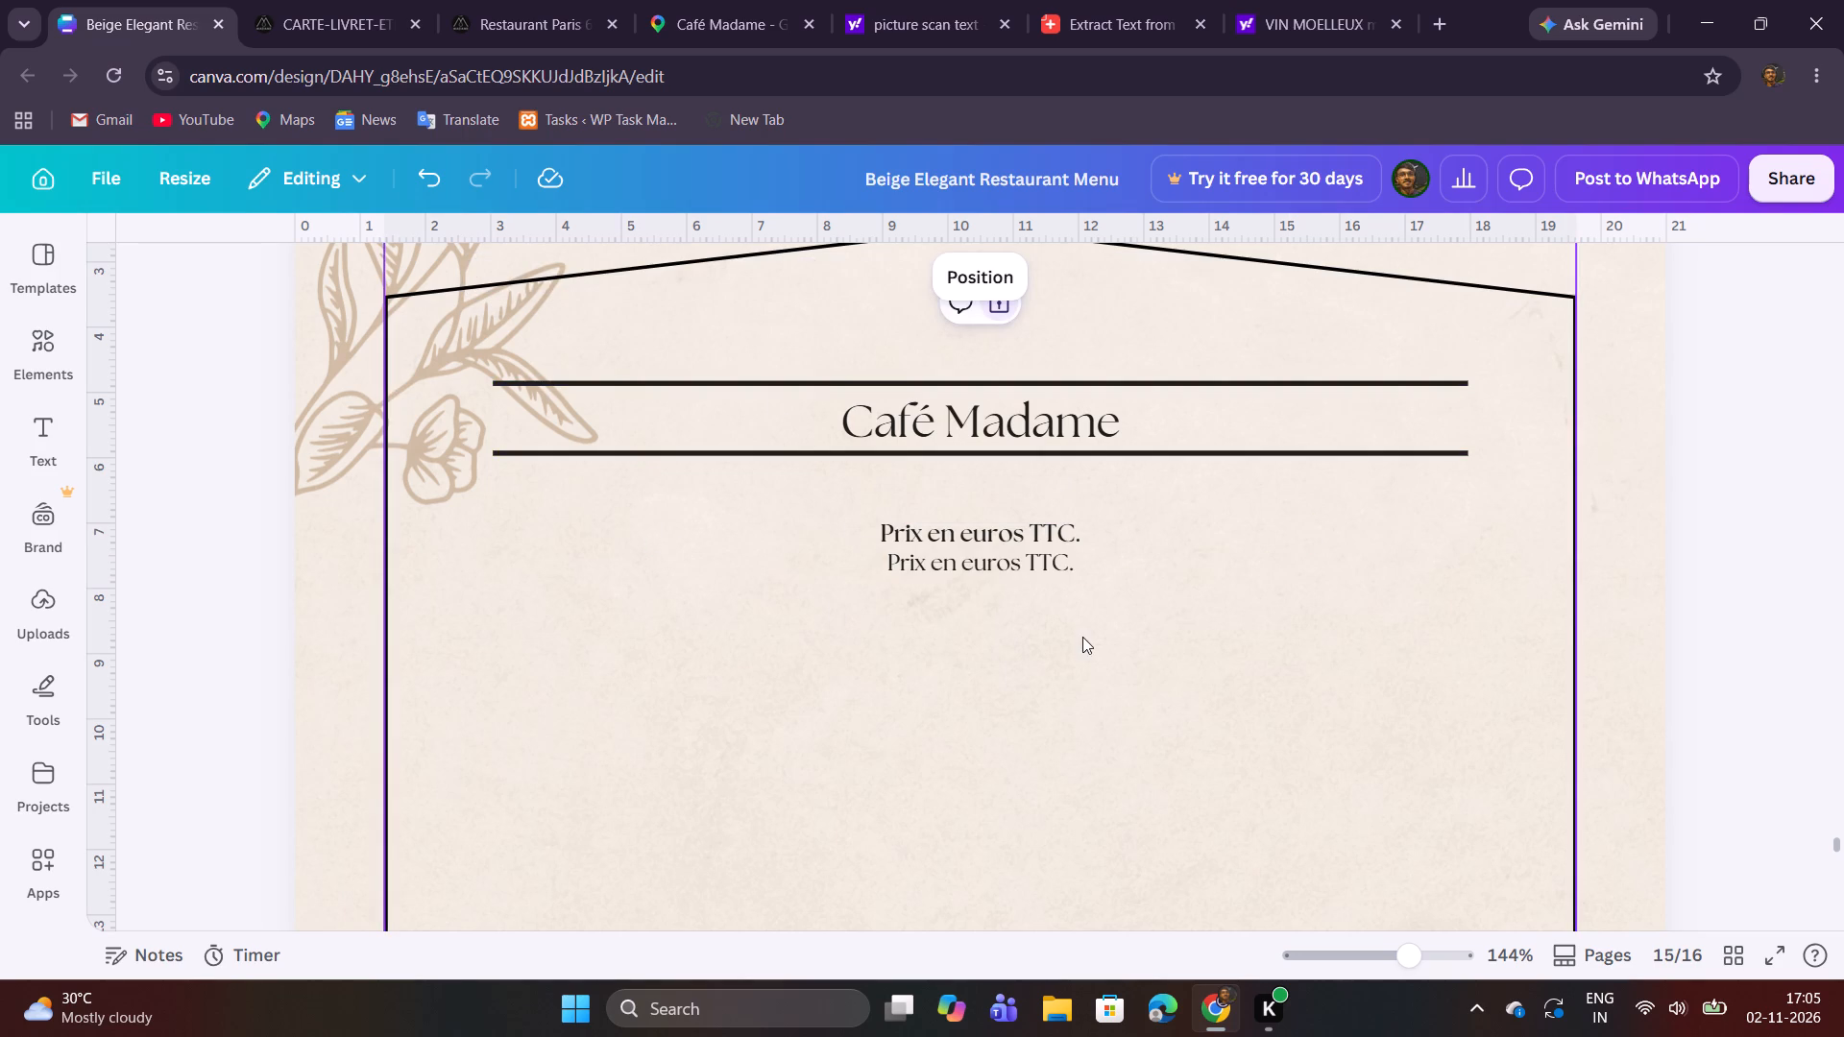
Copy "Prices in euros, VAT included" from the source PDF and replace the lower "Prix en euros TTC." line with it.
{"action": "left_click", "coordinate": [326, 20]}
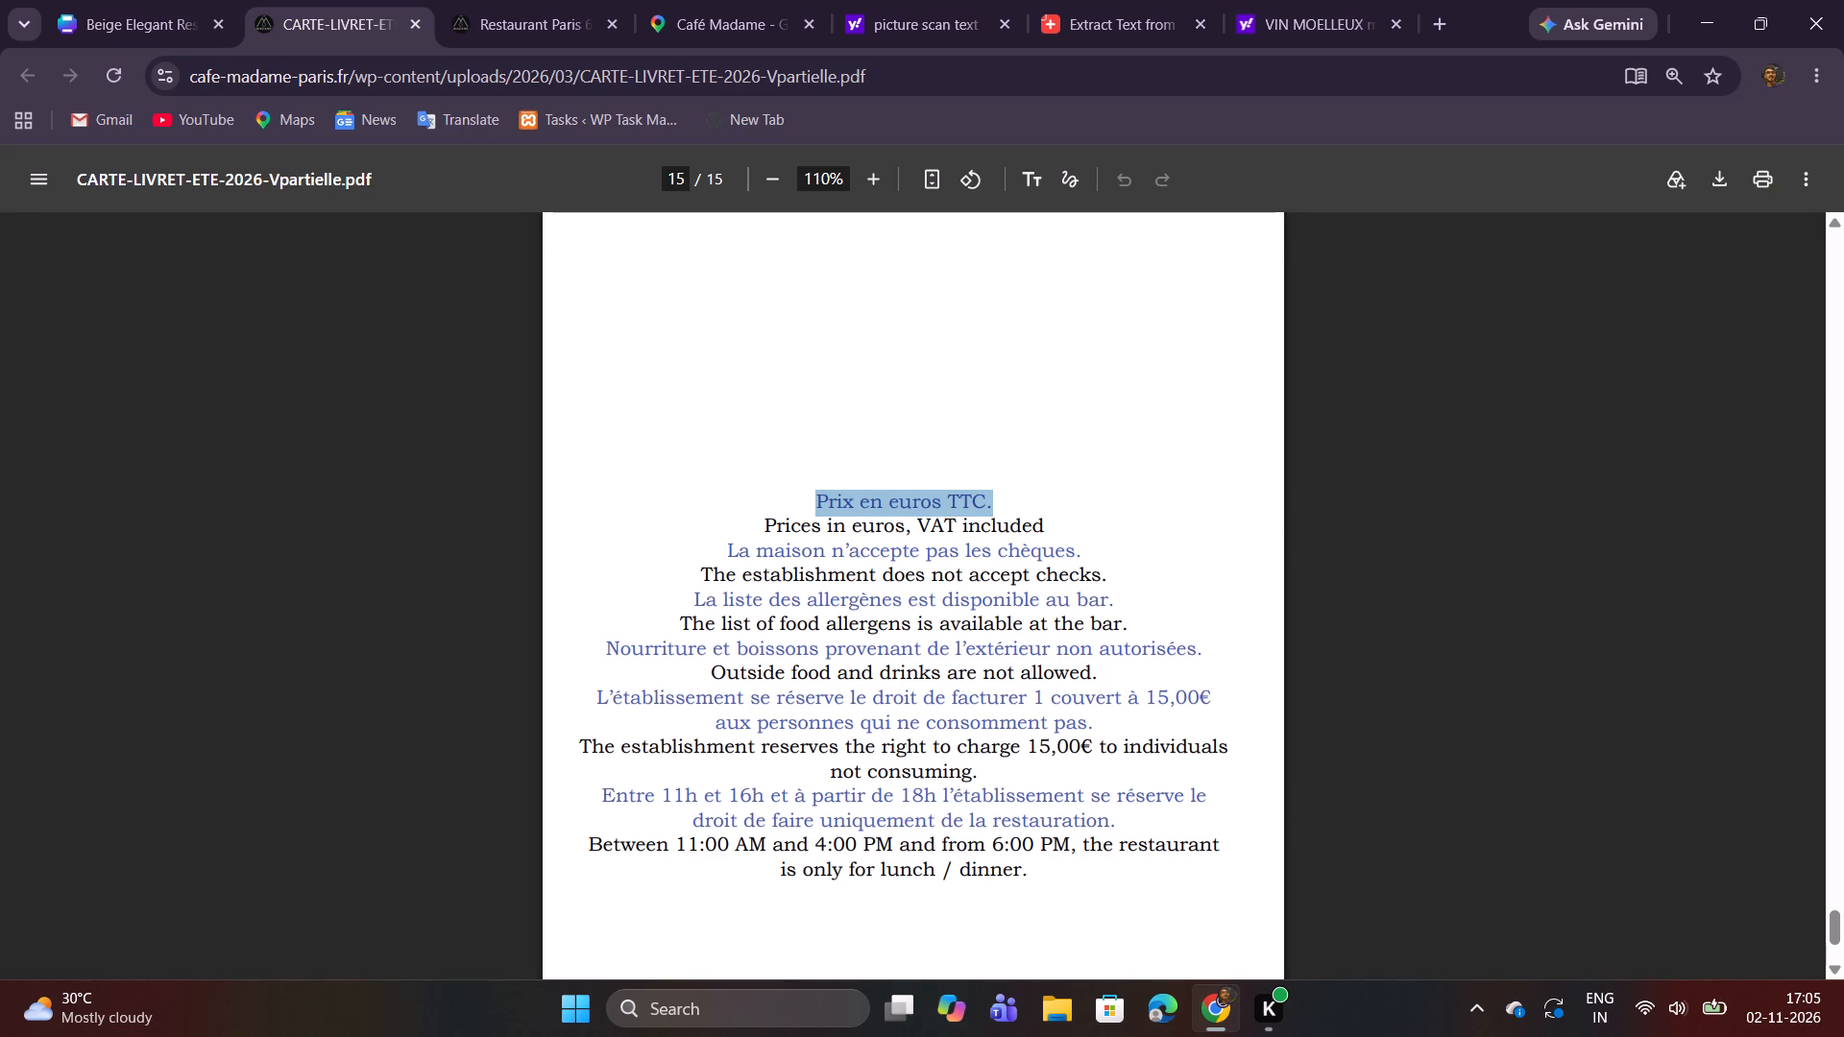
{"action": "left_click_drag", "start_coordinate": [764, 530], "coordinate": [1054, 529]}
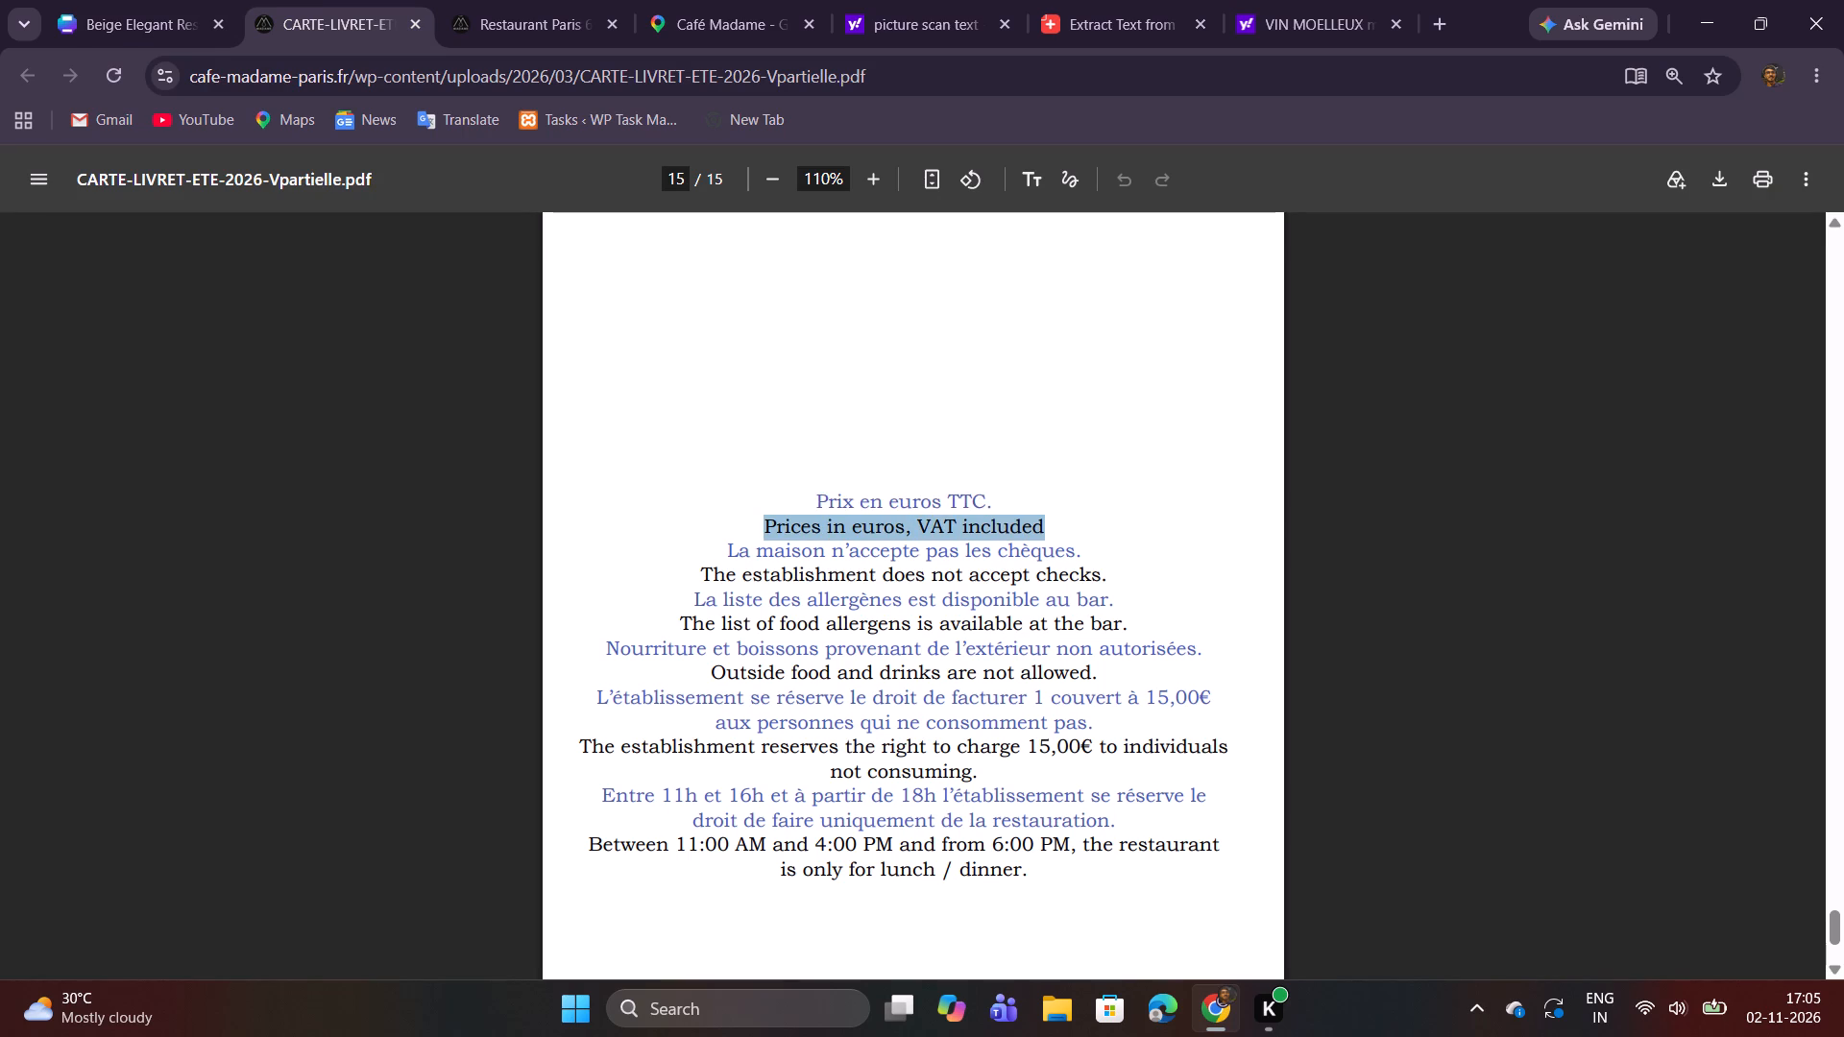
{"action": "key", "text": "ctrl+c"}
{"action": "left_click", "coordinate": [154, 0]}
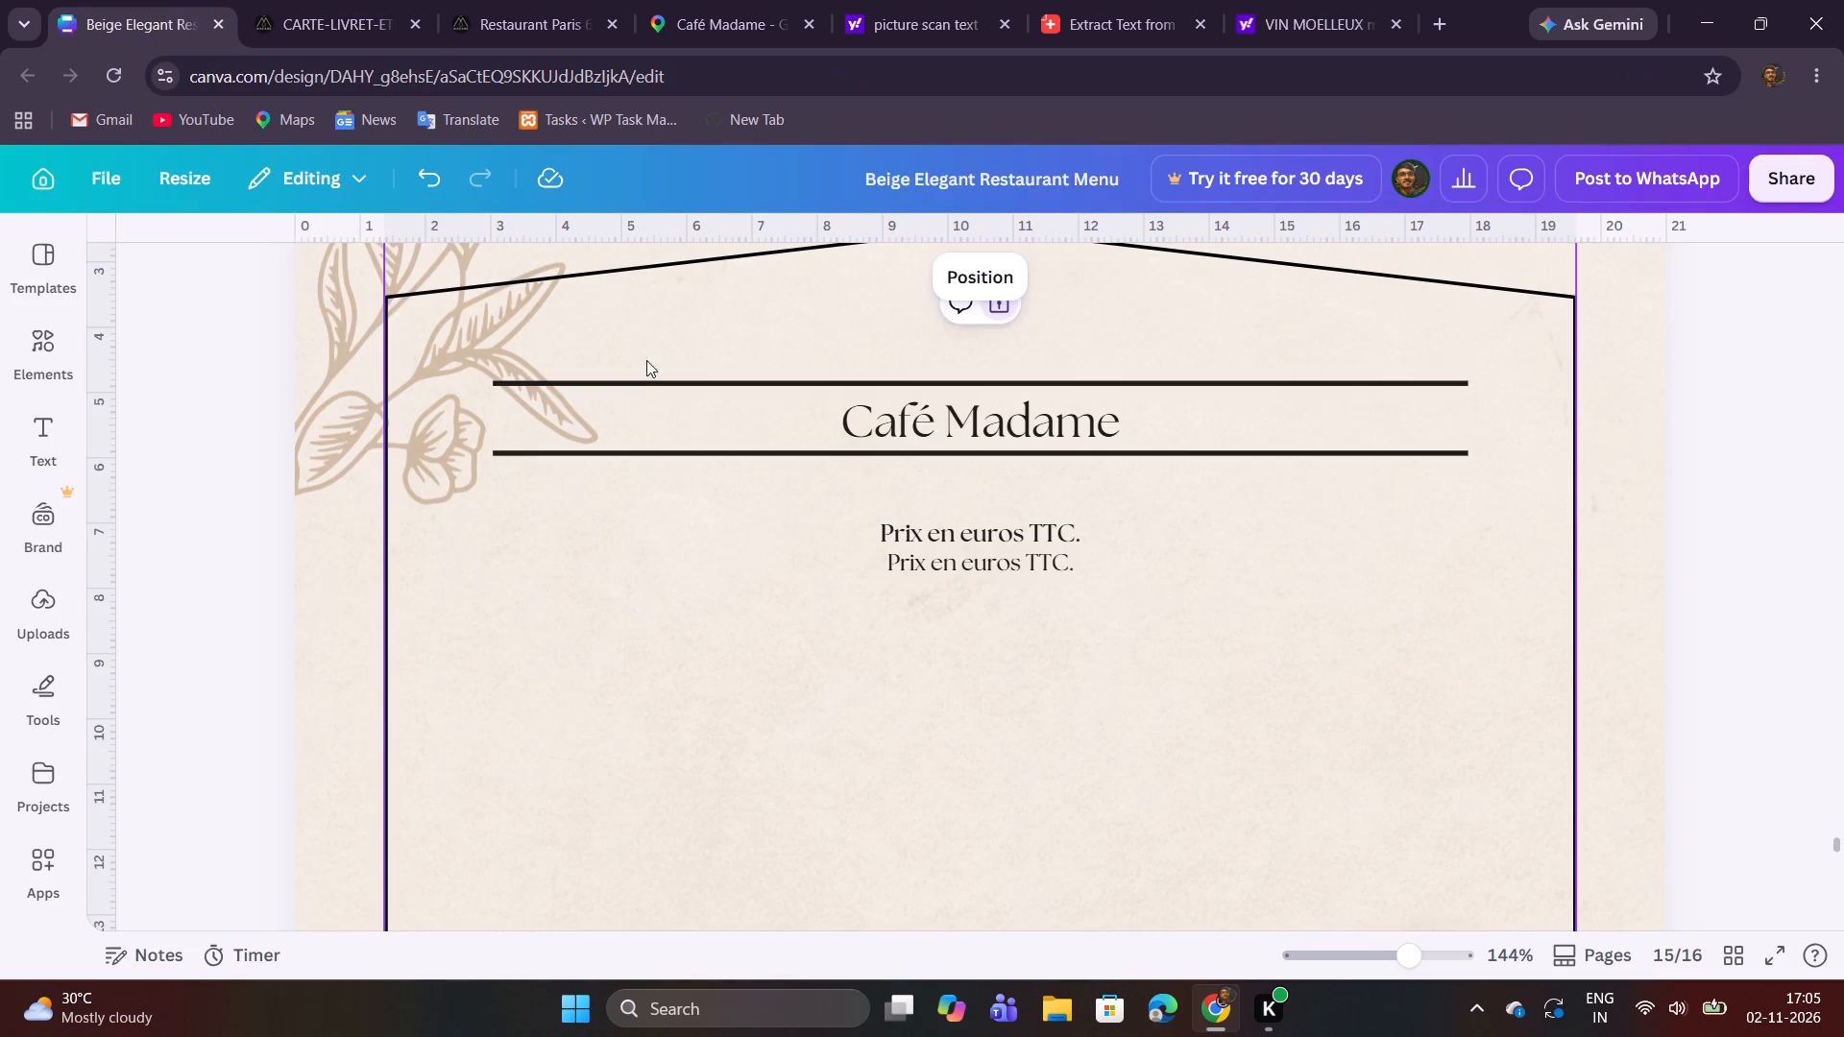
{"action": "double_click", "coordinate": [965, 561]}
{"action": "key", "text": "ctrl+v"}
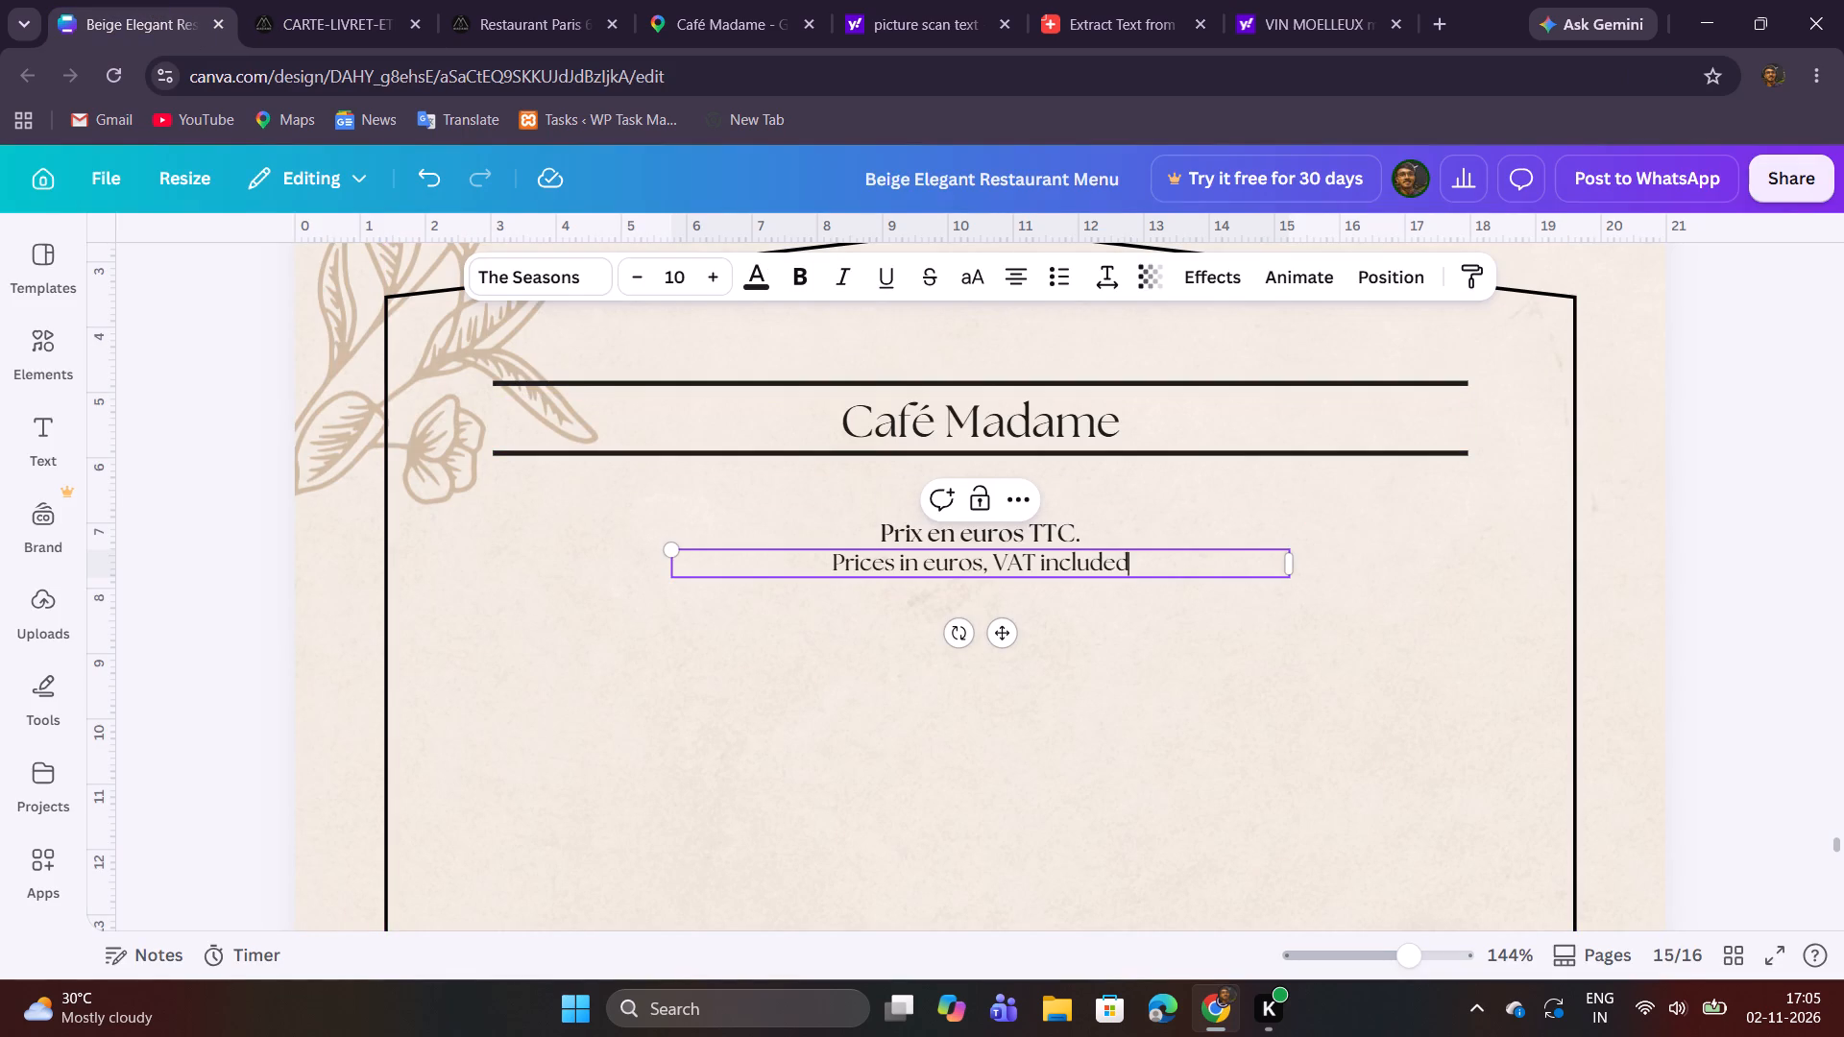
{"action": "left_click", "coordinate": [1115, 657]}
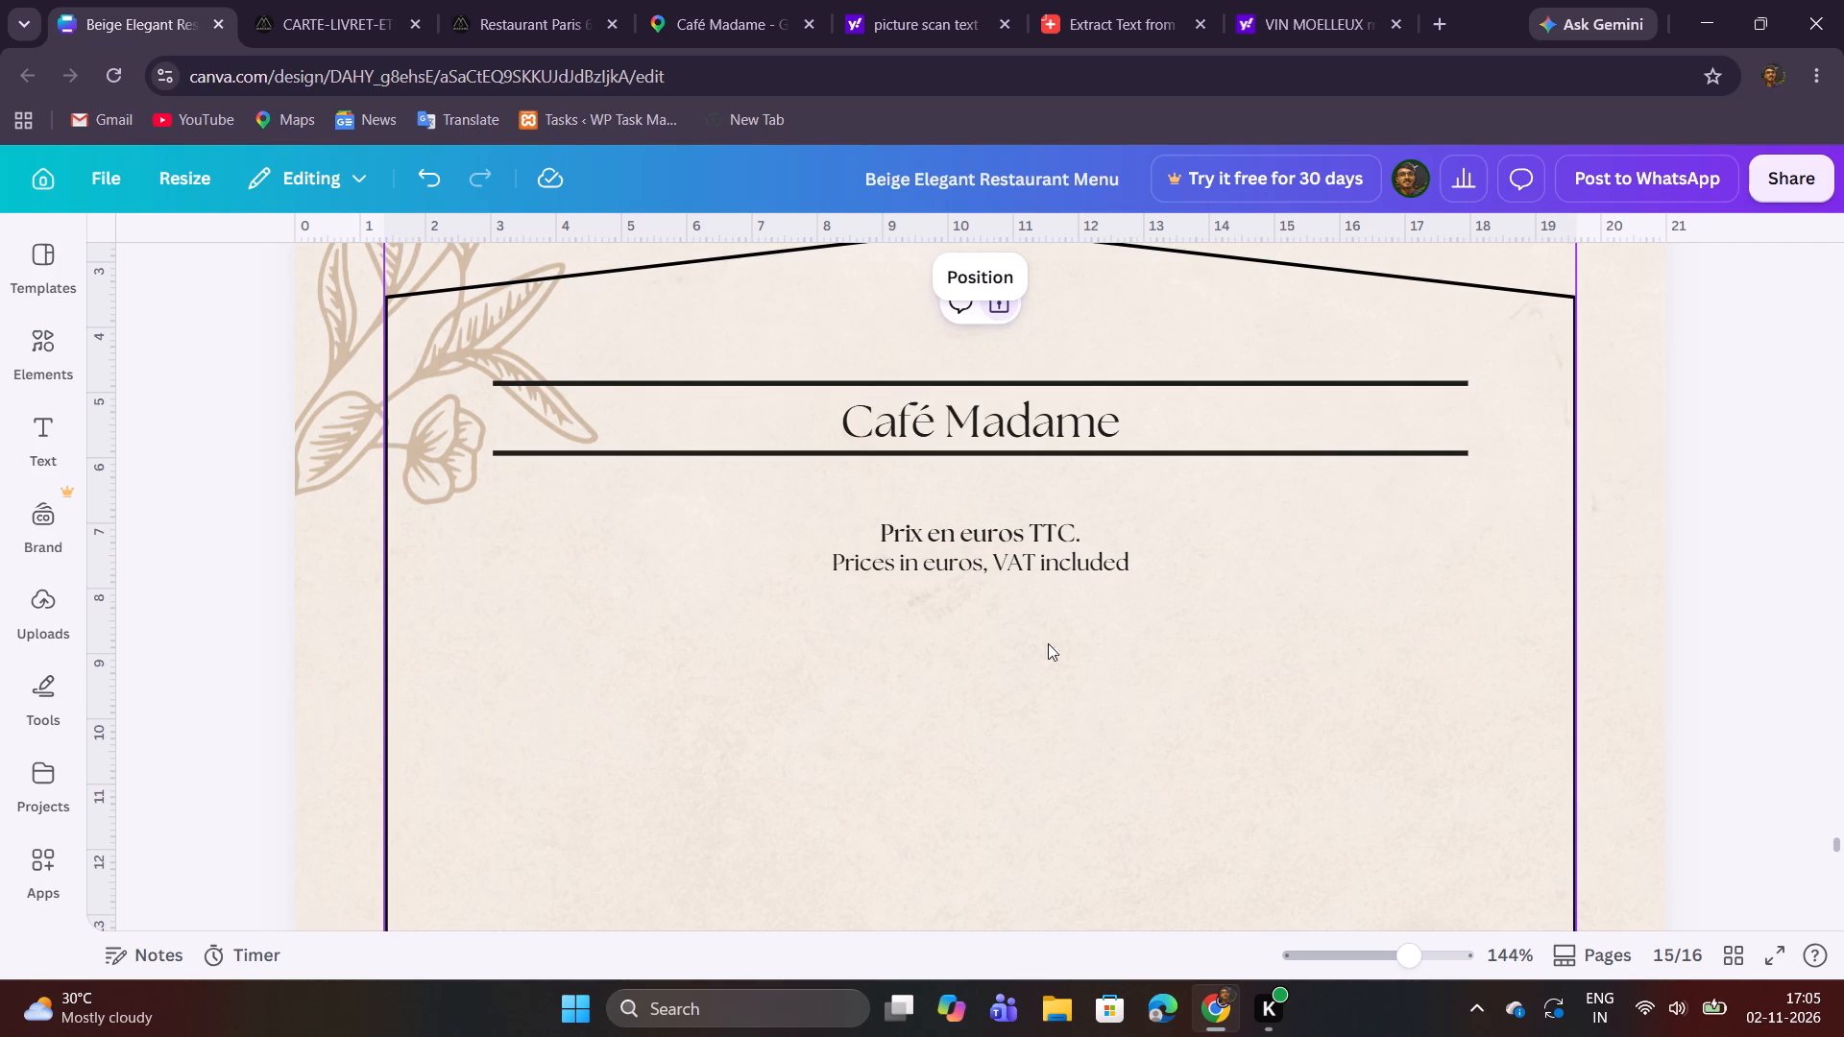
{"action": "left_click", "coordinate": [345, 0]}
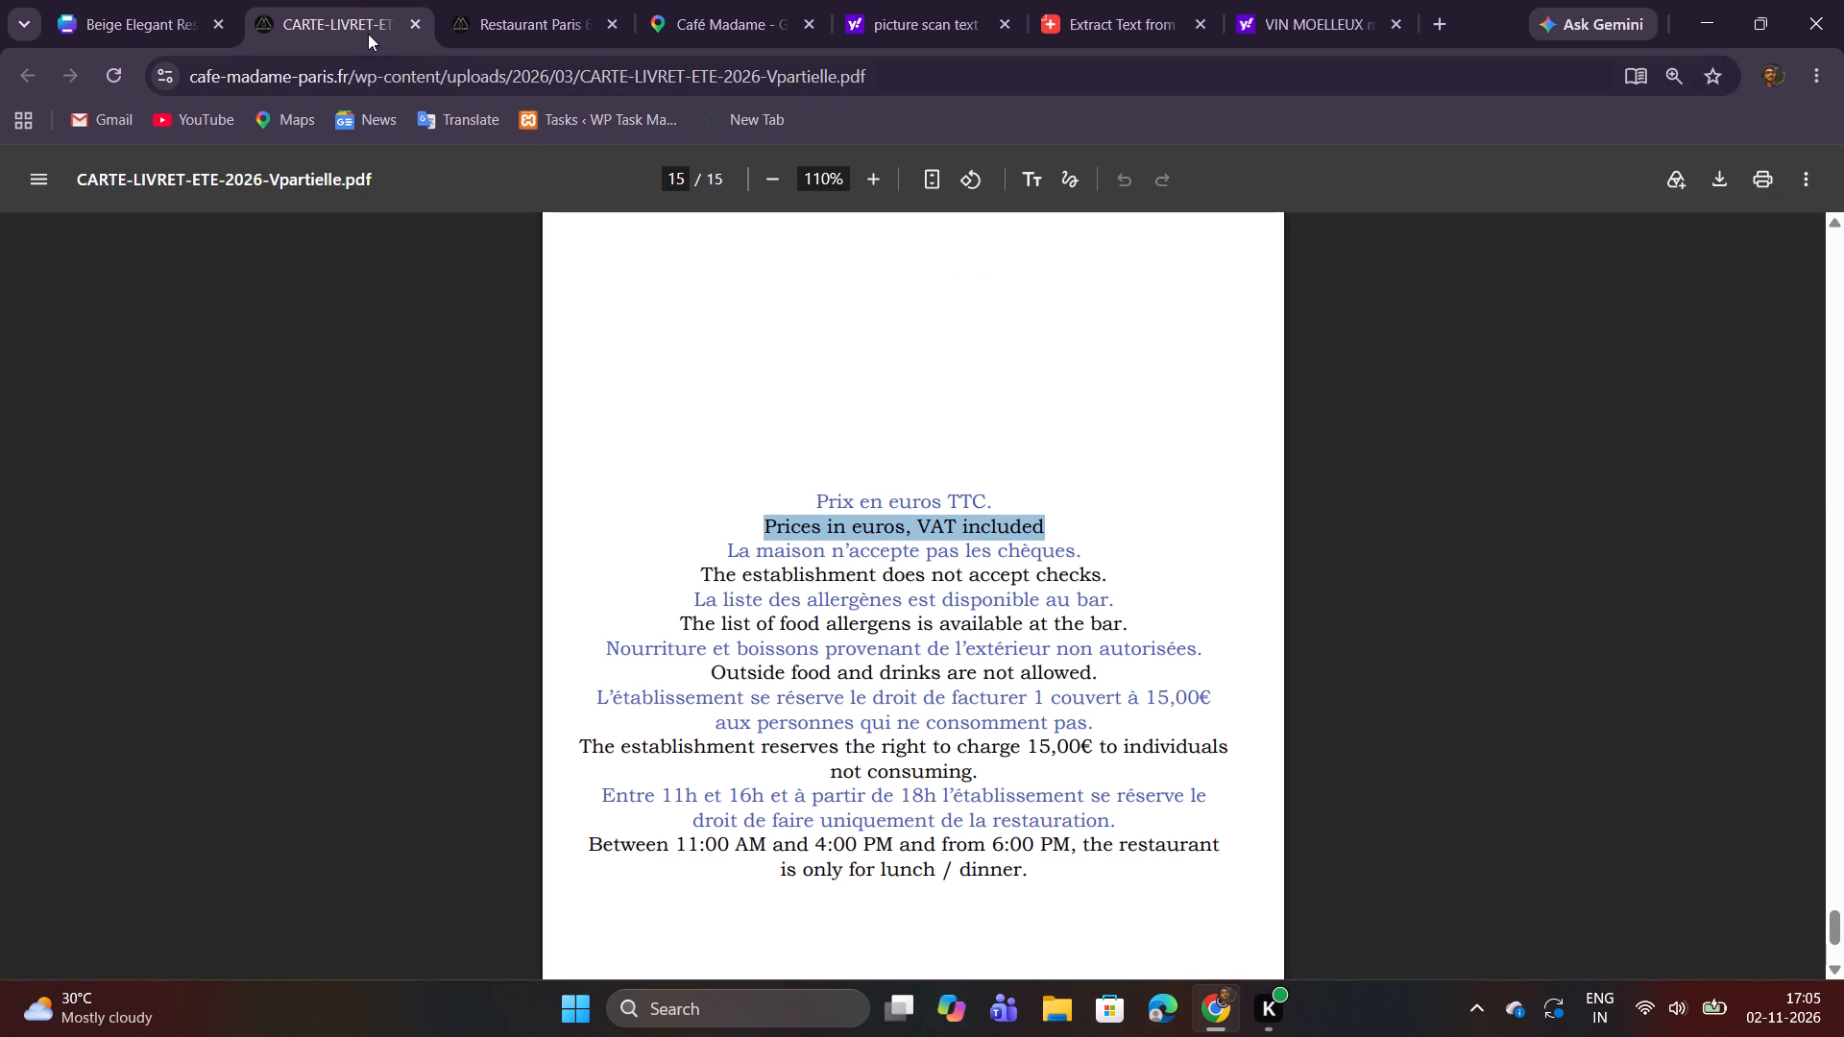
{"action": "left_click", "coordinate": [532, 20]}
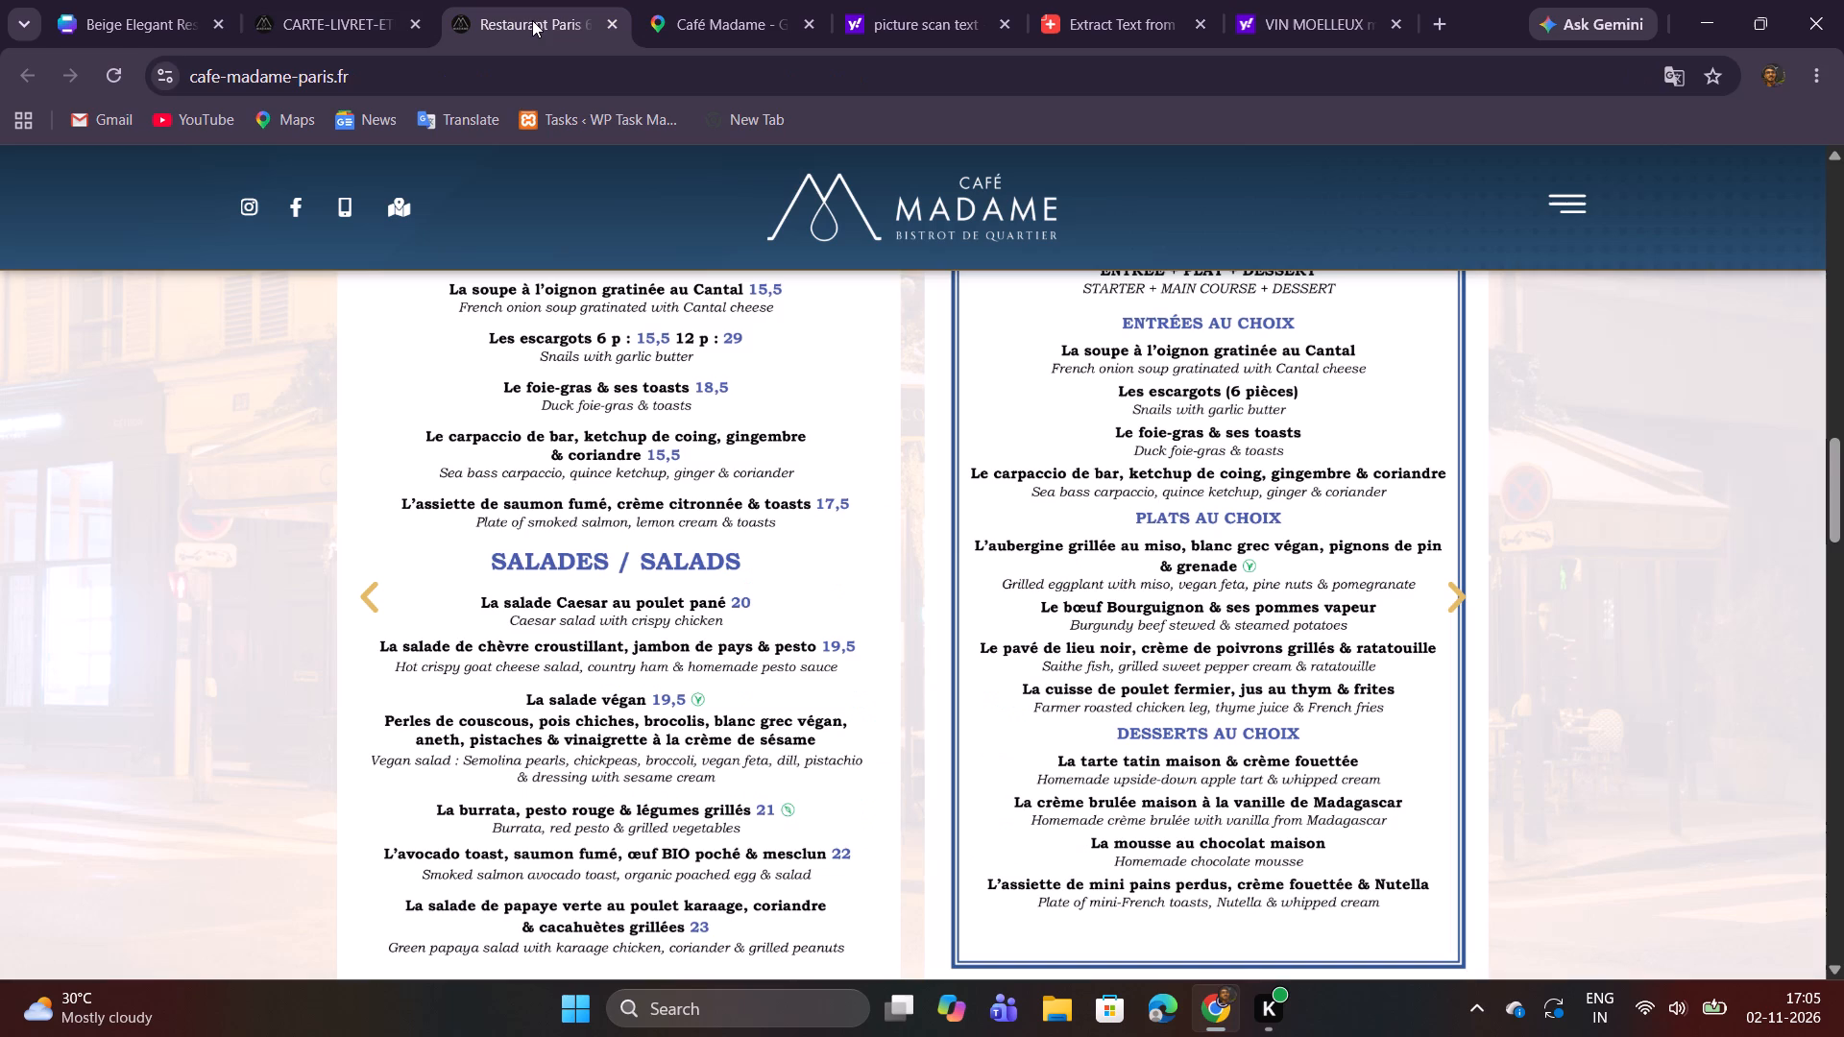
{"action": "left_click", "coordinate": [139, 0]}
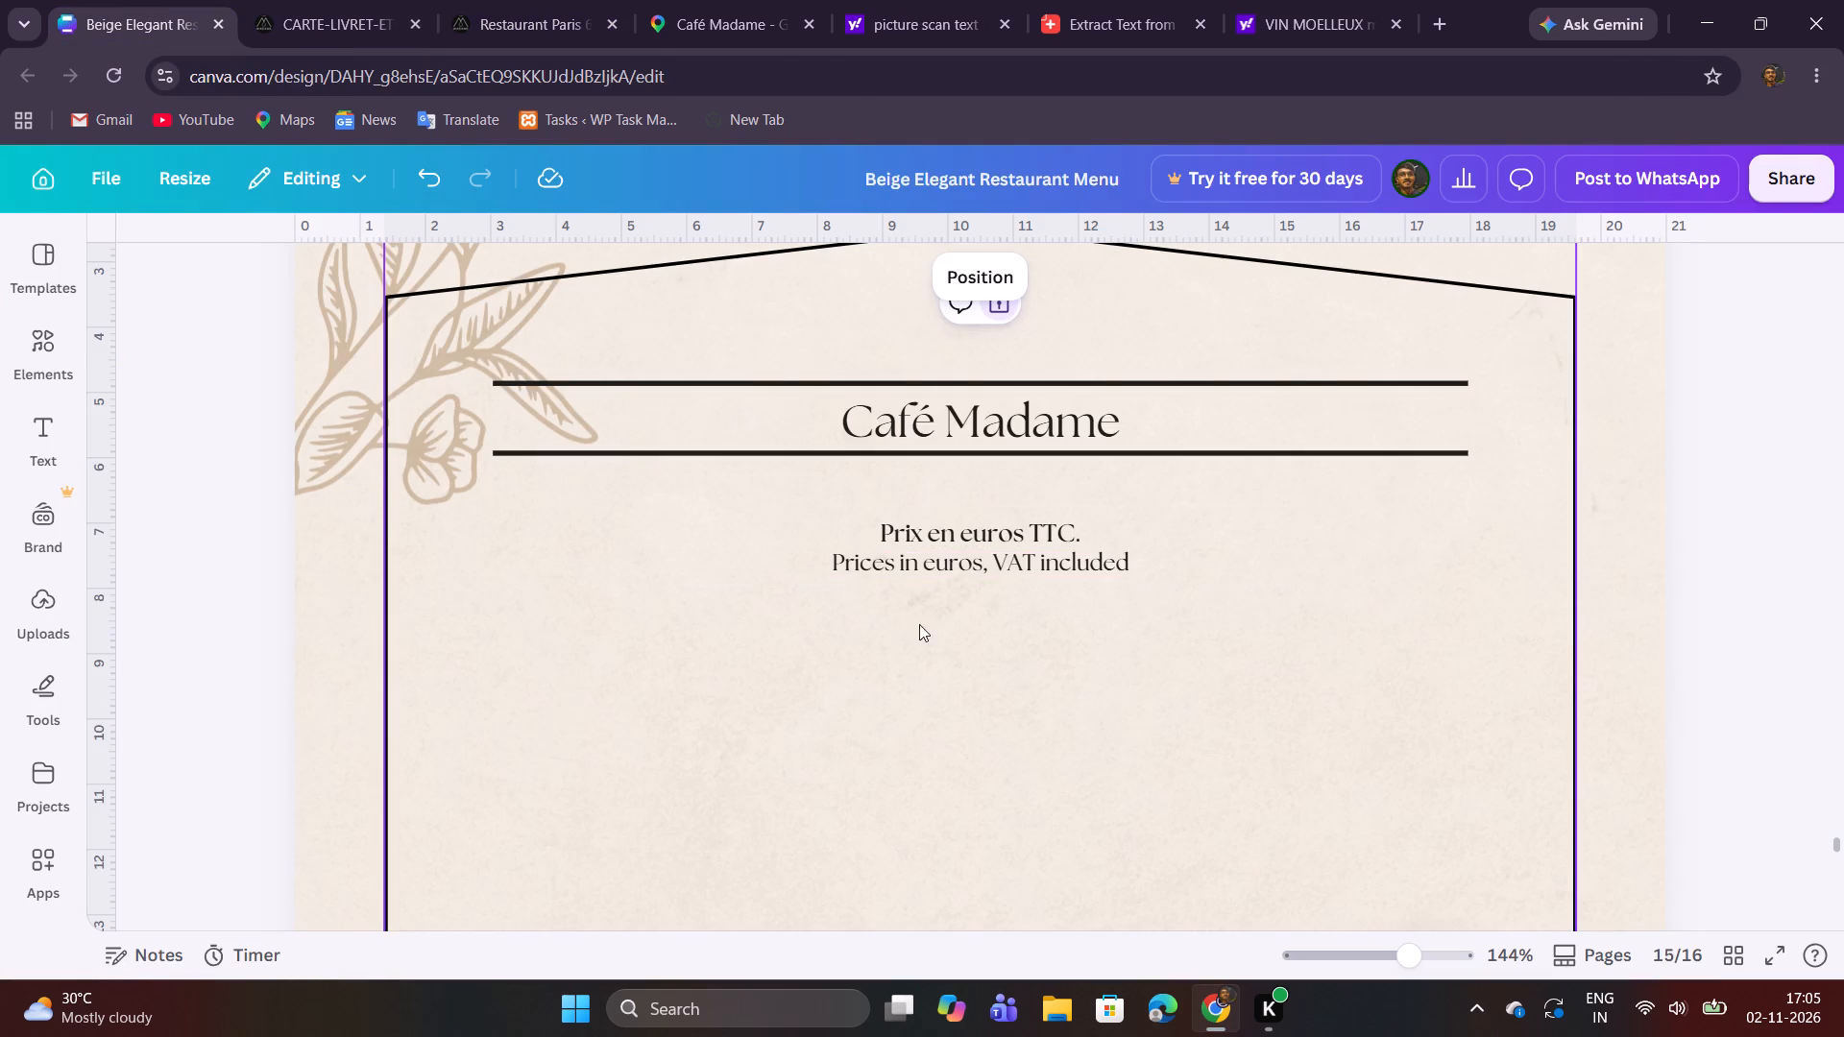
Duplicate the French and English price lines together and centre the copied pair below the originals with a 0.2 gap.
{"action": "left_click_drag", "start_coordinate": [951, 635], "coordinate": [952, 509]}
{"action": "left_click", "coordinate": [996, 466]}
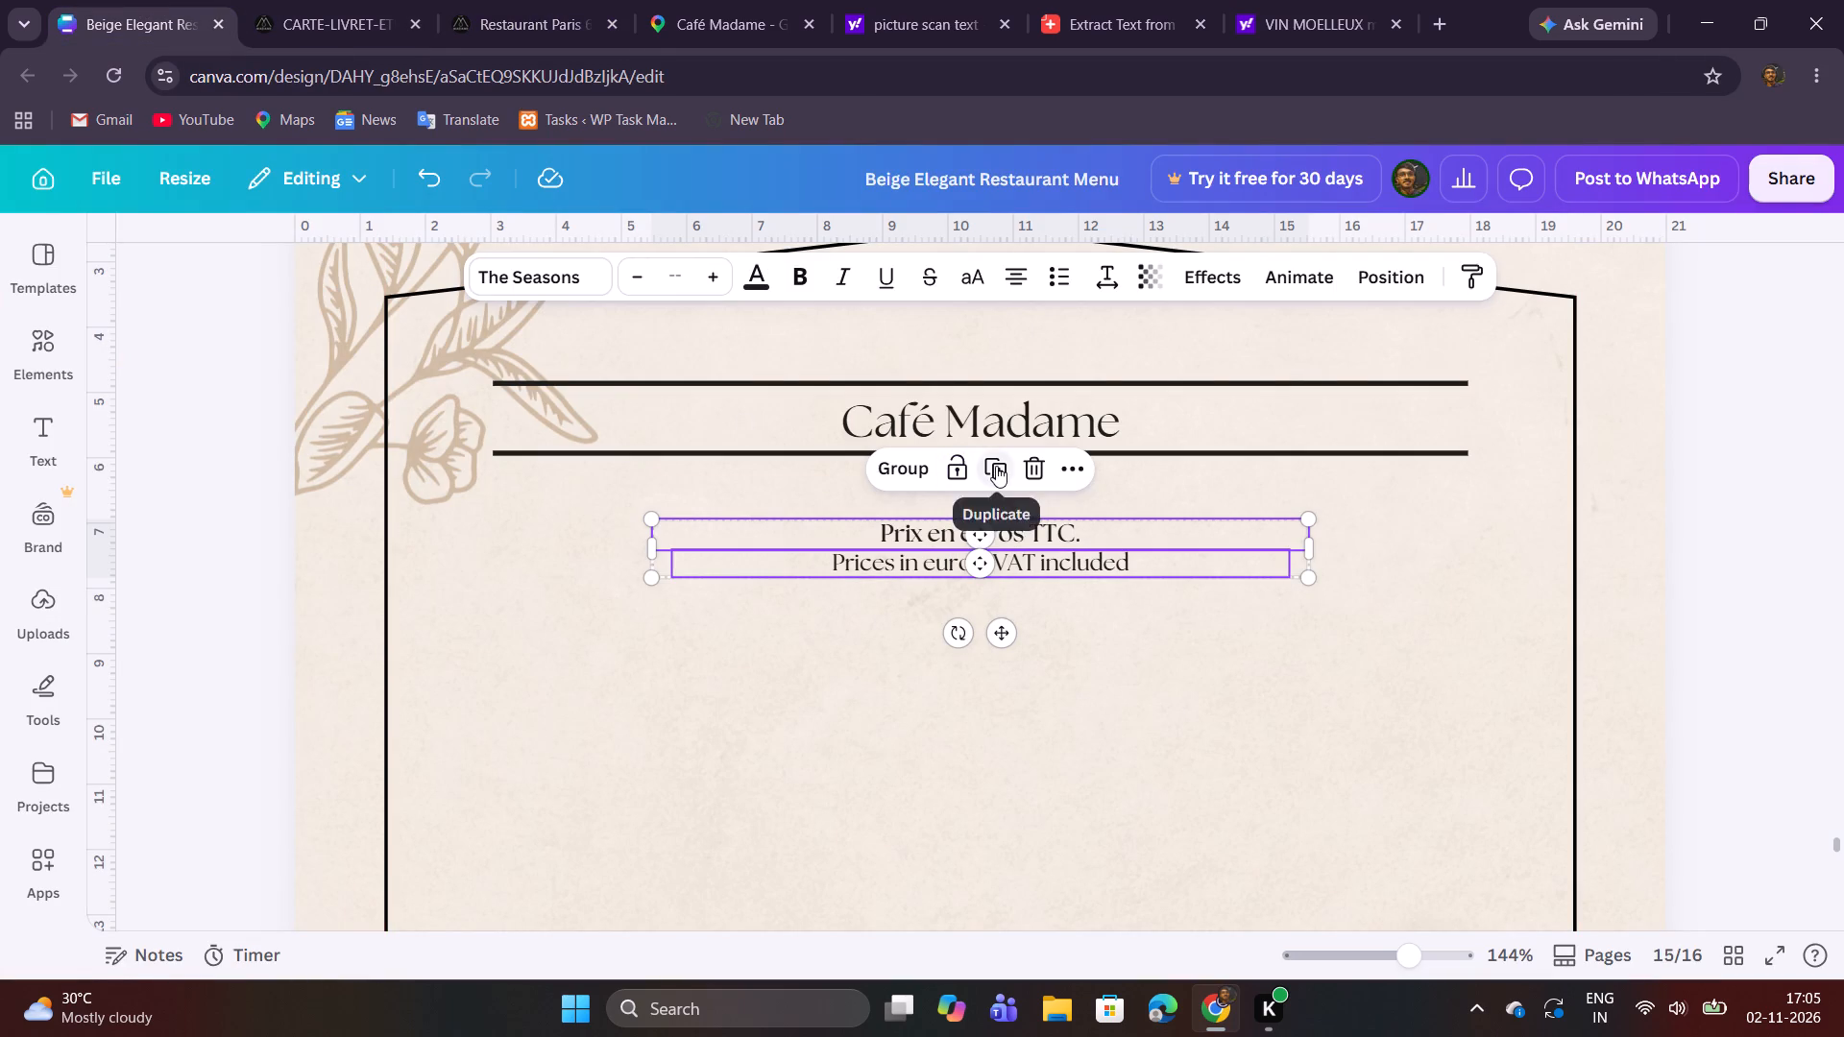
{"action": "left_click", "coordinate": [1078, 570]}
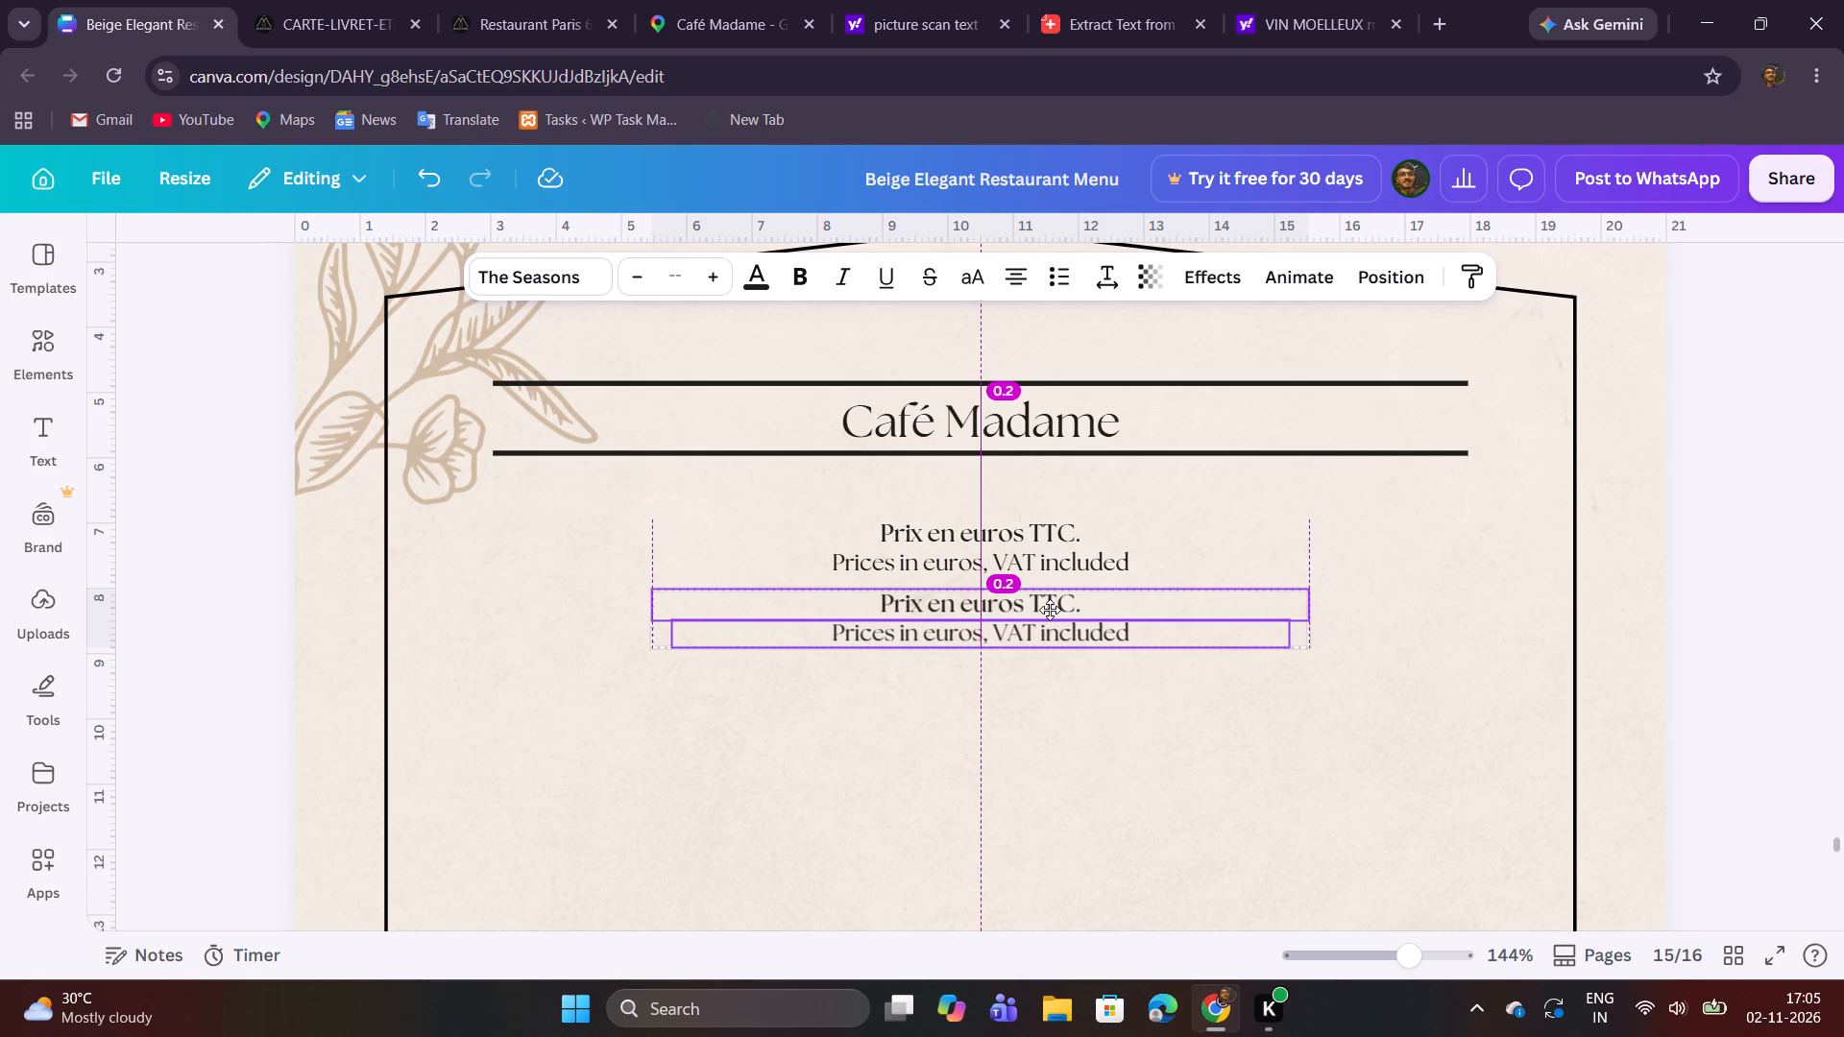
{"action": "left_click", "coordinate": [1114, 699]}
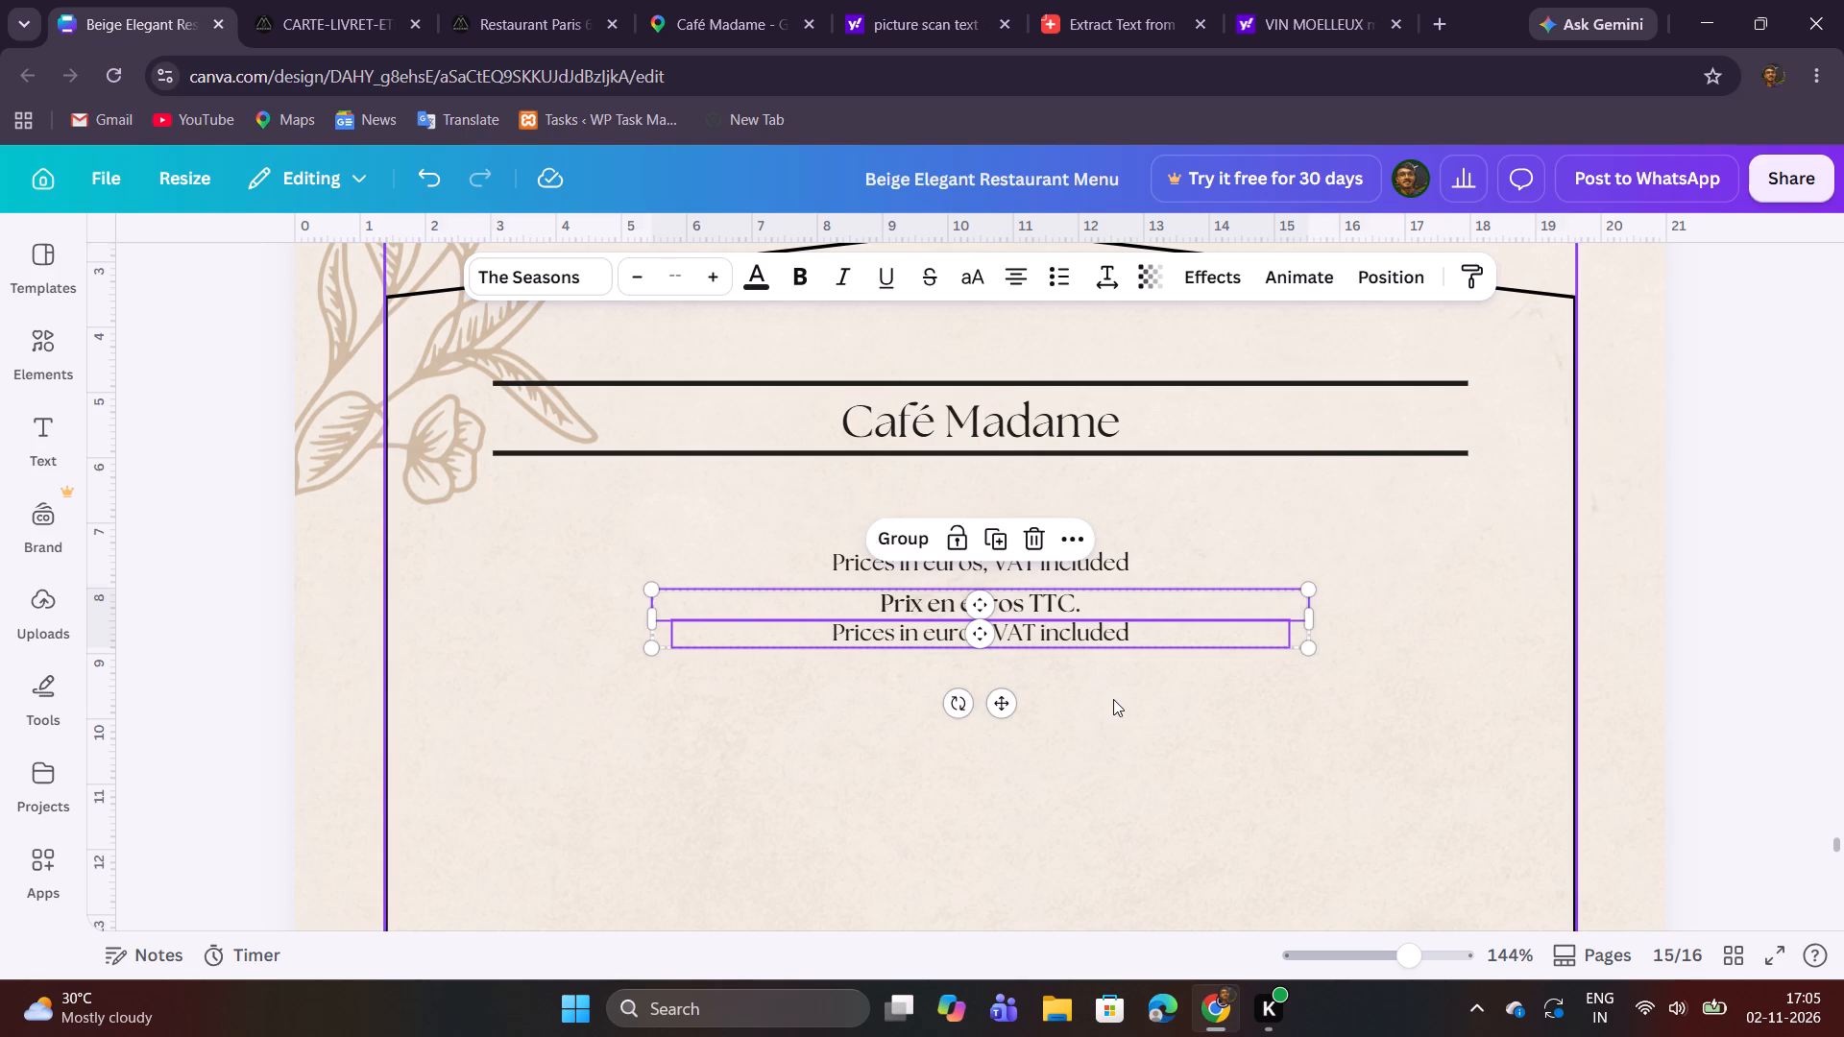
Copy "La maison n'accepte pas les chèques." from the source PDF and replace the duplicated bold "Prix en euros TTC." line with it.
{"action": "left_click", "coordinate": [297, 26]}
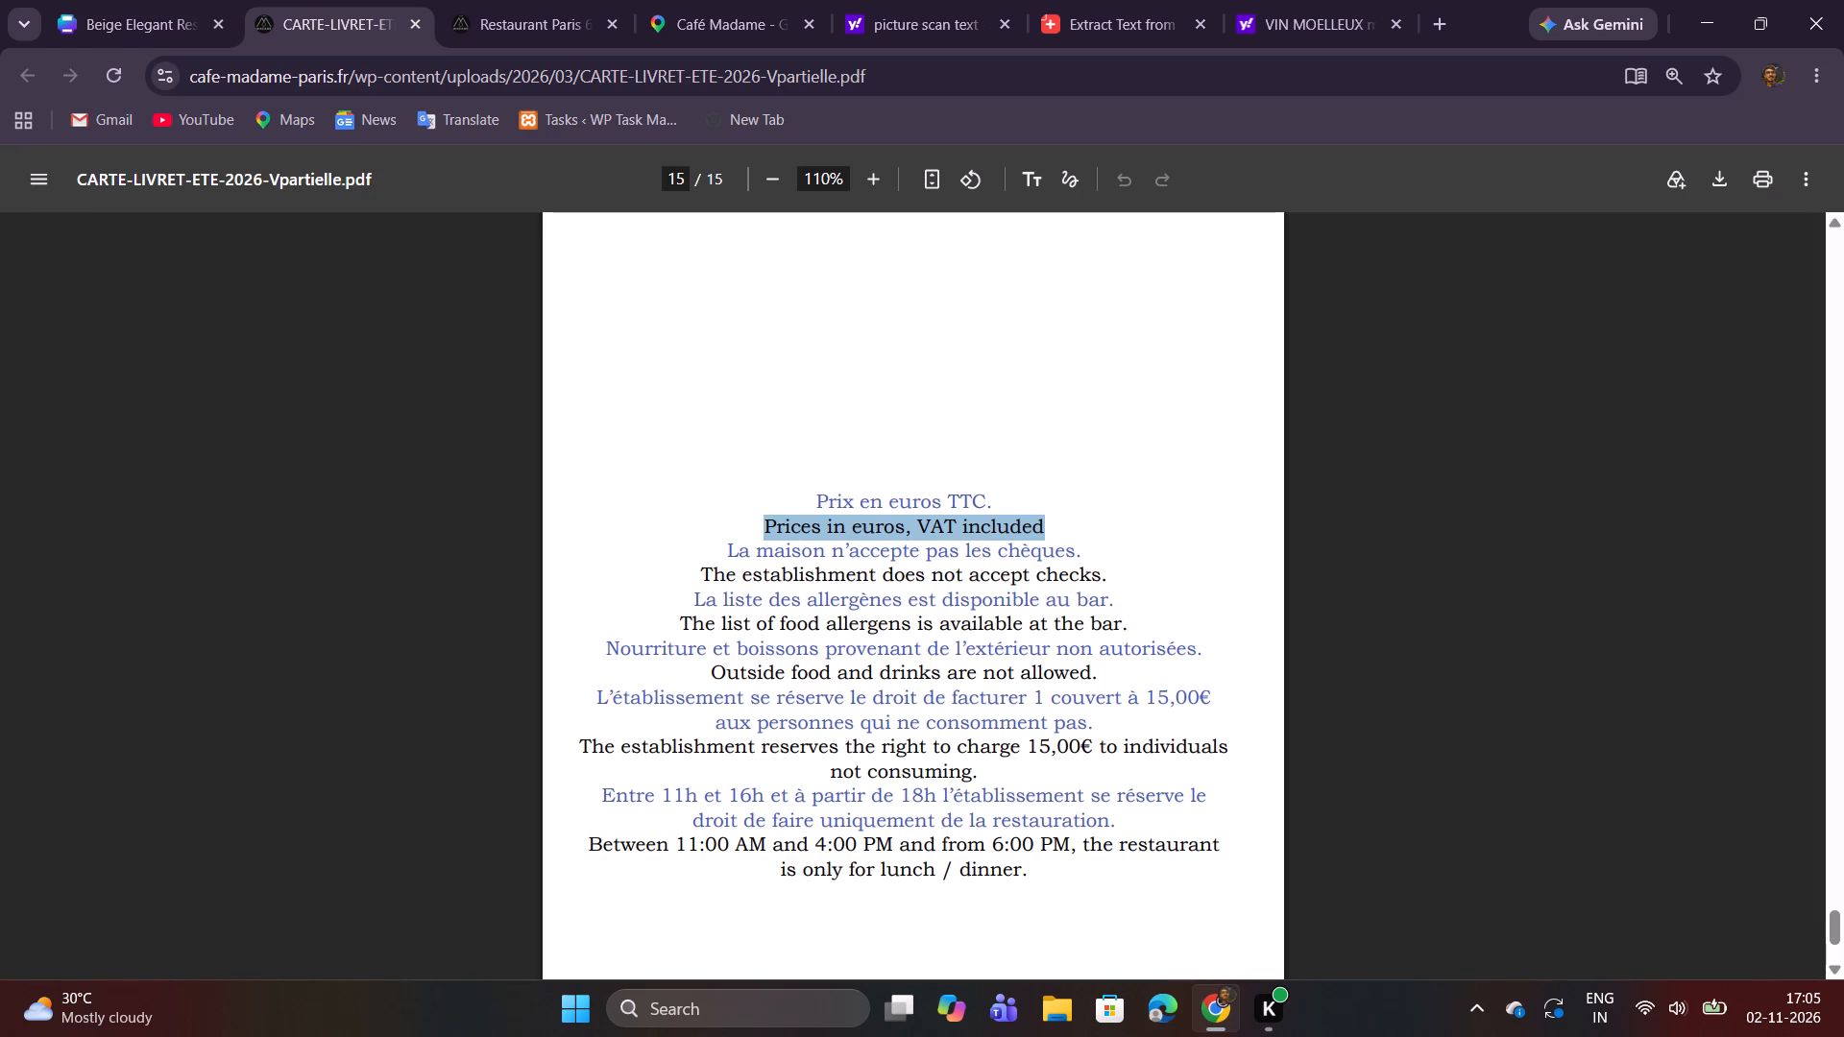
{"action": "left_click_drag", "start_coordinate": [717, 551], "coordinate": [1096, 553]}
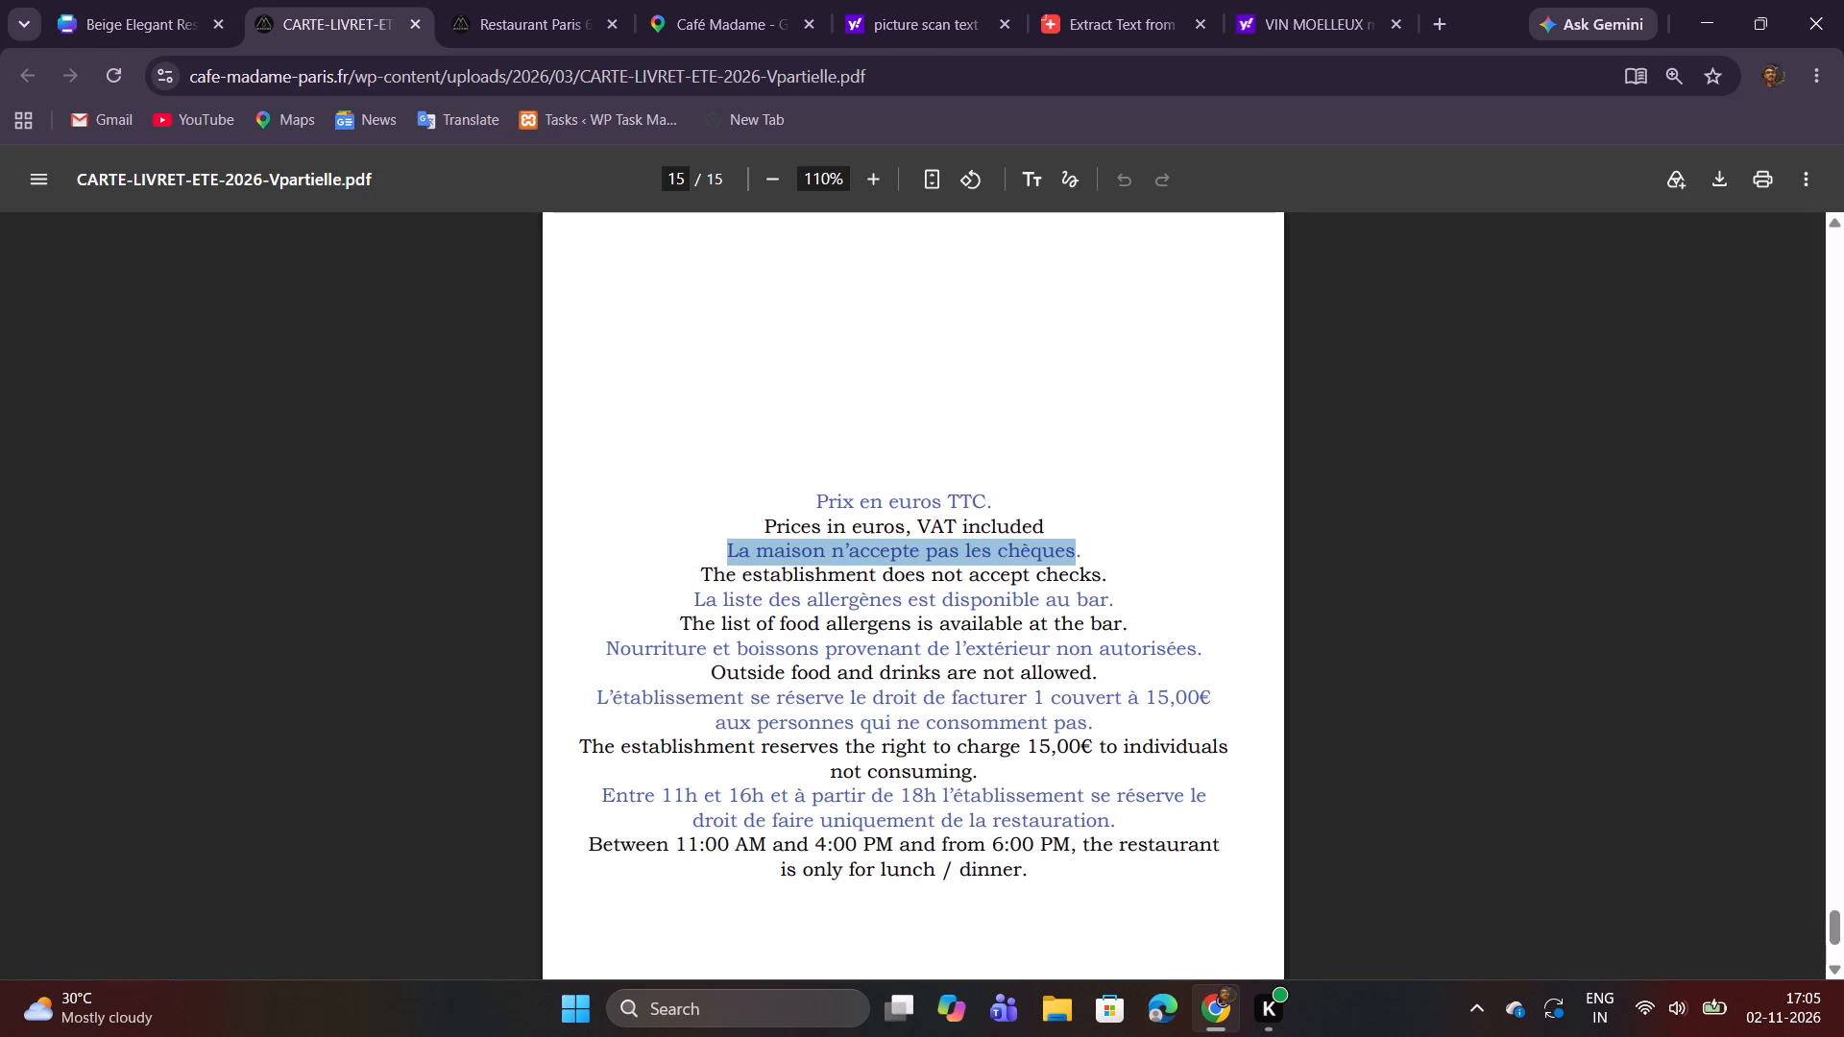
{"action": "key", "text": "ctrl+c"}
{"action": "left_click", "coordinate": [173, 8]}
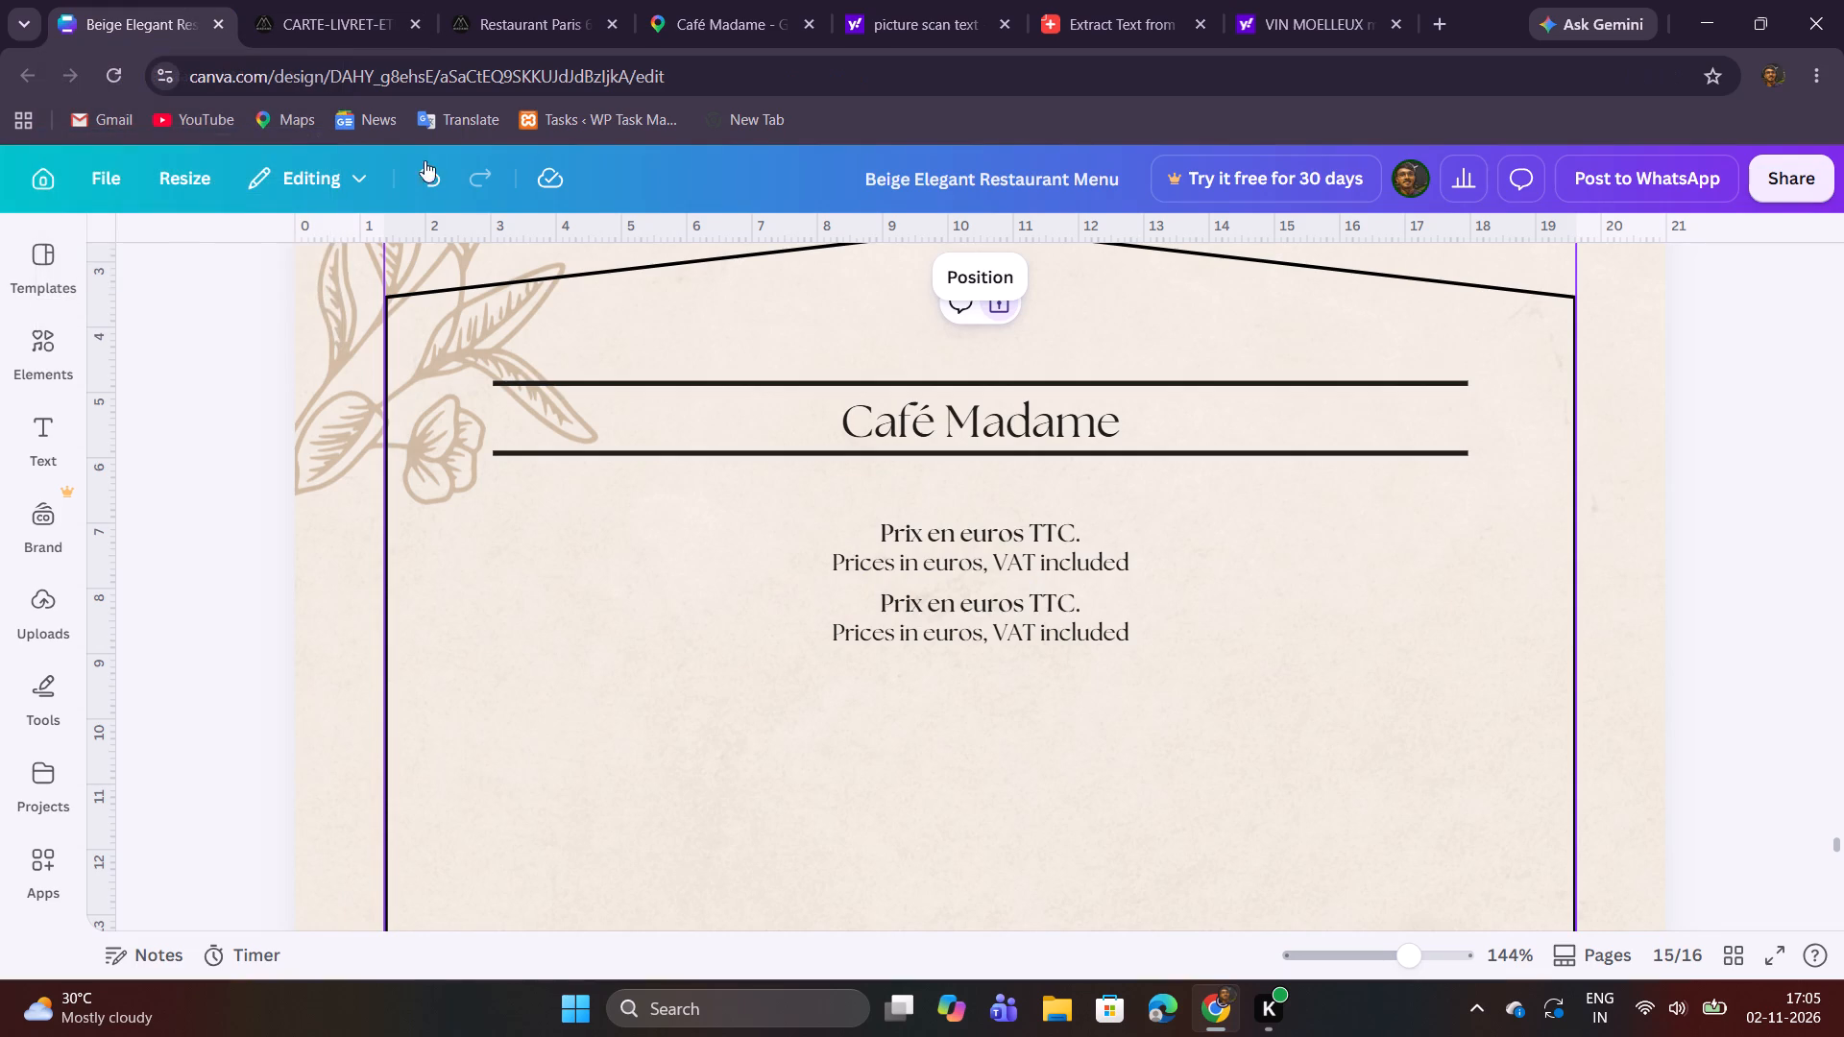
{"action": "double_click", "coordinate": [1031, 600]}
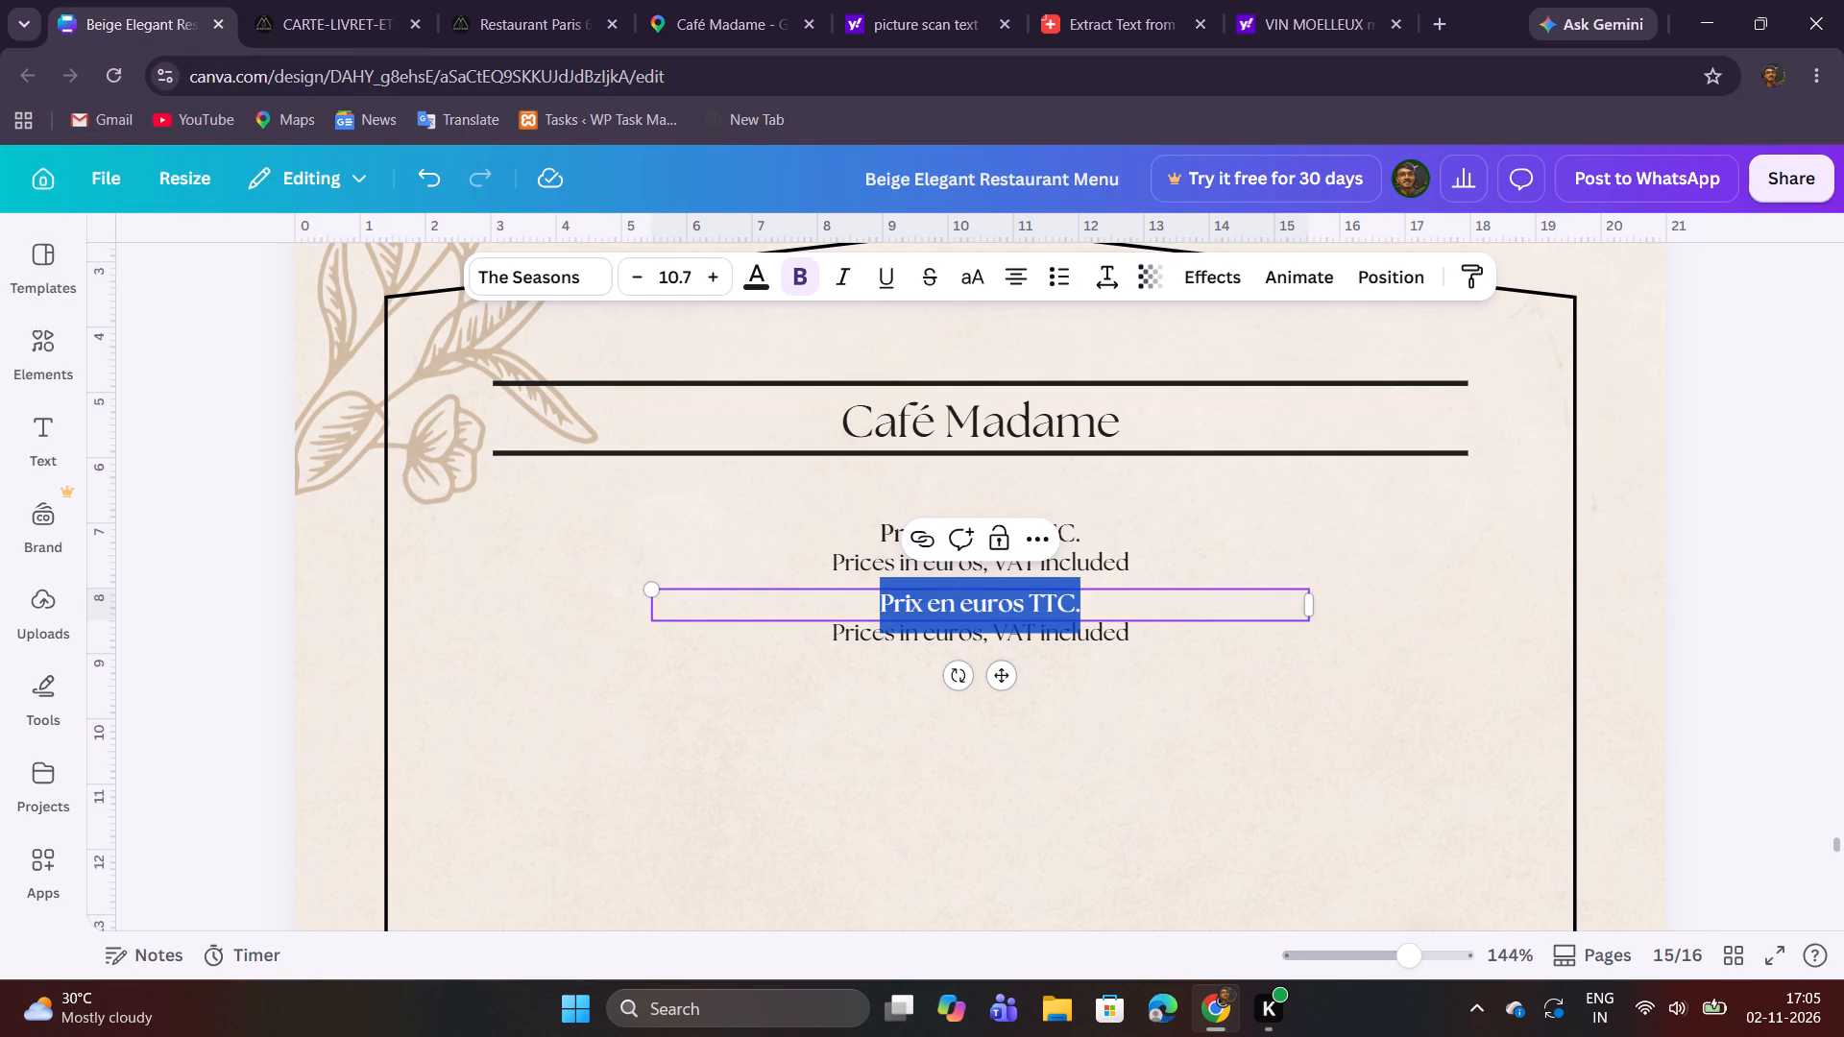
{"action": "key", "text": "ctrl+v"}
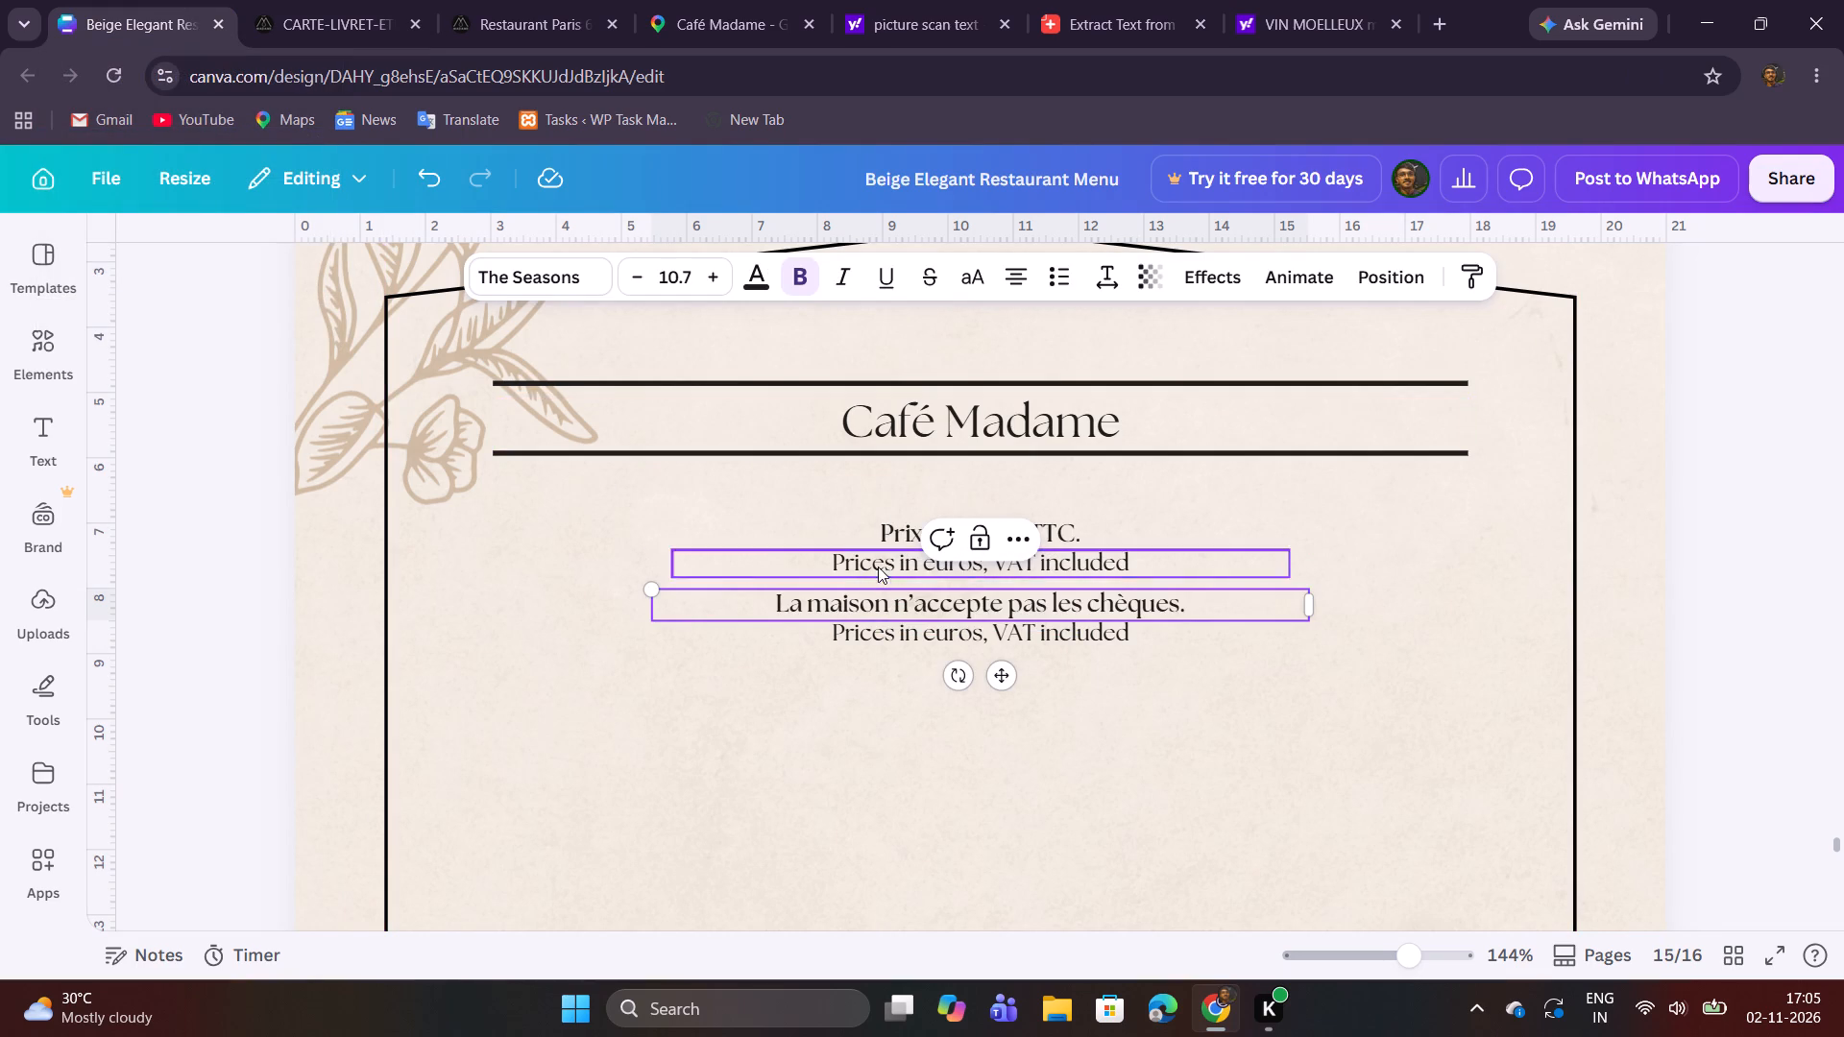
Copy "The establishment does not accept checks." from the source PDF and replace the duplicated "Prices in euros, VAT included" line with it.
{"action": "left_click", "coordinate": [306, 0]}
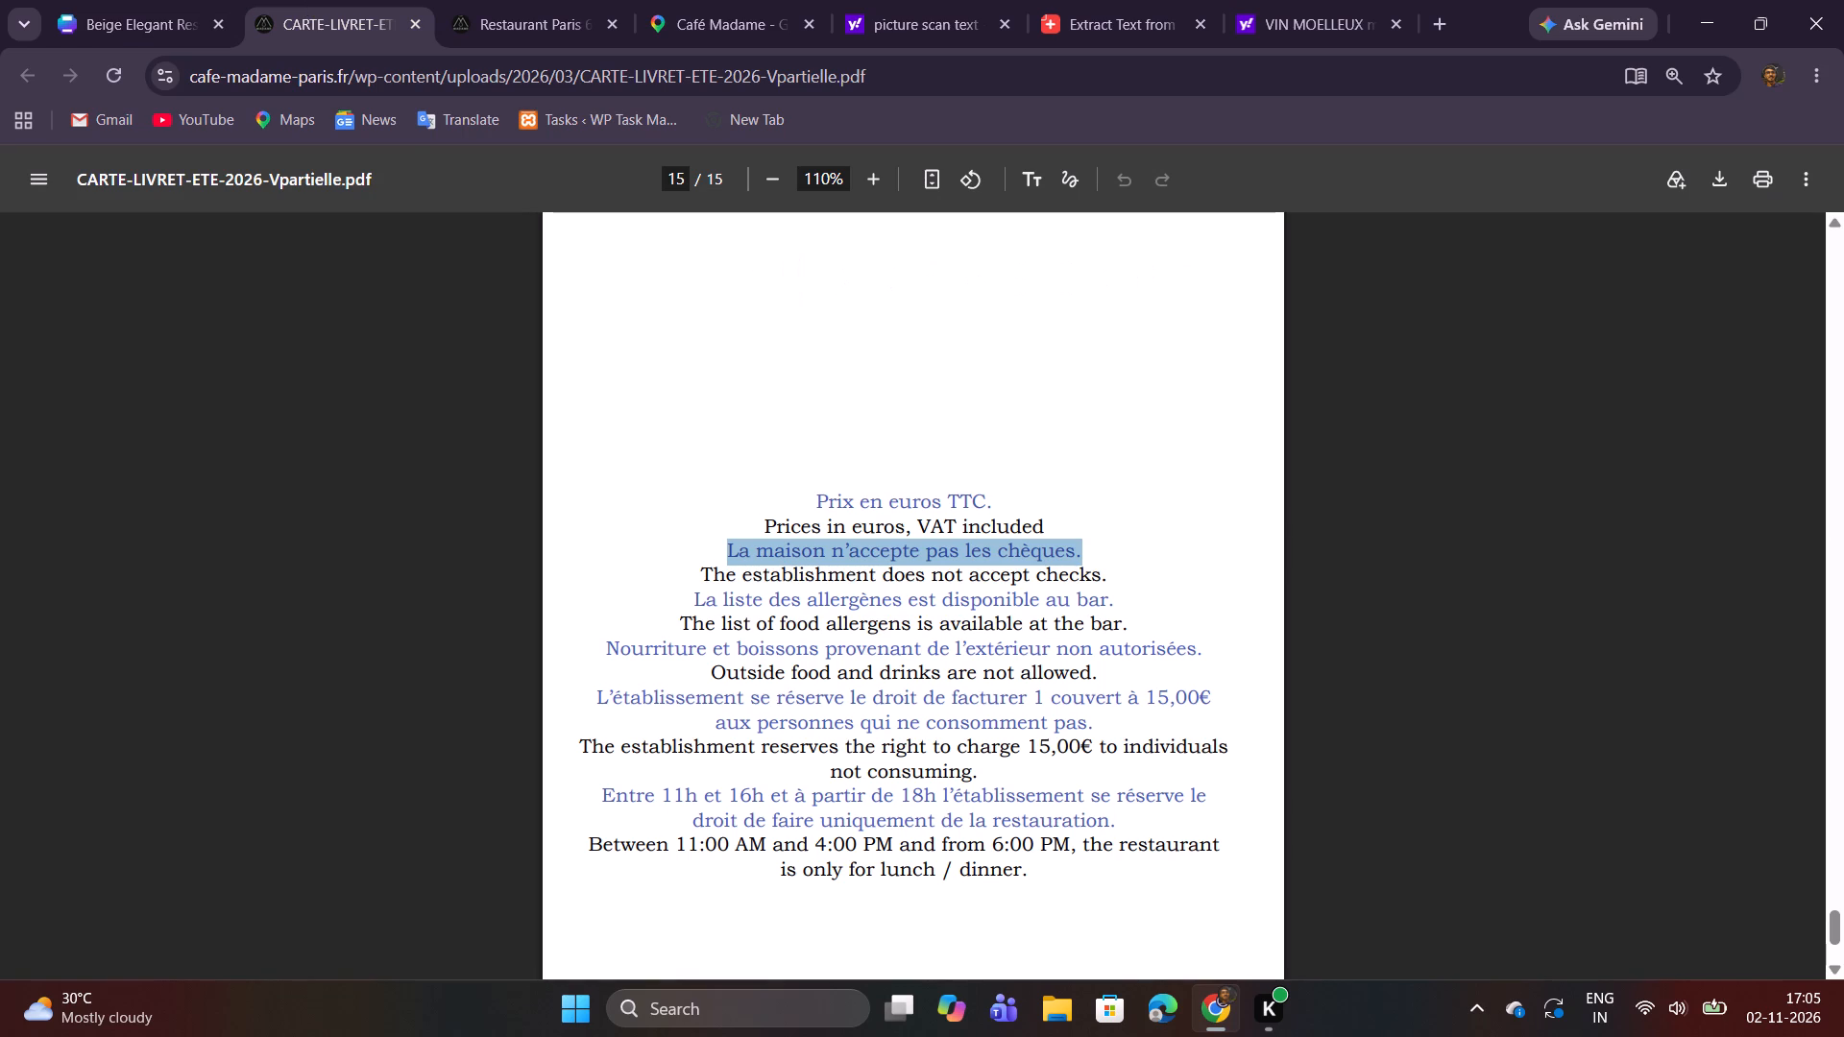
{"action": "left_click_drag", "start_coordinate": [697, 575], "coordinate": [1106, 574]}
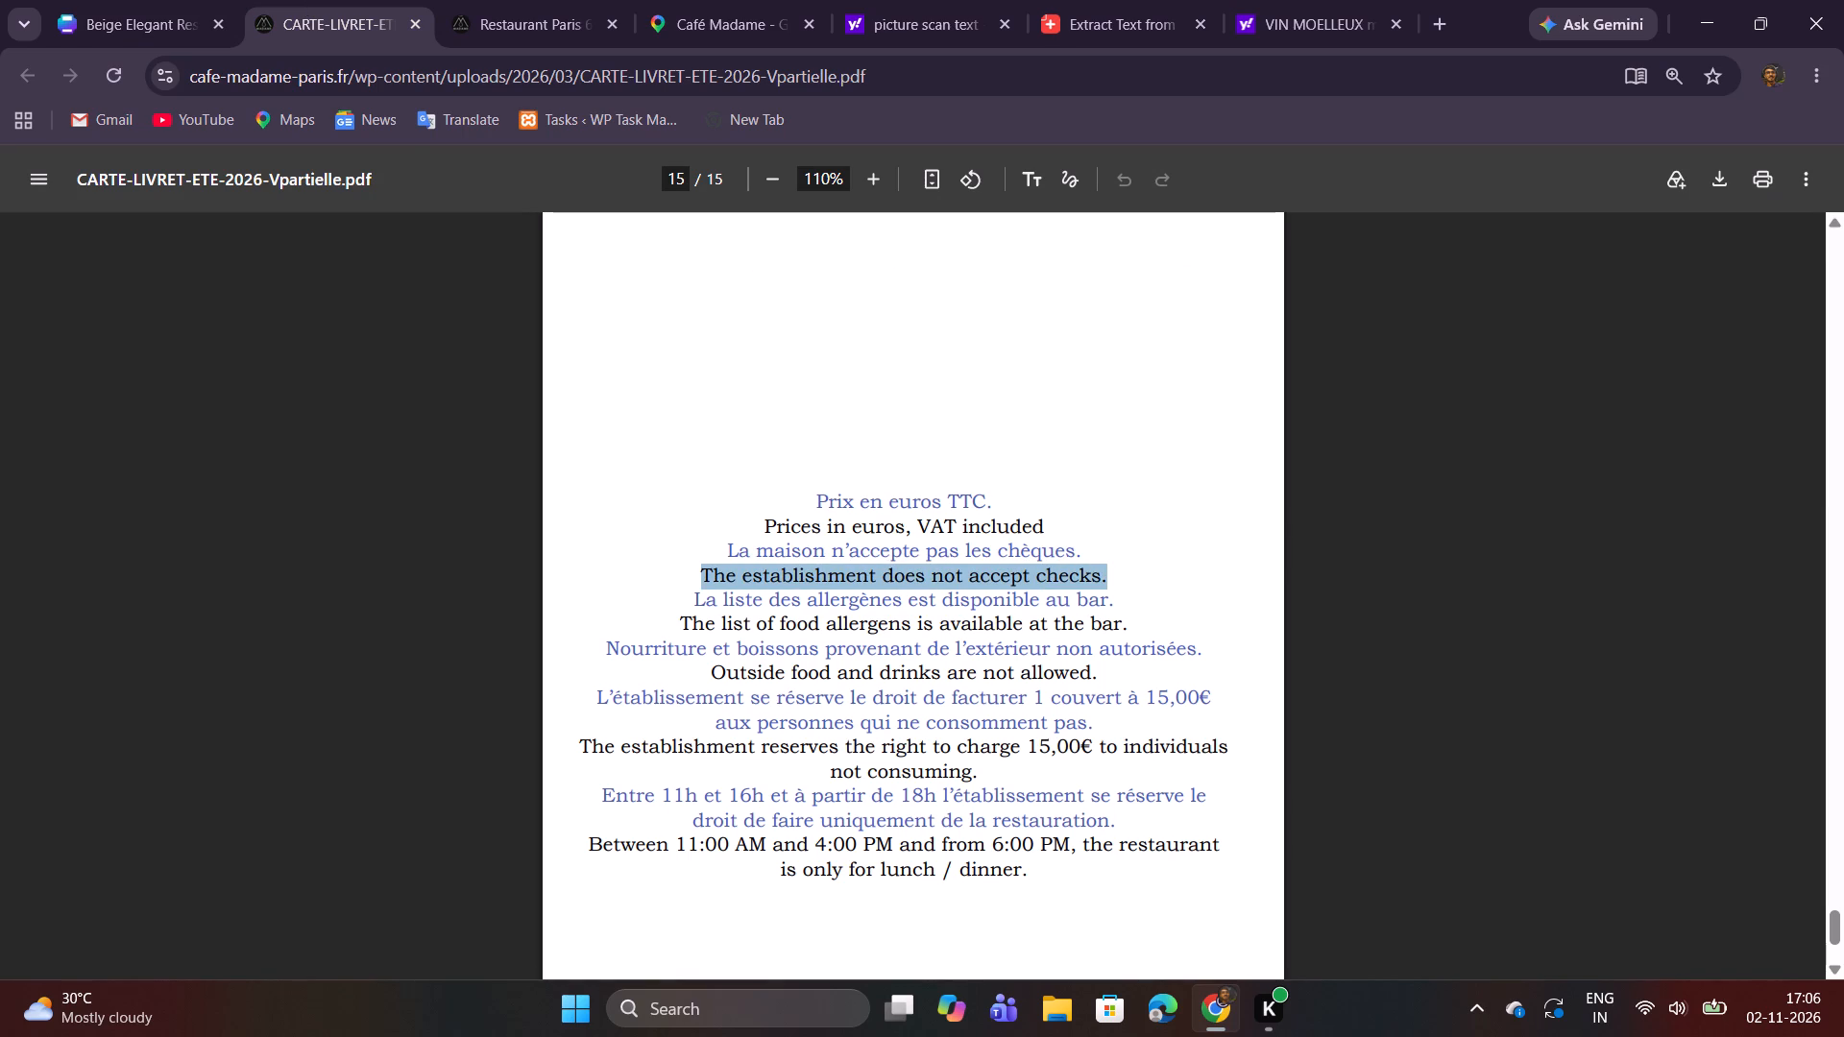
{"action": "left_click_drag", "start_coordinate": [1106, 574], "coordinate": [1106, 573]}
{"action": "left_click", "coordinate": [719, 577]}
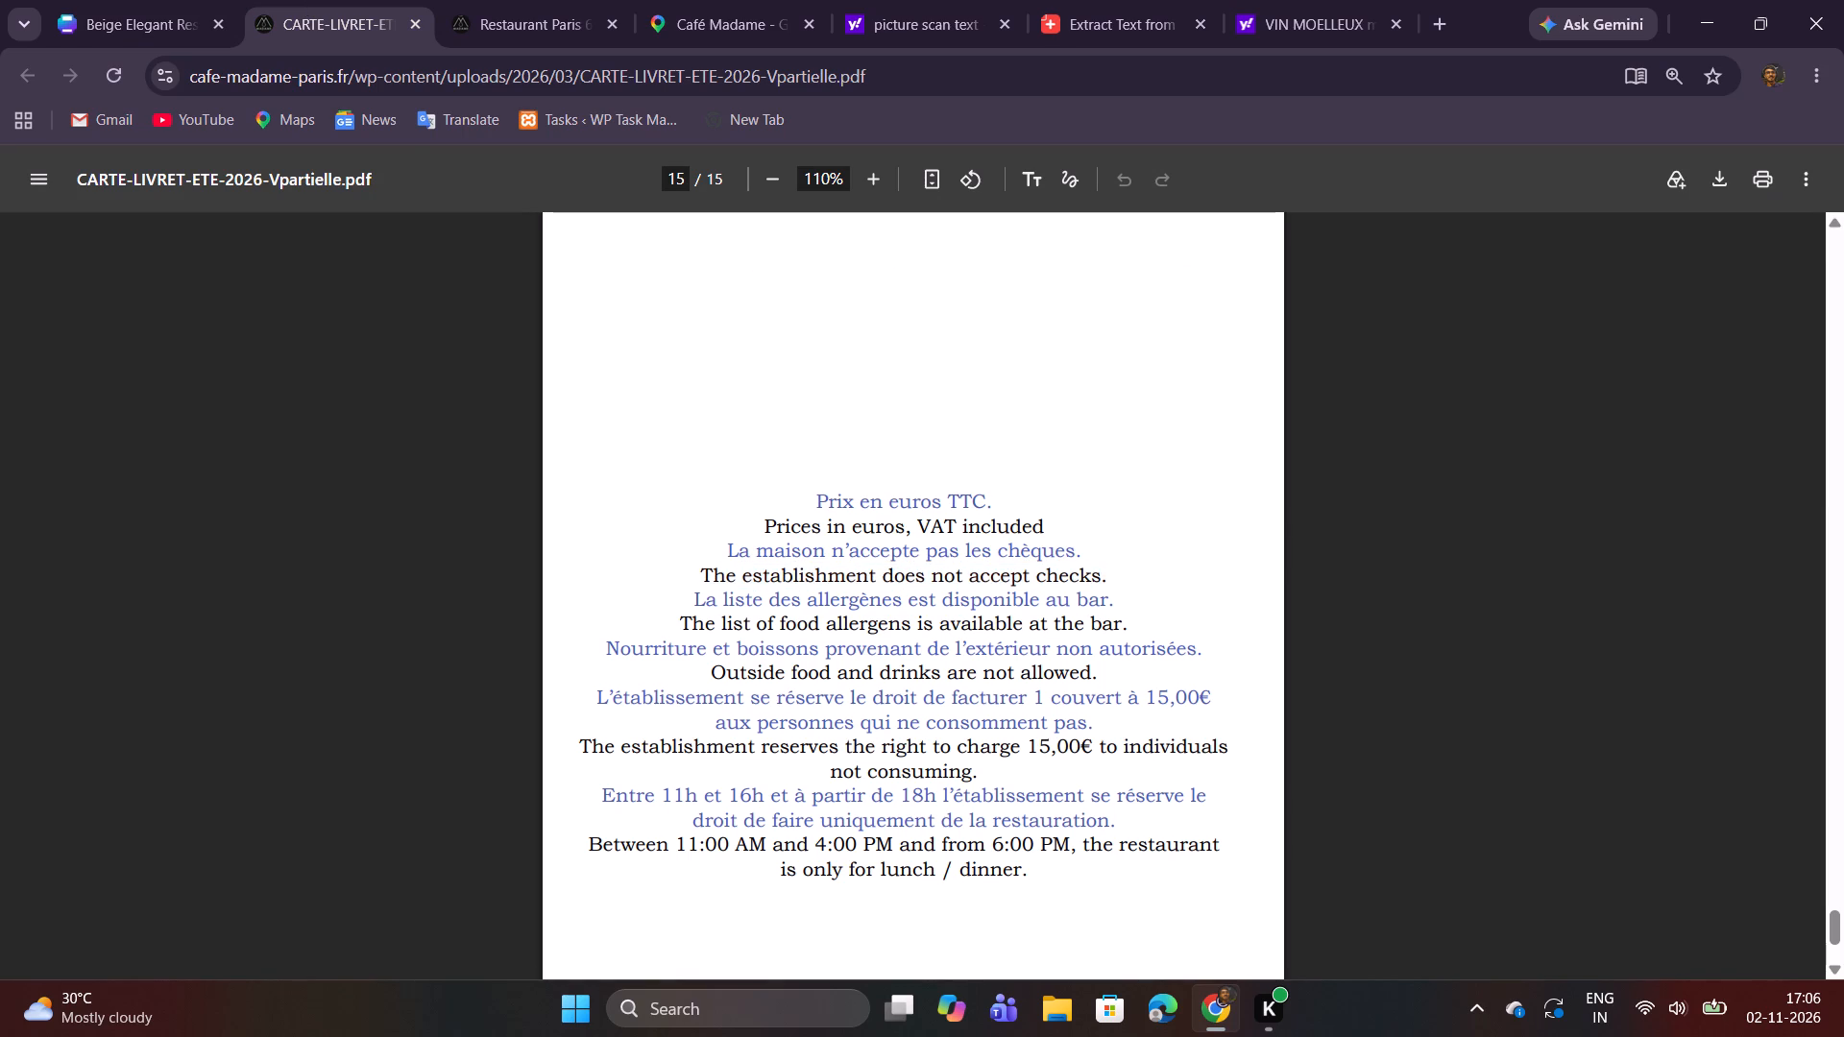
{"action": "left_click_drag", "start_coordinate": [696, 570], "coordinate": [1134, 583]}
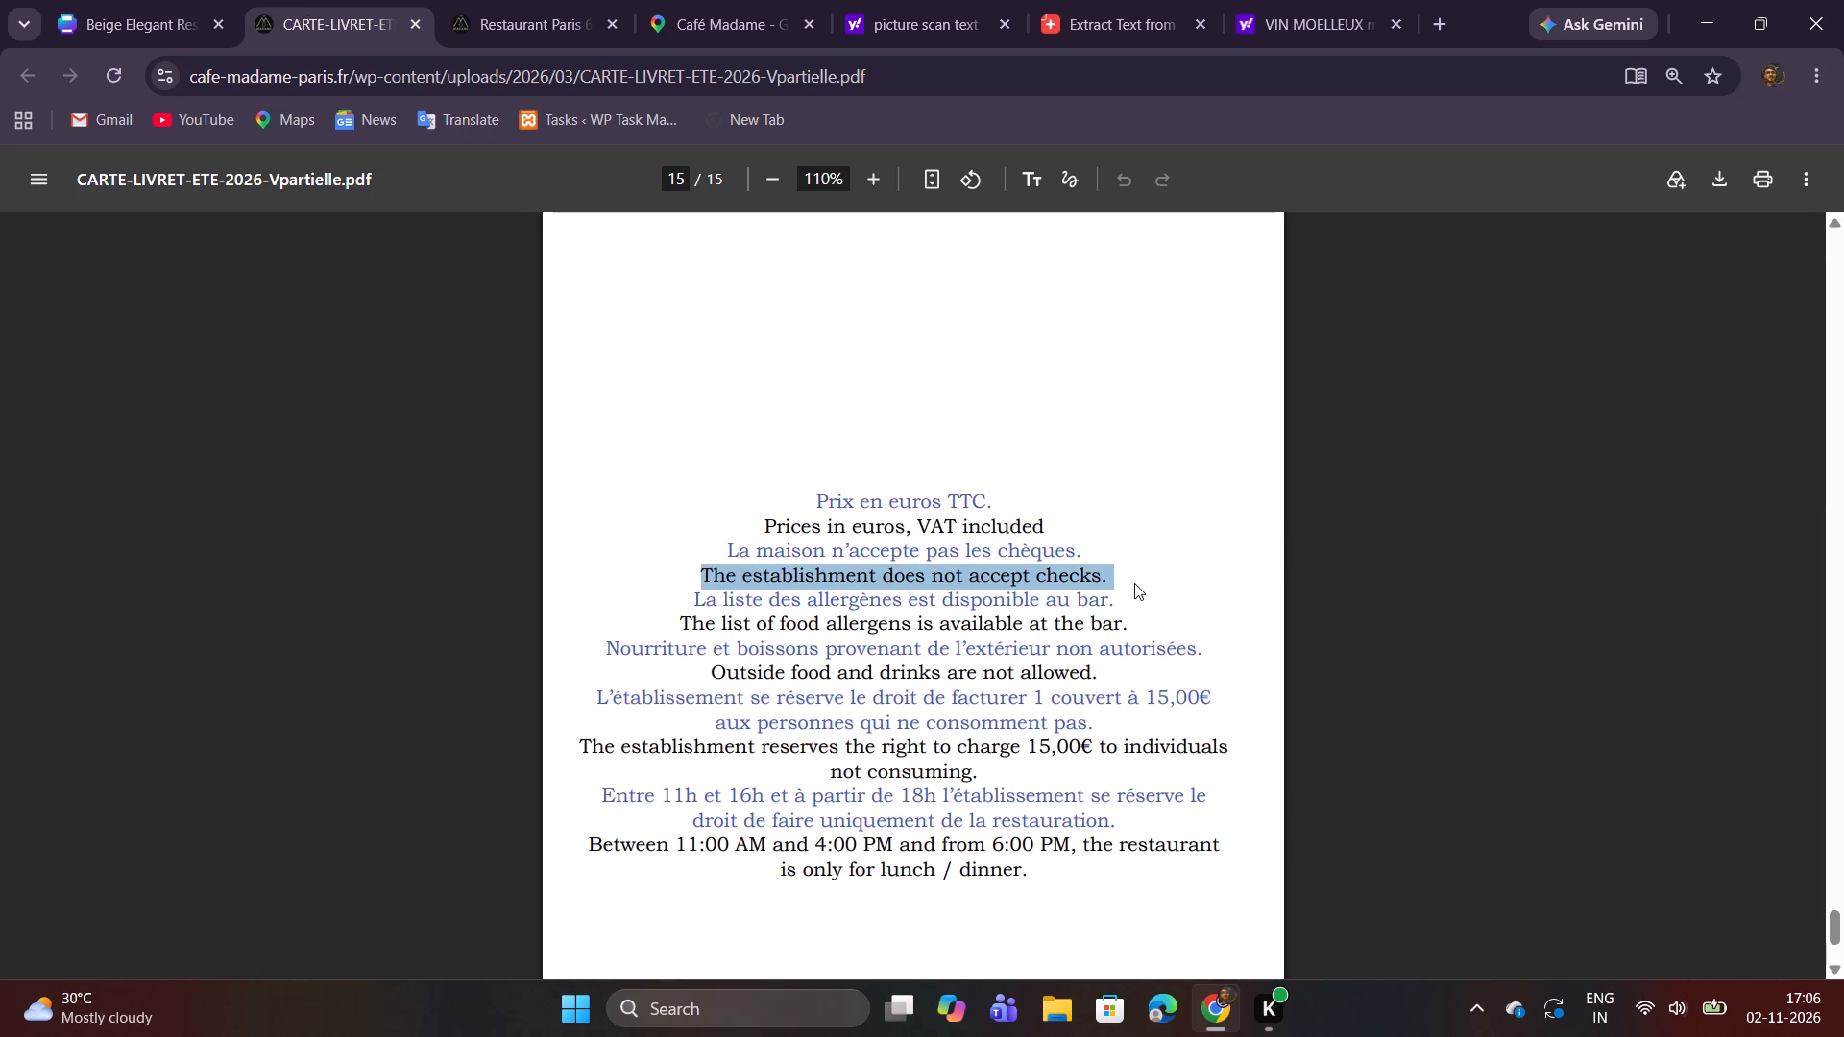
{"action": "left_click", "coordinate": [767, 579]}
{"action": "left_click_drag", "start_coordinate": [697, 576], "coordinate": [1072, 582]}
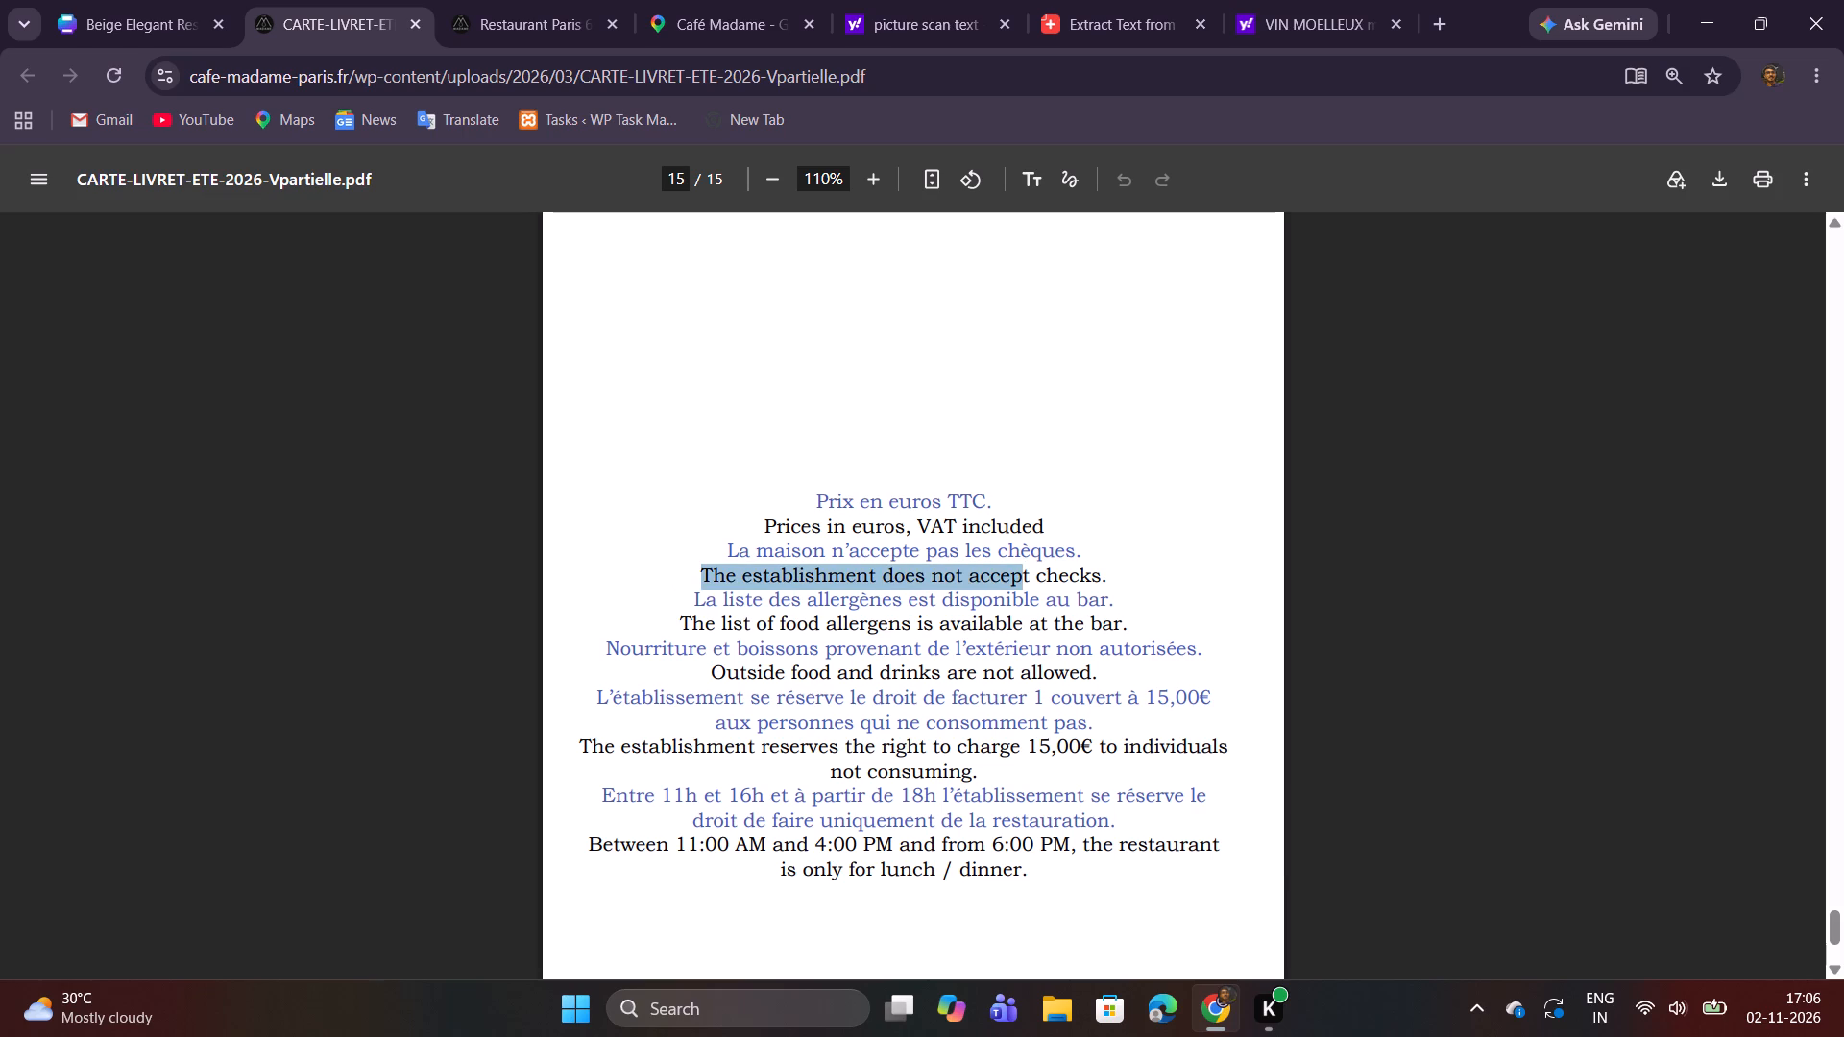
{"action": "left_click_drag", "start_coordinate": [1072, 582], "coordinate": [1107, 581]}
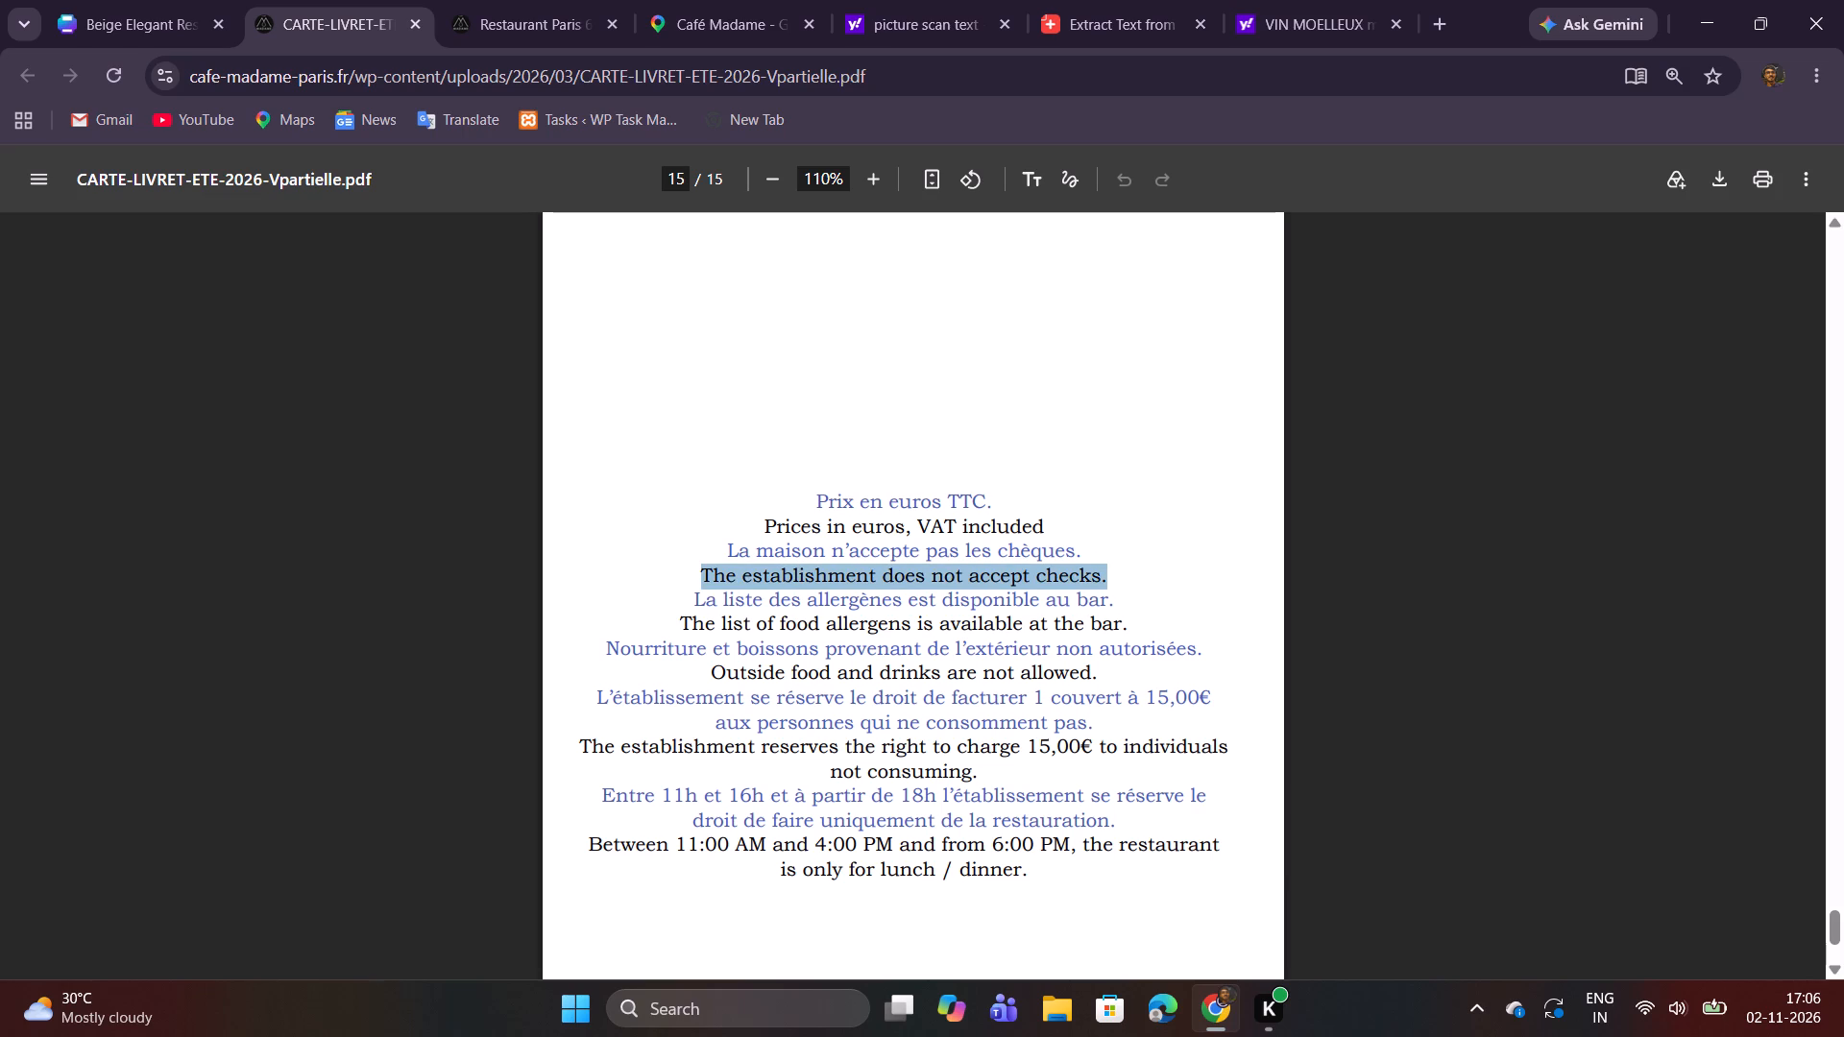
{"action": "key", "text": "ctrl+c"}
{"action": "left_click", "coordinate": [152, 0]}
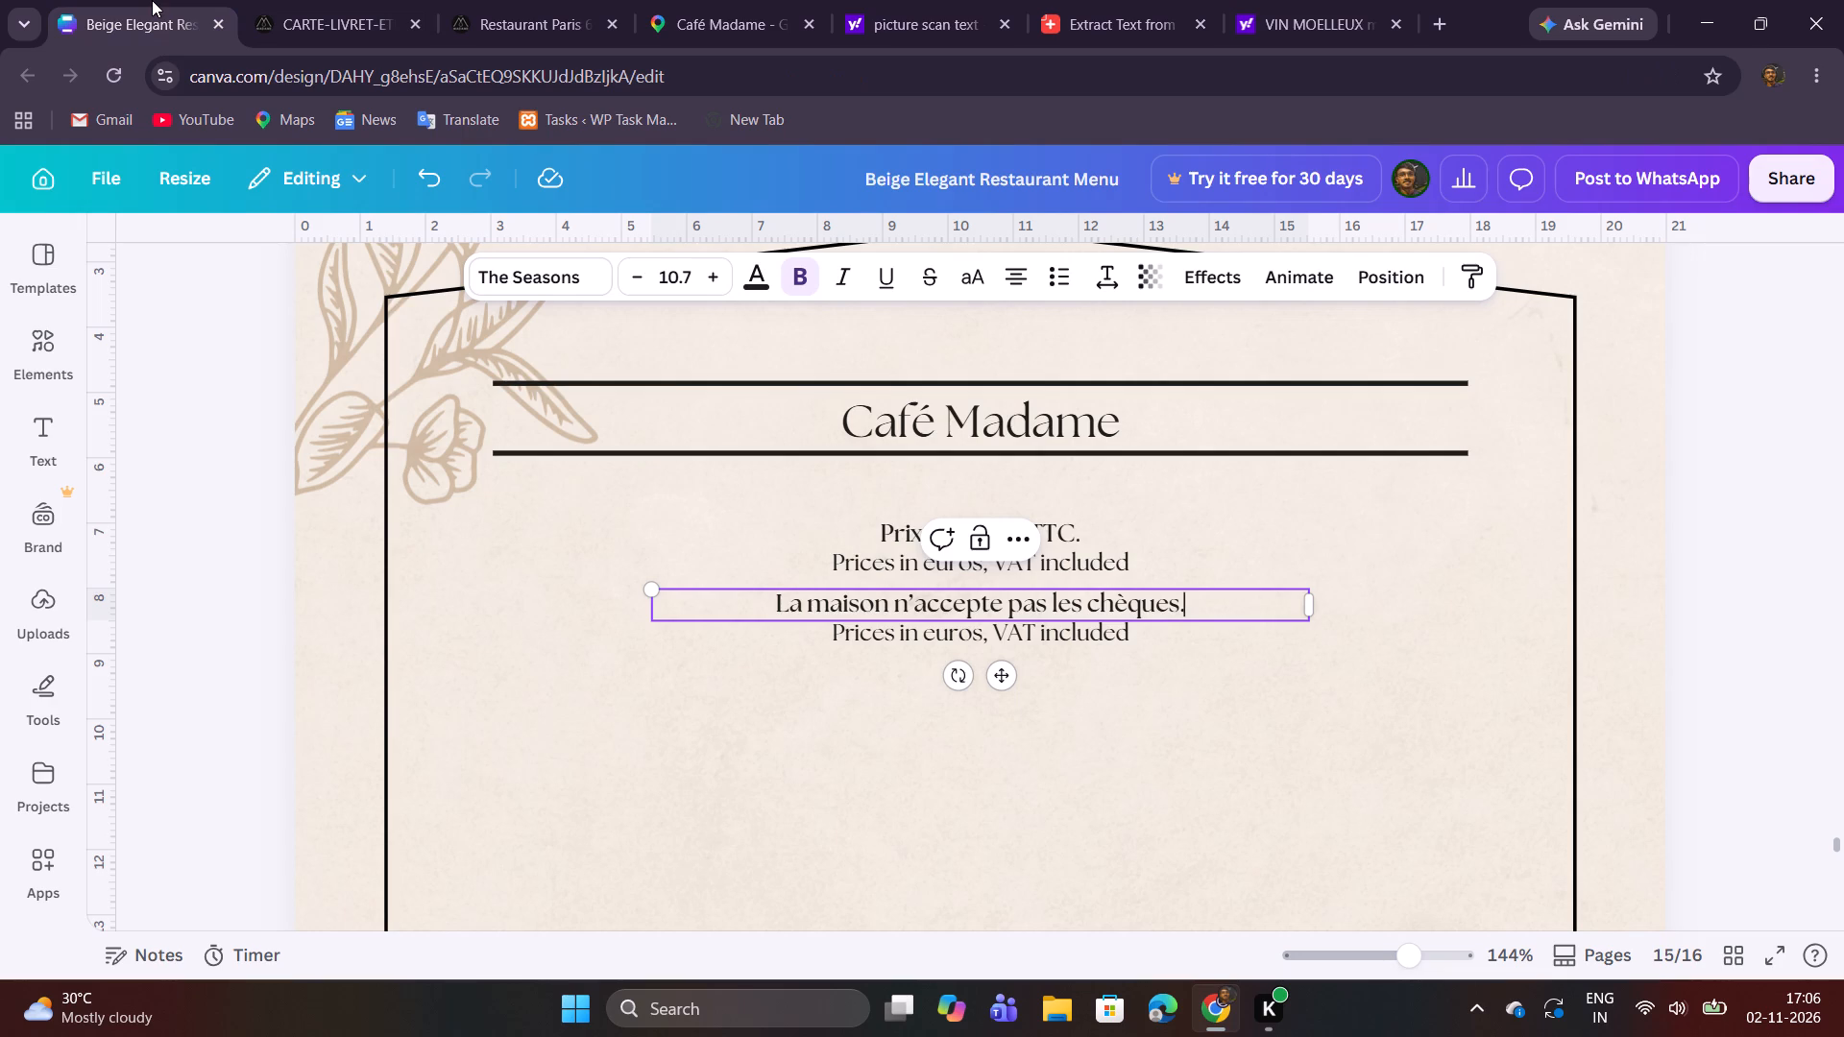
{"action": "left_click", "coordinate": [894, 661]}
{"action": "double_click", "coordinate": [900, 650]}
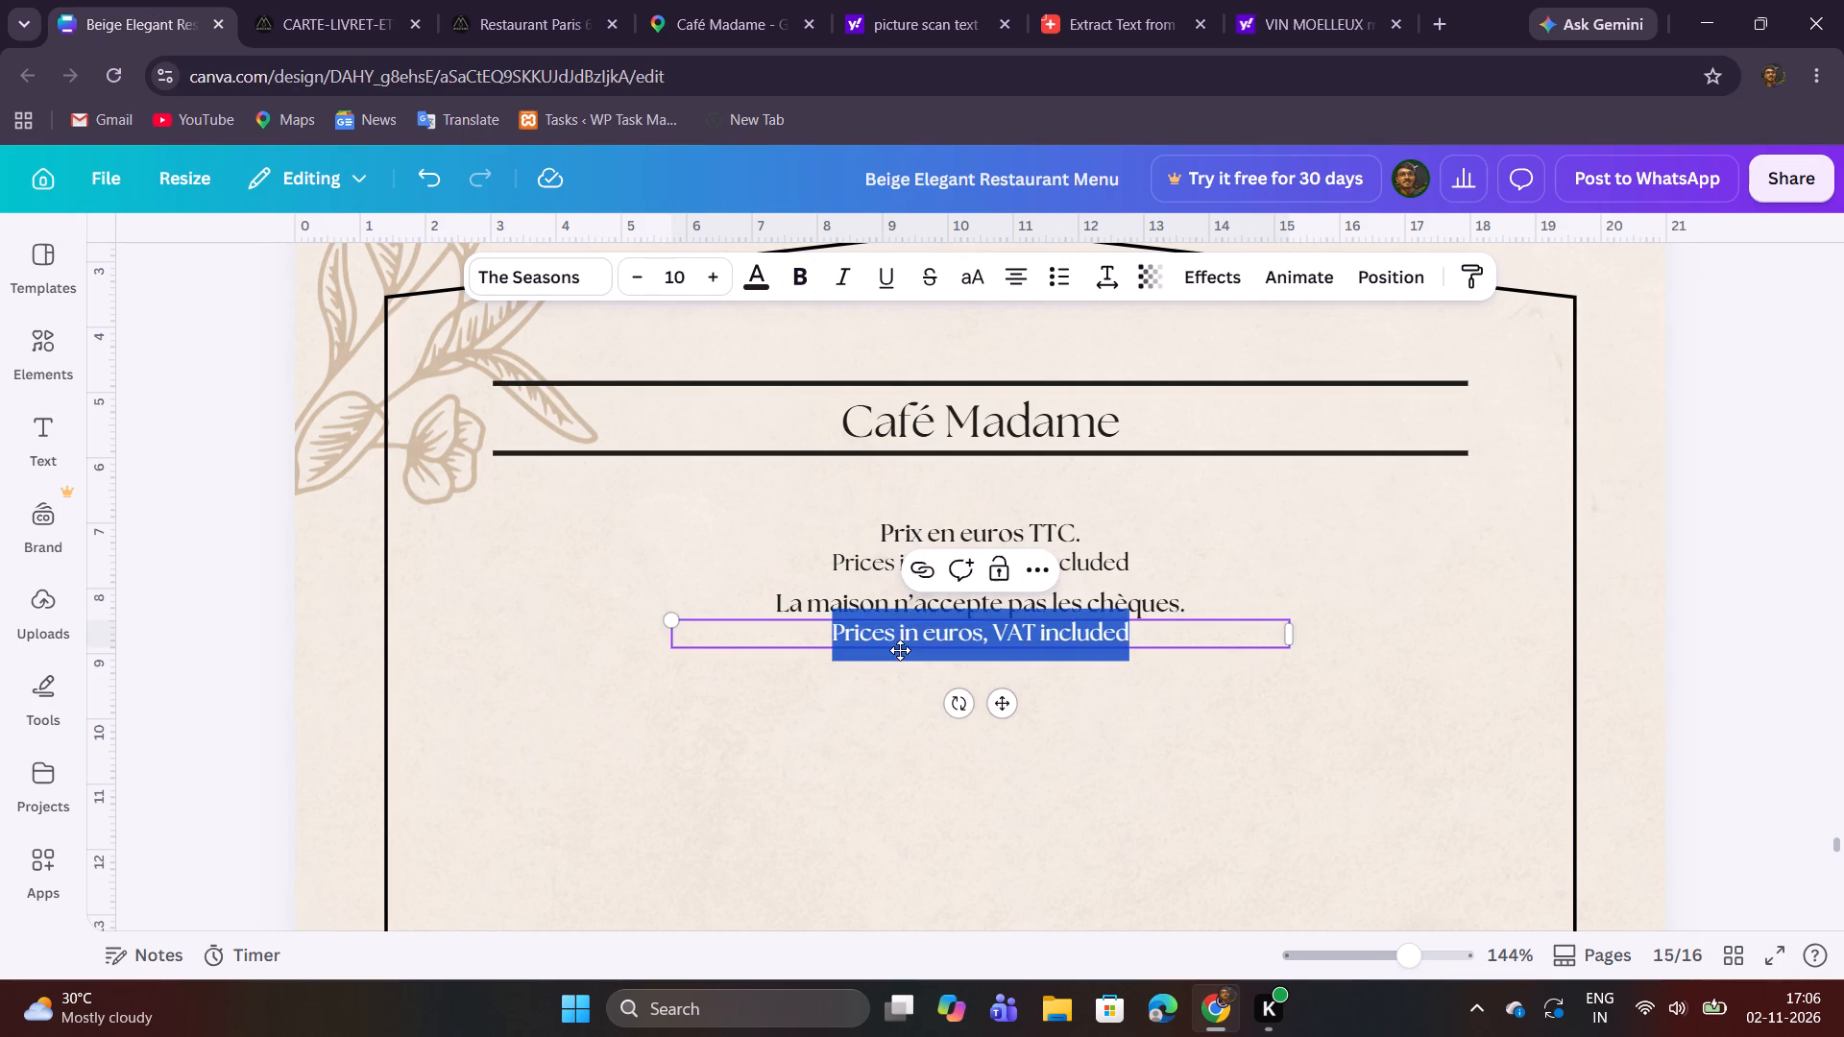
{"action": "double_click", "coordinate": [901, 643]}
{"action": "key", "text": "ctrl+v"}
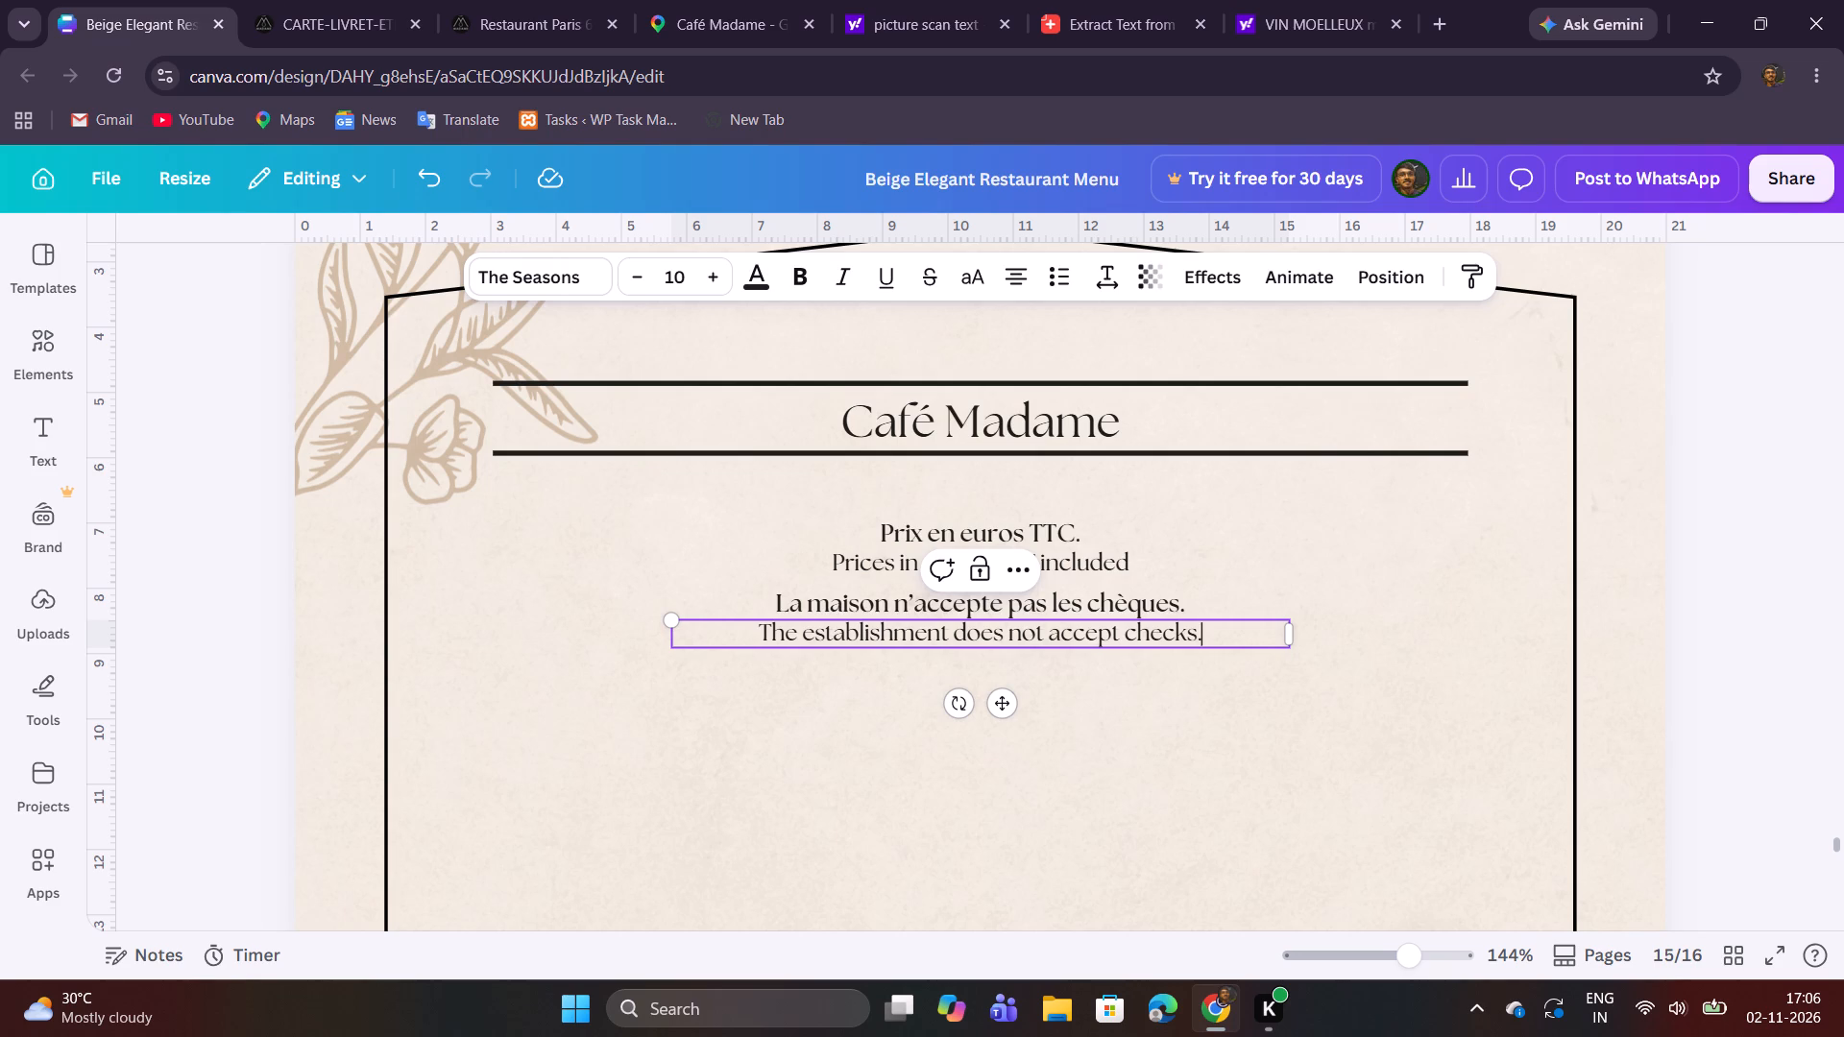
{"action": "left_click", "coordinate": [1072, 748]}
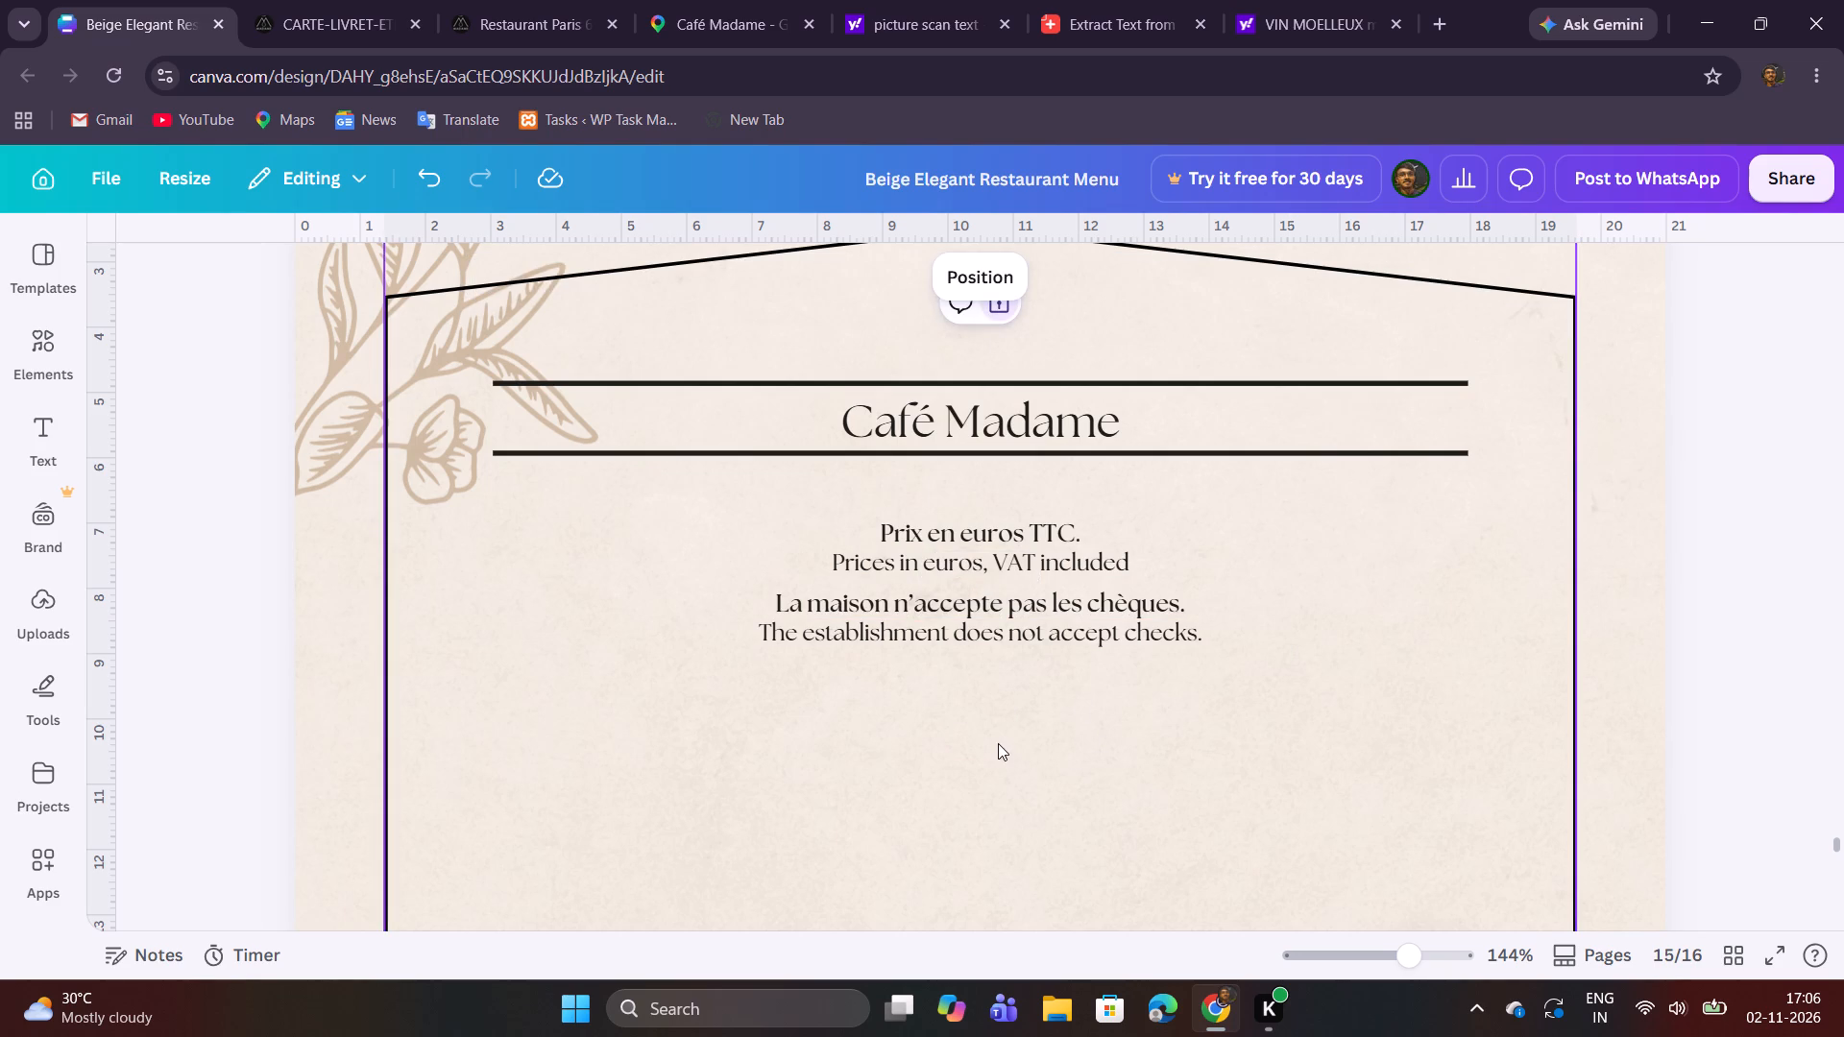
Duplicate all four house-note lines together and centre the copied block below the originals with a matching 0.2 gap.
{"action": "left_click_drag", "start_coordinate": [998, 736], "coordinate": [1001, 601]}
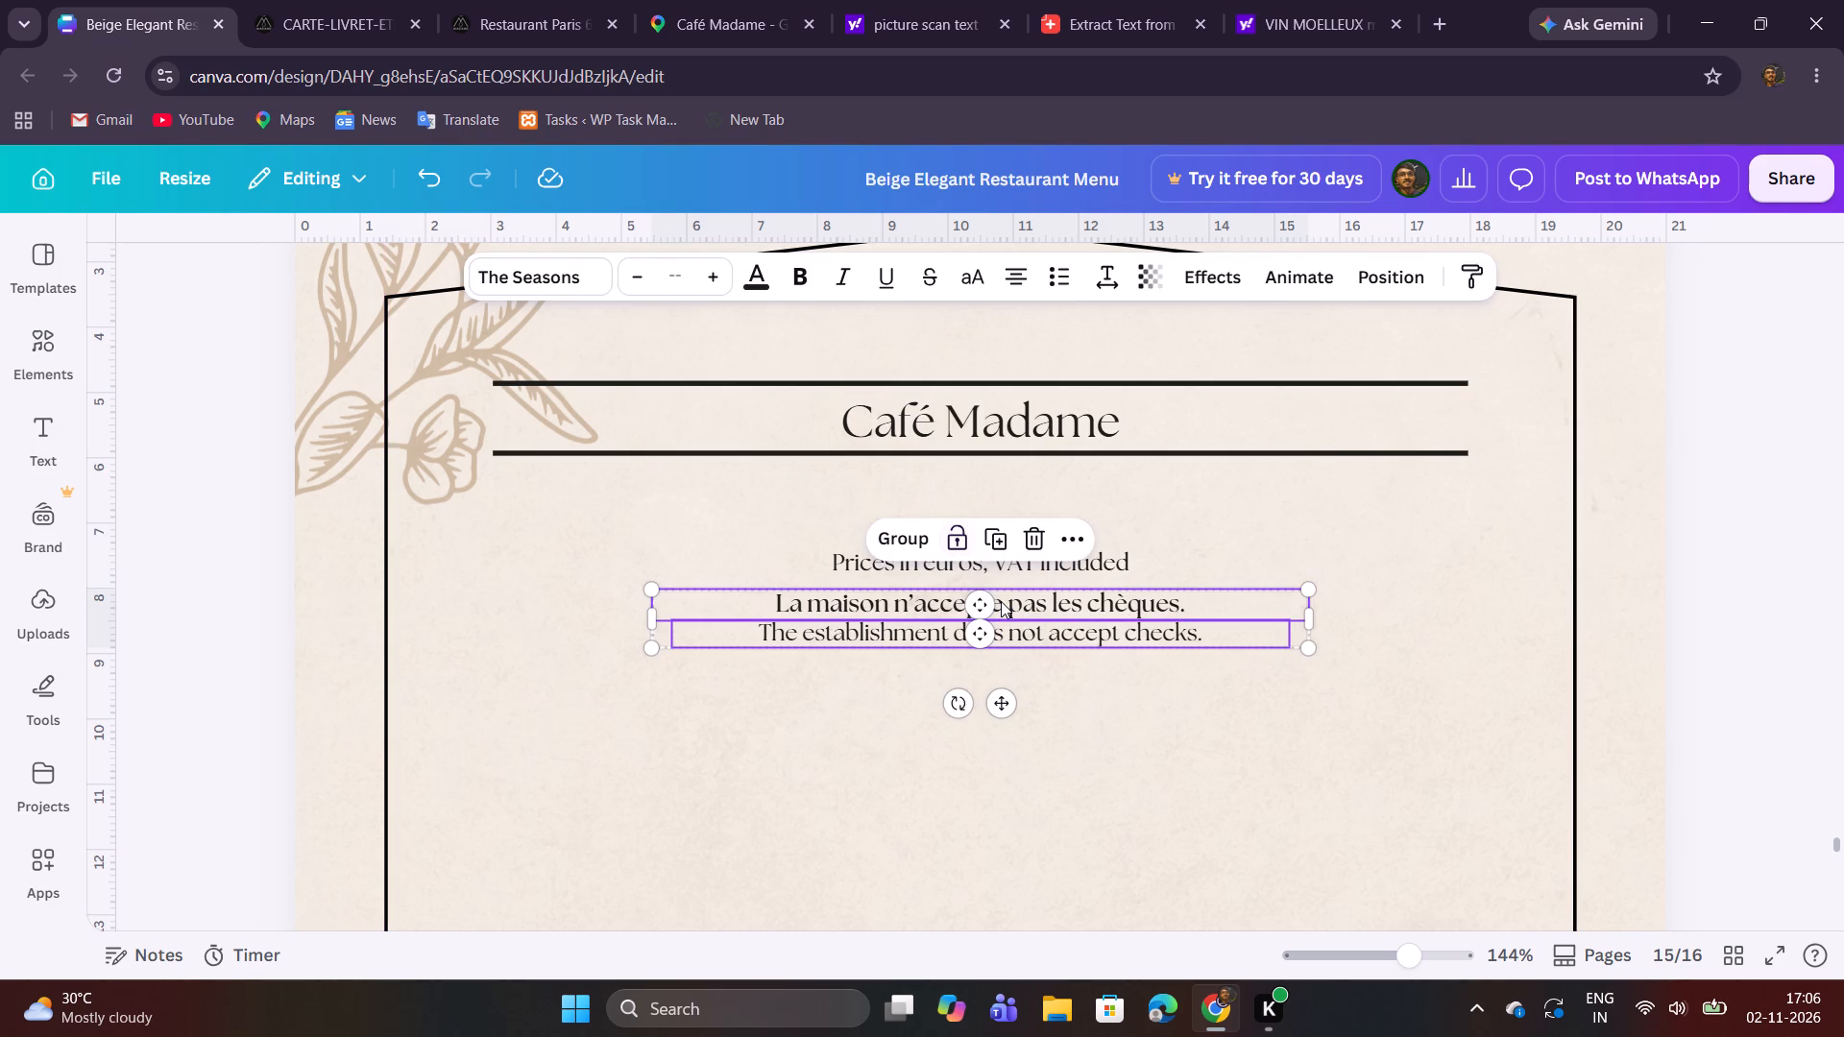
{"action": "left_click", "coordinate": [1097, 737]}
{"action": "left_click_drag", "start_coordinate": [1098, 742], "coordinate": [1041, 517]}
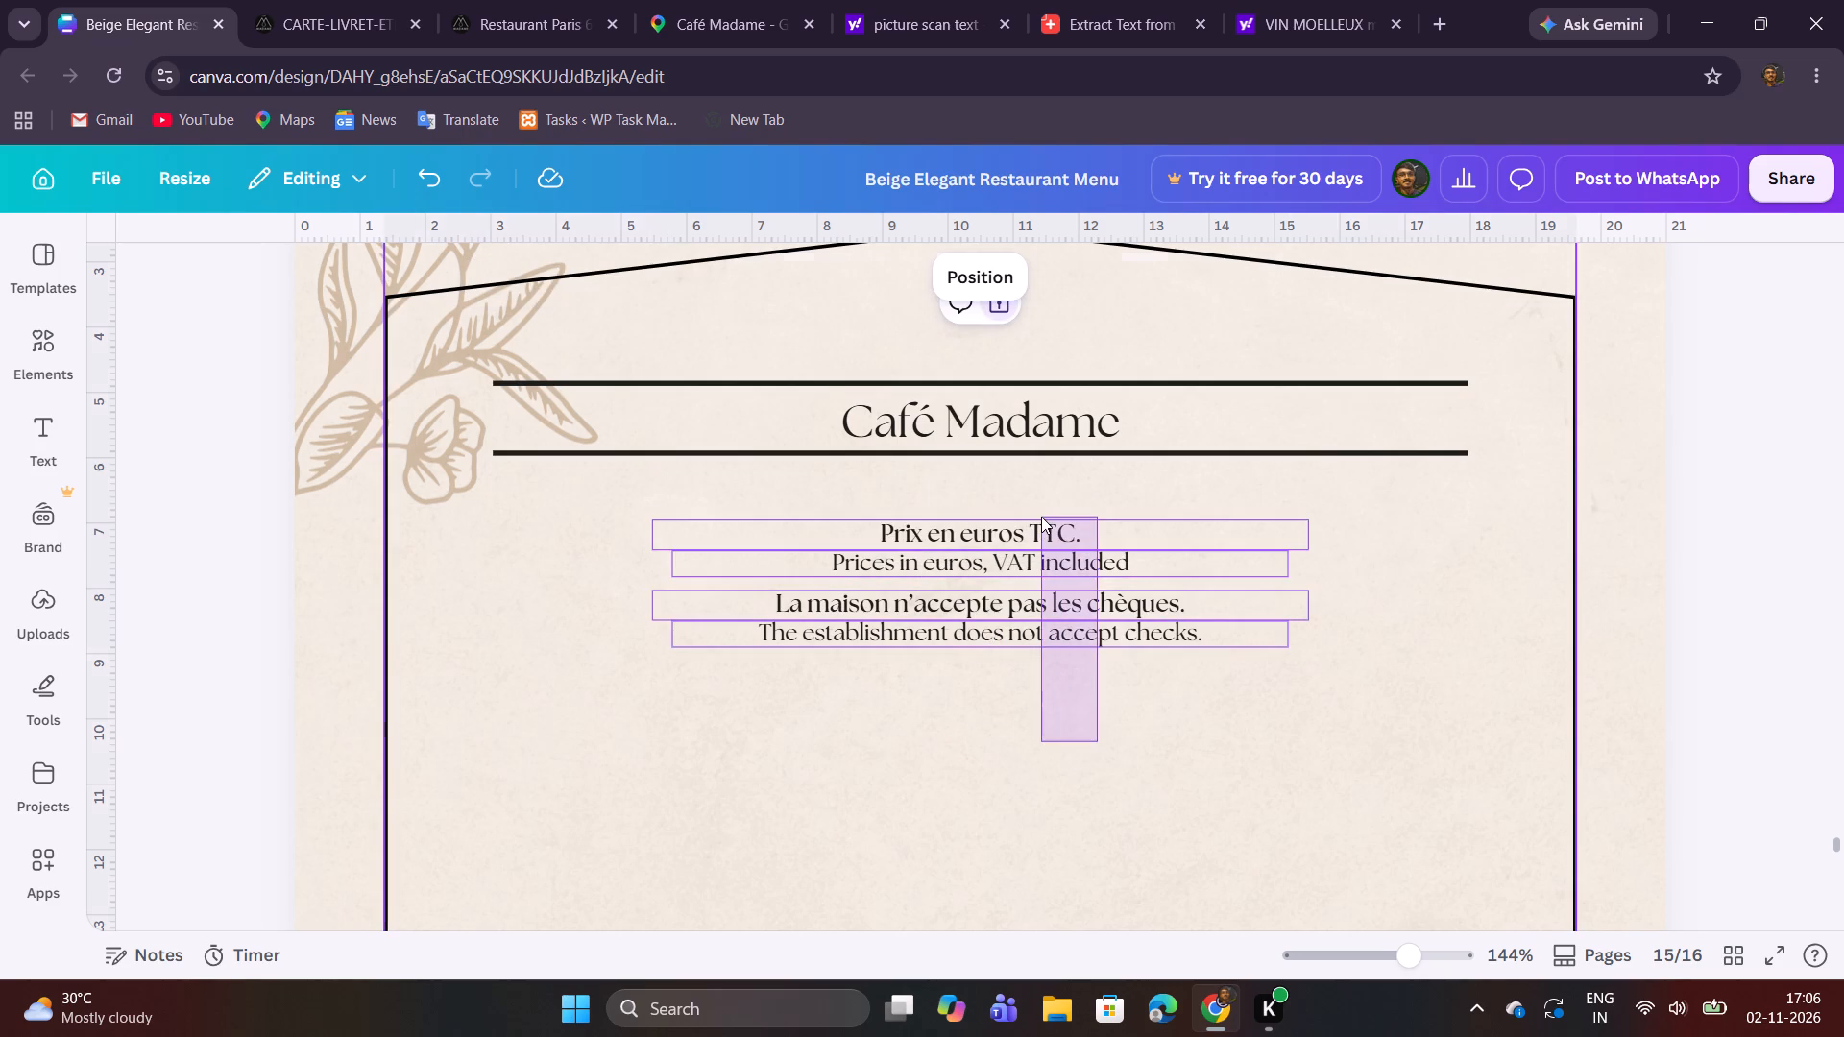
{"action": "left_click", "coordinate": [997, 465]}
{"action": "left_click", "coordinate": [1074, 591]}
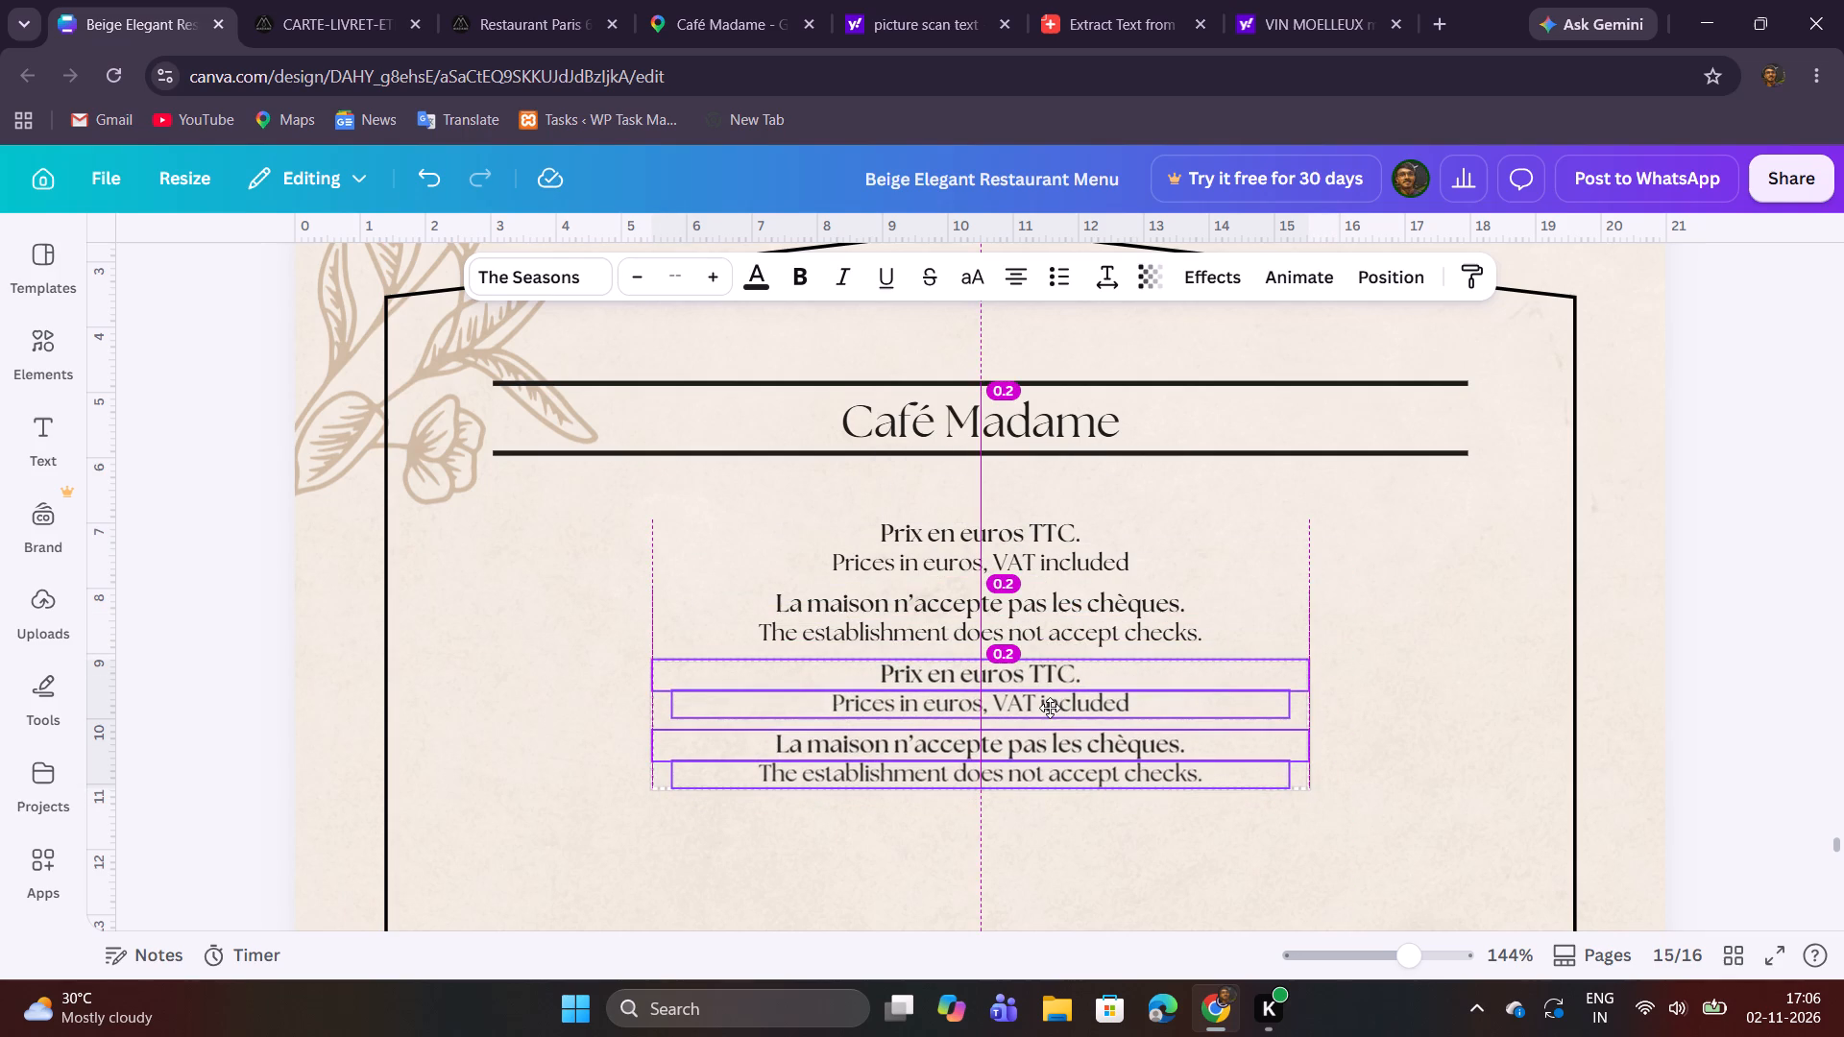
{"action": "left_click", "coordinate": [1099, 867]}
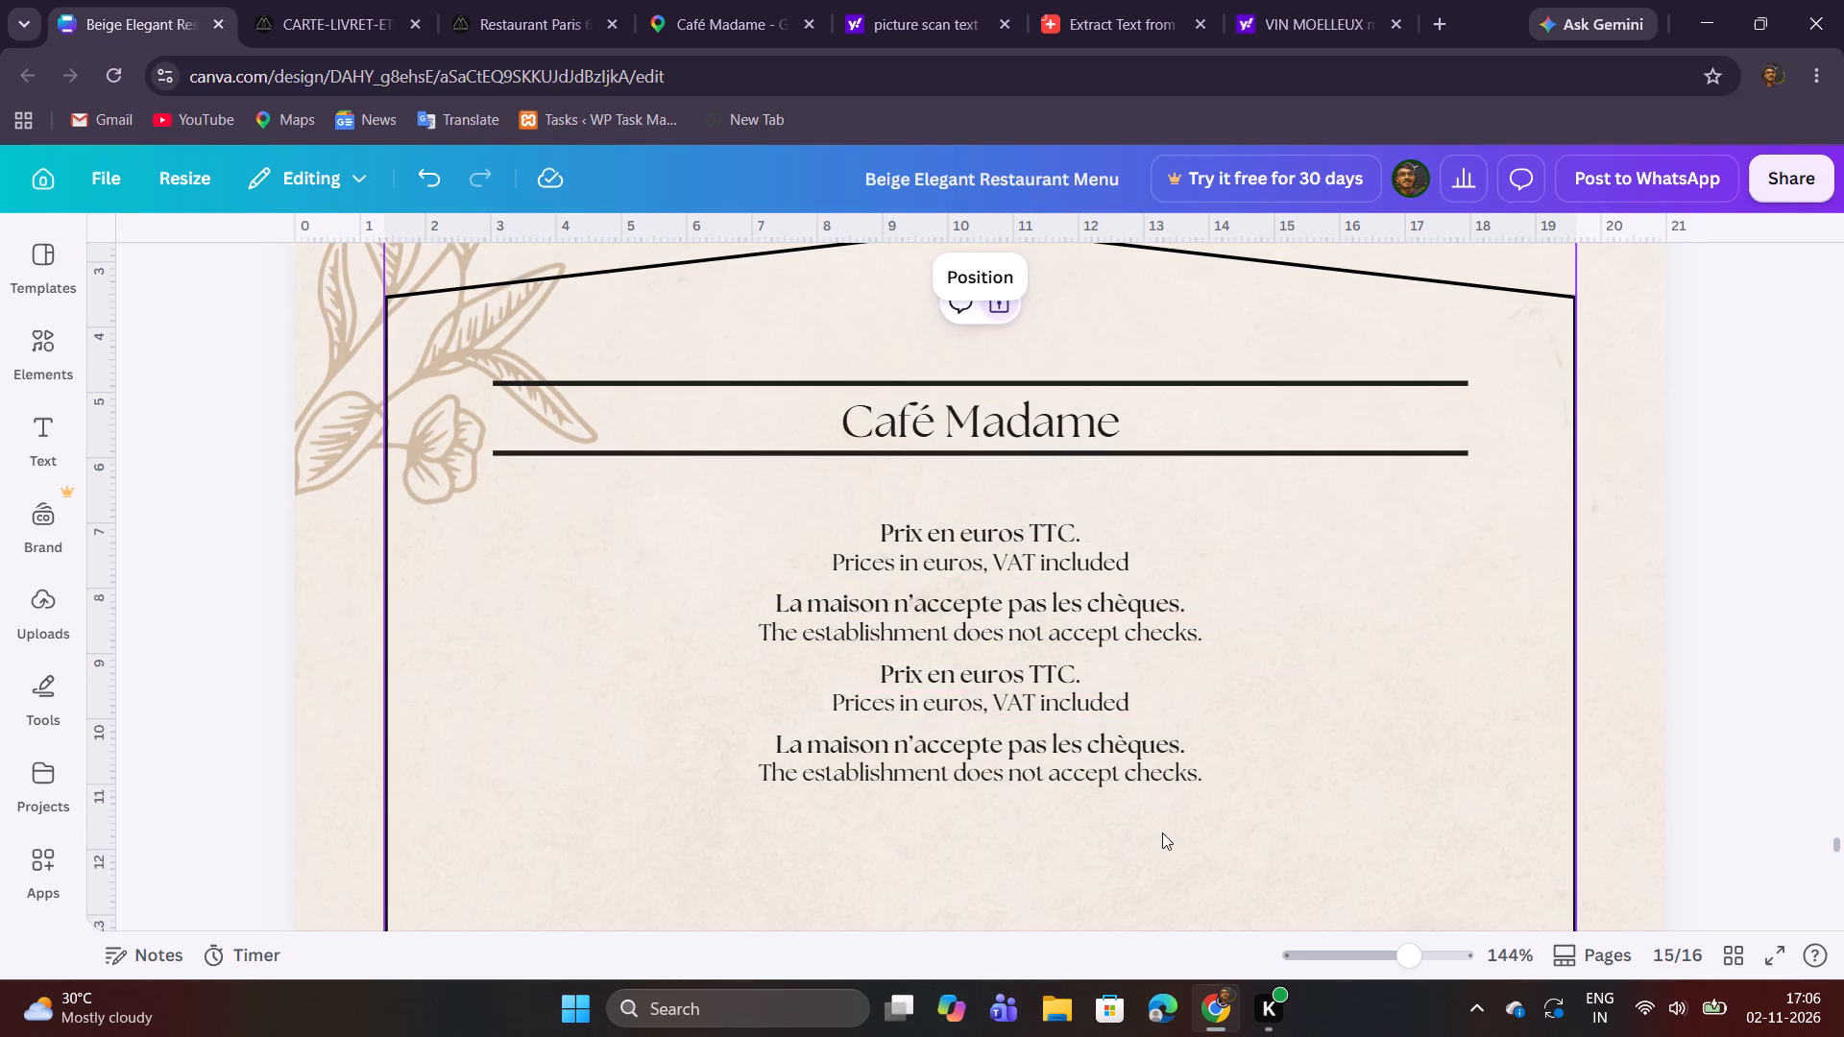
Copy "La liste des allergènes est disponible au bar." from the source PDF and replace the duplicated bold "Prix en euros TTC." line with it.
{"action": "left_click", "coordinate": [276, 0]}
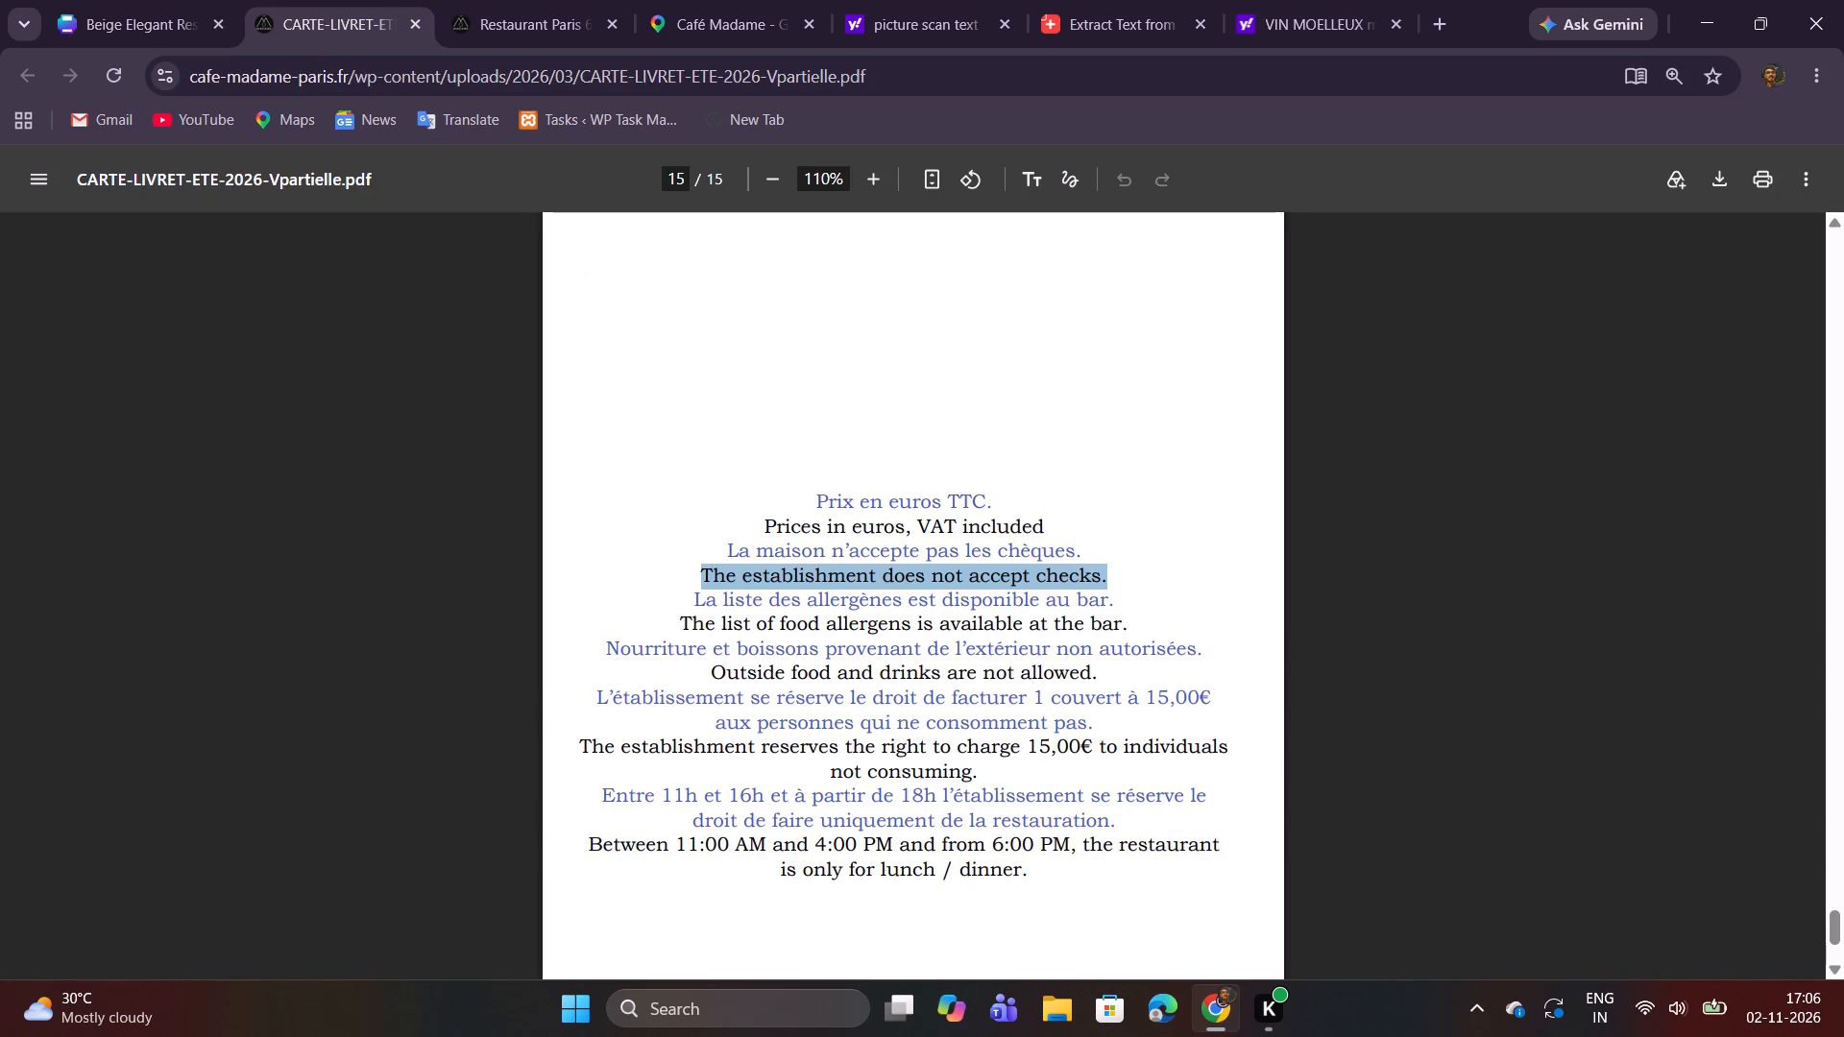
{"action": "left_click_drag", "start_coordinate": [691, 598], "coordinate": [1131, 602]}
{"action": "key", "text": "ctrl+c"}
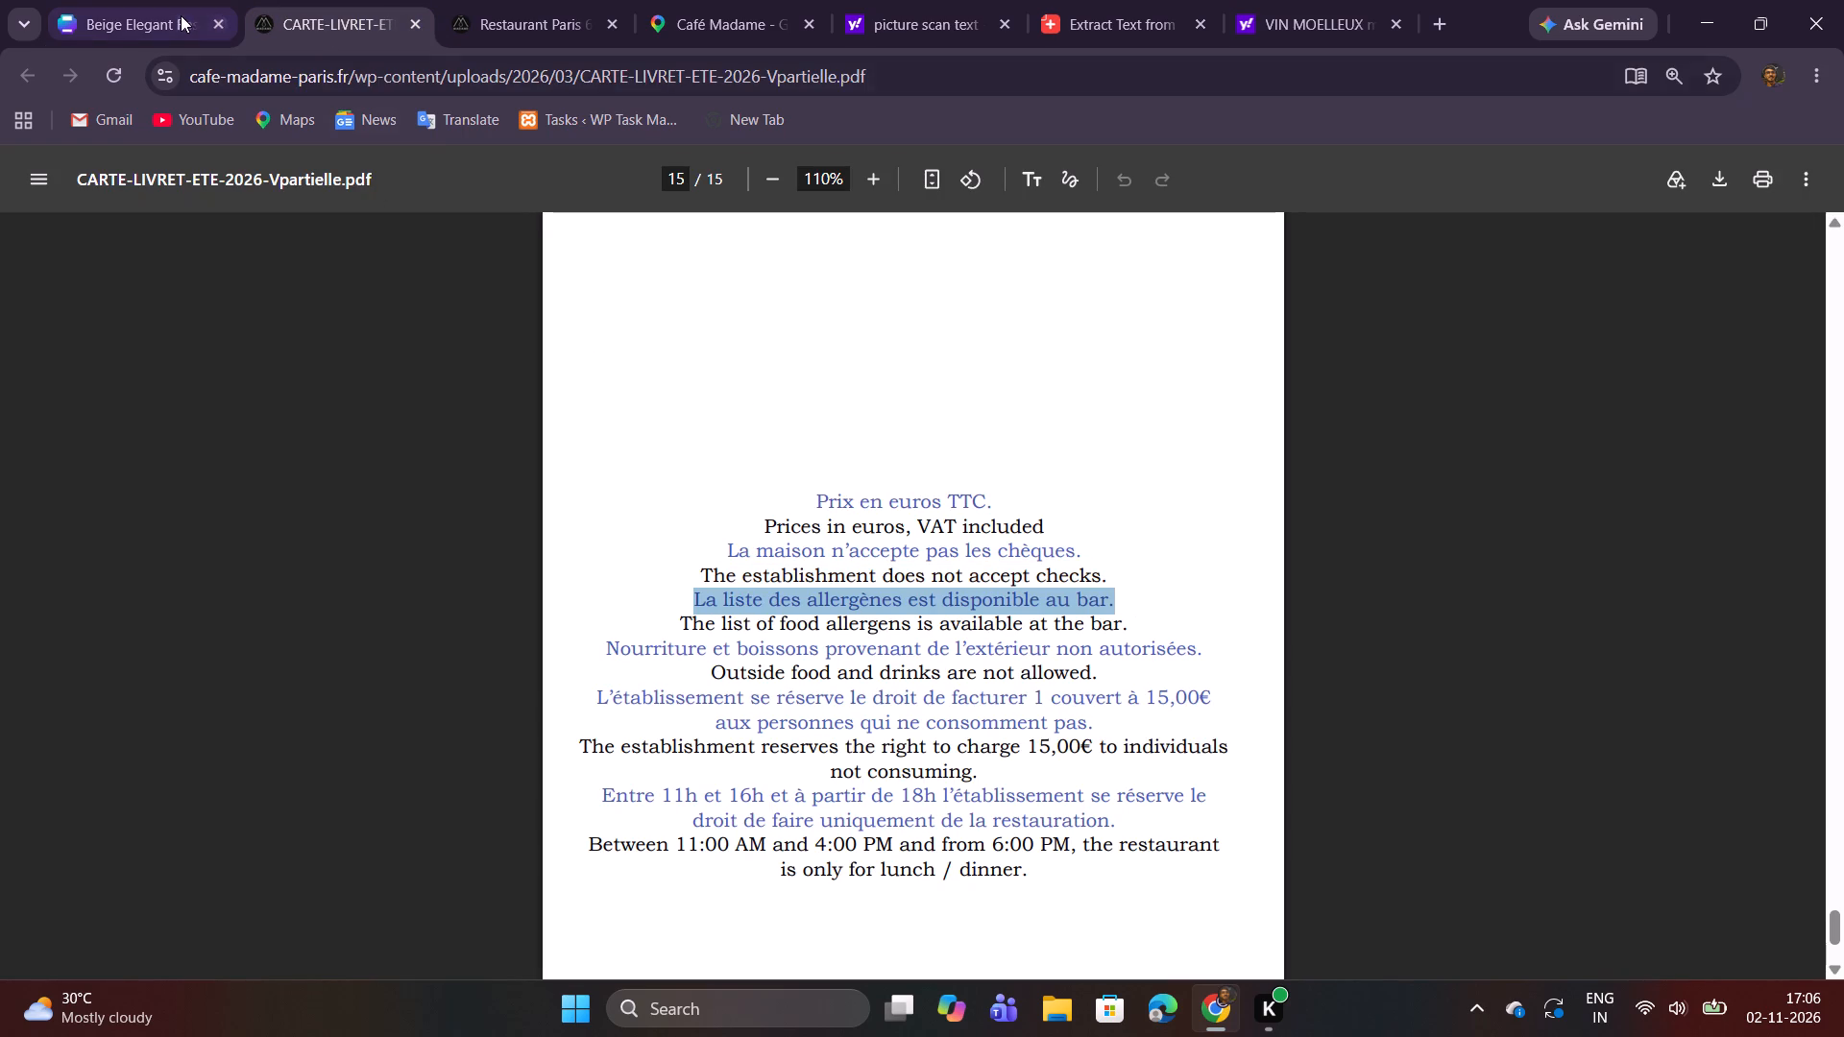
{"action": "left_click", "coordinate": [173, 12]}
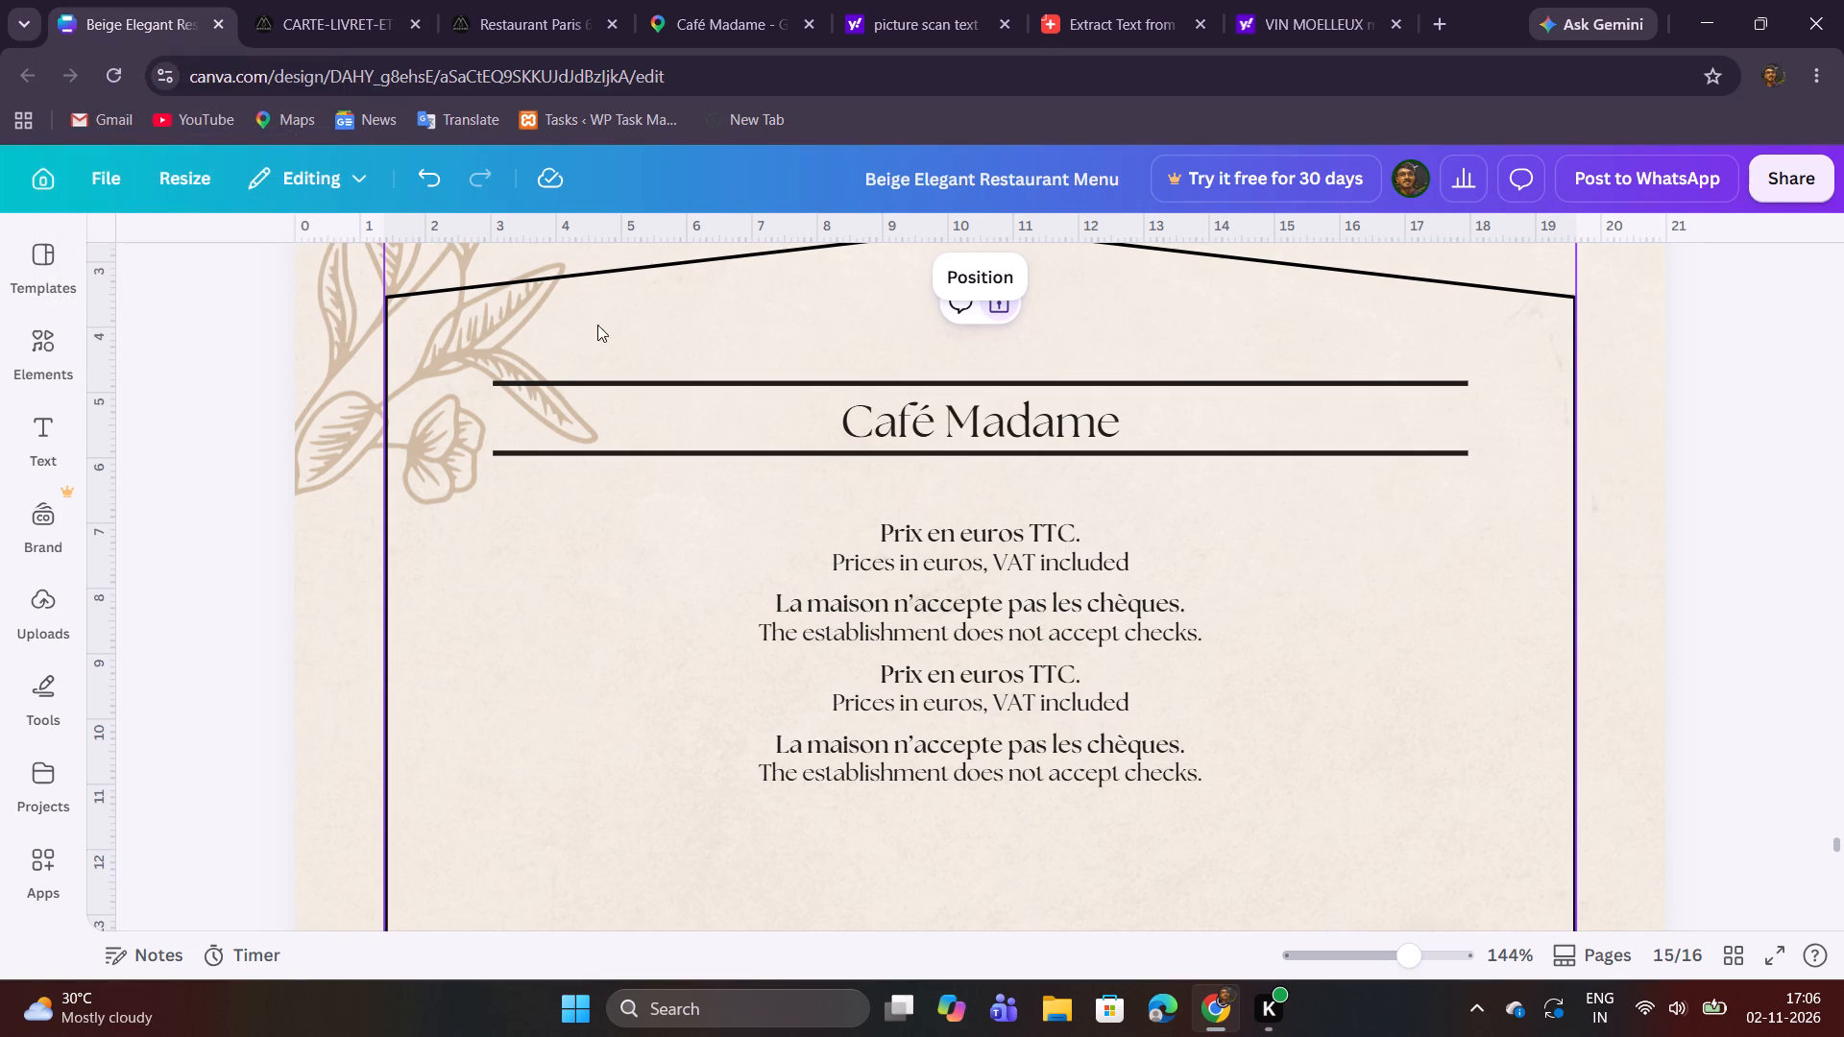
{"action": "double_click", "coordinate": [971, 677]}
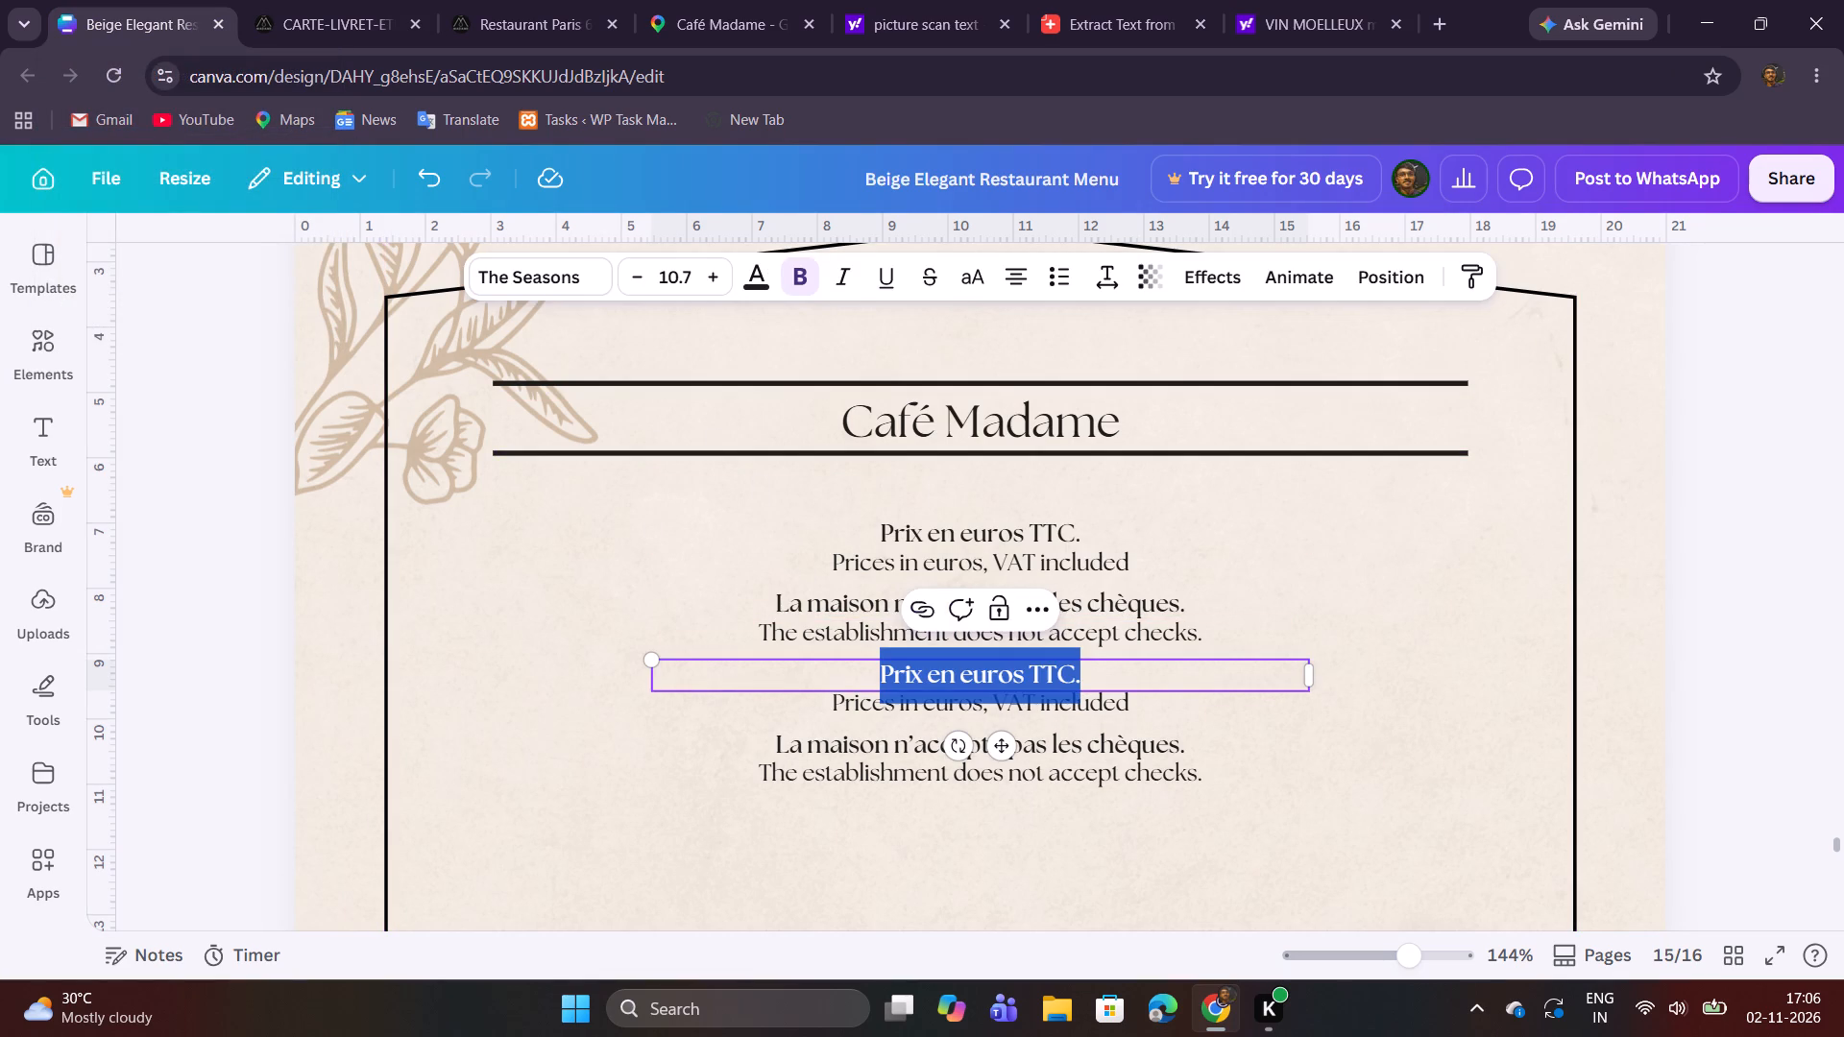
{"action": "key", "text": "ctrl+v"}
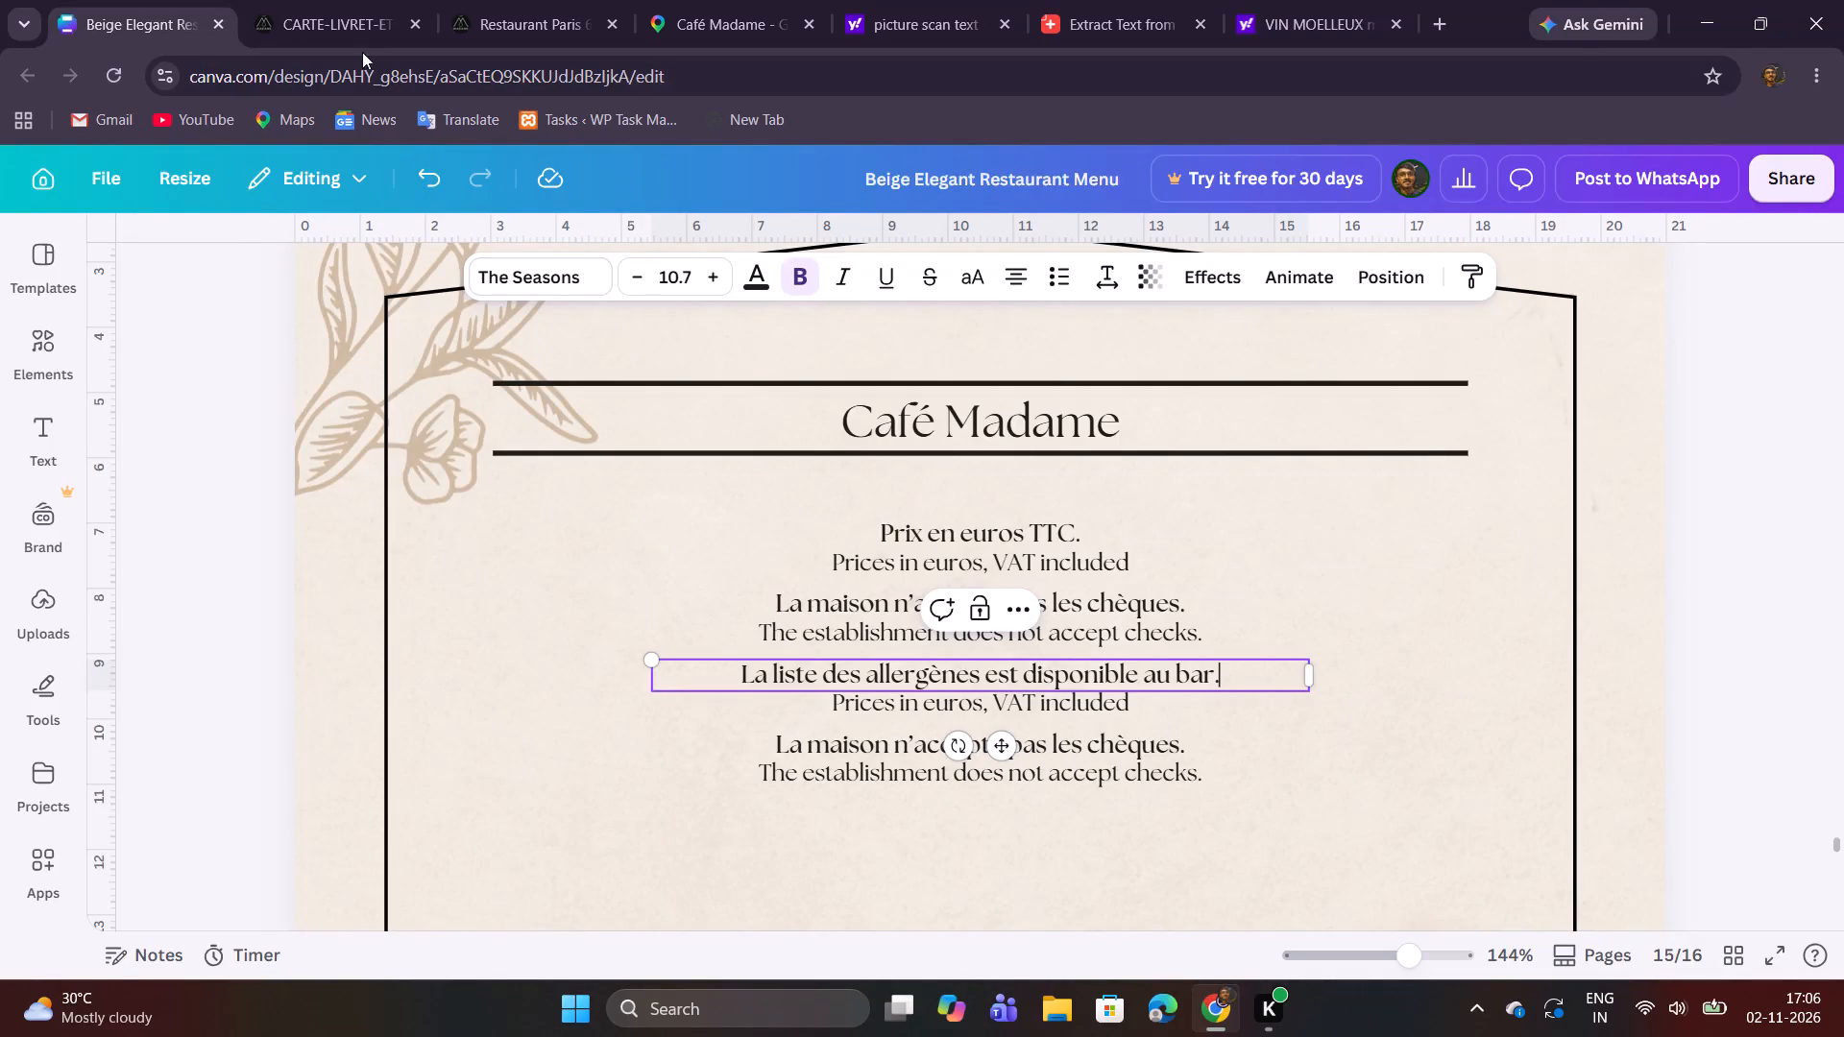
Copy "The list of food allergens is available at the bar." from the source PDF and replace the duplicated "Prices in euros, VAT included" line with it.
{"action": "left_click", "coordinate": [342, 14]}
{"action": "left_click_drag", "start_coordinate": [677, 619], "coordinate": [917, 629]}
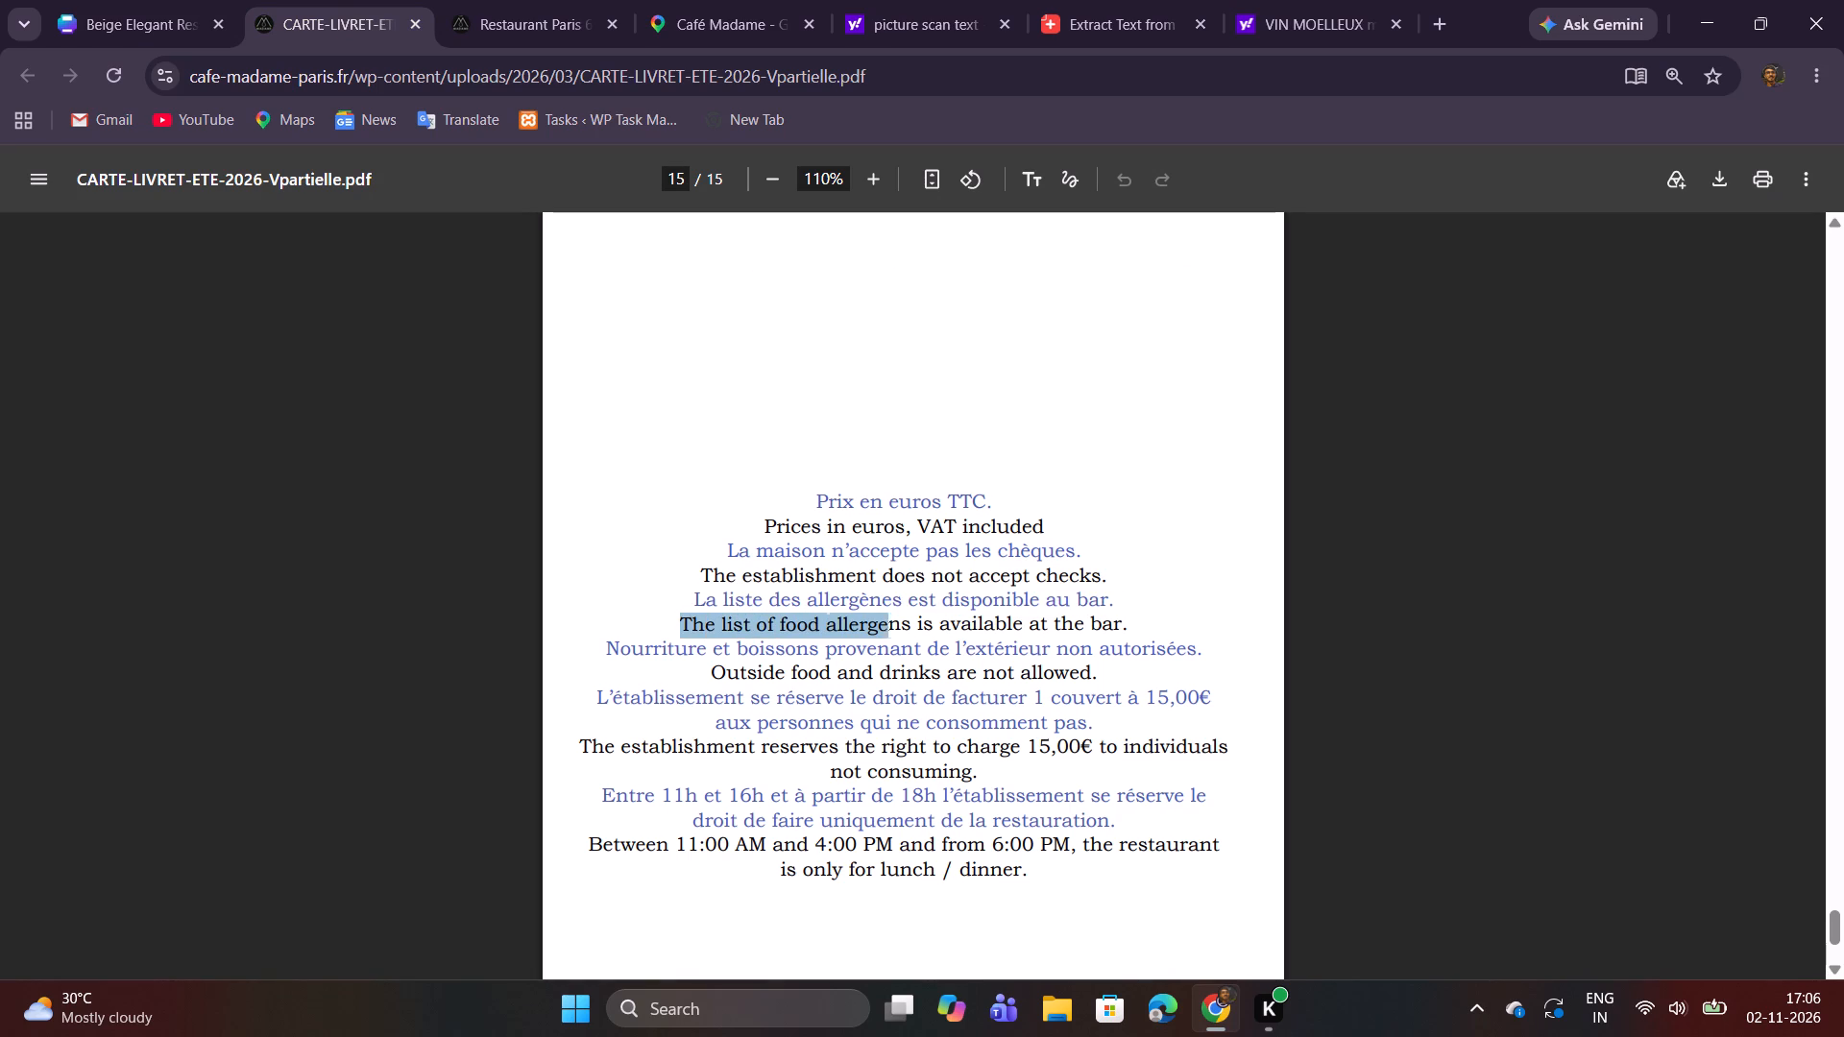
{"action": "left_click_drag", "start_coordinate": [917, 629], "coordinate": [1128, 629]}
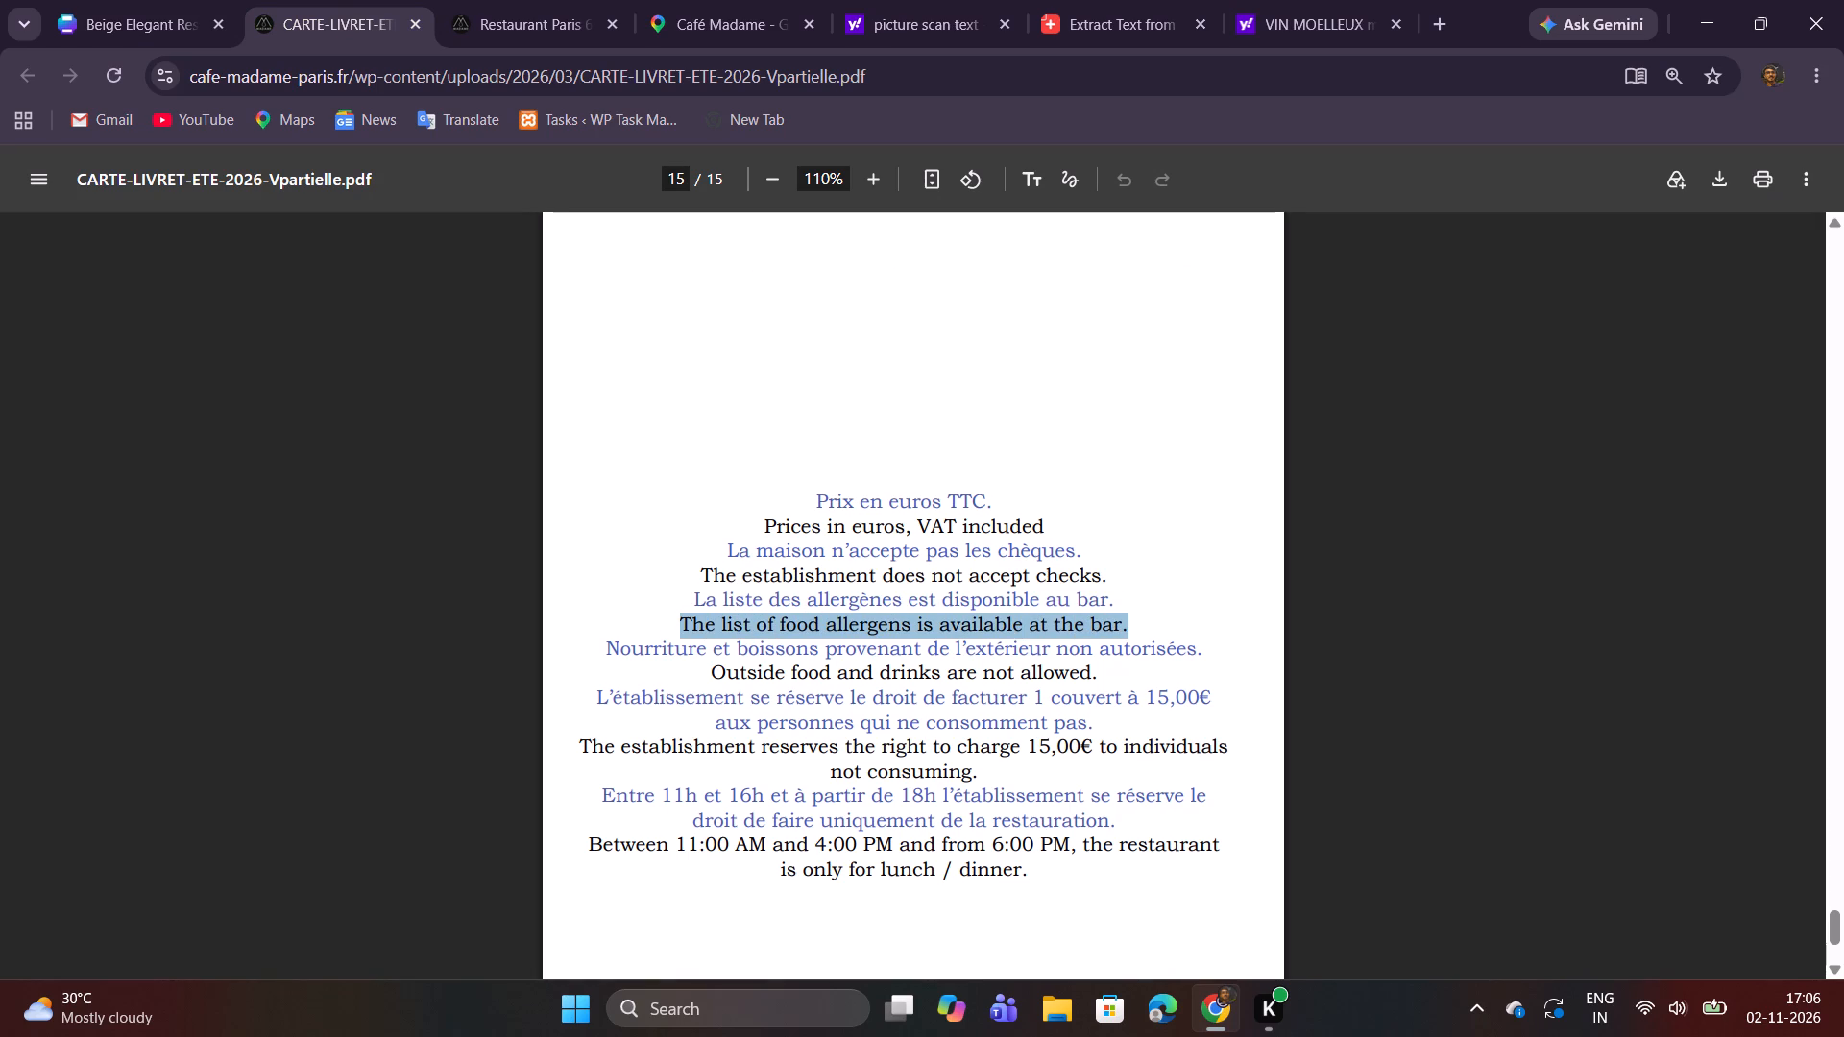
{"action": "key", "text": "ctrl+c"}
{"action": "left_click", "coordinate": [164, 14]}
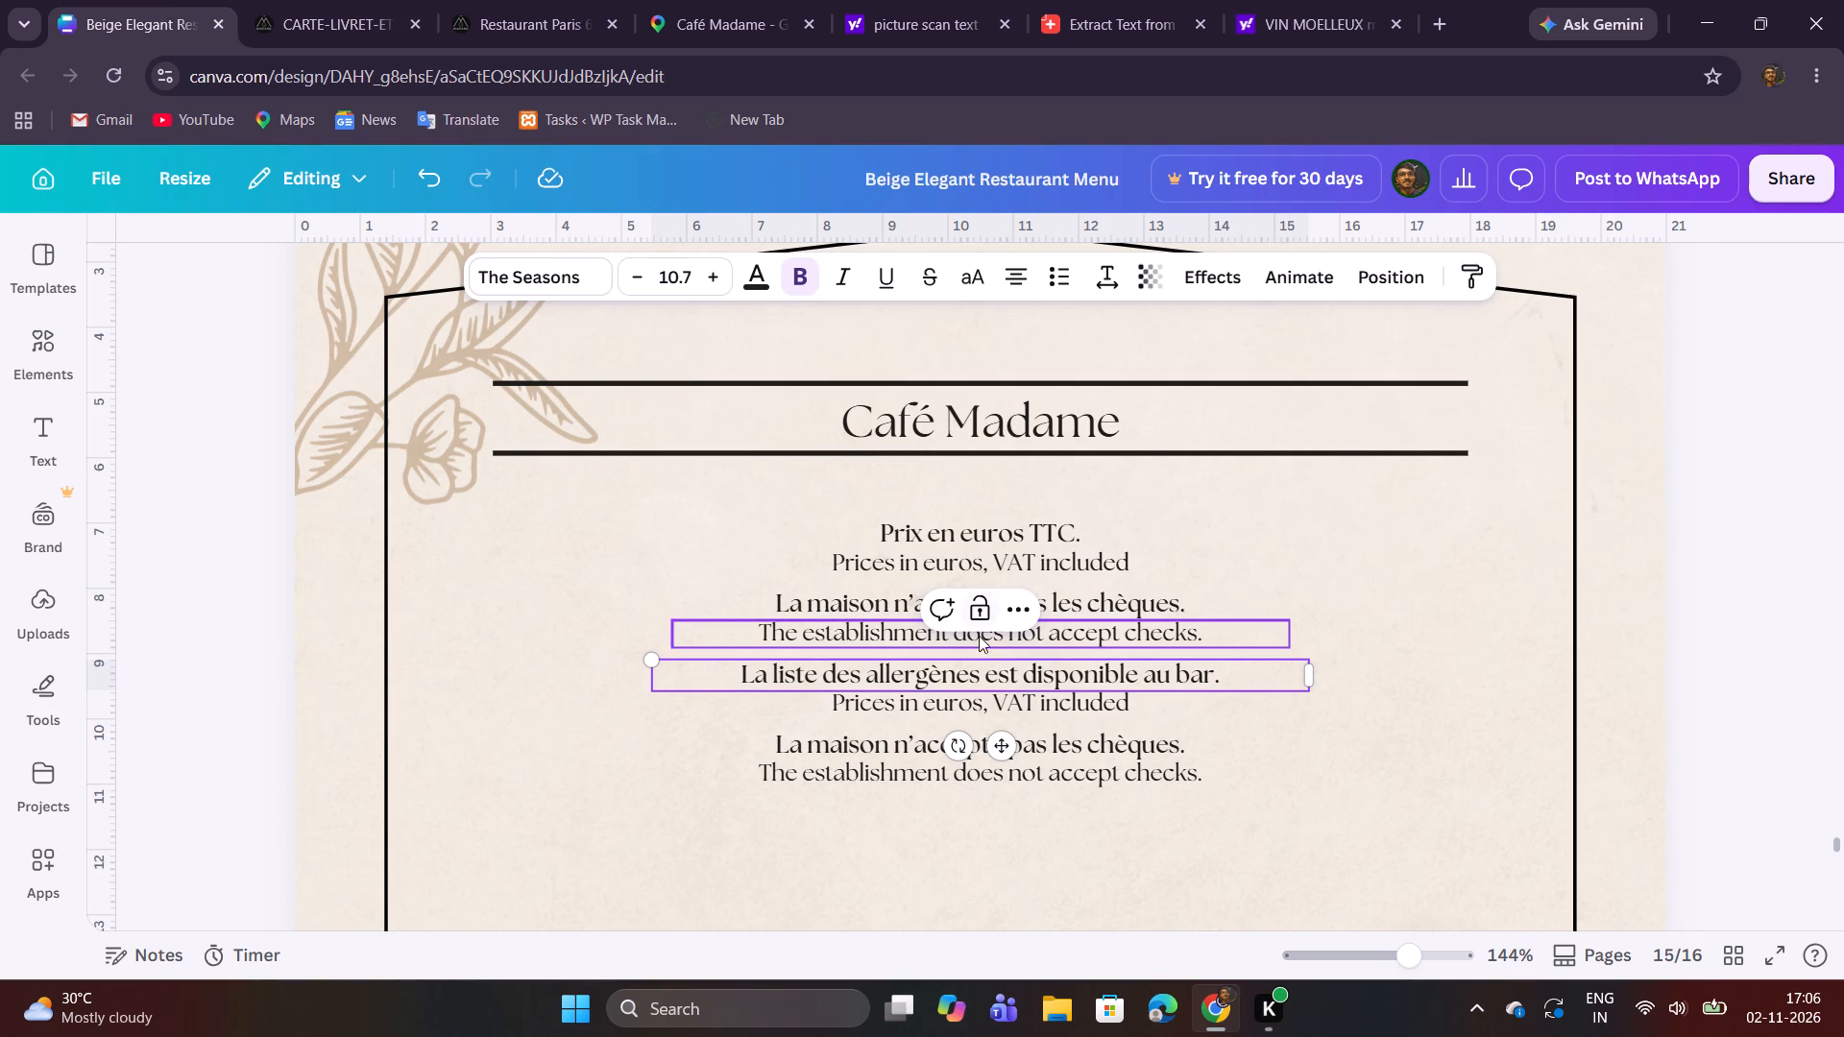
{"action": "left_click", "coordinate": [1020, 854]}
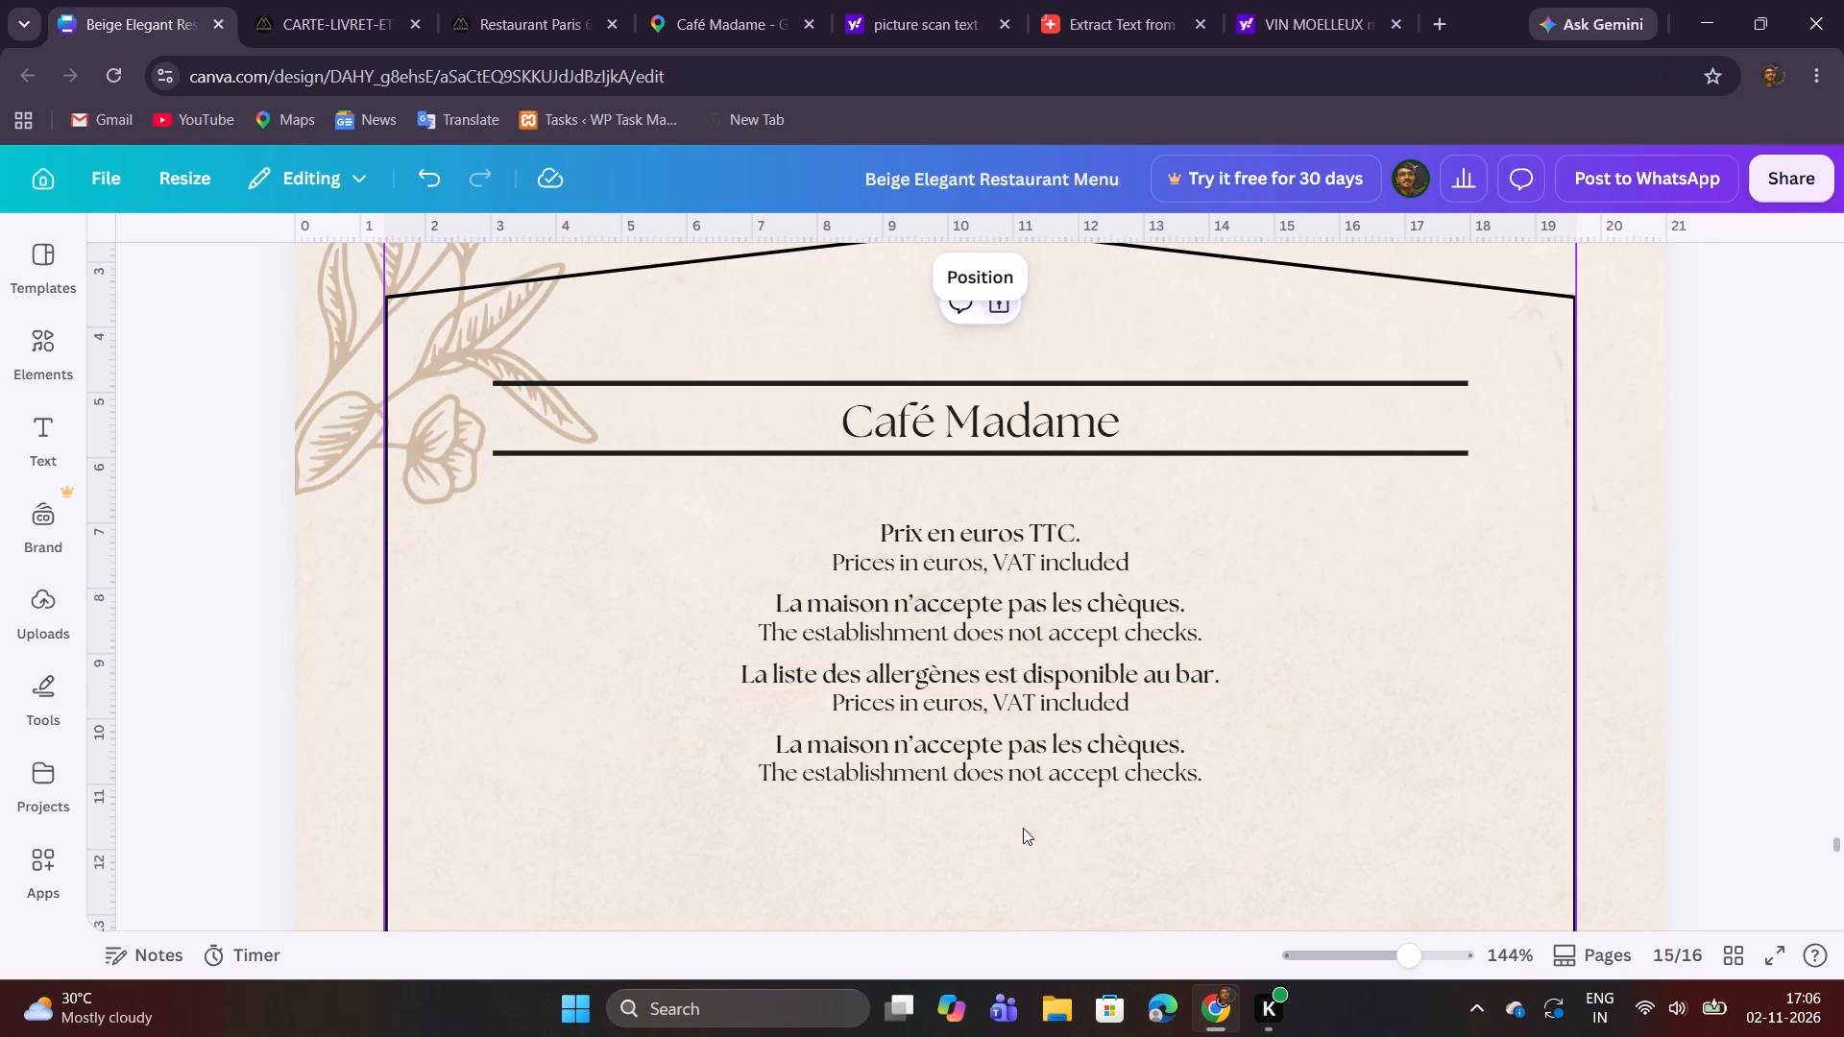
{"action": "double_click", "coordinate": [1016, 700]}
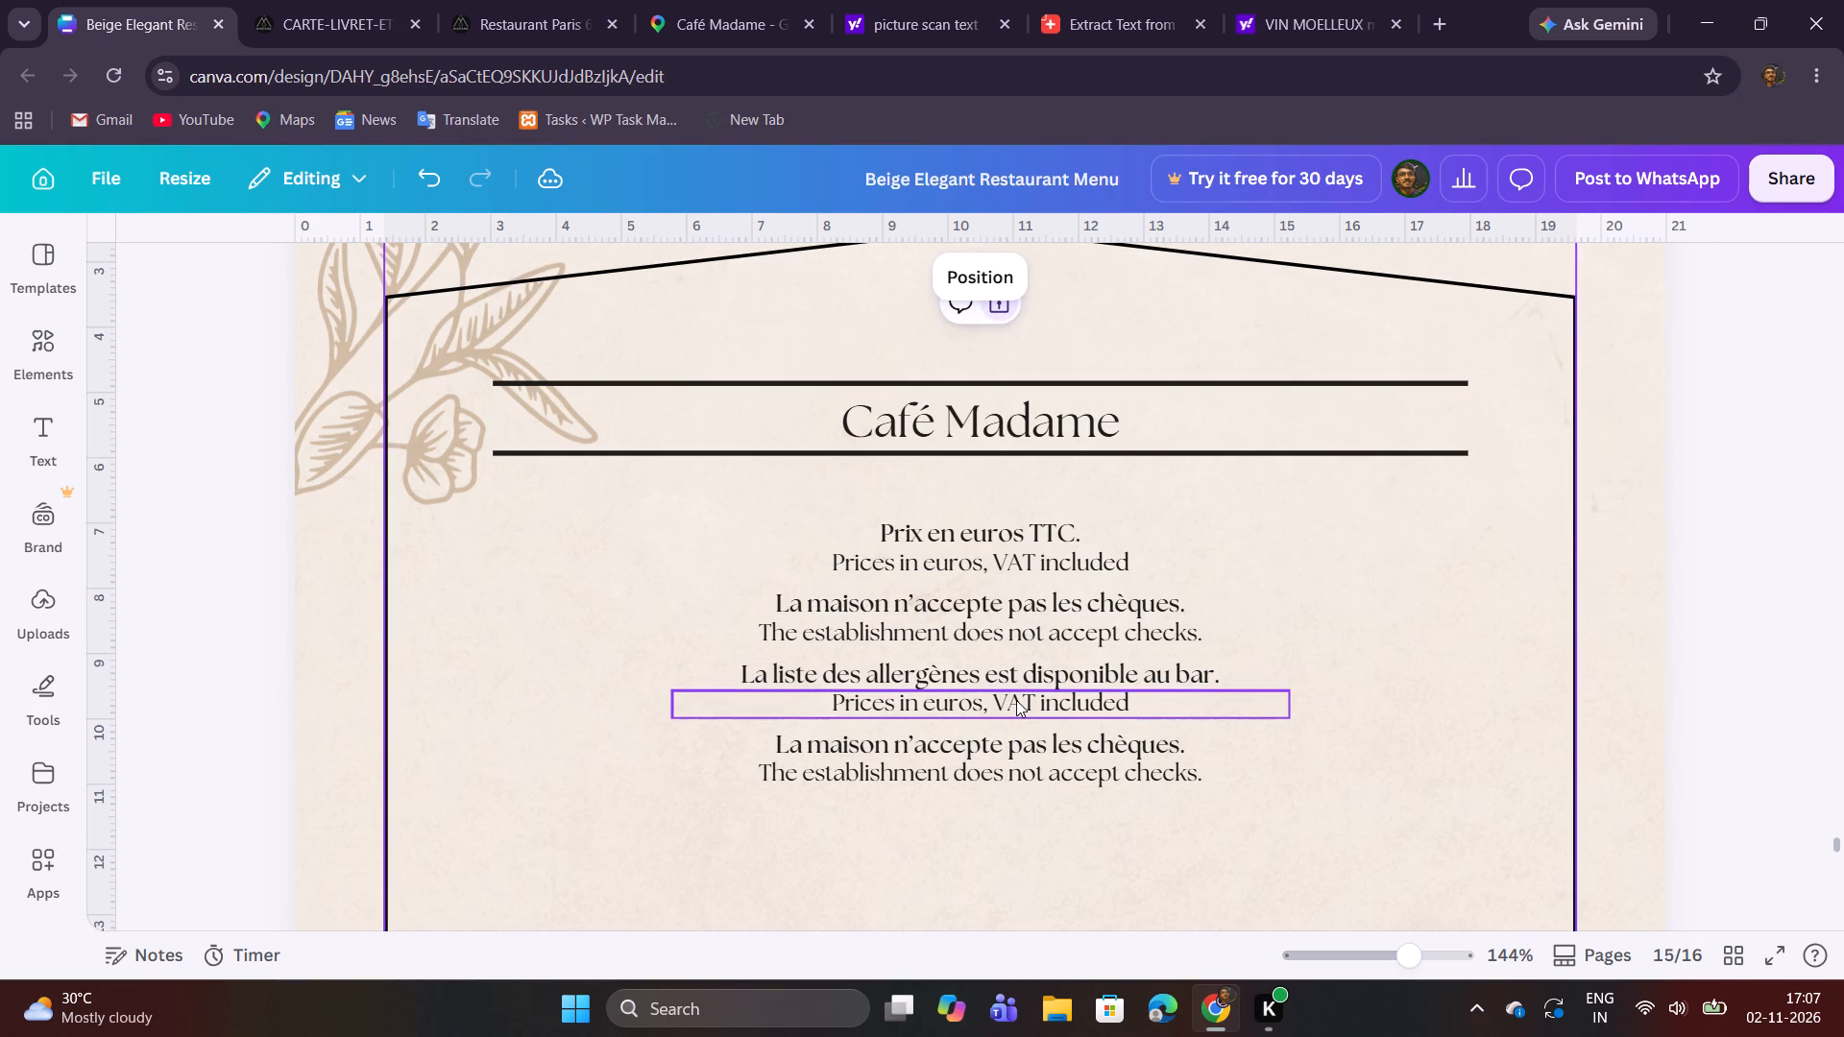
{"action": "key", "text": "ctrl+v"}
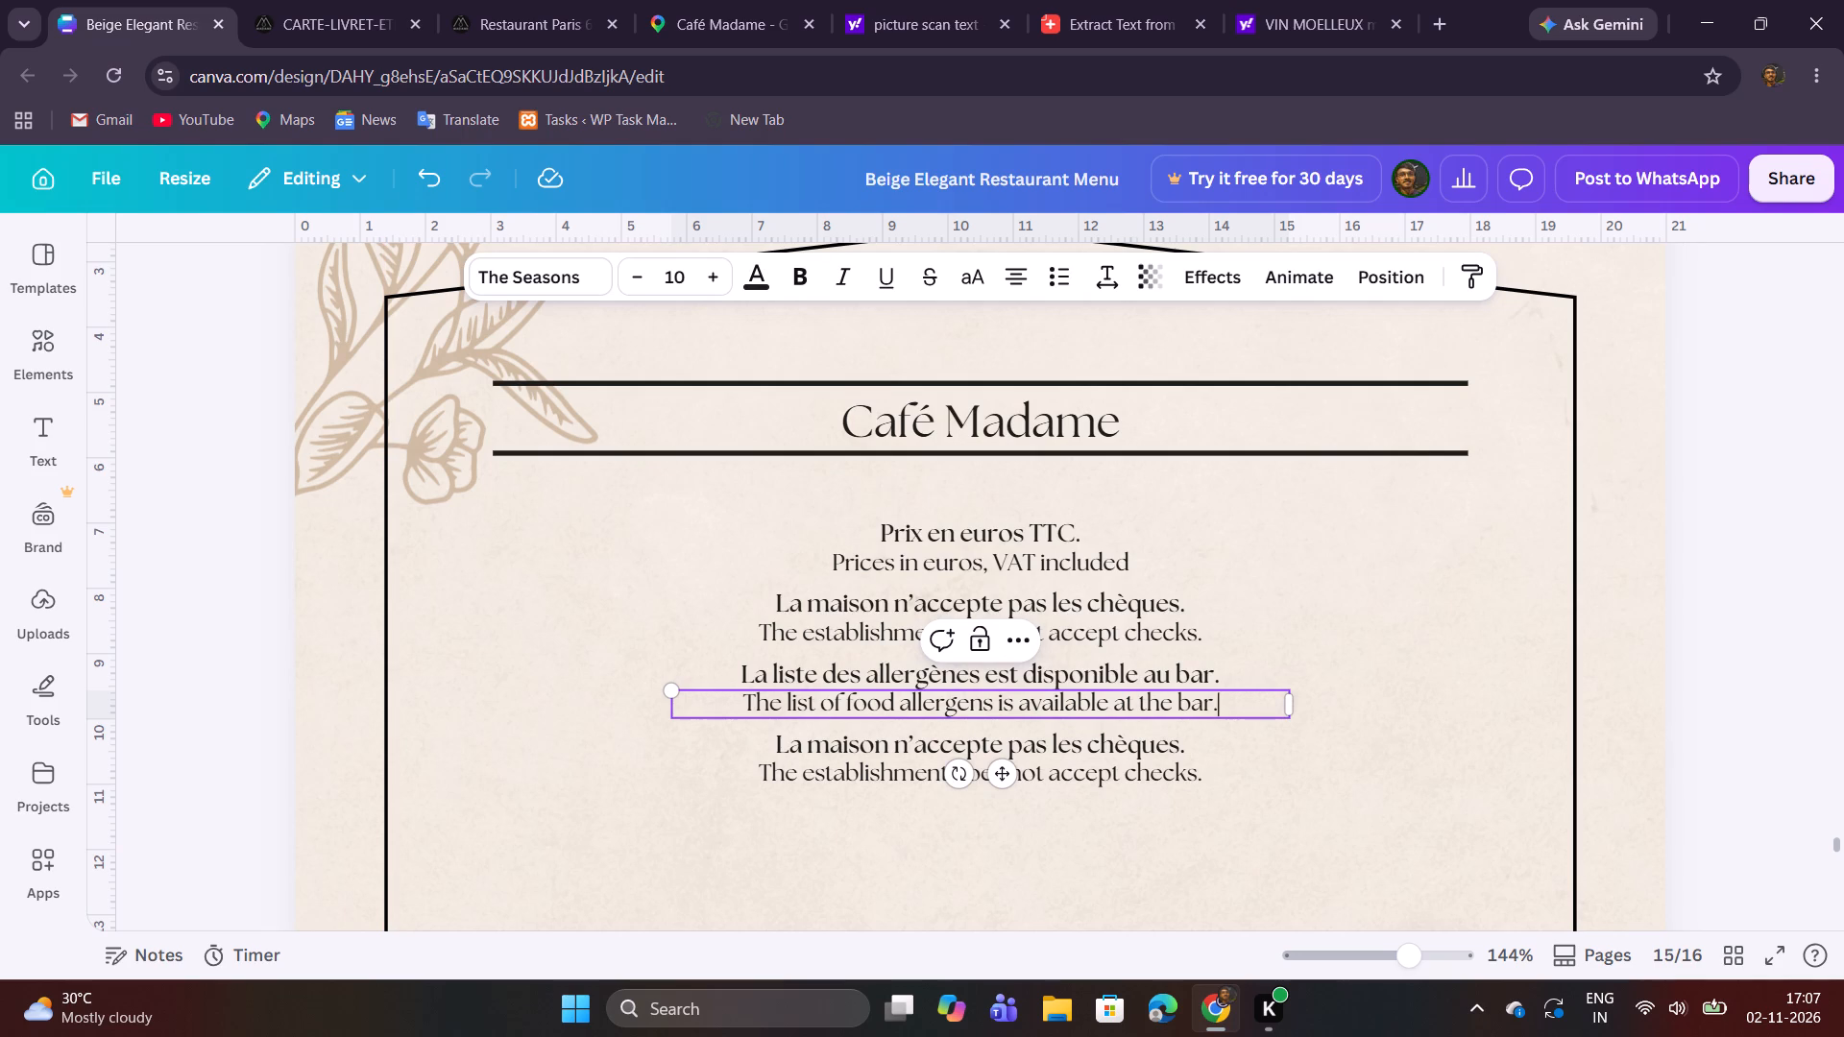
Copy "Nourriture et boissons provenant de l'extérieur non autorisées." from the source PDF and replace the duplicated bold "La maison n'accepte pas les chèques." line with it.
{"action": "left_click", "coordinate": [309, 32]}
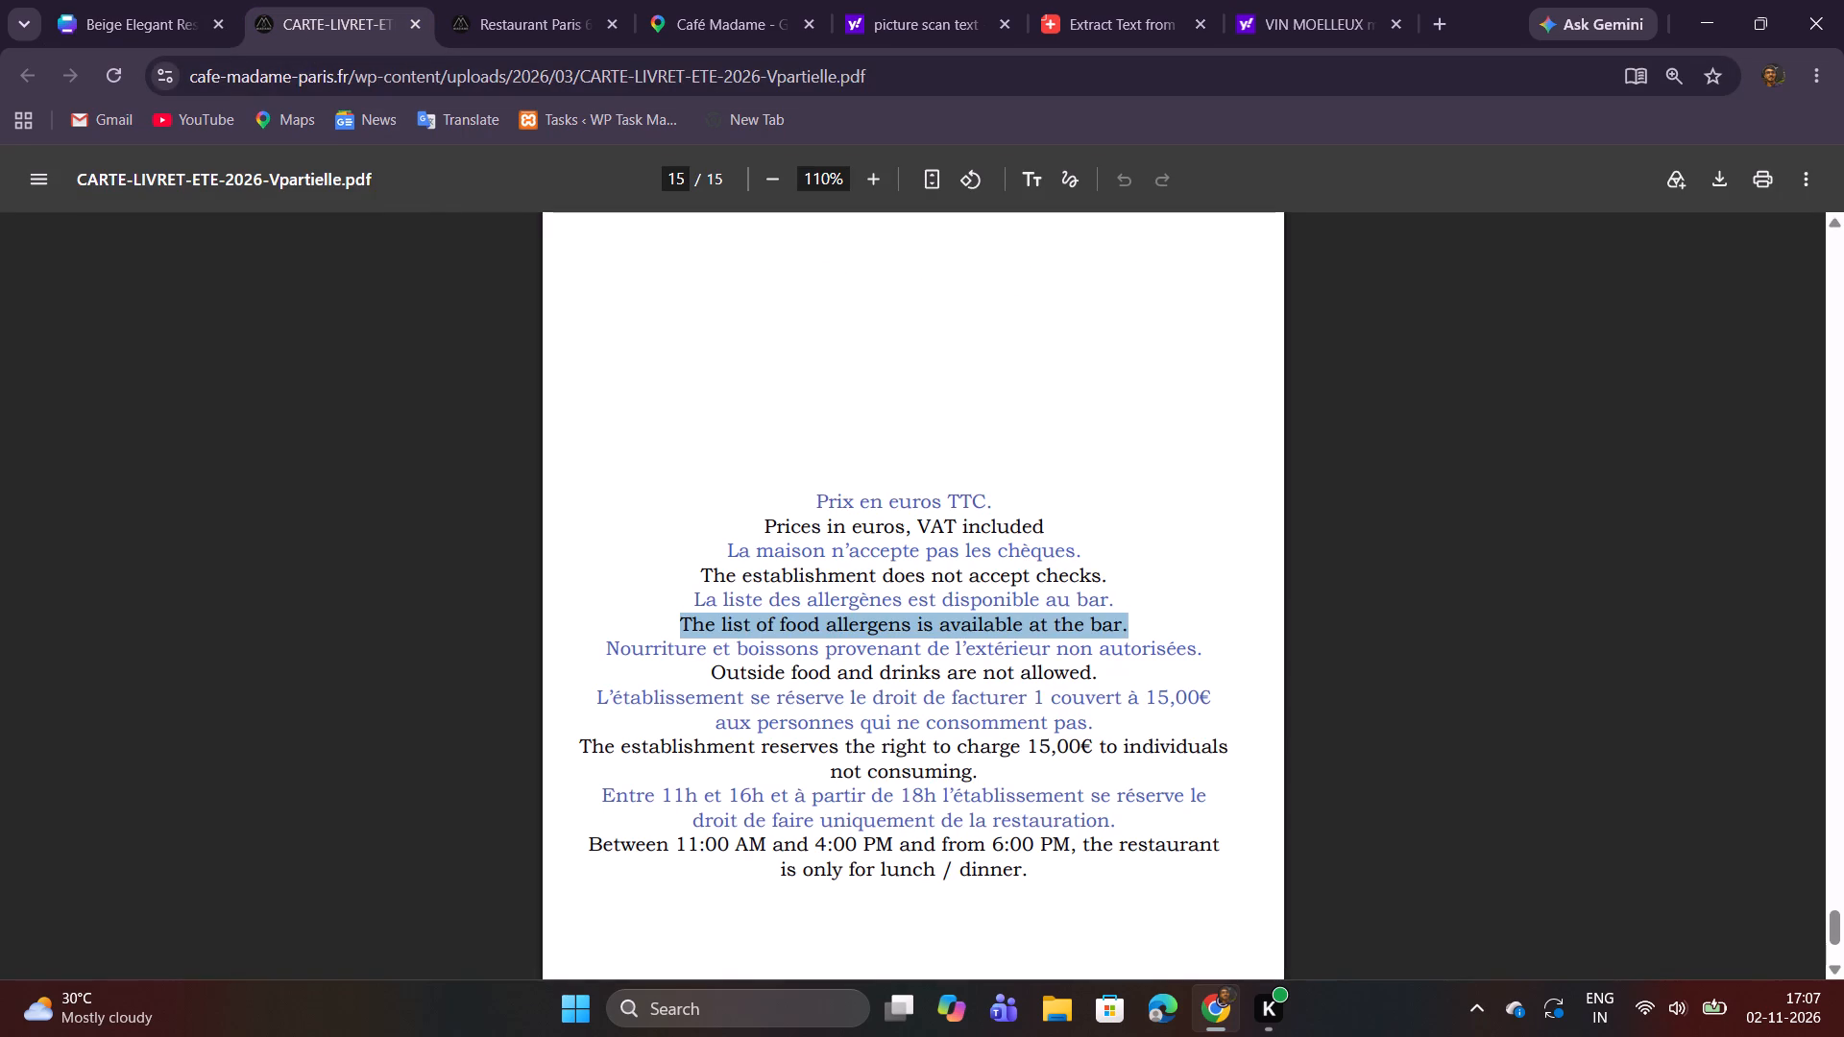
{"action": "left_click_drag", "start_coordinate": [595, 655], "coordinate": [1204, 652]}
{"action": "key", "text": "ctrl+c"}
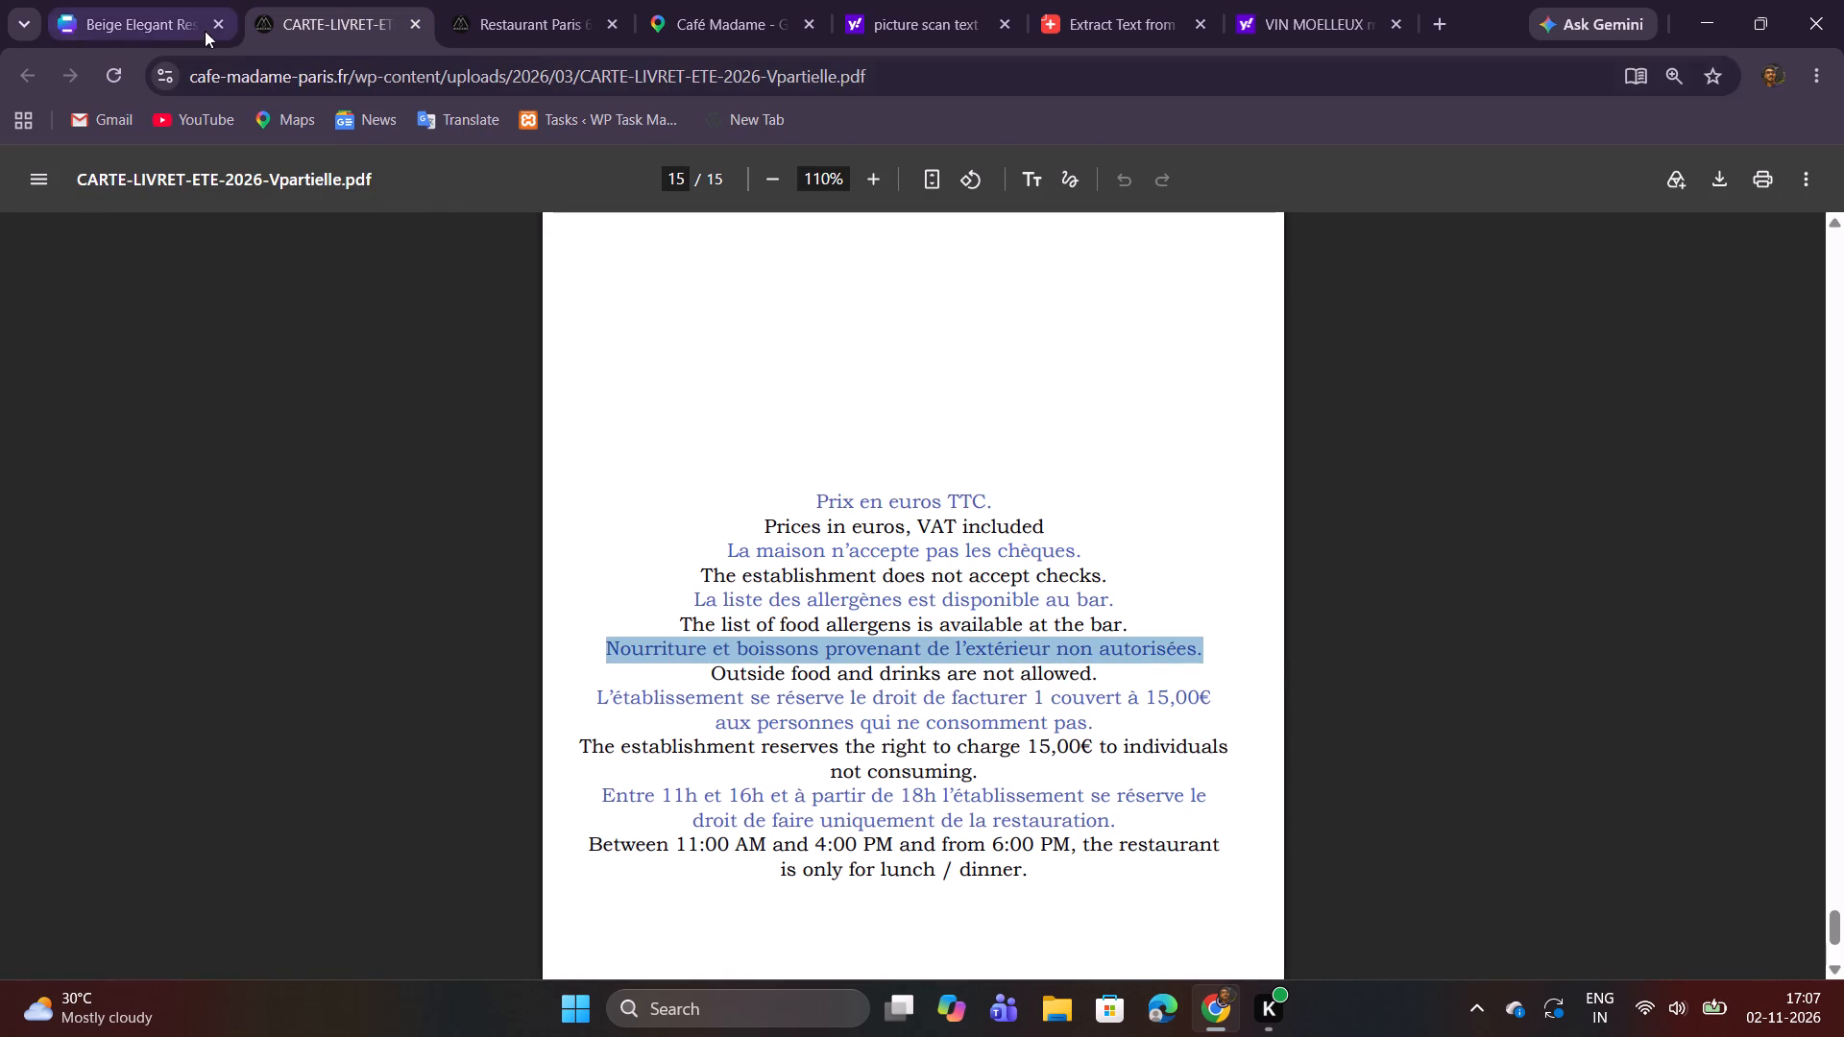
{"action": "left_click", "coordinate": [137, 11]}
{"action": "left_click", "coordinate": [827, 876]}
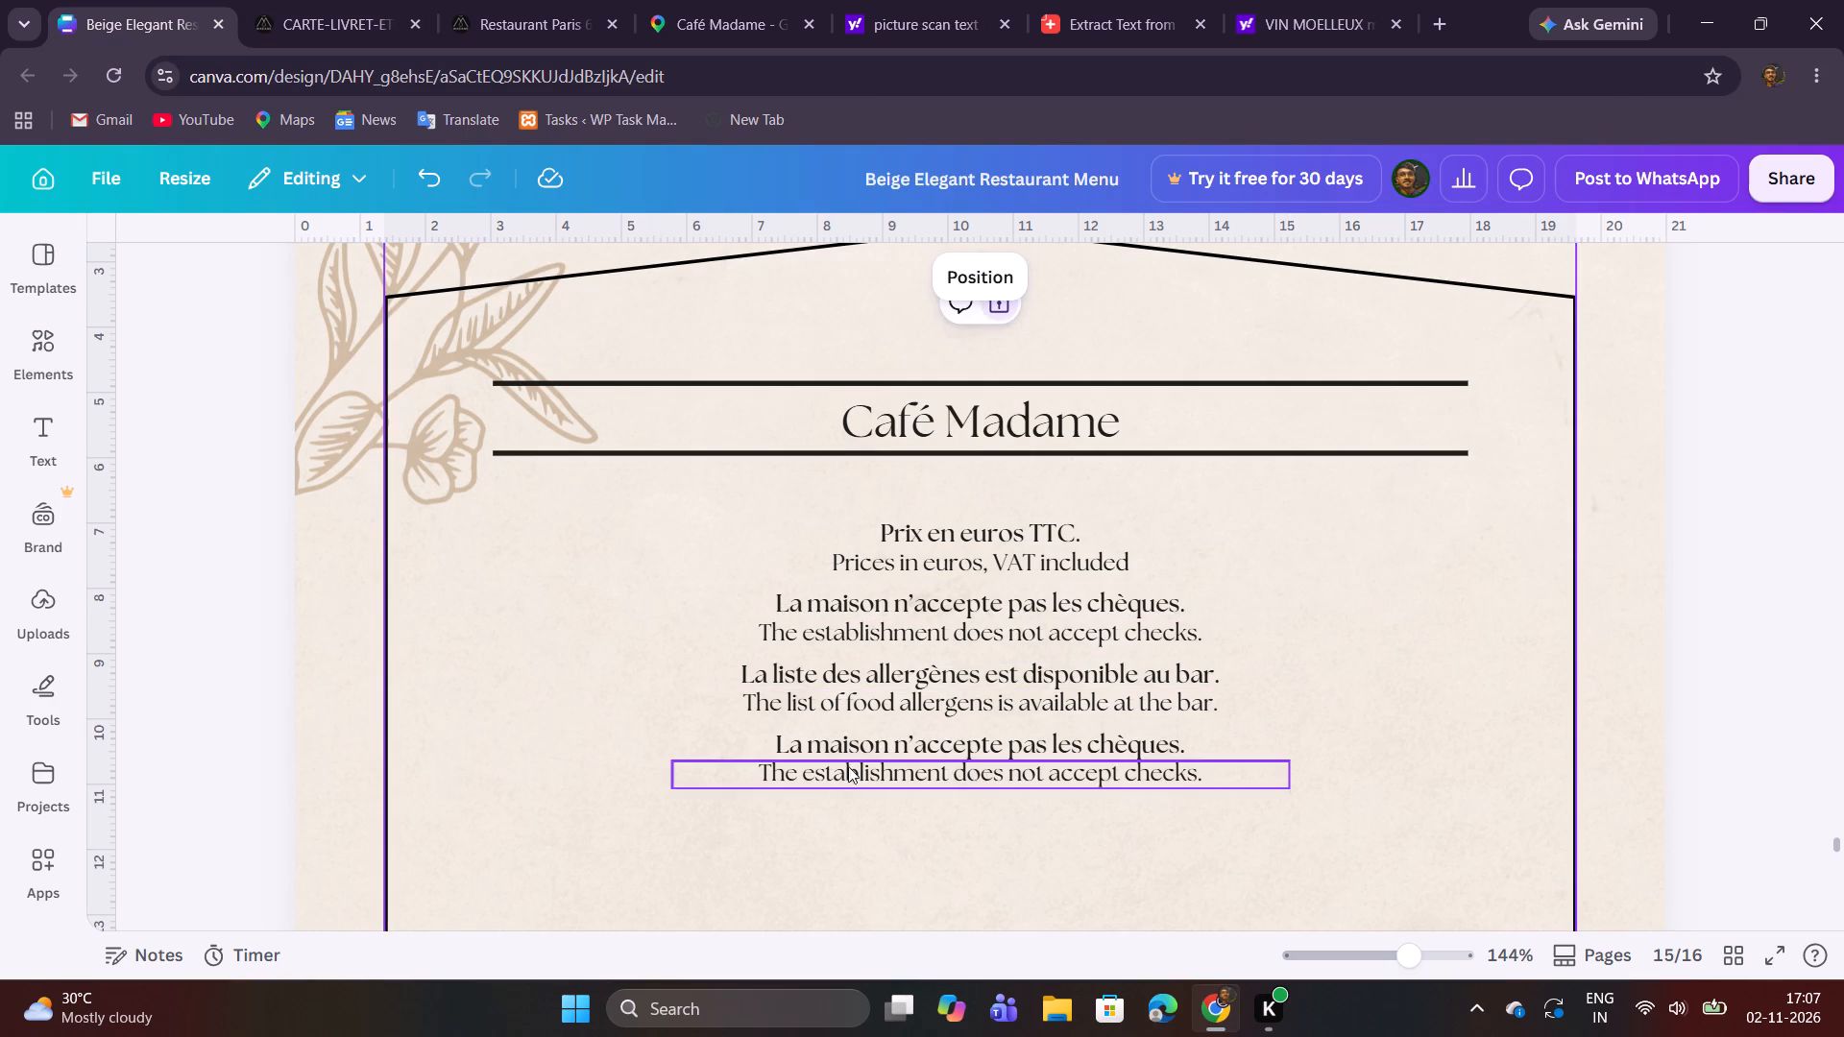
{"action": "double_click", "coordinate": [856, 748]}
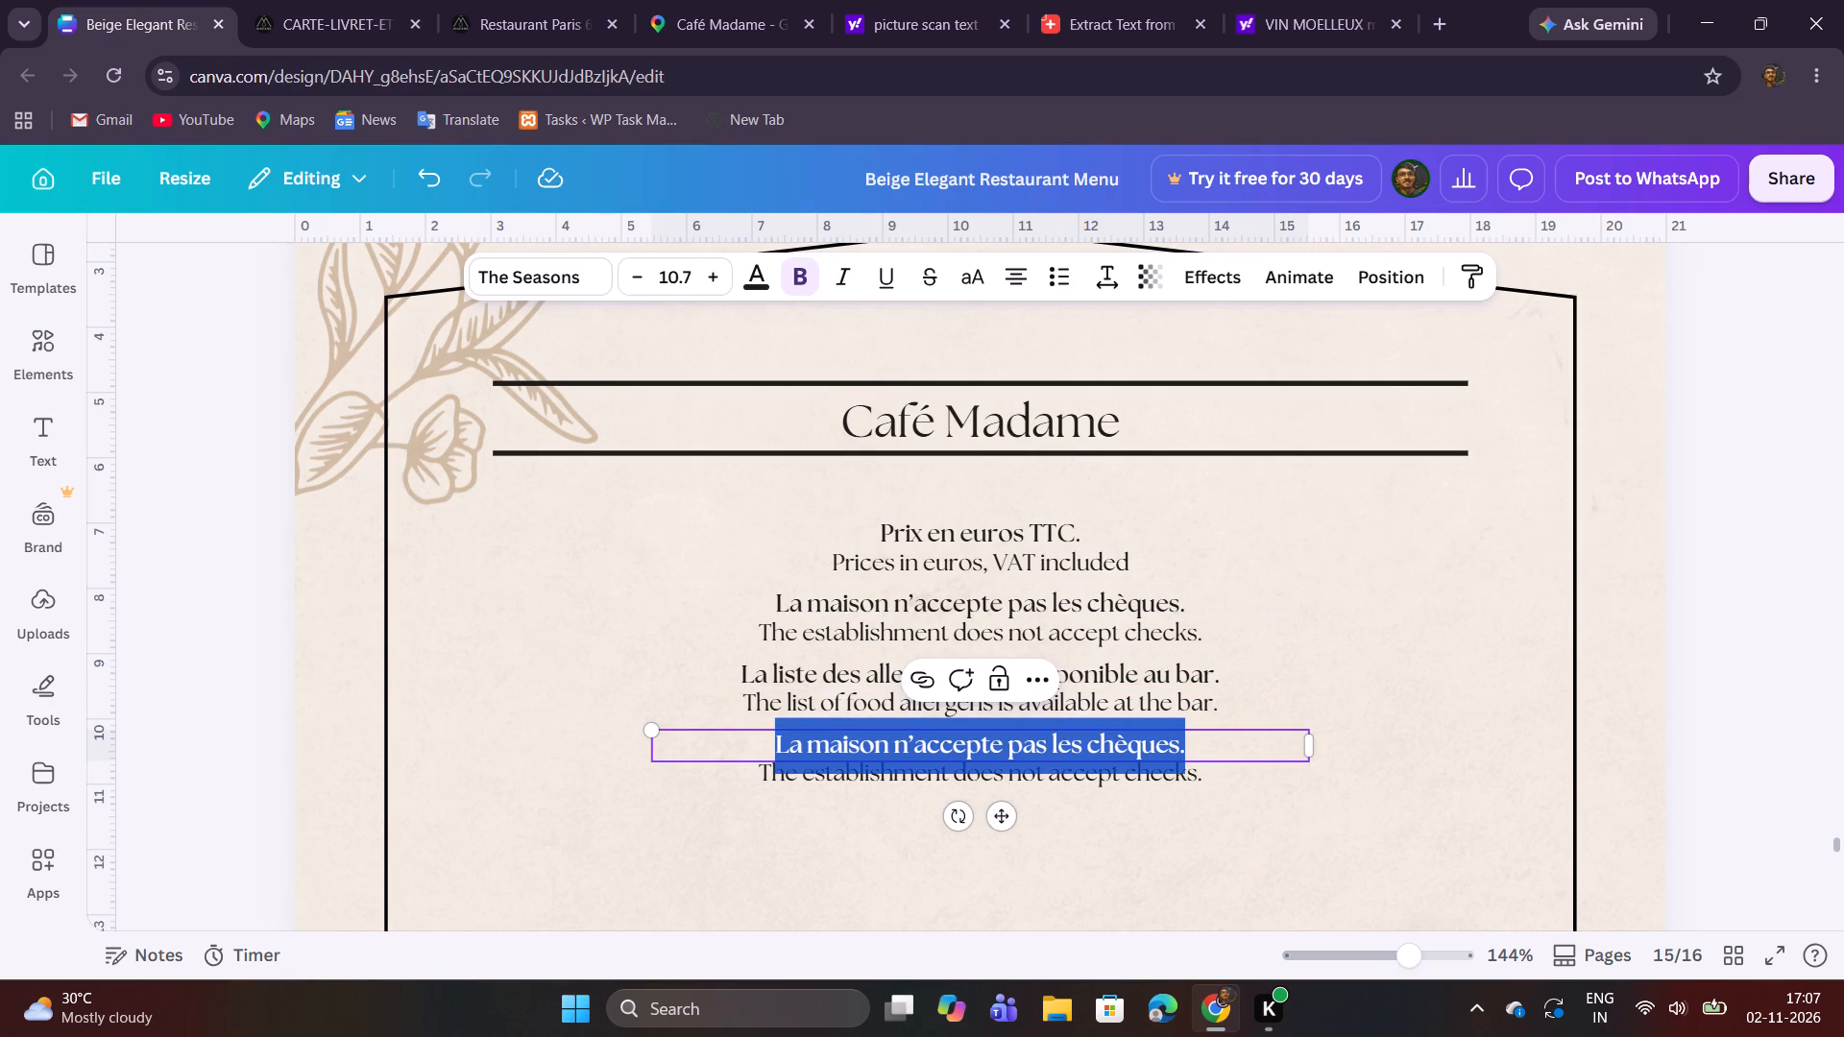
{"action": "key", "text": "ctrl+v"}
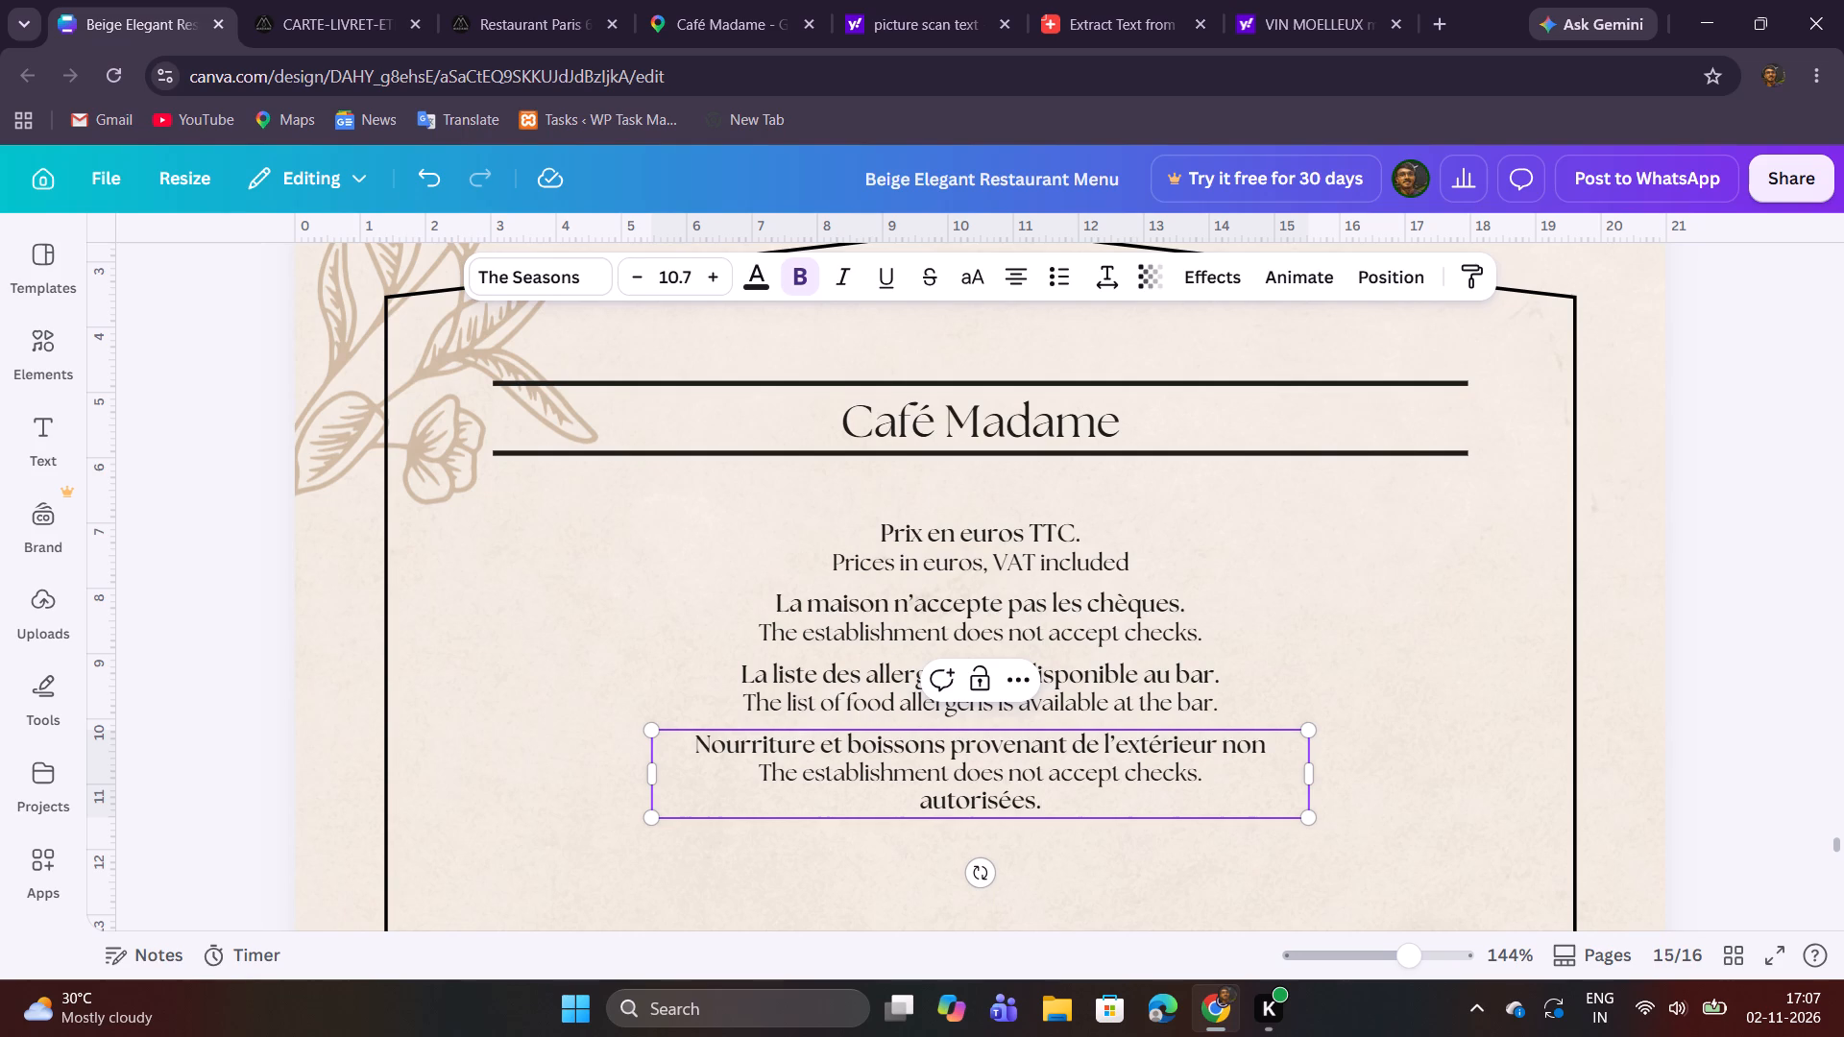
Widen the "Nourriture et boissons" text box to about 10.7 so it fits on one line, and re-centre it with the other notes.
{"action": "left_click_drag", "start_coordinate": [1318, 770], "coordinate": [1367, 765]}
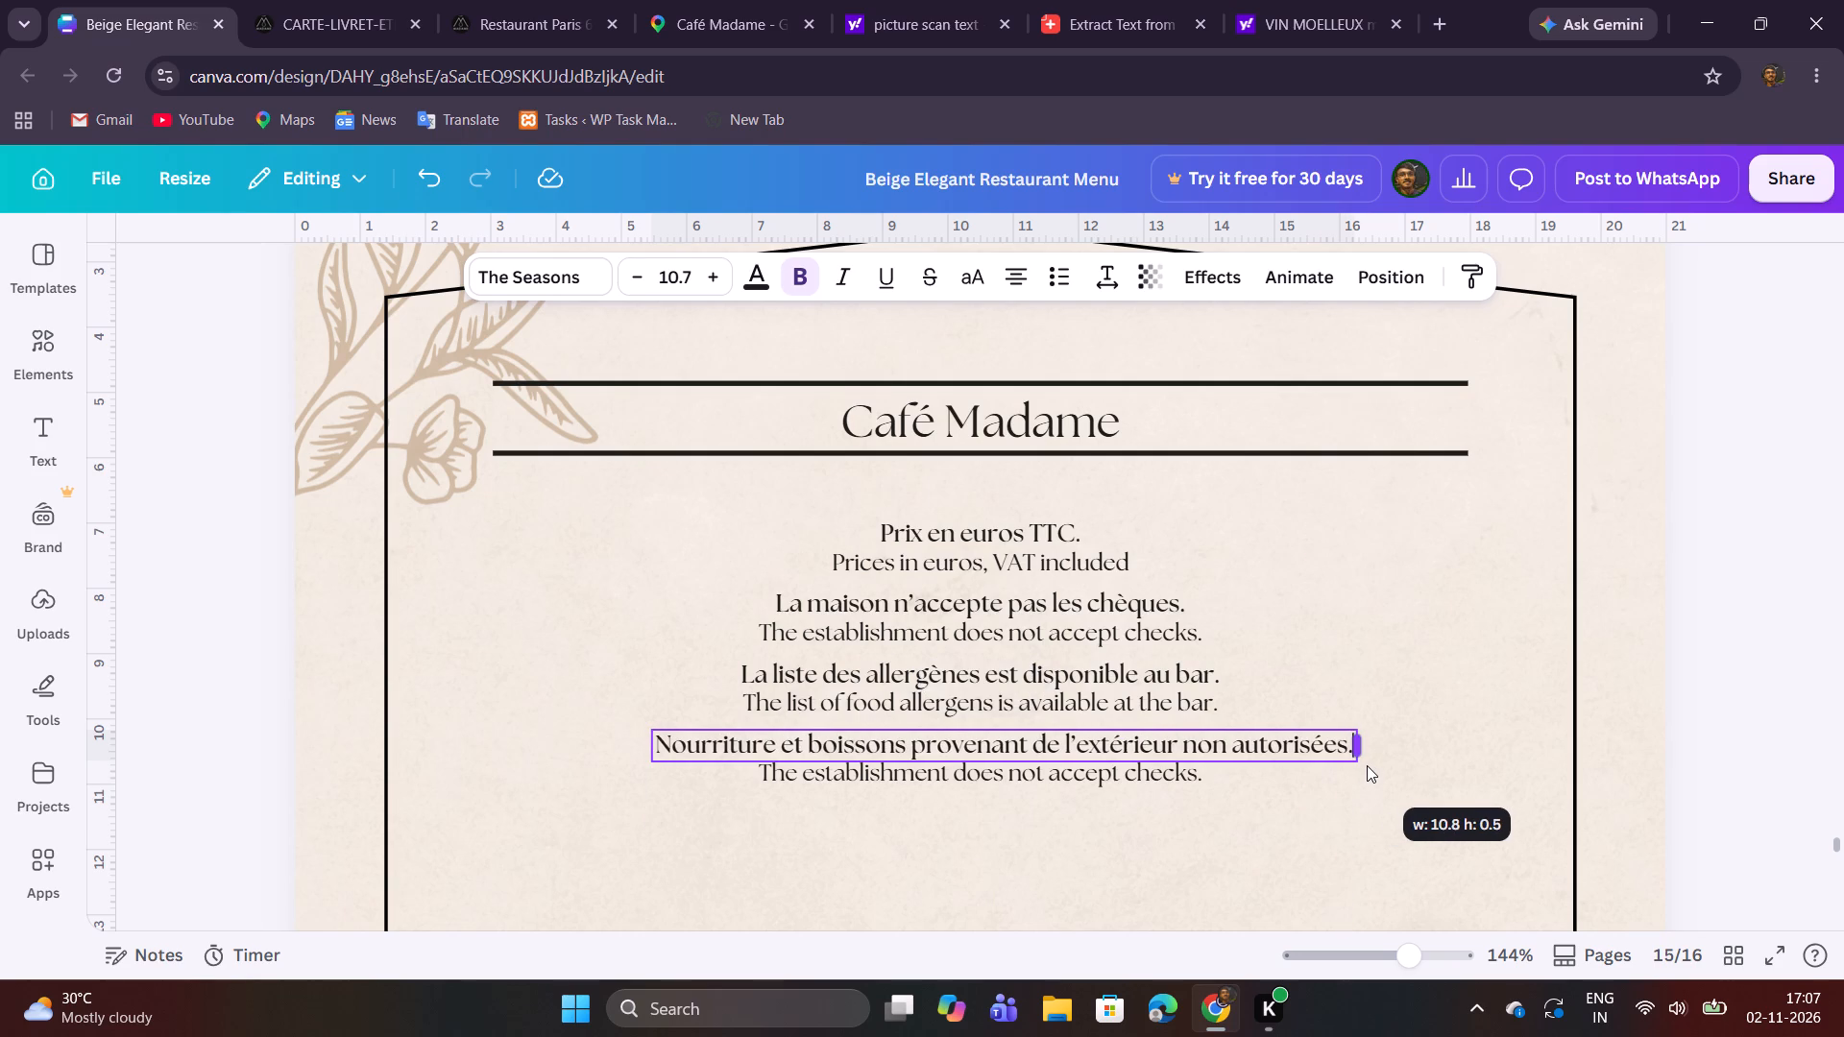
{"action": "left_click_drag", "start_coordinate": [1367, 765], "coordinate": [1360, 762]}
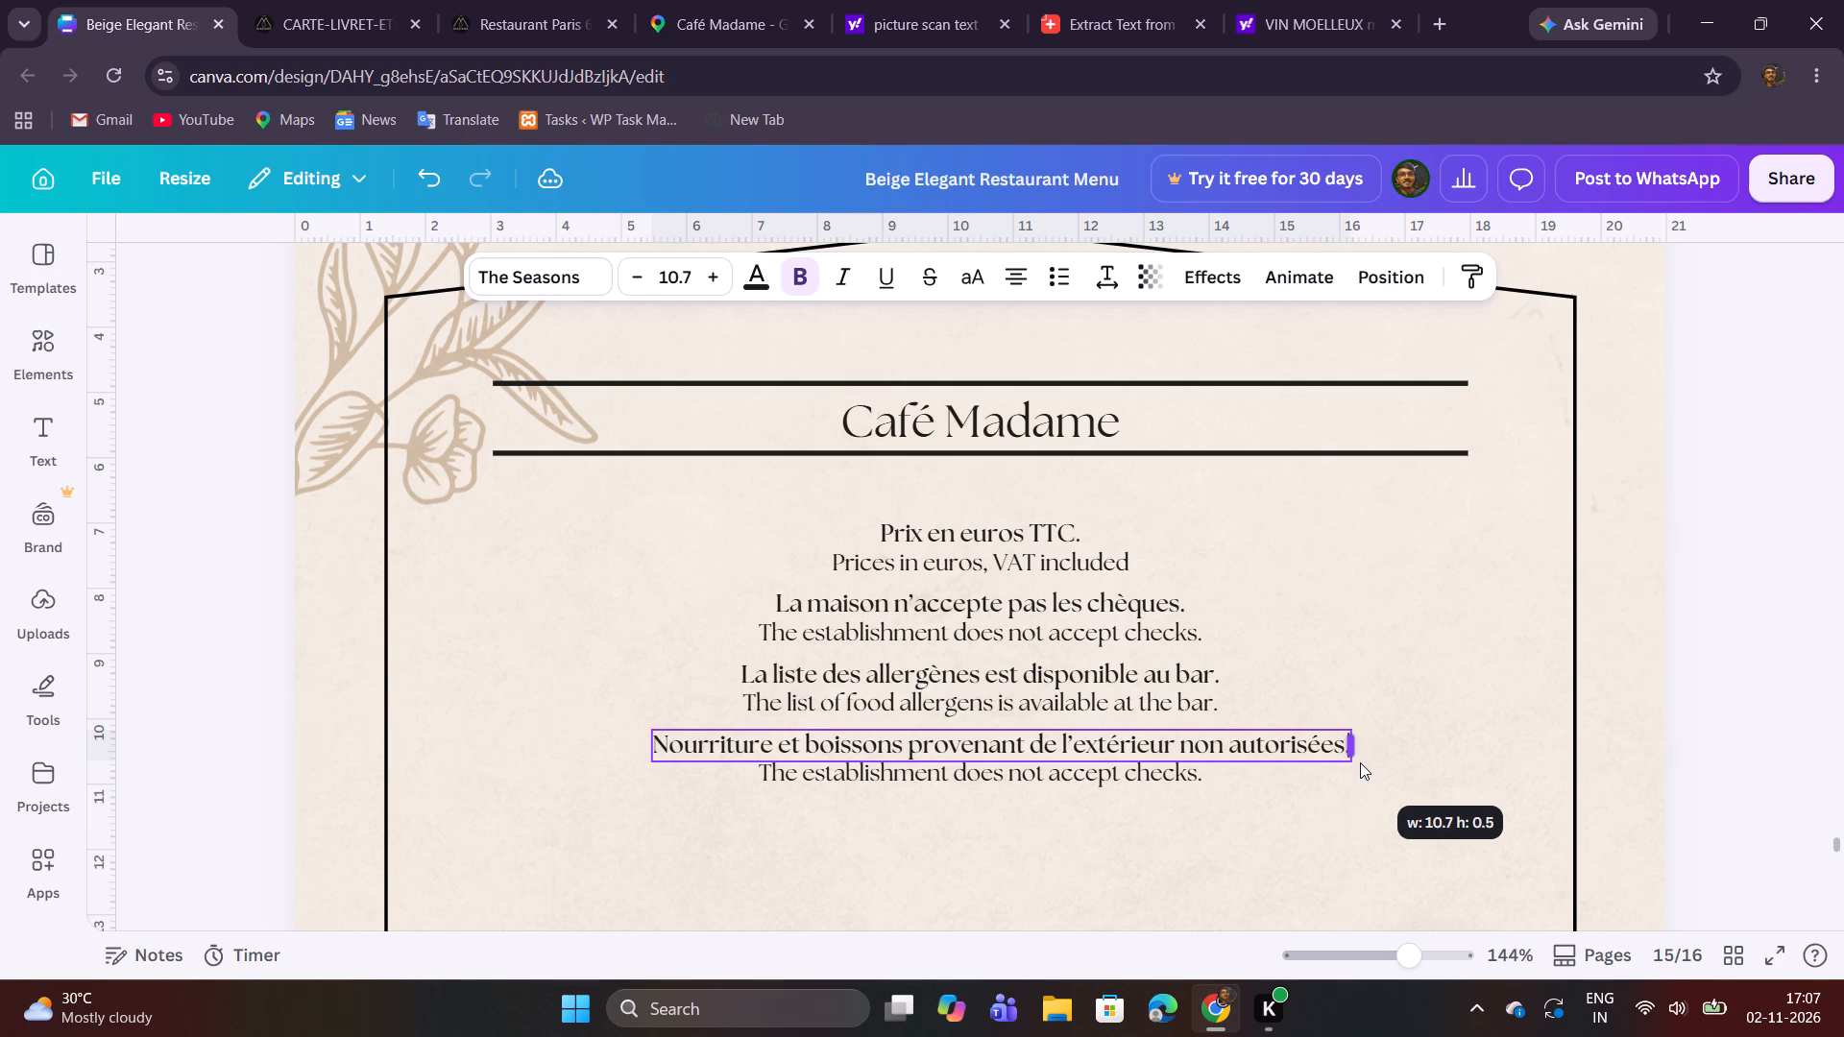
{"action": "left_click_drag", "start_coordinate": [1360, 762], "coordinate": [1360, 760]}
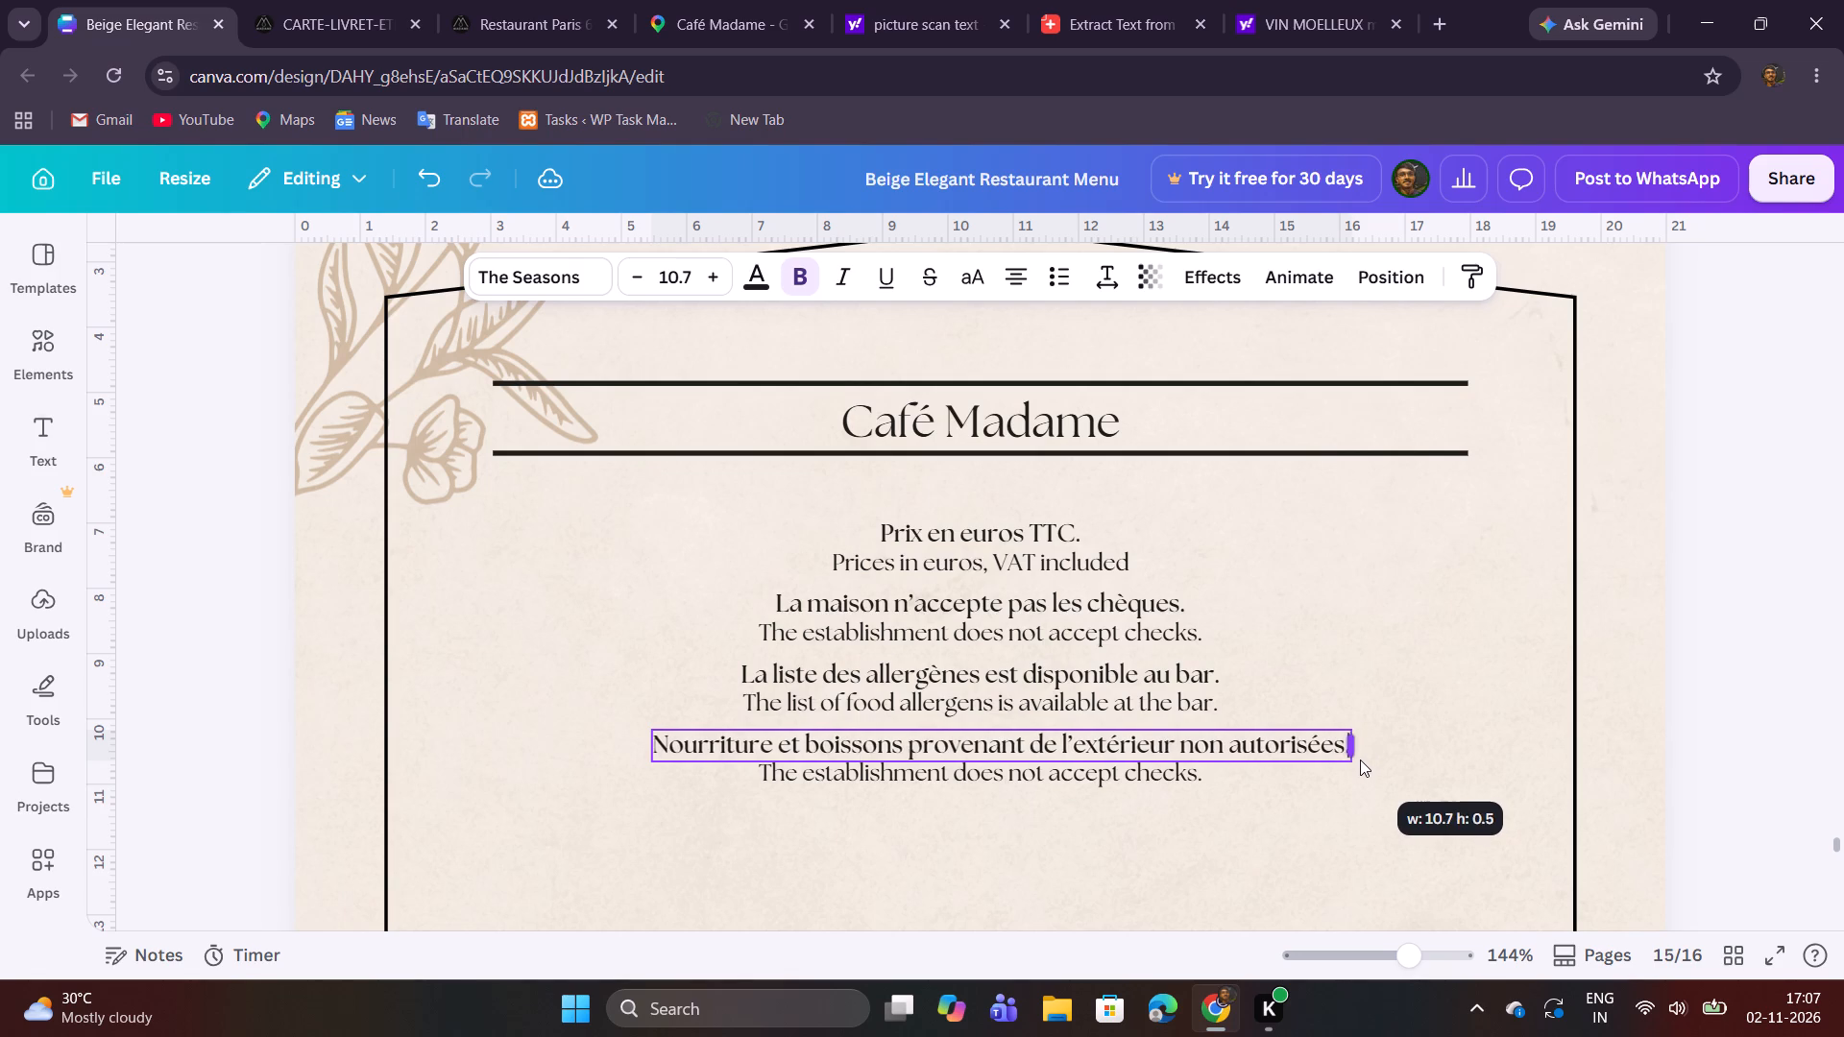
{"action": "left_click_drag", "start_coordinate": [1360, 760], "coordinate": [1360, 759]}
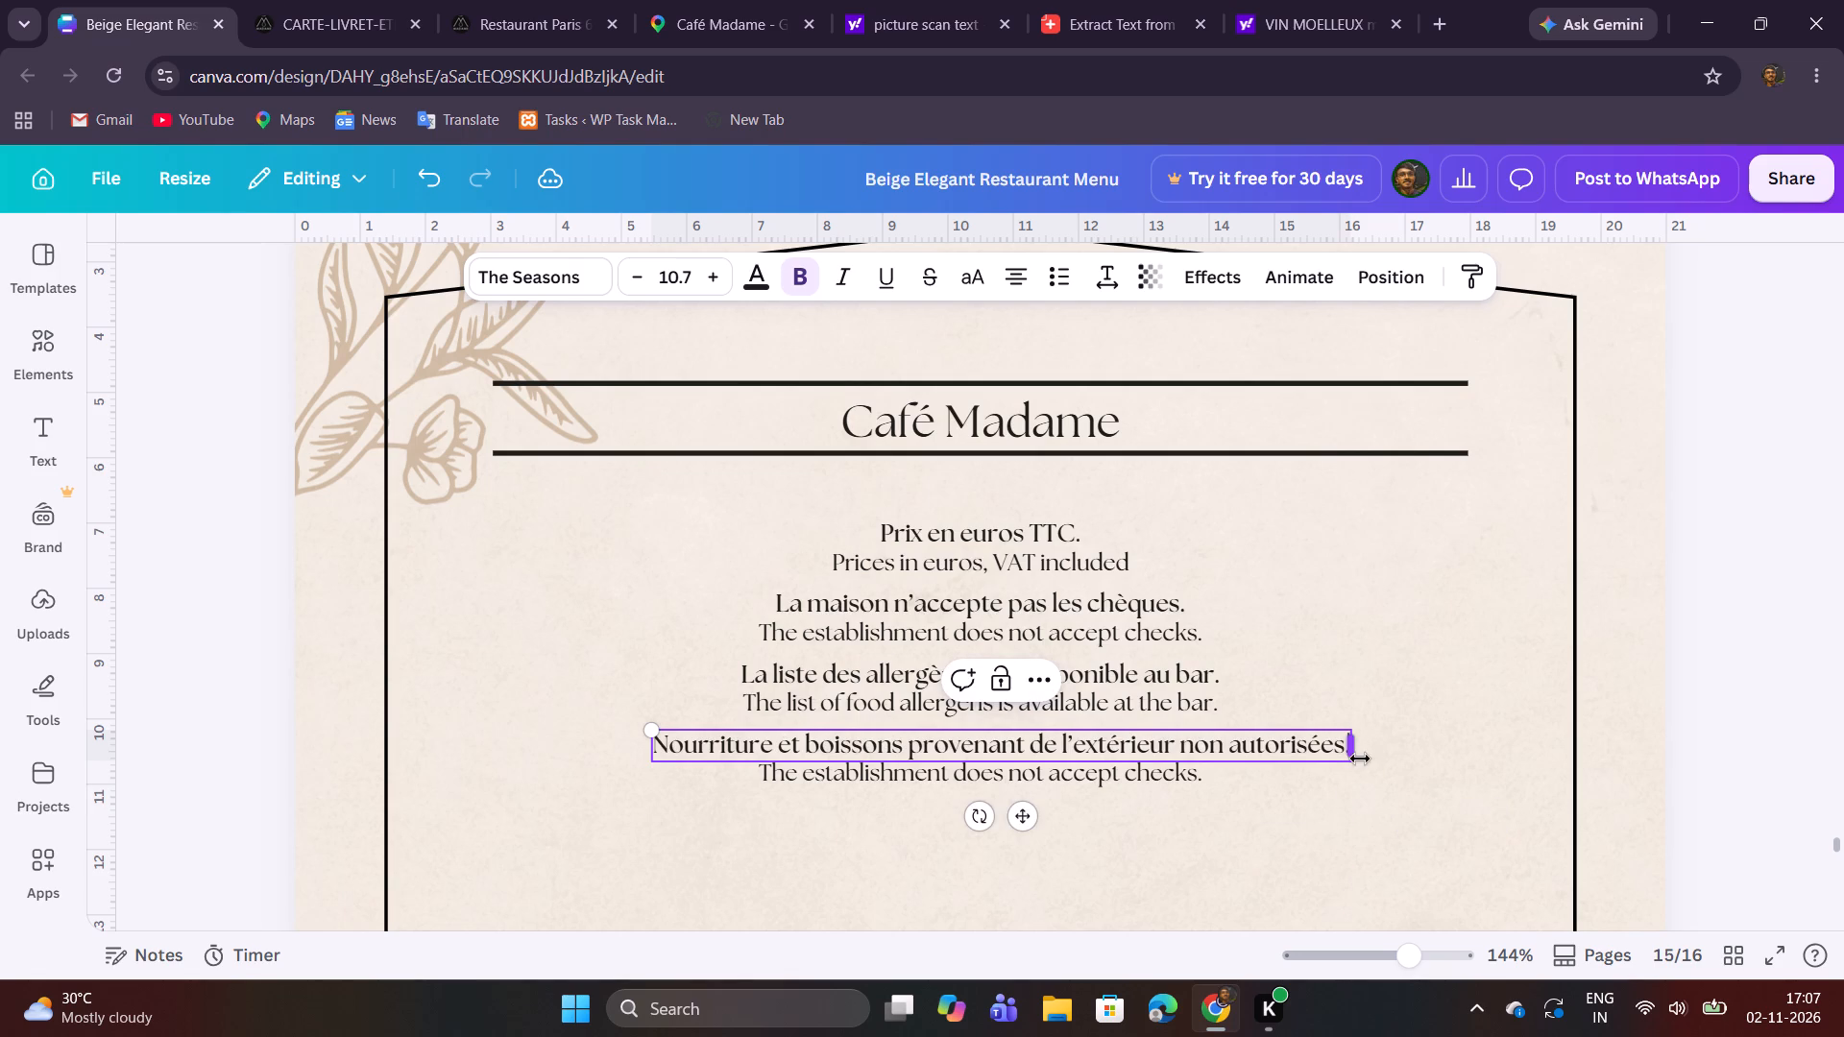
{"action": "left_click", "coordinate": [1332, 793]}
{"action": "left_click_drag", "start_coordinate": [1190, 737], "coordinate": [1170, 736]}
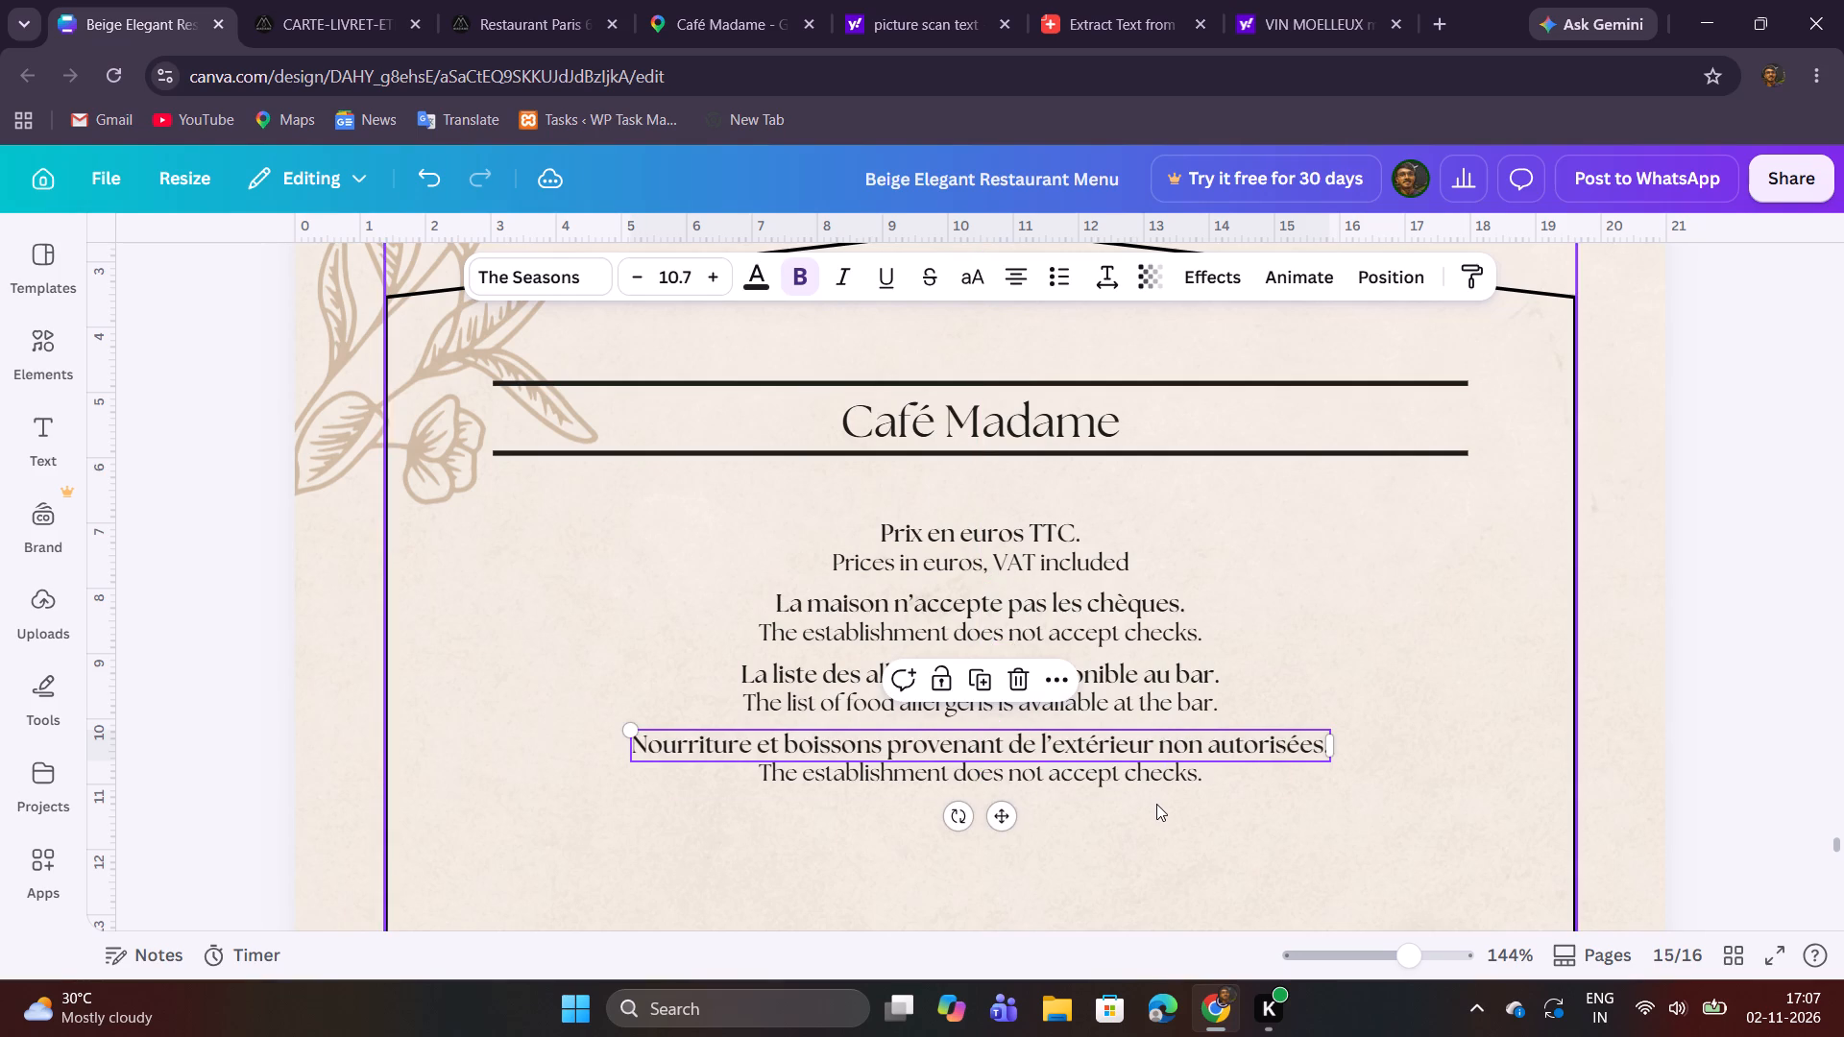
{"action": "left_click", "coordinate": [1156, 804]}
Copy "Outside food and drinks are not allowed." from the source PDF and replace the duplicated "The establishment does not accept checks." line with it.
{"action": "left_click", "coordinate": [296, 16]}
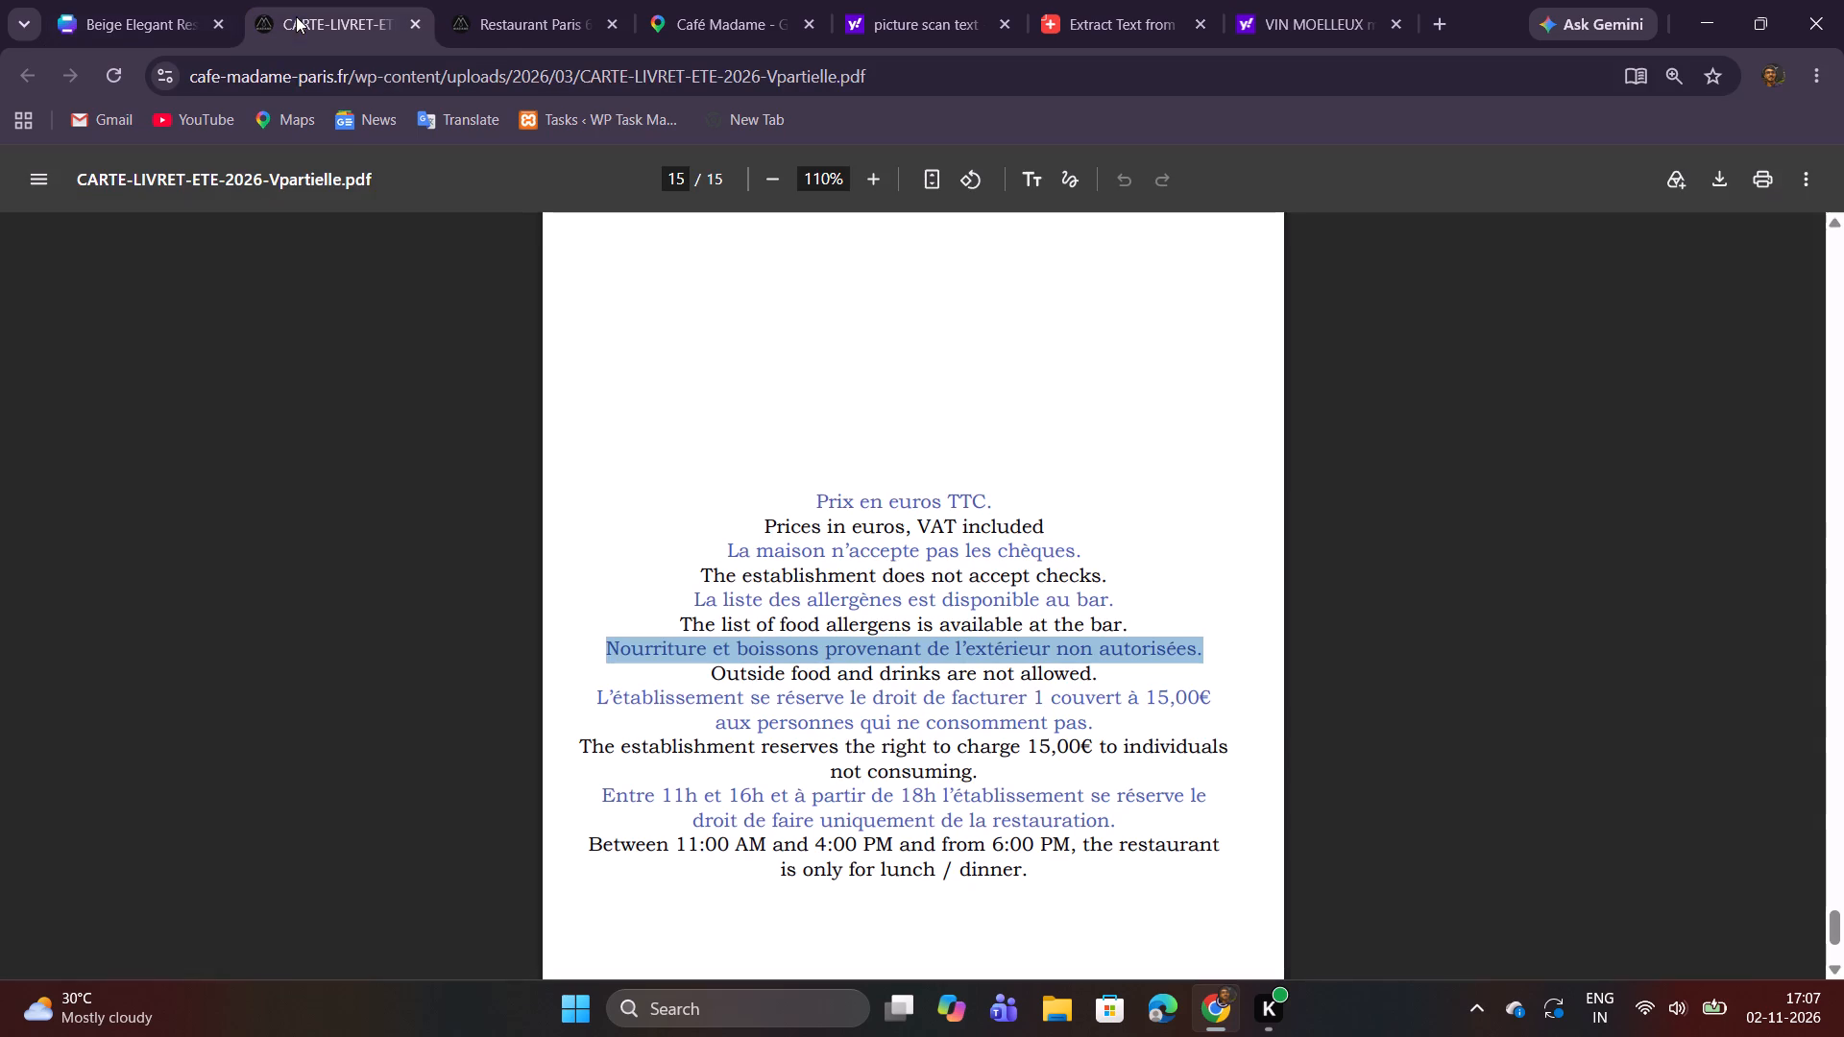
{"action": "left_click_drag", "start_coordinate": [715, 682], "coordinate": [1025, 677]}
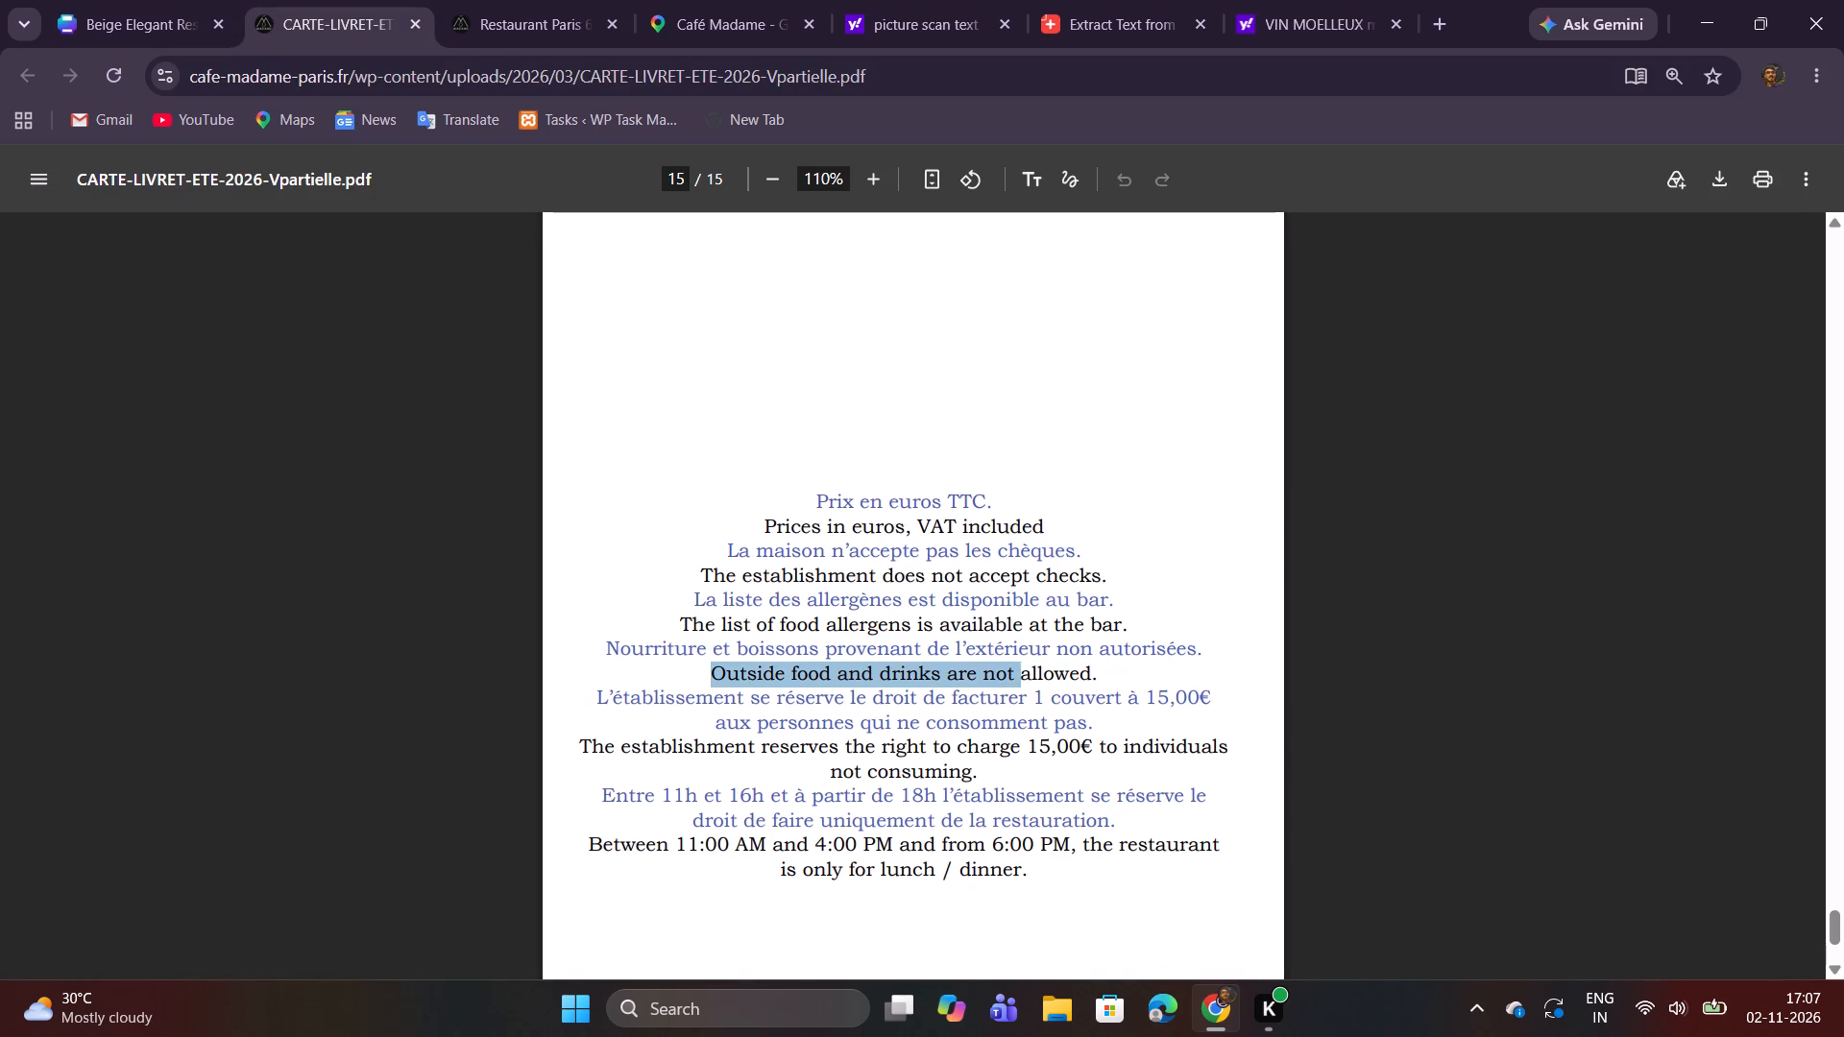
{"action": "left_click_drag", "start_coordinate": [1025, 677], "coordinate": [1103, 671]}
{"action": "key", "text": "ctrl+c"}
{"action": "left_click", "coordinate": [133, 0]}
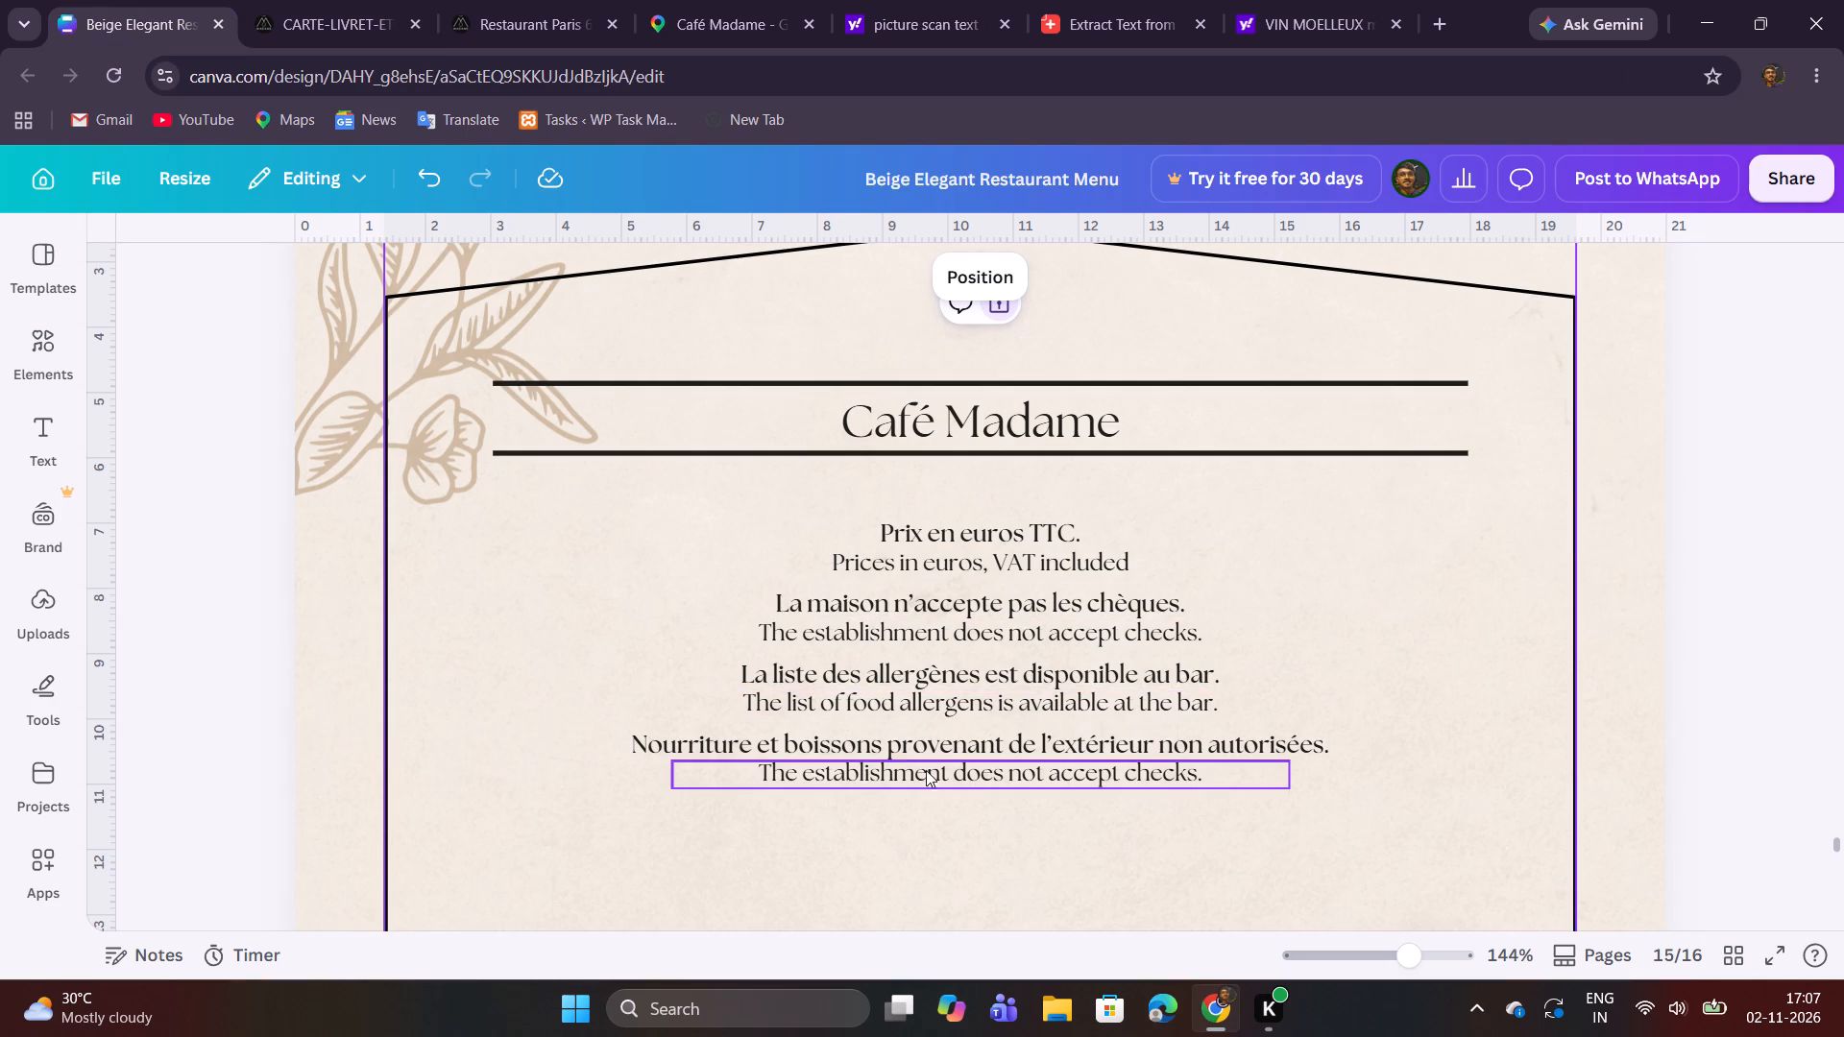
{"action": "double_click", "coordinate": [926, 772]}
{"action": "key", "text": "ctrl+v"}
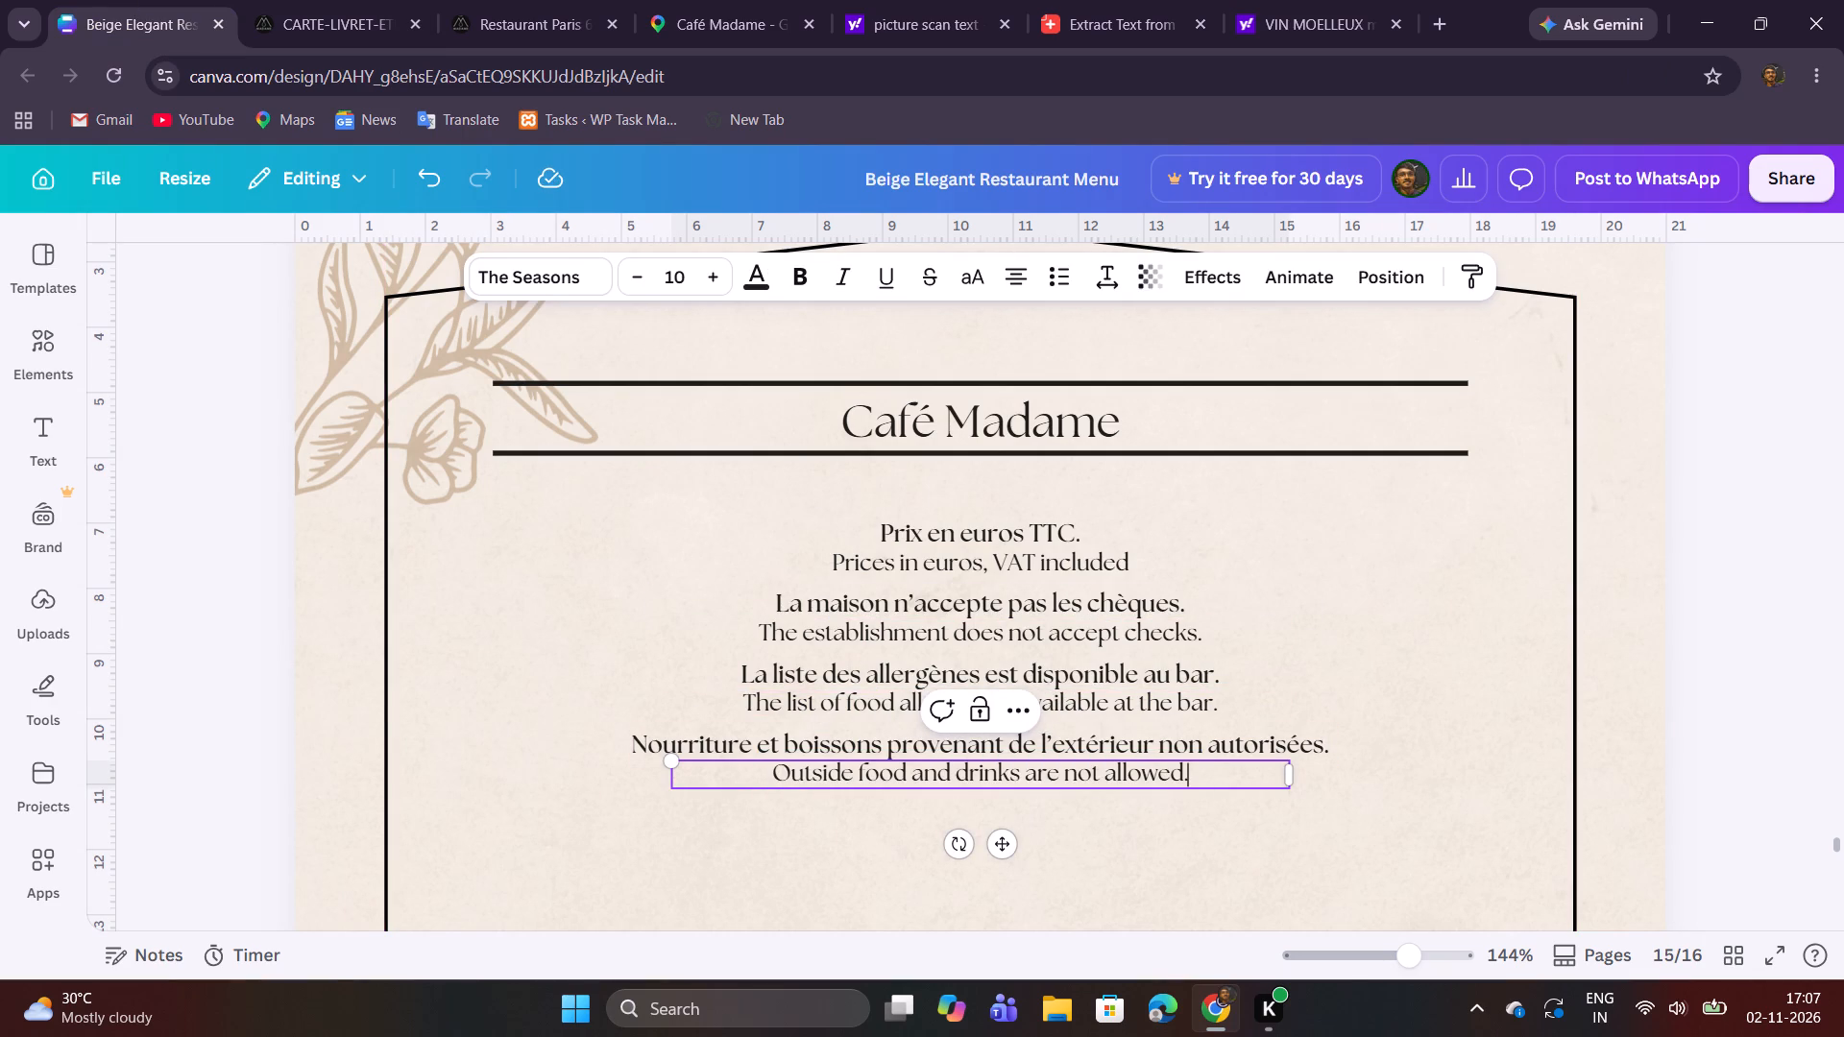
{"action": "left_click", "coordinate": [1136, 877]}
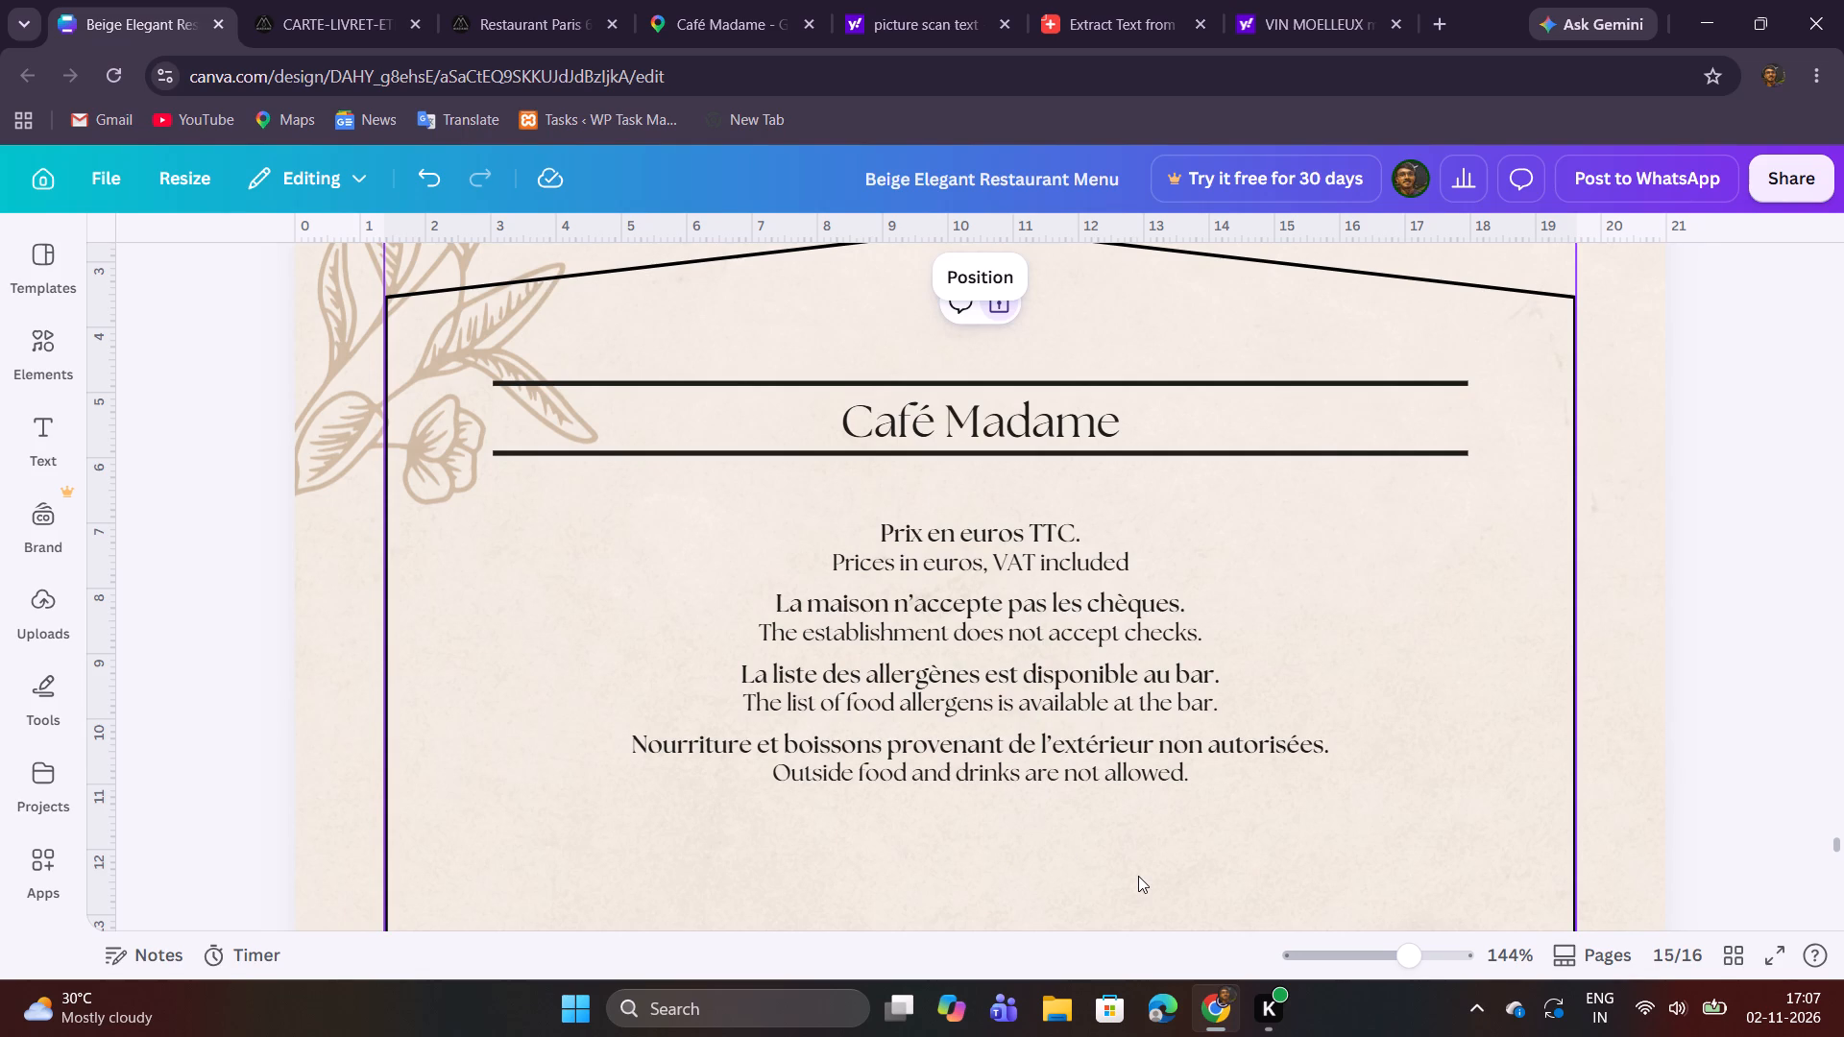
Copy "L'établissement se réserve le droit de facturer 1 couvert à 15,00€ aux personnes qui ne consomment pas." from the source PDF and return to the menu design.
{"action": "left_click", "coordinate": [283, 0]}
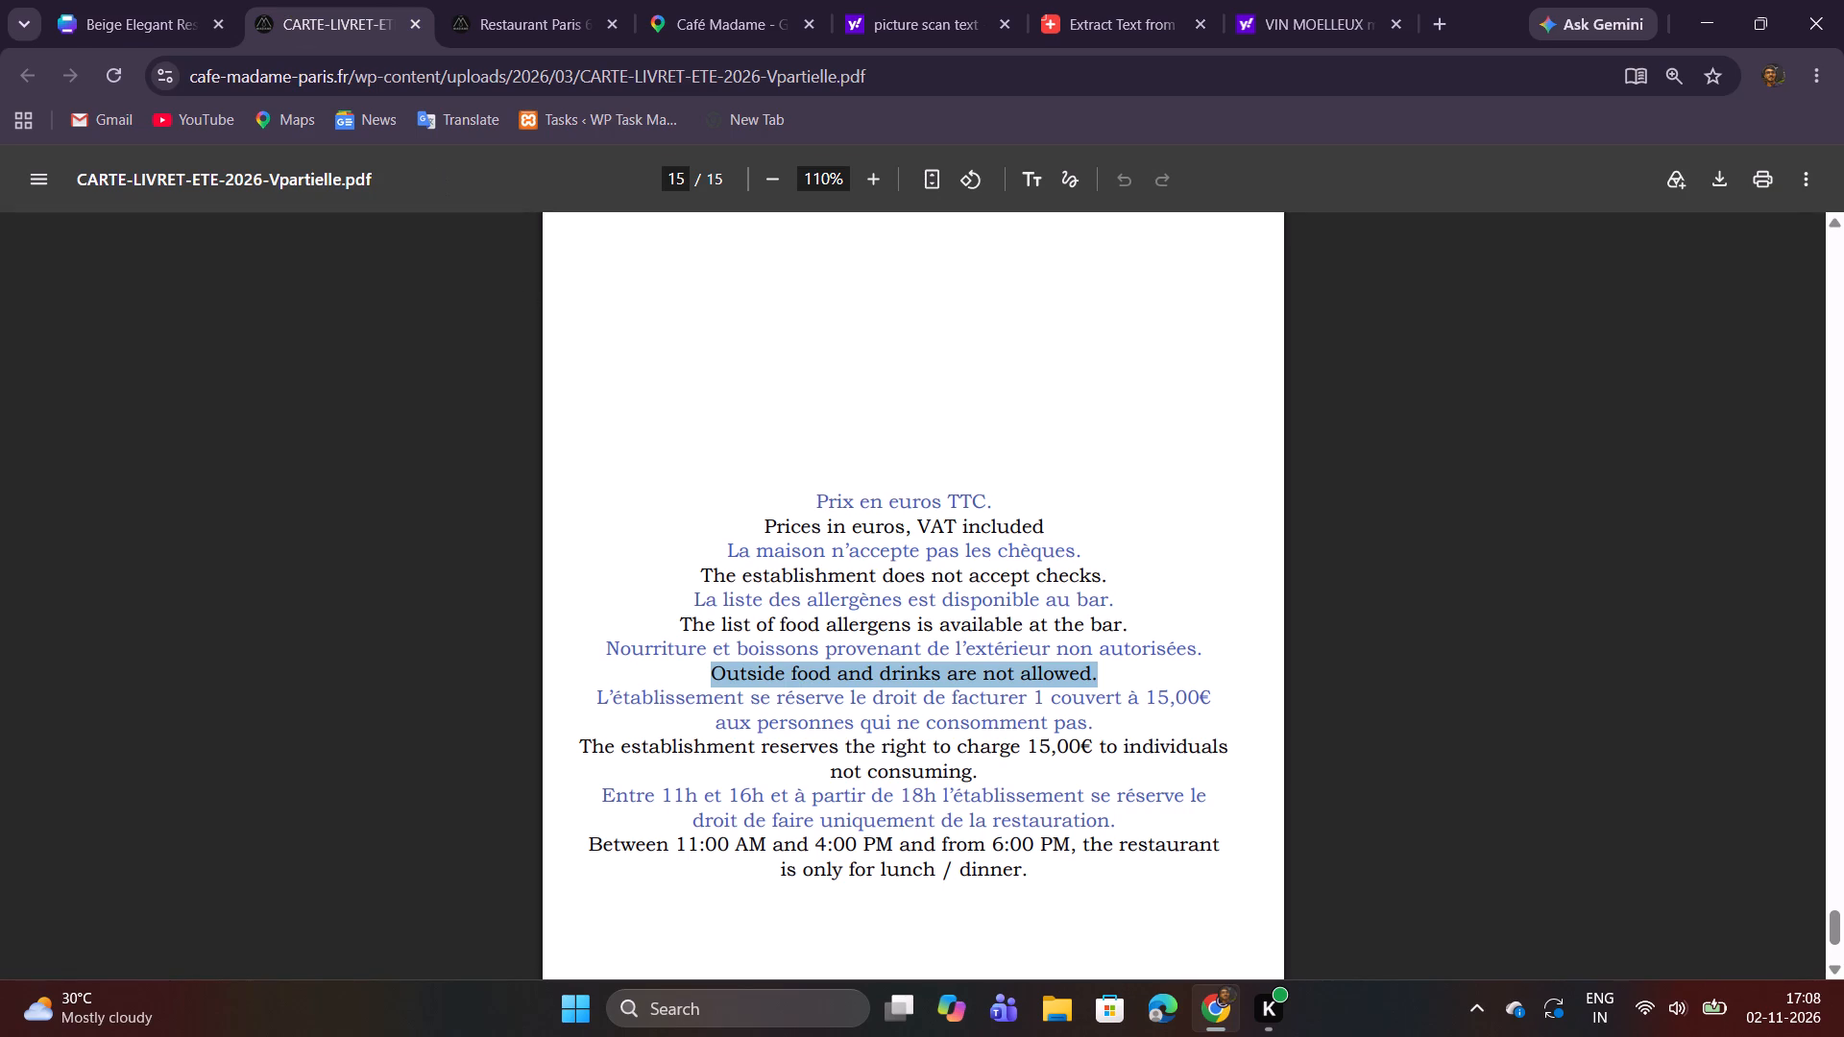
{"action": "left_click_drag", "start_coordinate": [594, 700], "coordinate": [1162, 713]}
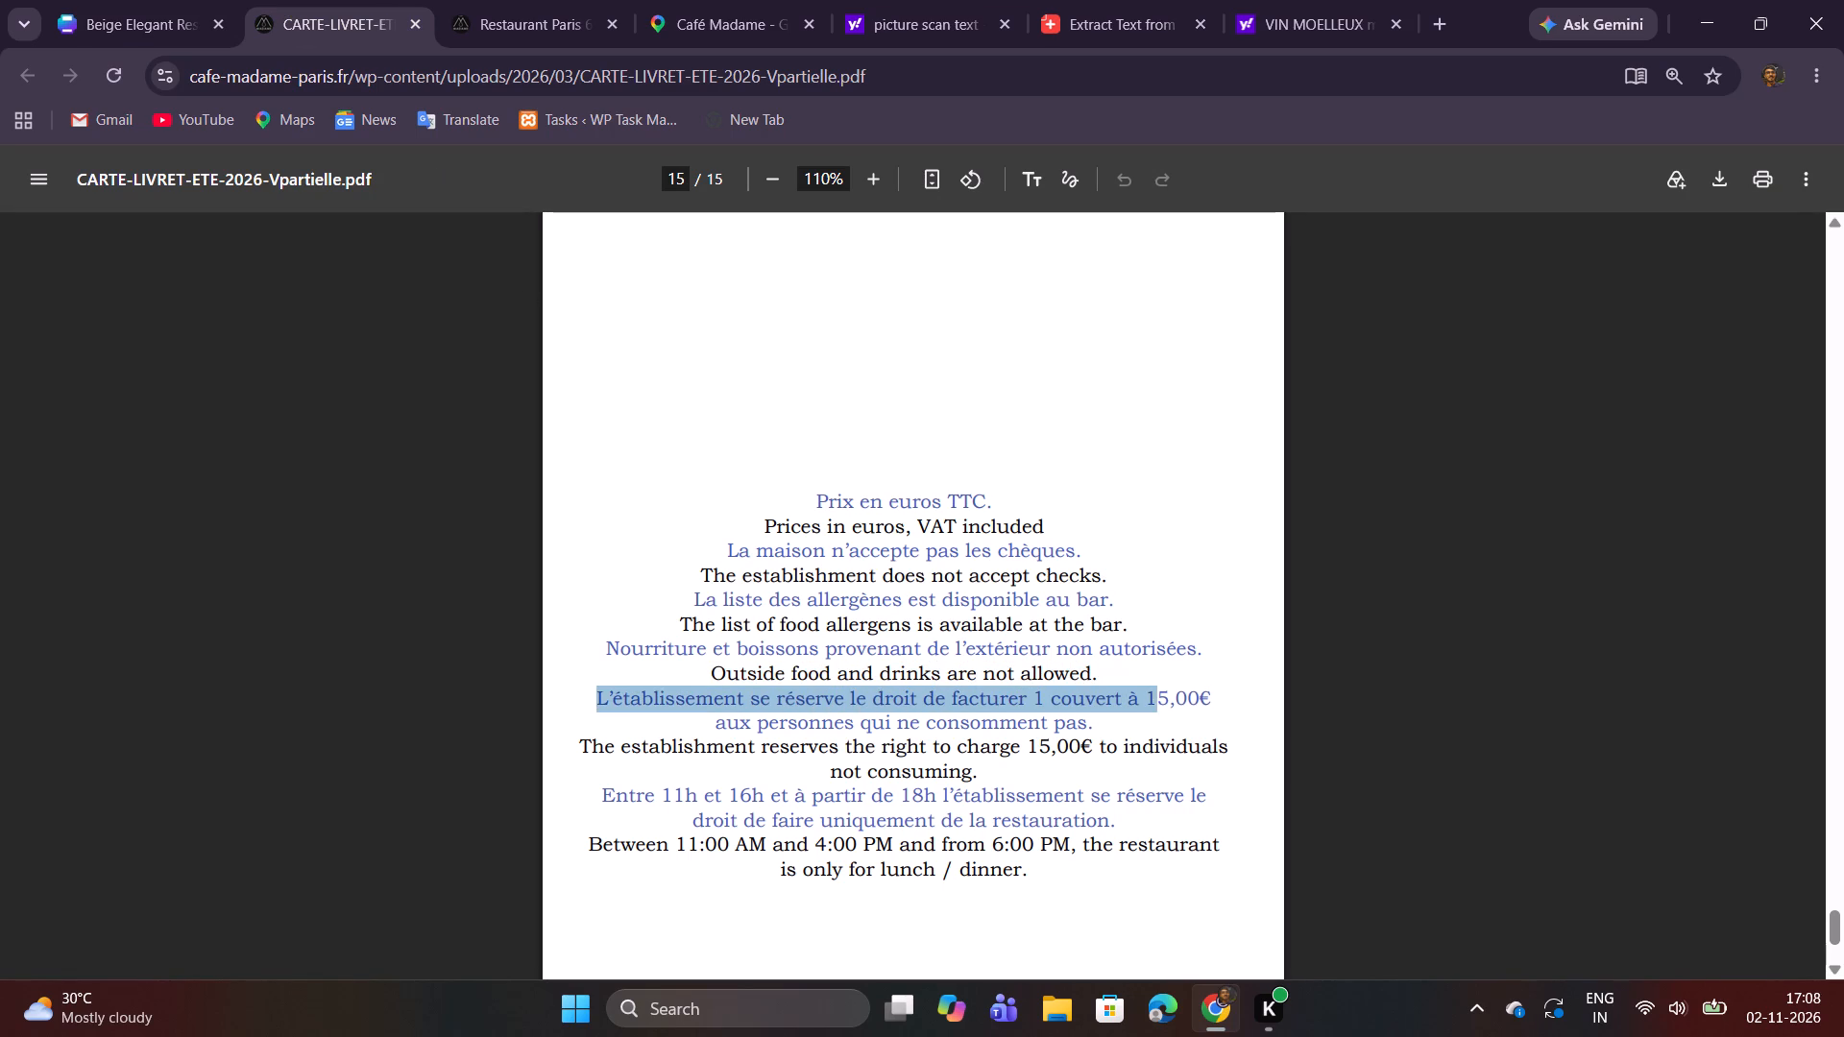
{"action": "left_click_drag", "start_coordinate": [1162, 713], "coordinate": [1098, 725]}
{"action": "key", "text": "ctrl+c"}
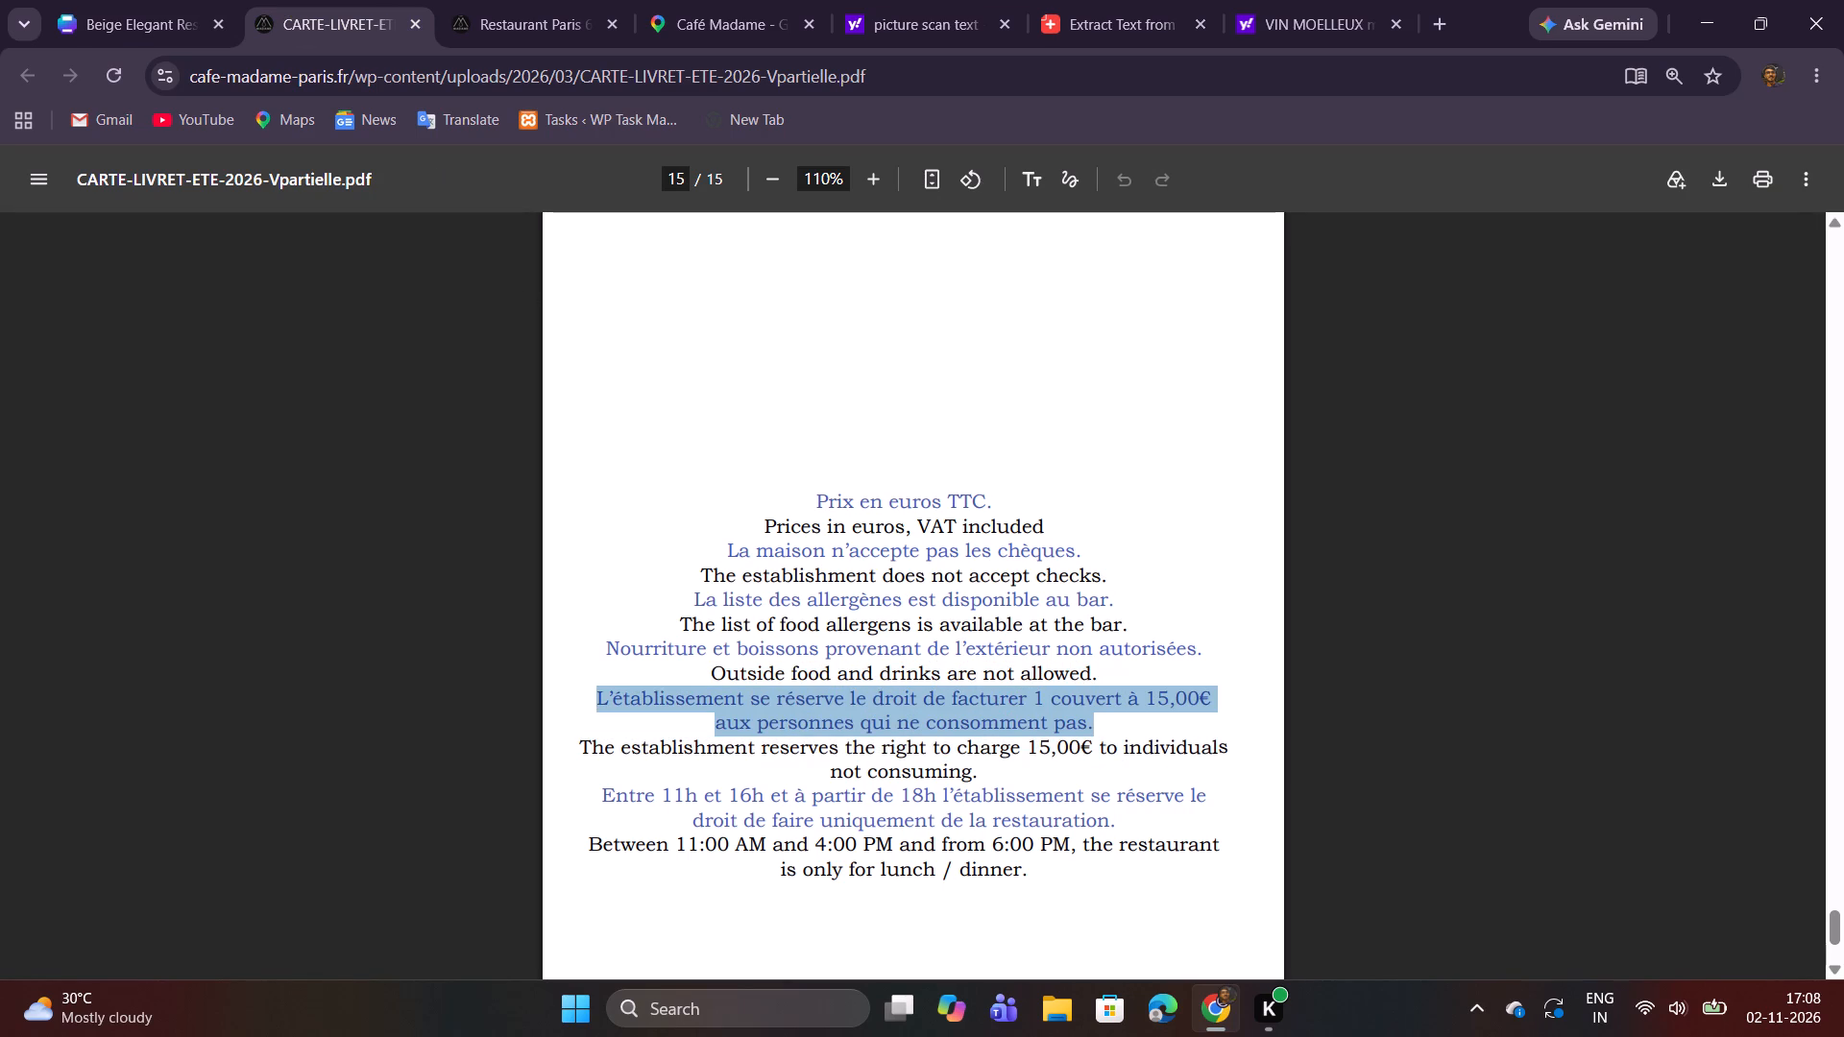
{"action": "left_click", "coordinate": [182, 8]}
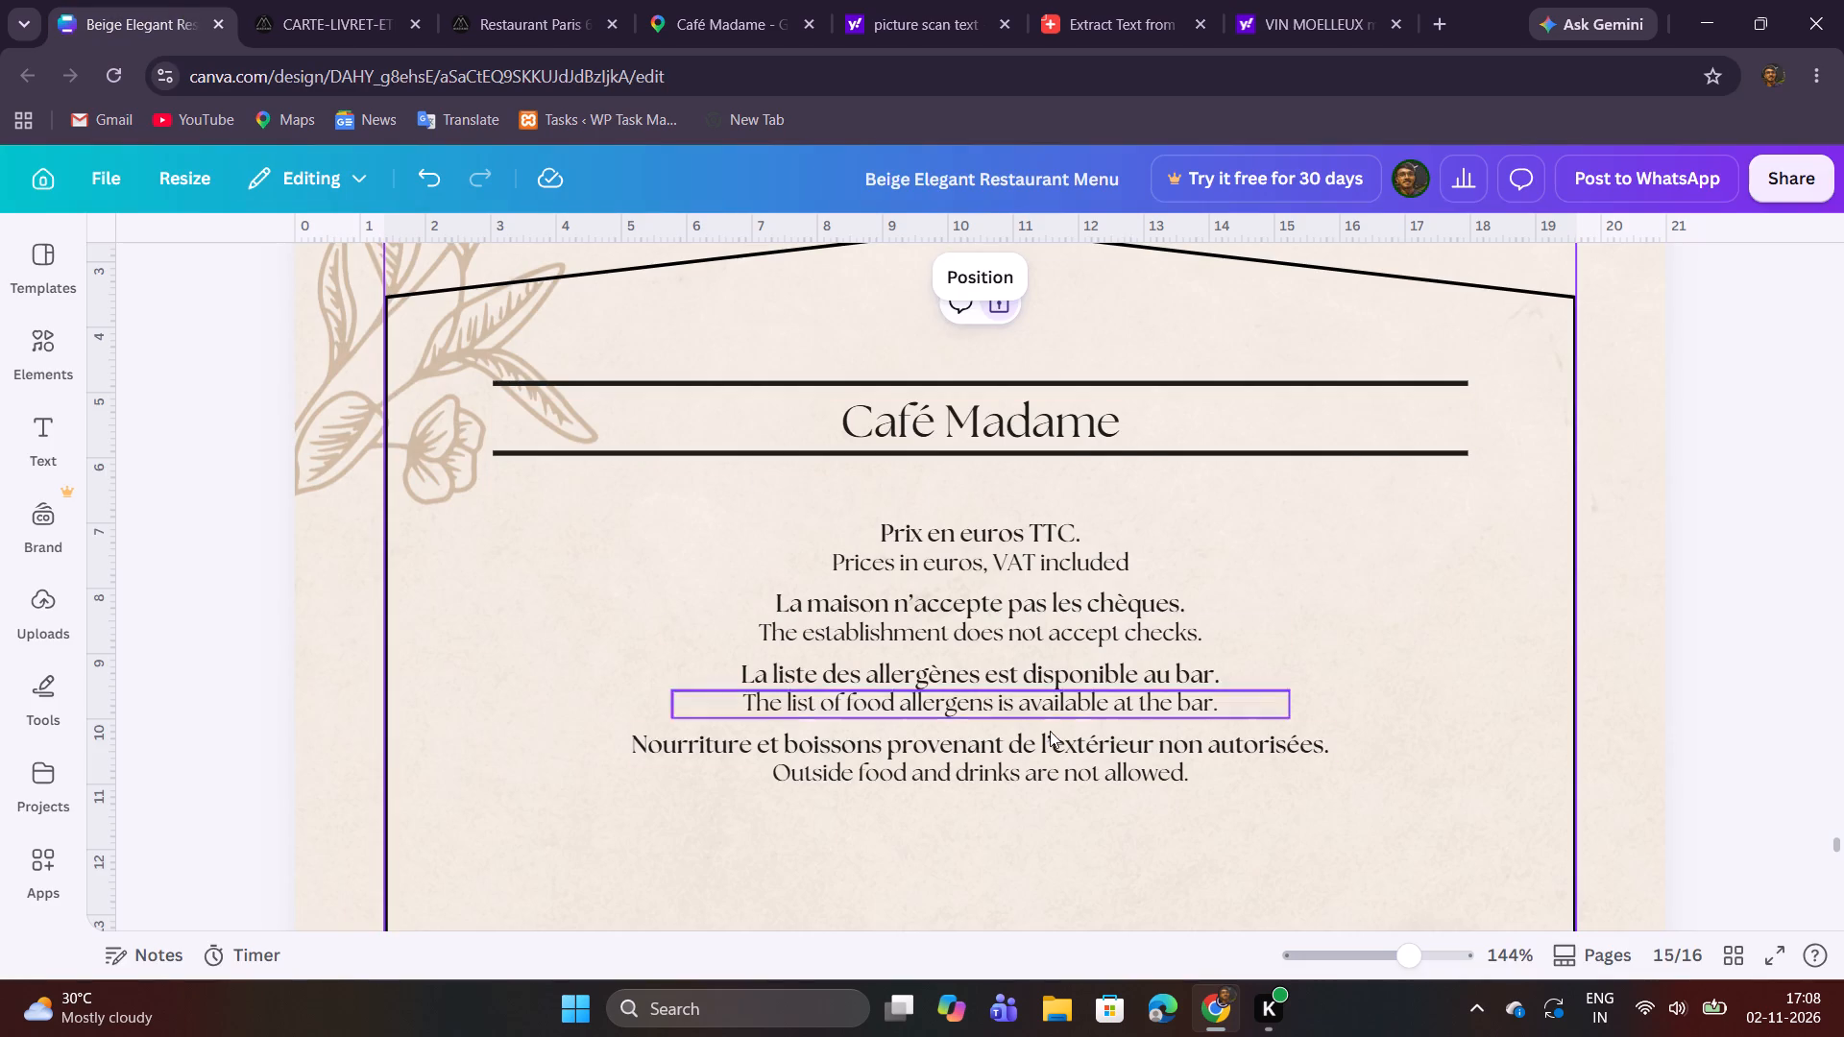
{"action": "scroll", "coordinate": [1073, 780], "scroll_direction": "down", "scroll_amount": 1}
{"action": "double_click", "coordinate": [968, 526]}
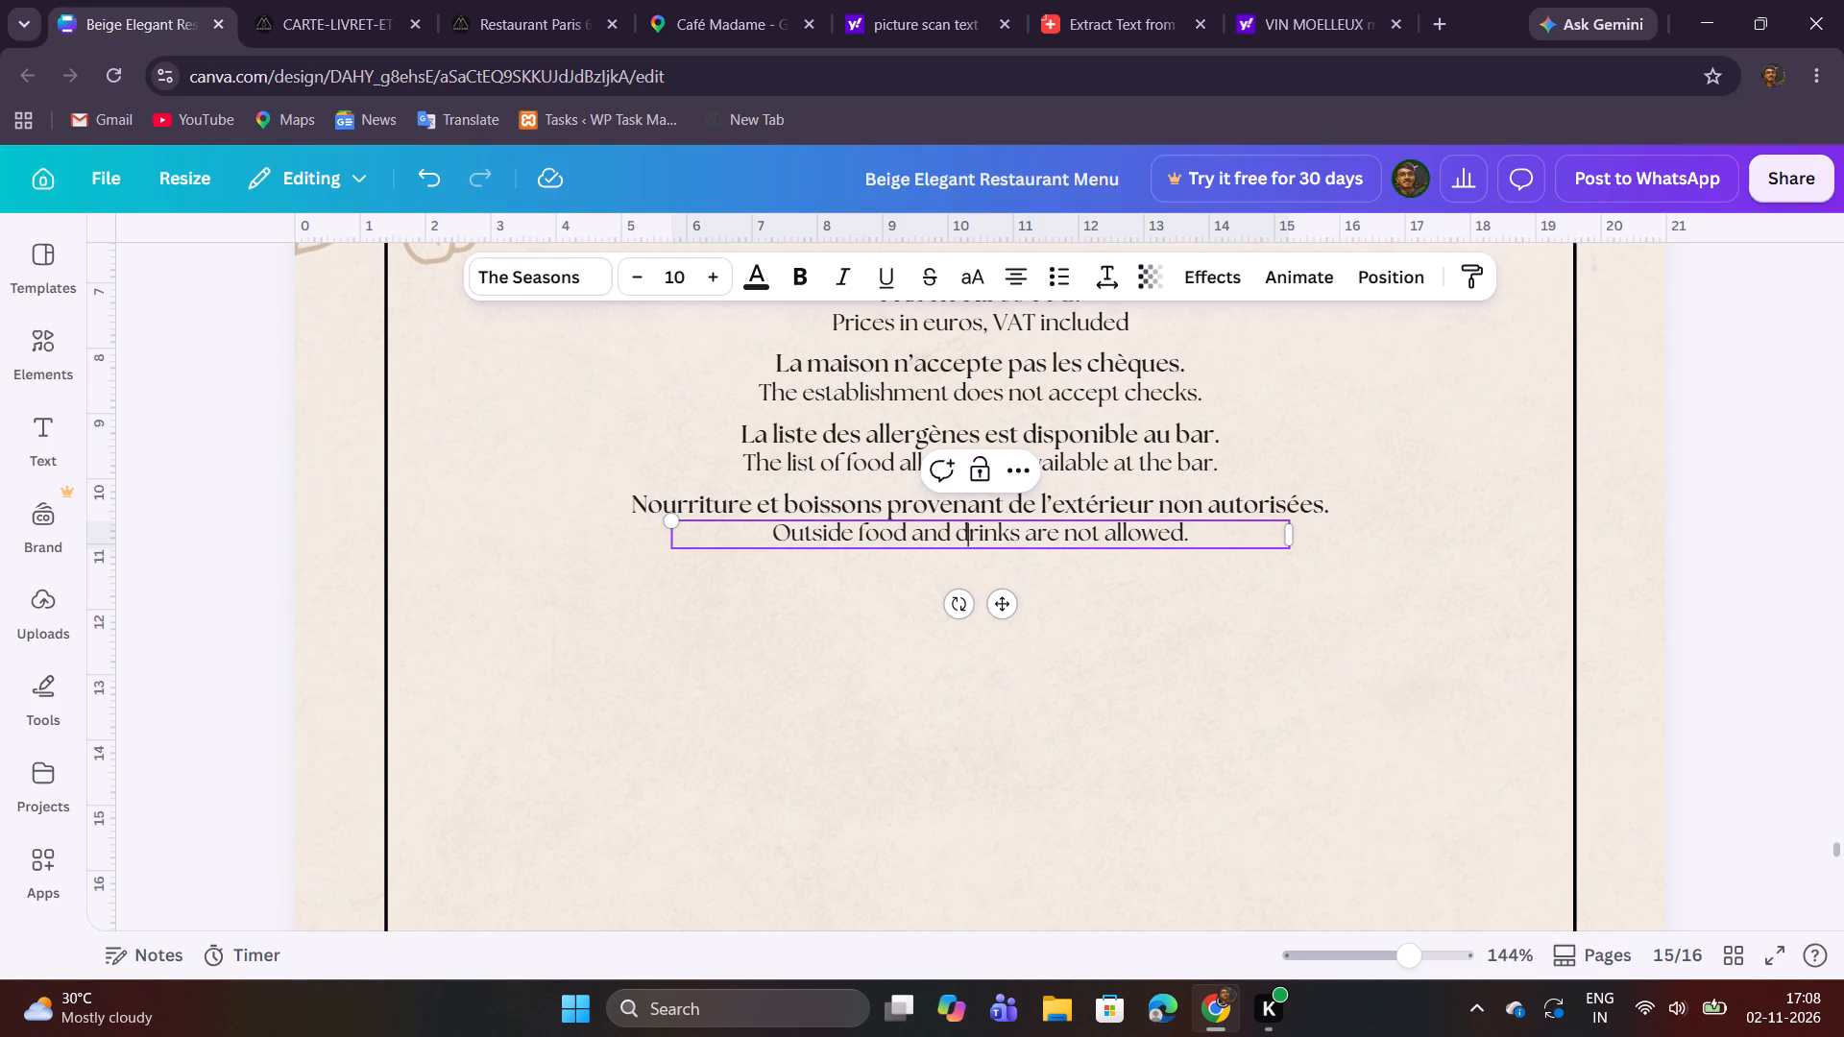
{"action": "left_click", "coordinate": [320, 21]}
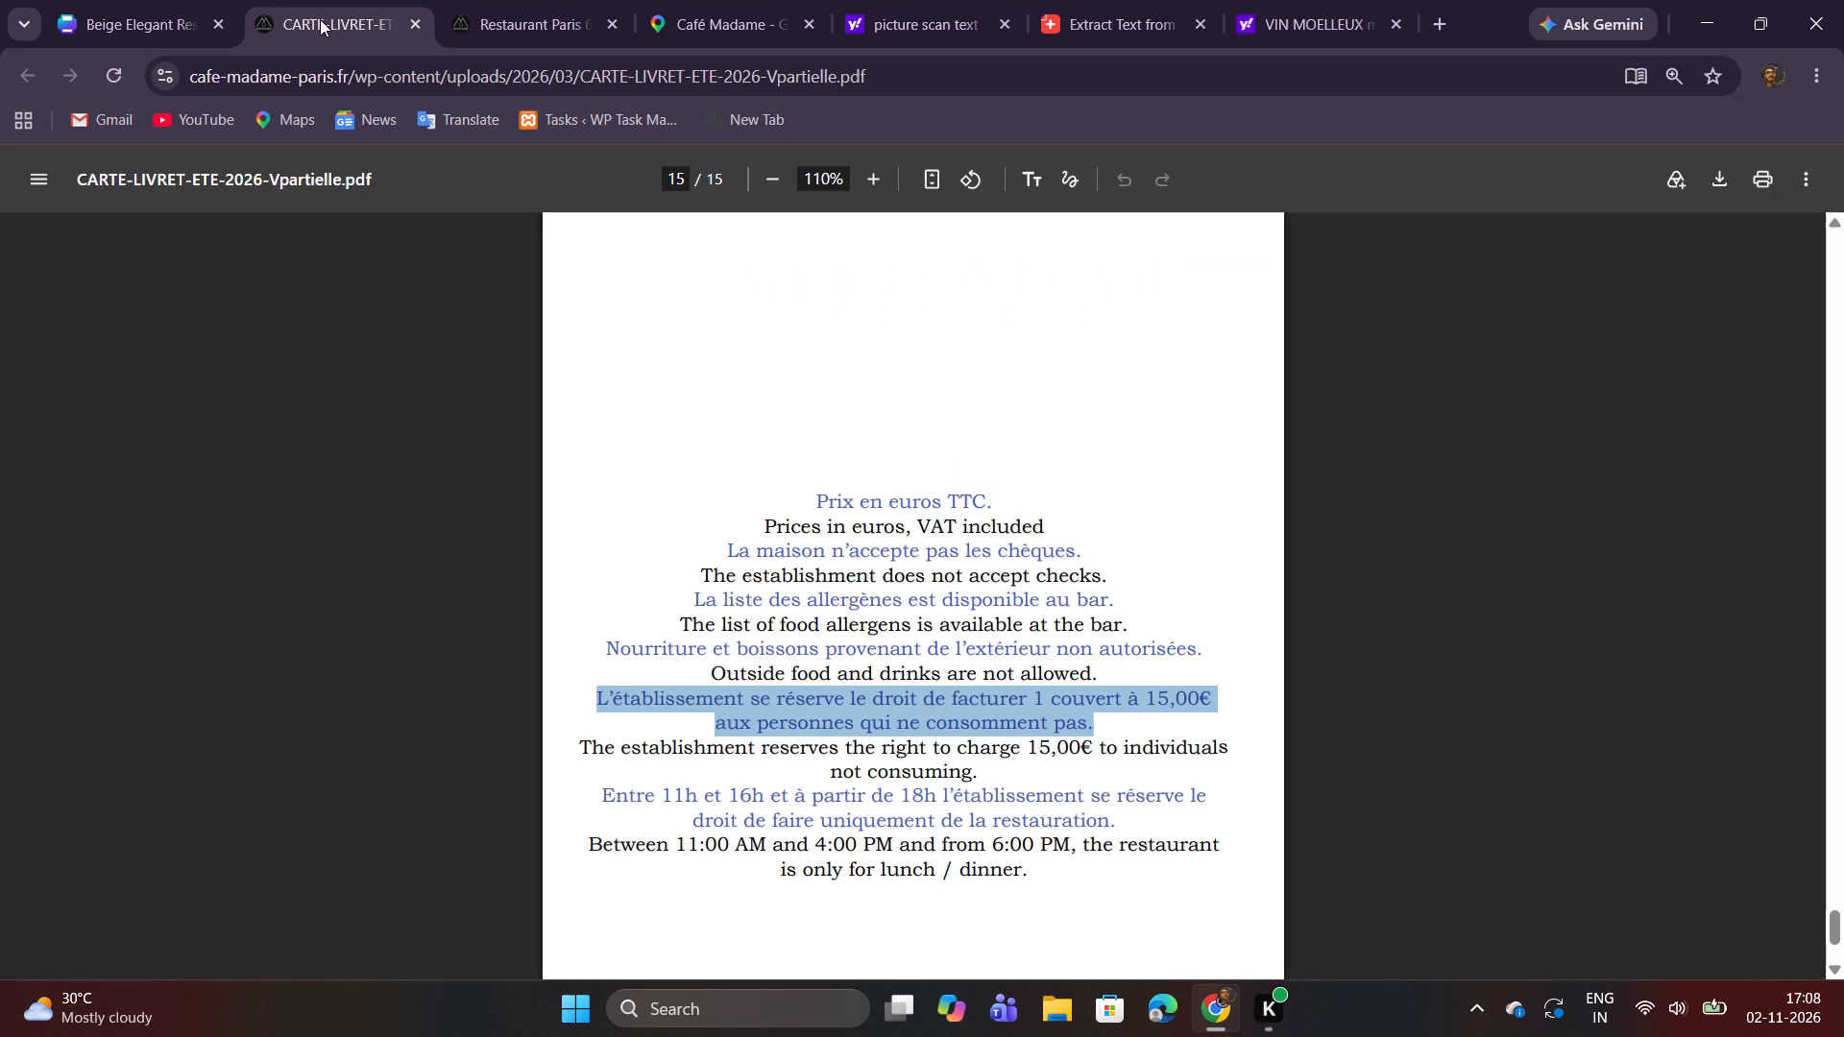
{"action": "left_click", "coordinate": [132, 16]}
{"action": "left_click", "coordinate": [649, 631]}
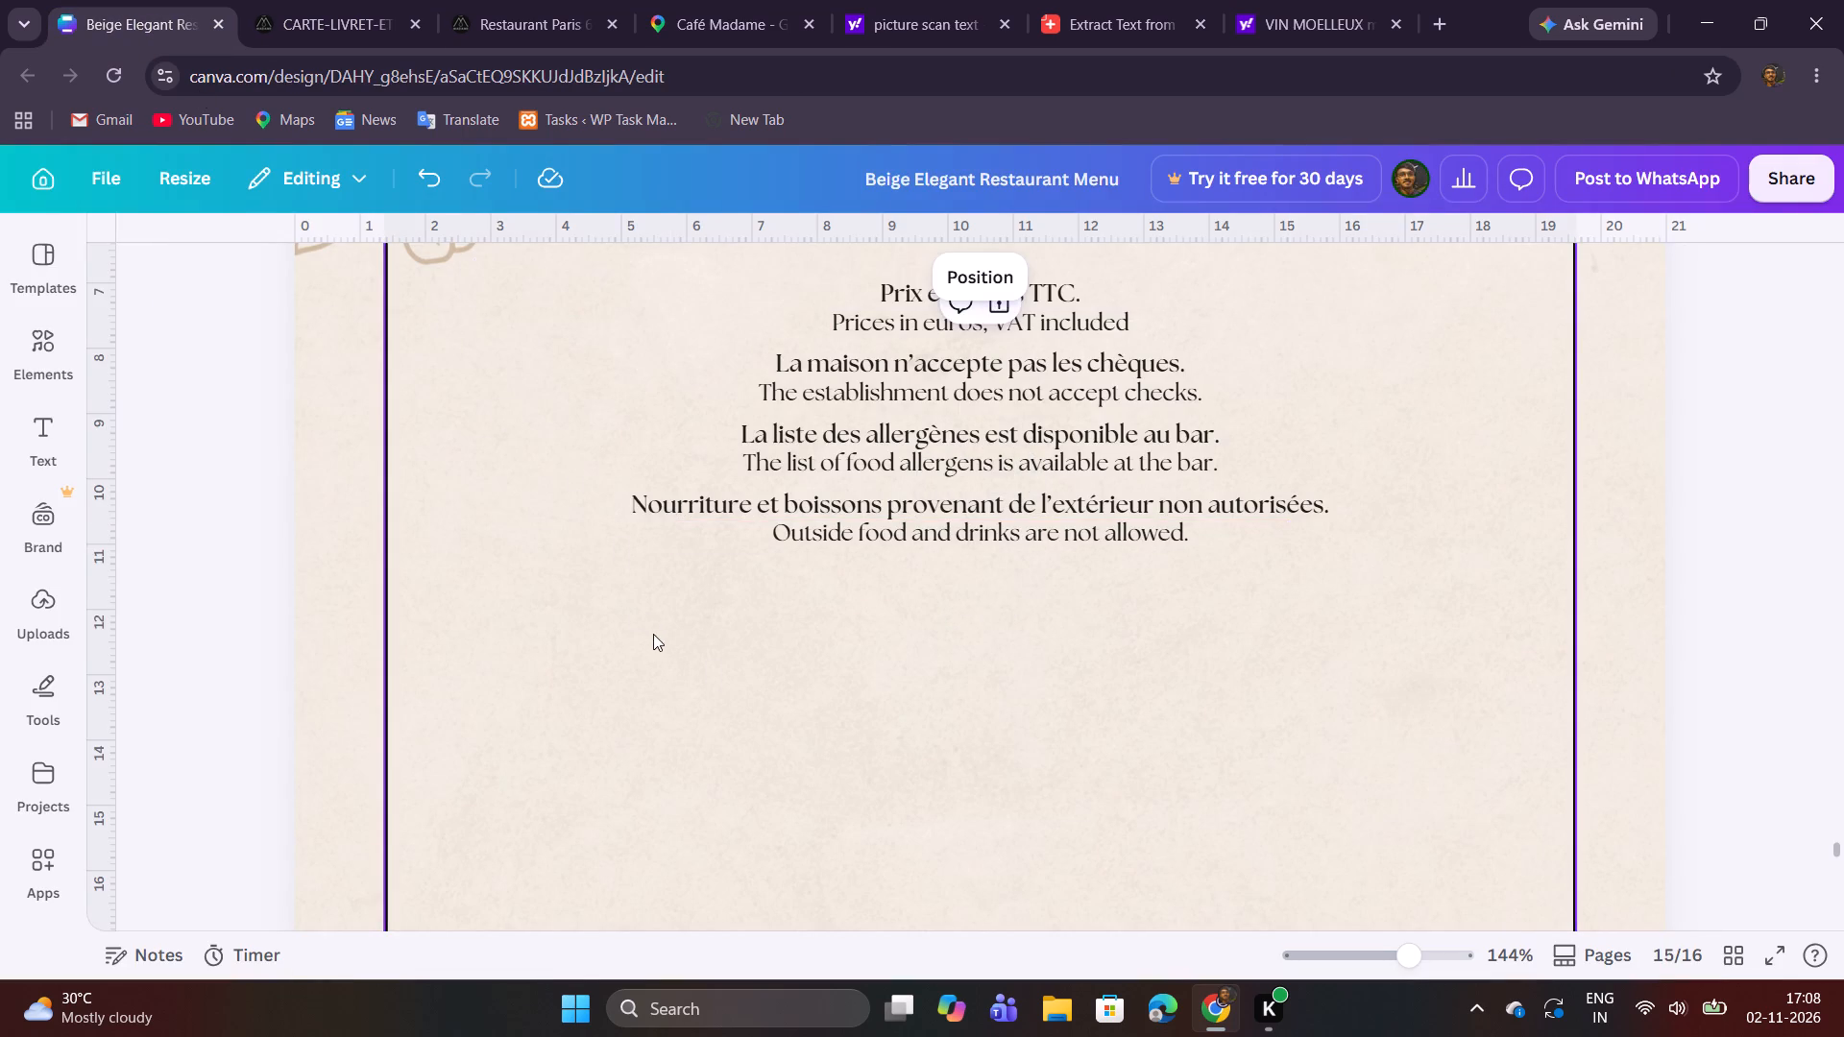
Duplicate the four bilingual house notes and place the copies directly below the originals, centred and at the same 0.2 spacing.
{"action": "scroll", "coordinate": [845, 736], "scroll_direction": "up", "scroll_amount": 1}
{"action": "left_click_drag", "start_coordinate": [1021, 784], "coordinate": [996, 455]}
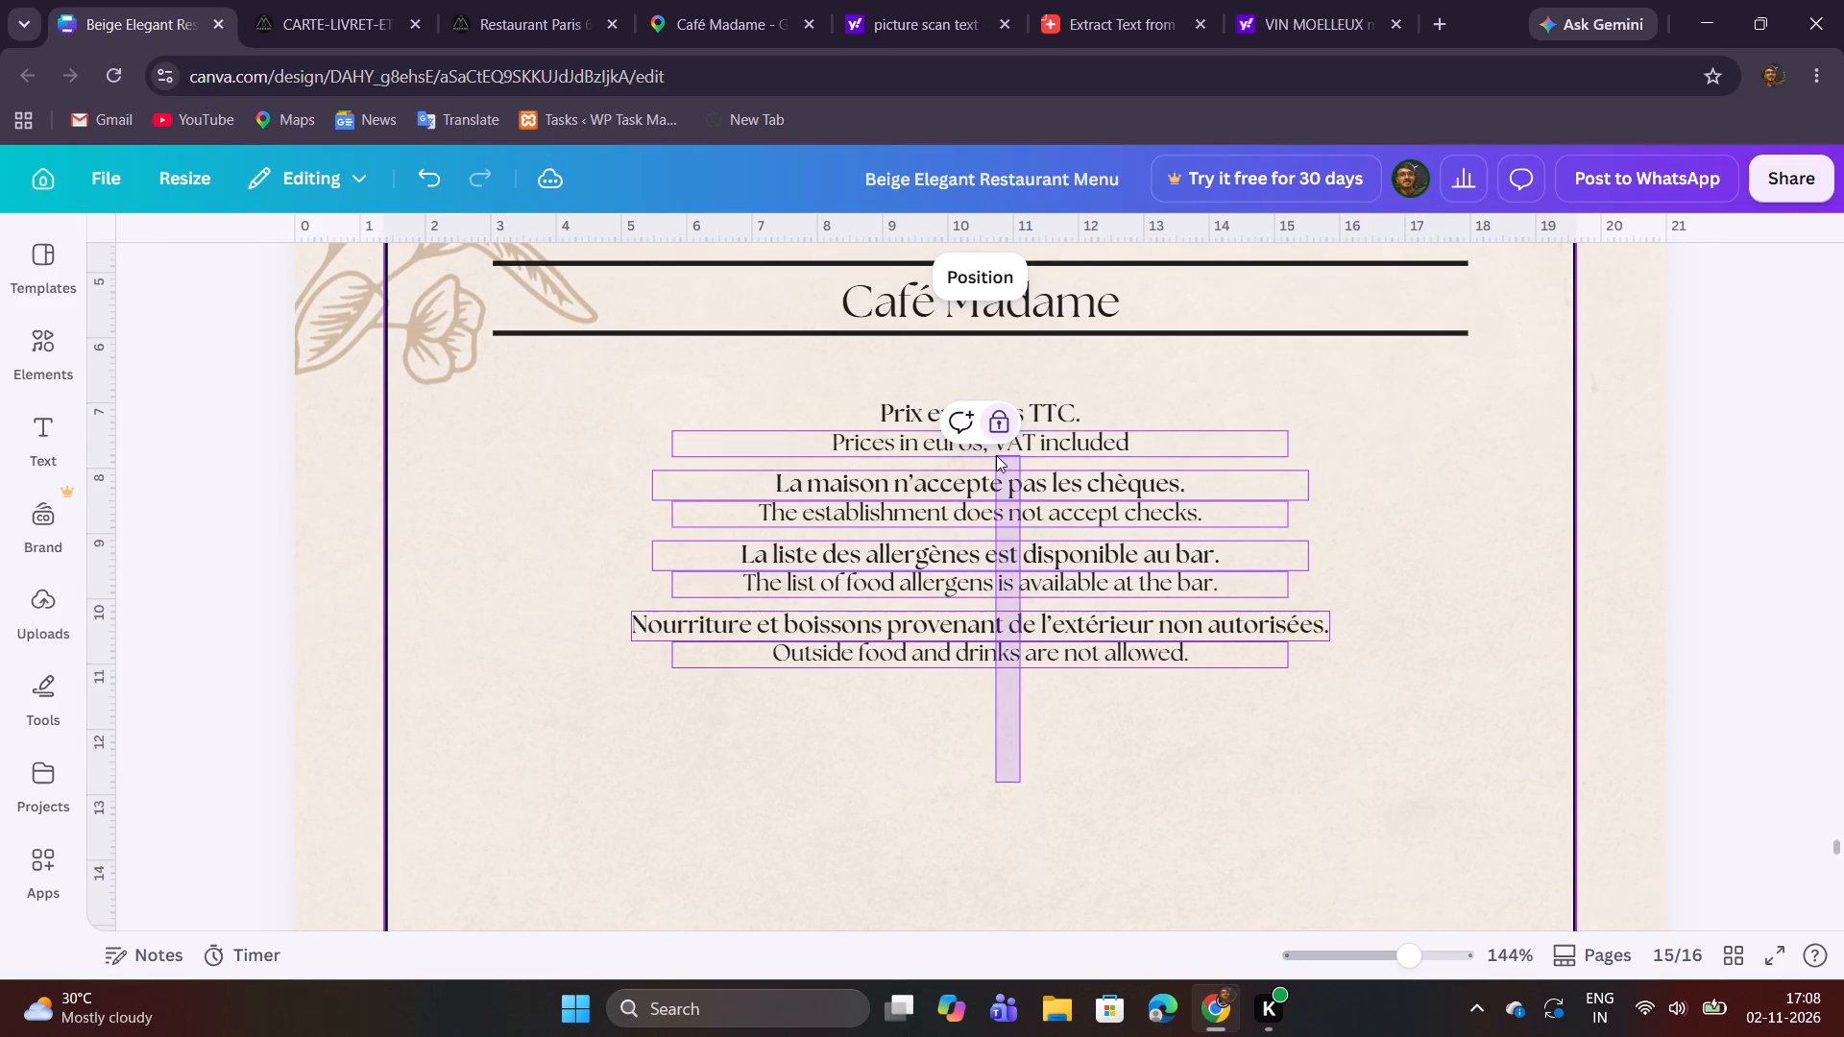
{"action": "left_click_drag", "start_coordinate": [996, 455], "coordinate": [1036, 409]}
{"action": "left_click", "coordinate": [995, 350]}
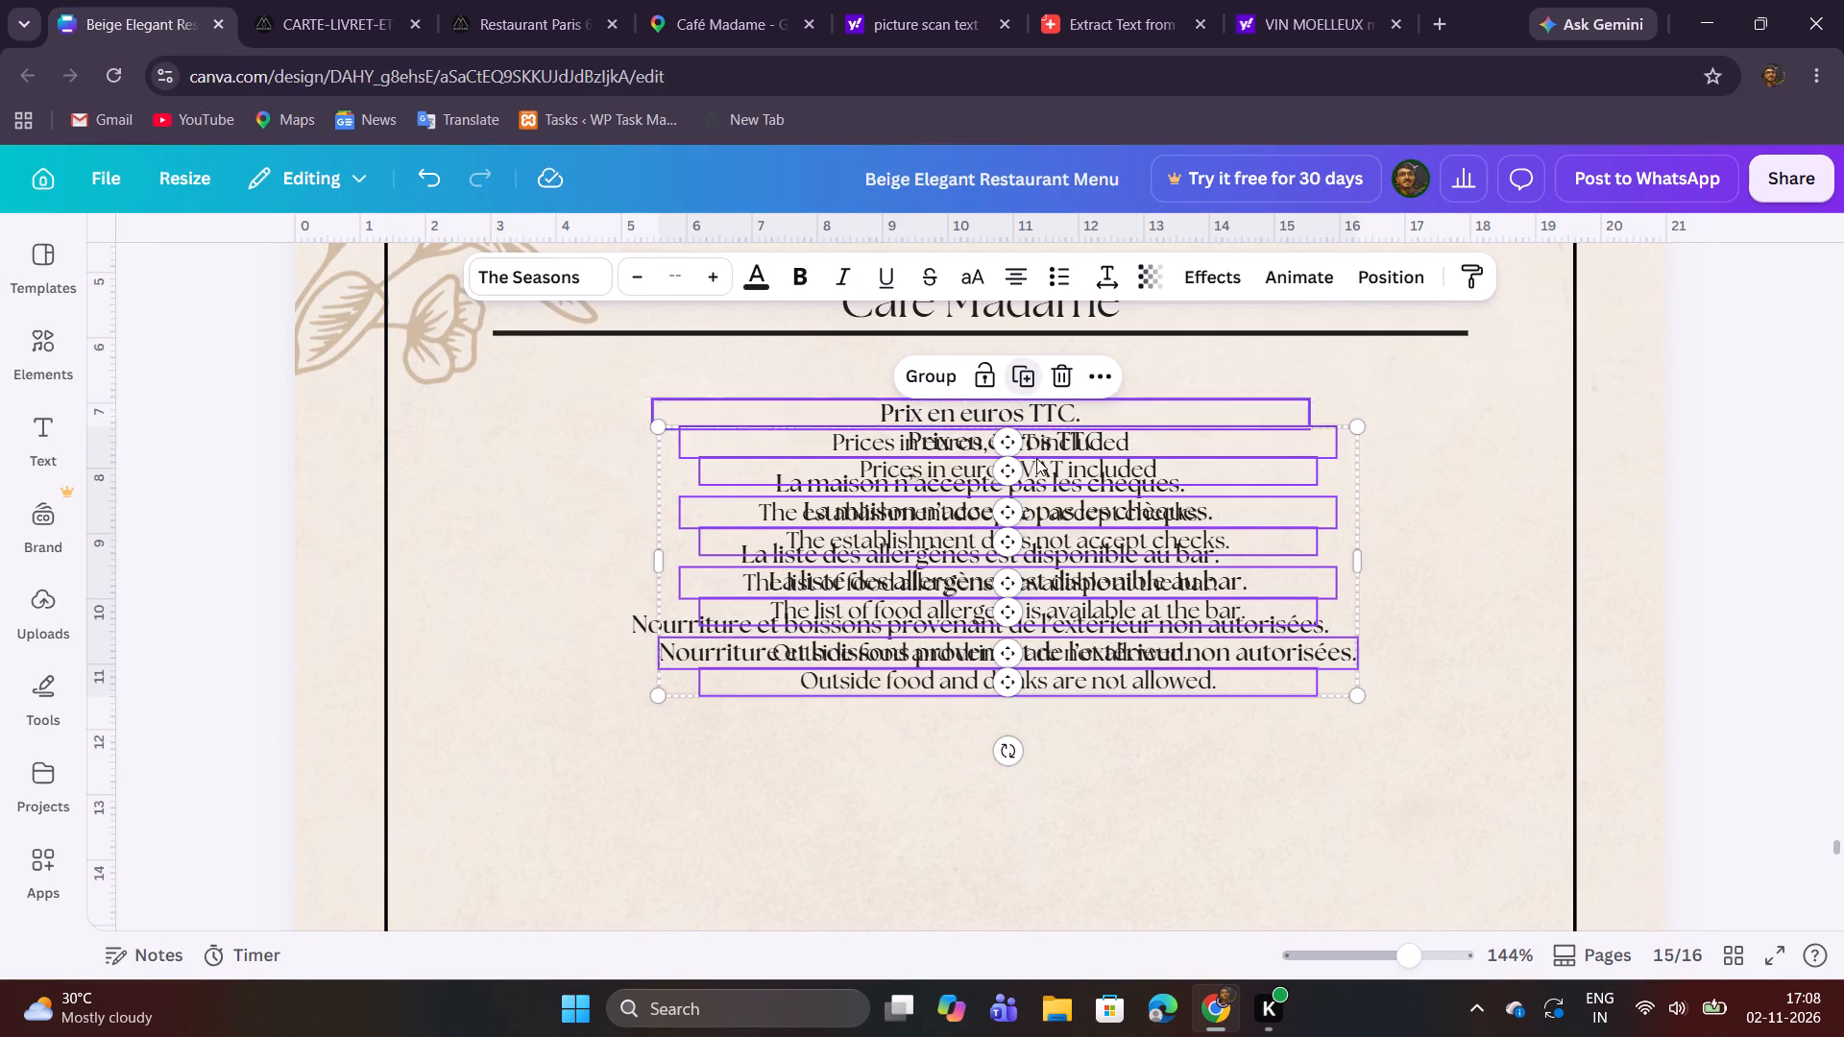
{"action": "left_click_drag", "start_coordinate": [1094, 514], "coordinate": [1058, 763]}
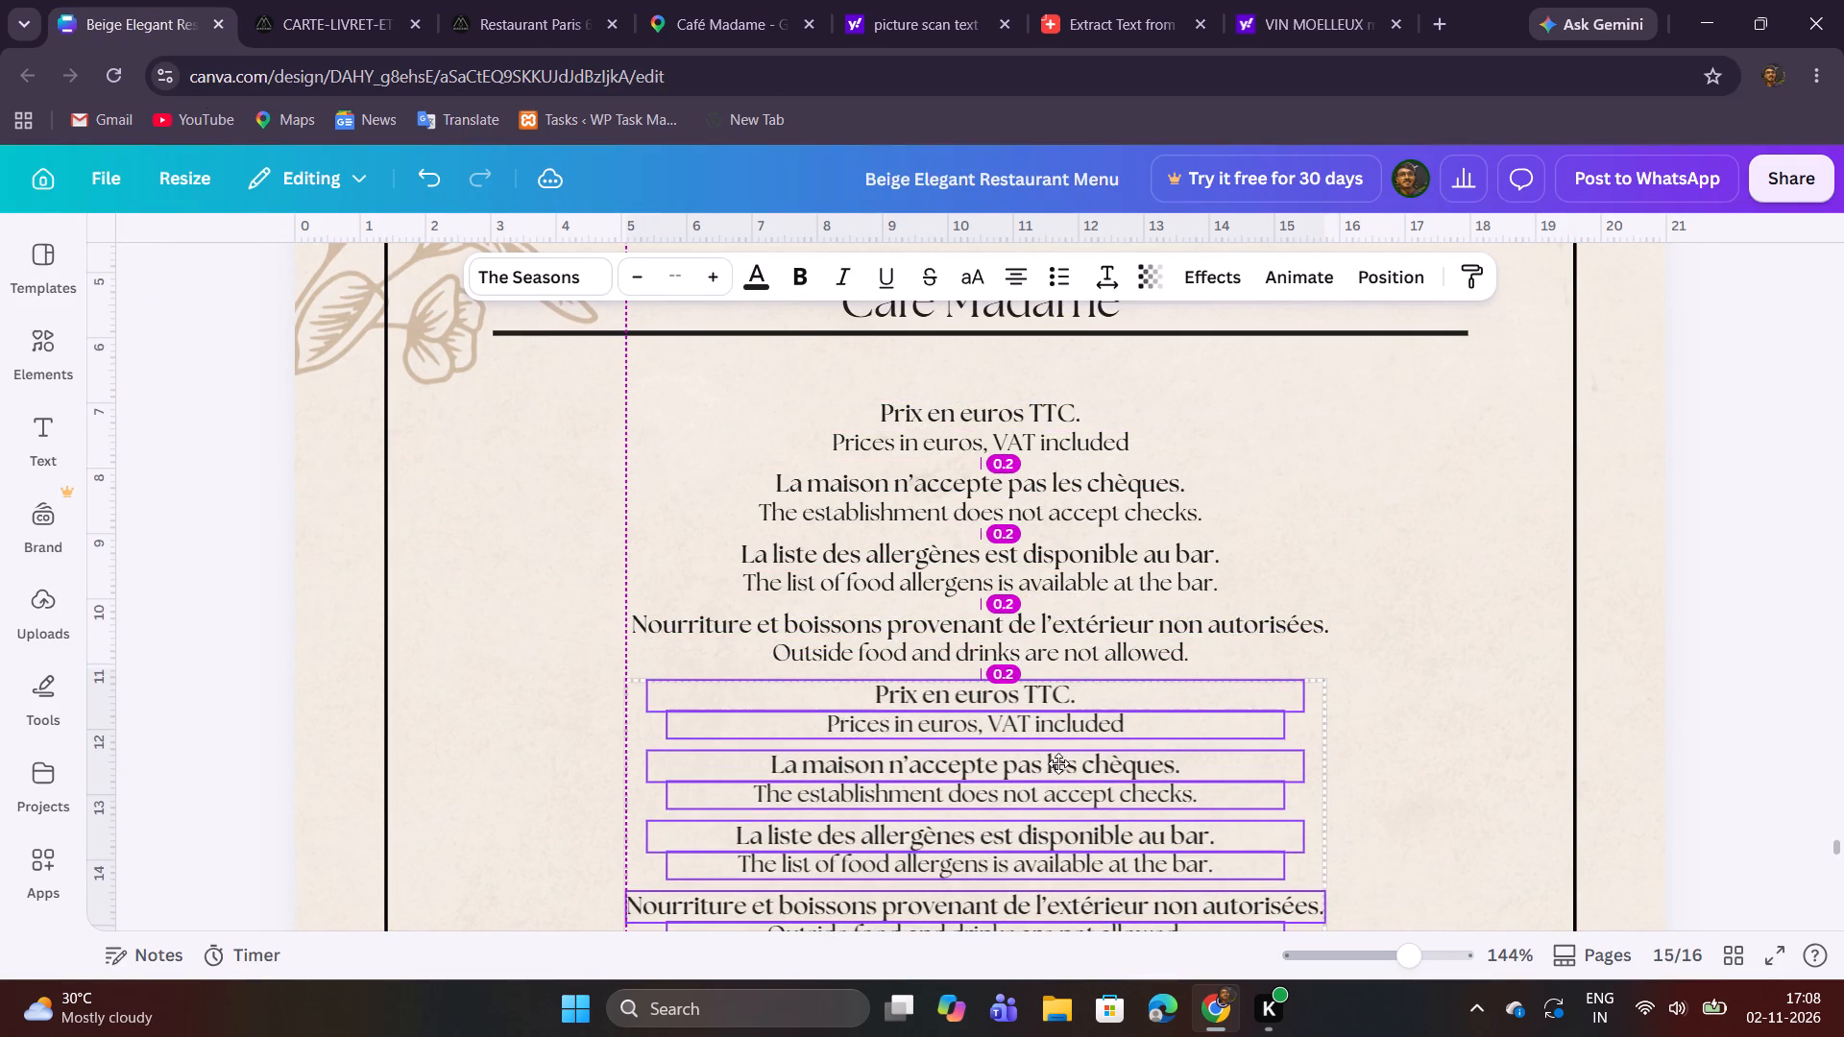
{"action": "left_click_drag", "start_coordinate": [1058, 763], "coordinate": [1063, 762]}
{"action": "left_click_drag", "start_coordinate": [1063, 762], "coordinate": [1066, 762]}
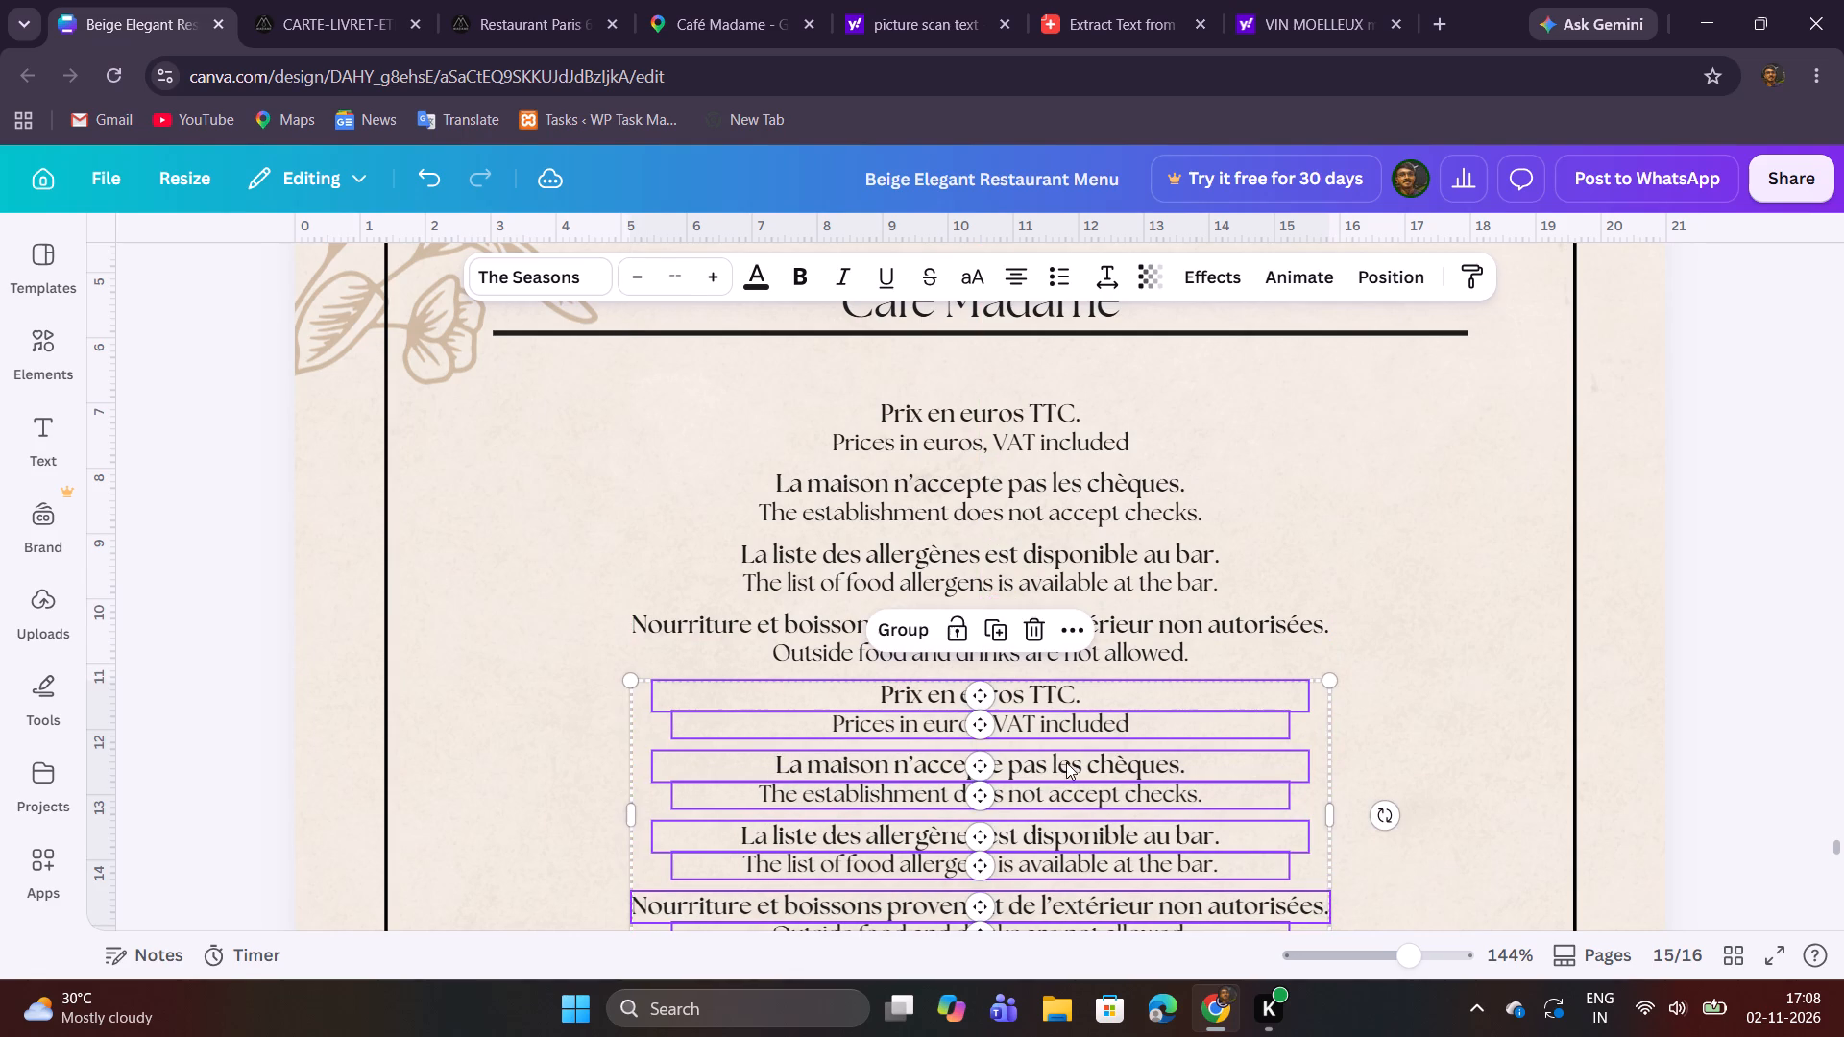
{"action": "left_click", "coordinate": [1467, 671]}
Replace the duplicated "Prix en euros TTC." line with "L'établissement se réserve le droit de facturer 1 couvert à 15,00€ aux personnes qui ne consomment pas.".
{"action": "scroll", "coordinate": [1298, 794], "scroll_direction": "down", "scroll_amount": 1}
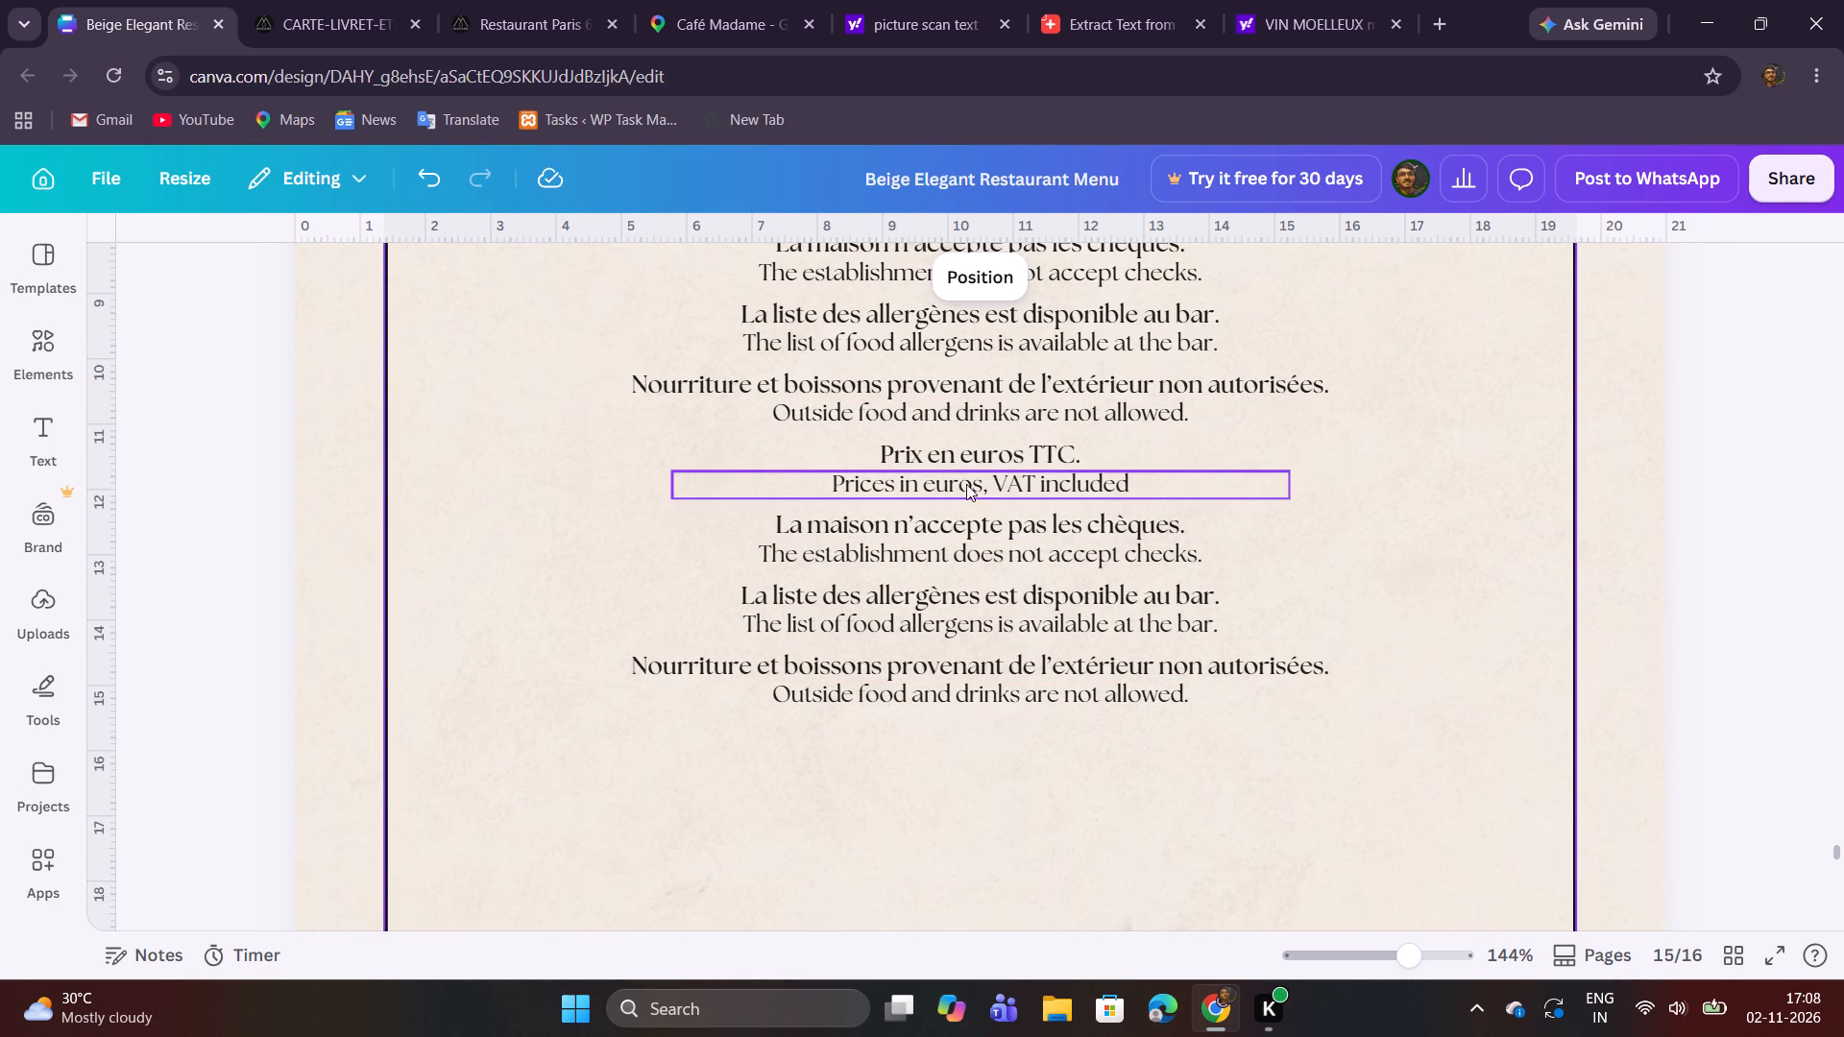
{"action": "double_click", "coordinate": [972, 449]}
{"action": "key", "text": "ctrl+v"}
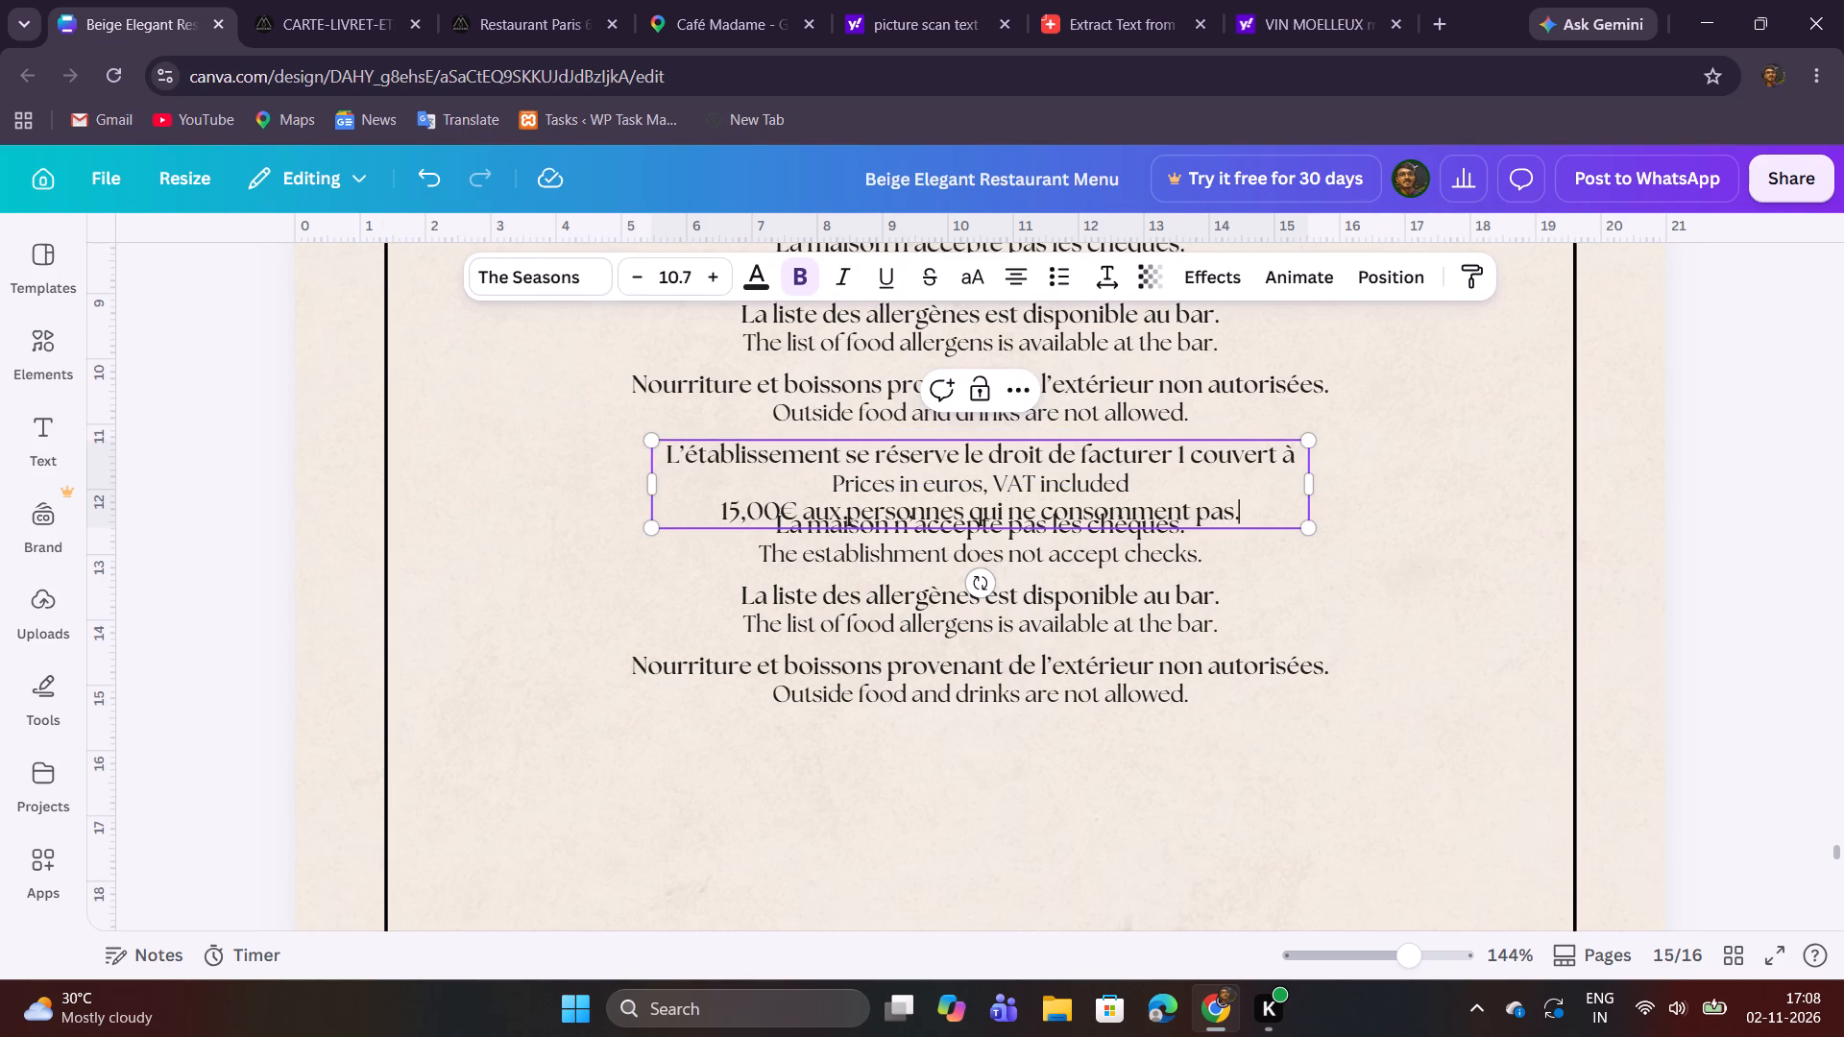
Widen the bold "L'établissement se réserve" text box to about 18 so it fits on one line, and re-centre it with the other notes.
{"action": "left_click_drag", "start_coordinate": [1311, 486], "coordinate": [1470, 489]}
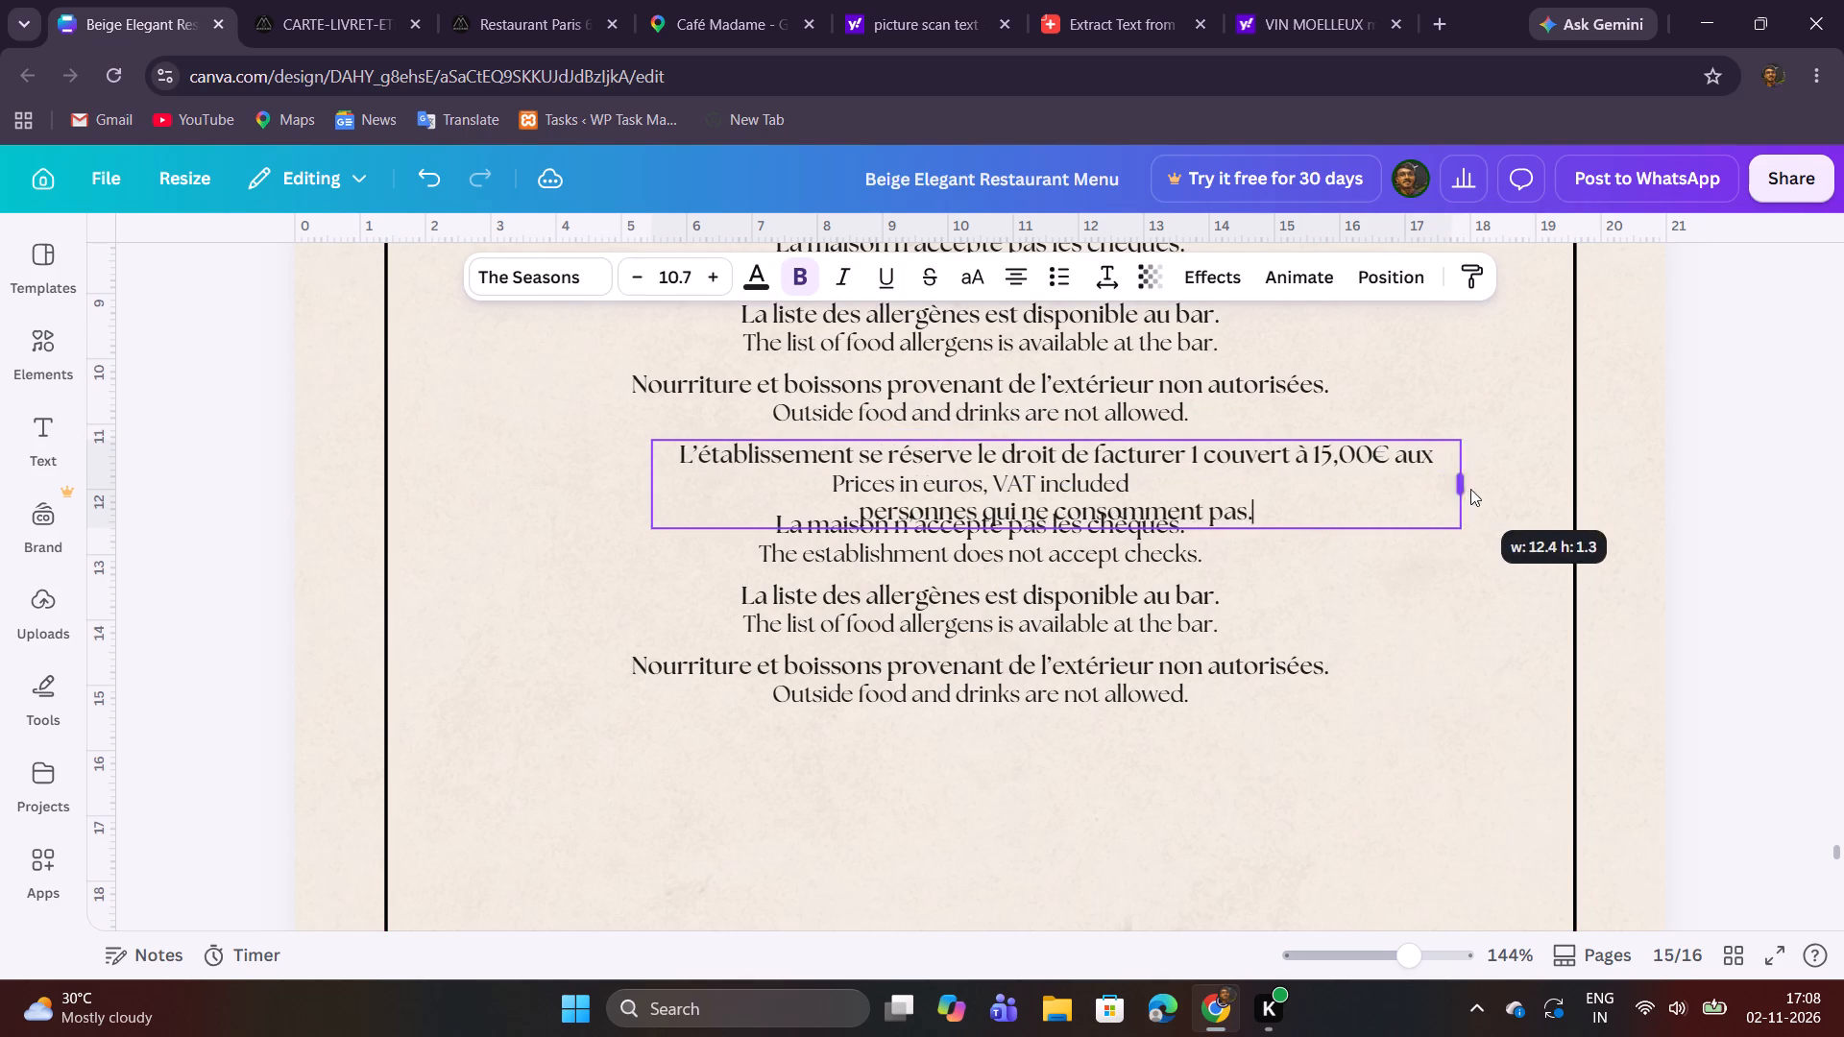
{"action": "left_click_drag", "start_coordinate": [1470, 489], "coordinate": [1590, 487]}
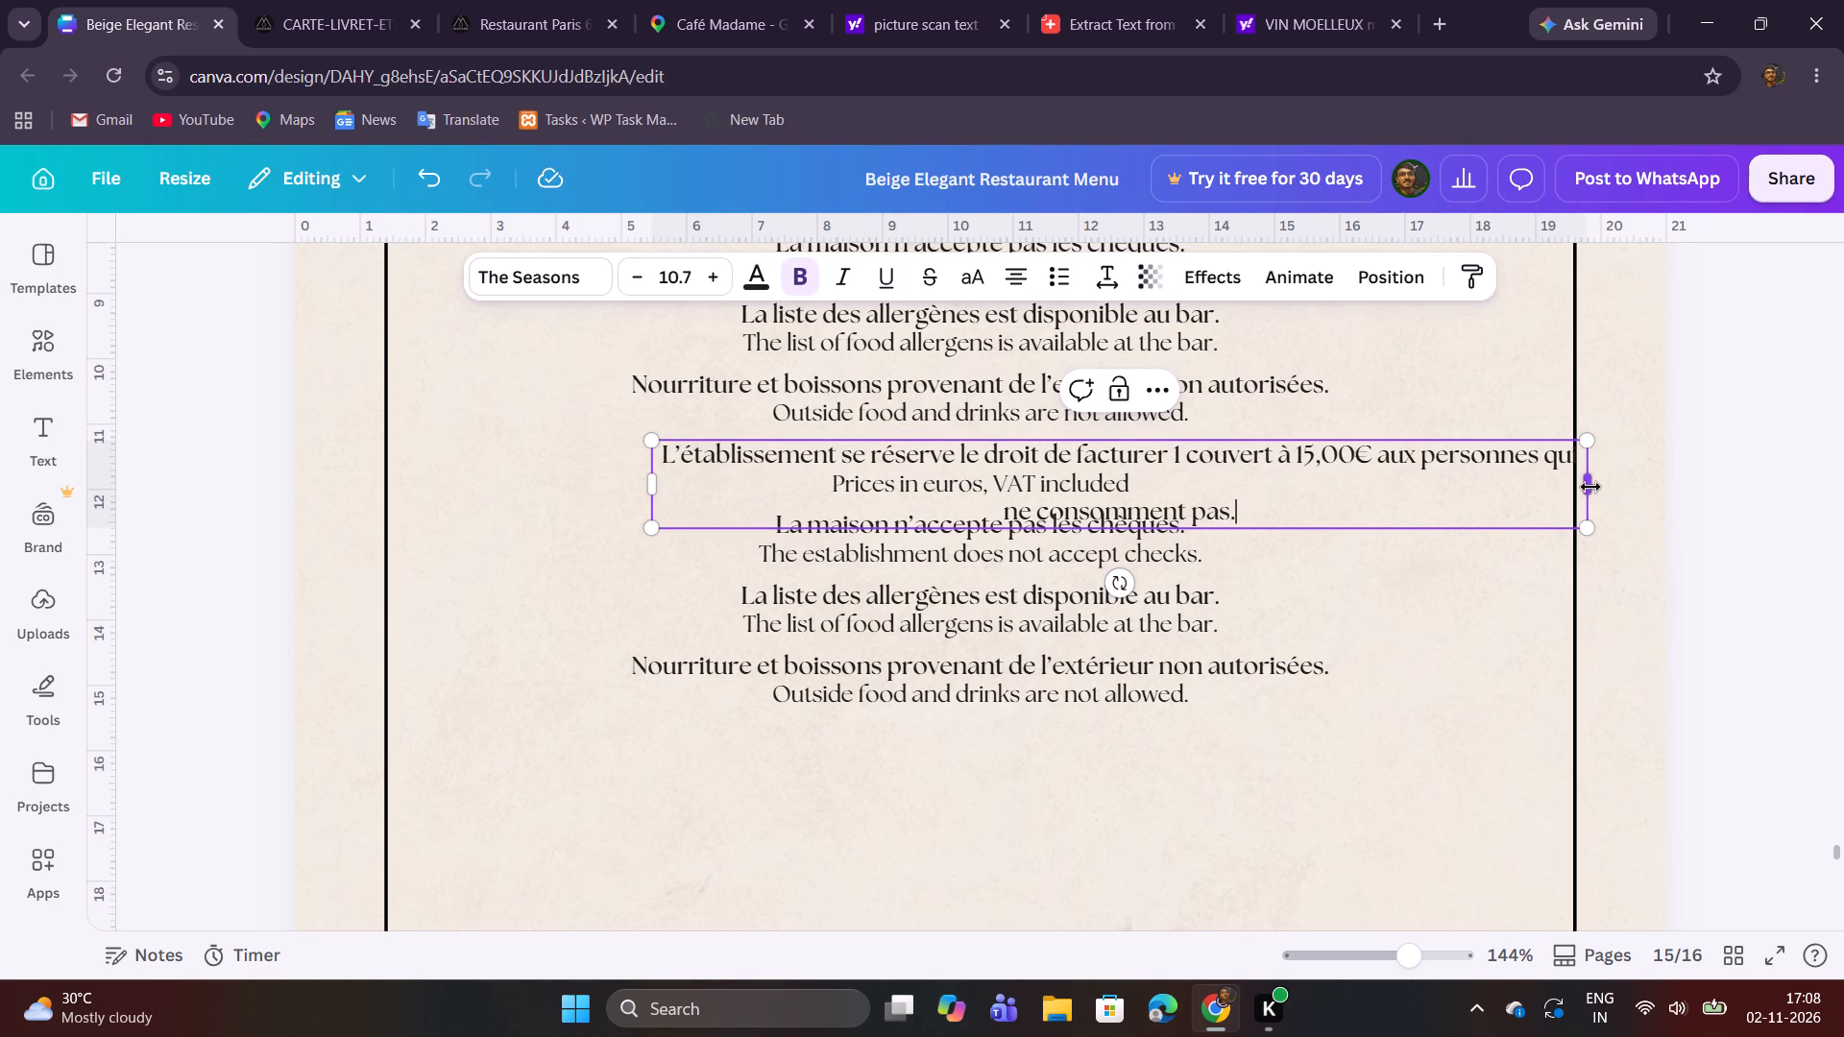
{"action": "left_click_drag", "start_coordinate": [646, 480], "coordinate": [609, 480]}
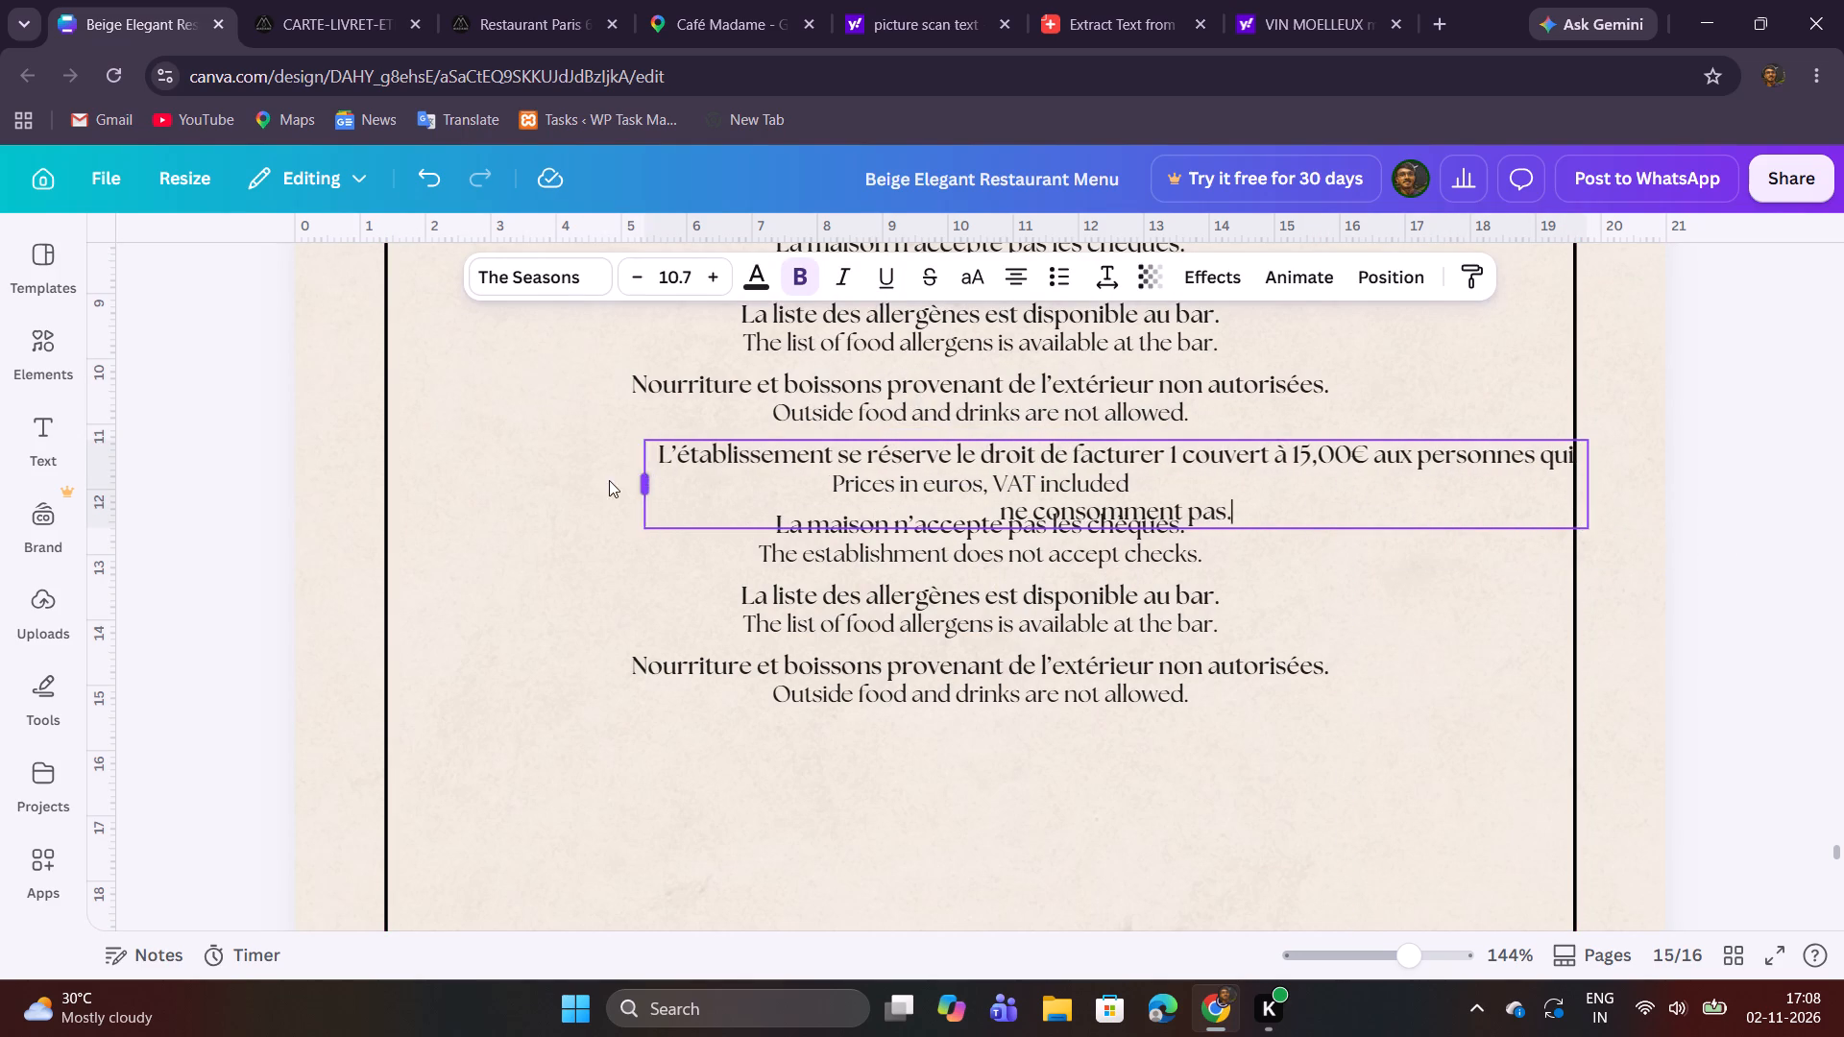
{"action": "left_click_drag", "start_coordinate": [609, 480], "coordinate": [402, 482]}
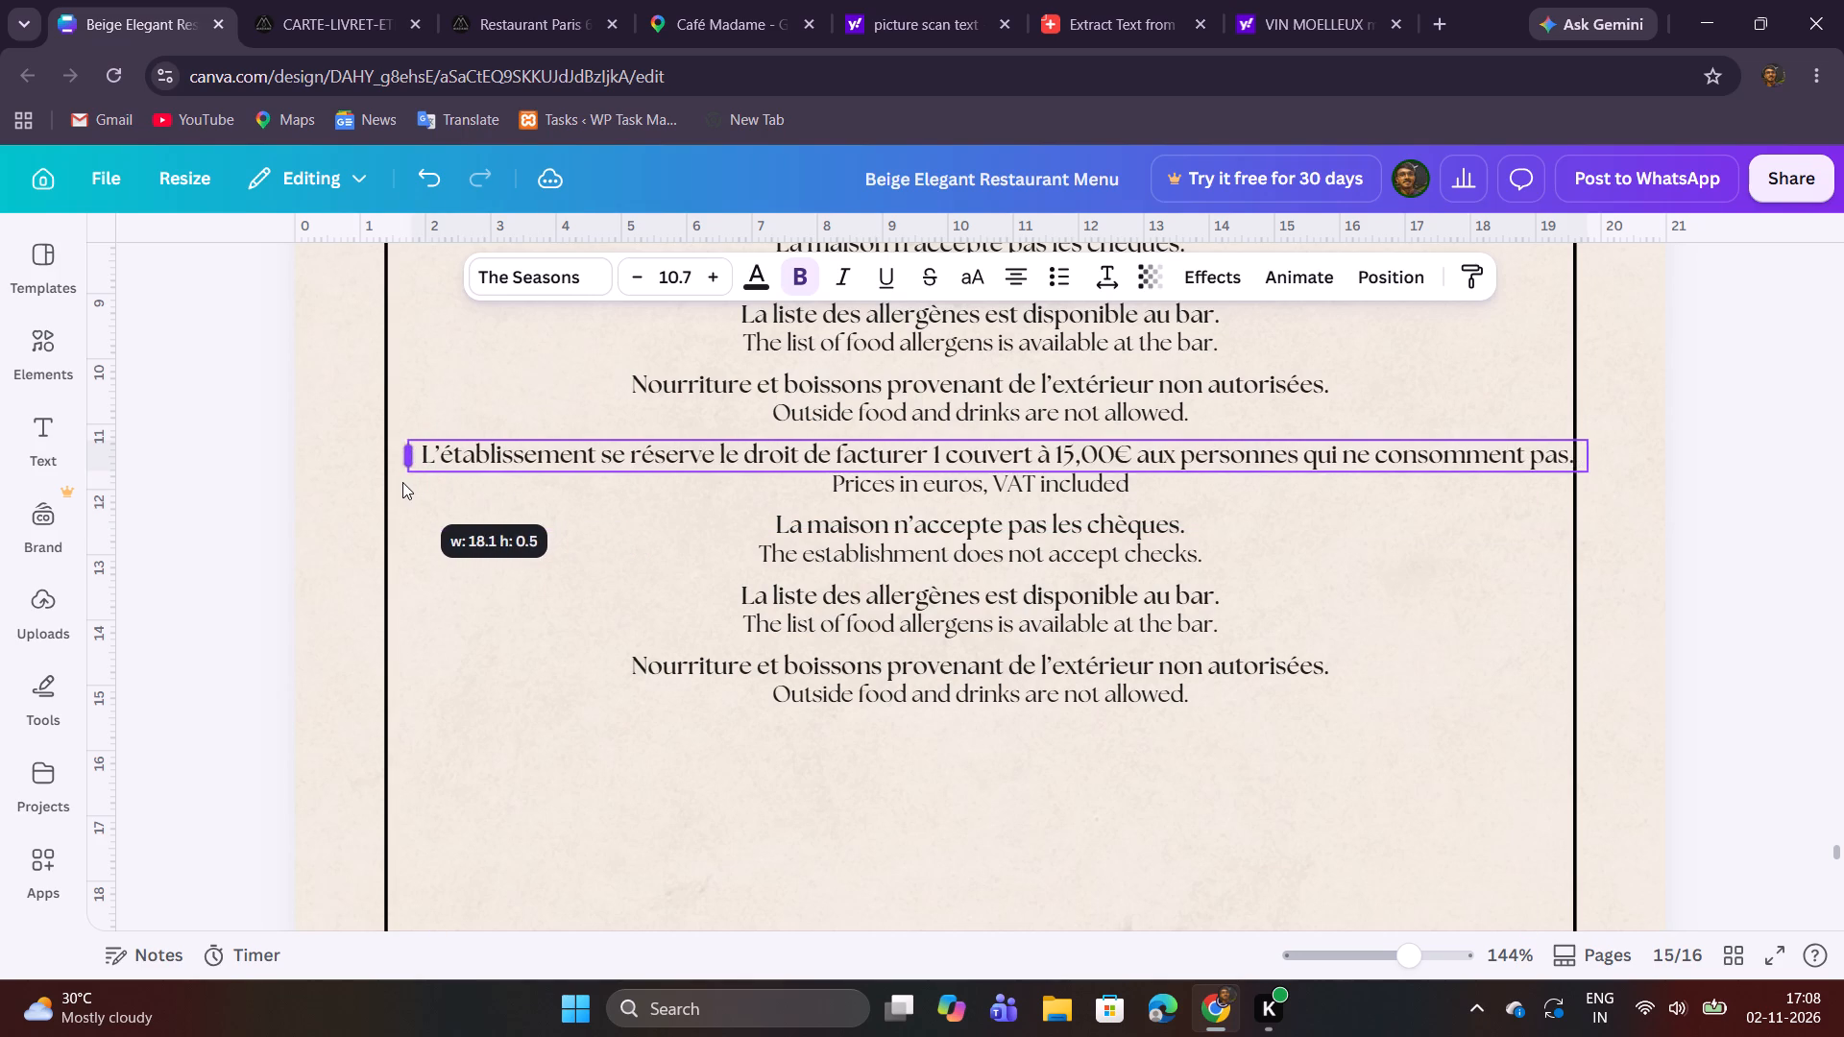
{"action": "left_click_drag", "start_coordinate": [402, 482], "coordinate": [415, 485]}
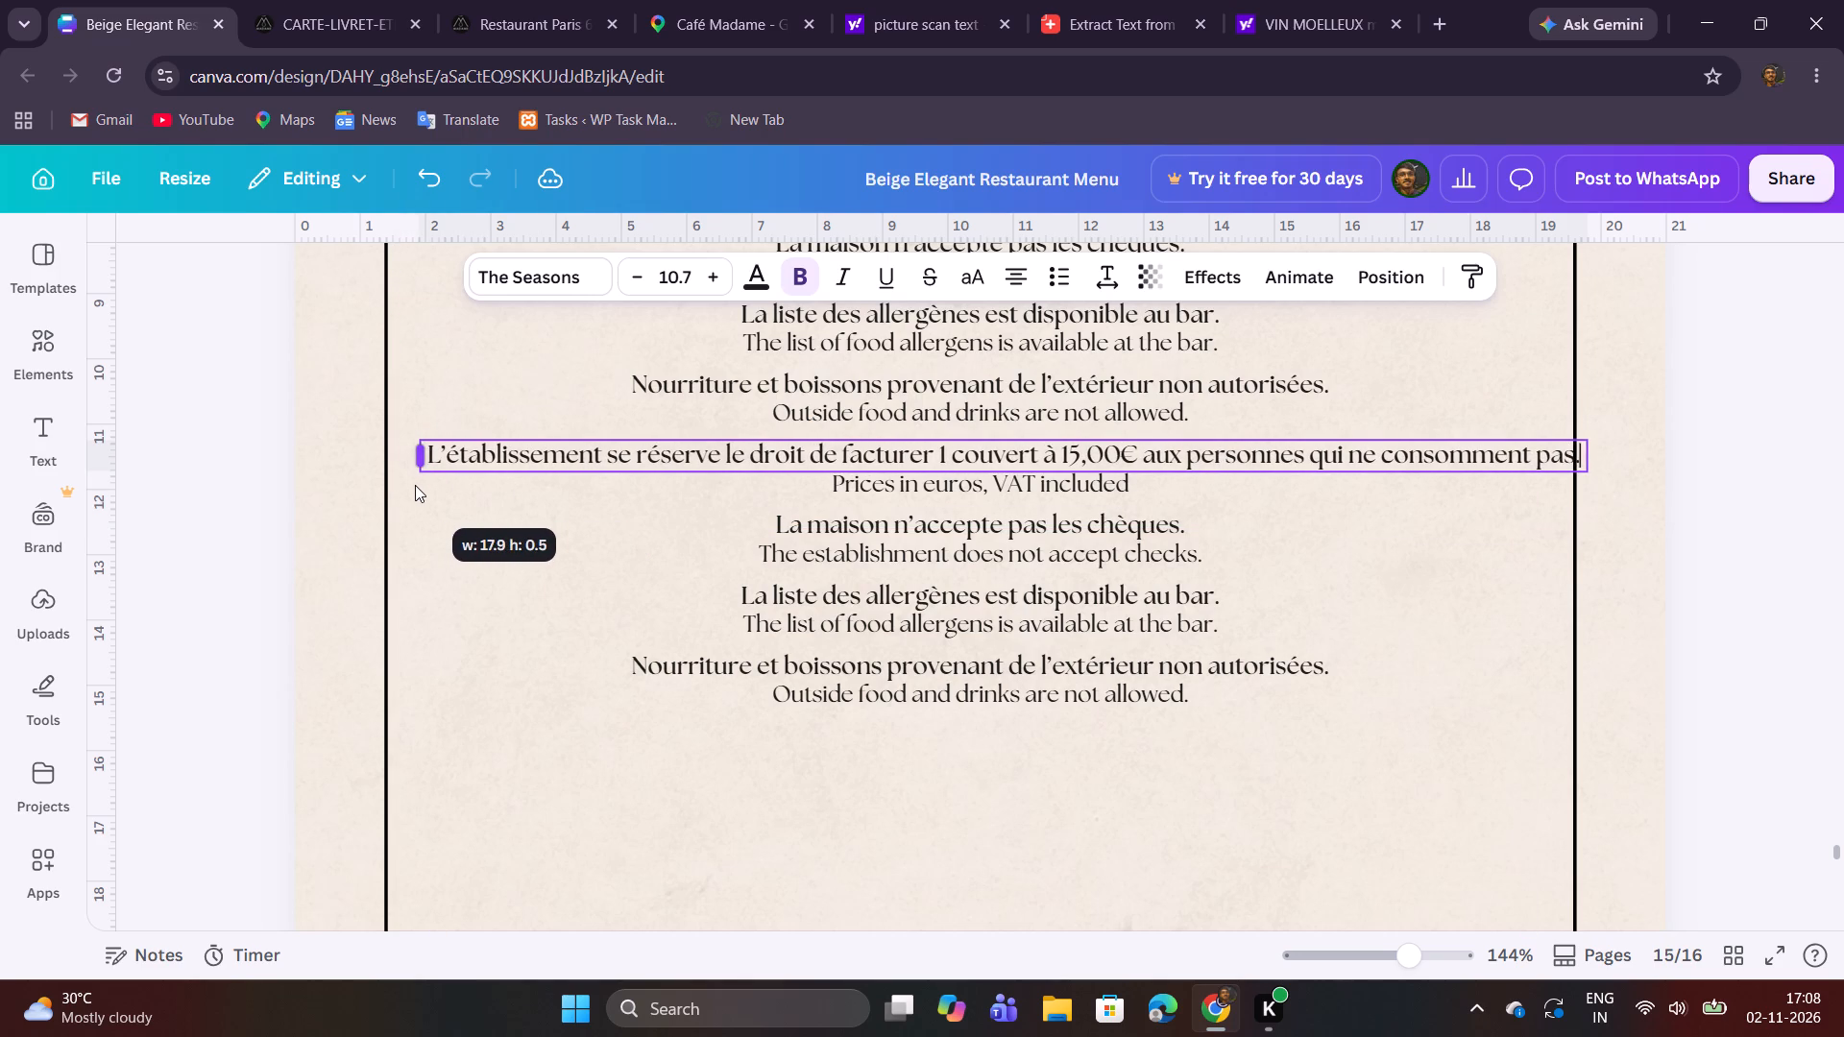
{"action": "left_click_drag", "start_coordinate": [415, 485], "coordinate": [422, 489]}
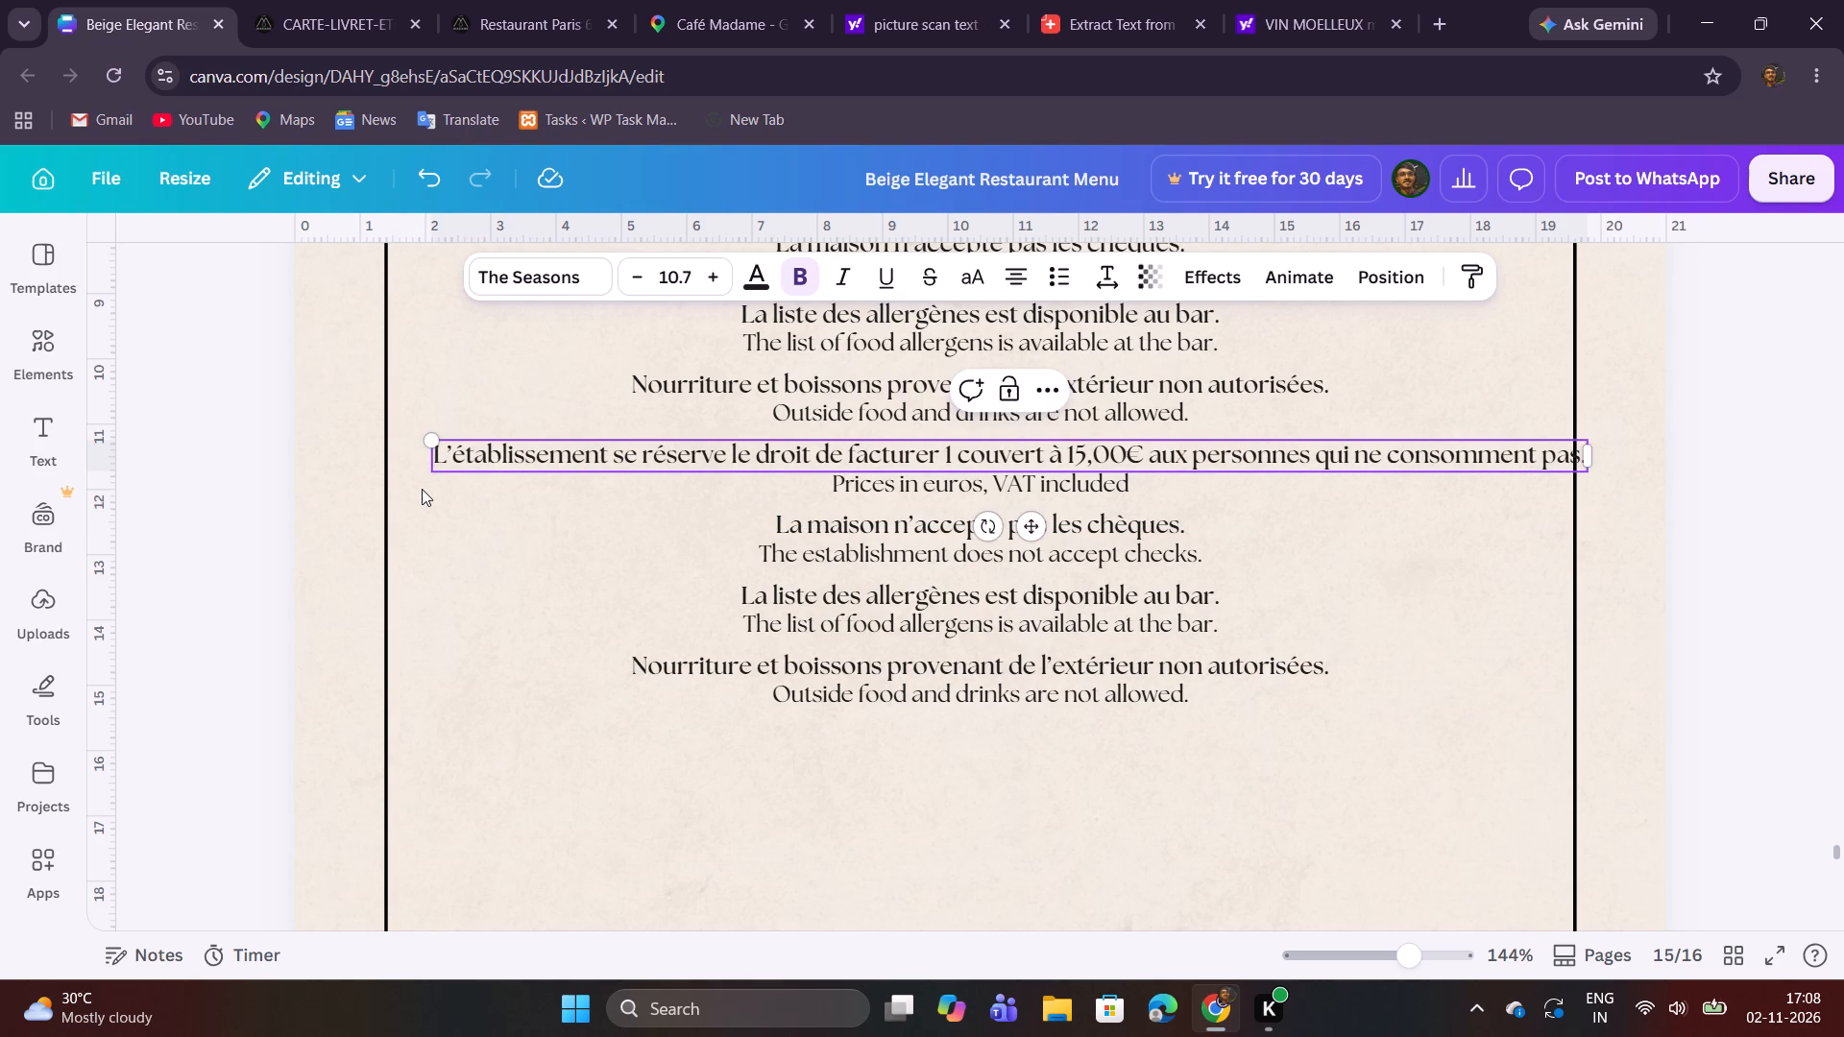
{"action": "left_click_drag", "start_coordinate": [1031, 520], "coordinate": [1015, 520]}
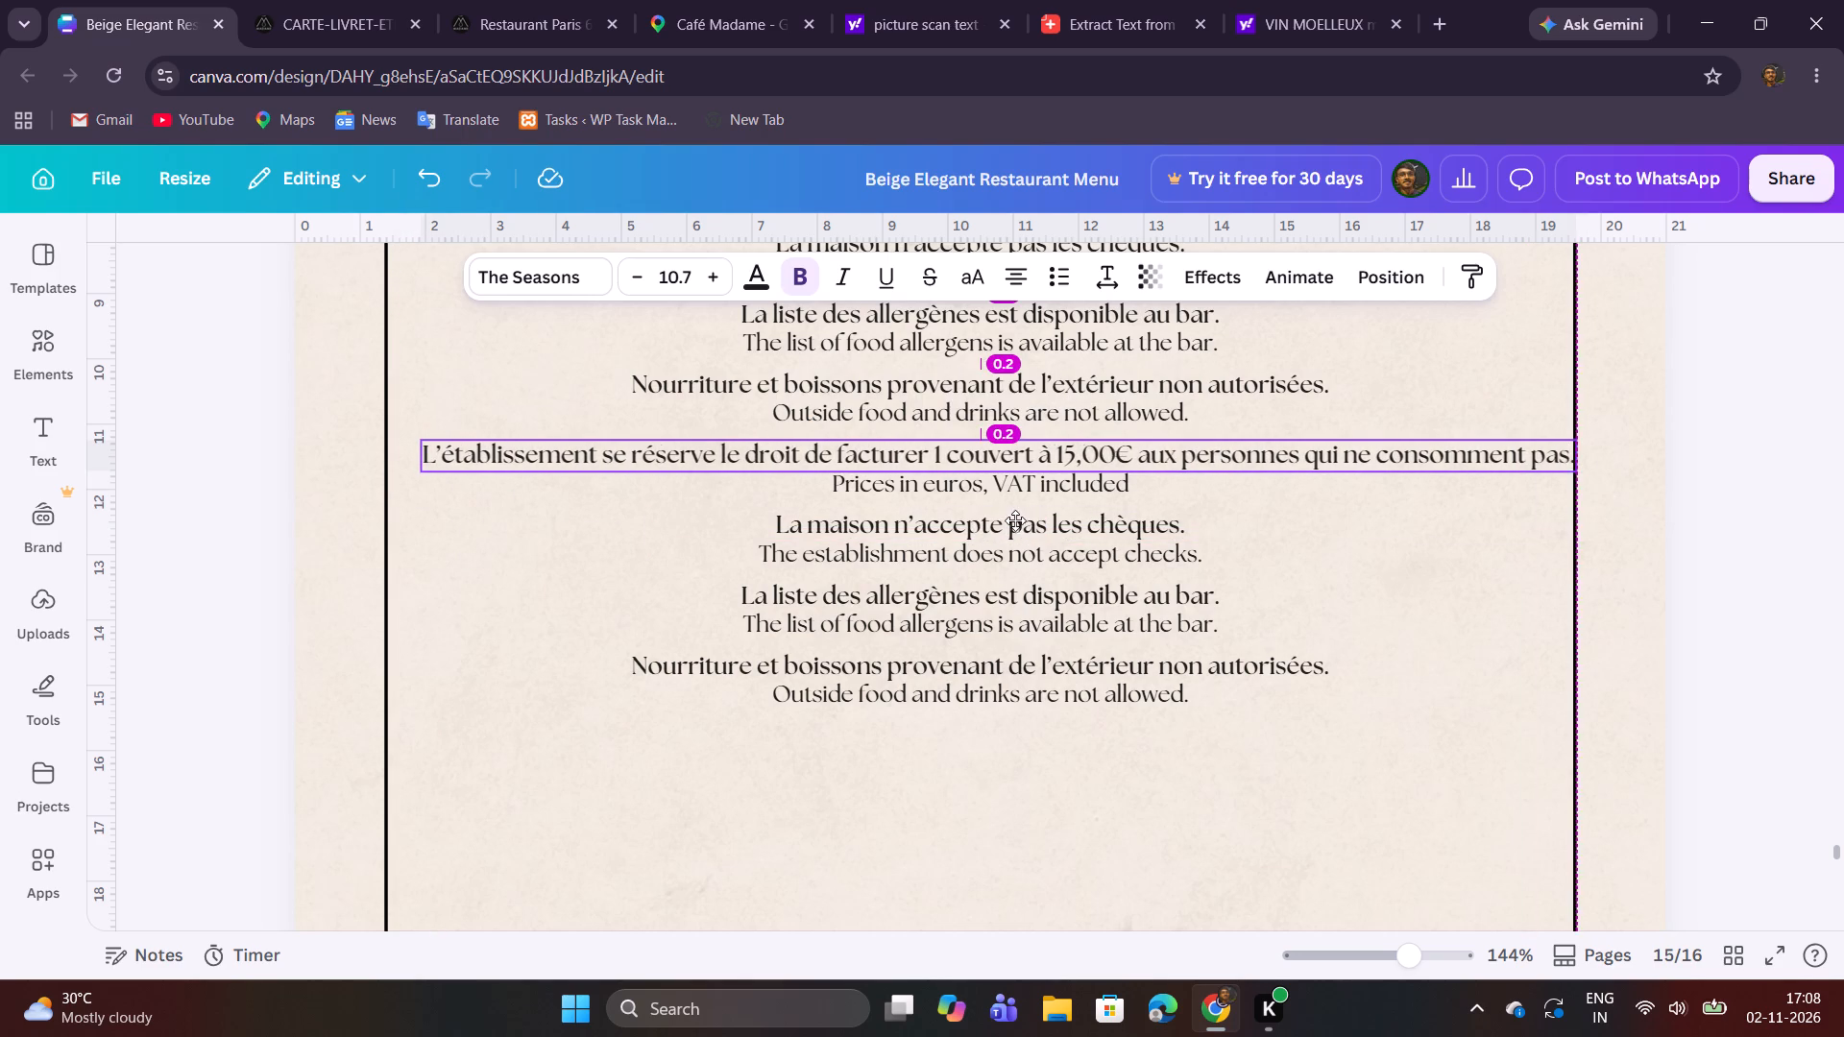
{"action": "left_click_drag", "start_coordinate": [1015, 520], "coordinate": [1002, 520]}
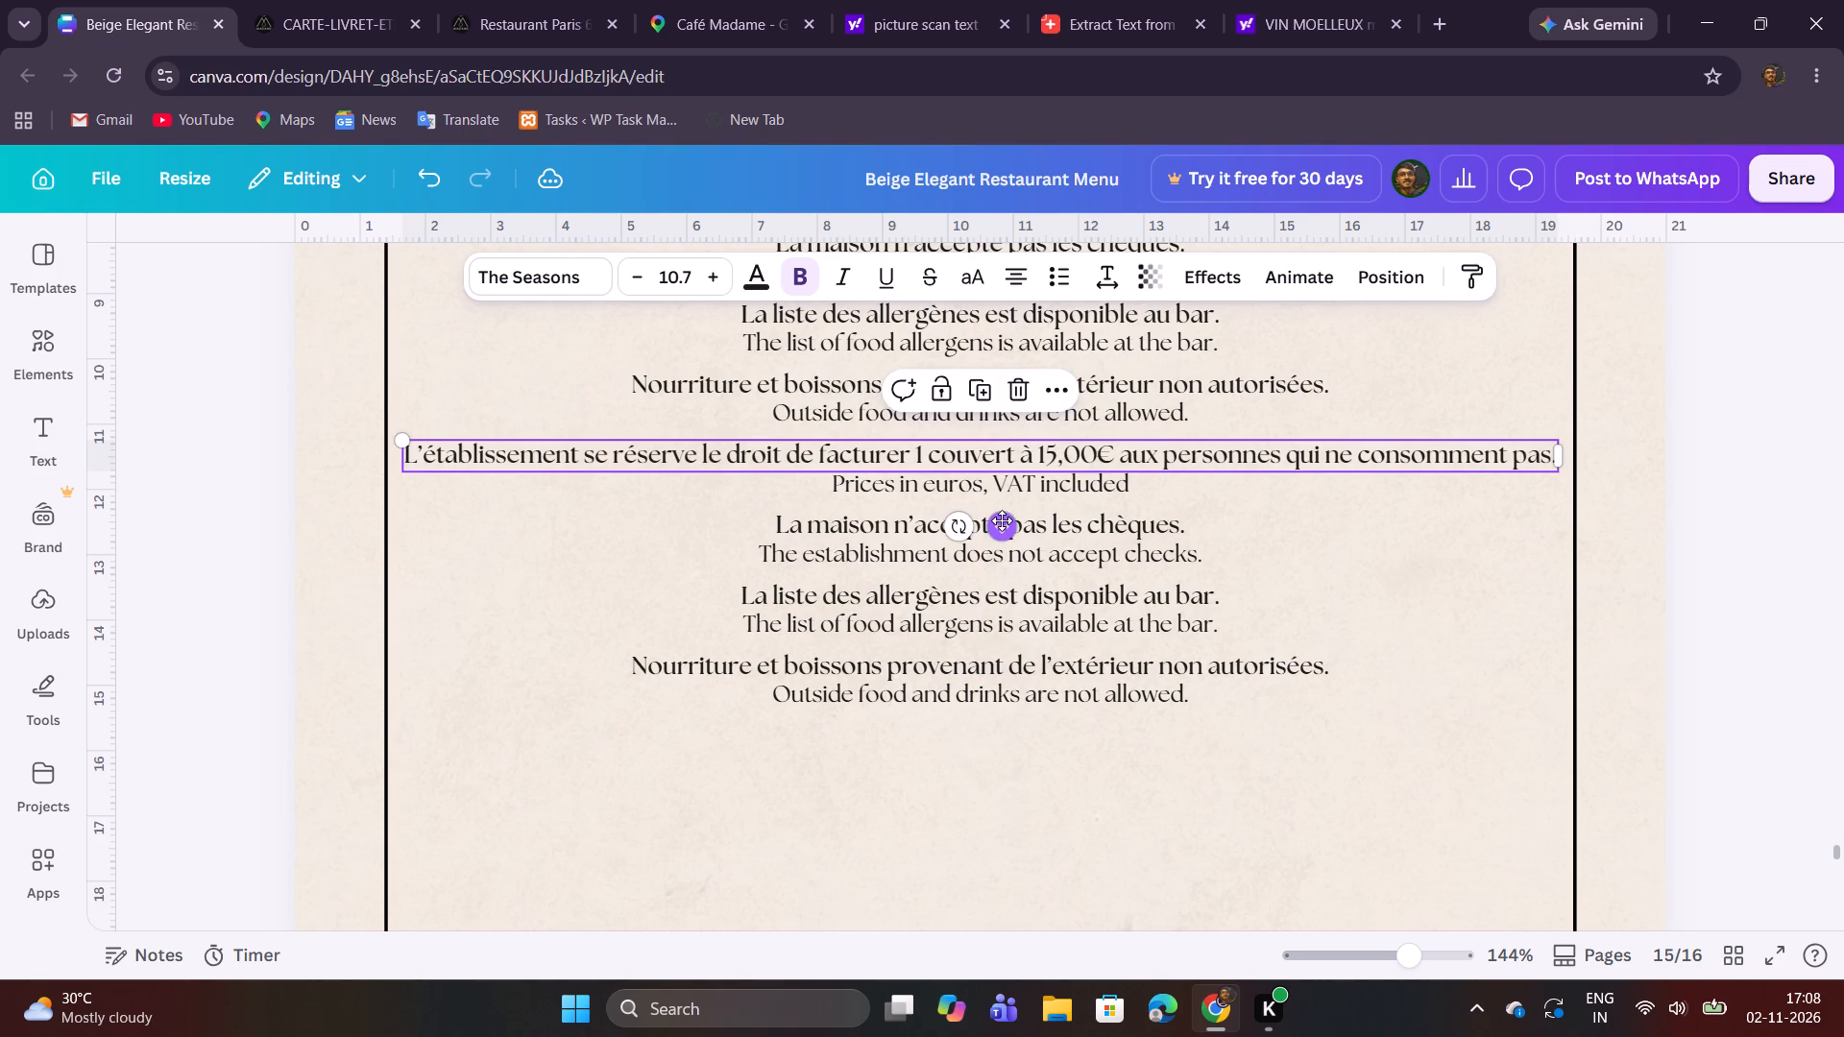
{"action": "left_click", "coordinate": [1100, 792]}
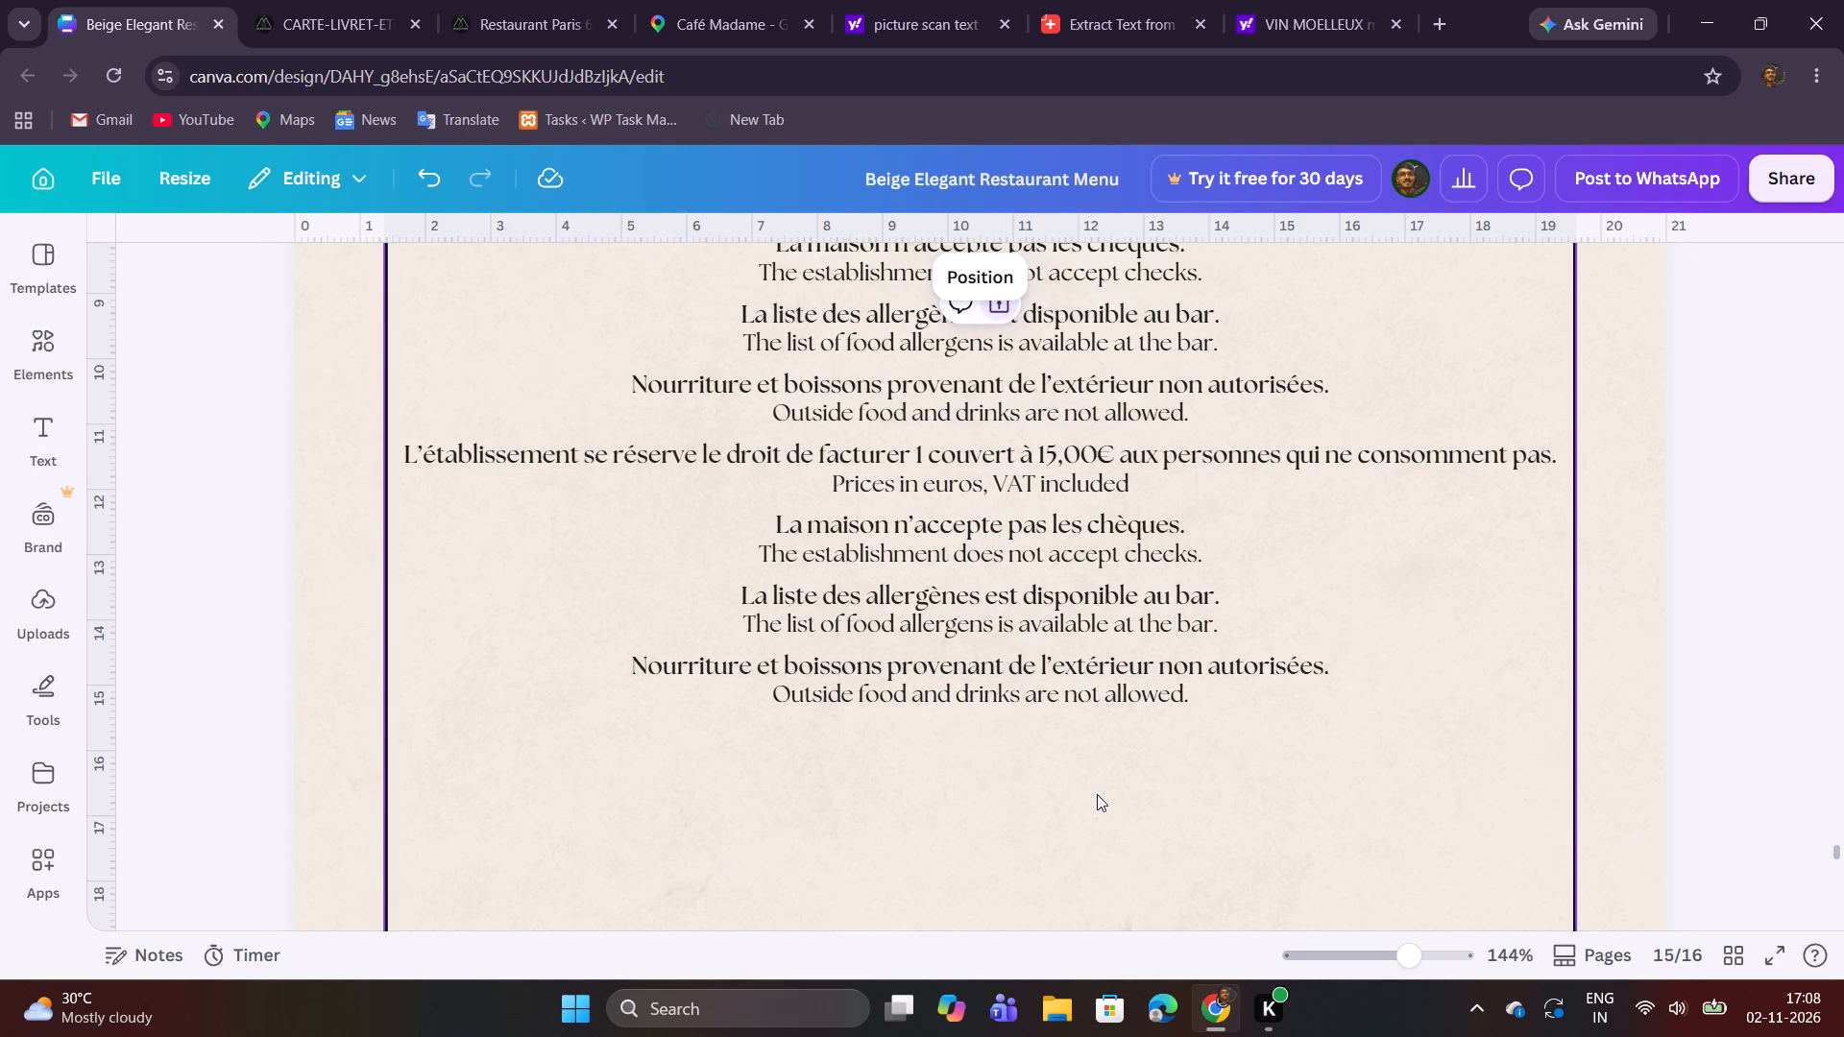
Copy "The establishment reserves the right to charge 15,00€ to individuals not consuming." from the PDF over the duplicated "Prices in euros, VAT included" line.
{"action": "left_click", "coordinate": [345, 0]}
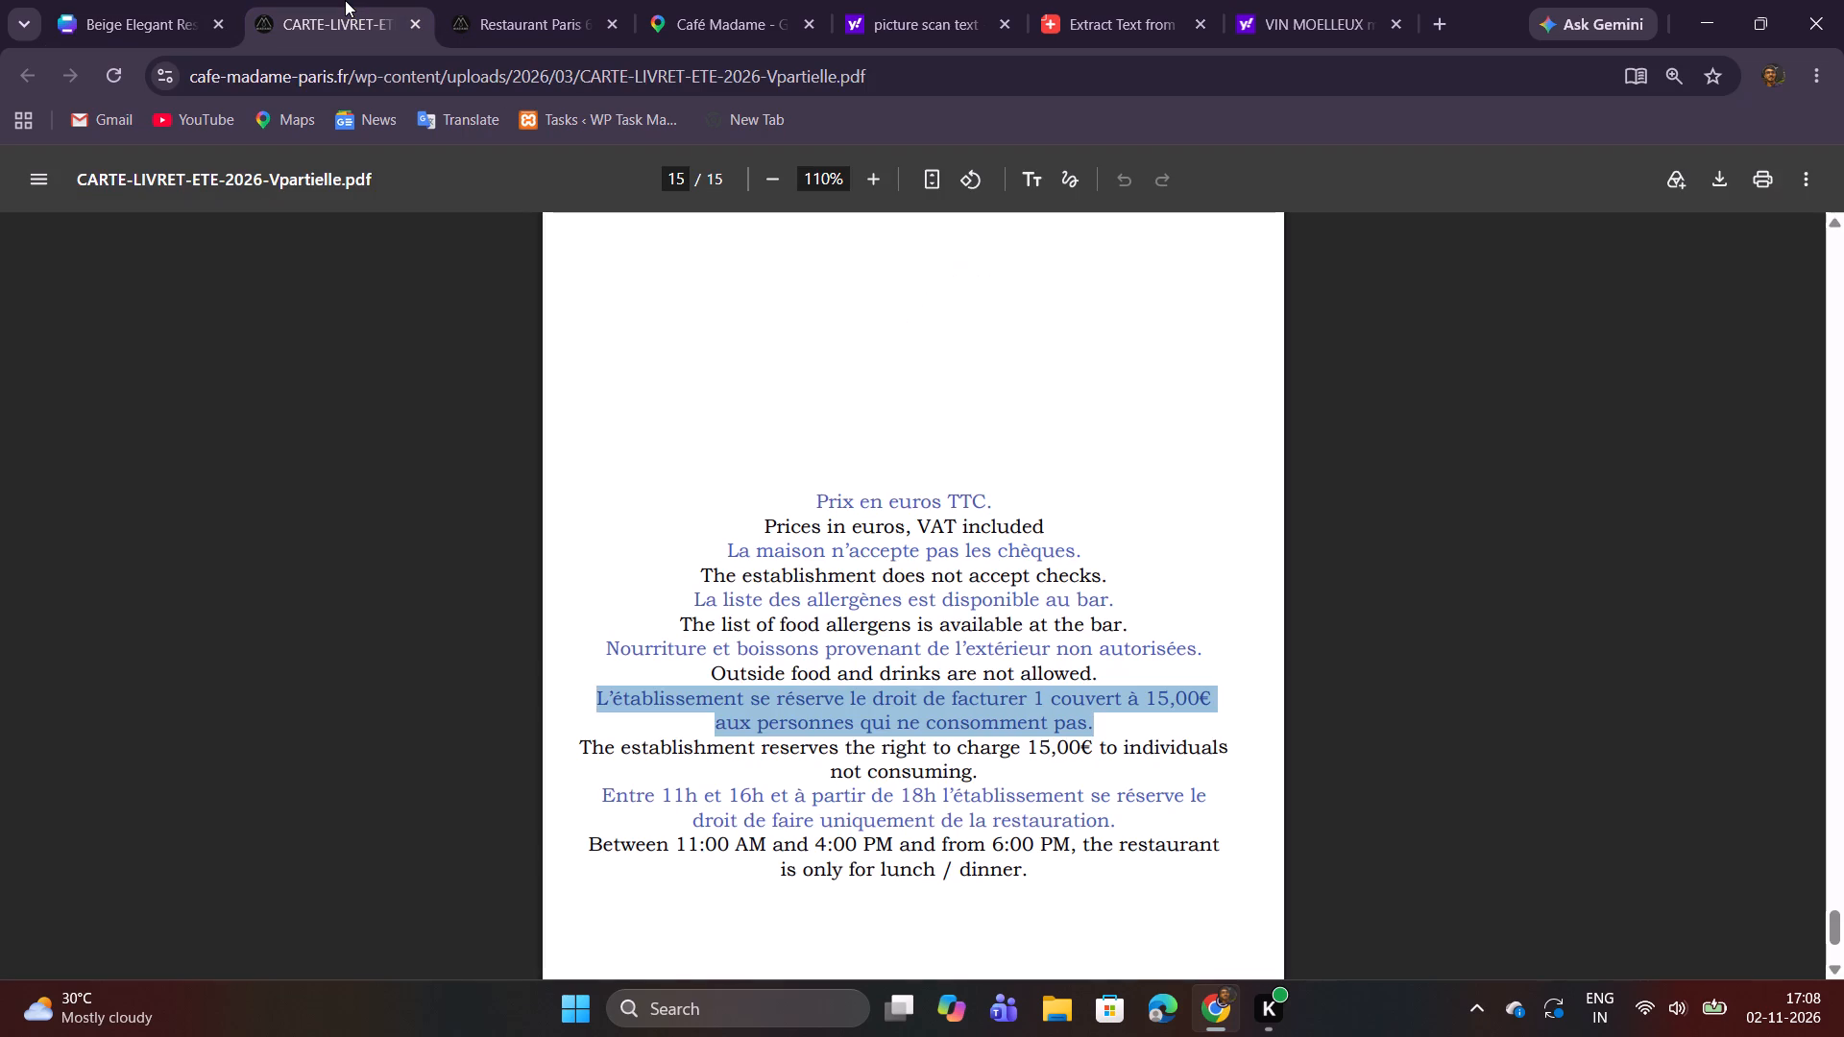
{"action": "left_click_drag", "start_coordinate": [583, 749], "coordinate": [640, 754]}
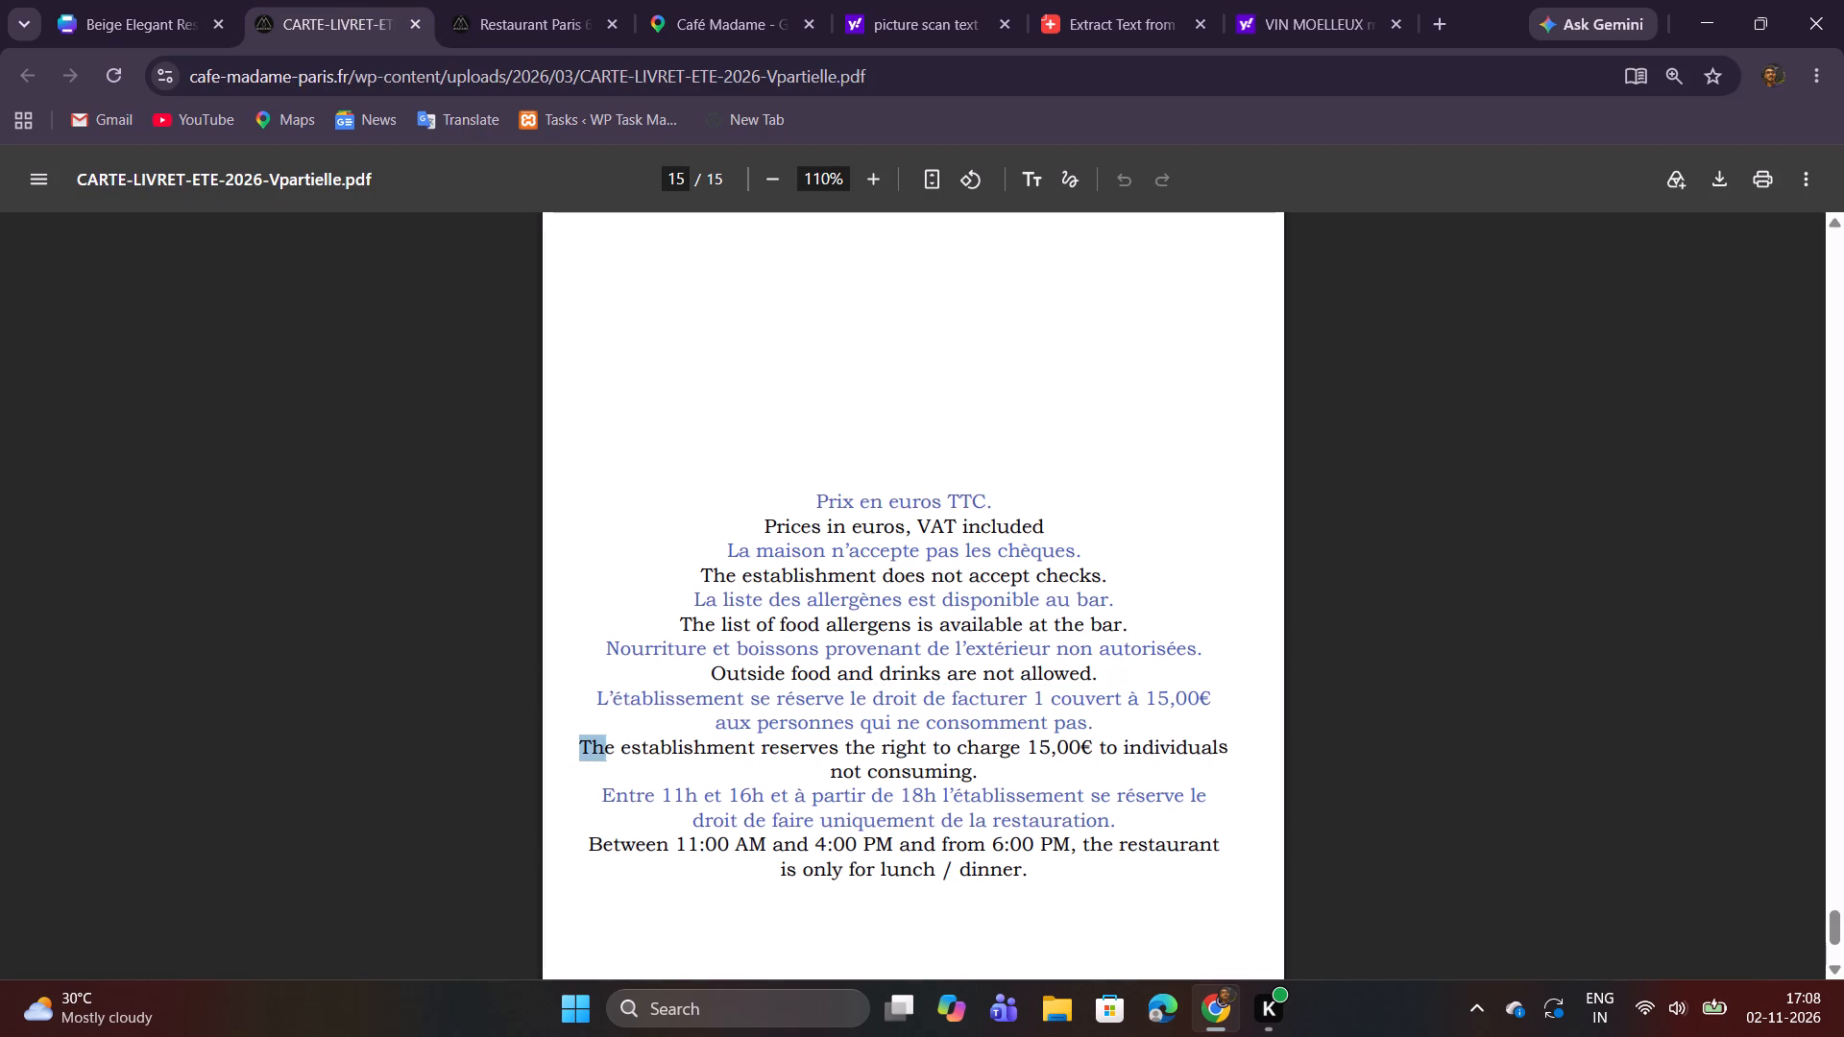
{"action": "left_click_drag", "start_coordinate": [640, 754], "coordinate": [981, 774]}
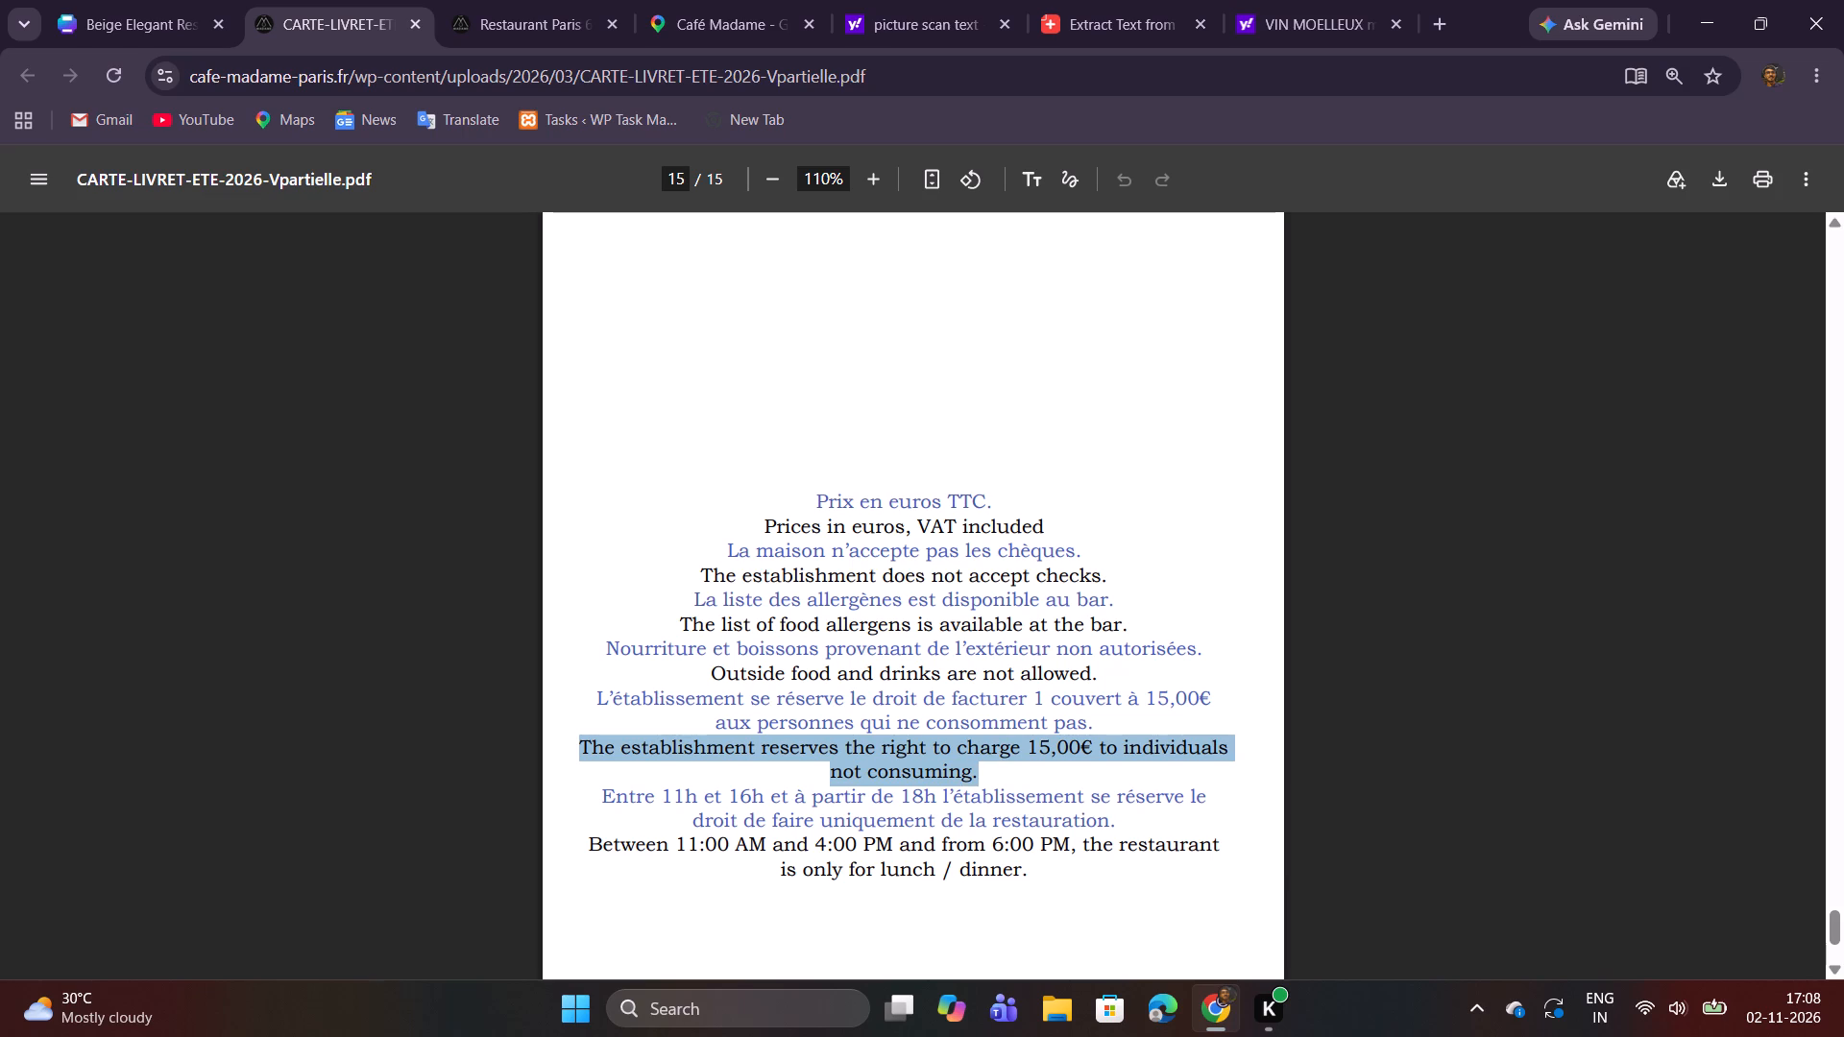
{"action": "left_click_drag", "start_coordinate": [981, 774], "coordinate": [983, 774]}
{"action": "key", "text": "ctrl+c"}
{"action": "left_click", "coordinate": [164, 0]}
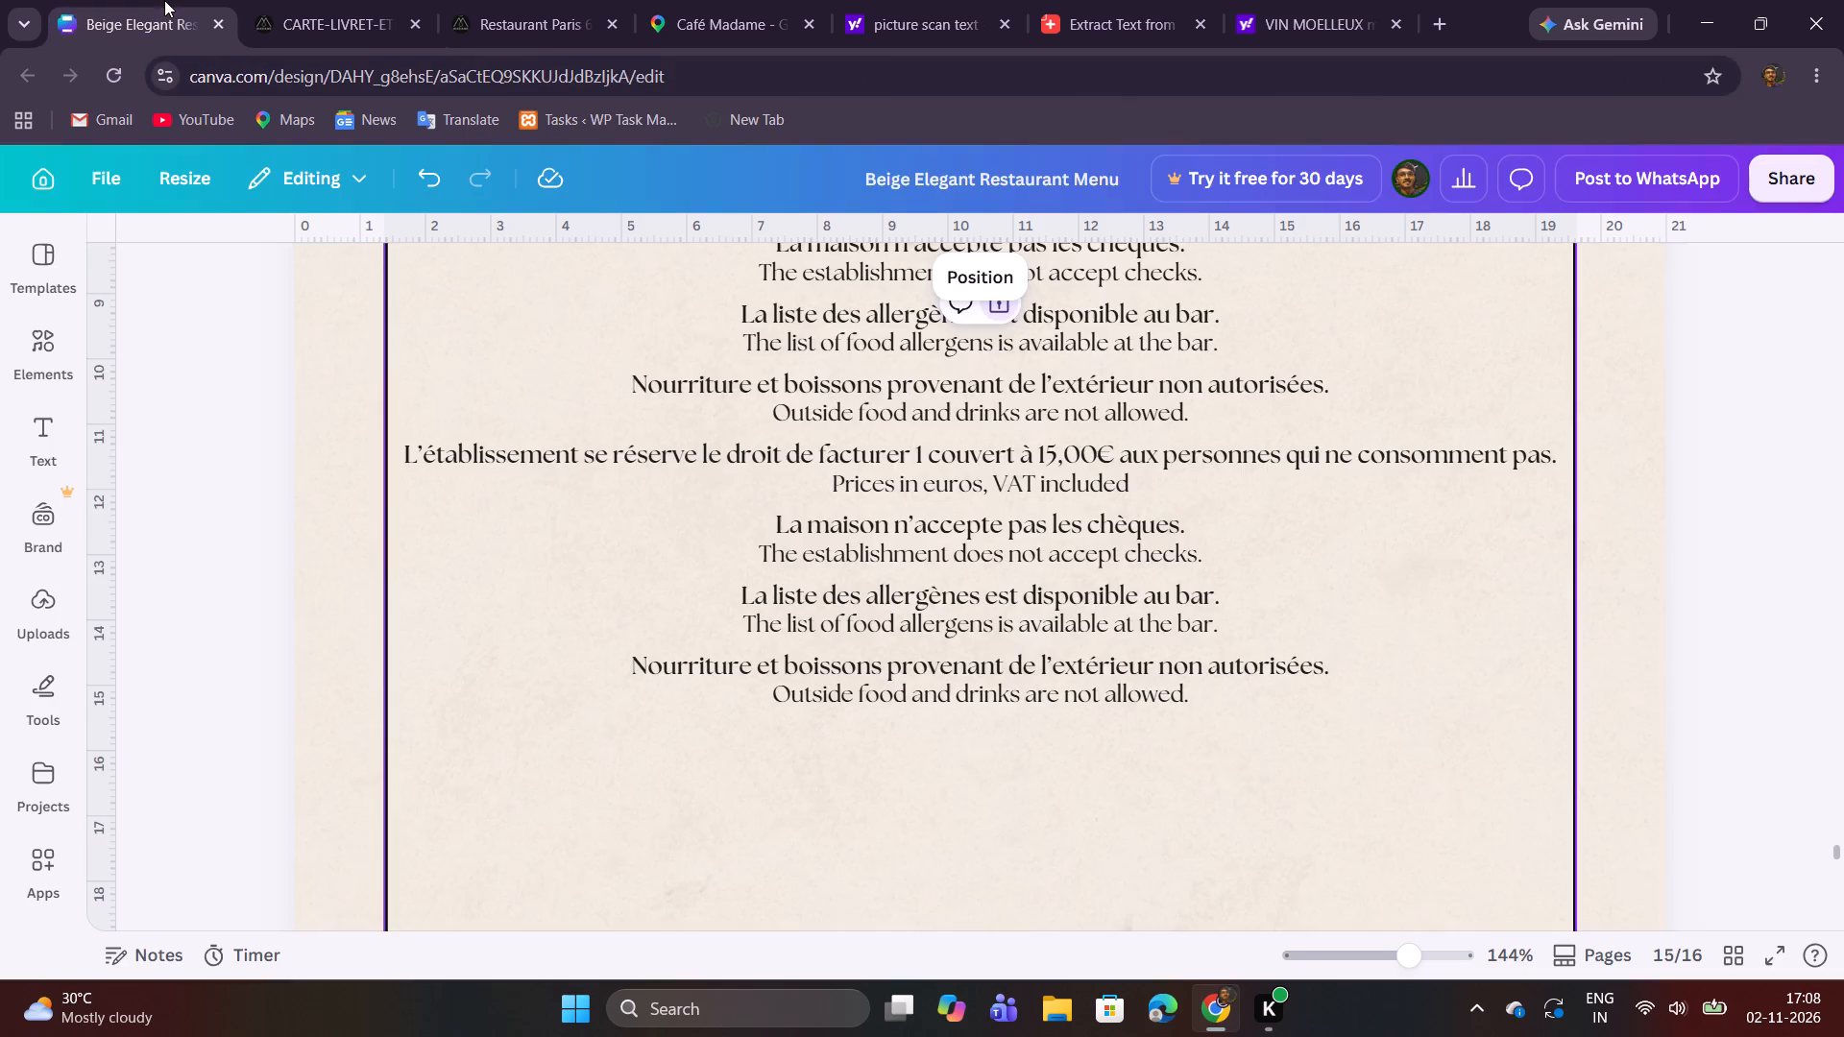
{"action": "double_click", "coordinate": [926, 485]}
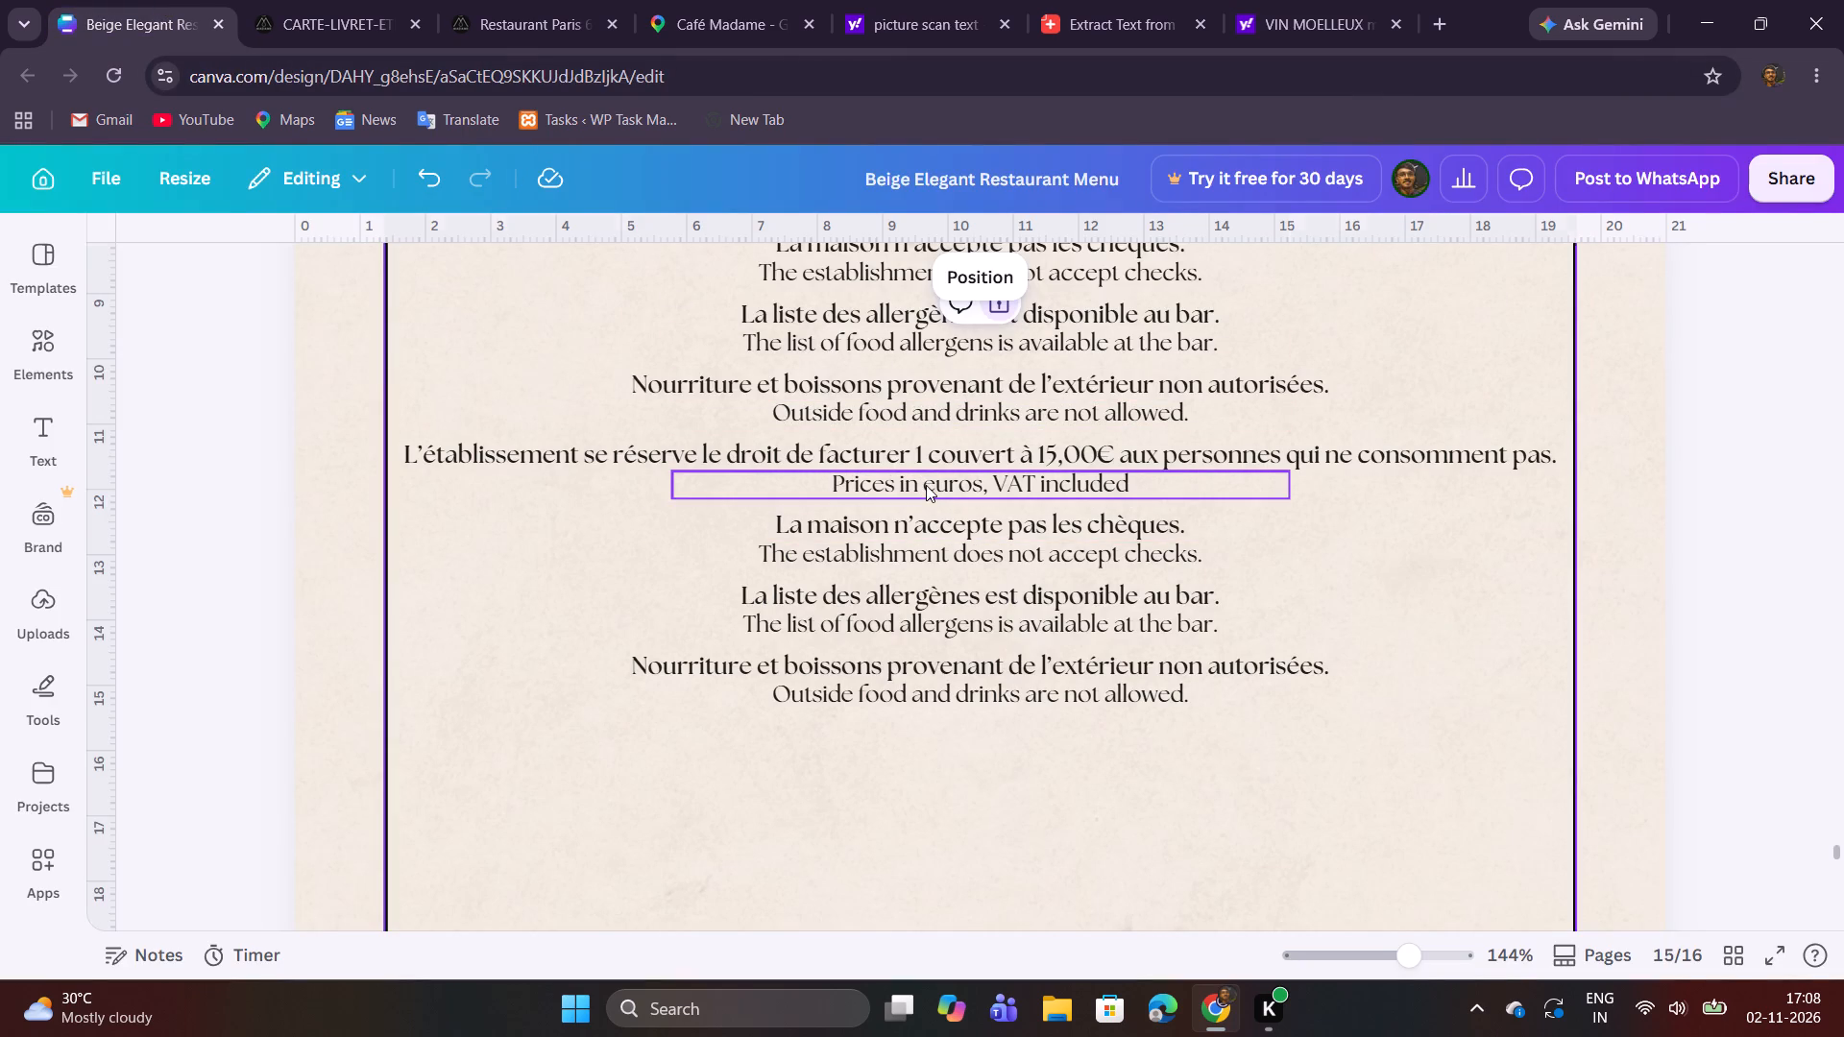
{"action": "key", "text": "ctrl+v"}
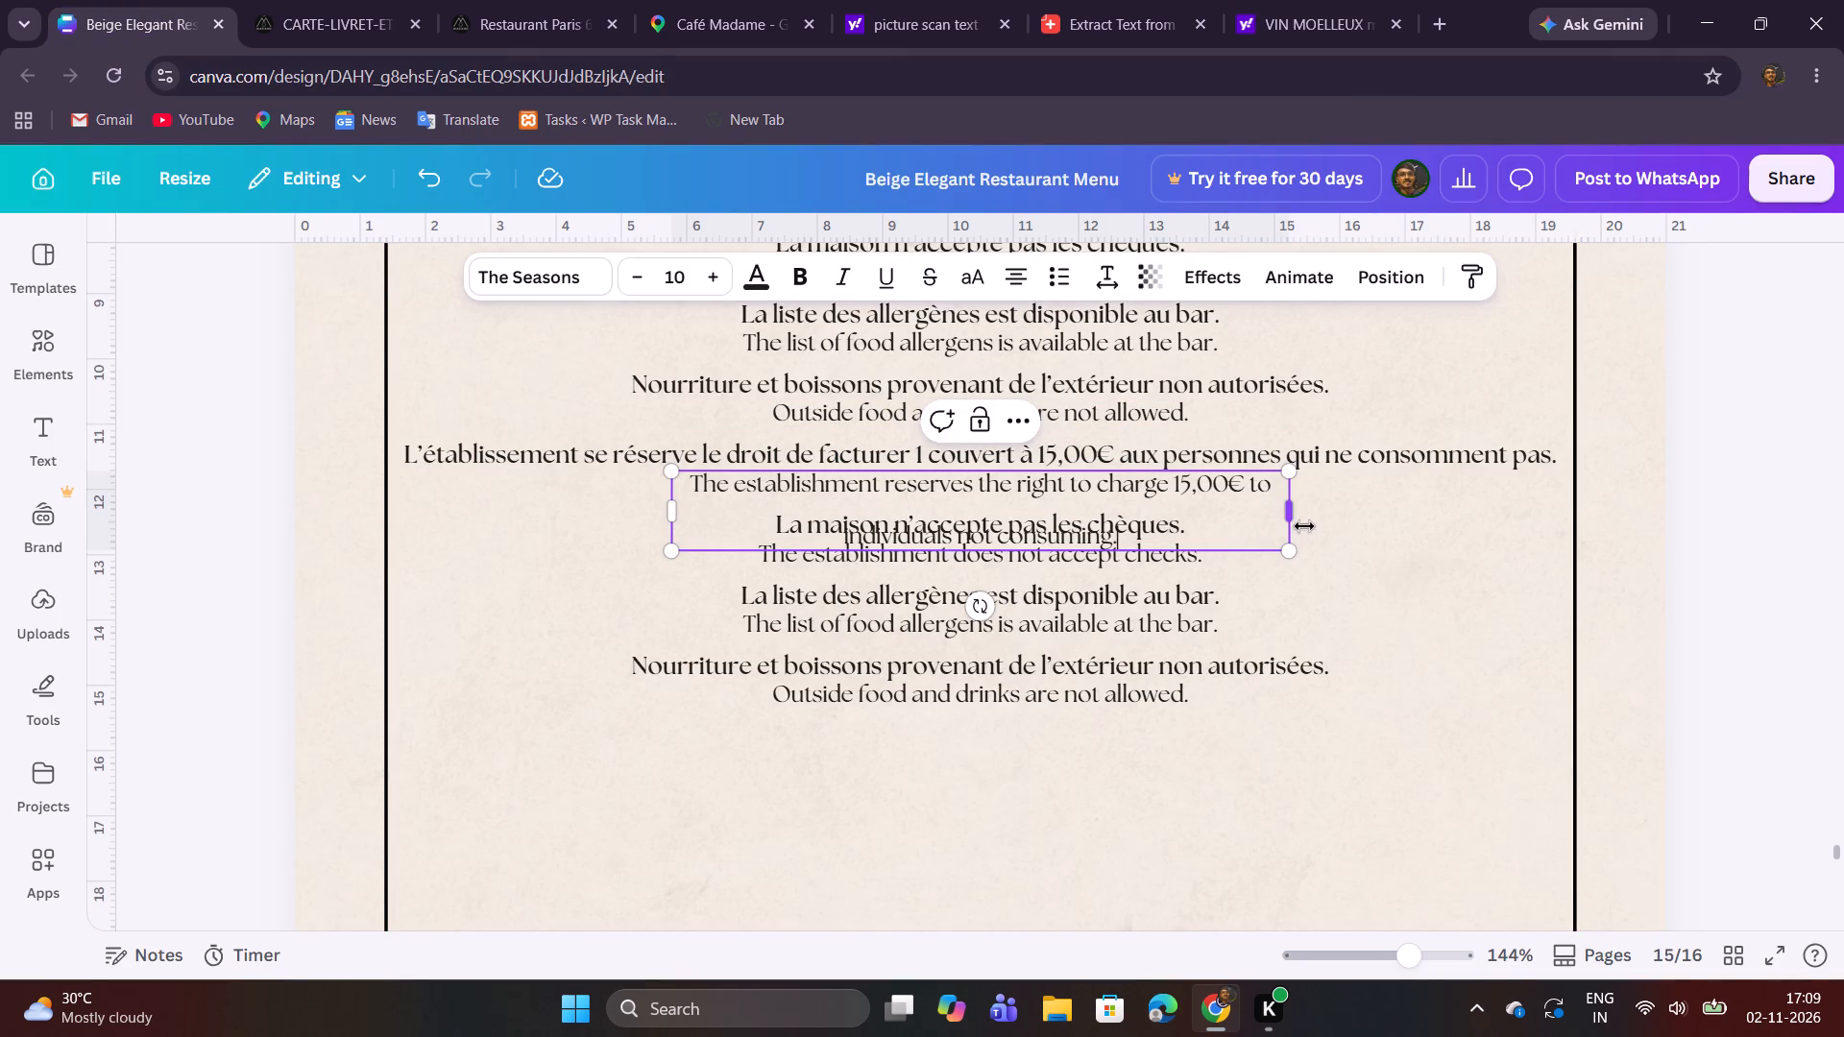
Widen the "The establishment reserves the right" text box to about 13 so it fits on one line, and centre it under its French line.
{"action": "left_click_drag", "start_coordinate": [1293, 522], "coordinate": [1578, 509]}
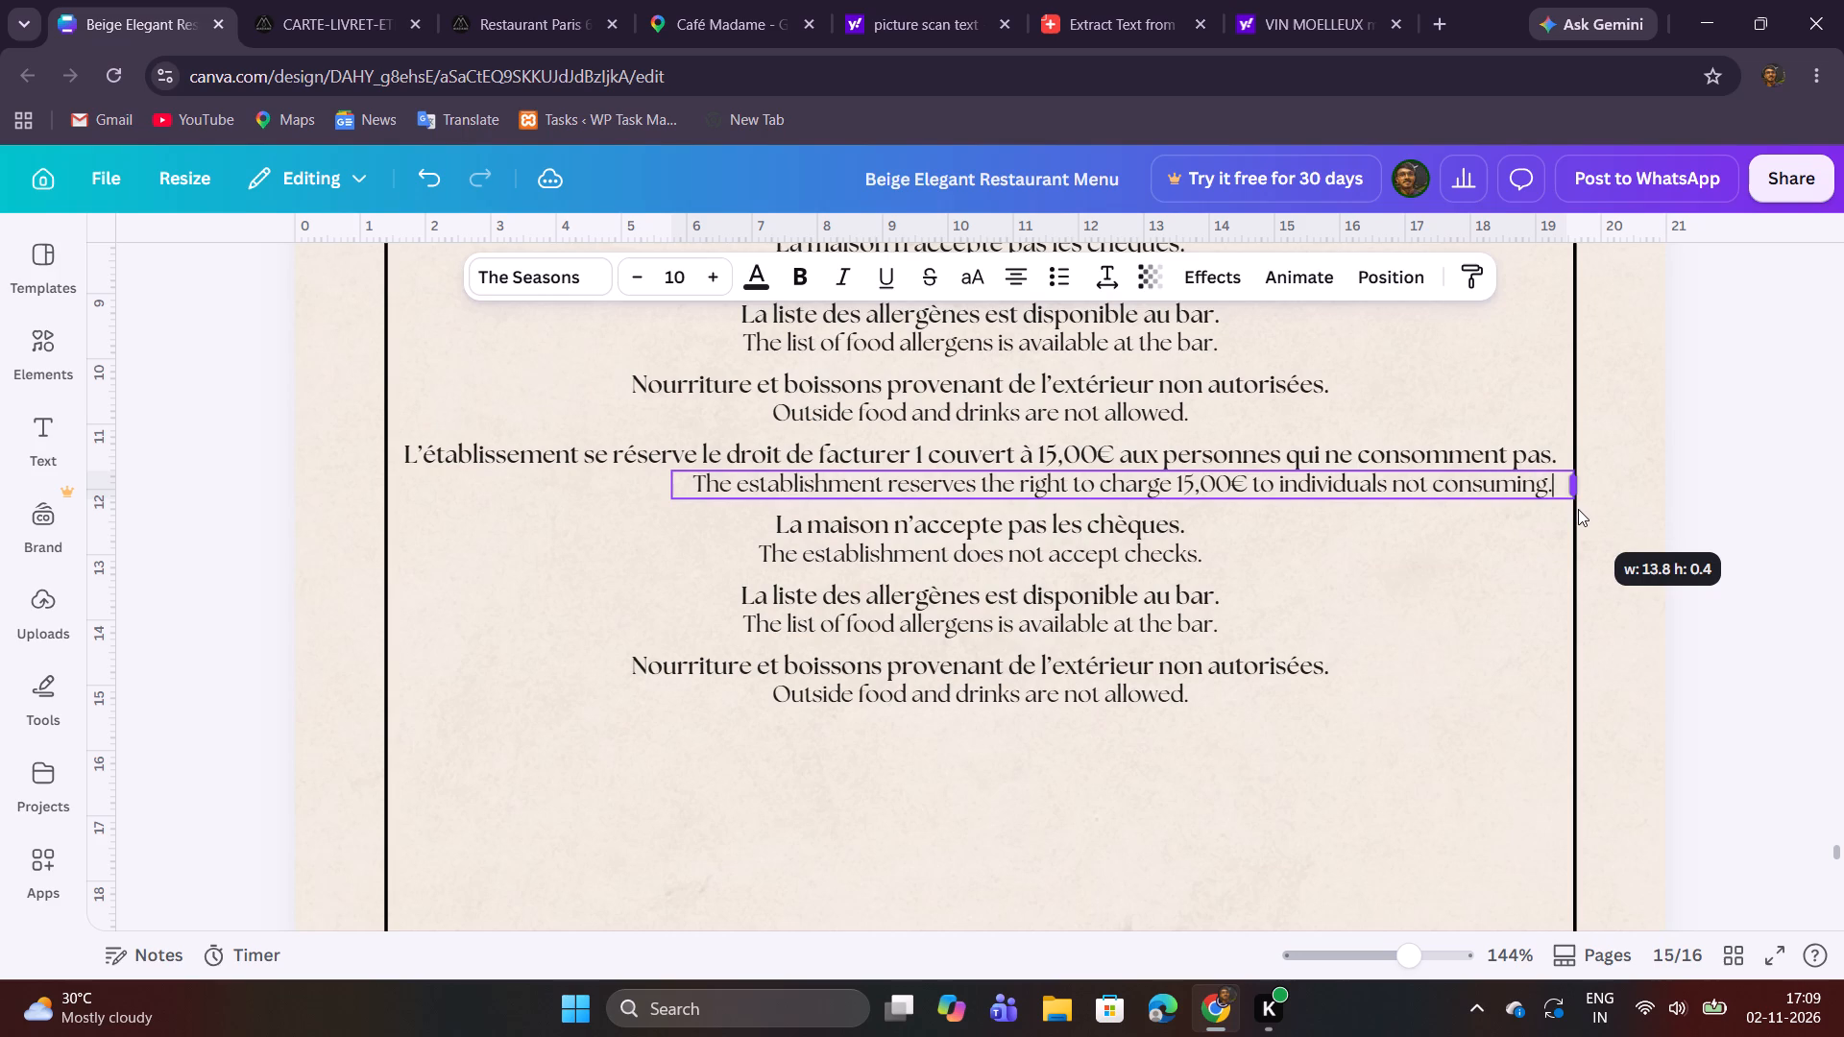
{"action": "left_click_drag", "start_coordinate": [1578, 509], "coordinate": [1547, 506]}
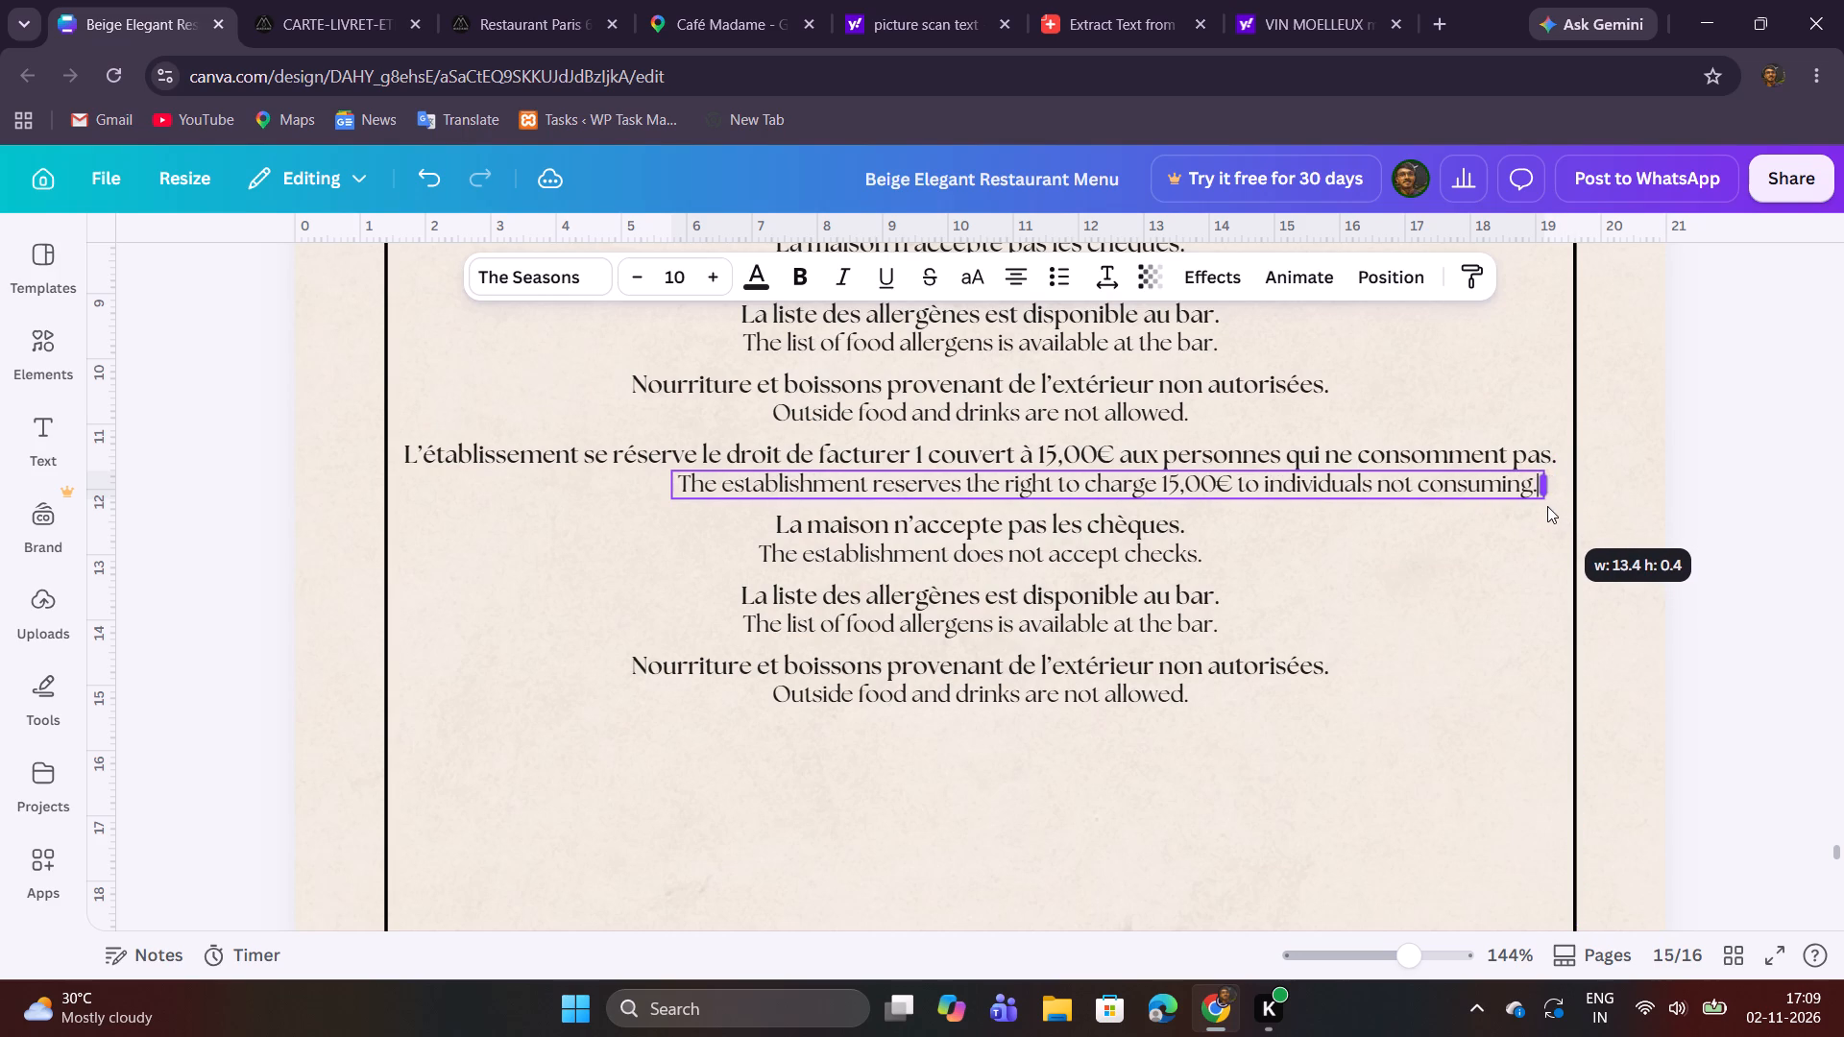
{"action": "left_click_drag", "start_coordinate": [1547, 506], "coordinate": [1537, 501]}
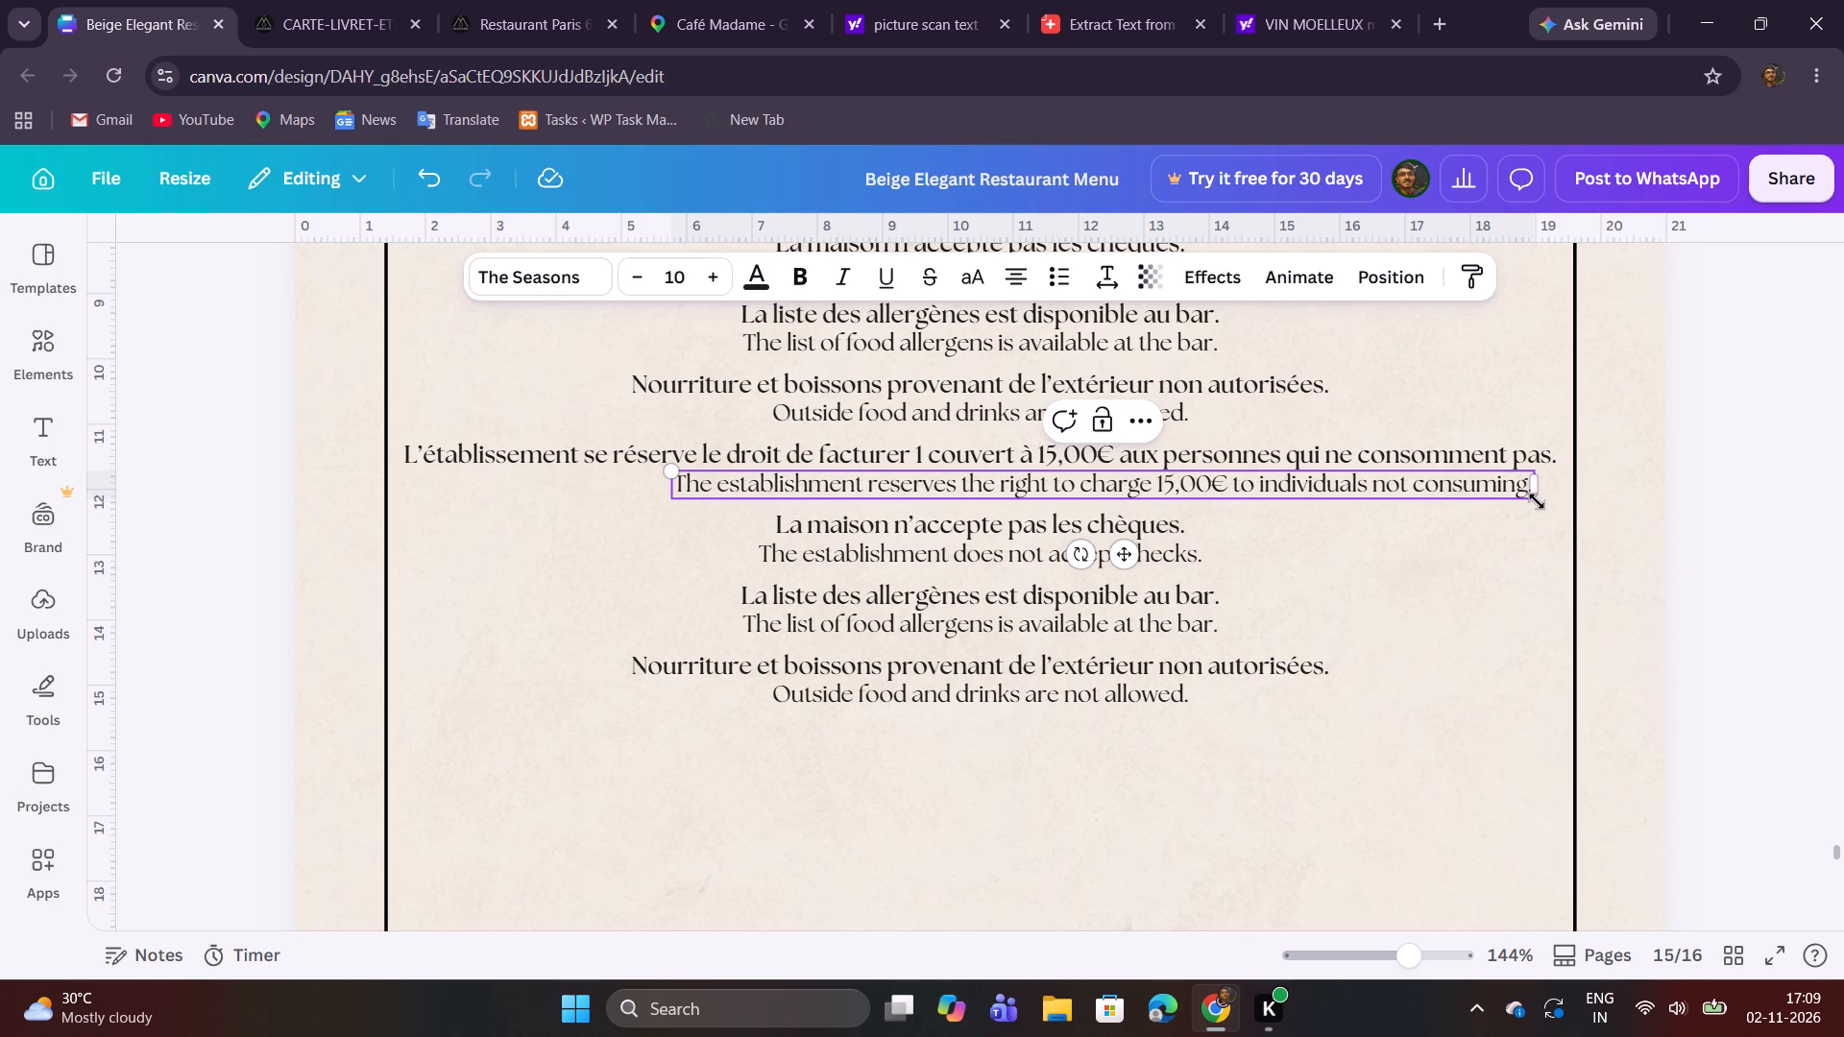
{"action": "left_click", "coordinate": [1136, 491]}
{"action": "left_click", "coordinate": [1327, 560]}
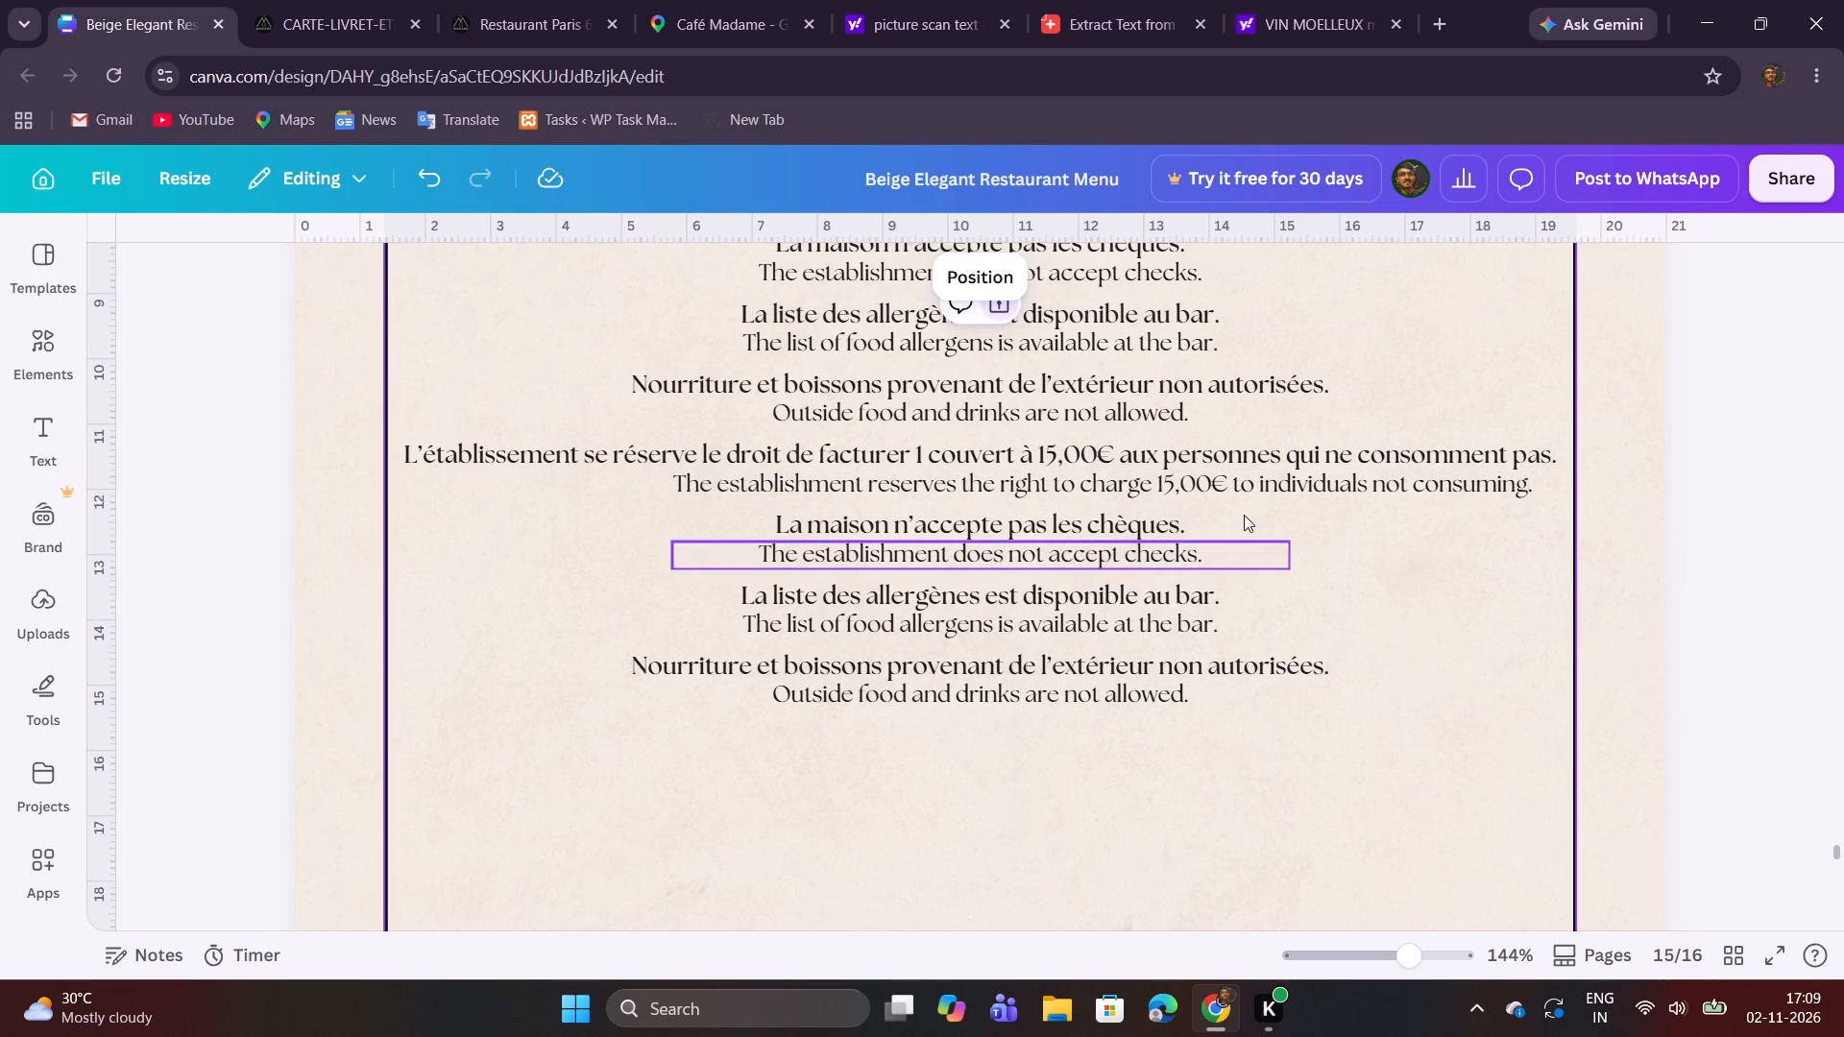
{"action": "left_click_drag", "start_coordinate": [1223, 479], "coordinate": [1122, 478]}
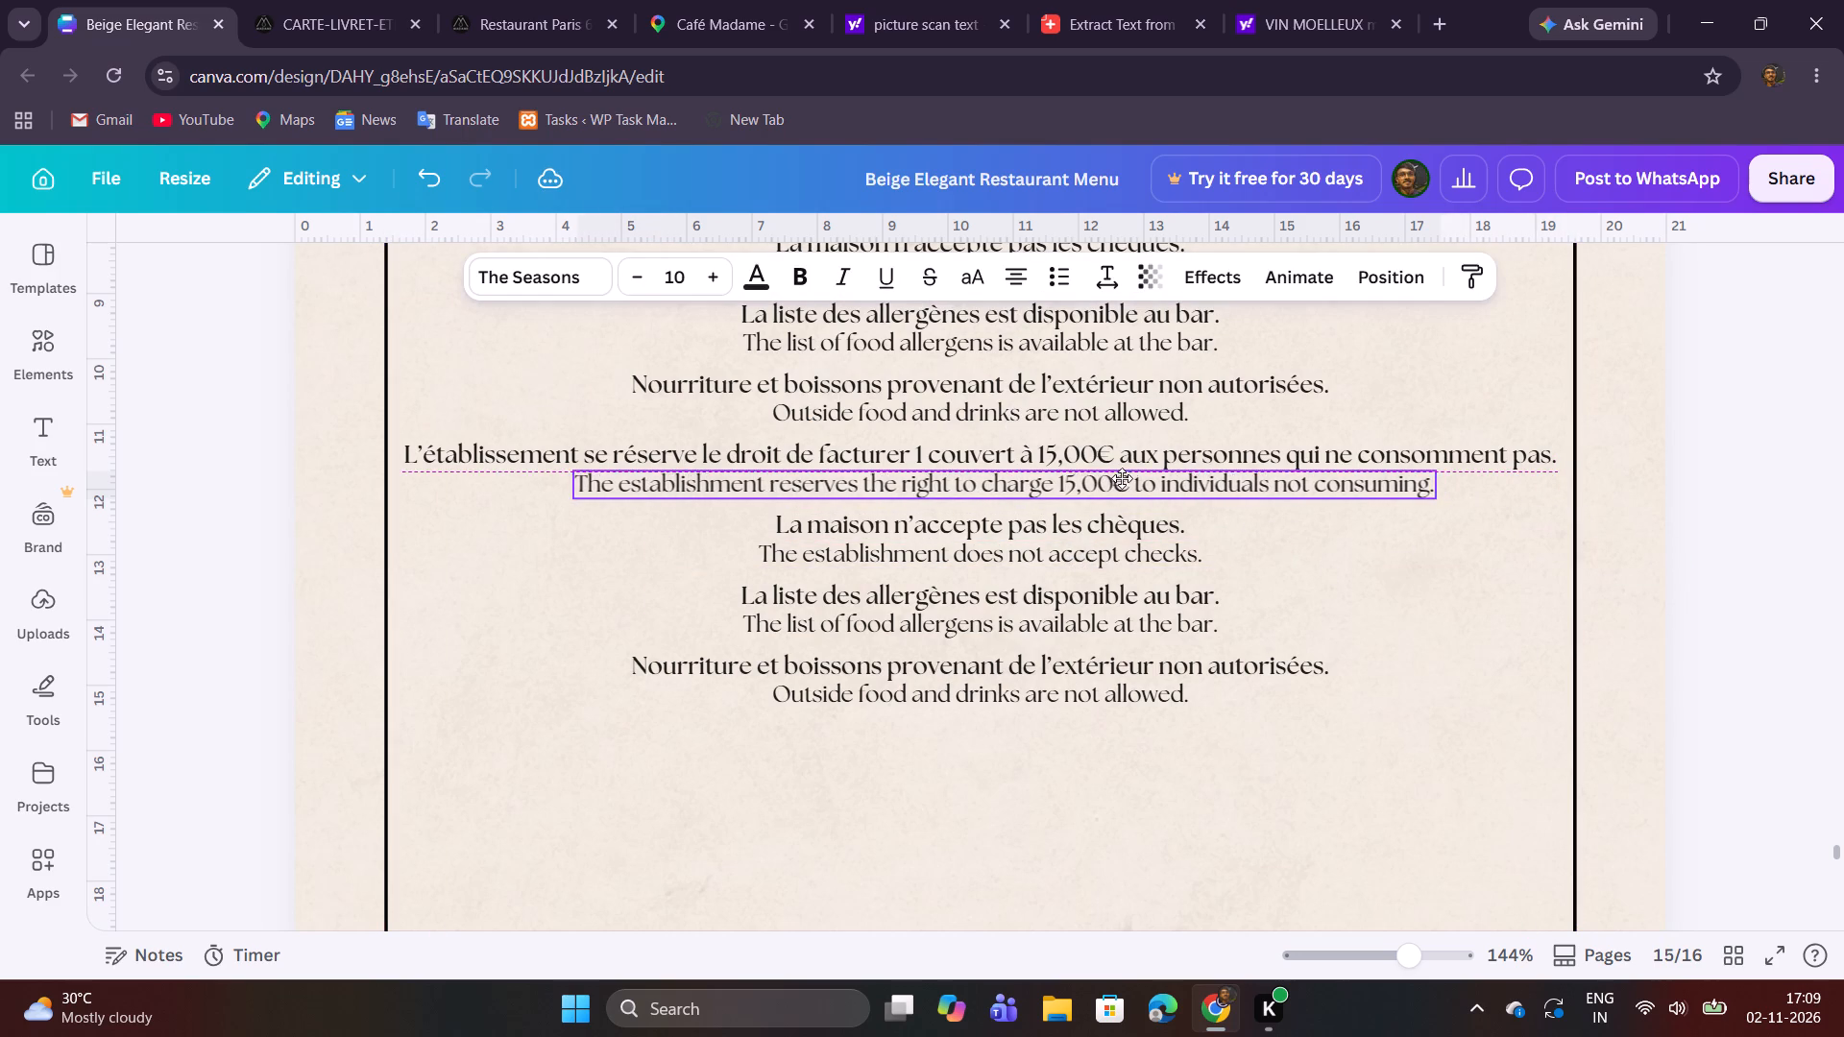
{"action": "left_click_drag", "start_coordinate": [1122, 478], "coordinate": [1104, 480]}
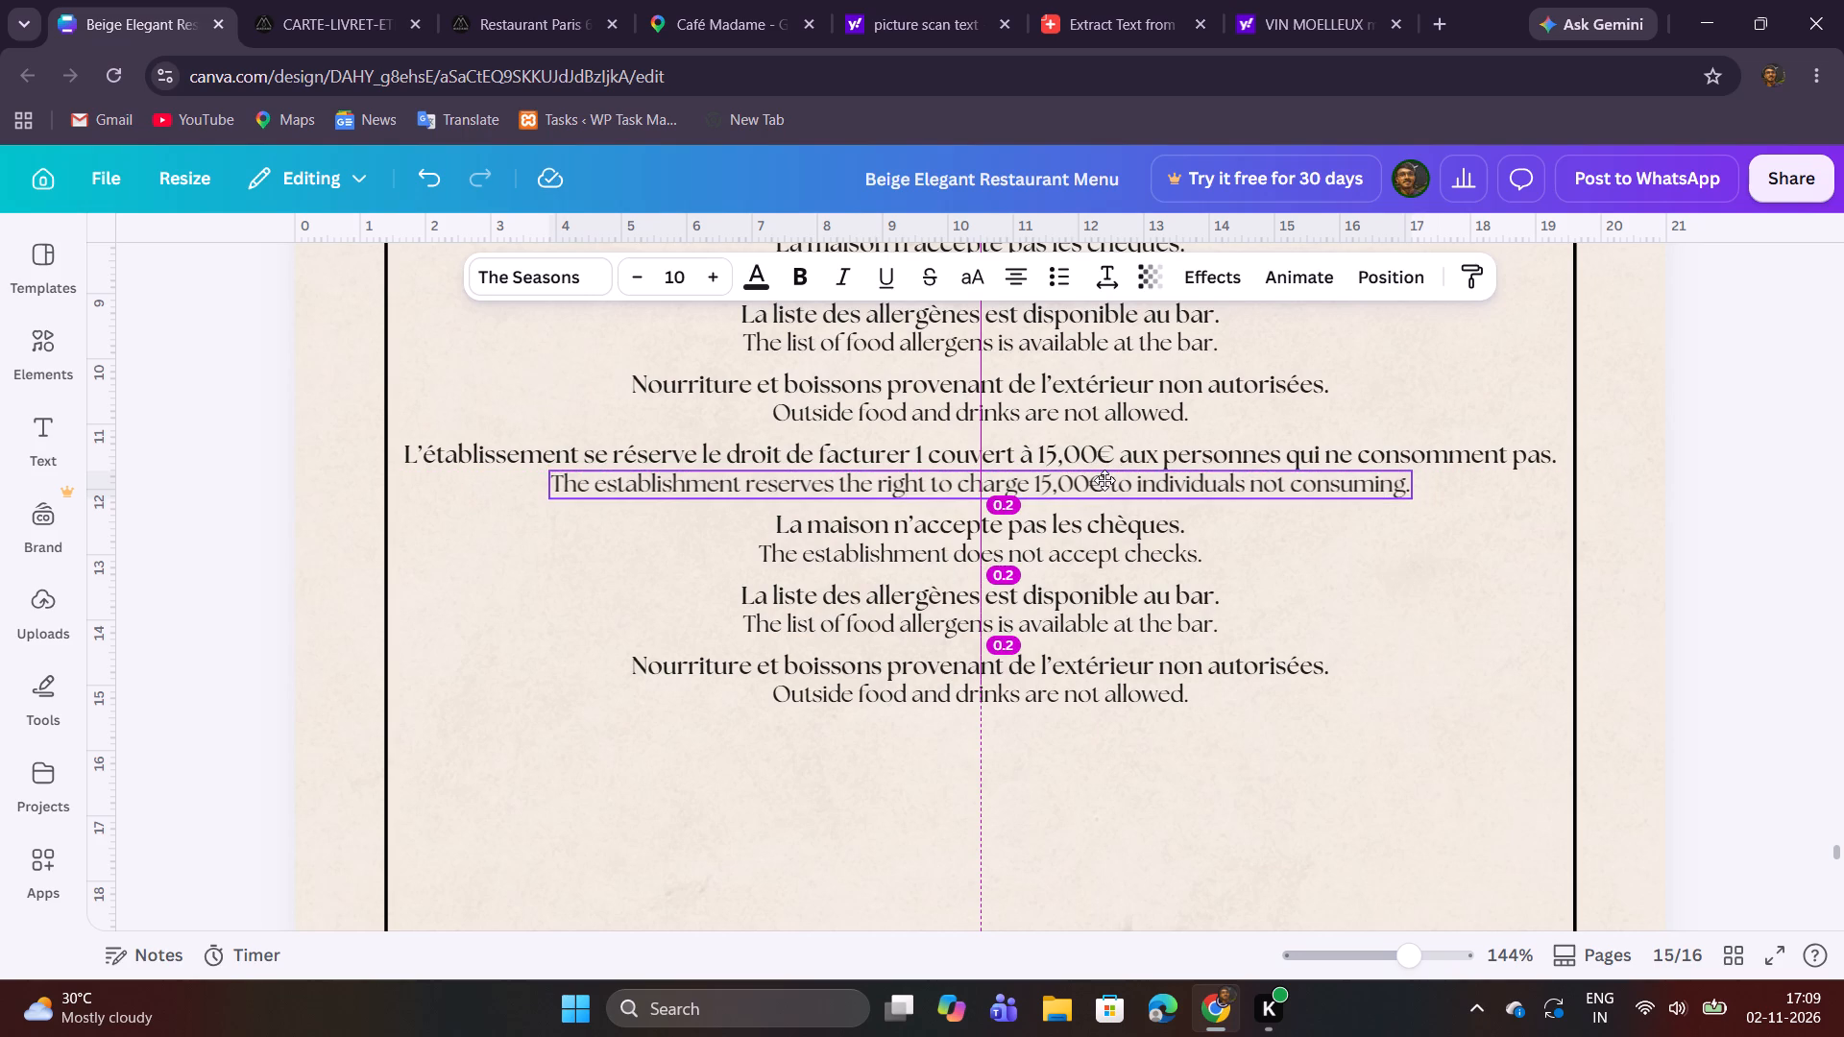
{"action": "left_click_drag", "start_coordinate": [1104, 480], "coordinate": [1104, 480]}
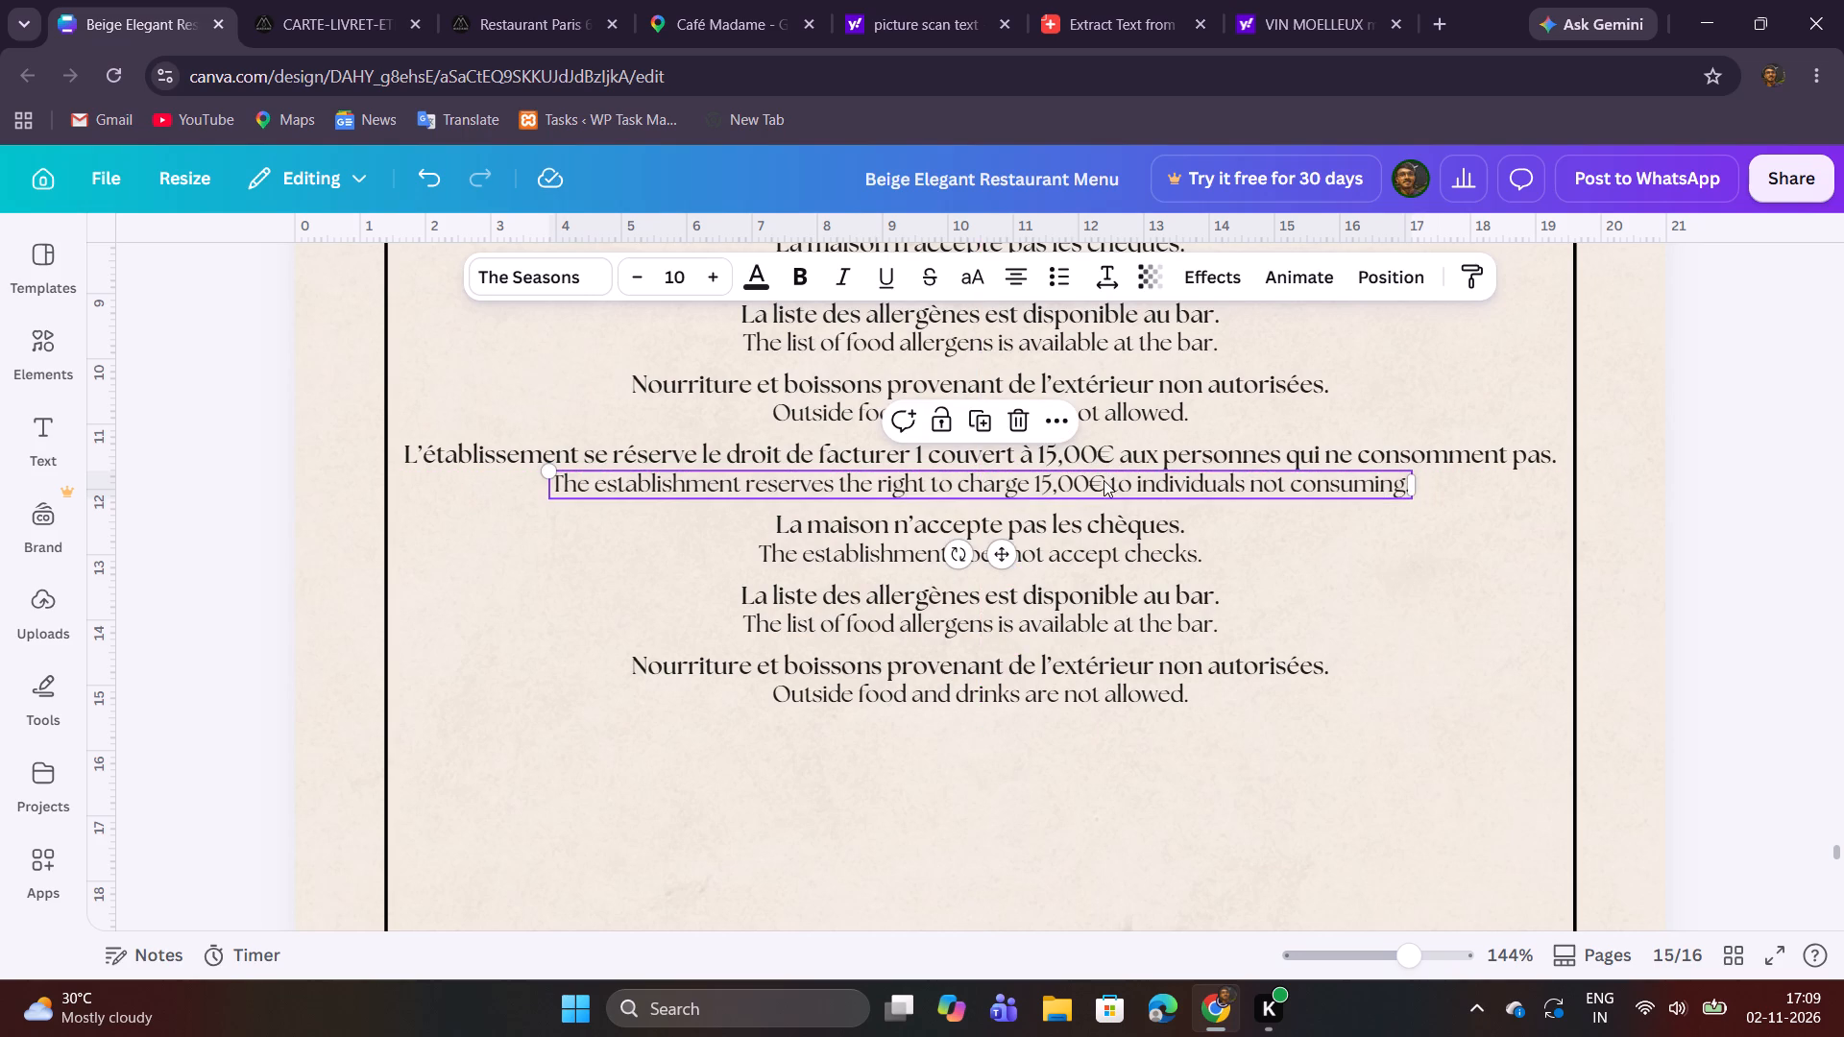
{"action": "left_click", "coordinate": [1205, 778]}
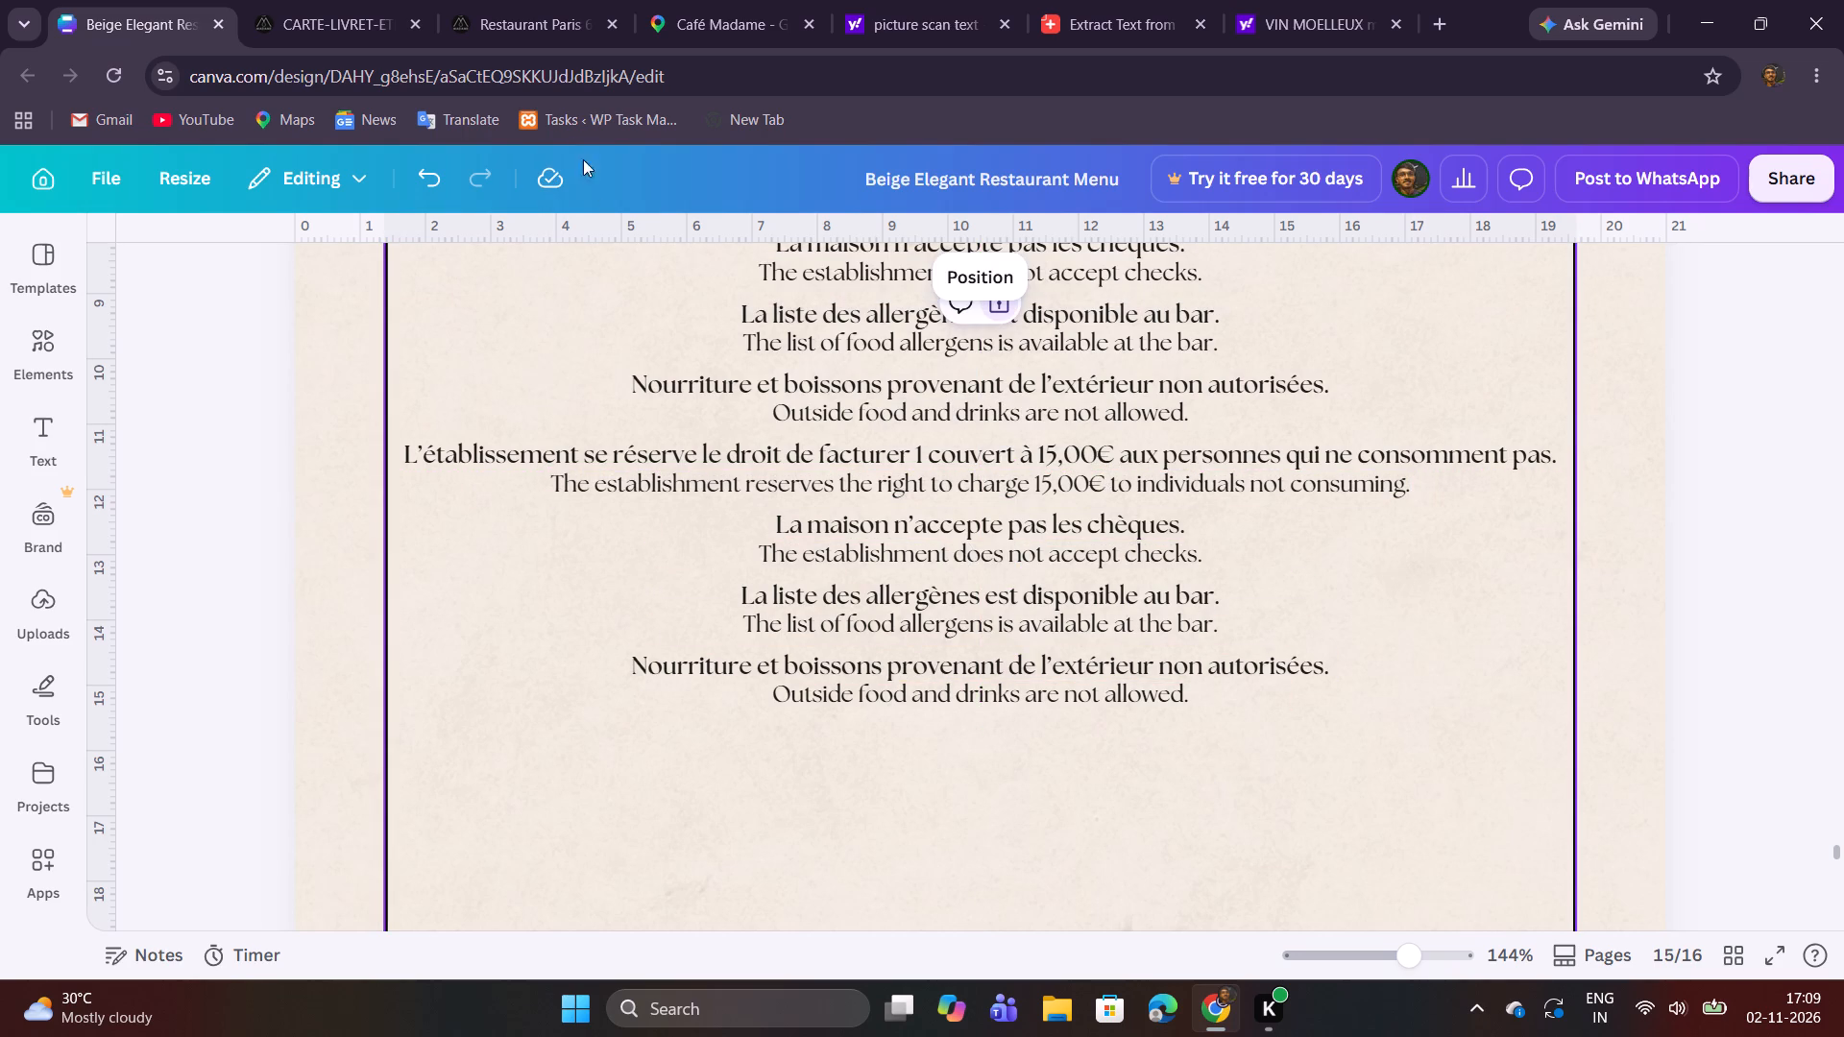
Copy the French sentence "Entre 11h et 16h et à partir de 18h l'établissement se réserve le droit de faire uniquement de la restauration." from the PDF.
{"action": "left_click", "coordinate": [346, 0]}
{"action": "scroll", "coordinate": [888, 734], "scroll_direction": "down", "scroll_amount": 1}
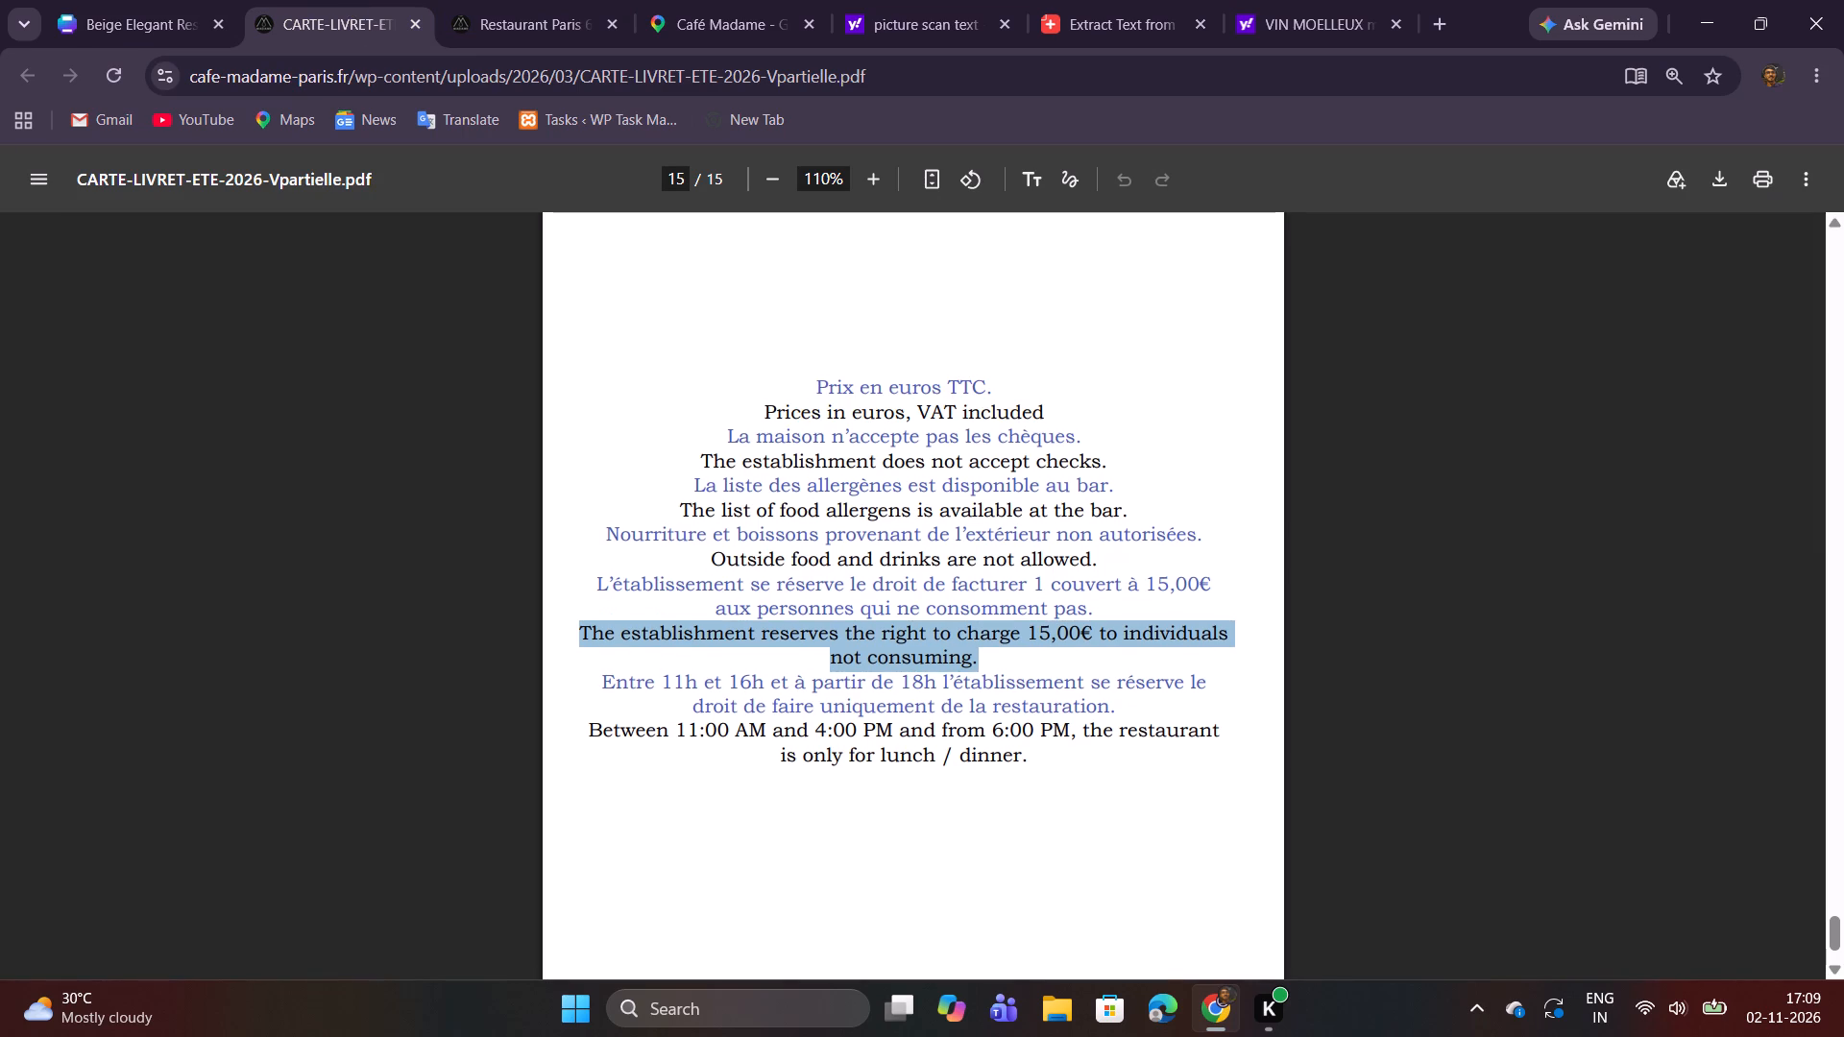
{"action": "left_click_drag", "start_coordinate": [603, 675], "coordinate": [1104, 696]}
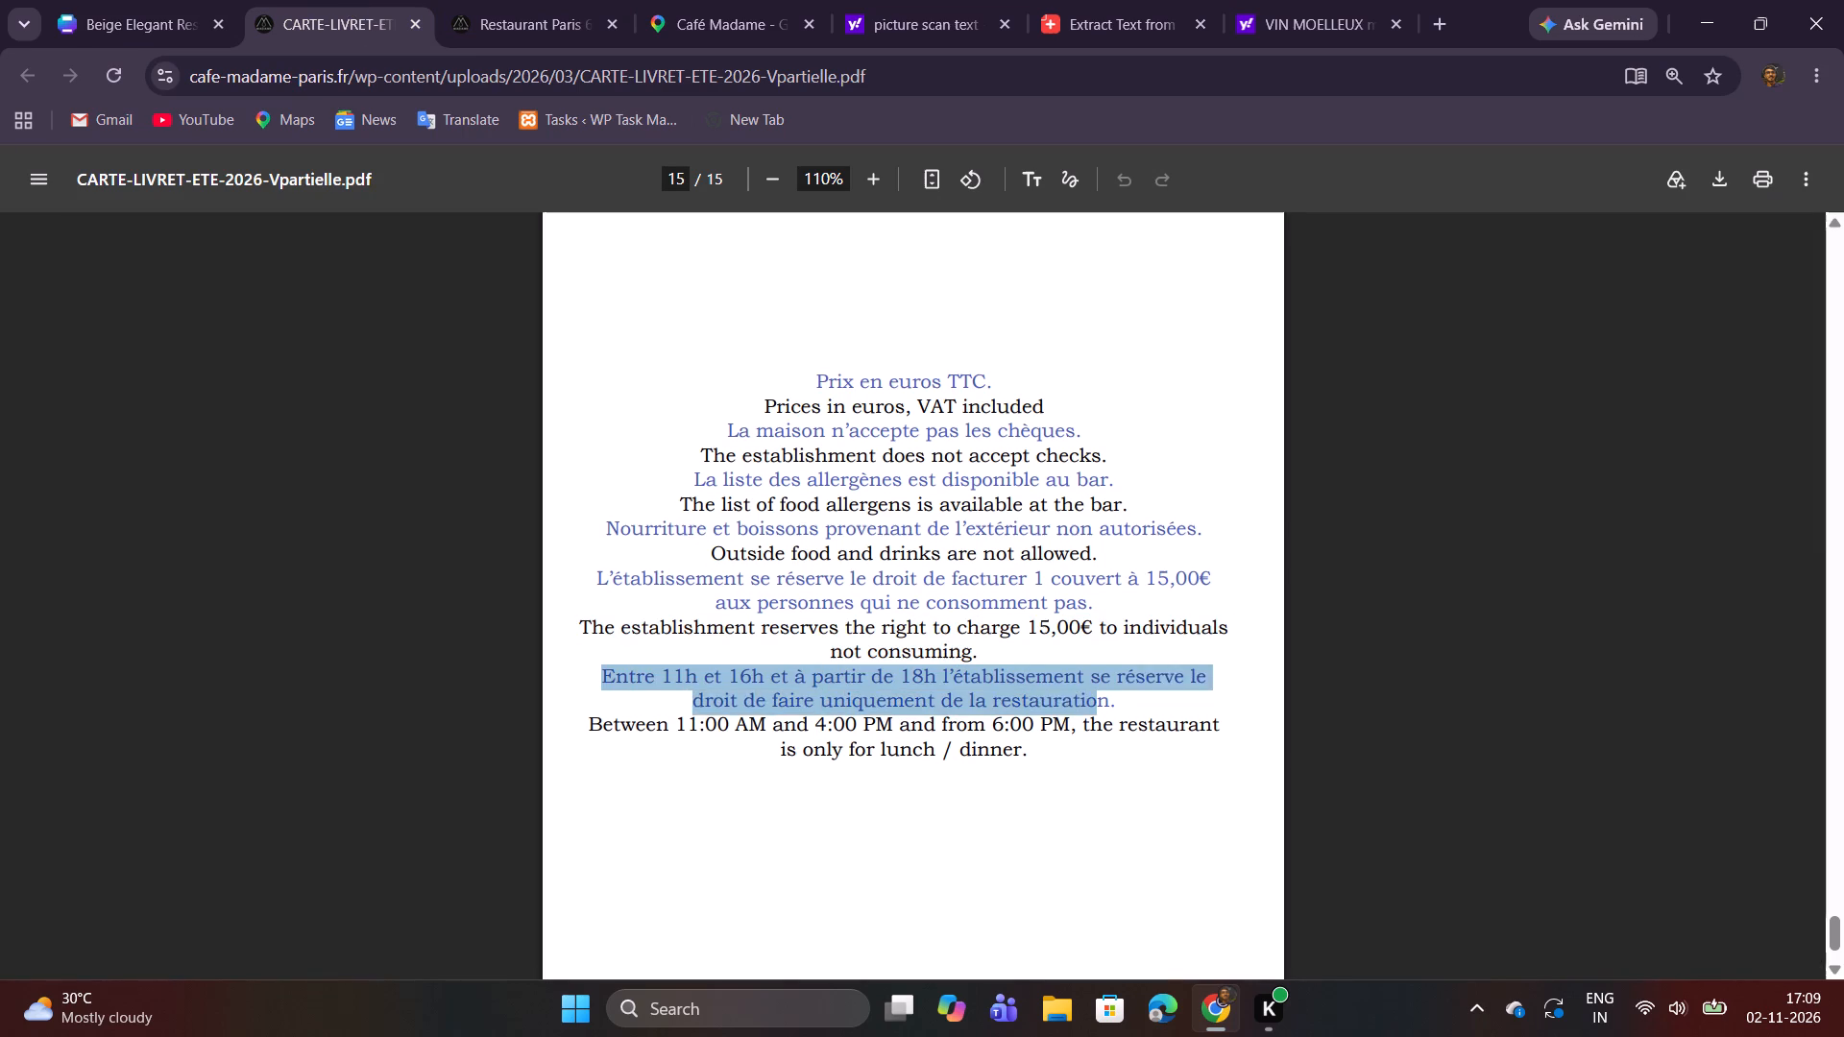
{"action": "left_click_drag", "start_coordinate": [1104, 696], "coordinate": [1122, 706]}
{"action": "key", "text": "ctrl+c"}
{"action": "left_click", "coordinate": [177, 0]}
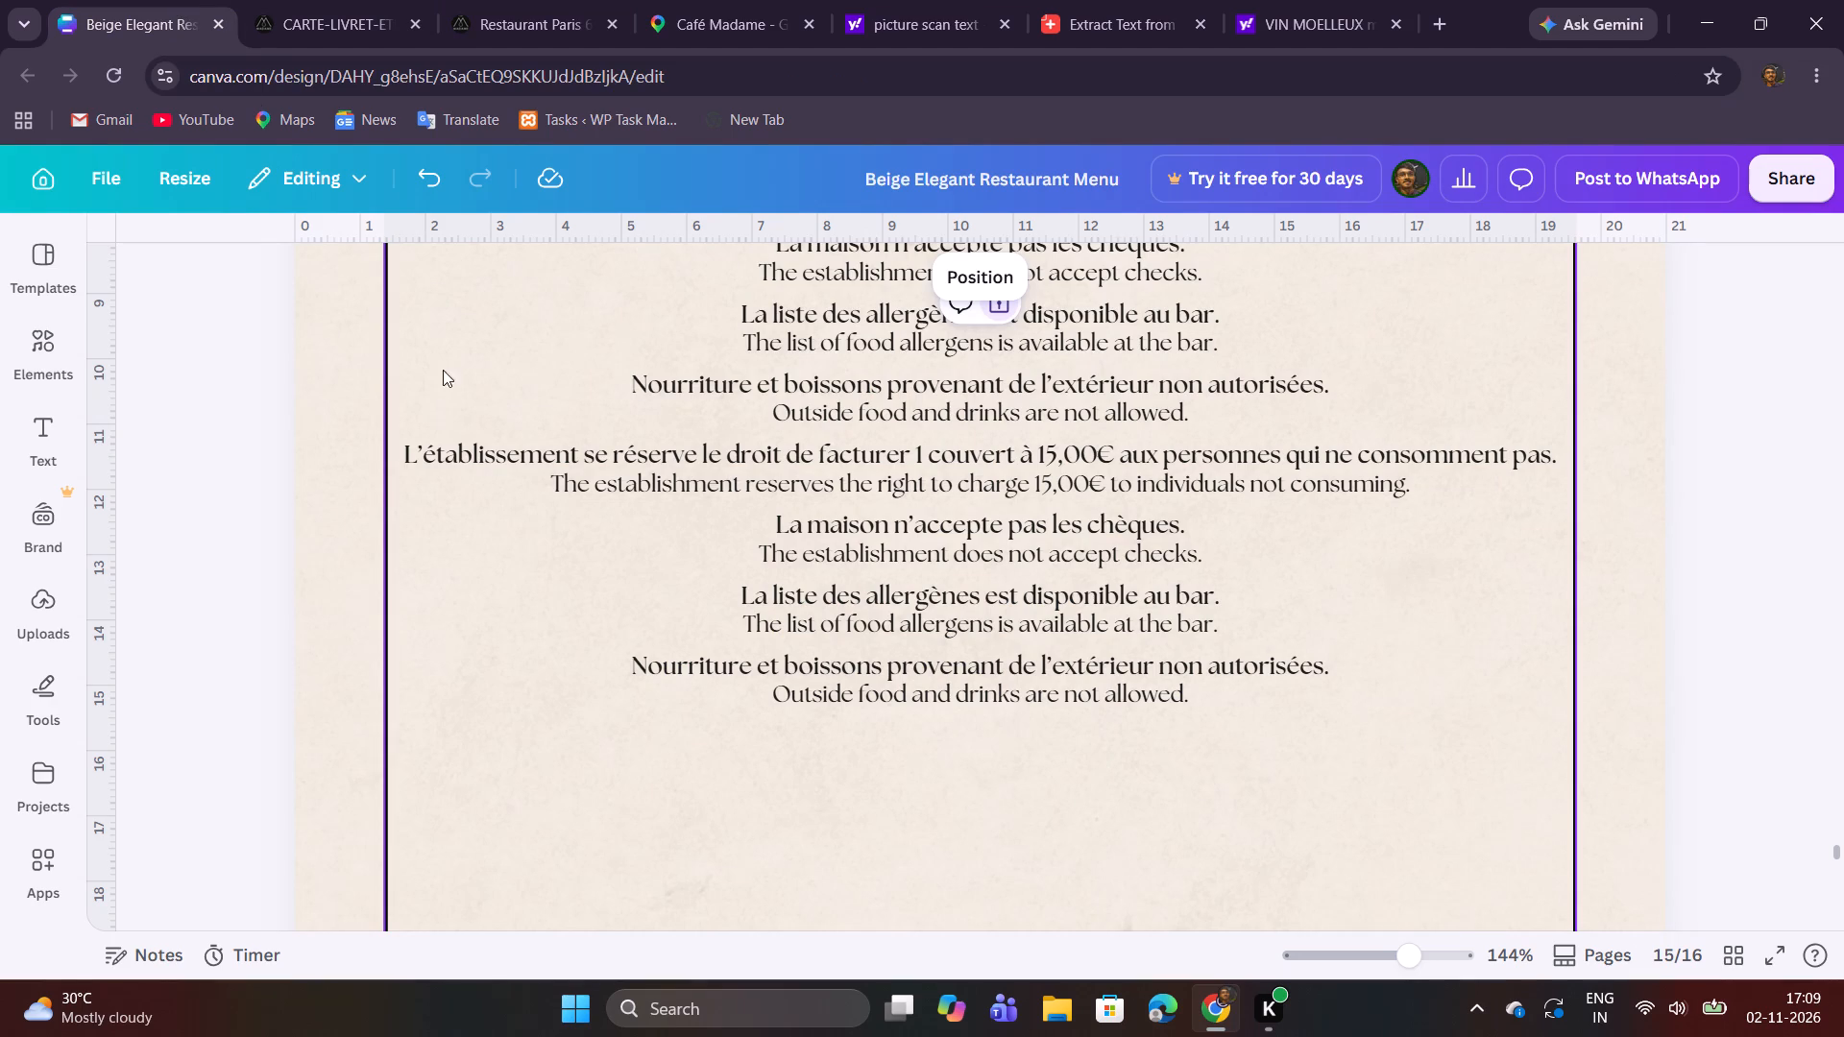
Delete the three repeated note pairs below the 15,00€ cover charge note: checks, food allergens and outside food.
{"action": "left_click", "coordinate": [676, 537]}
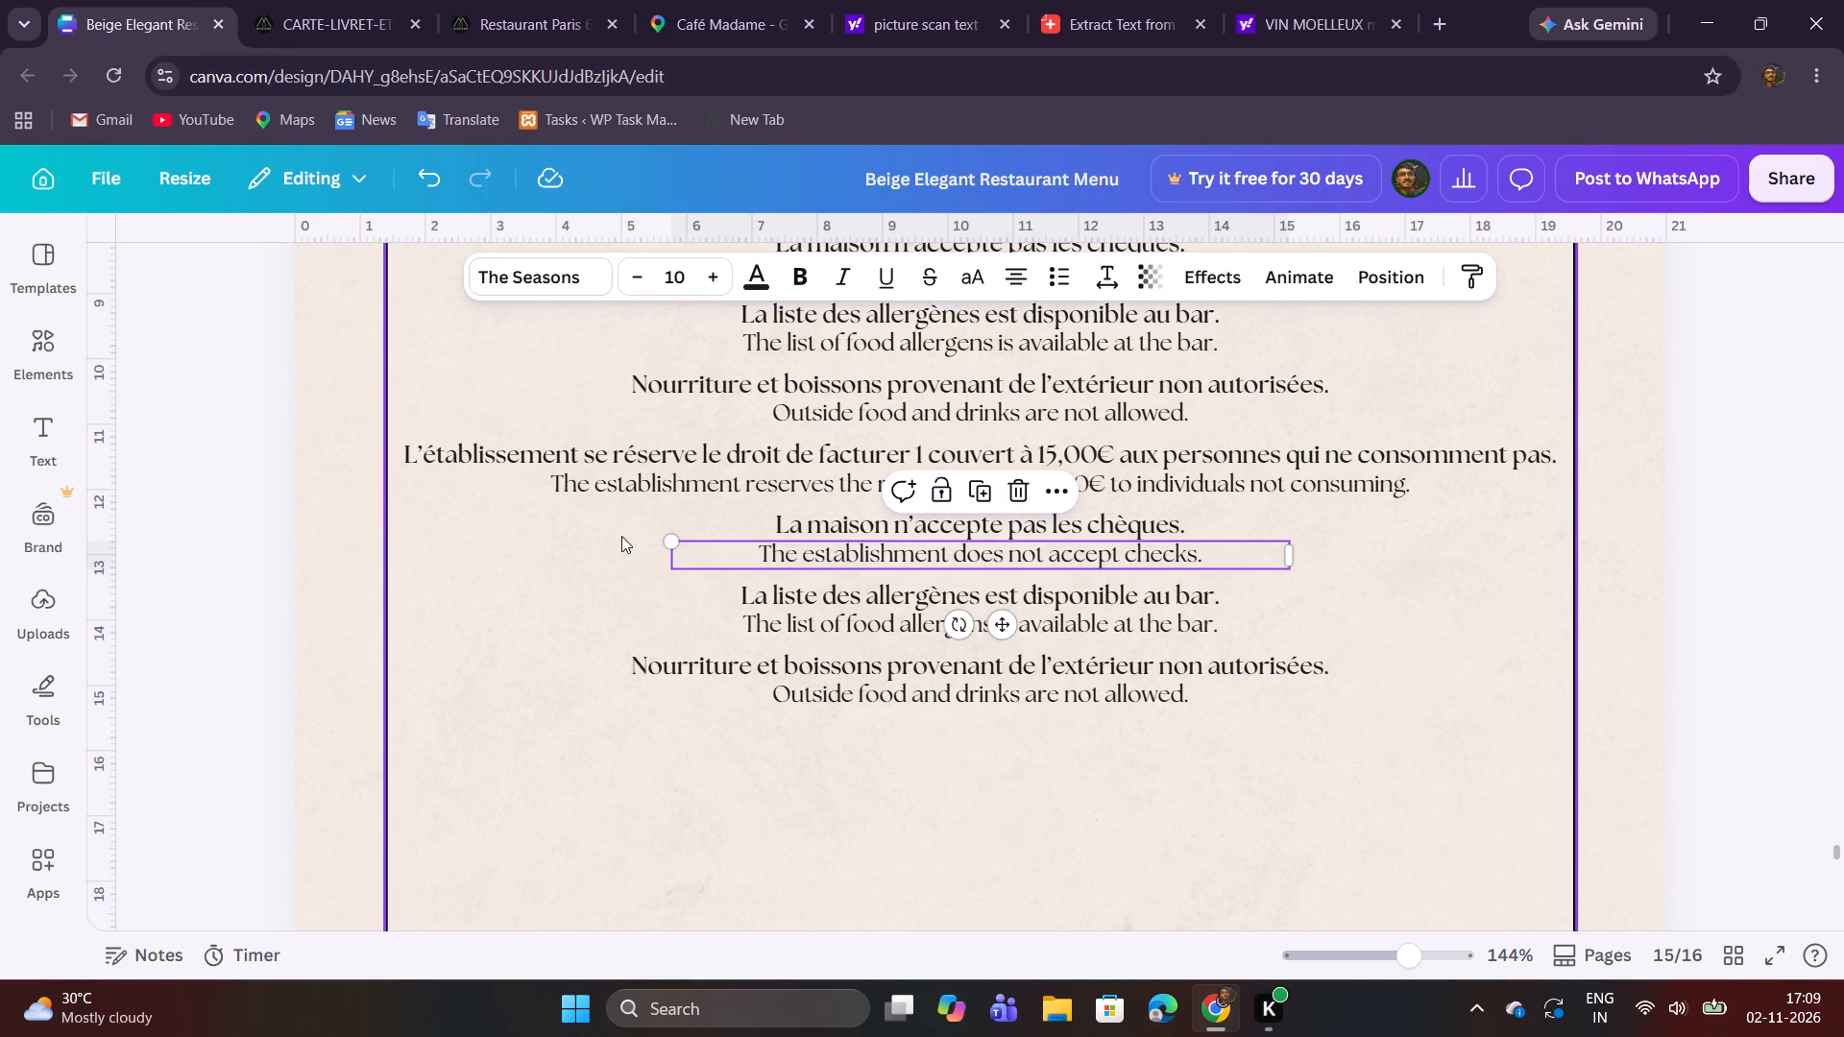
{"action": "left_click_drag", "start_coordinate": [626, 517], "coordinate": [1261, 711]}
{"action": "left_click", "coordinate": [1033, 462]}
Duplicate the bilingual 15,00€ cover charge pair directly below the original, centred and spaced like the other notes.
{"action": "left_click_drag", "start_coordinate": [1025, 557], "coordinate": [1022, 477]}
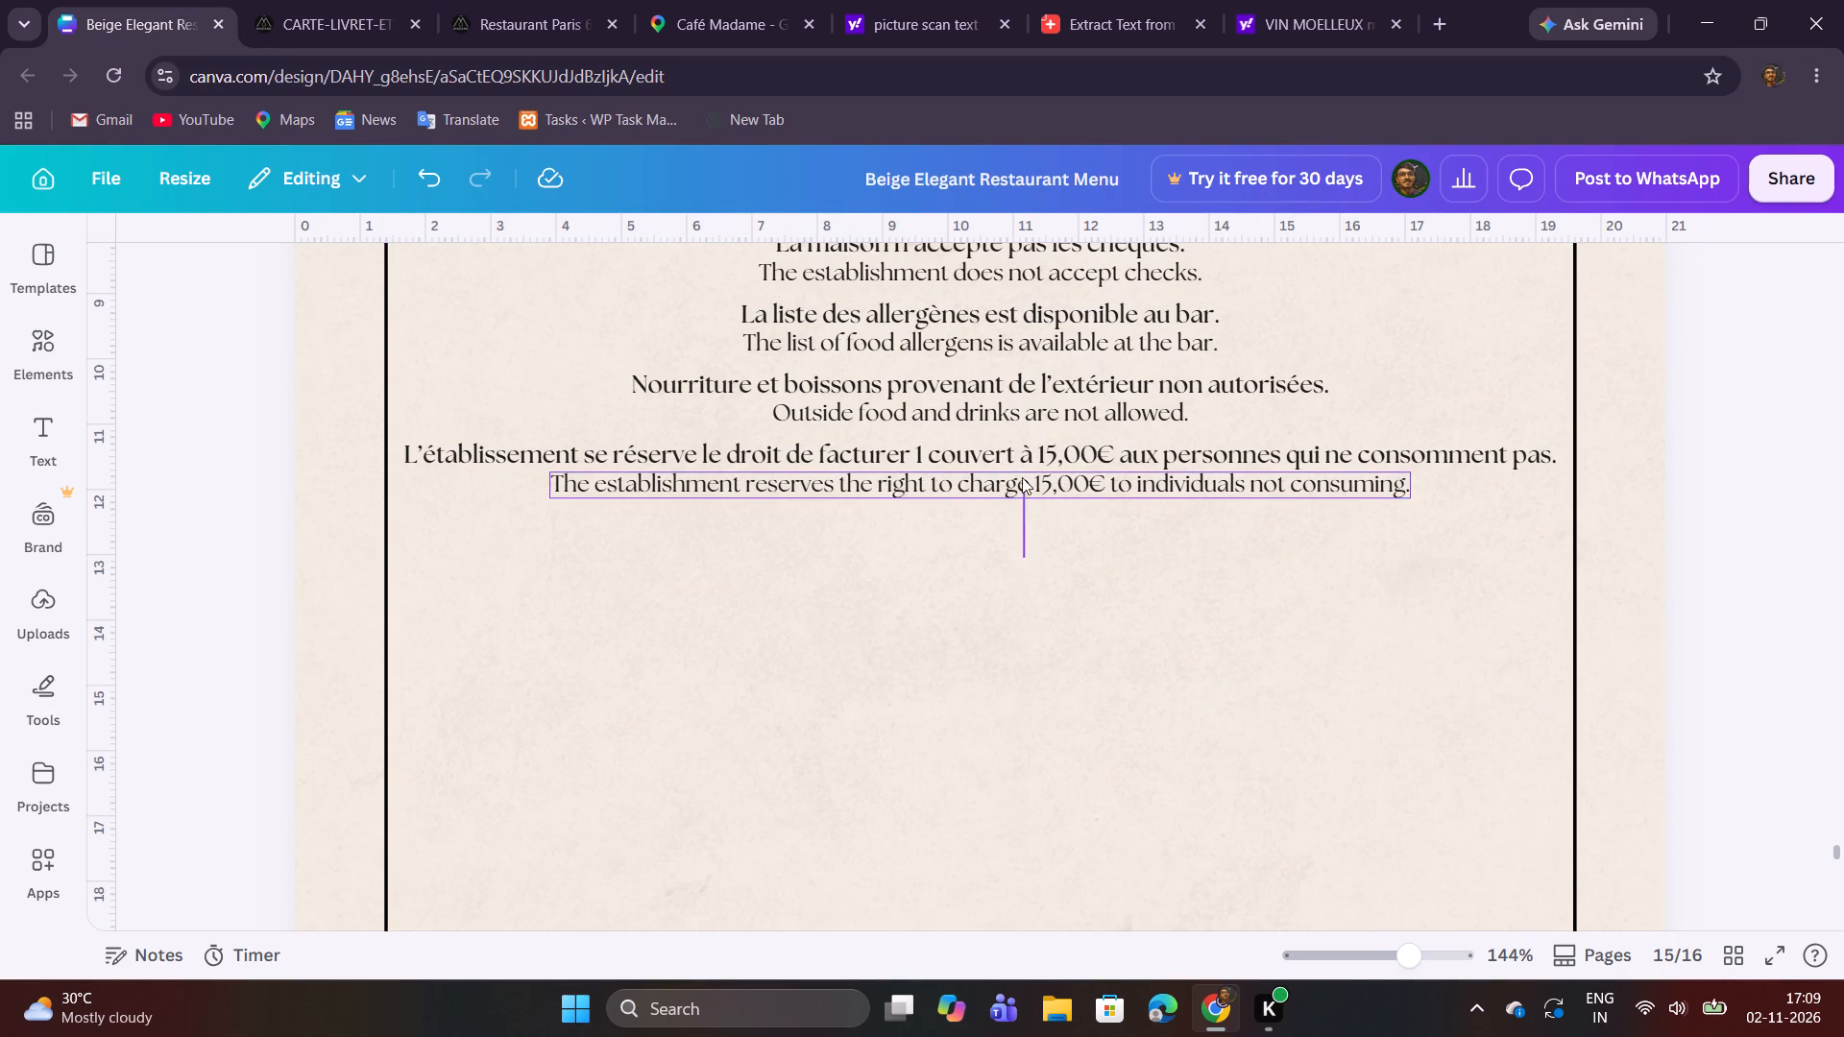
{"action": "left_click_drag", "start_coordinate": [1022, 477], "coordinate": [1019, 447]}
{"action": "left_click", "coordinate": [999, 388]}
{"action": "left_click", "coordinate": [1086, 494]}
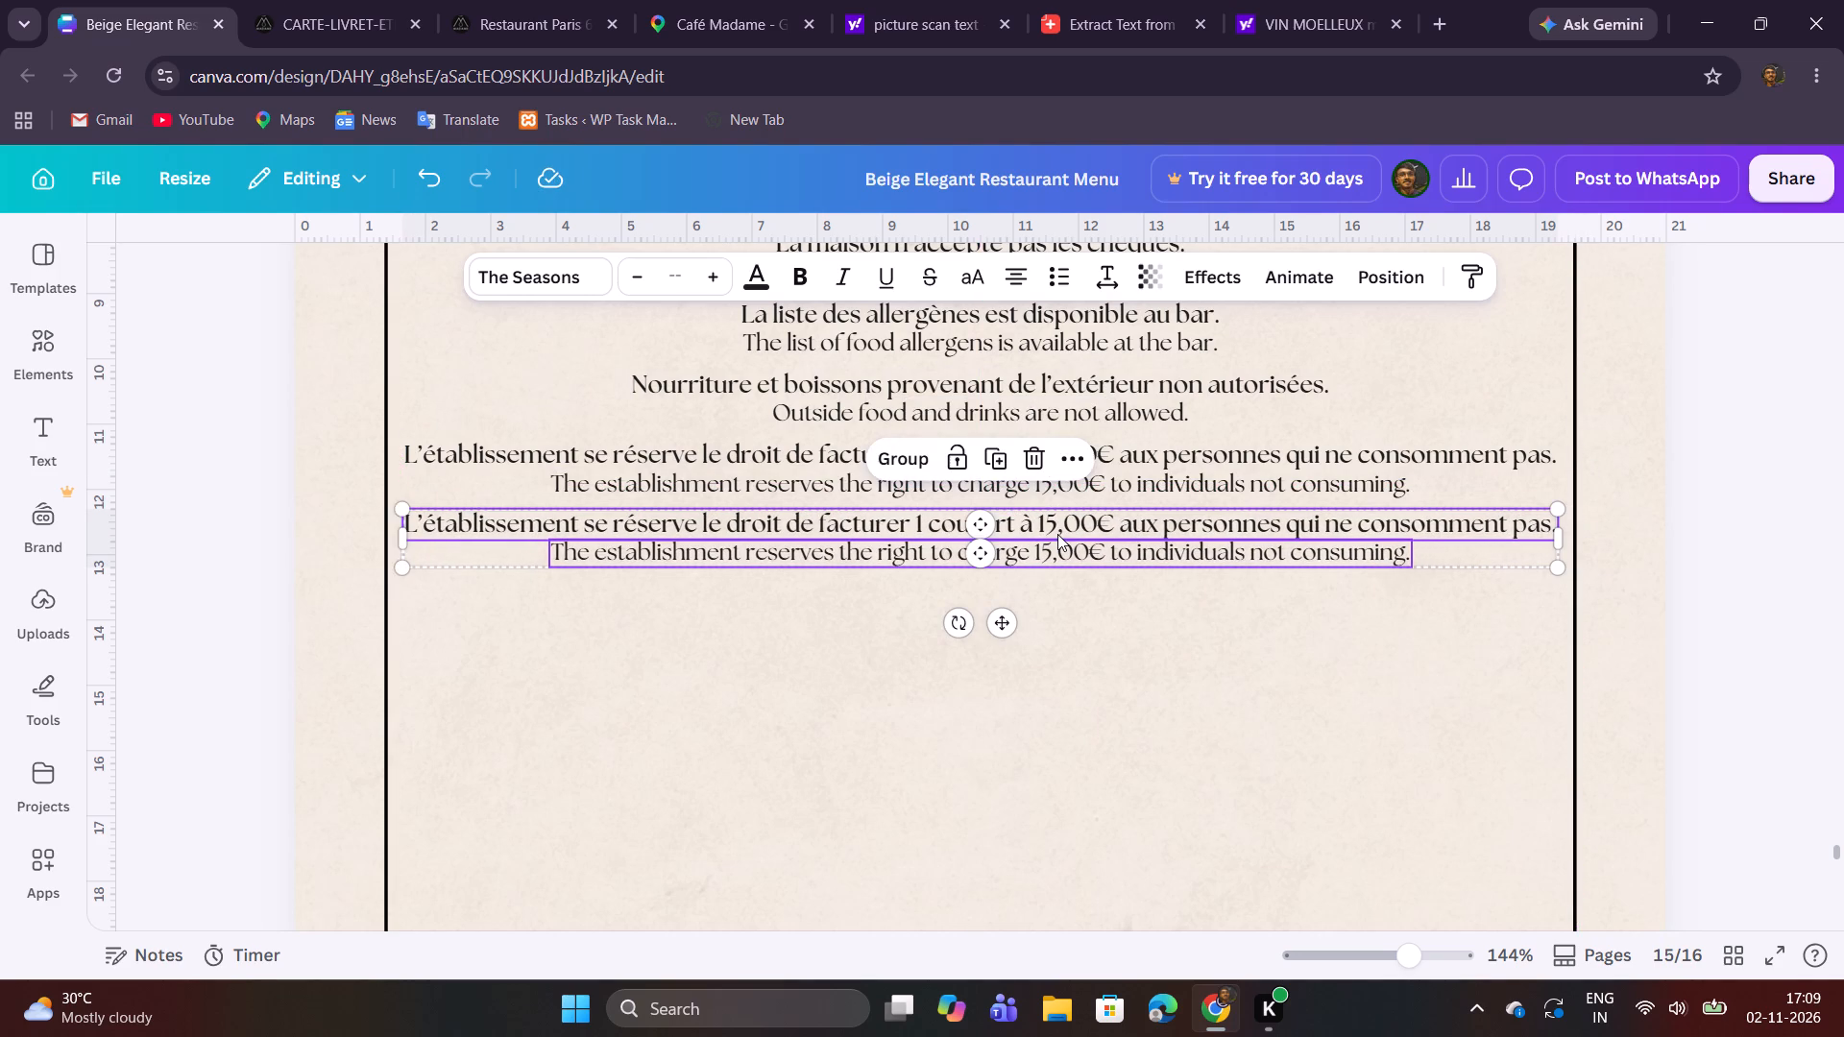
{"action": "left_click", "coordinate": [1087, 602]}
Replace the duplicated "L'établissement se réserve" line with the copied "Entre 11h et 16h et à partir de 18h" sentence.
{"action": "left_click", "coordinate": [1087, 530]}
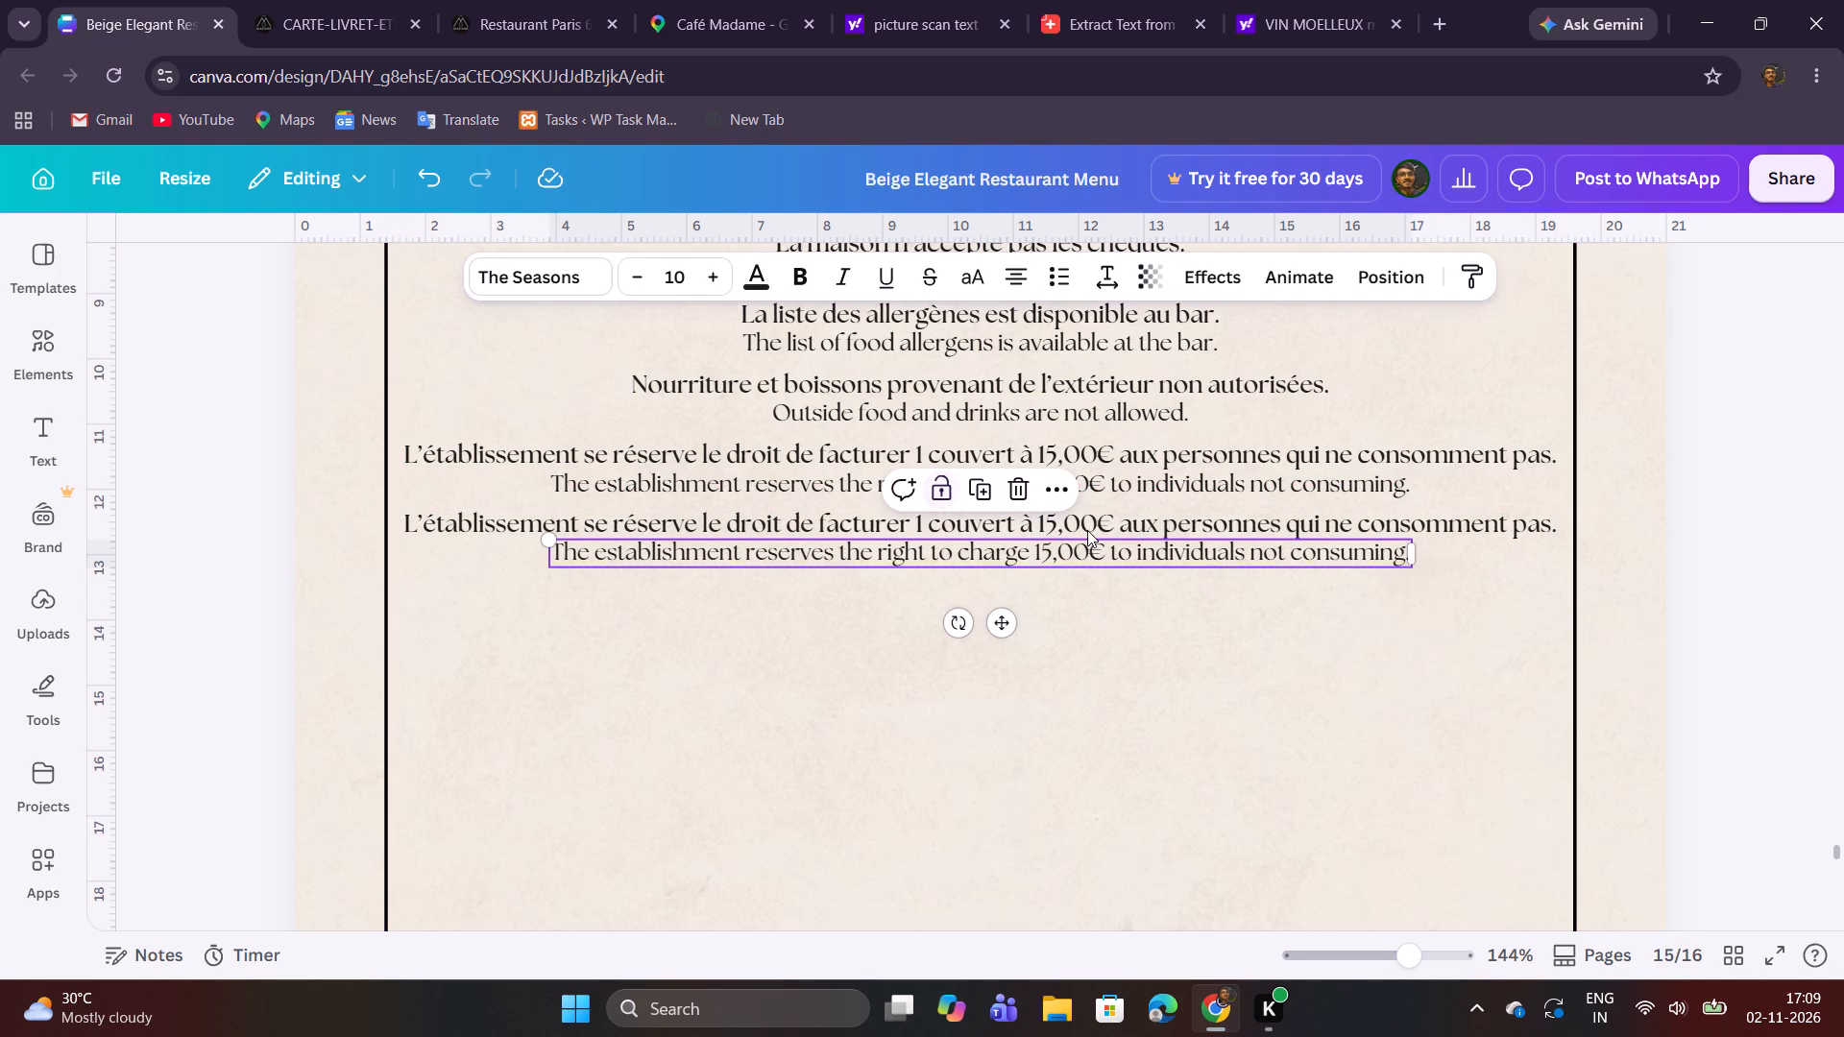
{"action": "double_click", "coordinate": [1087, 521]}
{"action": "key", "text": "ctrl+v"}
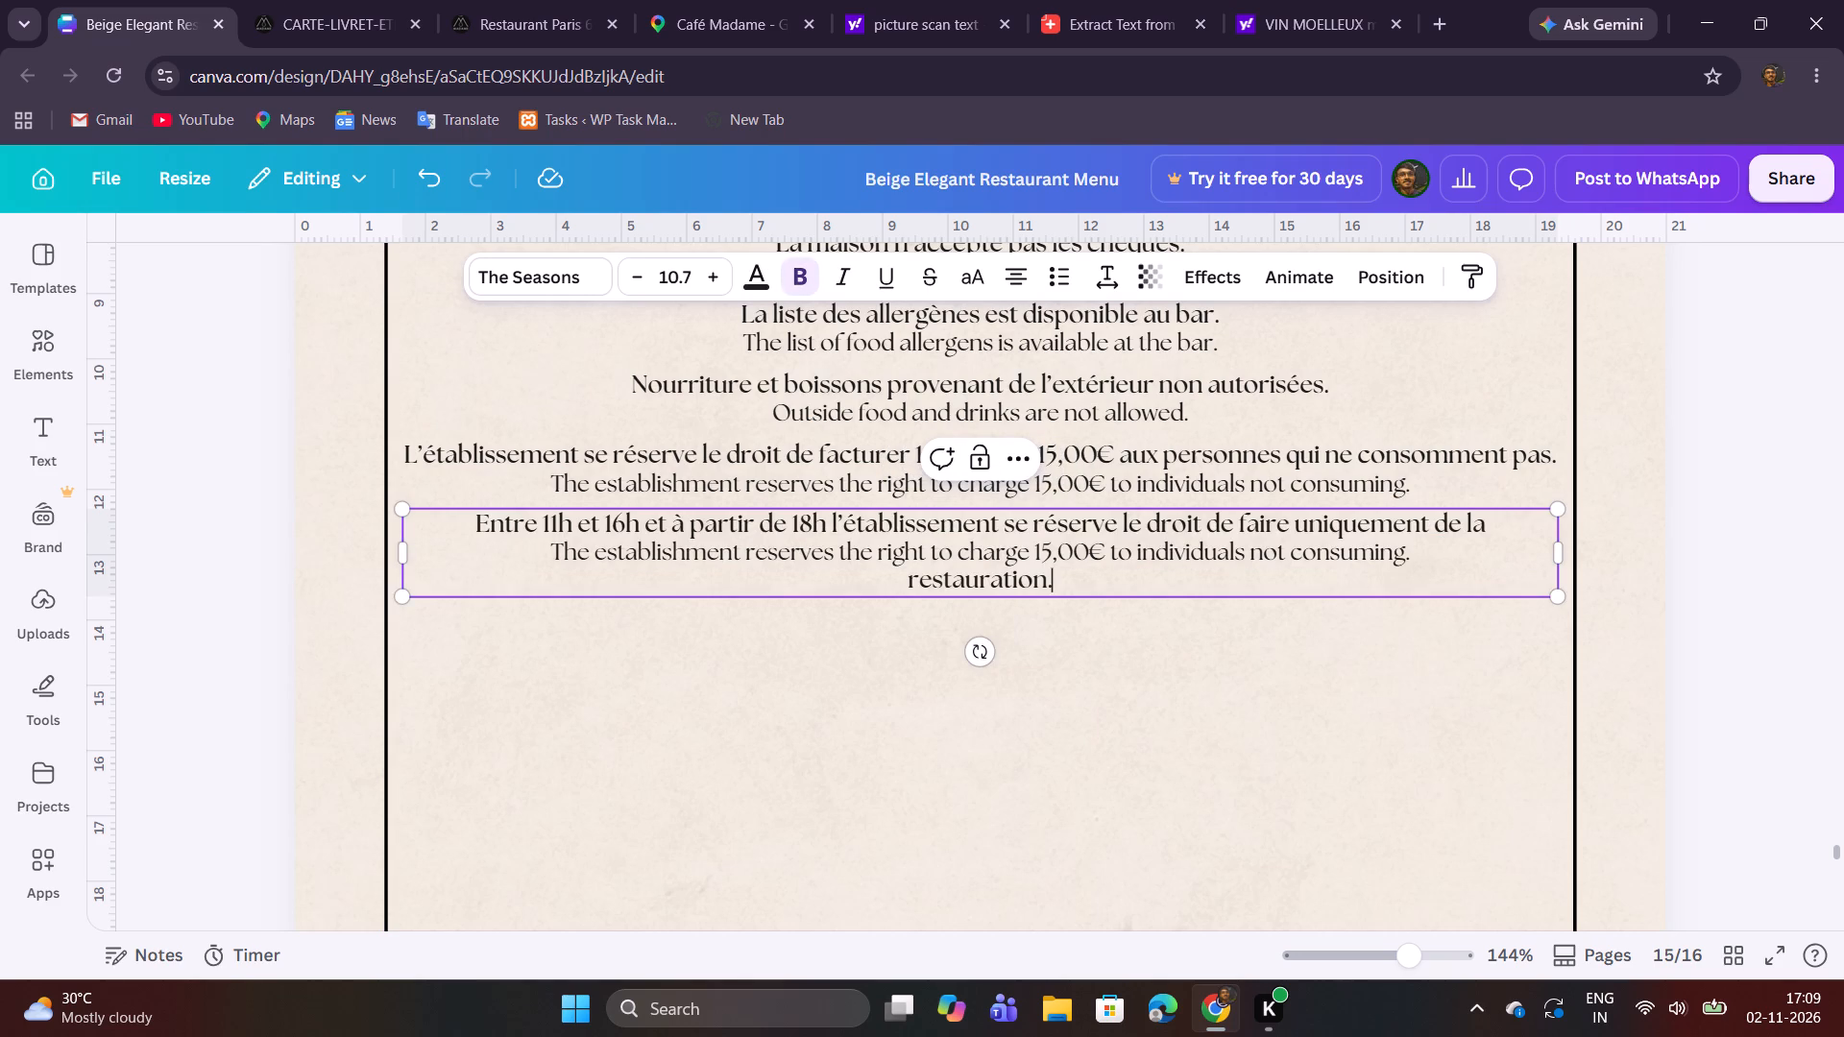
Move the overflowing word "restauration." into its own duplicated bold text box, centred under its French line, shifting the English line down to make room.
{"action": "left_click_drag", "start_coordinate": [1104, 585], "coordinate": [887, 574]}
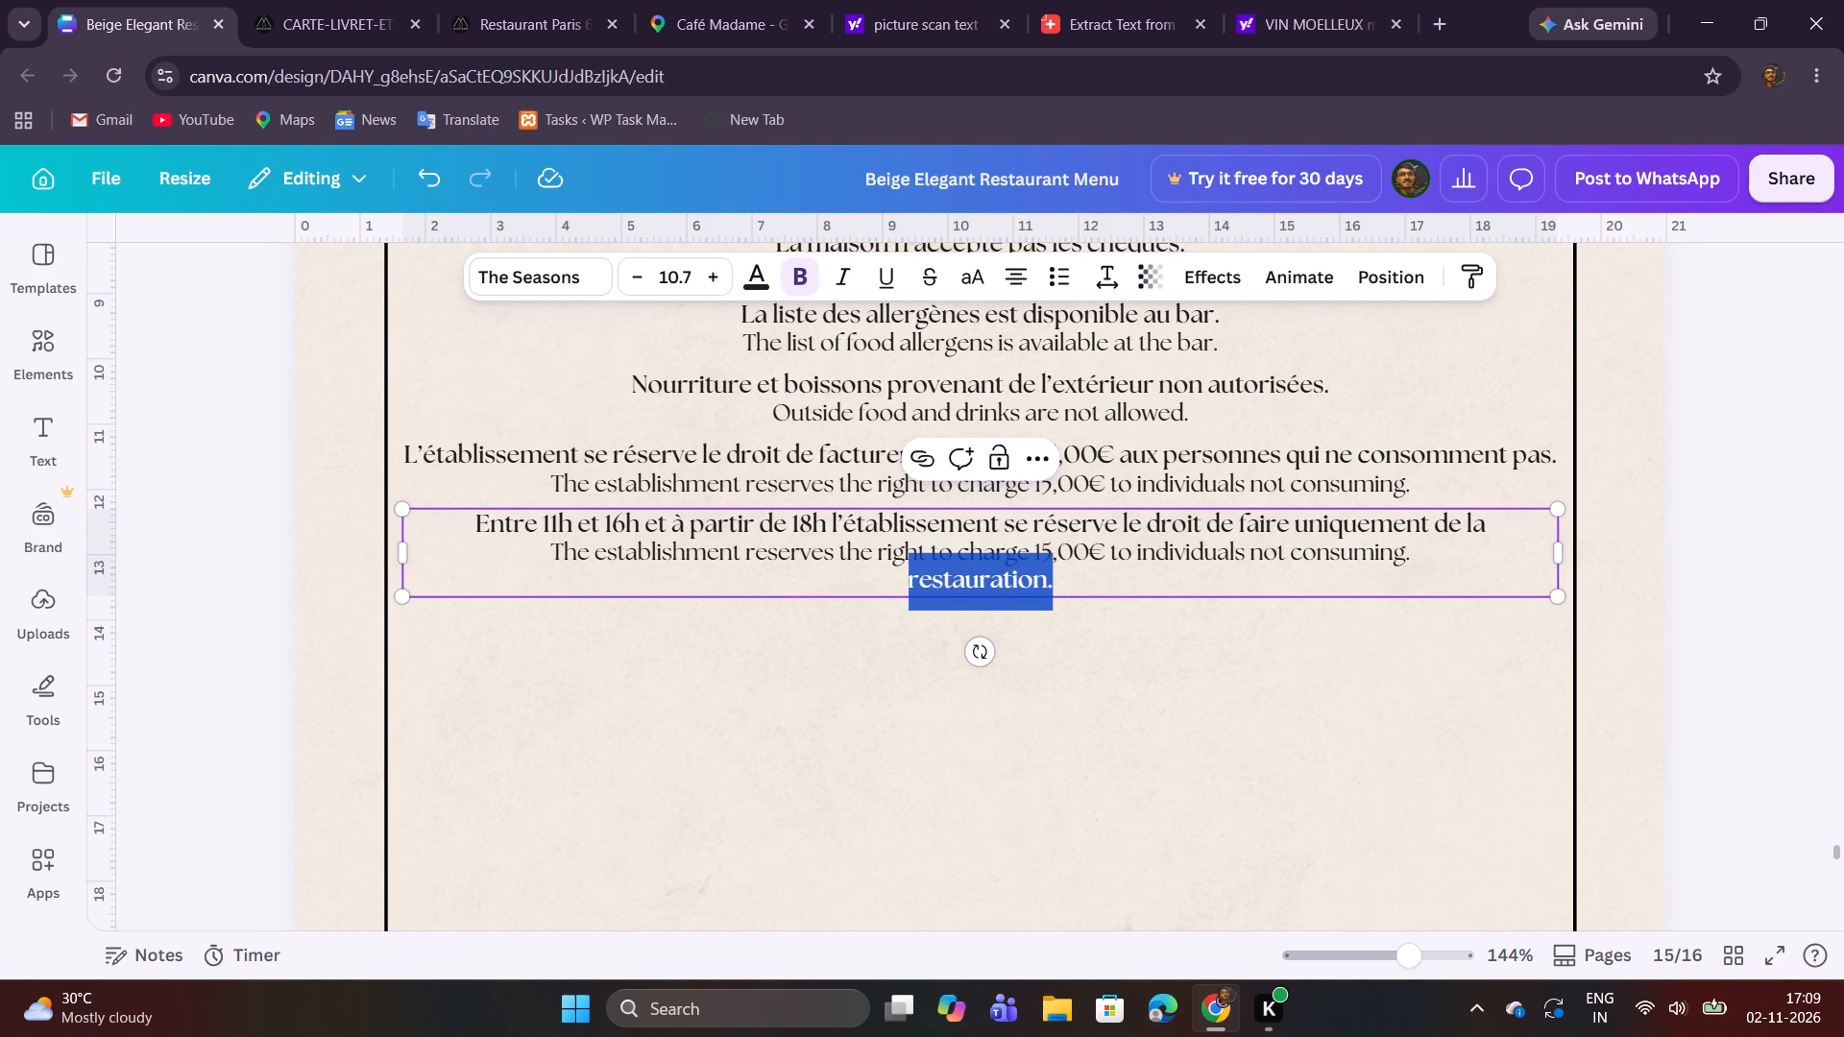
{"action": "key", "text": "ctrl+x"}
{"action": "left_click", "coordinate": [974, 655]}
{"action": "left_click", "coordinate": [959, 556]}
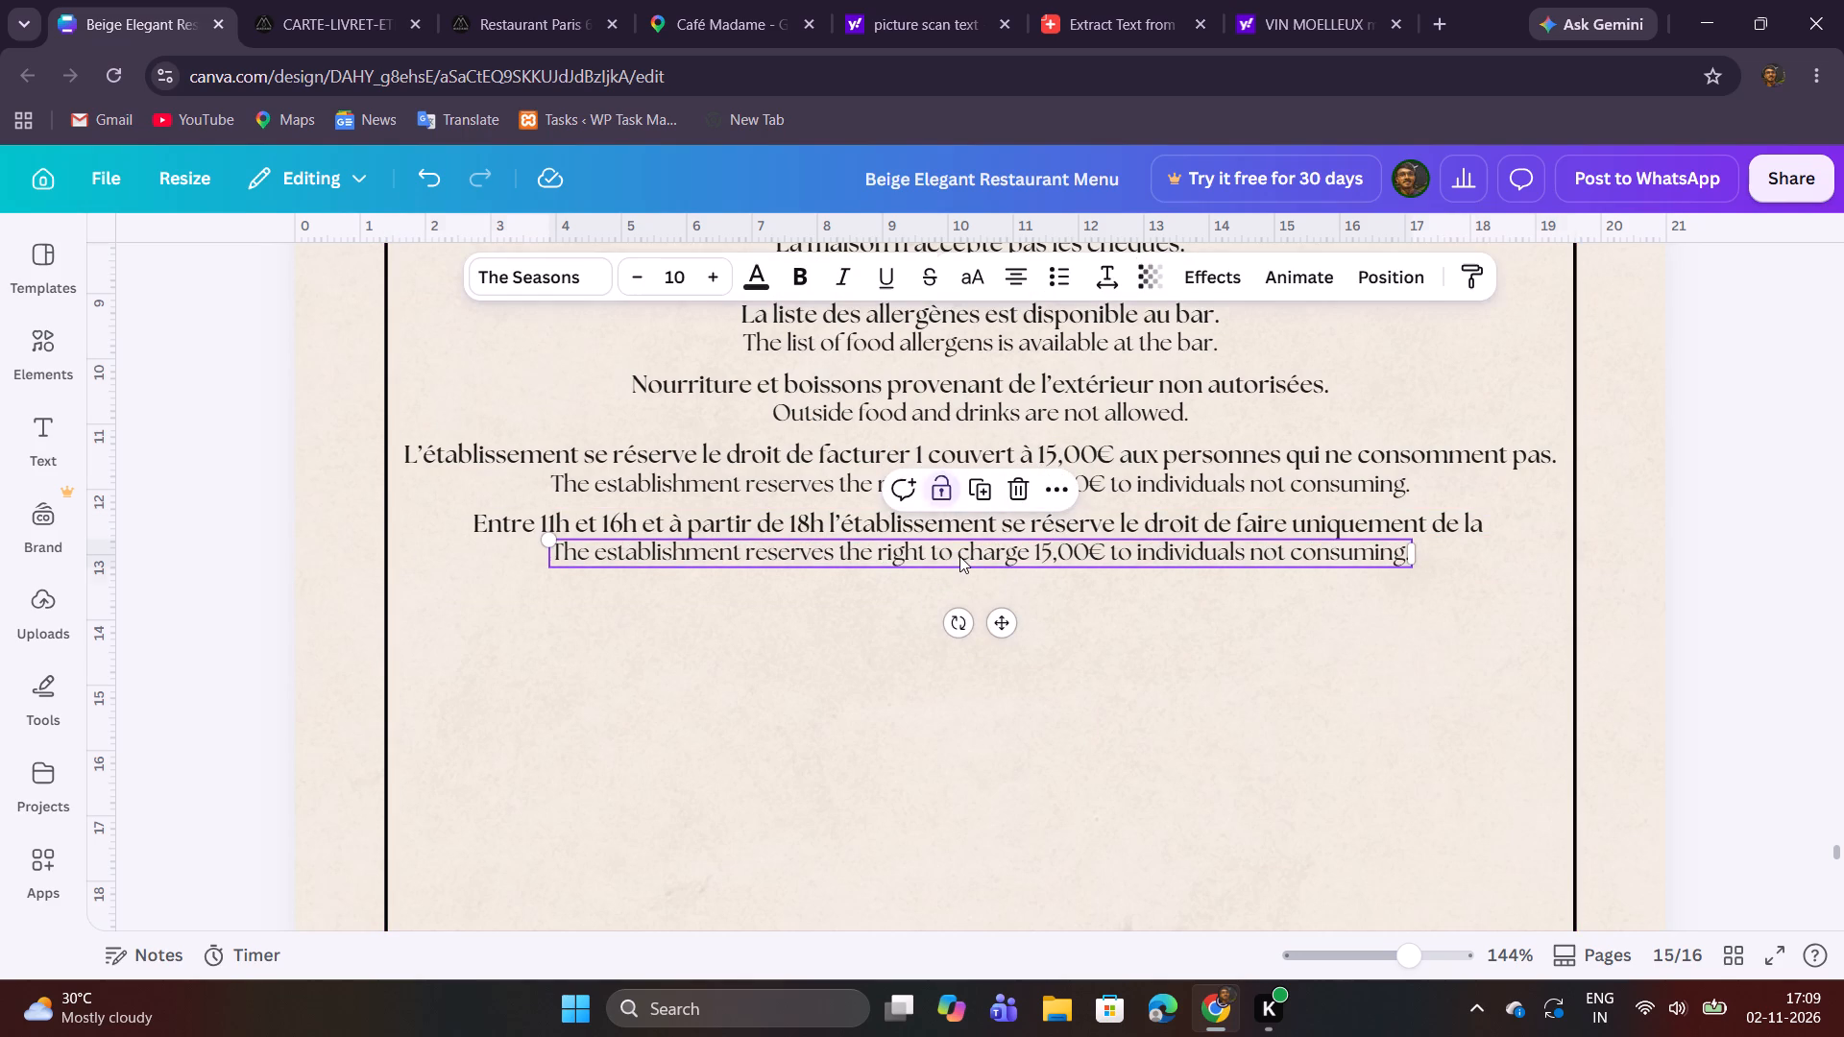
{"action": "left_click_drag", "start_coordinate": [959, 556], "coordinate": [963, 597]}
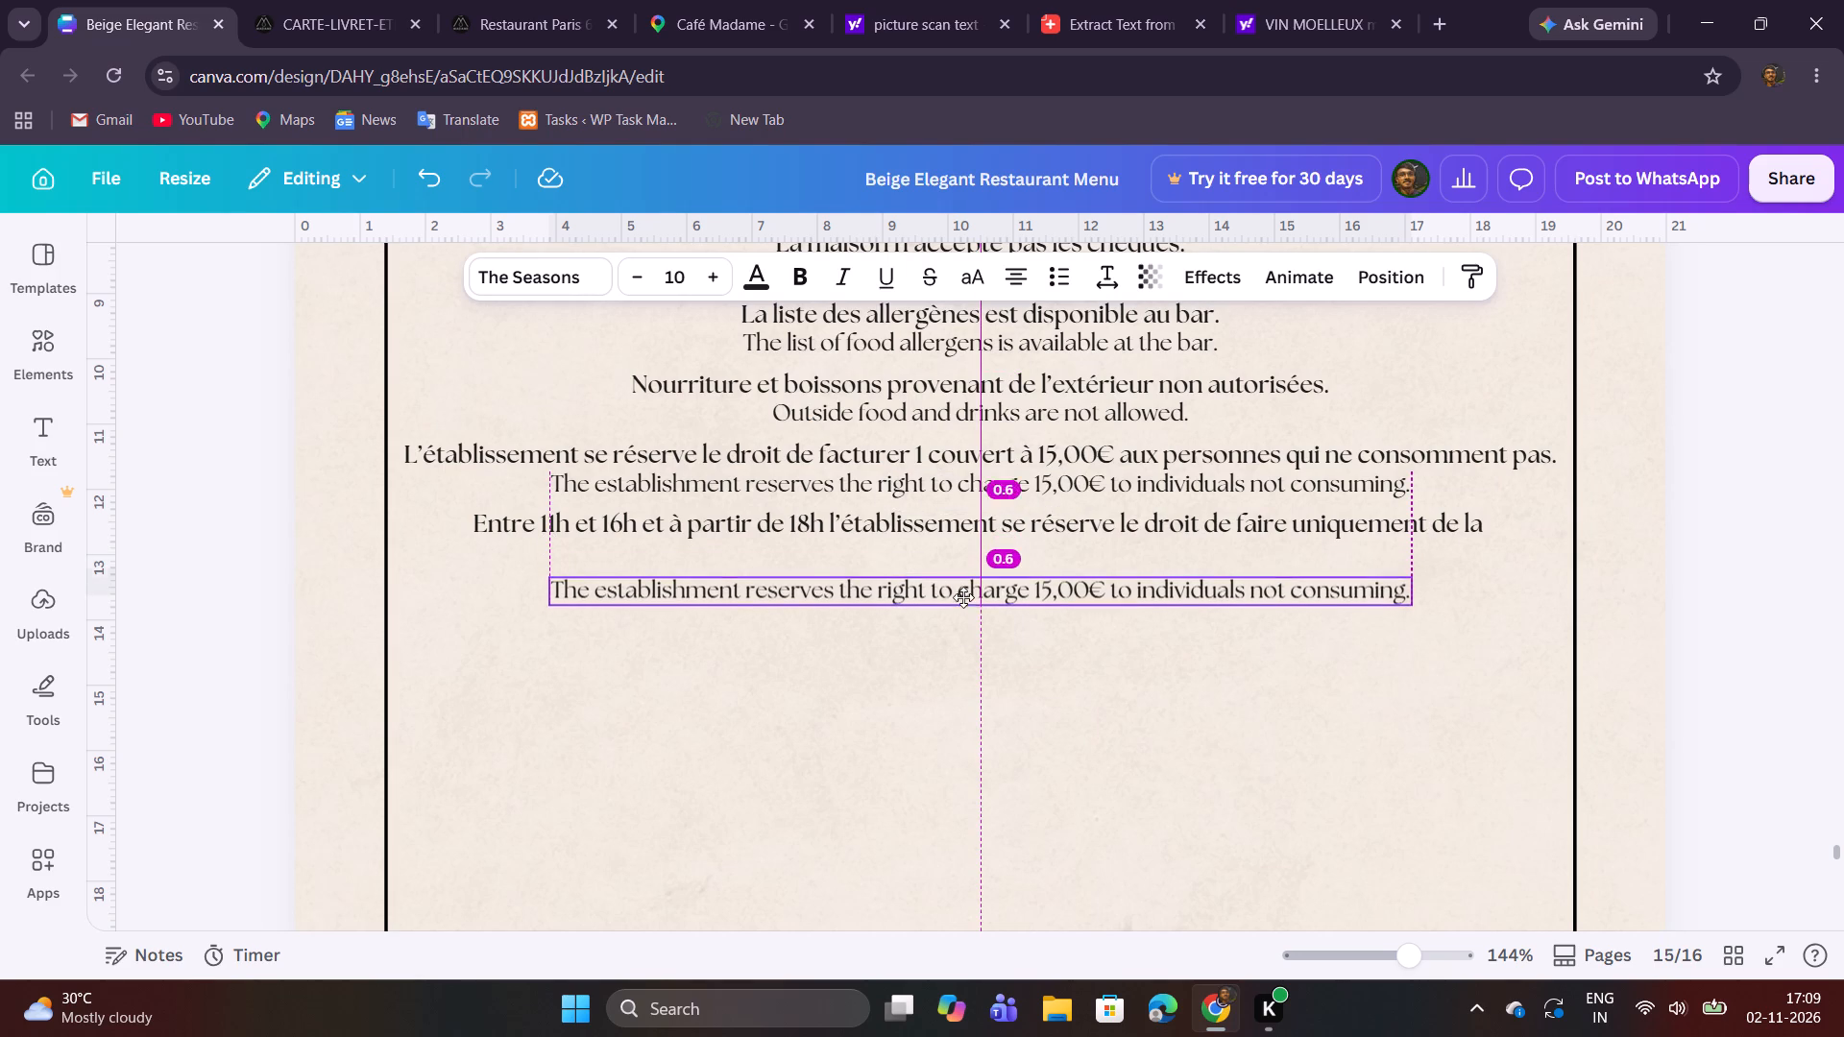
{"action": "left_click_drag", "start_coordinate": [963, 597], "coordinate": [963, 609]}
{"action": "left_click", "coordinate": [839, 525]}
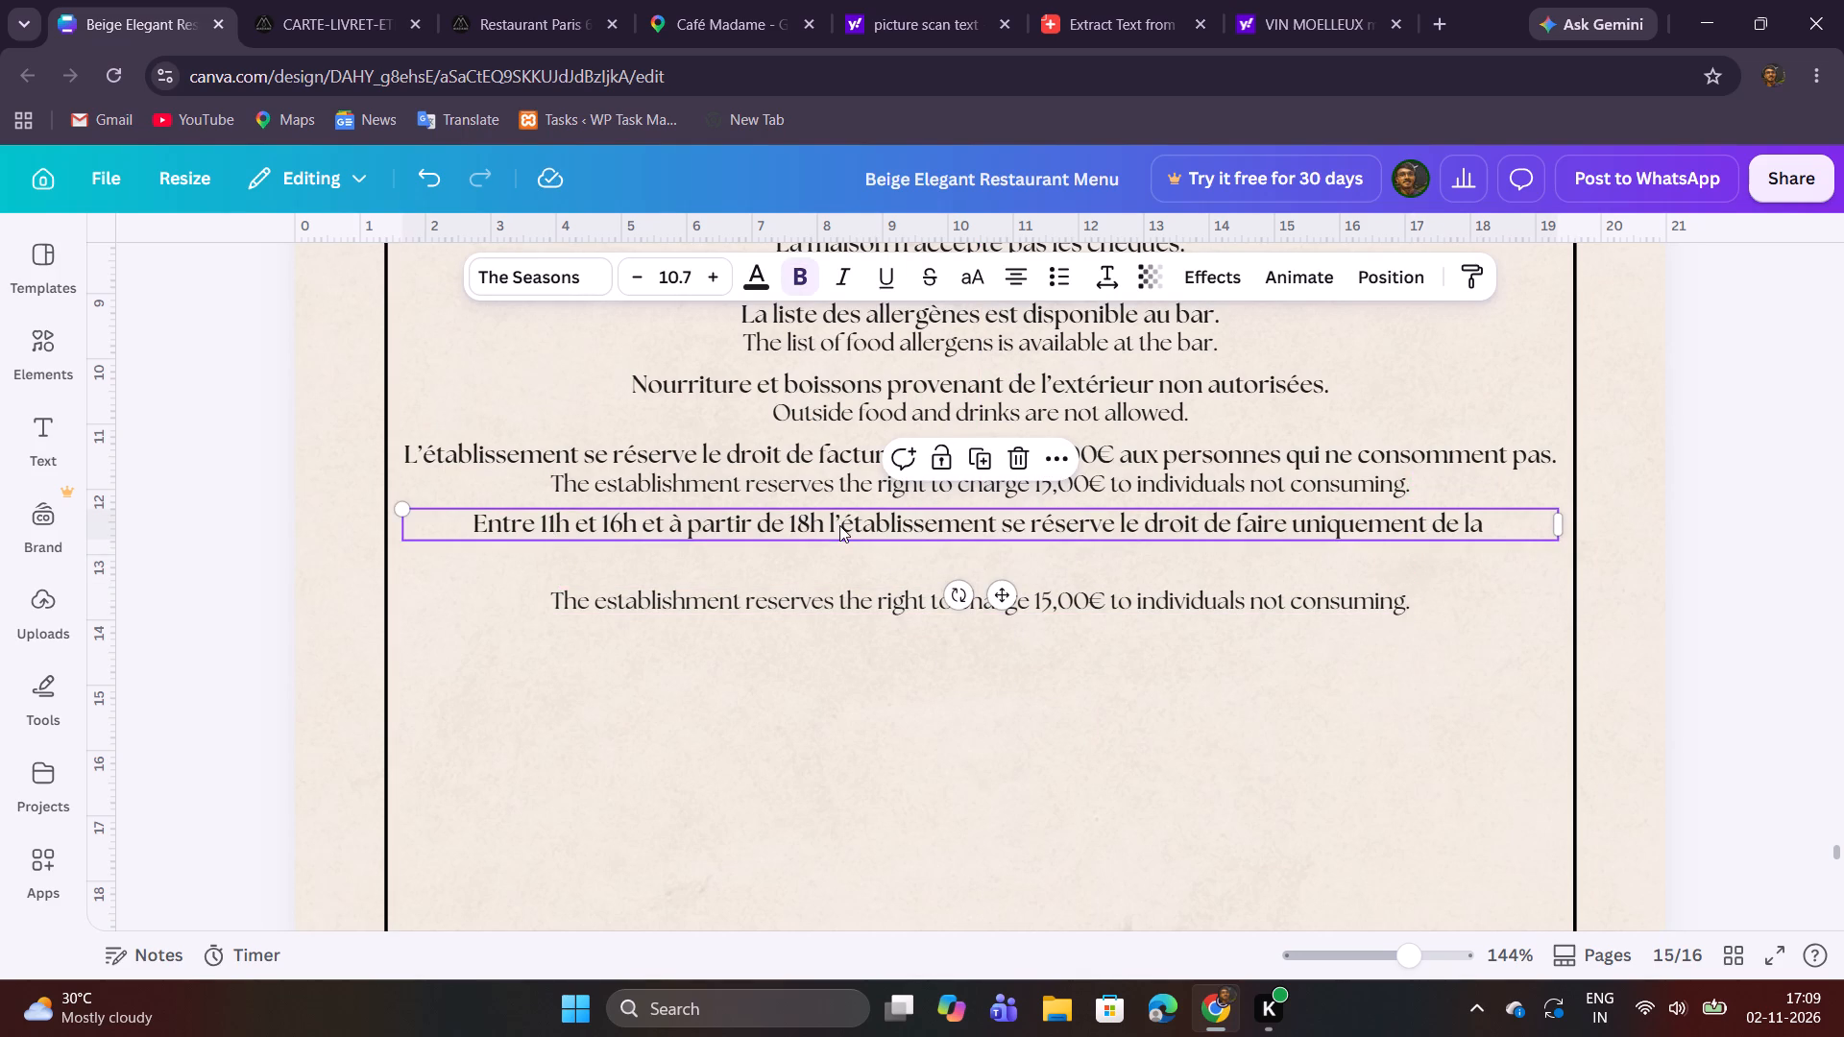
{"action": "left_click", "coordinate": [983, 459]}
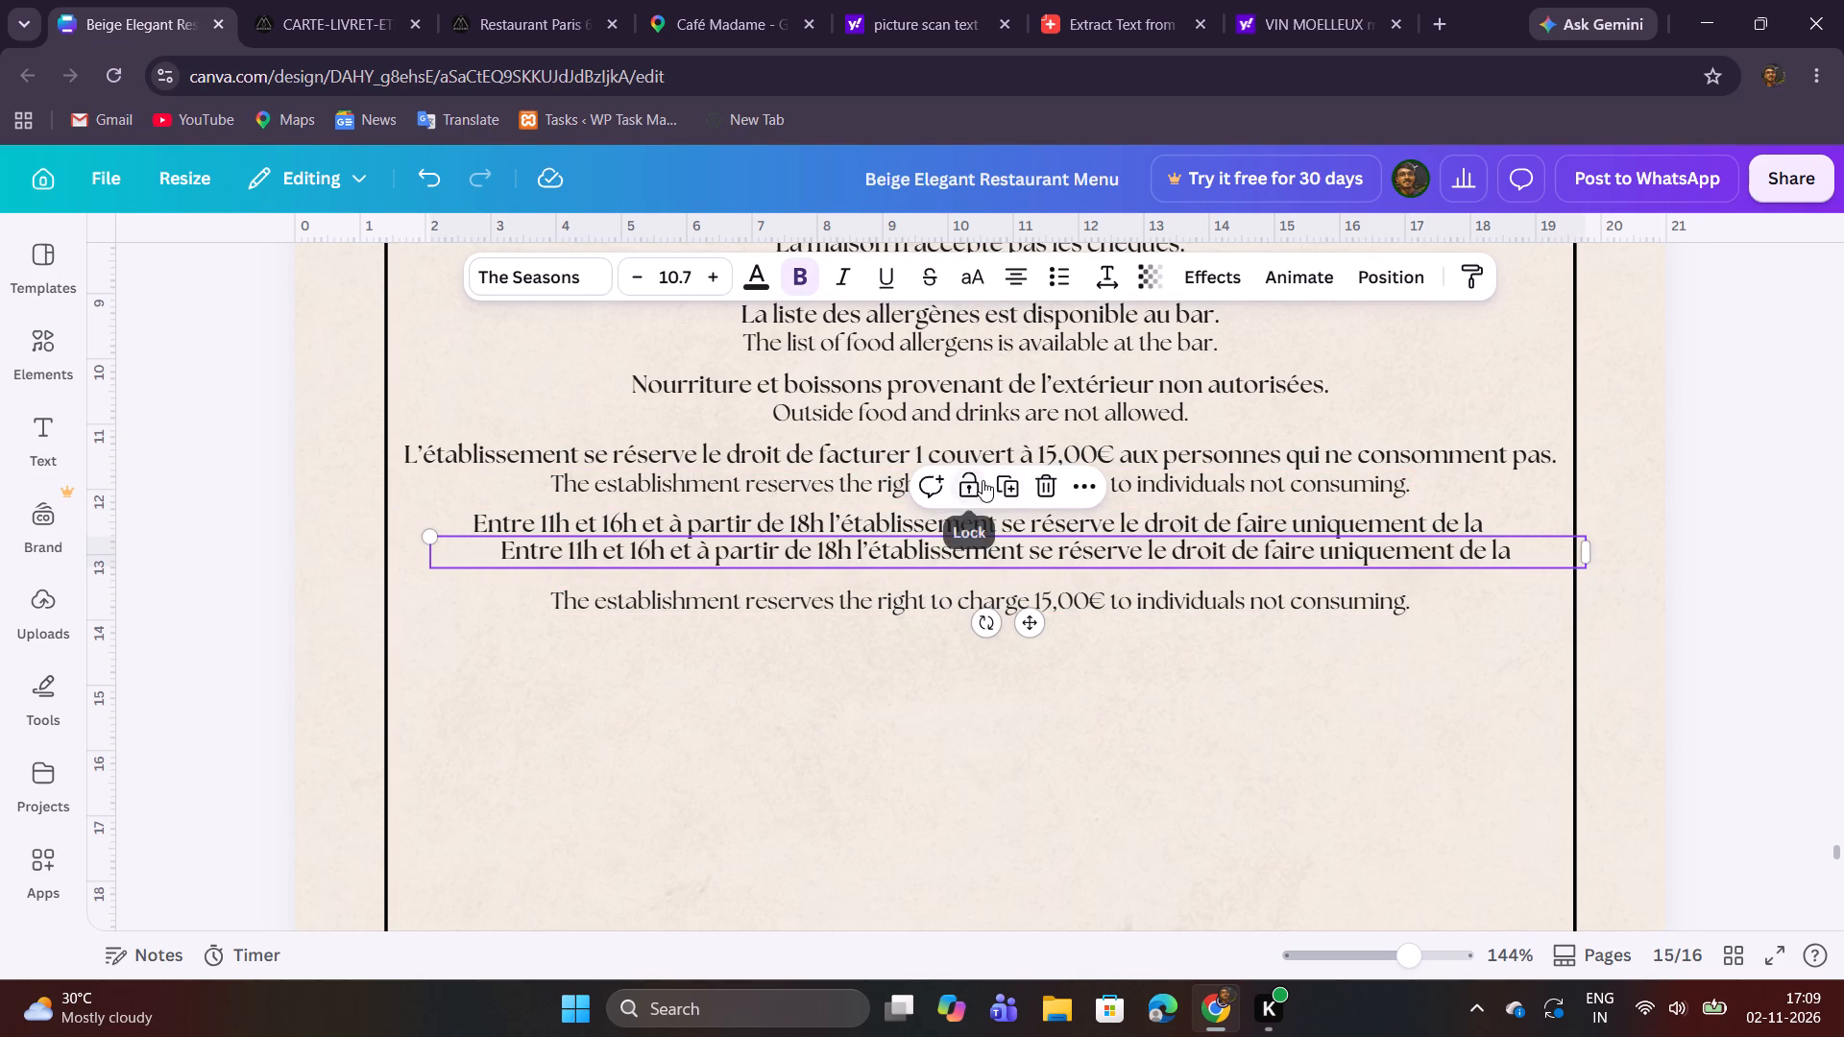
{"action": "left_click_drag", "start_coordinate": [1050, 550], "coordinate": [1028, 550]}
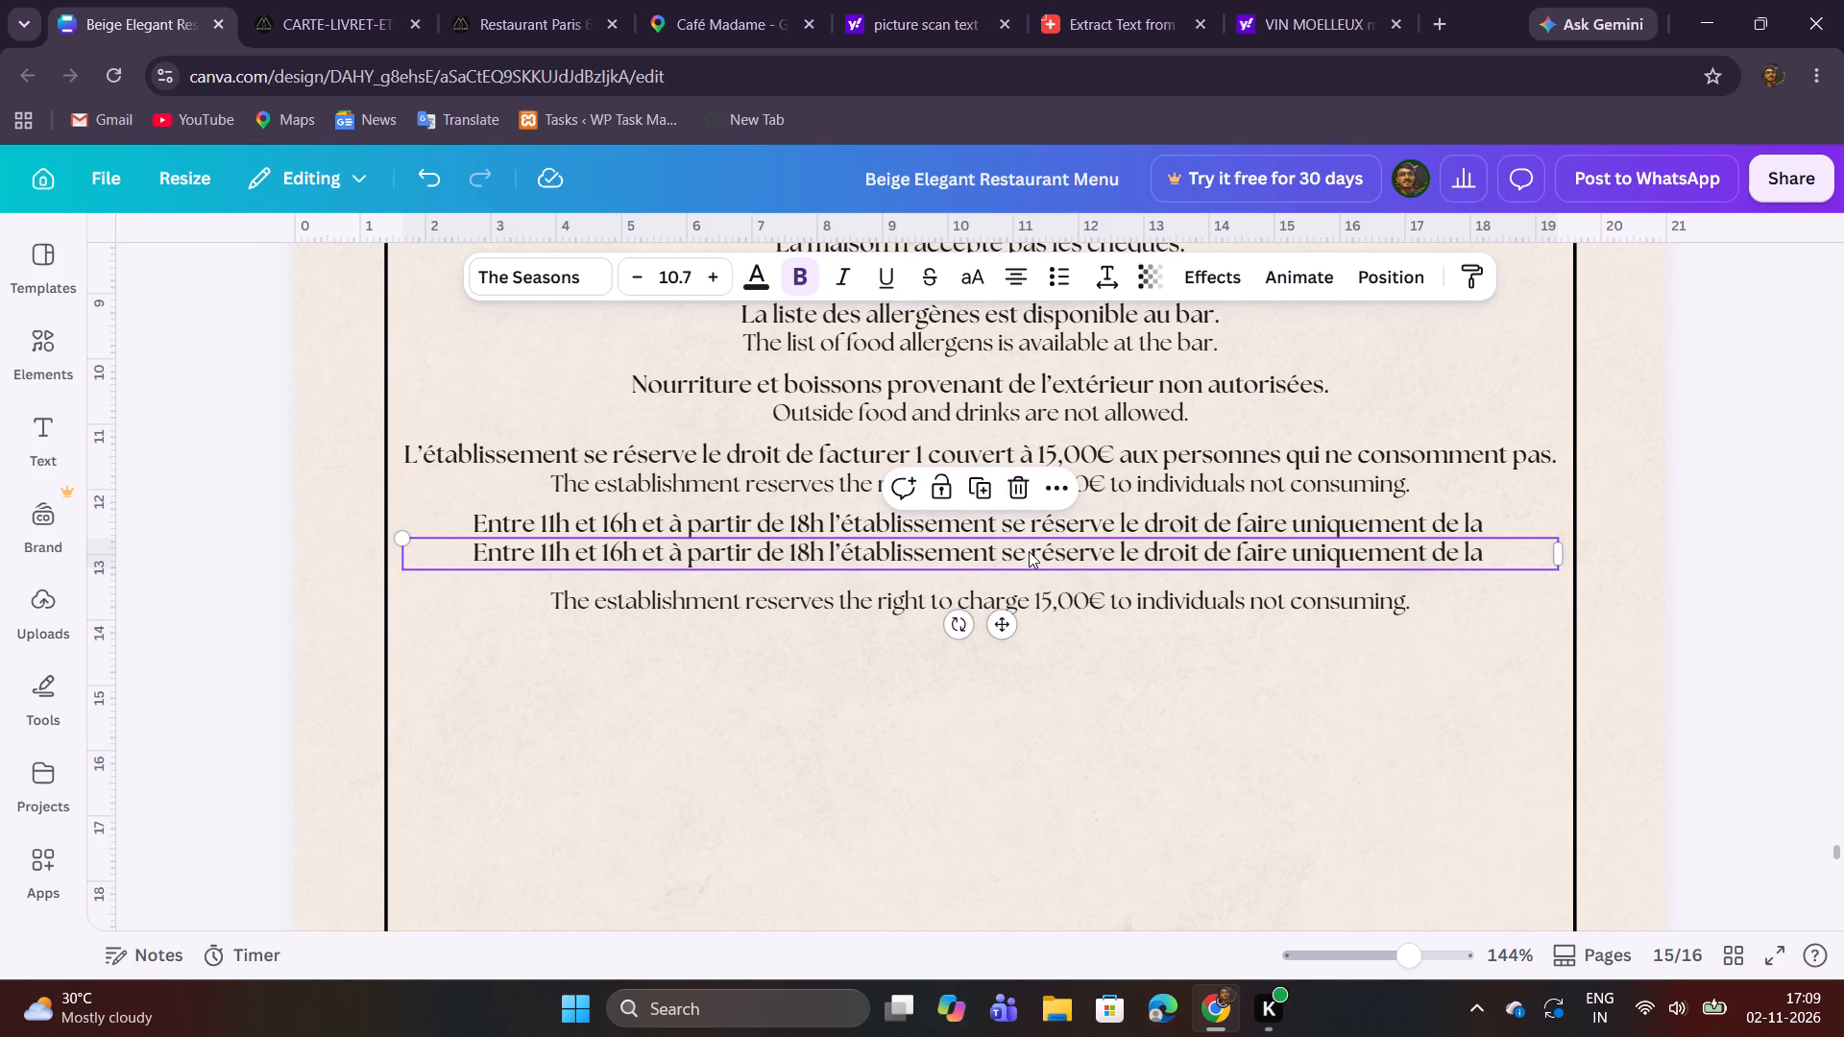
{"action": "double_click", "coordinate": [1029, 551]}
{"action": "key", "text": "ctrl+v"}
{"action": "left_click", "coordinate": [1189, 676]}
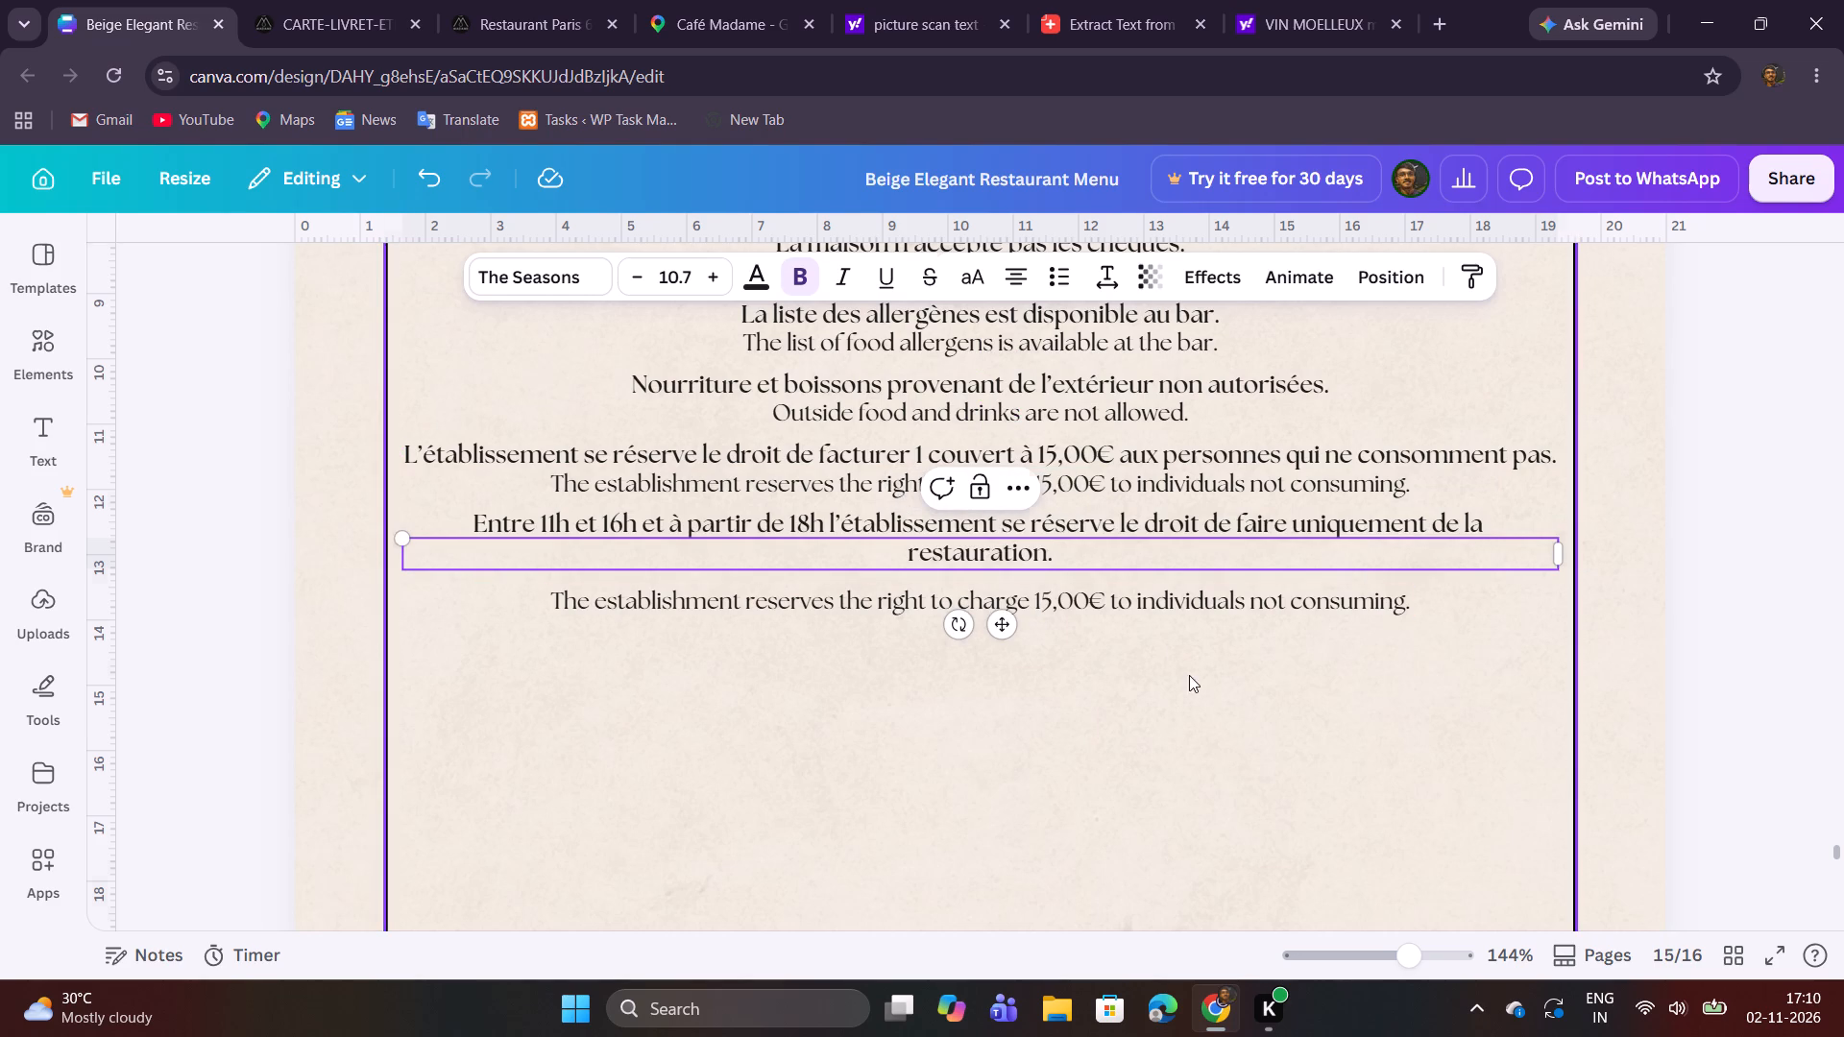
Move the duplicated English "The establishment reserves the right" line up to sit directly beneath "restauration.", keeping it centred.
{"action": "left_click_drag", "start_coordinate": [974, 617], "coordinate": [974, 604]}
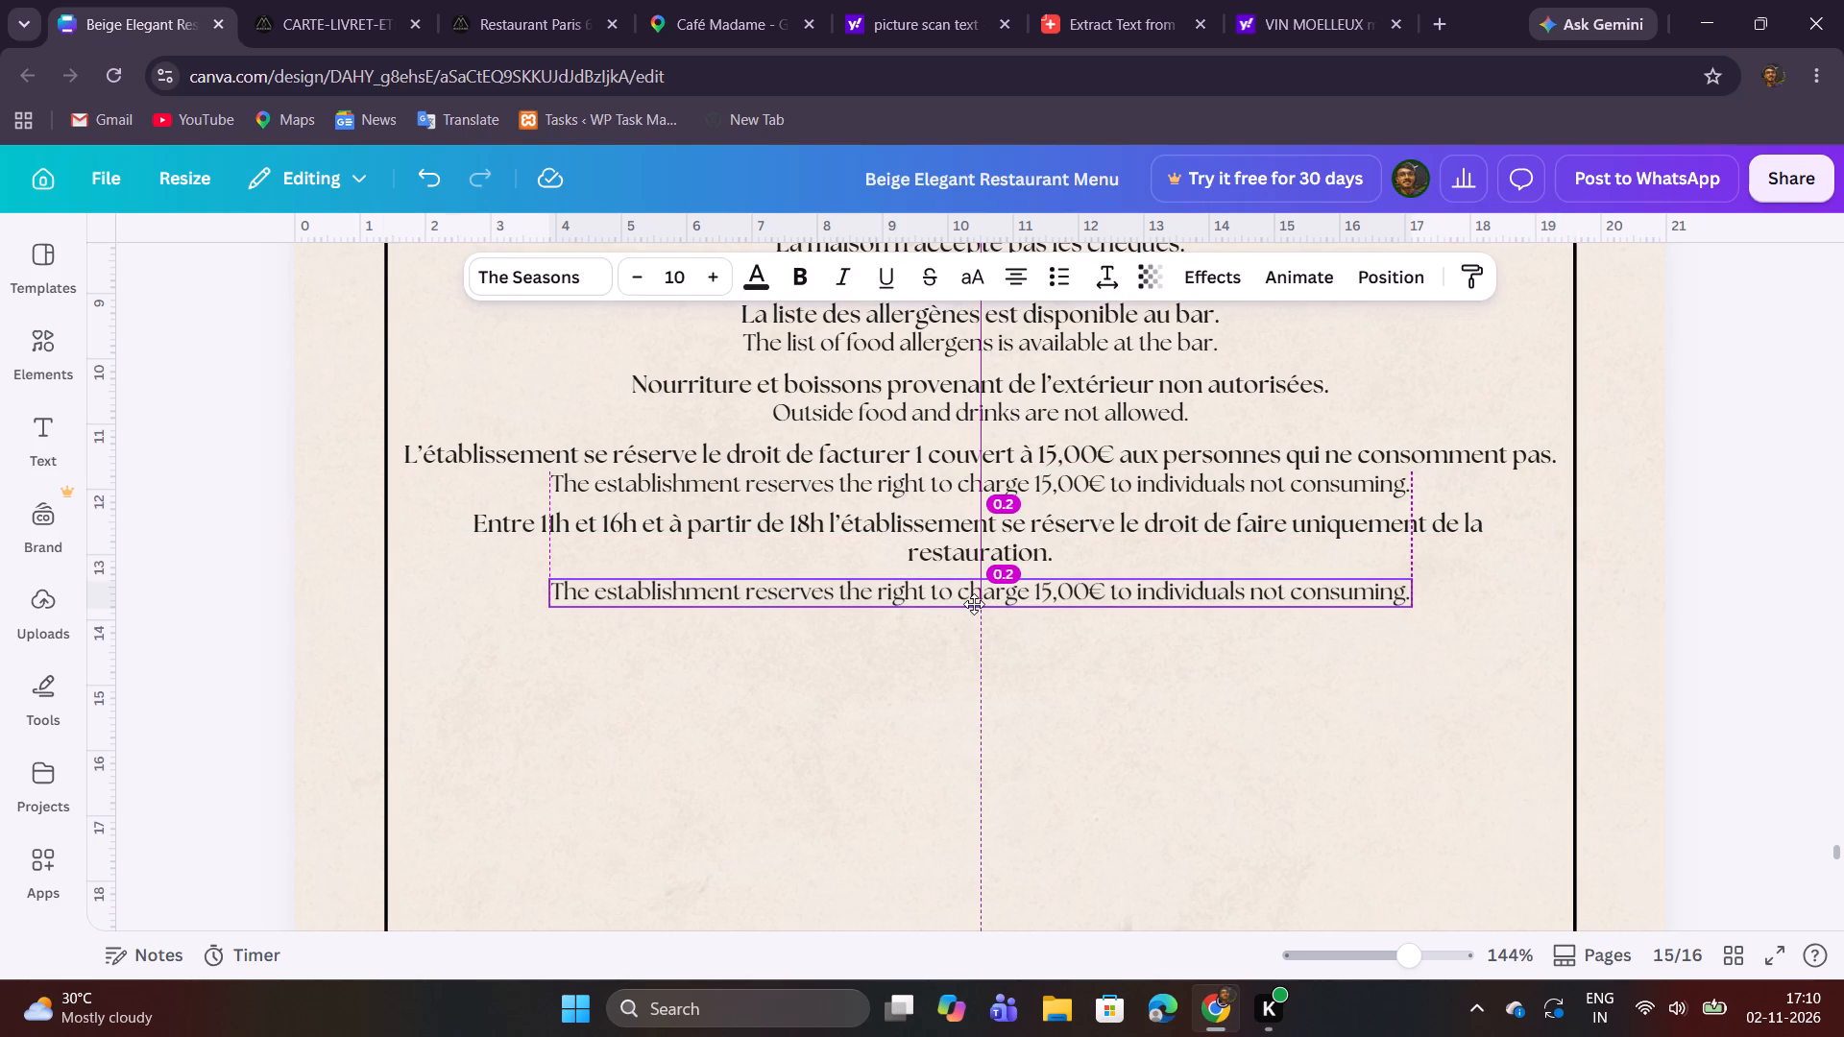
{"action": "left_click_drag", "start_coordinate": [974, 604], "coordinate": [974, 600]}
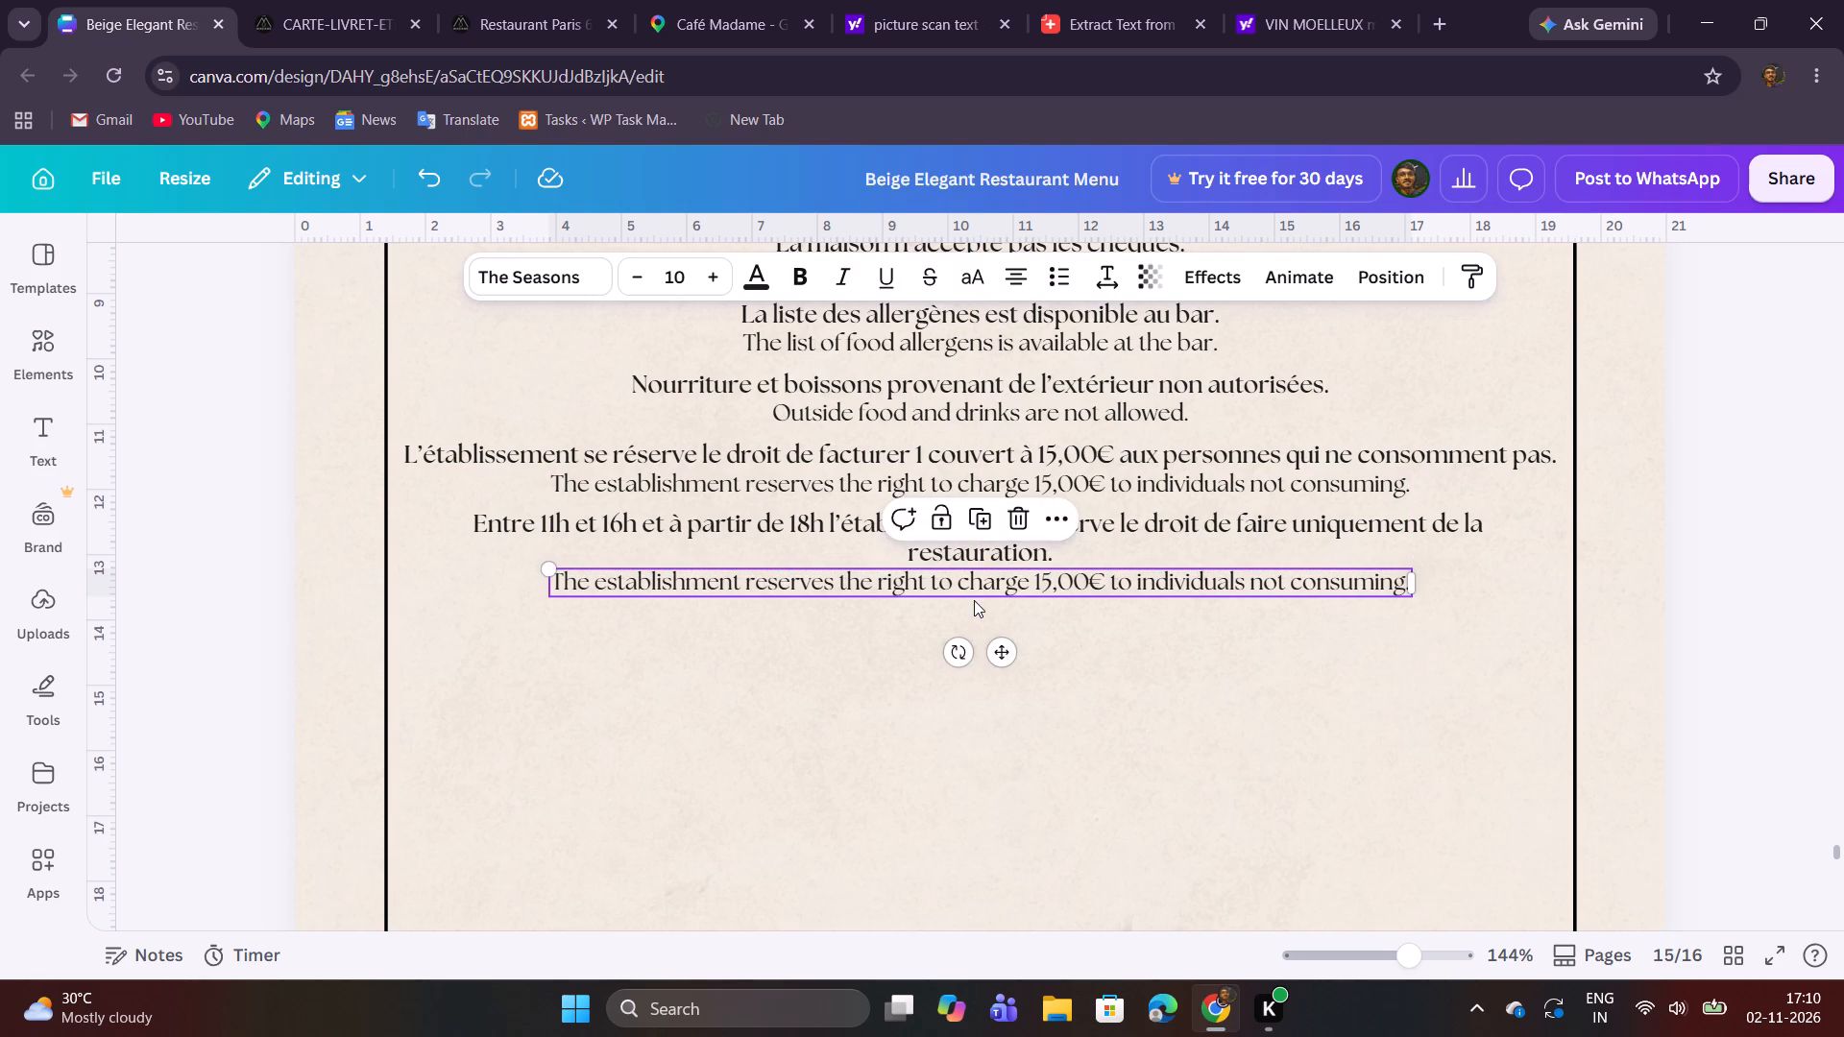
{"action": "left_click", "coordinate": [730, 677]}
Copy "Between 11:00 AM and 4:00 PM and from 6:00 PM, the restaurant is only for lunch / dinner." from the PDF over the duplicated English line.
{"action": "left_click", "coordinate": [335, 0]}
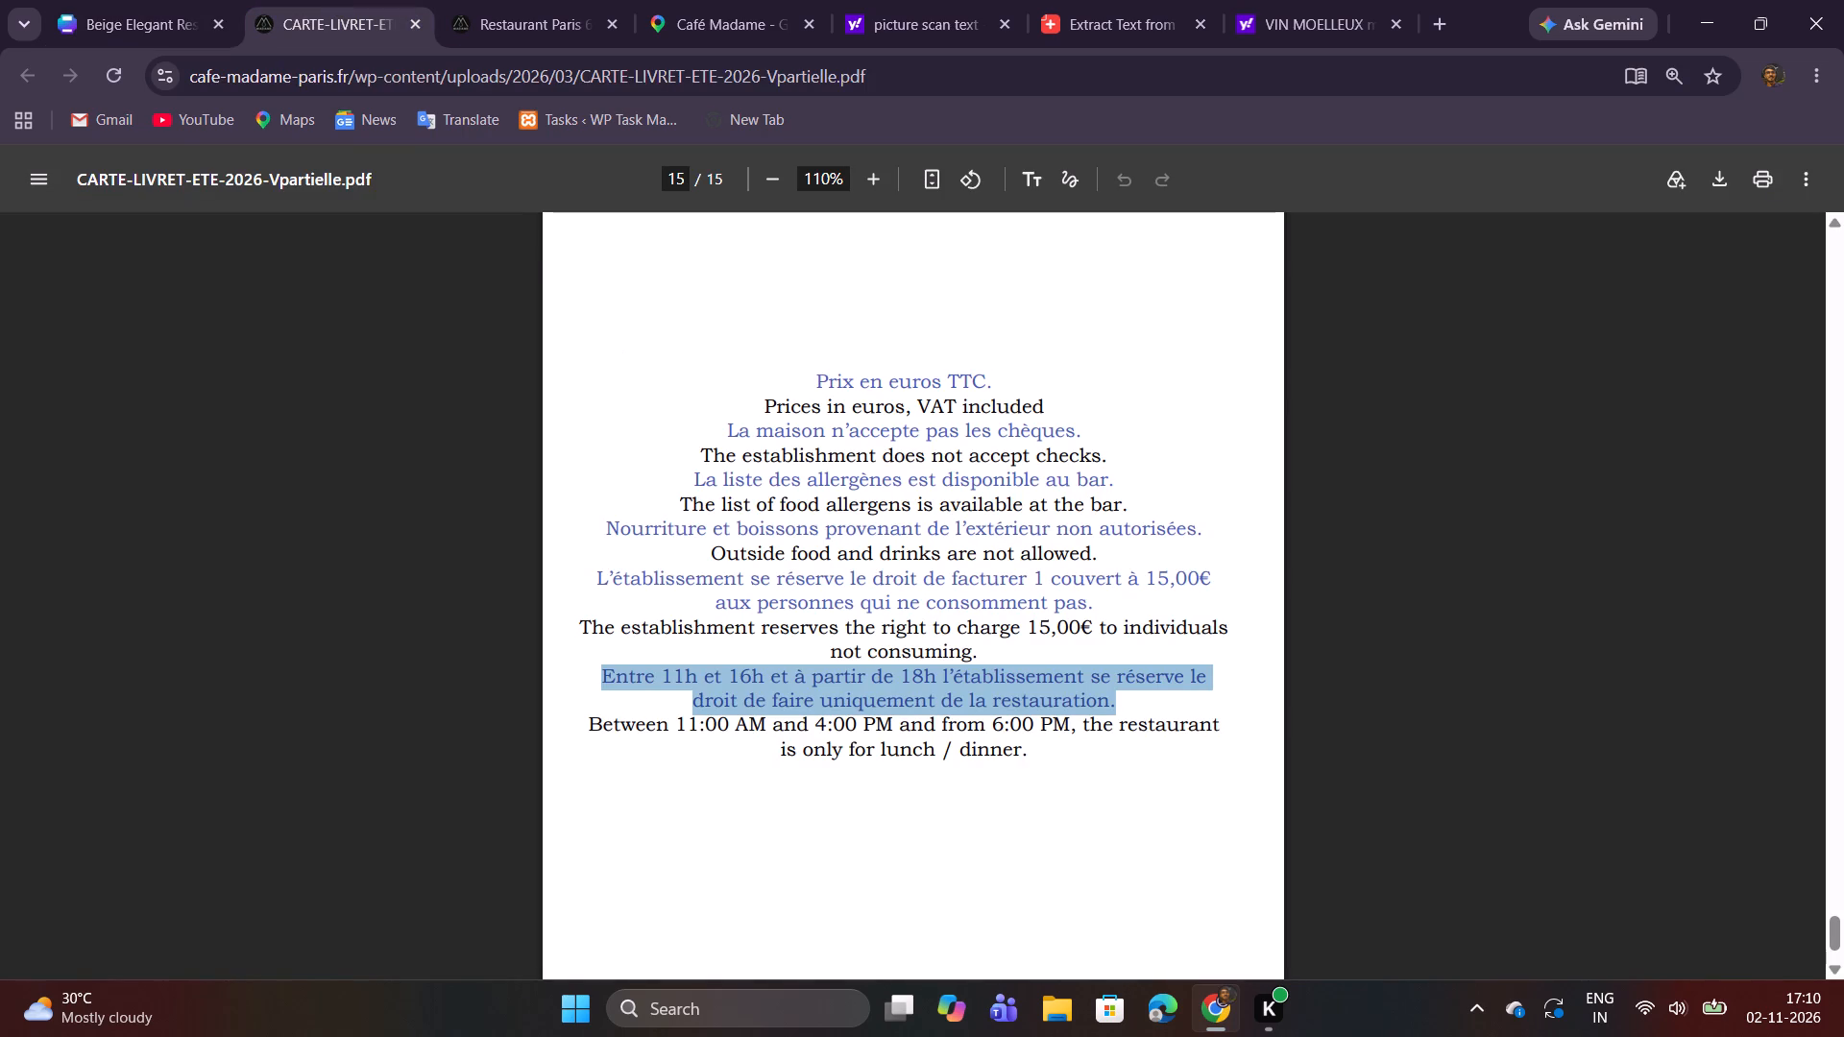
{"action": "left_click_drag", "start_coordinate": [572, 725], "coordinate": [972, 763]}
{"action": "left_click_drag", "start_coordinate": [592, 724], "coordinate": [1080, 760]}
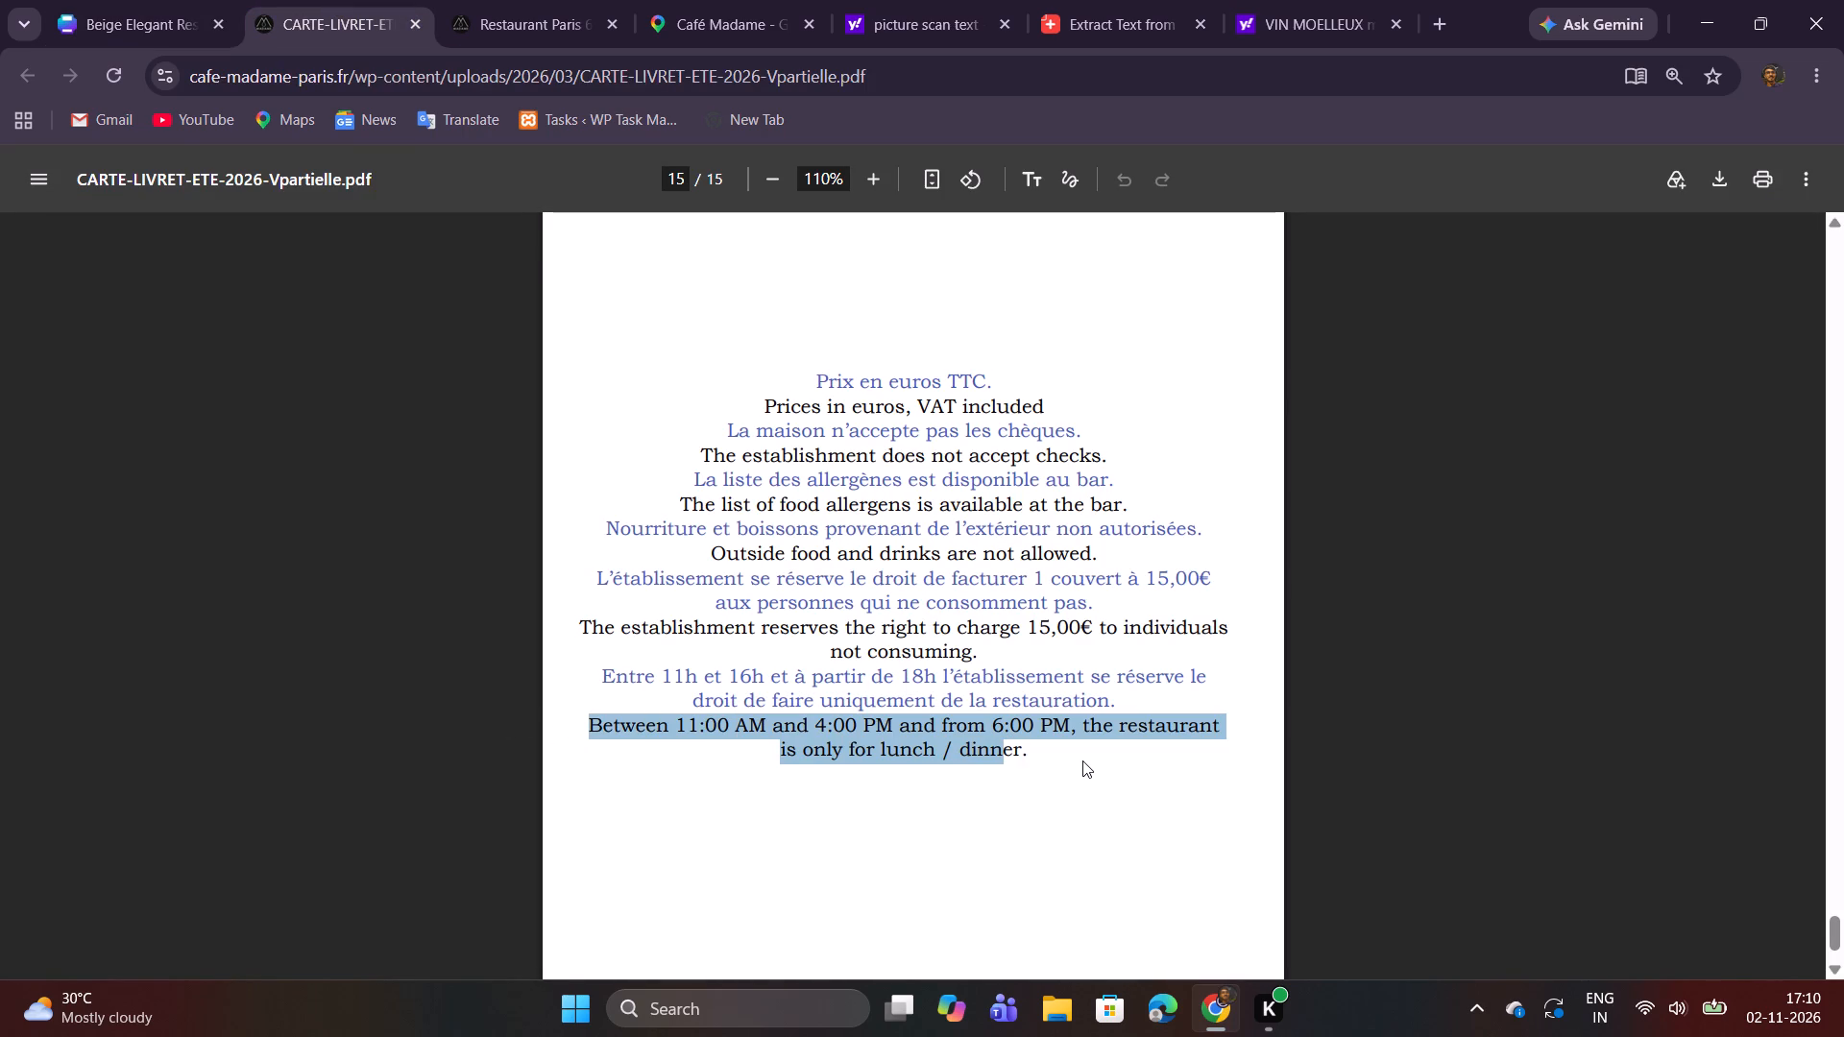
{"action": "key", "text": "ctrl+c"}
{"action": "key", "text": "ctrl+c"}
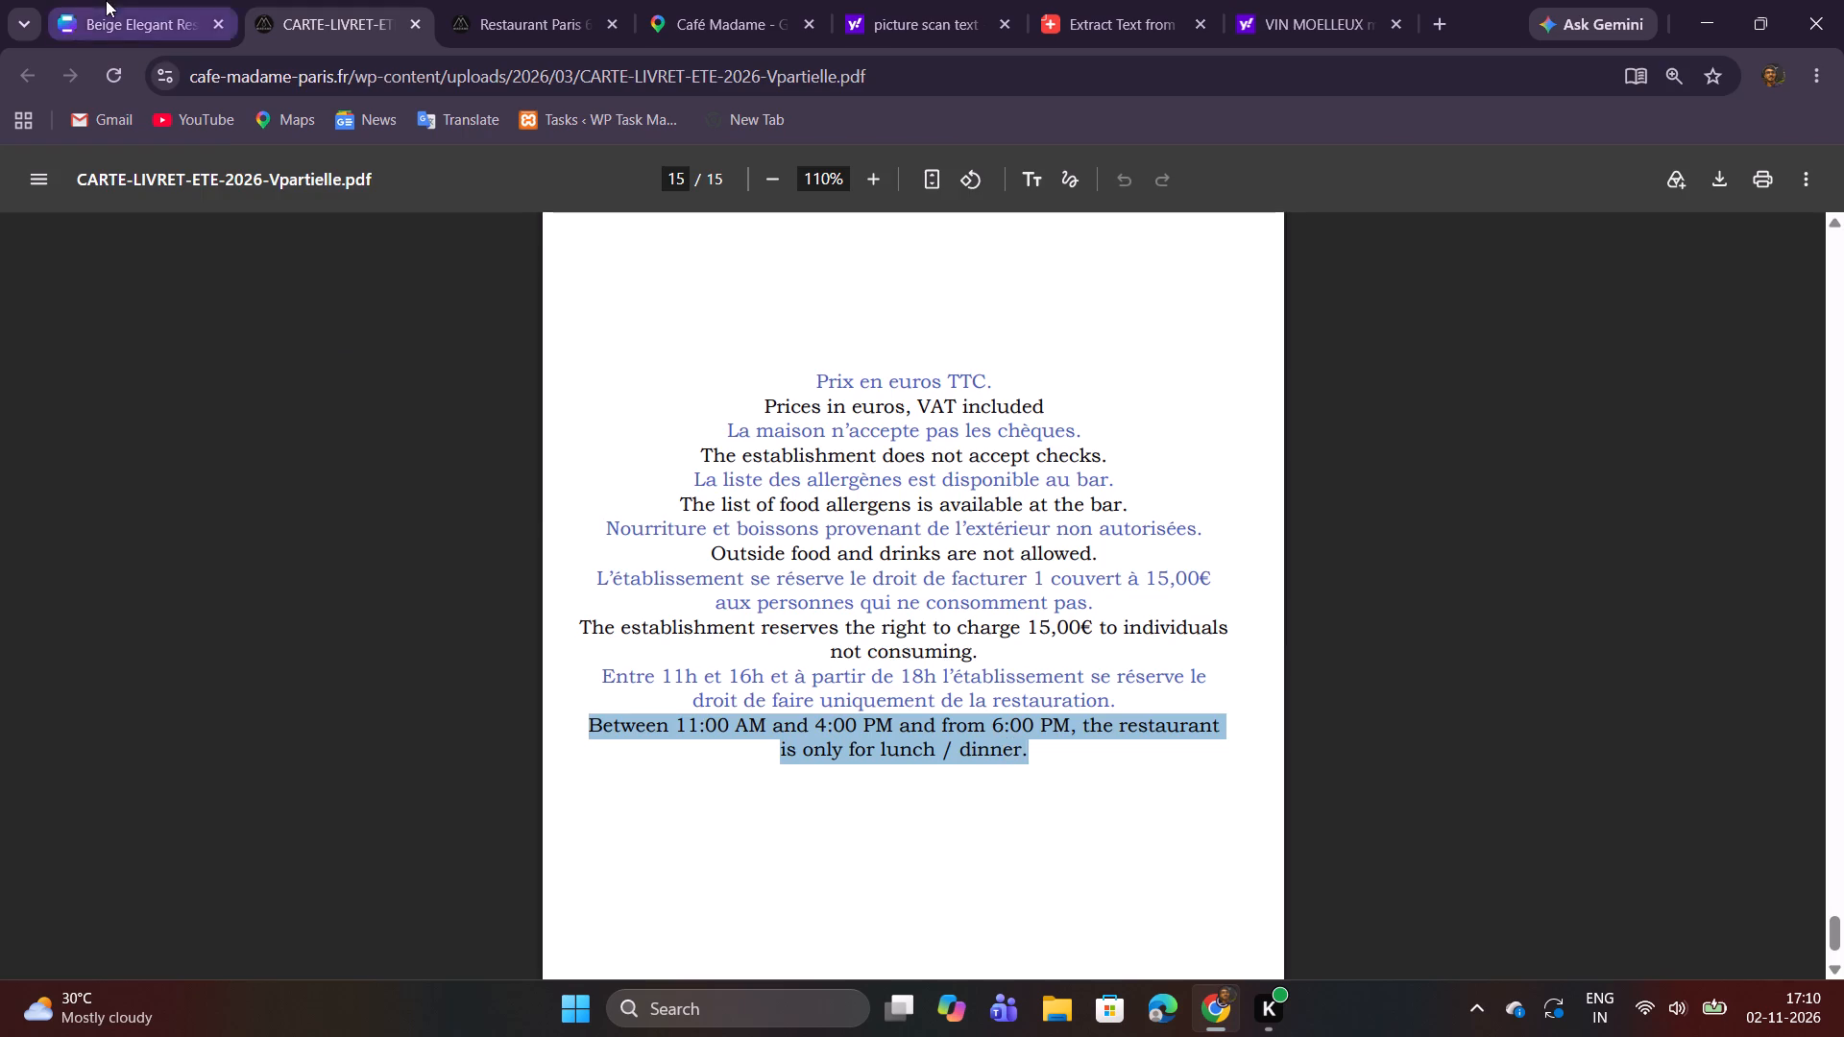
{"action": "left_click", "coordinate": [106, 0]}
{"action": "double_click", "coordinate": [826, 586]}
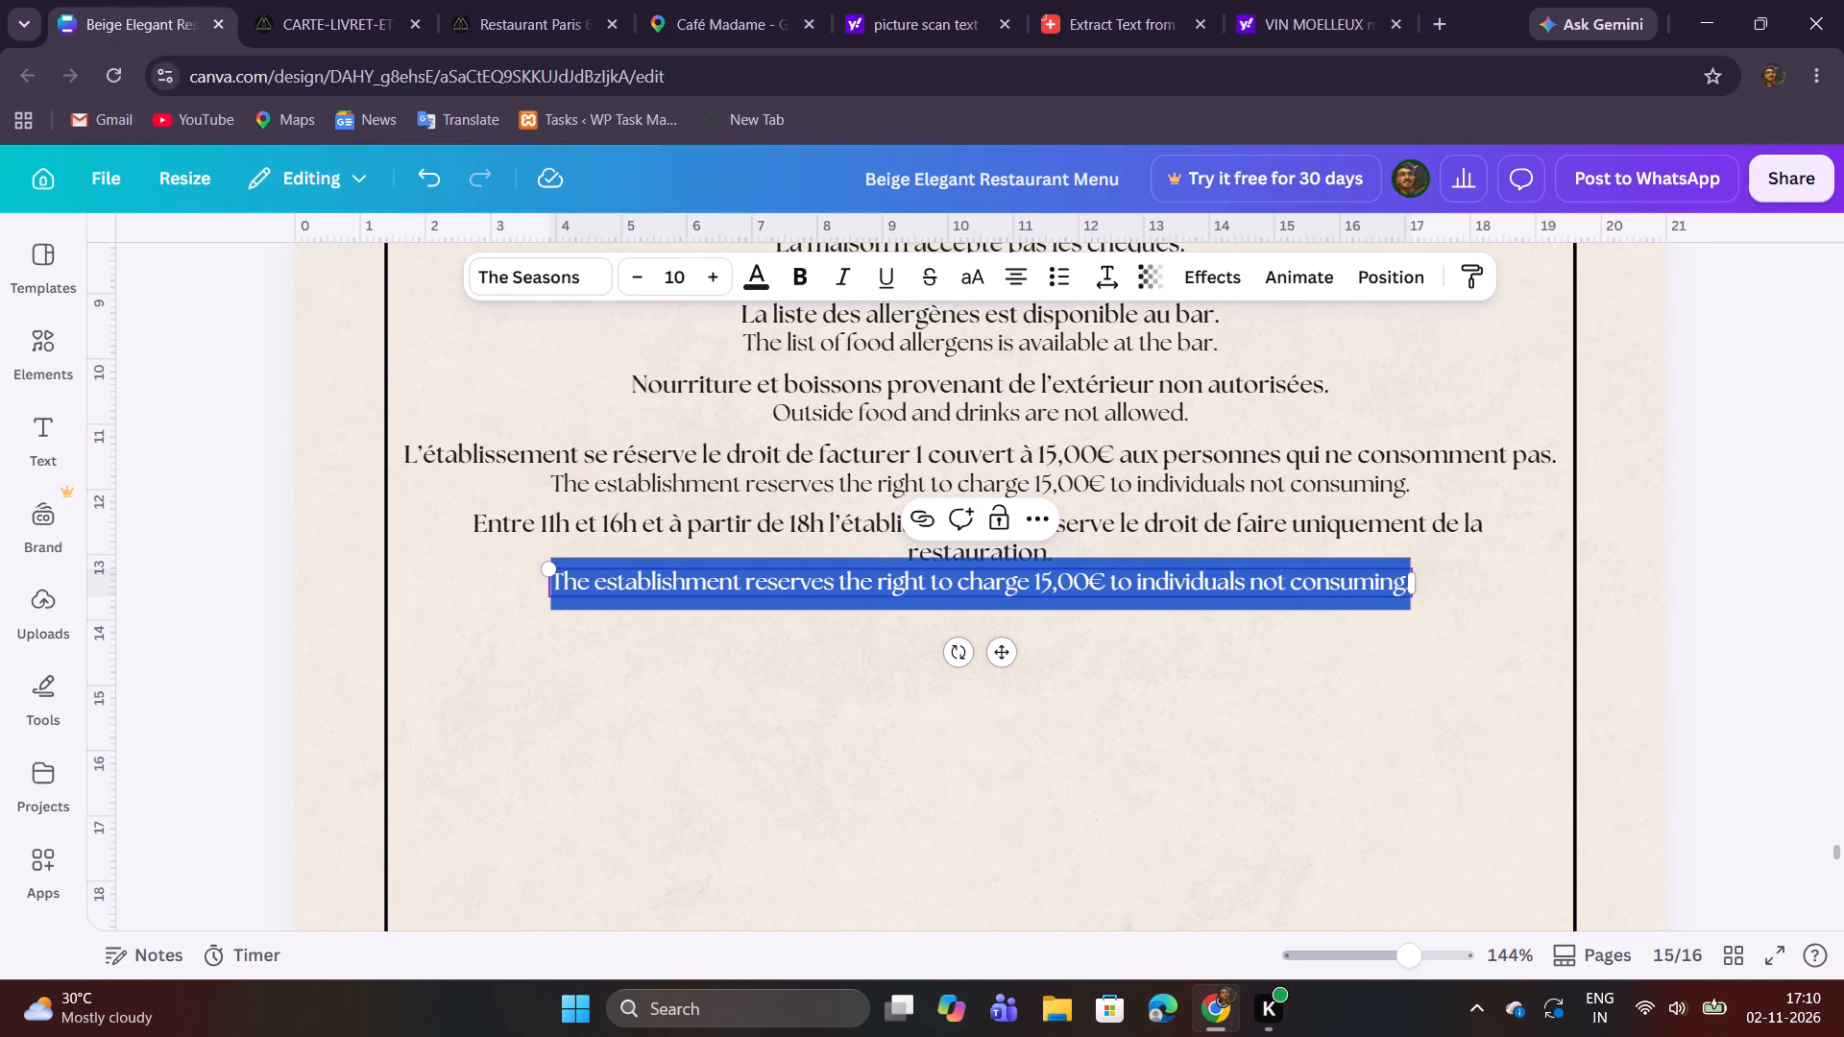
{"action": "key", "text": "ctrl+v"}
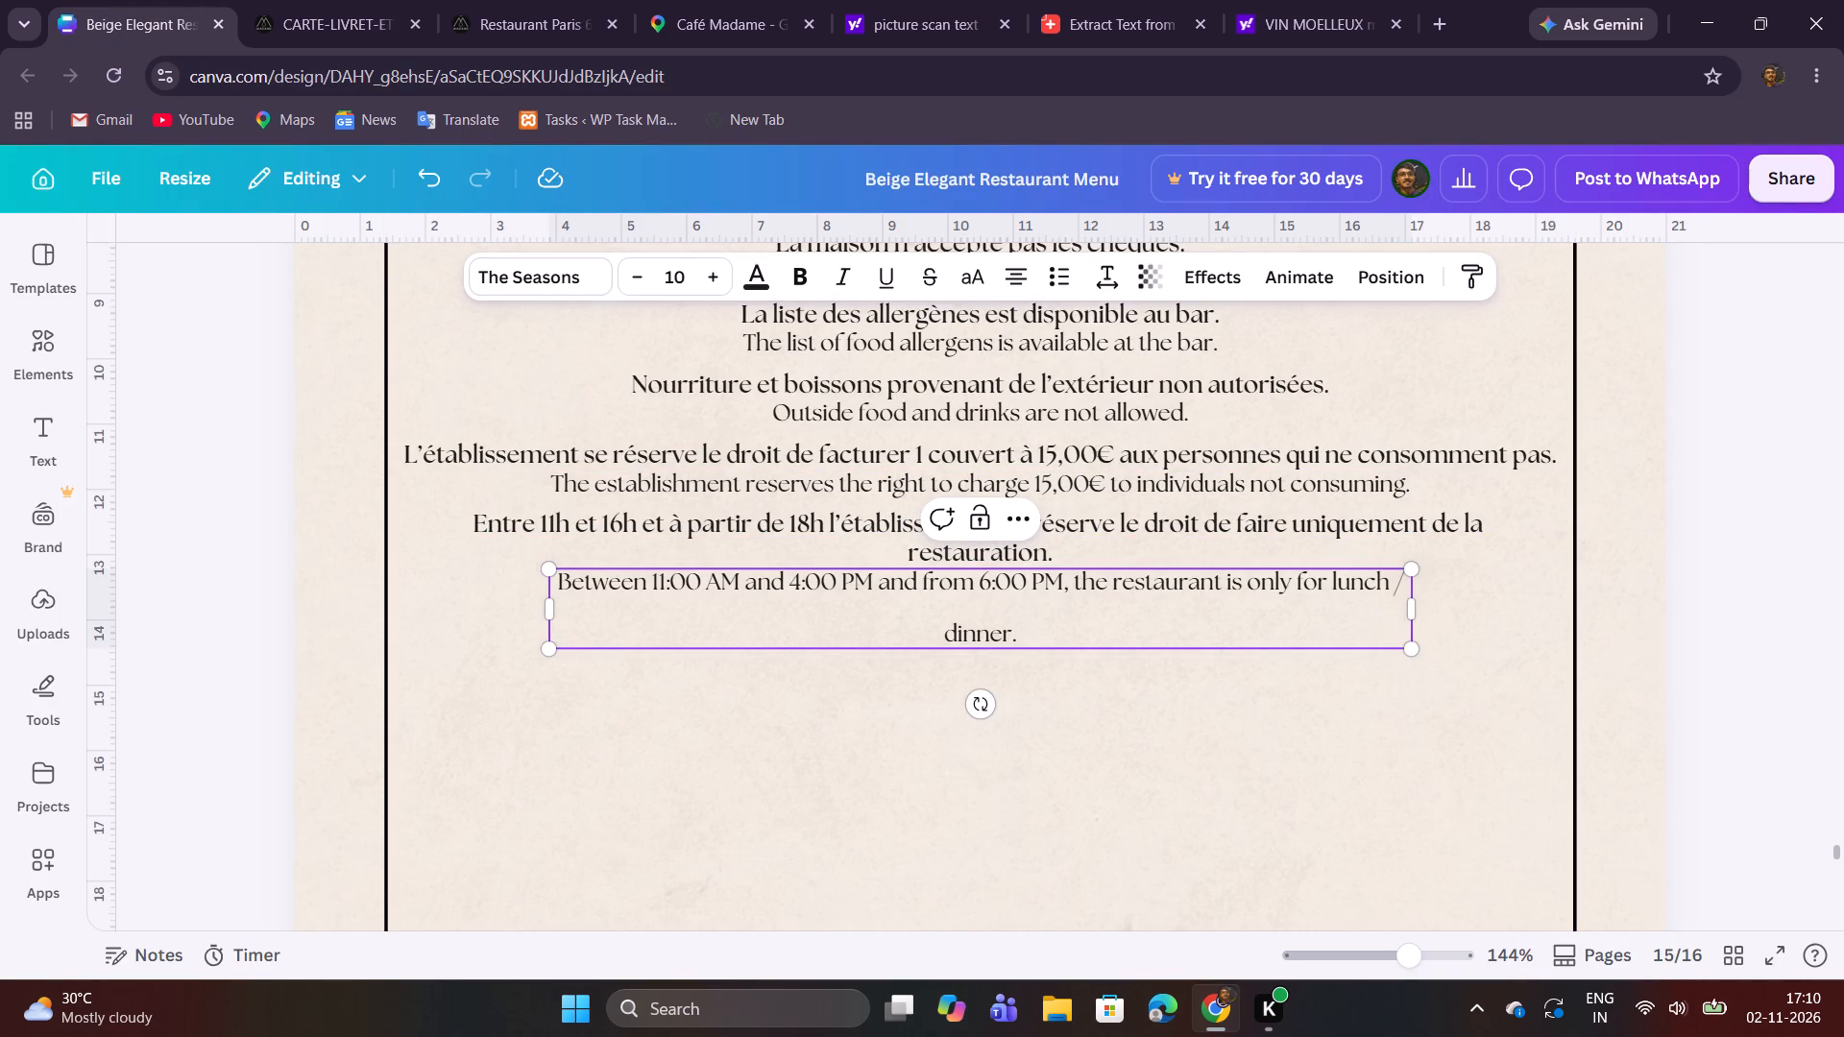
Widen the "Between 11:00 AM and 4:00 PM" text box to about 14.2 so it fits on one line, and centre it under "restauration.".
{"action": "left_click_drag", "start_coordinate": [1419, 606], "coordinate": [1477, 601]}
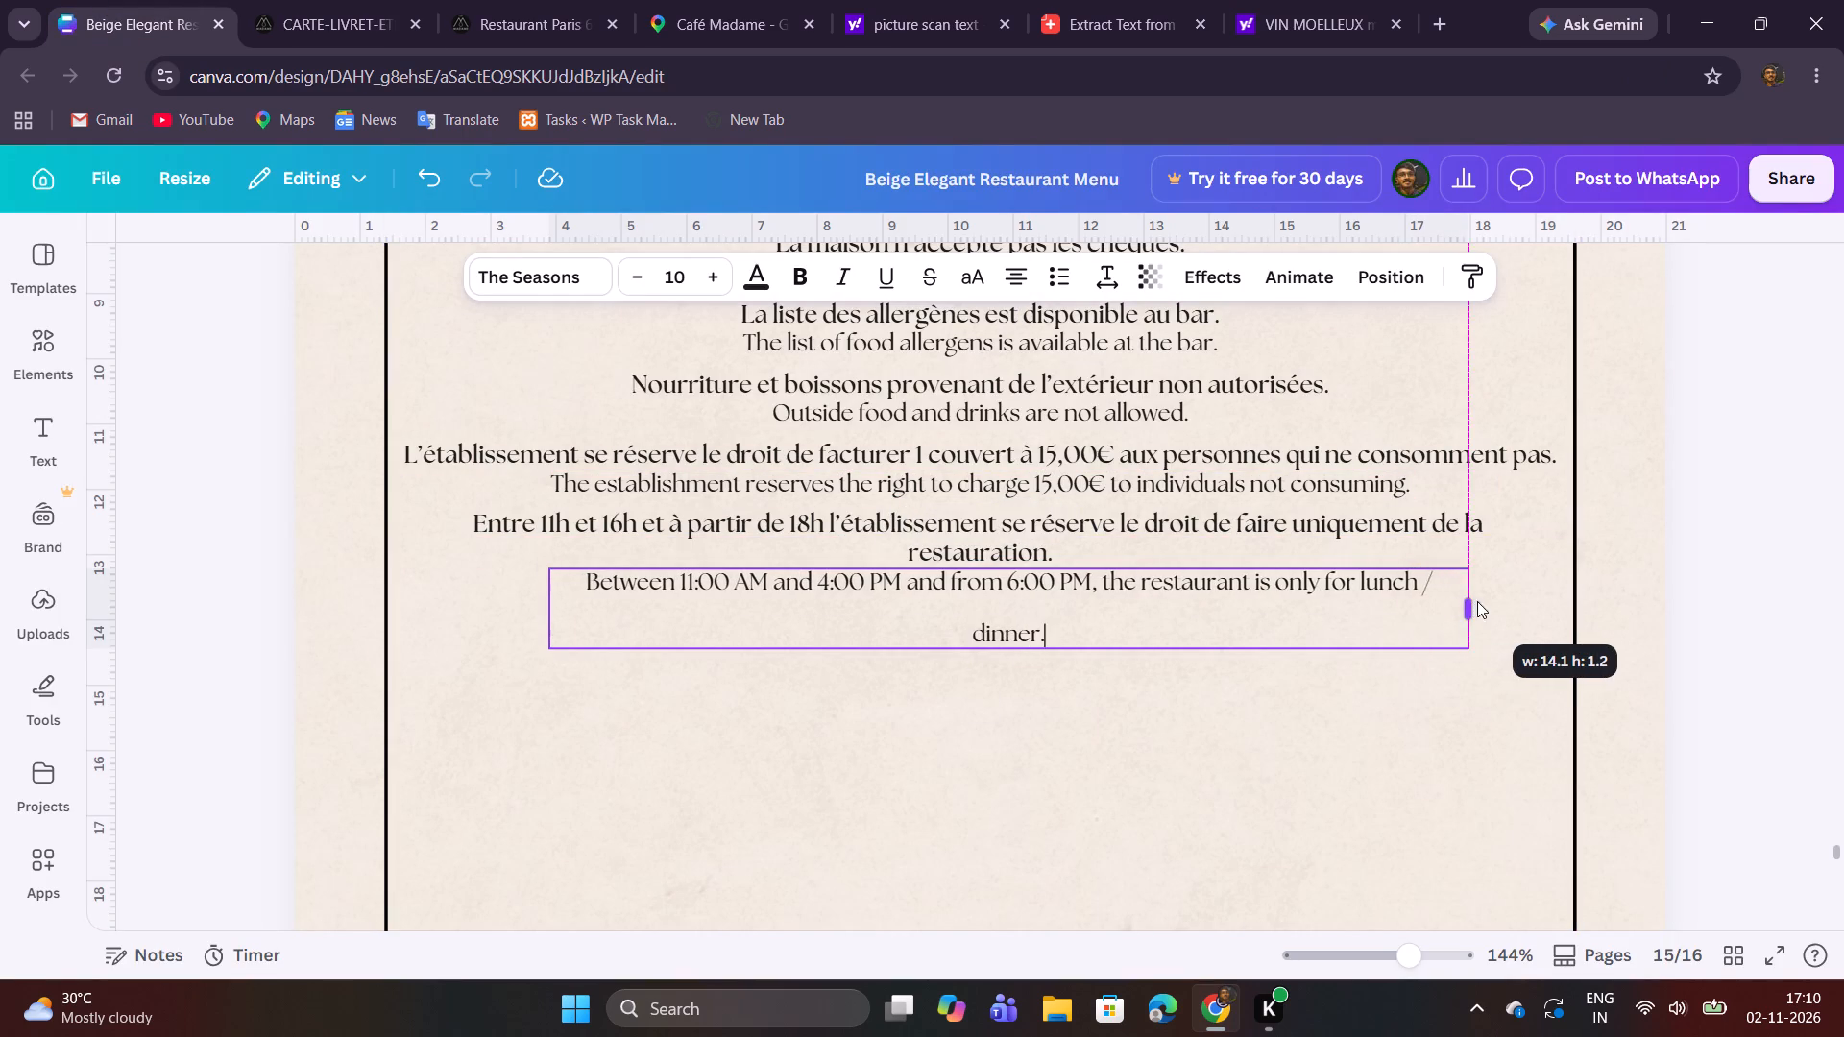
{"action": "left_click_drag", "start_coordinate": [1477, 601], "coordinate": [1482, 599]}
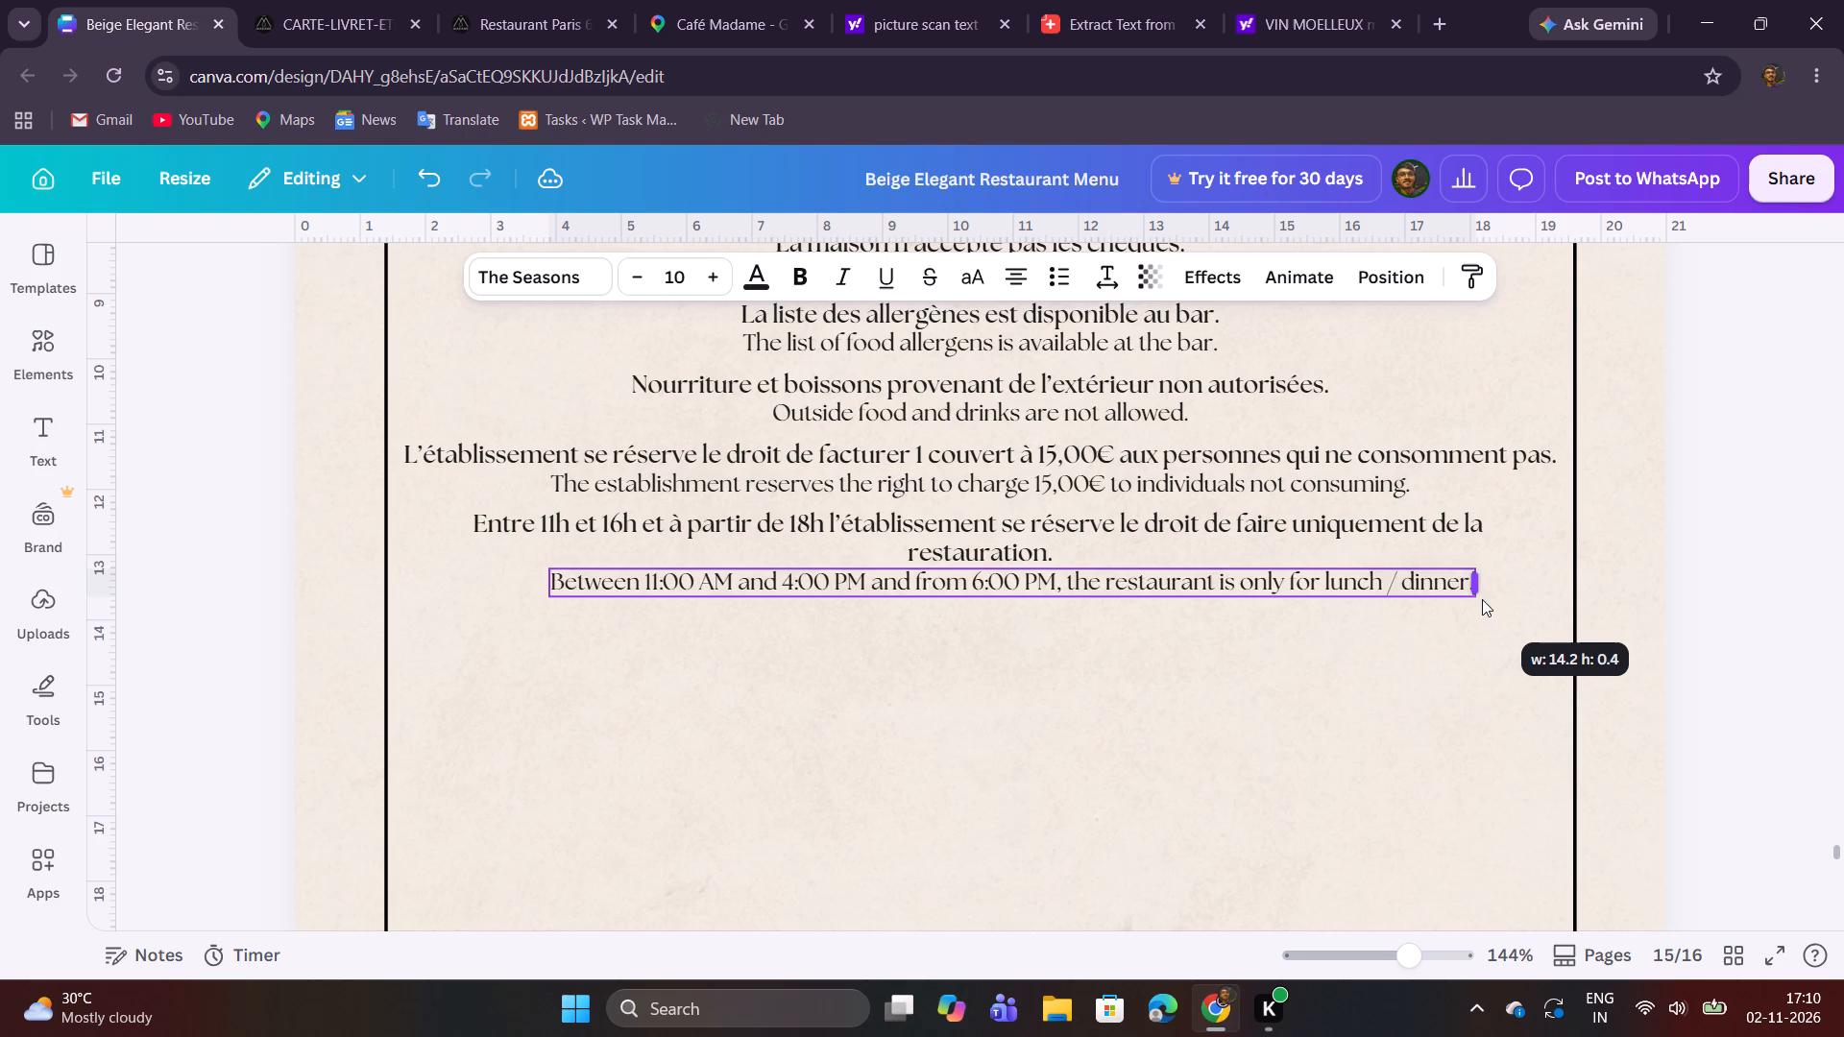
{"action": "left_click_drag", "start_coordinate": [1482, 599], "coordinate": [1482, 596]}
{"action": "left_click", "coordinate": [1111, 641]}
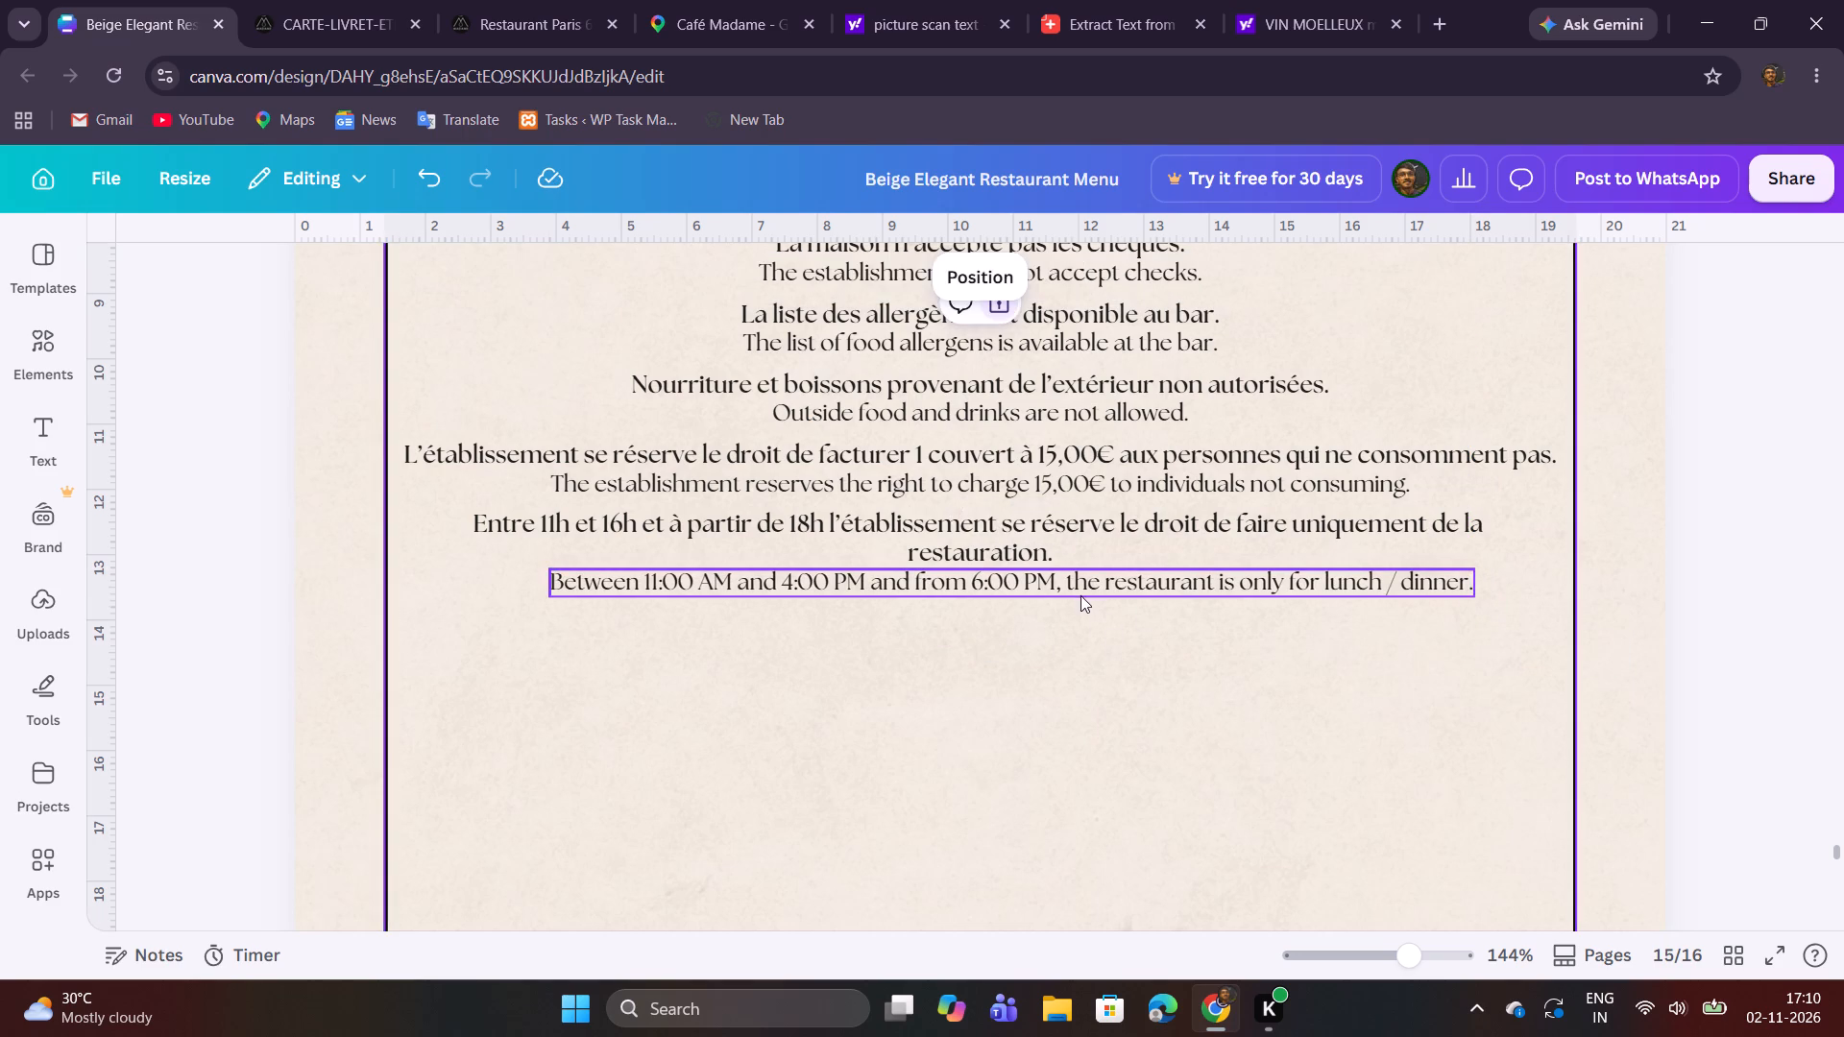
{"action": "left_click_drag", "start_coordinate": [1080, 594], "coordinate": [1049, 594]}
{"action": "left_click", "coordinate": [1086, 676]}
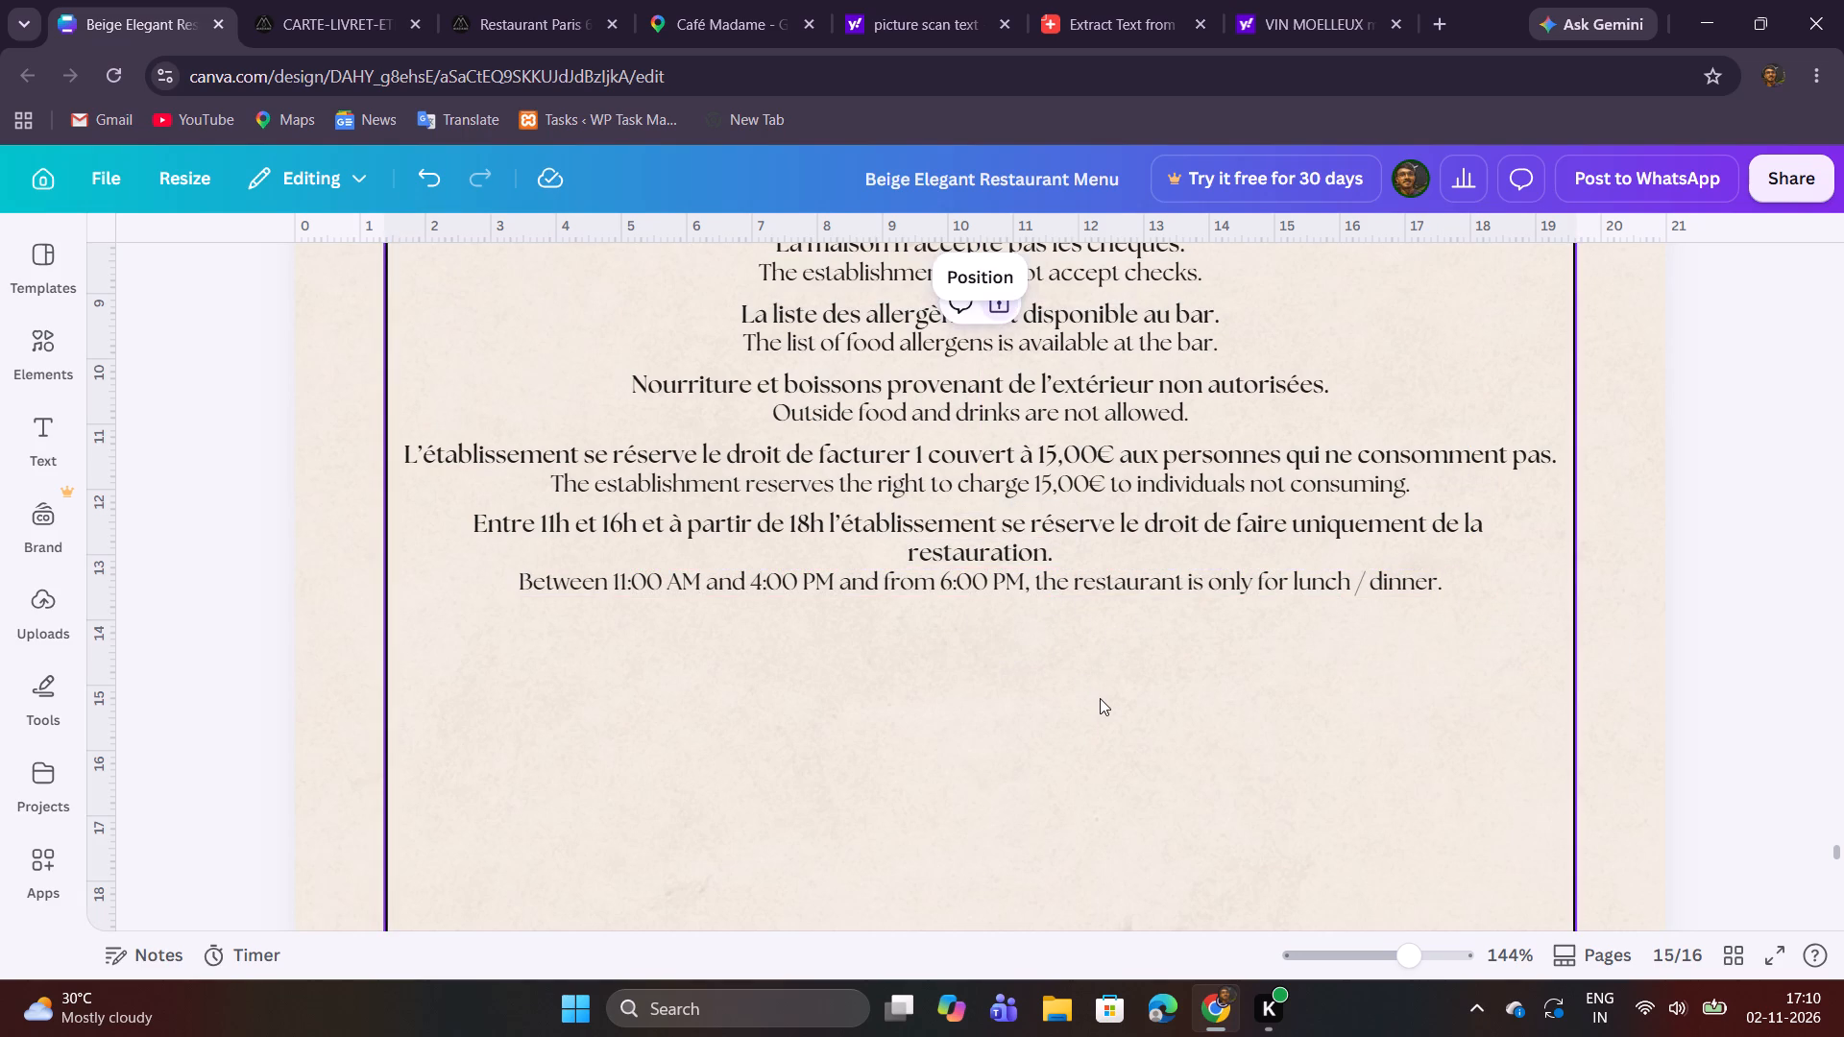
Colour the French lines "Prix en euros TTC." and "La maison n'accepte pas les chèques." brown (#804e15).
{"action": "scroll", "coordinate": [1100, 698], "scroll_direction": "up", "scroll_amount": 2}
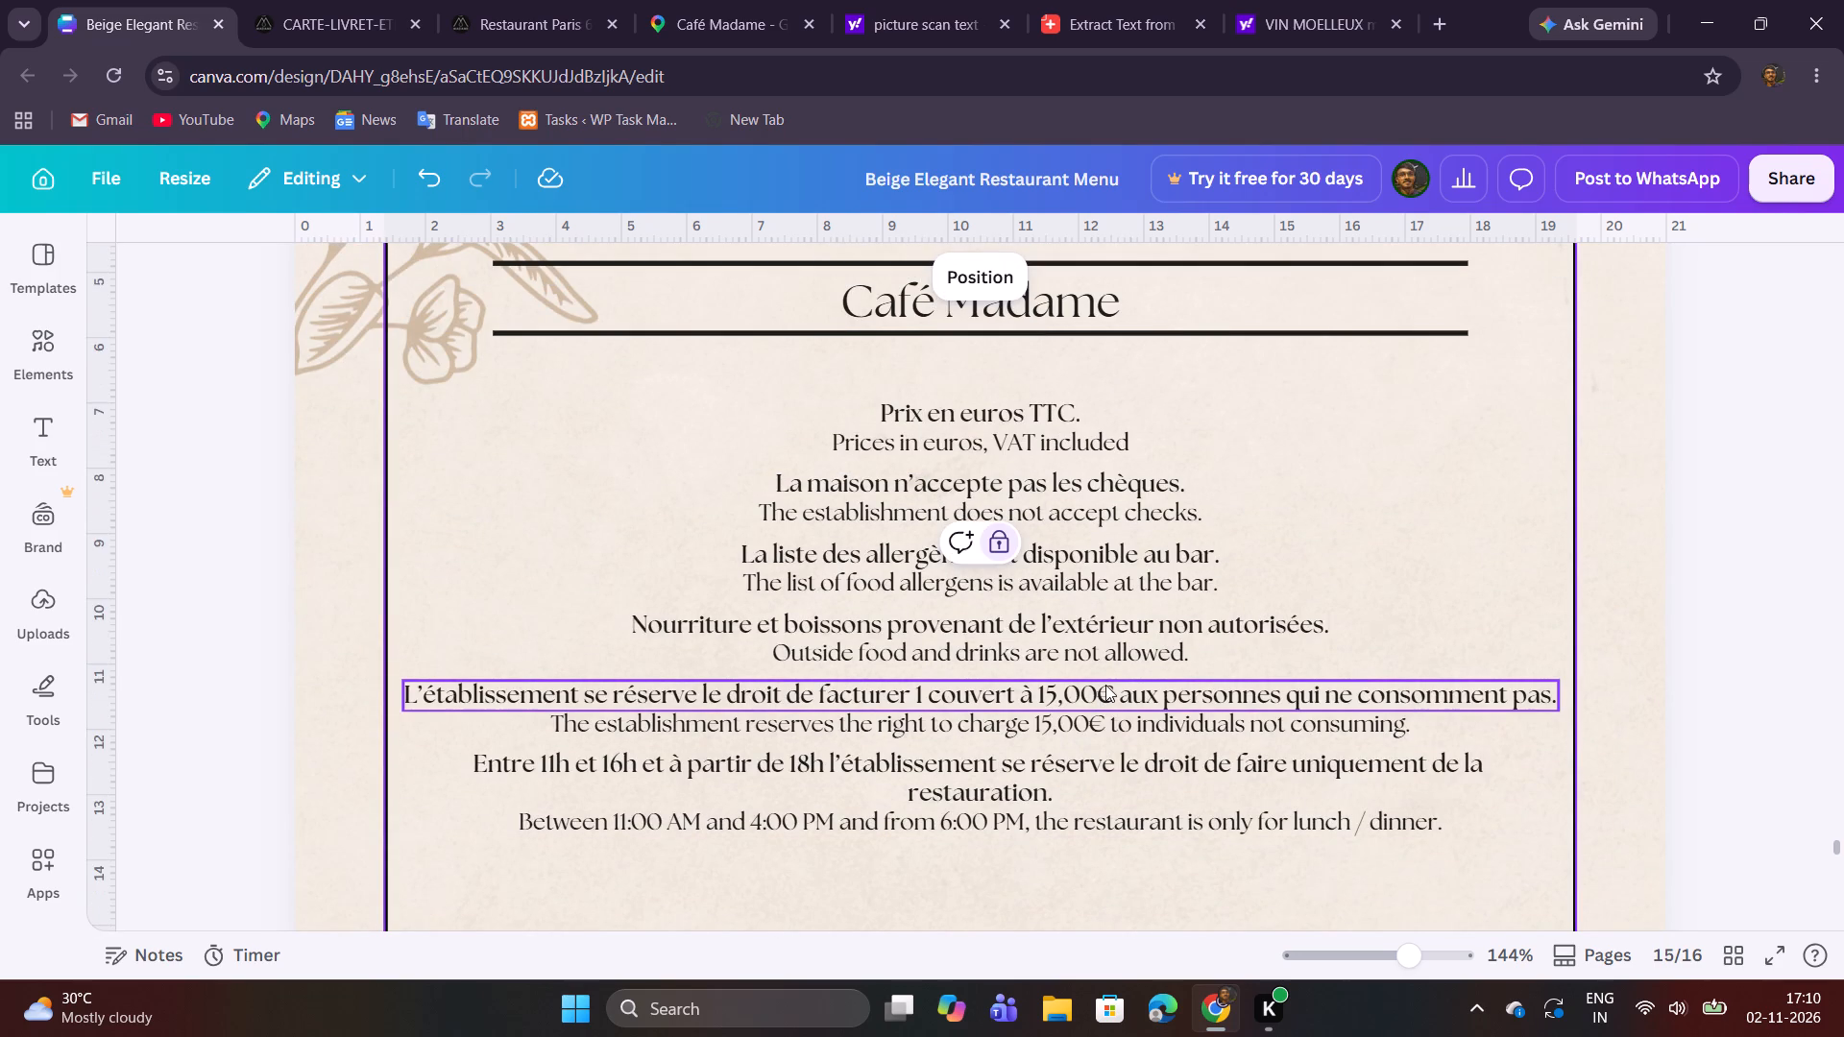
{"action": "left_click", "coordinate": [1418, 433]}
{"action": "scroll", "coordinate": [1418, 433], "scroll_direction": "down", "scroll_amount": 1}
{"action": "scroll", "coordinate": [1432, 699], "scroll_direction": "up", "scroll_amount": 1}
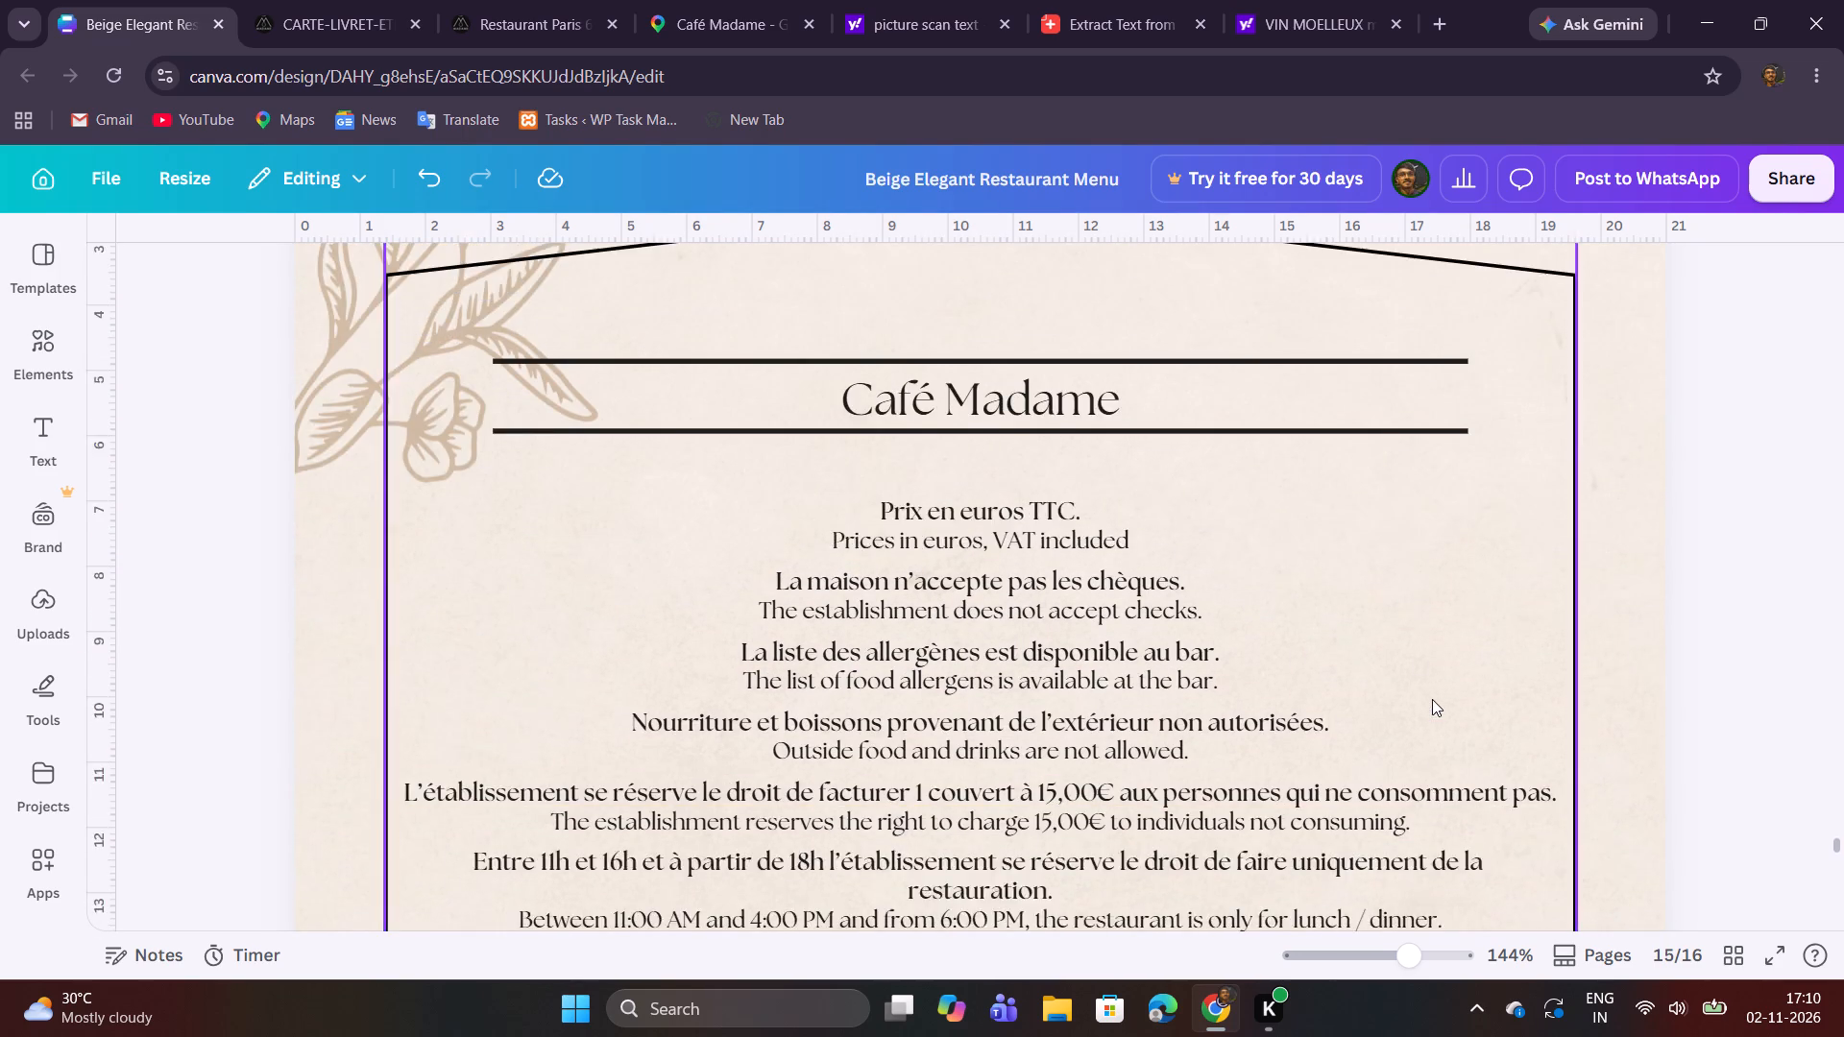
{"action": "scroll", "coordinate": [1432, 699], "scroll_direction": "down", "scroll_amount": 2}
{"action": "scroll", "coordinate": [1432, 699], "scroll_direction": "up", "scroll_amount": 2}
{"action": "left_click", "coordinate": [980, 527]}
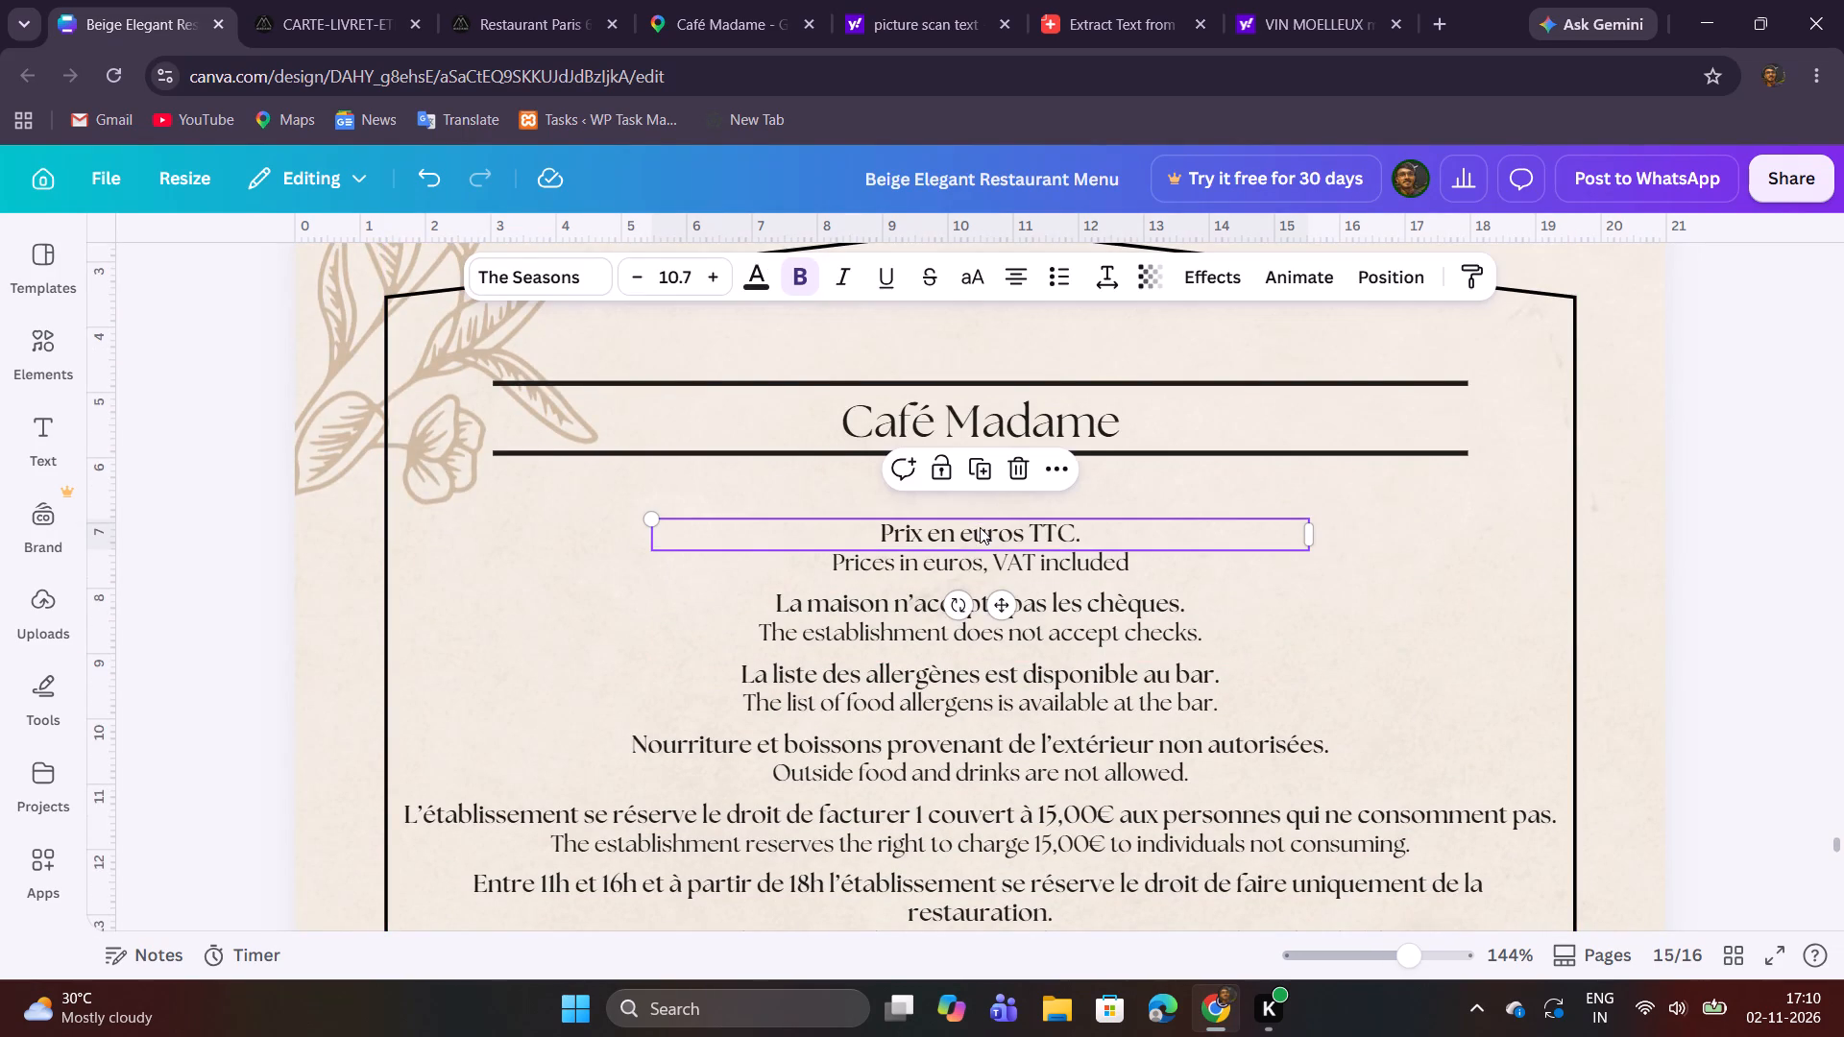
{"action": "left_click", "coordinate": [757, 269]}
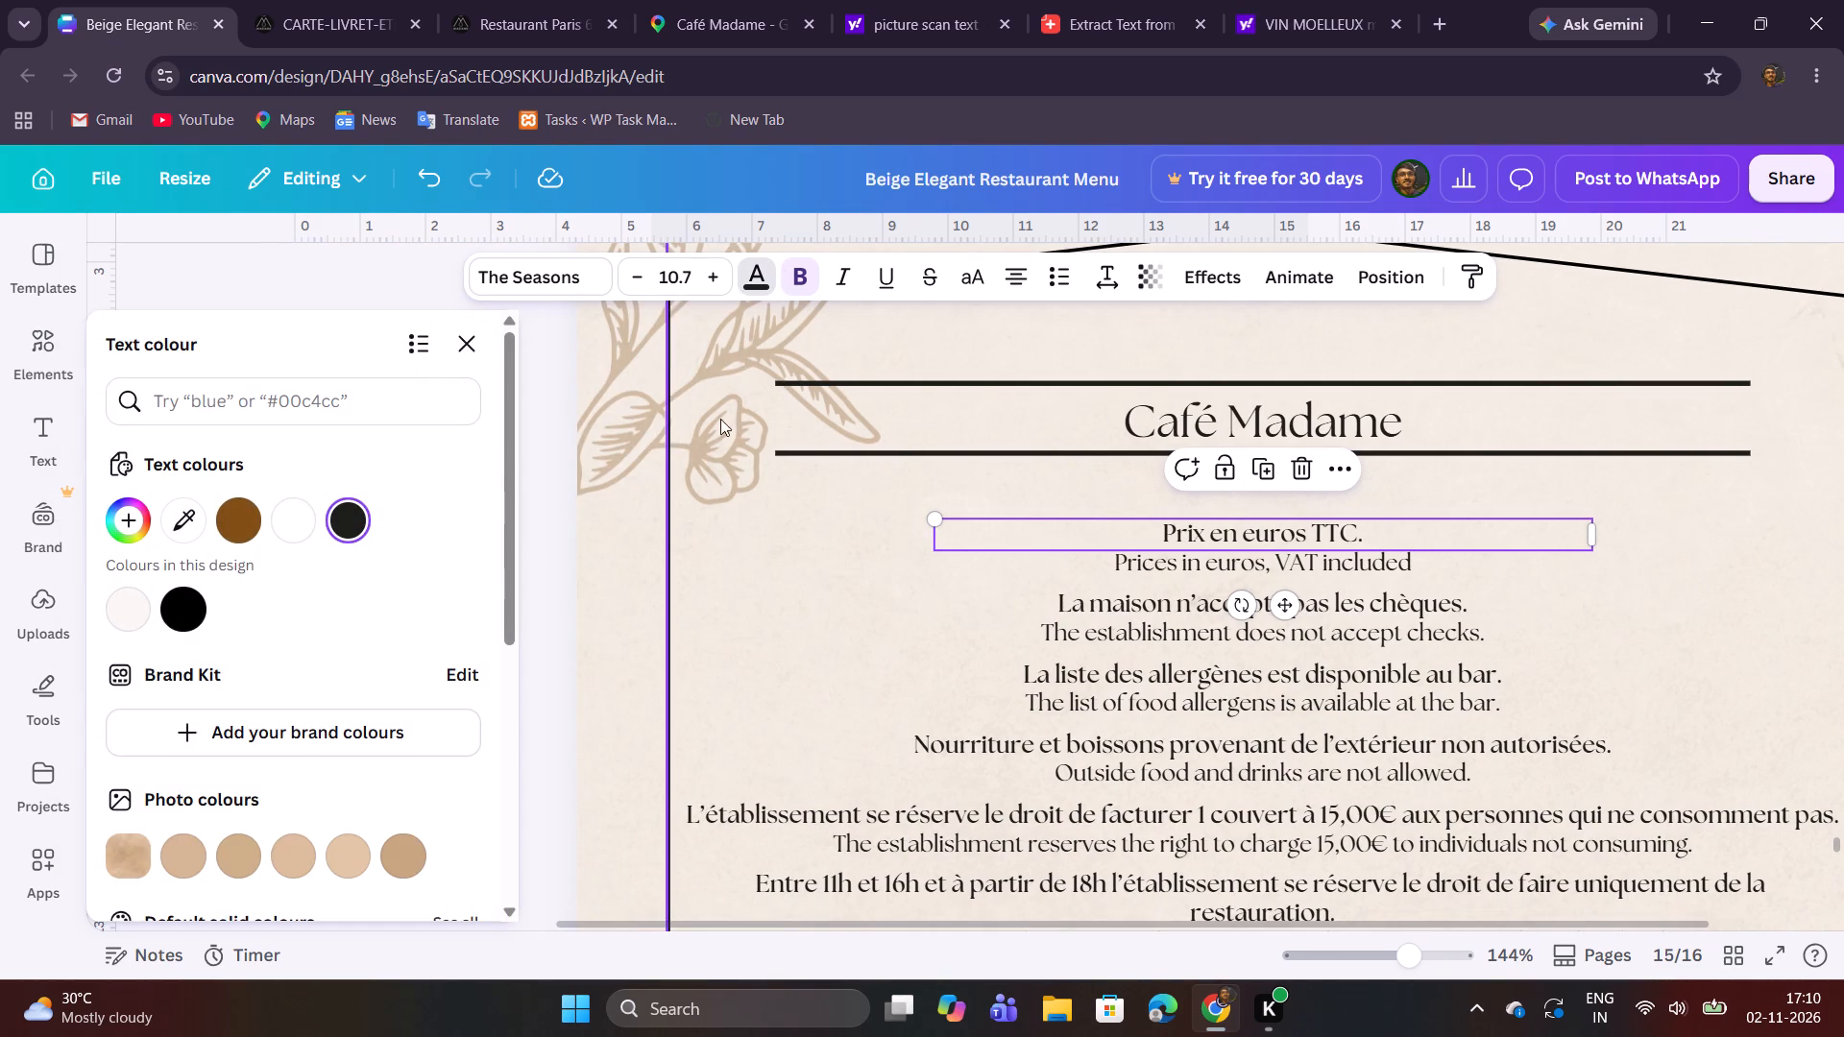
{"action": "left_click", "coordinate": [232, 531]}
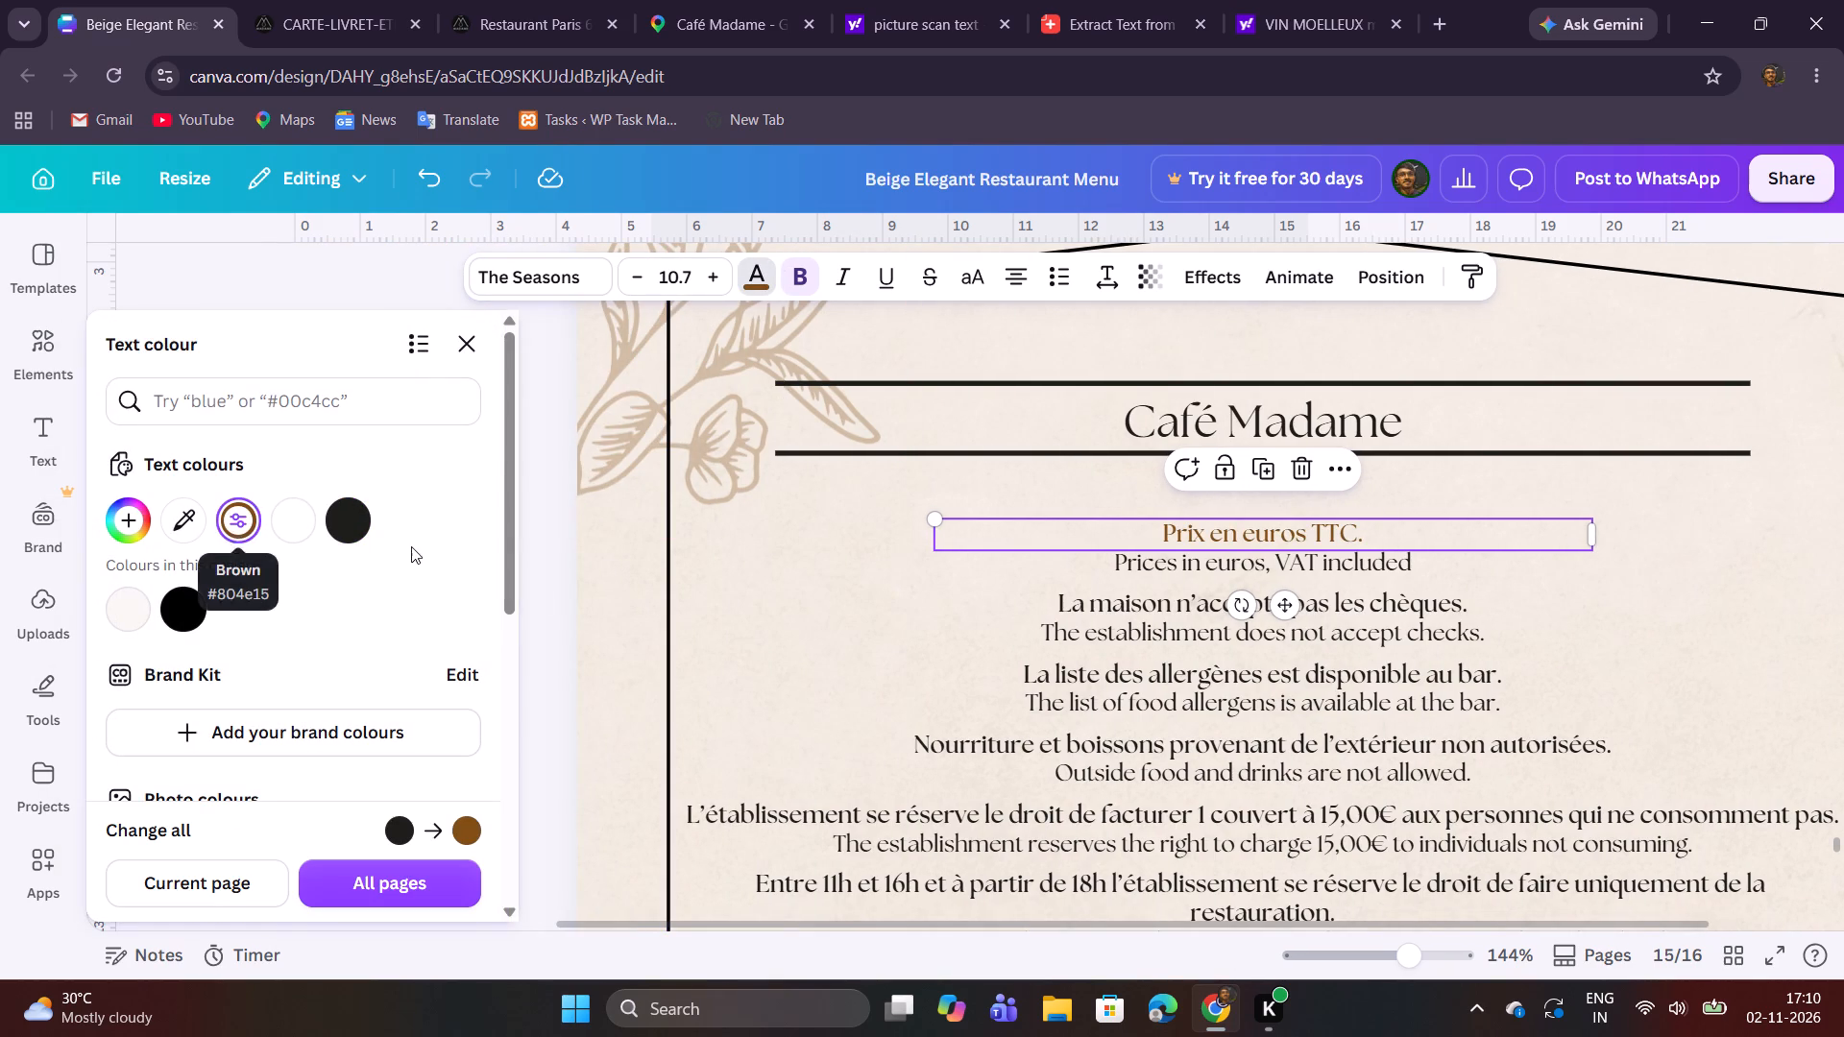
{"action": "left_click", "coordinate": [1123, 597]}
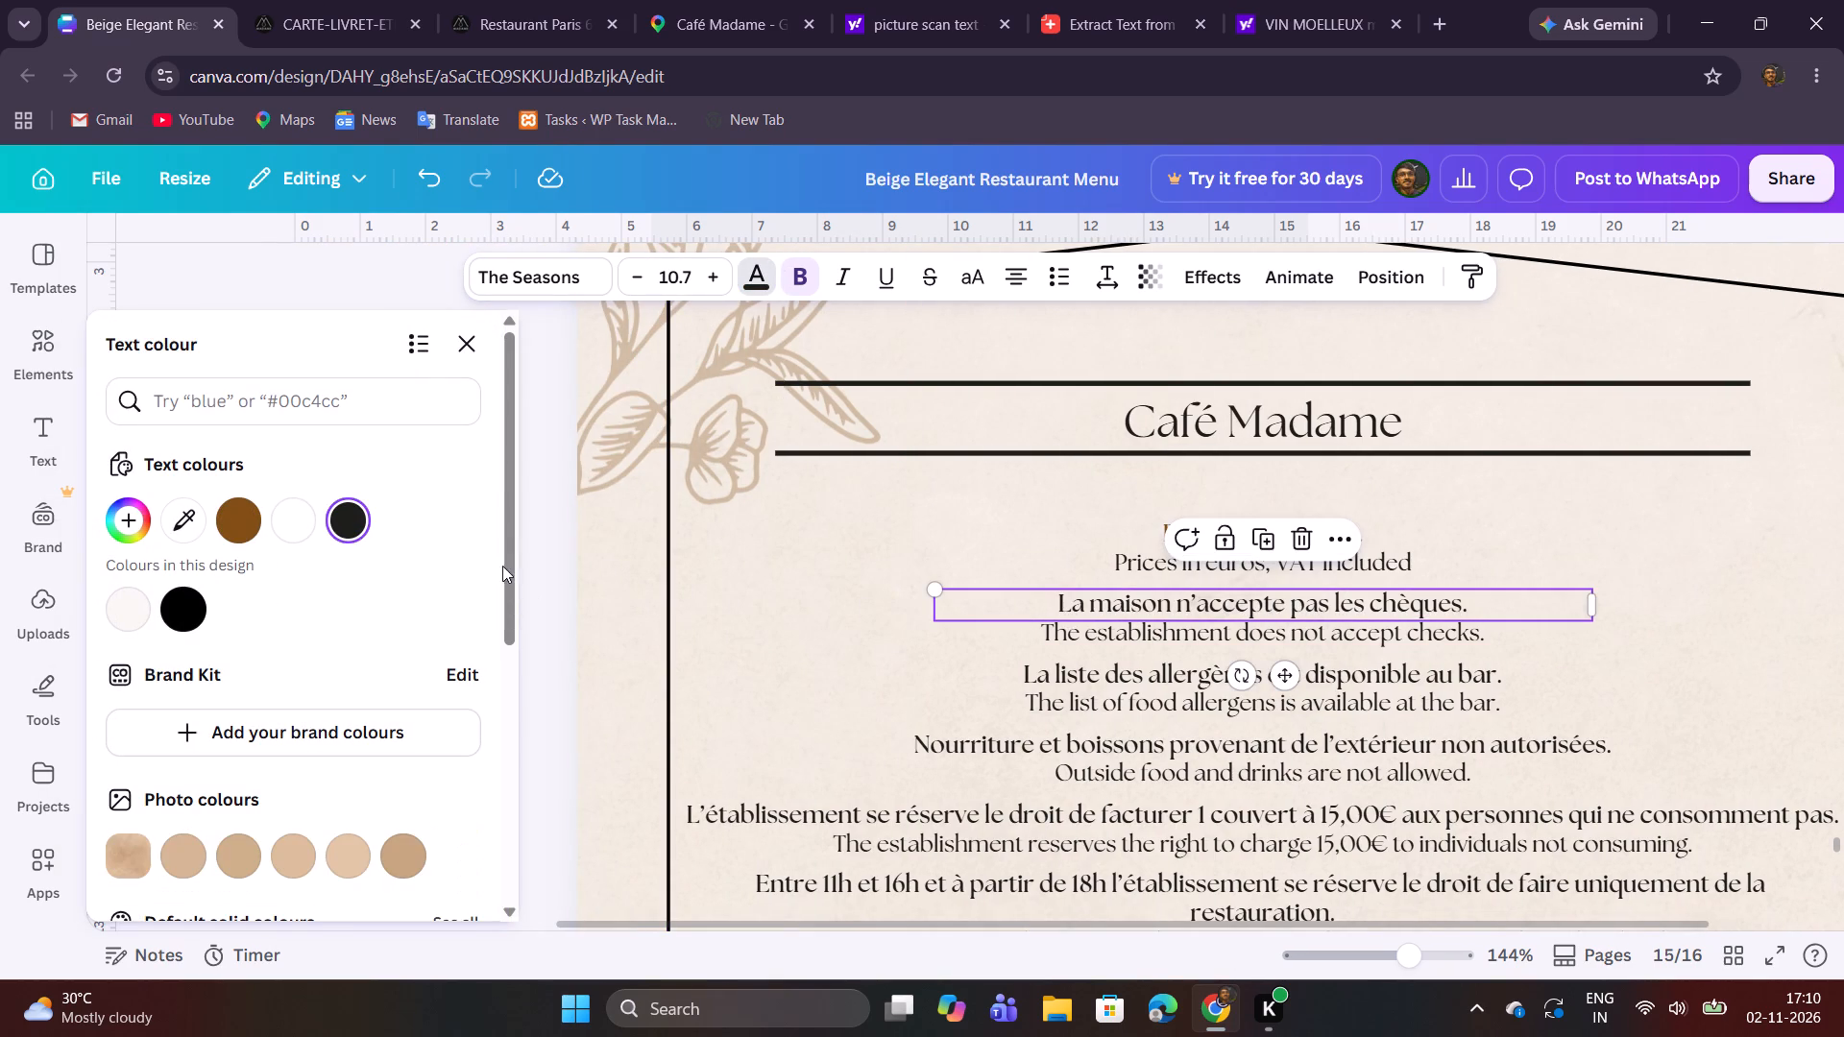
{"action": "left_click", "coordinate": [238, 525]}
{"action": "scroll", "coordinate": [789, 548], "scroll_direction": "down", "scroll_amount": 1}
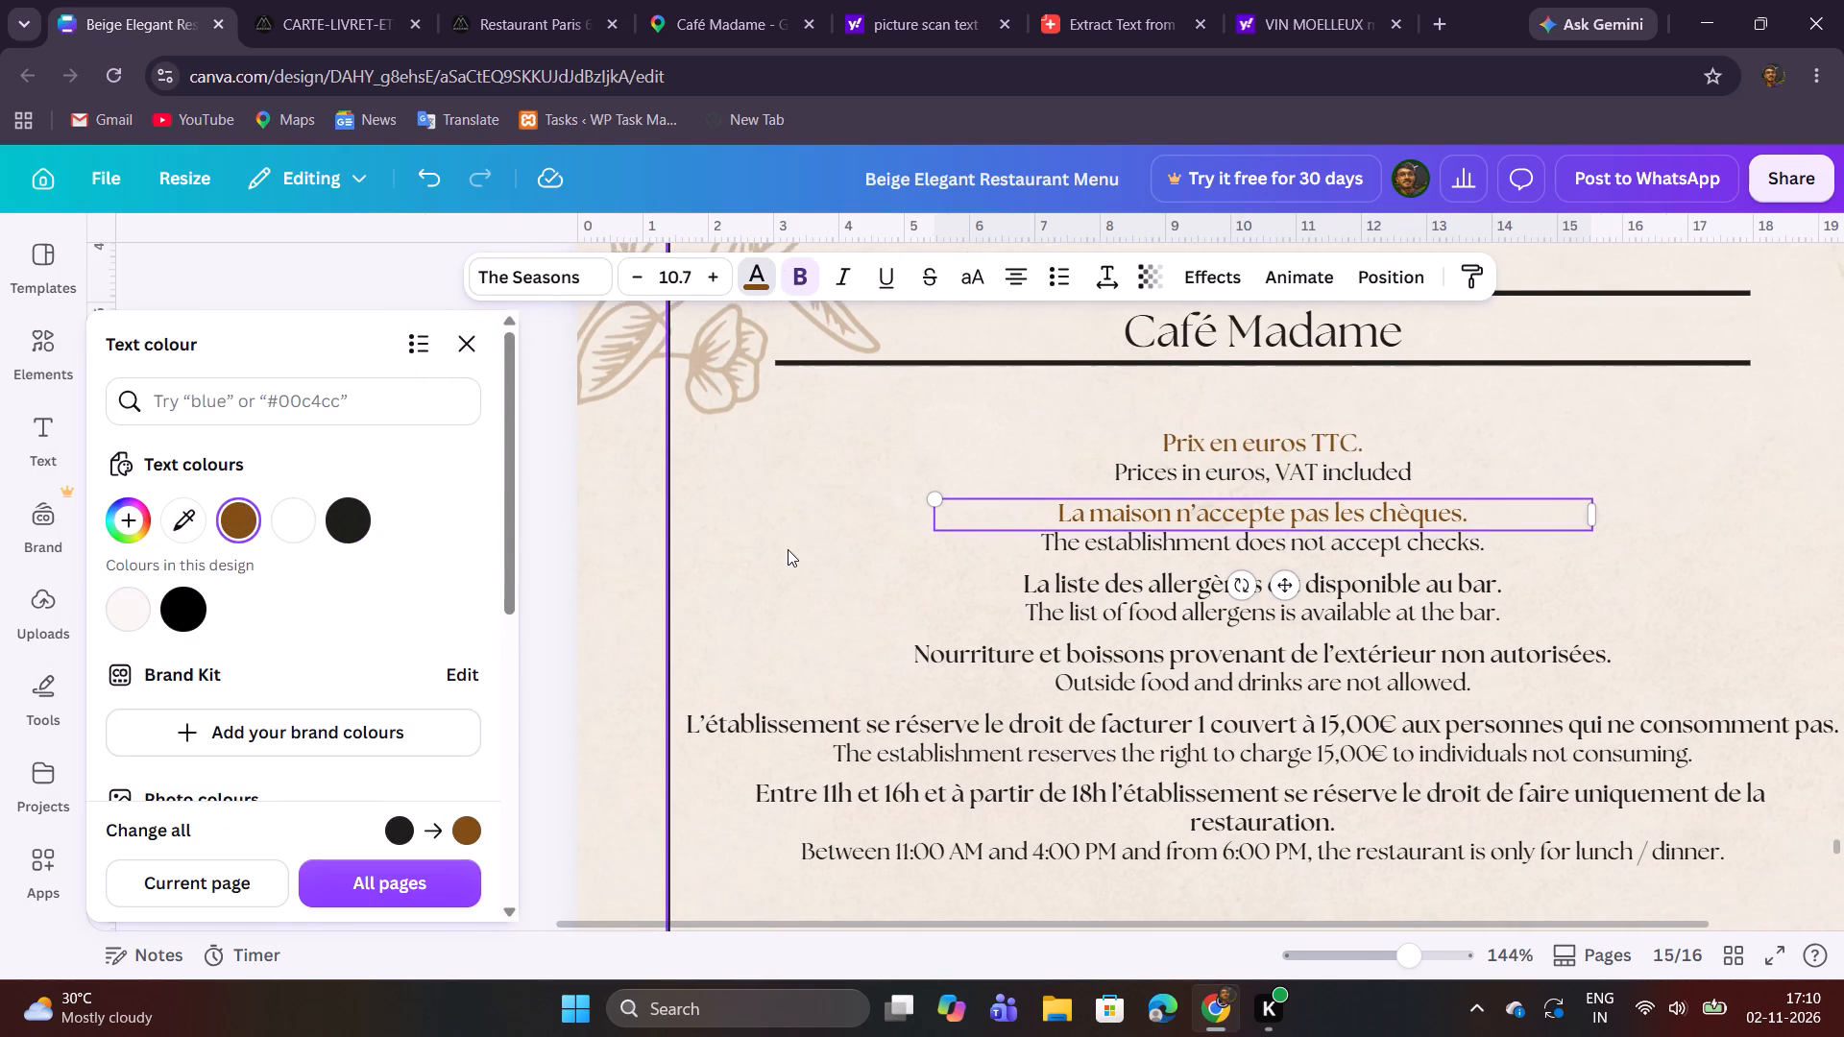
Colour the remaining French lines on the closing page brown, from "La liste des allergènes est disponible au bar." through "restauration.".
{"action": "left_click", "coordinate": [1046, 548]}
{"action": "left_click", "coordinate": [247, 519]}
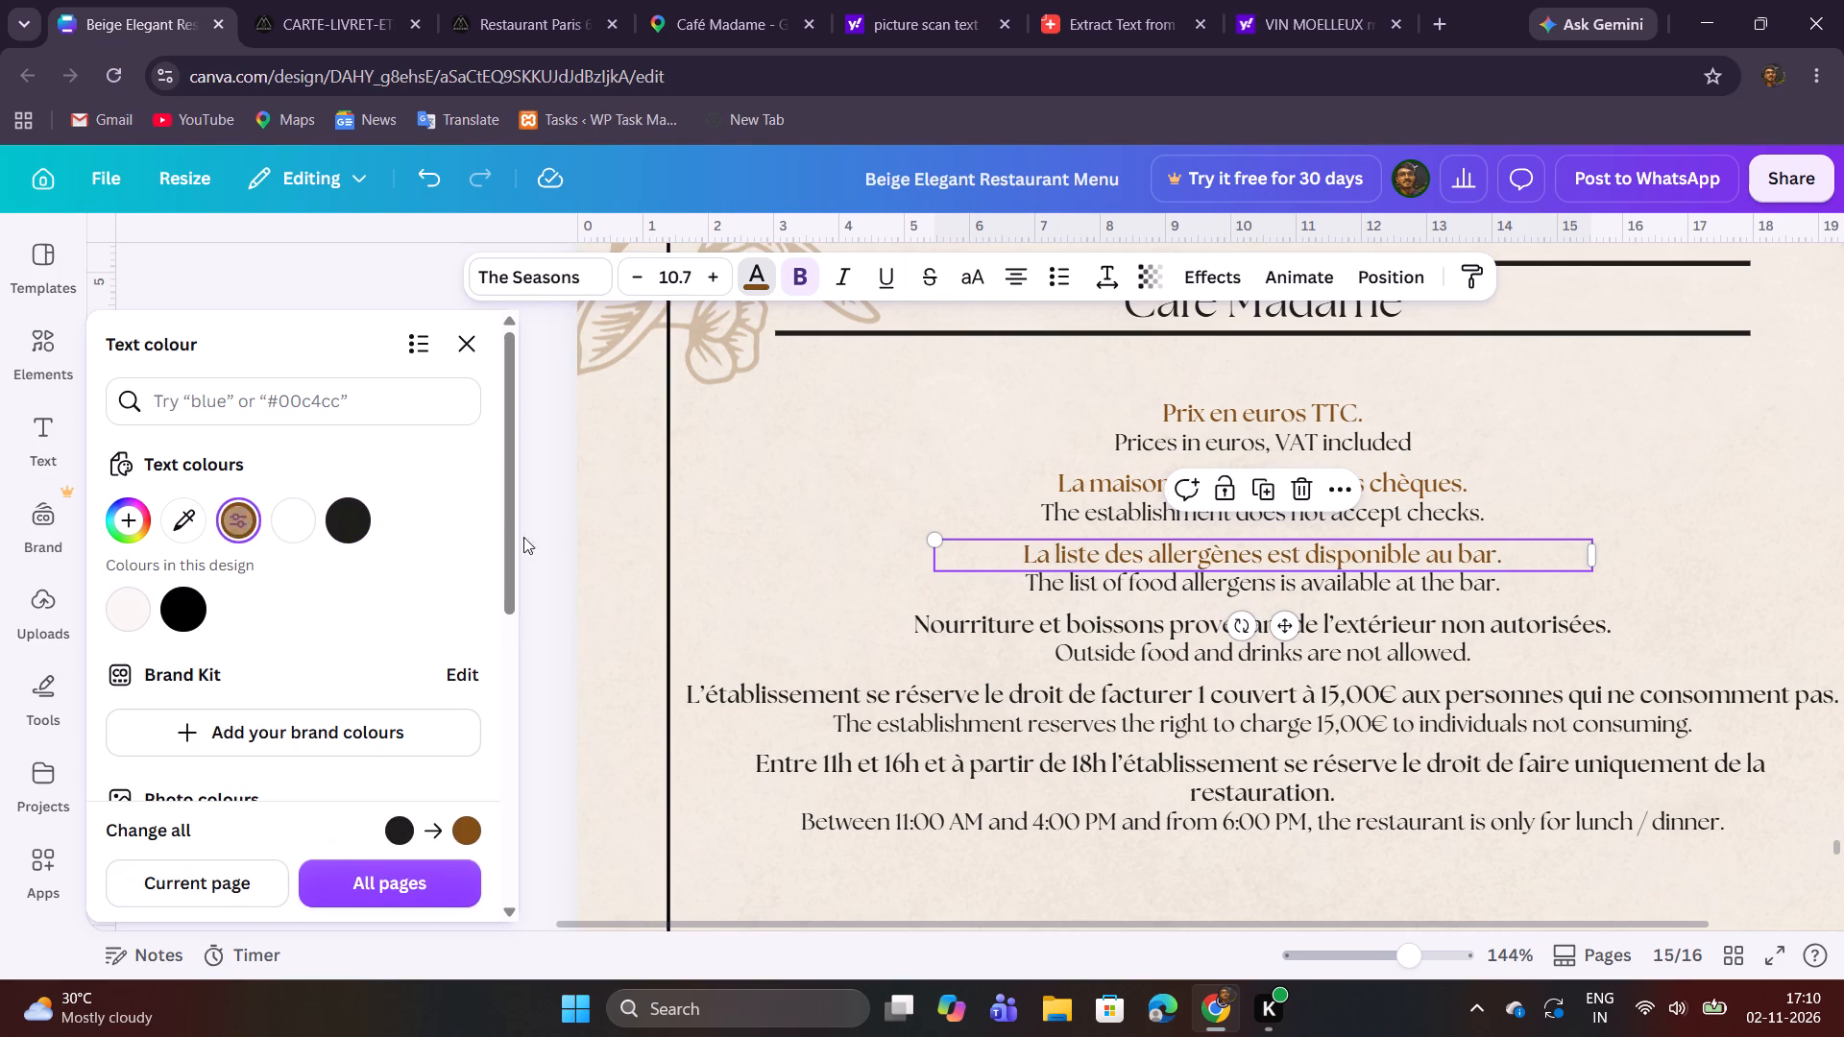
{"action": "left_click", "coordinate": [935, 625]}
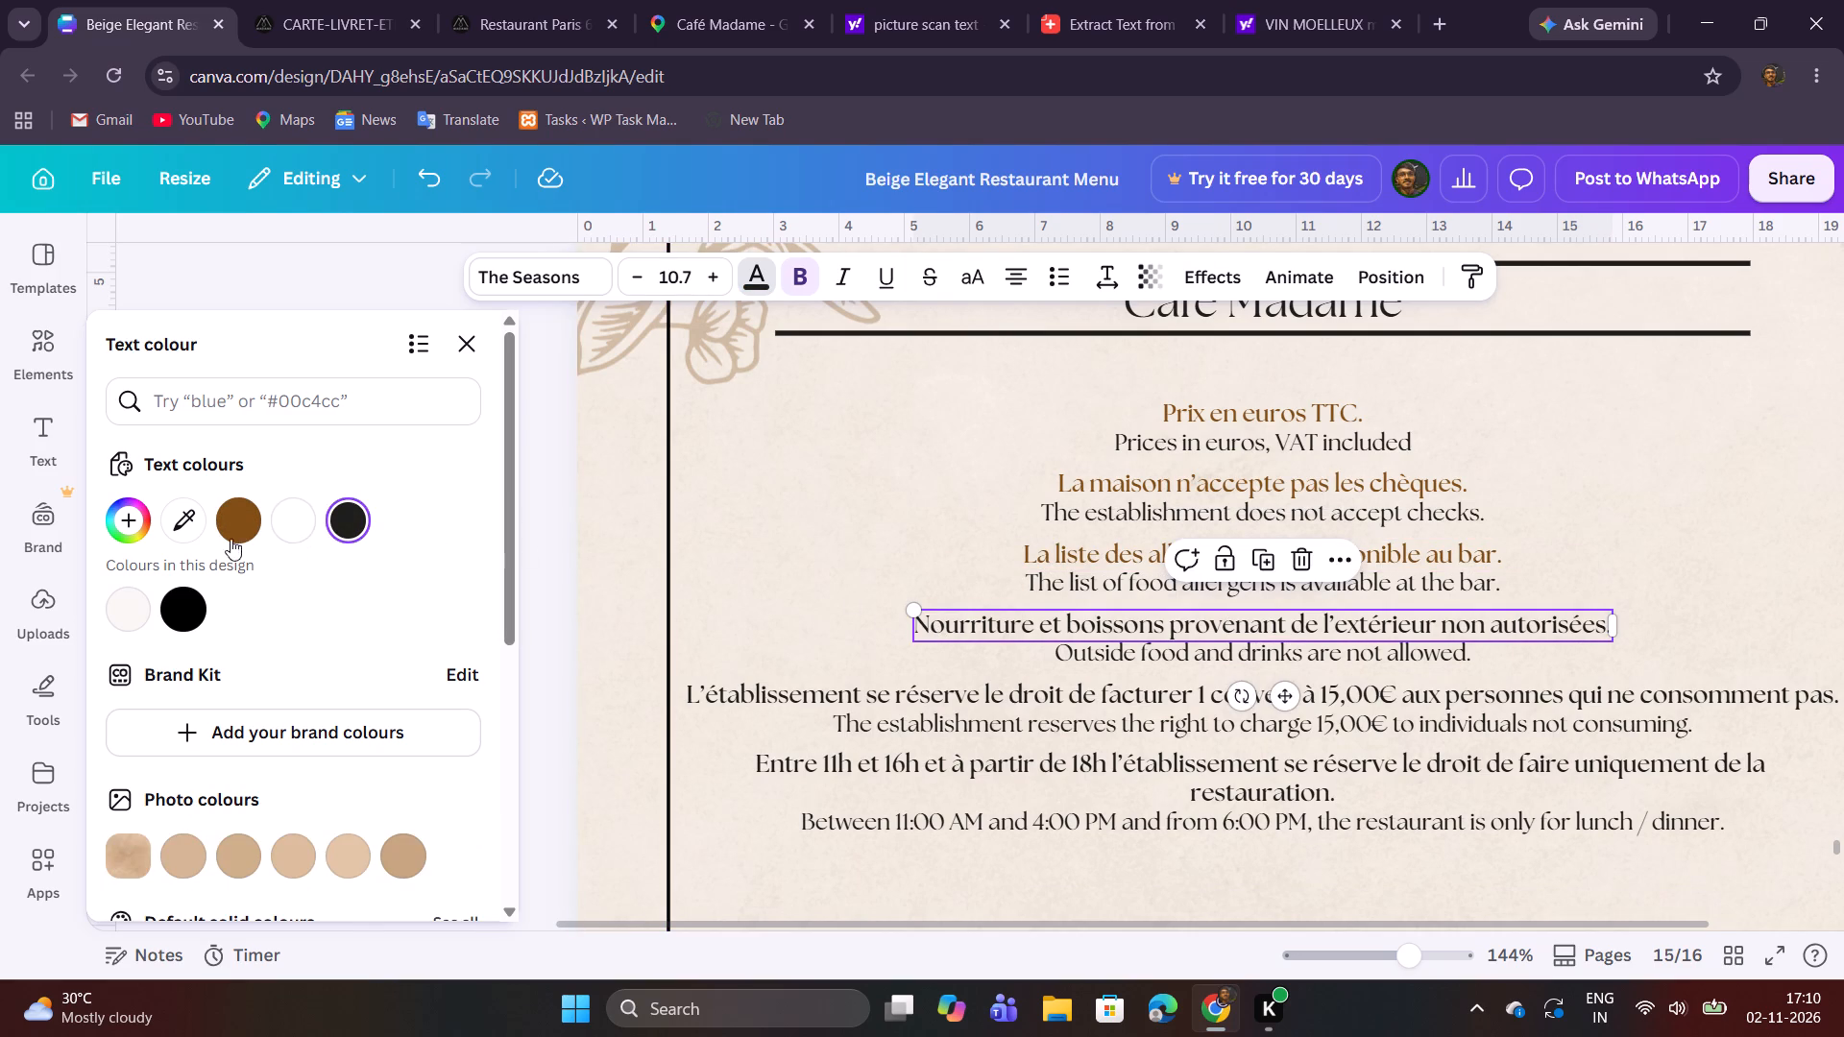
{"action": "left_click", "coordinate": [228, 539]}
{"action": "scroll", "coordinate": [789, 517], "scroll_direction": "down", "scroll_amount": 1}
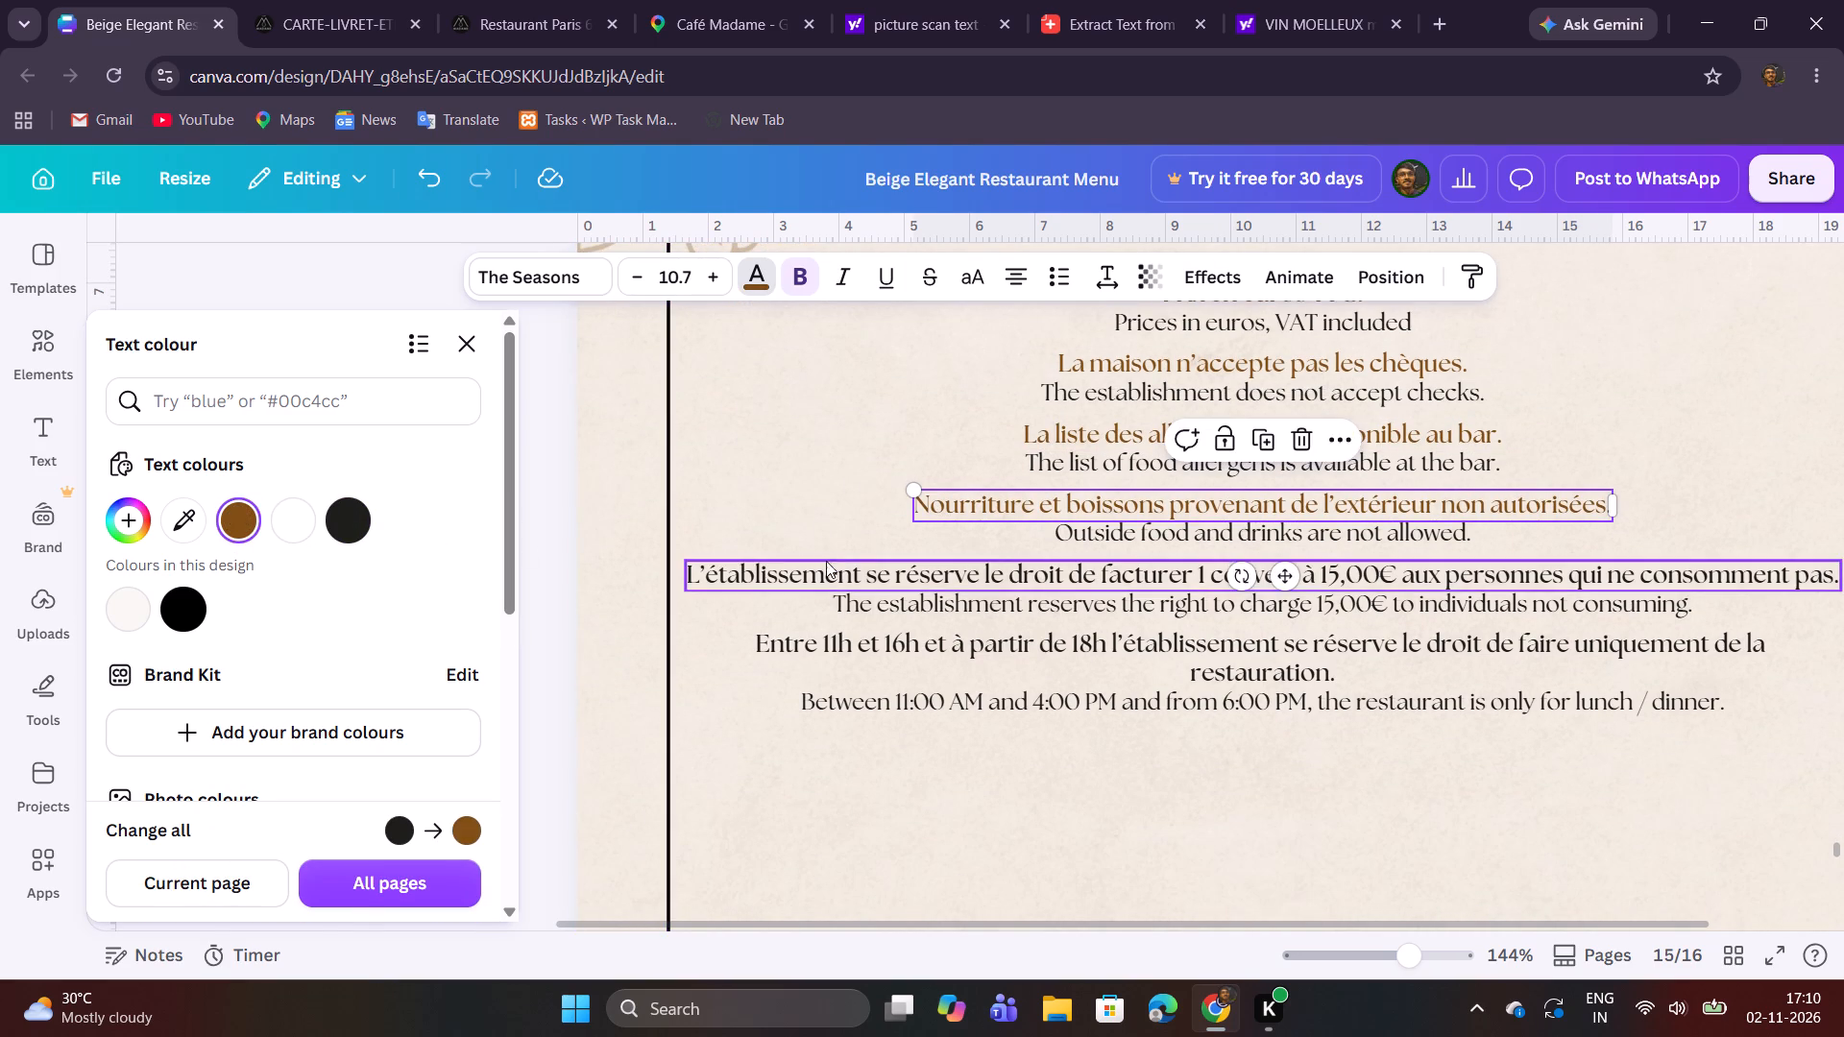
{"action": "left_click", "coordinate": [828, 569]}
{"action": "left_click", "coordinate": [250, 513]}
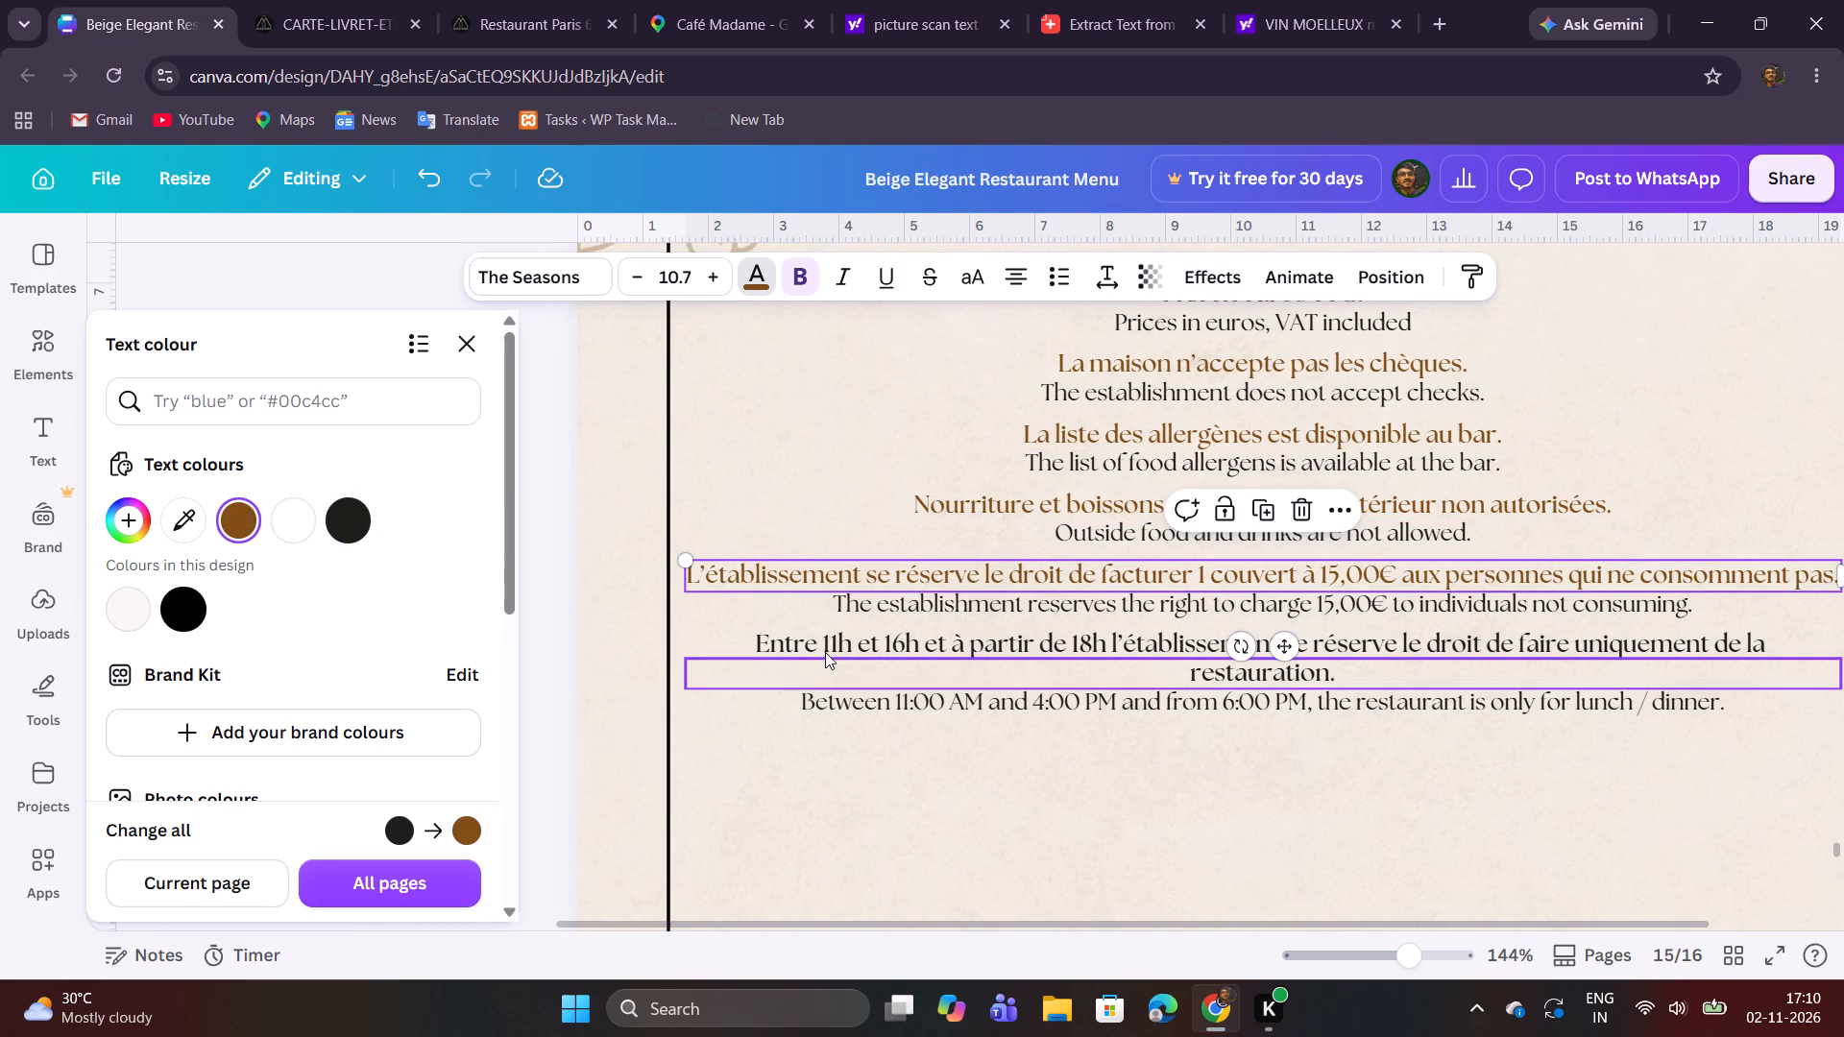
{"action": "left_click", "coordinate": [819, 636]}
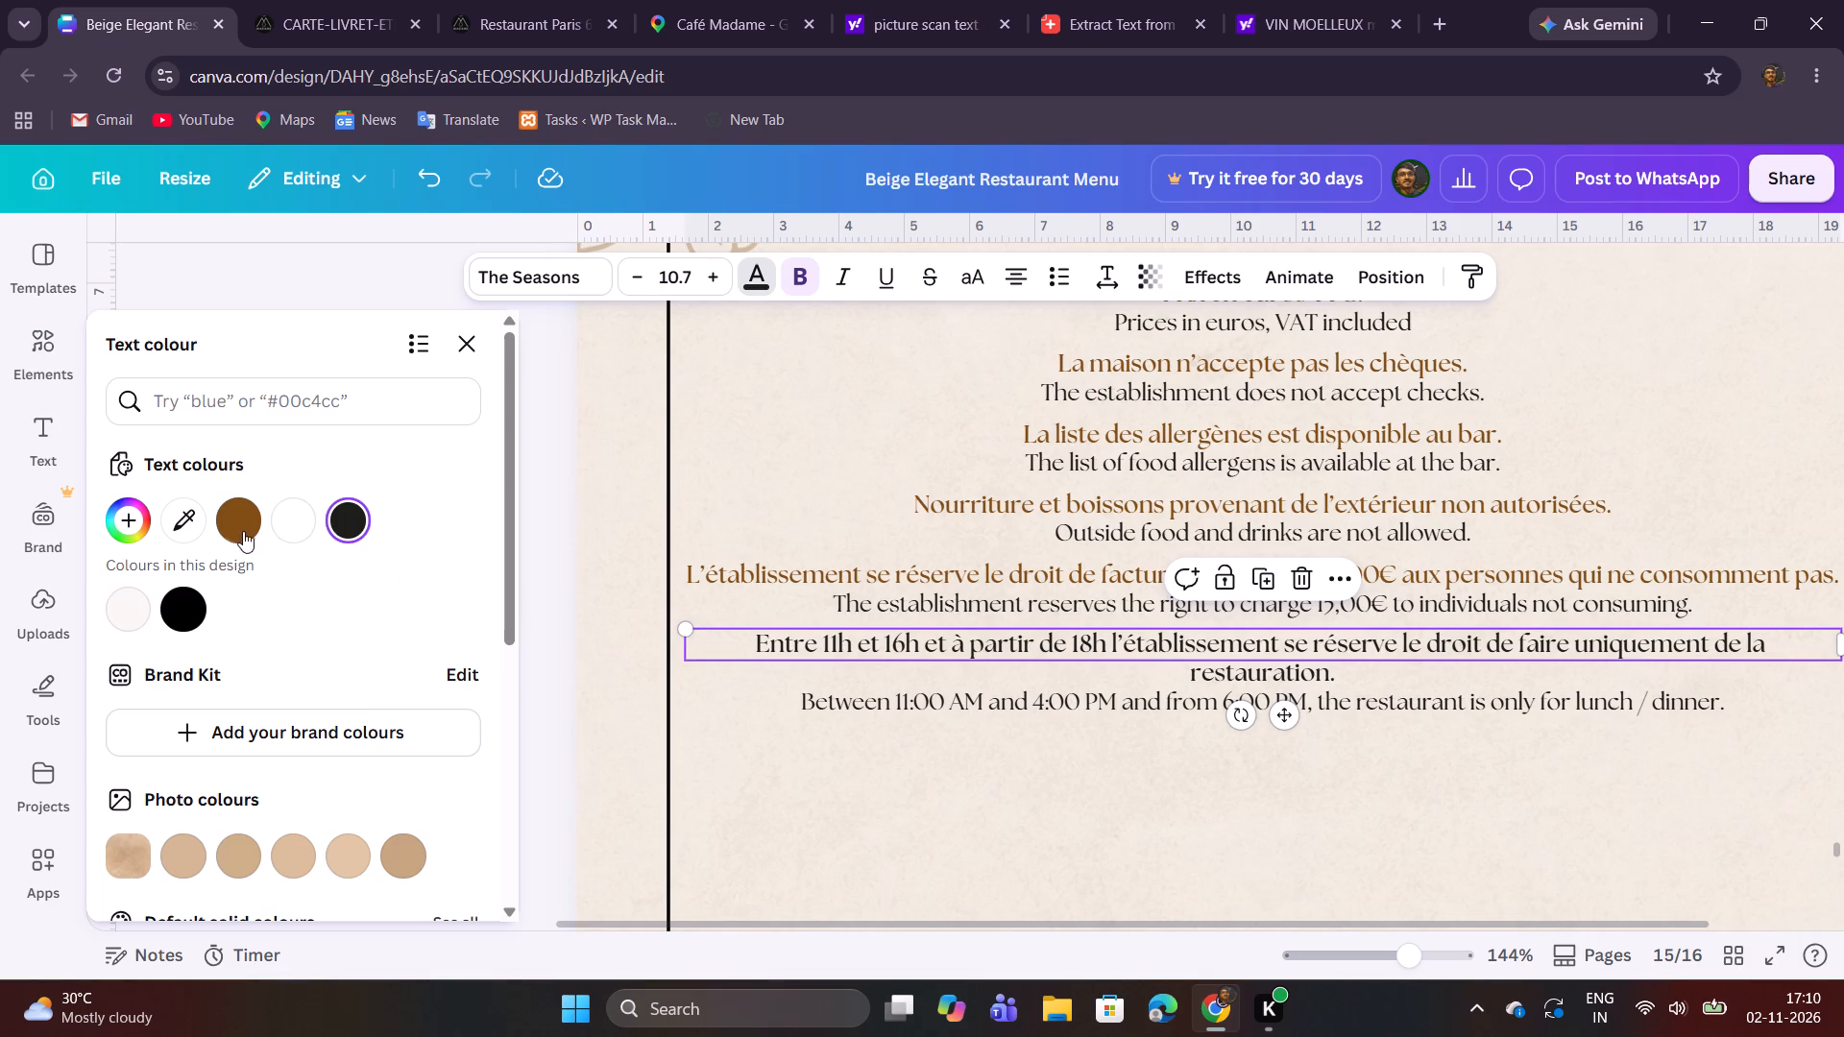
{"action": "left_click", "coordinate": [242, 530]}
{"action": "left_click", "coordinate": [1231, 676]}
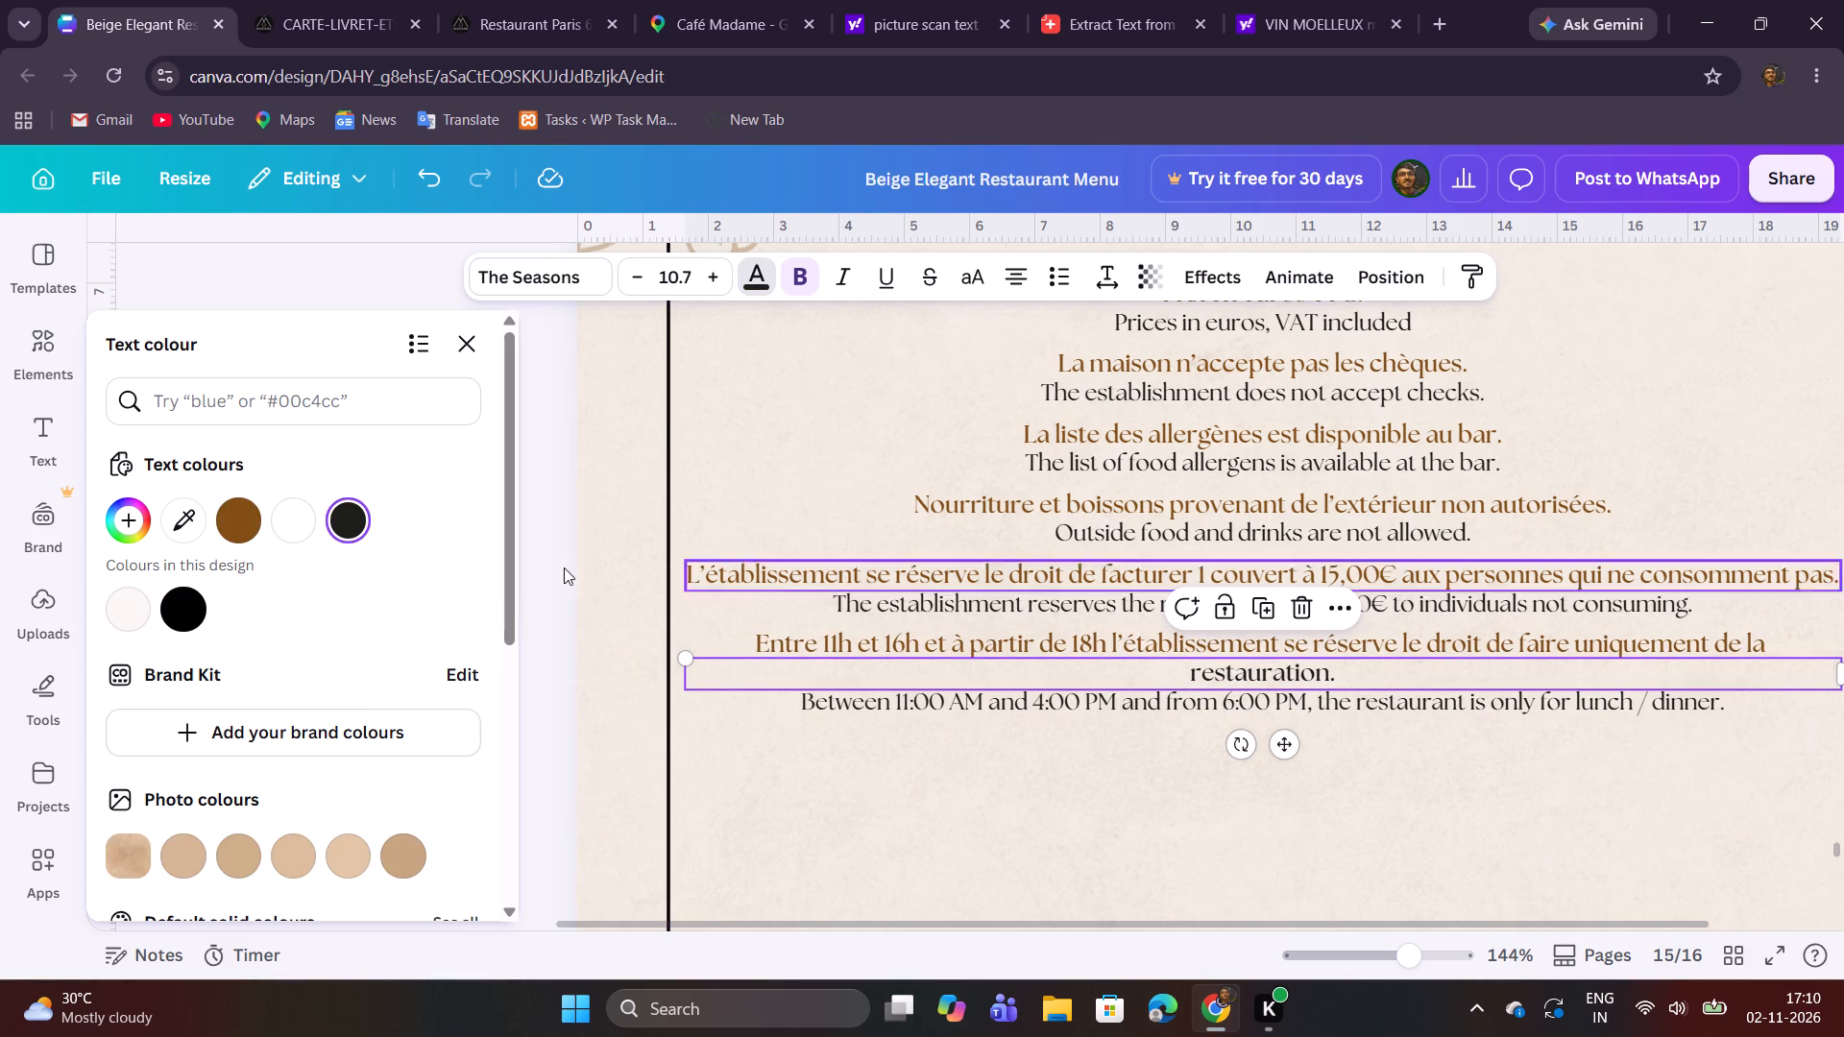
{"action": "left_click", "coordinate": [238, 527]}
{"action": "left_click", "coordinate": [886, 805]}
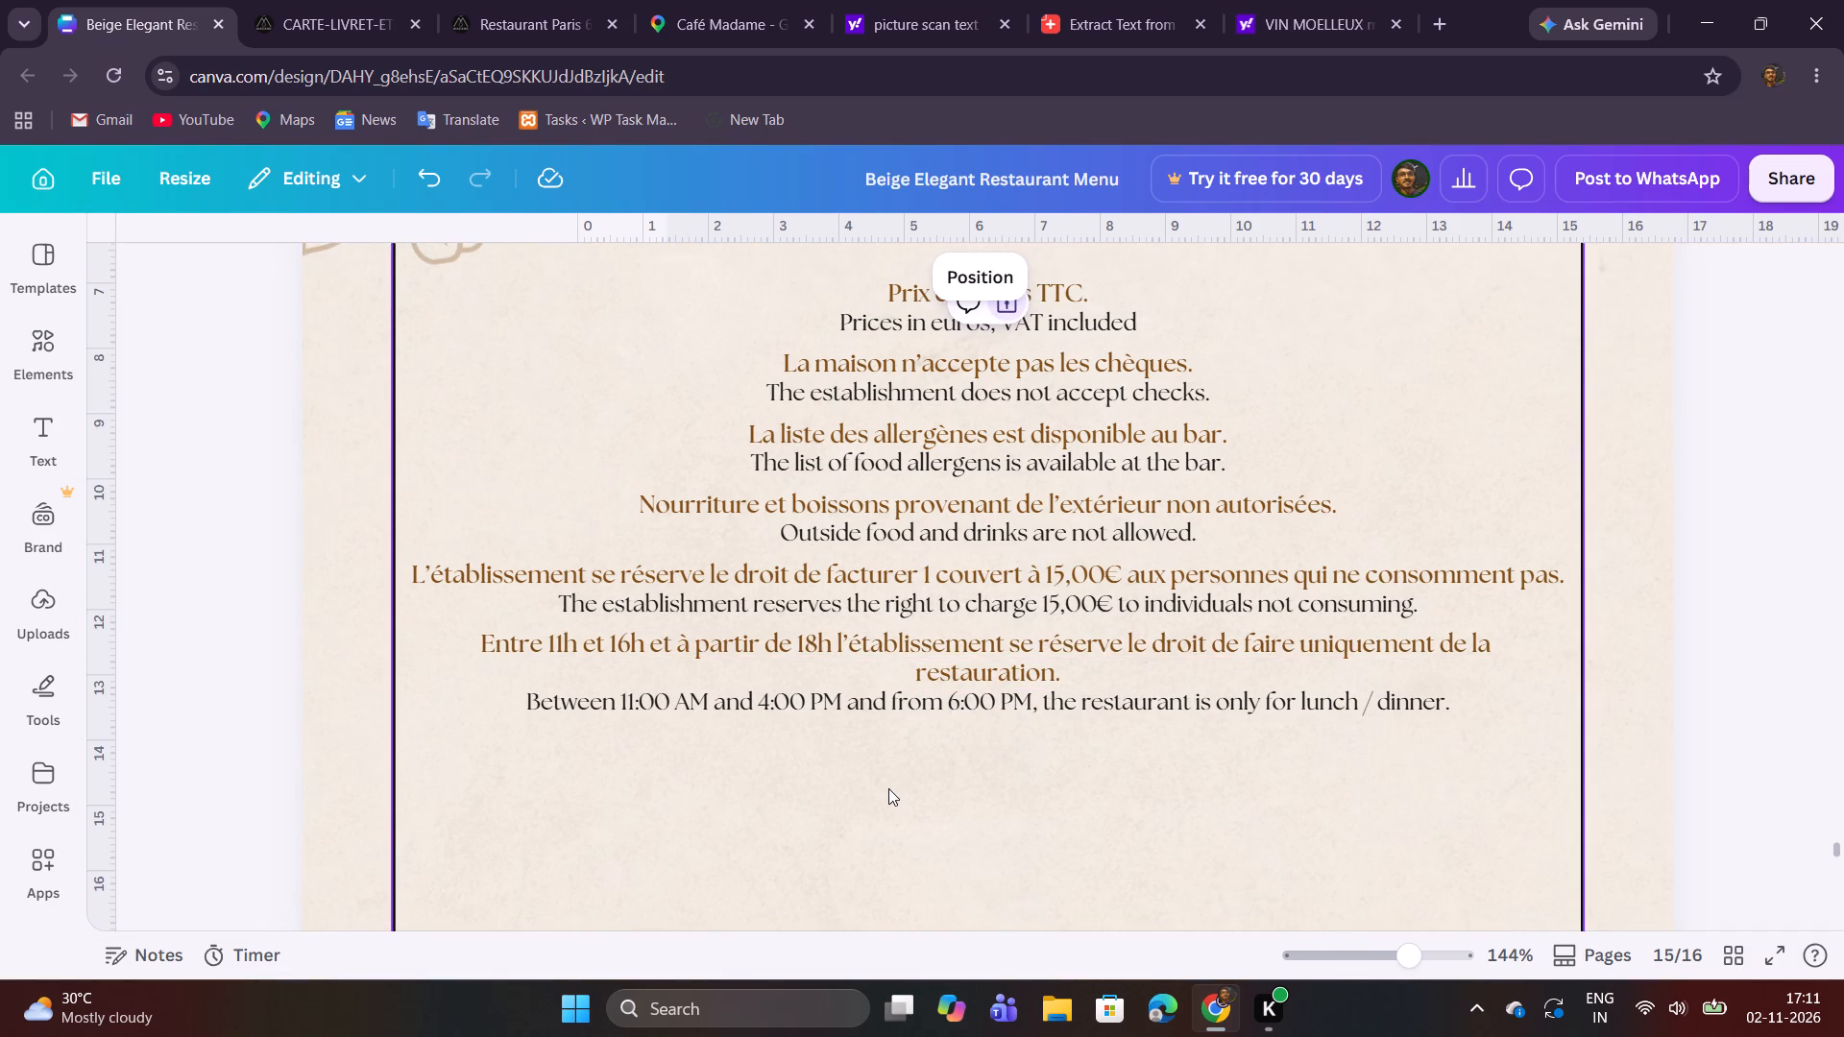
Review the finished closing notes page at 70% zoom, along with the wine and spirits pages before it.
{"action": "scroll", "coordinate": [901, 773], "scroll_direction": "up", "scroll_amount": 1}
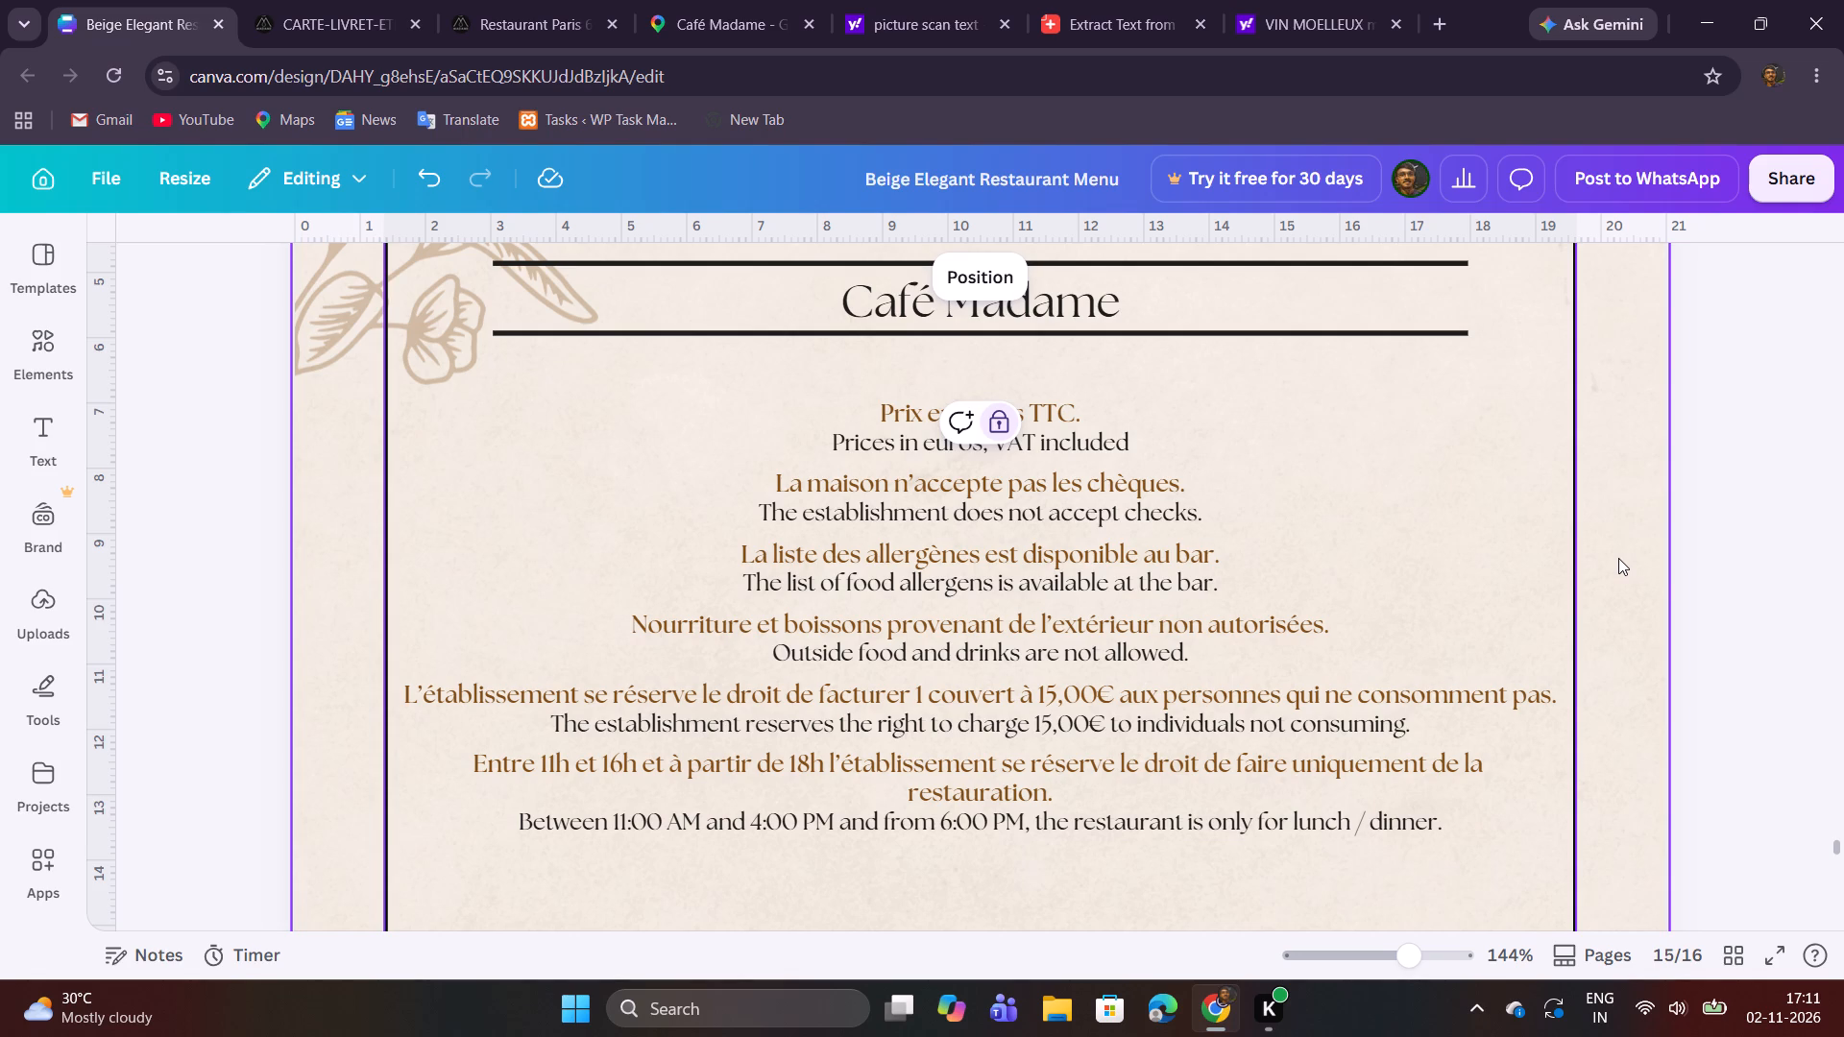
{"action": "left_click", "coordinate": [1378, 960]}
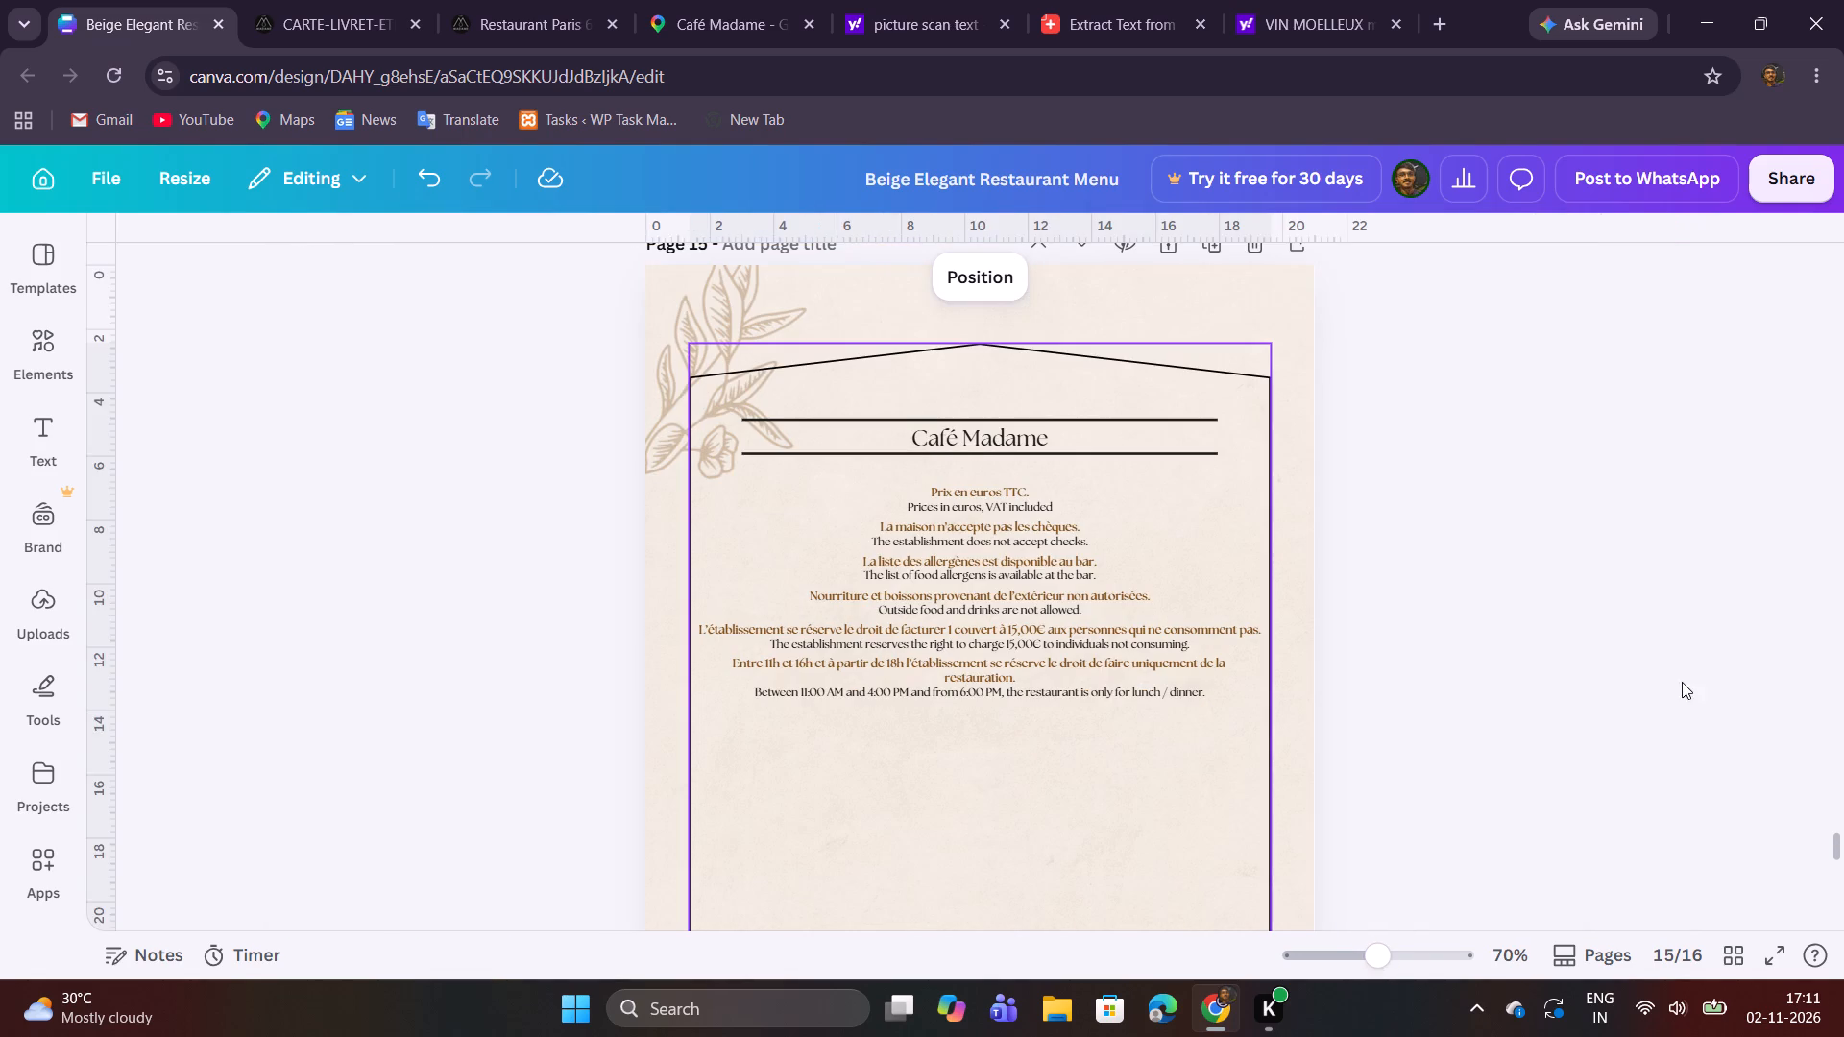
{"action": "scroll", "coordinate": [1688, 639], "scroll_direction": "up", "scroll_amount": 2}
{"action": "scroll", "coordinate": [1688, 639], "scroll_direction": "down", "scroll_amount": 4}
{"action": "scroll", "coordinate": [1688, 639], "scroll_direction": "up", "scroll_amount": 2}
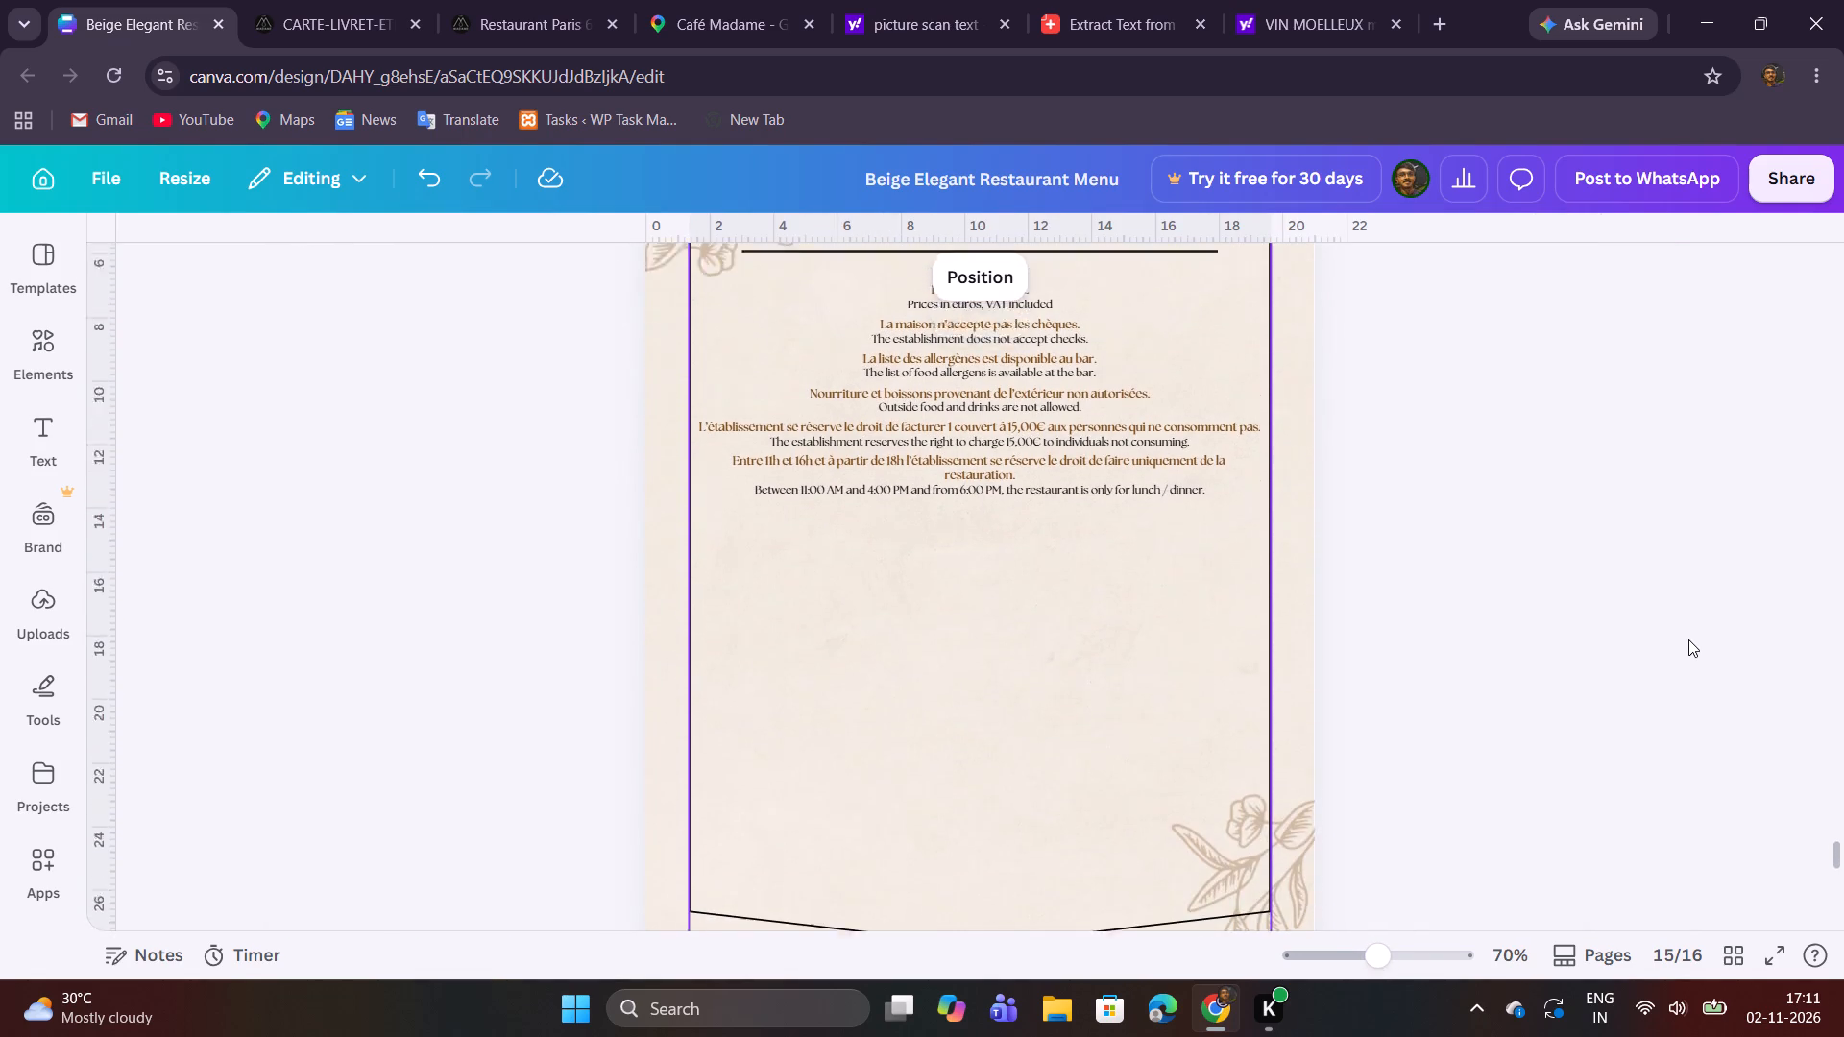
{"action": "scroll", "coordinate": [1772, 638], "scroll_direction": "up", "scroll_amount": 4}
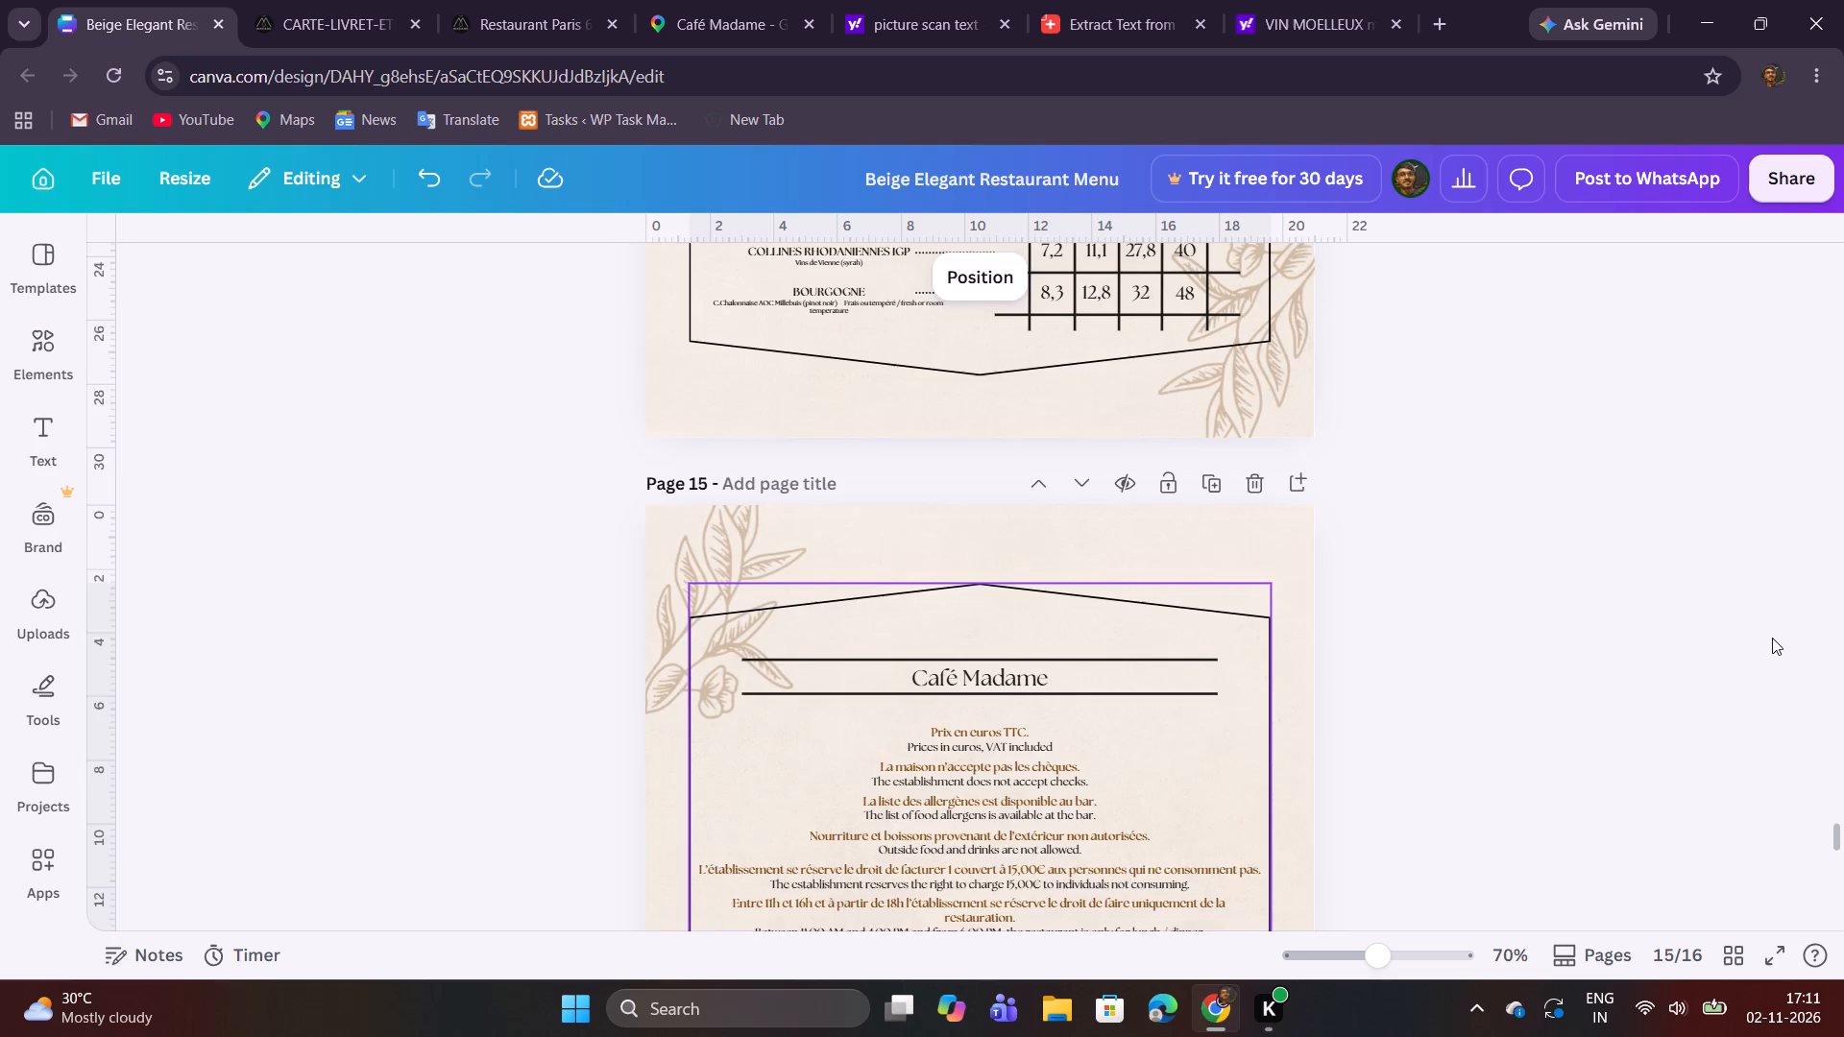
{"action": "scroll", "coordinate": [1772, 638], "scroll_direction": "up", "scroll_amount": 14}
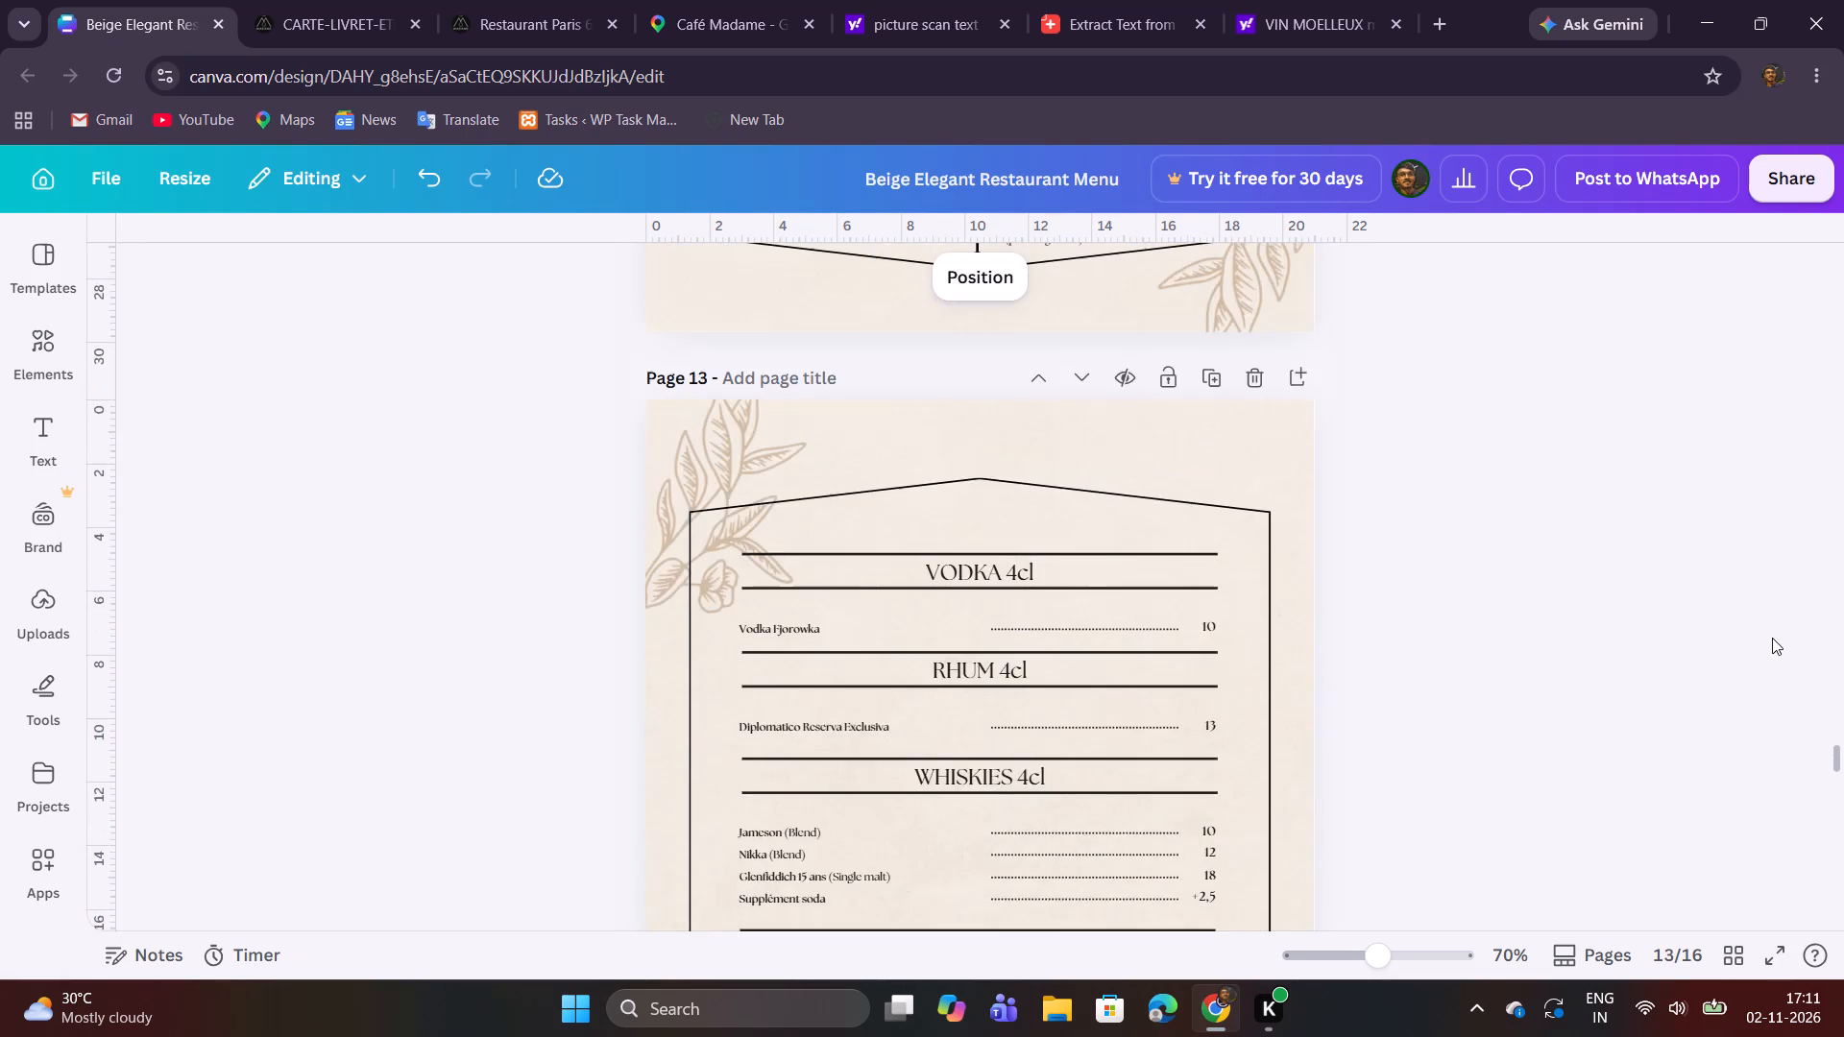
{"action": "scroll", "coordinate": [1772, 638], "scroll_direction": "up", "scroll_amount": 6}
Delete page 16, the leftover template page with Iced Beverages, Sandwiches and Cocktails.
{"action": "scroll", "coordinate": [1772, 638], "scroll_direction": "down", "scroll_amount": 17}
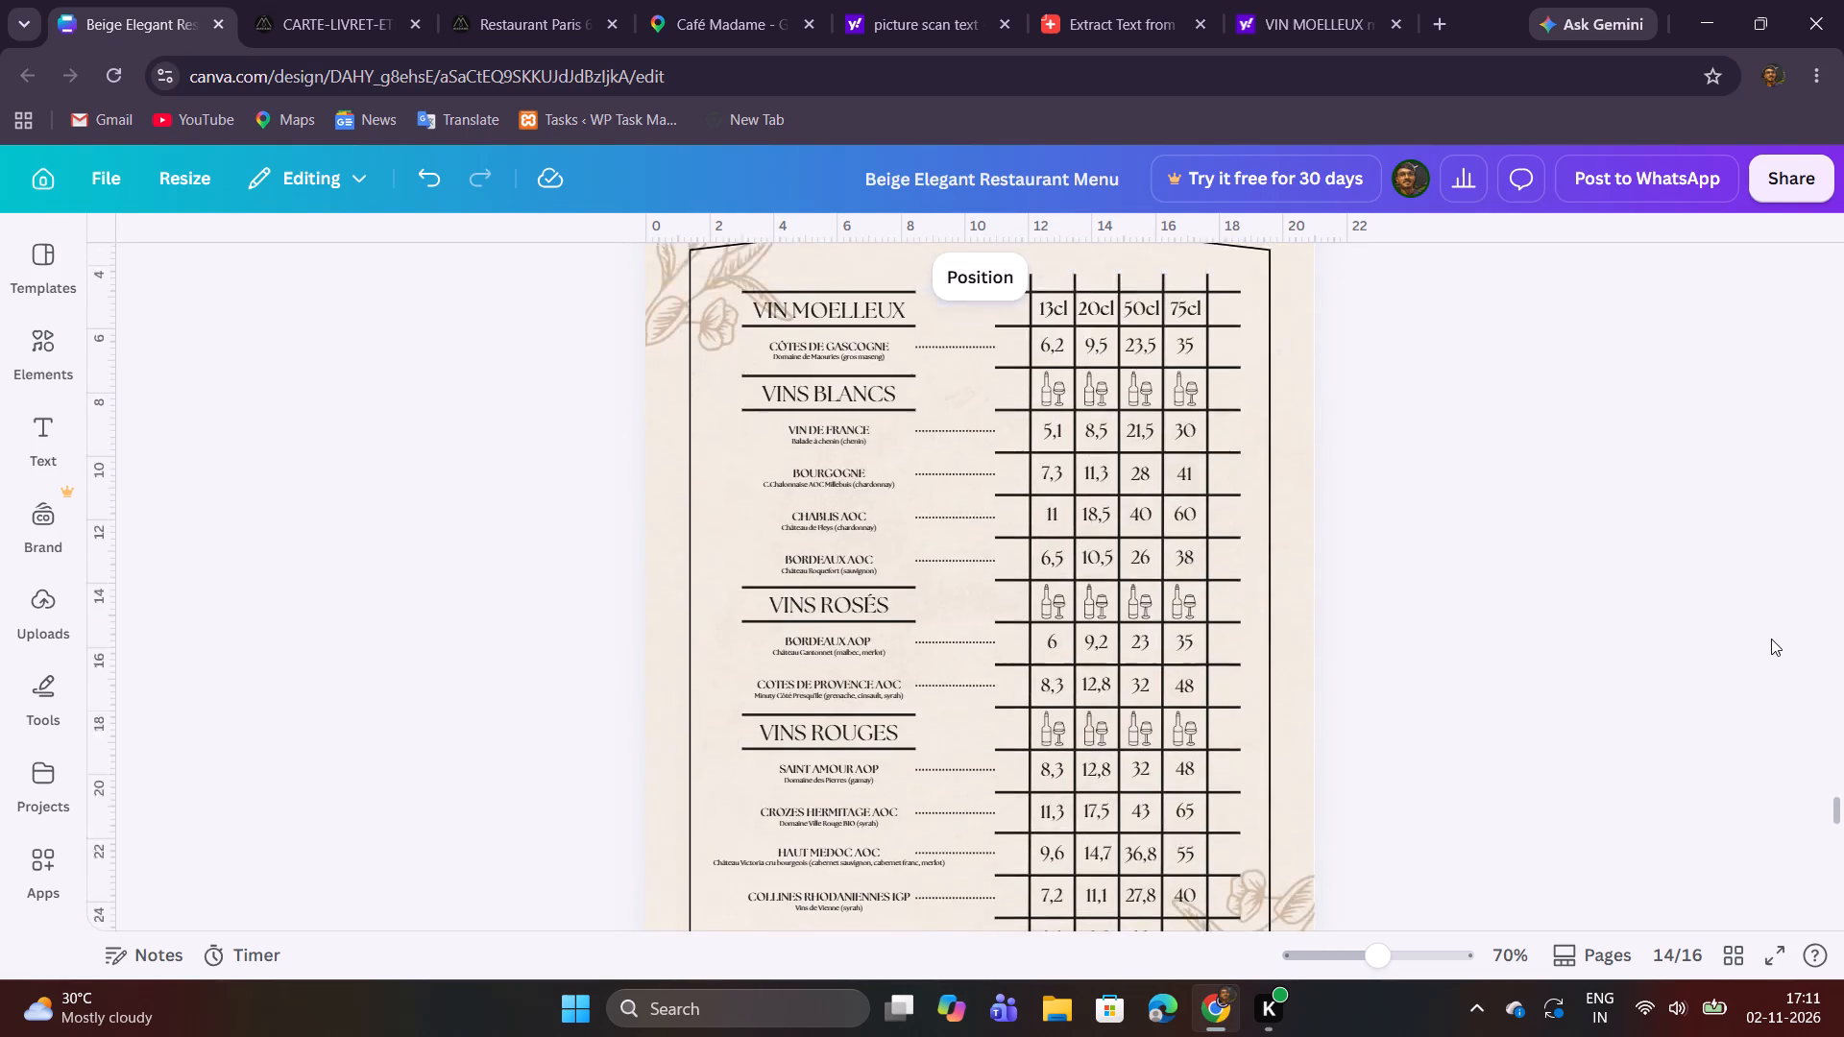
{"action": "scroll", "coordinate": [1771, 639], "scroll_direction": "down", "scroll_amount": 14}
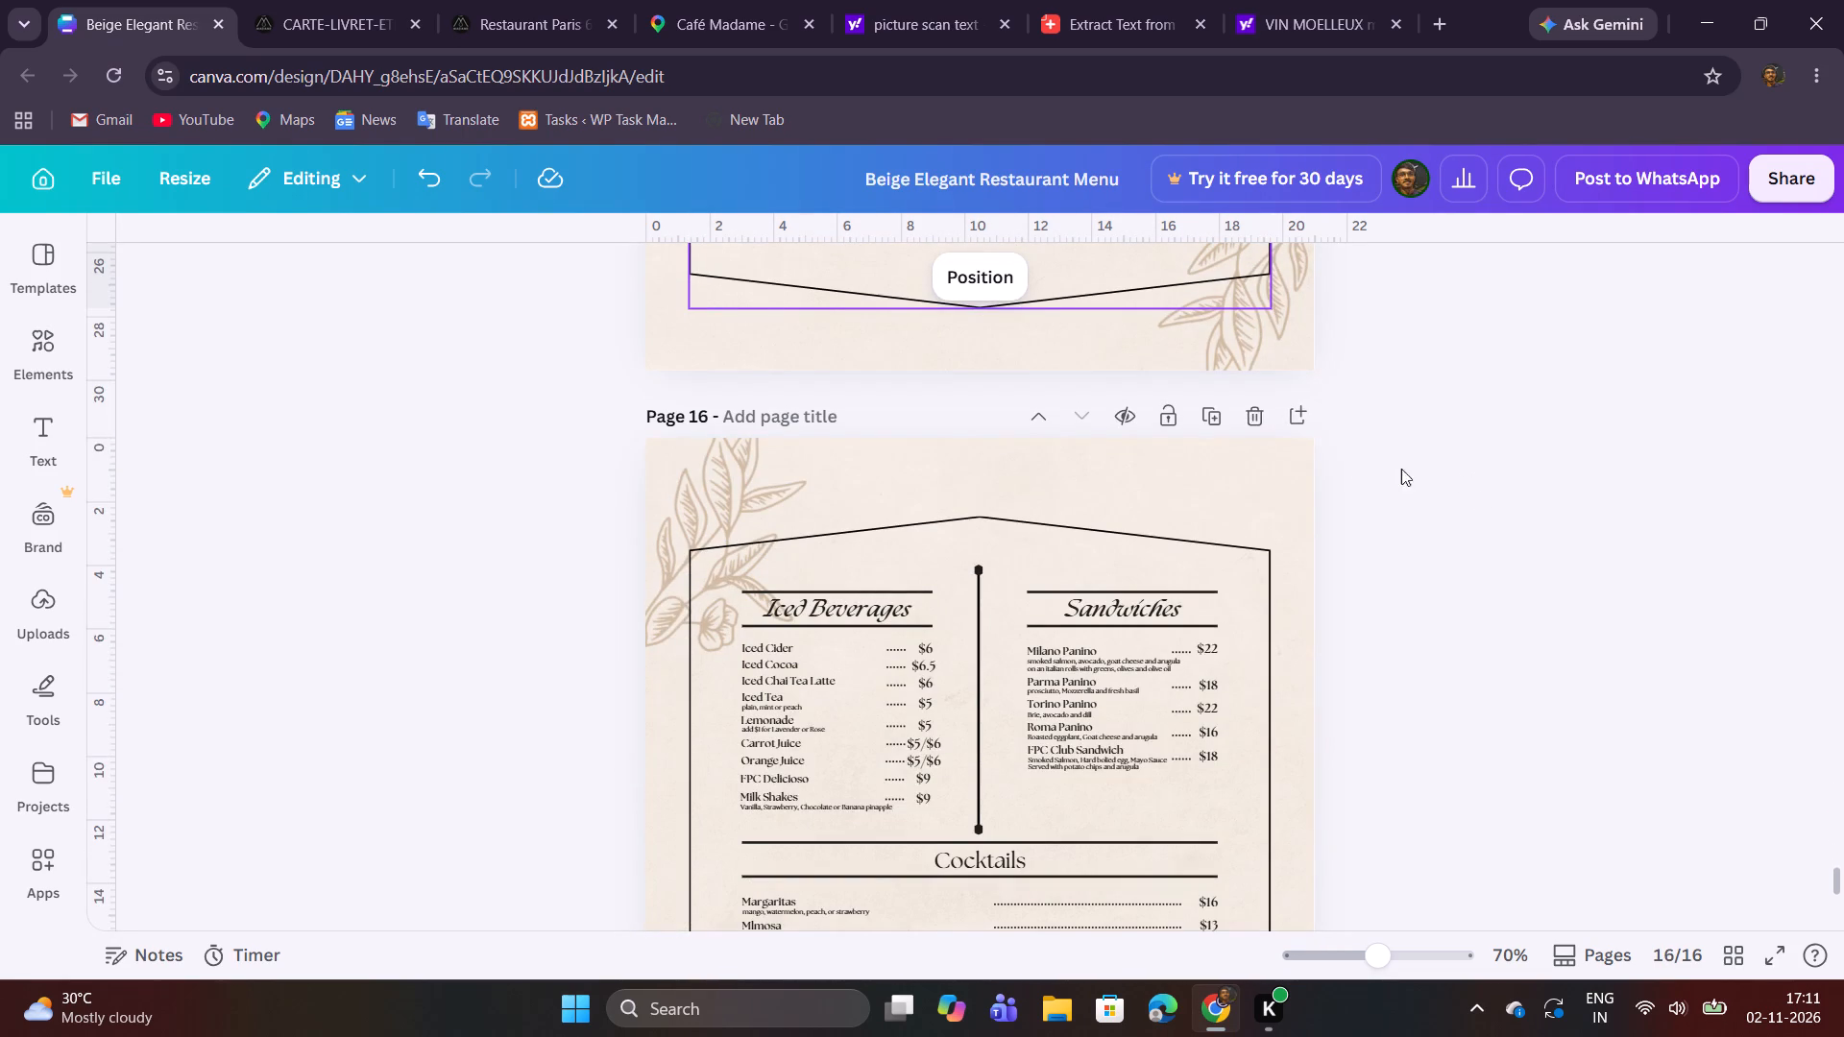
{"action": "left_click", "coordinate": [1258, 426]}
Review the layout and content of all menu pages, from the closing notes back to the cover.
{"action": "scroll", "coordinate": [1573, 525], "scroll_direction": "up", "scroll_amount": 5}
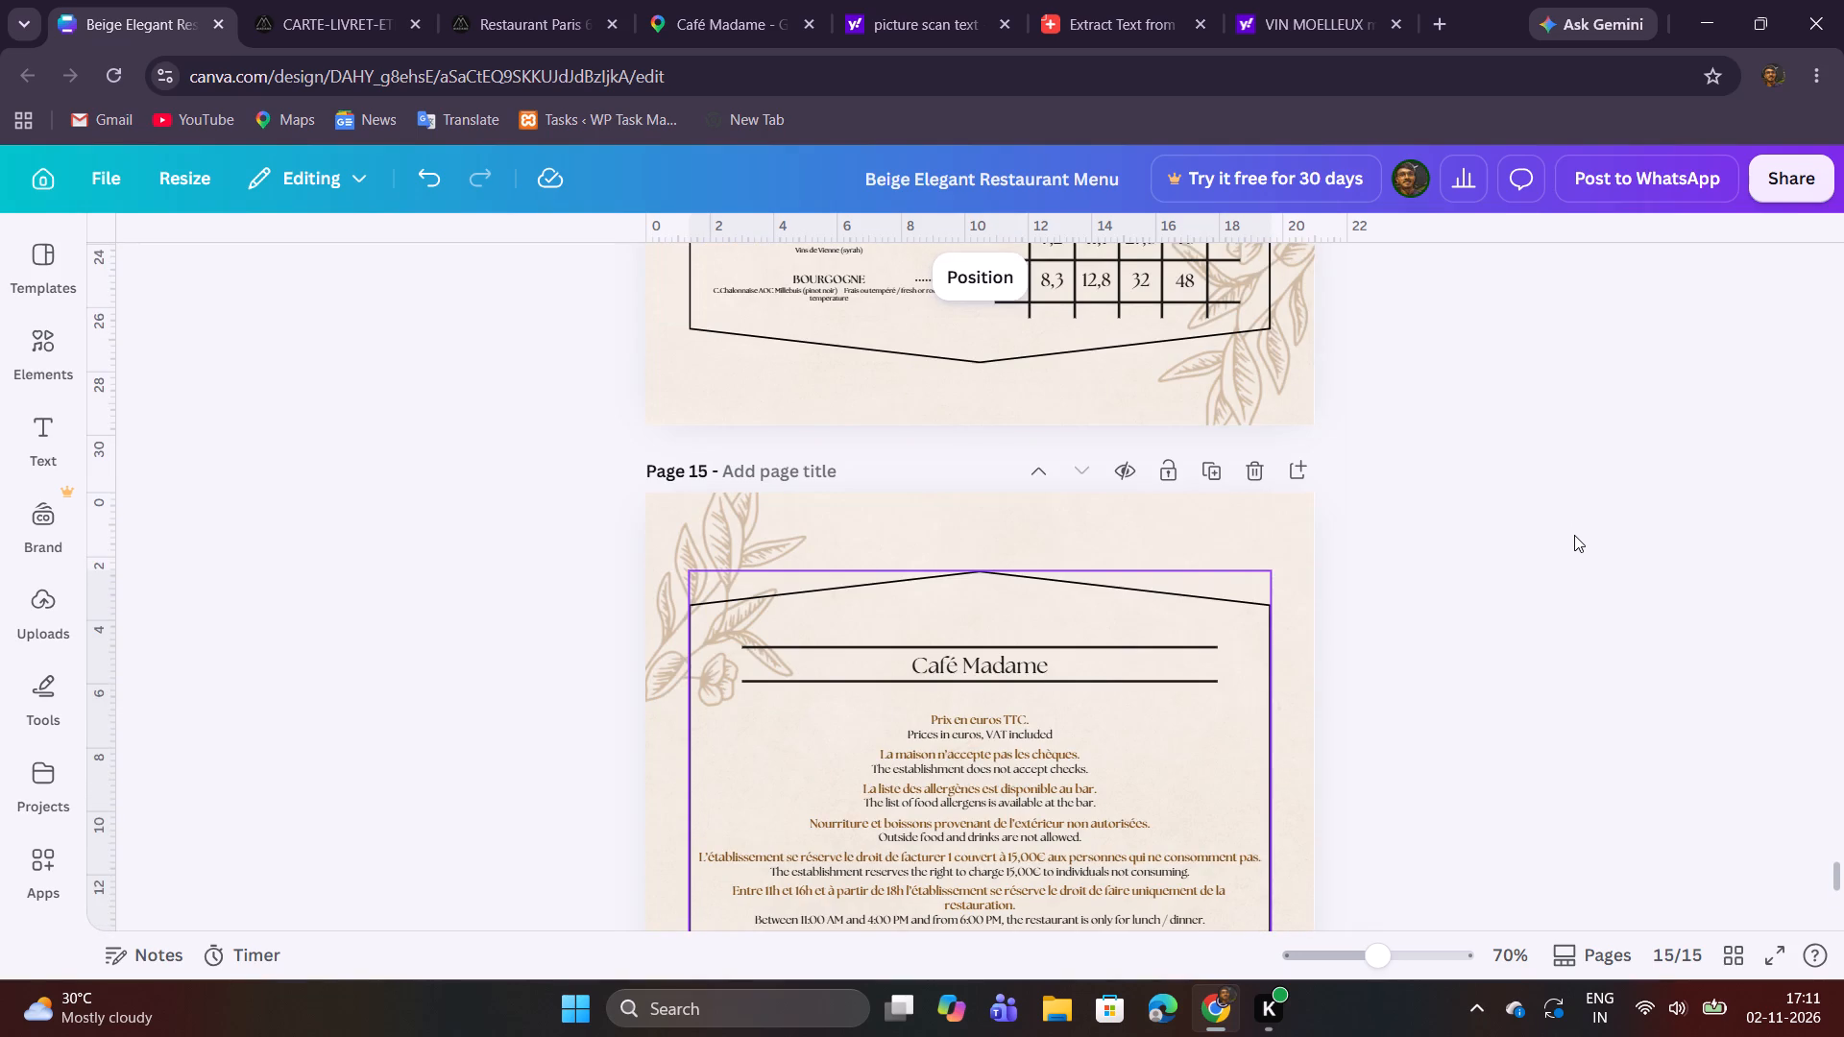
{"action": "scroll", "coordinate": [1574, 535], "scroll_direction": "up", "scroll_amount": 18}
{"action": "scroll", "coordinate": [1573, 538], "scroll_direction": "up", "scroll_amount": 3}
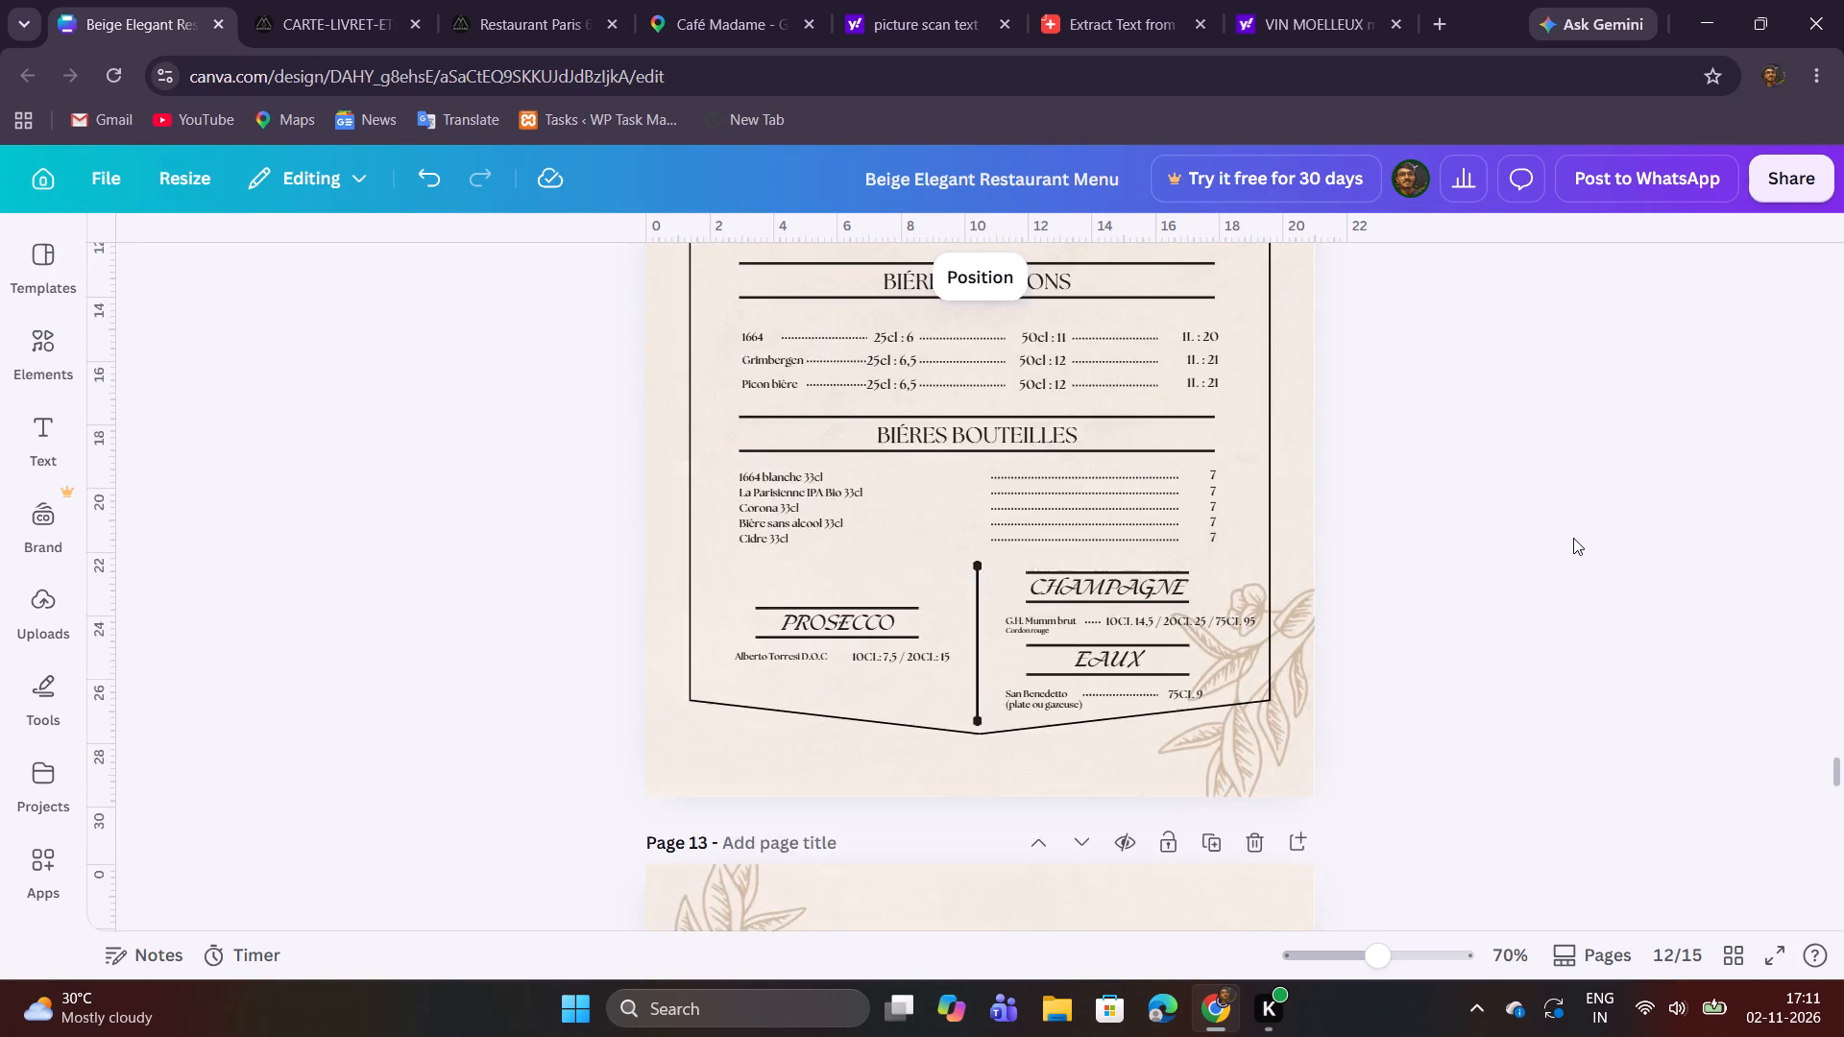
{"action": "scroll", "coordinate": [1573, 538], "scroll_direction": "up", "scroll_amount": 19}
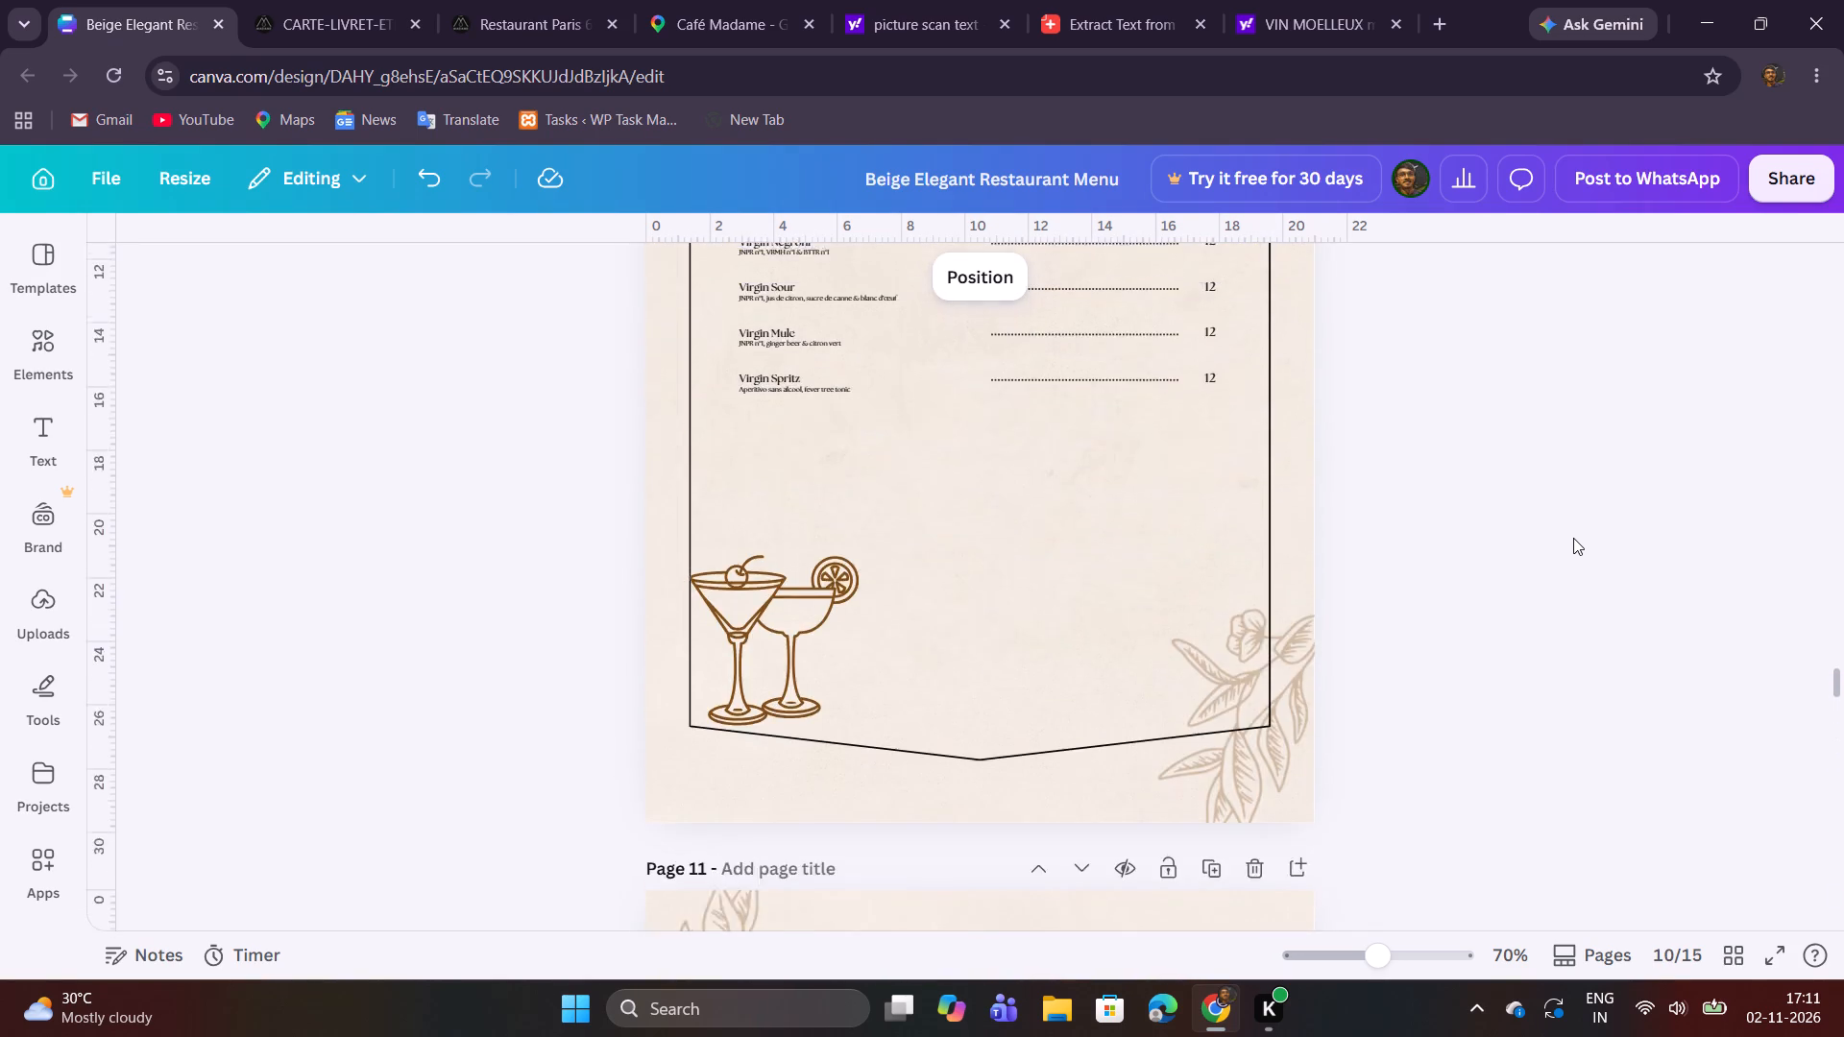
{"action": "scroll", "coordinate": [1573, 538], "scroll_direction": "up", "scroll_amount": 15}
{"action": "scroll", "coordinate": [1577, 584], "scroll_direction": "down", "scroll_amount": 3}
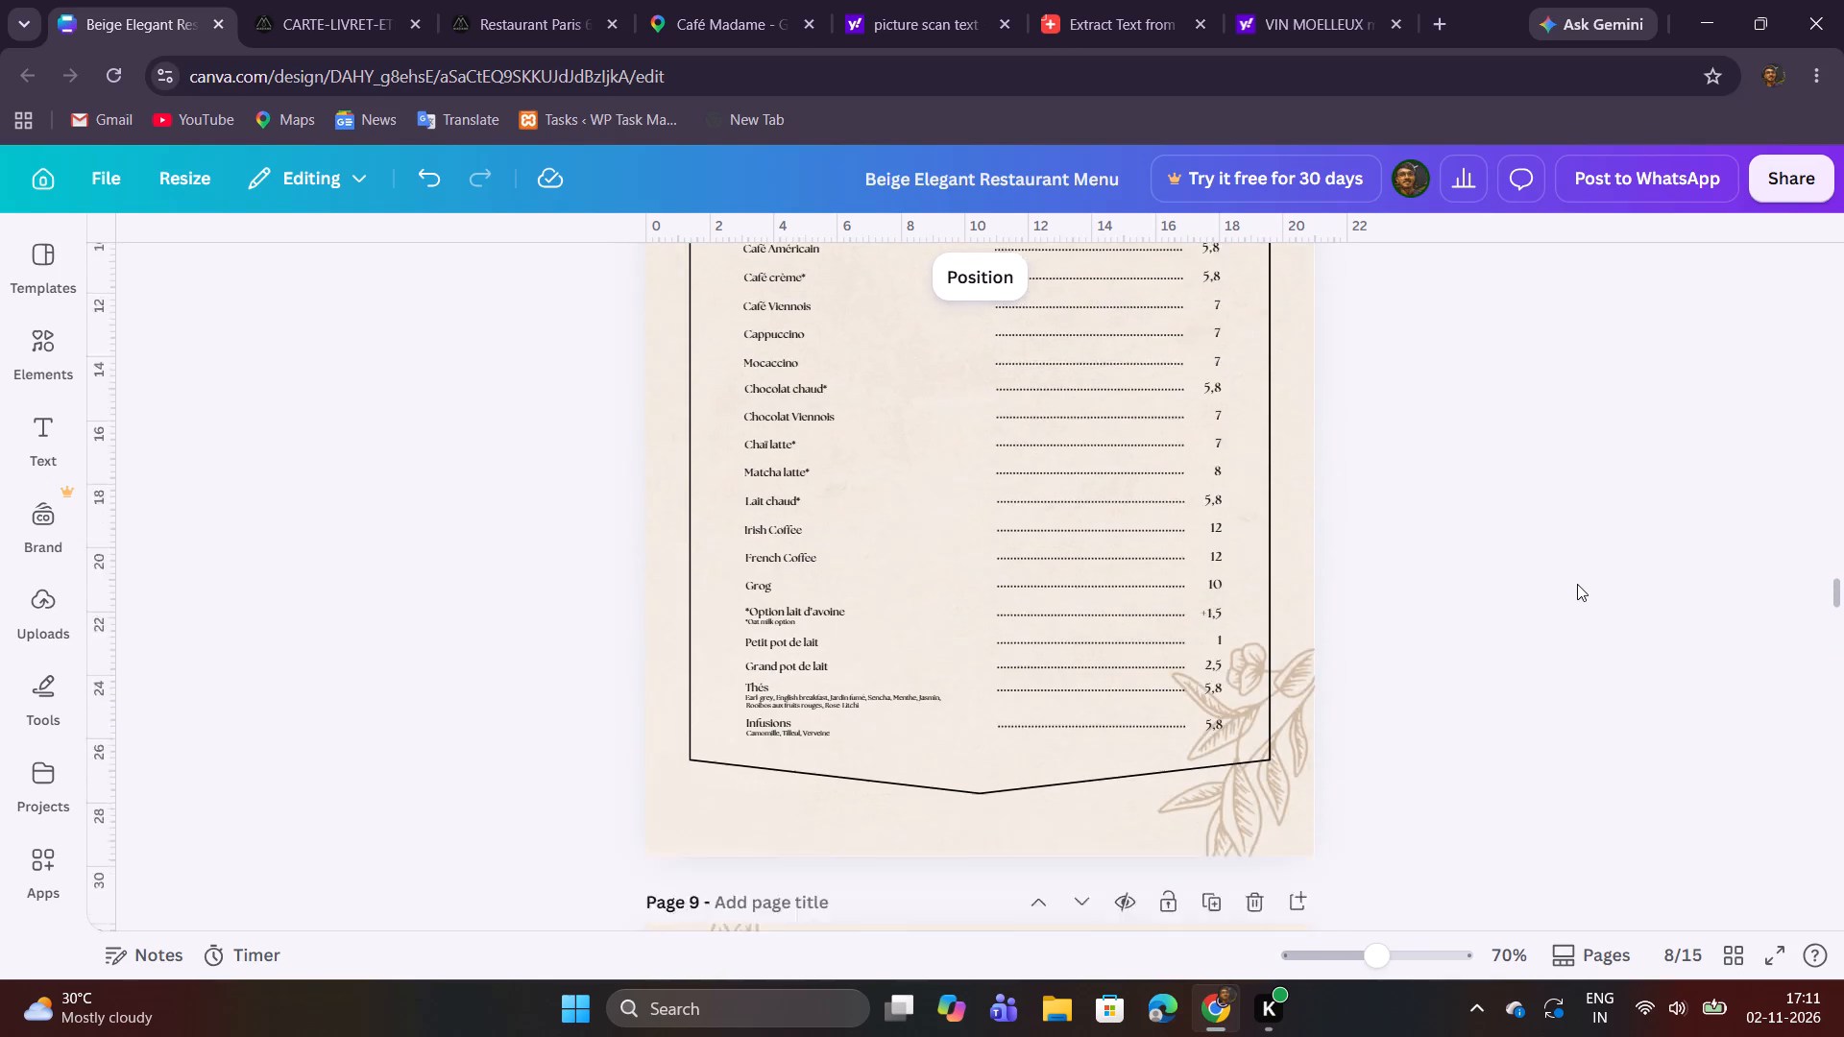
{"action": "scroll", "coordinate": [1577, 584], "scroll_direction": "down", "scroll_amount": 19}
{"action": "scroll", "coordinate": [1577, 584], "scroll_direction": "down", "scroll_amount": 3}
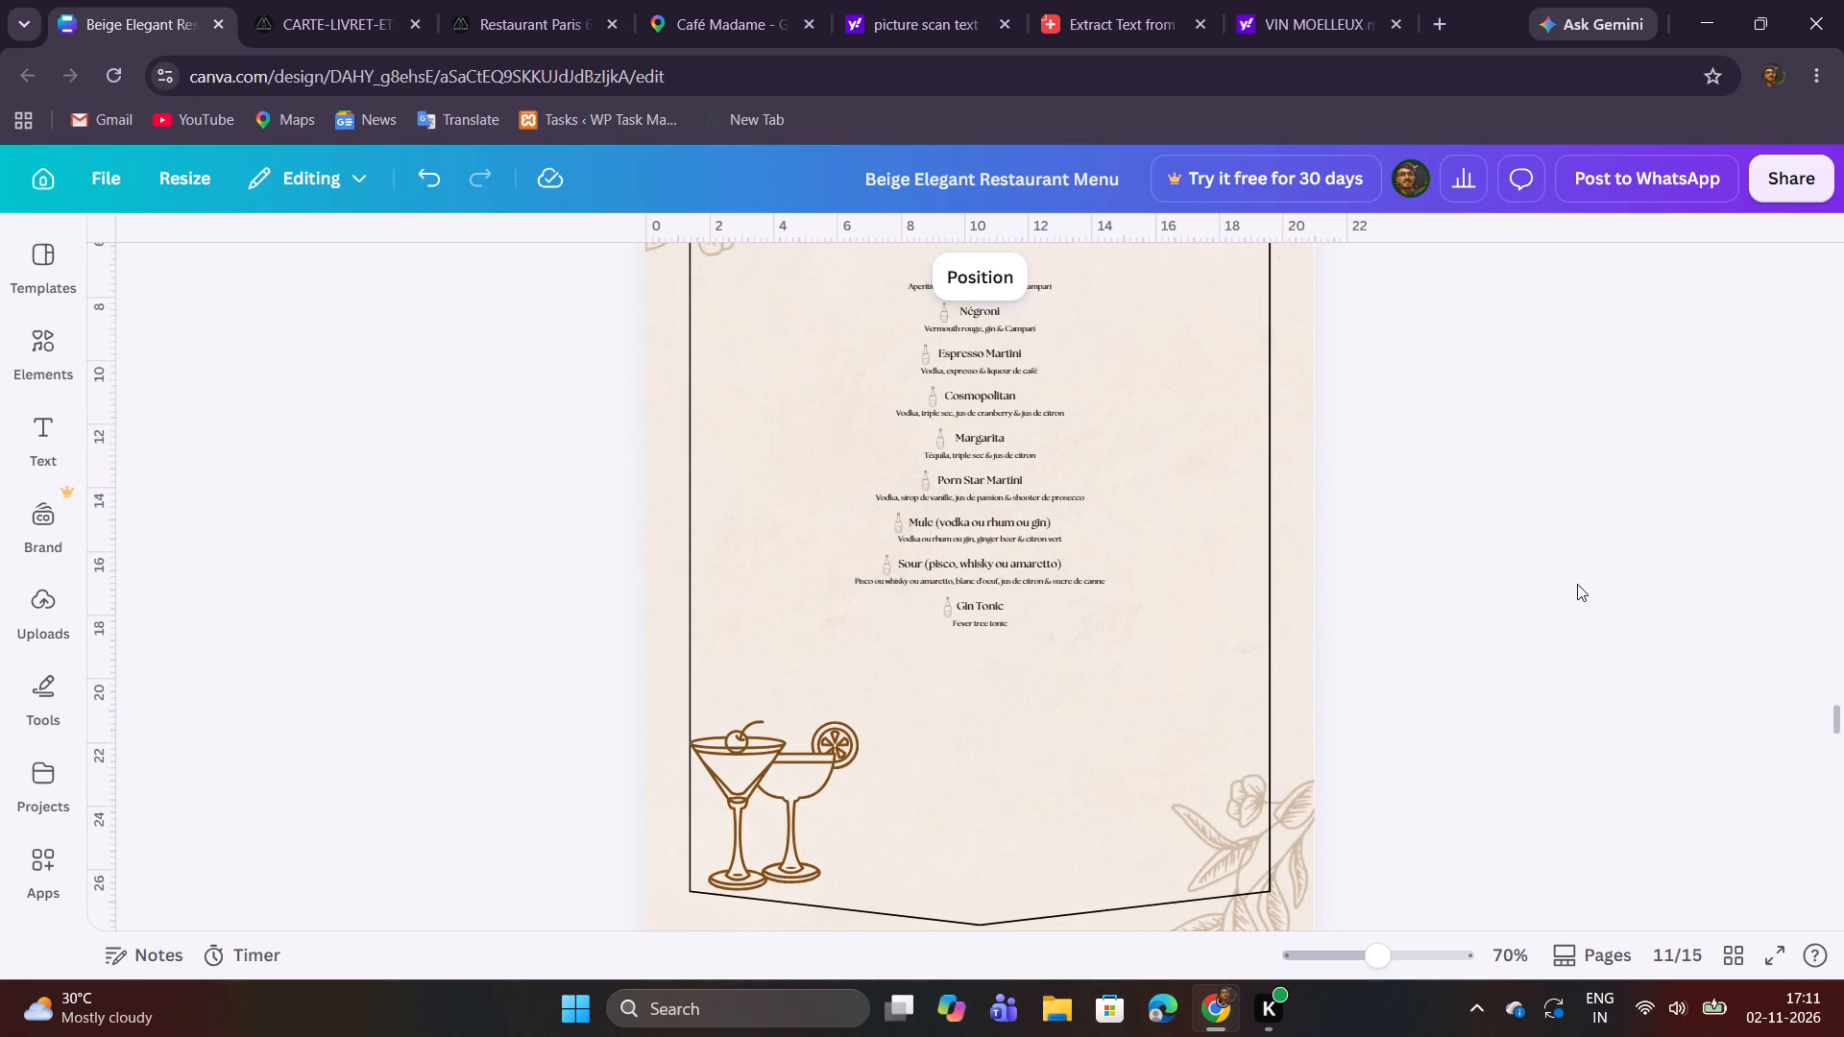
{"action": "scroll", "coordinate": [1577, 584], "scroll_direction": "down", "scroll_amount": 8}
{"action": "scroll", "coordinate": [1577, 584], "scroll_direction": "up", "scroll_amount": 7}
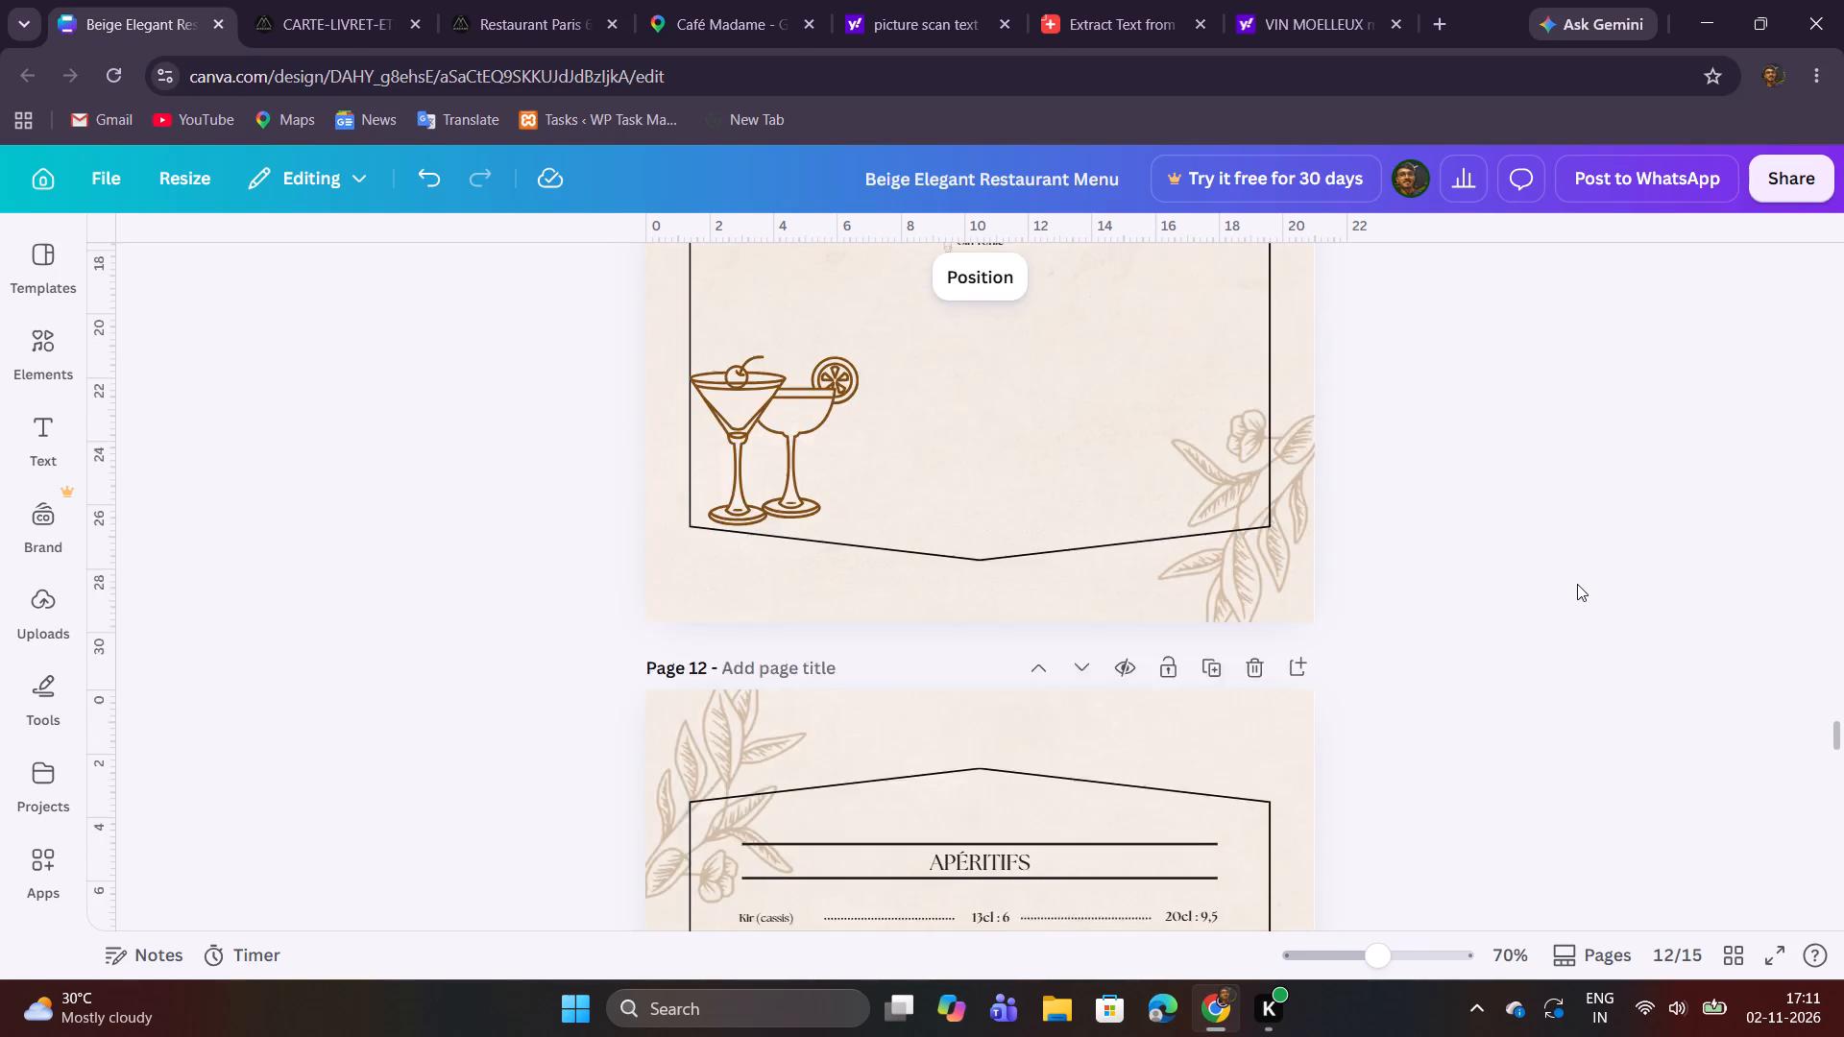
{"action": "scroll", "coordinate": [1577, 584], "scroll_direction": "up", "scroll_amount": 20}
{"action": "scroll", "coordinate": [1577, 584], "scroll_direction": "up", "scroll_amount": 2}
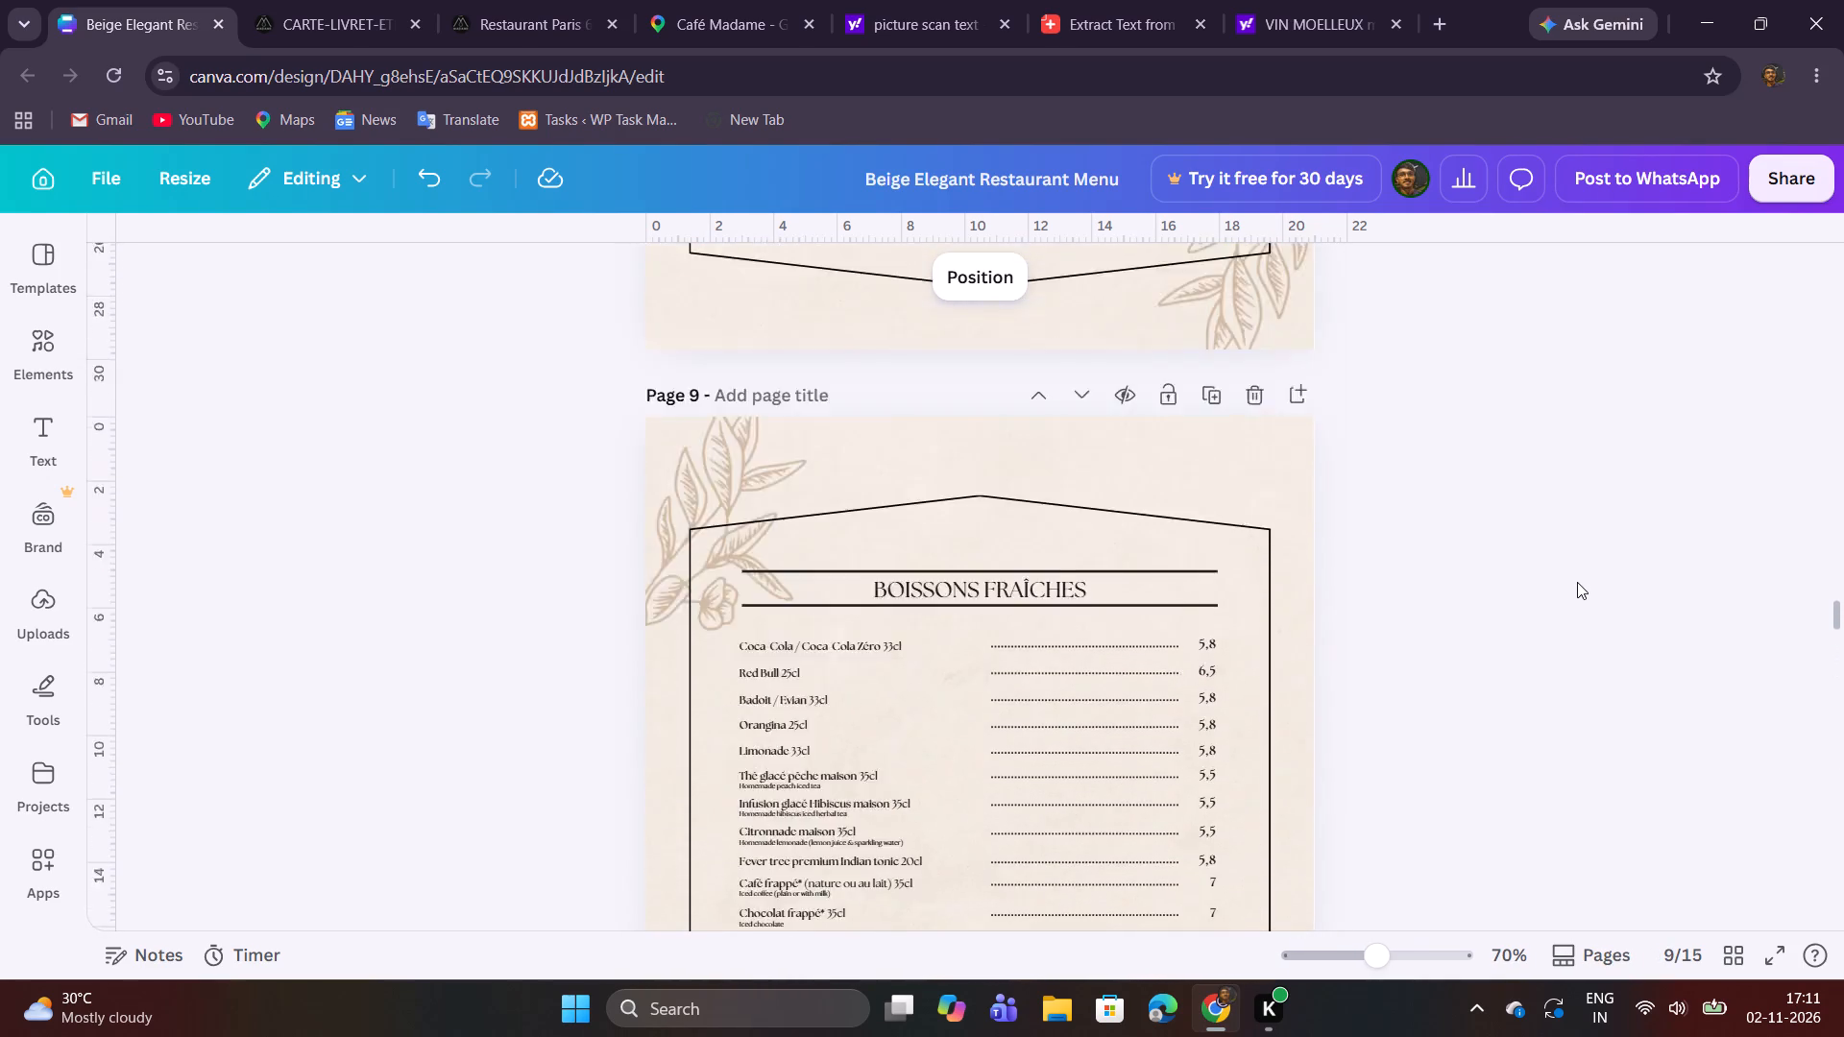
{"action": "scroll", "coordinate": [1577, 582], "scroll_direction": "up", "scroll_amount": 20}
{"action": "scroll", "coordinate": [1577, 582], "scroll_direction": "up", "scroll_amount": 1}
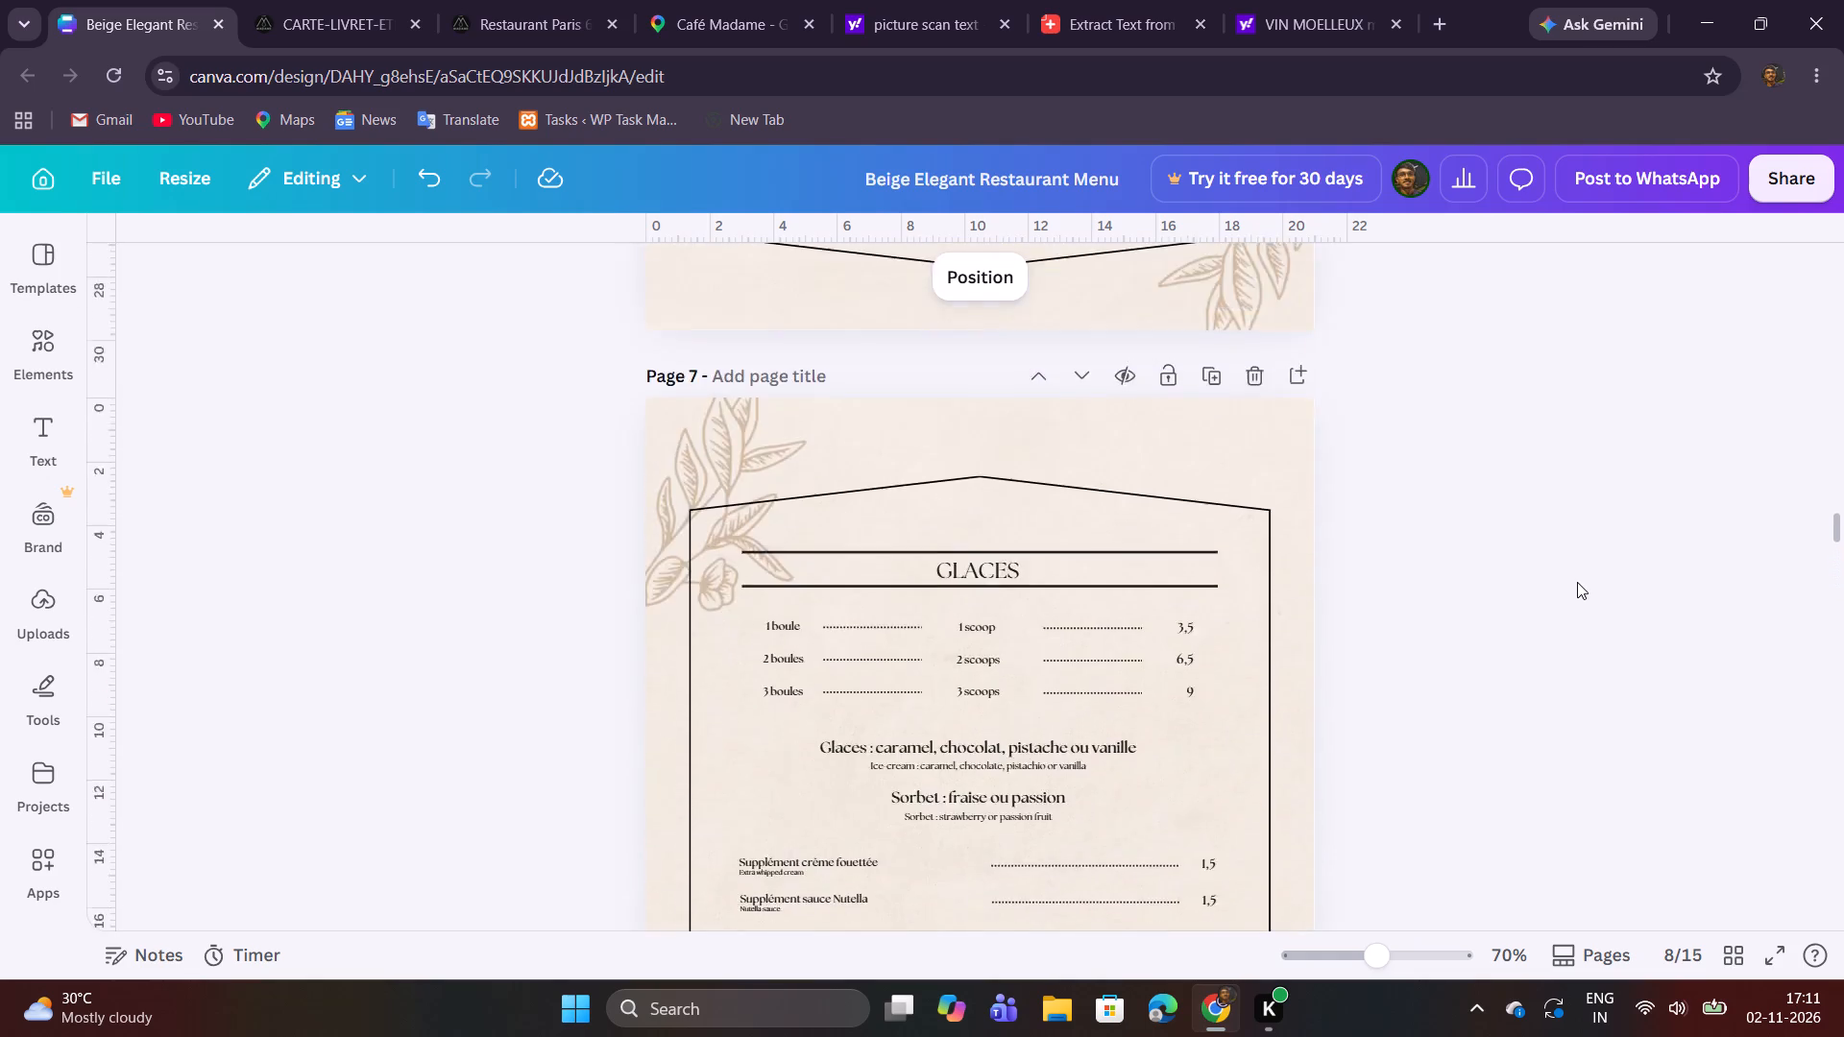
{"action": "scroll", "coordinate": [1577, 582], "scroll_direction": "up", "scroll_amount": 20}
{"action": "scroll", "coordinate": [1577, 582], "scroll_direction": "up", "scroll_amount": 1}
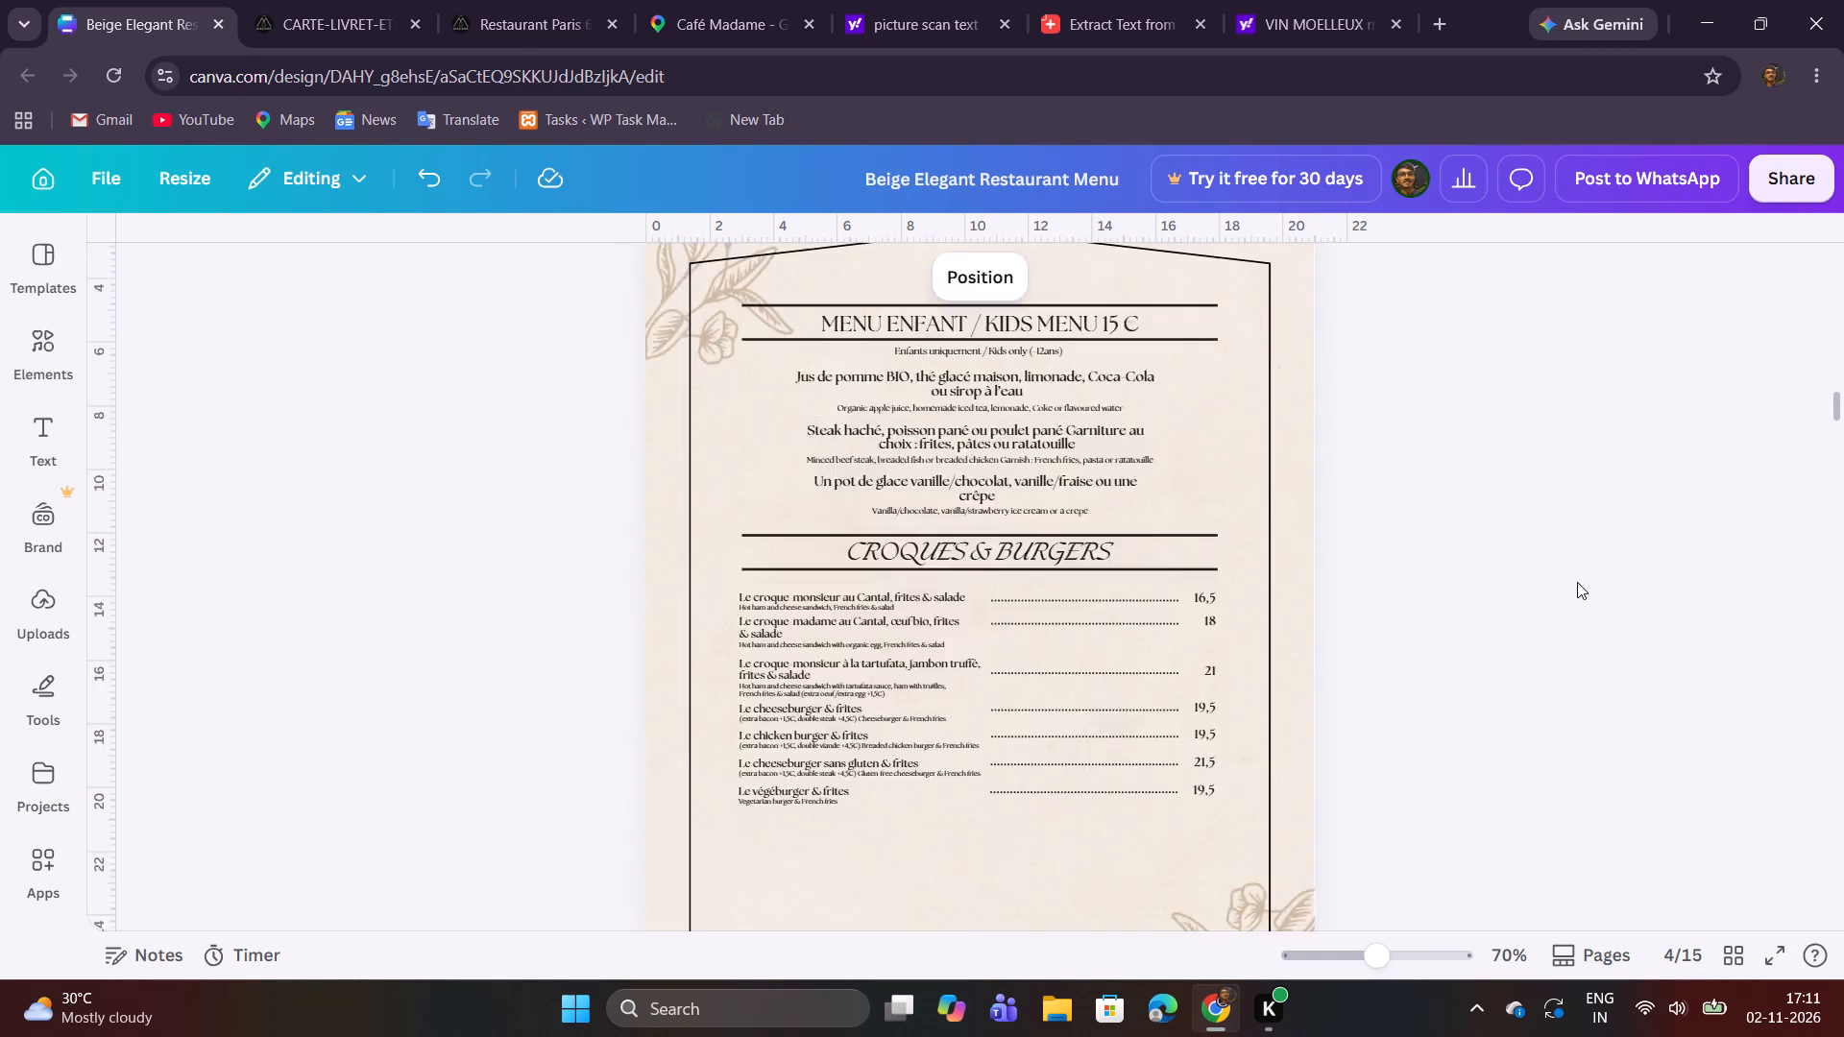
{"action": "scroll", "coordinate": [1577, 582], "scroll_direction": "up", "scroll_amount": 20}
{"action": "scroll", "coordinate": [1577, 582], "scroll_direction": "up", "scroll_amount": 1}
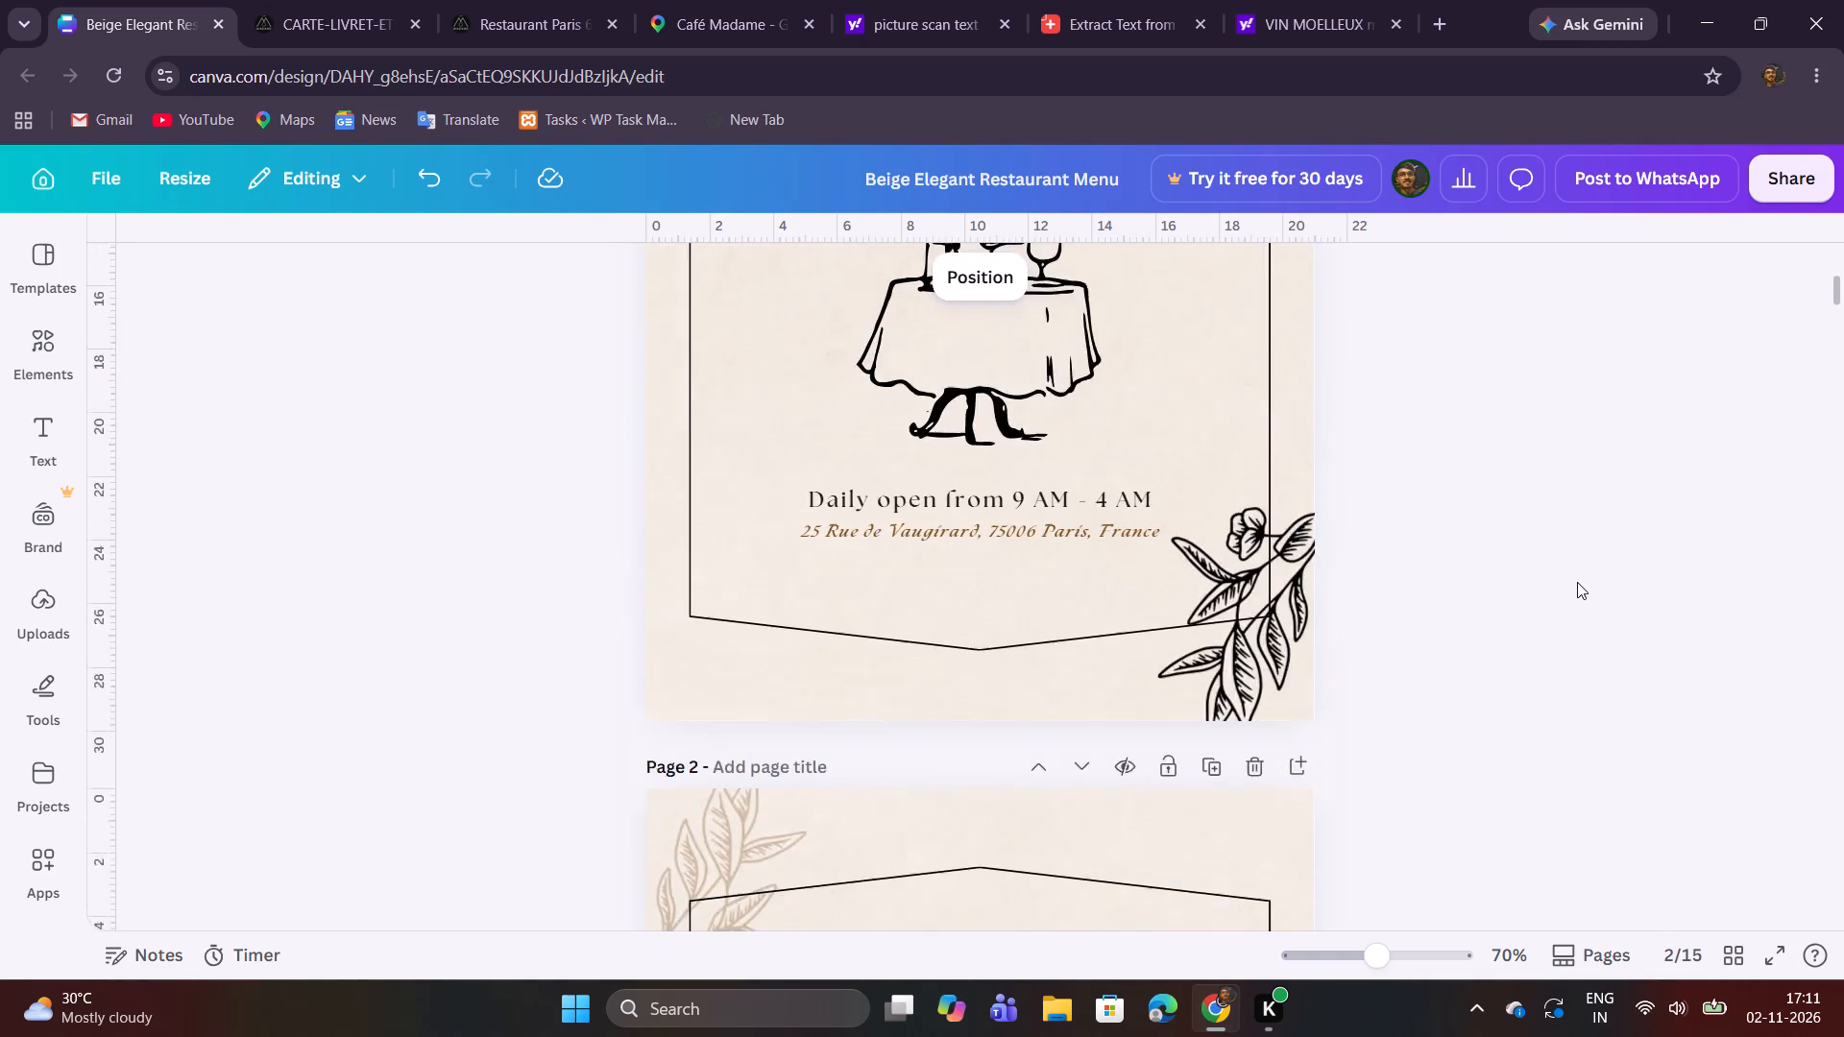
{"action": "scroll", "coordinate": [1577, 582], "scroll_direction": "up", "scroll_amount": 3}
{"action": "scroll", "coordinate": [1577, 582], "scroll_direction": "down", "scroll_amount": 3}
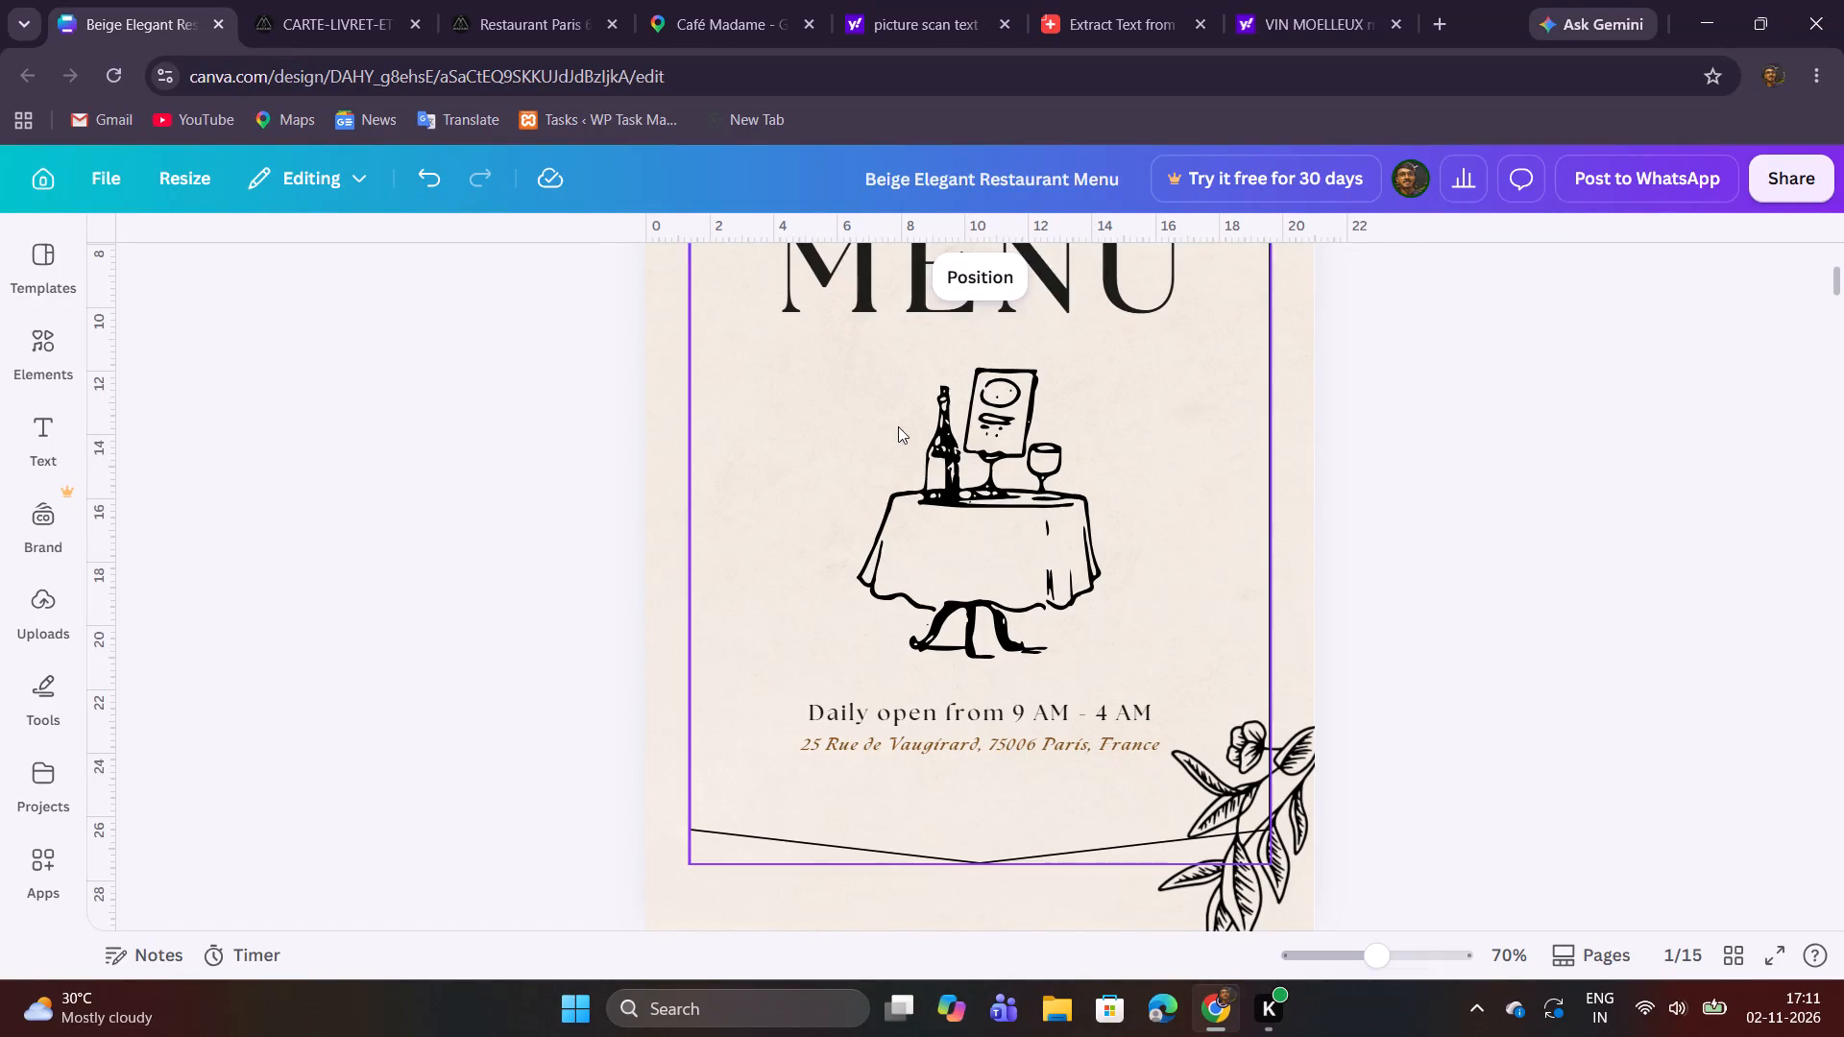
Check Café Madame's Google Maps listing, and replace the cover line "Daily open from 9 AM - 4 AM" with "French Resturant".
{"action": "left_click", "coordinate": [359, 11]}
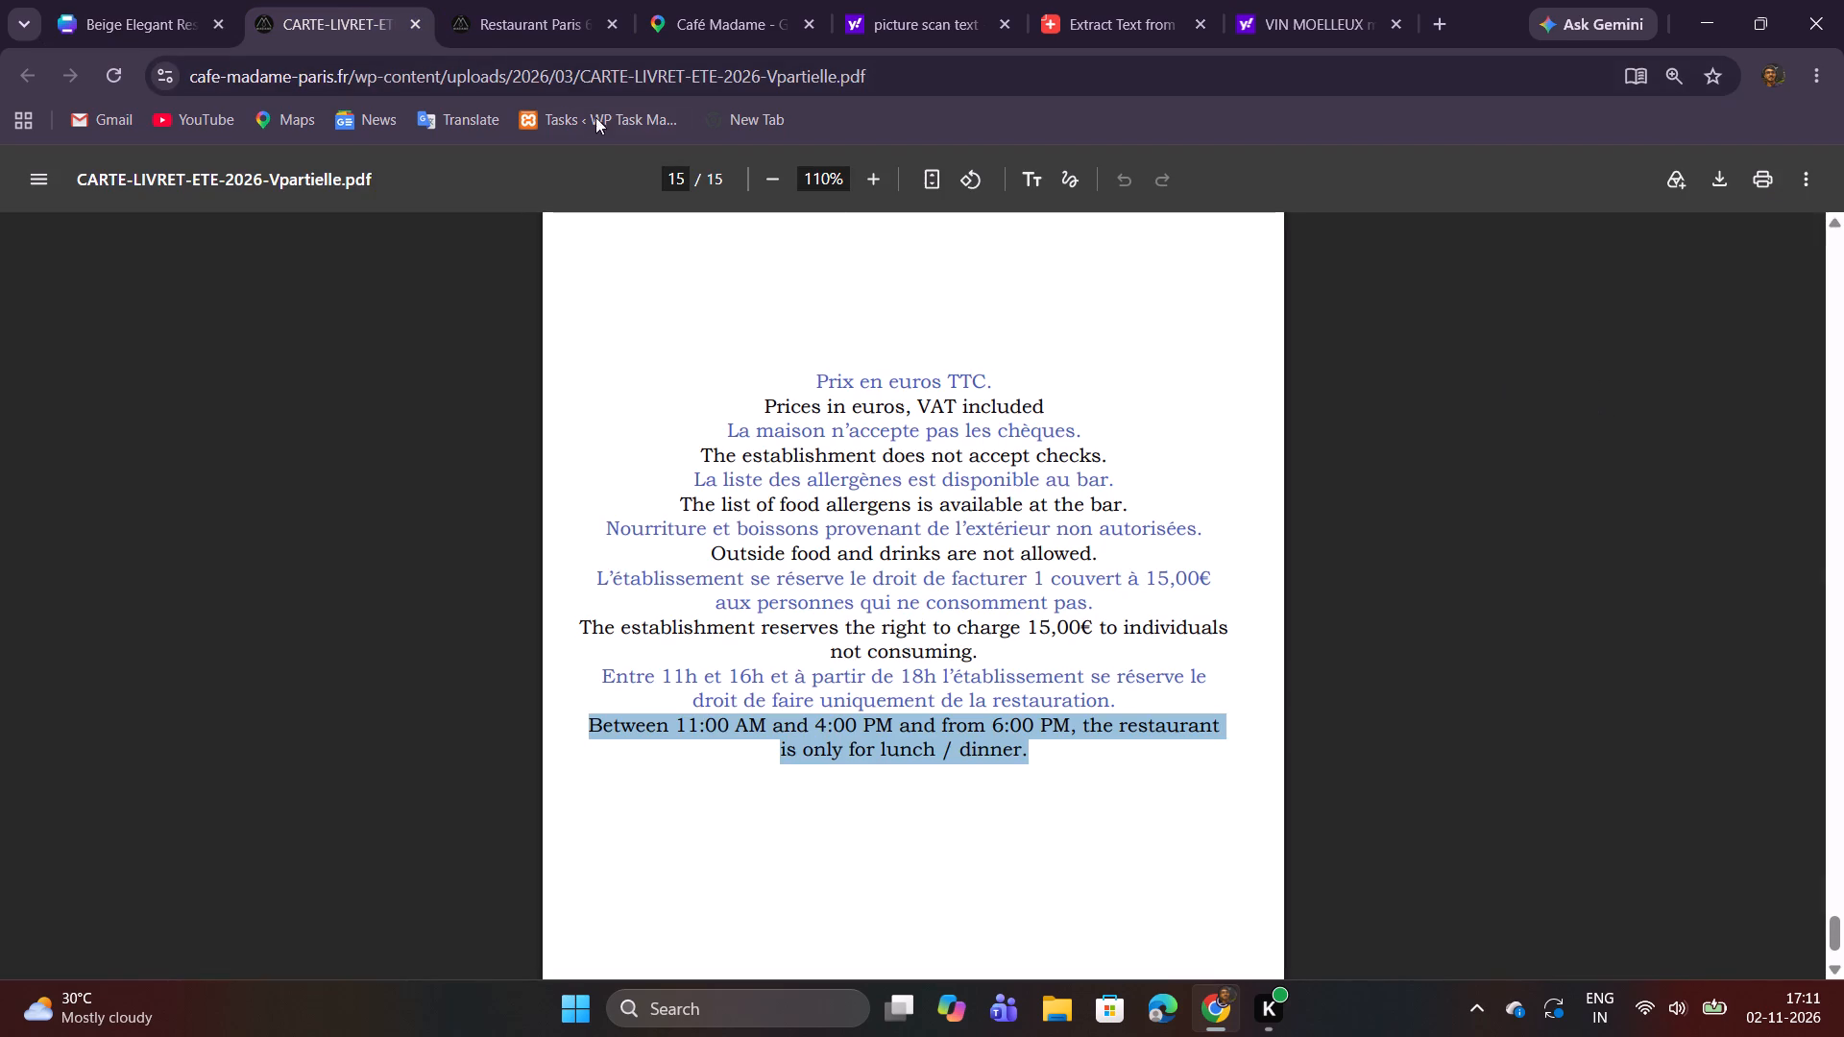
{"action": "left_click", "coordinate": [657, 17]}
{"action": "left_click", "coordinate": [960, 474]}
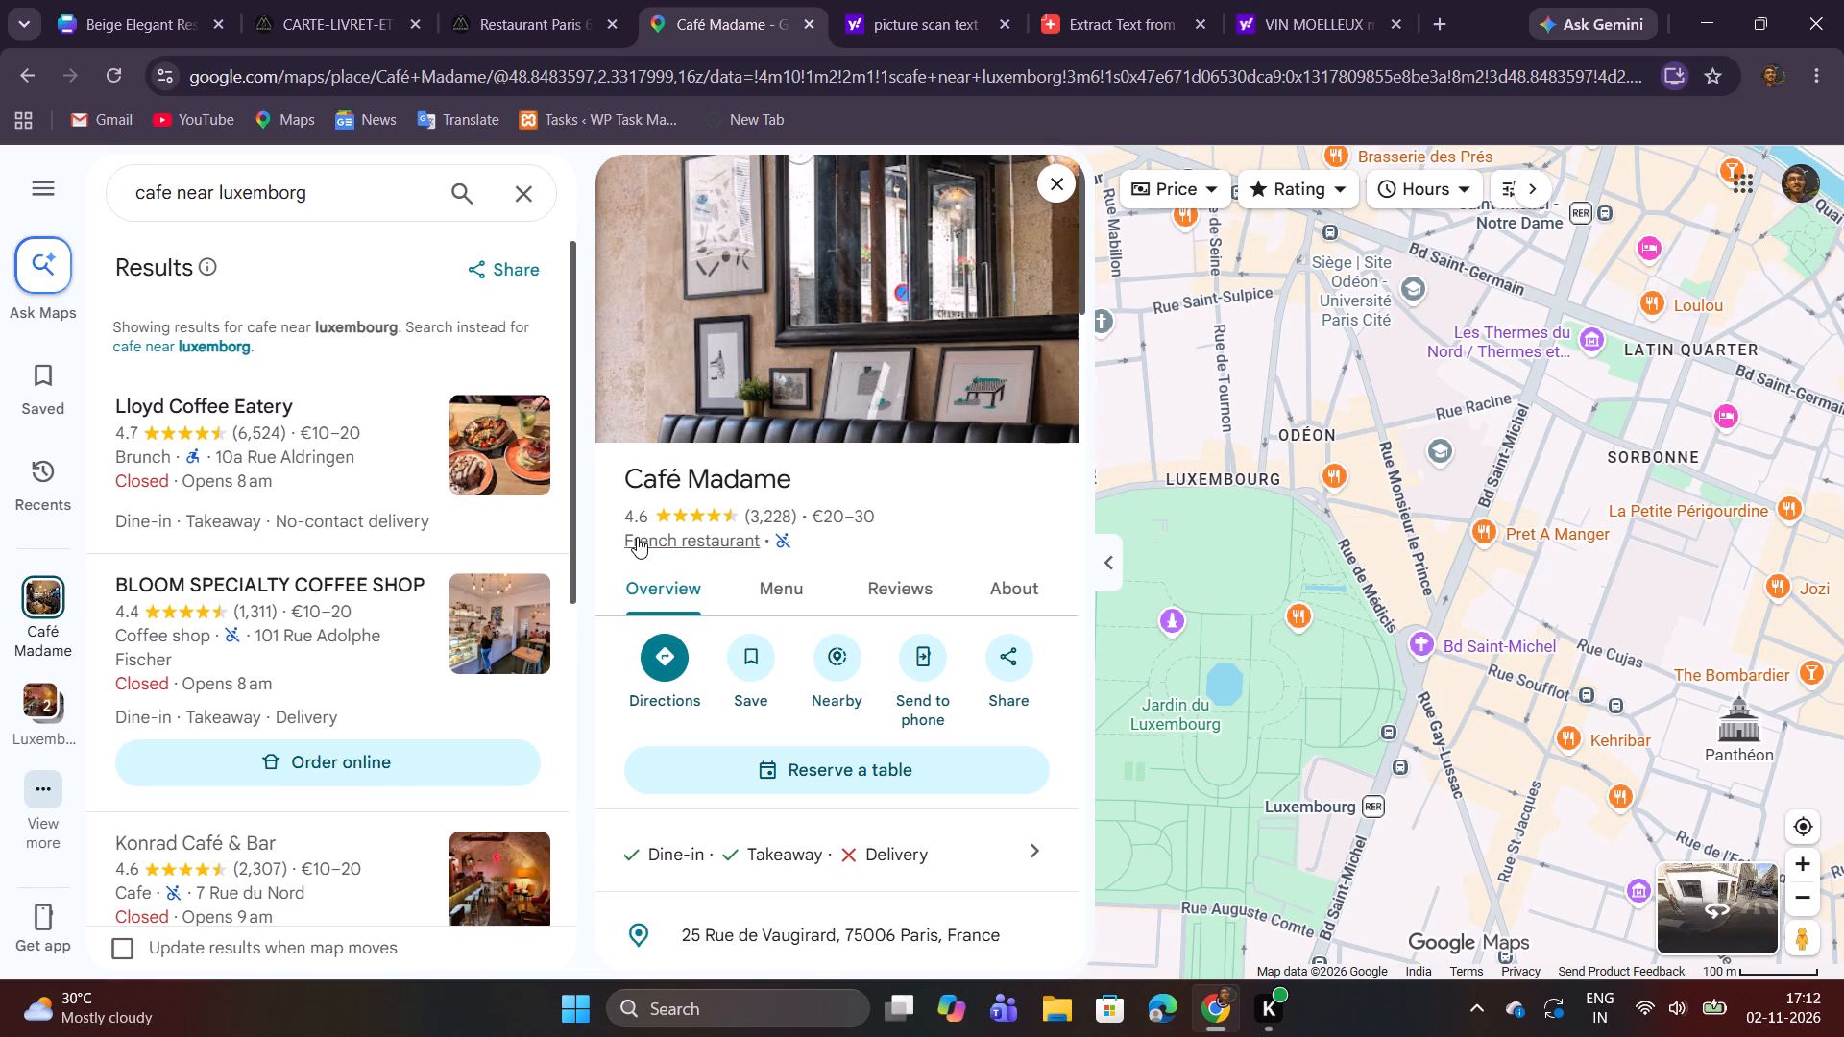
{"action": "left_click", "coordinate": [284, 0]}
{"action": "left_click", "coordinate": [133, 0]}
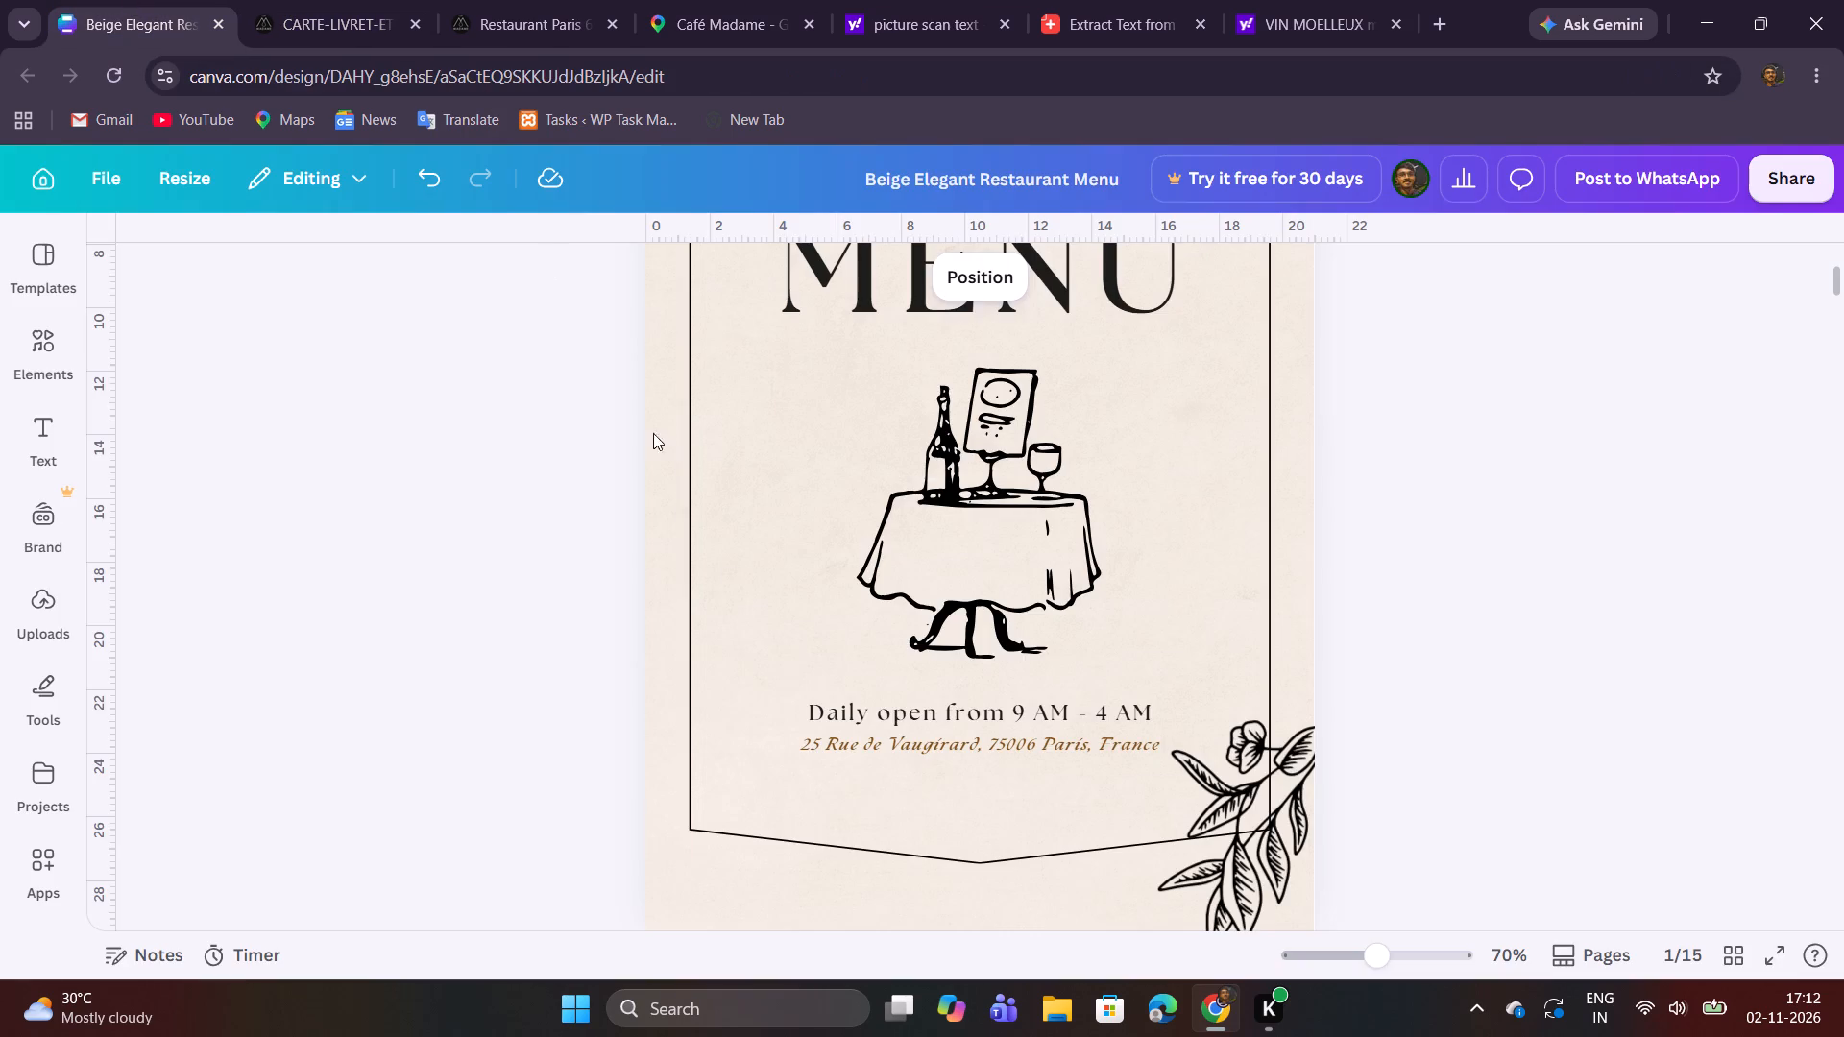
{"action": "double_click", "coordinate": [902, 711]}
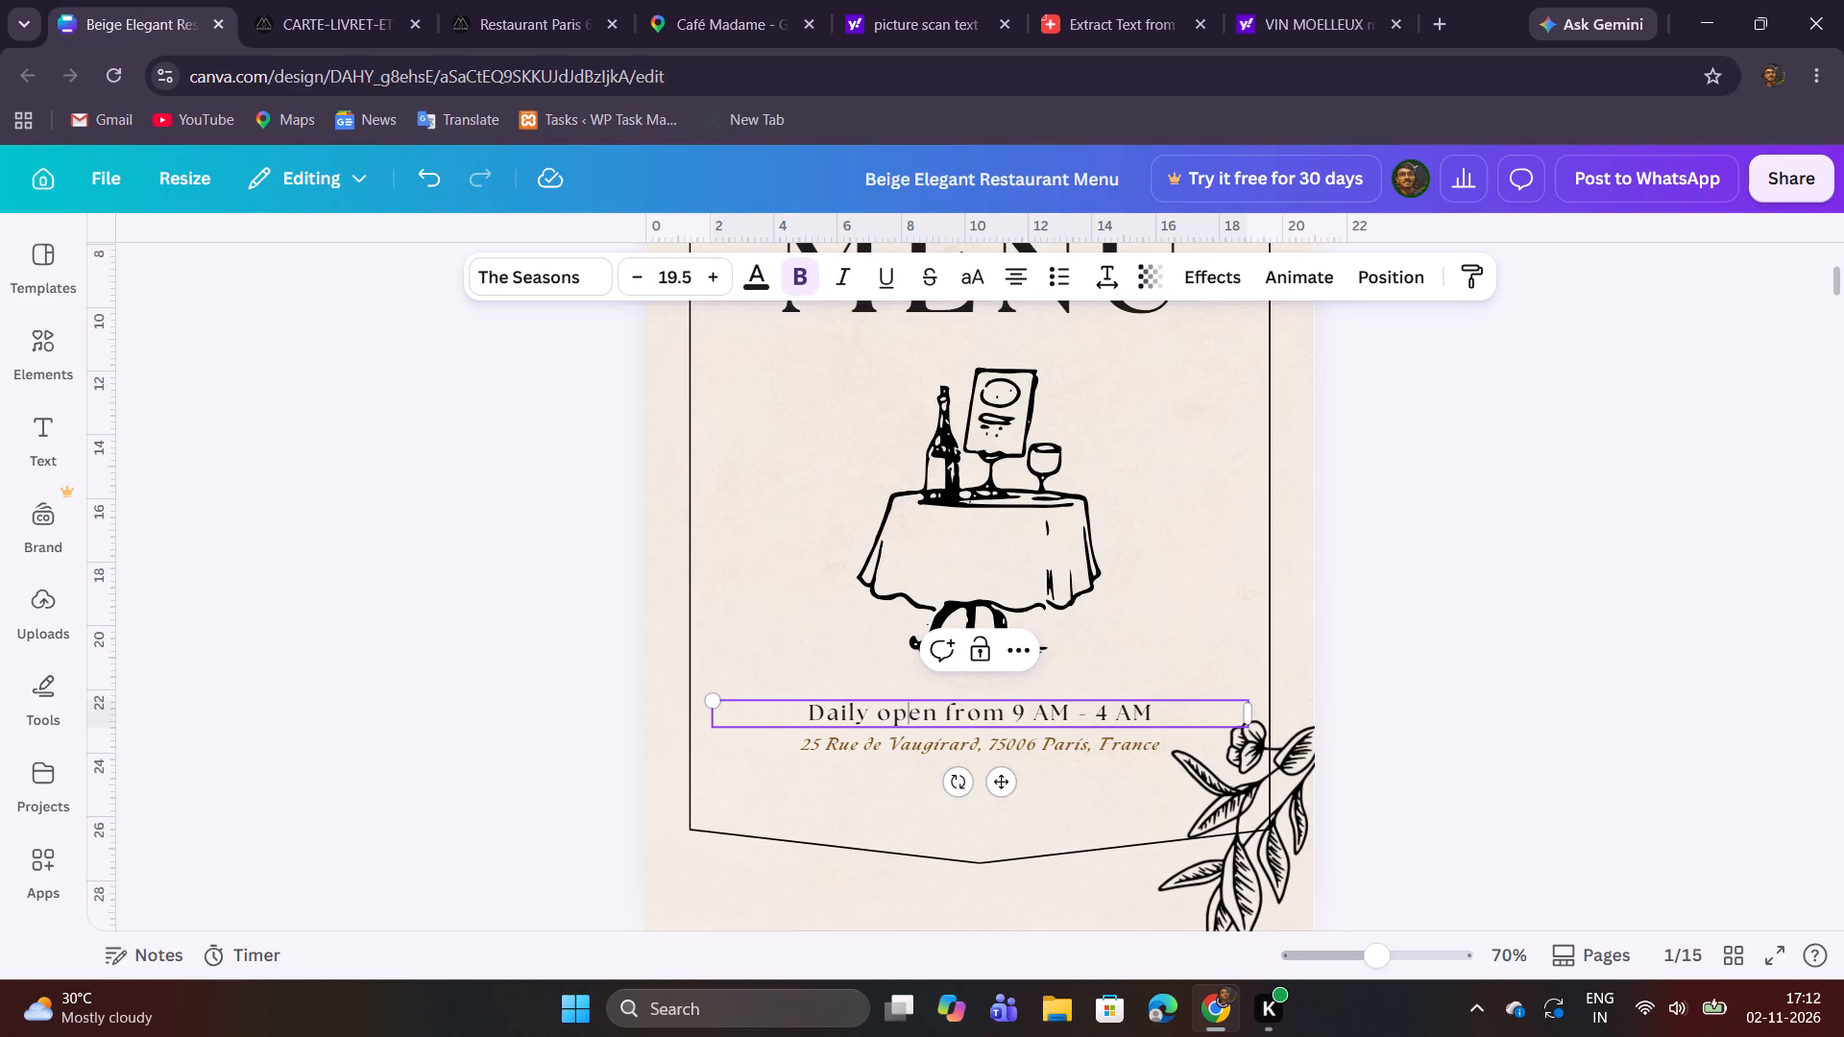
{"action": "key", "text": "ctrl+a"}
{"action": "type", "text": "Fre"}
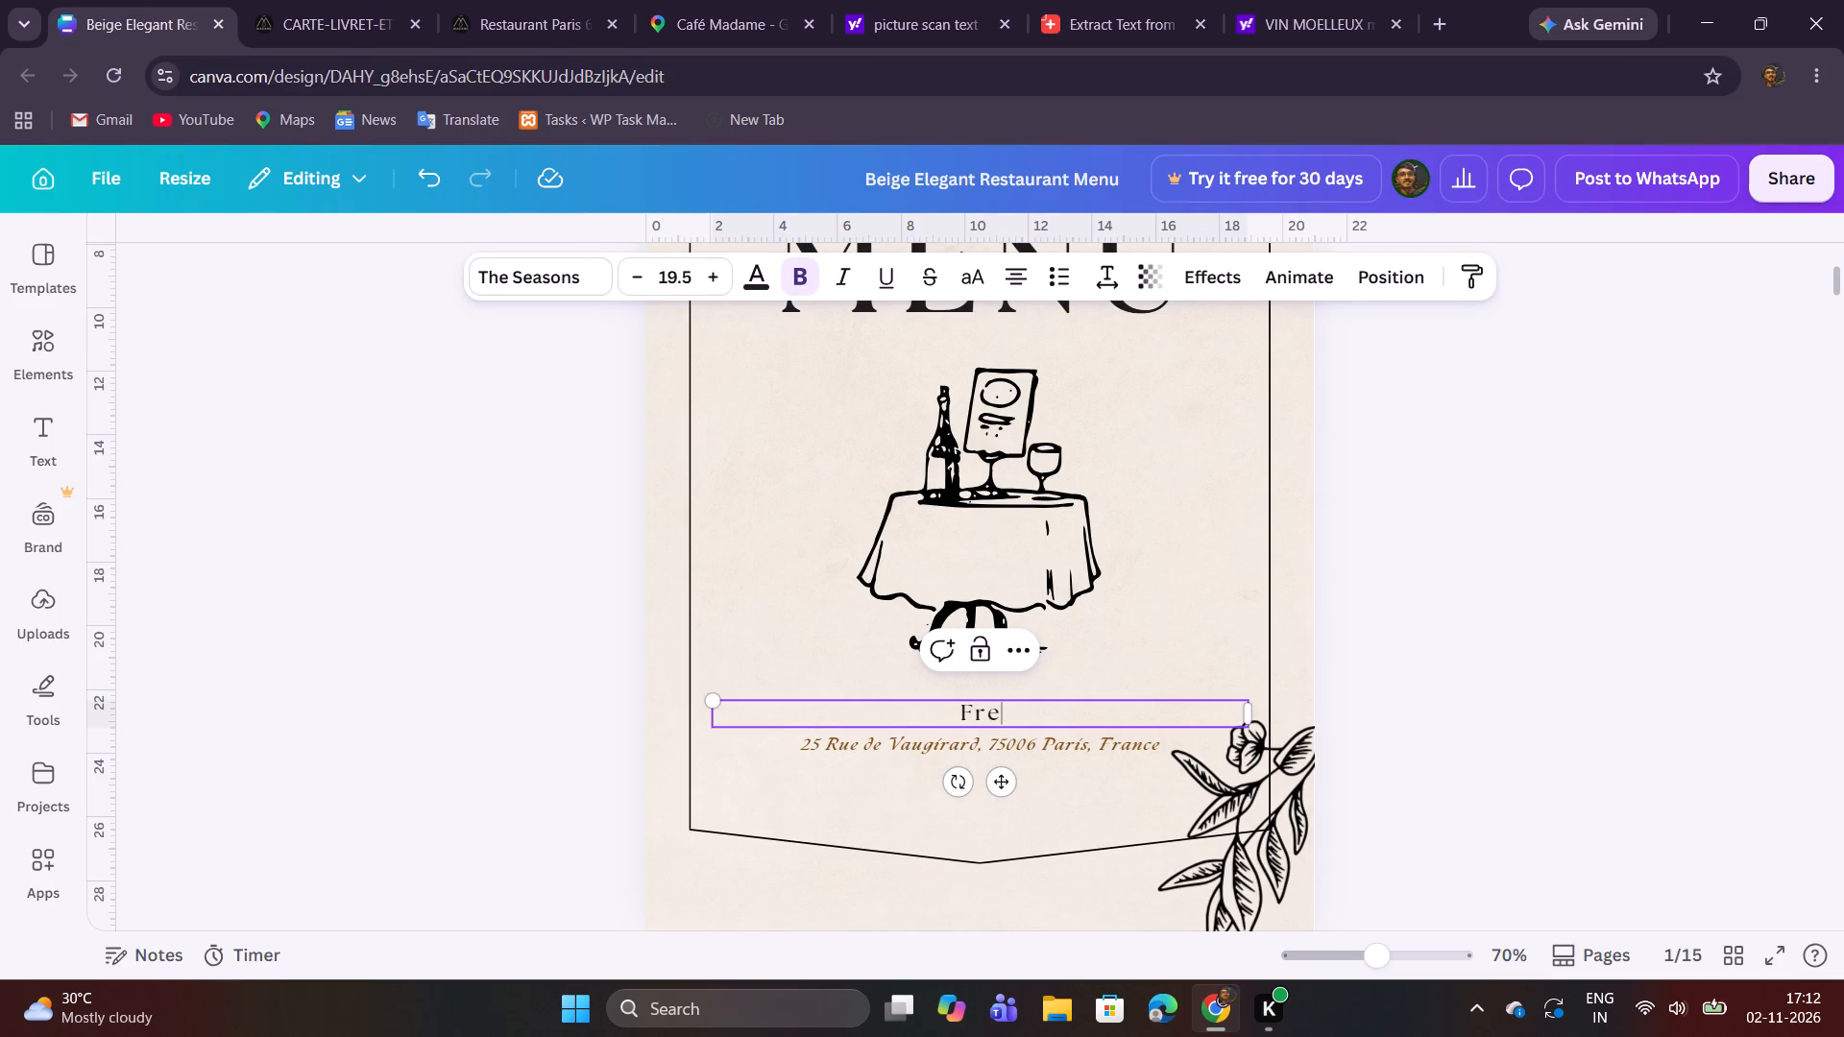
{"action": "type", "text": "nch Res"}
{"action": "type", "text": "turant"}
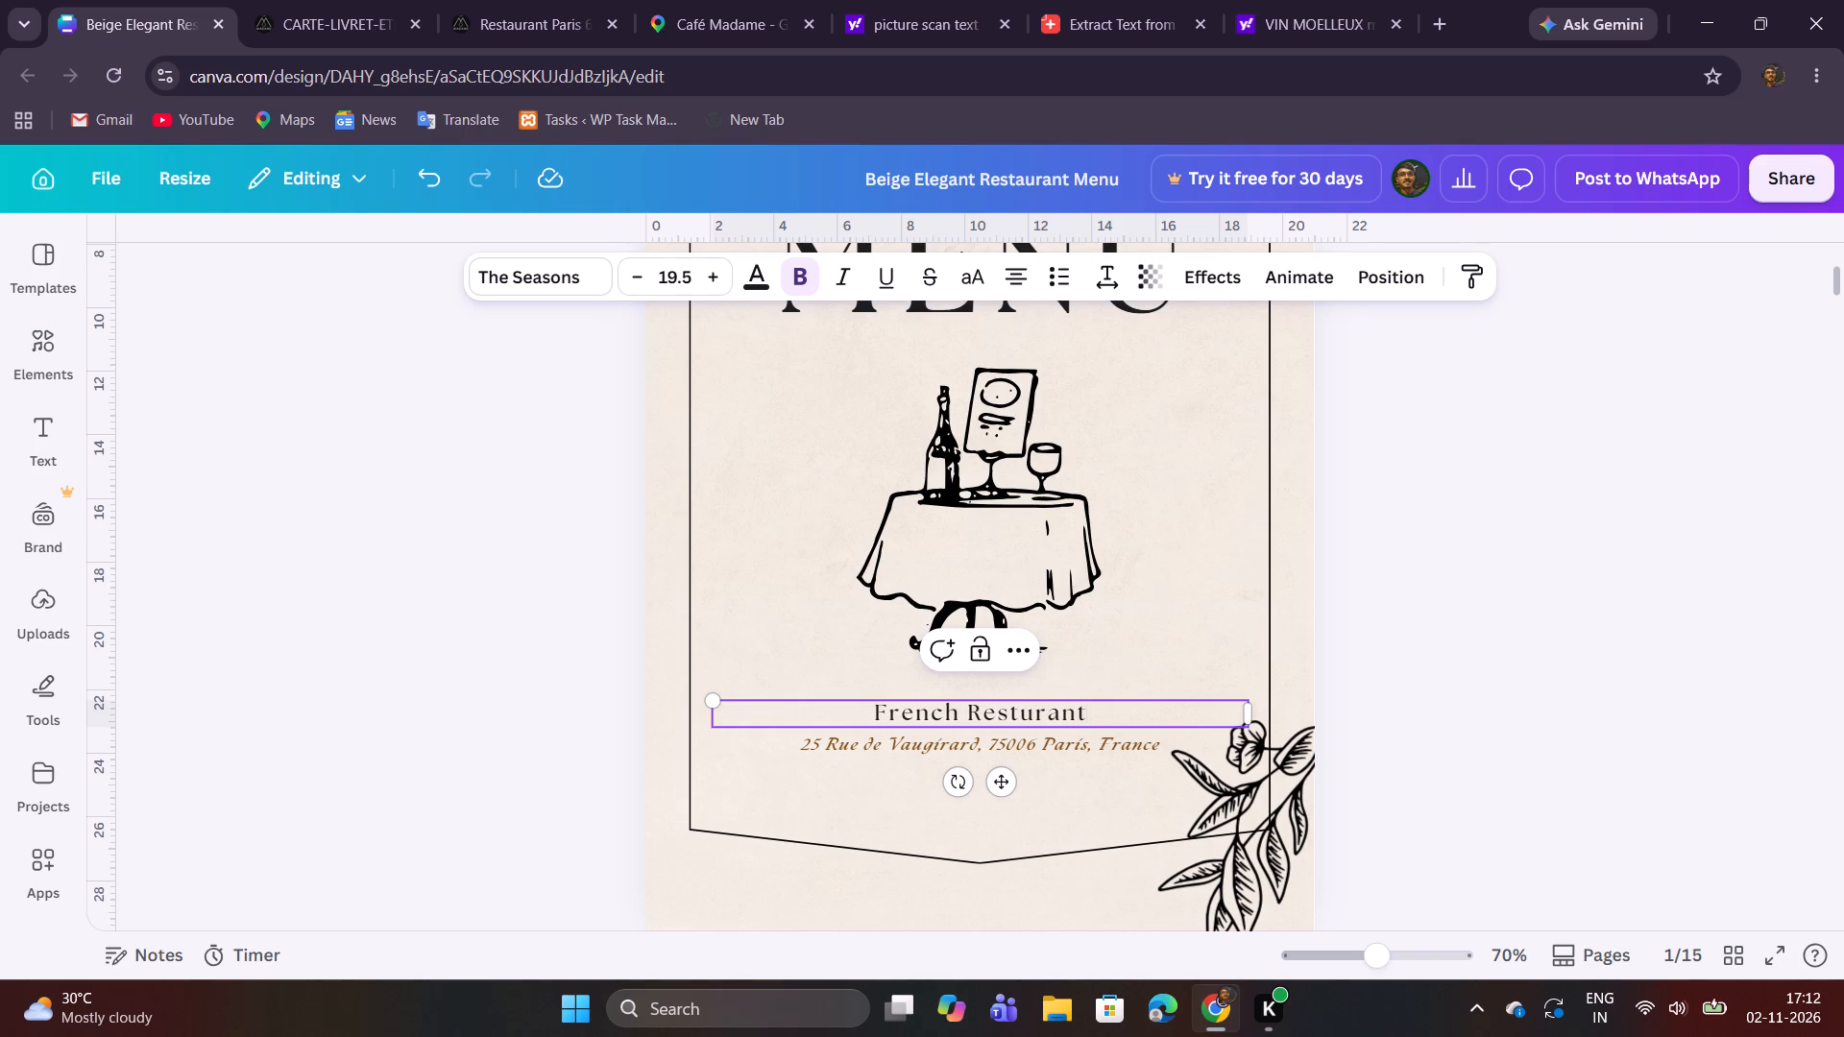
{"action": "left_click", "coordinate": [1428, 717]}
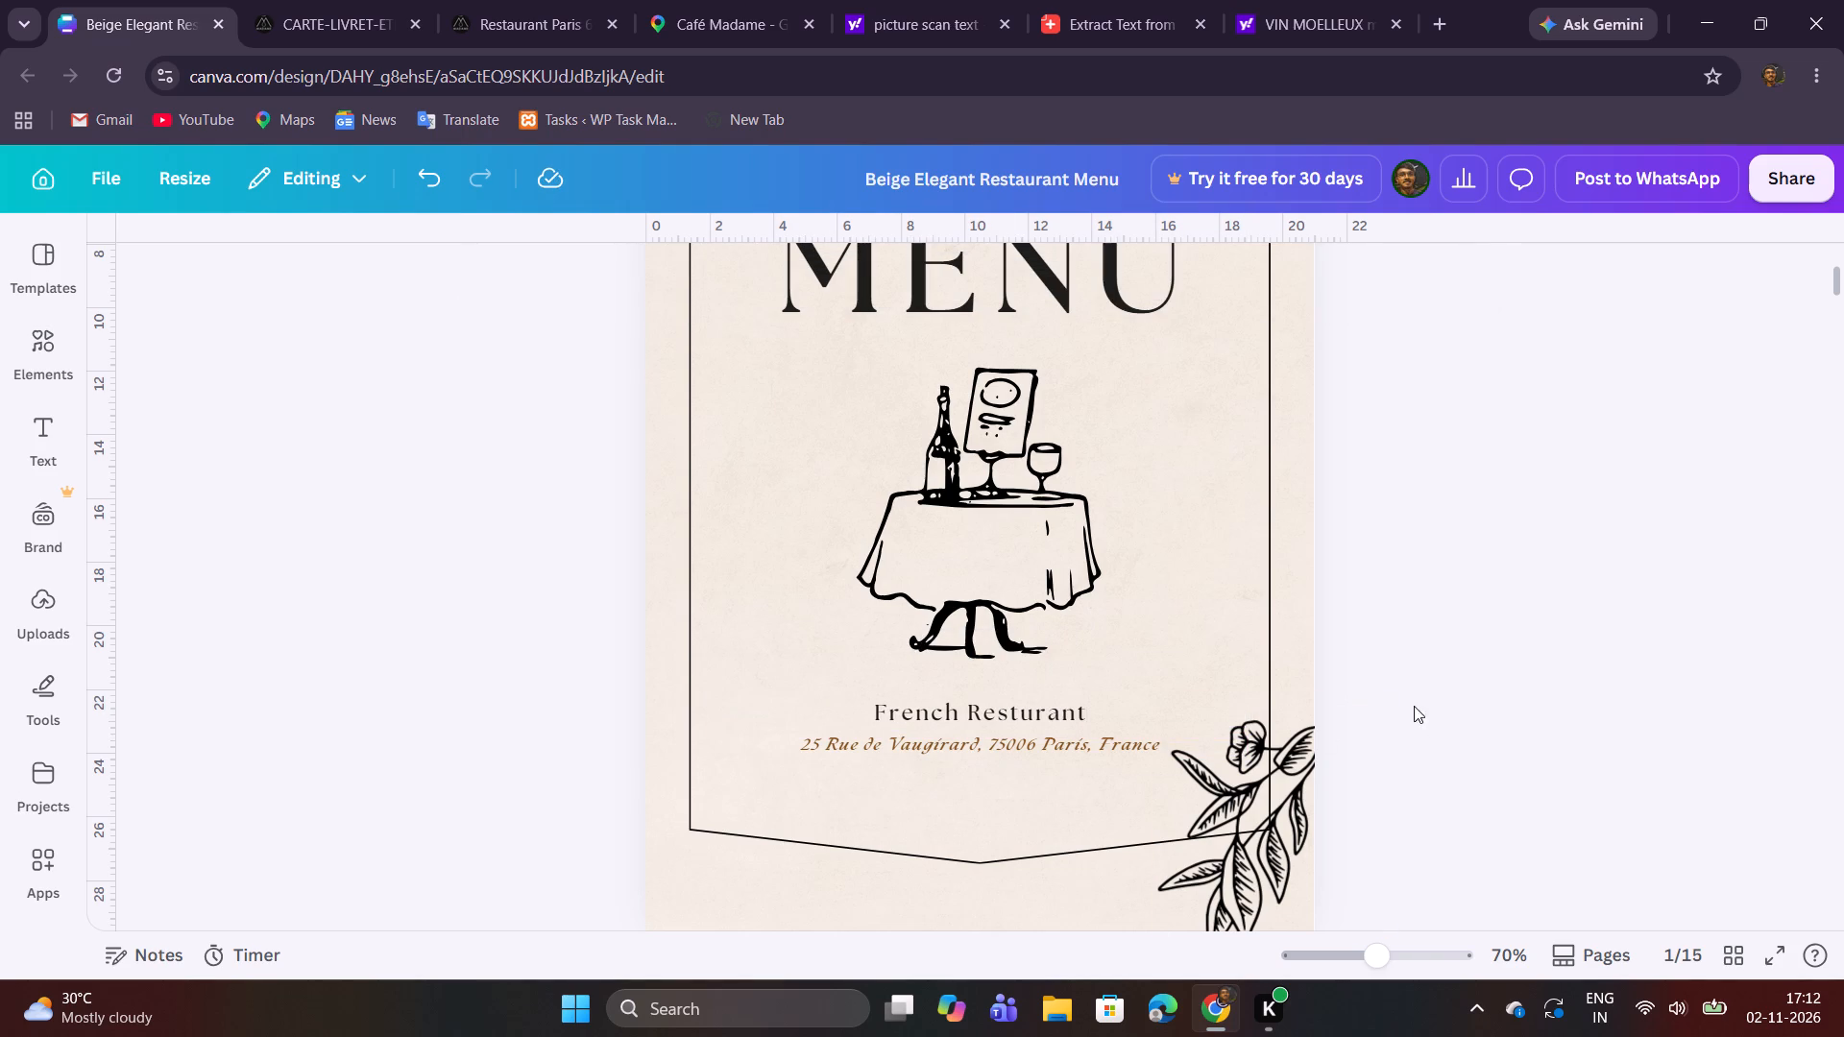
Review the corrected cover and the starters and salads page that follows it.
{"action": "scroll", "coordinate": [1516, 660], "scroll_direction": "up", "scroll_amount": 2}
{"action": "scroll", "coordinate": [1516, 658], "scroll_direction": "down", "scroll_amount": 3}
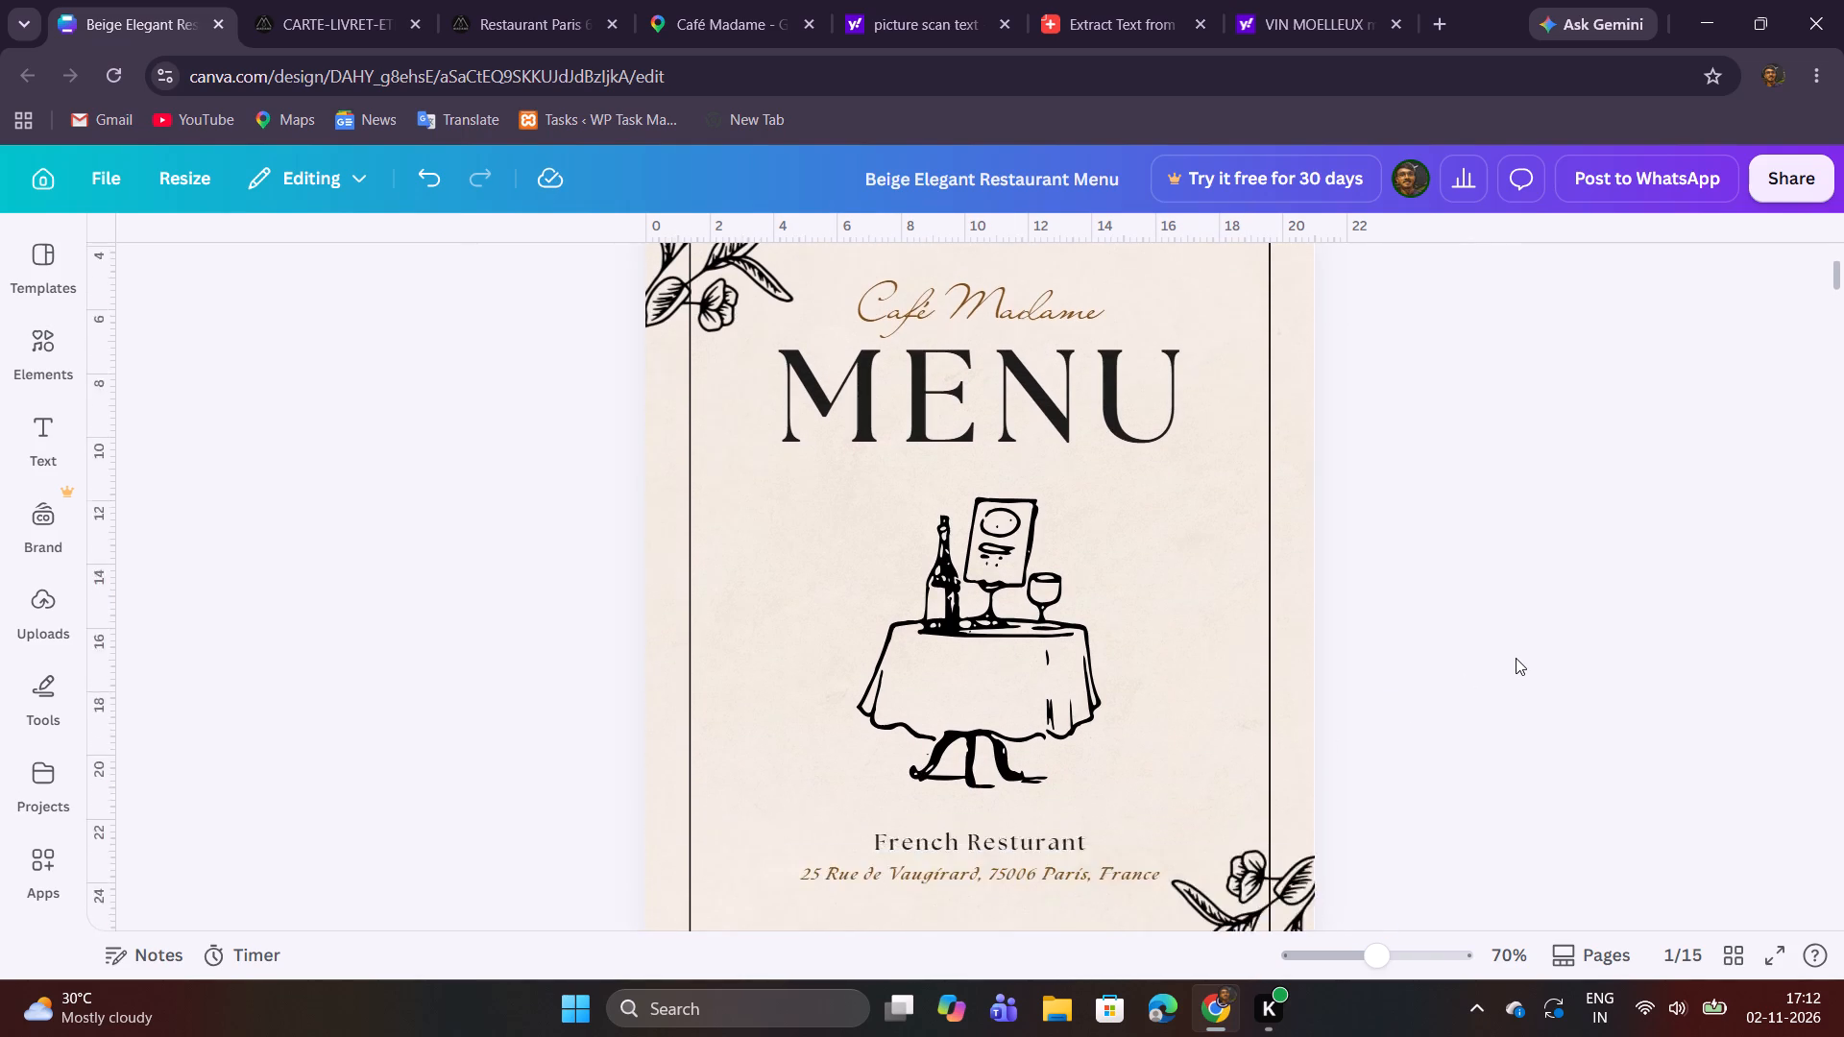
{"action": "scroll", "coordinate": [1516, 658], "scroll_direction": "down", "scroll_amount": 7}
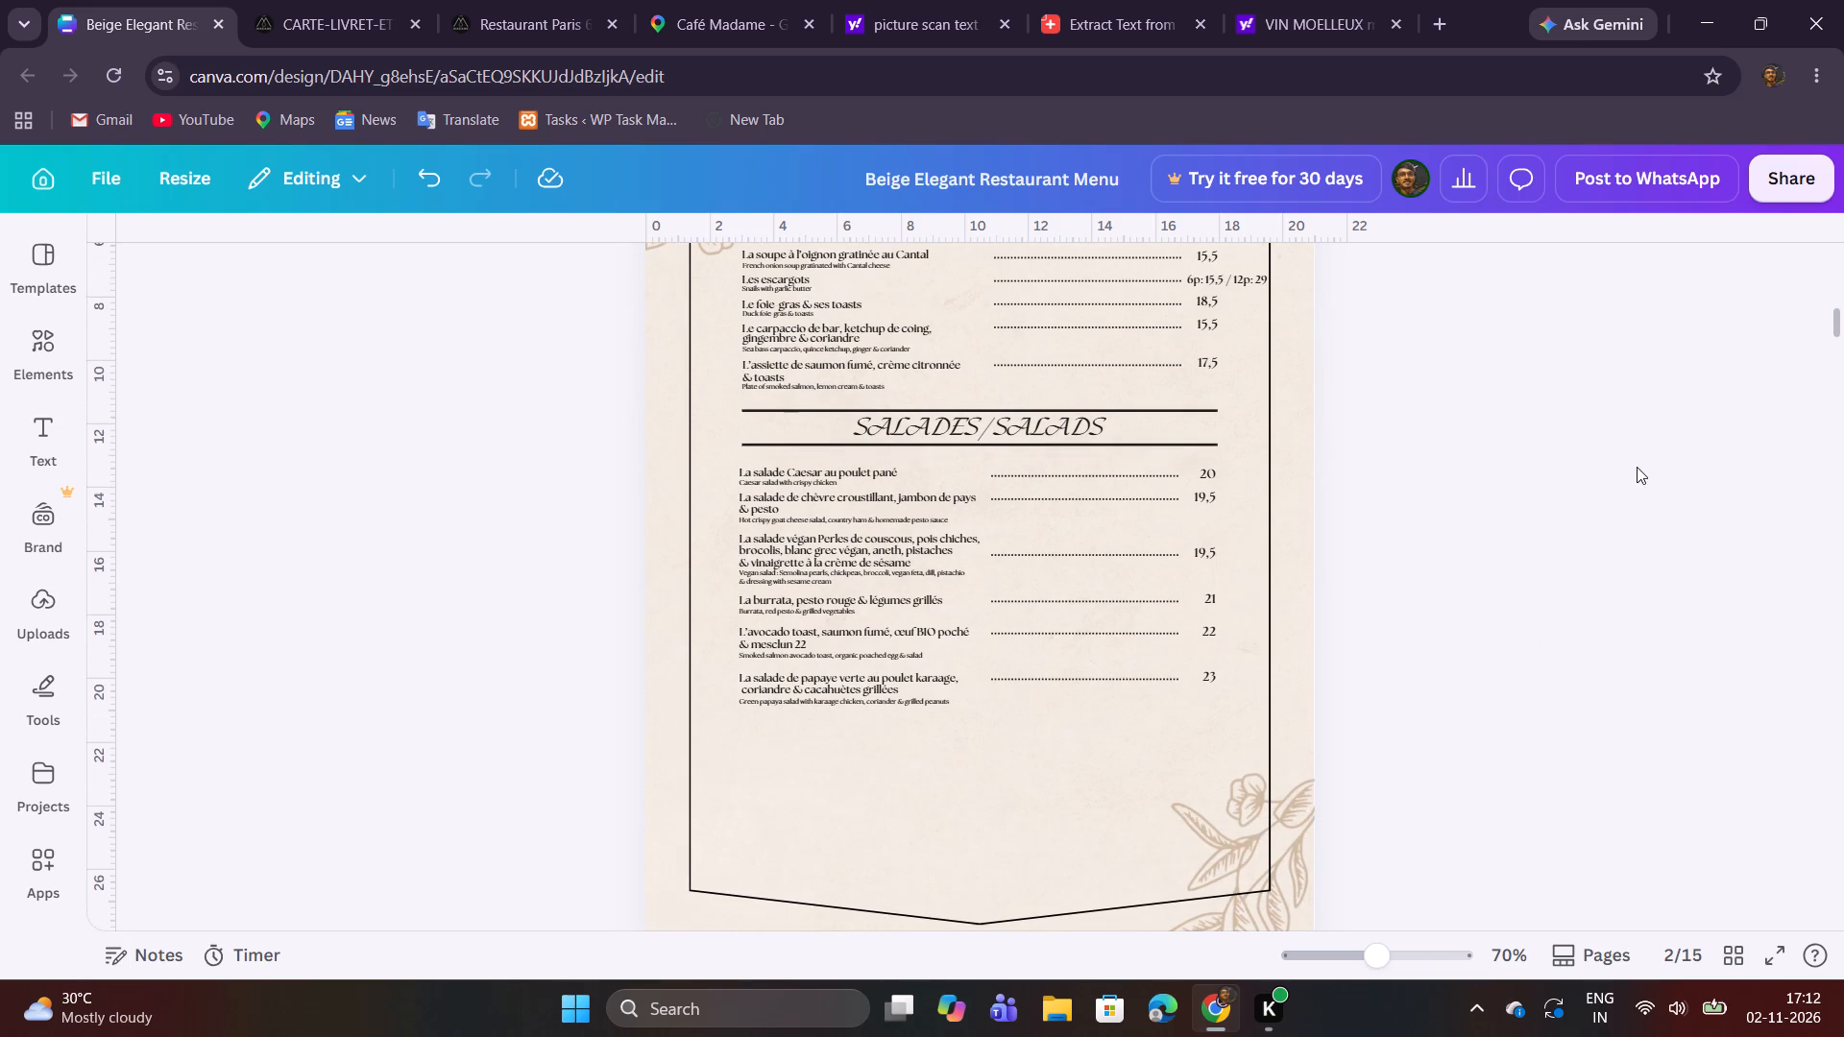
Examine the About, Reviews and Overview information in Café Madame's Google Maps listing for contact details to include in the menu.
{"action": "left_click", "coordinate": [352, 3]}
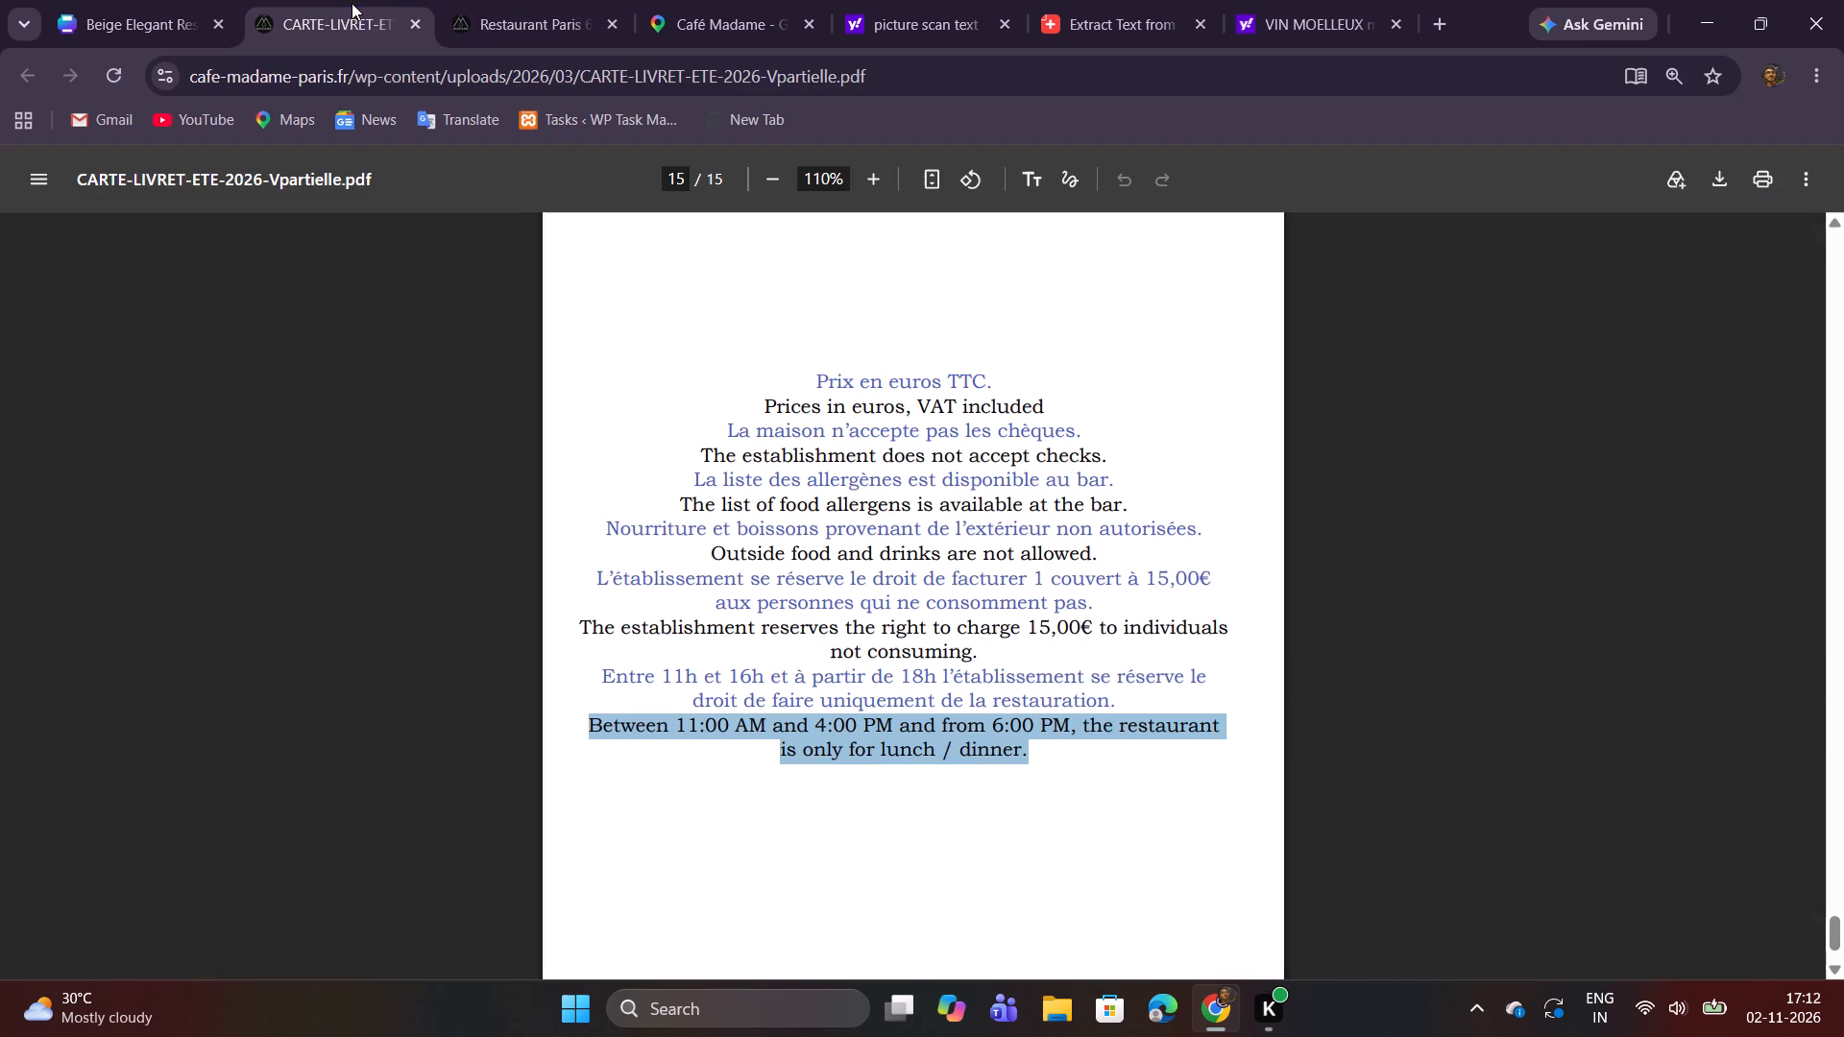
{"action": "left_click", "coordinate": [685, 1]}
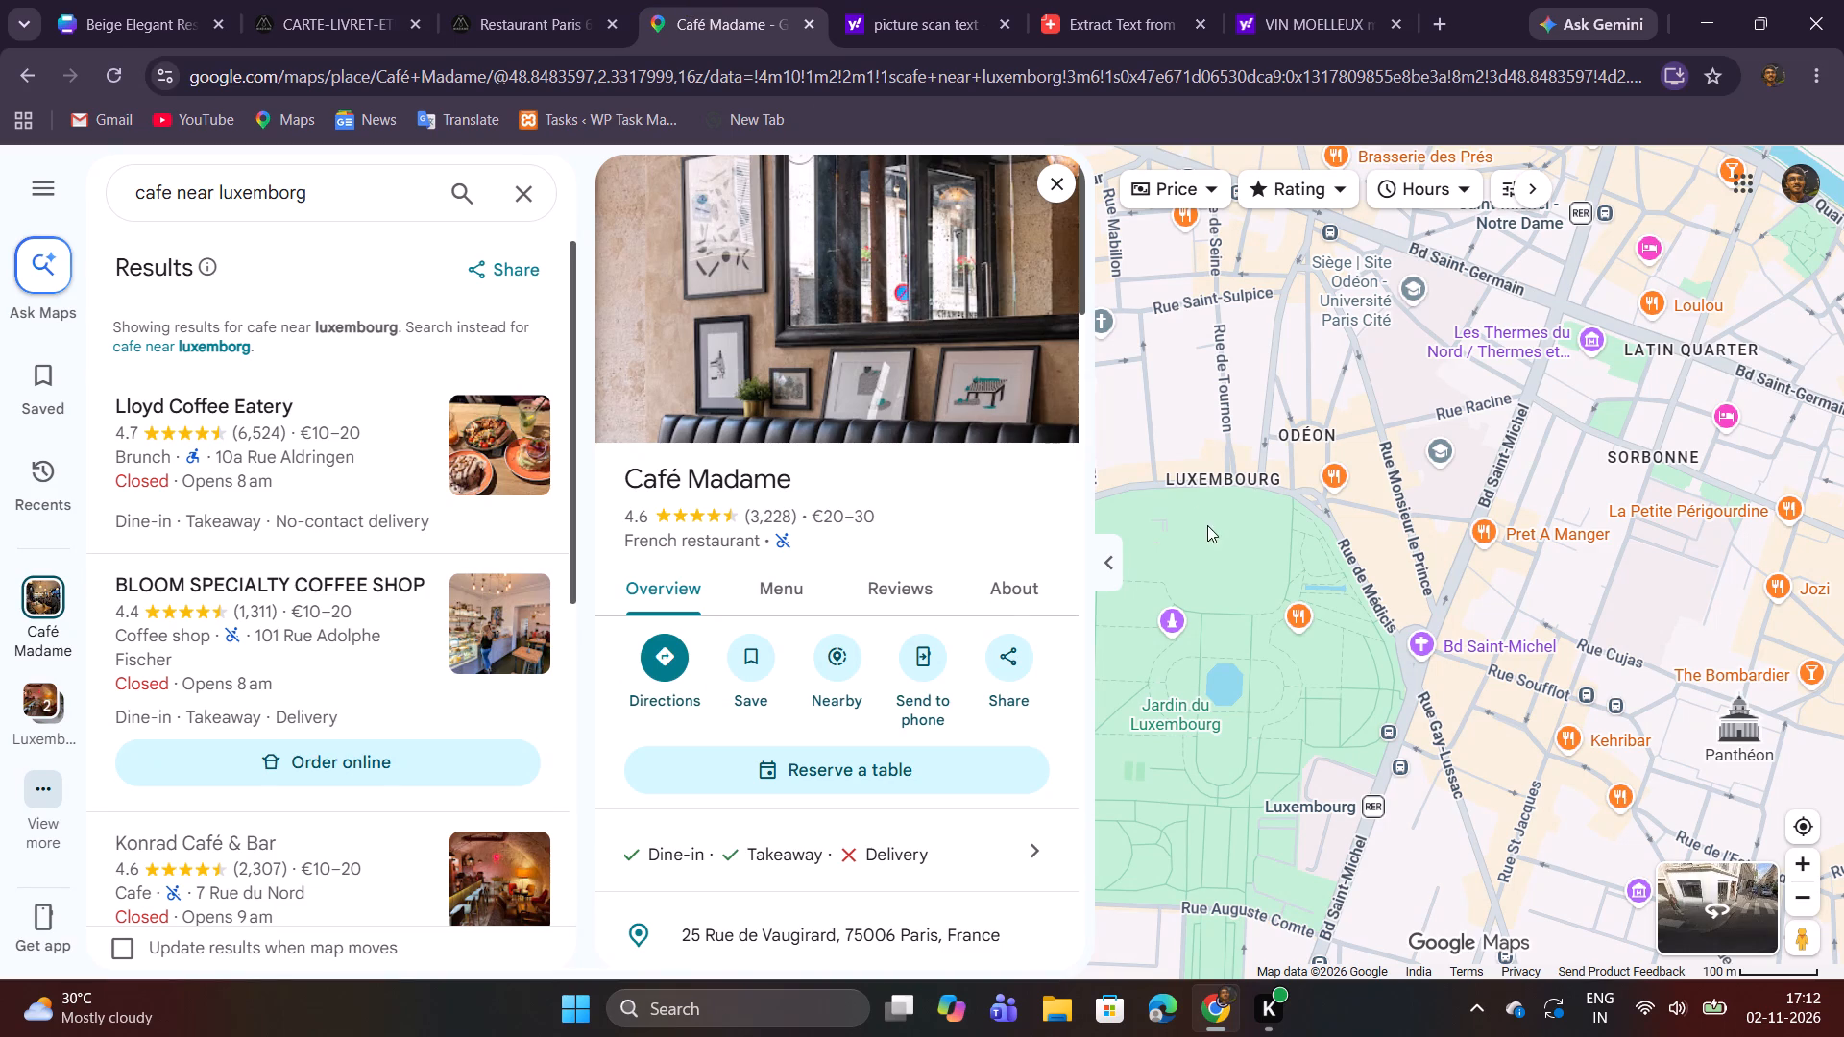
{"action": "scroll", "coordinate": [966, 677], "scroll_direction": "down", "scroll_amount": 2}
{"action": "left_click", "coordinate": [1011, 354]}
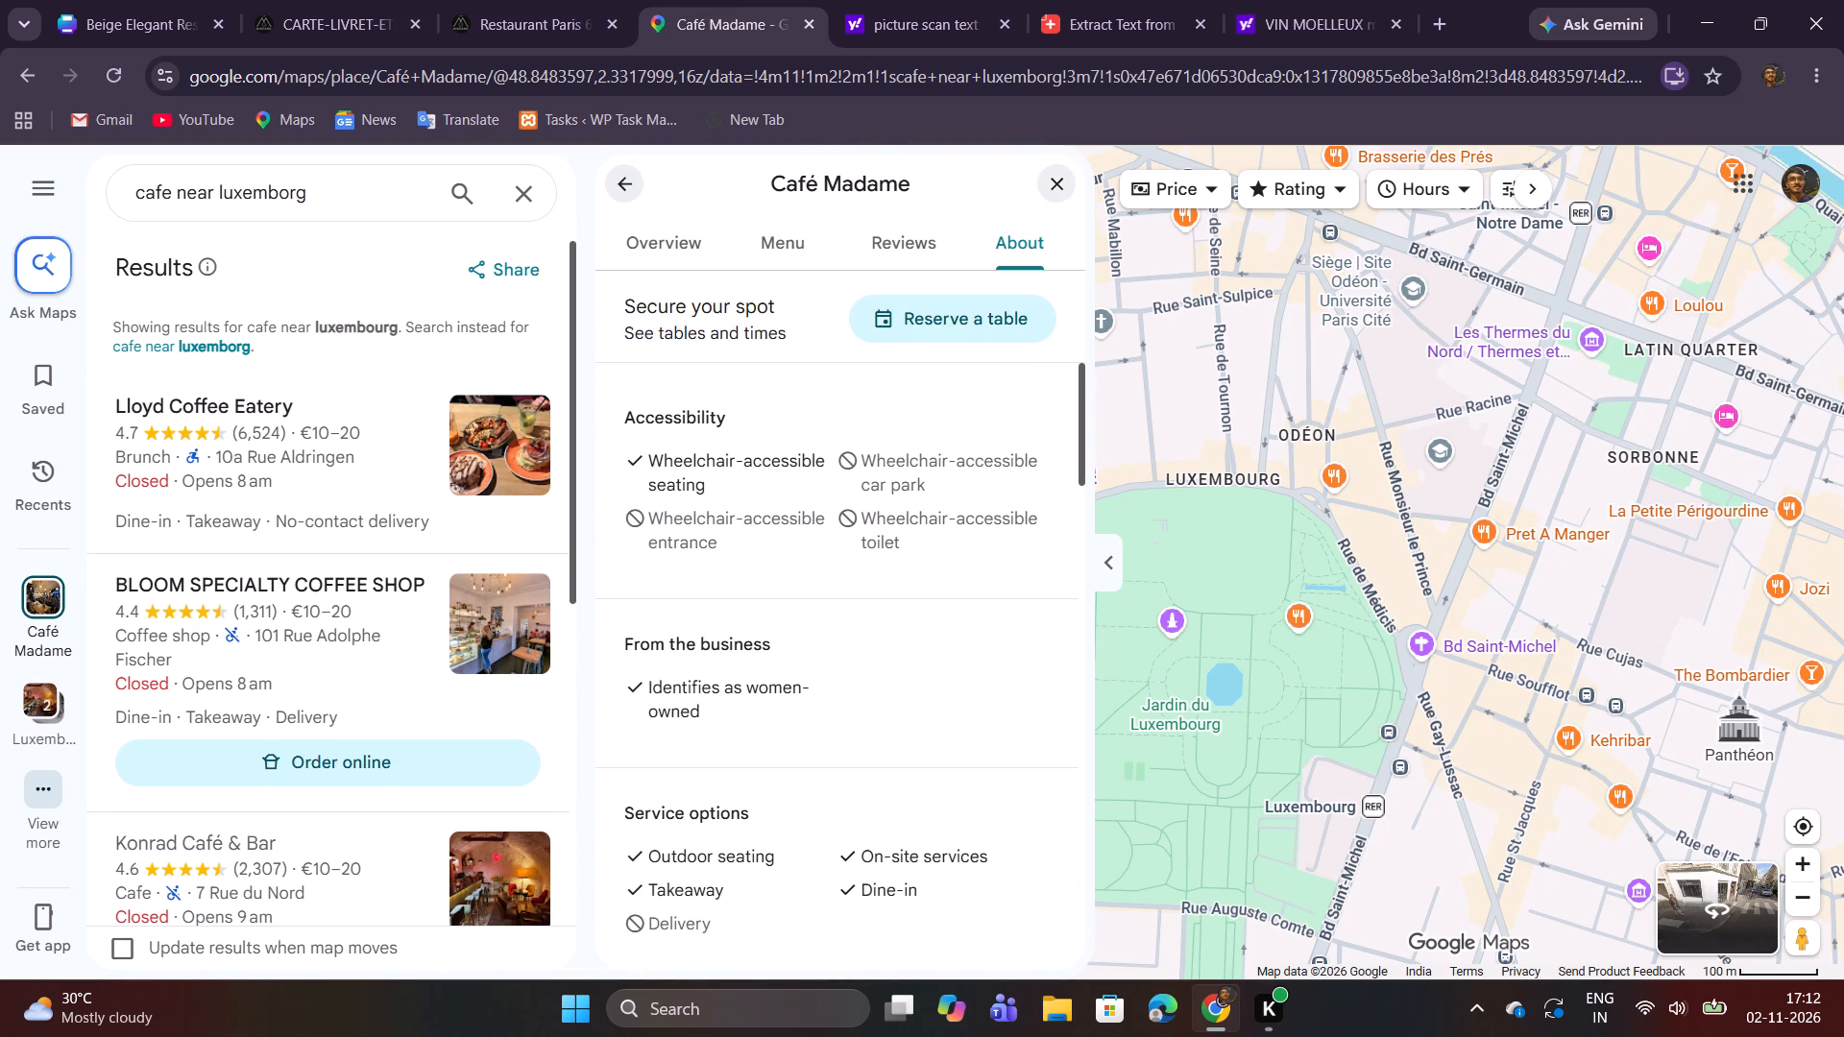
{"action": "scroll", "coordinate": [959, 520], "scroll_direction": "down", "scroll_amount": 3}
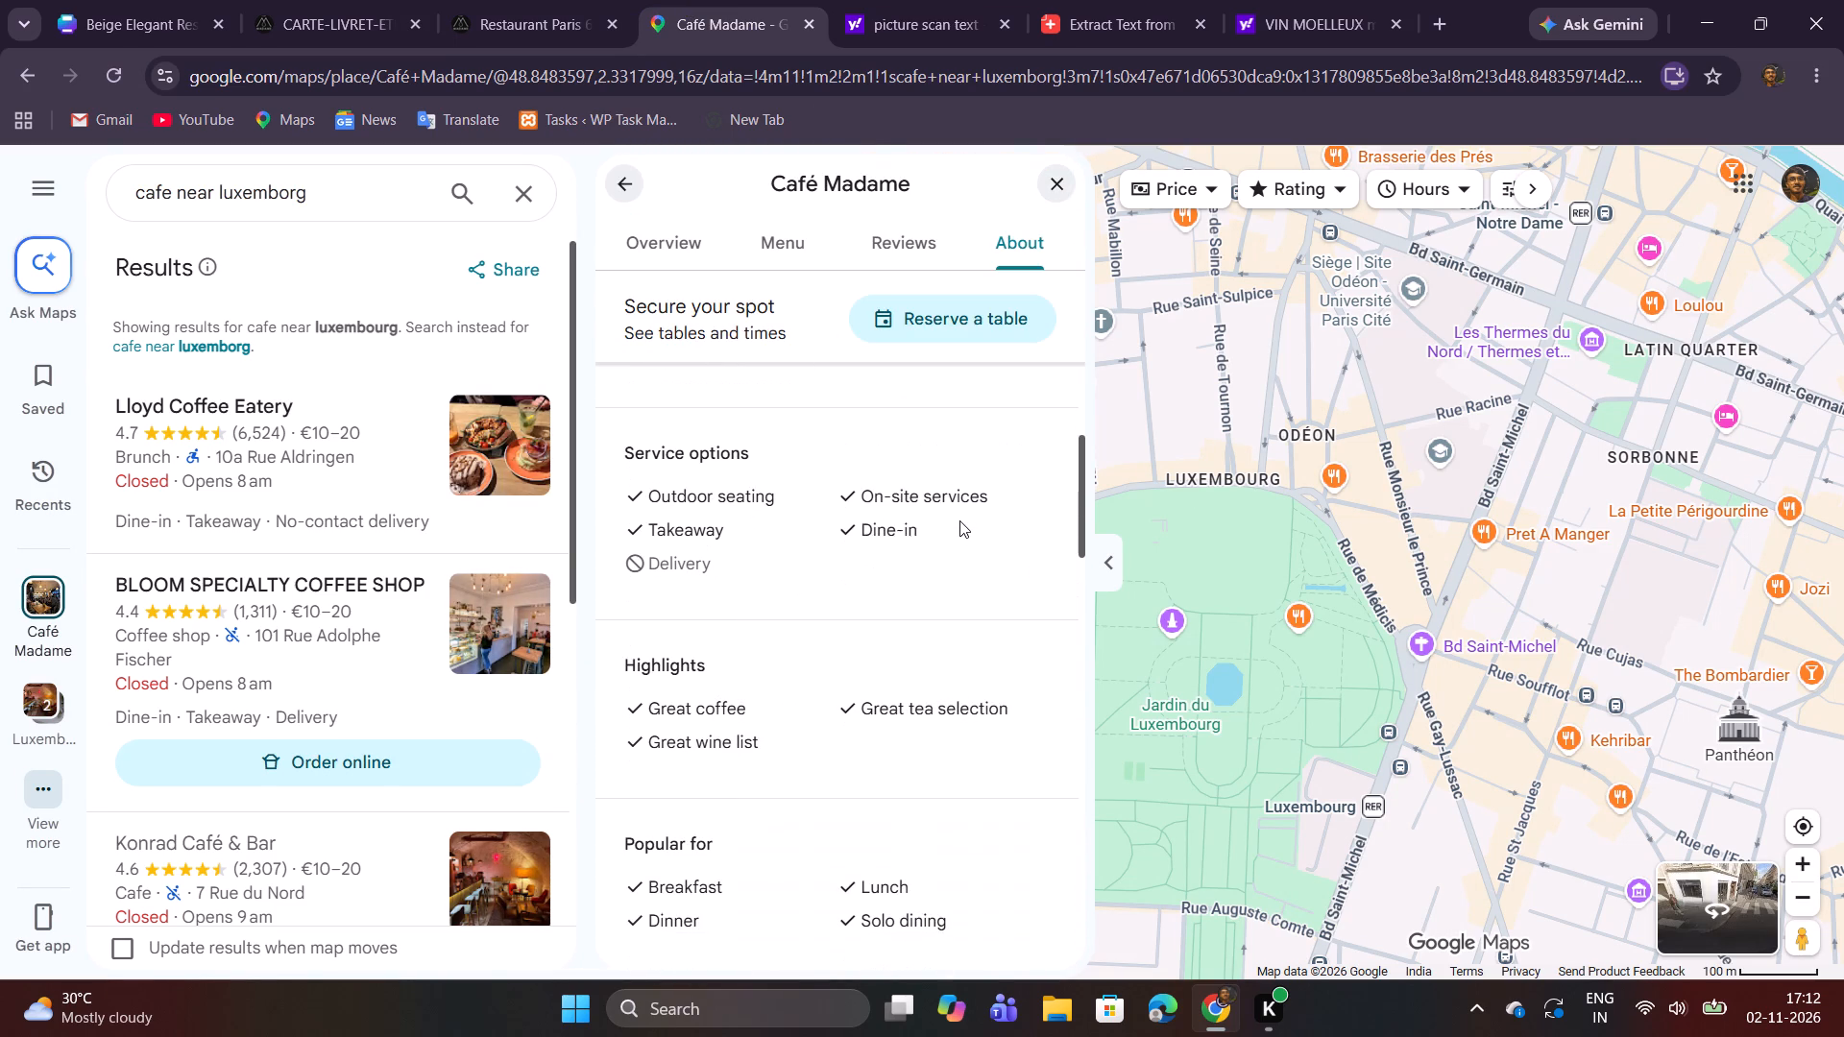
{"action": "scroll", "coordinate": [959, 520], "scroll_direction": "up", "scroll_amount": 3}
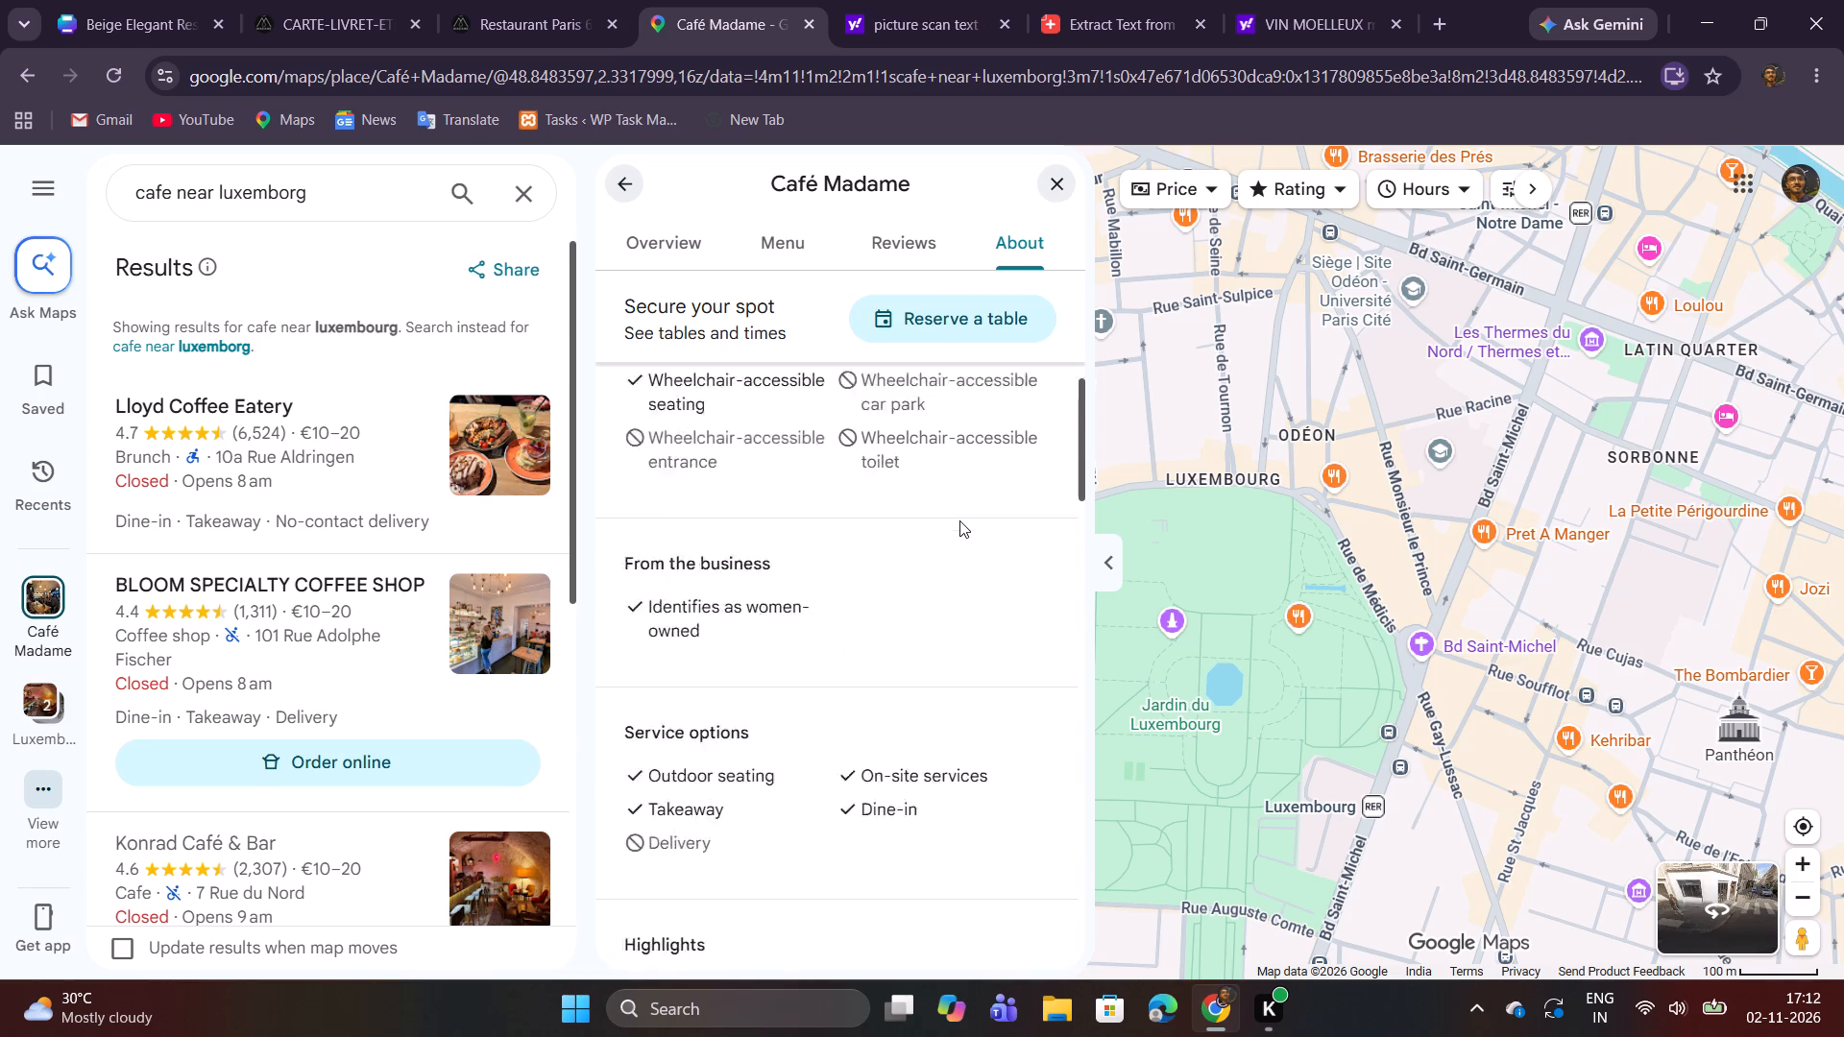
{"action": "left_click", "coordinate": [906, 242]}
{"action": "left_click", "coordinate": [795, 222]}
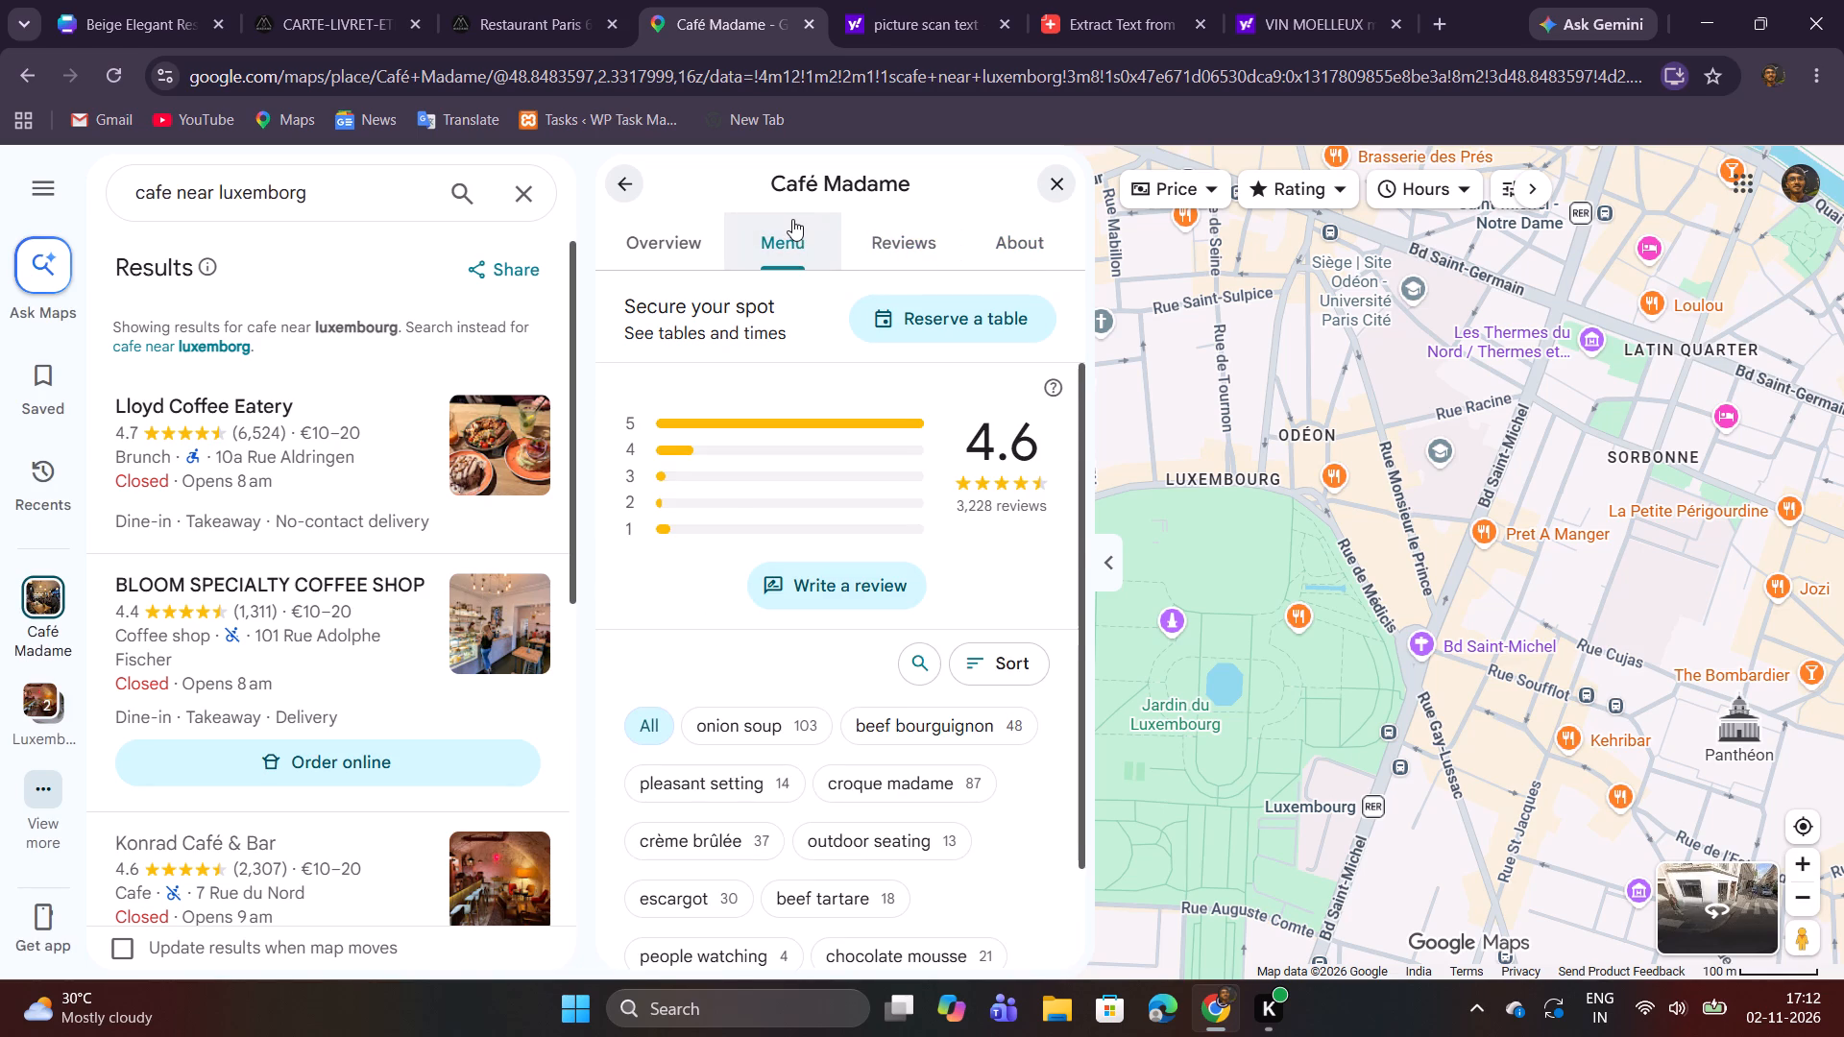
{"action": "left_click", "coordinate": [670, 240]}
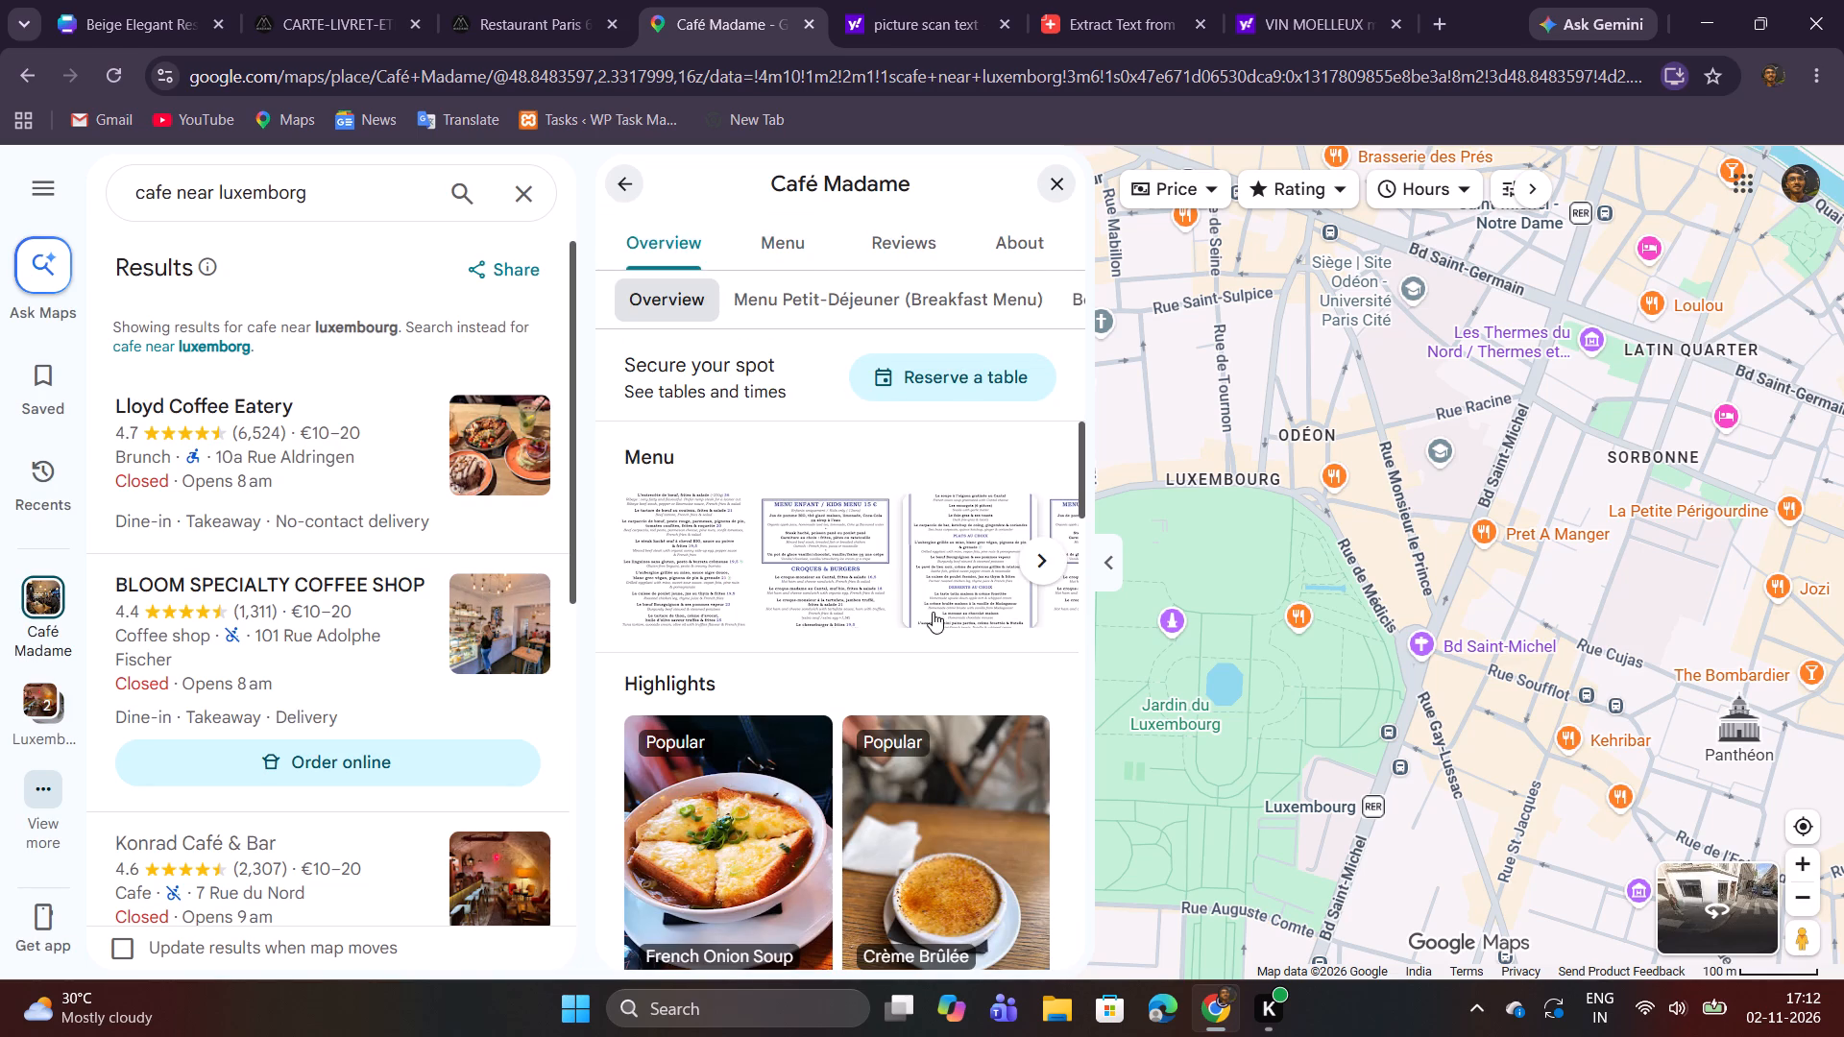
{"action": "scroll", "coordinate": [917, 607], "scroll_direction": "down", "scroll_amount": 4}
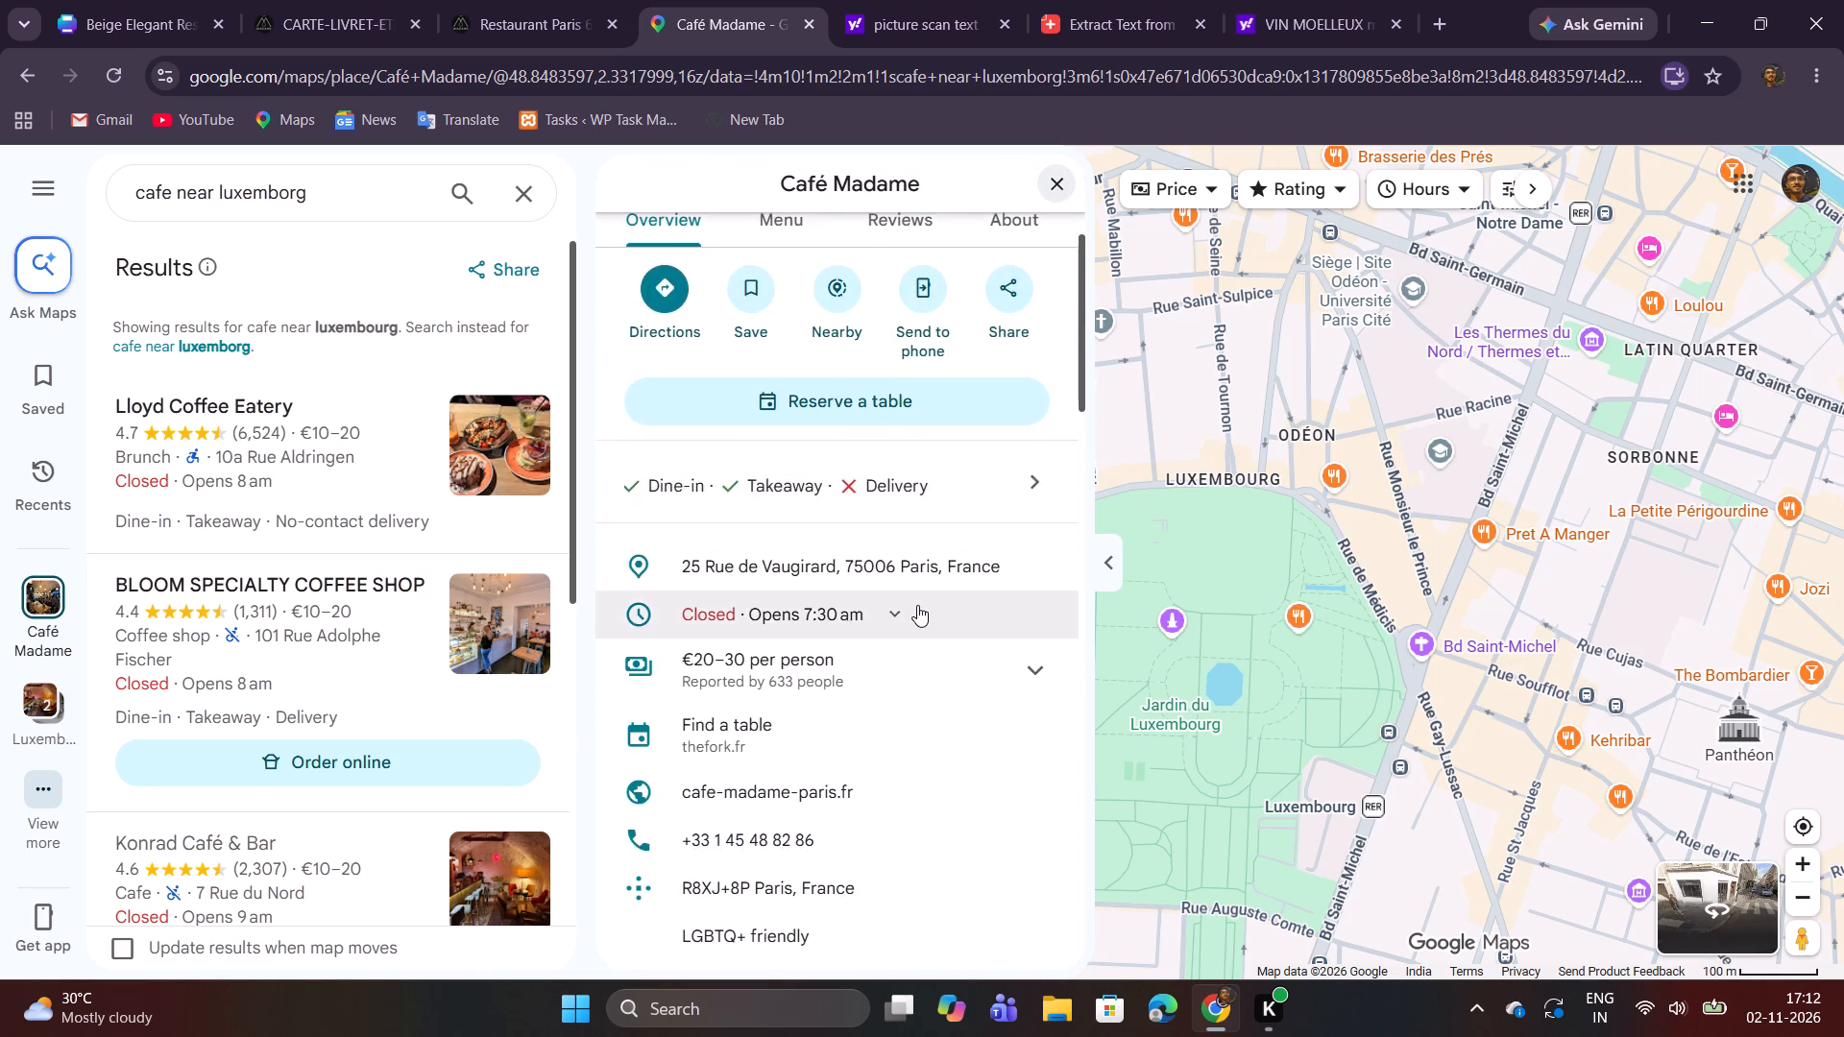
{"action": "scroll", "coordinate": [917, 605], "scroll_direction": "down", "scroll_amount": 2}
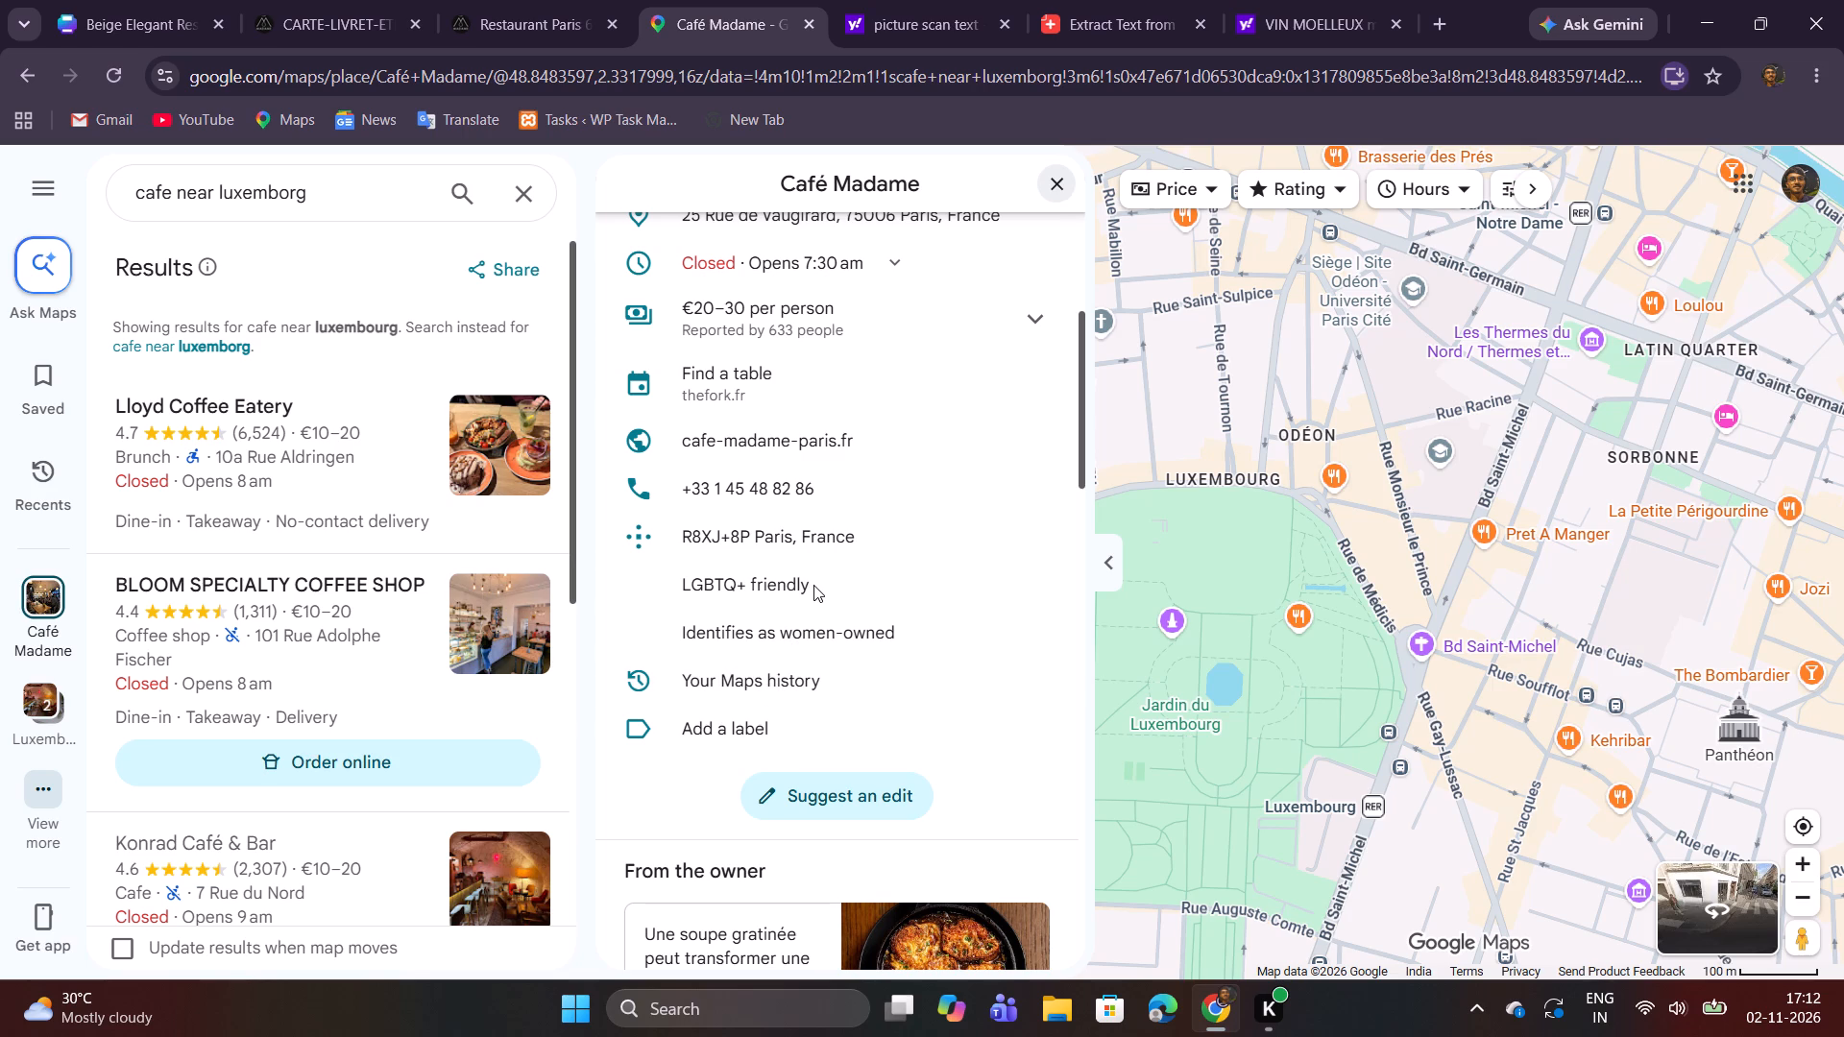
{"action": "scroll", "coordinate": [827, 585], "scroll_direction": "up", "scroll_amount": 2}
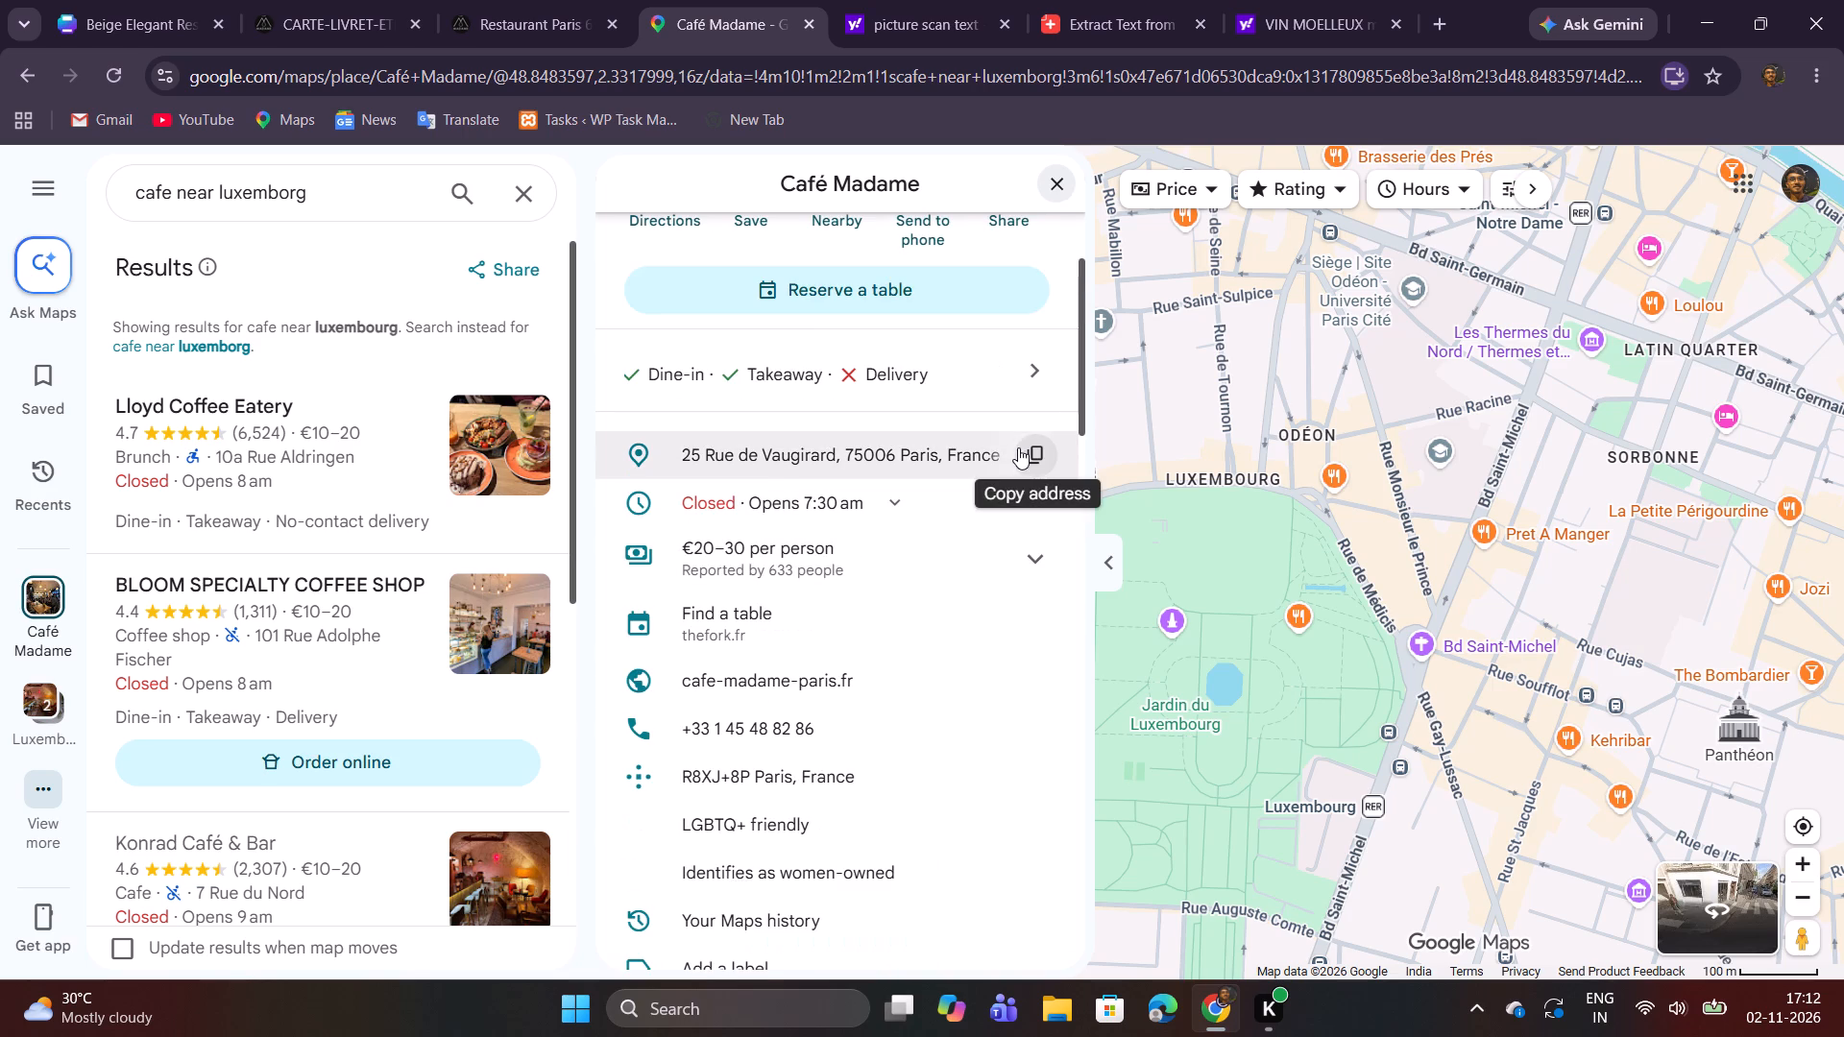
{"action": "scroll", "coordinate": [966, 524], "scroll_direction": "down", "scroll_amount": 9}
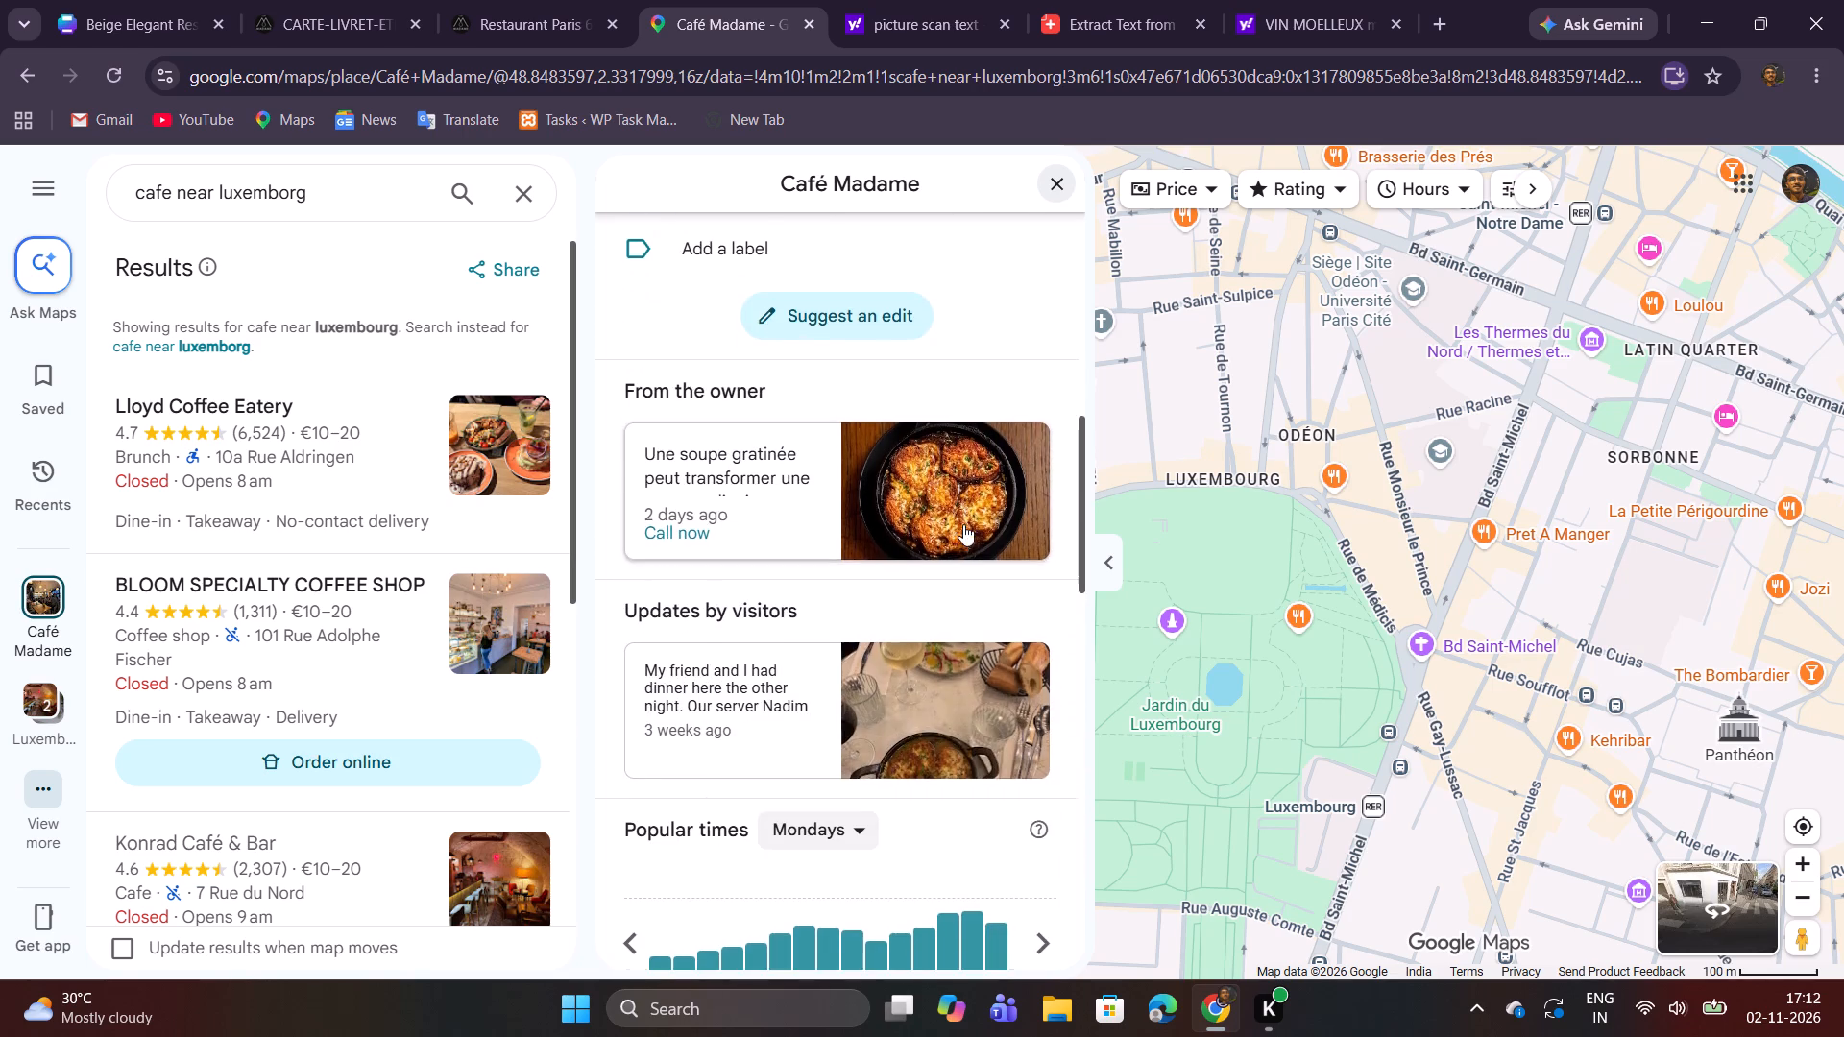
Copy the café's phone number from its Google Maps listing.
{"action": "scroll", "coordinate": [963, 524], "scroll_direction": "up", "scroll_amount": 7}
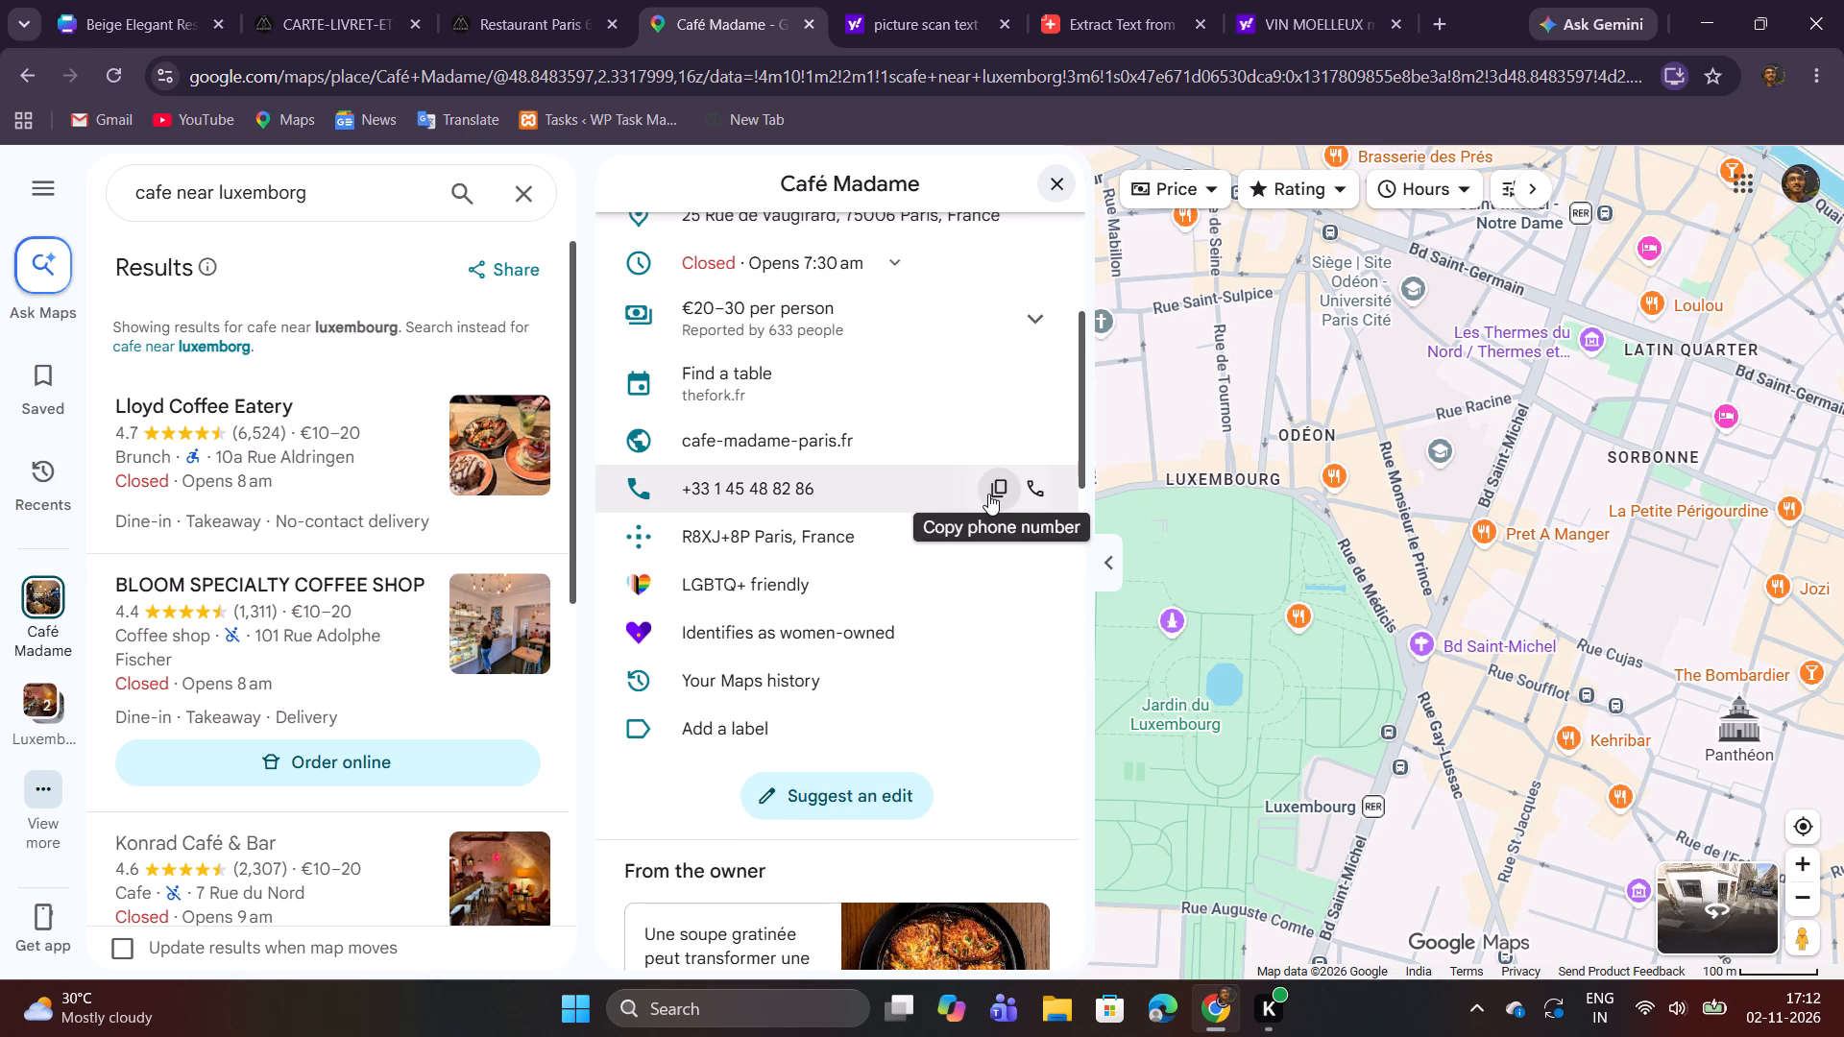
{"action": "left_click", "coordinate": [988, 494]}
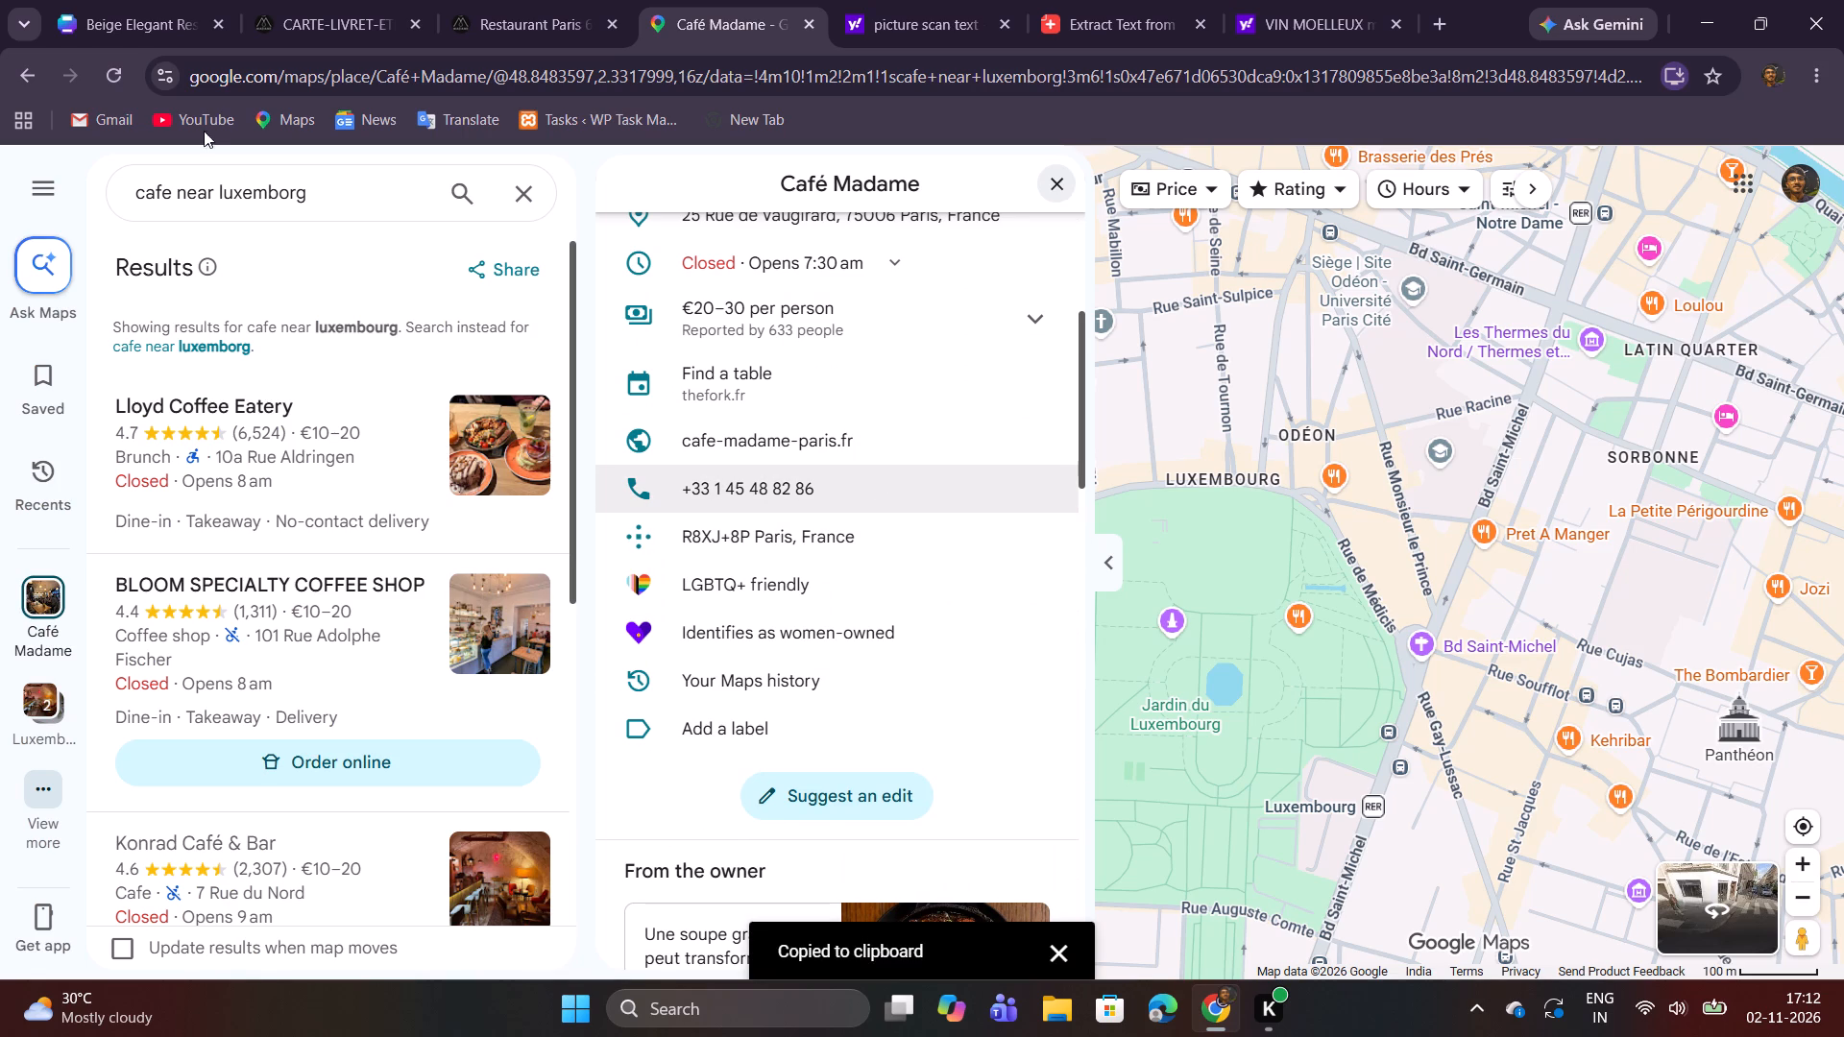
On page 15 of the Canva menu, duplicate the "Prix en euros TTC." line, narrow its box and place it below the notes near the left border.
{"action": "left_click", "coordinate": [133, 30]}
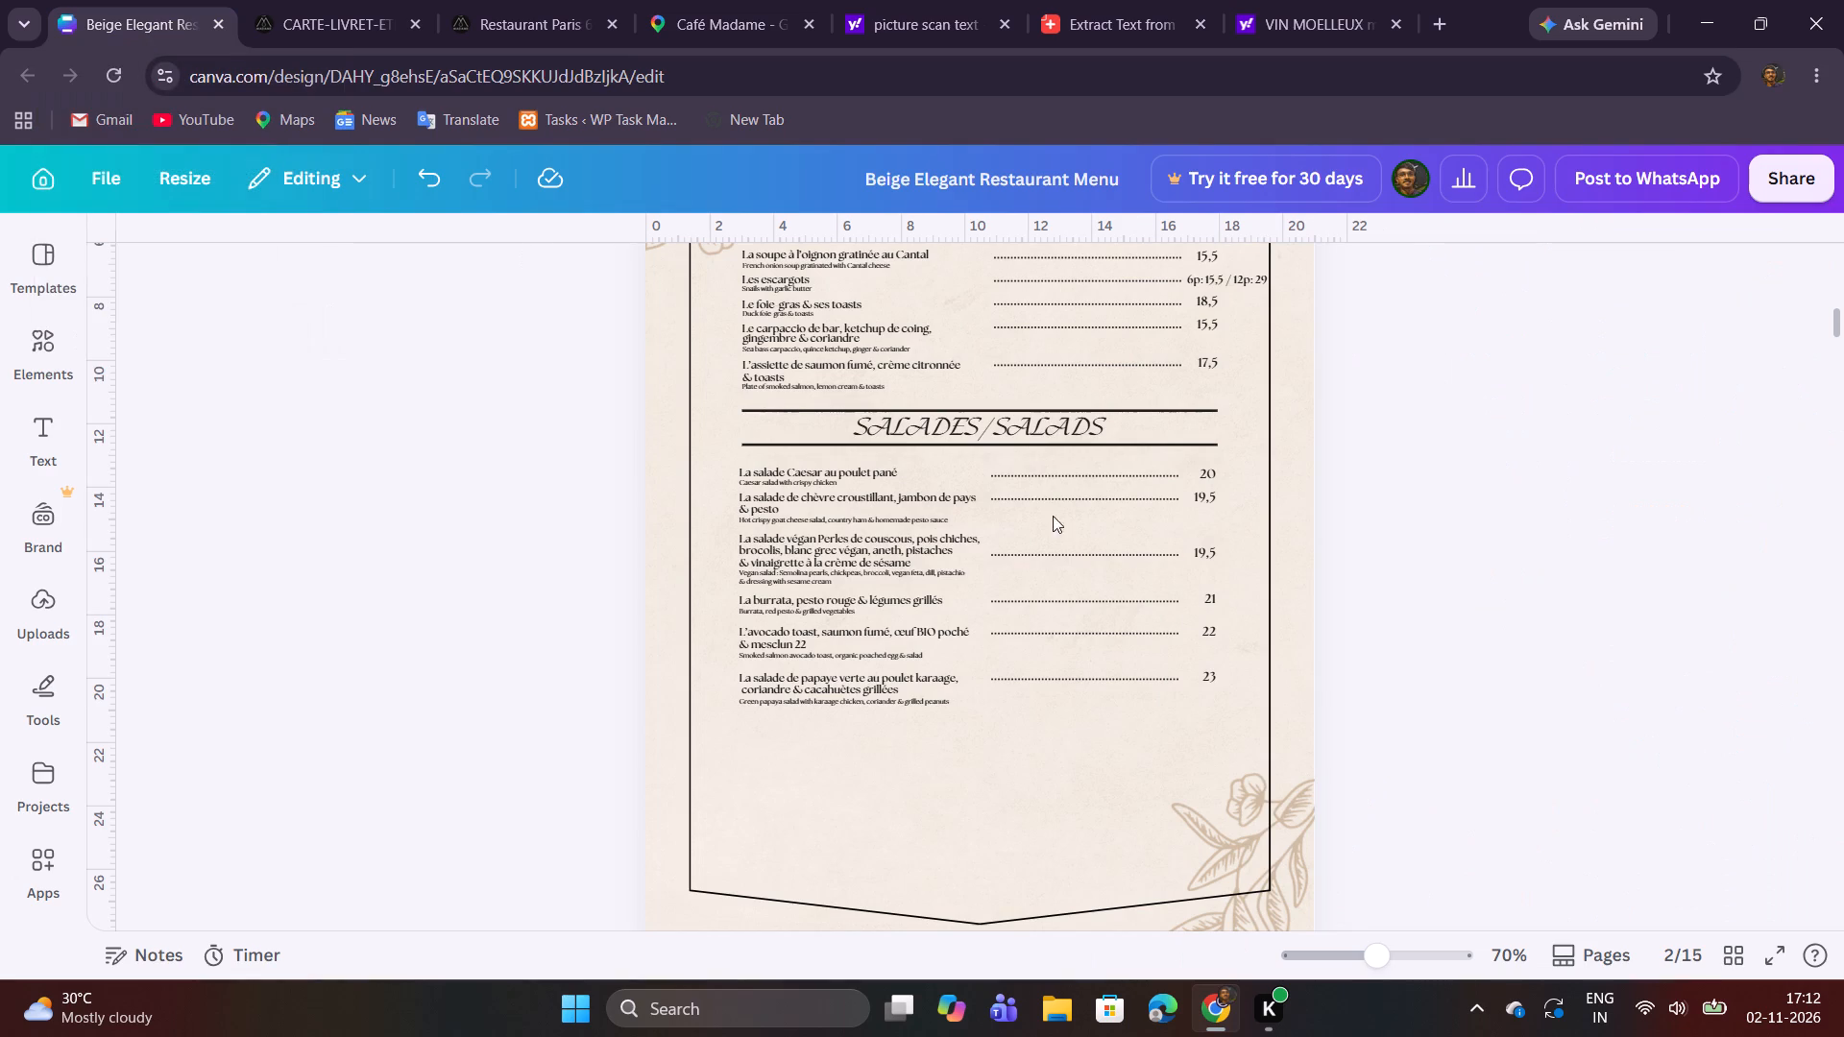
{"action": "left_click_drag", "start_coordinate": [1835, 326], "coordinate": [1836, 489]}
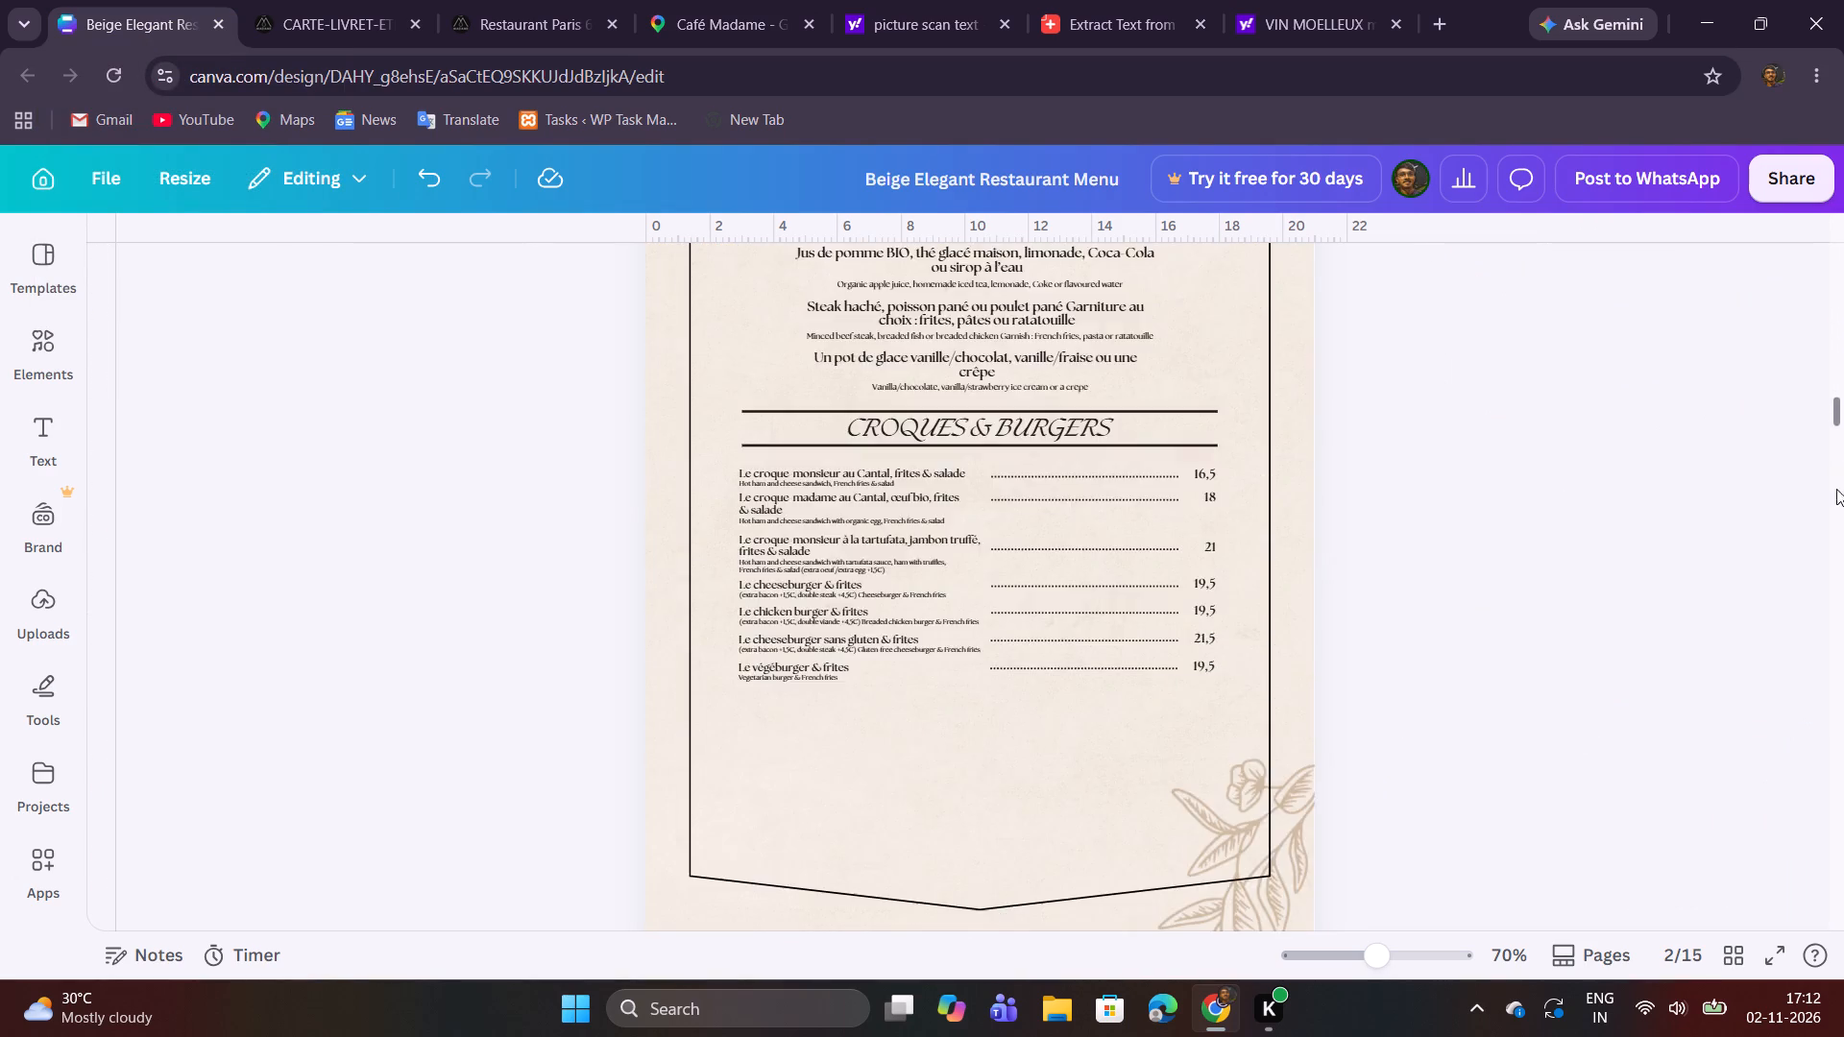
{"action": "left_click_drag", "start_coordinate": [1836, 489], "coordinate": [1843, 910]}
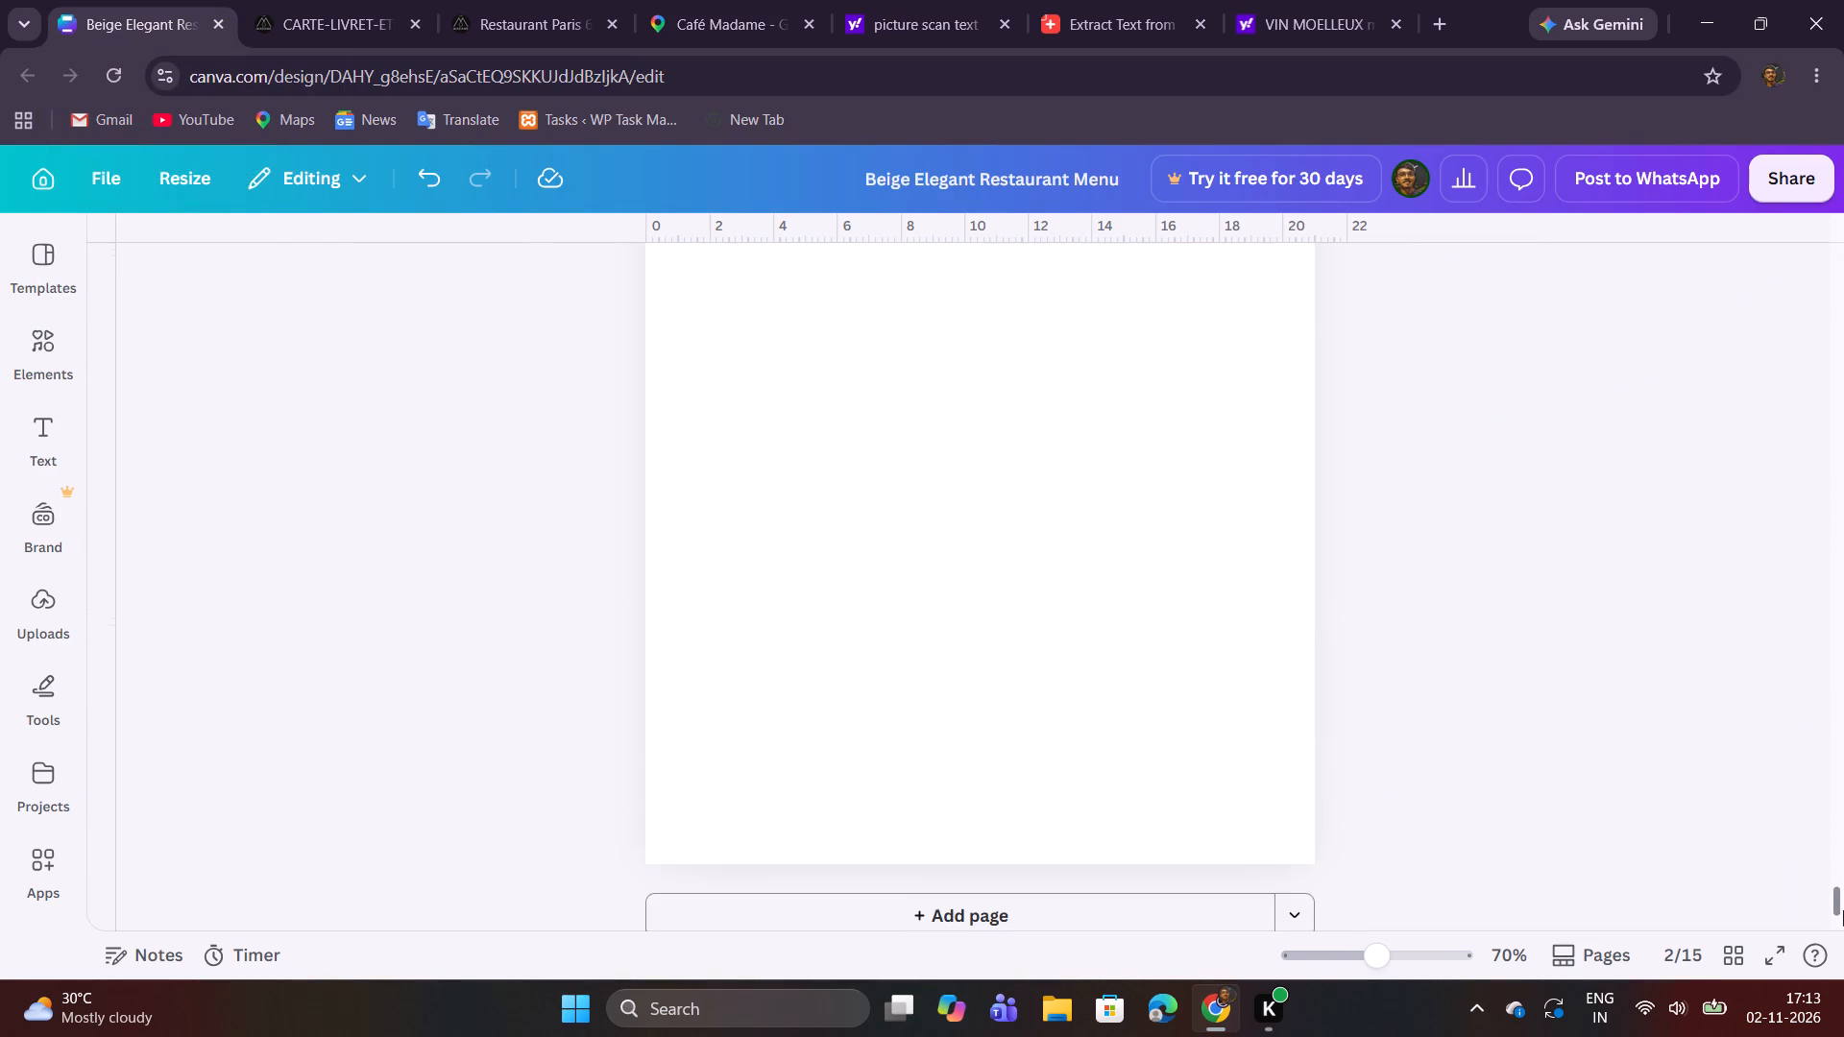
{"action": "left_click_drag", "start_coordinate": [1843, 910], "coordinate": [1843, 929]}
{"action": "scroll", "coordinate": [1652, 745], "scroll_direction": "up", "scroll_amount": 2}
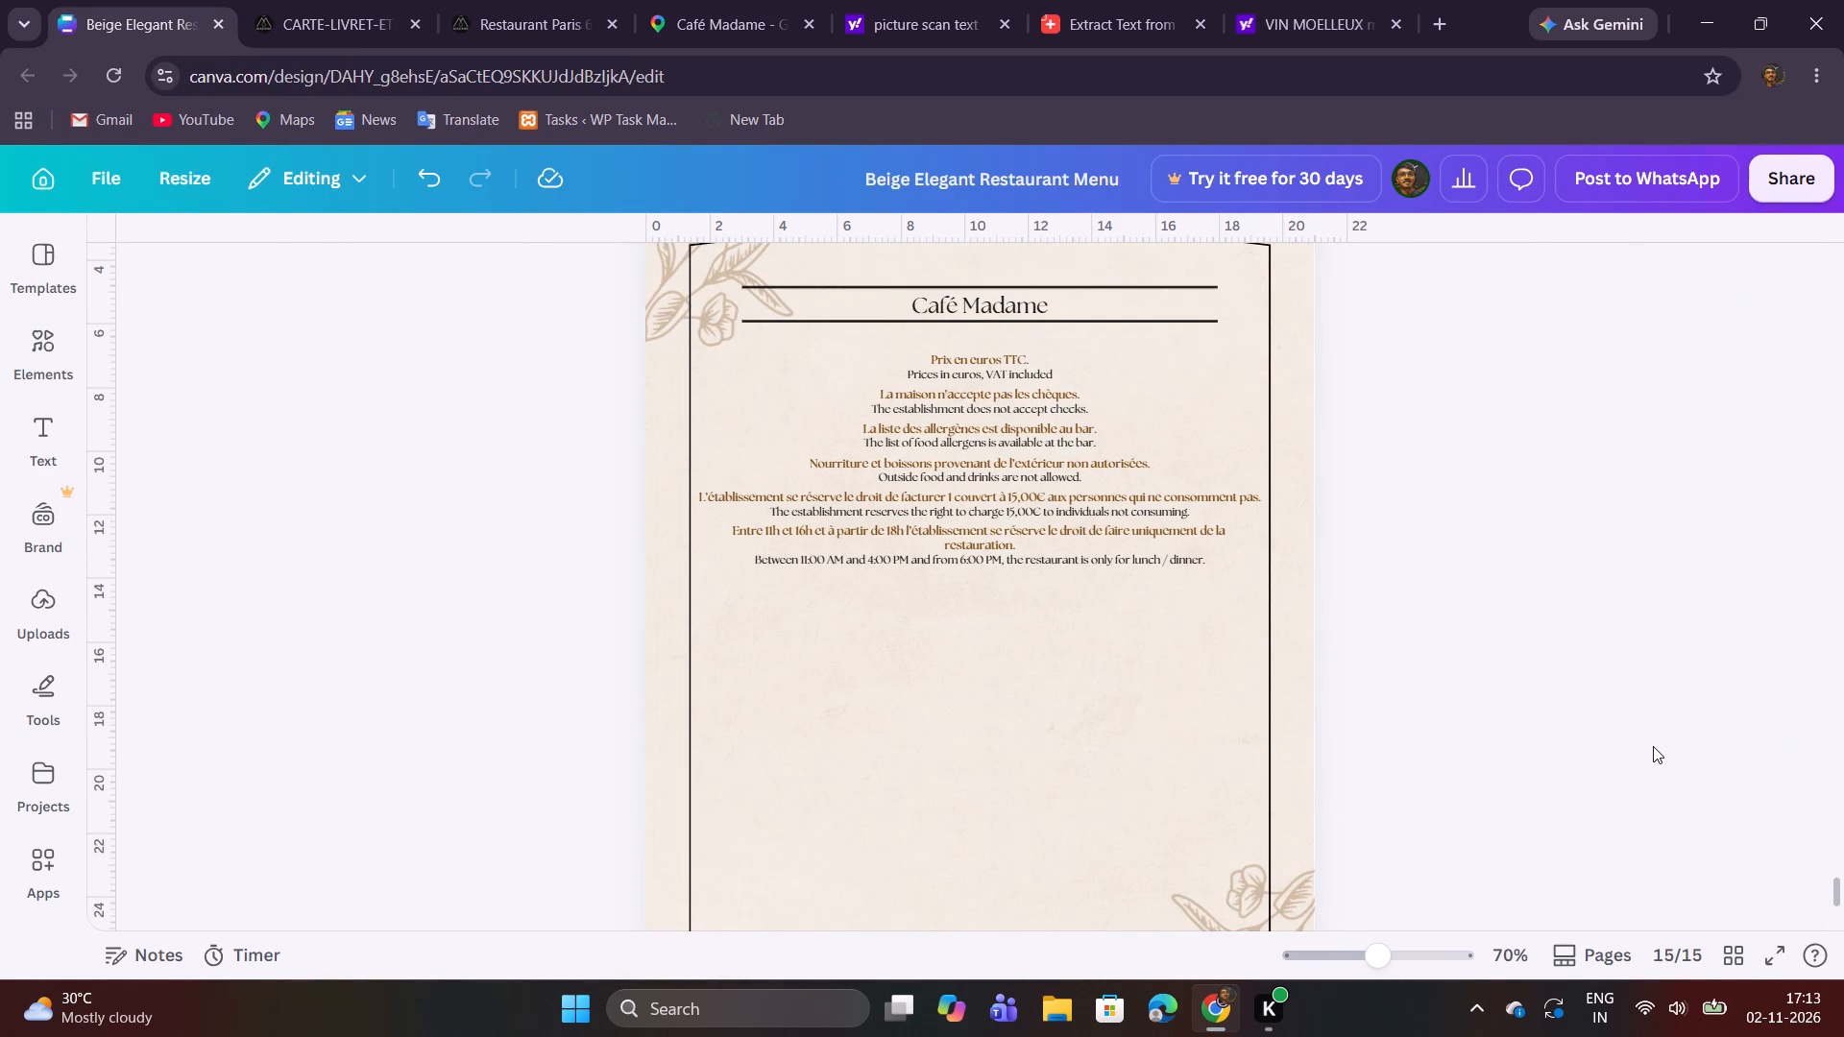
{"action": "scroll", "coordinate": [1387, 497], "scroll_direction": "up", "scroll_amount": 1}
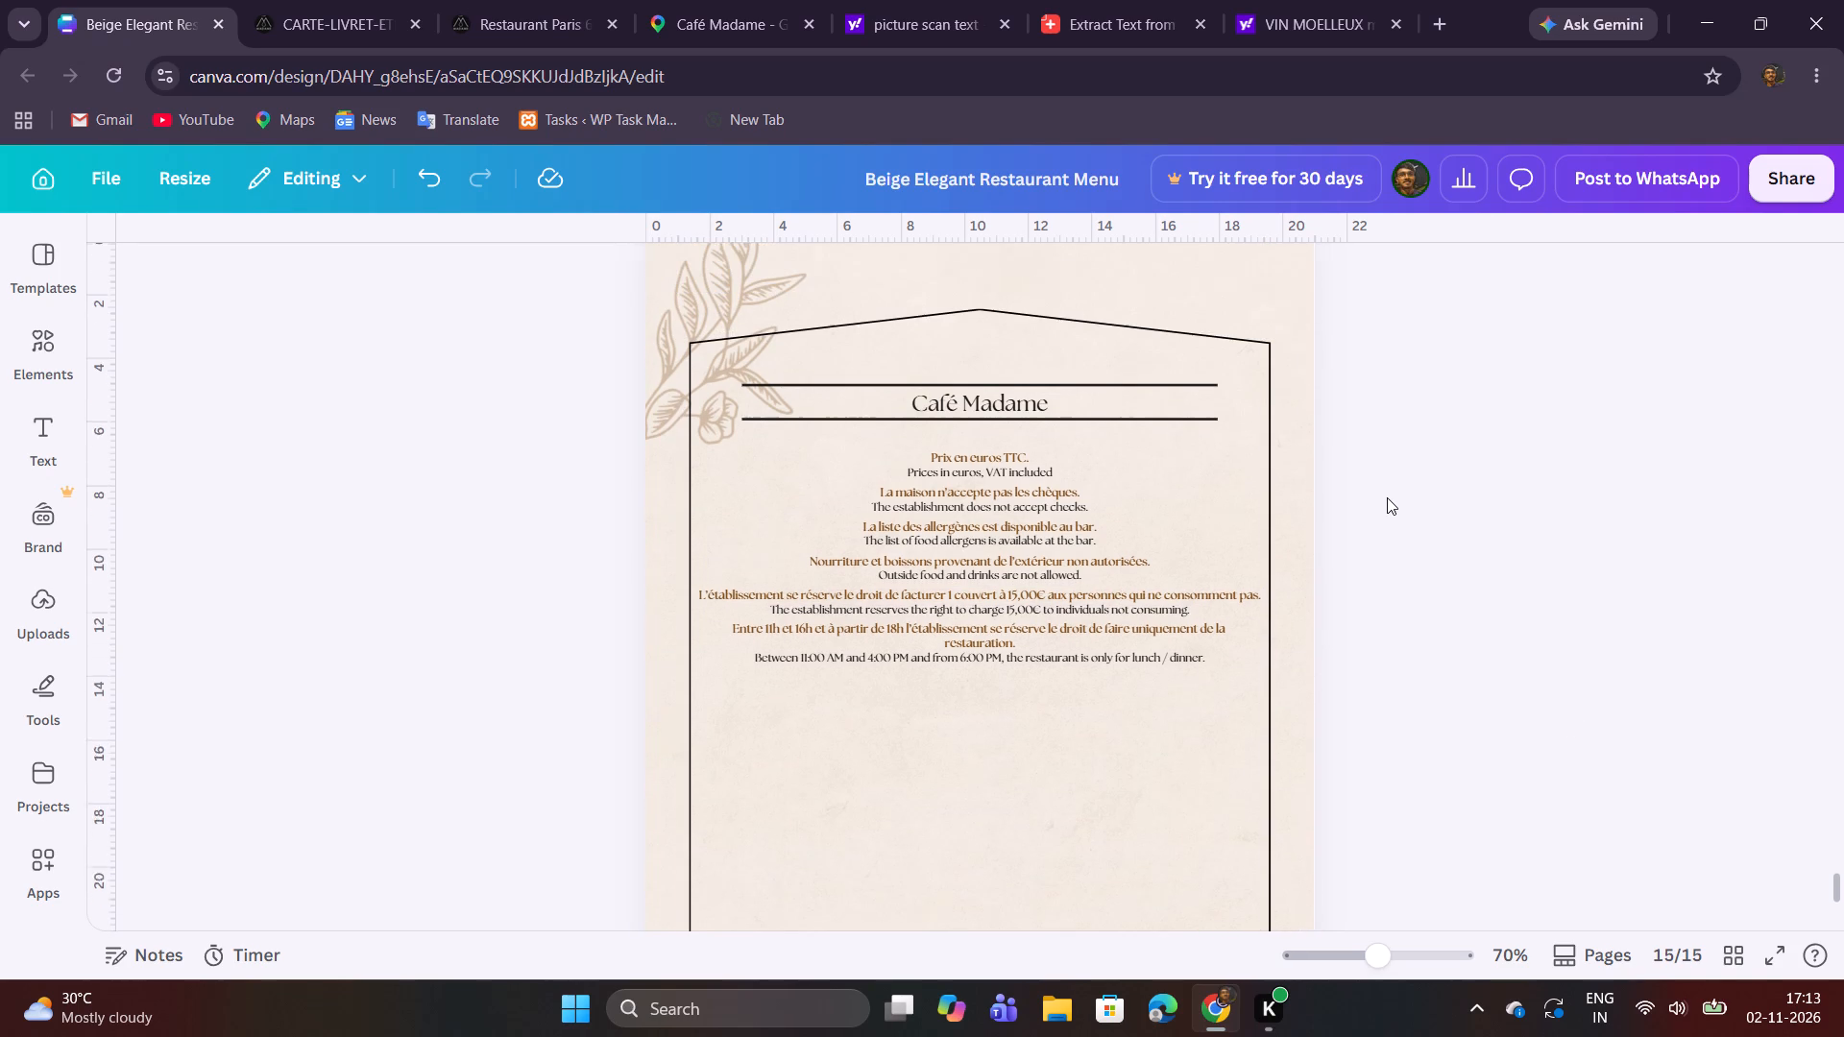
{"action": "scroll", "coordinate": [1423, 503], "scroll_direction": "down", "scroll_amount": 1}
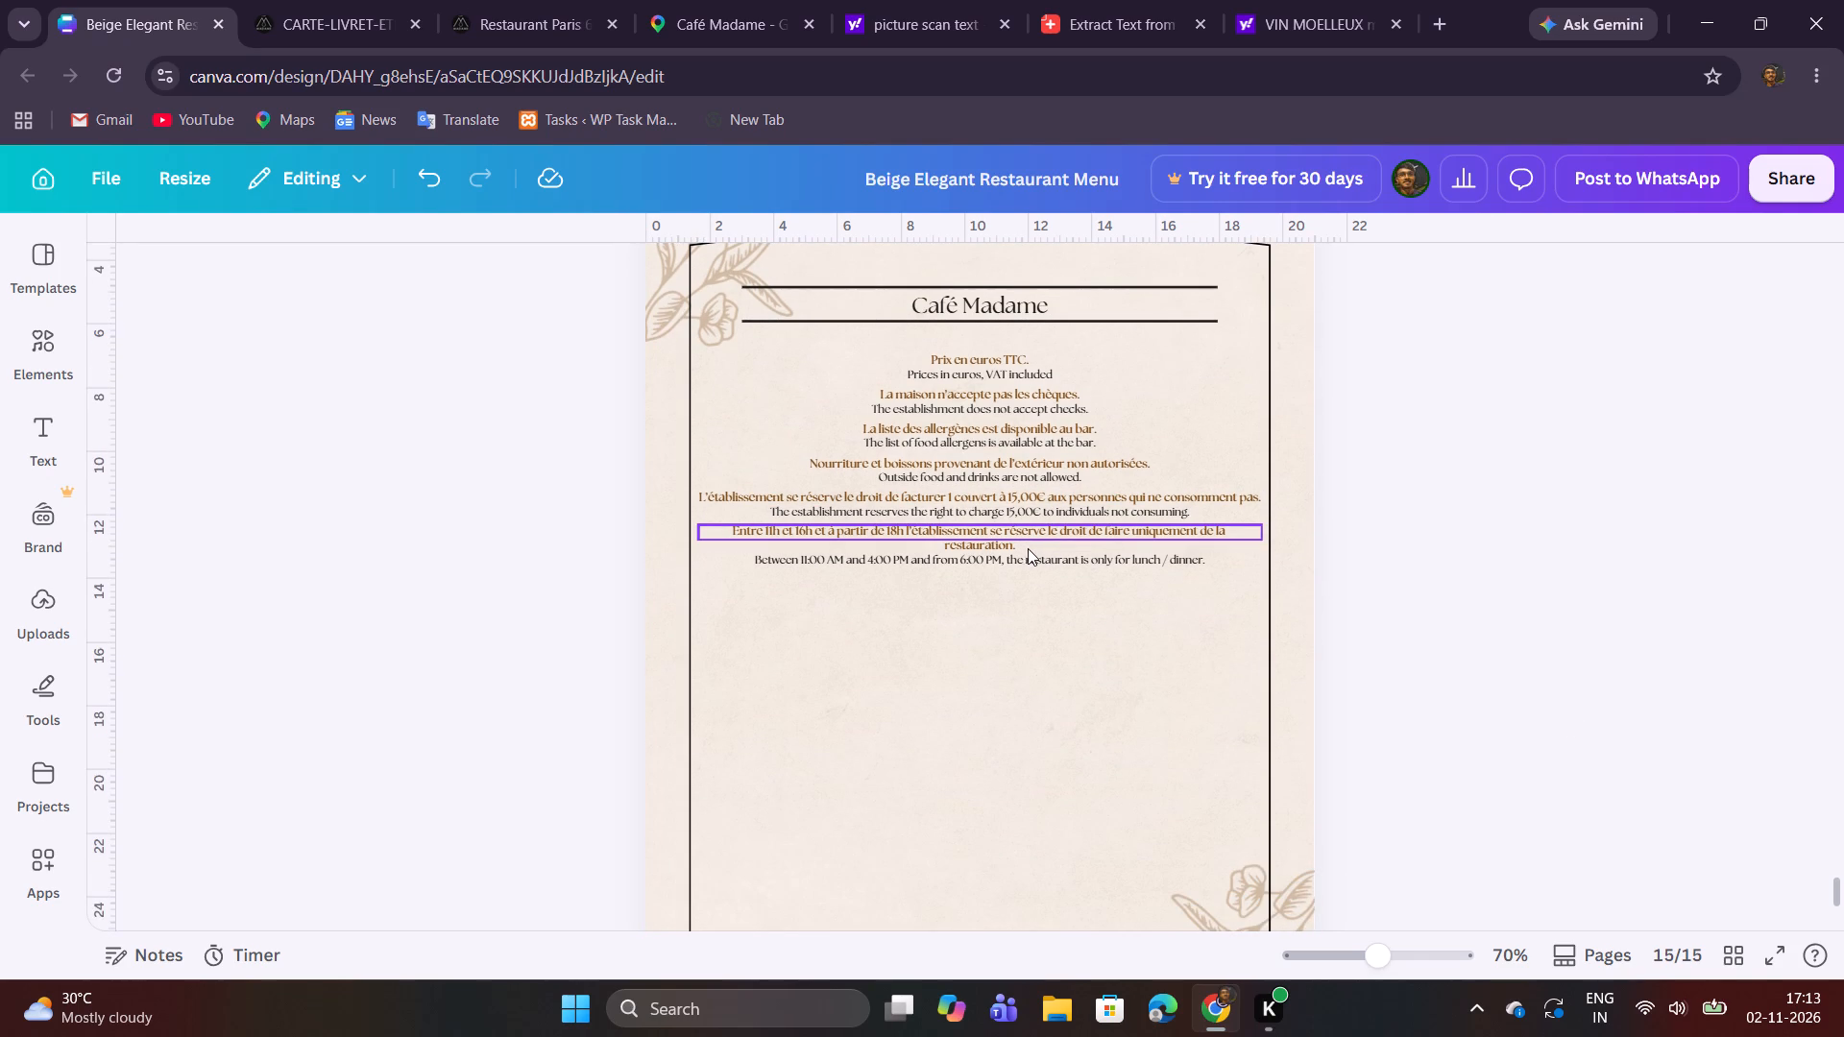
{"action": "left_click", "coordinate": [995, 356]}
{"action": "left_click", "coordinate": [979, 310]}
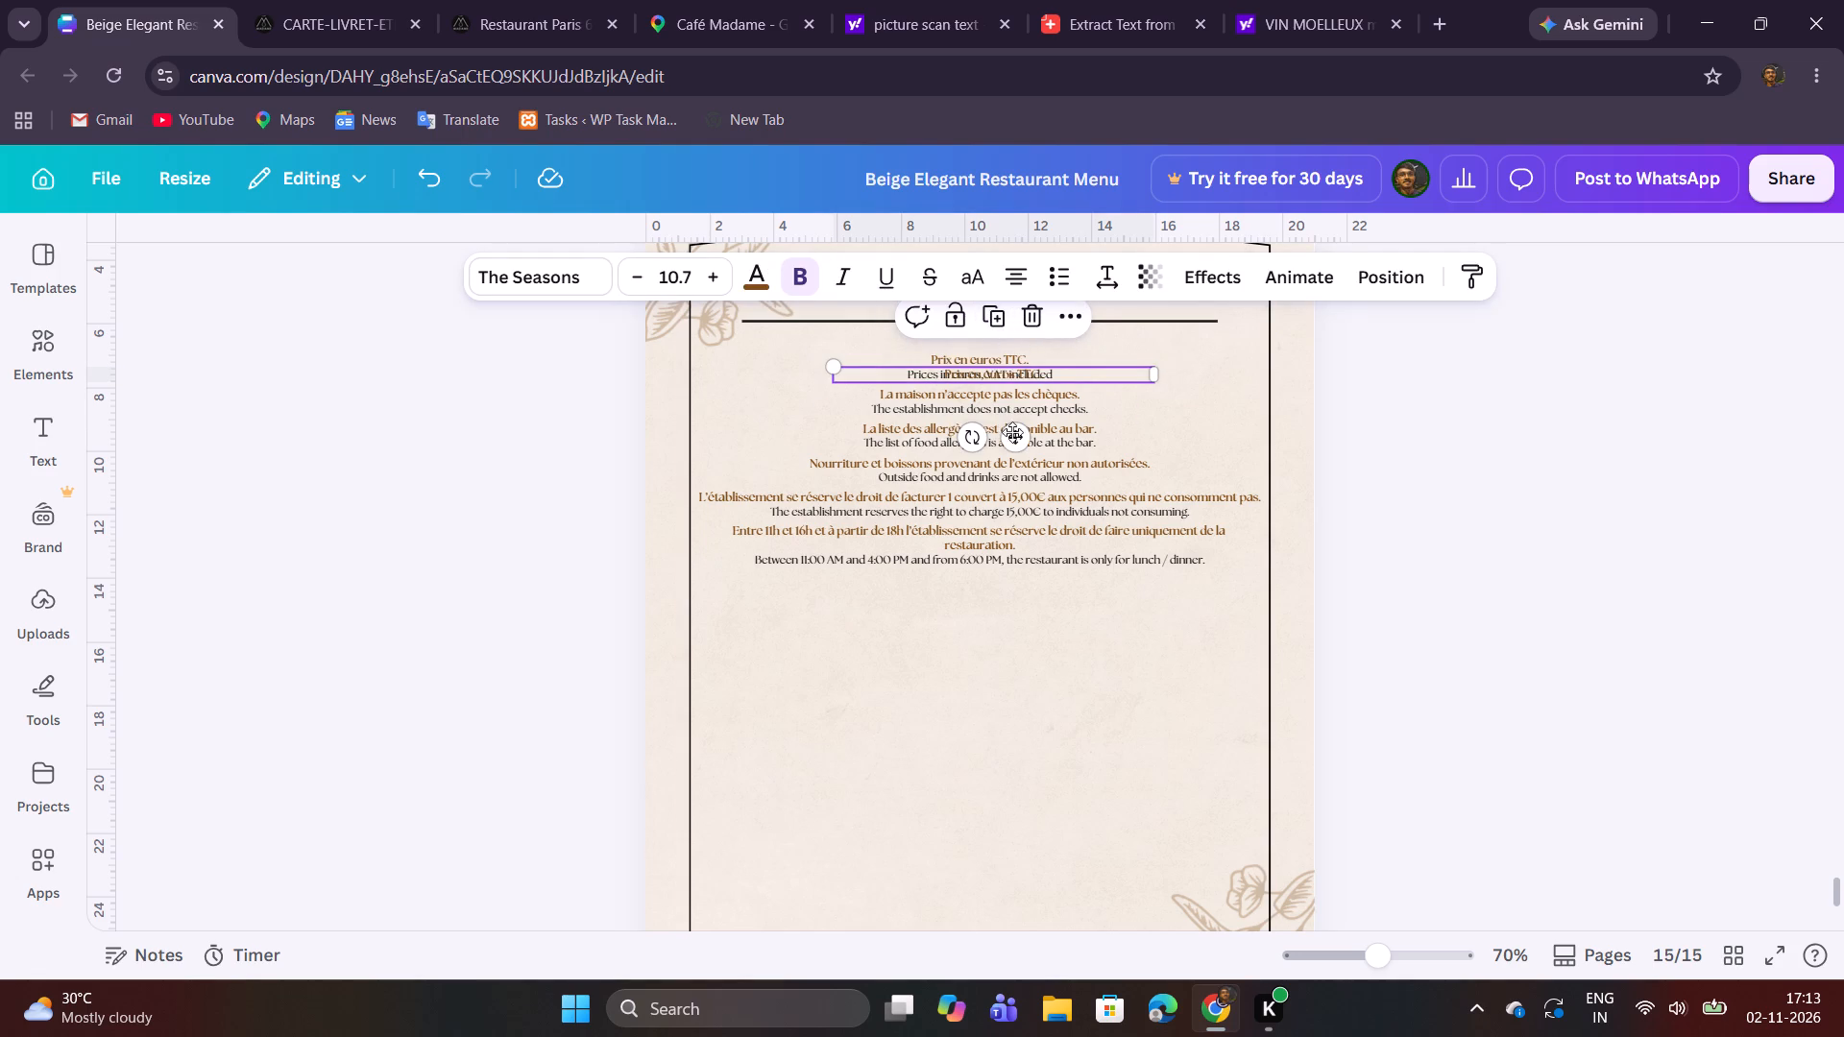
{"action": "left_click_drag", "start_coordinate": [1015, 438], "coordinate": [886, 764]}
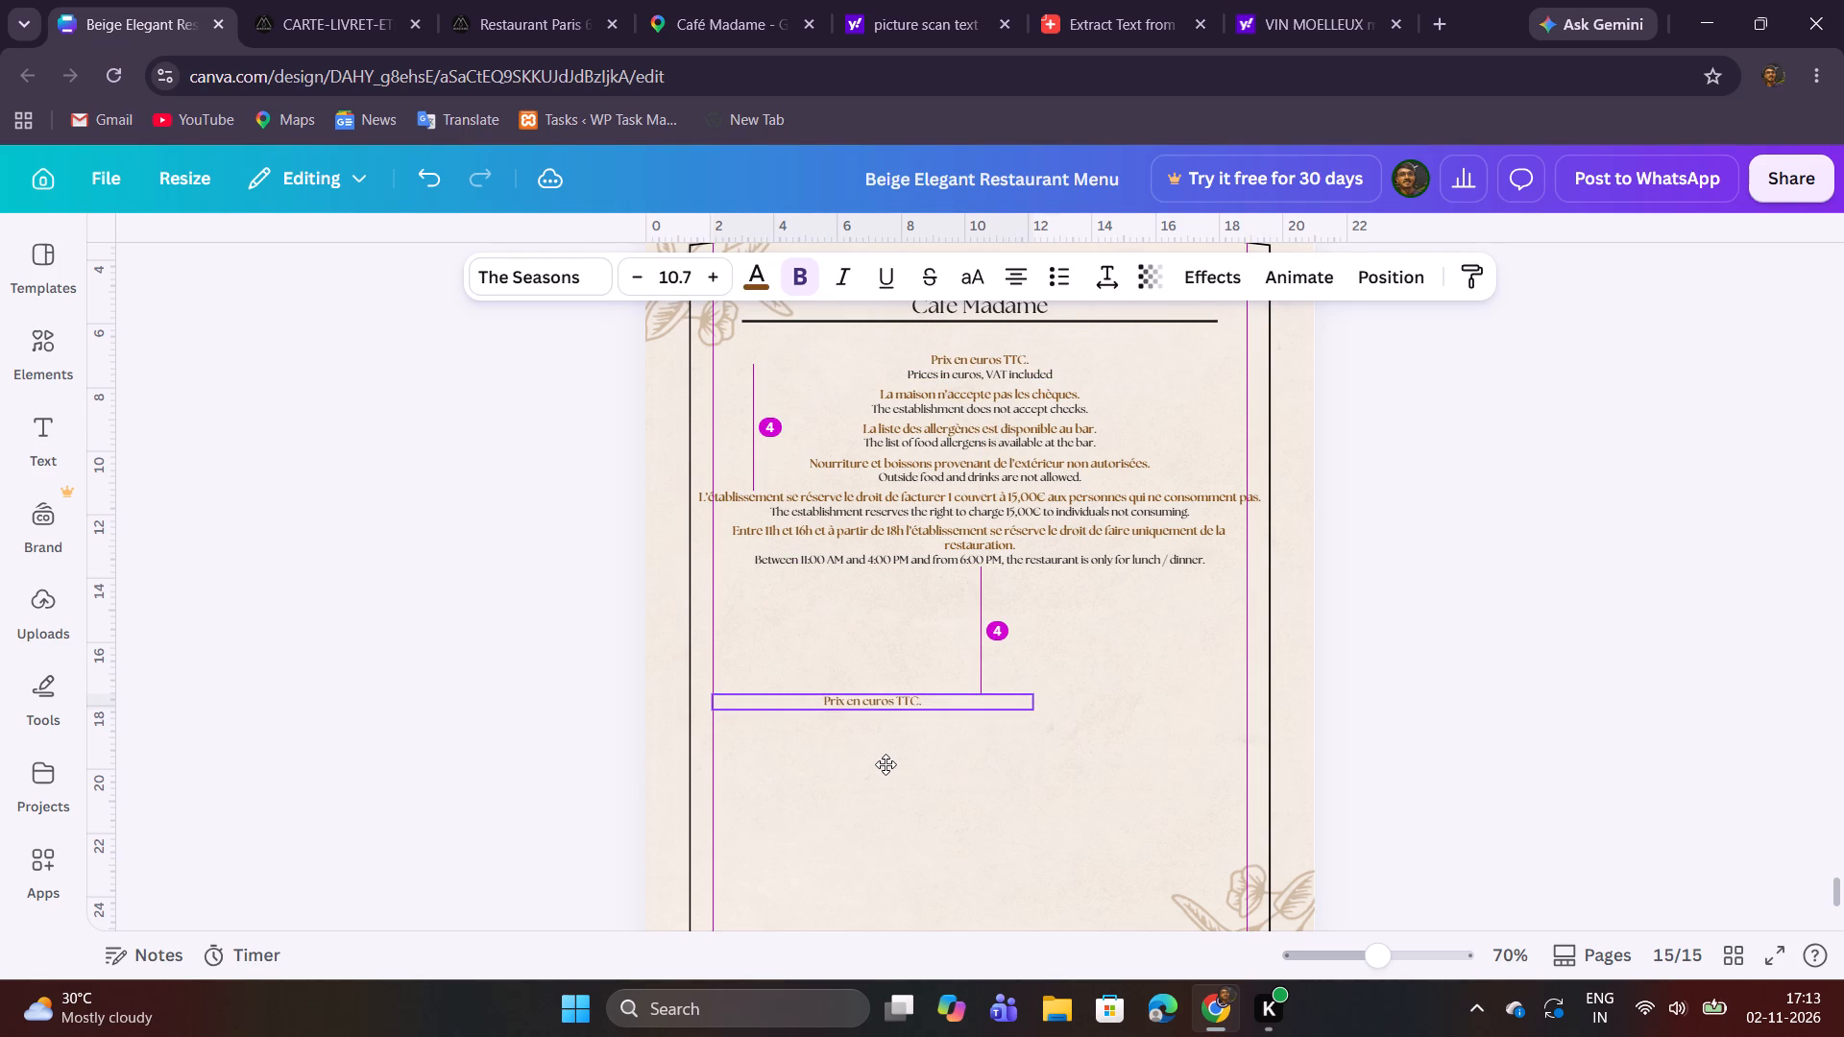
{"action": "left_click_drag", "start_coordinate": [886, 764], "coordinate": [880, 764]}
{"action": "left_click_drag", "start_coordinate": [1022, 703], "coordinate": [826, 697]}
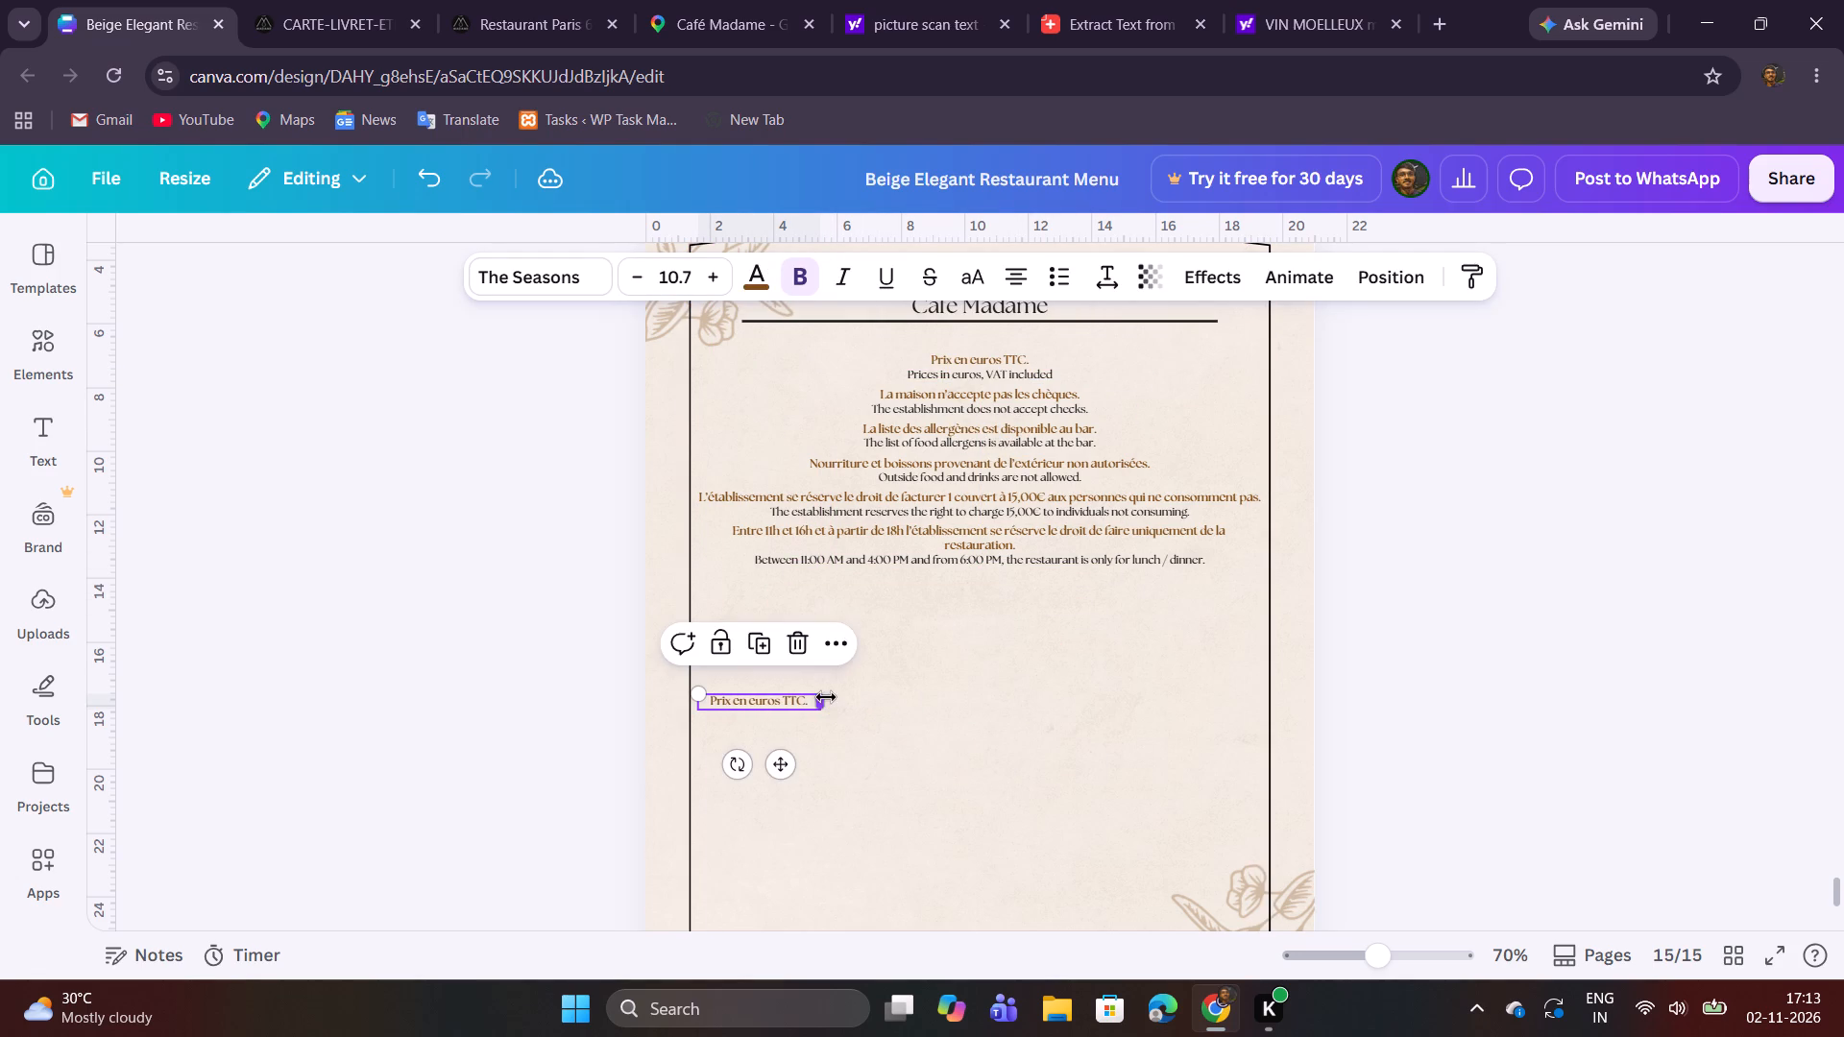
{"action": "left_click_drag", "start_coordinate": [786, 761], "coordinate": [806, 689]}
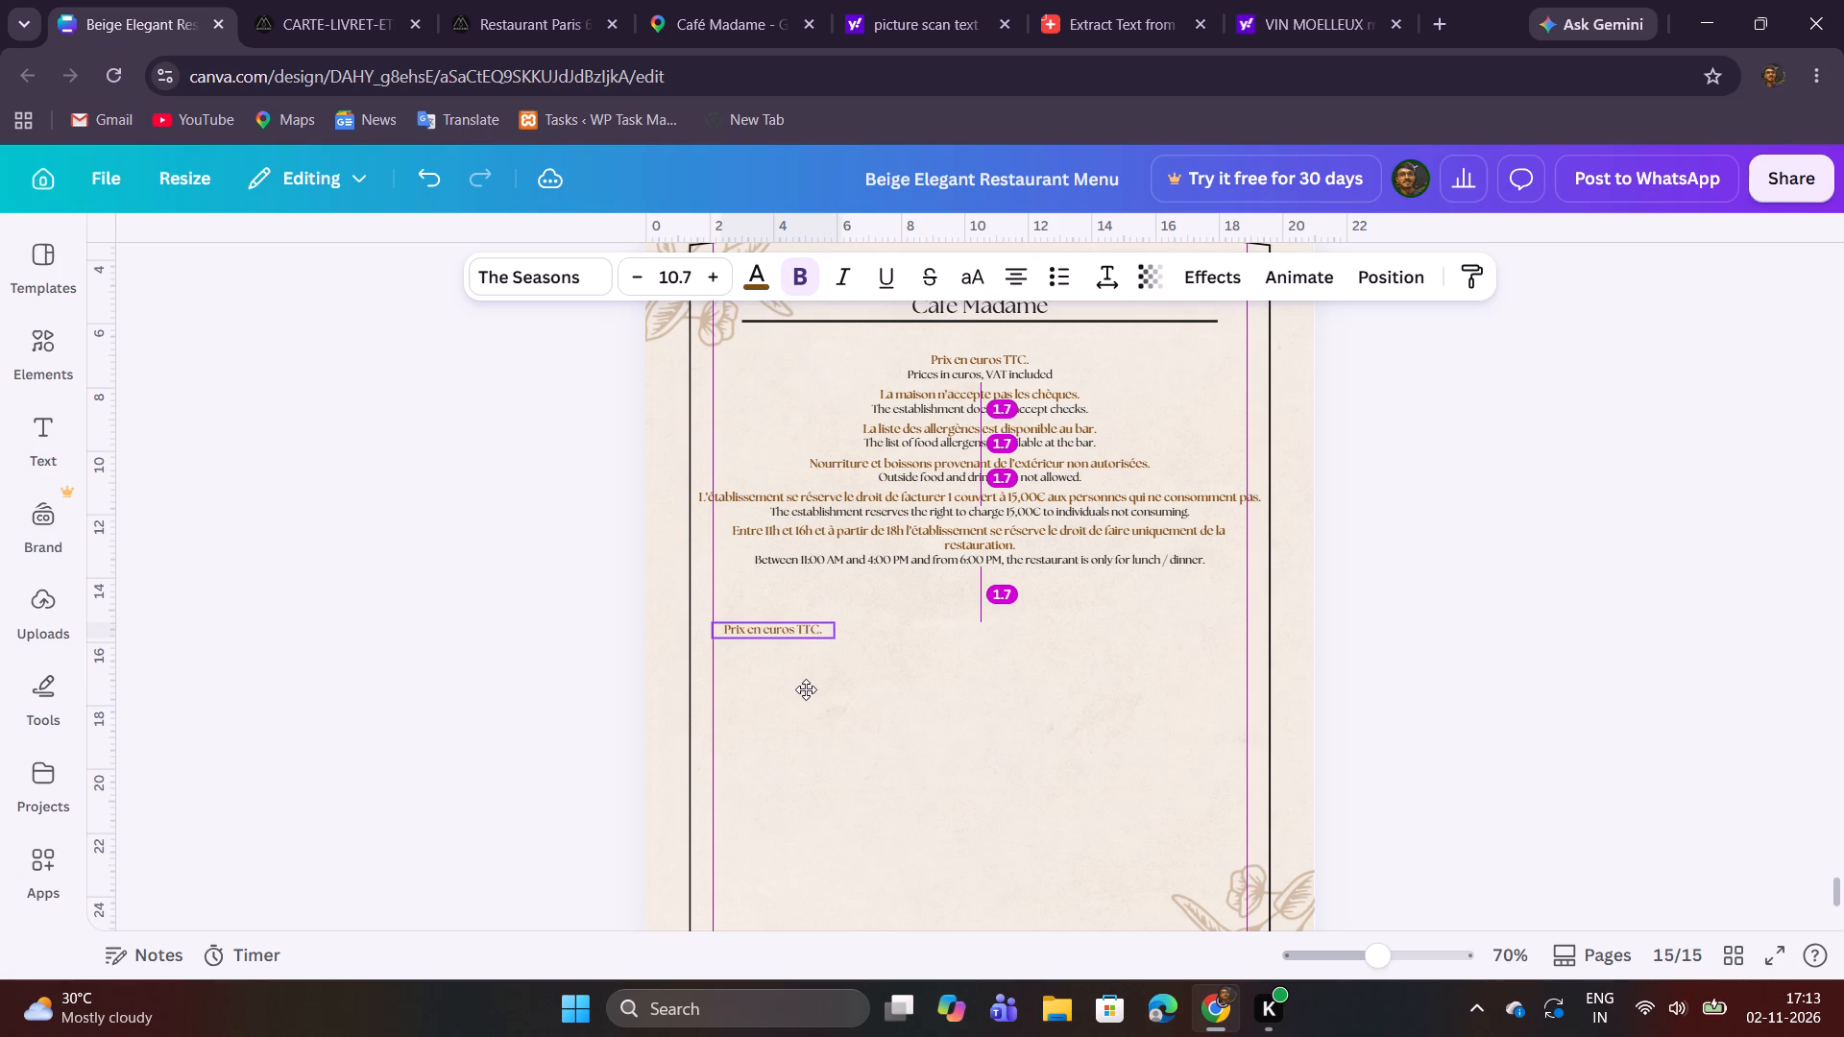
{"action": "left_click_drag", "start_coordinate": [806, 689], "coordinate": [807, 689]}
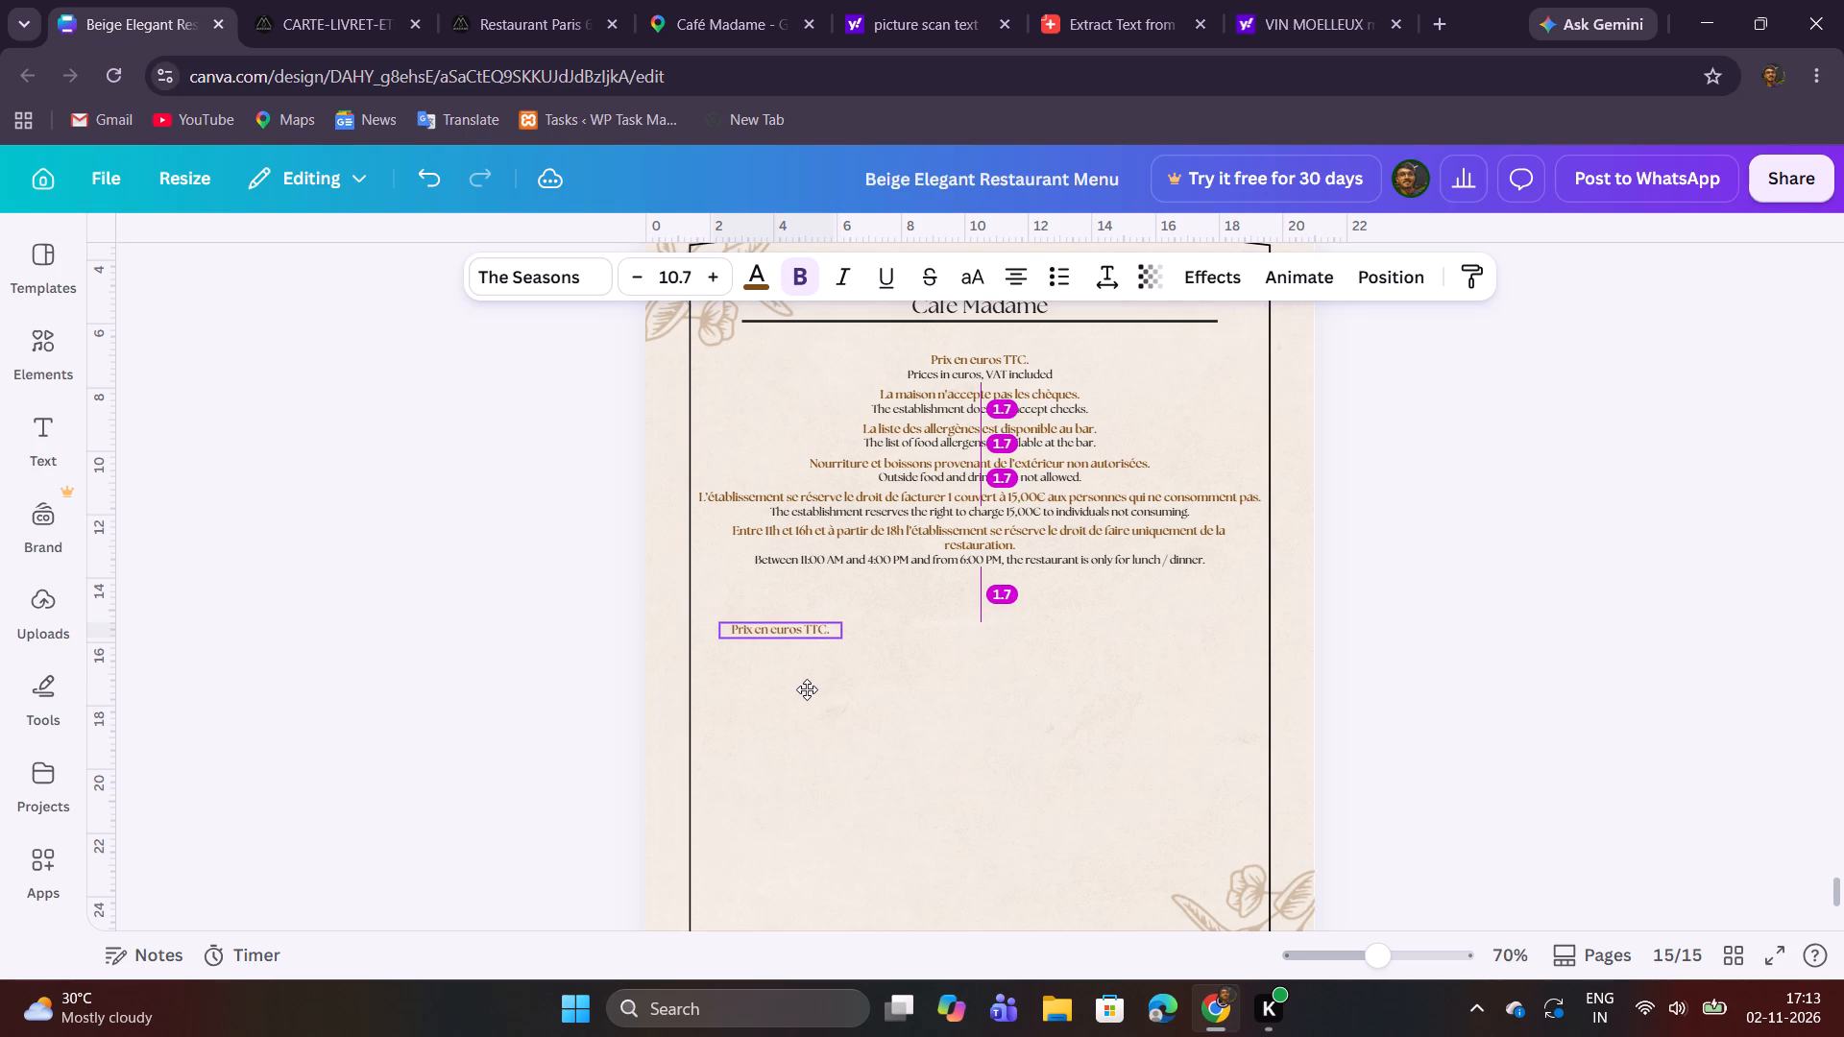
{"action": "left_click_drag", "start_coordinate": [807, 689], "coordinate": [805, 689]}
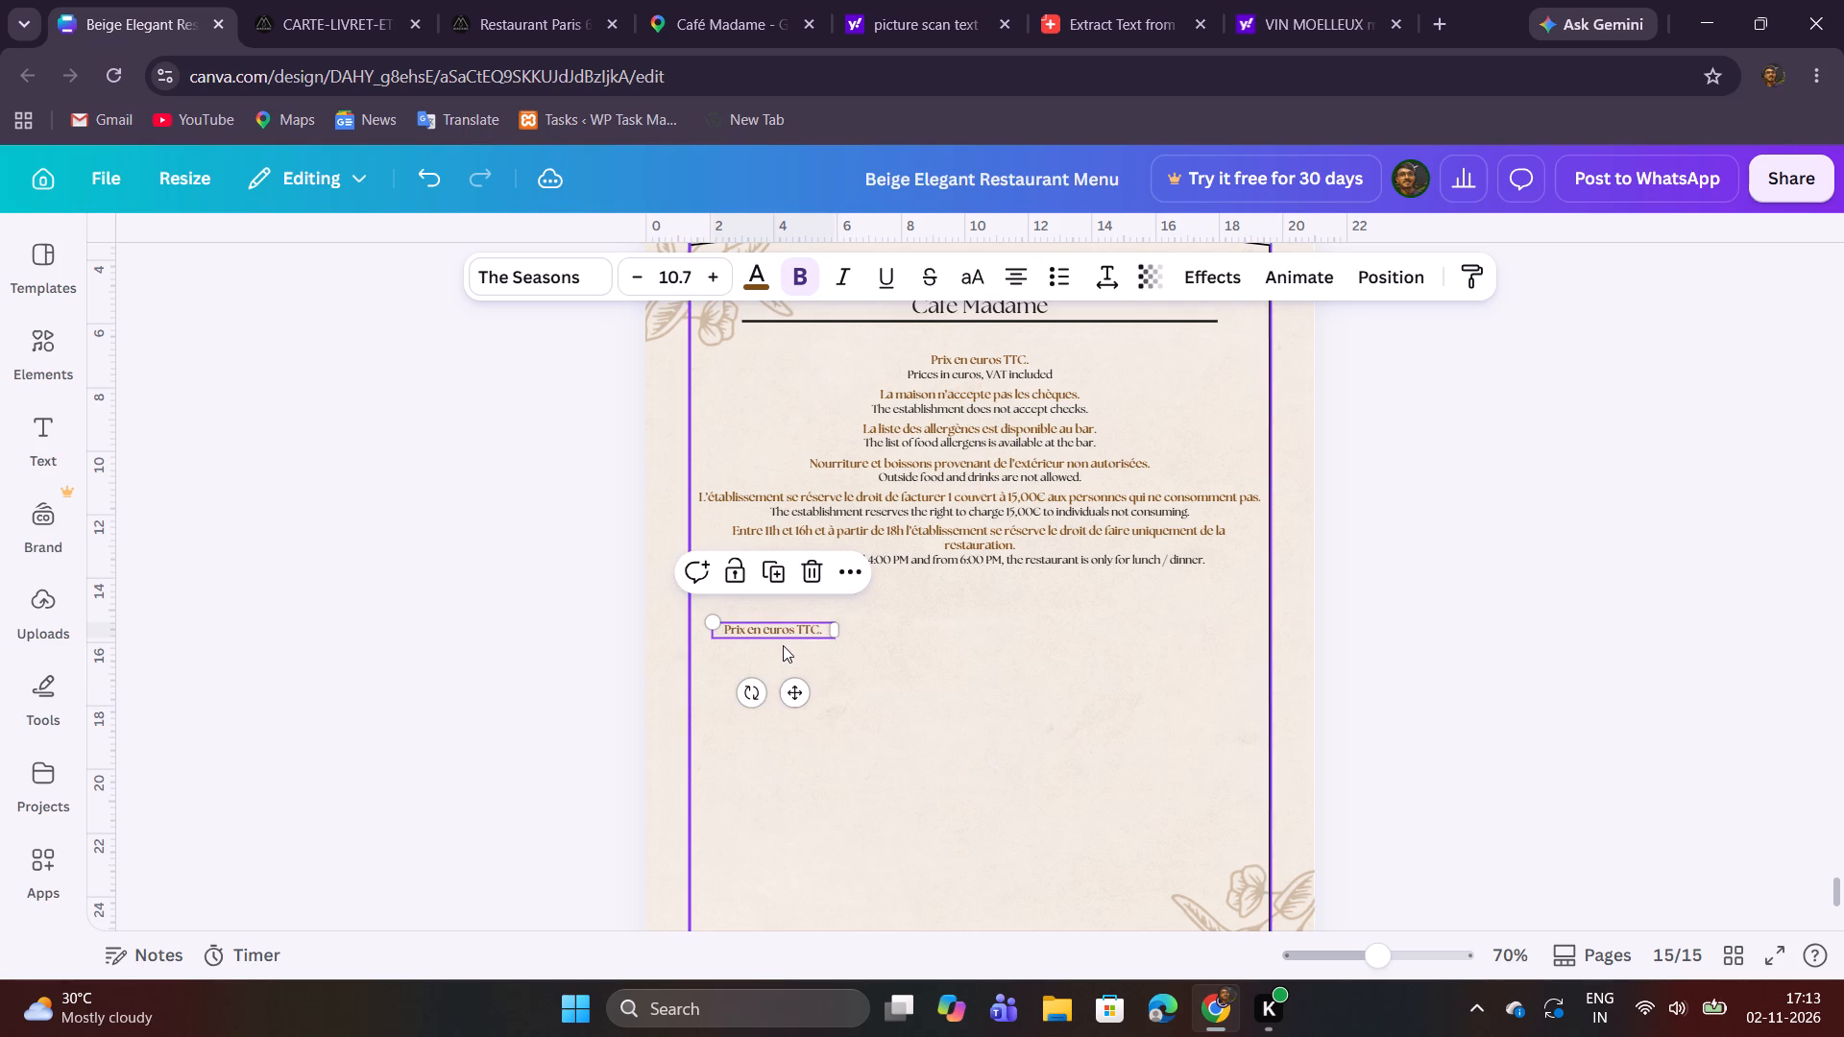
Replace the duplicated line's text with the café's copied phone number.
{"action": "double_click", "coordinate": [778, 630]}
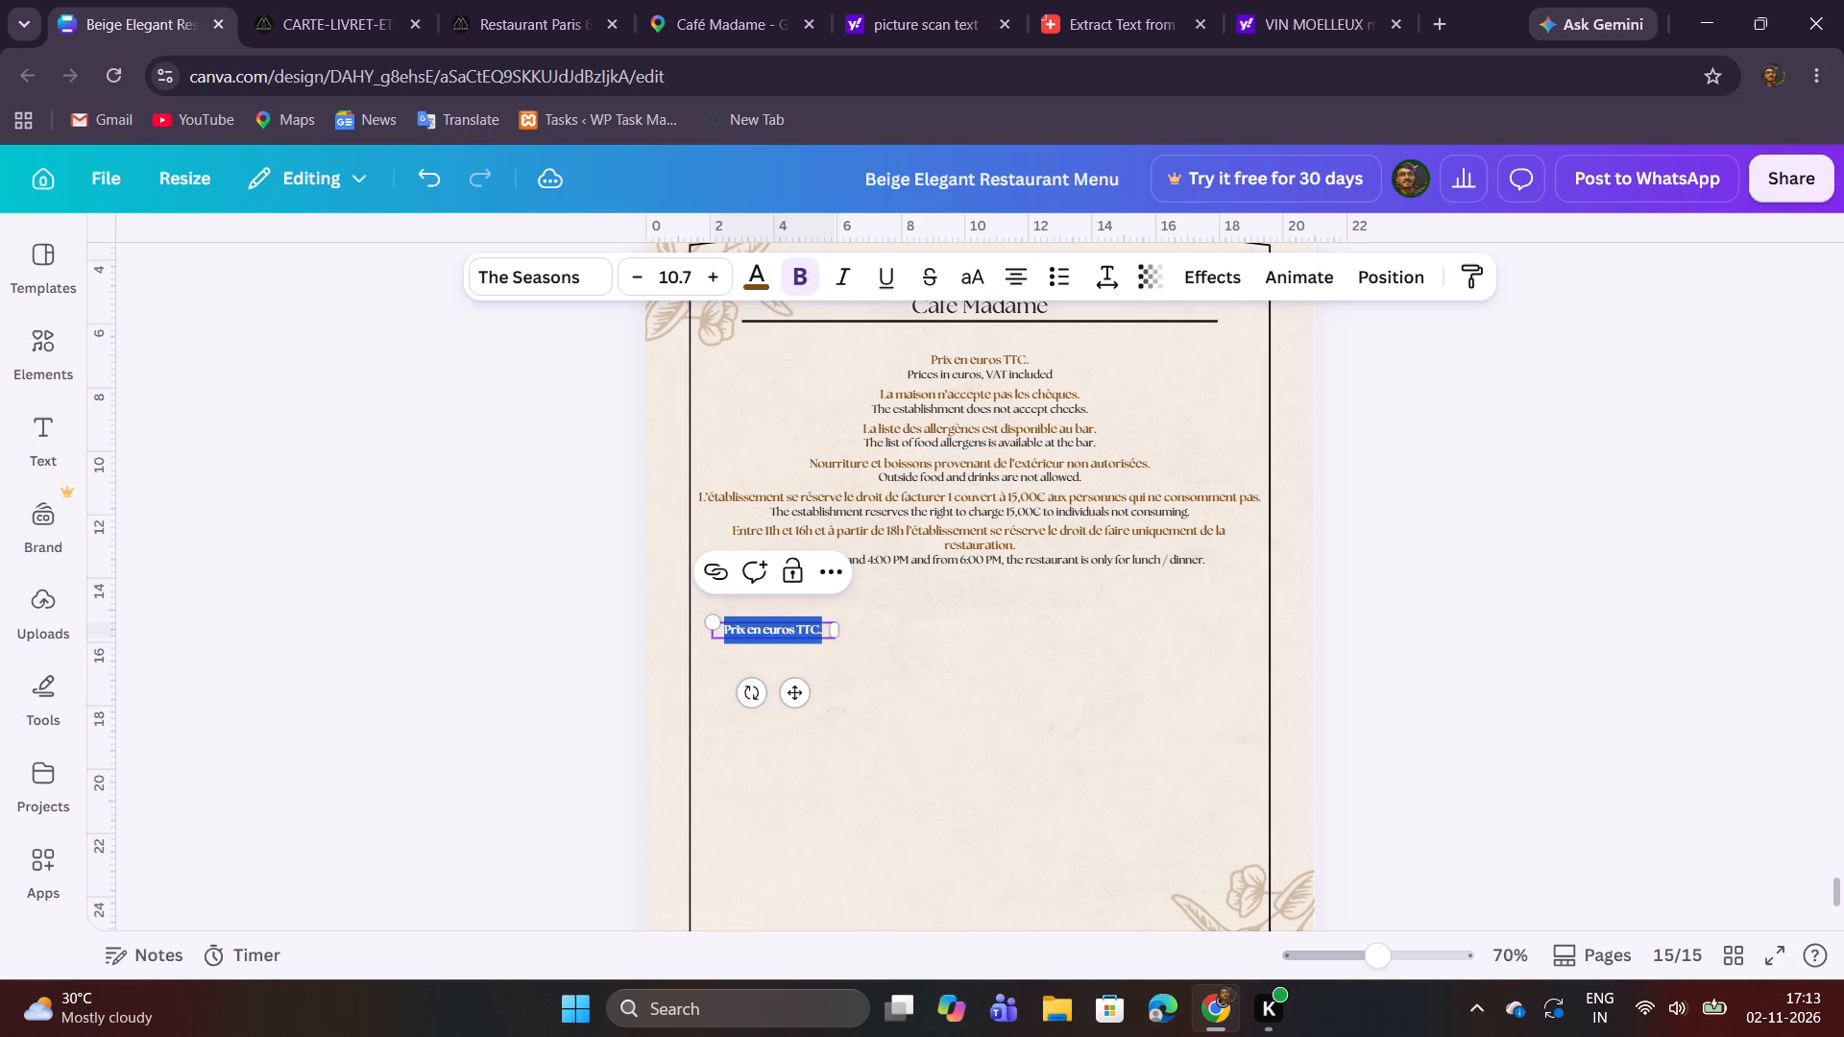
{"action": "key", "text": "ctrl+v"}
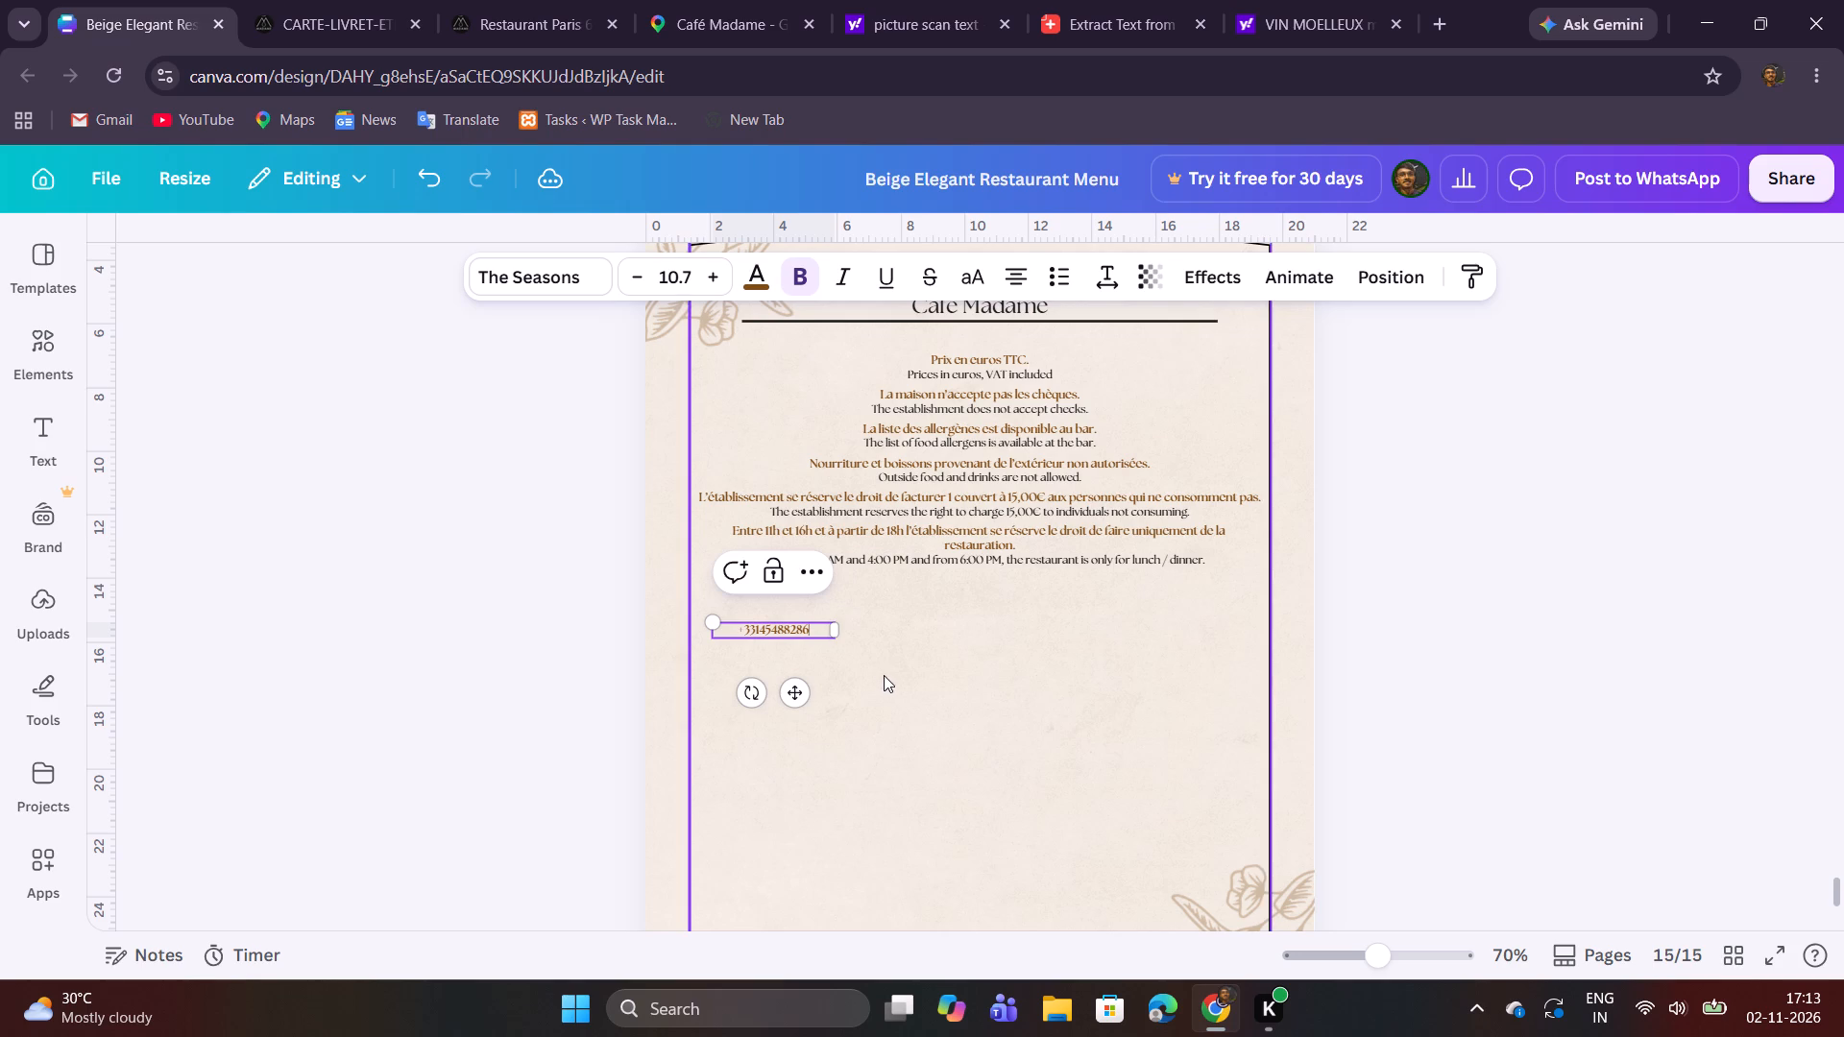
{"action": "left_click", "coordinate": [885, 675]}
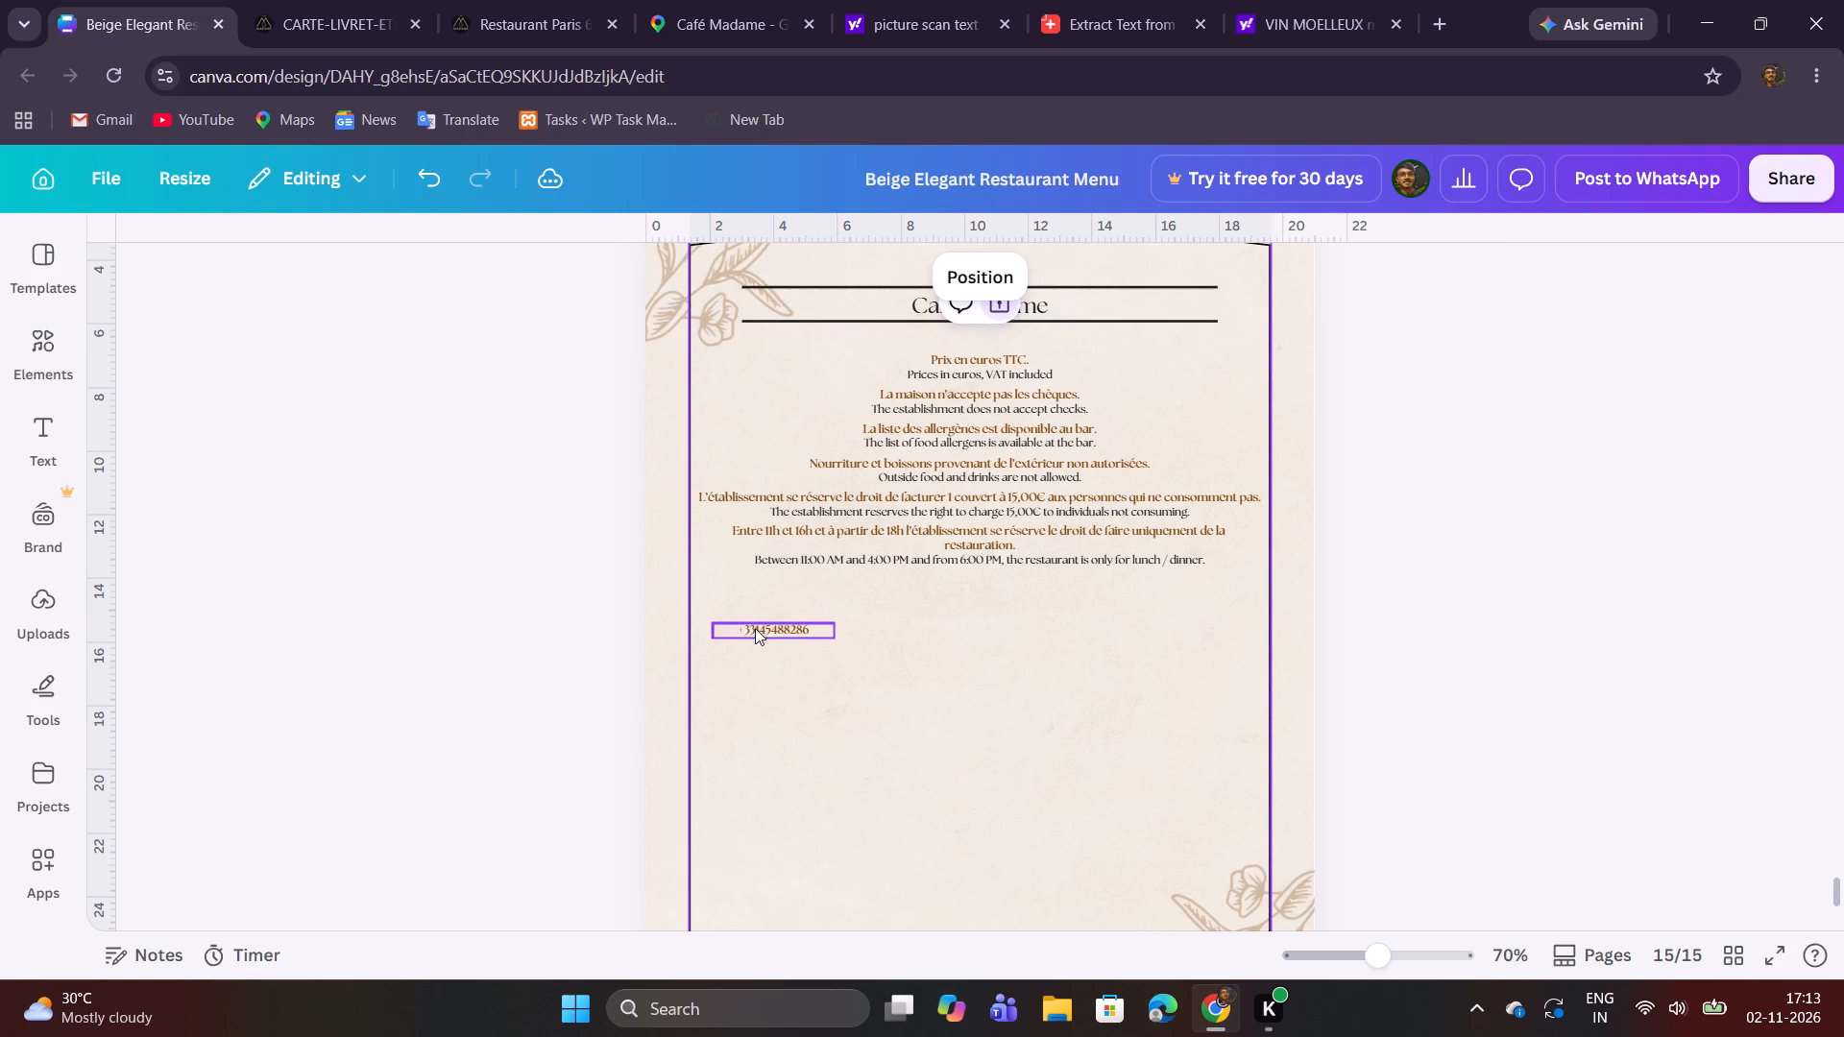
Search the design elements for "phone" graphics and insert the thin outlined handset icon on page 15.
{"action": "left_click", "coordinate": [37, 337]}
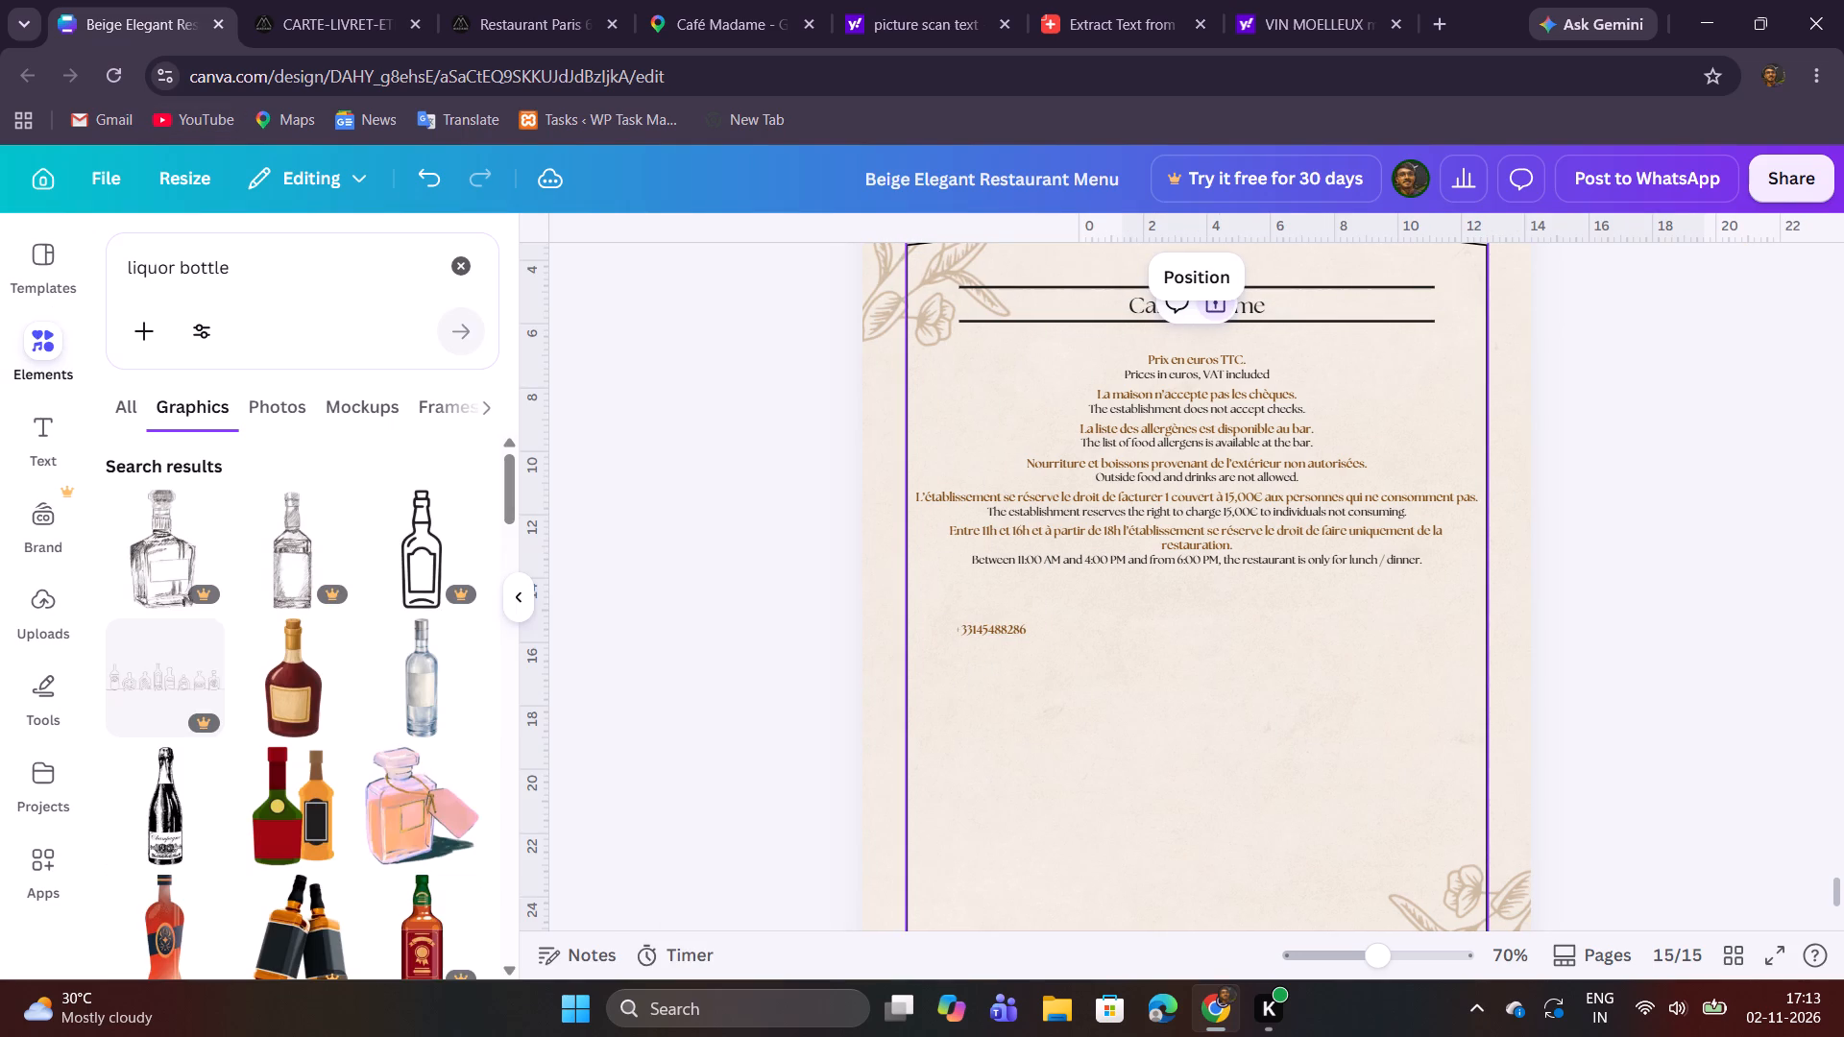
{"action": "left_click", "coordinate": [461, 277]}
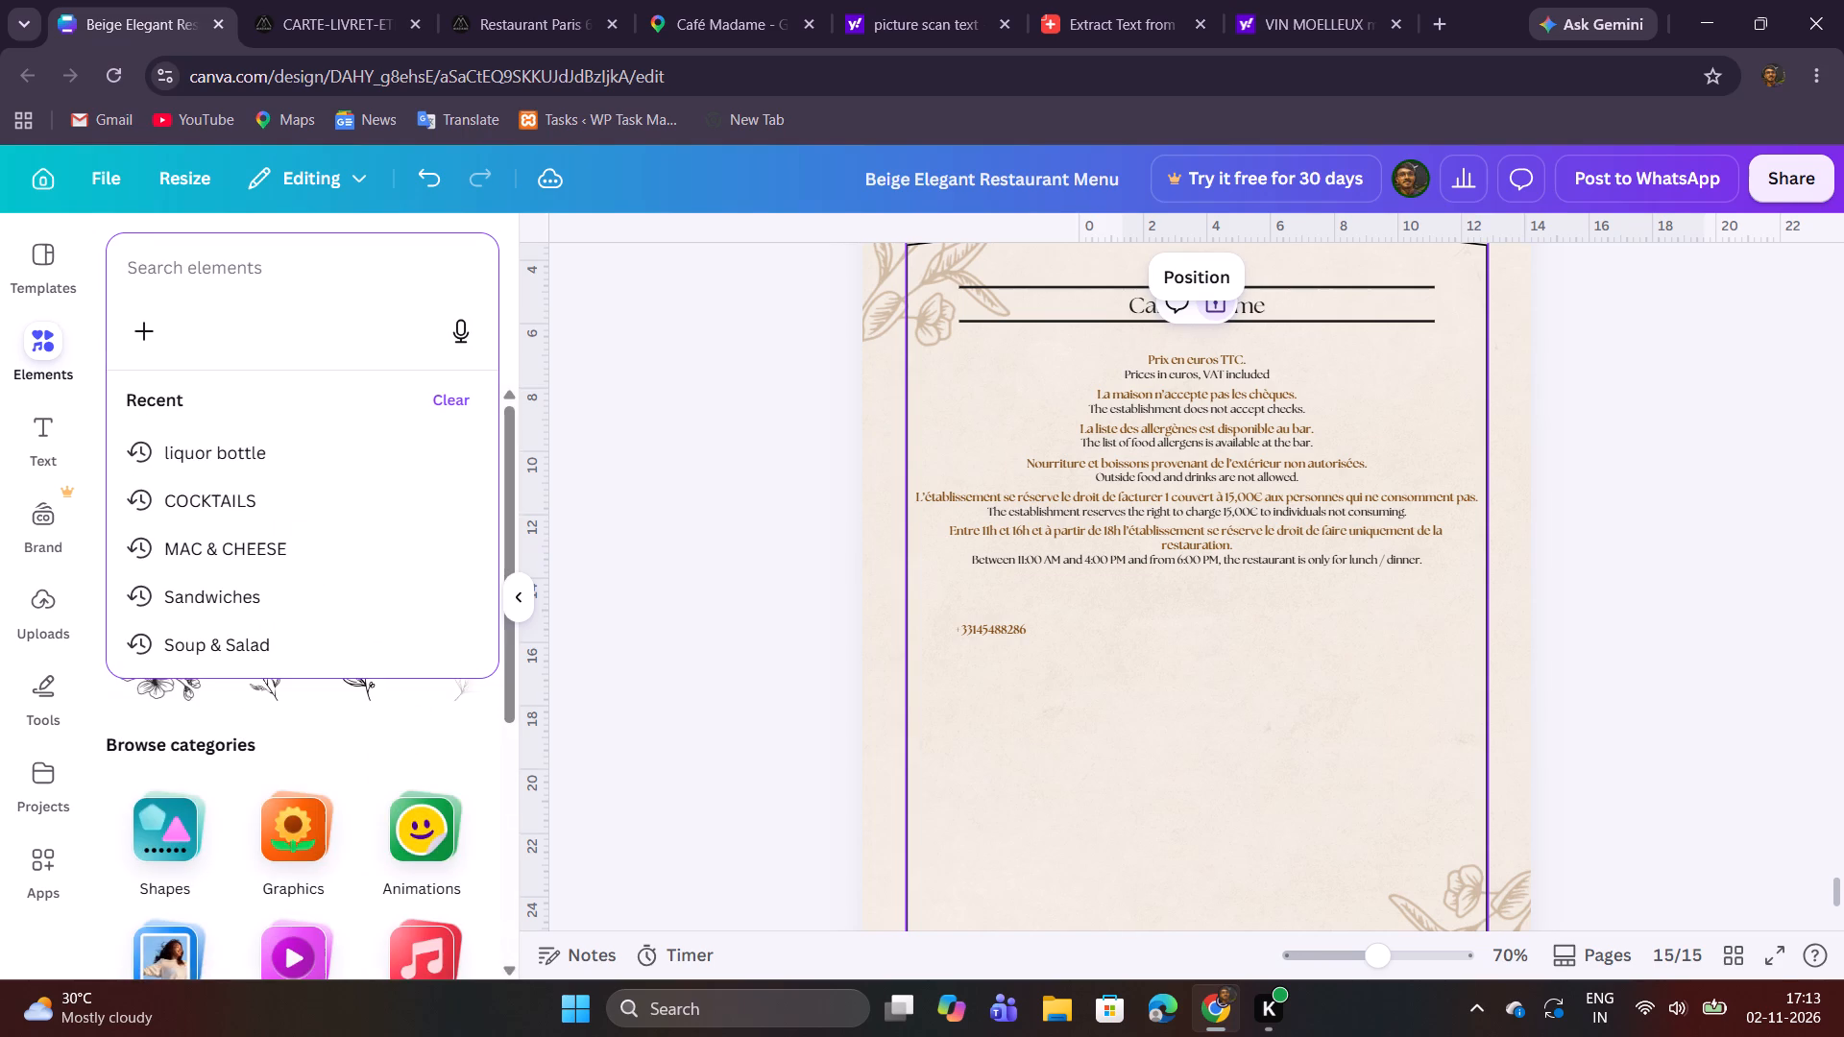
{"action": "type", "text": "phone"}
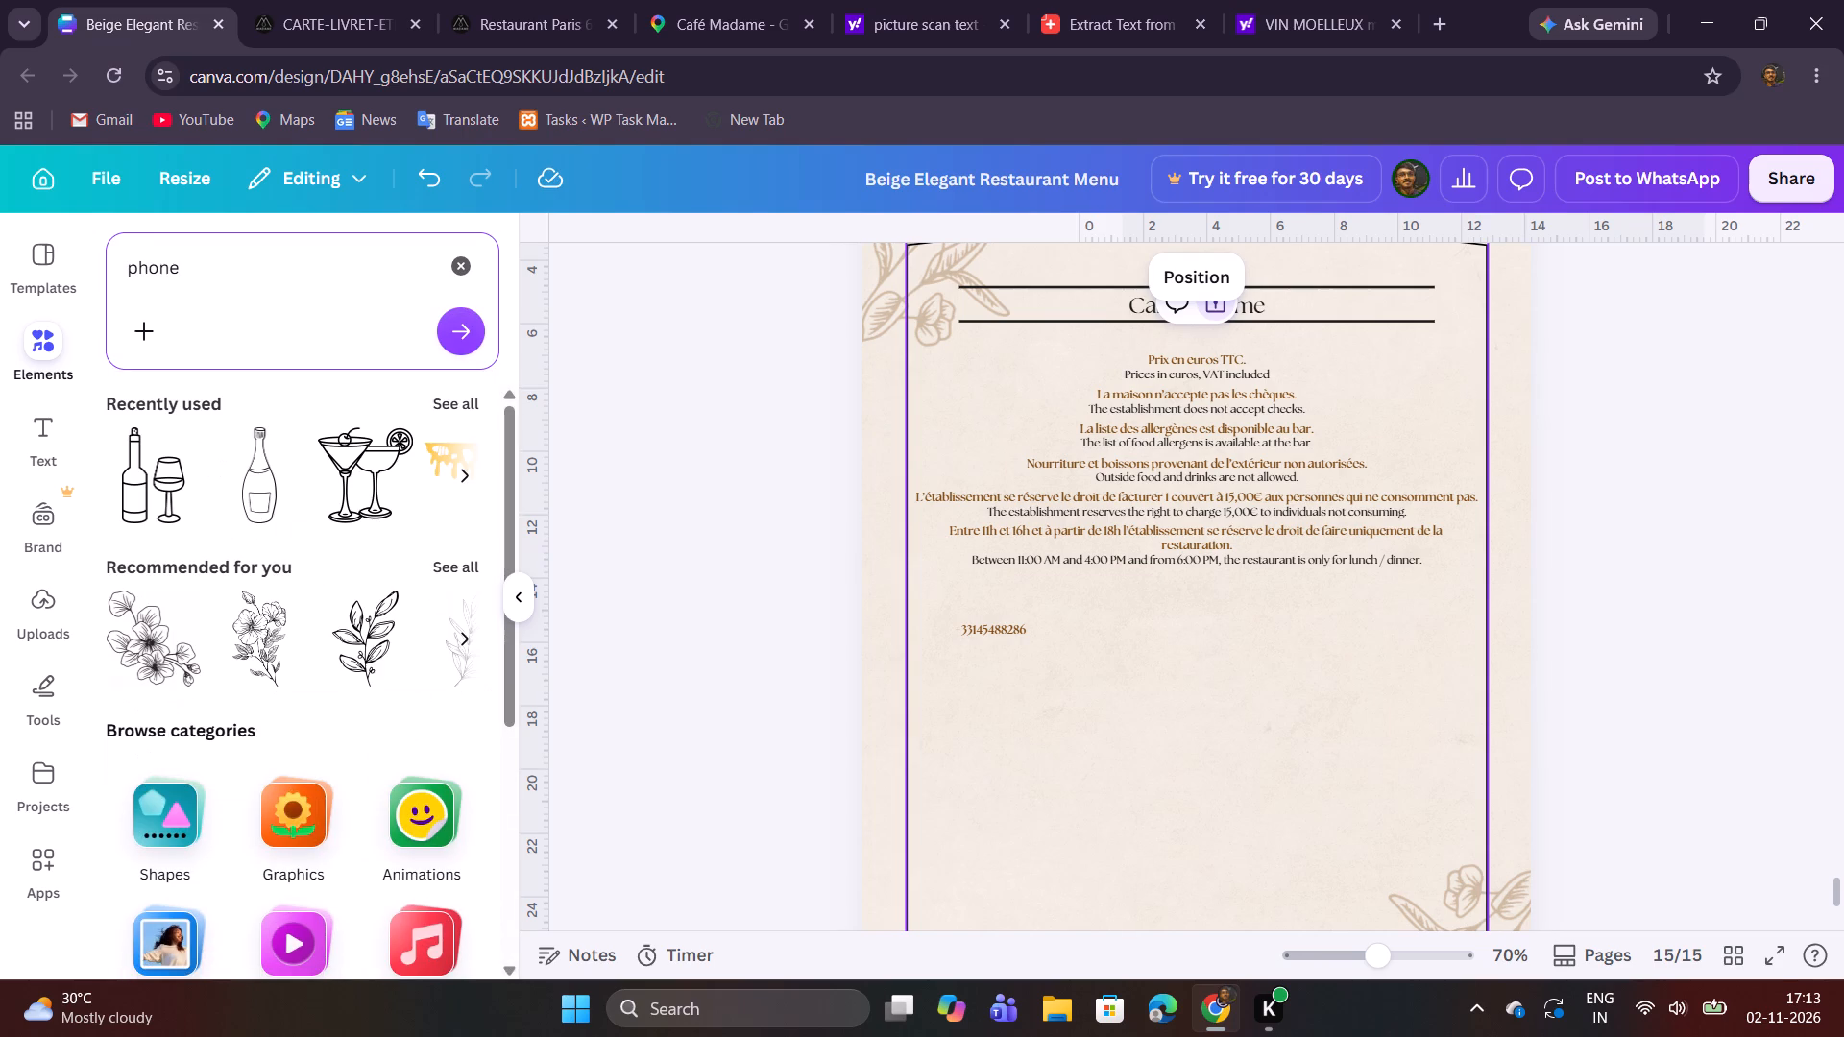
{"action": "left_click", "coordinate": [445, 341]}
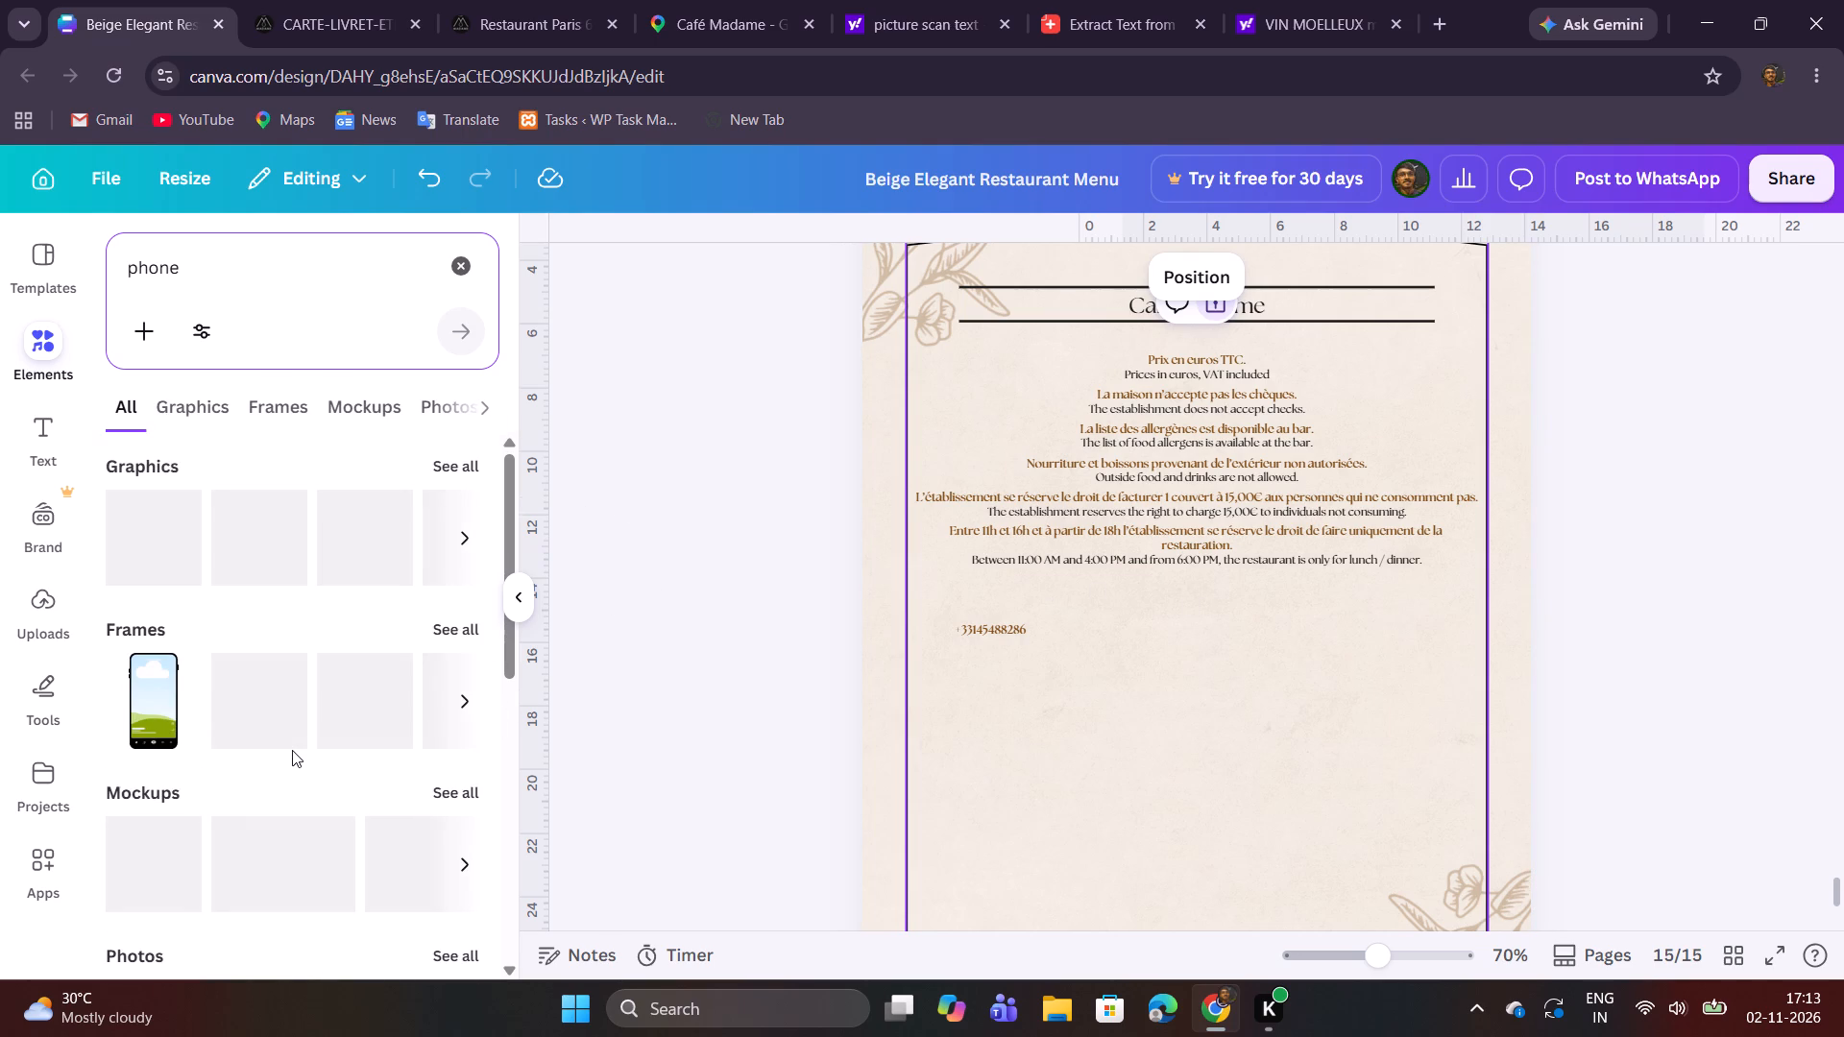
{"action": "scroll", "coordinate": [297, 742], "scroll_direction": "down", "scroll_amount": 2}
{"action": "scroll", "coordinate": [299, 745], "scroll_direction": "up", "scroll_amount": 3}
{"action": "left_click", "coordinate": [214, 419]}
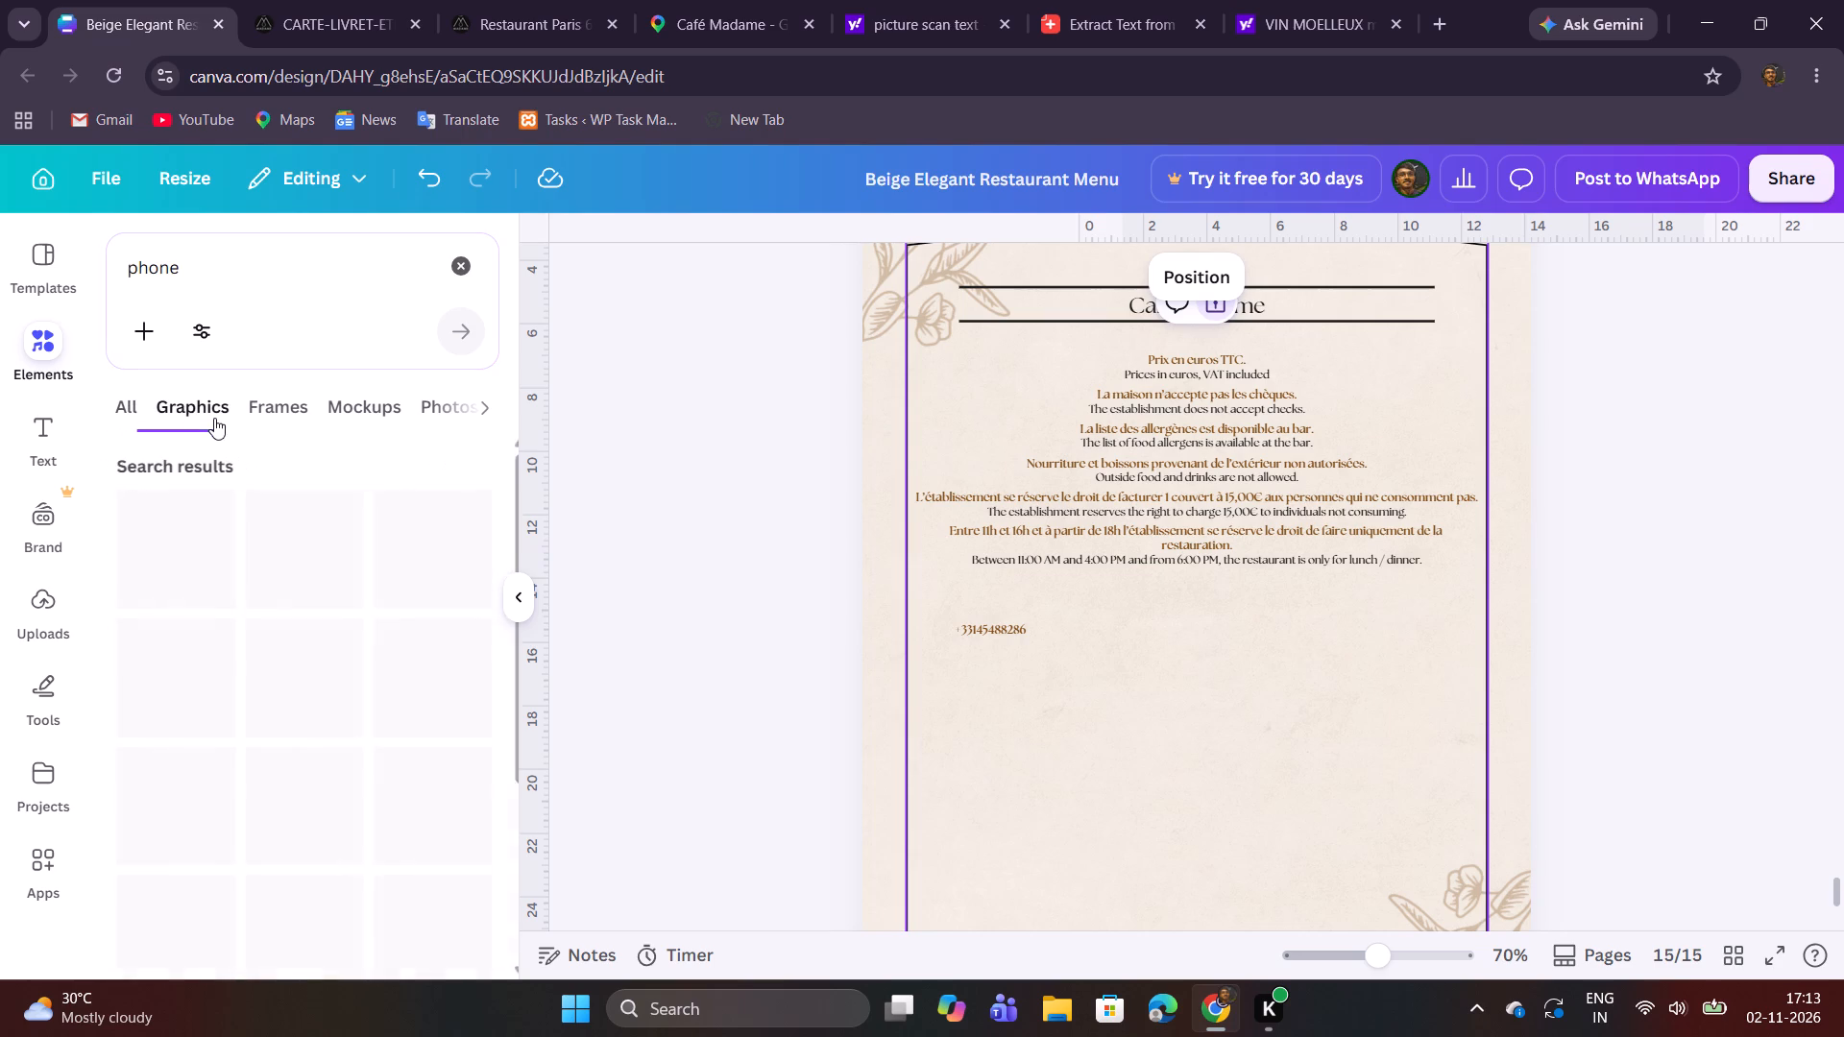
{"action": "left_click", "coordinate": [99, 413]}
{"action": "left_click", "coordinate": [133, 406]}
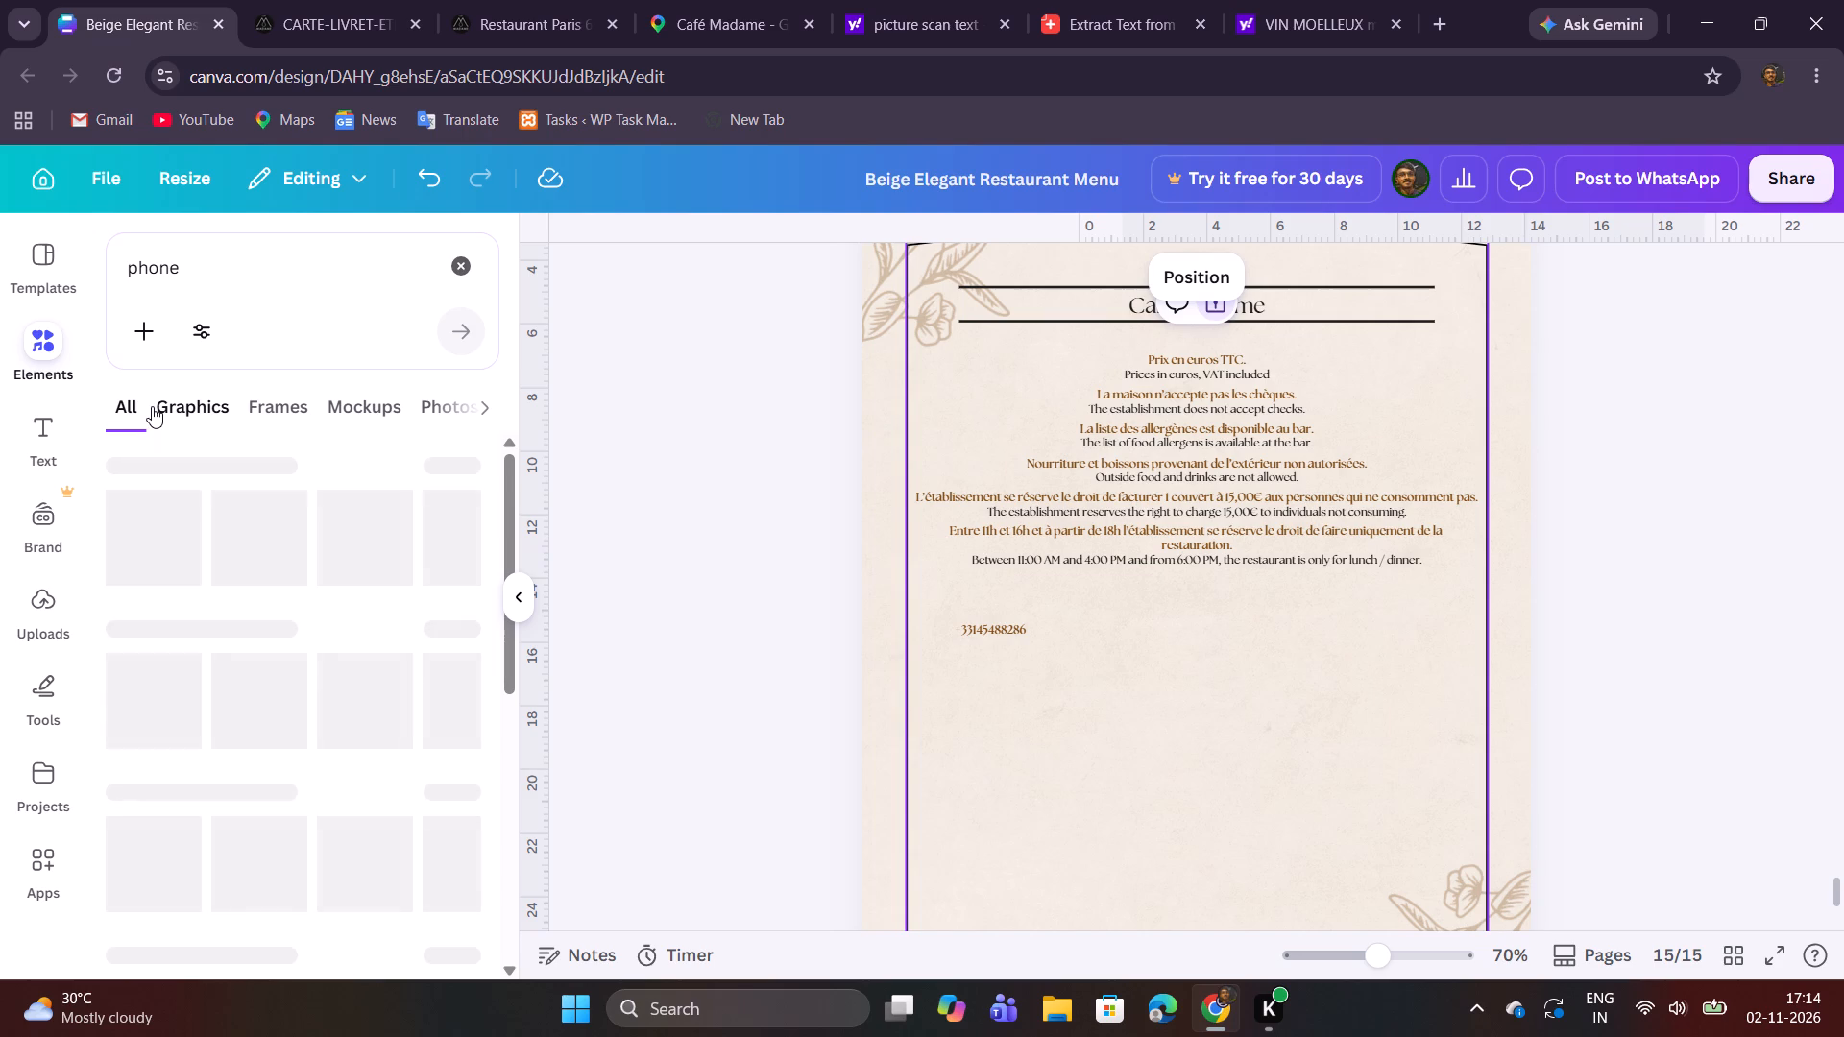
{"action": "left_click", "coordinate": [184, 409]}
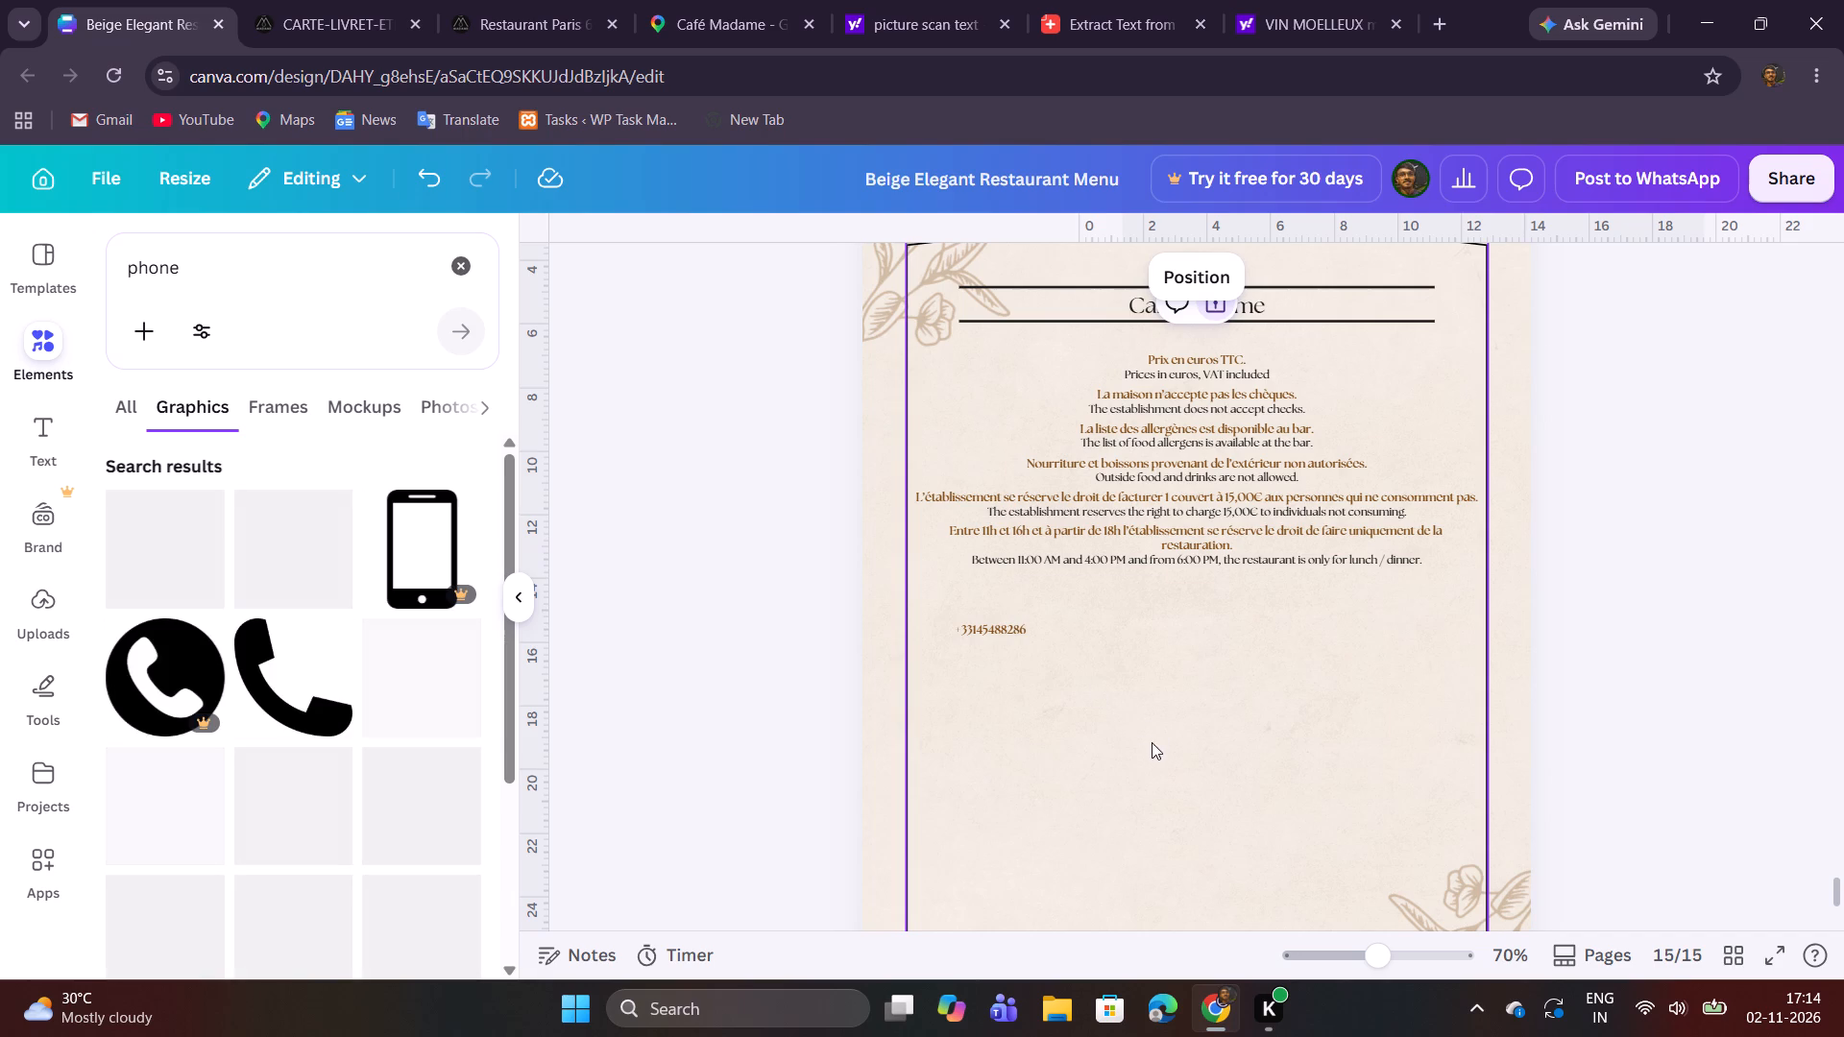
{"action": "scroll", "coordinate": [376, 758], "scroll_direction": "down", "scroll_amount": 1}
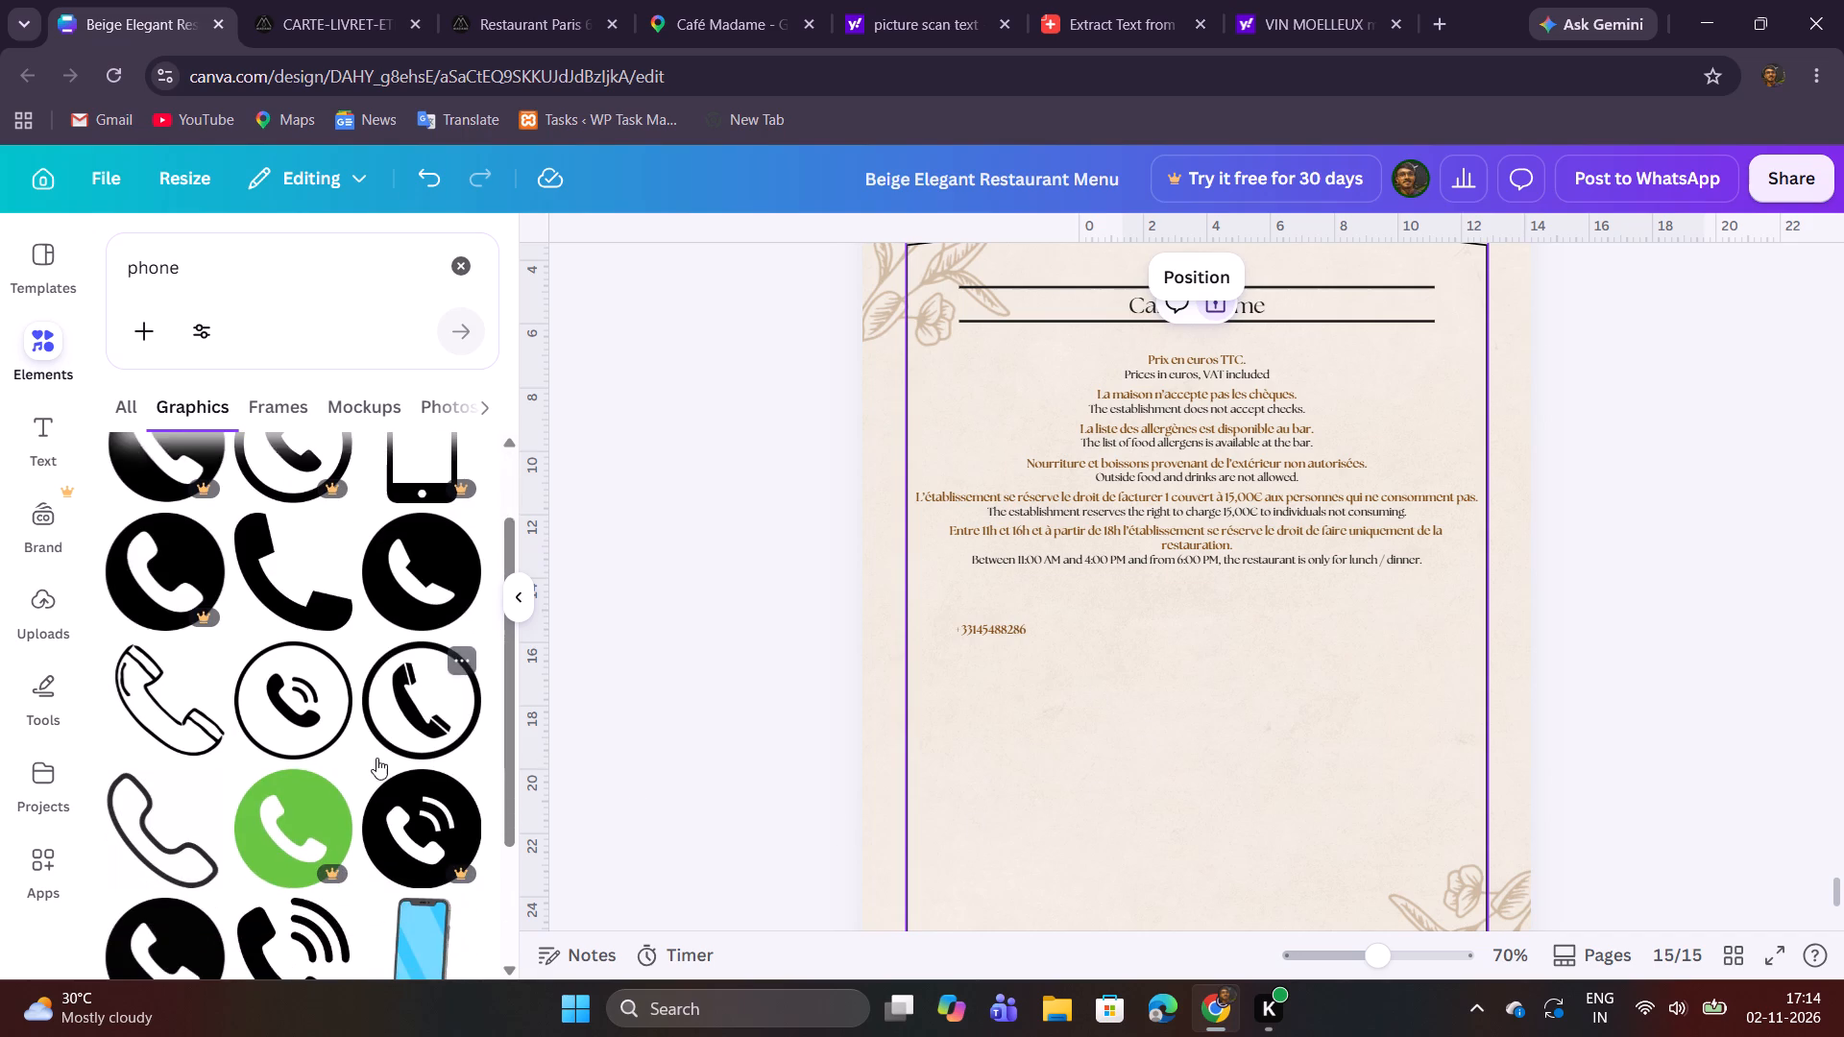
{"action": "scroll", "coordinate": [384, 753], "scroll_direction": "down", "scroll_amount": 1}
{"action": "scroll", "coordinate": [384, 753], "scroll_direction": "up", "scroll_amount": 1}
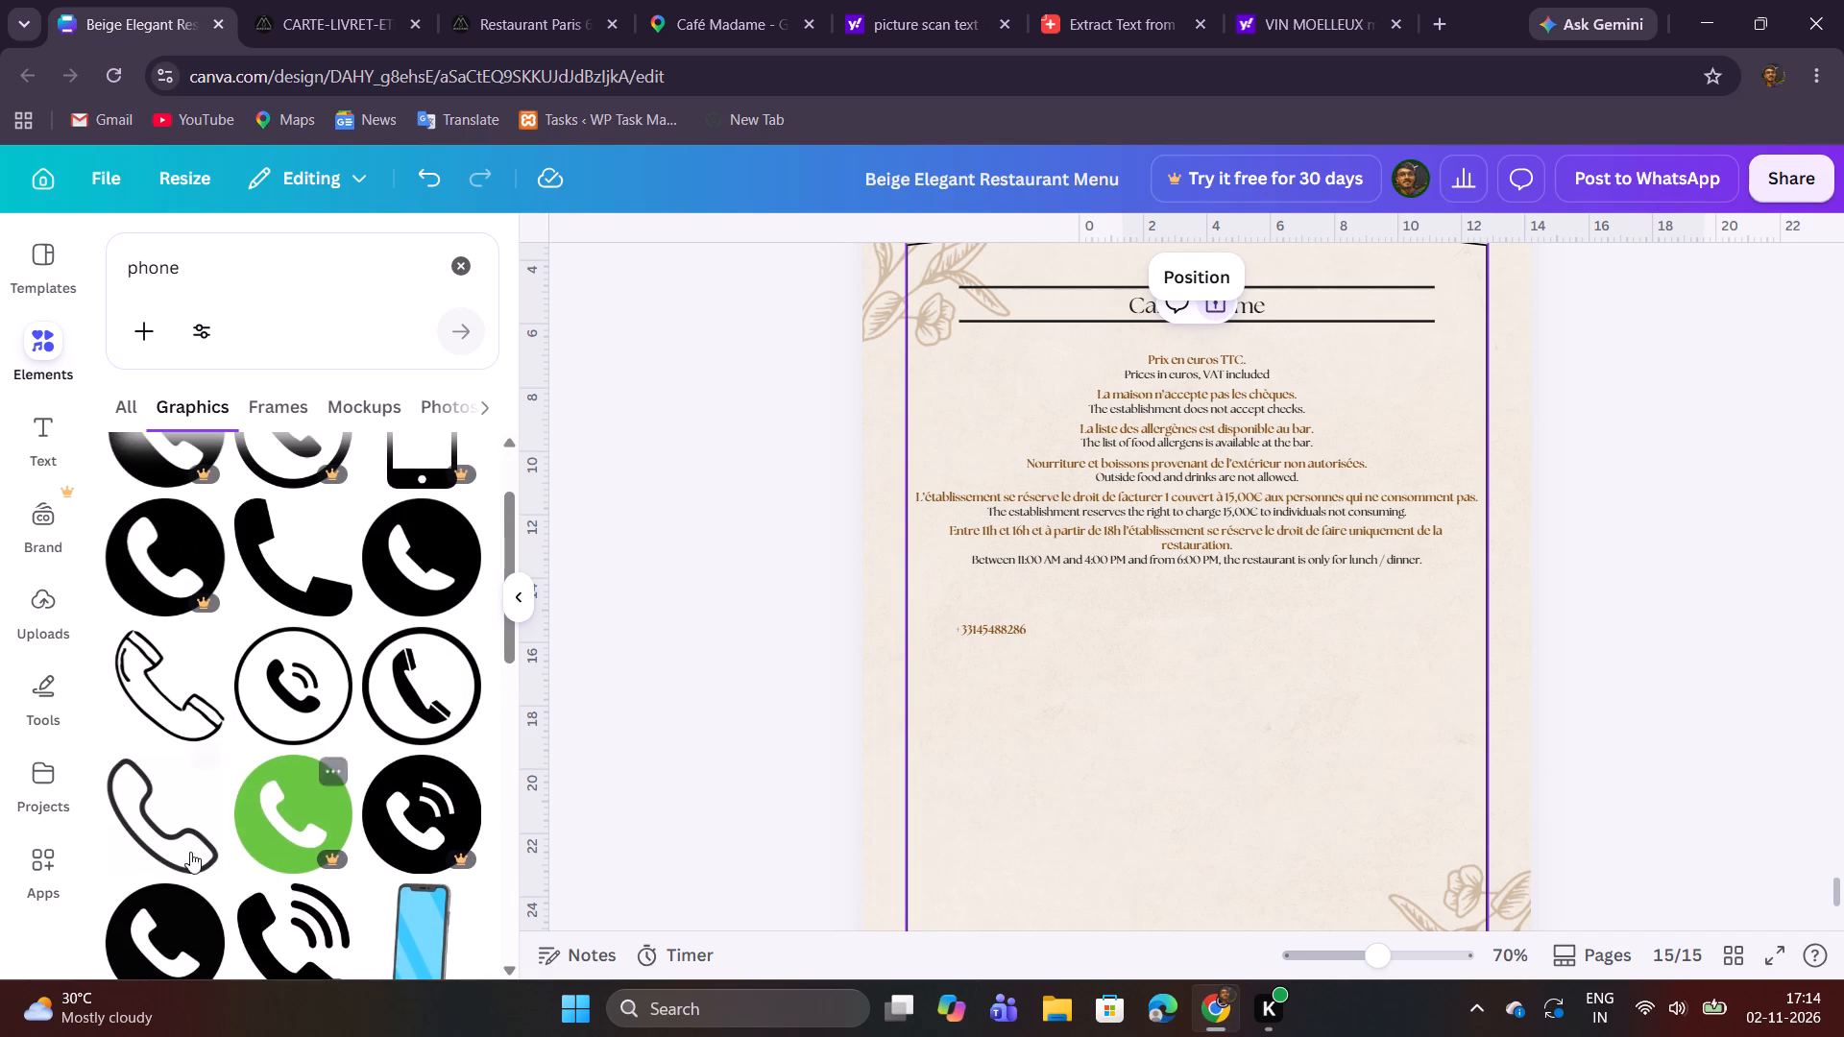
{"action": "left_click", "coordinate": [146, 846]}
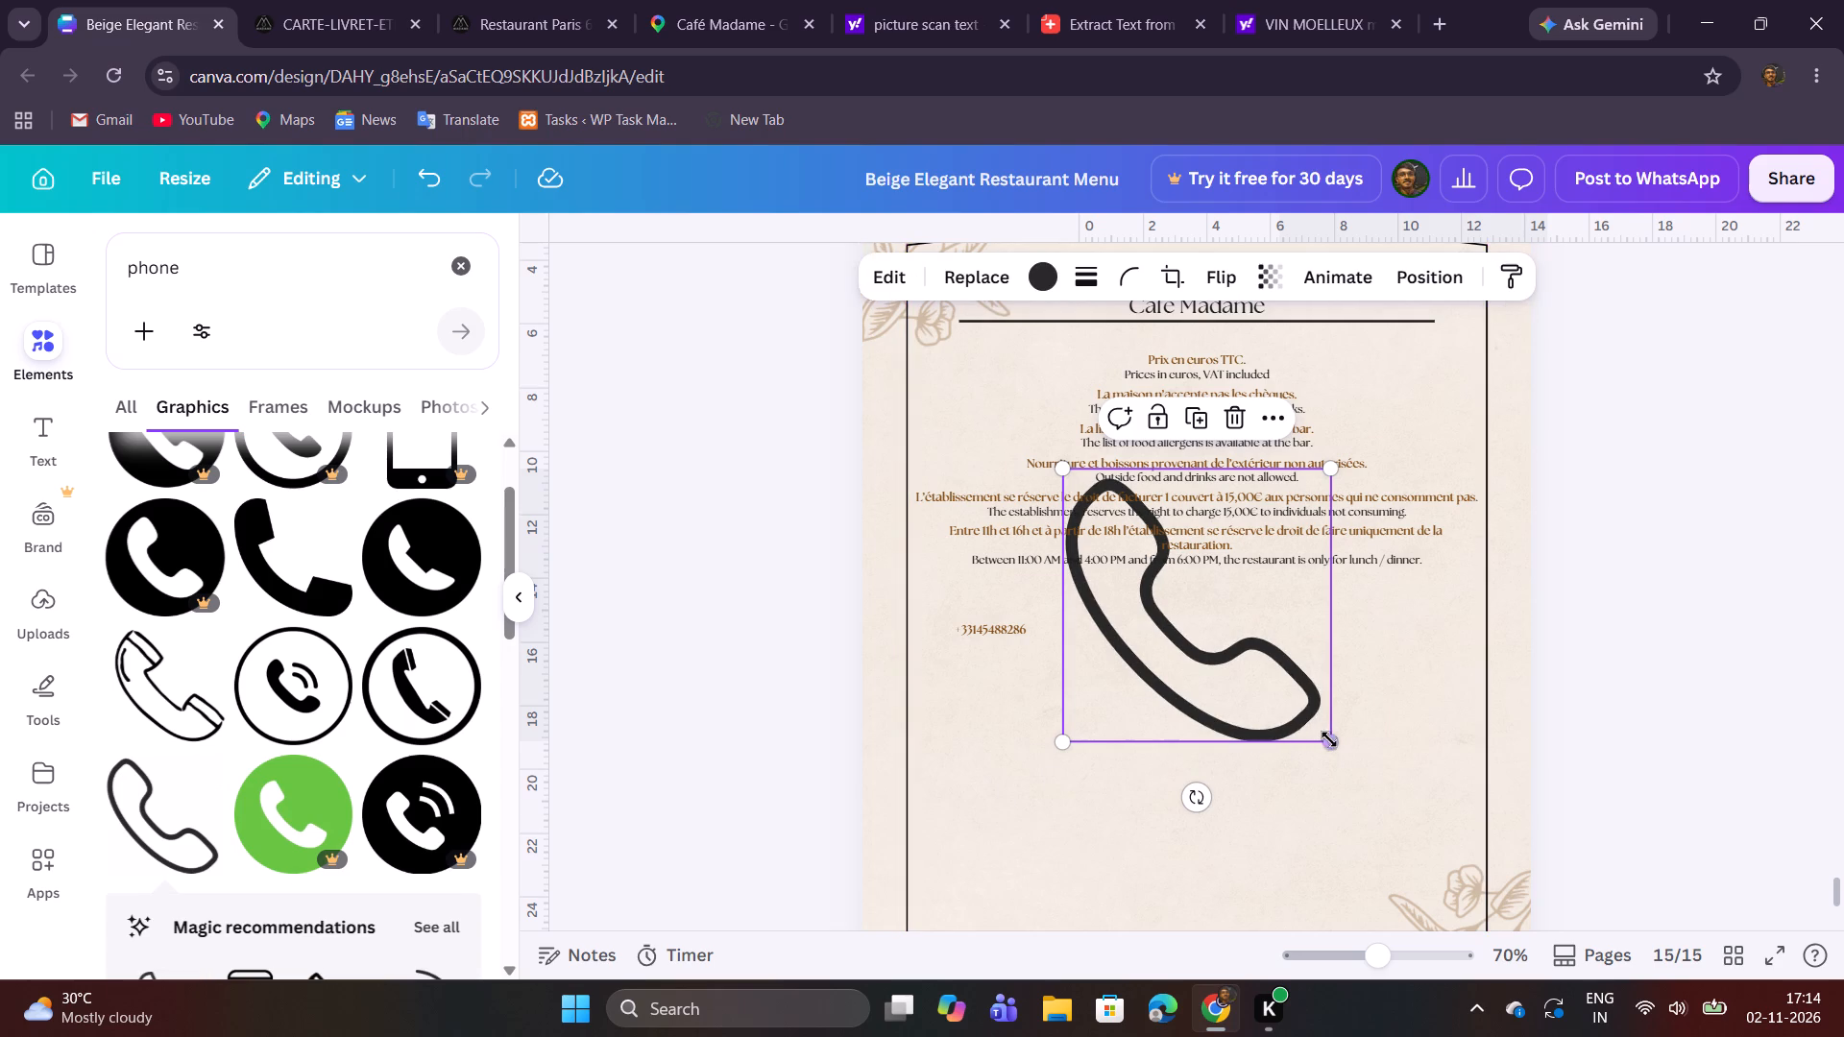
Shrink the handset icon to a small symbol and place it directly before the phone number.
{"action": "left_click_drag", "start_coordinate": [1329, 739], "coordinate": [1134, 574]}
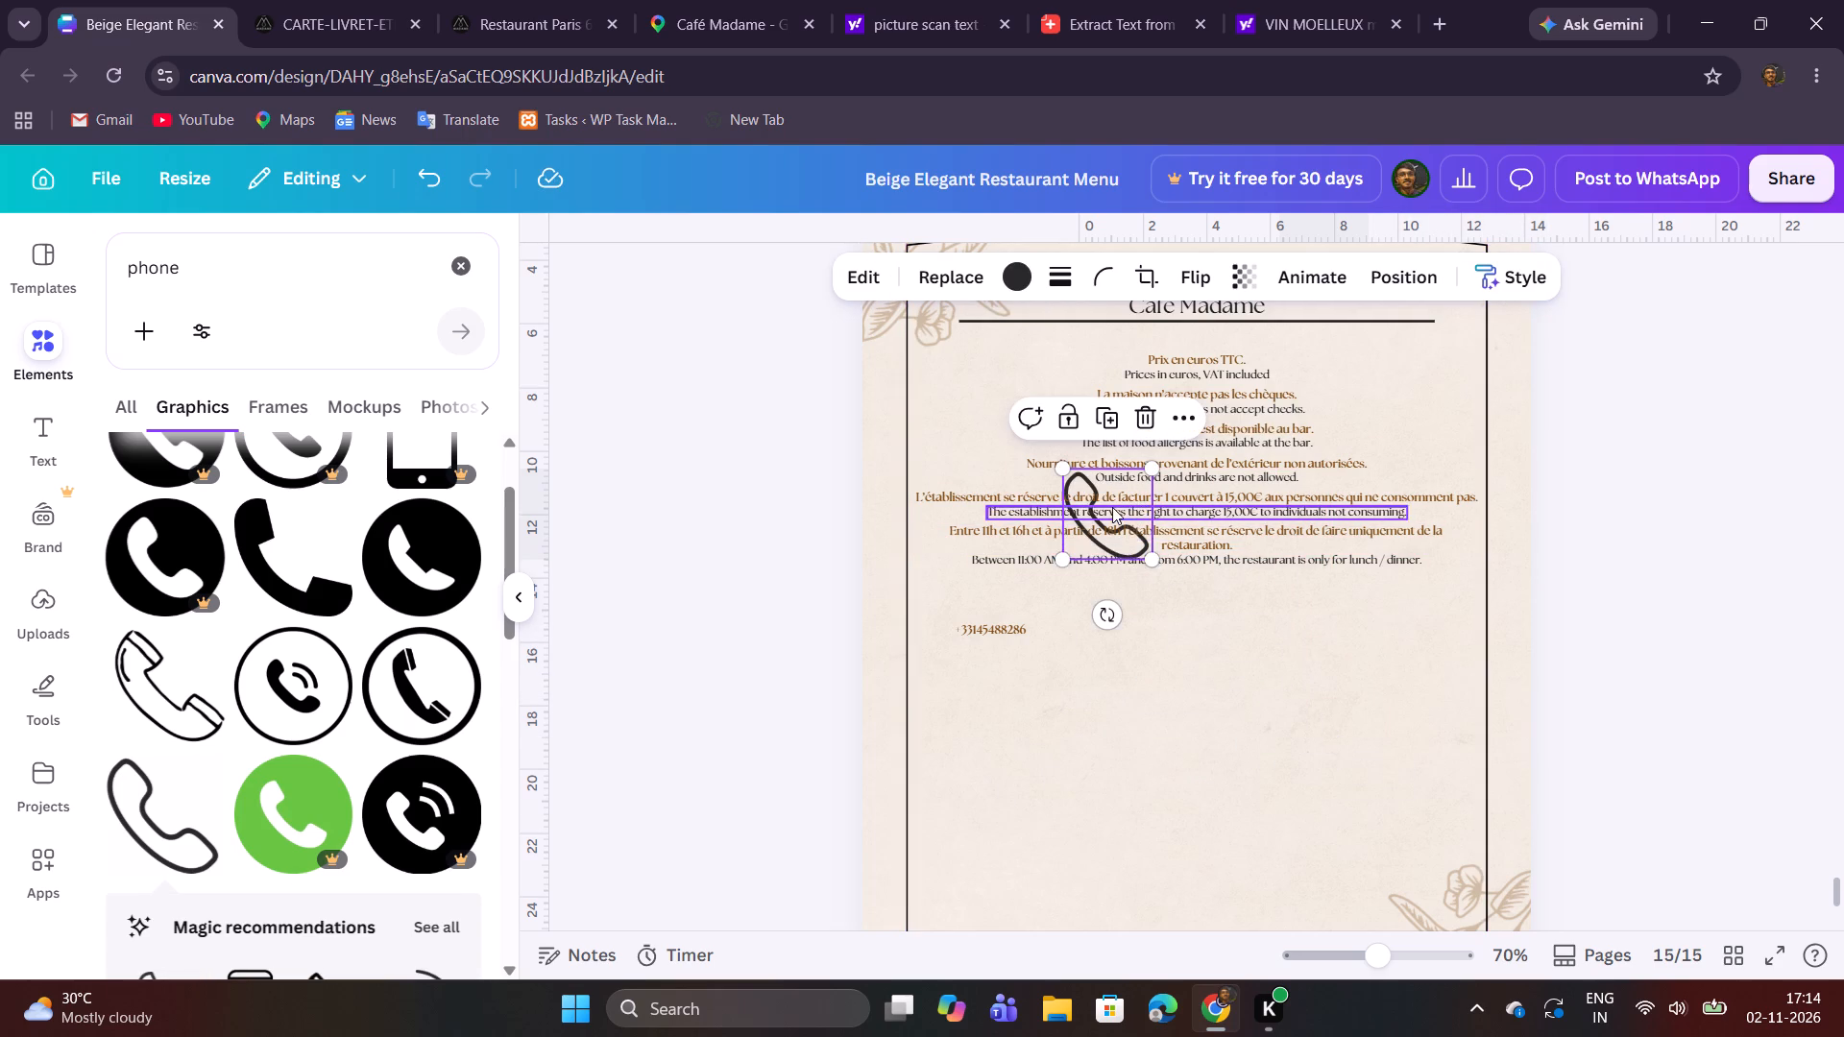
{"action": "left_click_drag", "start_coordinate": [1105, 515], "coordinate": [1104, 678]}
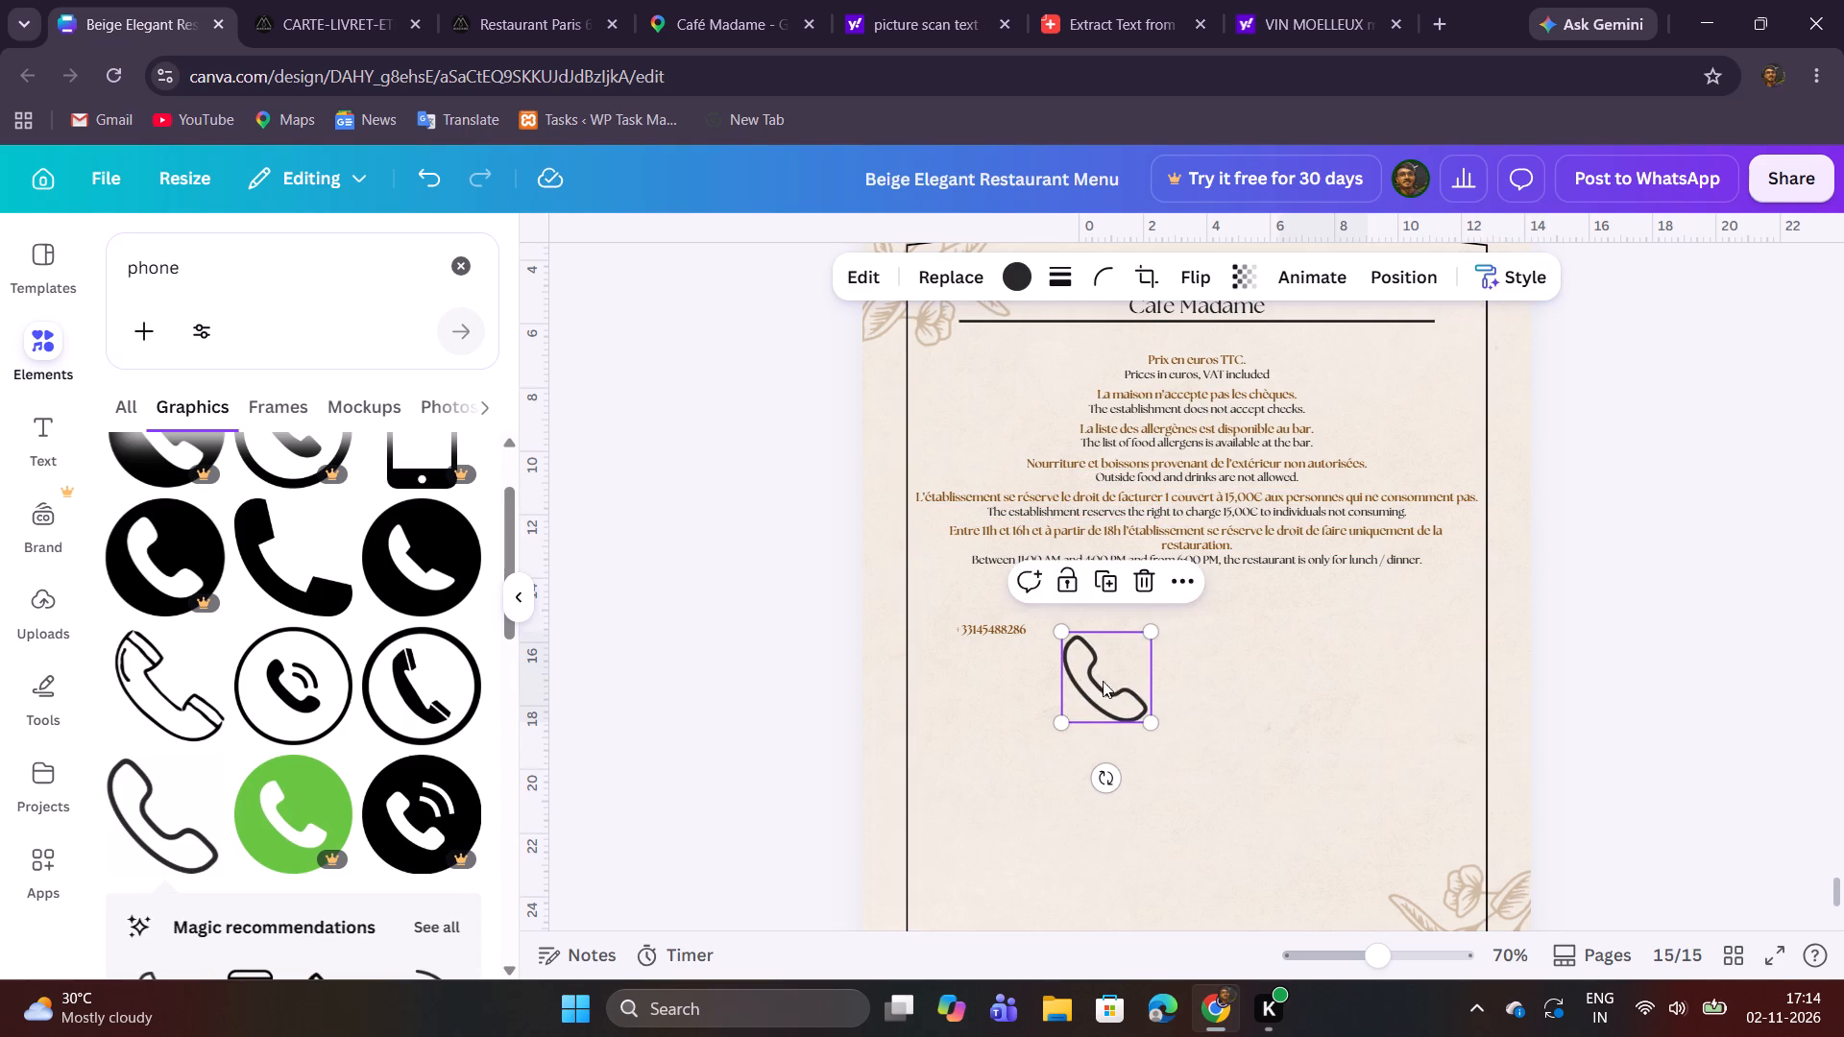
{"action": "left_click_drag", "start_coordinate": [1151, 624], "coordinate": [1109, 710]}
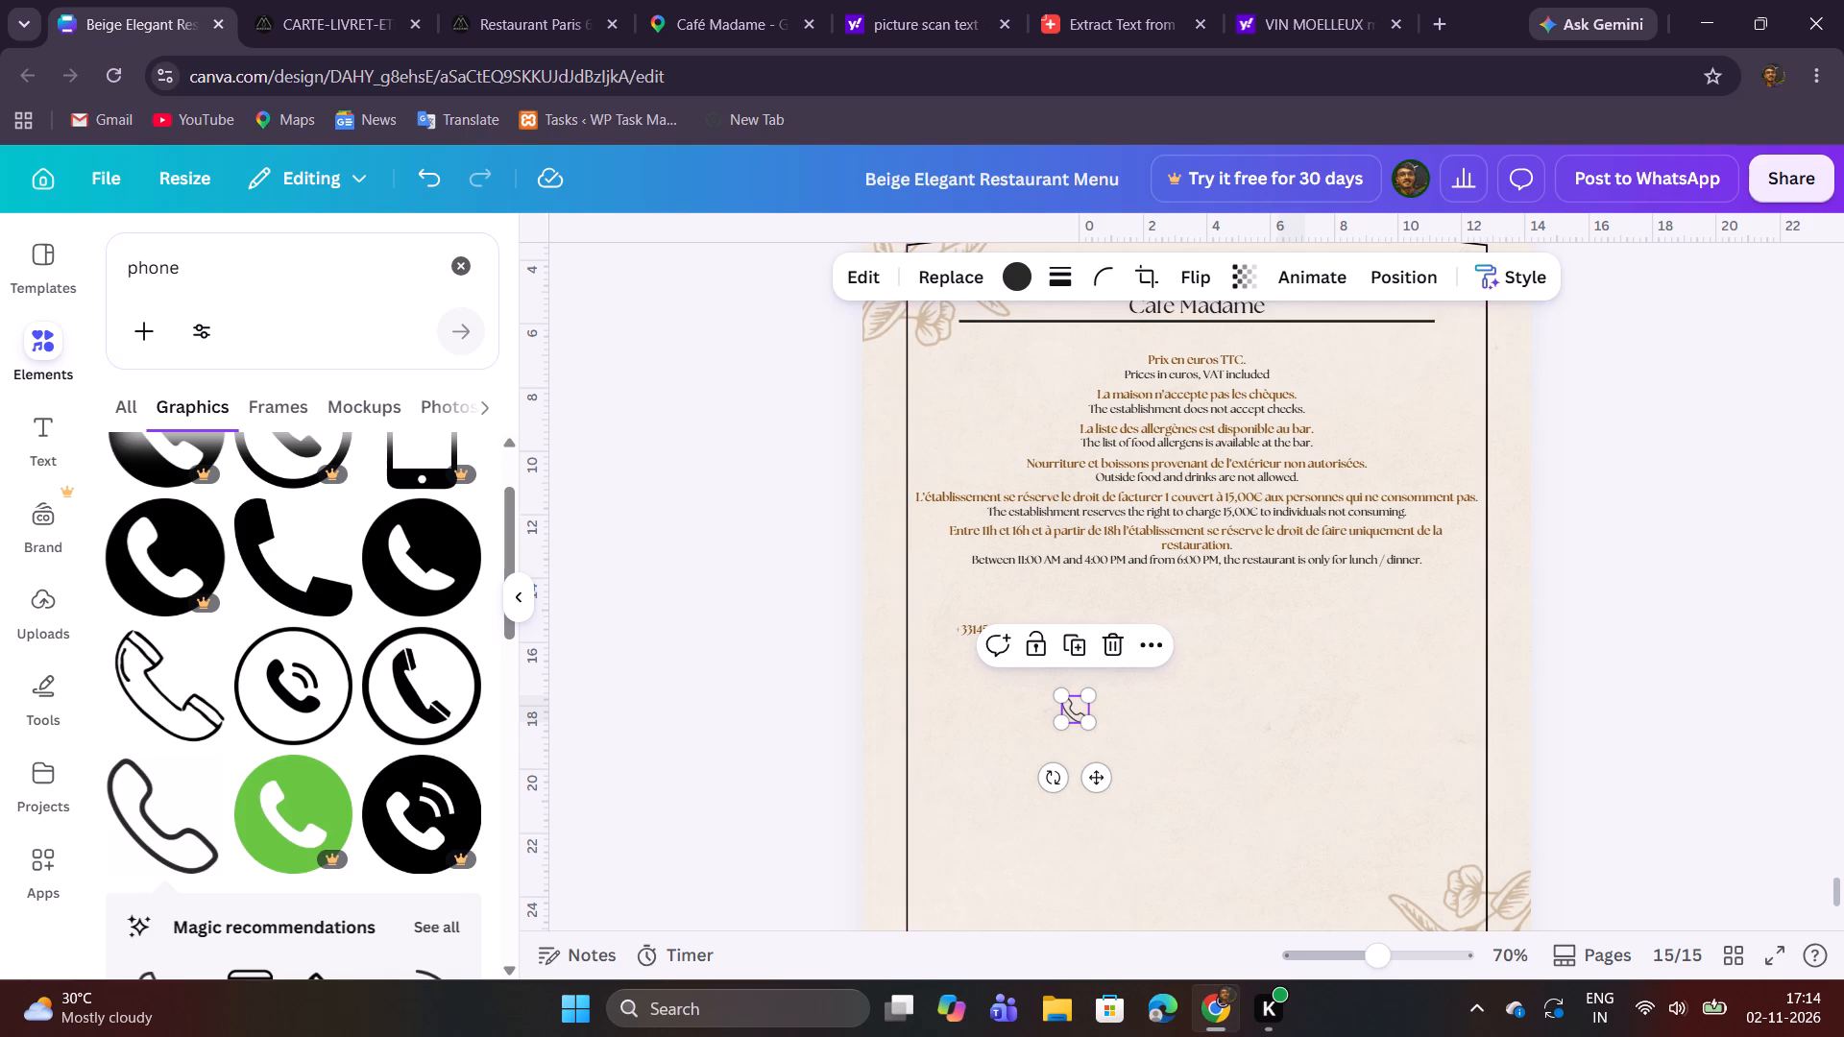
{"action": "left_click", "coordinate": [1399, 956]}
{"action": "left_click_drag", "start_coordinate": [1016, 889], "coordinate": [788, 760]}
Move the handset icon and phone number together to below the notes, near the page's right border.
{"action": "scroll", "coordinate": [961, 738], "scroll_direction": "down", "scroll_amount": 1}
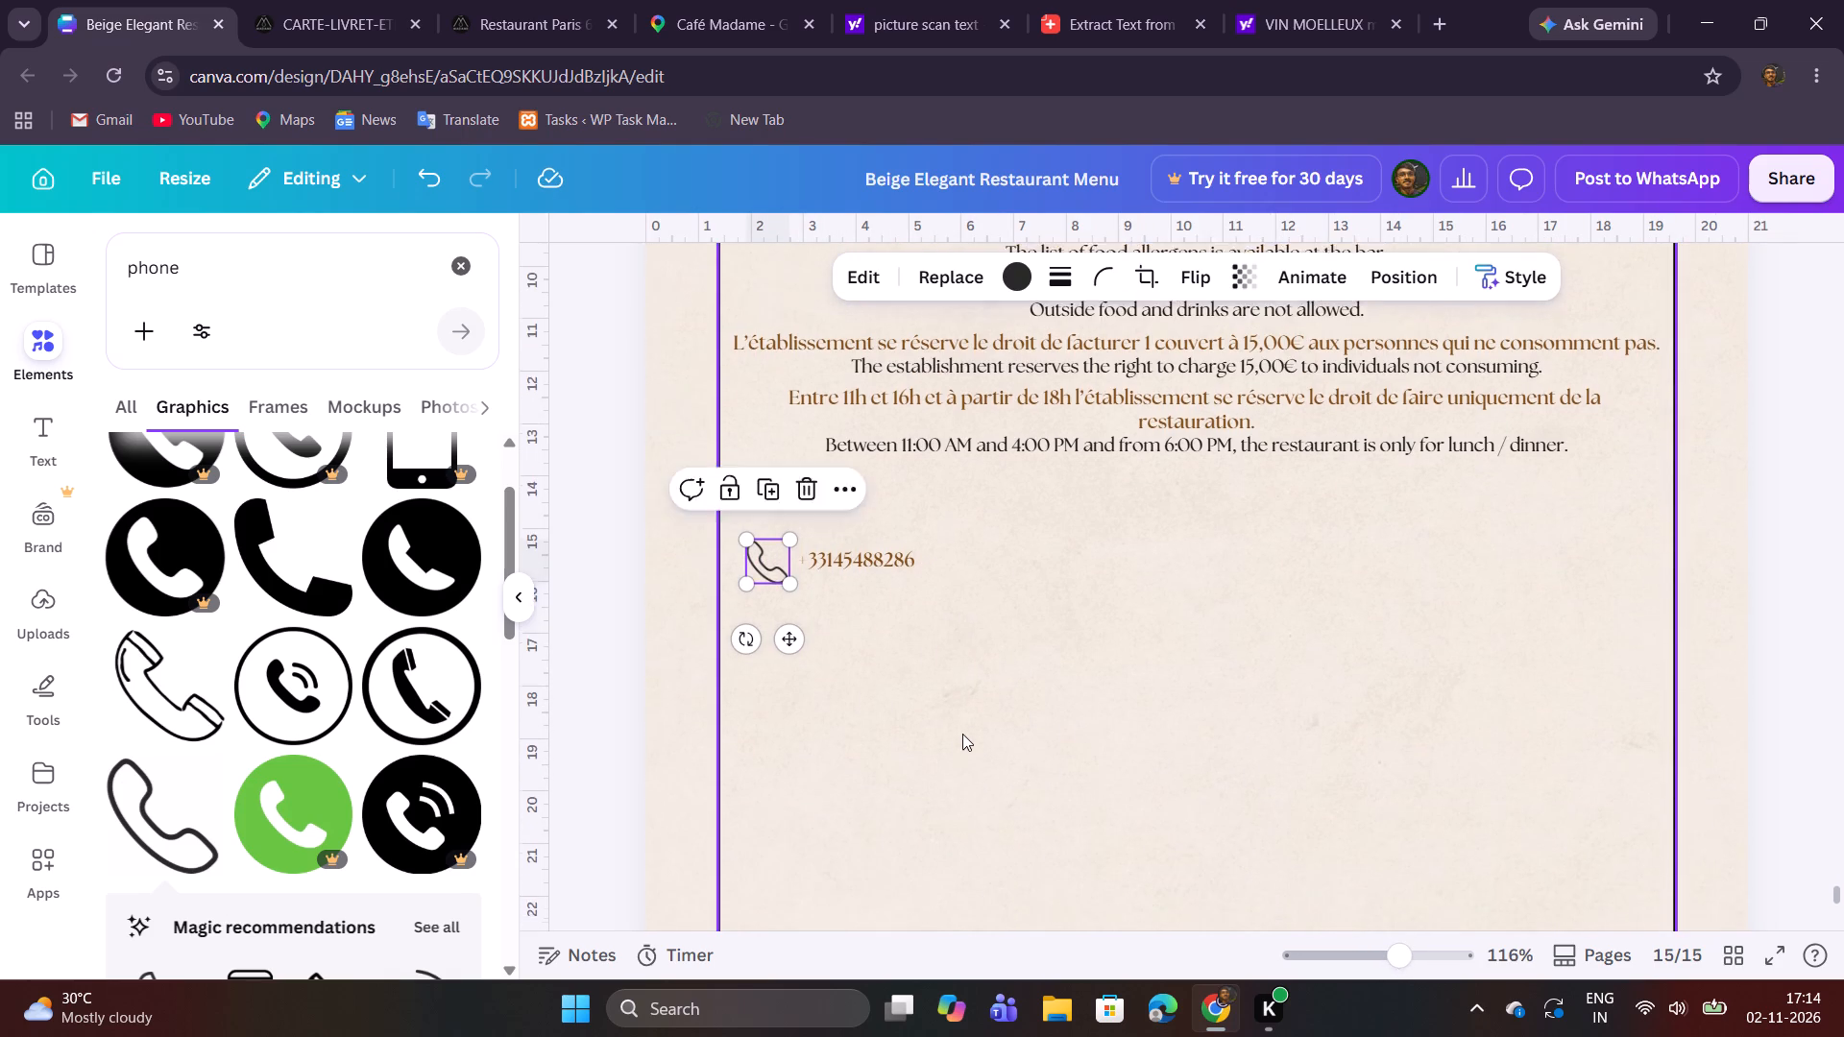
{"action": "scroll", "coordinate": [962, 734], "scroll_direction": "down", "scroll_amount": 1}
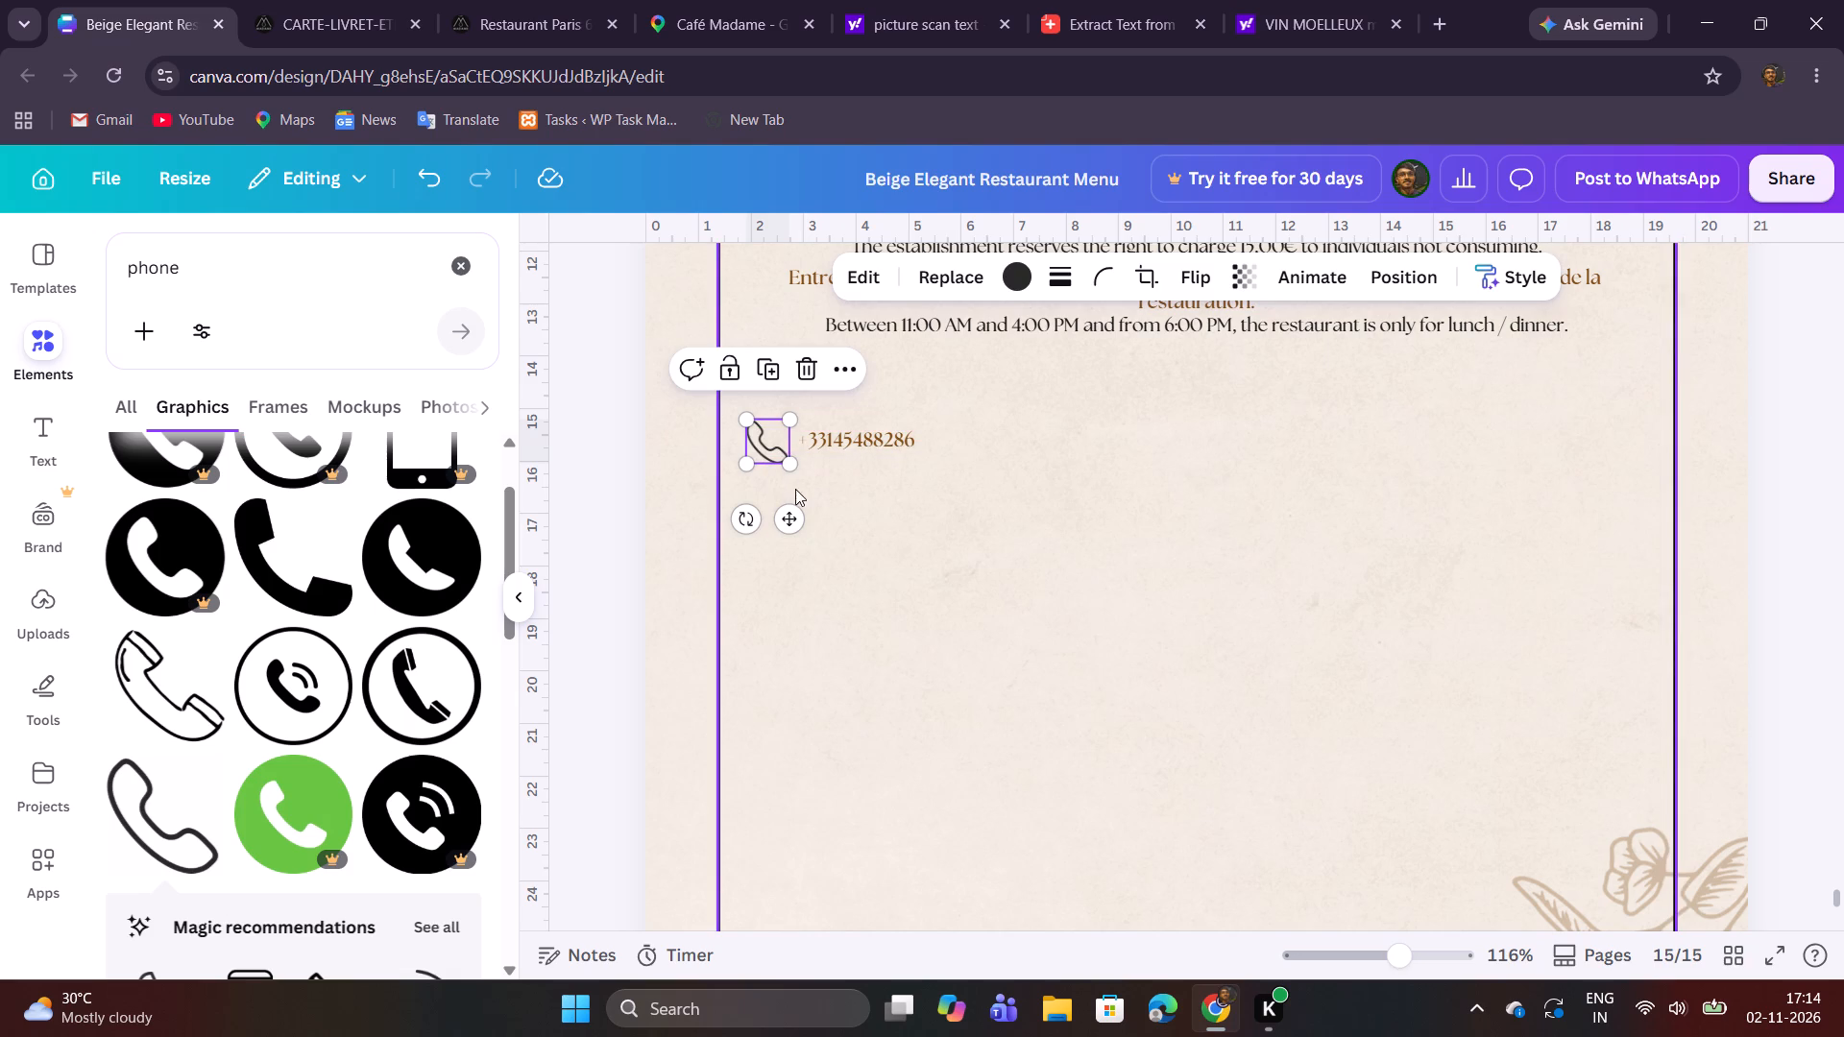
{"action": "left_click_drag", "start_coordinate": [872, 494], "coordinate": [740, 416]}
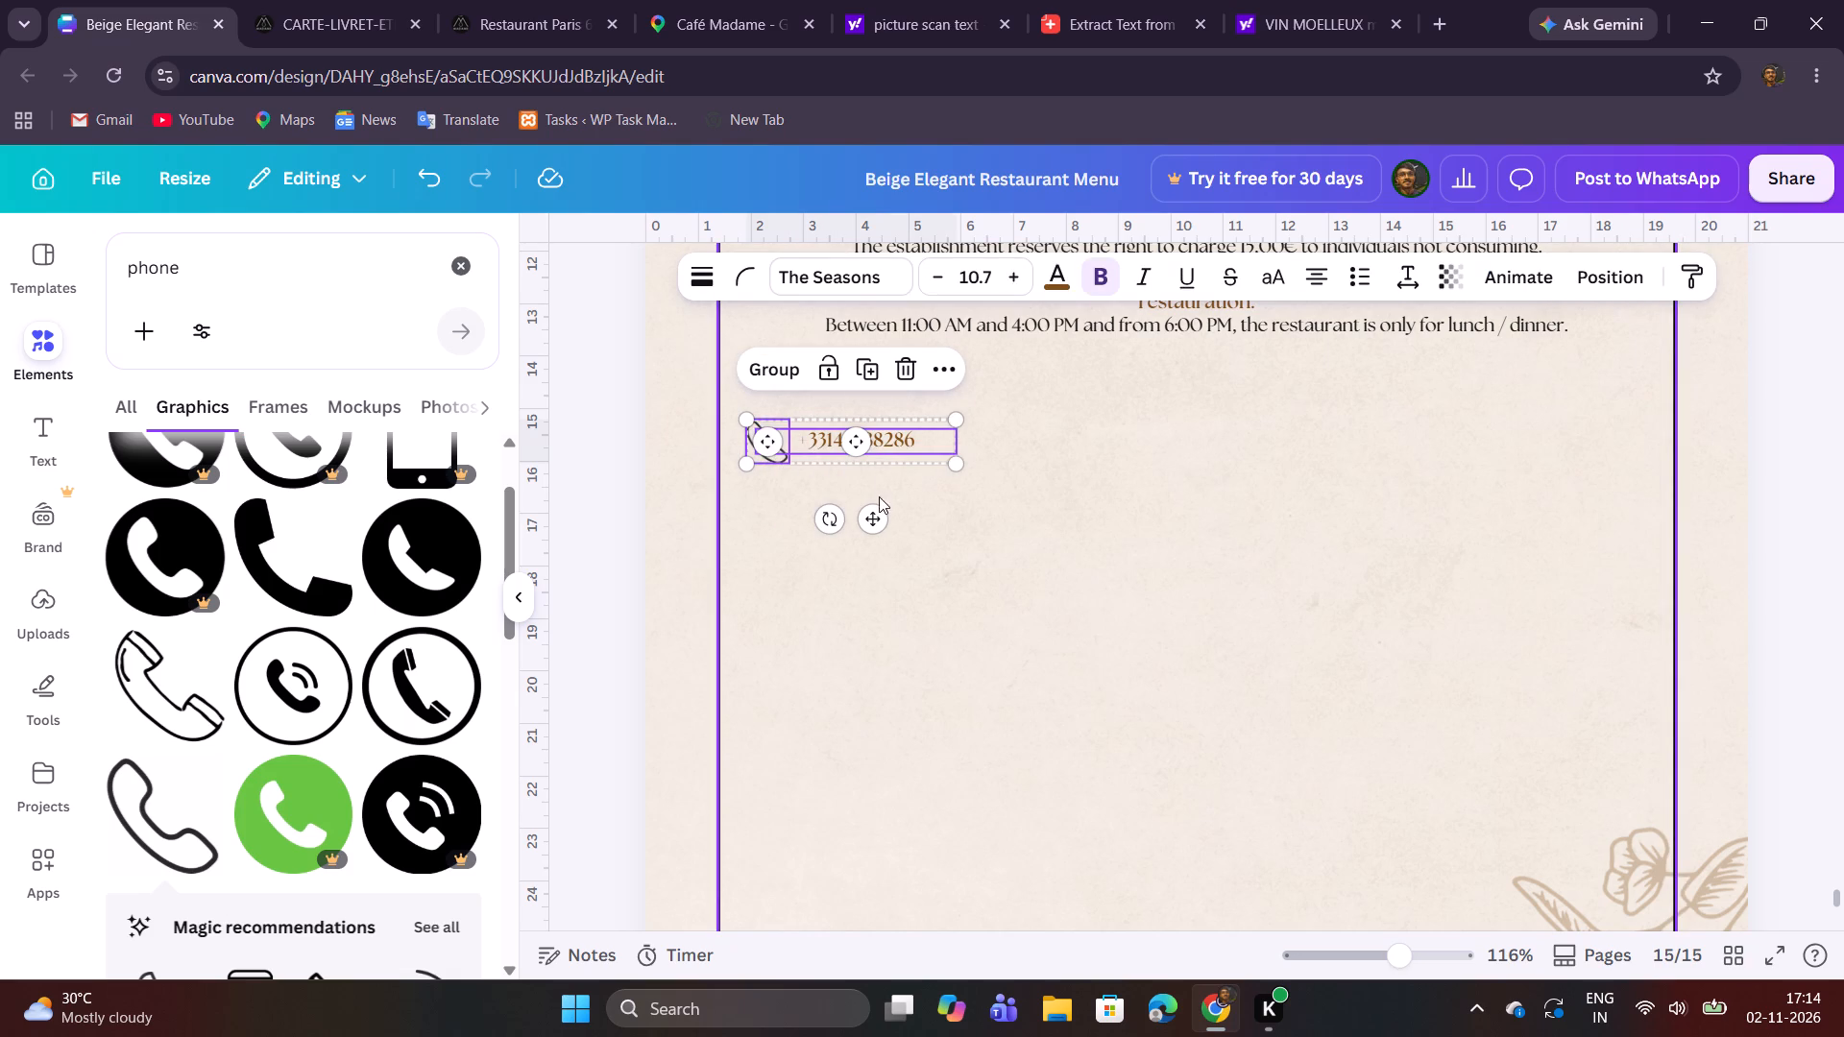
{"action": "left_click_drag", "start_coordinate": [877, 510], "coordinate": [911, 661]}
{"action": "scroll", "coordinate": [926, 595], "scroll_direction": "down", "scroll_amount": 2}
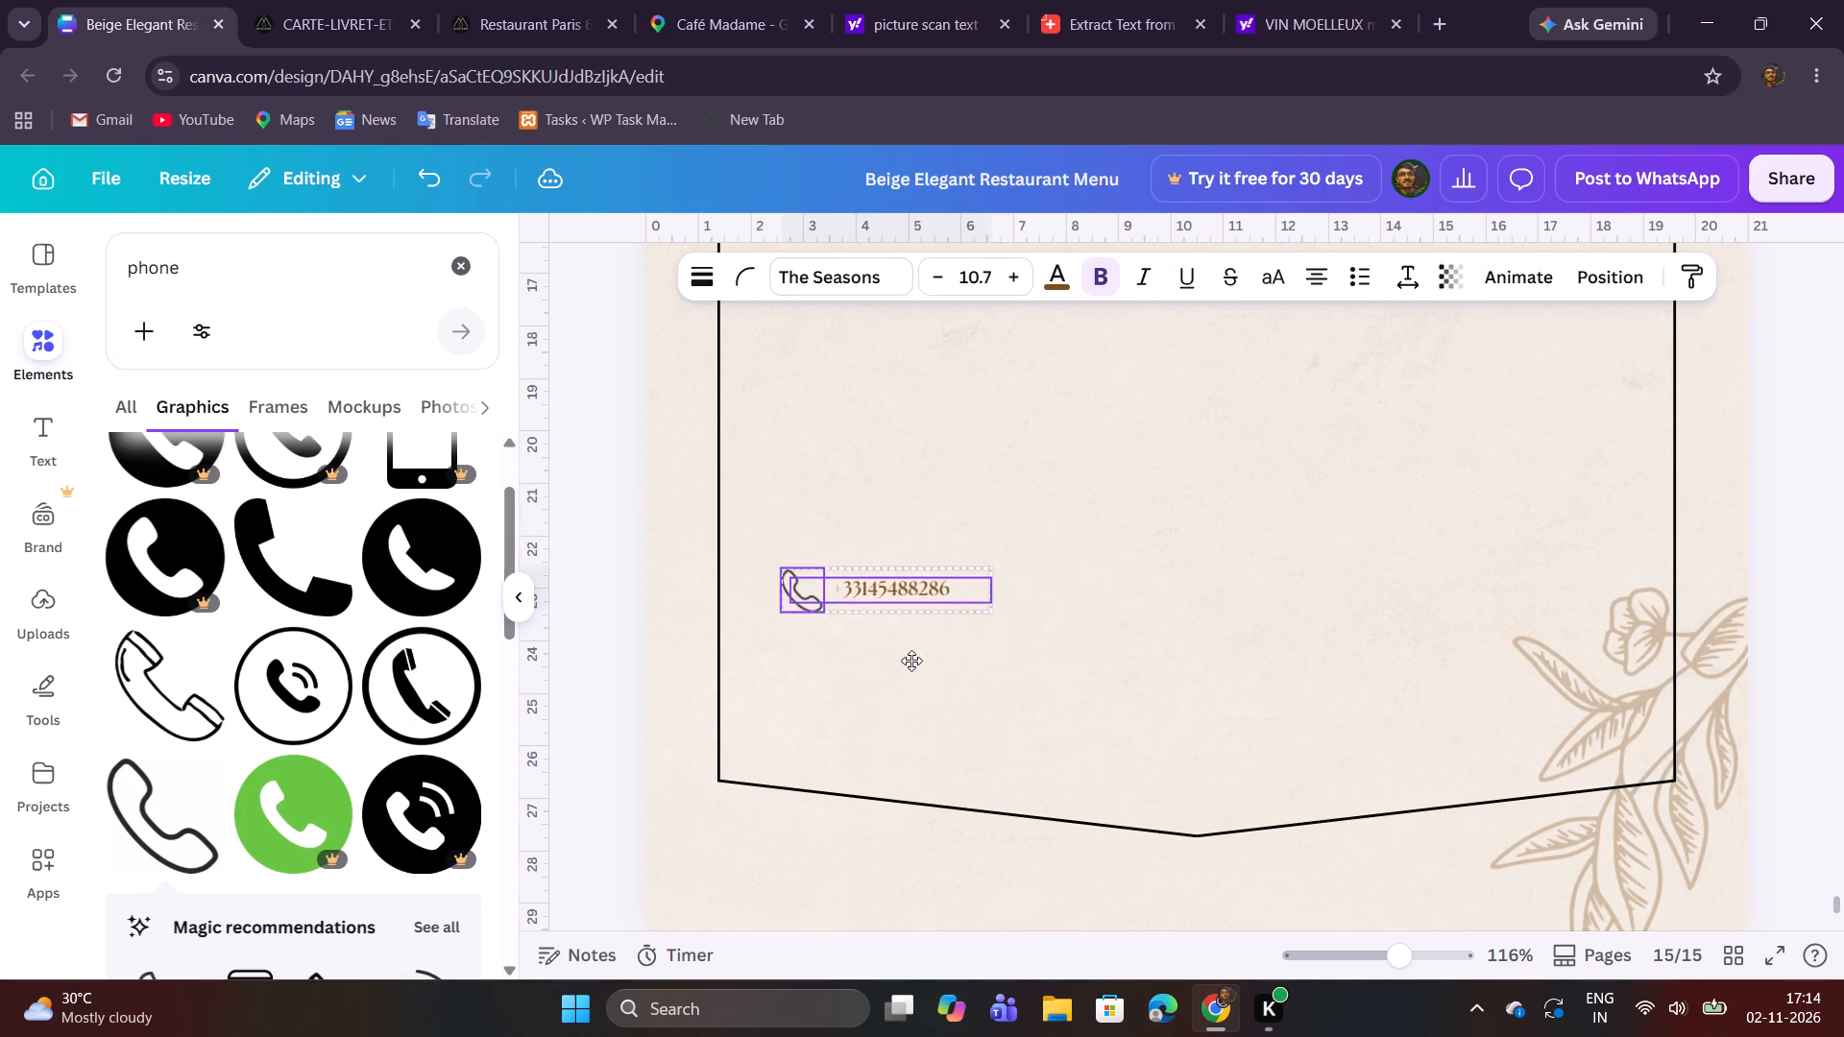
{"action": "left_click_drag", "start_coordinate": [911, 661], "coordinate": [895, 663]}
{"action": "scroll", "coordinate": [892, 668], "scroll_direction": "up", "scroll_amount": 3}
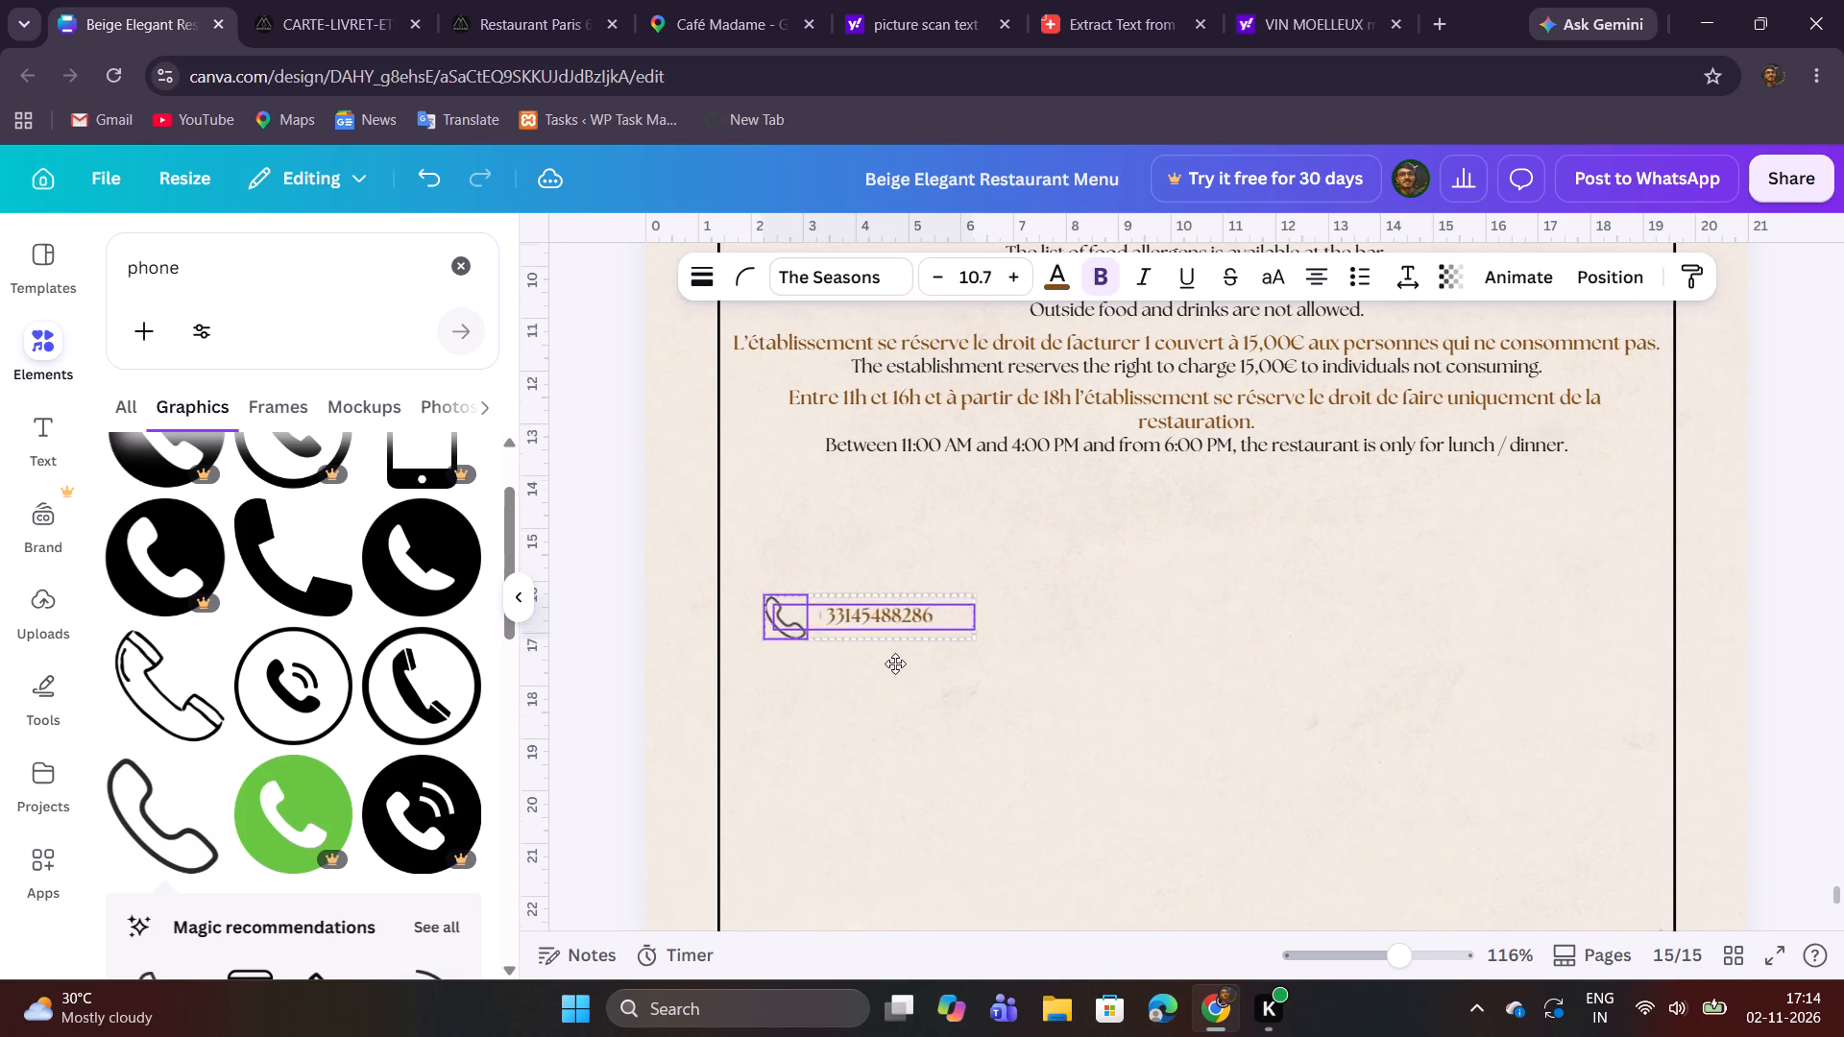
{"action": "left_click_drag", "start_coordinate": [895, 663], "coordinate": [1523, 611]}
{"action": "left_click", "coordinate": [1562, 642]}
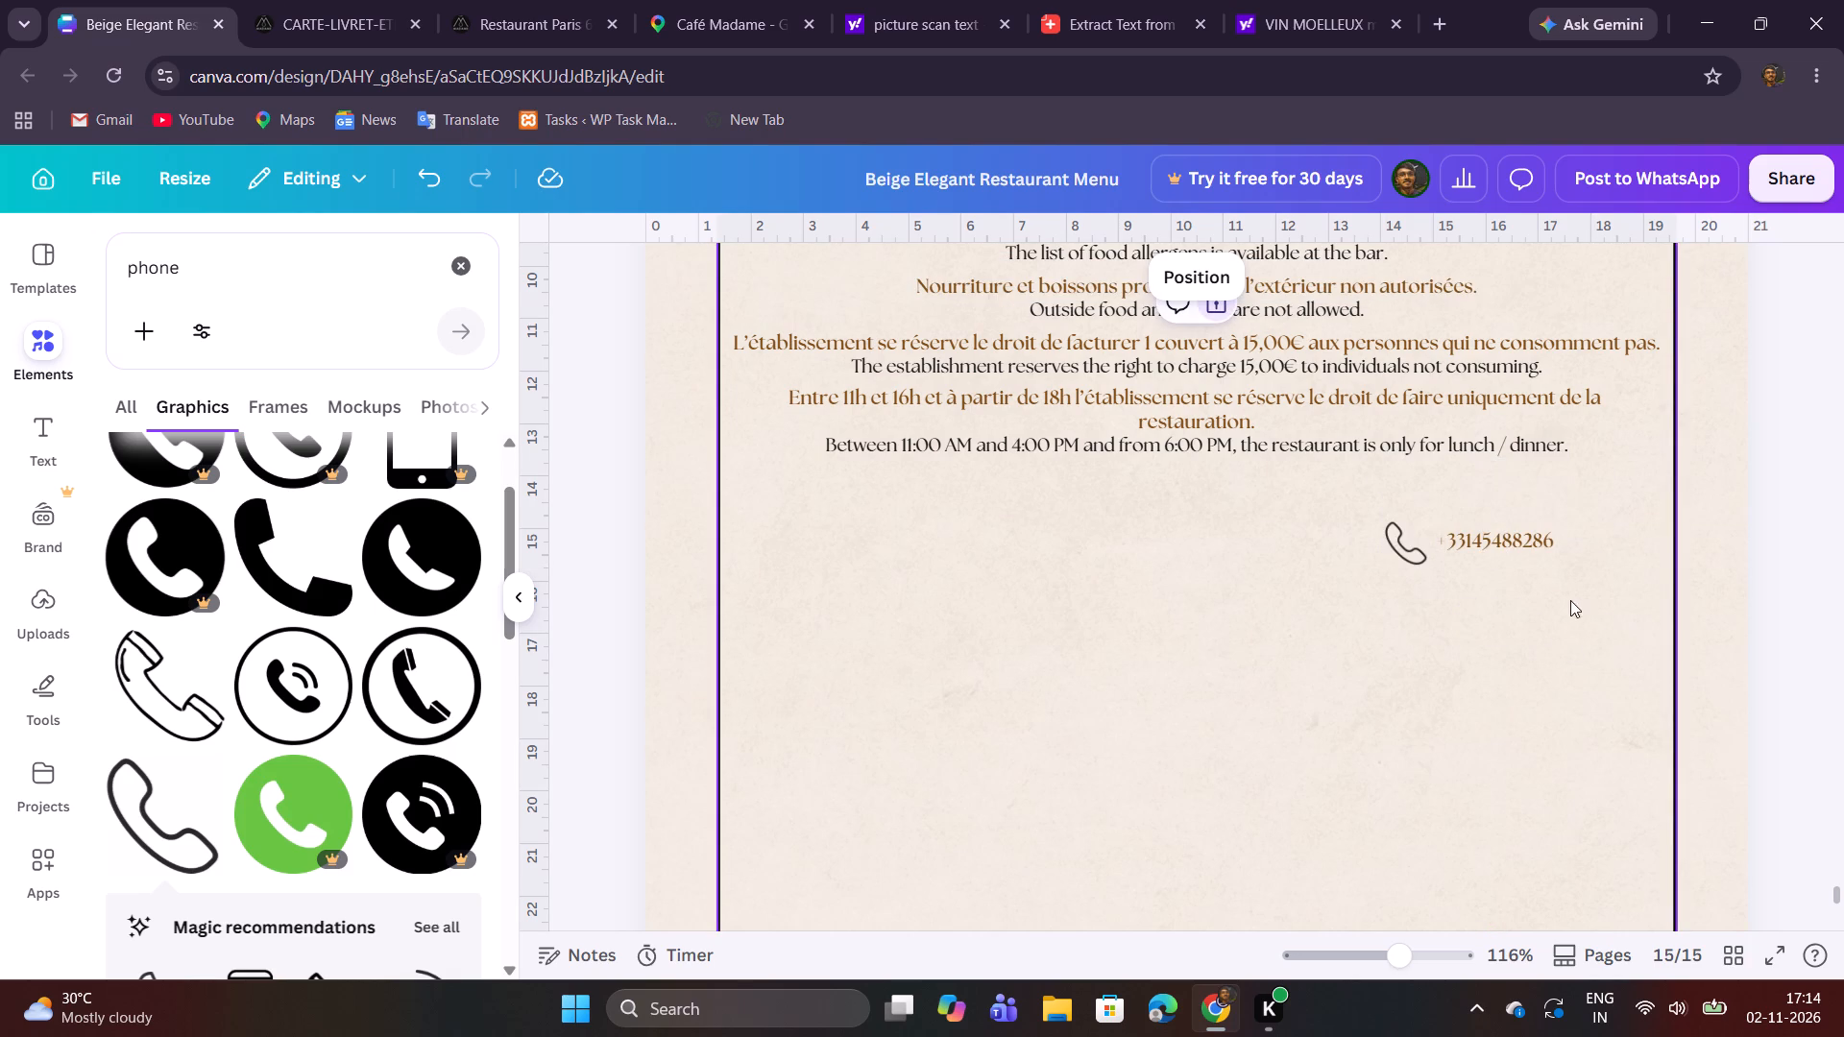
Narrow the phone number's text box to about 2.6 wide and set it just after the handset icon.
{"action": "left_click", "coordinate": [1388, 547]}
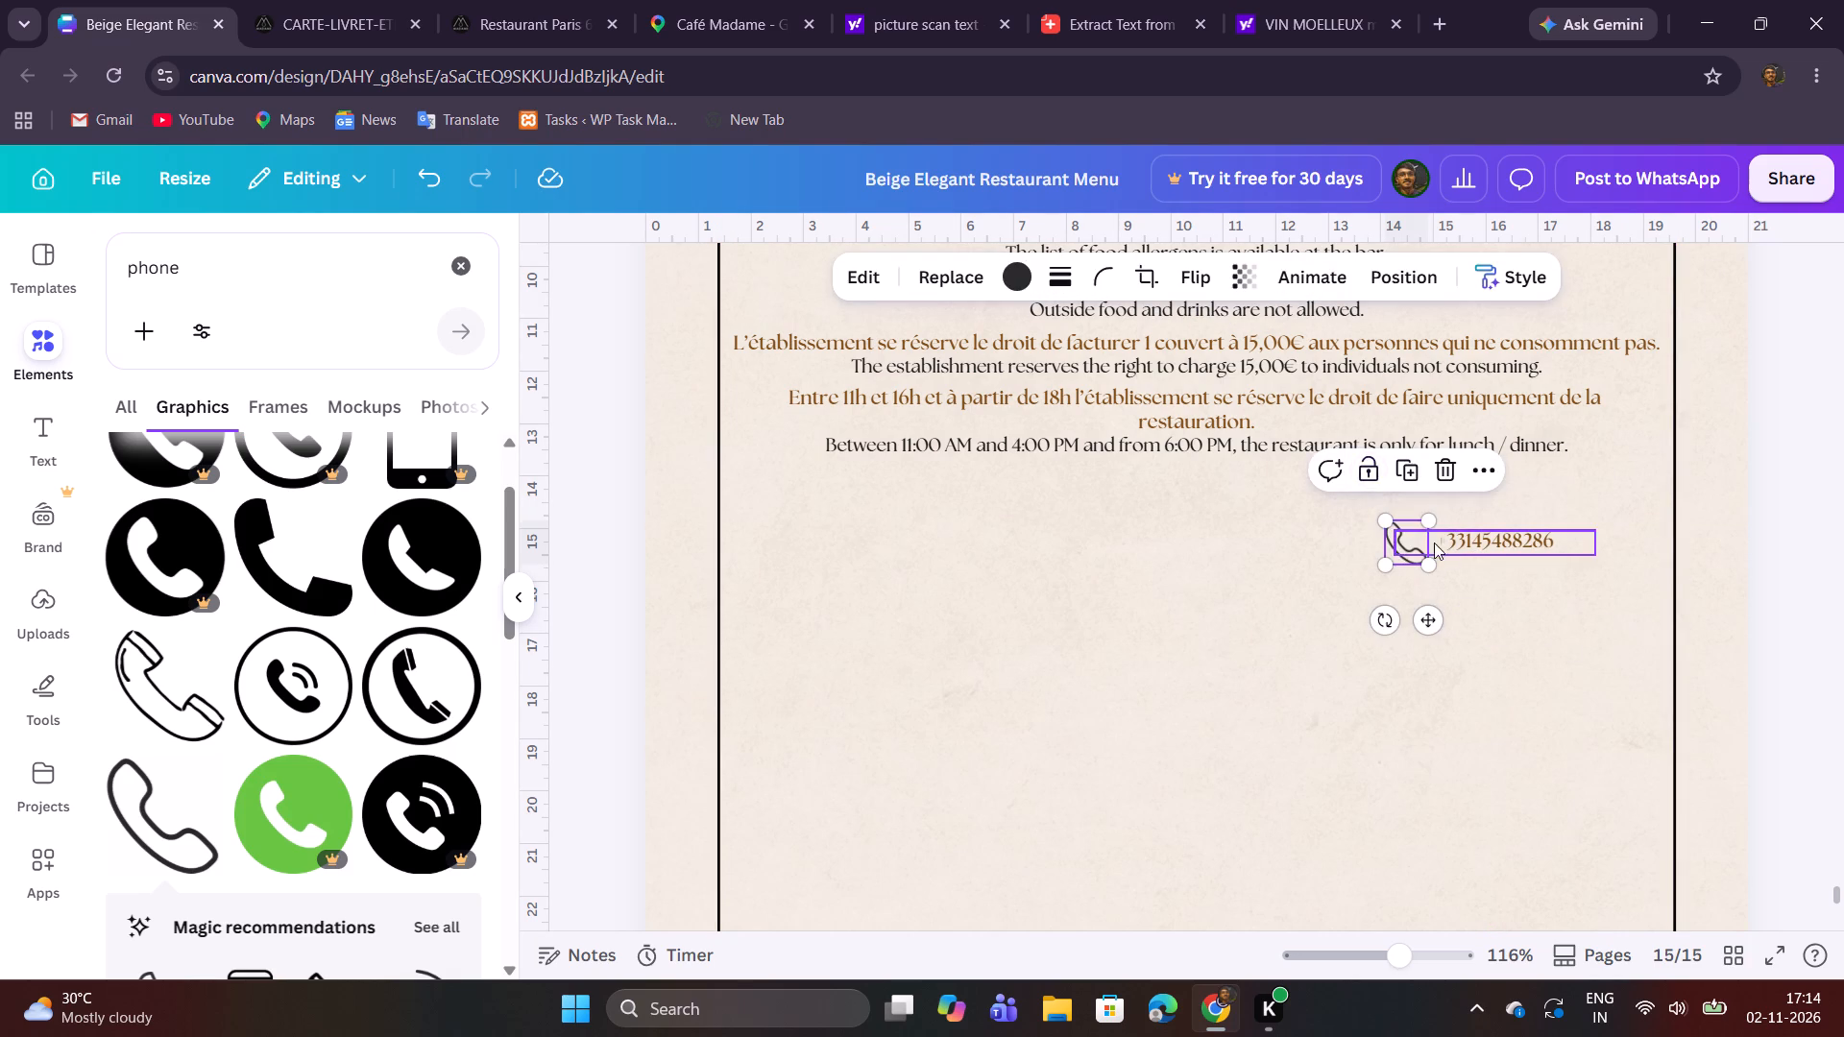
{"action": "left_click", "coordinate": [1456, 540]}
{"action": "left_click_drag", "start_coordinate": [1601, 539], "coordinate": [1535, 536]}
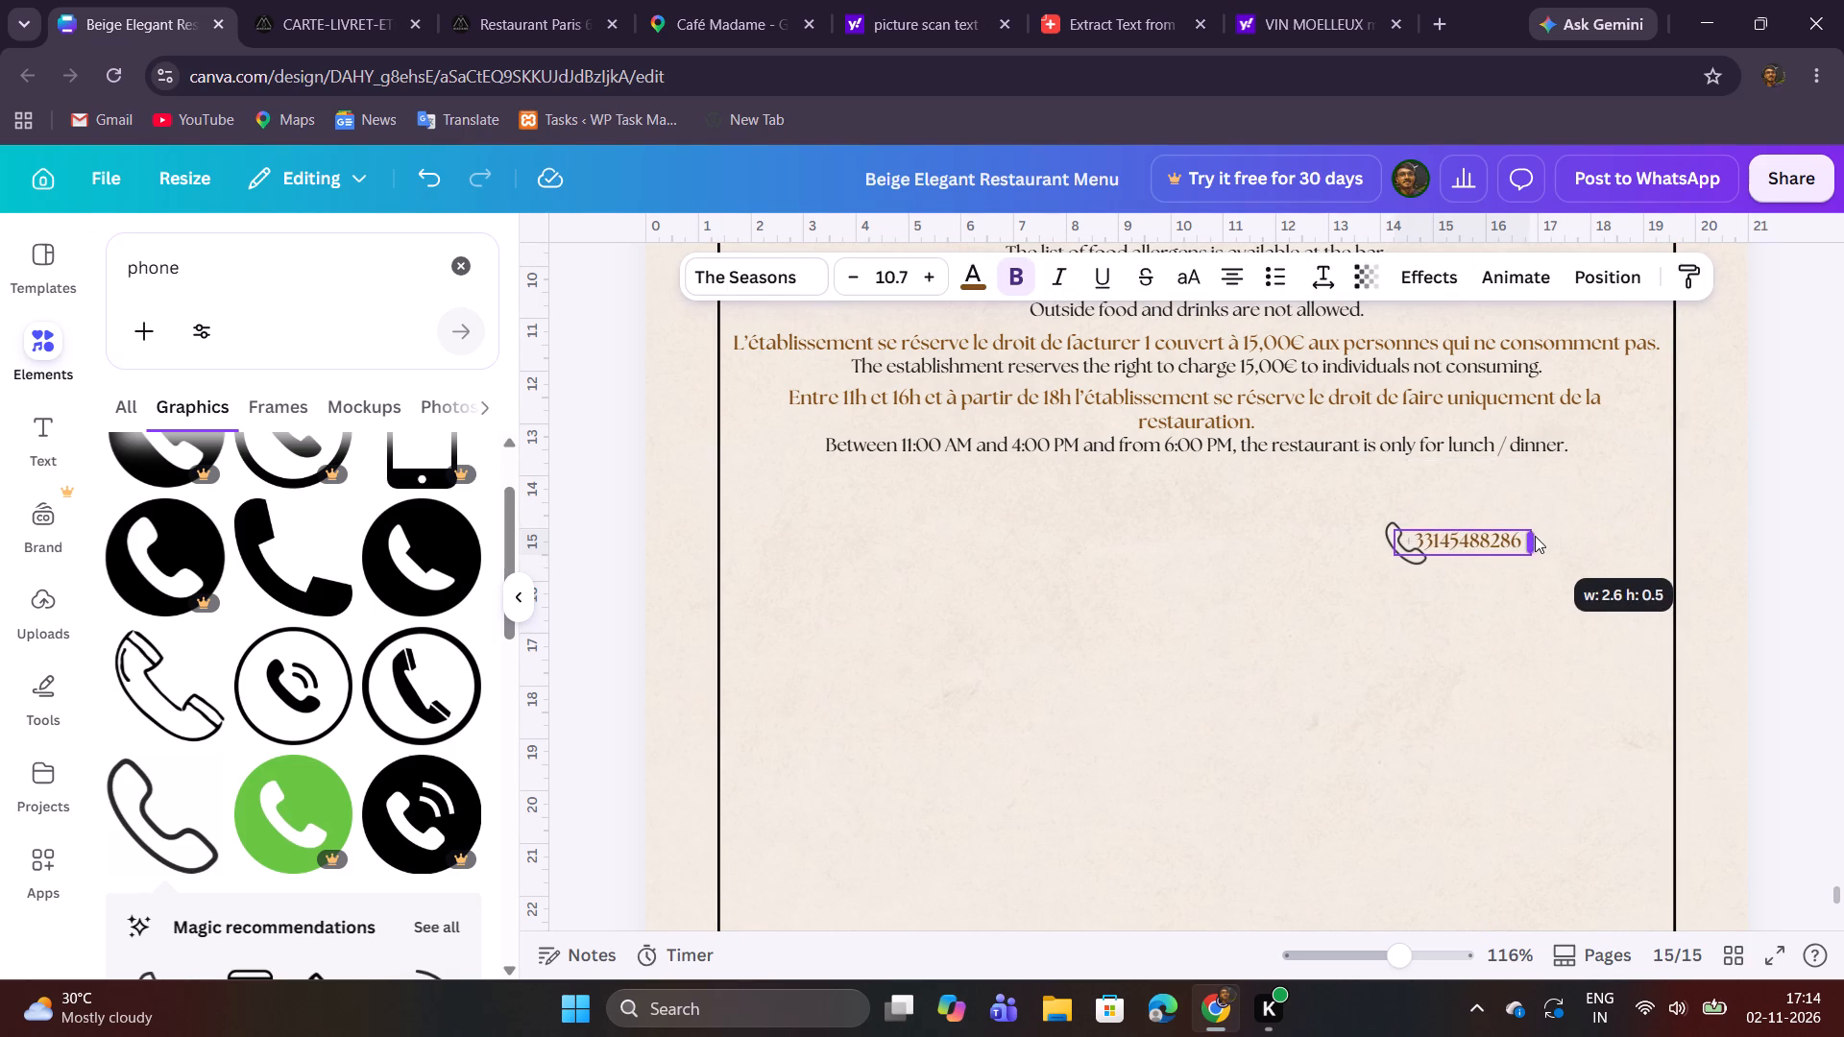
{"action": "left_click_drag", "start_coordinate": [1535, 536], "coordinate": [1533, 536]}
{"action": "left_click_drag", "start_coordinate": [1492, 610], "coordinate": [1516, 610]}
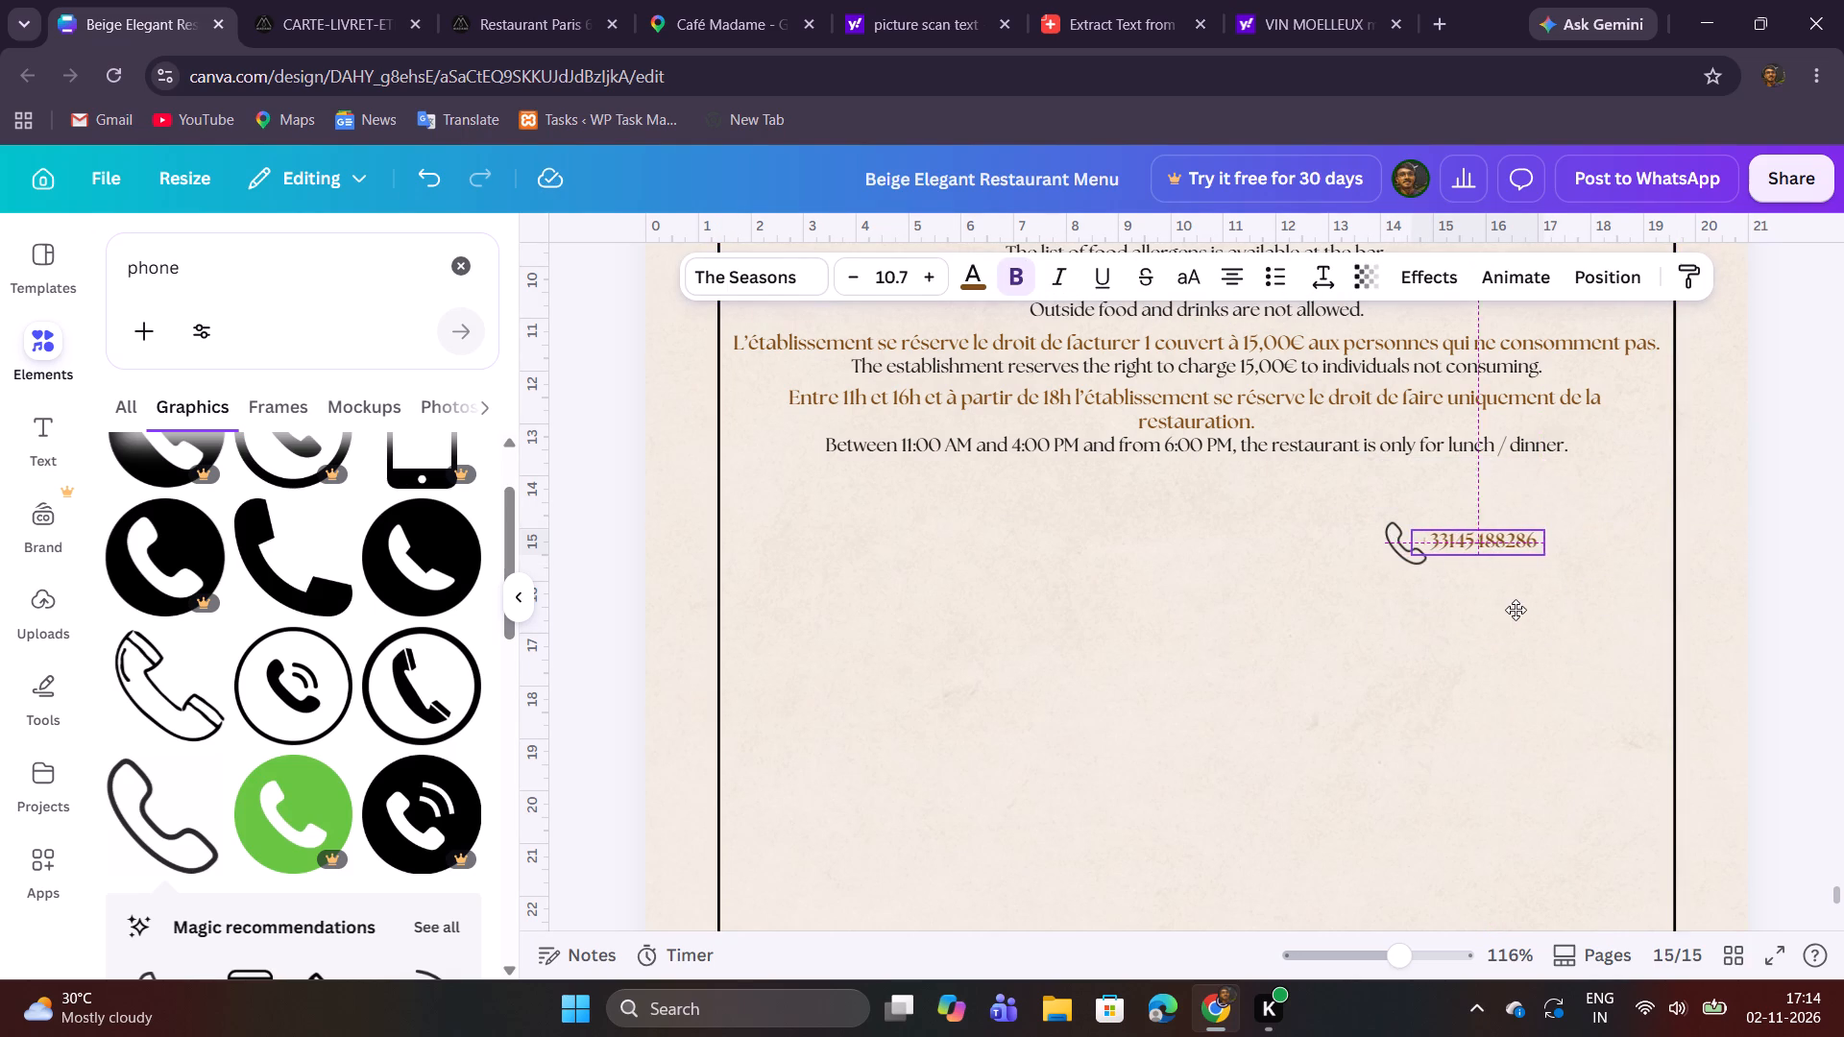
{"action": "left_click_drag", "start_coordinate": [1516, 610], "coordinate": [1526, 610]}
{"action": "left_click", "coordinate": [1482, 669]}
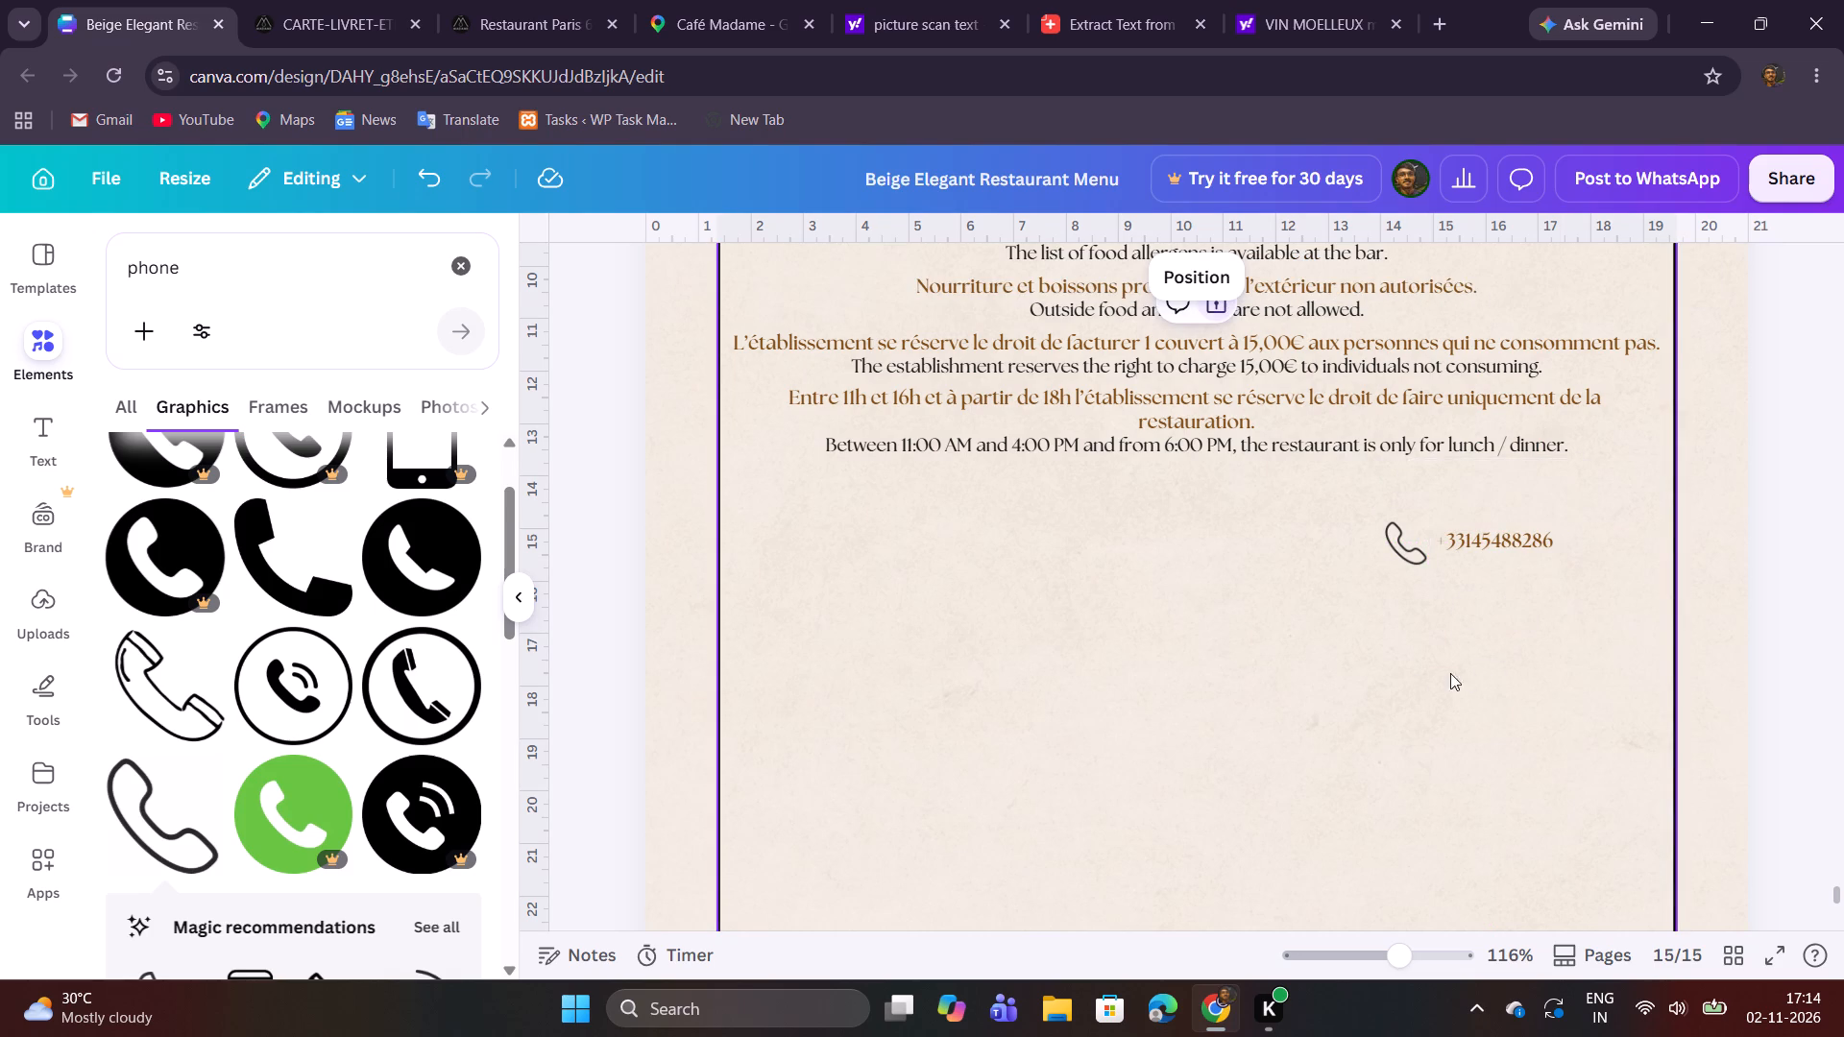
Change the phone number's text colour from the design's text colours to near-black.
{"action": "left_click", "coordinate": [1483, 546]}
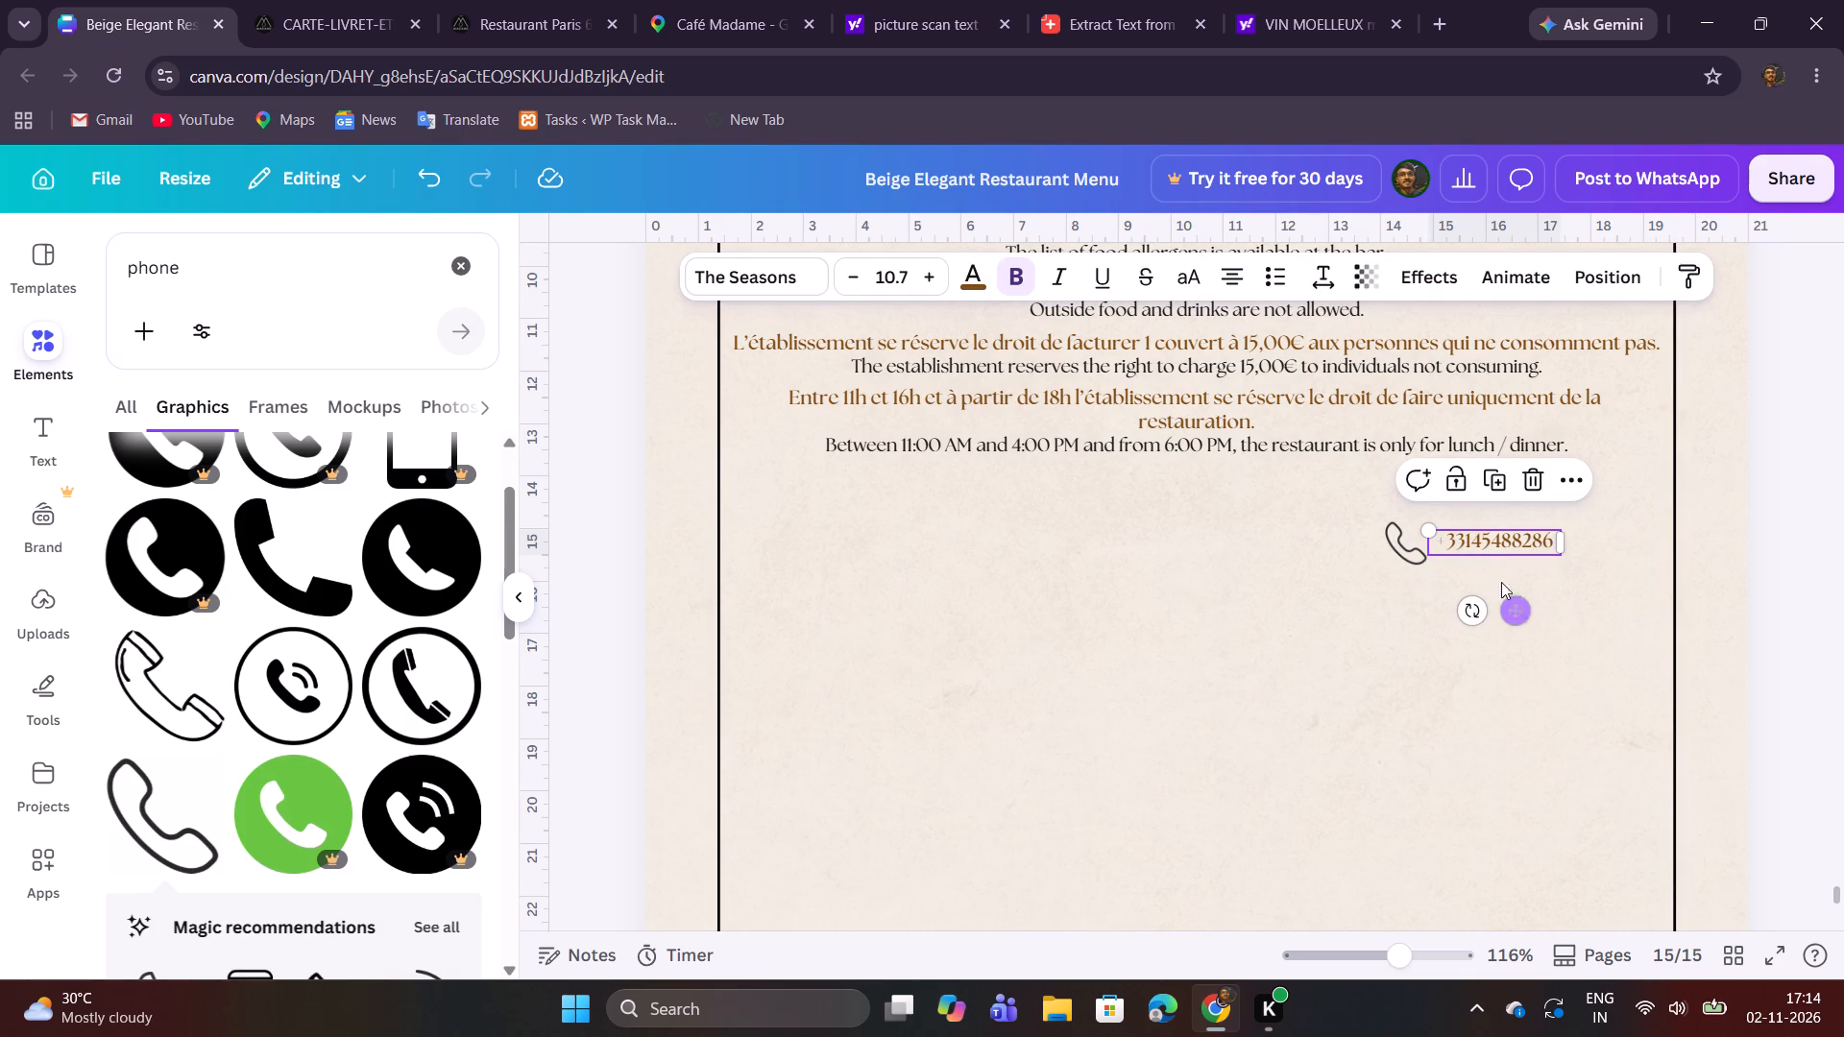
{"action": "left_click", "coordinate": [983, 278]}
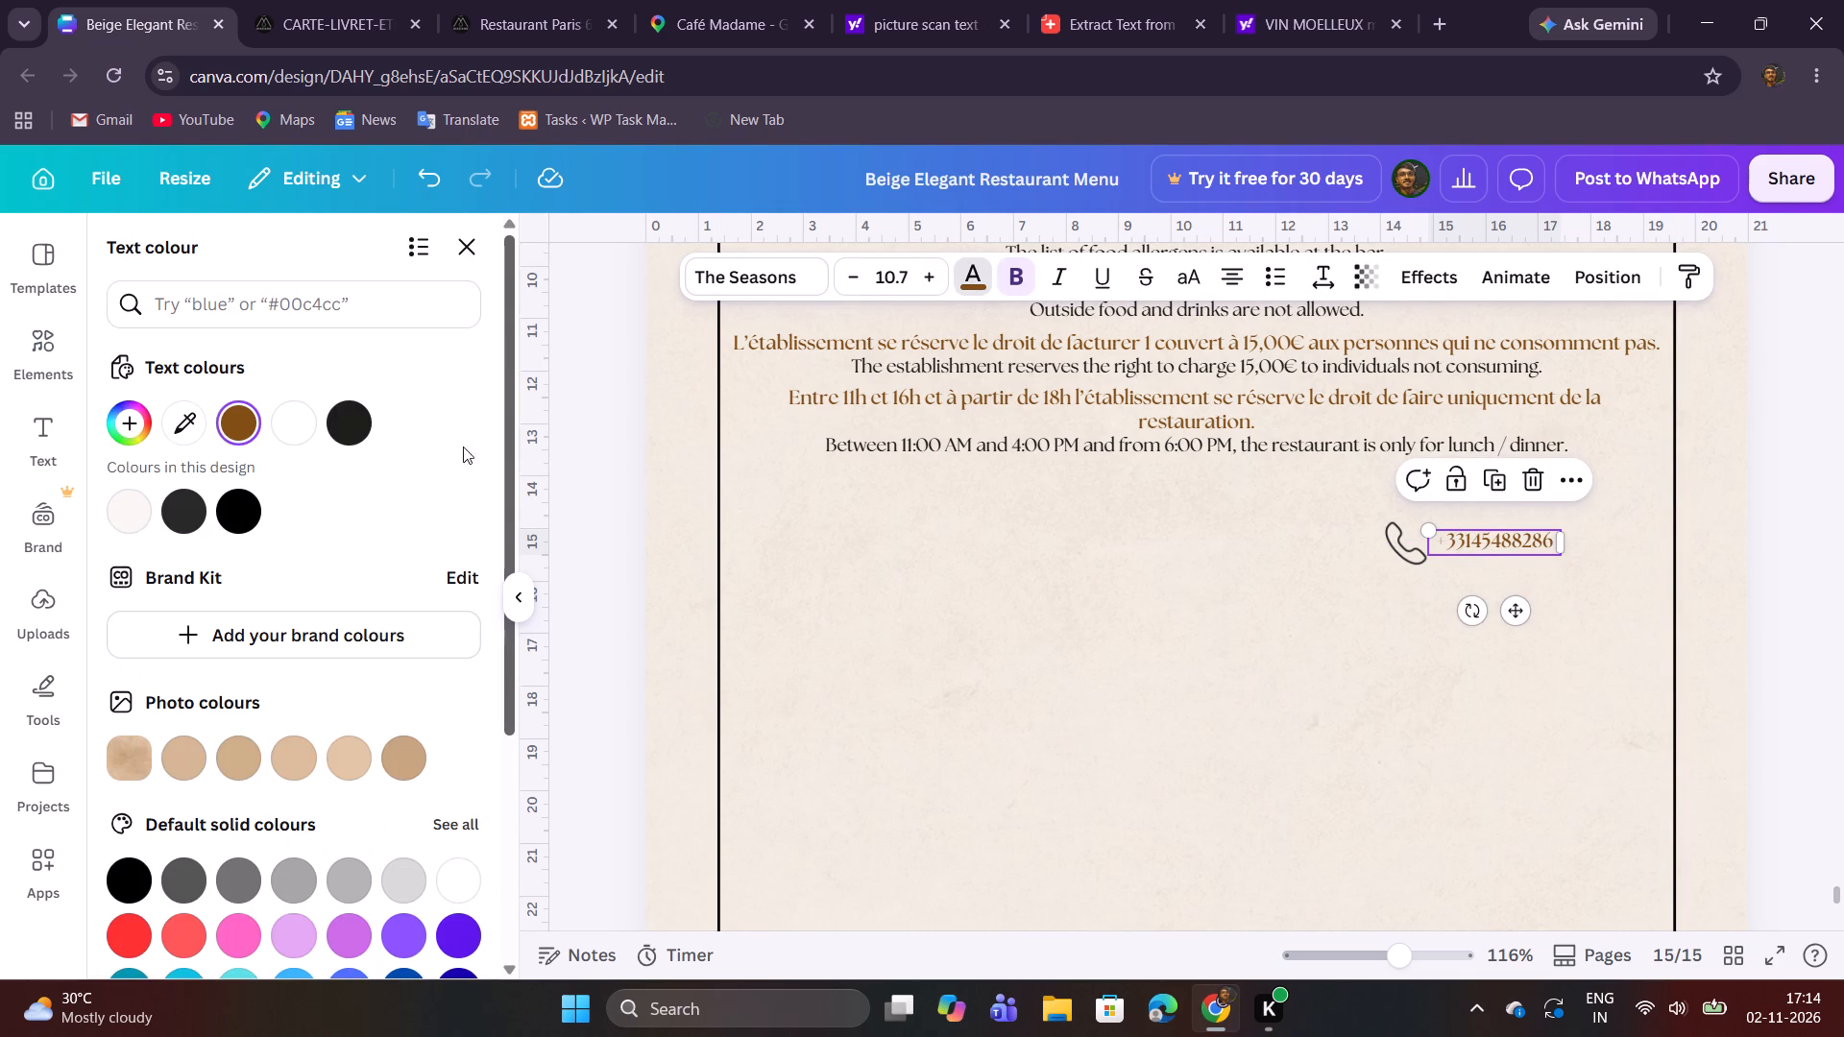
{"action": "left_click", "coordinate": [338, 422]}
{"action": "left_click", "coordinate": [816, 510]}
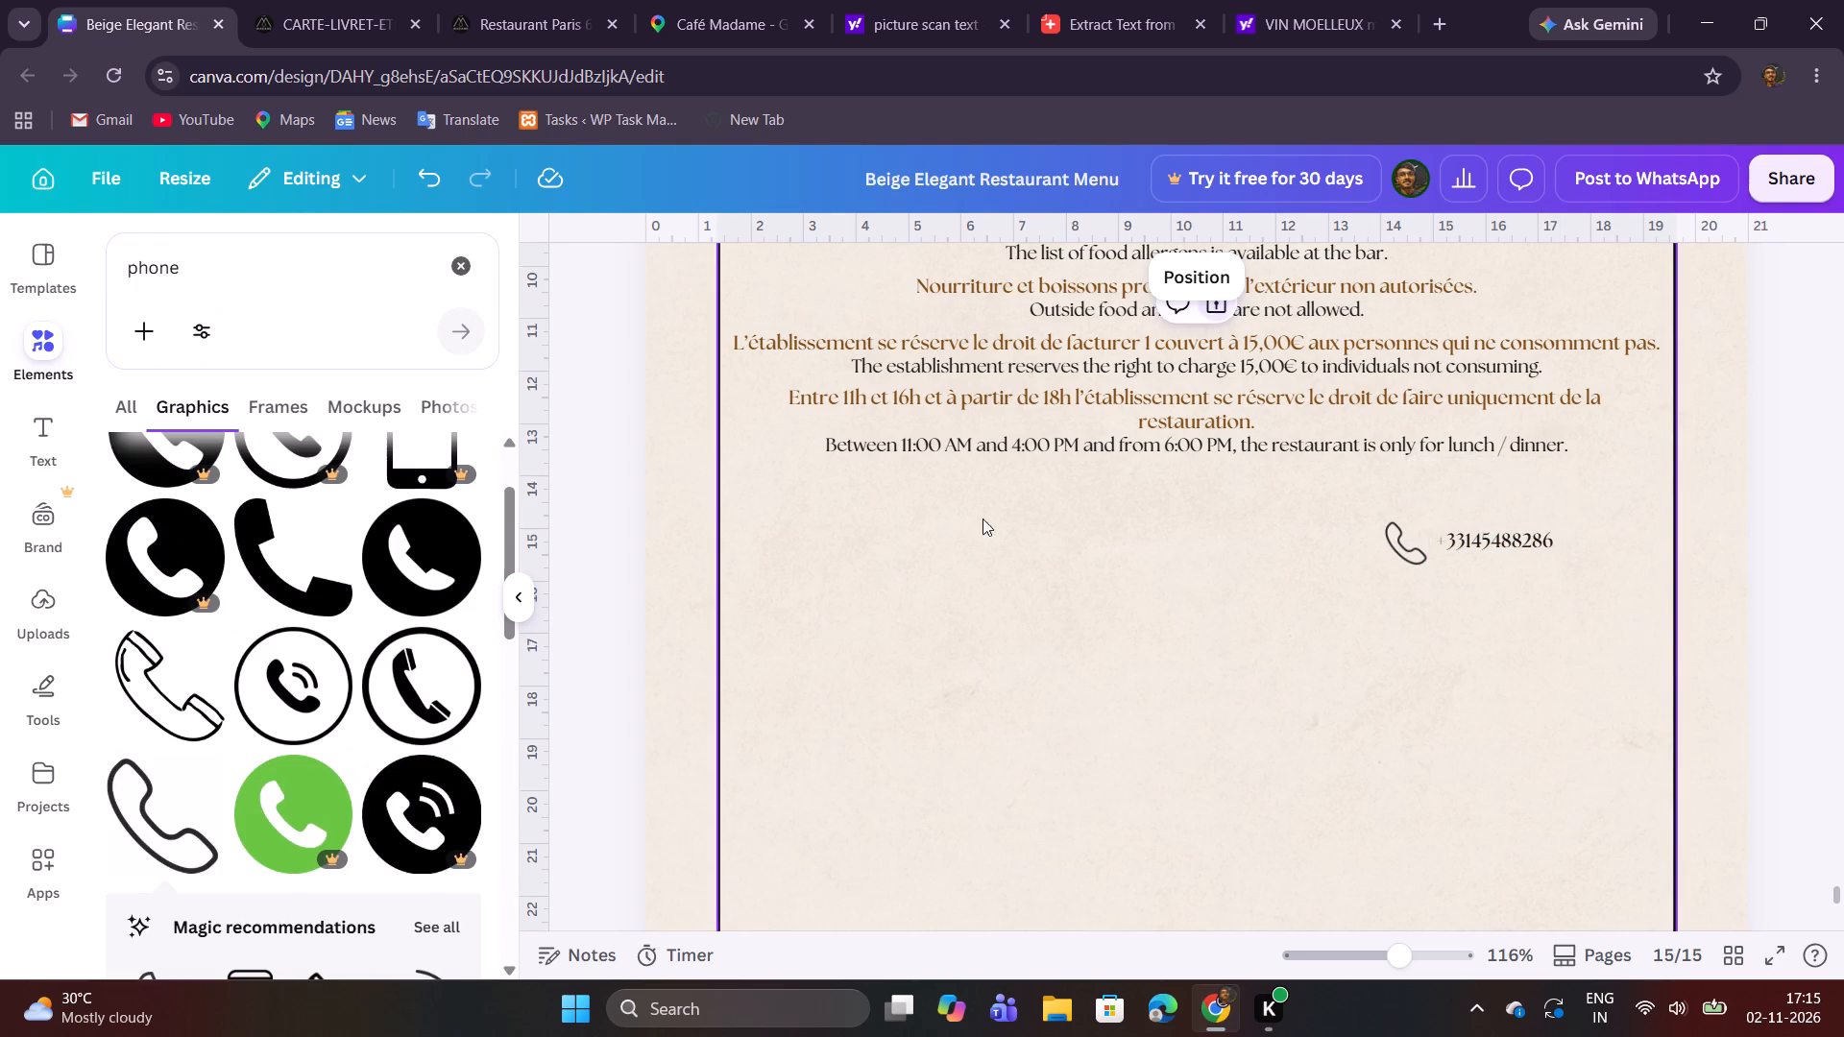
Shrink the handset icon slightly and move it close beside the phone number, vertically aligned with the digits.
{"action": "left_click", "coordinate": [1402, 542]}
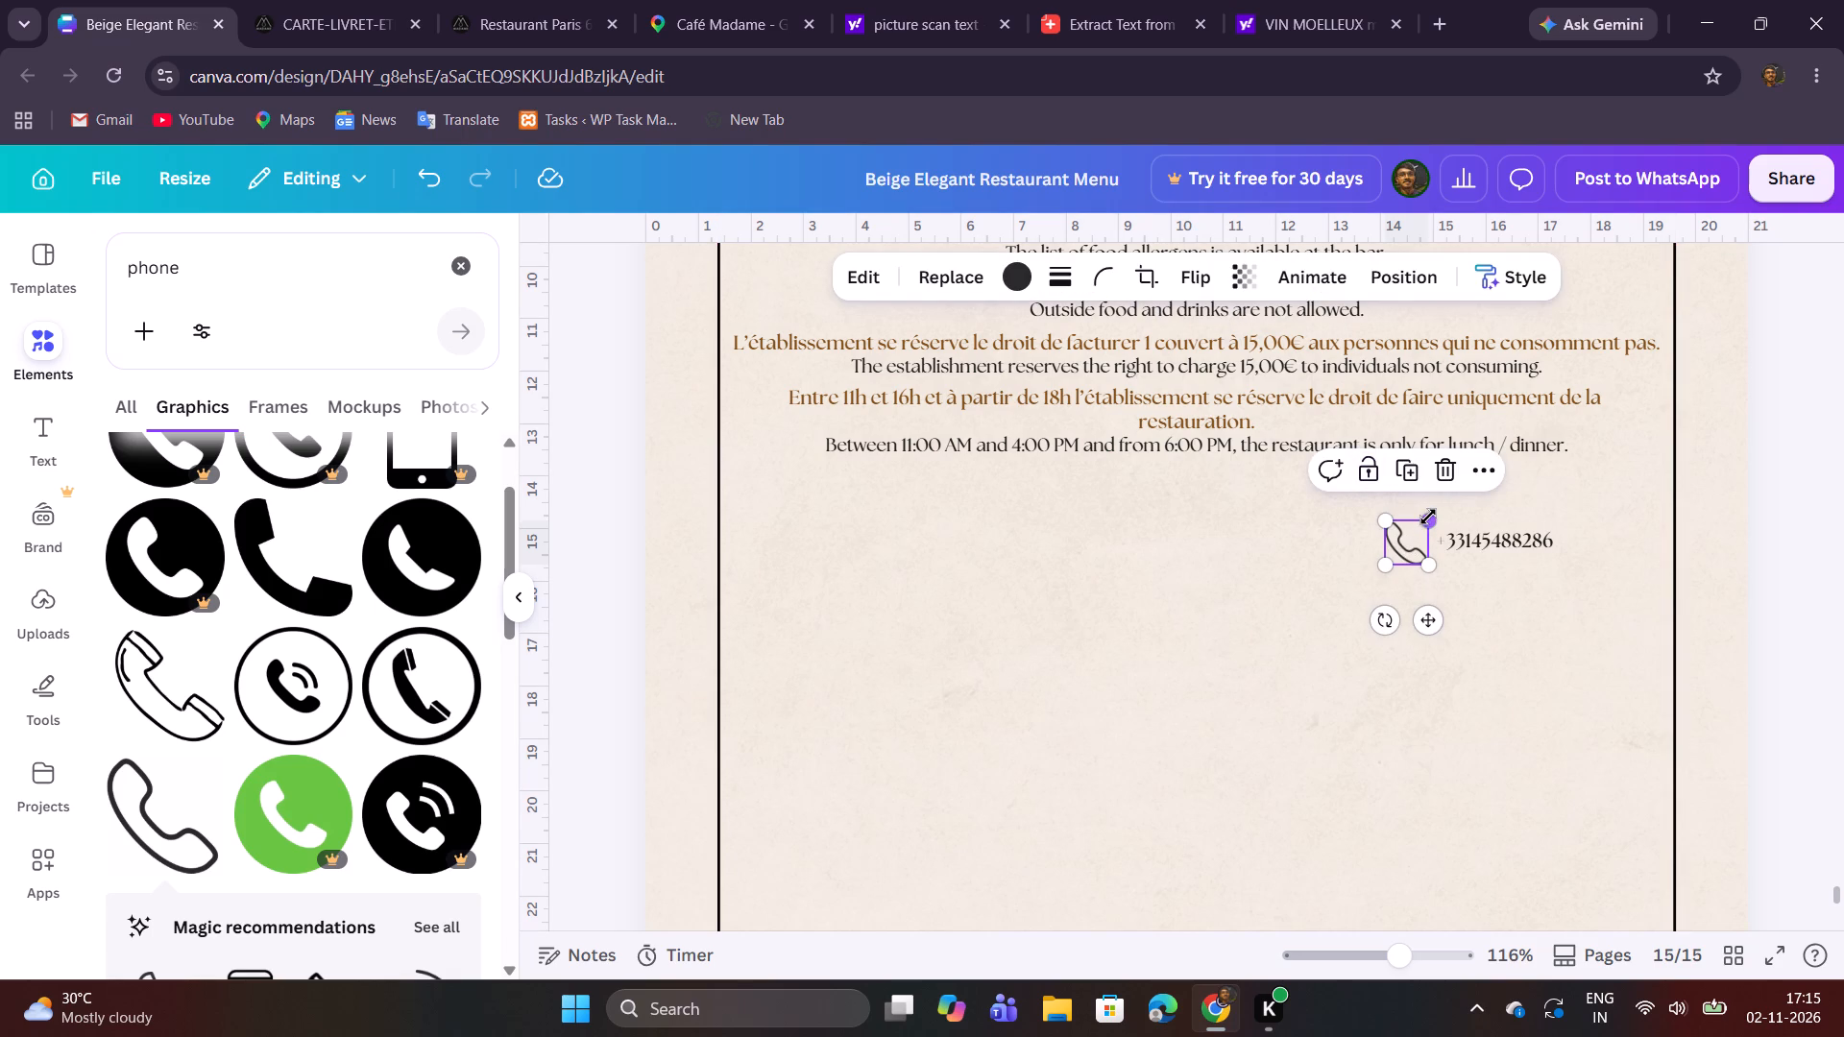
{"action": "left_click_drag", "start_coordinate": [1428, 517], "coordinate": [1419, 525]}
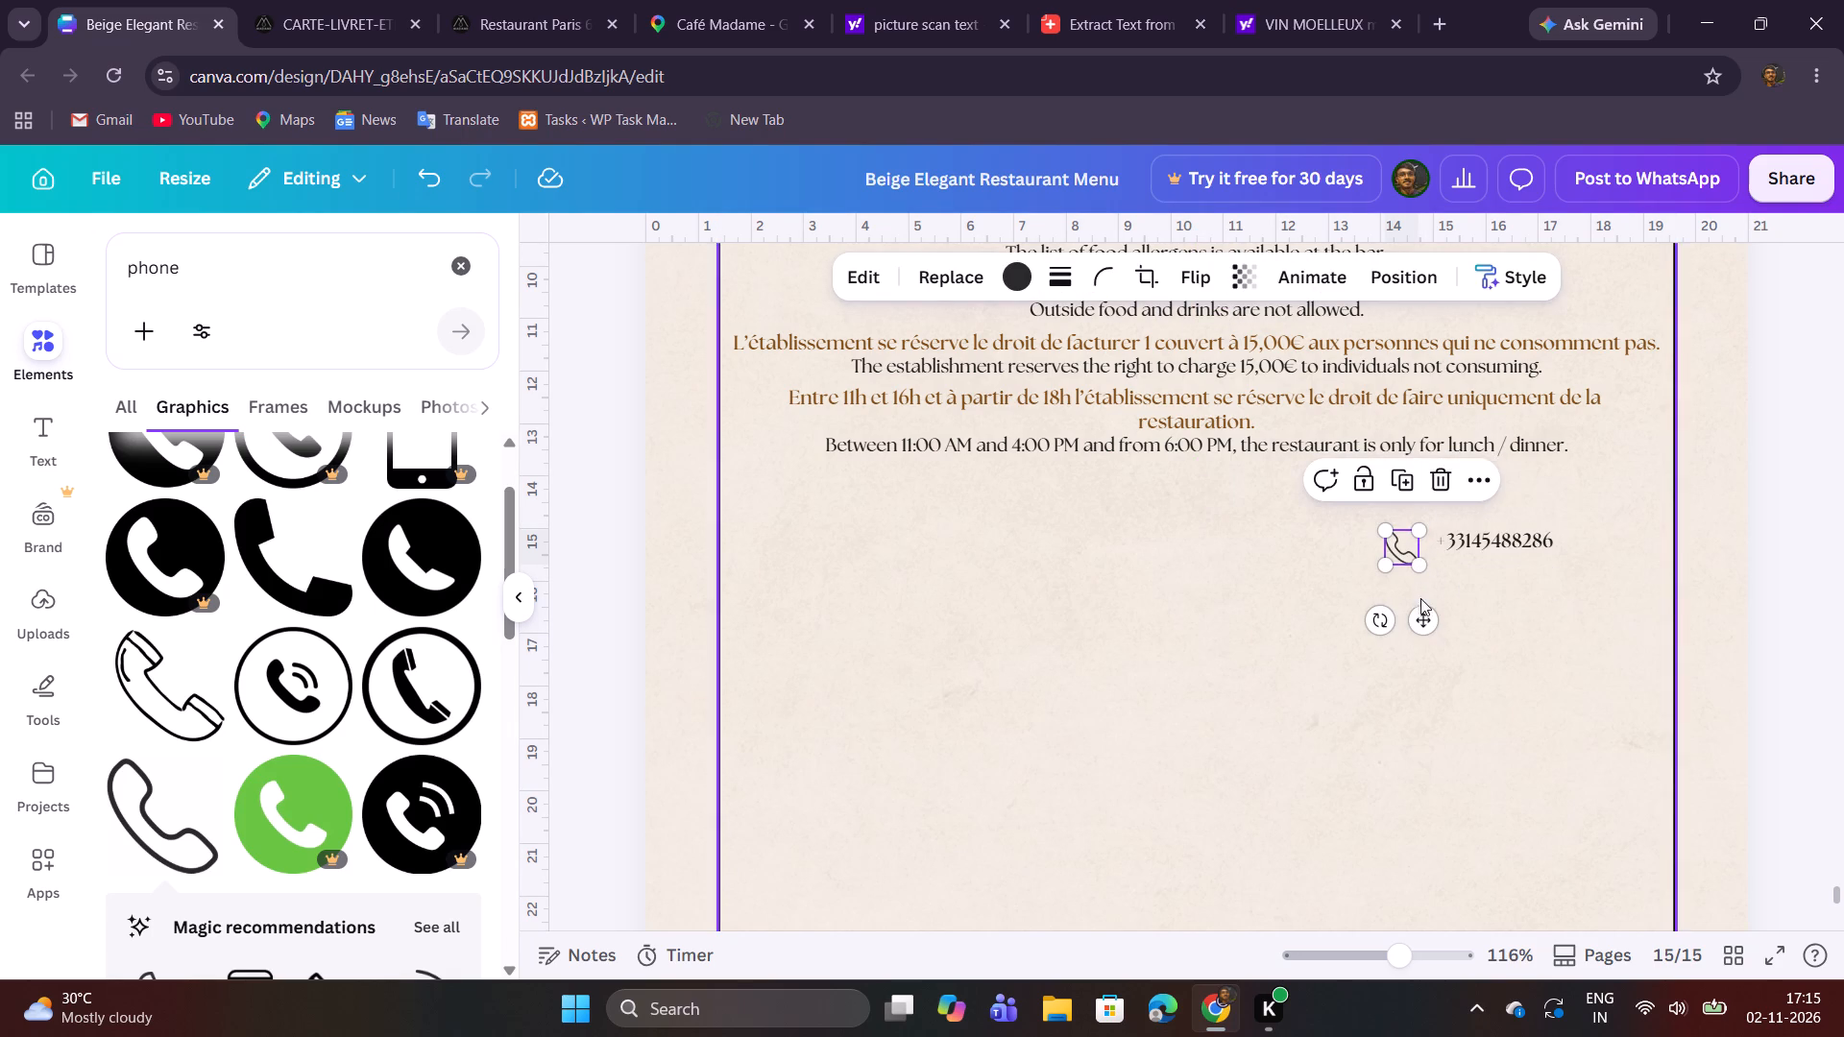
{"action": "left_click_drag", "start_coordinate": [1420, 619], "coordinate": [1433, 615]}
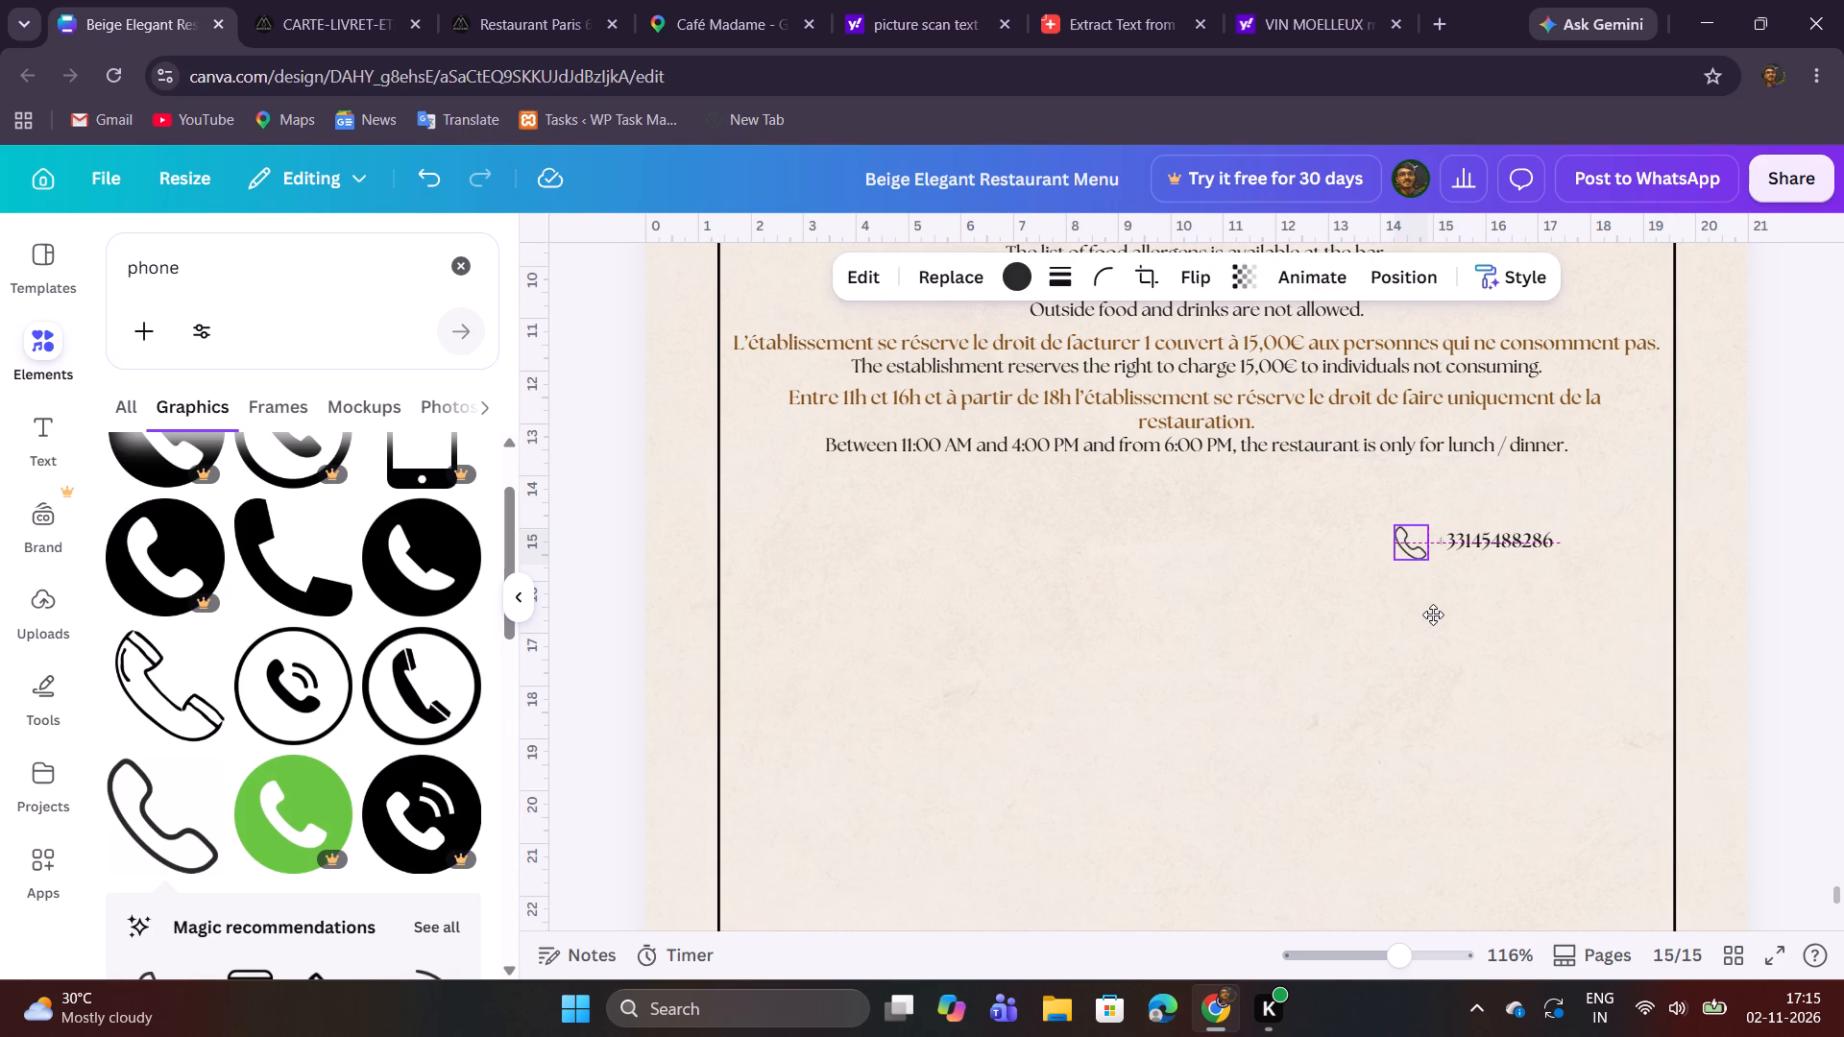
{"action": "left_click_drag", "start_coordinate": [1433, 615], "coordinate": [1435, 615]}
{"action": "left_click_drag", "start_coordinate": [1435, 615], "coordinate": [1440, 615]}
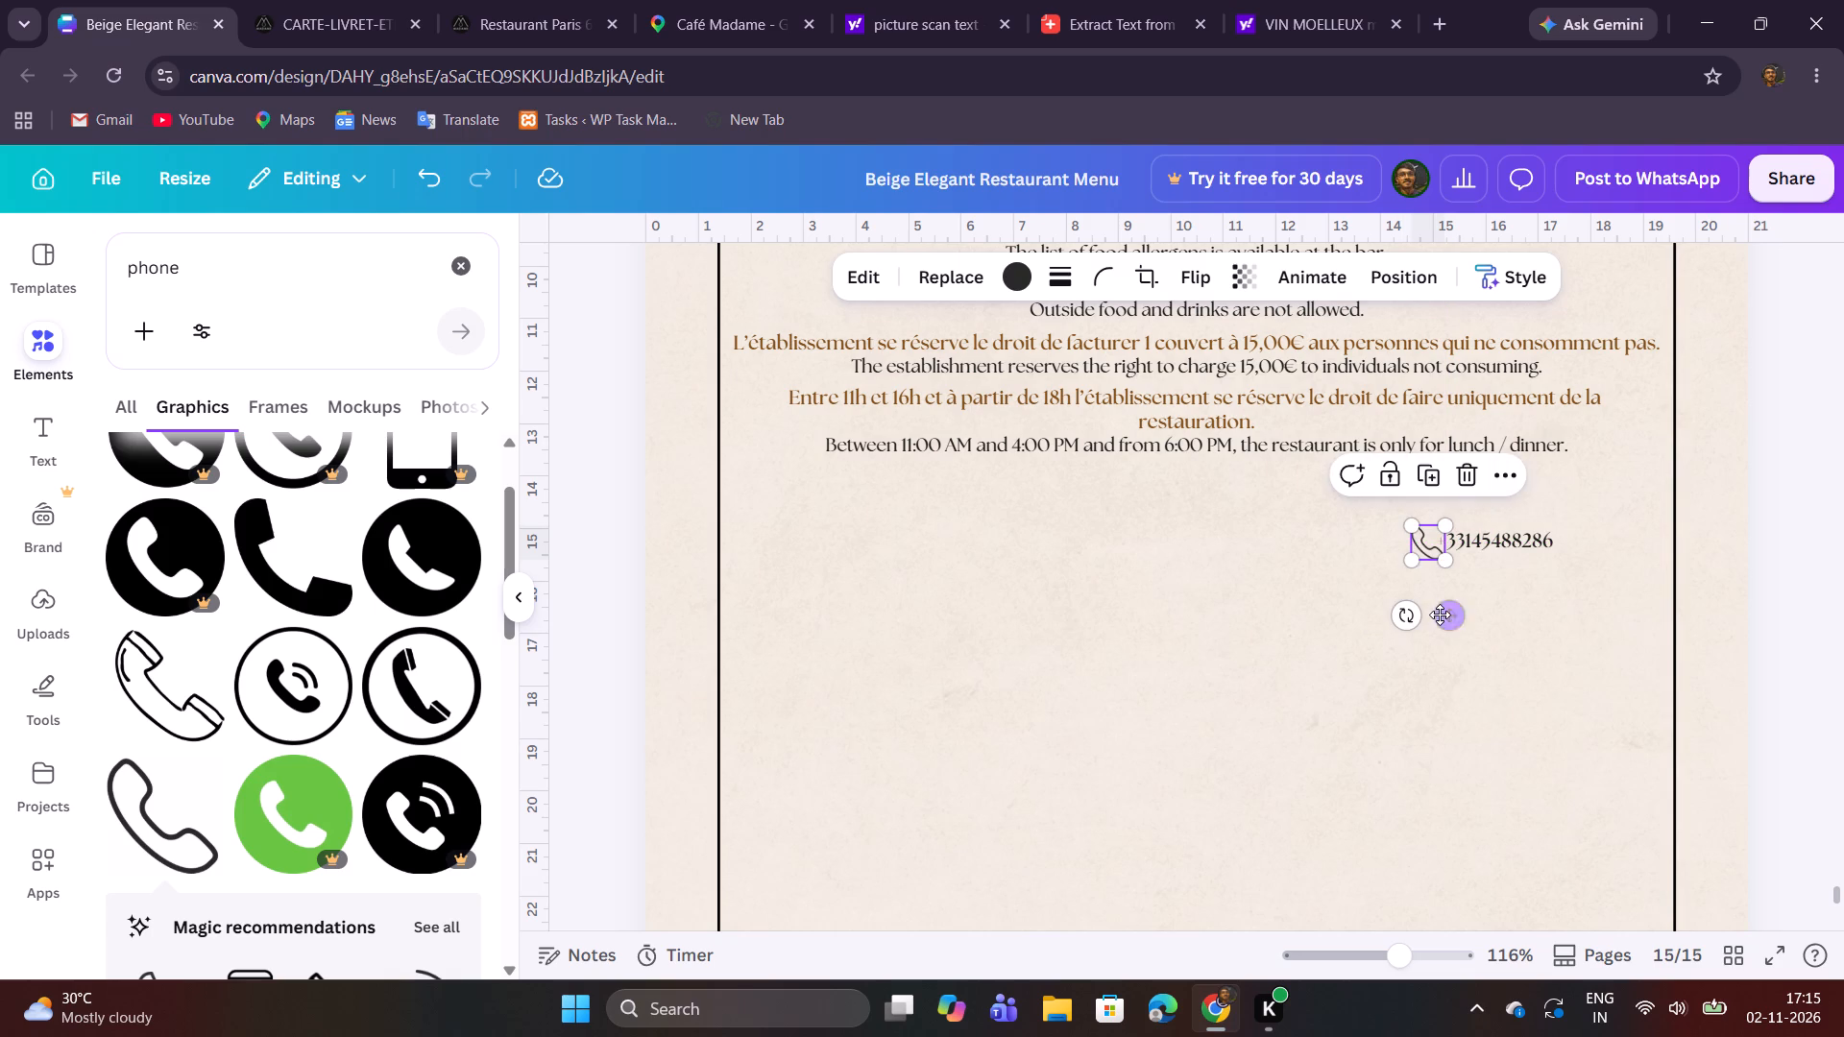
{"action": "left_click", "coordinate": [1398, 659]}
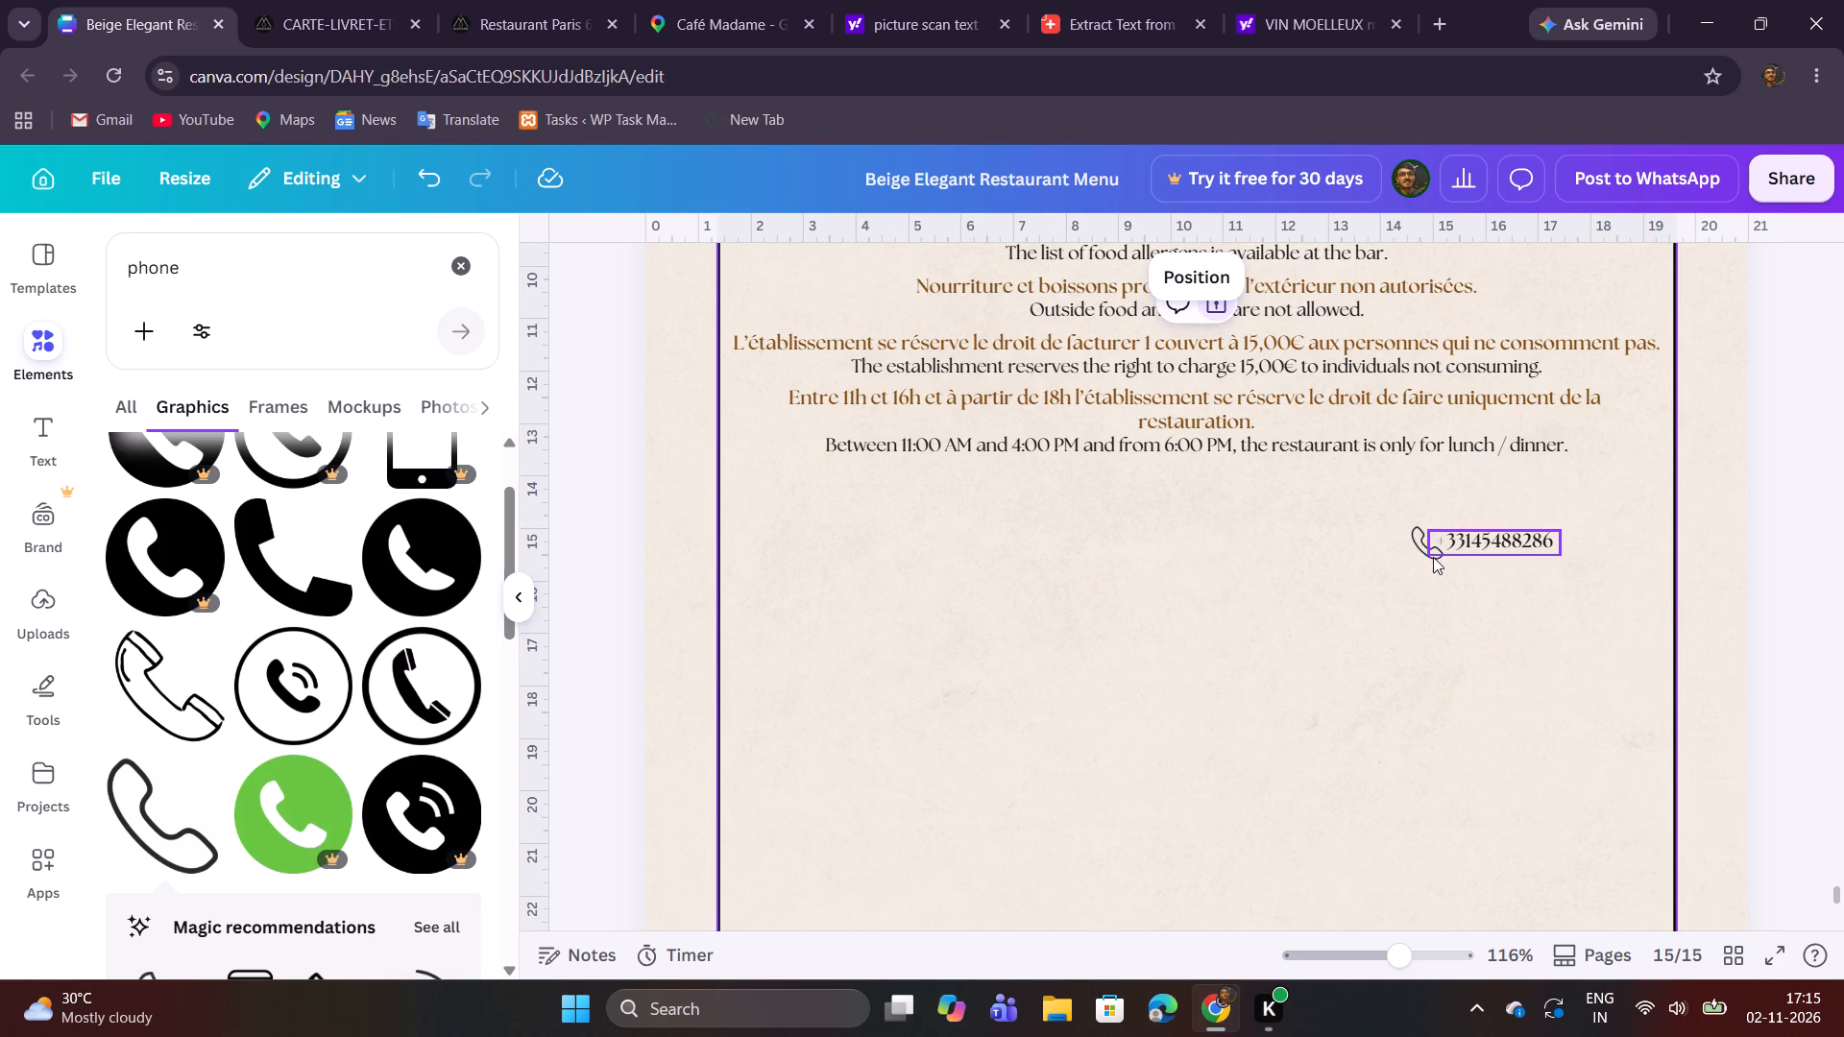
{"action": "left_click", "coordinate": [1433, 557]}
{"action": "left_click", "coordinate": [1410, 544]}
{"action": "left_click", "coordinate": [1373, 588]}
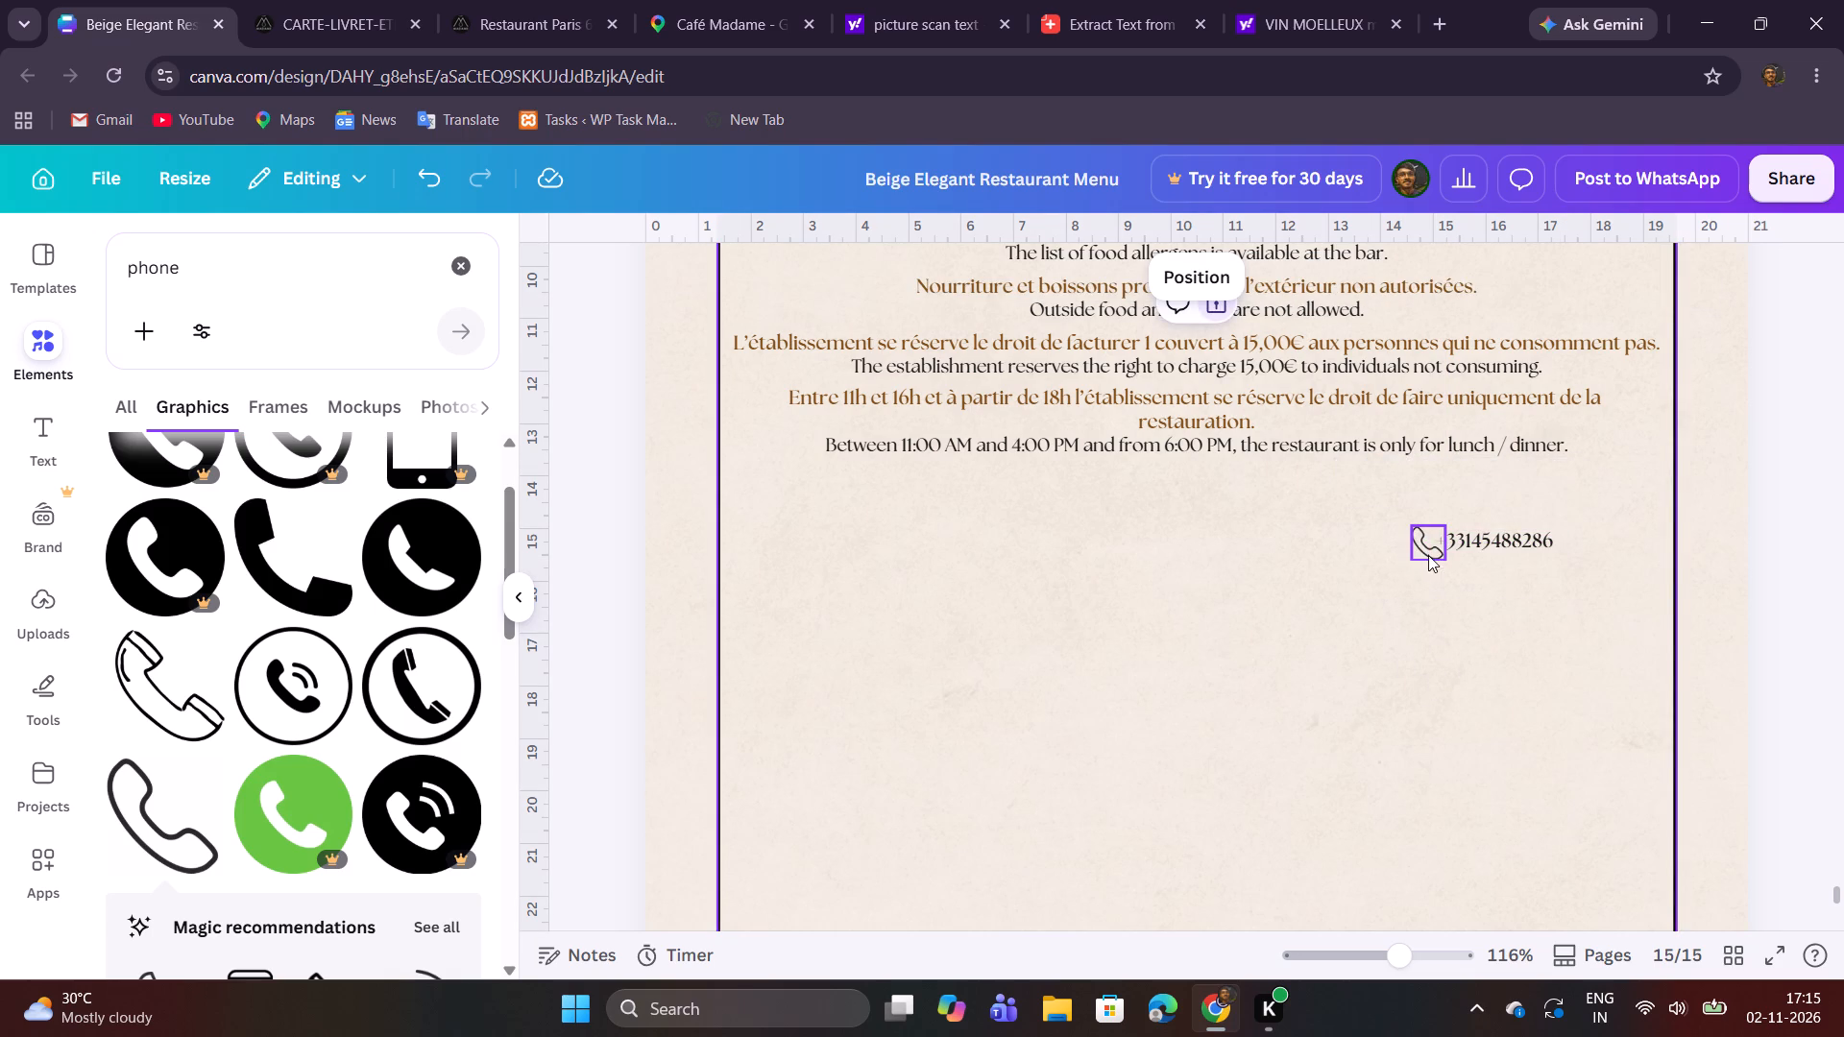
{"action": "left_click", "coordinate": [1416, 555]}
{"action": "left_click", "coordinate": [1449, 608]}
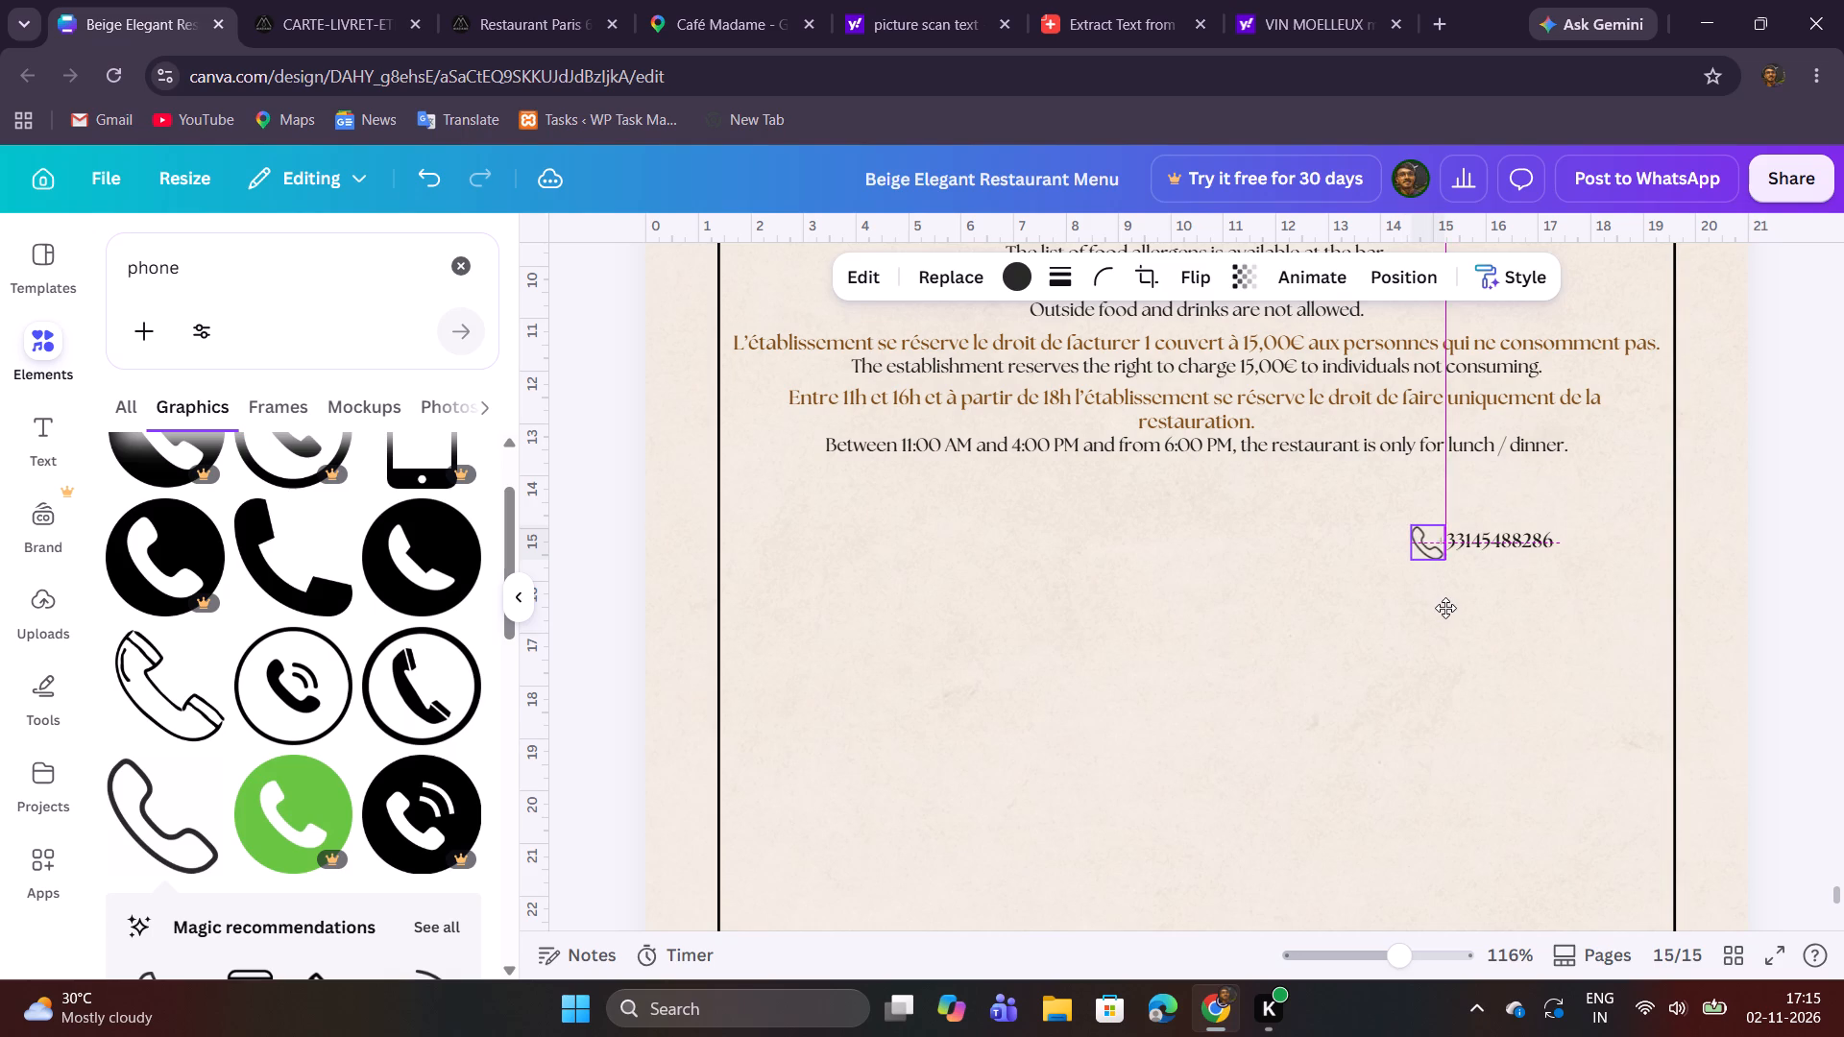
{"action": "left_click", "coordinate": [1432, 640]}
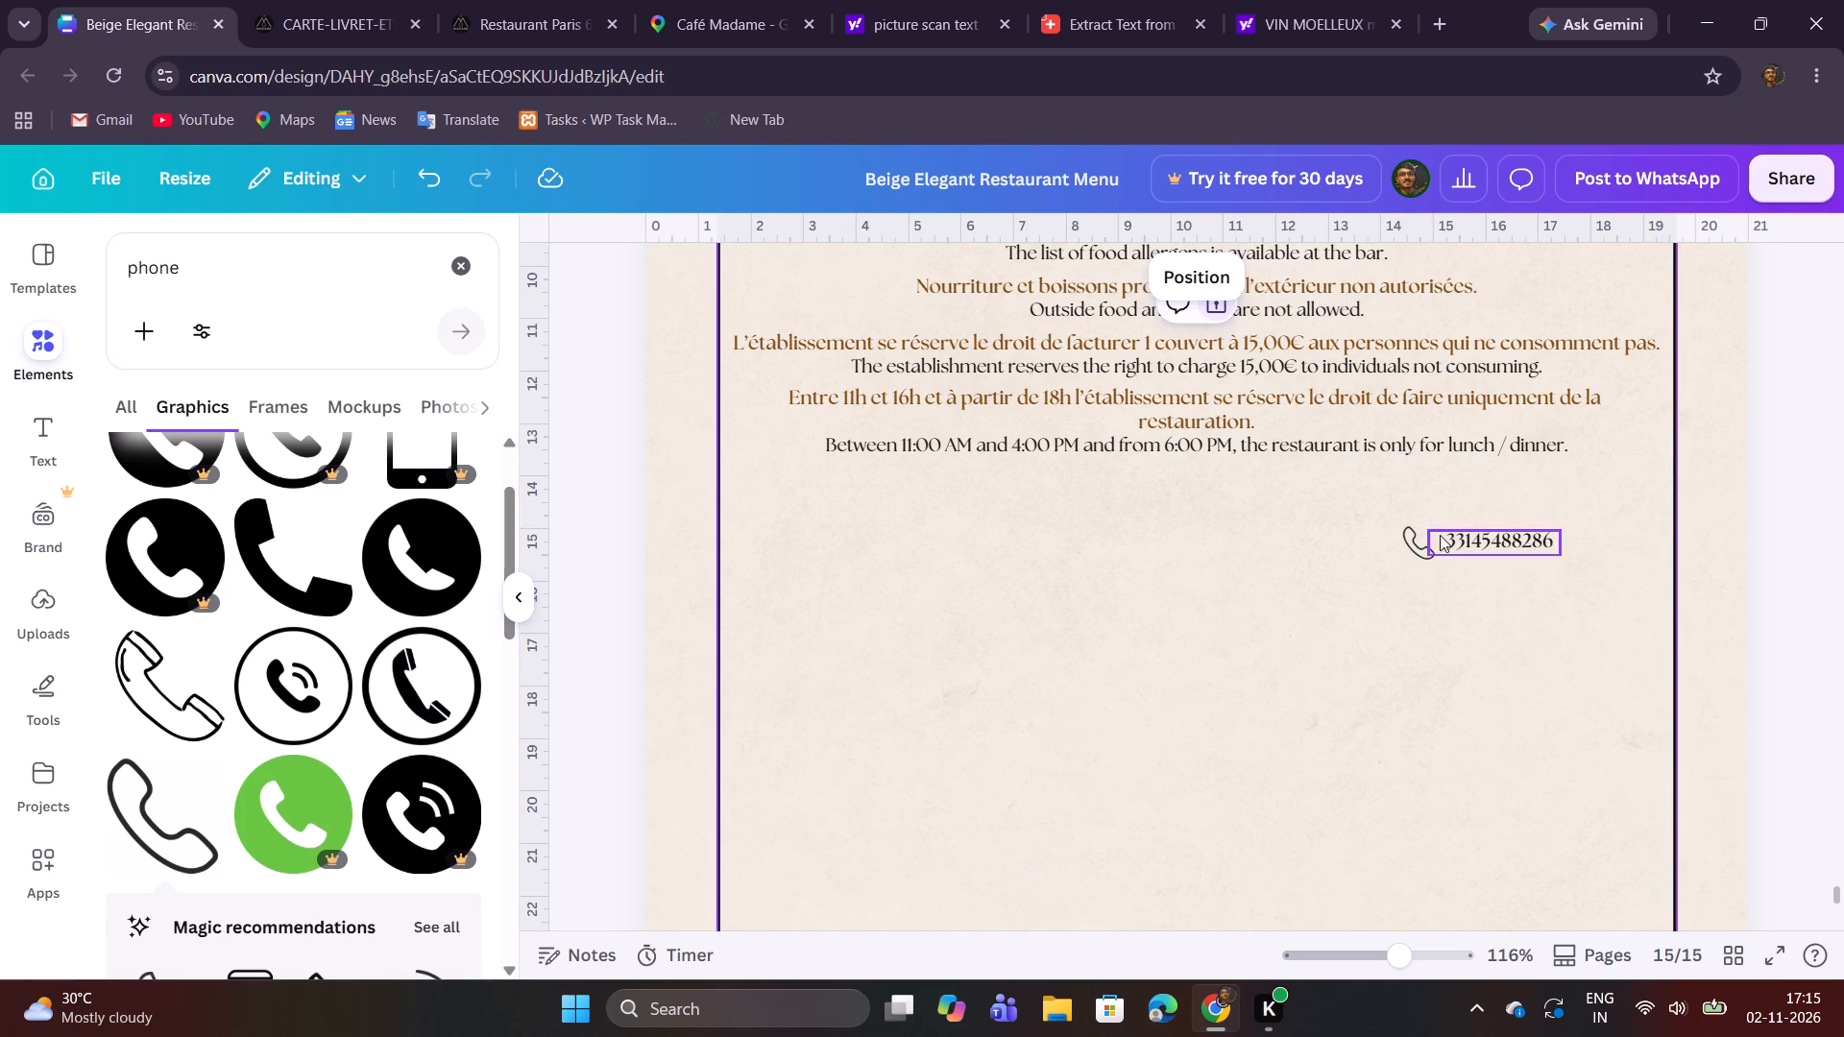
Check the Café Madame listing on Google Maps and the source menu PDF's last page against the design's closing page.
{"action": "left_click", "coordinate": [673, 0]}
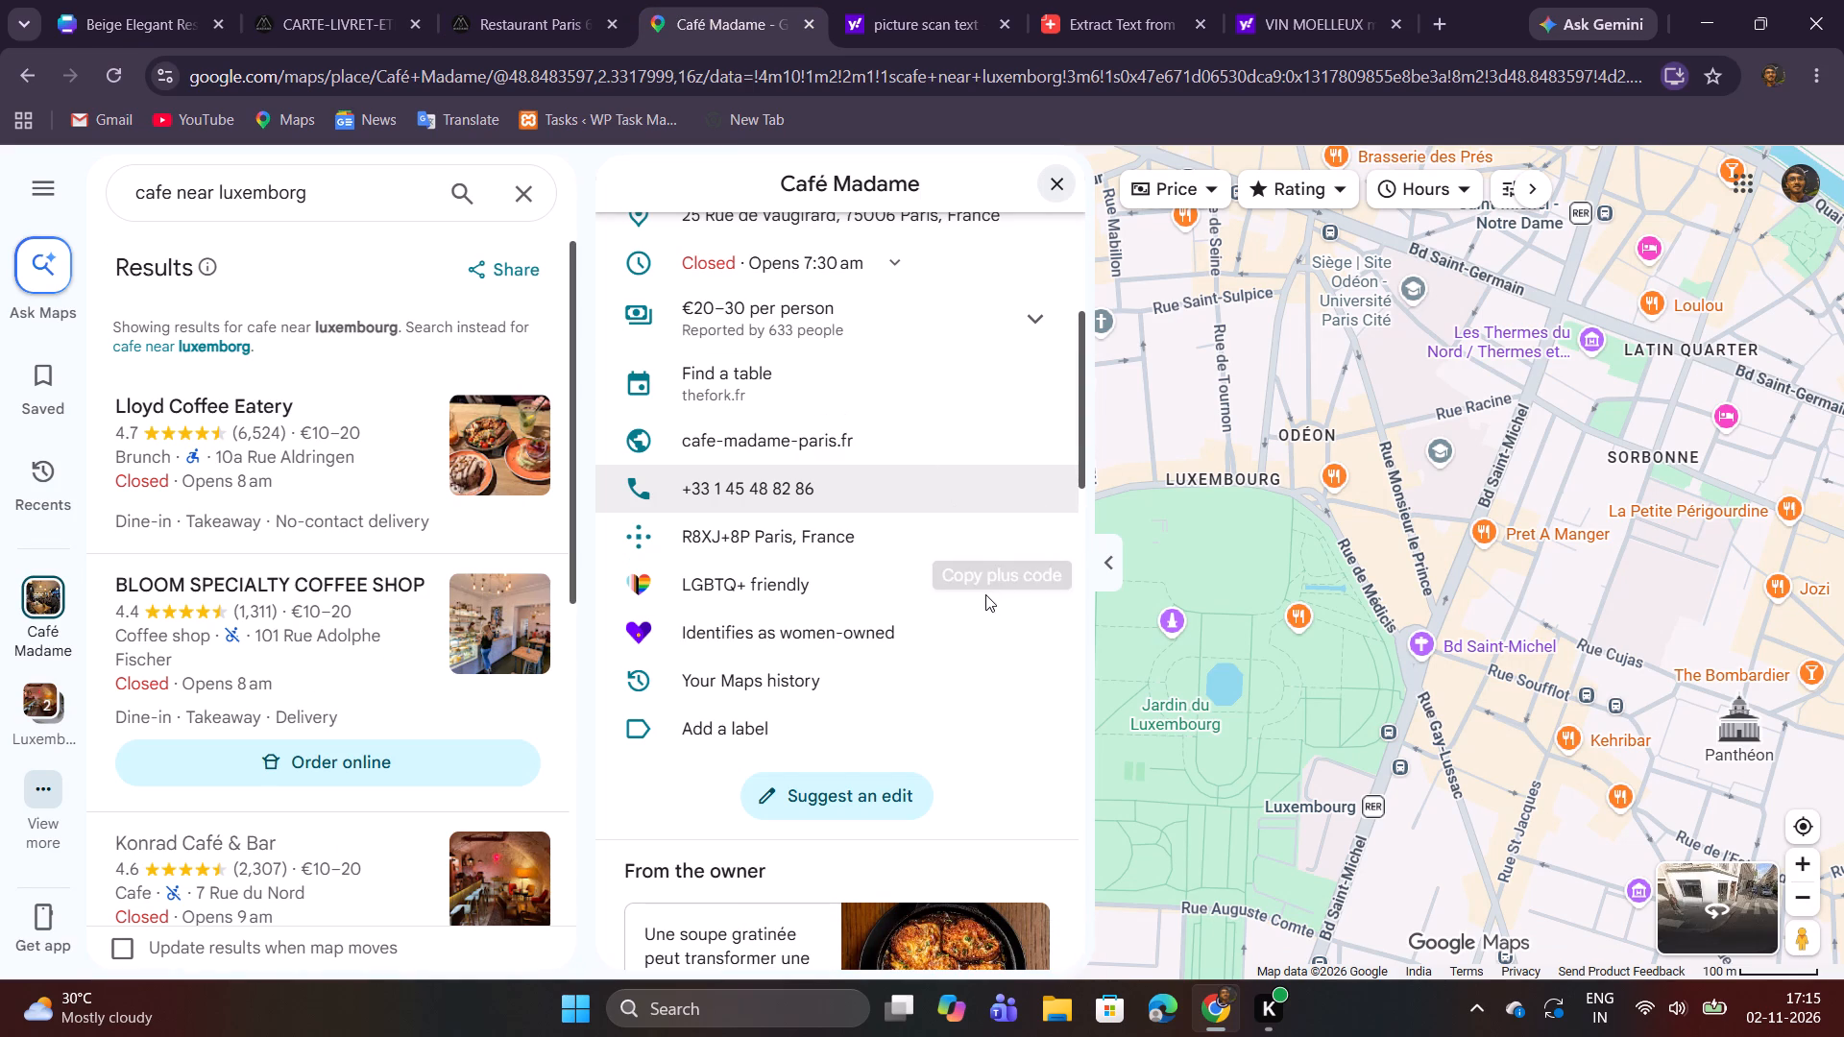
{"action": "scroll", "coordinate": [985, 594], "scroll_direction": "up", "scroll_amount": 1}
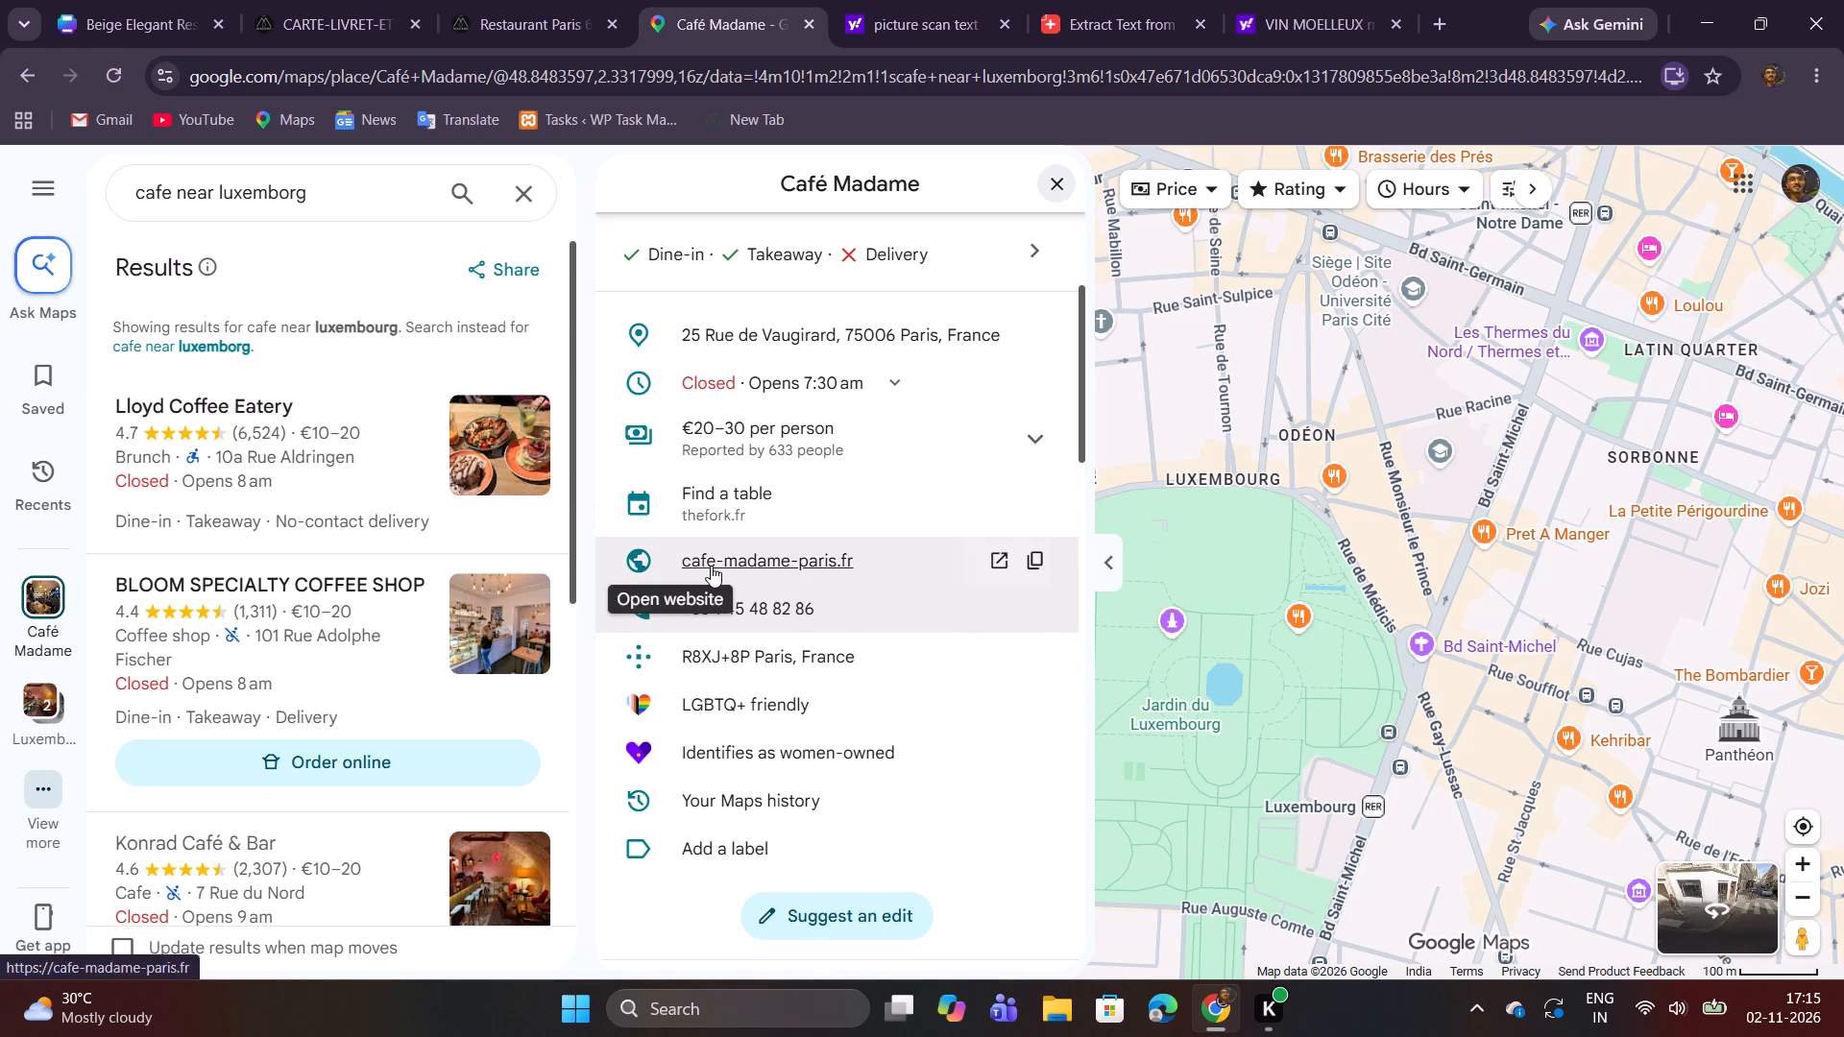
{"action": "left_click", "coordinate": [301, 32]}
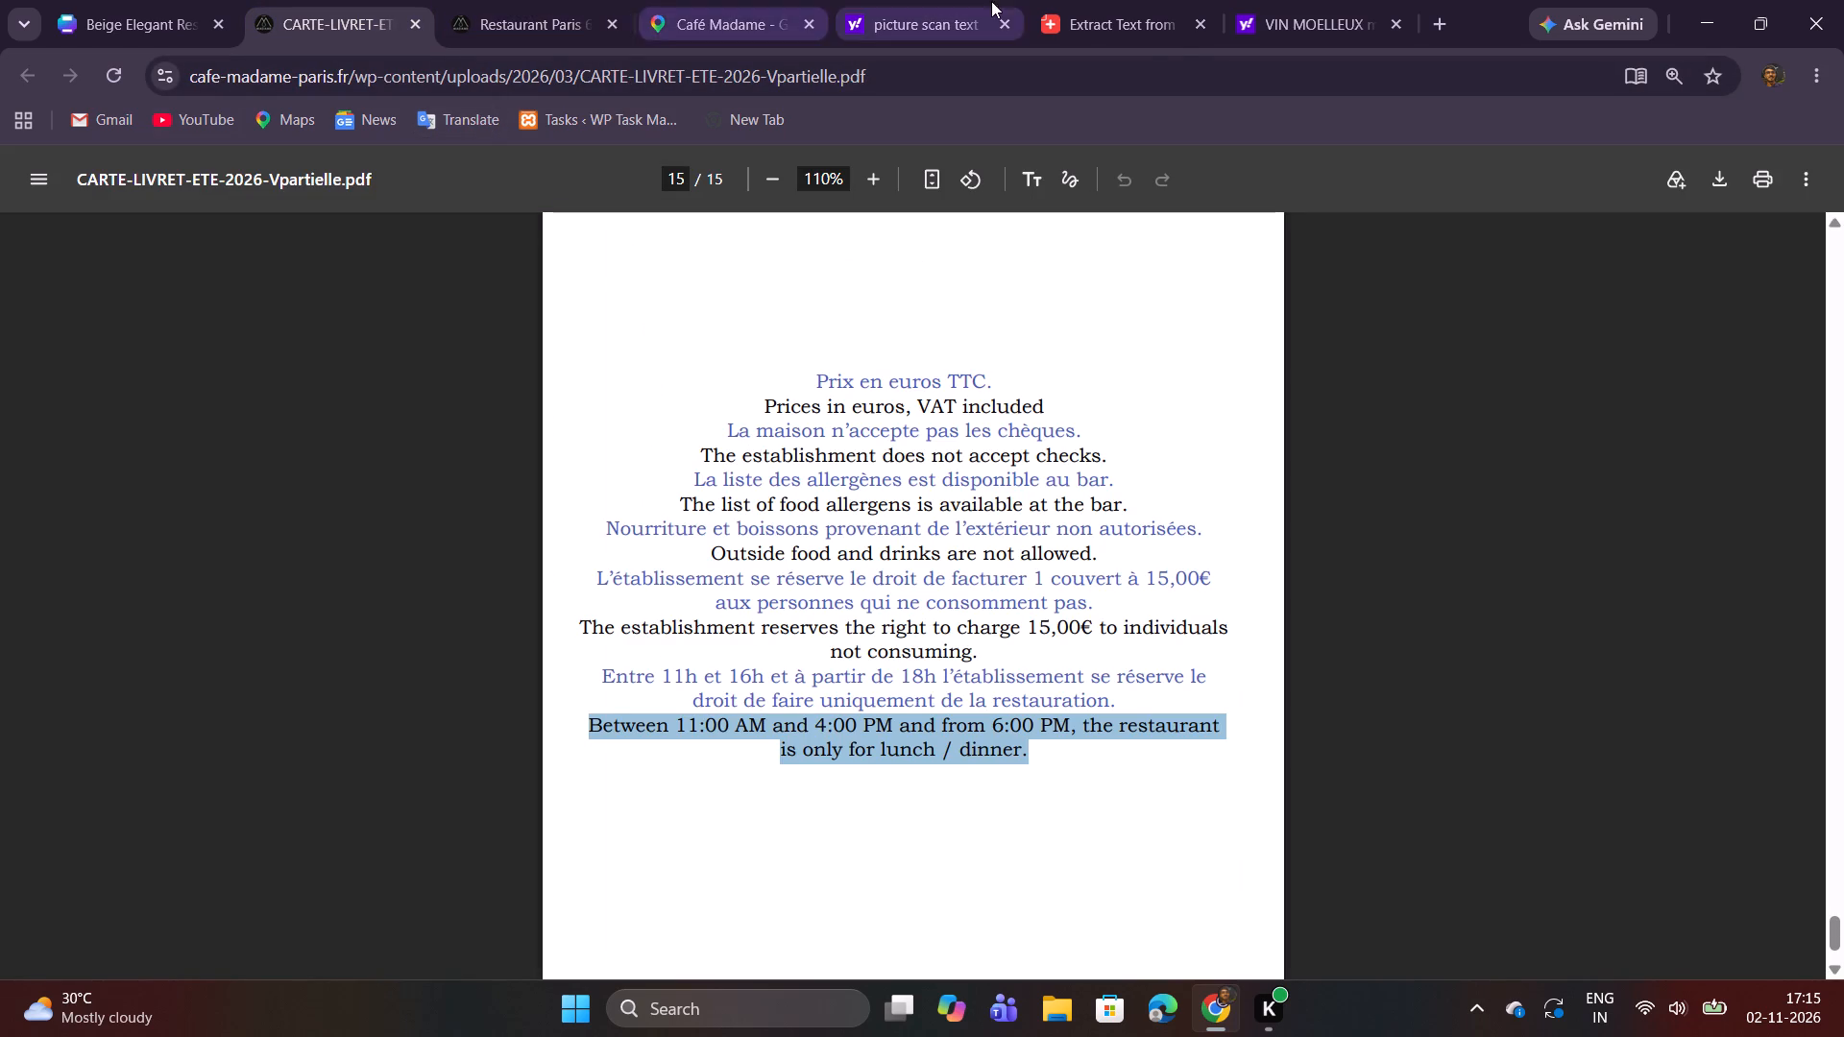
{"action": "left_click", "coordinate": [103, 6]}
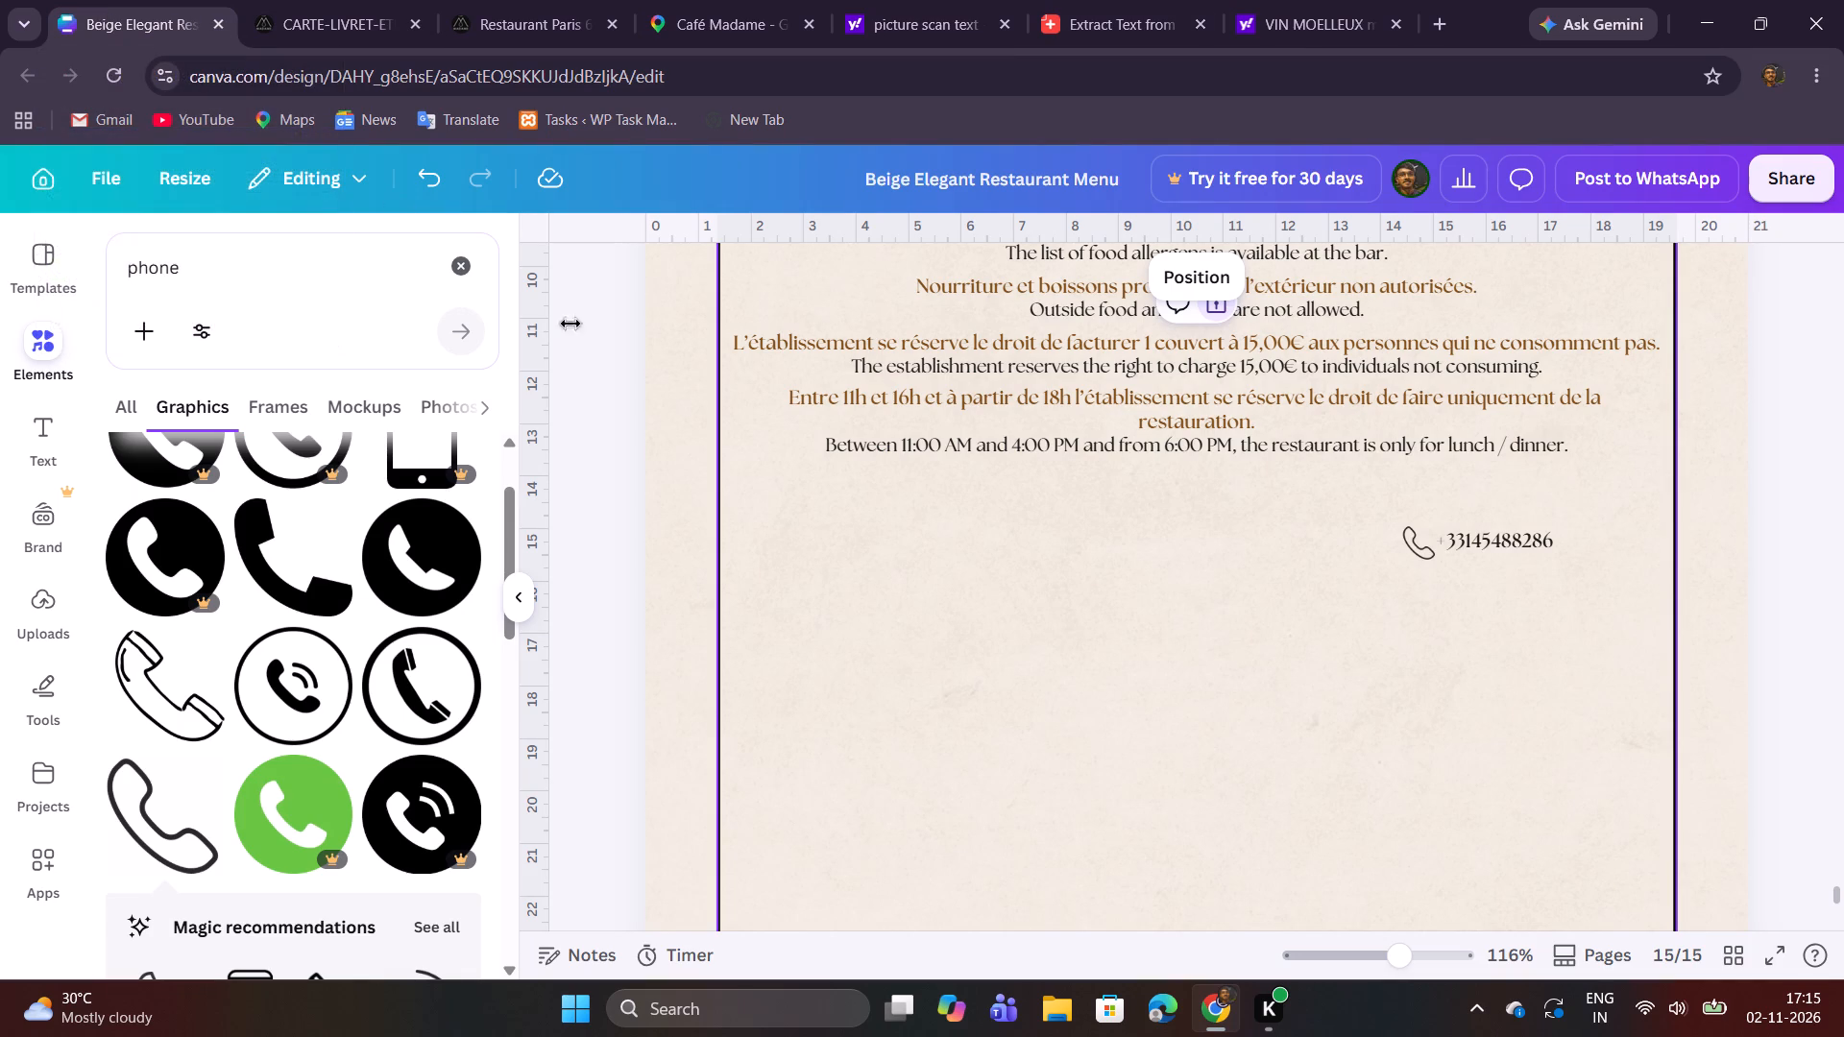
{"action": "left_click", "coordinate": [1236, 657]}
{"action": "scroll", "coordinate": [1236, 657], "scroll_direction": "up", "scroll_amount": 3}
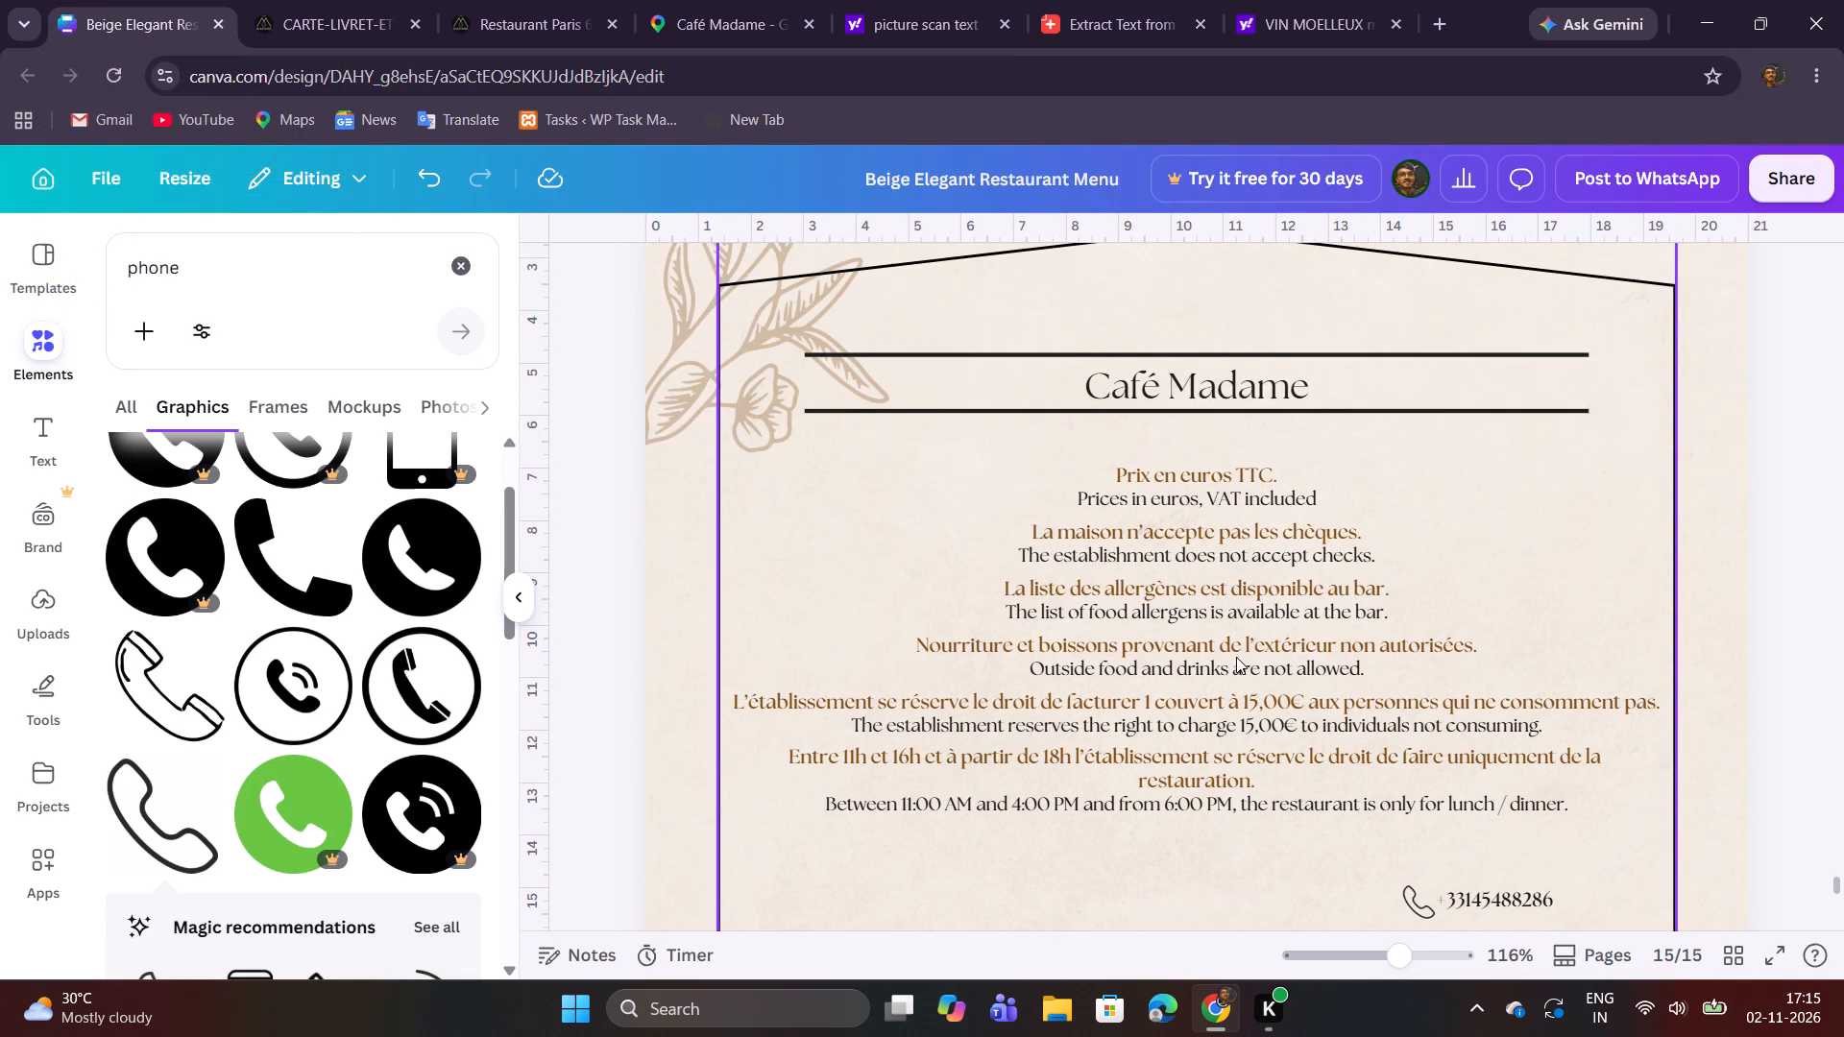
{"action": "scroll", "coordinate": [1236, 657], "scroll_direction": "down", "scroll_amount": 1}
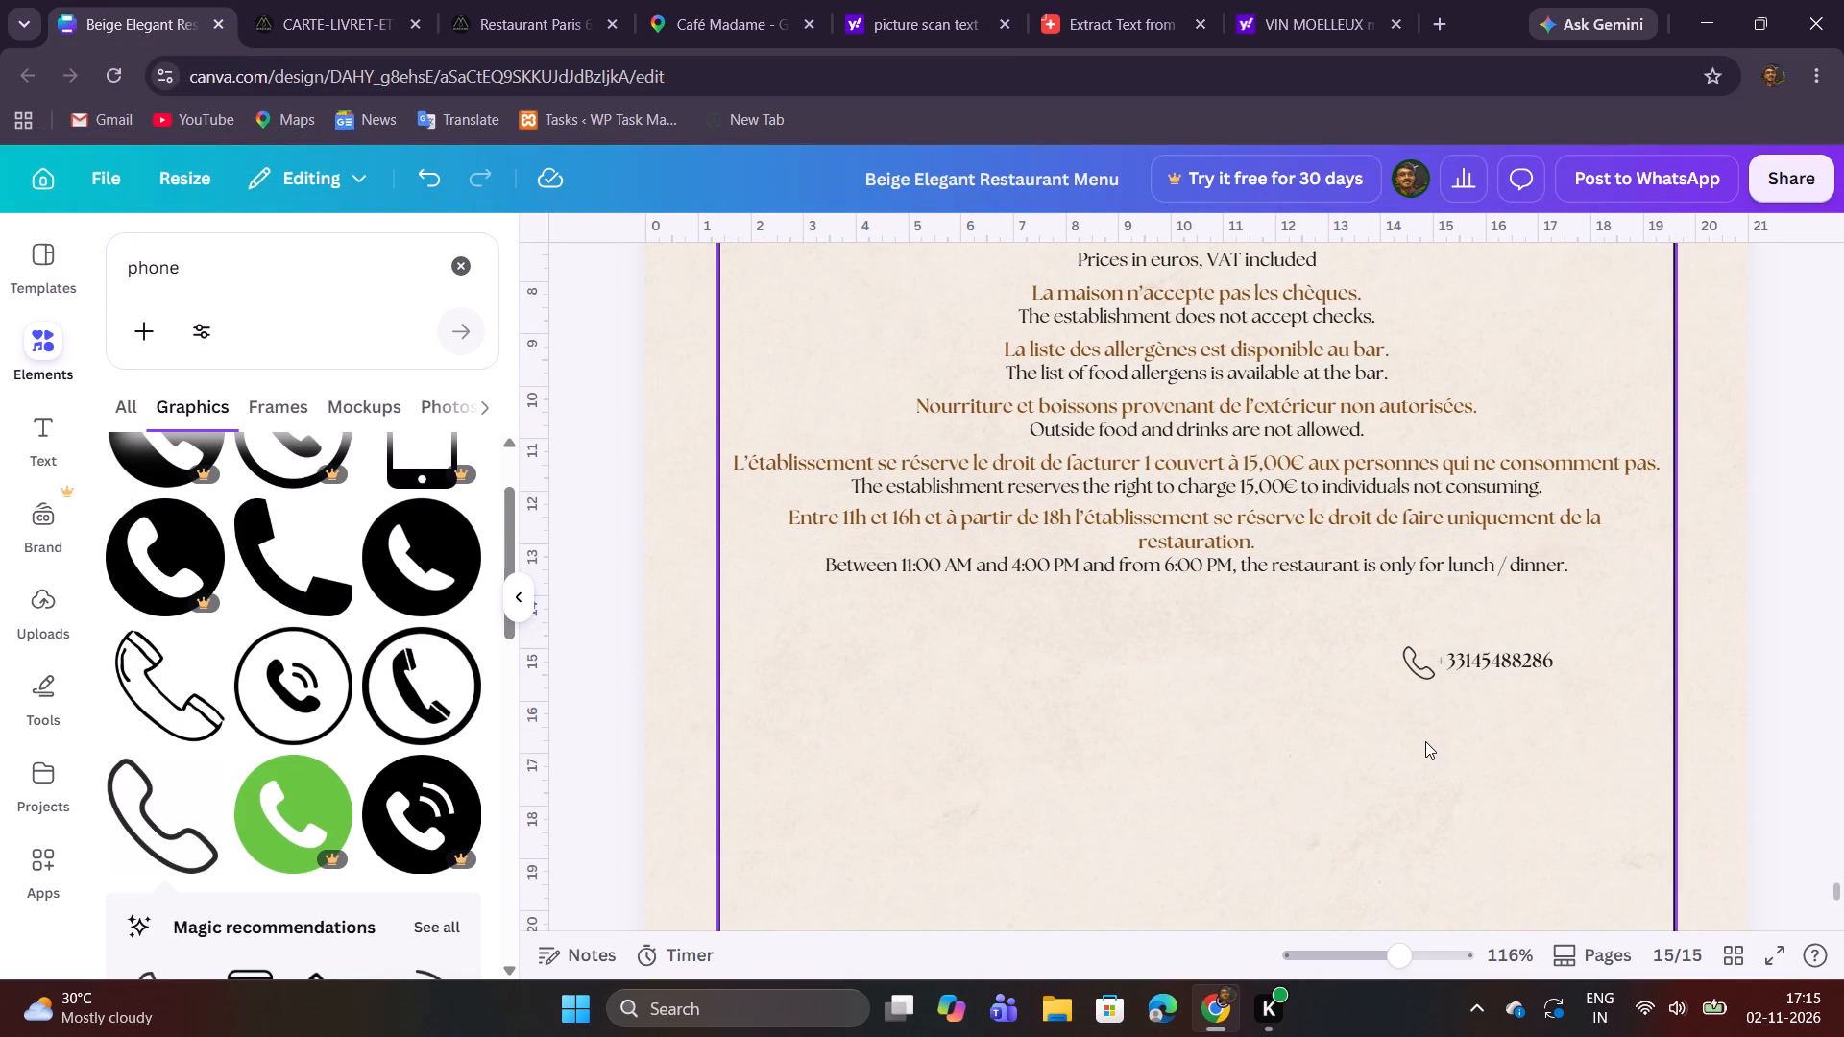
Move the handset icon and phone number together into the header band on page 15, right of the Café Madame title.
{"action": "left_click", "coordinate": [1425, 741]}
{"action": "left_click_drag", "start_coordinate": [1397, 958], "coordinate": [1382, 960]}
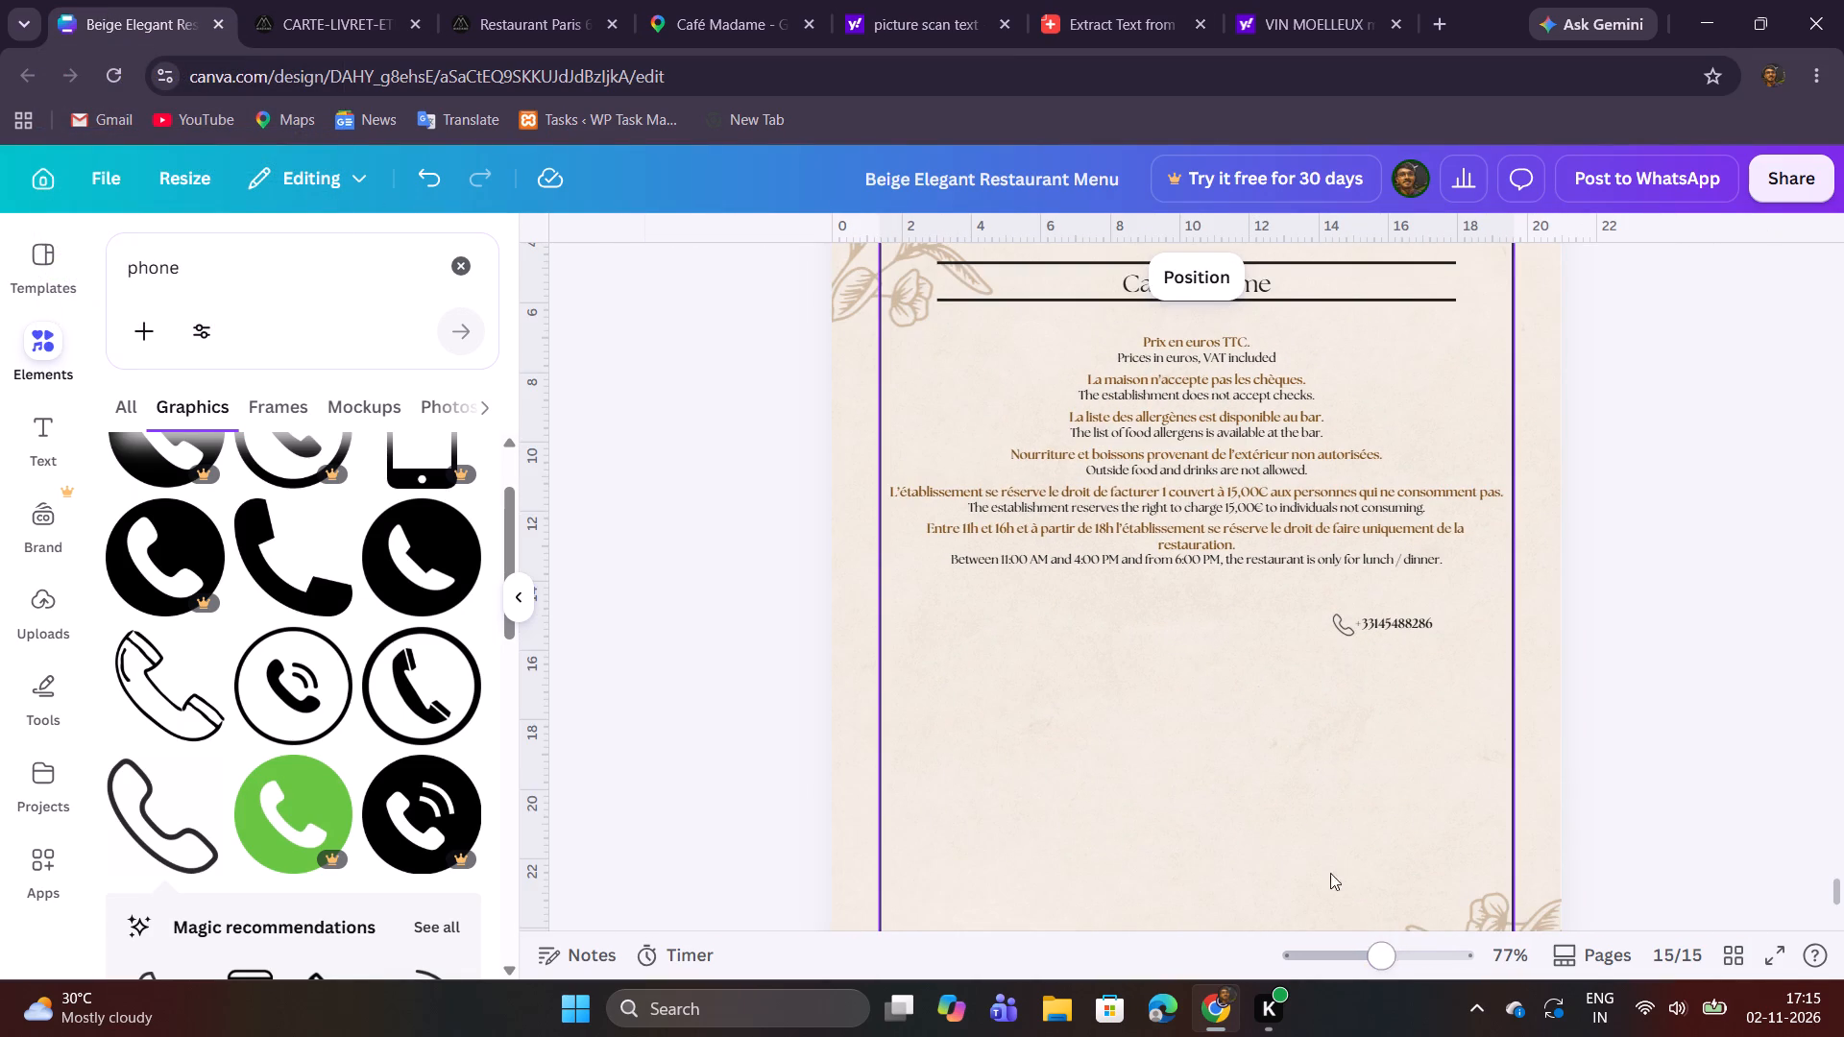
{"action": "scroll", "coordinate": [1340, 729], "scroll_direction": "up", "scroll_amount": 1}
{"action": "left_click_drag", "start_coordinate": [1340, 794], "coordinate": [1393, 732]}
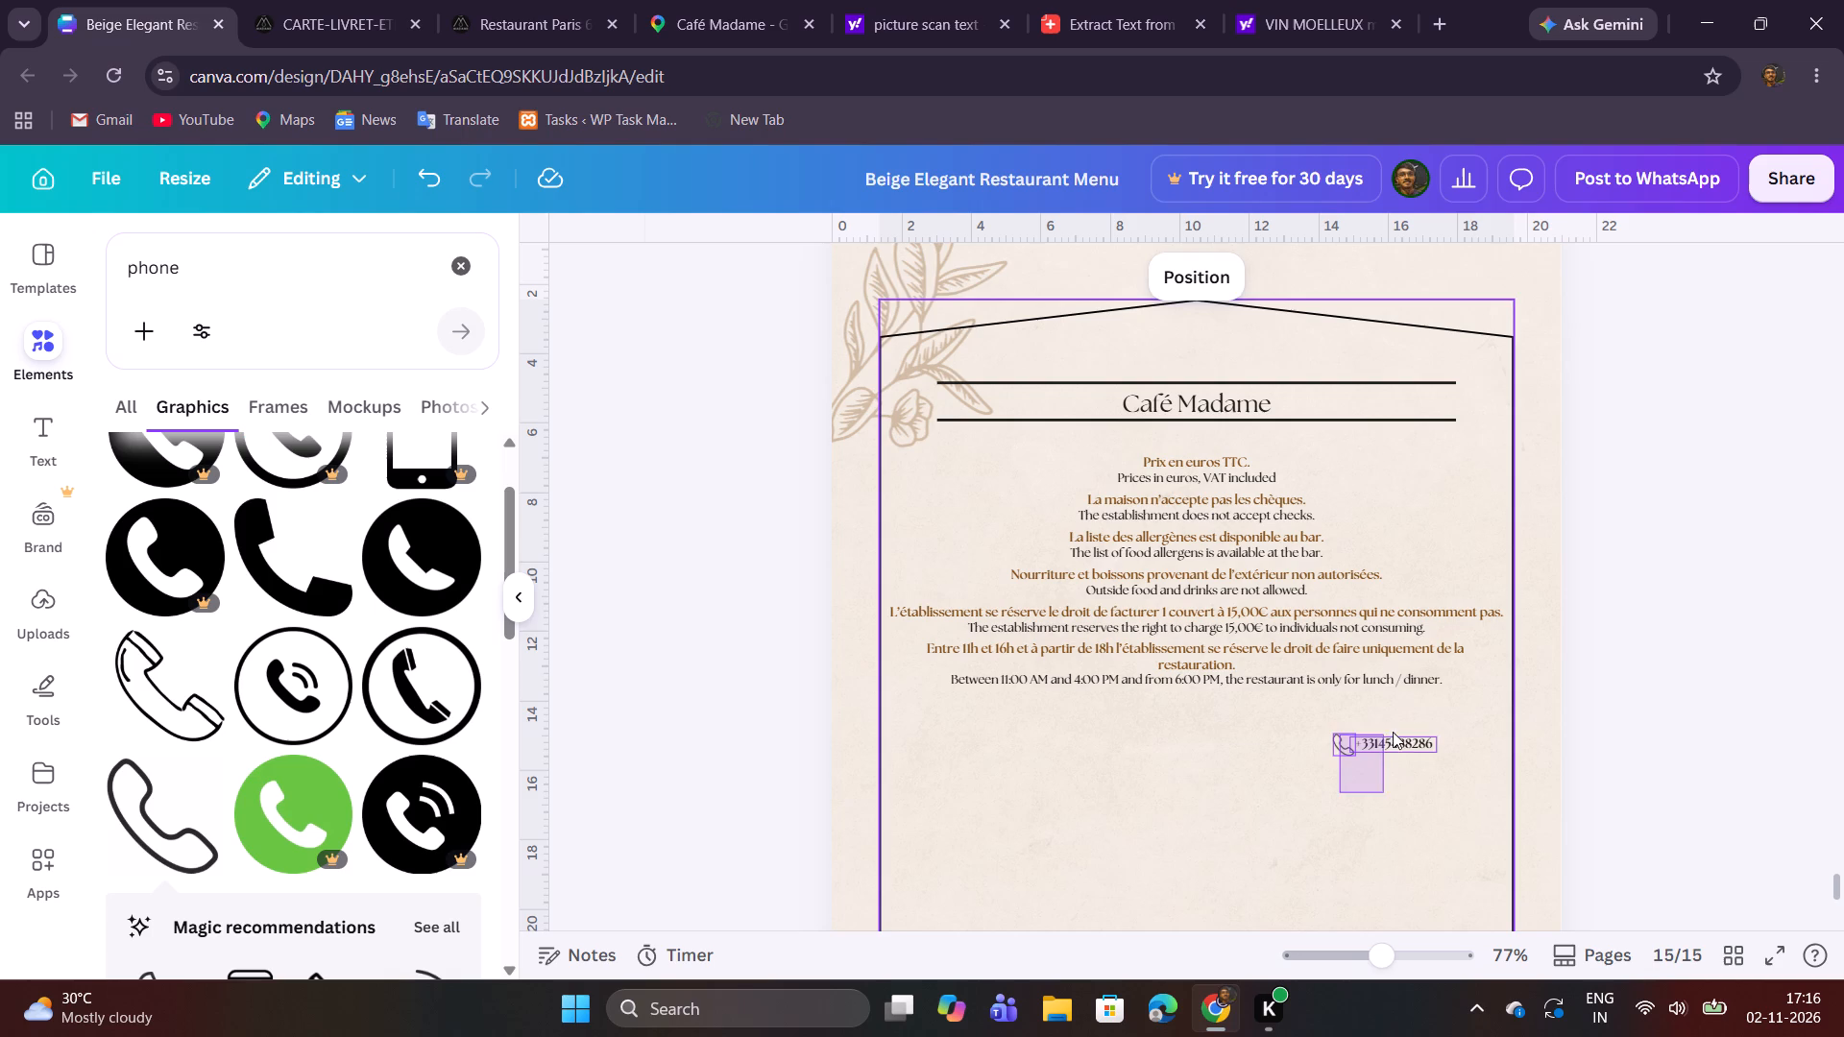
{"action": "left_click_drag", "start_coordinate": [1393, 732], "coordinate": [1418, 727]}
{"action": "left_click", "coordinate": [1411, 821]}
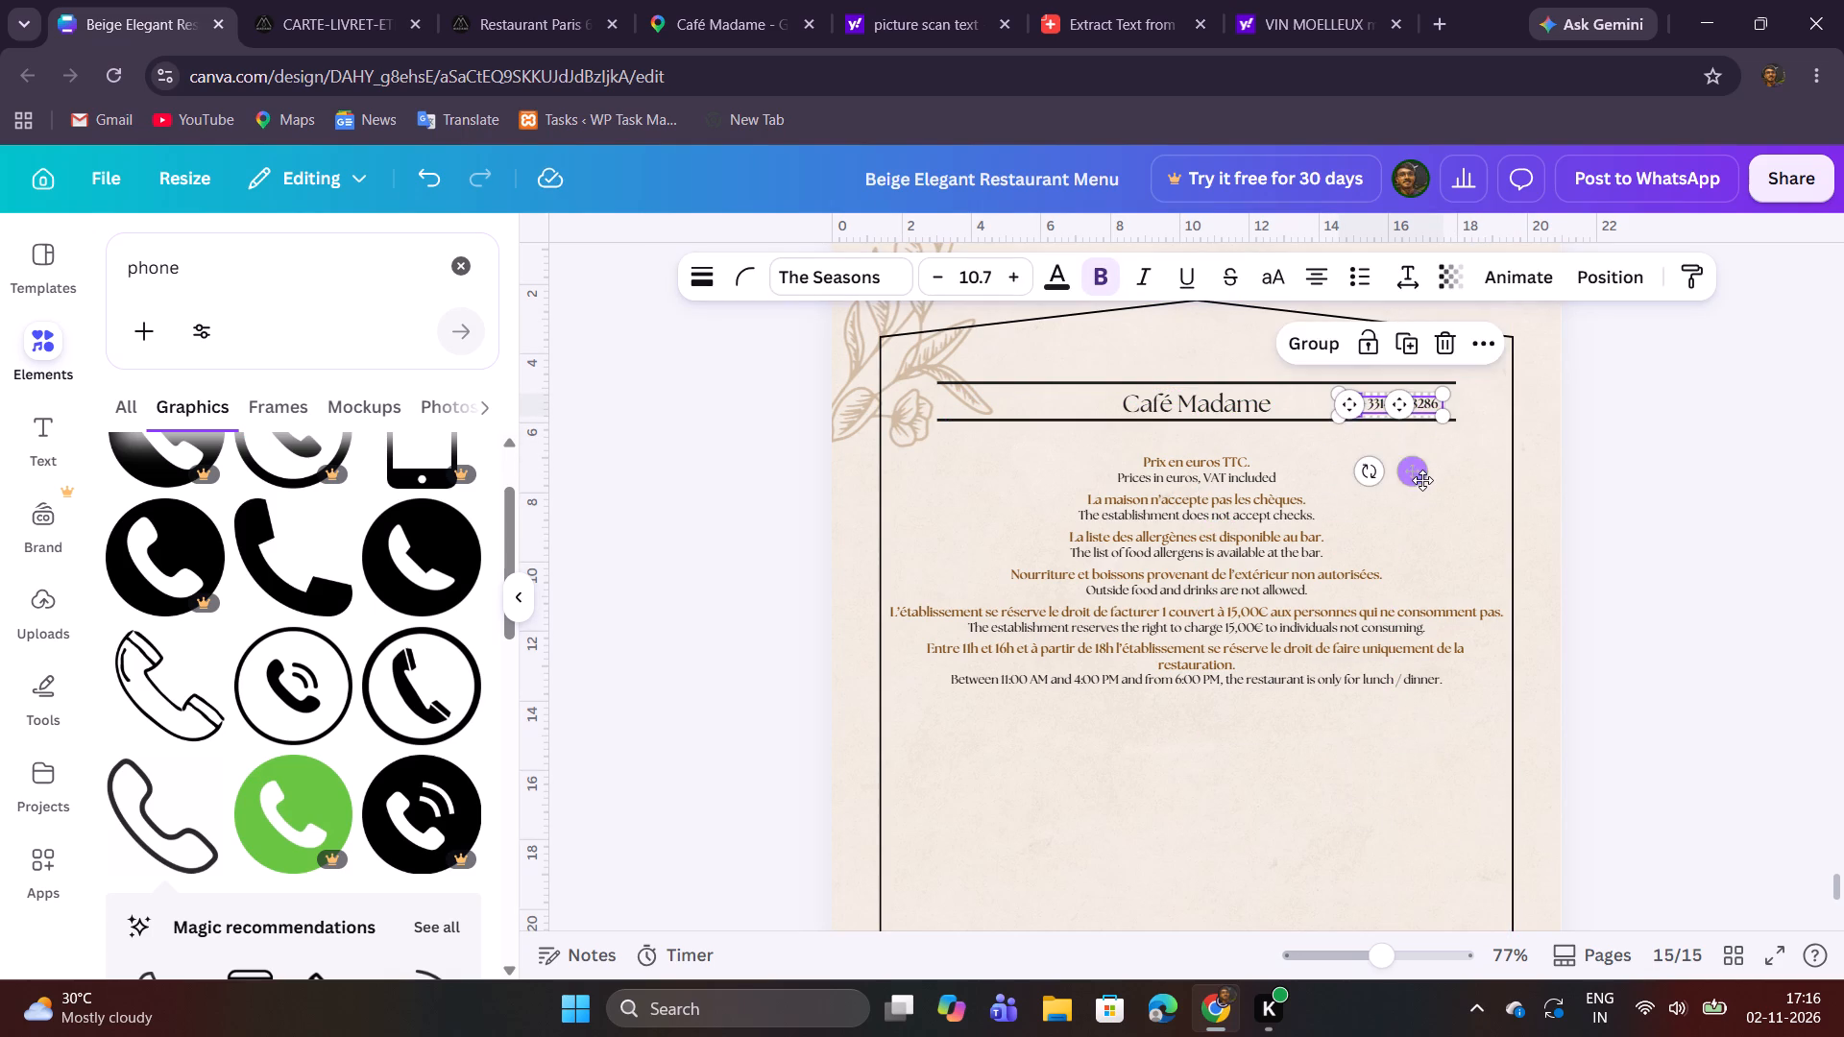
{"action": "left_click", "coordinate": [1430, 556]}
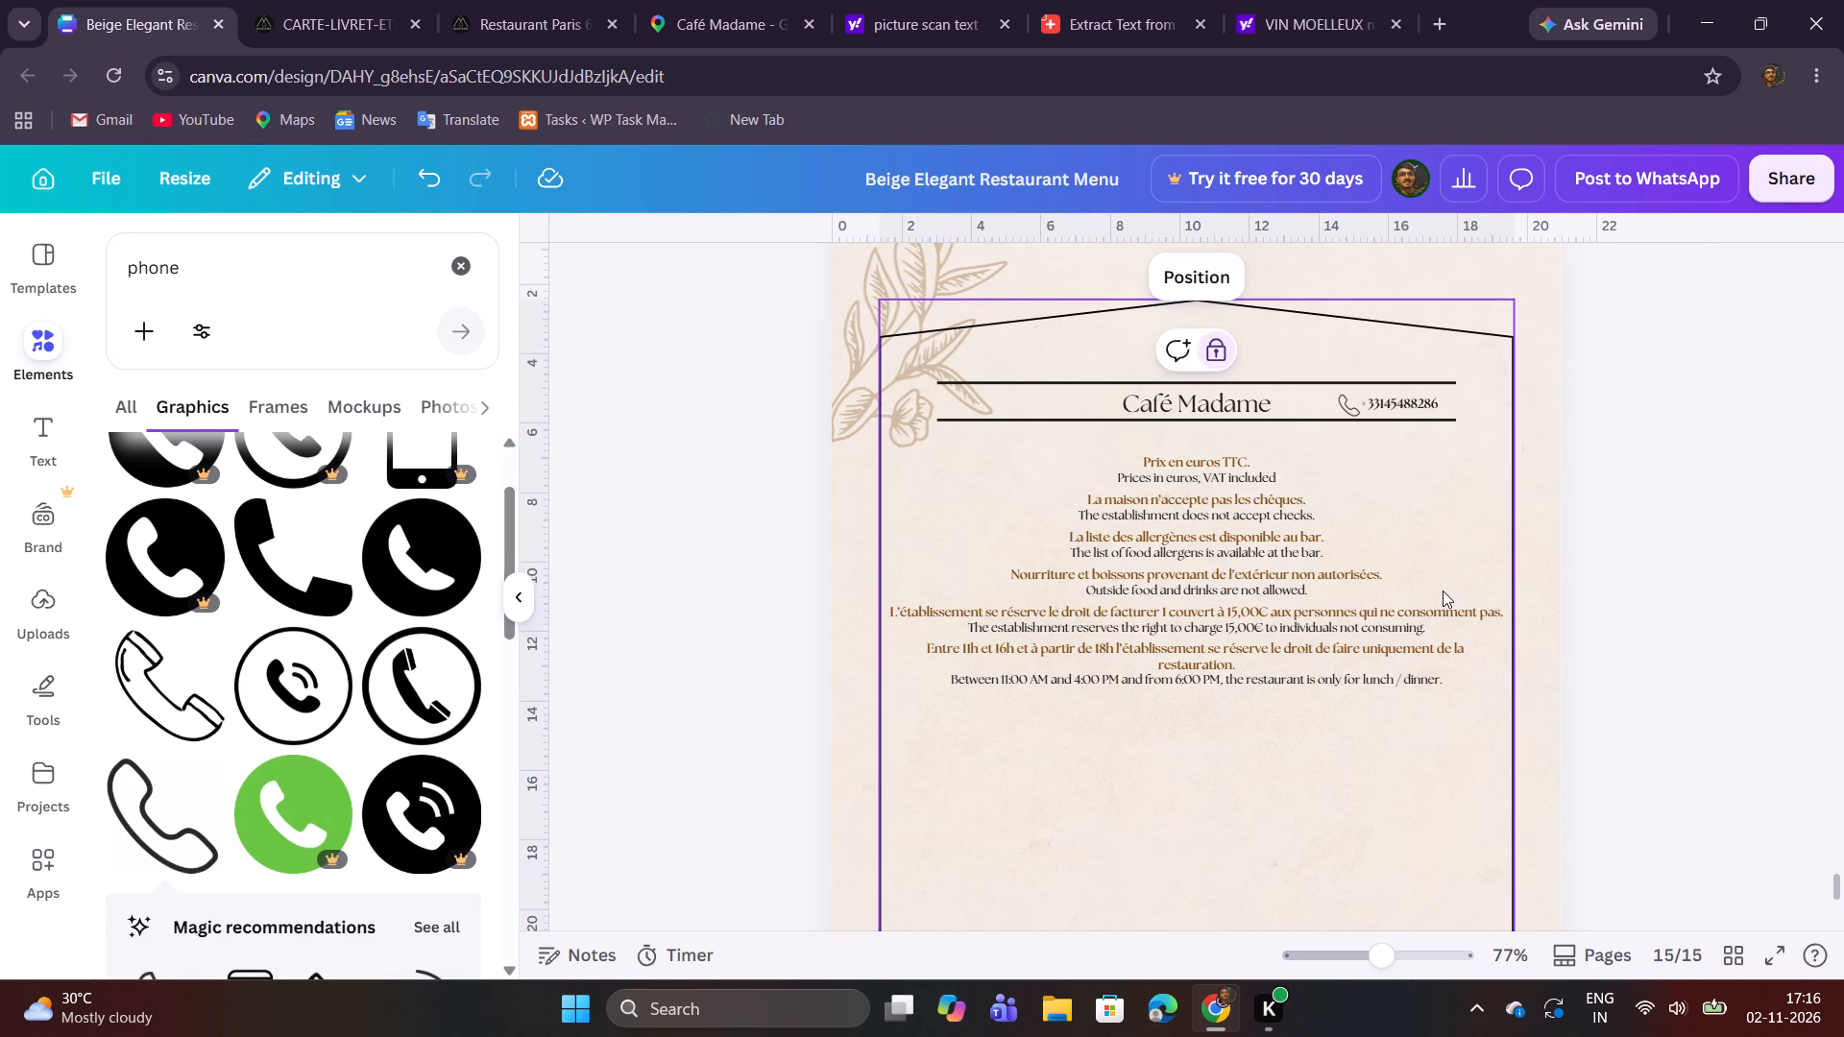
Download all pages of the menu design as a PDF with the Digital preset.
{"action": "scroll", "coordinate": [1406, 577], "scroll_direction": "up", "scroll_amount": 4}
{"action": "left_click", "coordinate": [1695, 618]}
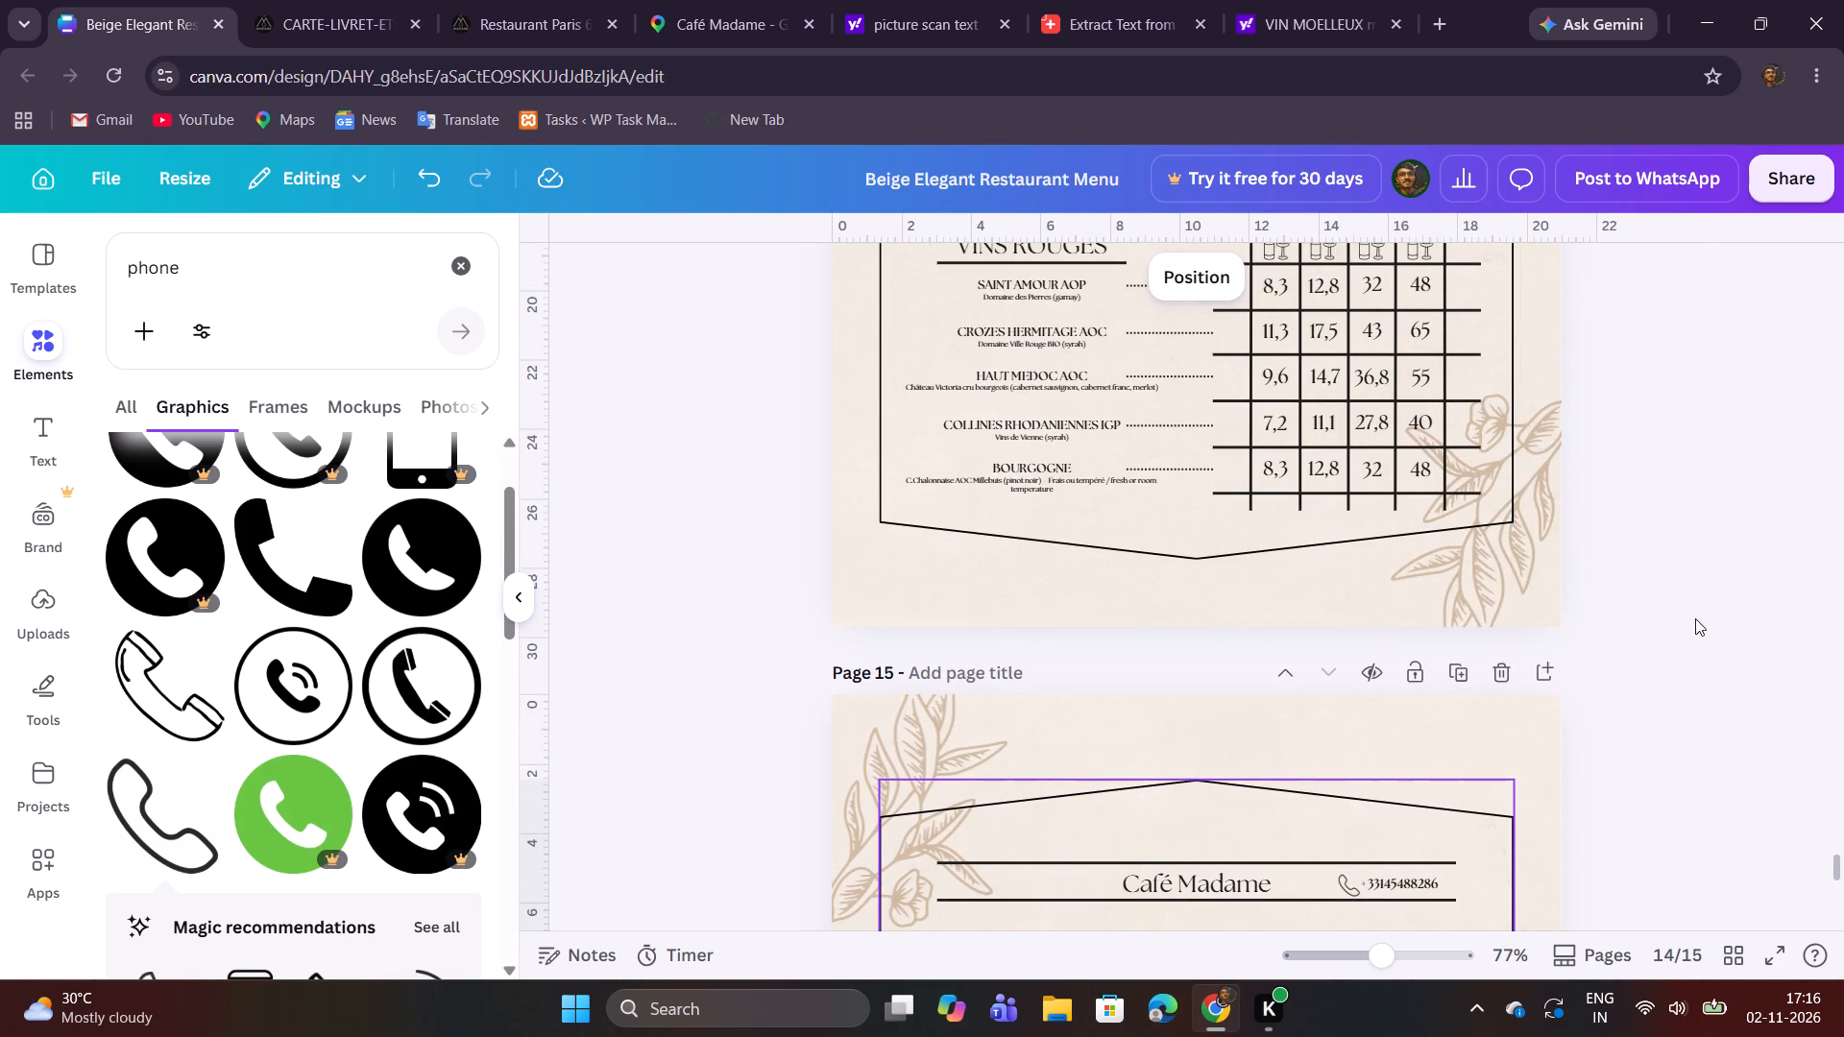
{"action": "left_click", "coordinate": [1813, 173]}
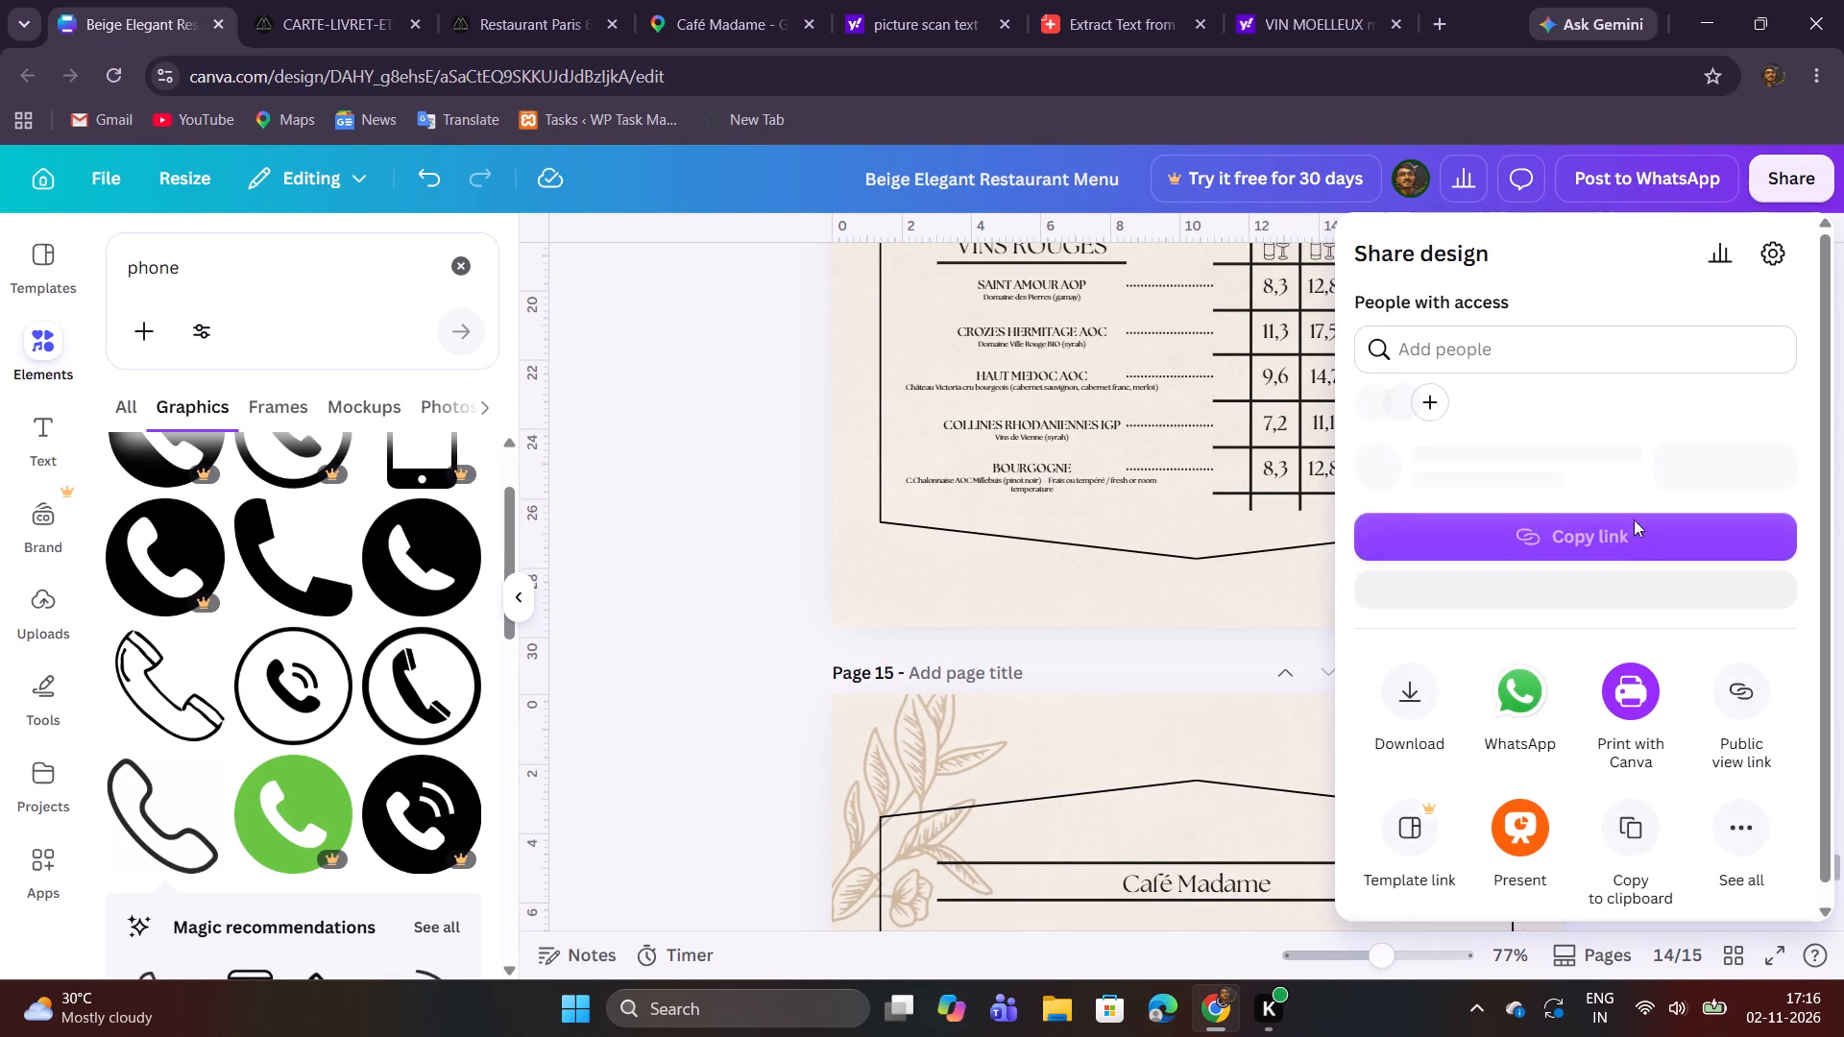
{"action": "left_click", "coordinate": [1415, 739]}
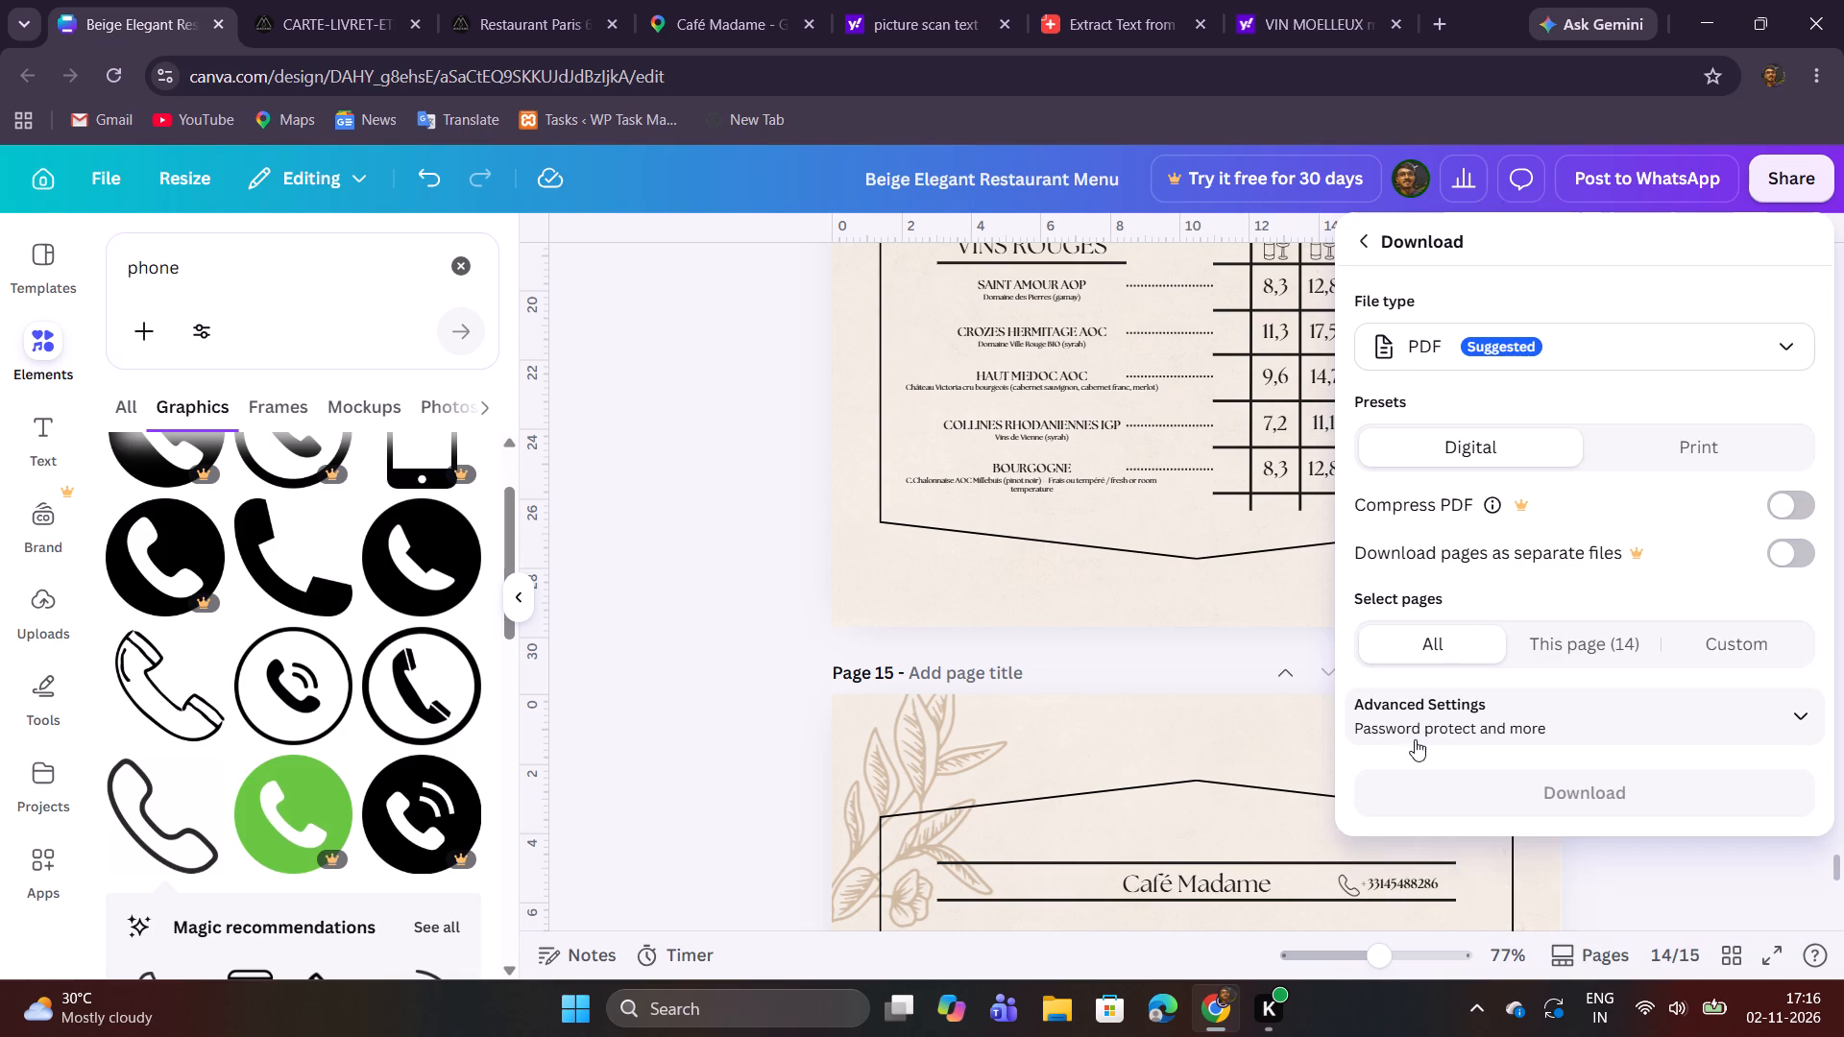
{"action": "left_click", "coordinate": [1460, 792]}
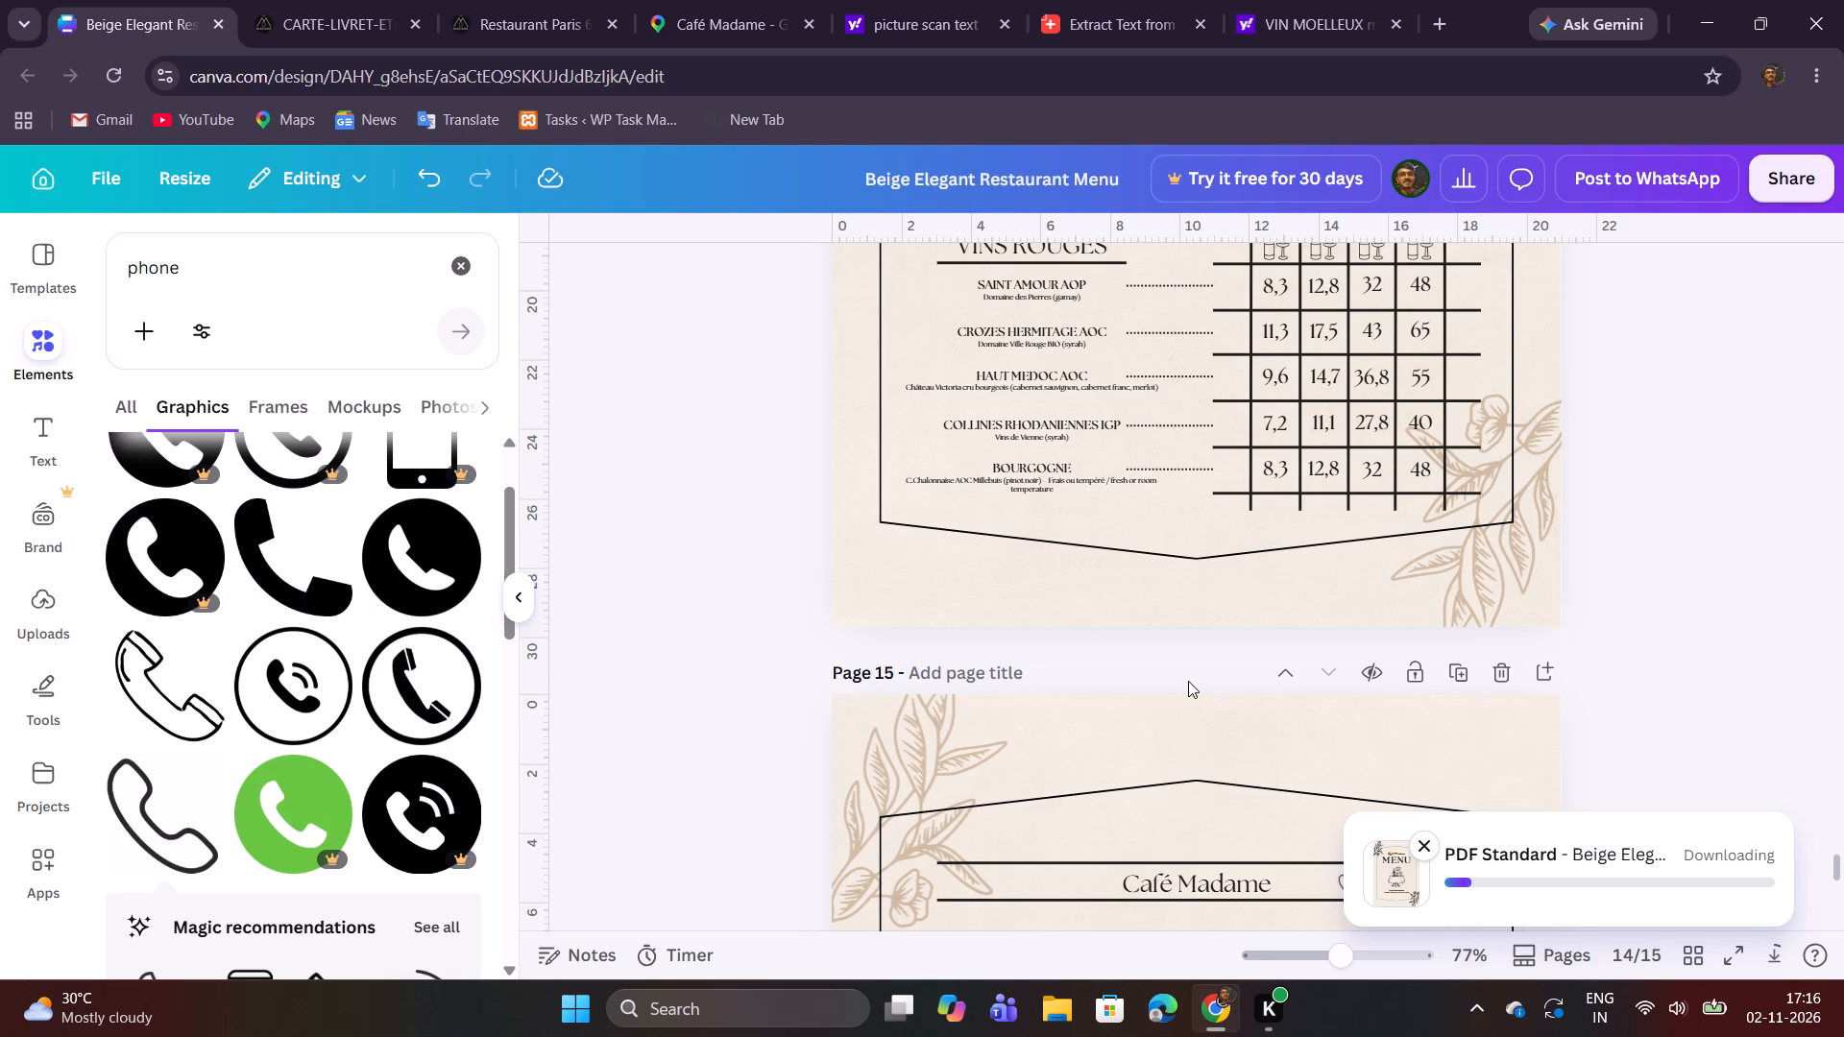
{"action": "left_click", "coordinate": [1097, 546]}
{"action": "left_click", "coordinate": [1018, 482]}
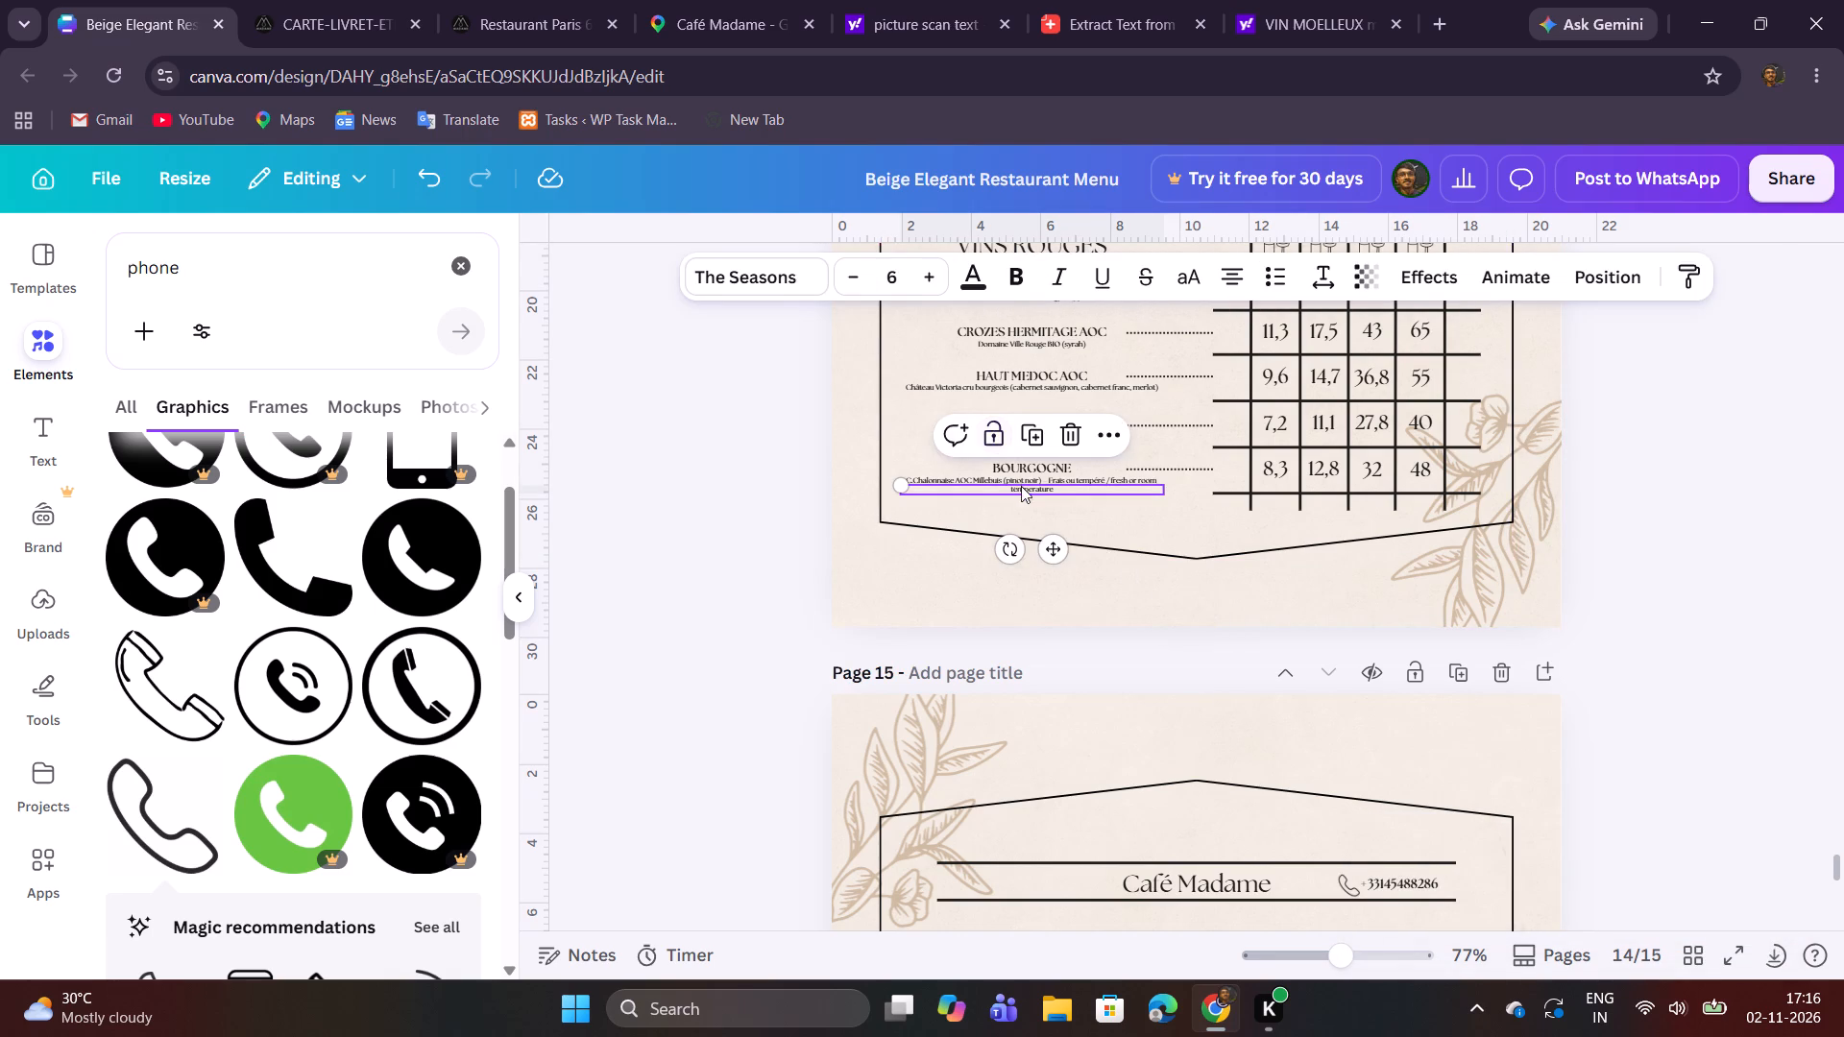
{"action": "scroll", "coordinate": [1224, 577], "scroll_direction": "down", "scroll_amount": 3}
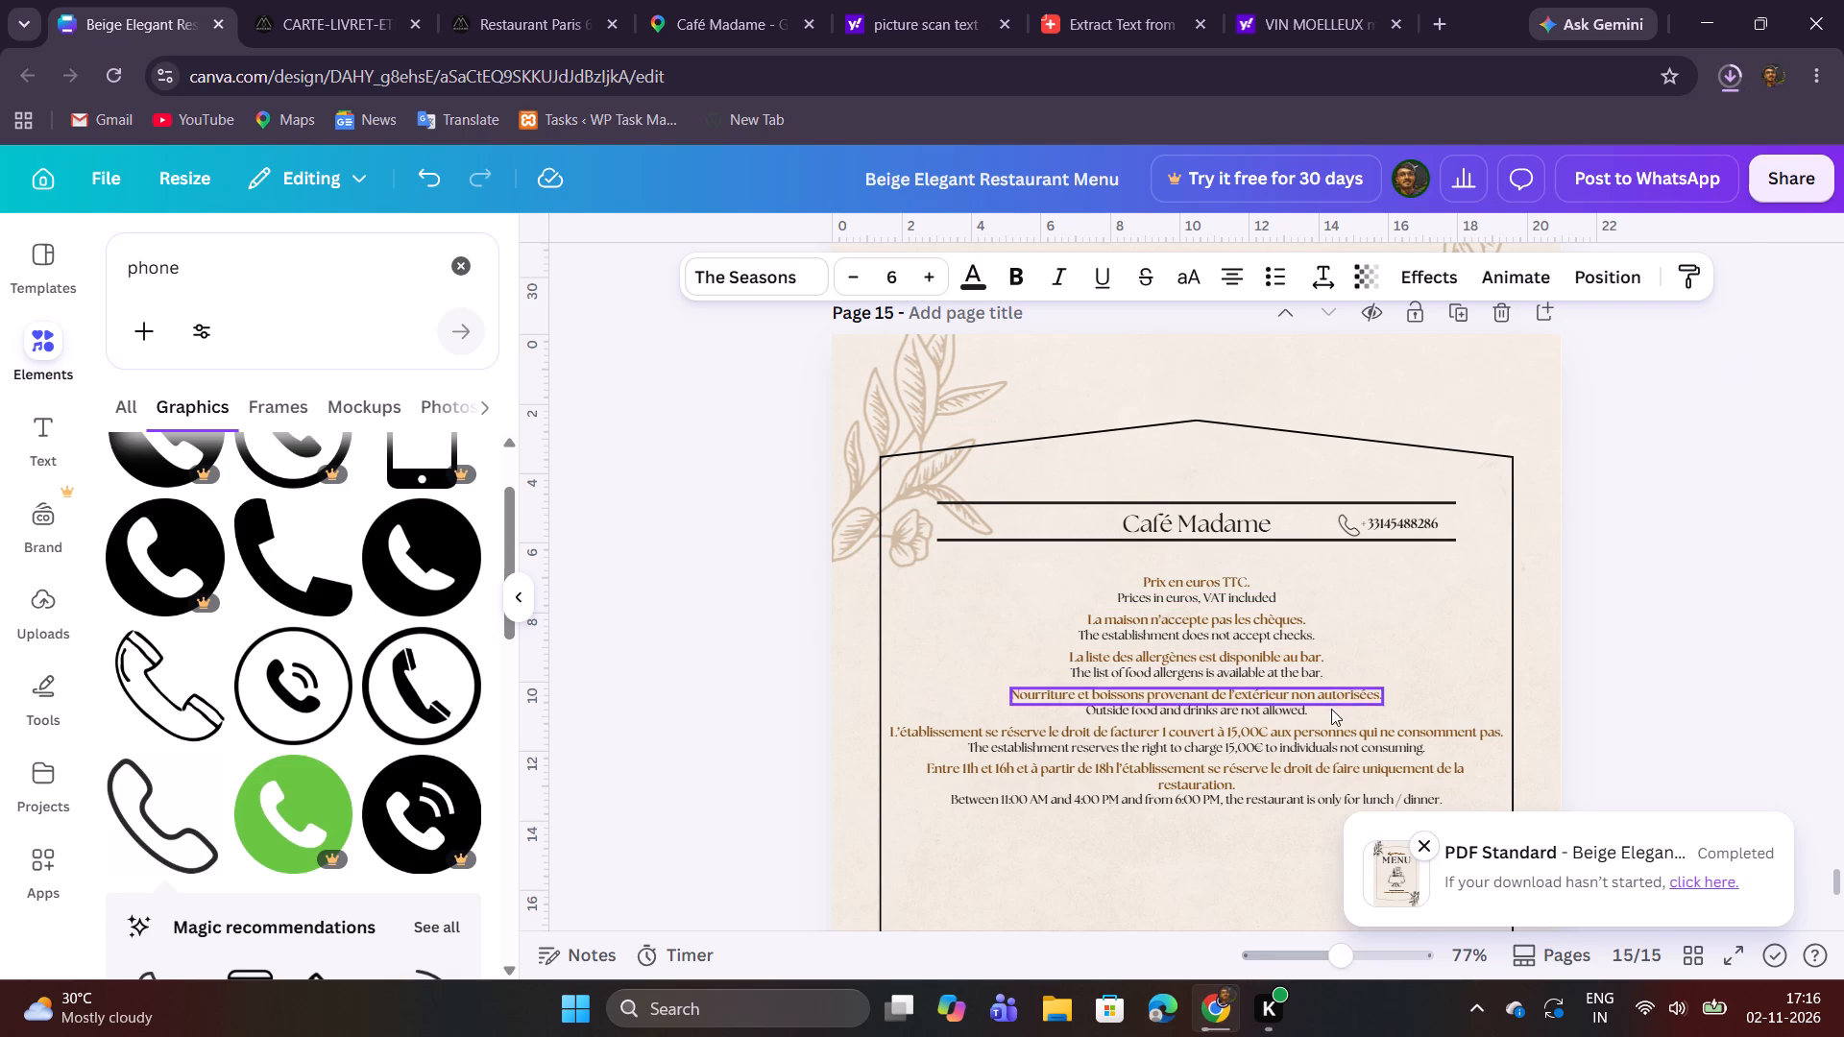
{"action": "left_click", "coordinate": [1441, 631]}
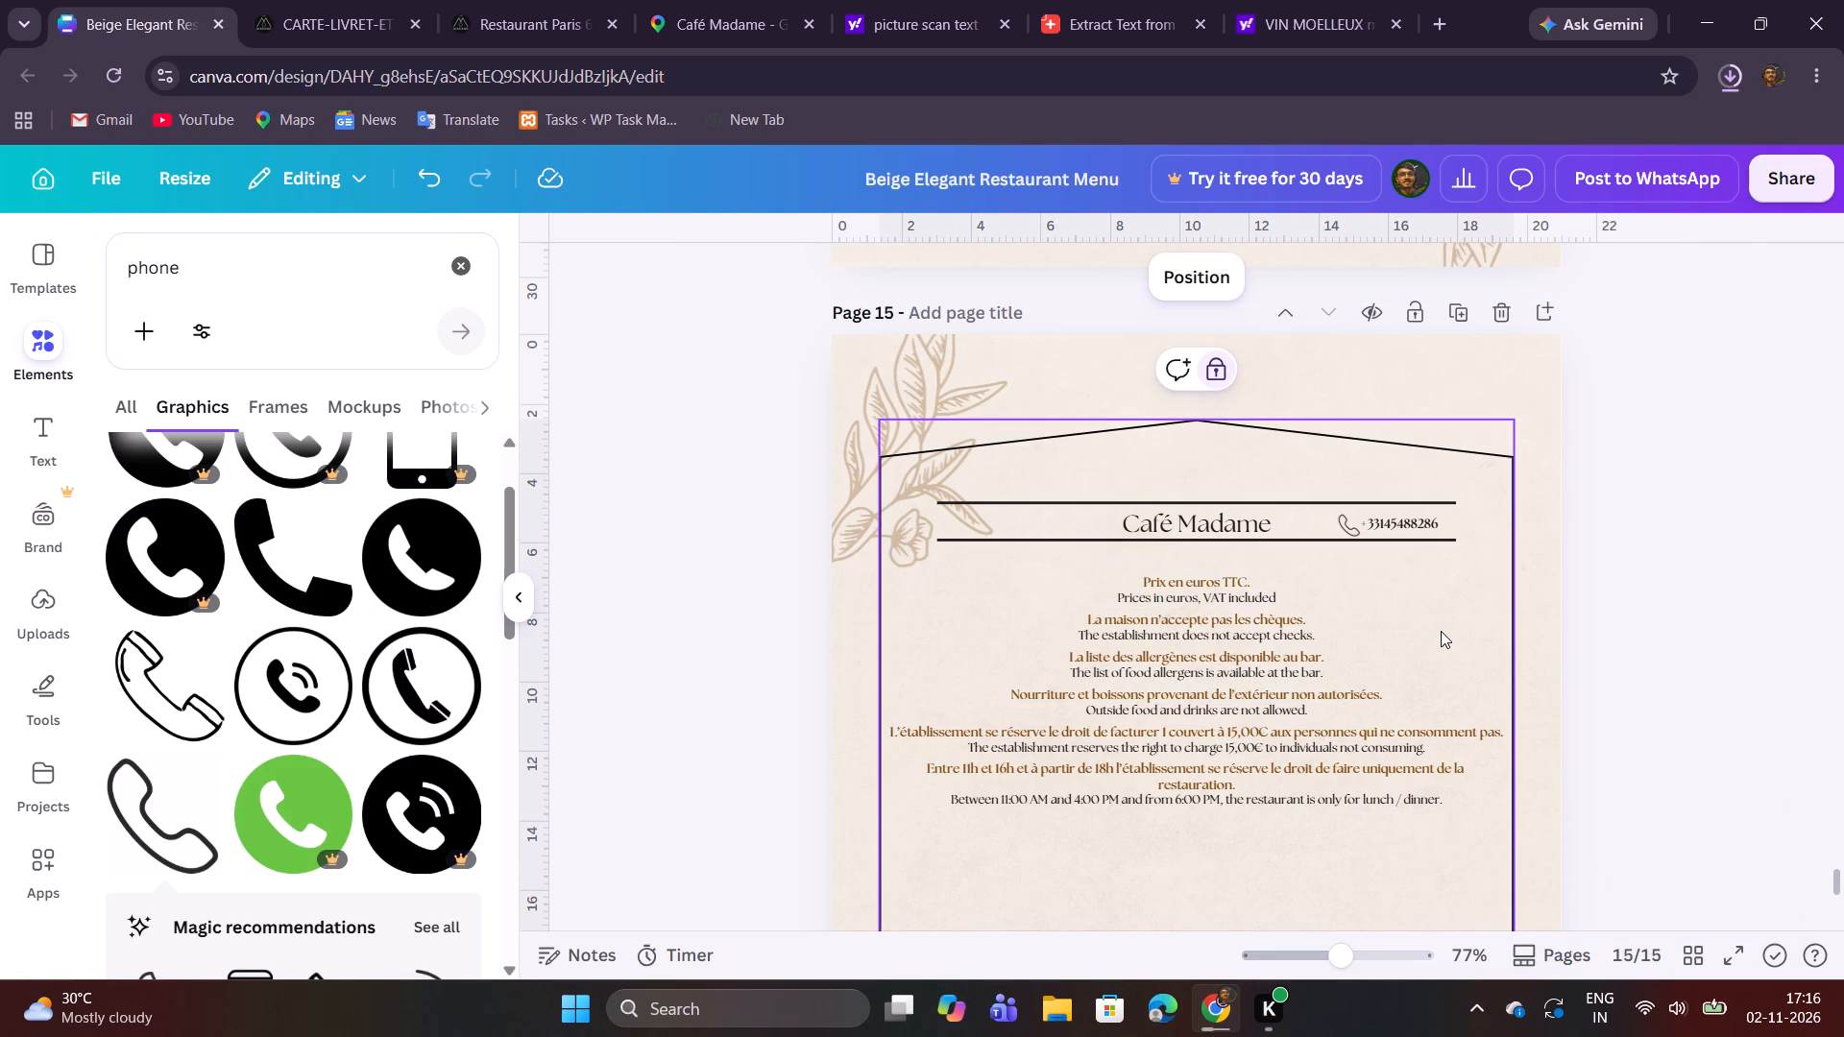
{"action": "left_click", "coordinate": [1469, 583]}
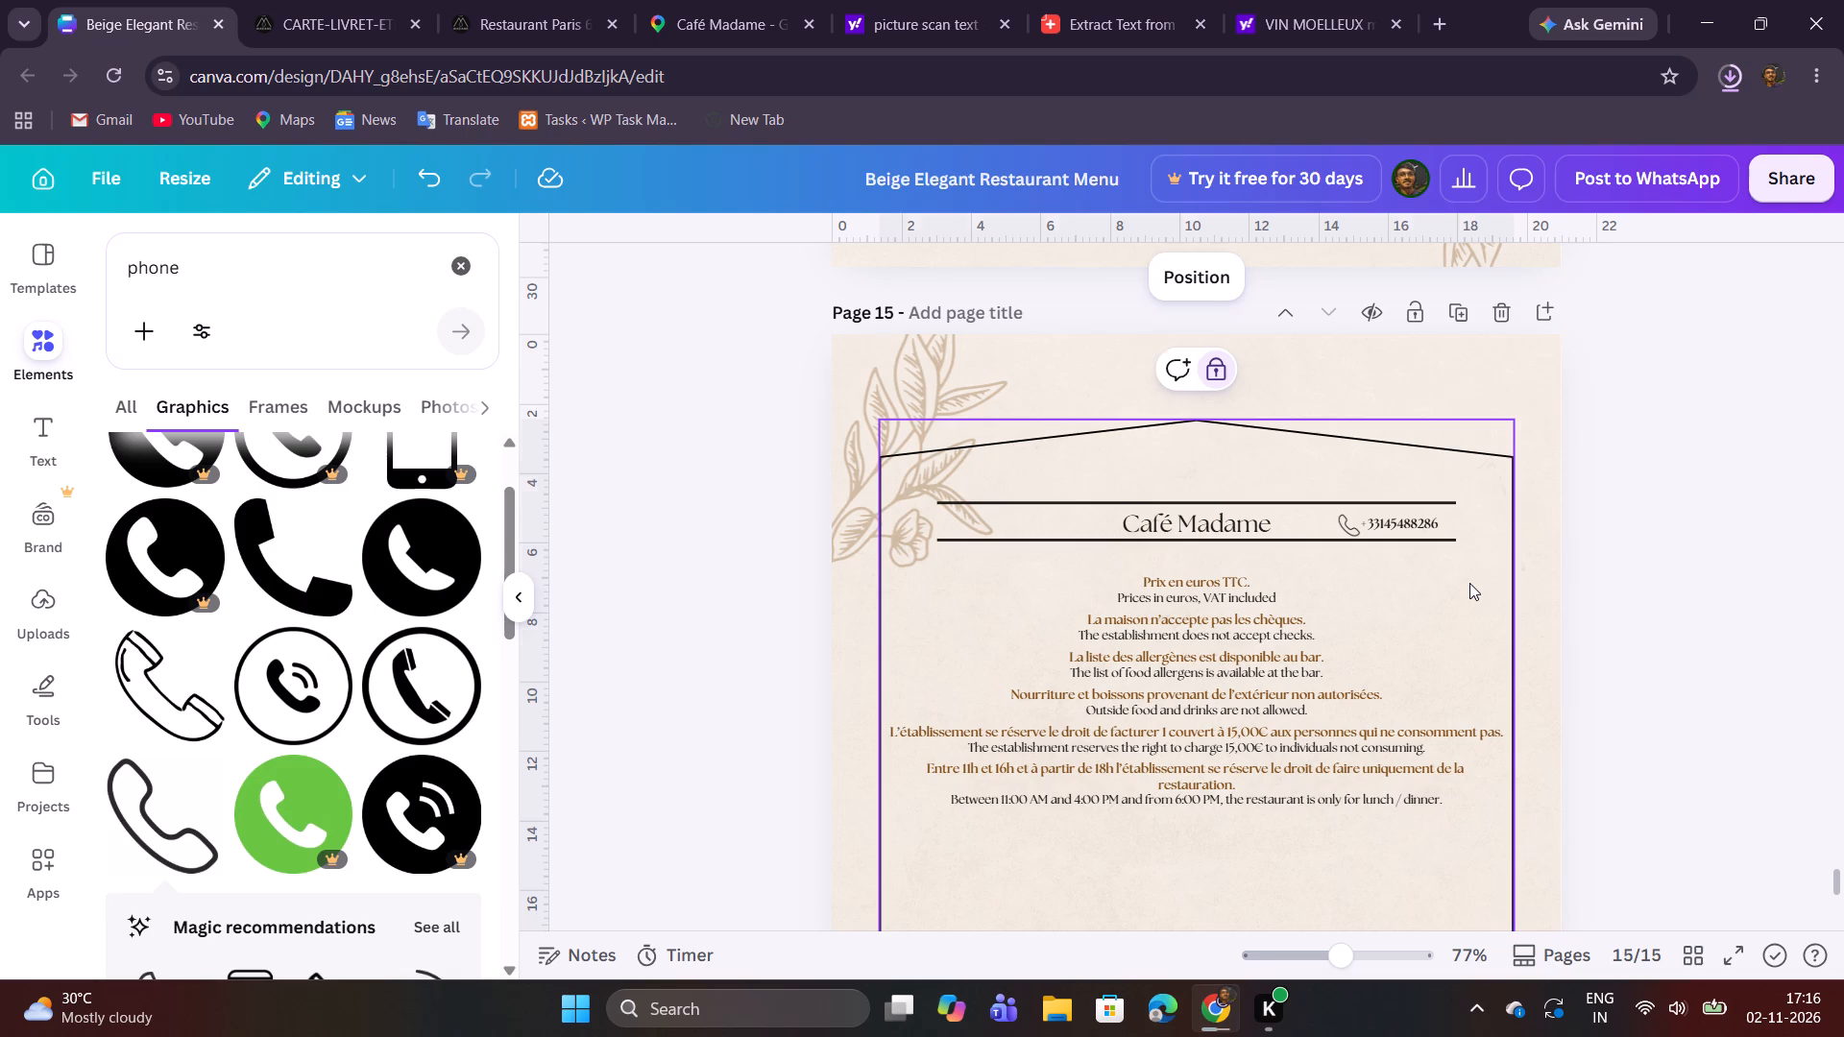